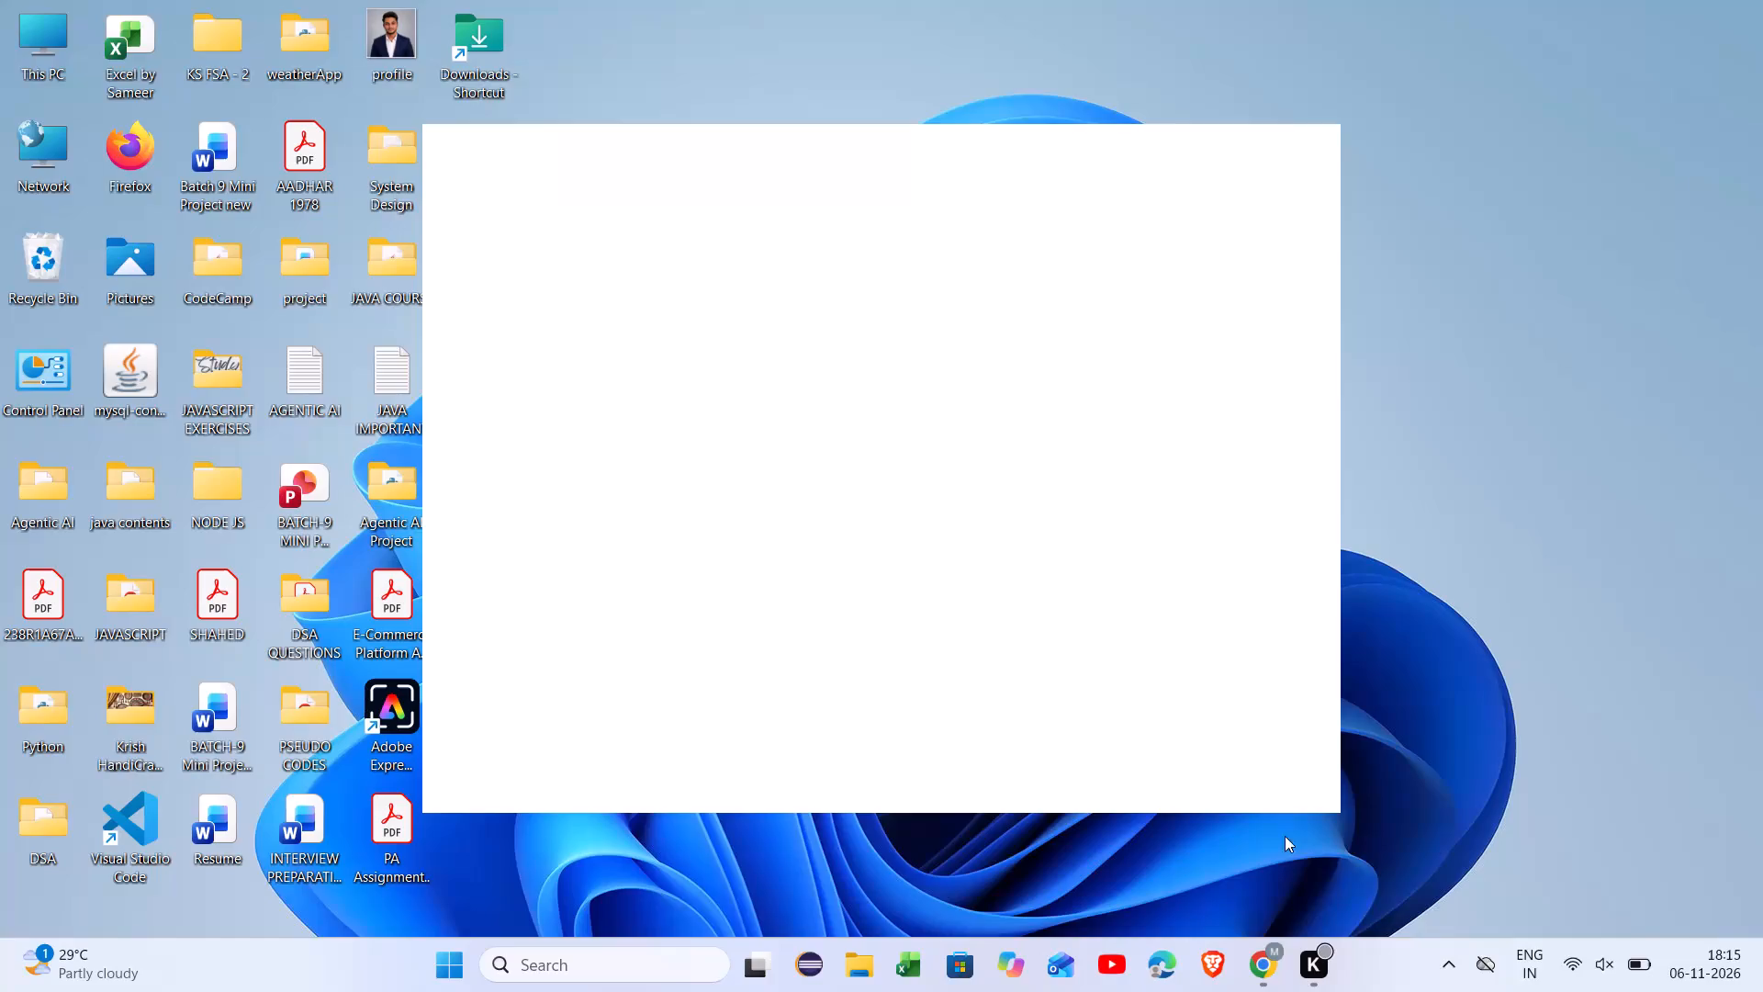
Open the Sample_Major_Project Stage-1_Documentation Word file from the Downloads folder and snap its window to one half of the screen.
{"action": "left_click", "coordinate": [854, 963]}
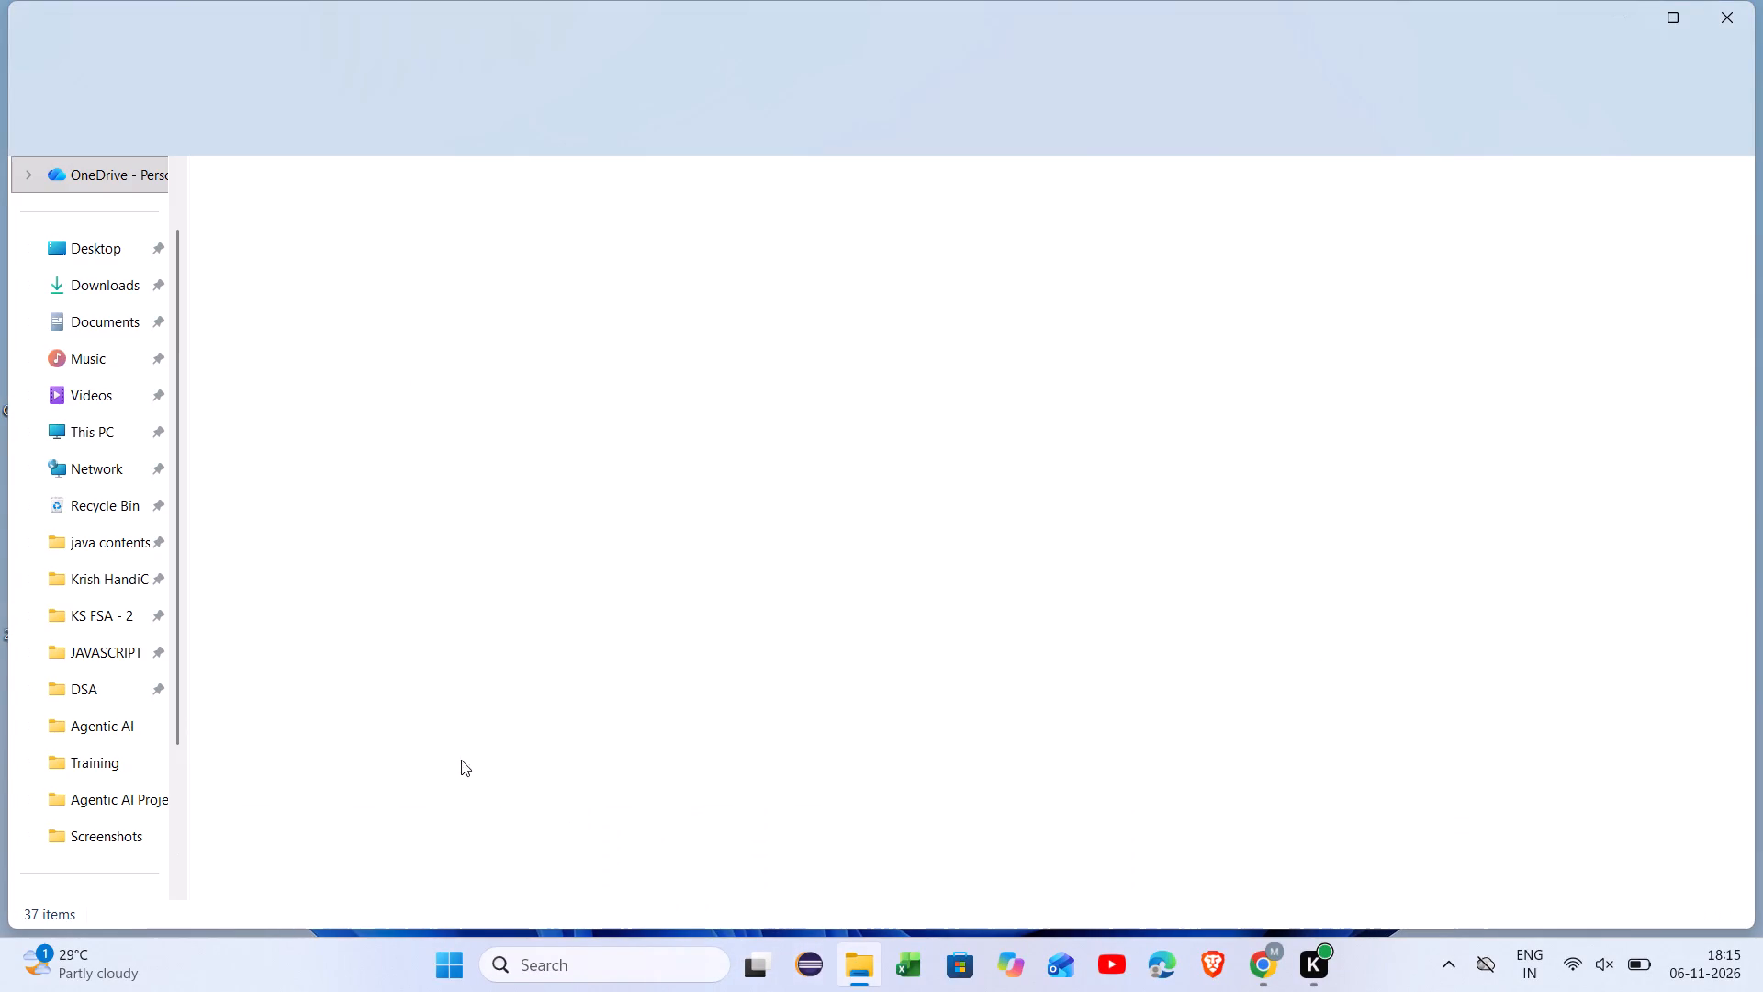
{"action": "left_click", "coordinate": [96, 293]}
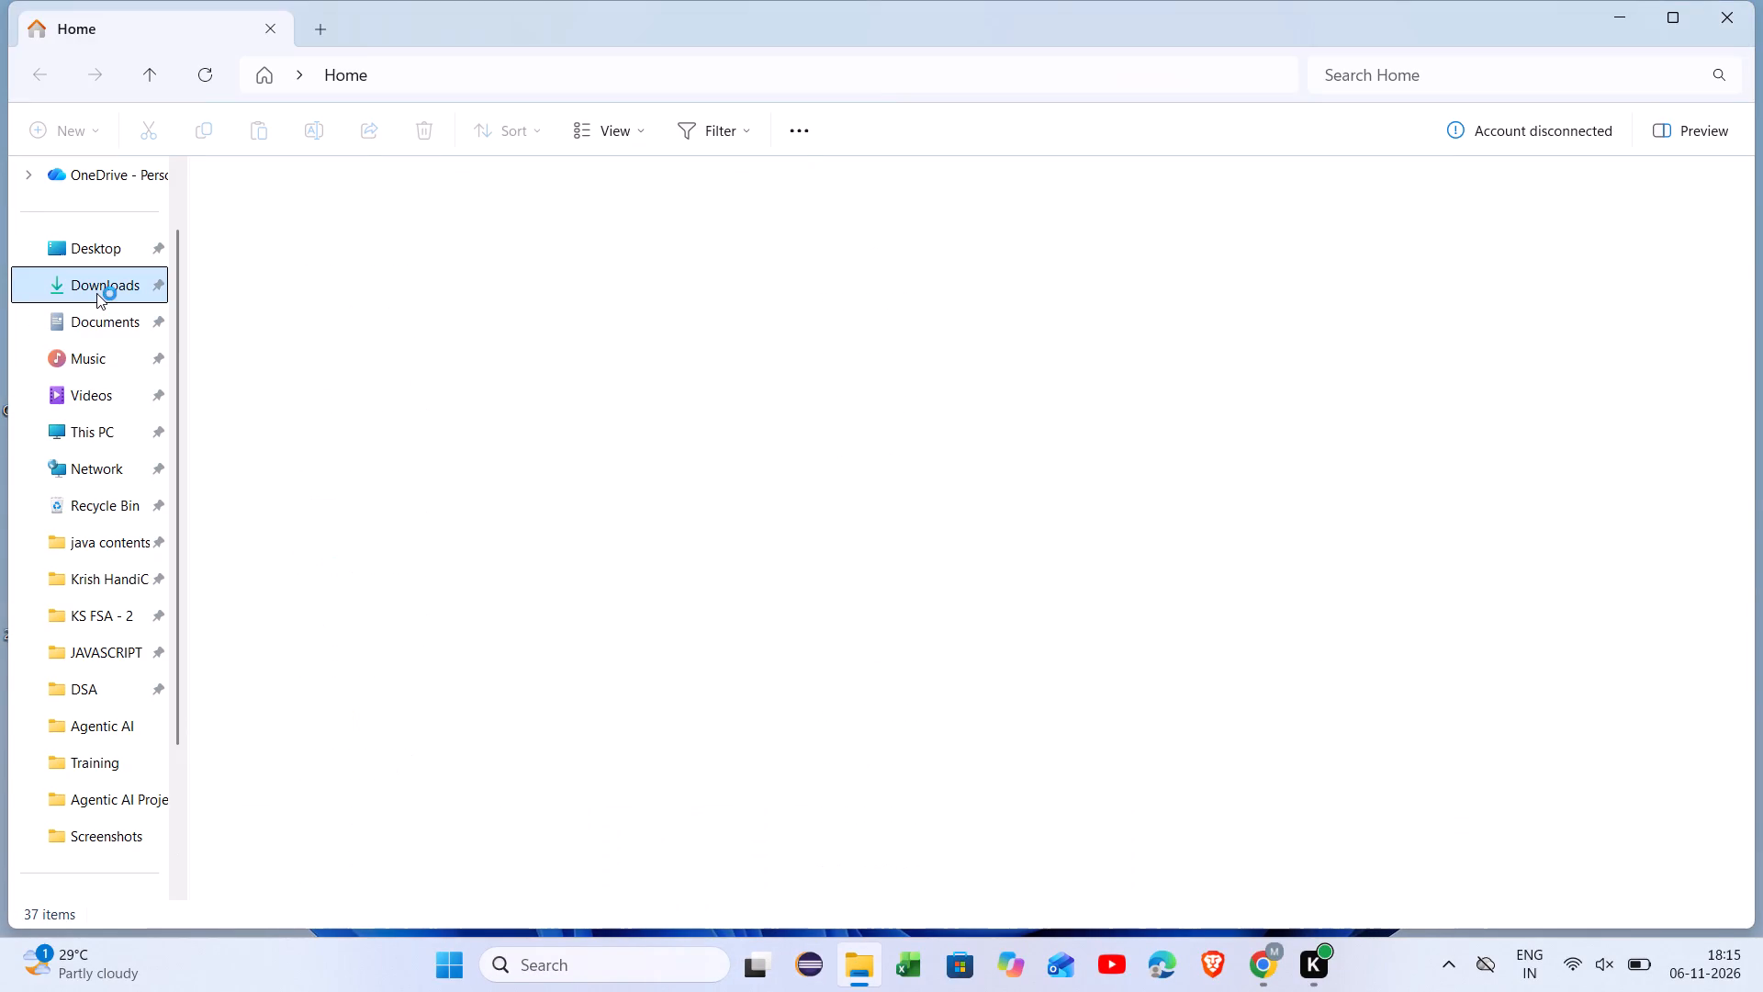
{"action": "double_click", "coordinate": [615, 228]}
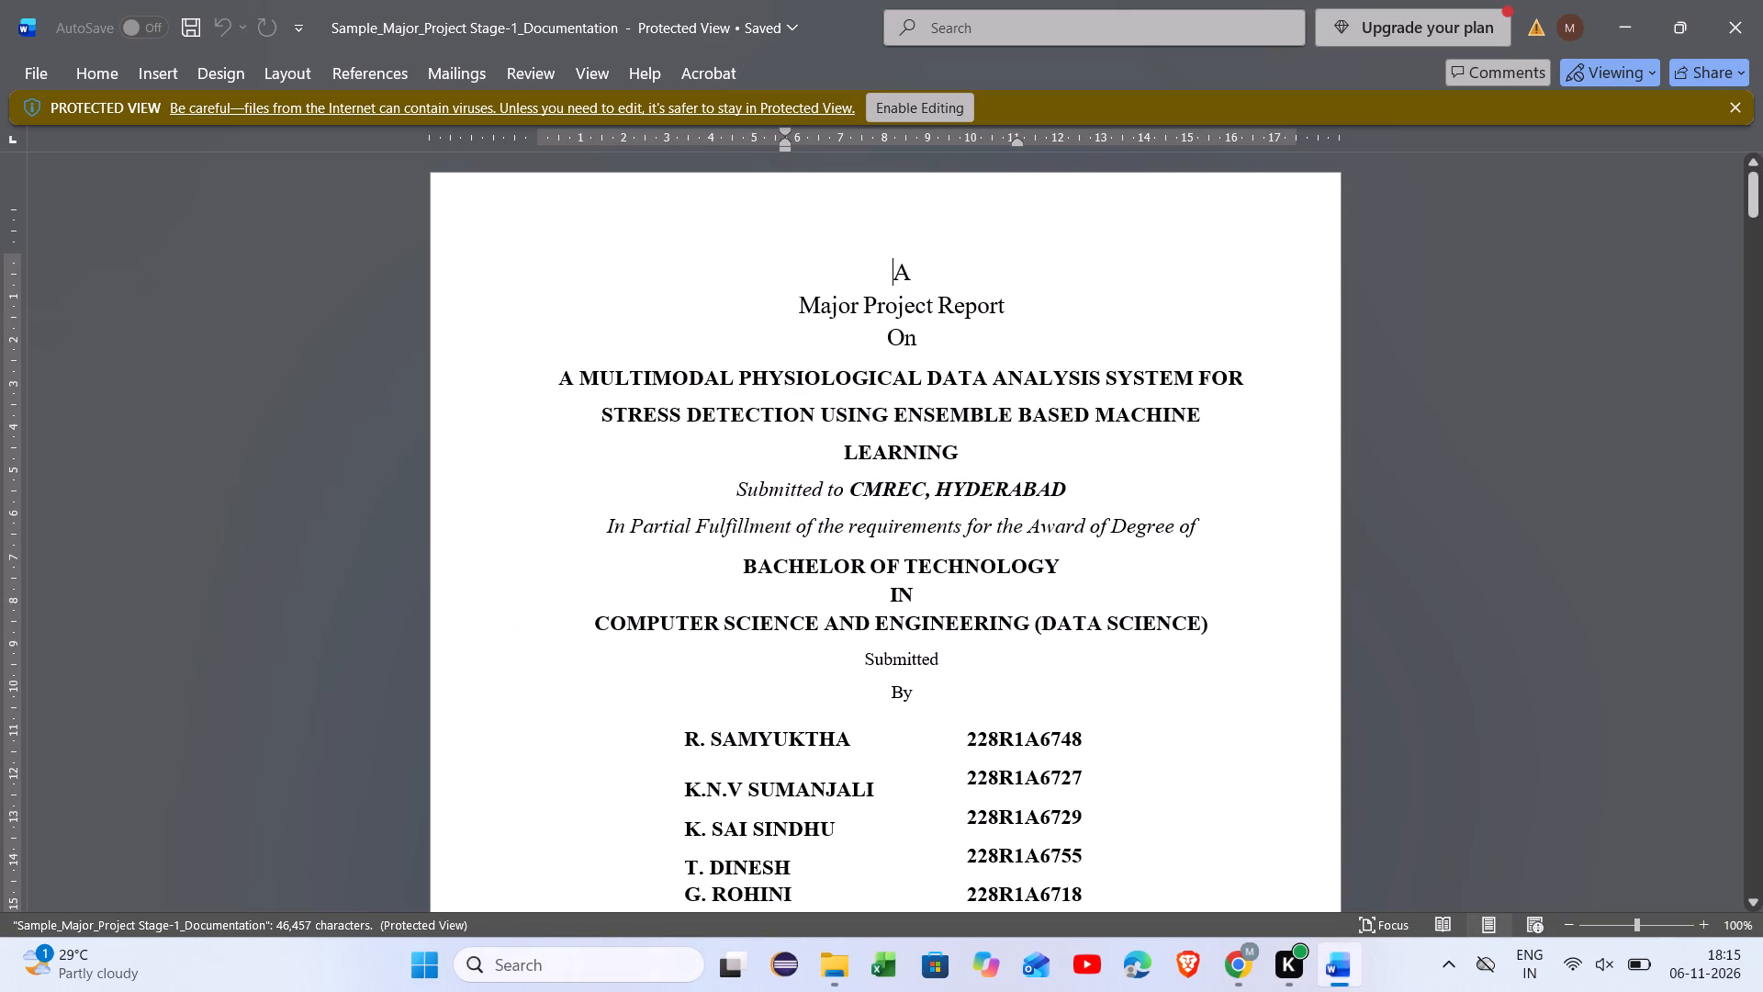
{"action": "key", "text": "super+Left"}
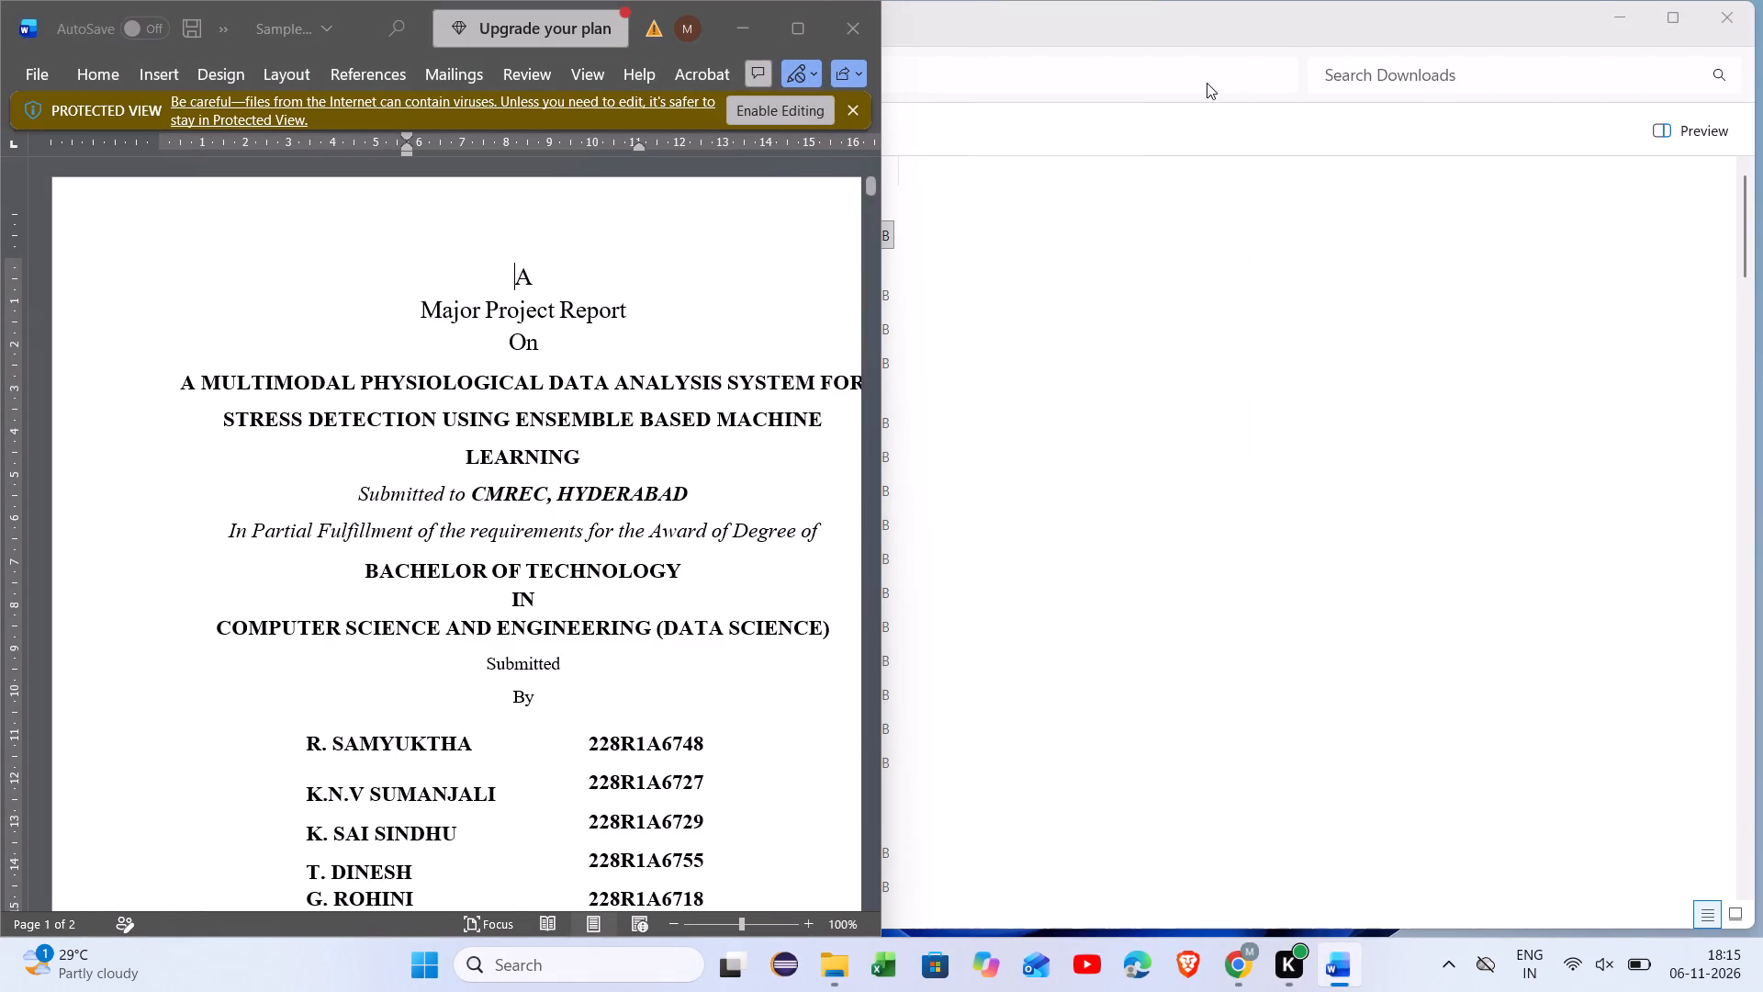
Open the BATCH-9_MAJOR_PROJECT (1) Word document from Downloads and snap it beside the sample report.
{"action": "left_click", "coordinate": [1212, 305]}
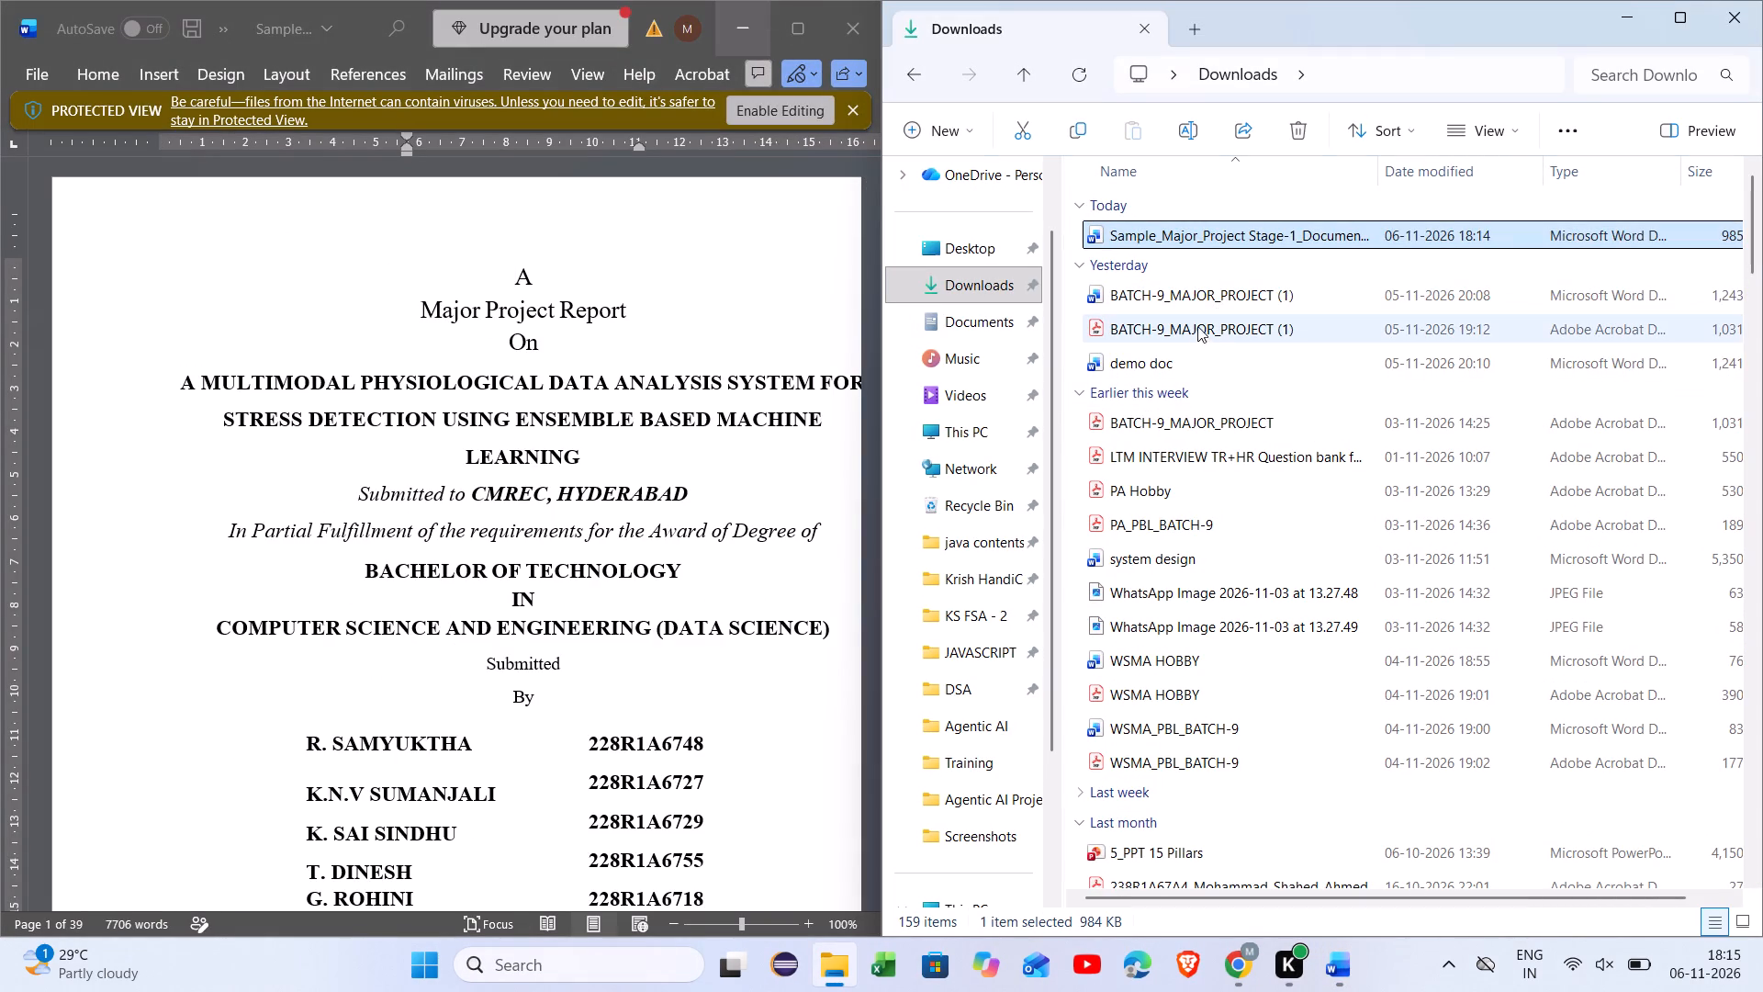
{"action": "double_click", "coordinate": [1195, 301]}
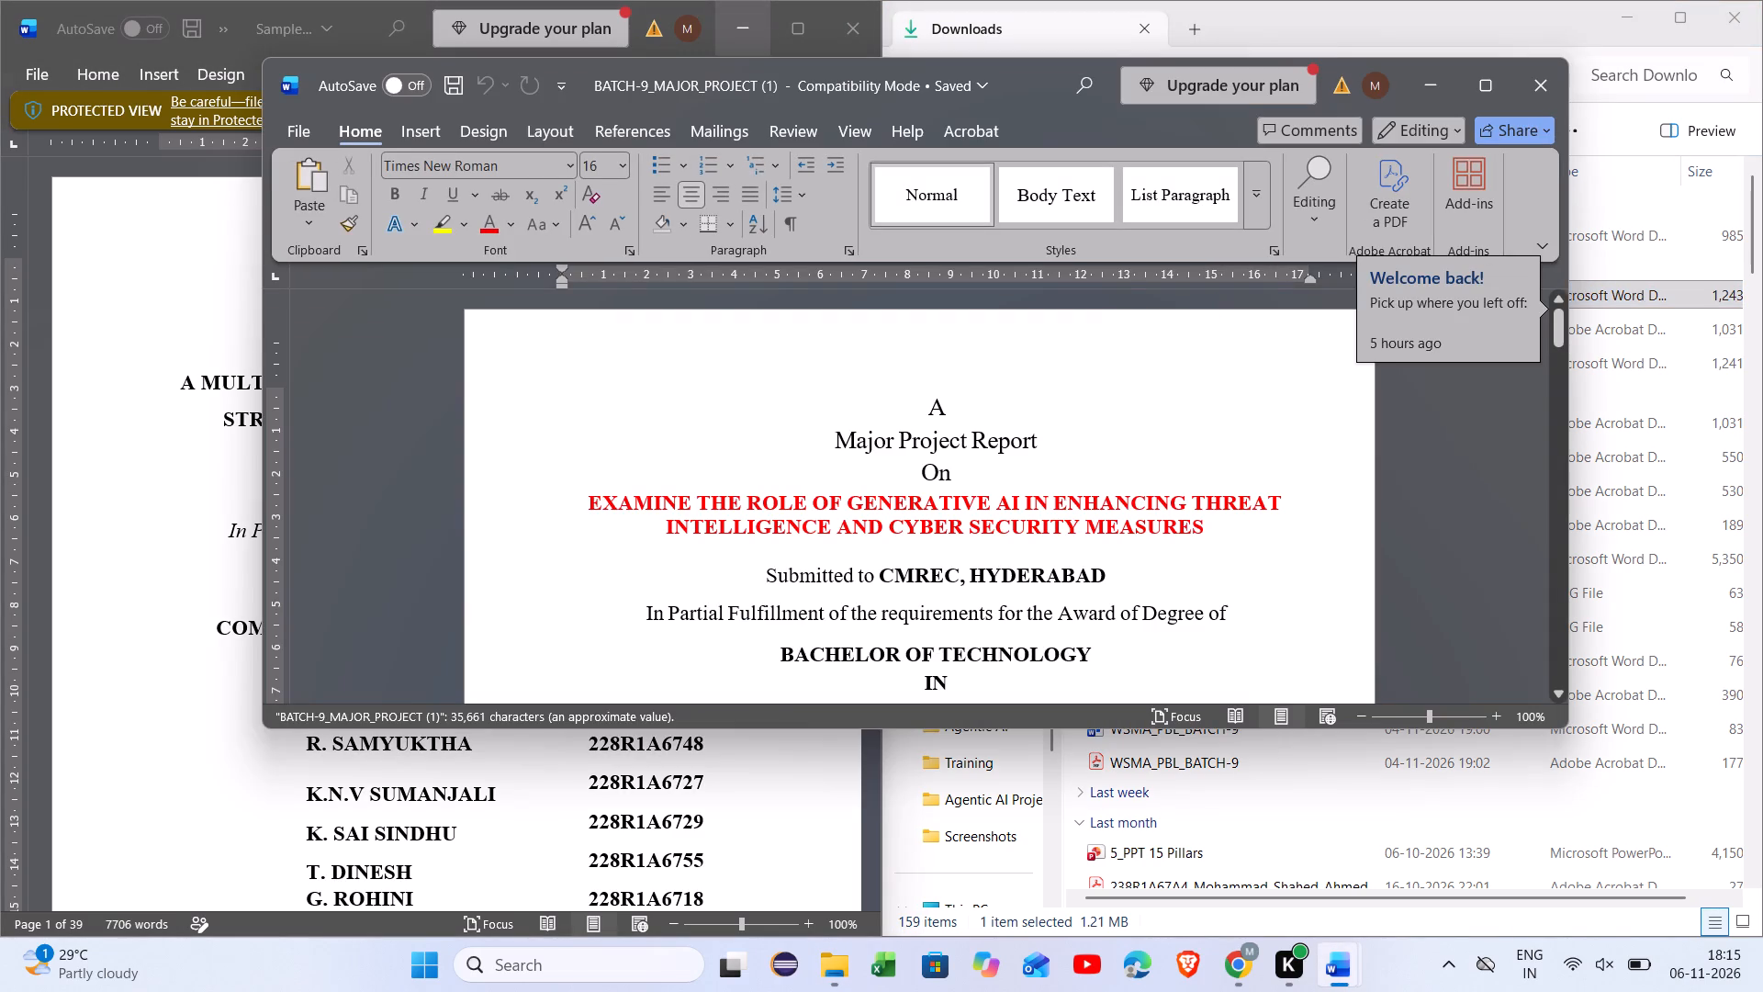
{"action": "key", "text": "super+Right"}
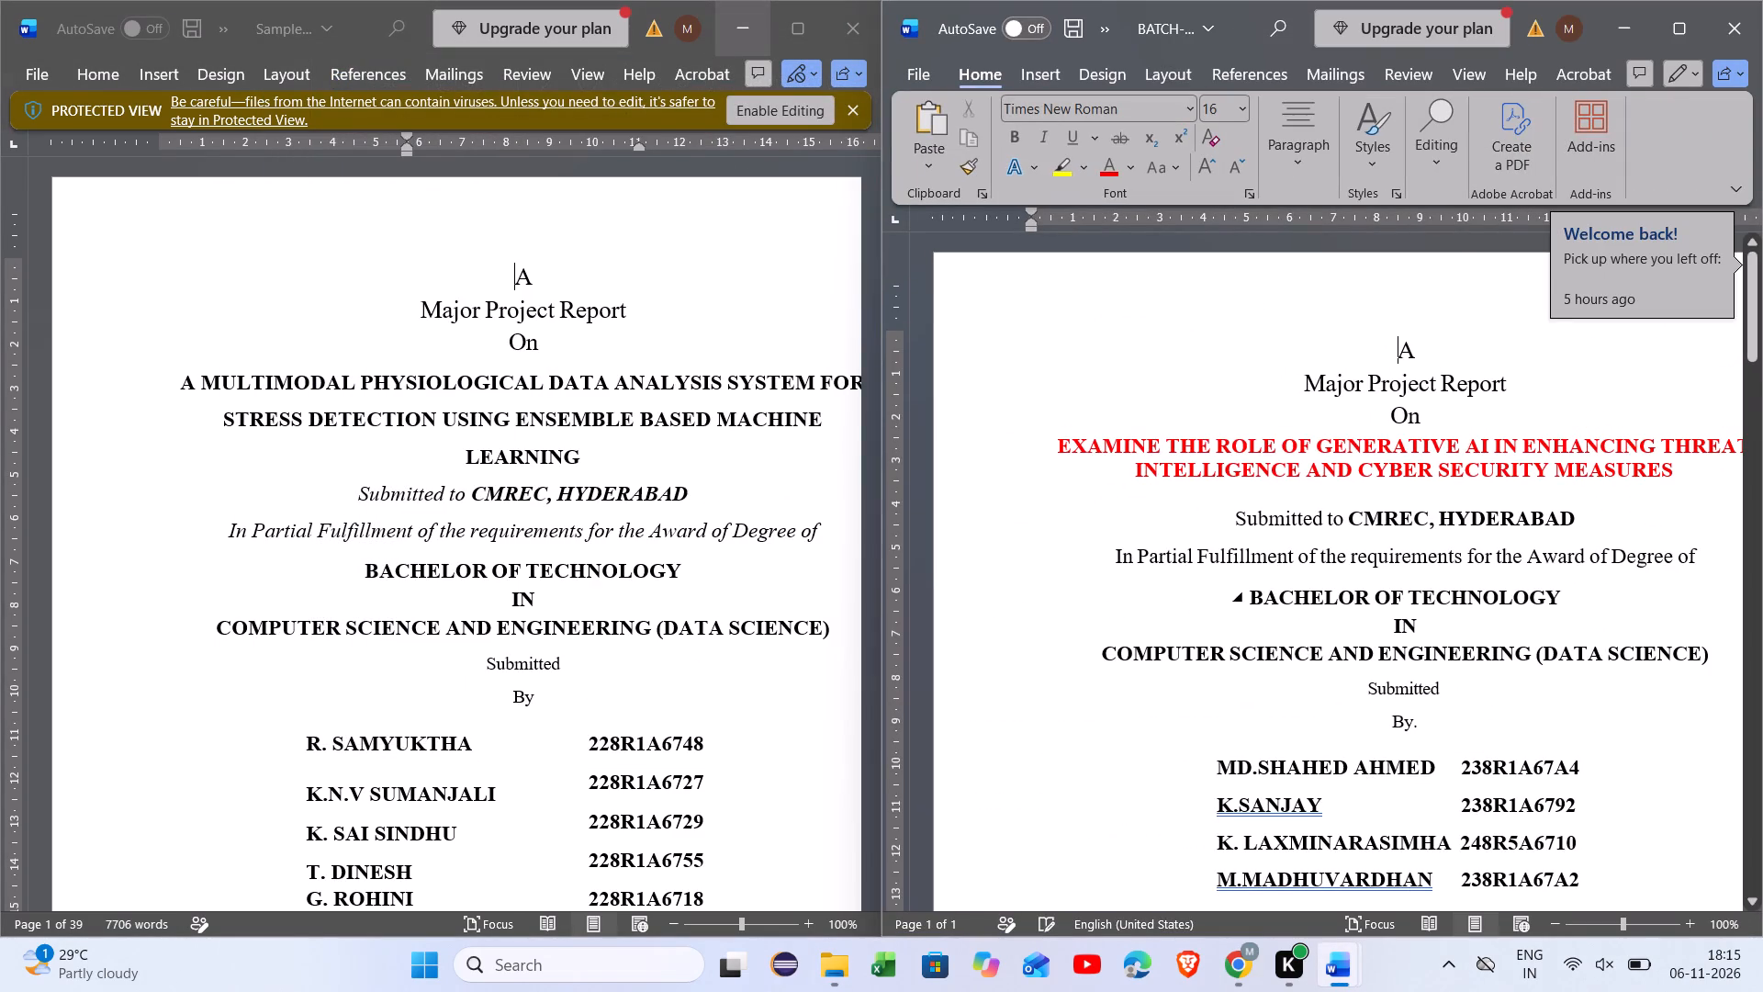
Compare the title page of the sample report with that of the BATCH-9 report.
{"action": "scroll", "coordinate": [1265, 616], "scroll_direction": "down", "scroll_amount": 1}
{"action": "scroll", "coordinate": [1277, 542], "scroll_direction": "up", "scroll_amount": 1}
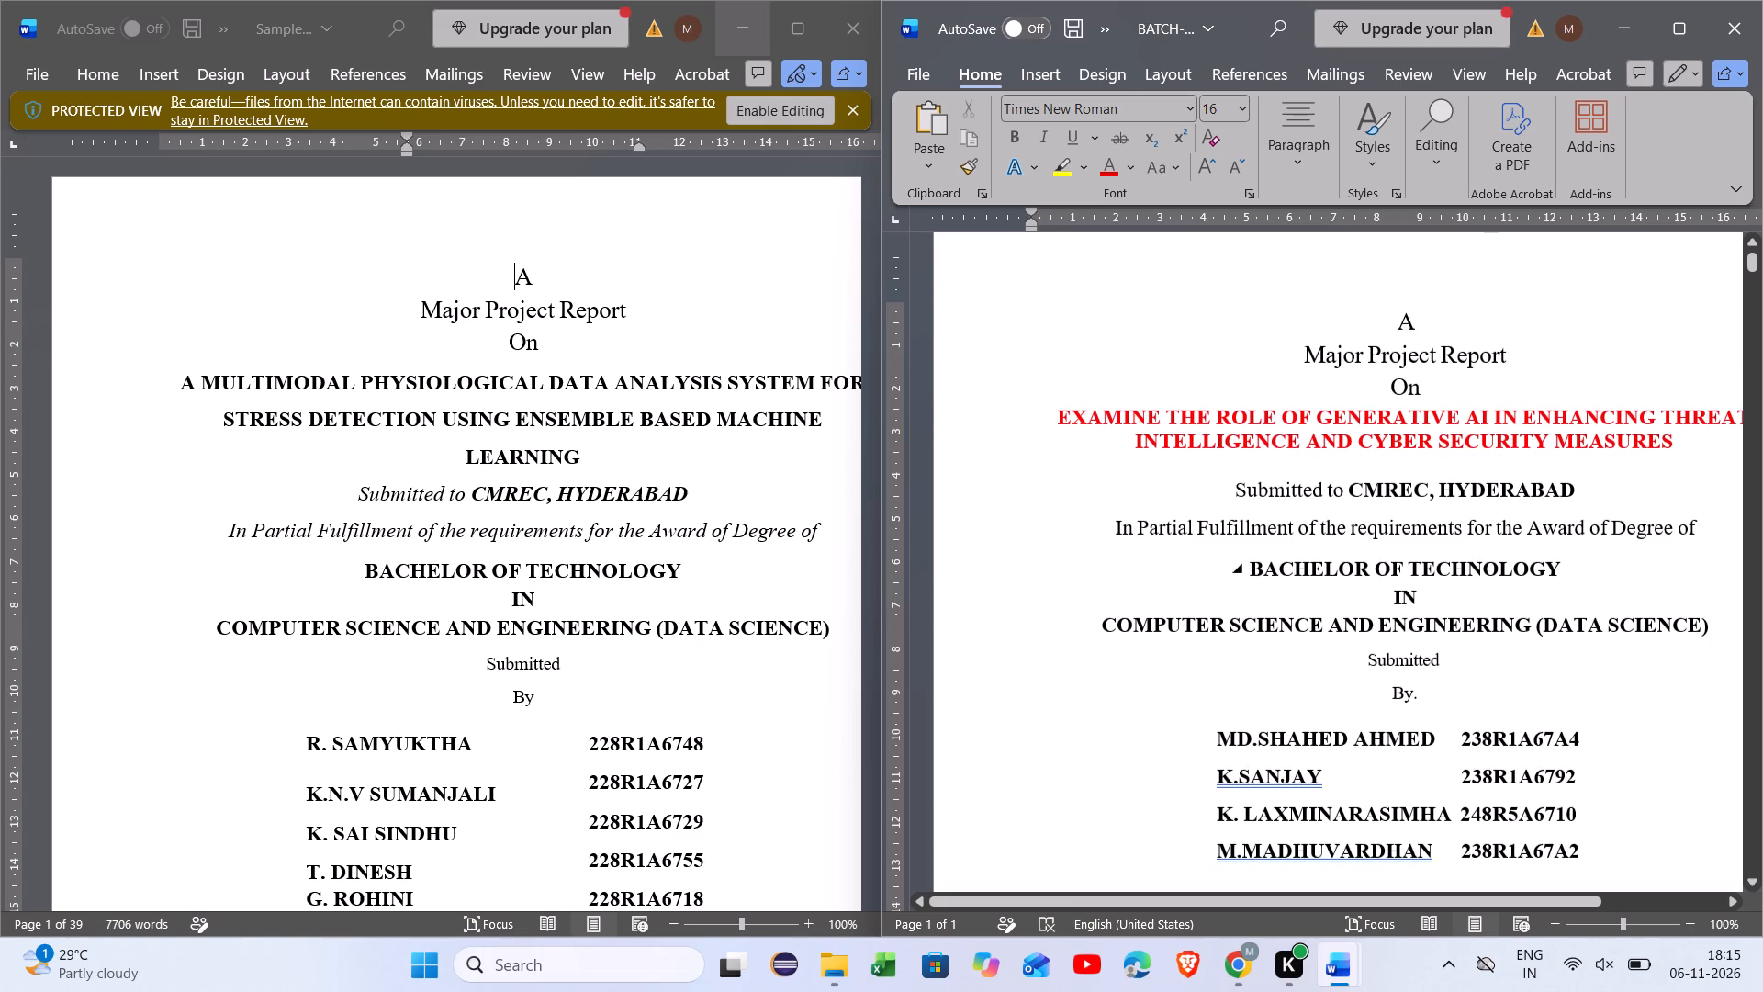
{"action": "scroll", "coordinate": [1277, 542], "scroll_direction": "up", "scroll_amount": 2}
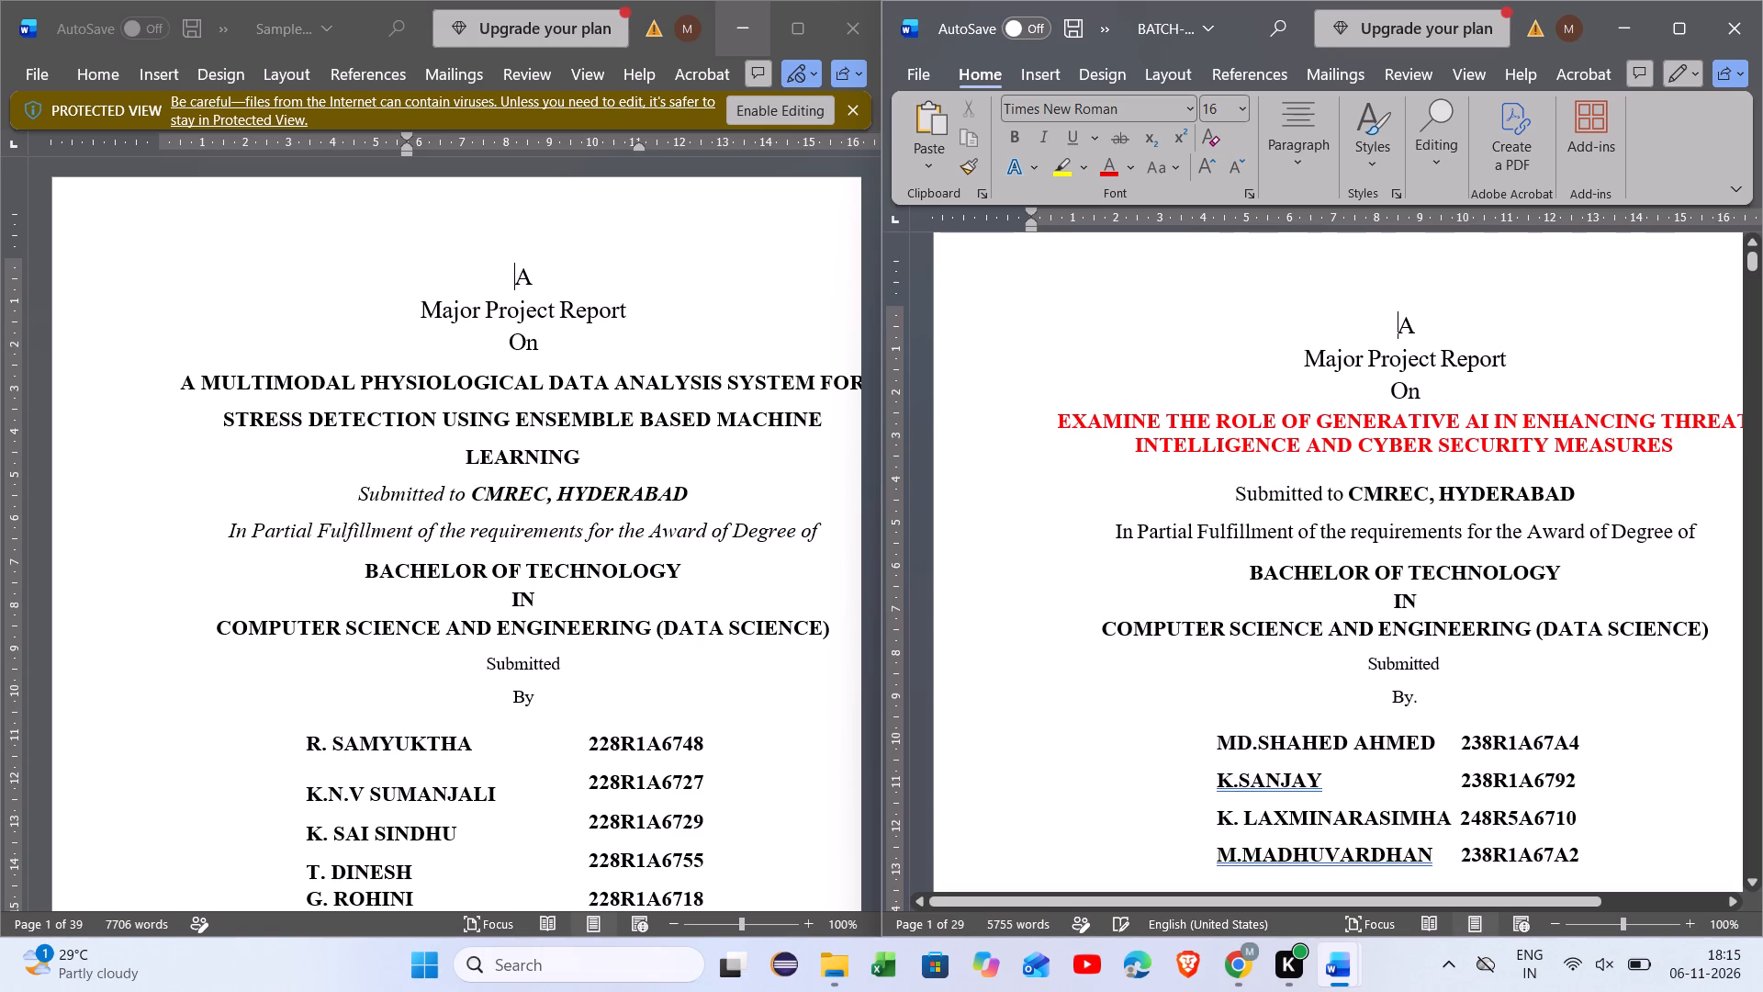
{"action": "scroll", "coordinate": [1277, 542], "scroll_direction": "up", "scroll_amount": 2}
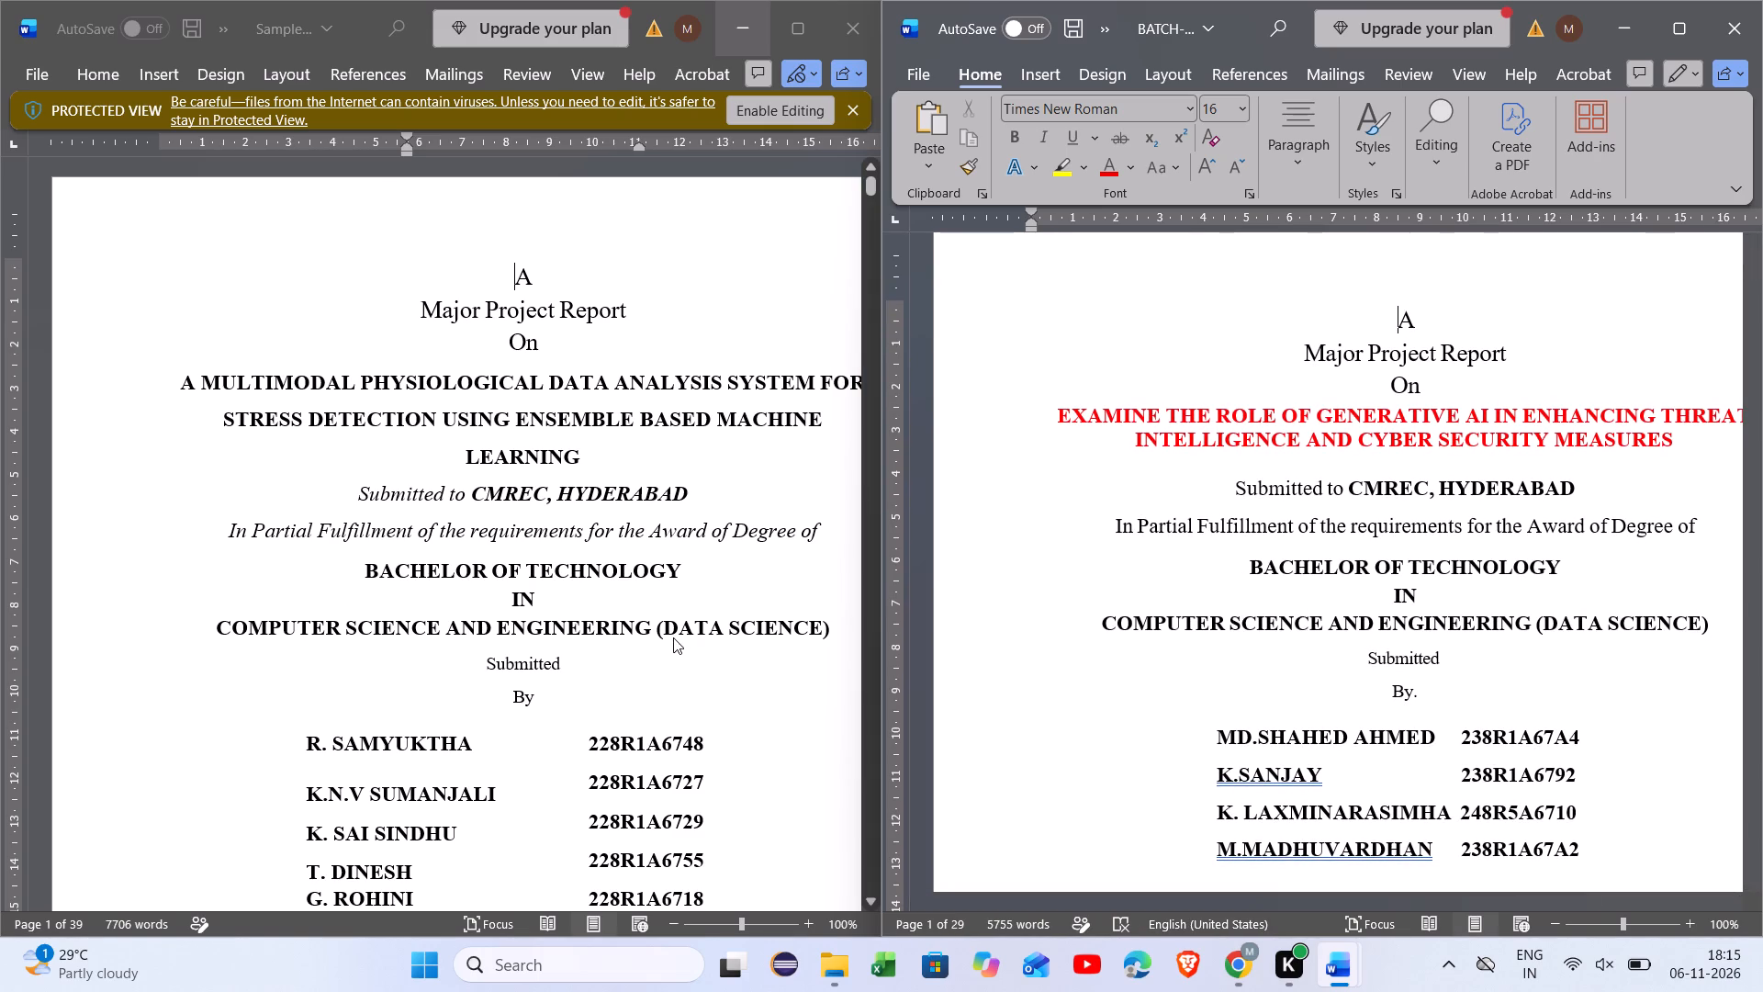
{"action": "scroll", "coordinate": [673, 637], "scroll_direction": "down", "scroll_amount": 2}
{"action": "scroll", "coordinate": [673, 637], "scroll_direction": "up", "scroll_amount": 2}
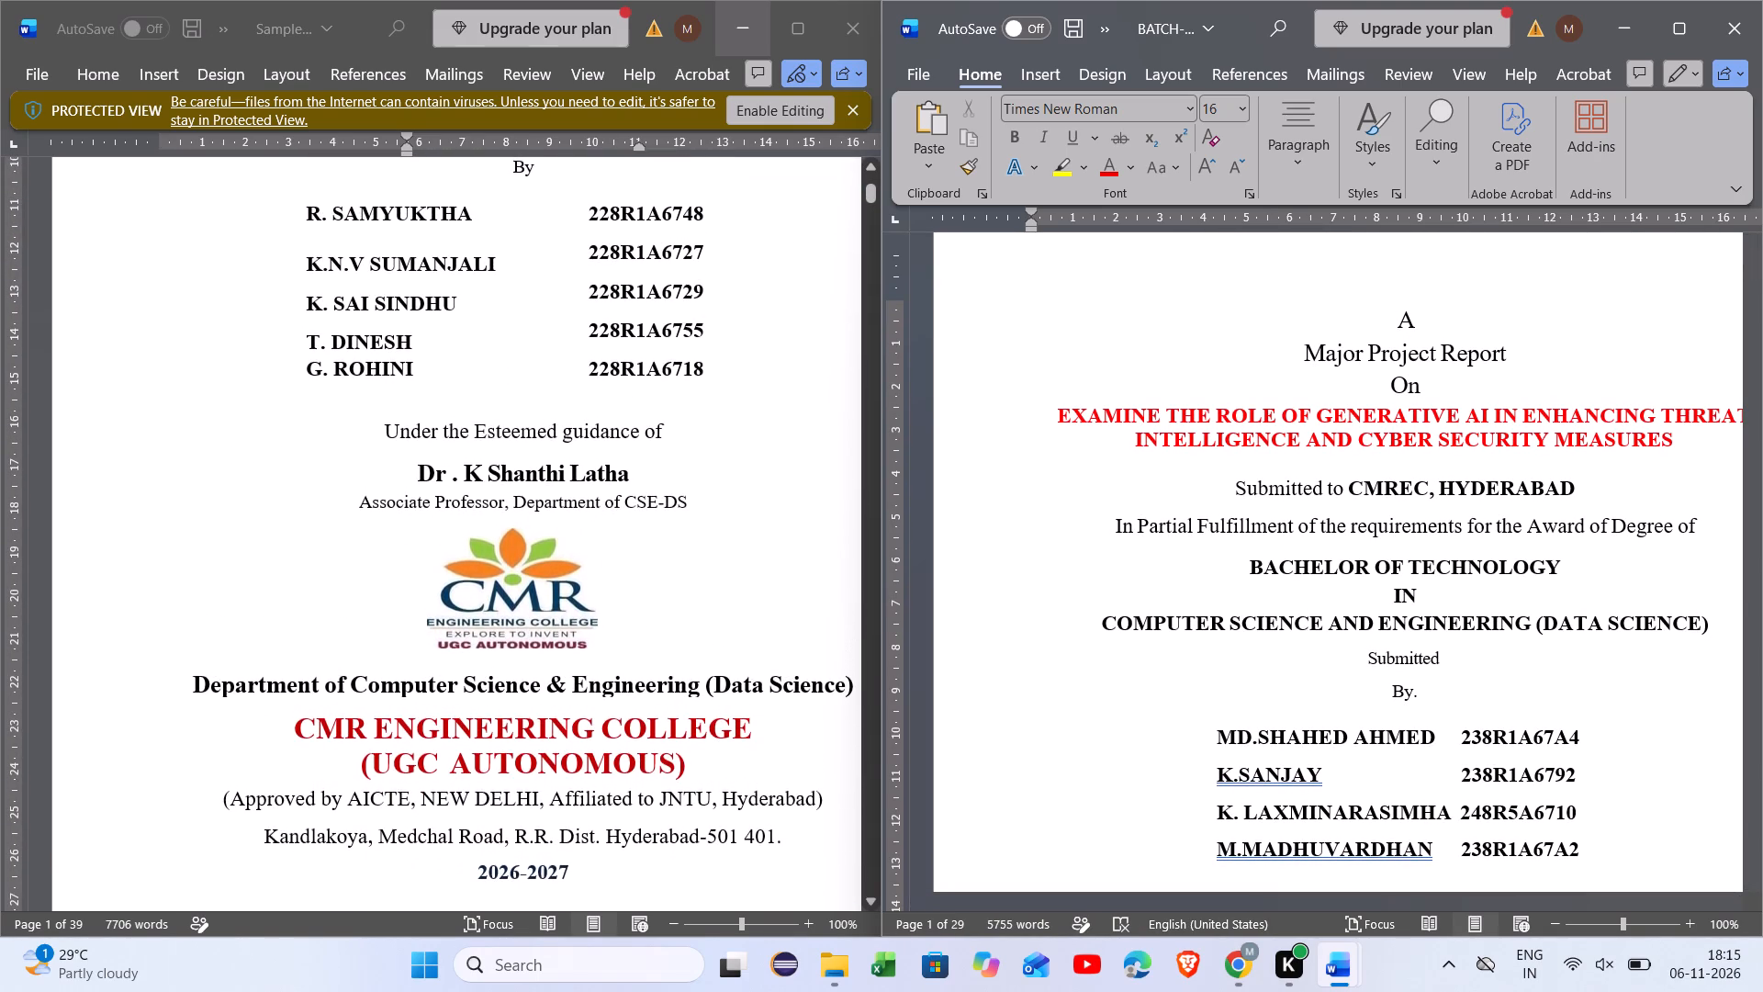
{"action": "scroll", "coordinate": [673, 637], "scroll_direction": "up", "scroll_amount": 1}
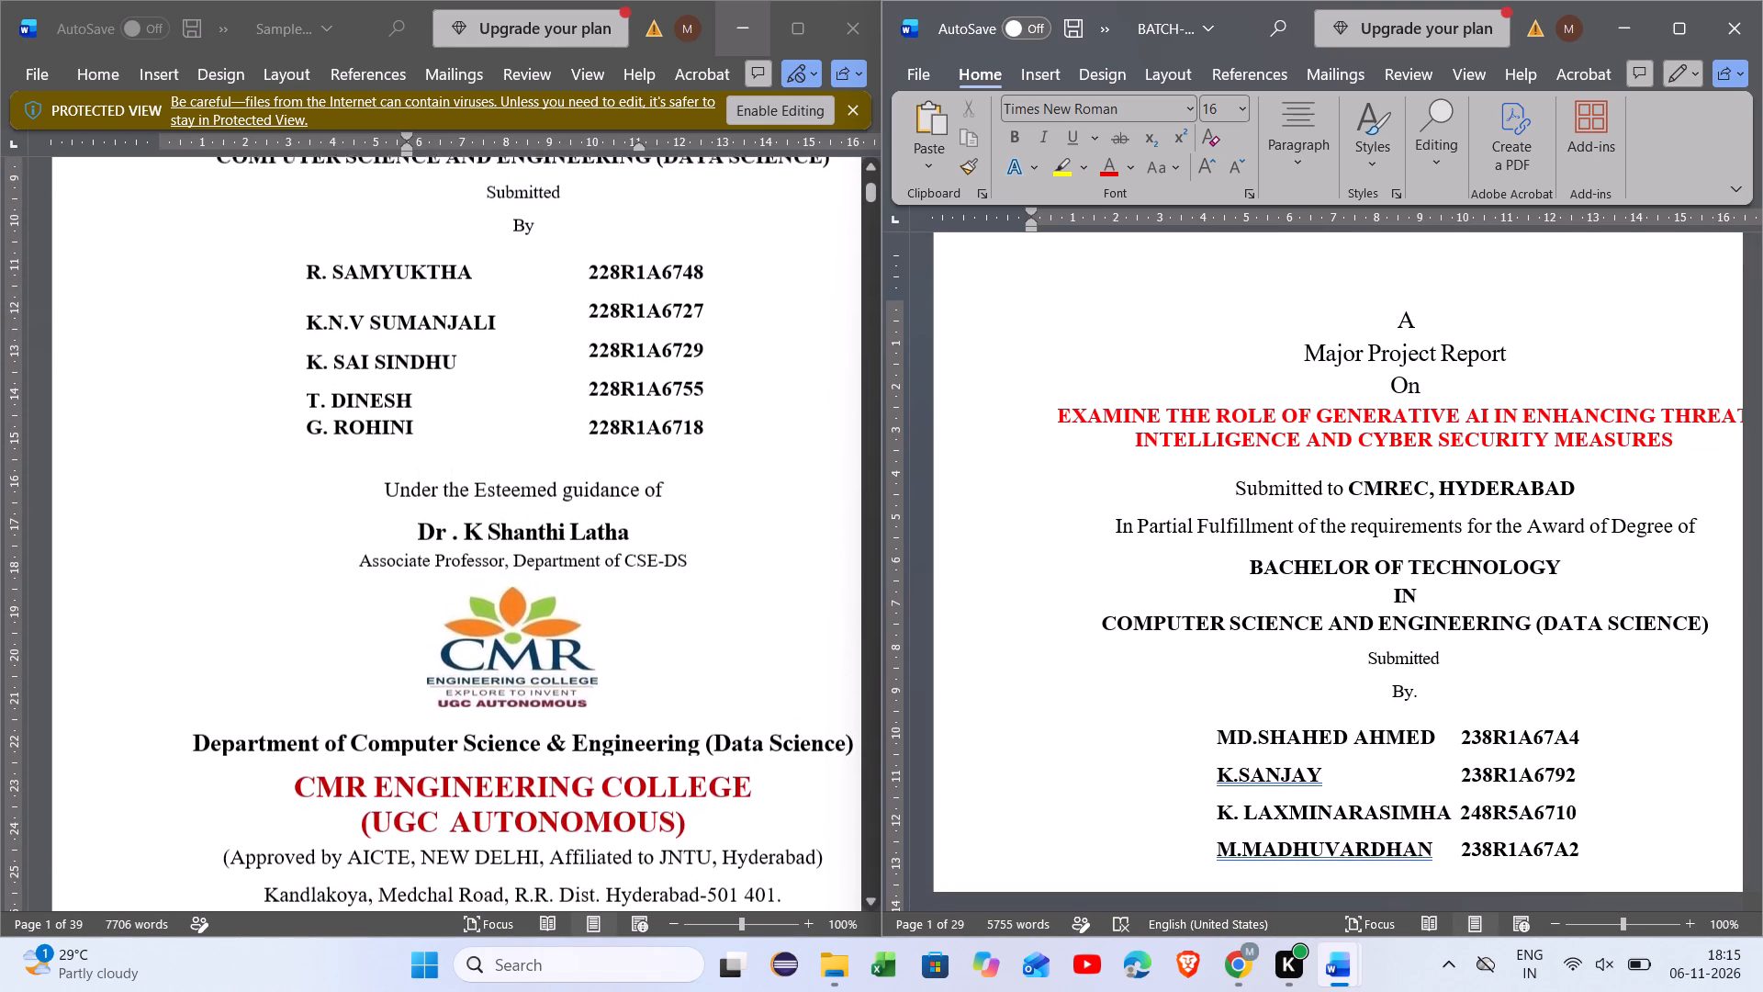
{"action": "scroll", "coordinate": [673, 637], "scroll_direction": "up", "scroll_amount": 1}
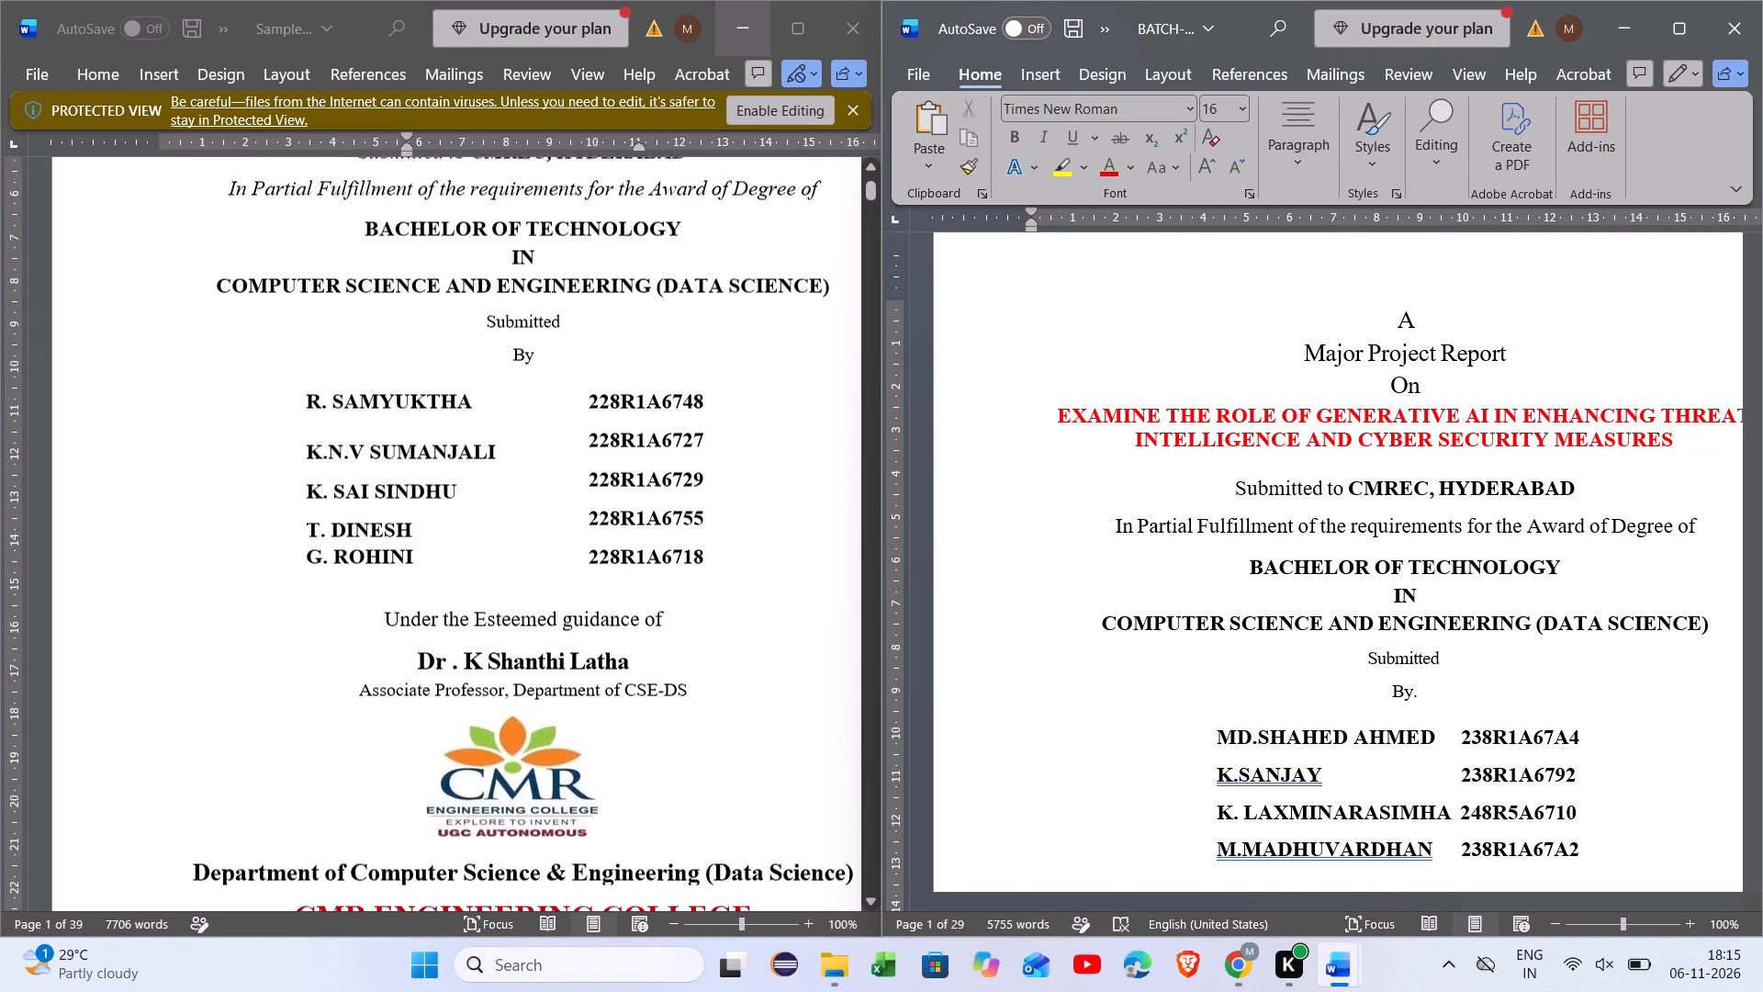
{"action": "scroll", "coordinate": [673, 637], "scroll_direction": "up", "scroll_amount": 2}
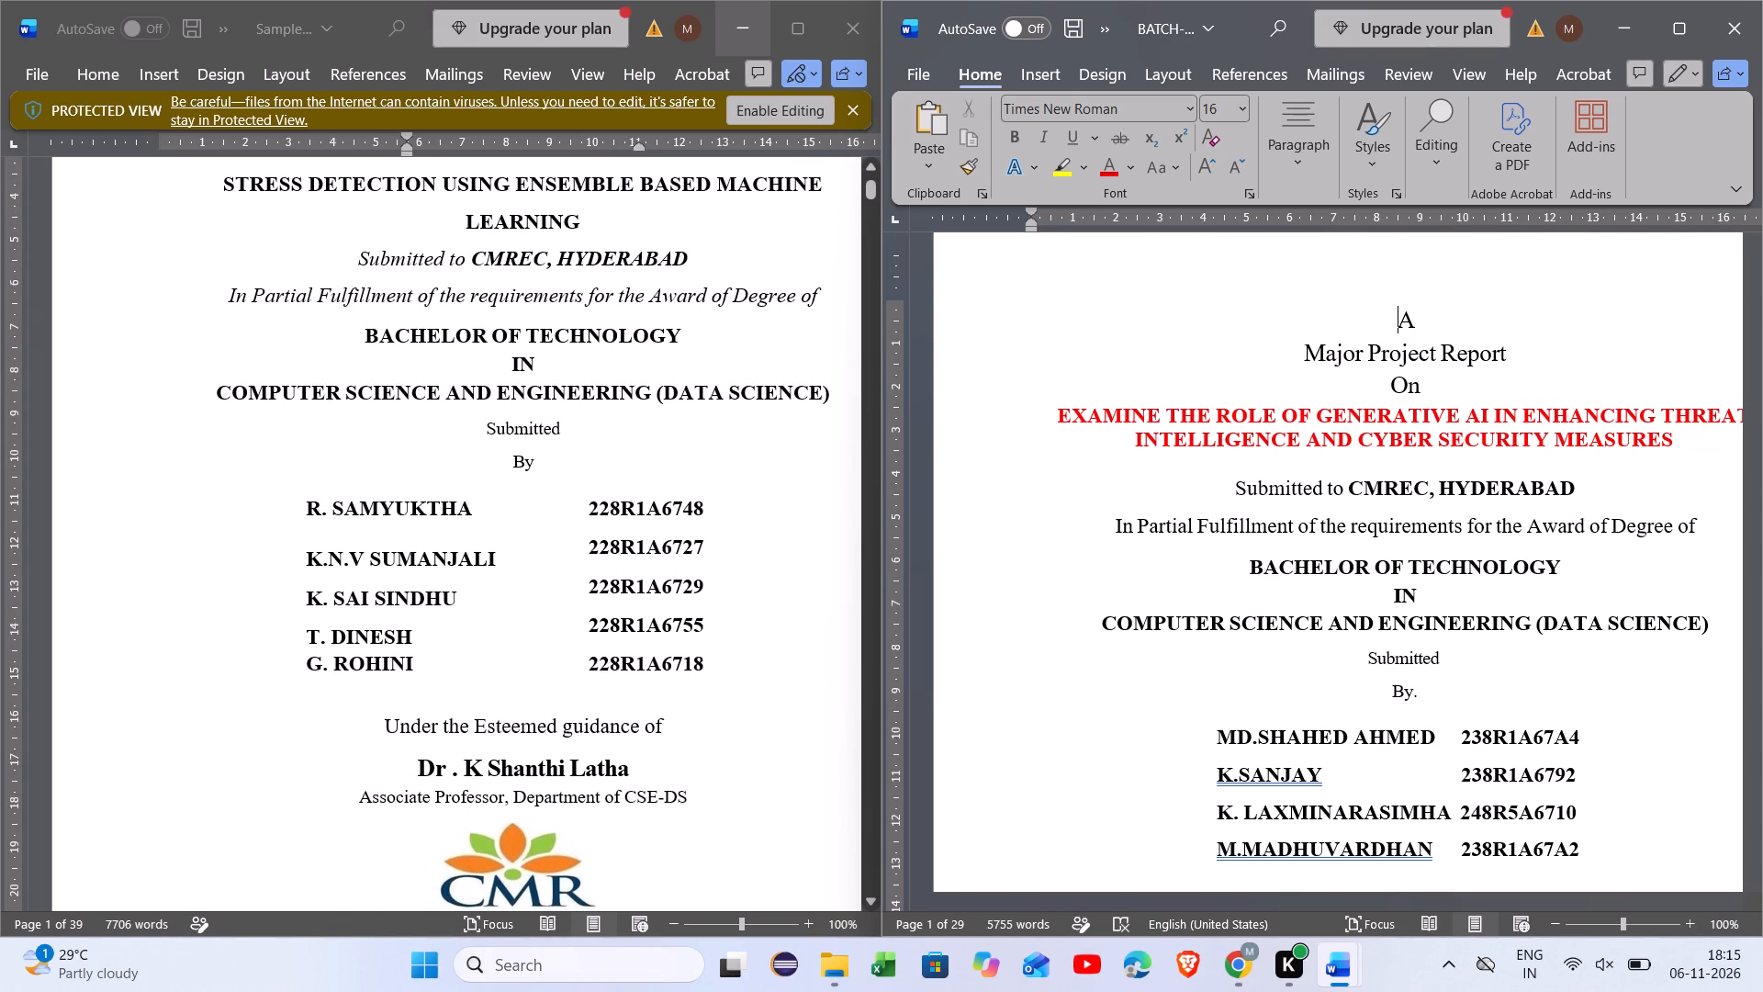
{"action": "scroll", "coordinate": [673, 637], "scroll_direction": "down", "scroll_amount": 1}
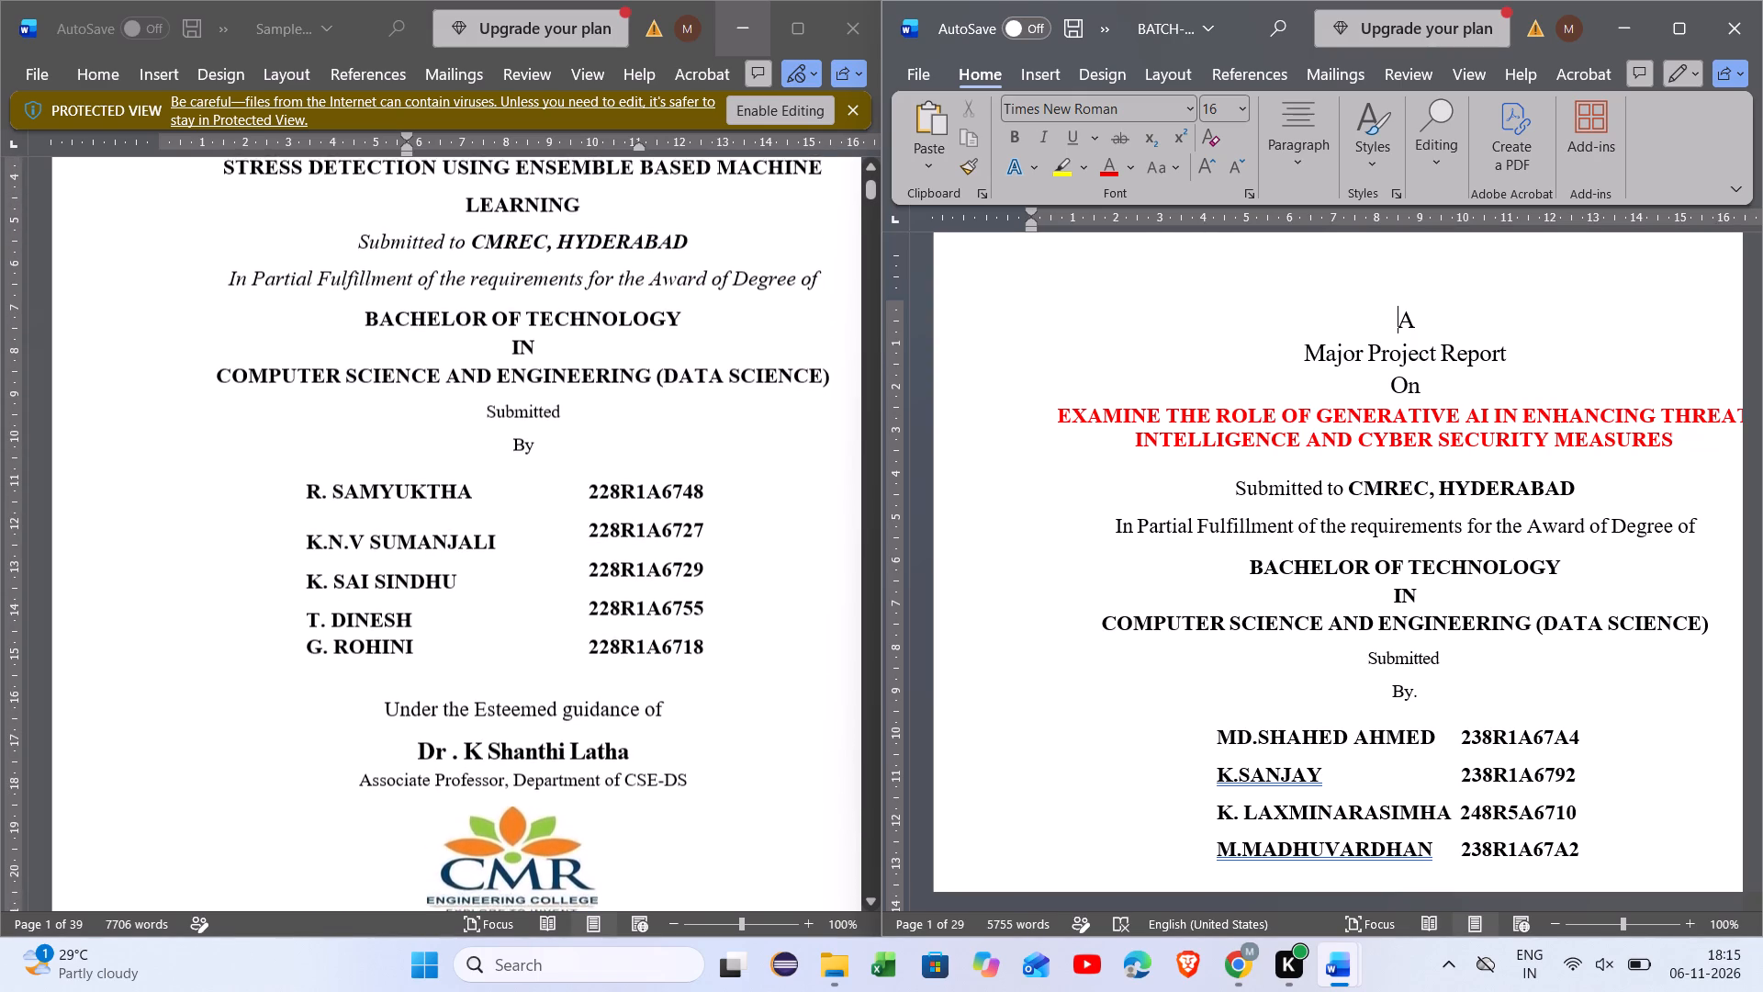
{"action": "scroll", "coordinate": [673, 637], "scroll_direction": "down", "scroll_amount": 2}
{"action": "scroll", "coordinate": [1002, 813], "scroll_direction": "down", "scroll_amount": 1}
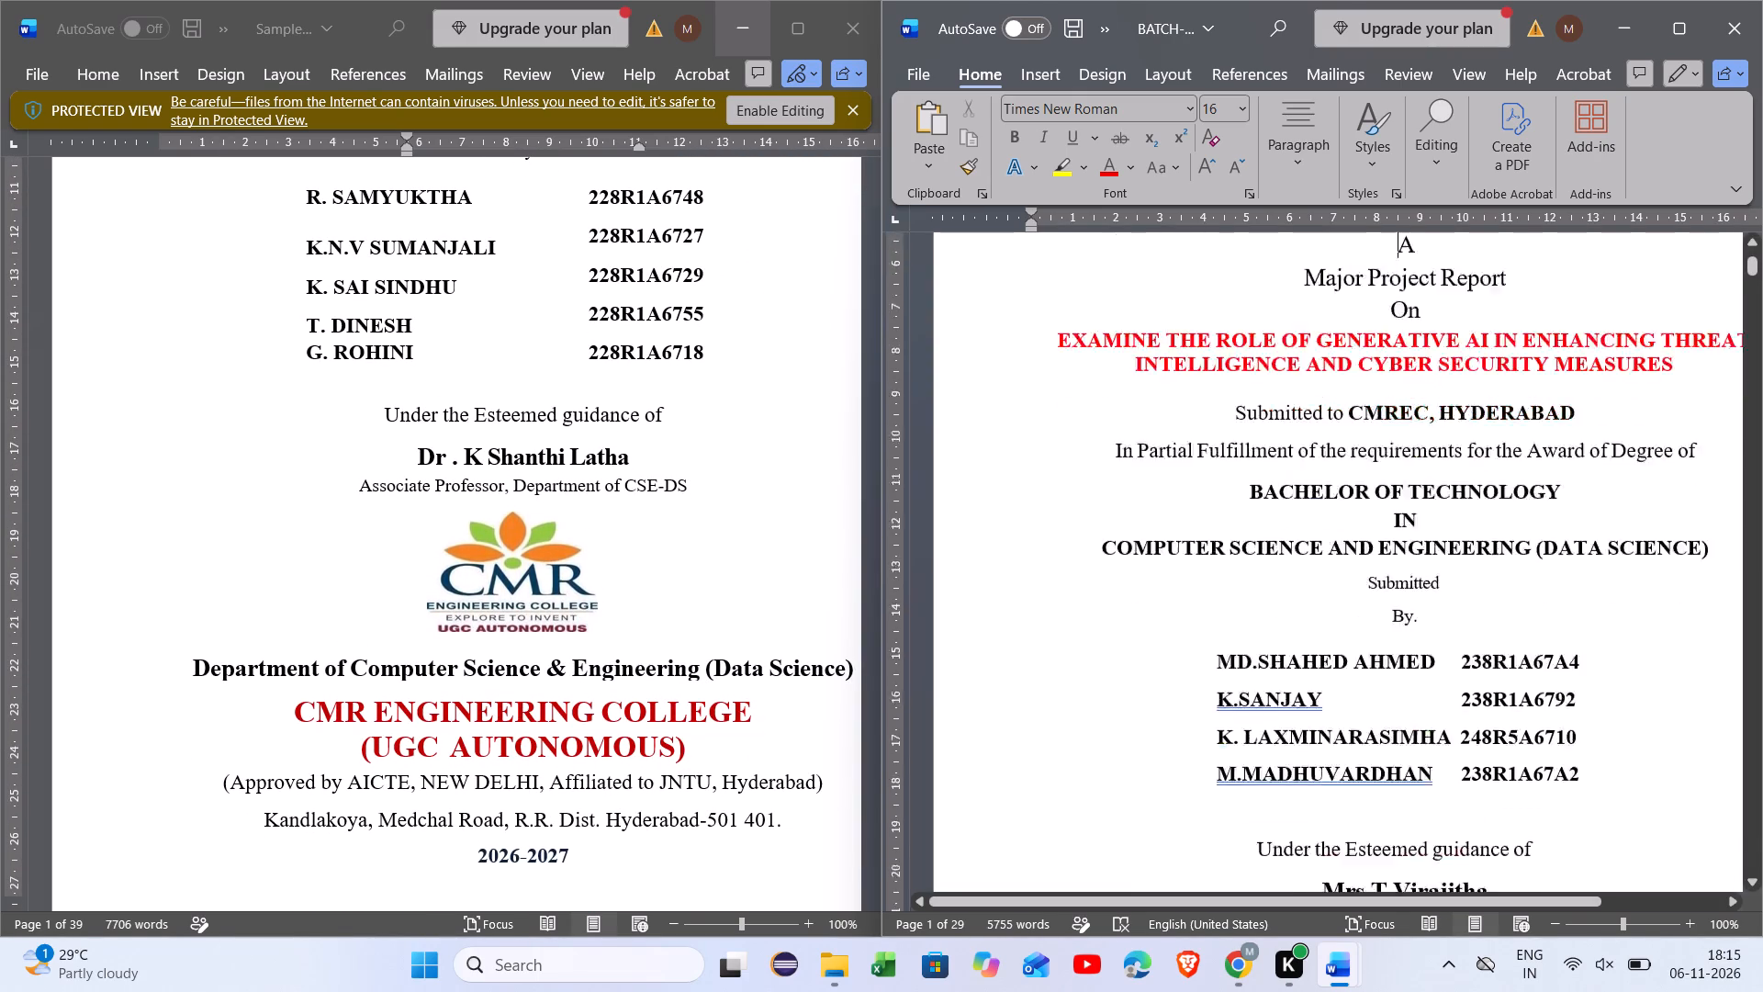
{"action": "scroll", "coordinate": [1002, 813], "scroll_direction": "down", "scroll_amount": 3}
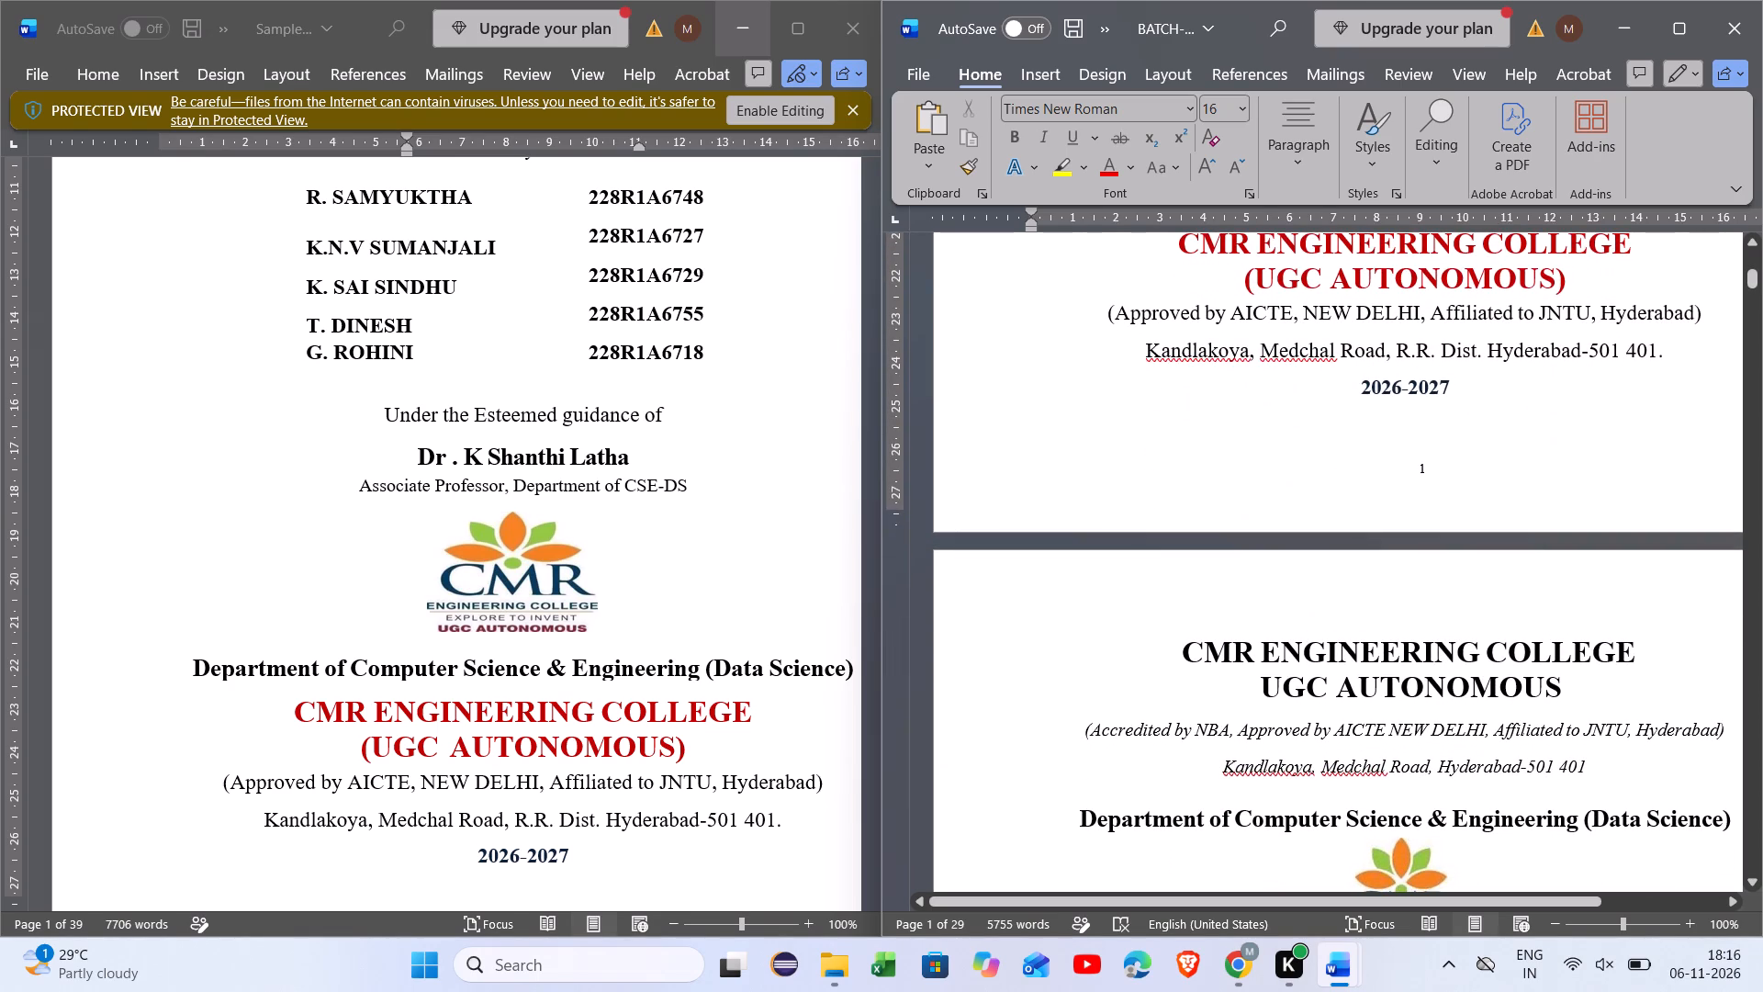
Look through the sample report's front matter from the title page to the Abstract.
{"action": "scroll", "coordinate": [700, 673], "scroll_direction": "down", "scroll_amount": 3}
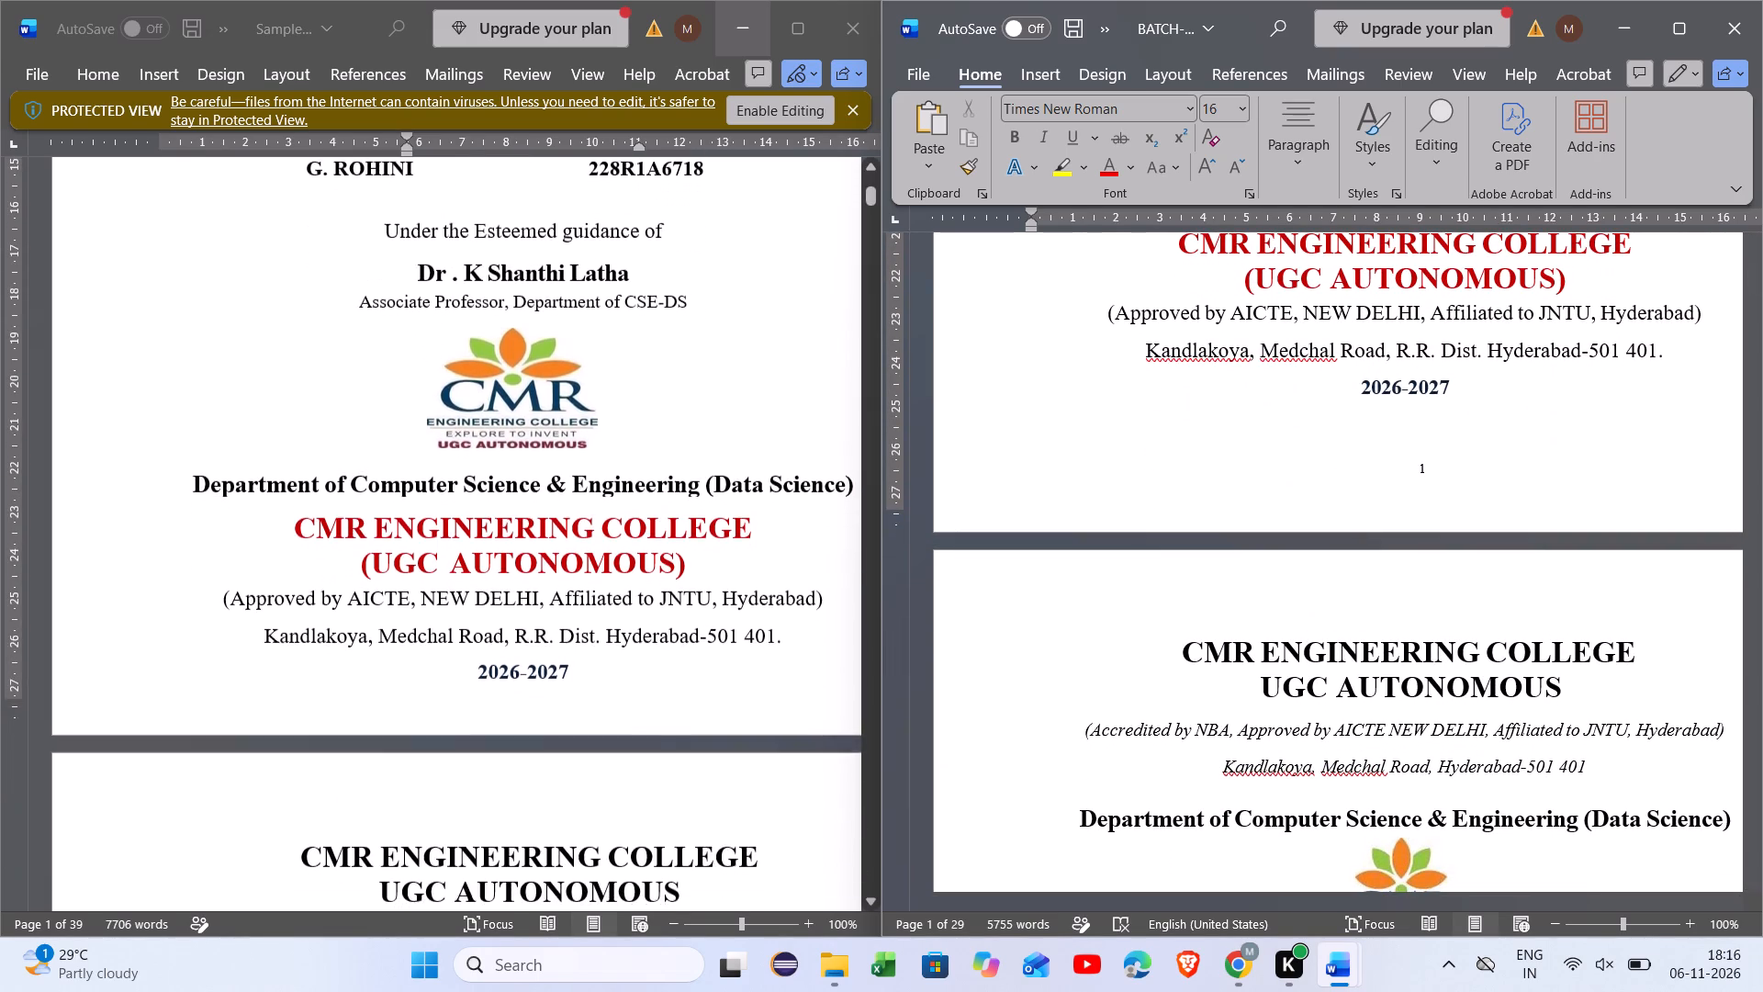
{"action": "scroll", "coordinate": [700, 673], "scroll_direction": "down", "scroll_amount": 5}
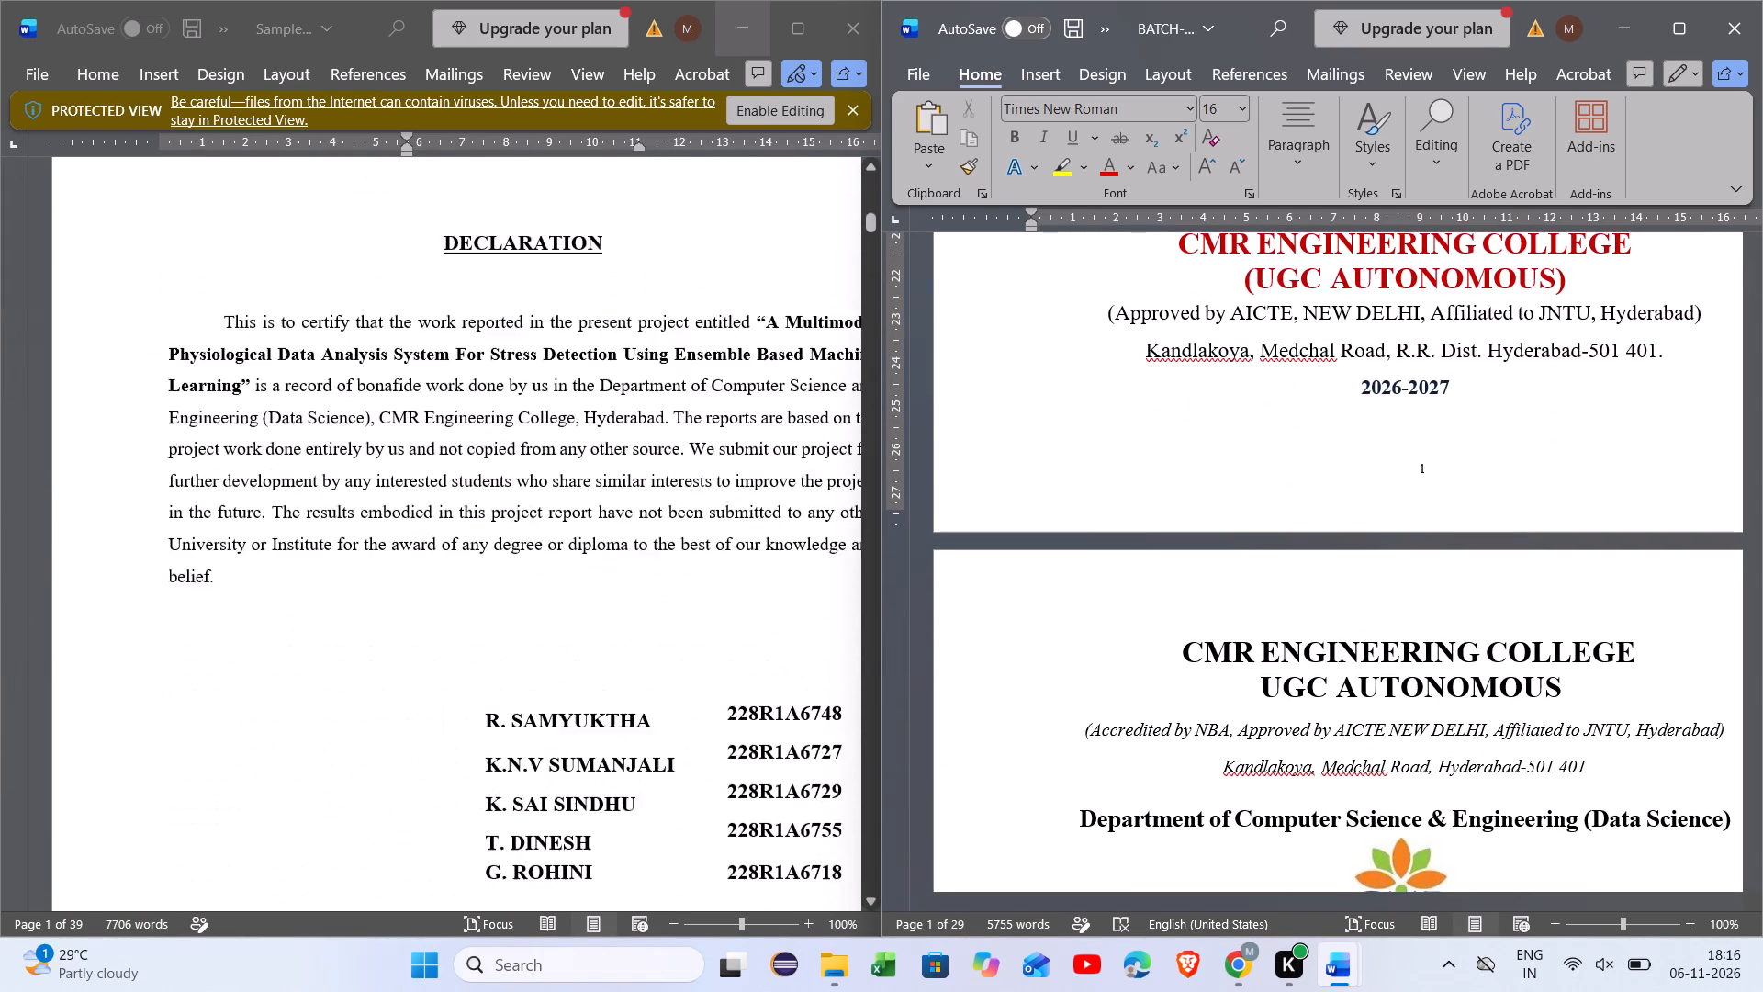
{"action": "scroll", "coordinate": [700, 673], "scroll_direction": "down", "scroll_amount": 3}
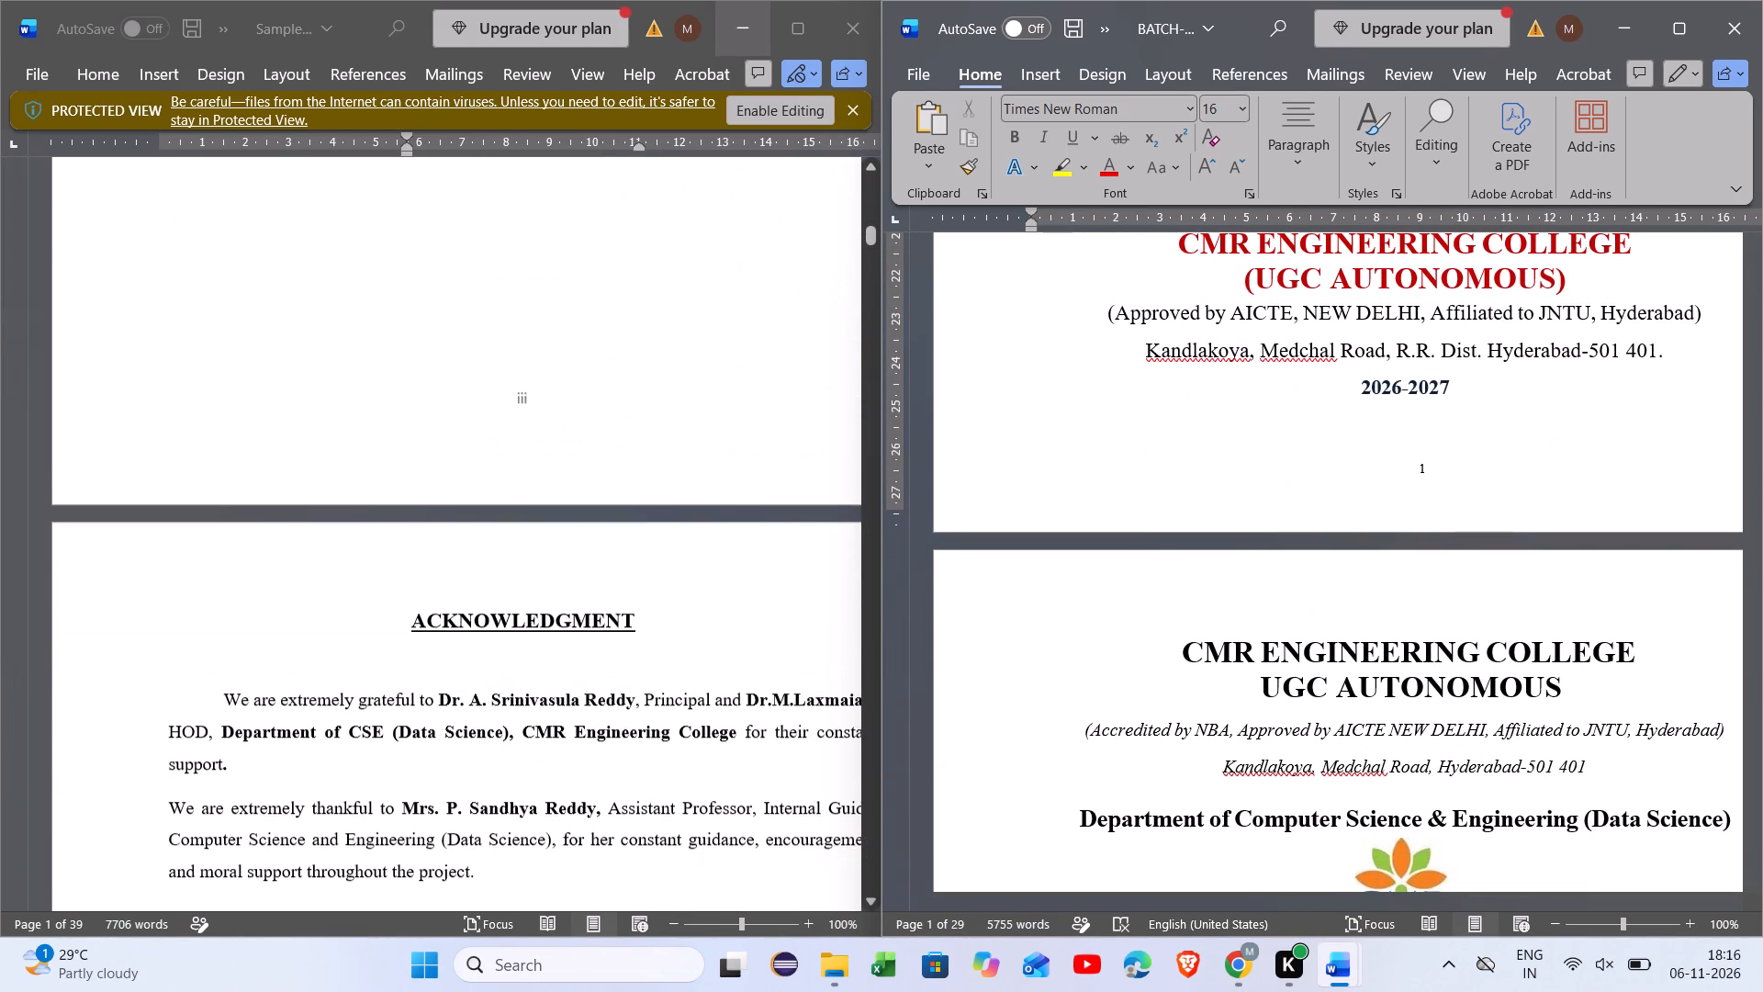
{"action": "scroll", "coordinate": [700, 673], "scroll_direction": "down", "scroll_amount": 3}
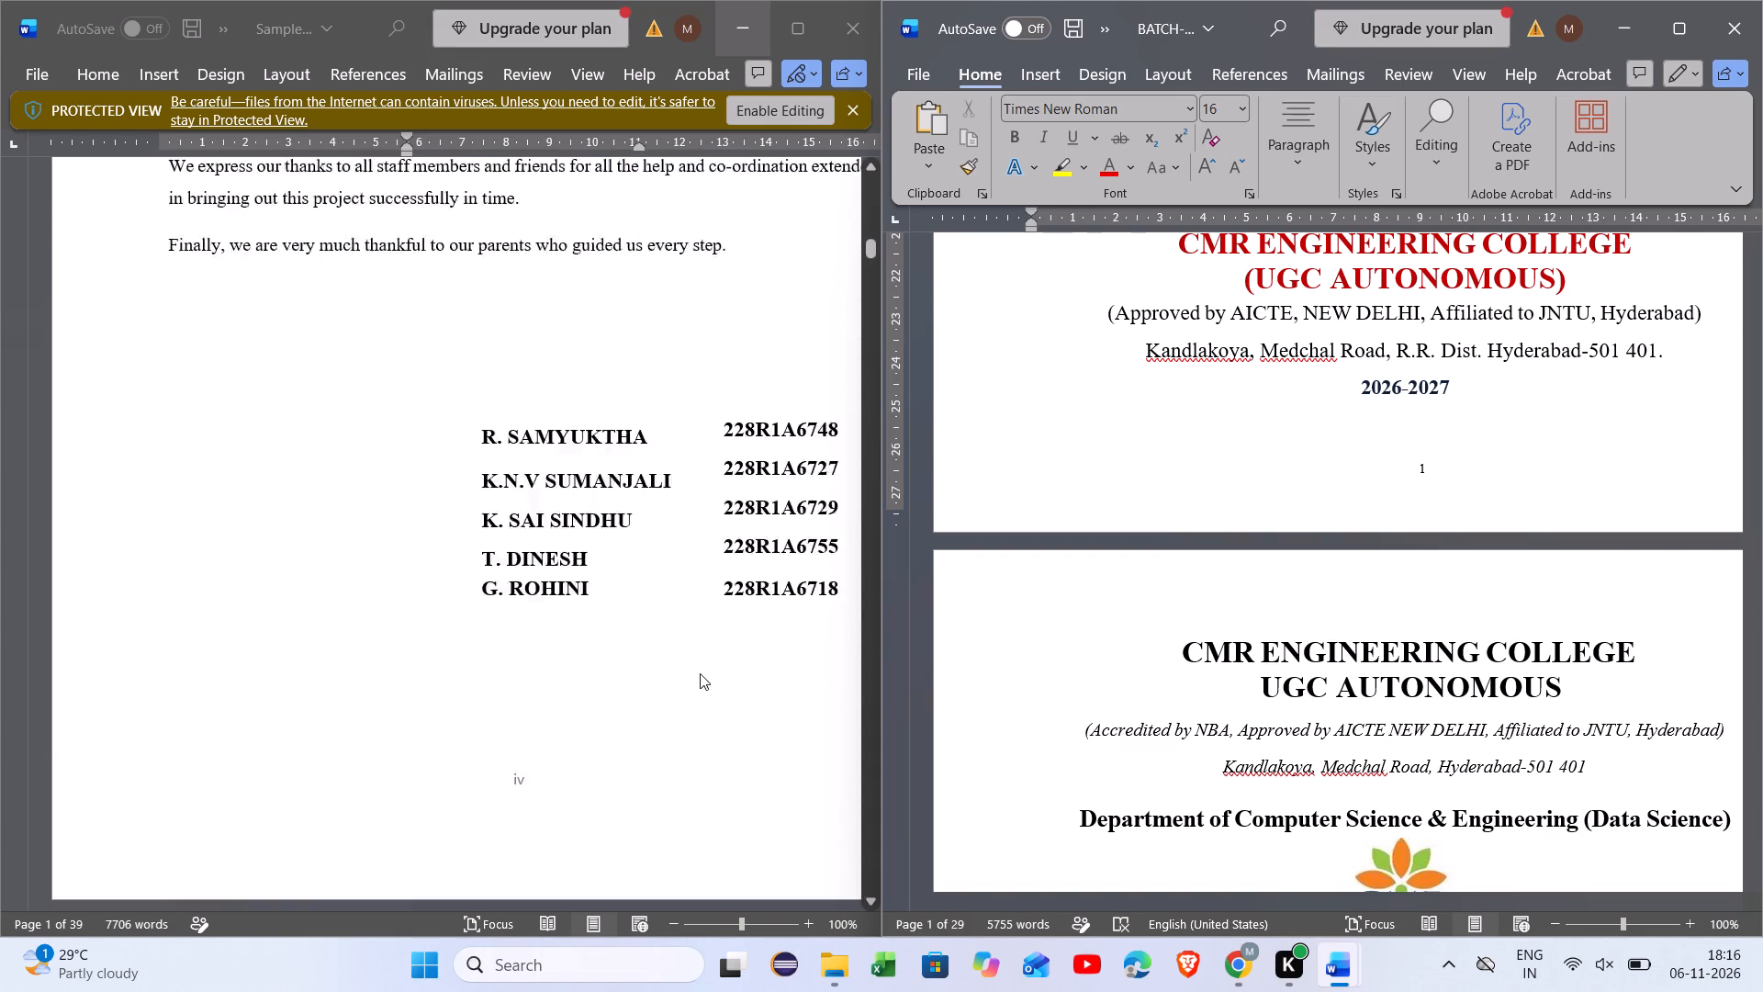
{"action": "scroll", "coordinate": [700, 673], "scroll_direction": "down", "scroll_amount": 3}
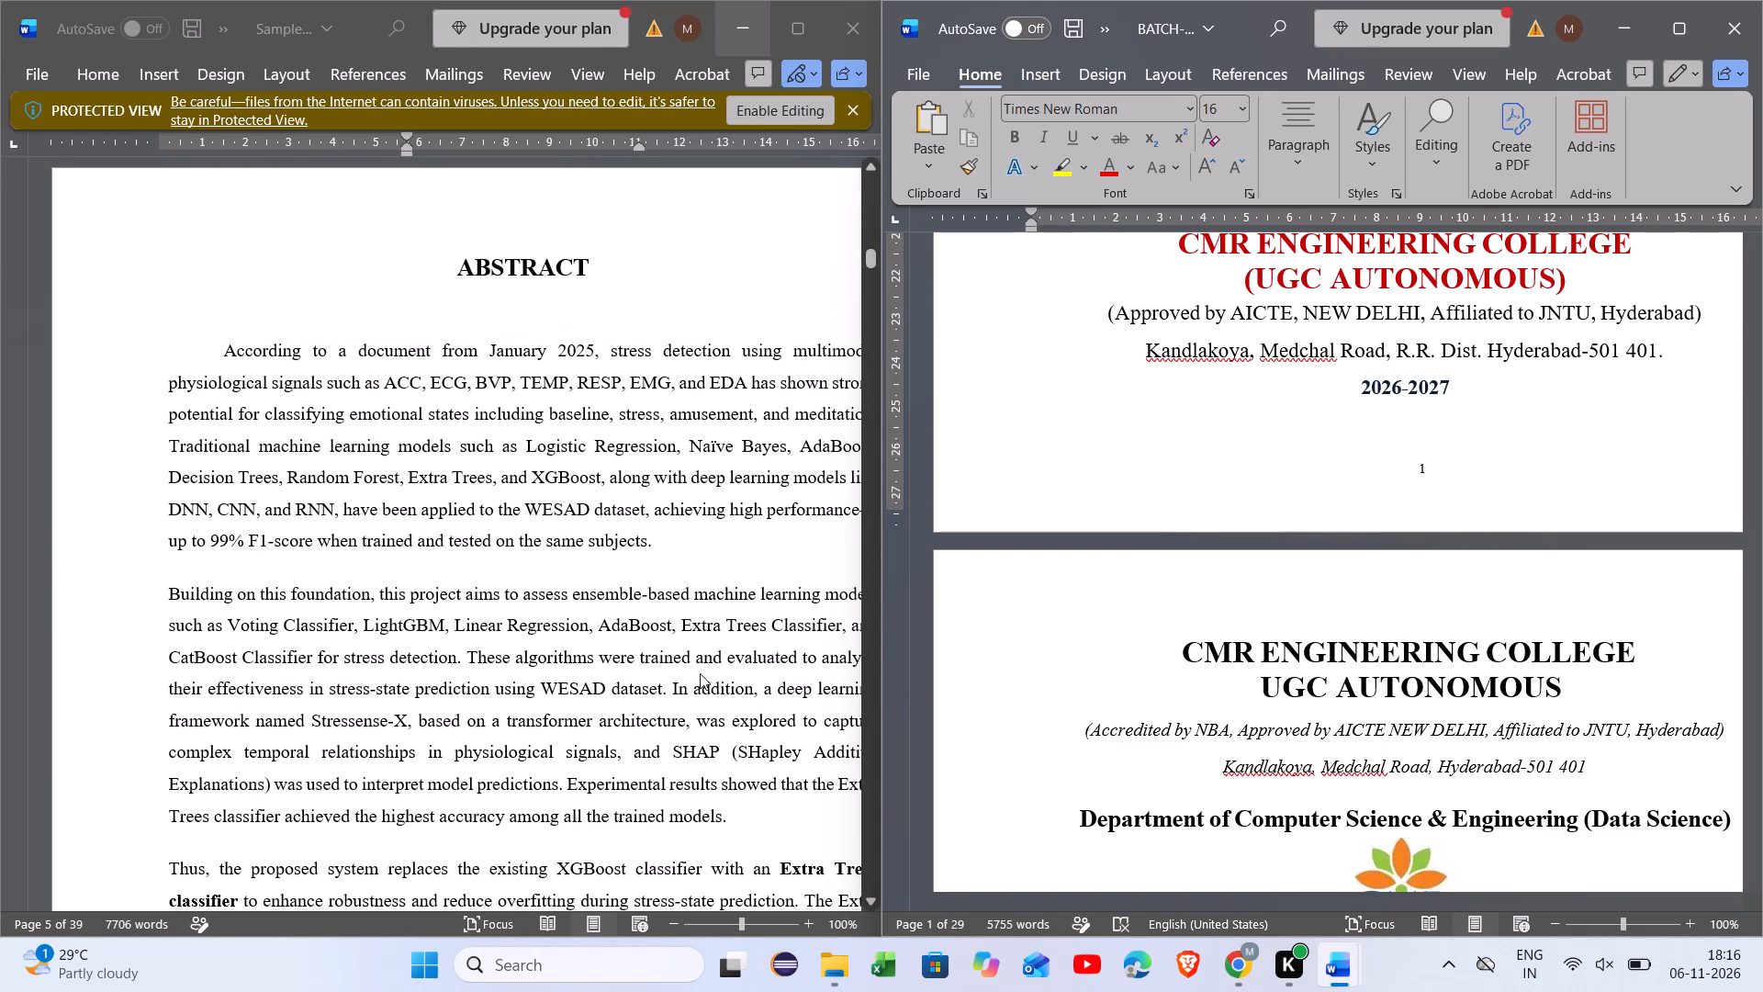
{"action": "scroll", "coordinate": [700, 673], "scroll_direction": "up", "scroll_amount": 4}
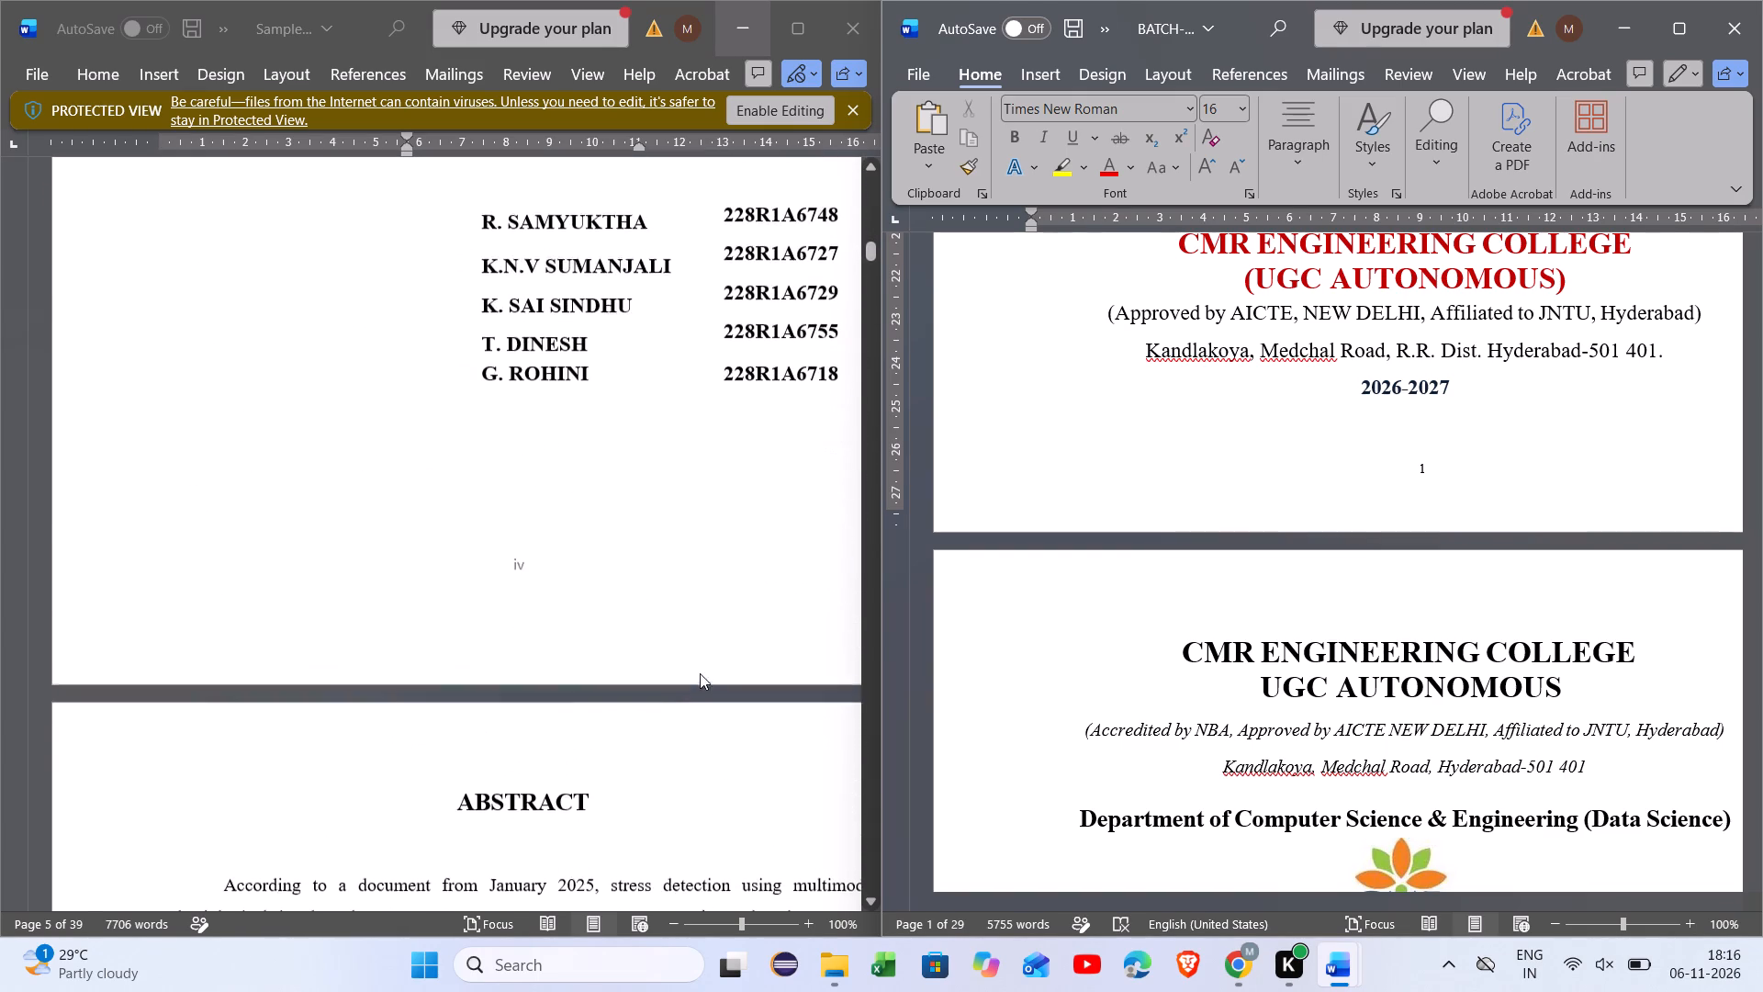
{"action": "scroll", "coordinate": [700, 673], "scroll_direction": "down", "scroll_amount": 2, "text": "ctrl"}
{"action": "scroll", "coordinate": [700, 673], "scroll_direction": "down", "scroll_amount": 2}
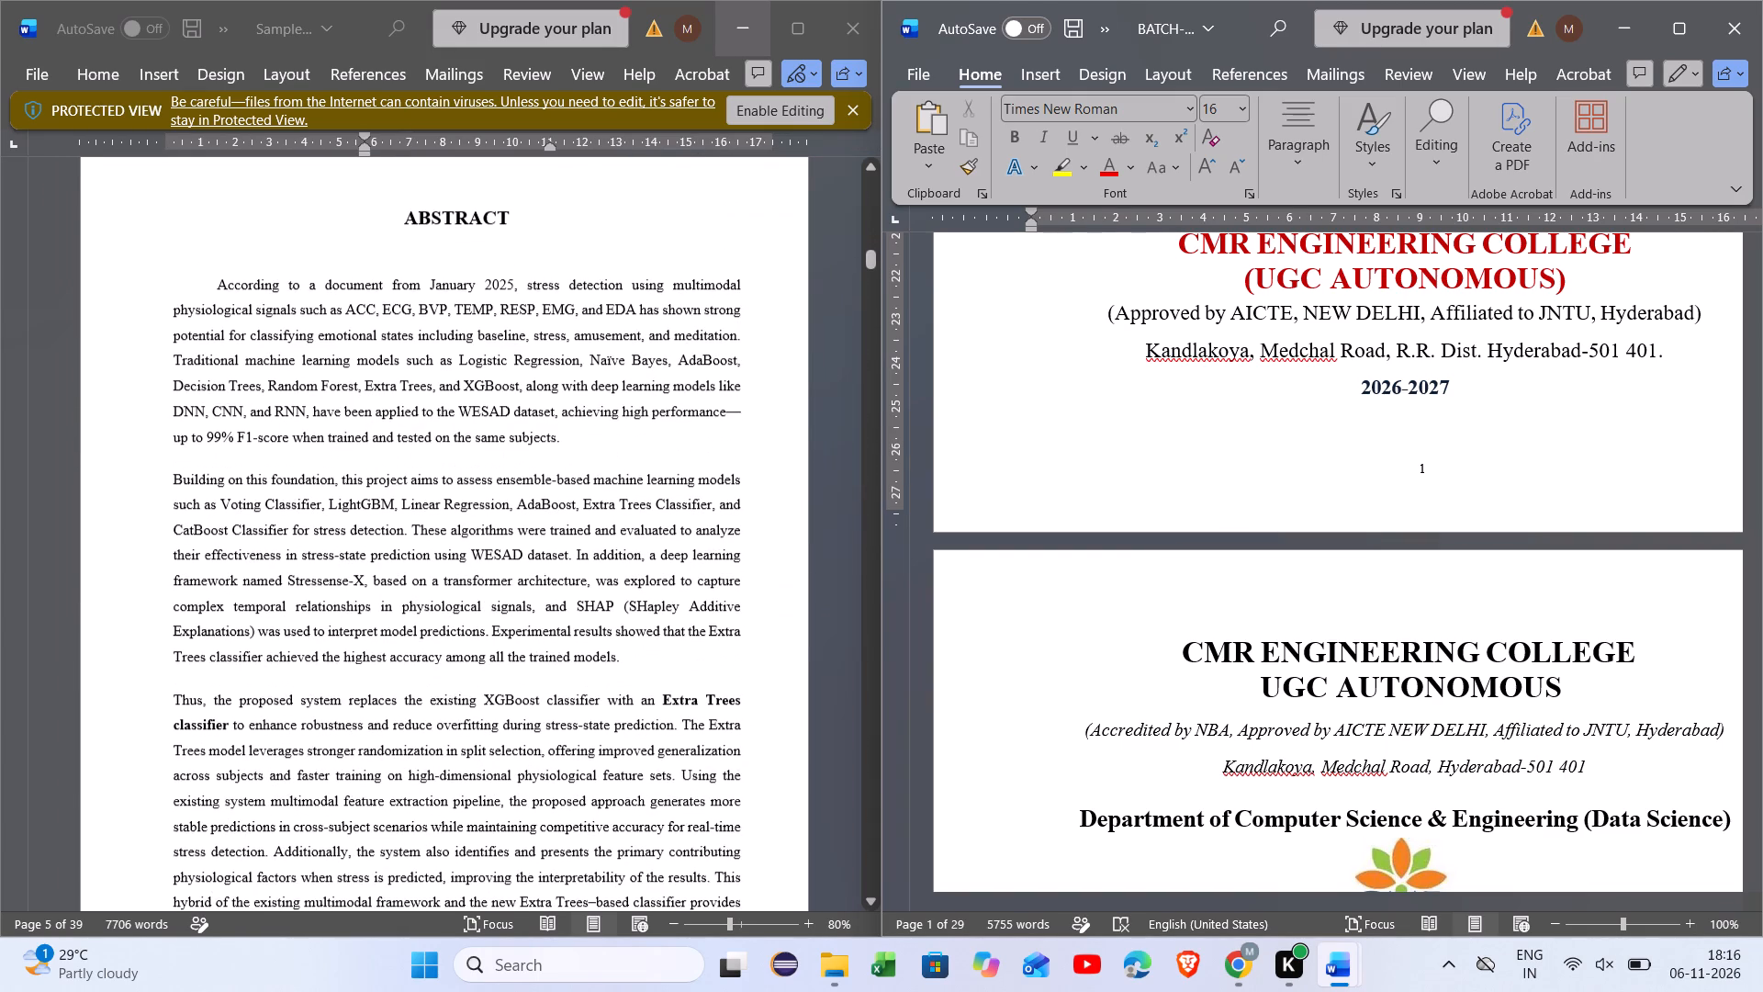
Re-examine the layout and content of the sample report's Declaration, Acknowledgment and Abstract pages.
{"action": "scroll", "coordinate": [700, 673], "scroll_direction": "up", "scroll_amount": 2}
{"action": "scroll", "coordinate": [700, 673], "scroll_direction": "down", "scroll_amount": 2}
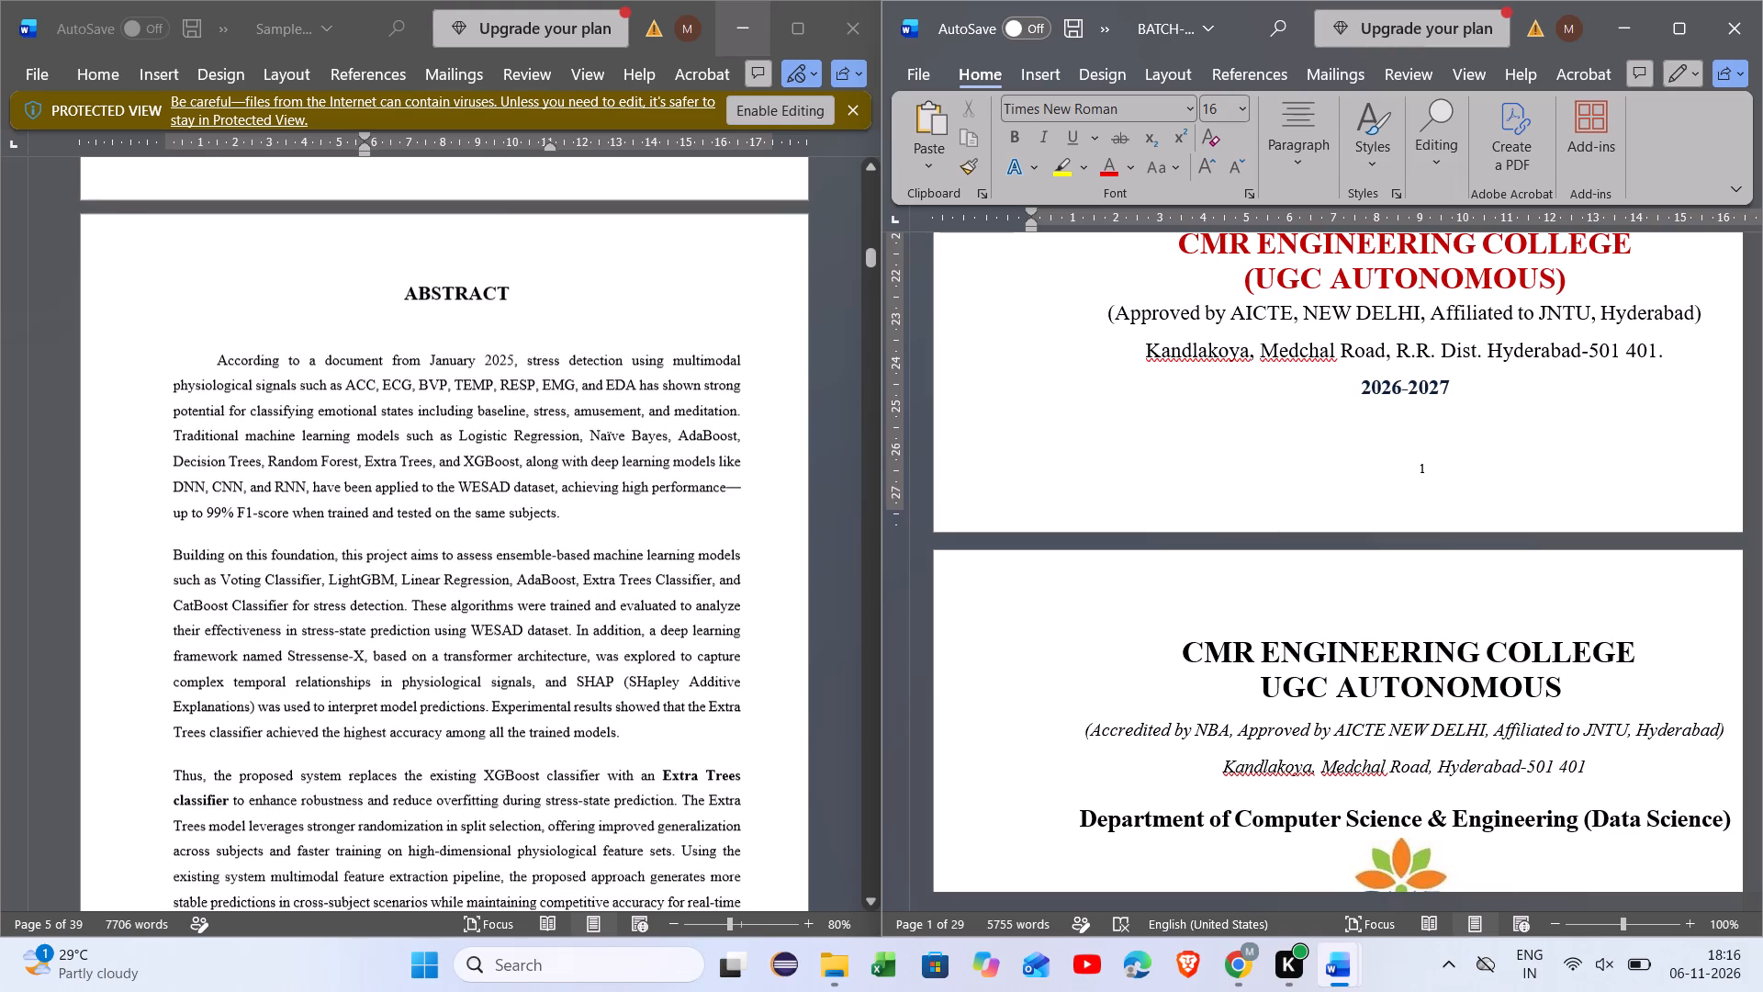
{"action": "scroll", "coordinate": [700, 673], "scroll_direction": "down", "scroll_amount": 2}
{"action": "scroll", "coordinate": [700, 673], "scroll_direction": "up", "scroll_amount": 2}
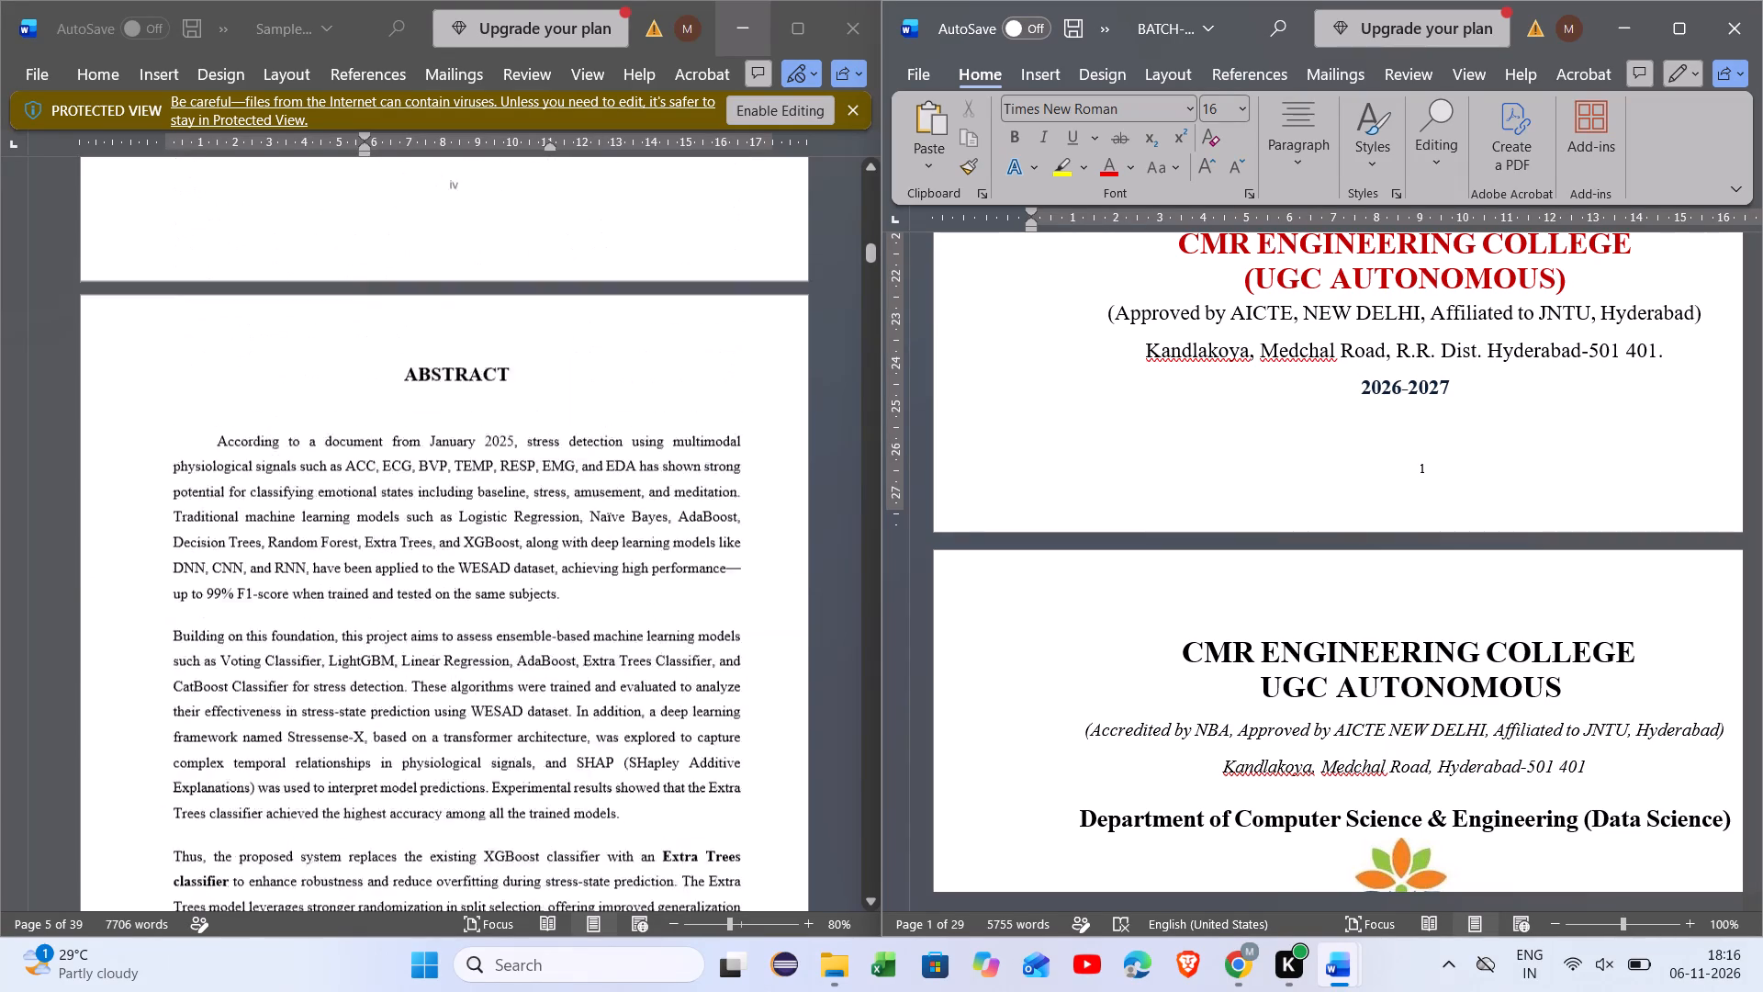
{"action": "scroll", "coordinate": [700, 673], "scroll_direction": "up", "scroll_amount": 4}
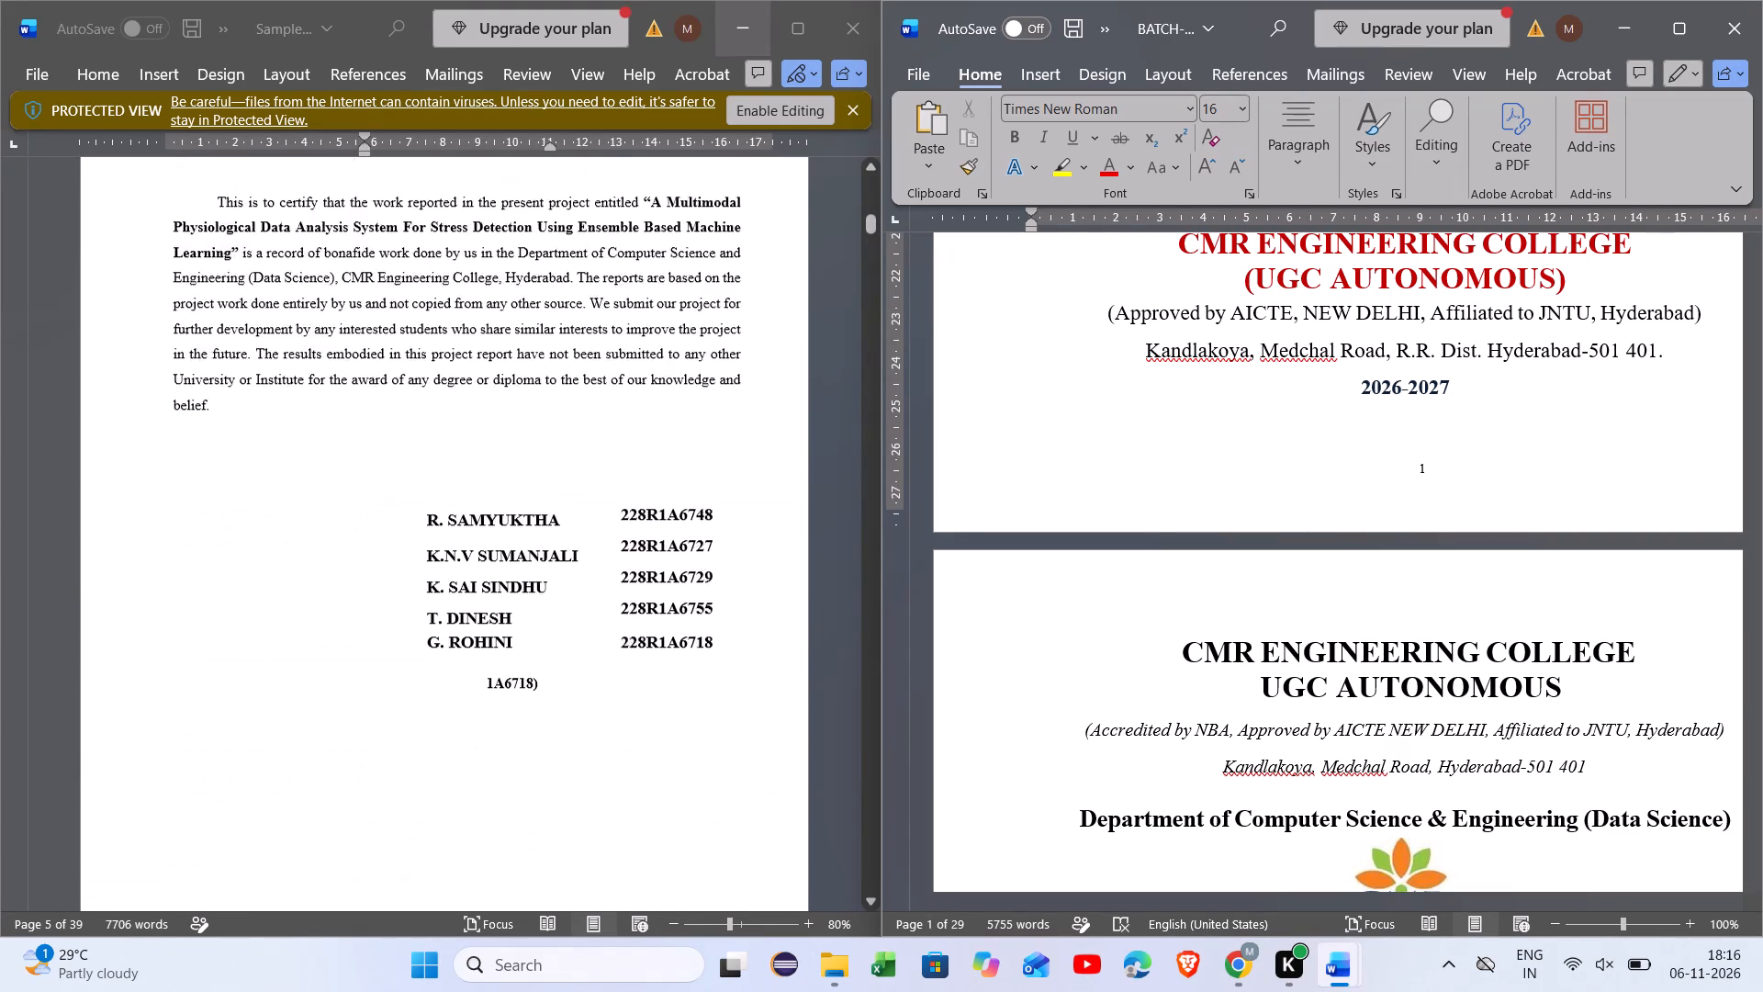
{"action": "scroll", "coordinate": [700, 673], "scroll_direction": "up", "scroll_amount": 1}
{"action": "scroll", "coordinate": [700, 673], "scroll_direction": "down", "scroll_amount": 1}
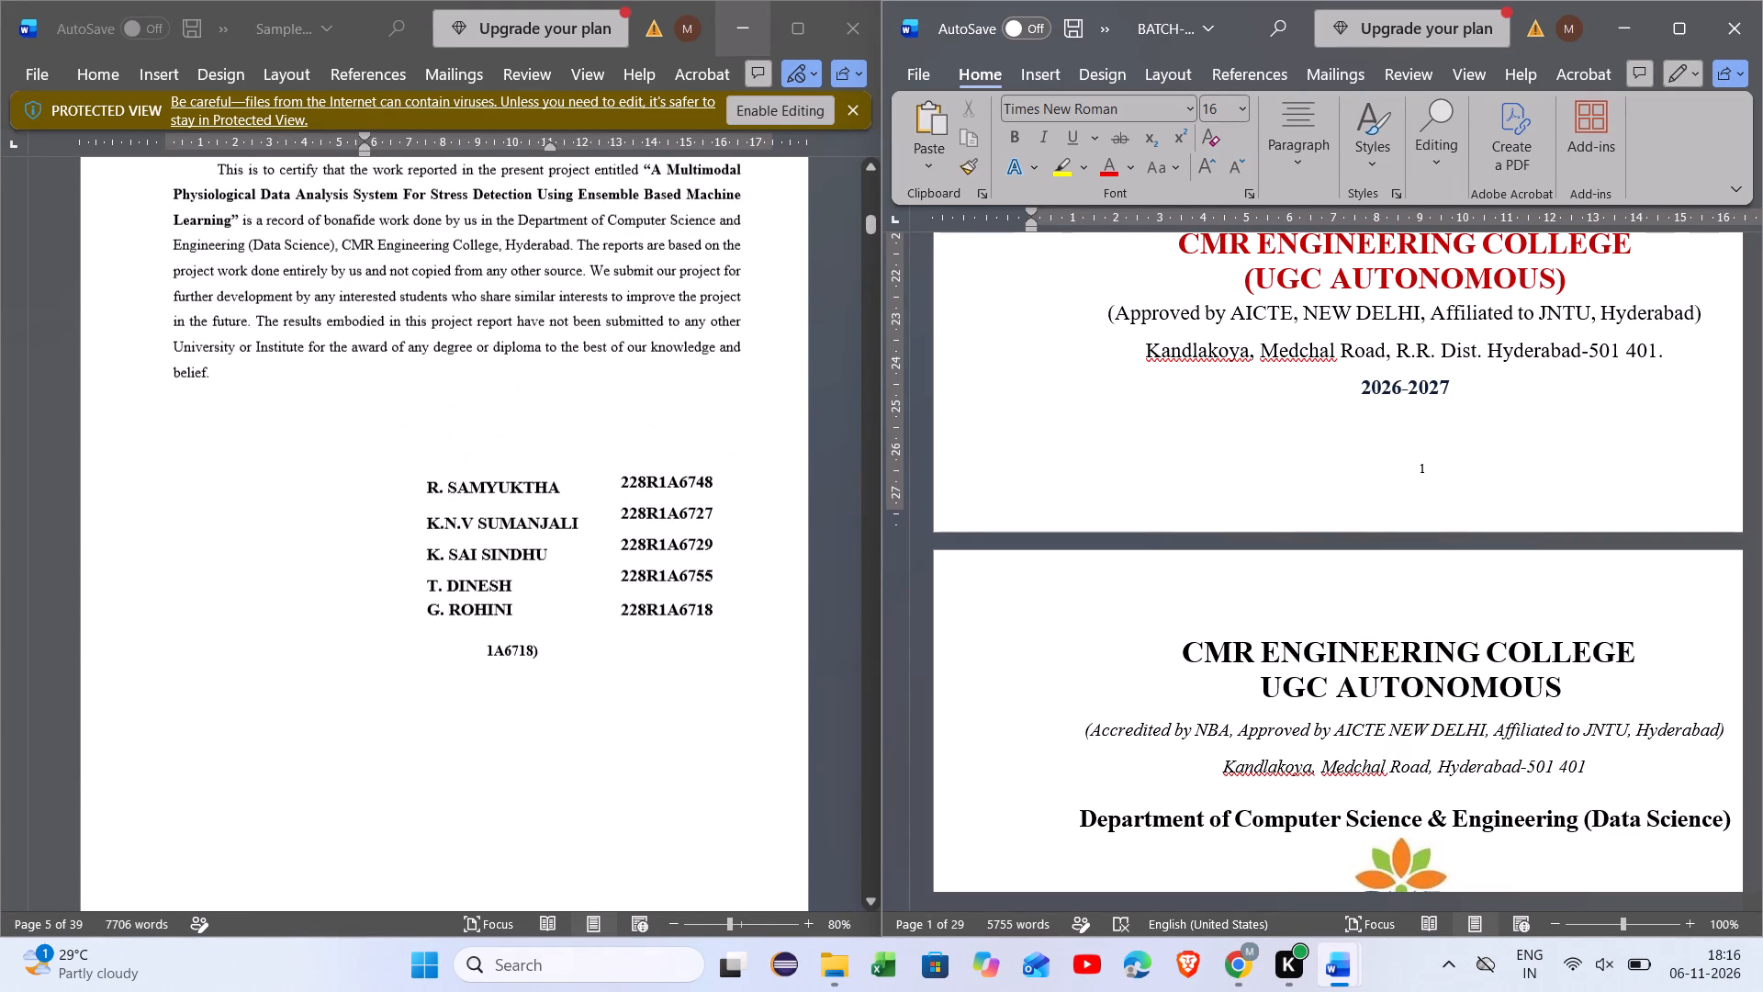
{"action": "scroll", "coordinate": [700, 673], "scroll_direction": "down", "scroll_amount": 2}
{"action": "scroll", "coordinate": [700, 673], "scroll_direction": "up", "scroll_amount": 1}
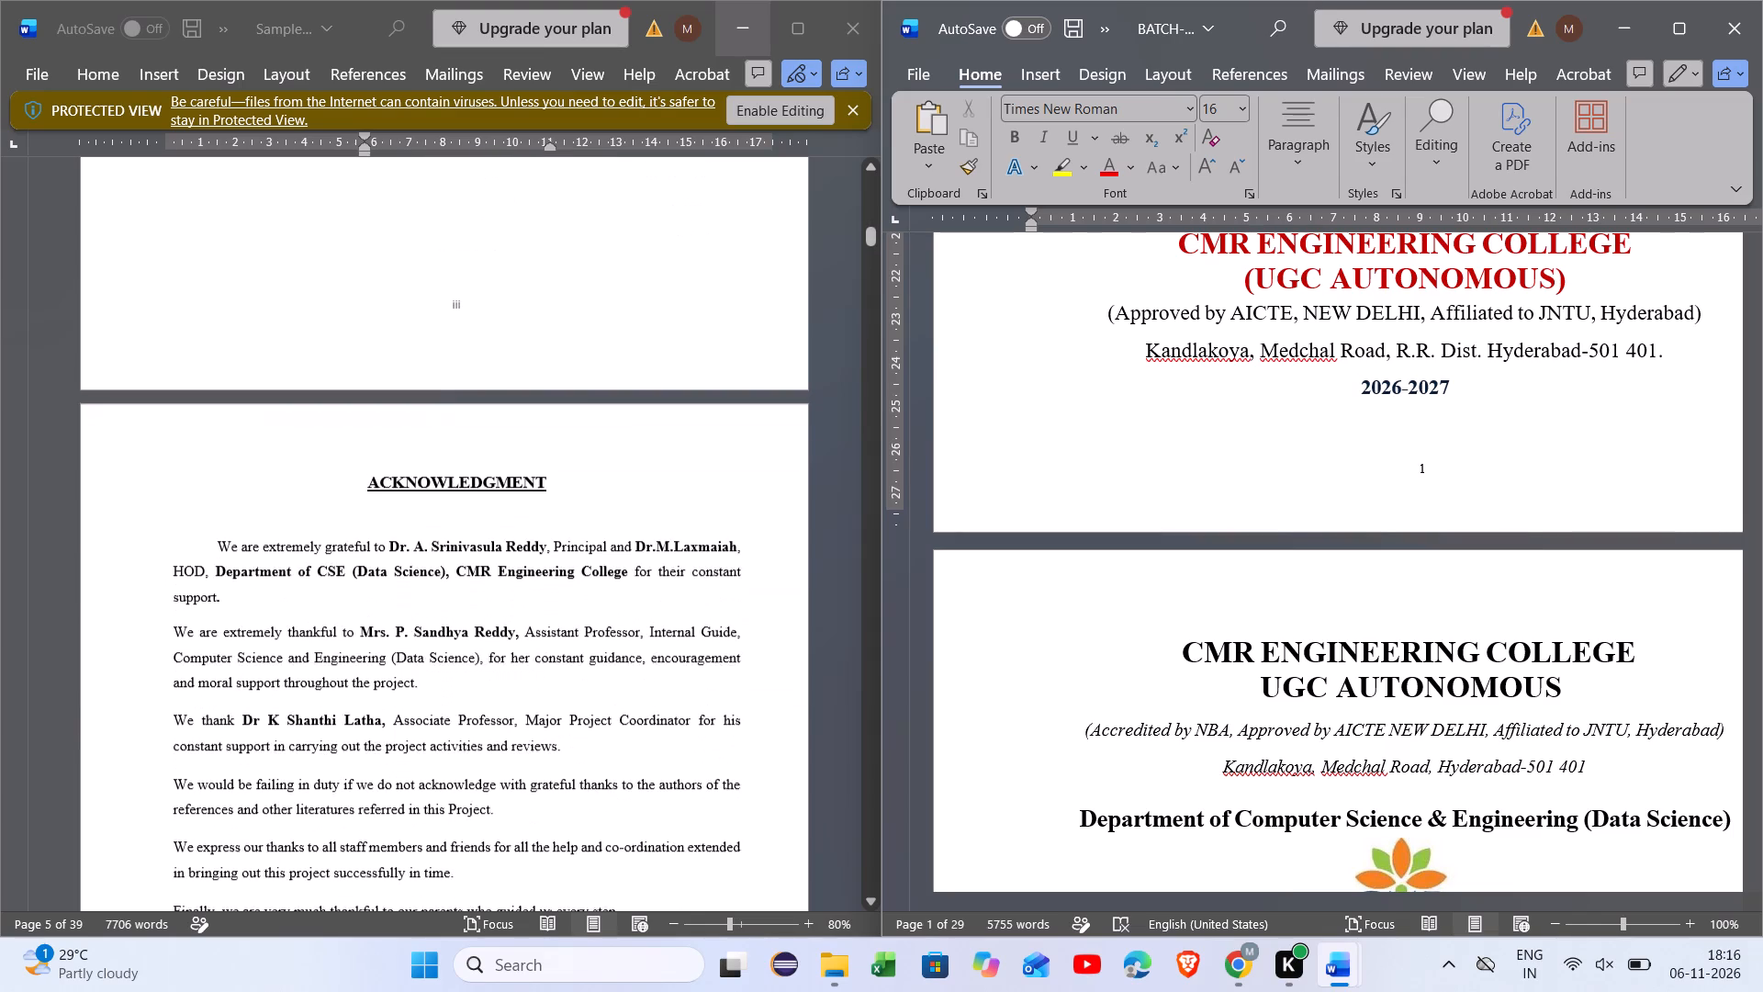
{"action": "scroll", "coordinate": [700, 673], "scroll_direction": "up", "scroll_amount": 5}
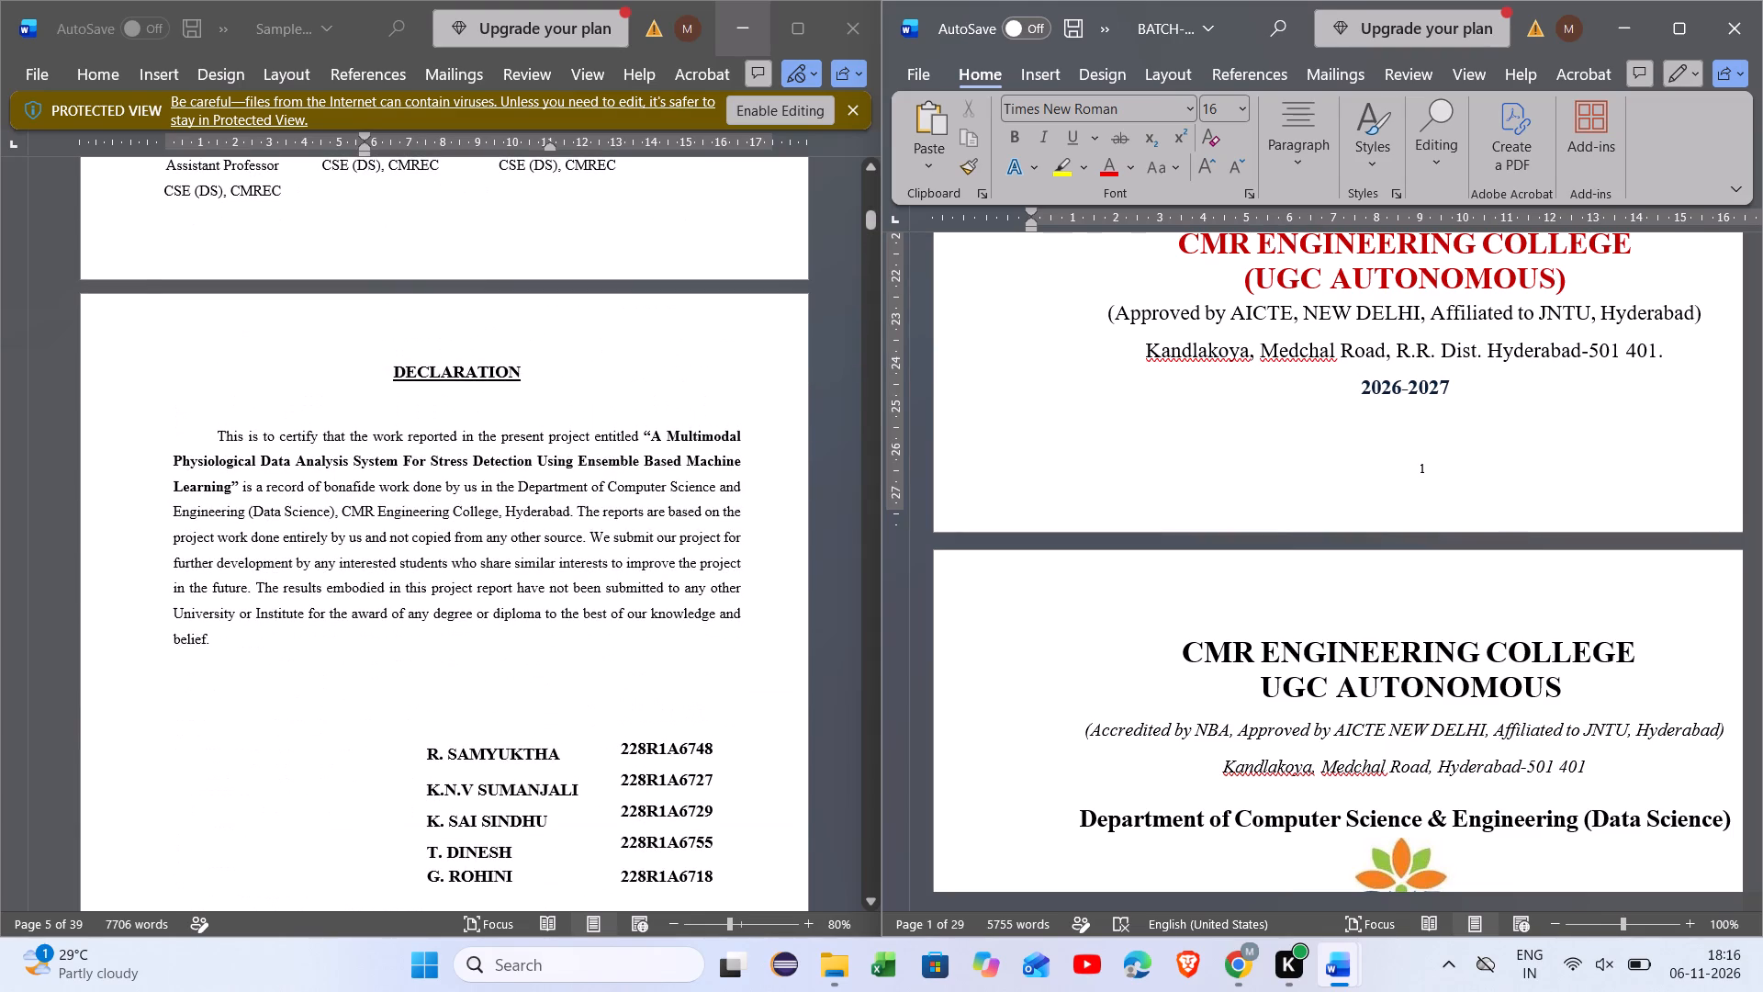
{"action": "scroll", "coordinate": [700, 673], "scroll_direction": "up", "scroll_amount": 1}
{"action": "scroll", "coordinate": [700, 673], "scroll_direction": "down", "scroll_amount": 3}
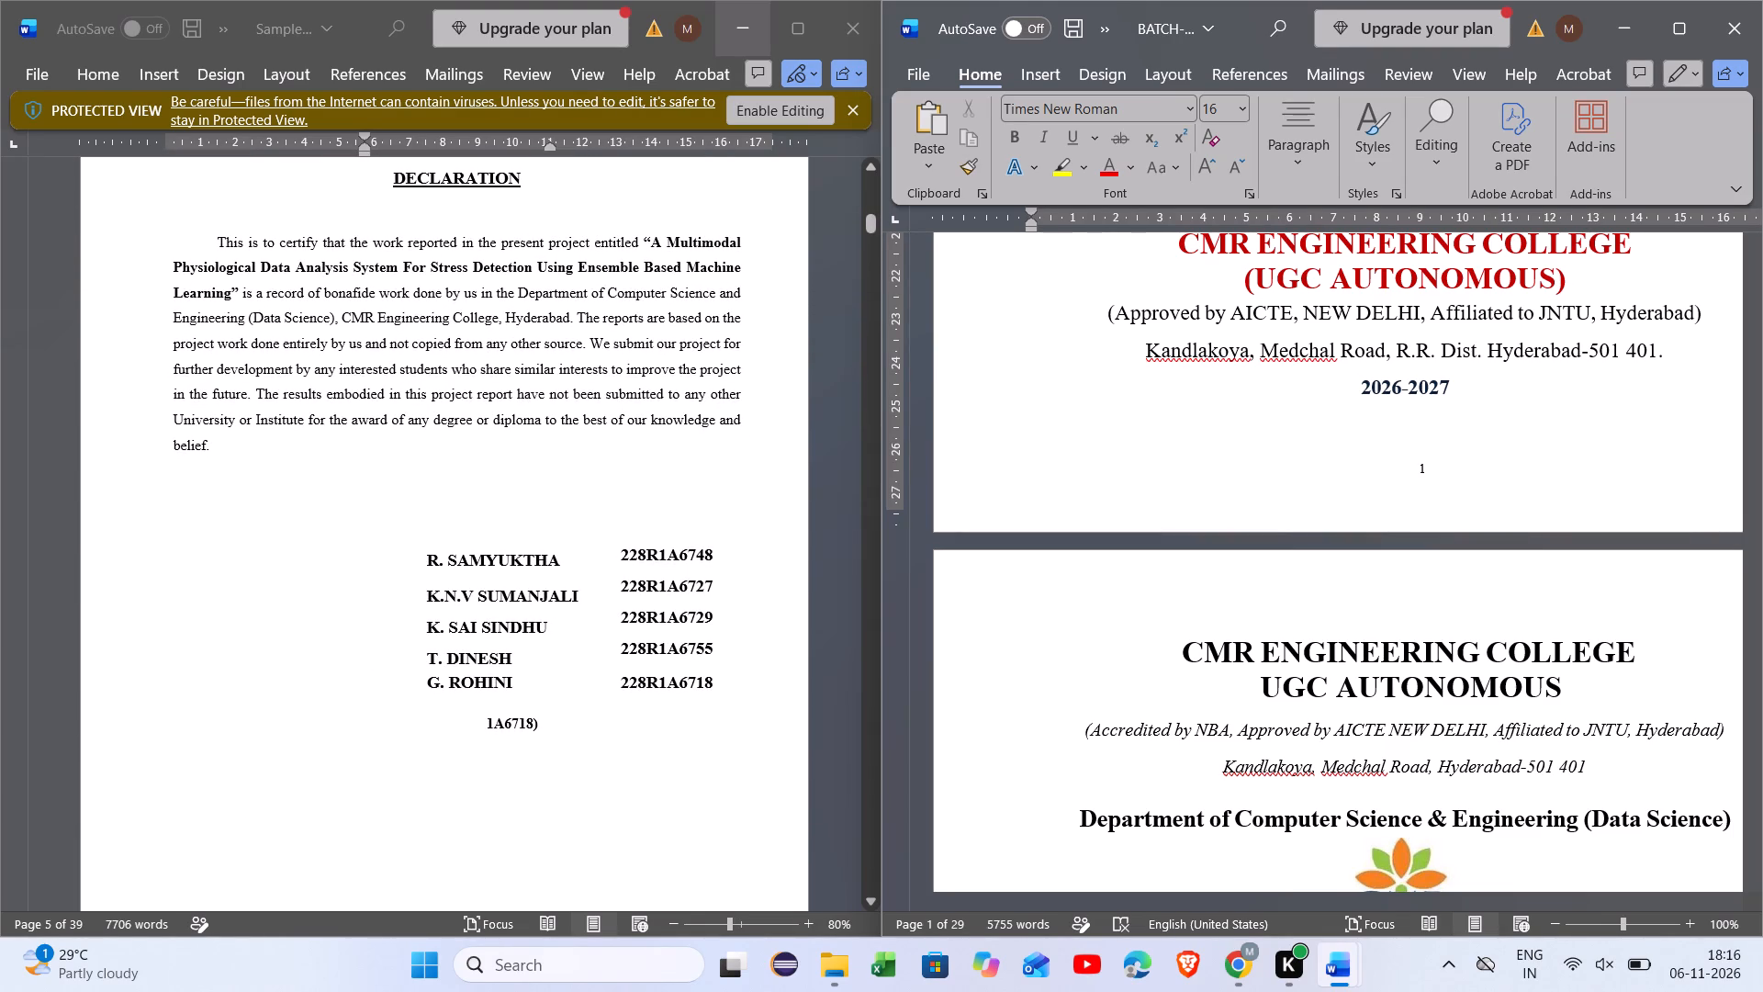
{"action": "scroll", "coordinate": [700, 673], "scroll_direction": "down", "scroll_amount": 1}
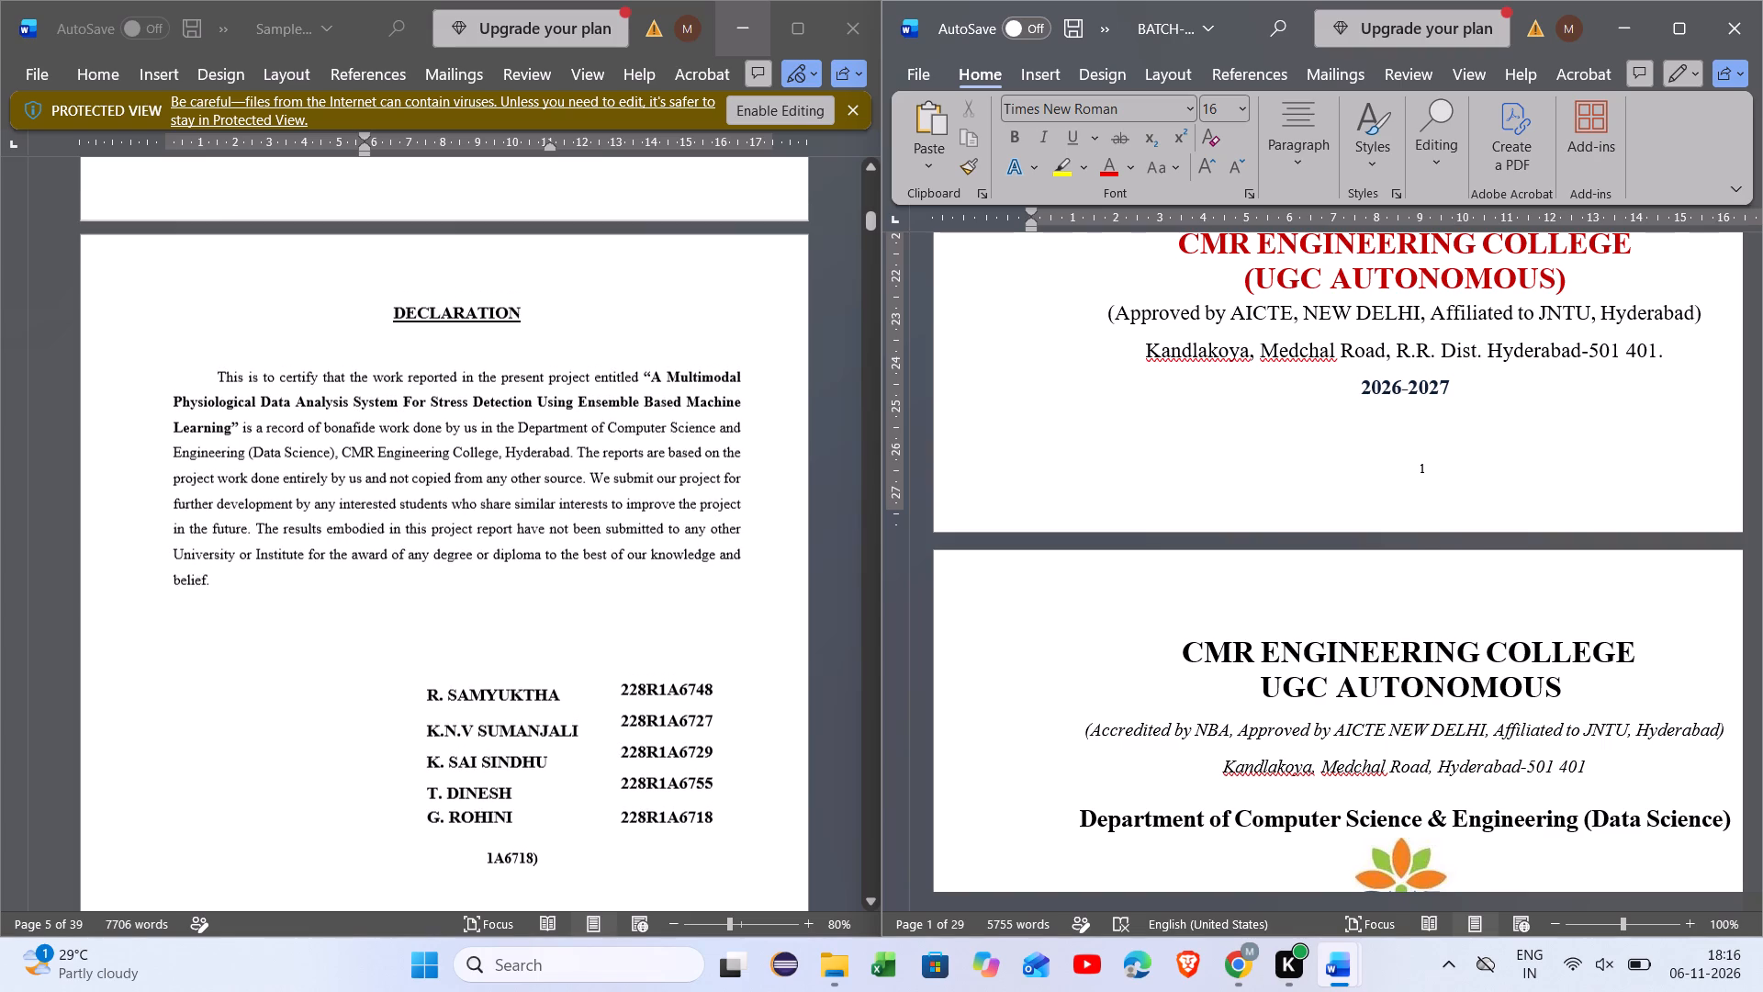
{"action": "scroll", "coordinate": [700, 673], "scroll_direction": "down", "scroll_amount": 3}
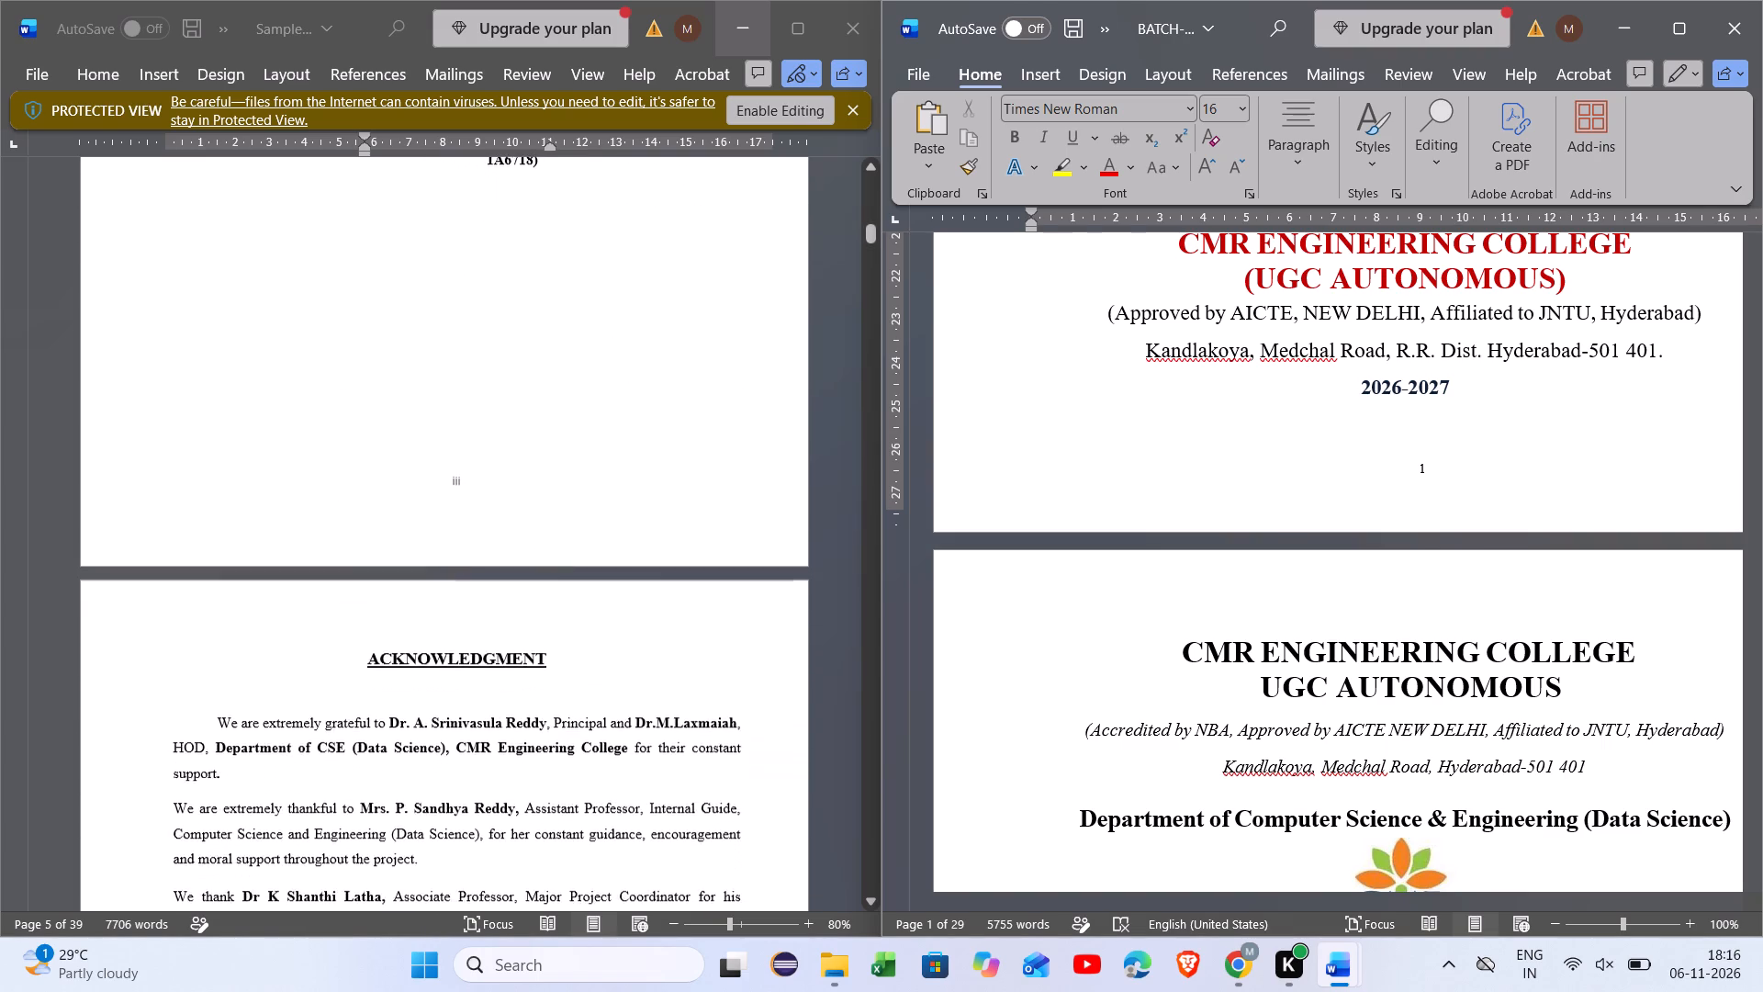
{"action": "scroll", "coordinate": [700, 673], "scroll_direction": "down", "scroll_amount": 2}
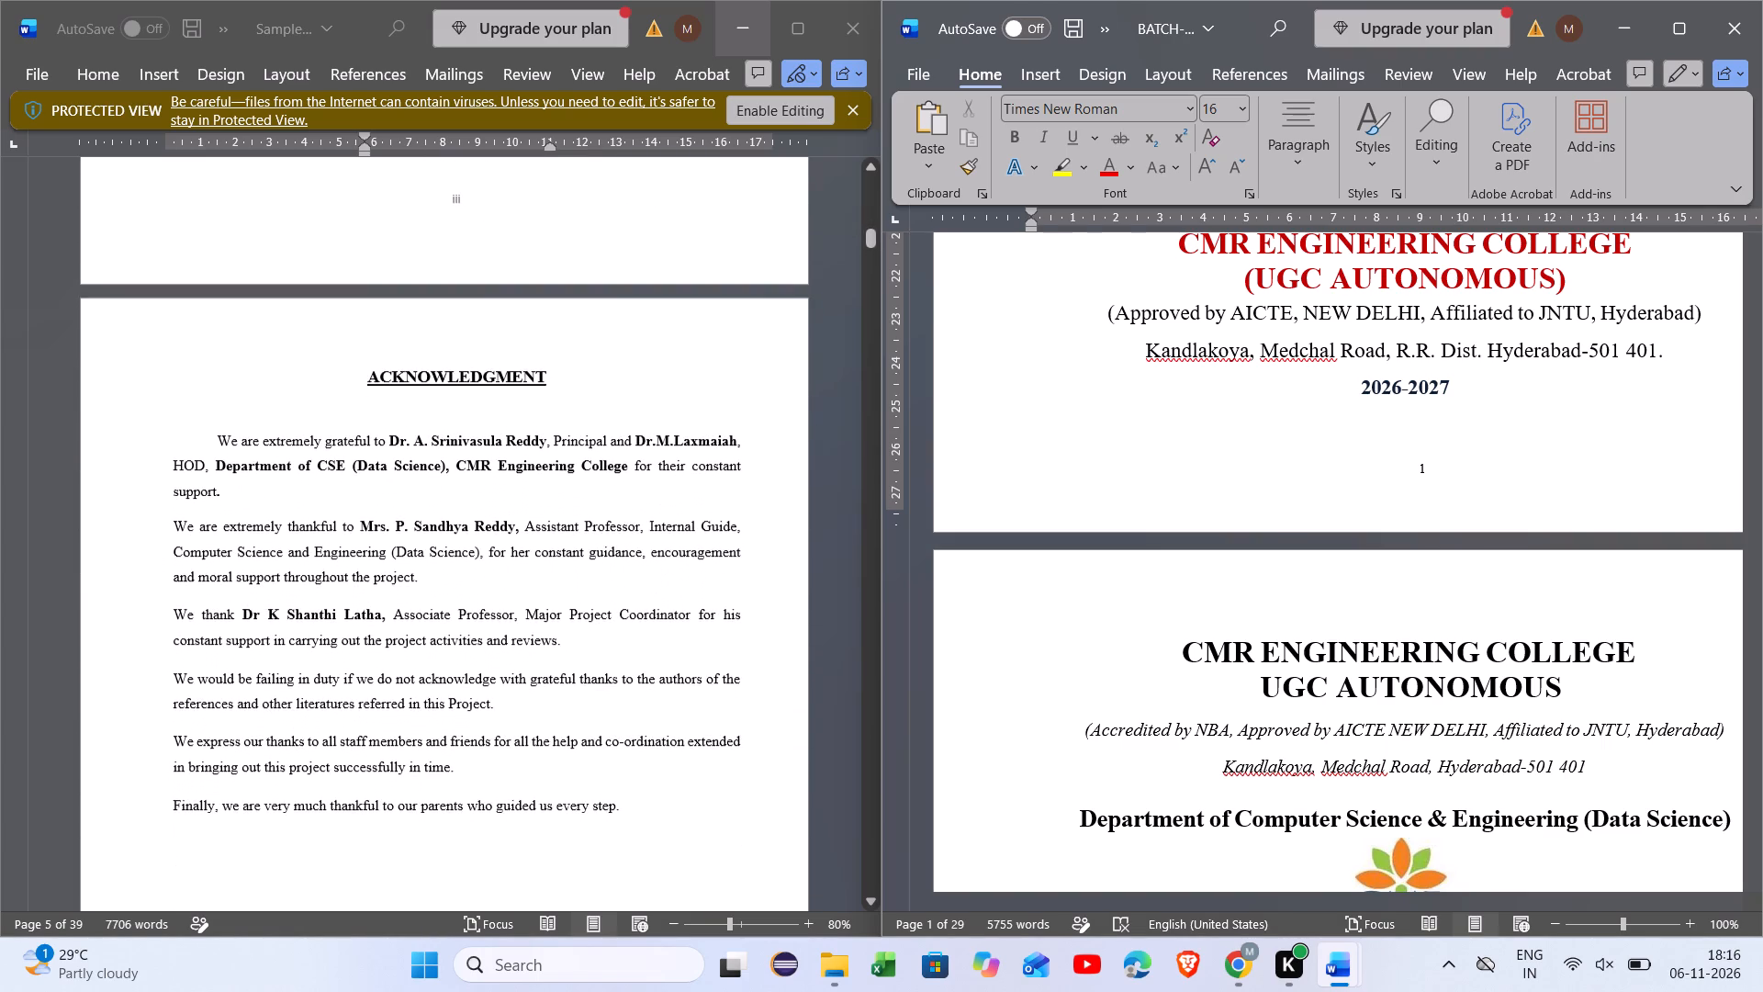
{"action": "scroll", "coordinate": [700, 673], "scroll_direction": "down", "scroll_amount": 4}
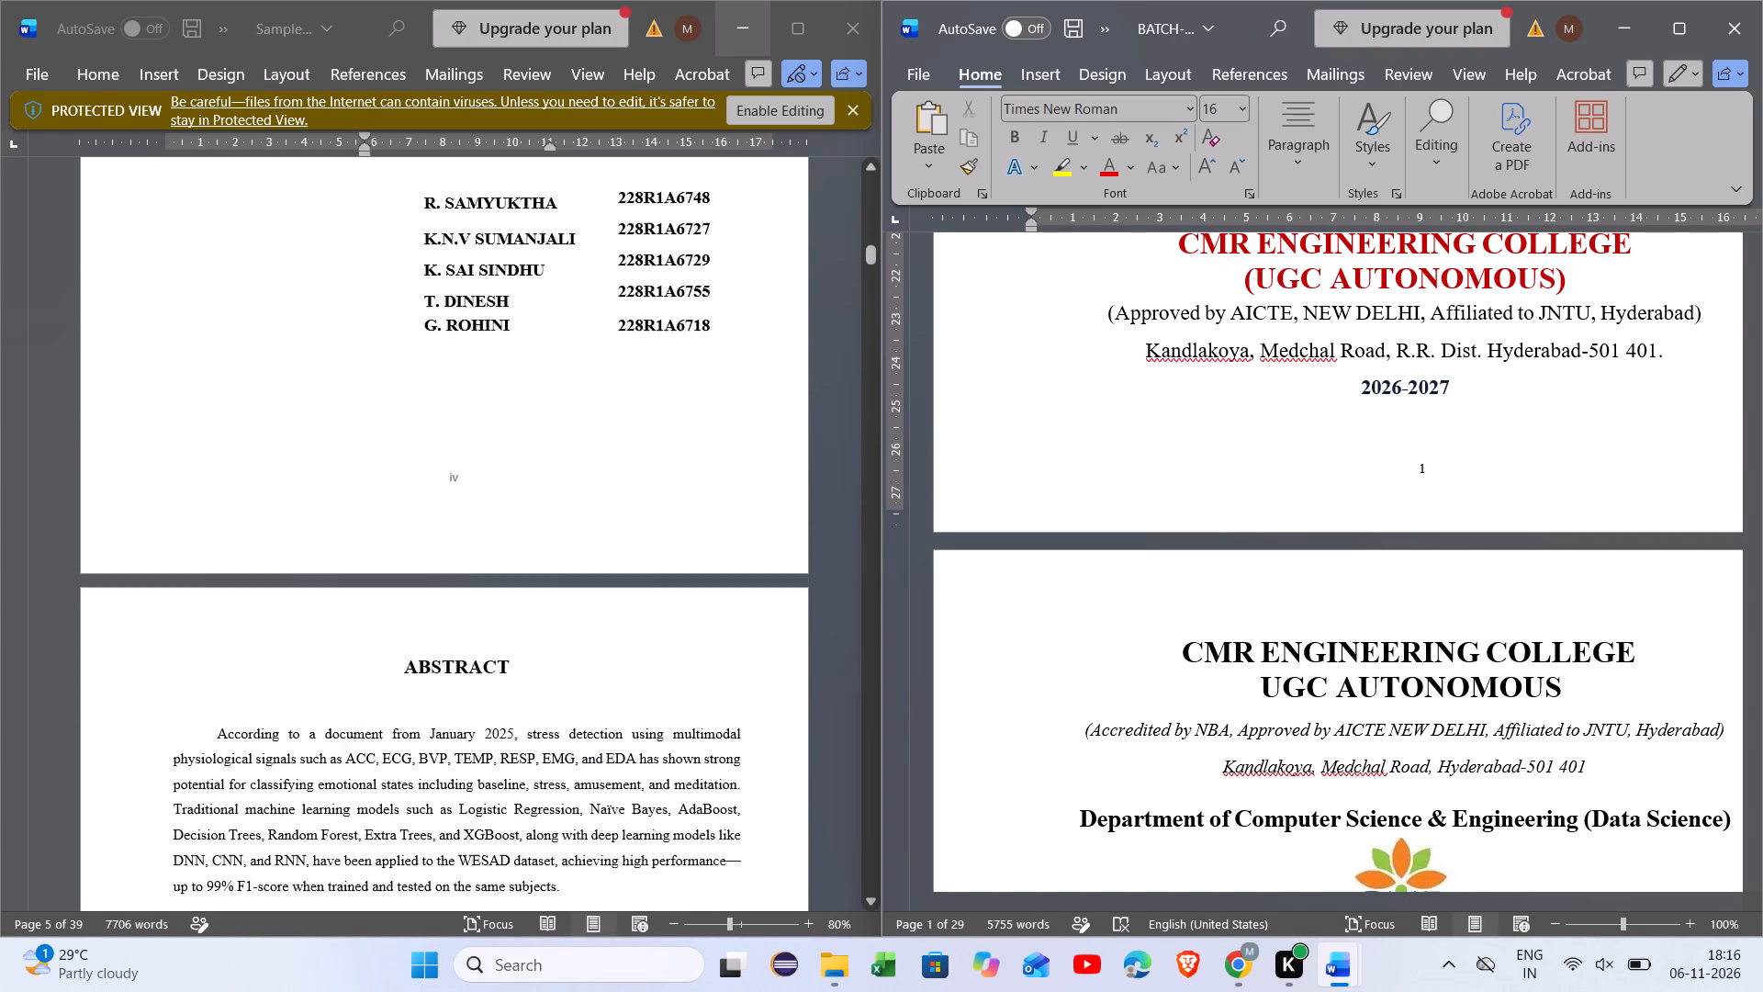
Look past the Abstract and Acknowledgment pages to the contents listings of the sample and BATCH-9 reports.
{"action": "scroll", "coordinate": [700, 673], "scroll_direction": "down", "scroll_amount": 4}
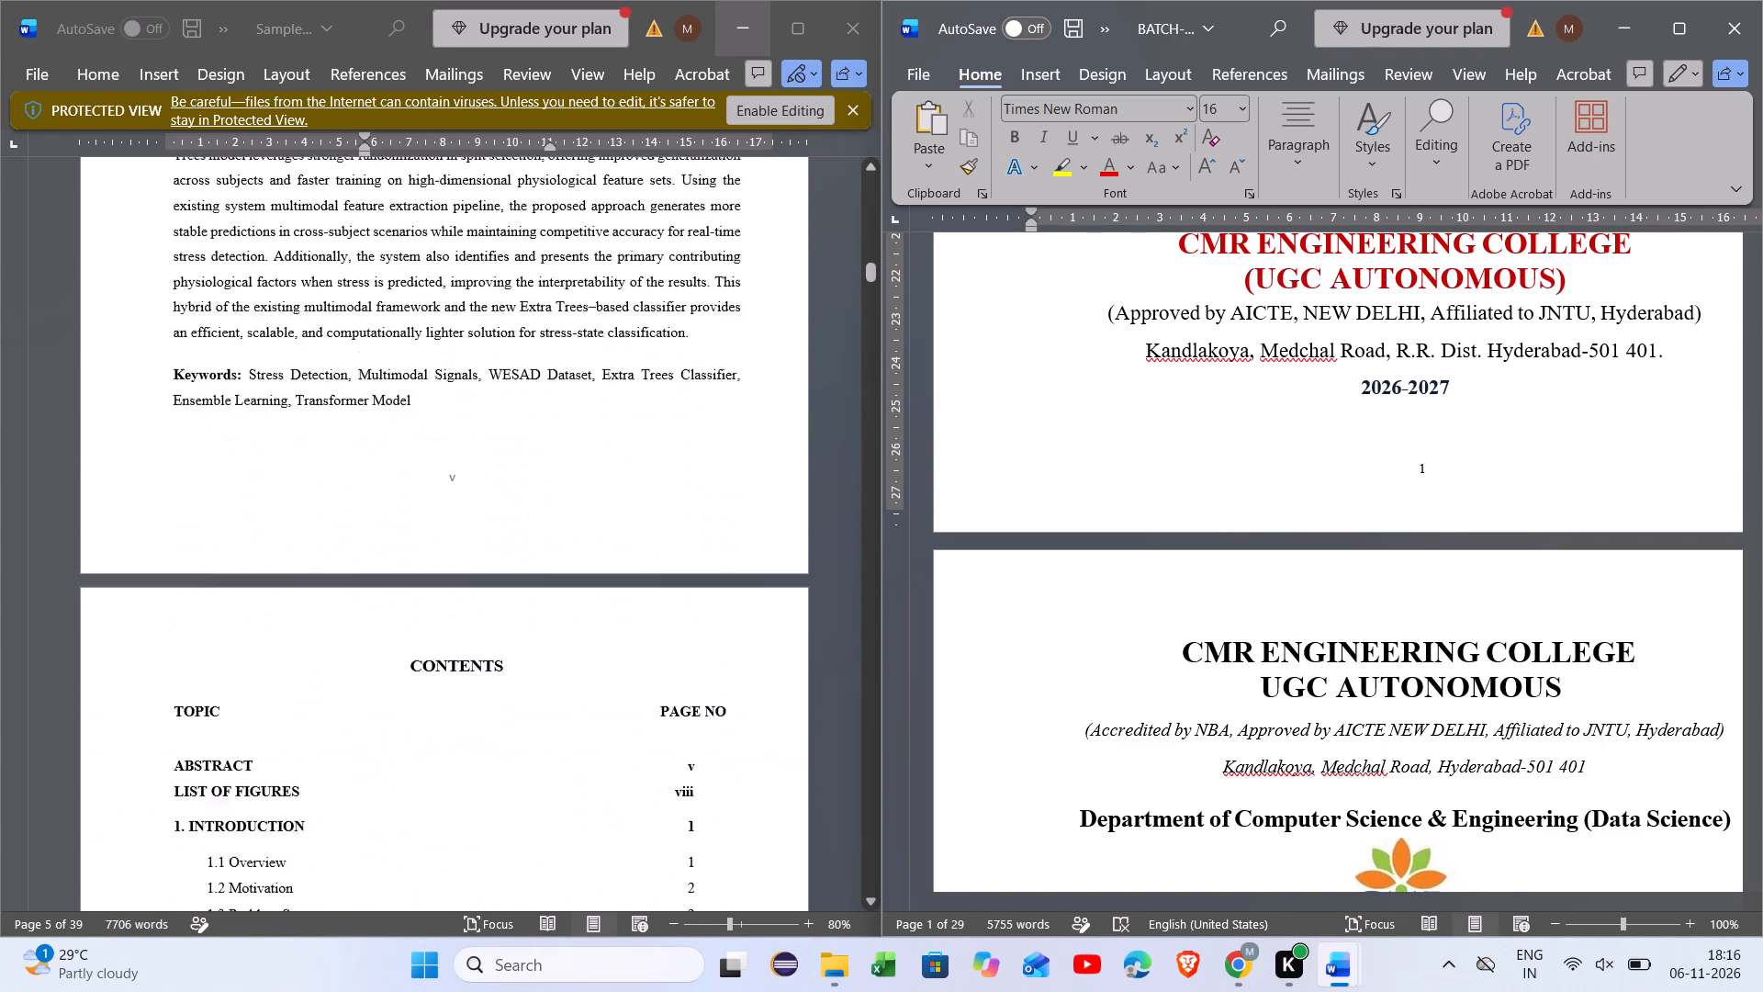
{"action": "scroll", "coordinate": [700, 673], "scroll_direction": "down", "scroll_amount": 2}
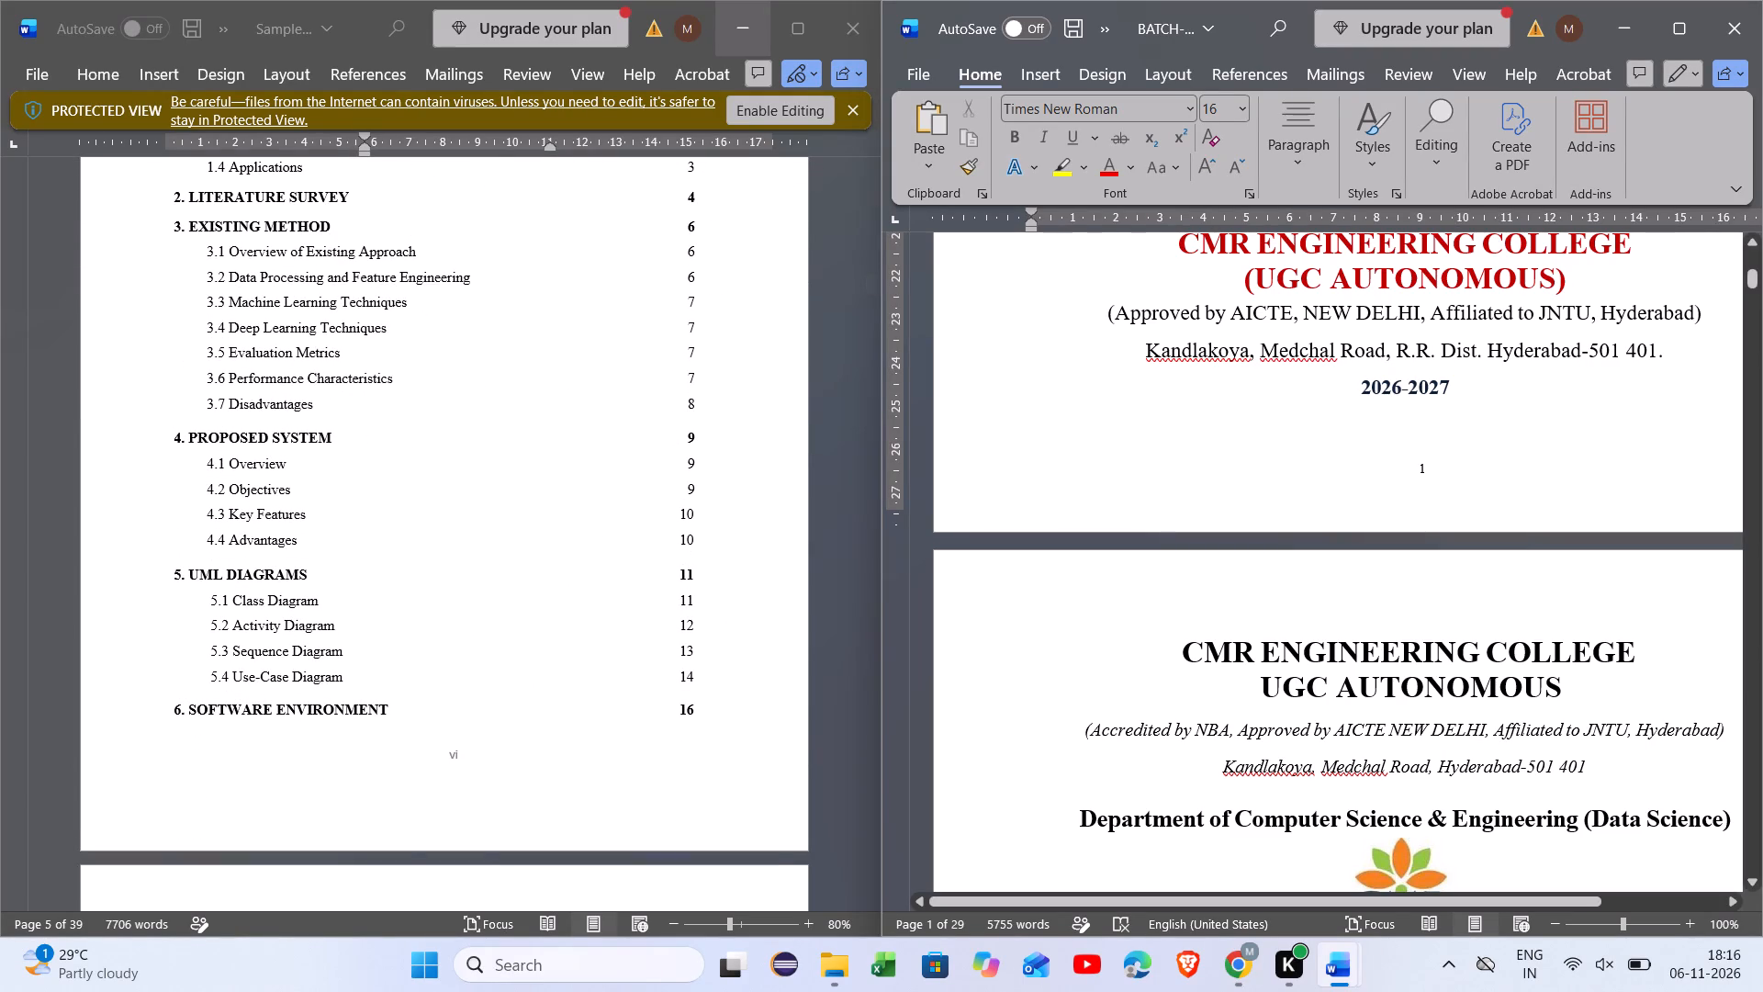
{"action": "scroll", "coordinate": [1201, 568], "scroll_direction": "down", "scroll_amount": 3}
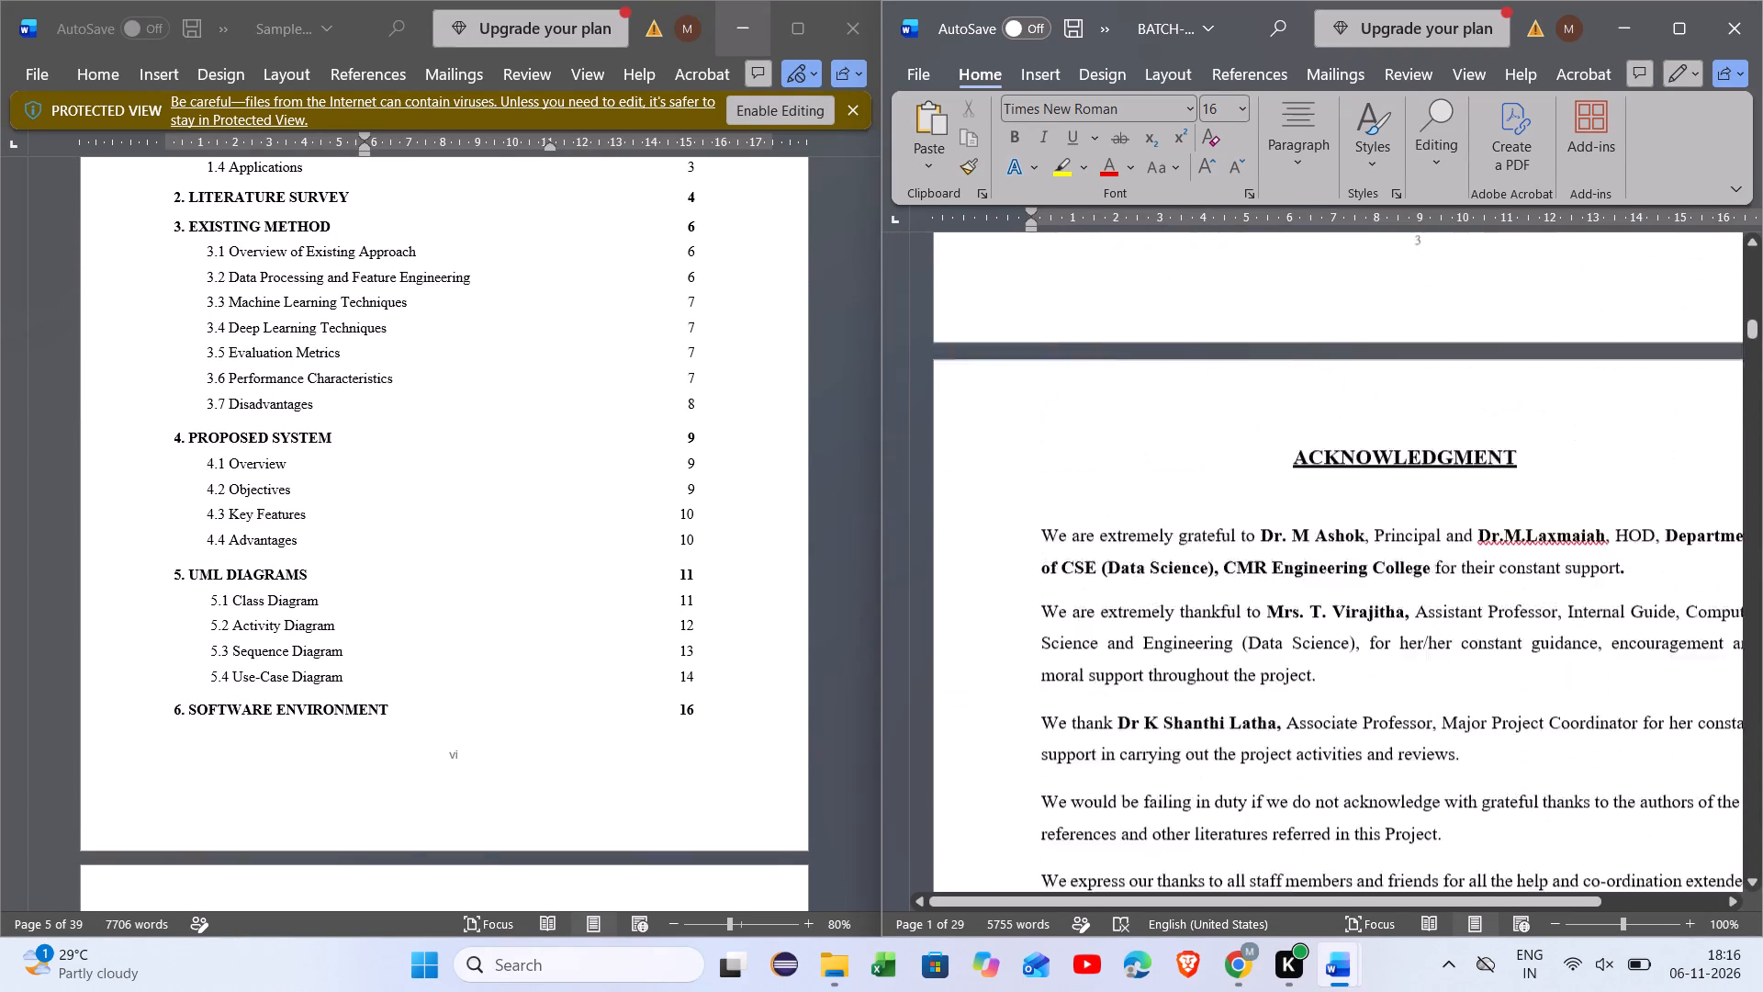
{"action": "scroll", "coordinate": [1201, 568], "scroll_direction": "down", "scroll_amount": 4}
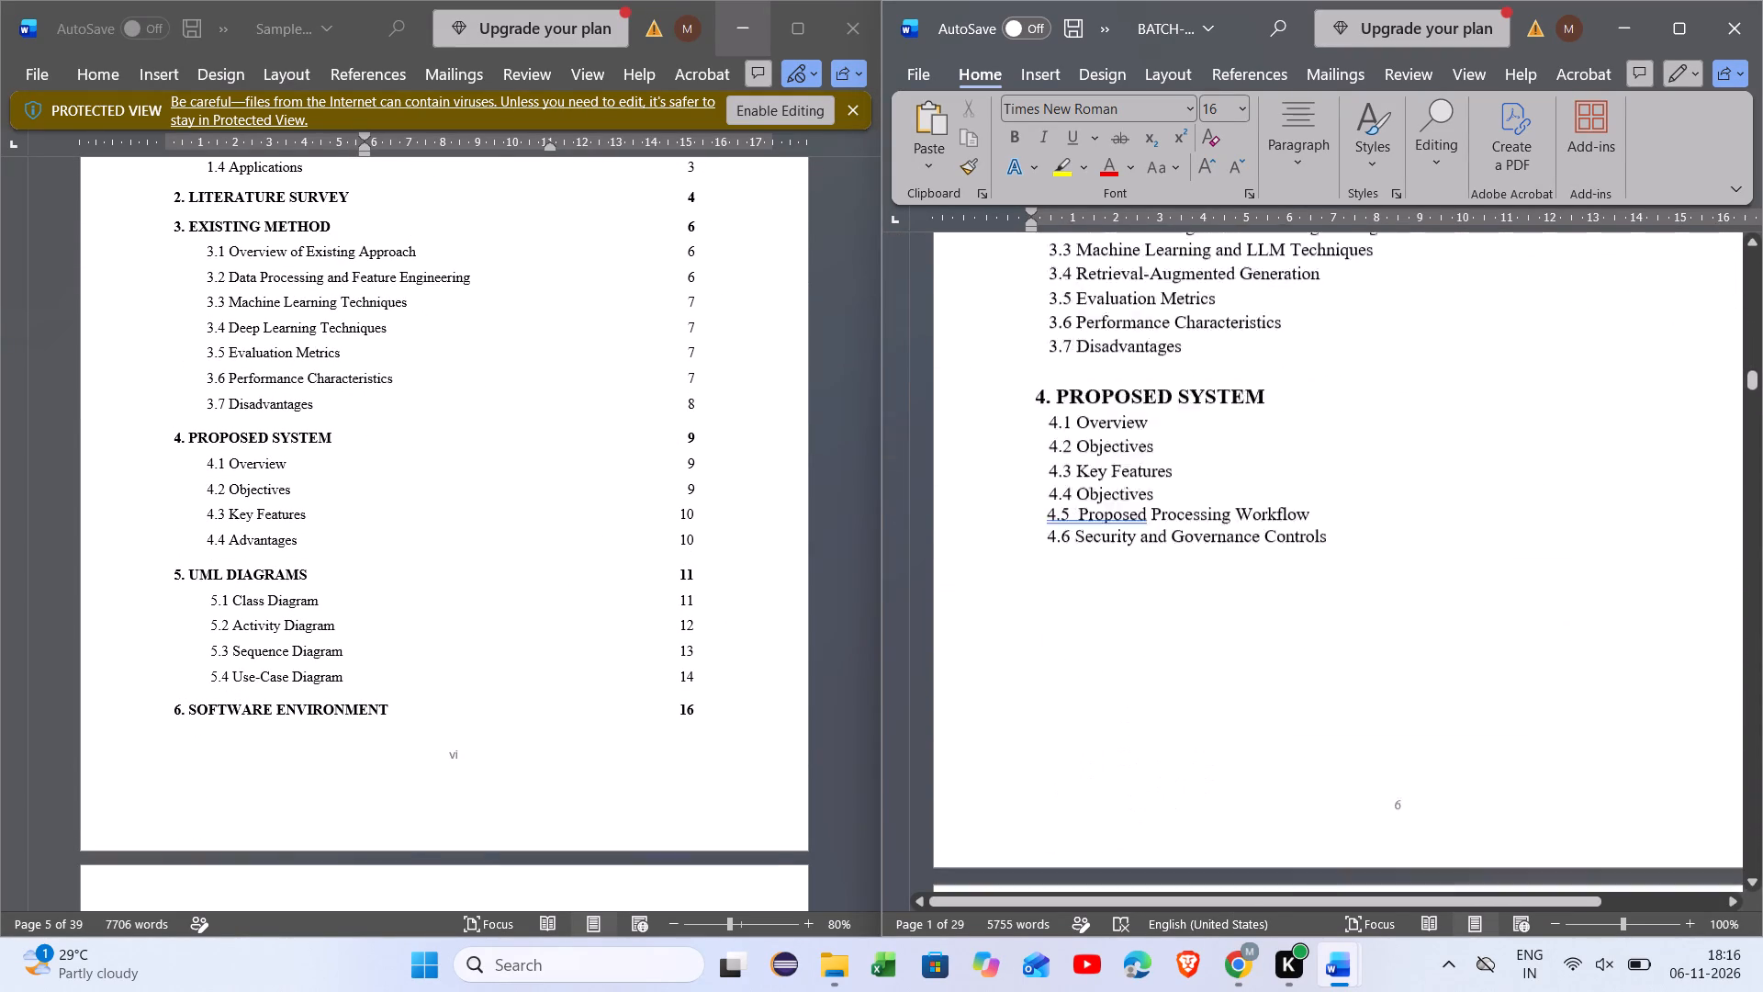
{"action": "scroll", "coordinate": [1201, 568], "scroll_direction": "down", "scroll_amount": 2}
{"action": "scroll", "coordinate": [1201, 568], "scroll_direction": "up", "scroll_amount": 1}
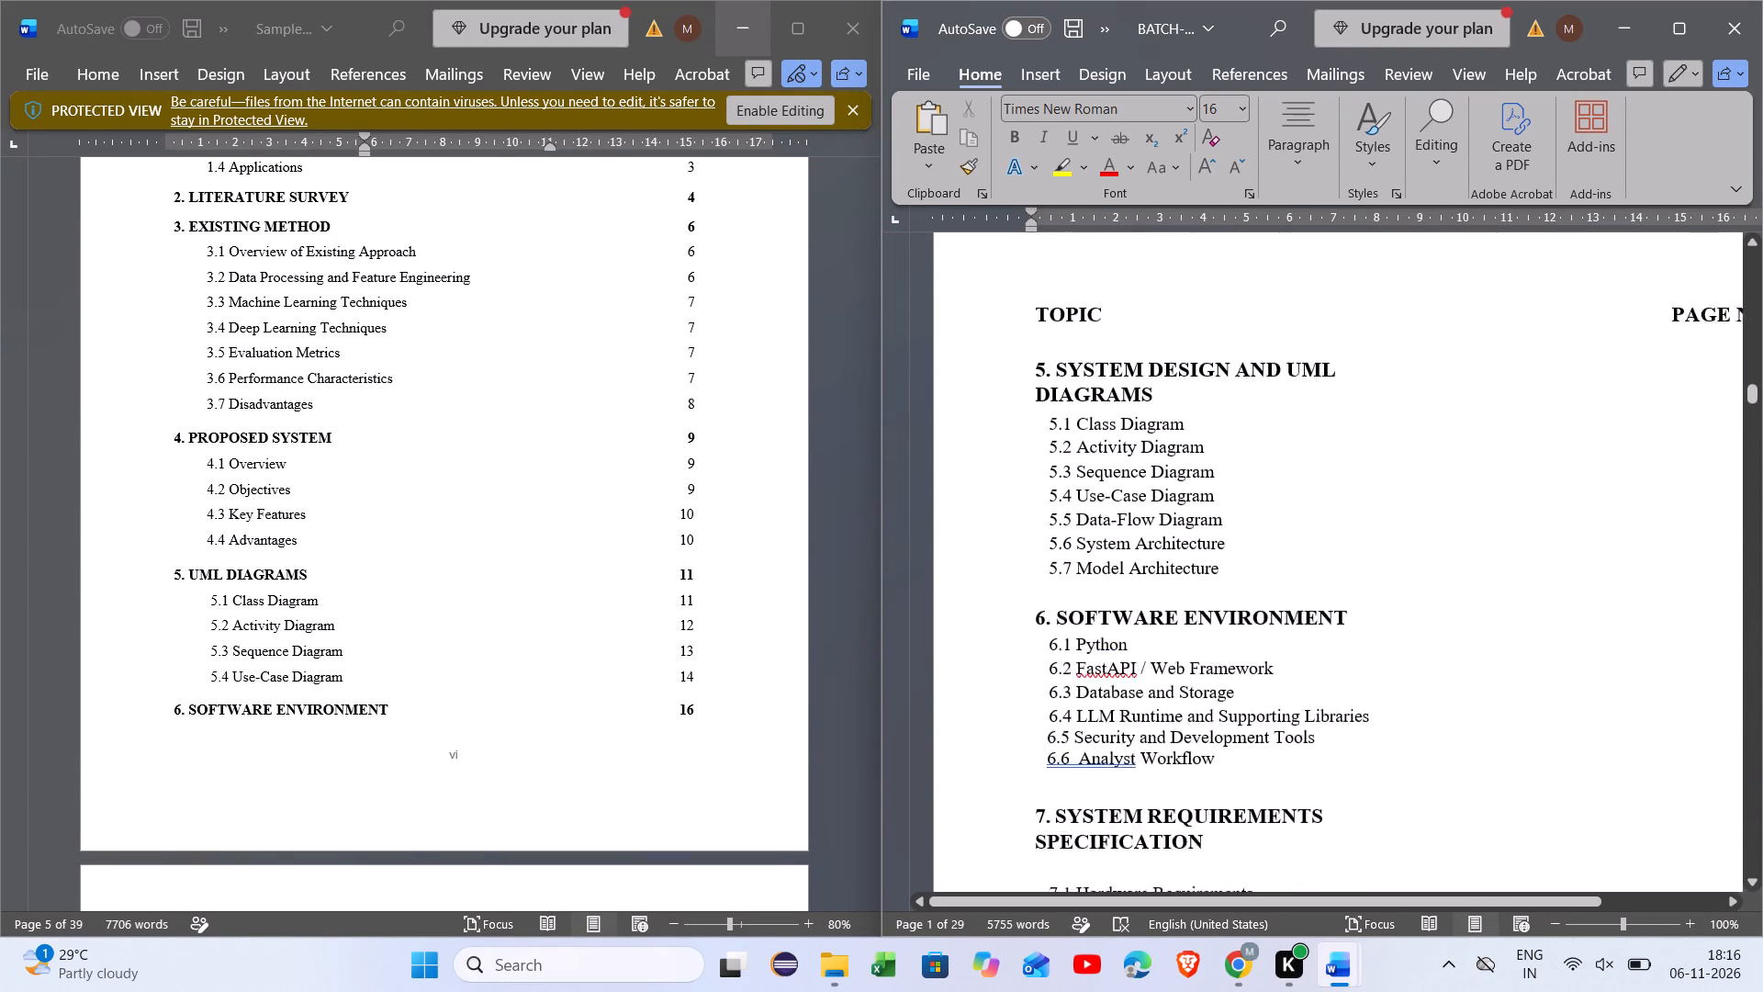
{"action": "scroll", "coordinate": [1201, 568], "scroll_direction": "up", "scroll_amount": 2}
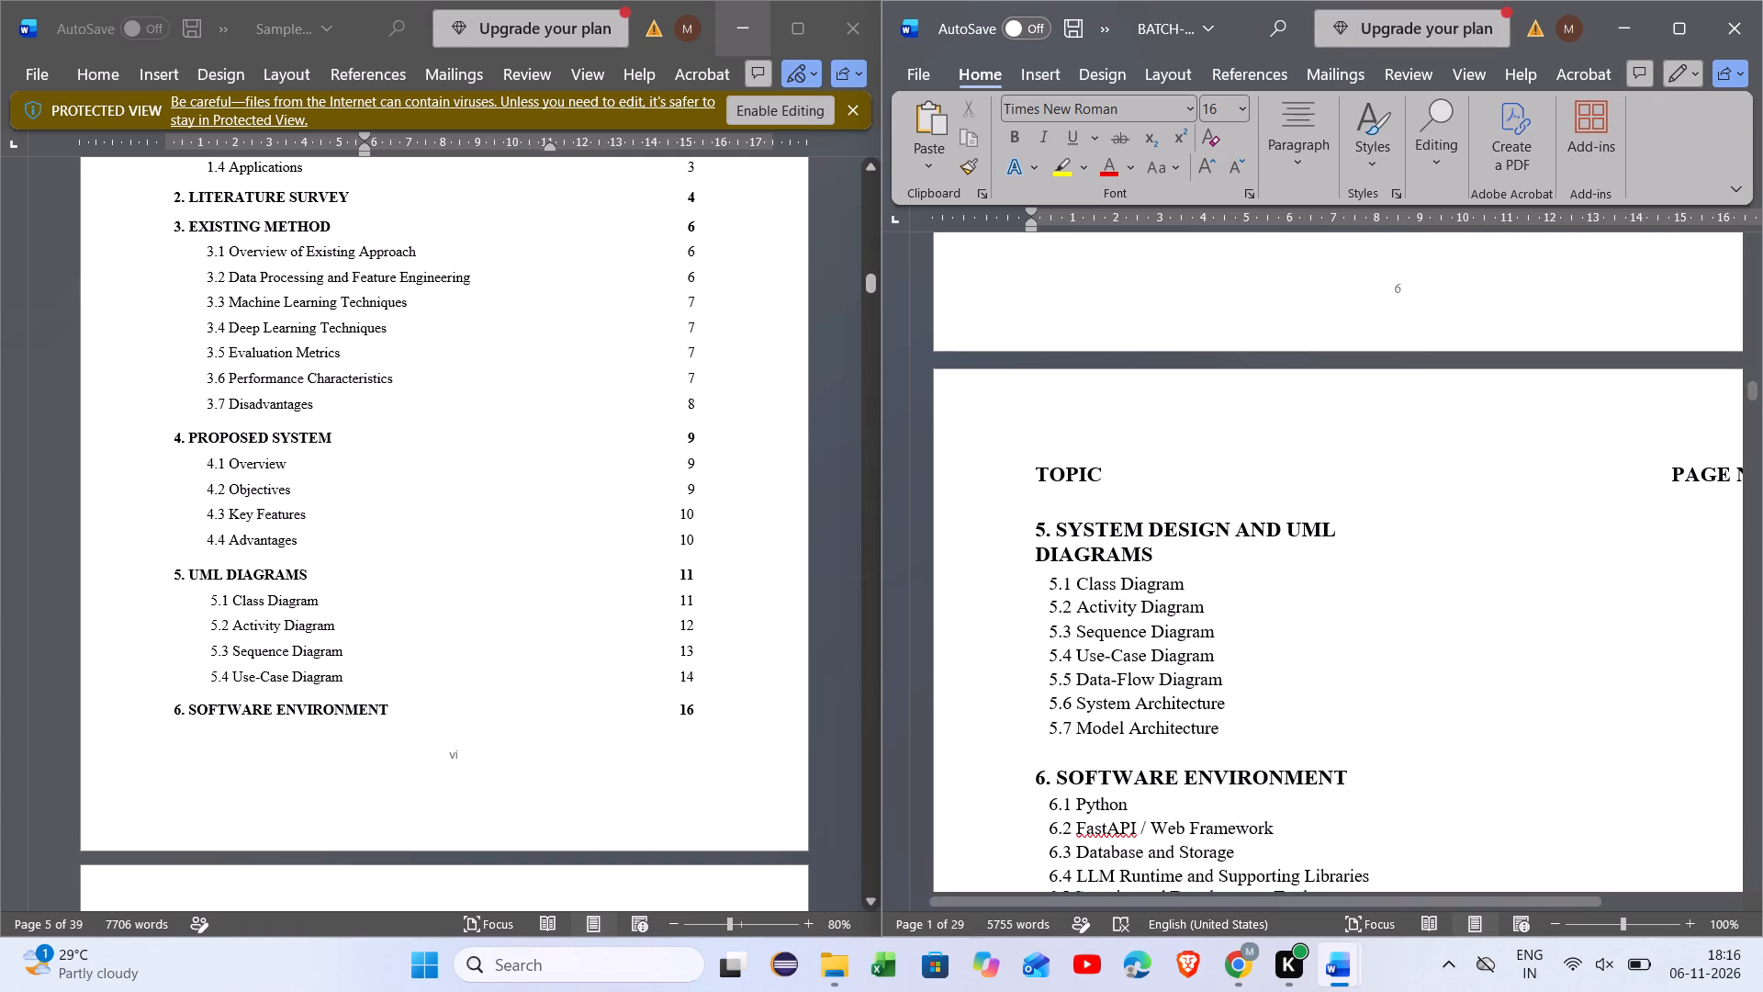
Compare the contents entries for the UML diagrams, software environment and system requirements chapters in both reports.
{"action": "scroll", "coordinate": [1101, 676], "scroll_direction": "down", "scroll_amount": 1}
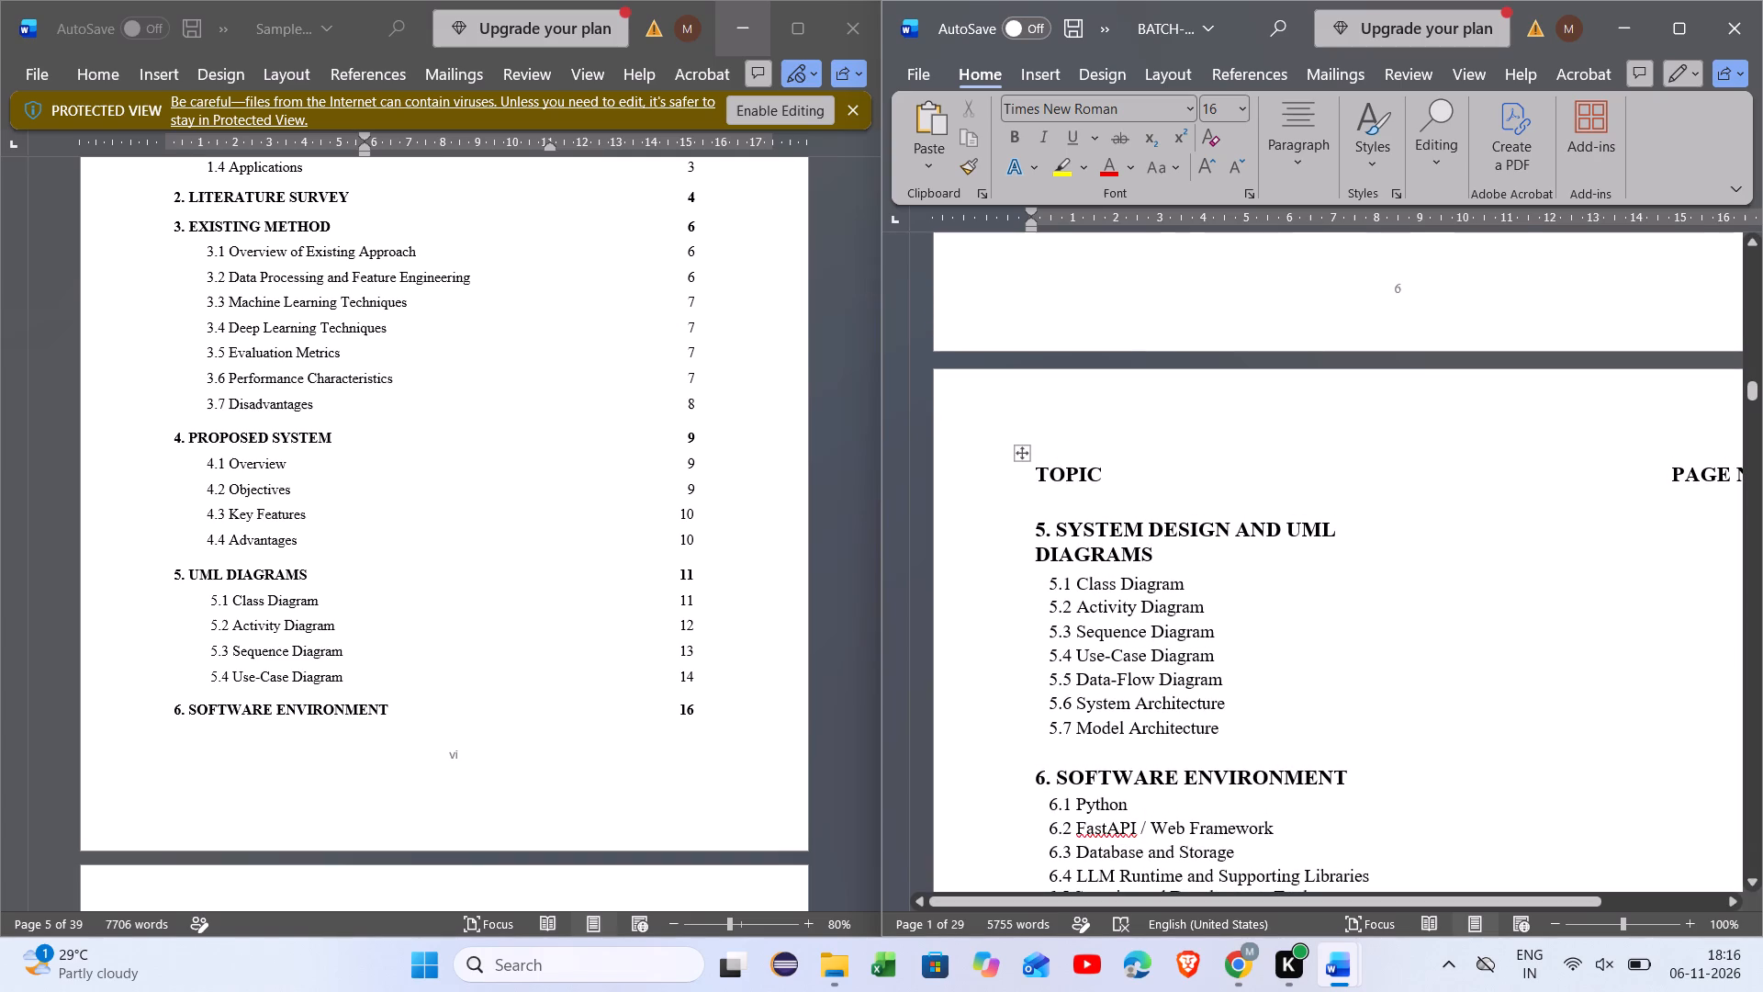
{"action": "scroll", "coordinate": [1101, 676], "scroll_direction": "down", "scroll_amount": 1}
{"action": "scroll", "coordinate": [449, 639], "scroll_direction": "down", "scroll_amount": 2}
{"action": "scroll", "coordinate": [449, 639], "scroll_direction": "up", "scroll_amount": 1}
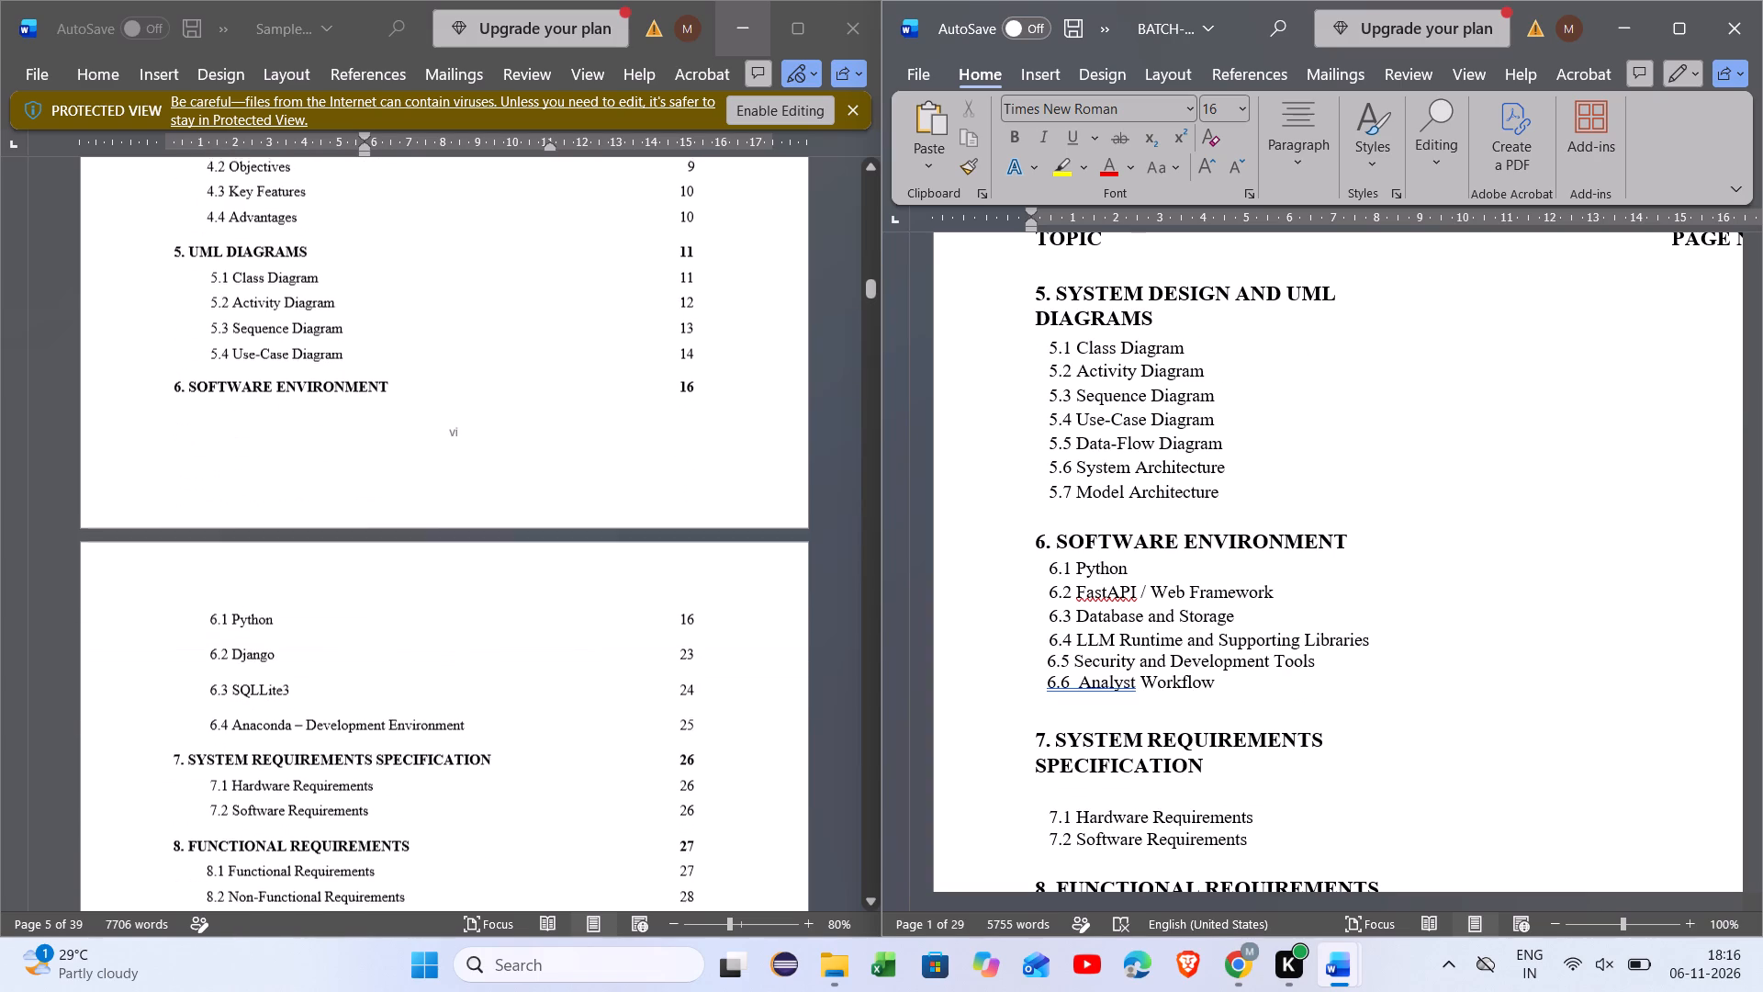
{"action": "scroll", "coordinate": [449, 639], "scroll_direction": "up", "scroll_amount": 2}
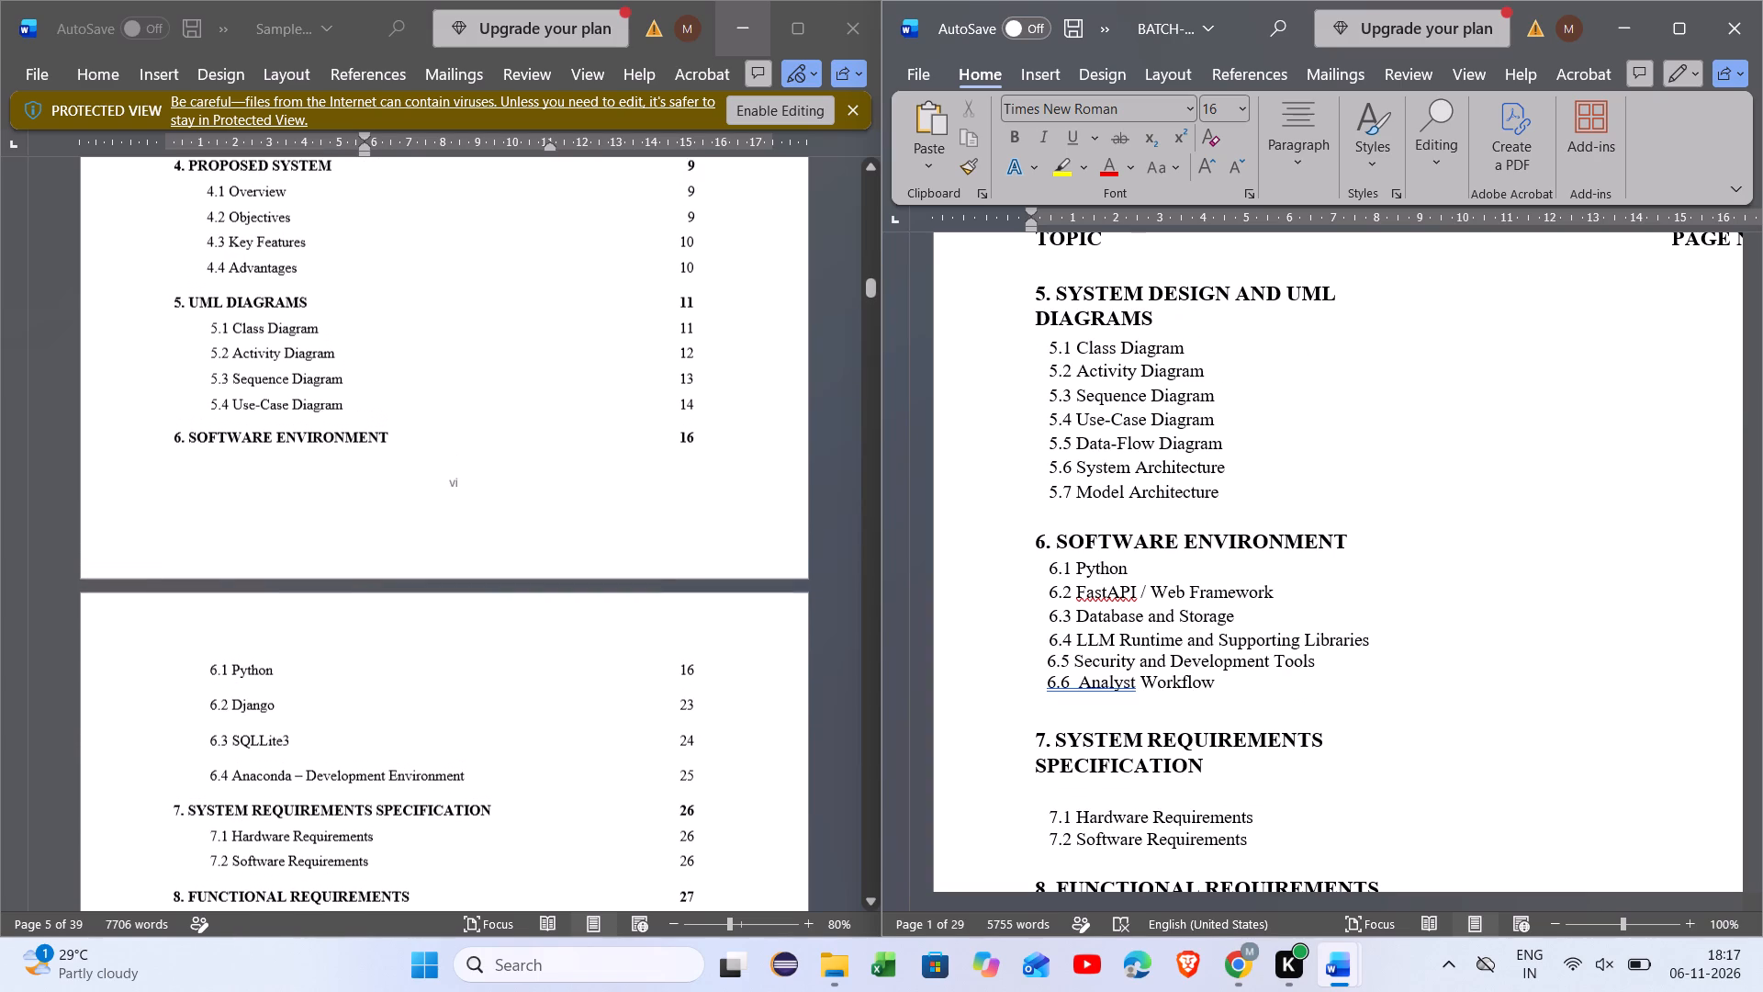
{"action": "scroll", "coordinate": [449, 639], "scroll_direction": "up", "scroll_amount": 2}
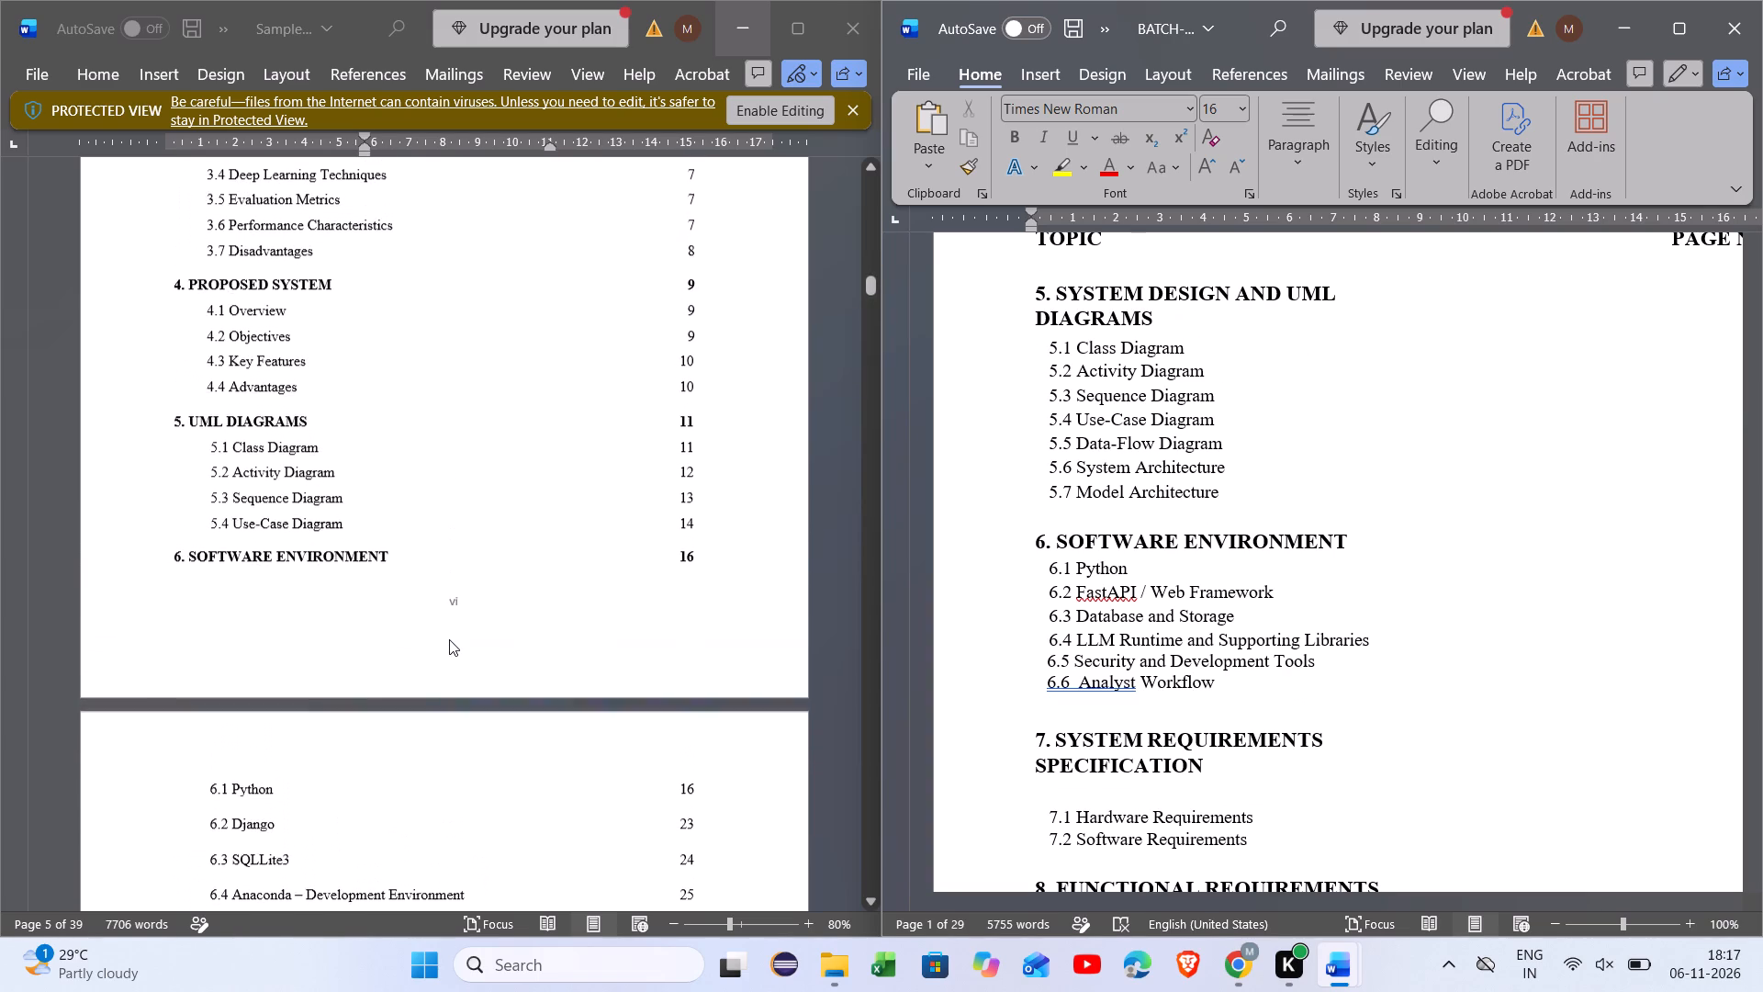
{"action": "scroll", "coordinate": [449, 639], "scroll_direction": "up", "scroll_amount": 2}
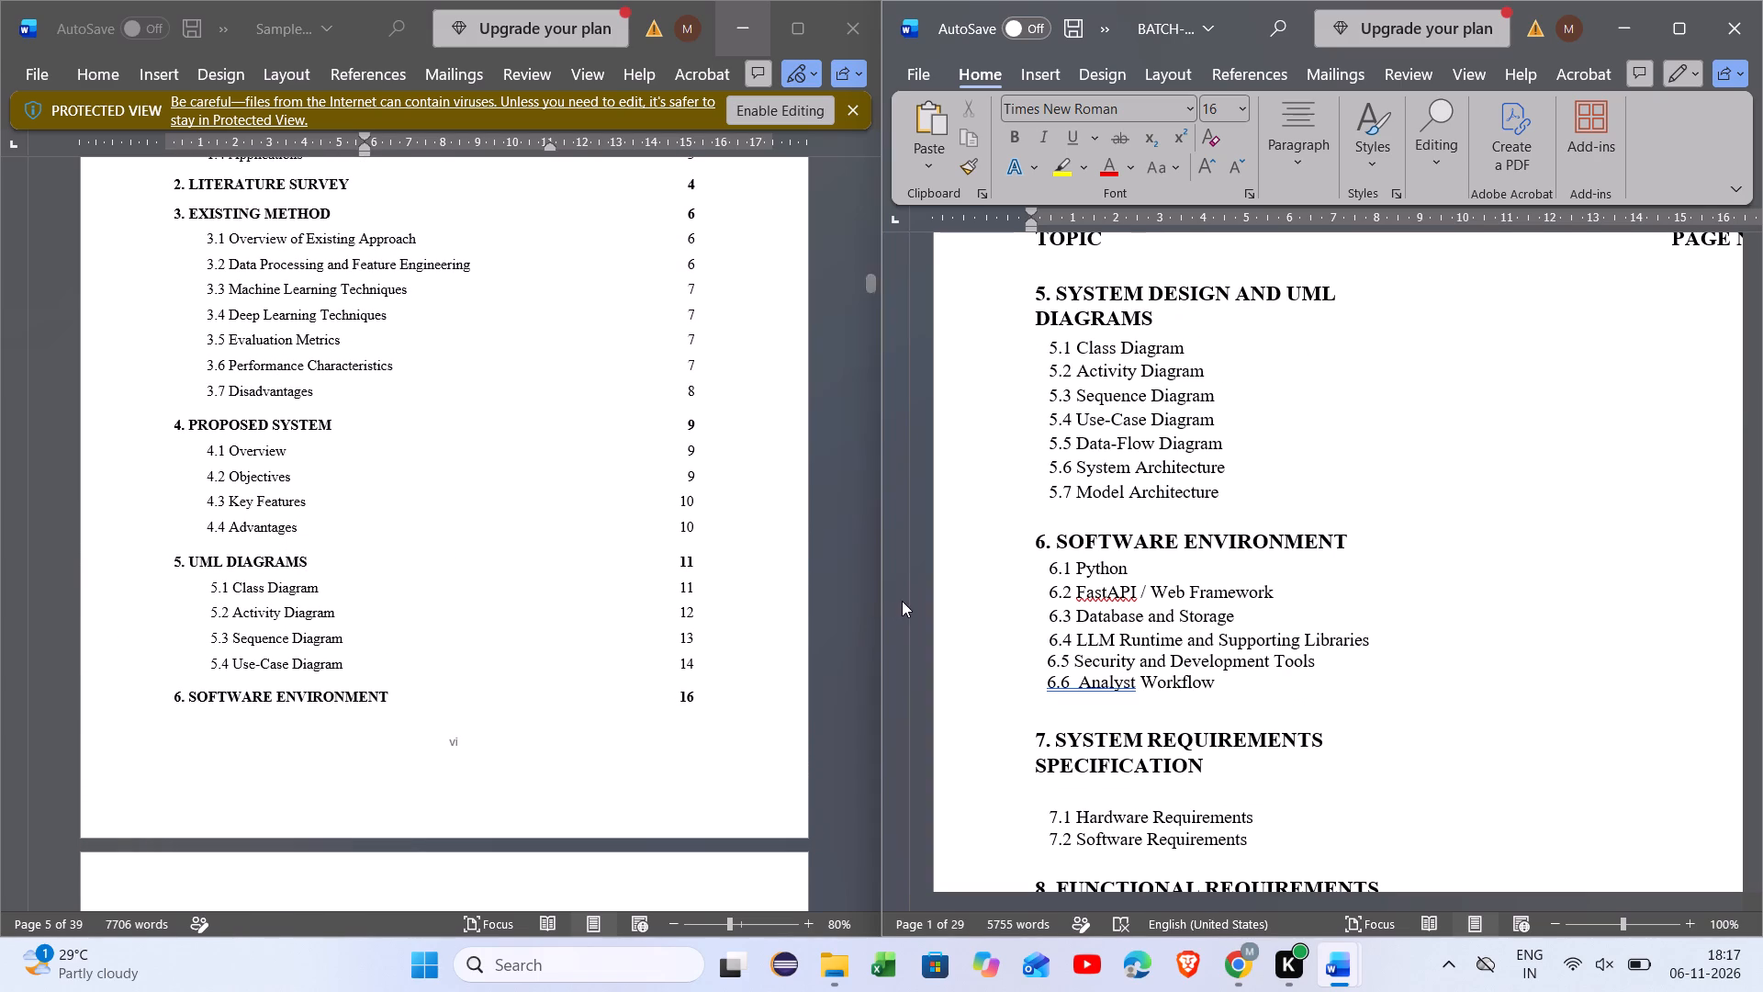
Compare the BATCH-9 contents listing with the sample's, from the Introduction through the Software Environment chapter.
{"action": "scroll", "coordinate": [1162, 462], "scroll_direction": "up", "scroll_amount": 1}
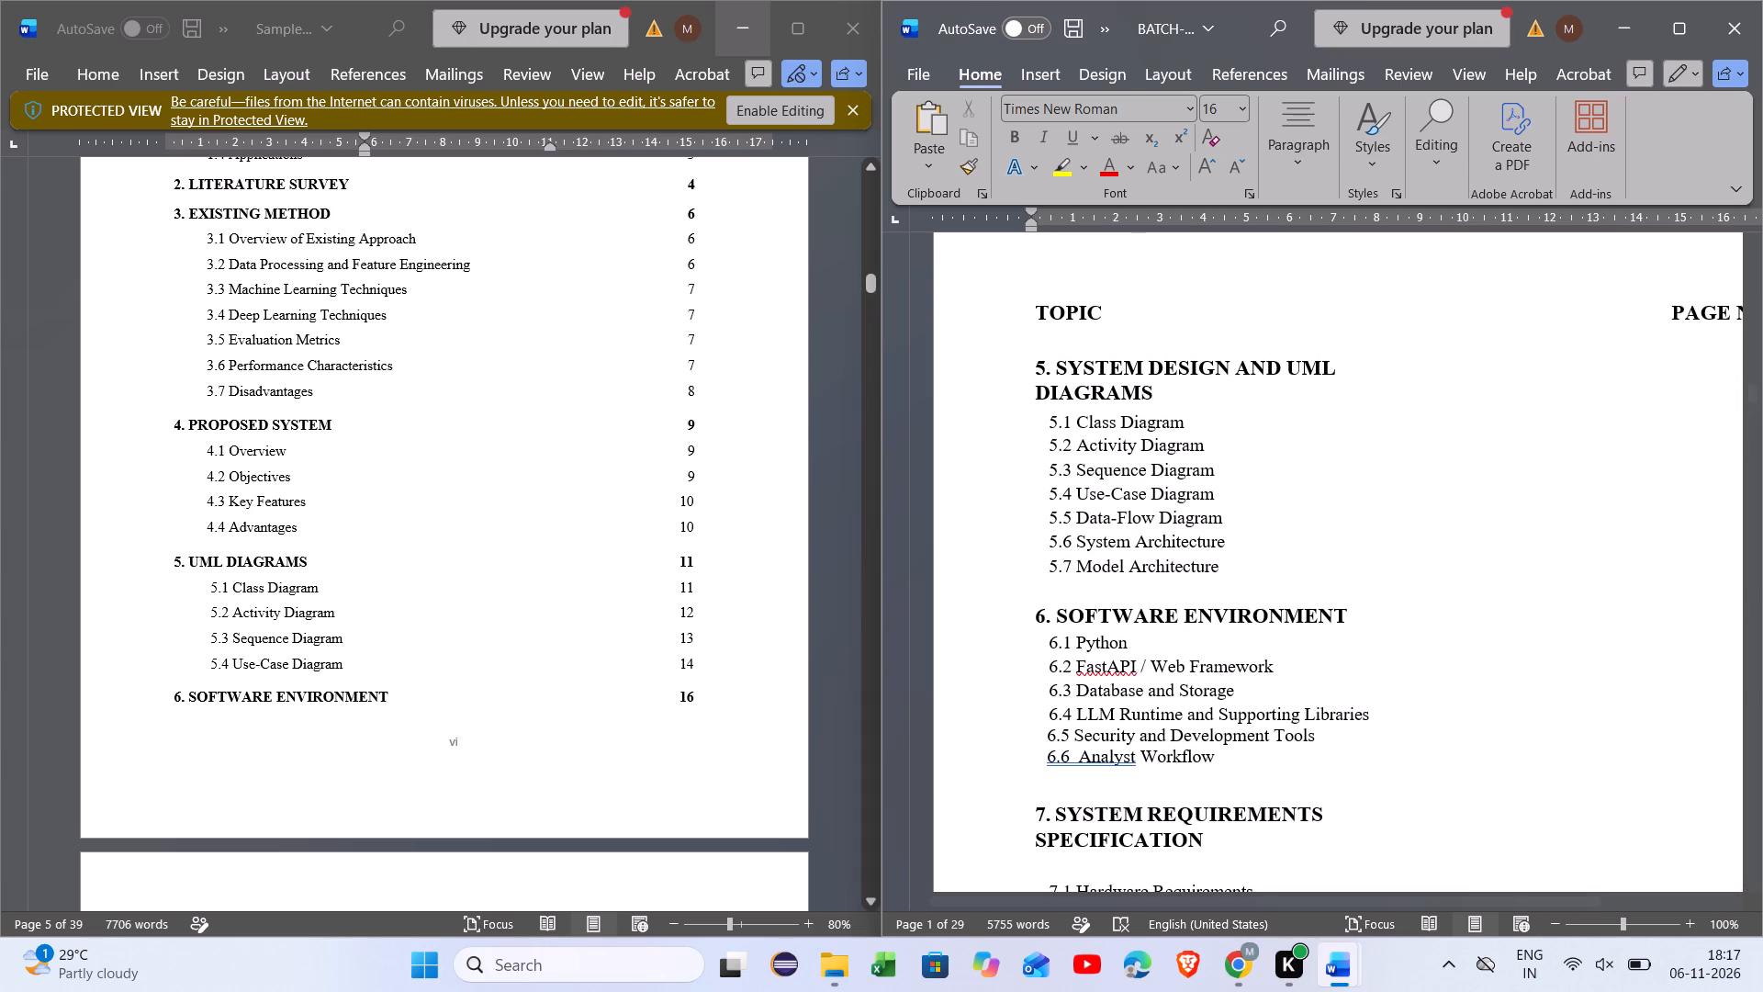
{"action": "scroll", "coordinate": [557, 510], "scroll_direction": "up", "scroll_amount": 2}
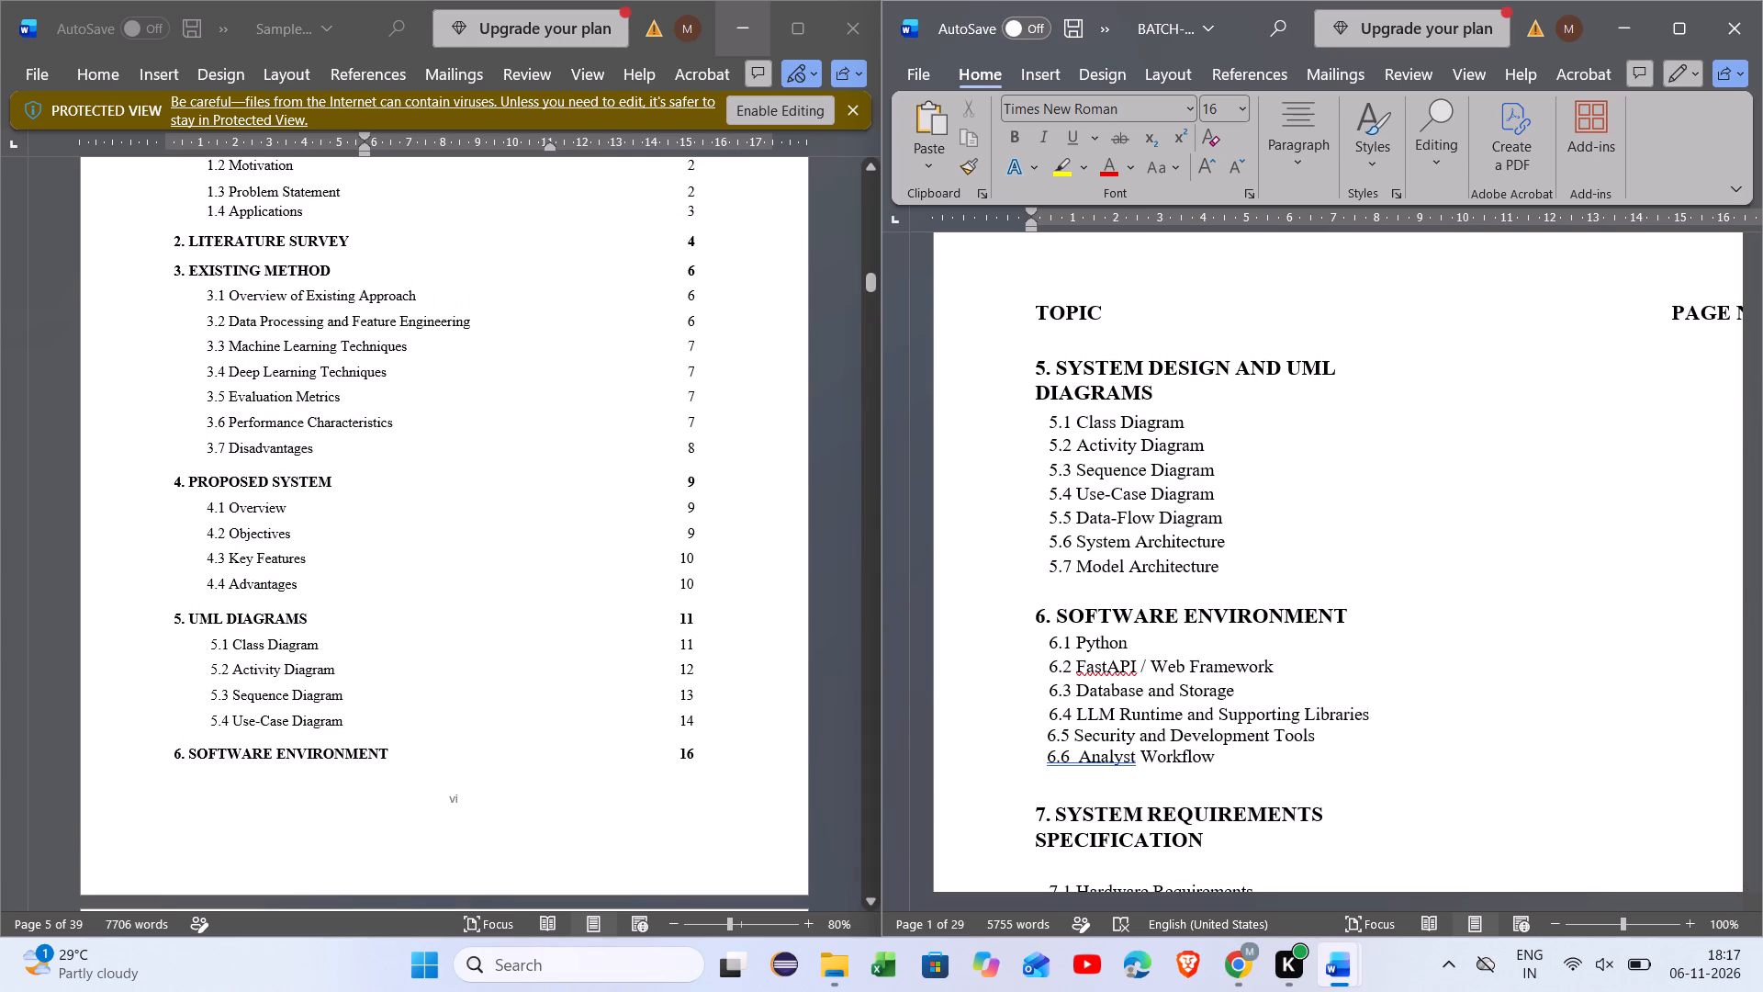
{"action": "scroll", "coordinate": [1248, 342], "scroll_direction": "up", "scroll_amount": 4}
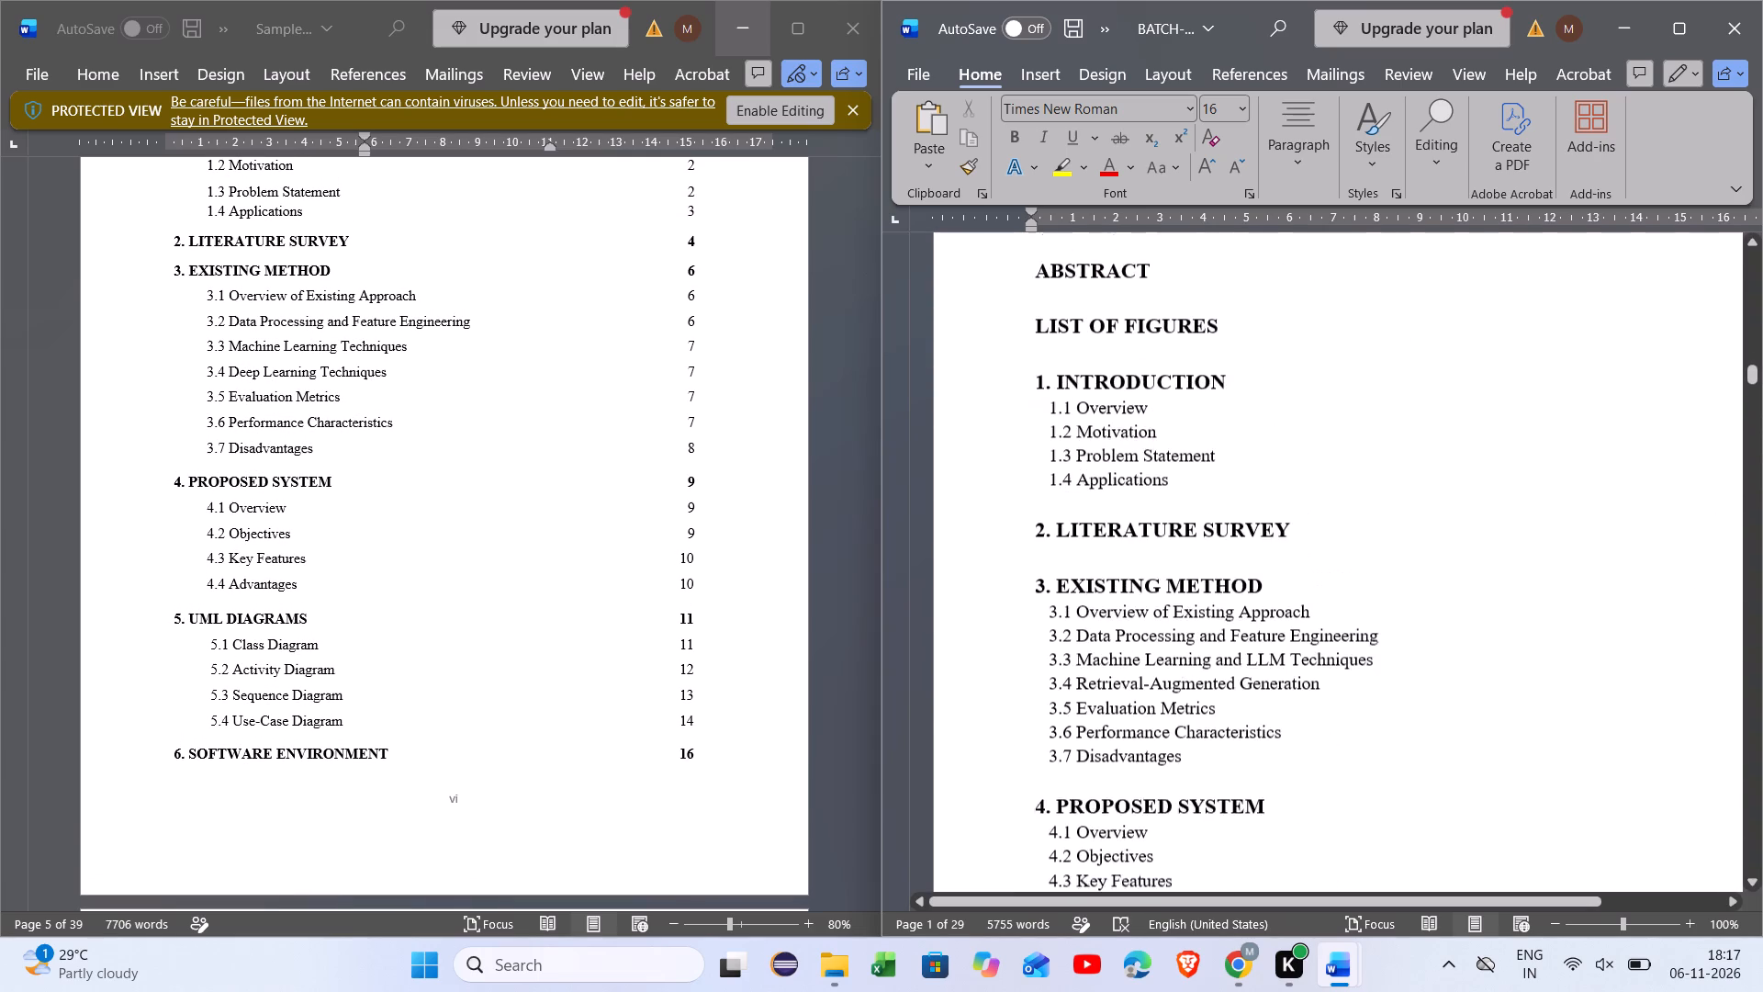
{"action": "scroll", "coordinate": [1248, 342], "scroll_direction": "up", "scroll_amount": 1}
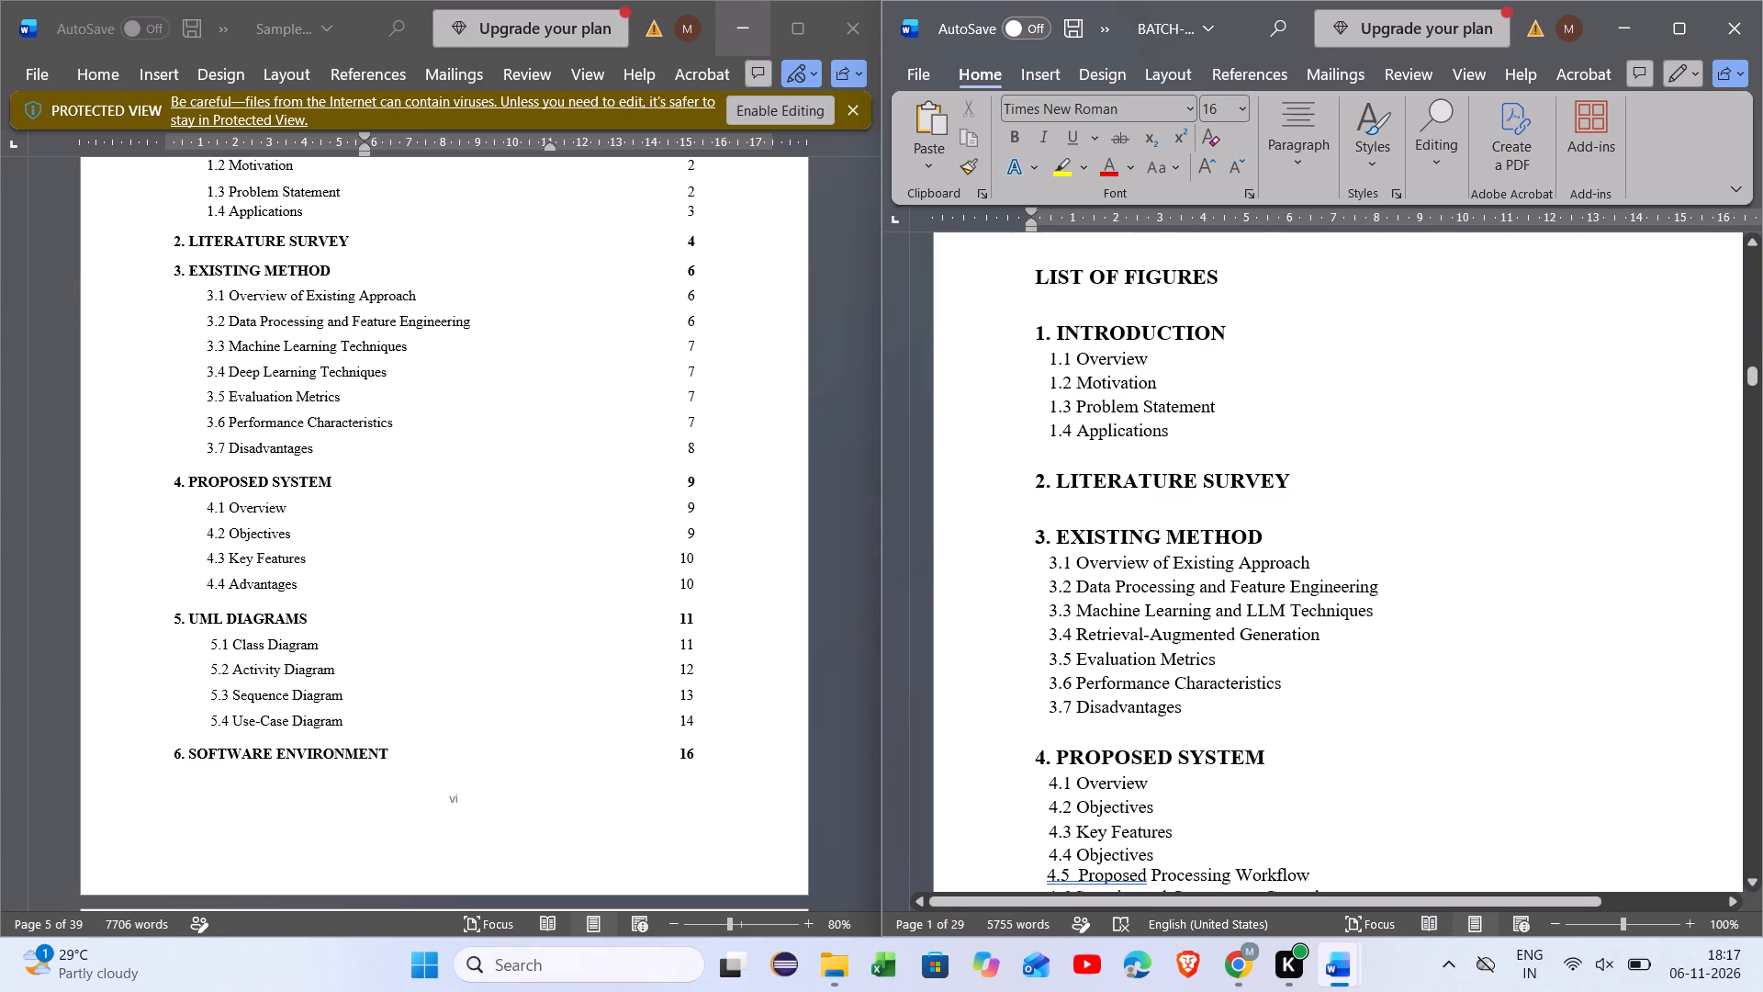
{"action": "scroll", "coordinate": [1354, 565], "scroll_direction": "down", "scroll_amount": 2}
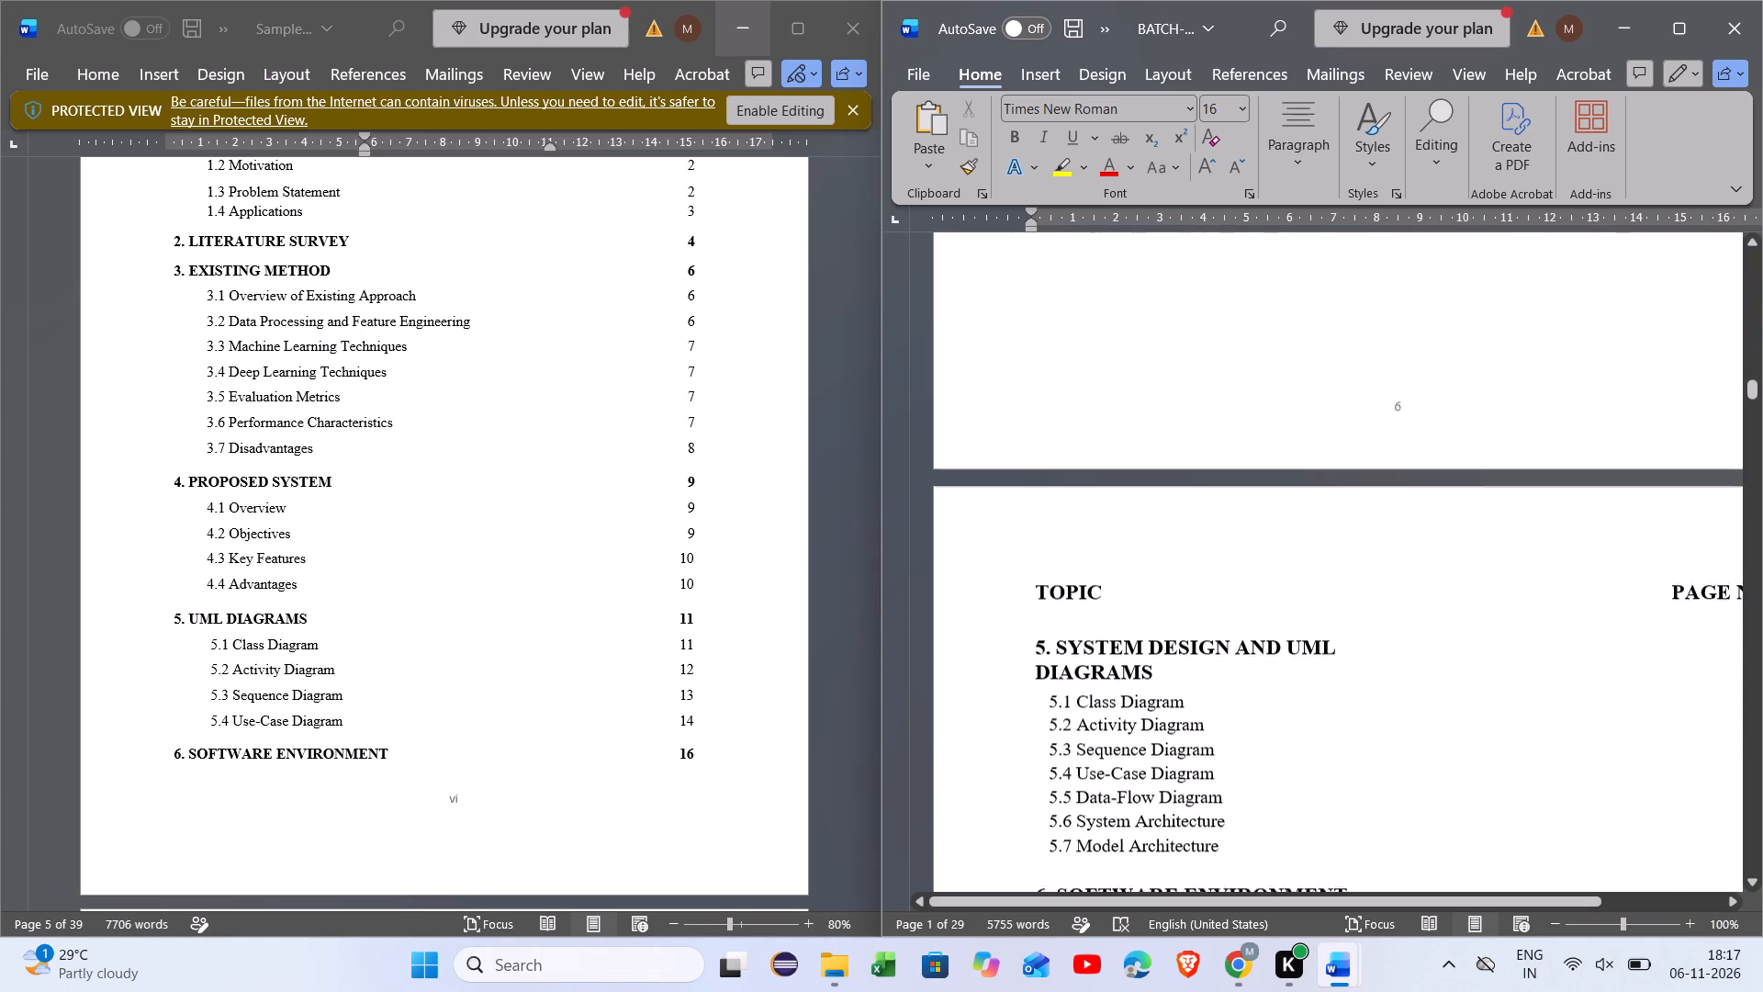
{"action": "scroll", "coordinate": [1354, 565], "scroll_direction": "down", "scroll_amount": 2}
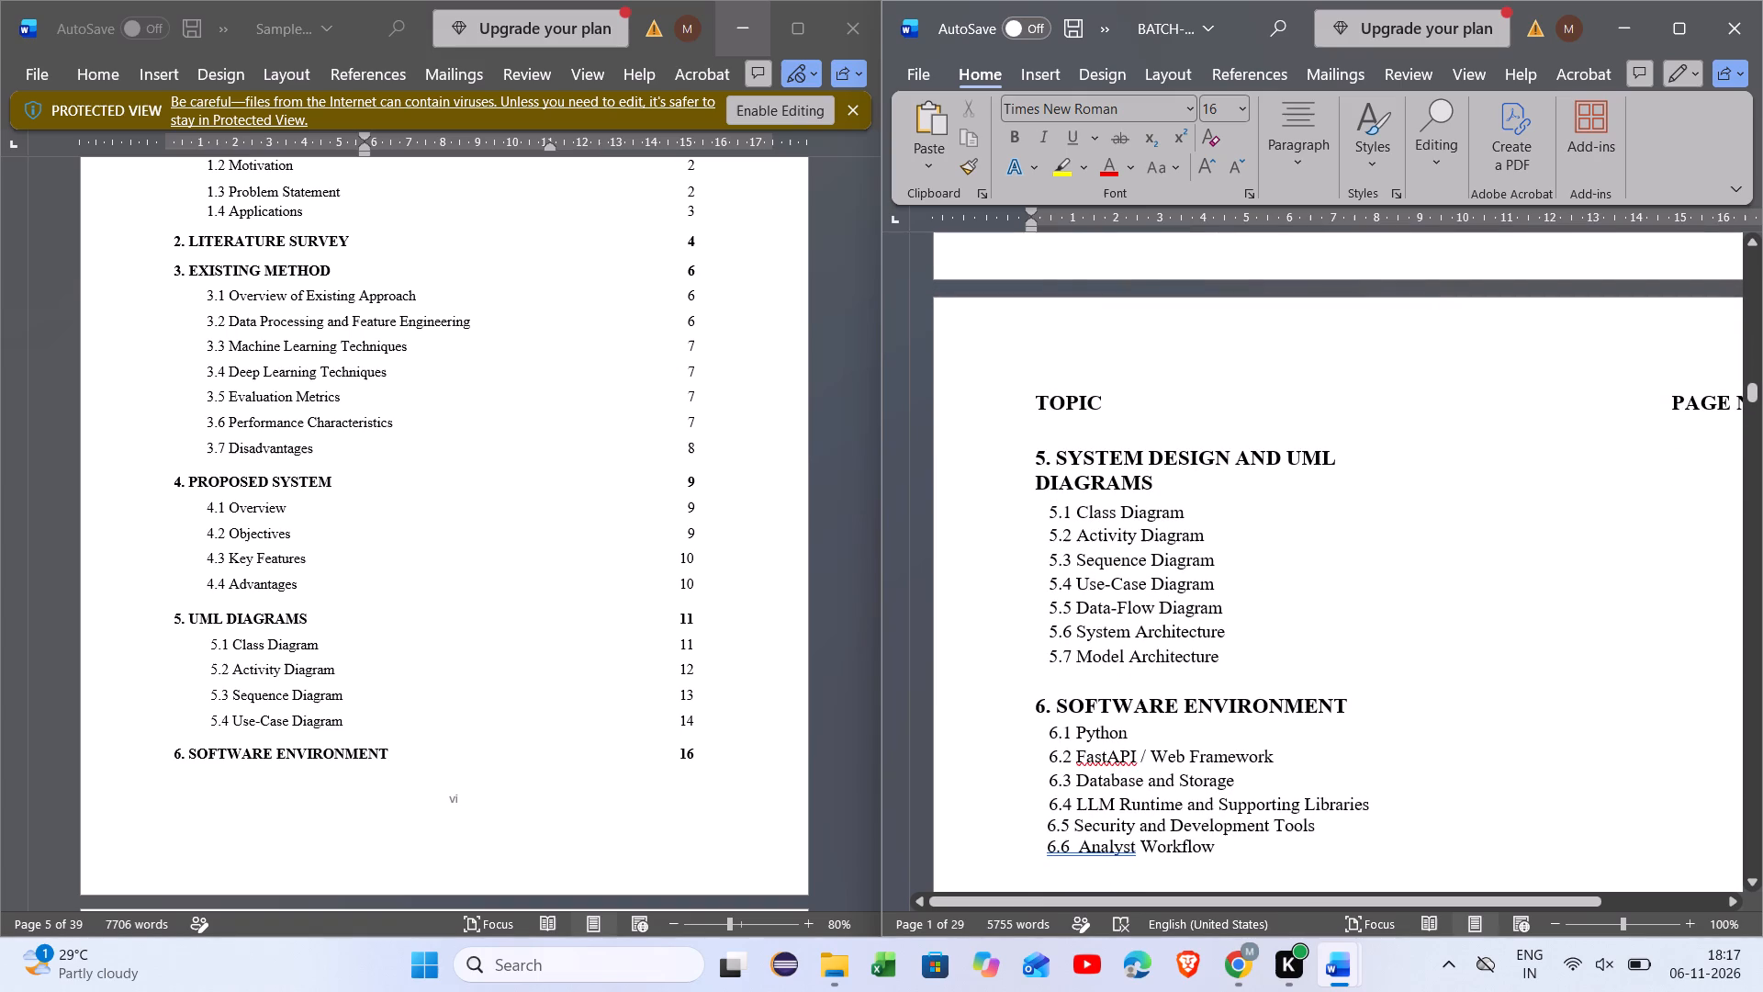
{"action": "scroll", "coordinate": [1262, 659], "scroll_direction": "down", "scroll_amount": 1}
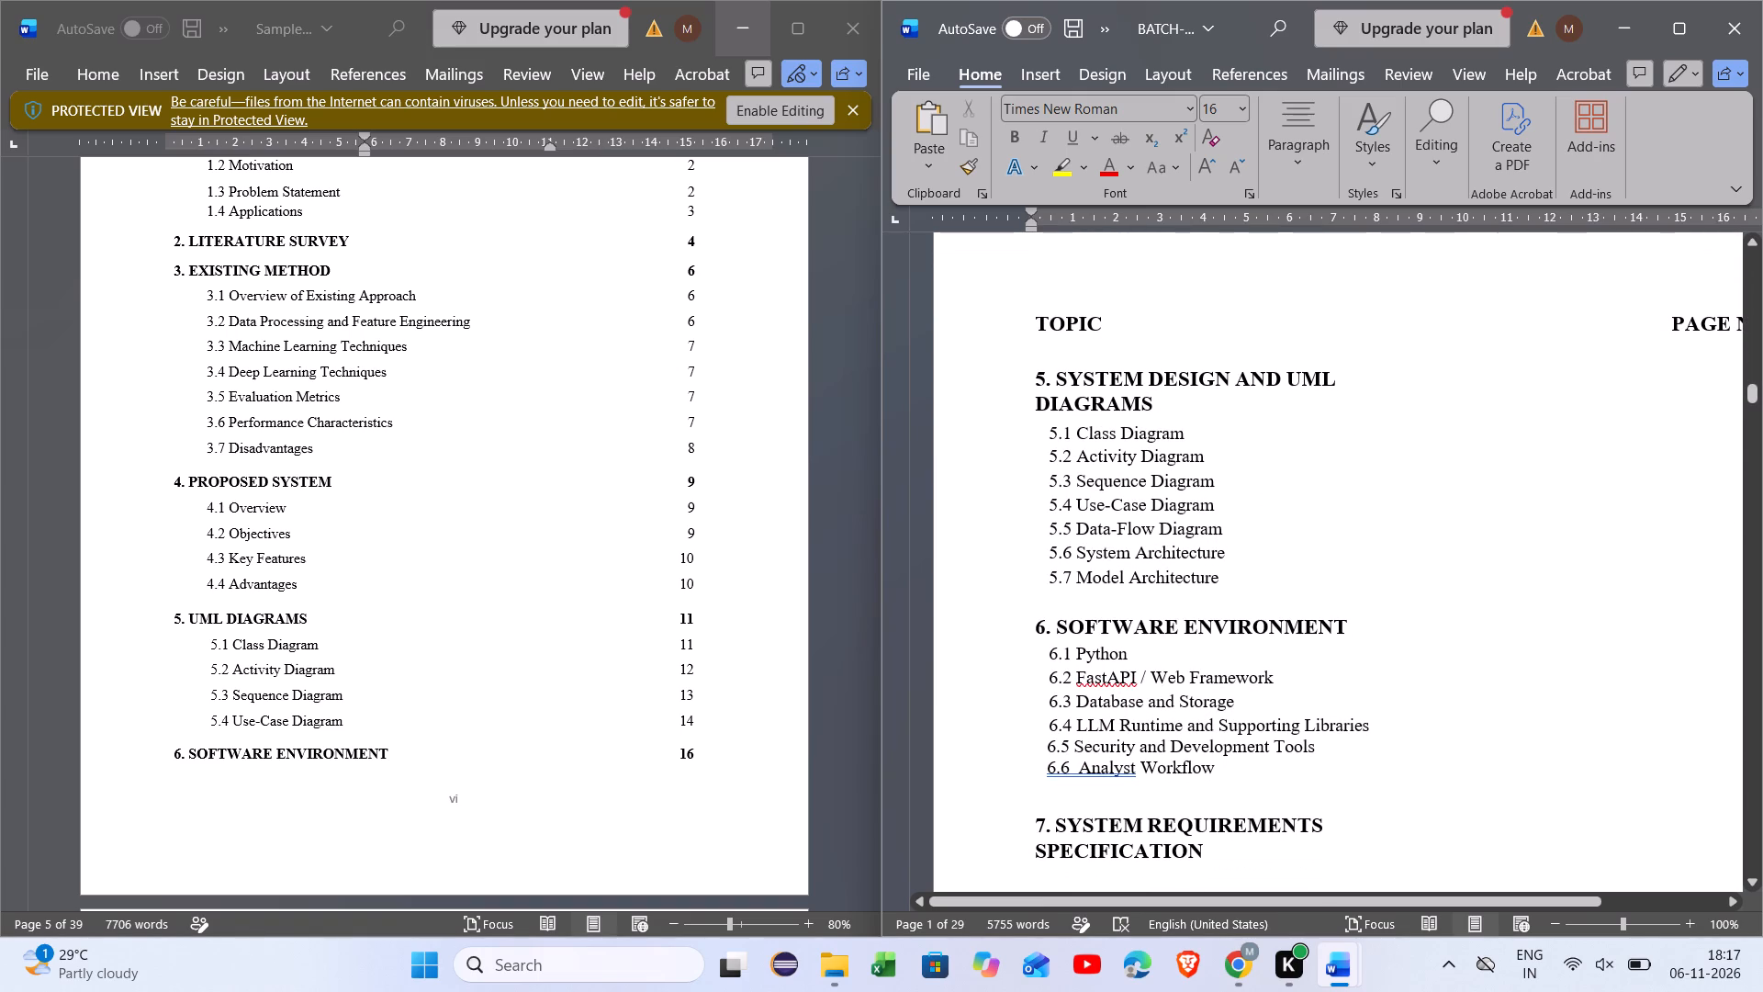
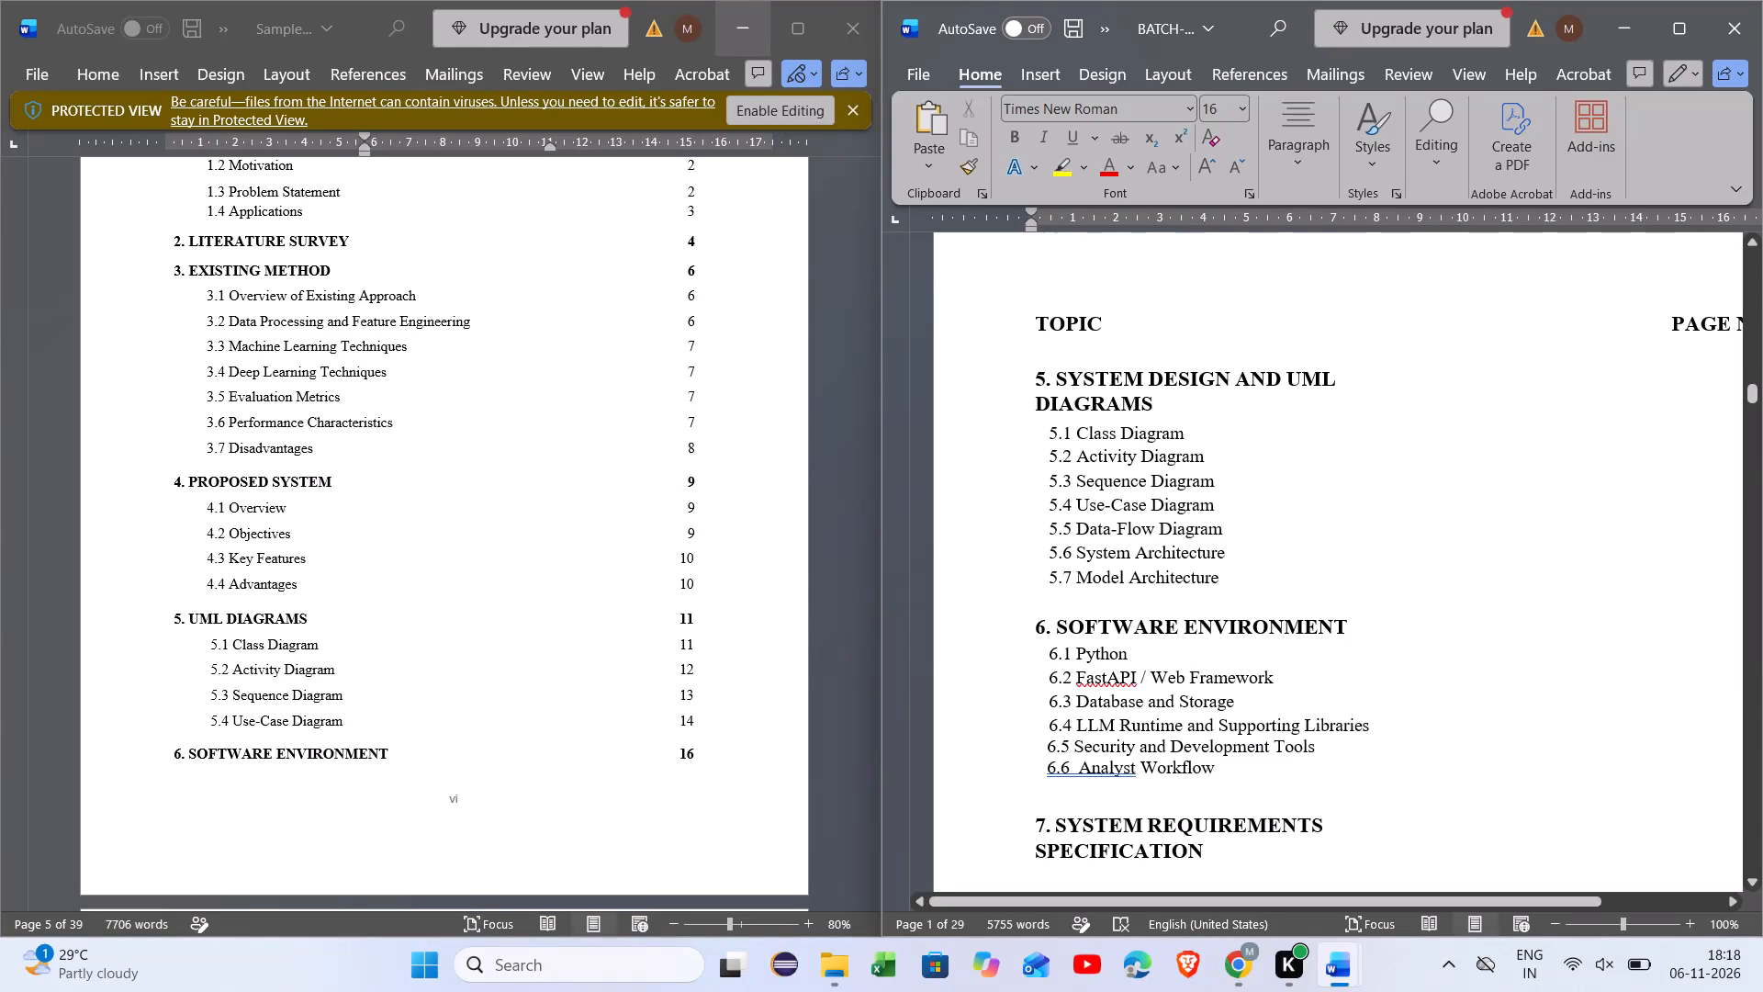
Delete the 4.5 Proposed Processing Workflow and 4.6 Security and Governance Controls entries from the Proposed System chapter in the BATCH-9 contents.
{"action": "scroll", "coordinate": [1185, 692], "scroll_direction": "down", "scroll_amount": 1}
{"action": "scroll", "coordinate": [1185, 692], "scroll_direction": "up", "scroll_amount": 1, "text": "ctrl"}
{"action": "scroll", "coordinate": [1185, 692], "scroll_direction": "down", "scroll_amount": 1, "text": "ctrl"}
{"action": "scroll", "coordinate": [683, 522], "scroll_direction": "up", "scroll_amount": 1}
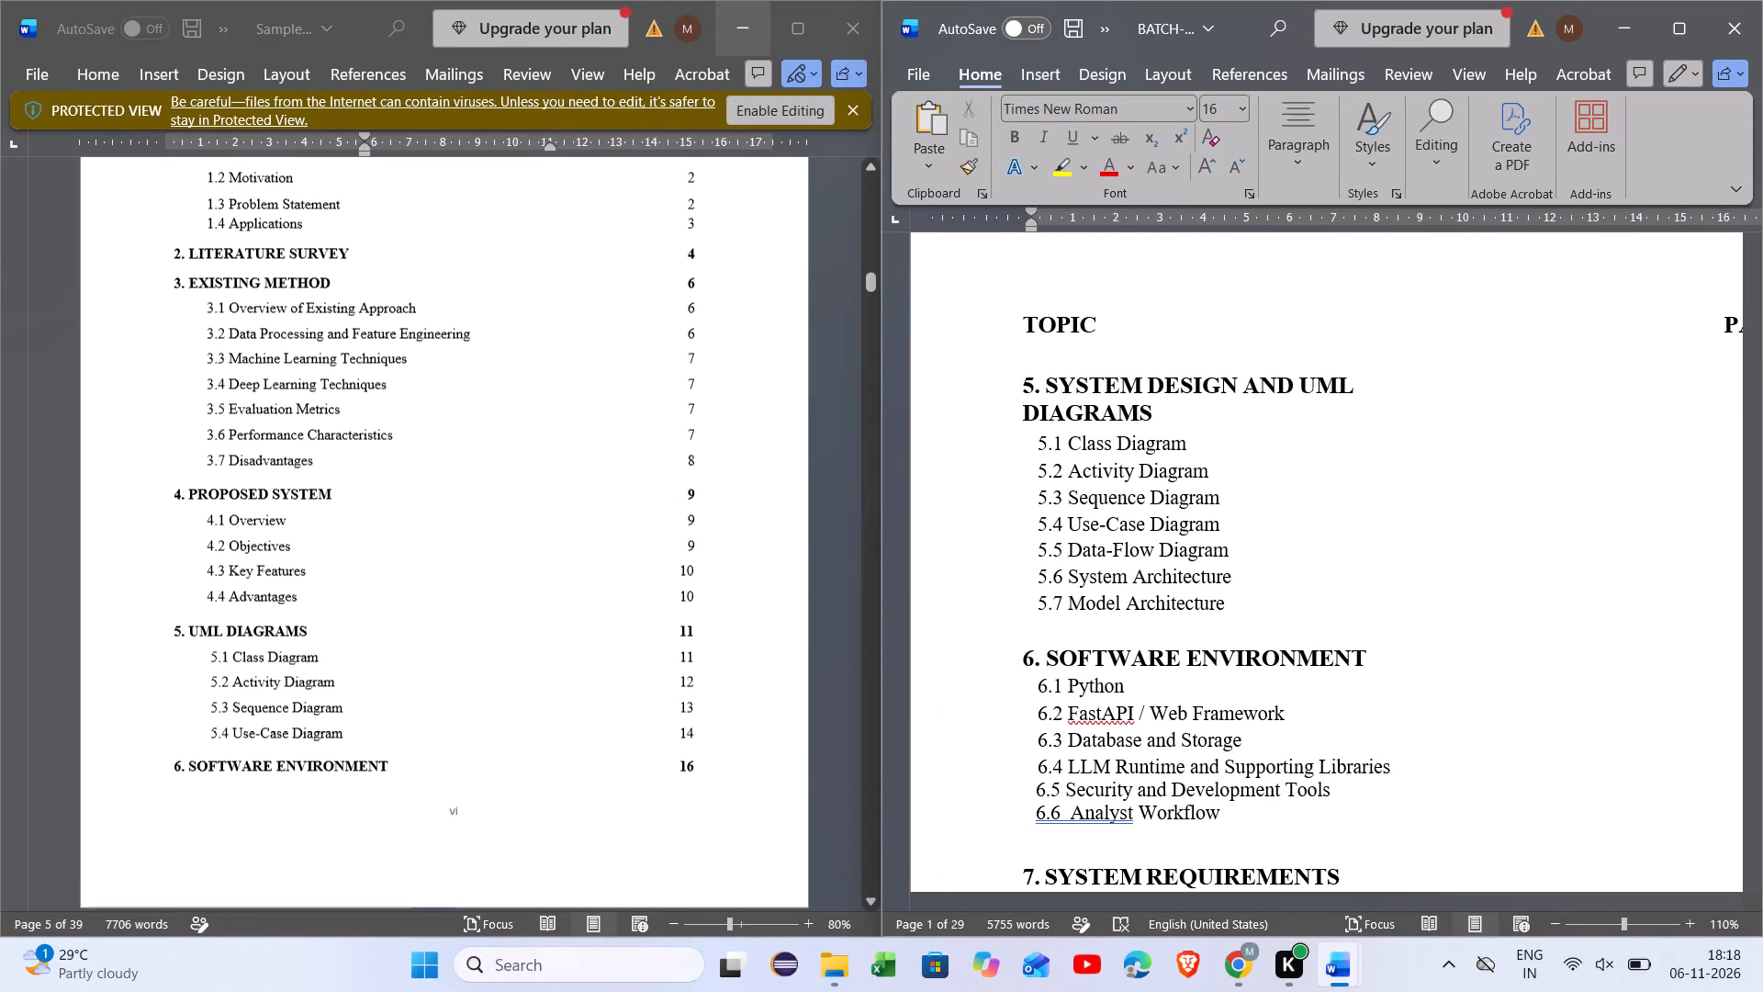
{"action": "scroll", "coordinate": [683, 522], "scroll_direction": "up", "scroll_amount": 1}
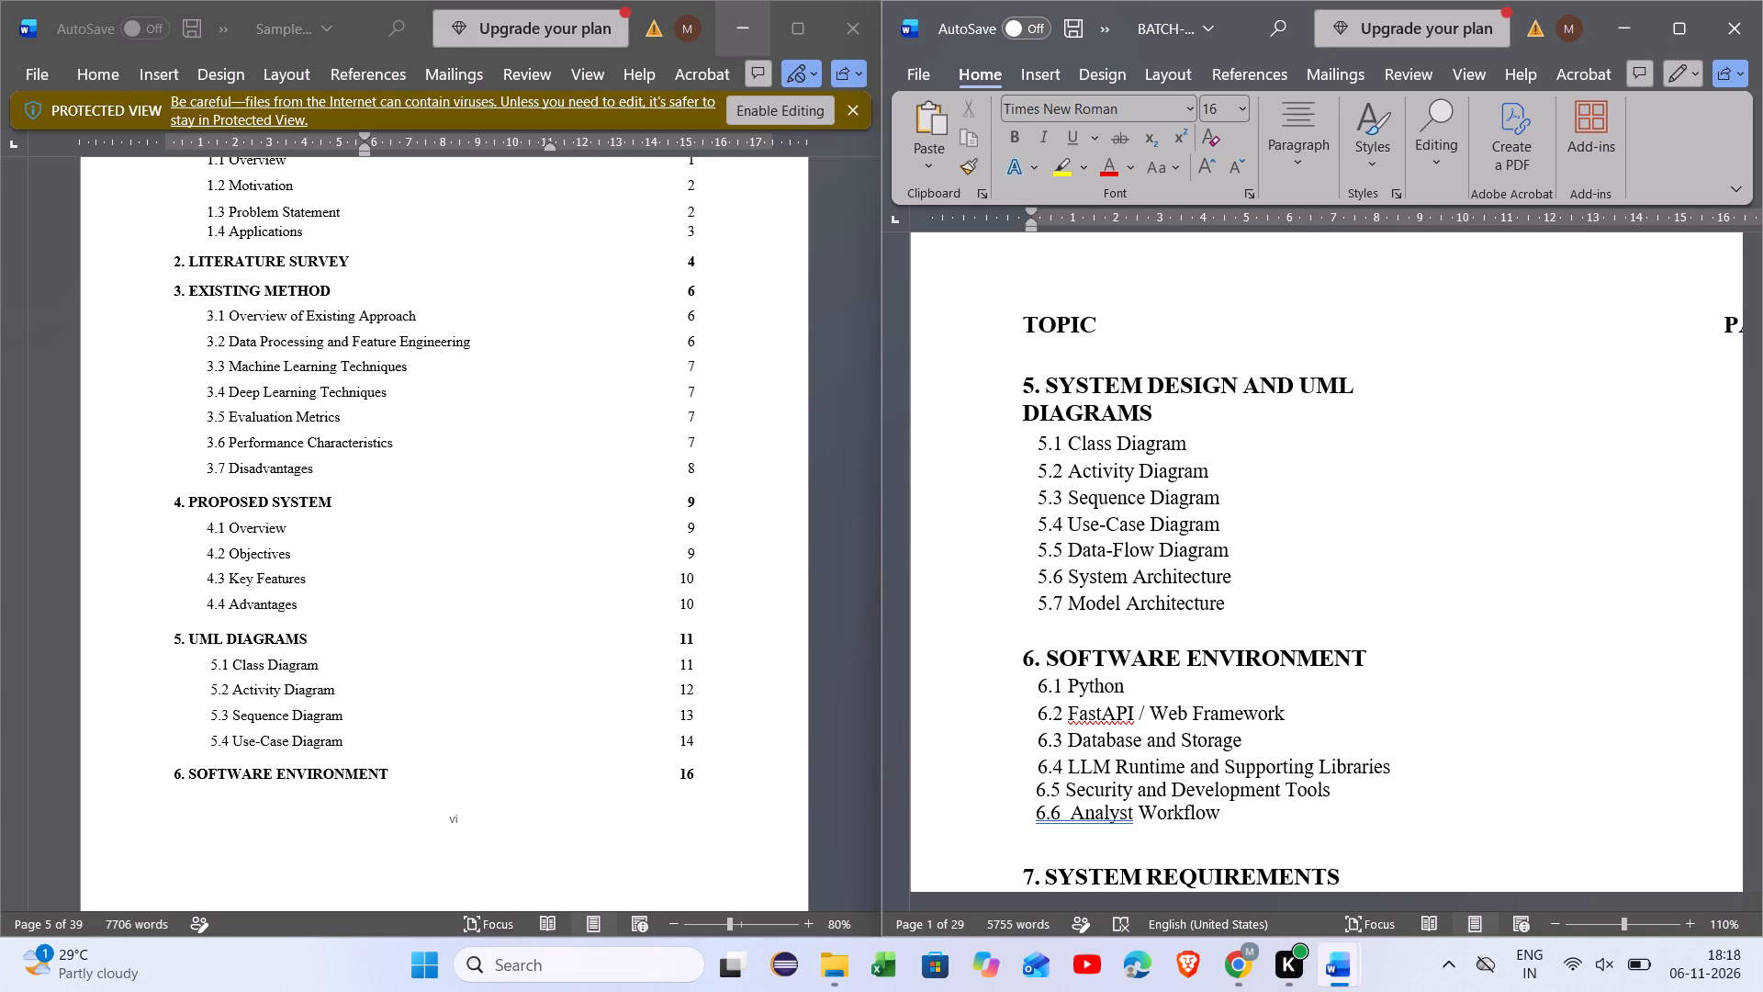
{"action": "scroll", "coordinate": [1162, 456], "scroll_direction": "up", "scroll_amount": 1}
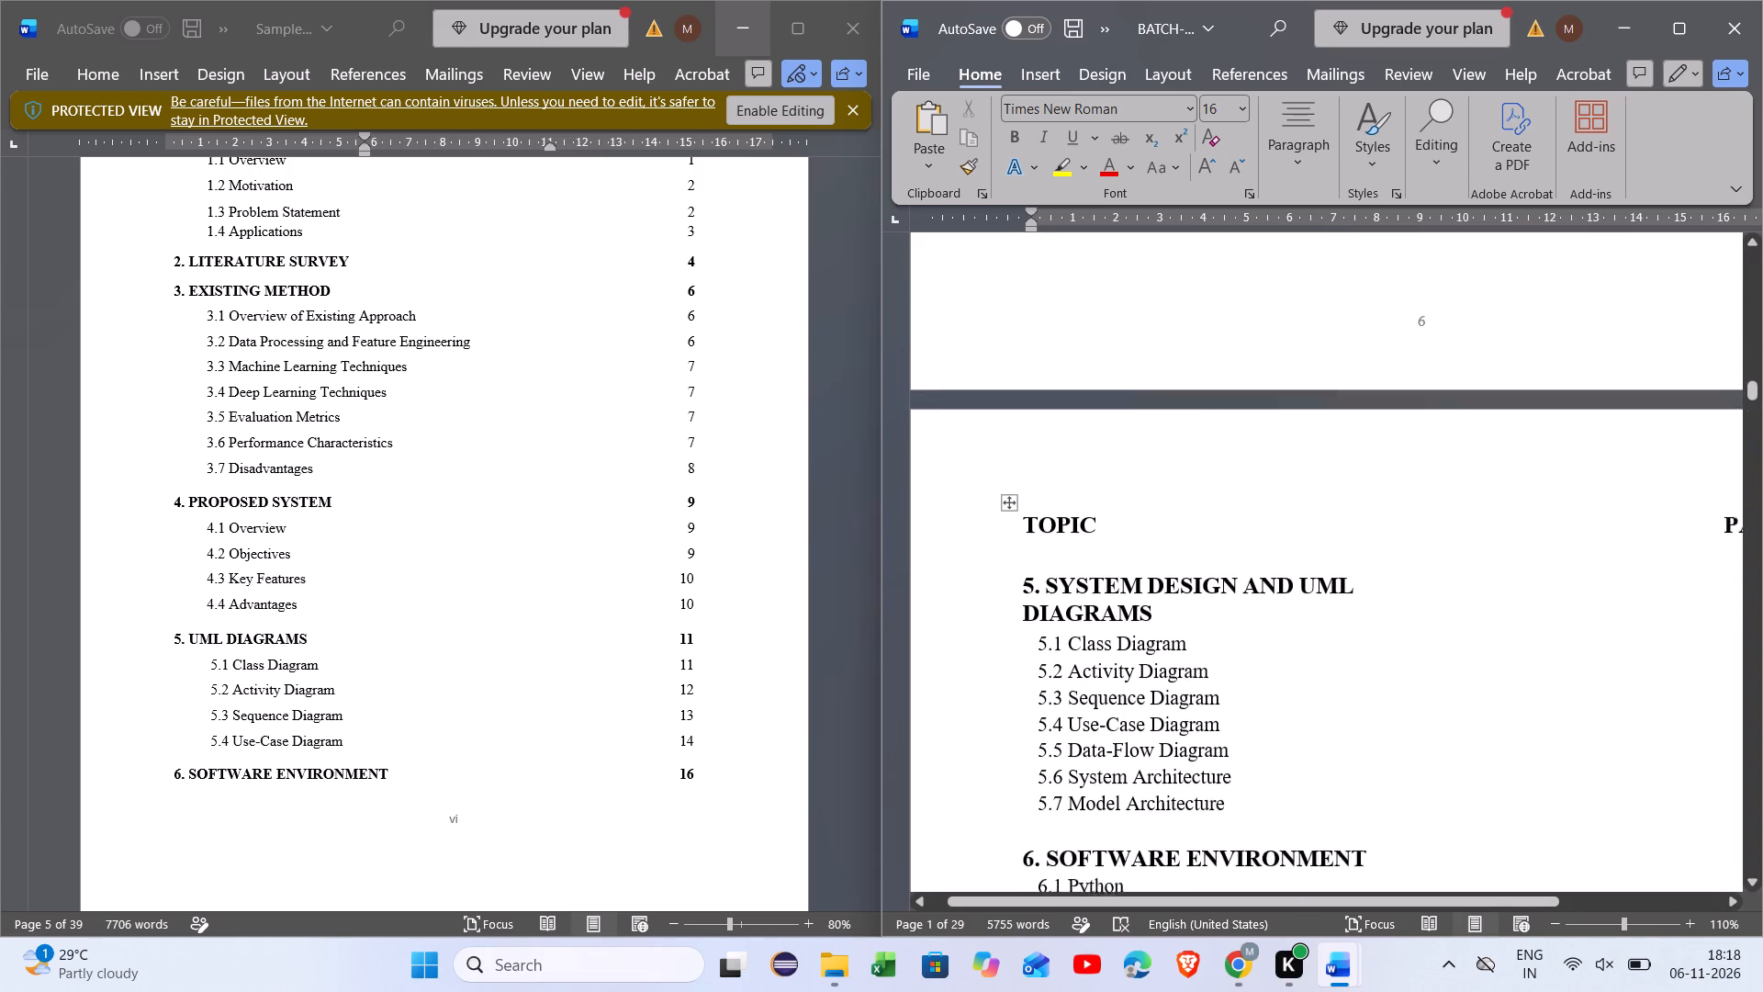
{"action": "scroll", "coordinate": [1162, 456], "scroll_direction": "up", "scroll_amount": 4}
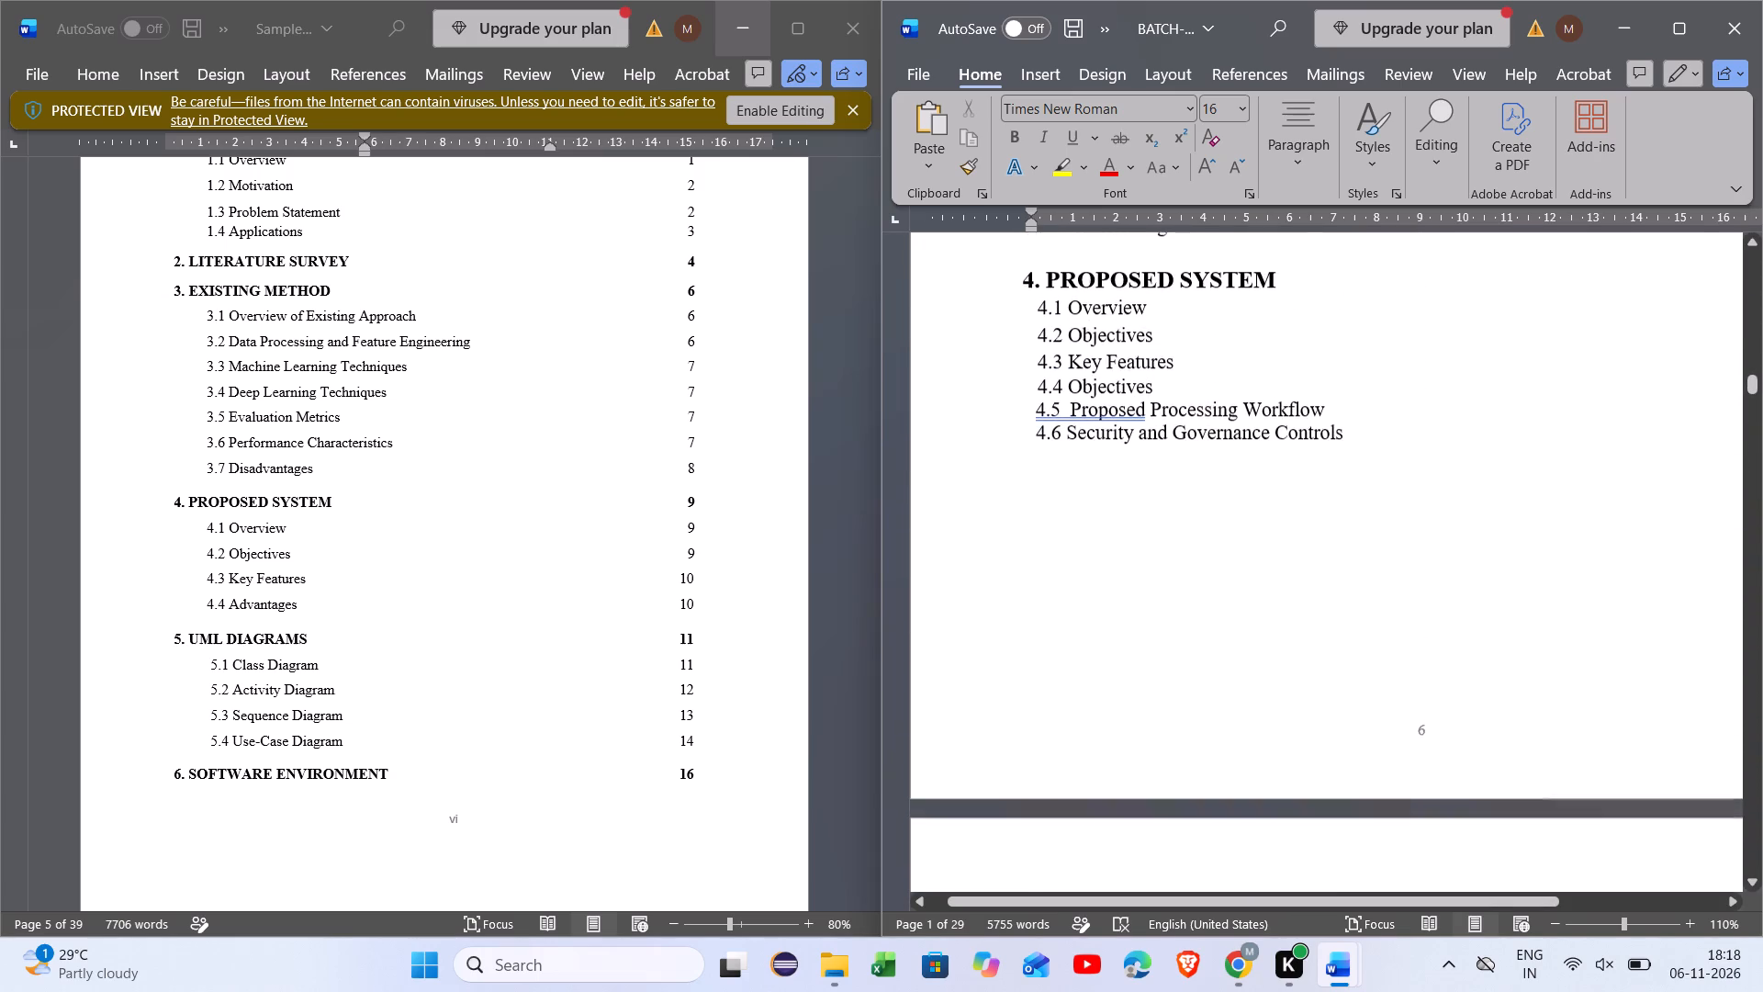
{"action": "scroll", "coordinate": [1162, 456], "scroll_direction": "up", "scroll_amount": 1}
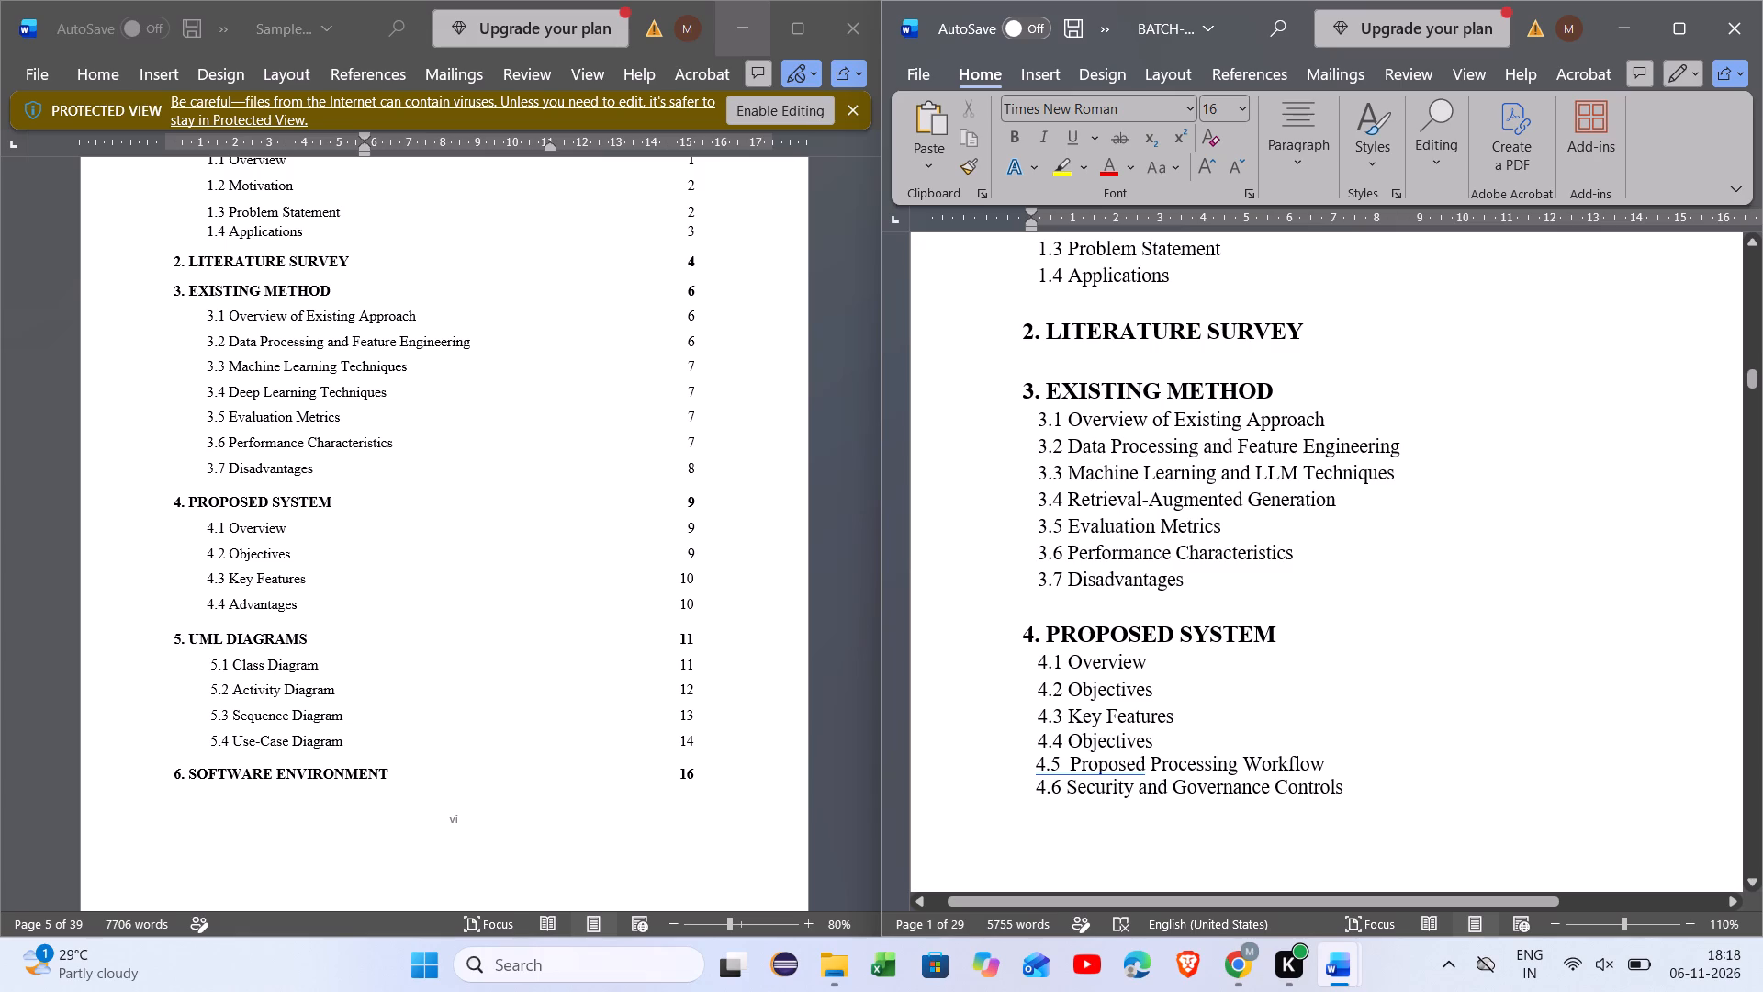
{"action": "left_click_drag", "start_coordinate": [1347, 786], "coordinate": [1229, 780]}
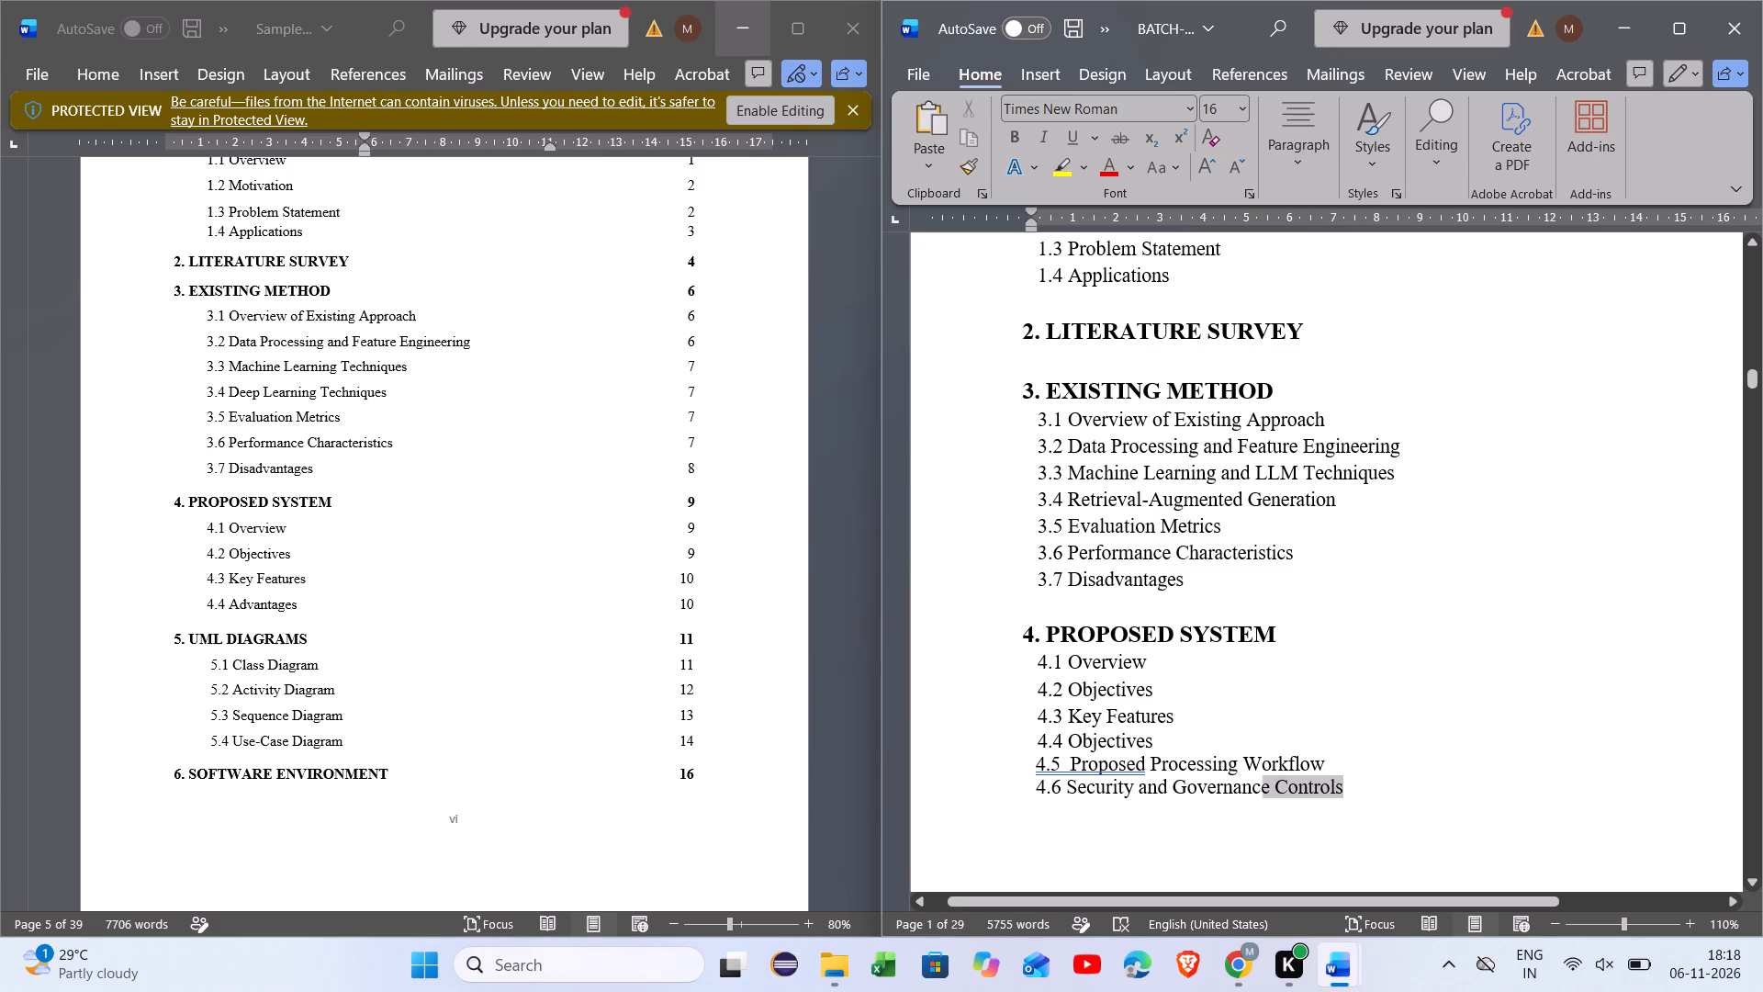
{"action": "left_click_drag", "start_coordinate": [1229, 780], "coordinate": [1035, 771]}
{"action": "key", "text": "BackSpace"}
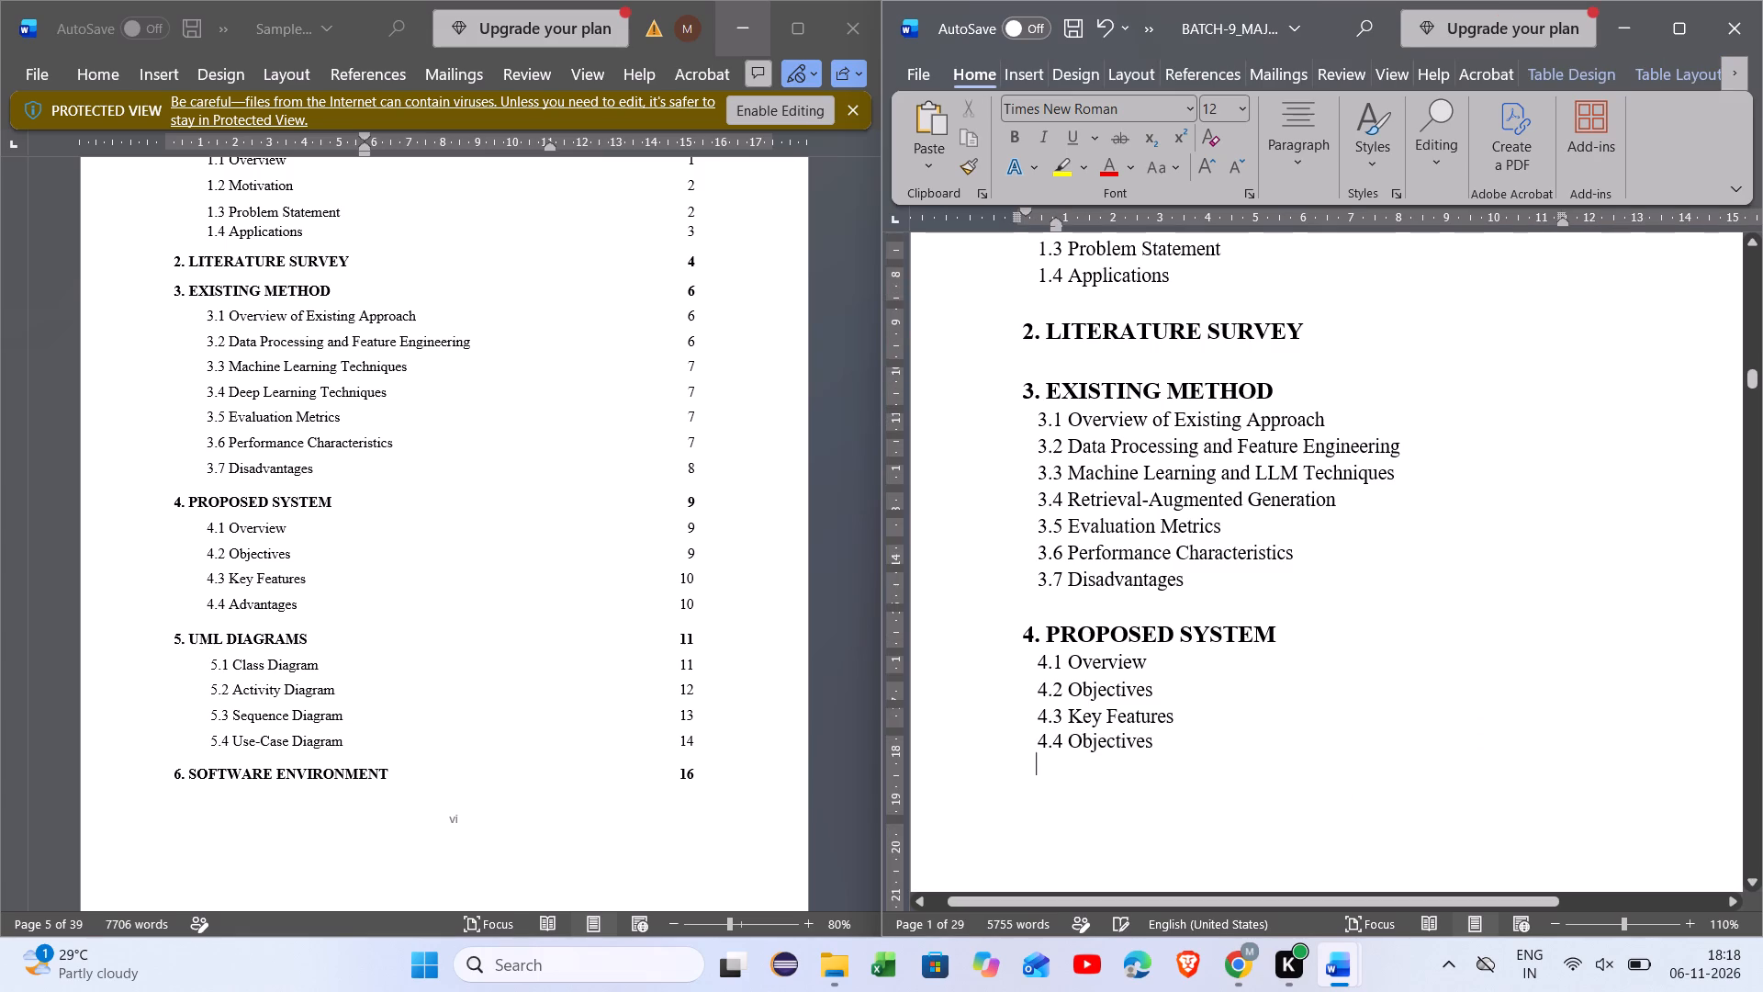
Delete the two leftover page numbers below the 4.4 entry's page number in the BATCH-9 contents.
{"action": "scroll", "coordinate": [1035, 771], "scroll_direction": "down", "scroll_amount": 3, "text": "ctrl"}
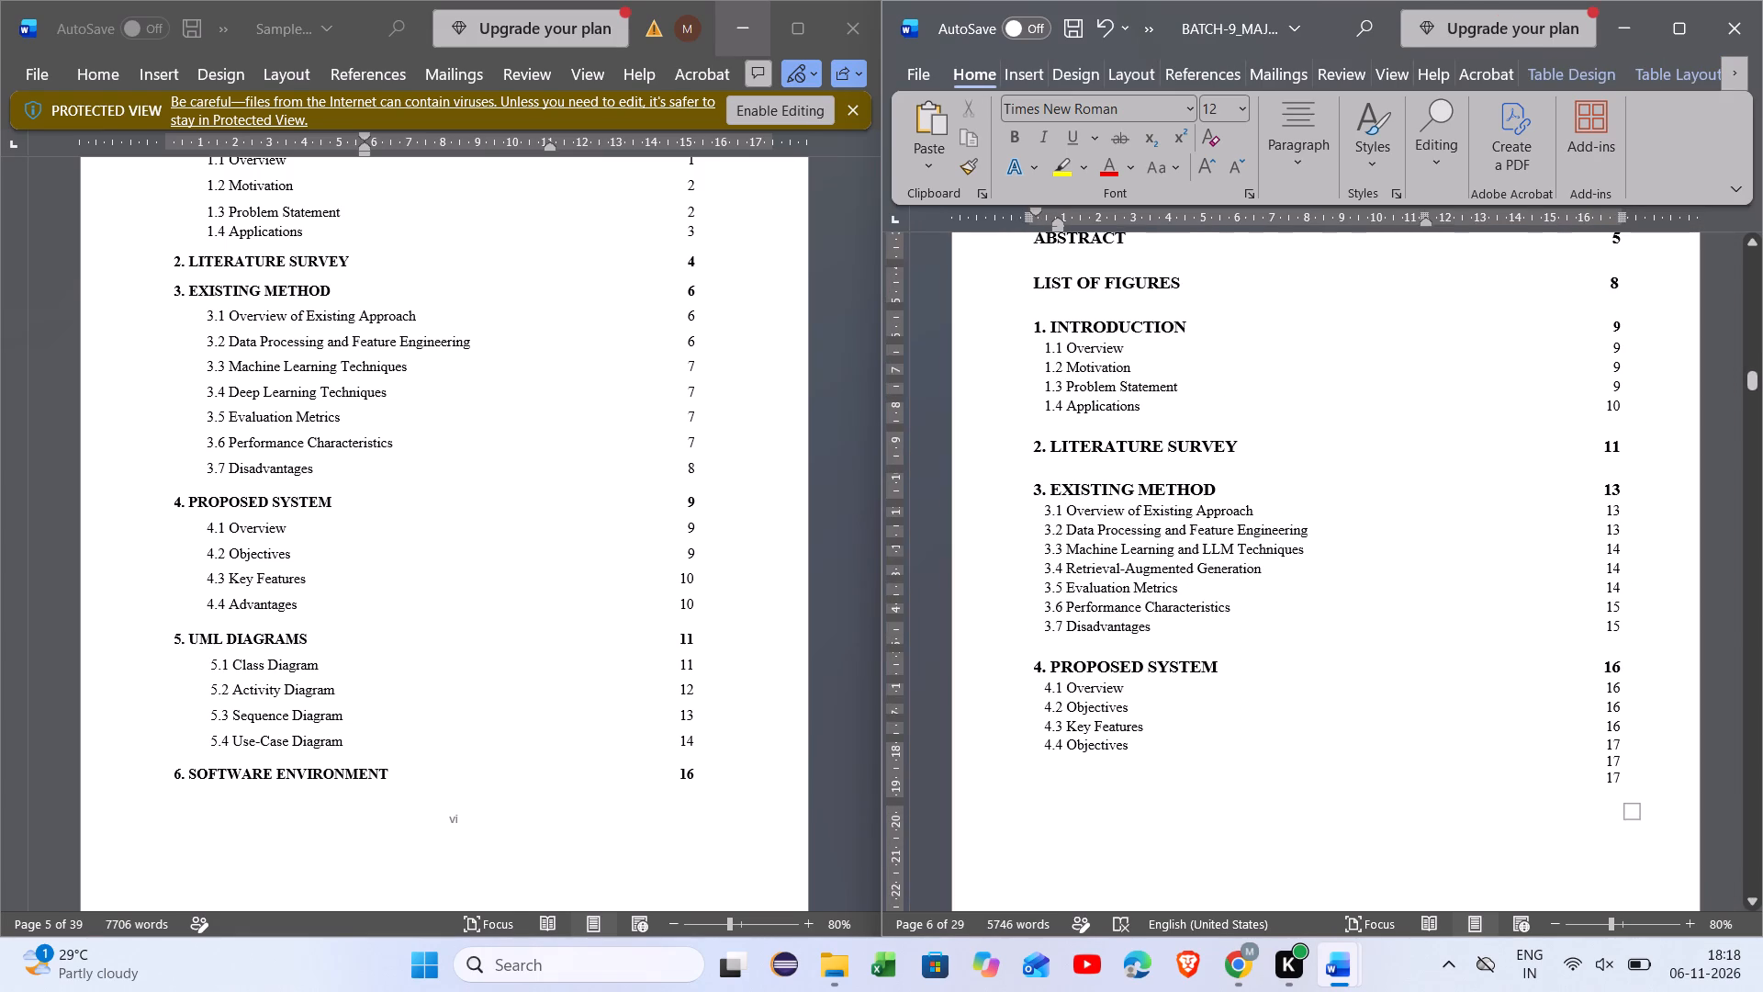
{"action": "left_click", "coordinate": [1627, 782]}
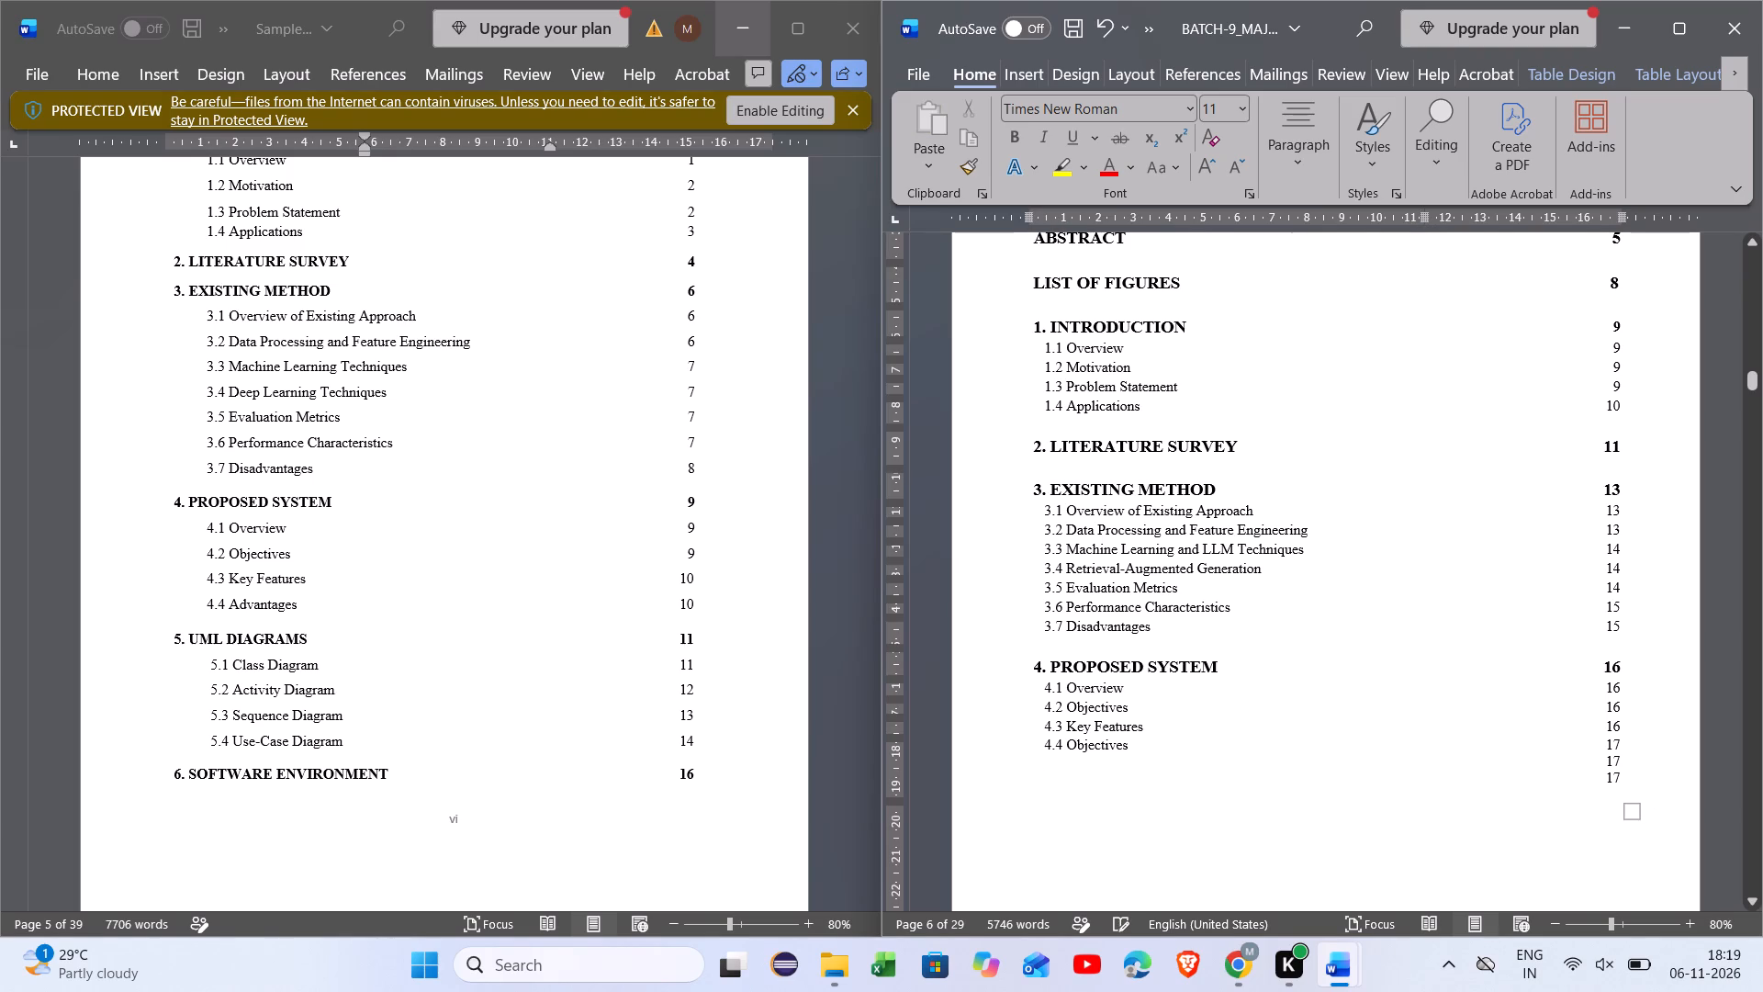
{"action": "left_click", "coordinate": [1623, 775]}
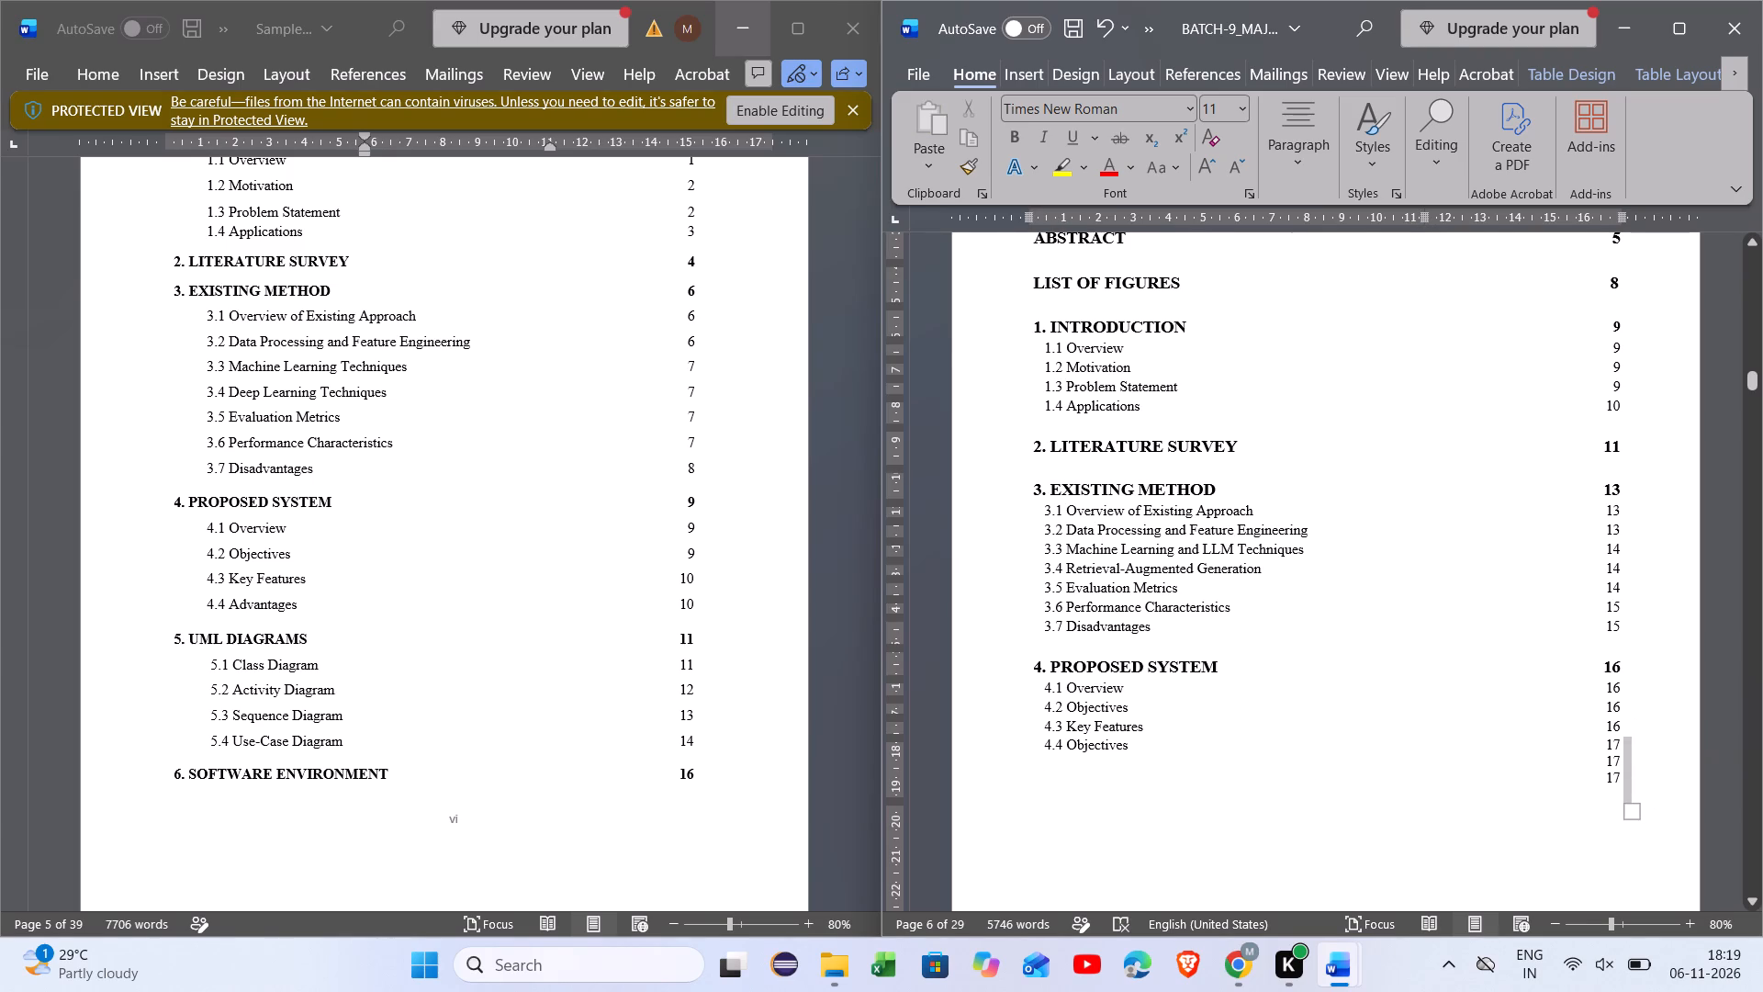
{"action": "scroll", "coordinate": [1623, 775], "scroll_direction": "up", "scroll_amount": 2, "text": "ctrl"}
{"action": "left_click", "coordinate": [1611, 787]}
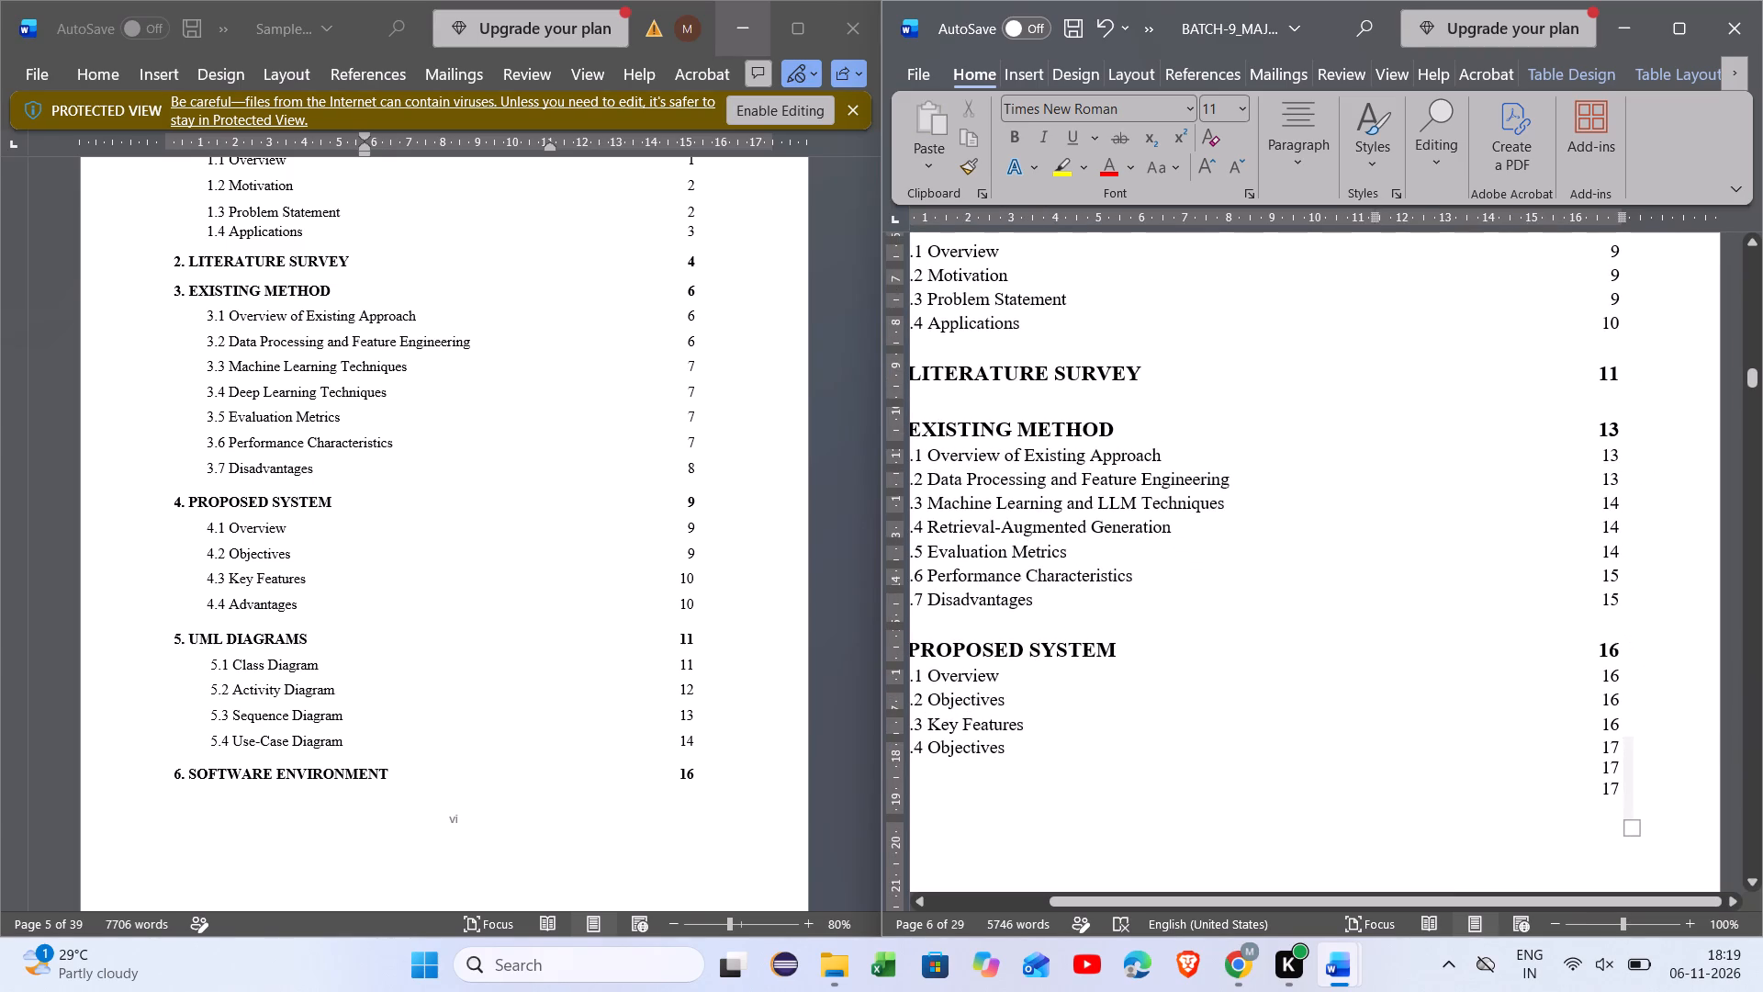
{"action": "key", "text": "Right"}
{"action": "key", "text": "BackSpace"}
{"action": "key", "text": "BackSpace"}
{"action": "key", "text": "BackSpace"}
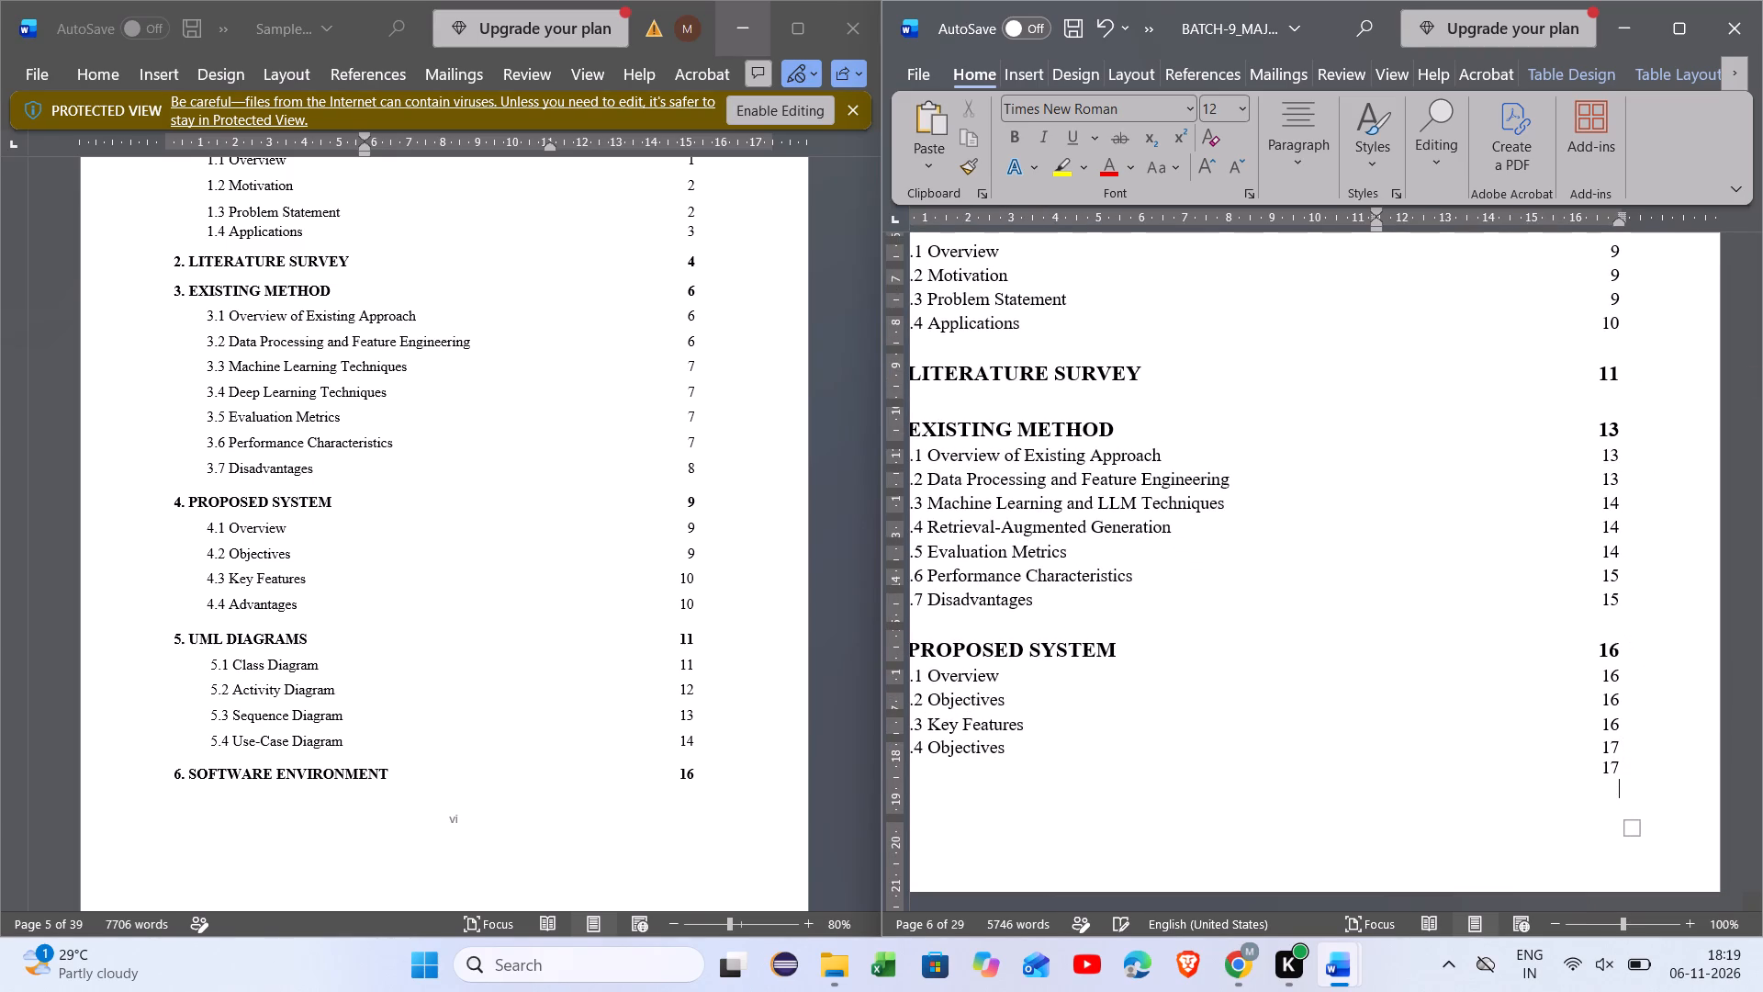
{"action": "key", "text": "BackSpace"}
{"action": "key", "text": "BackSpace"}
{"action": "key", "text": "BackSpace"}
{"action": "key", "text": "BackSpace"}
Compare the BATCH-9 contents page with the sample's, from the Abstract entry through the Proposed System chapter.
{"action": "scroll", "coordinate": [1564, 760], "scroll_direction": "down", "scroll_amount": 1}
{"action": "scroll", "coordinate": [1564, 760], "scroll_direction": "down", "scroll_amount": 1, "text": "ctrl"}
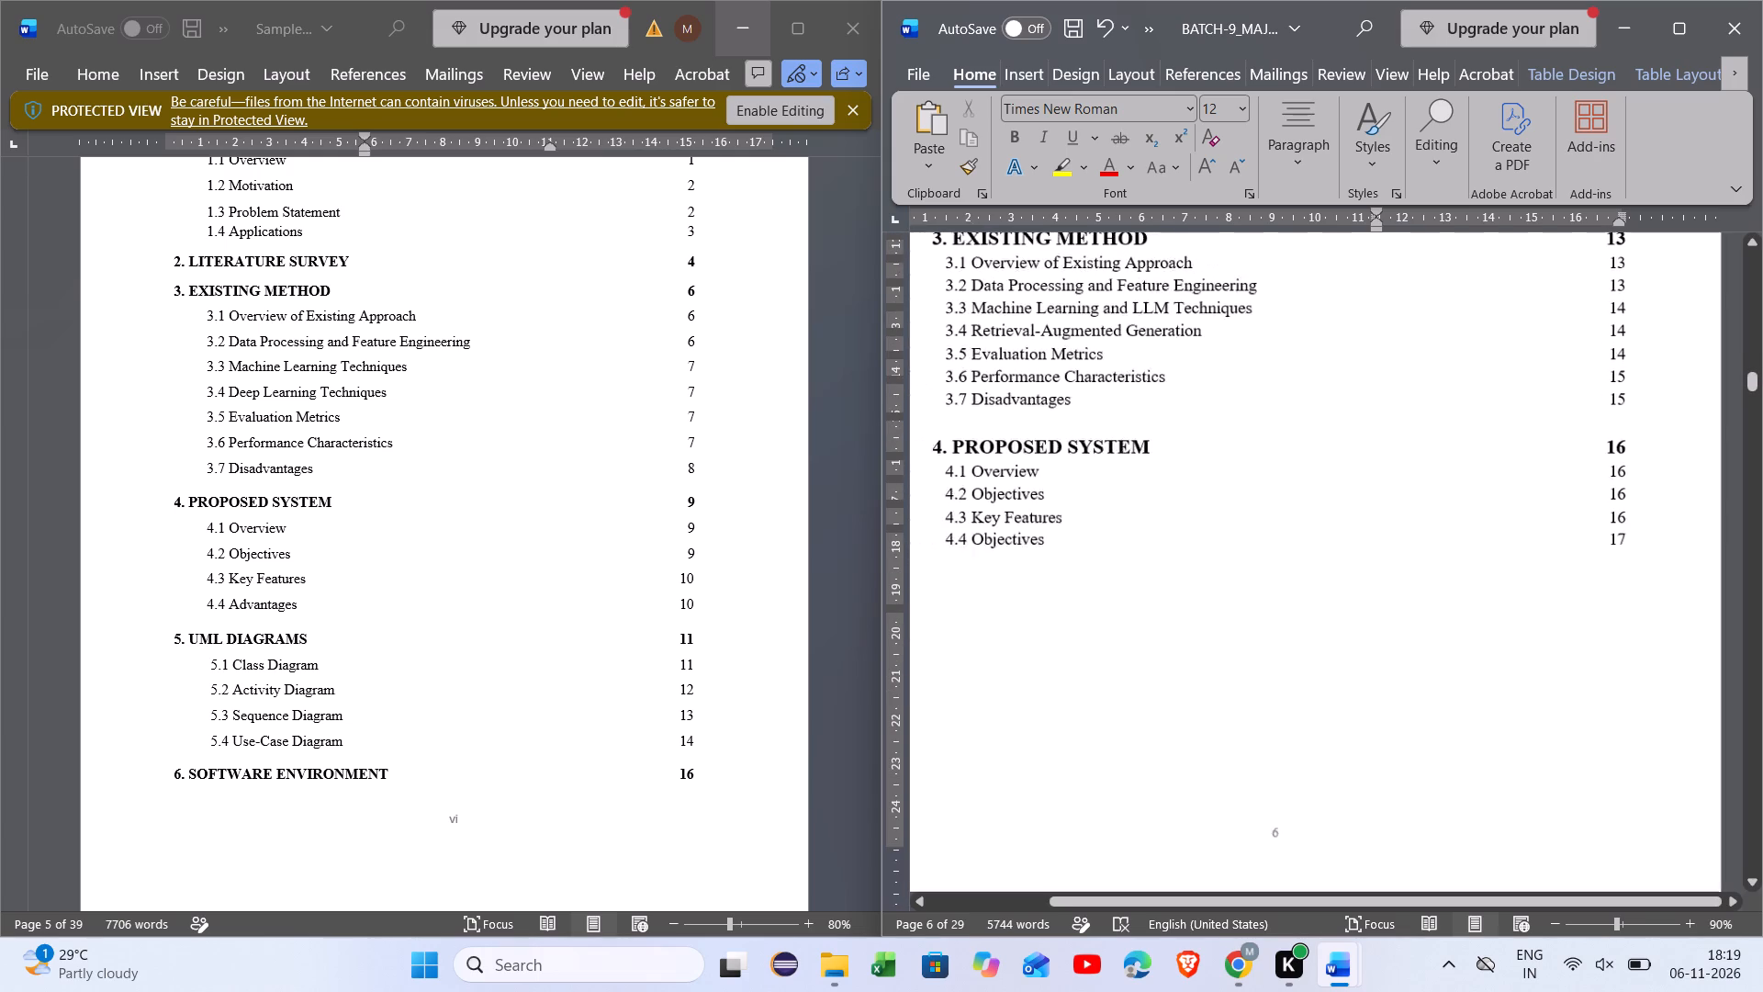
{"action": "scroll", "coordinate": [1564, 760], "scroll_direction": "up", "scroll_amount": 1}
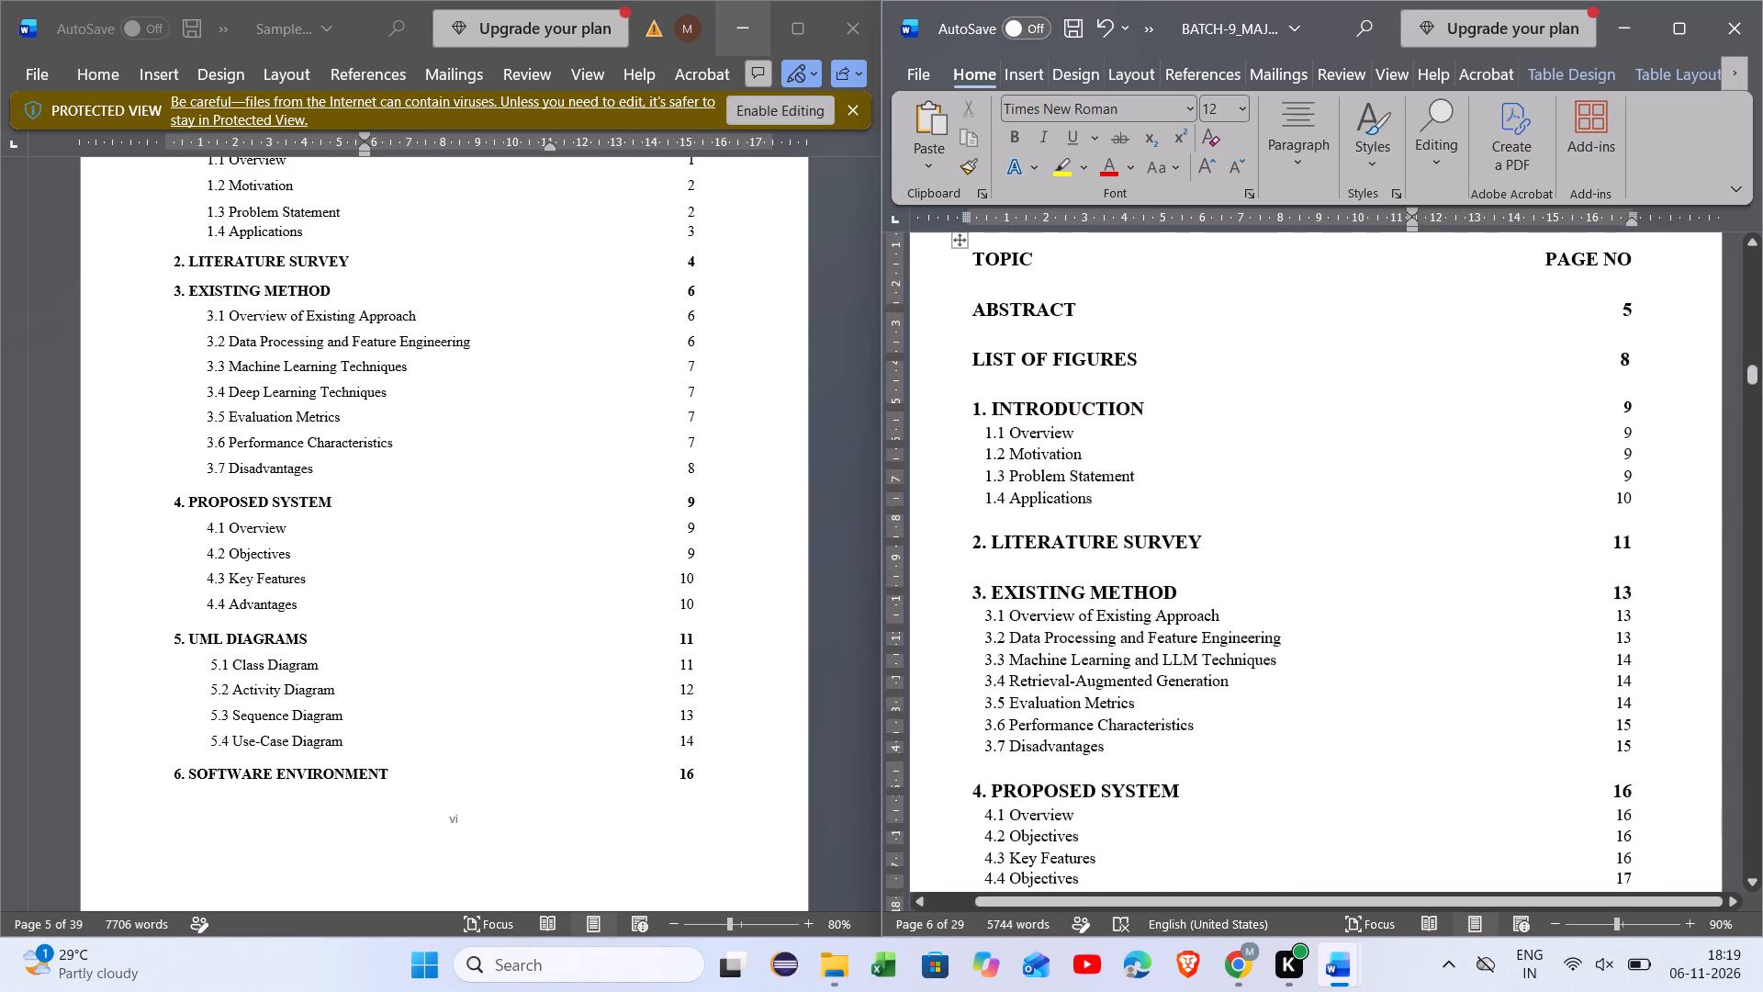
{"action": "scroll", "coordinate": [1564, 760], "scroll_direction": "up", "scroll_amount": 1}
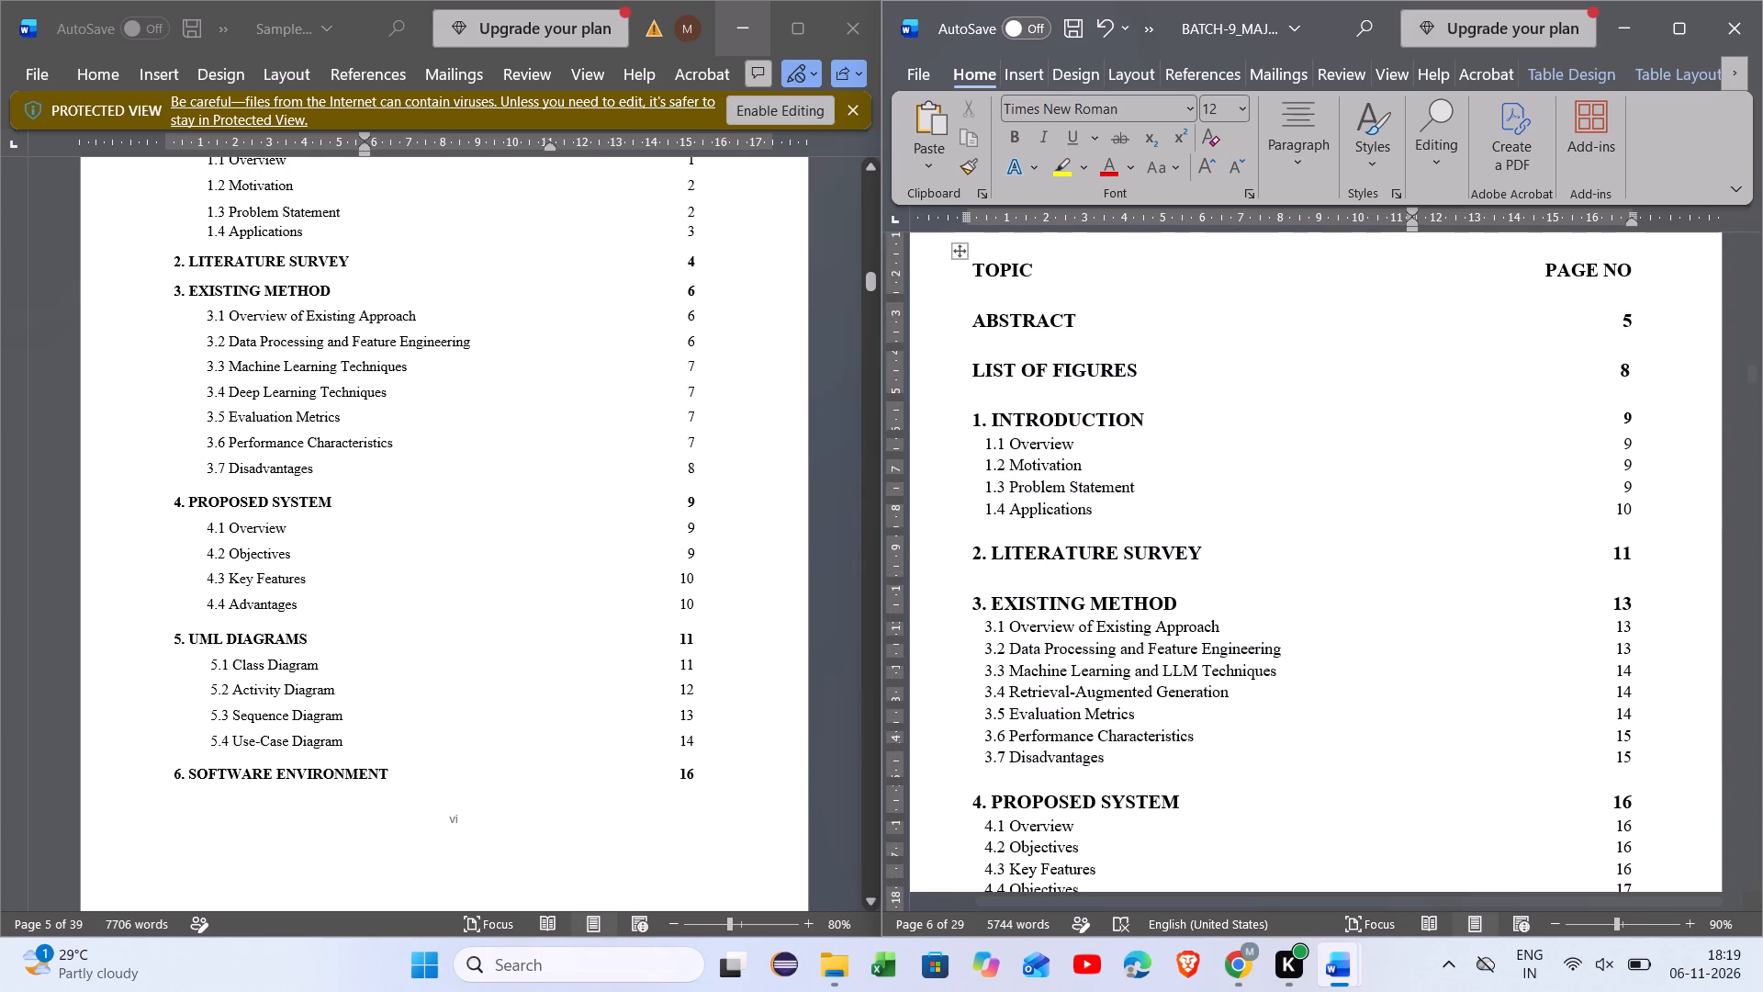
{"action": "scroll", "coordinate": [556, 424], "scroll_direction": "up", "scroll_amount": 3}
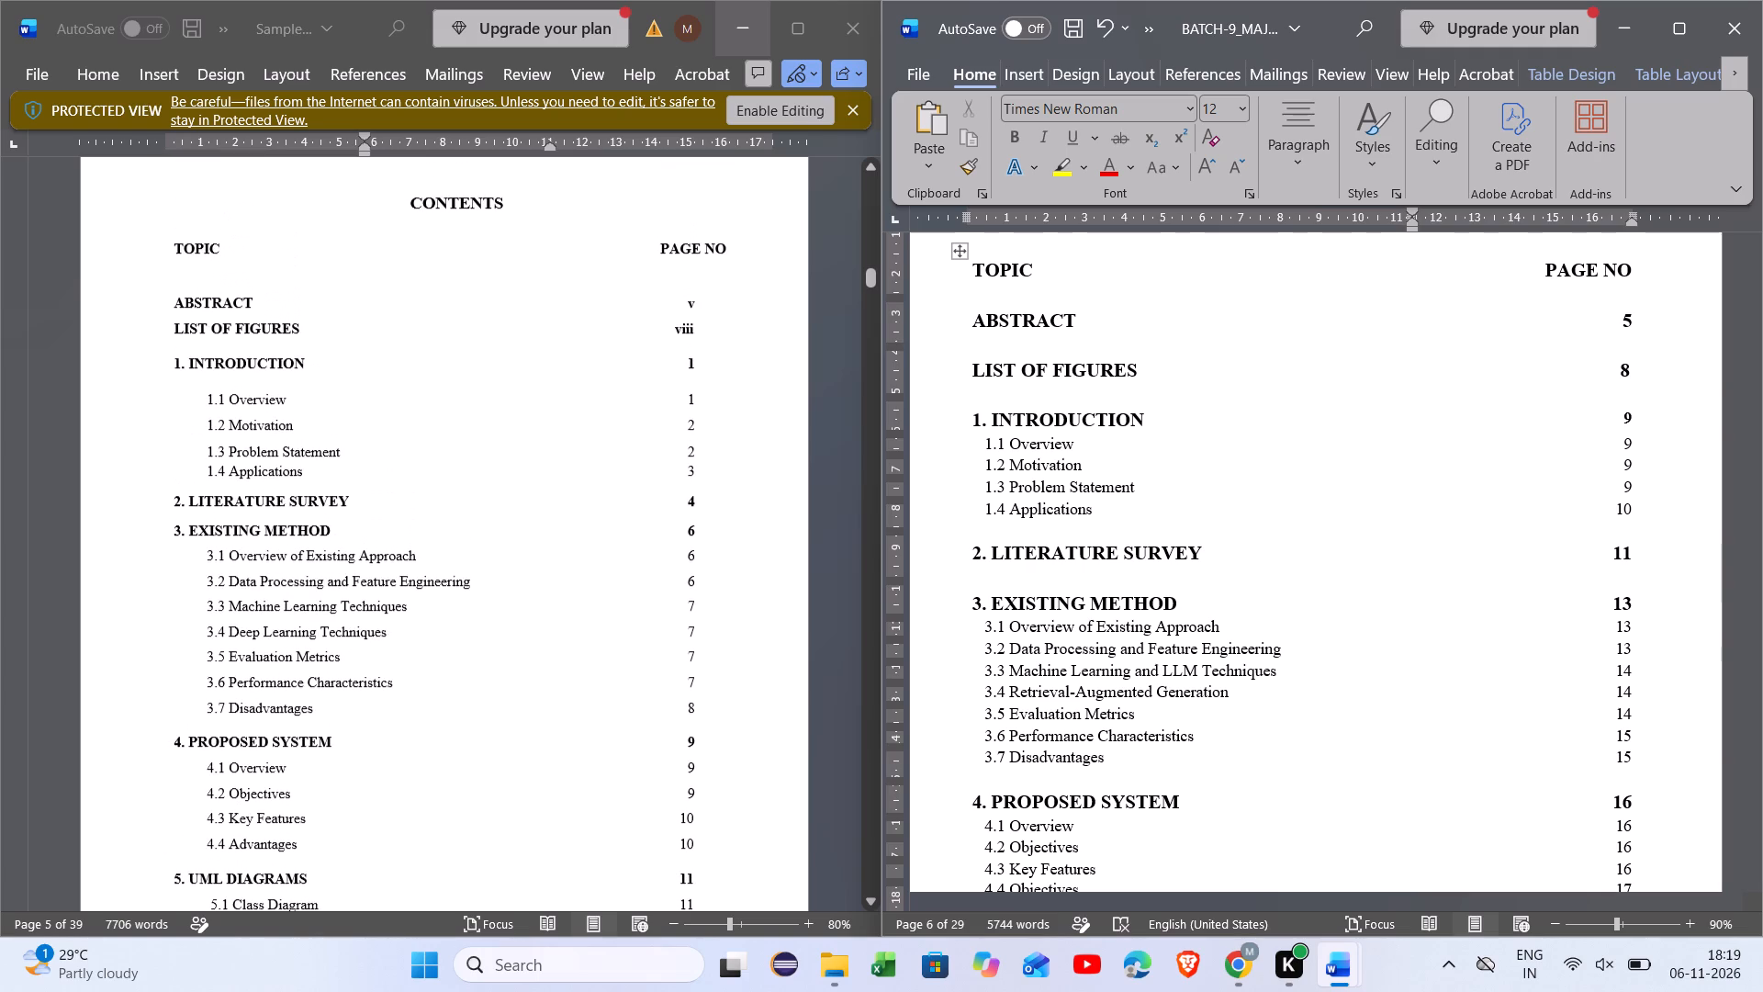
{"action": "scroll", "coordinate": [556, 424], "scroll_direction": "up", "scroll_amount": 1}
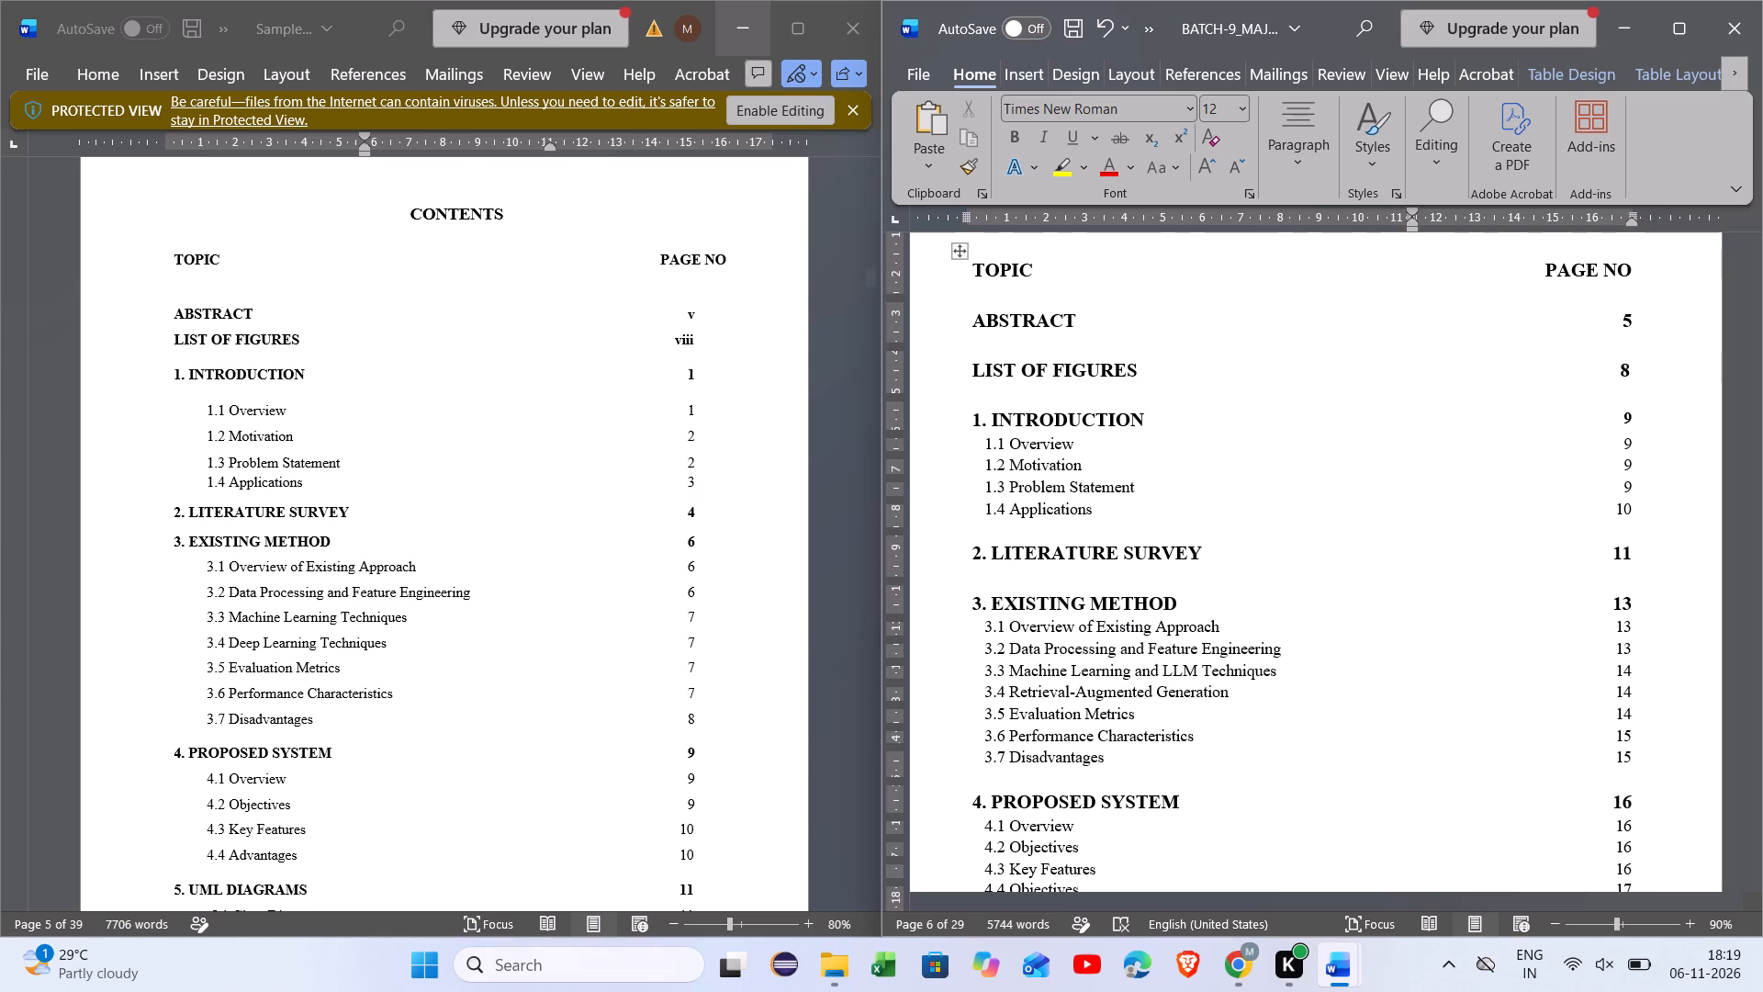
{"action": "scroll", "coordinate": [556, 424], "scroll_direction": "down", "scroll_amount": 1}
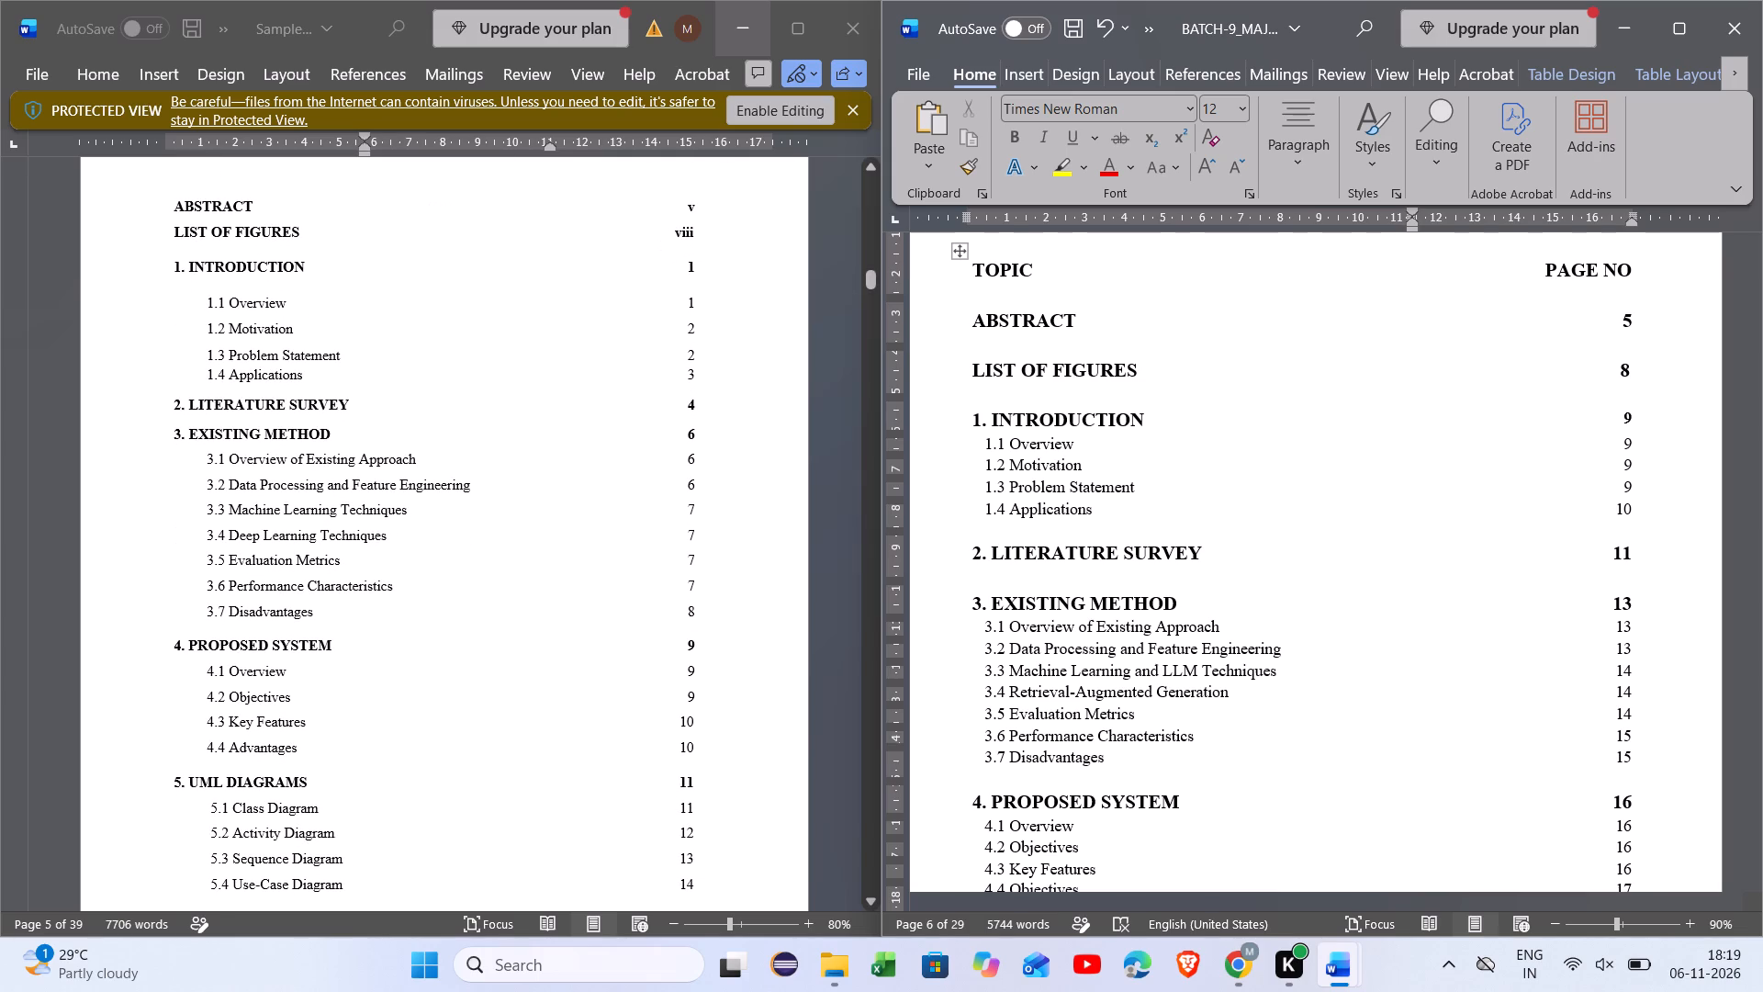
{"action": "scroll", "coordinate": [1067, 641], "scroll_direction": "down", "scroll_amount": 1}
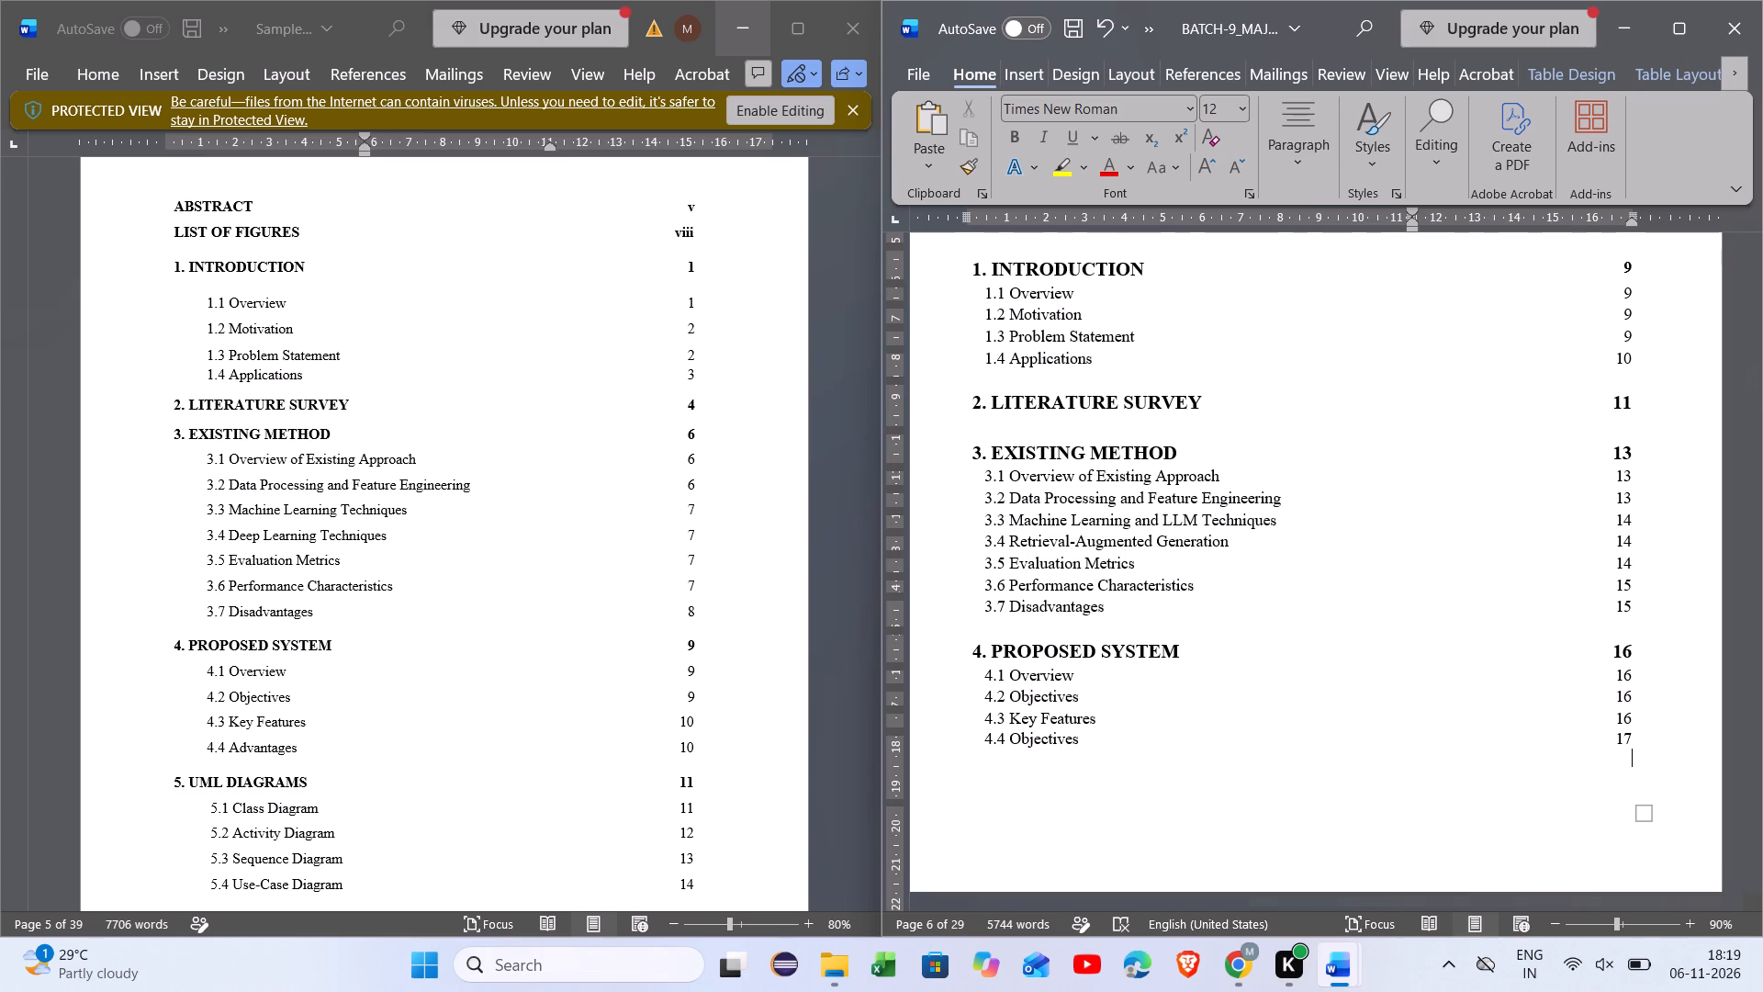
{"action": "scroll", "coordinate": [1067, 641], "scroll_direction": "up", "scroll_amount": 3}
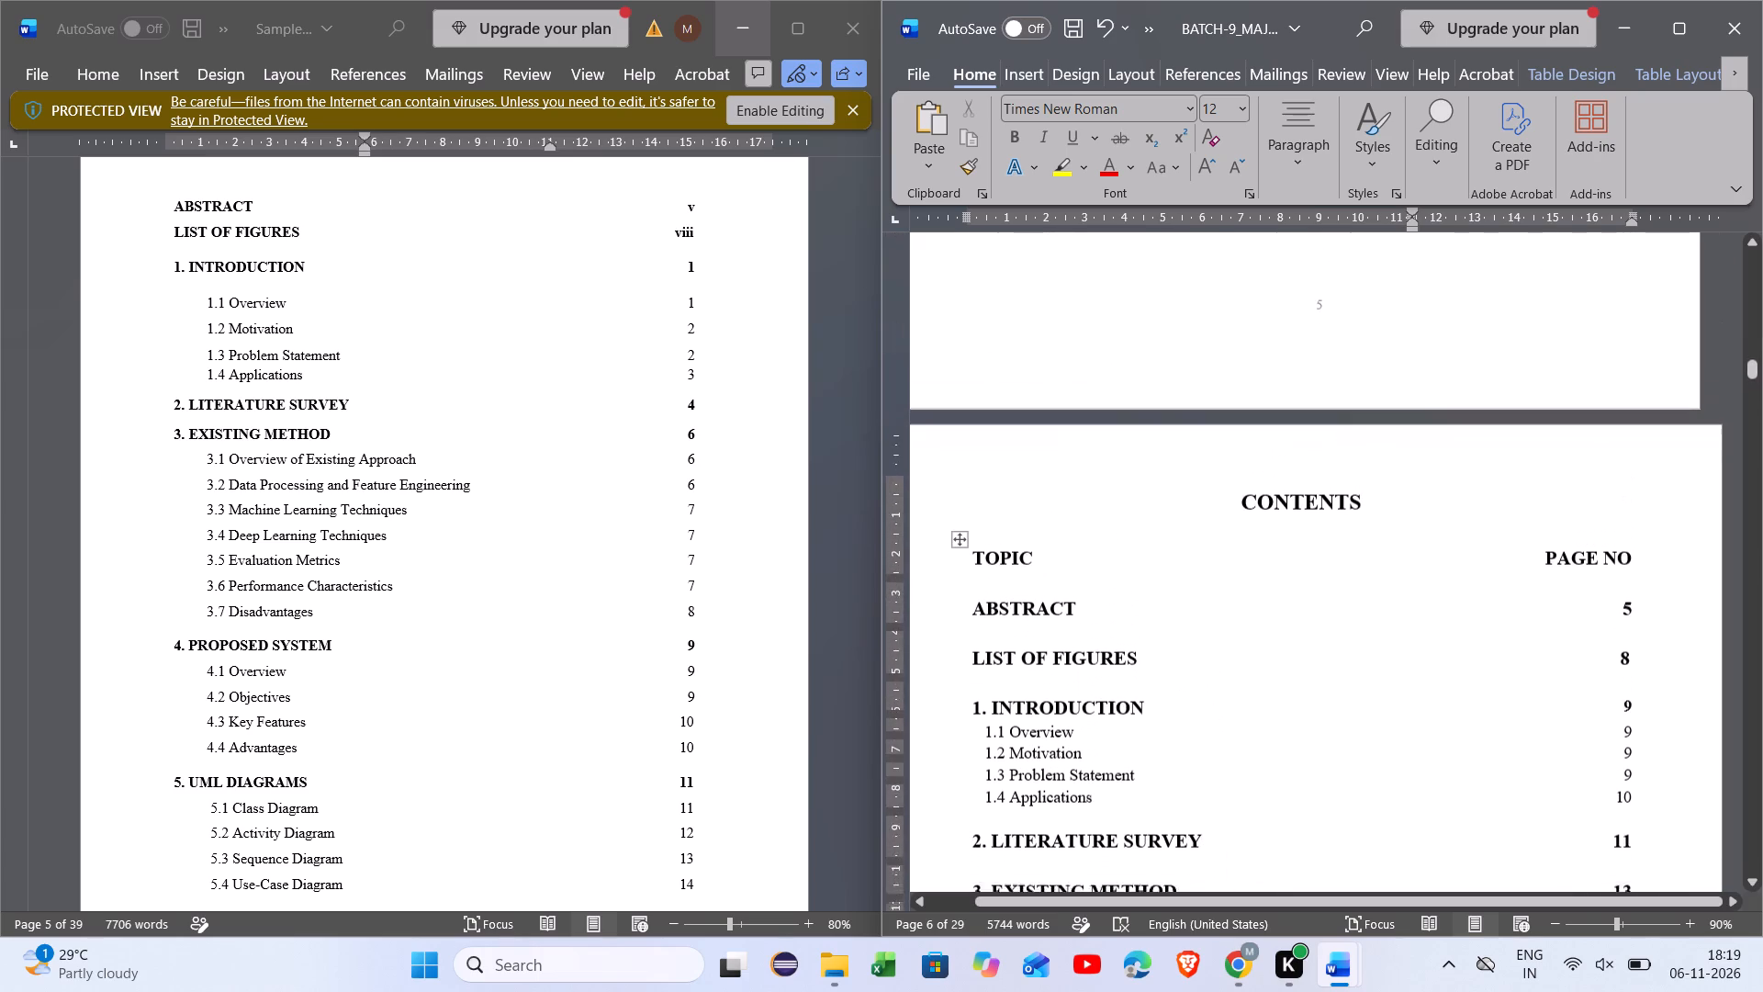
{"action": "scroll", "coordinate": [1067, 641], "scroll_direction": "up", "scroll_amount": 1}
{"action": "scroll", "coordinate": [1067, 641], "scroll_direction": "down", "scroll_amount": 1}
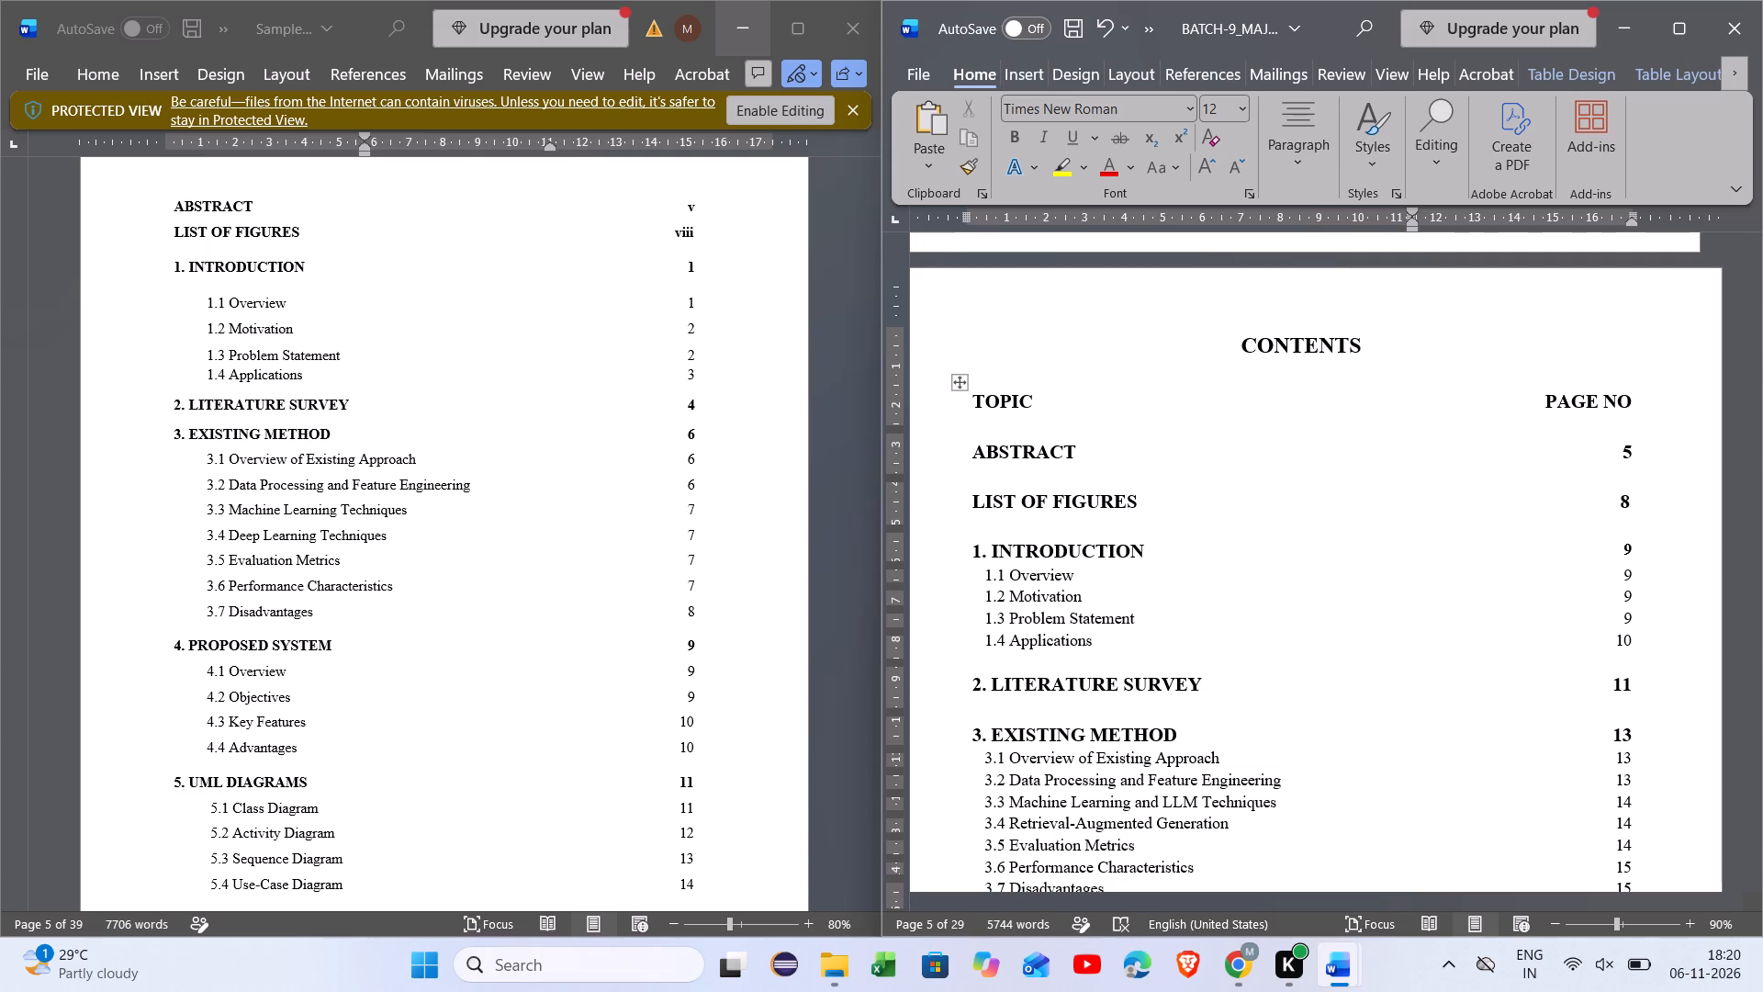
Look through the sample report's List of Figures and the Overview and Motivation sections of its Introduction chapter.
{"action": "scroll", "coordinate": [668, 620], "scroll_direction": "down", "scroll_amount": 4}
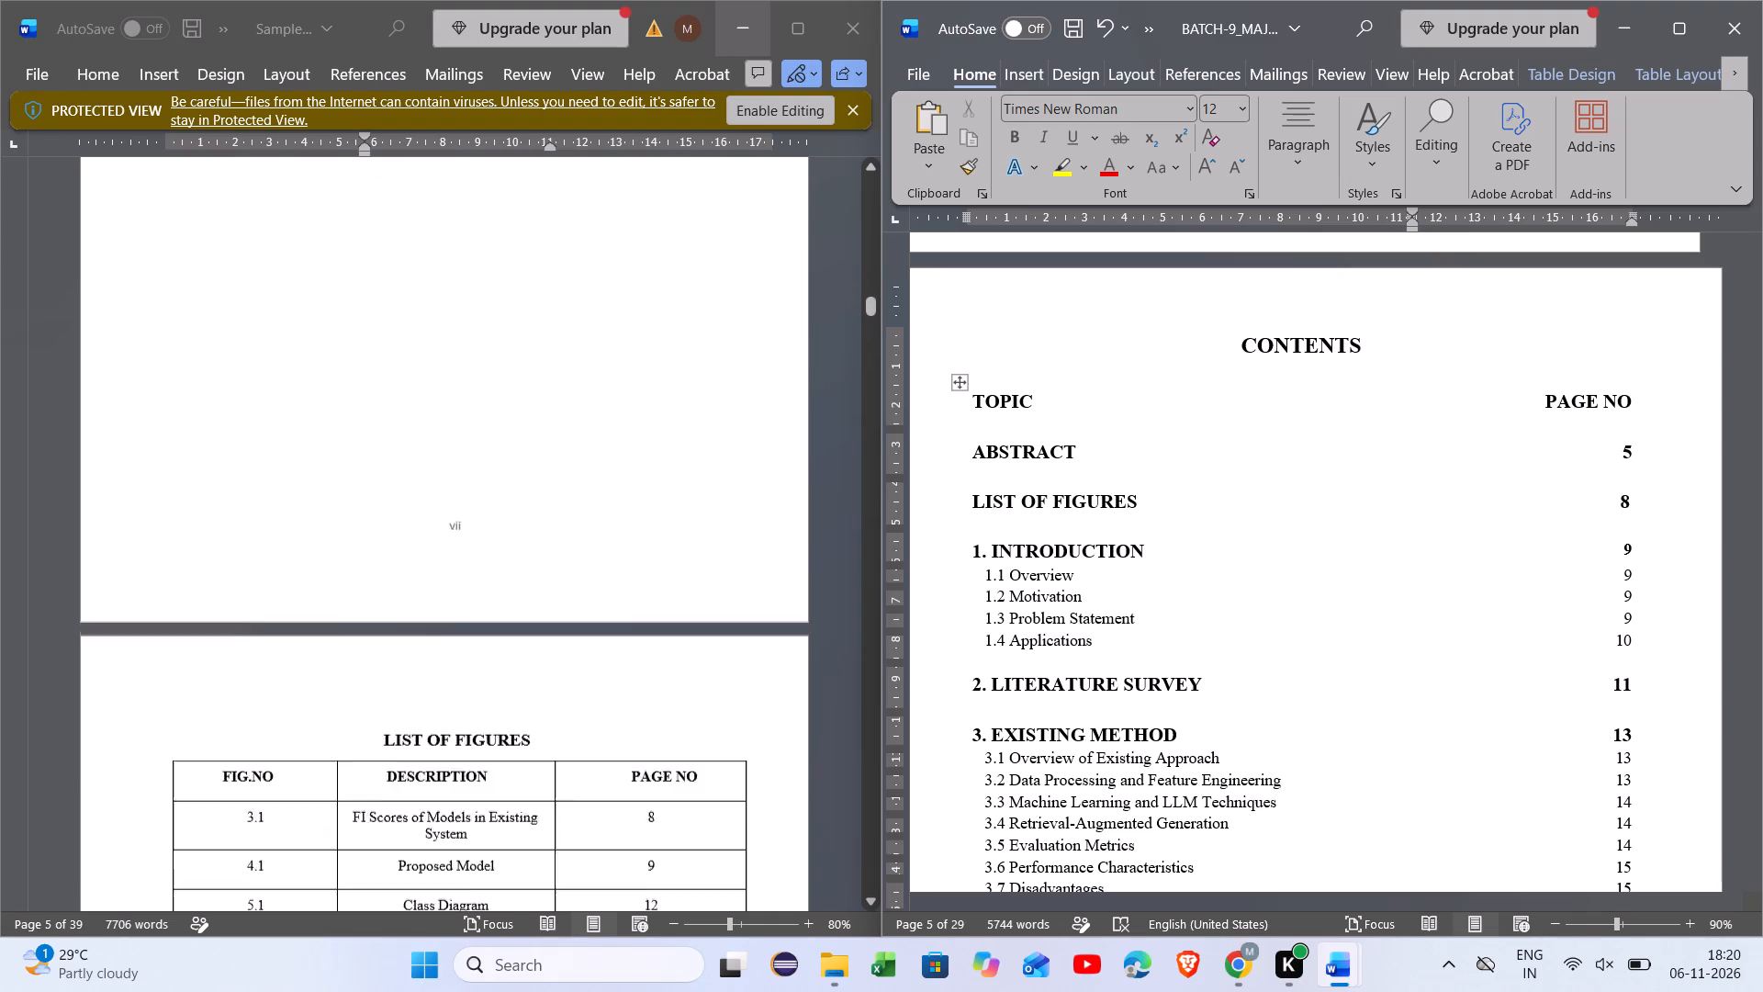
{"action": "scroll", "coordinate": [668, 620], "scroll_direction": "down", "scroll_amount": 6}
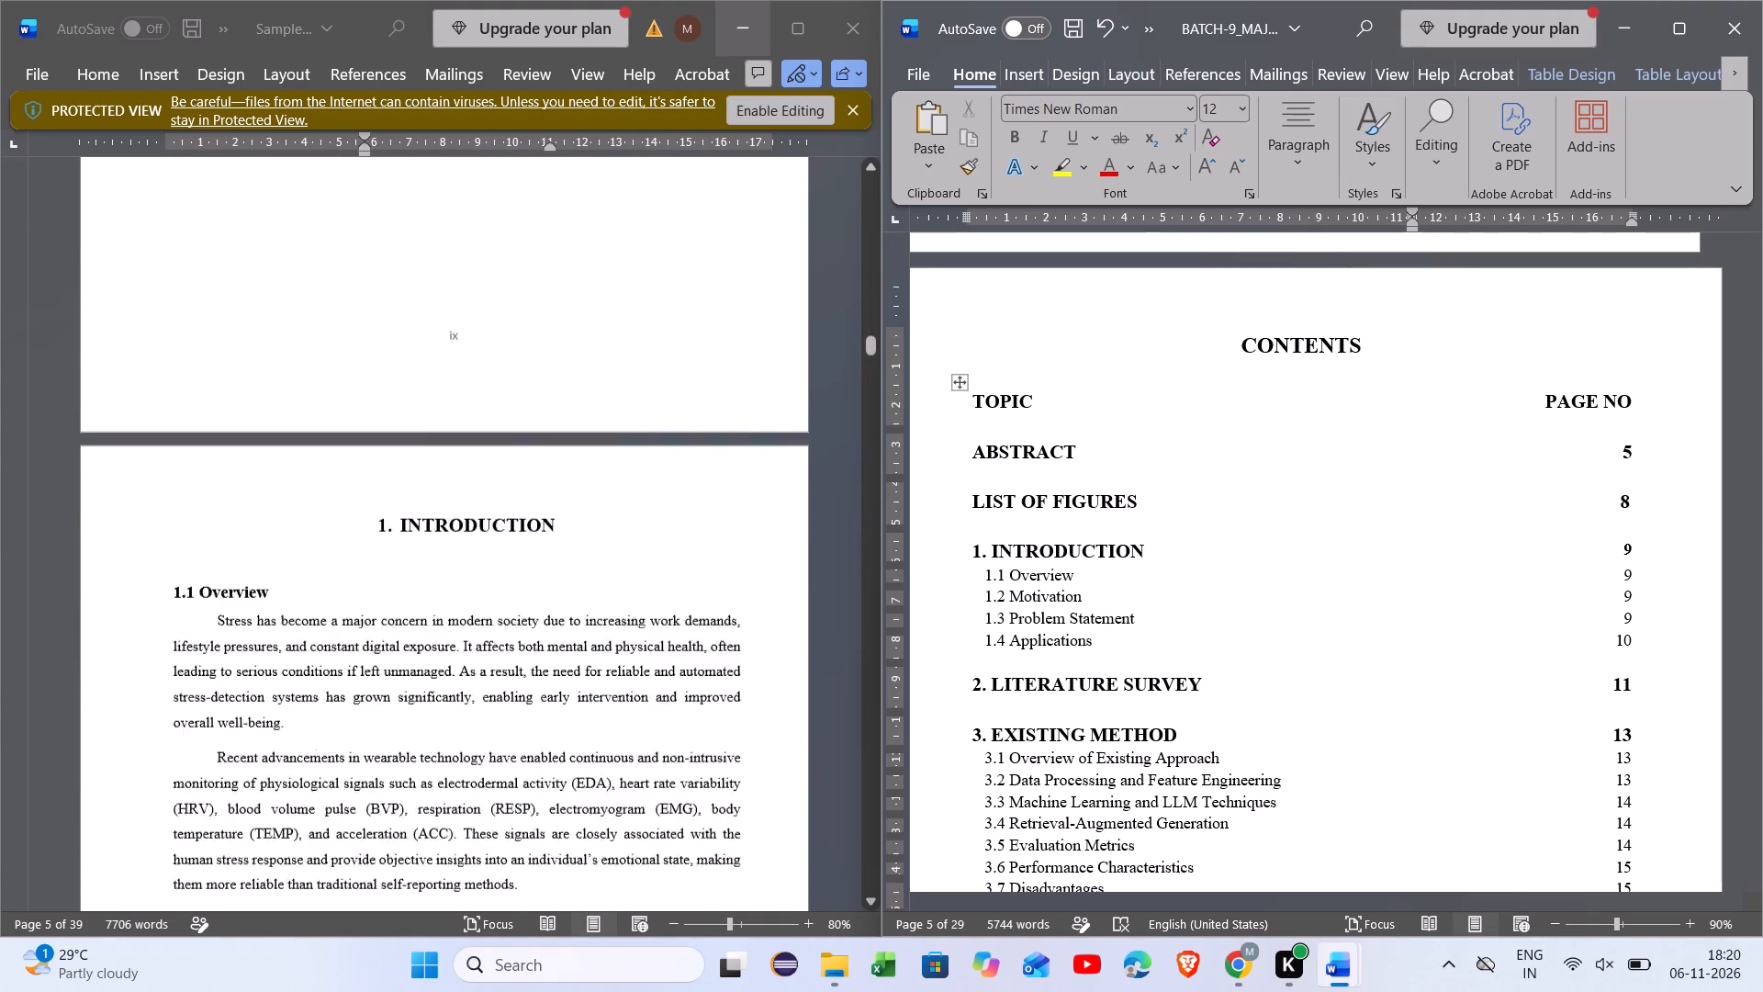
{"action": "scroll", "coordinate": [668, 620], "scroll_direction": "down", "scroll_amount": 5}
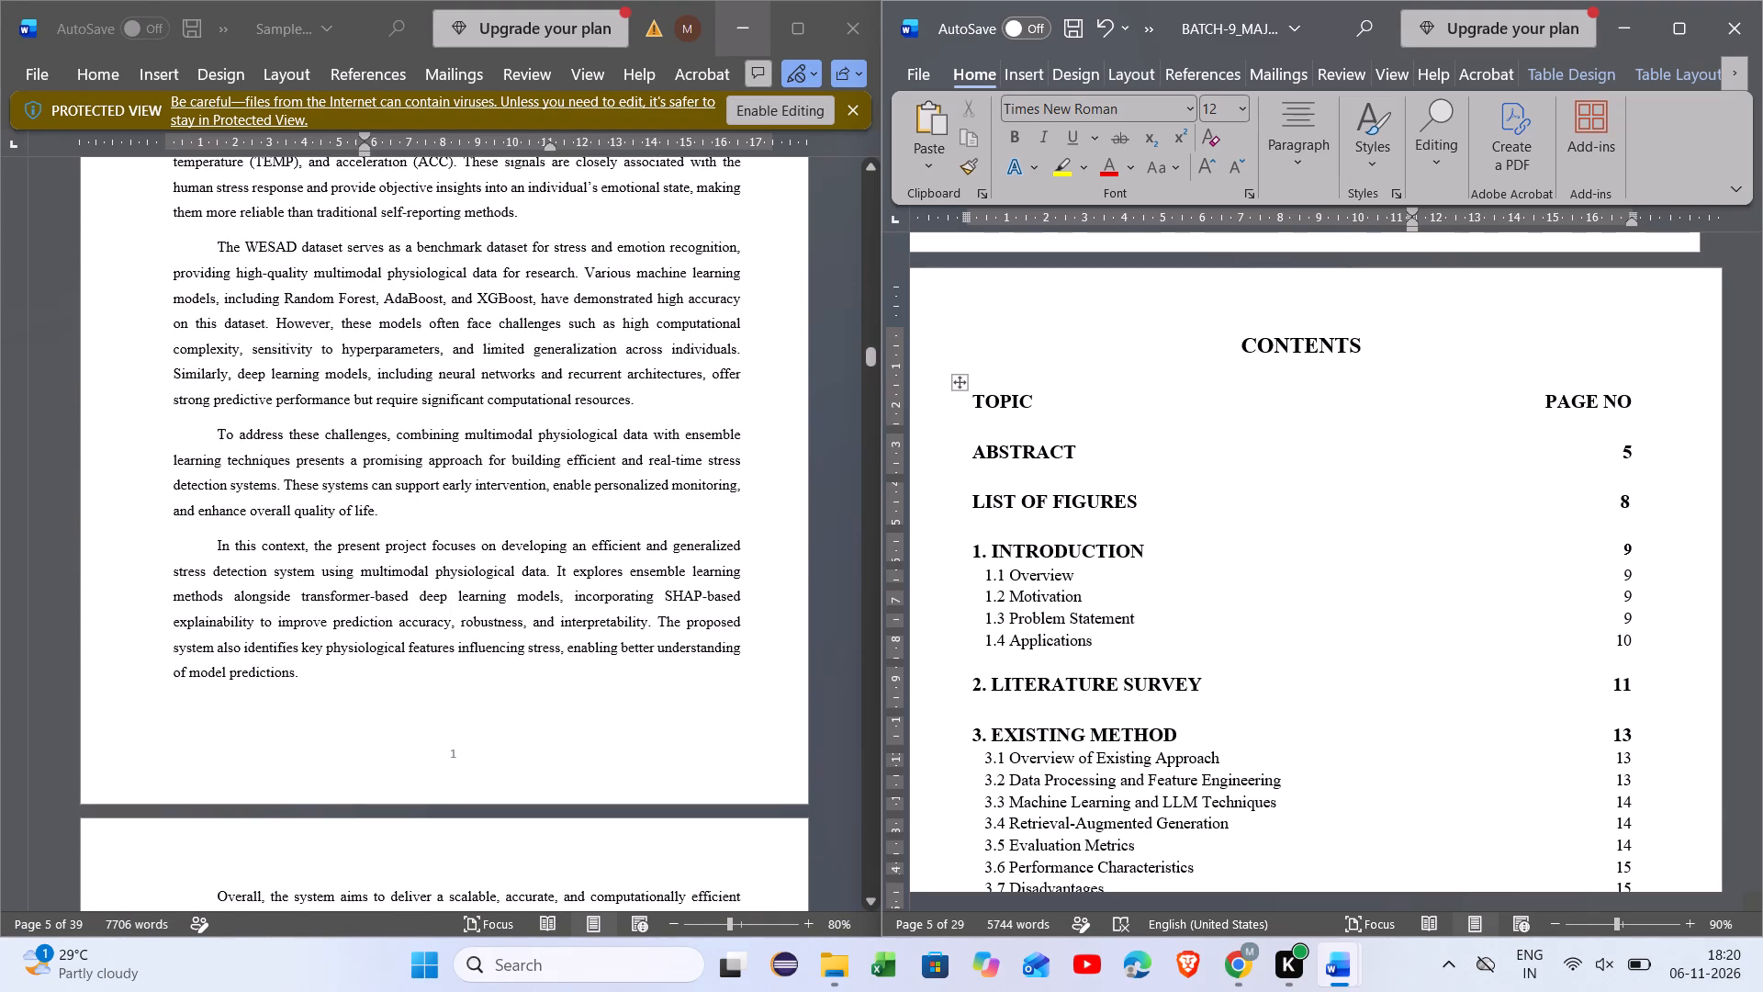
{"action": "scroll", "coordinate": [594, 601], "scroll_direction": "down", "scroll_amount": 2}
{"action": "scroll", "coordinate": [594, 601], "scroll_direction": "up", "scroll_amount": 1}
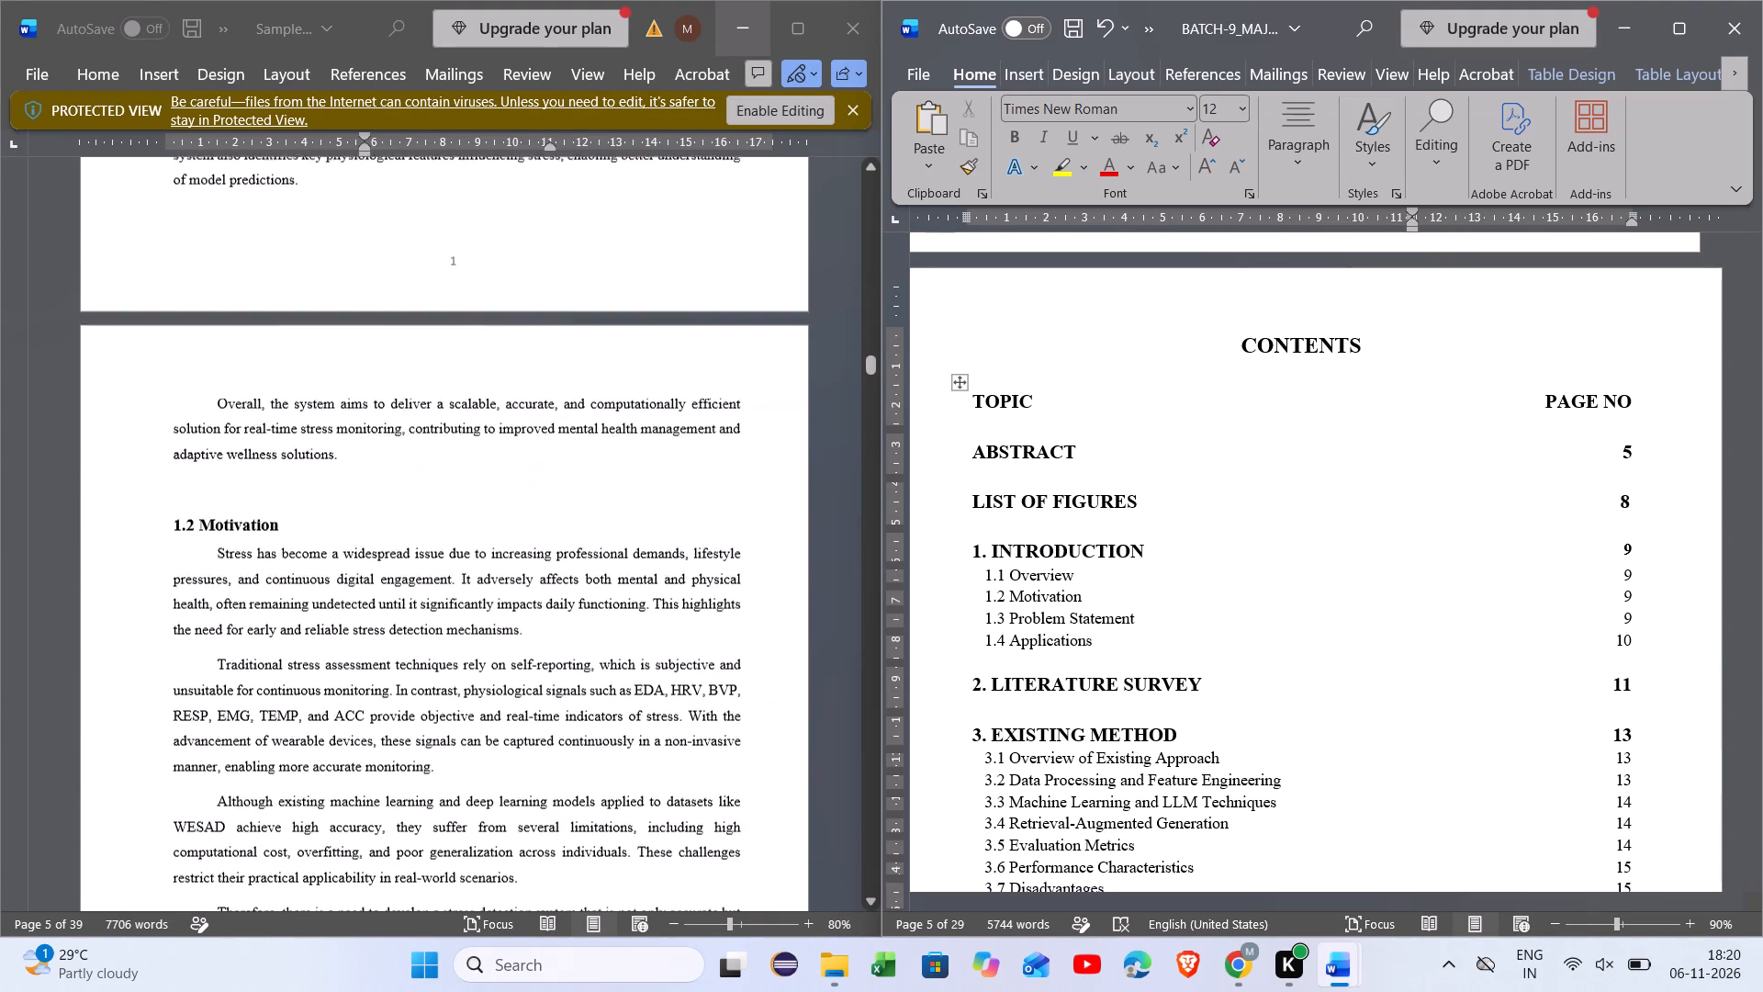
{"action": "scroll", "coordinate": [594, 601], "scroll_direction": "up", "scroll_amount": 1}
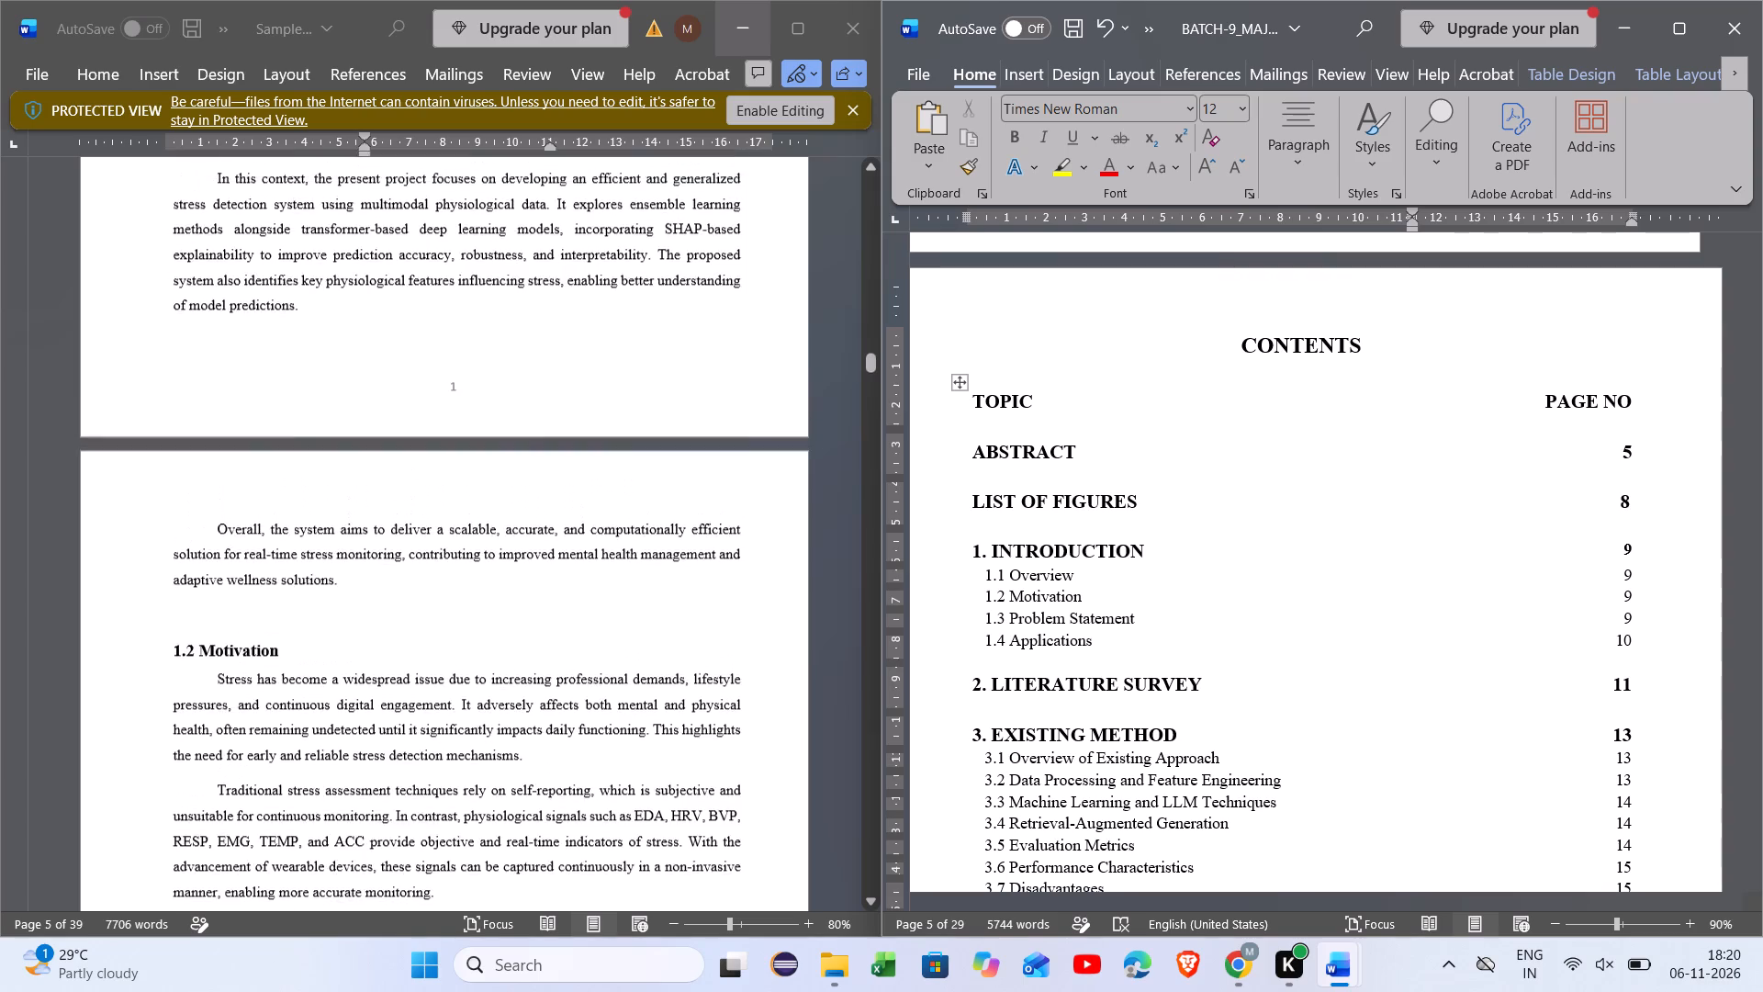
{"action": "scroll", "coordinate": [594, 601], "scroll_direction": "up", "scroll_amount": 4}
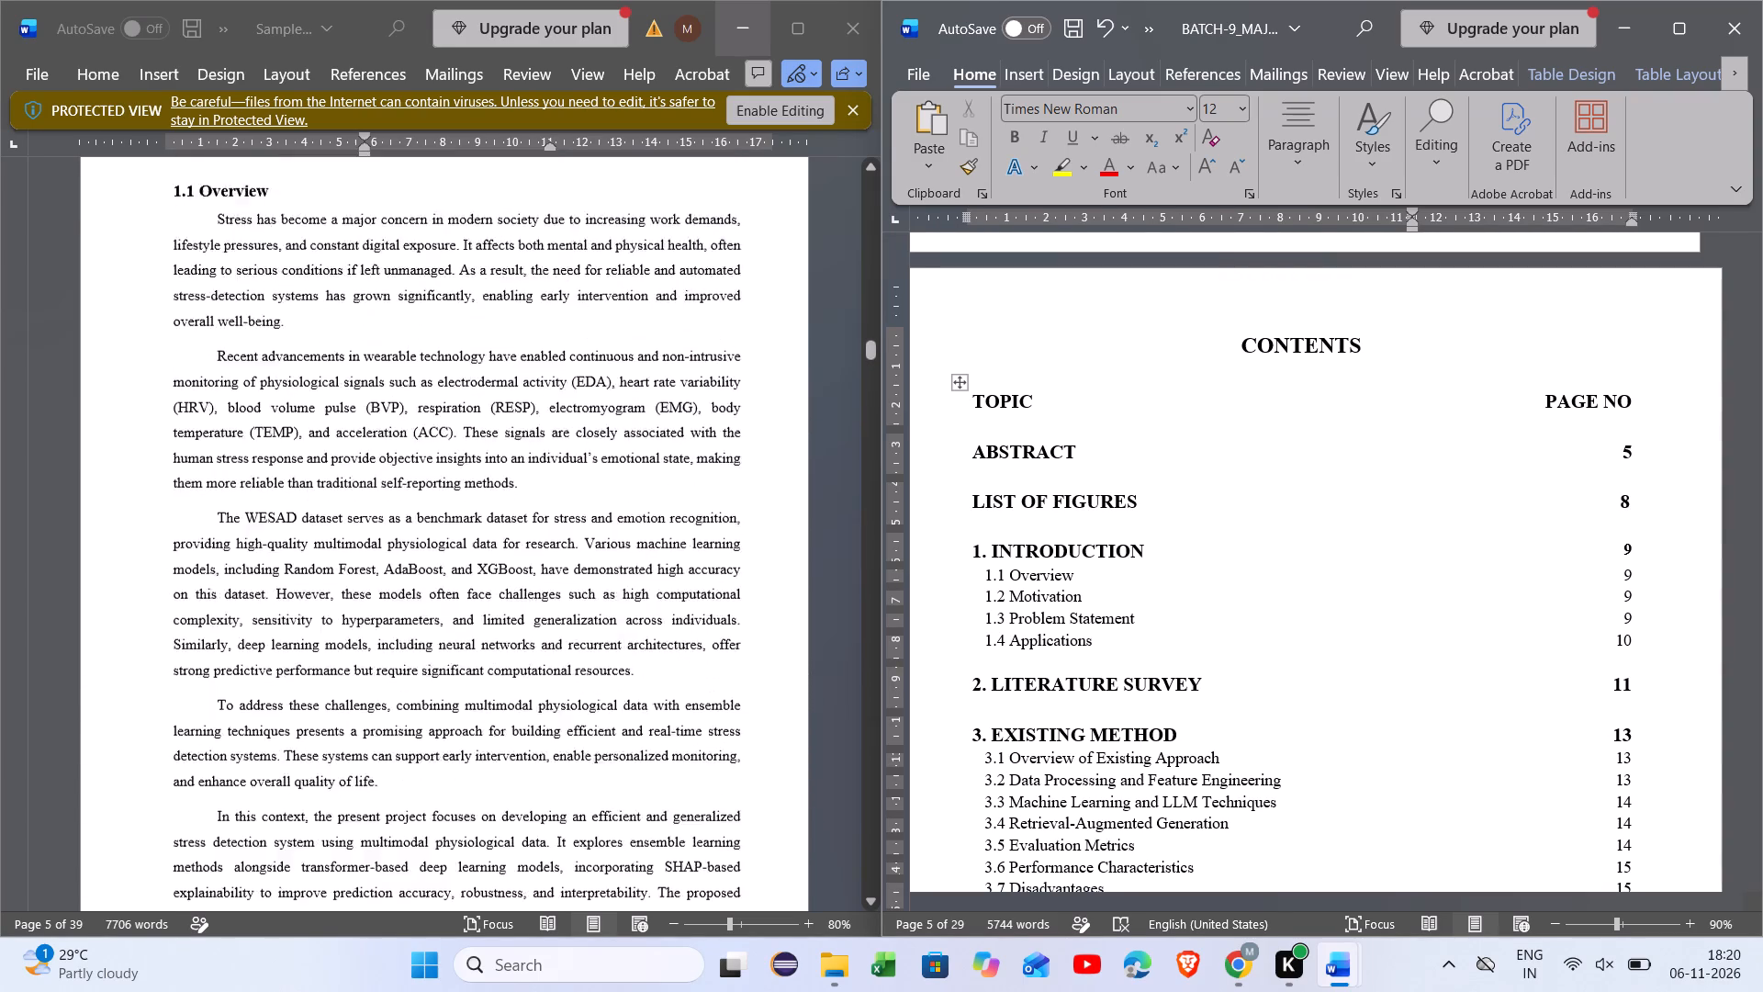
{"action": "scroll", "coordinate": [594, 601], "scroll_direction": "up", "scroll_amount": 1}
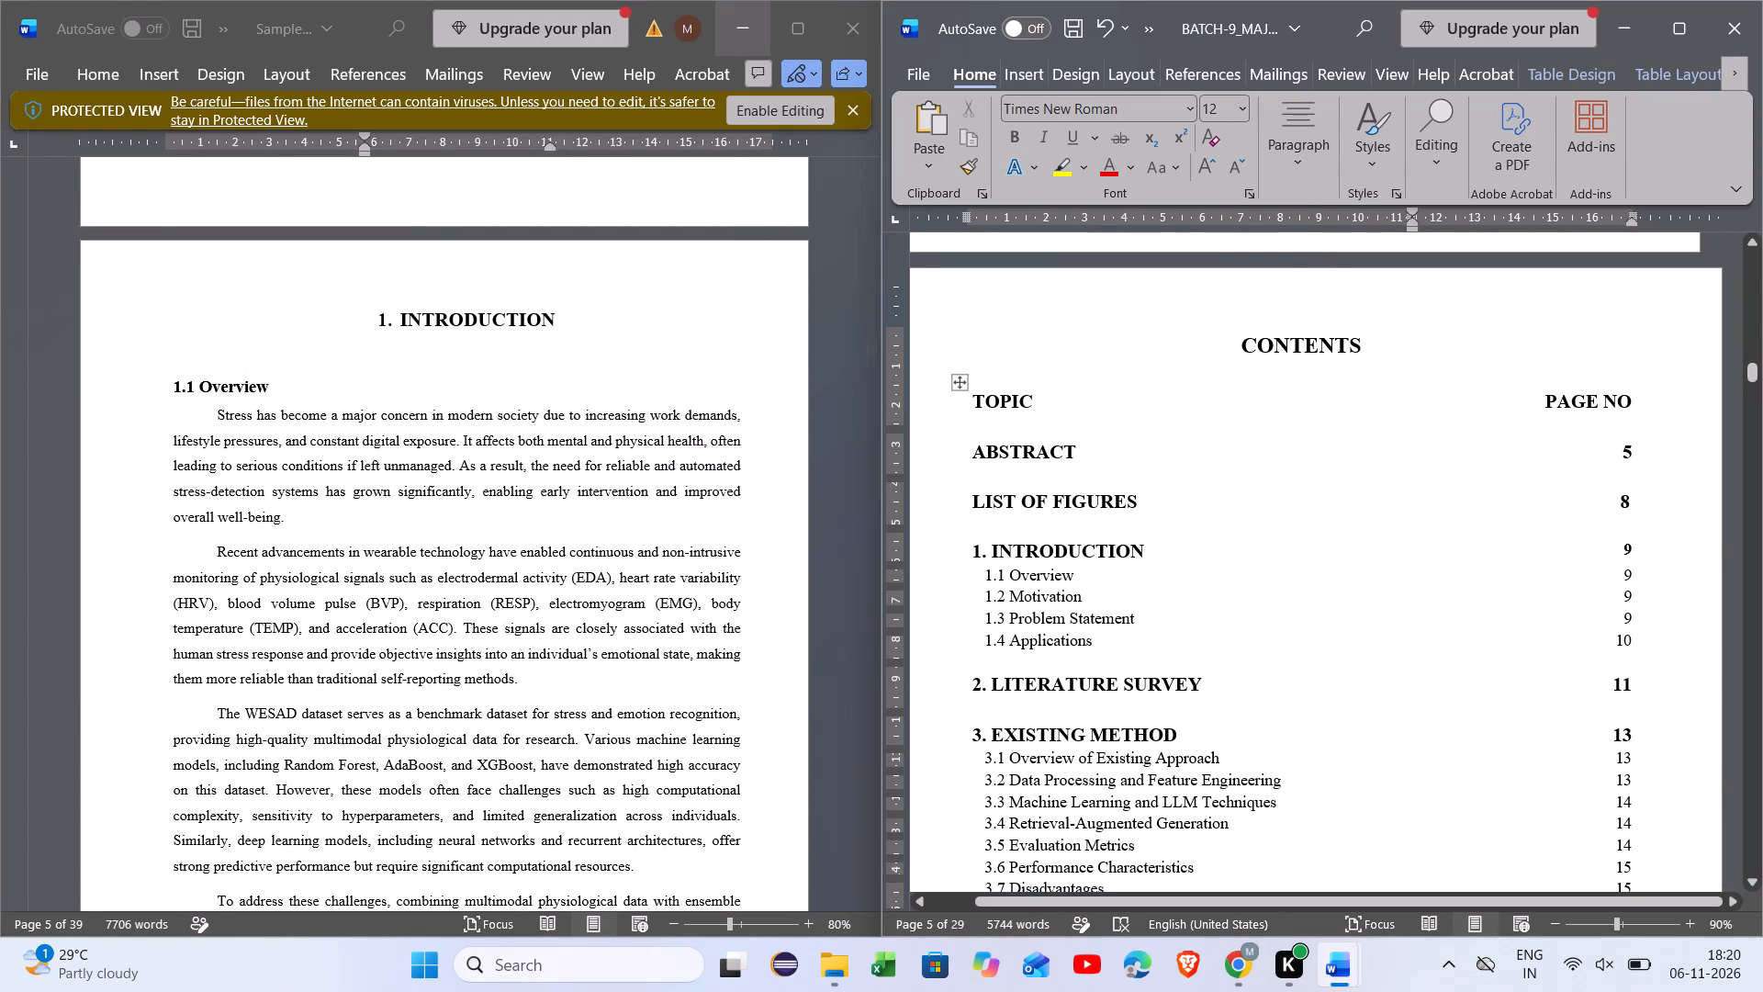
Delete the 4.5 Proposed Processing Workflow and 4.6 Security and Governance Controls sections from the Proposed System chapter's body in the BATCH-9 report.
{"action": "scroll", "coordinate": [1184, 636], "scroll_direction": "down", "scroll_amount": 4}
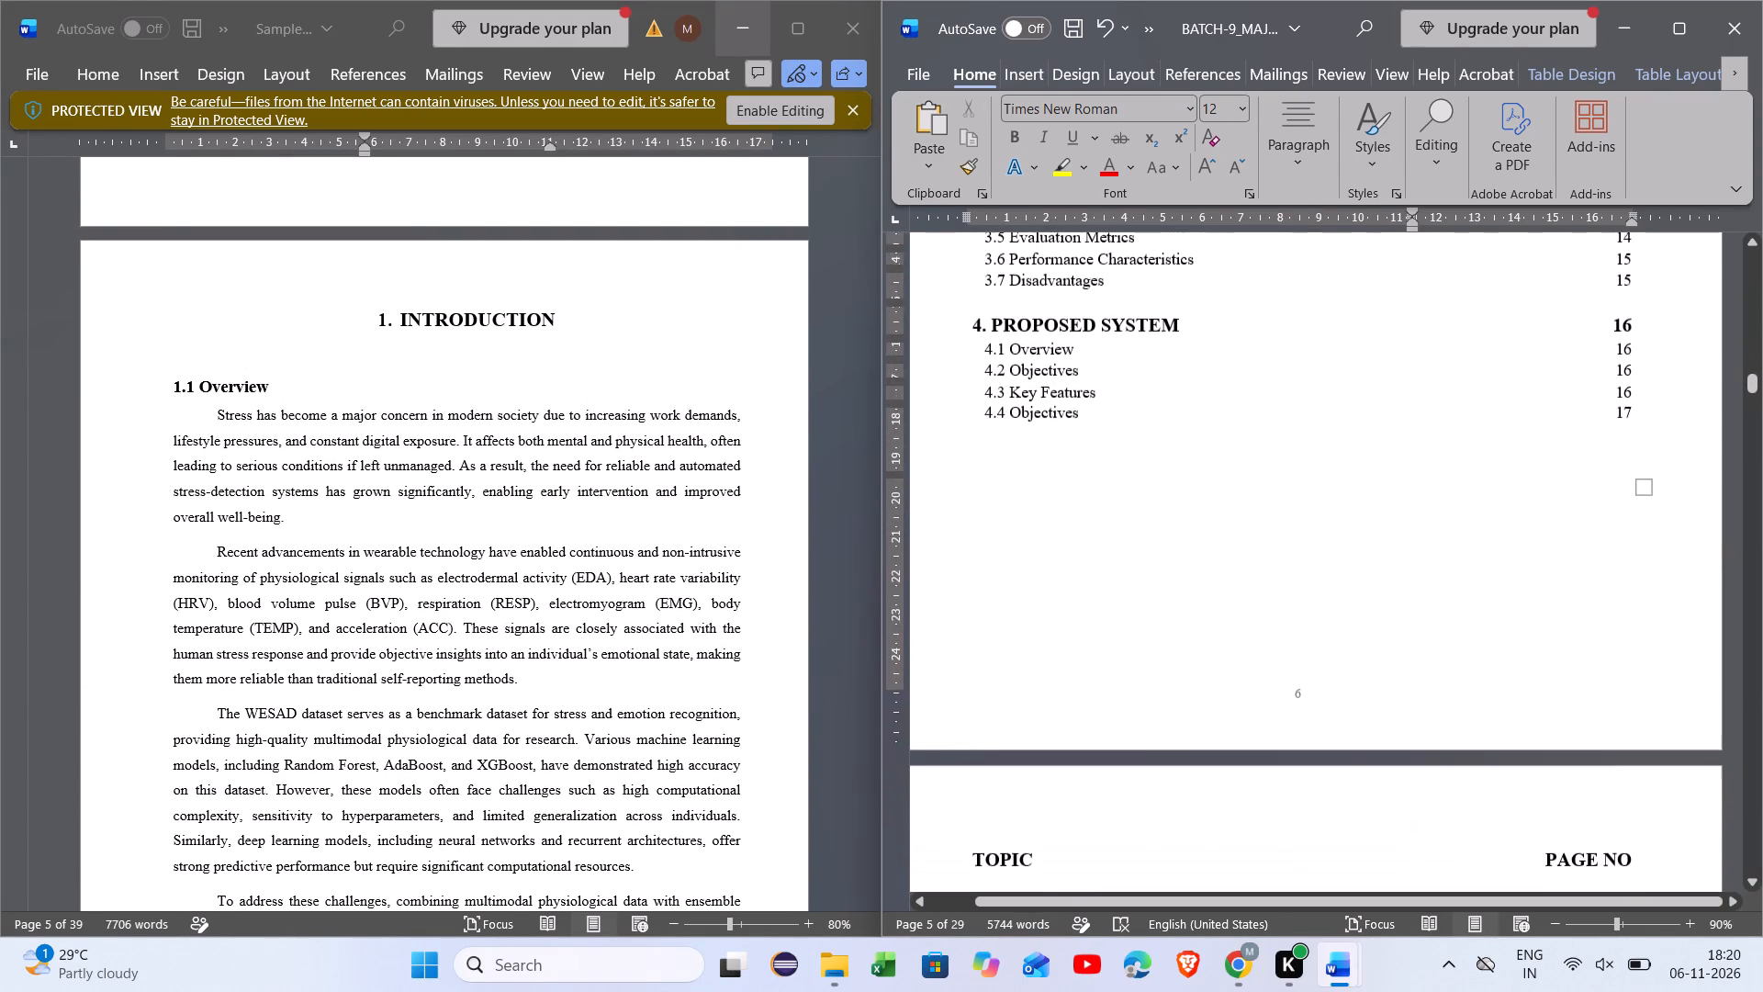
{"action": "scroll", "coordinate": [1184, 636], "scroll_direction": "down", "scroll_amount": 7}
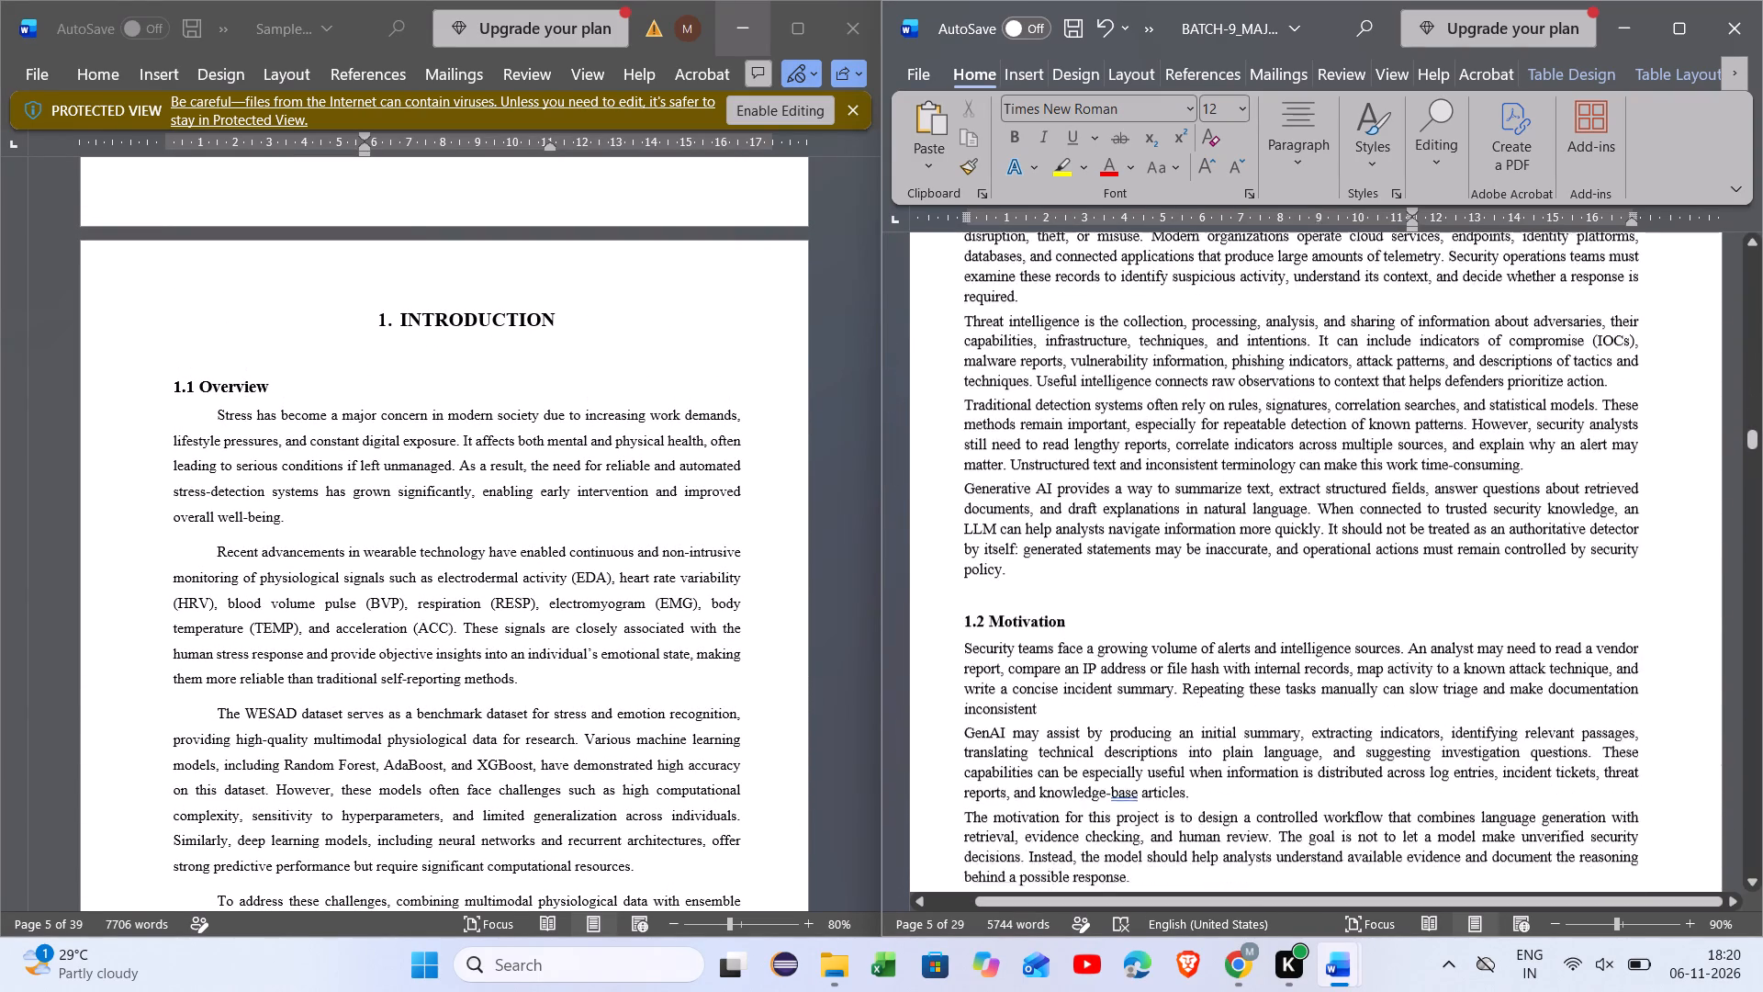
{"action": "scroll", "coordinate": [1184, 636], "scroll_direction": "down", "scroll_amount": 7}
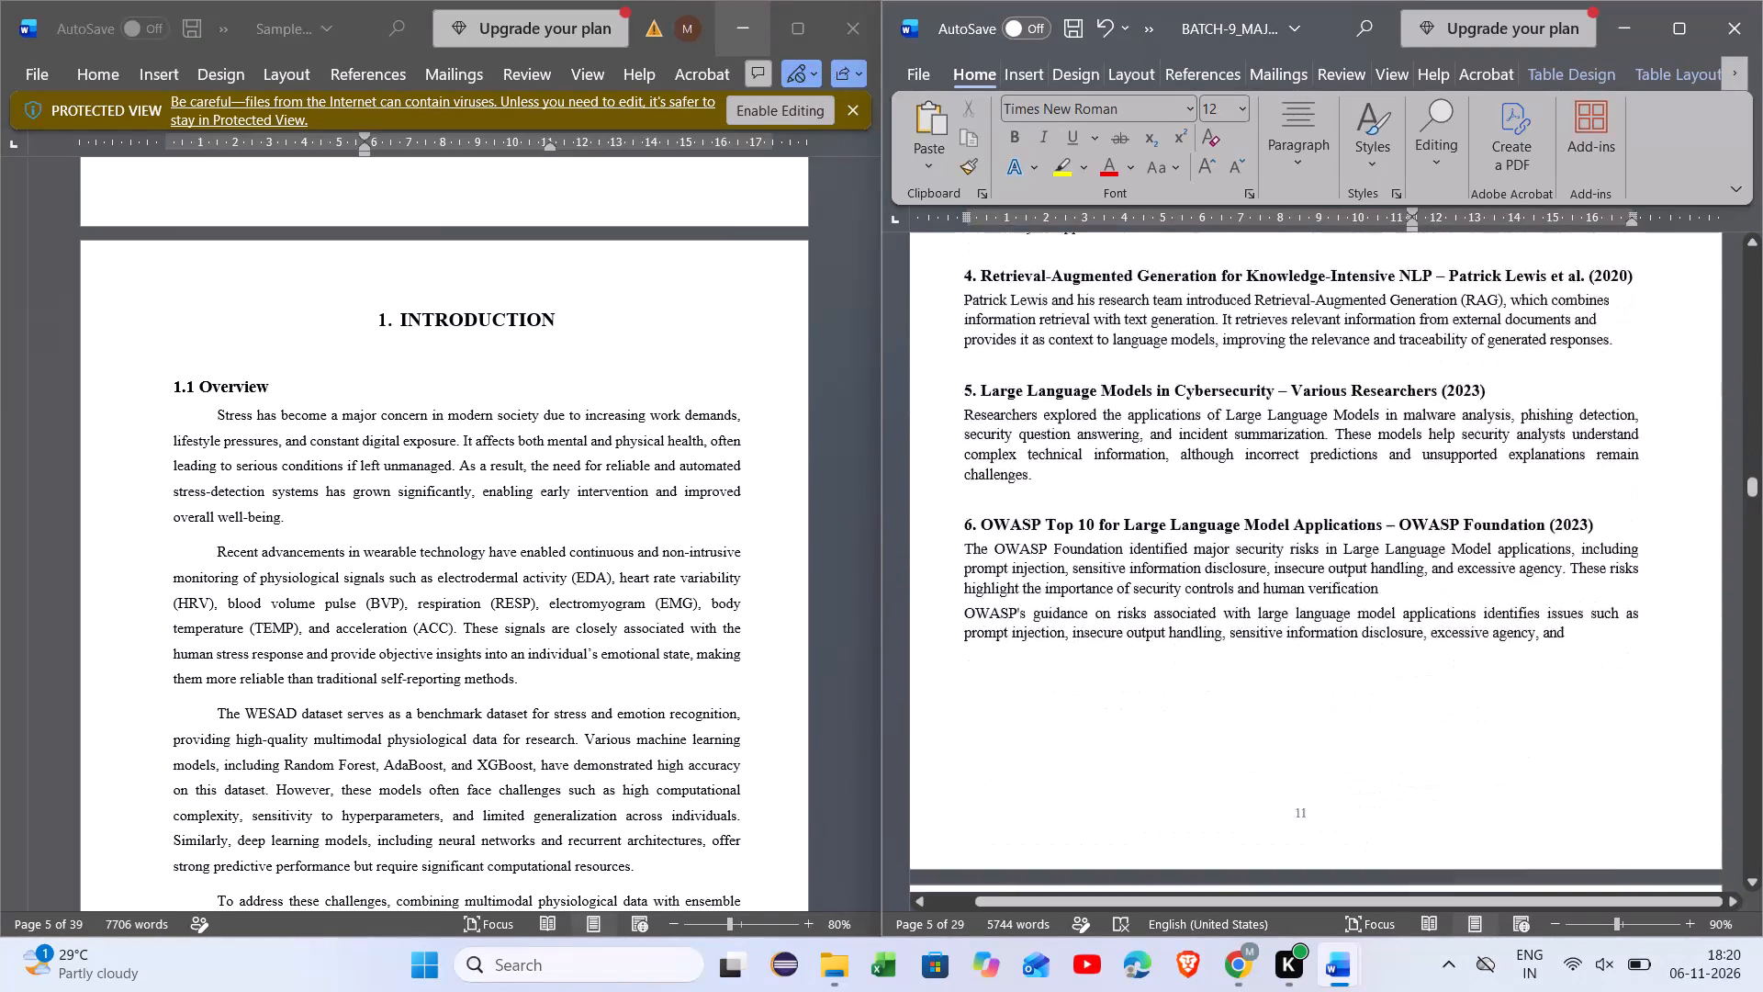
{"action": "scroll", "coordinate": [1184, 636], "scroll_direction": "down", "scroll_amount": 4}
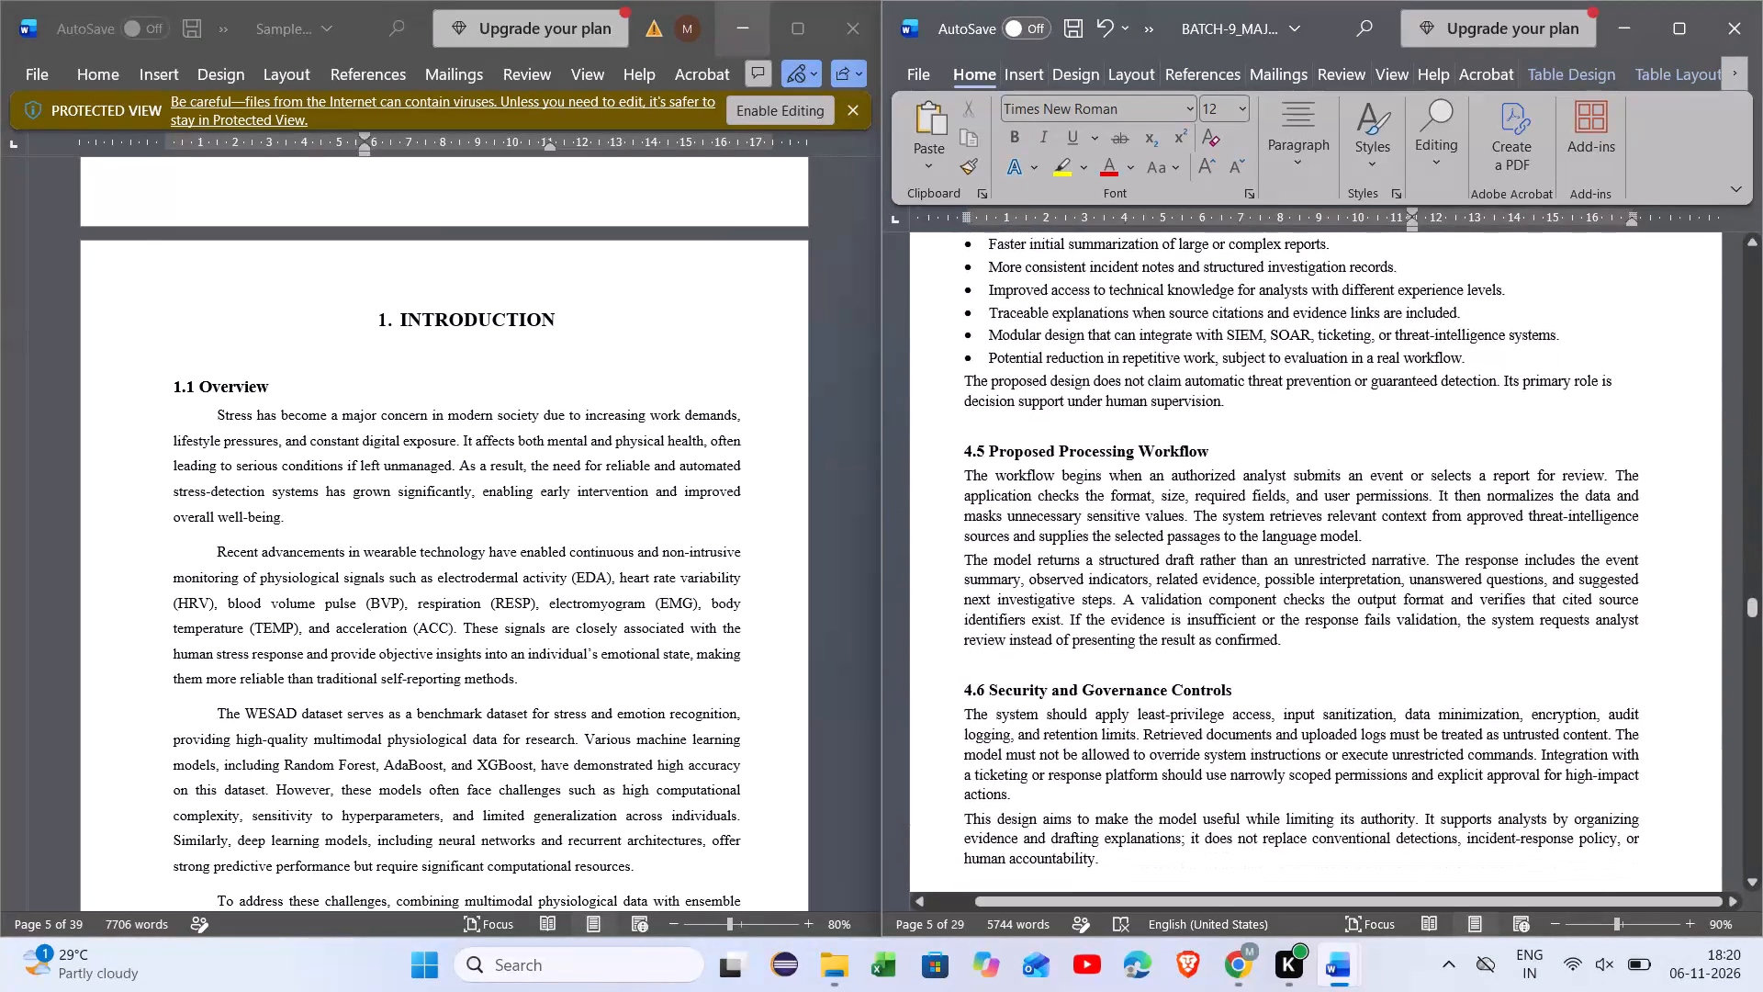
{"action": "scroll", "coordinate": [1064, 595], "scroll_direction": "down", "scroll_amount": 1}
{"action": "left_click_drag", "start_coordinate": [1102, 764], "coordinate": [968, 382]}
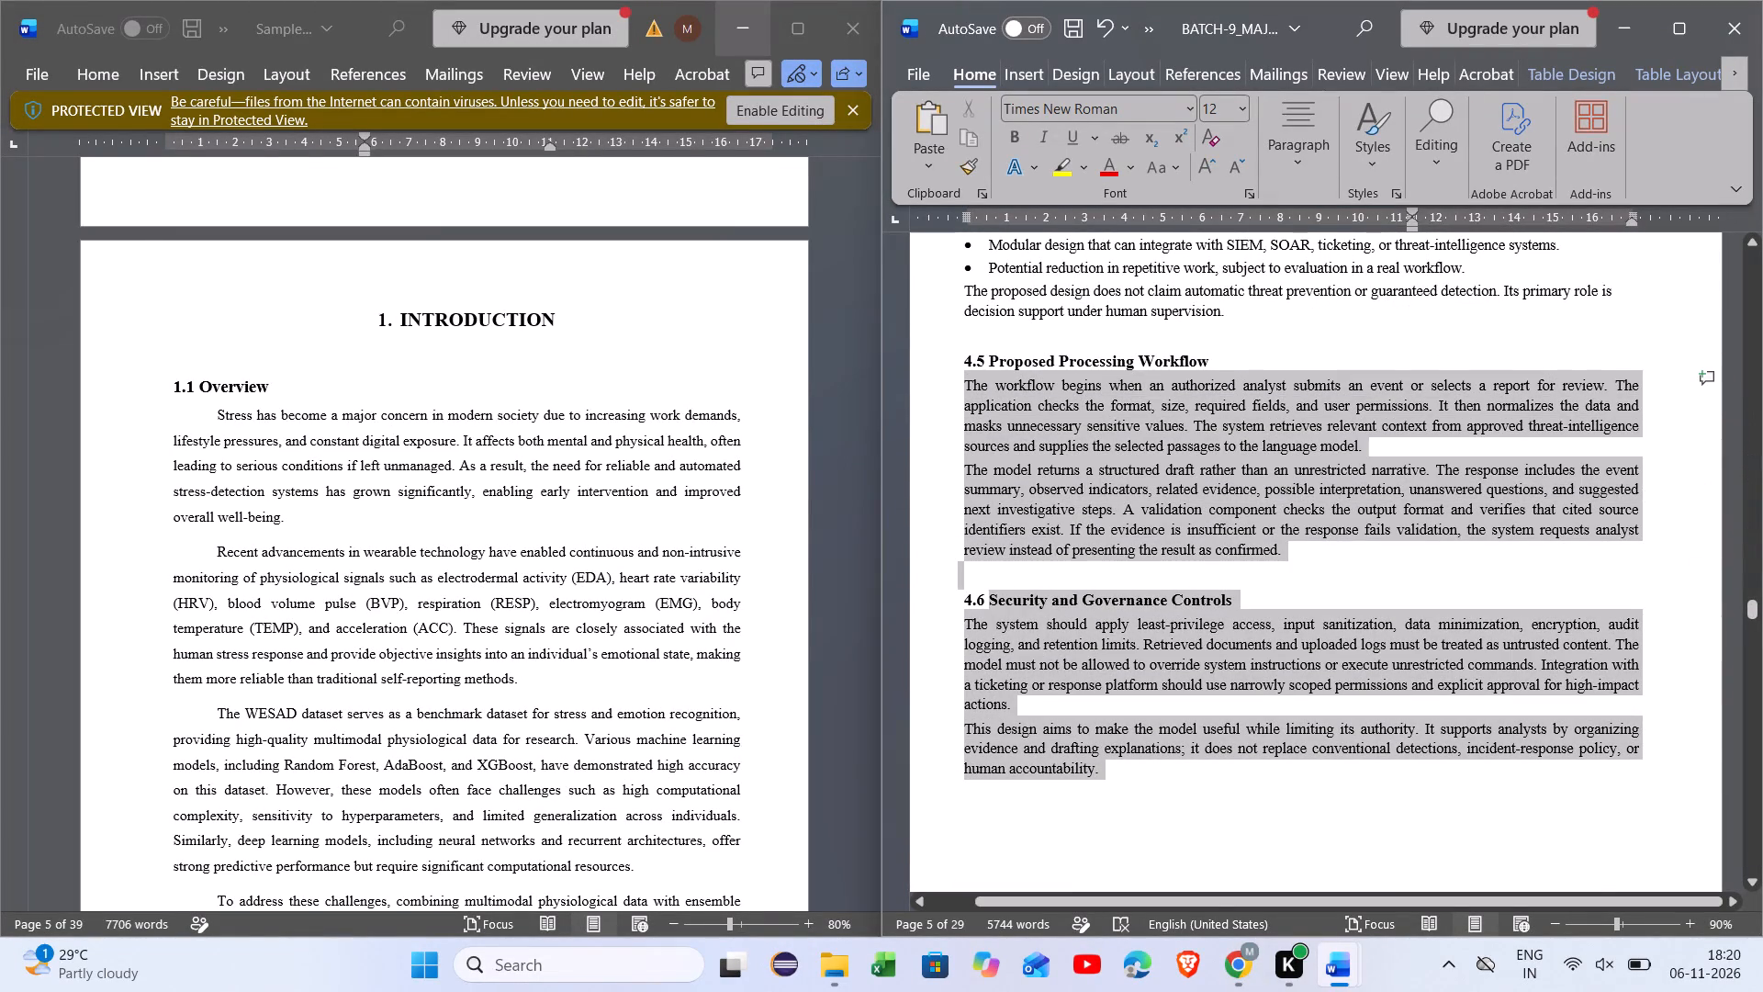
{"action": "left_click_drag", "start_coordinate": [968, 382], "coordinate": [967, 355]}
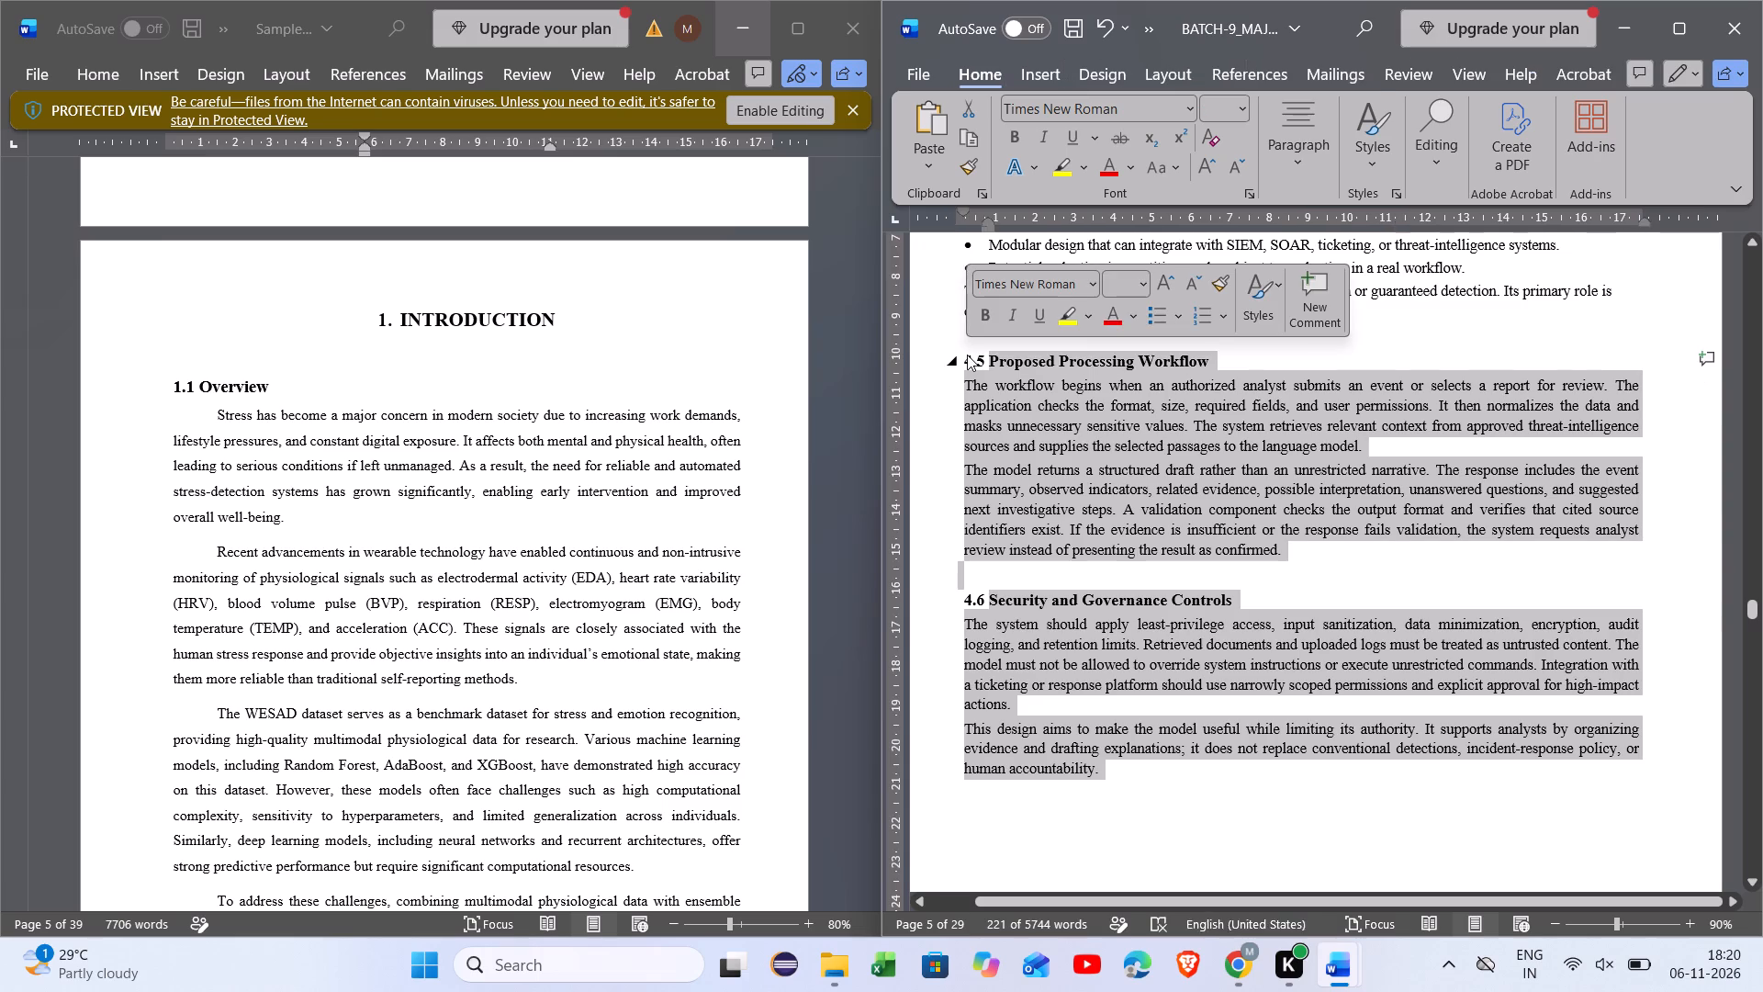
{"action": "key", "text": "BackSpace"}
Rename the 4.4 entry under Proposed System in the BATCH-9 contents to Advantages.
{"action": "scroll", "coordinate": [967, 355], "scroll_direction": "up", "scroll_amount": 3}
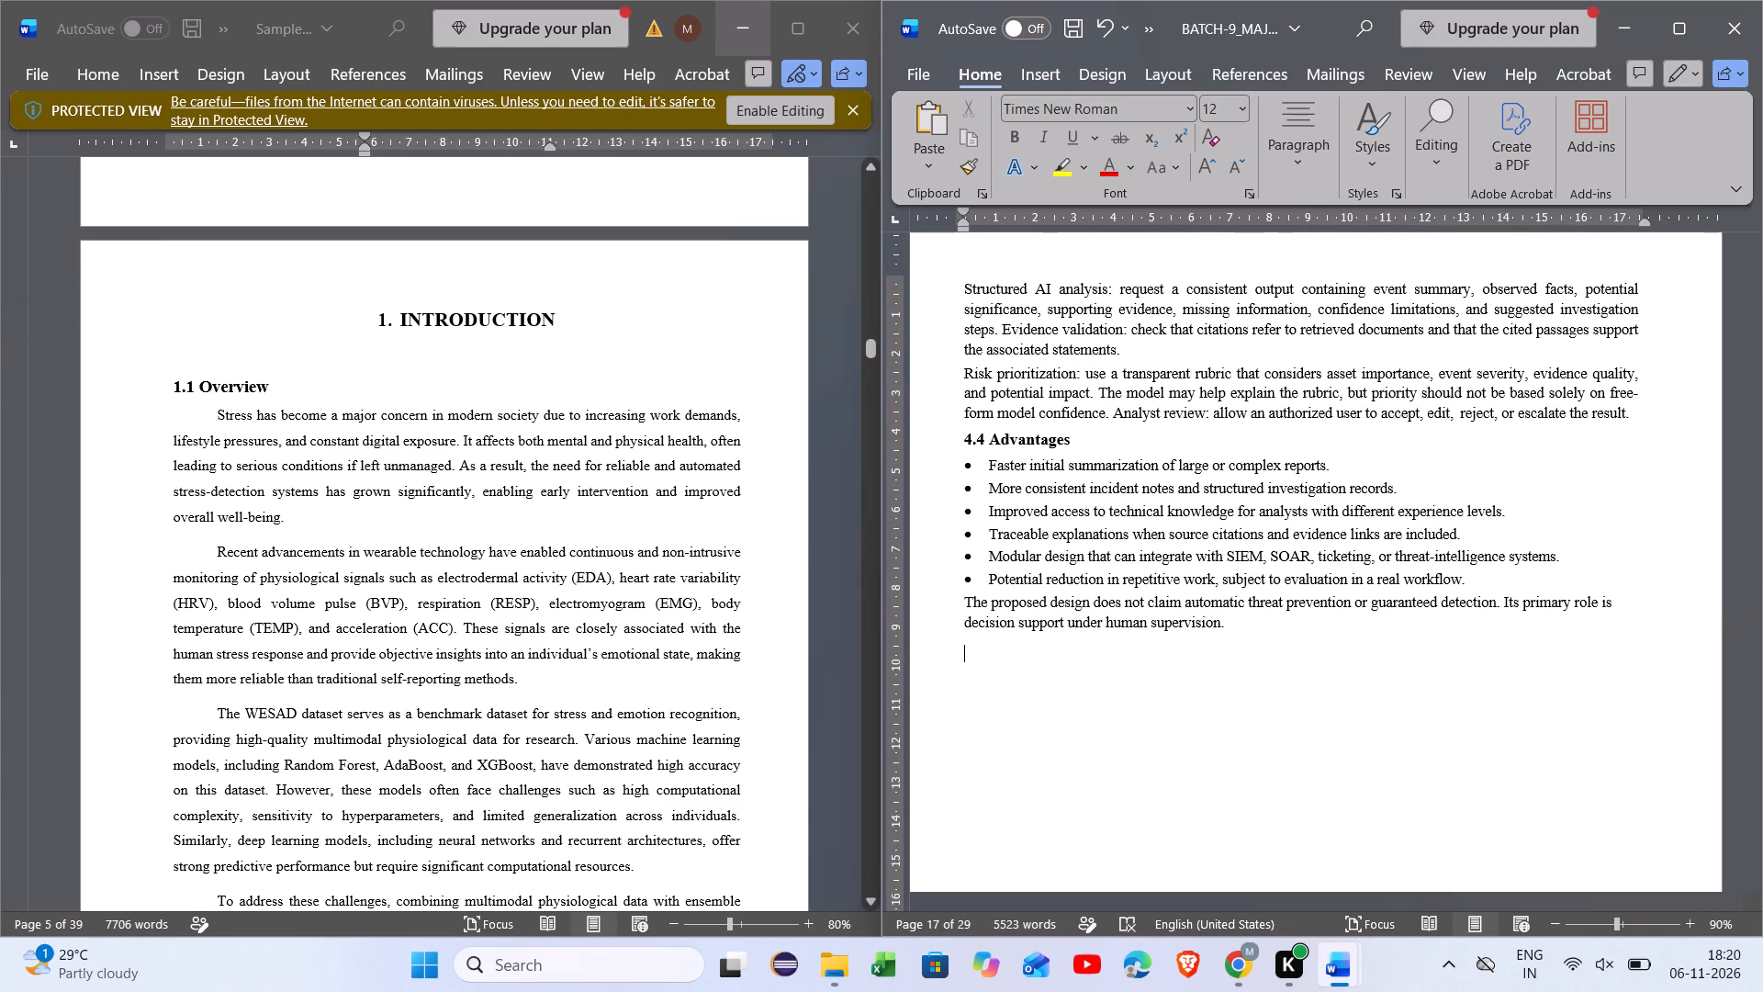
{"action": "scroll", "coordinate": [631, 419], "scroll_direction": "up", "scroll_amount": 16}
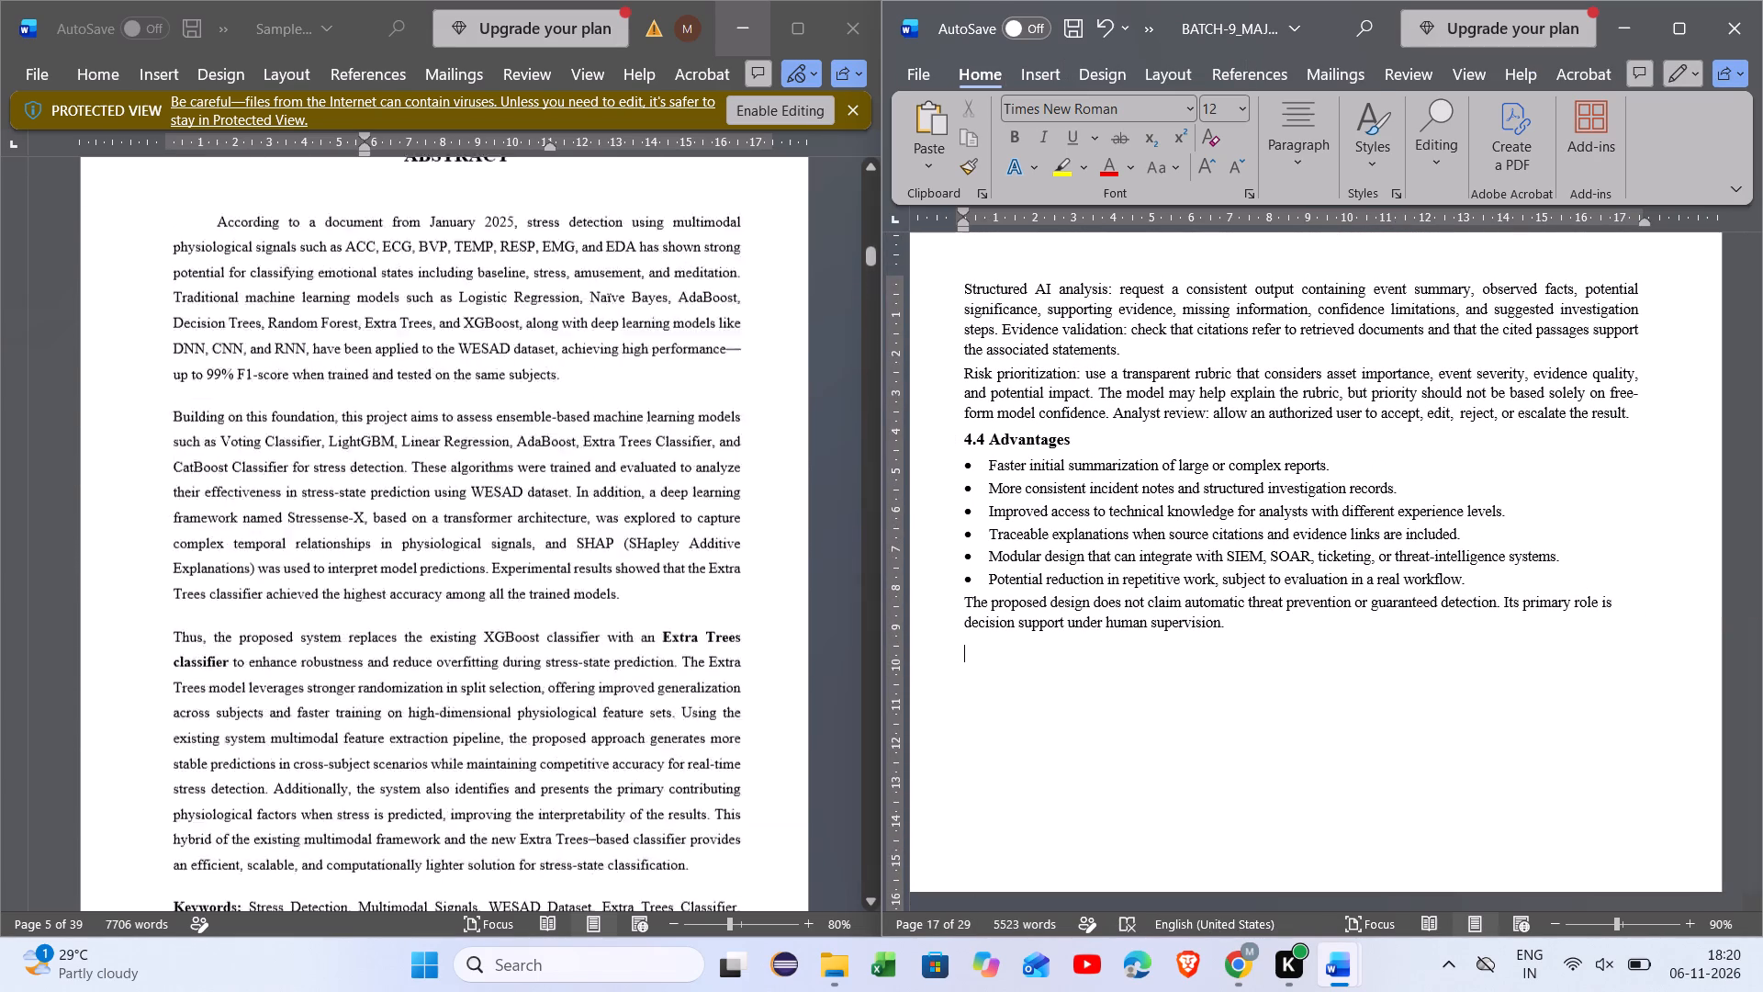
{"action": "scroll", "coordinate": [1109, 458], "scroll_direction": "up", "scroll_amount": 11}
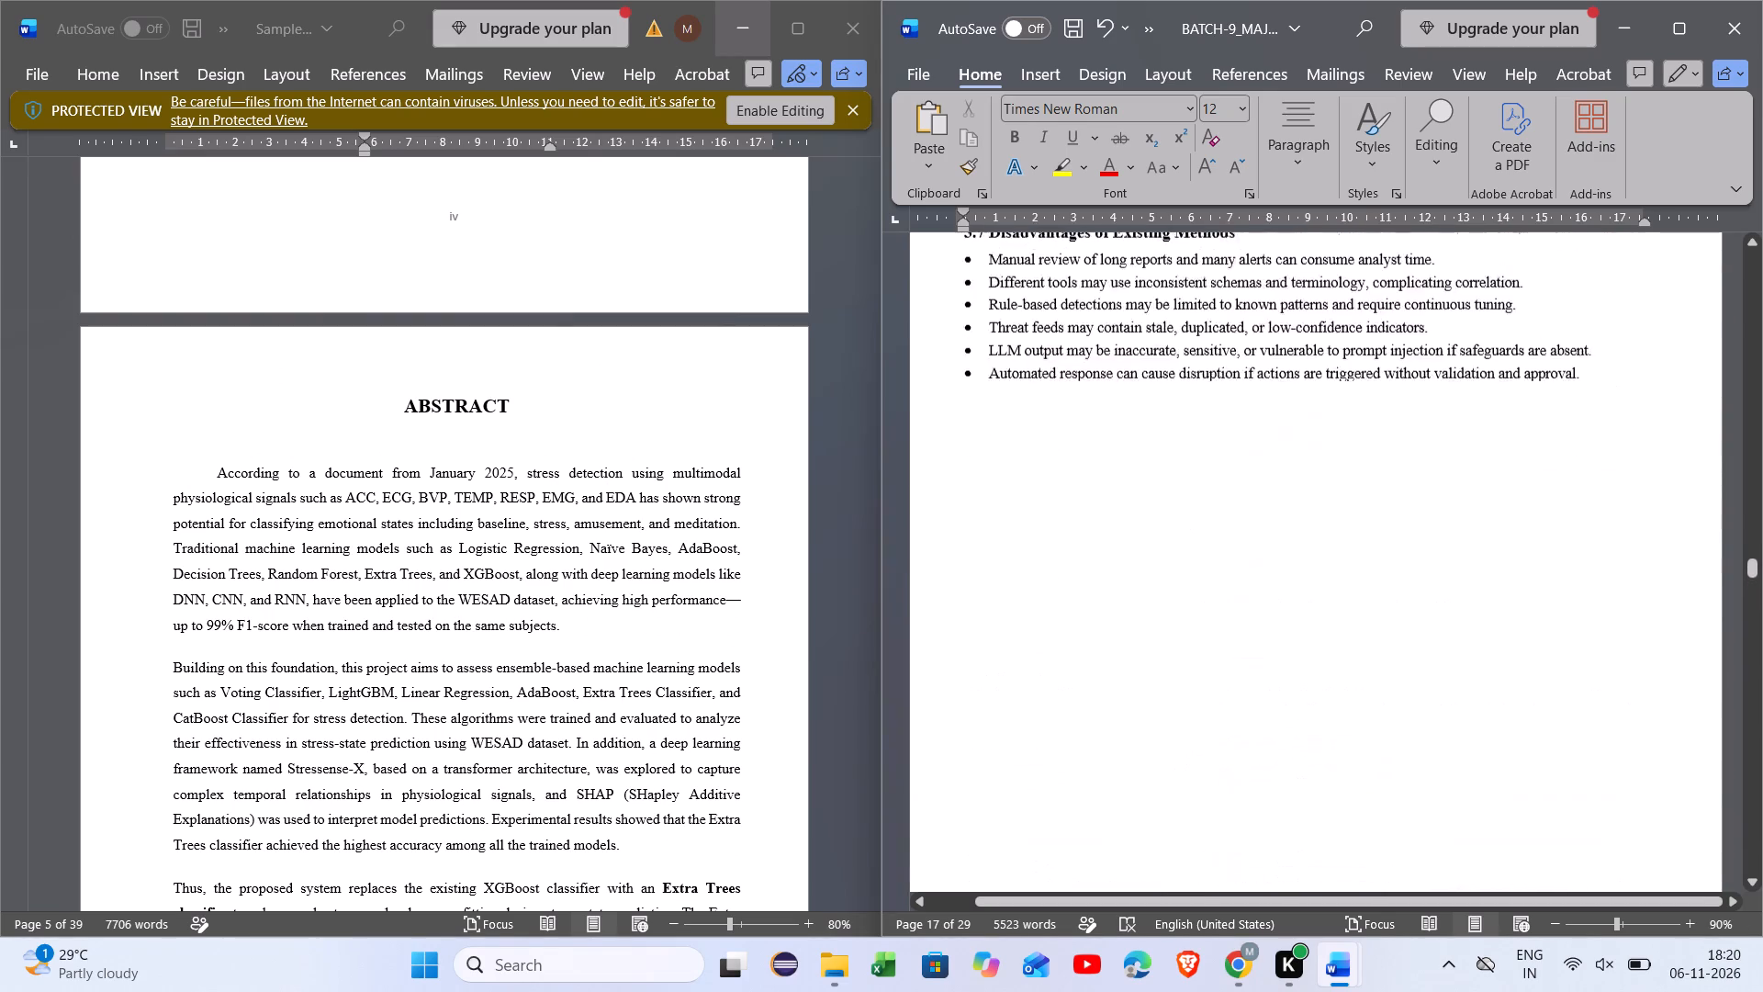
{"action": "scroll", "coordinate": [1109, 458], "scroll_direction": "up", "scroll_amount": 10}
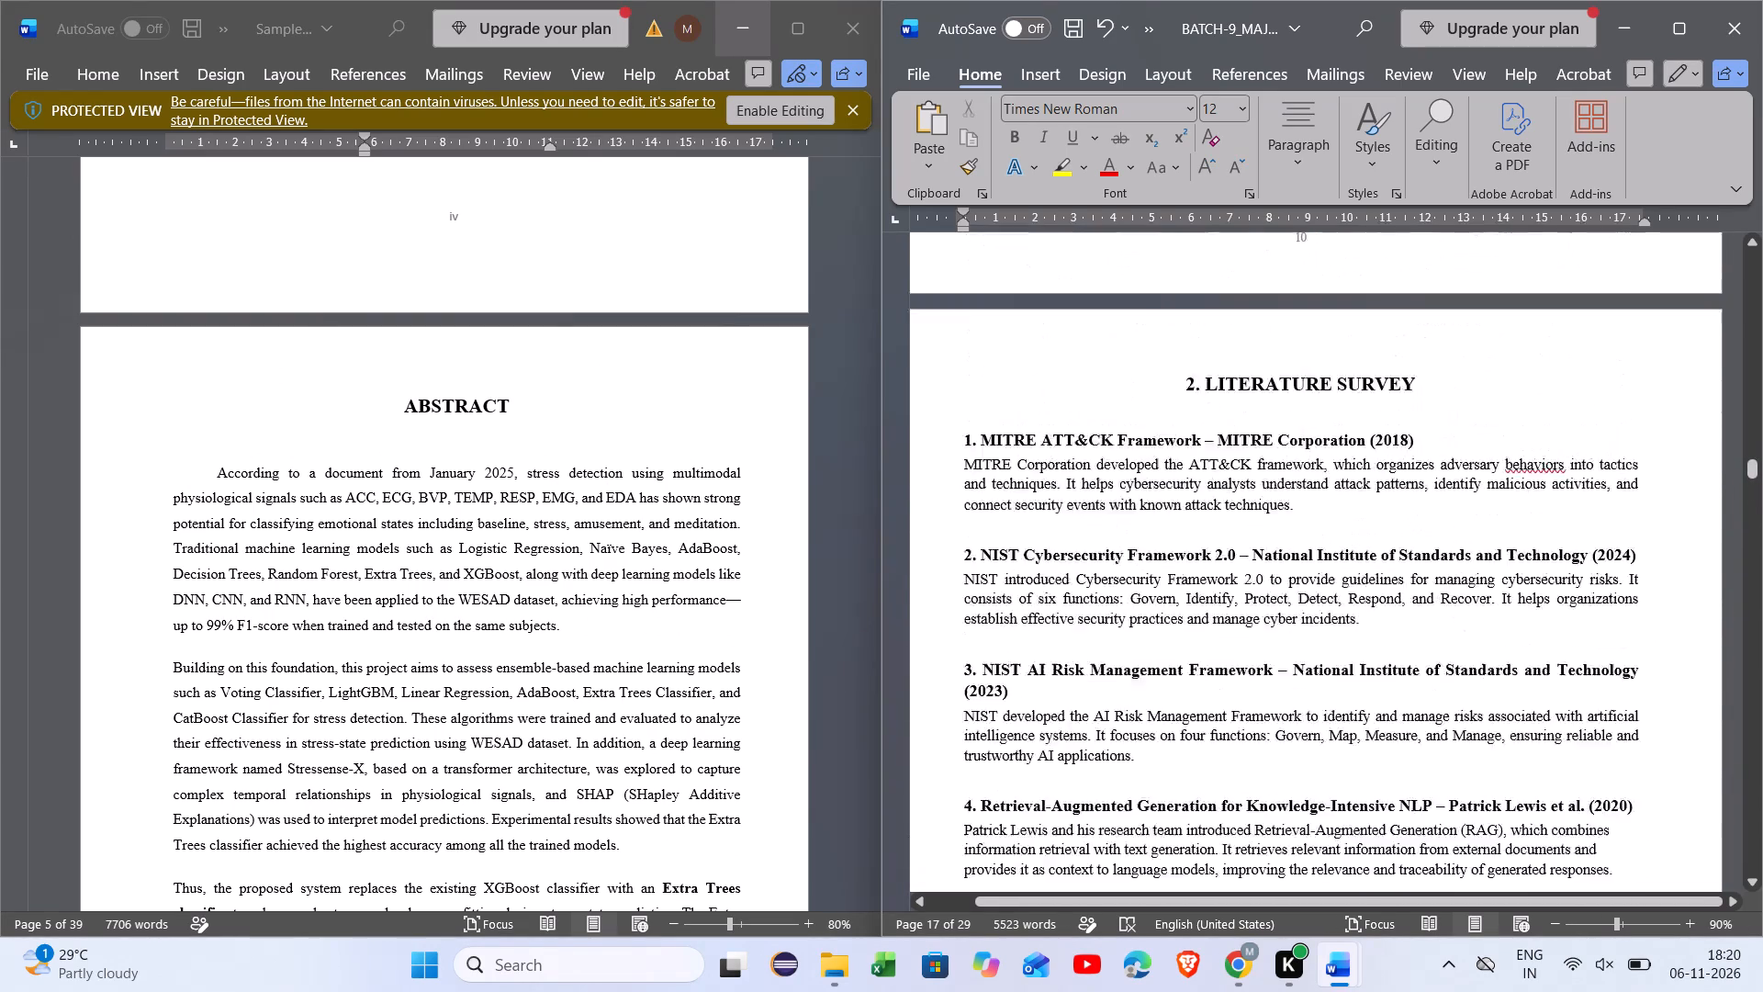
{"action": "scroll", "coordinate": [1109, 458], "scroll_direction": "up", "scroll_amount": 7}
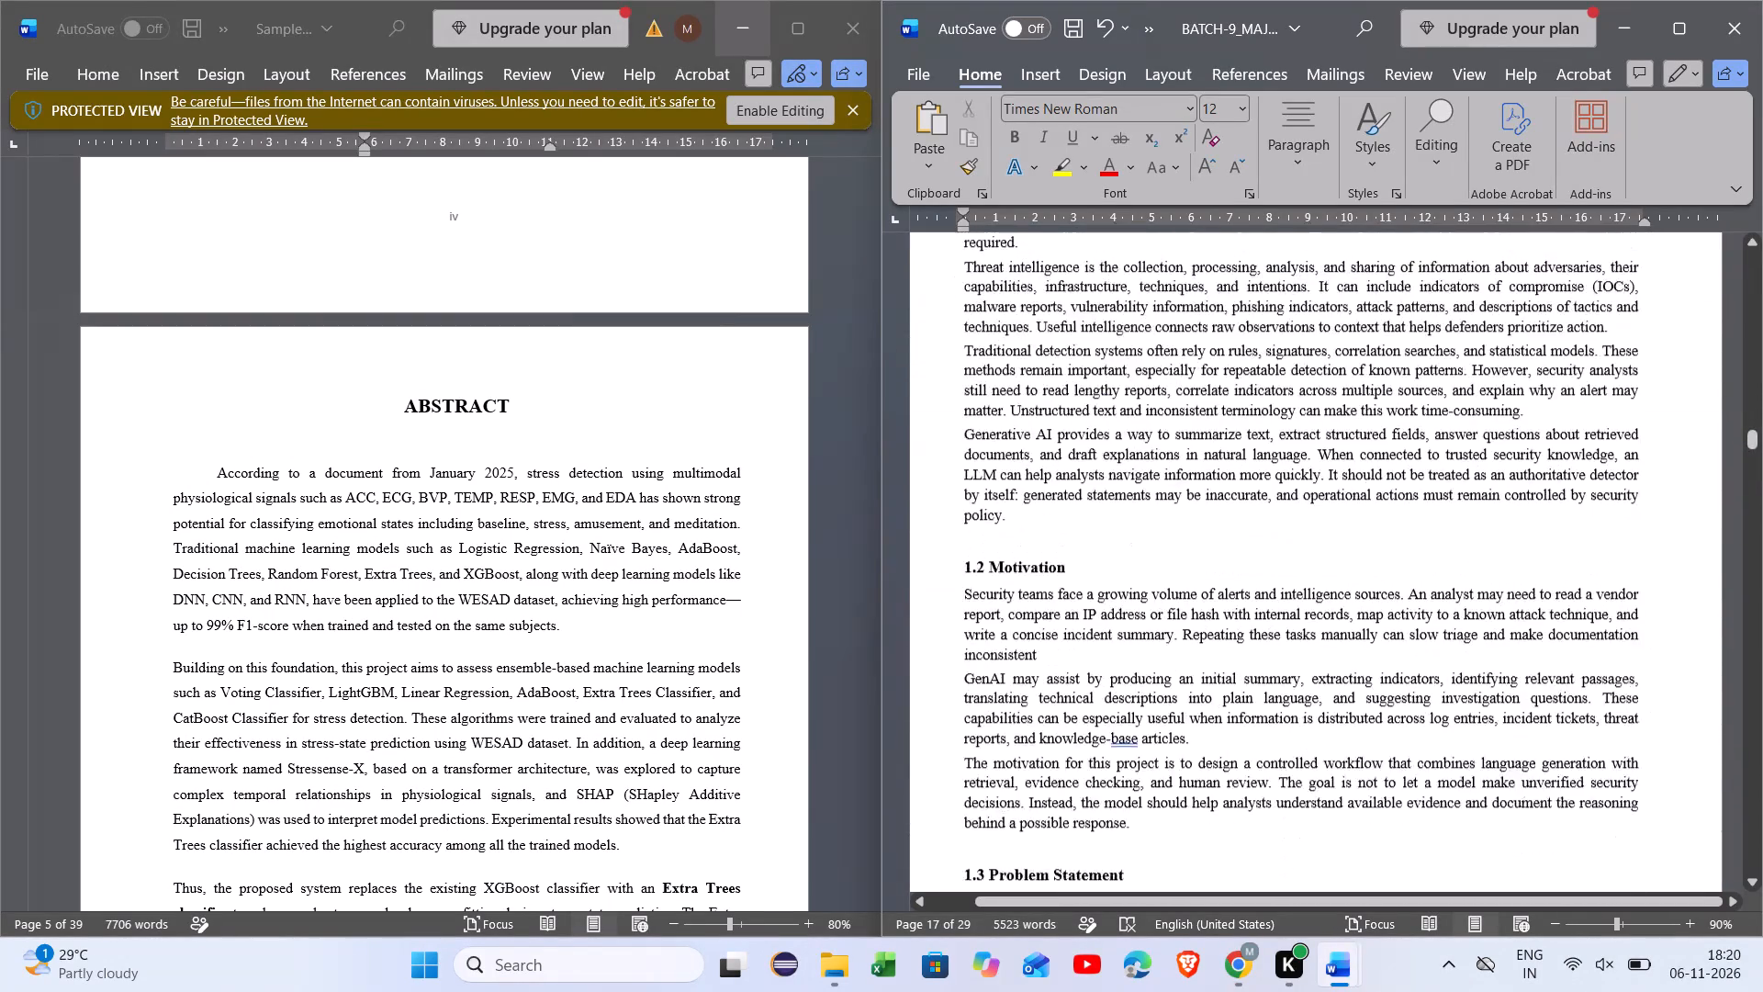
{"action": "scroll", "coordinate": [1109, 458], "scroll_direction": "up", "scroll_amount": 9}
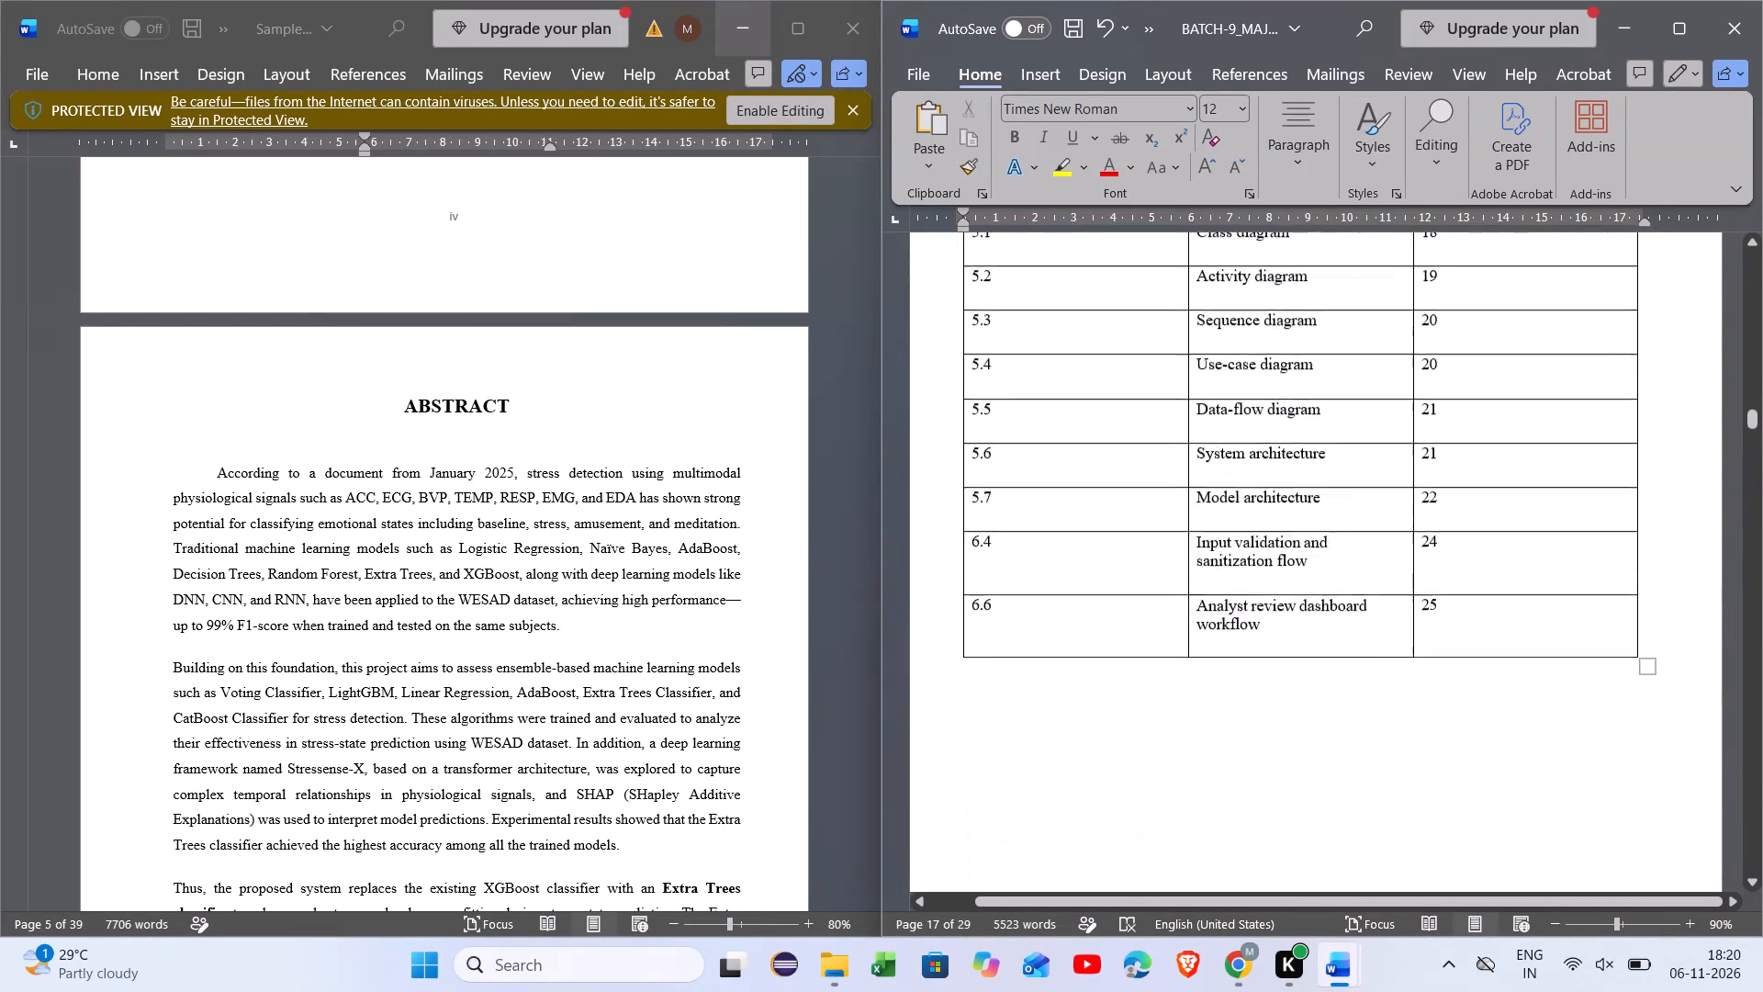
{"action": "scroll", "coordinate": [1109, 458], "scroll_direction": "up", "scroll_amount": 5}
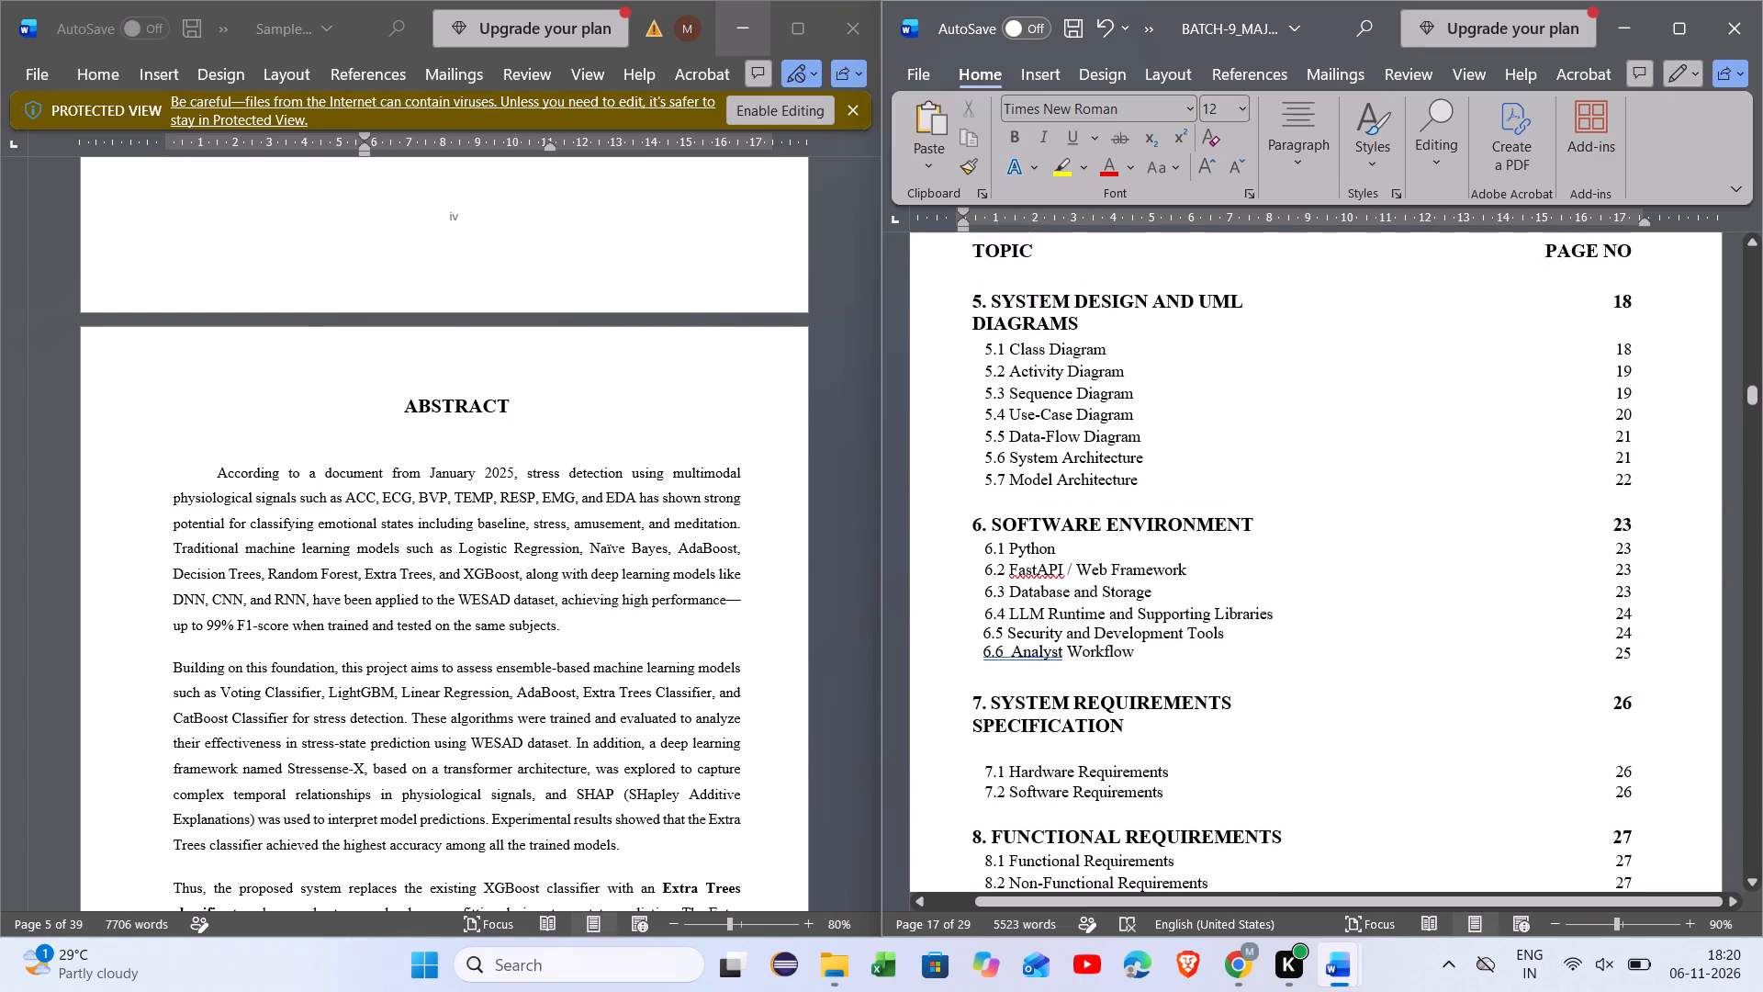
{"action": "scroll", "coordinate": [1109, 458], "scroll_direction": "up", "scroll_amount": 3}
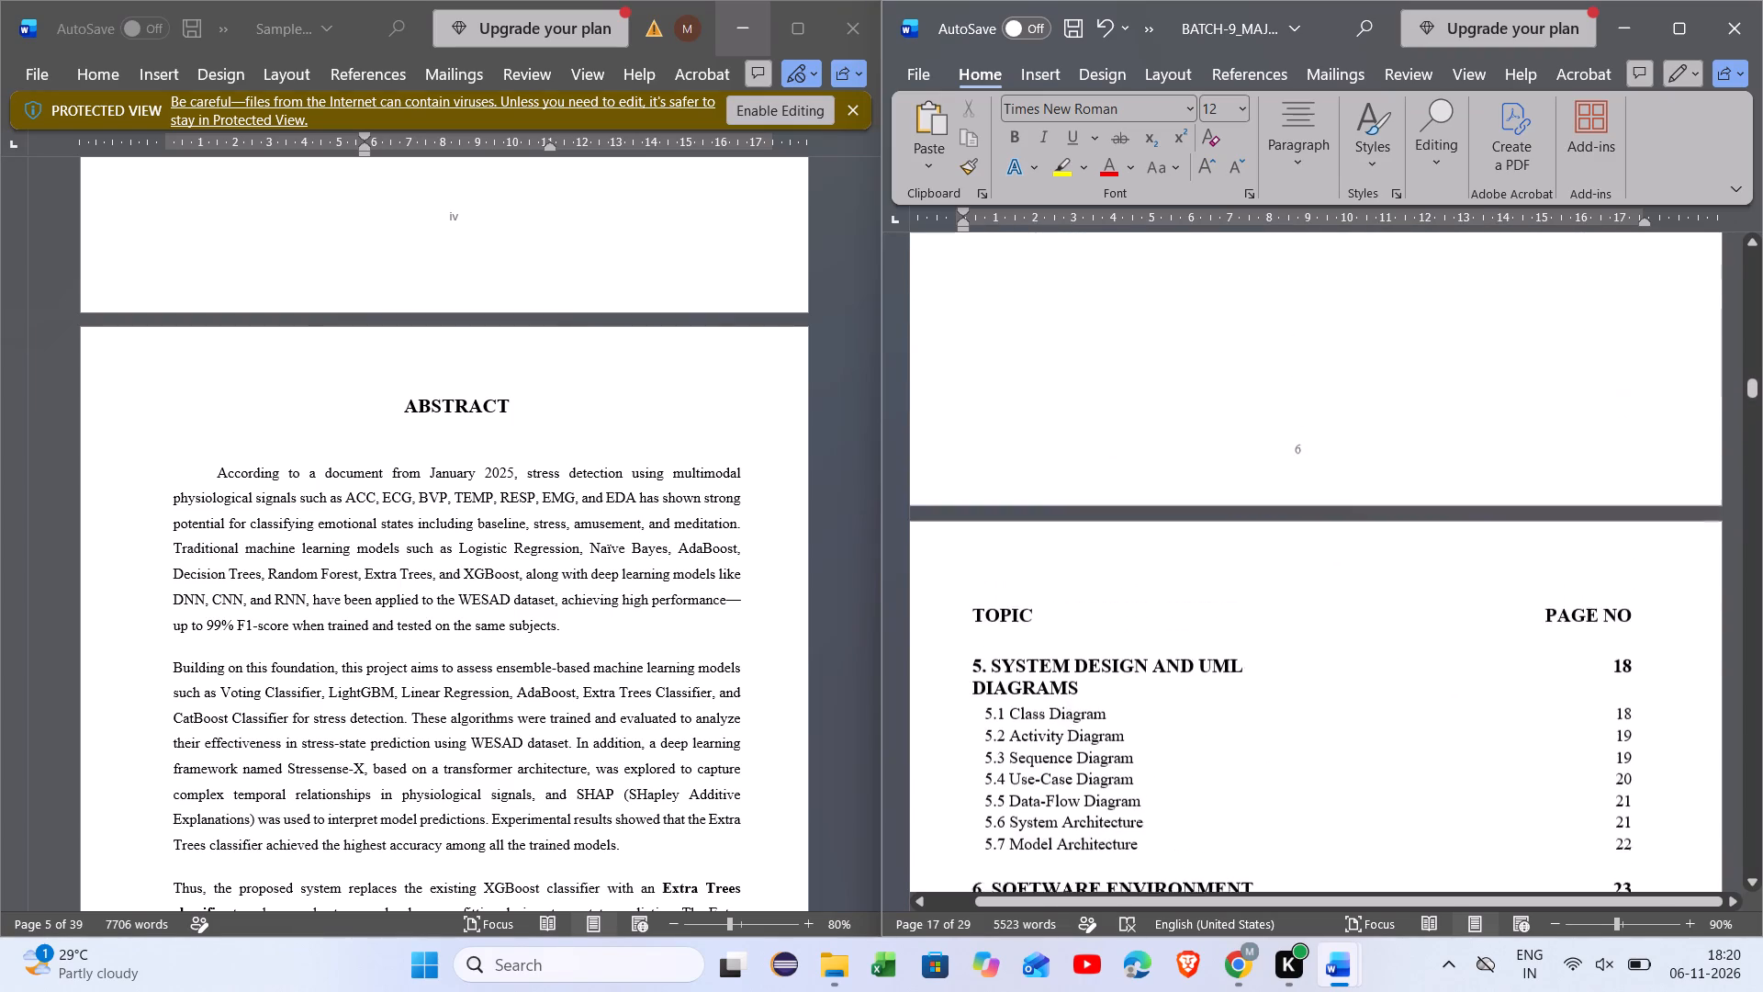
{"action": "scroll", "coordinate": [1109, 458], "scroll_direction": "up", "scroll_amount": 4}
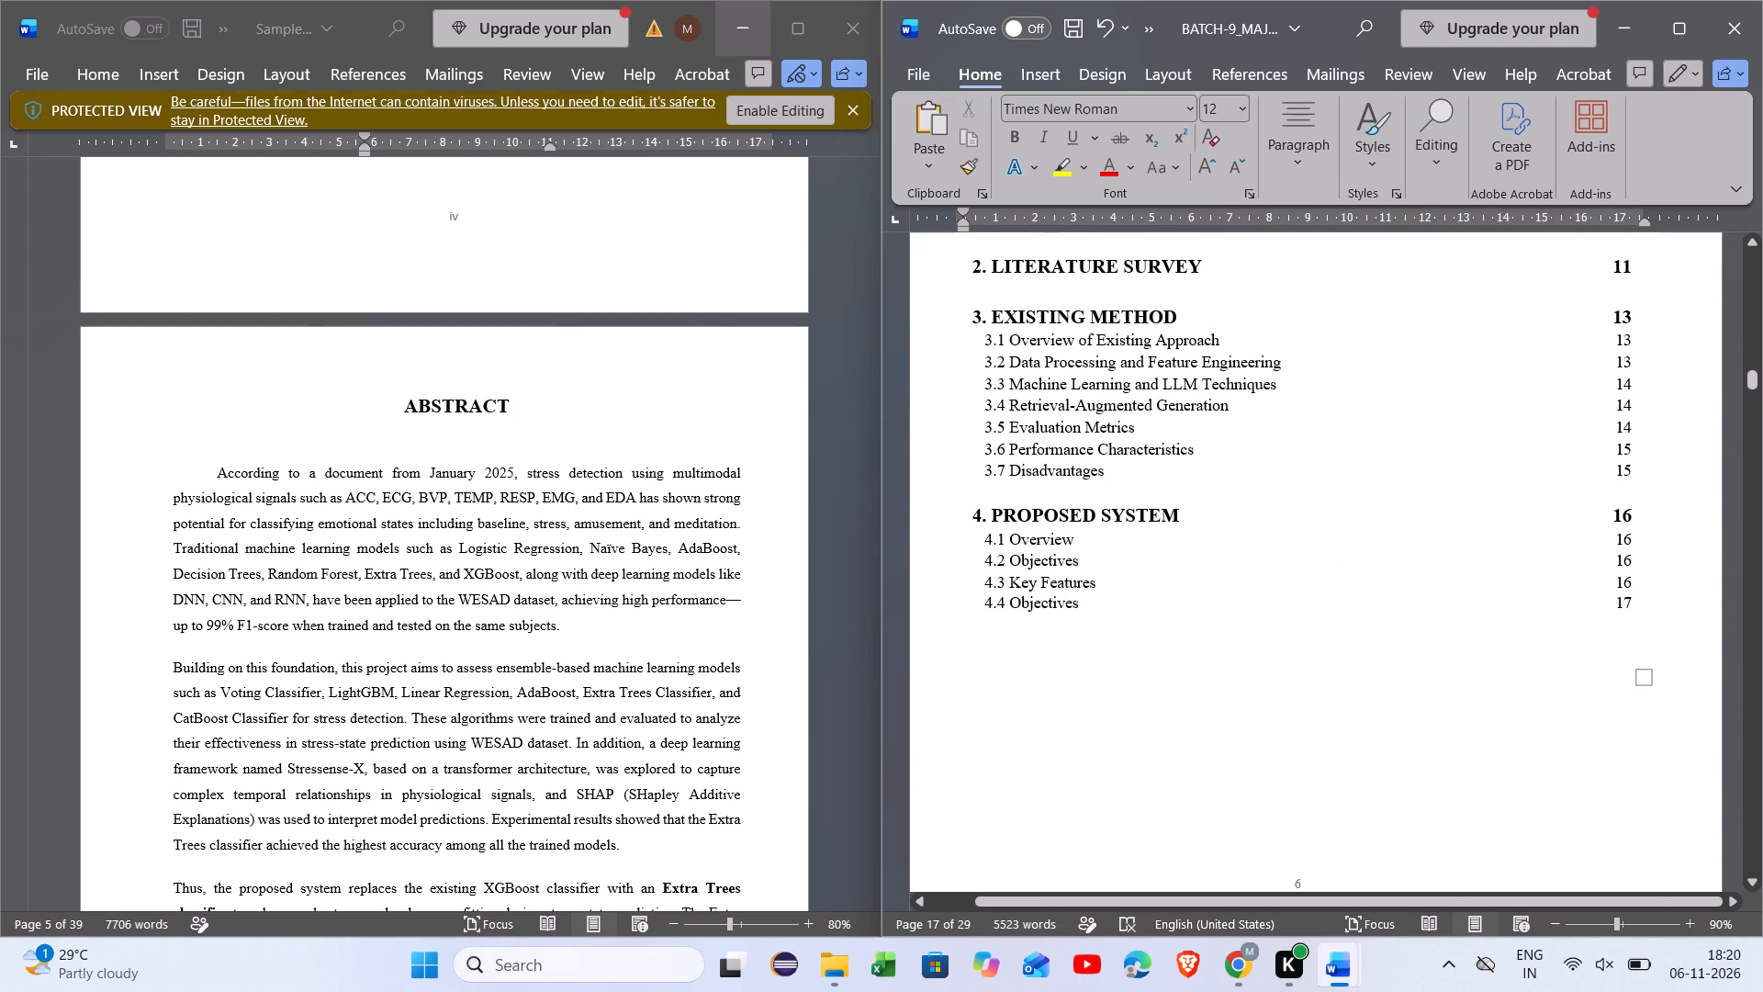
{"action": "left_click", "coordinate": [1078, 597]}
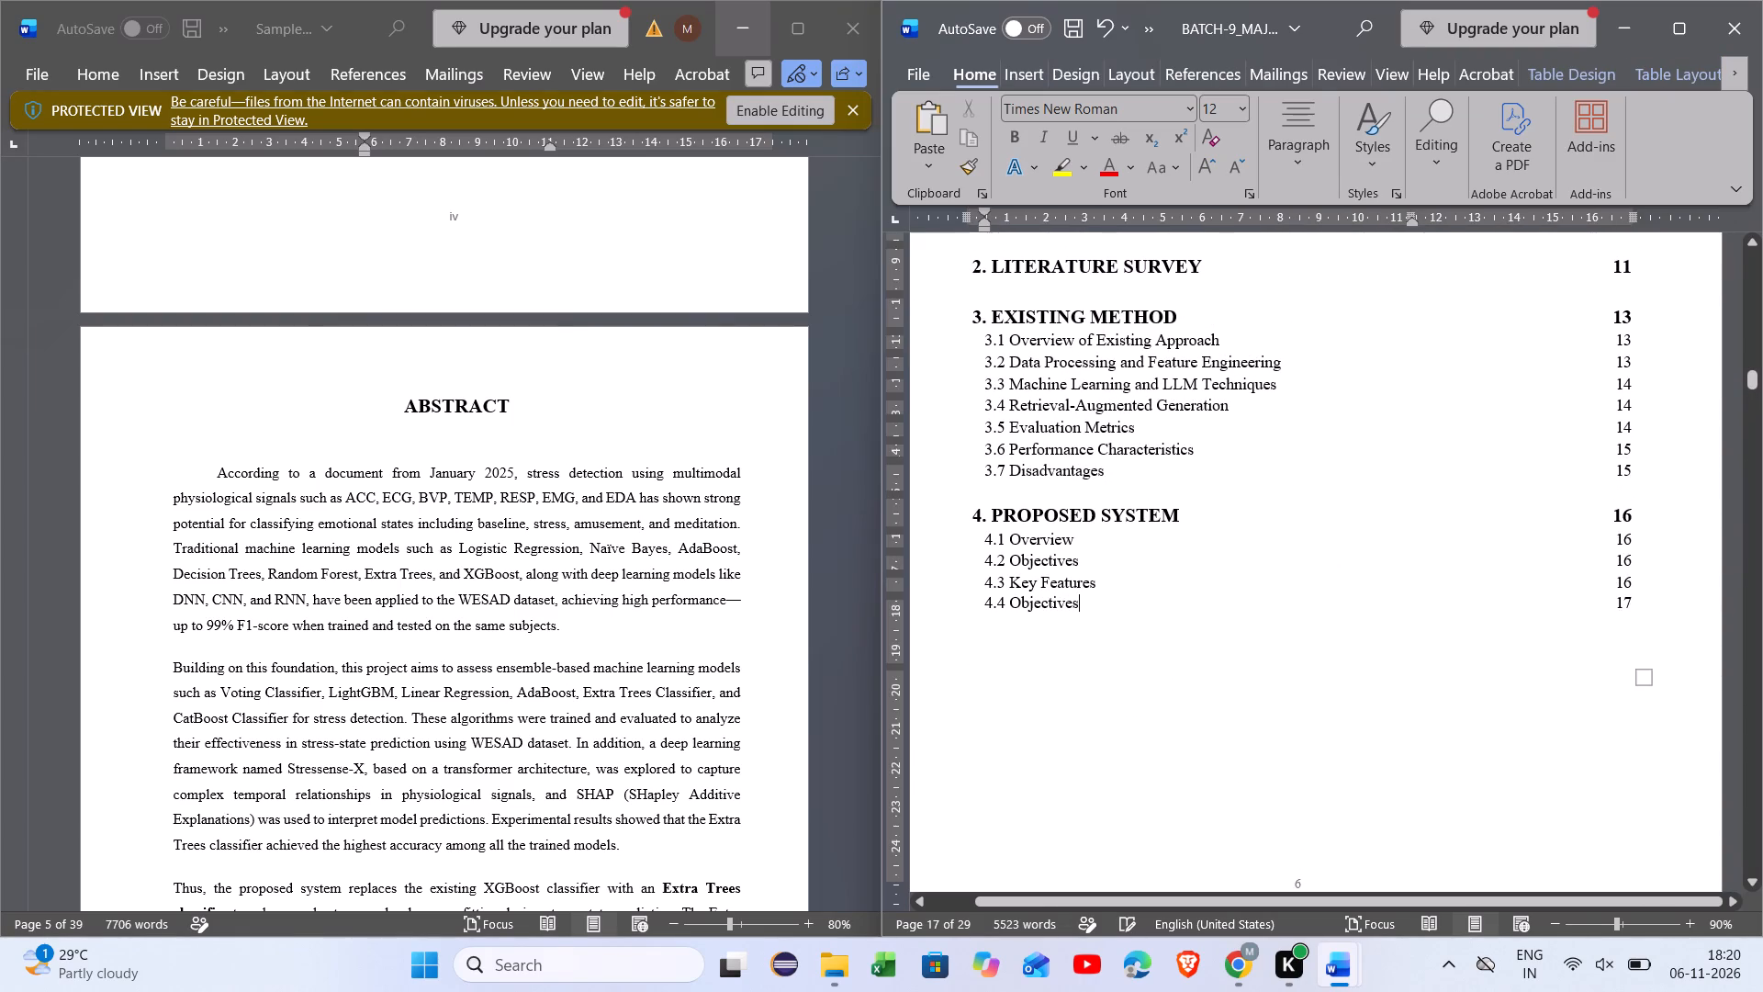
{"action": "key", "text": "Left"}
{"action": "key", "text": "Left"}
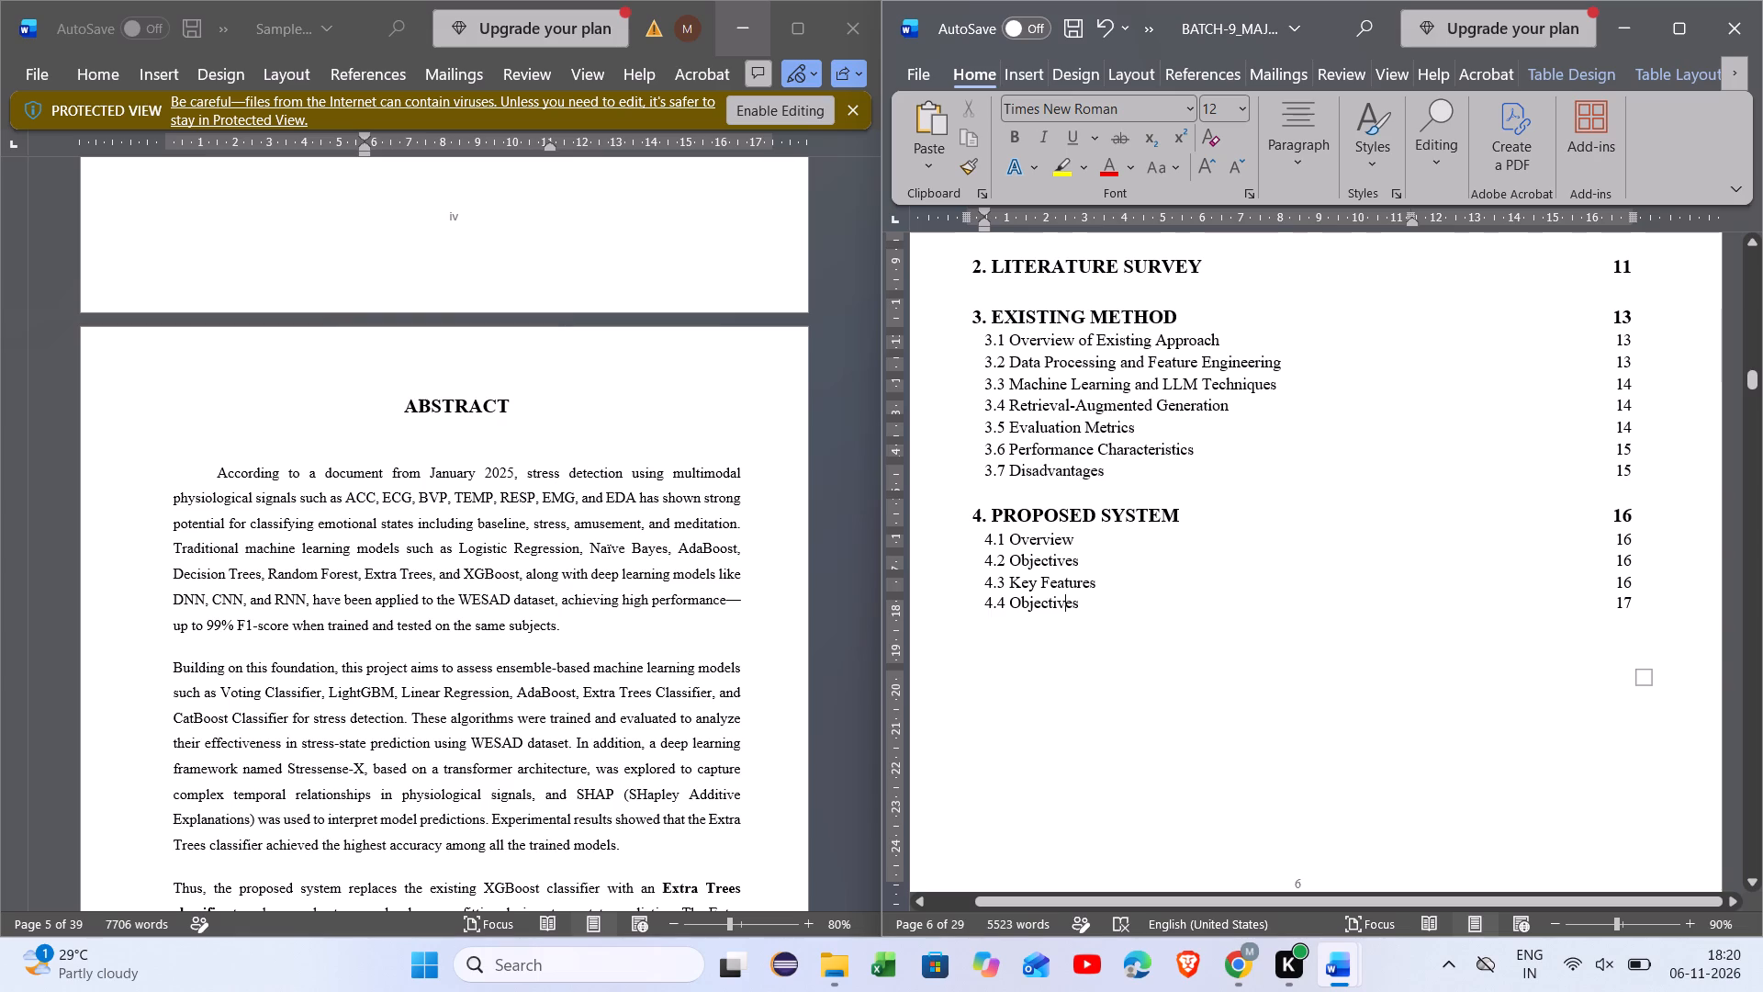
{"action": "key", "text": "BackSpace"}
{"action": "key", "text": "BackSpace"}
{"action": "key", "text": "BackSpace"}
{"action": "key", "text": "BackSpace"}
{"action": "key", "text": "BackSpace"}
{"action": "key", "text": "BackSpace"}
{"action": "key", "text": "BackSpace"}
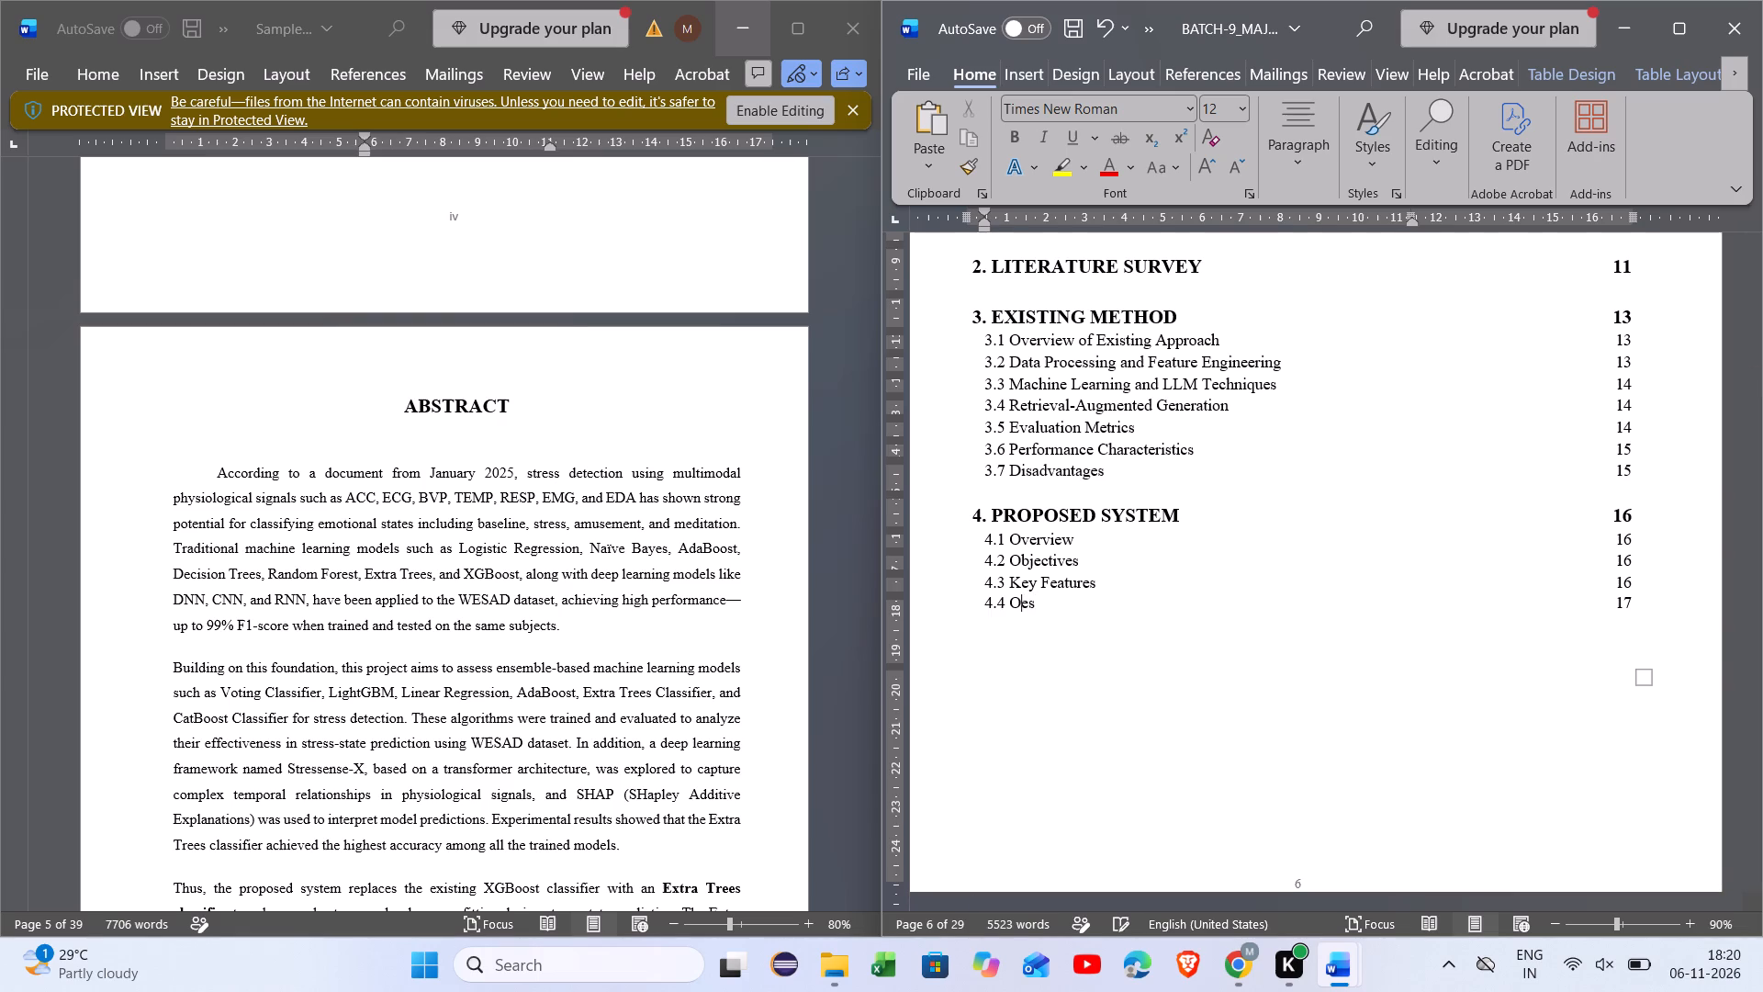
{"action": "key", "text": "BackSpace"}
{"action": "type", "text": "Ad"}
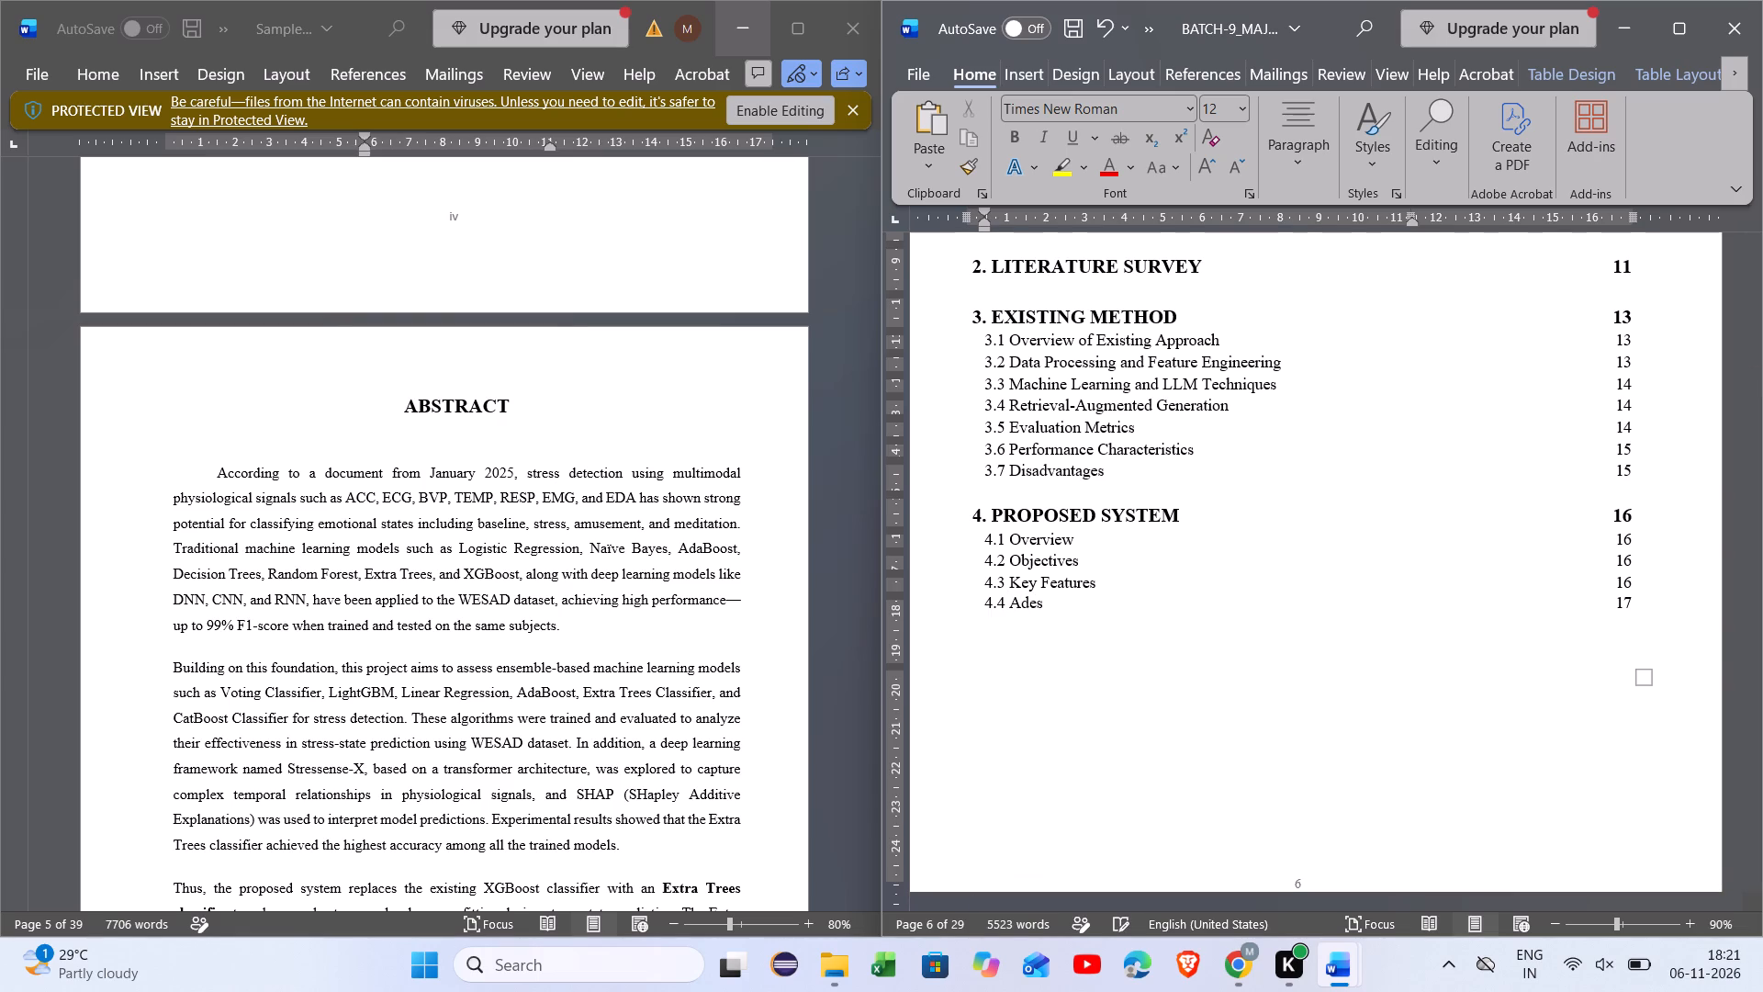
{"action": "type", "text": "vantages"}
{"action": "key", "text": "BackSpace"}
{"action": "key", "text": "BackSpace"}
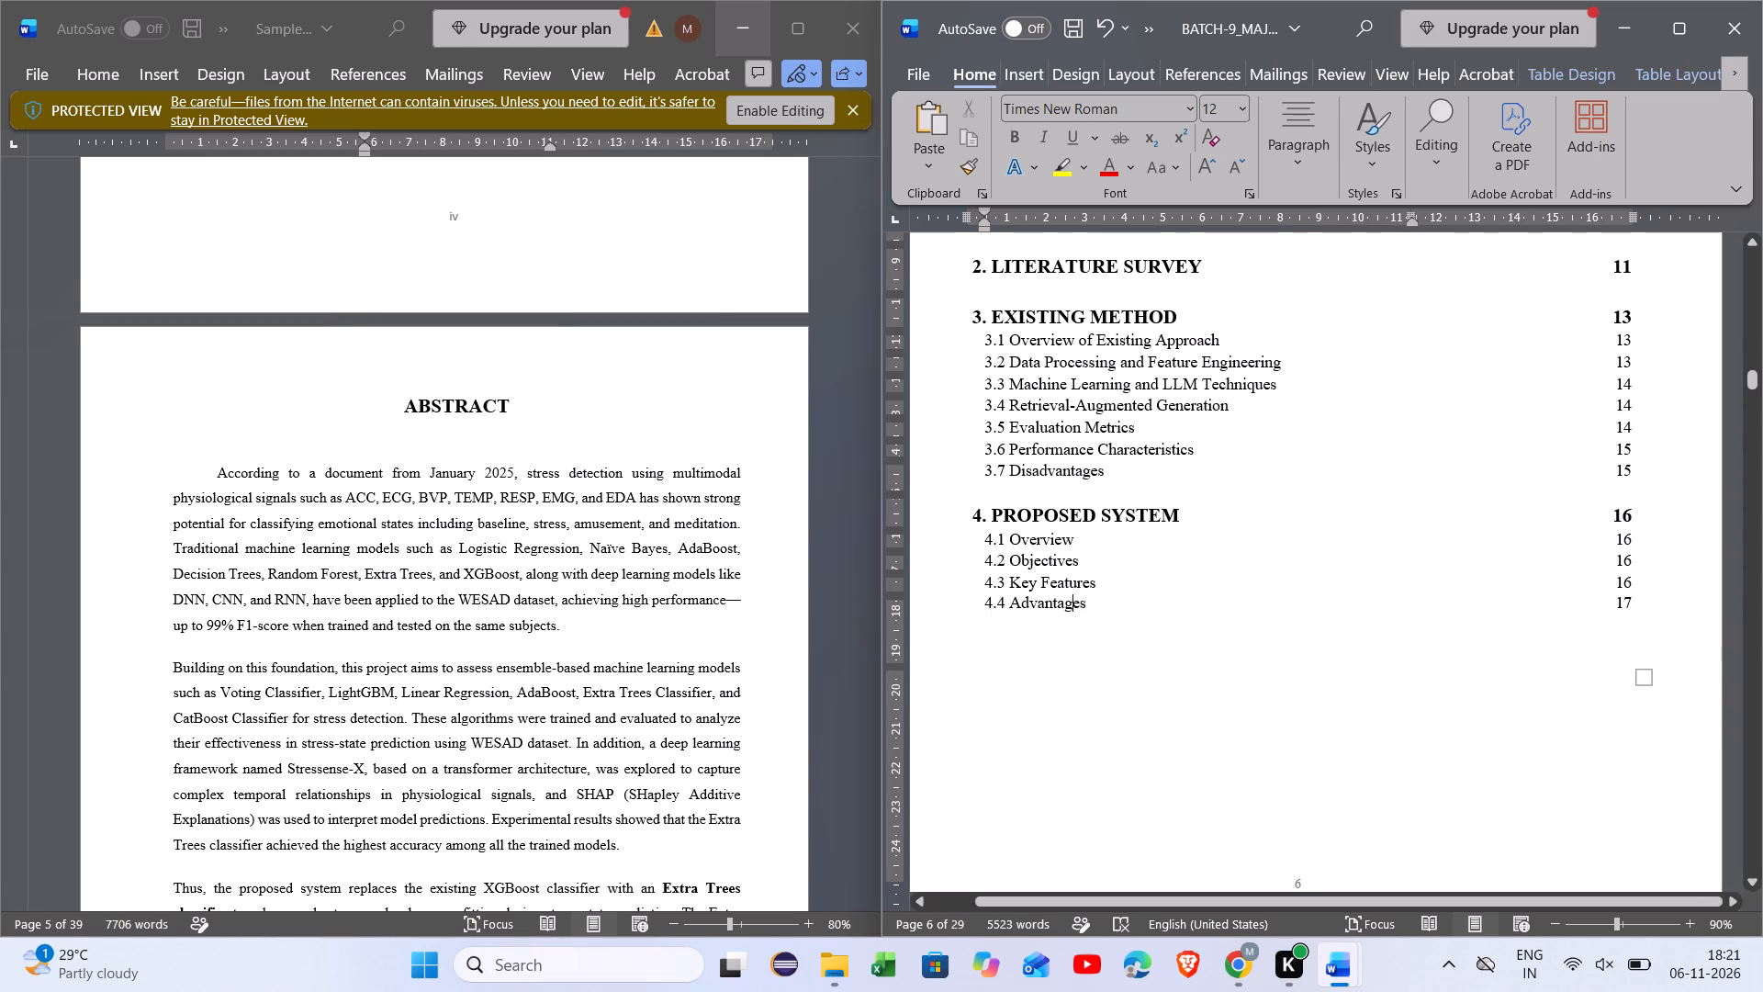
Compare the remaining contents entries in the sample and BATCH-9 reports, from the UML diagrams chapter through References.
{"action": "scroll", "coordinate": [616, 625], "scroll_direction": "down", "scroll_amount": 8}
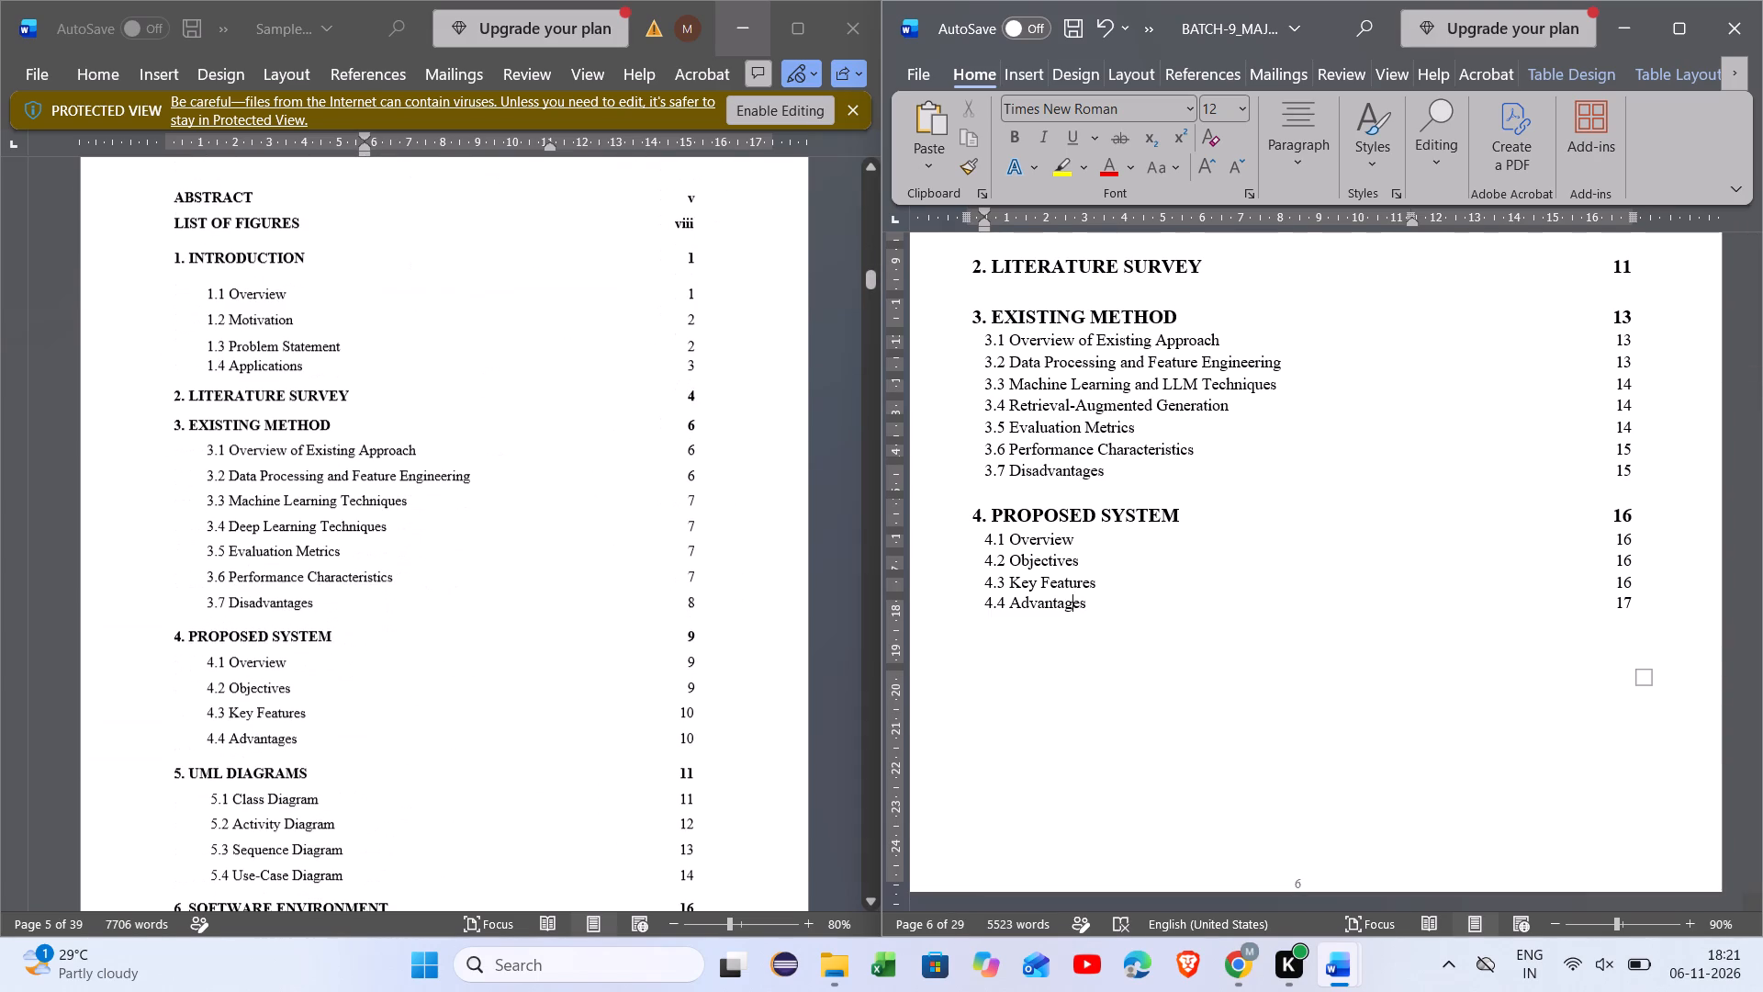
{"action": "scroll", "coordinate": [545, 643], "scroll_direction": "down", "scroll_amount": 1}
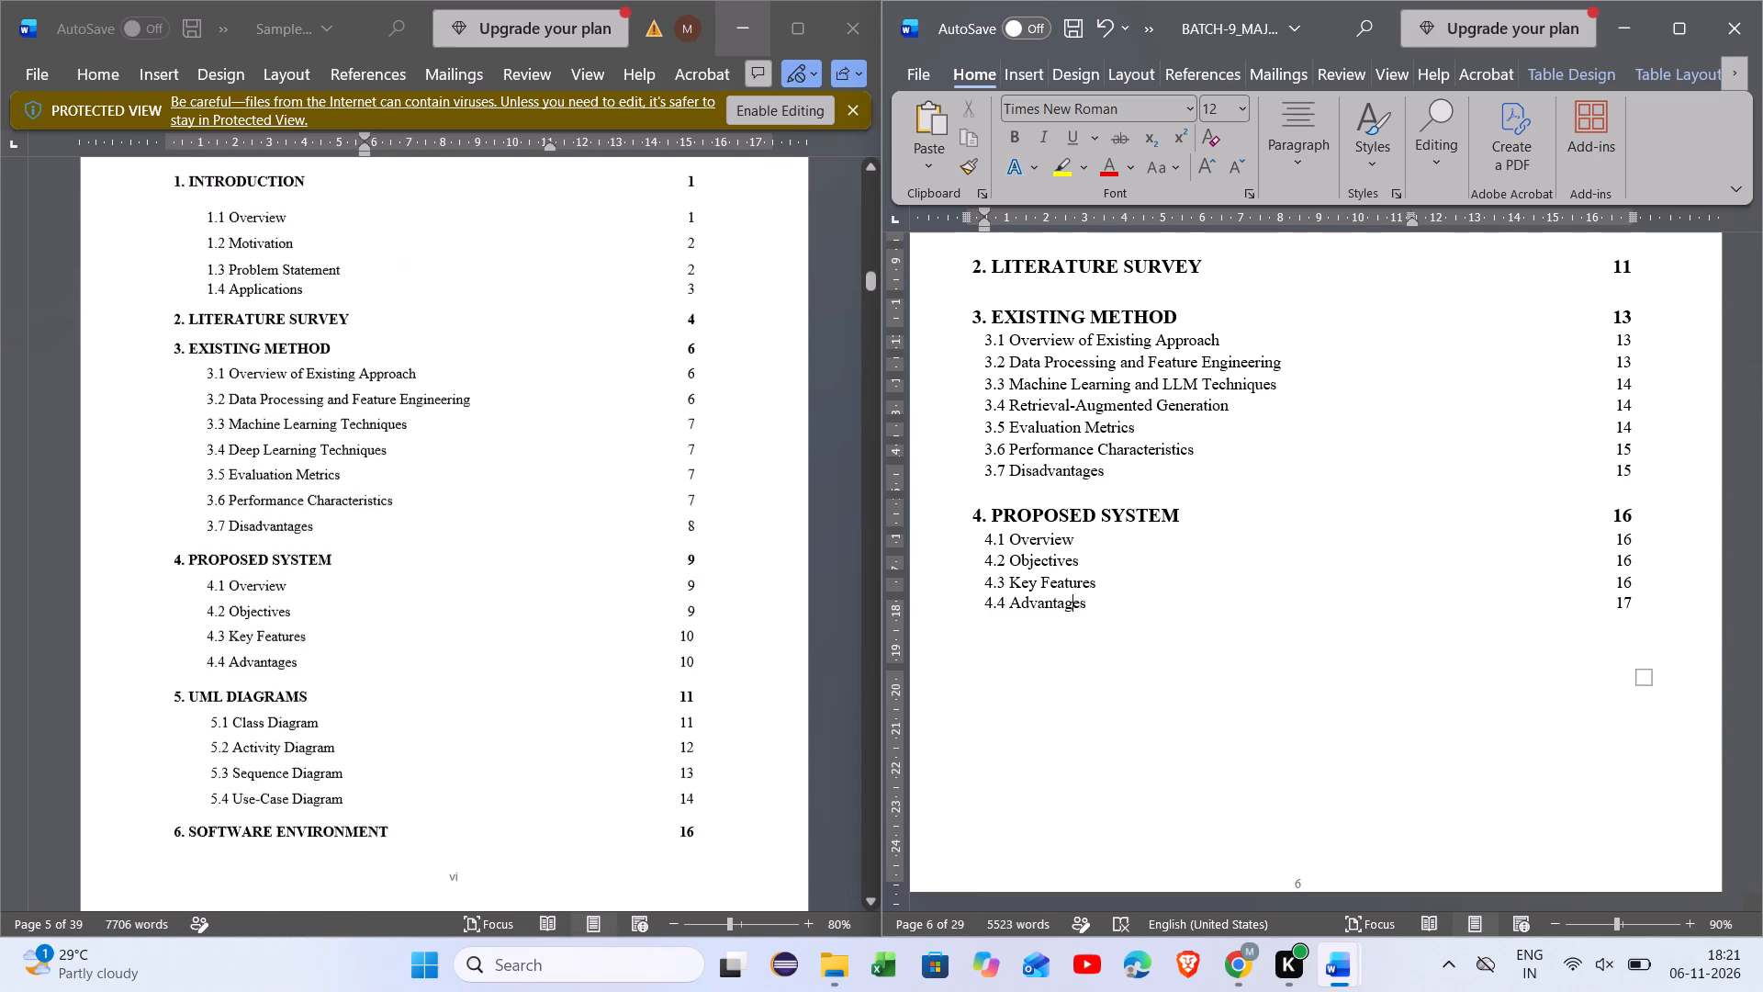
{"action": "scroll", "coordinate": [545, 643], "scroll_direction": "down", "scroll_amount": 5}
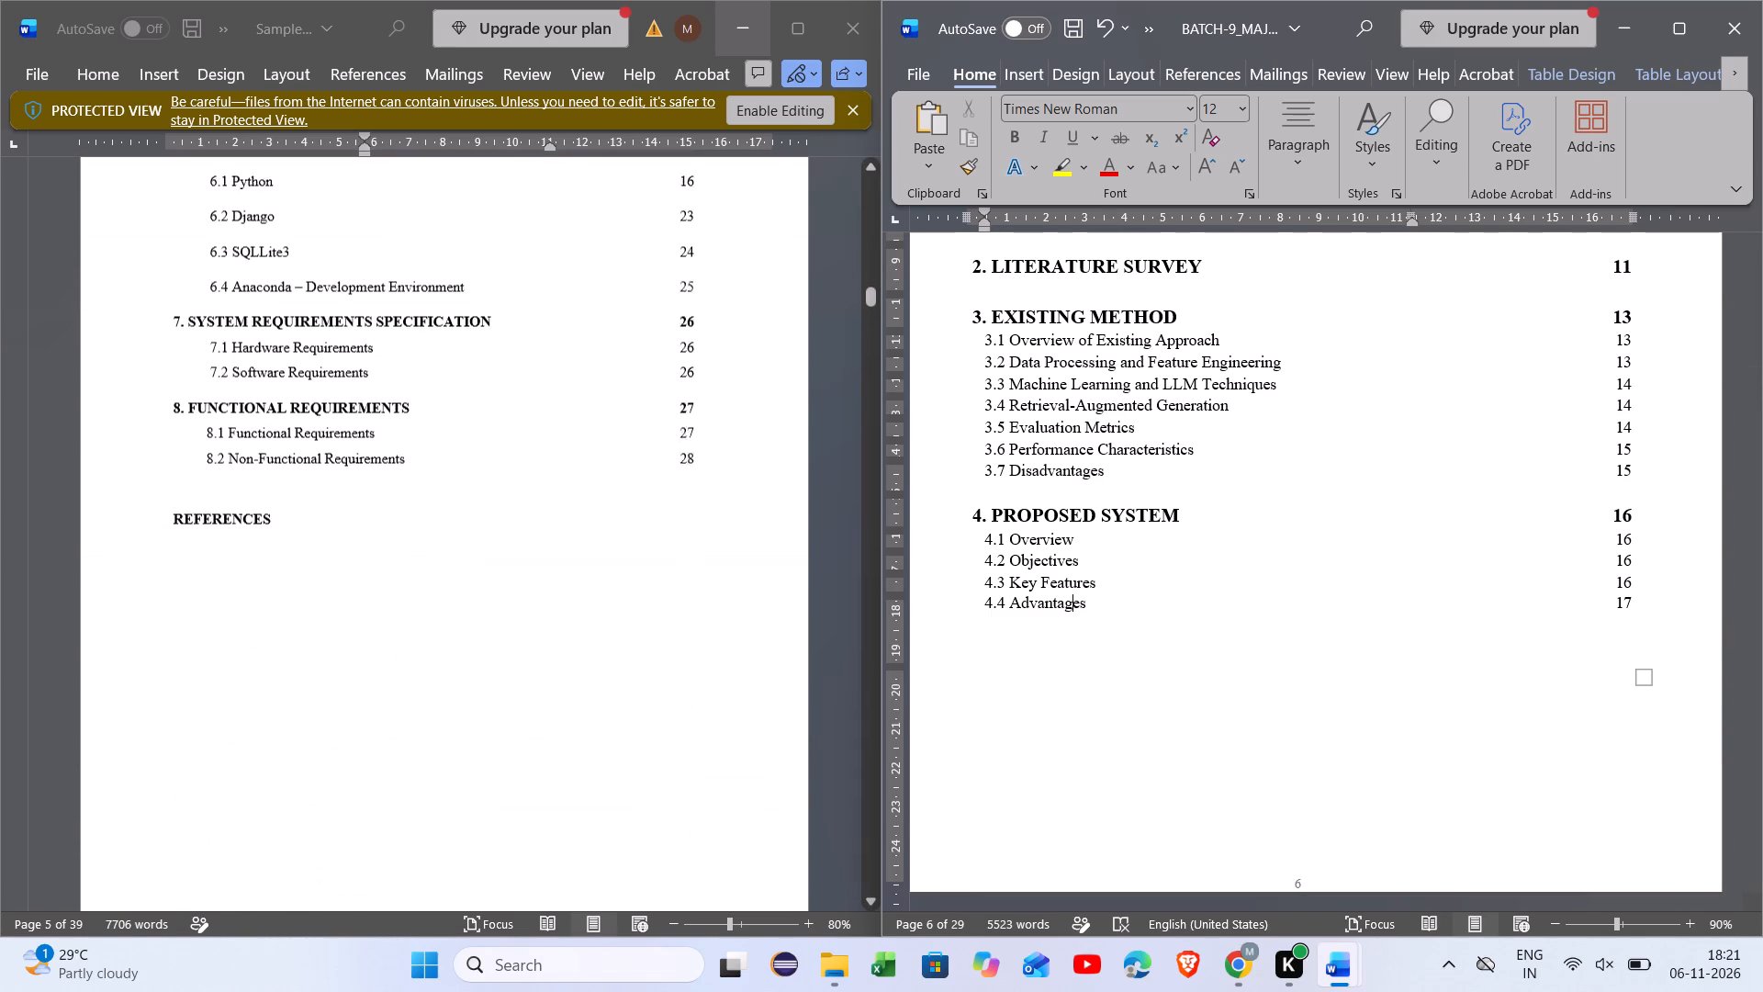
{"action": "scroll", "coordinate": [545, 643], "scroll_direction": "down", "scroll_amount": 2}
{"action": "scroll", "coordinate": [1111, 704], "scroll_direction": "down", "scroll_amount": 2}
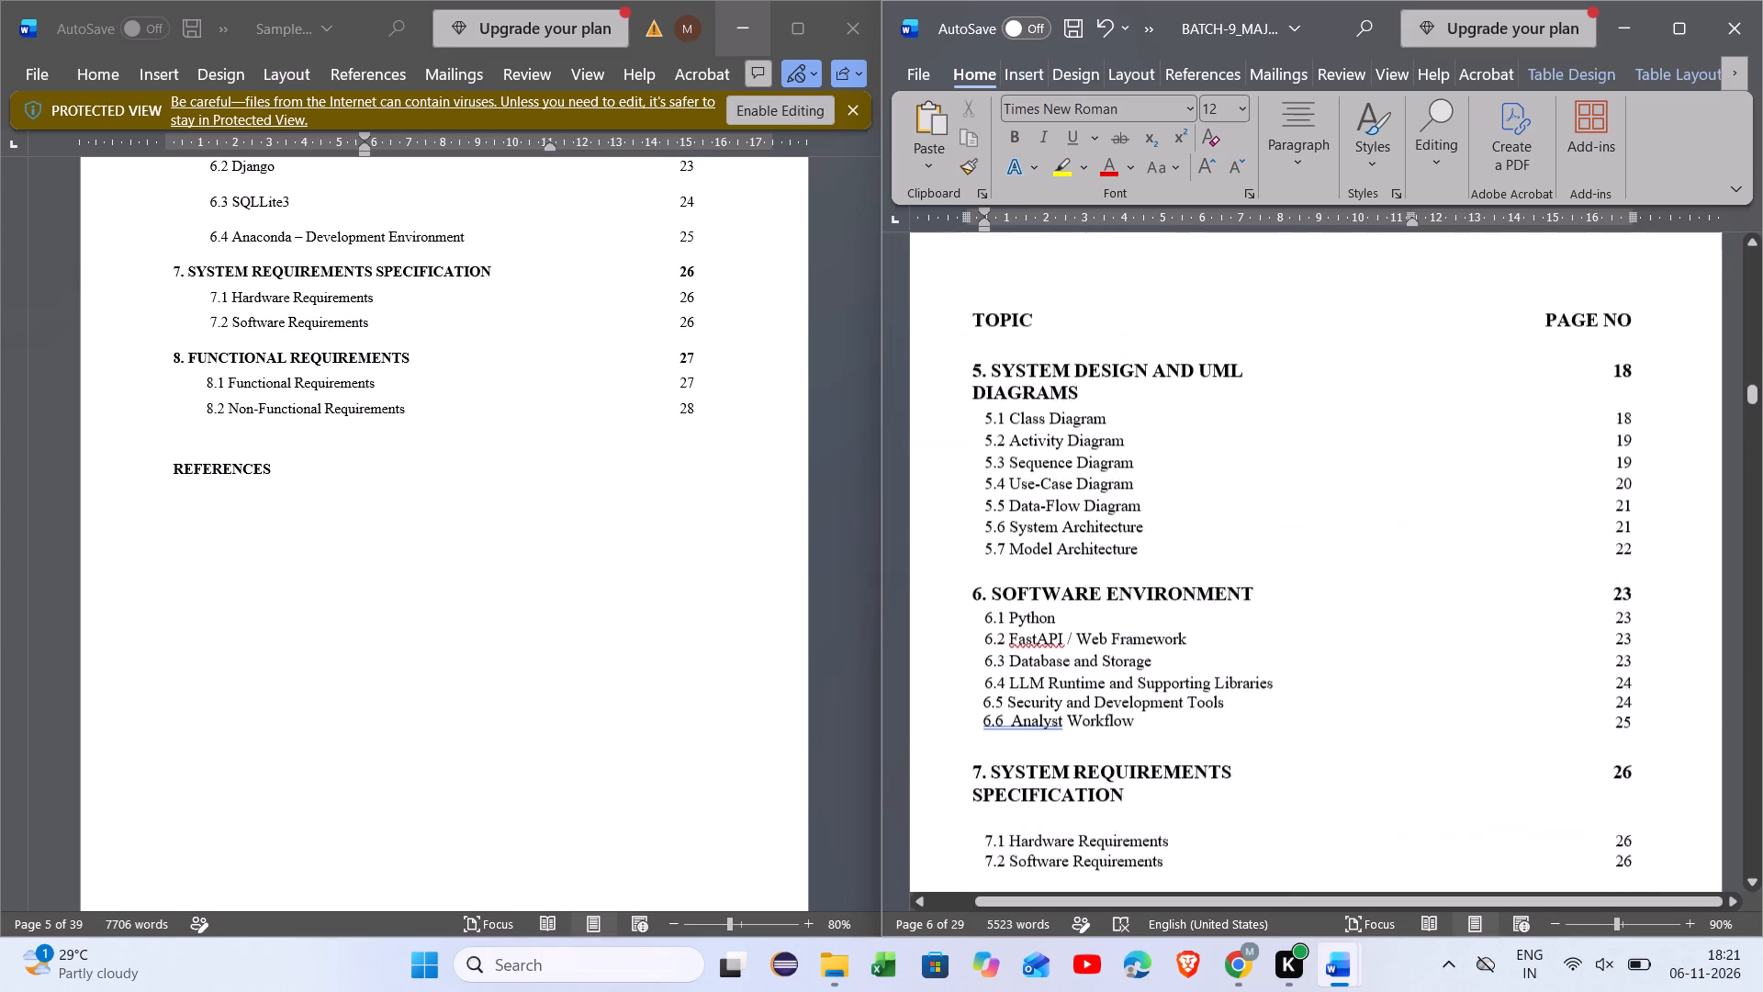
{"action": "scroll", "coordinate": [1111, 704], "scroll_direction": "down", "scroll_amount": 3}
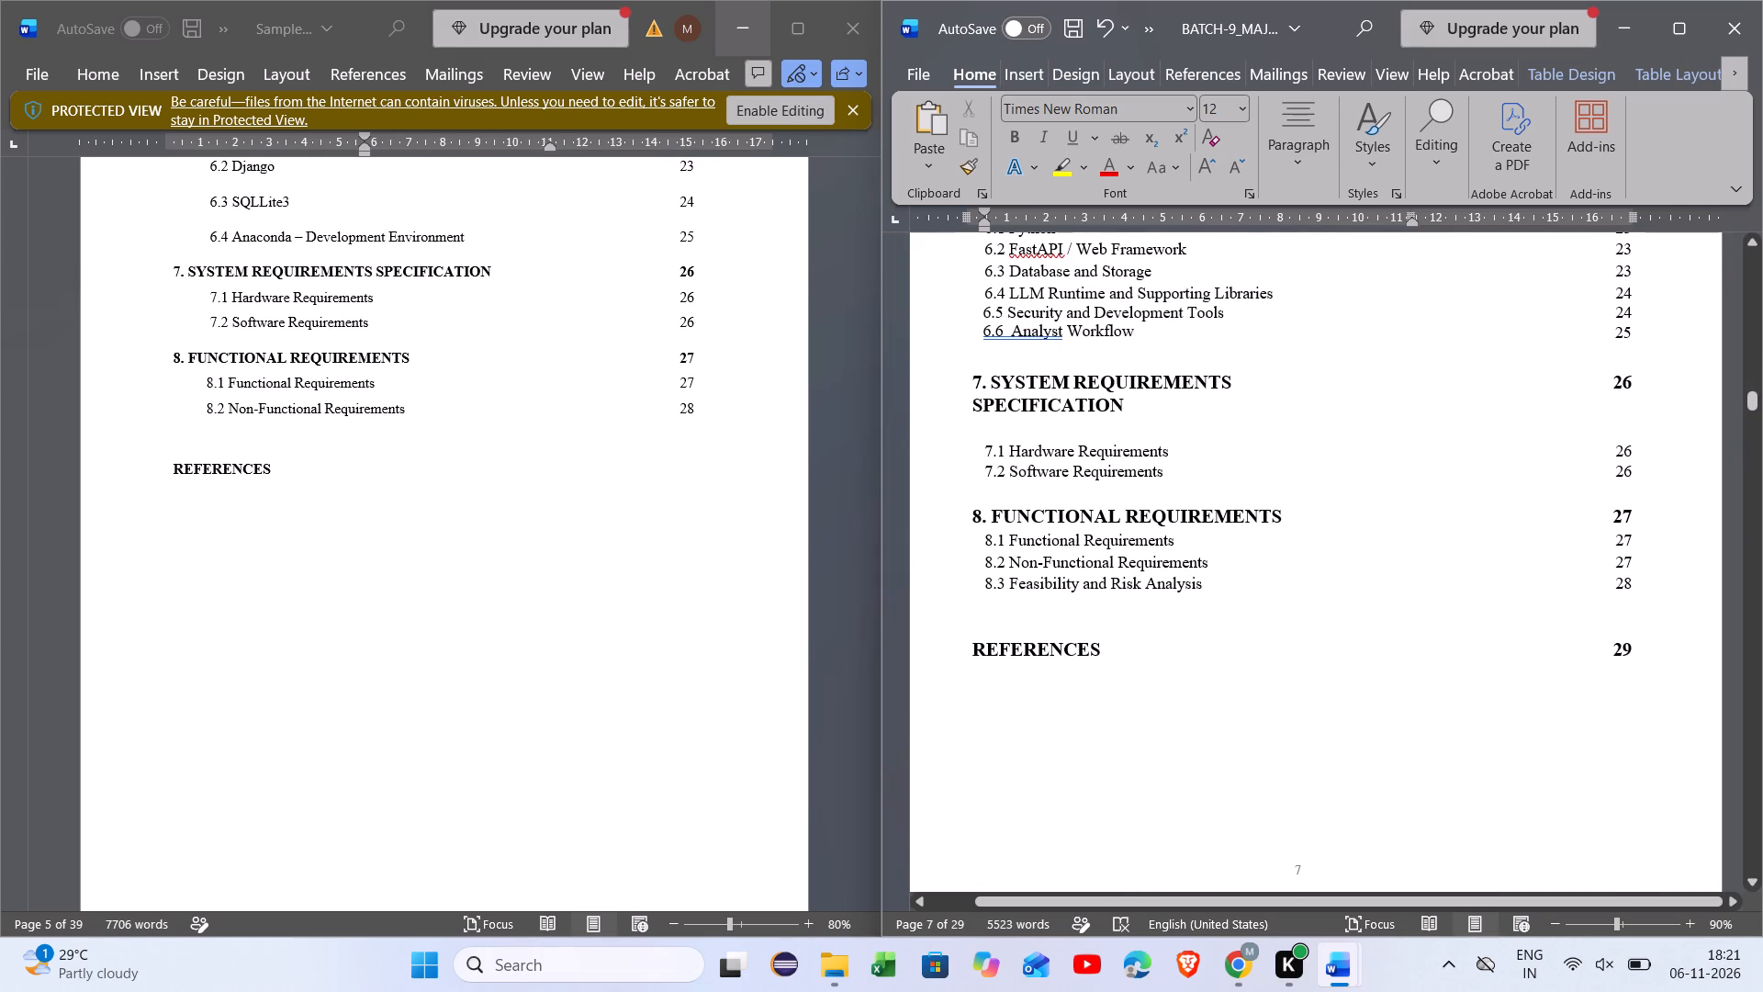
{"action": "scroll", "coordinate": [1385, 609], "scroll_direction": "up", "scroll_amount": 1}
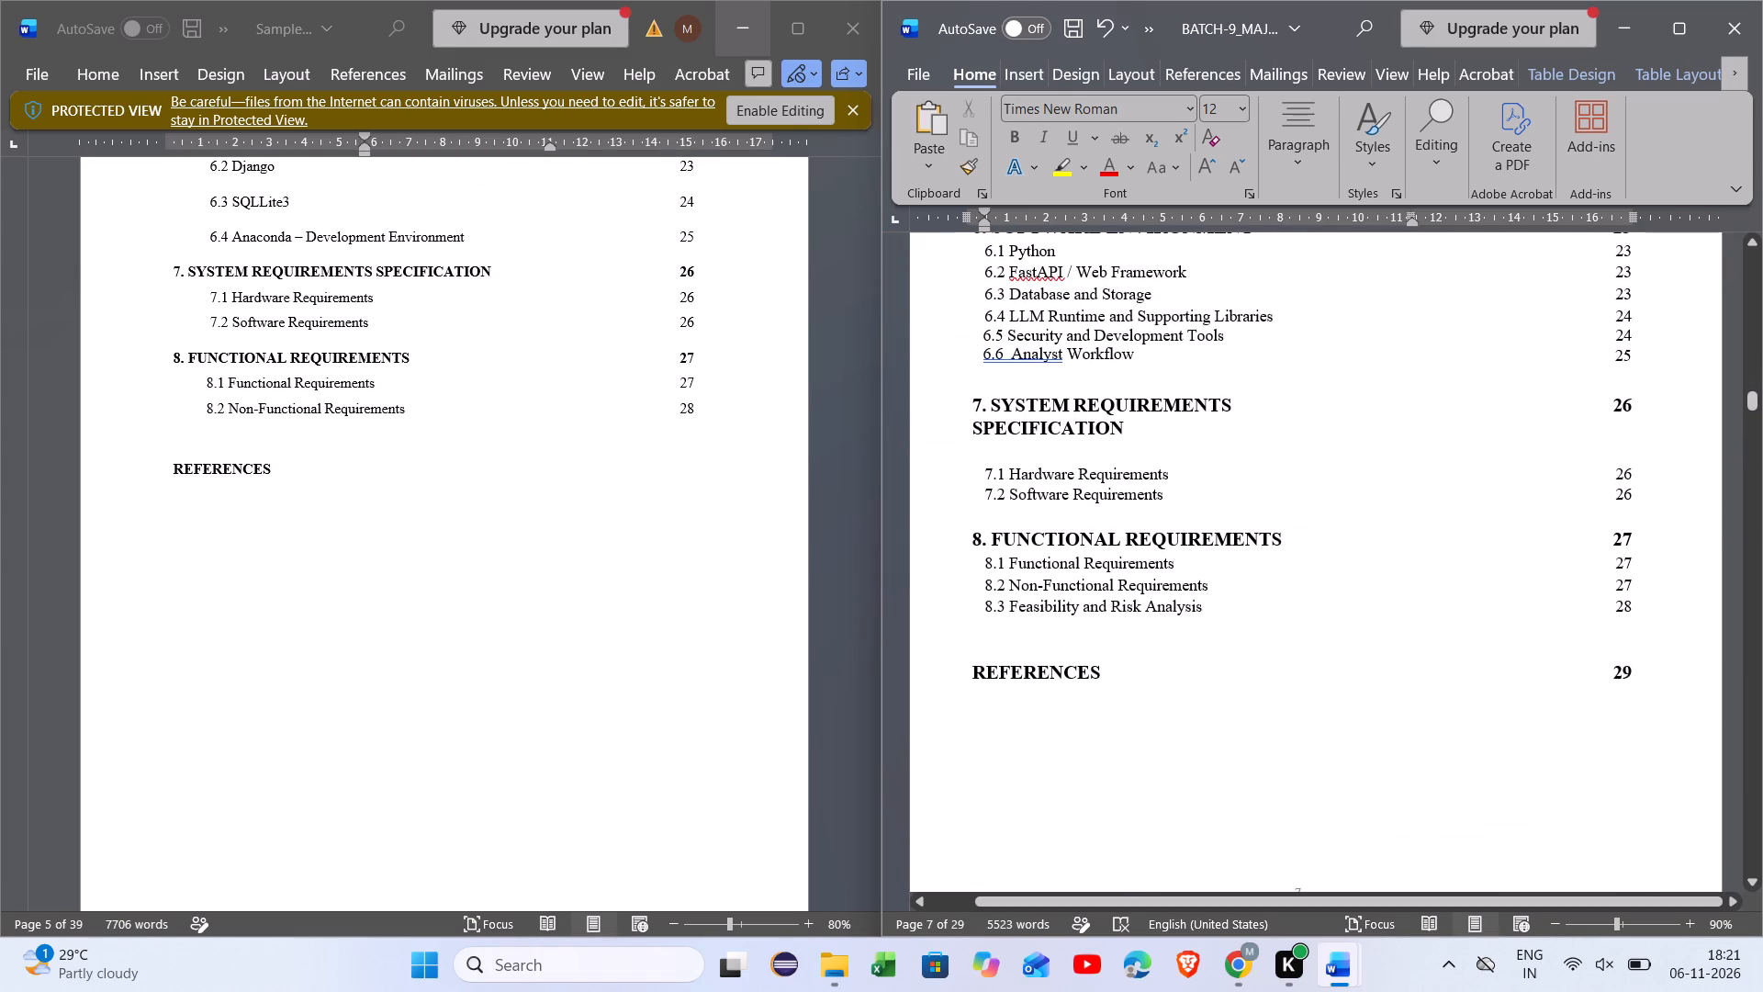
{"action": "scroll", "coordinate": [727, 581], "scroll_direction": "up", "scroll_amount": 2}
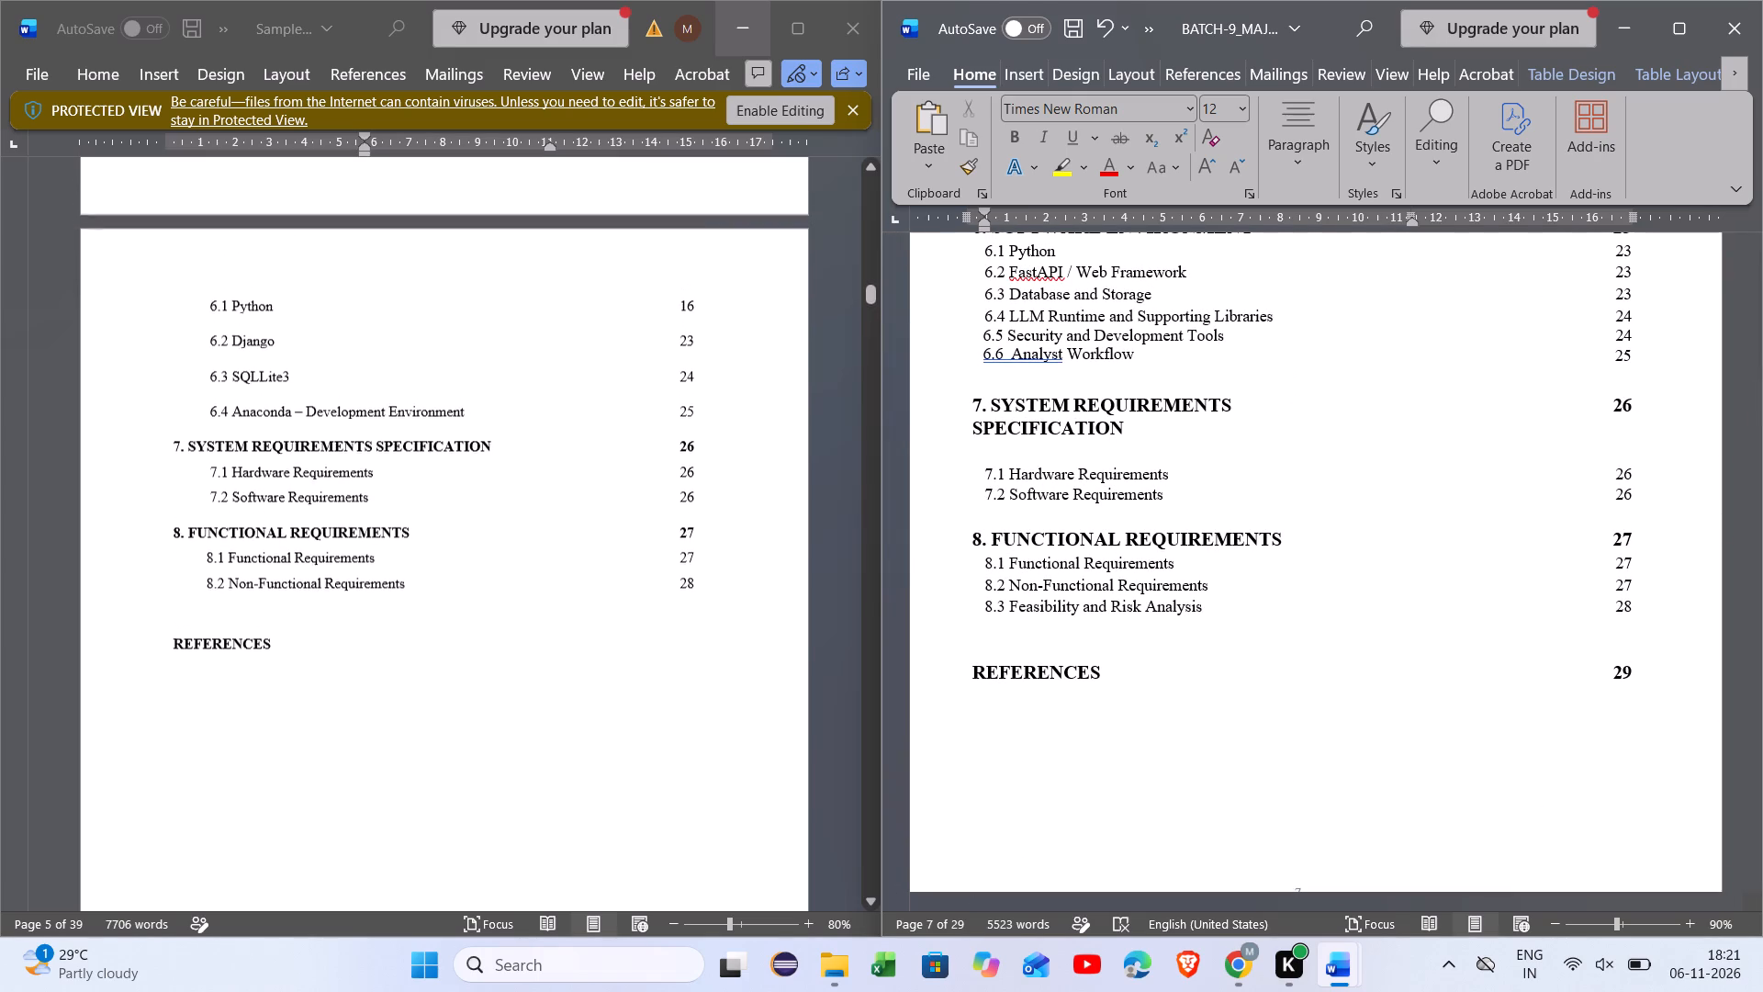
{"action": "scroll", "coordinate": [1308, 513], "scroll_direction": "up", "scroll_amount": 2}
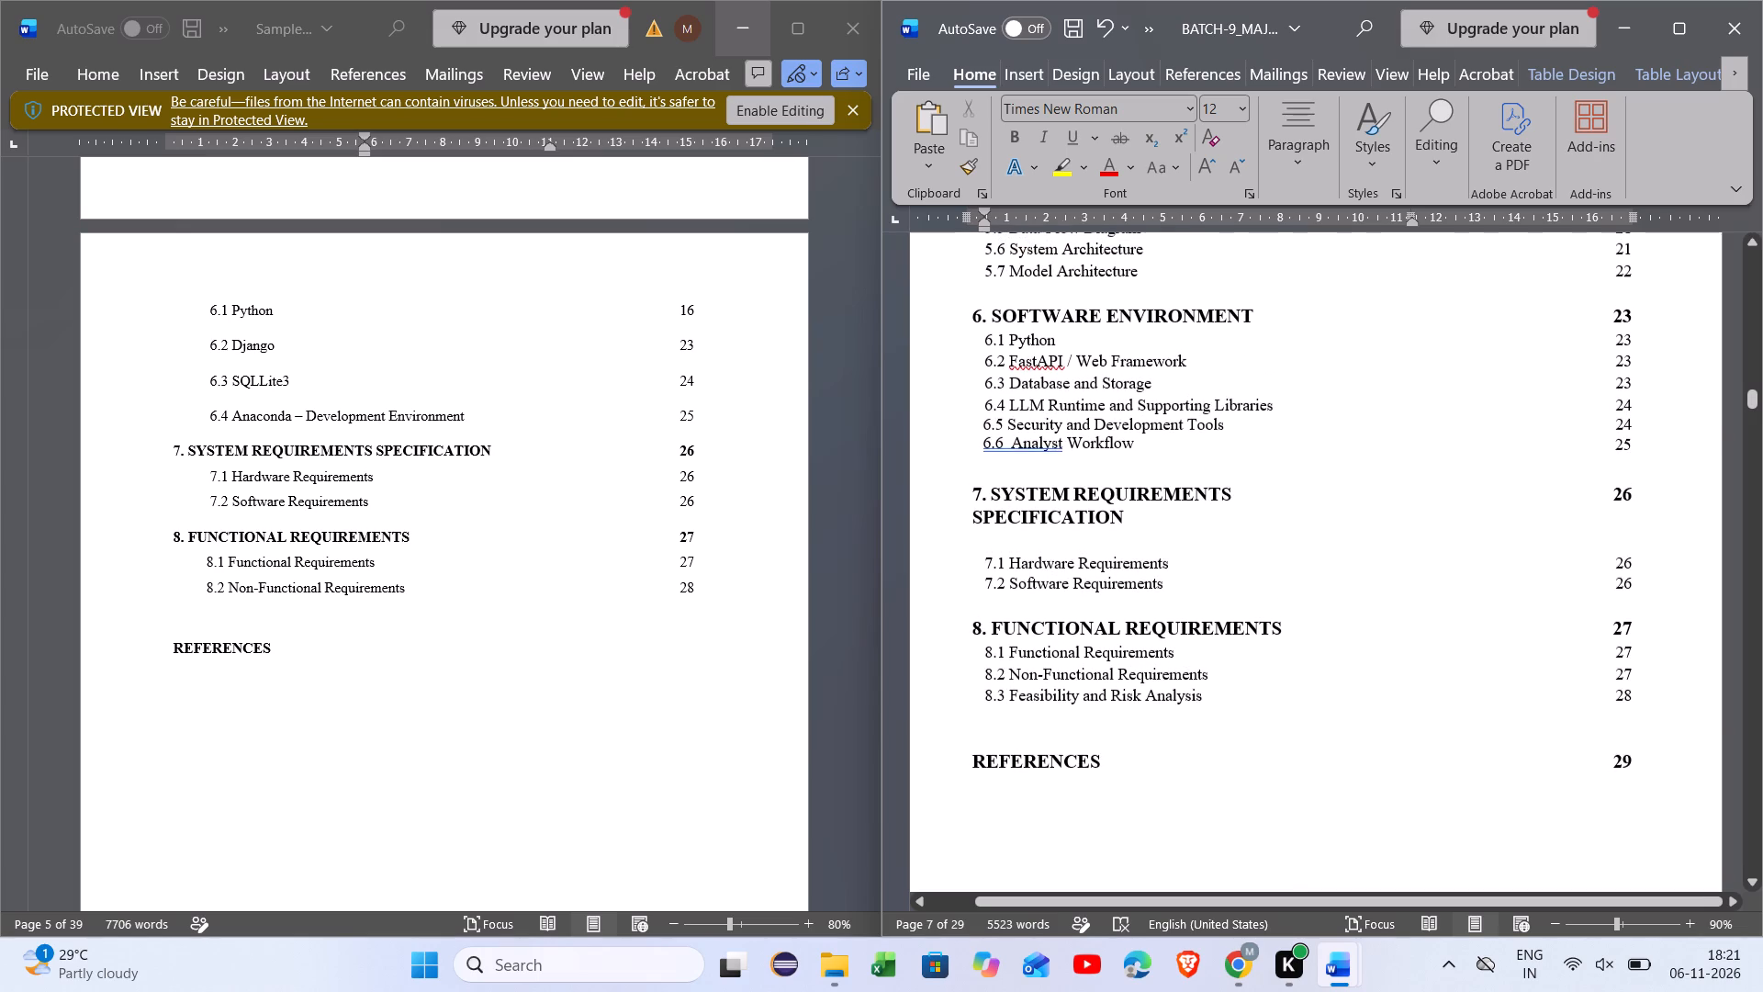
{"action": "scroll", "coordinate": [1308, 513], "scroll_direction": "up", "scroll_amount": 2}
{"action": "scroll", "coordinate": [1308, 513], "scroll_direction": "right", "scroll_amount": 1}
{"action": "scroll", "coordinate": [1308, 513], "scroll_direction": "down", "scroll_amount": 2}
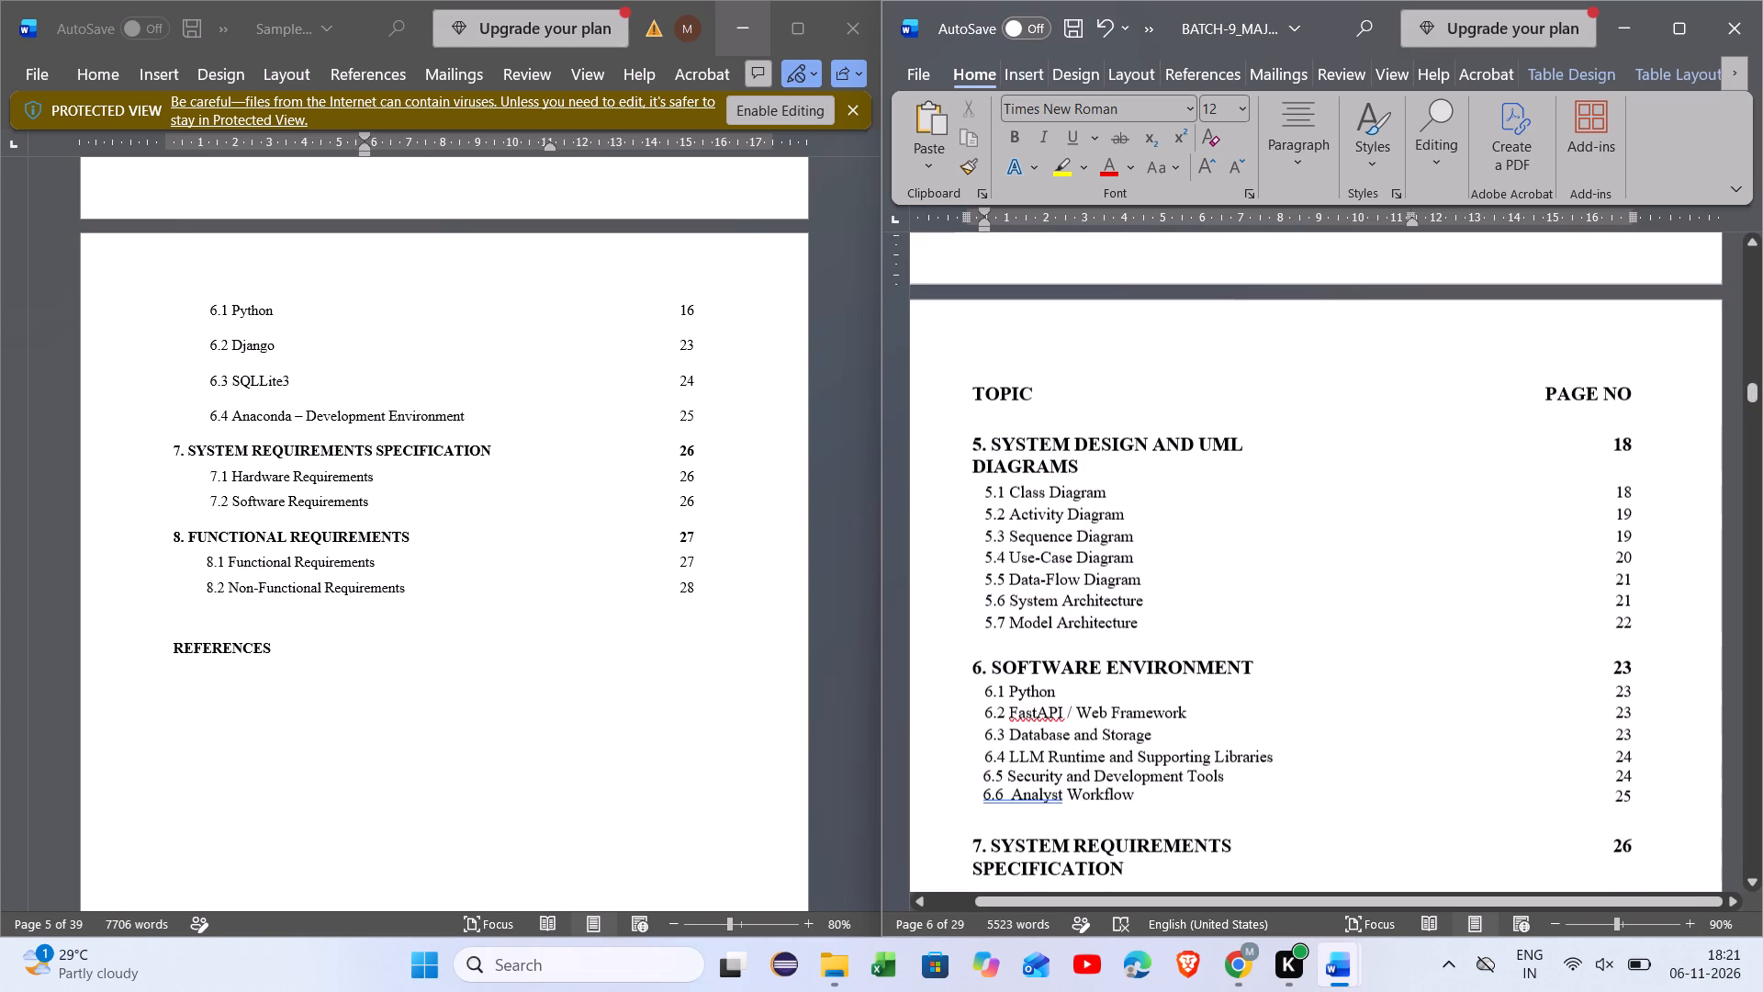
Open the page footers of the BATCH-9 report for editing at the first page of the Introduction chapter.
{"action": "scroll", "coordinate": [1308, 513], "scroll_direction": "down", "scroll_amount": 4}
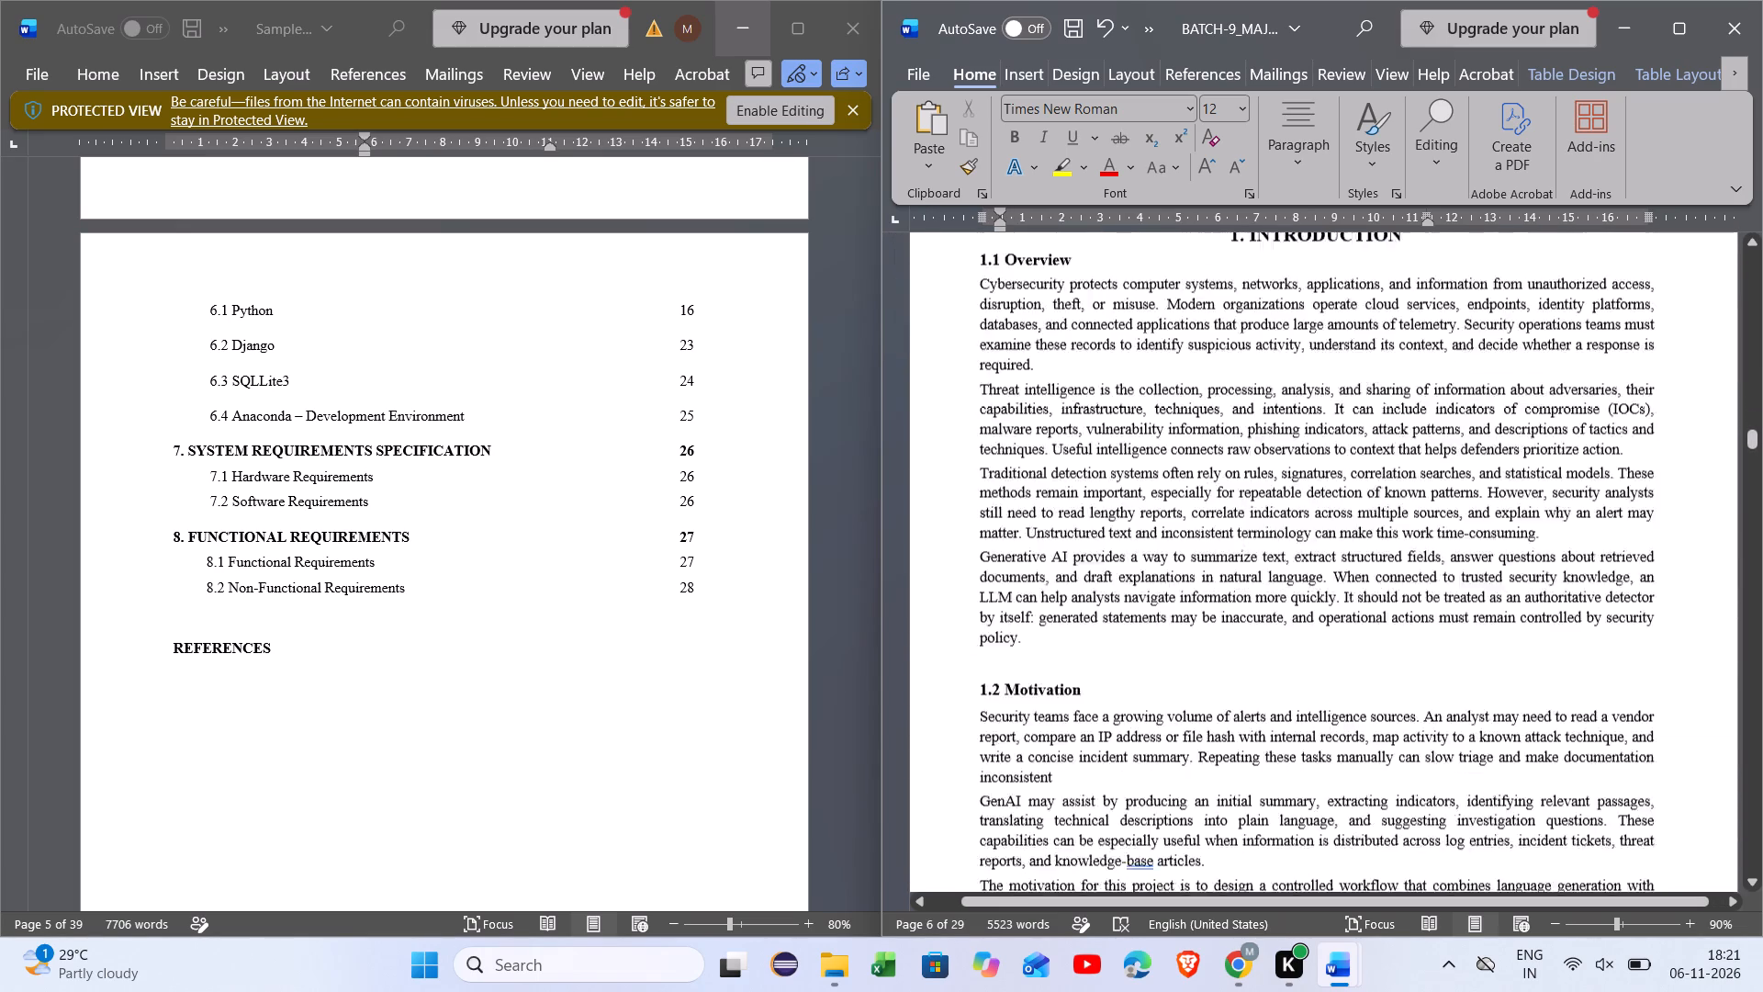
{"action": "scroll", "coordinate": [1308, 513], "scroll_direction": "down", "scroll_amount": 1}
{"action": "scroll", "coordinate": [1308, 513], "scroll_direction": "up", "scroll_amount": 2}
{"action": "scroll", "coordinate": [1308, 513], "scroll_direction": "down", "scroll_amount": 1}
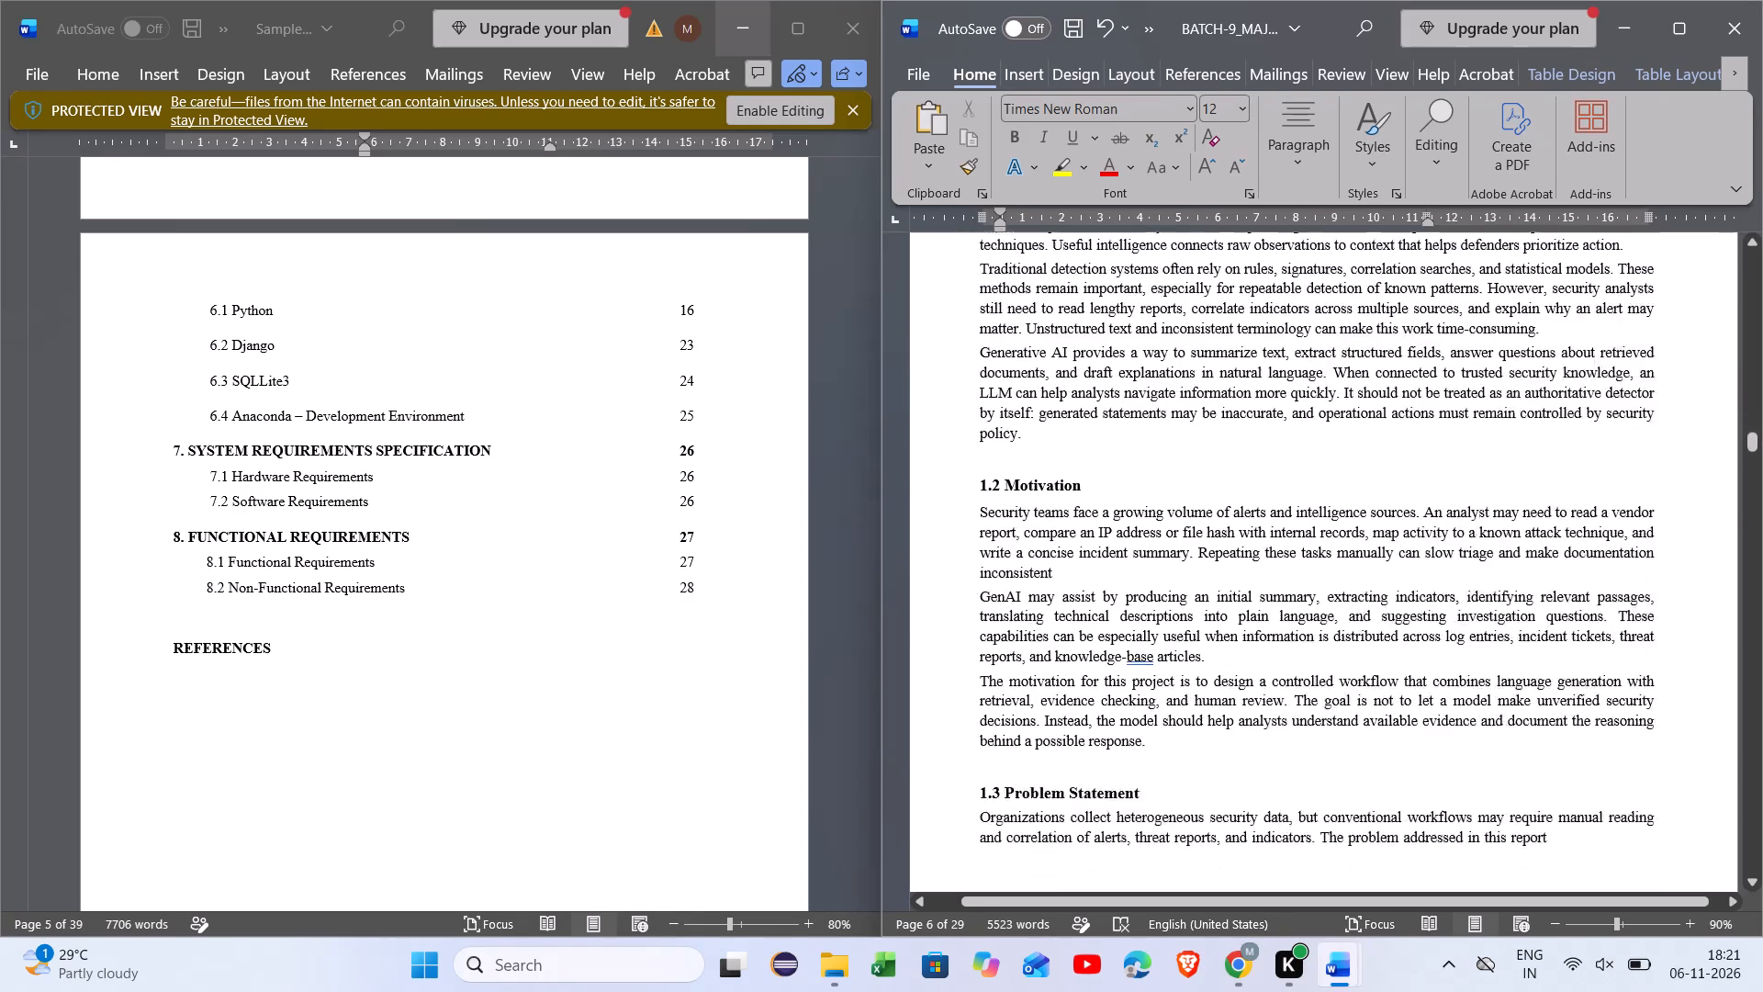
{"action": "scroll", "coordinate": [1308, 513], "scroll_direction": "down", "scroll_amount": 2}
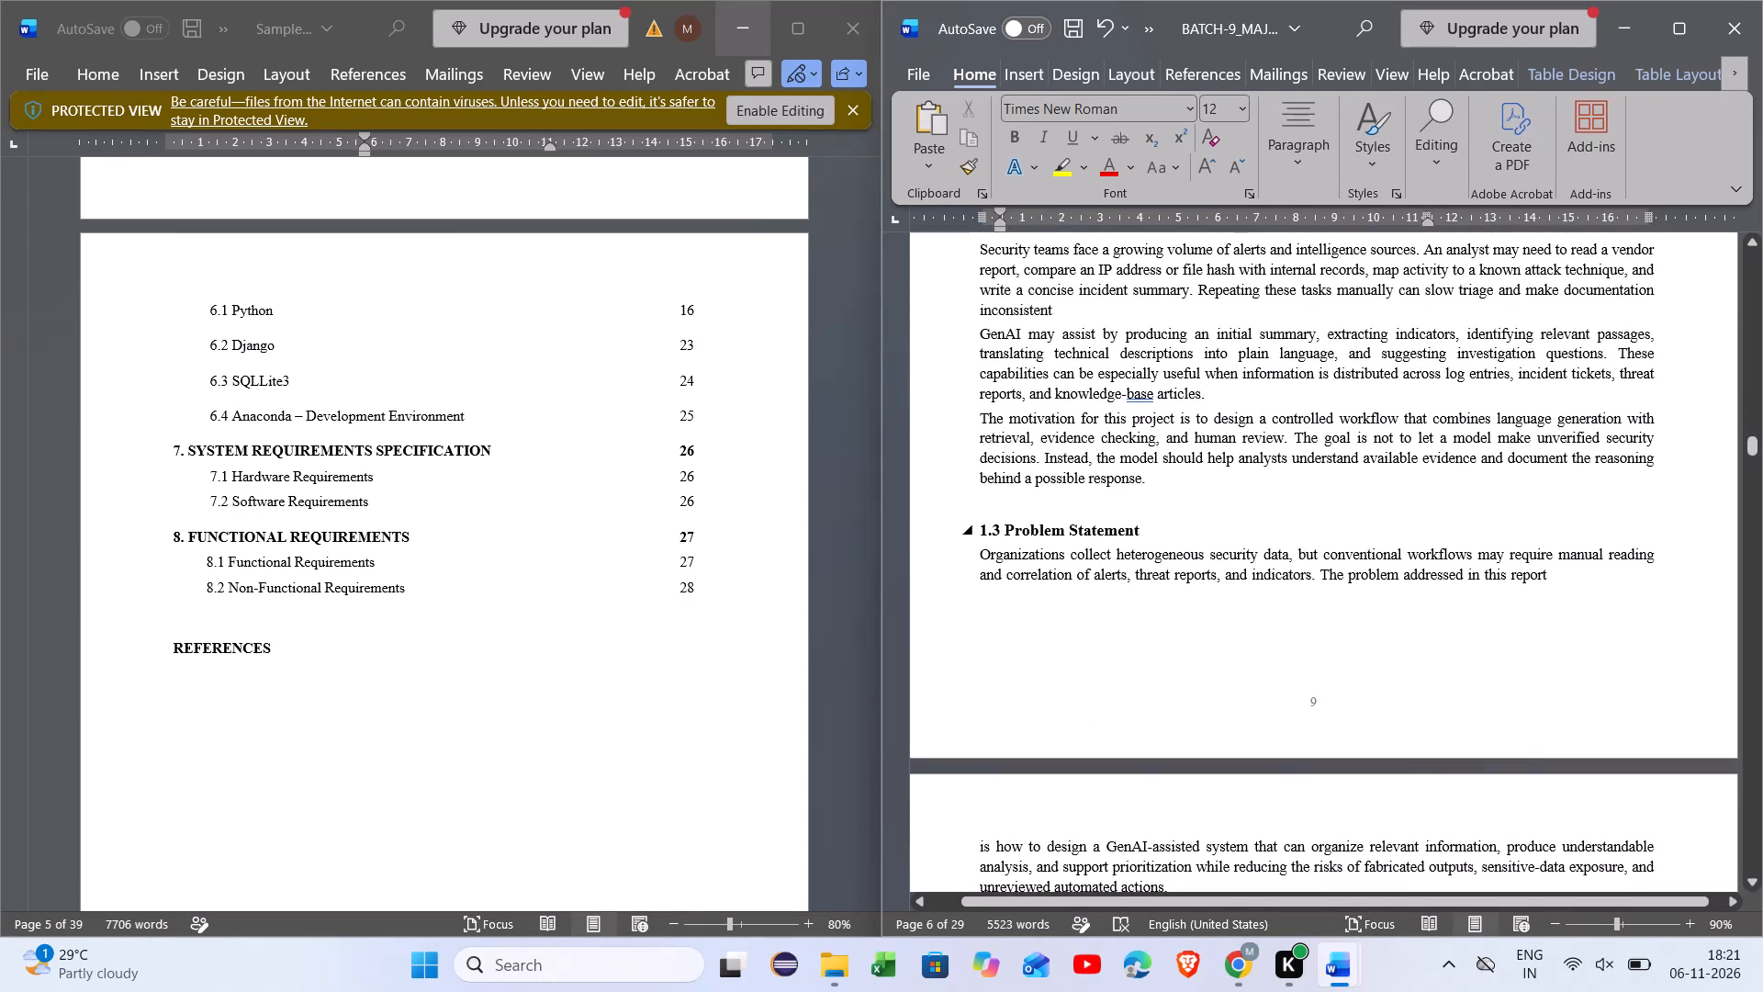
{"action": "left_click", "coordinate": [1316, 706]}
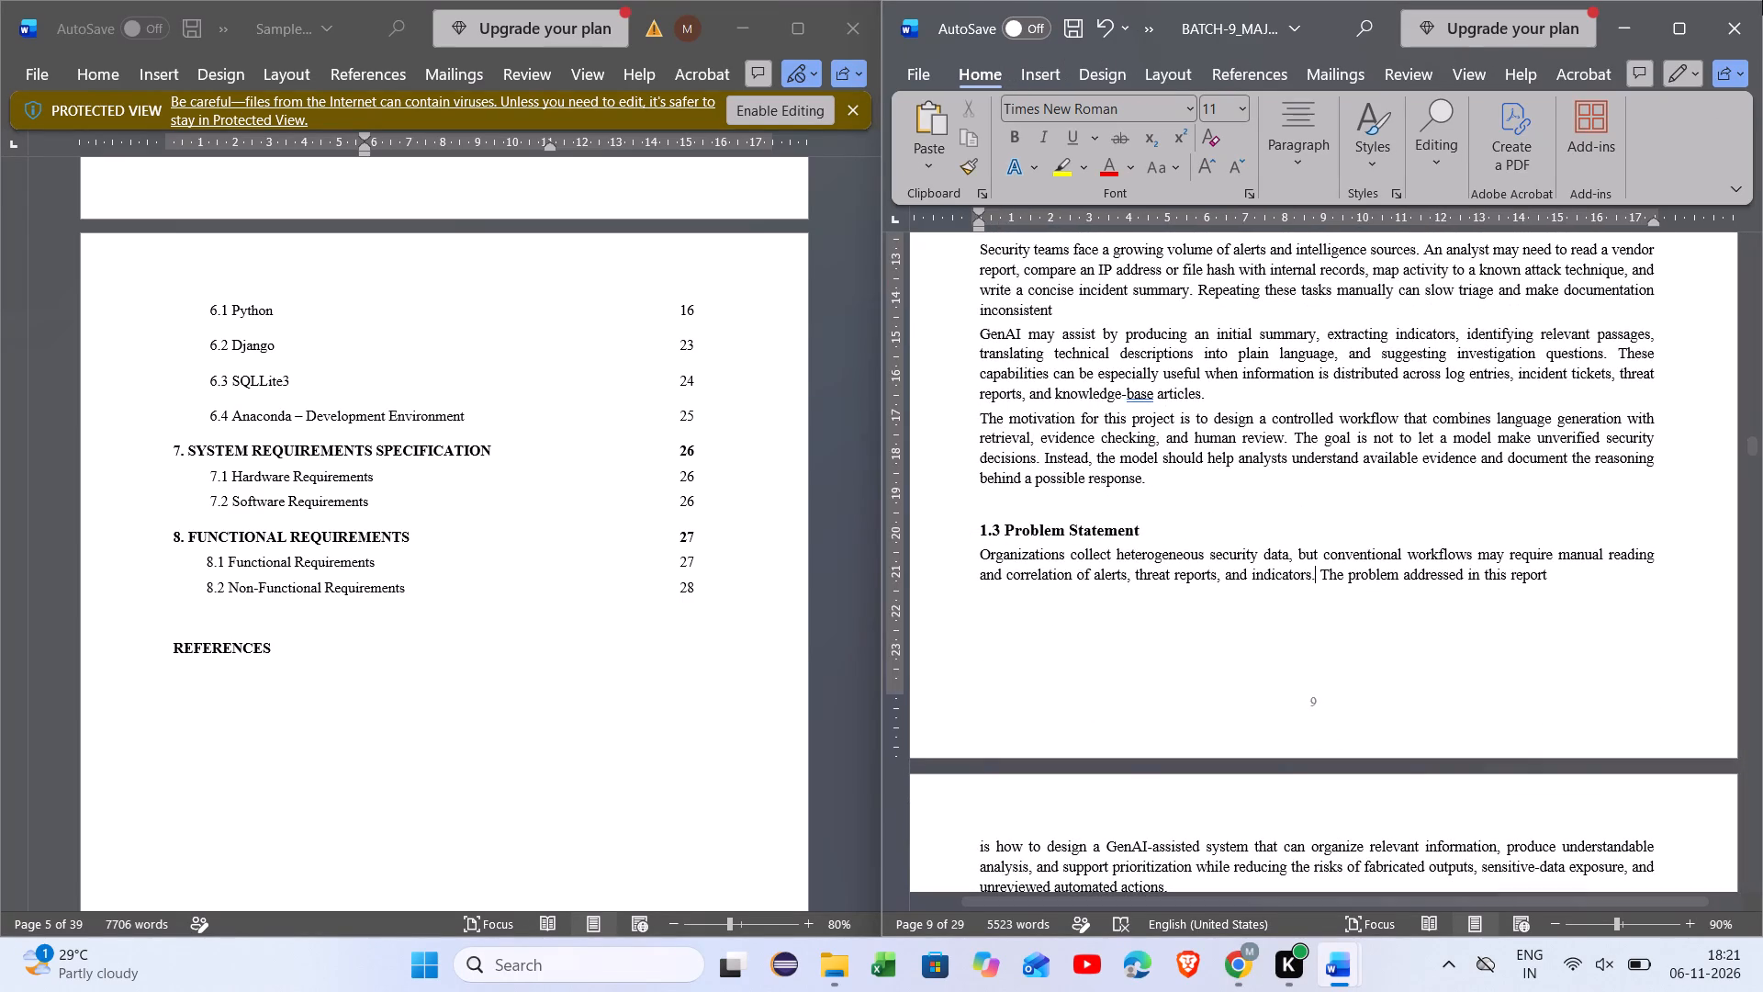
{"action": "left_click", "coordinate": [1310, 703]}
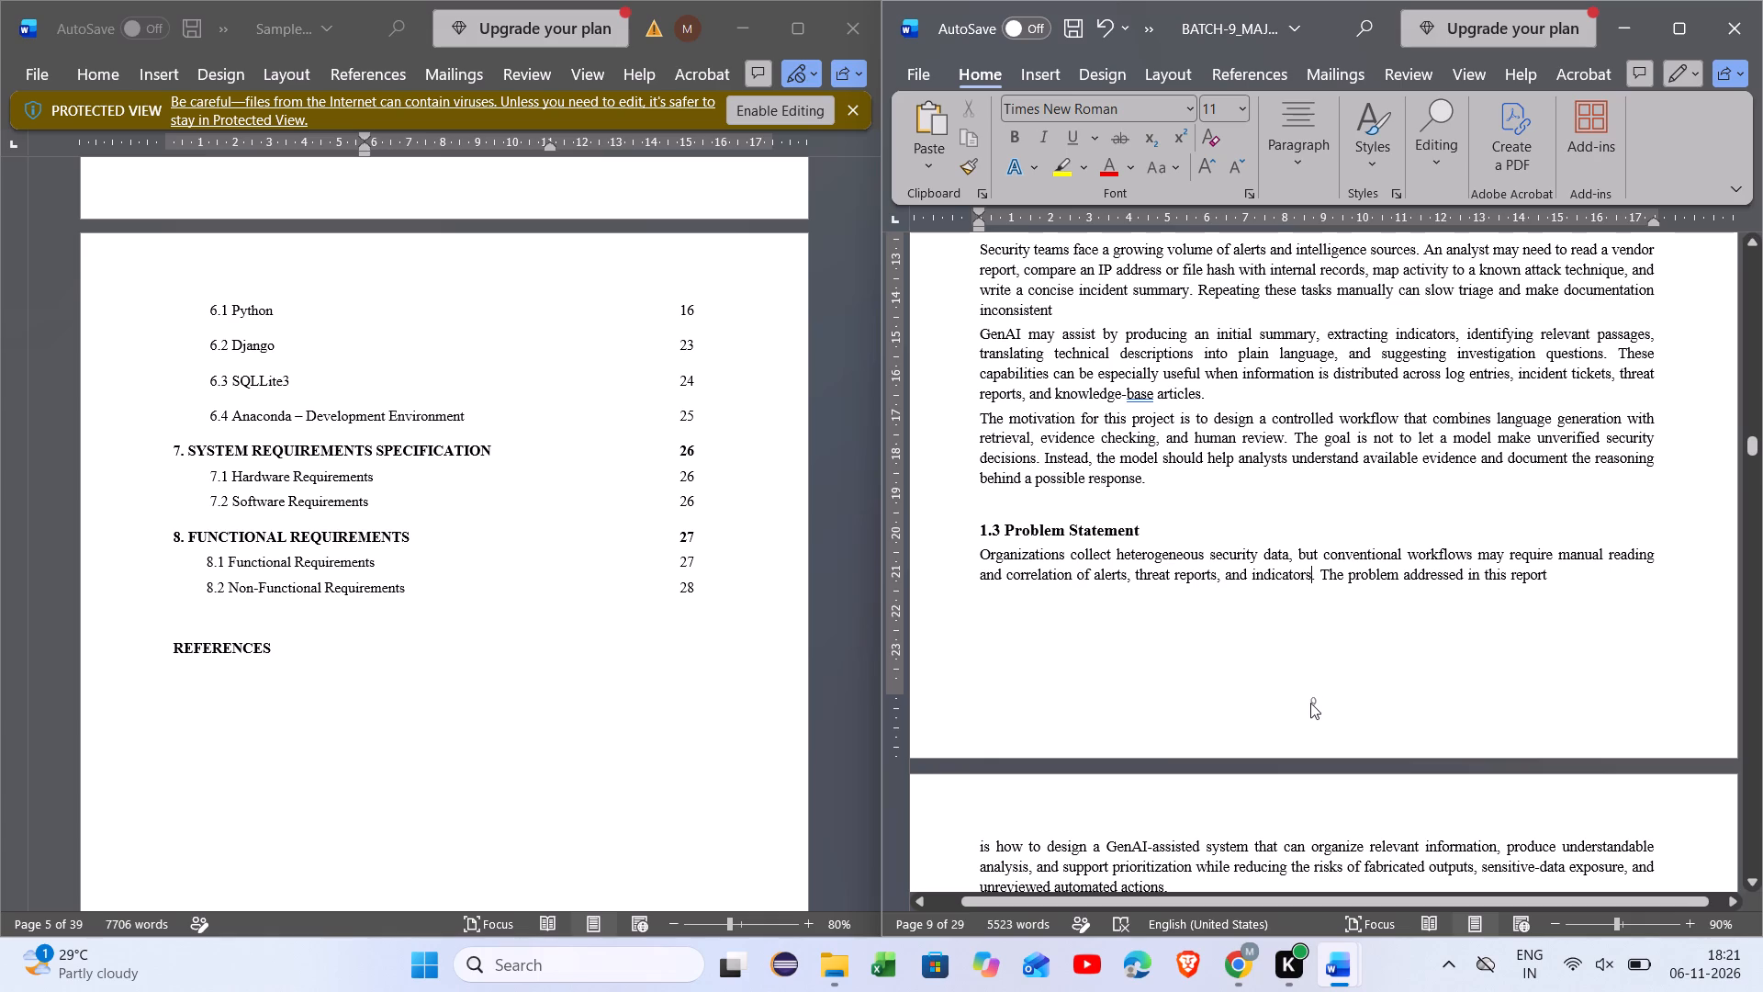
{"action": "left_click", "coordinate": [1310, 703]}
{"action": "left_click", "coordinate": [1310, 703]}
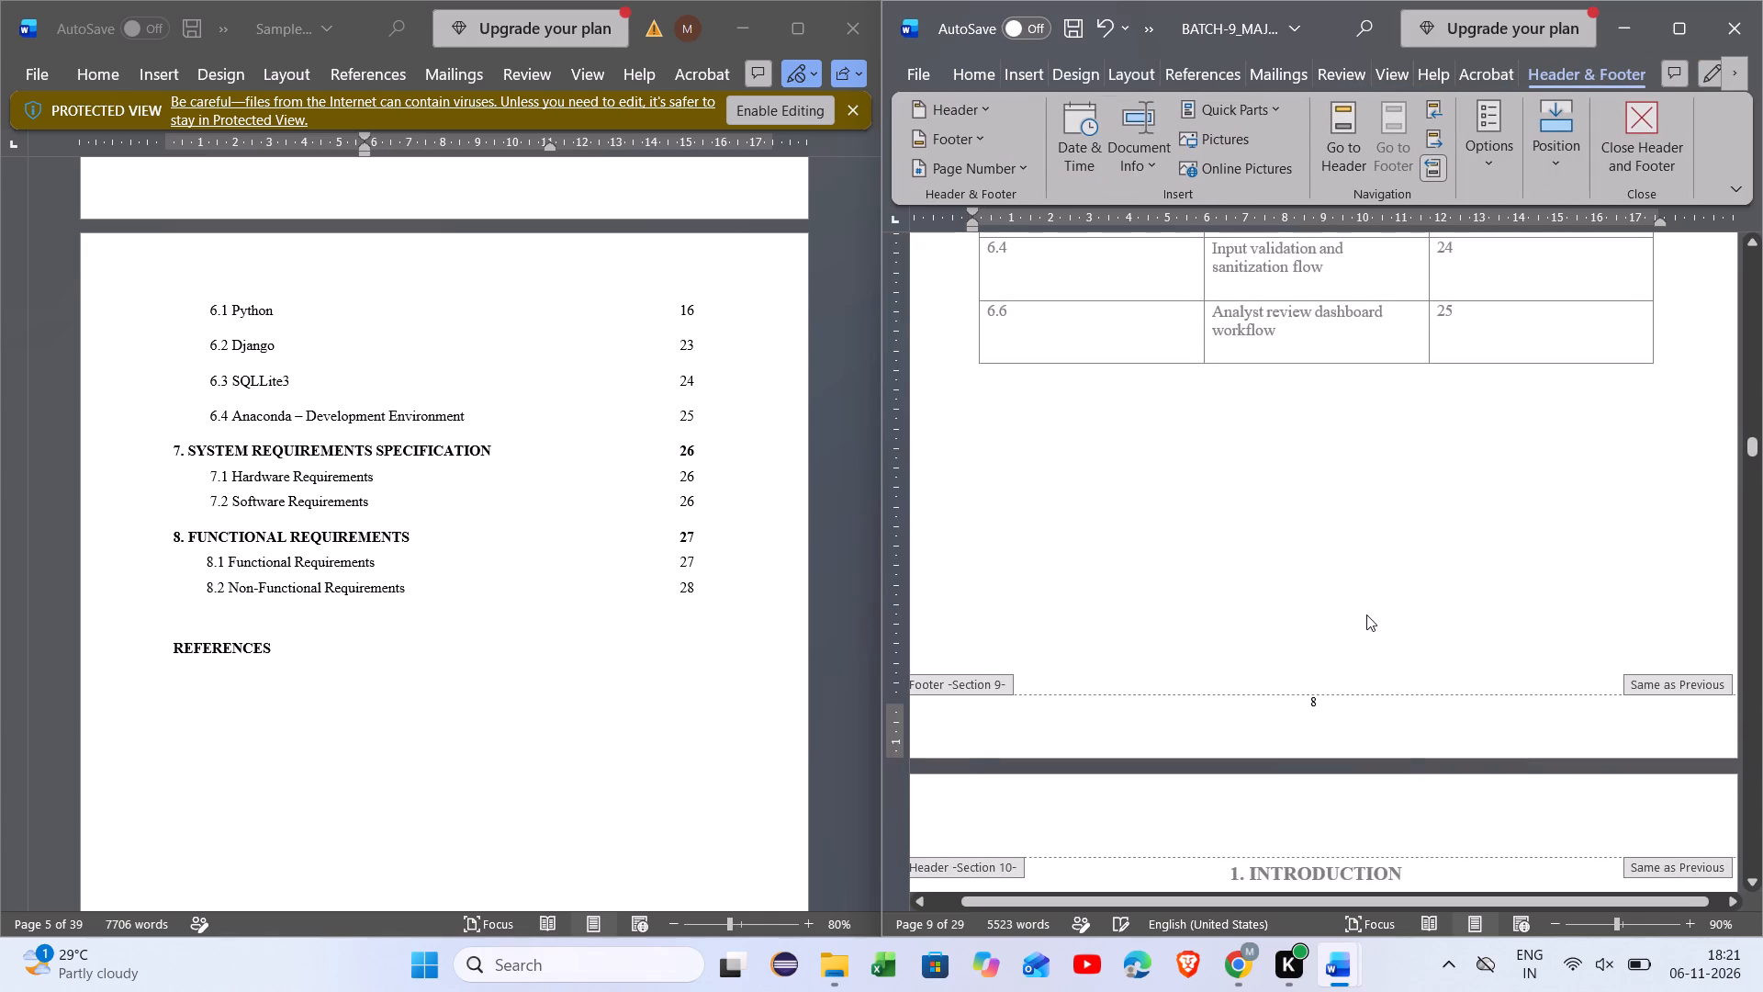
Replace the footer page number on the Introduction chapter's first page with 1, and clear the stray 1 from the following page's header.
{"action": "scroll", "coordinate": [1366, 614], "scroll_direction": "up", "scroll_amount": 8}
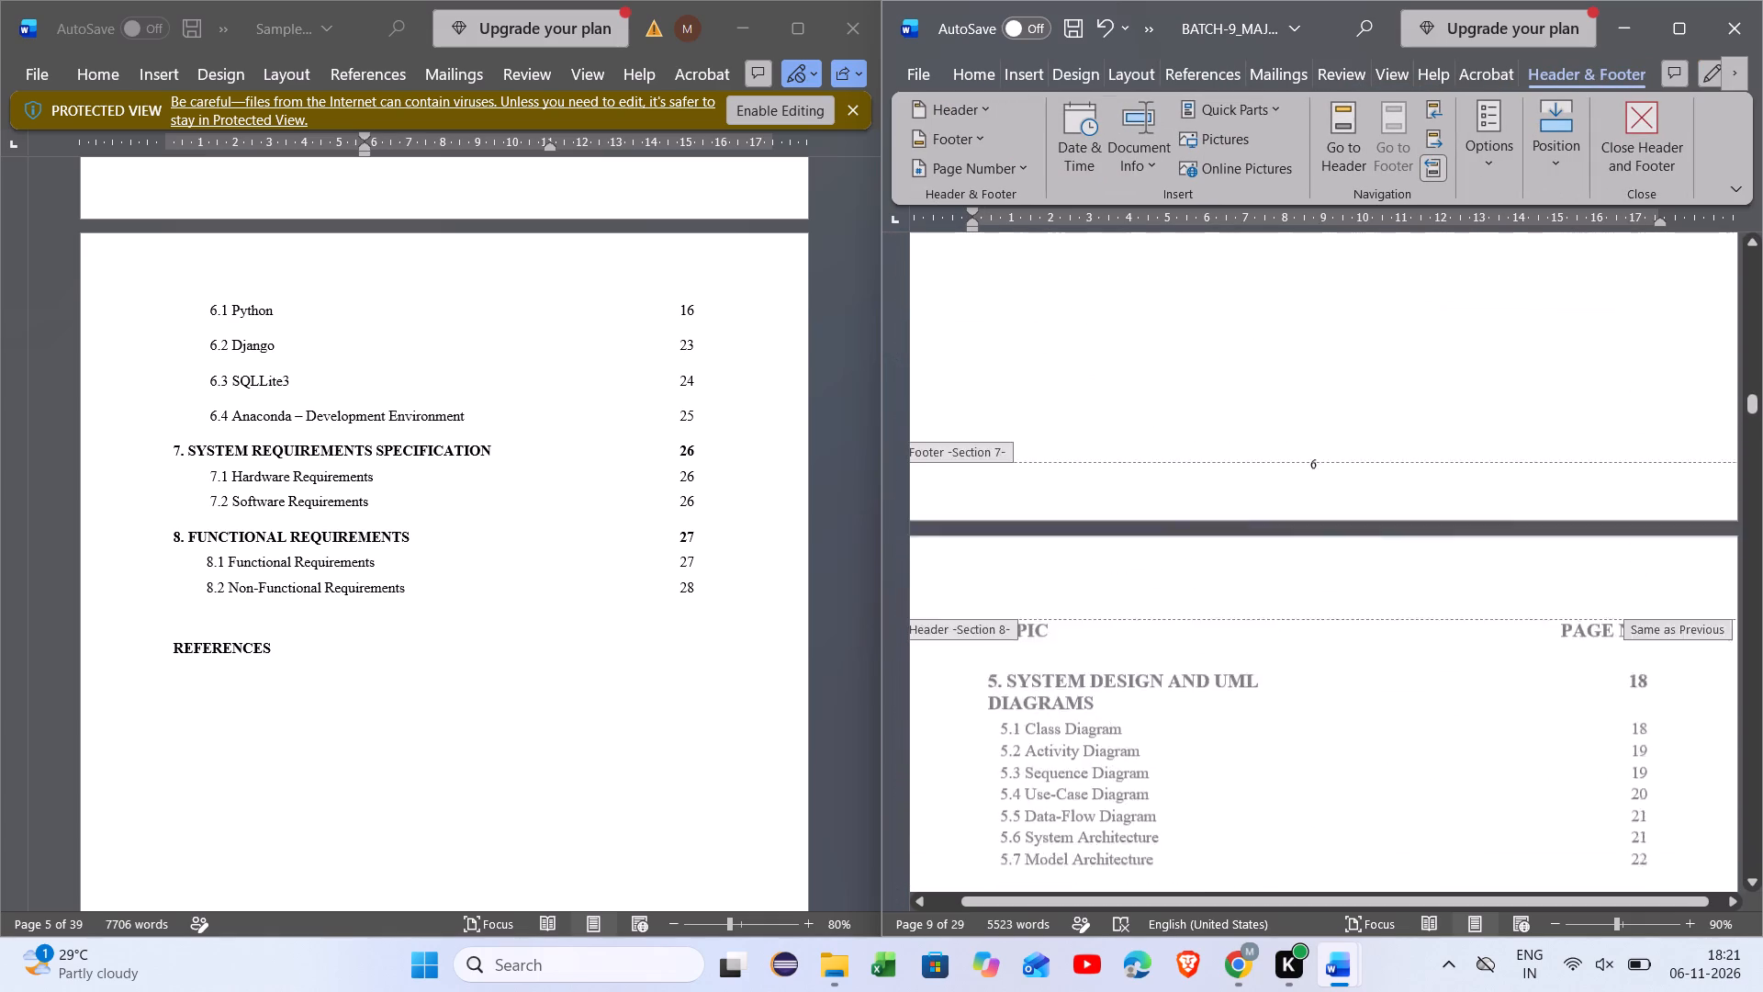
{"action": "scroll", "coordinate": [1366, 614], "scroll_direction": "down", "scroll_amount": 6}
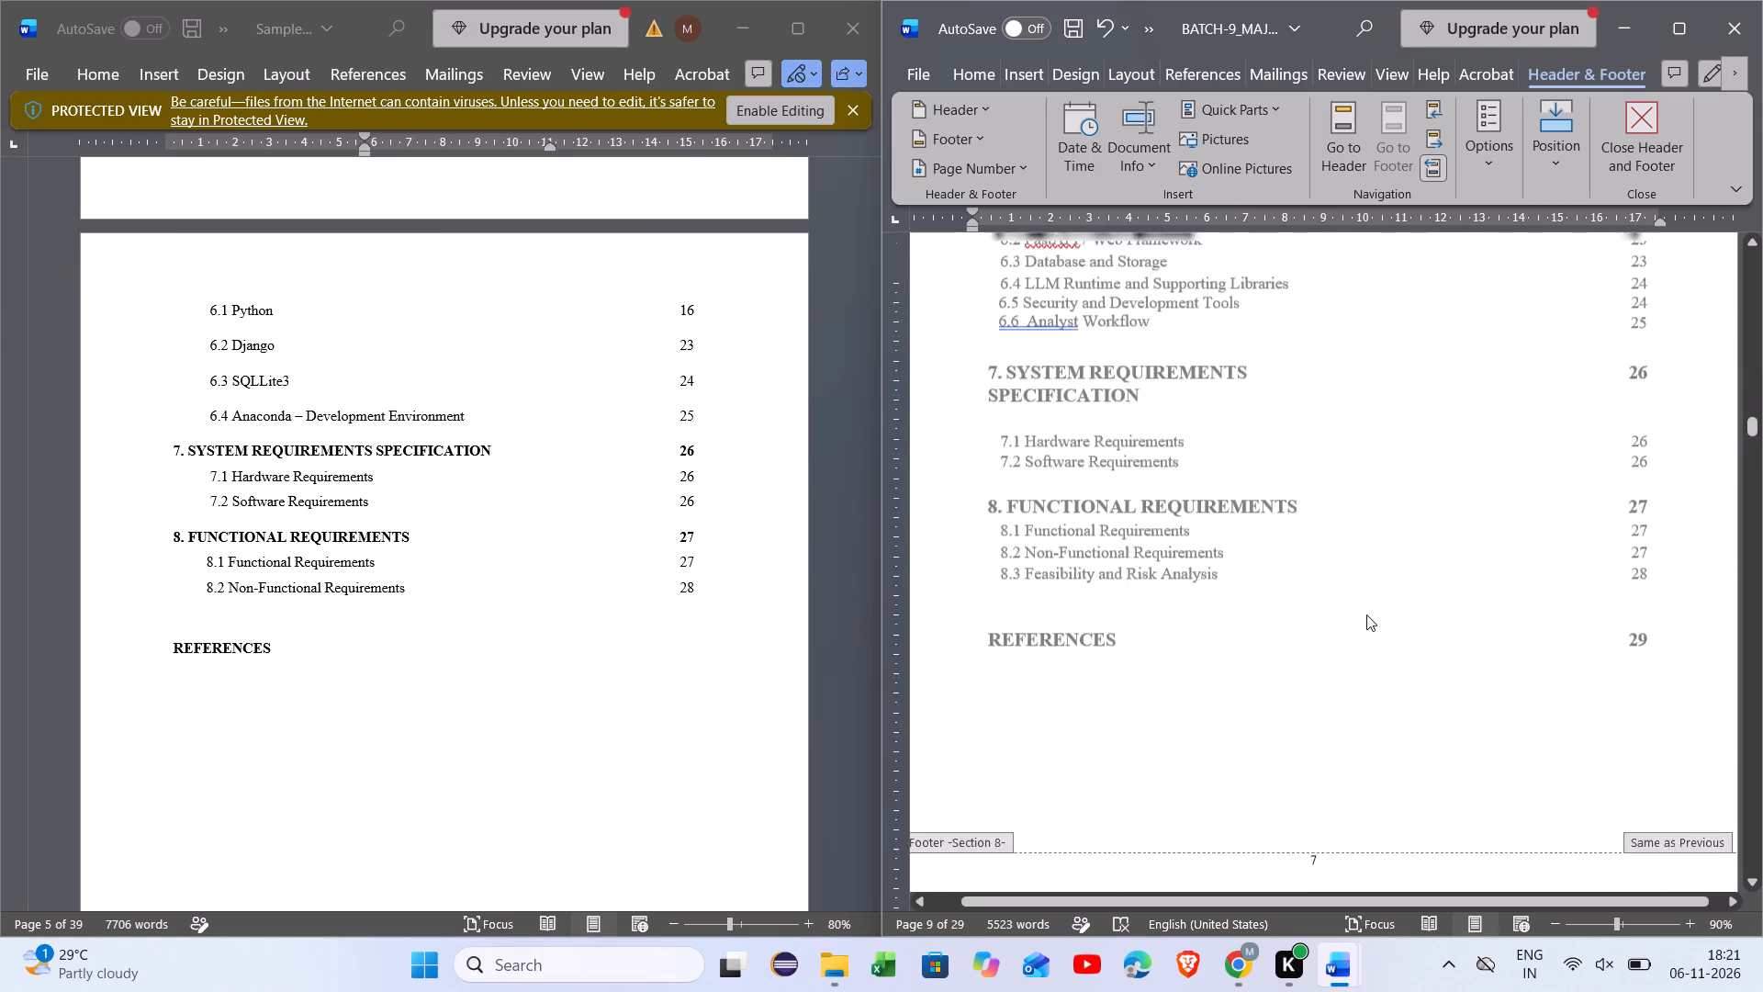
{"action": "scroll", "coordinate": [1366, 614], "scroll_direction": "down", "scroll_amount": 1}
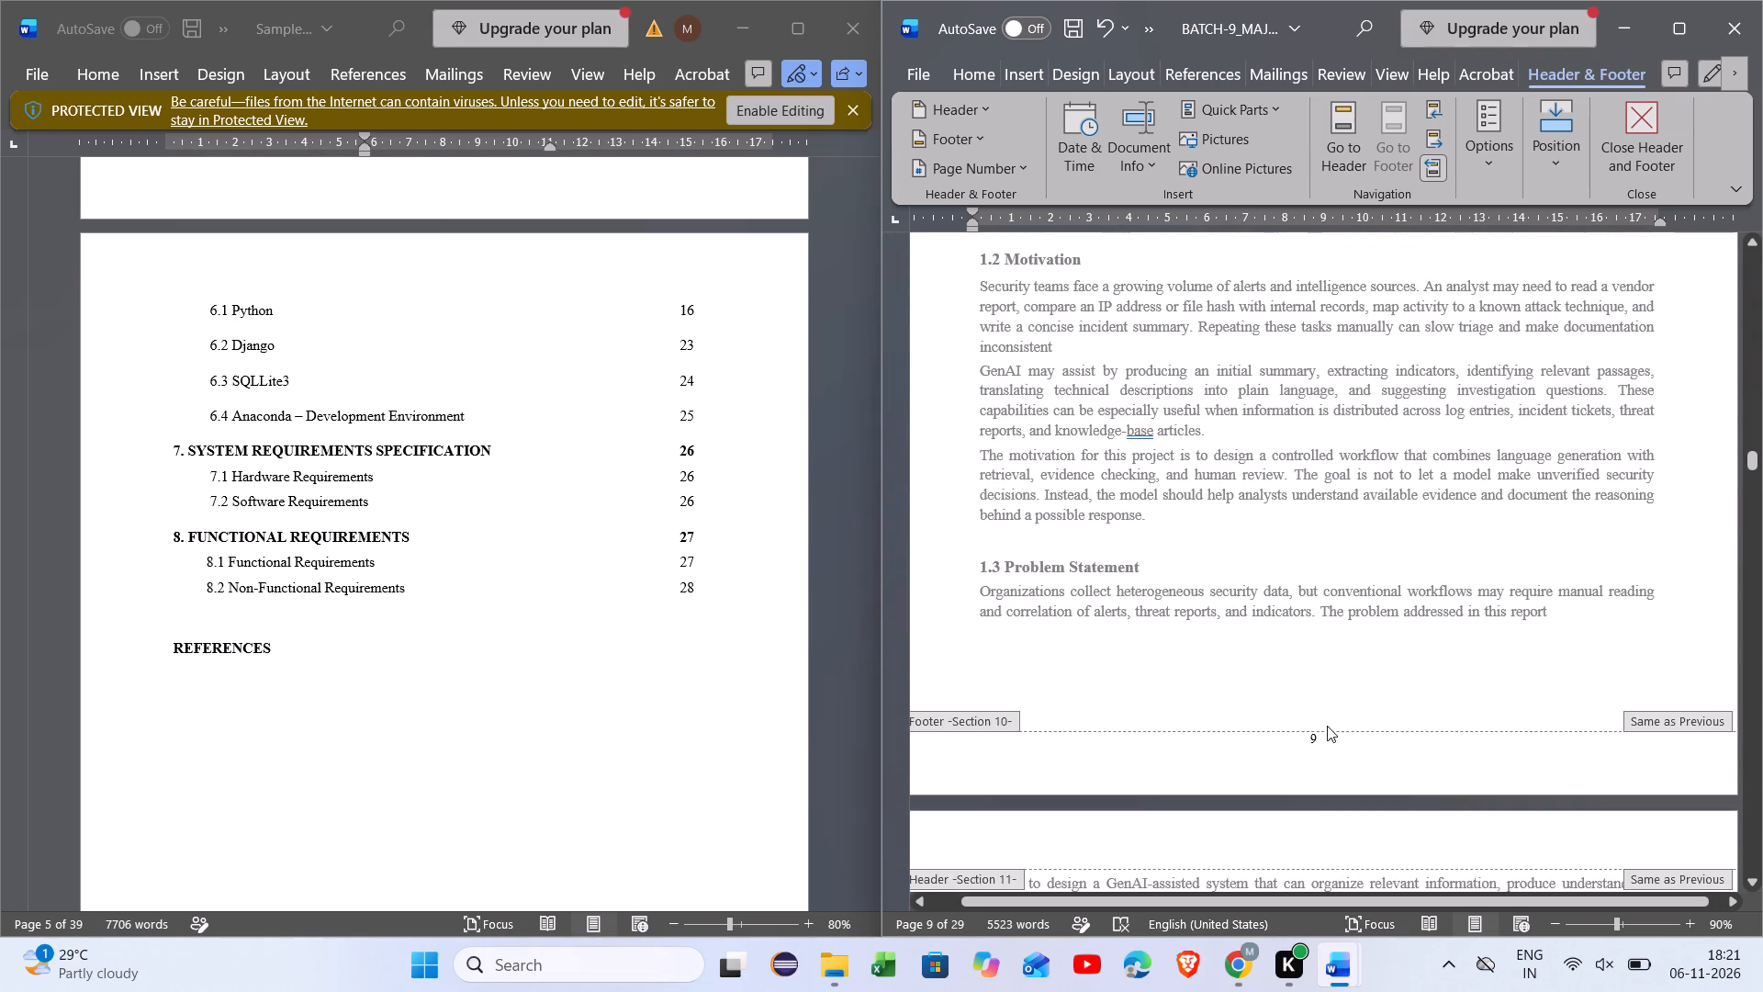
{"action": "left_click", "coordinate": [1316, 737]}
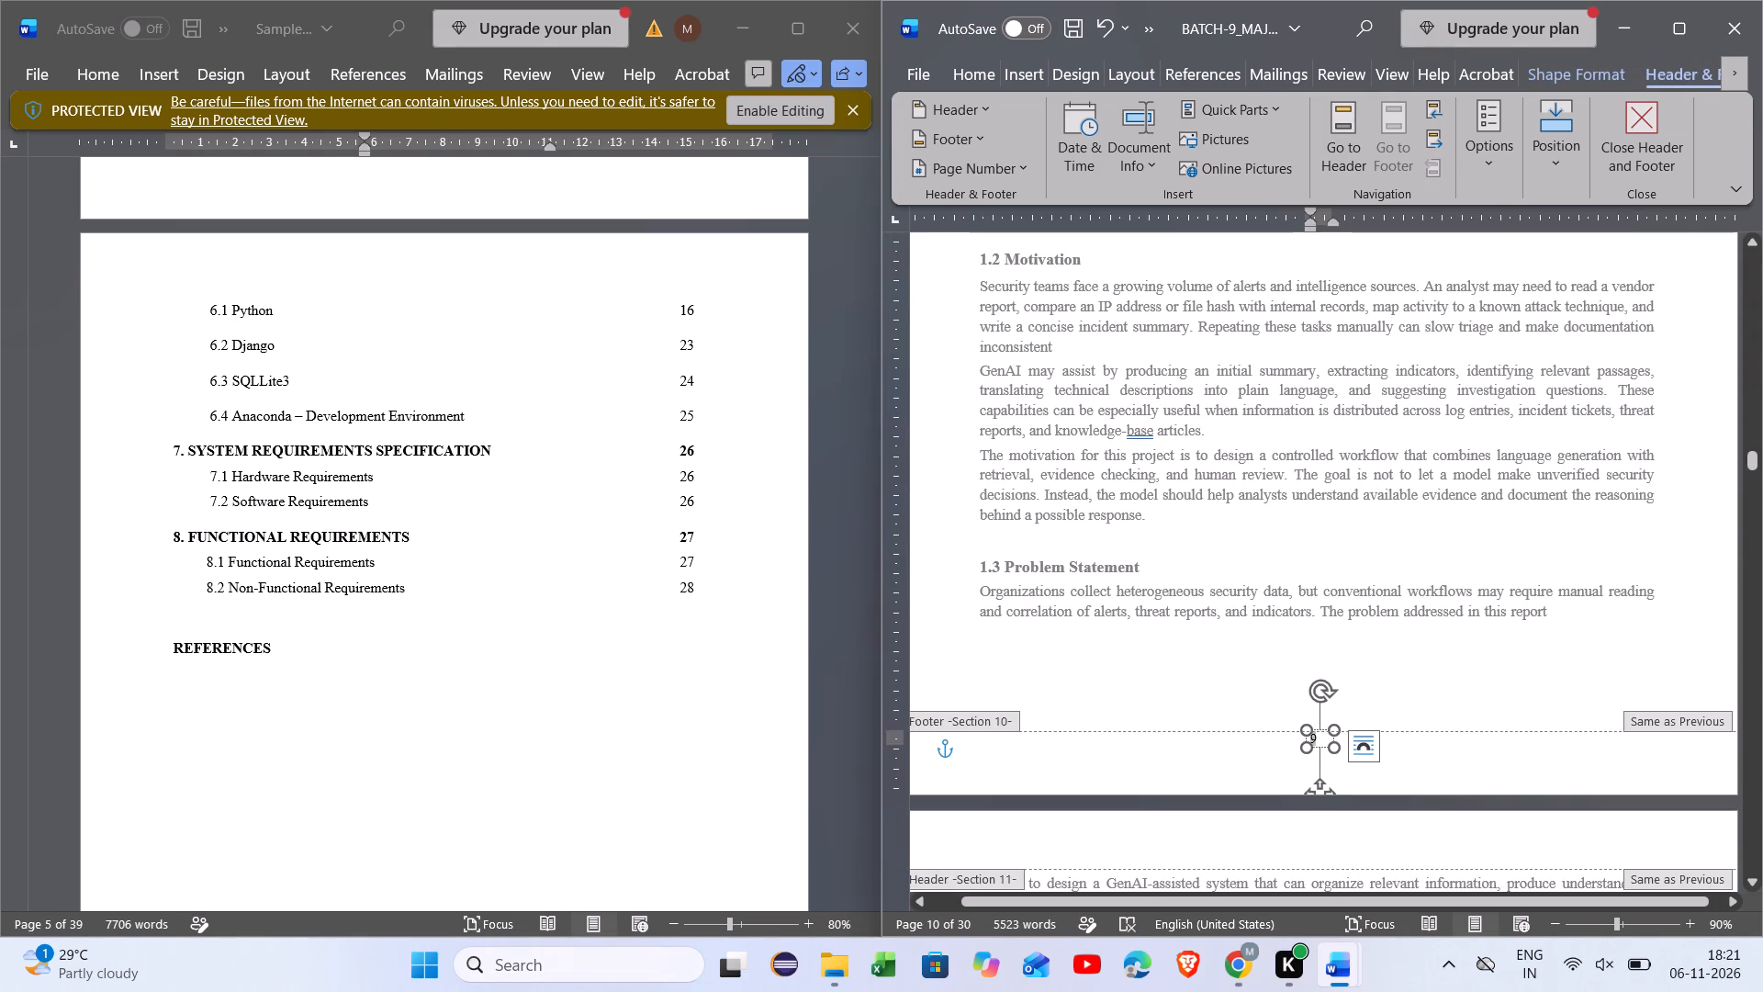
{"action": "key", "text": "BackSpace"}
{"action": "key", "text": "1"}
{"action": "scroll", "coordinate": [1316, 737], "scroll_direction": "down", "scroll_amount": 1}
{"action": "left_click", "coordinate": [1316, 737]}
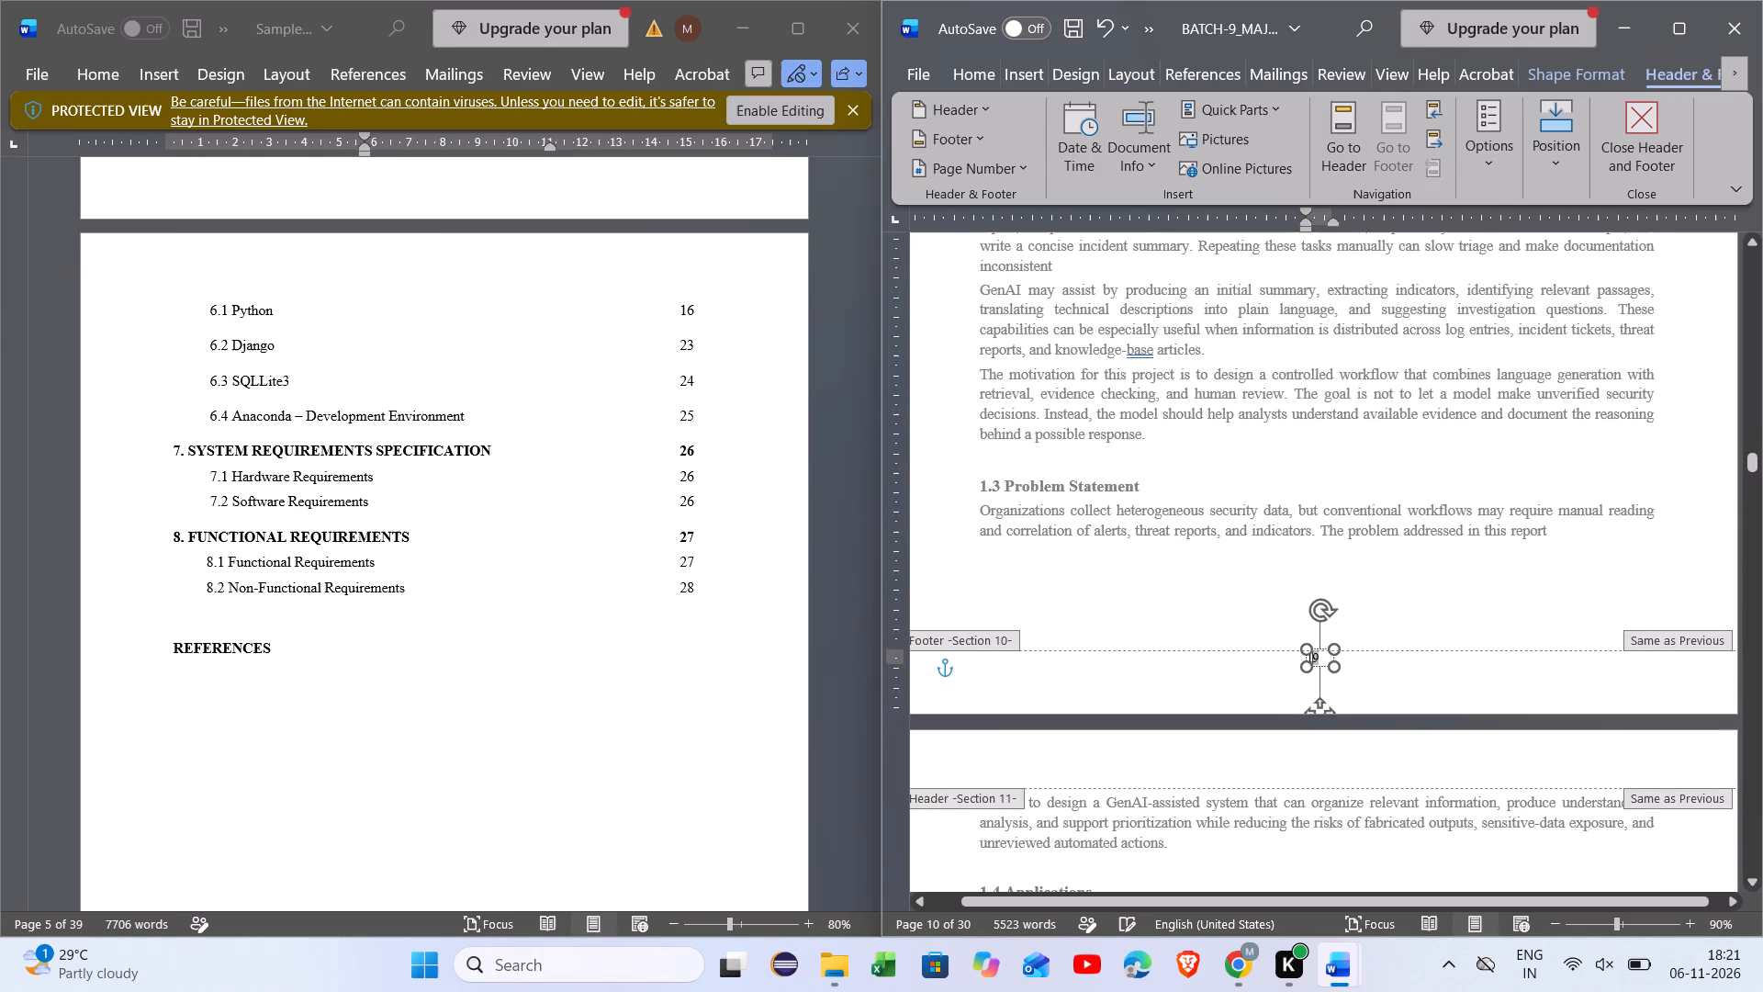
{"action": "key", "text": "BackSpace"}
{"action": "key", "text": "1"}
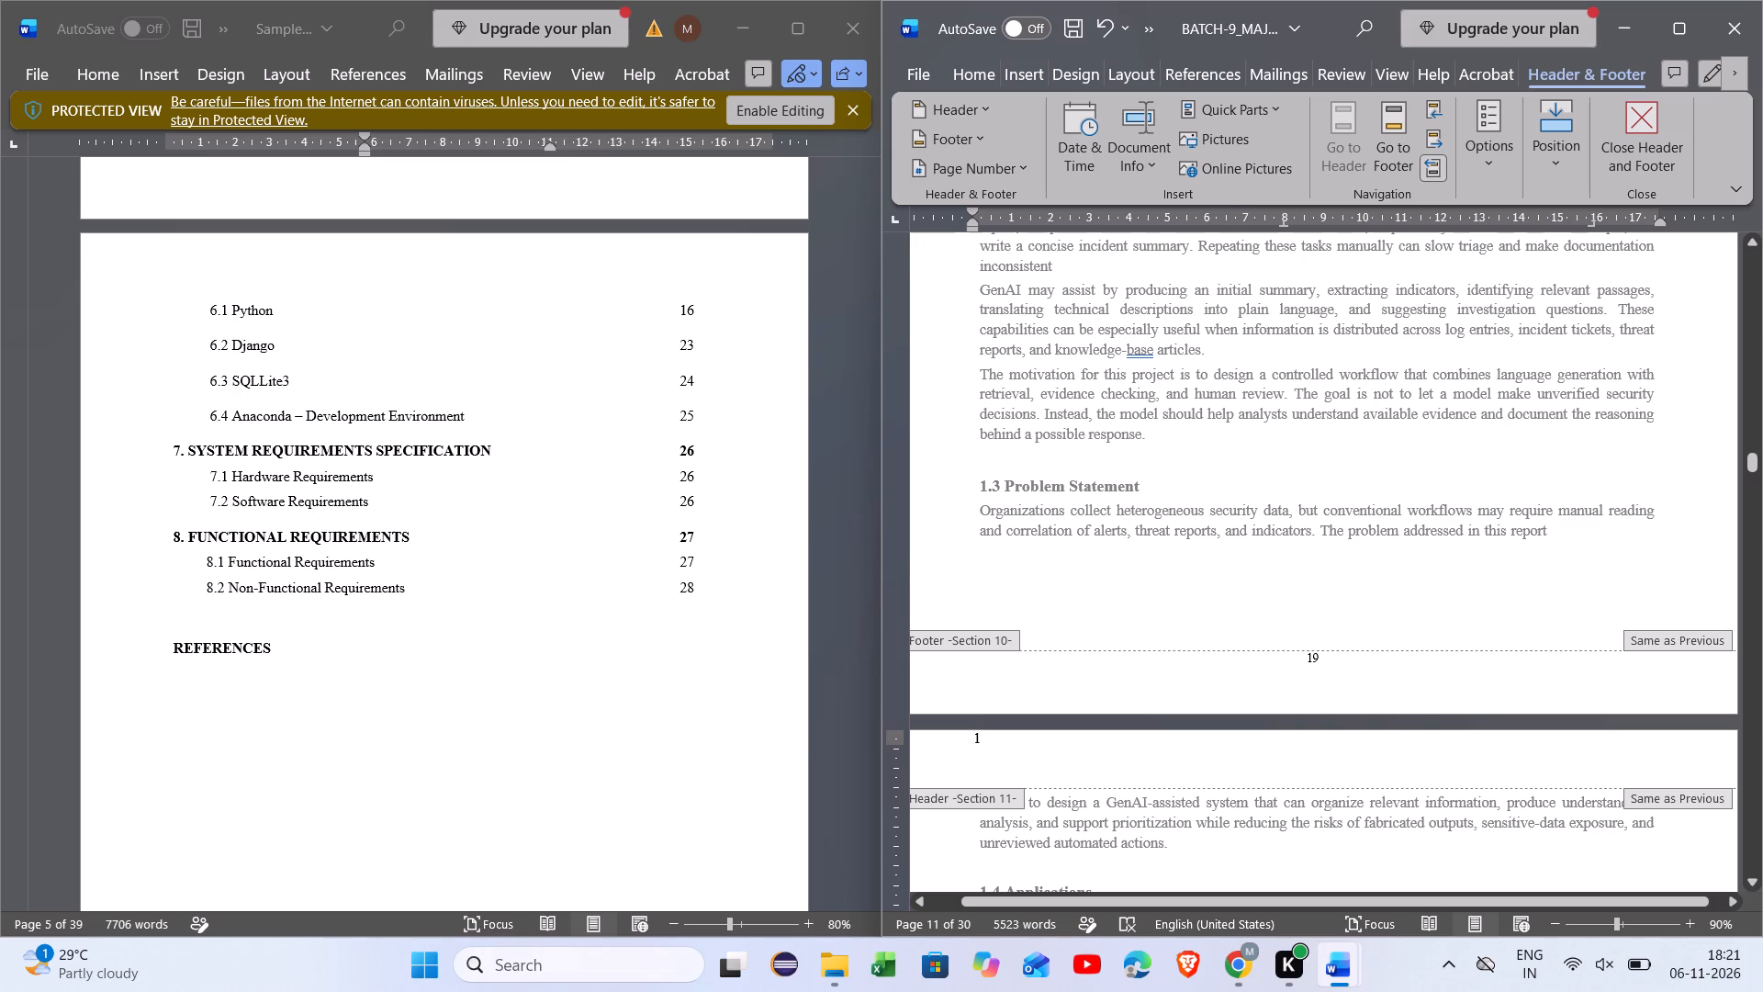
{"action": "left_click", "coordinate": [1320, 663]}
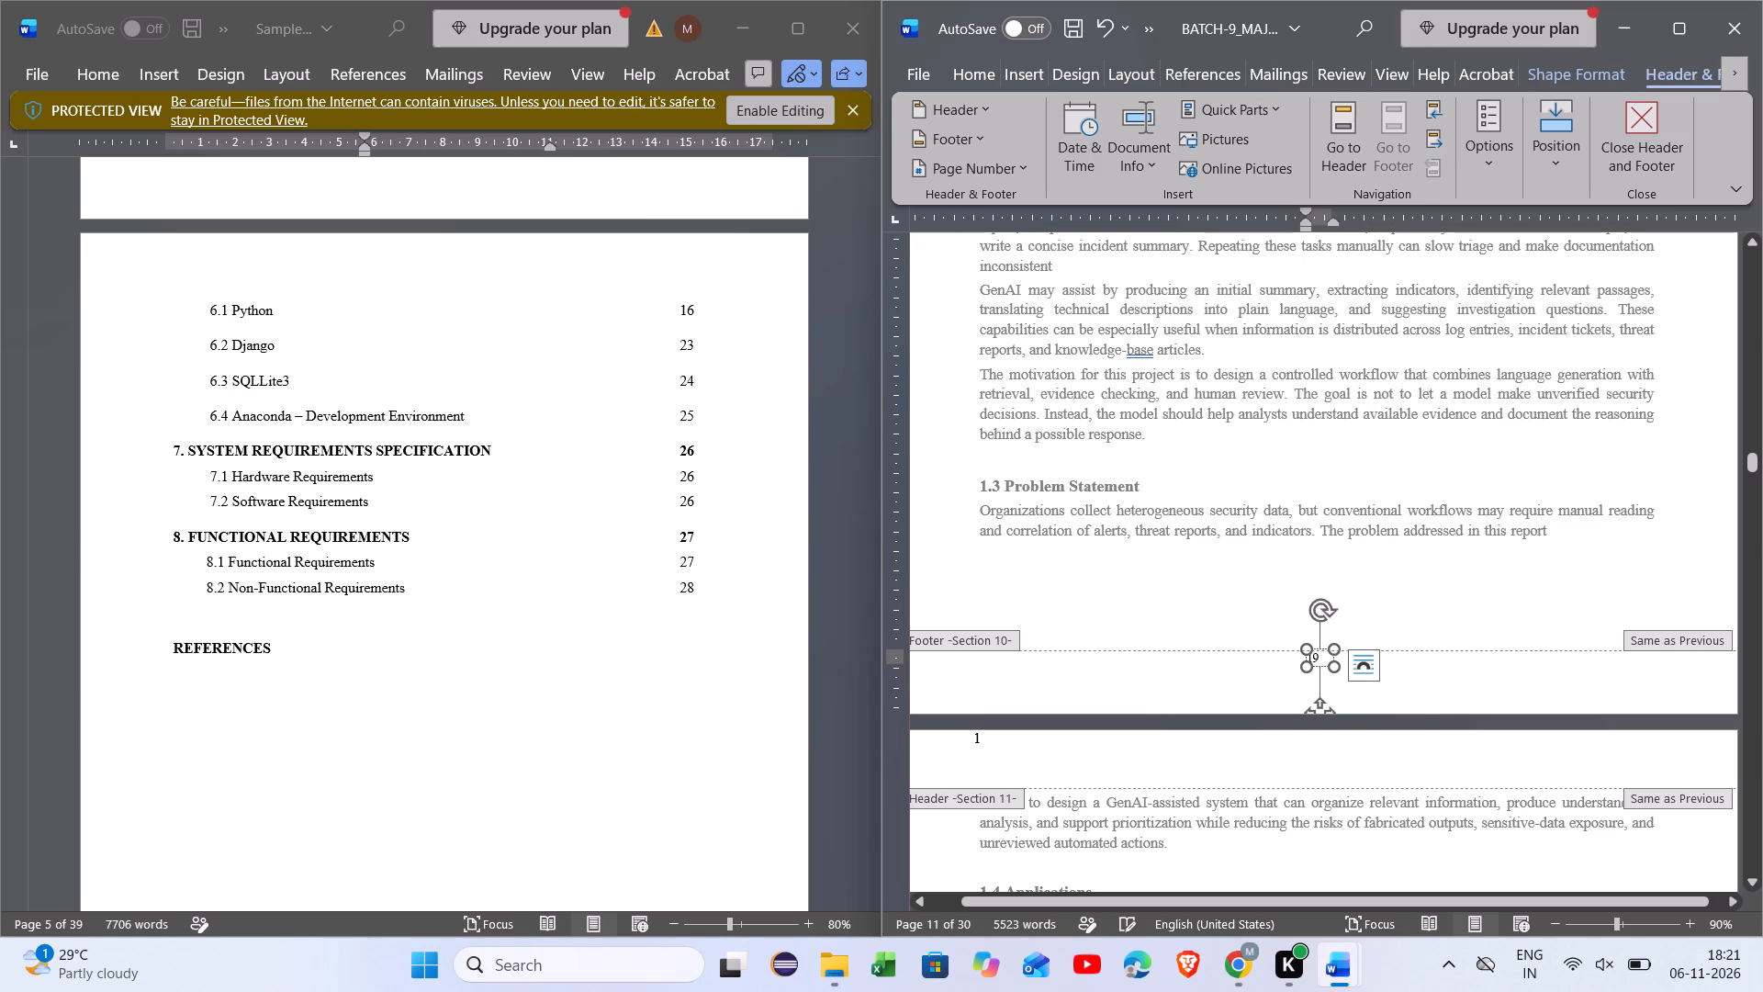
{"action": "key", "text": "Left"}
{"action": "key", "text": "Right"}
{"action": "key", "text": "BackSpace"}
{"action": "key", "text": "BackSpace"}
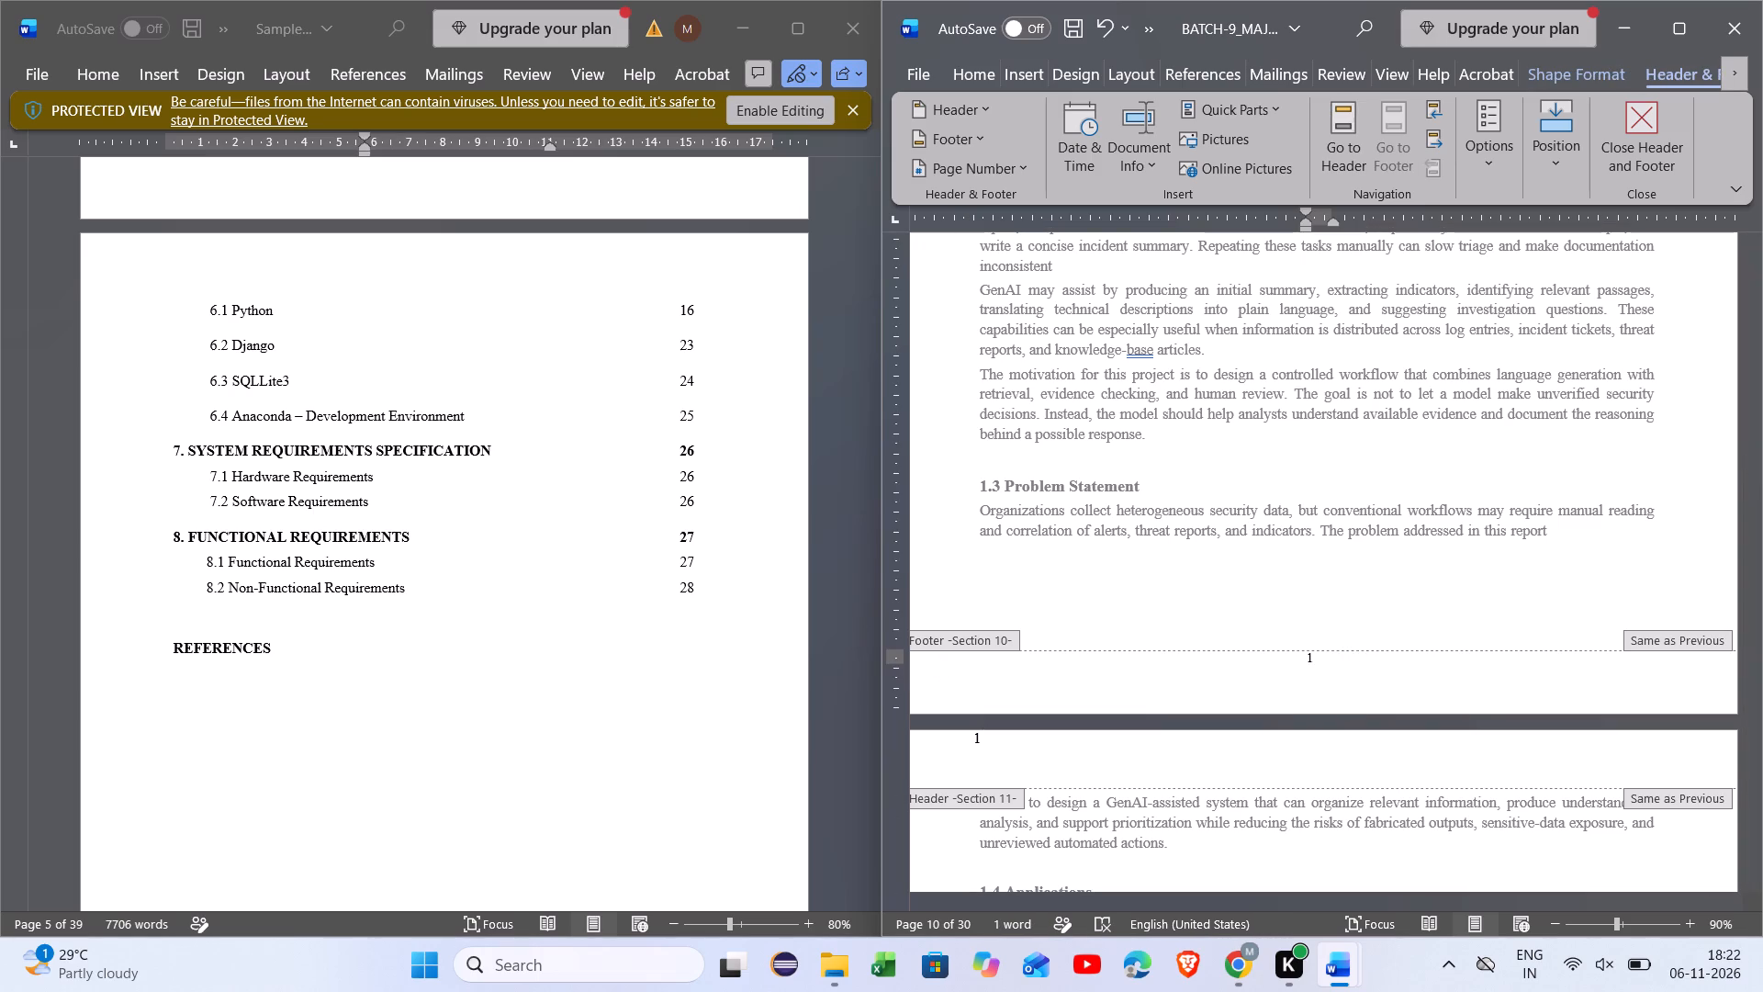
{"action": "left_click", "coordinate": [988, 731]}
{"action": "key", "text": "BackSpace"}
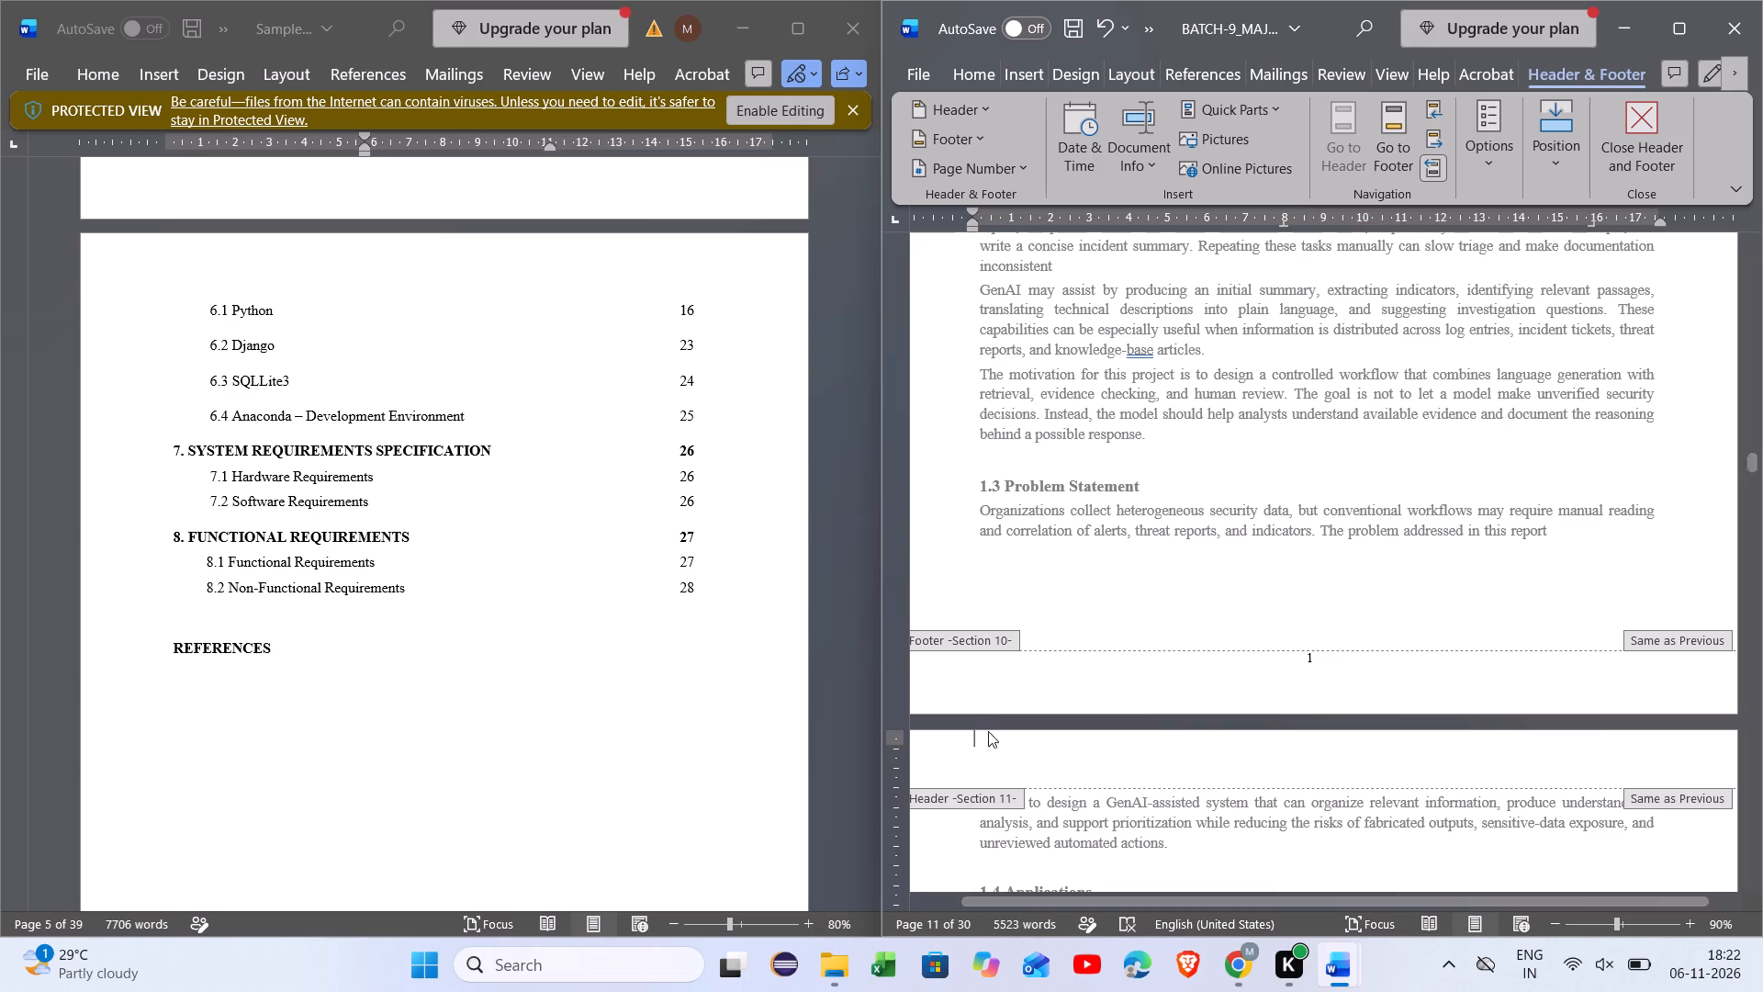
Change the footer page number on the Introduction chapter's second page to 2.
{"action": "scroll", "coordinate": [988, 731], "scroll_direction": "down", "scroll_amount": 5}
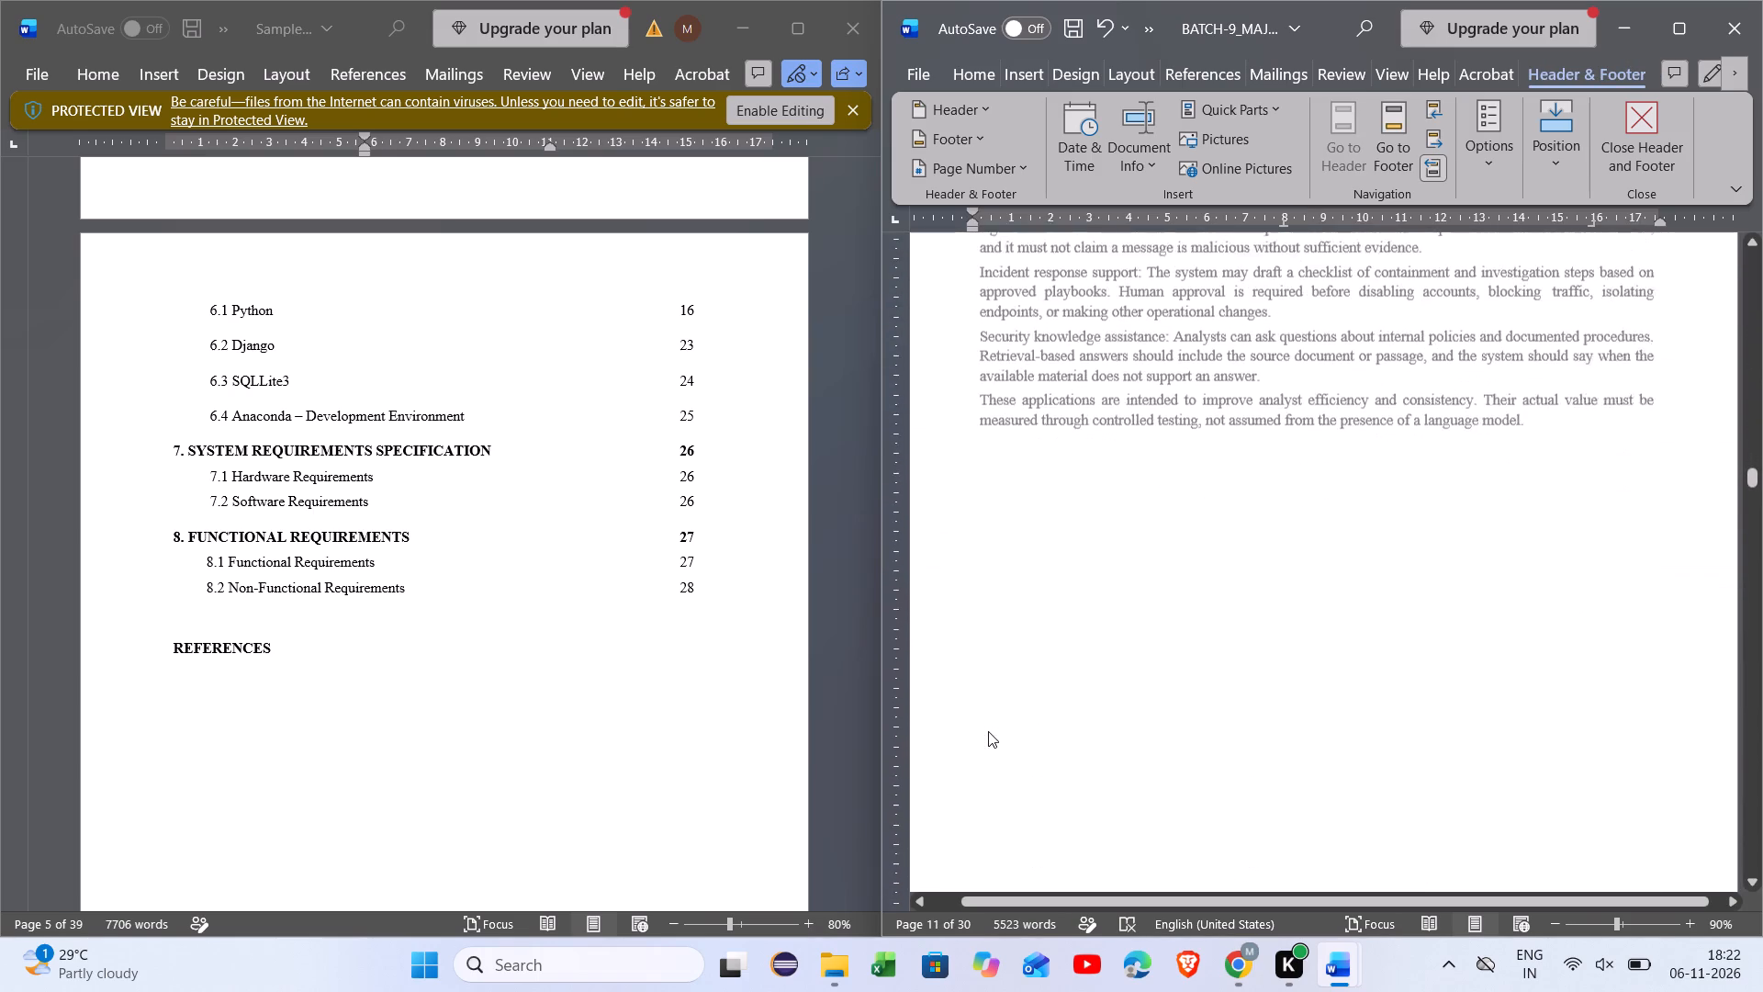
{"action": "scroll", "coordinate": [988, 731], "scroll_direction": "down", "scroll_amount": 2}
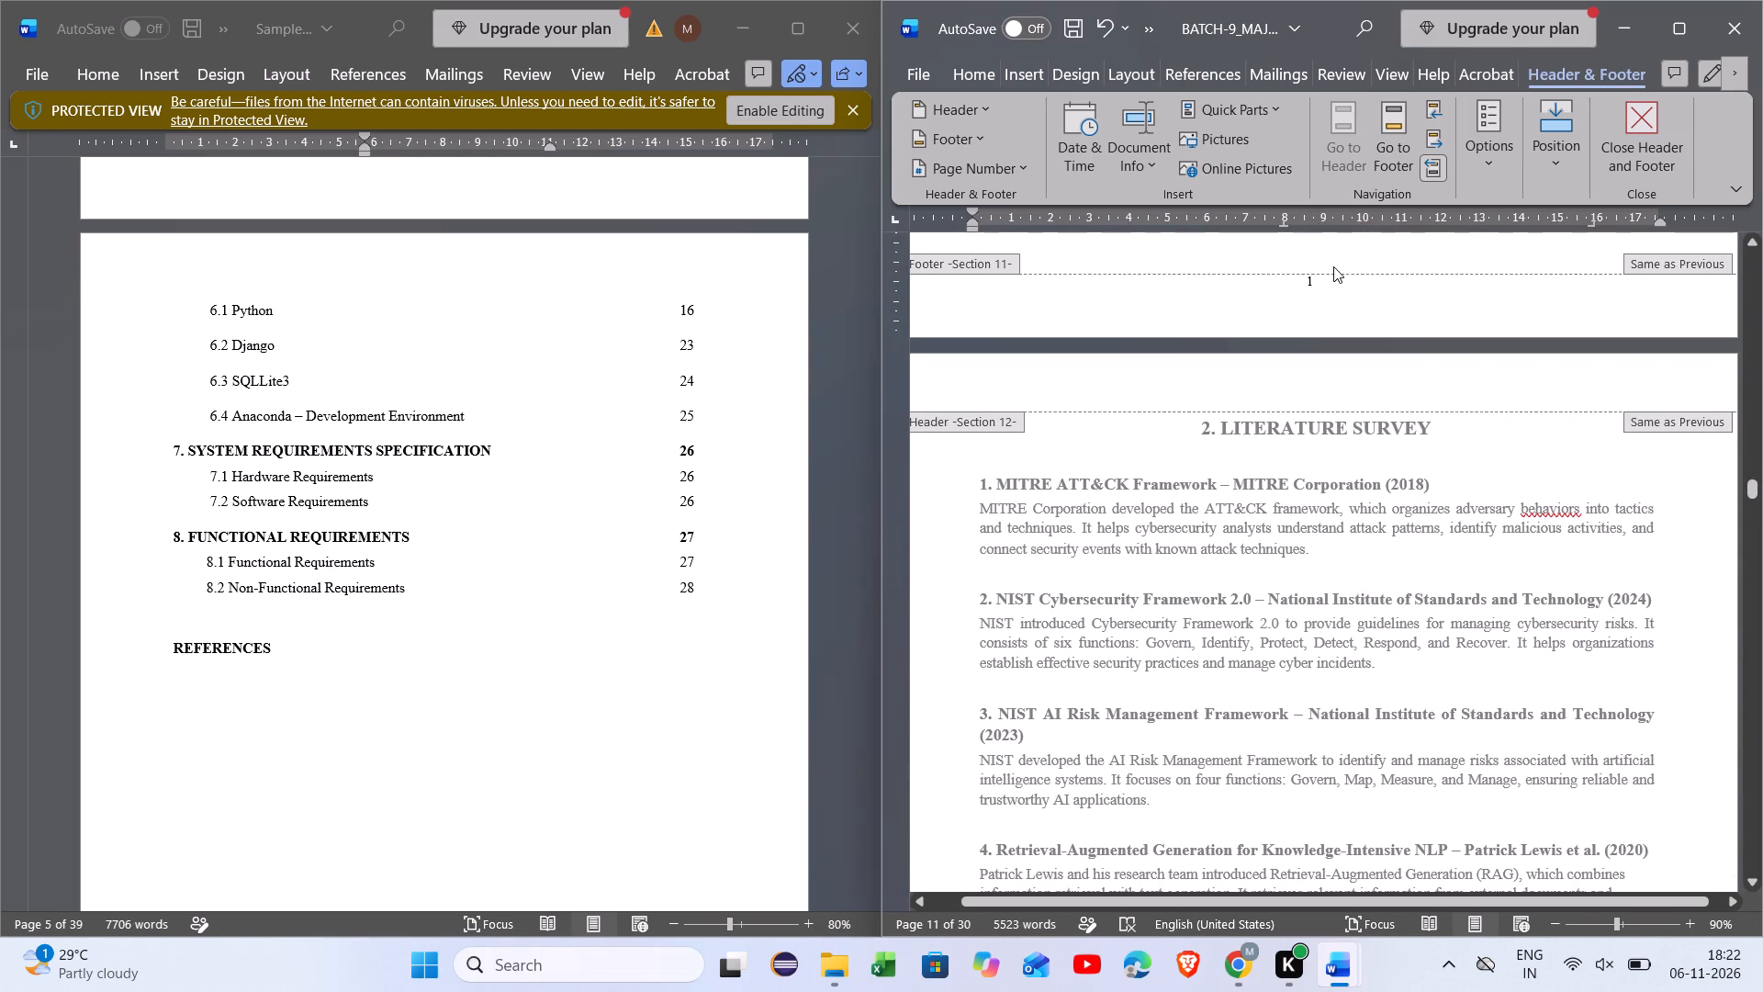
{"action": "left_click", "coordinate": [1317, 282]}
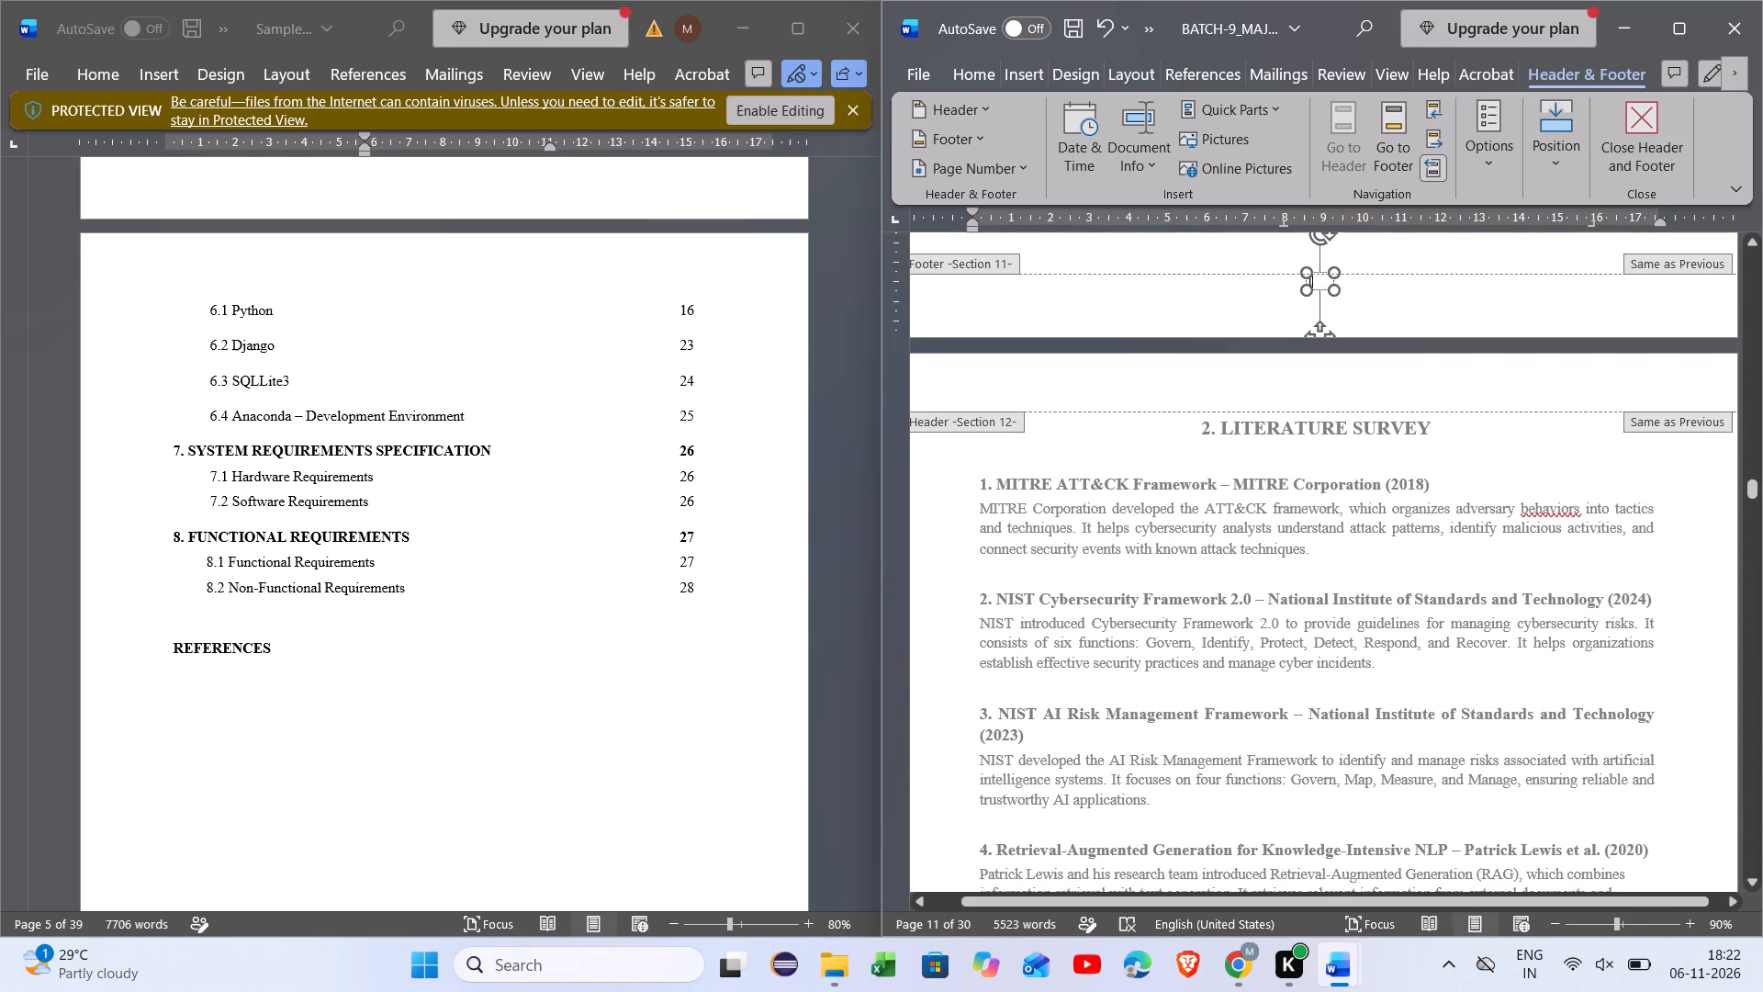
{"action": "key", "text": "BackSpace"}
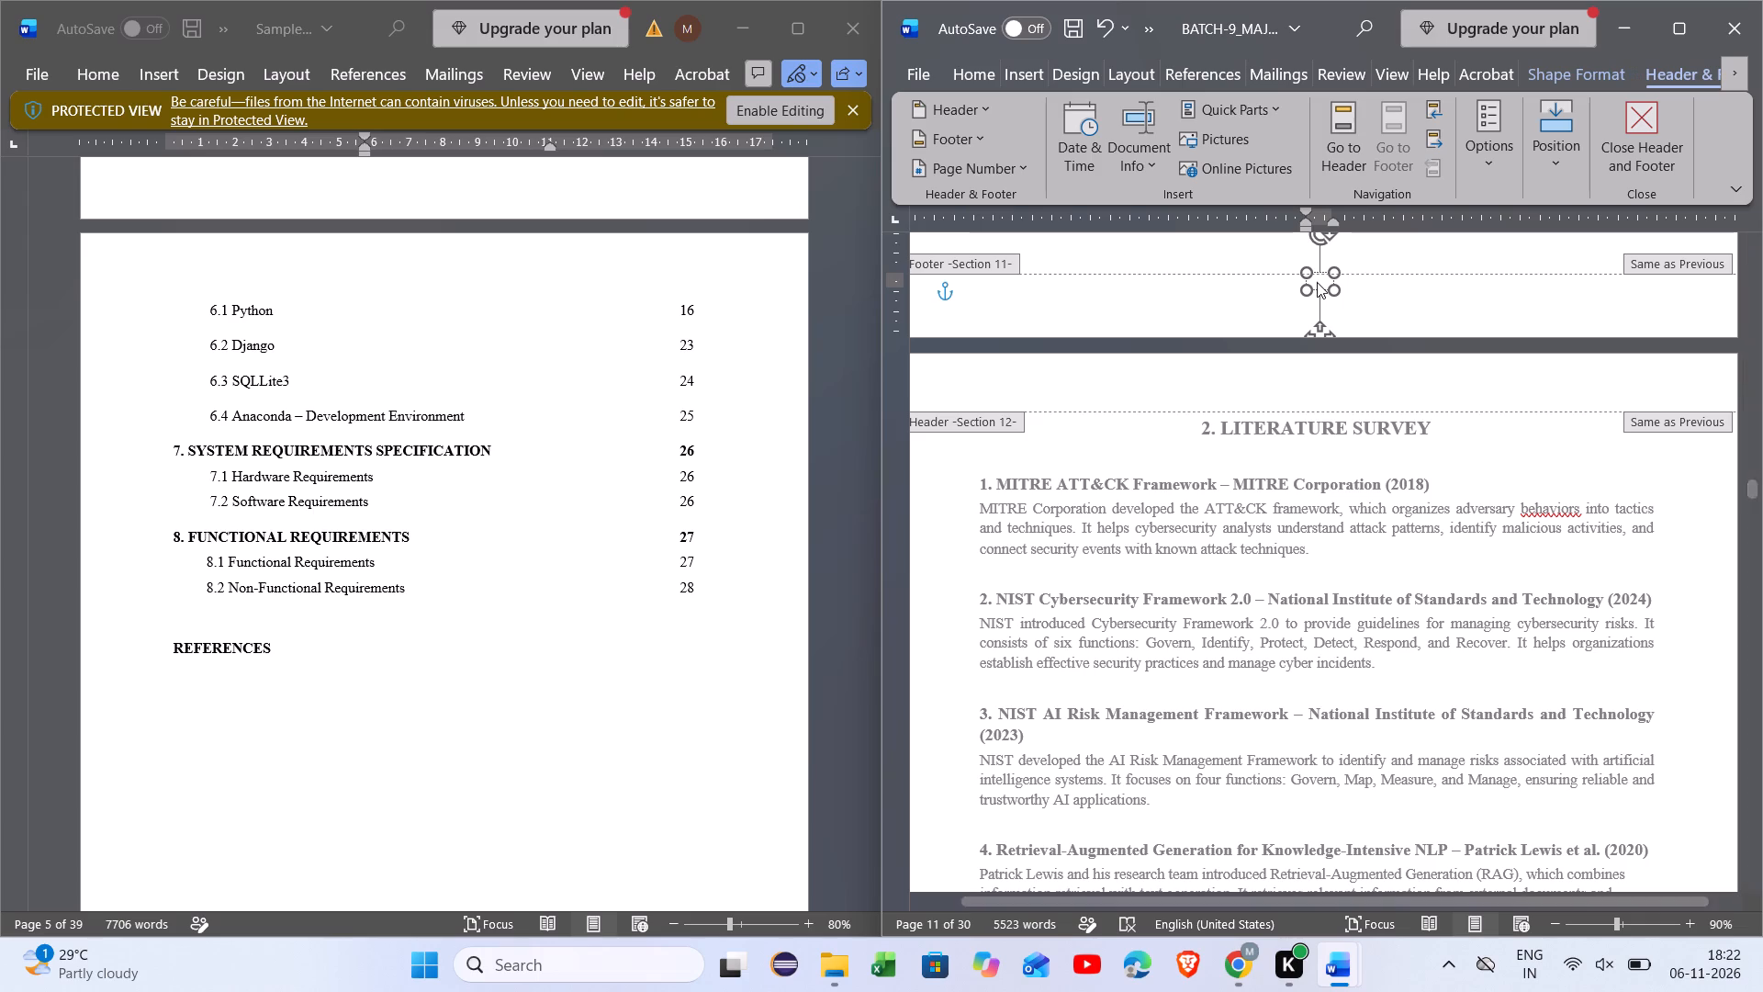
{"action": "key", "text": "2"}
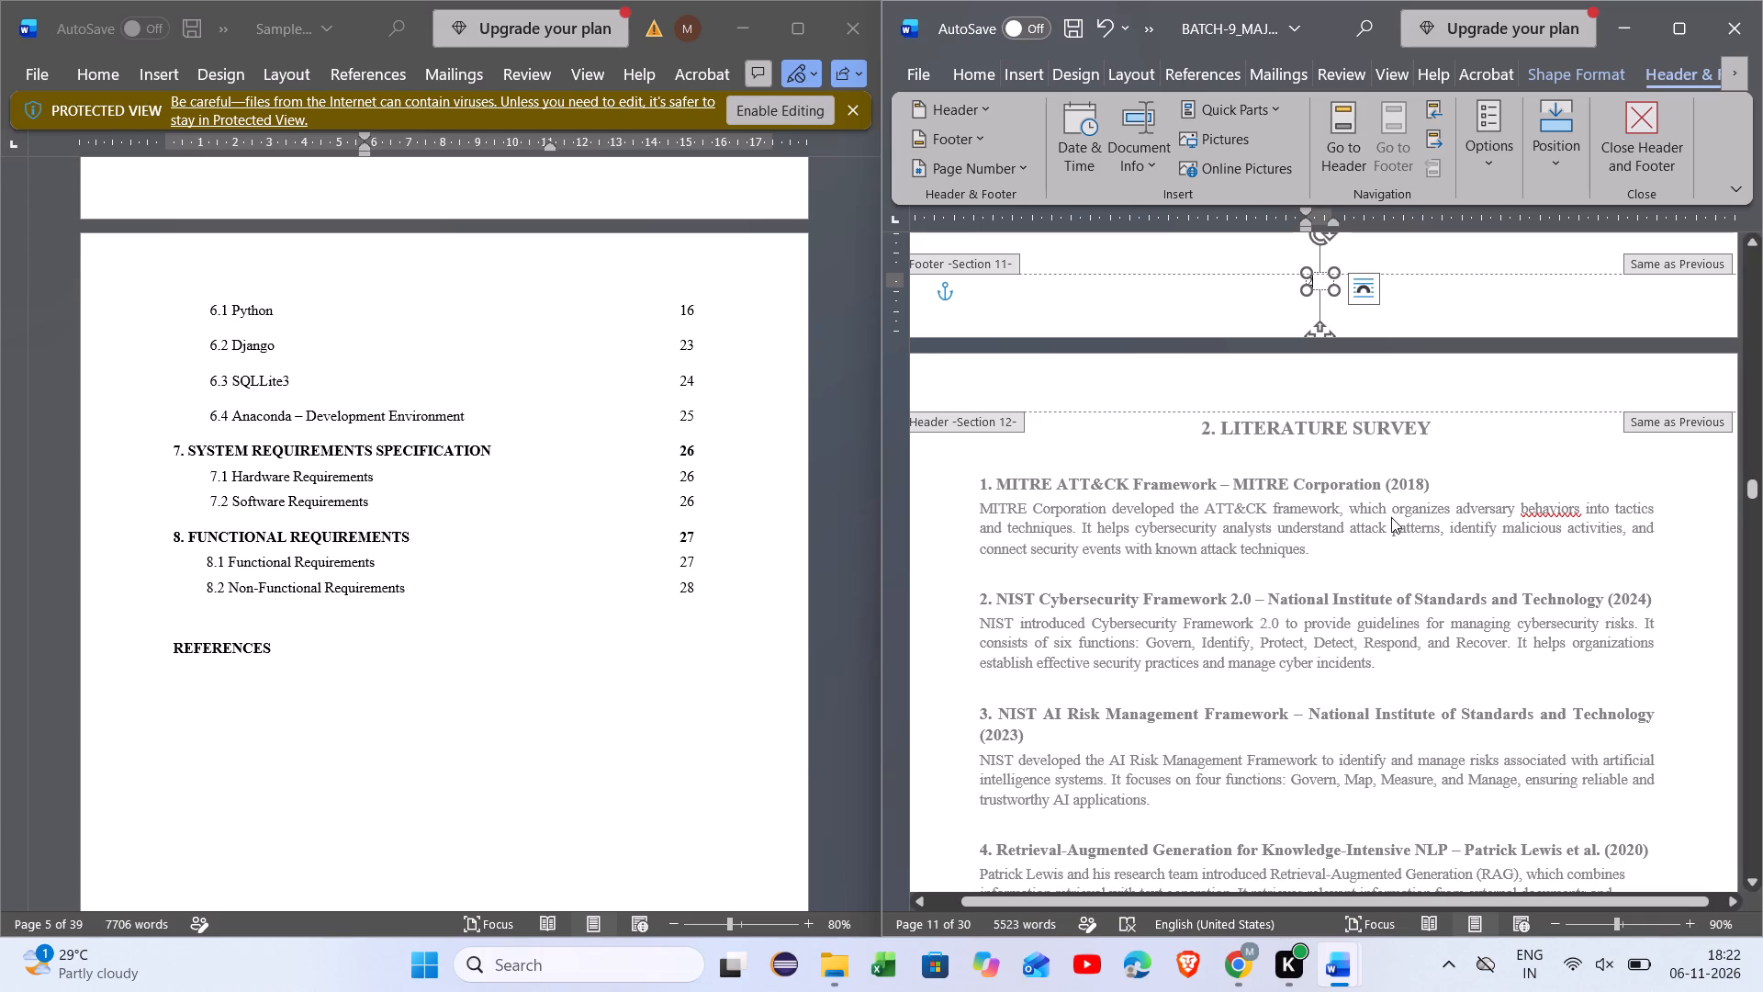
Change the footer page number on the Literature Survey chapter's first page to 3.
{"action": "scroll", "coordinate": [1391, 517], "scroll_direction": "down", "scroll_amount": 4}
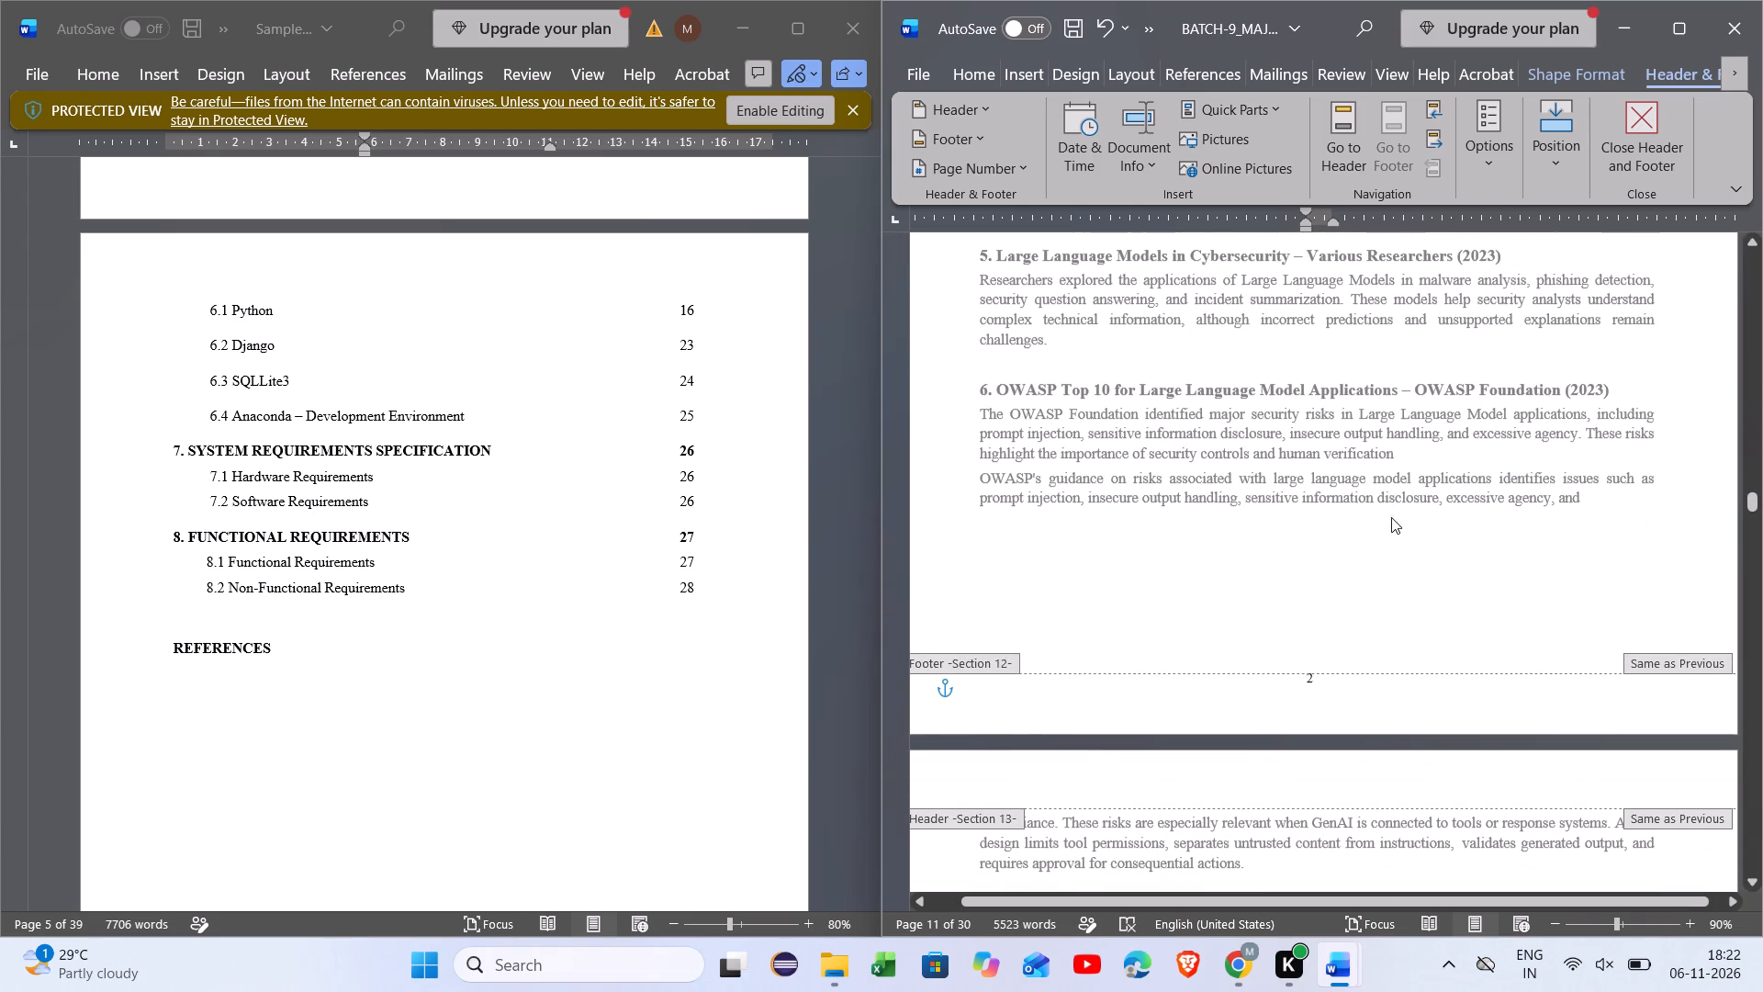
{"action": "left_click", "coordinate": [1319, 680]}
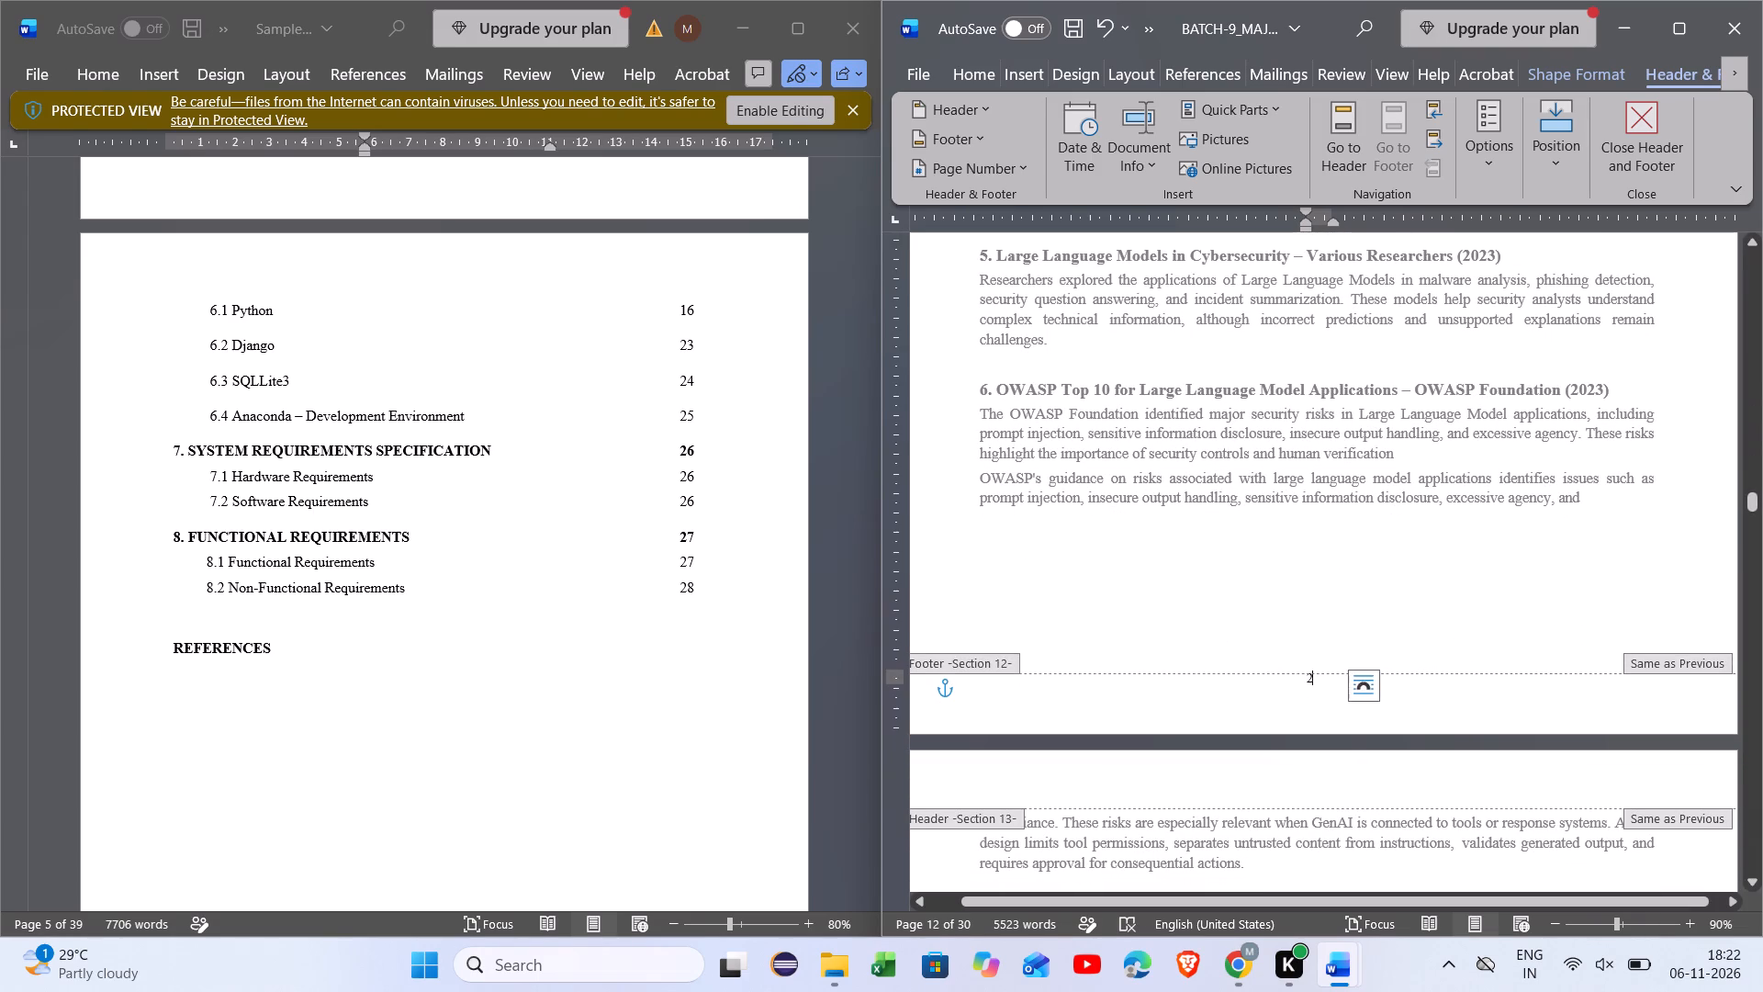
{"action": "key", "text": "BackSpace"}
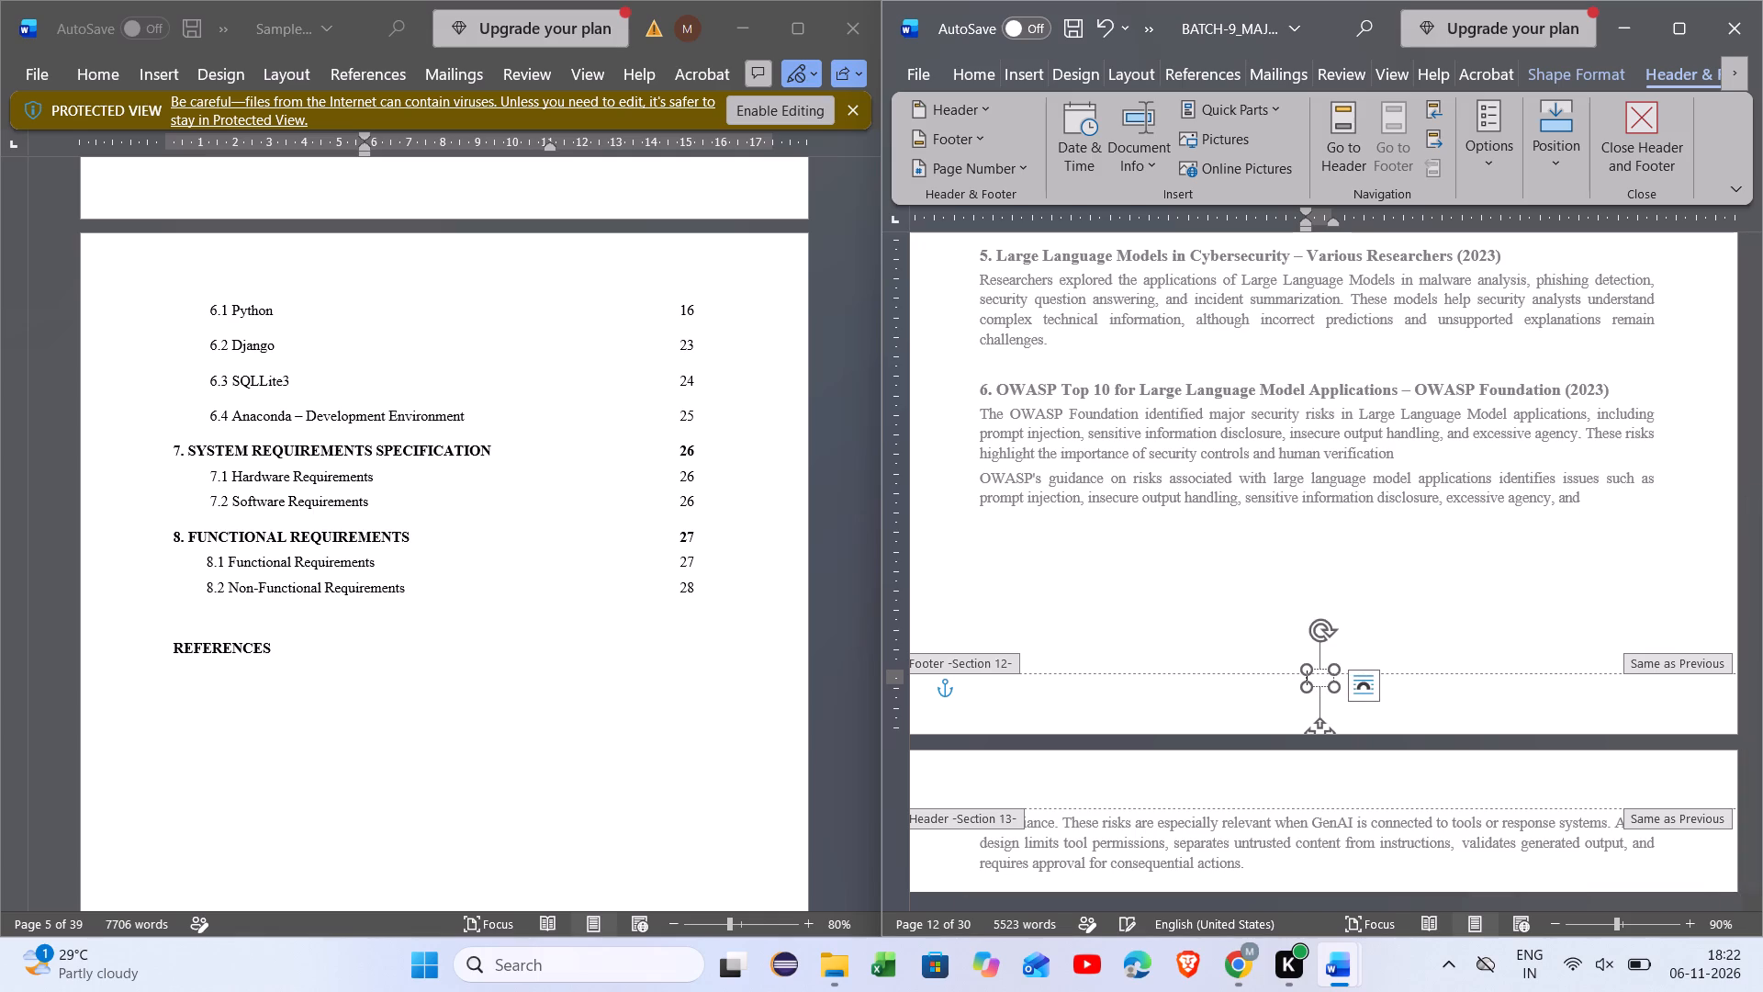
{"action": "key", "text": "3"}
Change the footer page number on the Literature Survey chapter's last page to 4.
{"action": "scroll", "coordinate": [1330, 772], "scroll_direction": "down", "scroll_amount": 2}
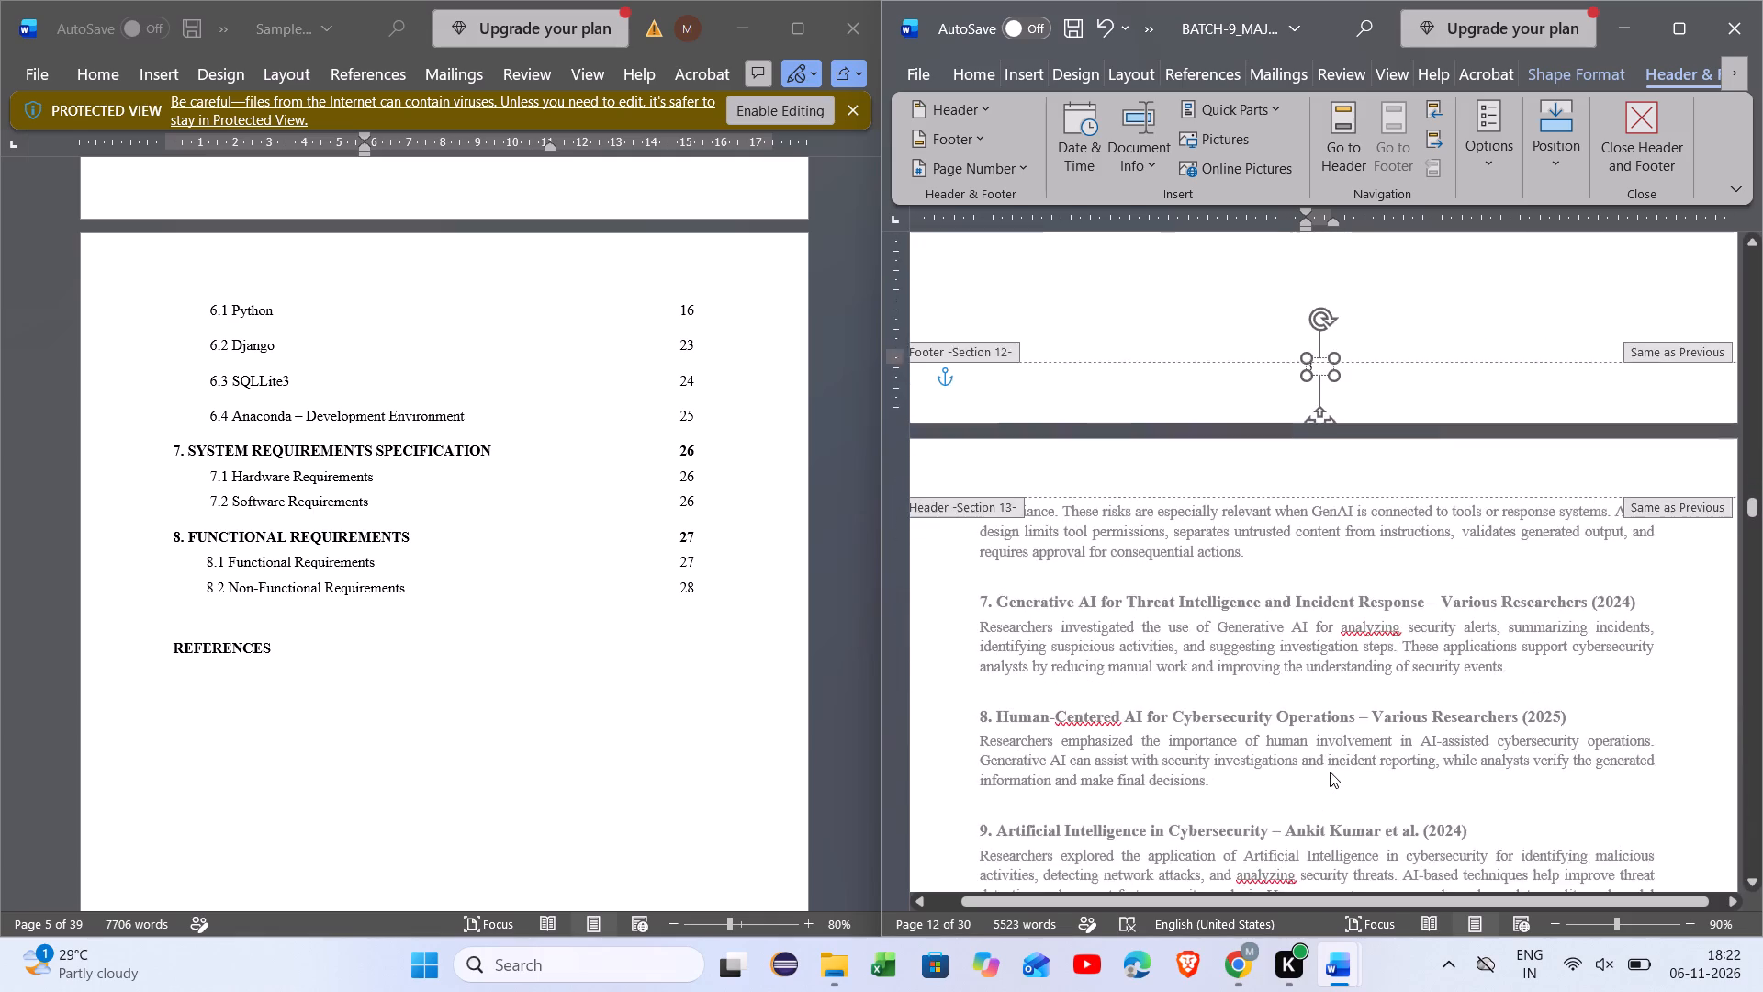
{"action": "scroll", "coordinate": [1330, 772], "scroll_direction": "down", "scroll_amount": 3}
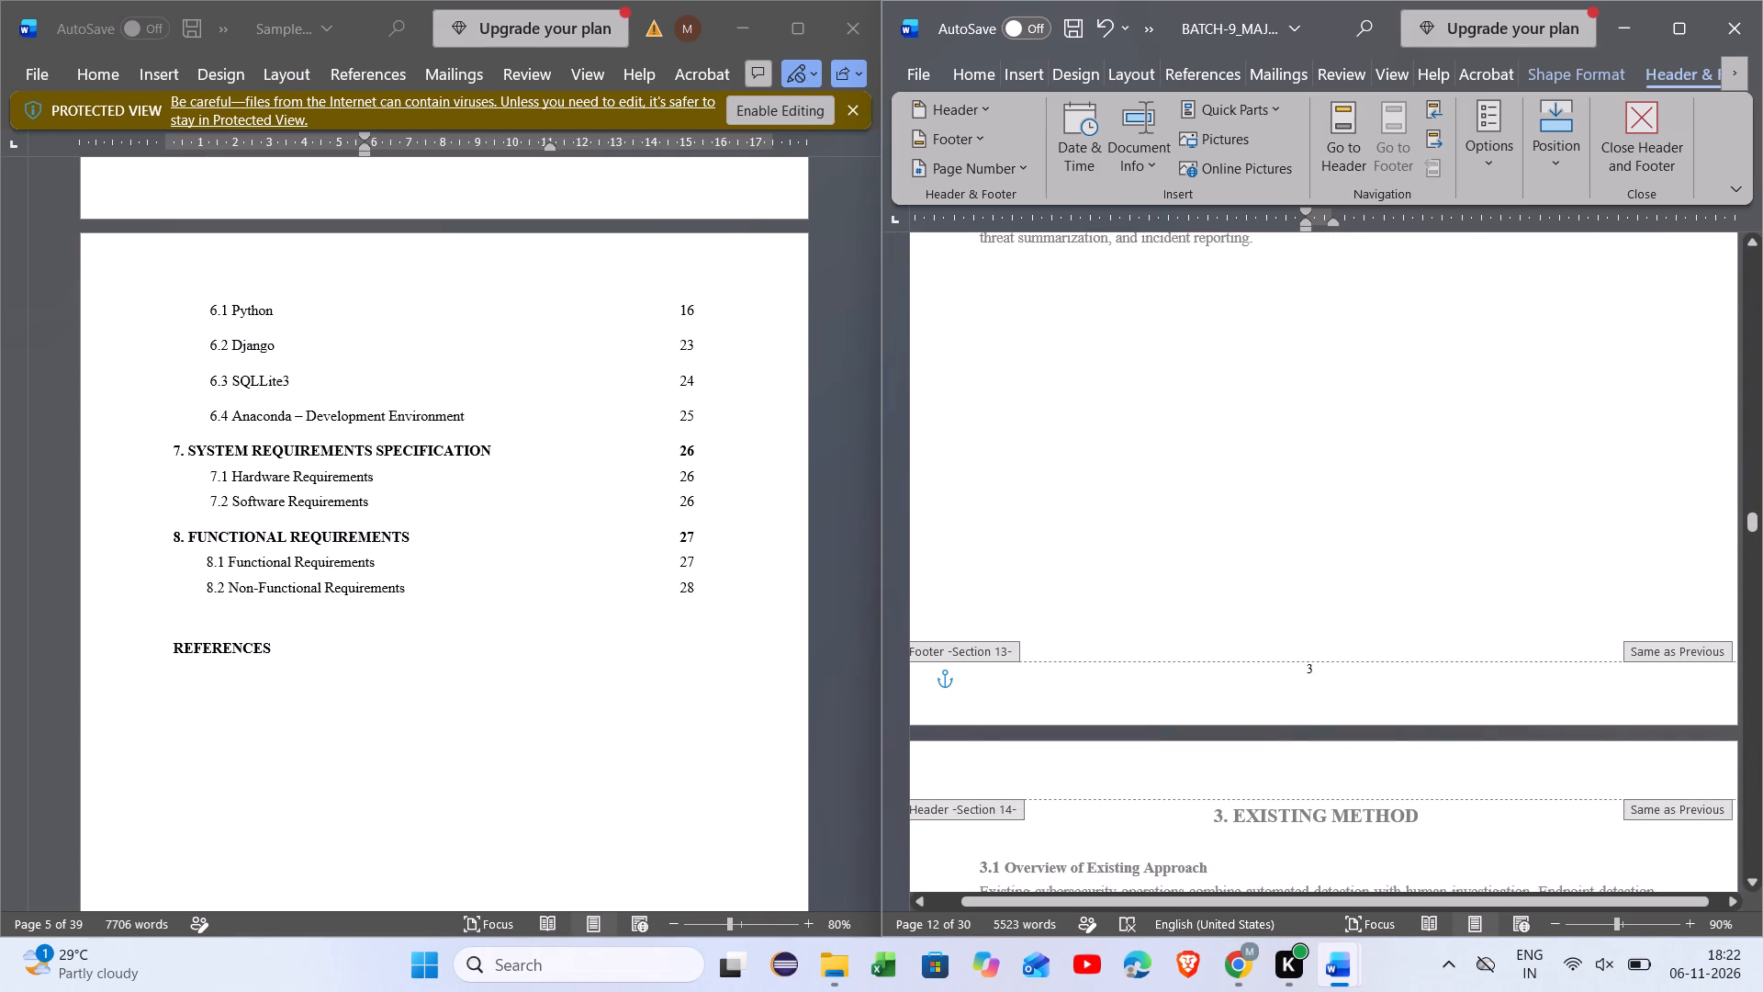
{"action": "left_click", "coordinate": [1312, 666]}
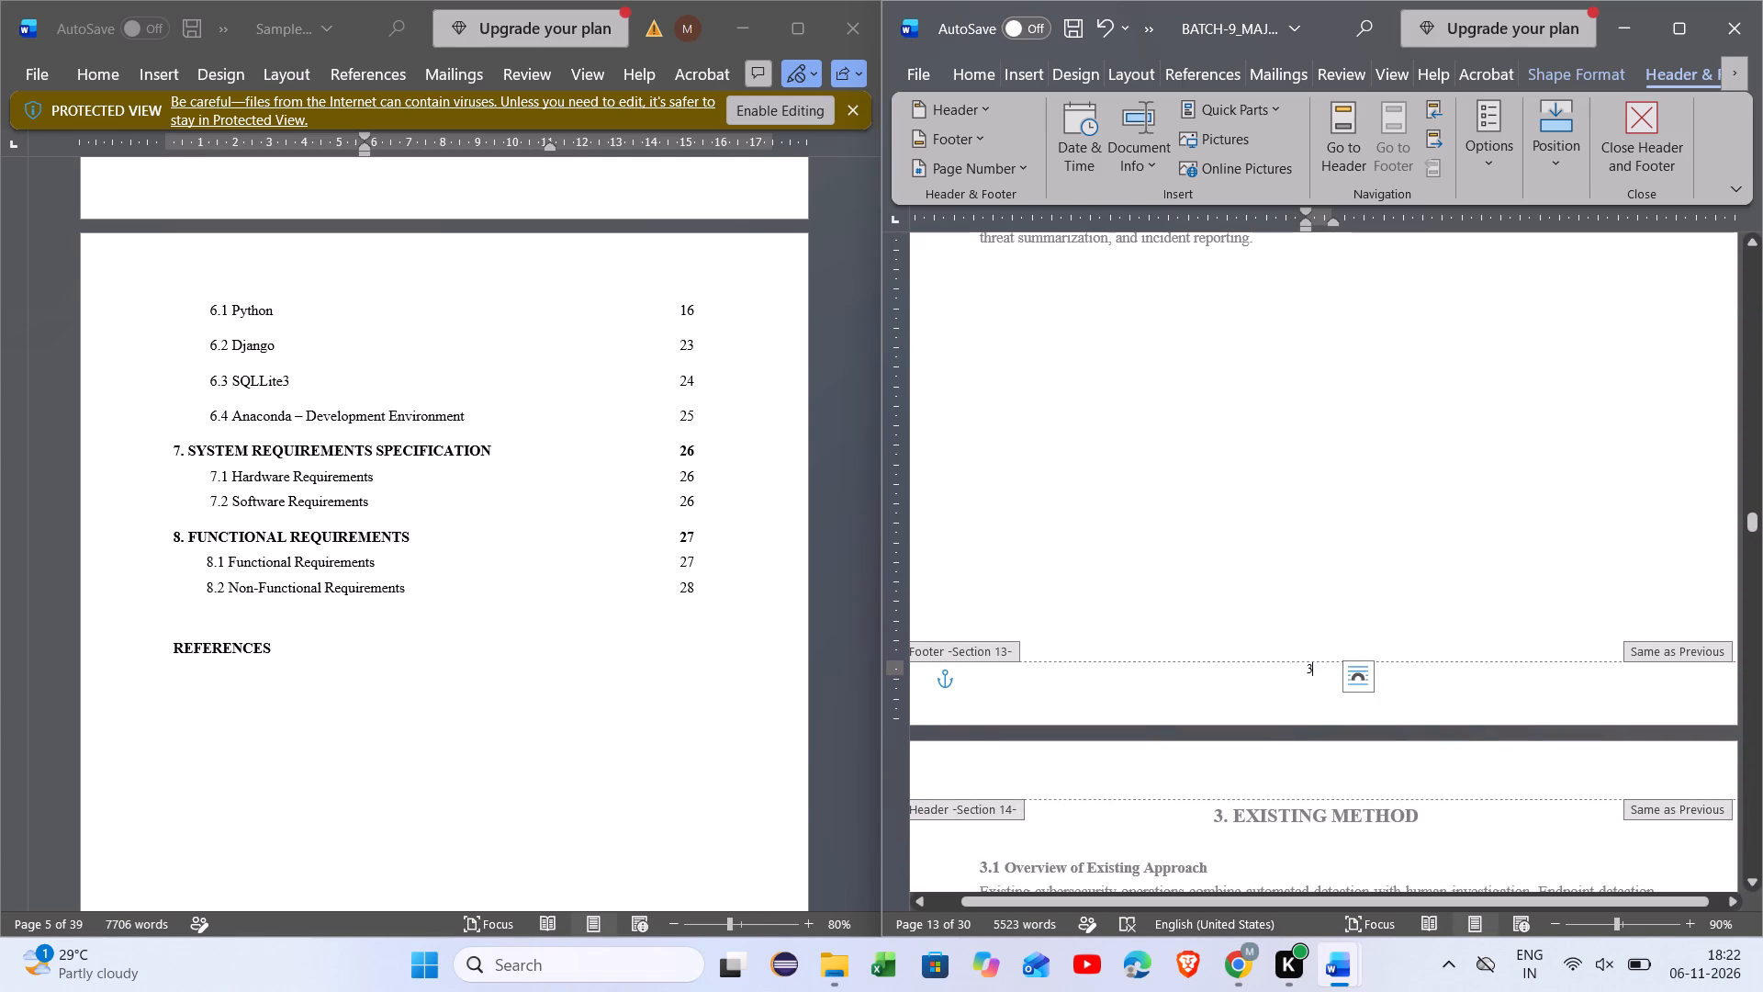
{"action": "key", "text": "BackSpace"}
{"action": "key", "text": "4"}
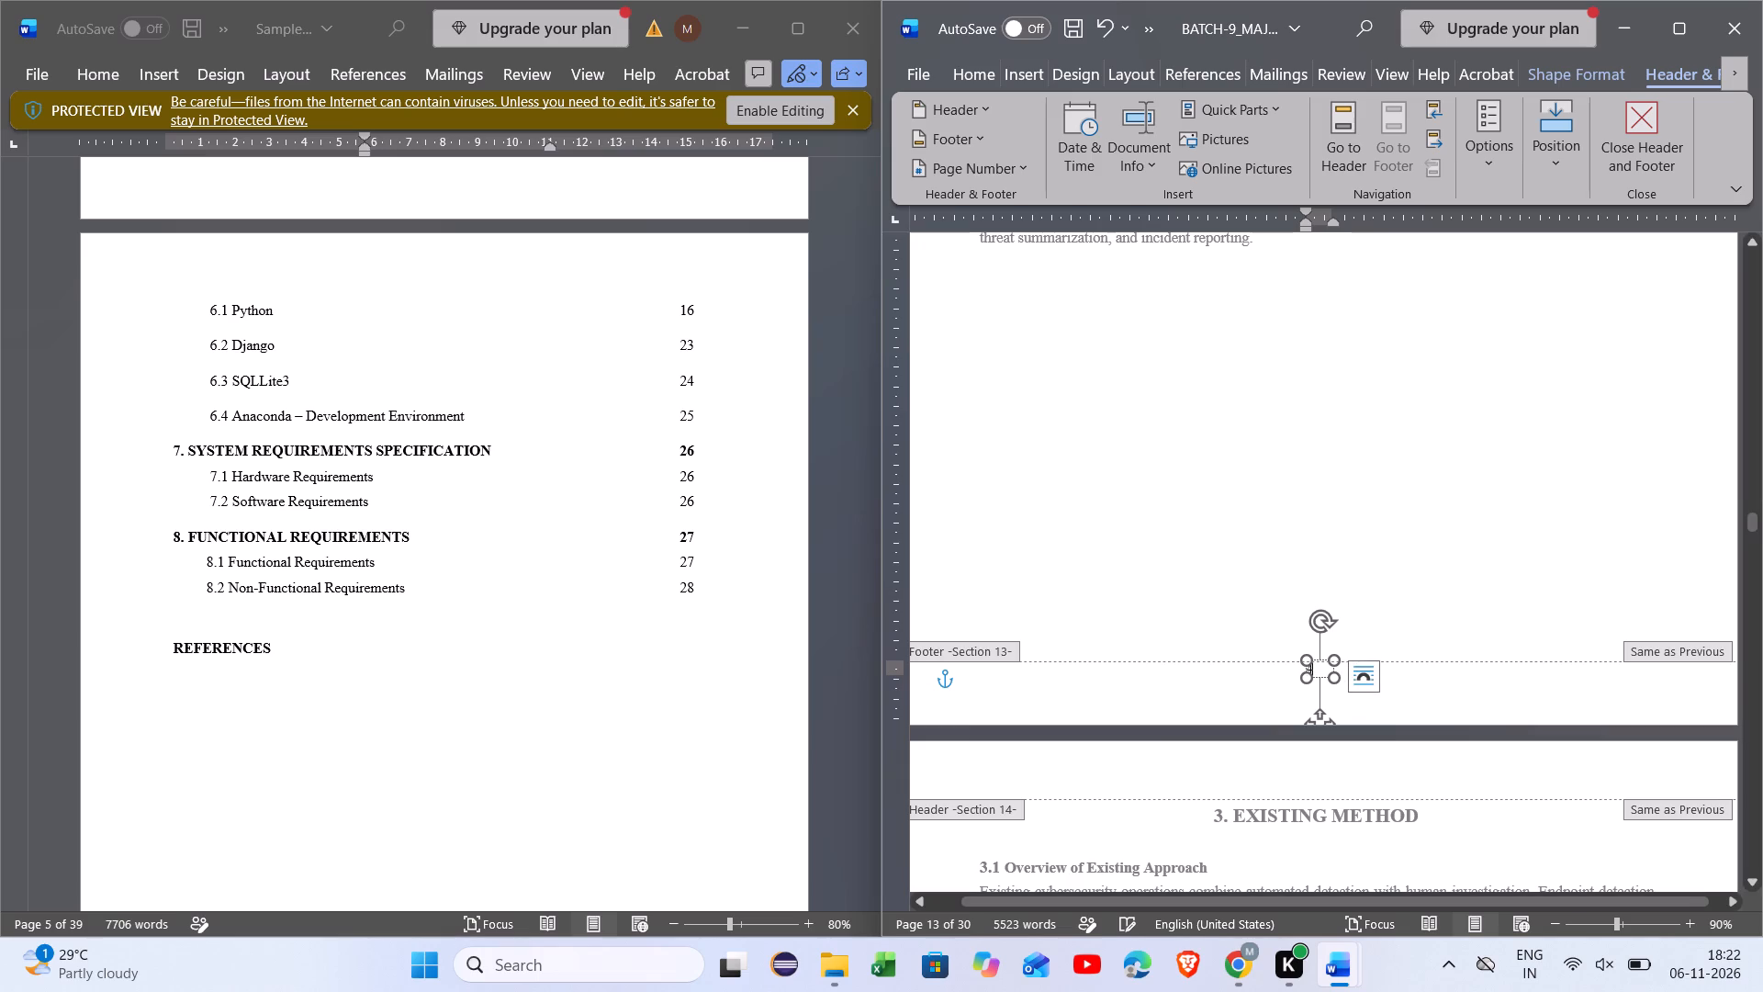
Check the footer page numbers across the Existing Method and Introduction chapters, the List of Figures and the contents pages.
{"action": "scroll", "coordinate": [1359, 826], "scroll_direction": "down", "scroll_amount": 7}
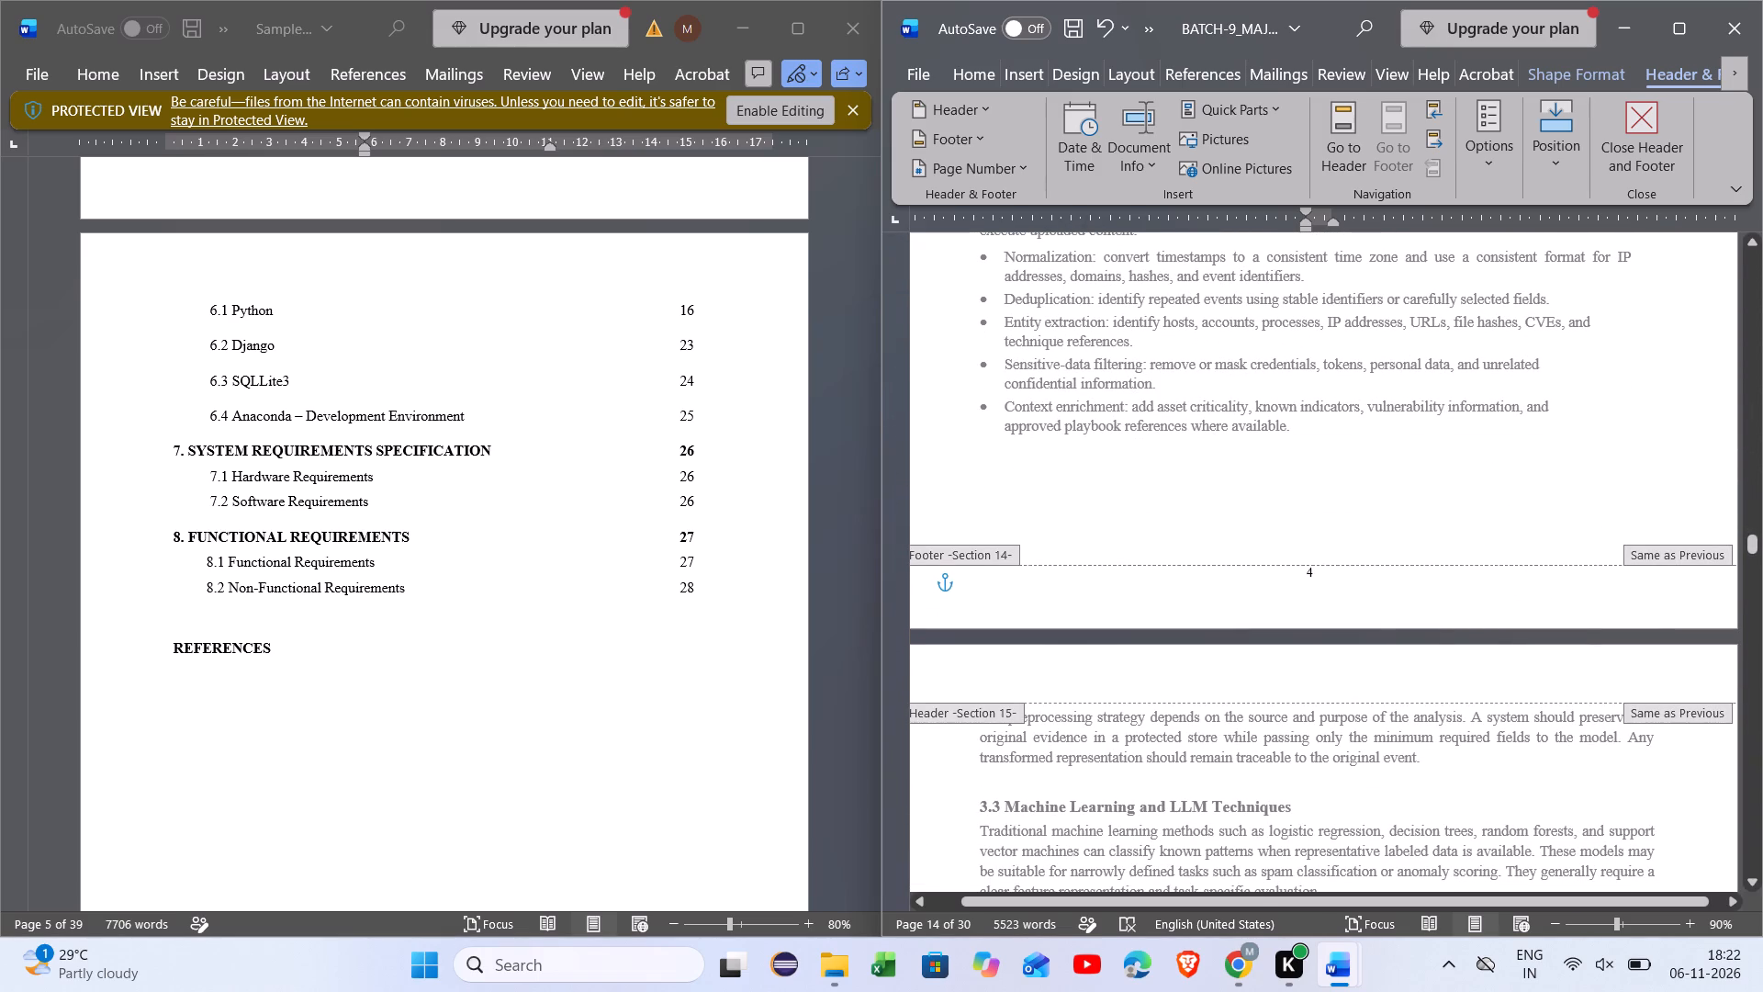
{"action": "scroll", "coordinate": [1314, 579], "scroll_direction": "down", "scroll_amount": 8}
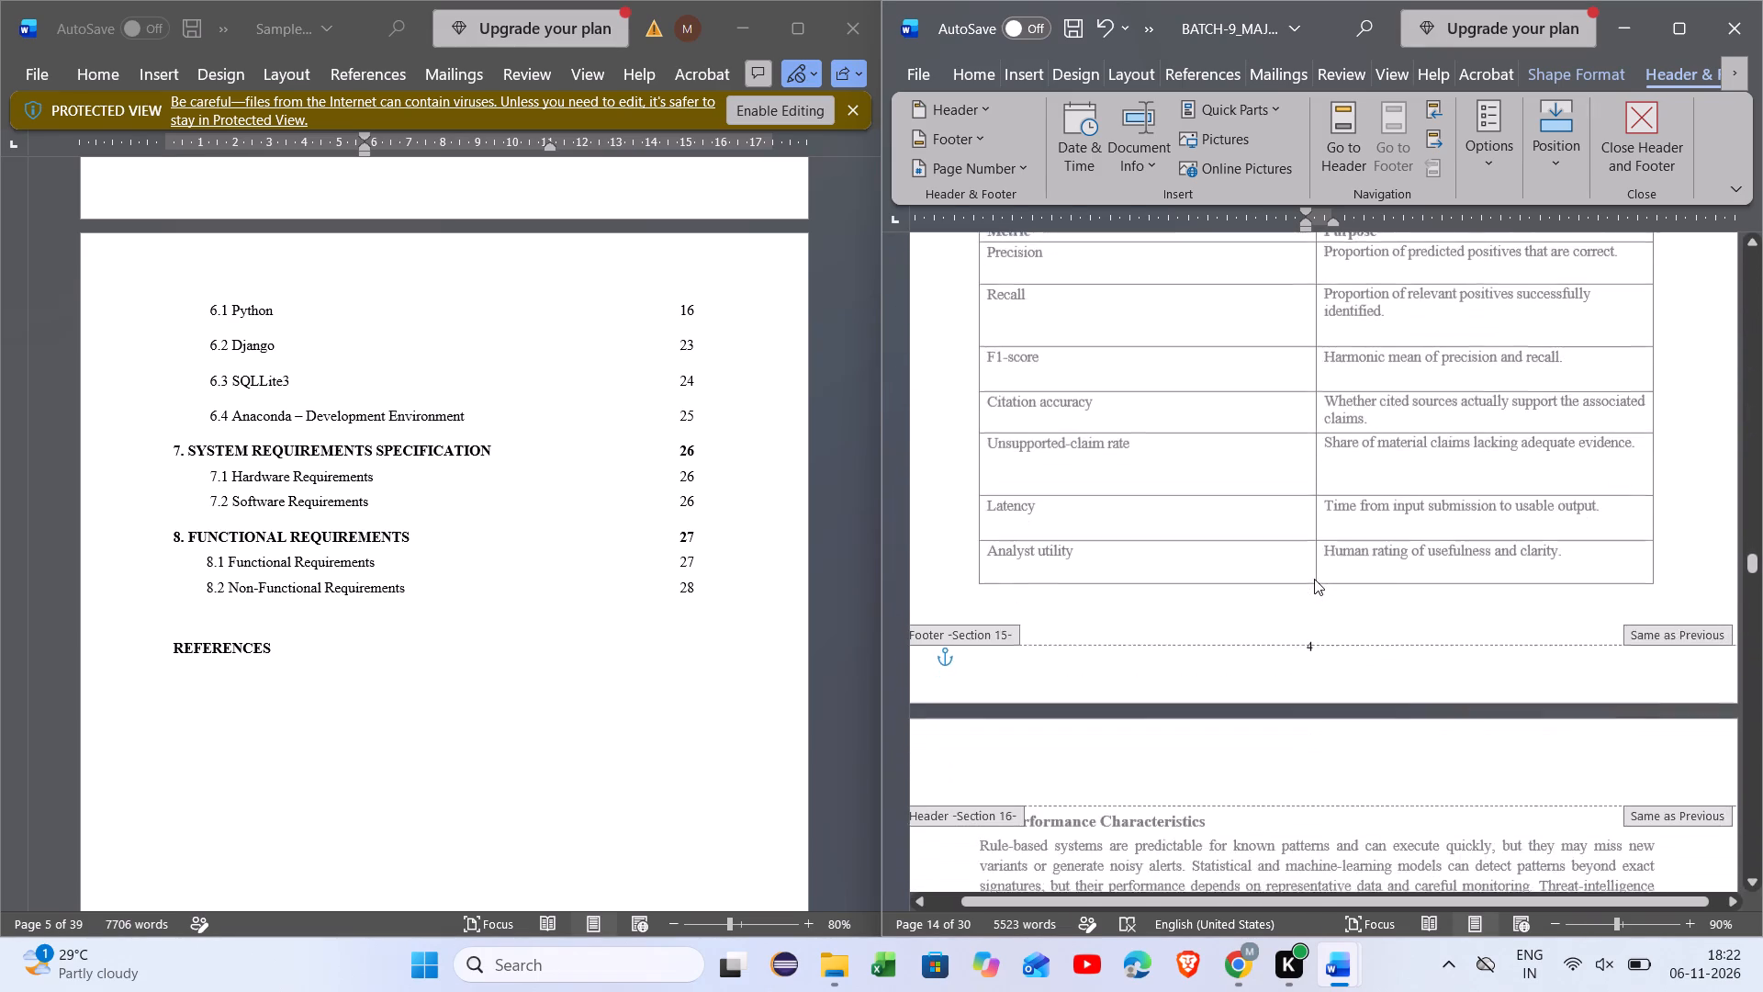
{"action": "scroll", "coordinate": [1314, 579], "scroll_direction": "down", "scroll_amount": 4}
{"action": "scroll", "coordinate": [1314, 579], "scroll_direction": "up", "scroll_amount": 2}
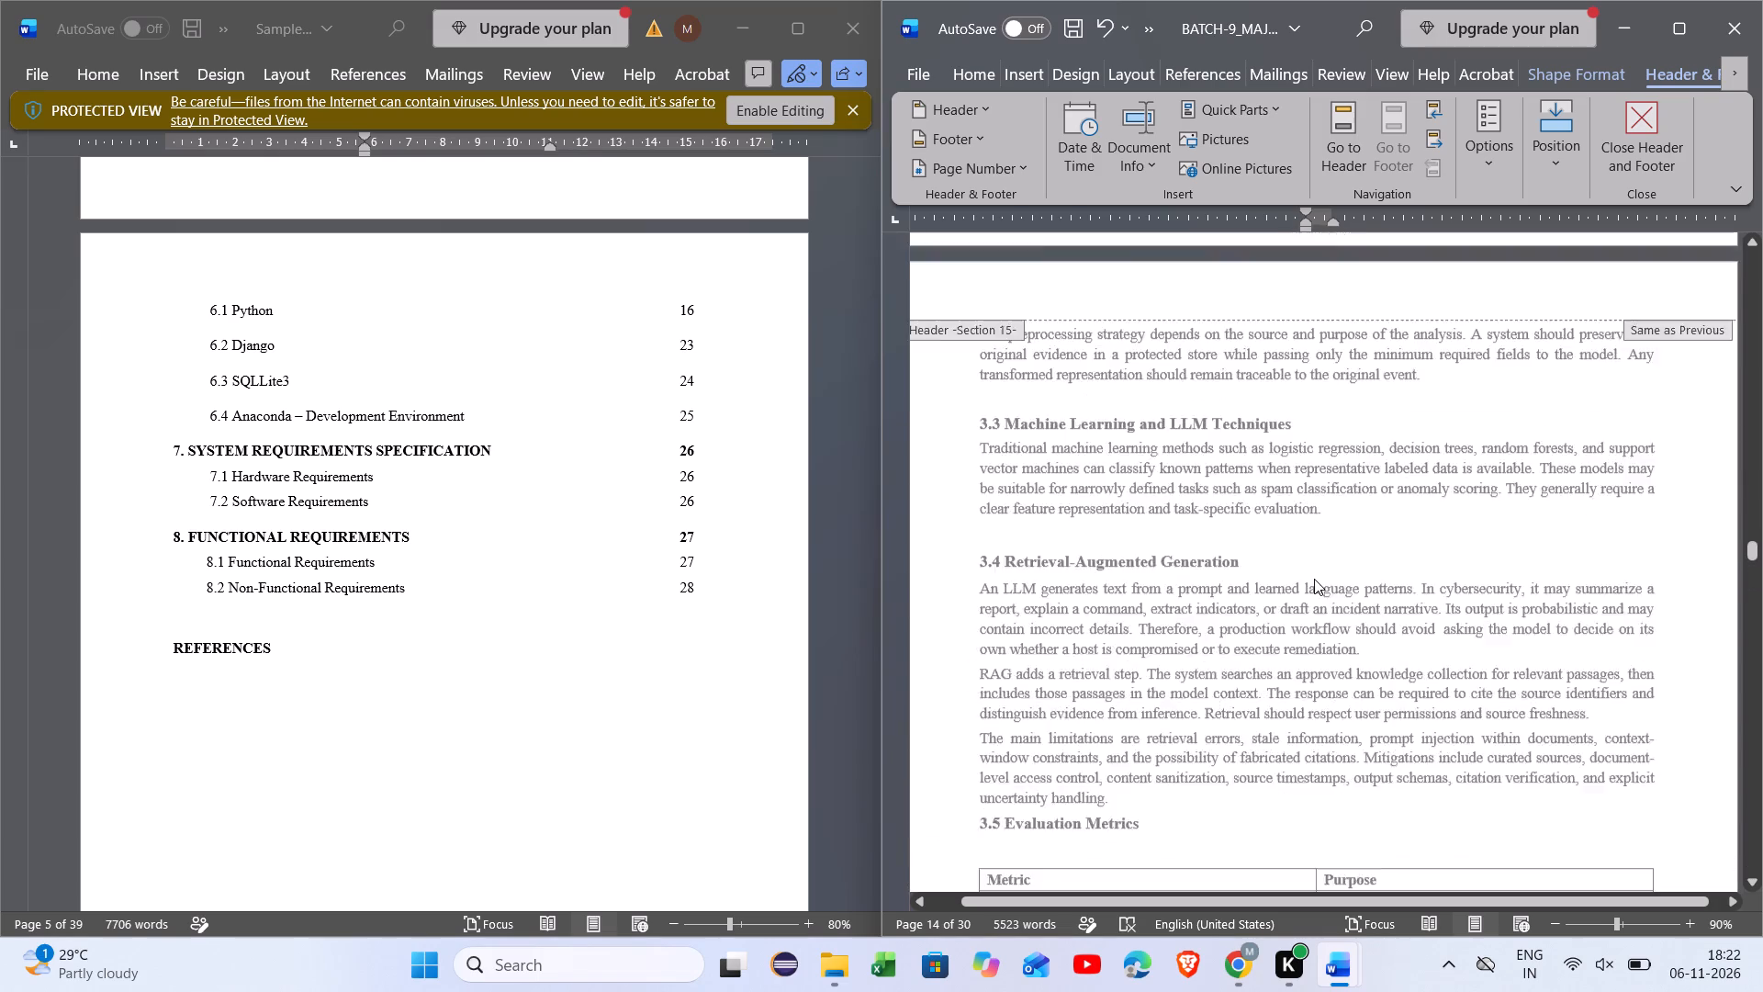
{"action": "scroll", "coordinate": [1314, 579], "scroll_direction": "up", "scroll_amount": 4}
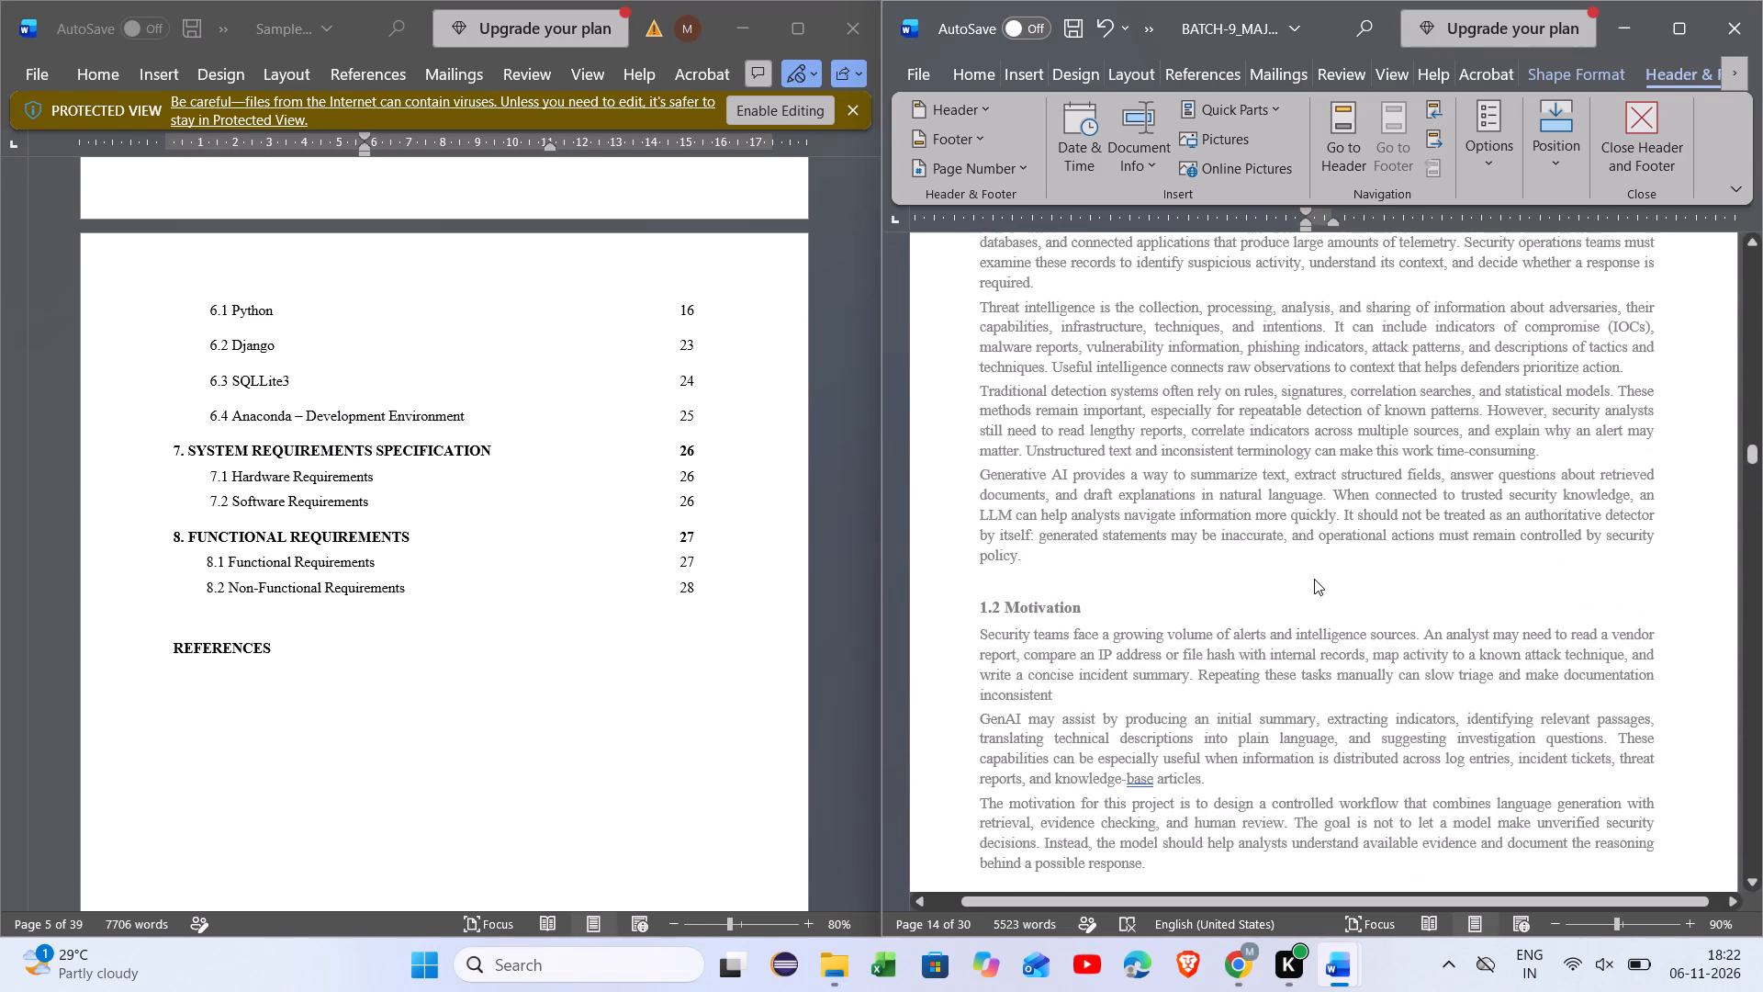
{"action": "scroll", "coordinate": [1314, 579], "scroll_direction": "down", "scroll_amount": 5}
{"action": "scroll", "coordinate": [1314, 579], "scroll_direction": "up", "scroll_amount": 6}
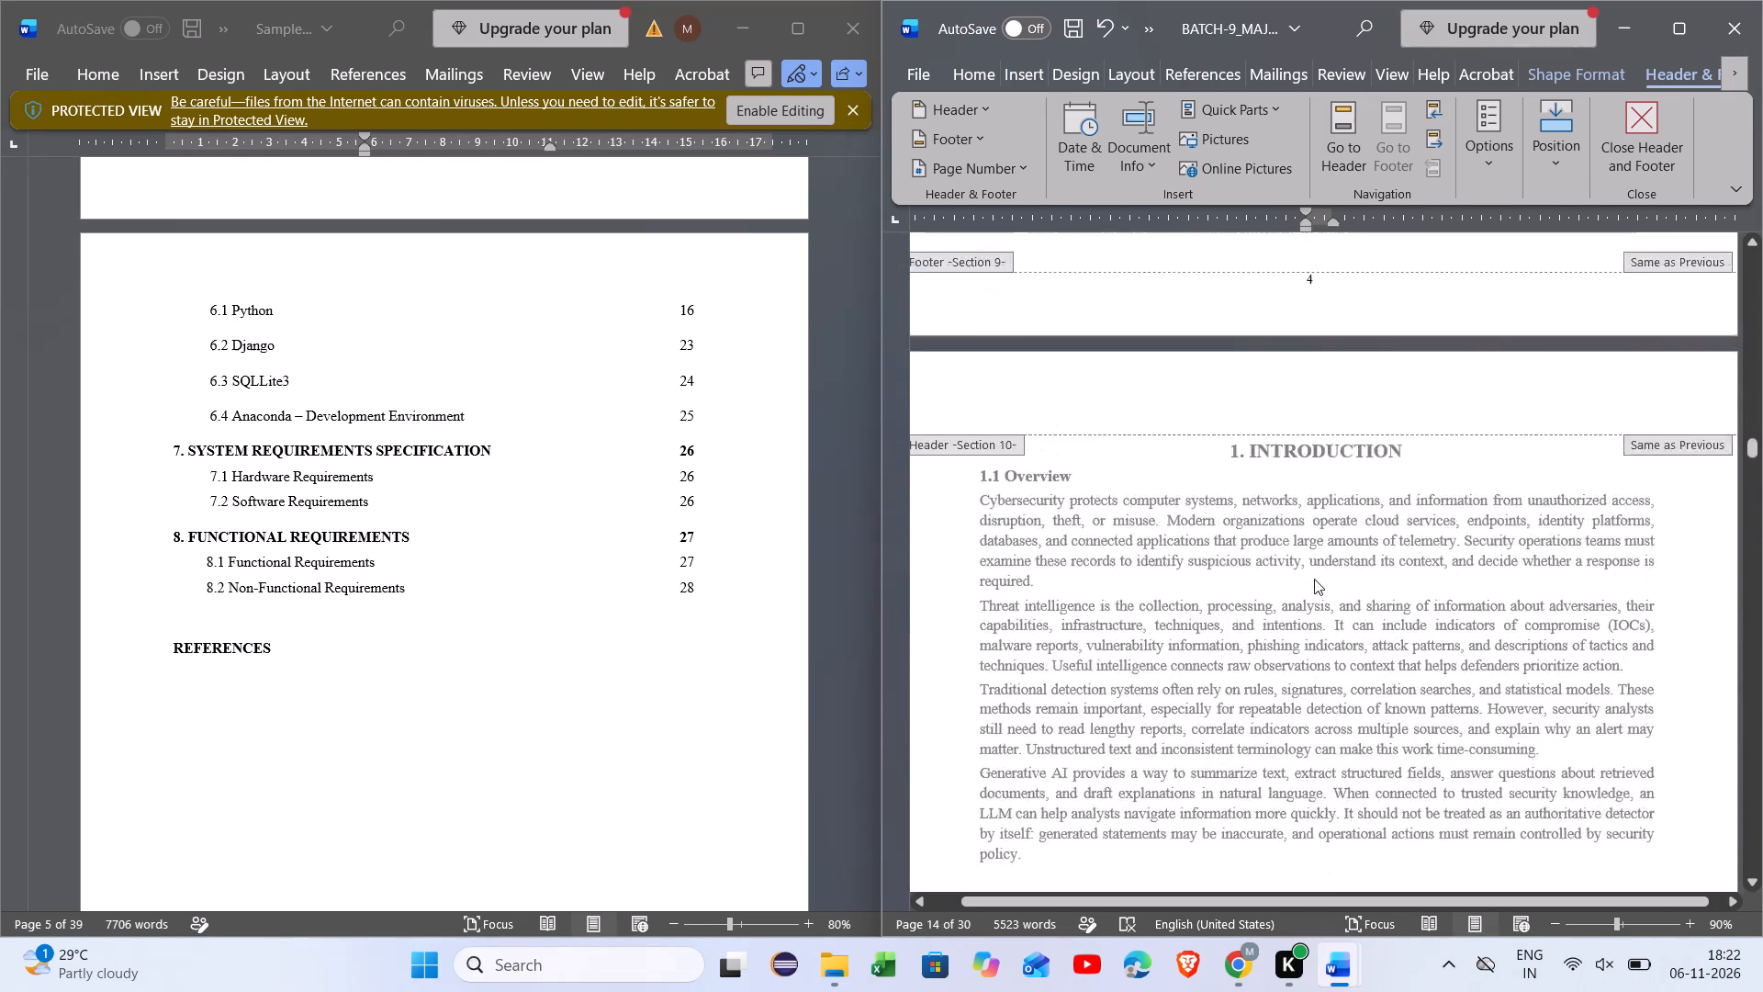
{"action": "scroll", "coordinate": [1314, 579], "scroll_direction": "up", "scroll_amount": 3}
{"action": "scroll", "coordinate": [1314, 579], "scroll_direction": "down", "scroll_amount": 2}
{"action": "scroll", "coordinate": [1314, 579], "scroll_direction": "up", "scroll_amount": 1}
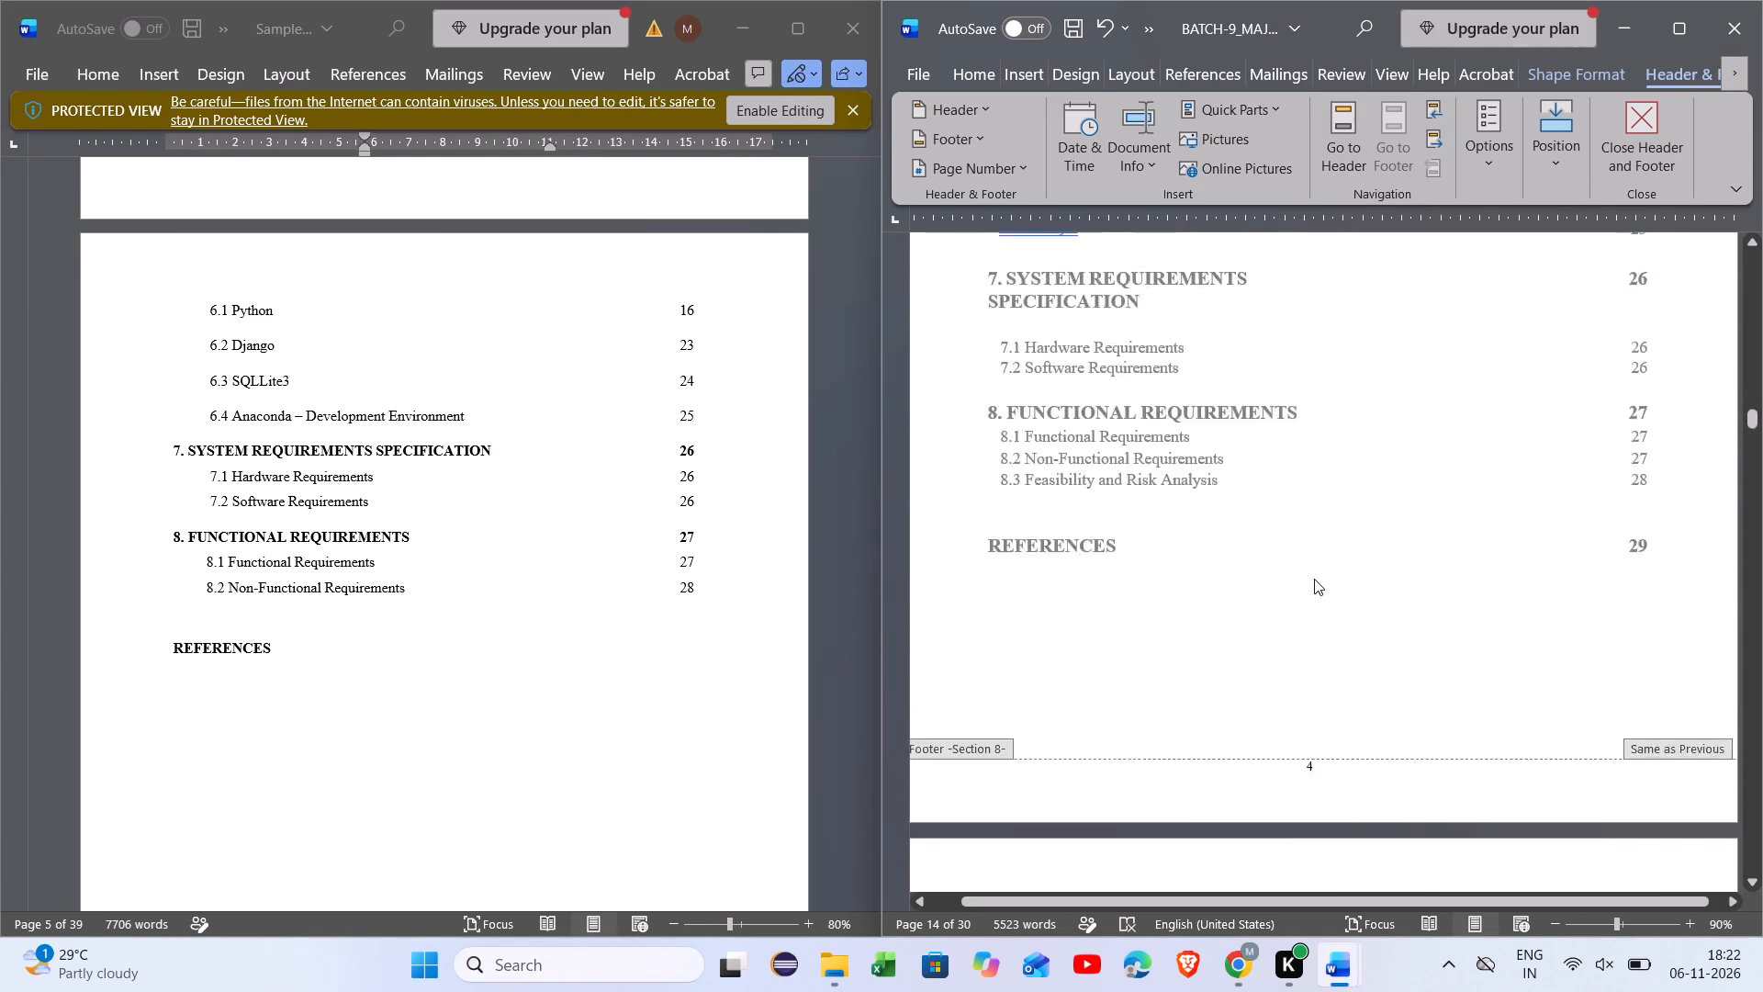
{"action": "scroll", "coordinate": [1314, 579], "scroll_direction": "up", "scroll_amount": 1}
{"action": "scroll", "coordinate": [1314, 579], "scroll_direction": "down", "scroll_amount": 1}
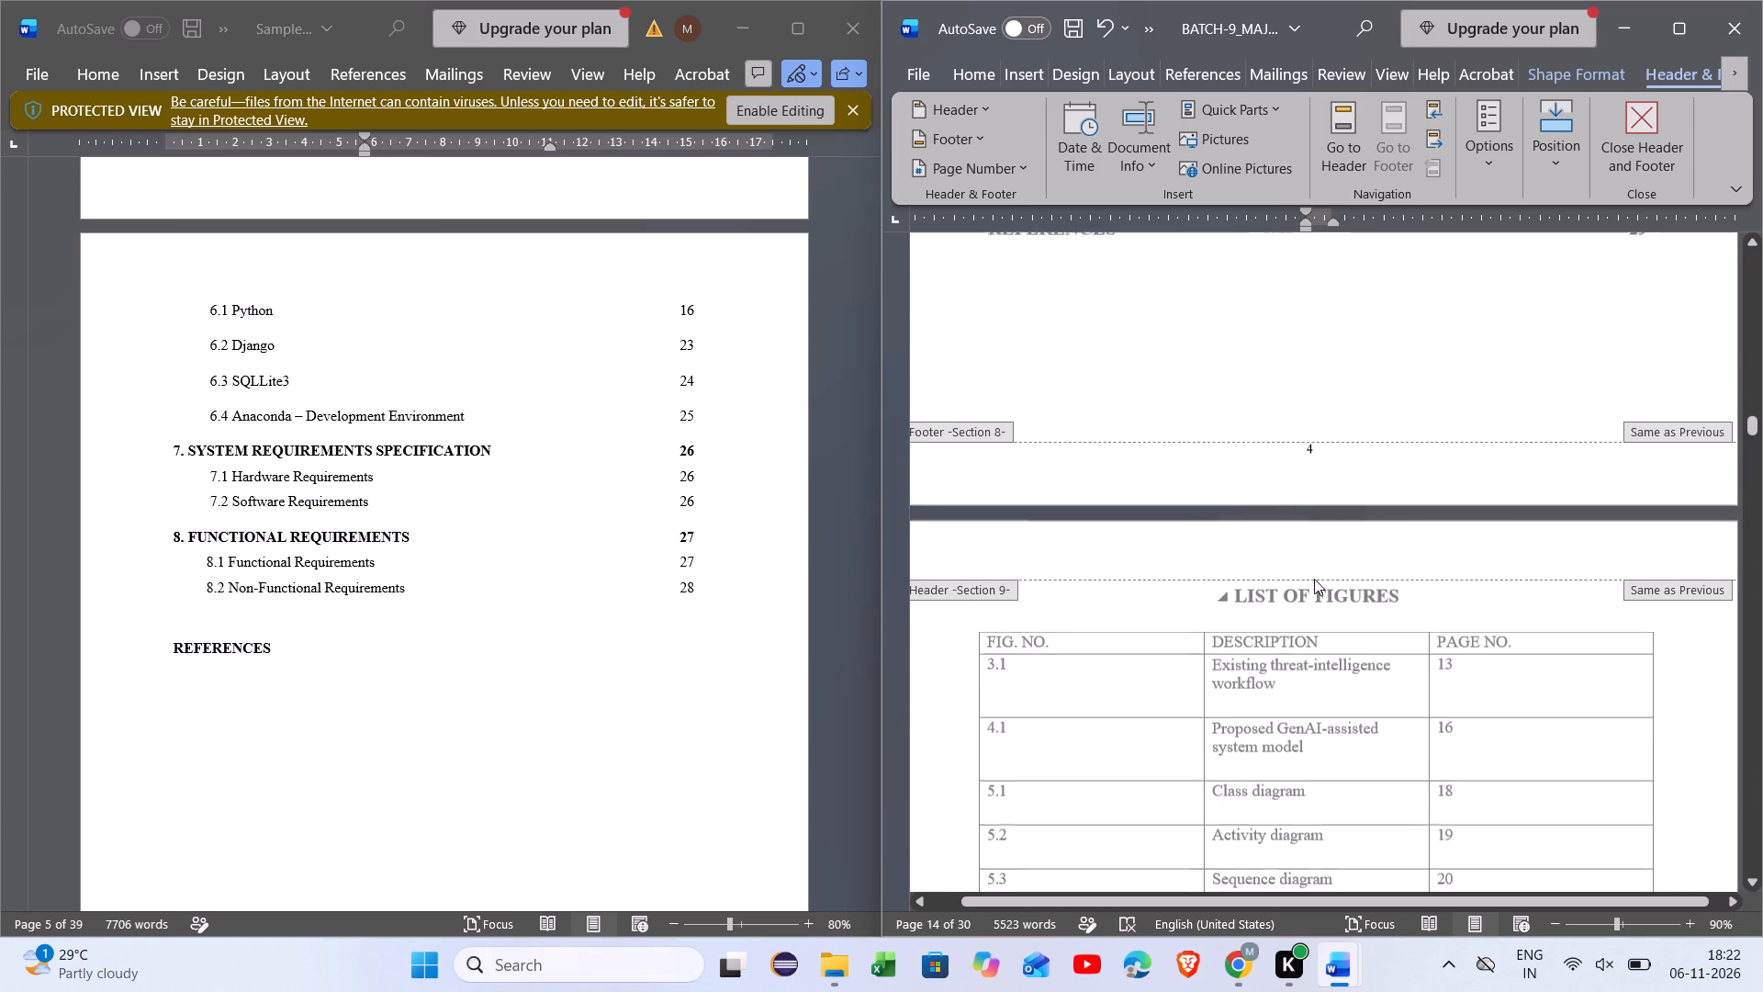
{"action": "scroll", "coordinate": [1314, 579], "scroll_direction": "right", "scroll_amount": 1}
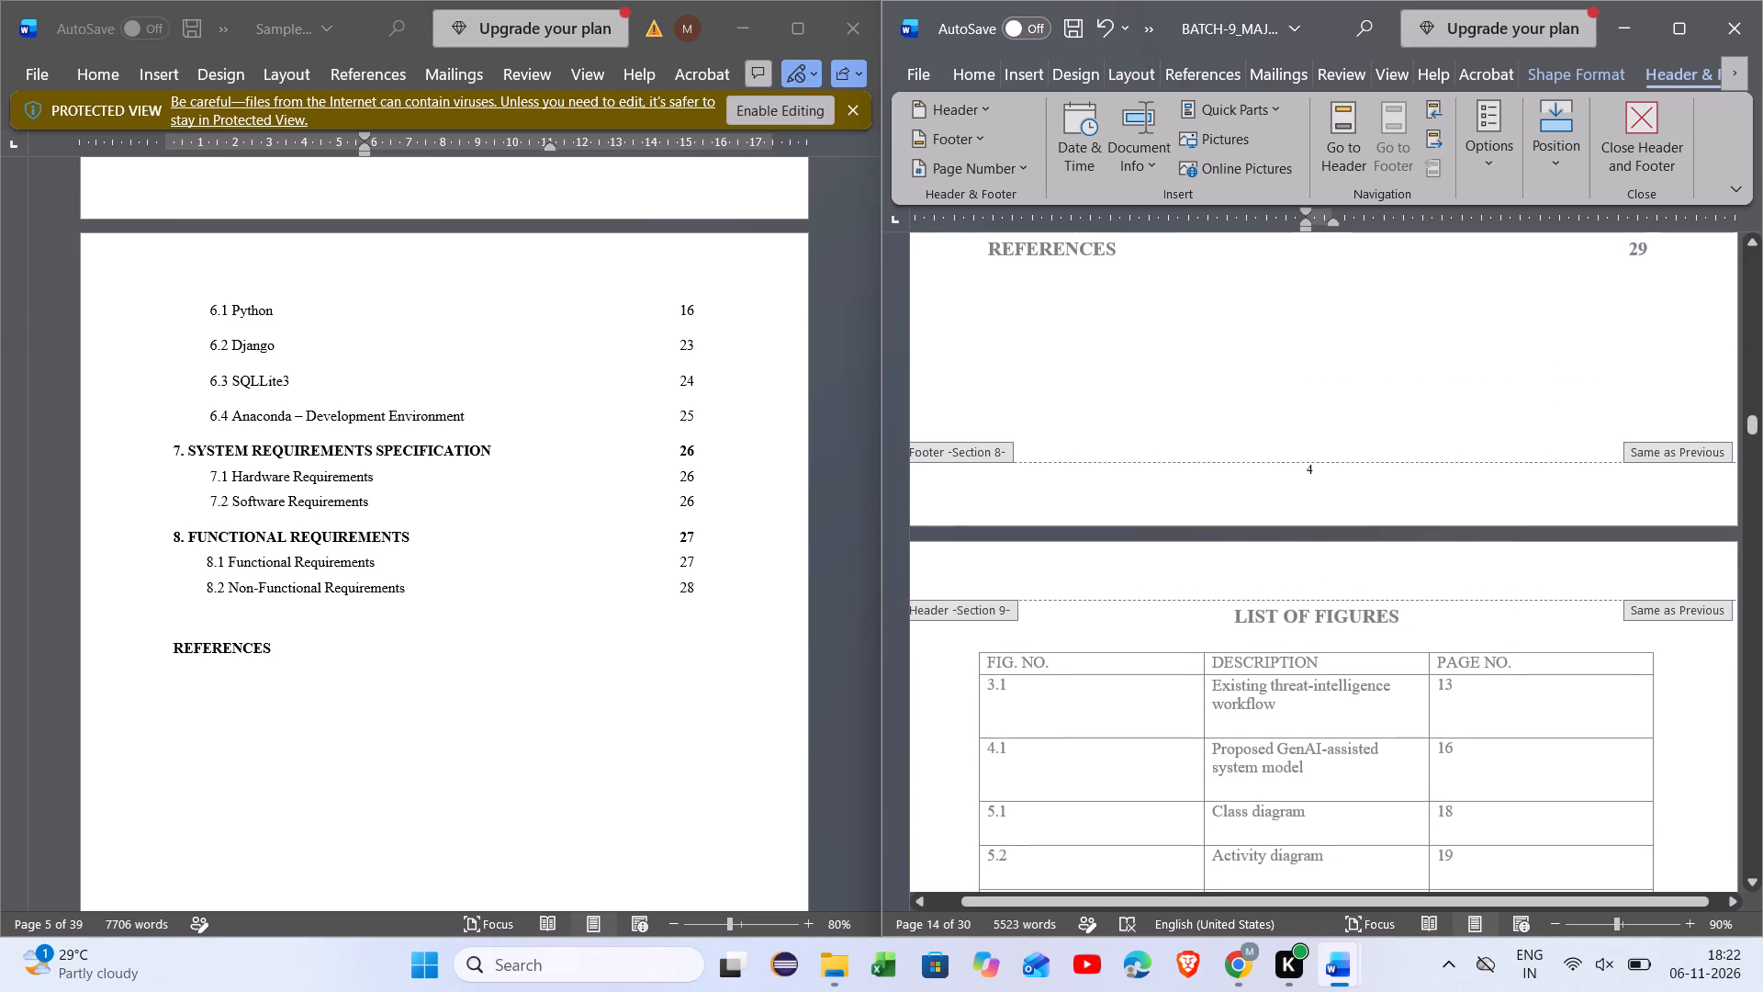
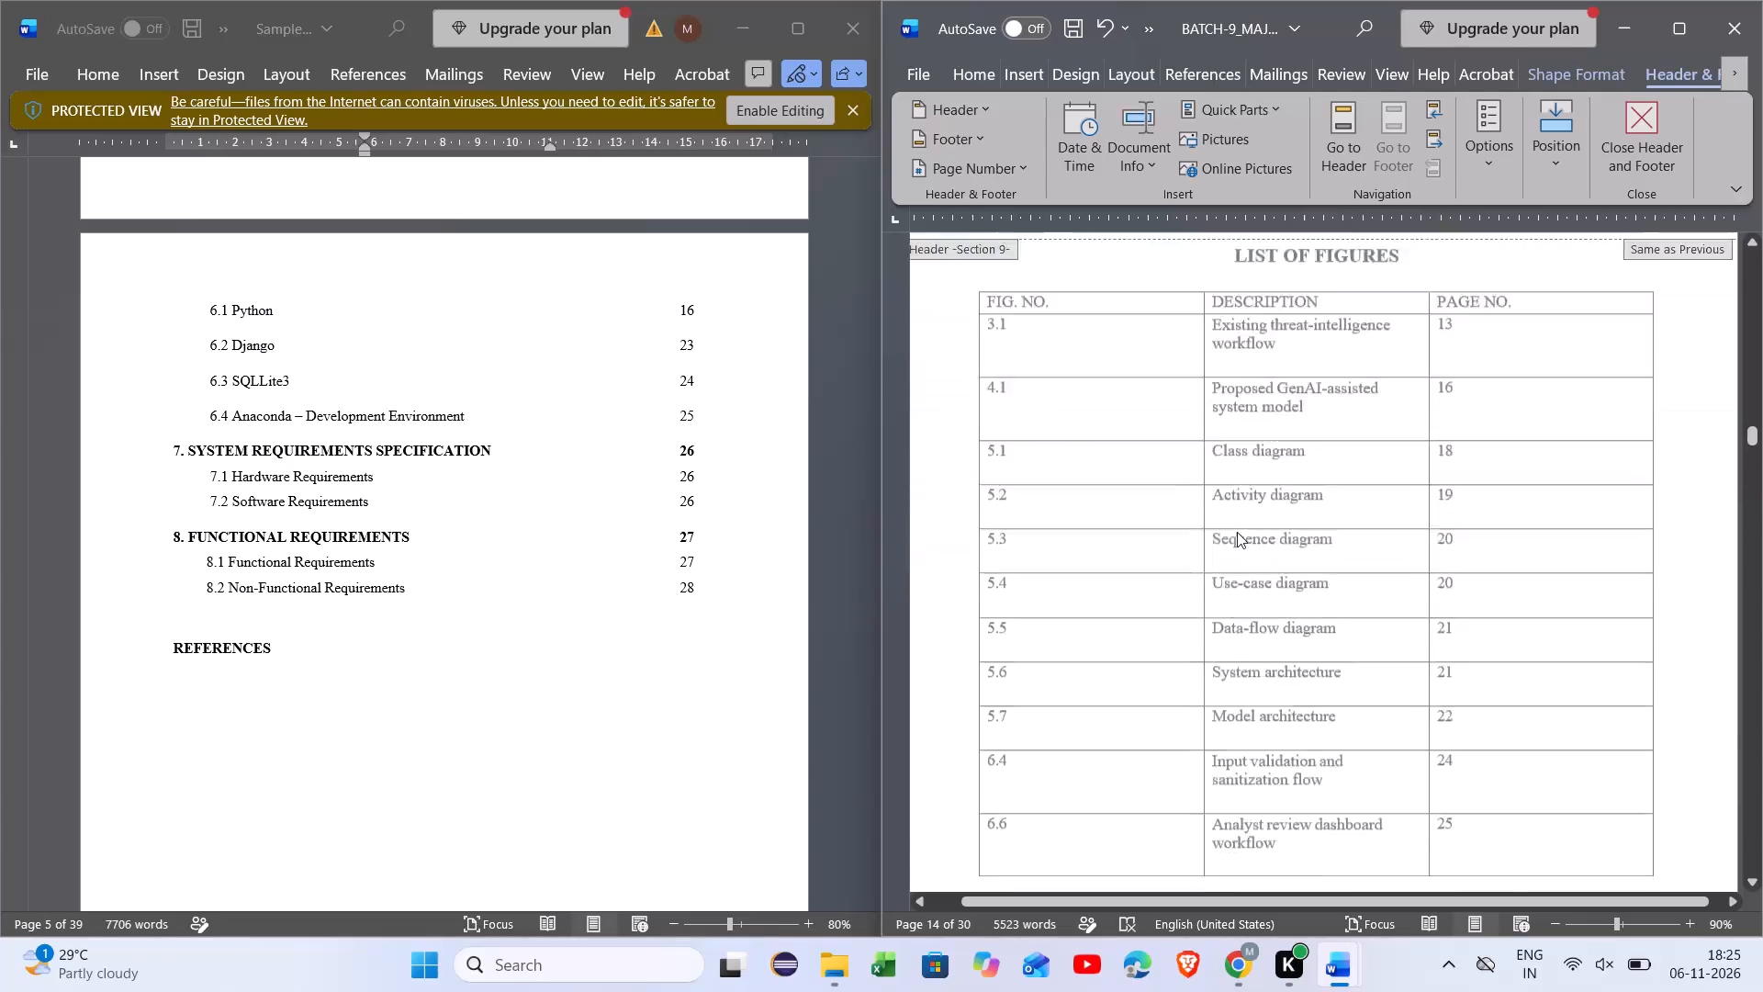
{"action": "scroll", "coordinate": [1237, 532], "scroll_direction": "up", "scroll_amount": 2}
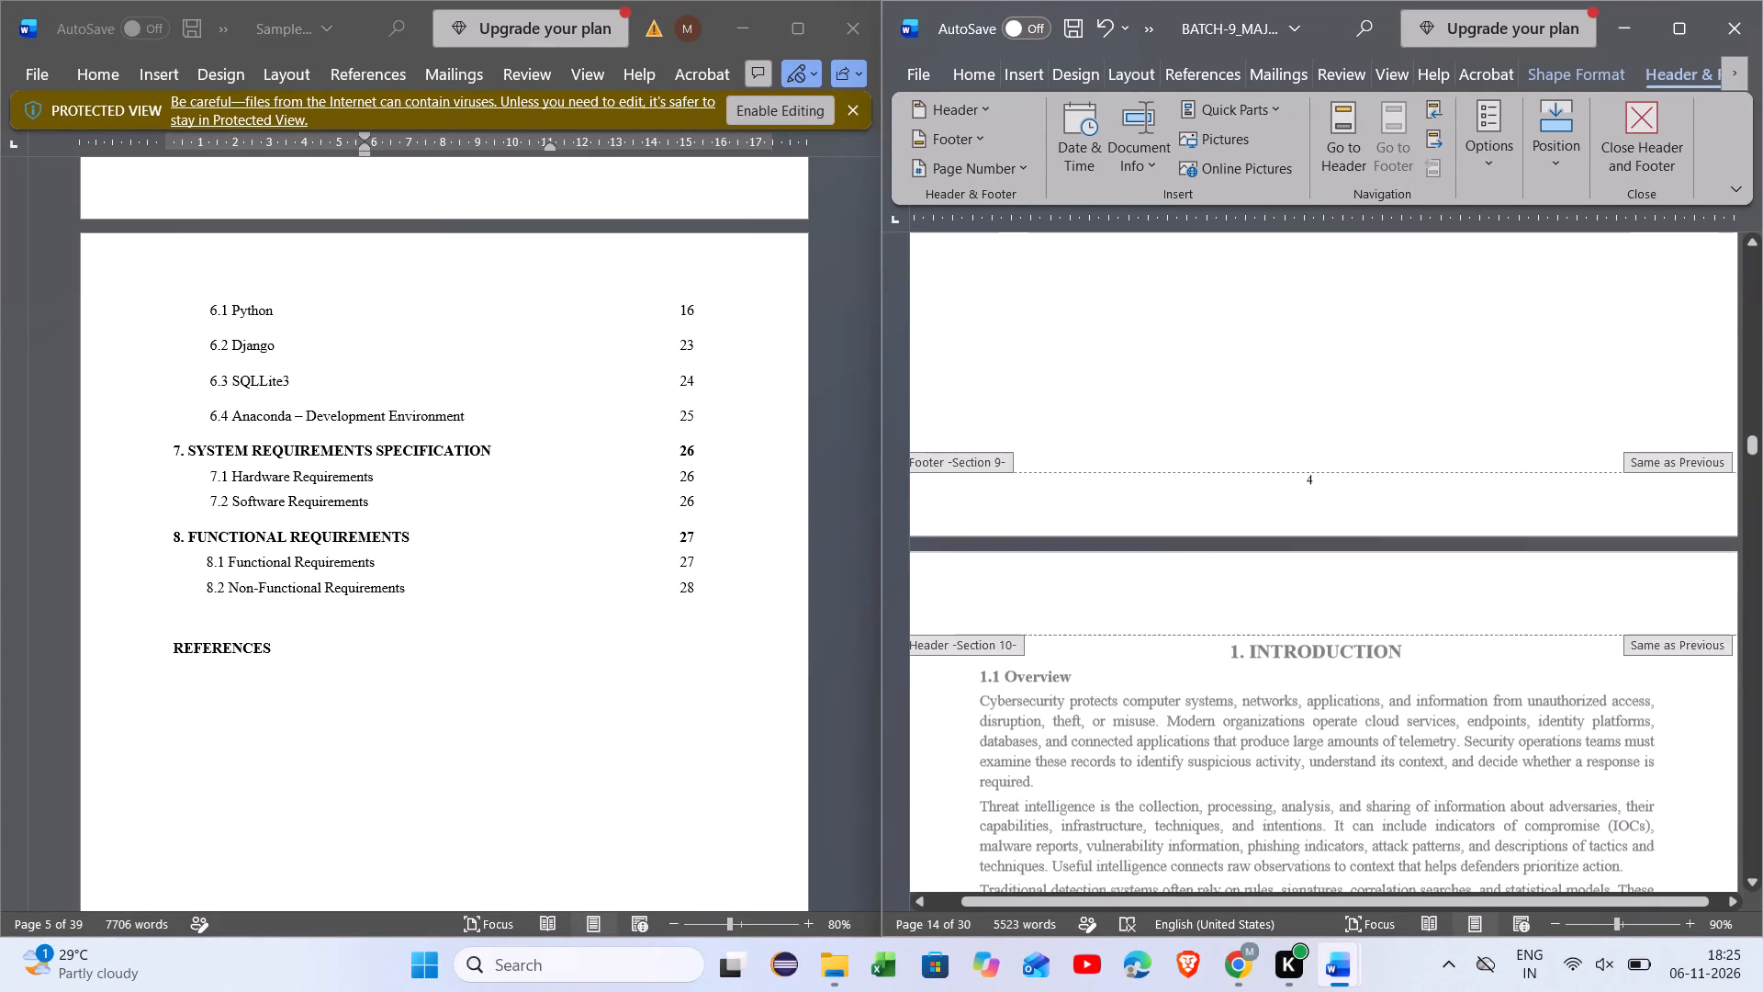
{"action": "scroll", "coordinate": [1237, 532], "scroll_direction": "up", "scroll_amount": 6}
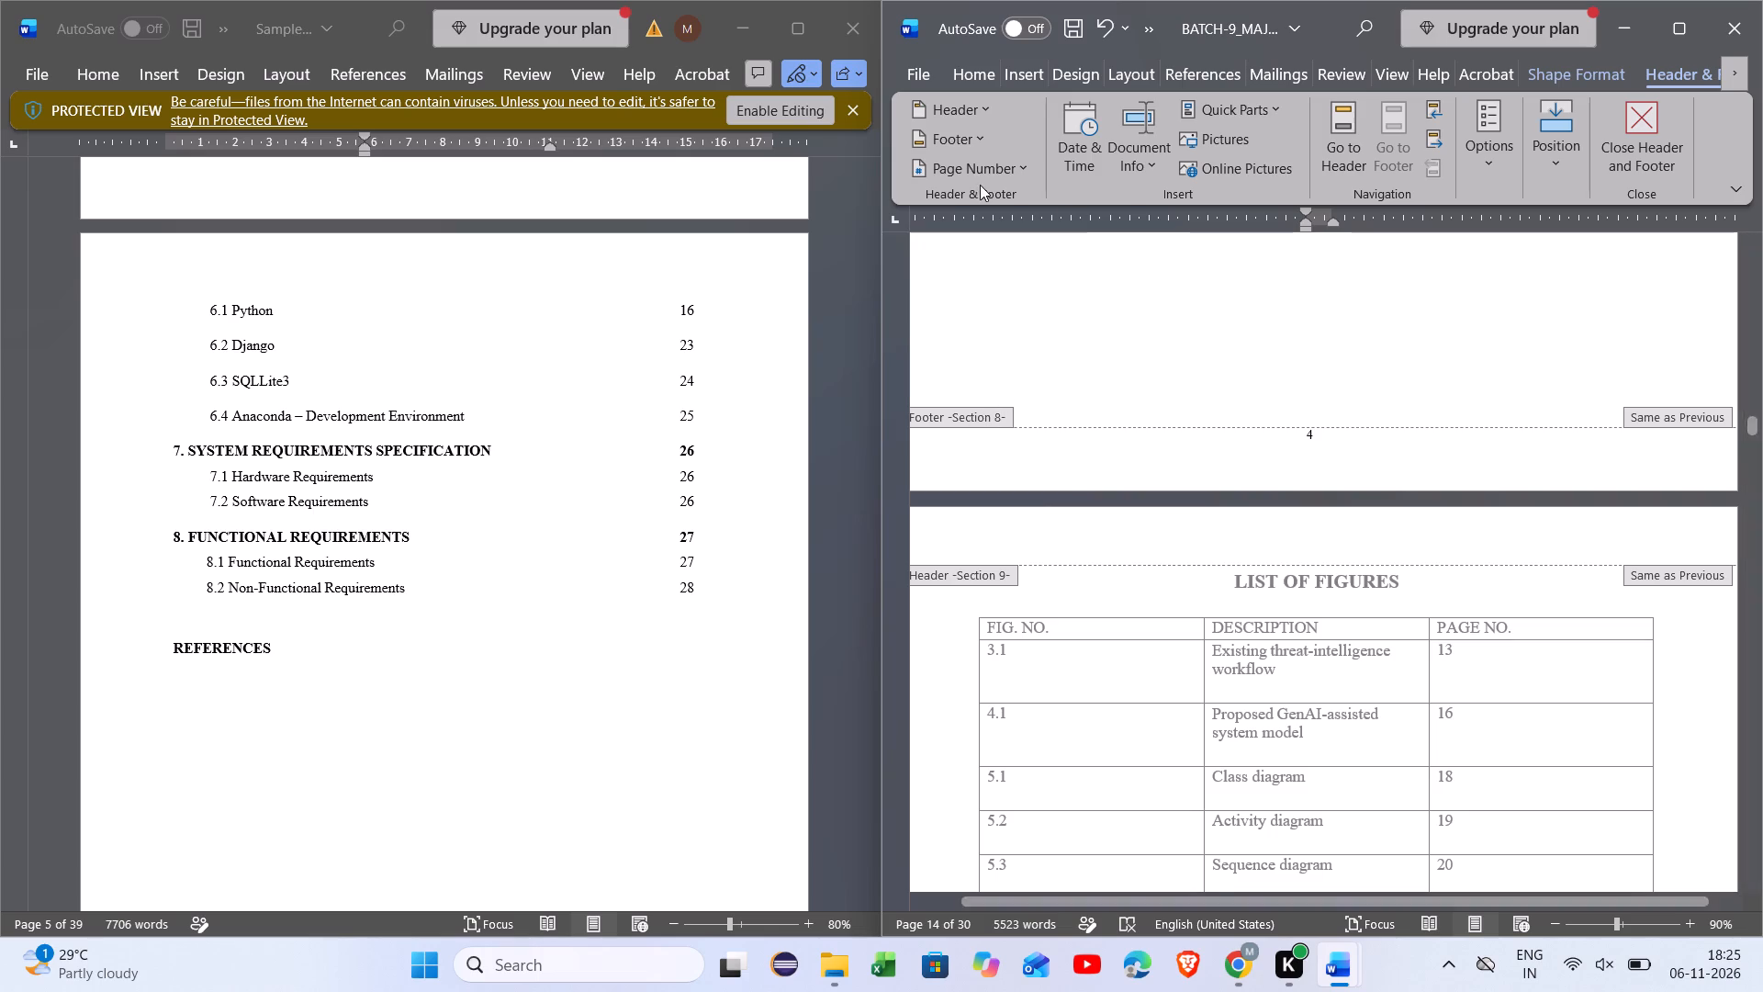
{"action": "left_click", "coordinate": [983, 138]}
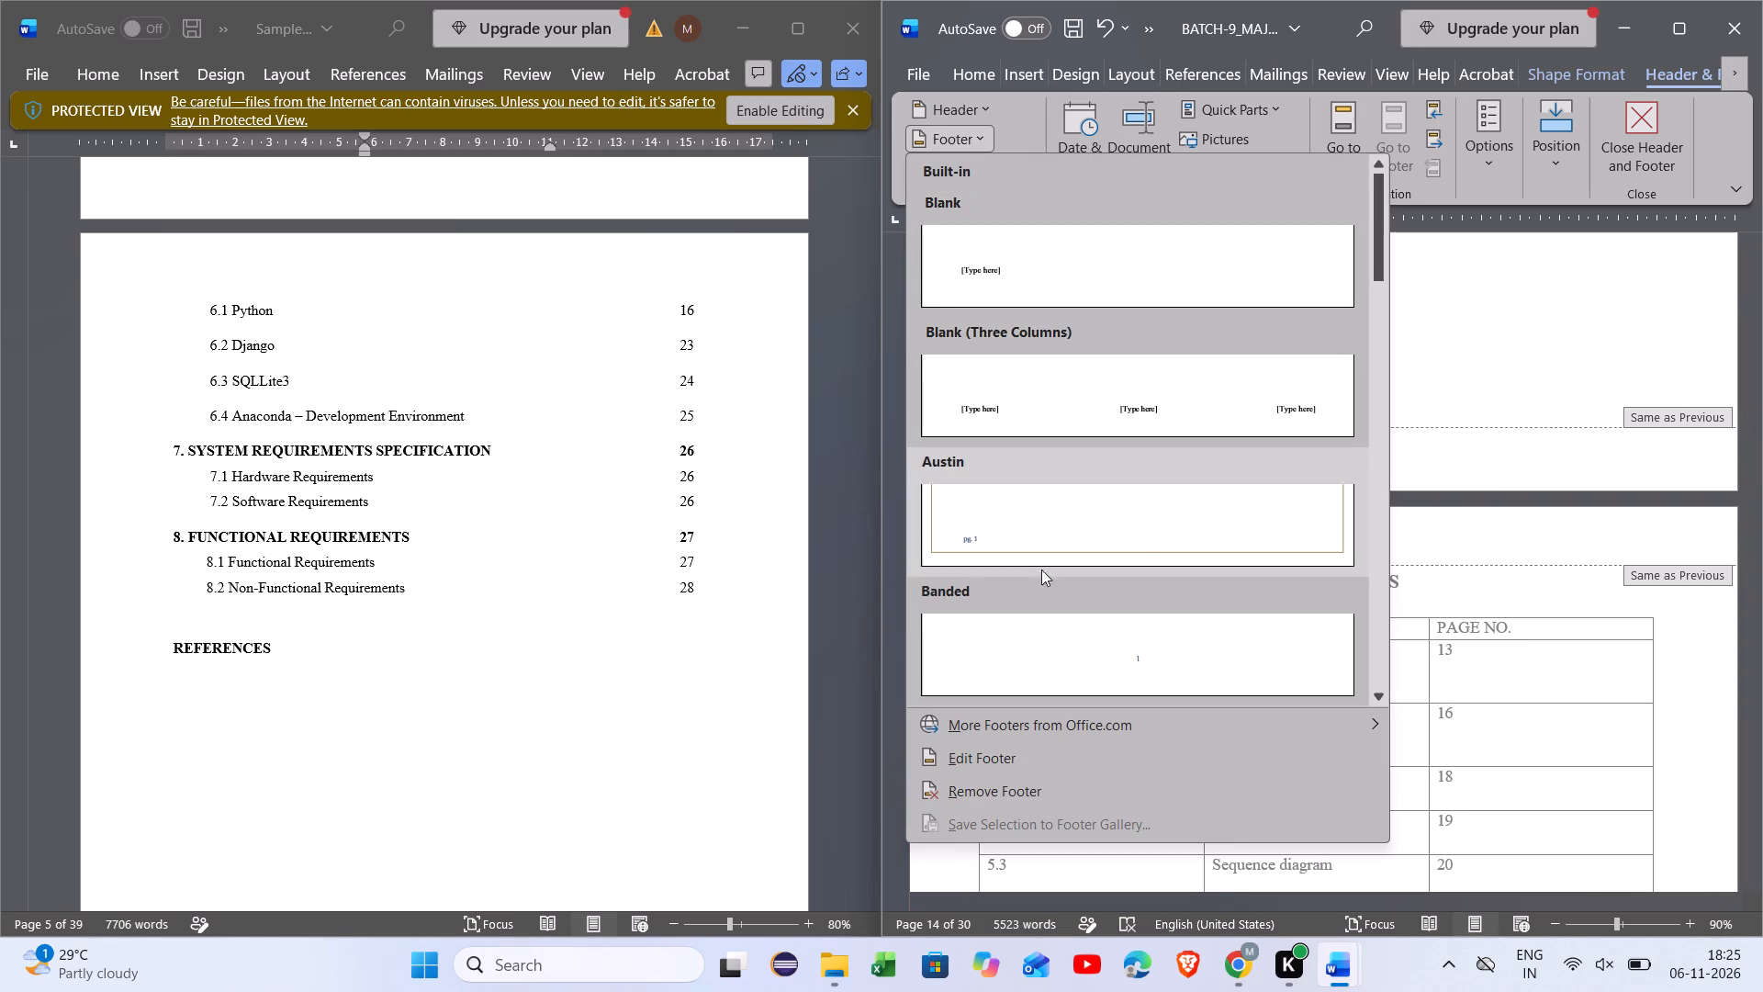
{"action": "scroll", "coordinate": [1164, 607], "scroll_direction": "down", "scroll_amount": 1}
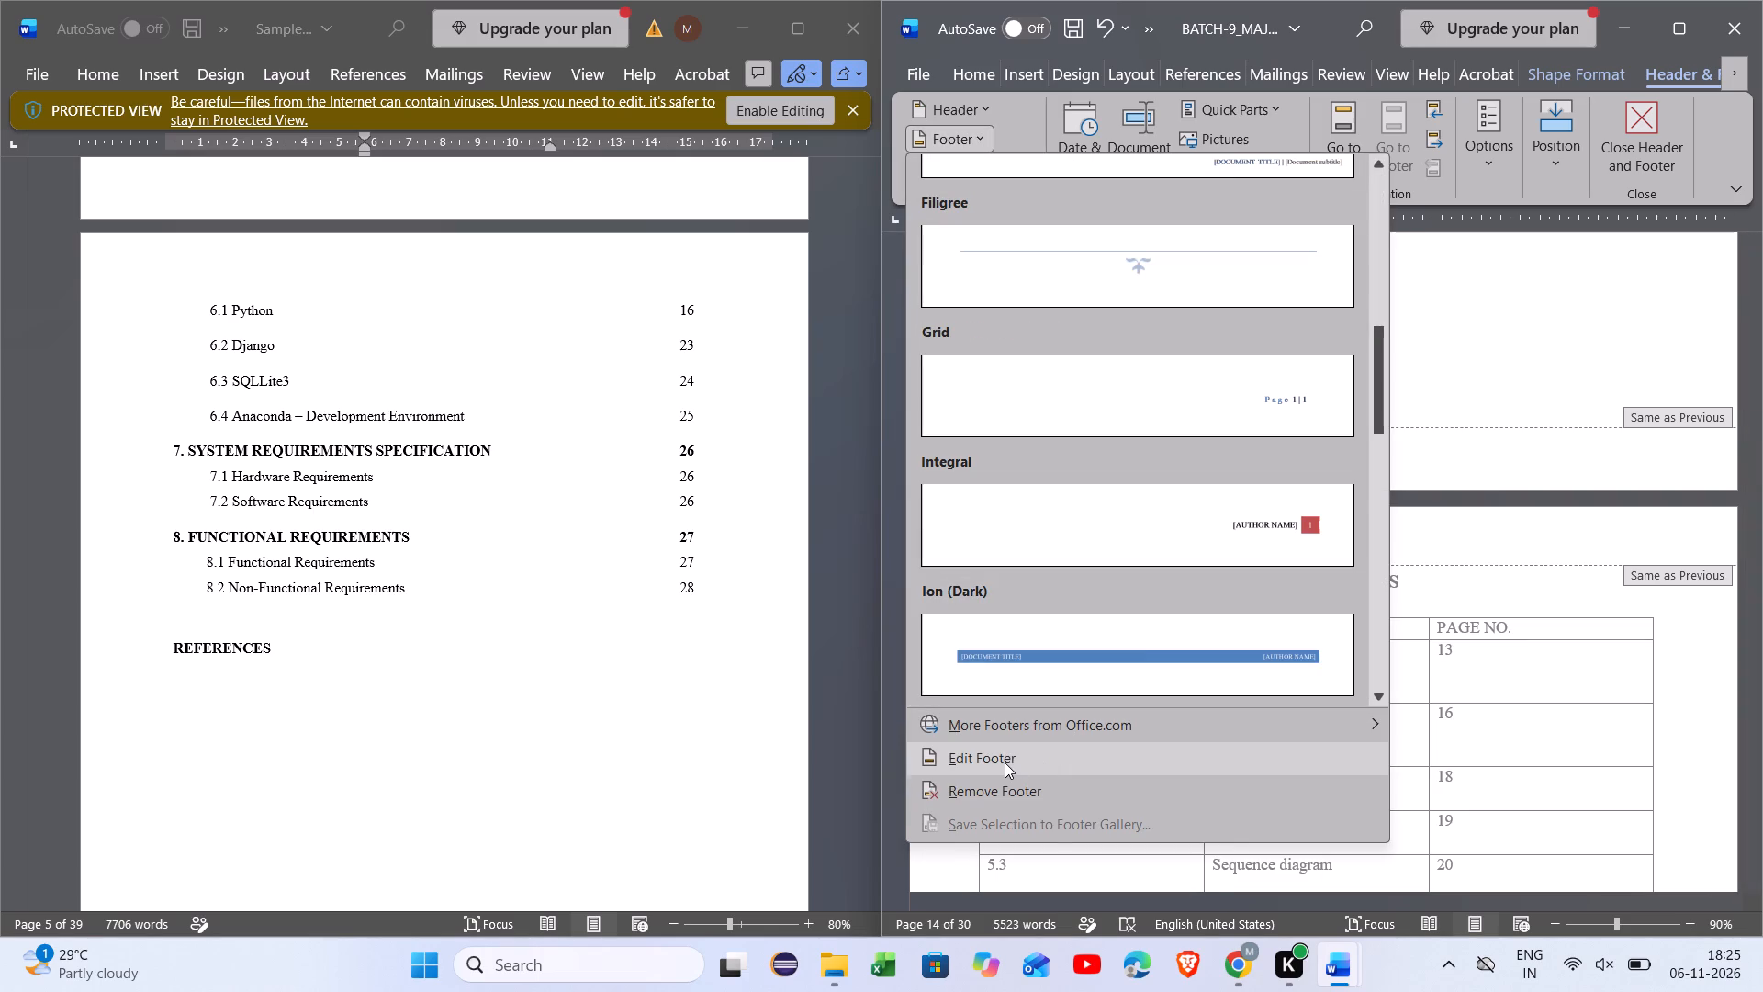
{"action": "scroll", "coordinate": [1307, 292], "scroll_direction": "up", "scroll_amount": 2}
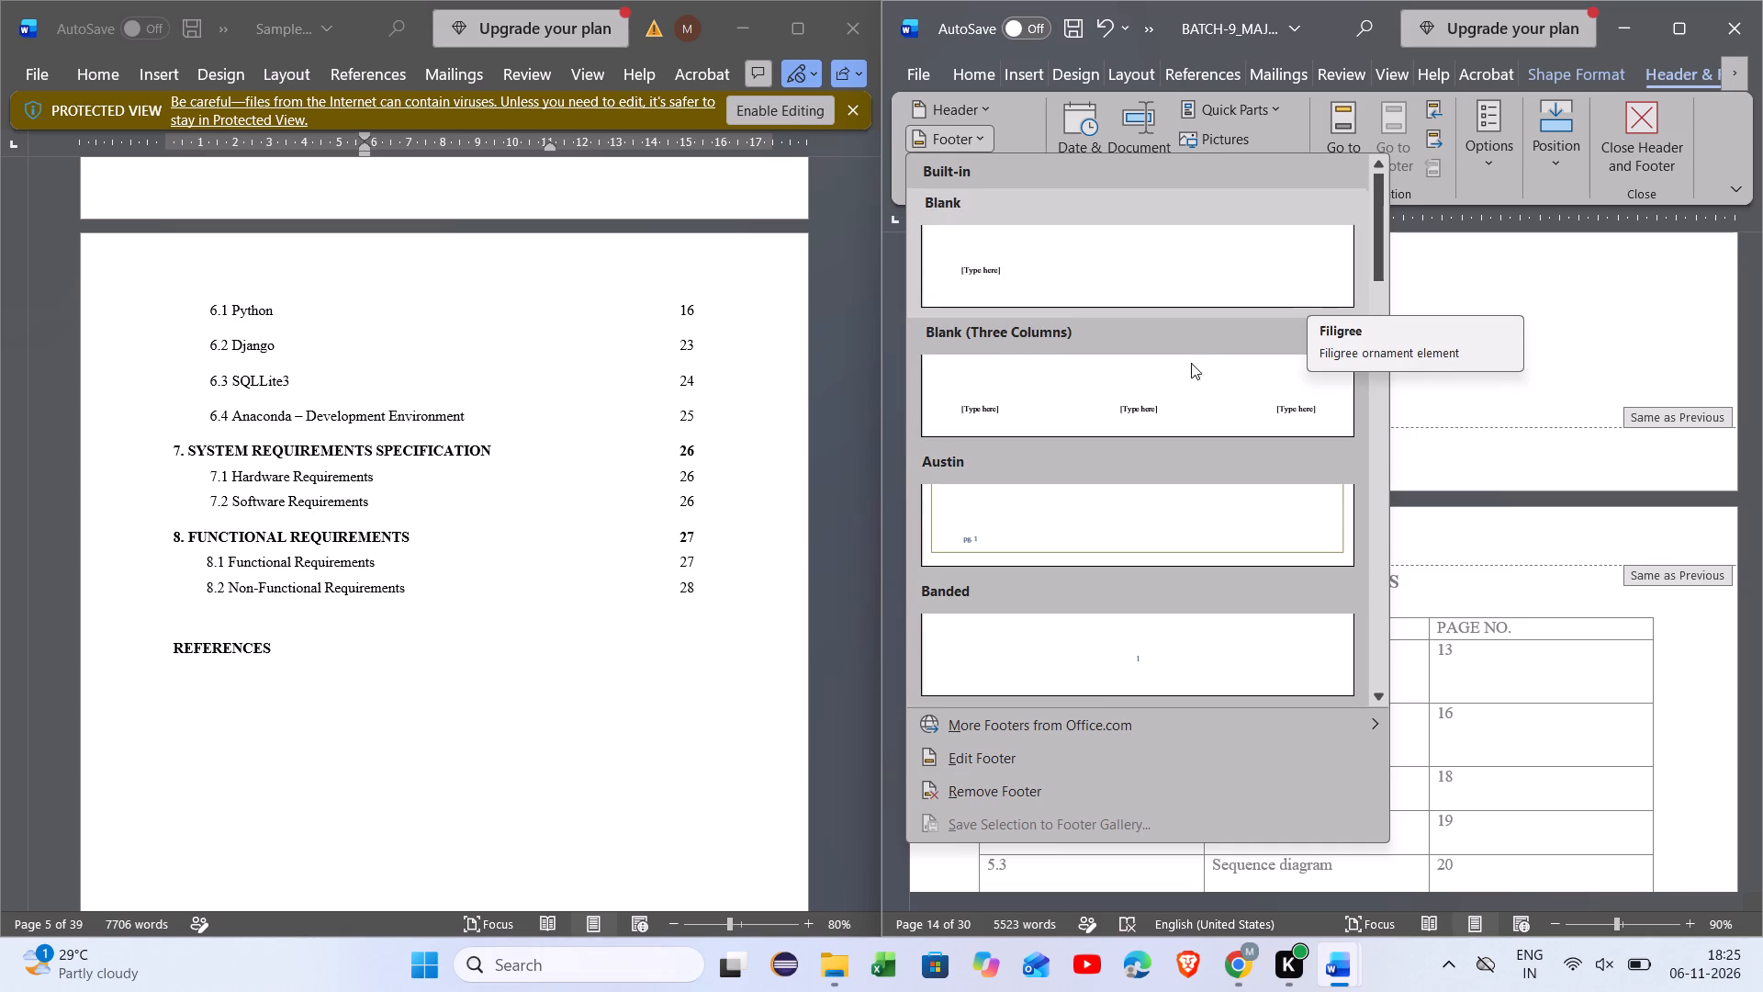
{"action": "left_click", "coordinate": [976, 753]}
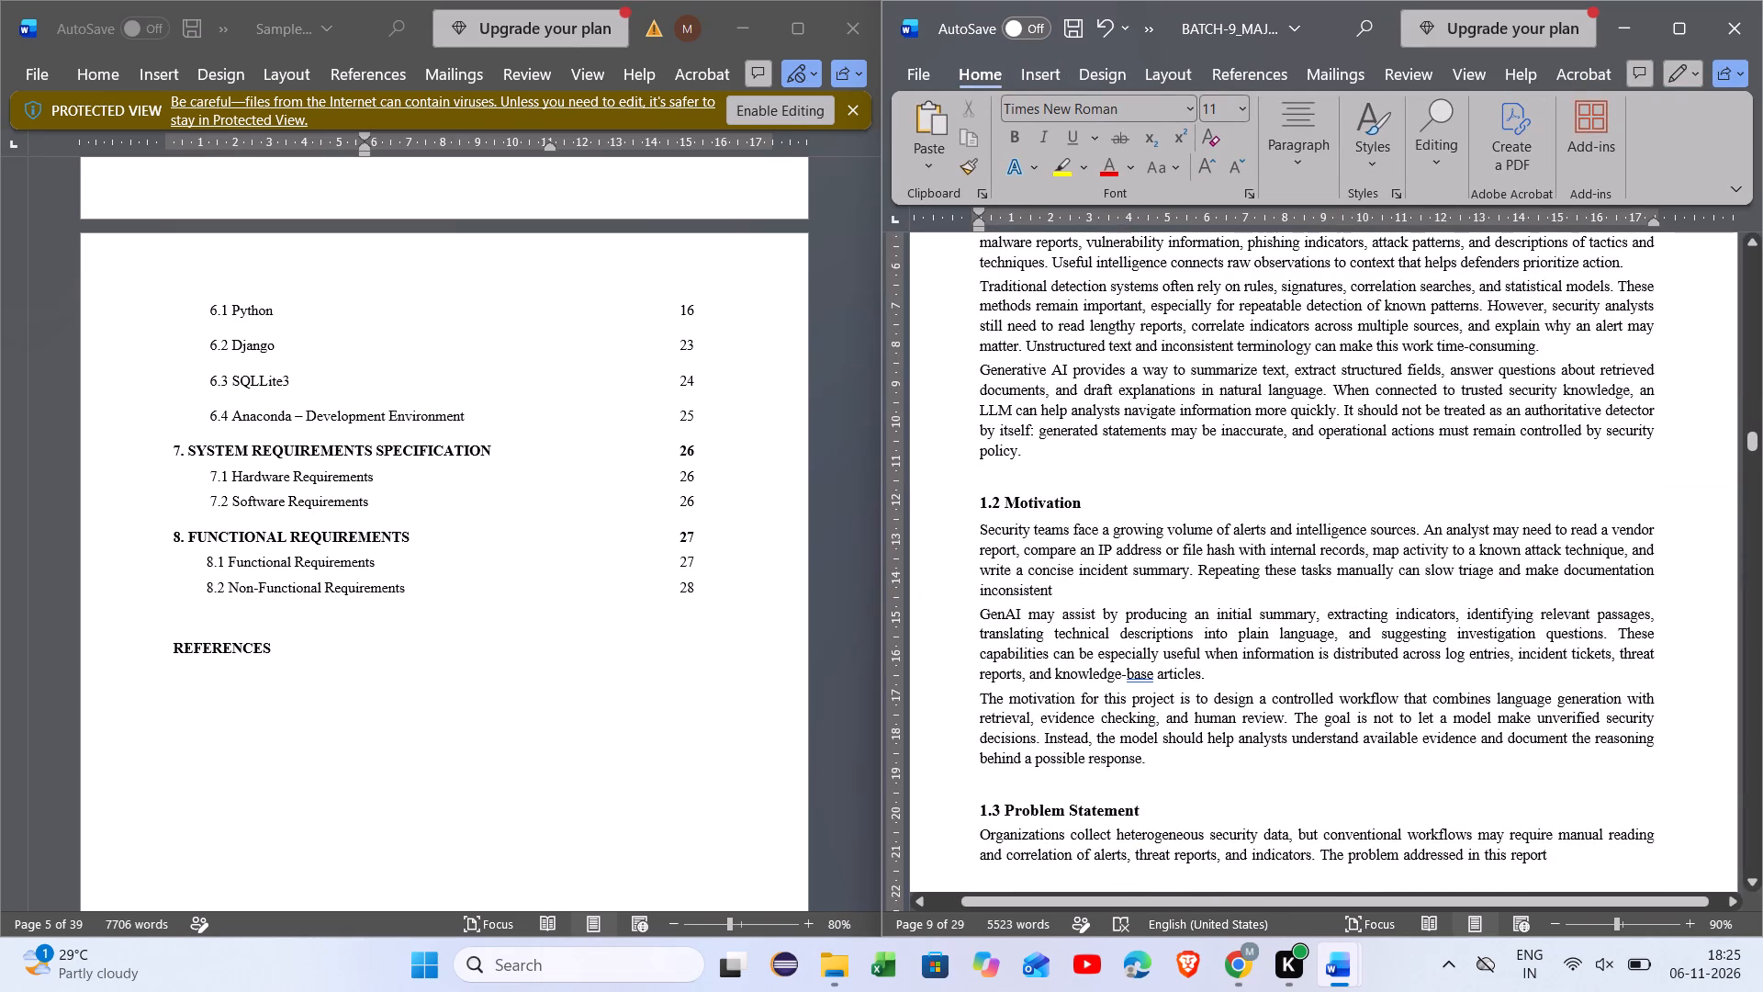
Undo the manual footer page number changes to 4, 3 and 2 in the Introduction and Literature Survey chapters.
{"action": "scroll", "coordinate": [1350, 468], "scroll_direction": "down", "scroll_amount": 5}
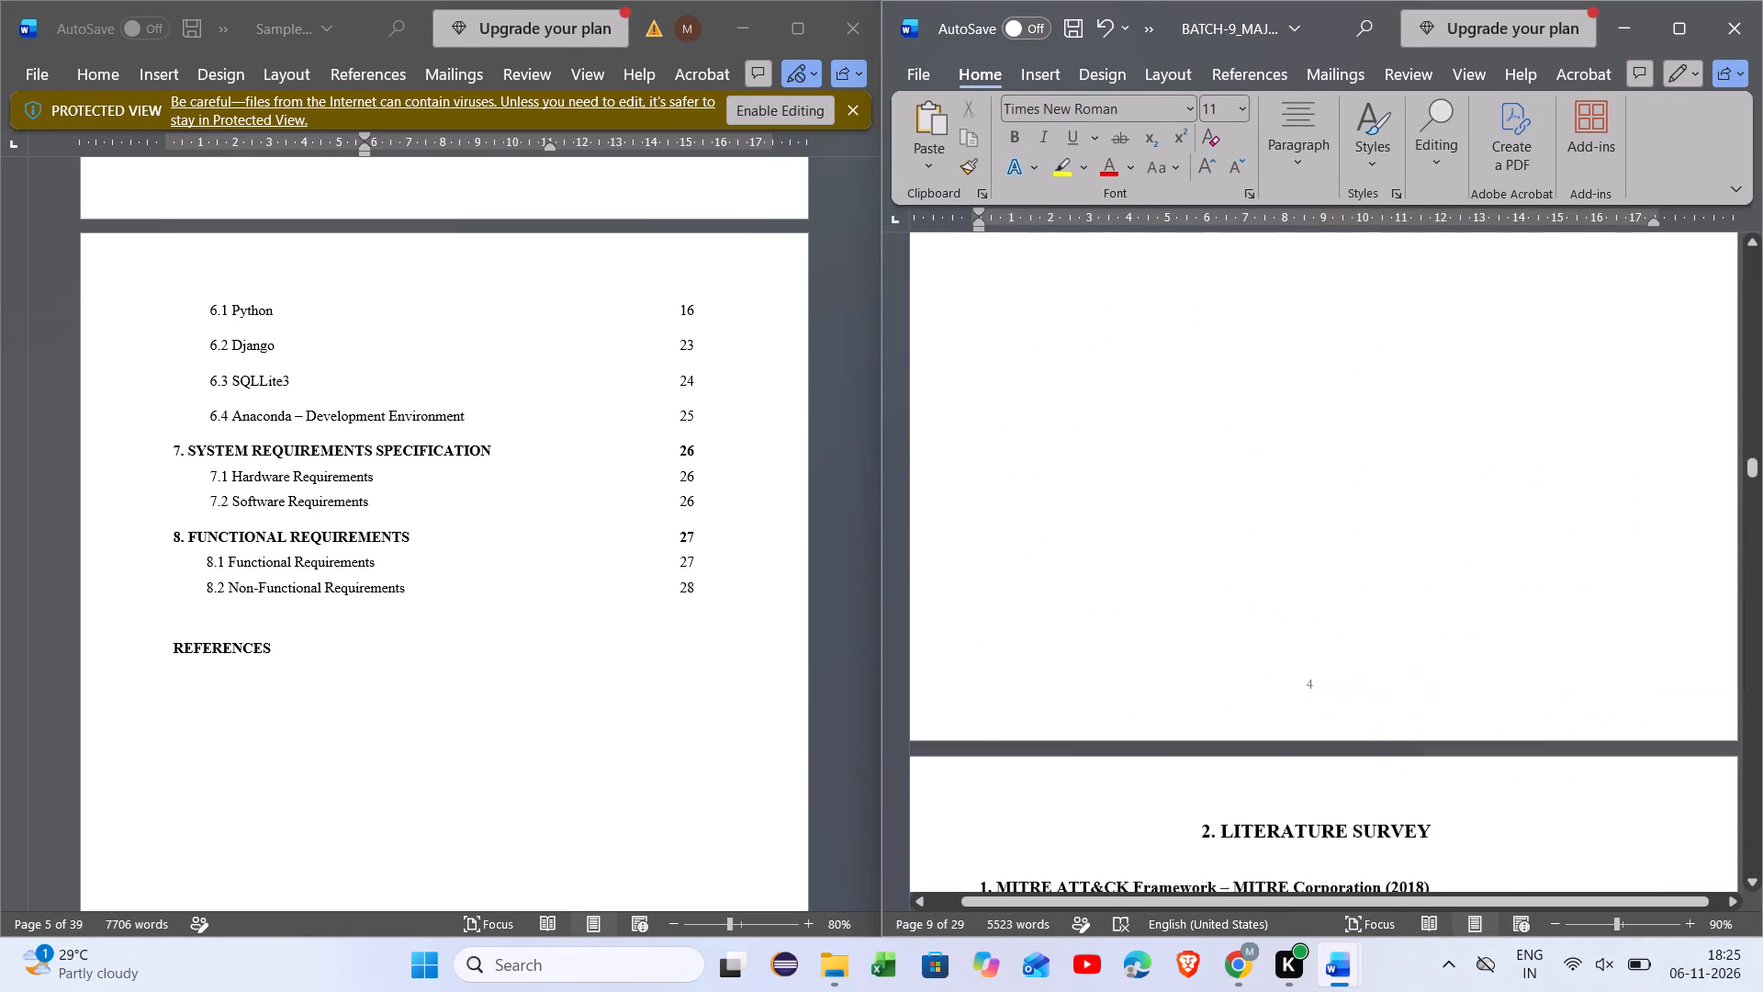
{"action": "scroll", "coordinate": [1350, 468], "scroll_direction": "down", "scroll_amount": 4}
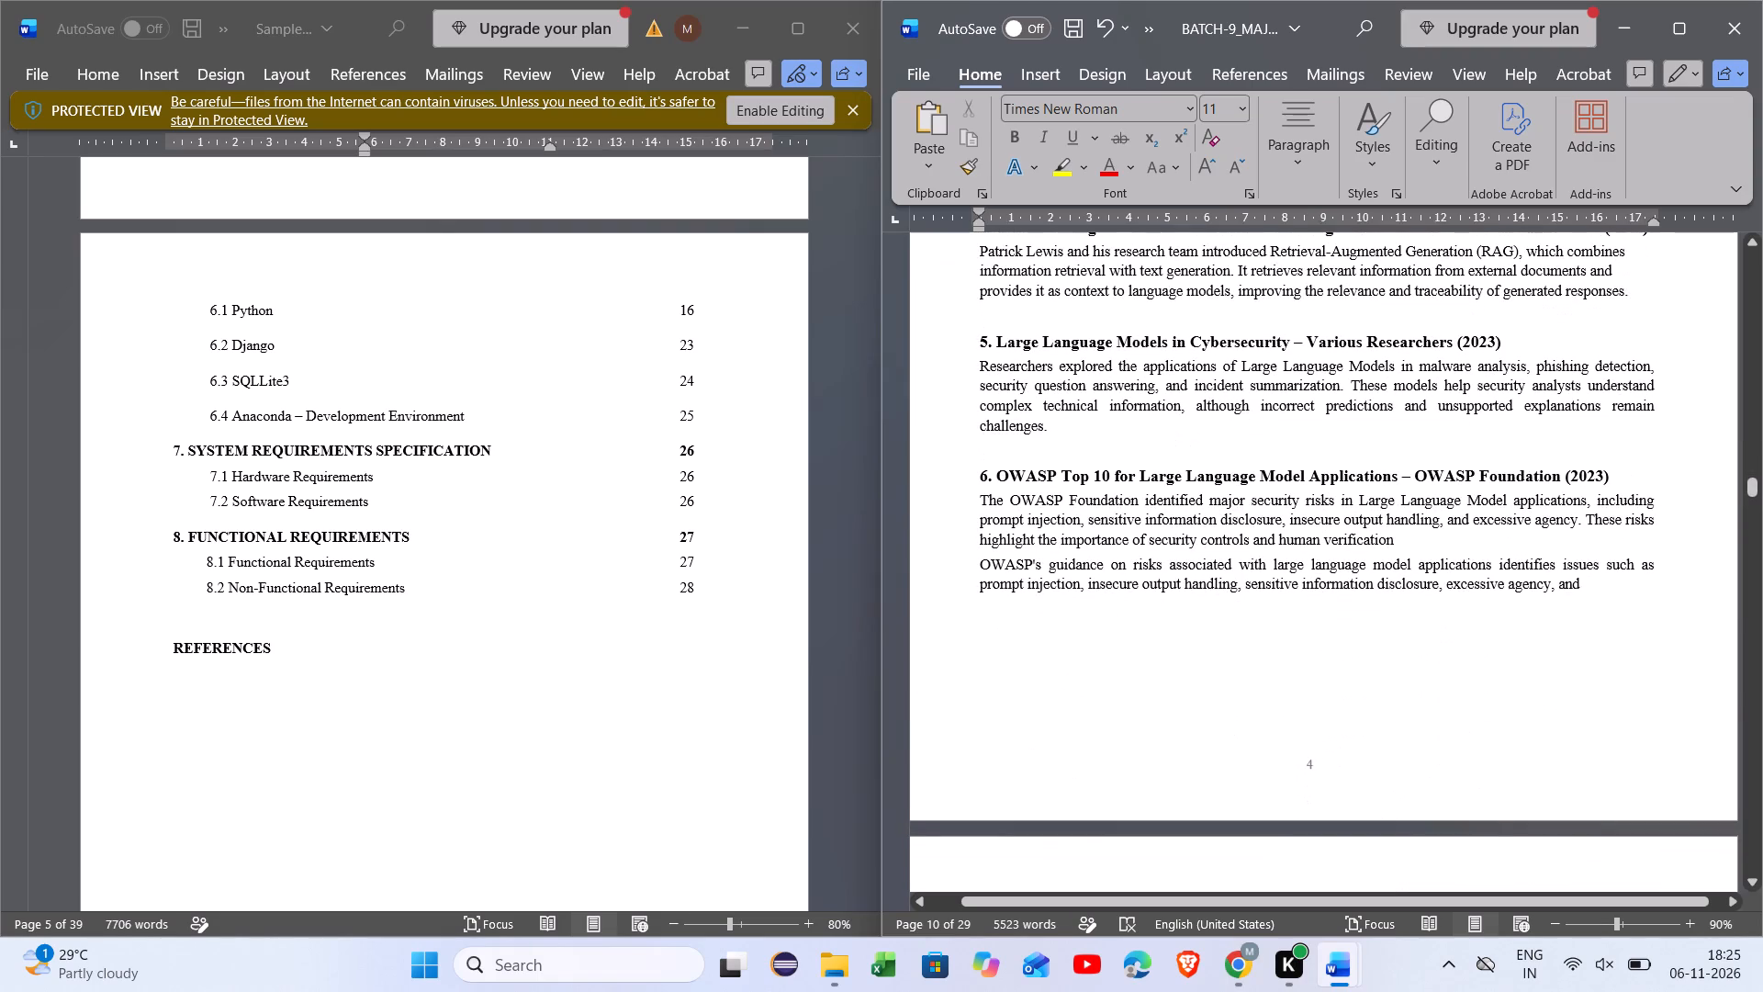
{"action": "scroll", "coordinate": [1350, 468], "scroll_direction": "up", "scroll_amount": 1}
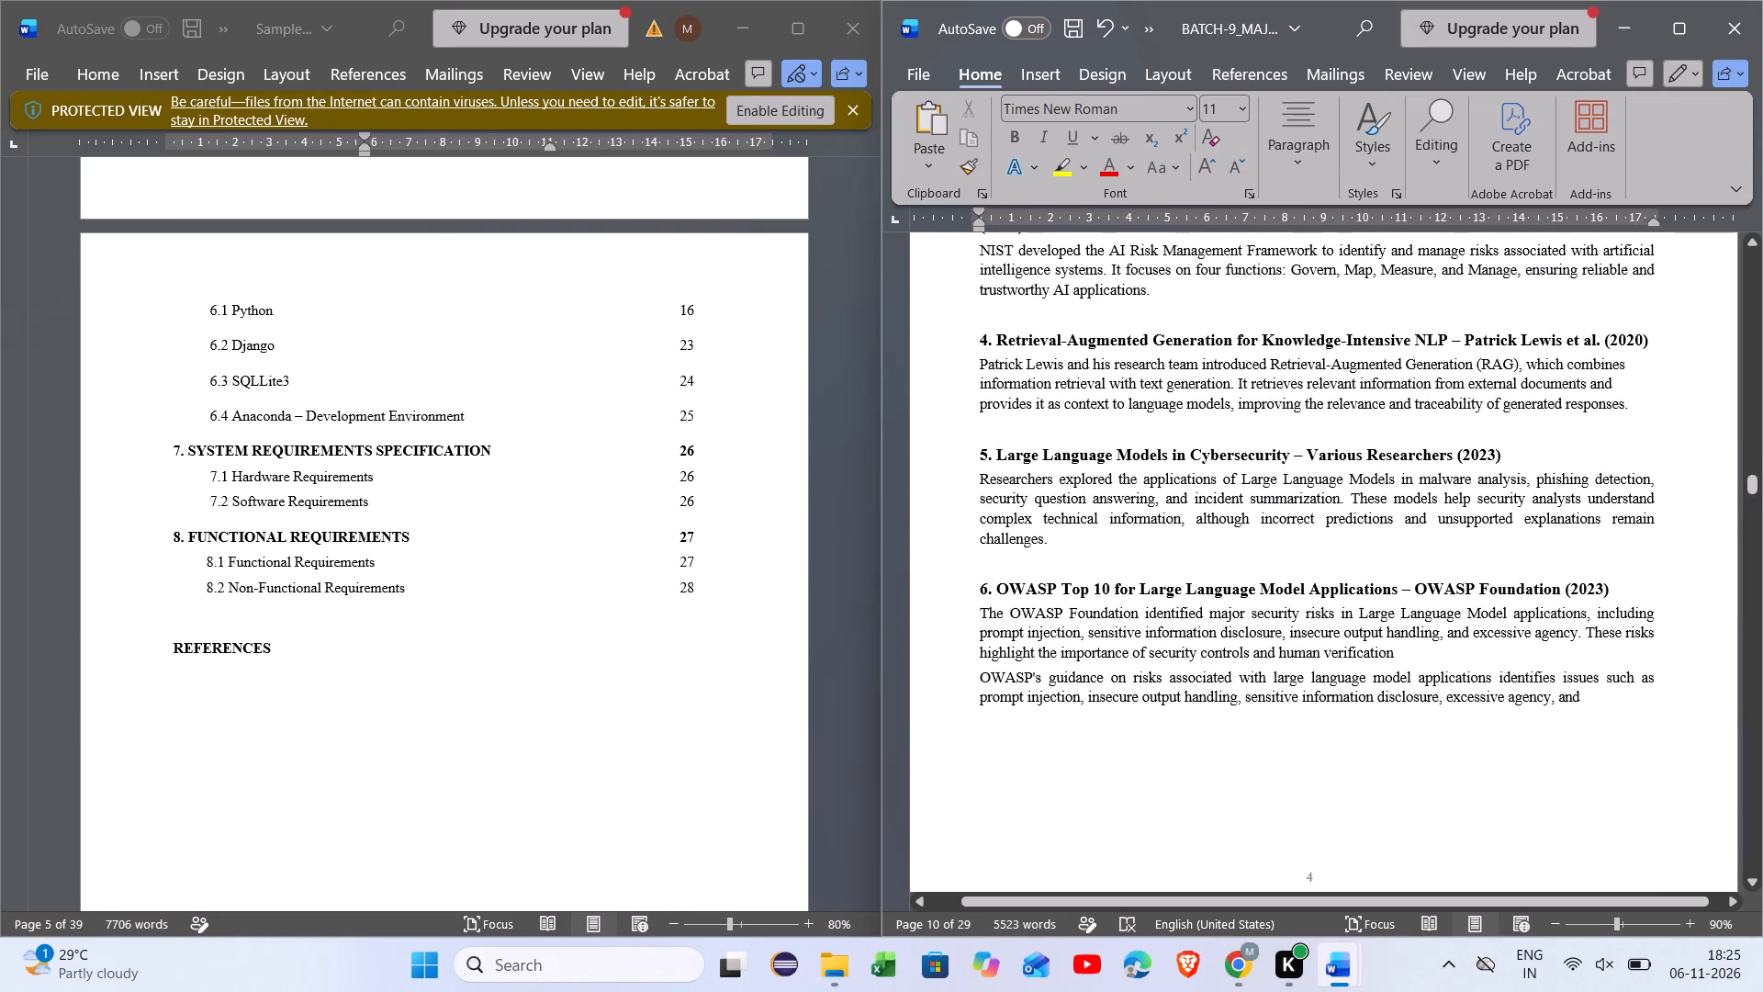
{"action": "key", "text": "ctrl+z"}
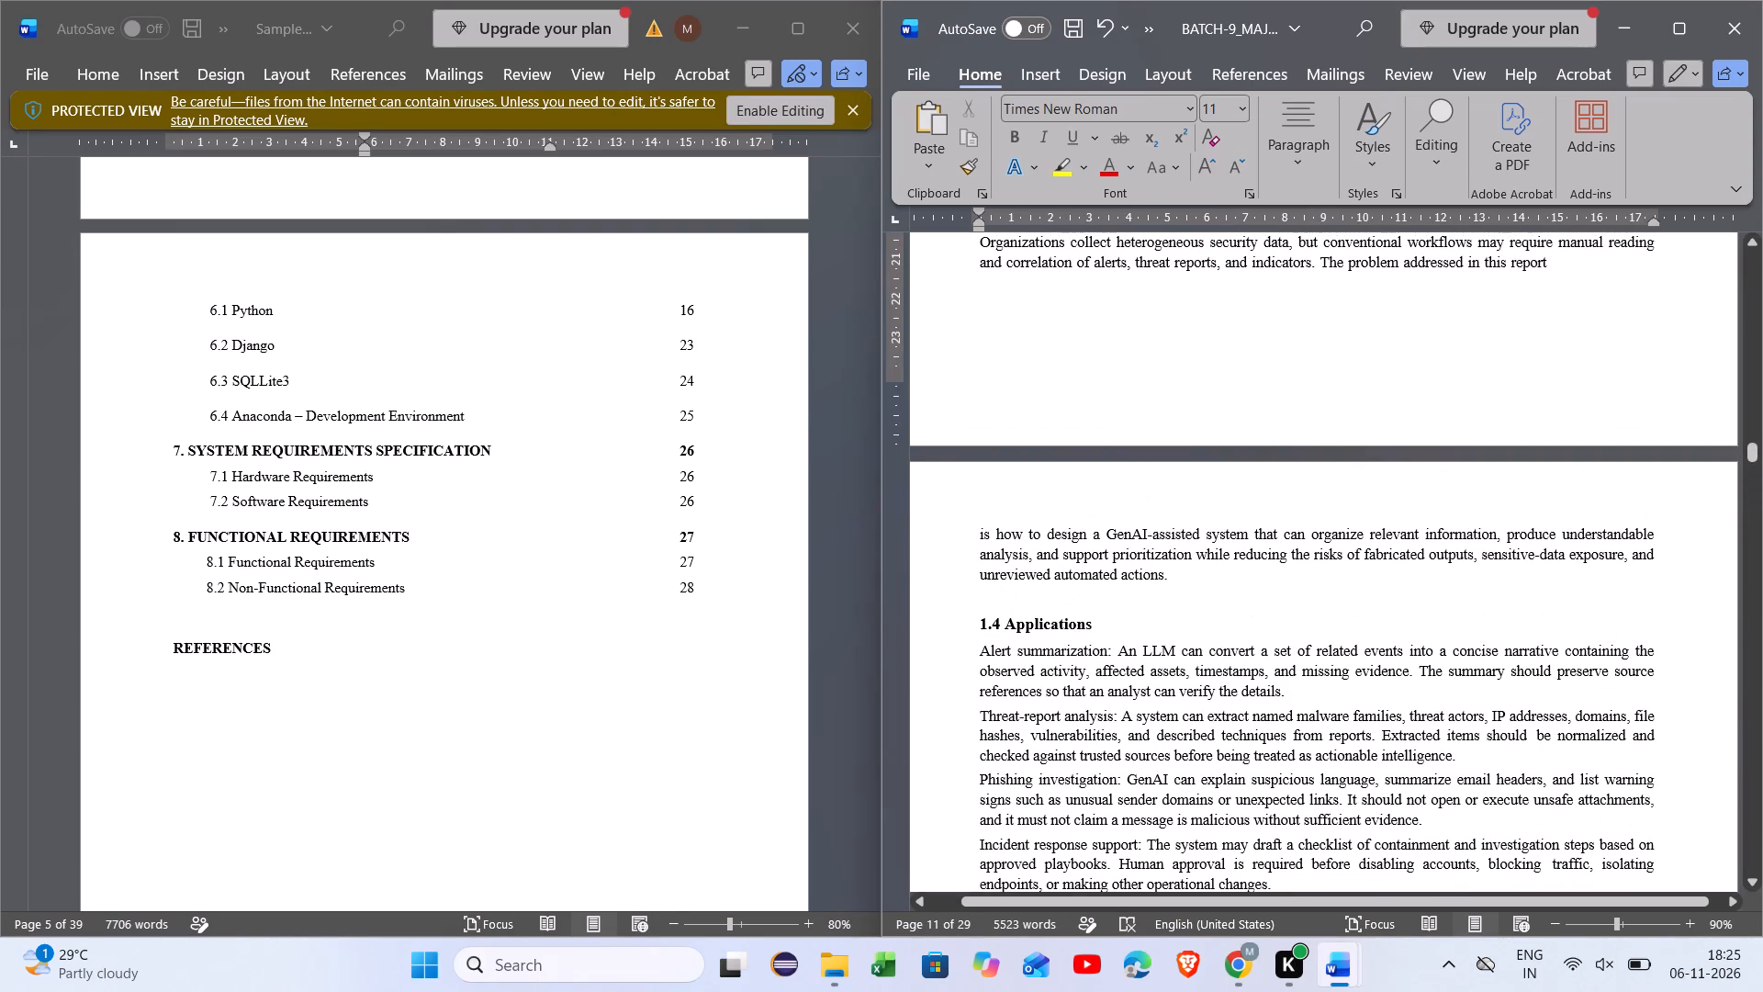
{"action": "key", "text": "ctrl+z"}
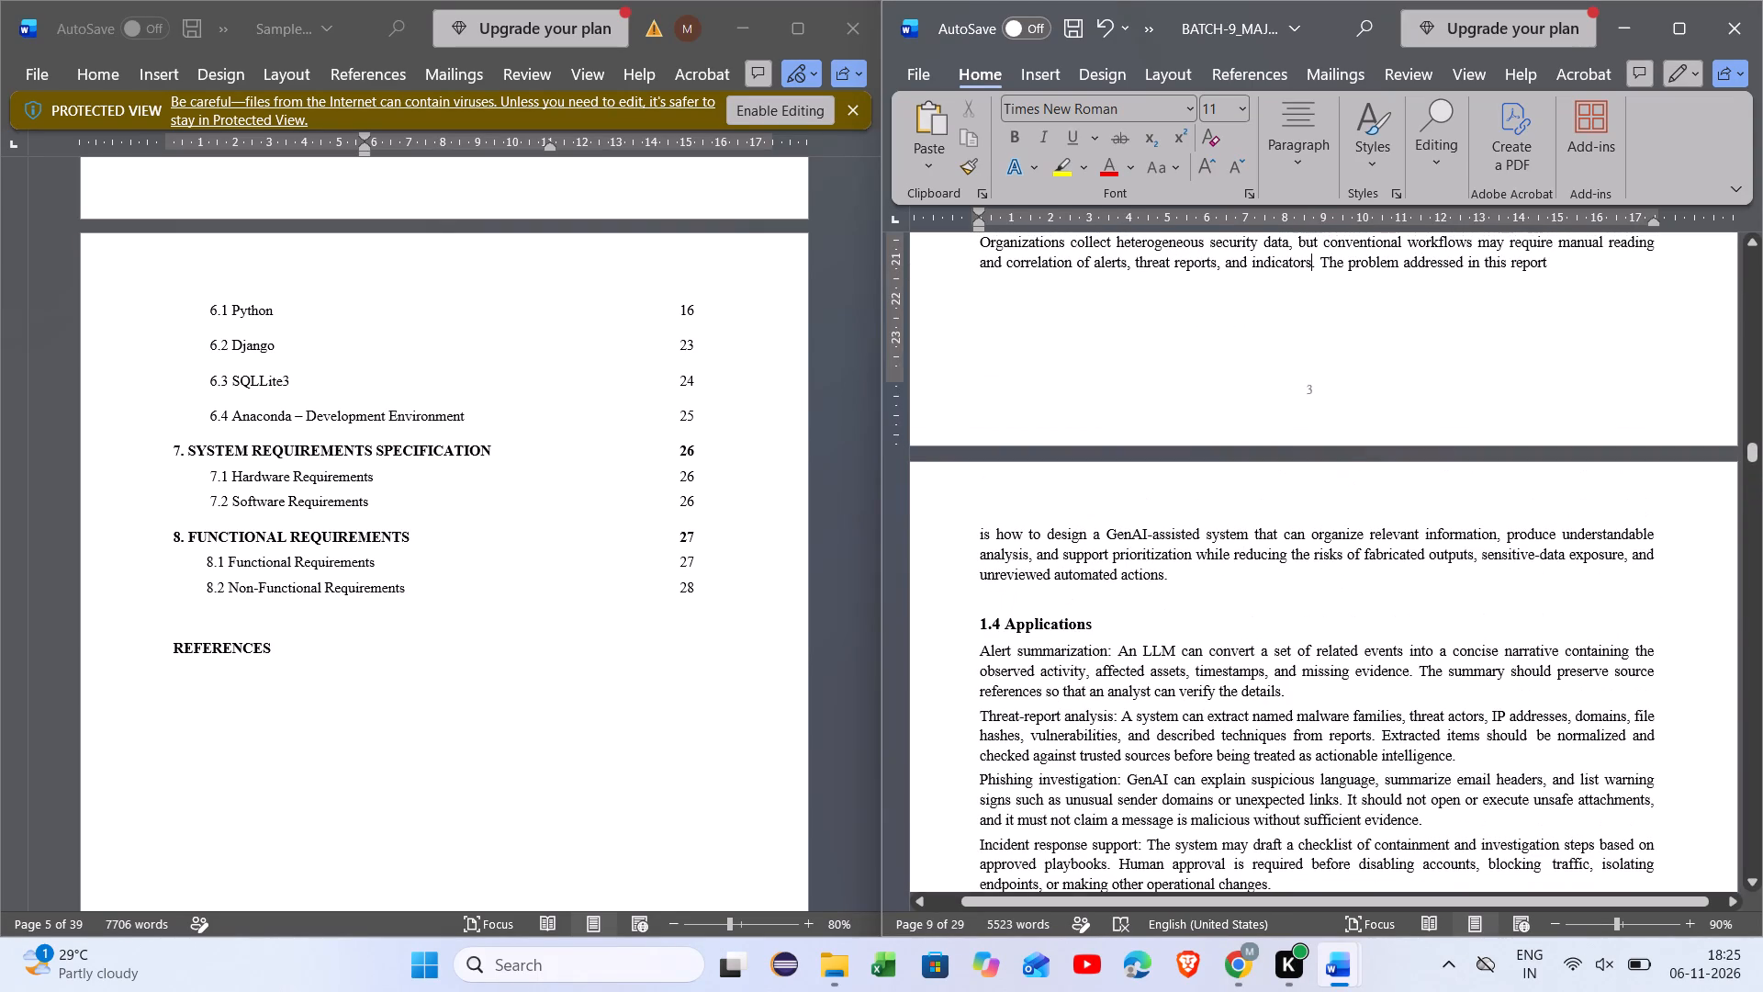
{"action": "scroll", "coordinate": [1350, 468], "scroll_direction": "down", "scroll_amount": 7}
{"action": "scroll", "coordinate": [1306, 377], "scroll_direction": "down", "scroll_amount": 4}
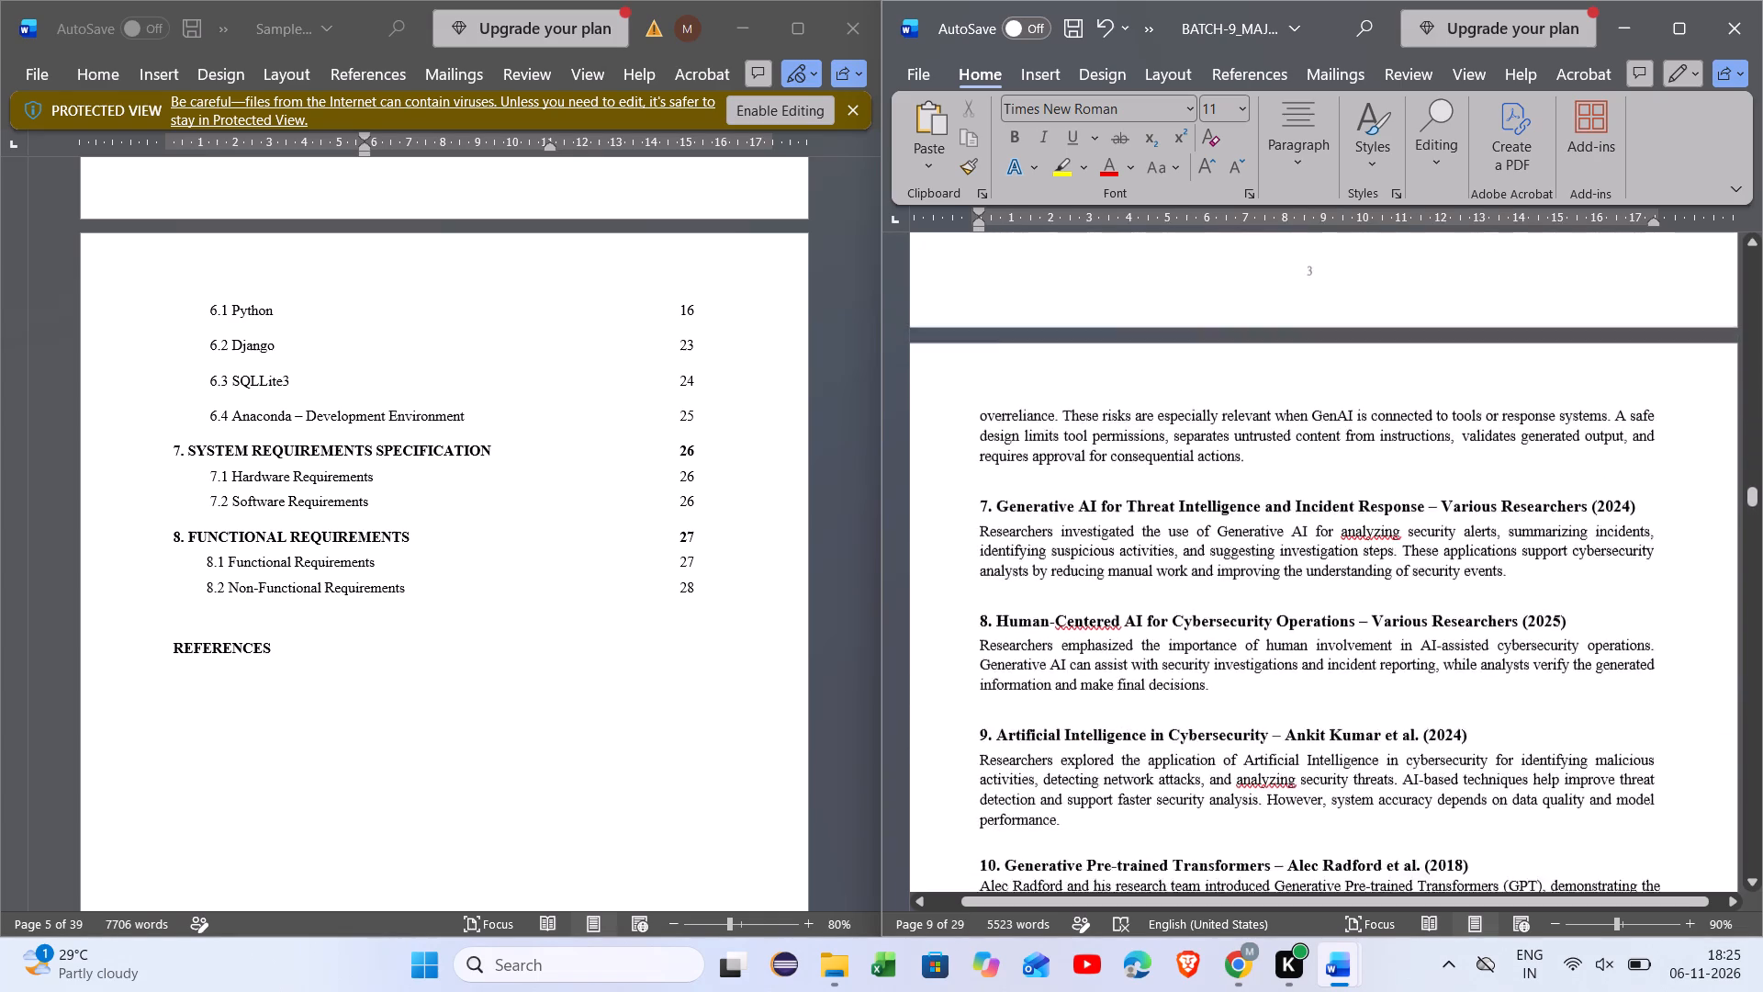
{"action": "scroll", "coordinate": [1306, 377], "scroll_direction": "down", "scroll_amount": 2}
{"action": "key", "text": "ctrl+z"}
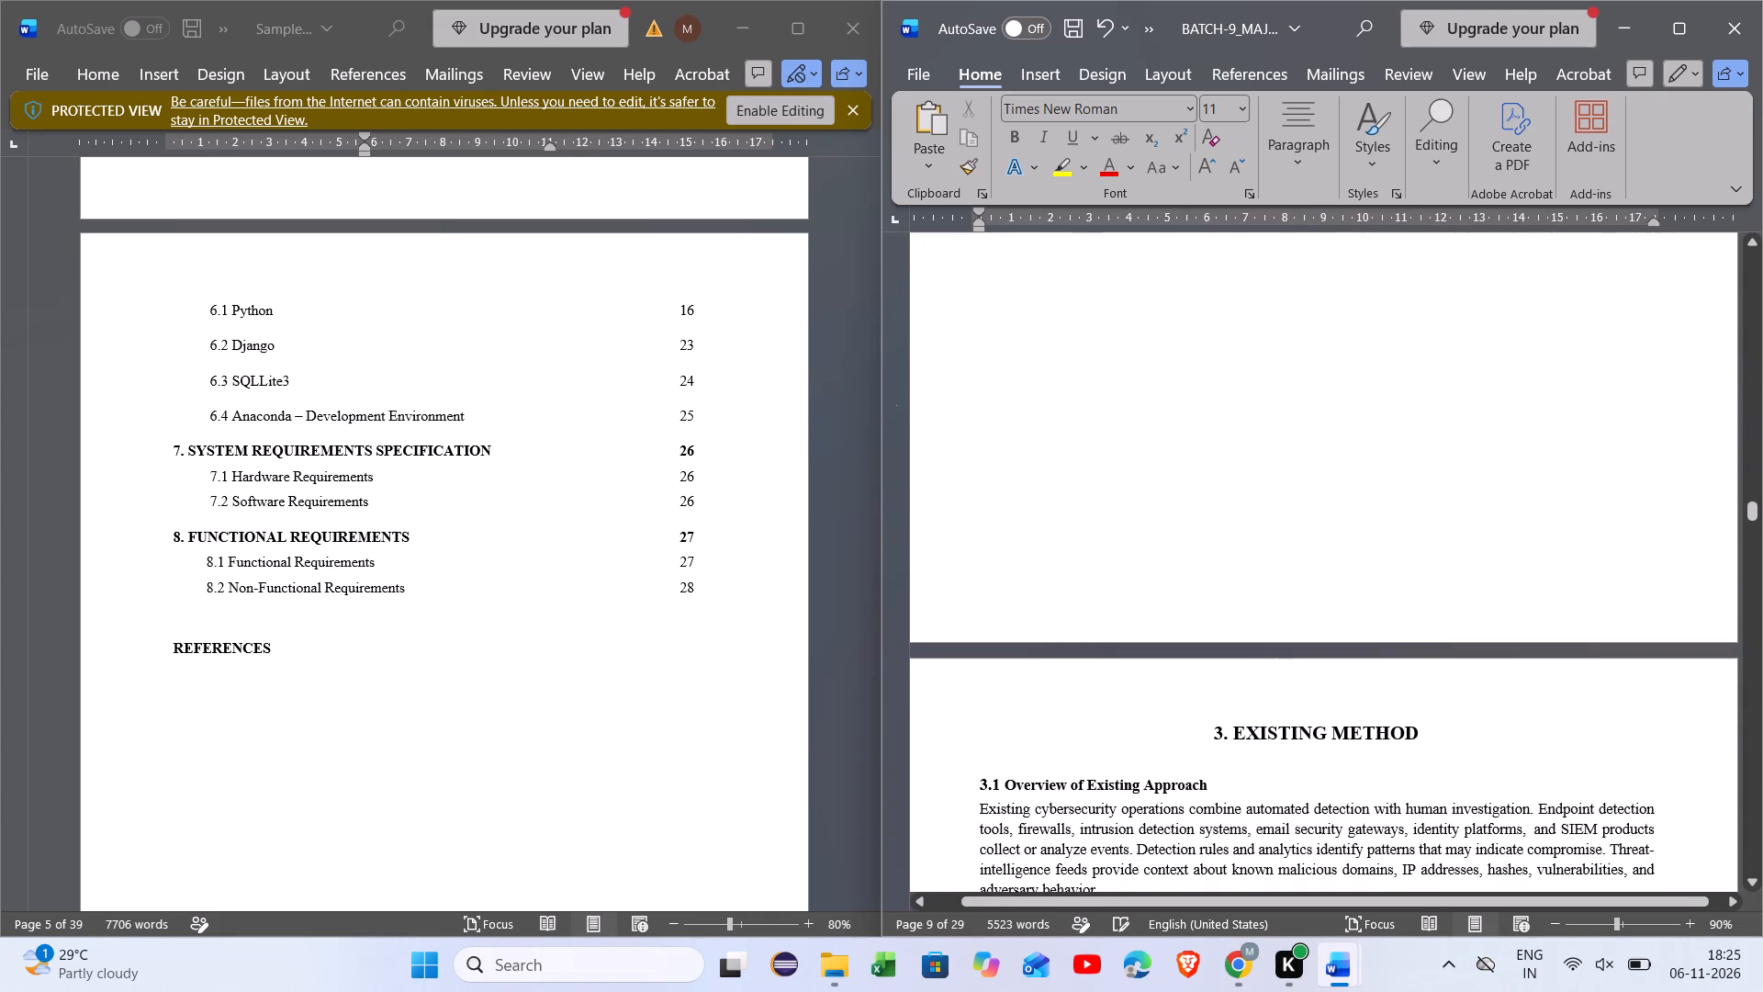
{"action": "key", "text": "ctrl+z"}
{"action": "scroll", "coordinate": [1306, 377], "scroll_direction": "up", "scroll_amount": 1}
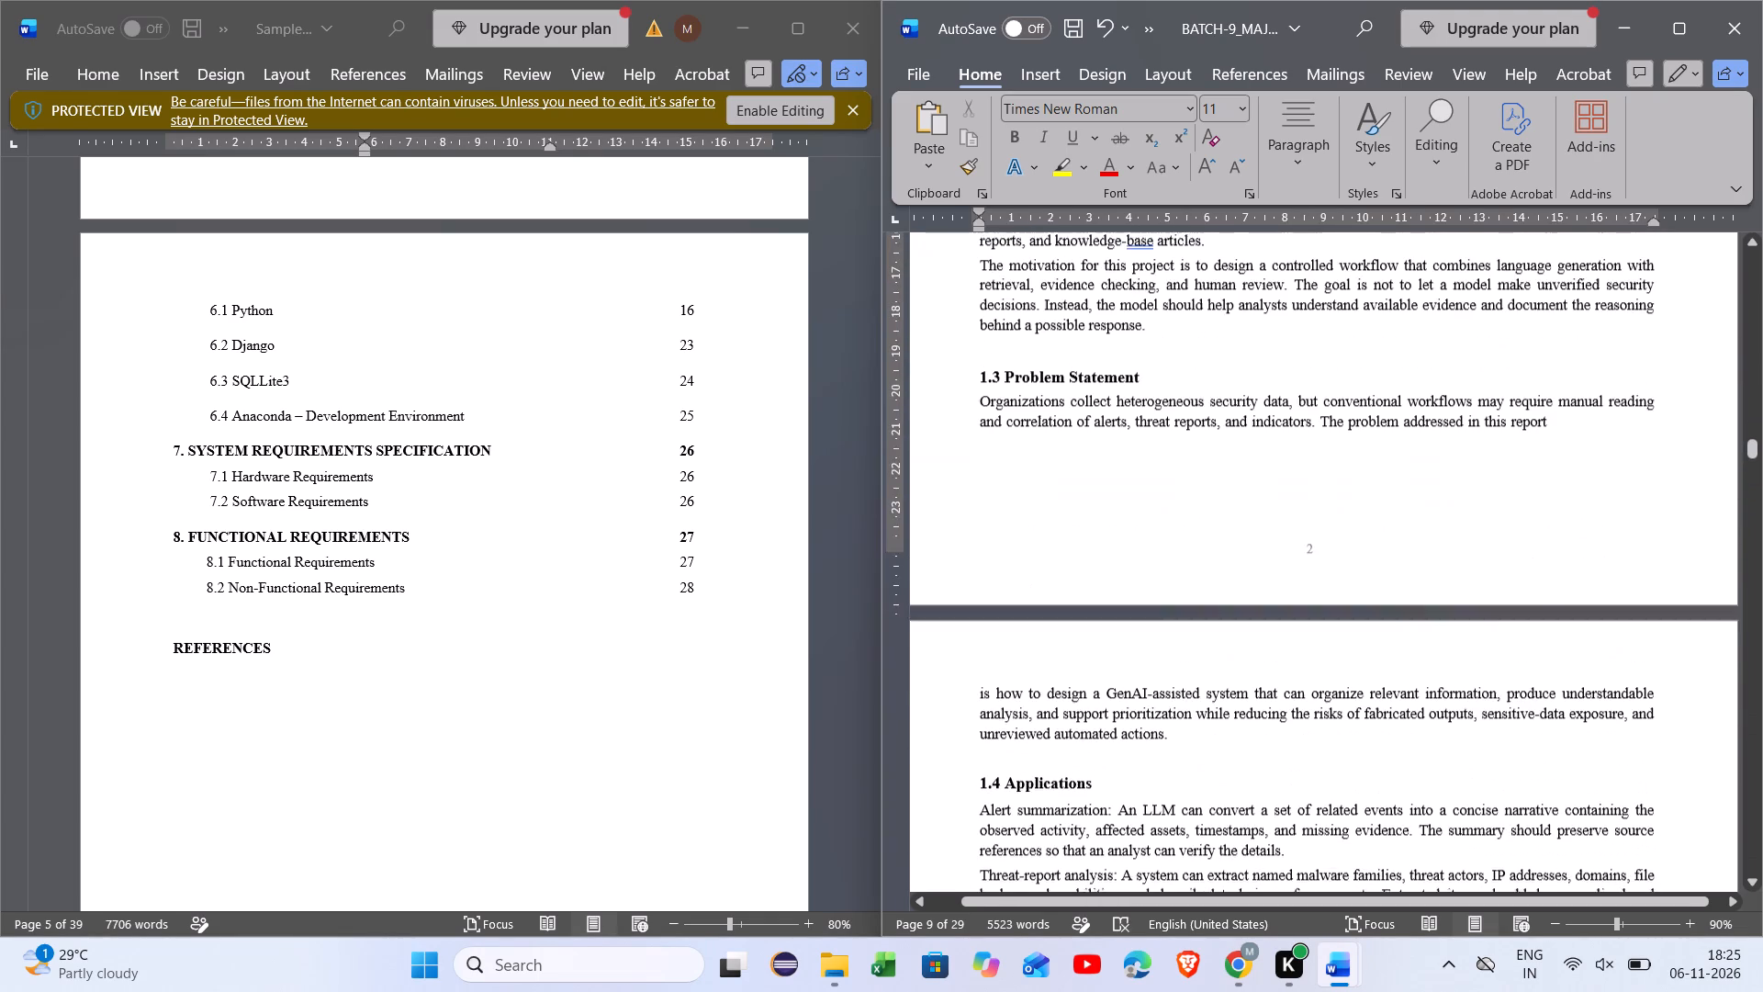
{"action": "scroll", "coordinate": [1306, 377], "scroll_direction": "up", "scroll_amount": 1}
{"action": "key", "text": "ctrl+z"}
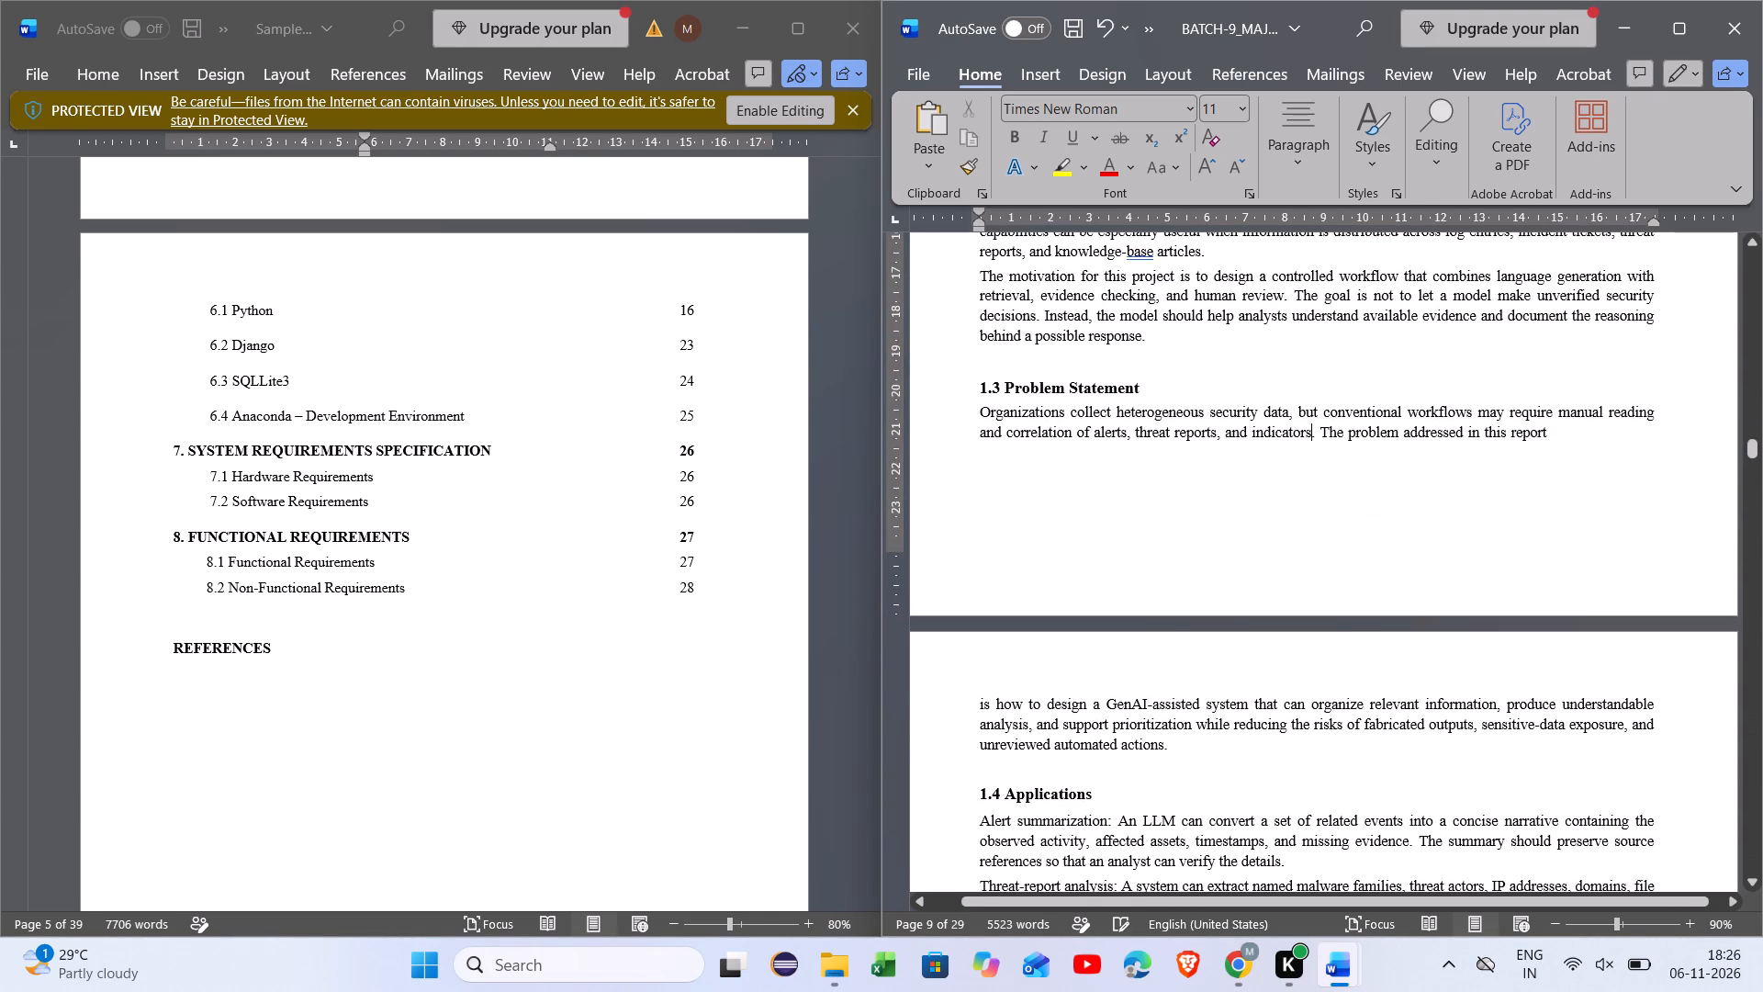
Undo the earlier footer and header number edits, checking the footers in the Introduction and Literature Survey chapters.
{"action": "scroll", "coordinate": [1306, 377], "scroll_direction": "down", "scroll_amount": 7}
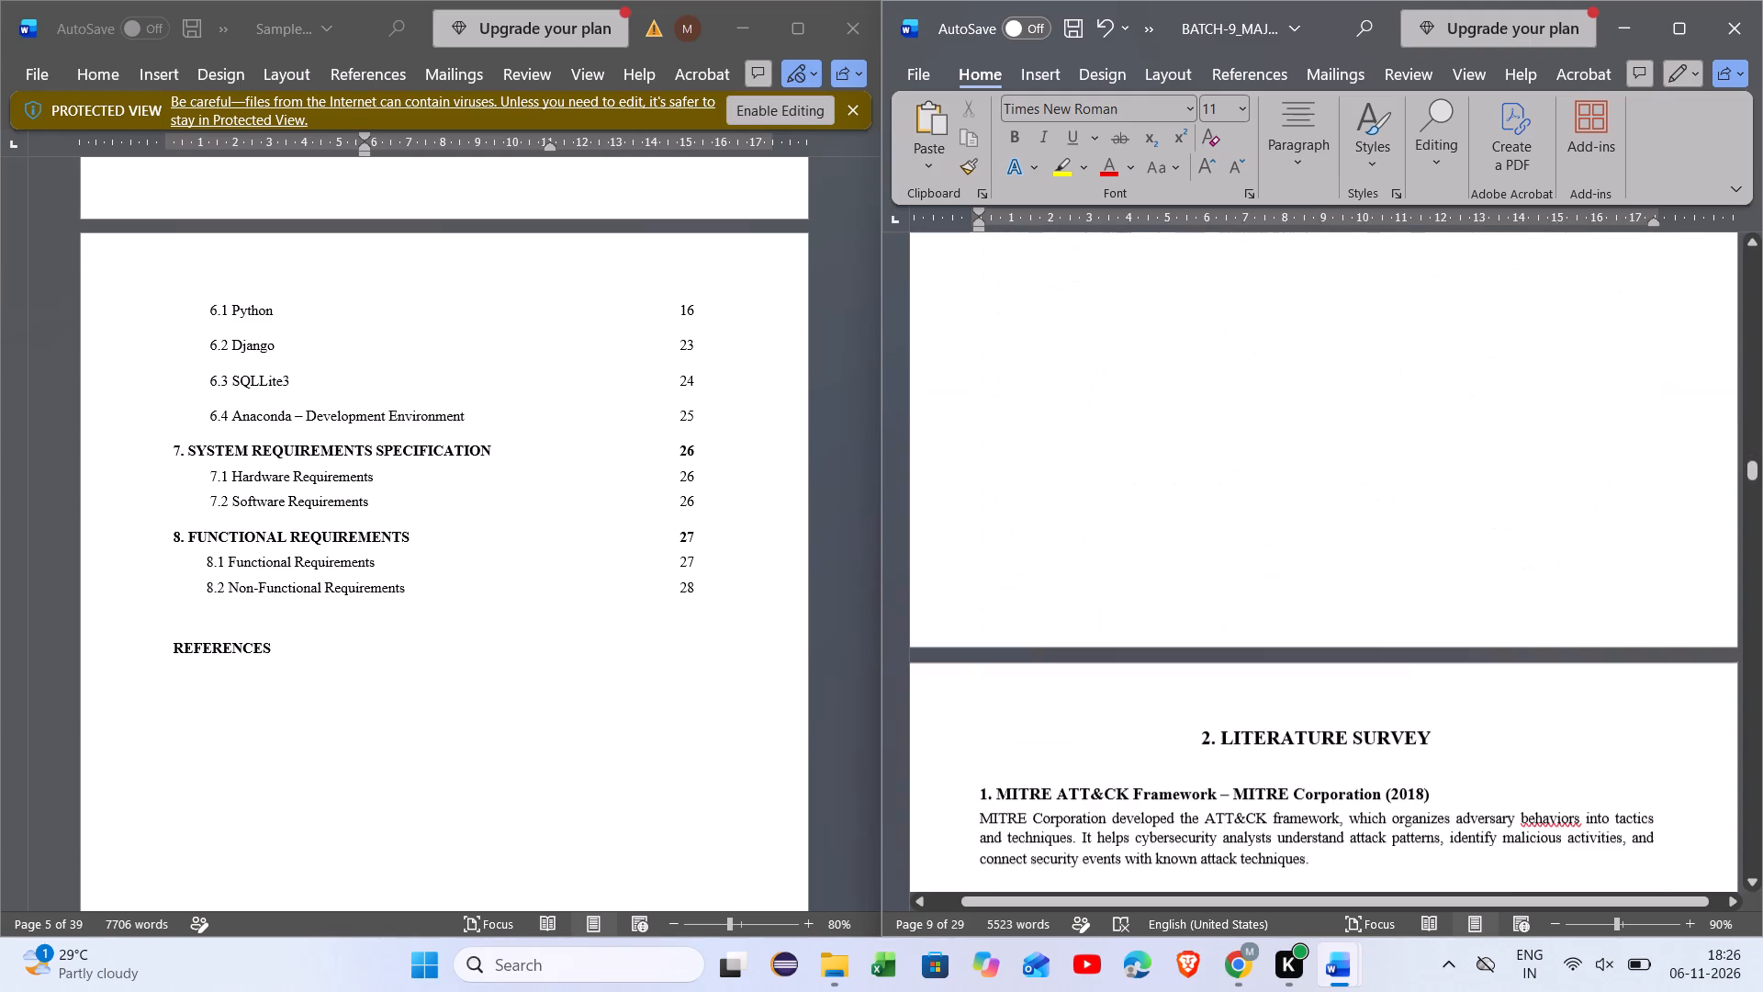
{"action": "scroll", "coordinate": [1306, 377], "scroll_direction": "down", "scroll_amount": 6}
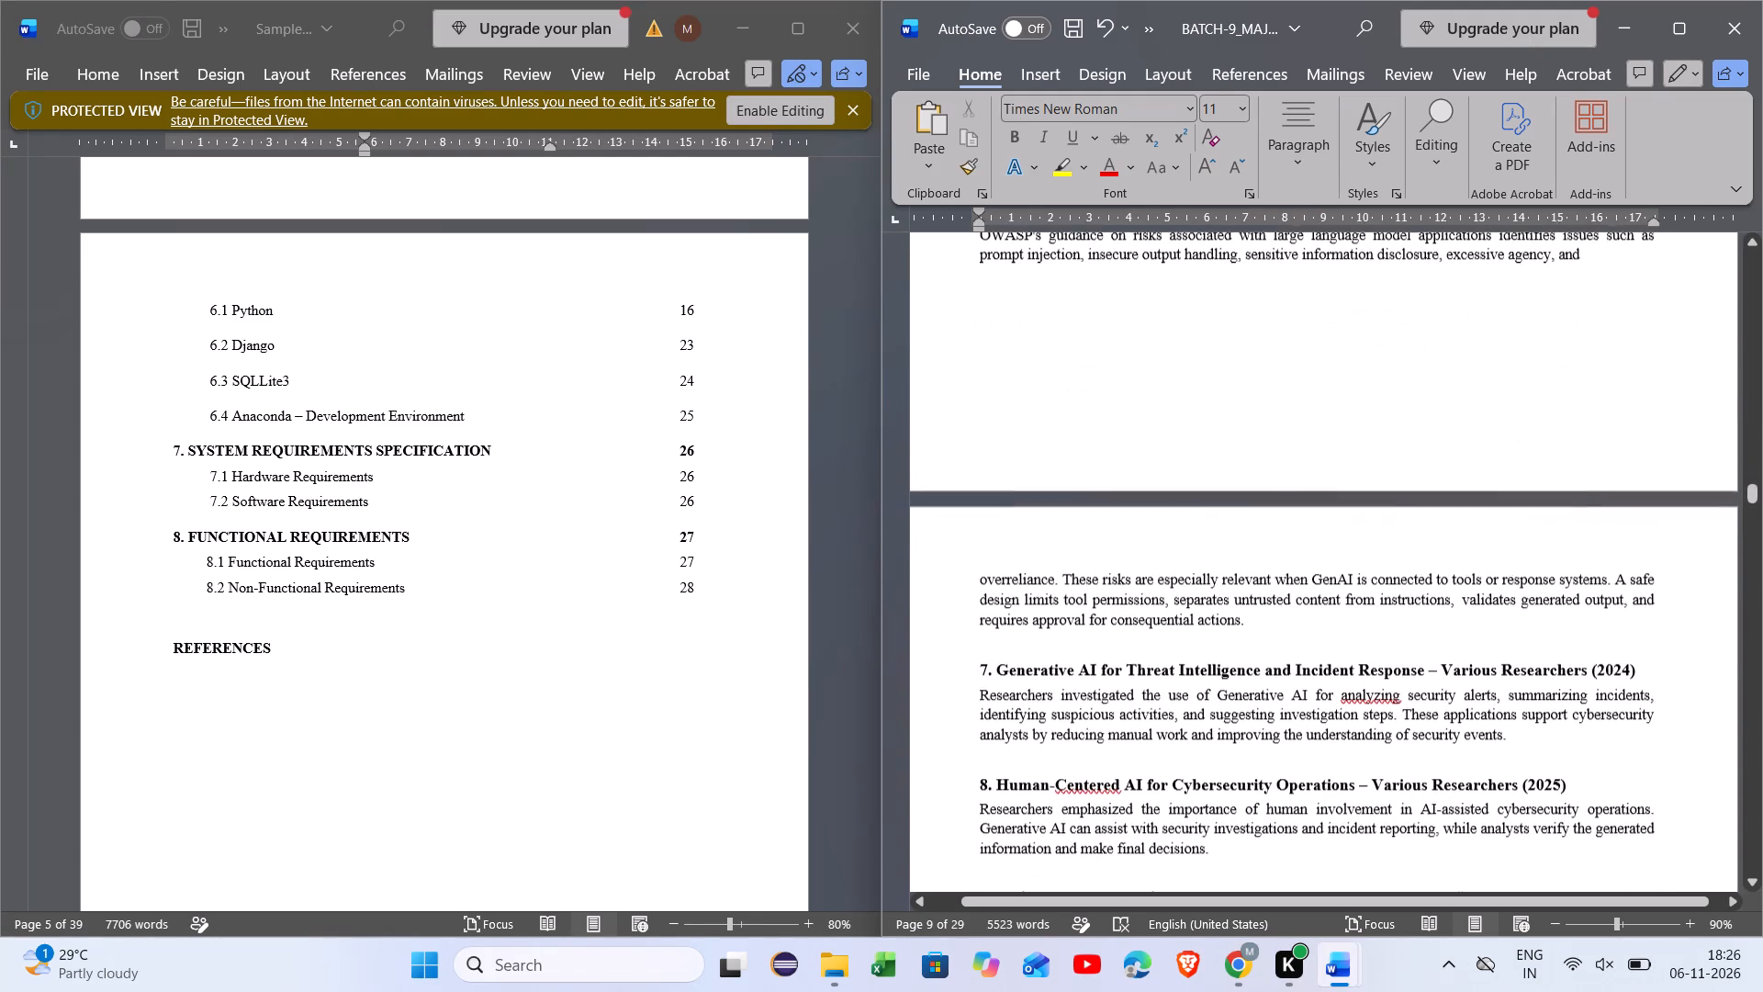
{"action": "key", "text": "ctrl+z"}
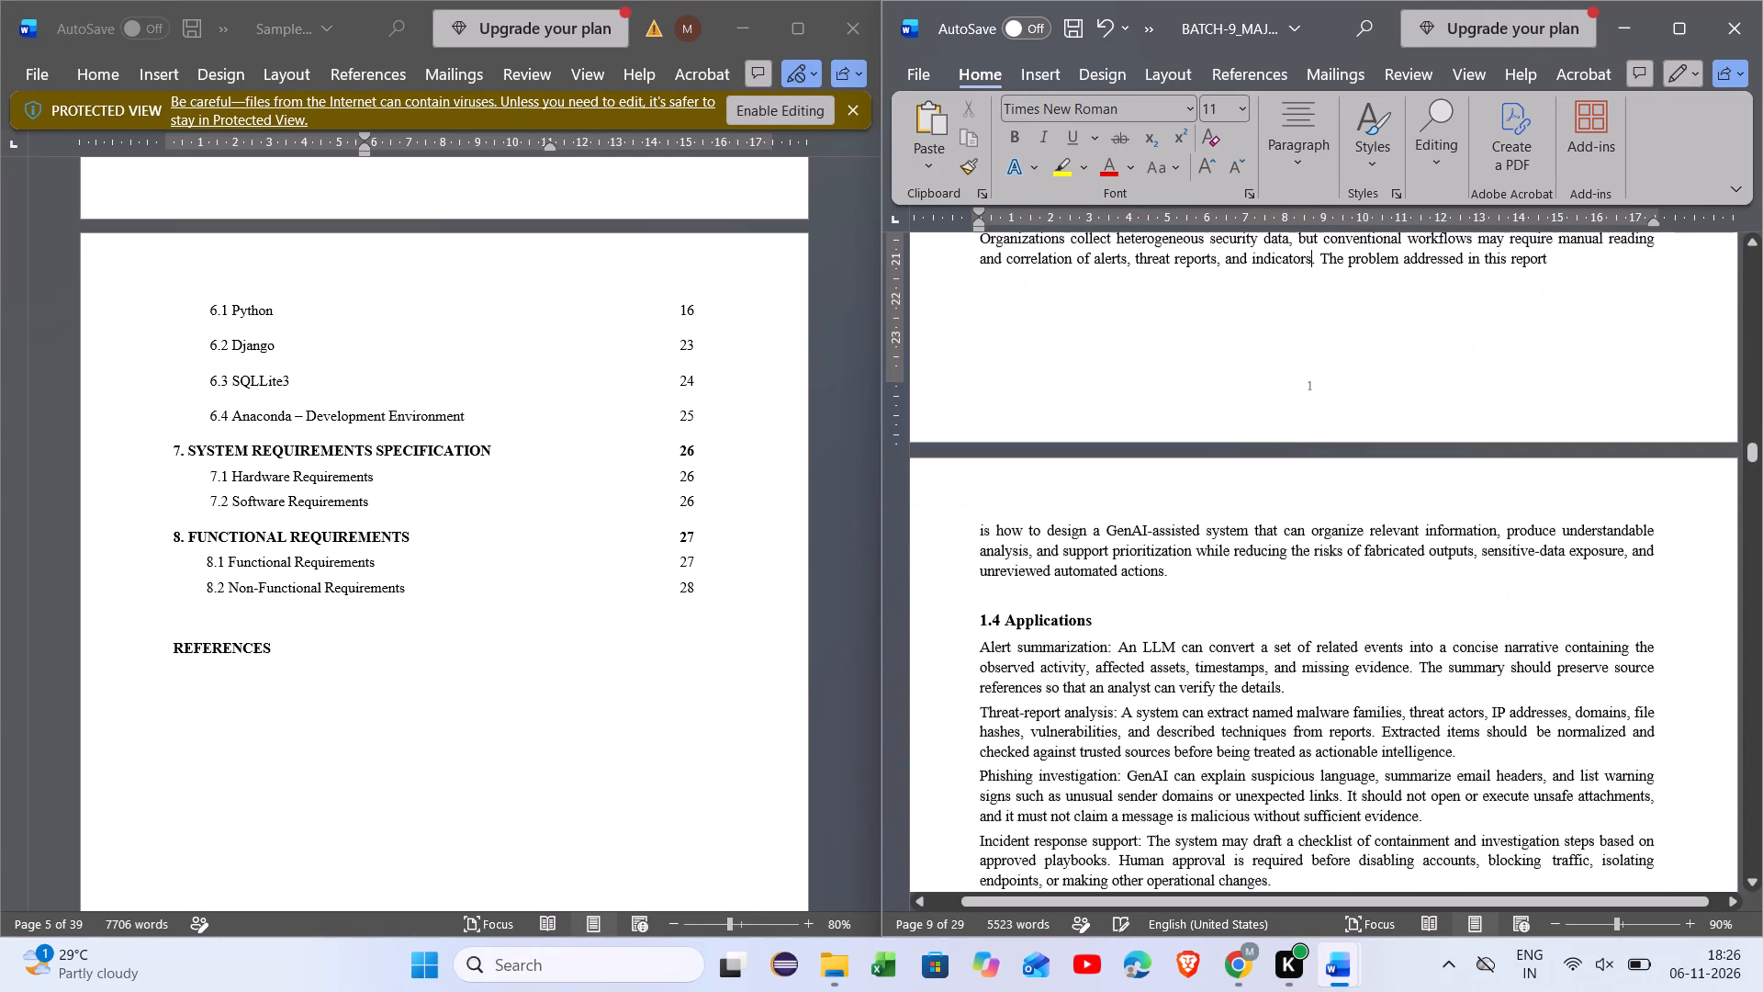
{"action": "scroll", "coordinate": [1275, 269], "scroll_direction": "down", "scroll_amount": 6}
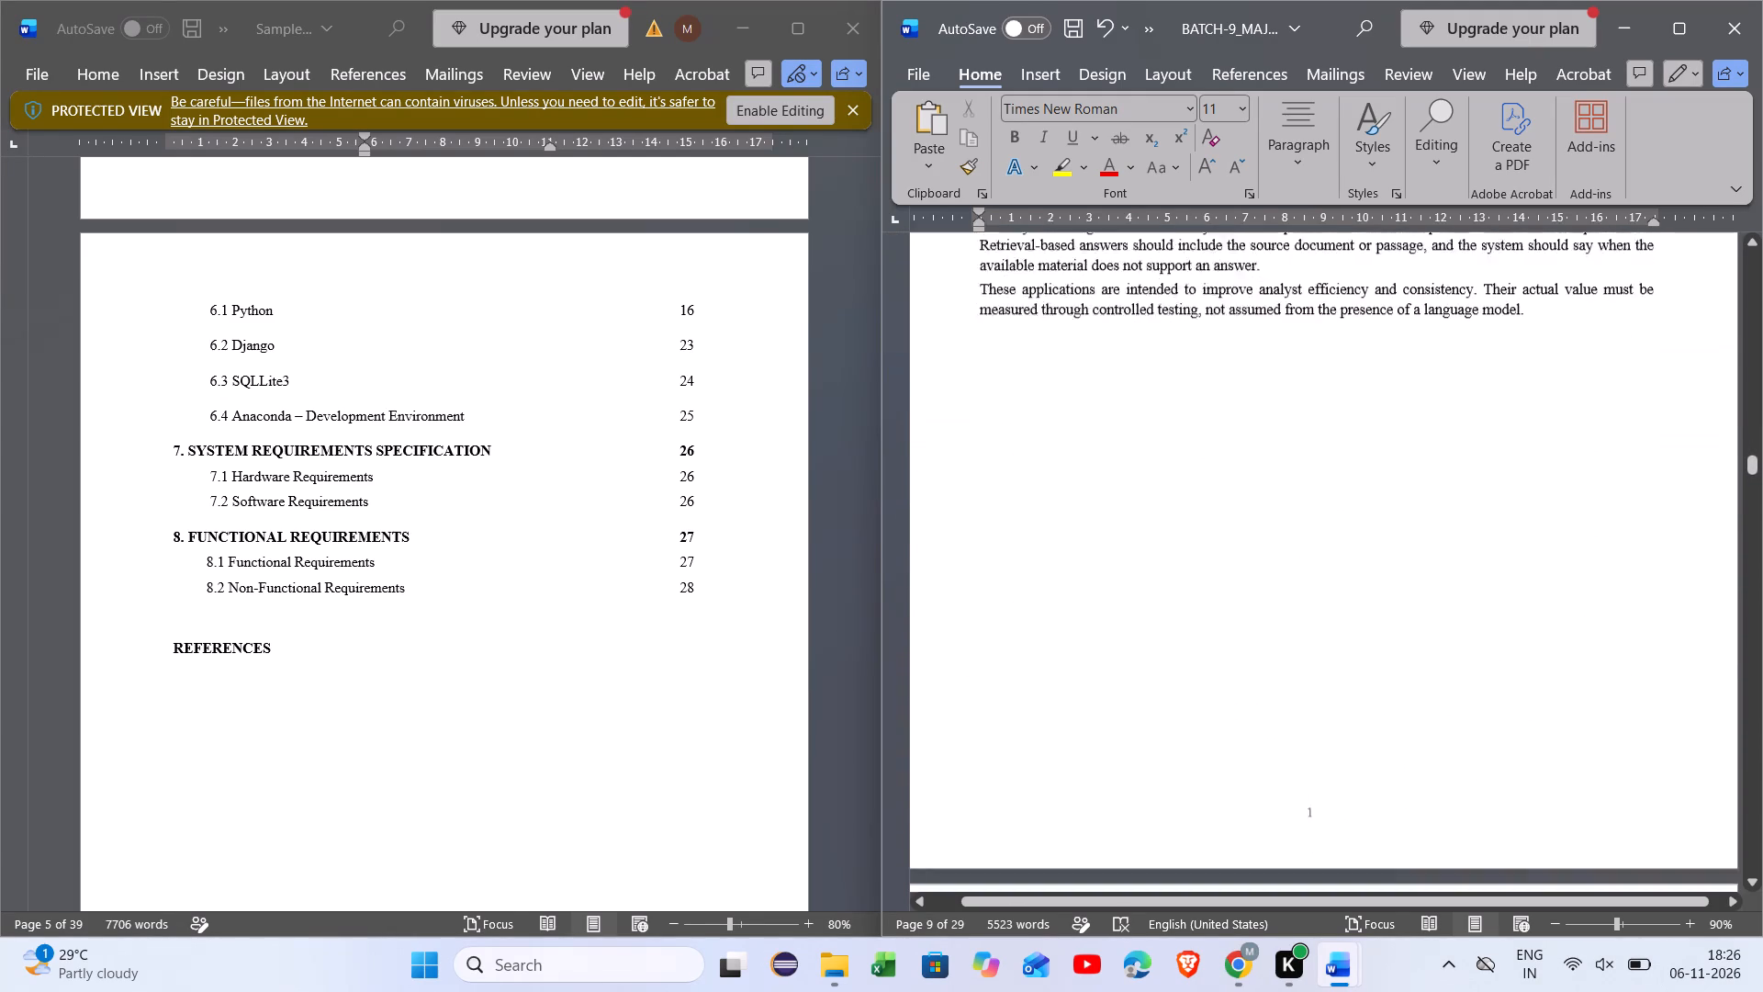
{"action": "scroll", "coordinate": [1275, 269], "scroll_direction": "down", "scroll_amount": 2}
{"action": "key", "text": "ctrl+z"}
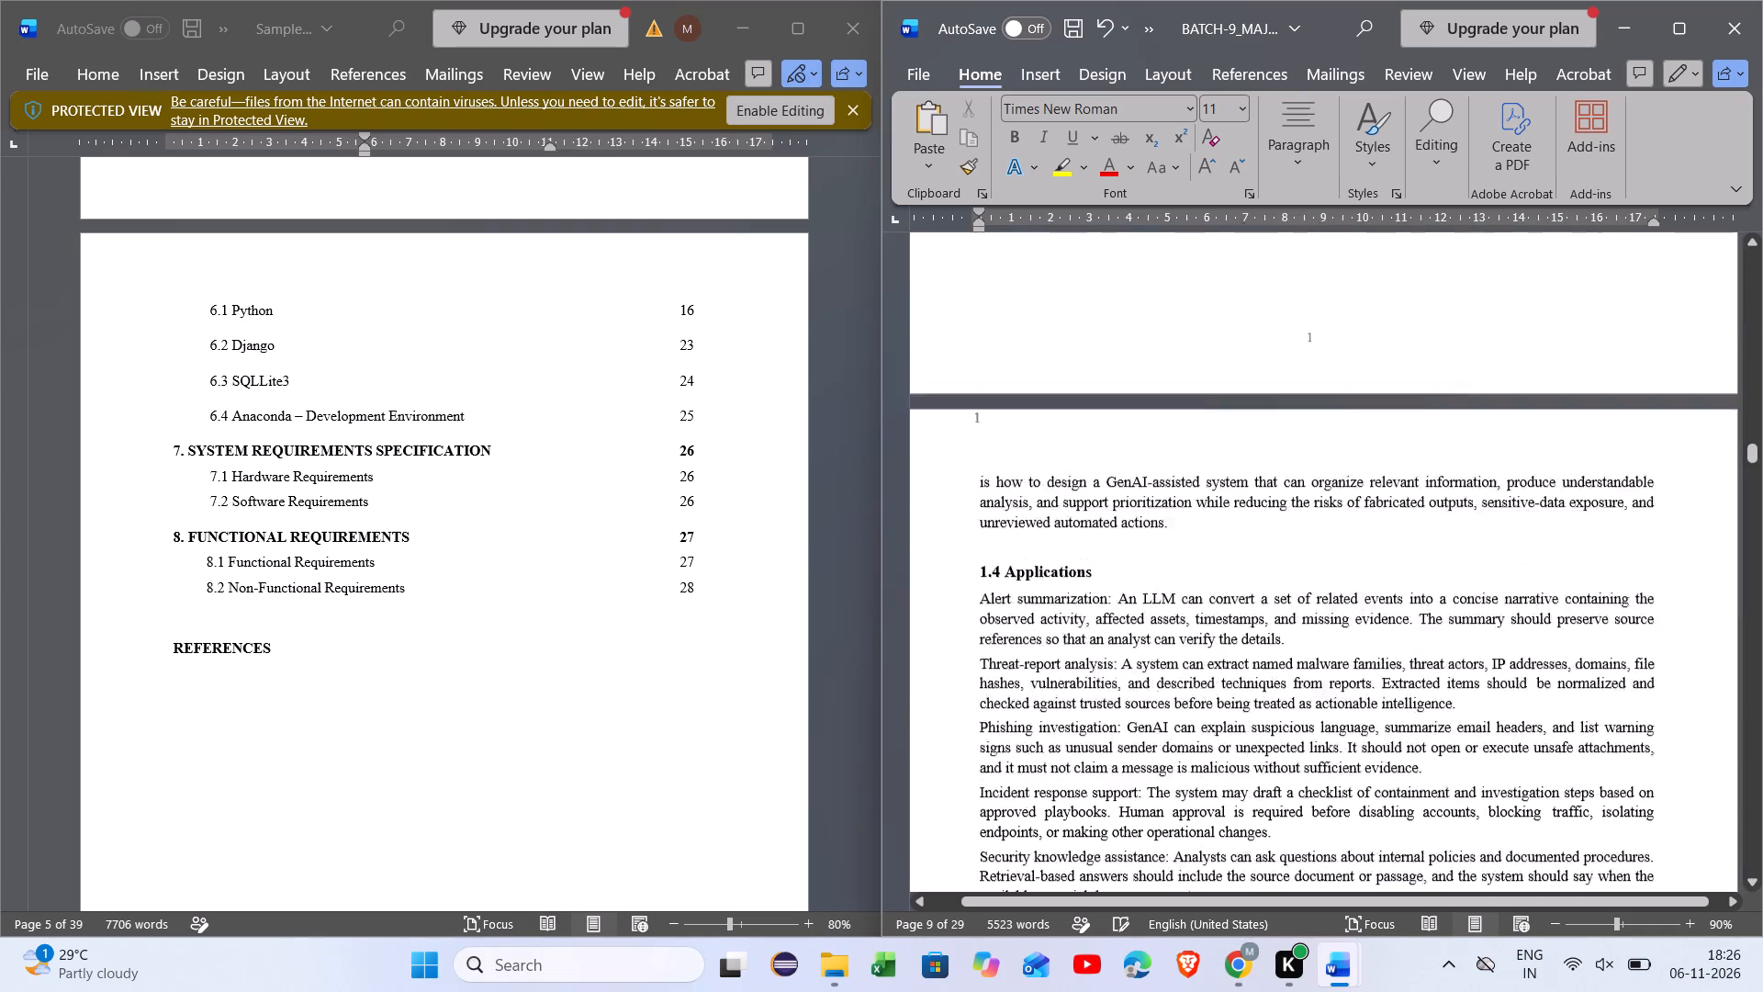
{"action": "scroll", "coordinate": [1275, 269], "scroll_direction": "down", "scroll_amount": 8}
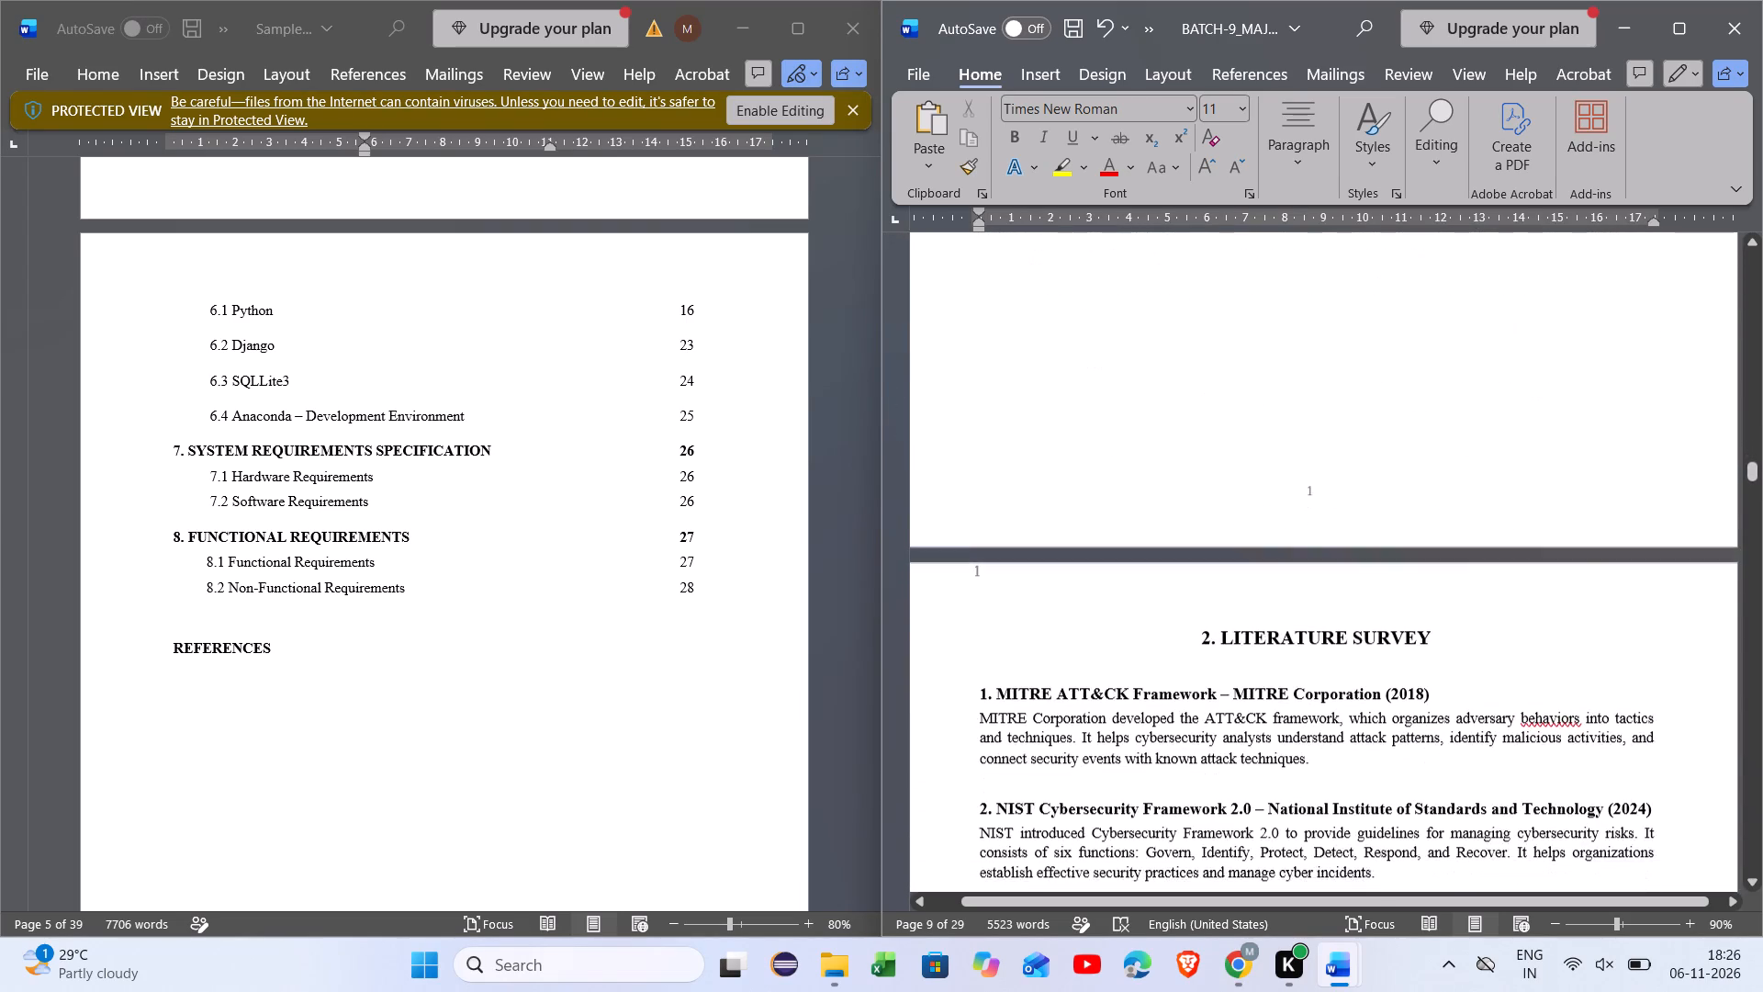
{"action": "scroll", "coordinate": [1275, 269], "scroll_direction": "down", "scroll_amount": 3}
{"action": "key", "text": "ctrl+z"}
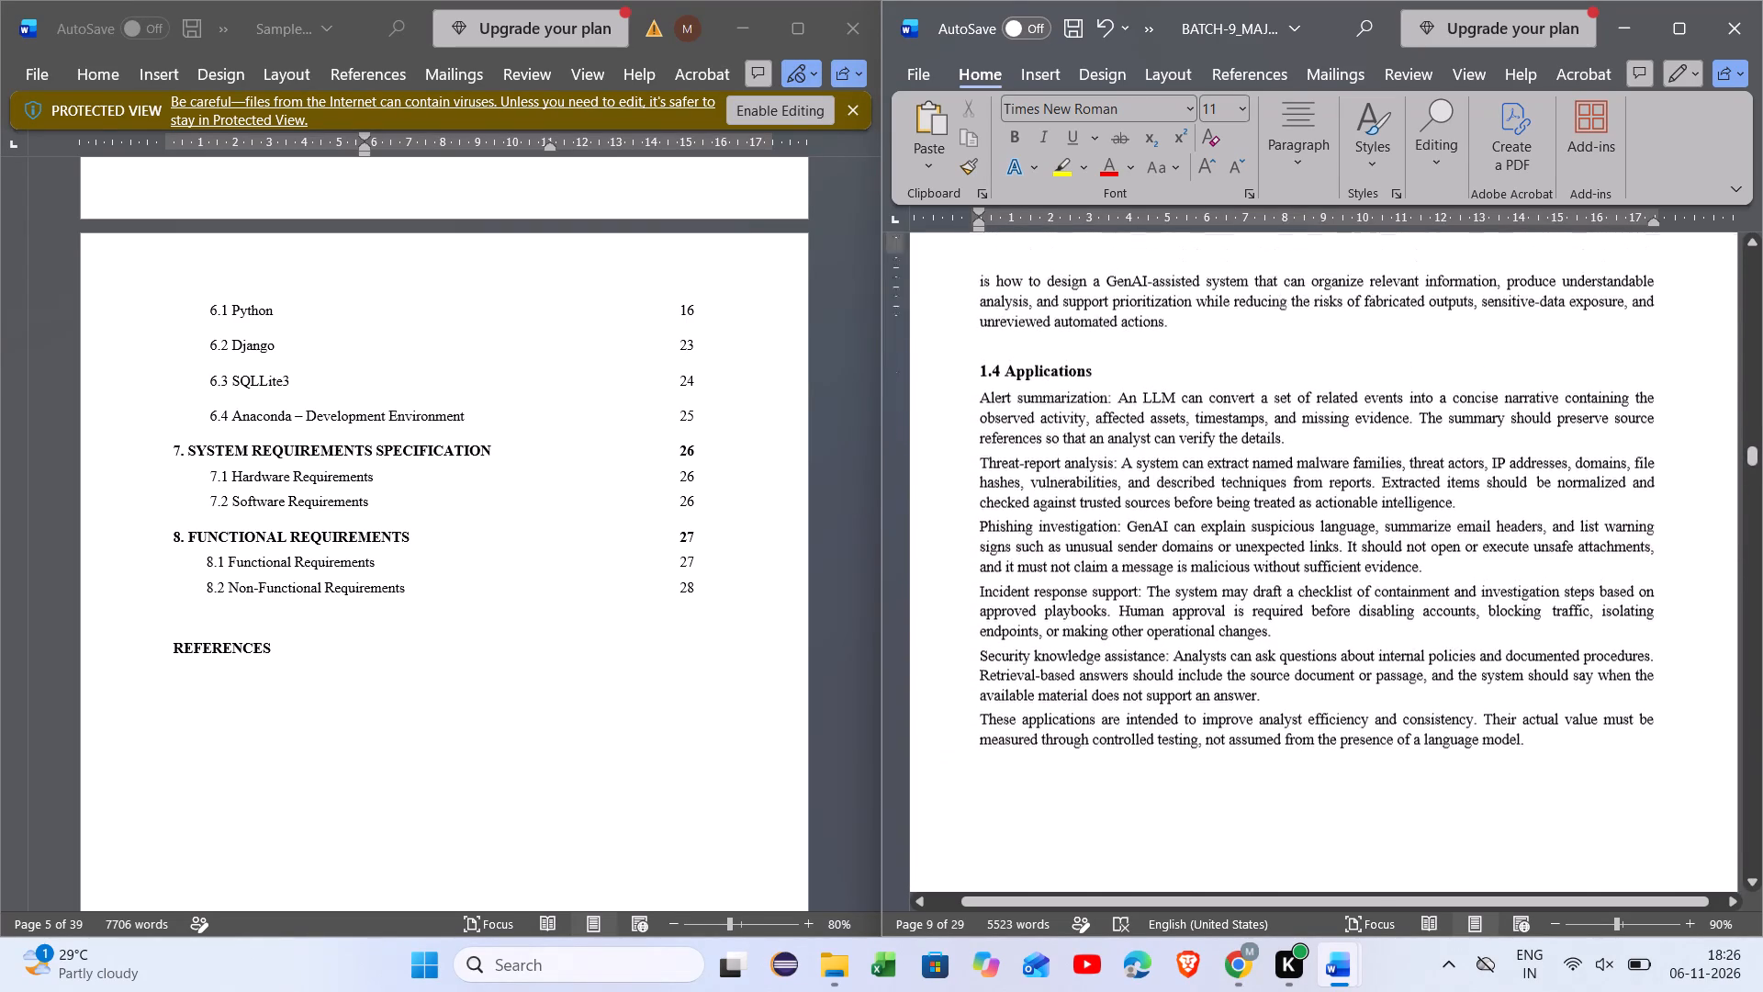
Undo the extra 1 added to the headers and before the automatic footer page numbers, back to the contents table edits.
{"action": "scroll", "coordinate": [1275, 269], "scroll_direction": "up", "scroll_amount": 1}
{"action": "scroll", "coordinate": [1275, 269], "scroll_direction": "down", "scroll_amount": 8}
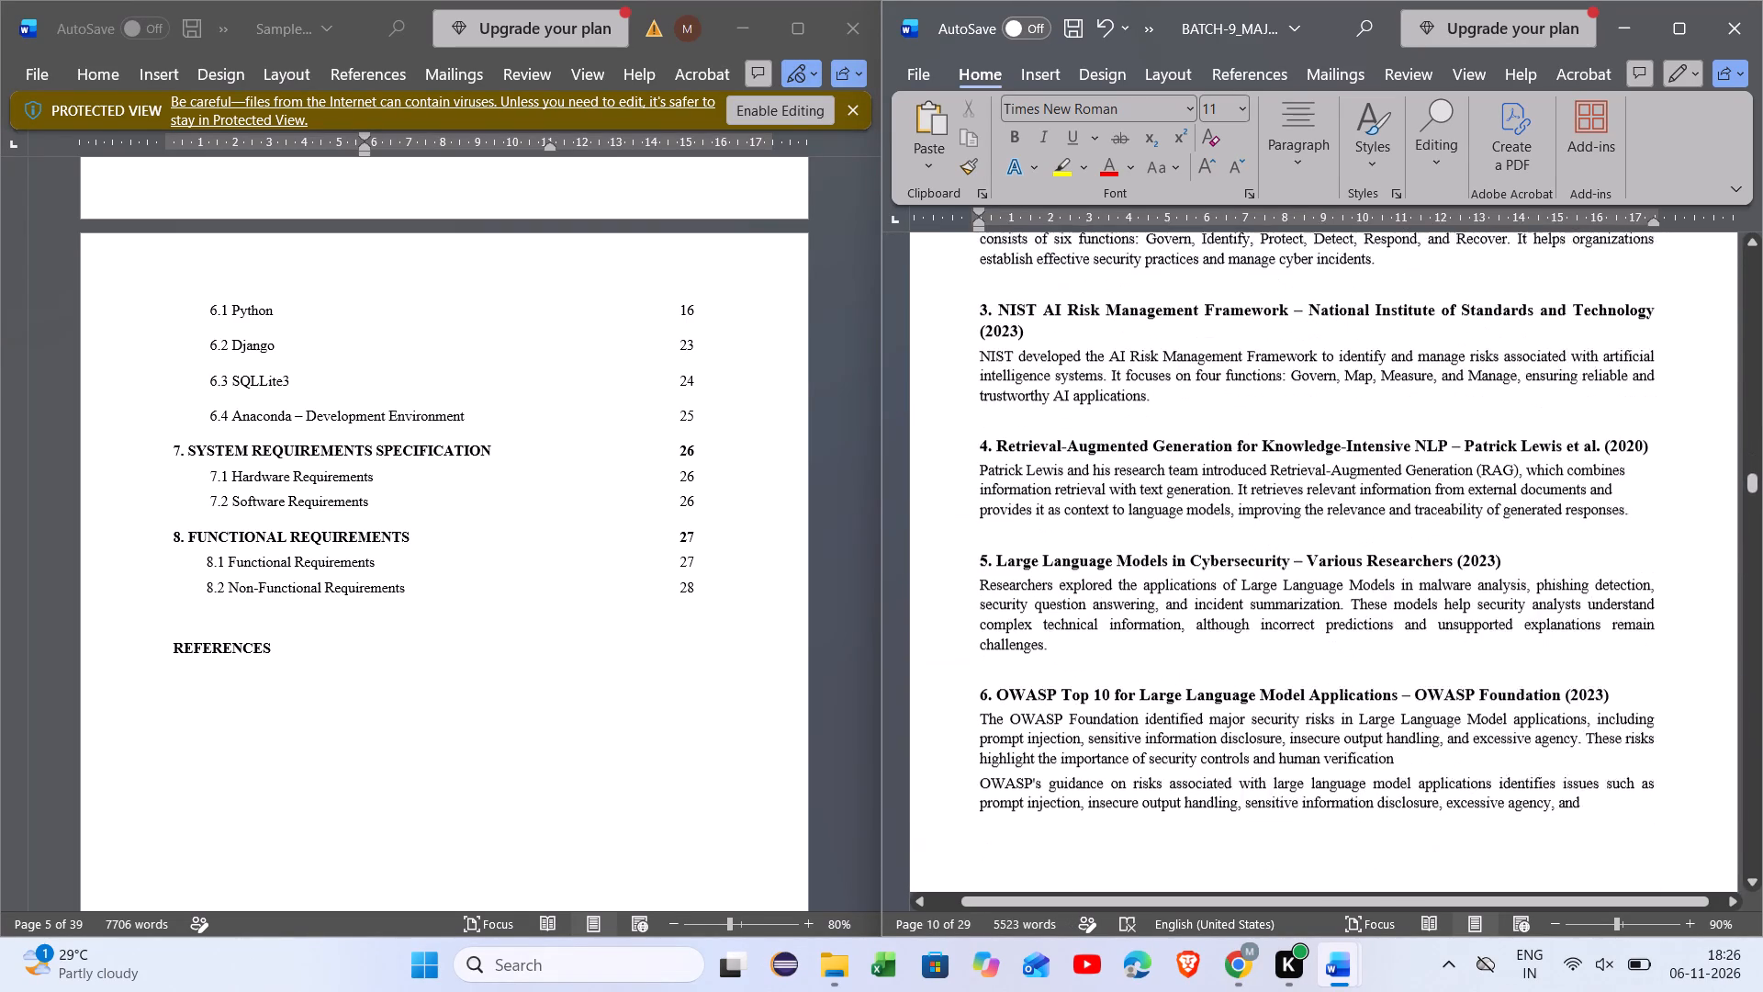
{"action": "scroll", "coordinate": [1275, 269], "scroll_direction": "down", "scroll_amount": 3}
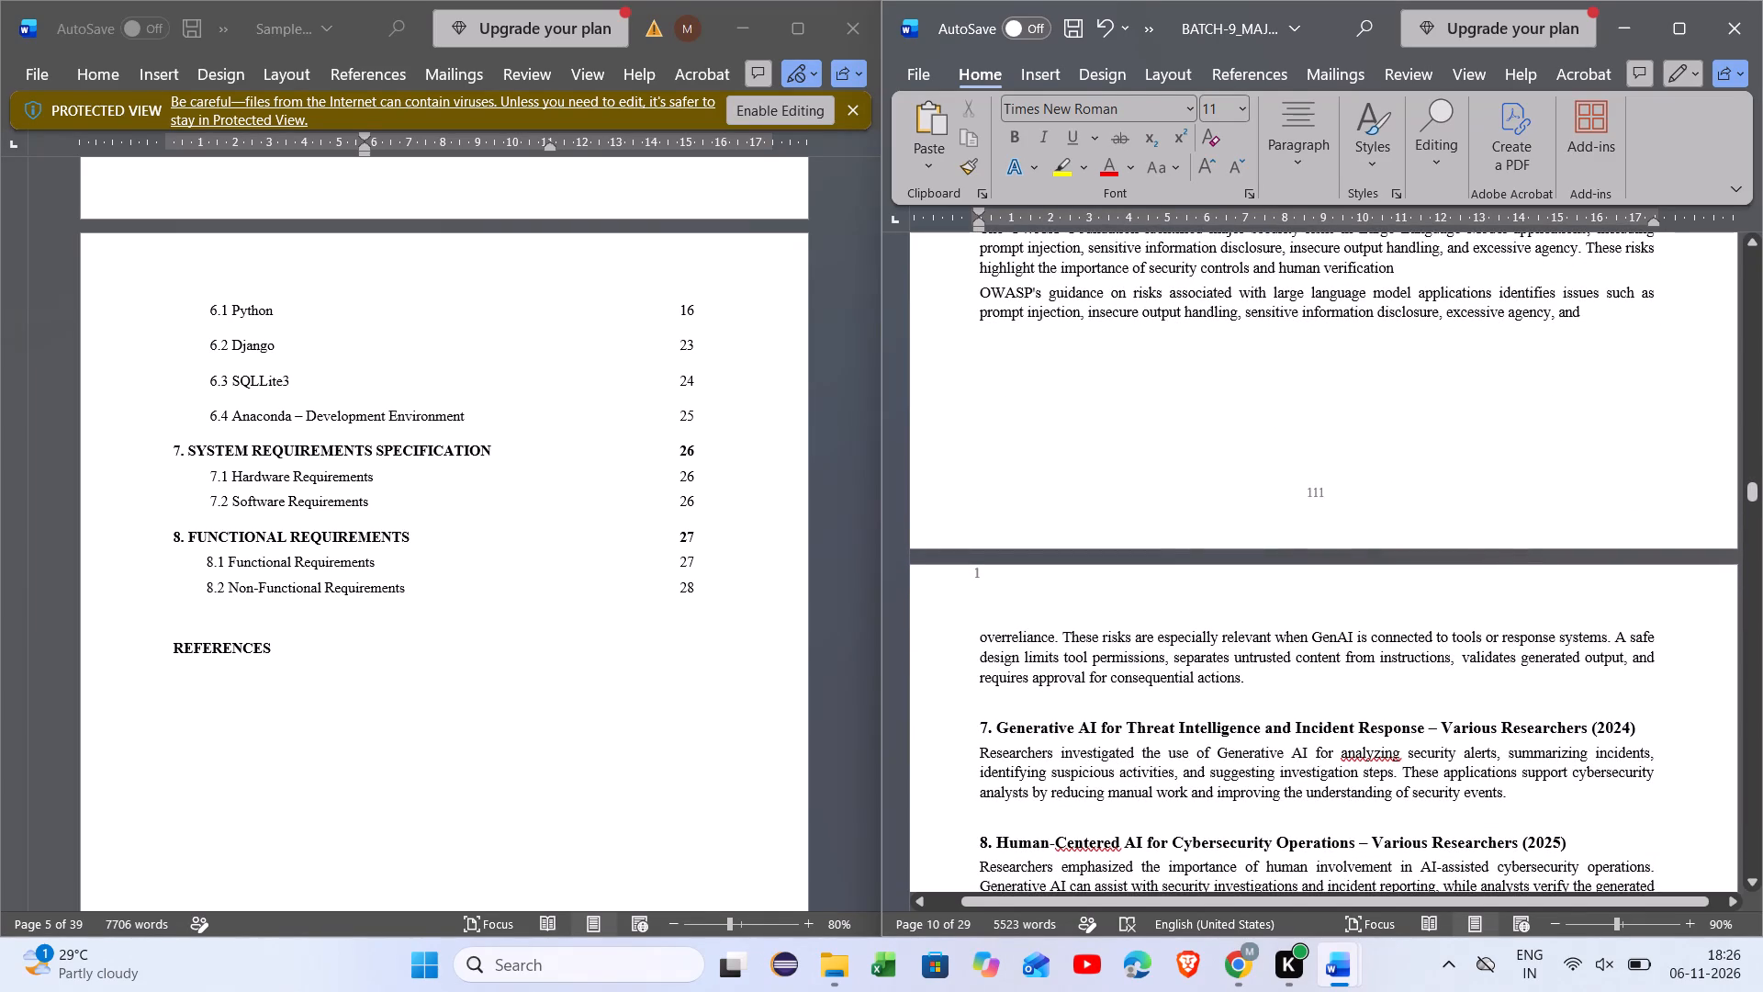
{"action": "scroll", "coordinate": [1275, 269], "scroll_direction": "down", "scroll_amount": 4}
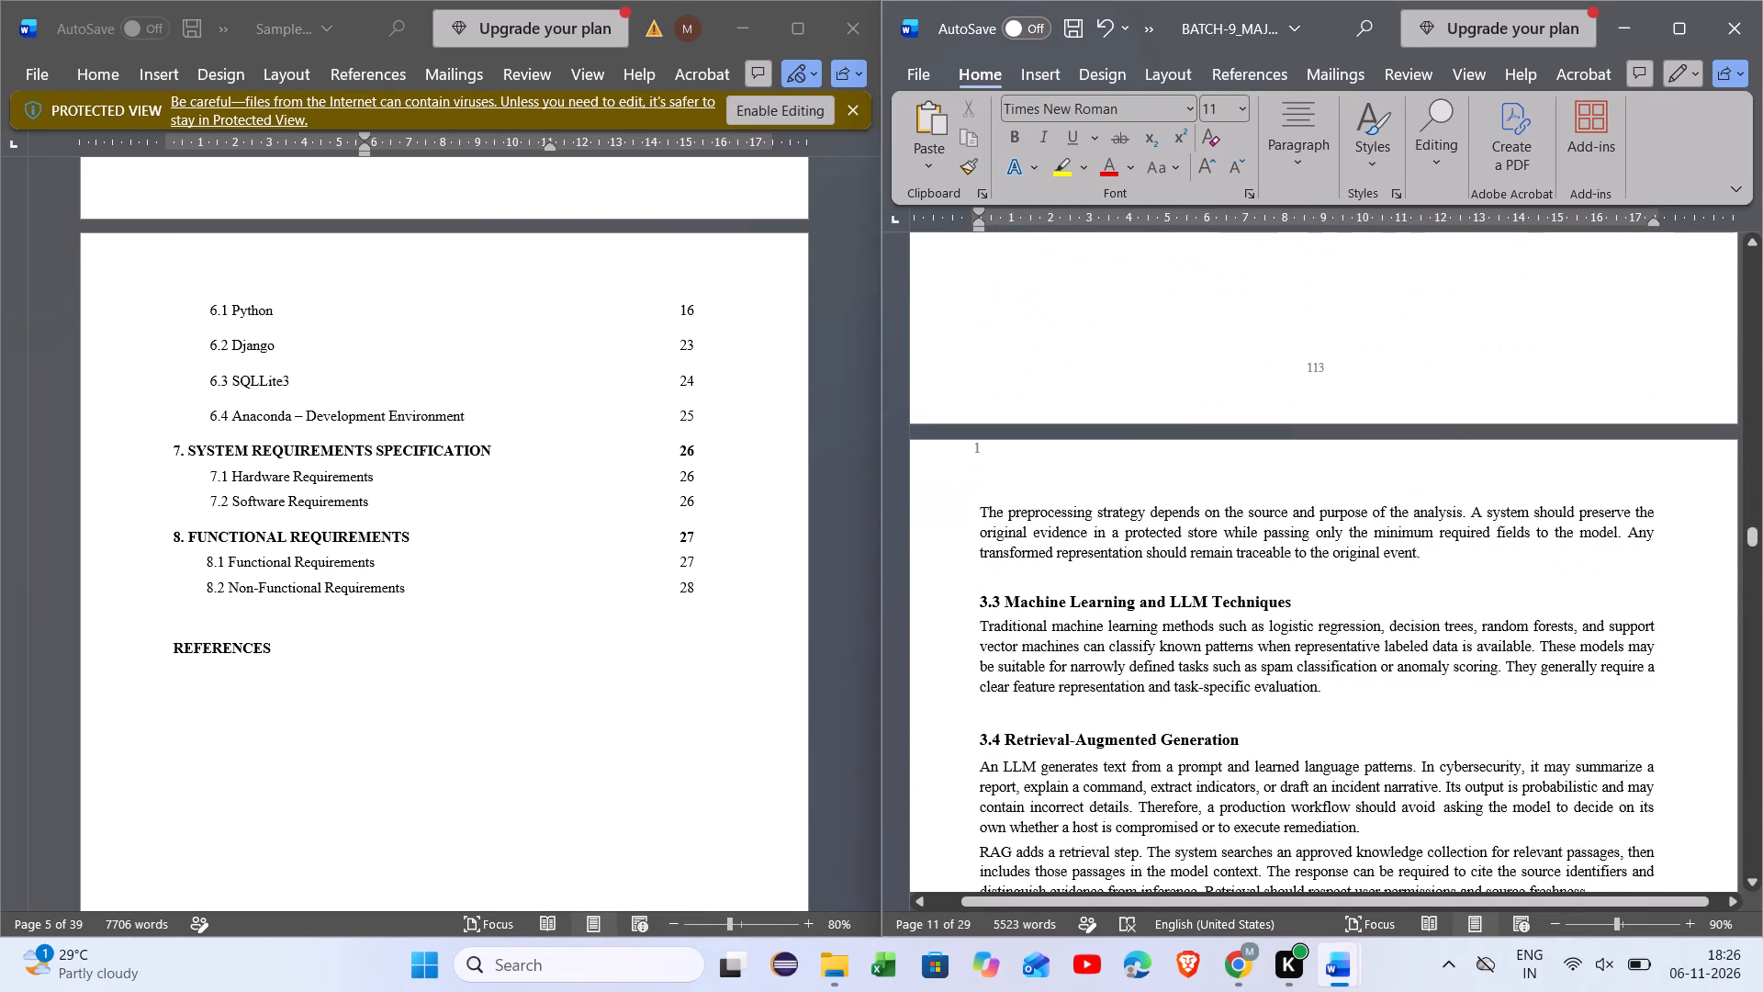
{"action": "key", "text": "ctrl+z"}
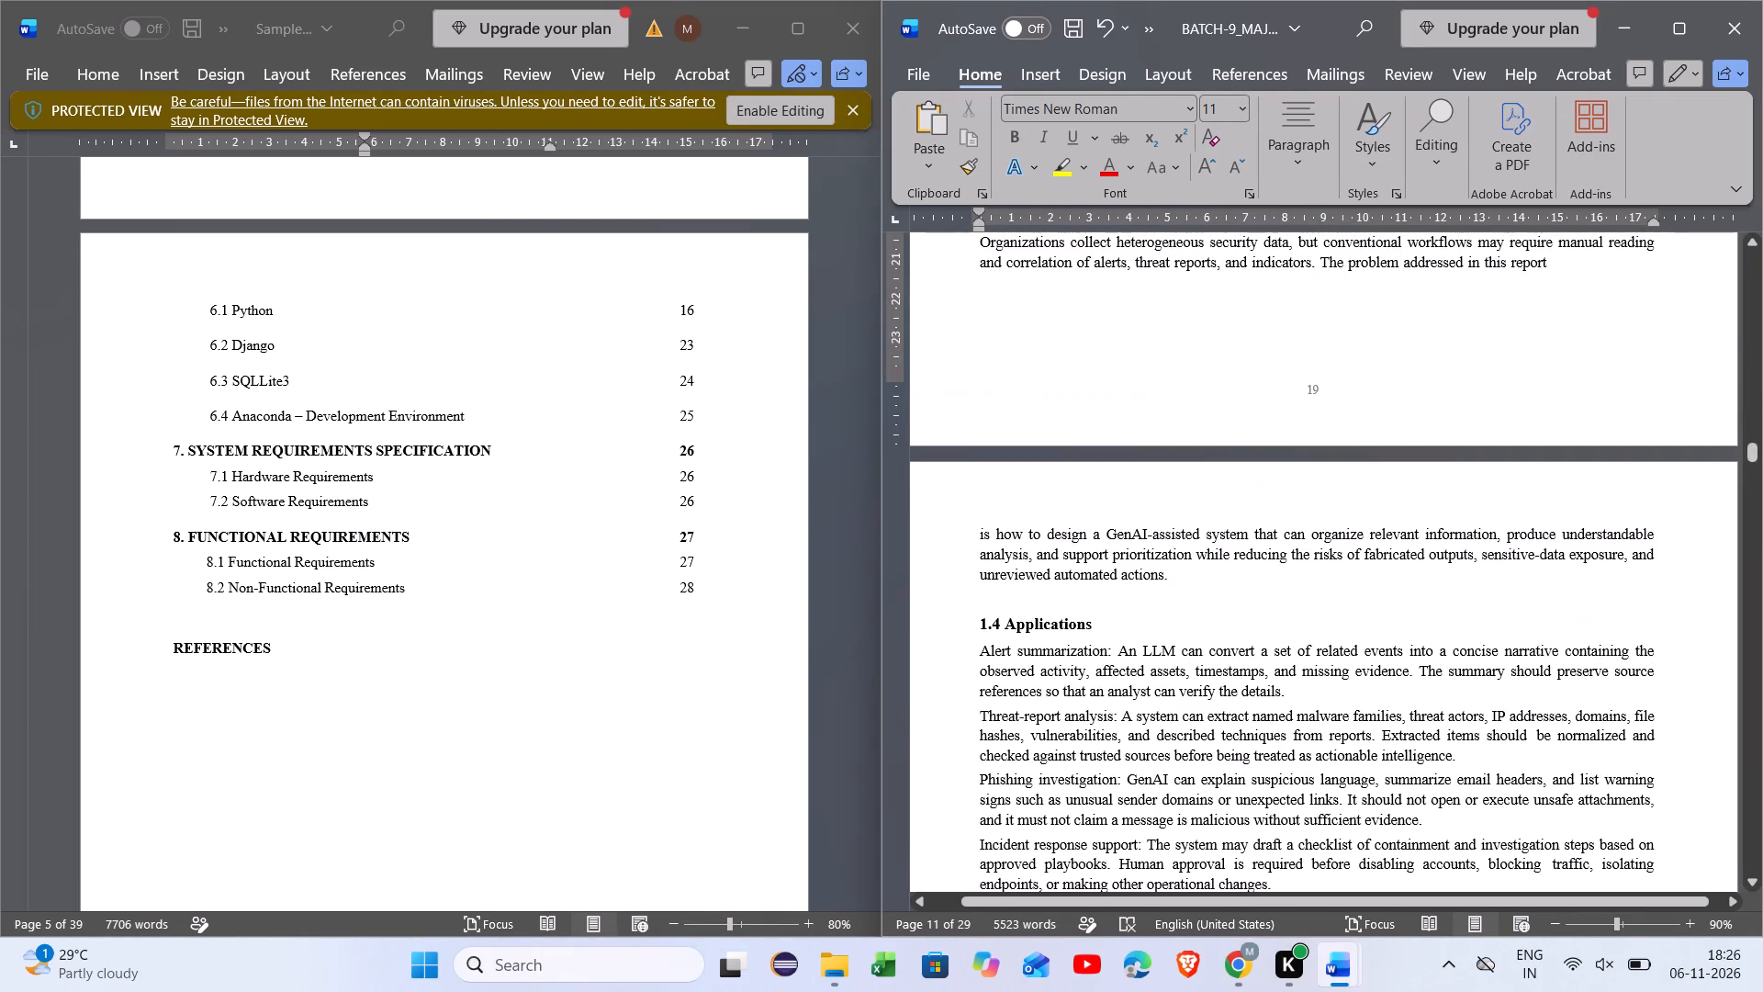
{"action": "key", "text": "ctrl+z"}
{"action": "key", "text": "ctrl+z"}
{"action": "key", "text": "ctrl+z"}
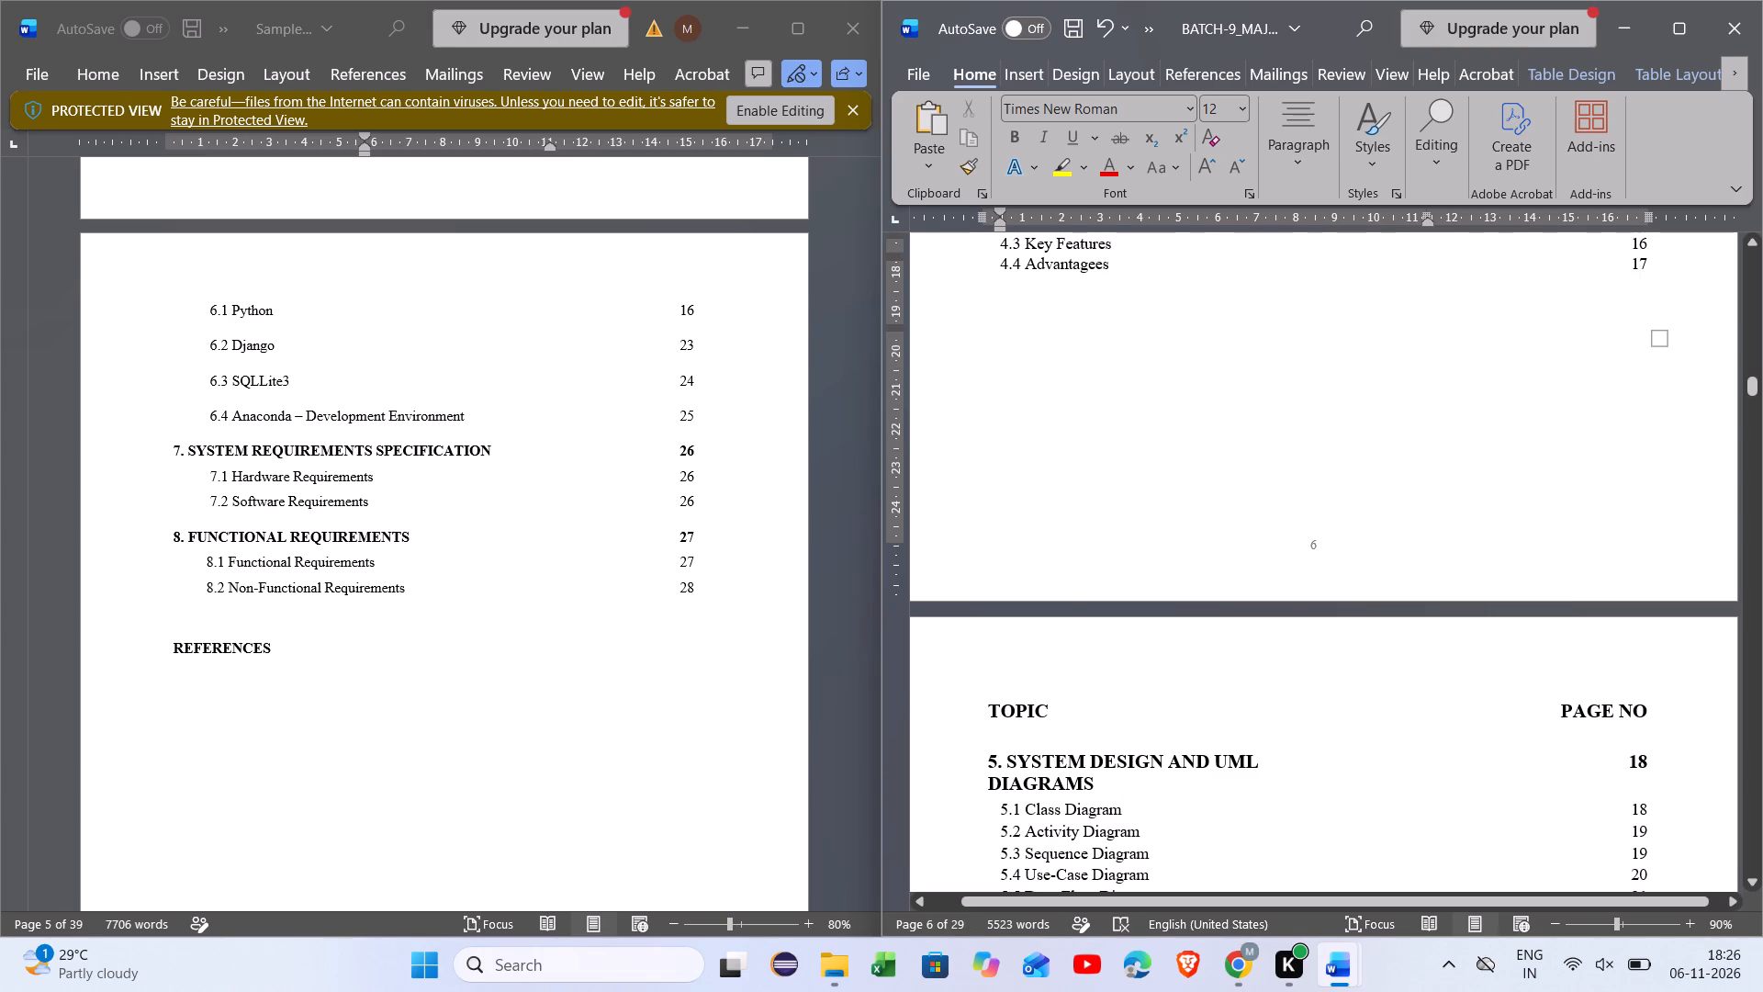
Check the footer page numbers from the contents pages through the List of Figures to the Introduction.
{"action": "key", "text": "BackSpace"}
{"action": "scroll", "coordinate": [1324, 577], "scroll_direction": "down", "scroll_amount": 7}
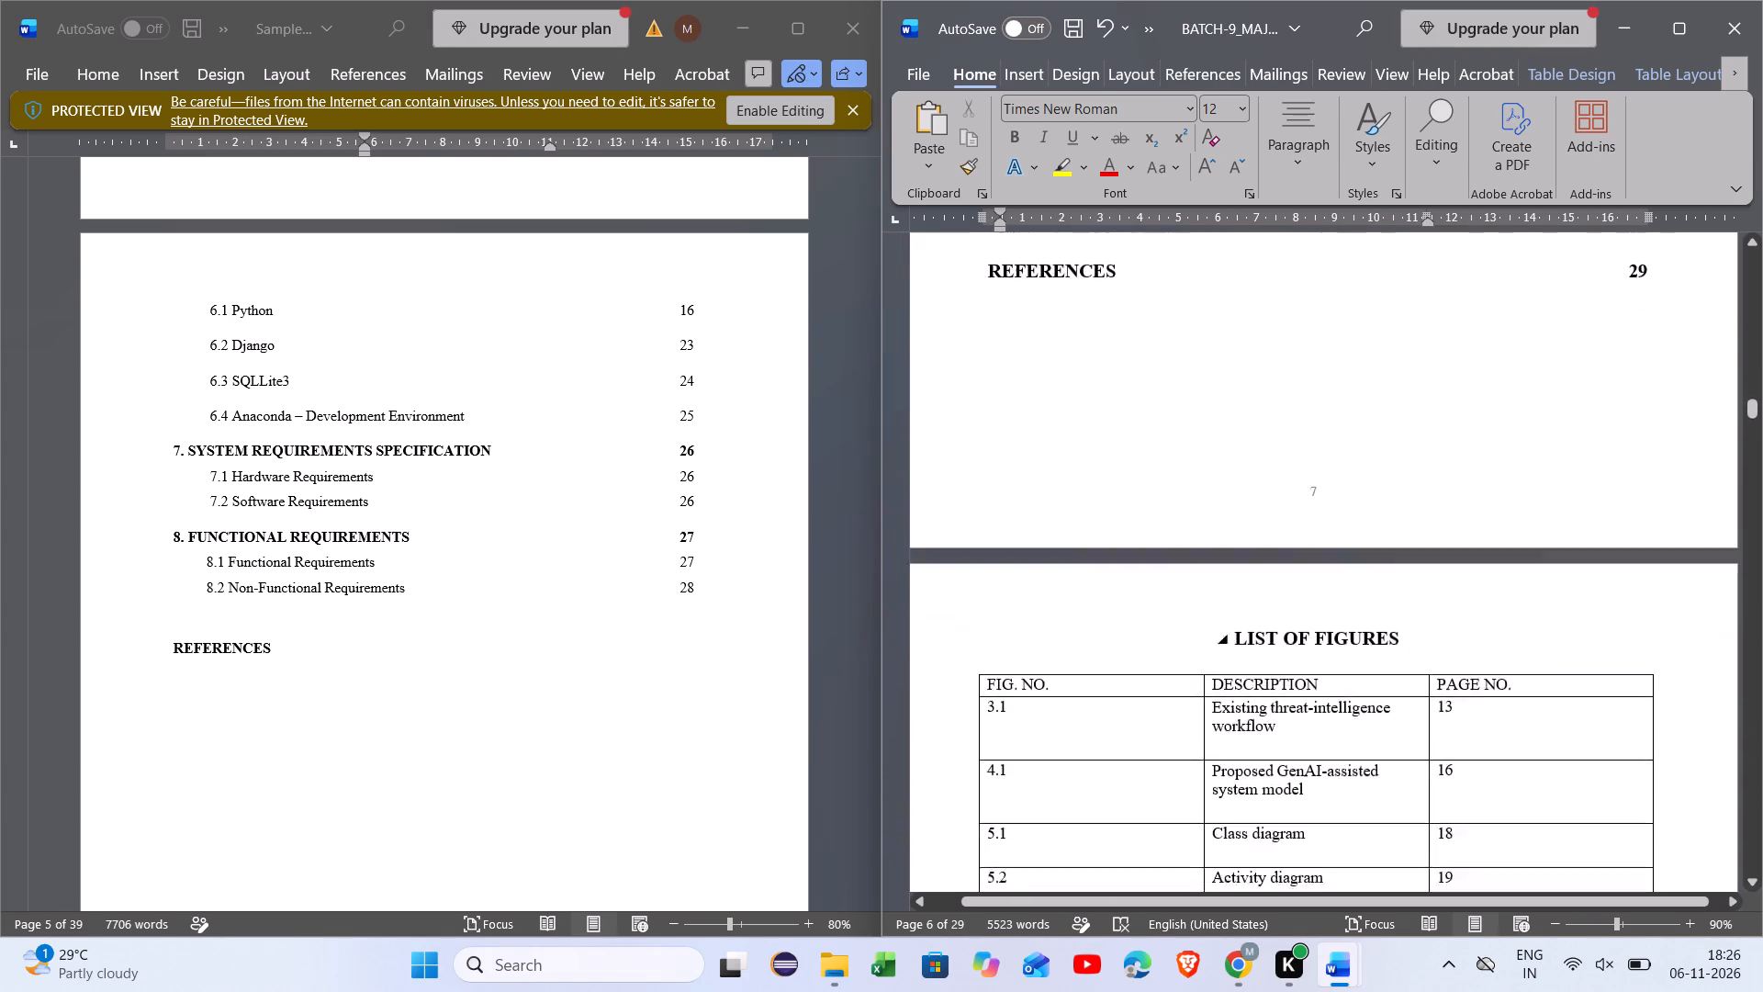
{"action": "scroll", "coordinate": [1324, 577], "scroll_direction": "down", "scroll_amount": 2}
{"action": "scroll", "coordinate": [1324, 577], "scroll_direction": "up", "scroll_amount": 2}
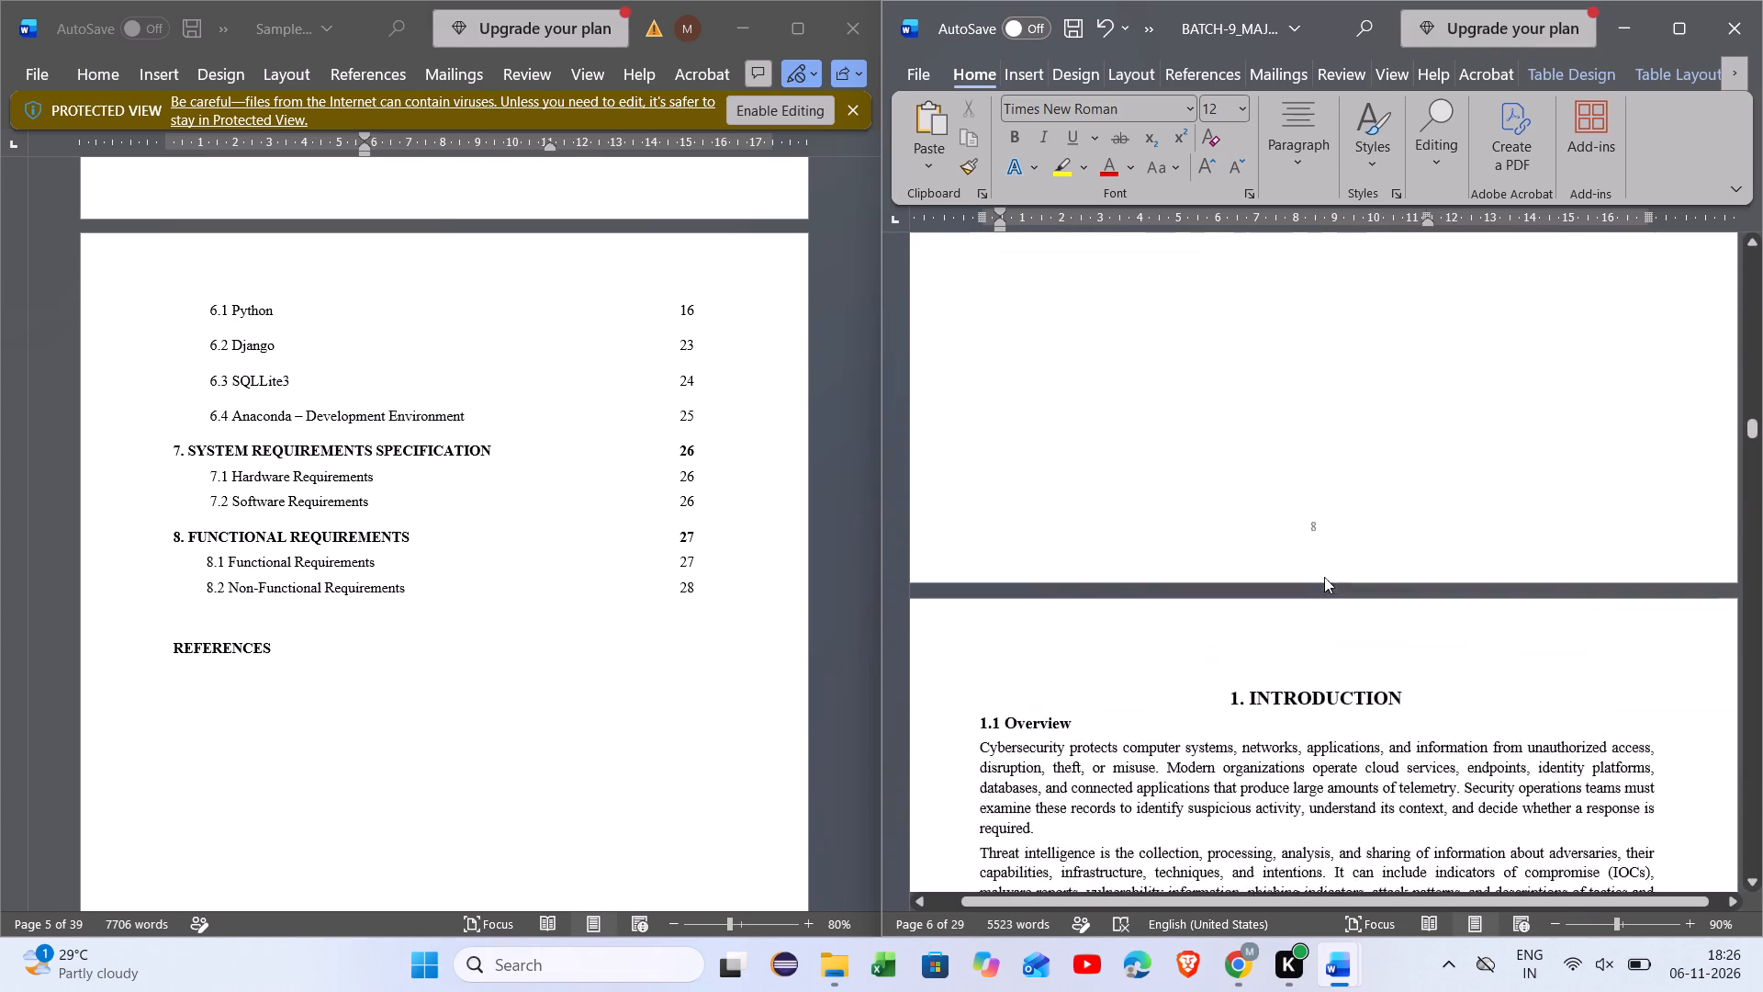
{"action": "scroll", "coordinate": [1324, 577], "scroll_direction": "up", "scroll_amount": 1}
{"action": "scroll", "coordinate": [1324, 577], "scroll_direction": "down", "scroll_amount": 1}
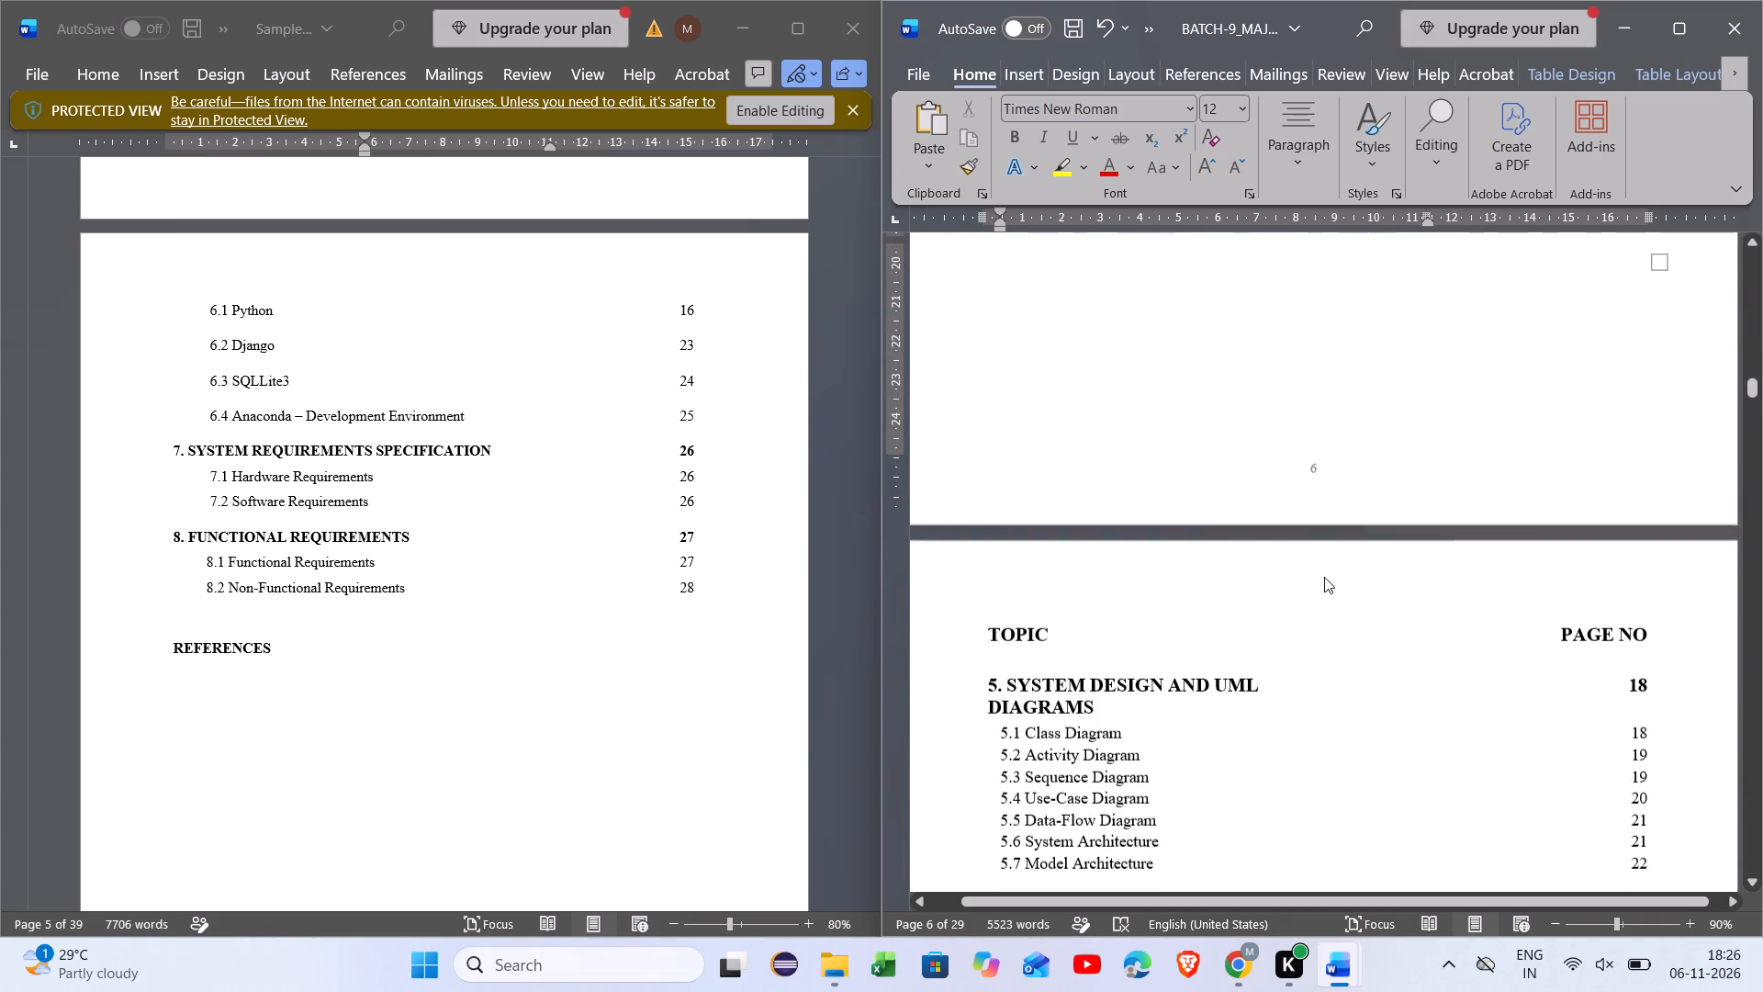
{"action": "scroll", "coordinate": [1324, 577], "scroll_direction": "down", "scroll_amount": 2}
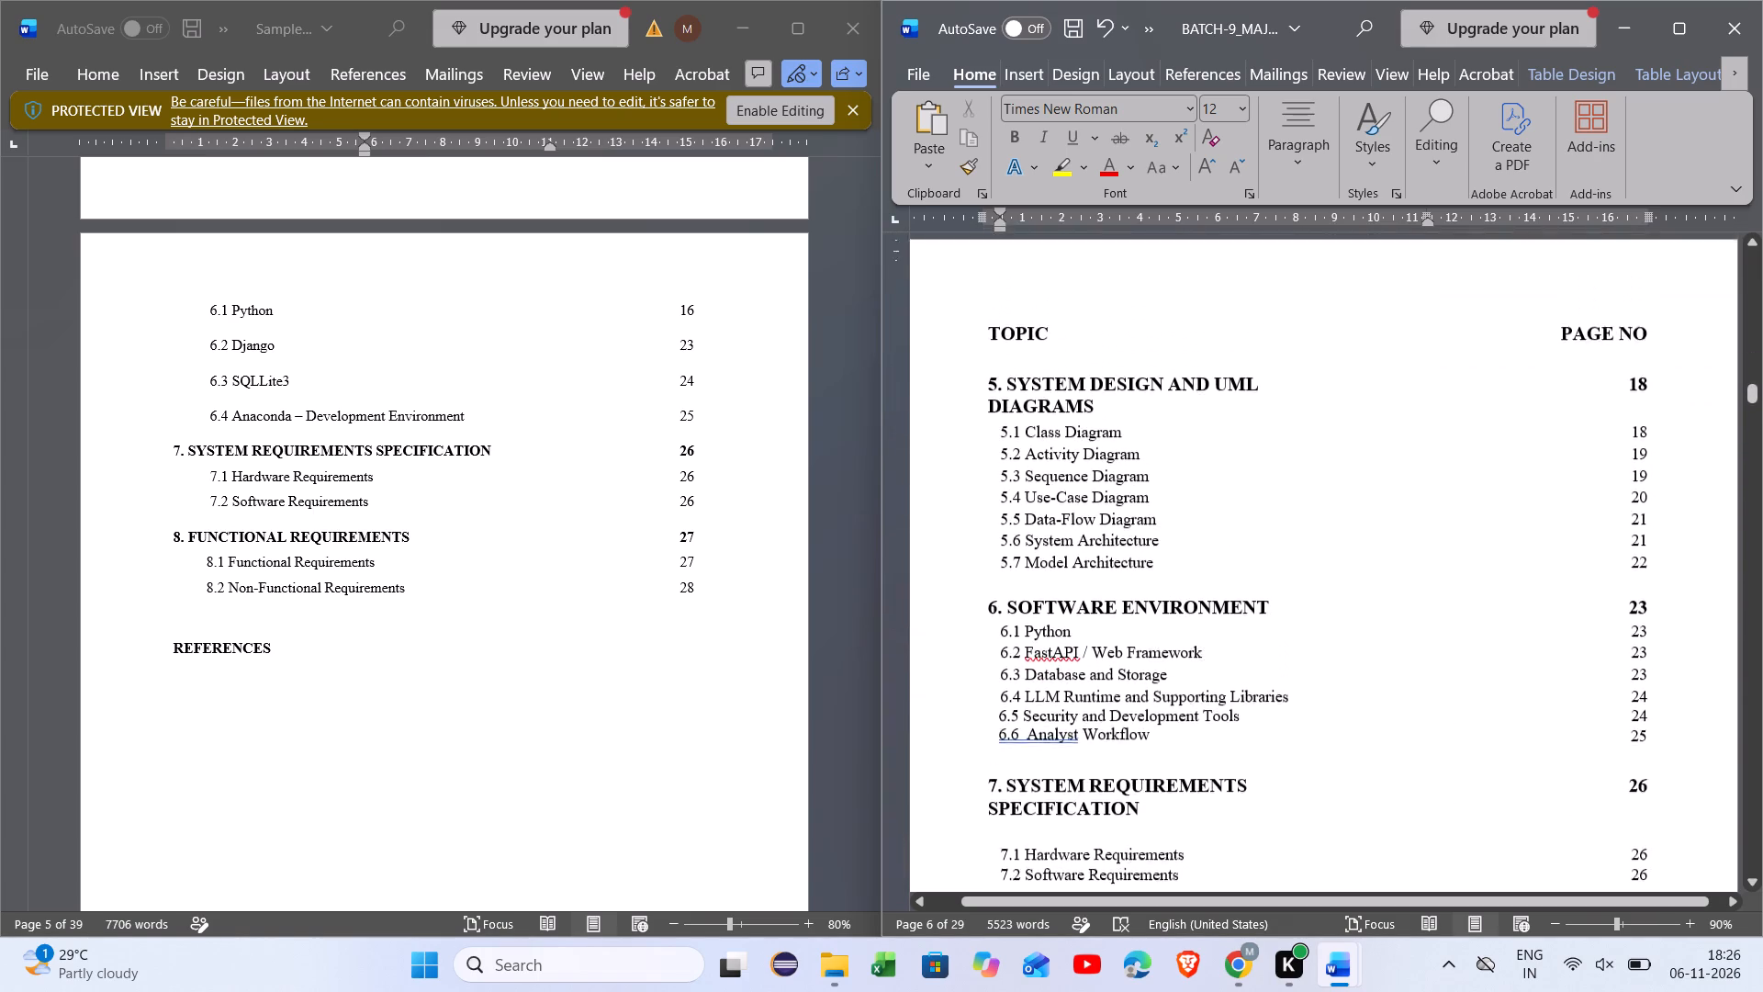
{"action": "scroll", "coordinate": [1324, 577], "scroll_direction": "down", "scroll_amount": 1}
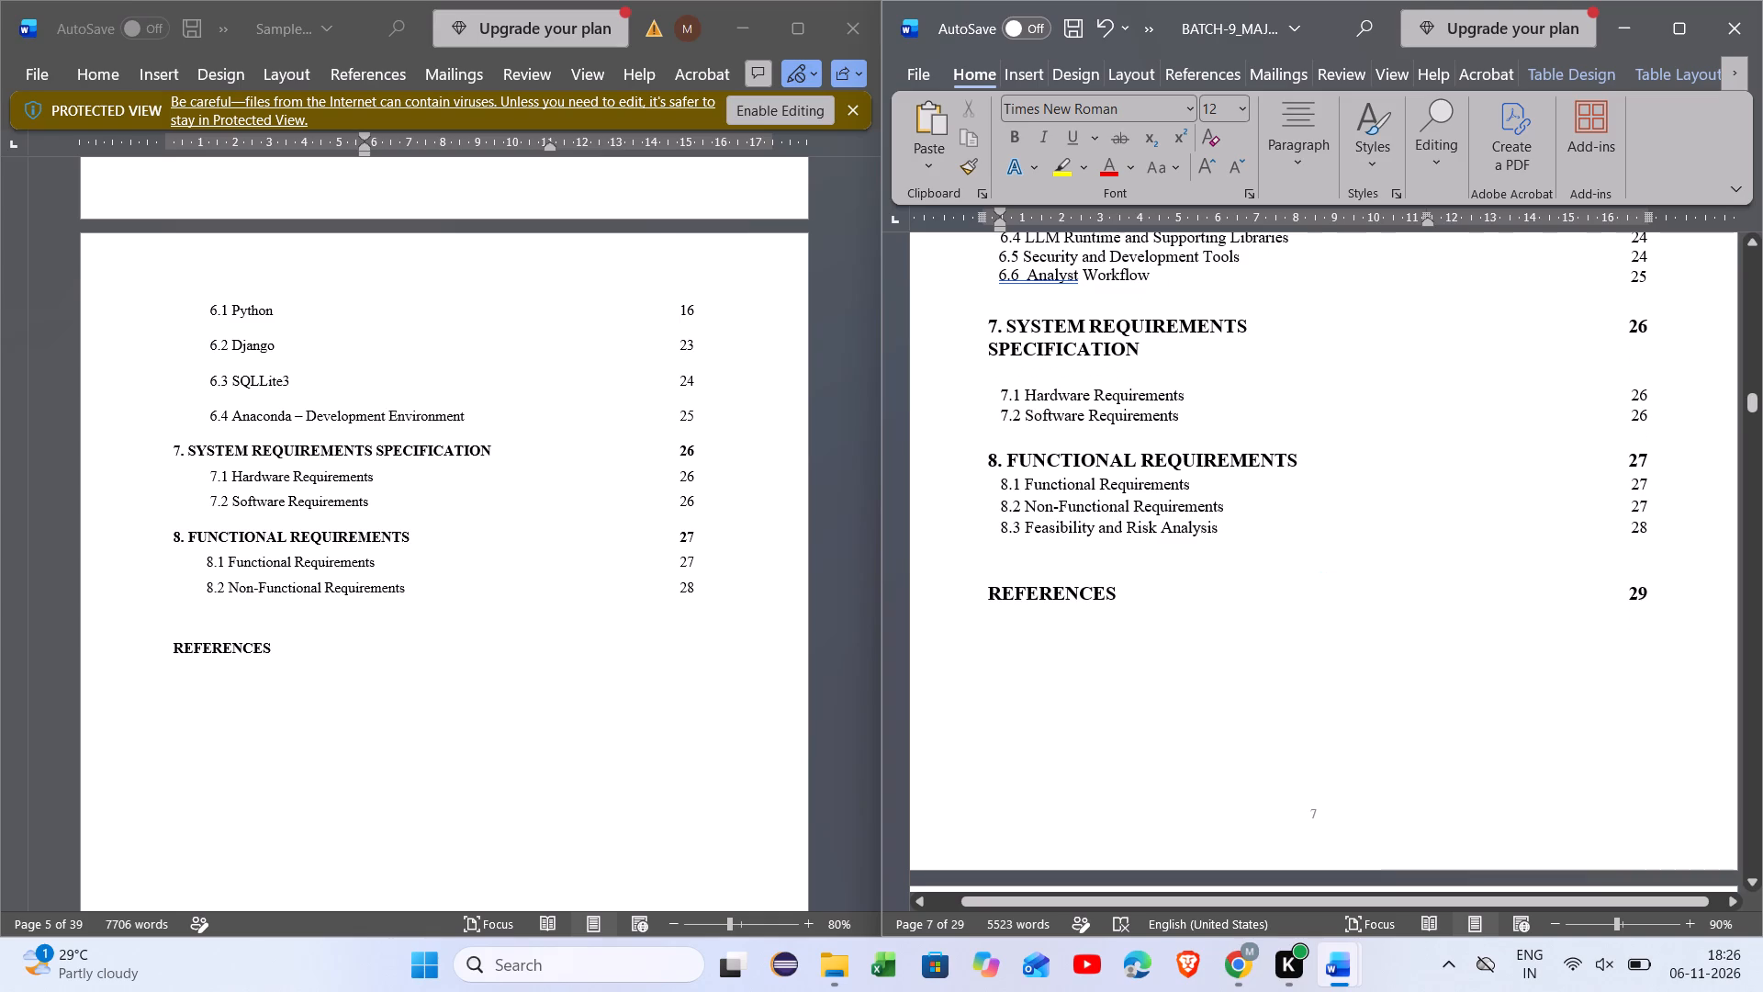
{"action": "scroll", "coordinate": [1209, 657], "scroll_direction": "down", "scroll_amount": 5}
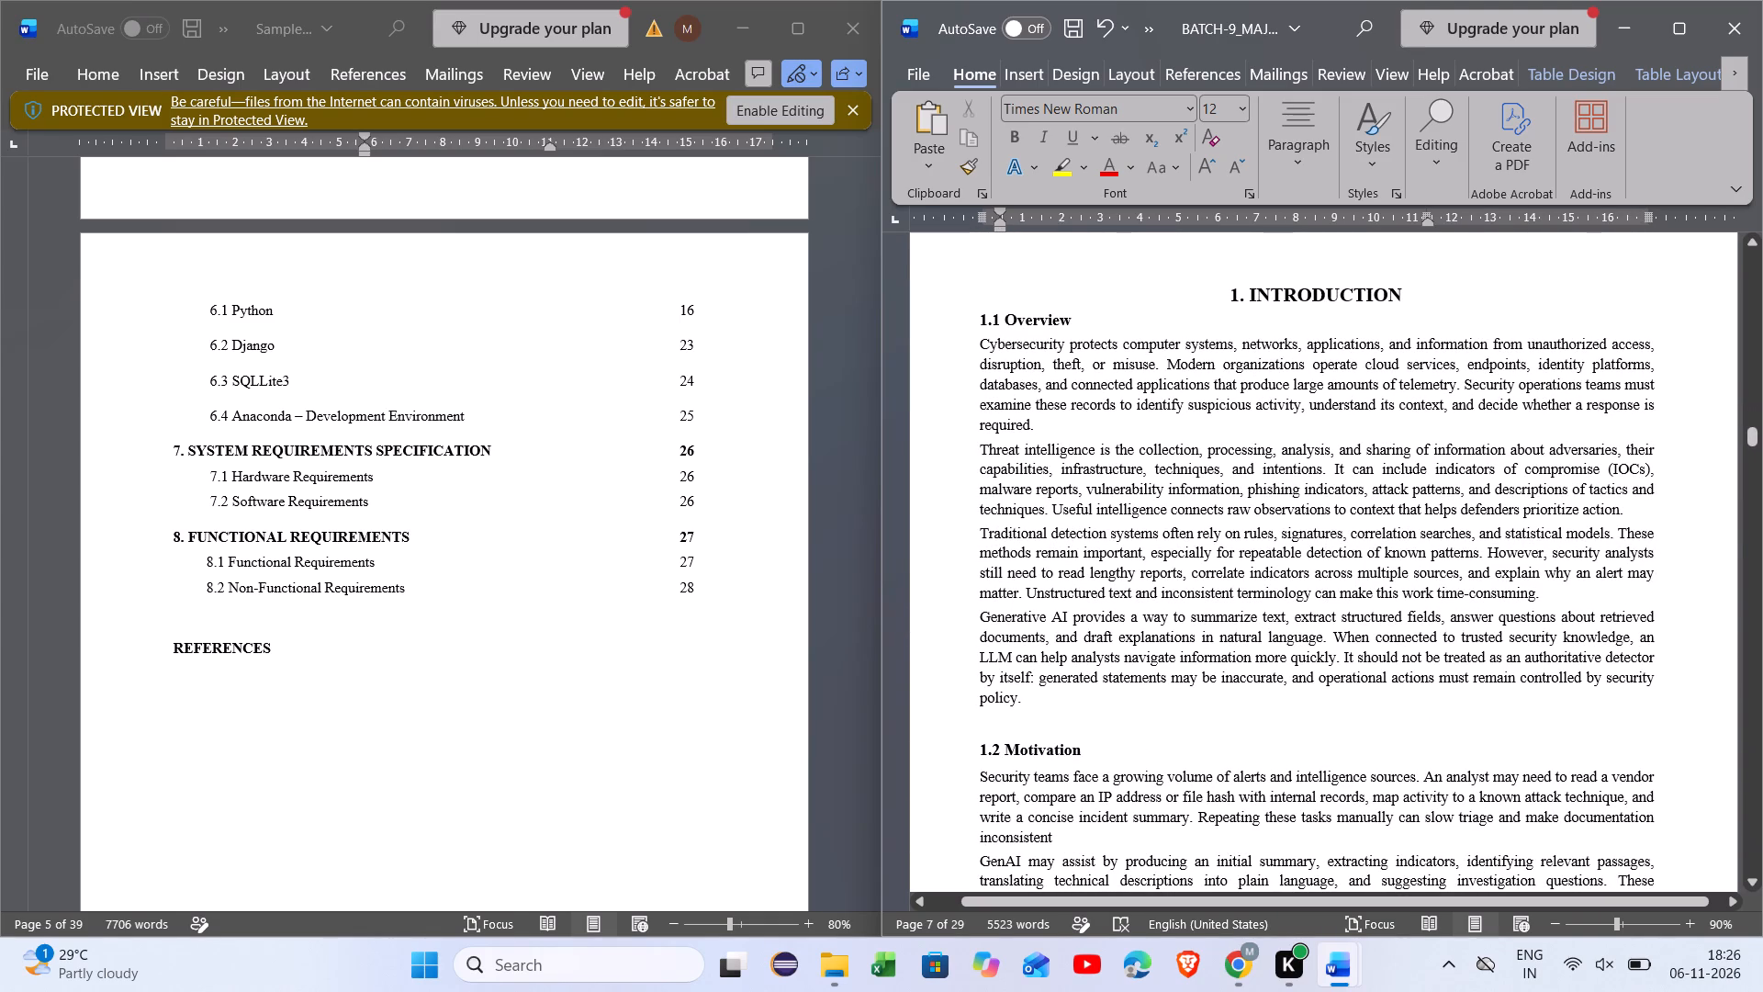
Maximise the BATCH-9 report window.
{"action": "left_click", "coordinate": [1668, 12]}
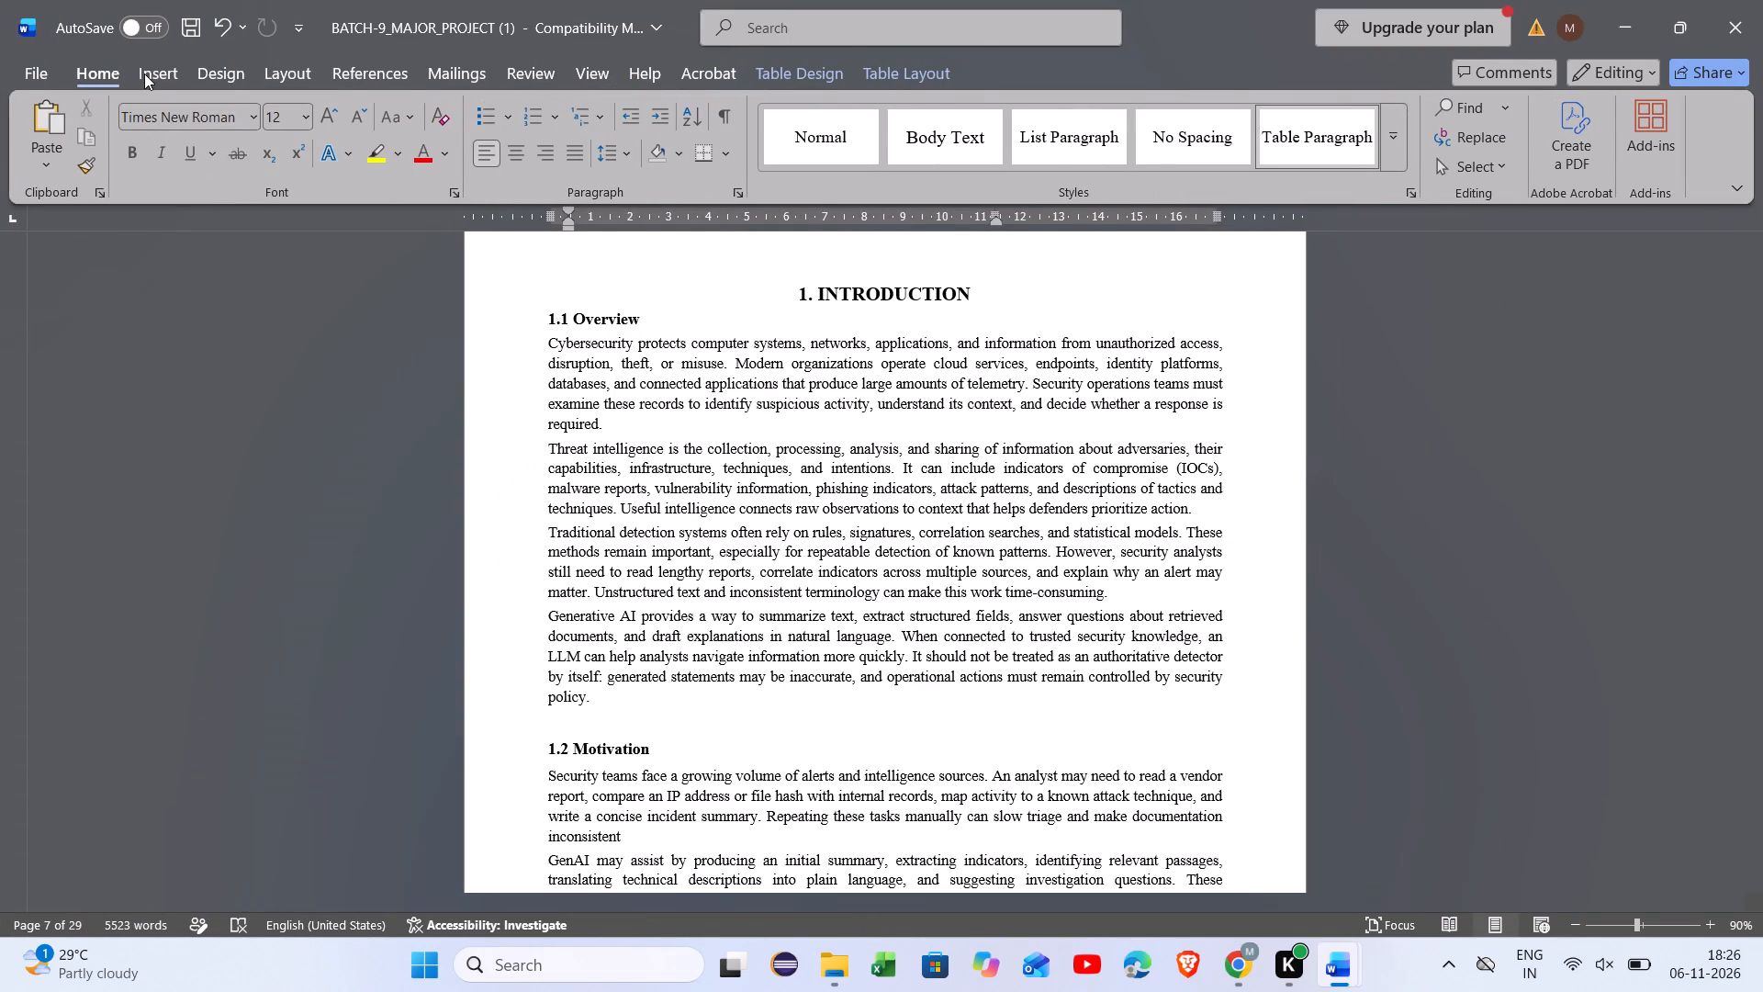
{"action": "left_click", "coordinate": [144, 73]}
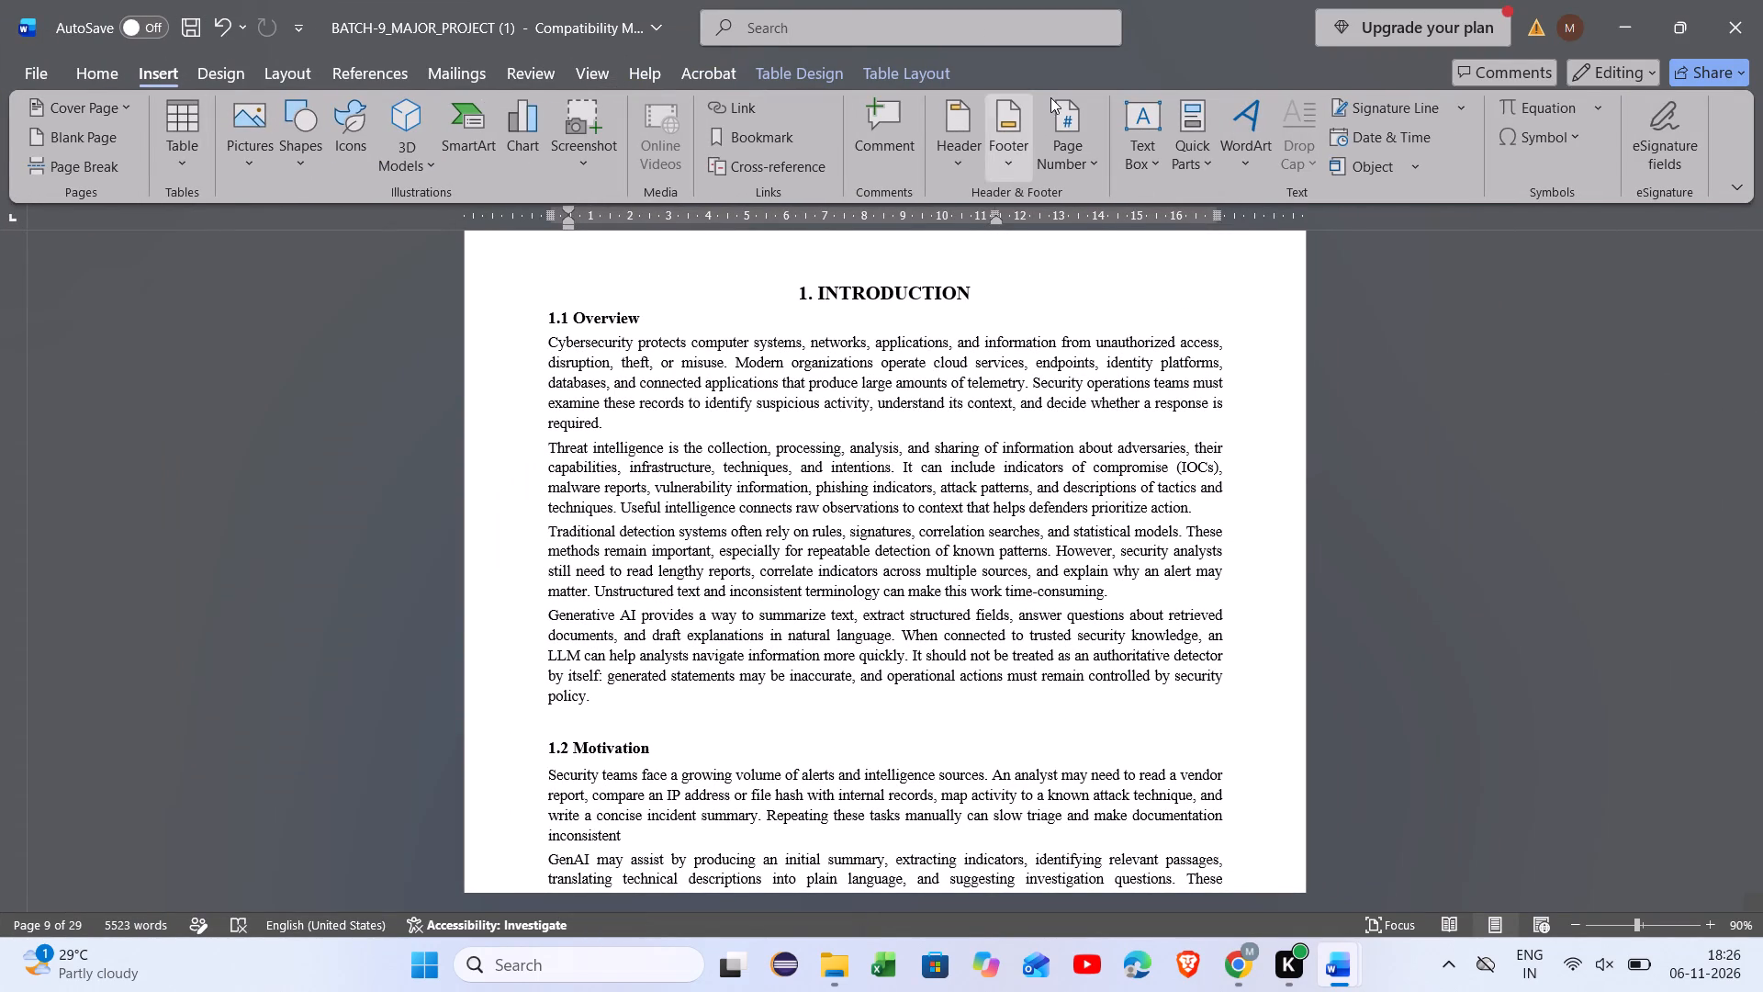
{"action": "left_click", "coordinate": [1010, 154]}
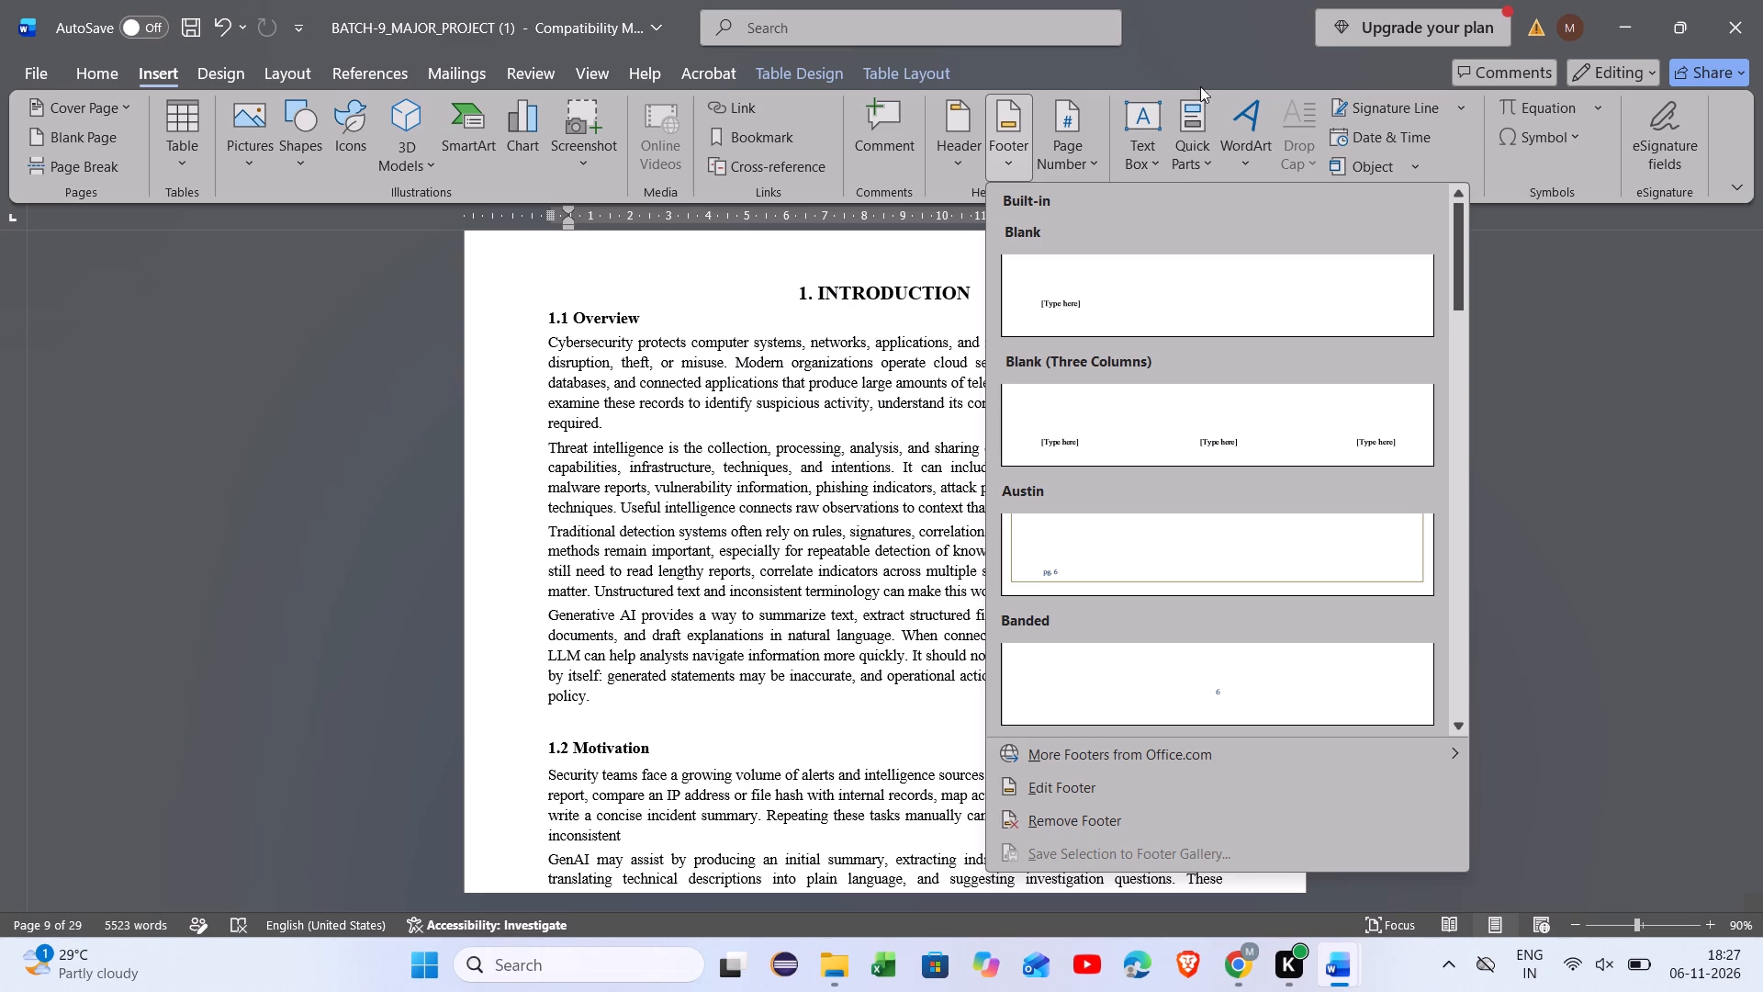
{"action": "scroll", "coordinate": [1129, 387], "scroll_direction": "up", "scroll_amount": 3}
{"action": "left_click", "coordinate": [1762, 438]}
Check the footer page numbers on the Introduction's first page and the List of Figures page.
{"action": "scroll", "coordinate": [1400, 594], "scroll_direction": "up", "scroll_amount": 5}
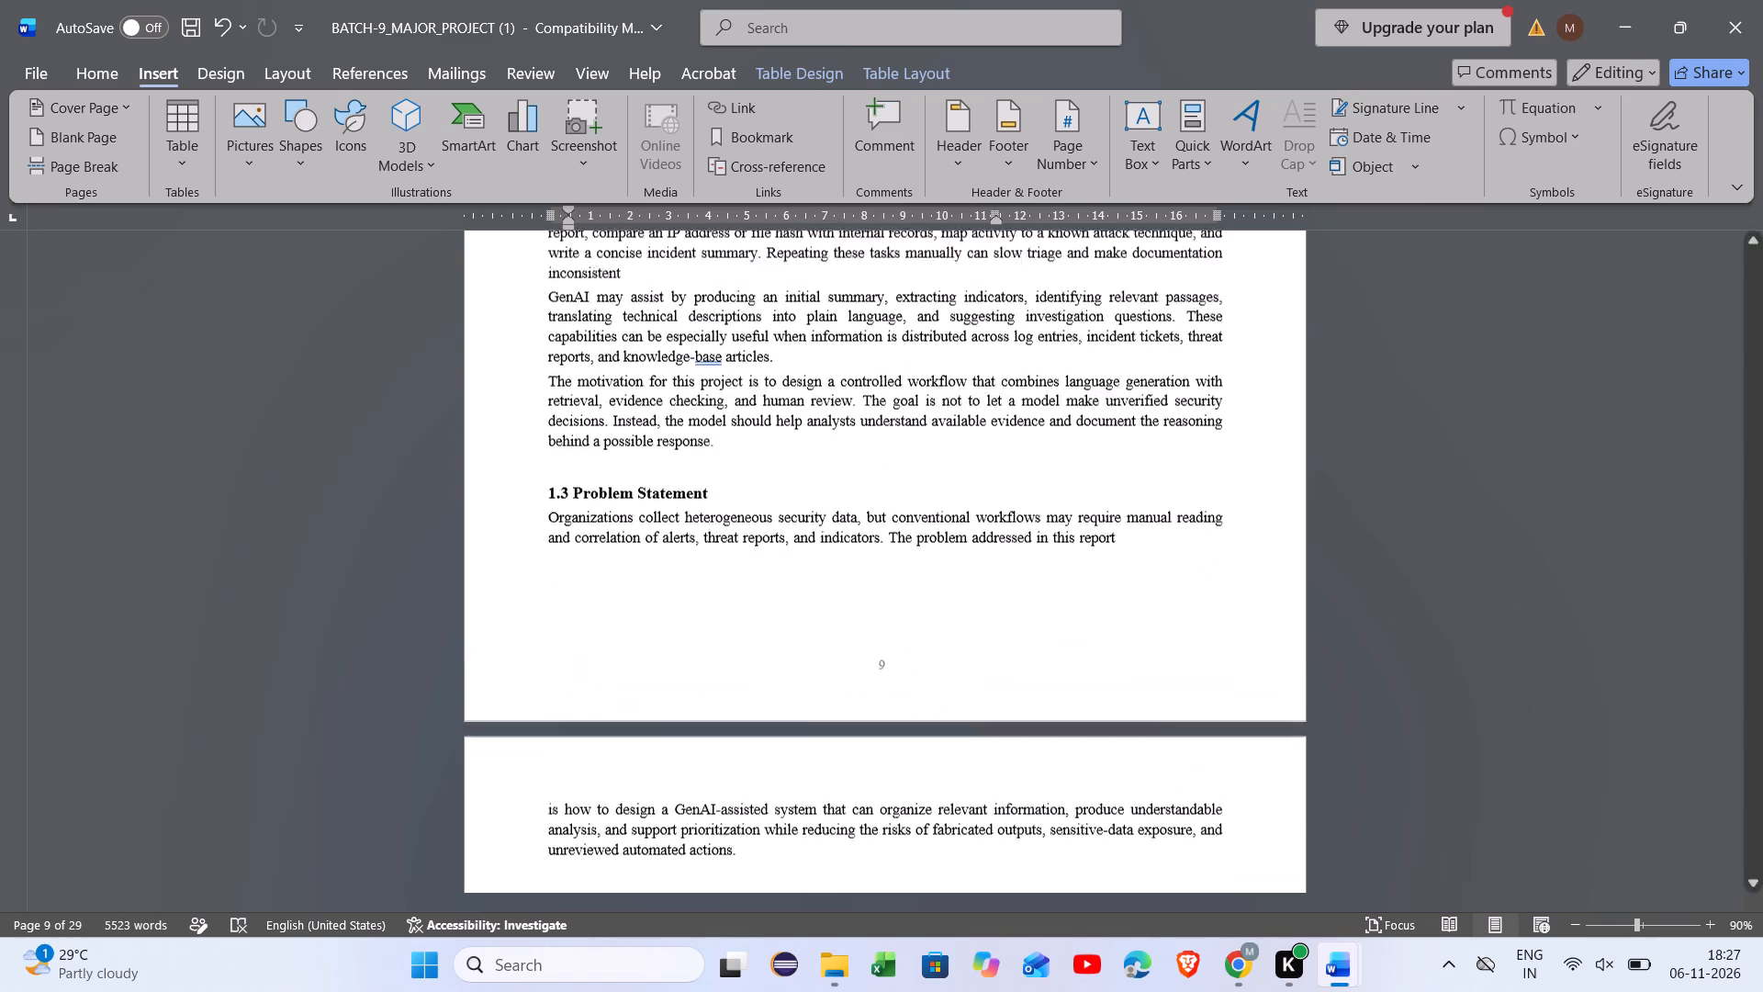
{"action": "scroll", "coordinate": [1400, 594], "scroll_direction": "up", "scroll_amount": 4}
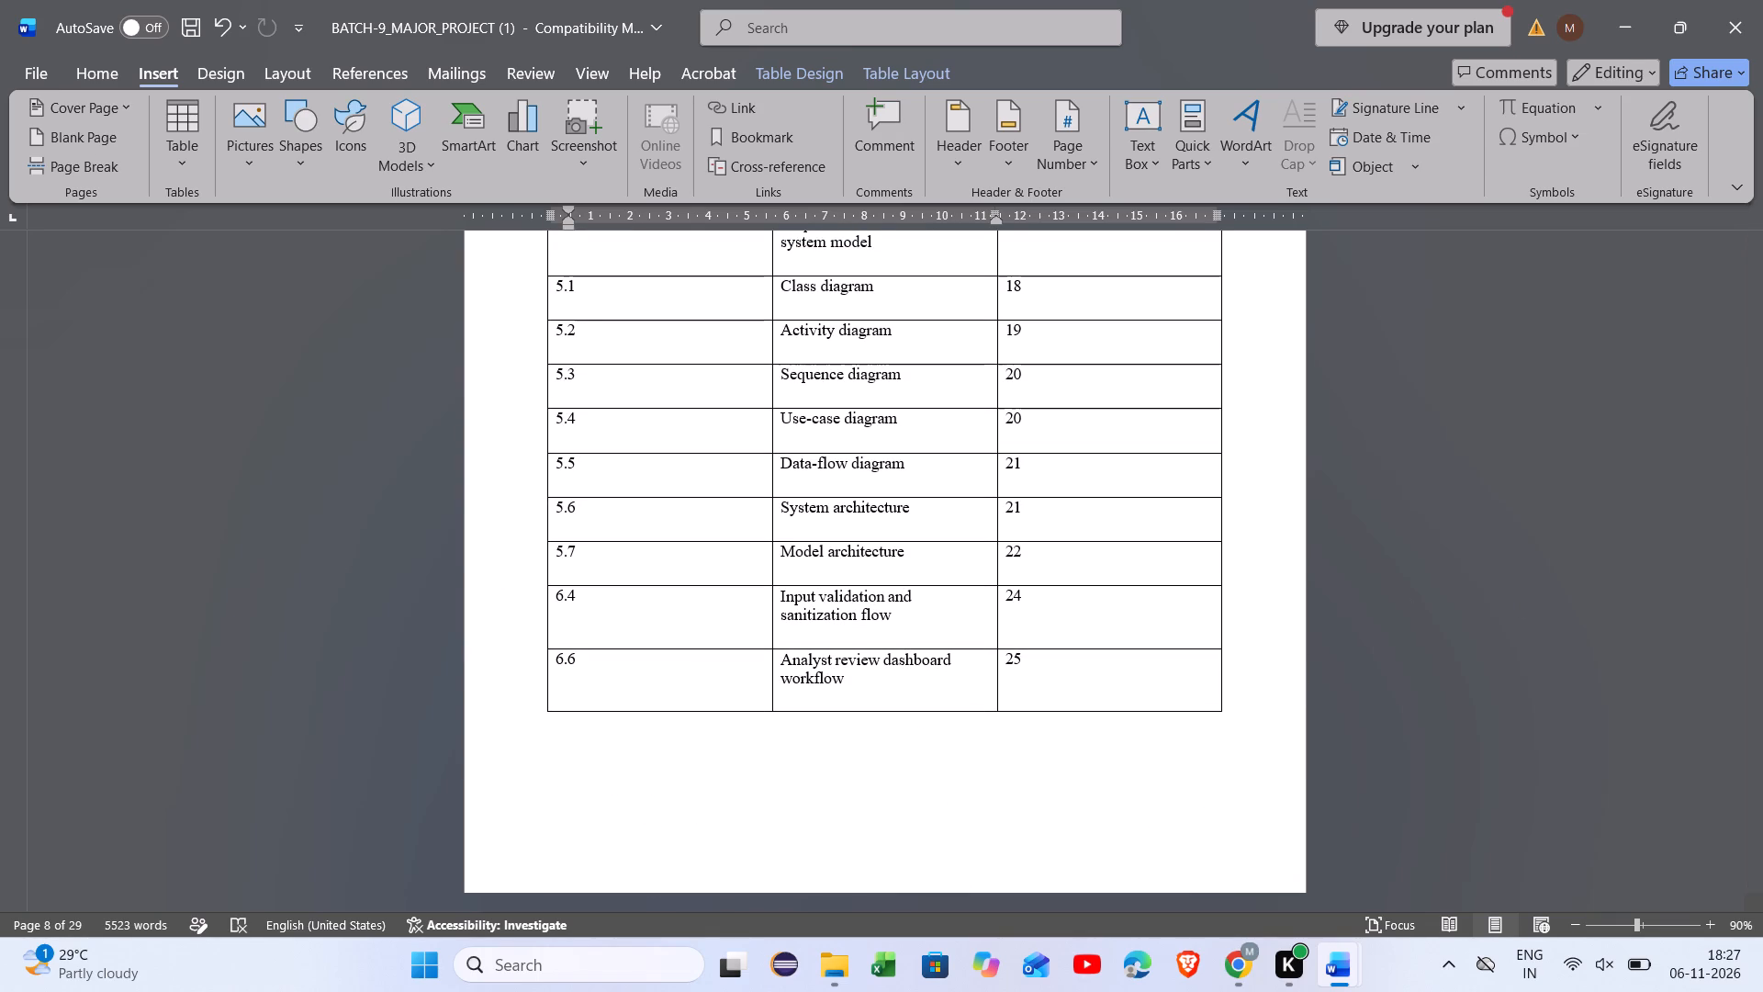
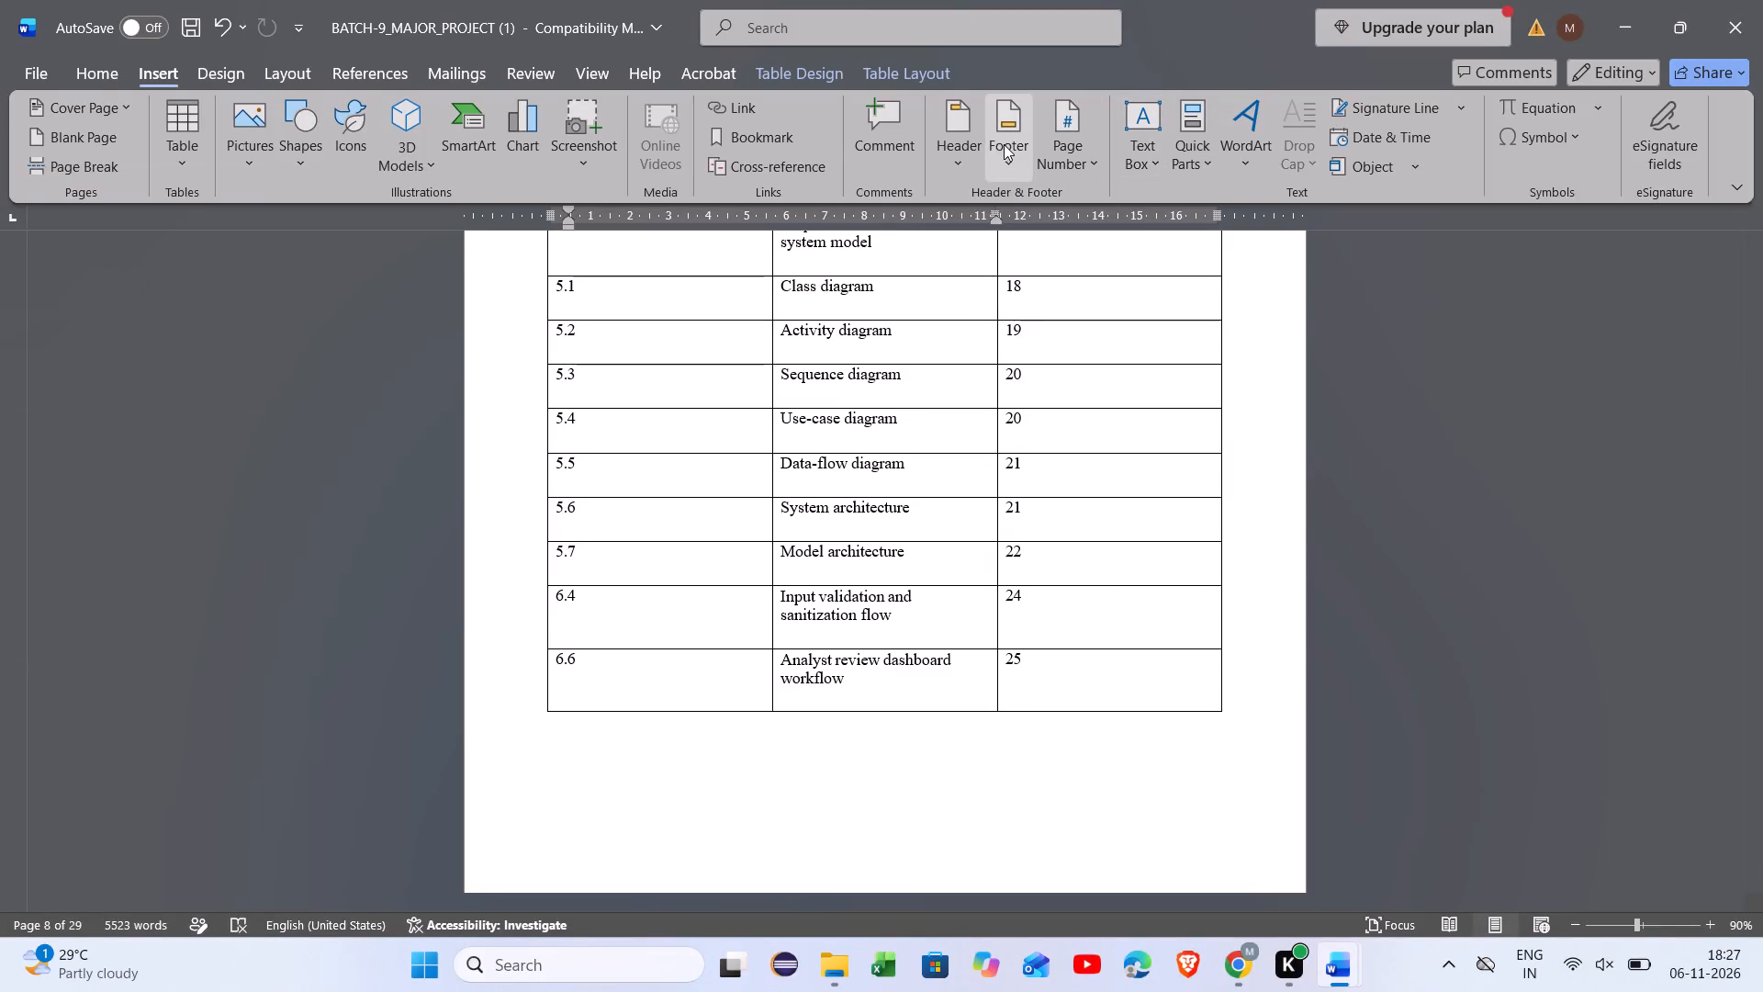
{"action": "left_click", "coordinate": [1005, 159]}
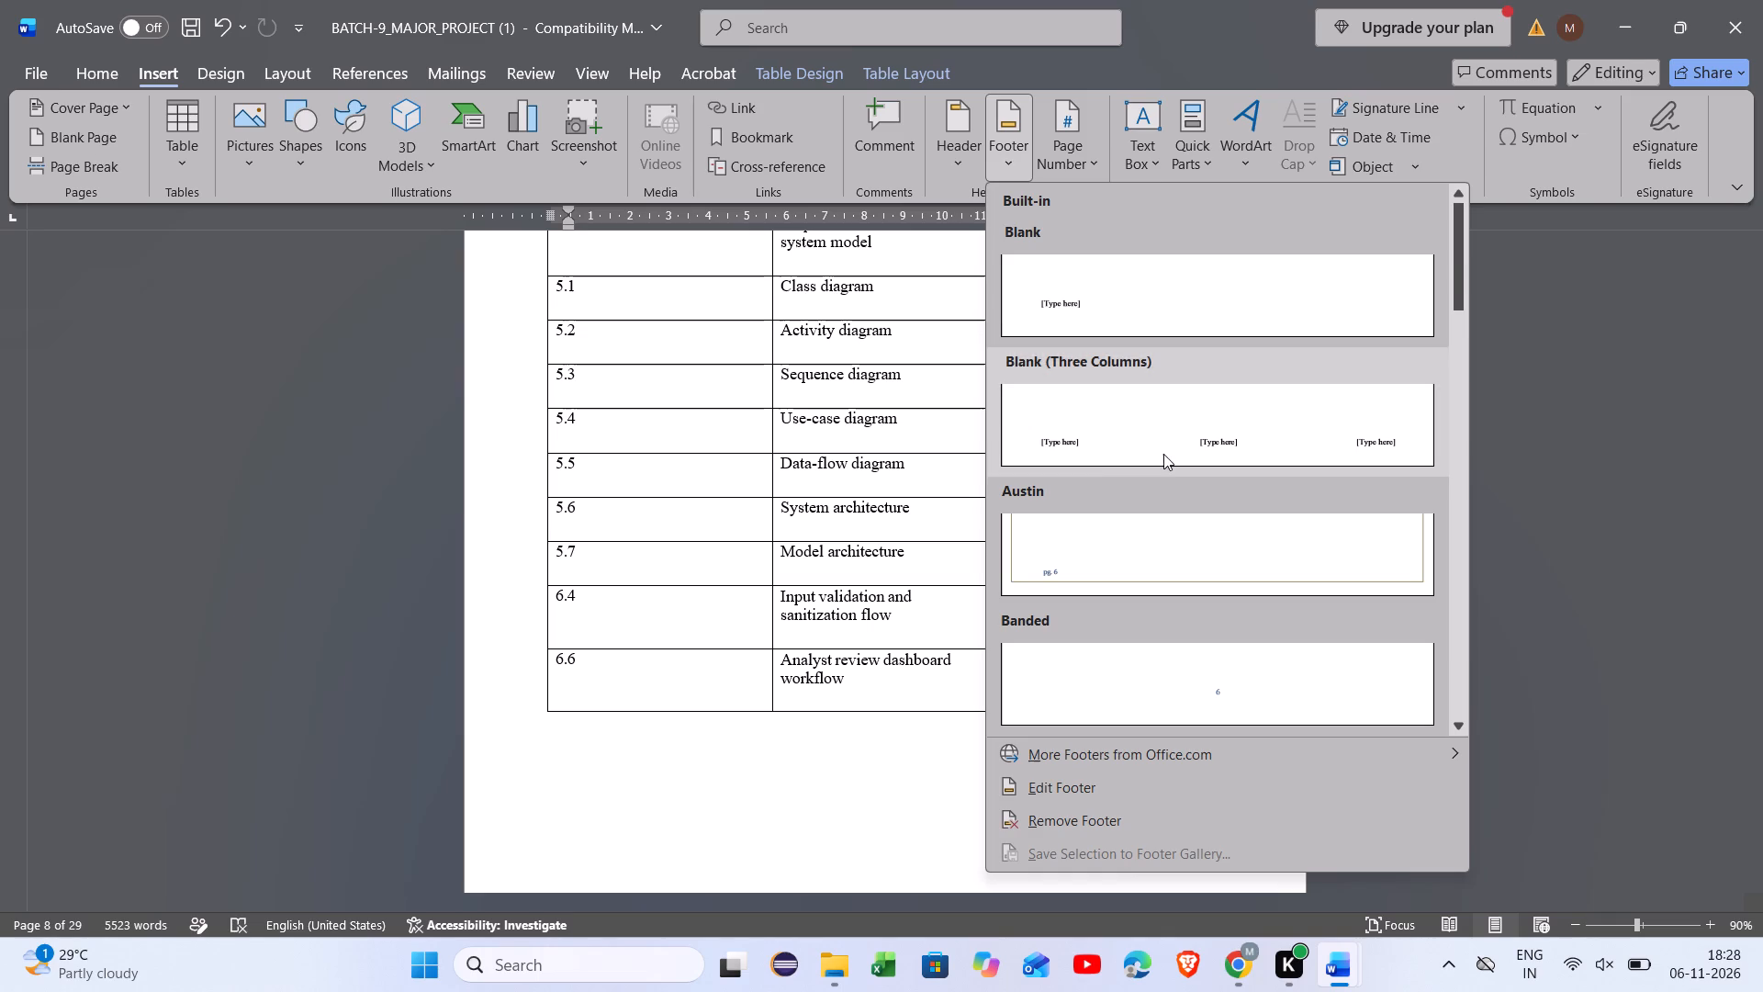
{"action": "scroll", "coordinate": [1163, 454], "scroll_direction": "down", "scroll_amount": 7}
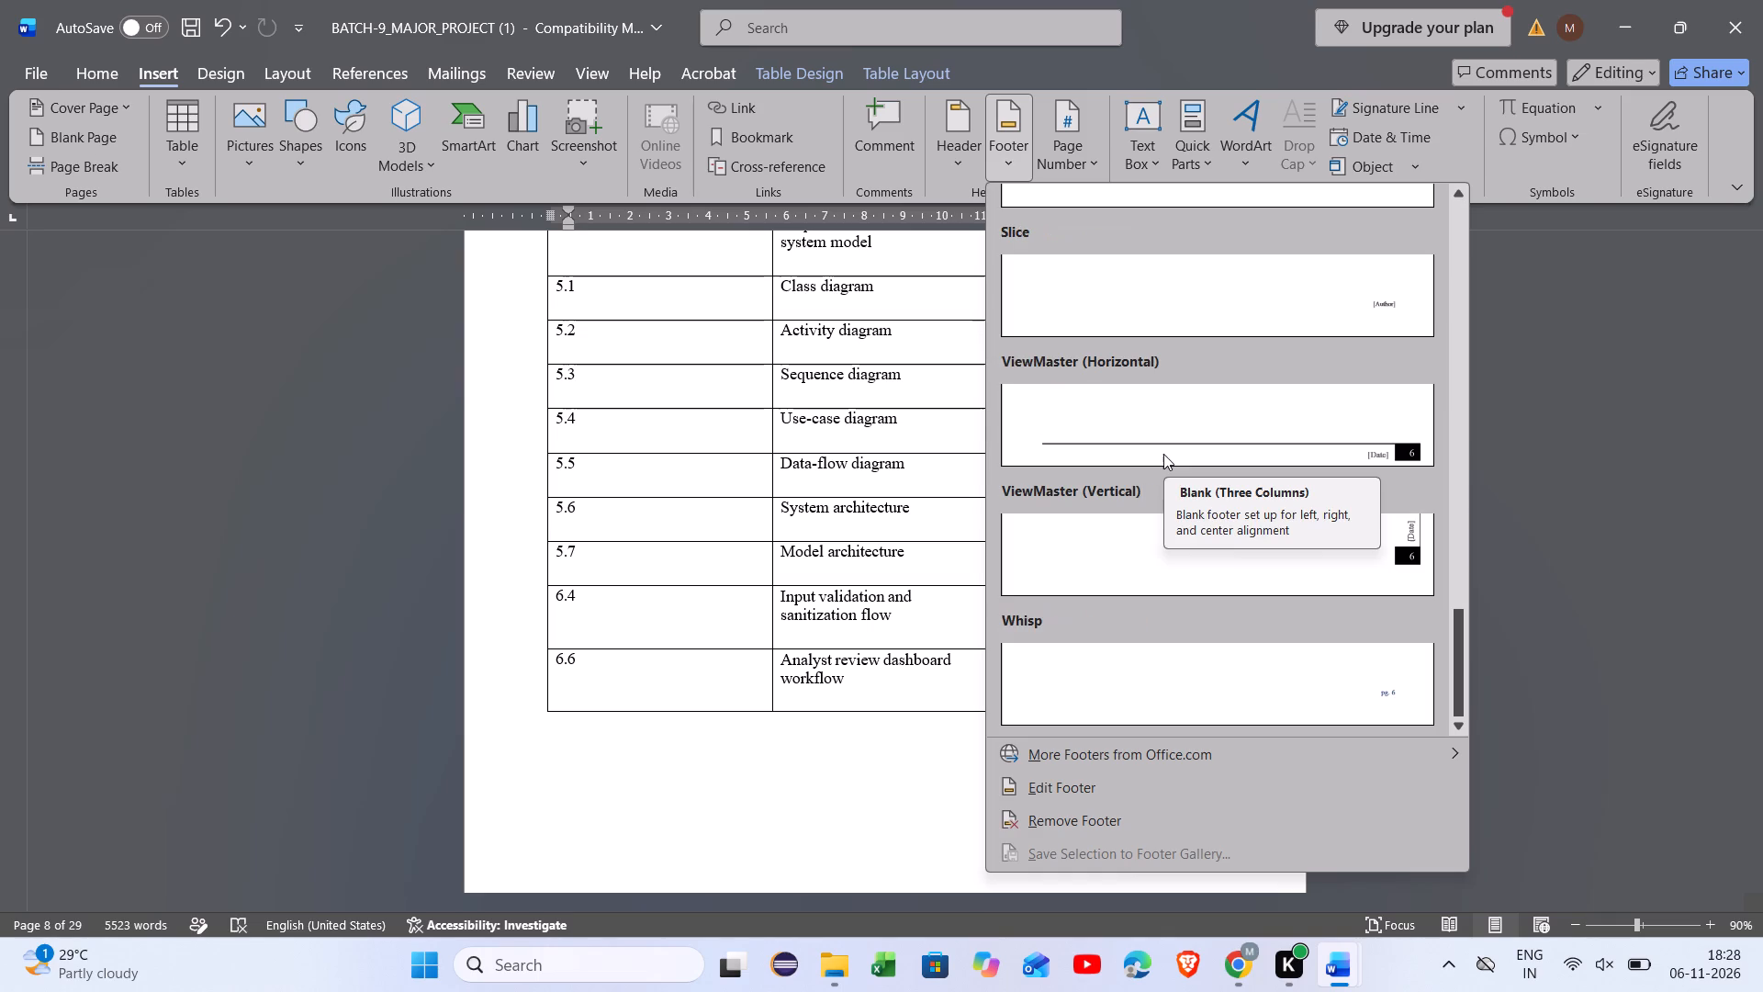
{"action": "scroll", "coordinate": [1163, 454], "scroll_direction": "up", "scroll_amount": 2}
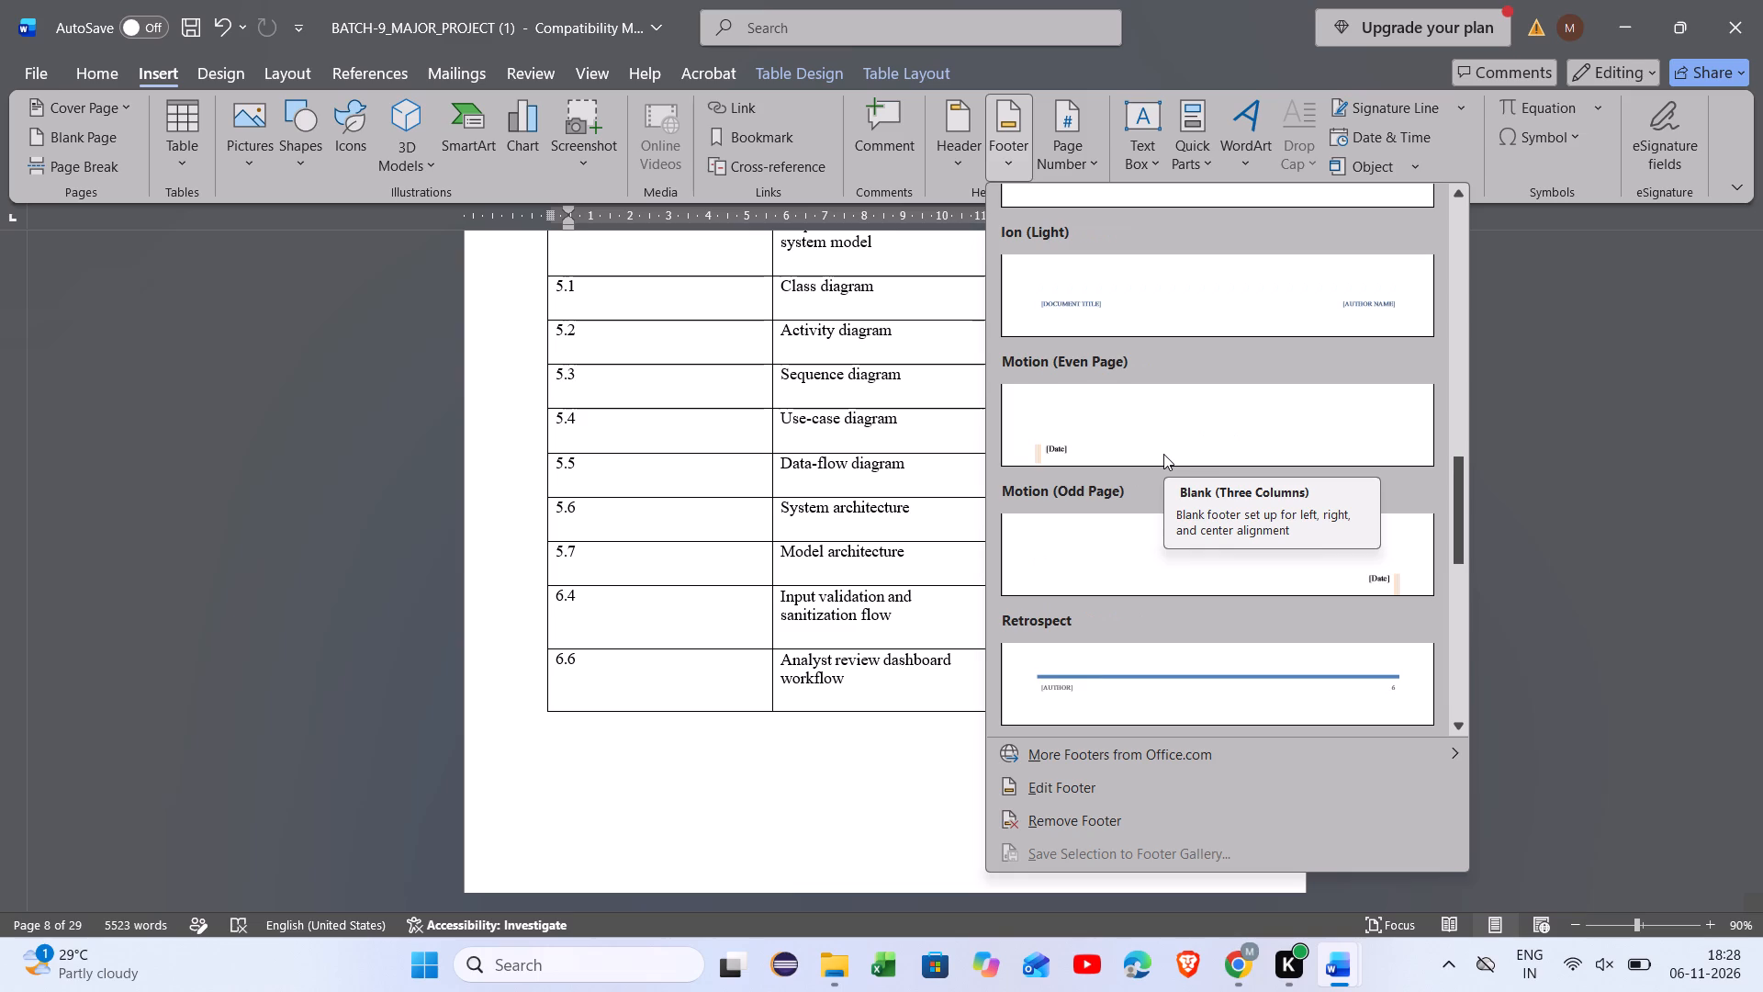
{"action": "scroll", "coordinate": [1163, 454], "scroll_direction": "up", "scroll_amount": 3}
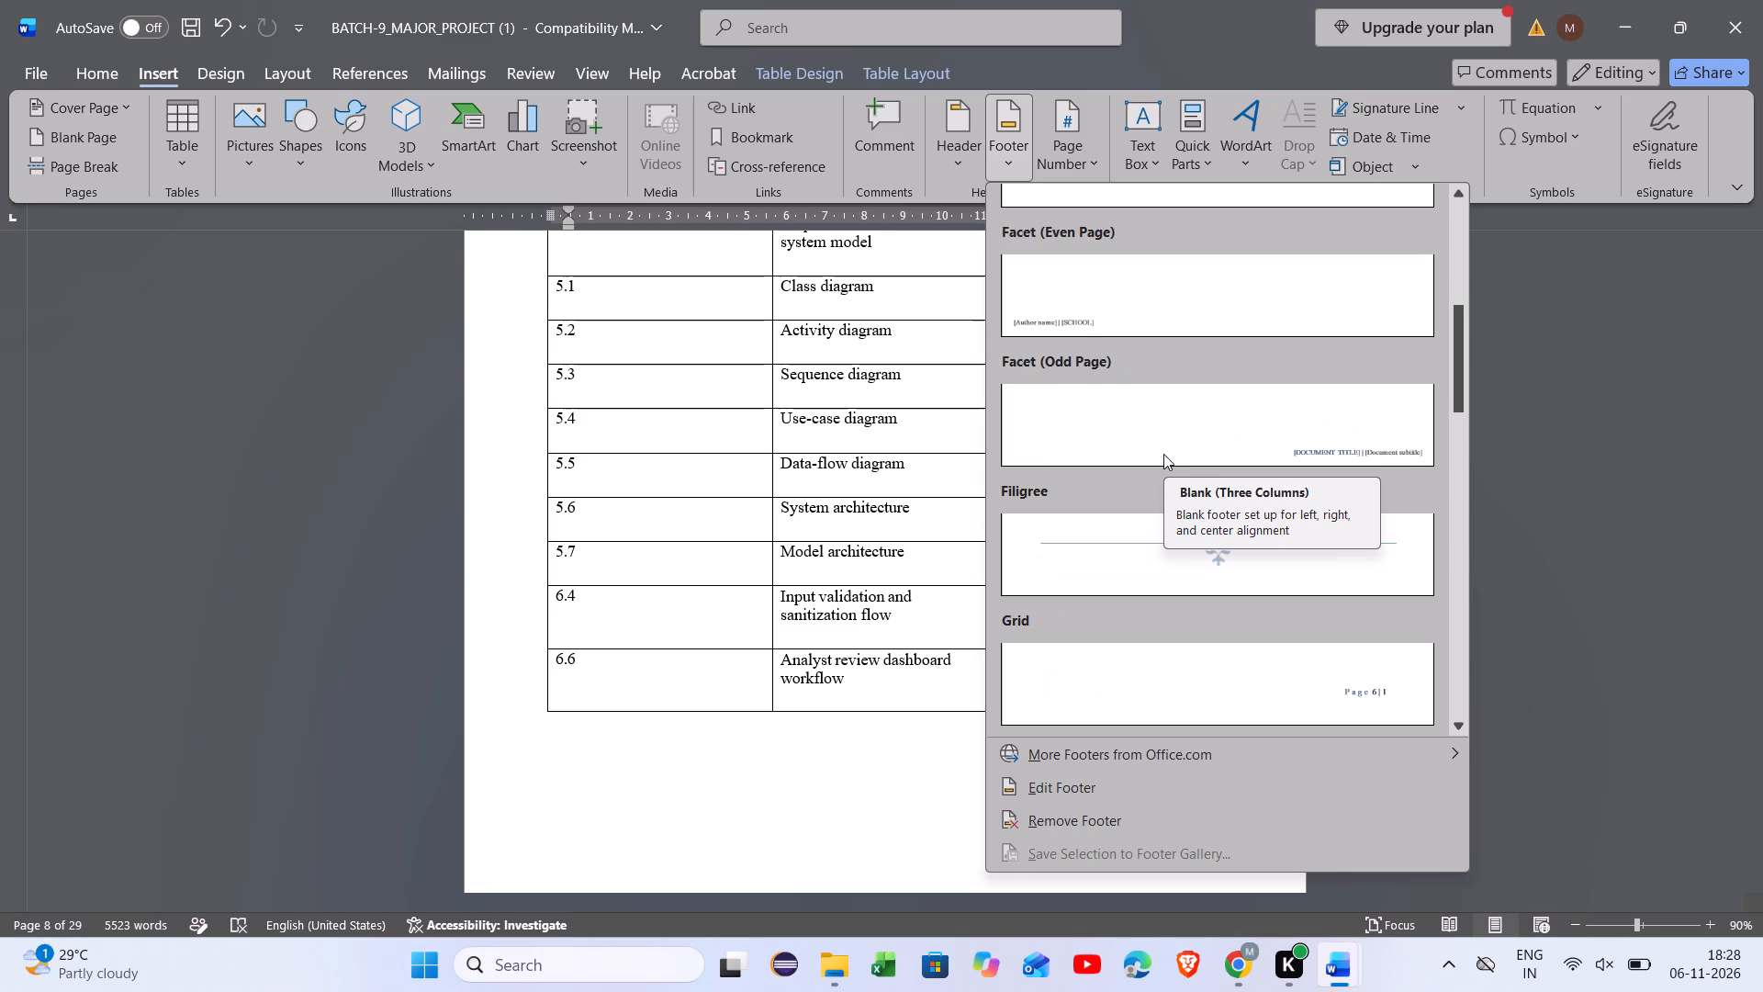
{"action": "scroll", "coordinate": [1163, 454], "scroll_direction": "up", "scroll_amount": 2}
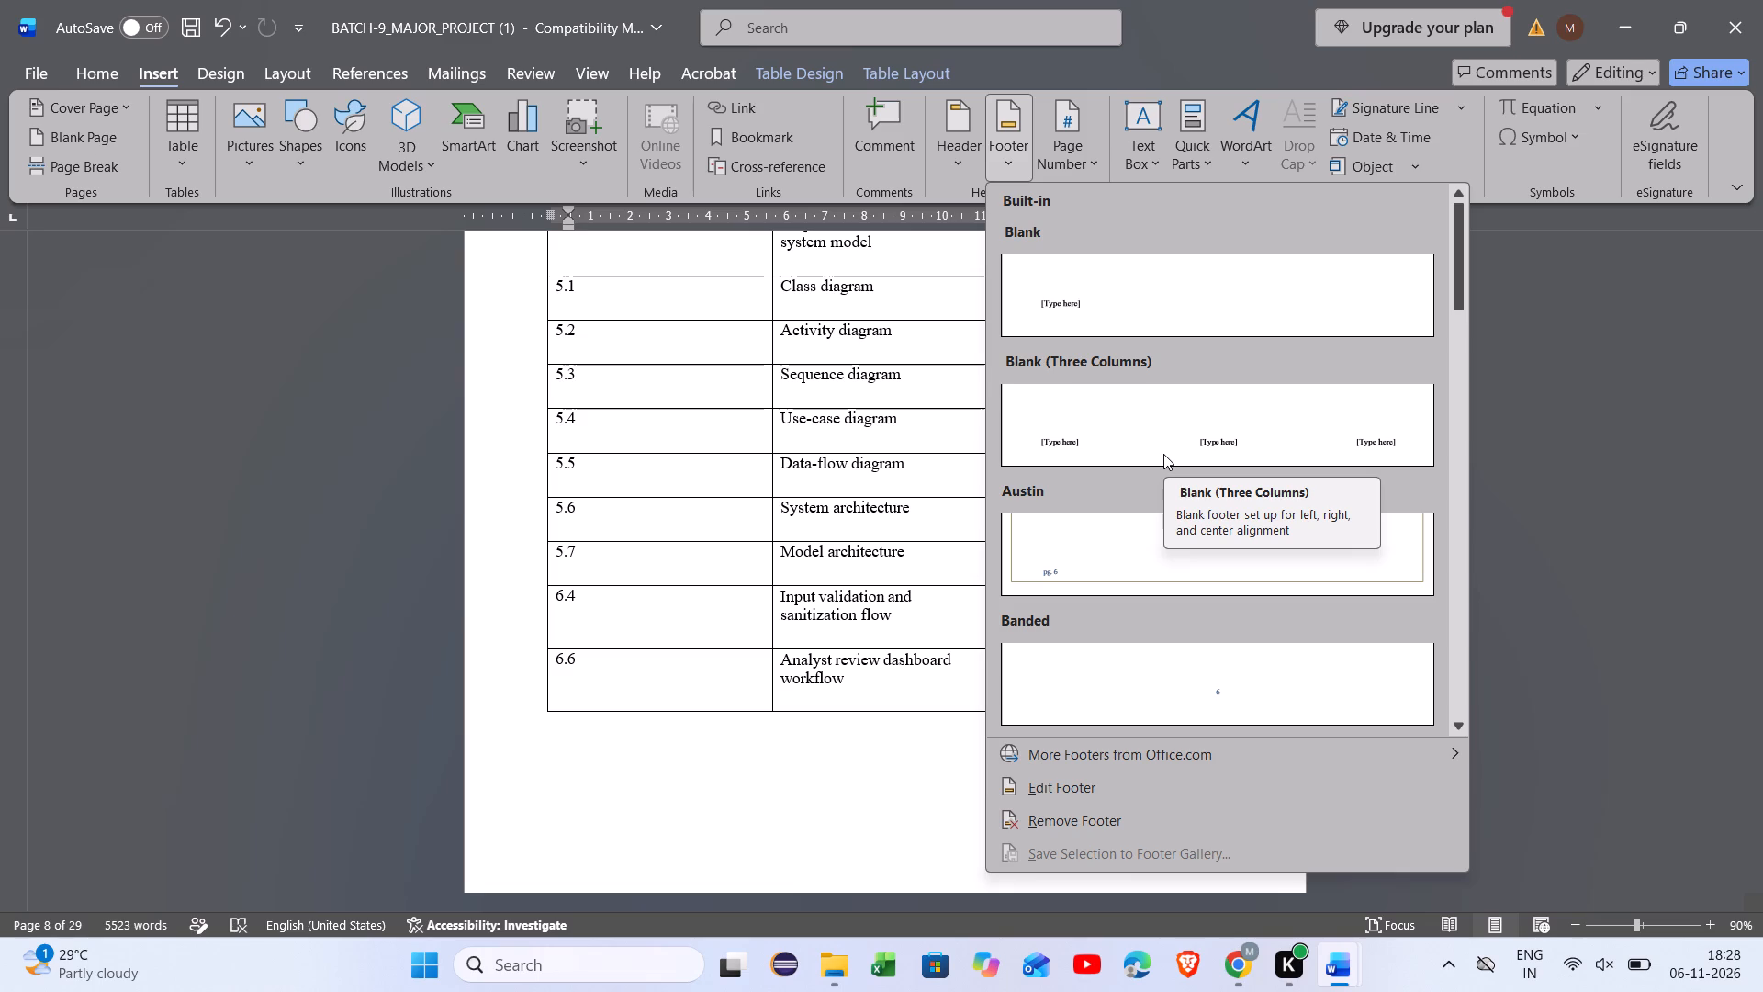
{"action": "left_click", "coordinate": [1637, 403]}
Open the page-number footer below the List of Figures table, just before the Introduction, for editing.
{"action": "scroll", "coordinate": [1095, 860], "scroll_direction": "down", "scroll_amount": 3}
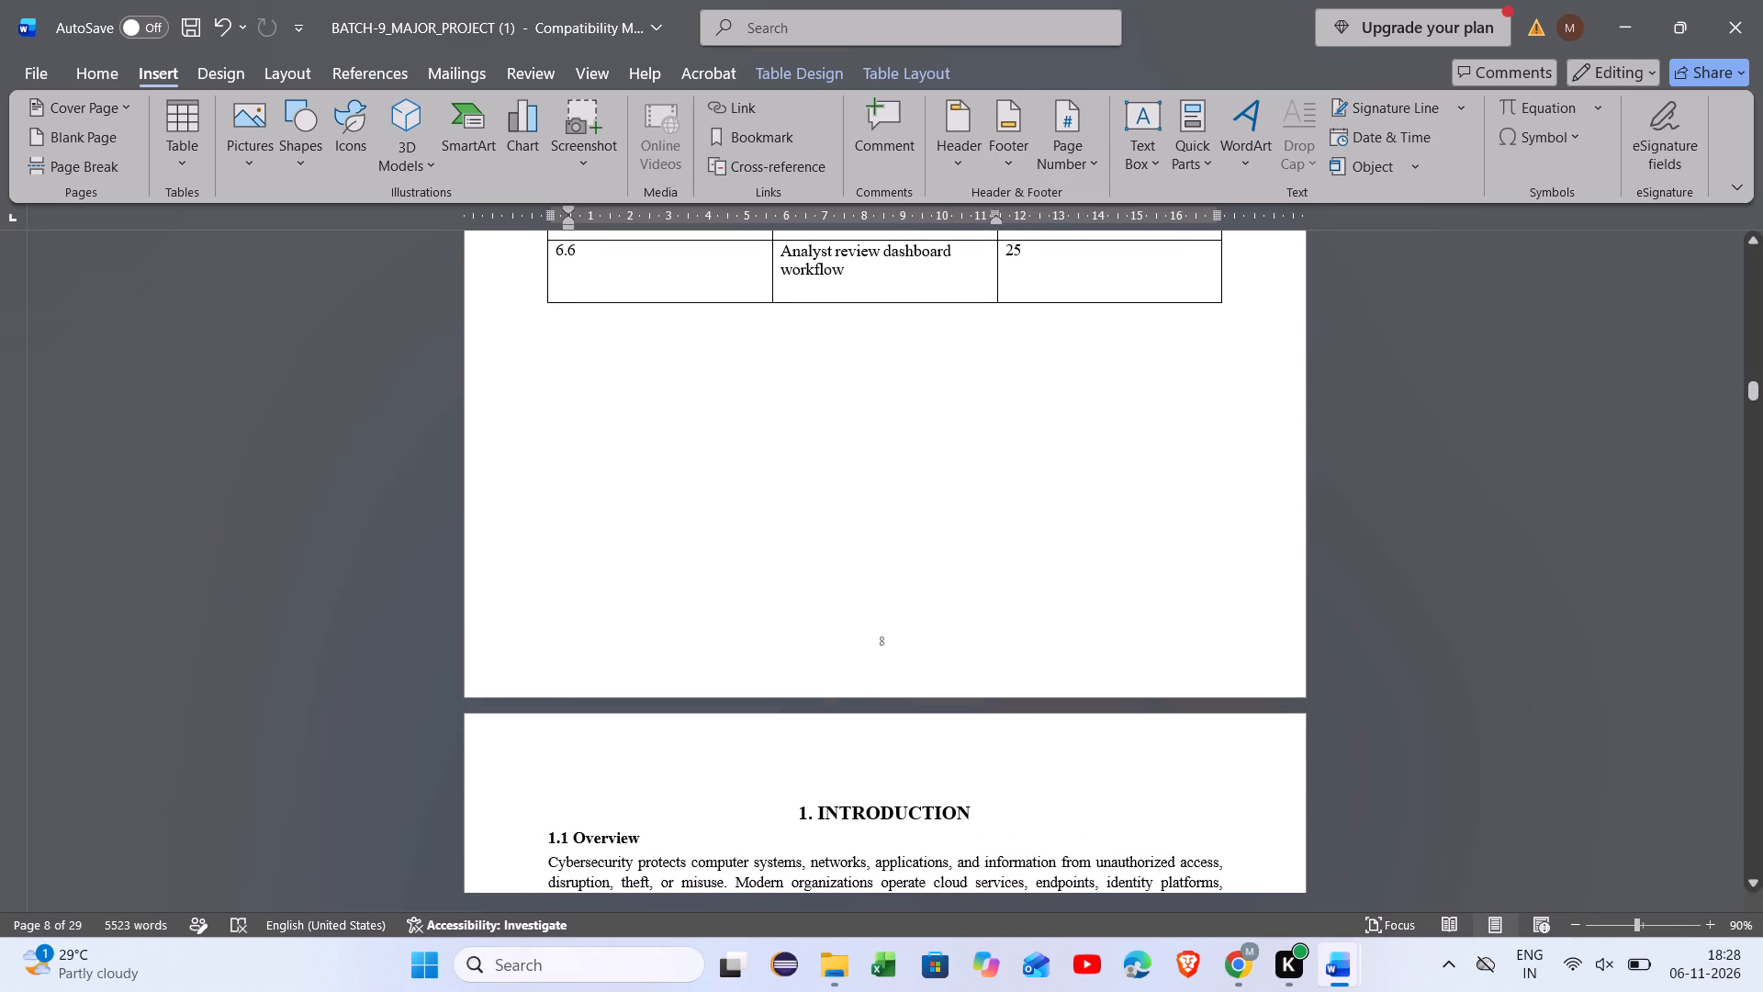
{"action": "double_click", "coordinate": [946, 619]}
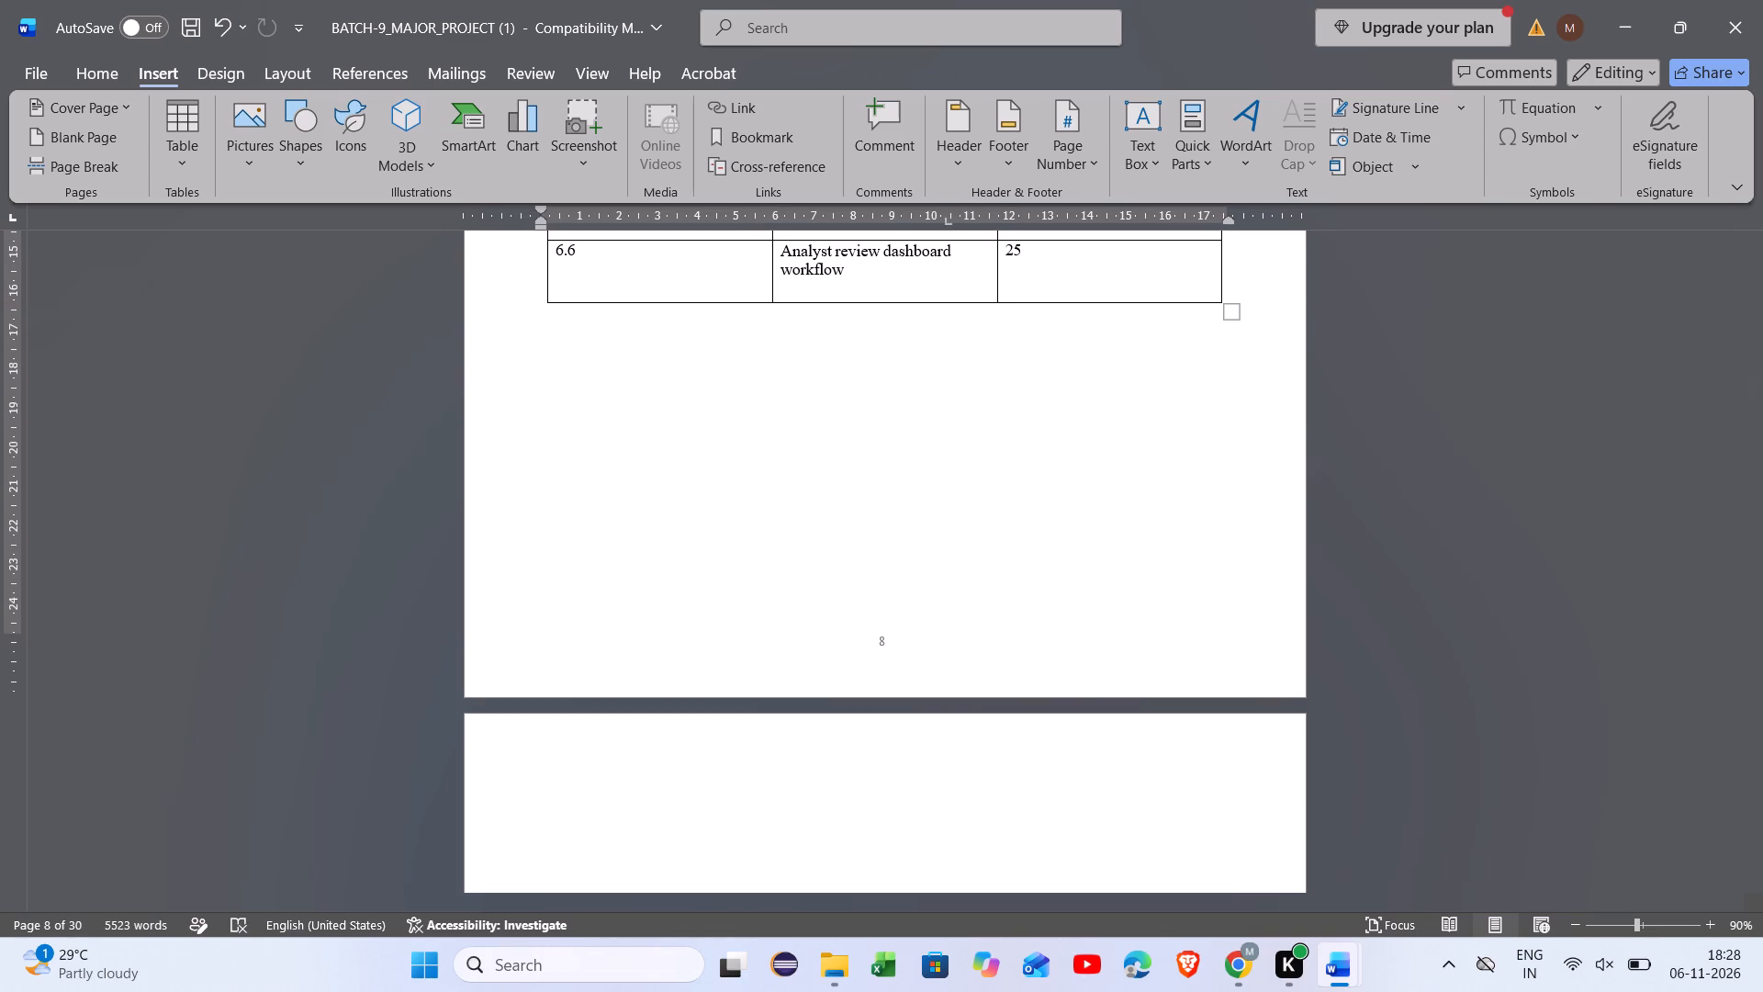
{"action": "double_click", "coordinate": [929, 636]}
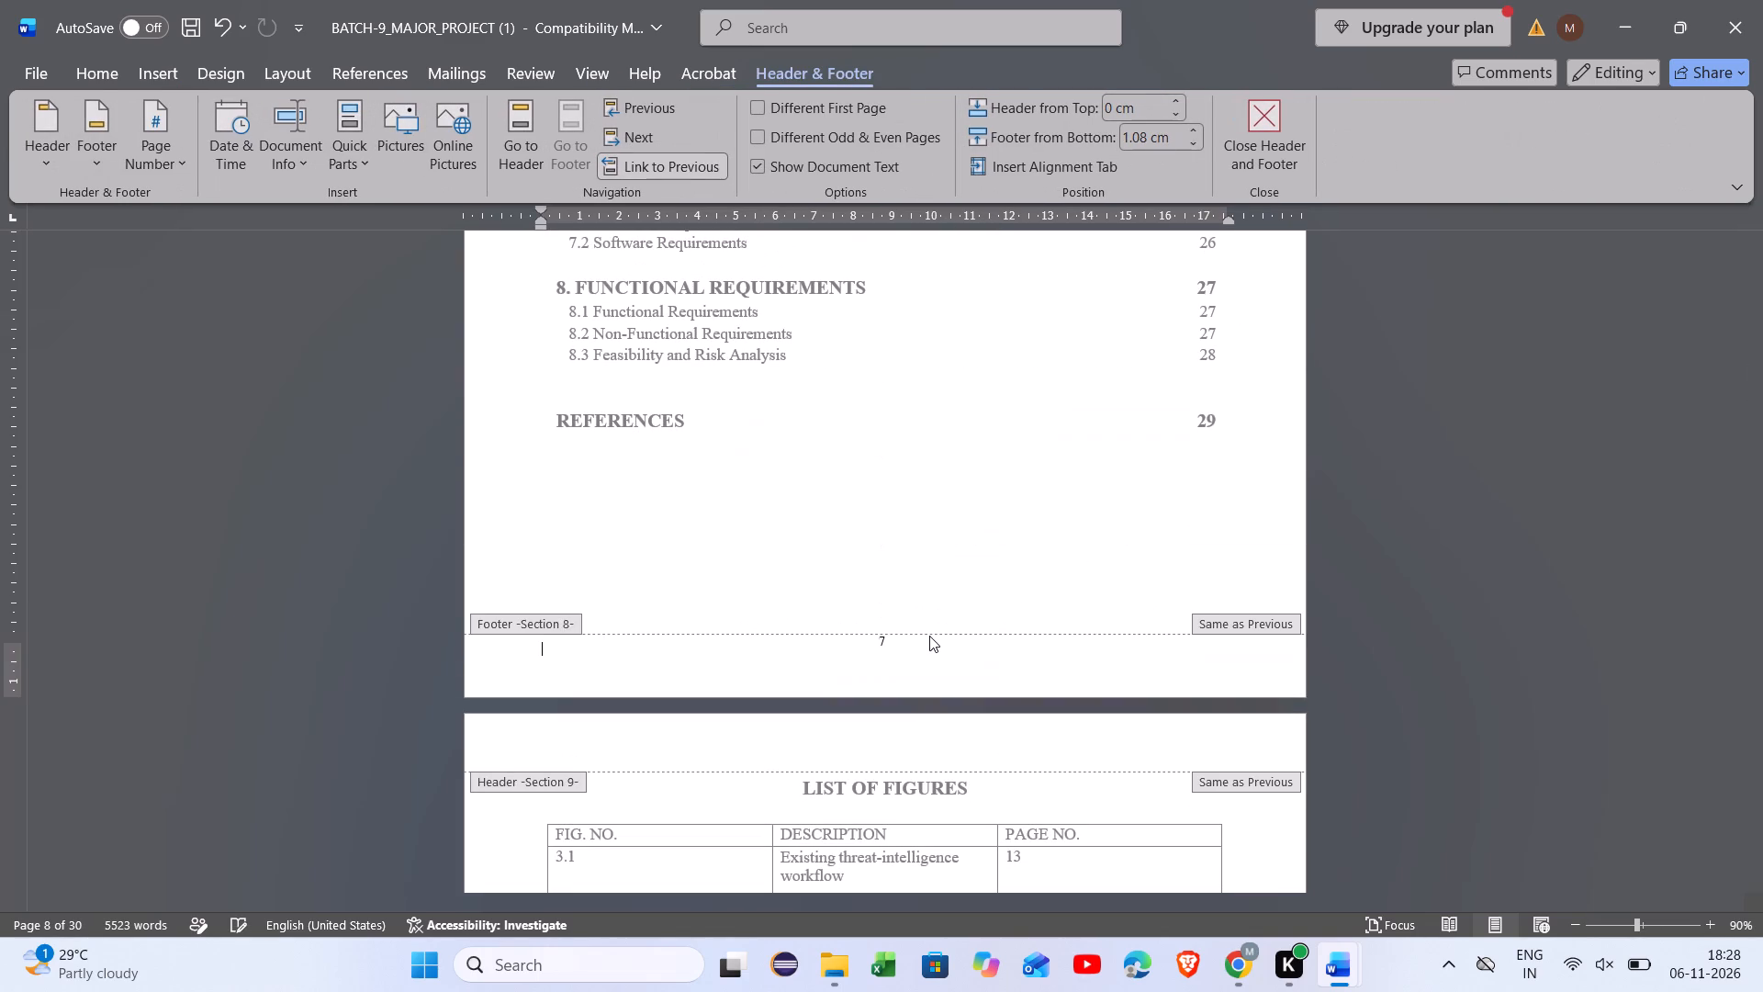
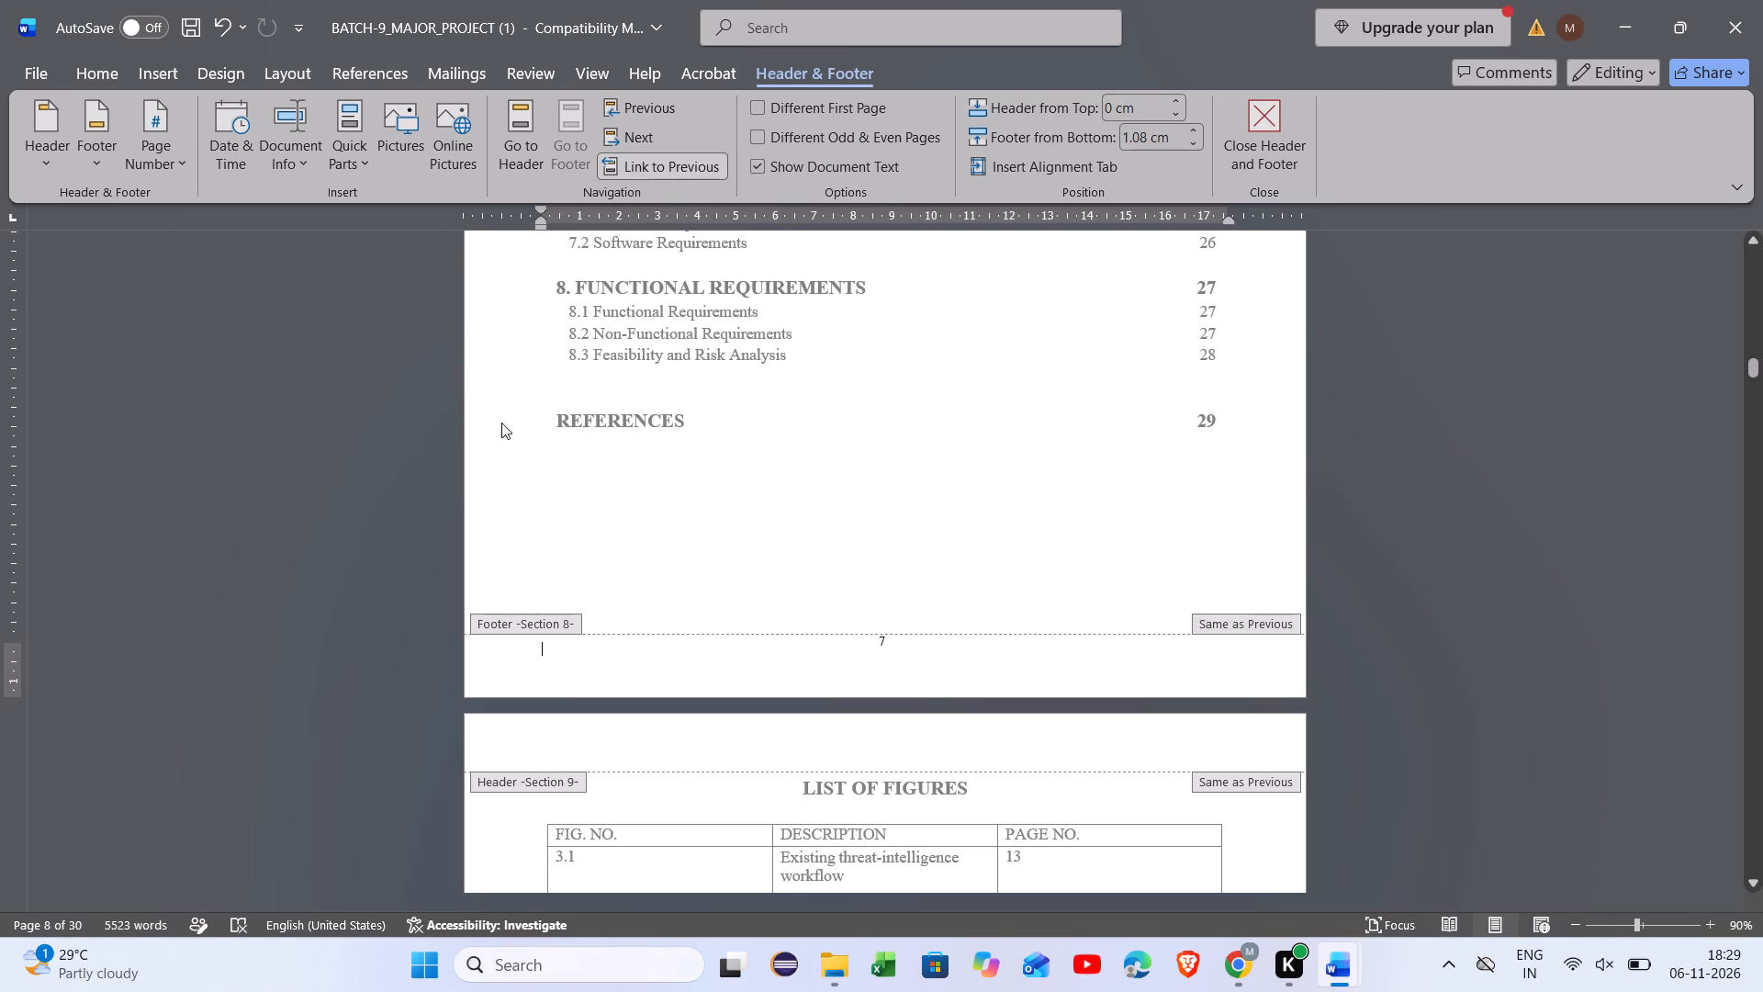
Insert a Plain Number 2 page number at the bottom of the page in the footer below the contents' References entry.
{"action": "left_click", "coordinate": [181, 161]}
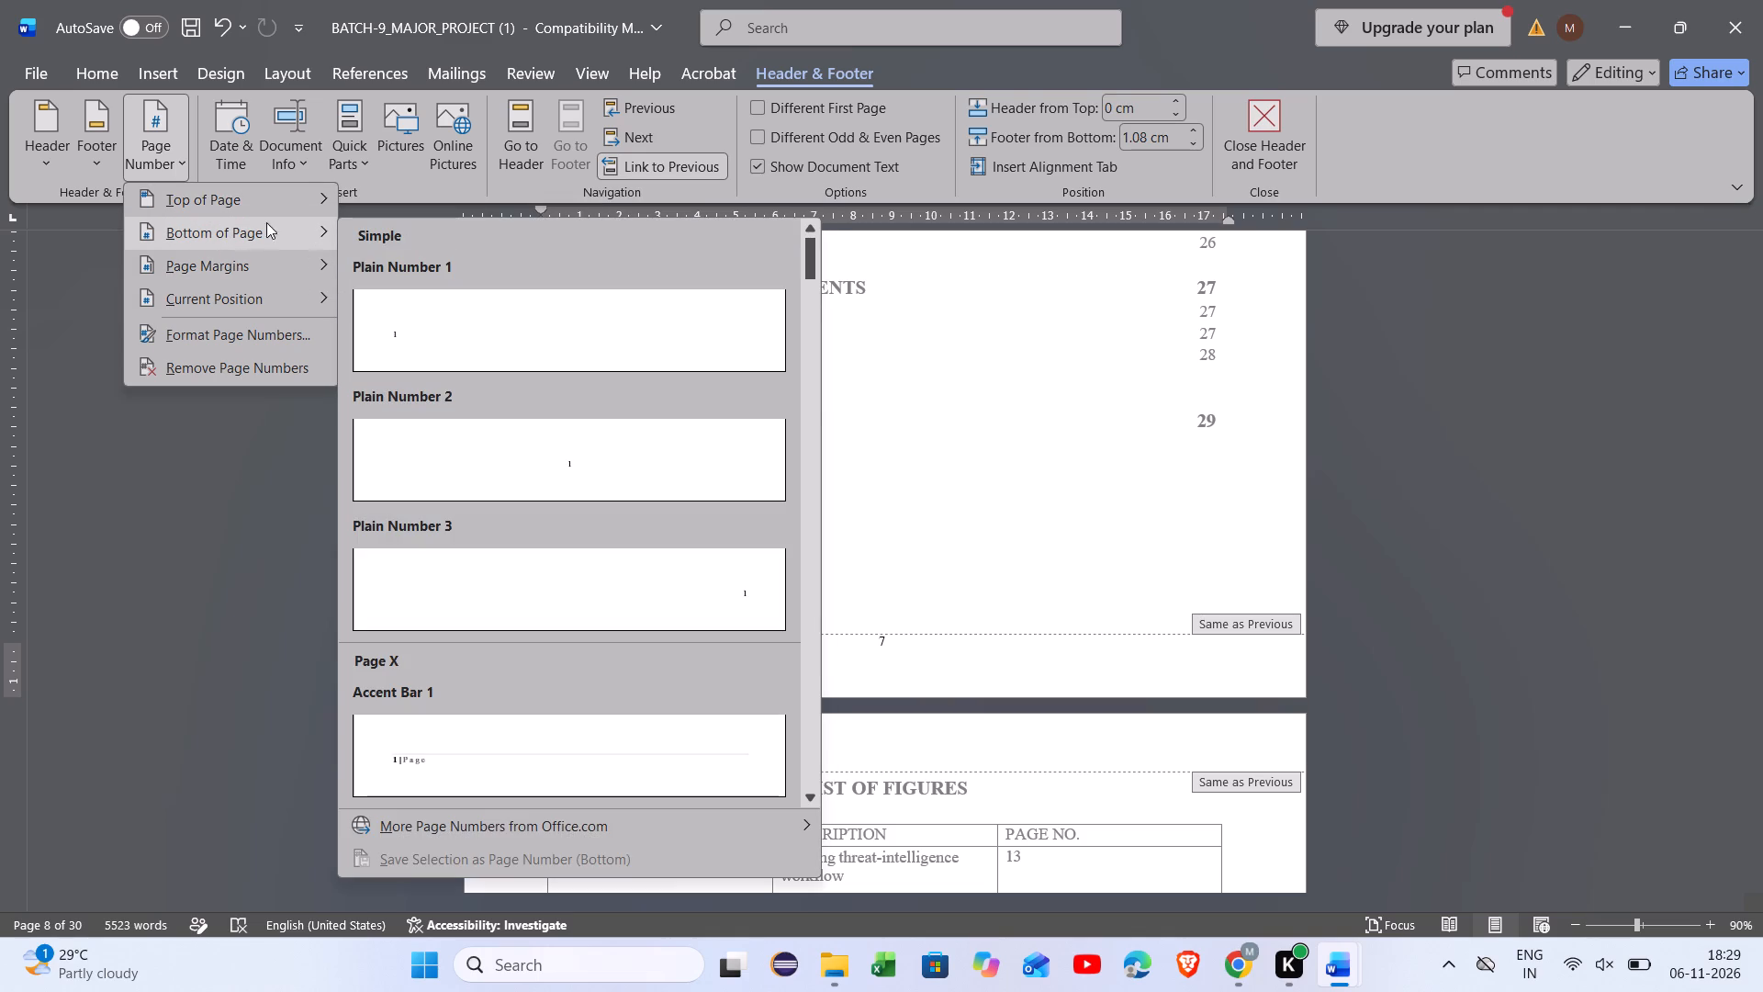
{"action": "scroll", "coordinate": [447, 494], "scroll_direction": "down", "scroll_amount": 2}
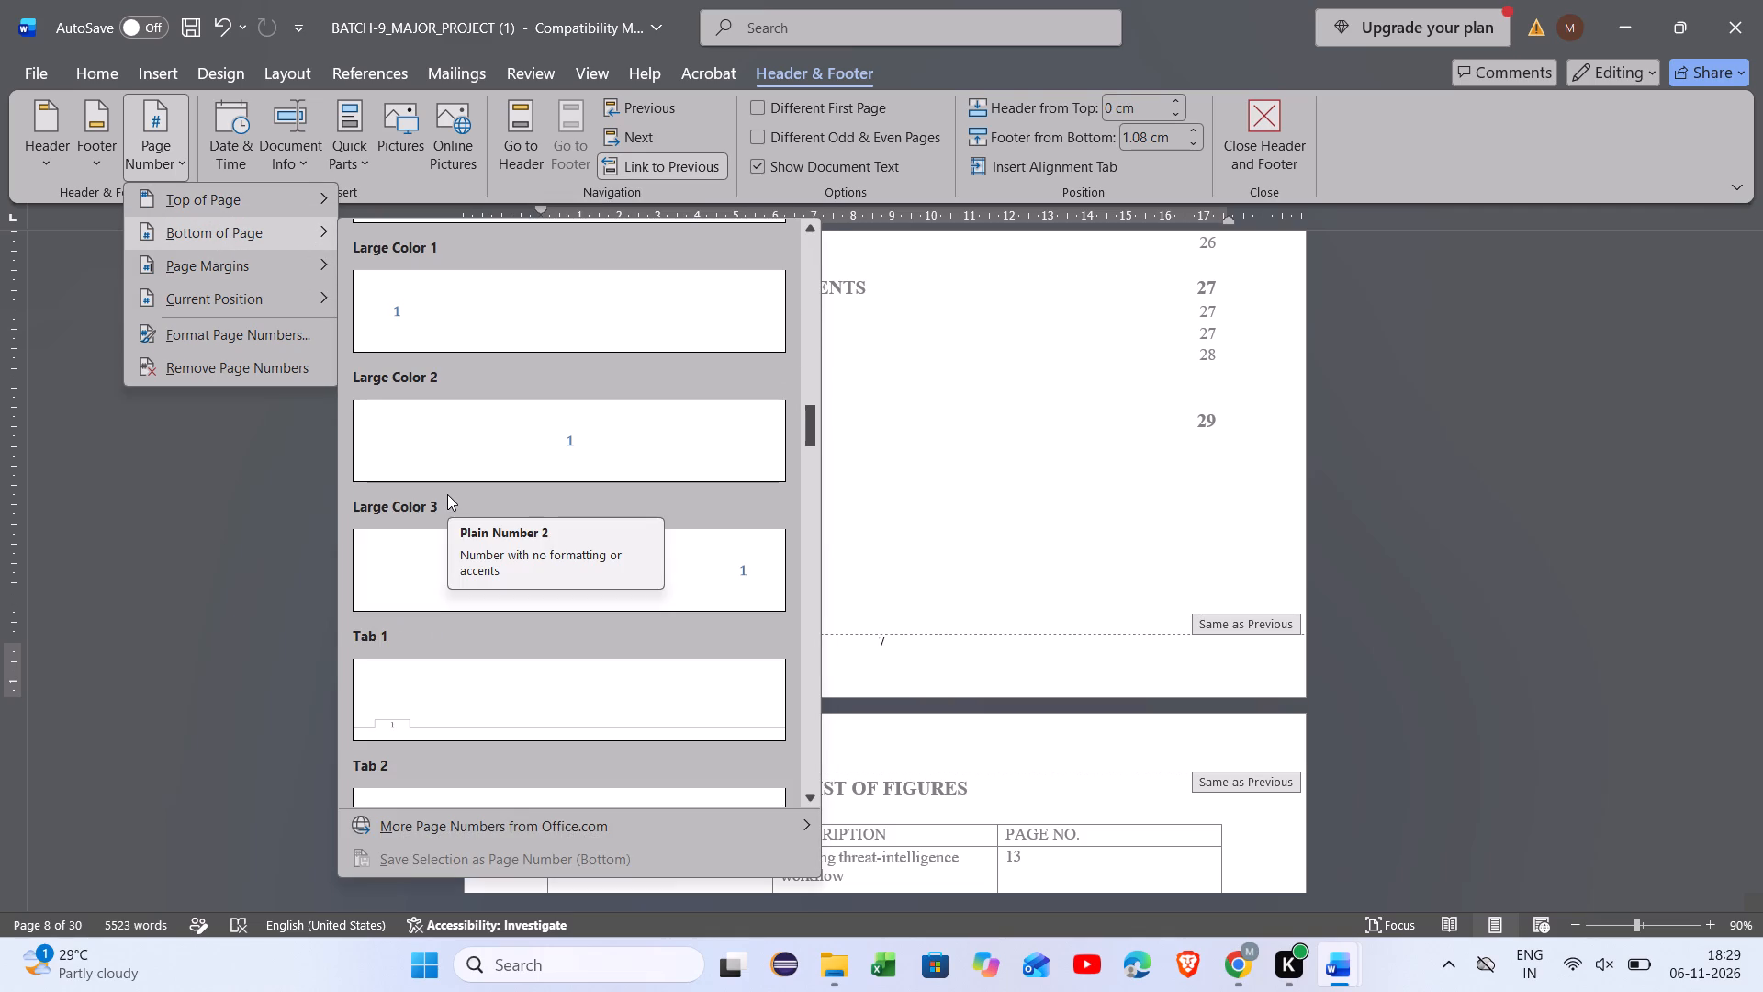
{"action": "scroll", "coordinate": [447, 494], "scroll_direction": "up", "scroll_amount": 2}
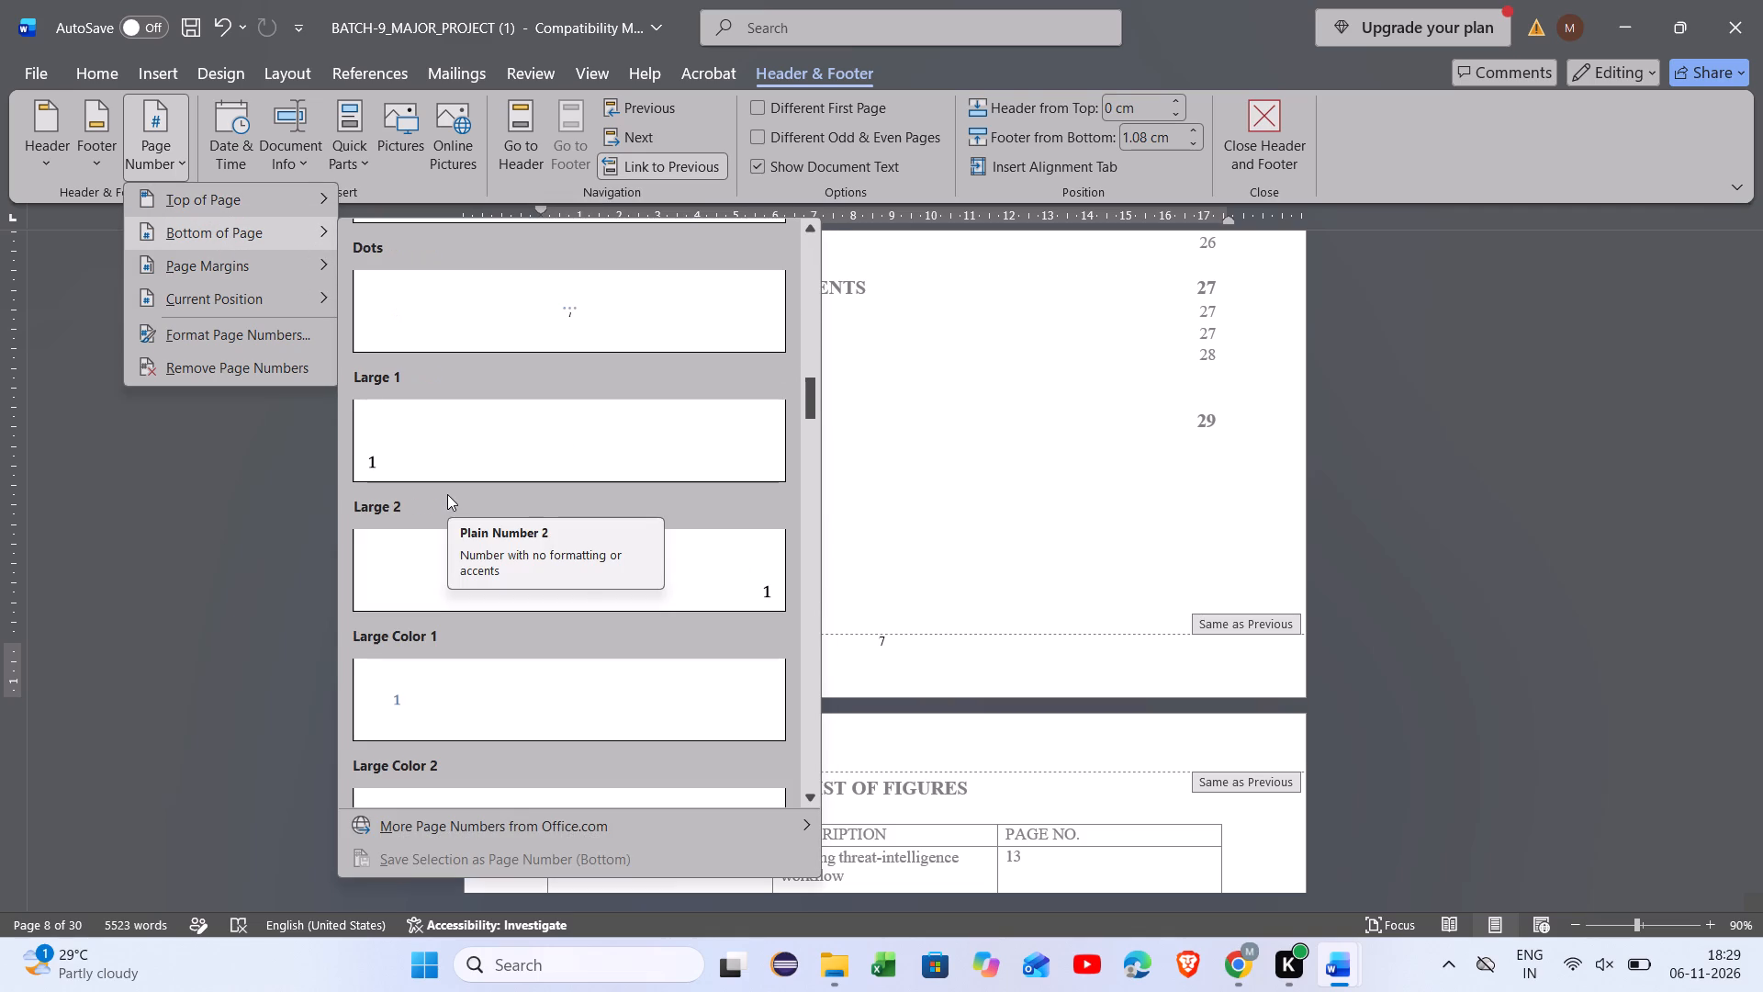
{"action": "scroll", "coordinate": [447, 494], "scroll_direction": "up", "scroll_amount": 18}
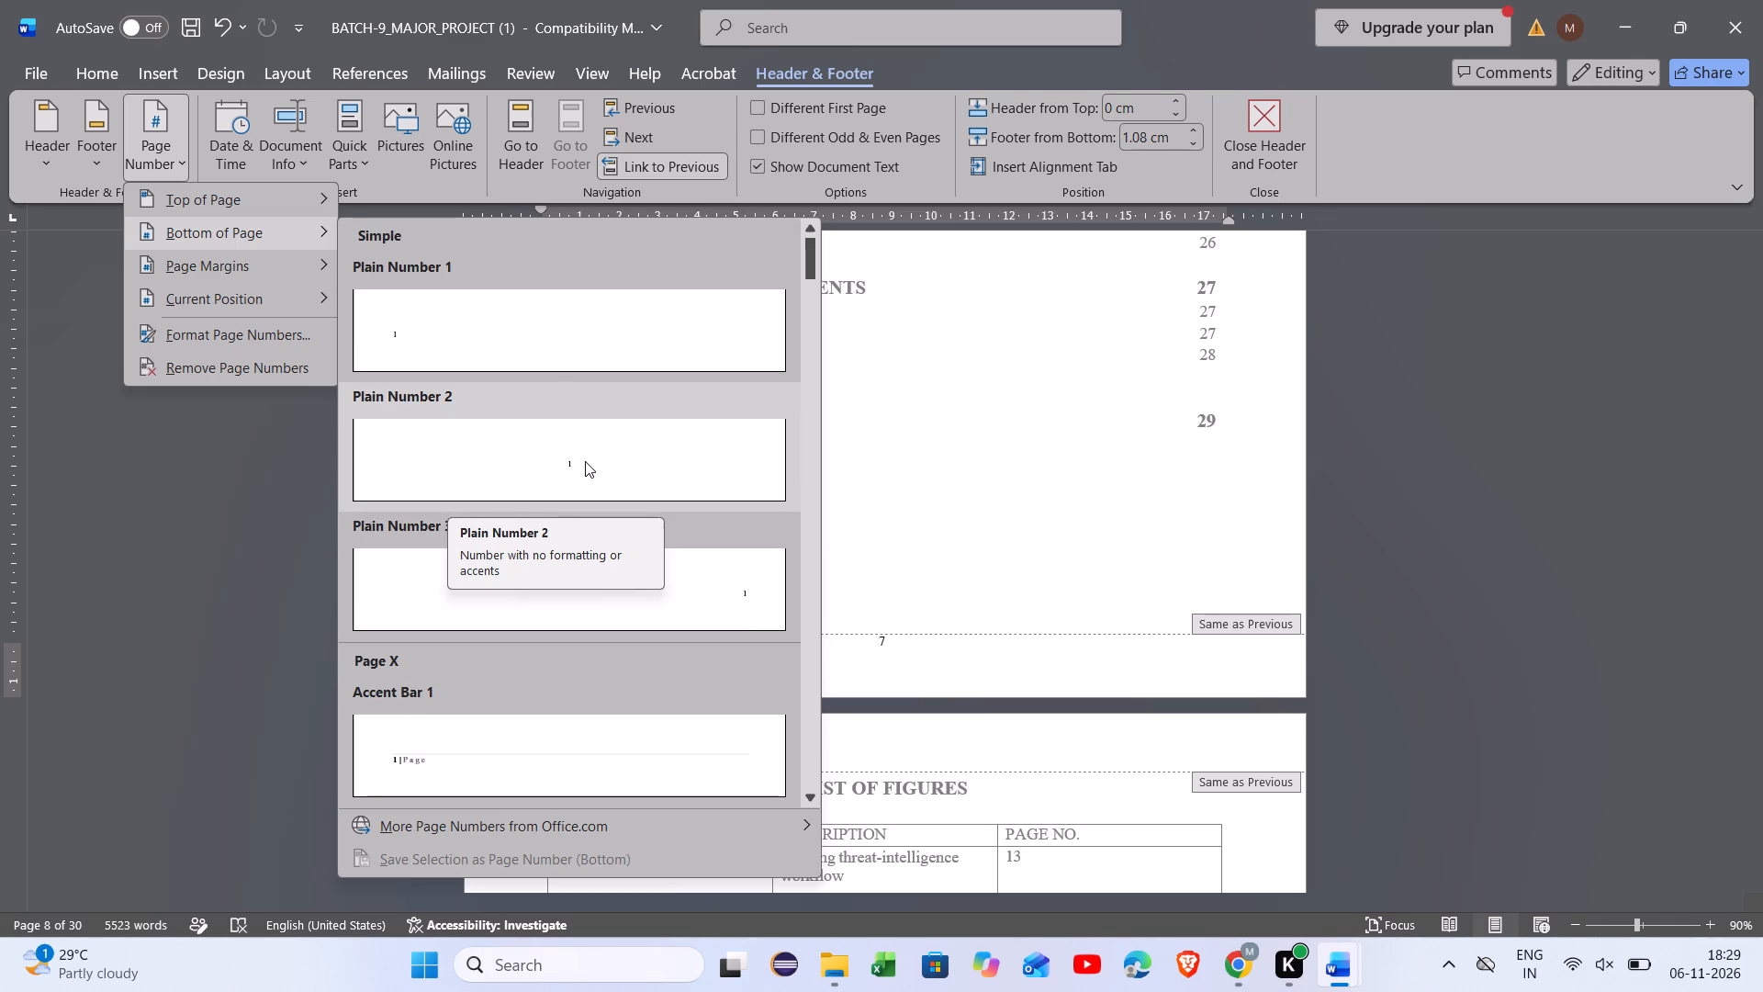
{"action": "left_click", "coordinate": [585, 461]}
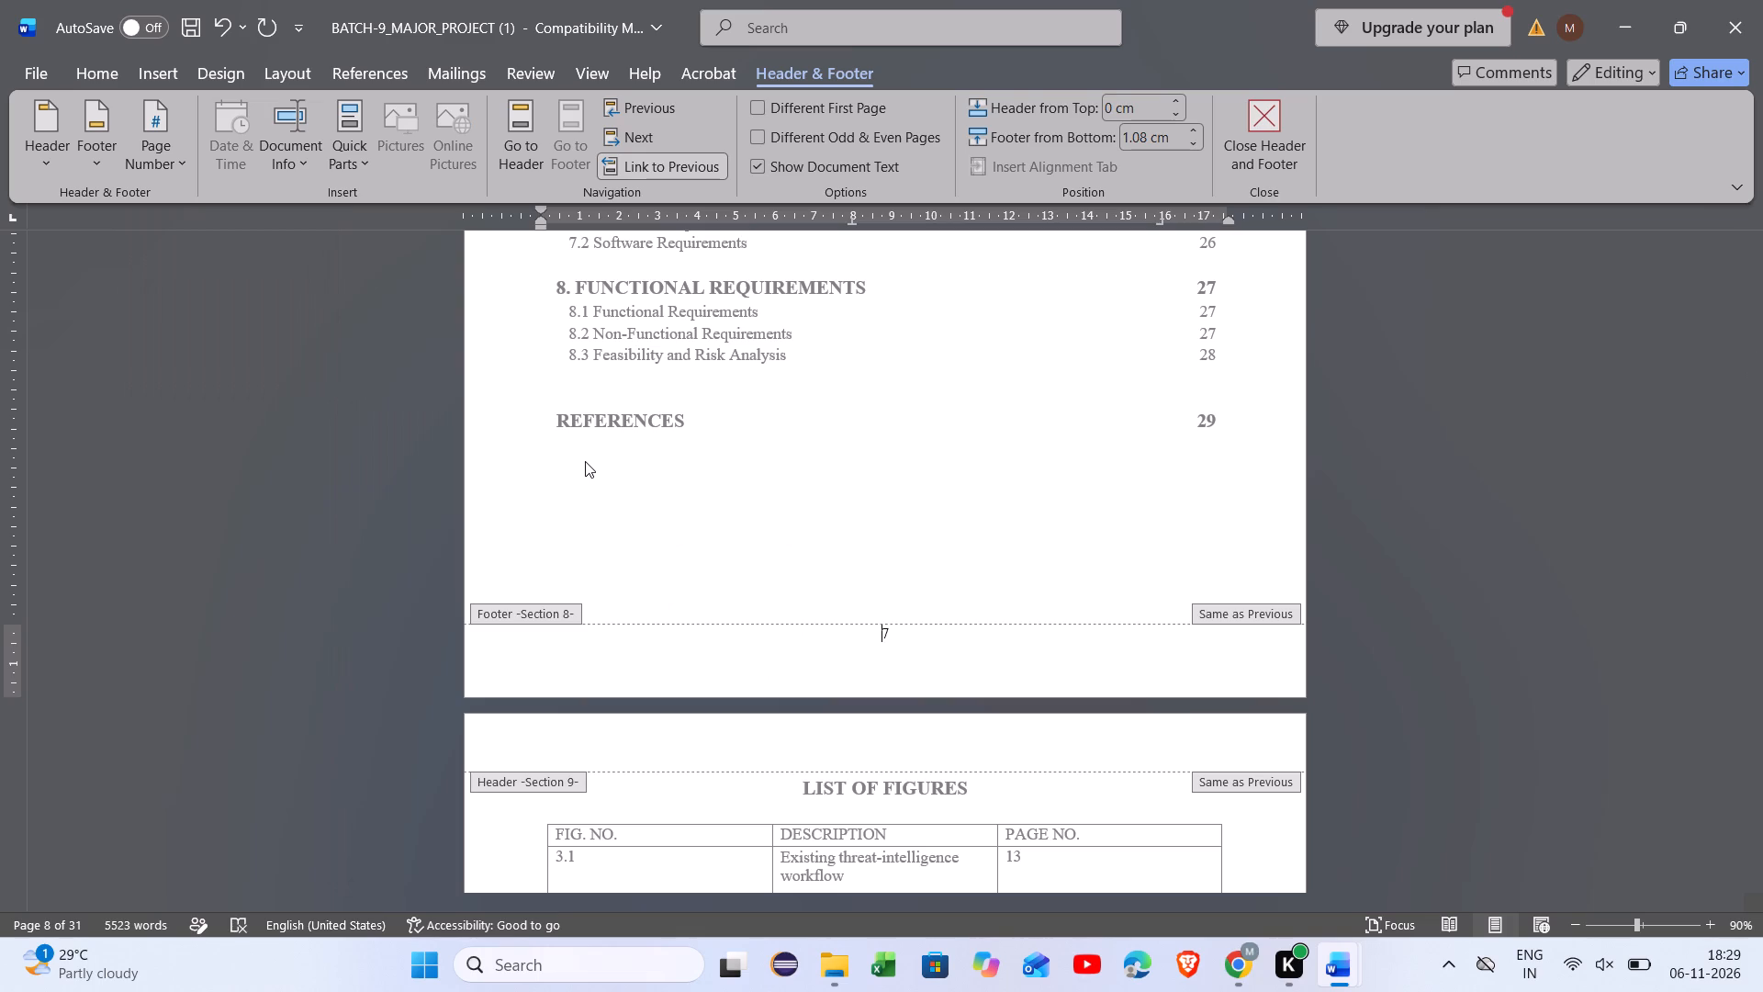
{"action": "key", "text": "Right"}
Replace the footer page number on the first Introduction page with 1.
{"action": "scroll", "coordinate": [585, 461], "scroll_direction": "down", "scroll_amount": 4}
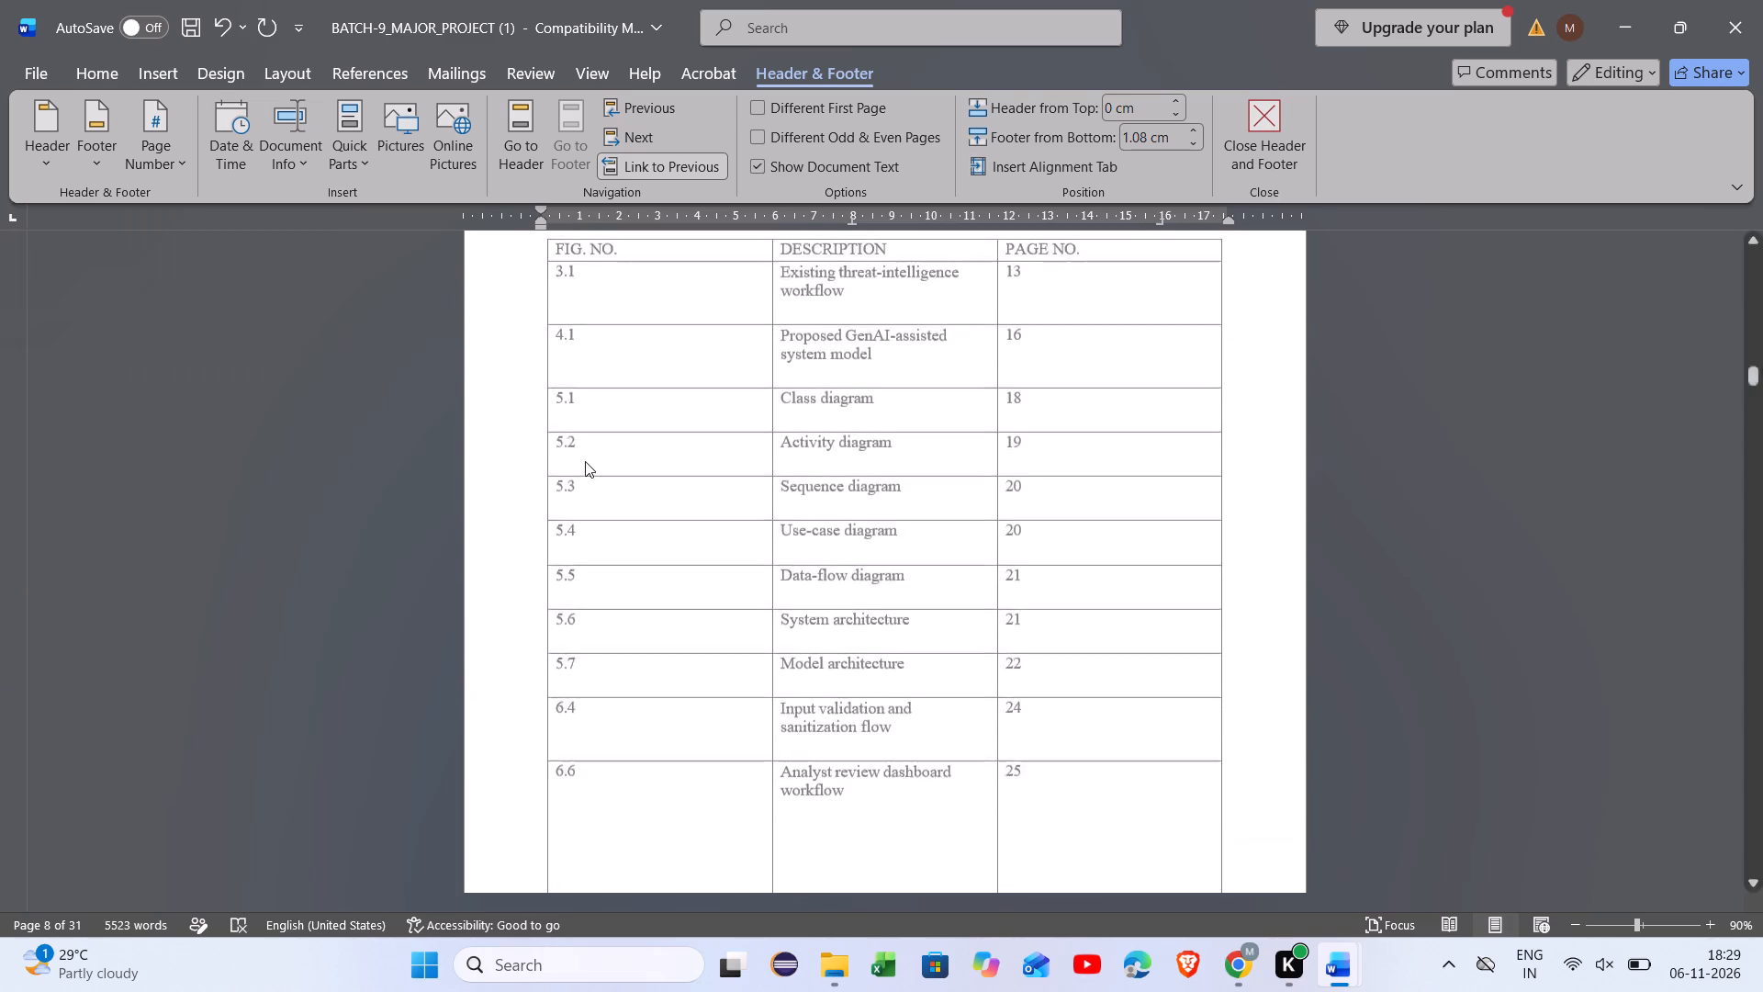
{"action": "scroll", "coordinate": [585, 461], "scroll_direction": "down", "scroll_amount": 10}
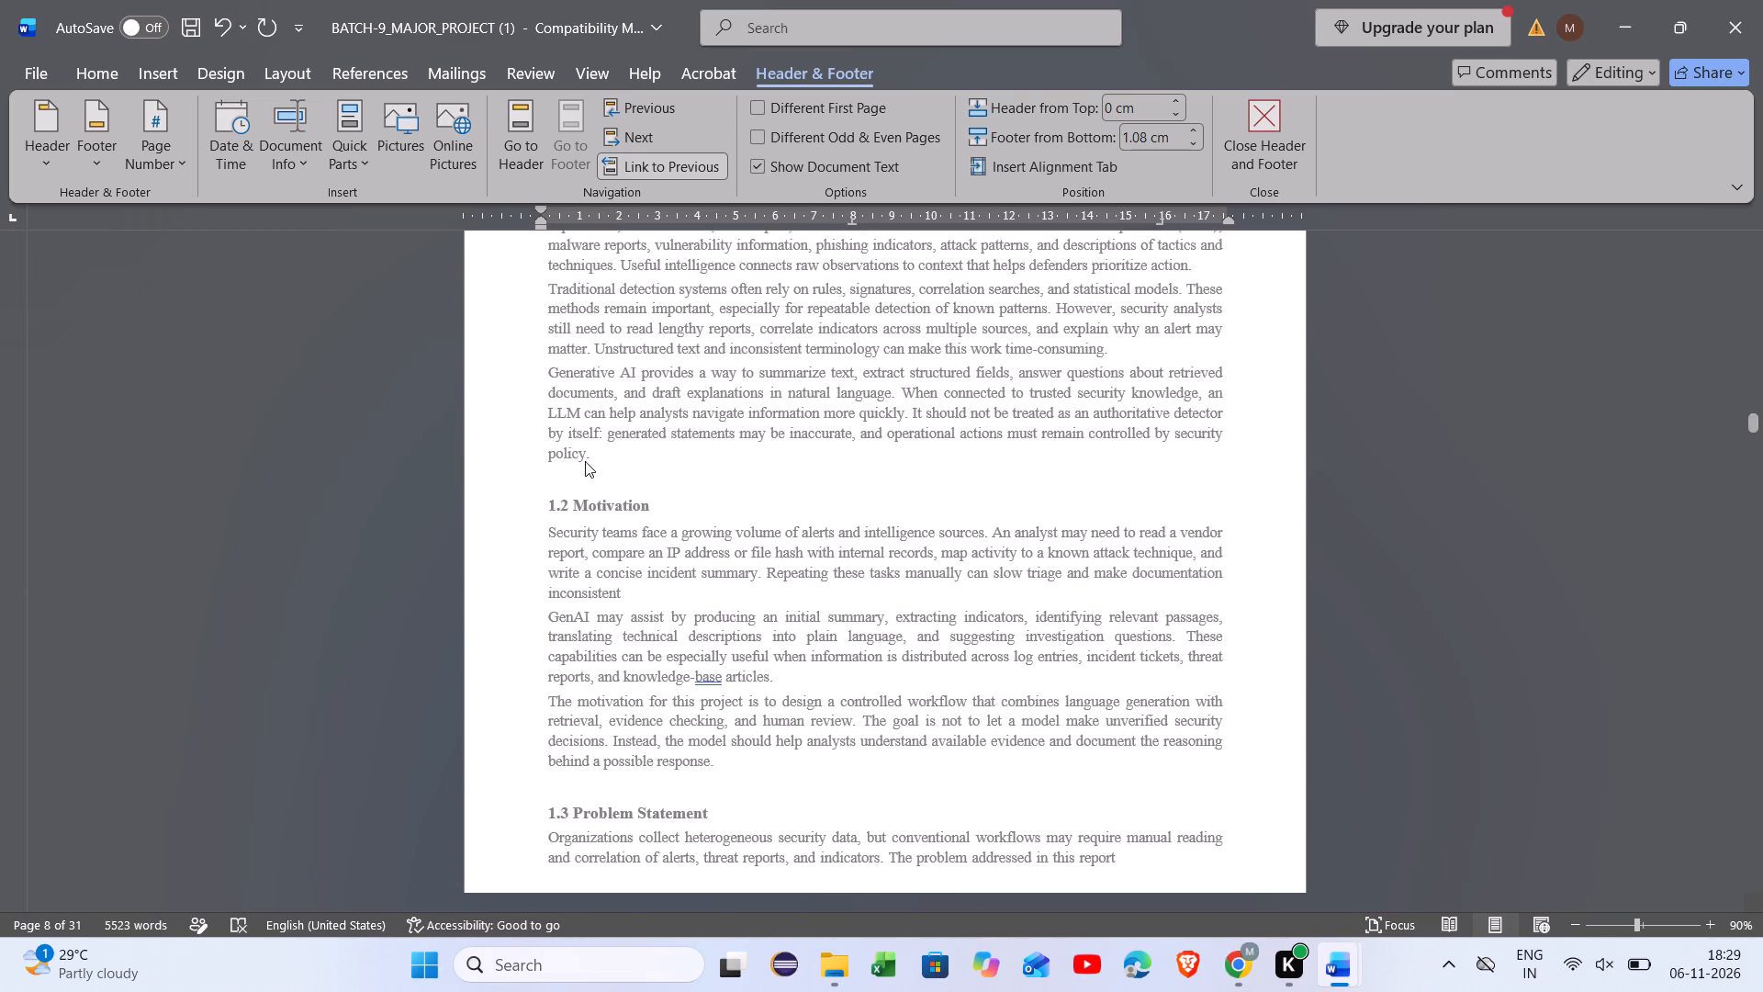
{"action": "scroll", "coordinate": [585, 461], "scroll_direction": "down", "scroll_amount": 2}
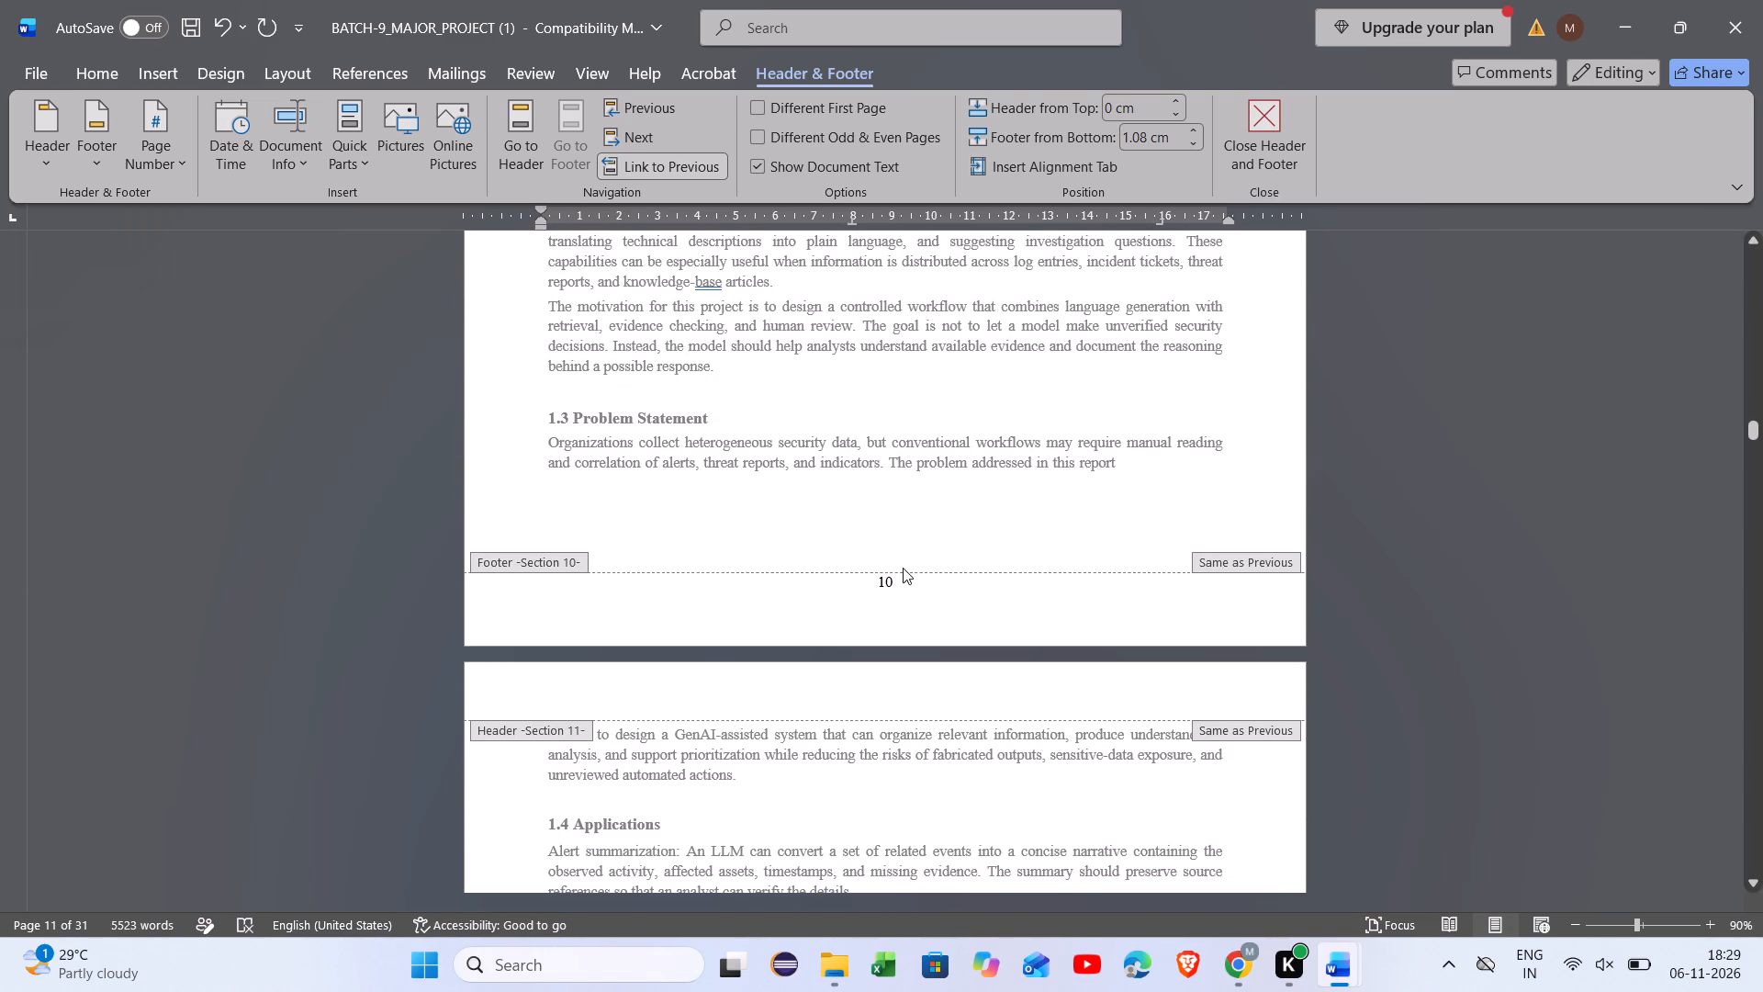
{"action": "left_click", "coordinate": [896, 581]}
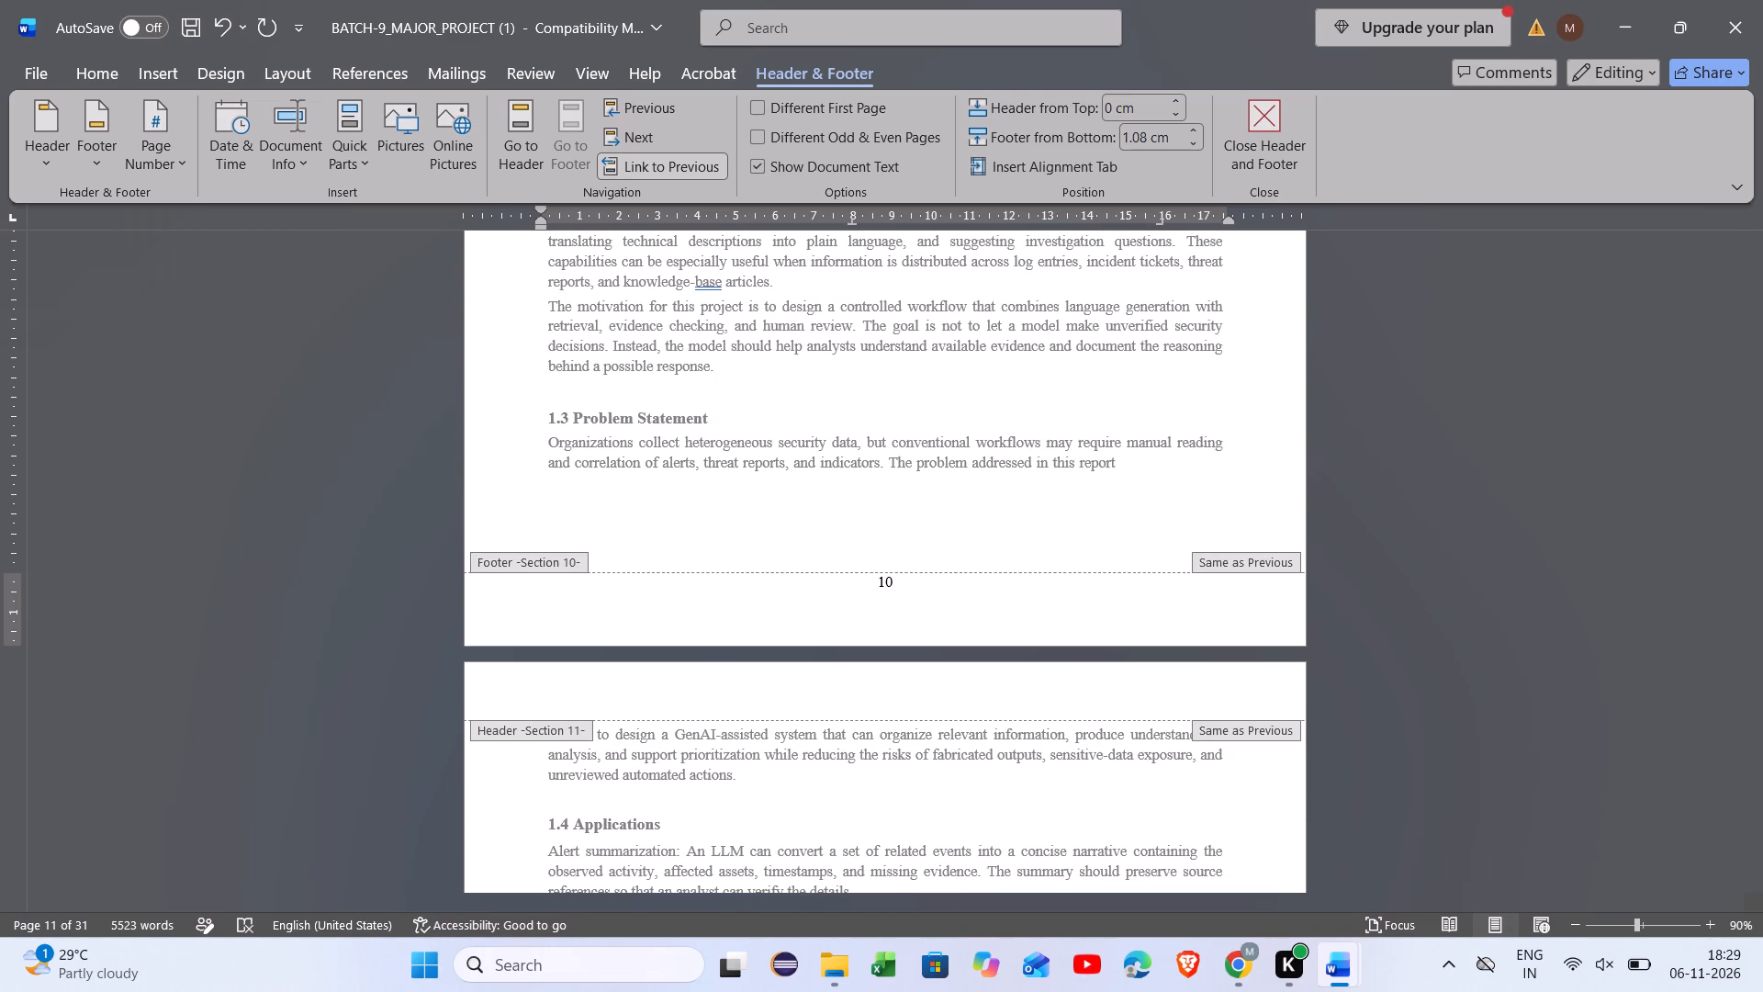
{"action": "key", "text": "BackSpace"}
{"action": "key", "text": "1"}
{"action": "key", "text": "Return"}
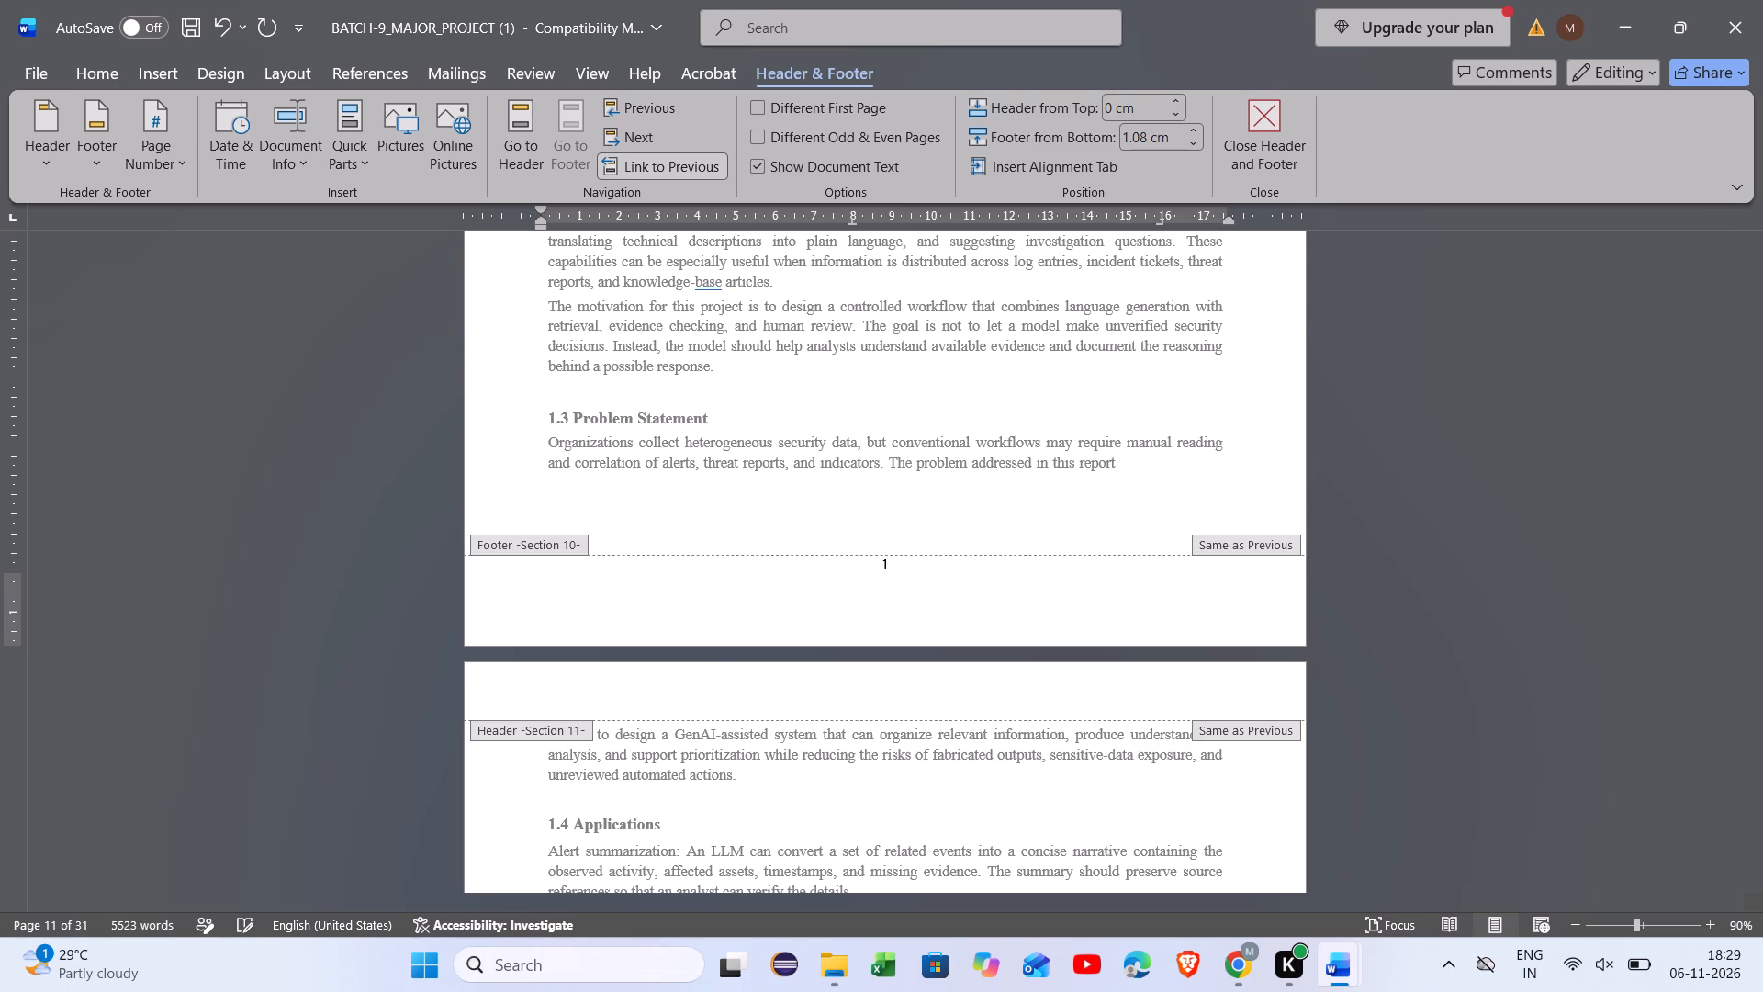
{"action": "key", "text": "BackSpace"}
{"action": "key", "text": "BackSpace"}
Check the footer page numbers from section 1.4 Applications through the Existing Method chapter and leave footer editing.
{"action": "scroll", "coordinate": [896, 581], "scroll_direction": "down", "scroll_amount": 2}
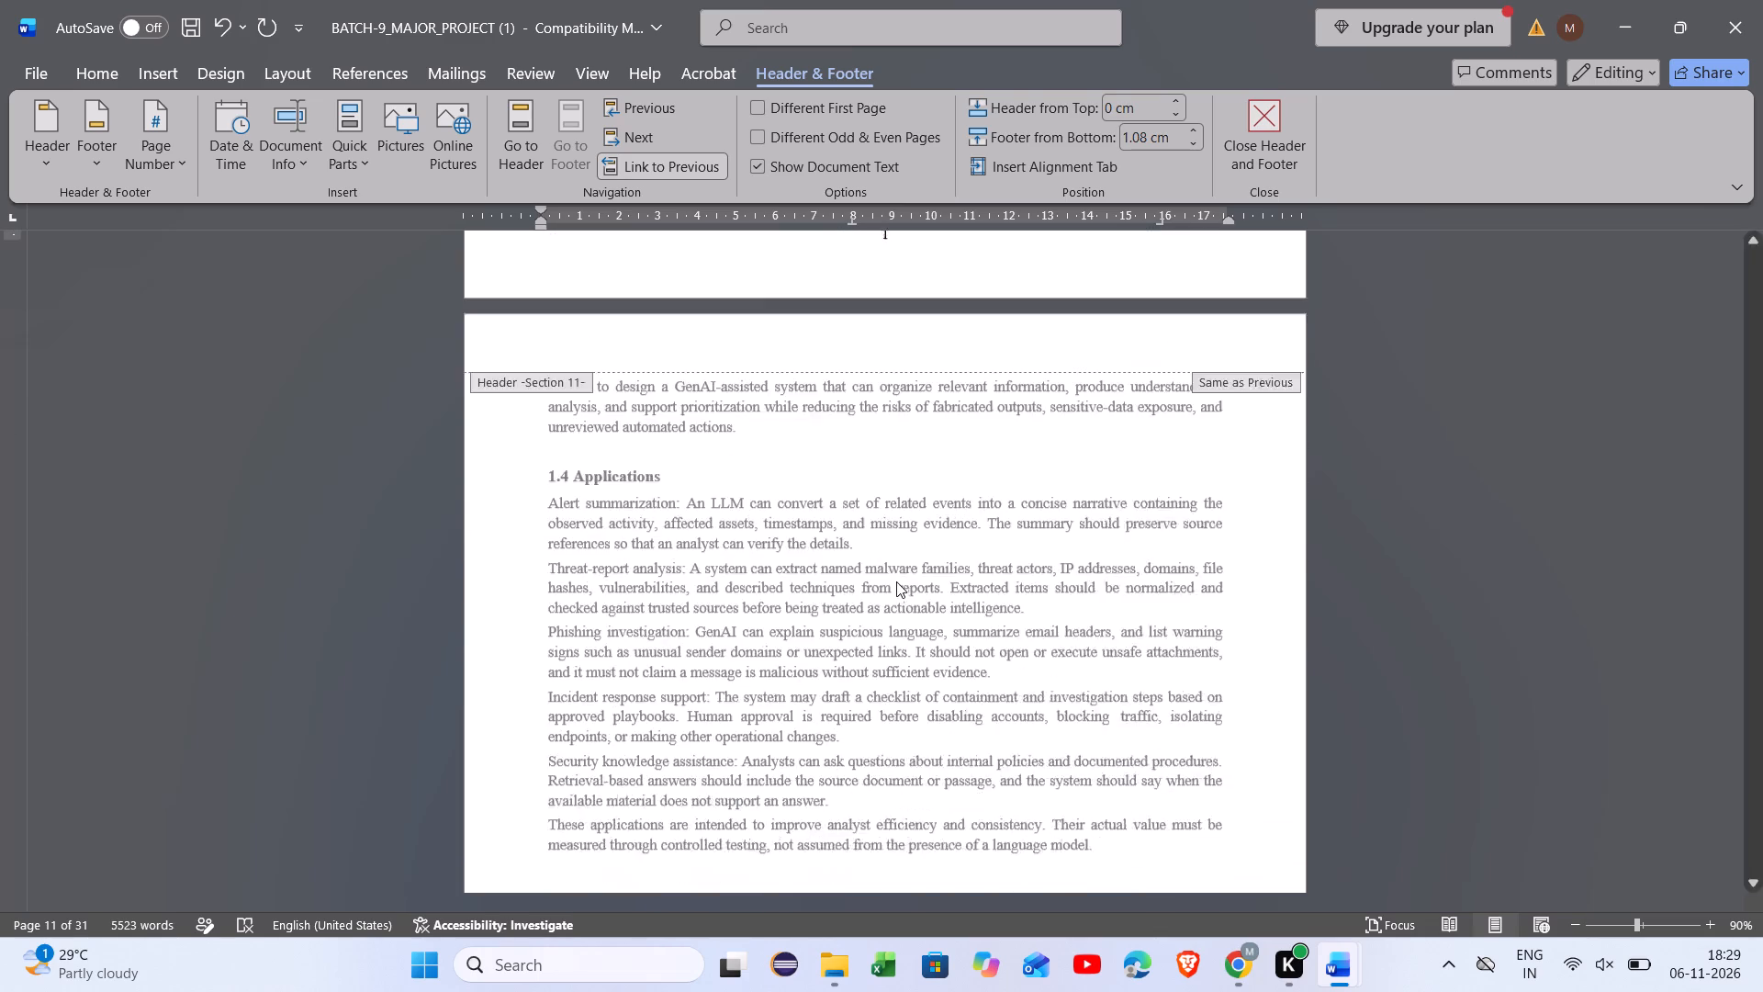
{"action": "scroll", "coordinate": [896, 581], "scroll_direction": "down", "scroll_amount": 6}
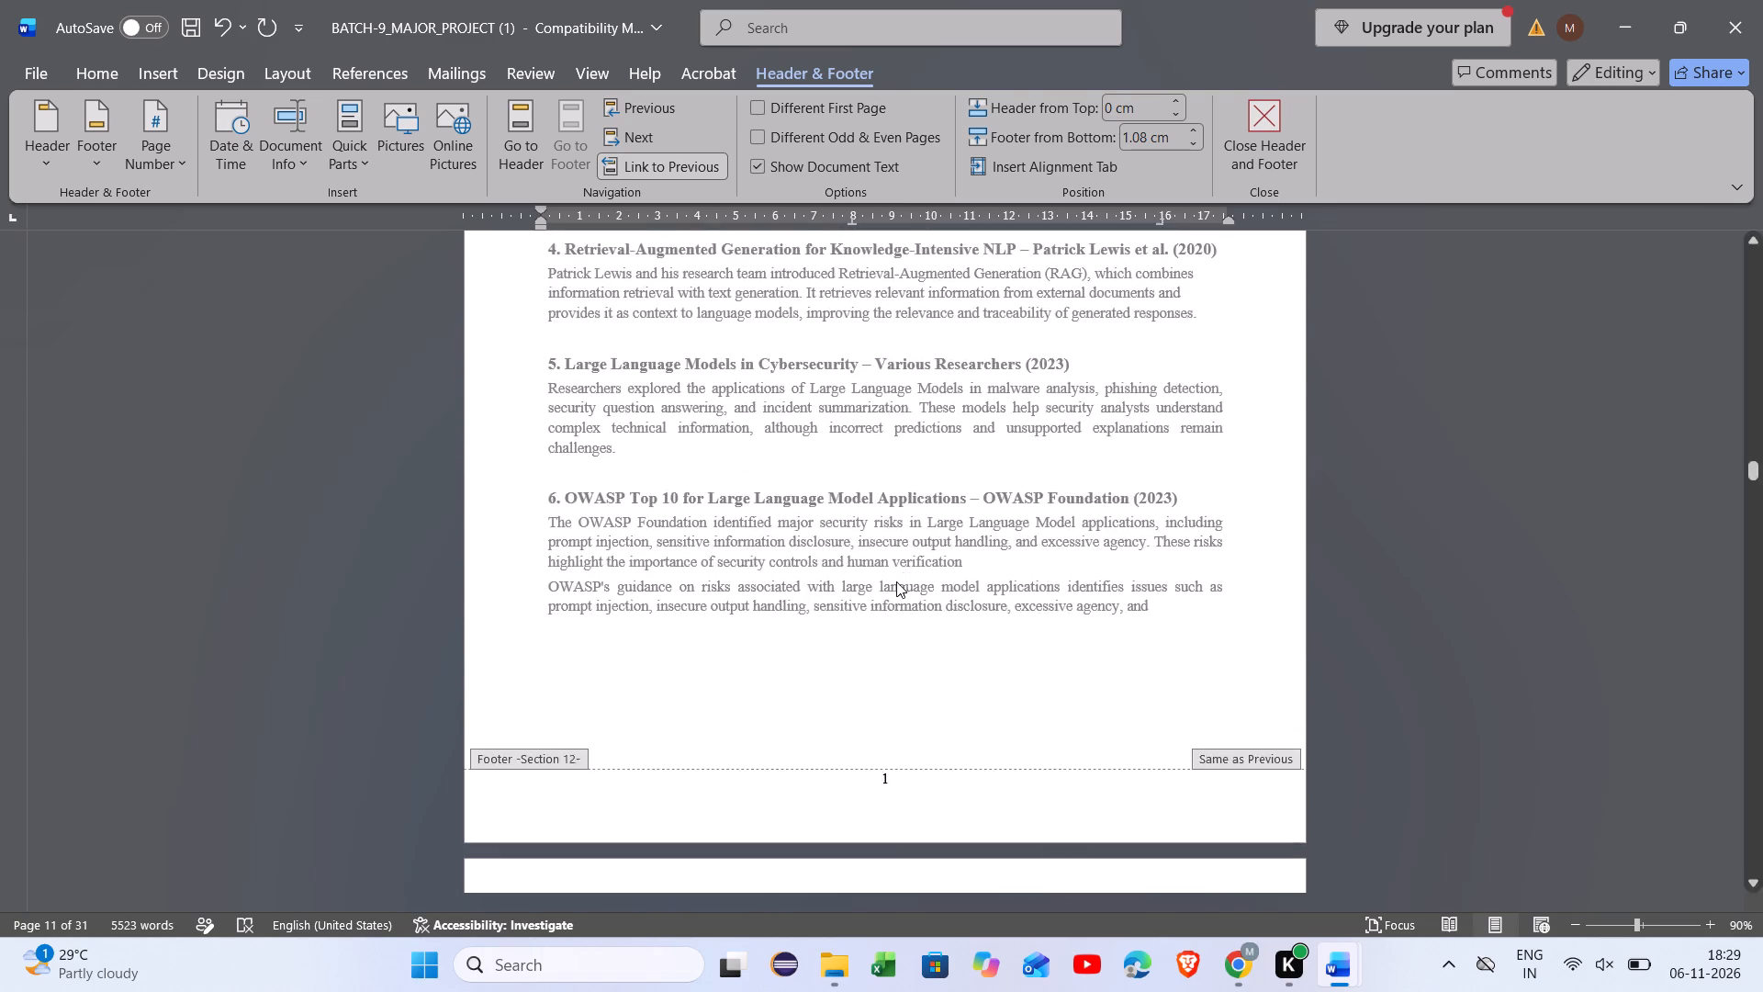
{"action": "scroll", "coordinate": [896, 581], "scroll_direction": "down", "scroll_amount": 2}
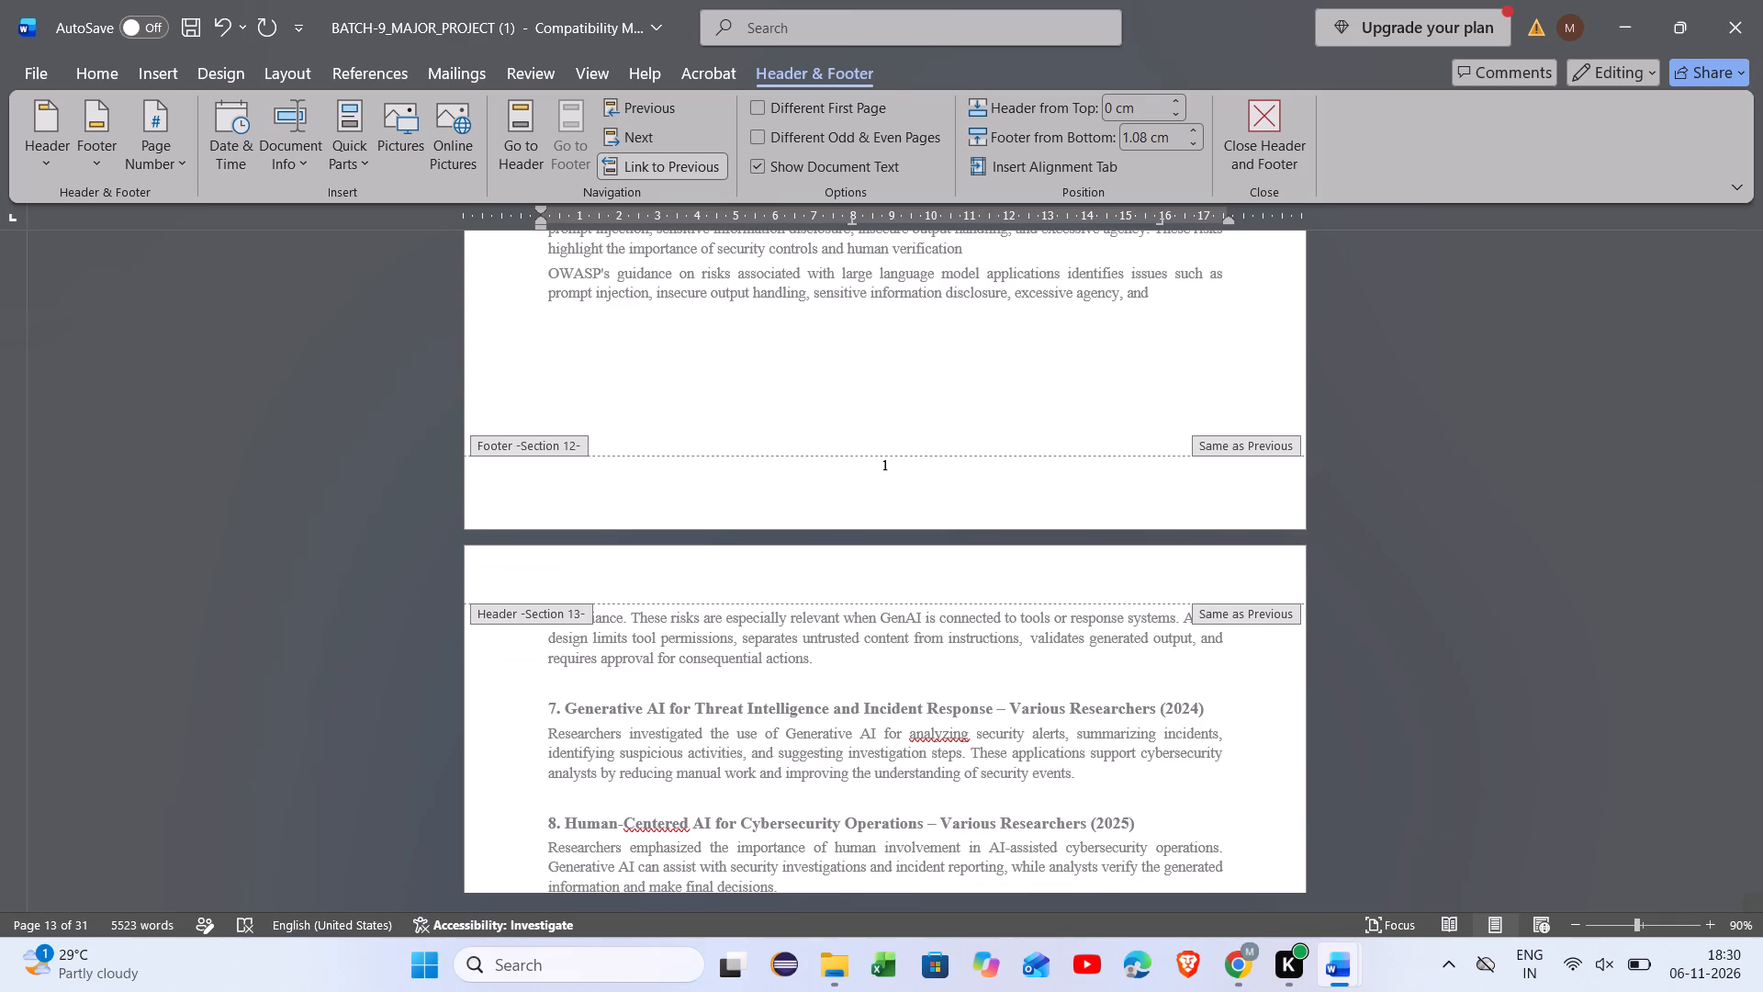
{"action": "scroll", "coordinate": [896, 581], "scroll_direction": "down", "scroll_amount": 2}
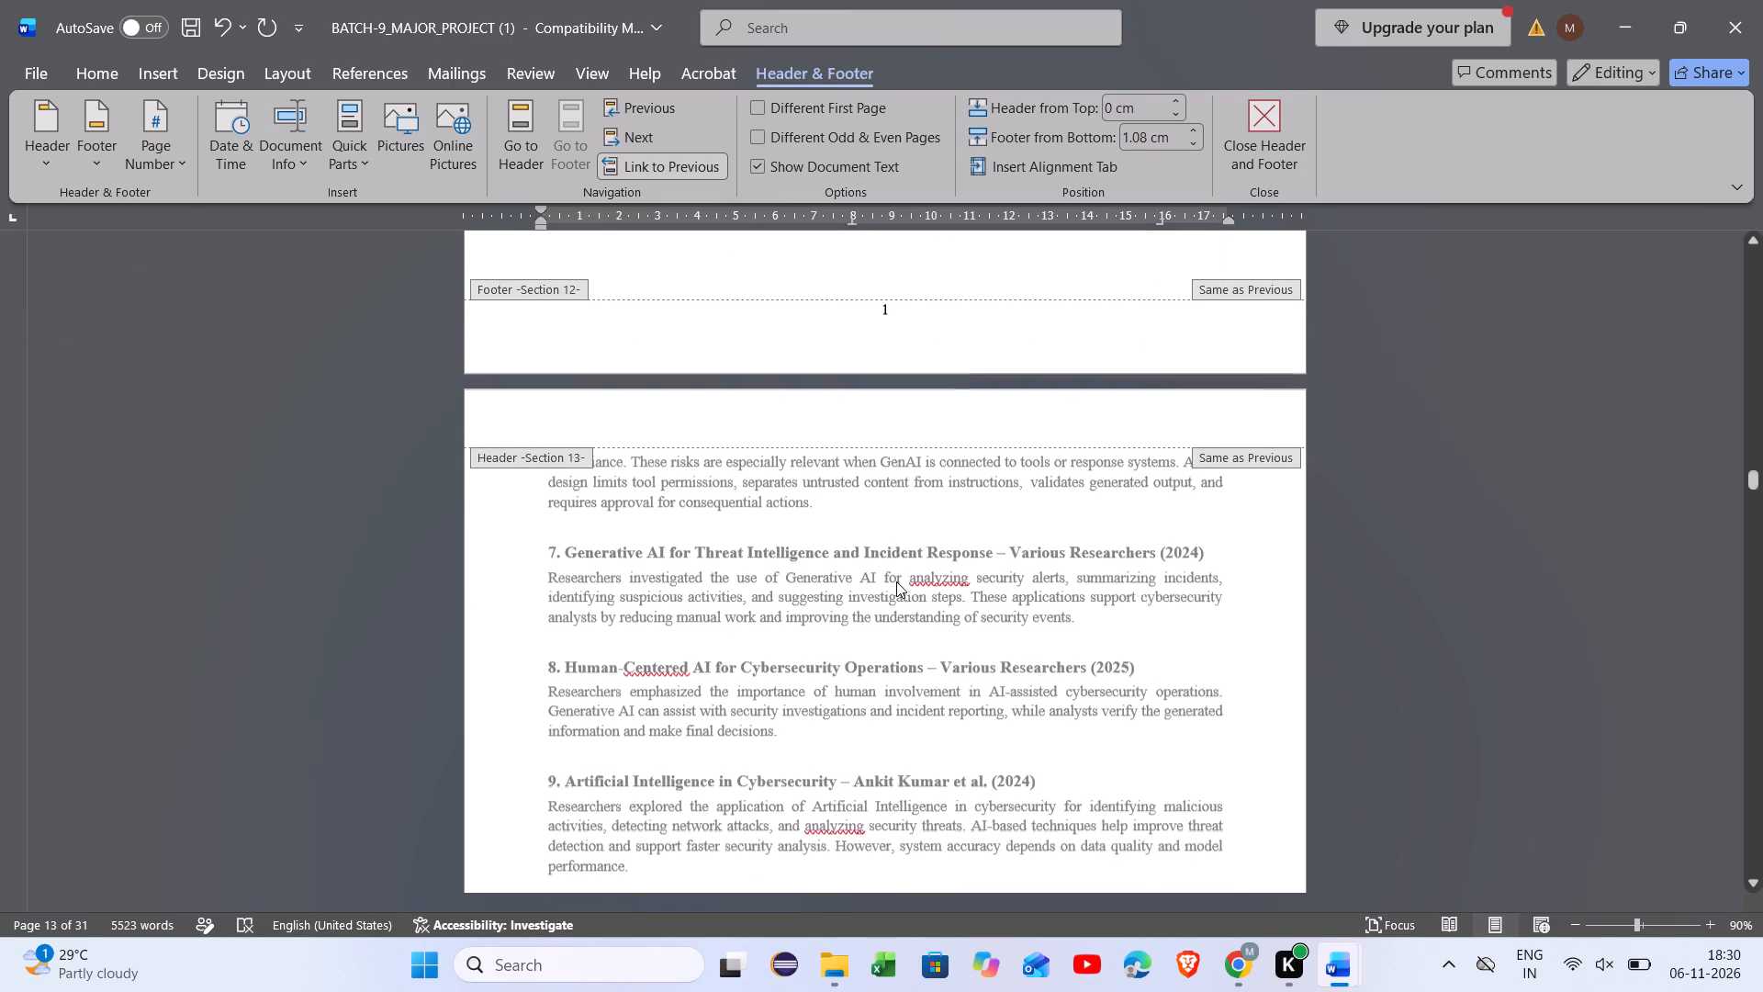
{"action": "scroll", "coordinate": [896, 581], "scroll_direction": "down", "scroll_amount": 5}
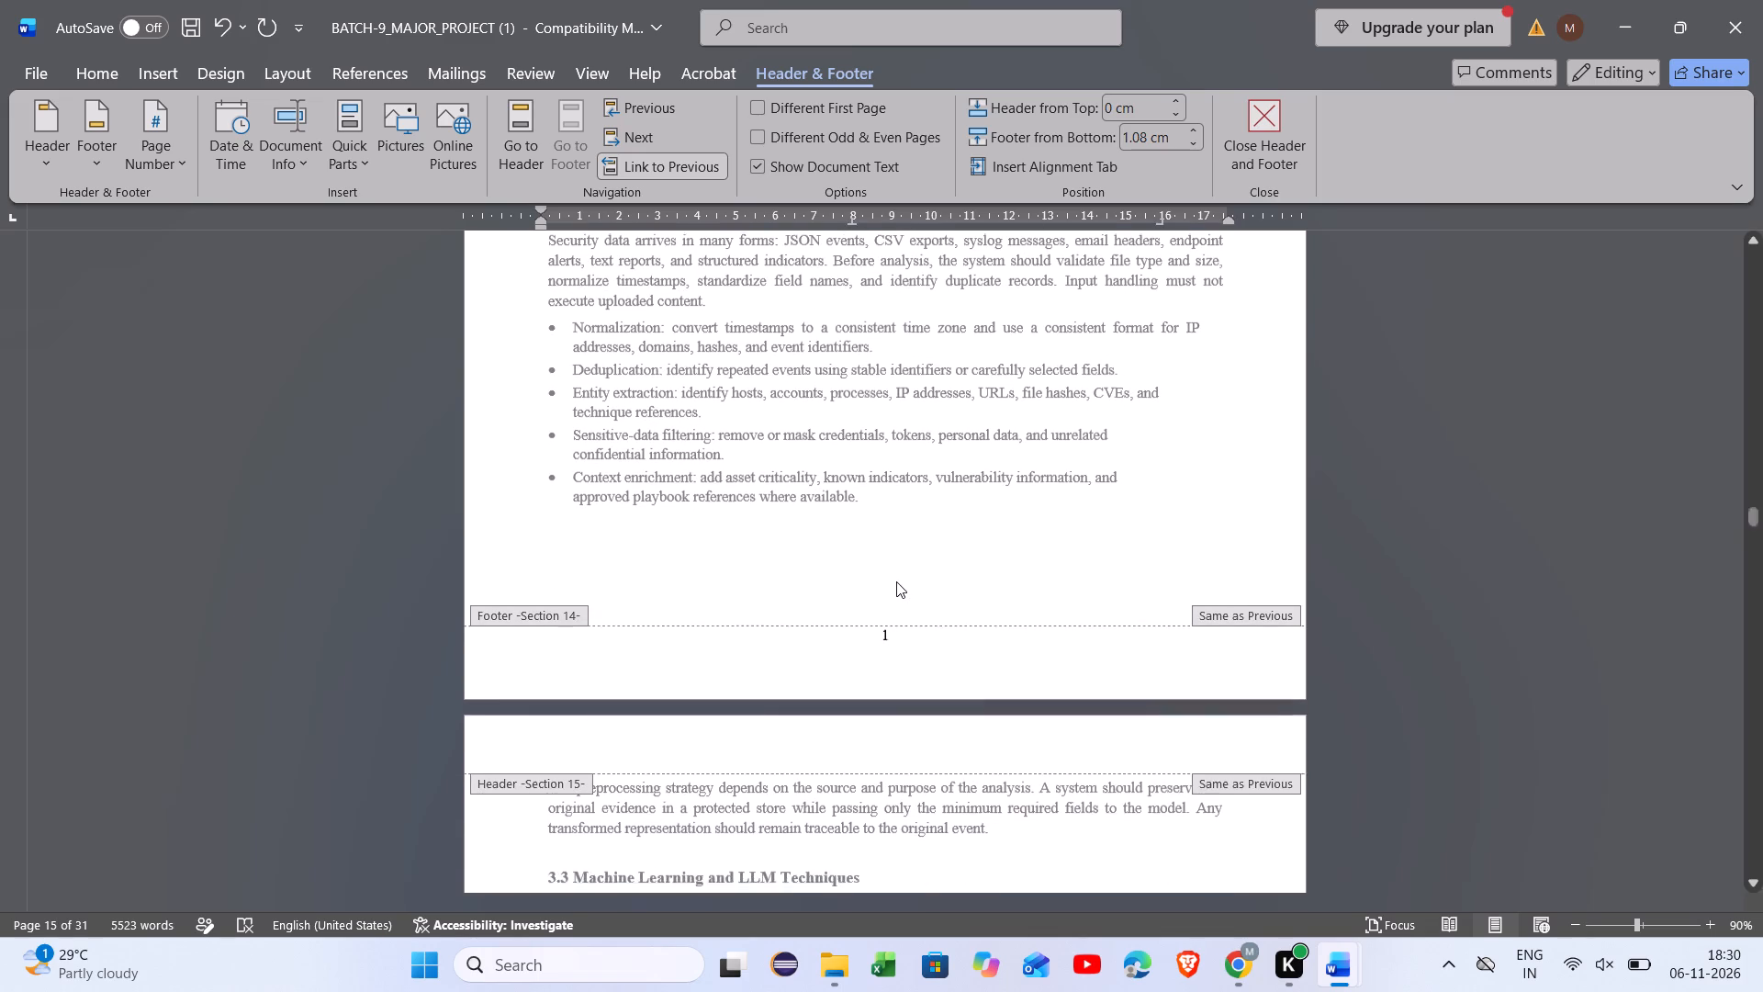
{"action": "scroll", "coordinate": [896, 581], "scroll_direction": "up", "scroll_amount": 2}
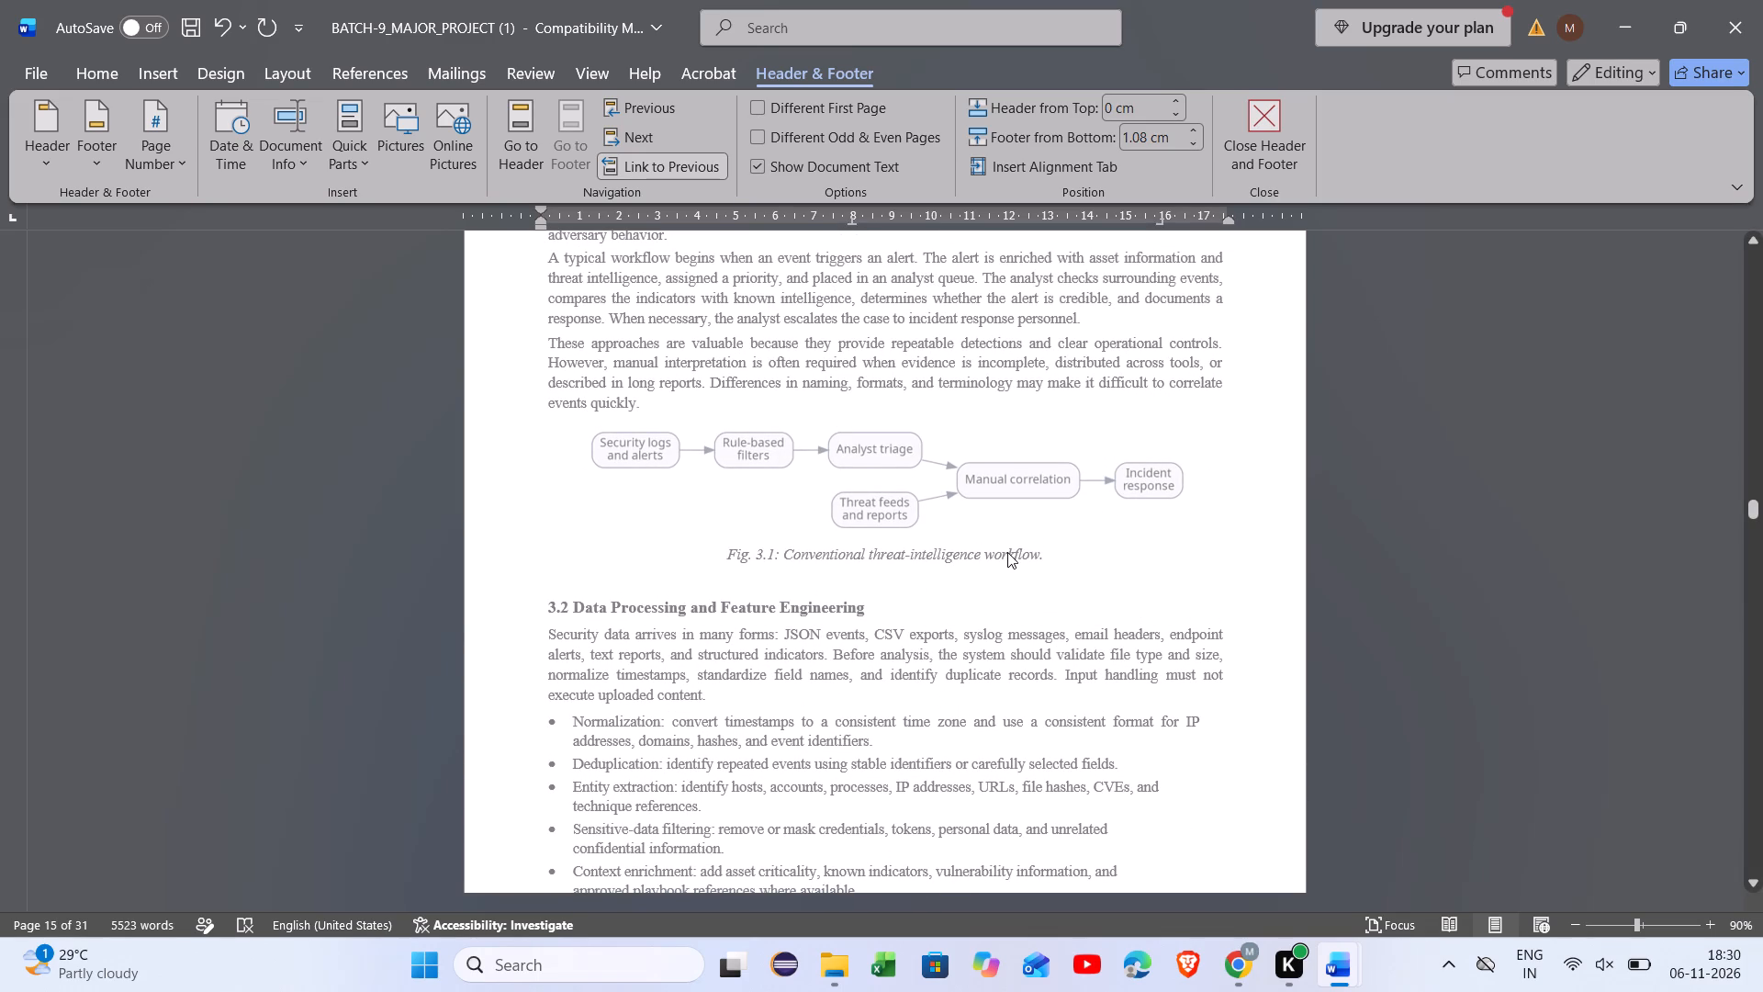
{"action": "scroll", "coordinate": [1007, 552], "scroll_direction": "down", "scroll_amount": 2, "text": "ctrl"}
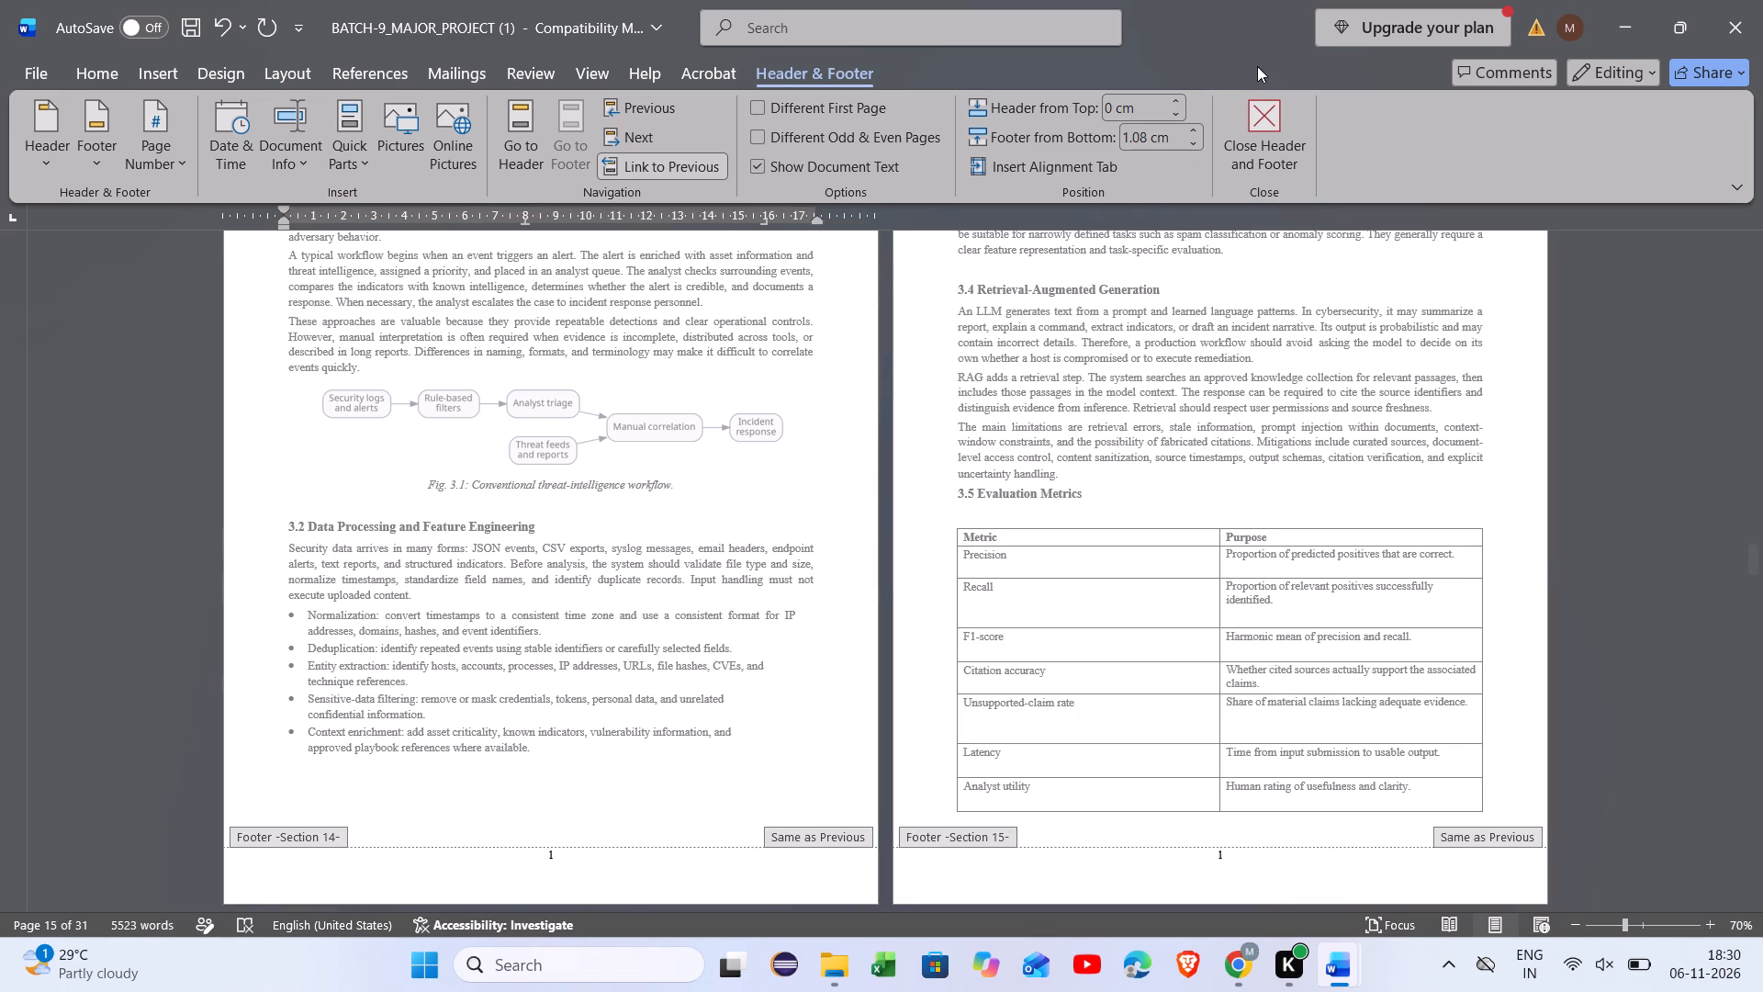
{"action": "left_click", "coordinate": [1267, 120]}
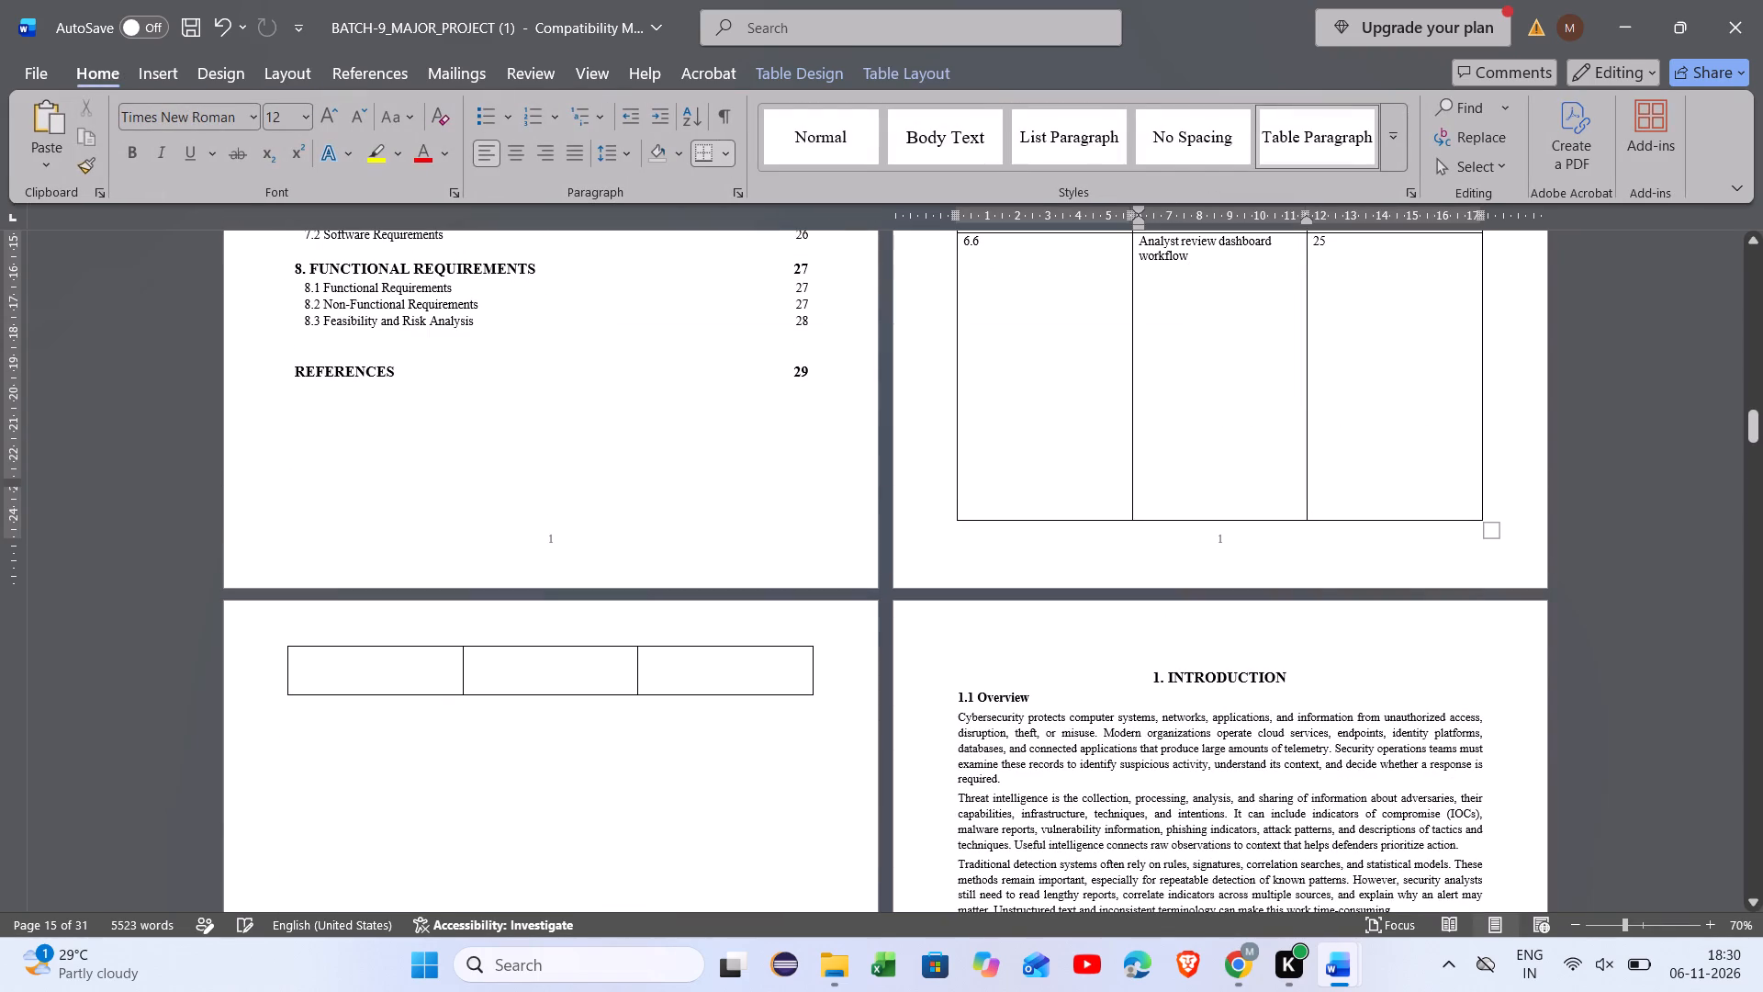
Undo the recent footer page-number edits and the extra blank space in the last row of the List of Figures table.
{"action": "key", "text": "ctrl+z"}
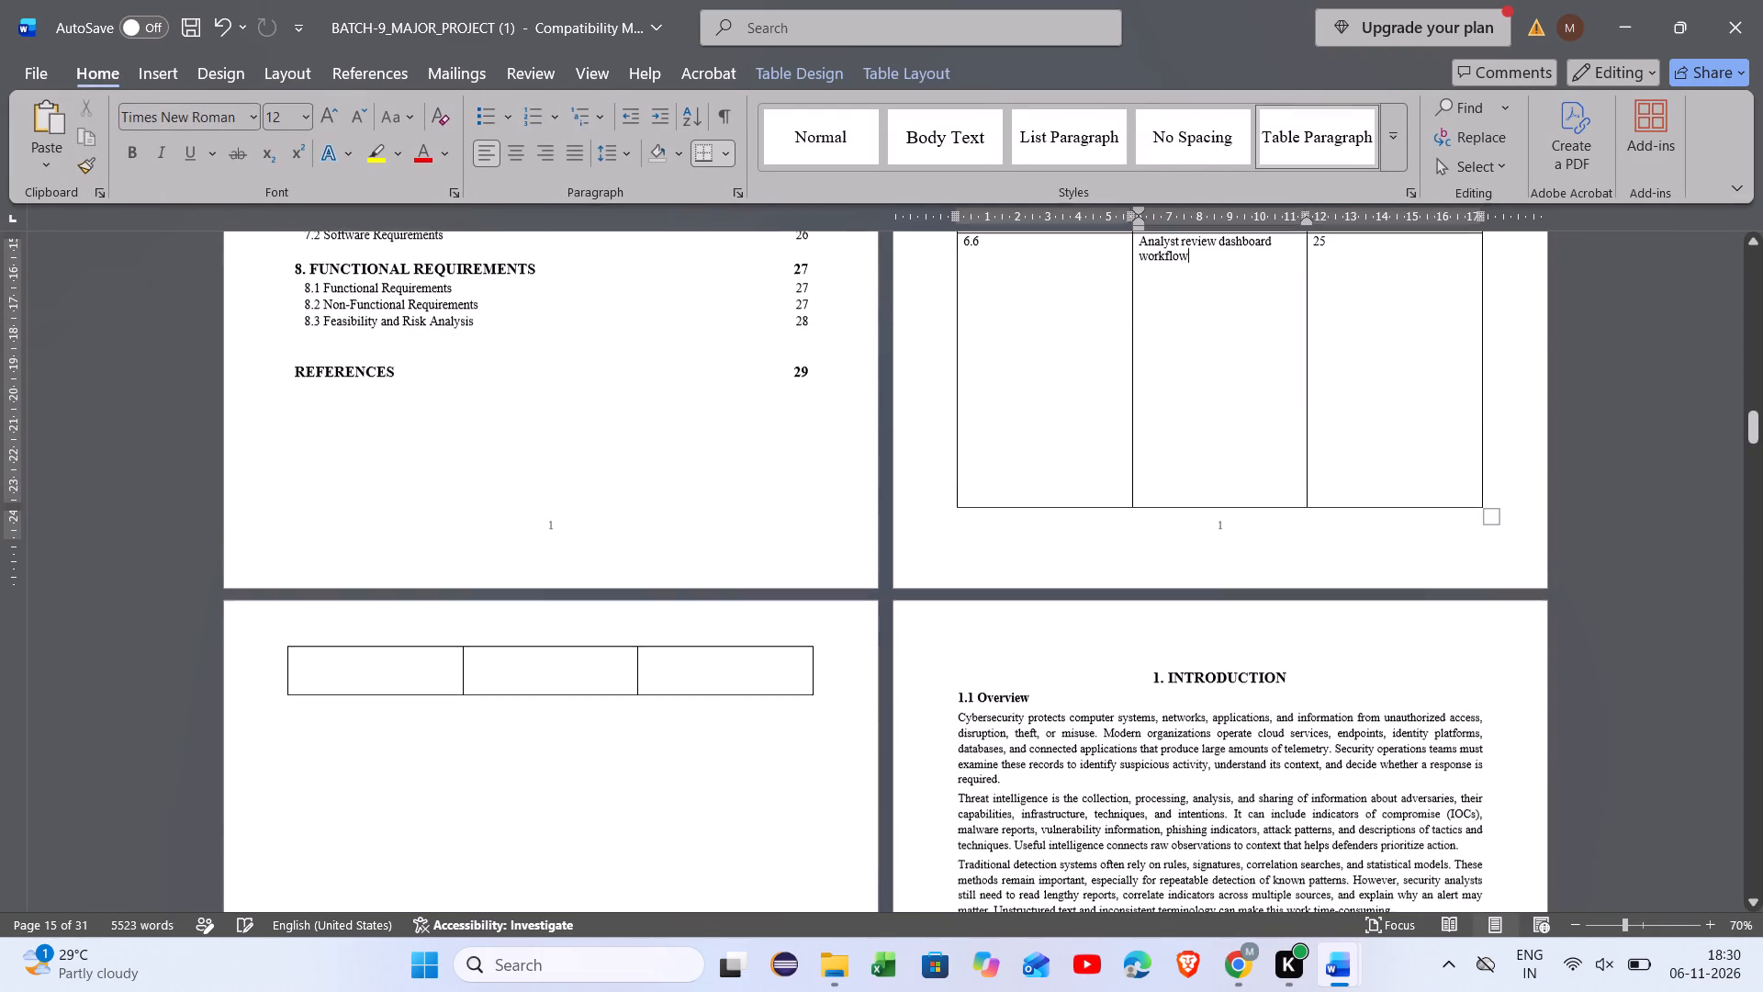
{"action": "key", "text": "ctrl+z"}
{"action": "key", "text": "ctrl+z"}
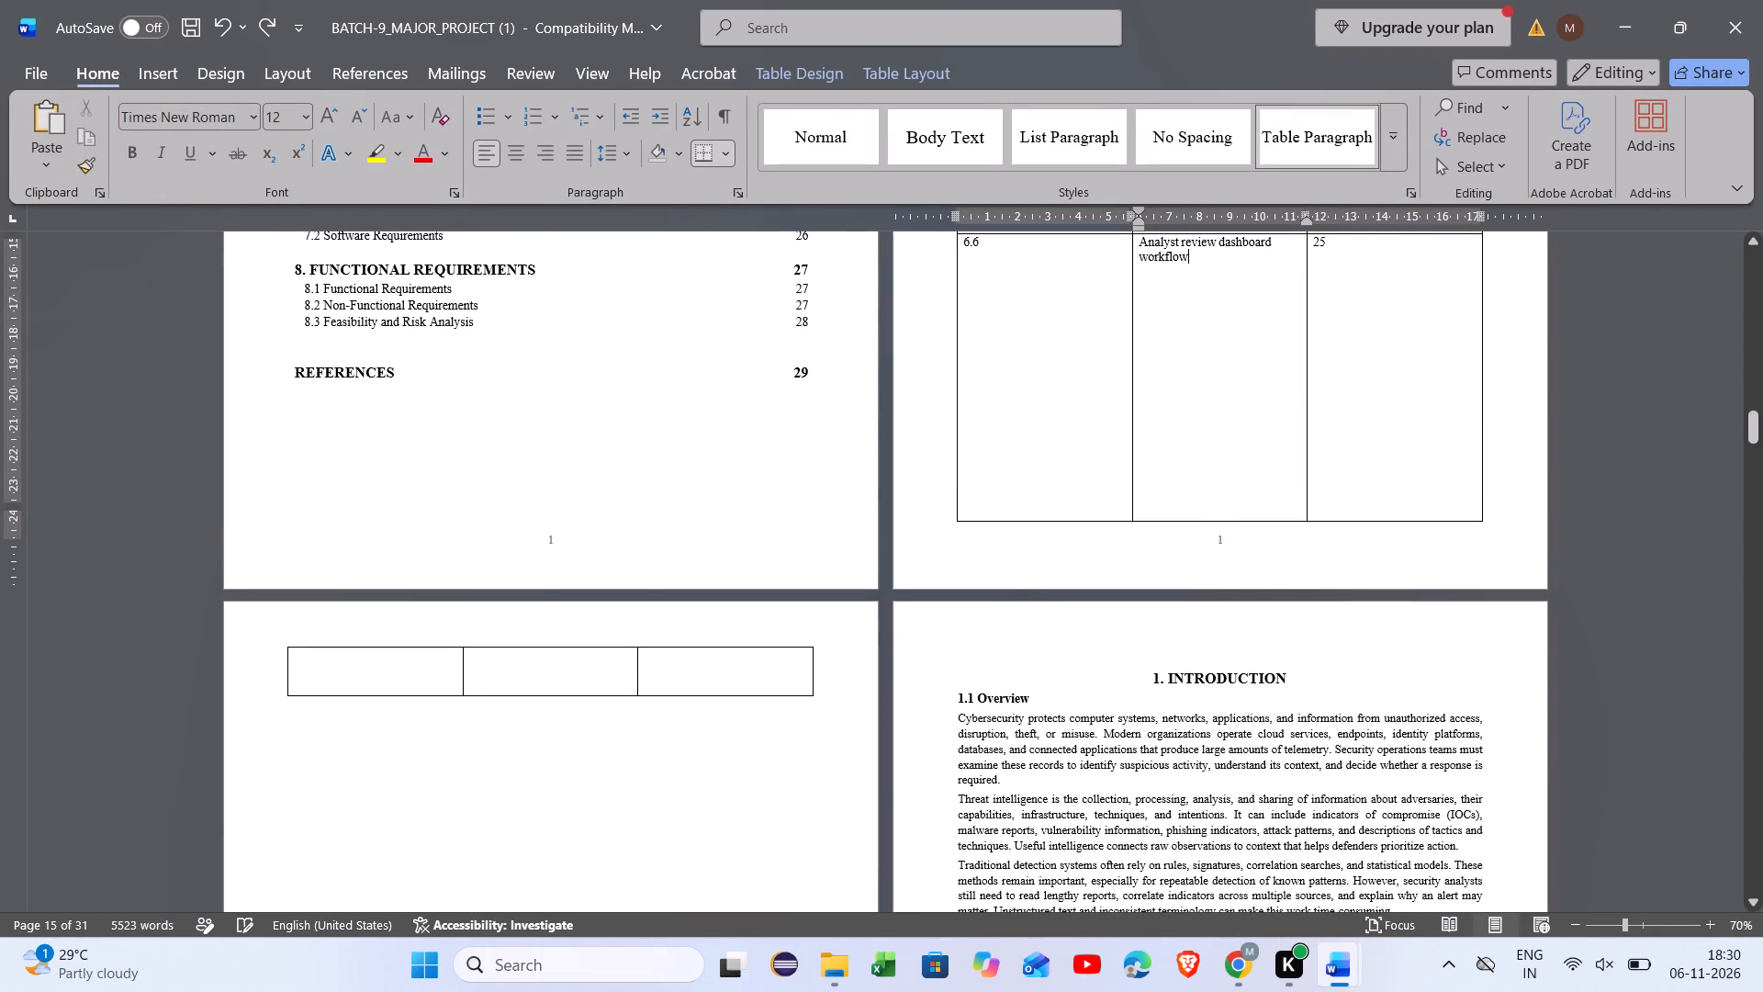
{"action": "key", "text": "ctrl+z"}
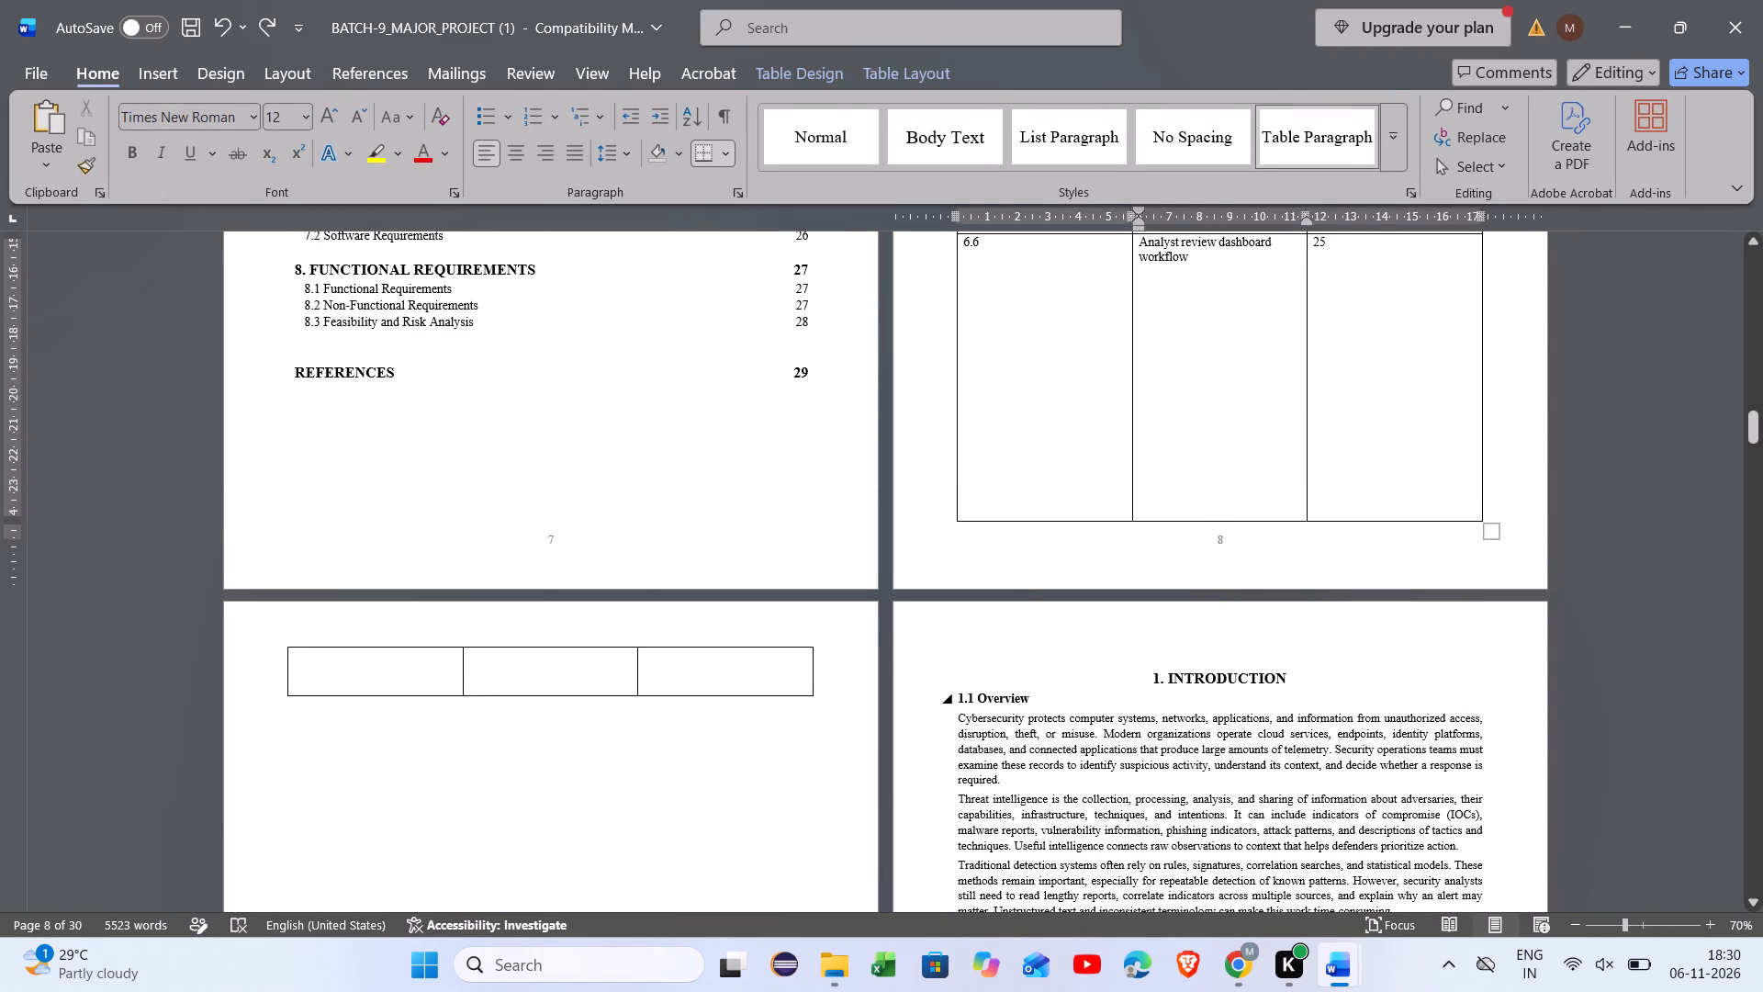
{"action": "scroll", "coordinate": [1105, 772], "scroll_direction": "up", "scroll_amount": 2}
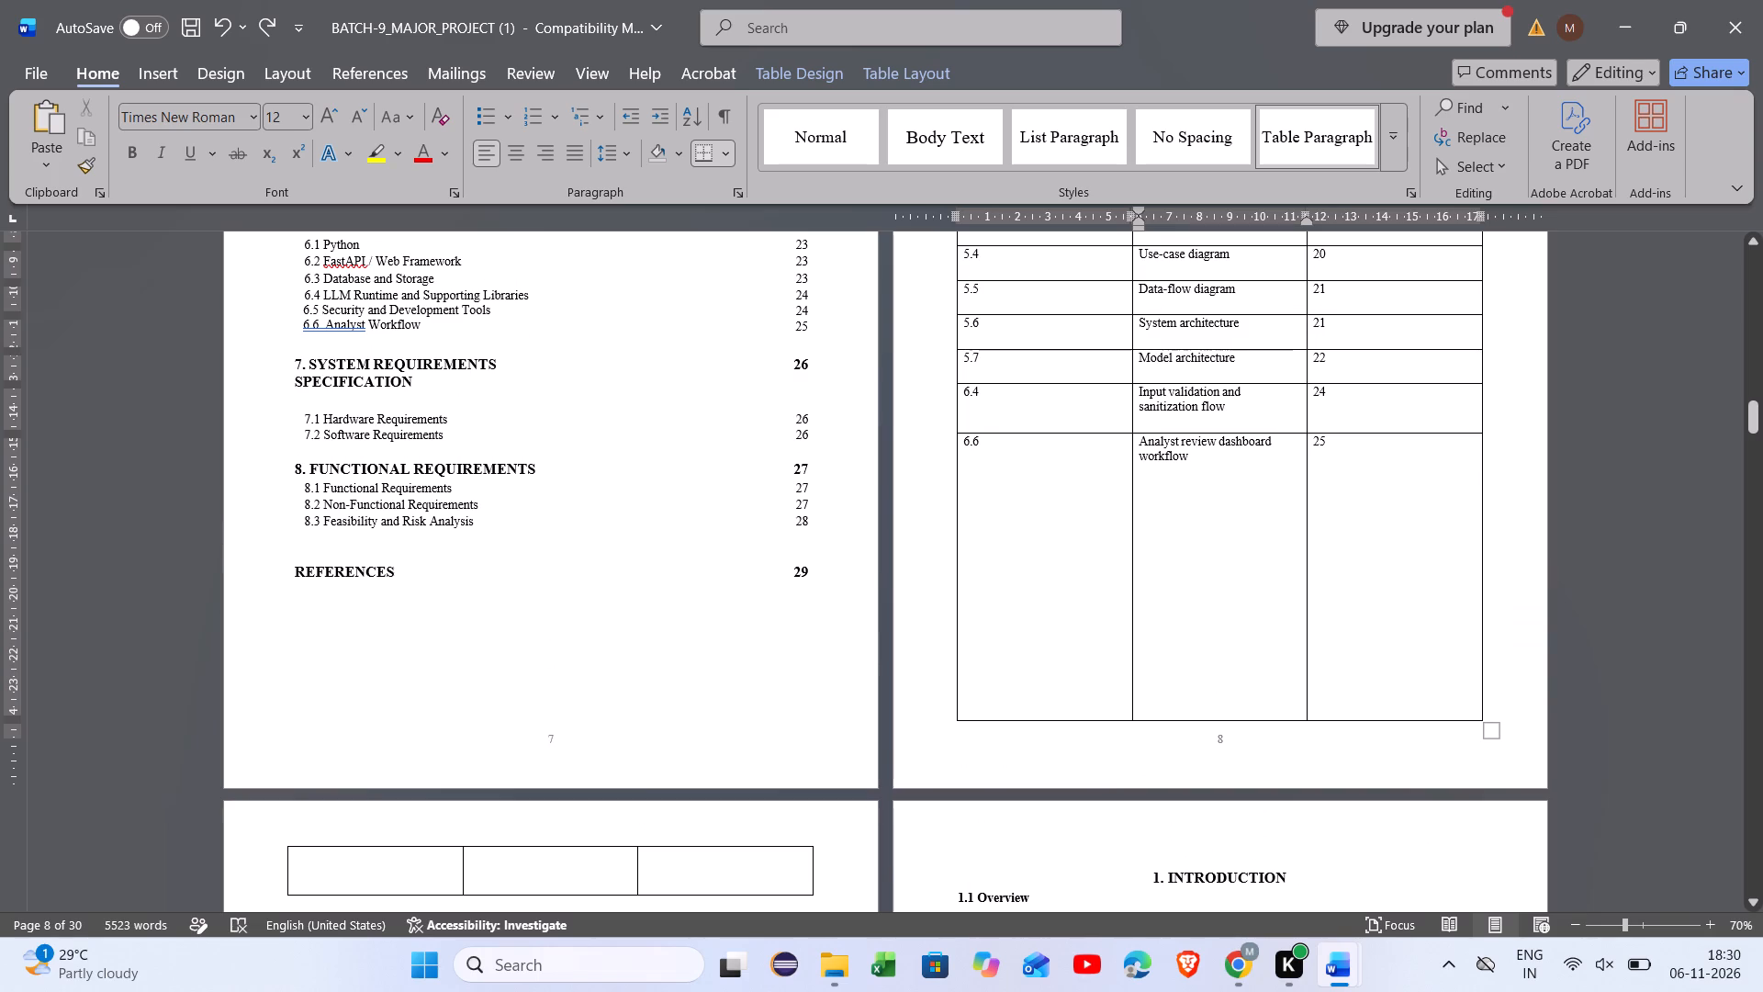
{"action": "key", "text": "ctrl+z"}
{"action": "key", "text": "ctrl+z"}
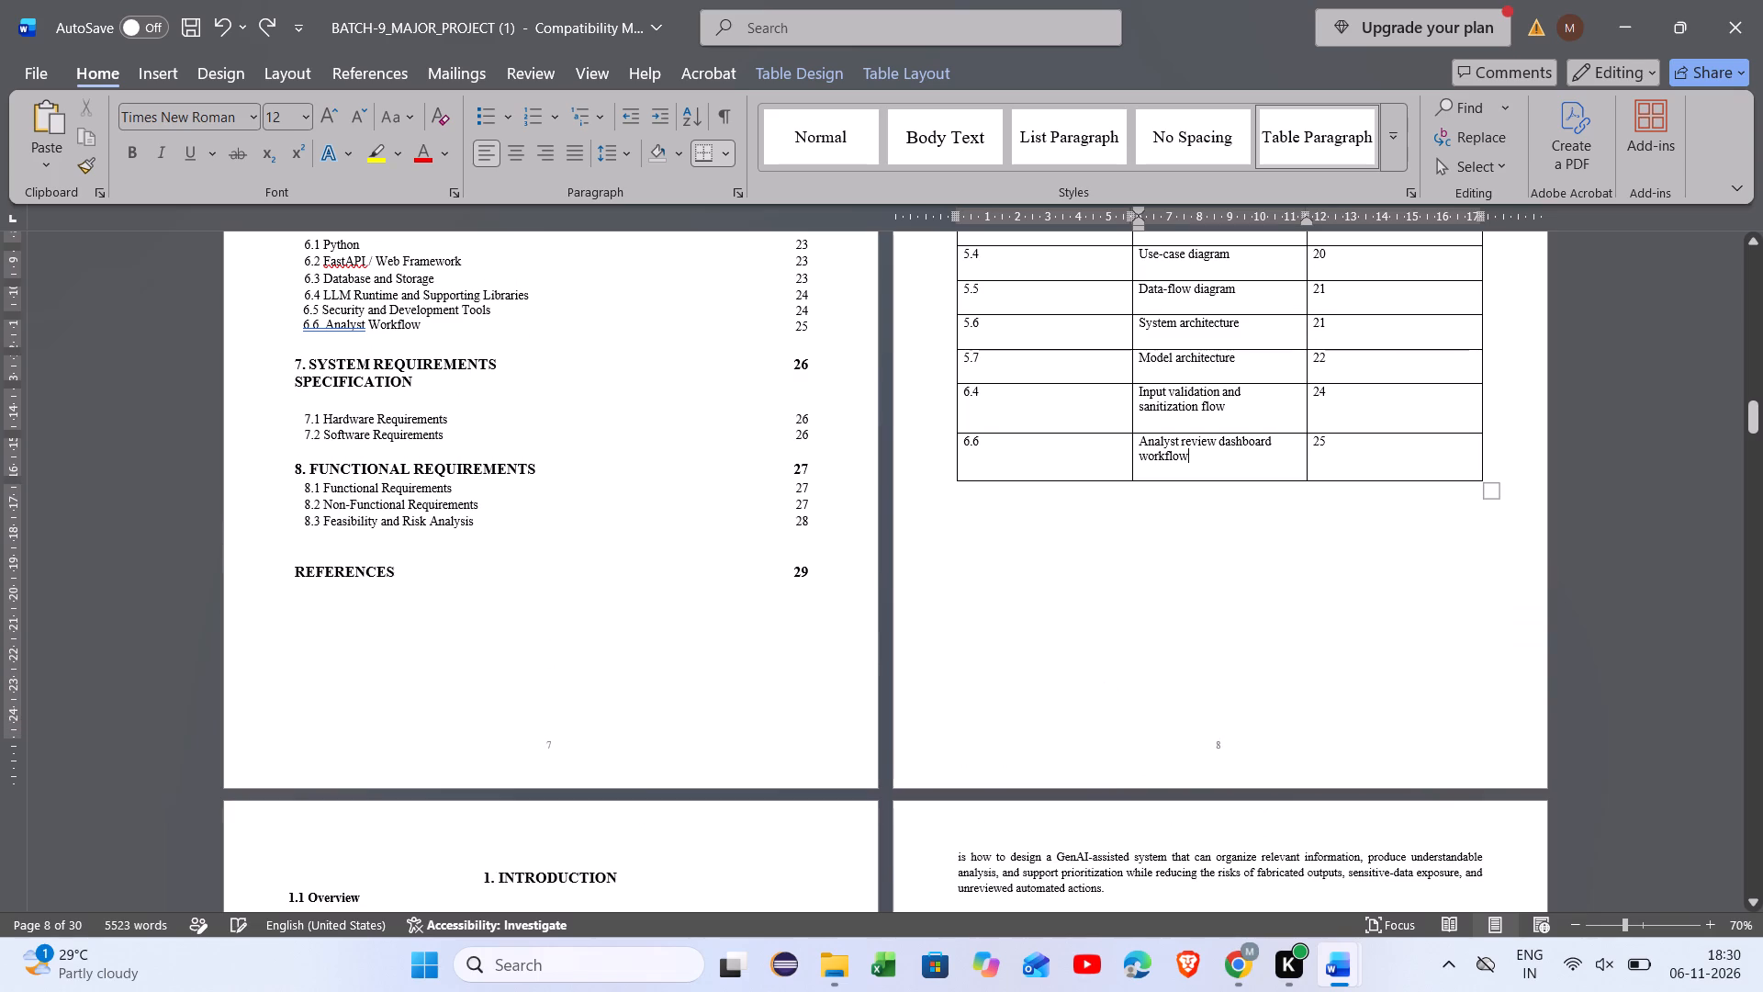
Examine the footer page numbers from the List of Figures through the Introduction to the Literature Survey.
{"action": "scroll", "coordinate": [1107, 682], "scroll_direction": "down", "scroll_amount": 5}
{"action": "scroll", "coordinate": [1107, 682], "scroll_direction": "up", "scroll_amount": 1}
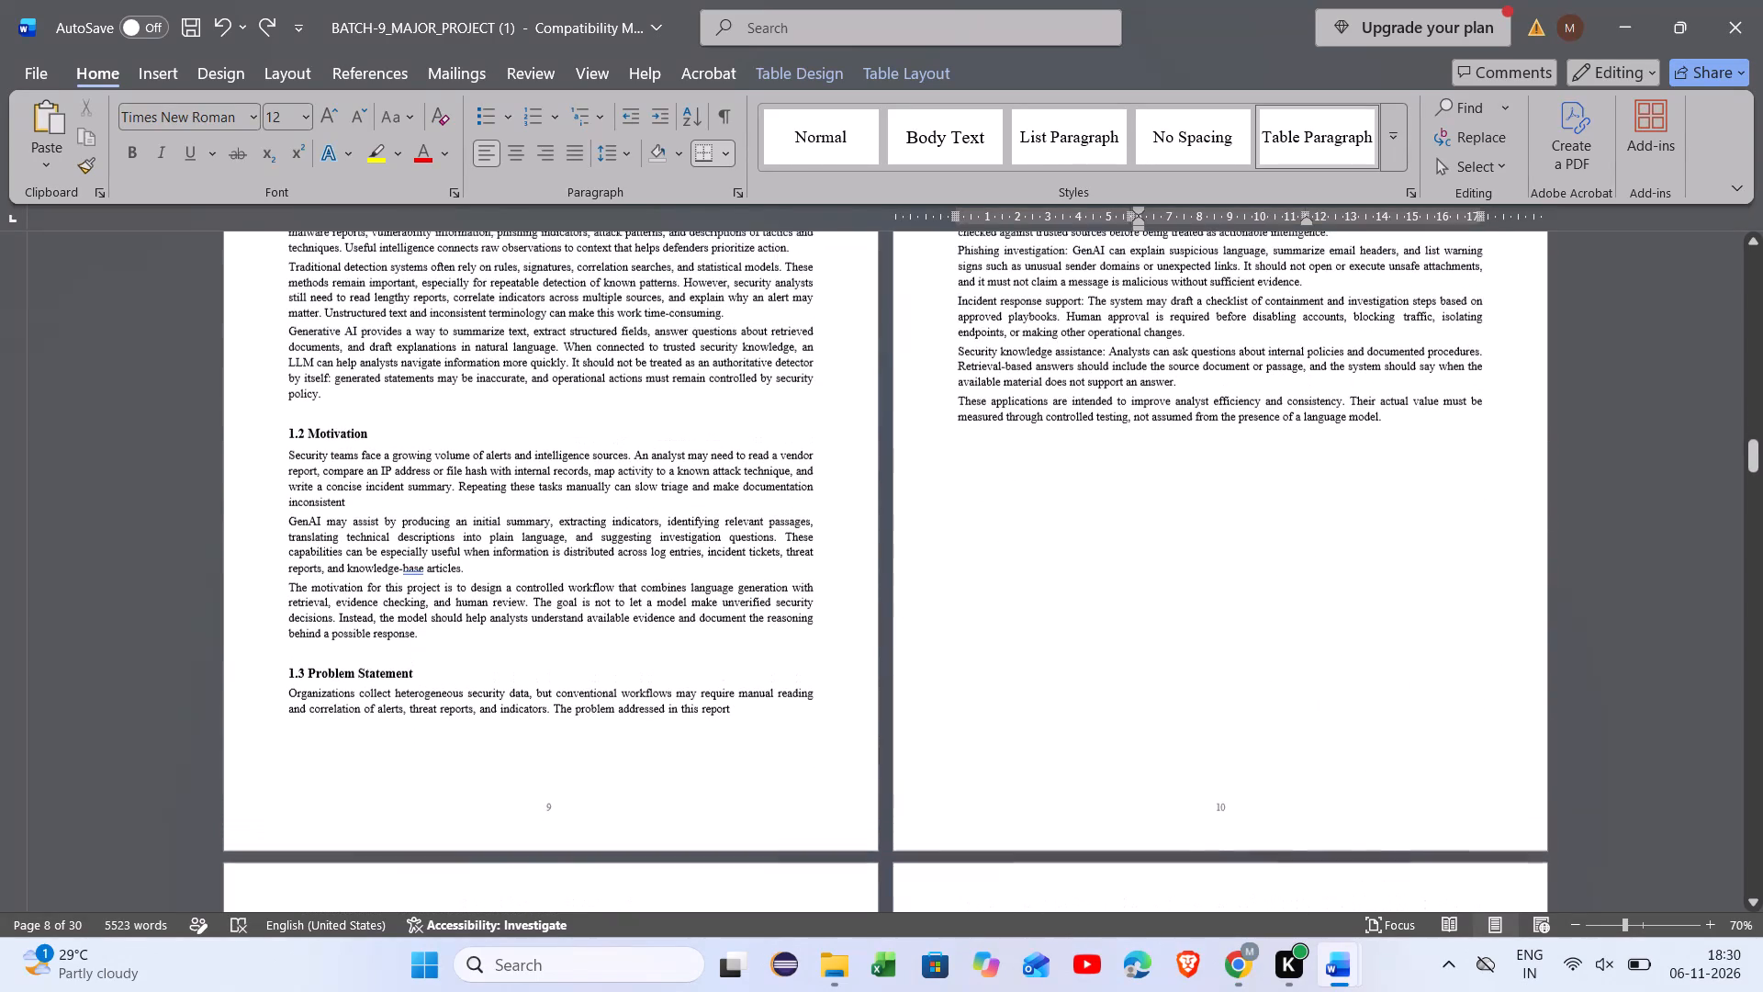
{"action": "scroll", "coordinate": [1107, 682], "scroll_direction": "up", "scroll_amount": 4}
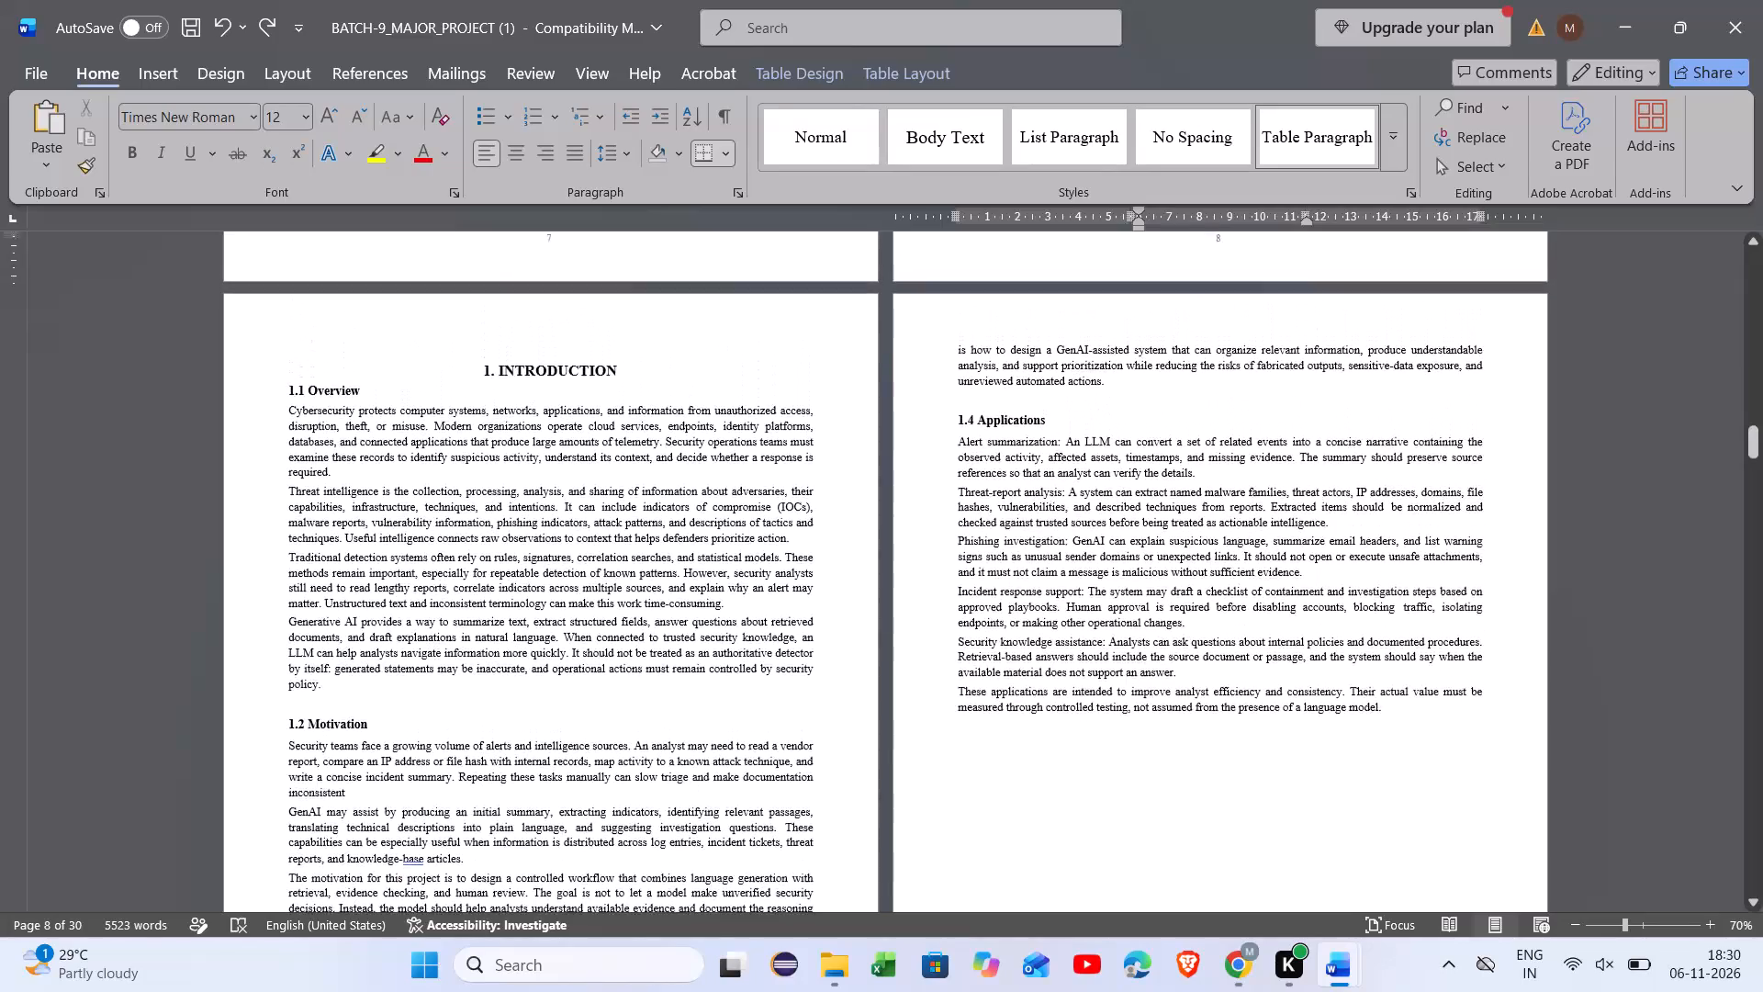
{"action": "scroll", "coordinate": [1107, 682], "scroll_direction": "up", "scroll_amount": 3}
{"action": "scroll", "coordinate": [1107, 682], "scroll_direction": "right", "scroll_amount": 1}
{"action": "scroll", "coordinate": [1107, 682], "scroll_direction": "up", "scroll_amount": 1}
{"action": "scroll", "coordinate": [1107, 682], "scroll_direction": "down", "scroll_amount": 1}
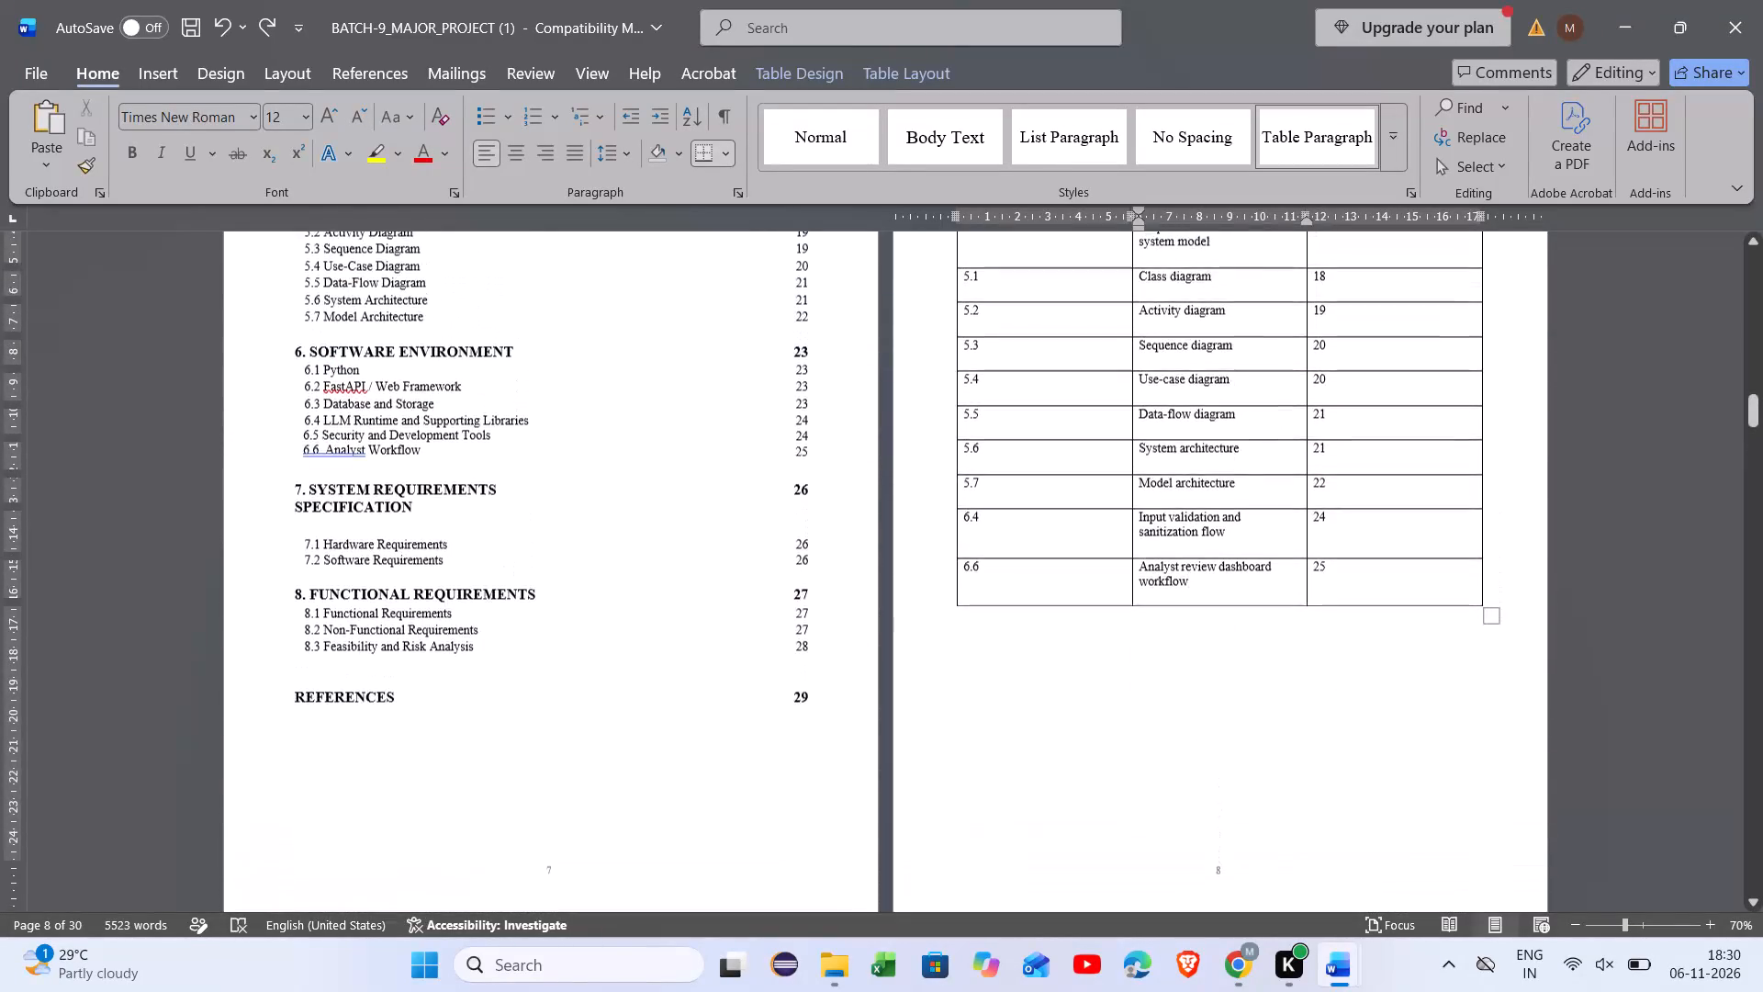
{"action": "scroll", "coordinate": [1107, 682], "scroll_direction": "down", "scroll_amount": 5}
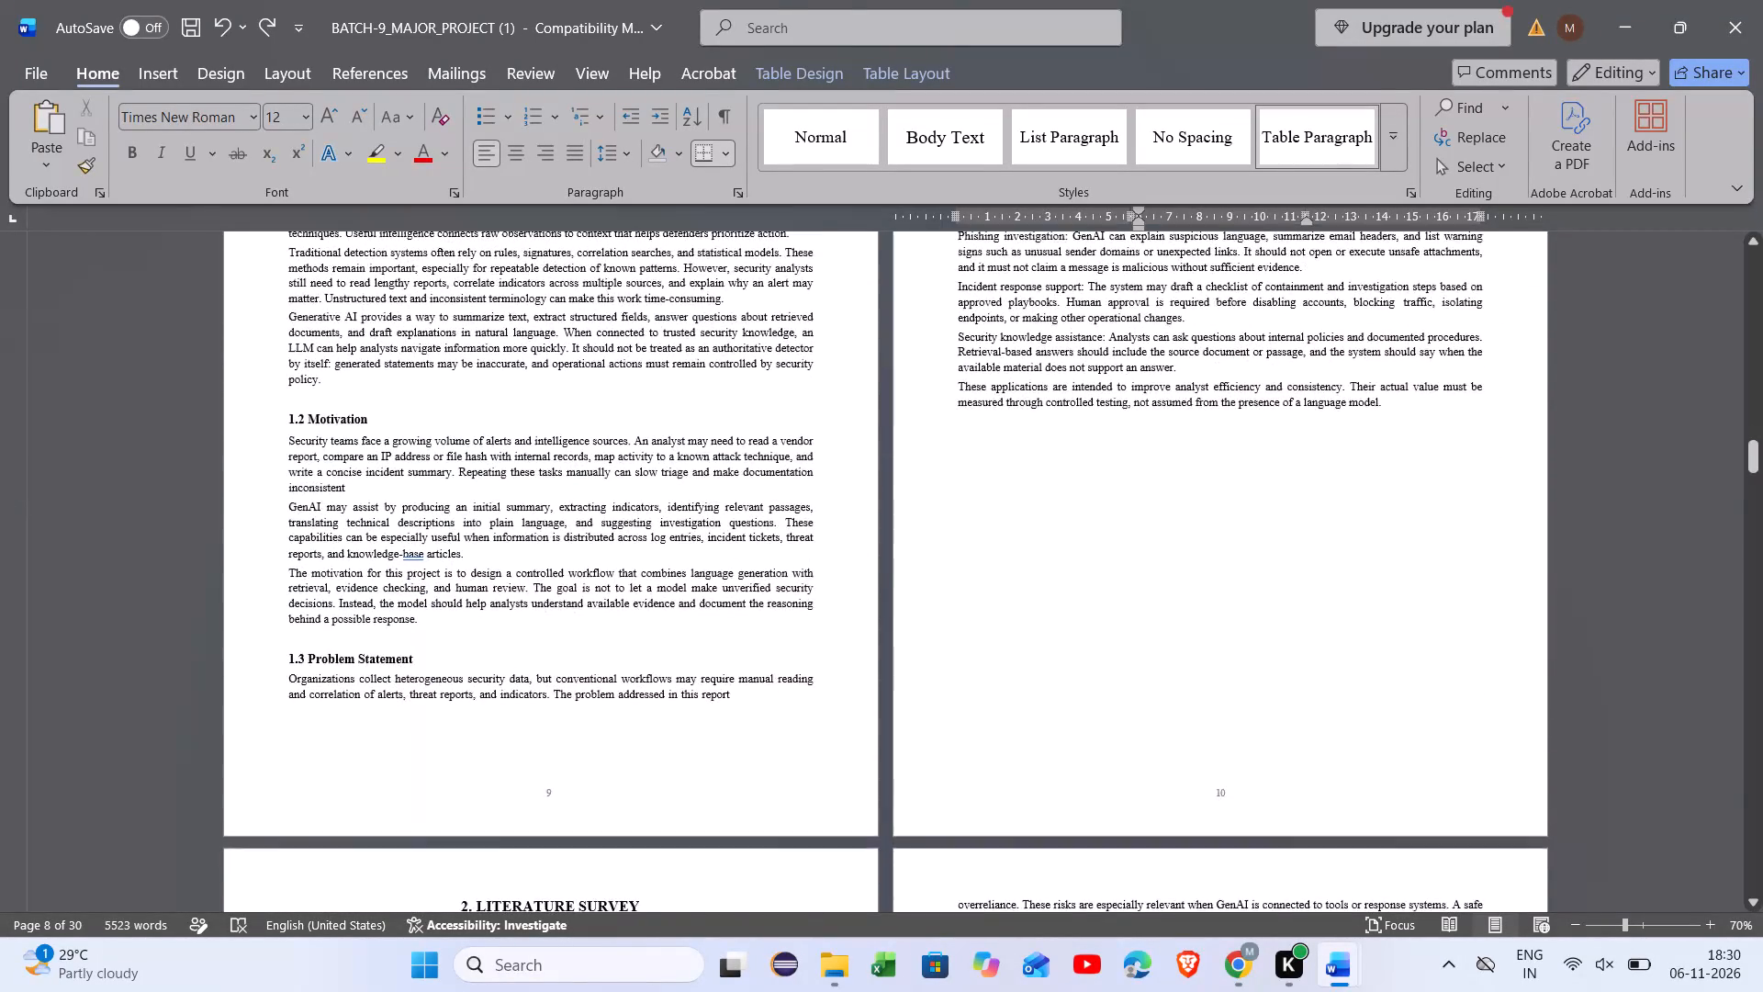
{"action": "scroll", "coordinate": [1107, 682], "scroll_direction": "down", "scroll_amount": 2}
Review the footer page numbers of the front matter, from the contents back through the abstract and declaration to the title page.
{"action": "scroll", "coordinate": [1107, 682], "scroll_direction": "up", "scroll_amount": 4}
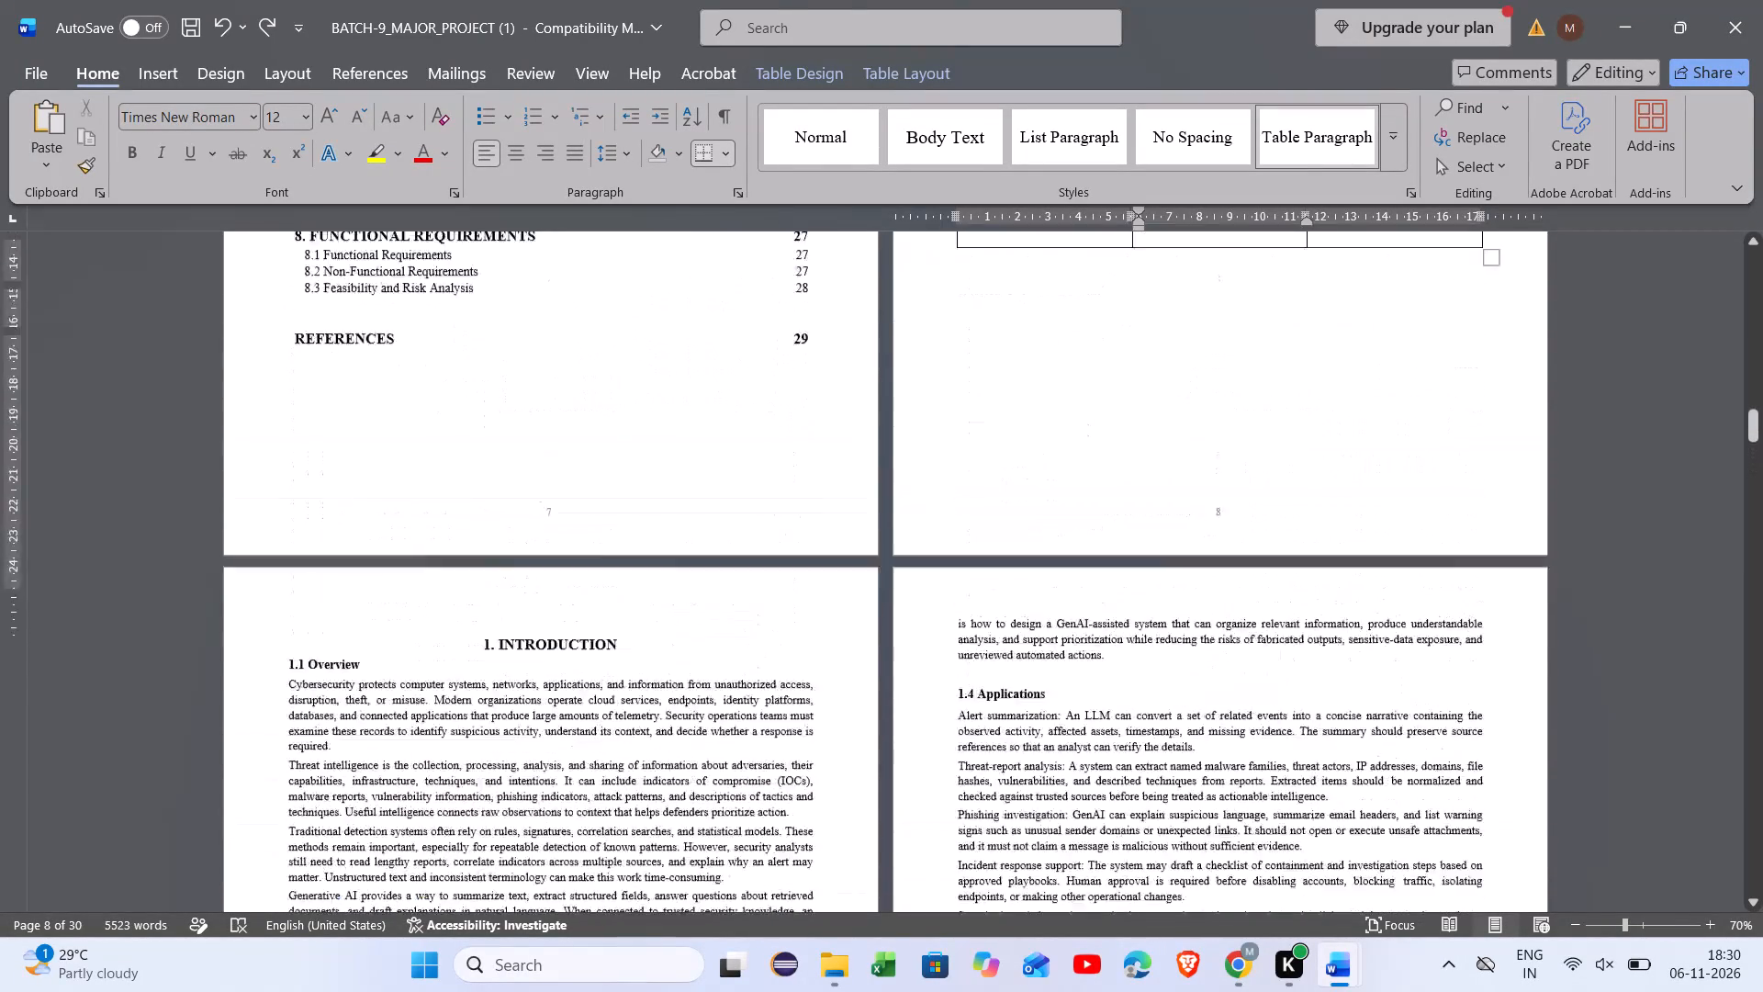
{"action": "scroll", "coordinate": [1107, 682], "scroll_direction": "up", "scroll_amount": 6}
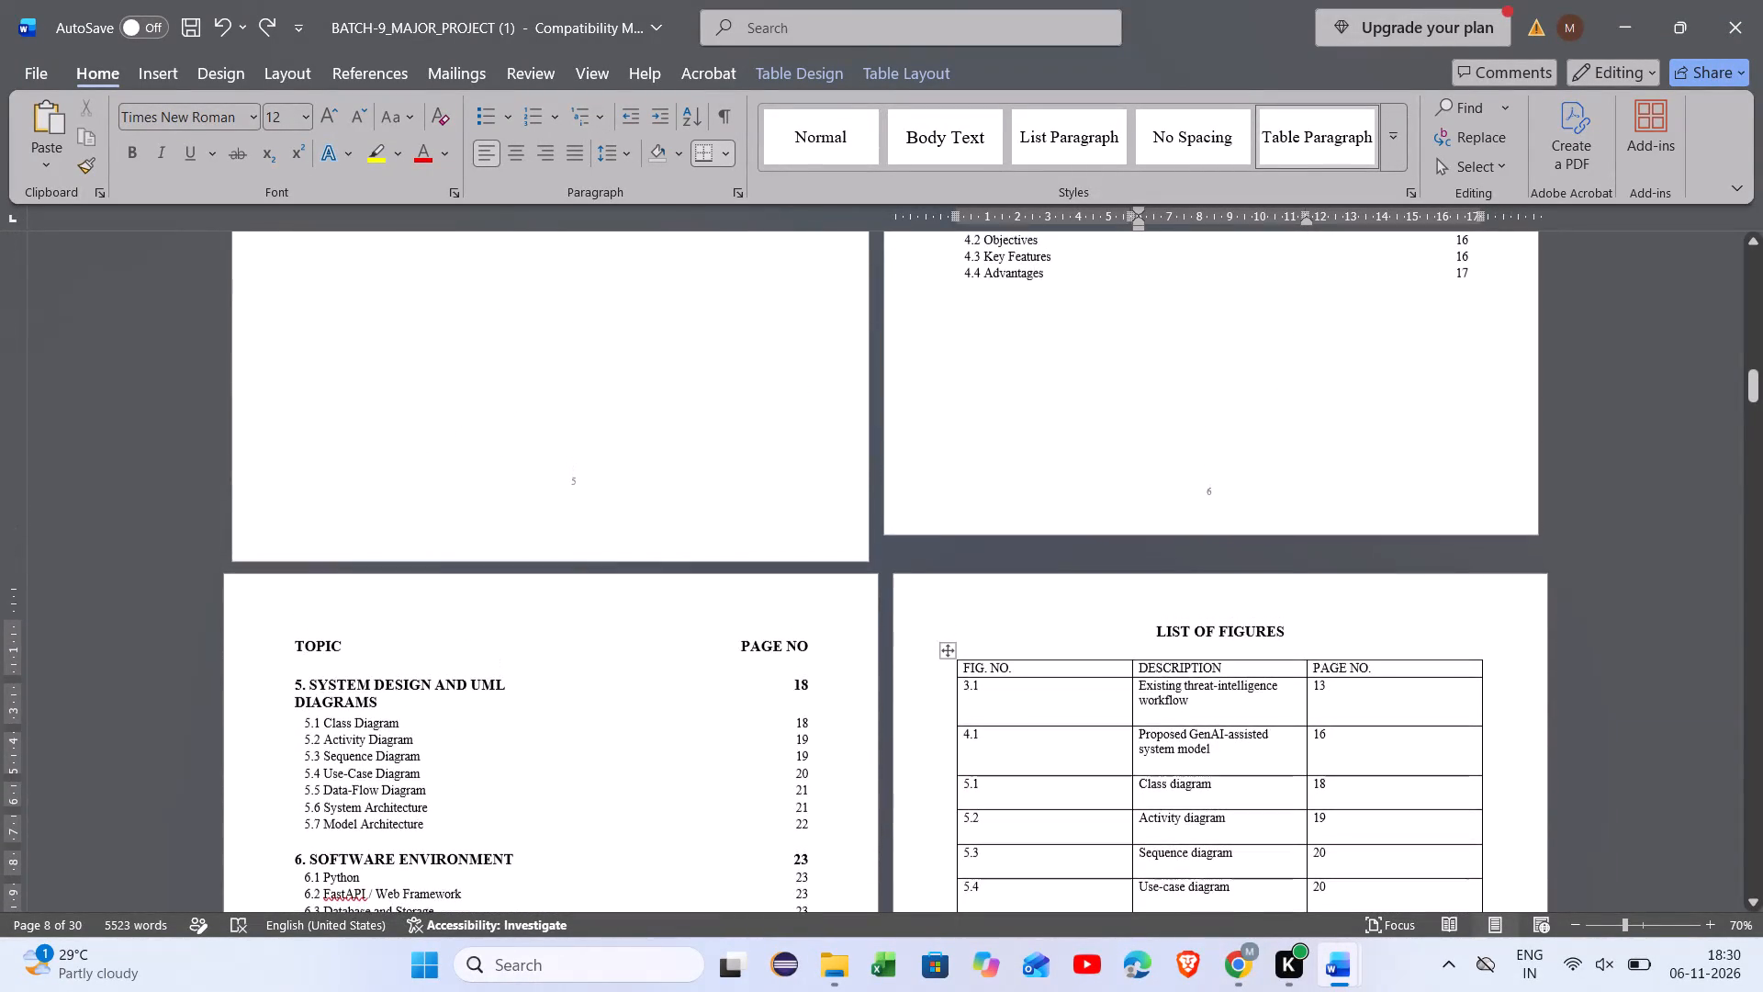
{"action": "scroll", "coordinate": [1107, 682], "scroll_direction": "up", "scroll_amount": 3}
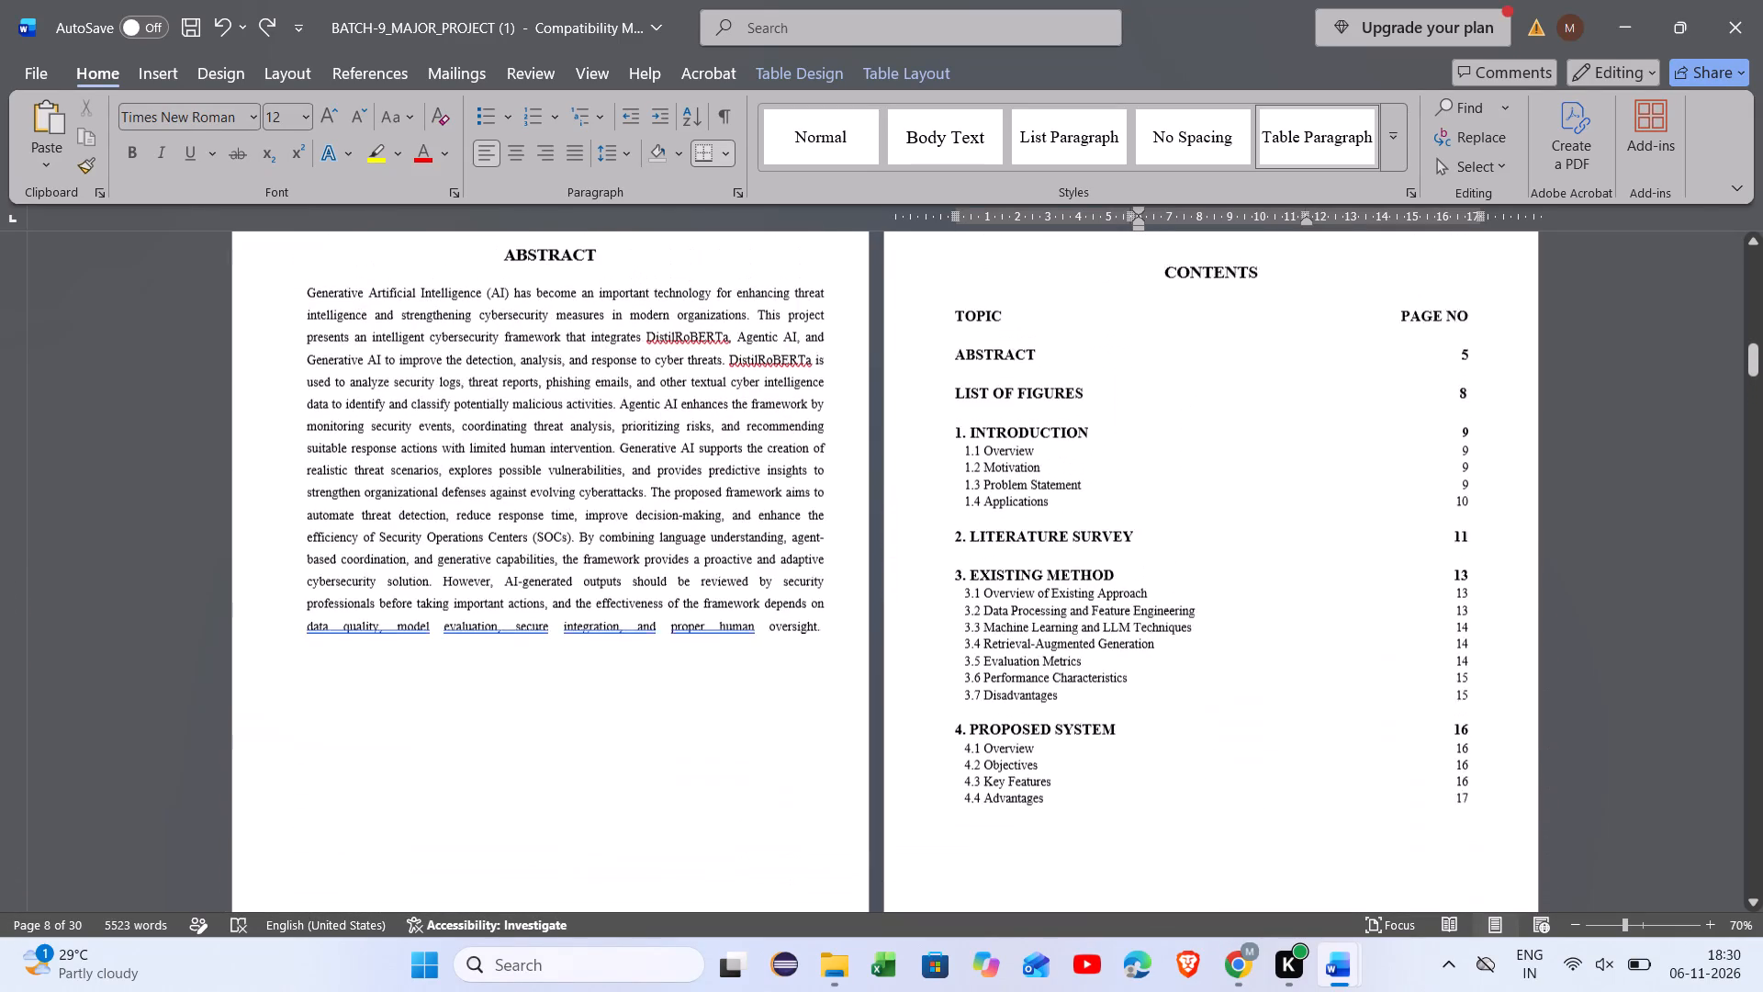
{"action": "scroll", "coordinate": [1107, 682], "scroll_direction": "up", "scroll_amount": 5}
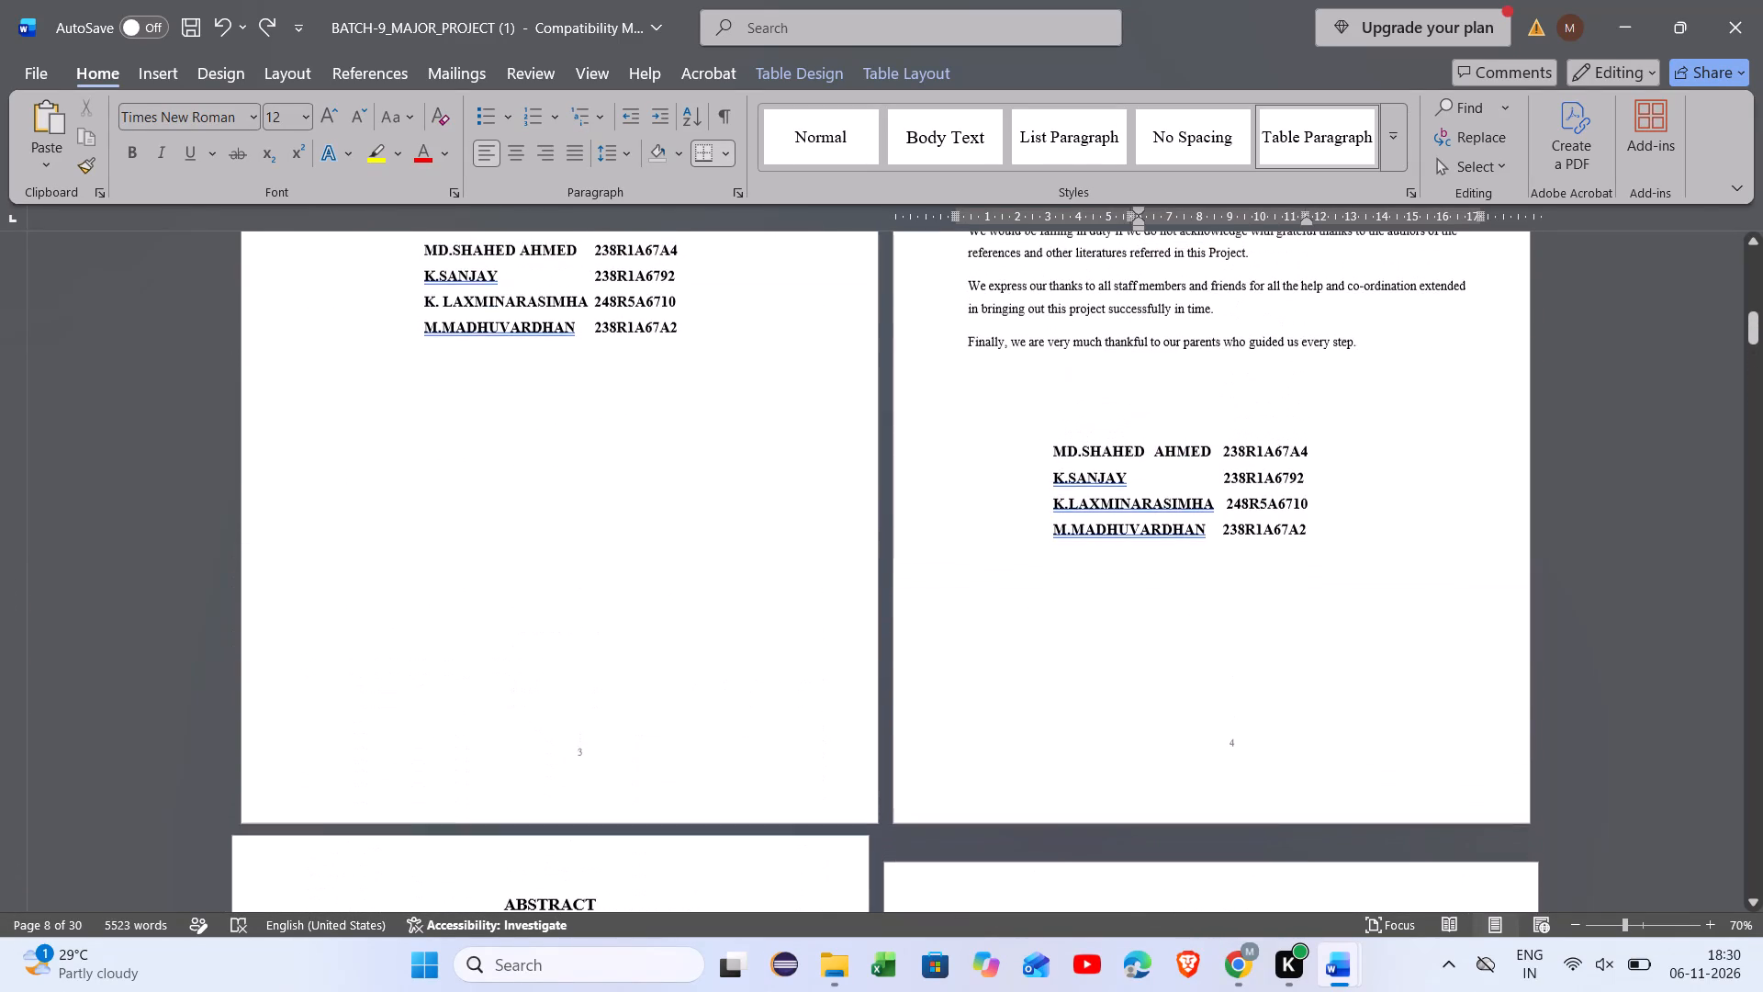
{"action": "scroll", "coordinate": [1107, 682], "scroll_direction": "up", "scroll_amount": 4}
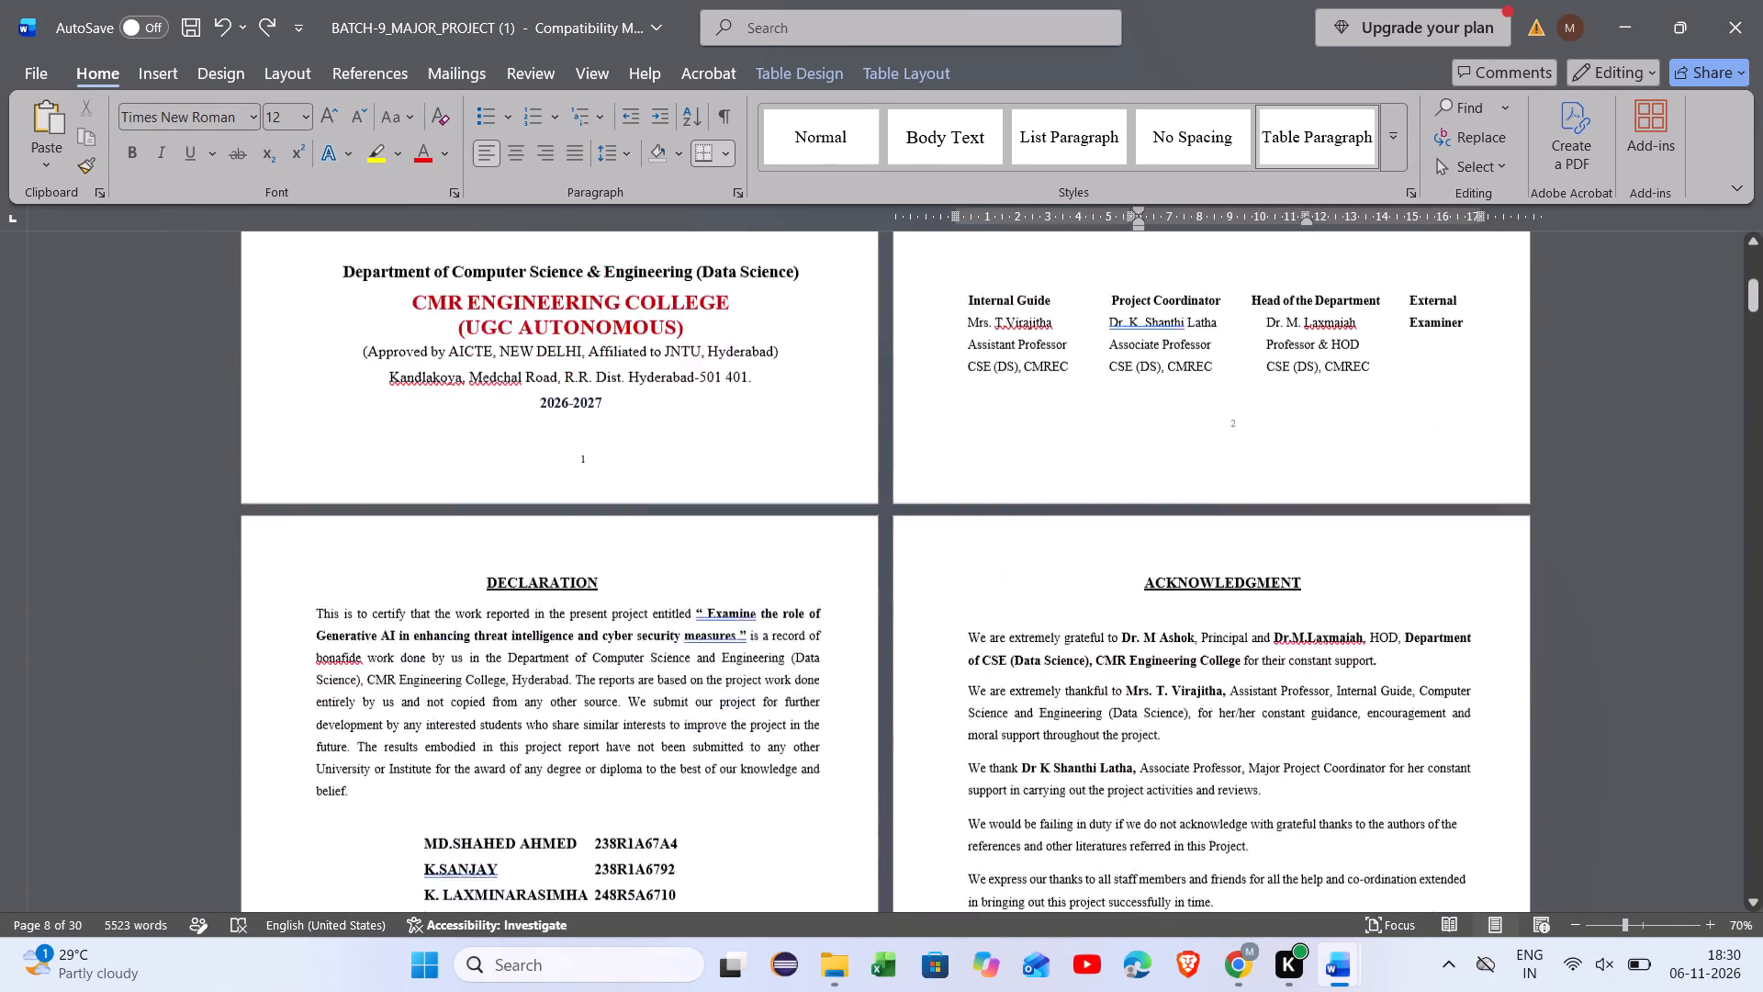
{"action": "scroll", "coordinate": [1107, 682], "scroll_direction": "up", "scroll_amount": 1}
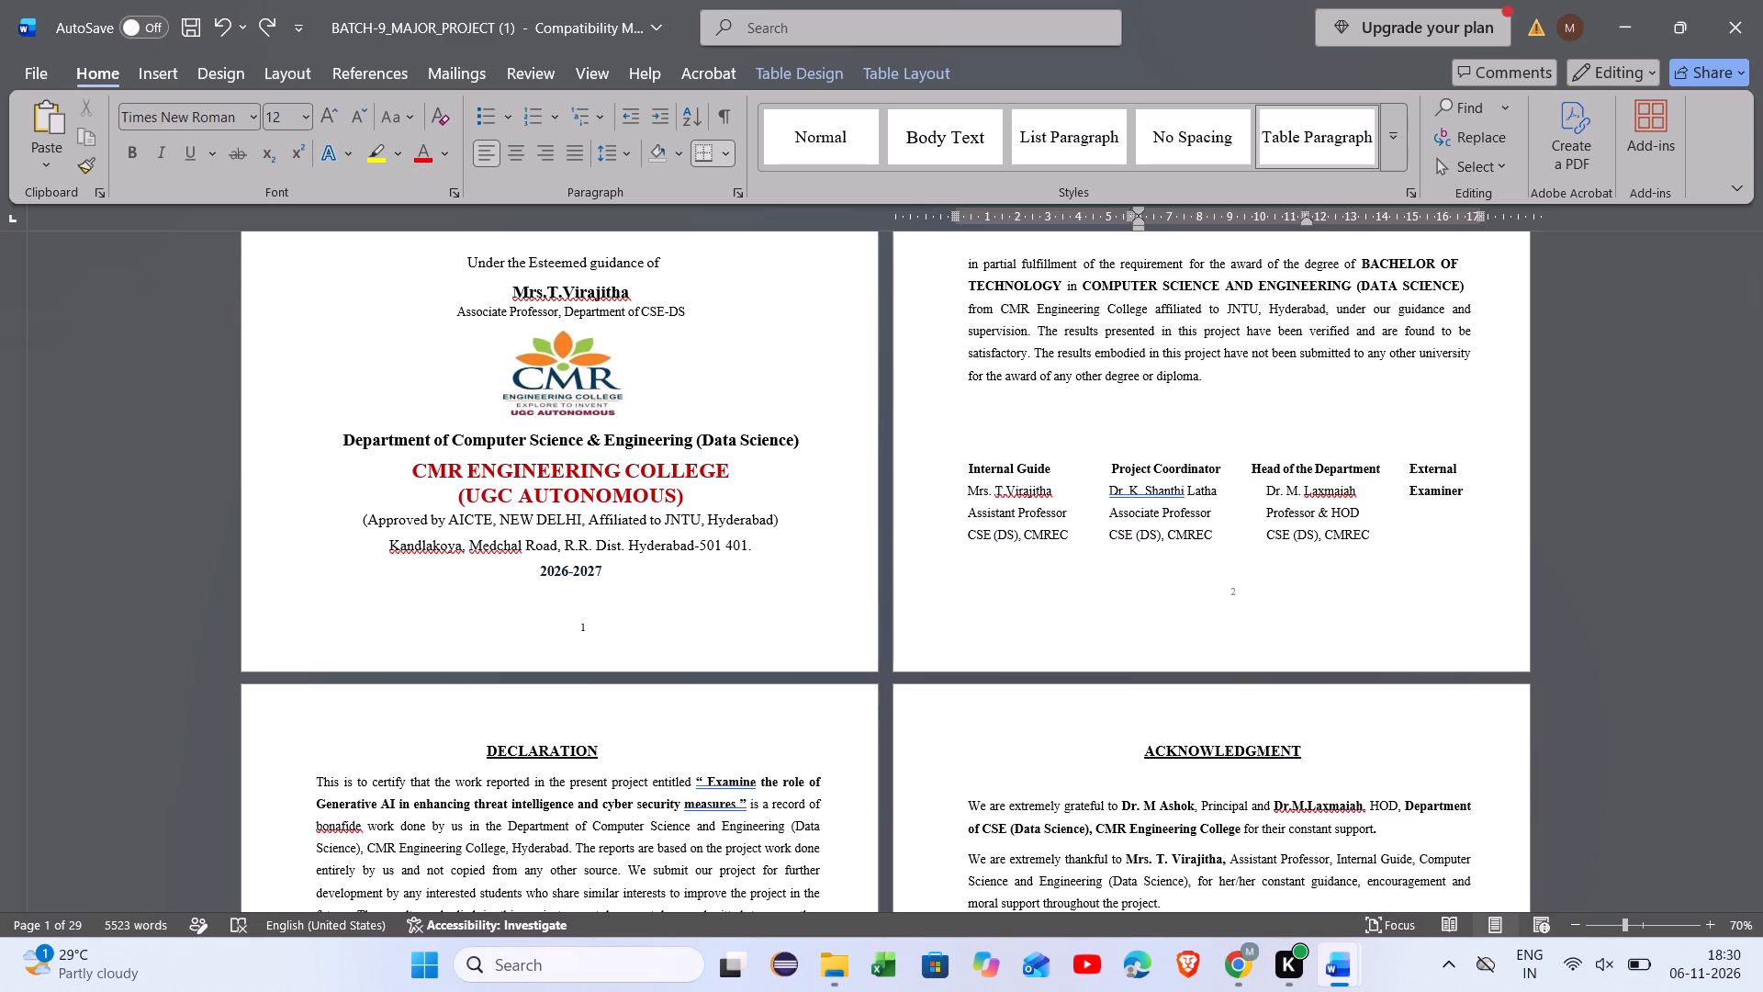
{"action": "scroll", "coordinate": [792, 625], "scroll_direction": "up", "scroll_amount": 1}
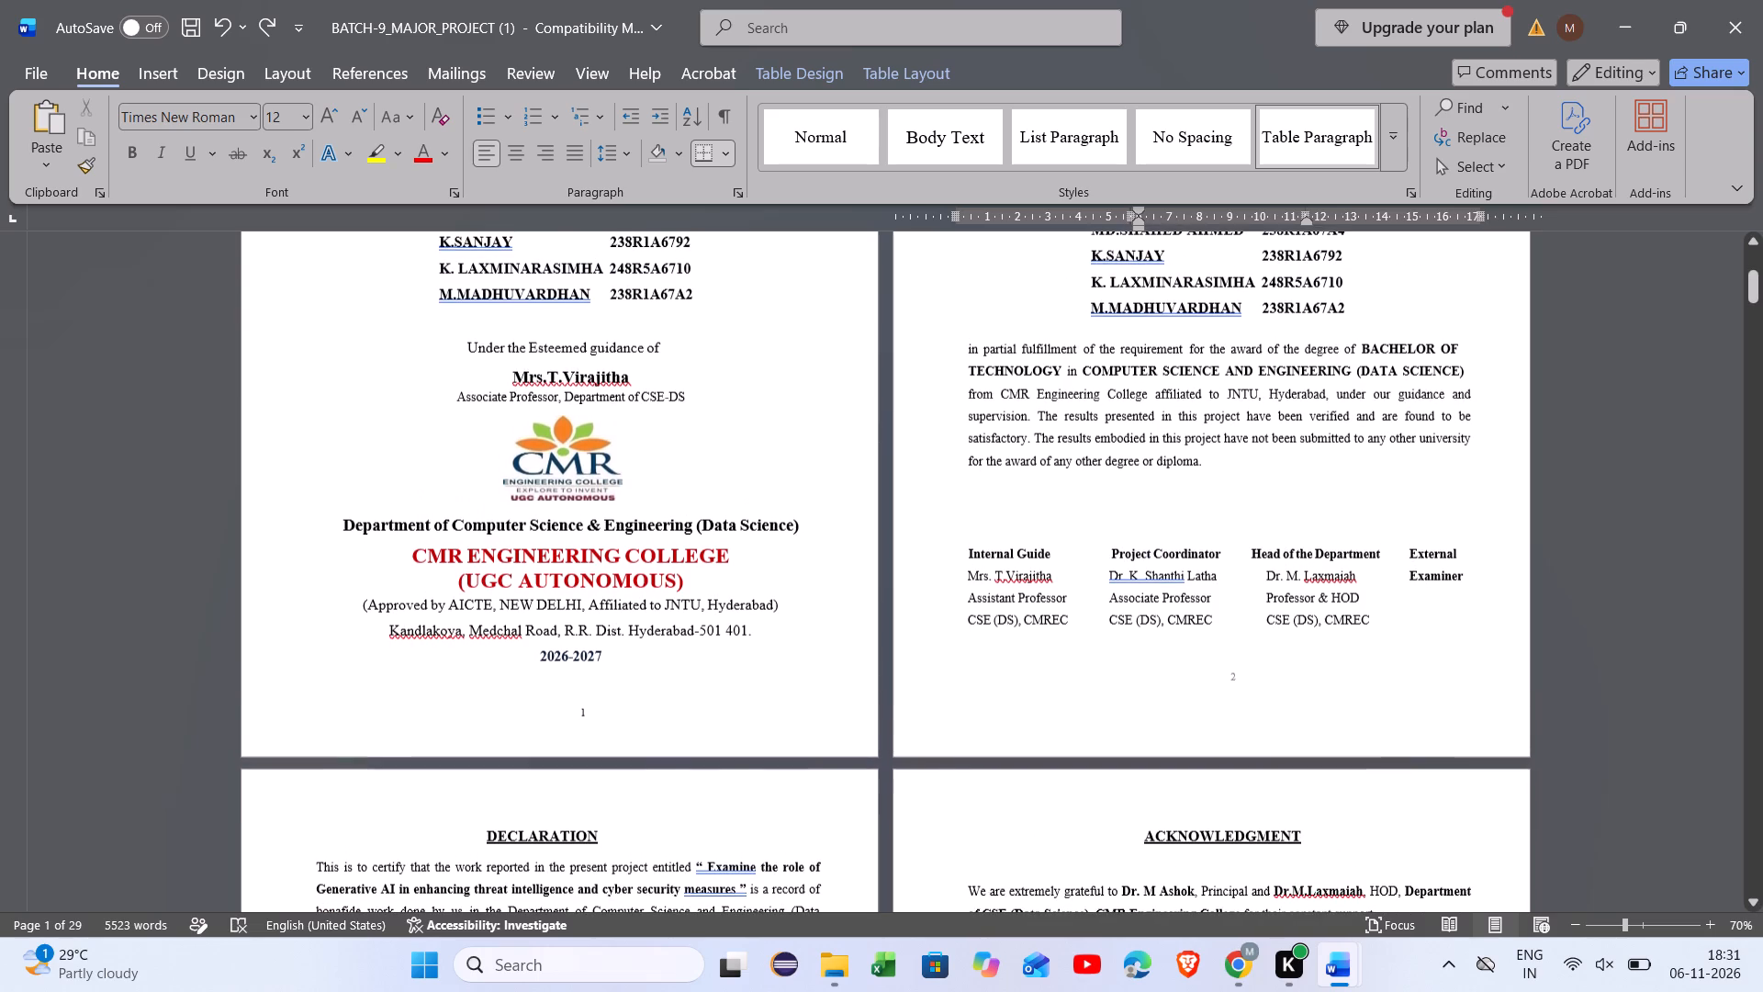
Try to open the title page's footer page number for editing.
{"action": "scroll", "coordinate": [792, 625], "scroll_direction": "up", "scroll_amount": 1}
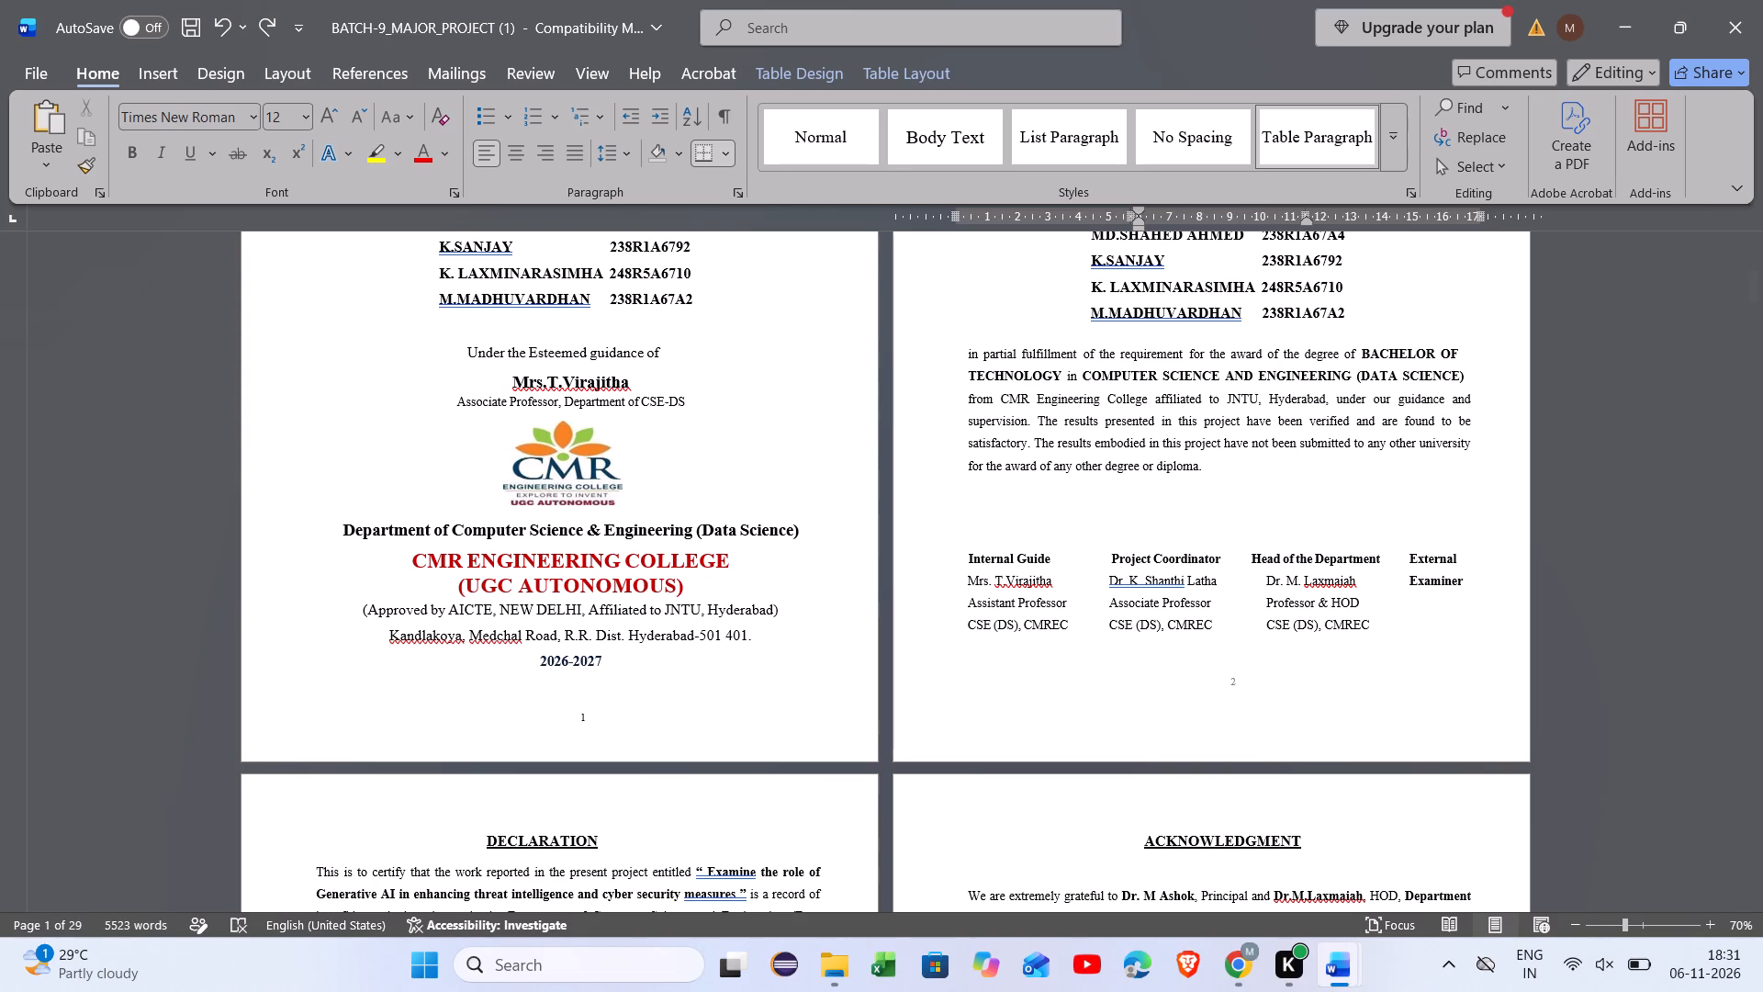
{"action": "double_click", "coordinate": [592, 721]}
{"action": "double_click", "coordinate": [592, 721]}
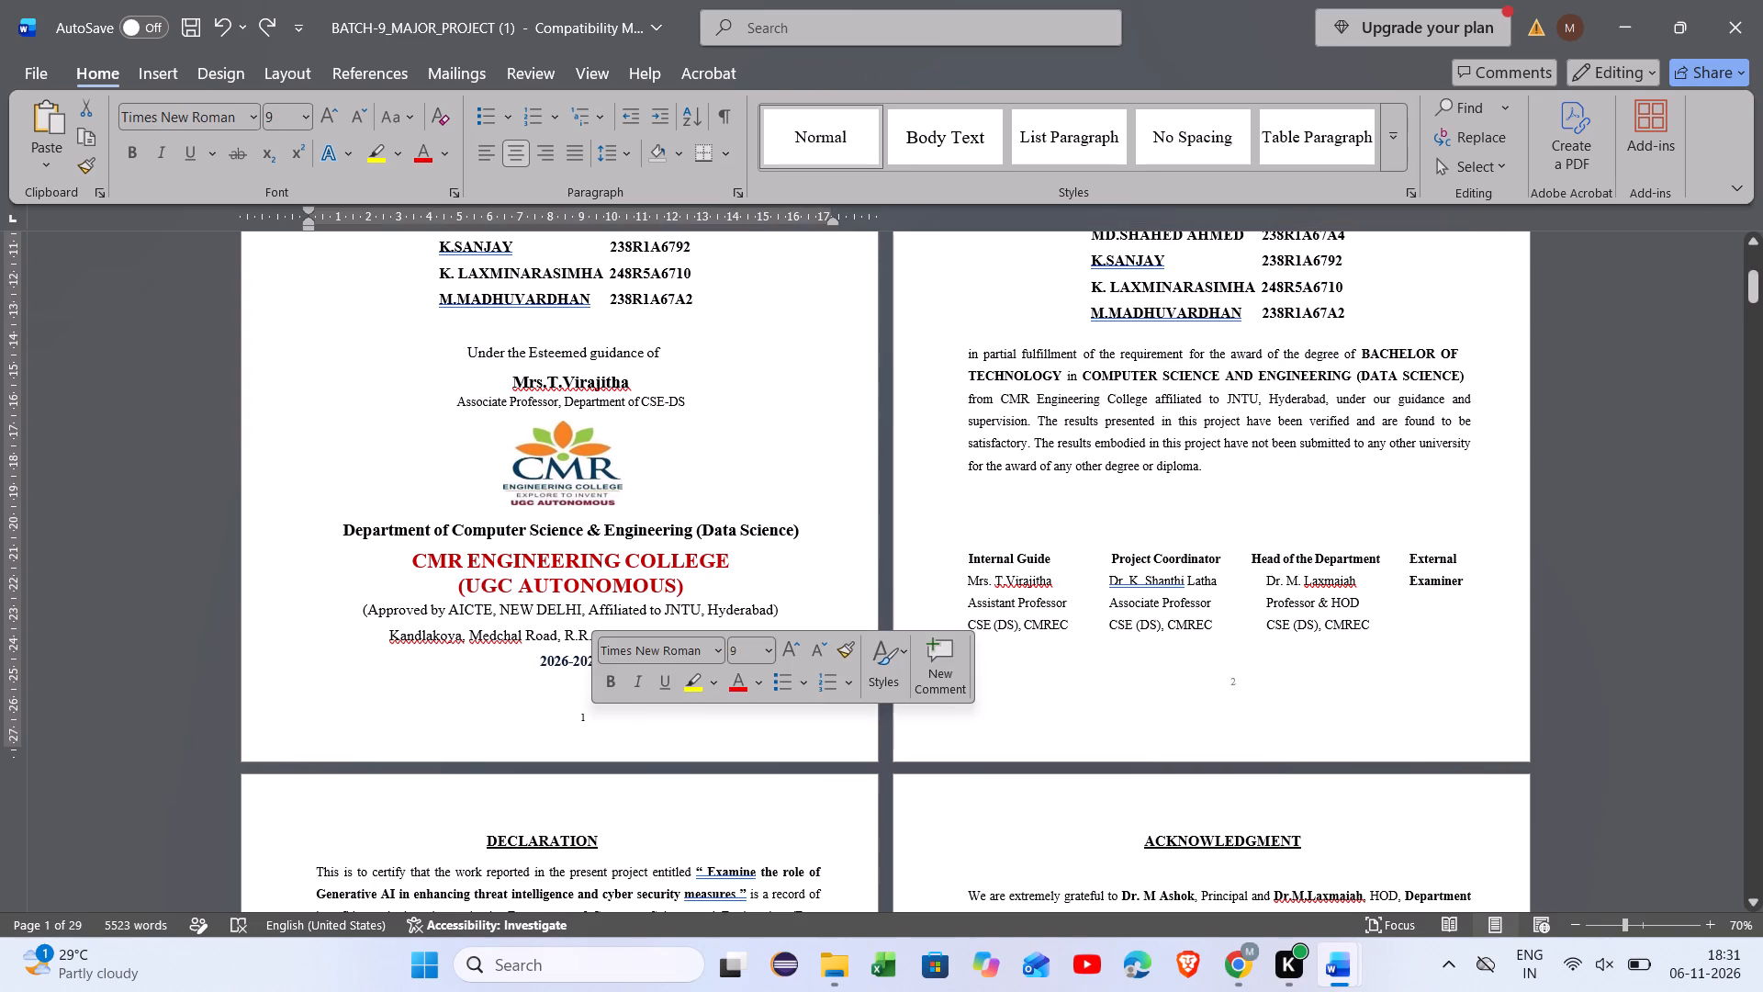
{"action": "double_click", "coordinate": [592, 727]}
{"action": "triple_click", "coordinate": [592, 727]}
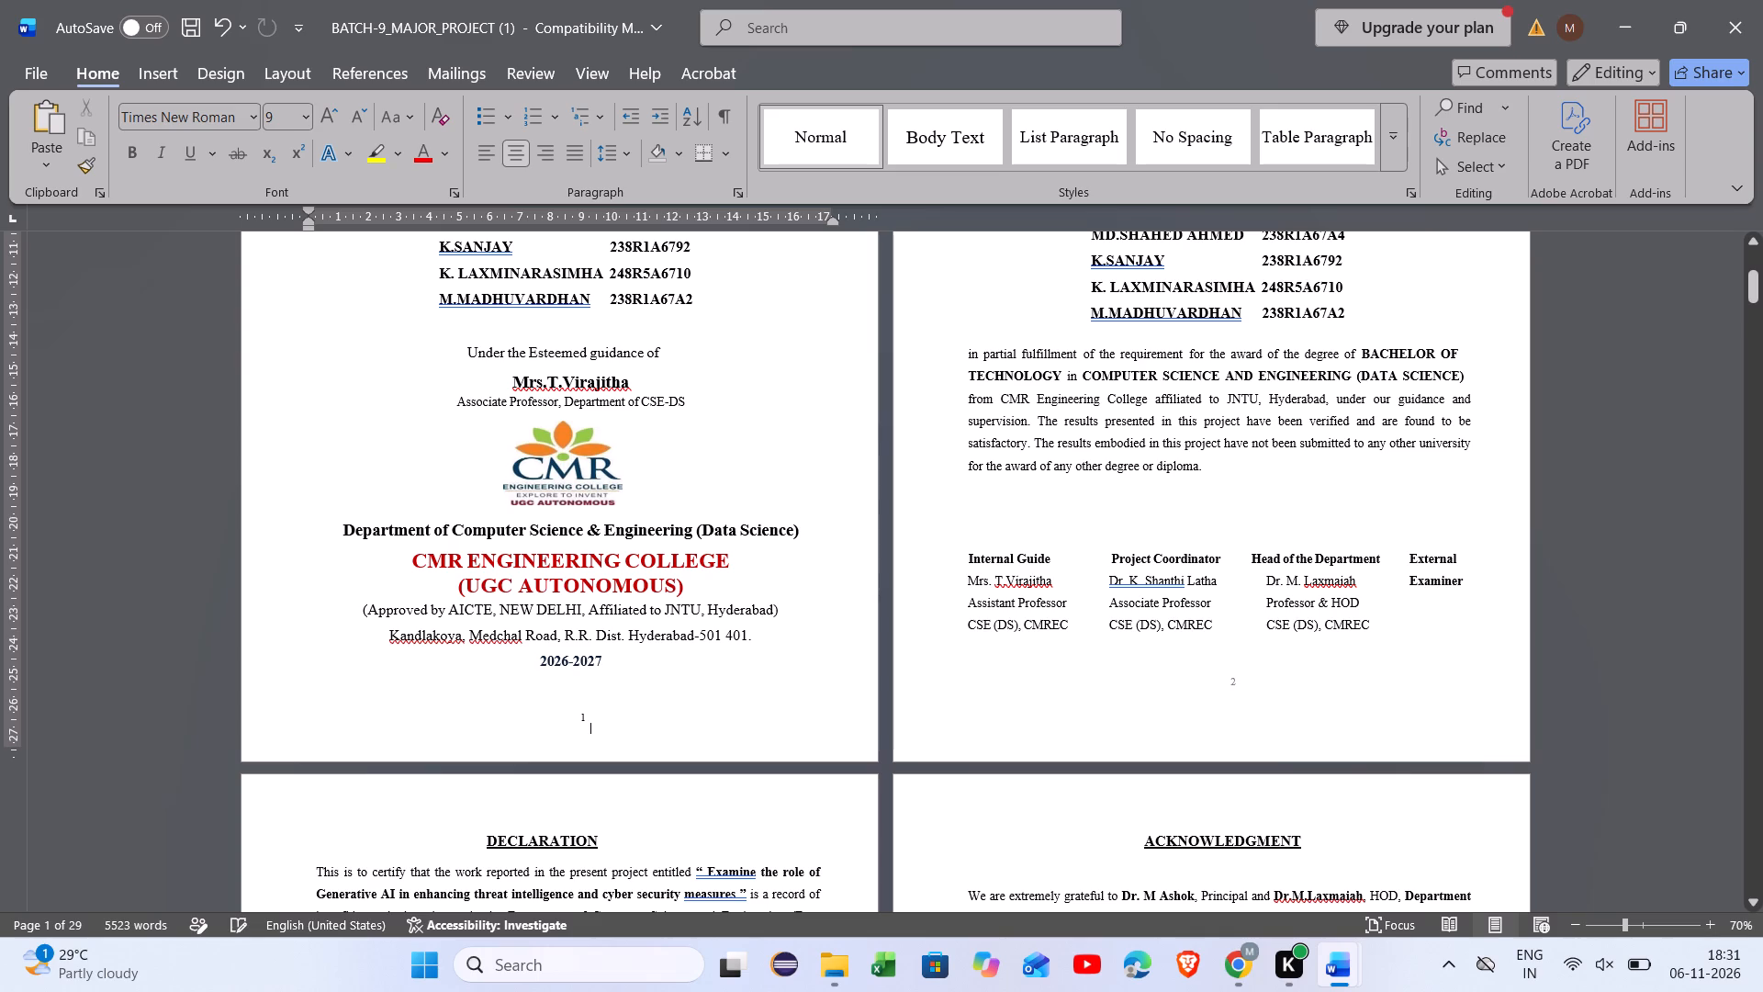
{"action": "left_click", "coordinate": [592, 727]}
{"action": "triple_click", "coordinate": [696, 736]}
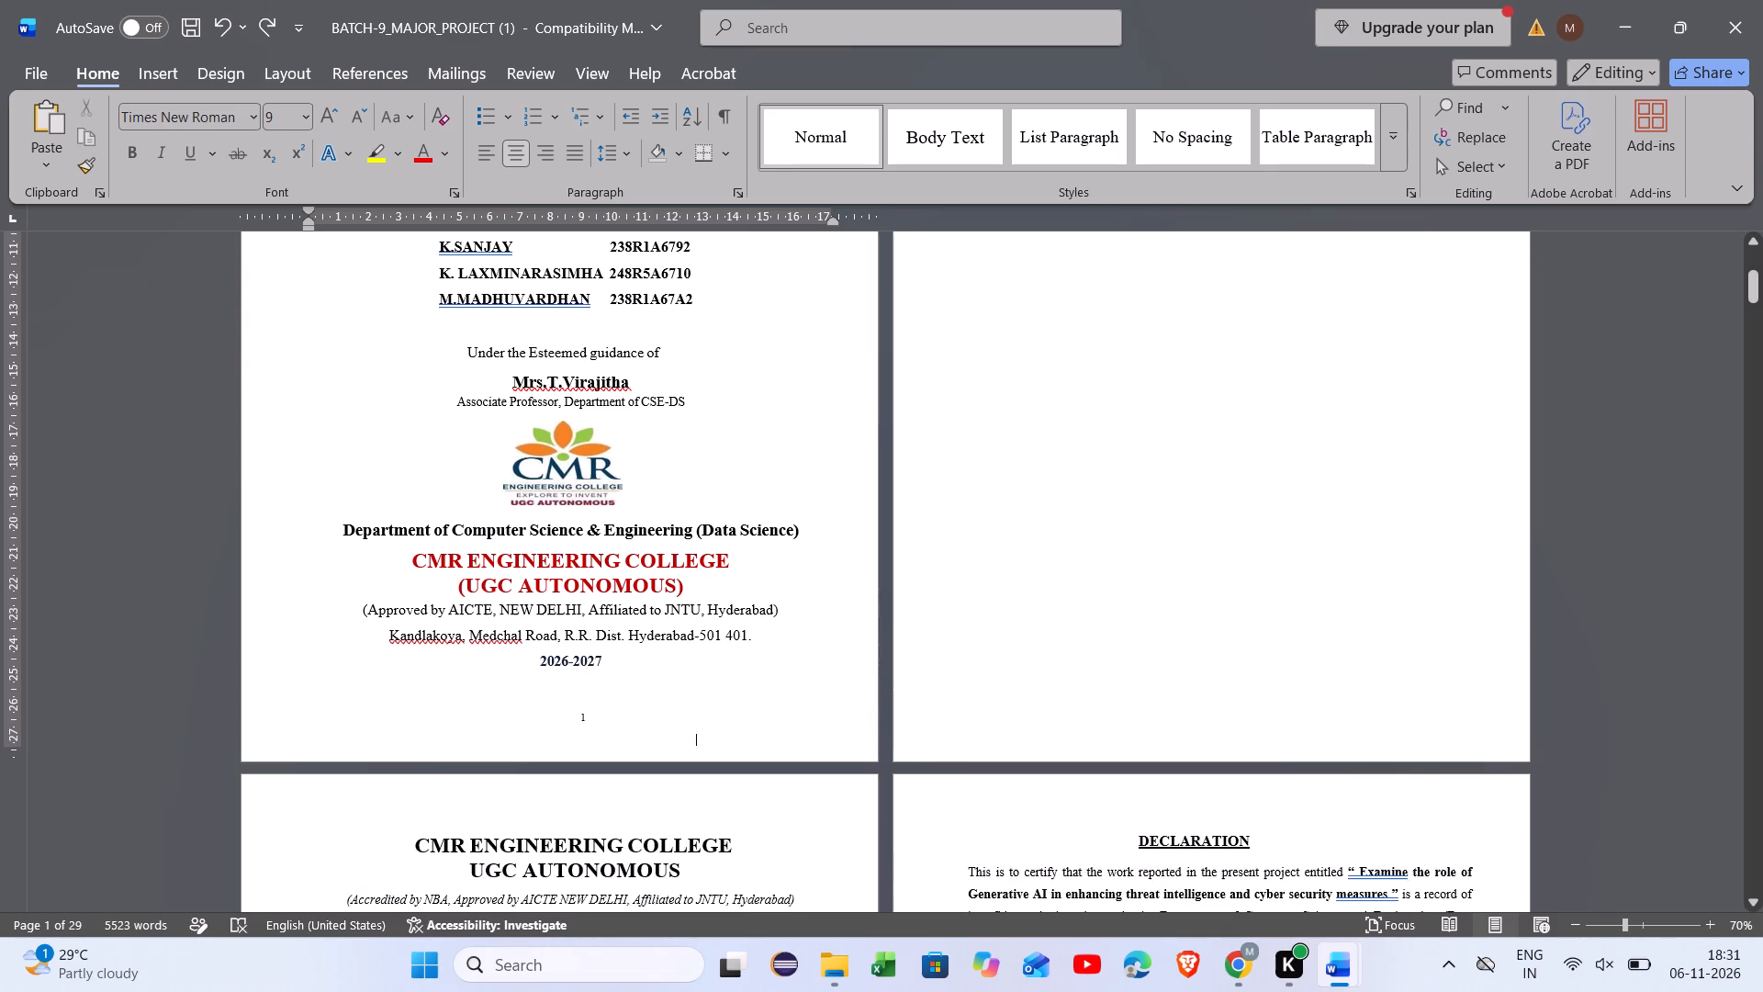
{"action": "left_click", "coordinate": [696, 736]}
Open the footer of the List of Figures page for editing.
{"action": "scroll", "coordinate": [1143, 780], "scroll_direction": "down", "scroll_amount": 3}
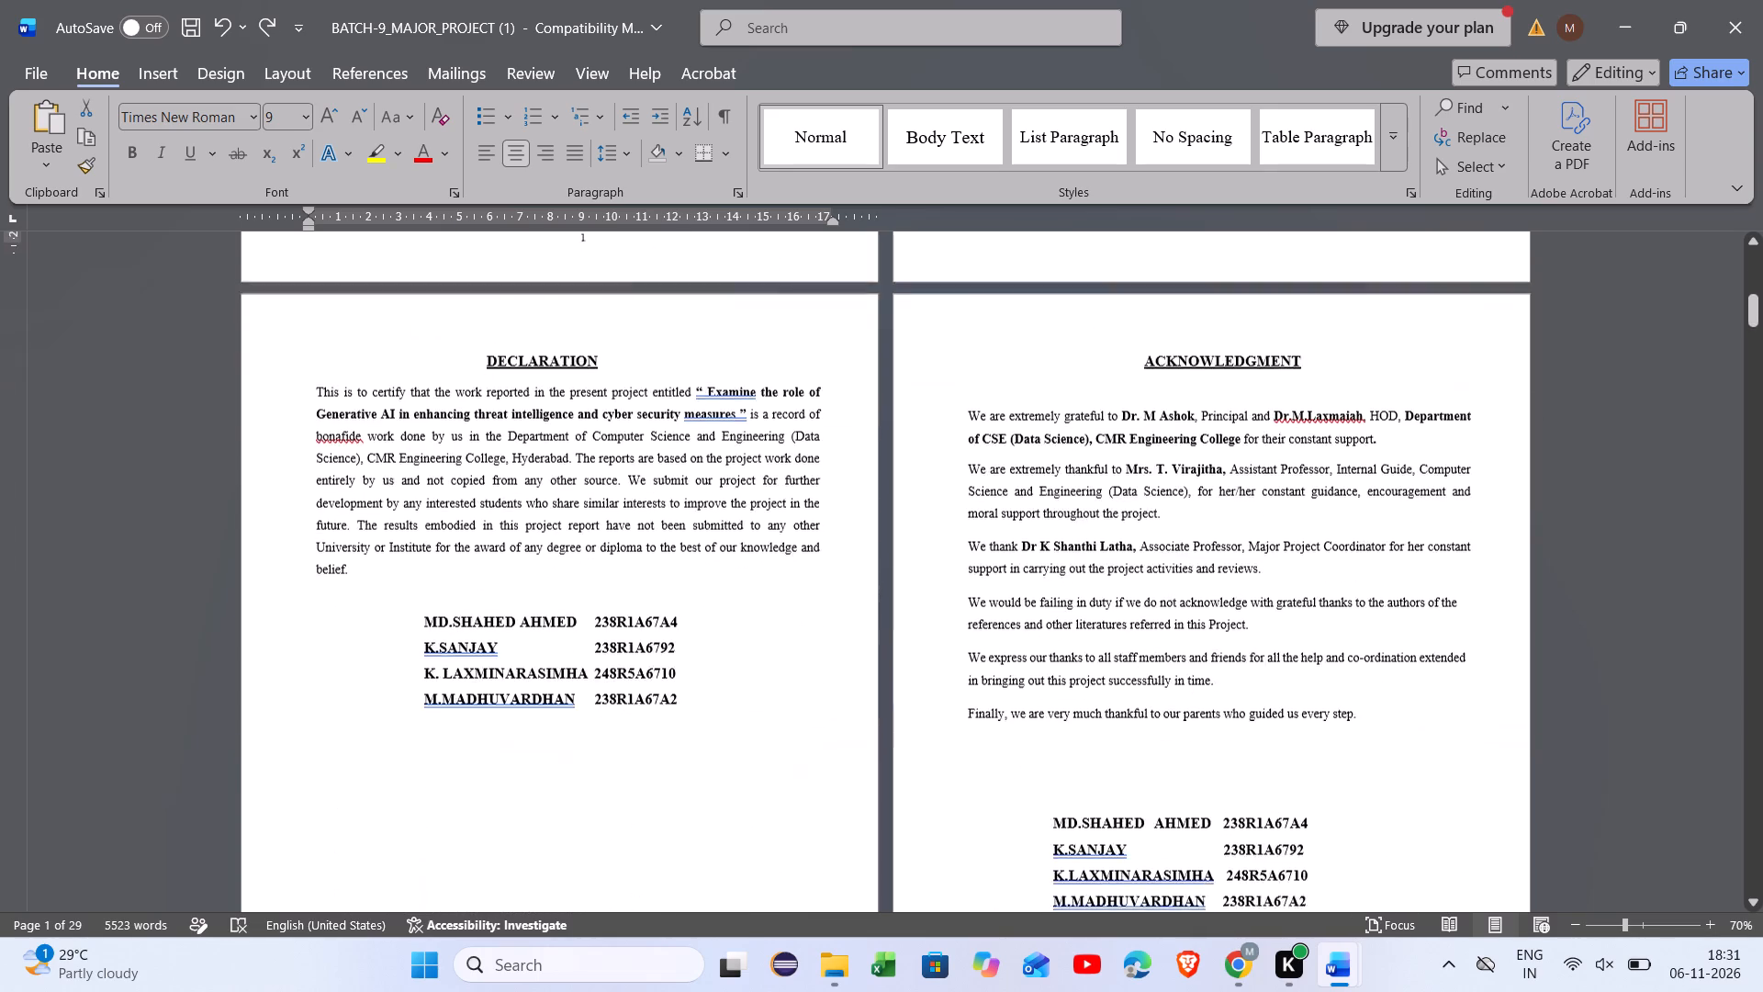
{"action": "scroll", "coordinate": [1143, 780], "scroll_direction": "down", "scroll_amount": 6}
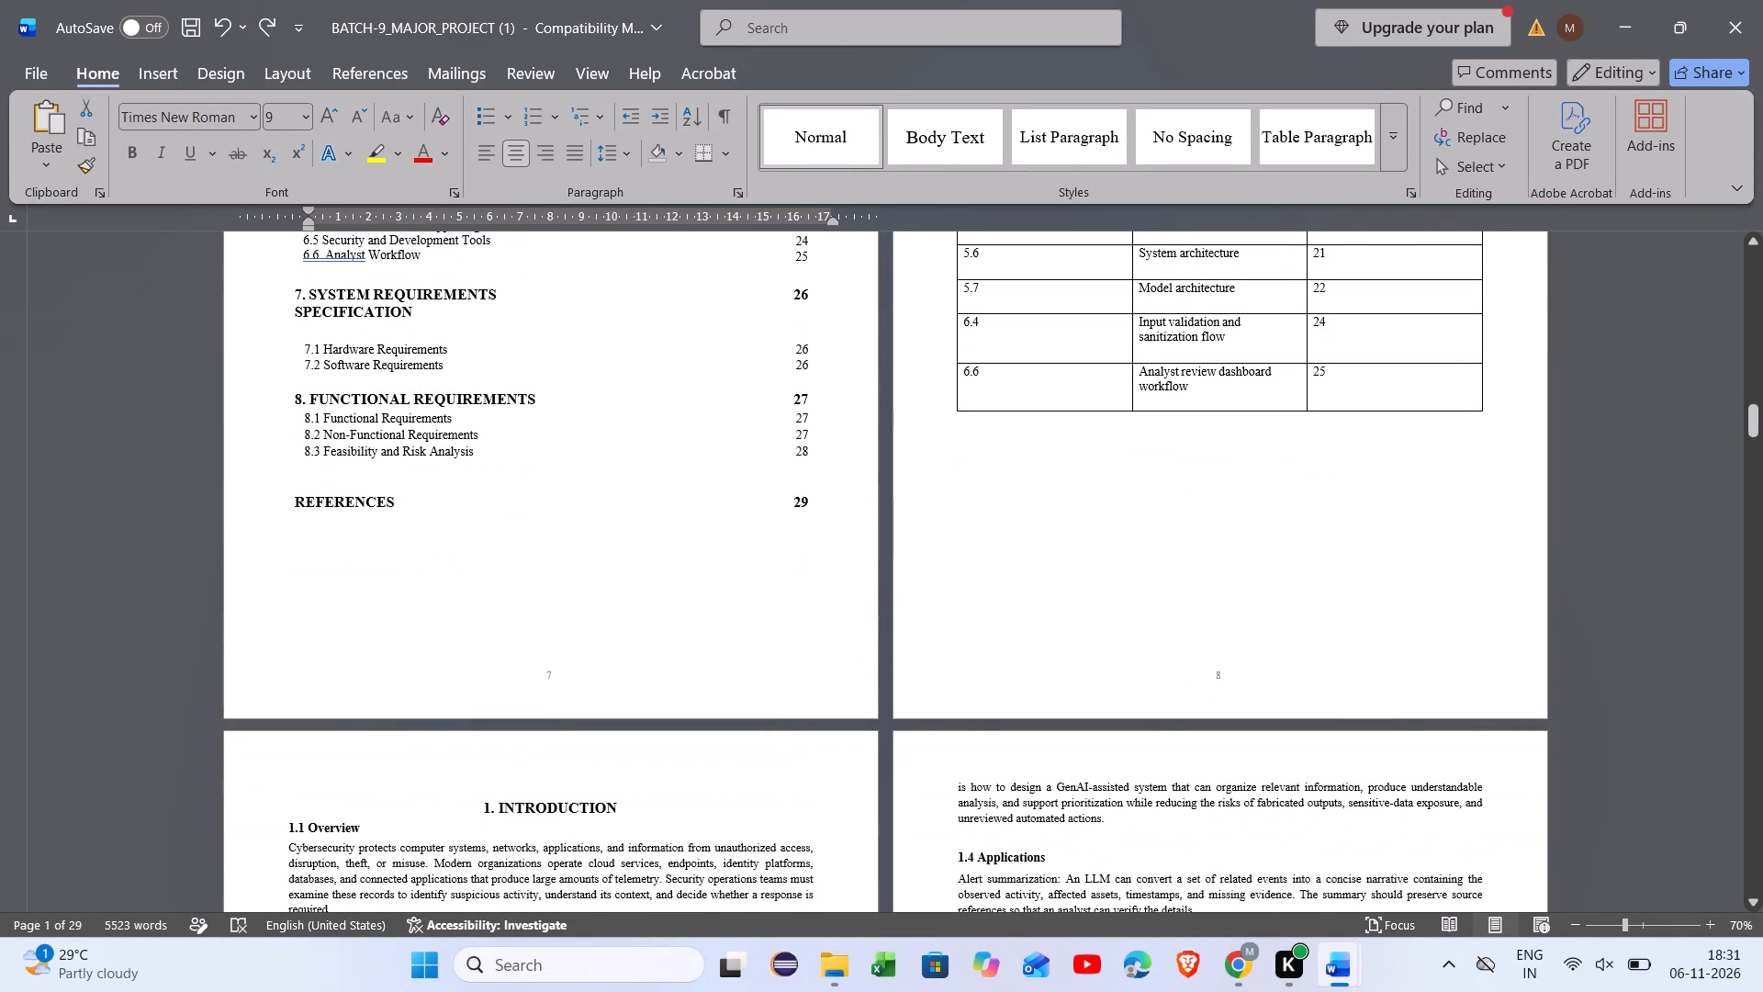
{"action": "double_click", "coordinate": [1328, 657]}
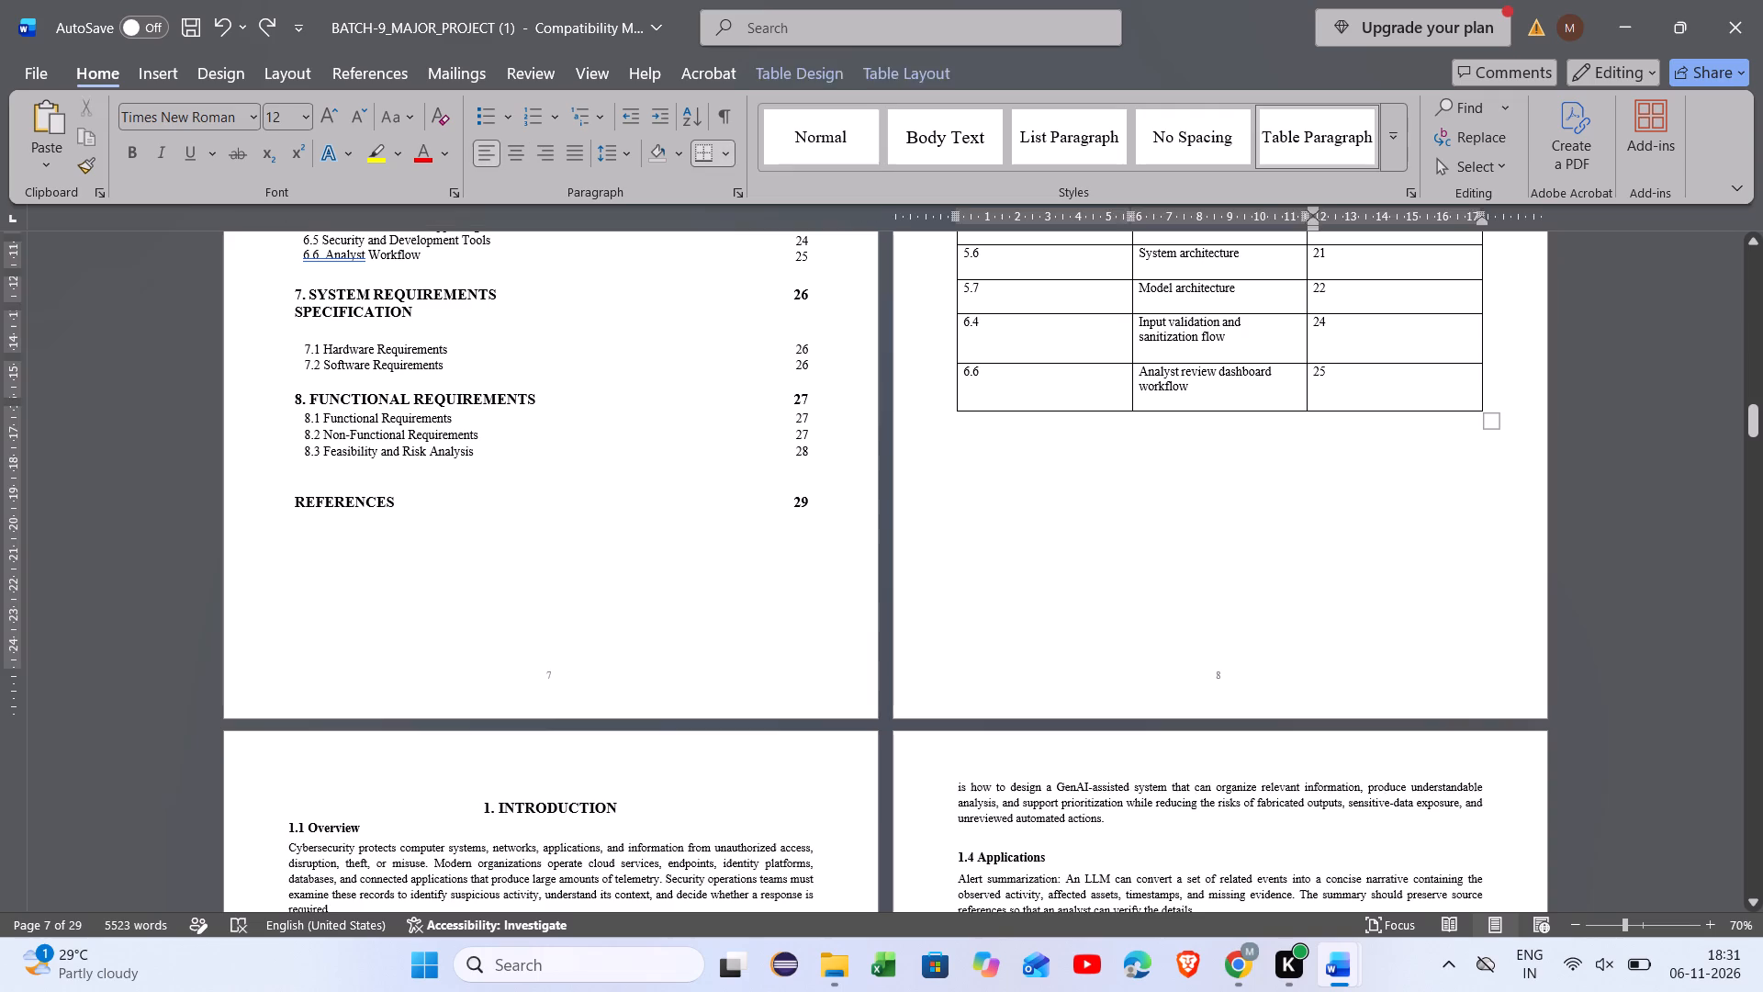
{"action": "right_click", "coordinate": [1328, 657]}
{"action": "right_click", "coordinate": [1328, 657]}
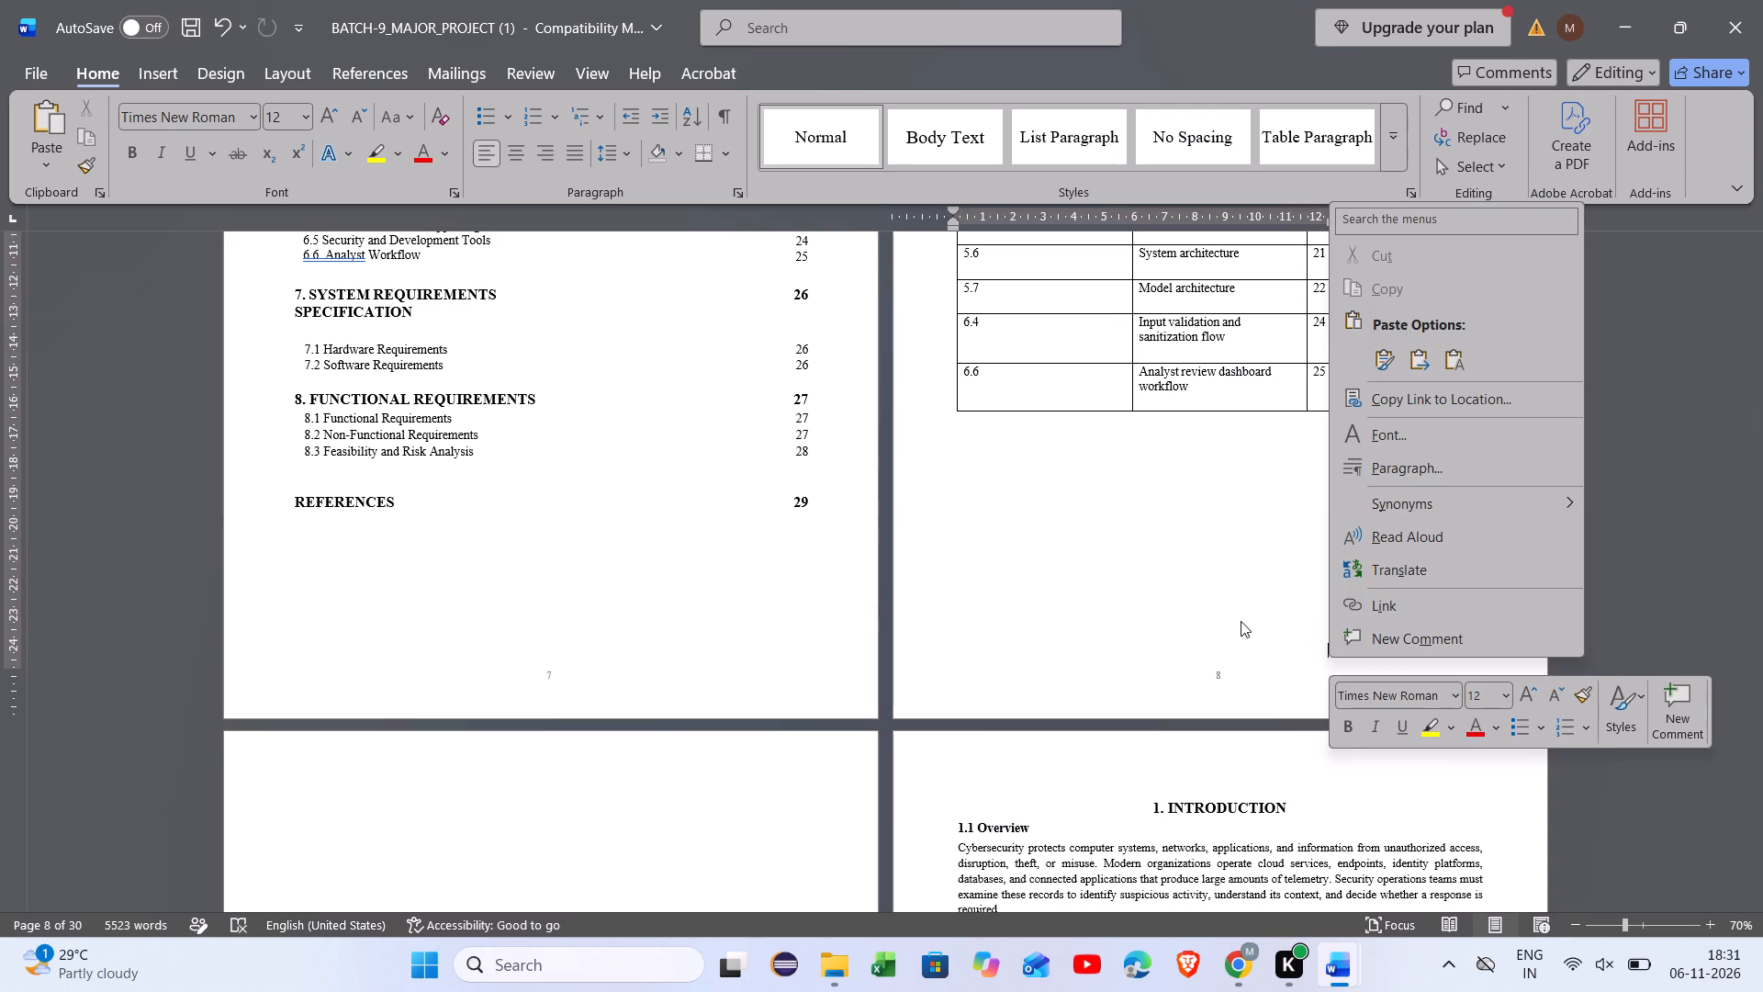
{"action": "triple_click", "coordinate": [1241, 621]}
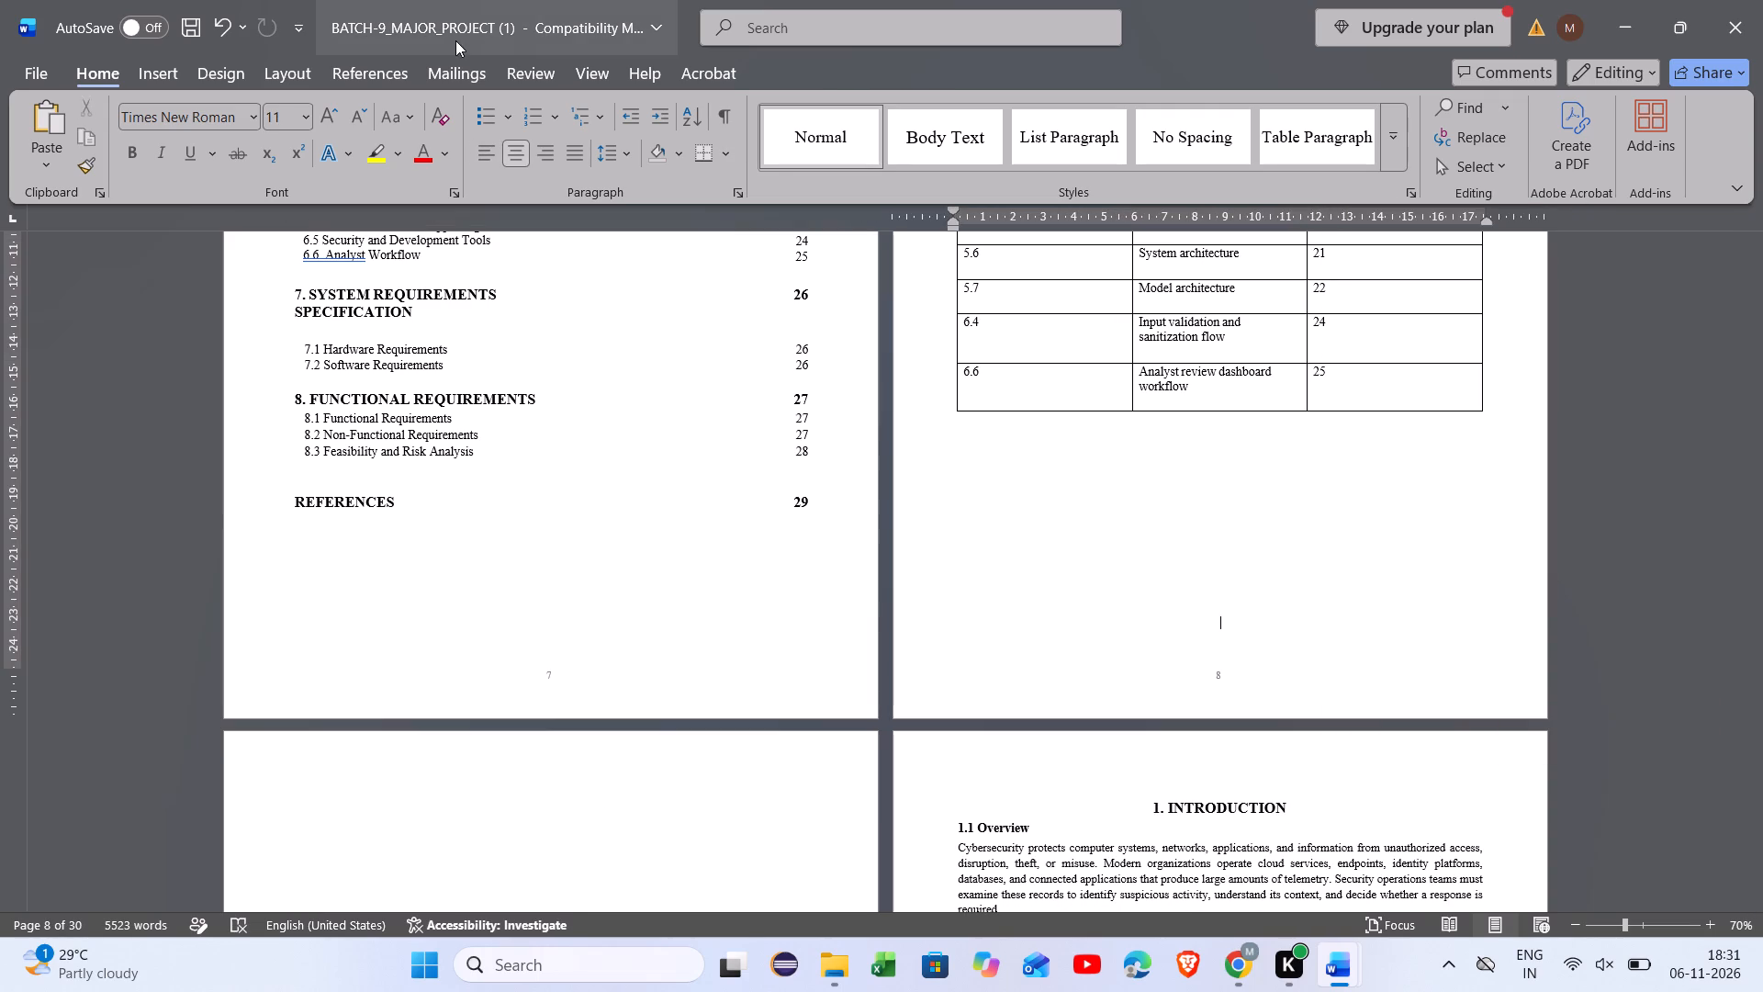
{"action": "left_click", "coordinate": [149, 69]}
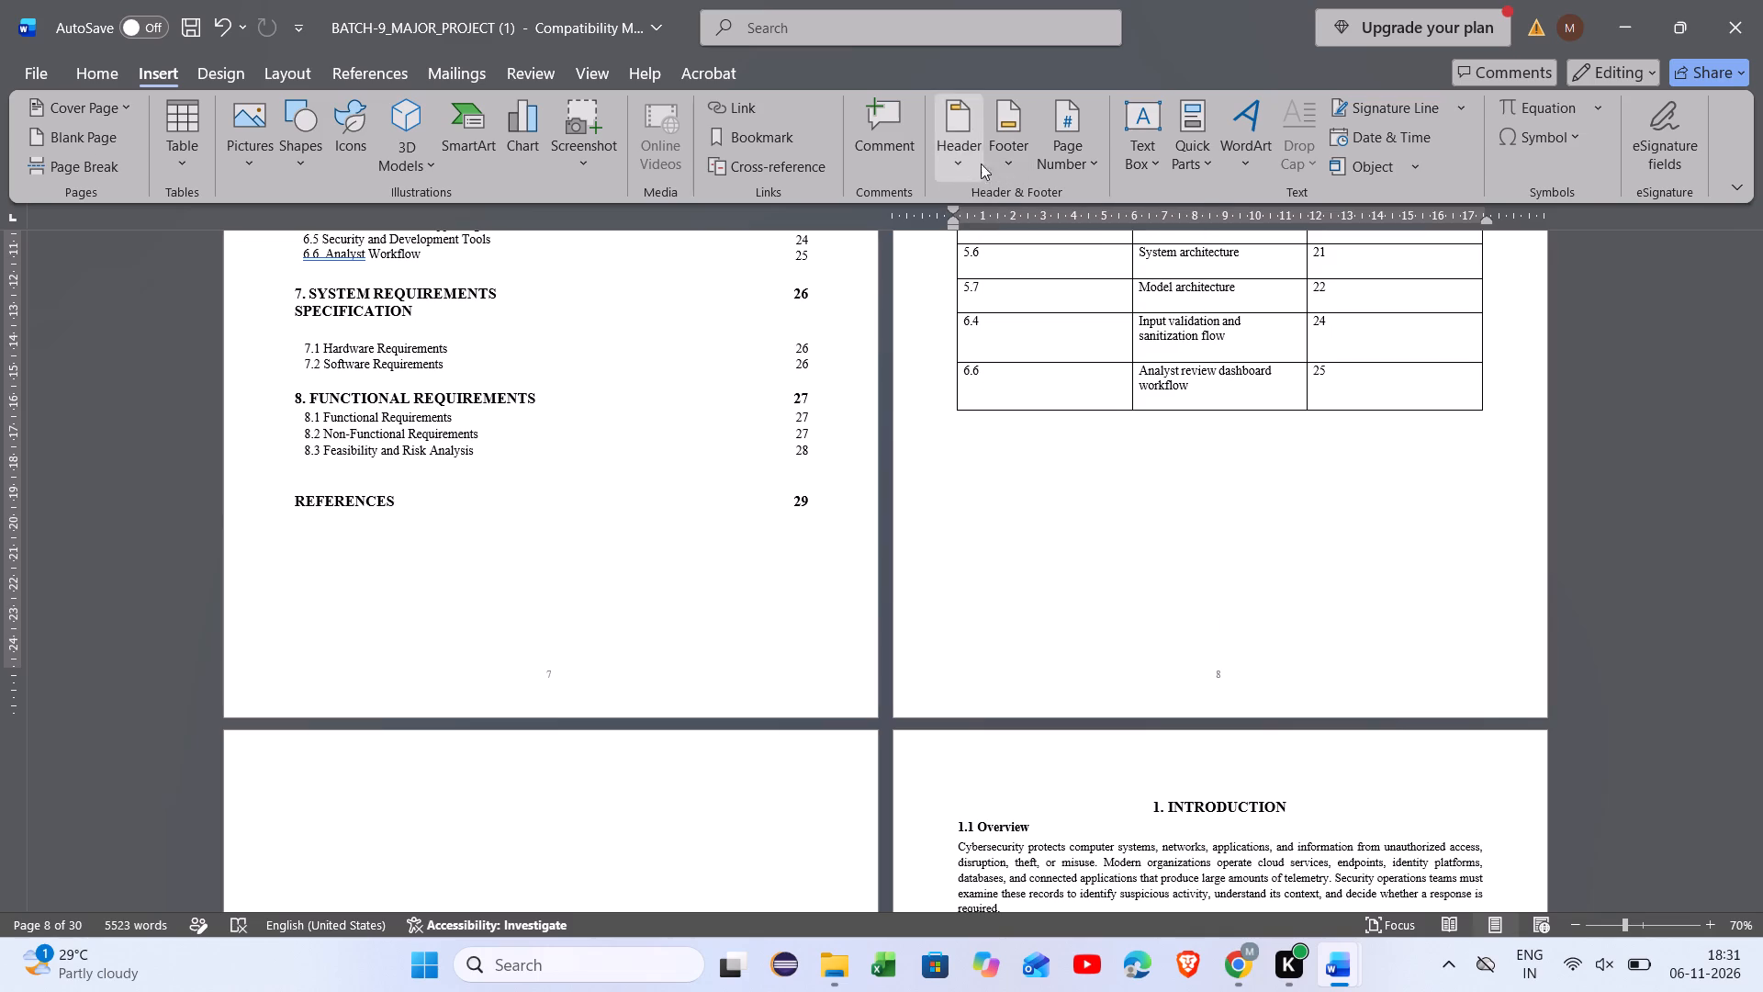
{"action": "left_click", "coordinate": [1009, 164]}
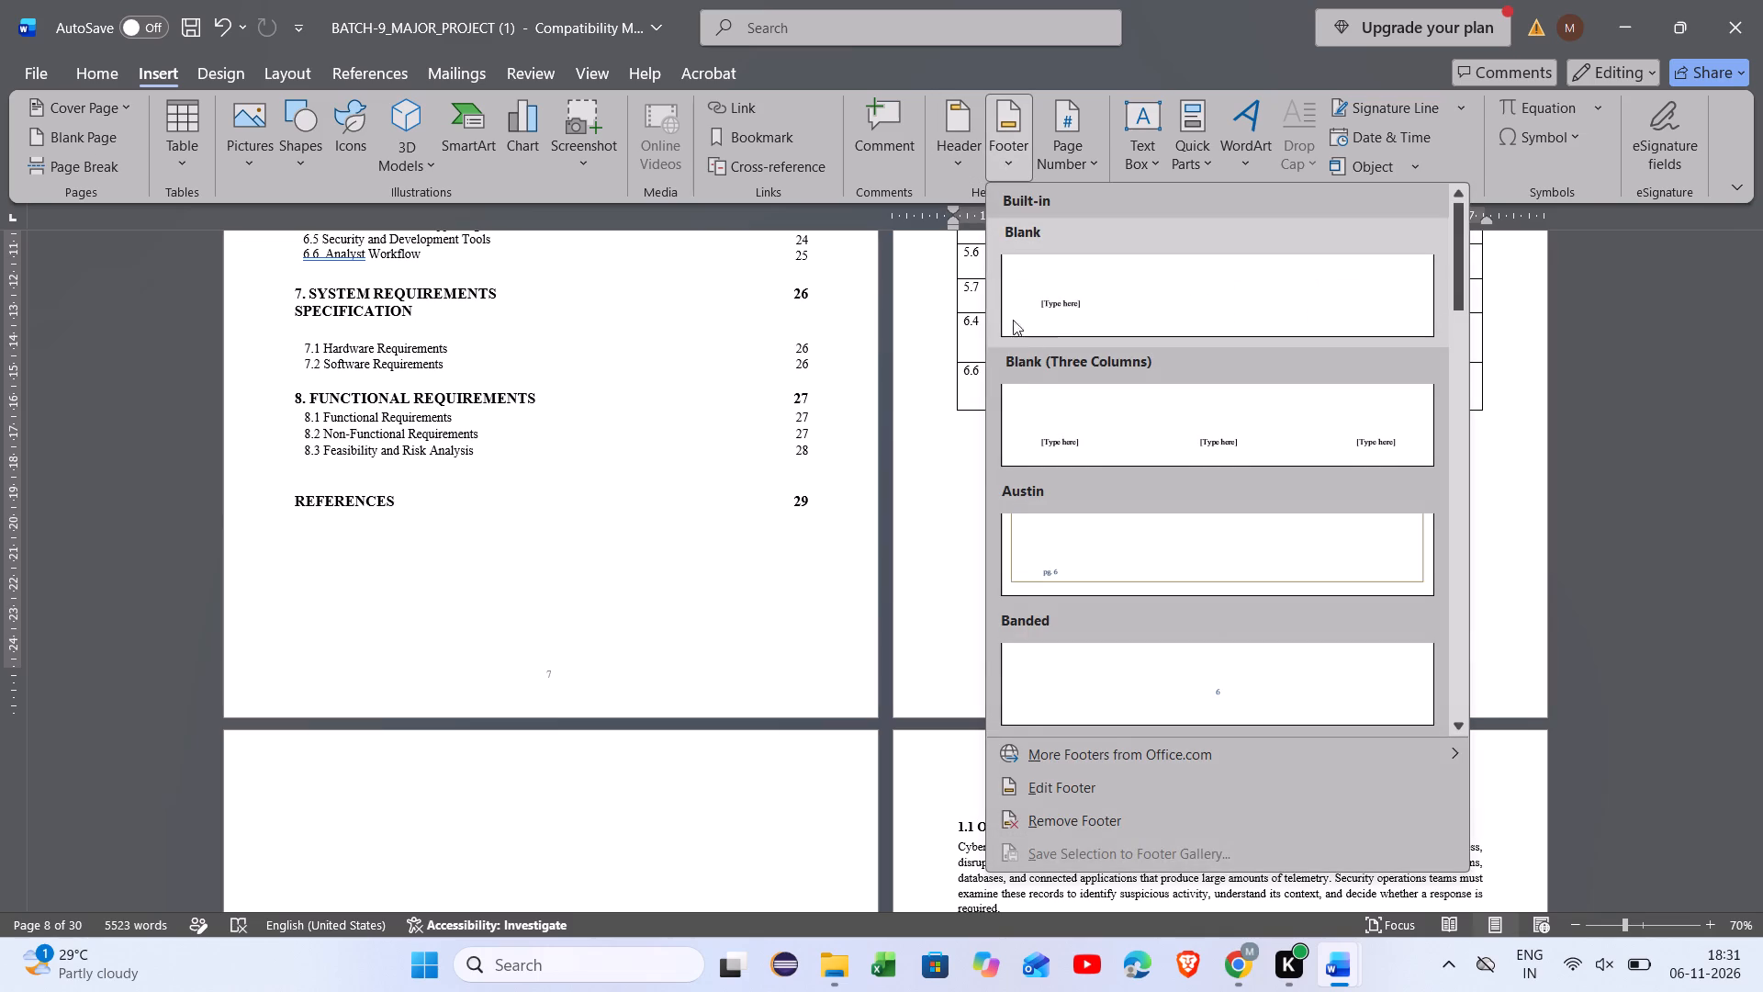
{"action": "left_click", "coordinate": [1057, 786]}
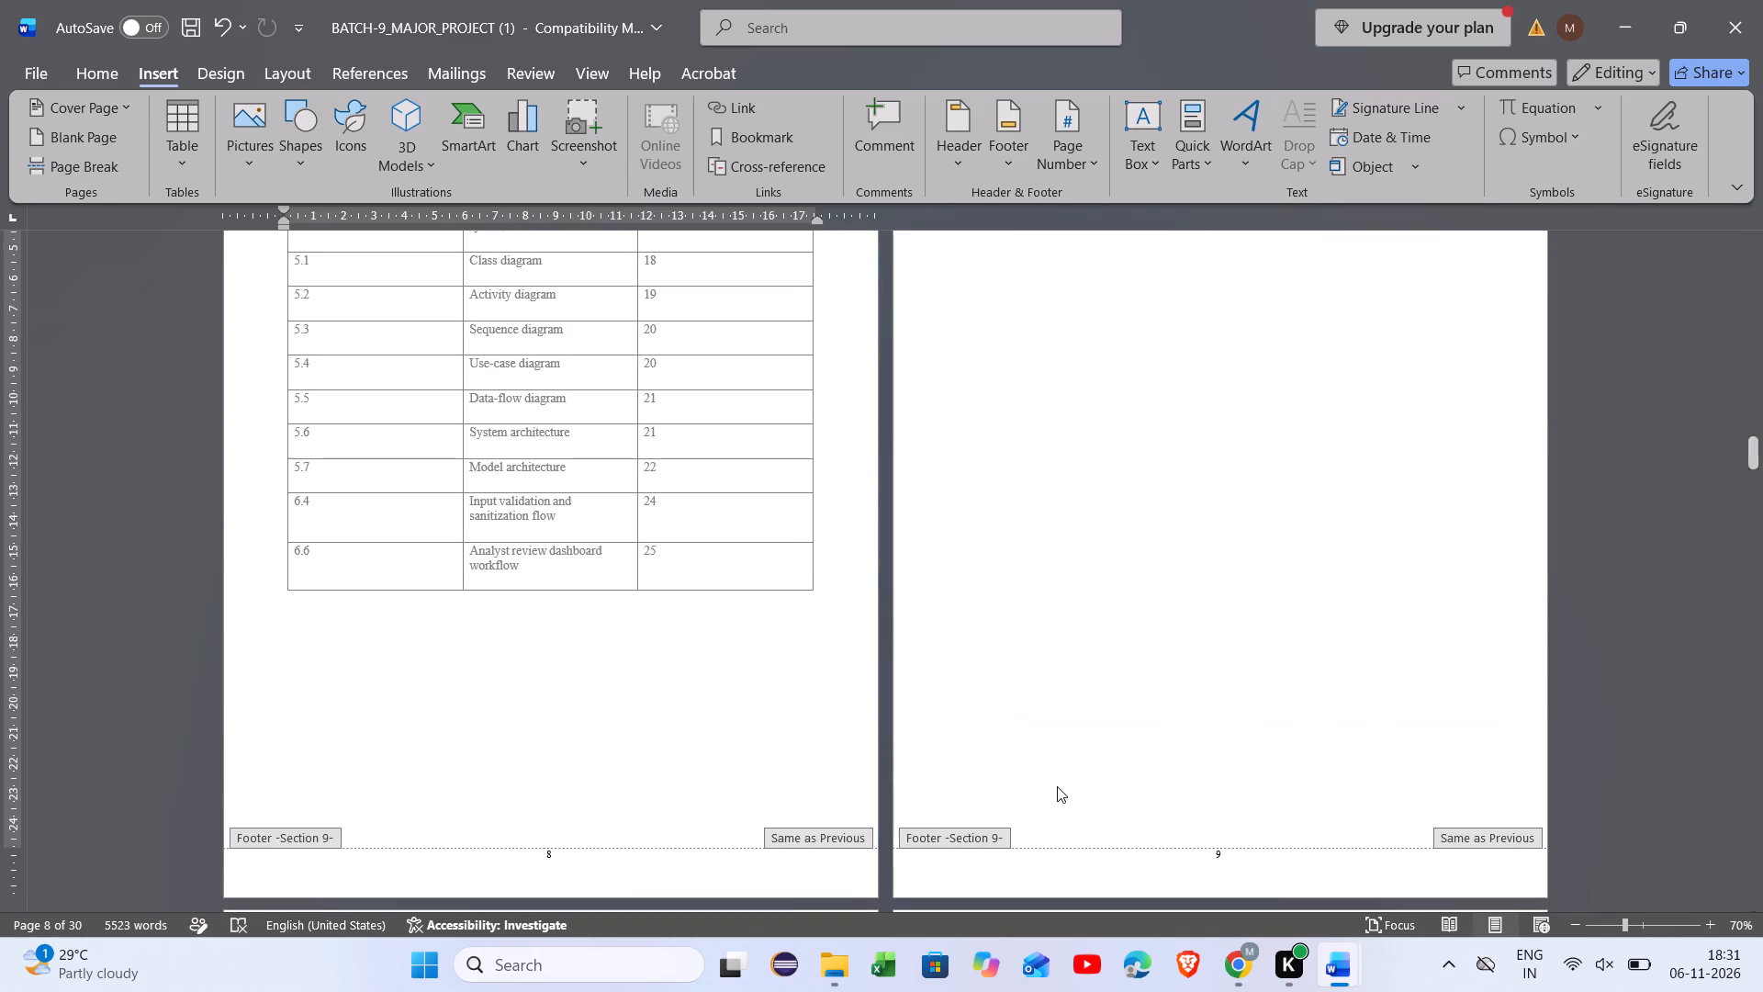
Examine the footer page numbers and section labels from the contents pages through section 1.4 Applications.
{"action": "scroll", "coordinate": [1113, 645], "scroll_direction": "up", "scroll_amount": 2}
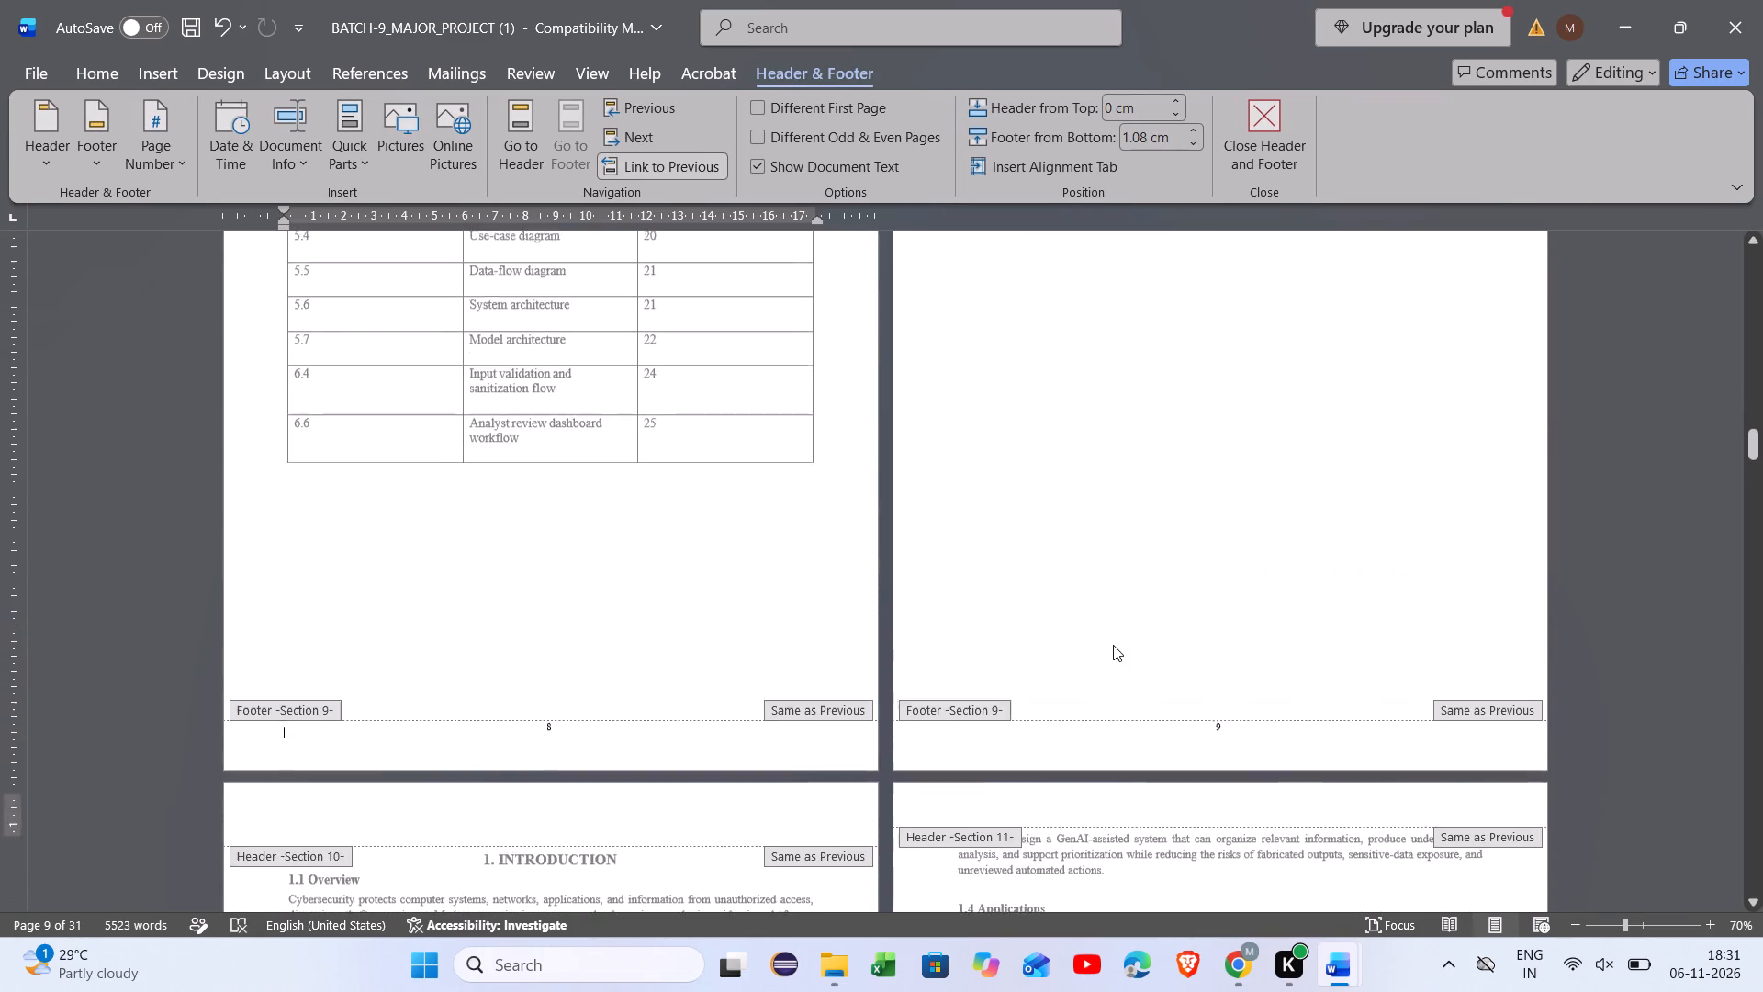
{"action": "scroll", "coordinate": [1113, 645], "scroll_direction": "up", "scroll_amount": 1}
{"action": "scroll", "coordinate": [1113, 645], "scroll_direction": "right", "scroll_amount": 1}
{"action": "scroll", "coordinate": [1113, 645], "scroll_direction": "down", "scroll_amount": 1}
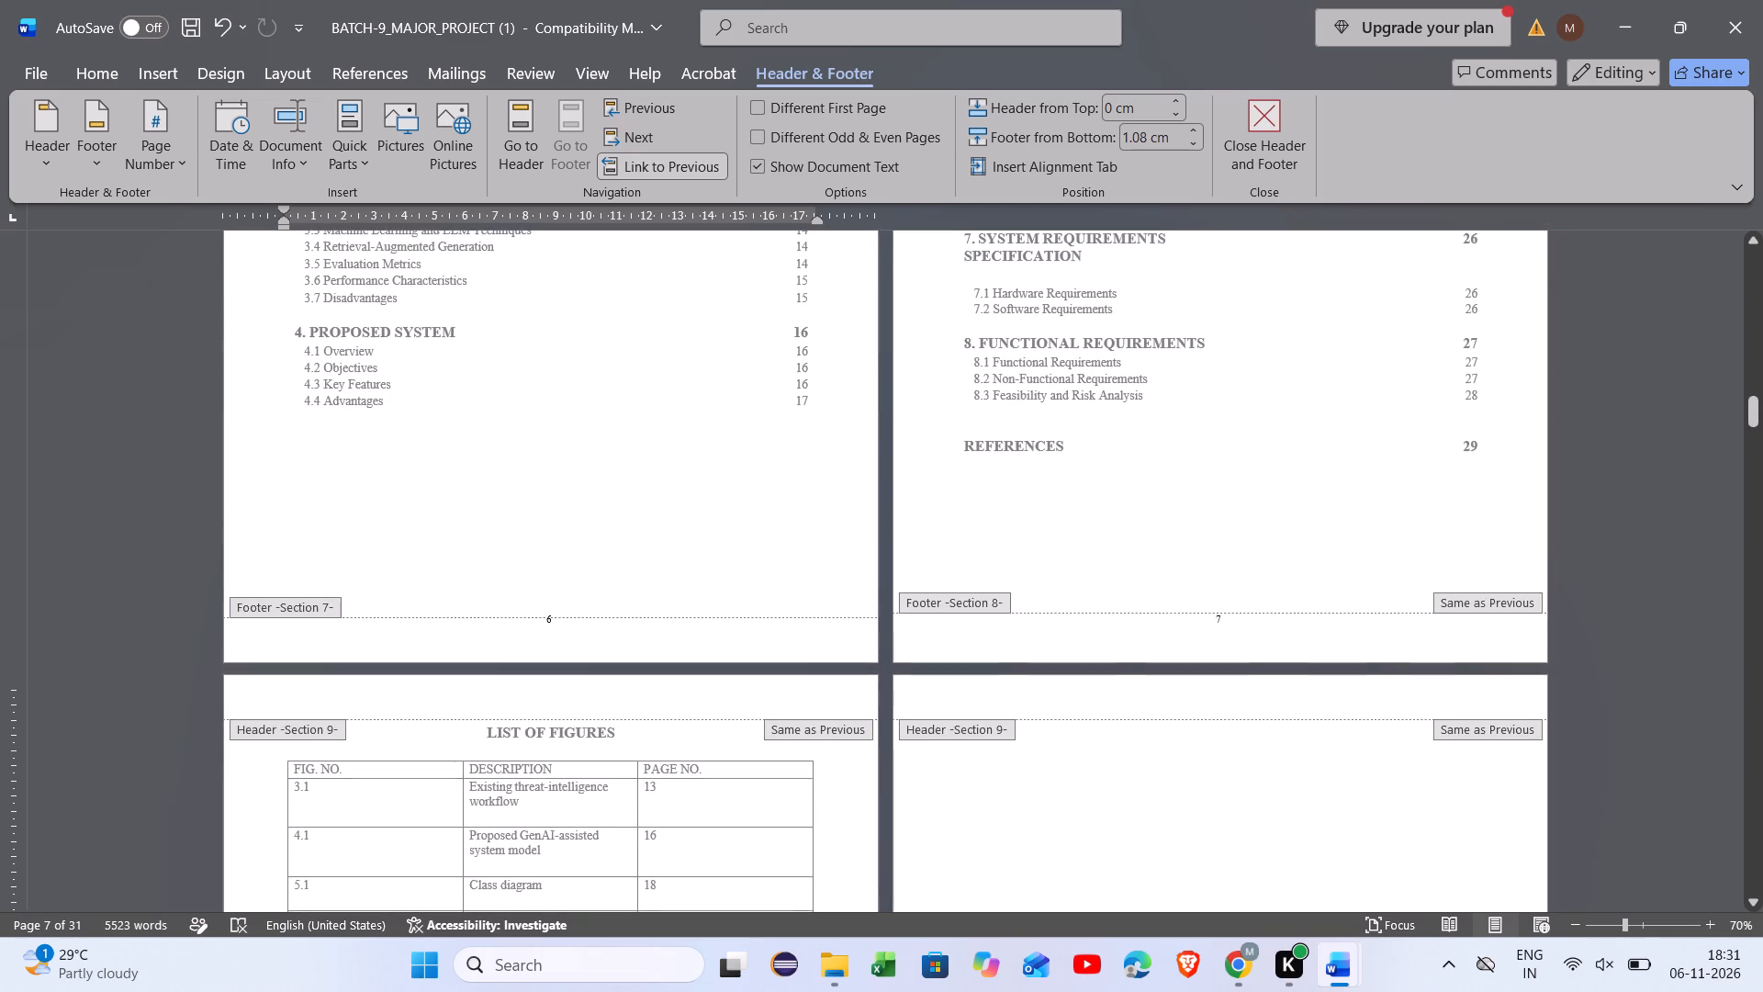
{"action": "scroll", "coordinate": [1113, 645], "scroll_direction": "down", "scroll_amount": 3}
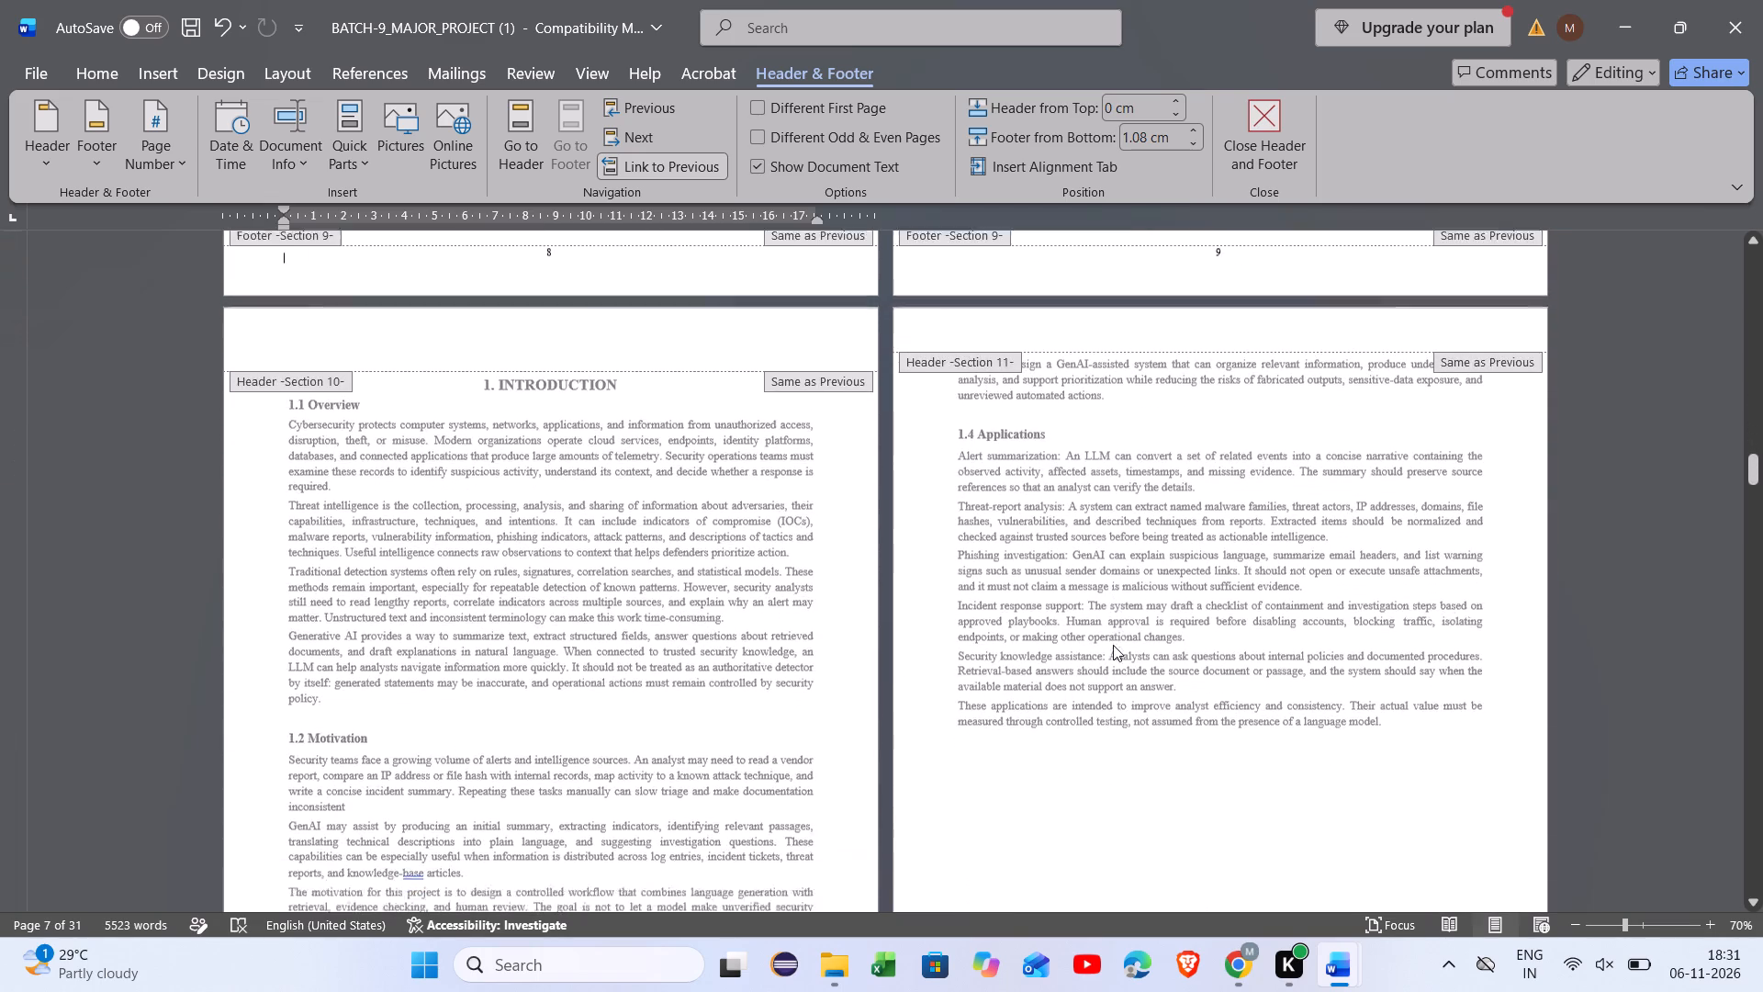
{"action": "scroll", "coordinate": [1113, 645], "scroll_direction": "down", "scroll_amount": 2}
{"action": "scroll", "coordinate": [1113, 645], "scroll_direction": "up", "scroll_amount": 10}
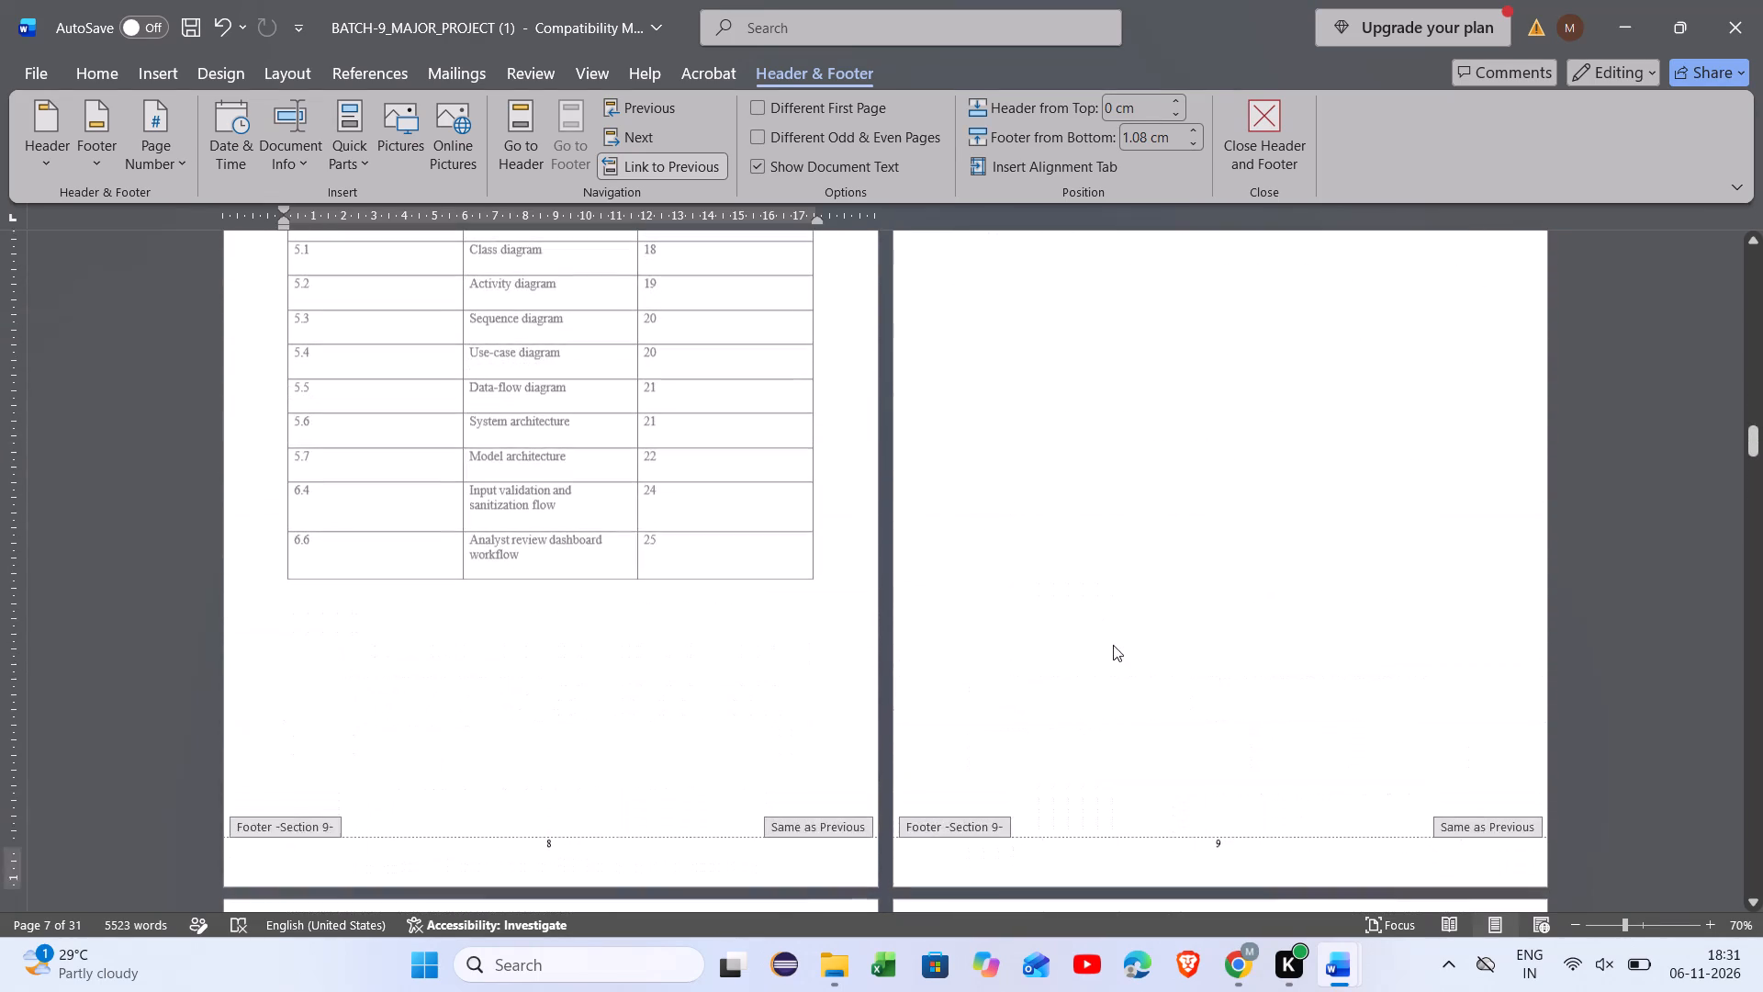
Set the List of Figures section's footer page number format to i, ii, iii, continuing from the previous section.
{"action": "left_click", "coordinate": [555, 844]}
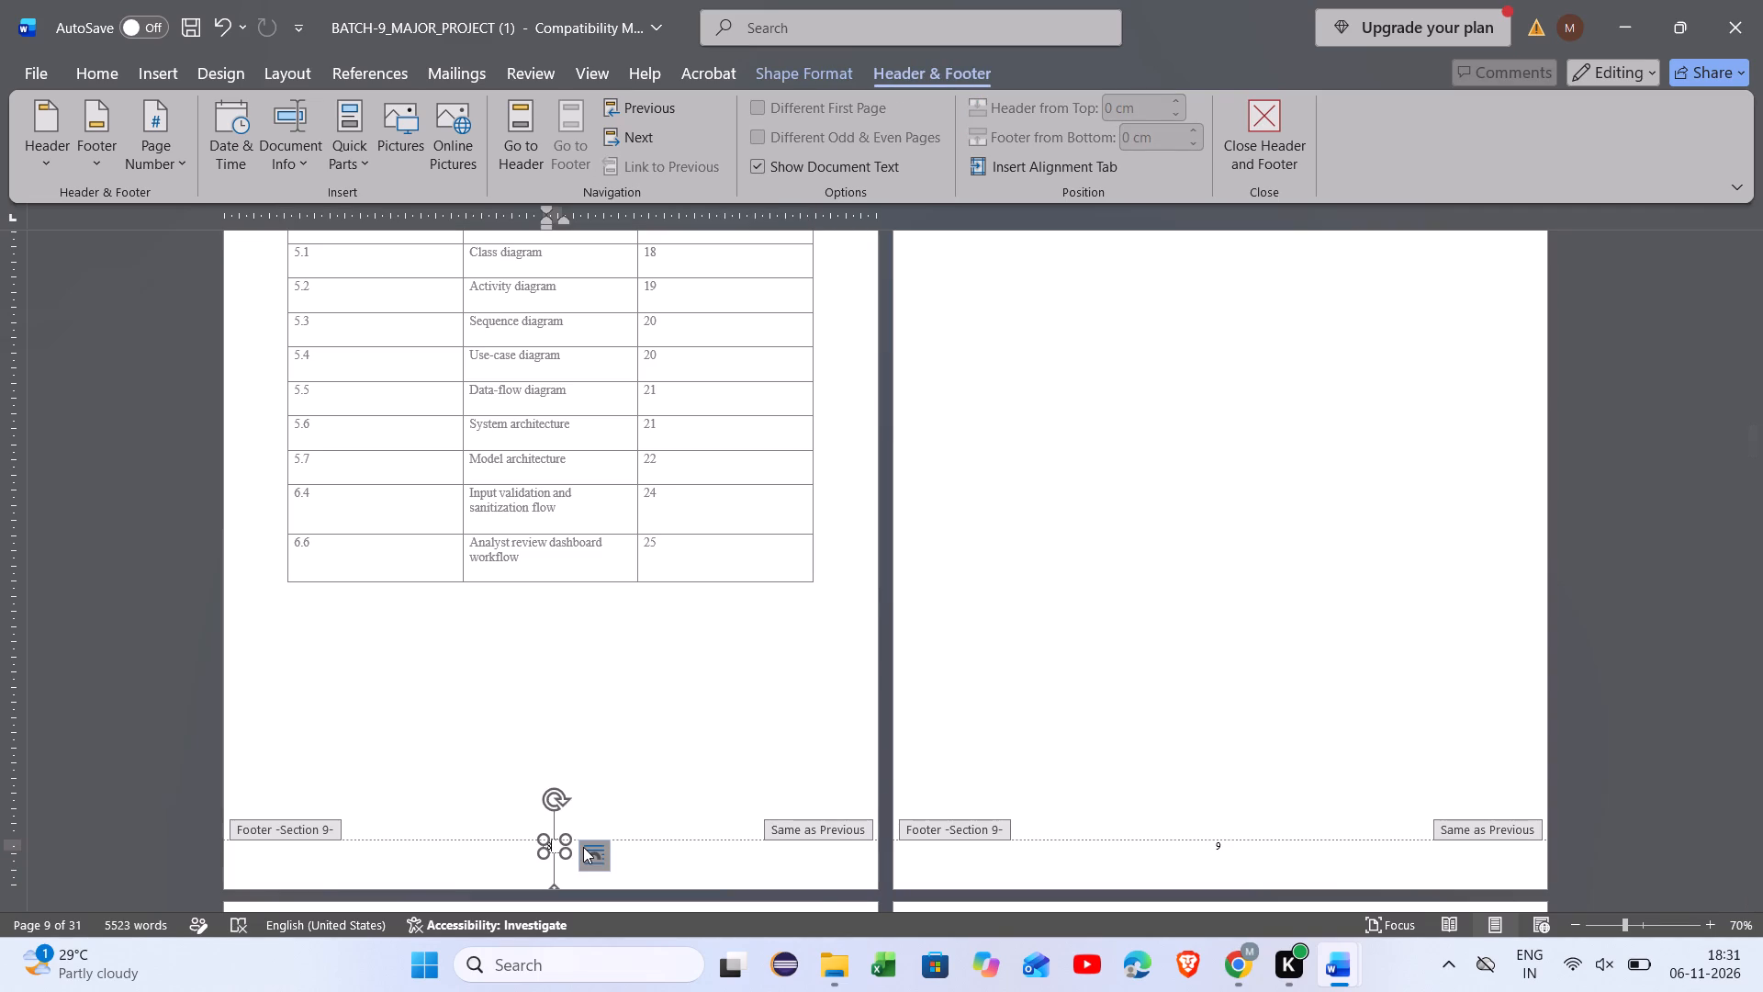
{"action": "key", "text": "BackSpace"}
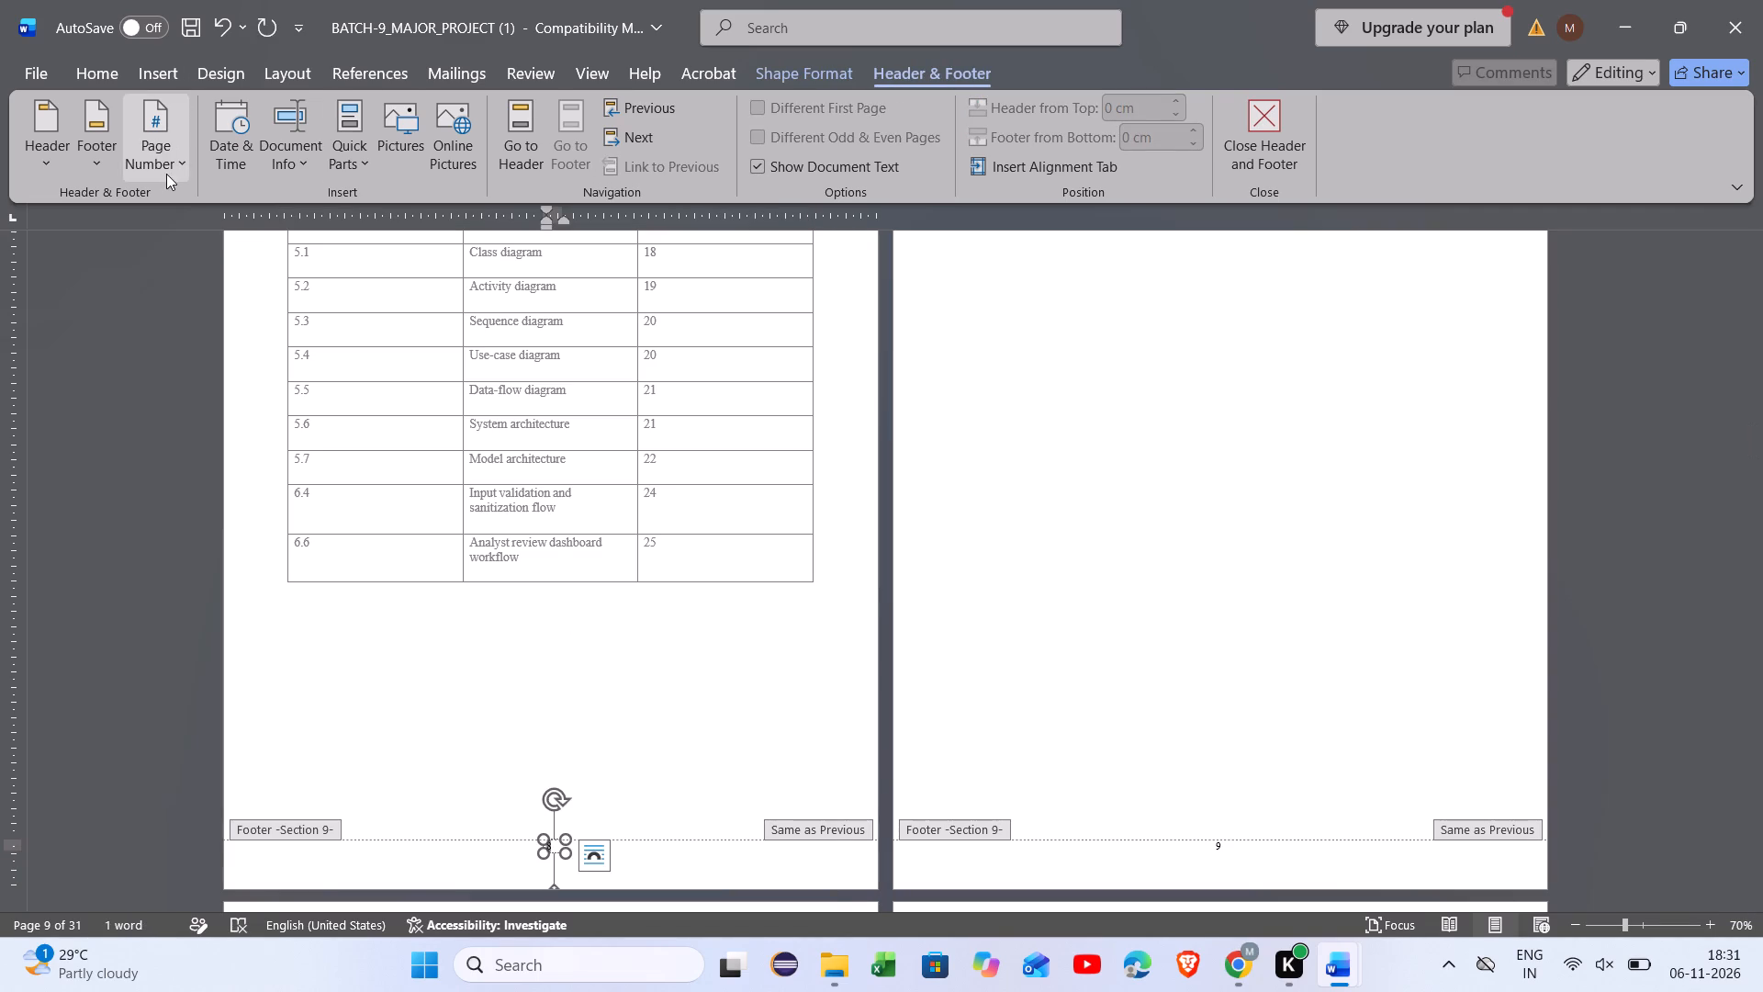
{"action": "left_click", "coordinate": [175, 165]}
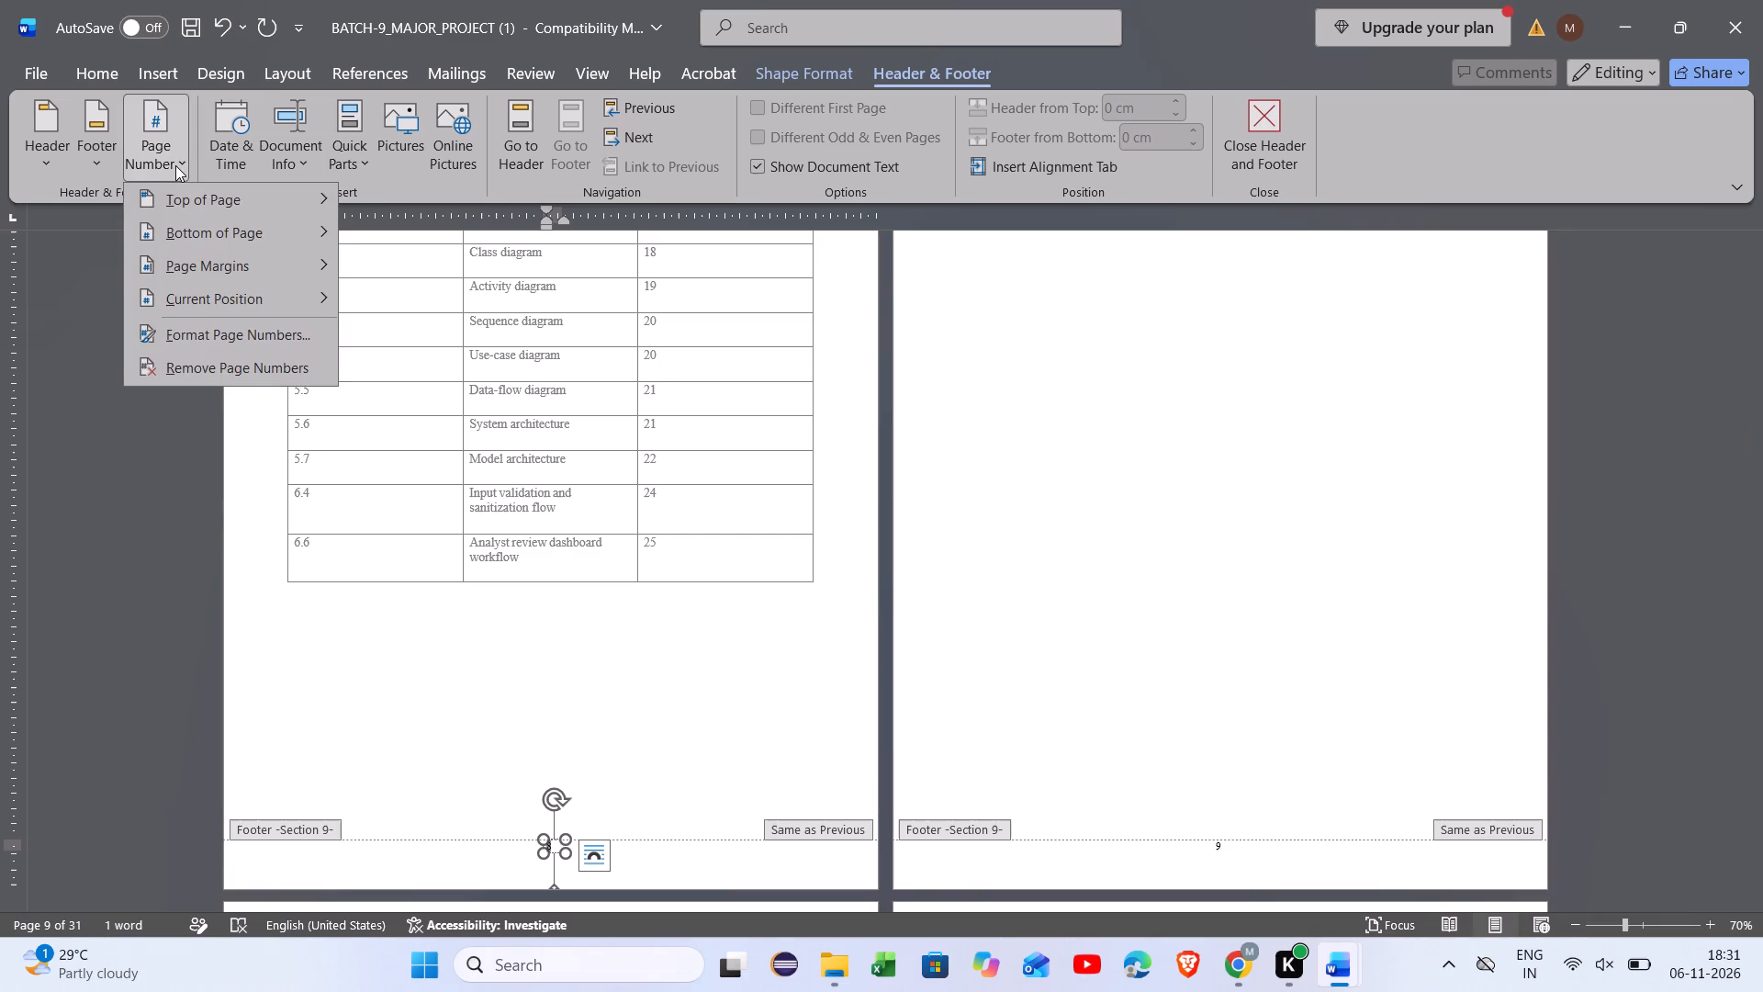
{"action": "left_click", "coordinate": [220, 328]}
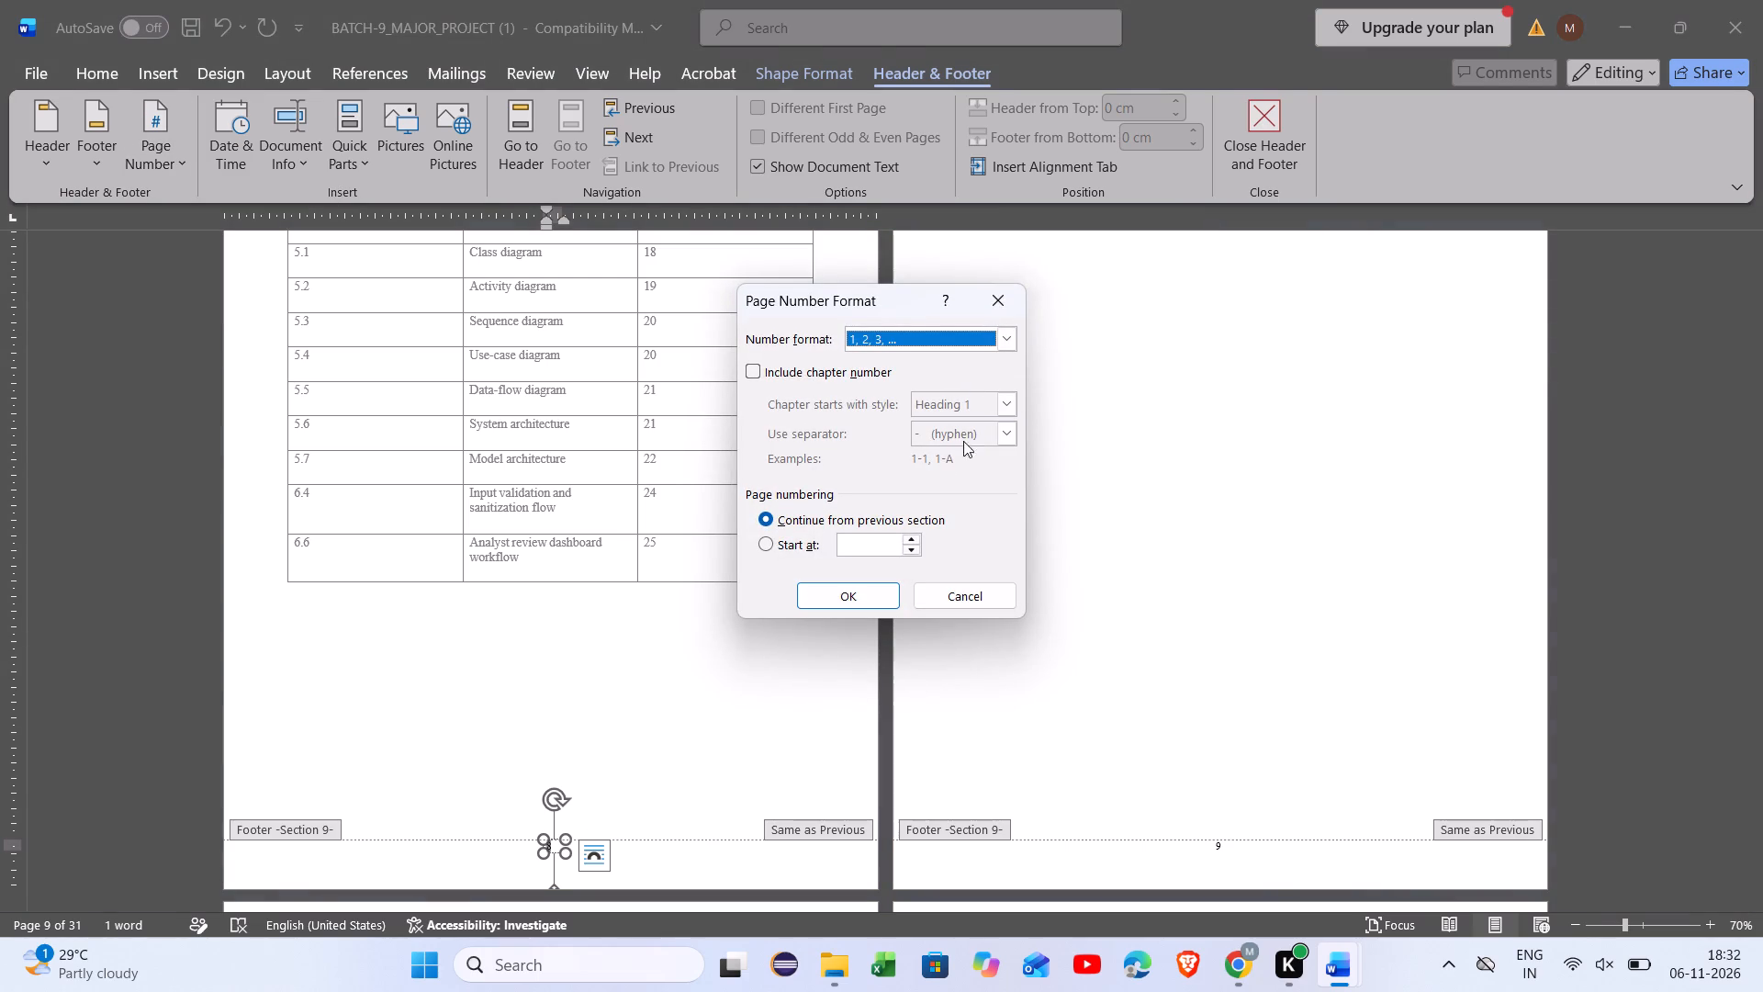
{"action": "left_click", "coordinate": [1006, 336]}
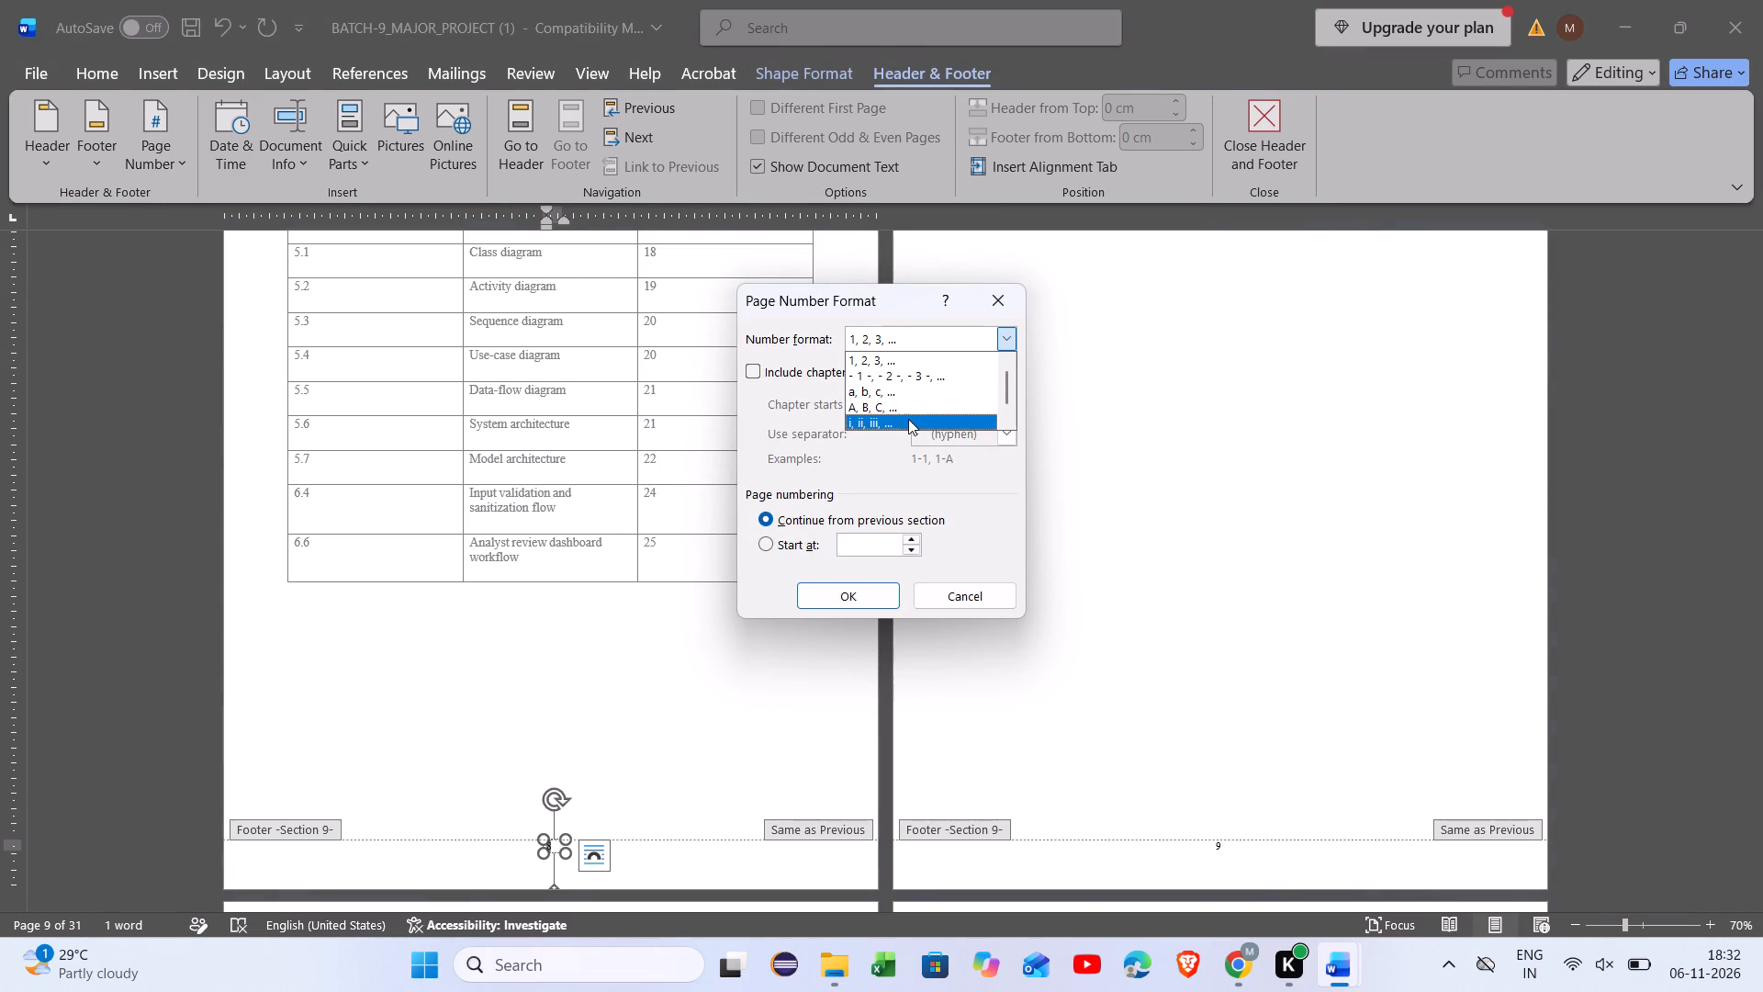
{"action": "left_click", "coordinate": [907, 420]}
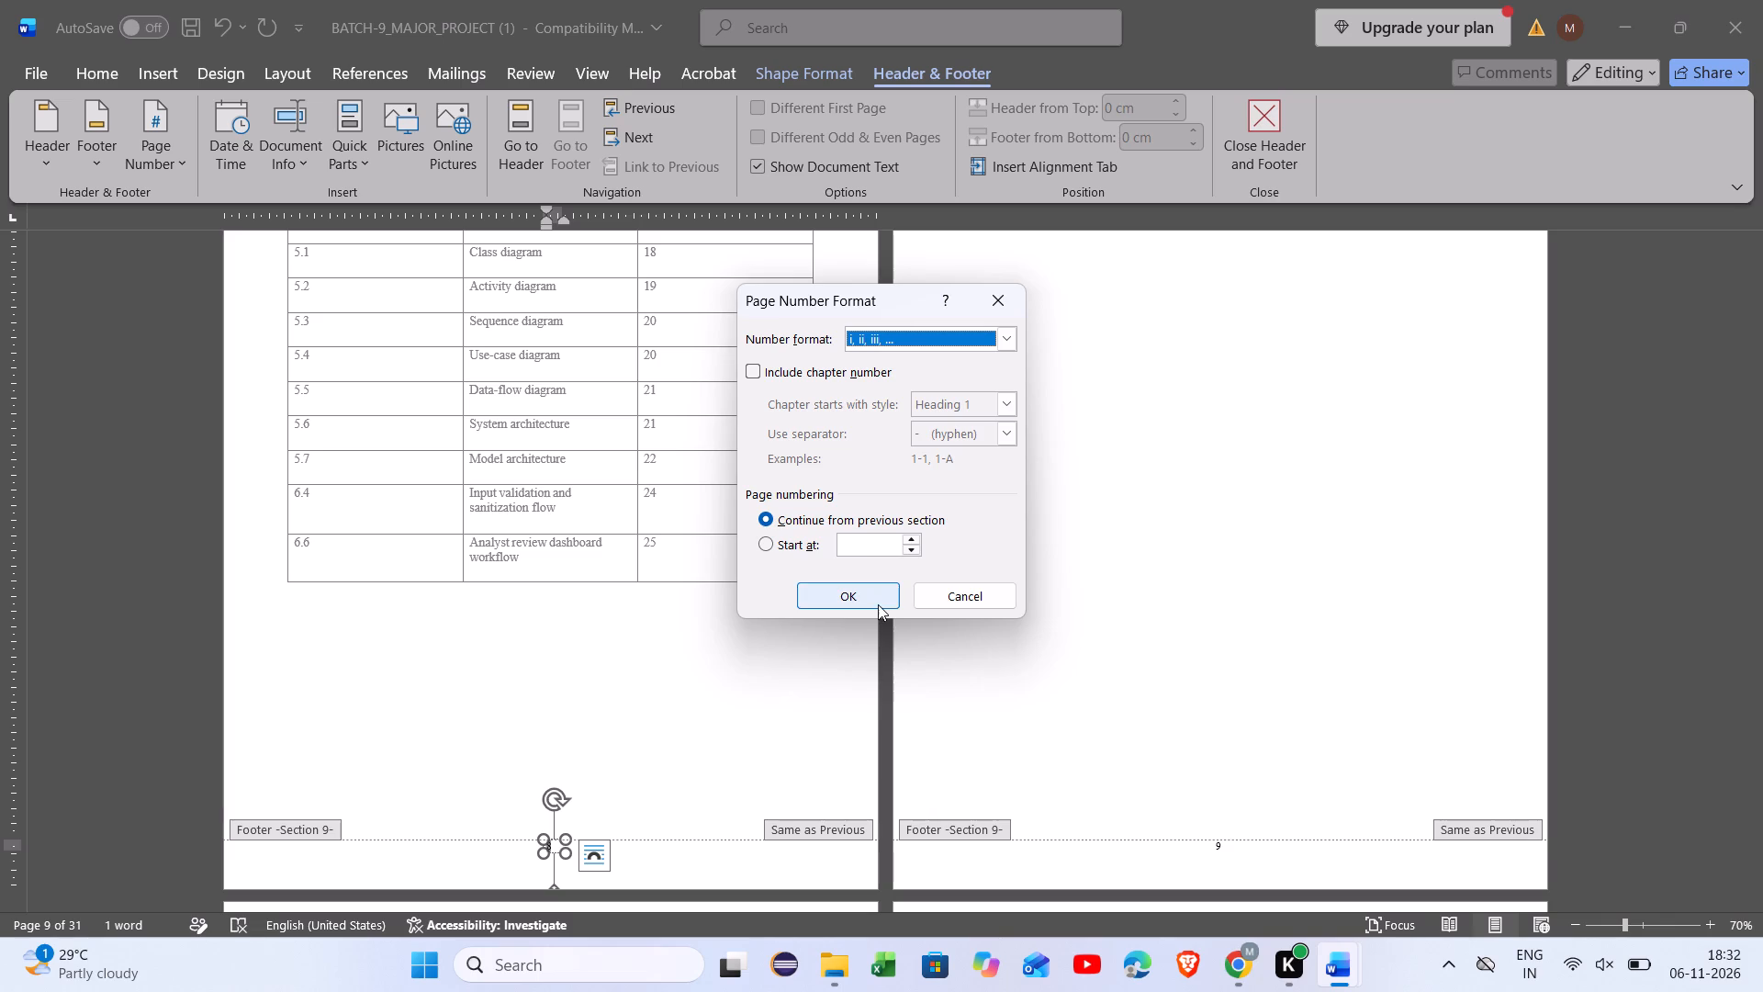
{"action": "left_click", "coordinate": [877, 592]}
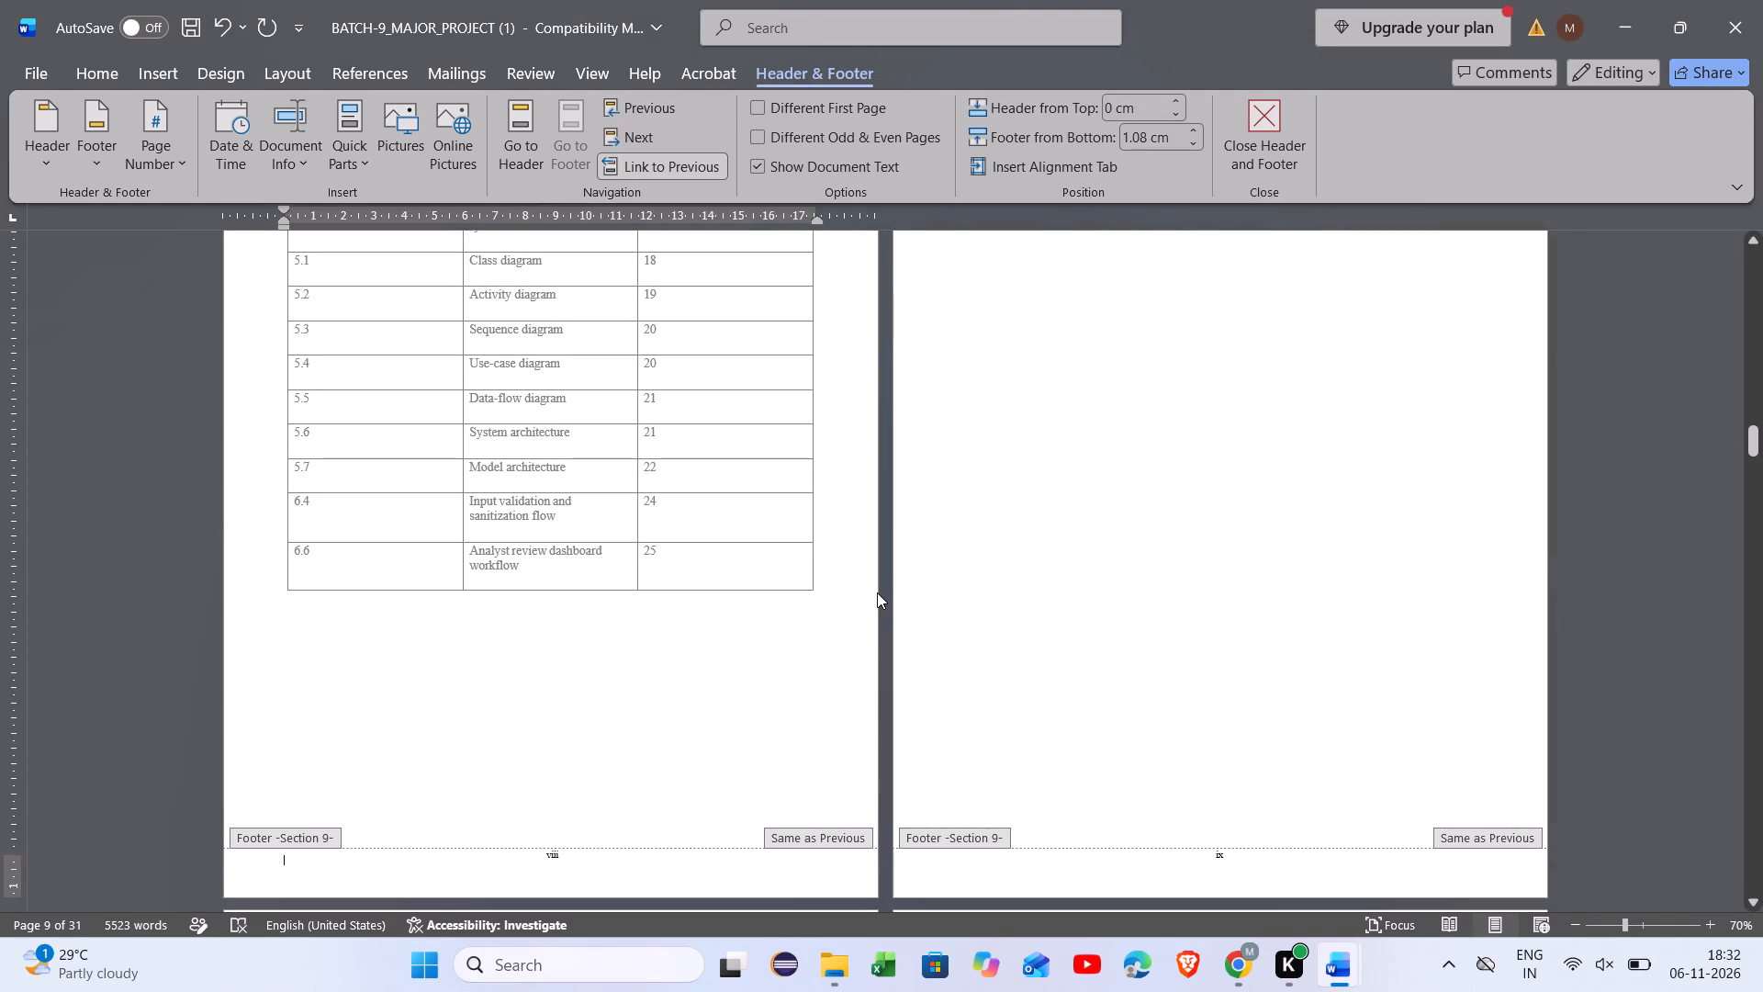
Set the footer page number format of the contents page ending with References (Section 8) to i, ii, iii.
{"action": "scroll", "coordinate": [788, 607], "scroll_direction": "up", "scroll_amount": 5}
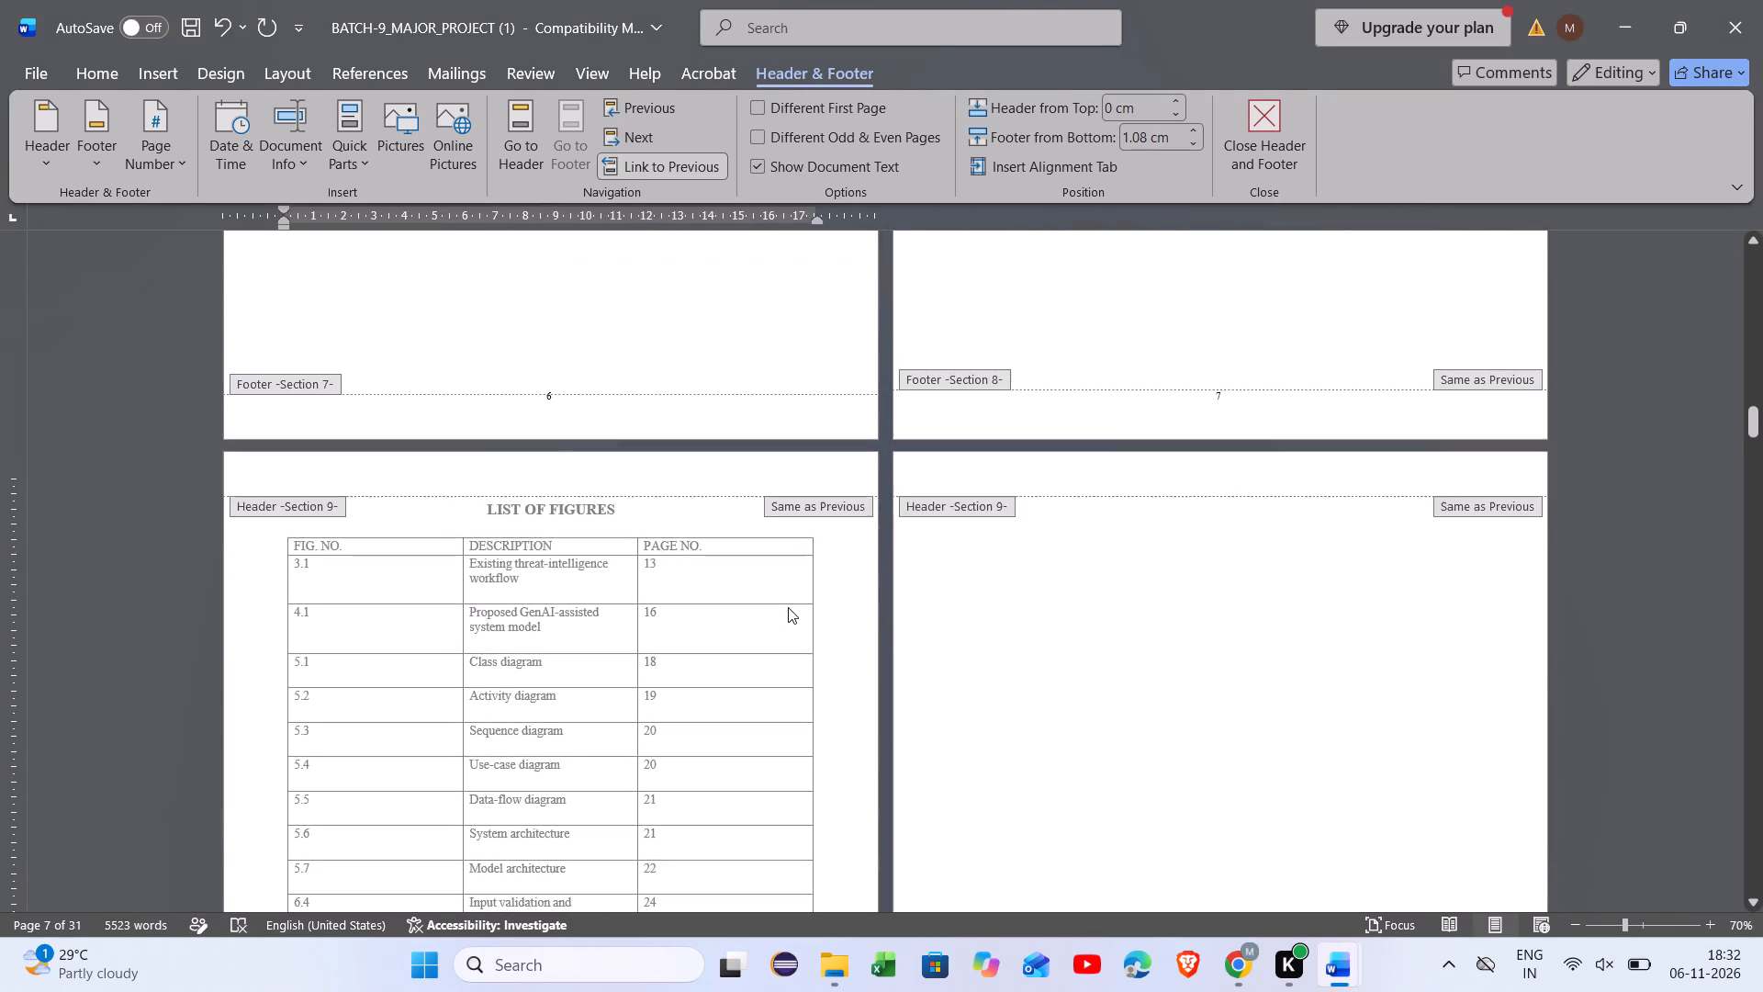
{"action": "scroll", "coordinate": [788, 607], "scroll_direction": "up", "scroll_amount": 1}
{"action": "scroll", "coordinate": [788, 607], "scroll_direction": "down", "scroll_amount": 3}
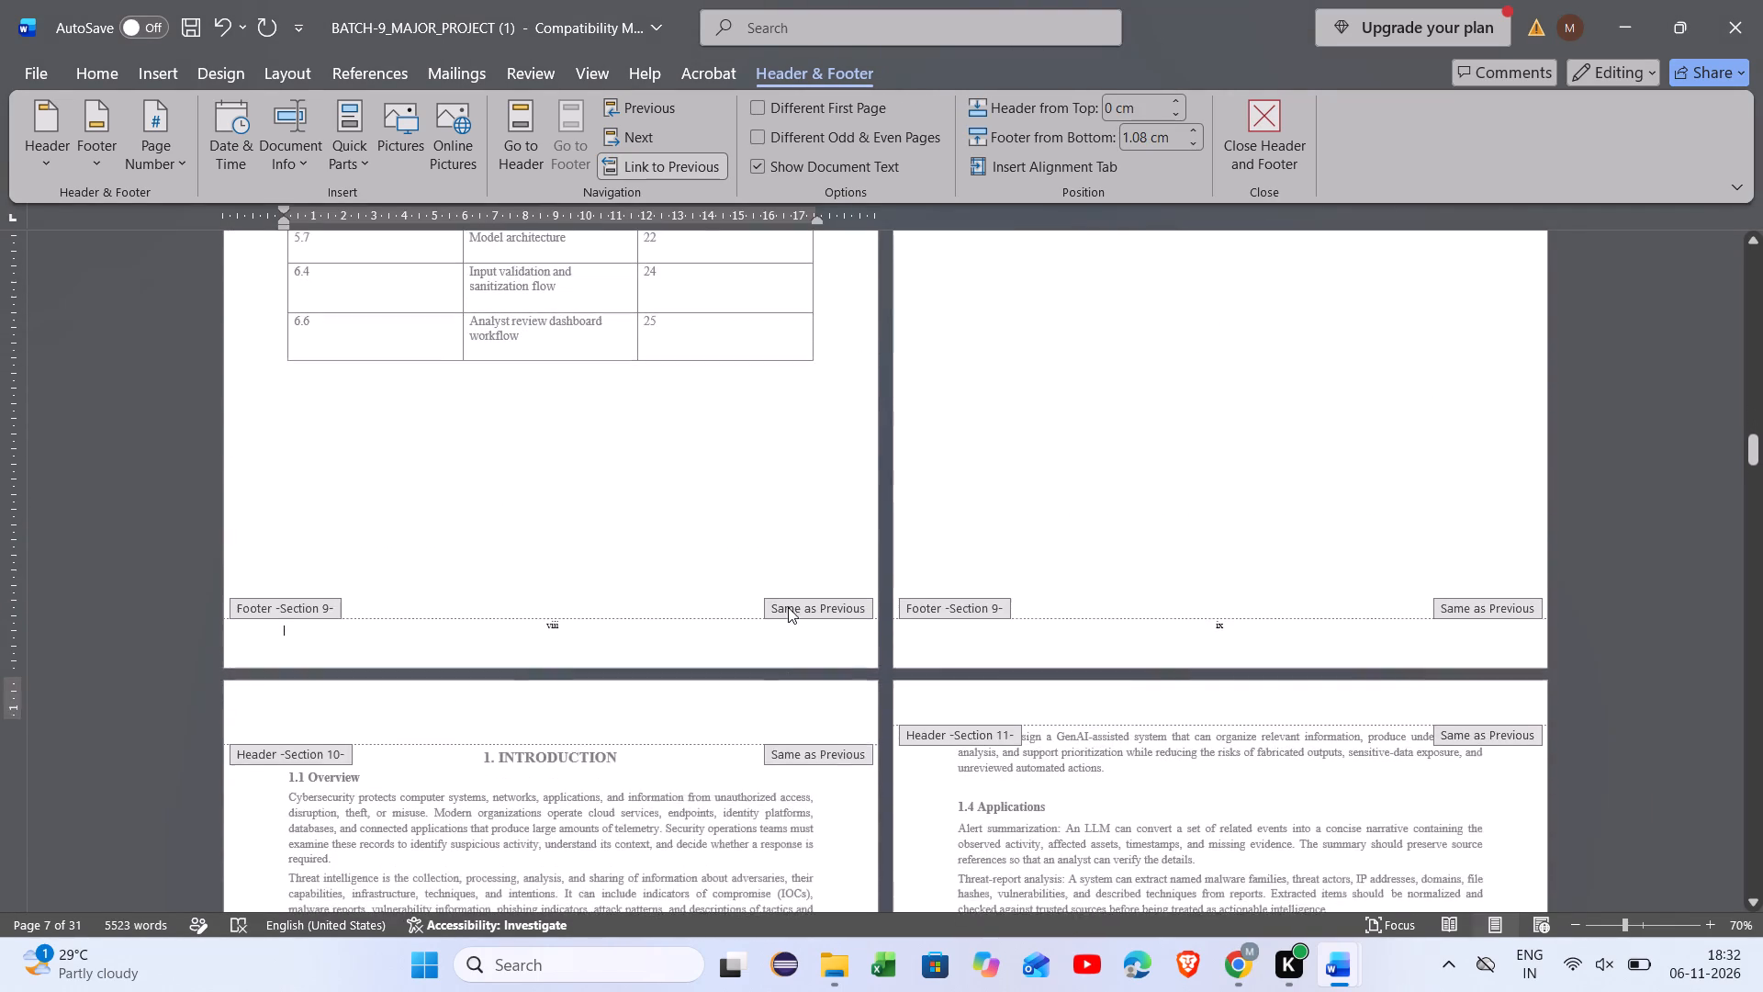
{"action": "scroll", "coordinate": [788, 607], "scroll_direction": "up", "scroll_amount": 4}
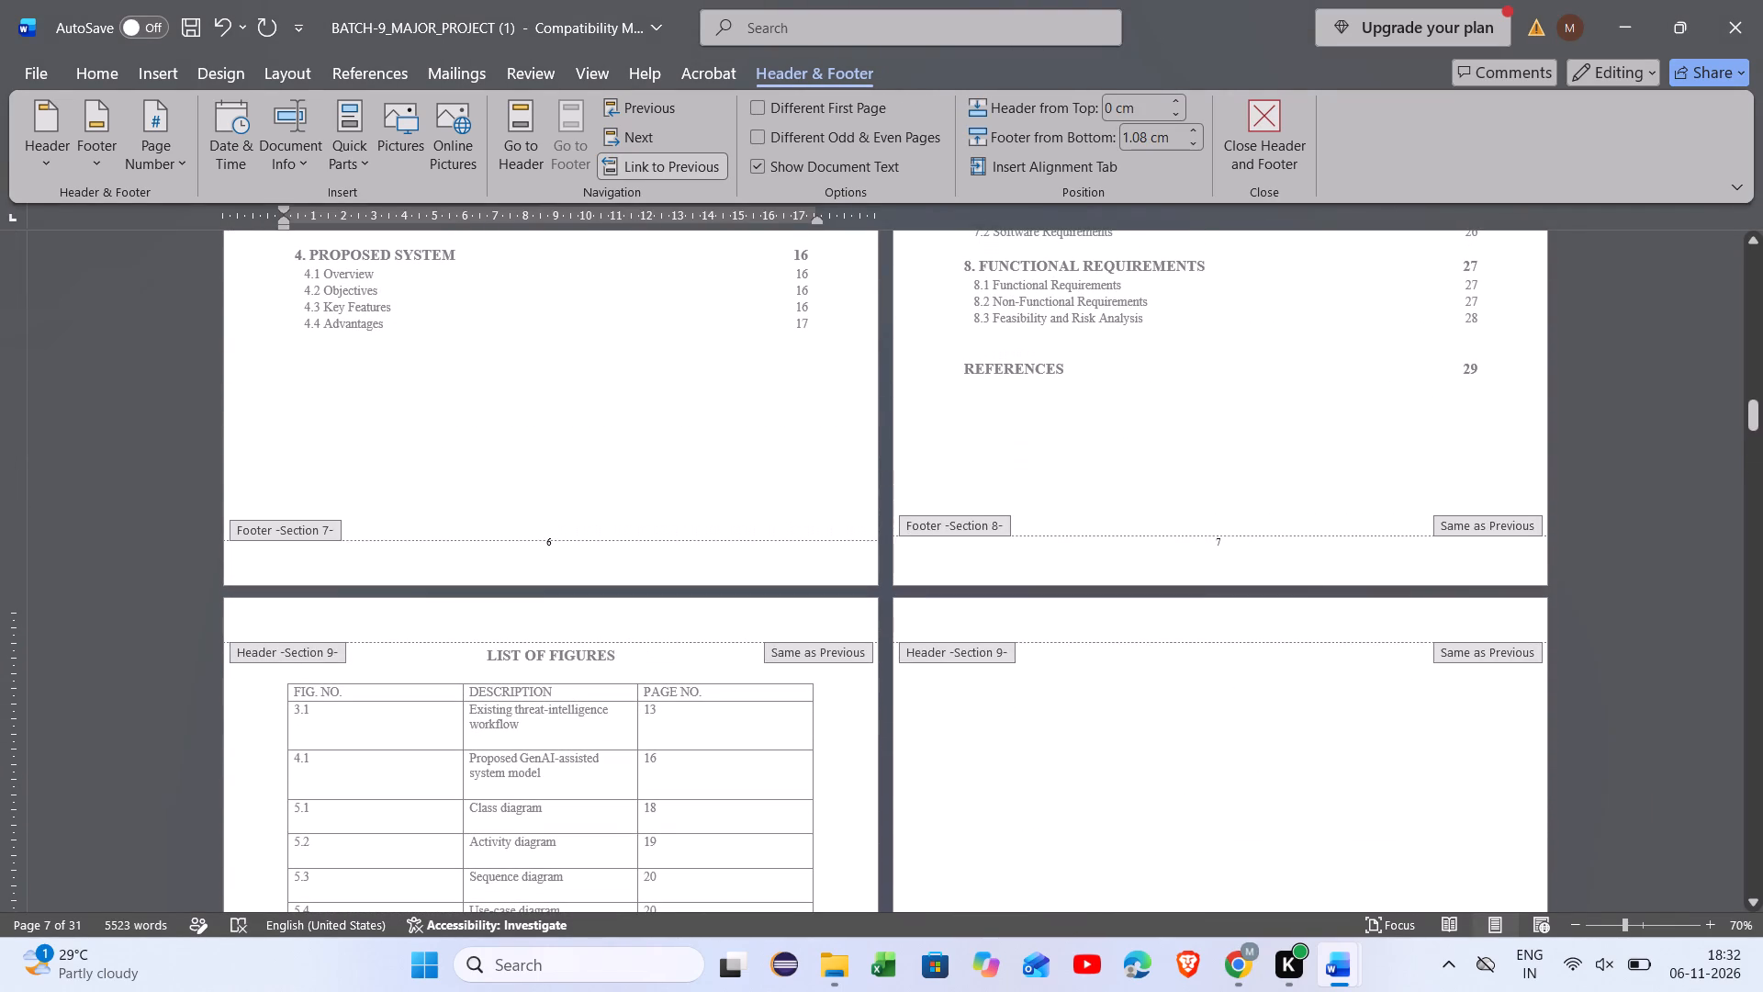
{"action": "left_click", "coordinate": [1218, 542]}
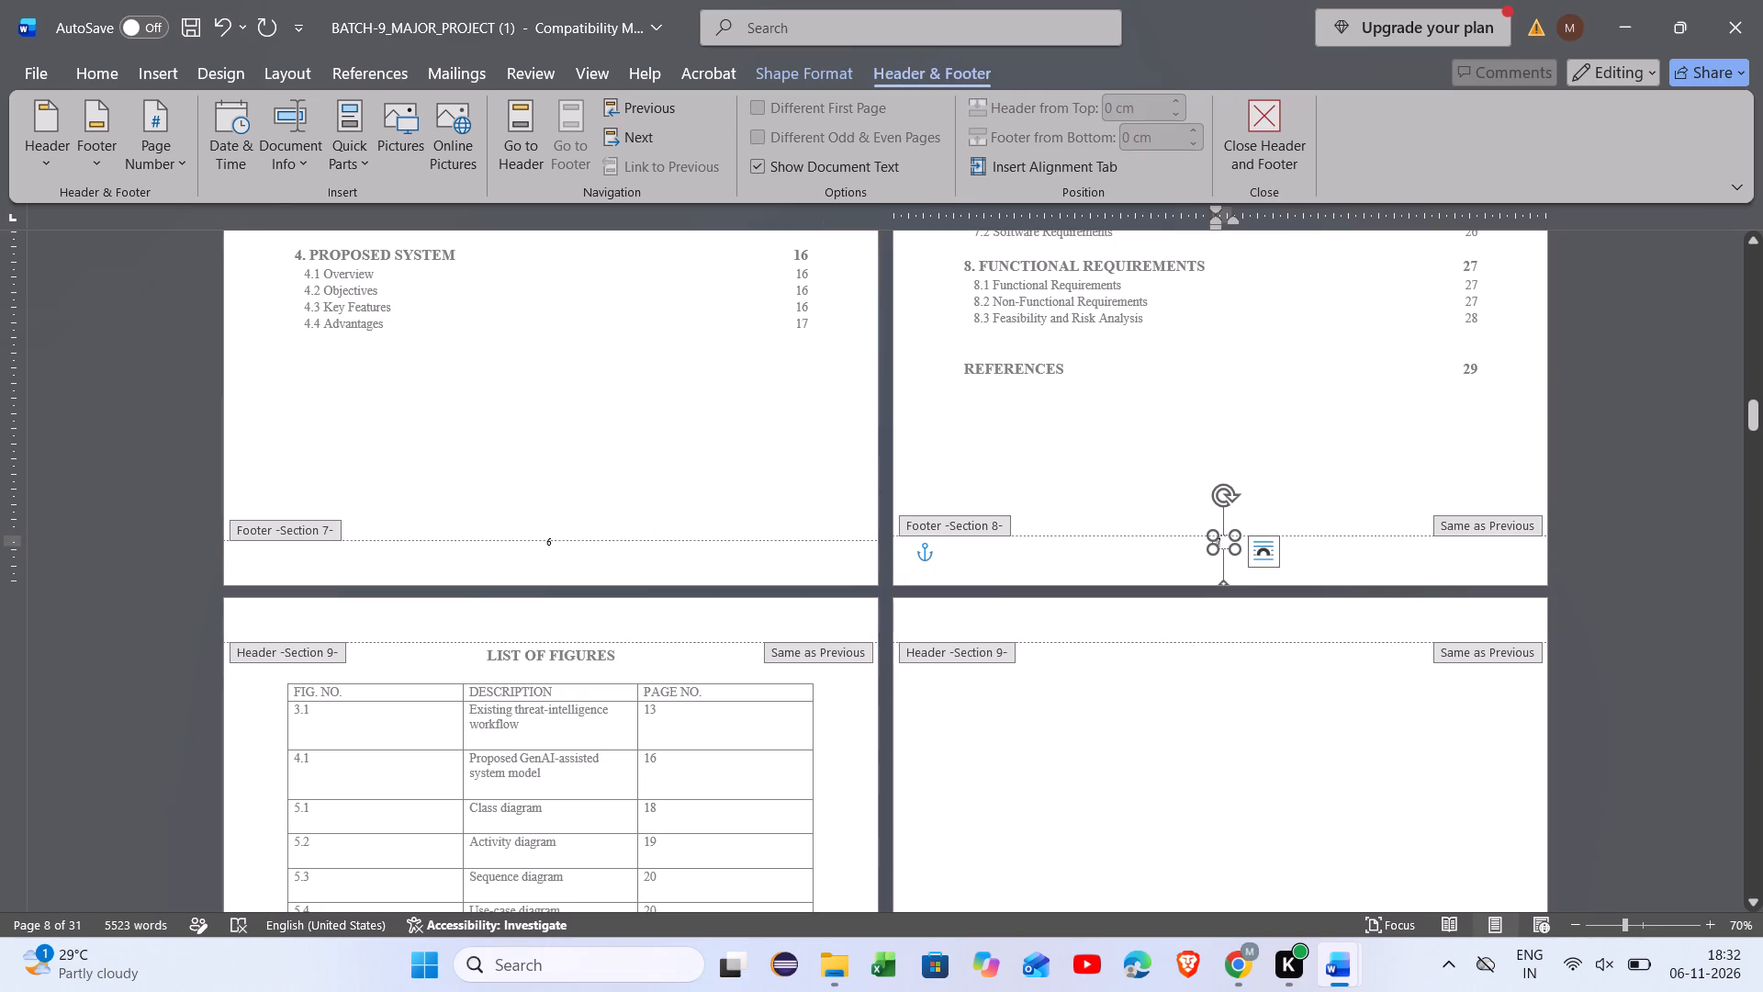
{"action": "key", "text": "BackSpace"}
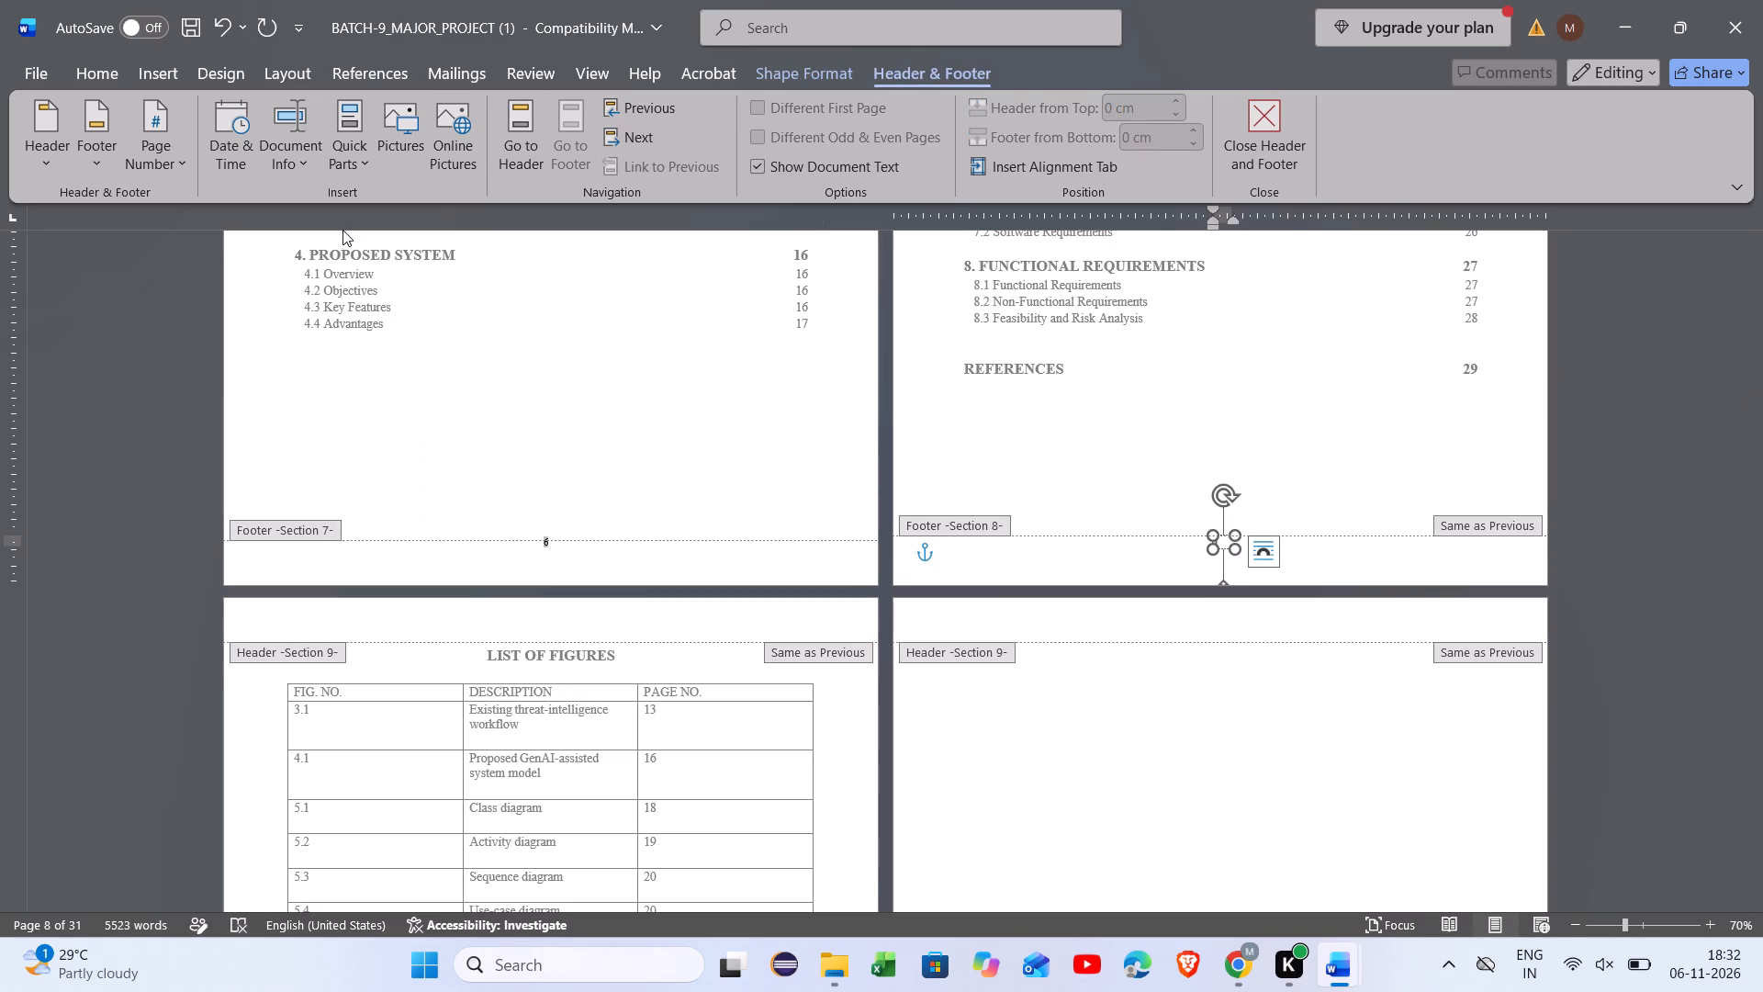
{"action": "left_click", "coordinate": [179, 157]}
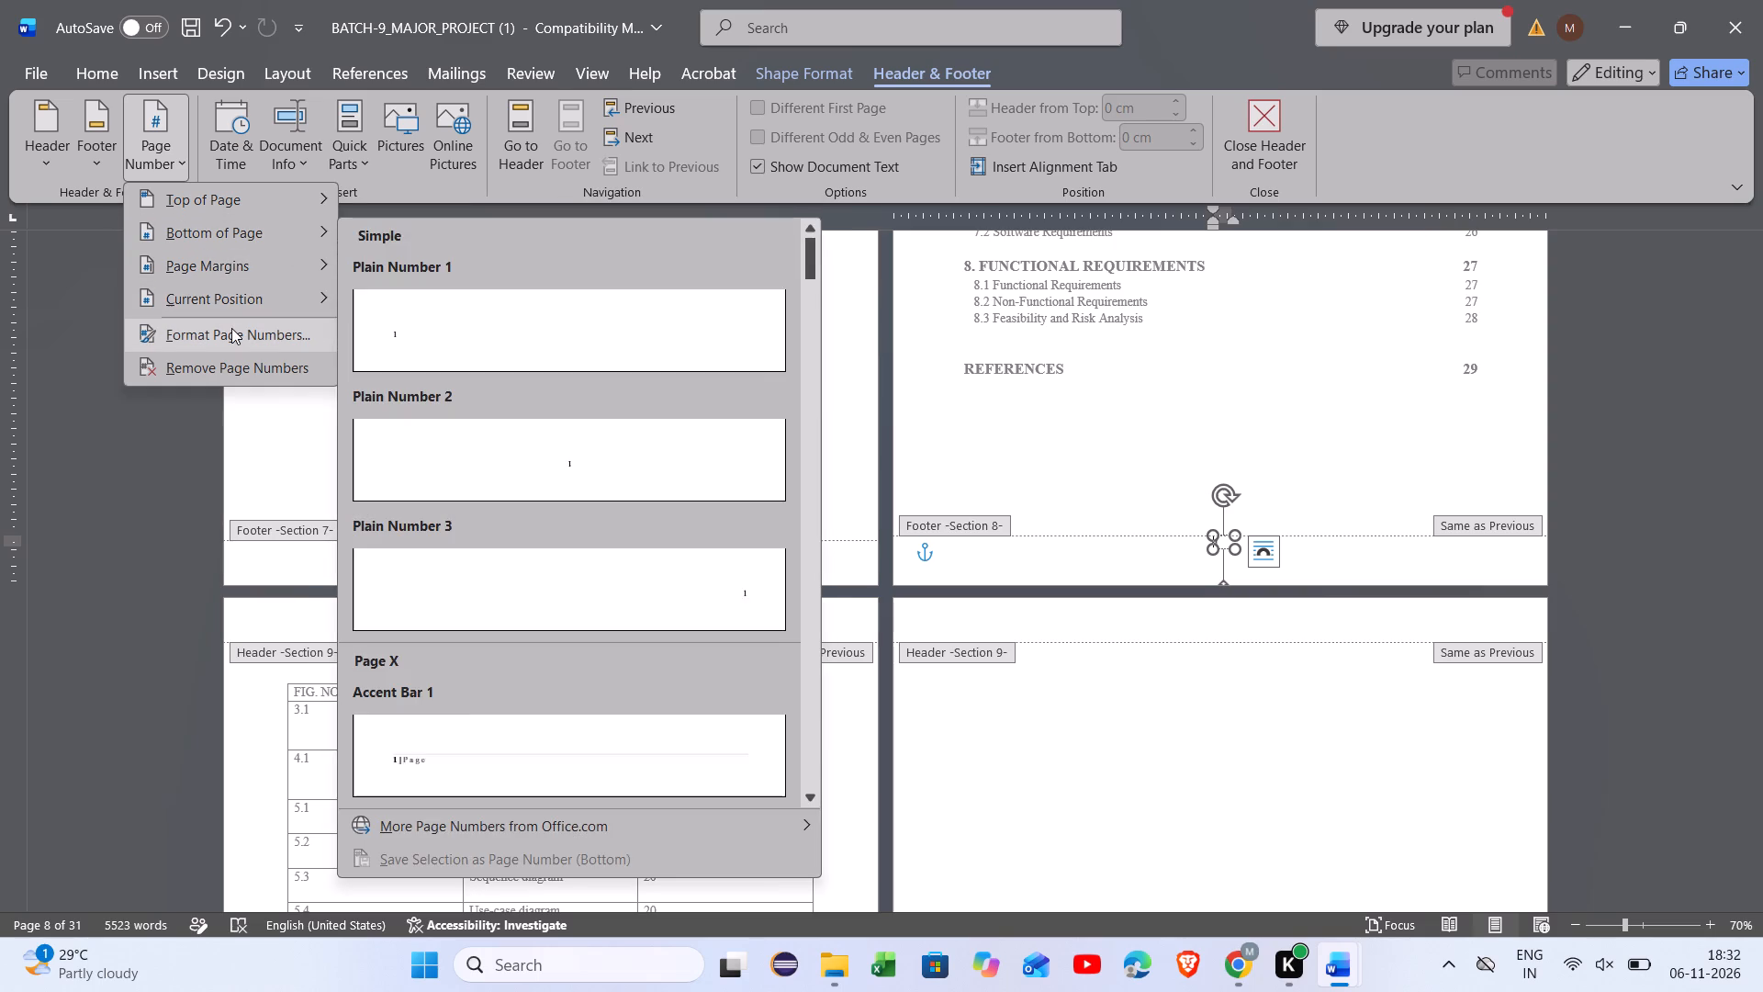
{"action": "left_click", "coordinate": [231, 328]}
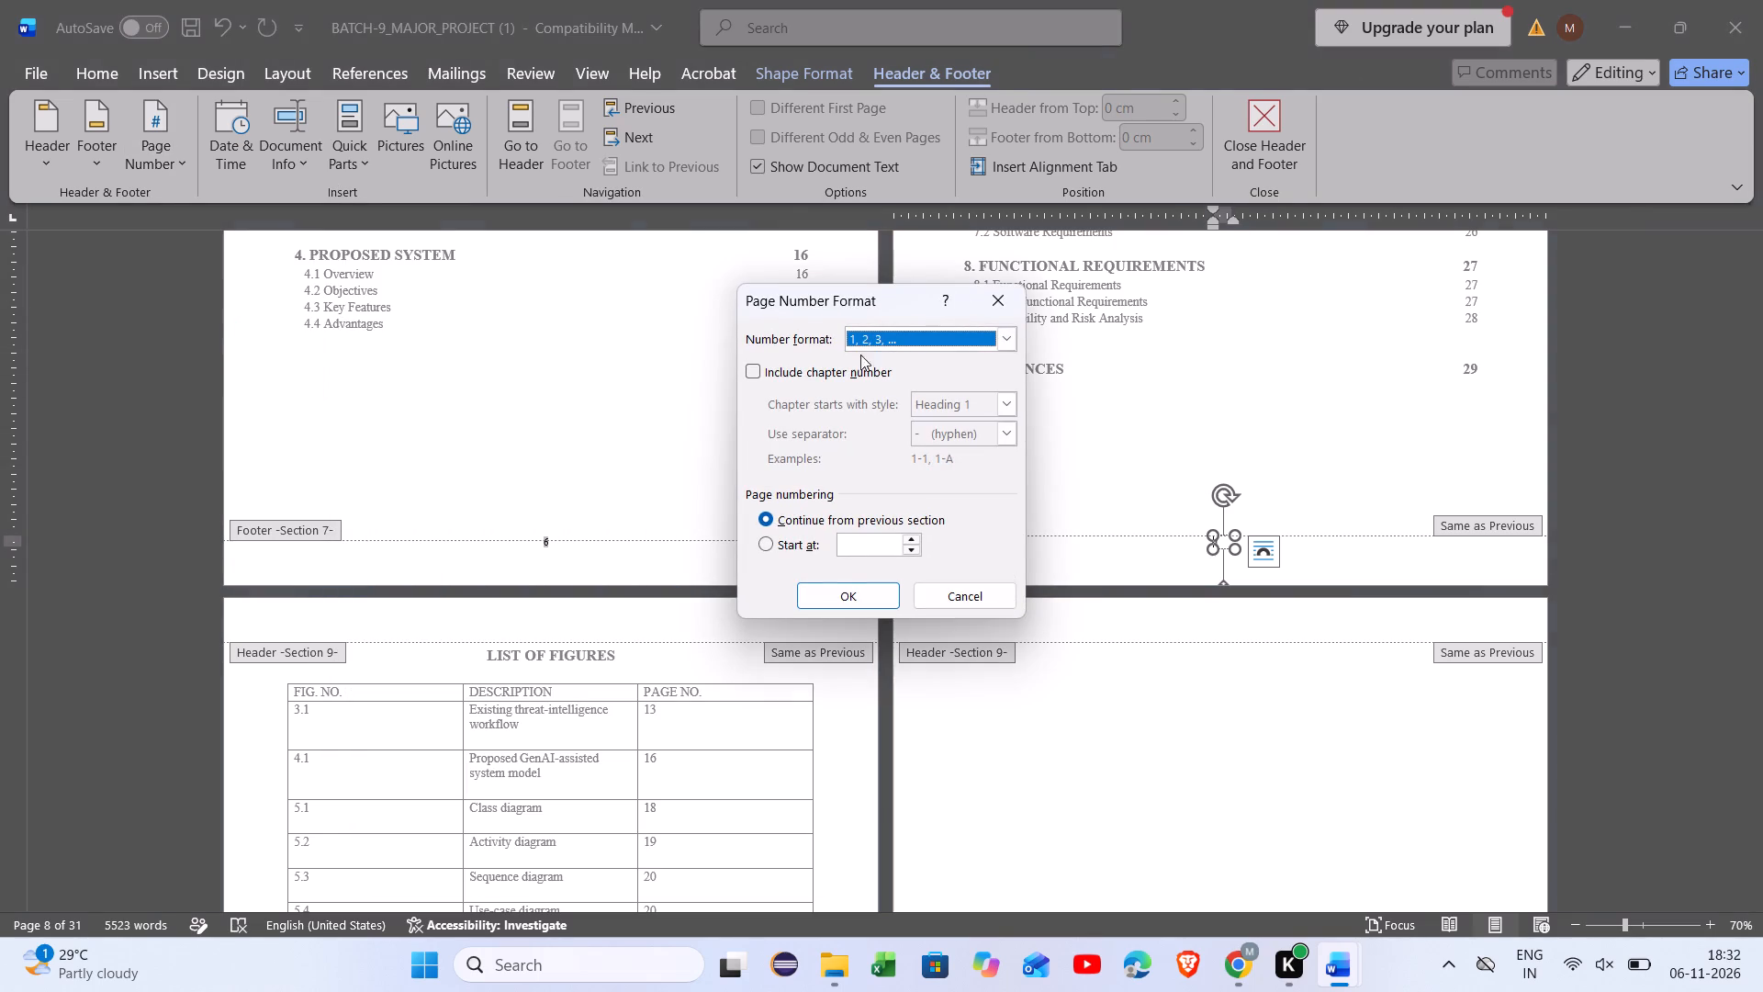
{"action": "left_click", "coordinate": [1005, 331]}
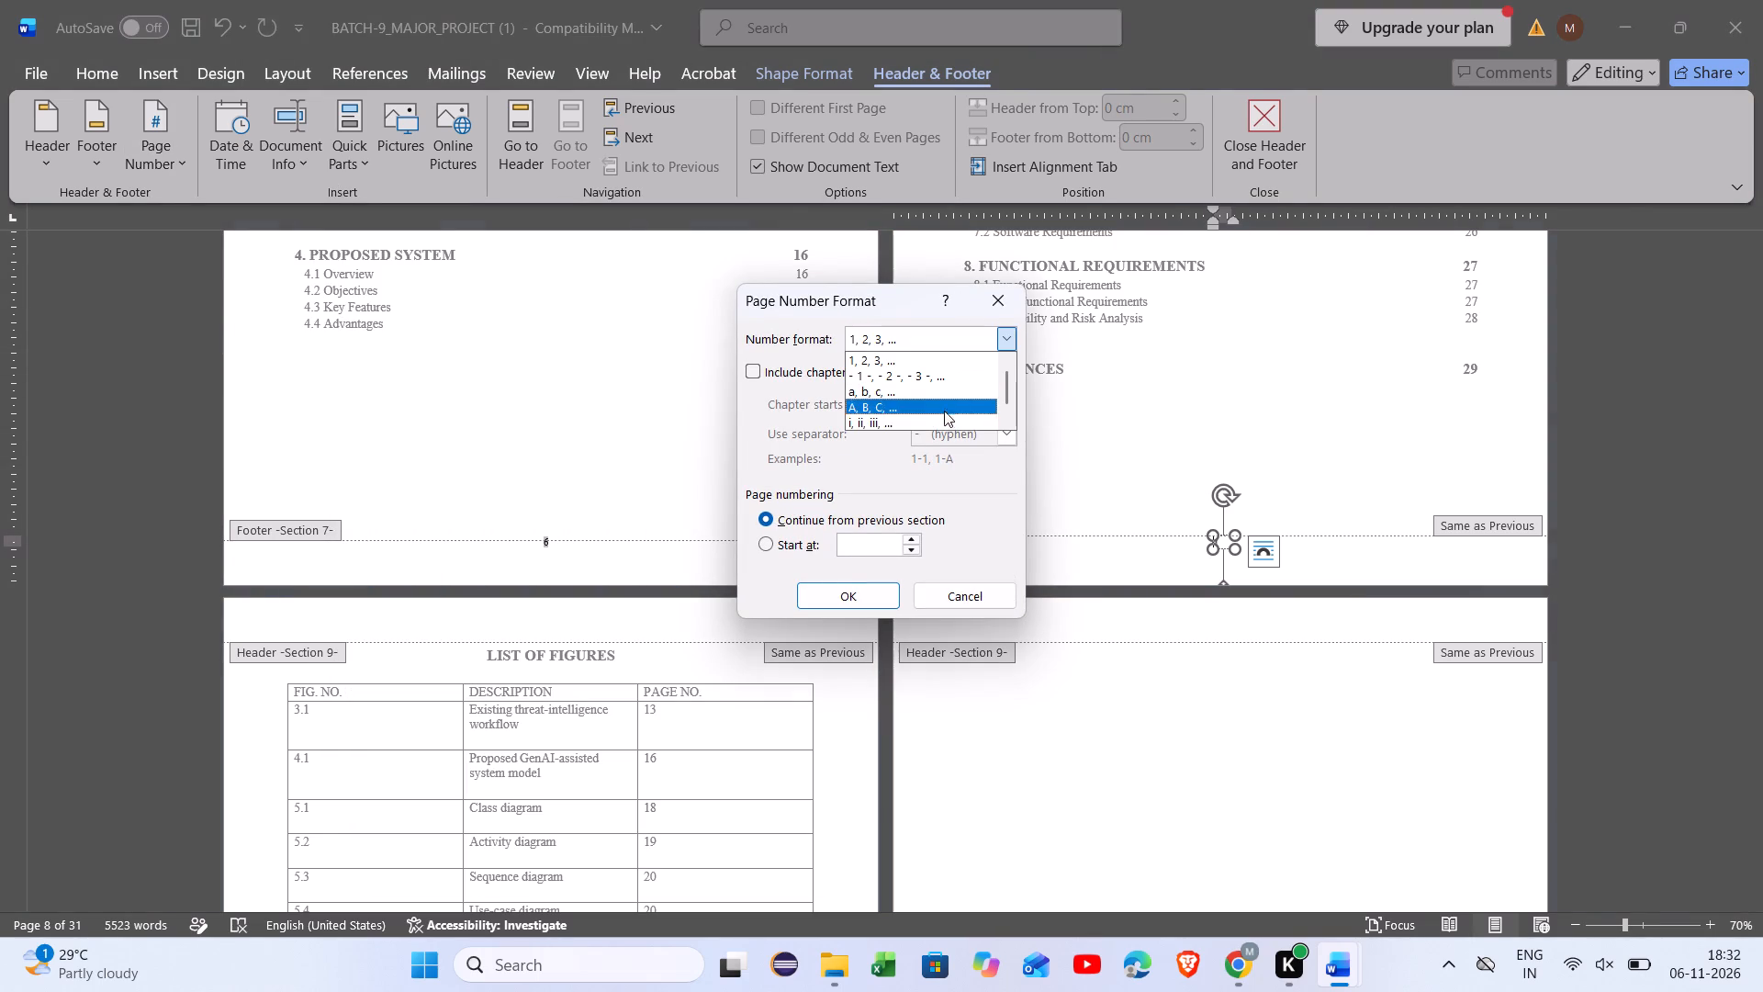
{"action": "left_click", "coordinate": [942, 420]}
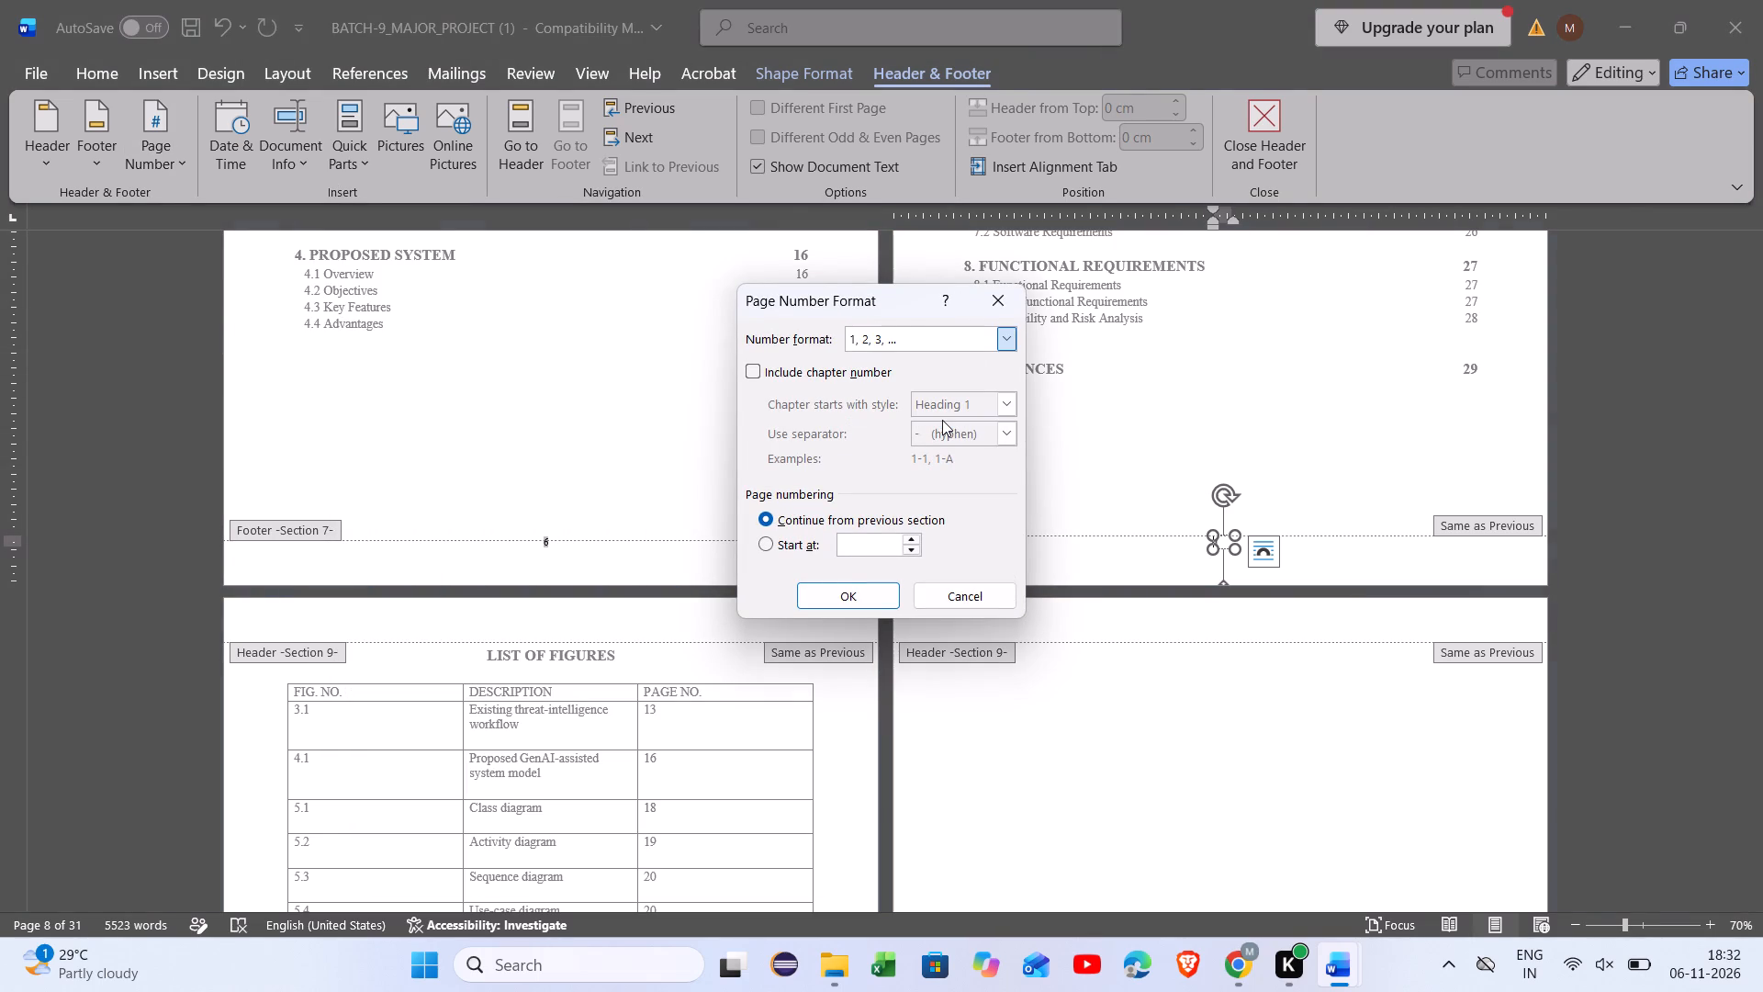
{"action": "left_click", "coordinate": [865, 596]}
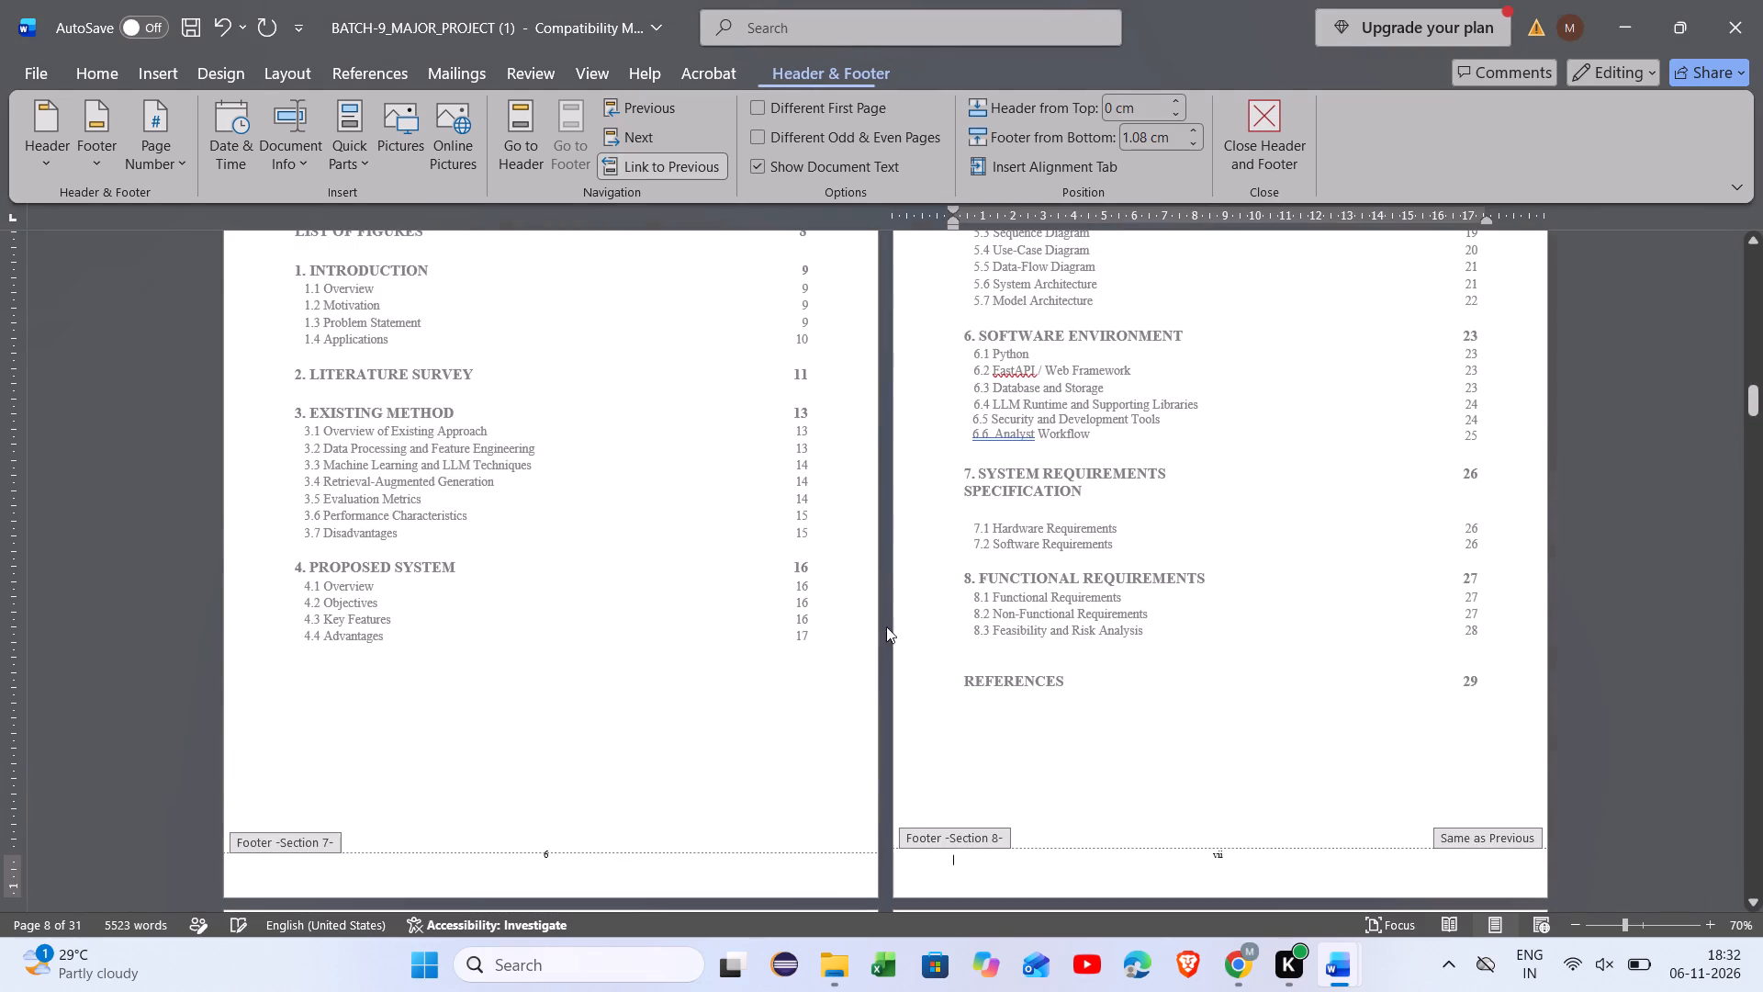
Set the footer page number format of the first contents page (Section 7) to i, ii, iii.
{"action": "scroll", "coordinate": [1098, 641], "scroll_direction": "down", "scroll_amount": 3}
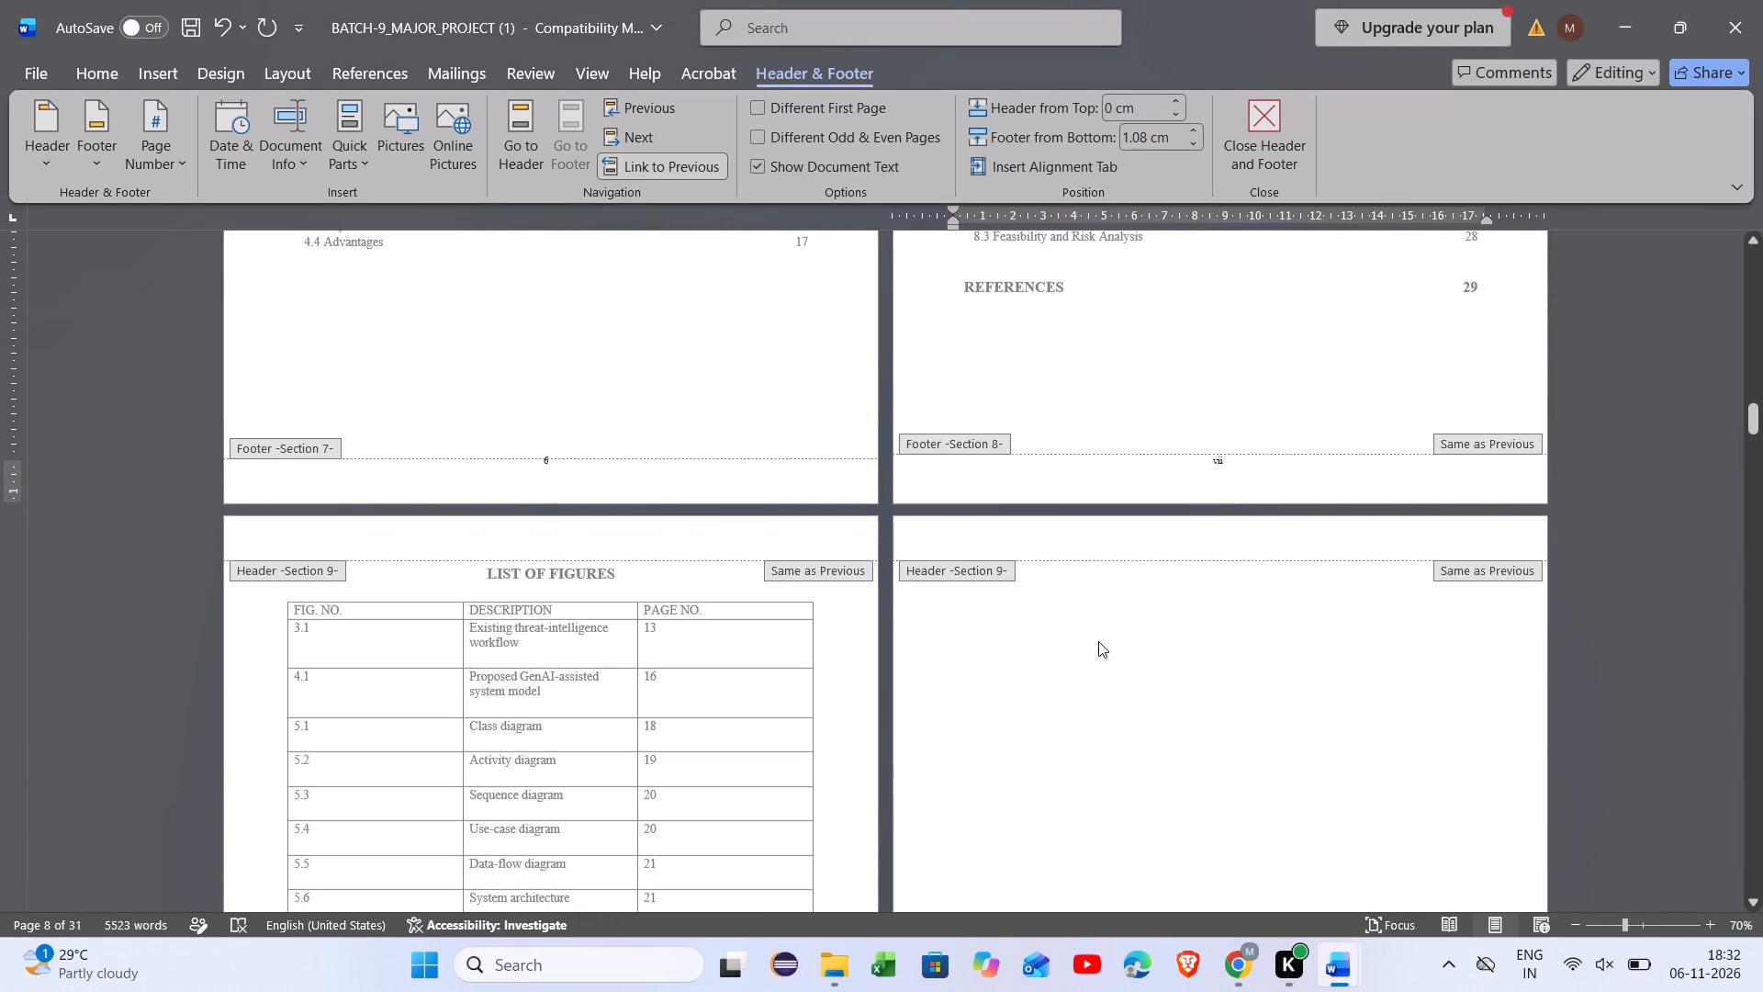
{"action": "left_click", "coordinate": [557, 461]}
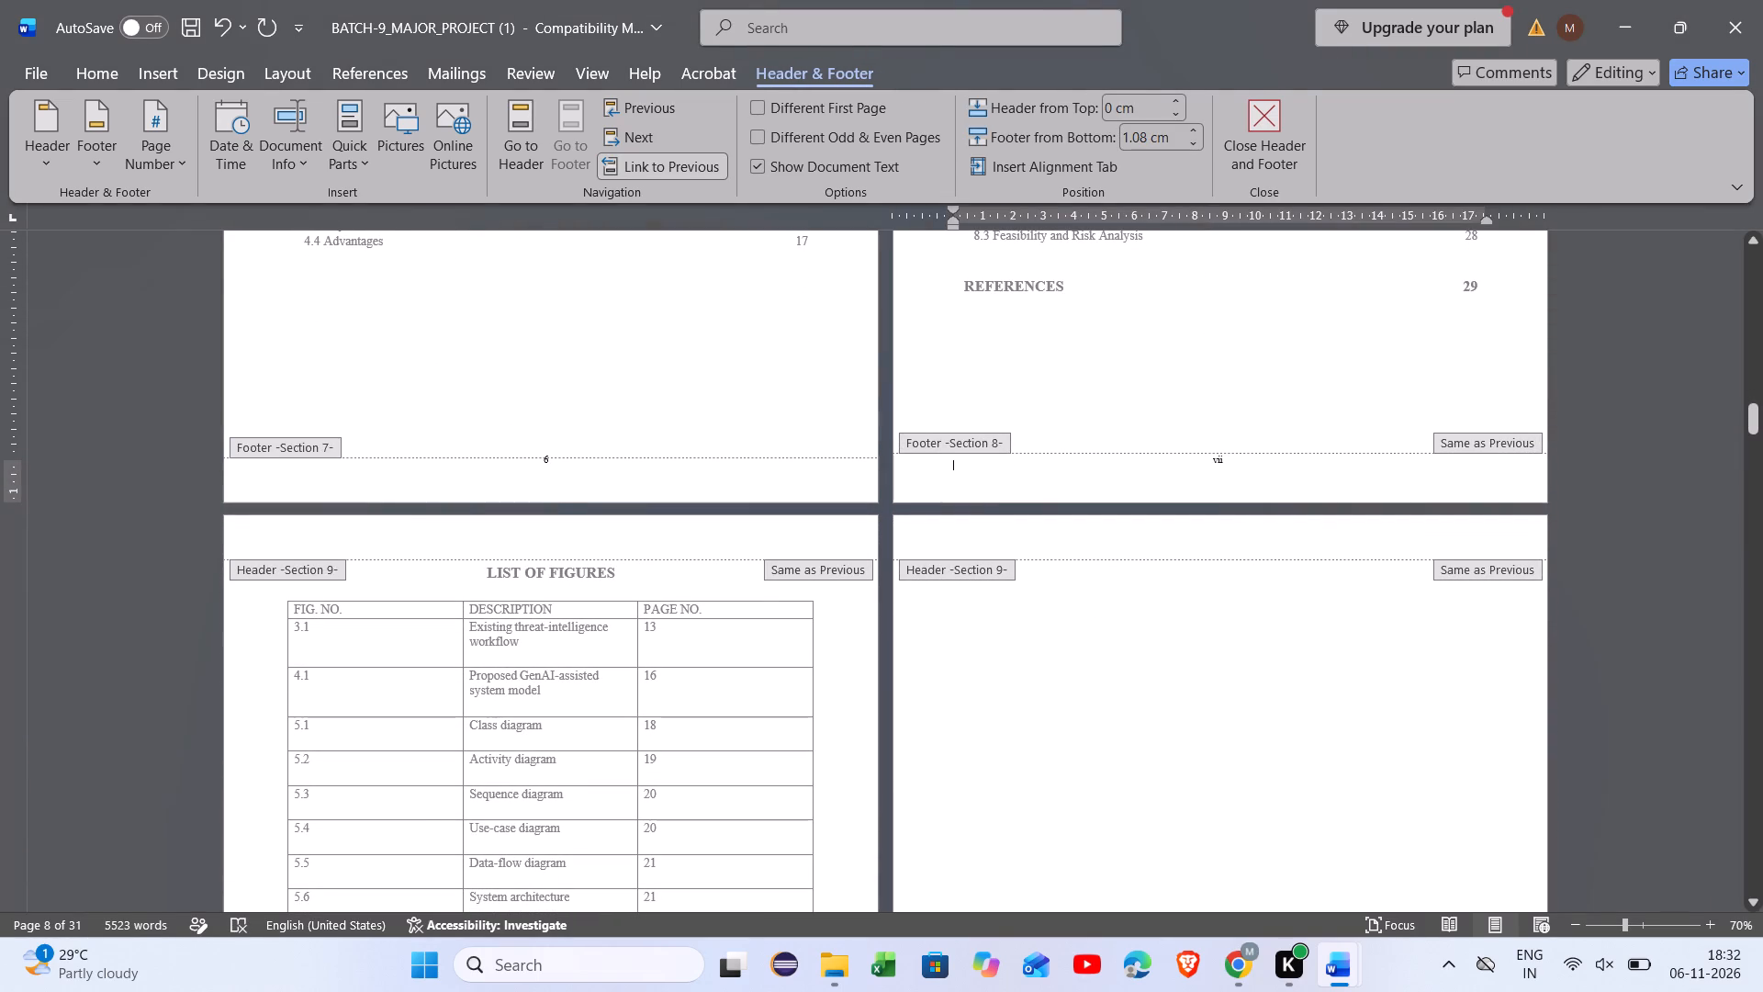
{"action": "key", "text": "BackSpace"}
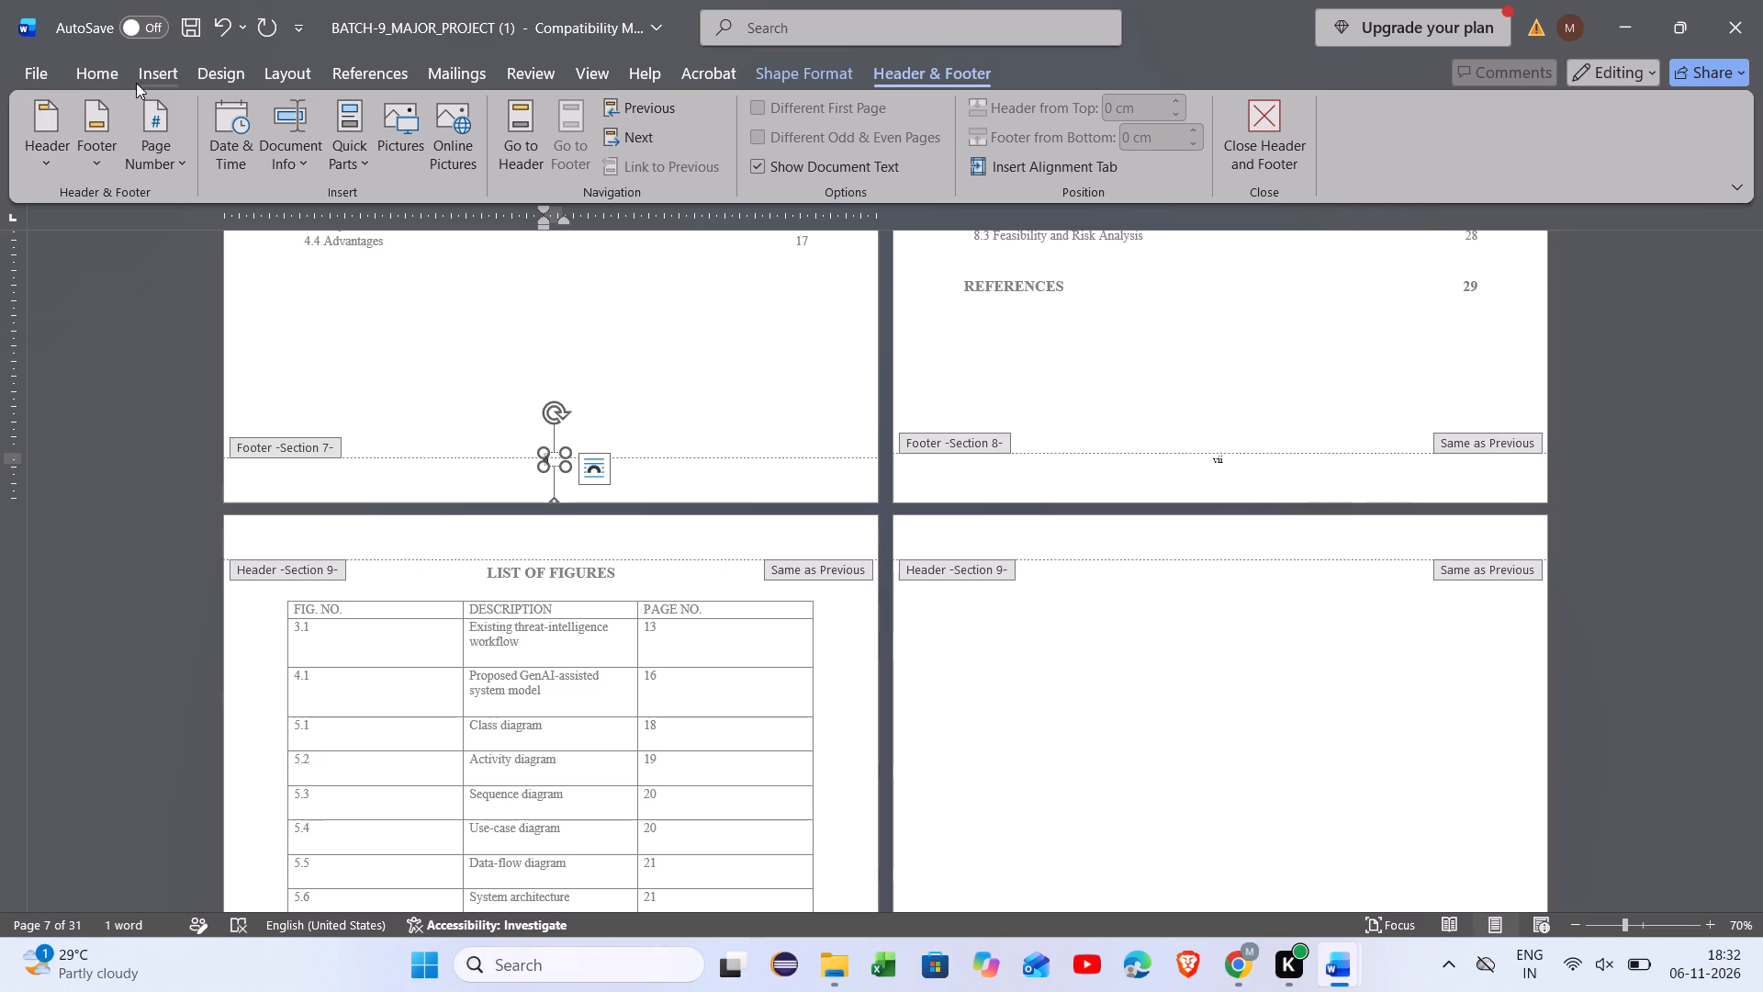
{"action": "left_click", "coordinate": [169, 128]}
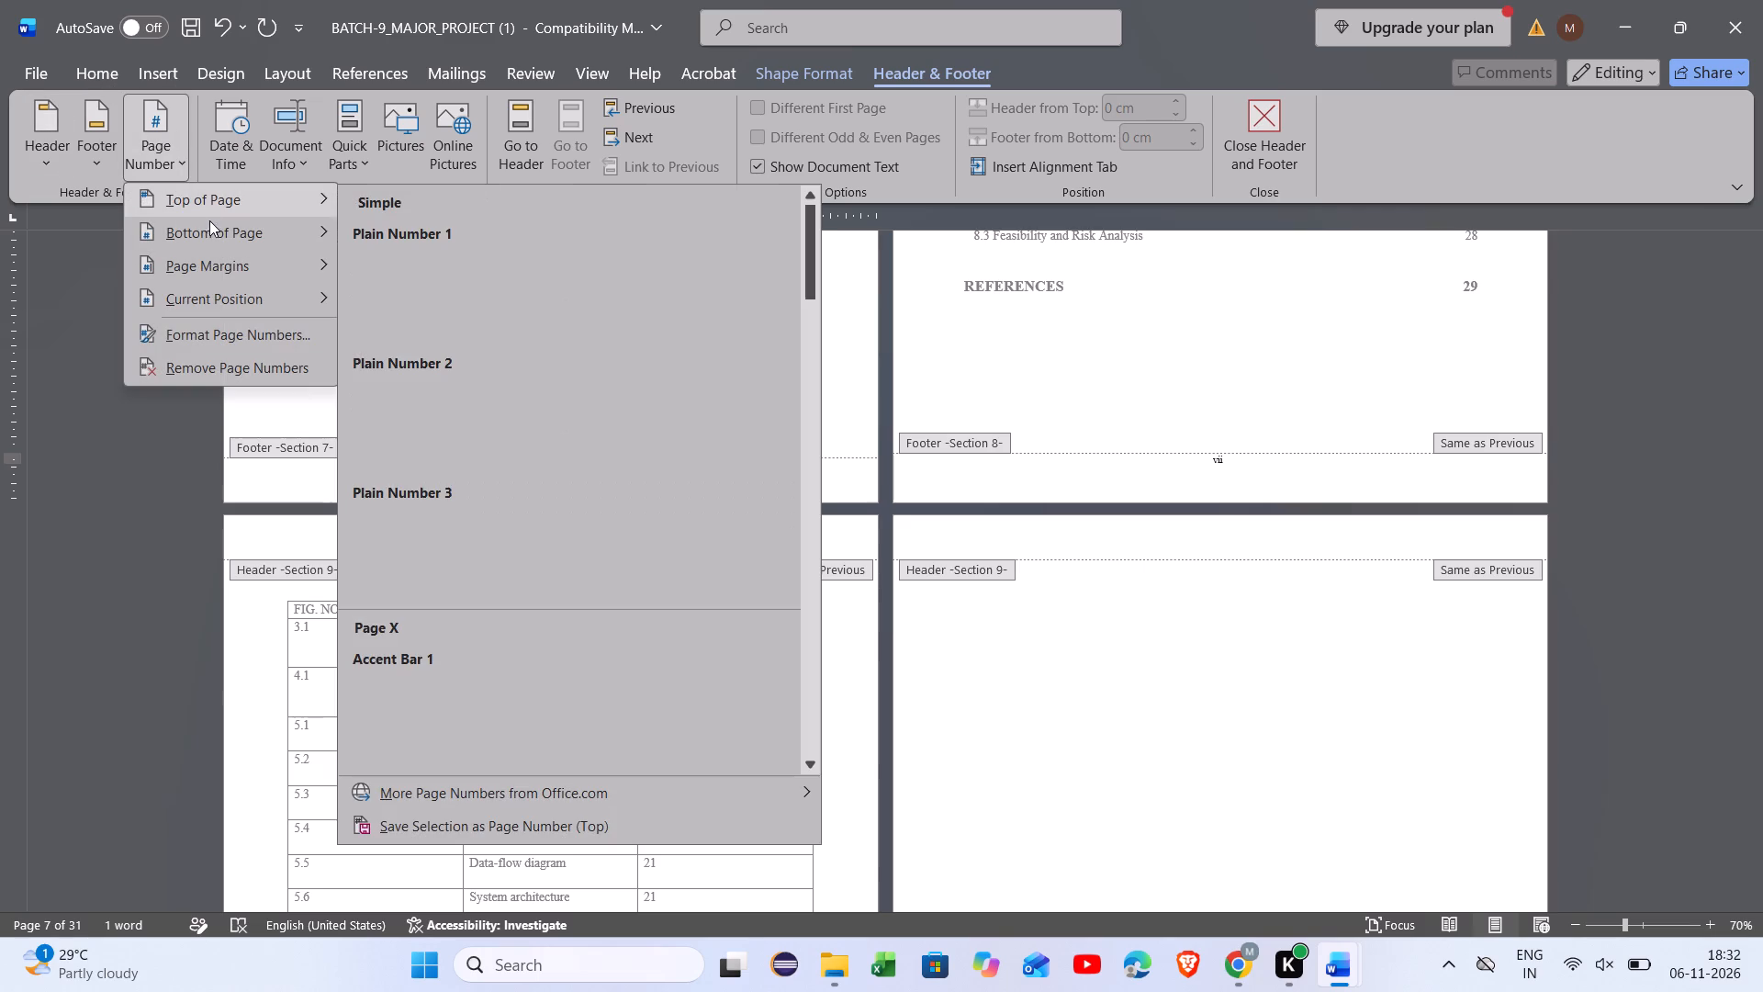
{"action": "left_click", "coordinate": [193, 330]}
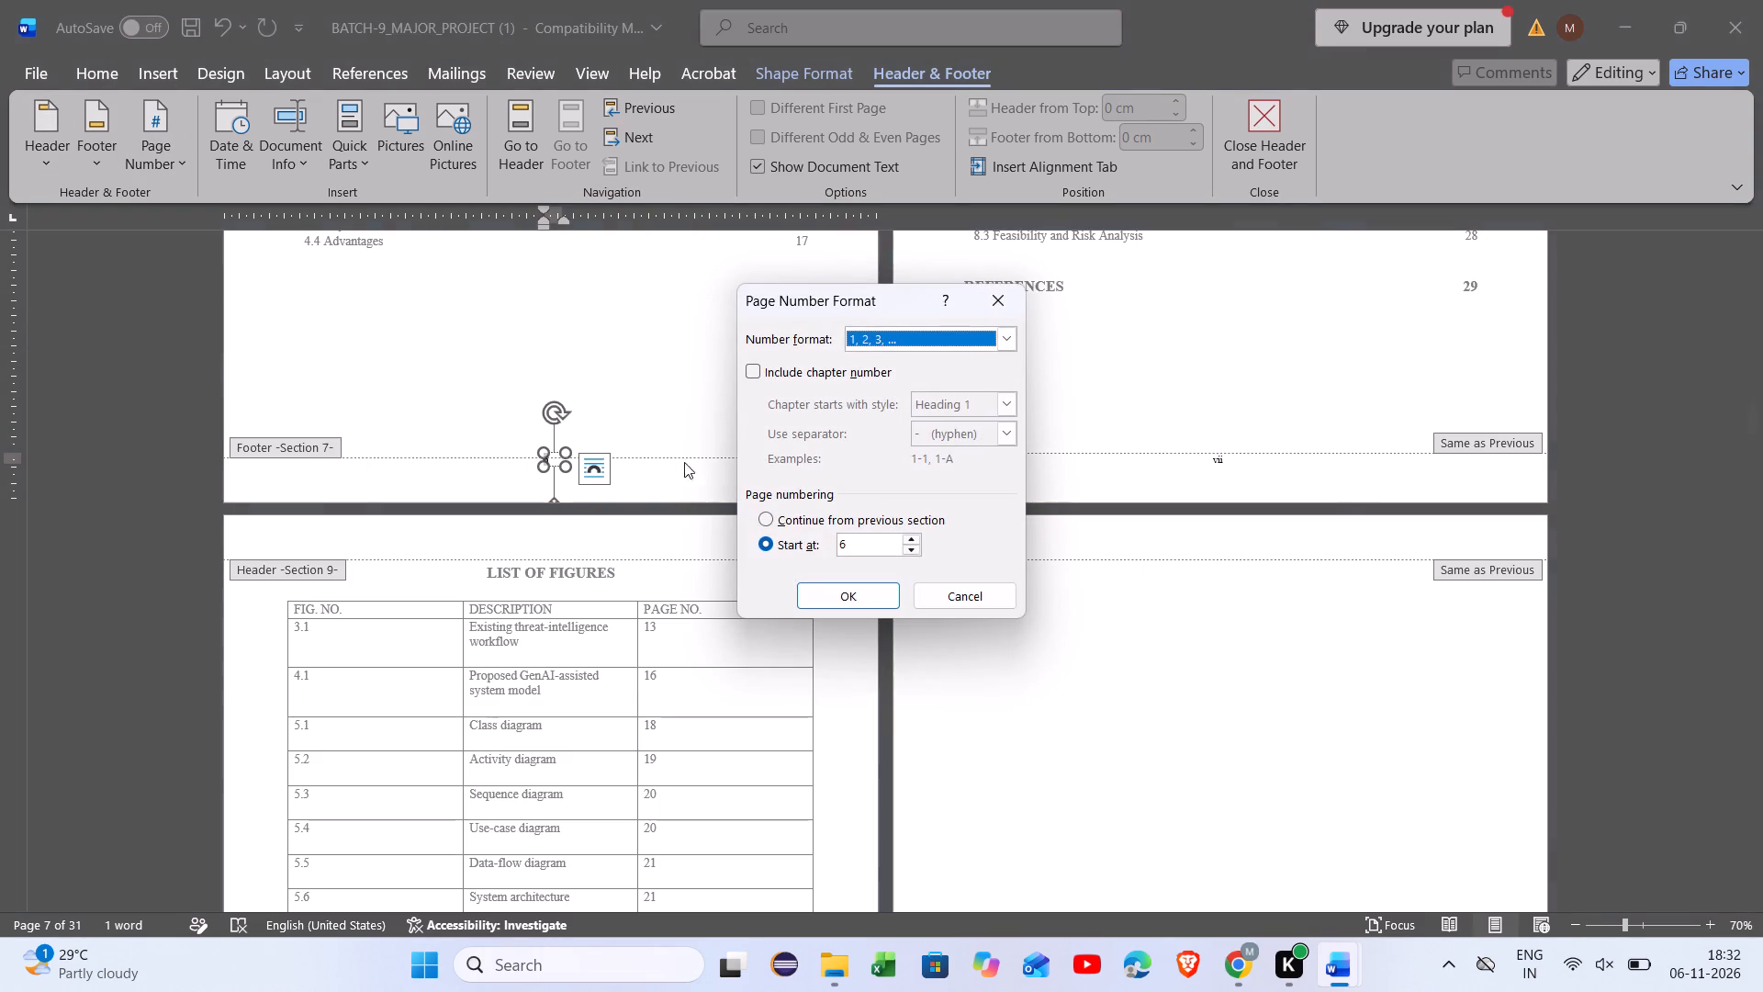
{"action": "left_click", "coordinate": [1005, 335]}
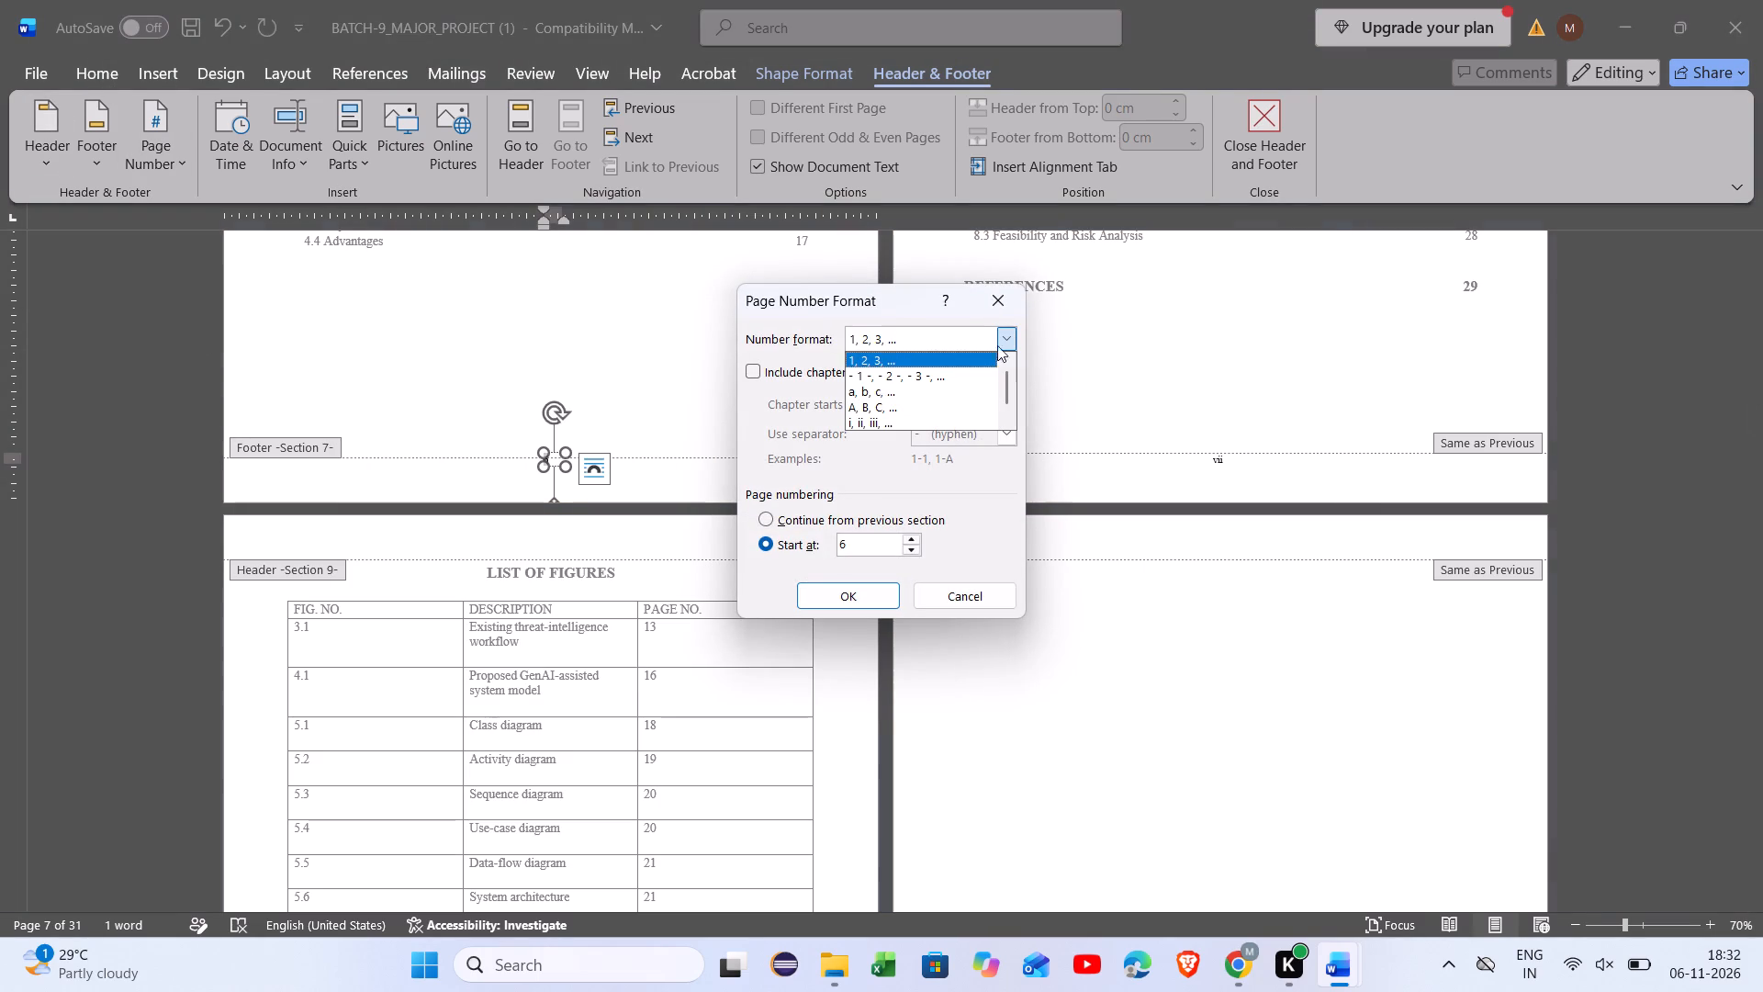
{"action": "left_click", "coordinate": [944, 417]}
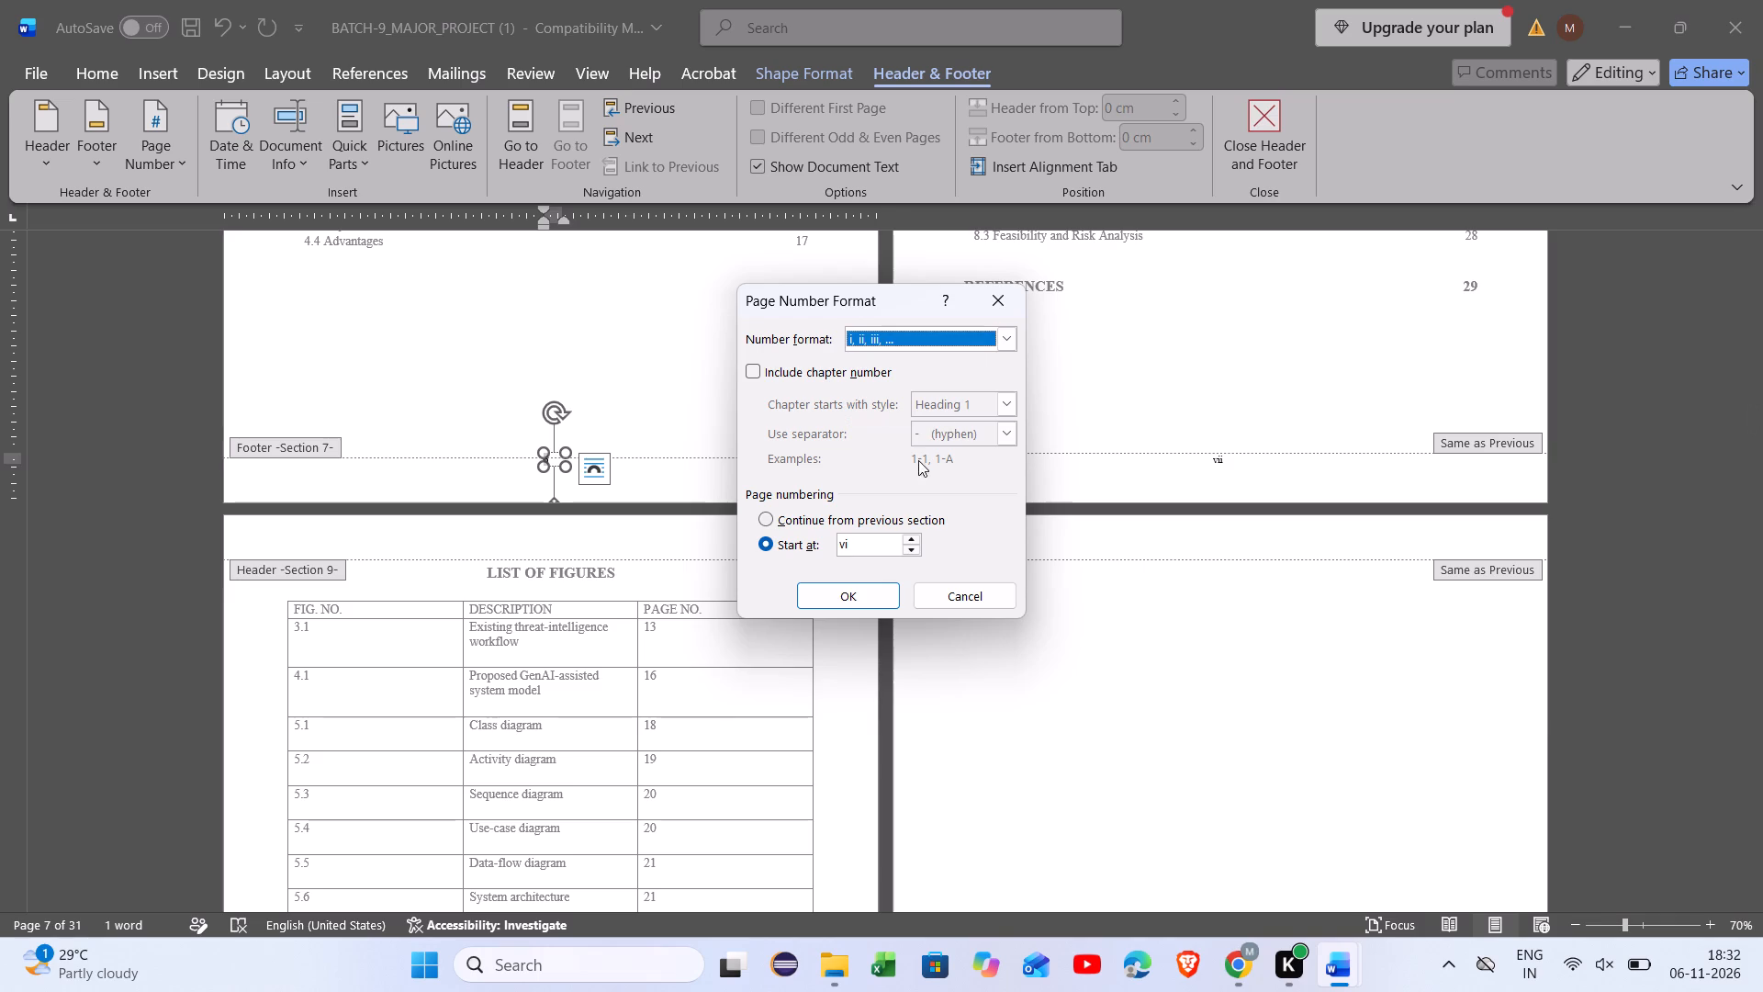
{"action": "left_click", "coordinate": [861, 587]}
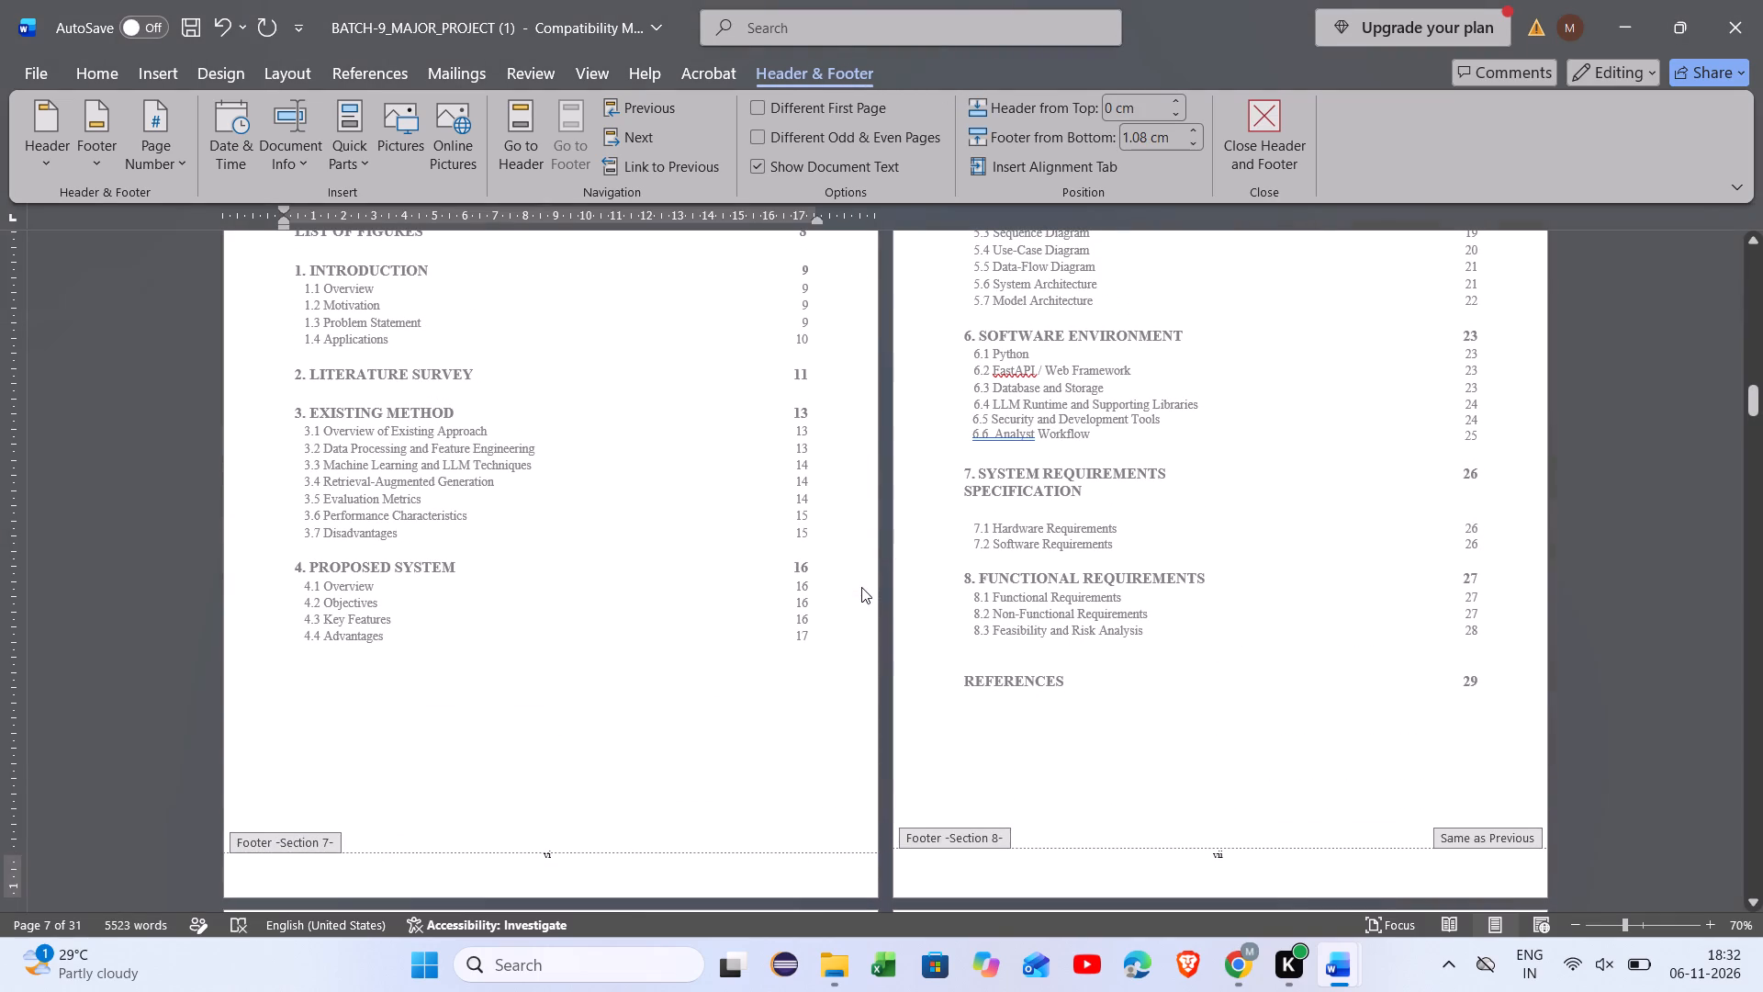
Delete the Abstract page's footer number (Section 6) and set that section's page number format to i, ii, iii.
{"action": "scroll", "coordinate": [965, 445], "scroll_direction": "up", "scroll_amount": 5}
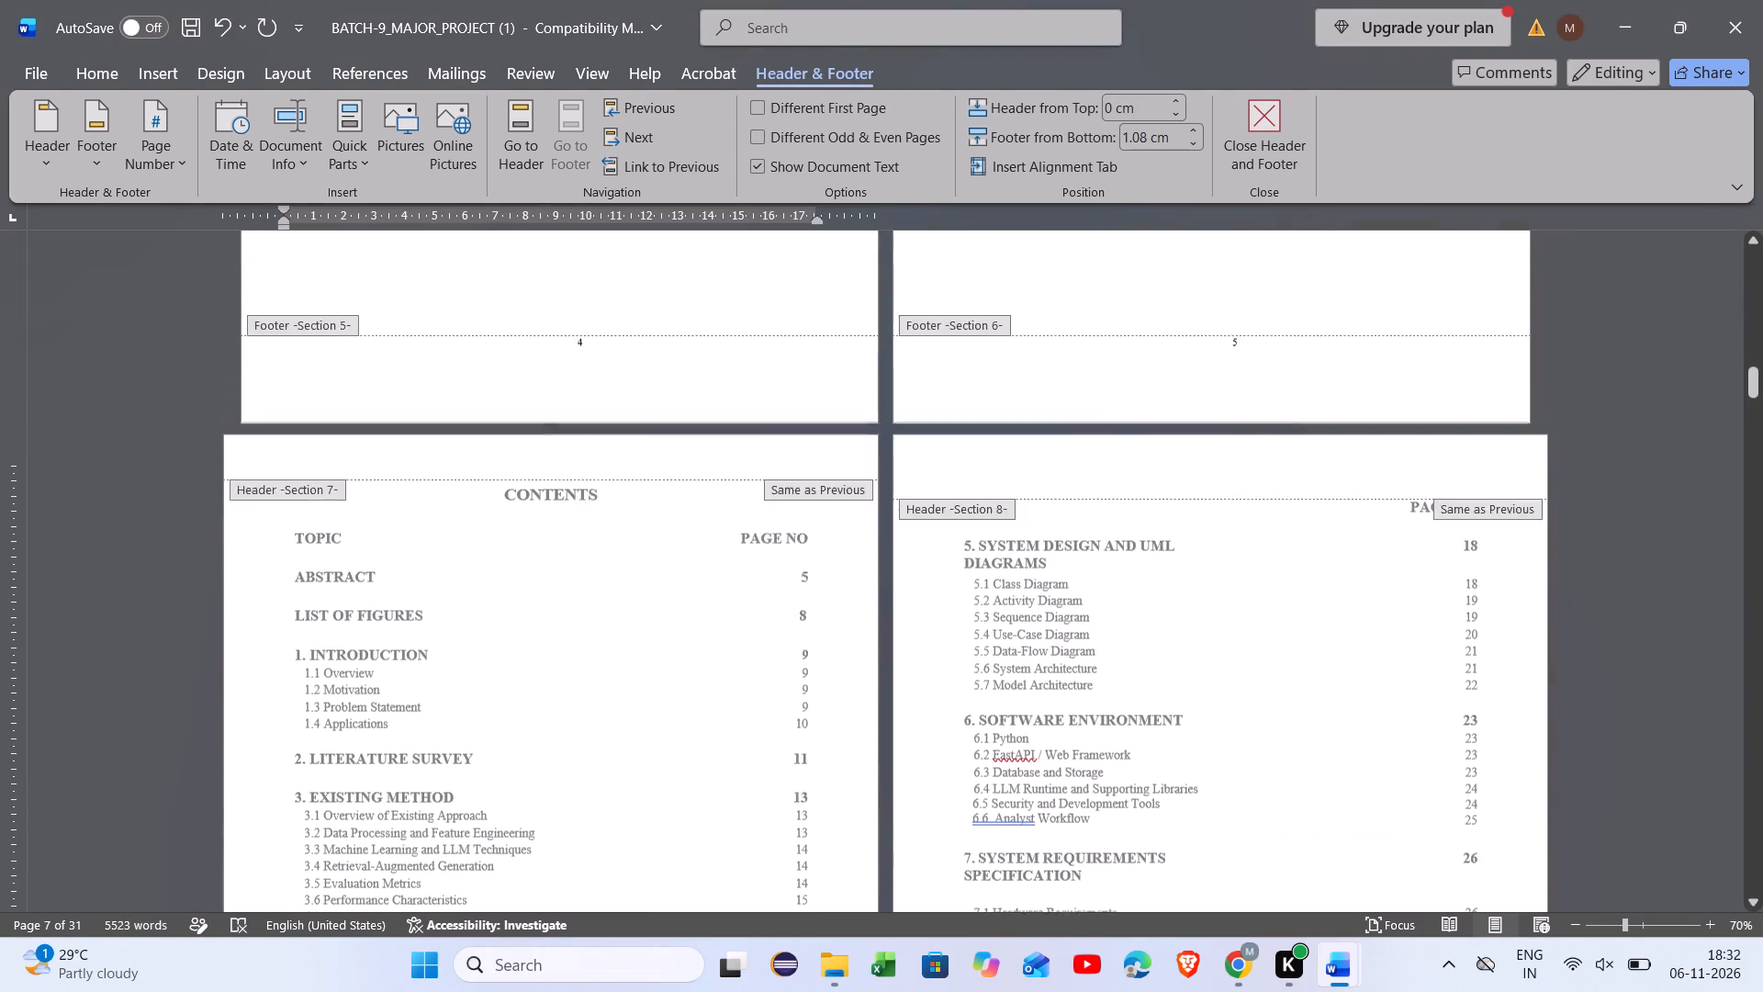
{"action": "scroll", "coordinate": [965, 445], "scroll_direction": "up", "scroll_amount": 1}
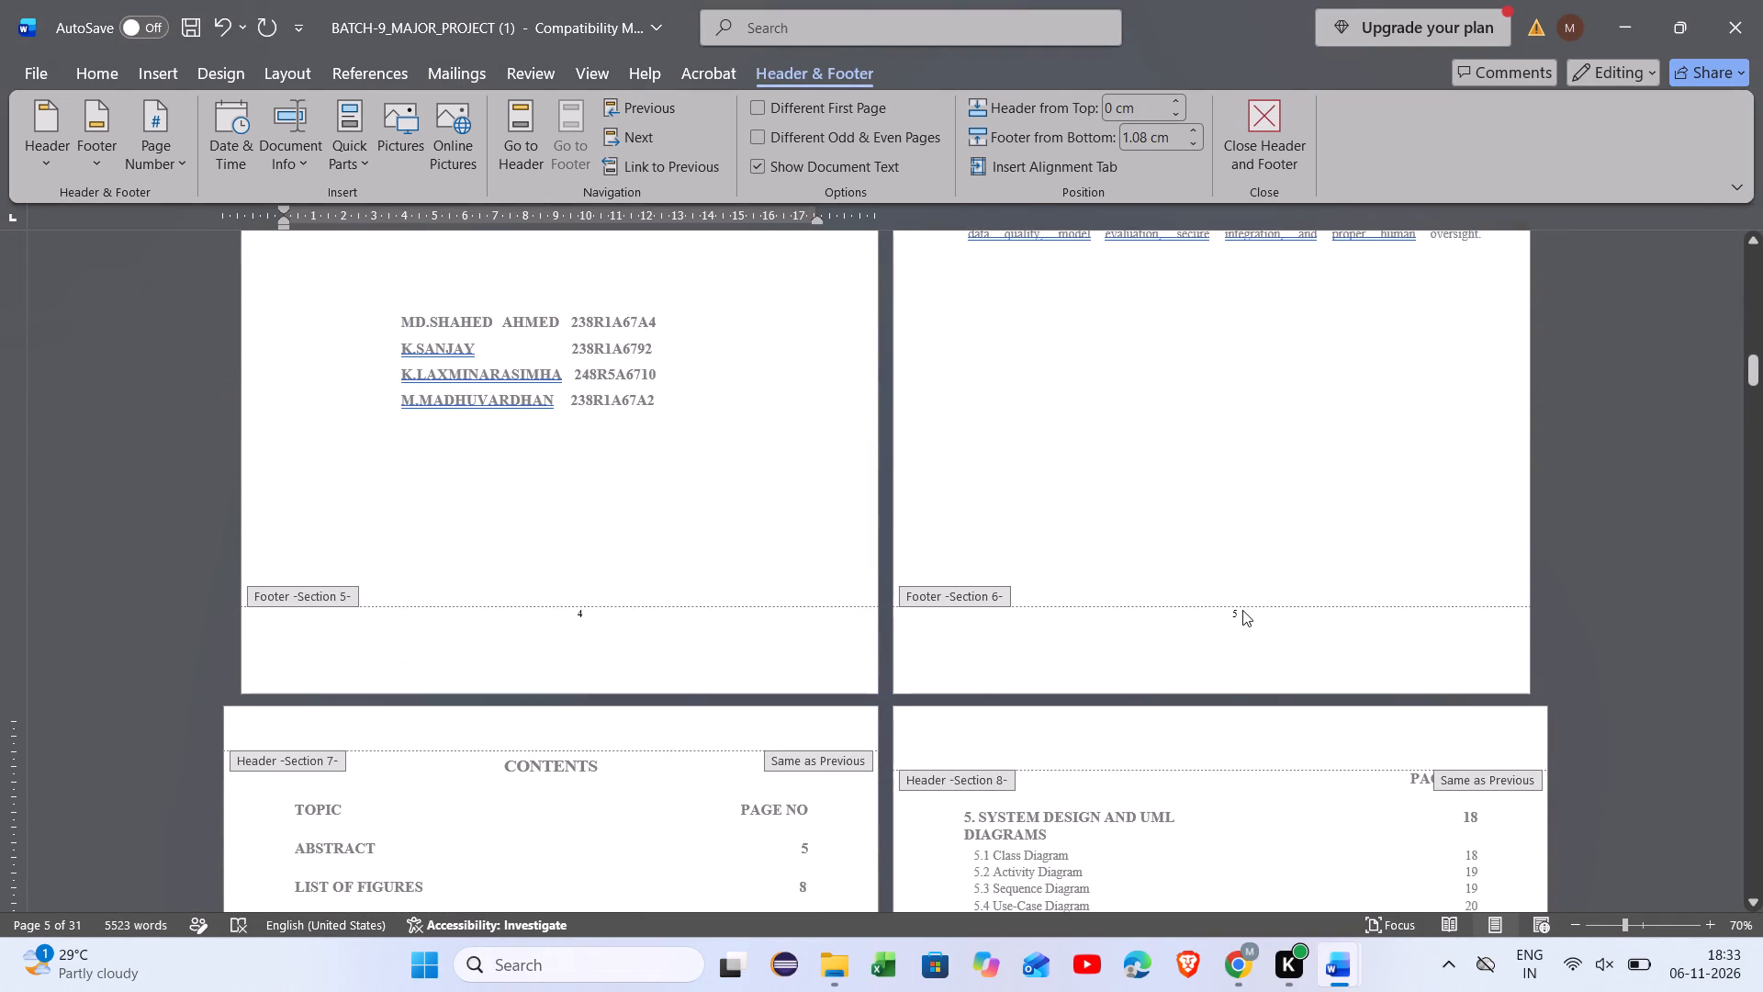
{"action": "left_click", "coordinate": [1242, 610]}
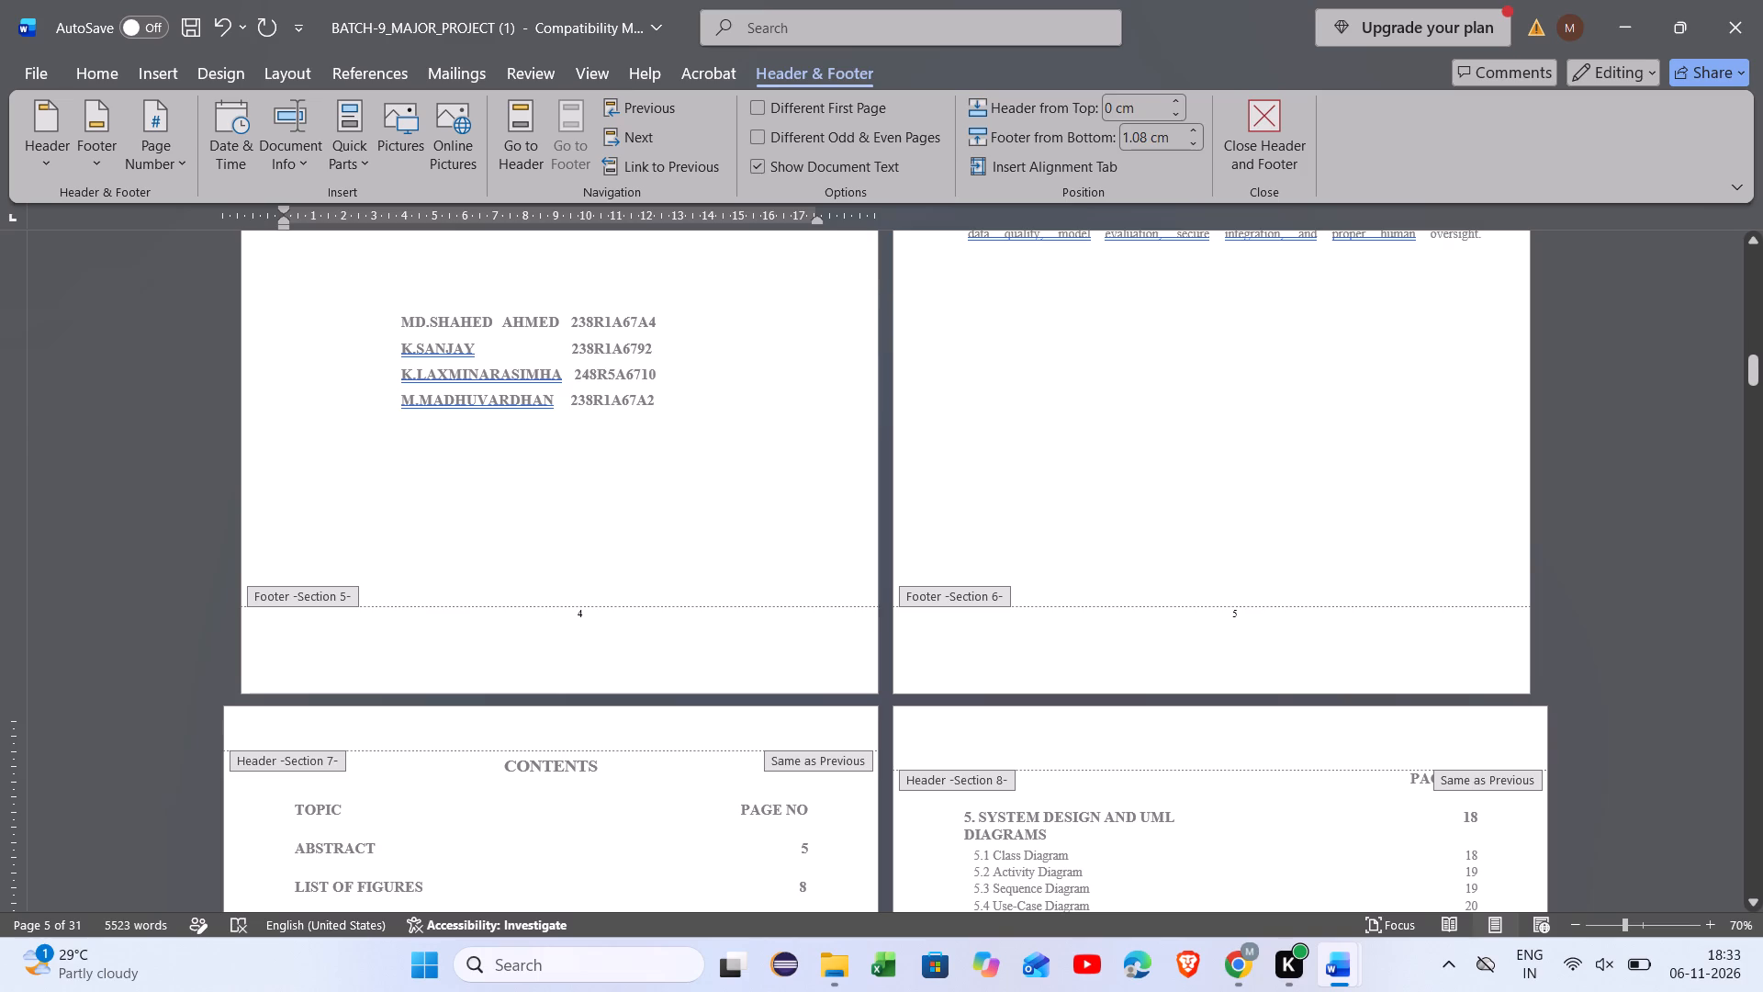
{"action": "left_click", "coordinate": [1234, 610]}
{"action": "key", "text": "Right"}
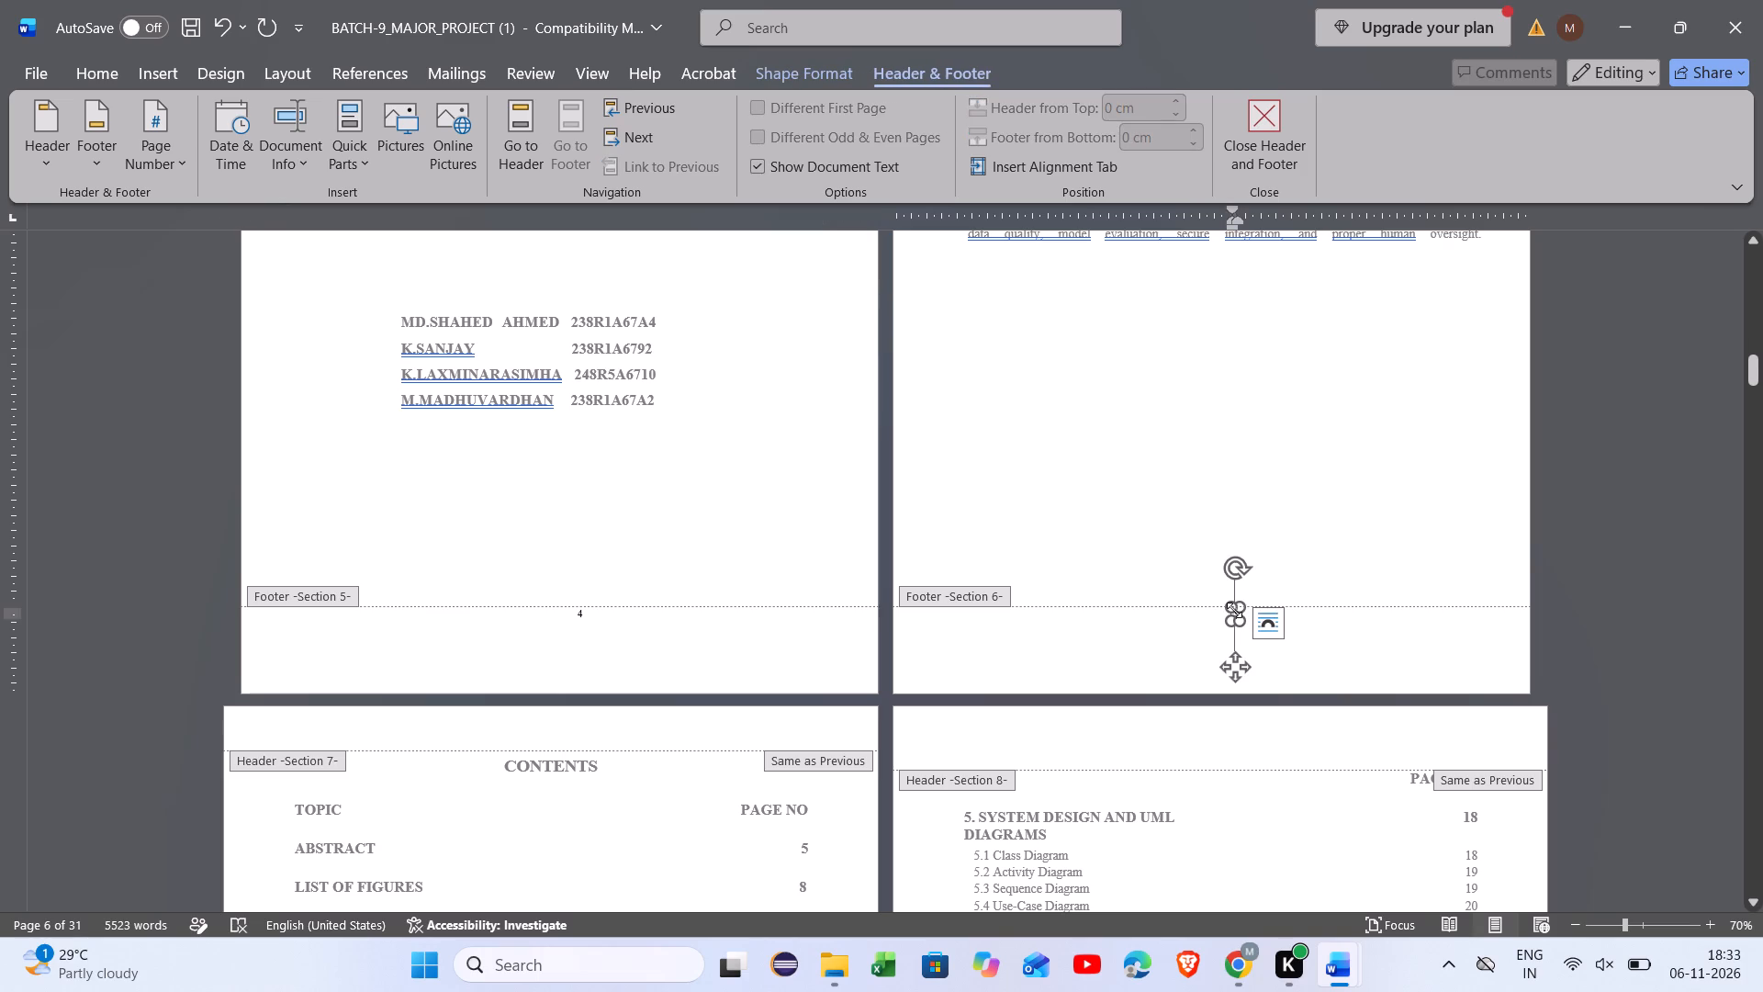
{"action": "key", "text": "BackSpace"}
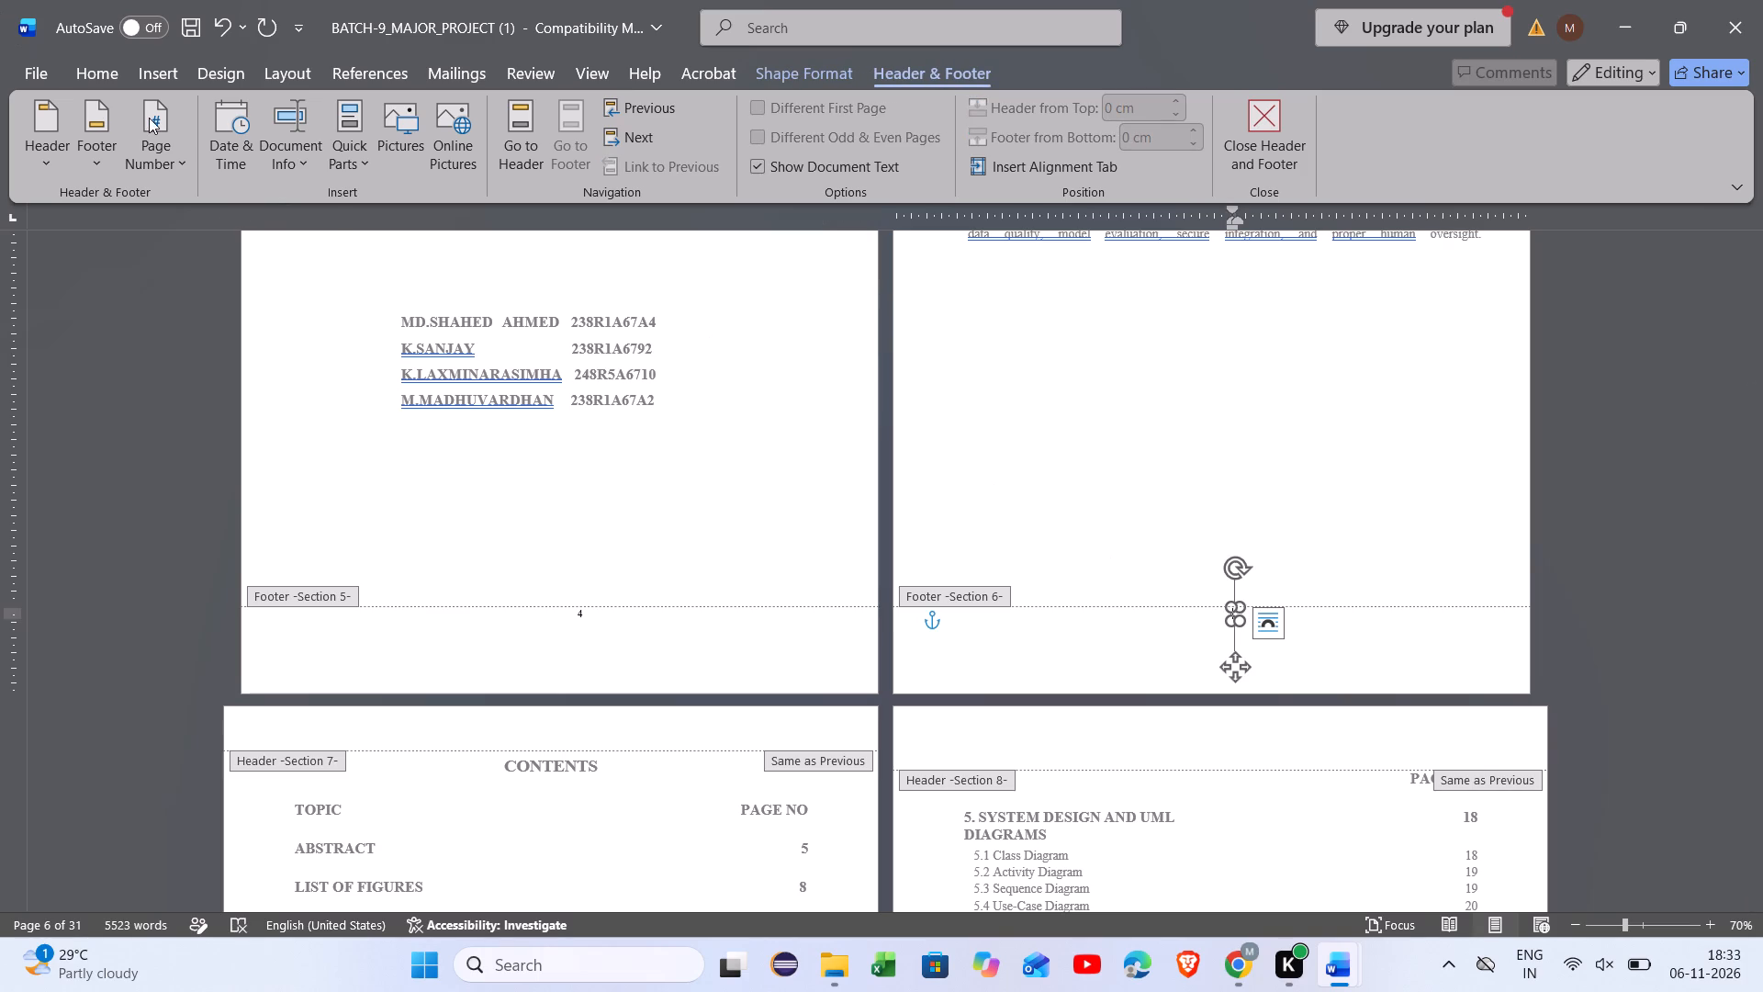
{"action": "left_click", "coordinate": [149, 118]}
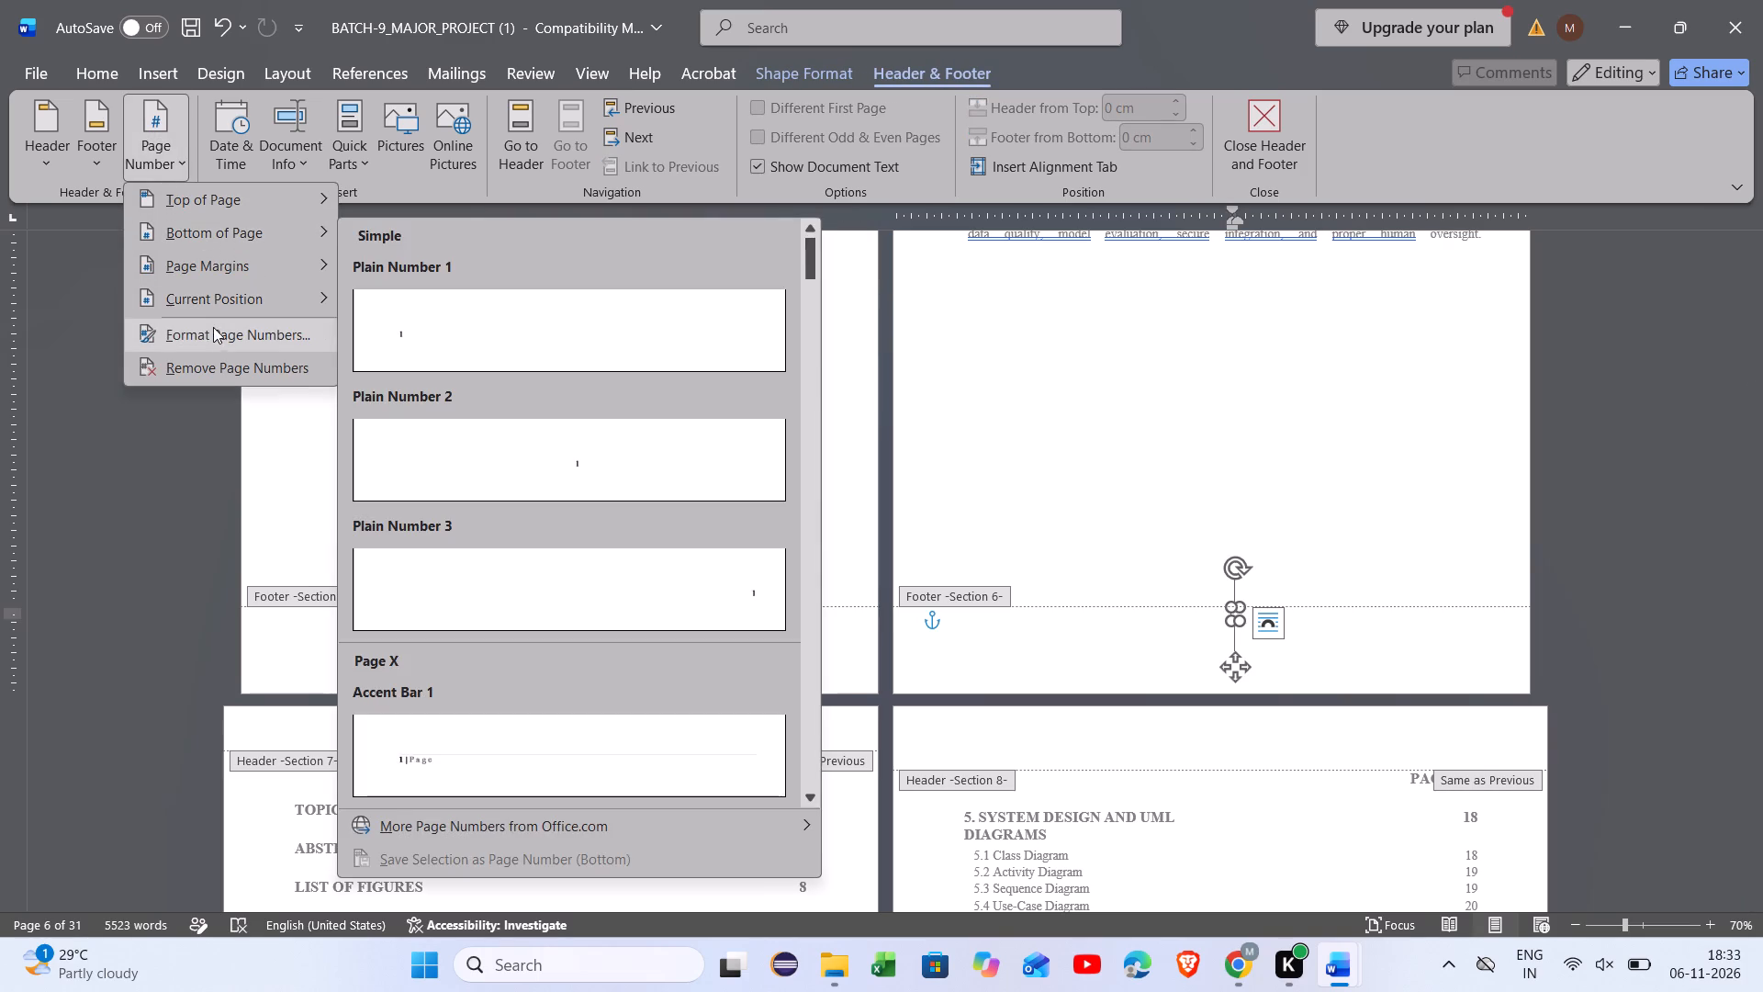
{"action": "left_click", "coordinate": [212, 329]}
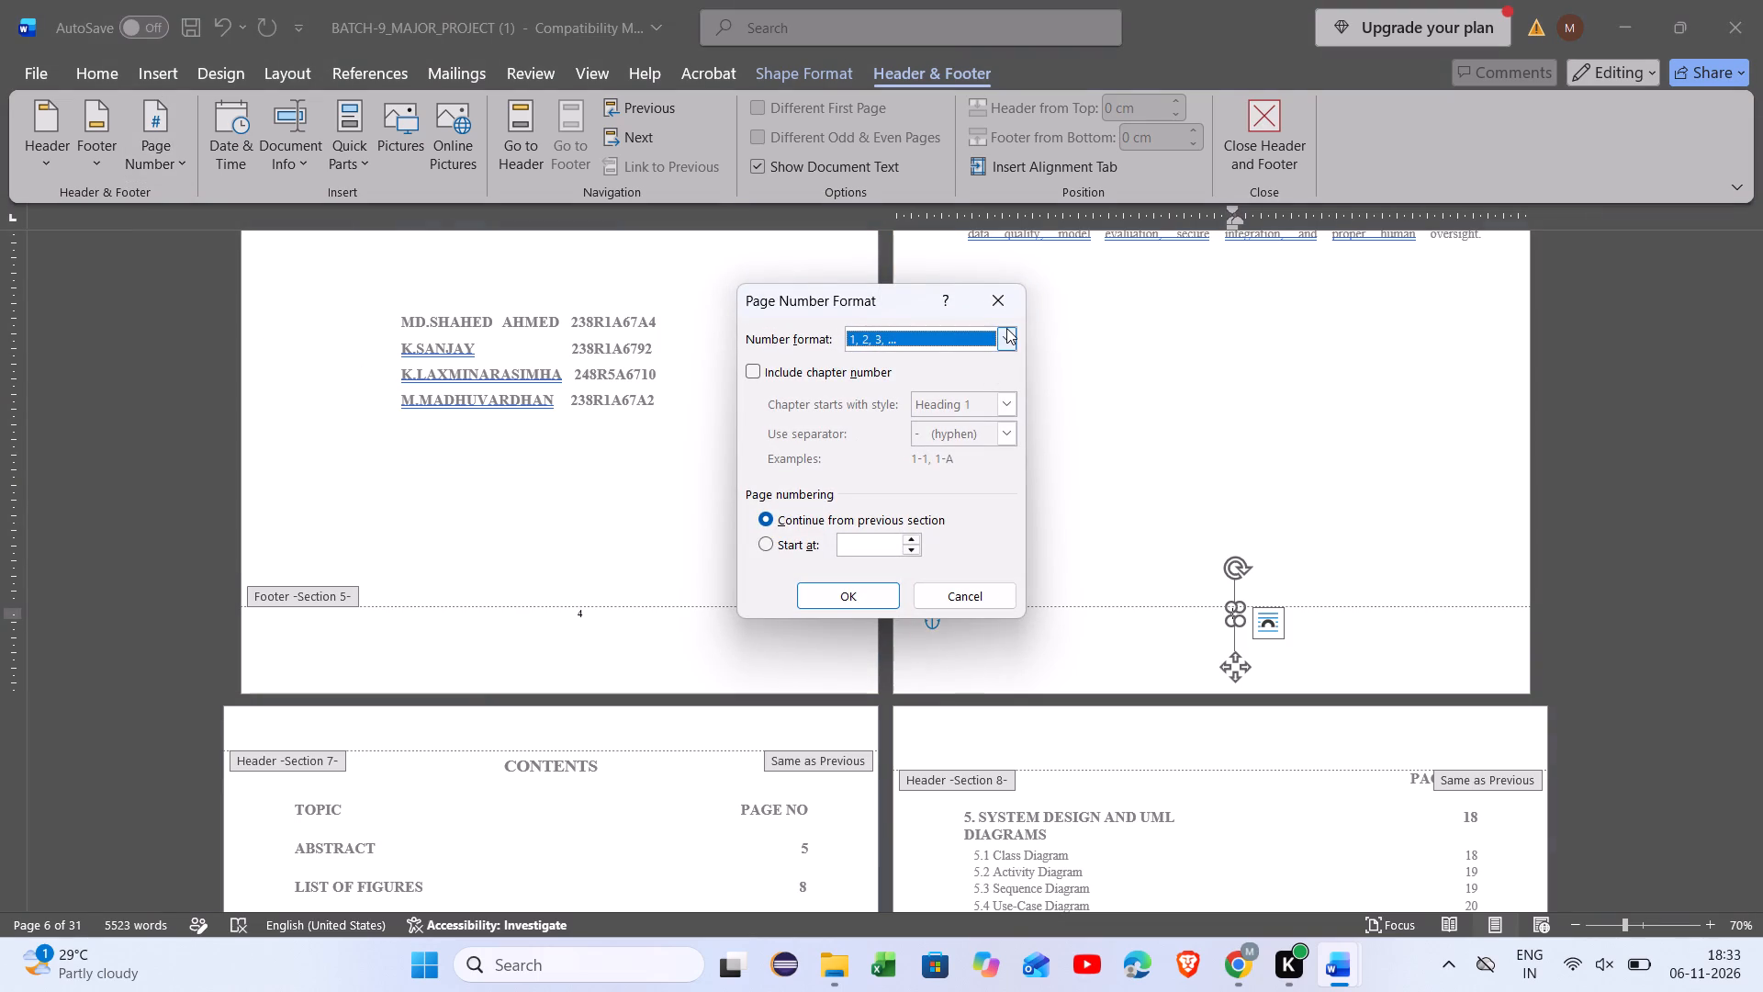
{"action": "left_click", "coordinate": [1006, 328]}
{"action": "left_click", "coordinate": [907, 417]}
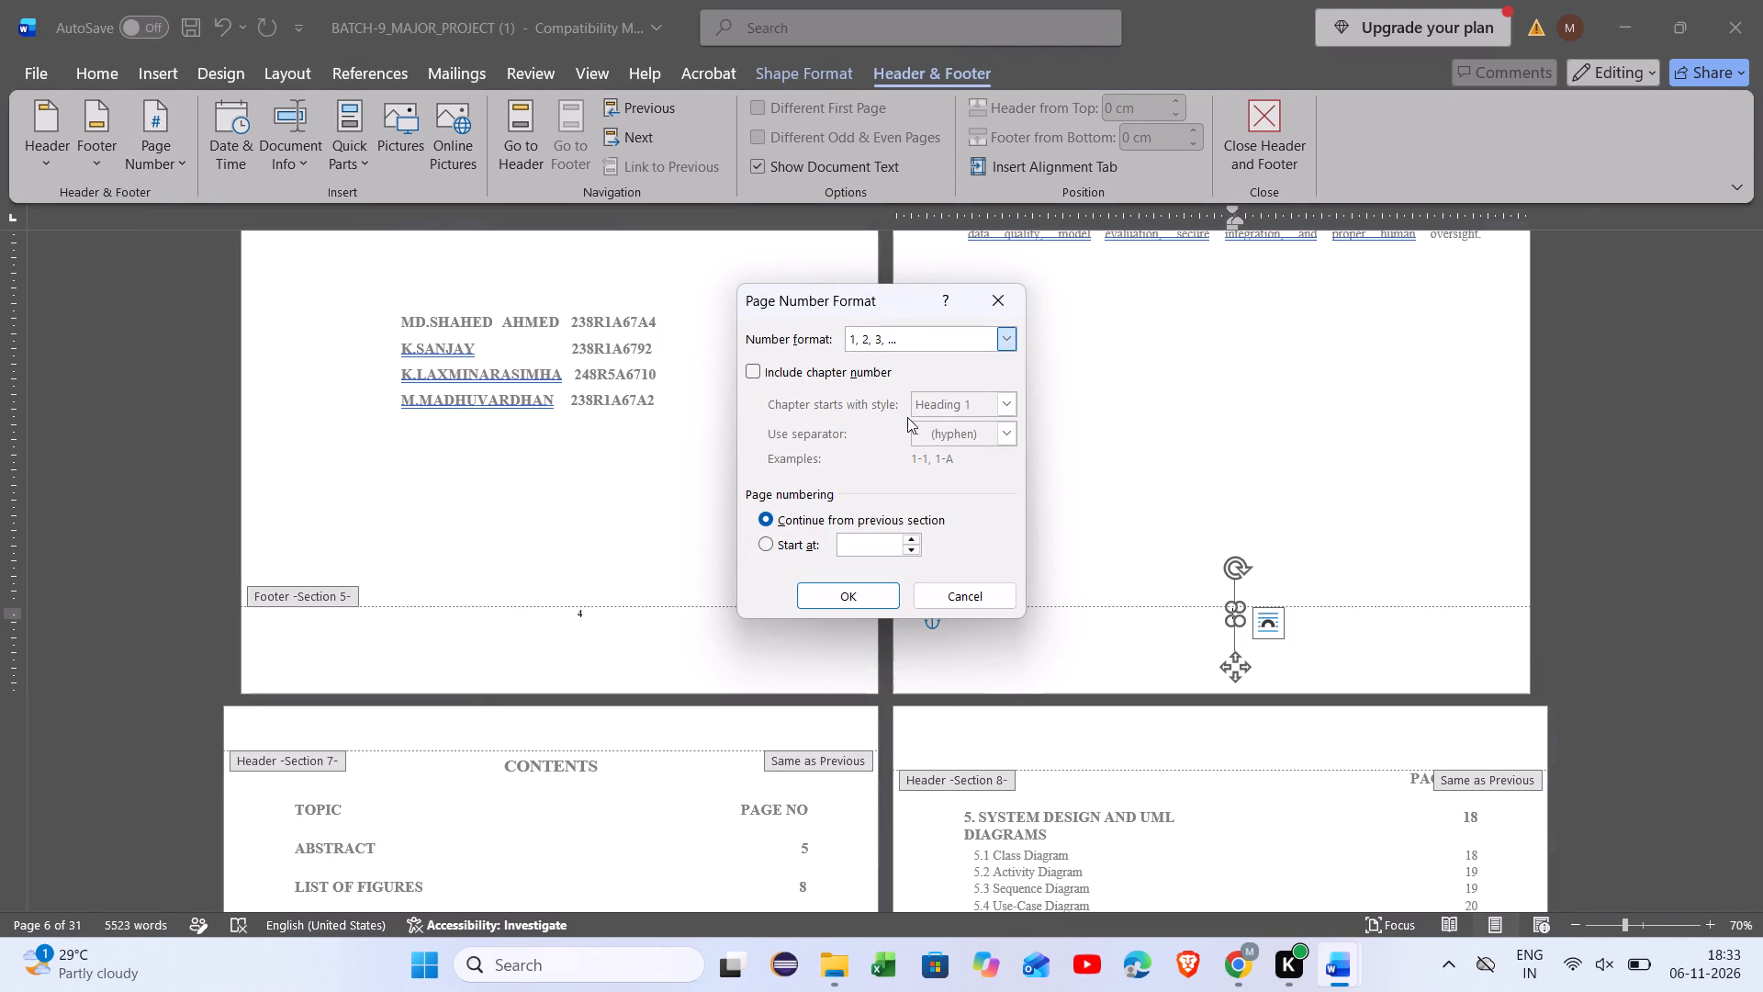
{"action": "left_click", "coordinate": [851, 596]}
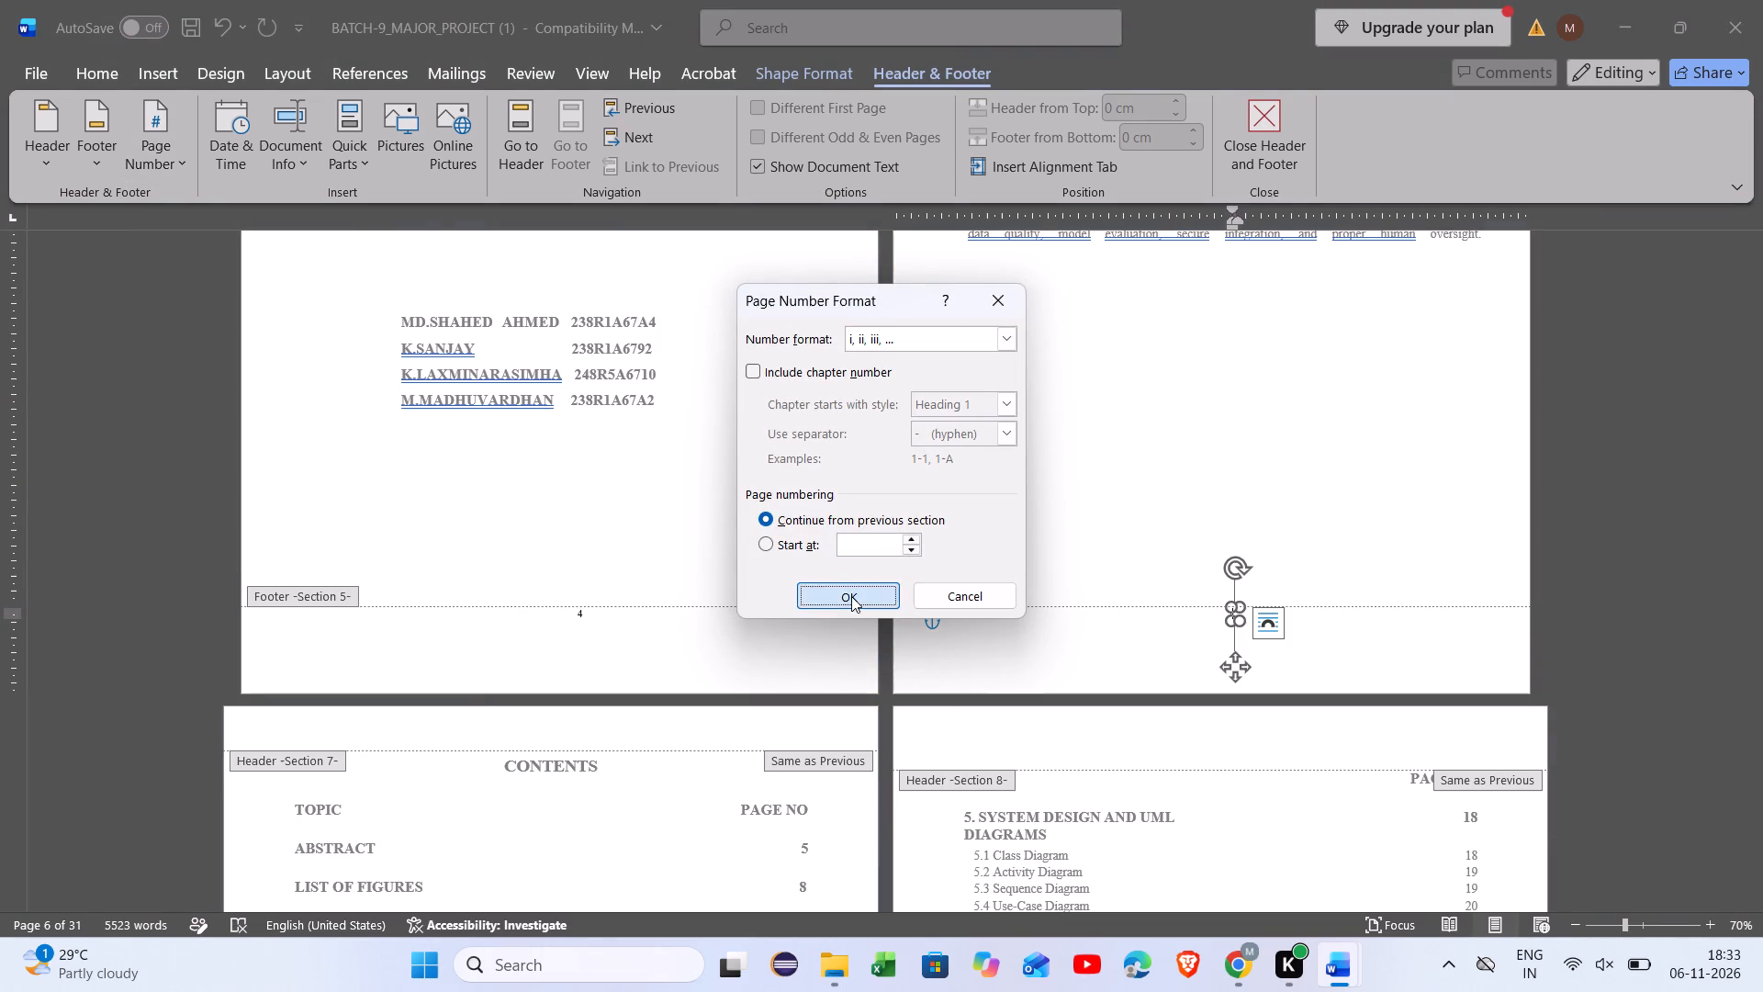
Enter the numeral v in the Abstract page's footer and pad it with spaces to roughly the centre.
{"action": "scroll", "coordinate": [851, 596], "scroll_direction": "down", "scroll_amount": 2}
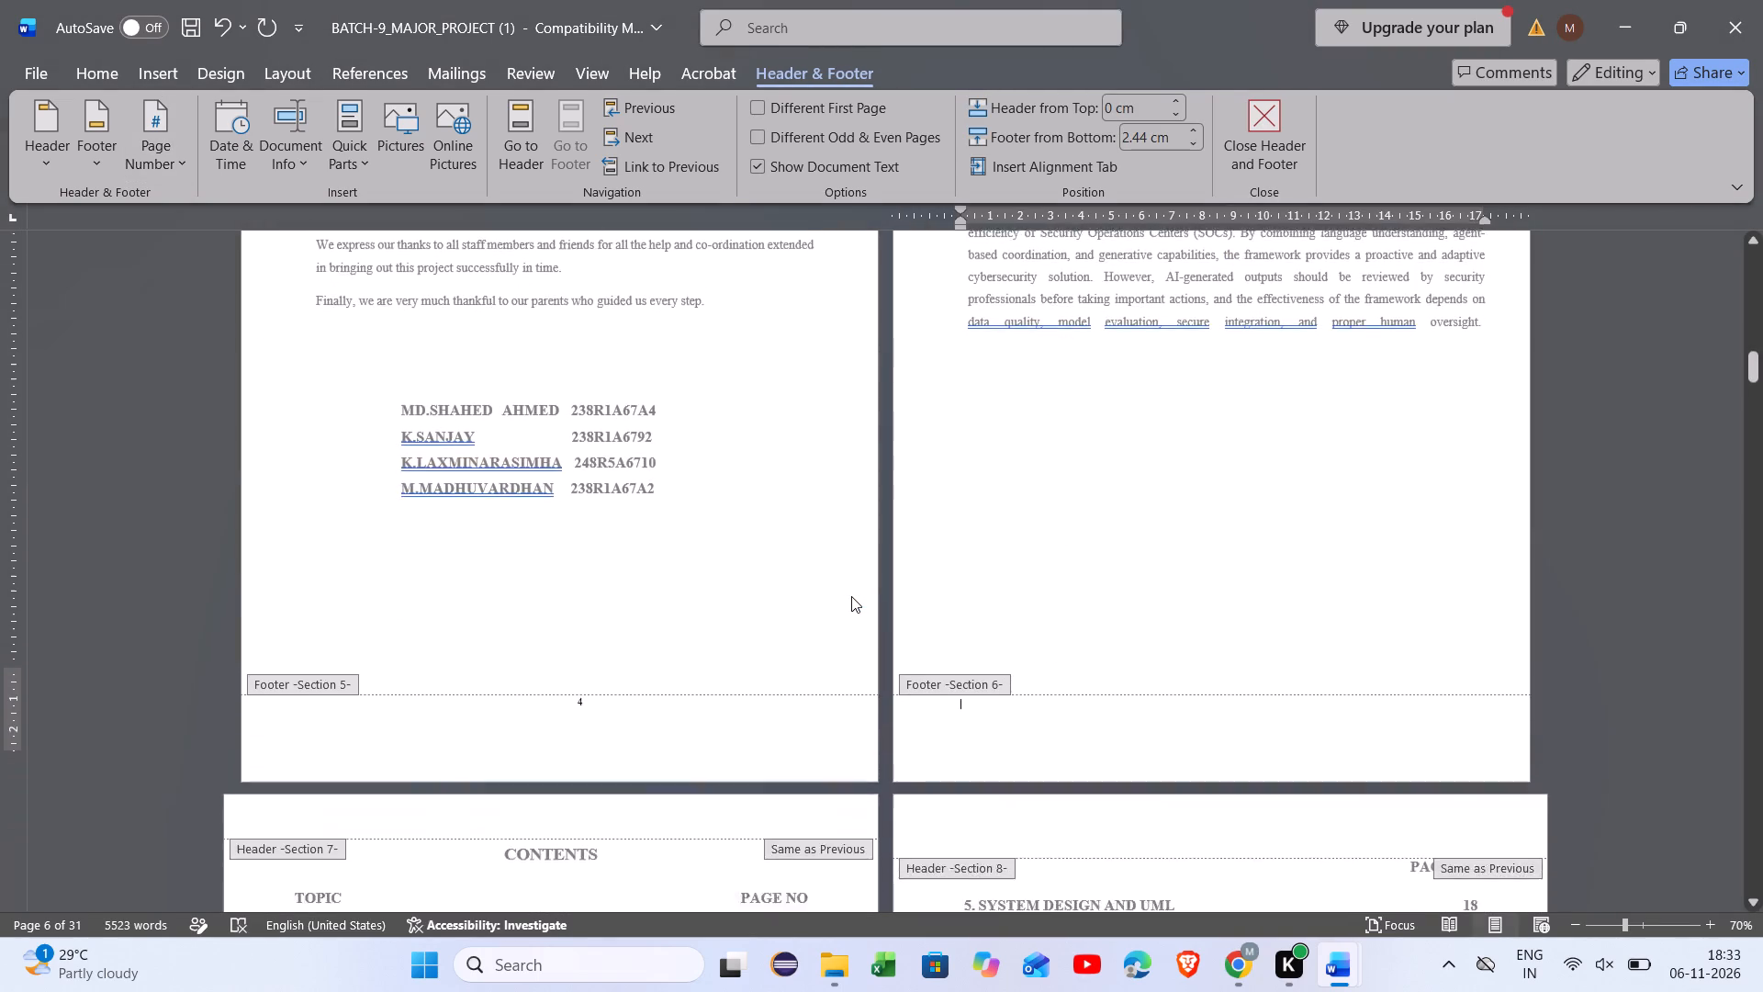
{"action": "scroll", "coordinate": [851, 596], "scroll_direction": "down", "scroll_amount": 5}
{"action": "scroll", "coordinate": [851, 596], "scroll_direction": "up", "scroll_amount": 1}
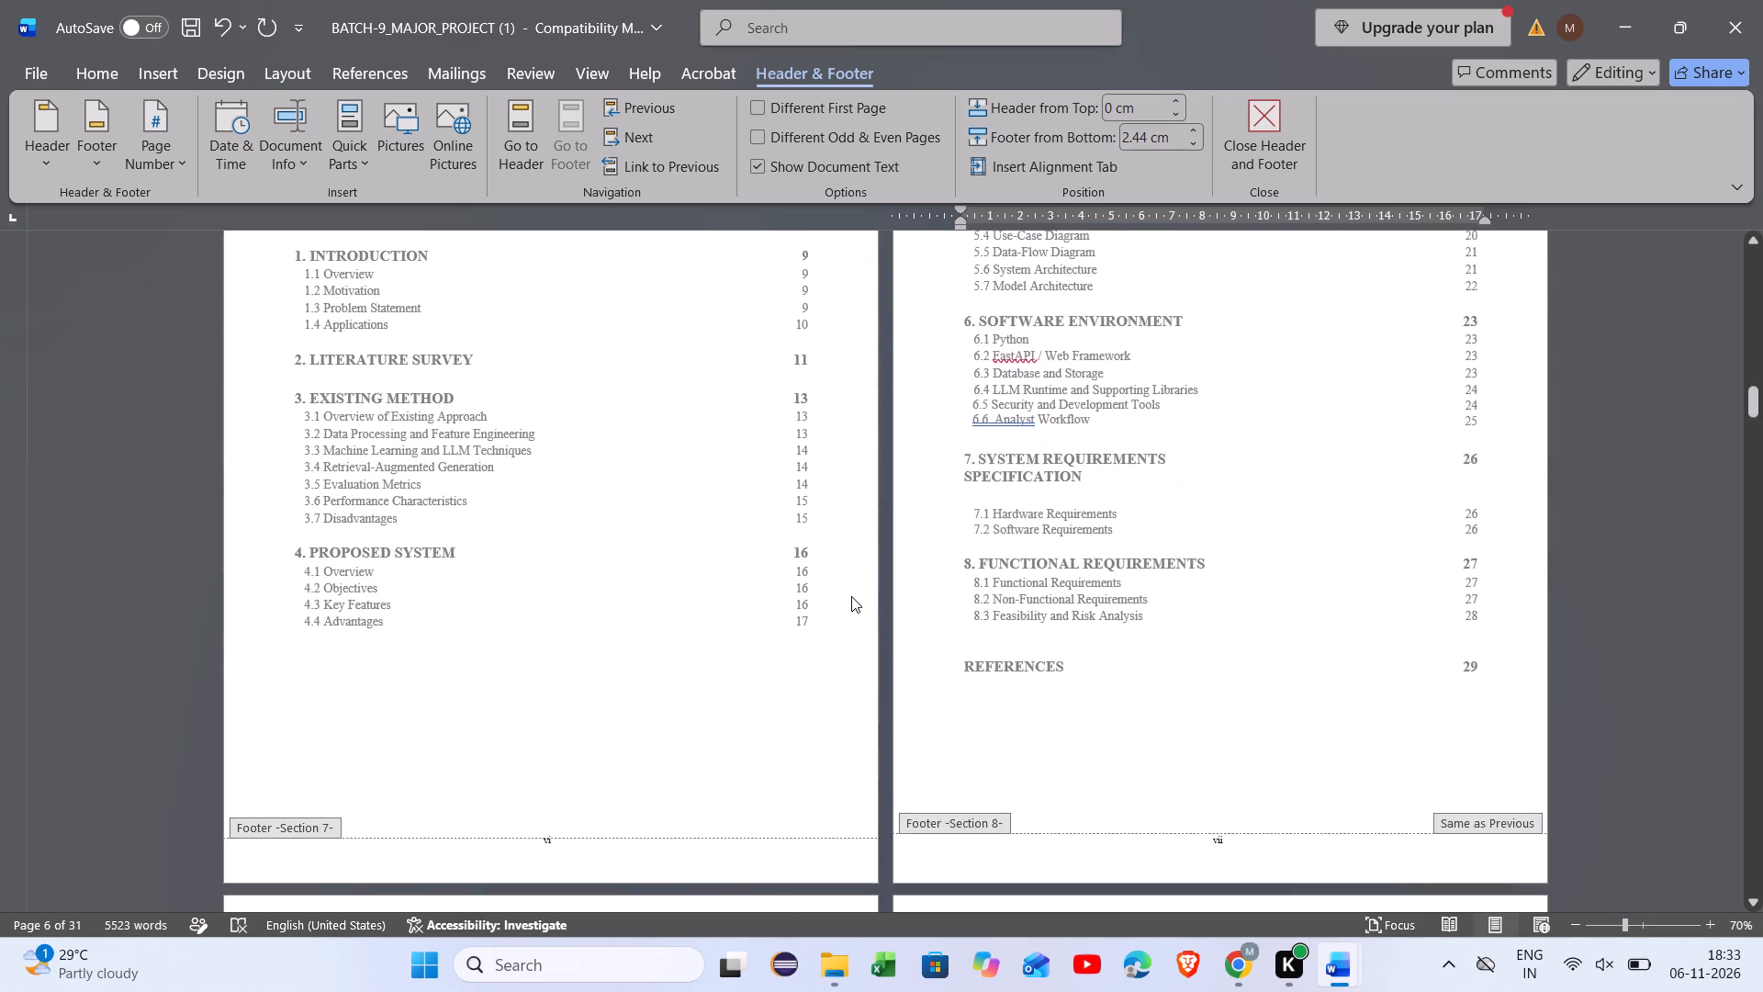
{"action": "scroll", "coordinate": [851, 596], "scroll_direction": "up", "scroll_amount": 4}
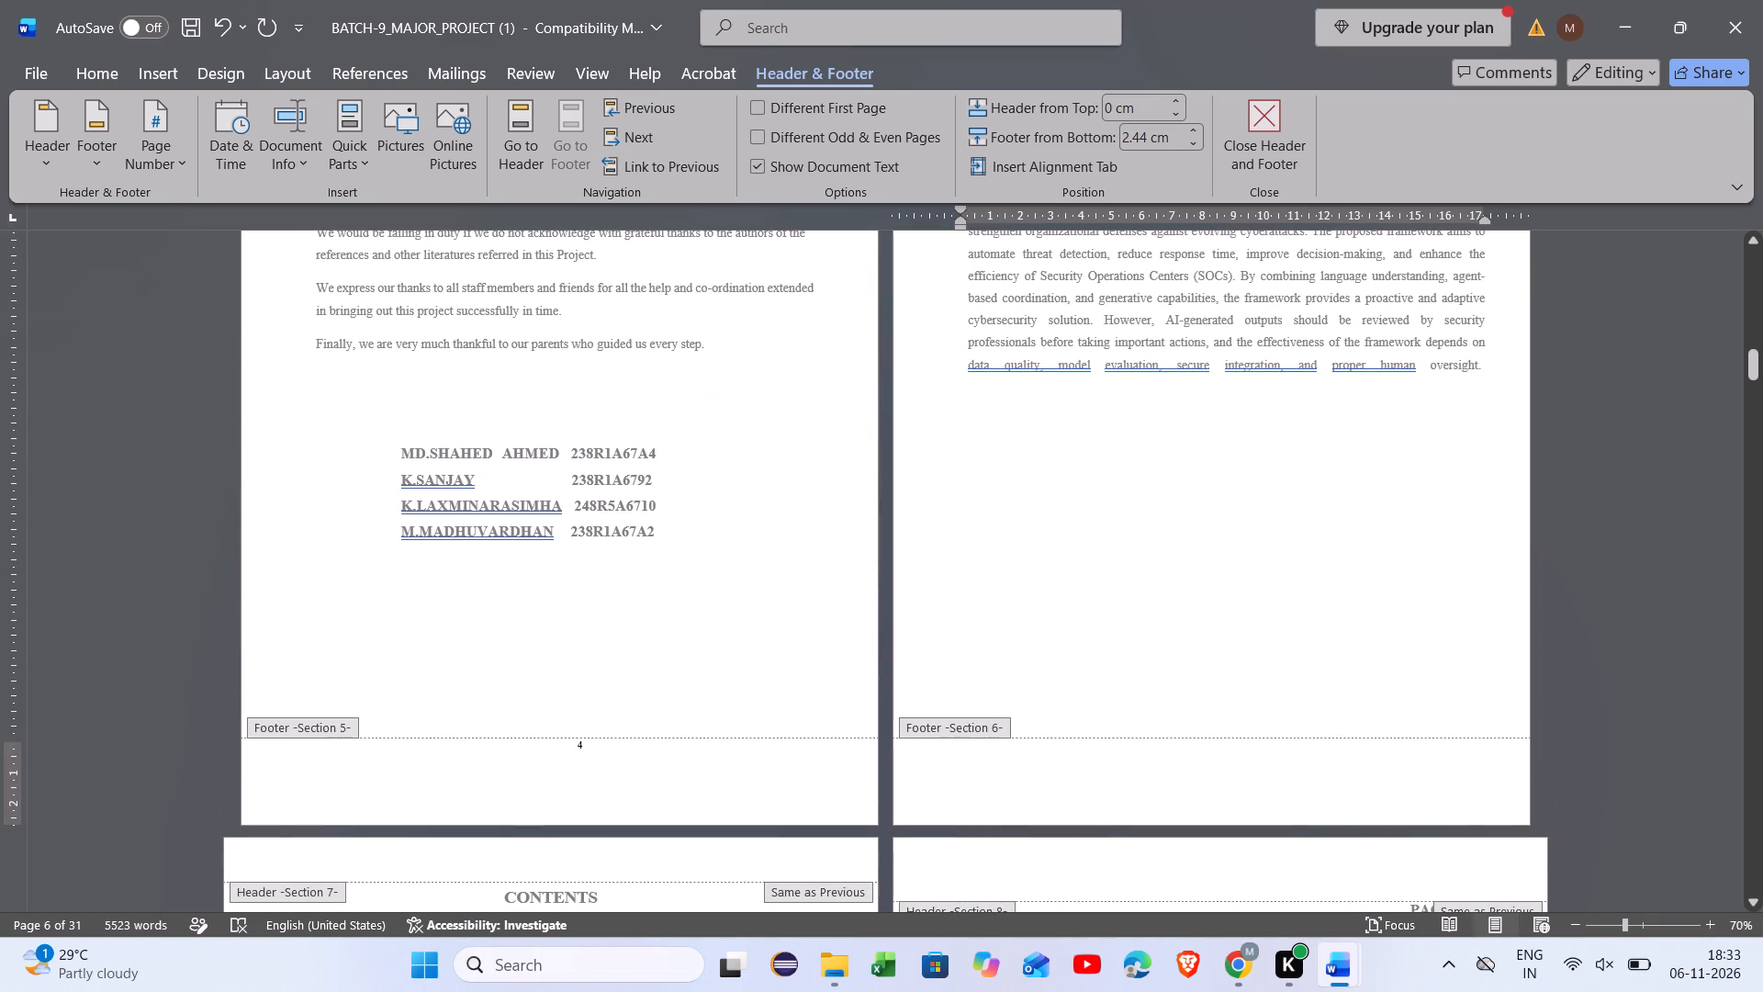
{"action": "key", "text": "v"}
{"action": "key", "text": "Left"}
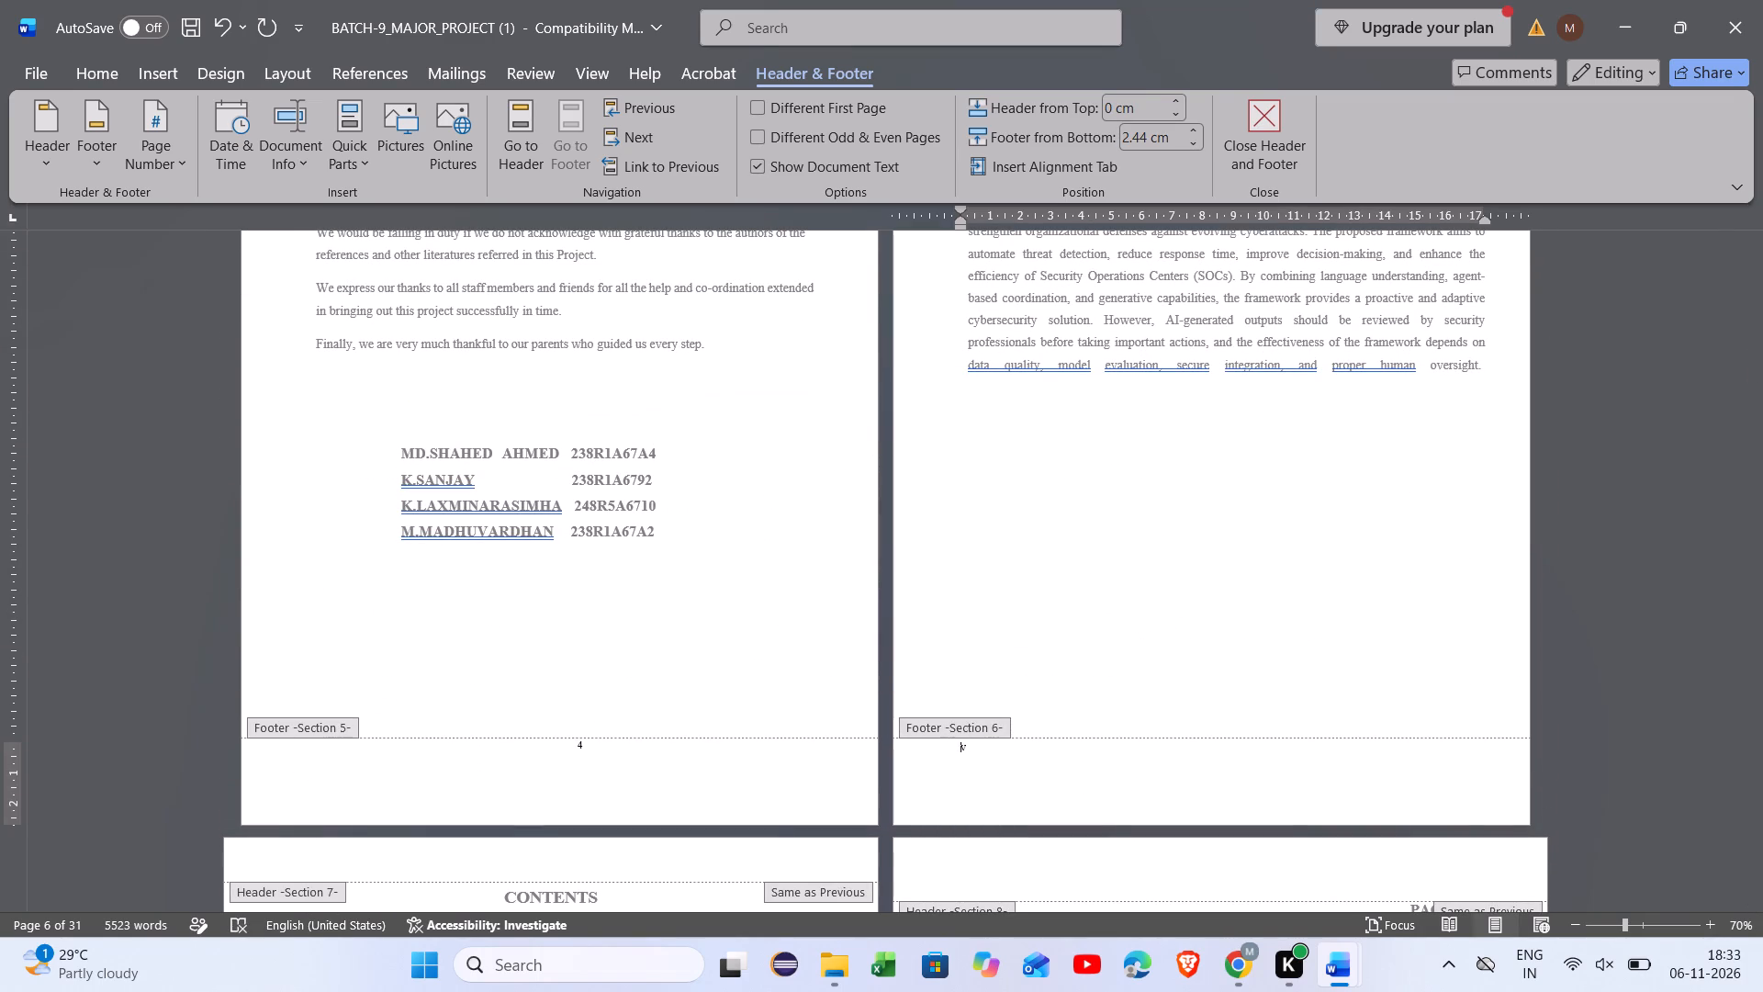
{"action": "key", "text": "space"}
{"action": "key", "text": "space"}
{"action": "key", "text": "space"}
{"action": "key", "text": "space"}
{"action": "key", "text": "space"}
{"action": "key", "text": "space"}
{"action": "key", "text": "space"}
{"action": "key", "text": "space"}
{"action": "key", "text": "space"}
{"action": "key", "text": "space"}
{"action": "key", "text": "space"}
{"action": "key", "text": "space"}
{"action": "key", "text": "space"}
{"action": "key", "text": "space"}
{"action": "key", "text": "space"}
{"action": "key", "text": "space"}
{"action": "key", "text": "space"}
{"action": "key", "text": "space"}
{"action": "key", "text": "space"}
{"action": "key", "text": "space"}
{"action": "scroll", "coordinate": [1015, 829], "scroll_direction": "down", "scroll_amount": 2}
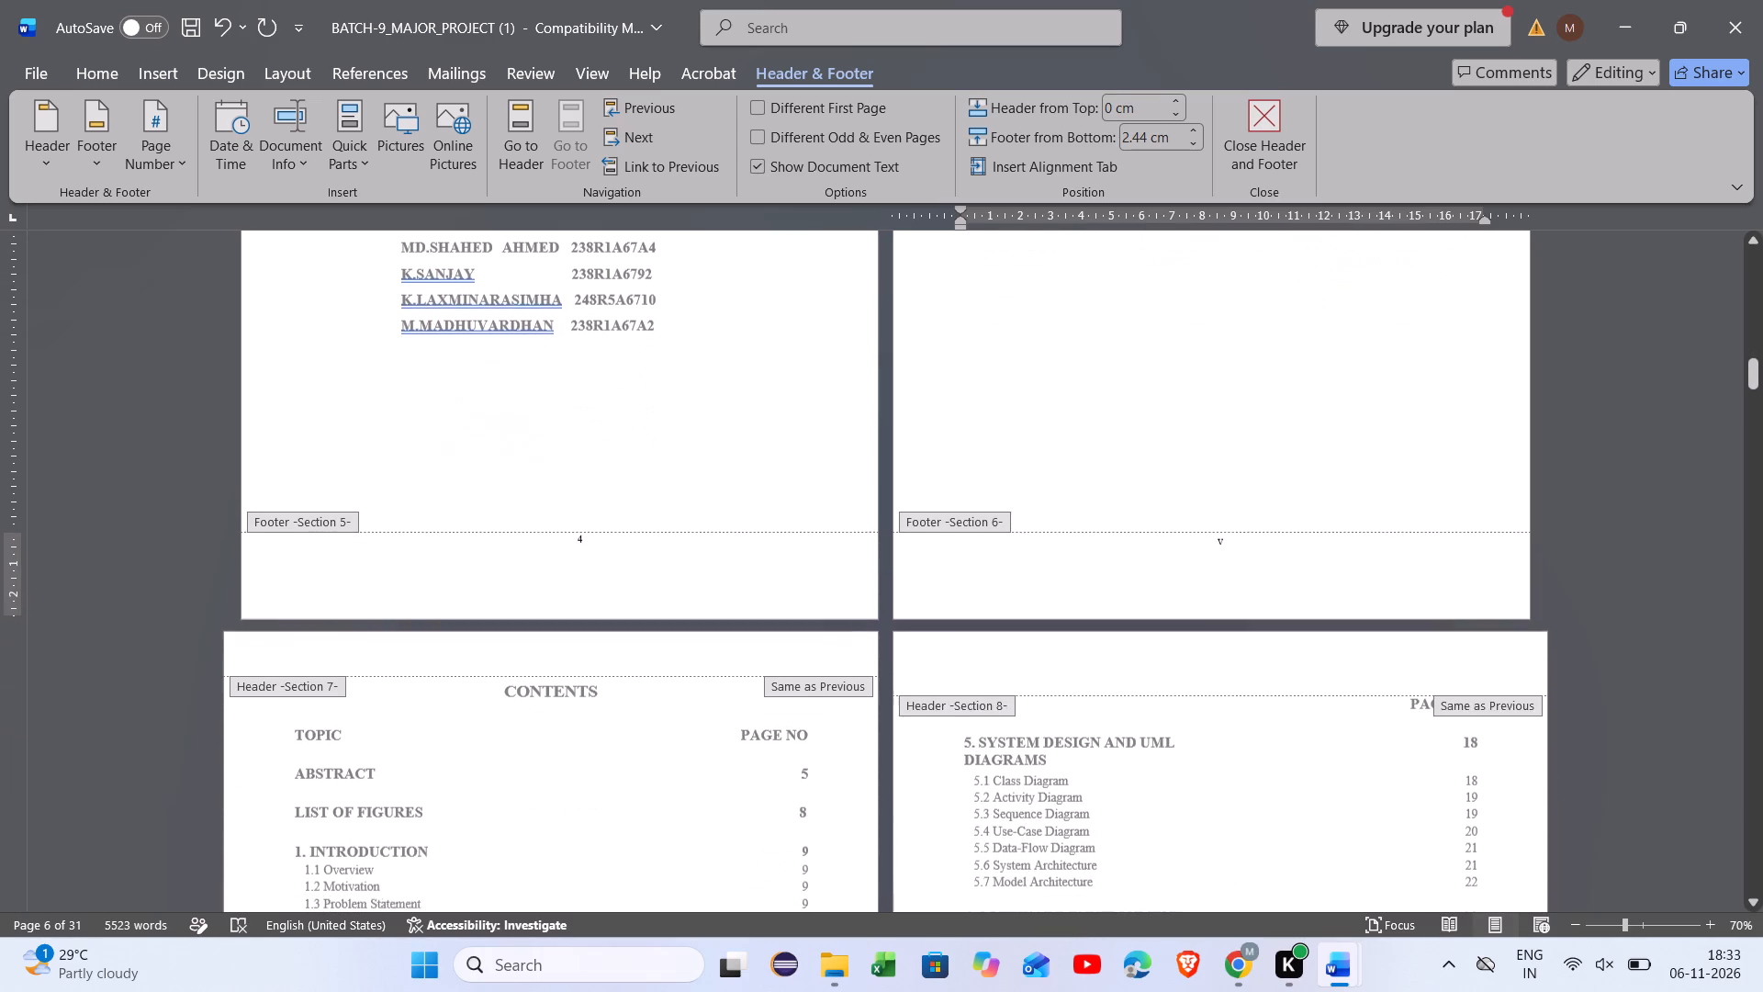
{"action": "key", "text": "BackSpace"}
{"action": "key", "text": "BackSpace"}
{"action": "scroll", "coordinate": [1015, 829], "scroll_direction": "up", "scroll_amount": 1}
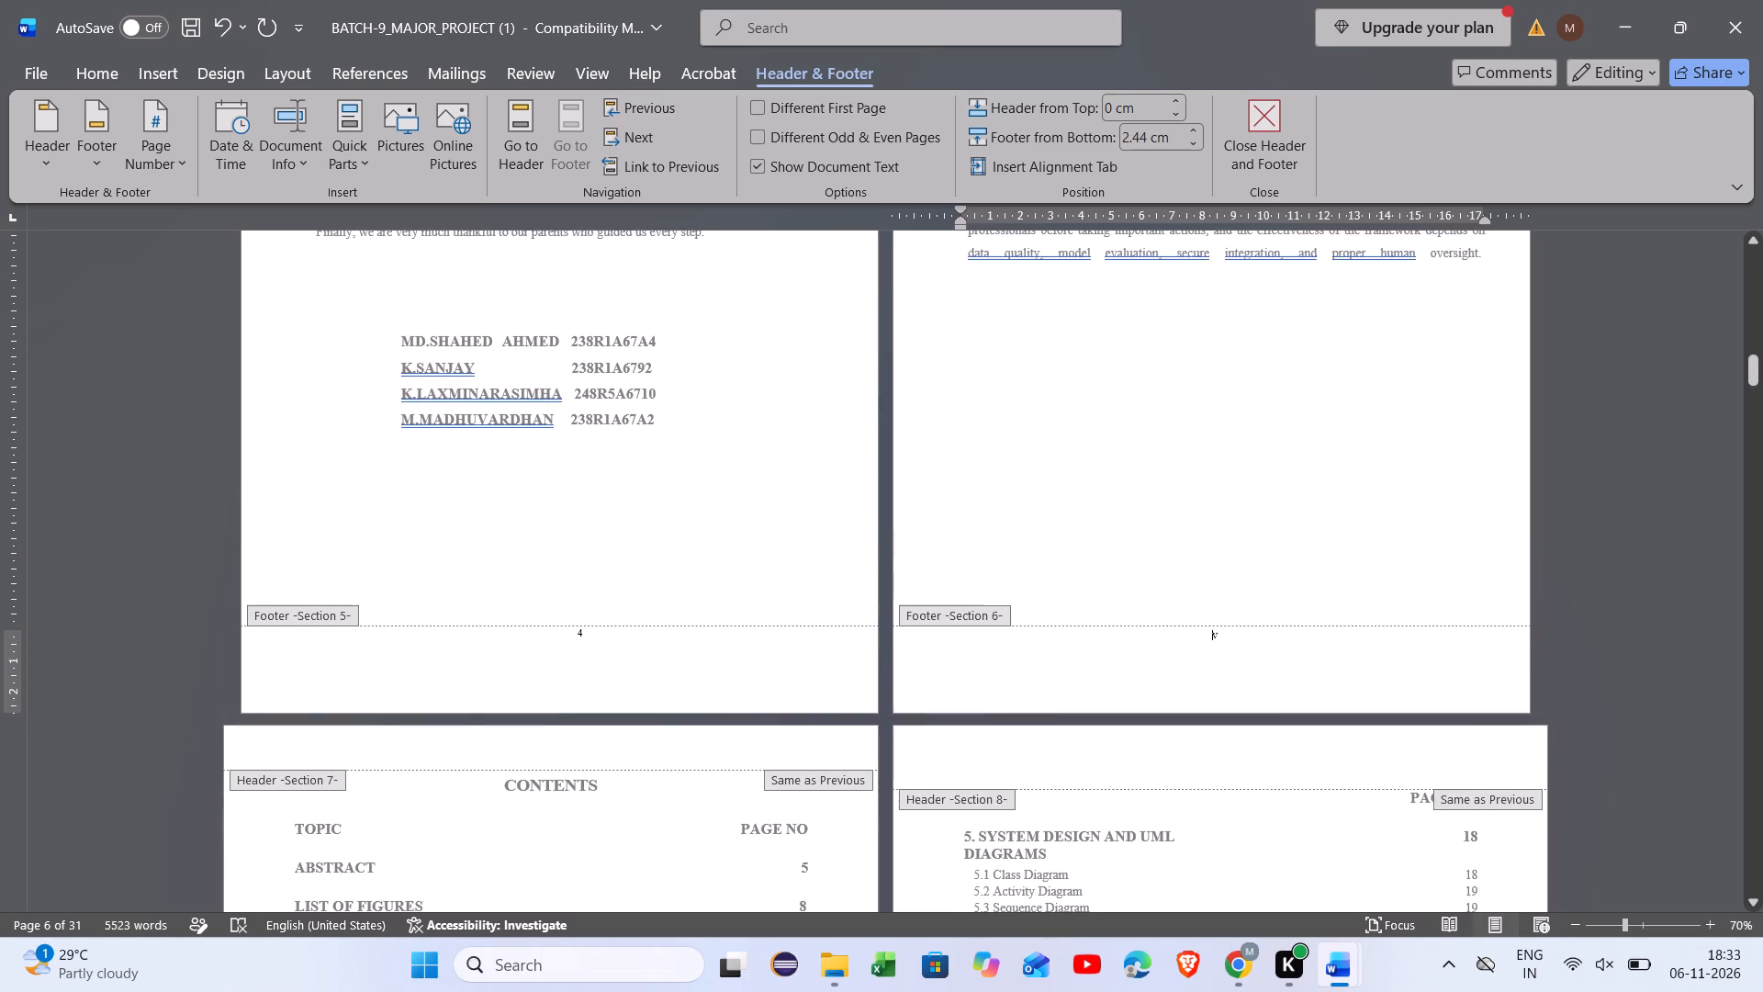
Delete the Acknowledgment page's footer number (Section 5) and set that section's page number format to i, ii, iii.
{"action": "left_click", "coordinate": [584, 629]}
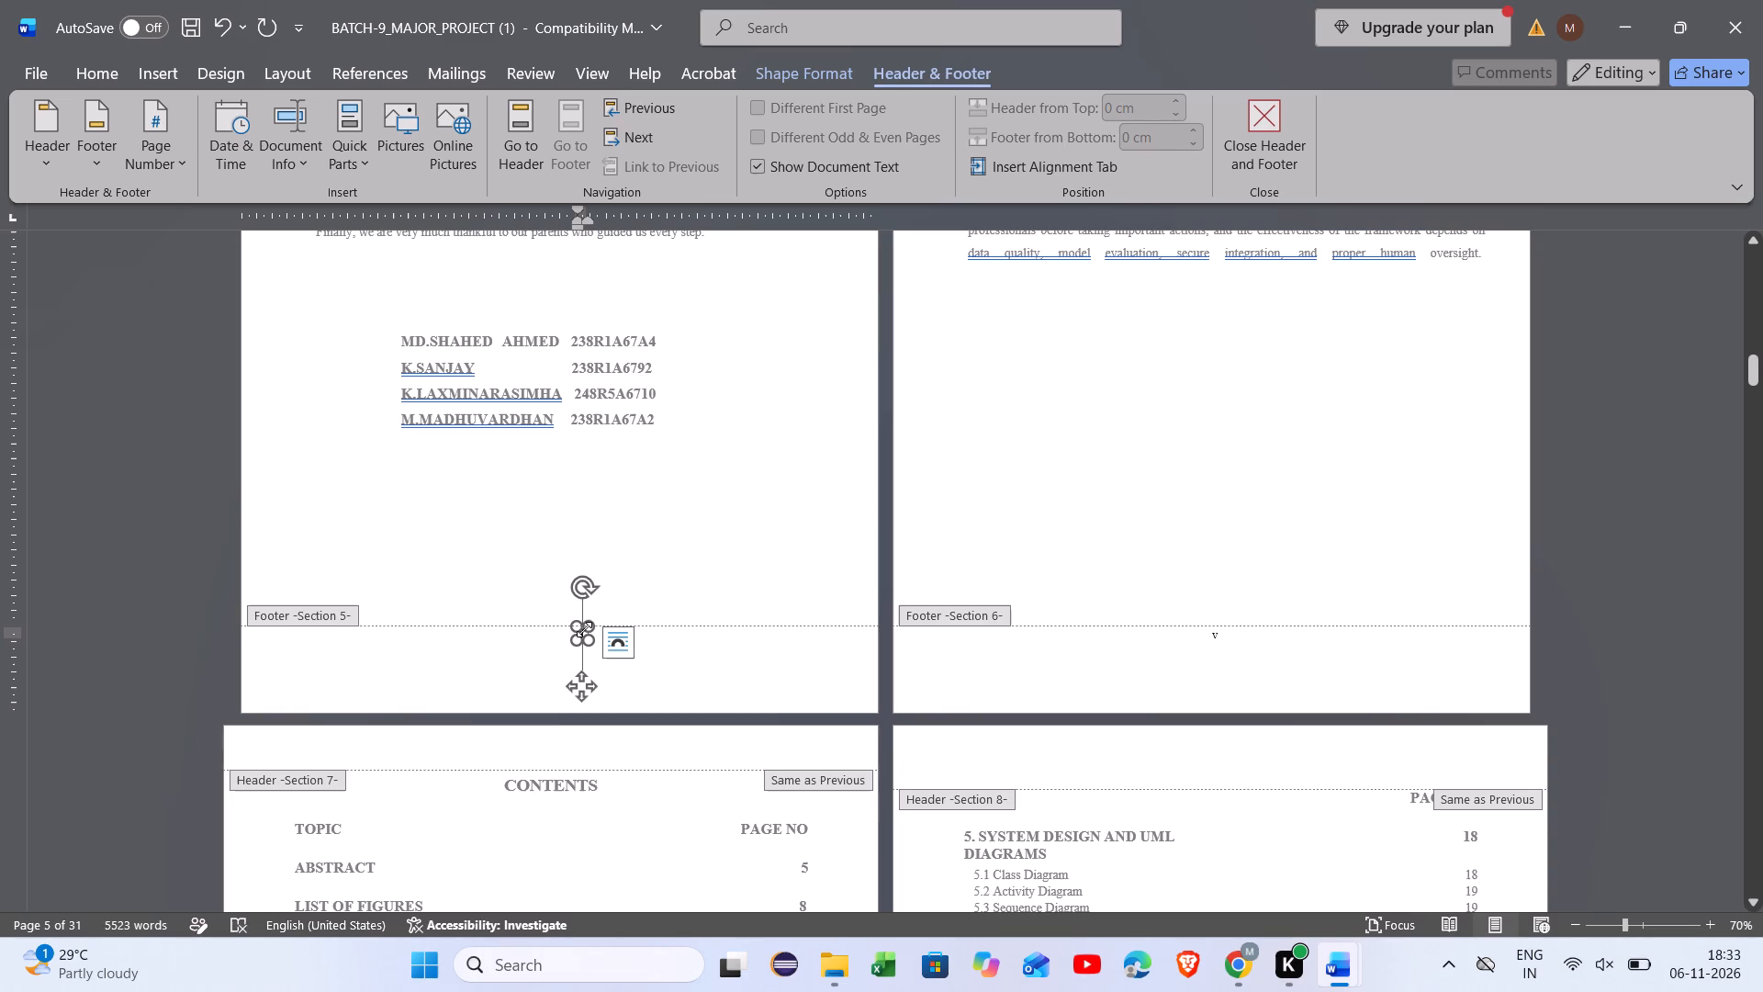
{"action": "key", "text": "BackSpace"}
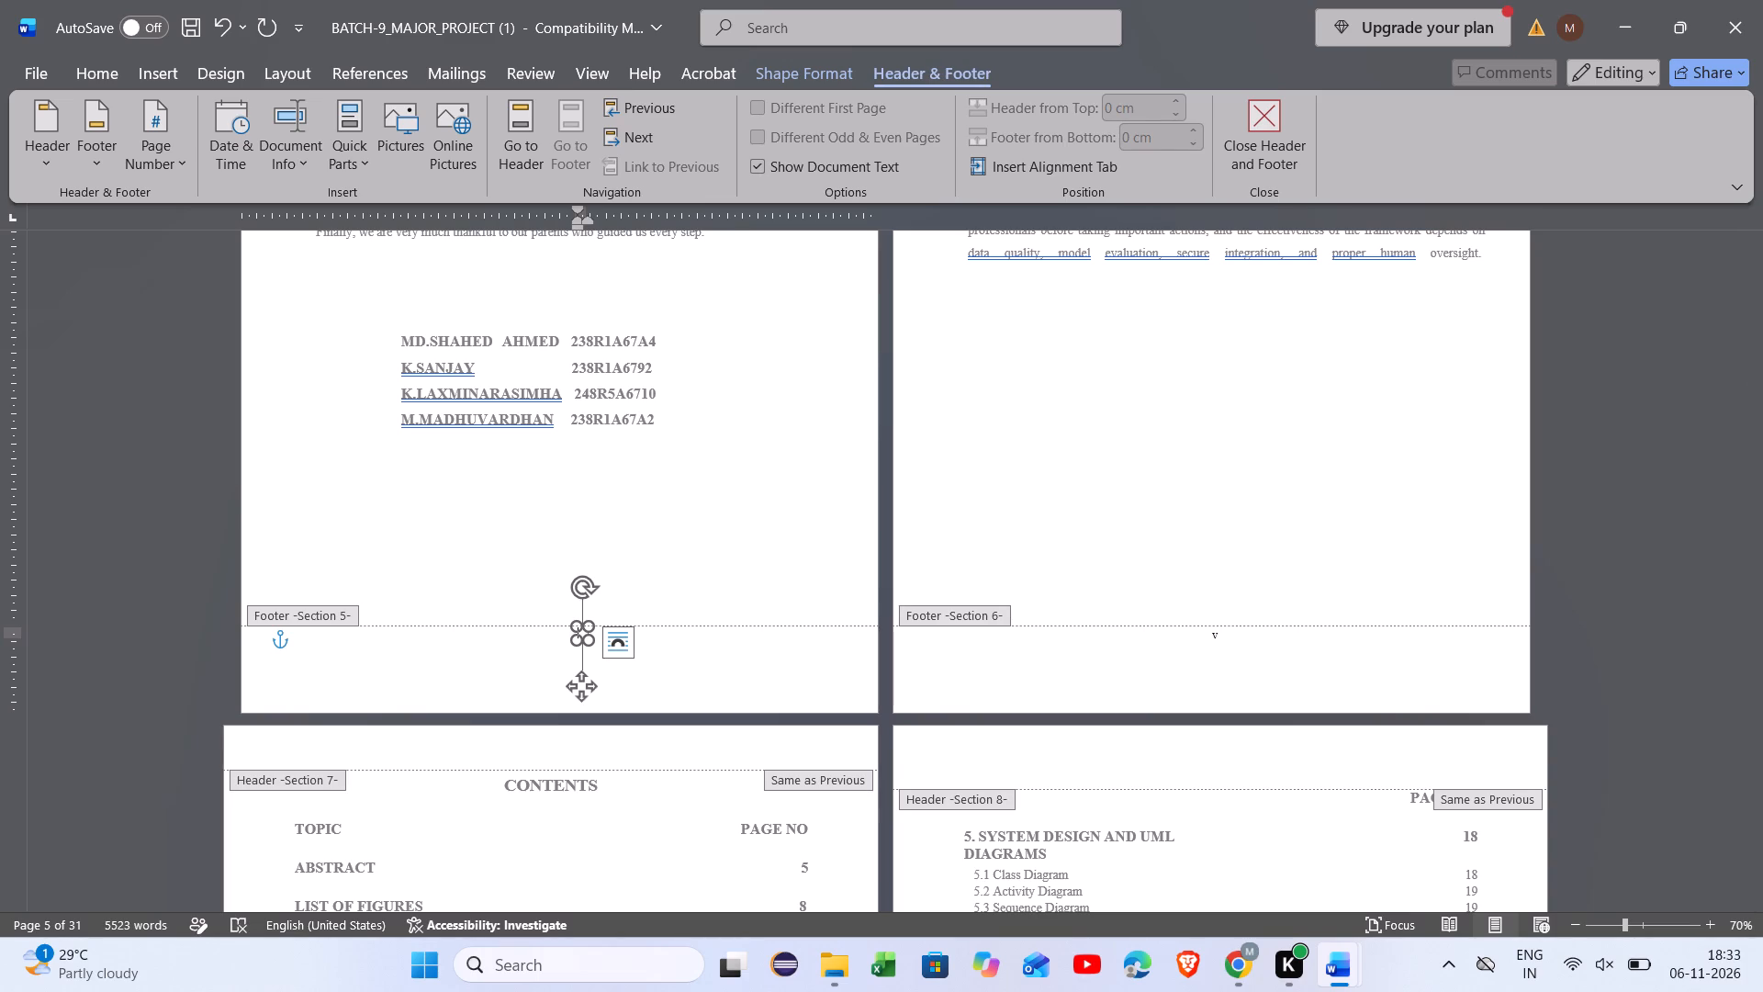
{"action": "left_click", "coordinate": [198, 136]}
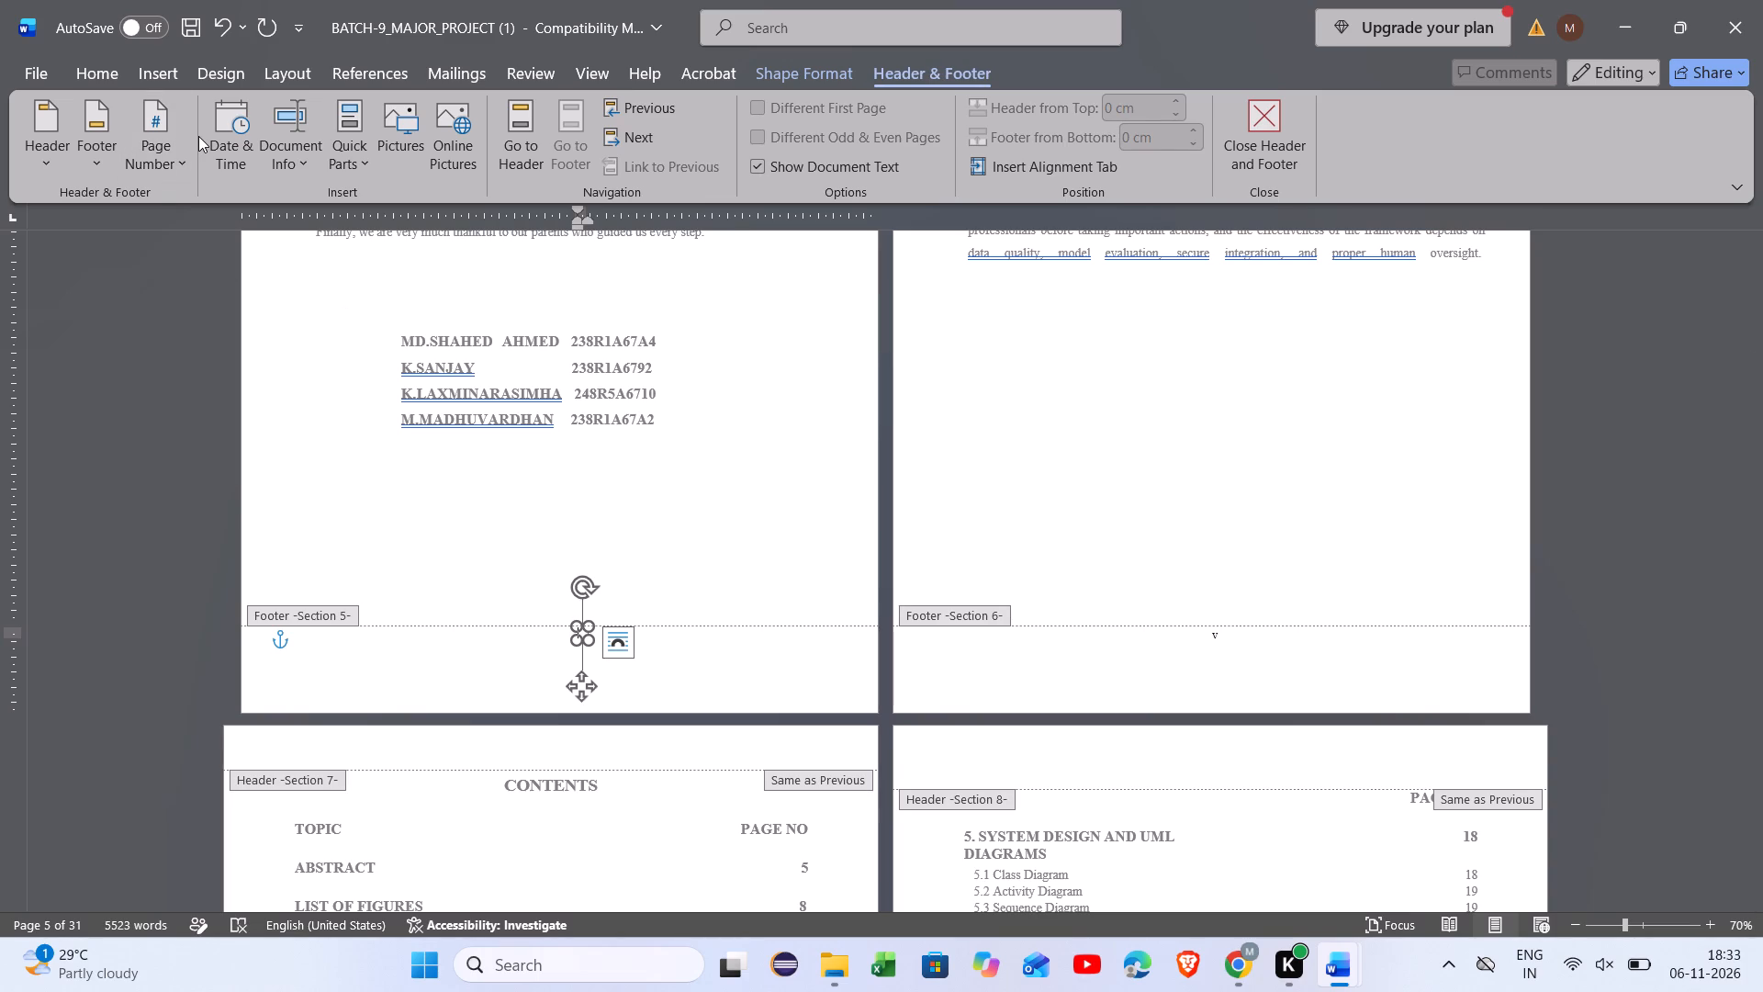
{"action": "left_click", "coordinate": [184, 142]}
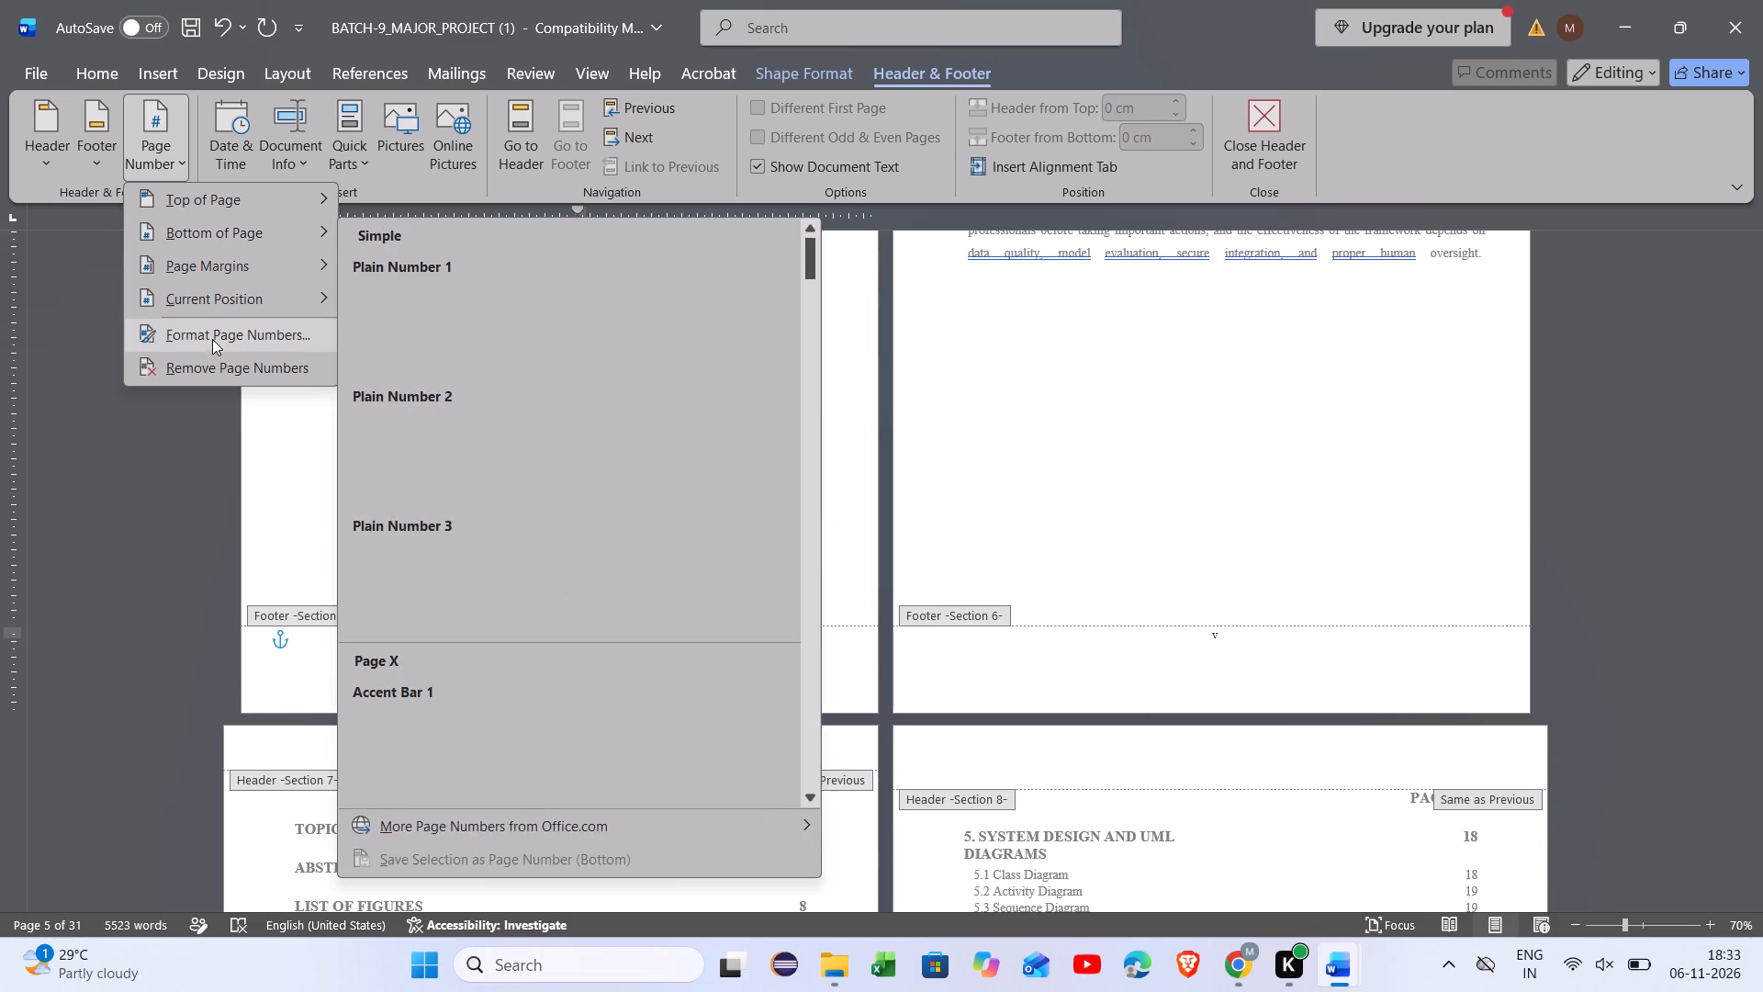
{"action": "left_click", "coordinate": [212, 342]}
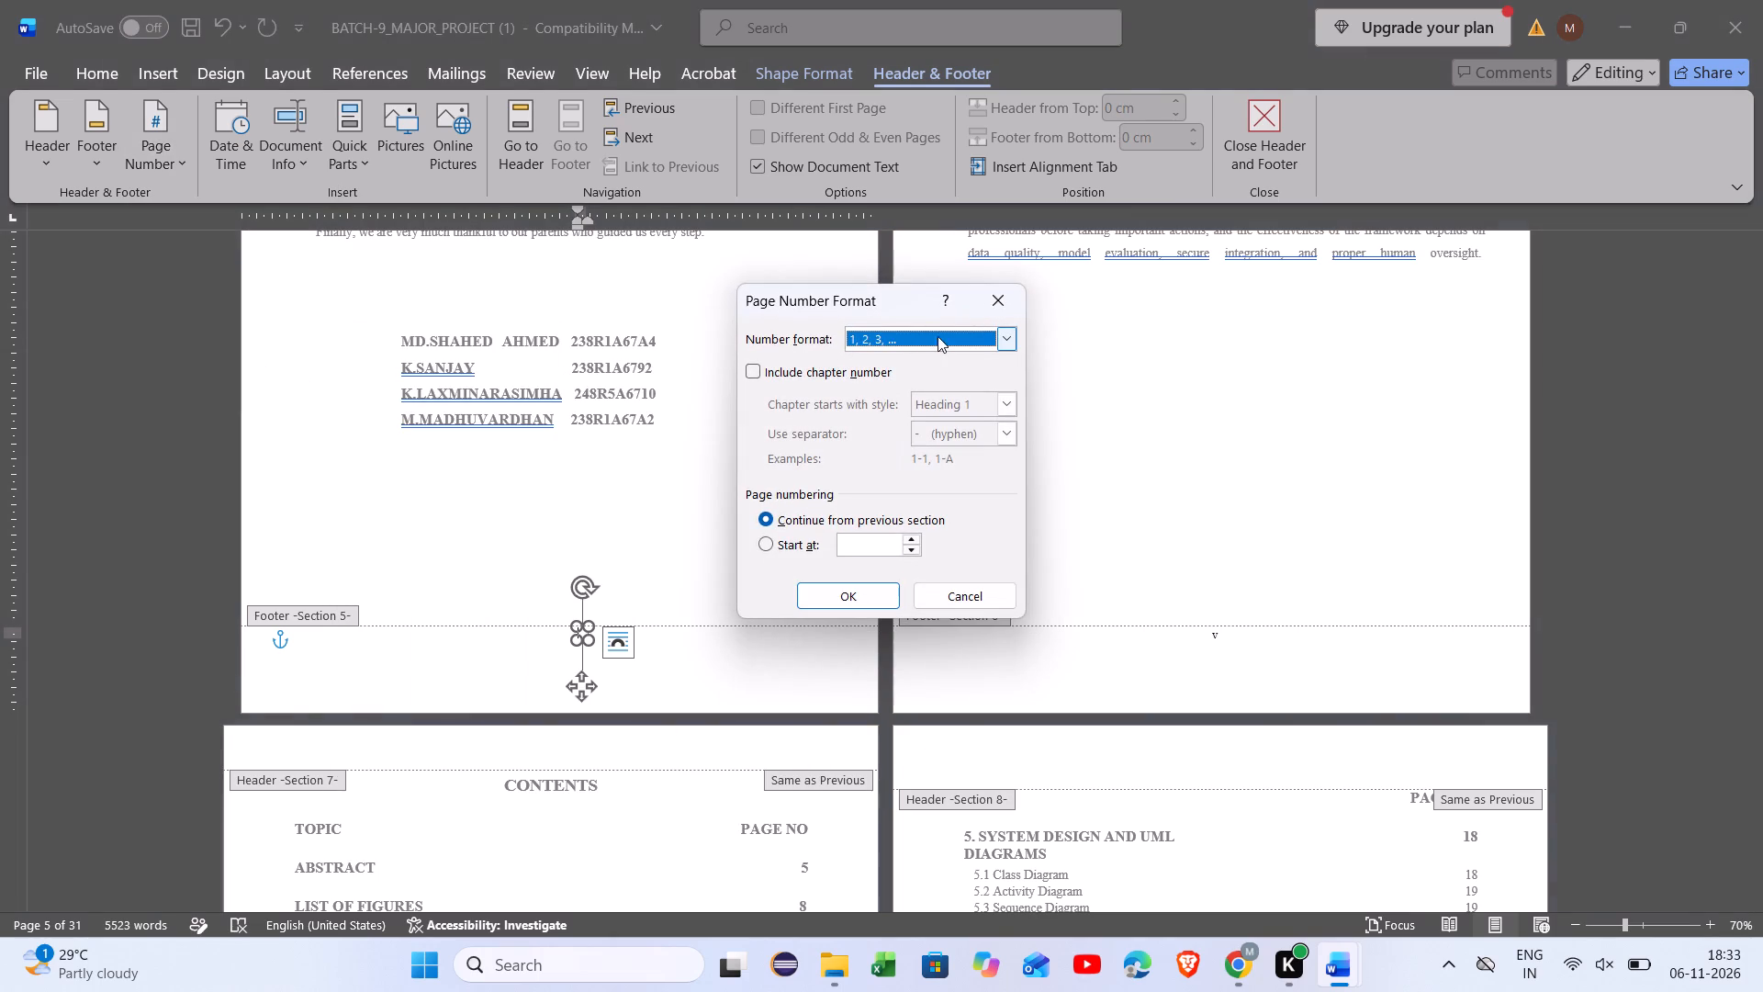
{"action": "left_click", "coordinate": [935, 342]}
{"action": "left_click", "coordinate": [890, 423]}
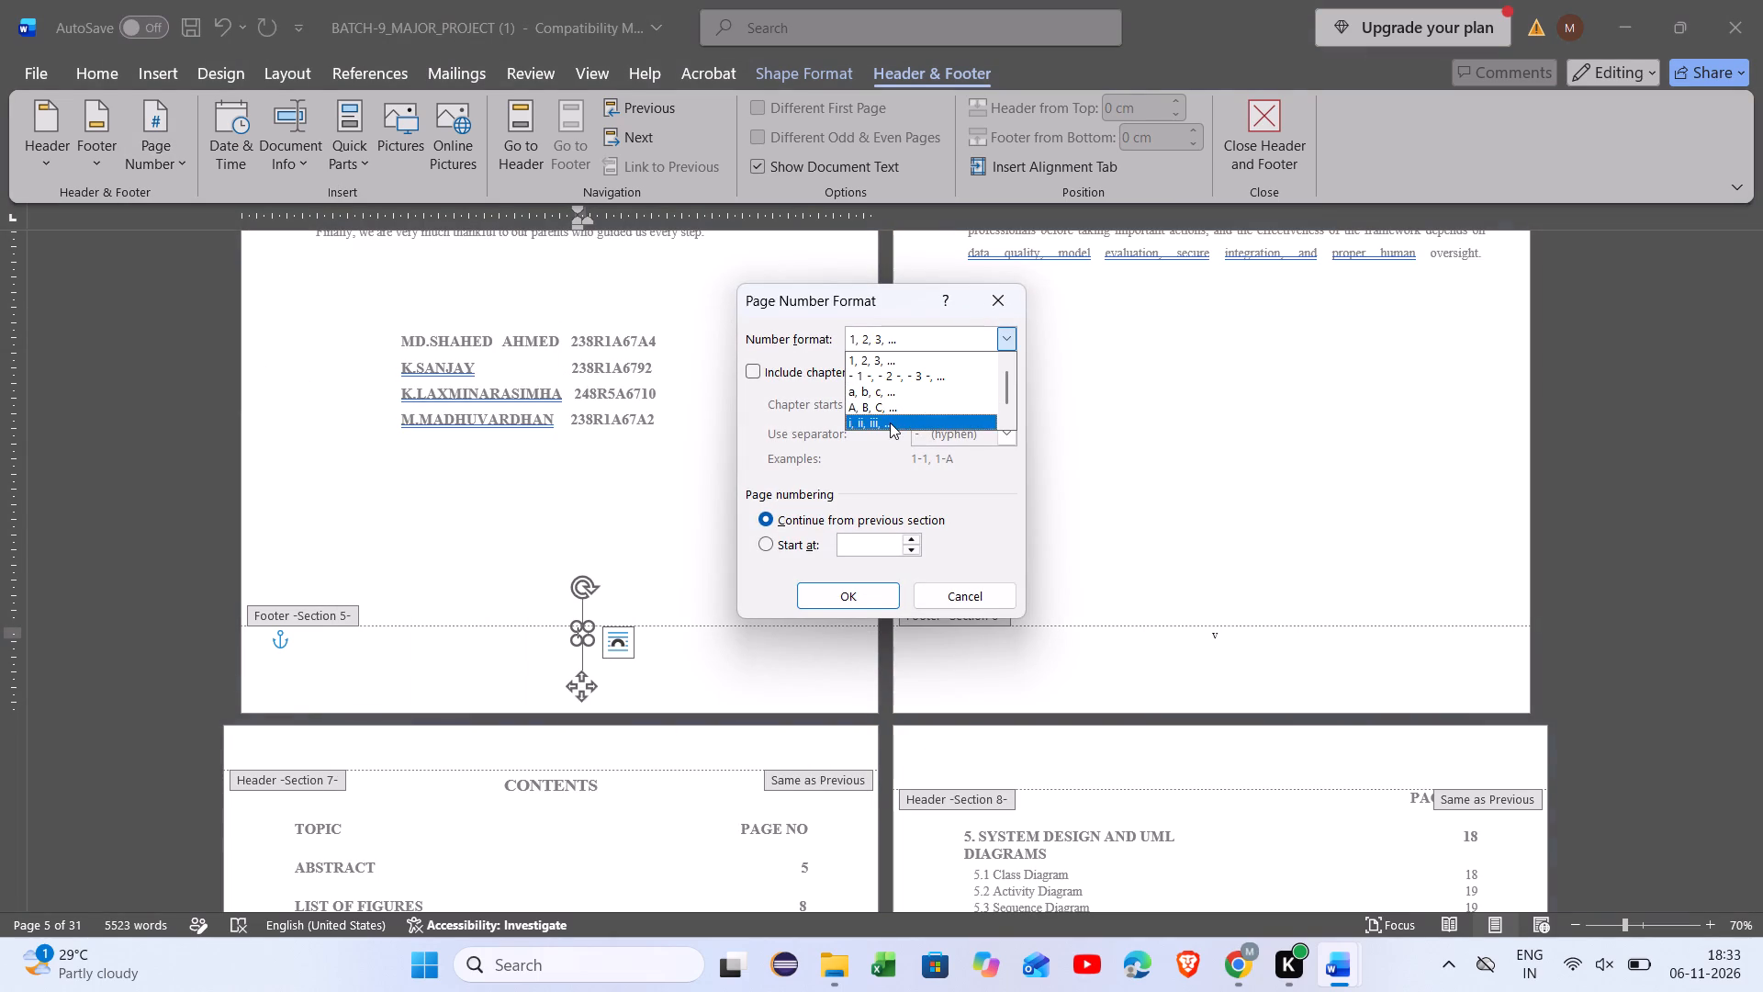
{"action": "left_click", "coordinate": [865, 597]}
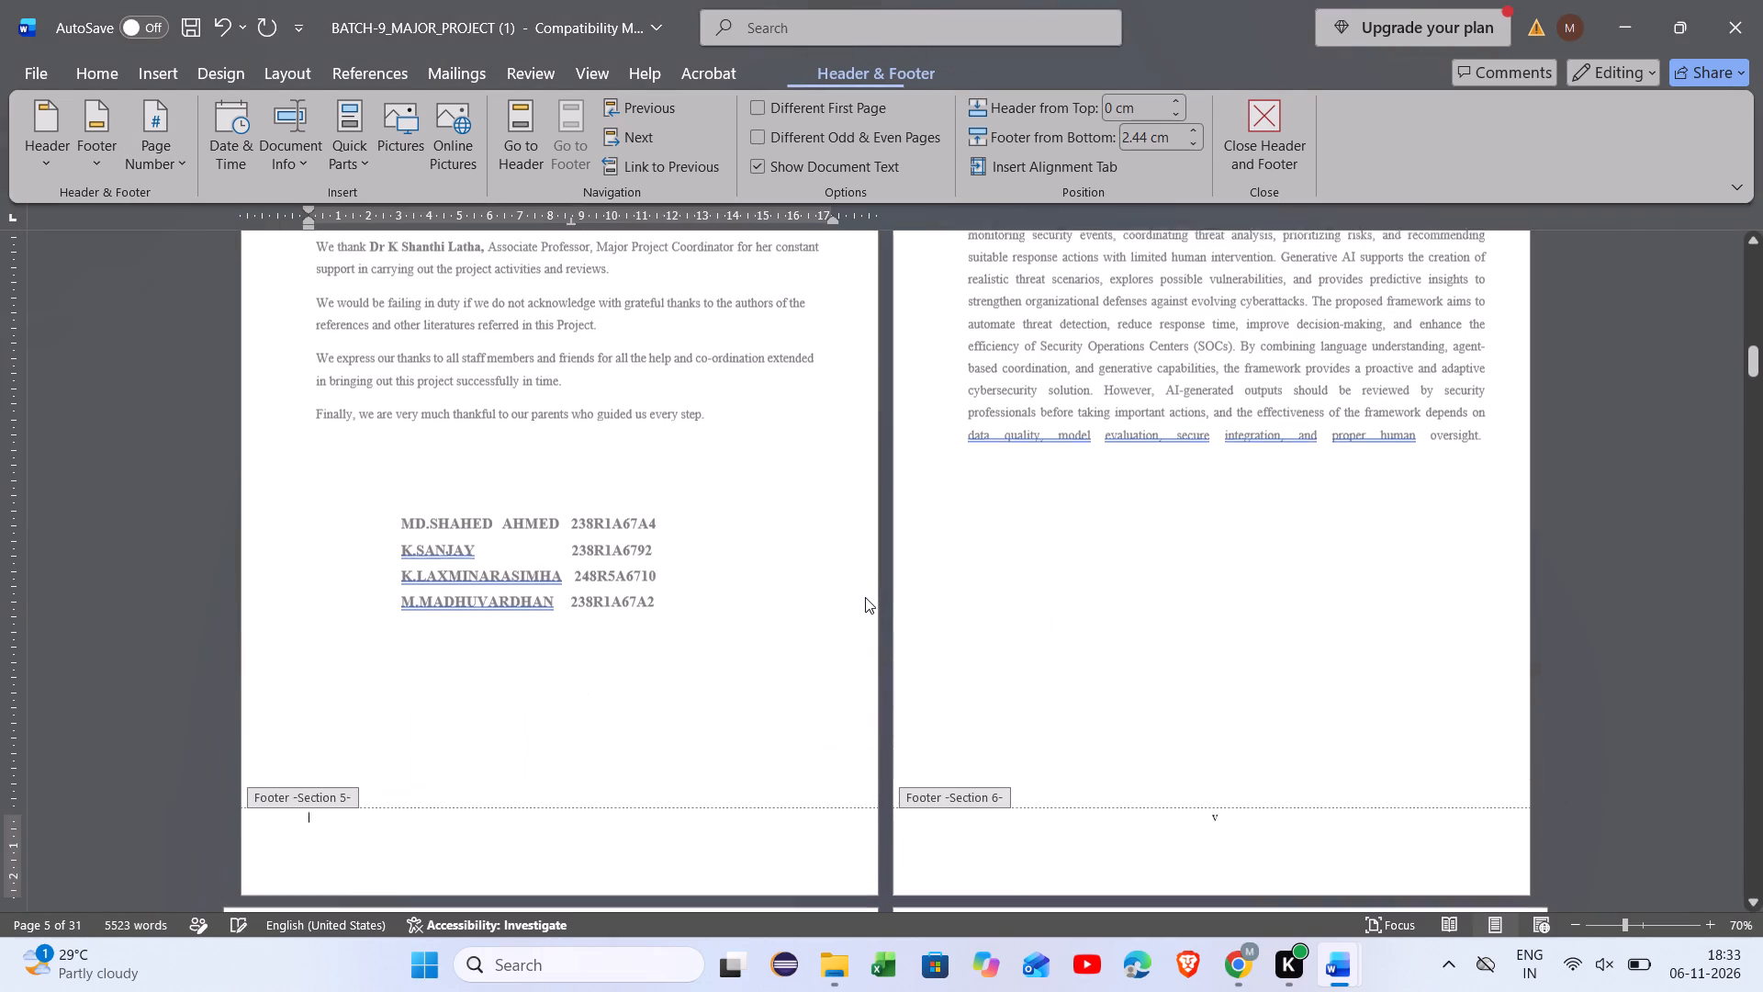
Examine the page numbers and section labels from the Acknowledgment page back to the title page.
{"action": "scroll", "coordinate": [865, 597], "scroll_direction": "up", "scroll_amount": 1}
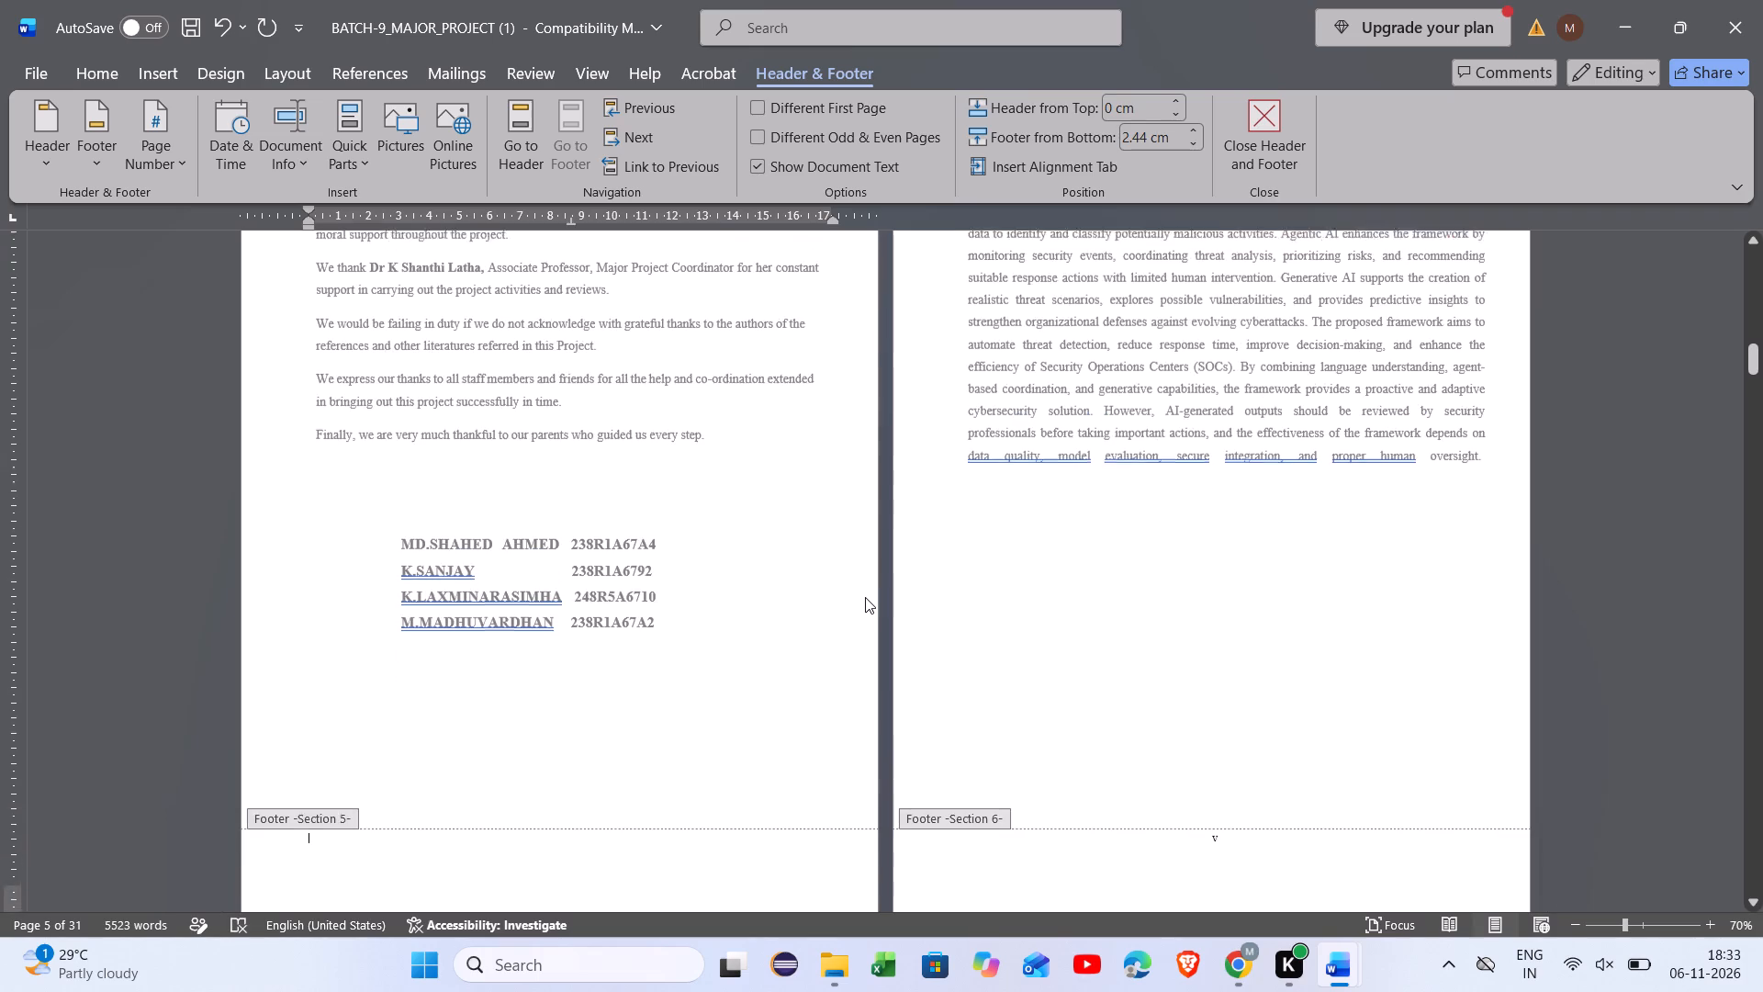
{"action": "scroll", "coordinate": [865, 597], "scroll_direction": "up", "scroll_amount": 6}
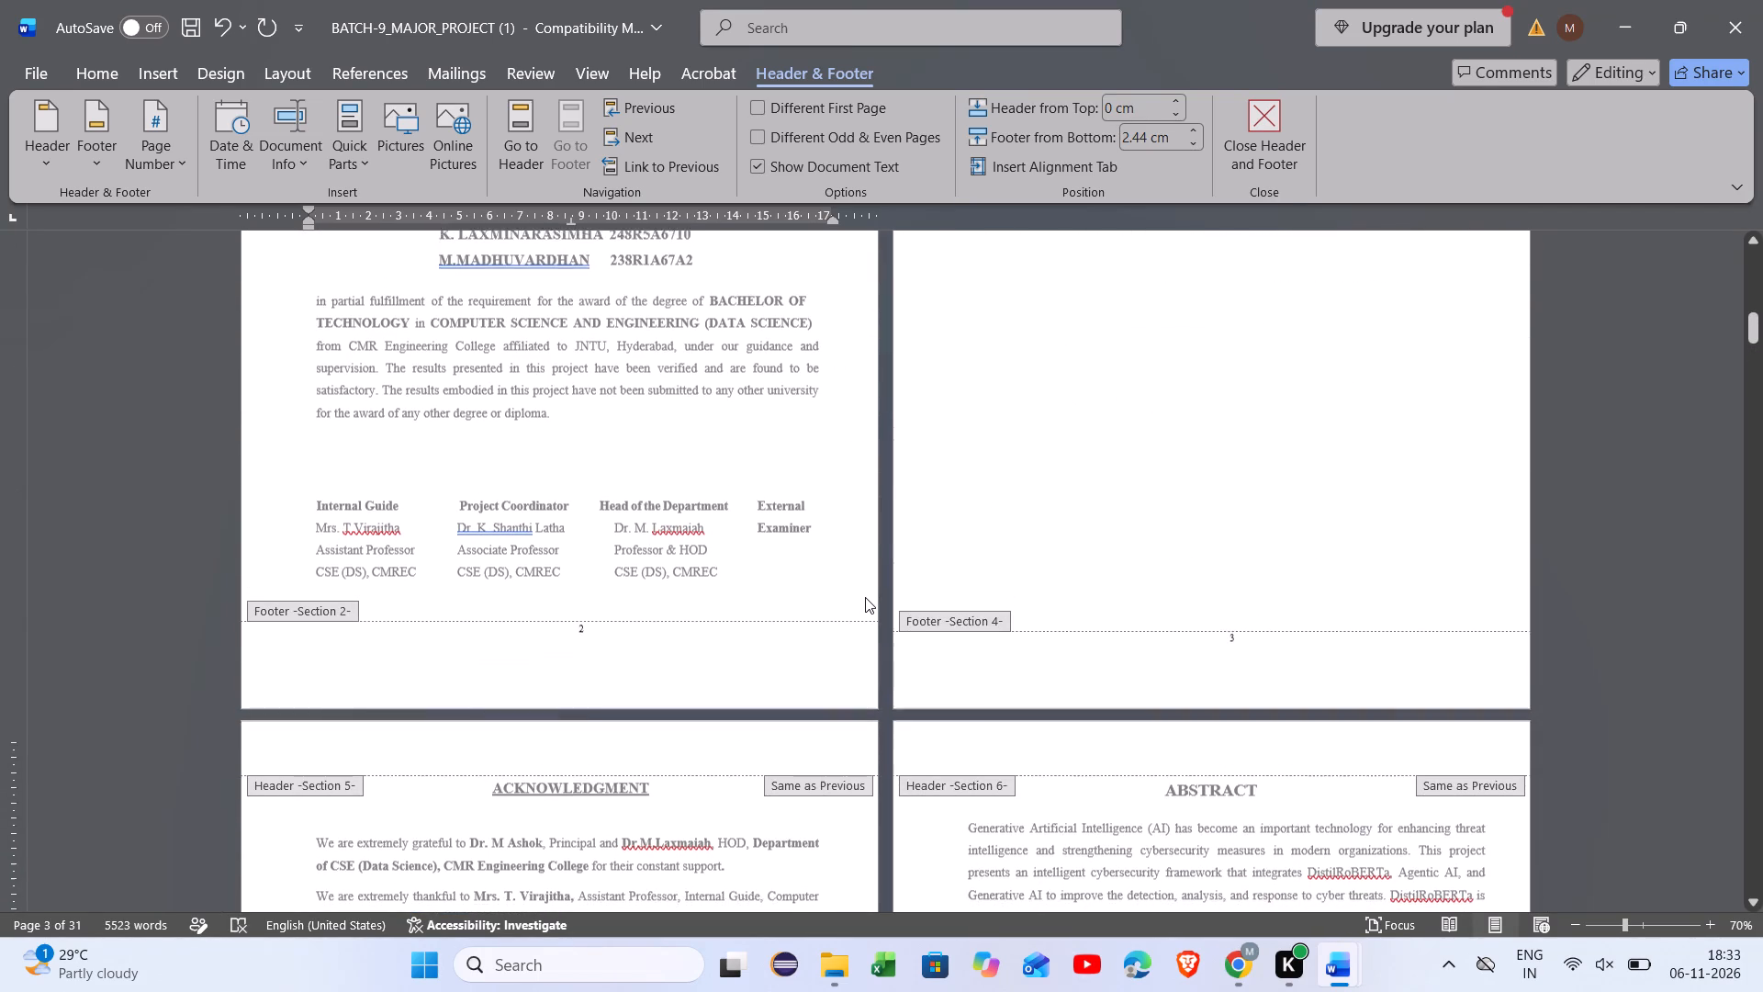
{"action": "scroll", "coordinate": [865, 597], "scroll_direction": "up", "scroll_amount": 7}
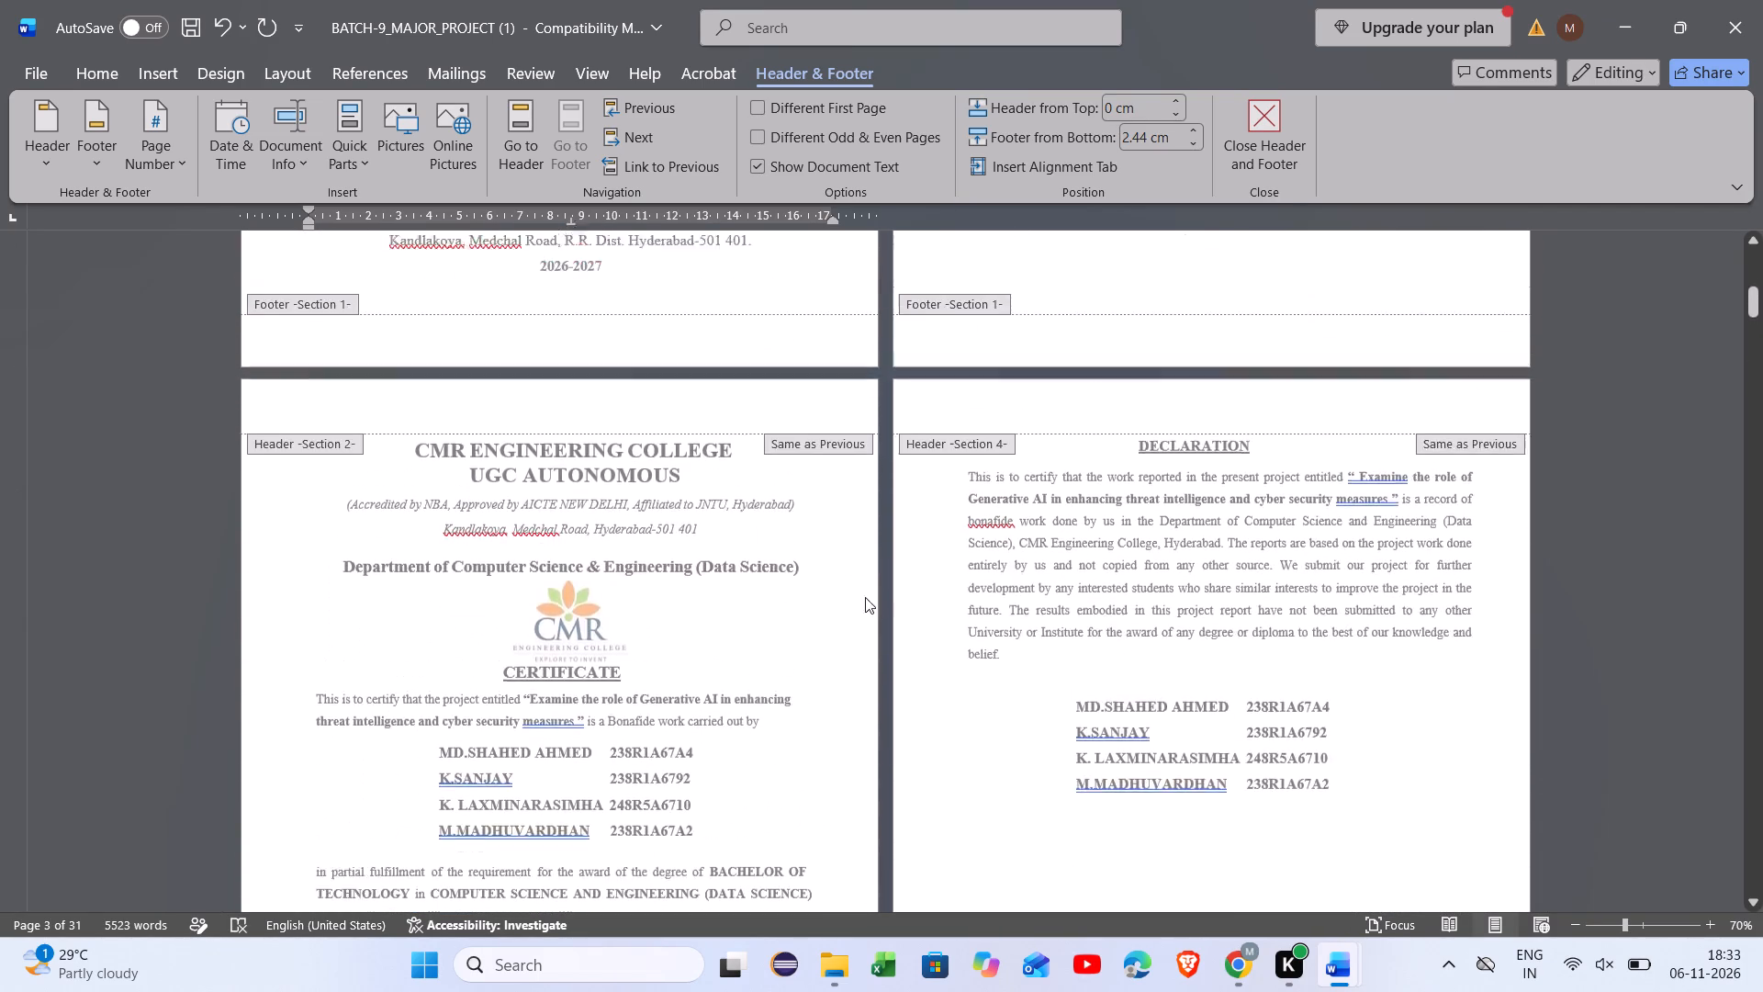
{"action": "scroll", "coordinate": [865, 597], "scroll_direction": "up", "scroll_amount": 5}
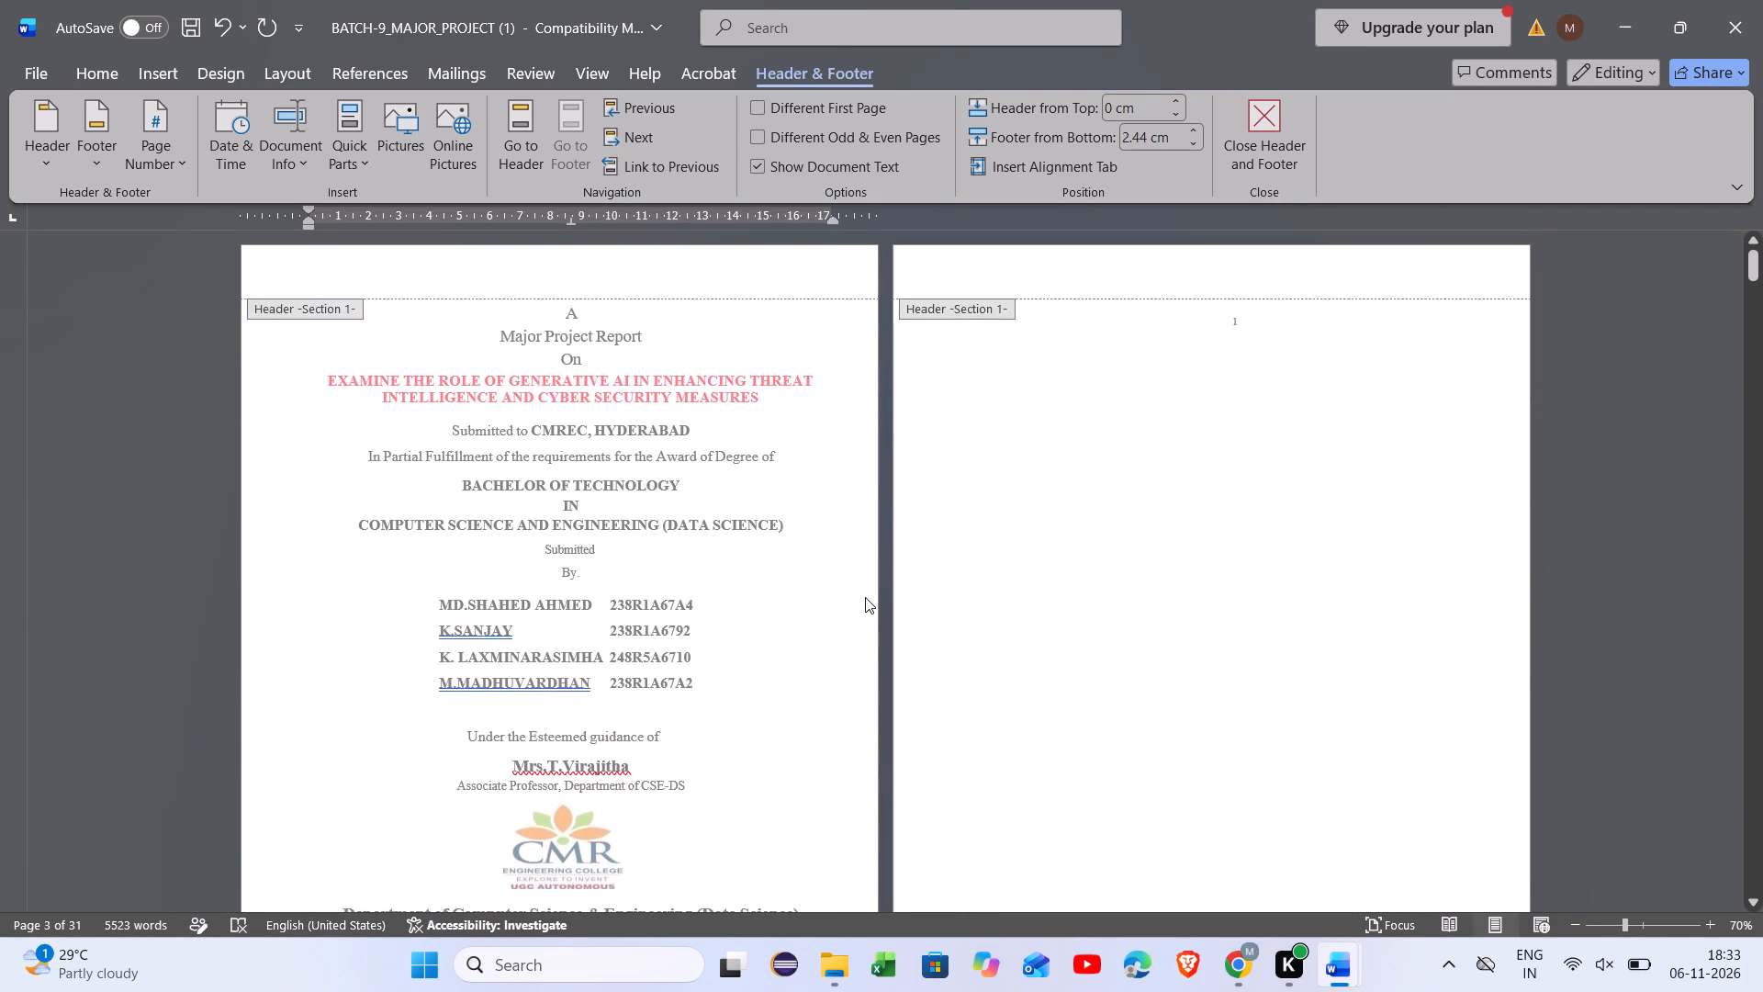
Examine the footer page numbers and section labels from the title page through the Introduction pages.
{"action": "scroll", "coordinate": [865, 597], "scroll_direction": "down", "scroll_amount": 3}
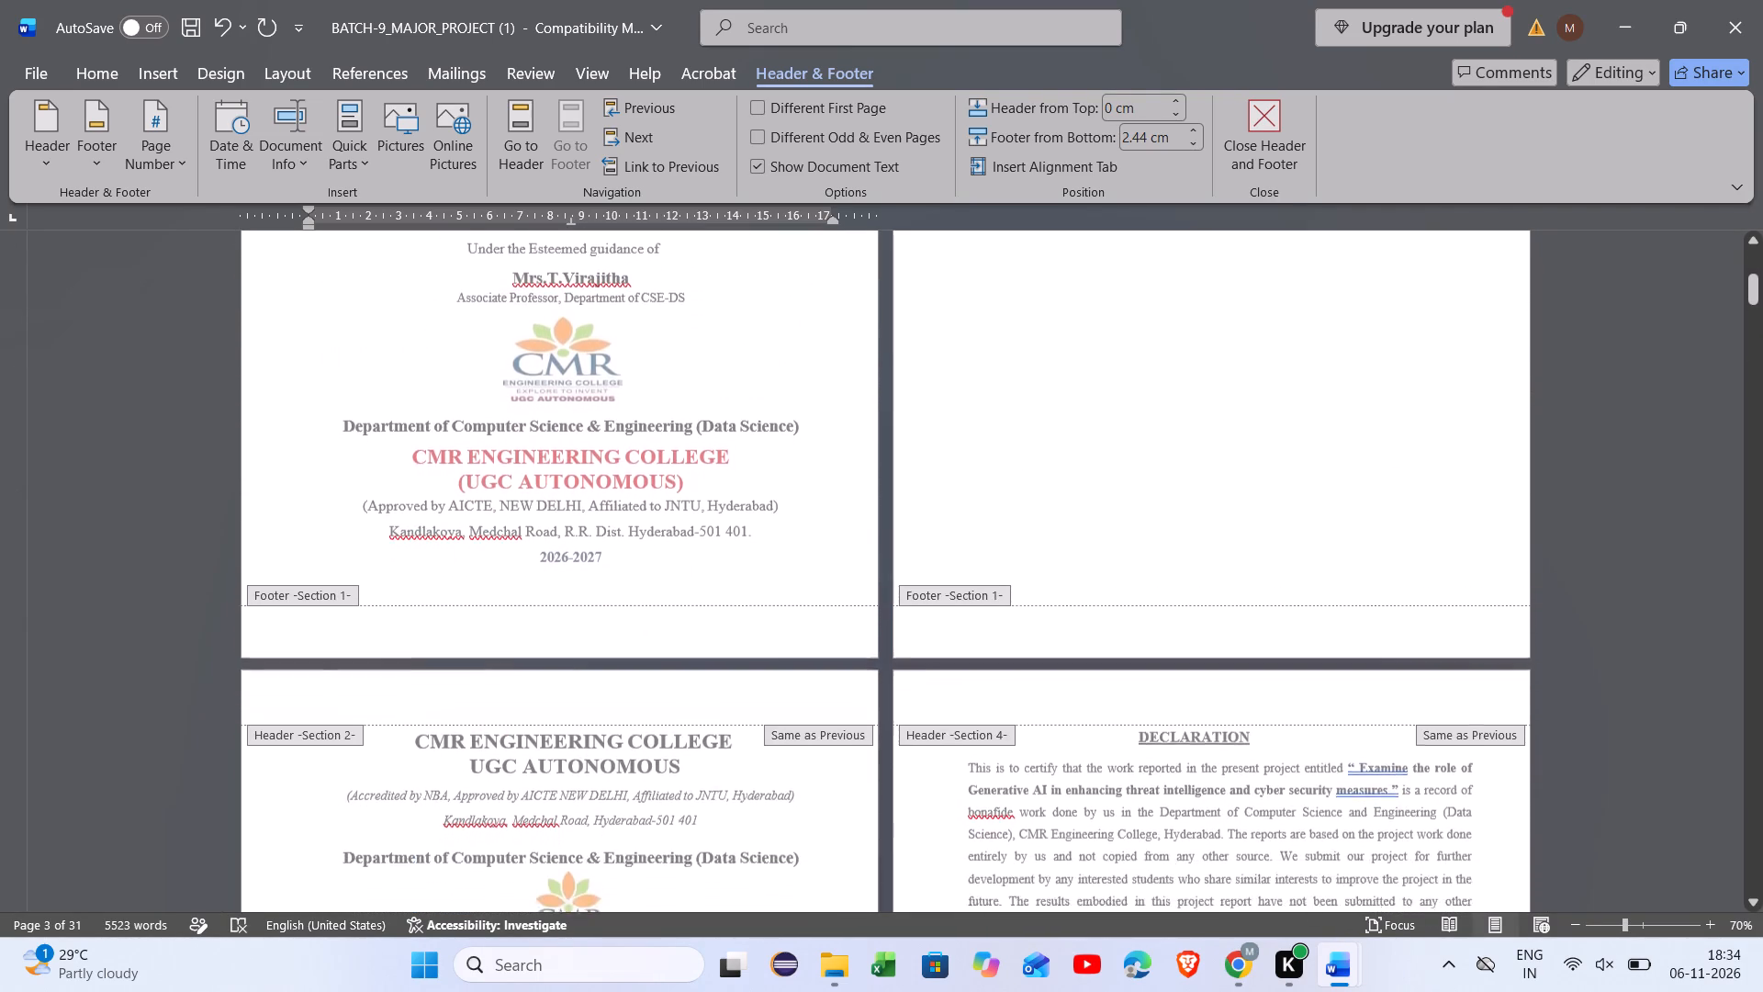
{"action": "scroll", "coordinate": [865, 597], "scroll_direction": "down", "scroll_amount": 3}
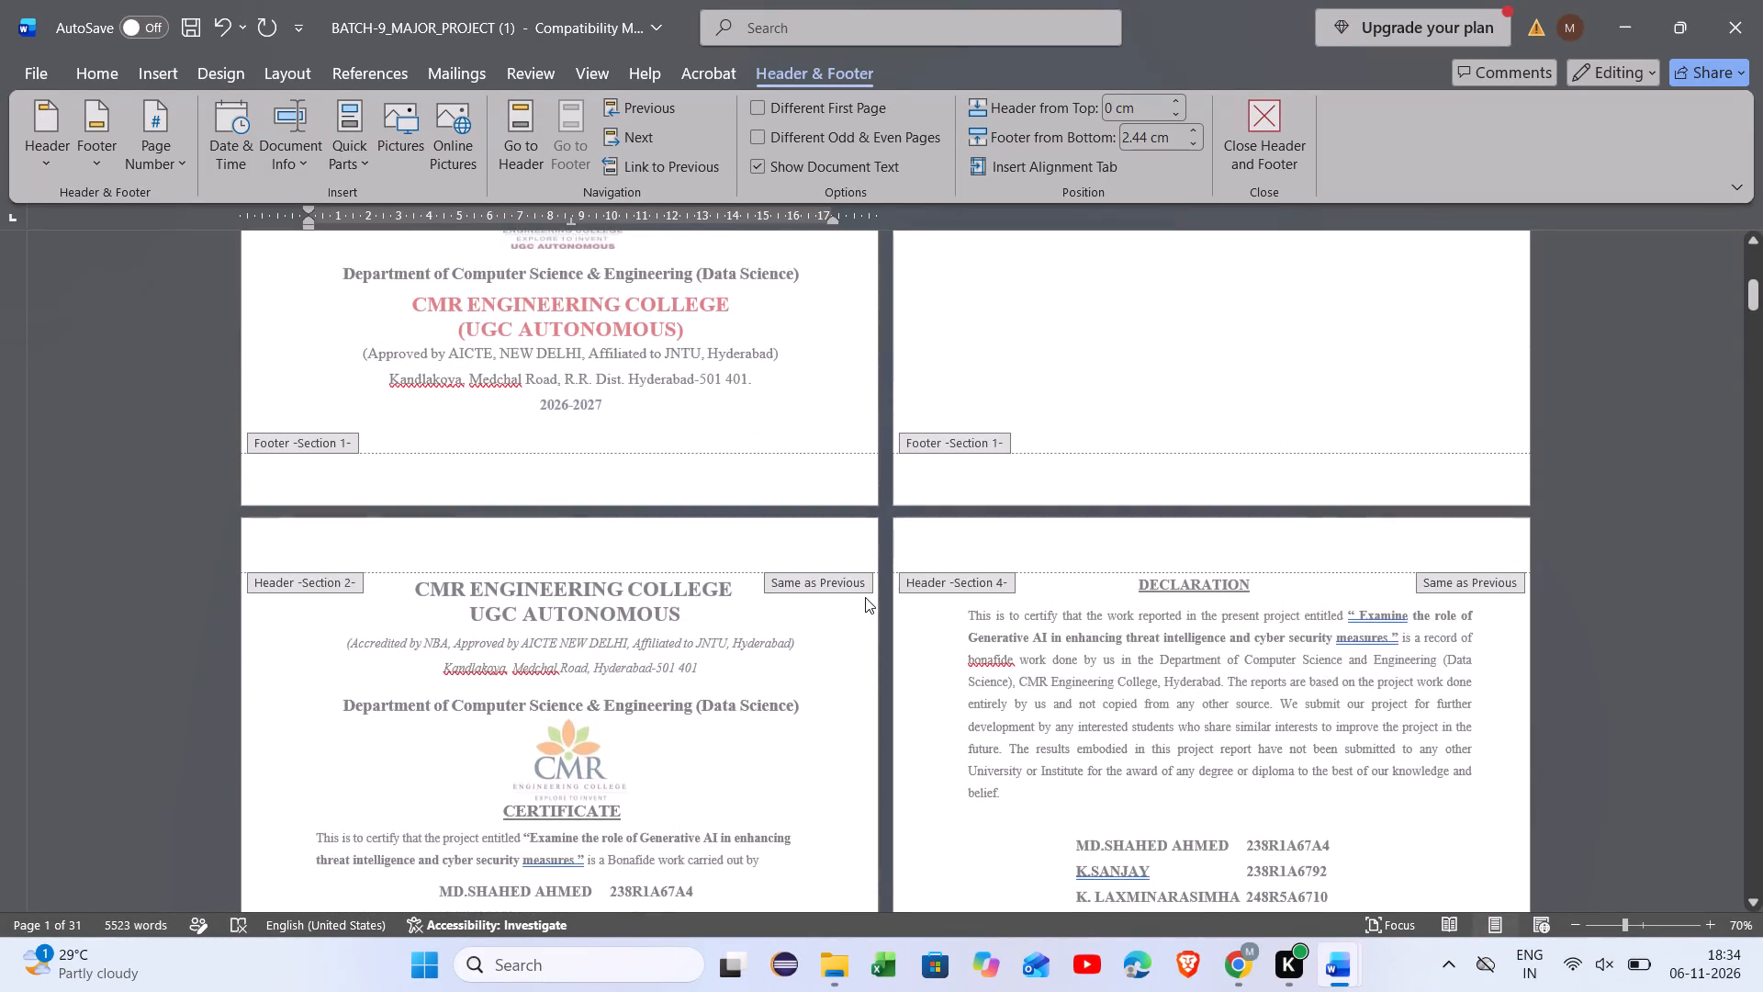
{"action": "scroll", "coordinate": [865, 597], "scroll_direction": "down", "scroll_amount": 2}
{"action": "scroll", "coordinate": [865, 597], "scroll_direction": "up", "scroll_amount": 2}
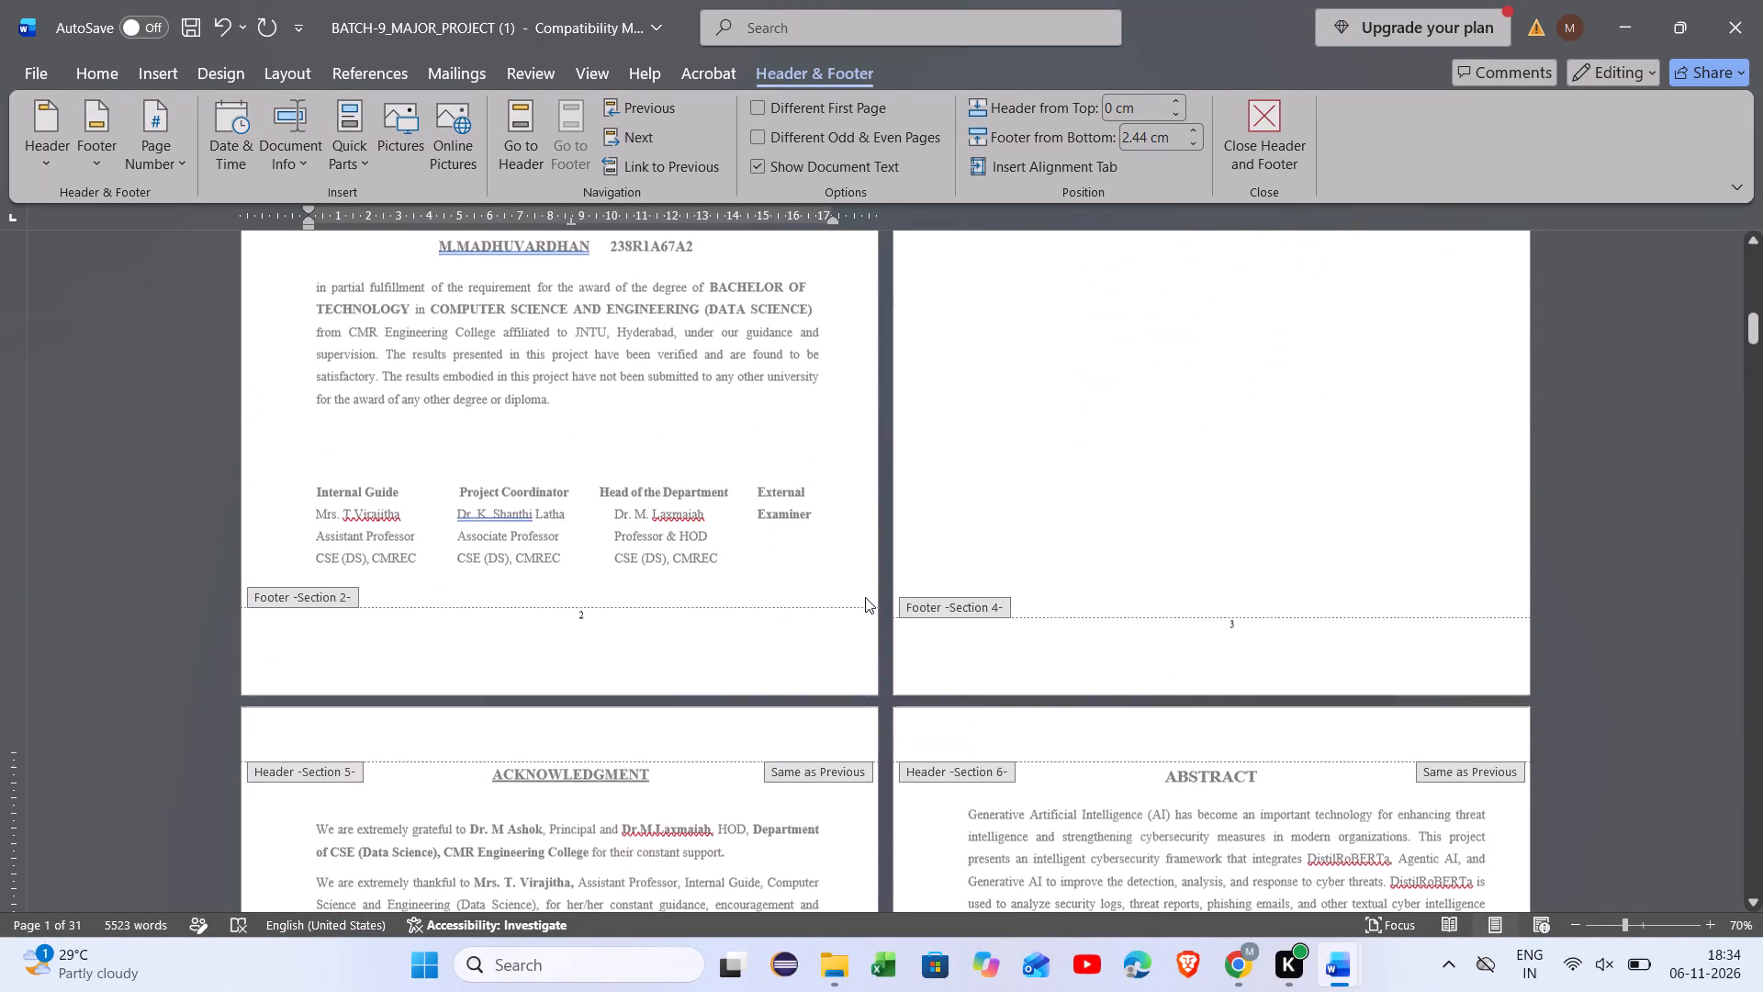
{"action": "scroll", "coordinate": [865, 597], "scroll_direction": "up", "scroll_amount": 1}
{"action": "scroll", "coordinate": [865, 597], "scroll_direction": "down", "scroll_amount": 3}
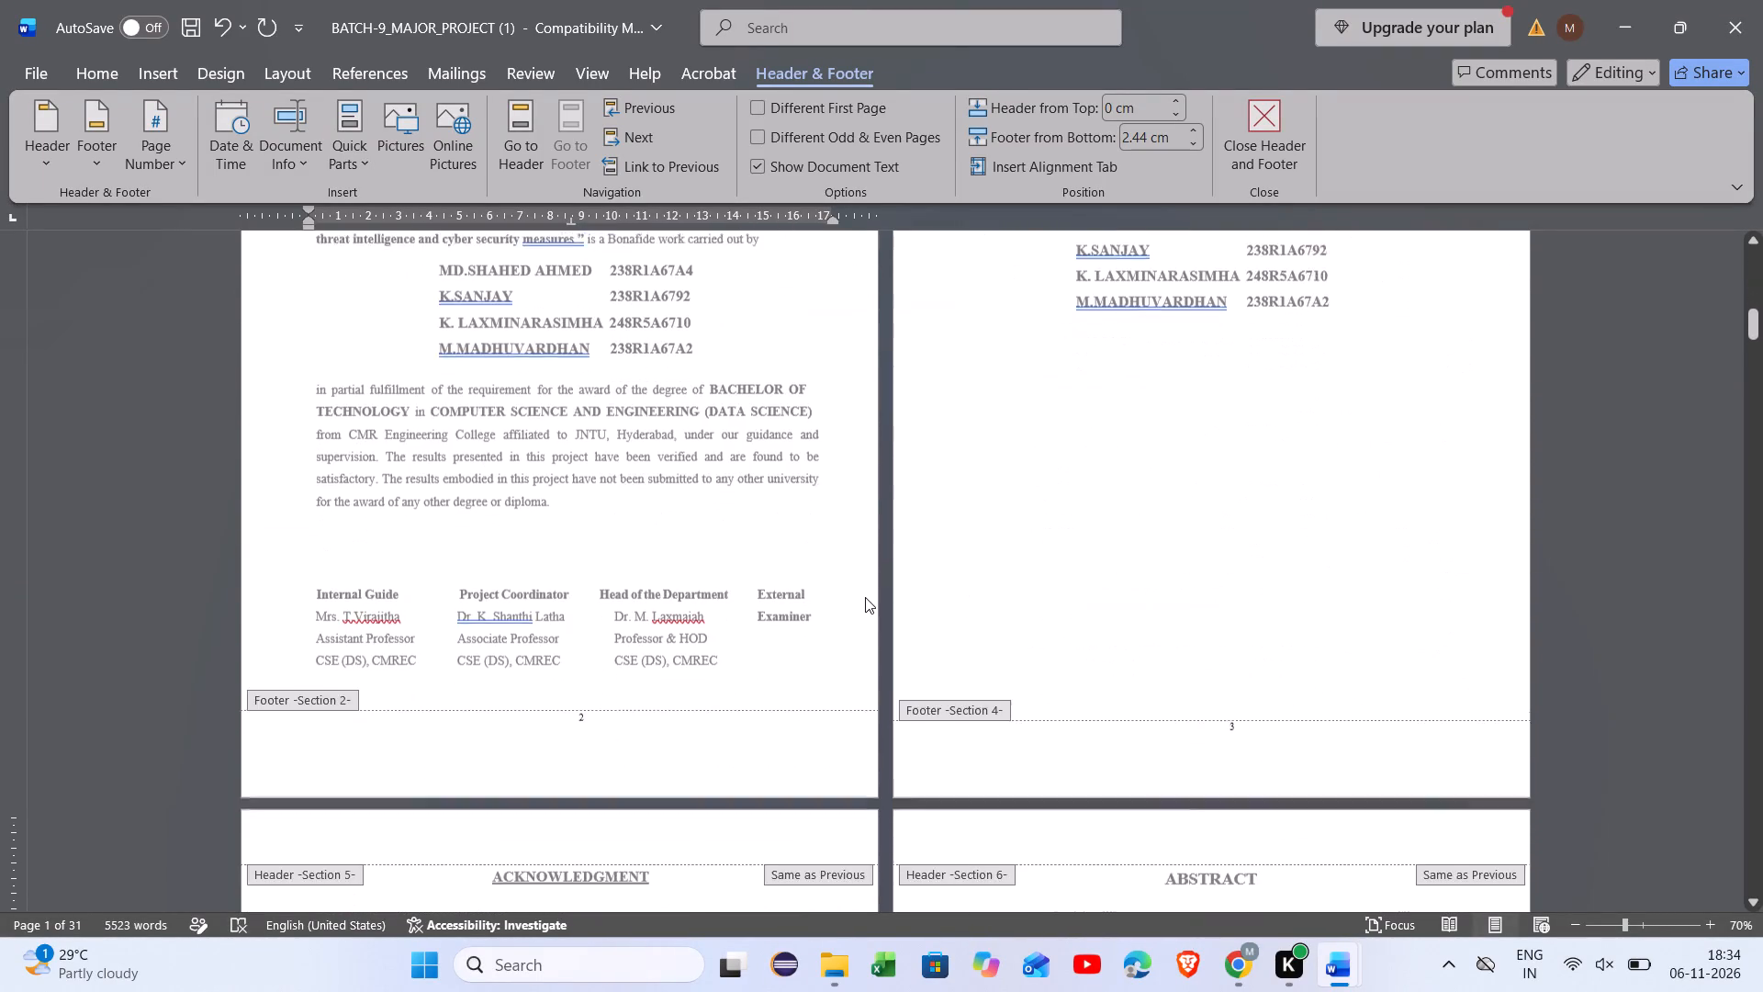
{"action": "scroll", "coordinate": [865, 597], "scroll_direction": "down", "scroll_amount": 3}
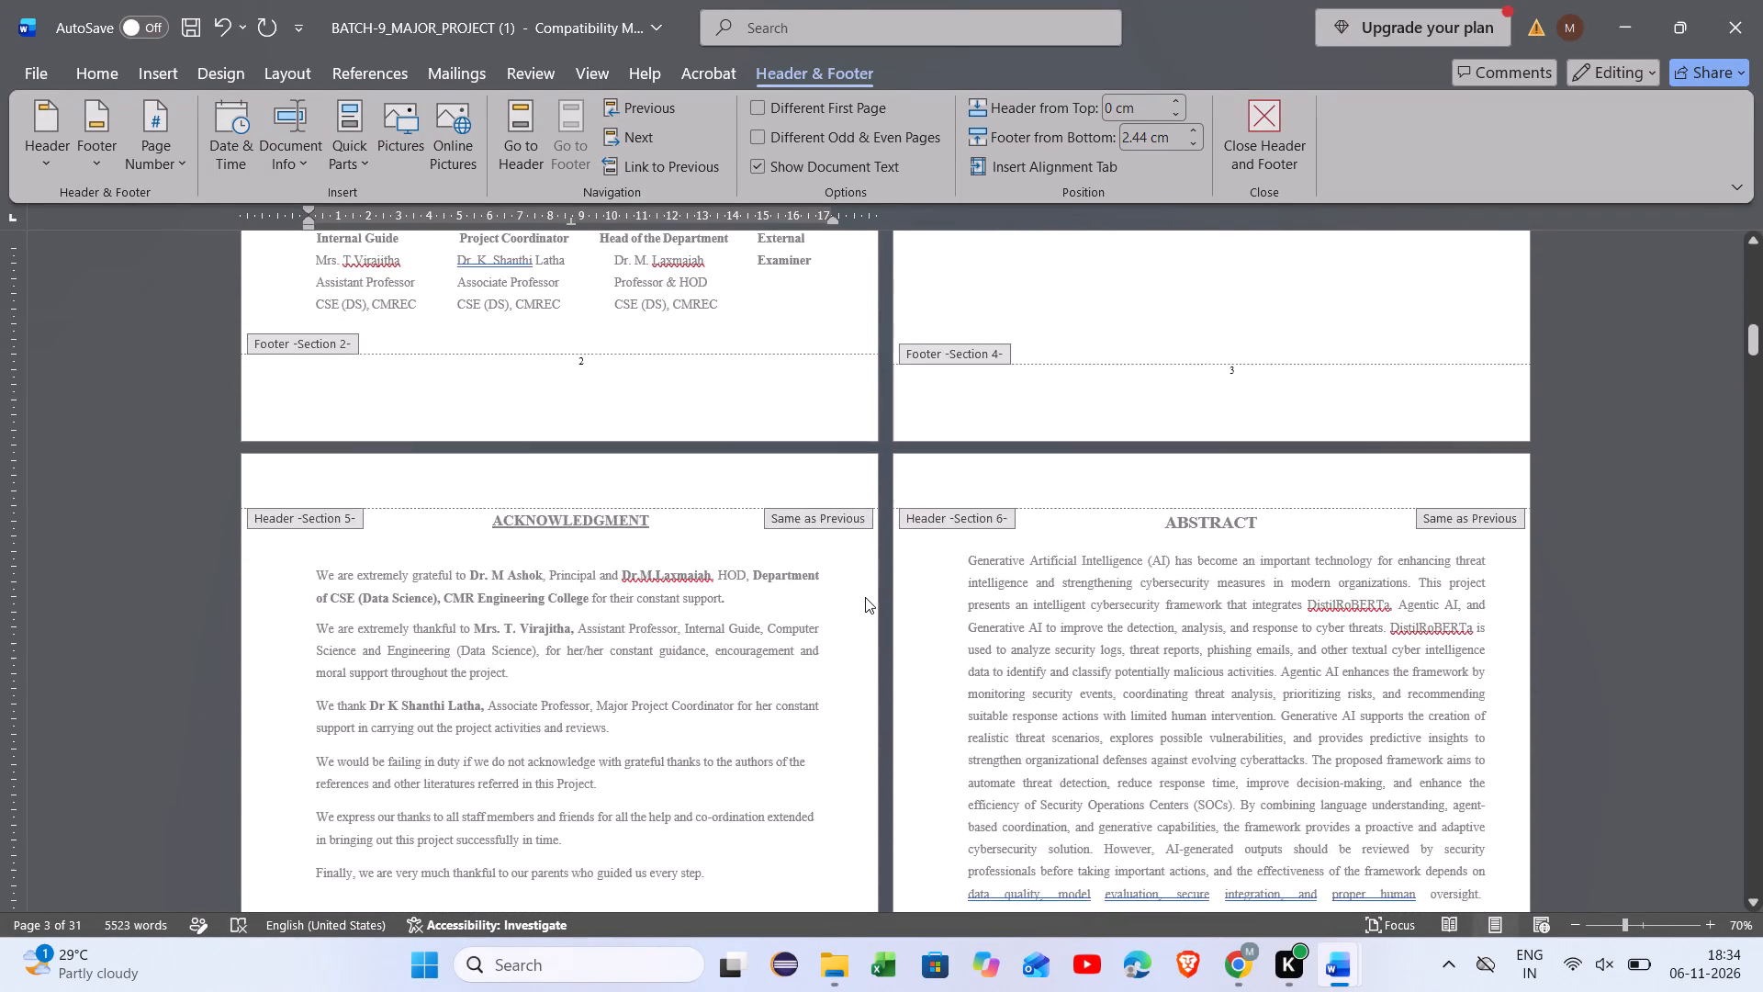
{"action": "scroll", "coordinate": [865, 597], "scroll_direction": "down", "scroll_amount": 2}
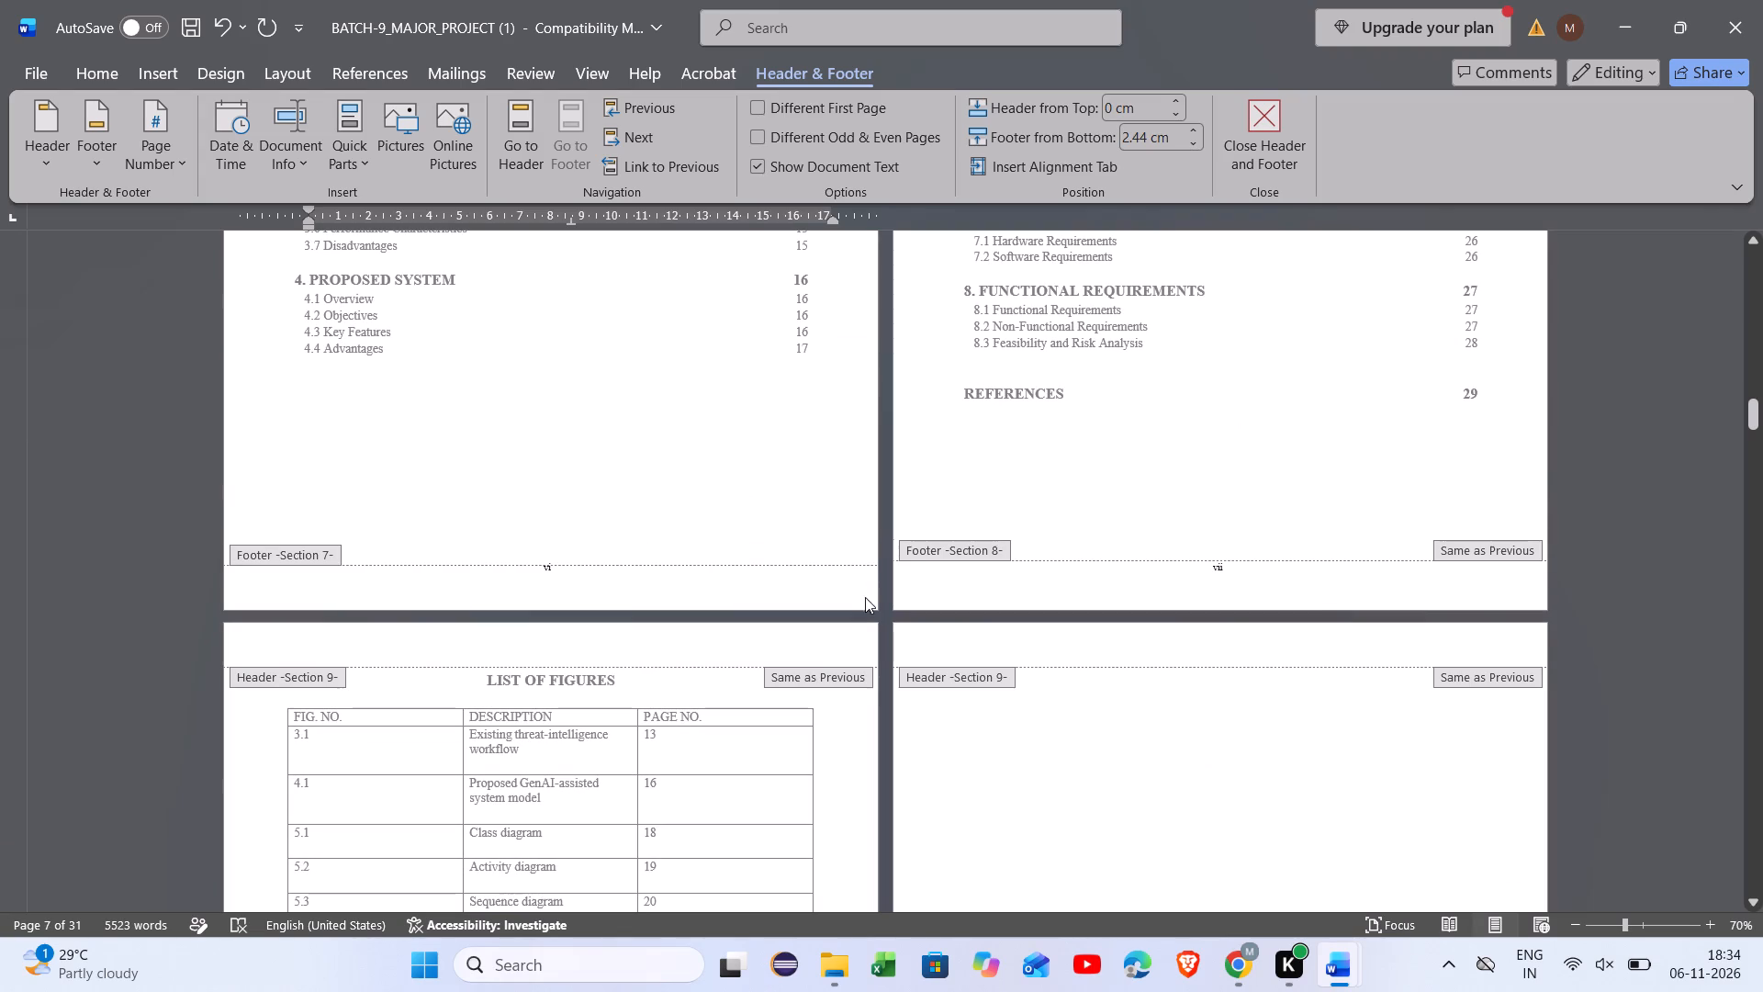
{"action": "scroll", "coordinate": [865, 597], "scroll_direction": "down", "scroll_amount": 4}
{"action": "scroll", "coordinate": [865, 597], "scroll_direction": "up", "scroll_amount": 2}
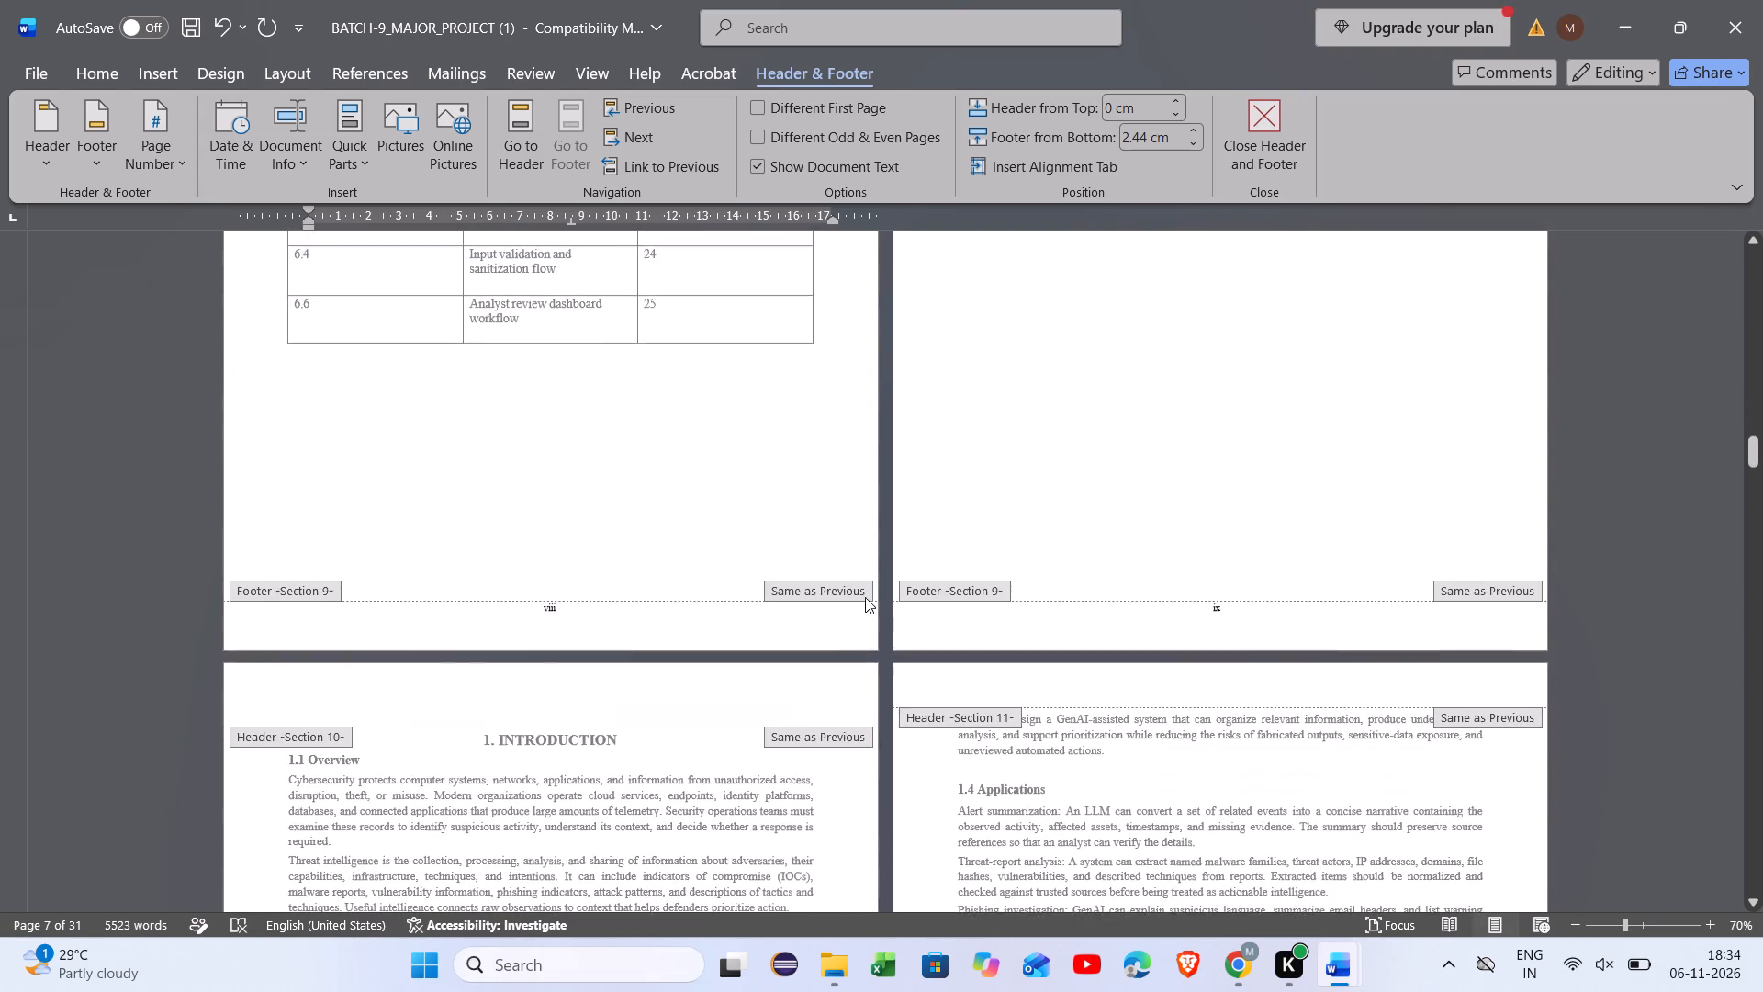
{"action": "scroll", "coordinate": [865, 597], "scroll_direction": "up", "scroll_amount": 2}
{"action": "scroll", "coordinate": [865, 597], "scroll_direction": "down", "scroll_amount": 1}
{"action": "scroll", "coordinate": [865, 597], "scroll_direction": "up", "scroll_amount": 1}
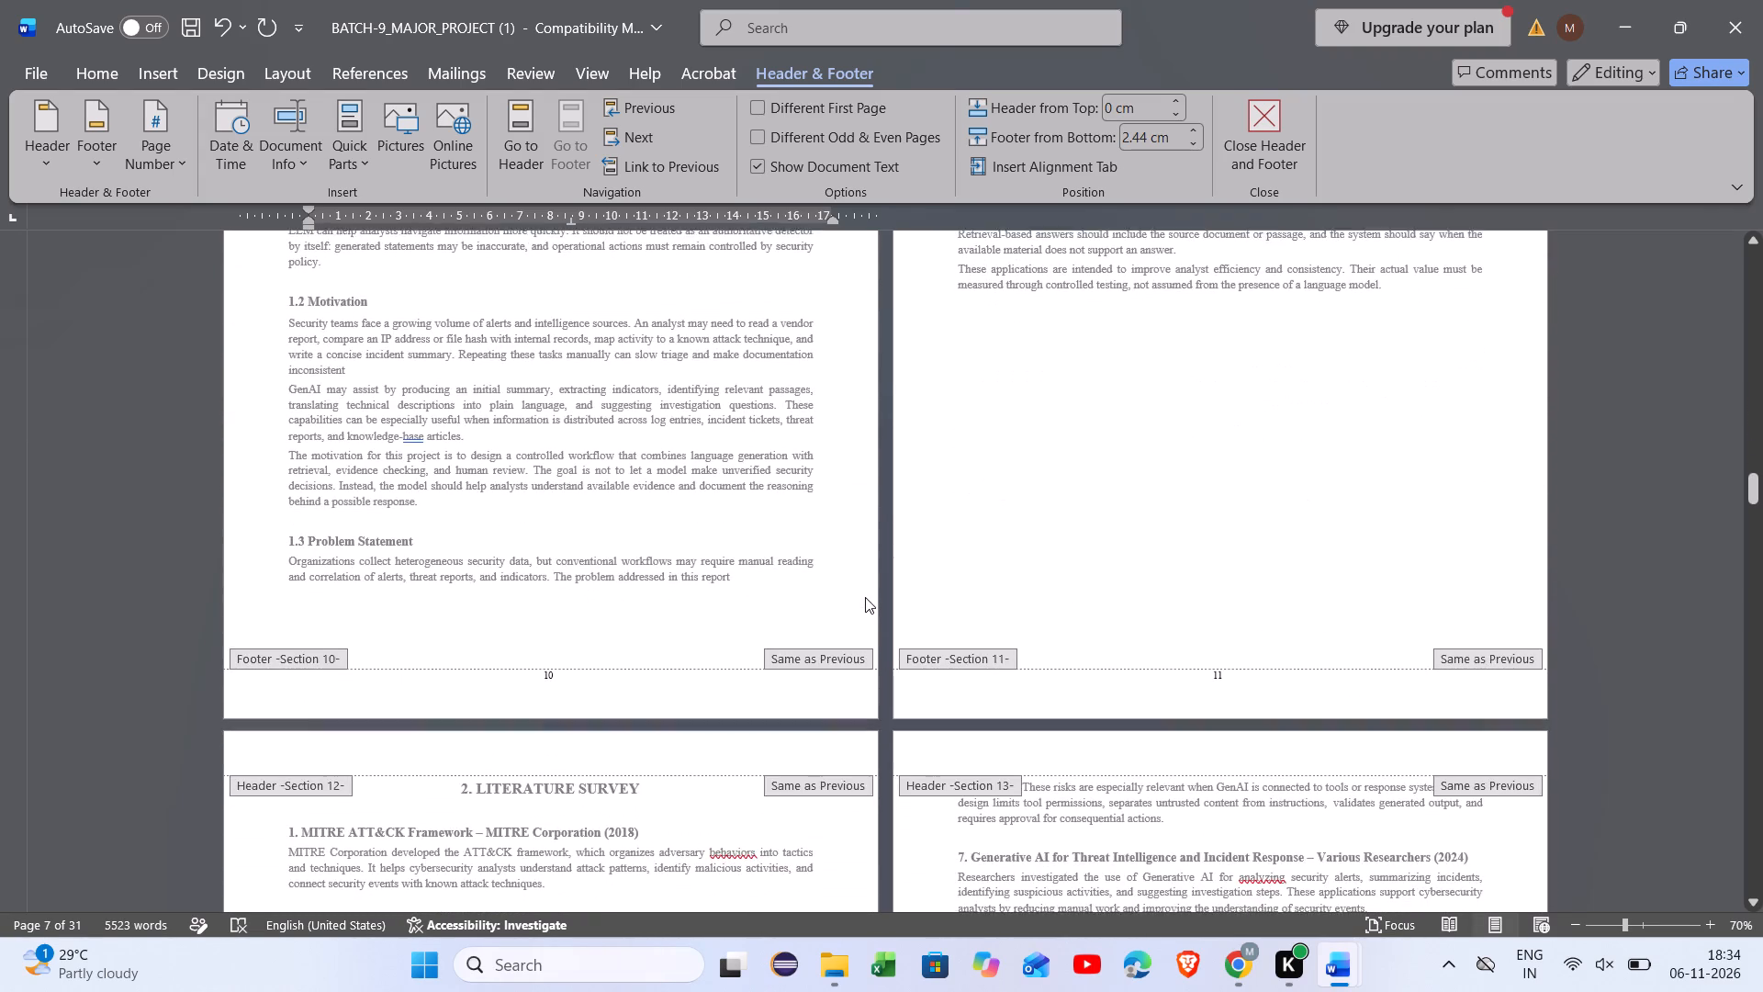
{"action": "scroll", "coordinate": [865, 597], "scroll_direction": "up", "scroll_amount": 2}
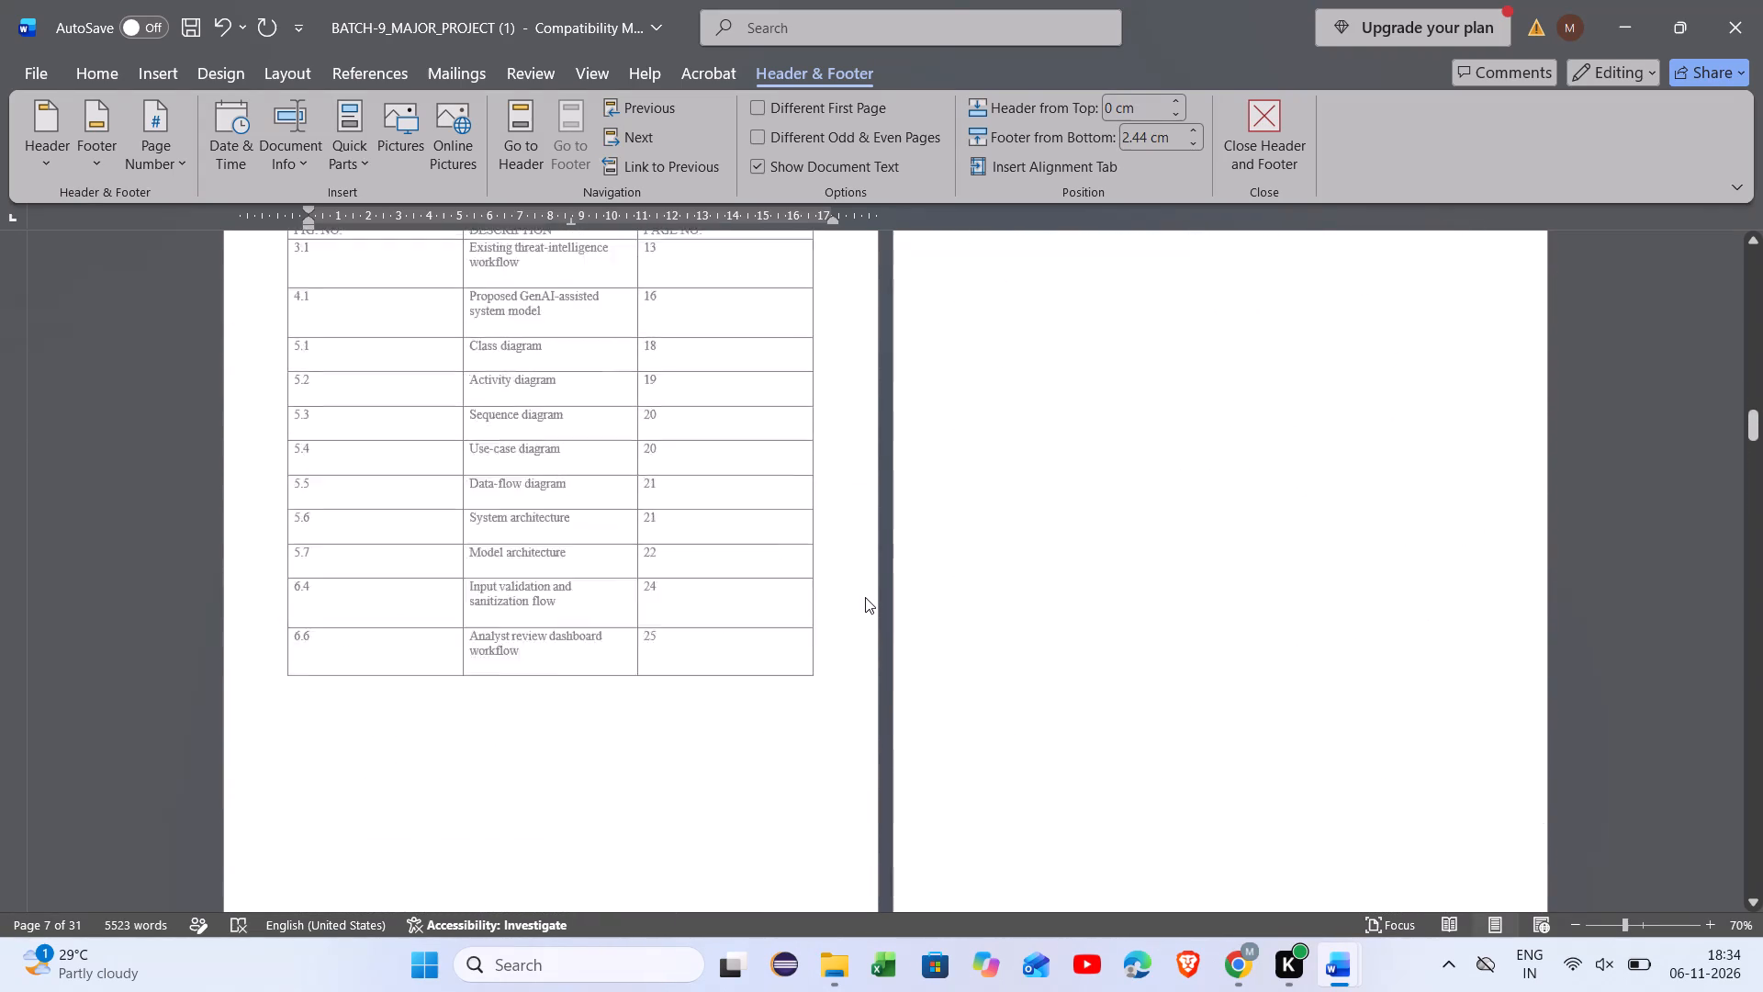
{"action": "scroll", "coordinate": [865, 597], "scroll_direction": "up", "scroll_amount": 1}
{"action": "scroll", "coordinate": [865, 597], "scroll_direction": "down", "scroll_amount": 2}
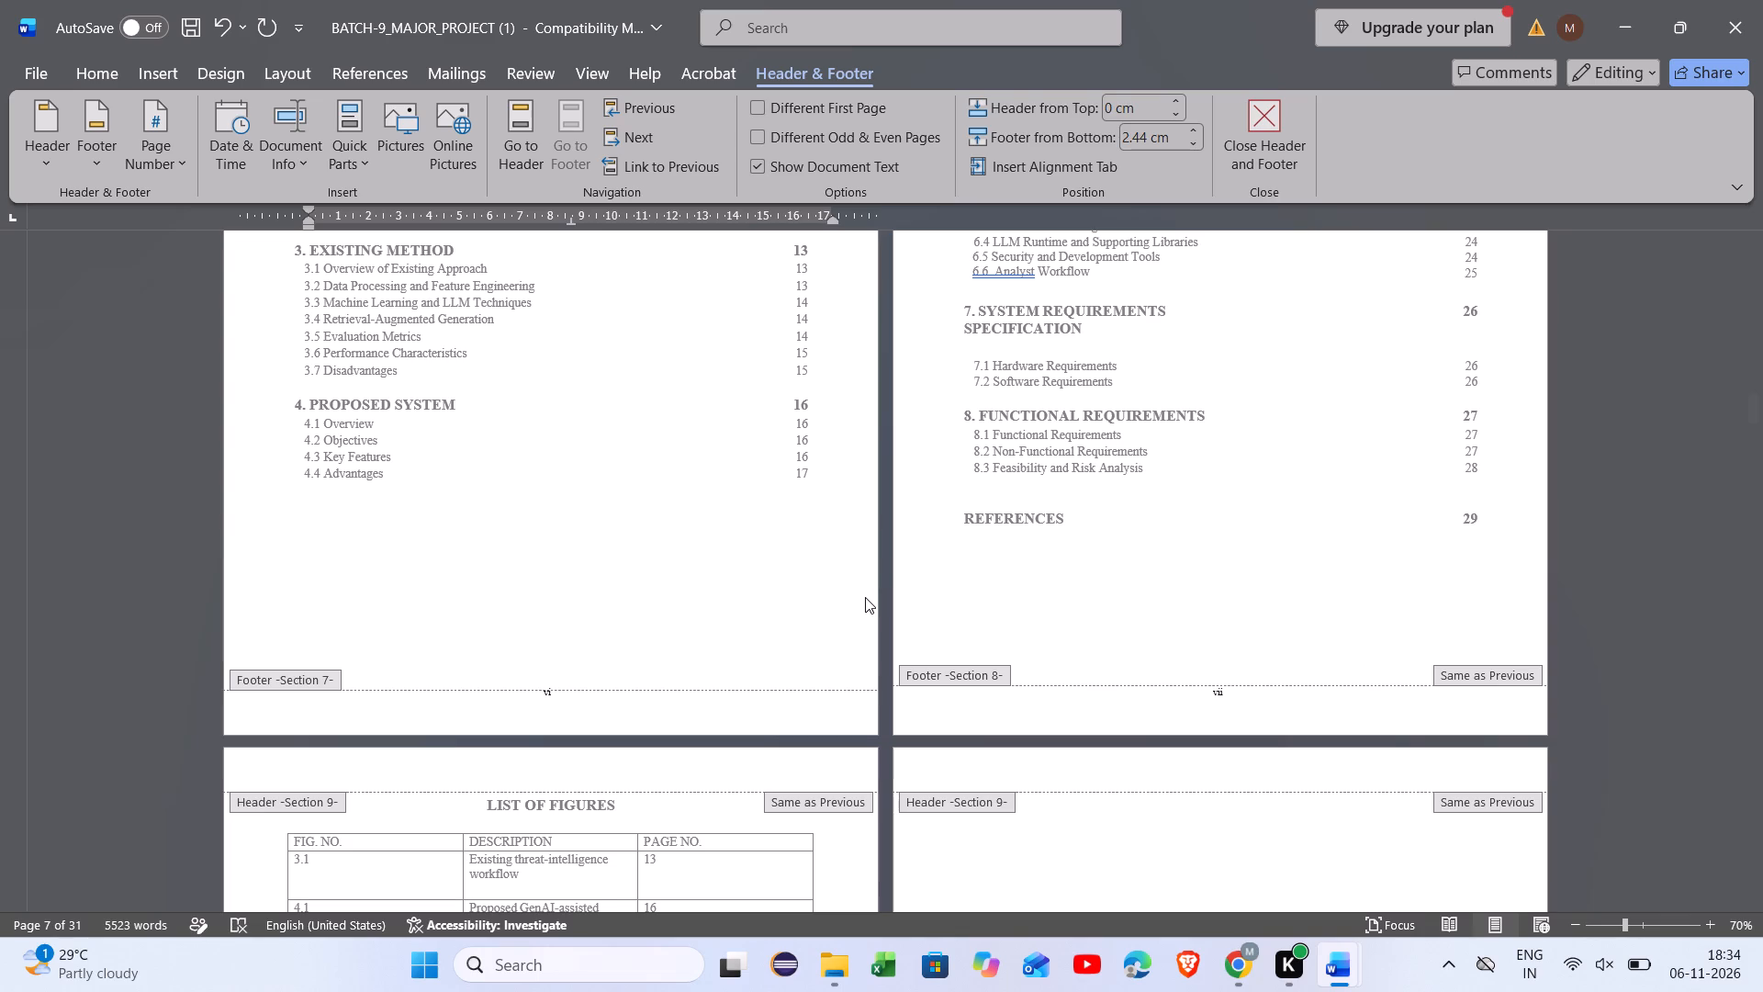
{"action": "scroll", "coordinate": [865, 597], "scroll_direction": "down", "scroll_amount": 2}
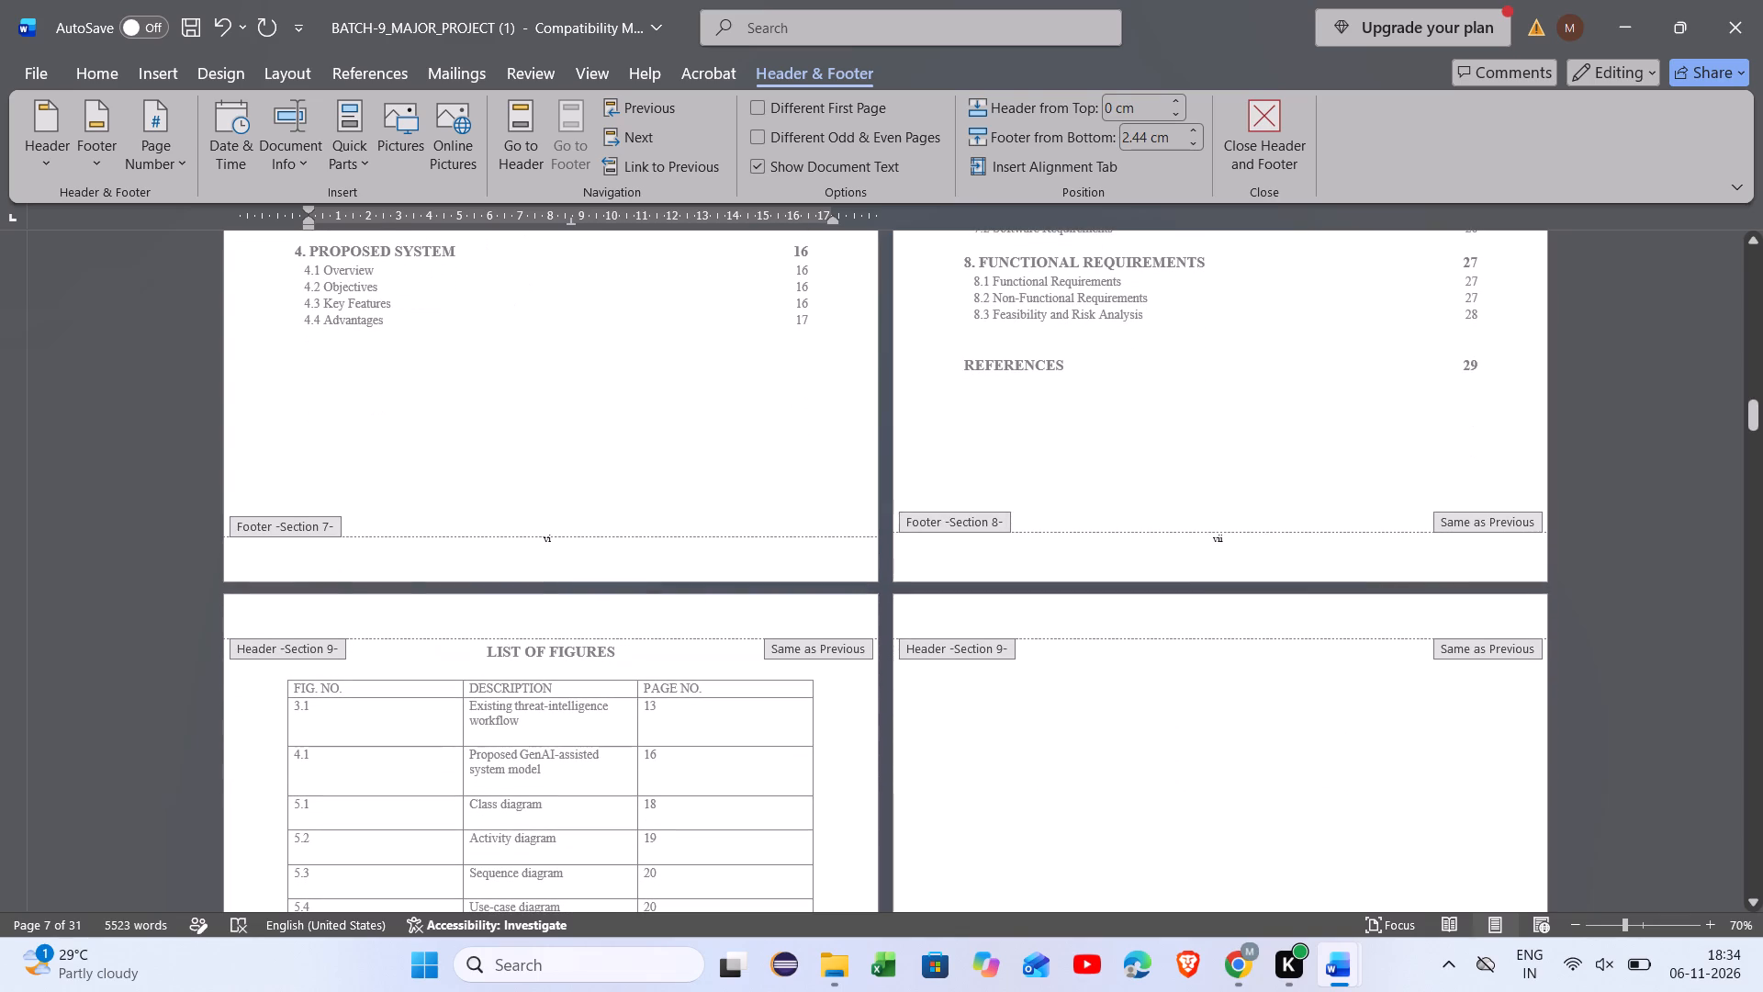
{"action": "scroll", "coordinate": [865, 597], "scroll_direction": "down", "scroll_amount": 2}
{"action": "scroll", "coordinate": [865, 597], "scroll_direction": "up", "scroll_amount": 1}
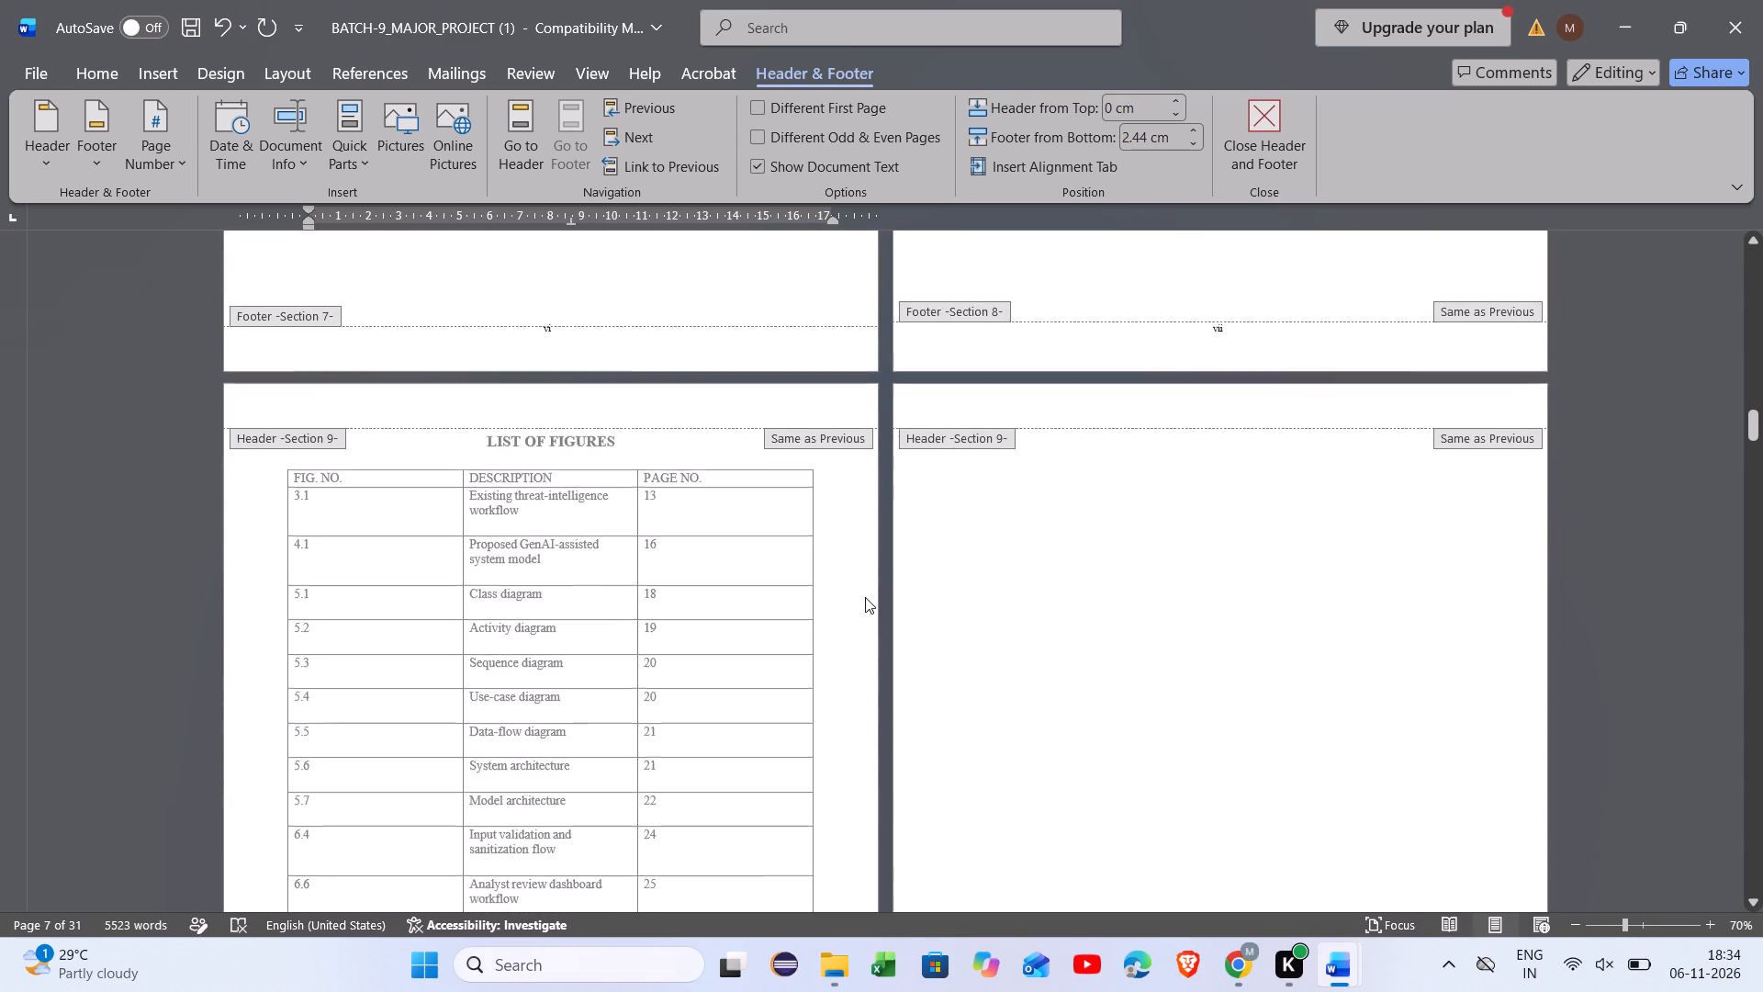
Enter the numeral iv in the Acknowledgment page's footer (Section 5), padded with spaces to roughly the centre.
{"action": "scroll", "coordinate": [865, 597], "scroll_direction": "up", "scroll_amount": 6}
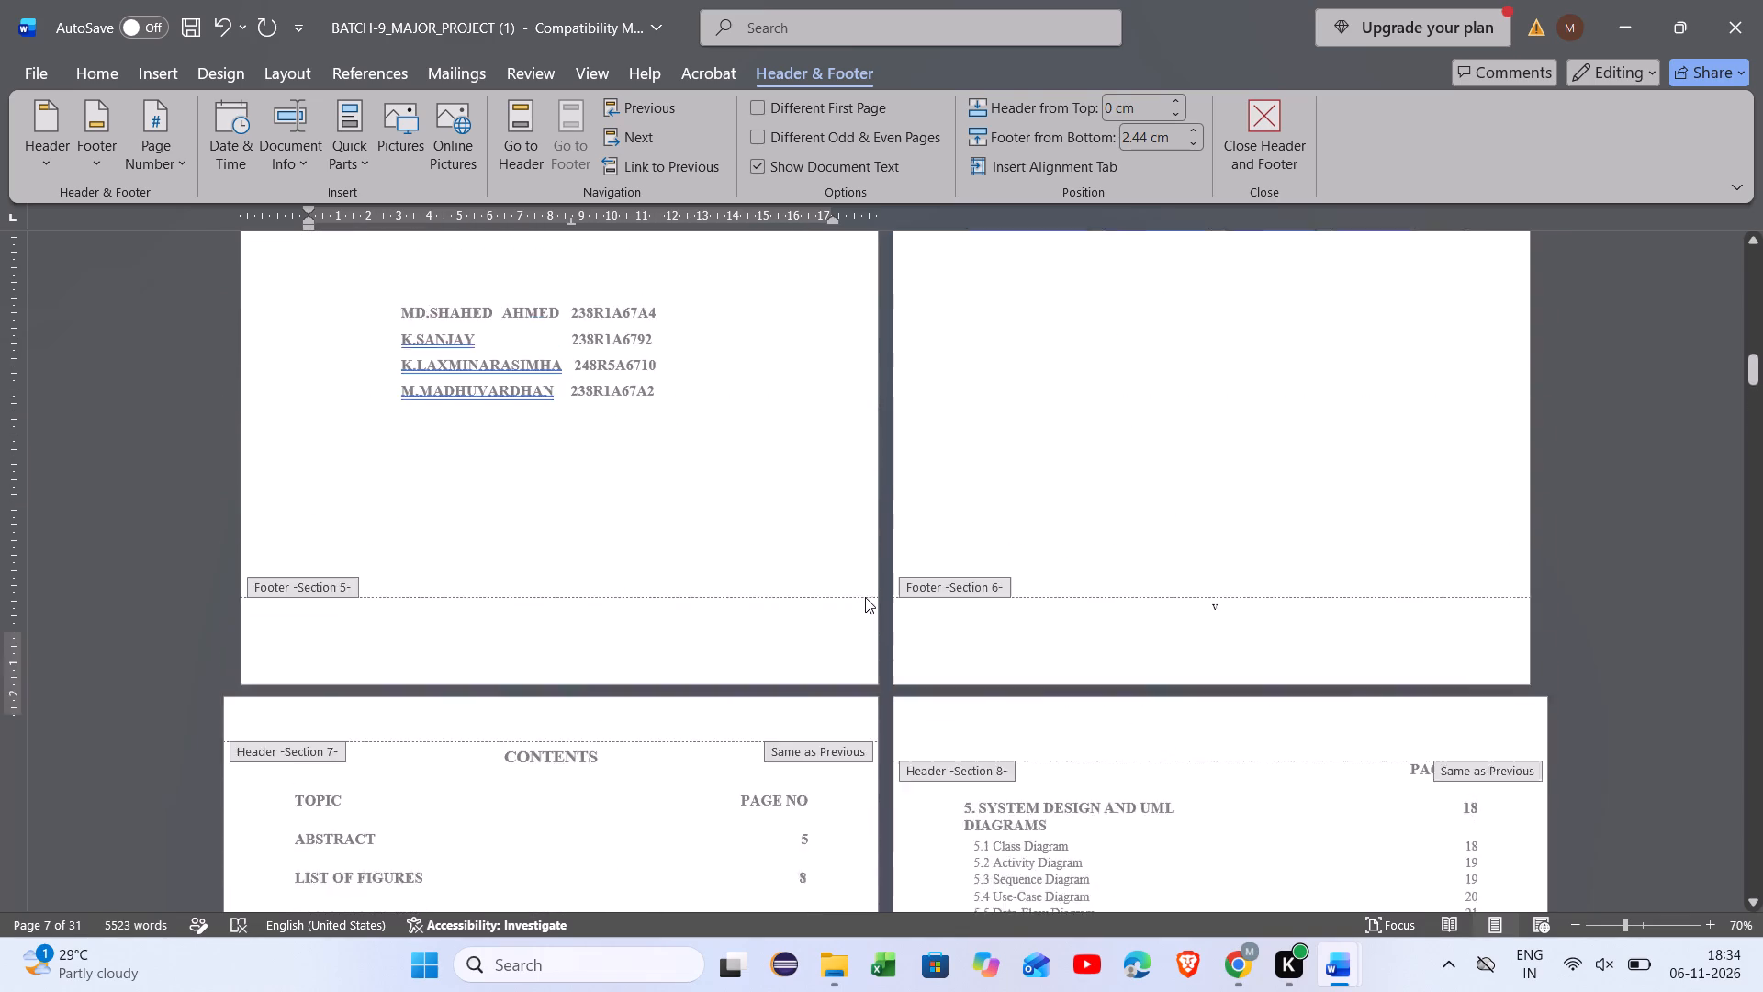
{"action": "scroll", "coordinate": [865, 597], "scroll_direction": "right", "scroll_amount": 1}
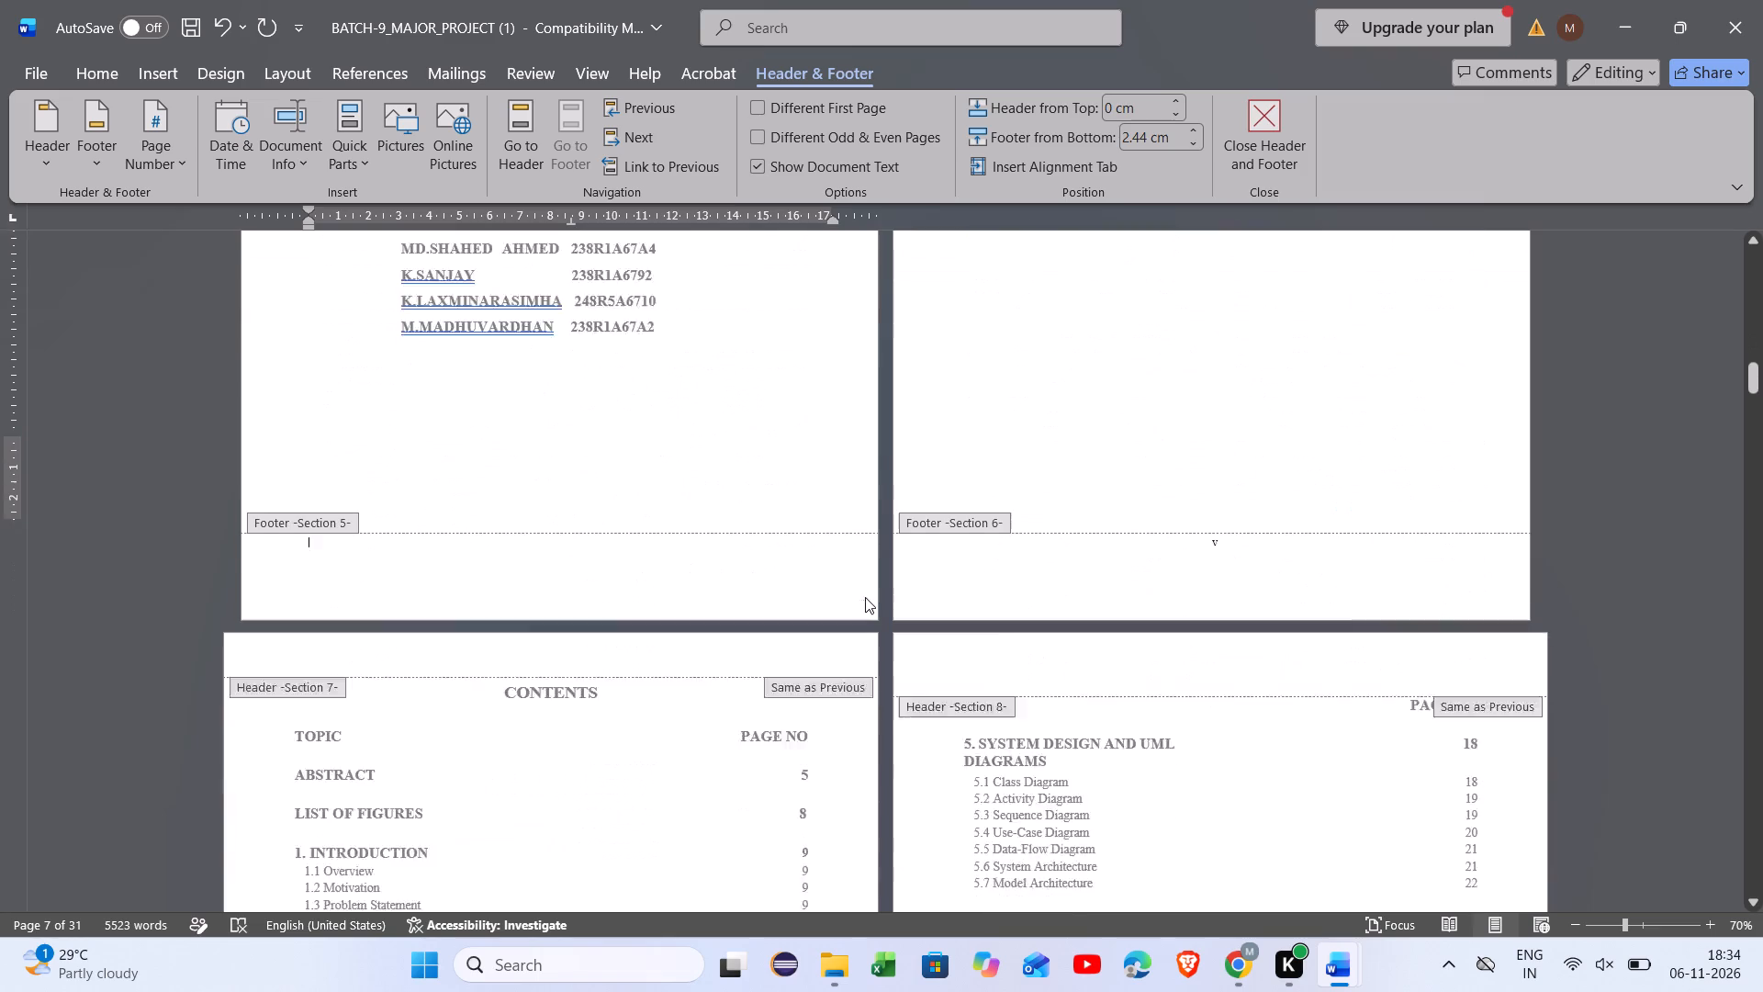
{"action": "scroll", "coordinate": [865, 597], "scroll_direction": "right", "scroll_amount": 1}
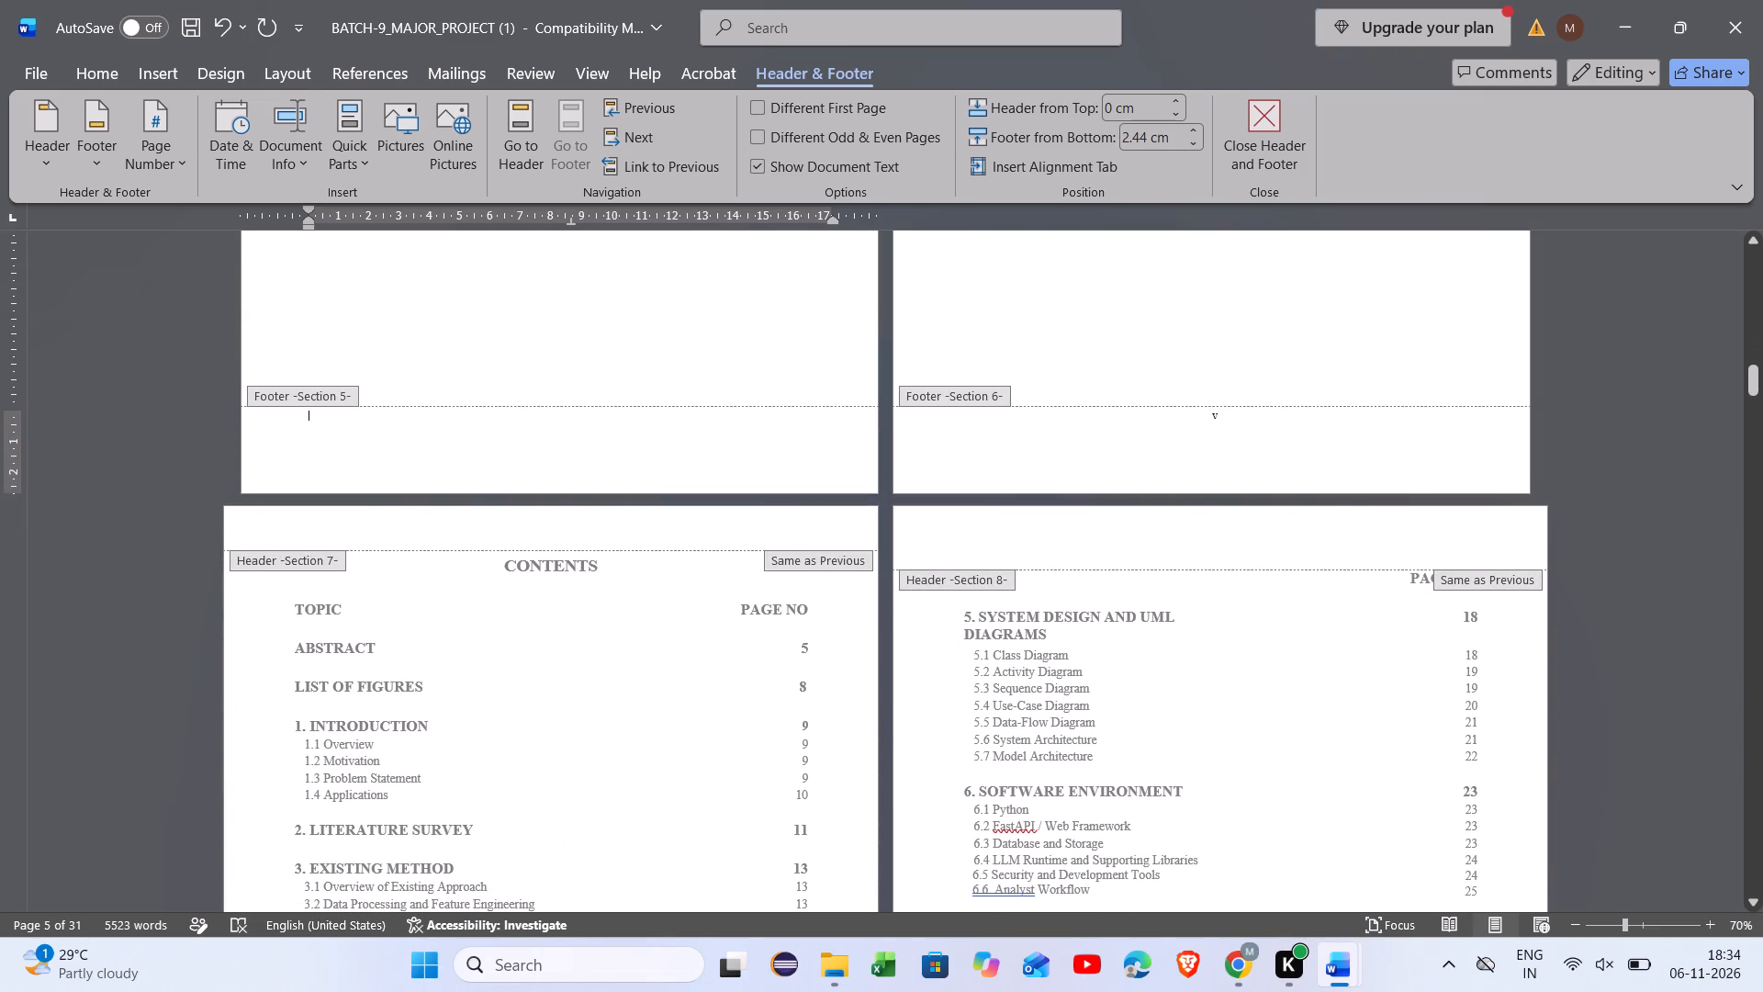
{"action": "key", "text": "space"}
{"action": "key", "text": "space"}
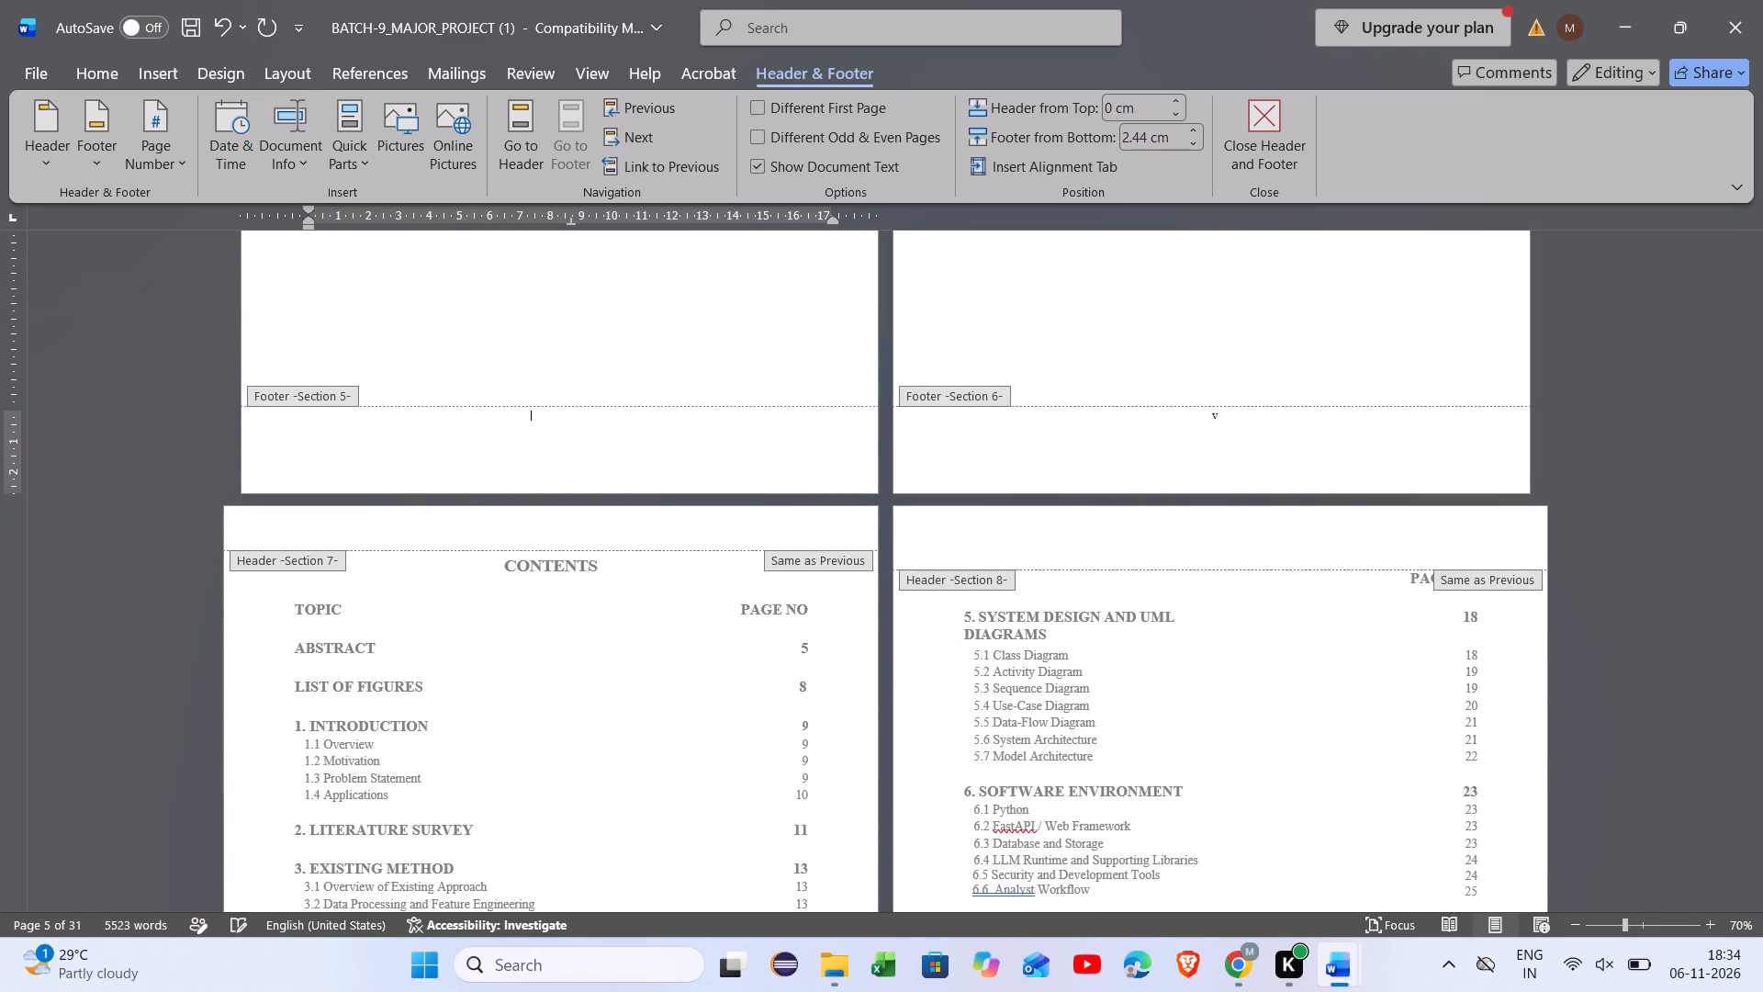
{"action": "key", "text": "BackSpace"}
{"action": "key", "text": "BackSpace"}
{"action": "key", "text": "i"}
{"action": "key", "text": "v"}
{"action": "key", "text": "Left"}
{"action": "key", "text": "space"}
{"action": "key", "text": "BackSpace"}
{"action": "key", "text": "Left"}
{"action": "key", "text": "space"}
{"action": "key", "text": "space"}
{"action": "right_click", "coordinate": [725, 452]}
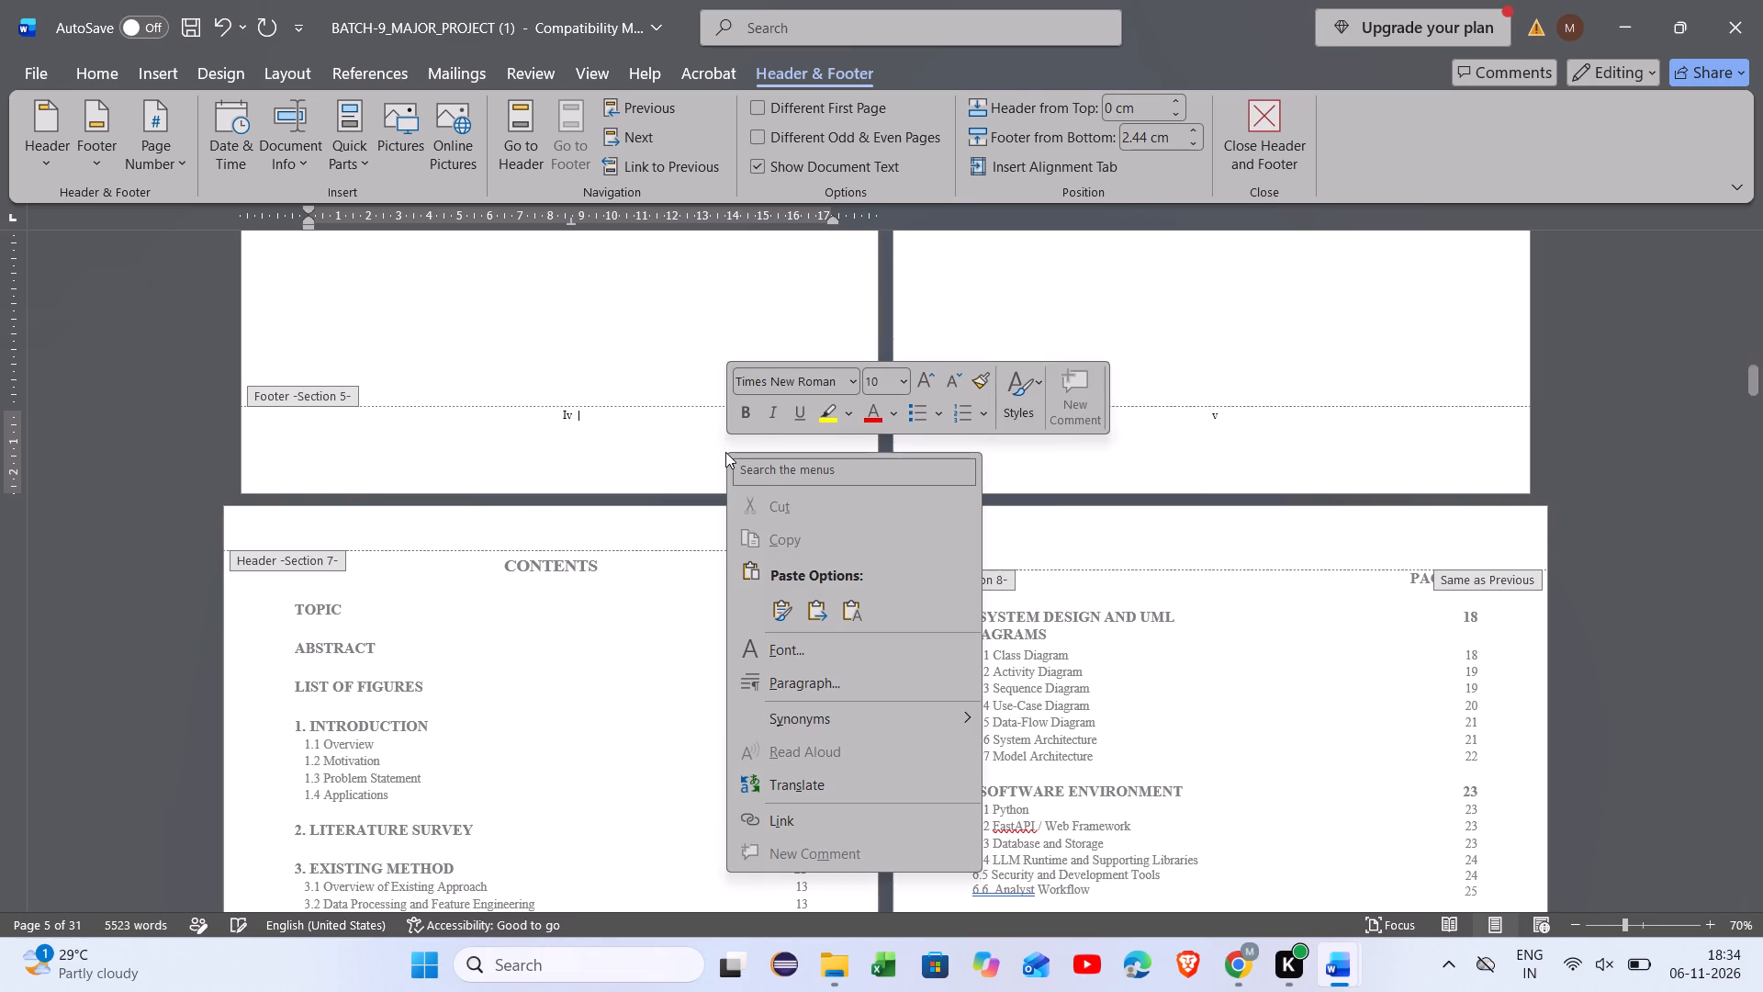
{"action": "left_click", "coordinate": [570, 406]}
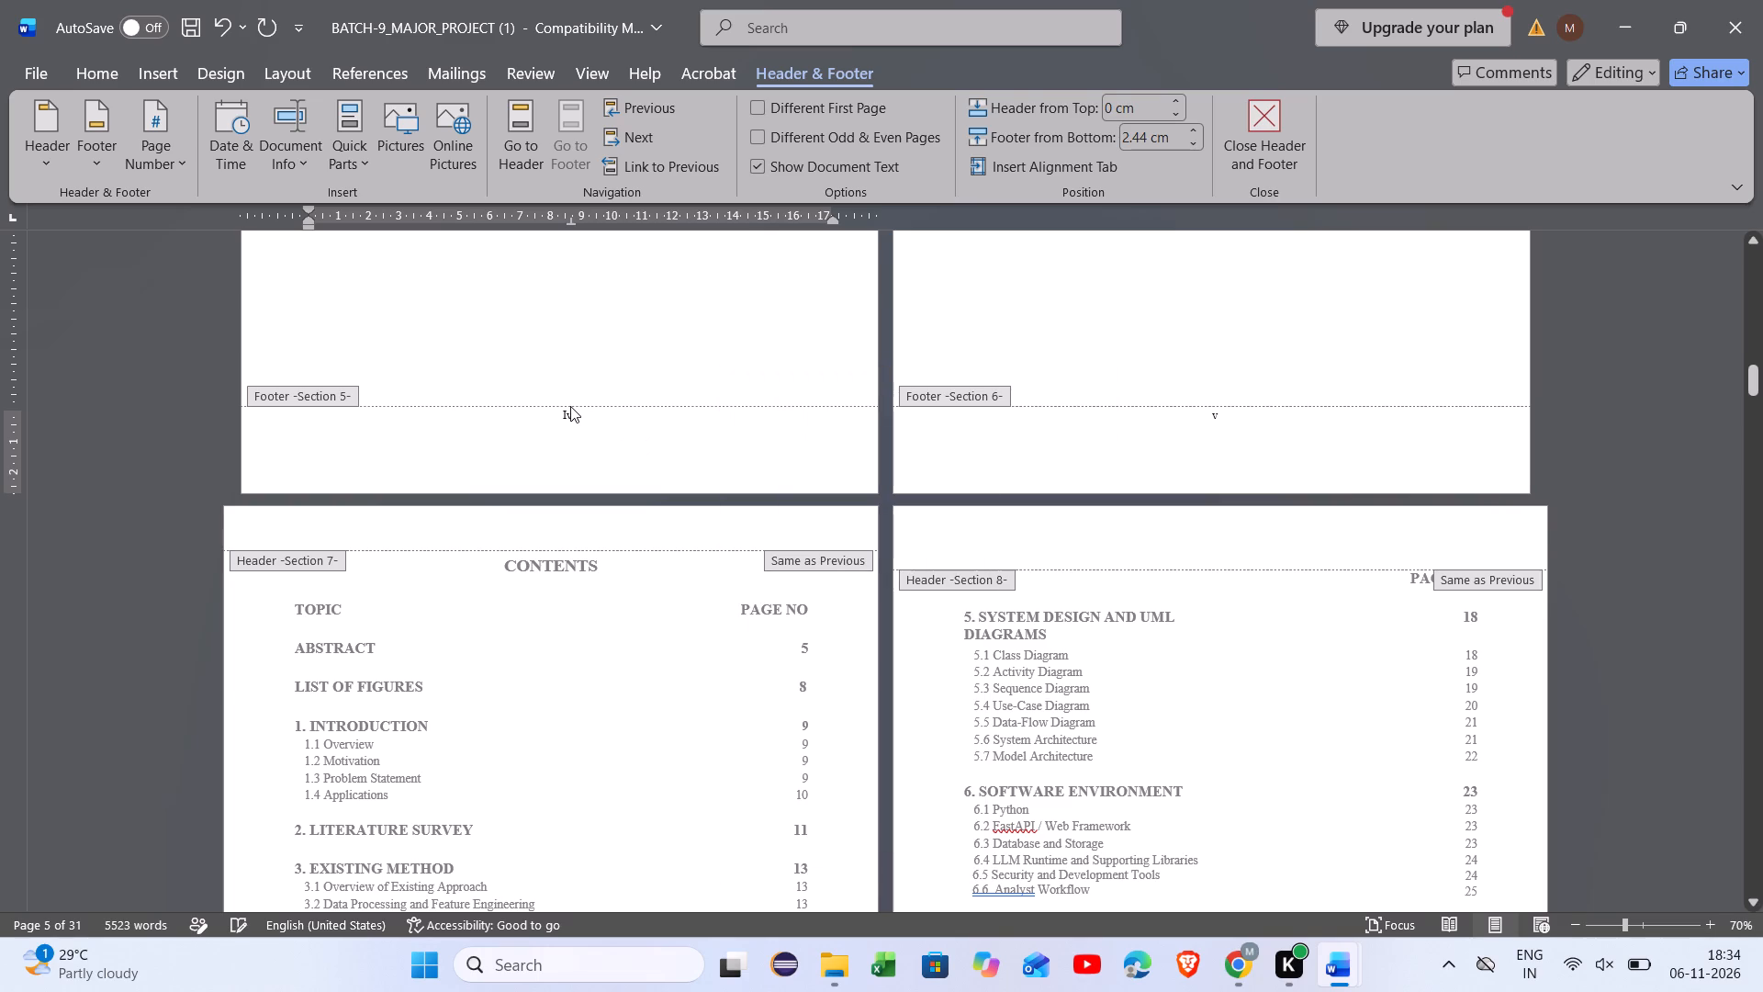
{"action": "key", "text": "Left"}
{"action": "key", "text": "Left"}
{"action": "key", "text": "BackSpace"}
{"action": "key", "text": "i"}
Examine the page numbers from the Acknowledgment page back to the title page and the blank page beside it.
{"action": "scroll", "coordinate": [672, 411], "scroll_direction": "up", "scroll_amount": 9}
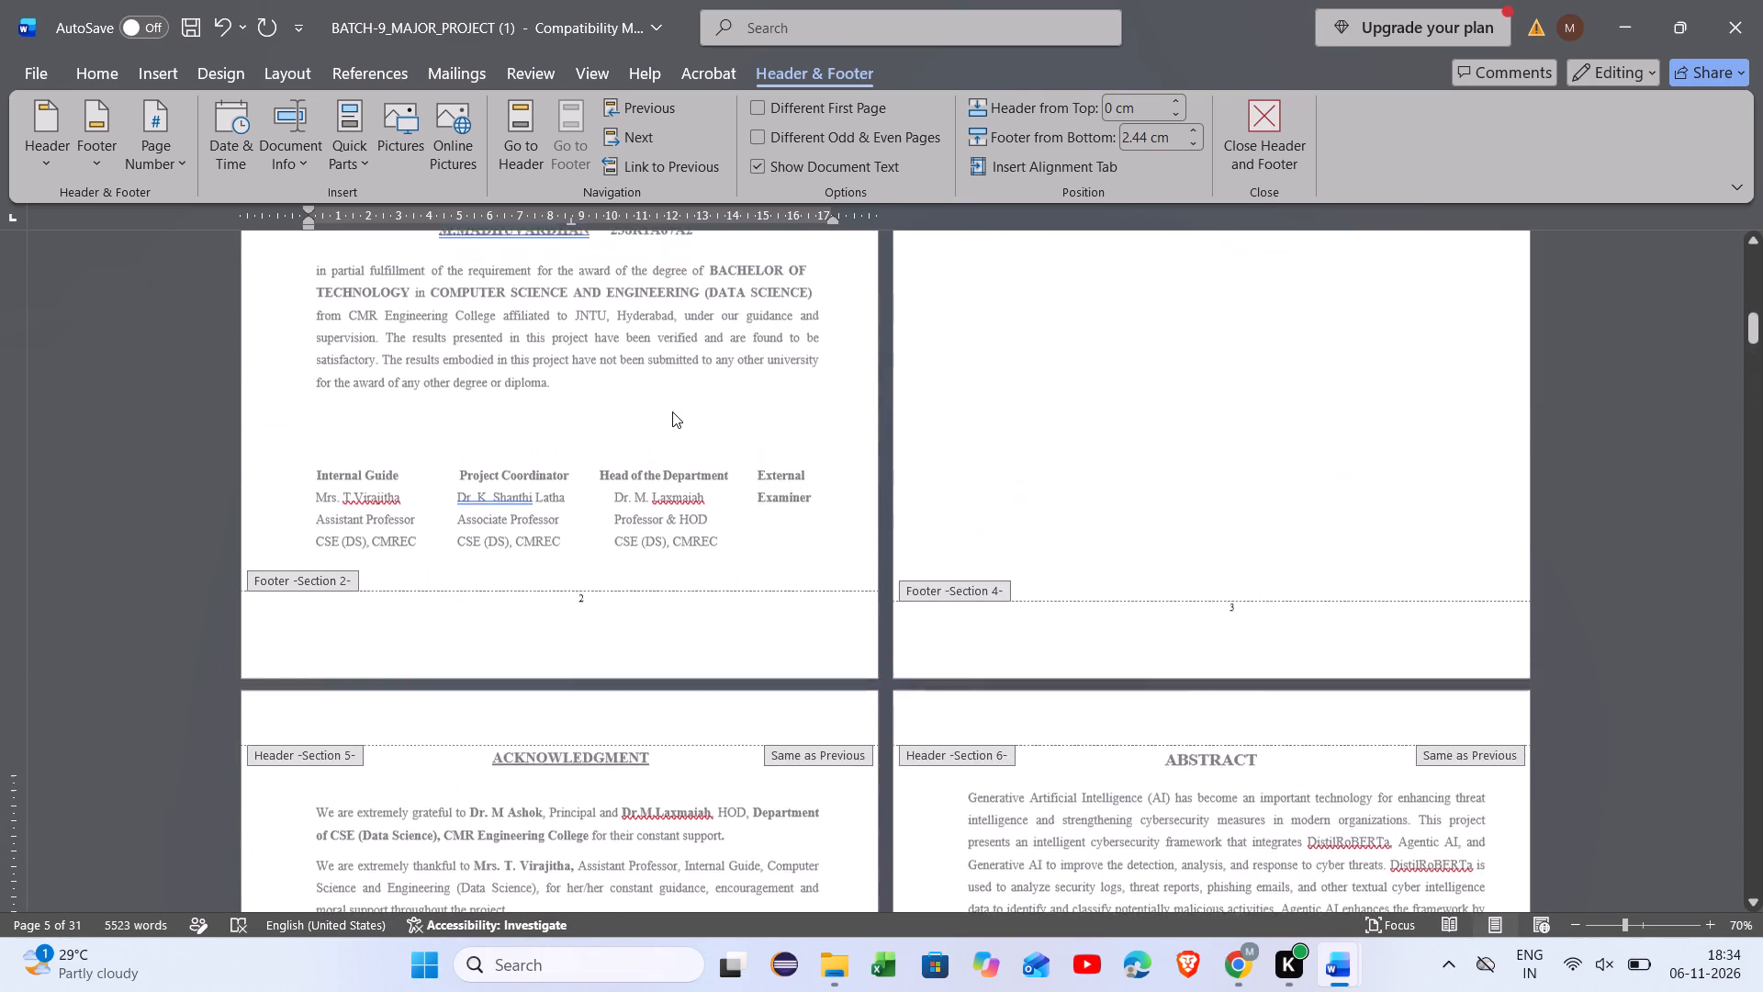
{"action": "scroll", "coordinate": [672, 411], "scroll_direction": "up", "scroll_amount": 3}
{"action": "scroll", "coordinate": [672, 411], "scroll_direction": "down", "scroll_amount": 1}
{"action": "scroll", "coordinate": [672, 411], "scroll_direction": "up", "scroll_amount": 1}
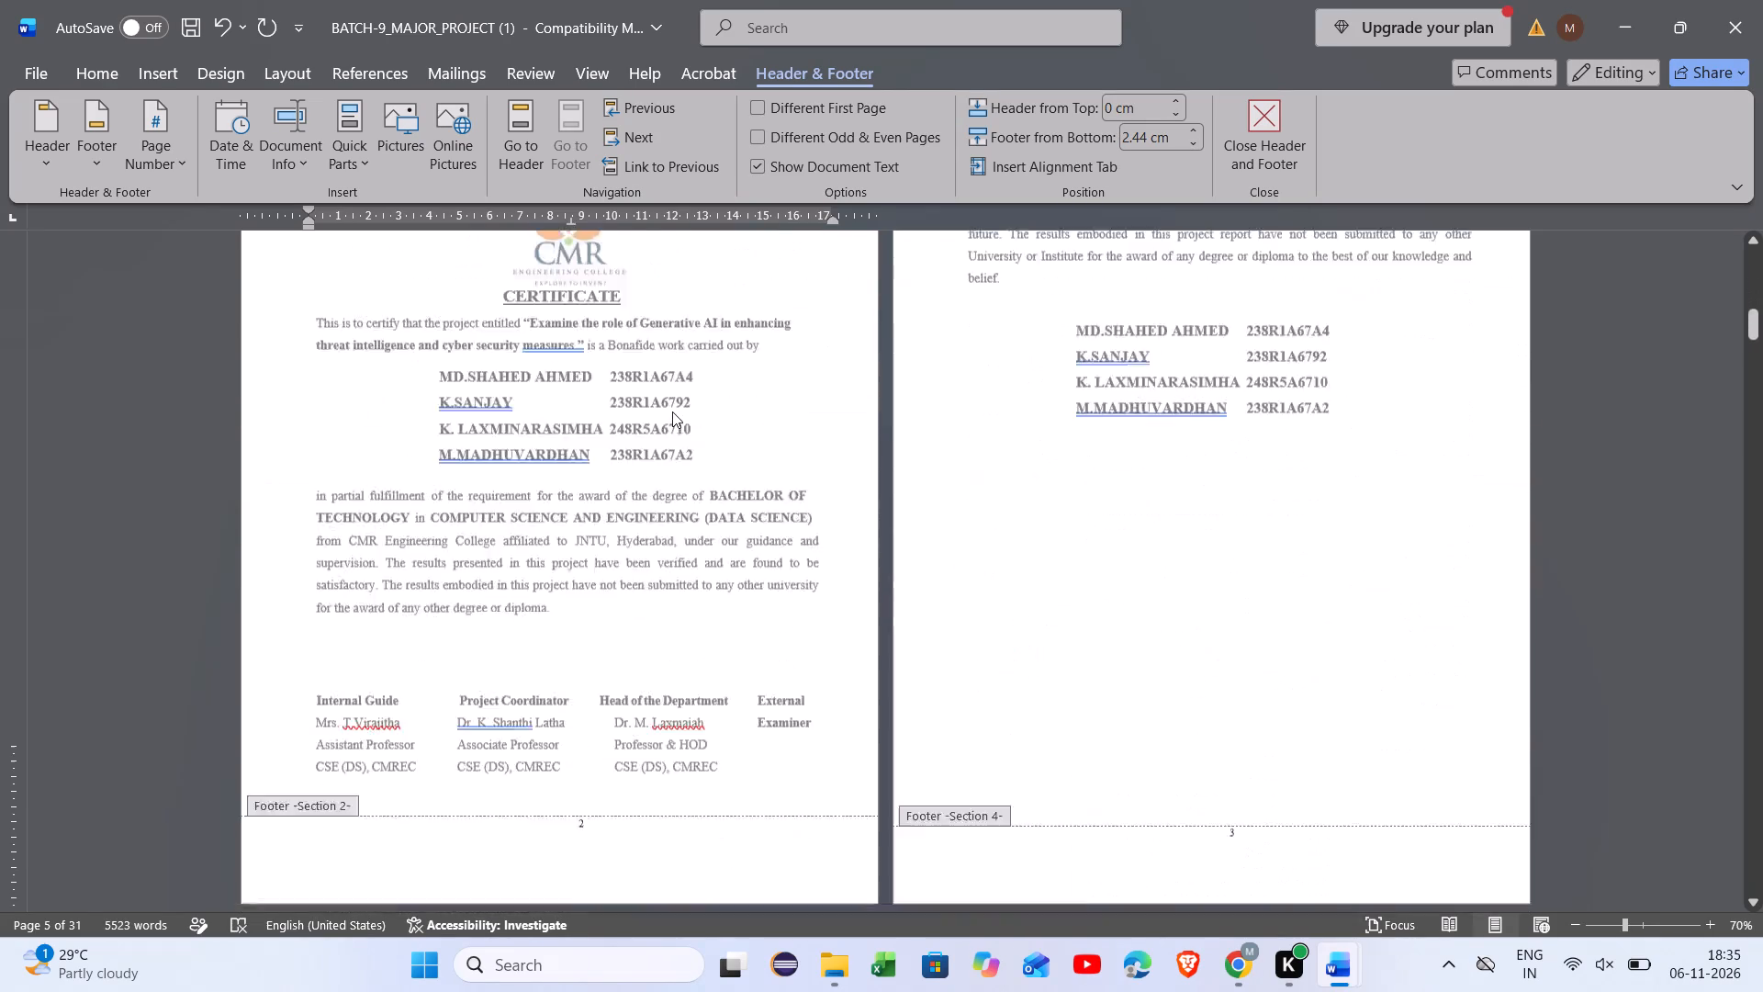
{"action": "scroll", "coordinate": [672, 411], "scroll_direction": "up", "scroll_amount": 2}
{"action": "scroll", "coordinate": [672, 411], "scroll_direction": "down", "scroll_amount": 1}
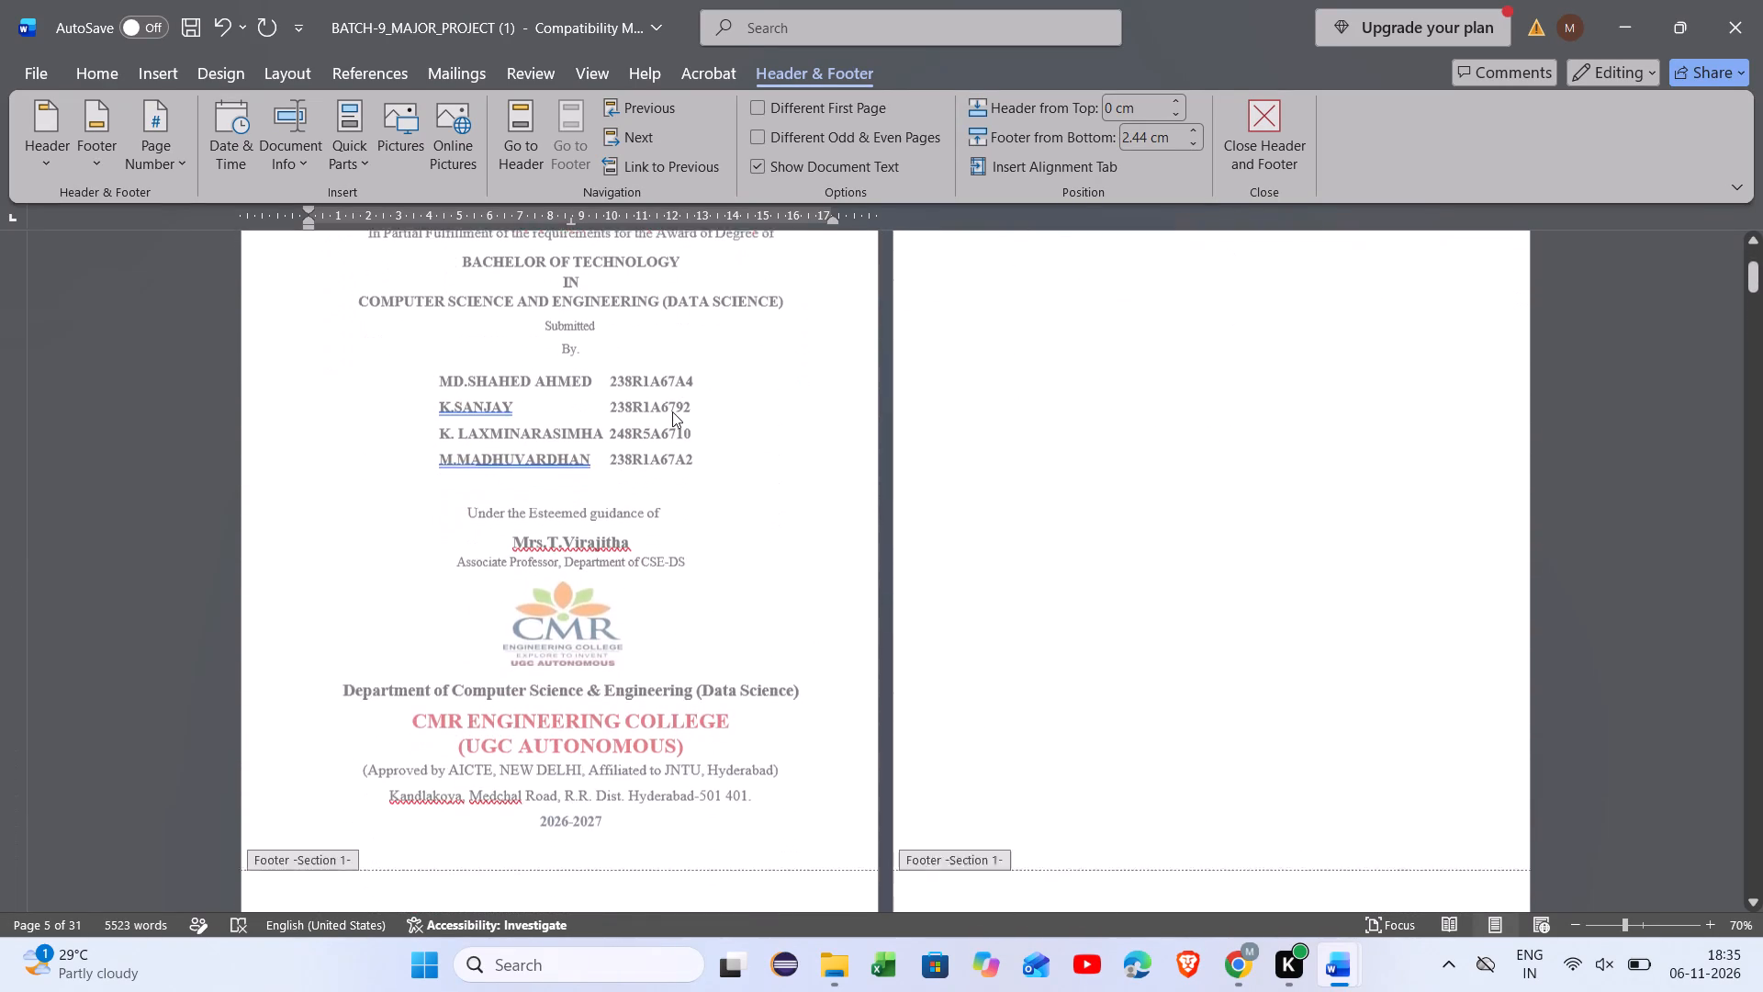
{"action": "scroll", "coordinate": [672, 411], "scroll_direction": "down", "scroll_amount": 1}
{"action": "scroll", "coordinate": [1002, 450], "scroll_direction": "up", "scroll_amount": 4}
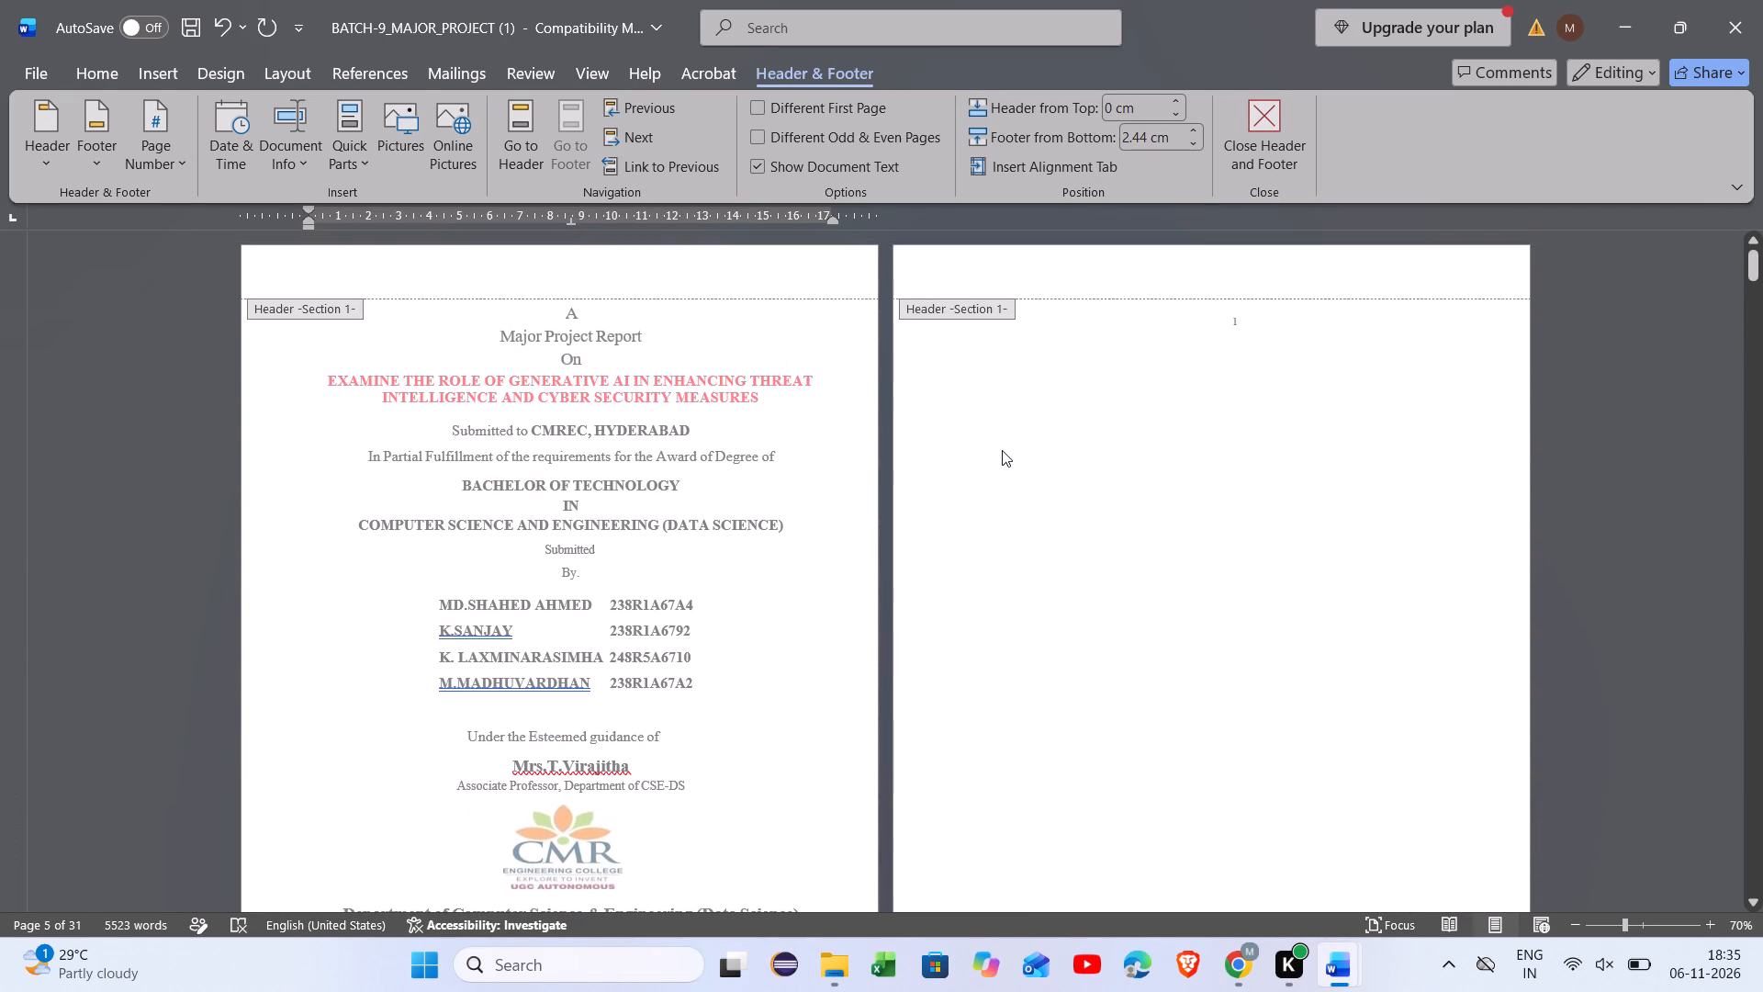
{"action": "left_click", "coordinate": [1231, 319]}
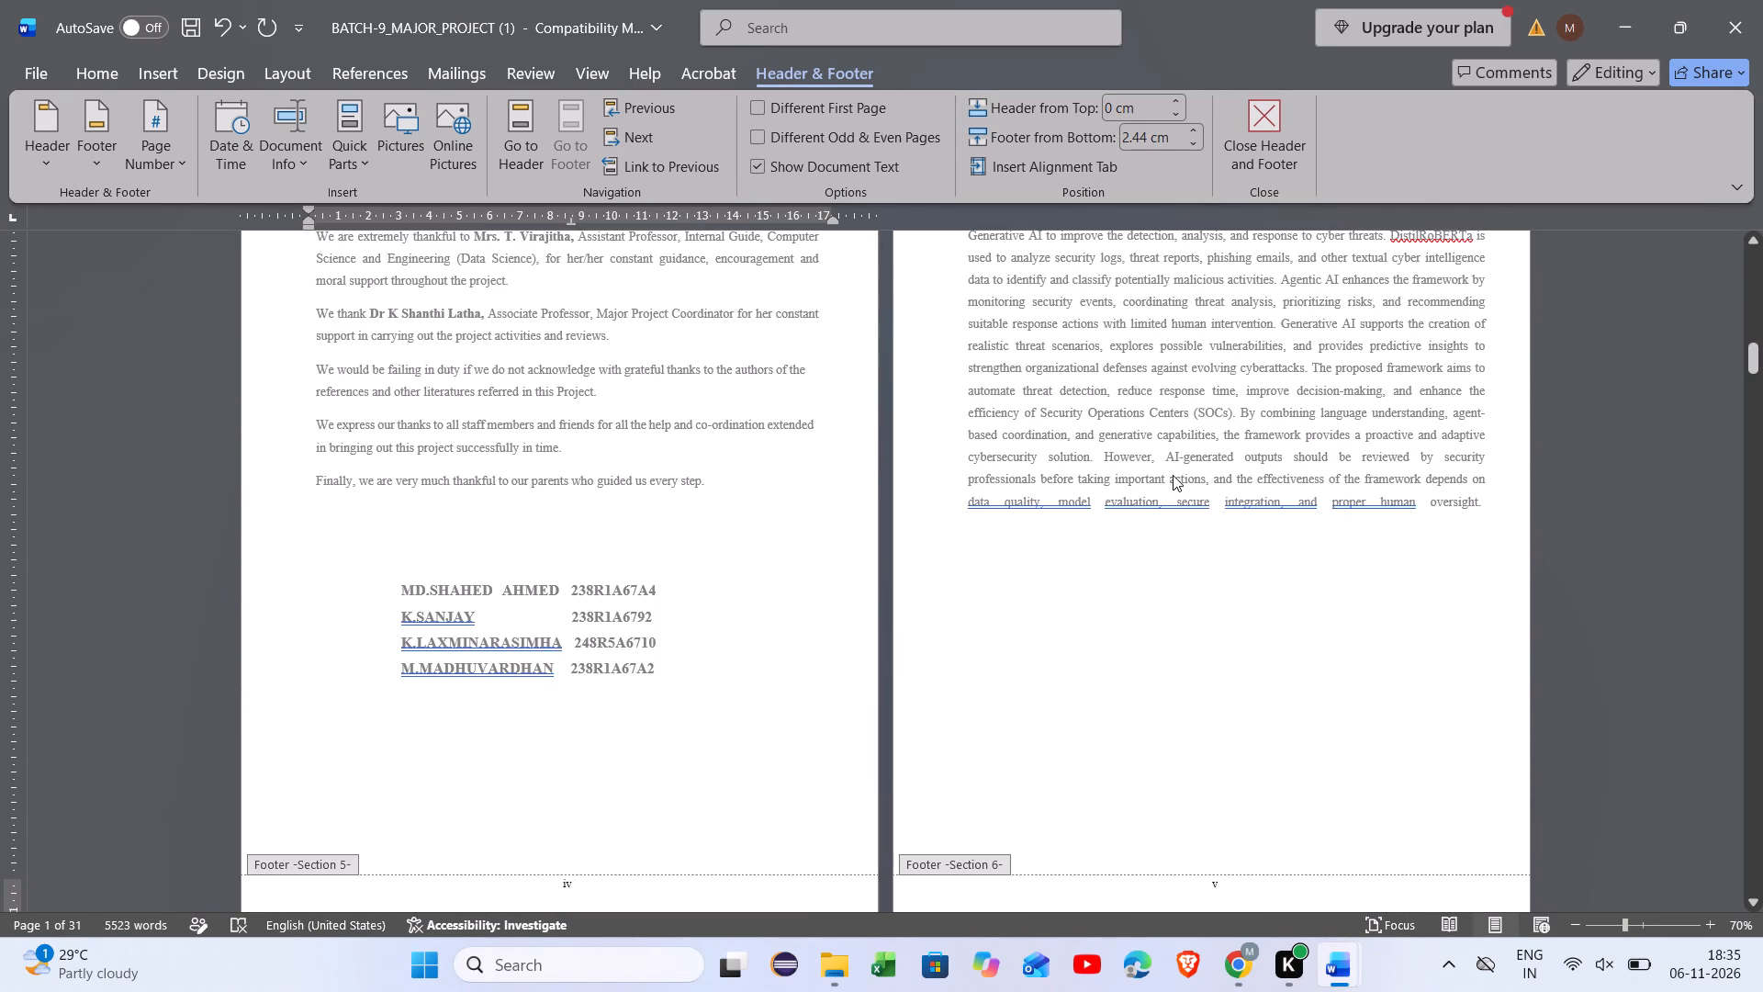
Replace the page number in the Declaration page's footer (Section 4) with the numeral iii.
{"action": "scroll", "coordinate": [1173, 475], "scroll_direction": "down", "scroll_amount": 1}
{"action": "scroll", "coordinate": [1173, 475], "scroll_direction": "up", "scroll_amount": 1}
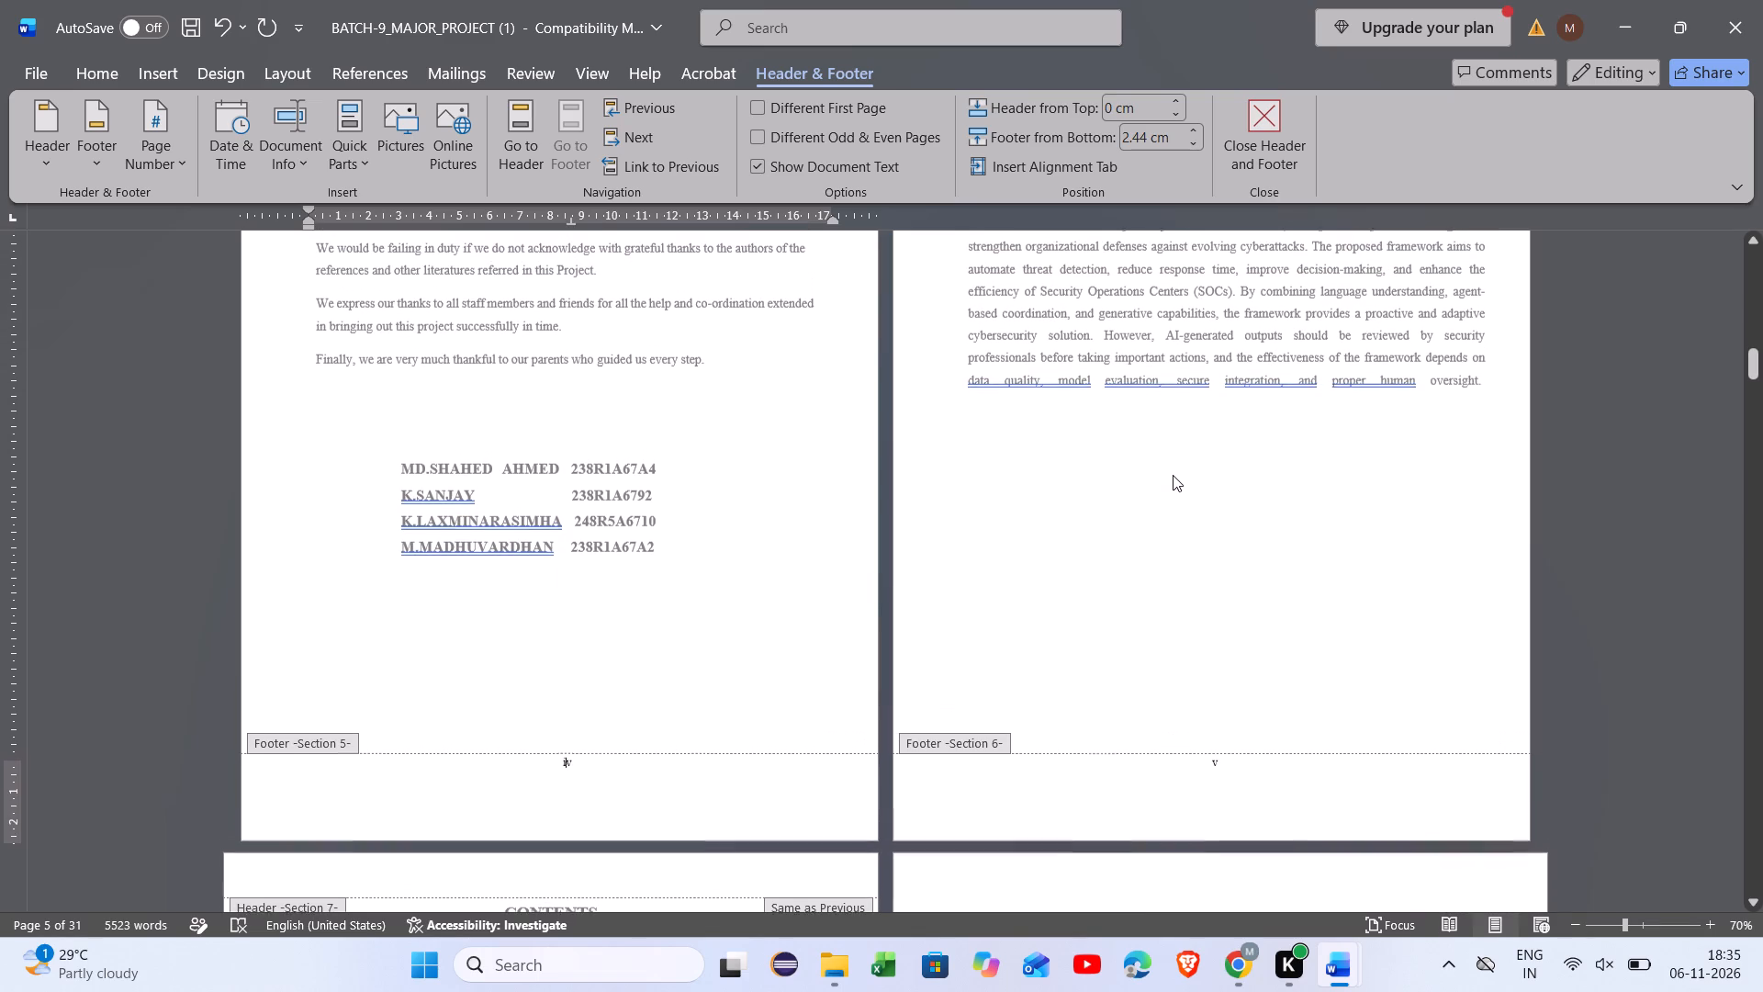
{"action": "scroll", "coordinate": [1173, 475], "scroll_direction": "up", "scroll_amount": 5}
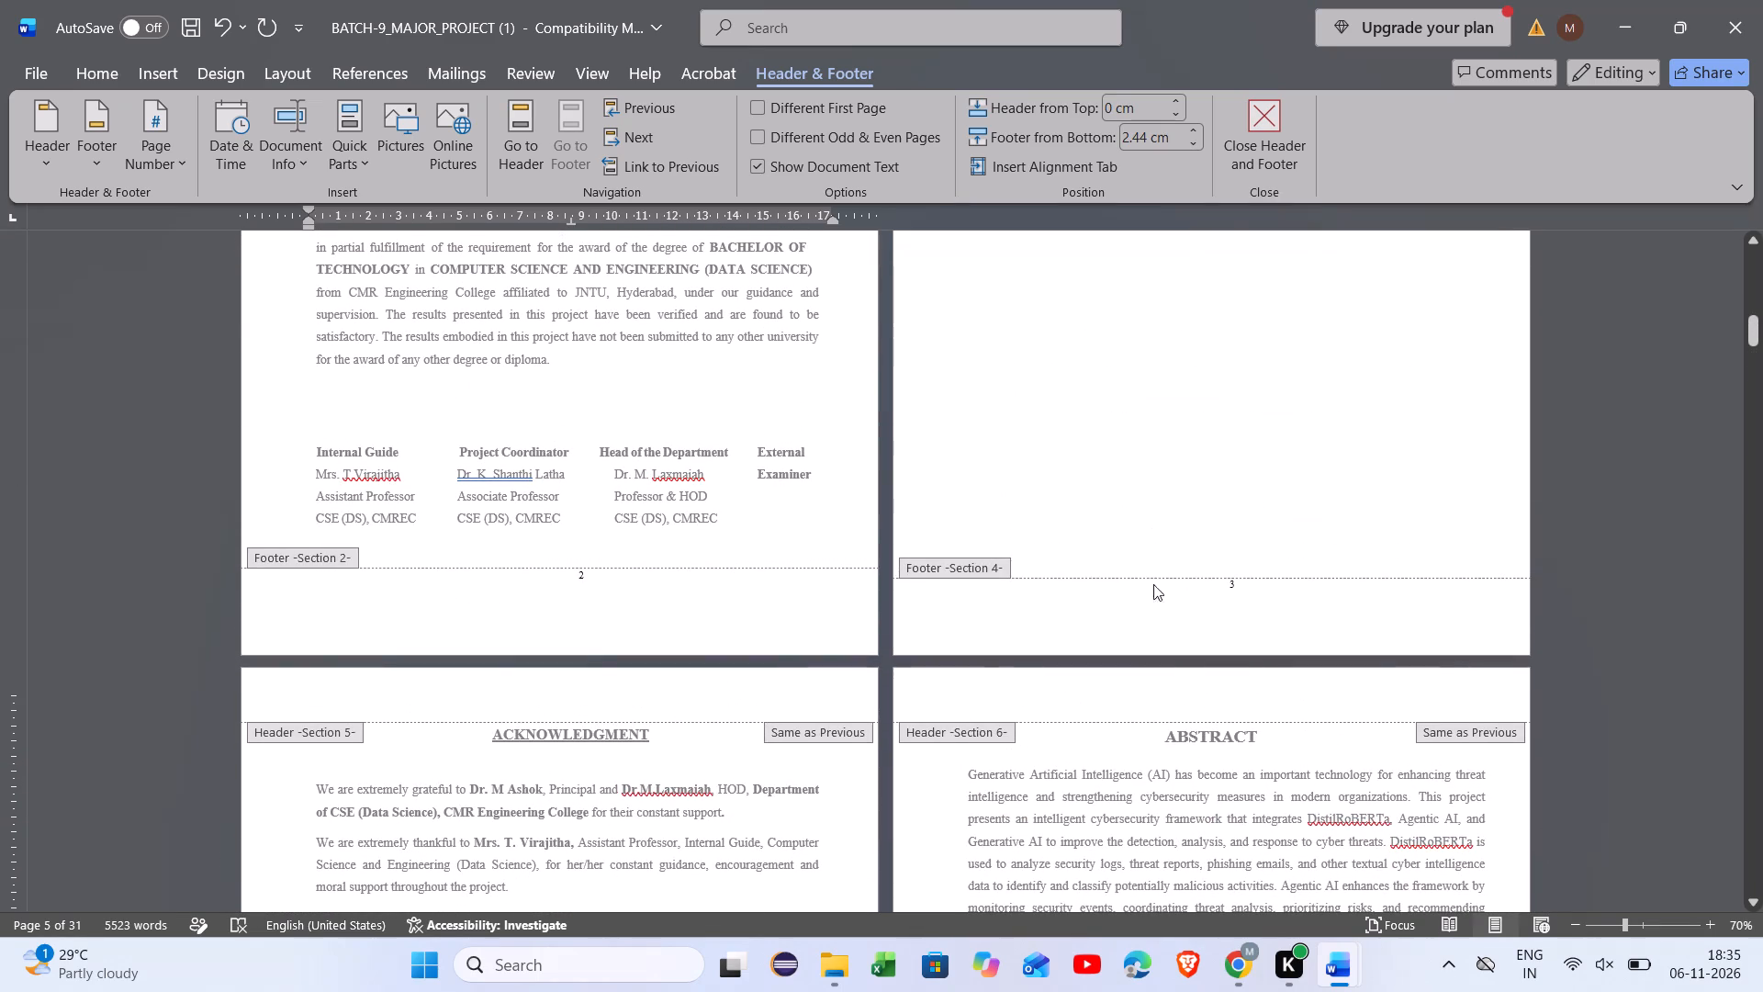
{"action": "scroll", "coordinate": [1200, 631], "scroll_direction": "up", "scroll_amount": 3}
{"action": "scroll", "coordinate": [1200, 631], "scroll_direction": "right", "scroll_amount": 1}
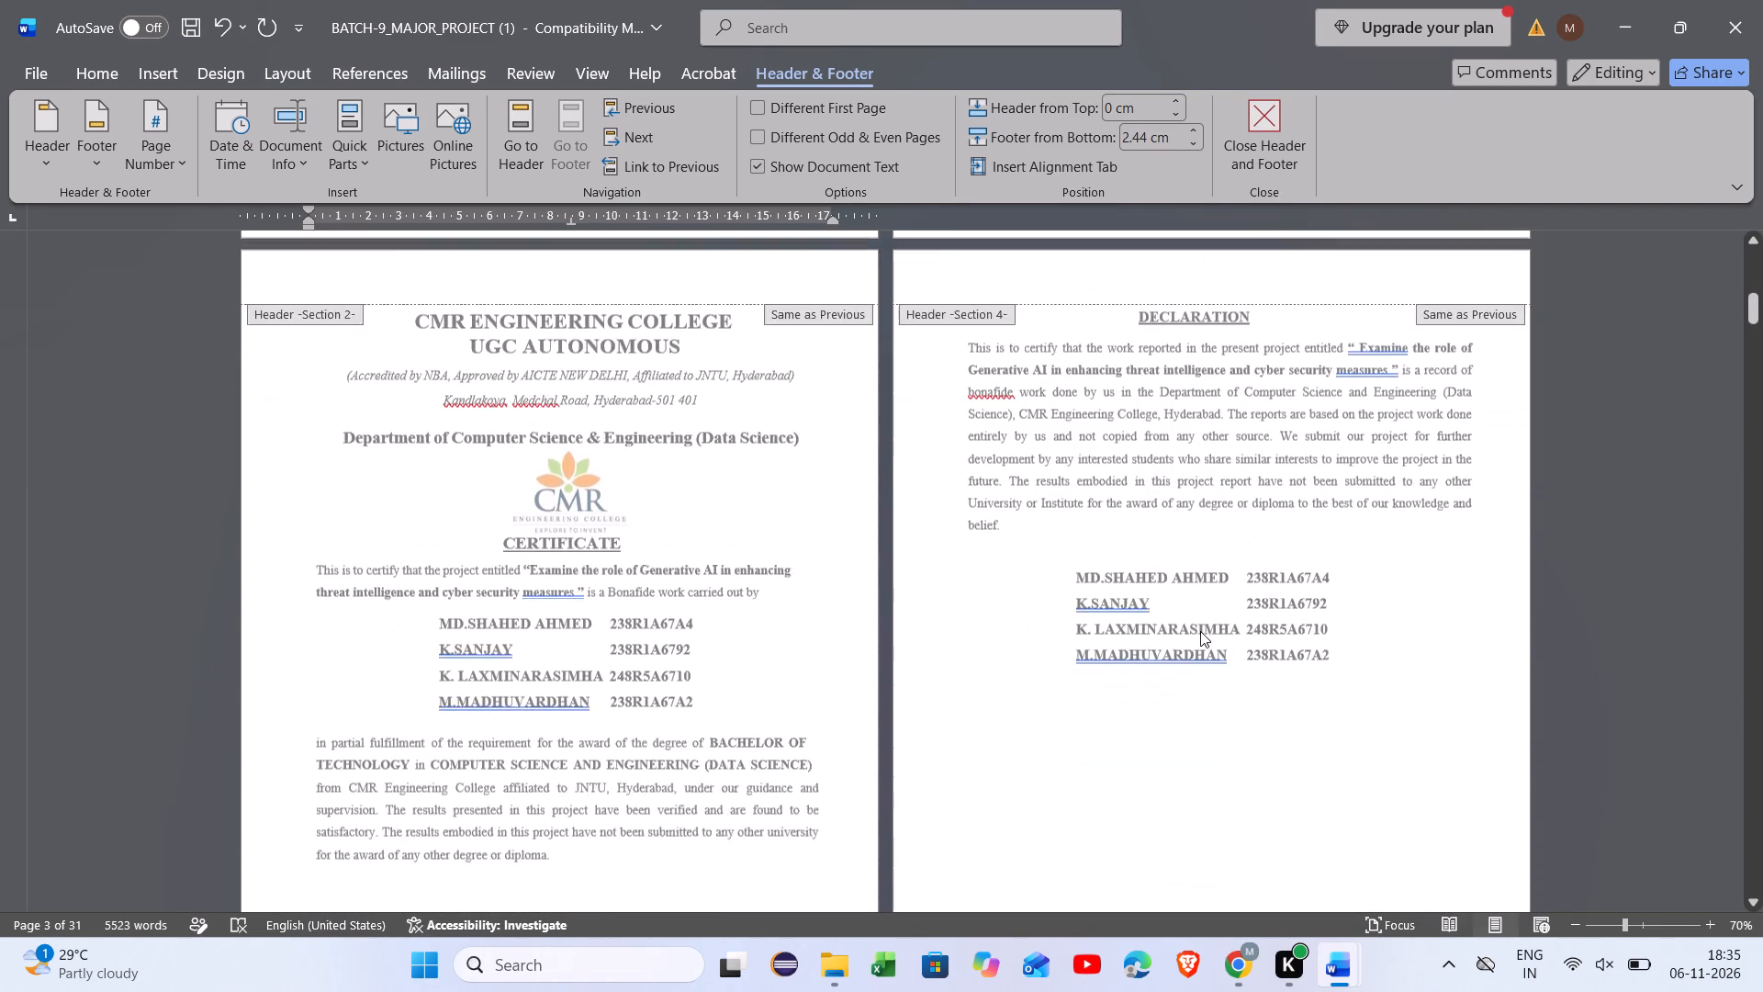
{"action": "scroll", "coordinate": [1200, 631], "scroll_direction": "down", "scroll_amount": 1}
{"action": "scroll", "coordinate": [1215, 857], "scroll_direction": "down", "scroll_amount": 2}
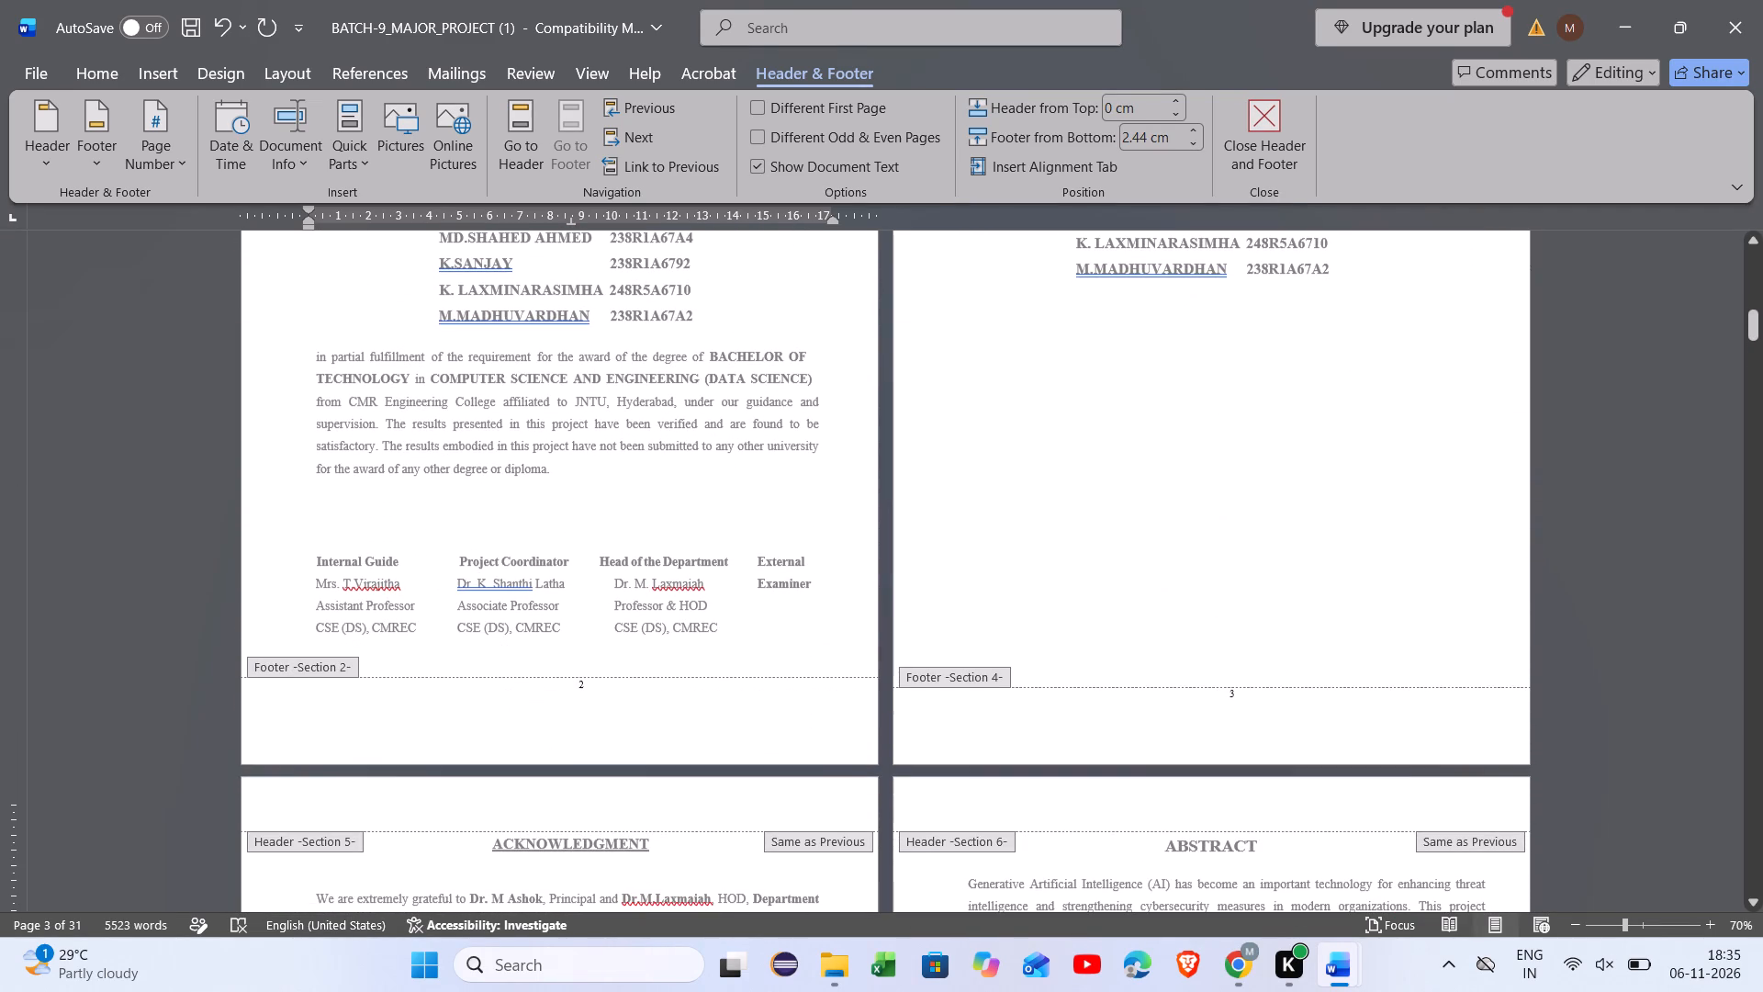
{"action": "left_click", "coordinate": [1237, 693]}
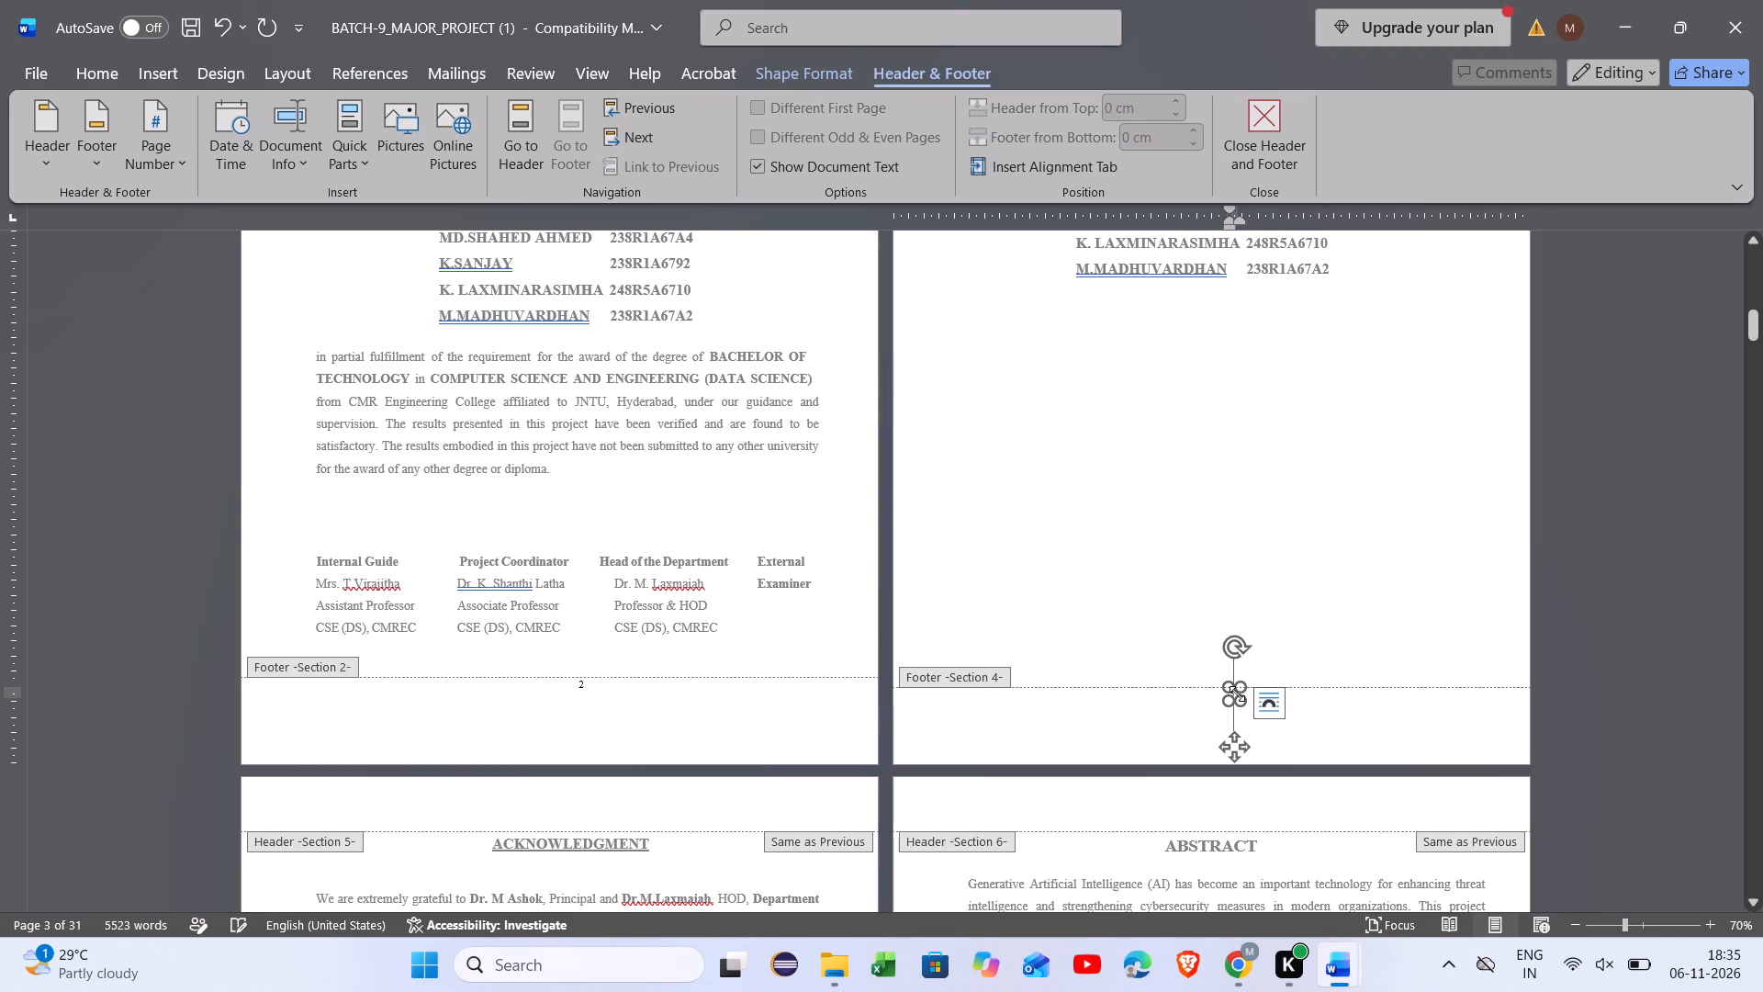
{"action": "key", "text": "BackSpace"}
{"action": "type", "text": "iii"}
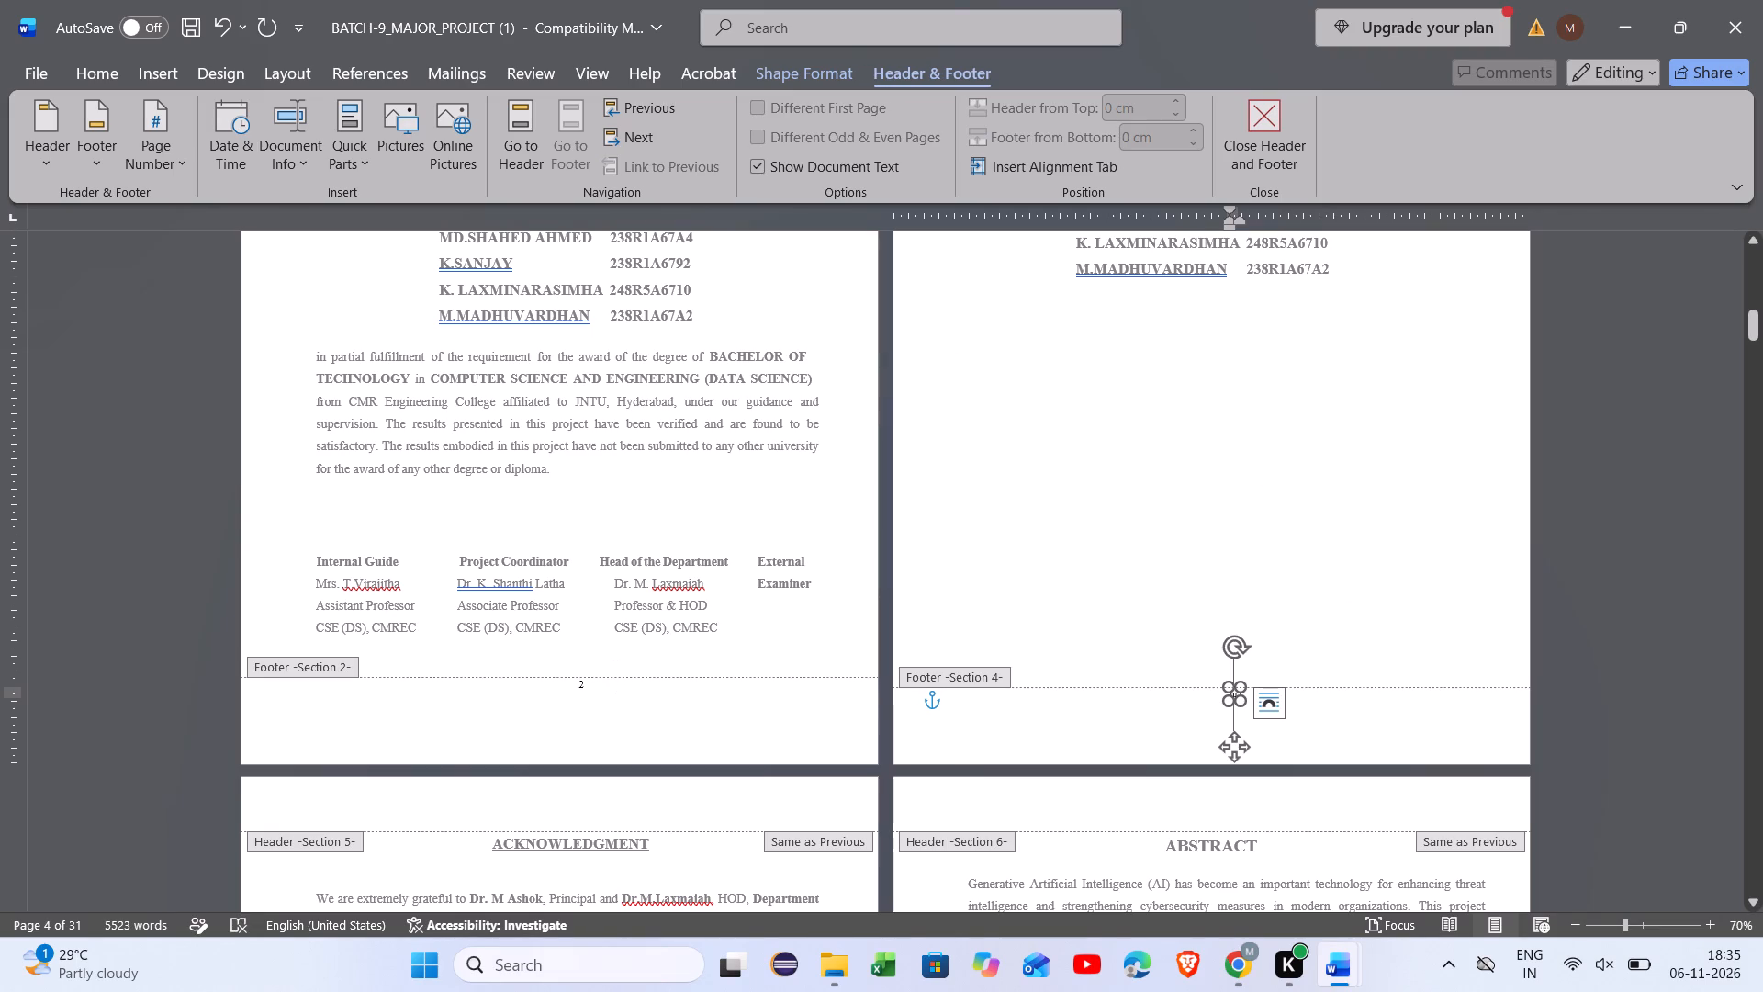
Replace the page number in the Certificate page's footer (Section 2) with the numeral ii.
{"action": "left_click", "coordinate": [587, 687]}
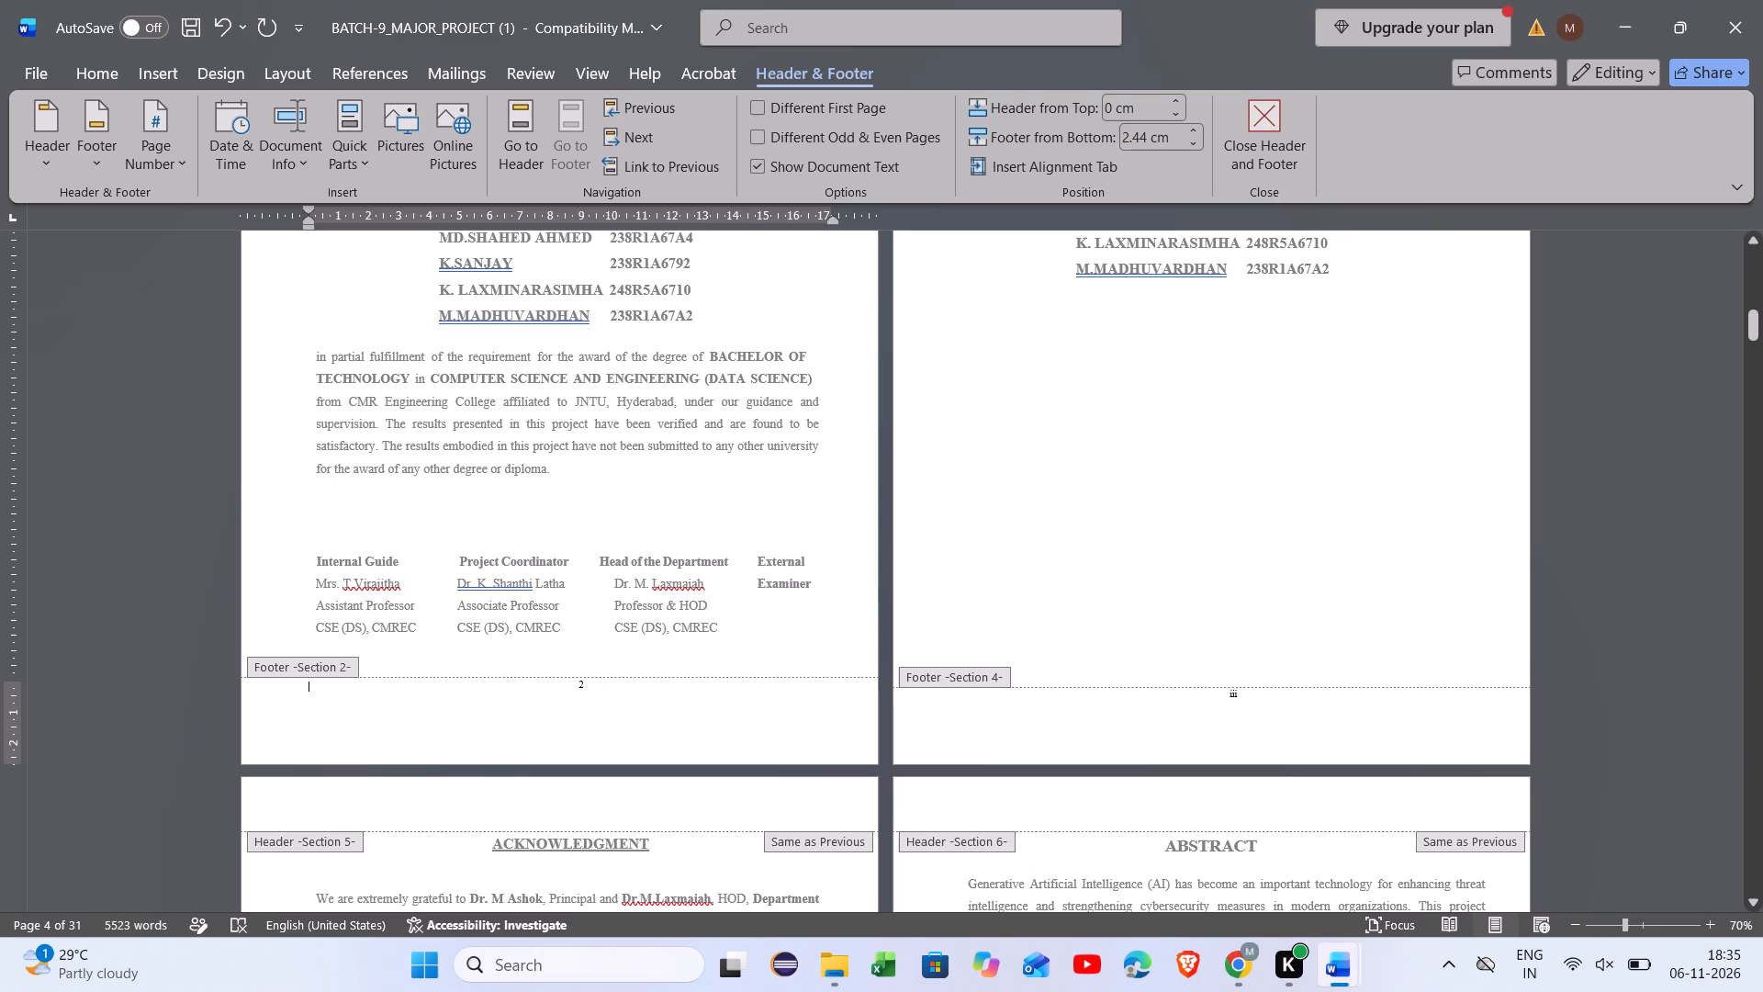
{"action": "key", "text": "Left"}
{"action": "left_click", "coordinate": [583, 687]}
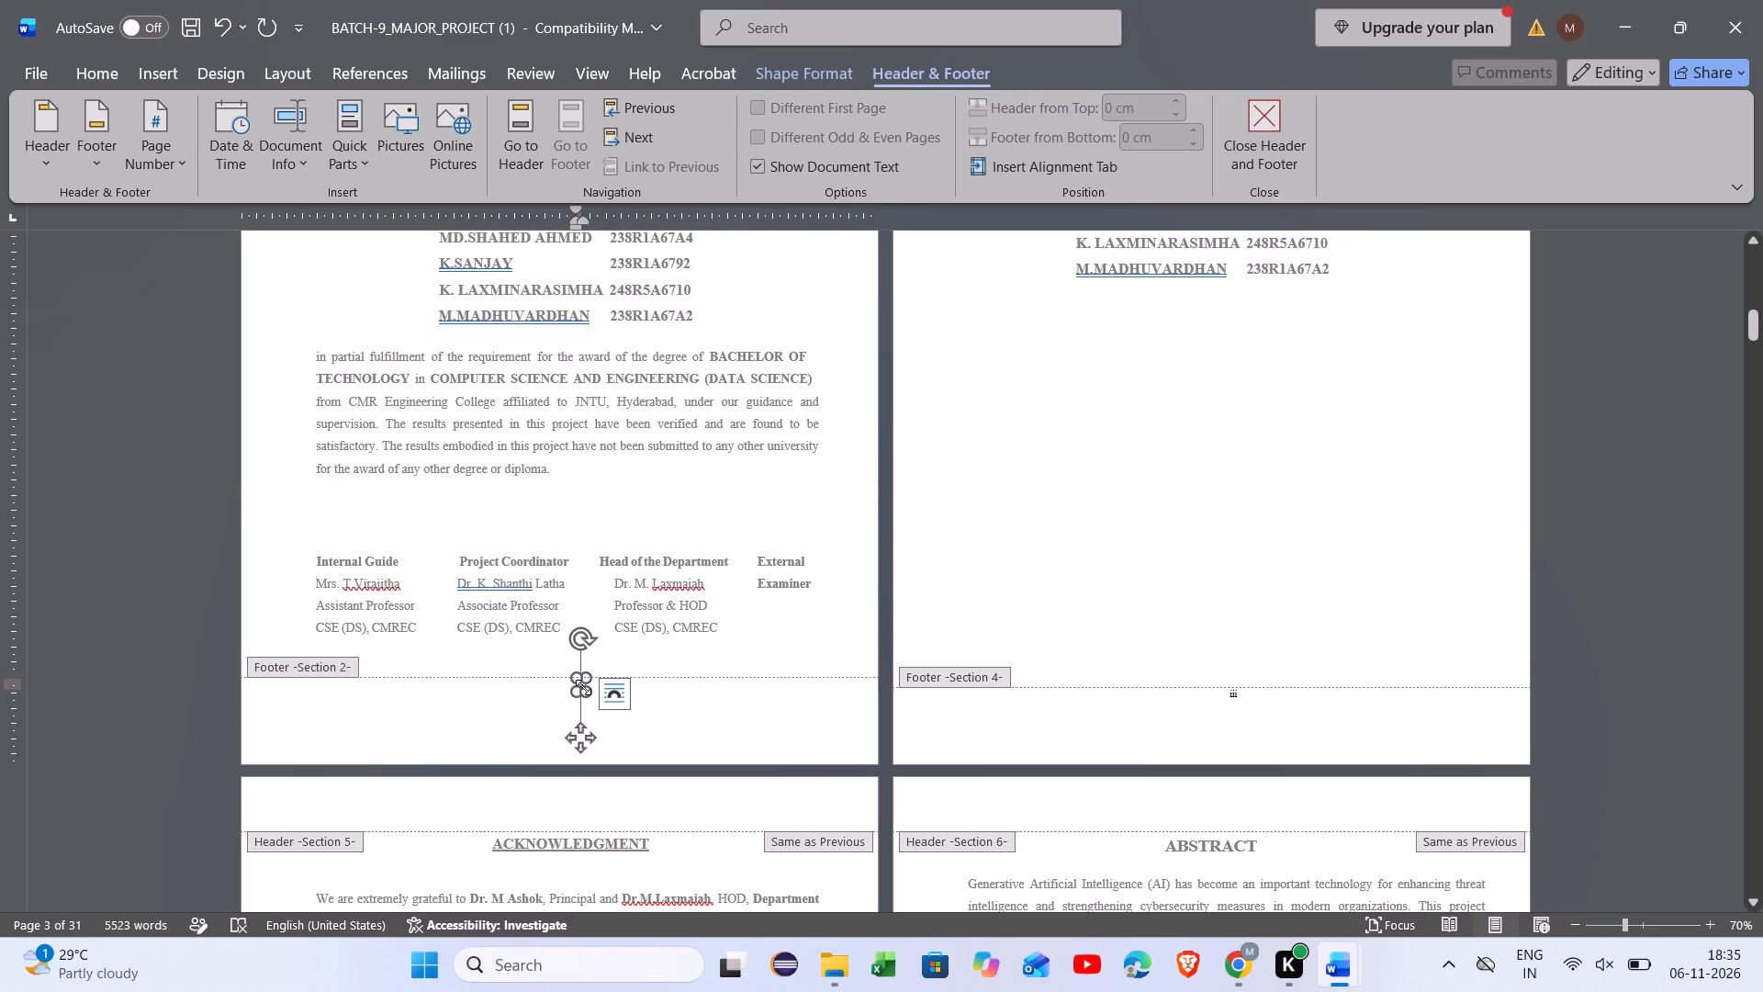
{"action": "key", "text": "BackSpace"}
{"action": "type", "text": "ii"}
Enter the numeral i in the title page's footer (Section 1), padded with spaces to roughly the centre, and leave footer editing.
{"action": "scroll", "coordinate": [769, 543], "scroll_direction": "up", "scroll_amount": 5}
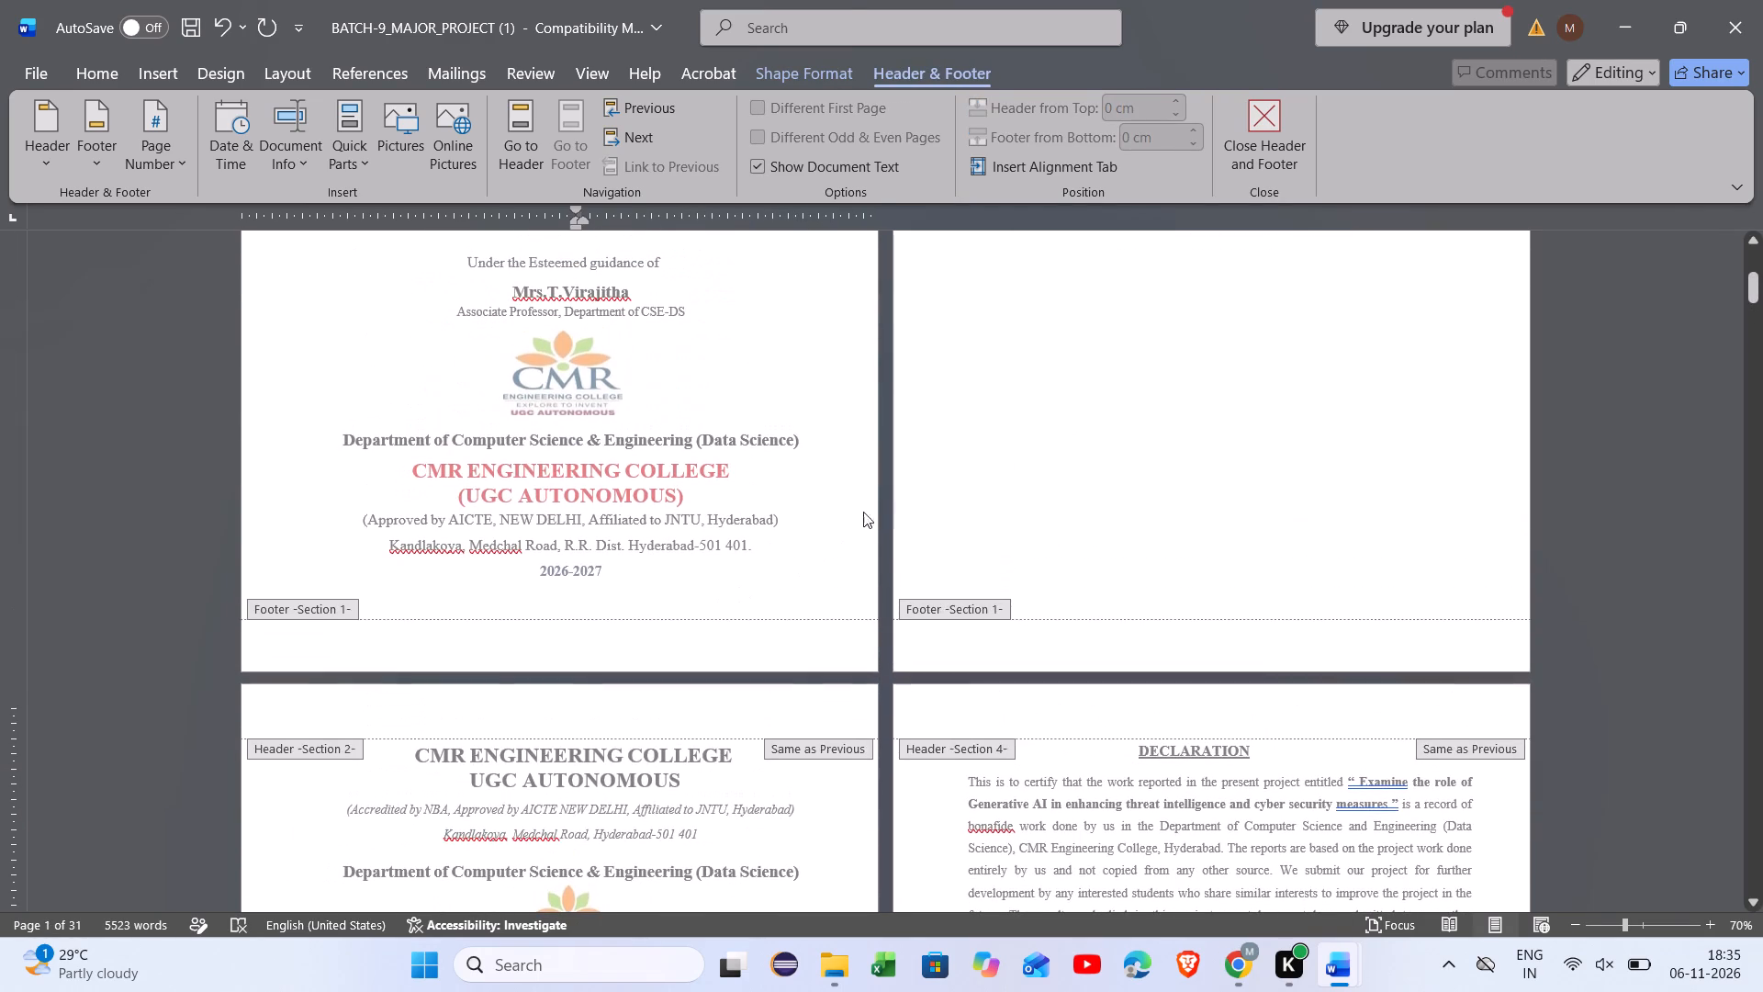
{"action": "scroll", "coordinate": [888, 495], "scroll_direction": "up", "scroll_amount": 4}
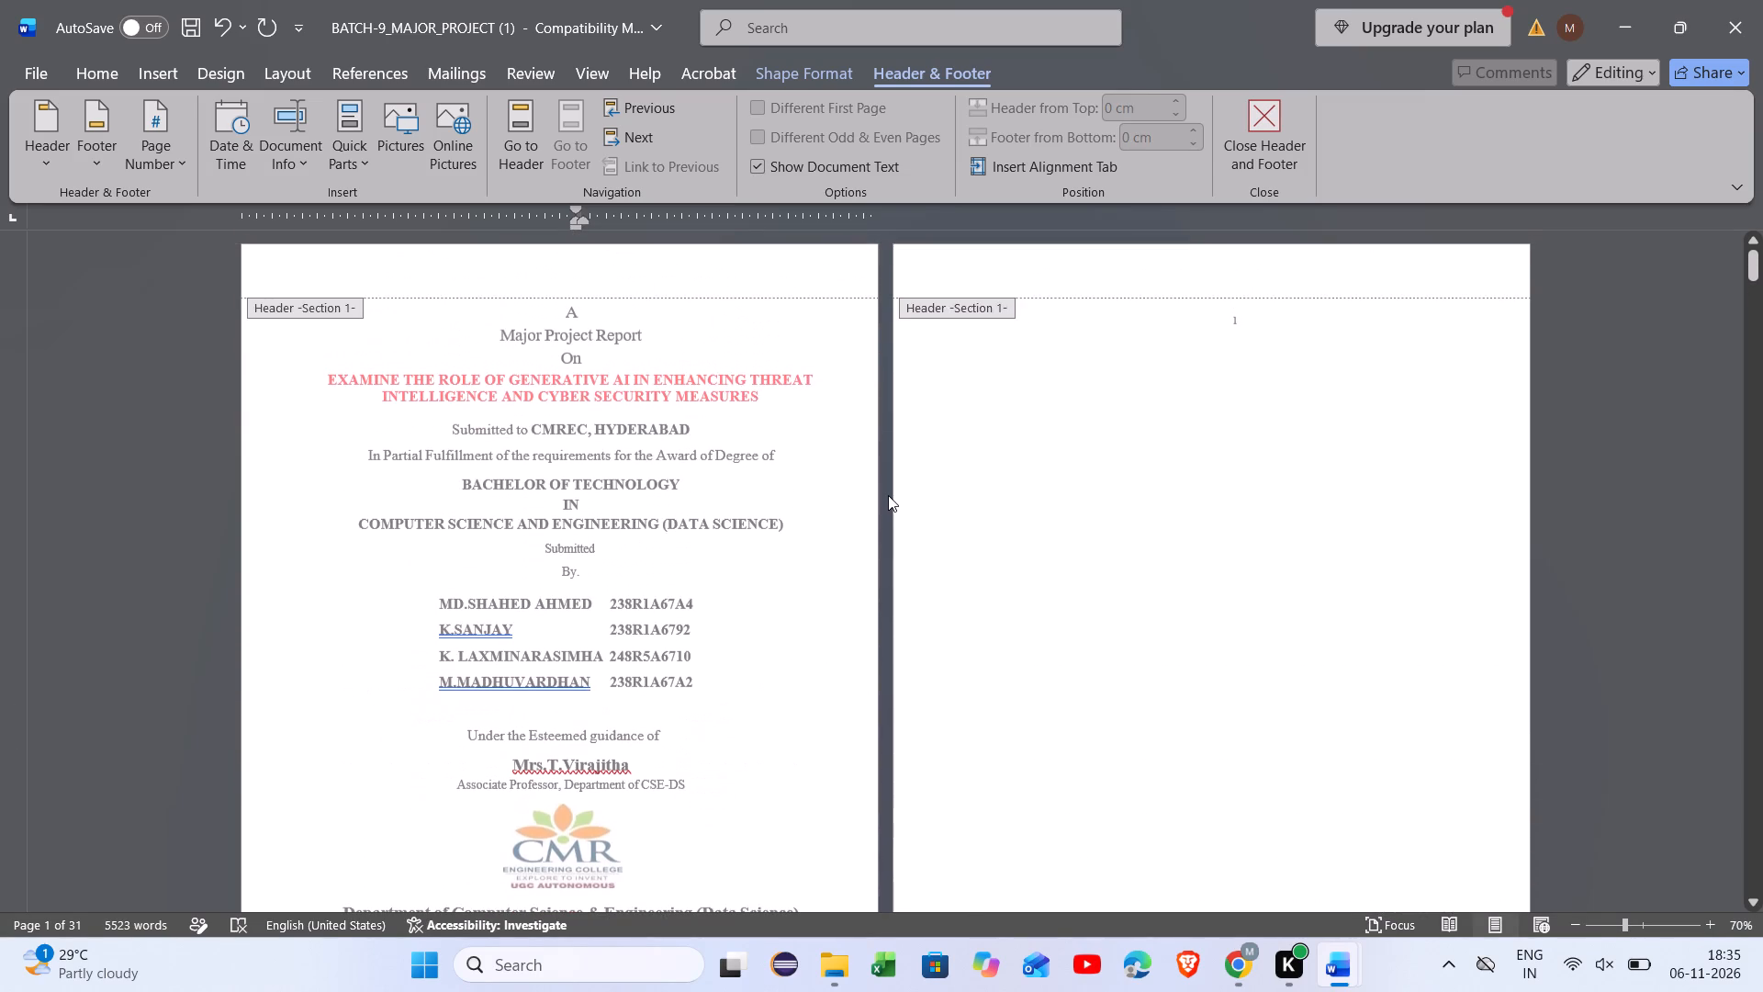
{"action": "scroll", "coordinate": [888, 495], "scroll_direction": "up", "scroll_amount": 1}
{"action": "scroll", "coordinate": [888, 495], "scroll_direction": "down", "scroll_amount": 7}
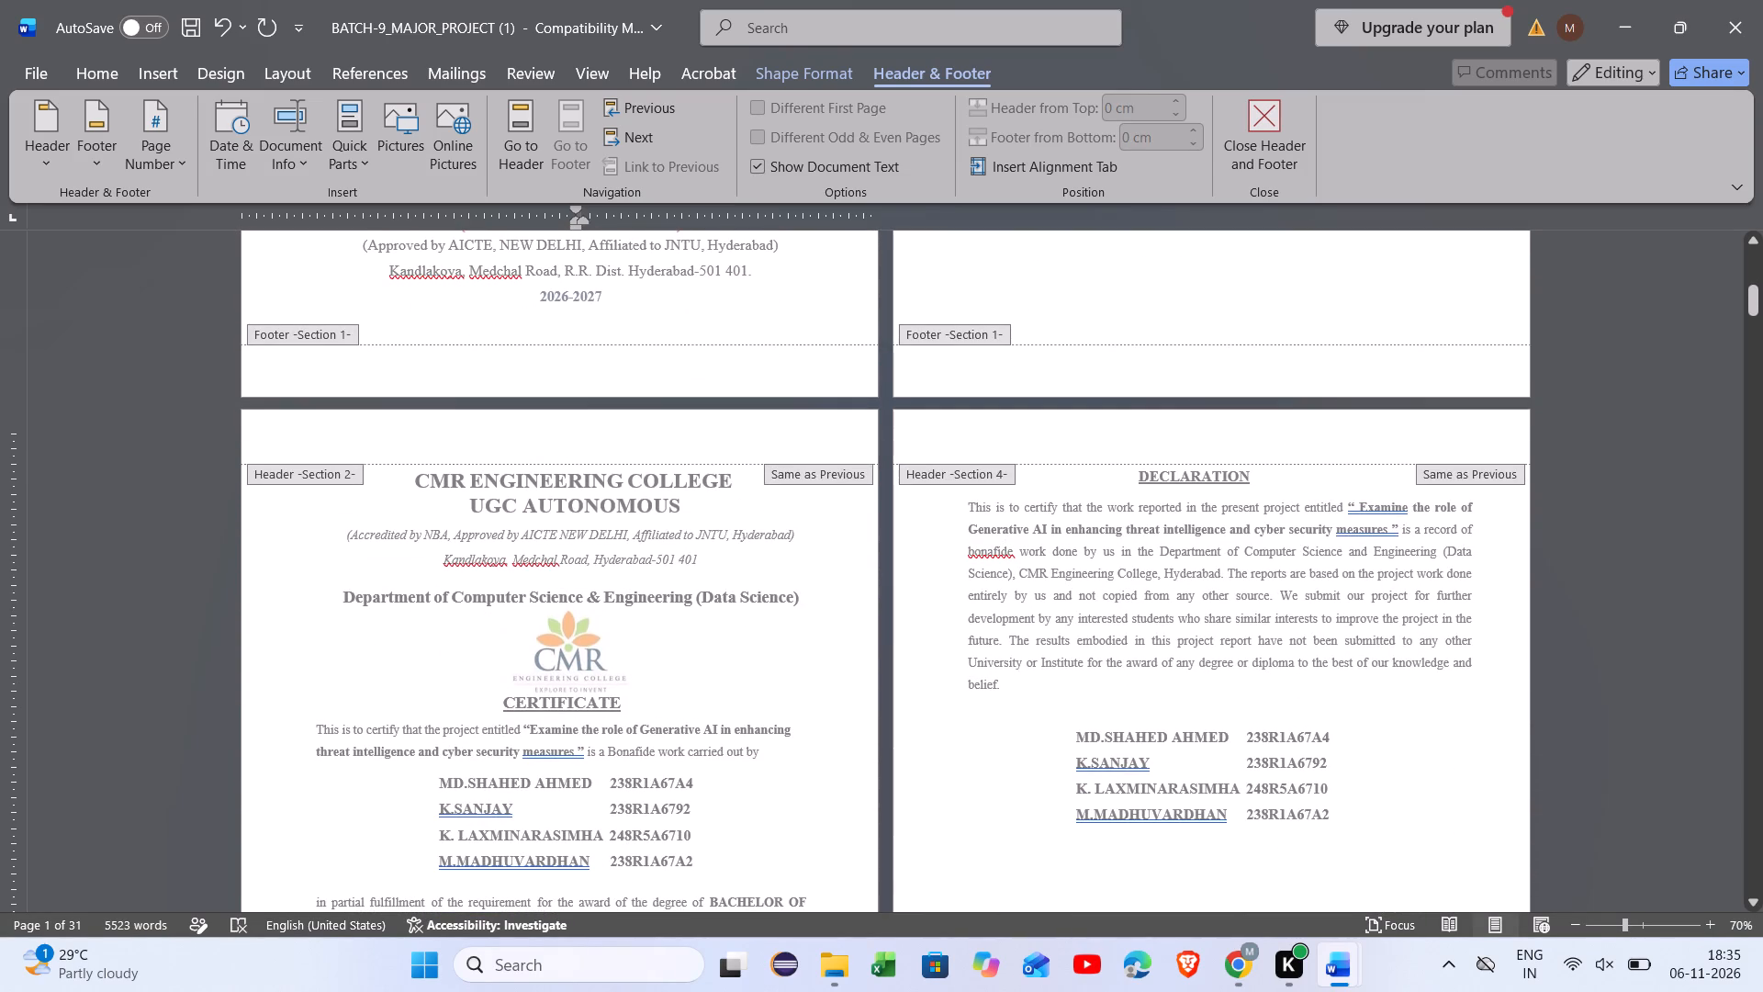
{"action": "left_click", "coordinate": [567, 351]}
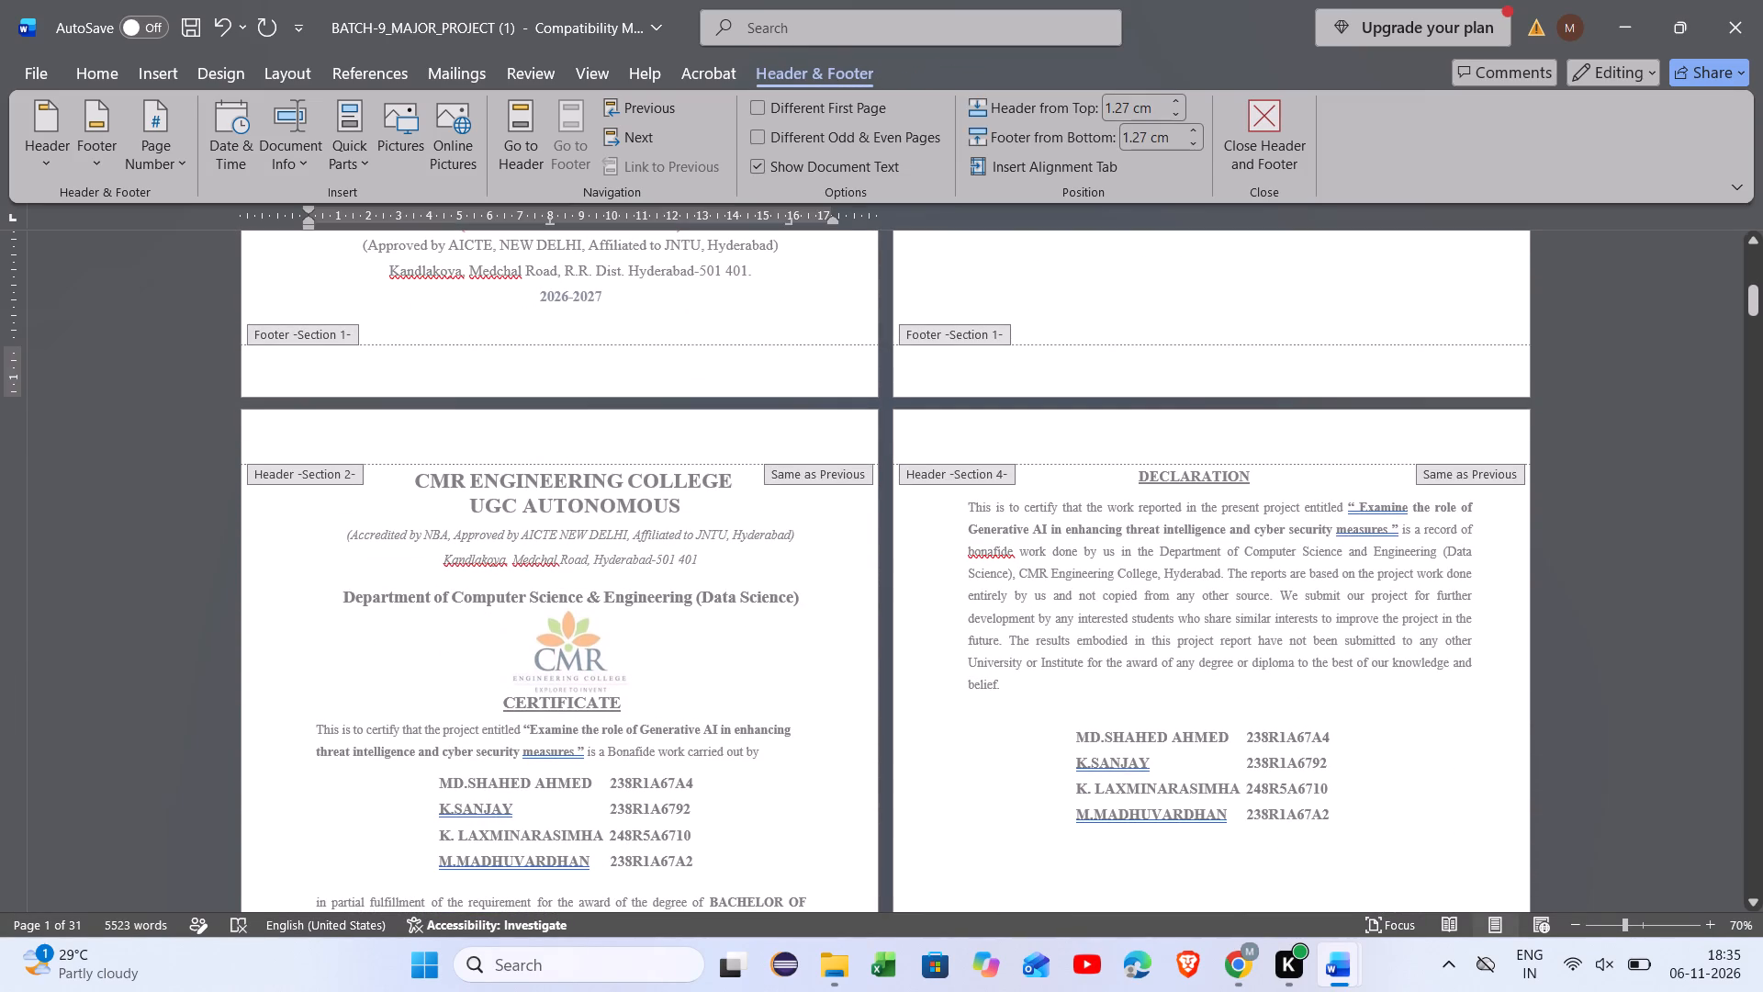
{"action": "key", "text": "space"}
{"action": "key", "text": "space"}
{"action": "key", "text": "space"}
{"action": "key", "text": "space"}
{"action": "key", "text": "space"}
{"action": "key", "text": "space"}
{"action": "key", "text": "space"}
{"action": "key", "text": "space"}
{"action": "key", "text": "space"}
{"action": "key", "text": "space"}
{"action": "key", "text": "space"}
{"action": "key", "text": "space"}
{"action": "key", "text": "space"}
{"action": "key", "text": "space"}
{"action": "key", "text": "space"}
{"action": "key", "text": "space"}
{"action": "key", "text": "space"}
{"action": "key", "text": "space"}
{"action": "key", "text": "space"}
{"action": "key", "text": "space"}
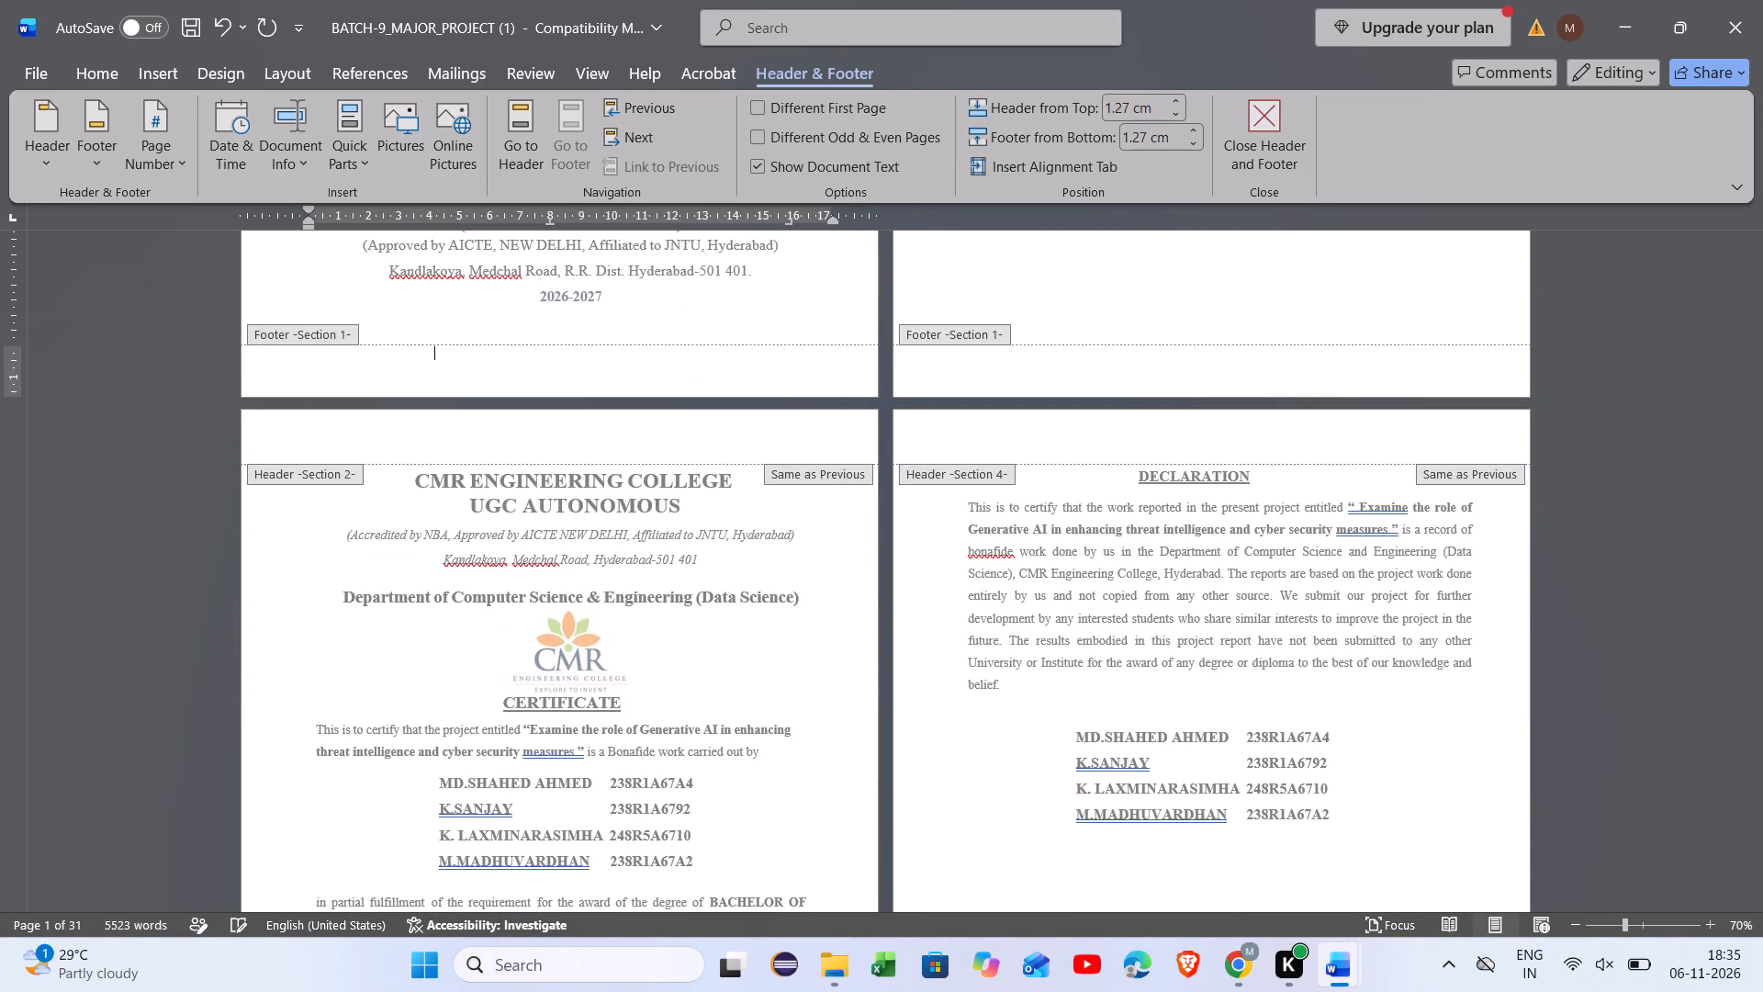
{"action": "key", "text": "space"}
{"action": "key", "text": "space"}
{"action": "key", "text": "space"}
{"action": "key", "text": "i"}
{"action": "key", "text": "Left"}
{"action": "key", "text": "space"}
{"action": "left_click", "coordinate": [1246, 116]}
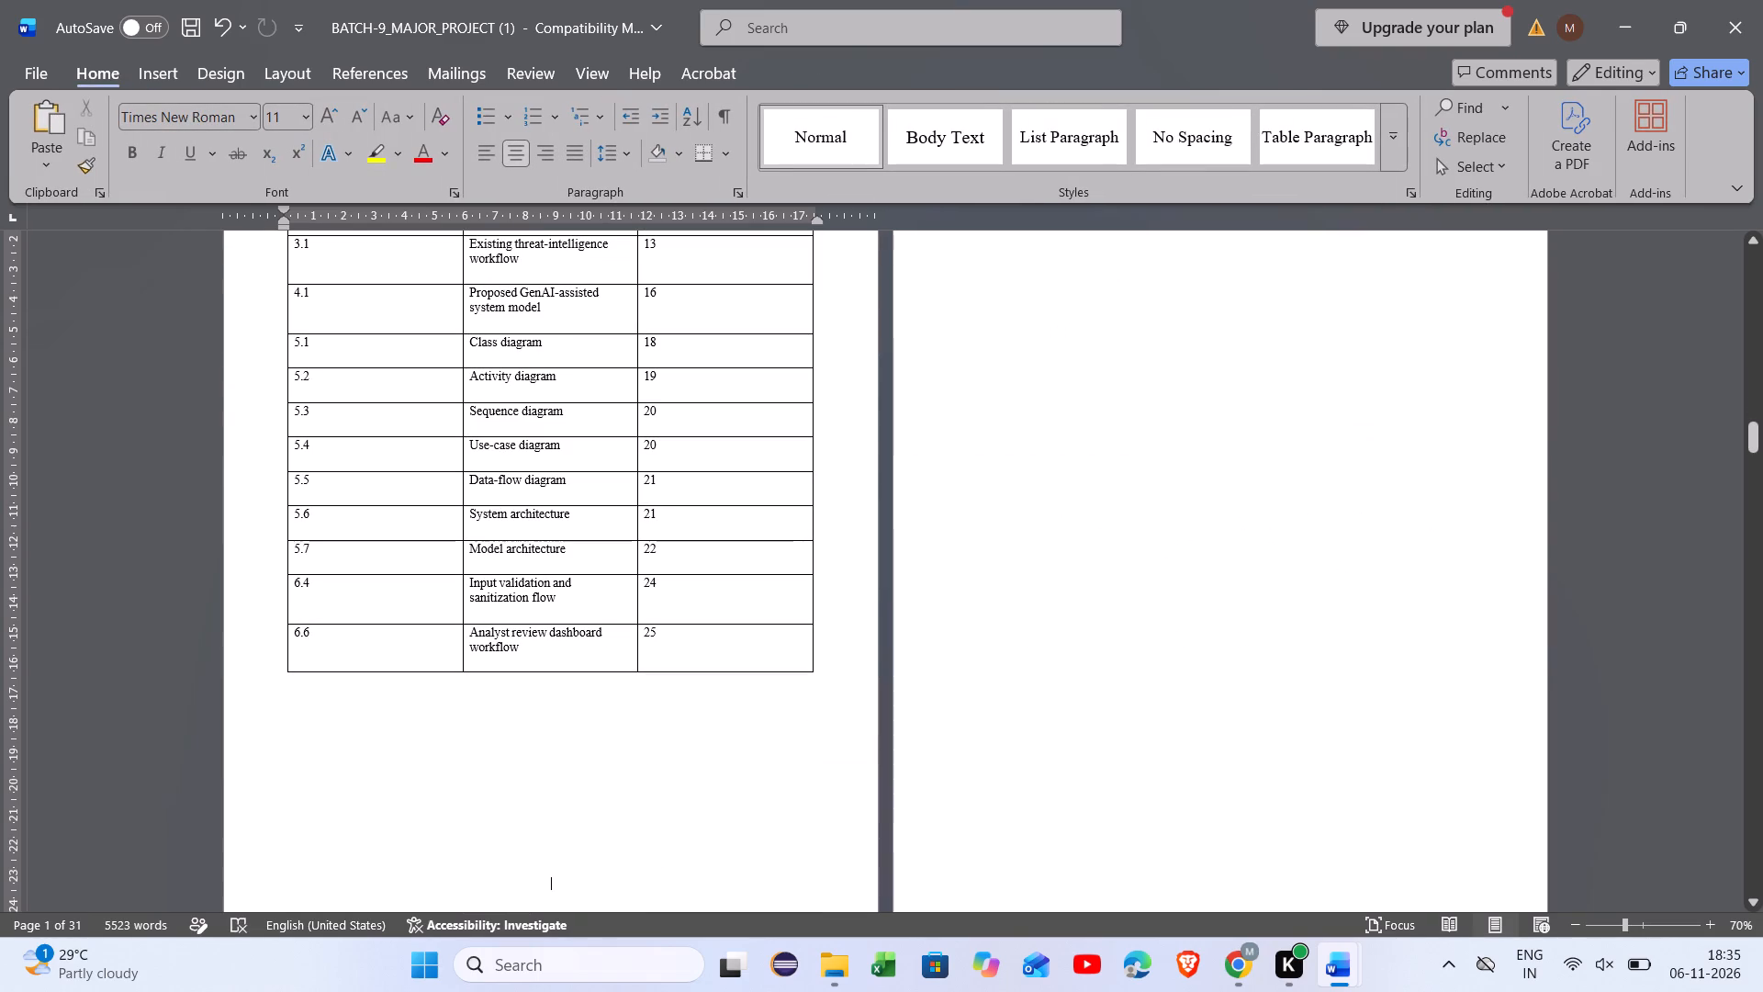
Examine the footer page numbers from the List of Figures and Introduction back to the title and Certificate pages.
{"action": "scroll", "coordinate": [1164, 434], "scroll_direction": "down", "scroll_amount": 3}
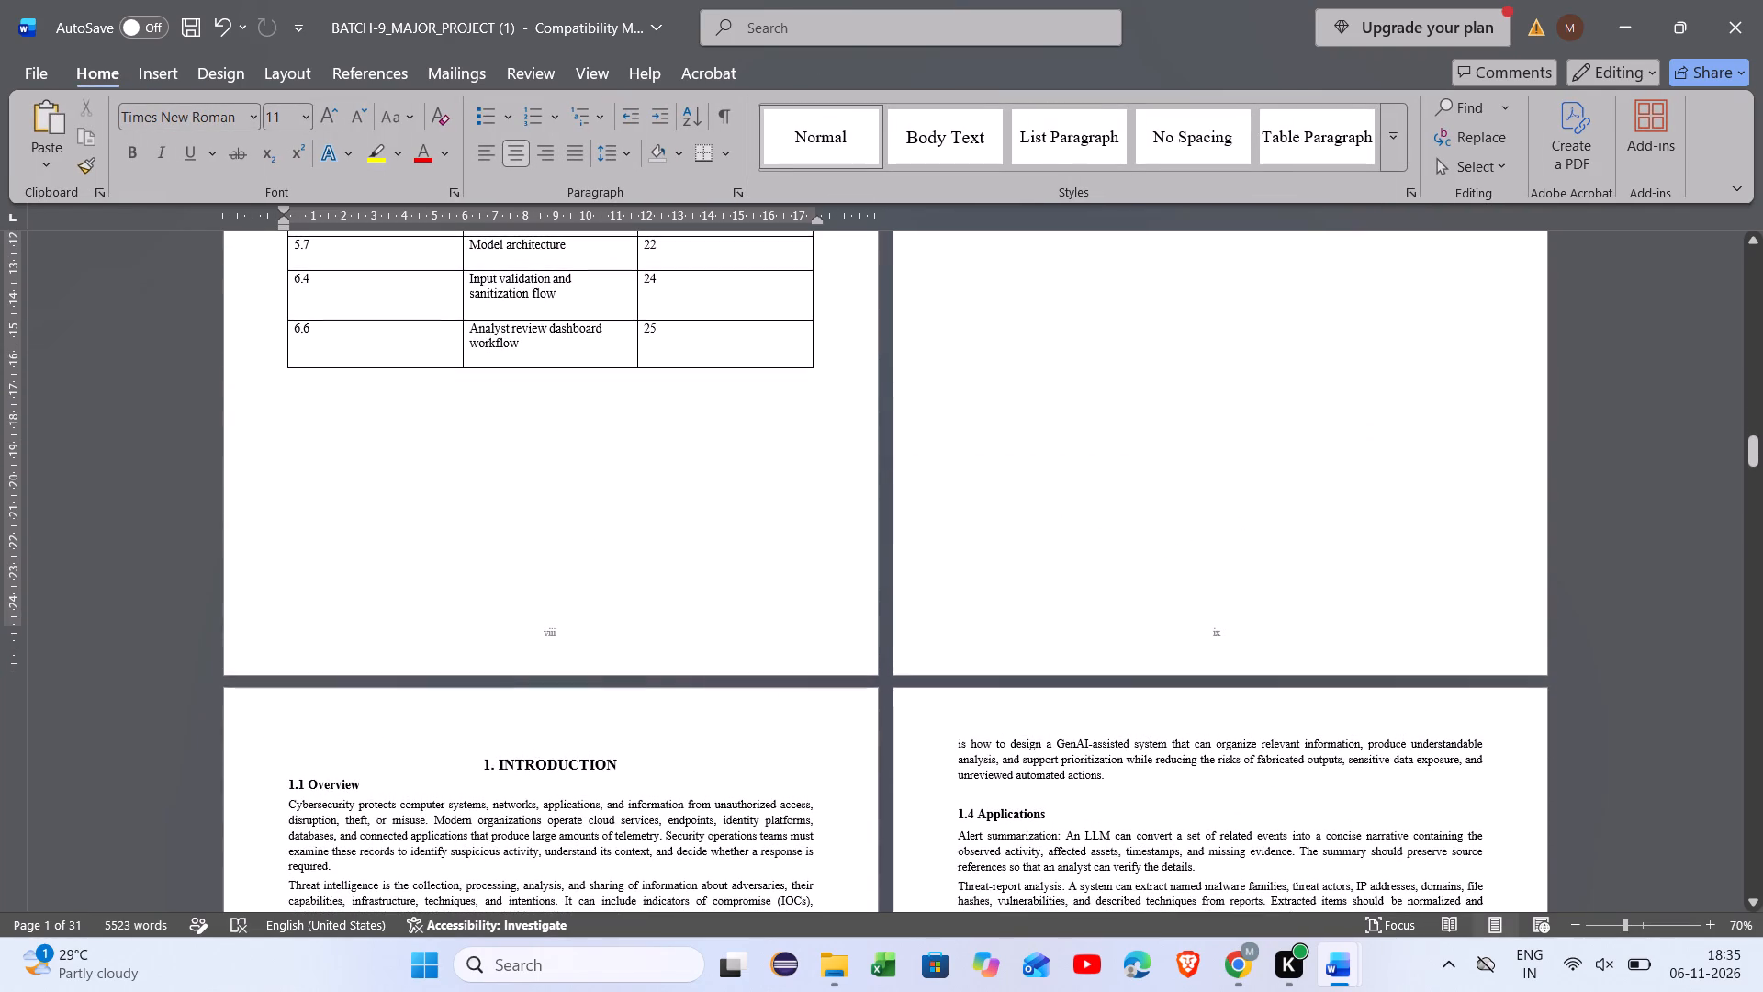
{"action": "scroll", "coordinate": [1164, 434], "scroll_direction": "down", "scroll_amount": 1}
{"action": "scroll", "coordinate": [1164, 434], "scroll_direction": "up", "scroll_amount": 1}
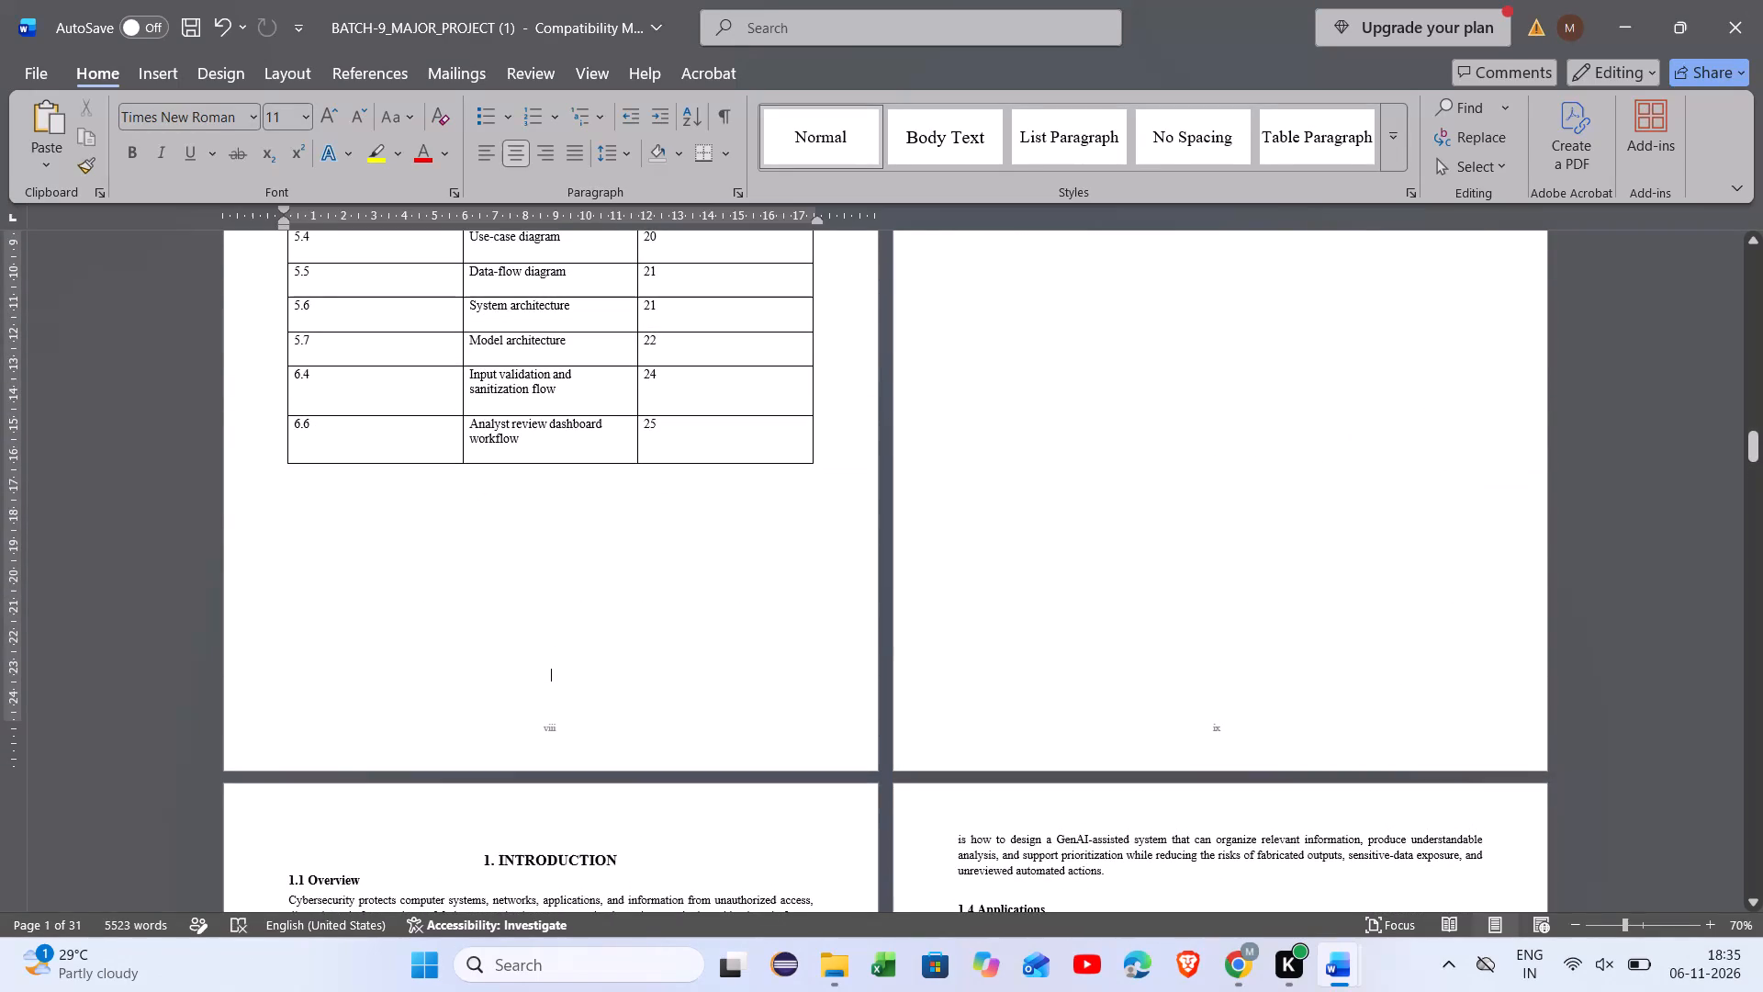
{"action": "scroll", "coordinate": [1164, 434], "scroll_direction": "up", "scroll_amount": 7}
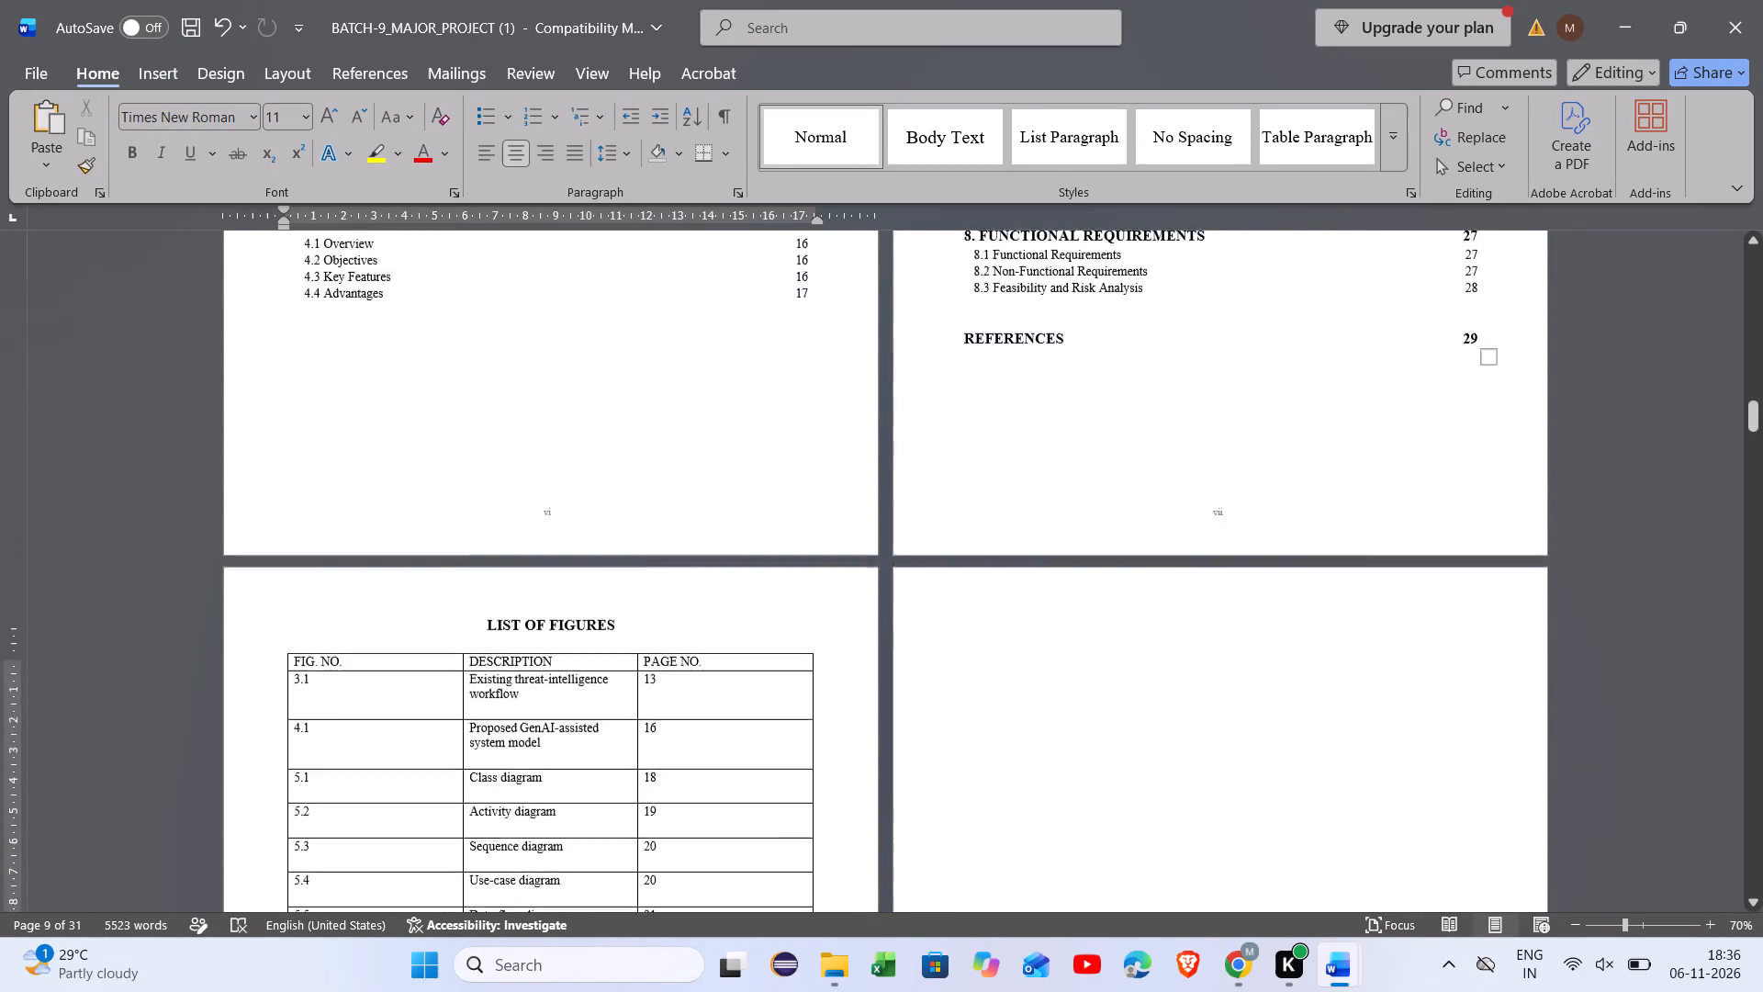
{"action": "scroll", "coordinate": [1164, 434], "scroll_direction": "up", "scroll_amount": 8}
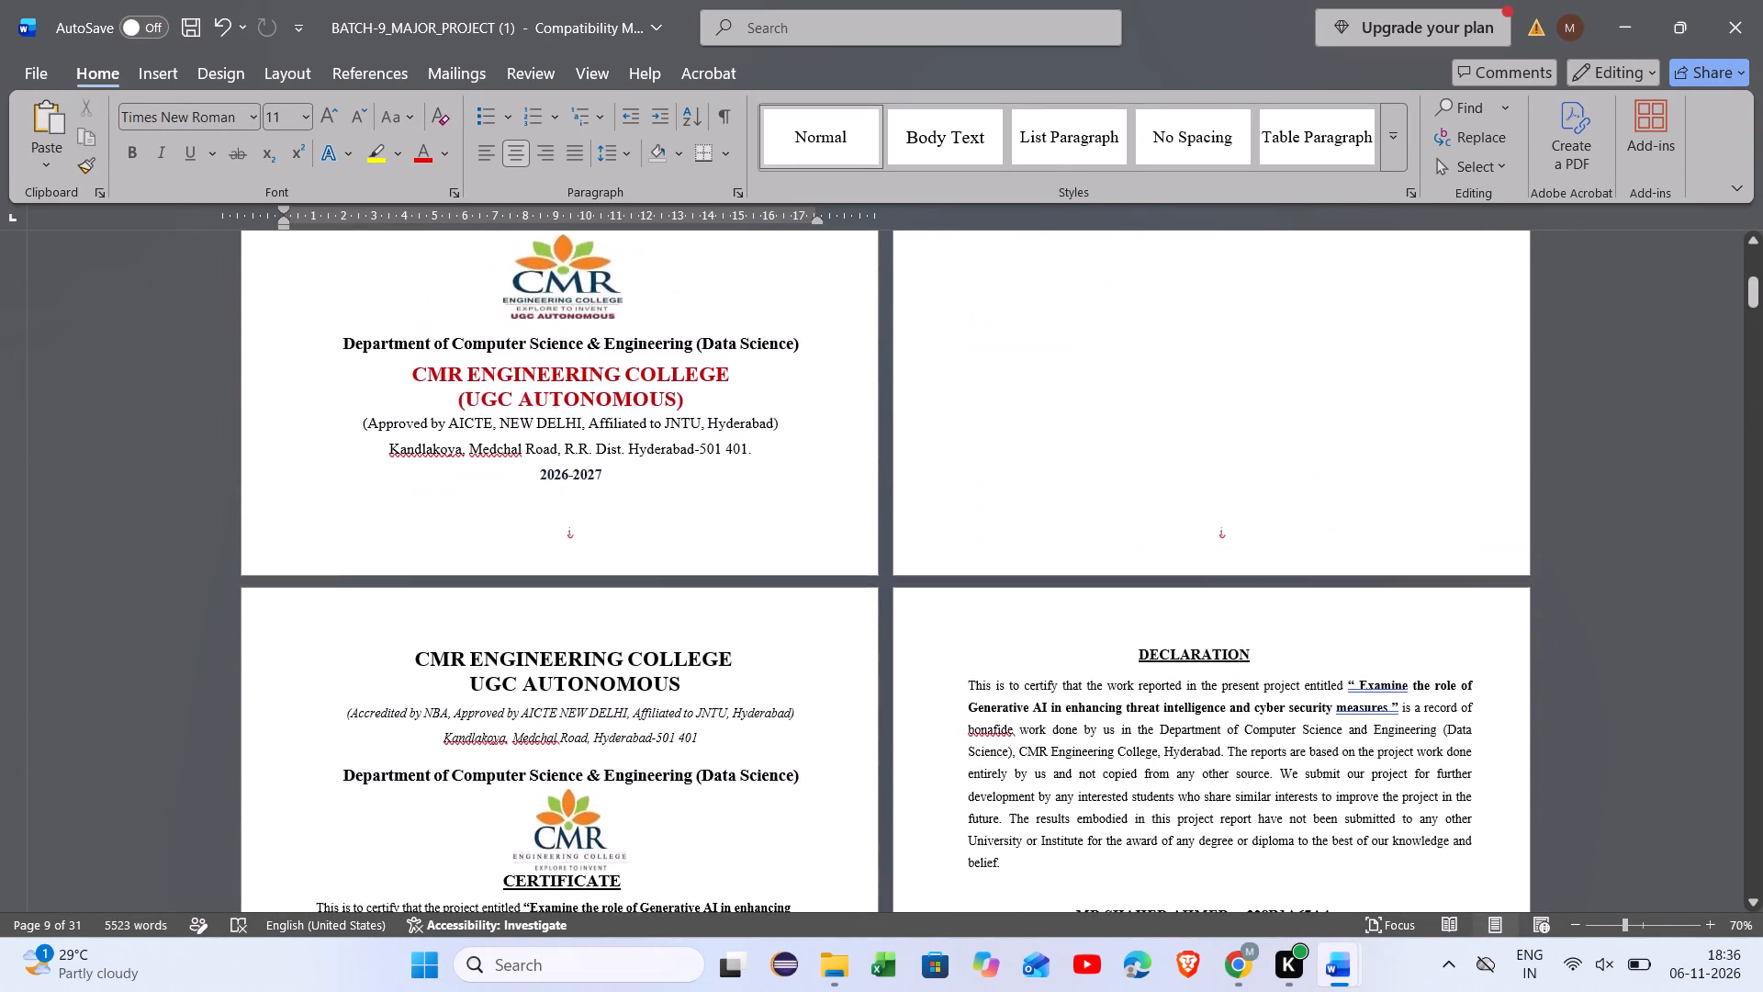
{"action": "scroll", "coordinate": [1164, 434], "scroll_direction": "up", "scroll_amount": 2}
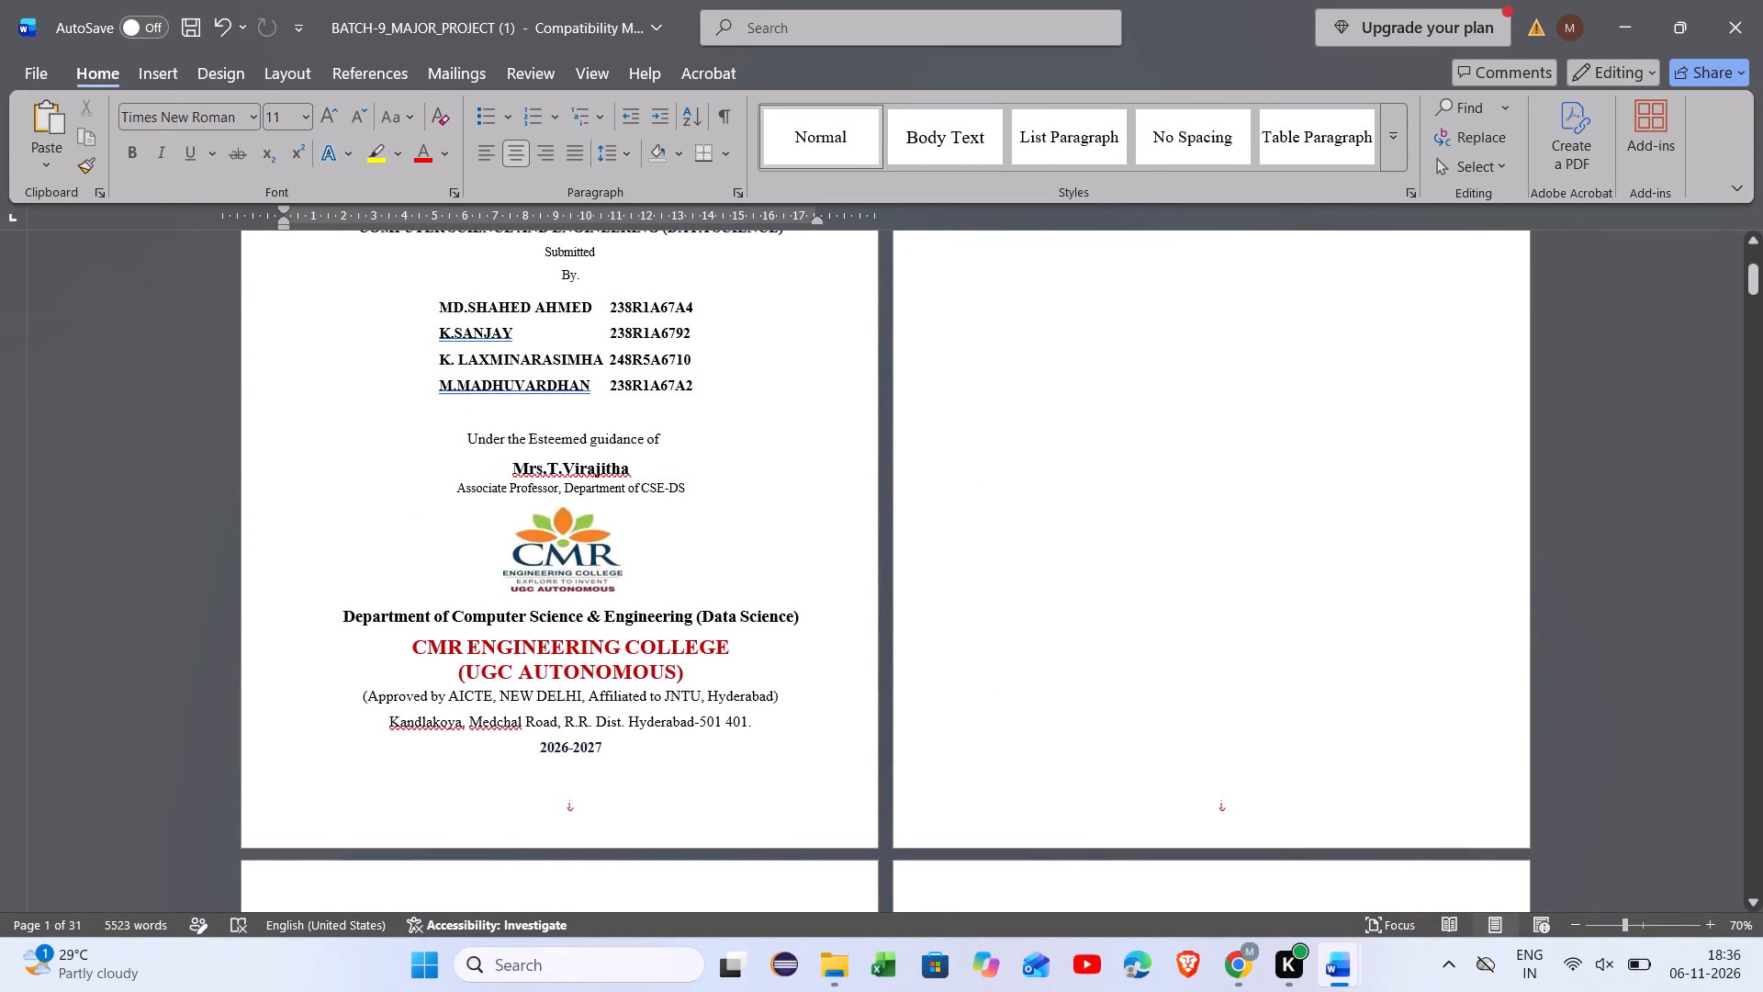
{"action": "scroll", "coordinate": [620, 821], "scroll_direction": "up", "scroll_amount": 2, "text": "ctrl"}
{"action": "scroll", "coordinate": [620, 821], "scroll_direction": "down", "scroll_amount": 1}
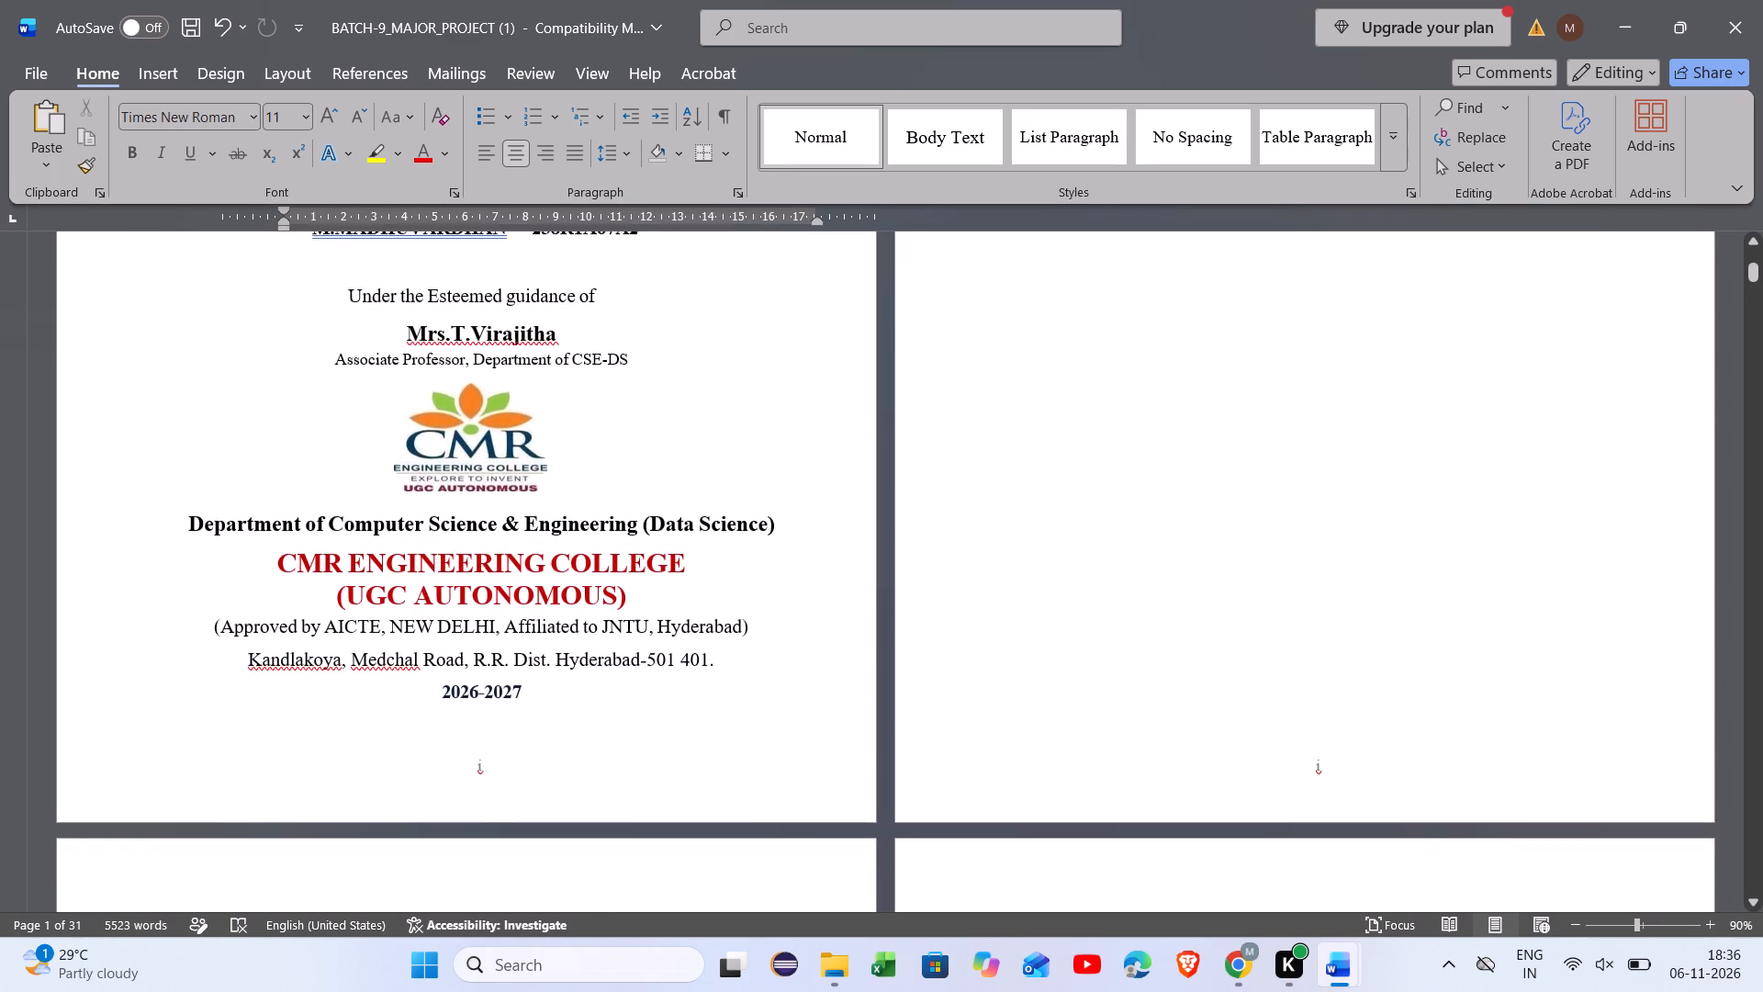
{"action": "scroll", "coordinate": [620, 821], "scroll_direction": "down", "scroll_amount": 5}
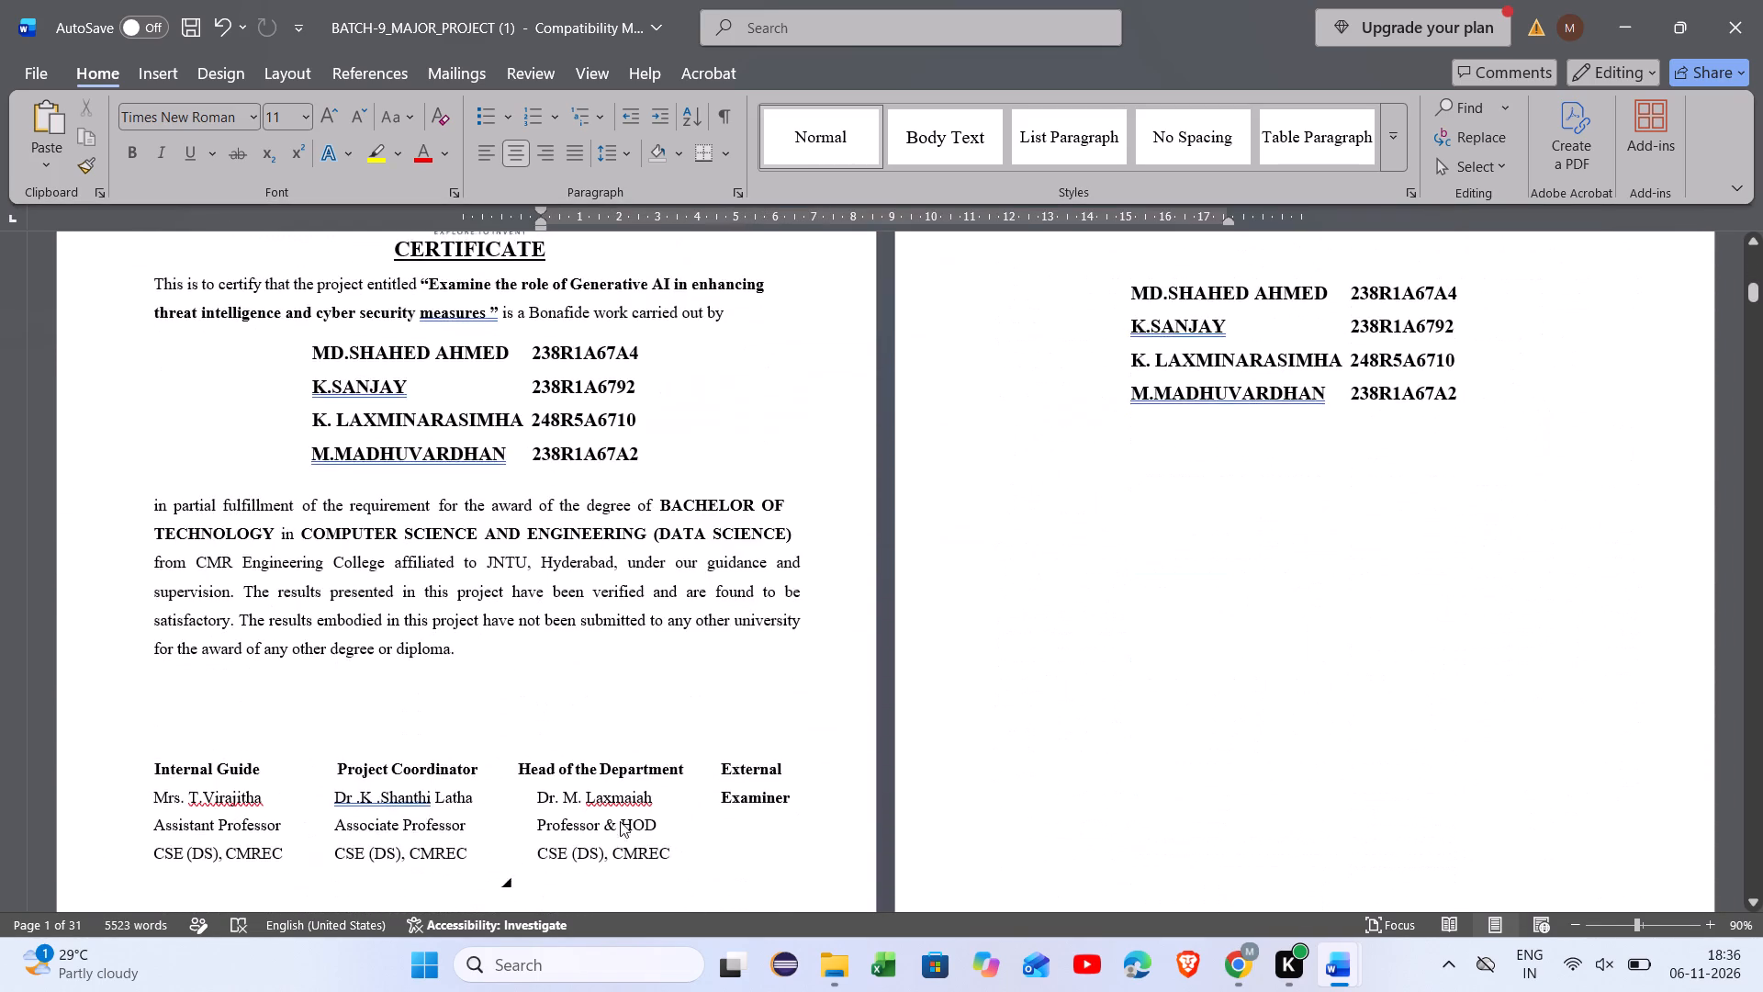
{"action": "scroll", "coordinate": [620, 821], "scroll_direction": "down", "scroll_amount": 1}
{"action": "scroll", "coordinate": [620, 821], "scroll_direction": "up", "scroll_amount": 6}
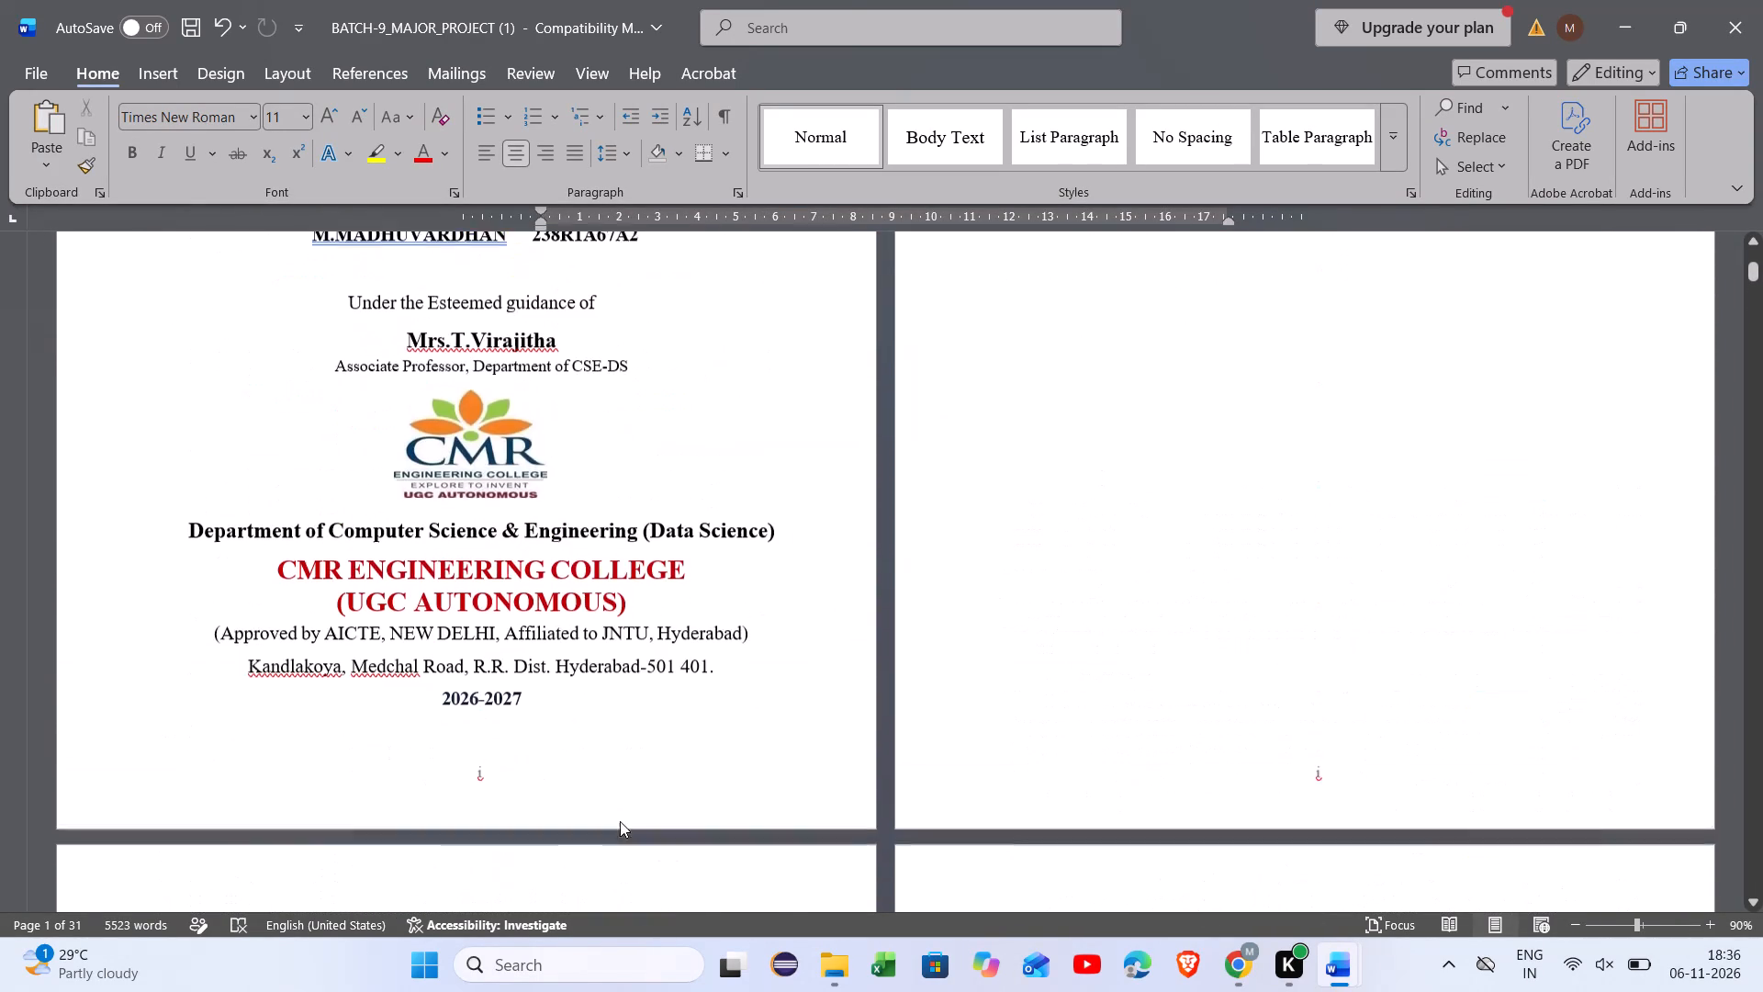
Go to page 2 and delete the blank page between the title page and the Certificate page.
{"action": "left_click", "coordinate": [1196, 633]}
{"action": "scroll", "coordinate": [1196, 633], "scroll_direction": "down", "scroll_amount": 4, "text": "ctrl"}
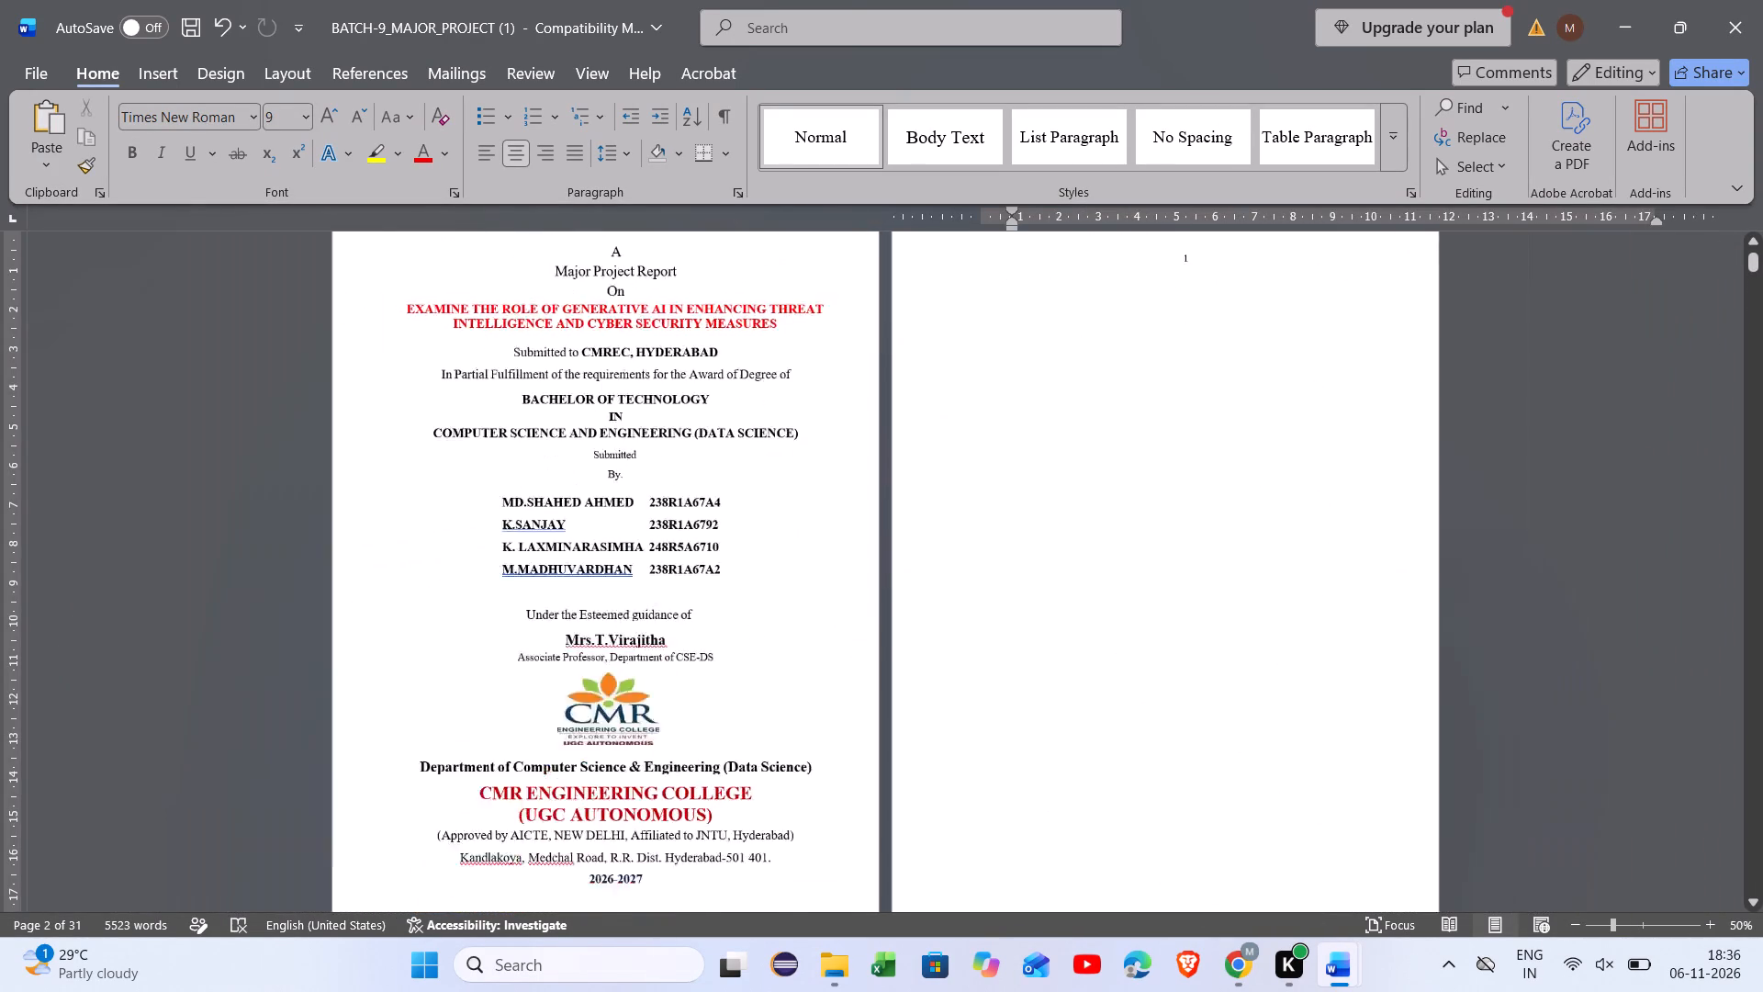
{"action": "scroll", "coordinate": [1196, 633], "scroll_direction": "up", "scroll_amount": 2}
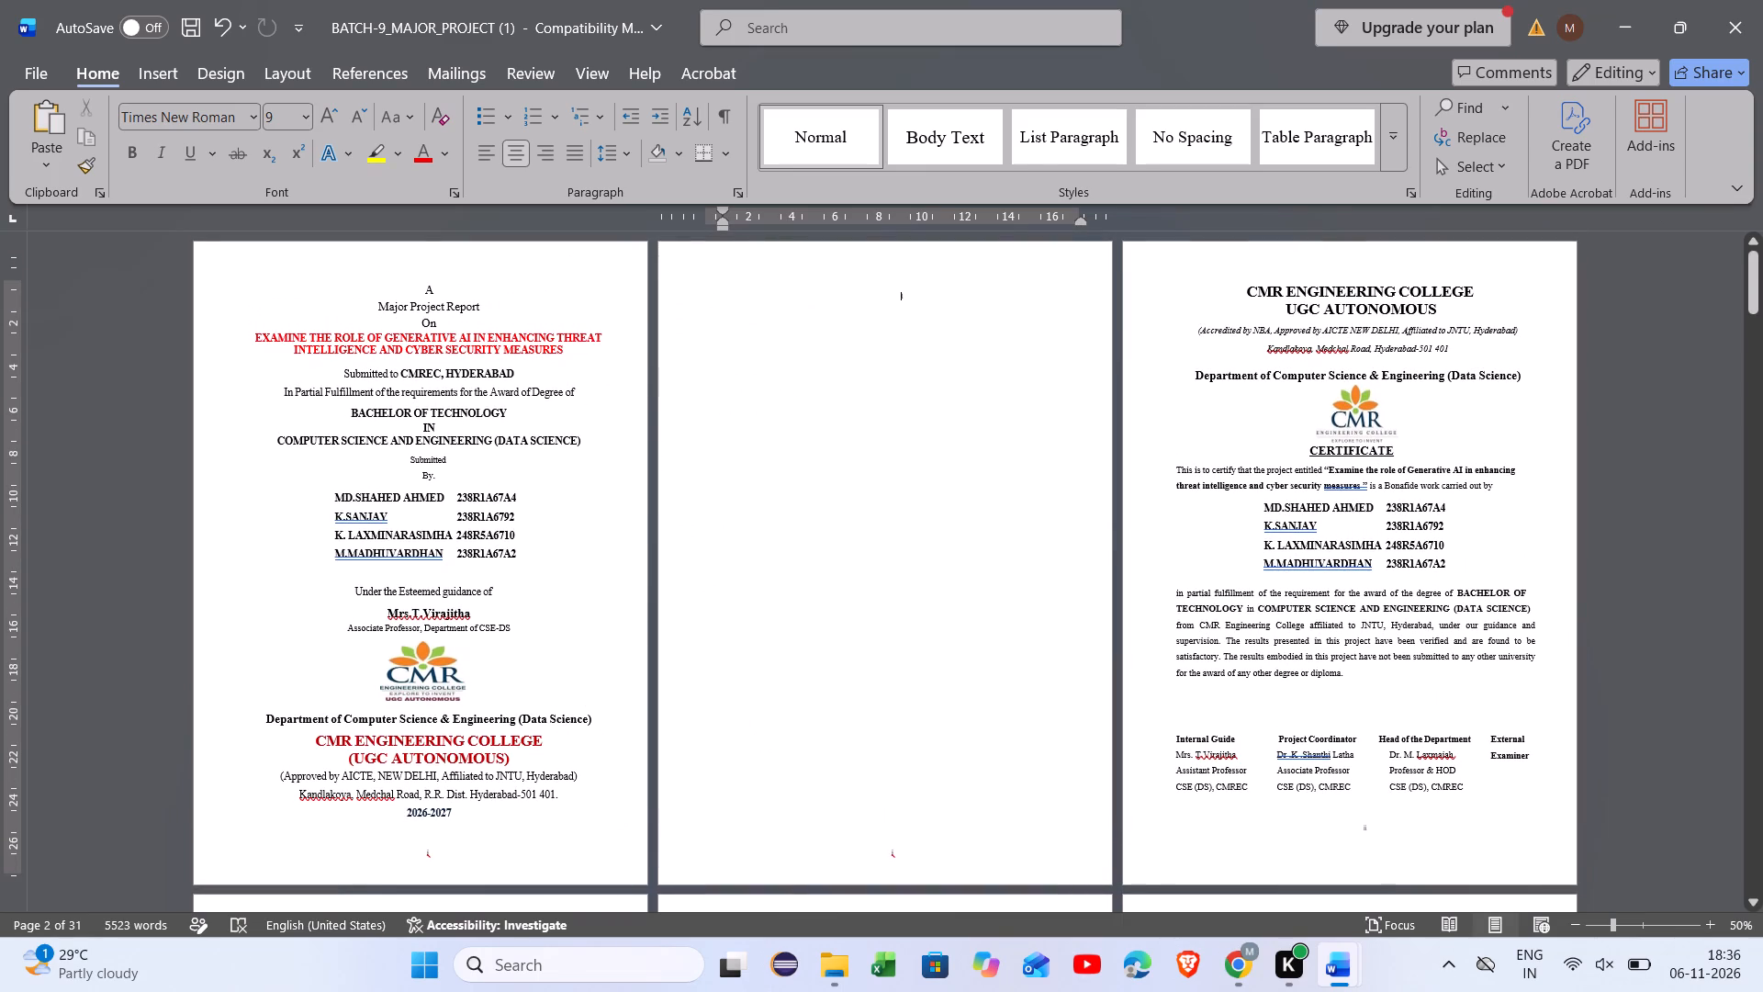
{"action": "key", "text": "ctrl+g"}
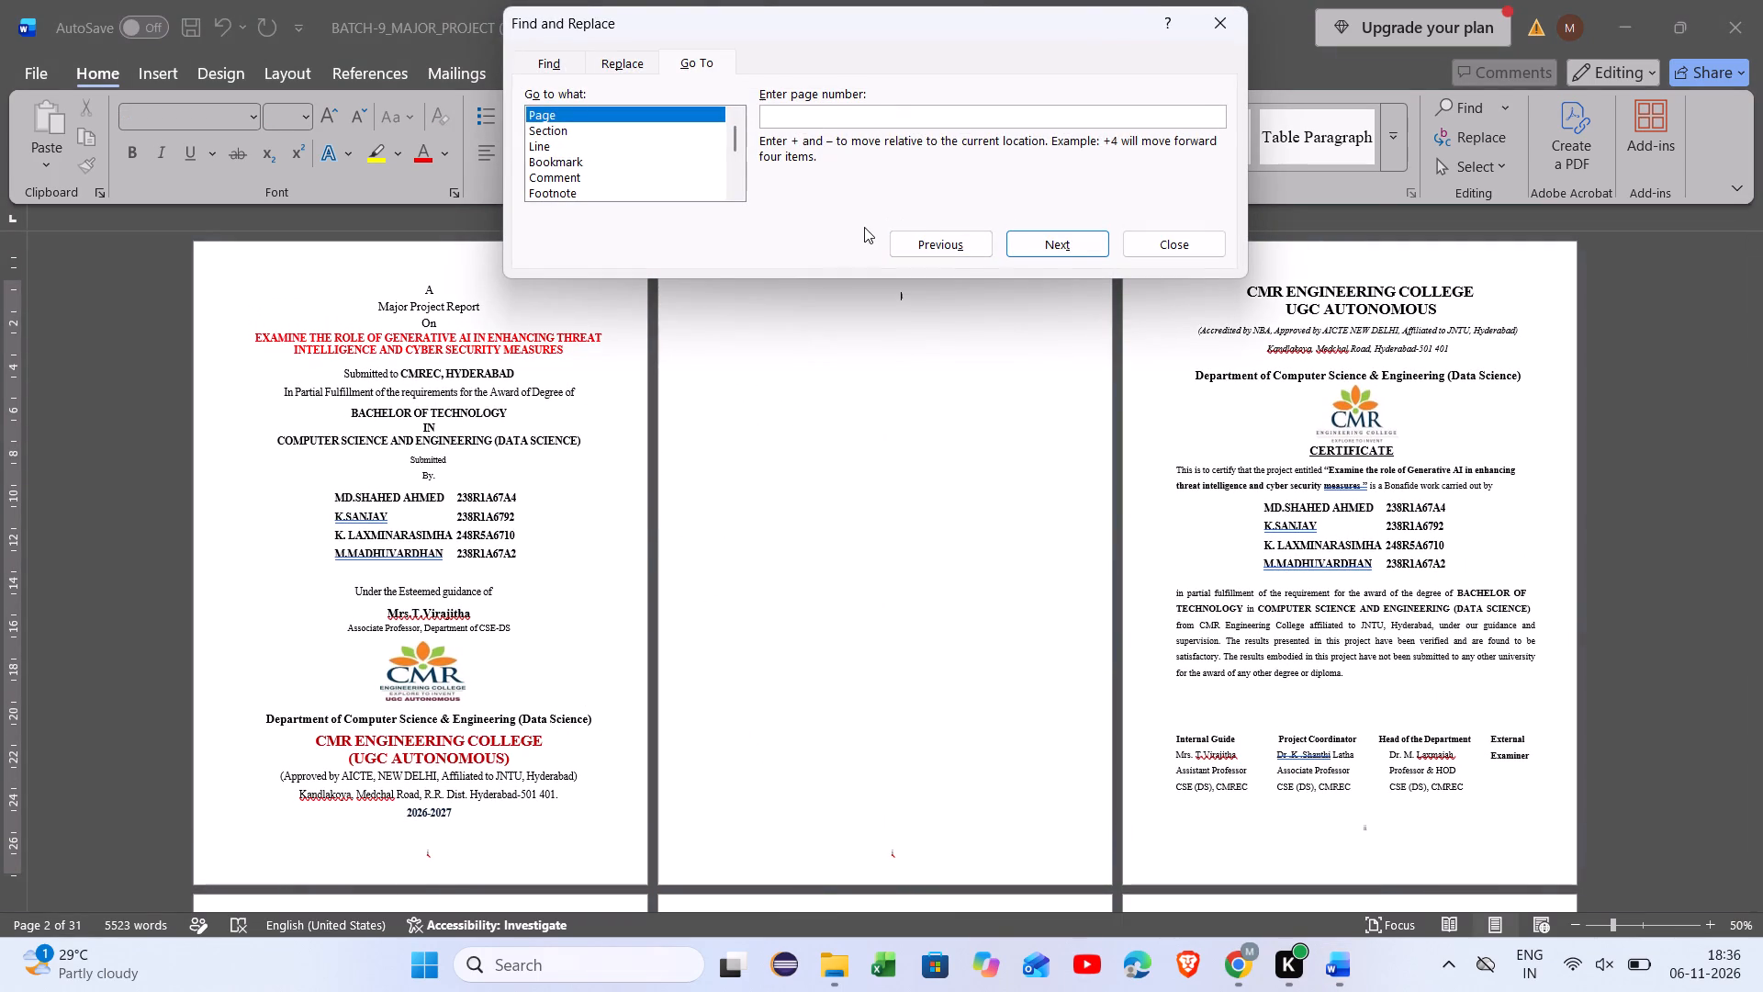
{"action": "key", "text": "2"}
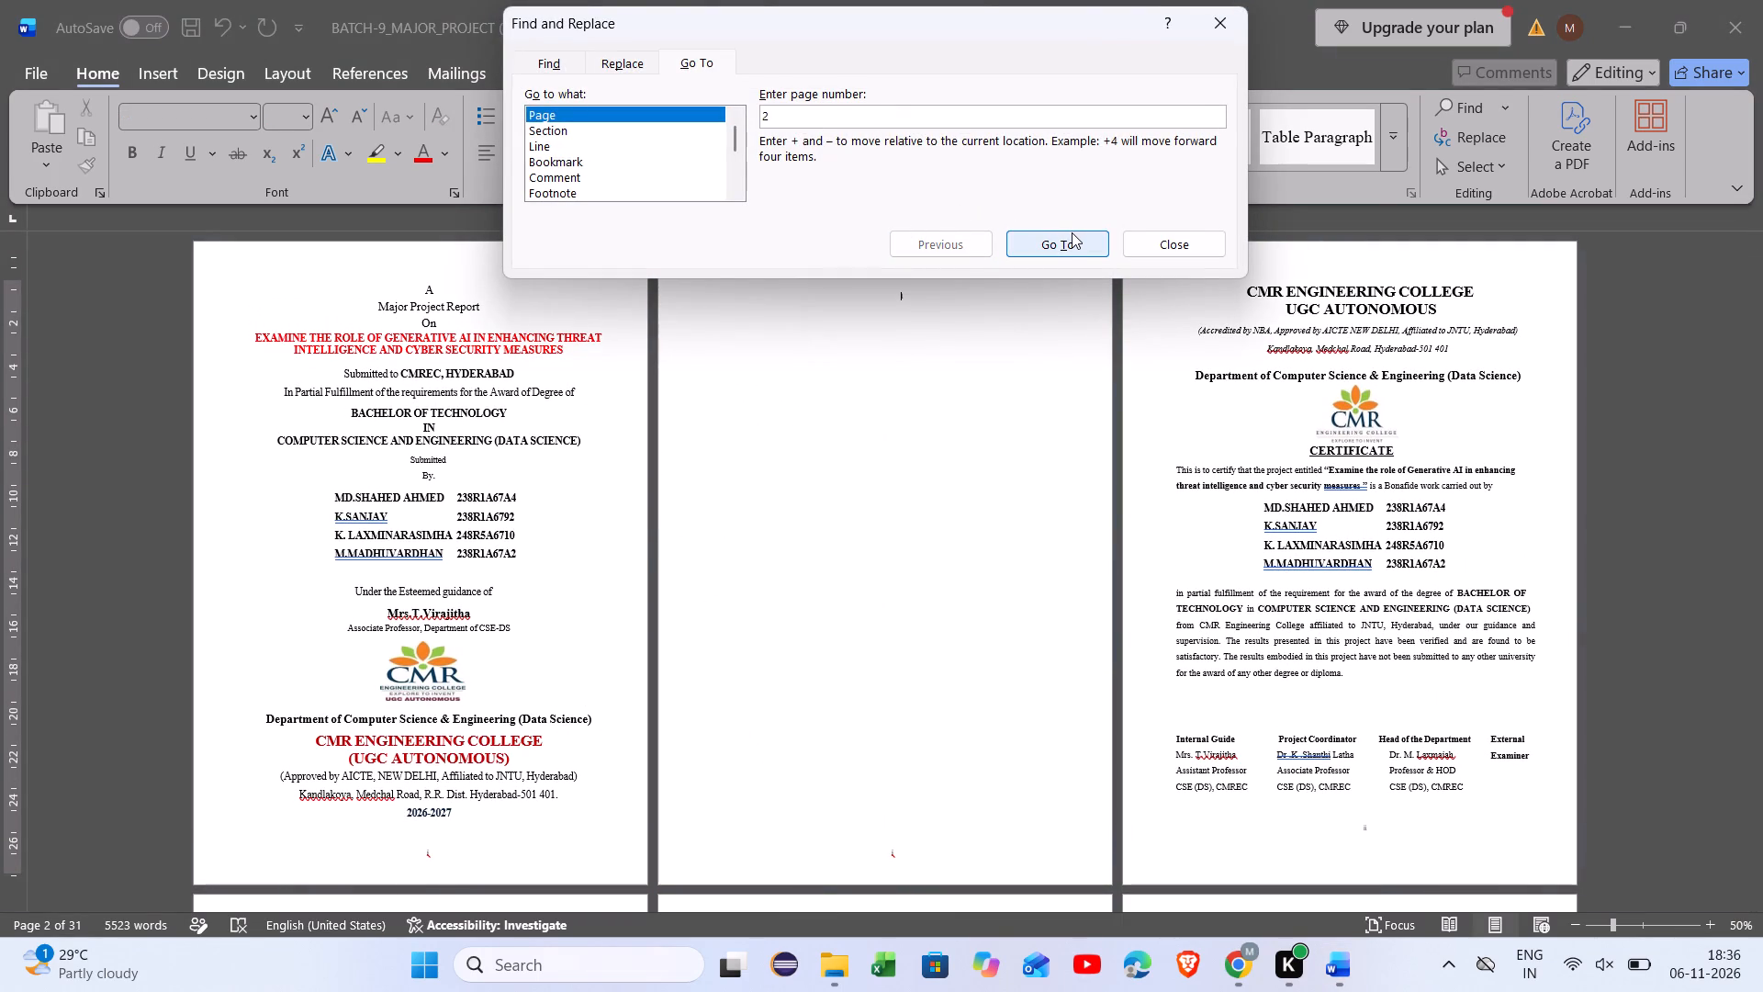
{"action": "left_click", "coordinate": [1061, 246]}
{"action": "left_click", "coordinate": [1151, 245]}
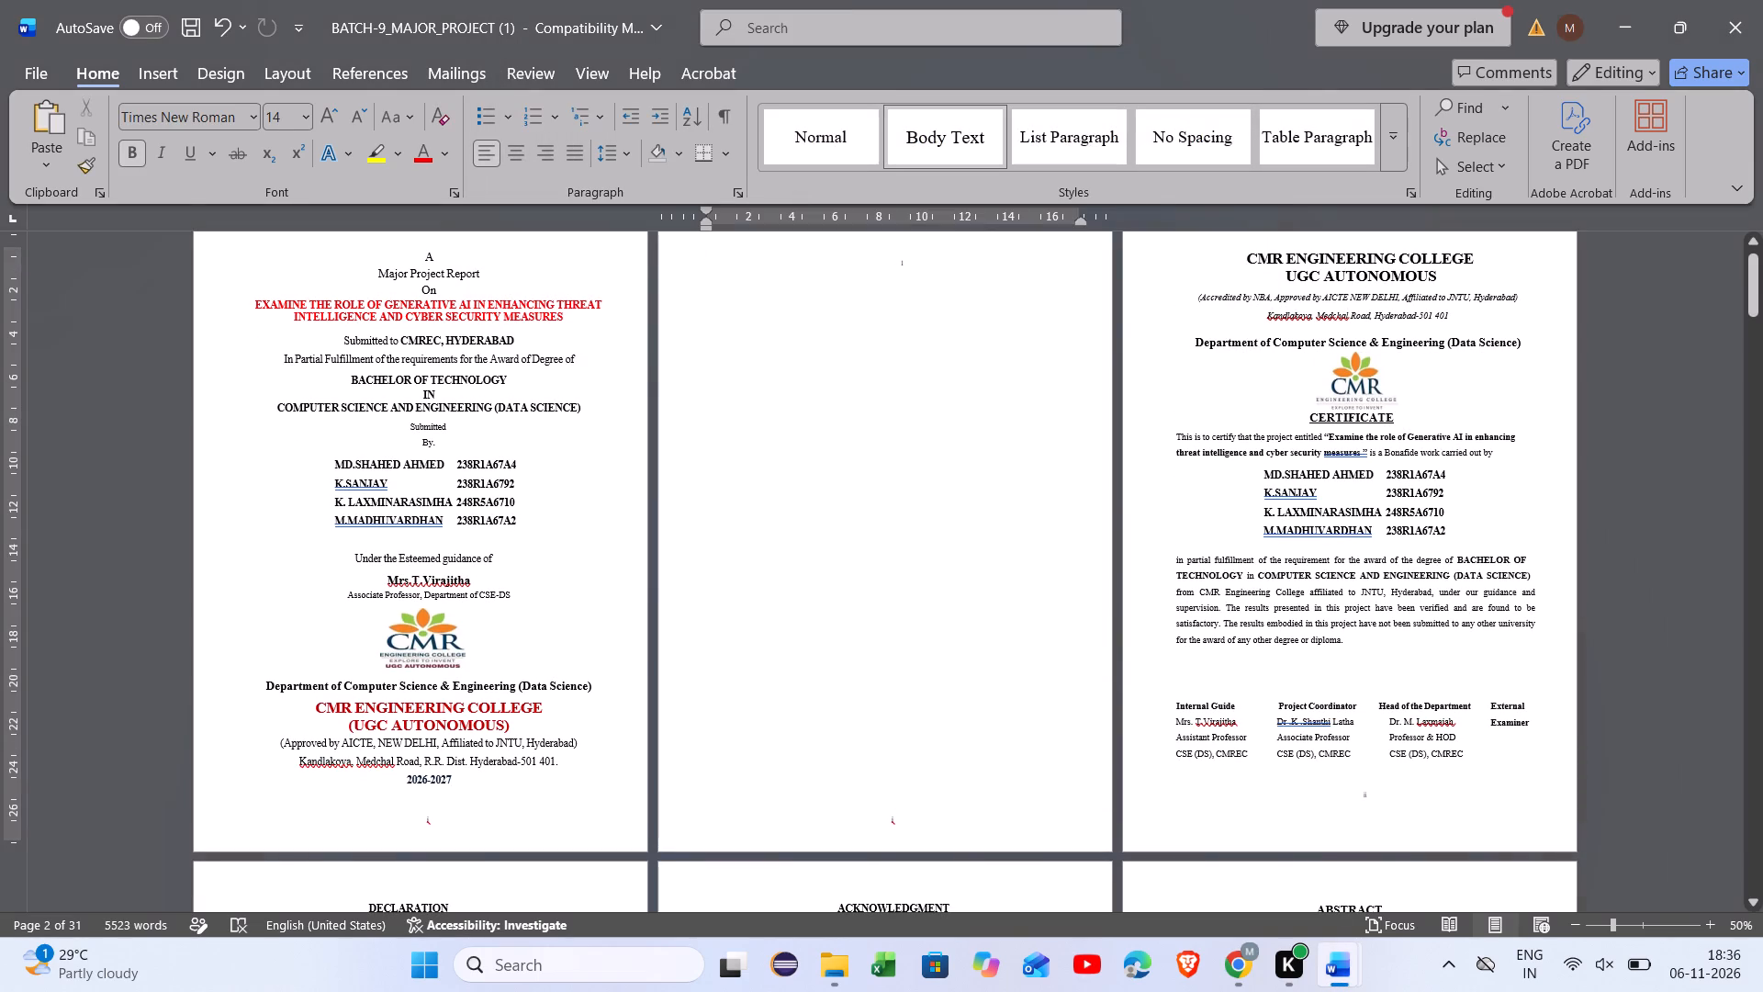
{"action": "key", "text": "ctrl+Insert"}
{"action": "key", "text": "ctrl+Delete"}
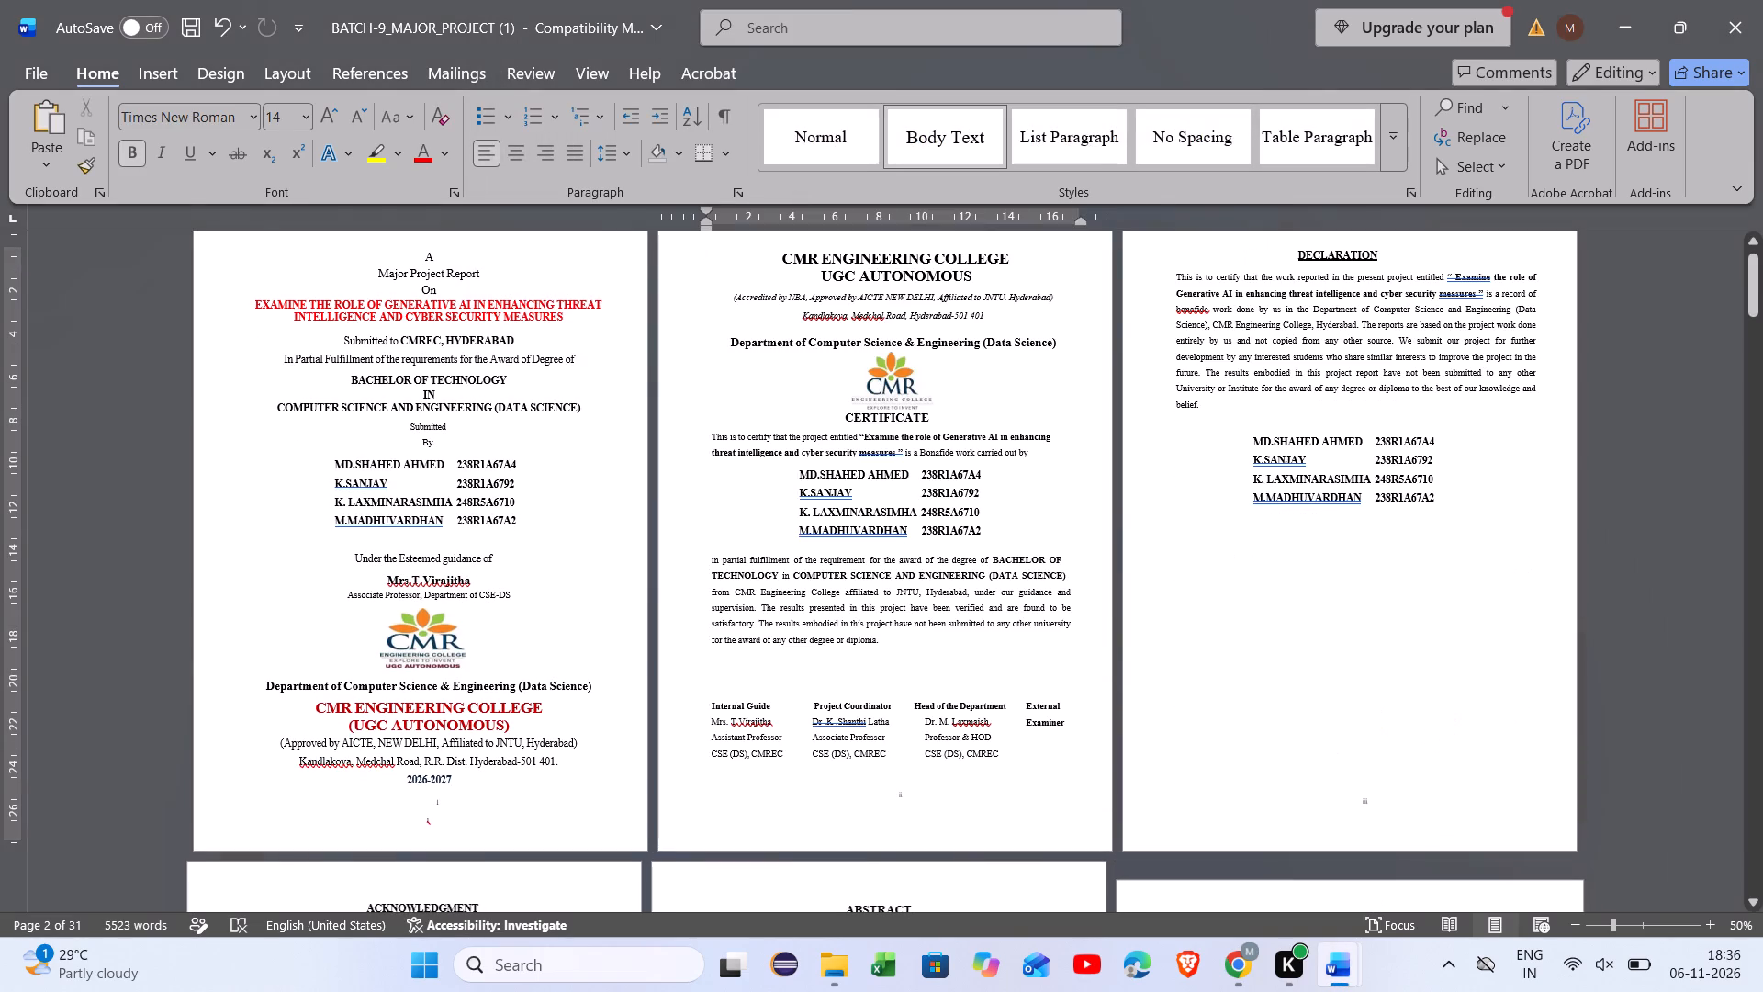
{"action": "scroll", "coordinate": [1151, 245], "scroll_direction": "down", "scroll_amount": 1}
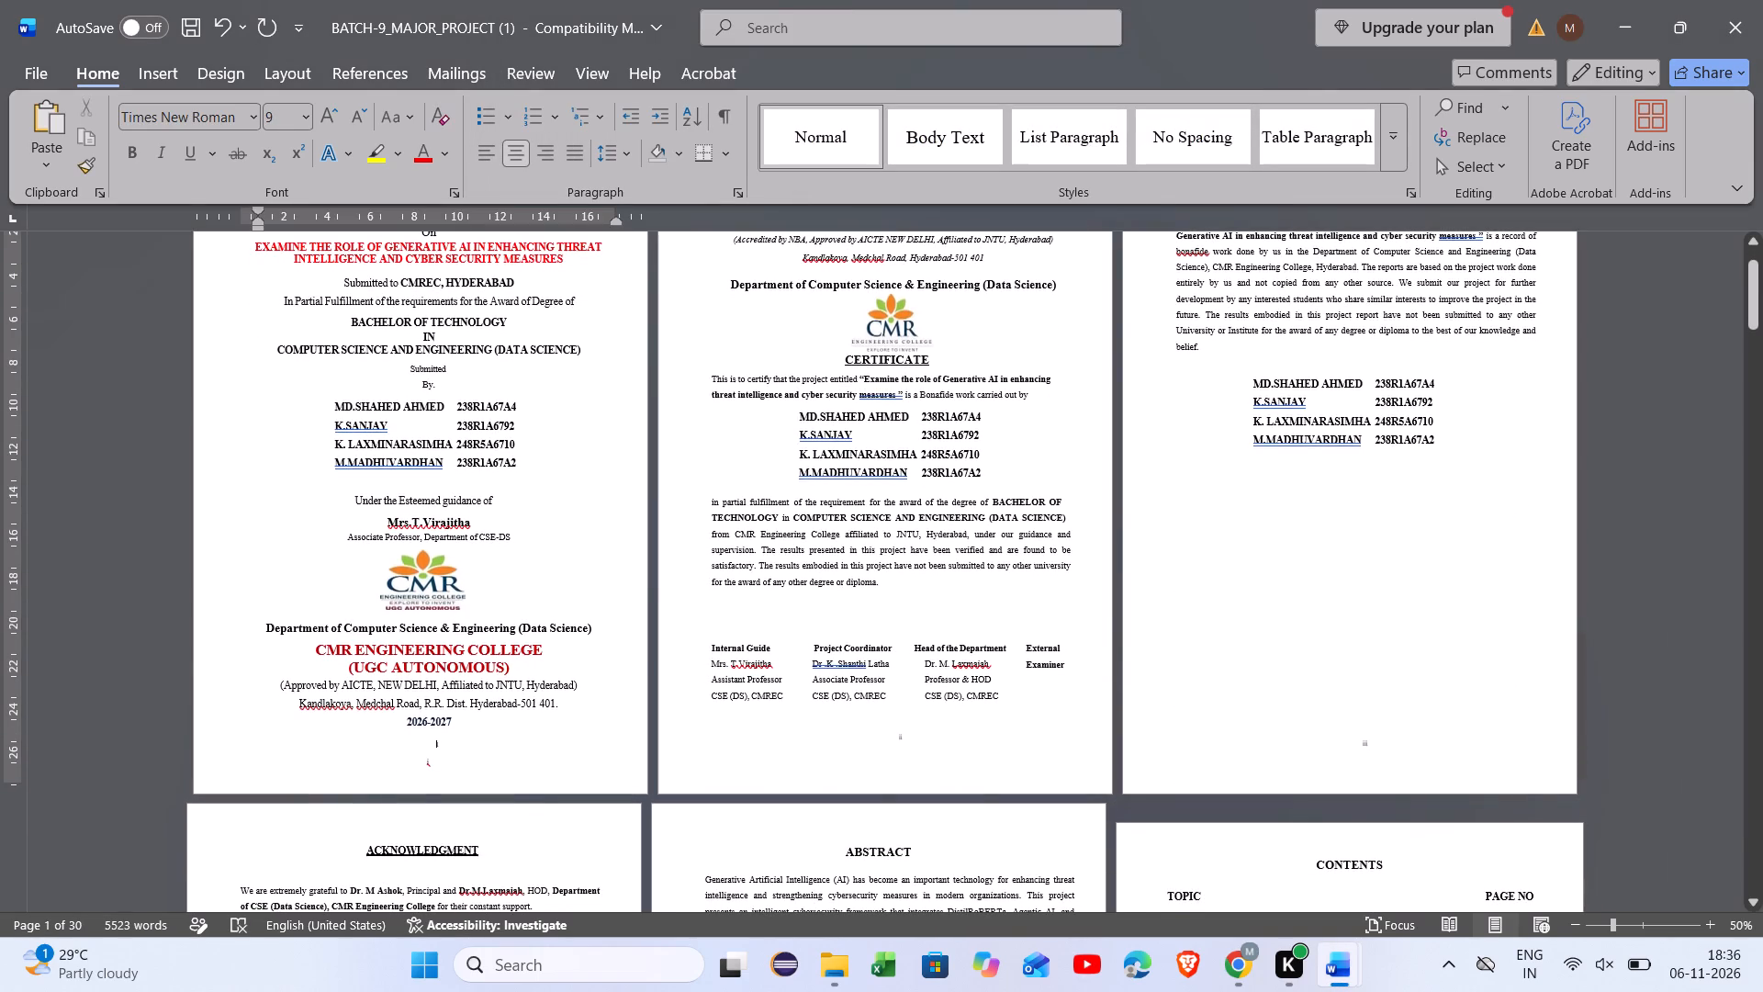
Delete the numeral i from the title page's footer (Section 1) and leave footer editing.
{"action": "scroll", "coordinate": [1151, 245], "scroll_direction": "up", "scroll_amount": 4, "text": "ctrl"}
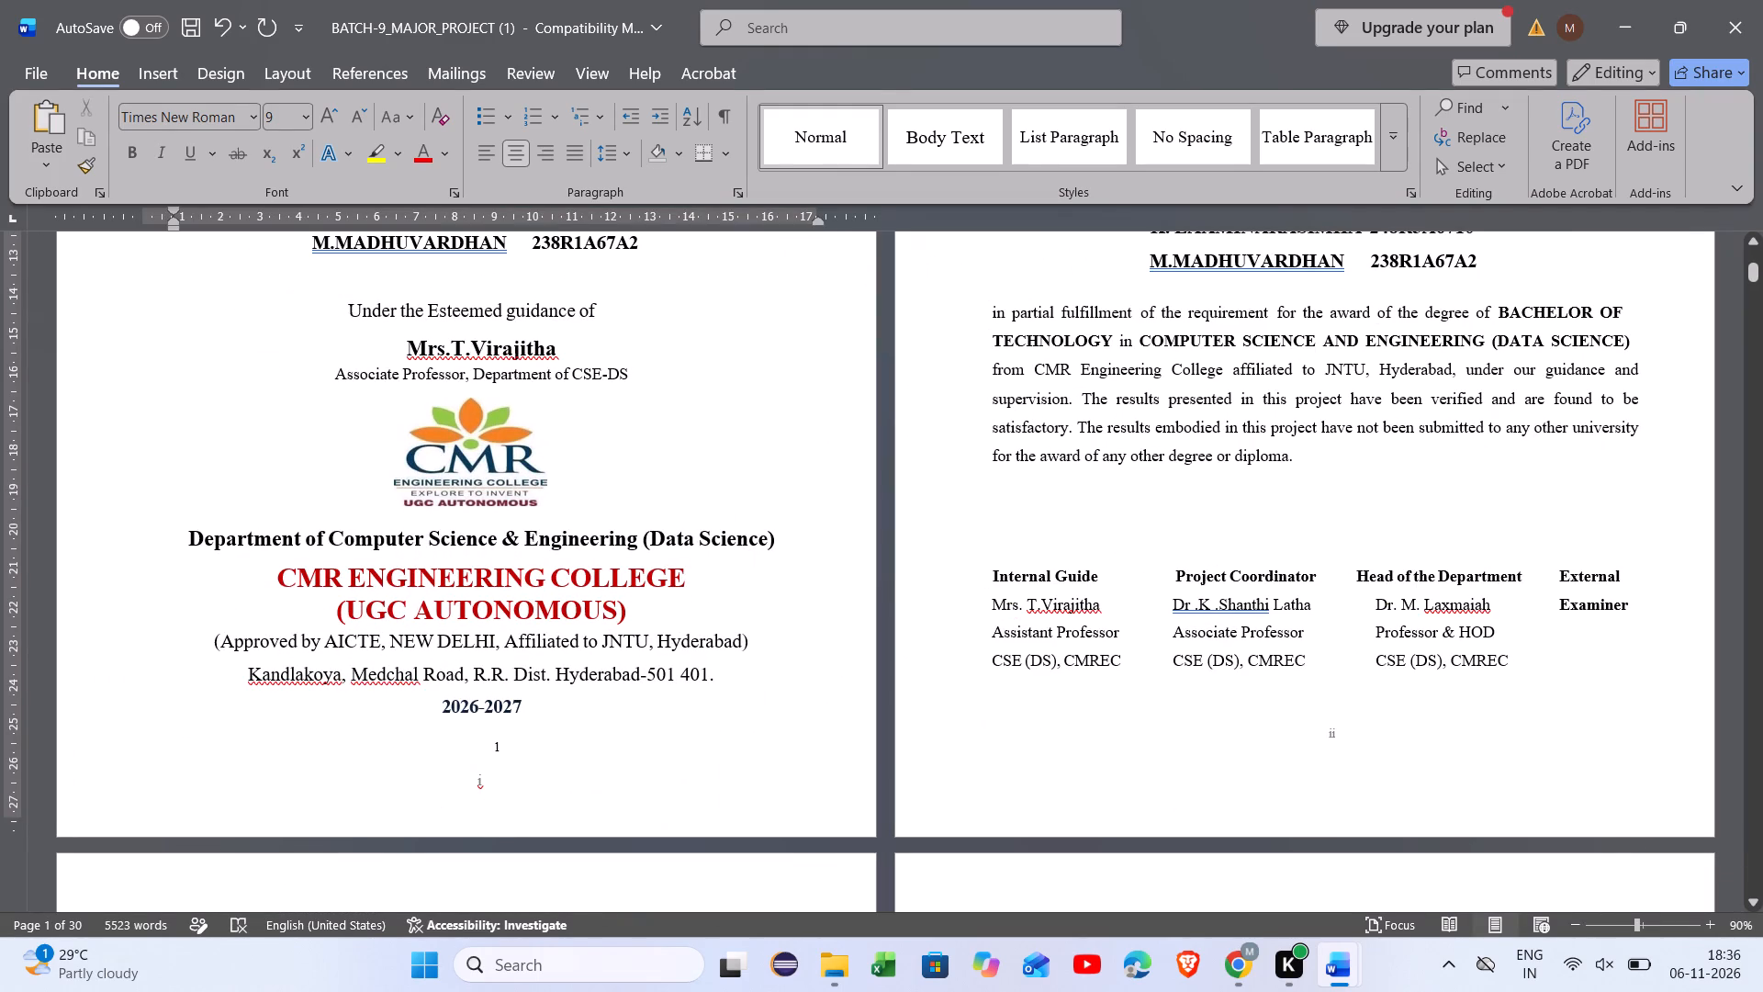
{"action": "left_click", "coordinate": [156, 70]}
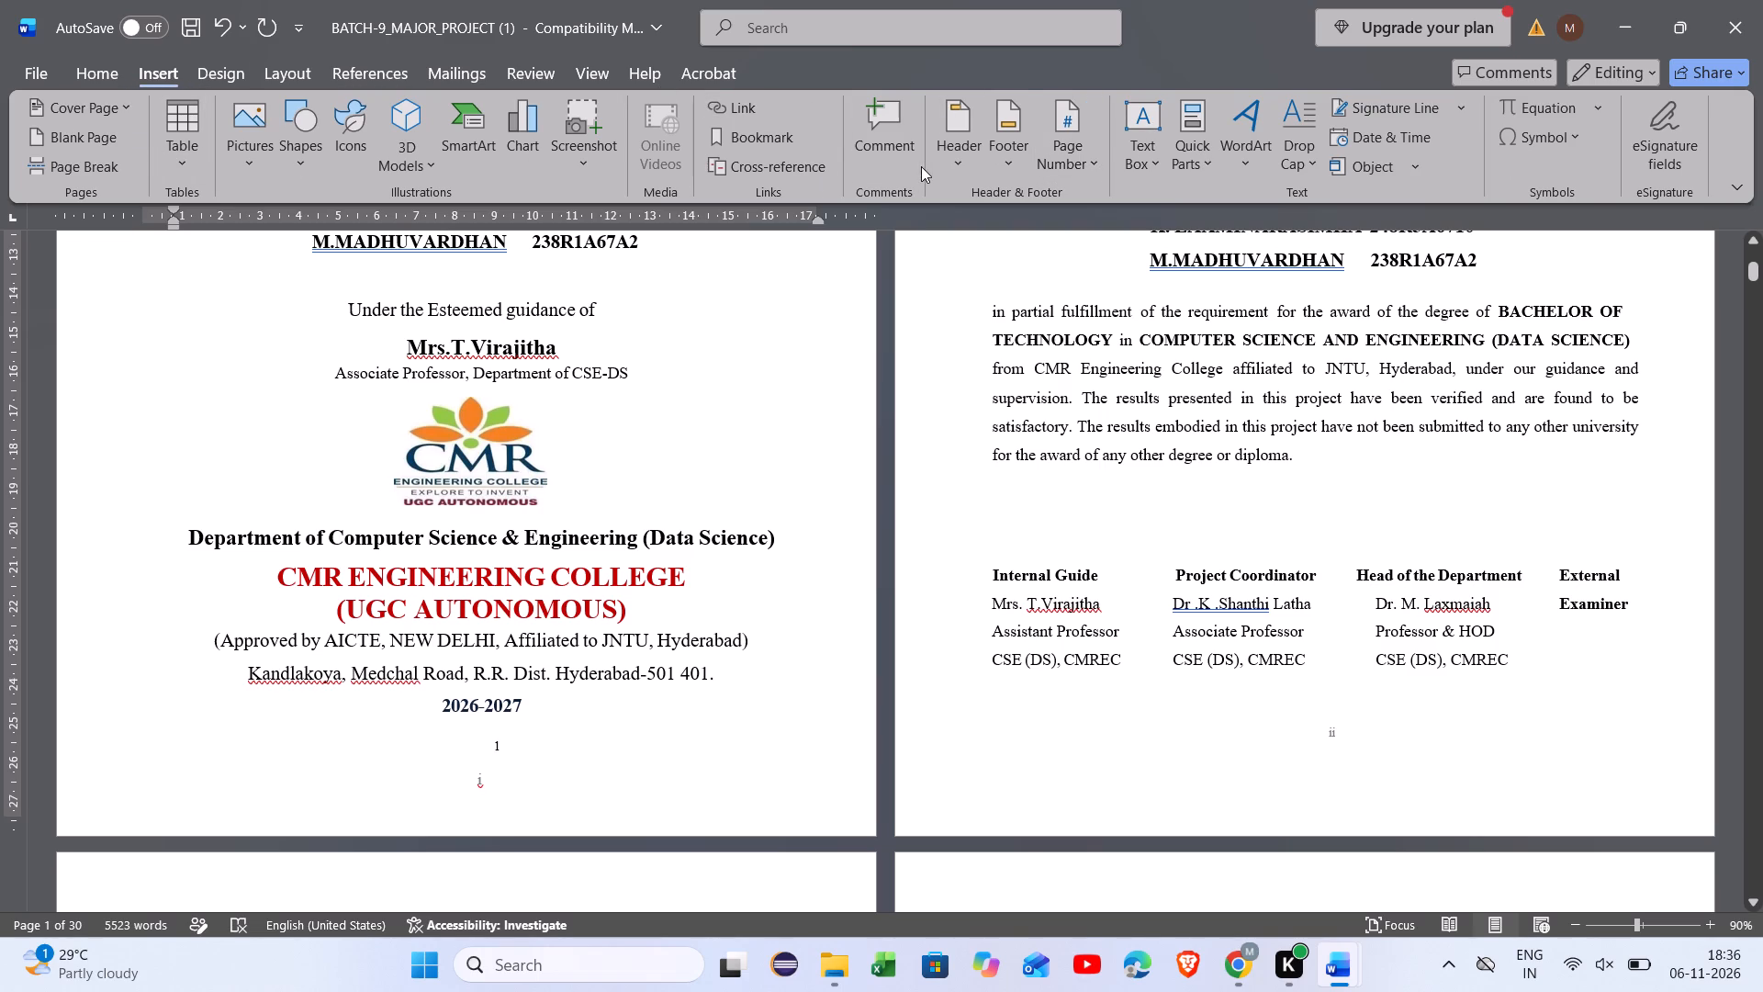
{"action": "left_click", "coordinate": [1010, 161]}
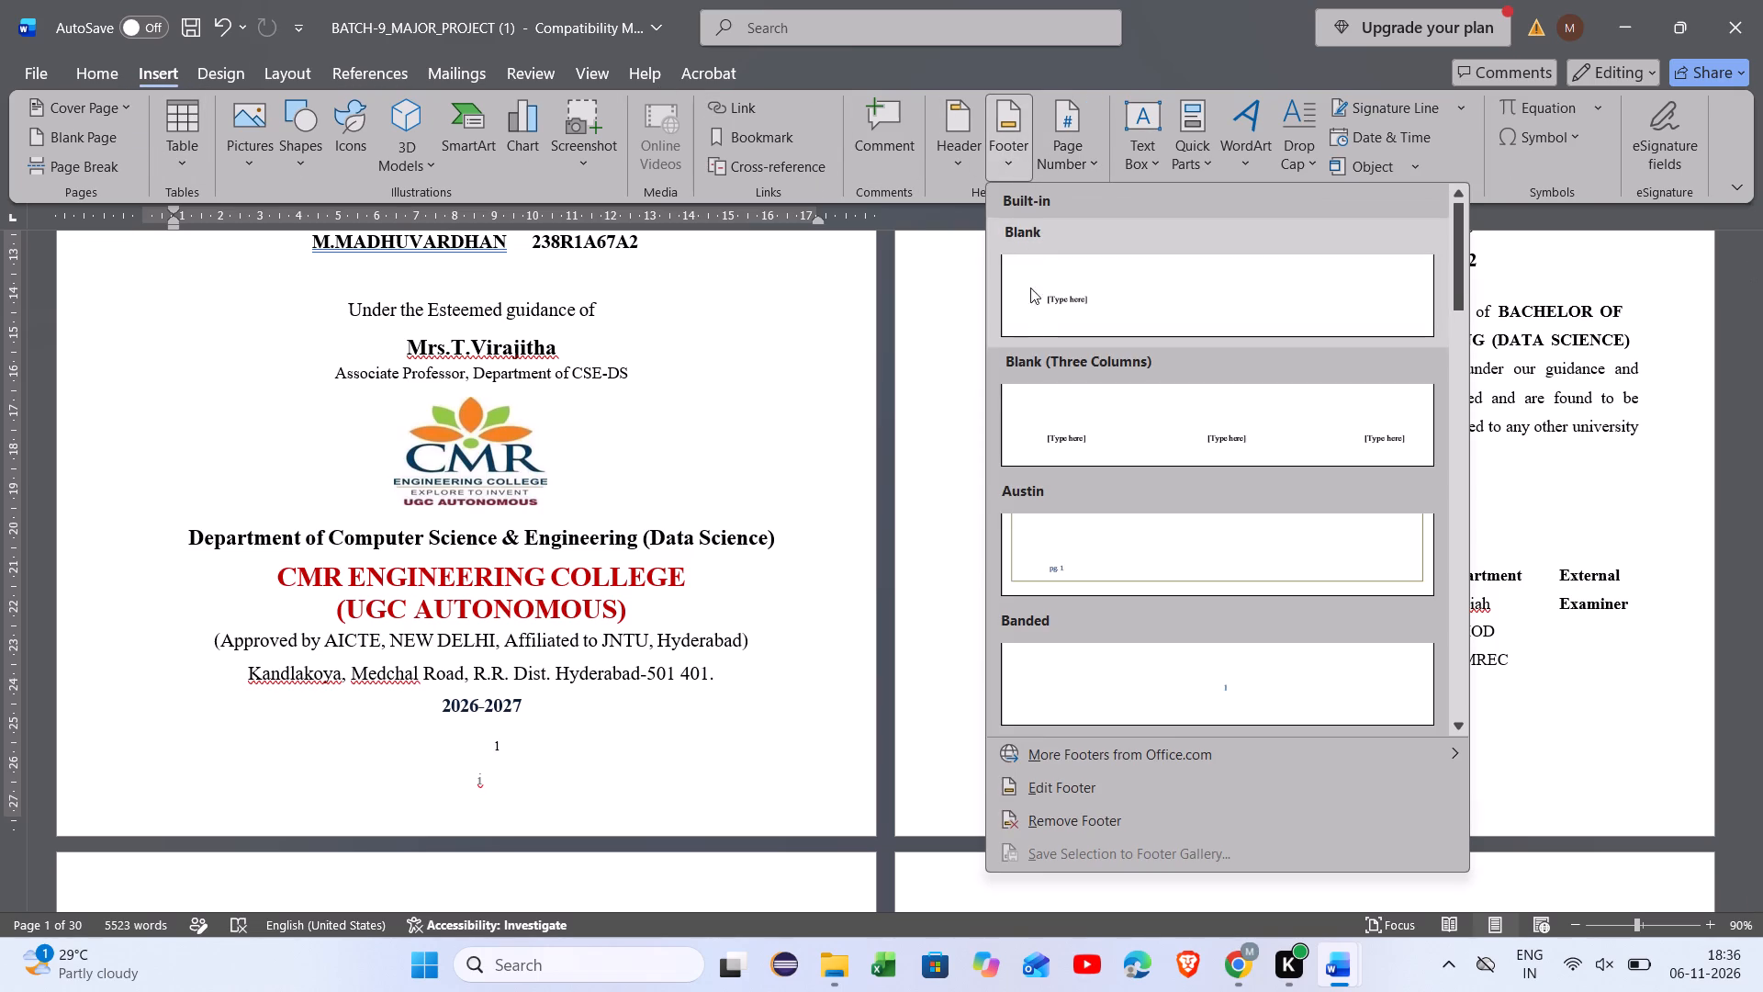
{"action": "left_click", "coordinate": [1019, 797]}
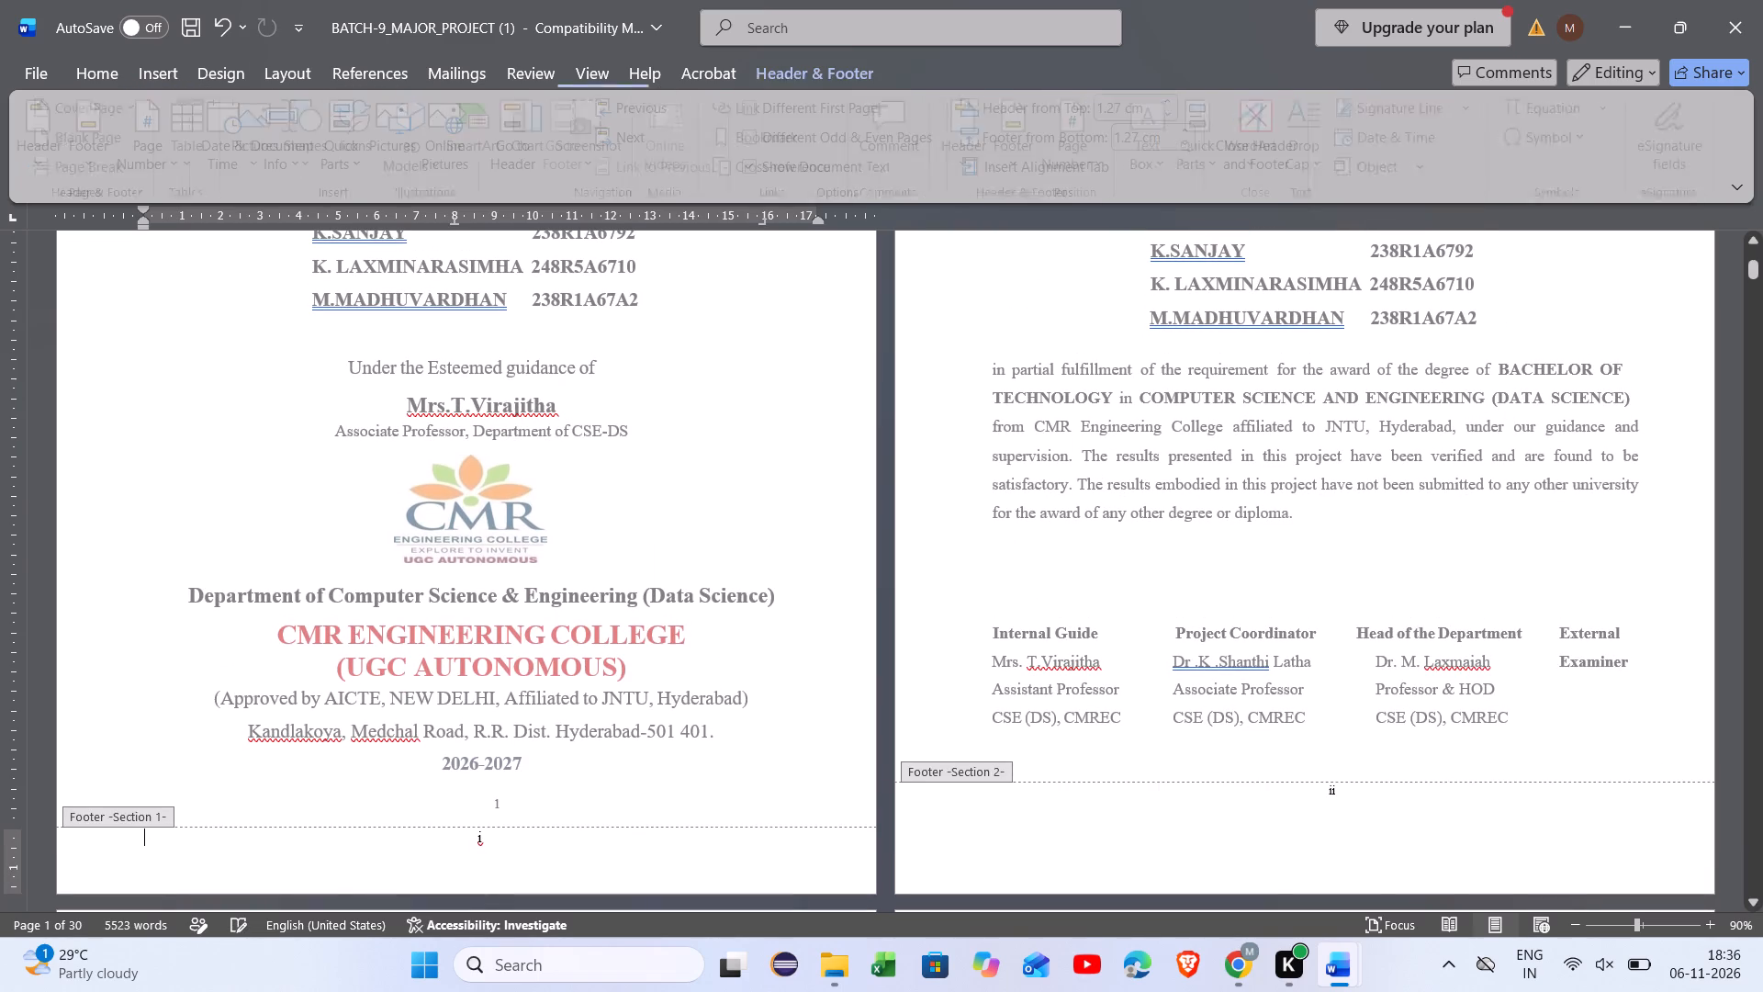
{"action": "left_click", "coordinate": [495, 837]}
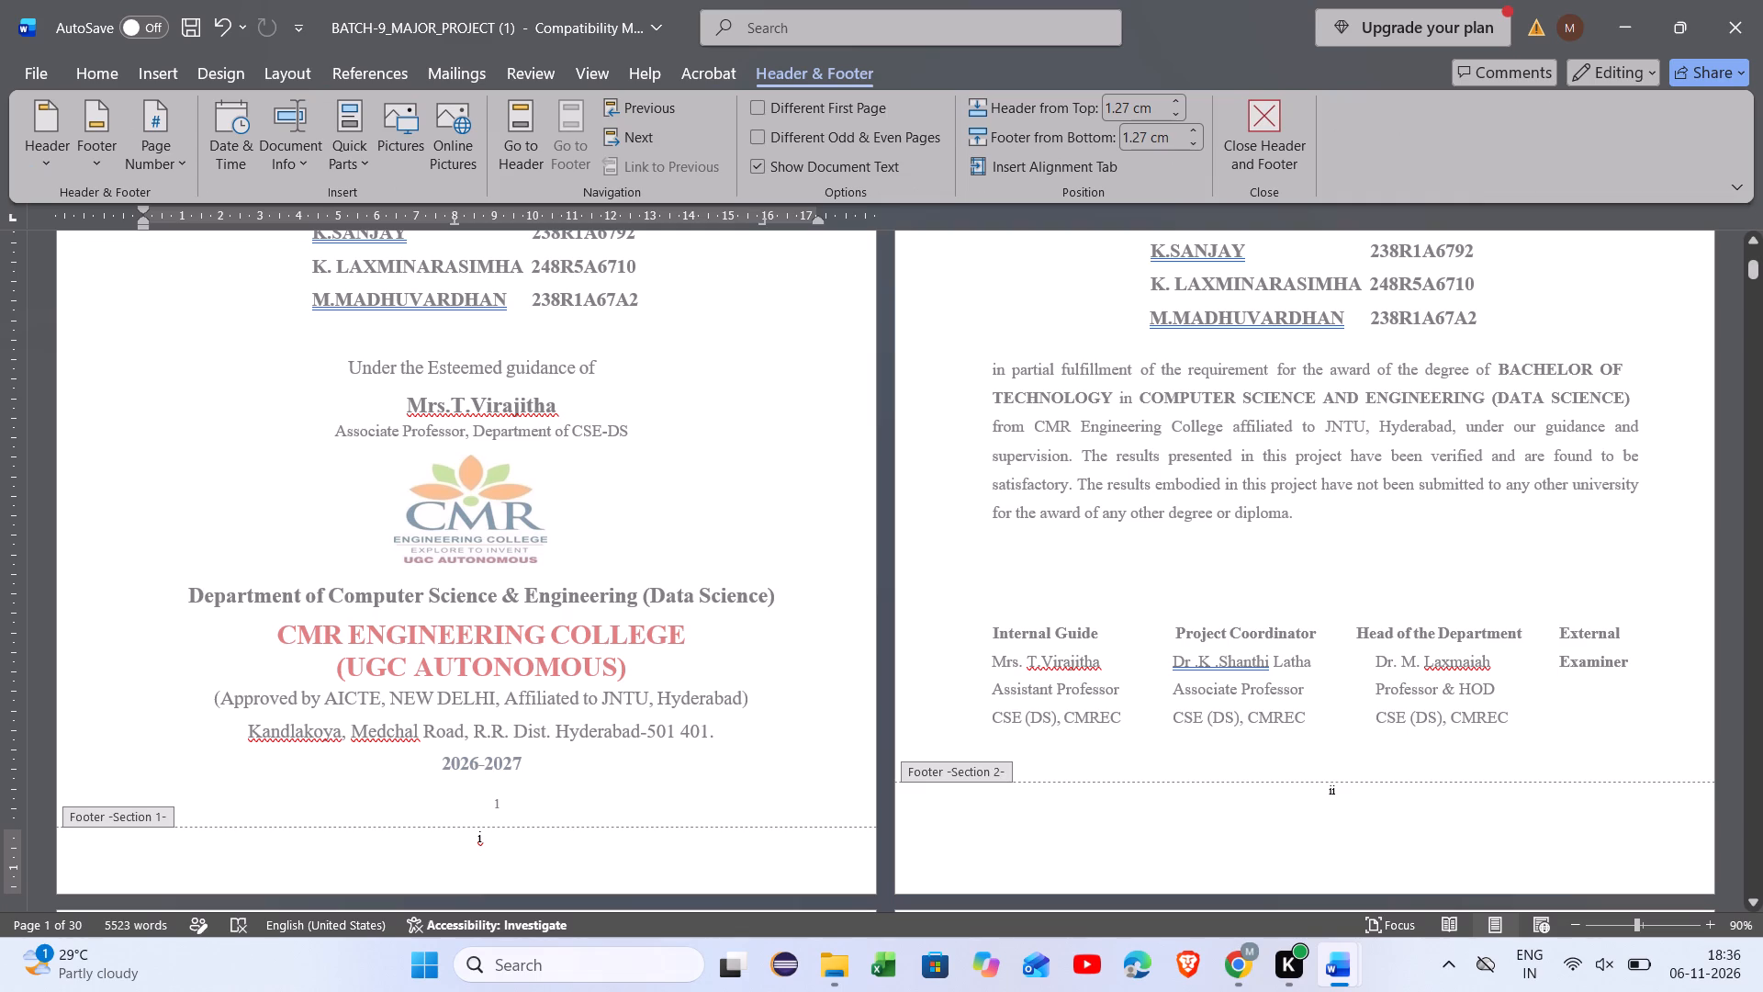
{"action": "key", "text": "BackSpace"}
{"action": "left_click", "coordinate": [1282, 113]}
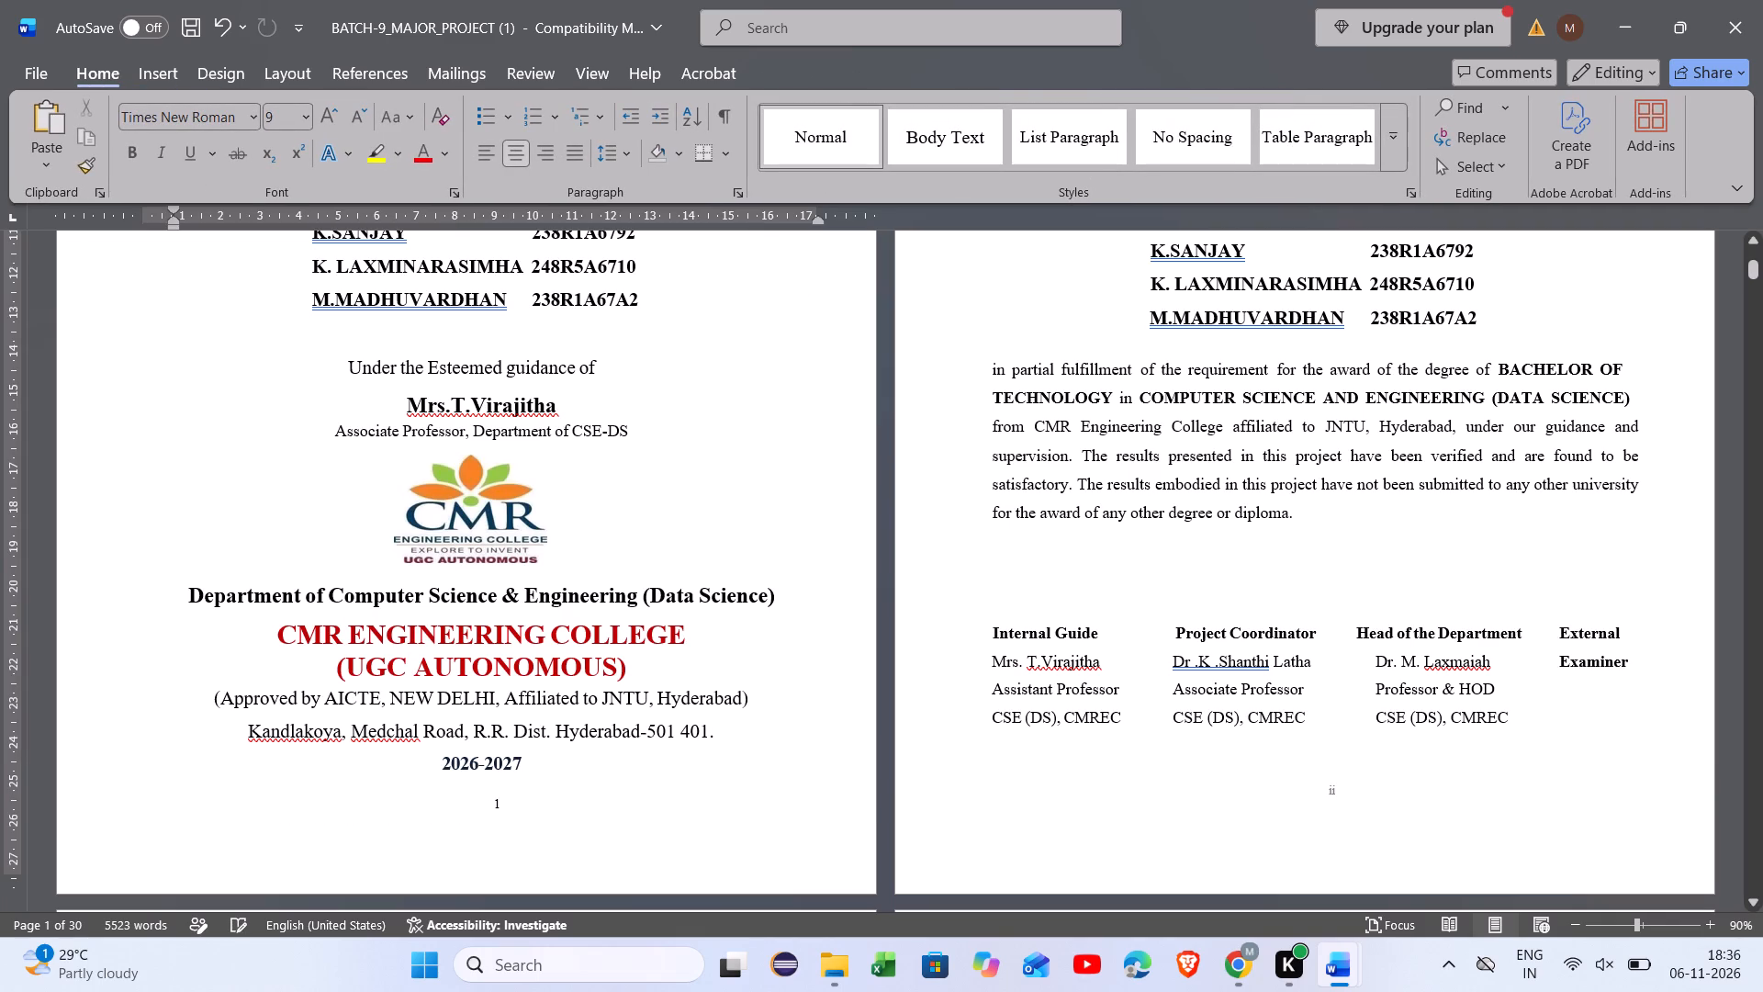
Replace the number 1 below the year 2026-2027 on the title page with the numeral i and save the document.
{"action": "key", "text": "Right"}
{"action": "key", "text": "BackSpace"}
{"action": "key", "text": "i"}
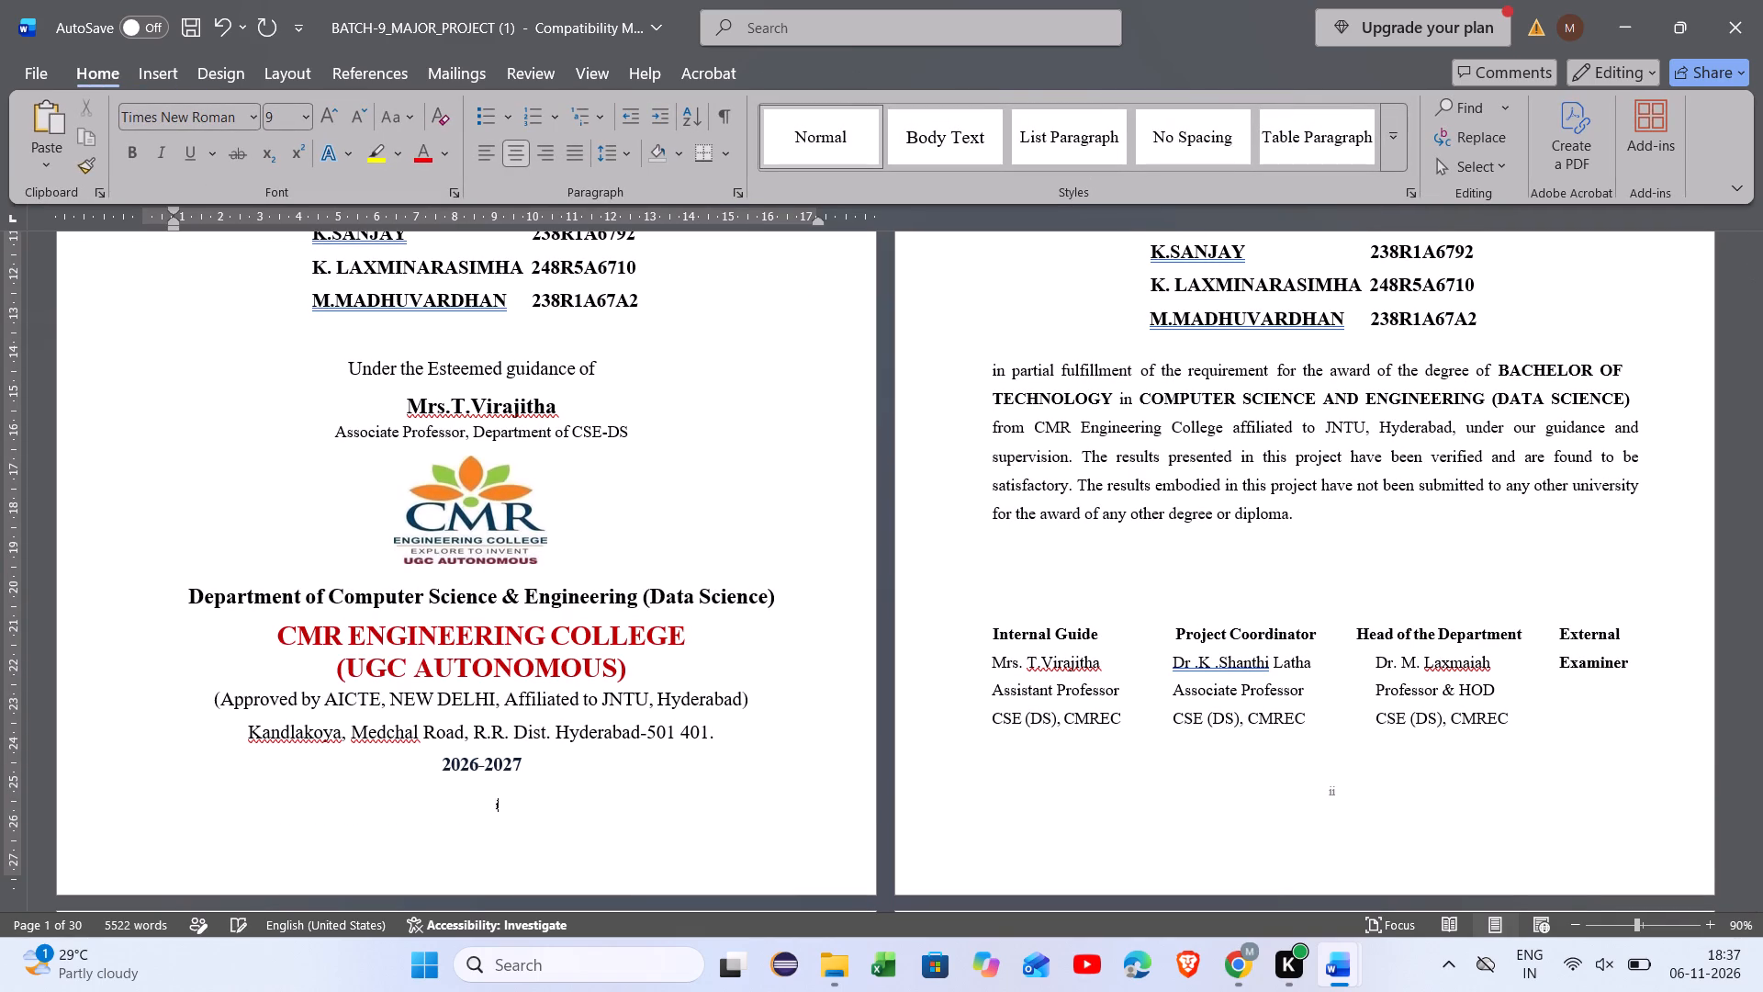
{"action": "left_click", "coordinate": [185, 28]}
Examine the page numbers and page sequence from the title page through the Contents and List of Figures to the Introduction.
{"action": "scroll", "coordinate": [432, 243], "scroll_direction": "down", "scroll_amount": 2, "text": "ctrl"}
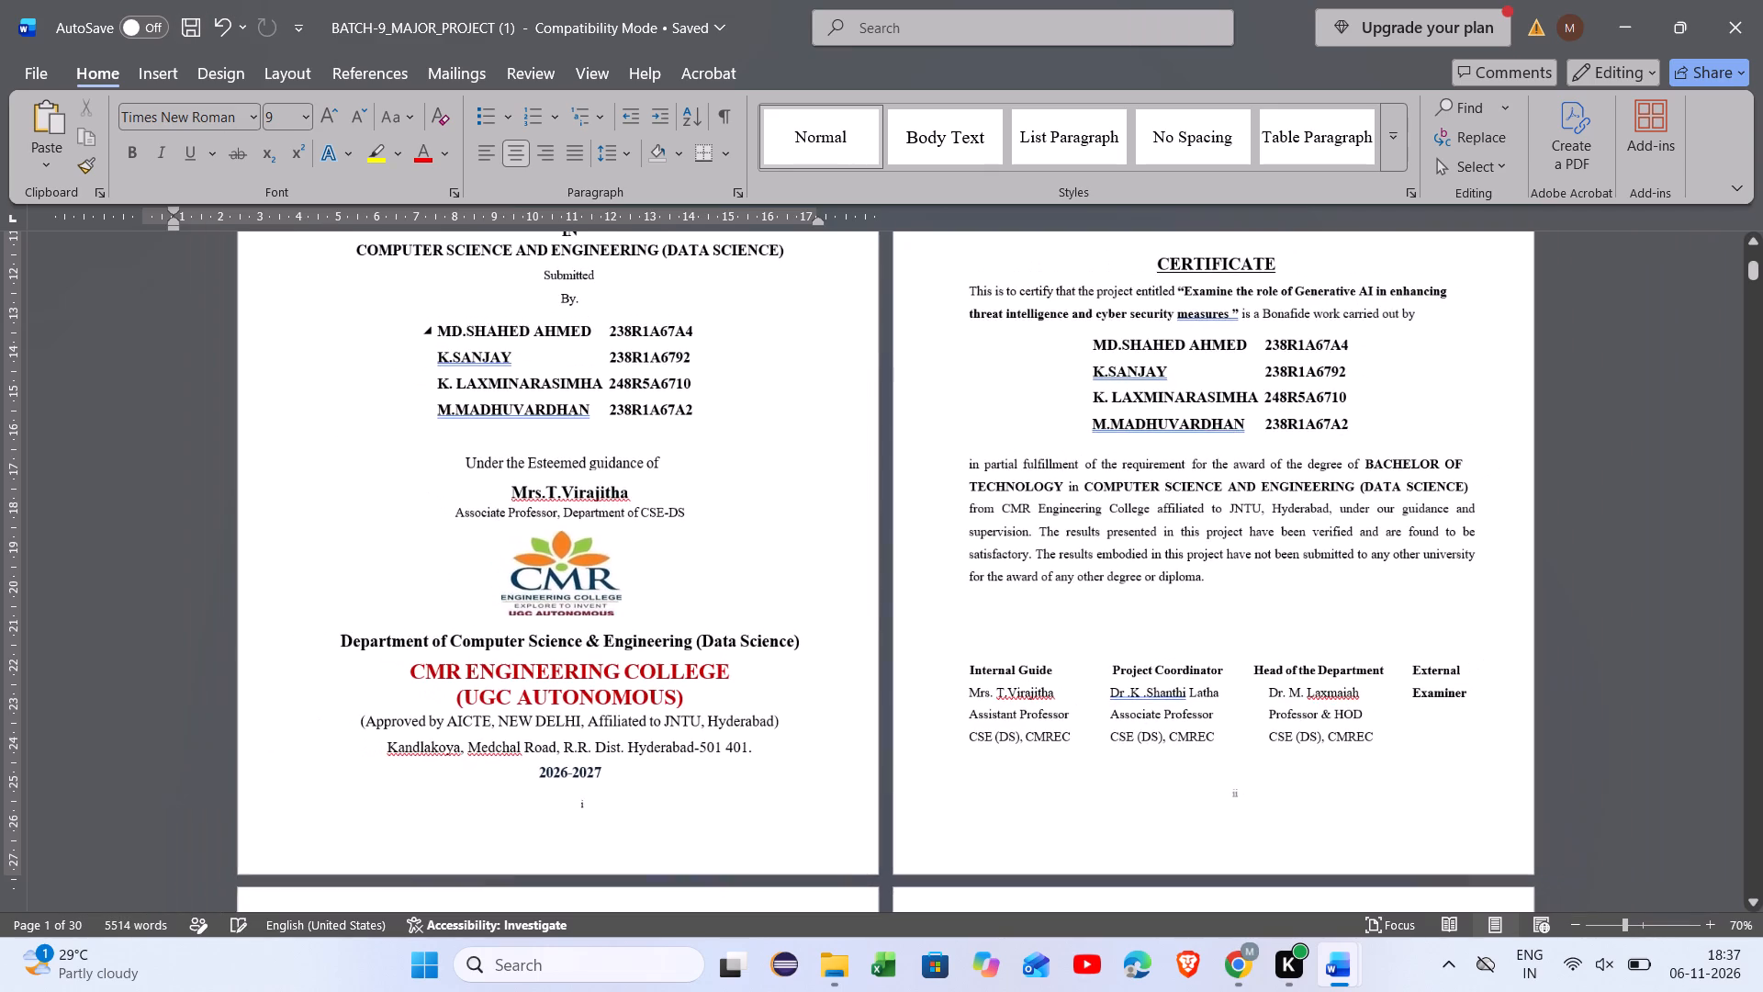
{"action": "scroll", "coordinate": [635, 663], "scroll_direction": "down", "scroll_amount": 4}
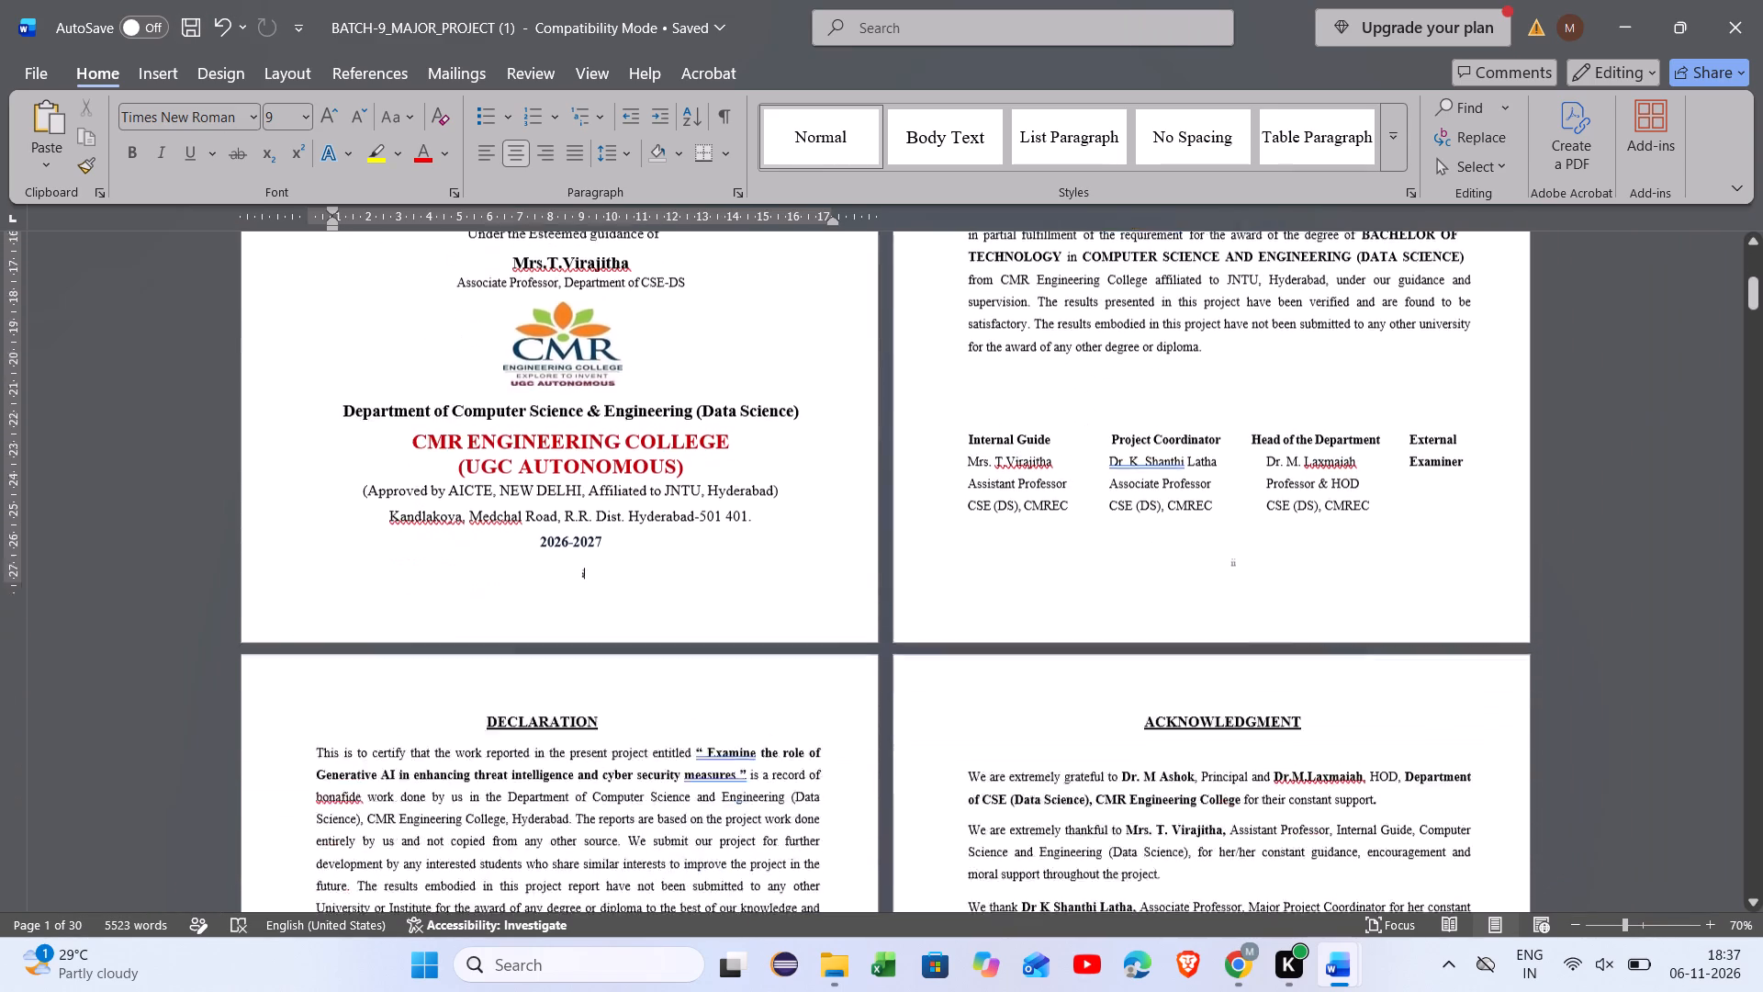
{"action": "scroll", "coordinate": [635, 663], "scroll_direction": "down", "scroll_amount": 7}
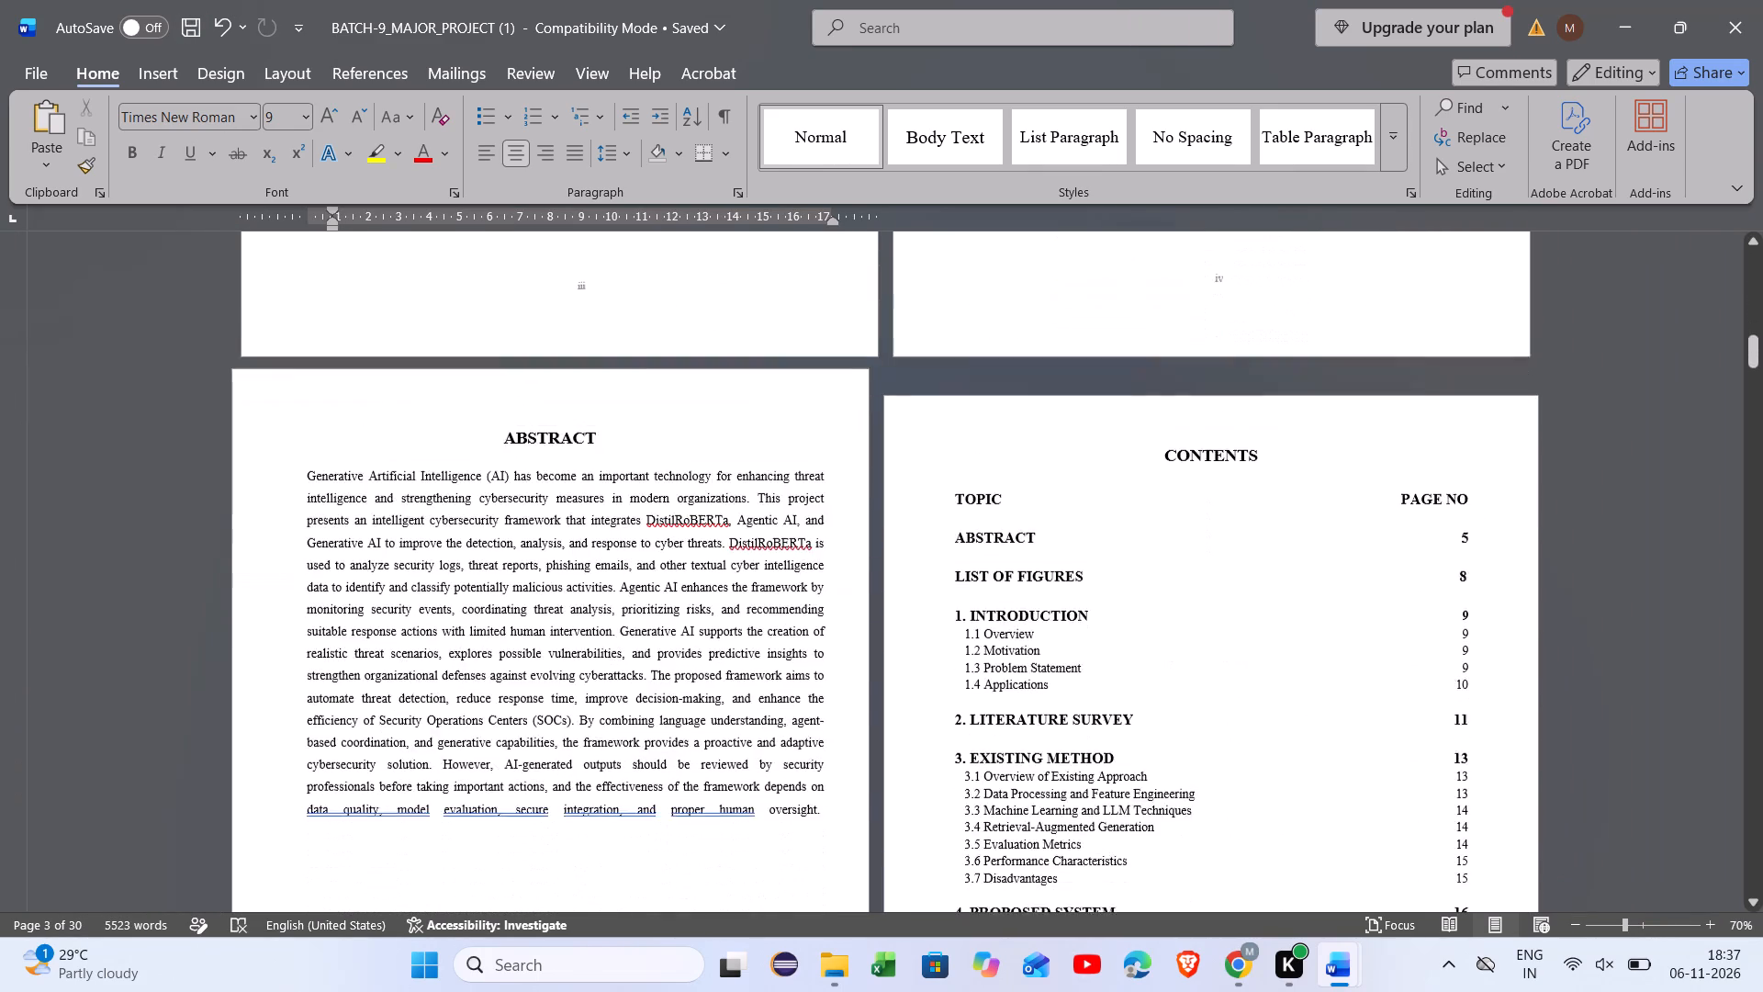
{"action": "scroll", "coordinate": [635, 663], "scroll_direction": "down", "scroll_amount": 4}
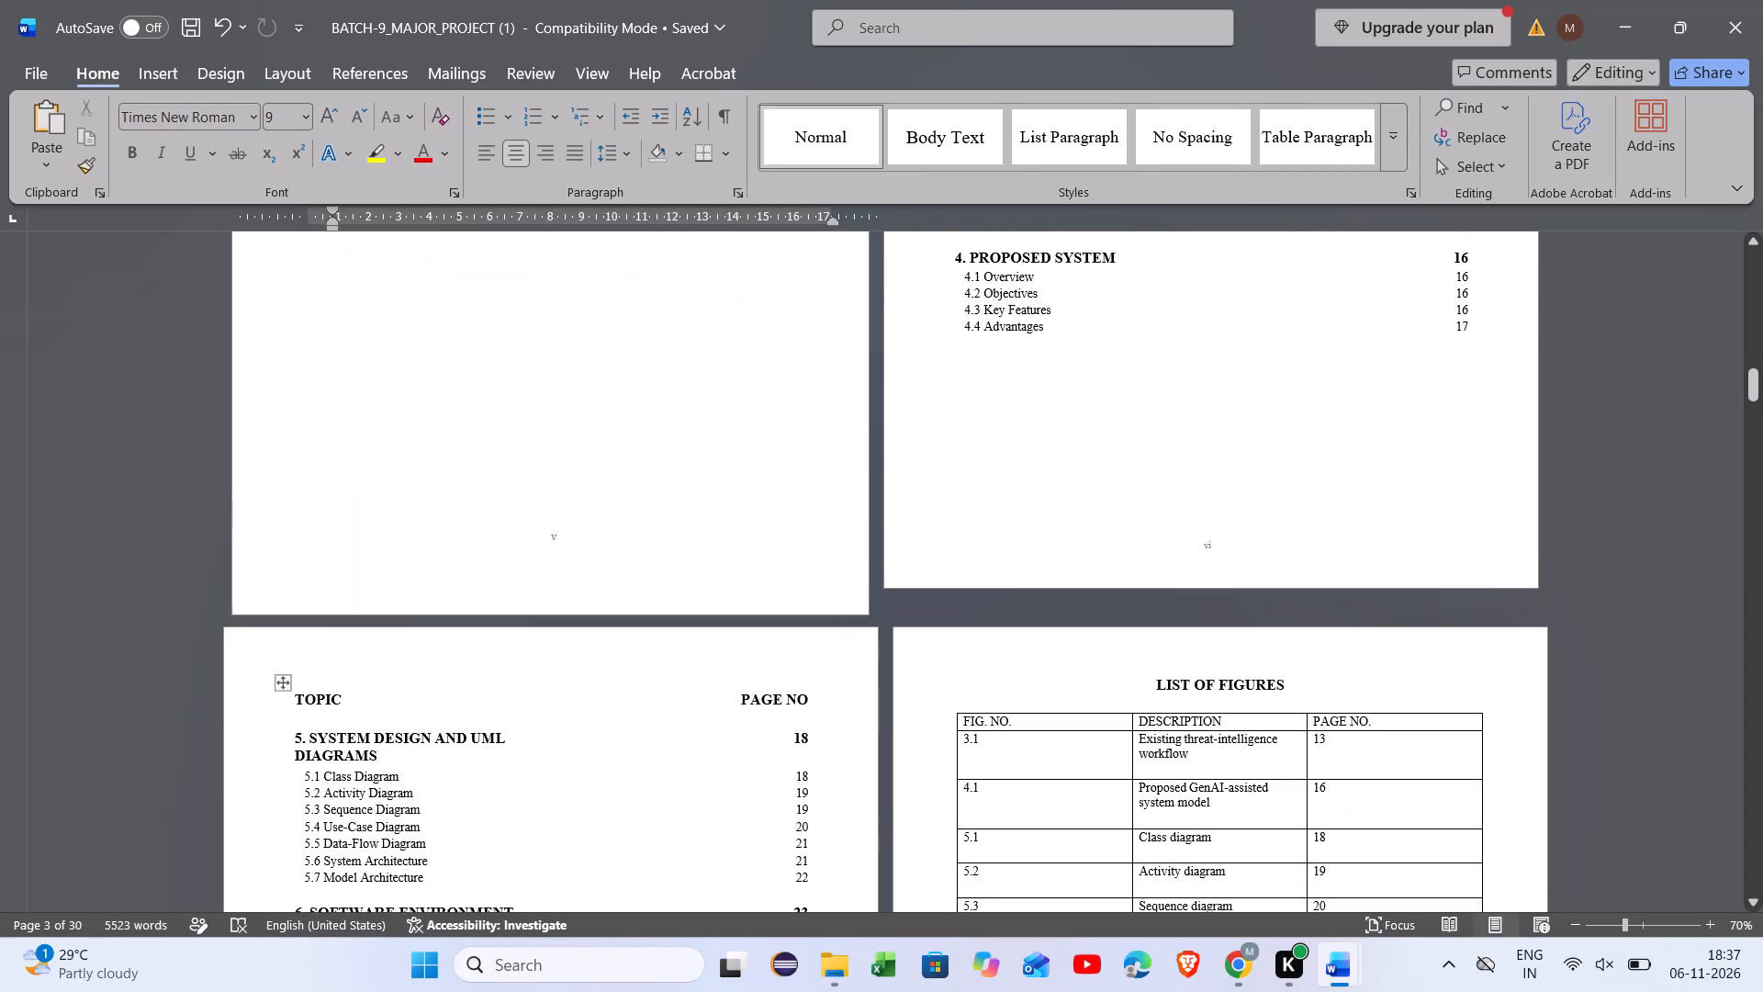
{"action": "scroll", "coordinate": [635, 663], "scroll_direction": "down", "scroll_amount": 3}
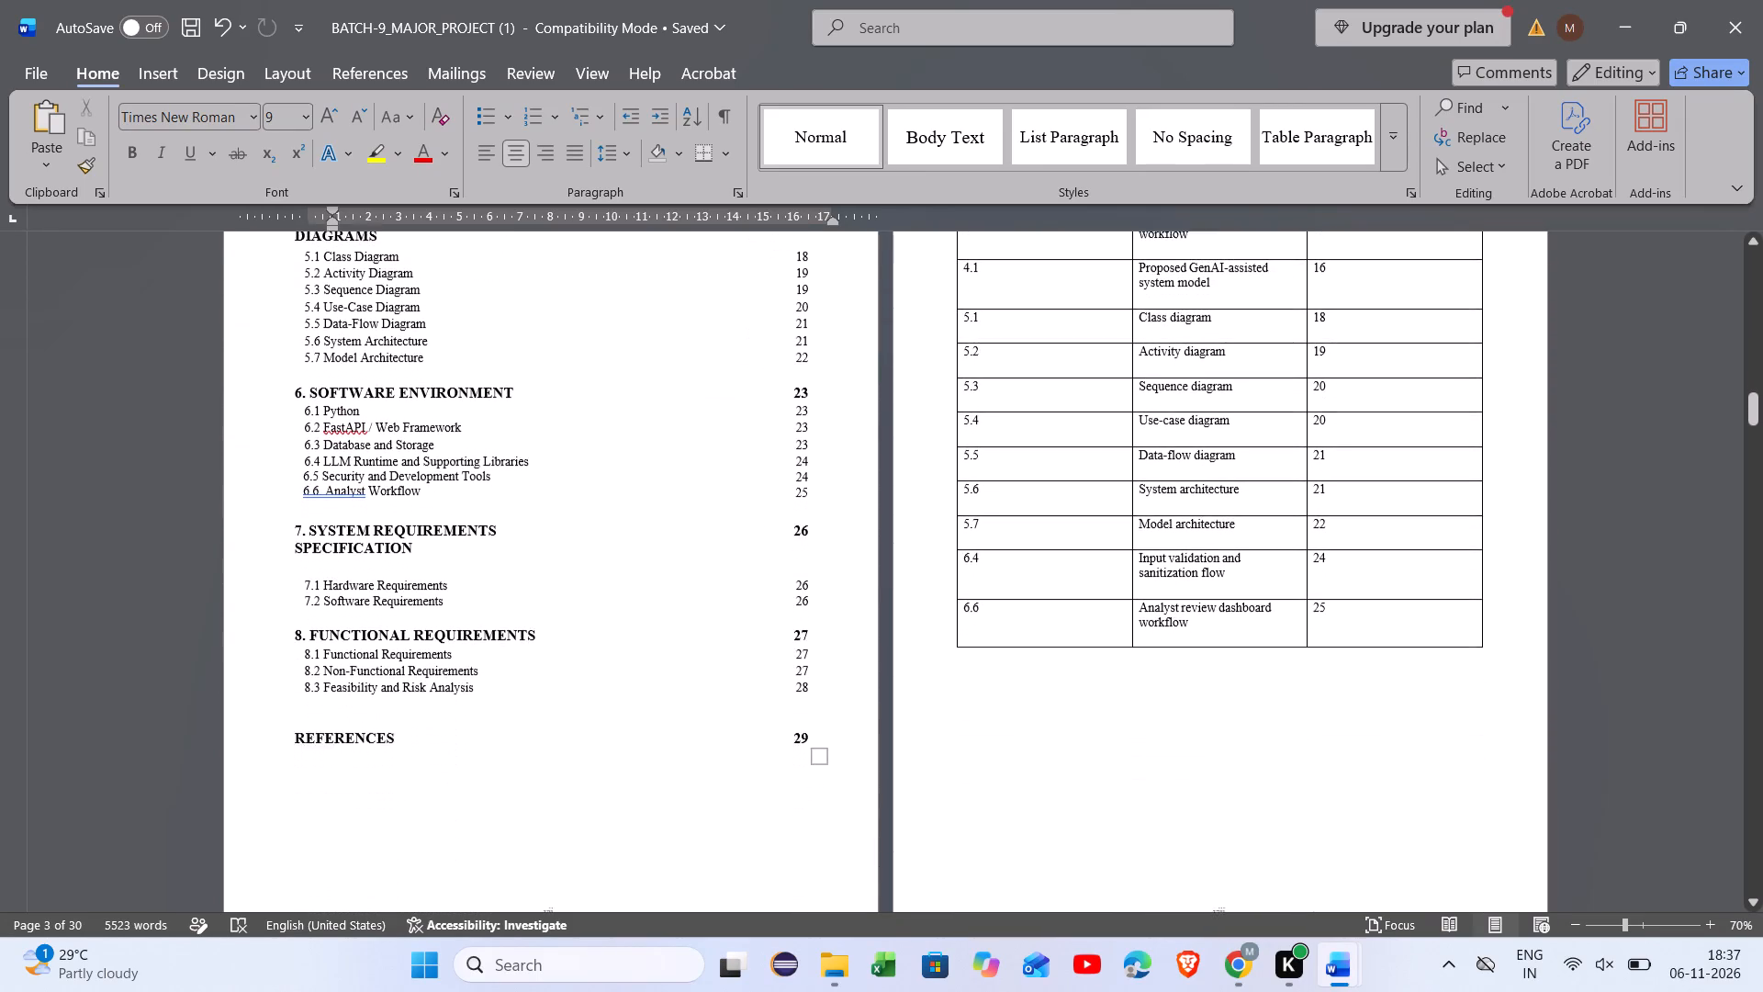
{"action": "scroll", "coordinate": [635, 663], "scroll_direction": "down", "scroll_amount": 4}
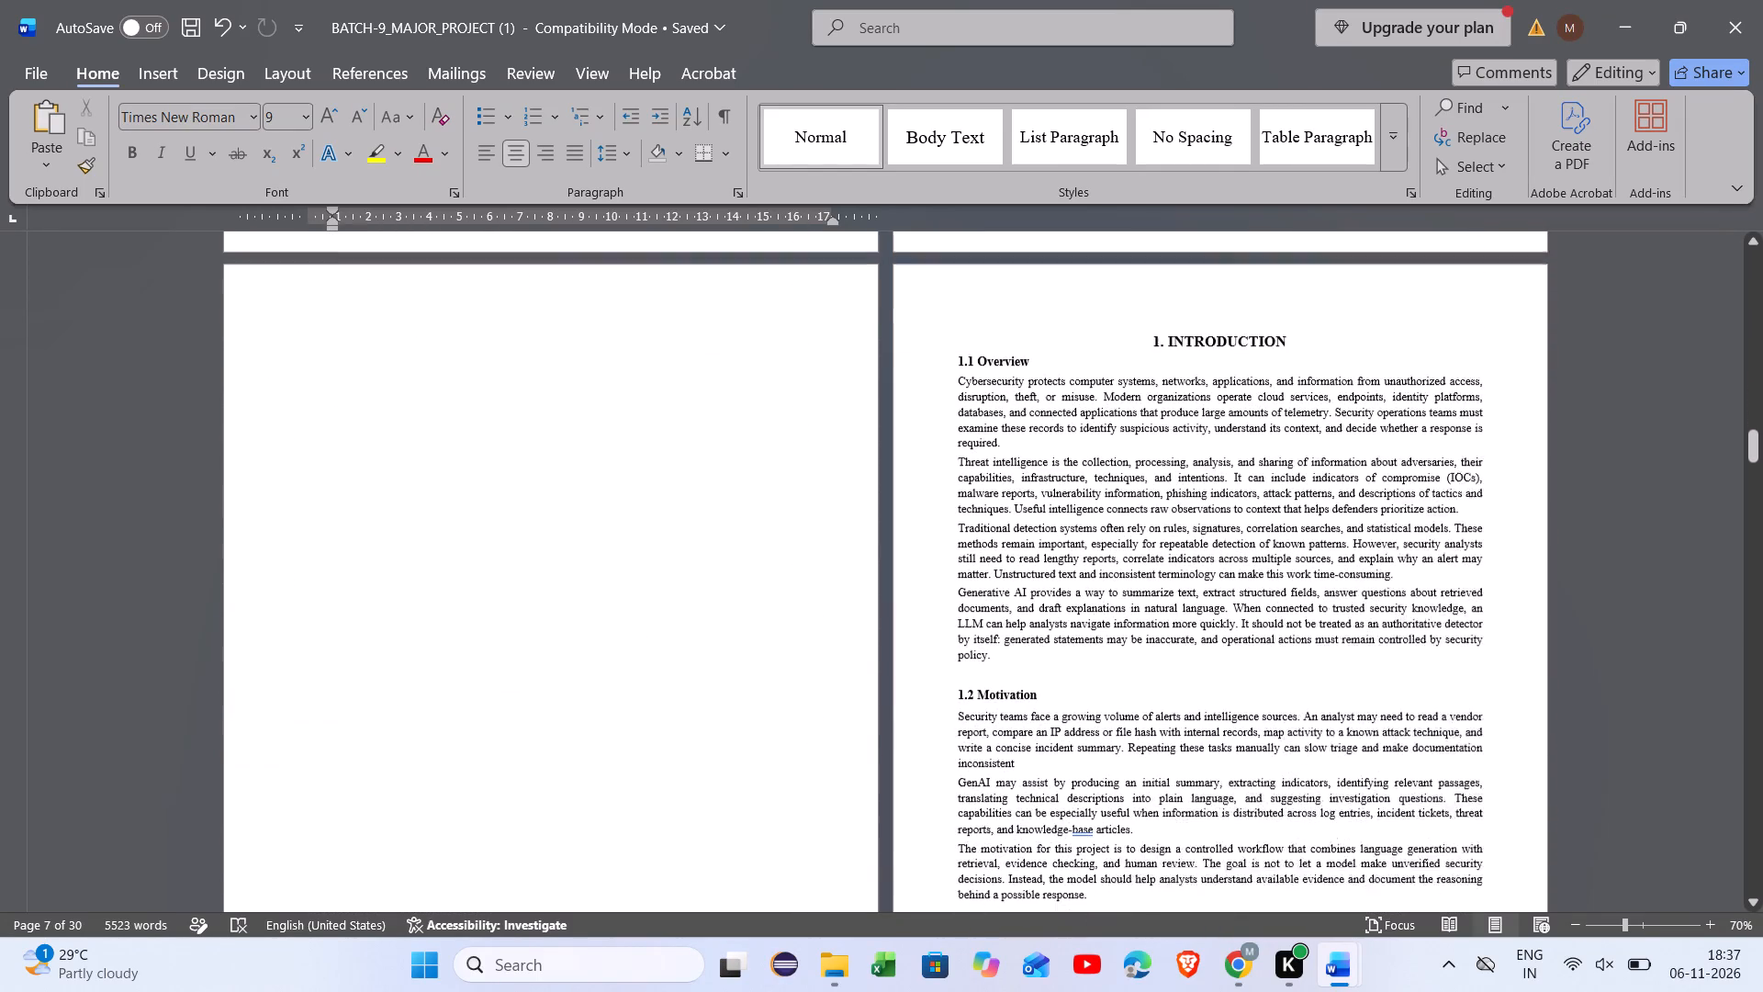
{"action": "scroll", "coordinate": [635, 663], "scroll_direction": "down", "scroll_amount": 1}
Go to page 9 and delete the blank page between the List of Figures and the Introduction.
{"action": "left_click", "coordinate": [597, 670]}
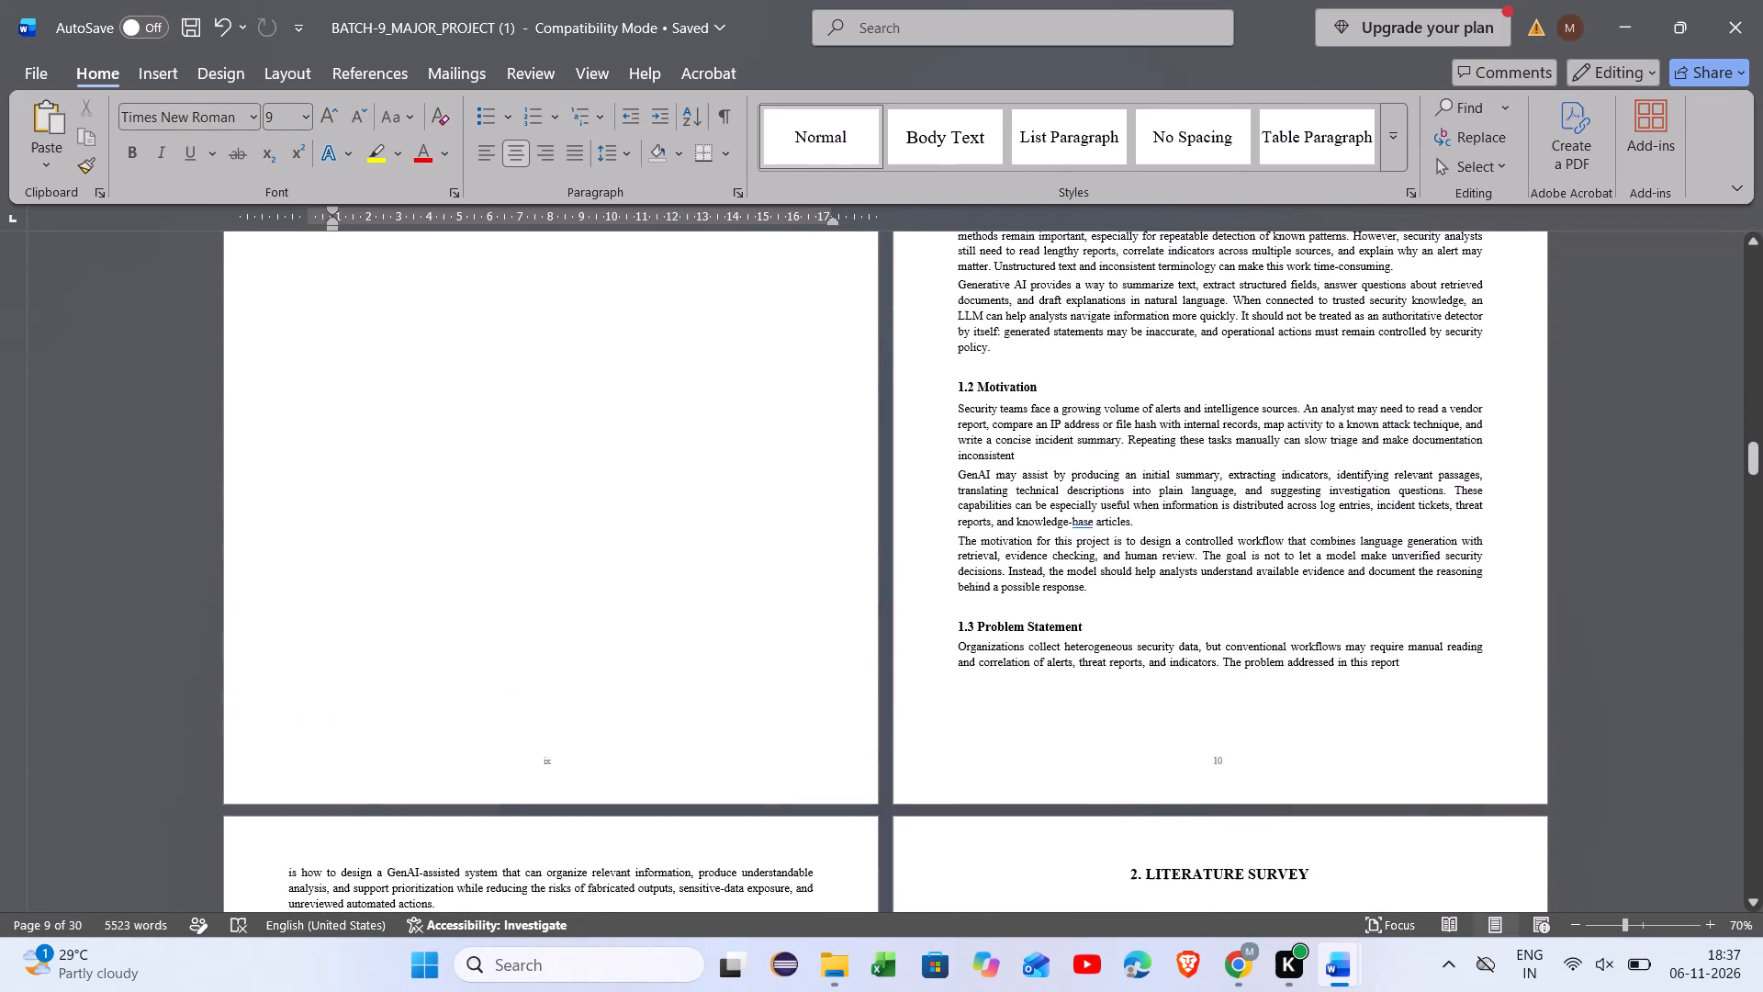
{"action": "scroll", "coordinate": [597, 670], "scroll_direction": "up", "scroll_amount": 1}
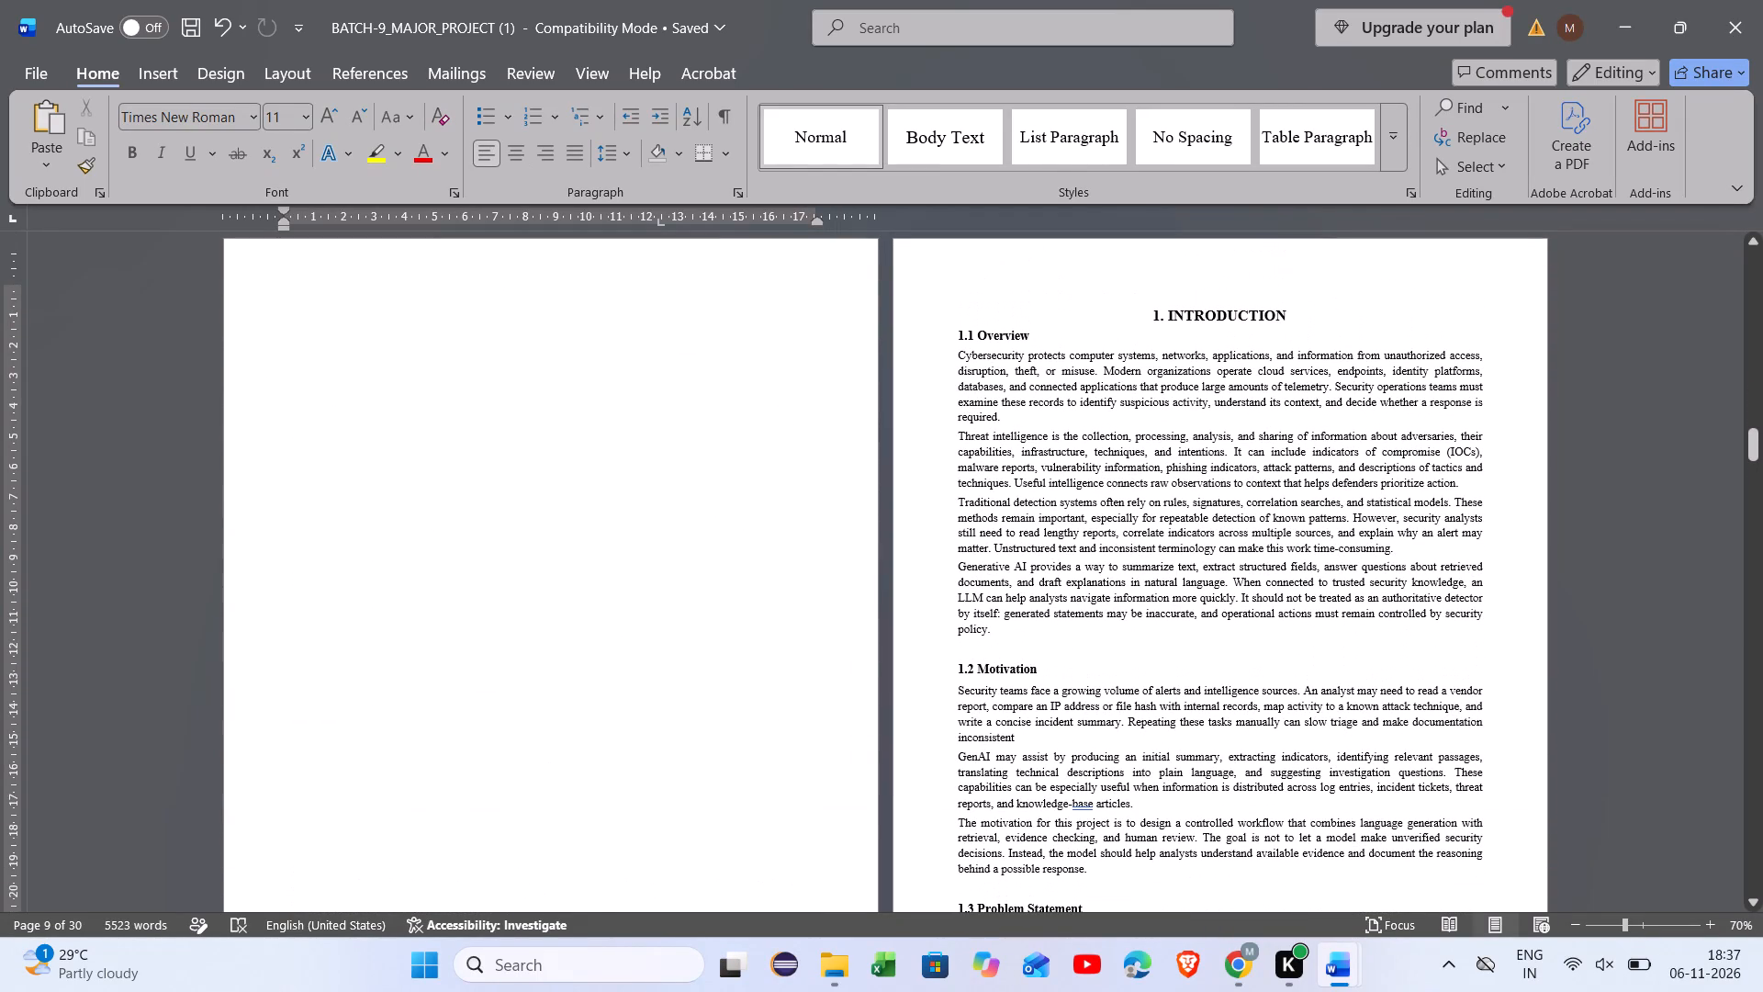
{"action": "key", "text": "ctrl+g"}
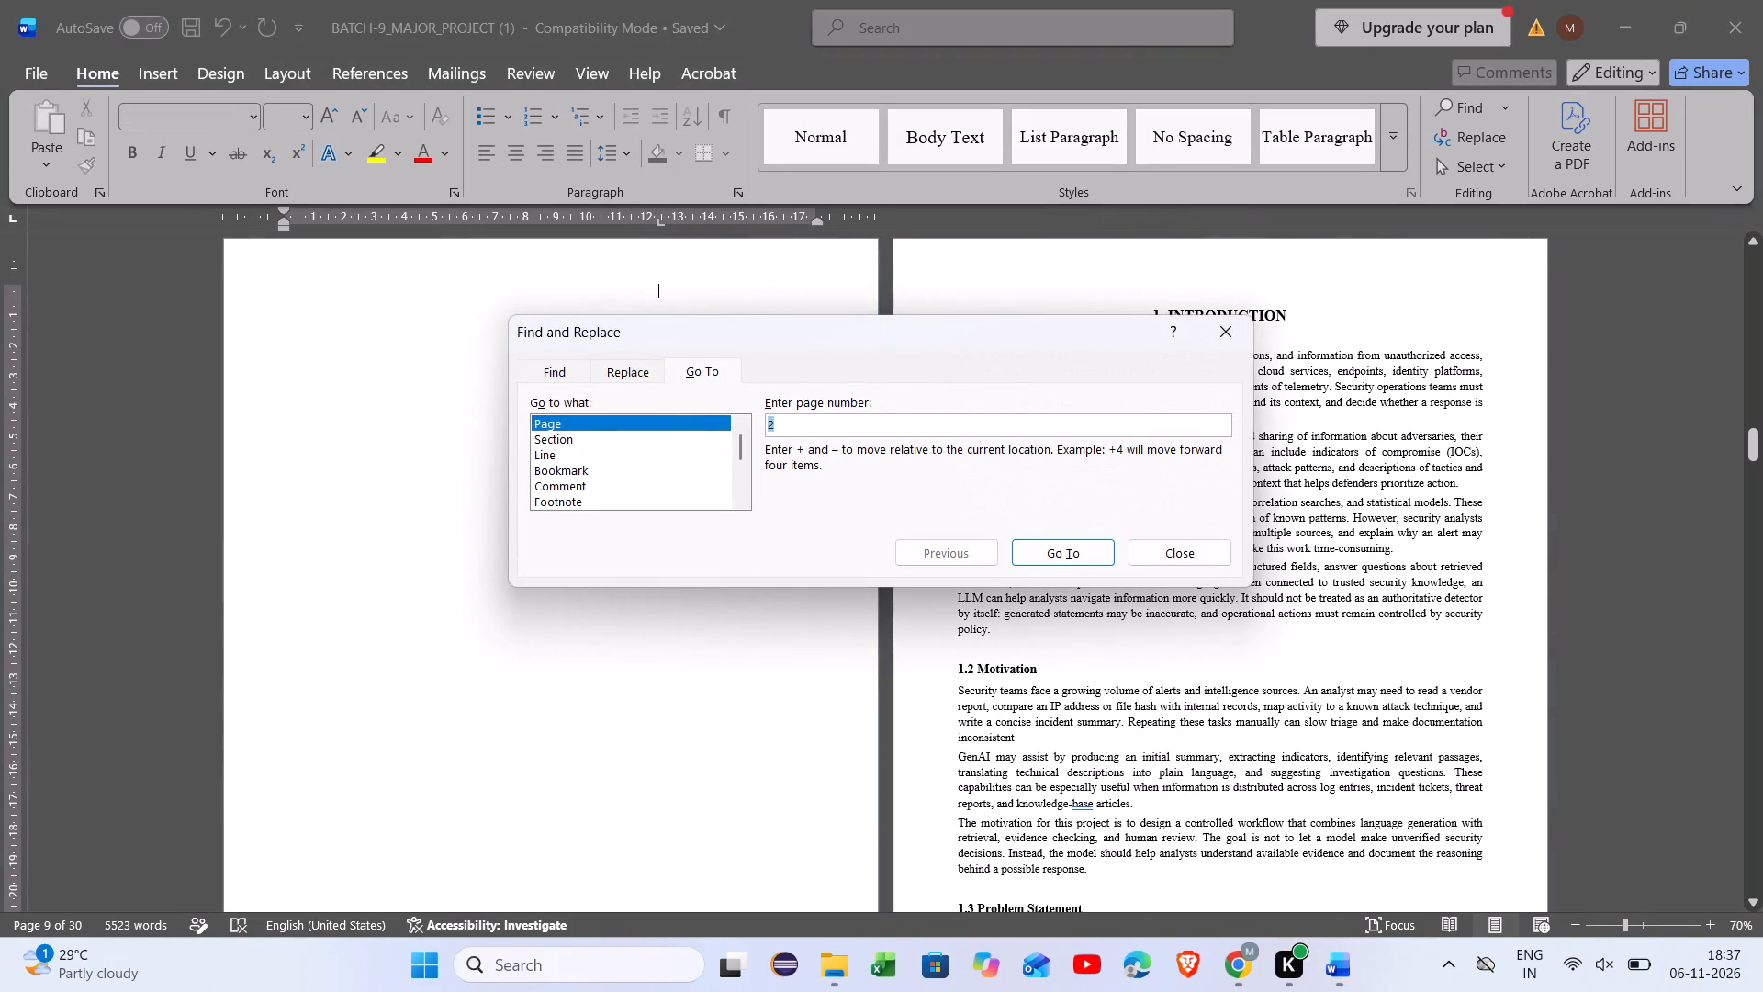
{"action": "key", "text": "9"}
{"action": "left_click", "coordinate": [1063, 546]}
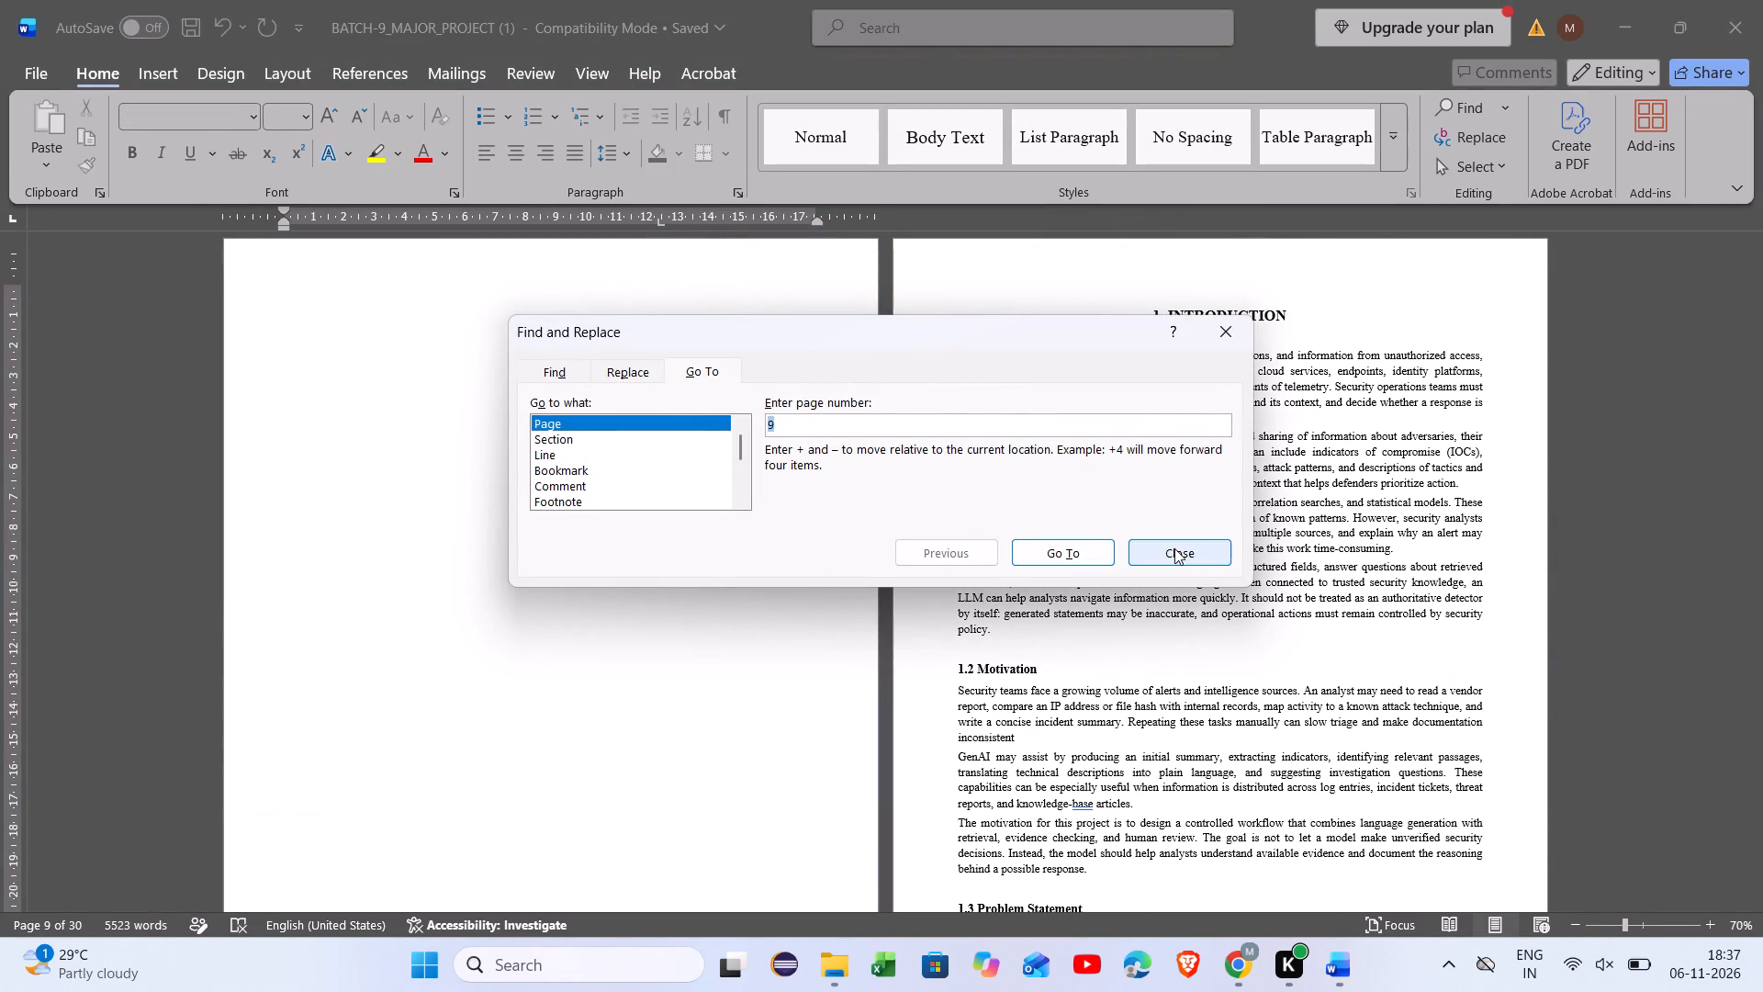
{"action": "left_click", "coordinate": [1174, 548]}
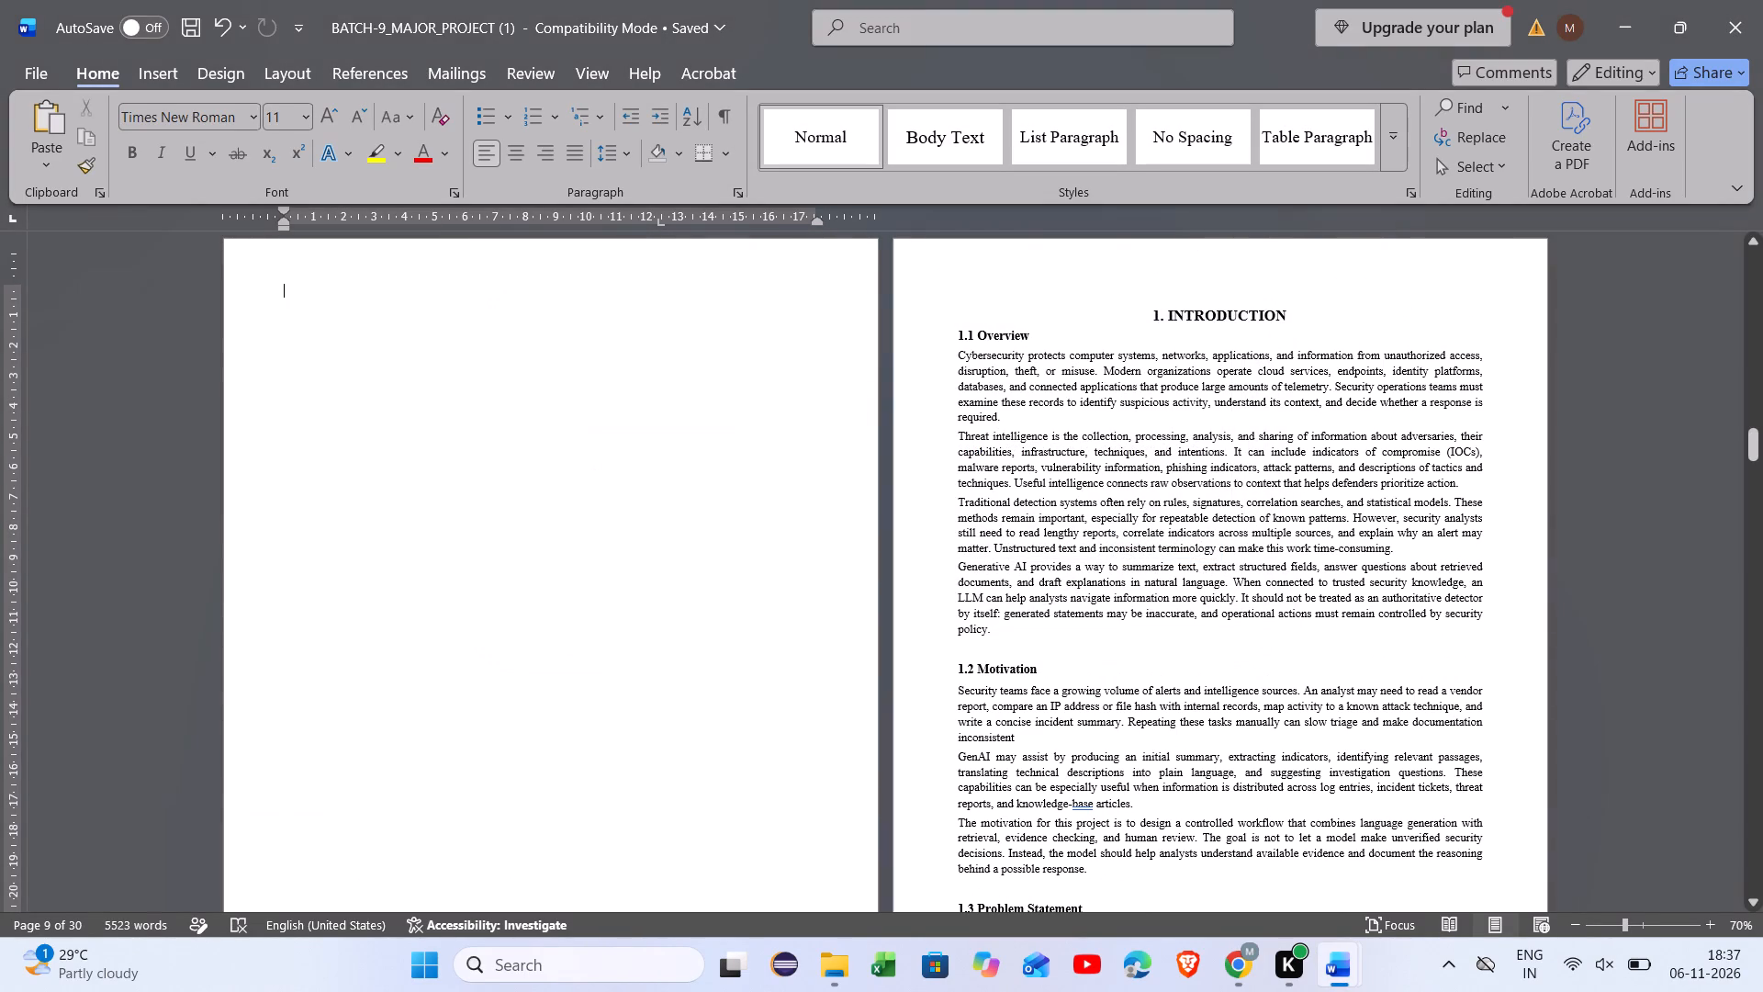
{"action": "key", "text": "ctrl+Delete"}
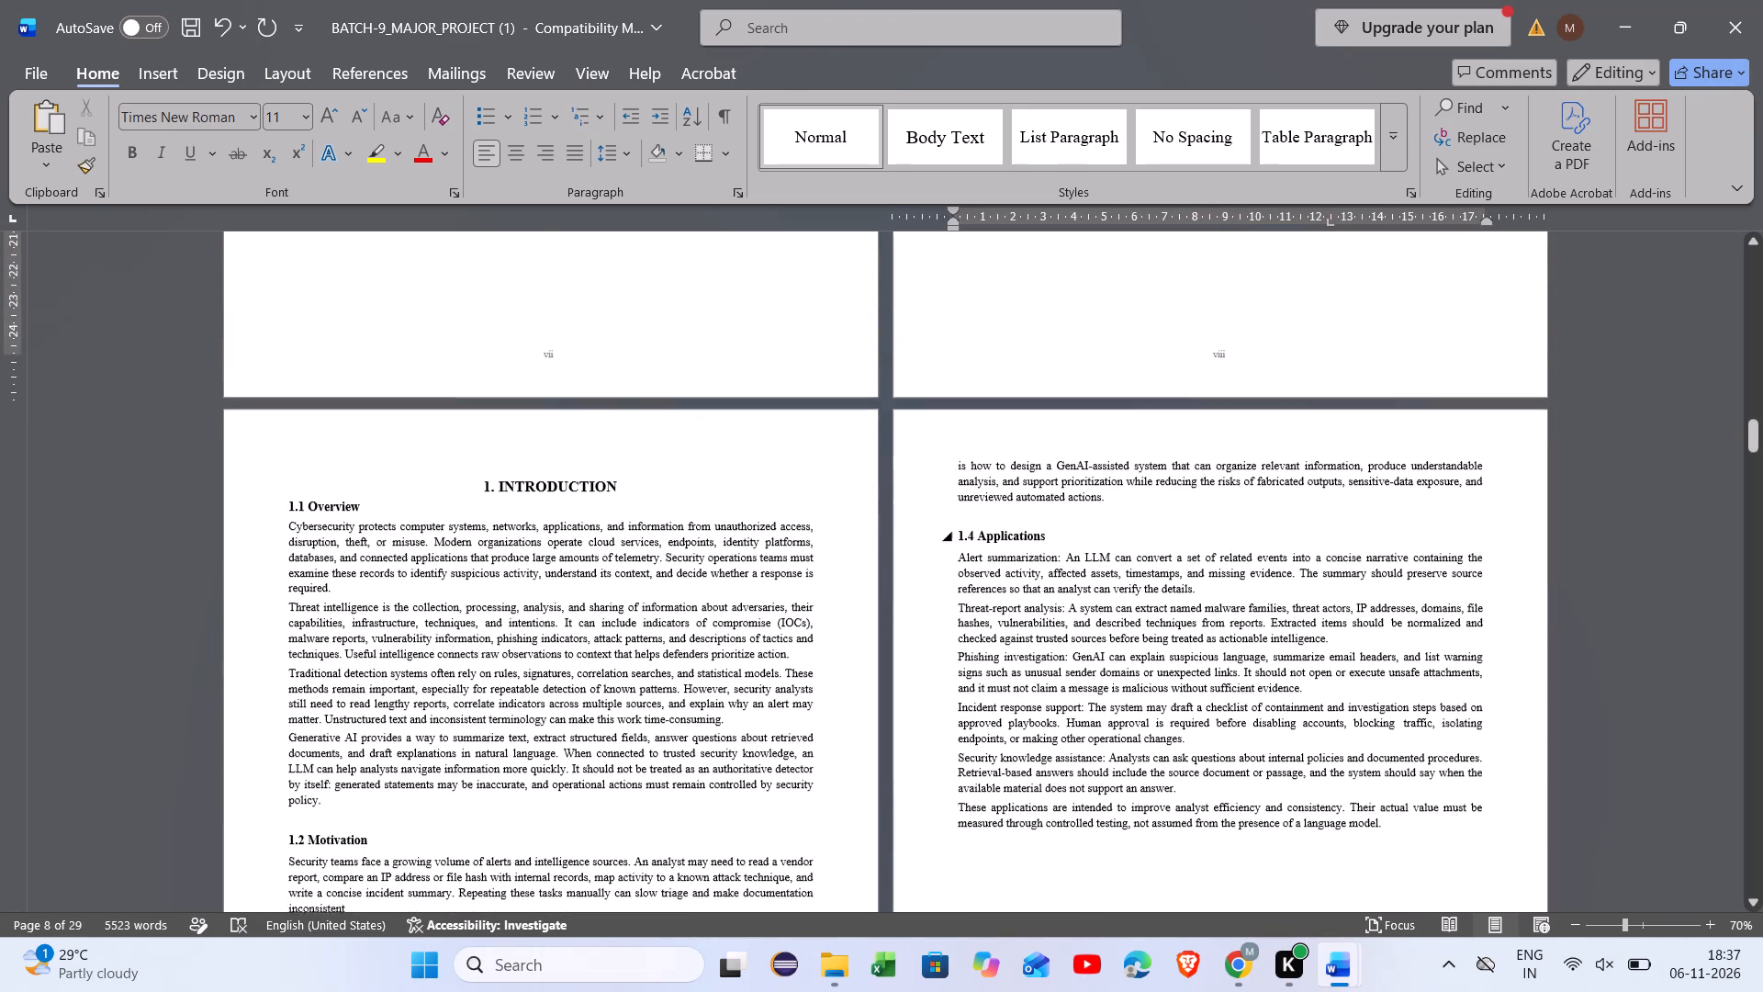
Examine the footer page numbers on the two Introduction pages and the Contents and List of Figures pages before them.
{"action": "scroll", "coordinate": [1174, 548], "scroll_direction": "down", "scroll_amount": 1}
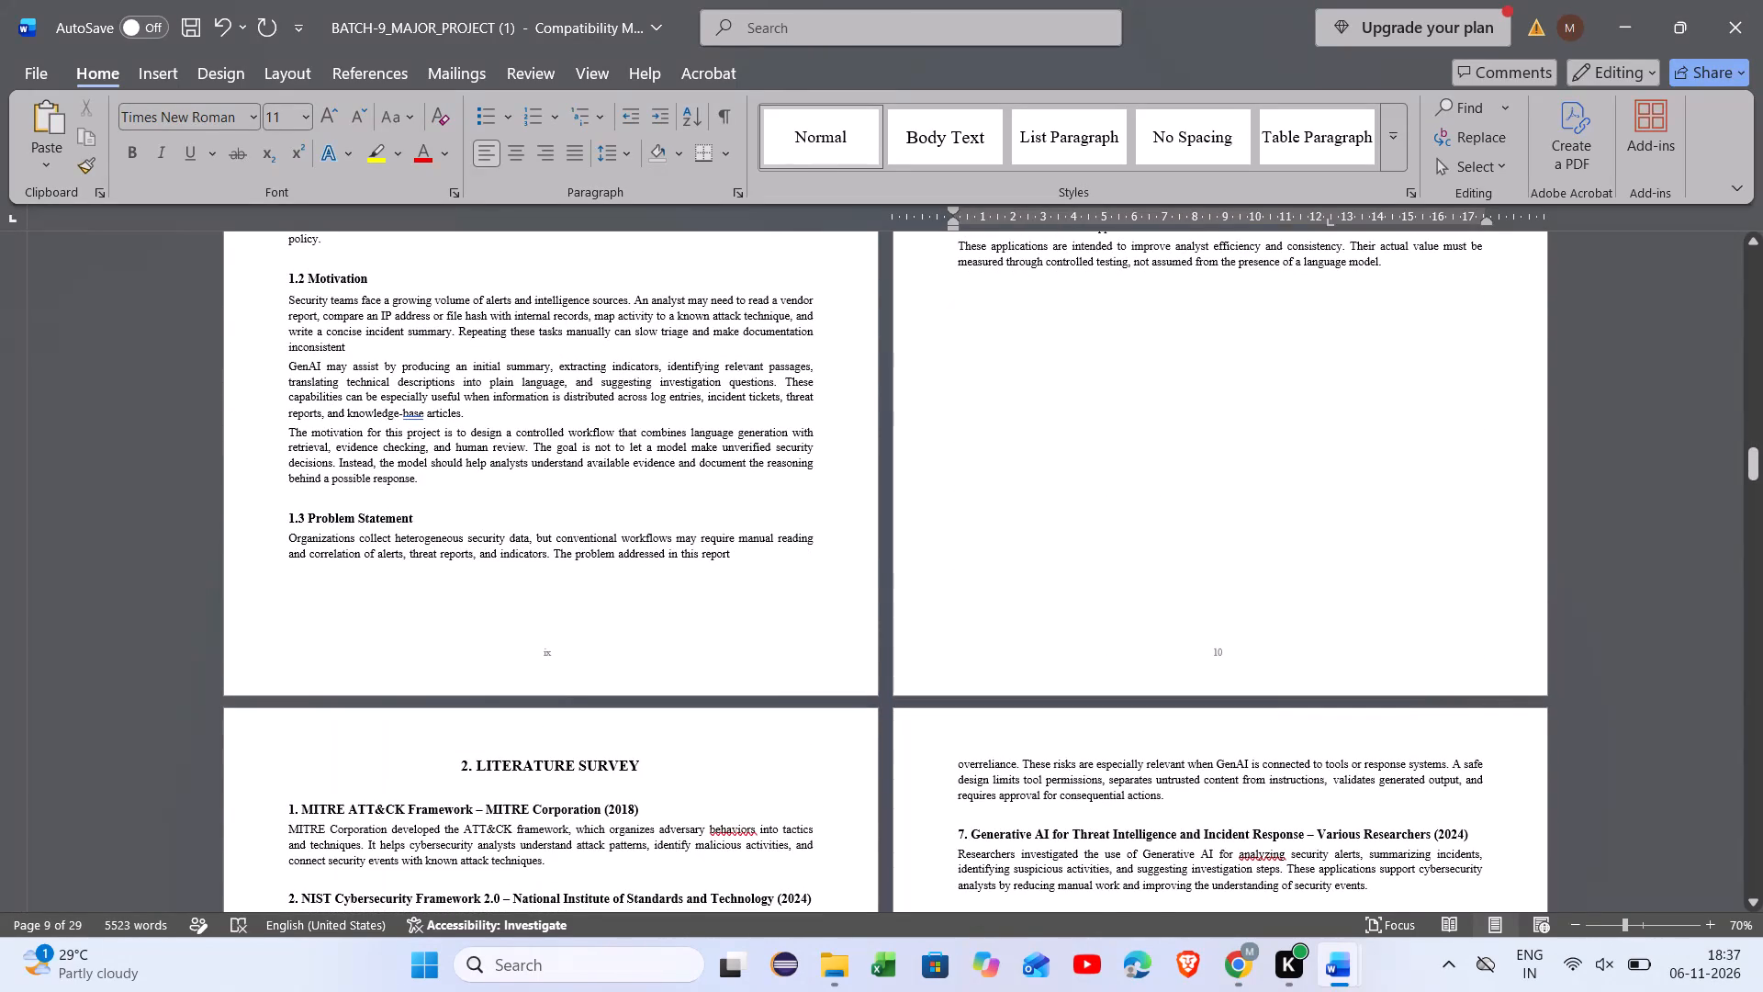
{"action": "scroll", "coordinate": [1174, 548], "scroll_direction": "up", "scroll_amount": 3}
{"action": "scroll", "coordinate": [1174, 548], "scroll_direction": "right", "scroll_amount": 1}
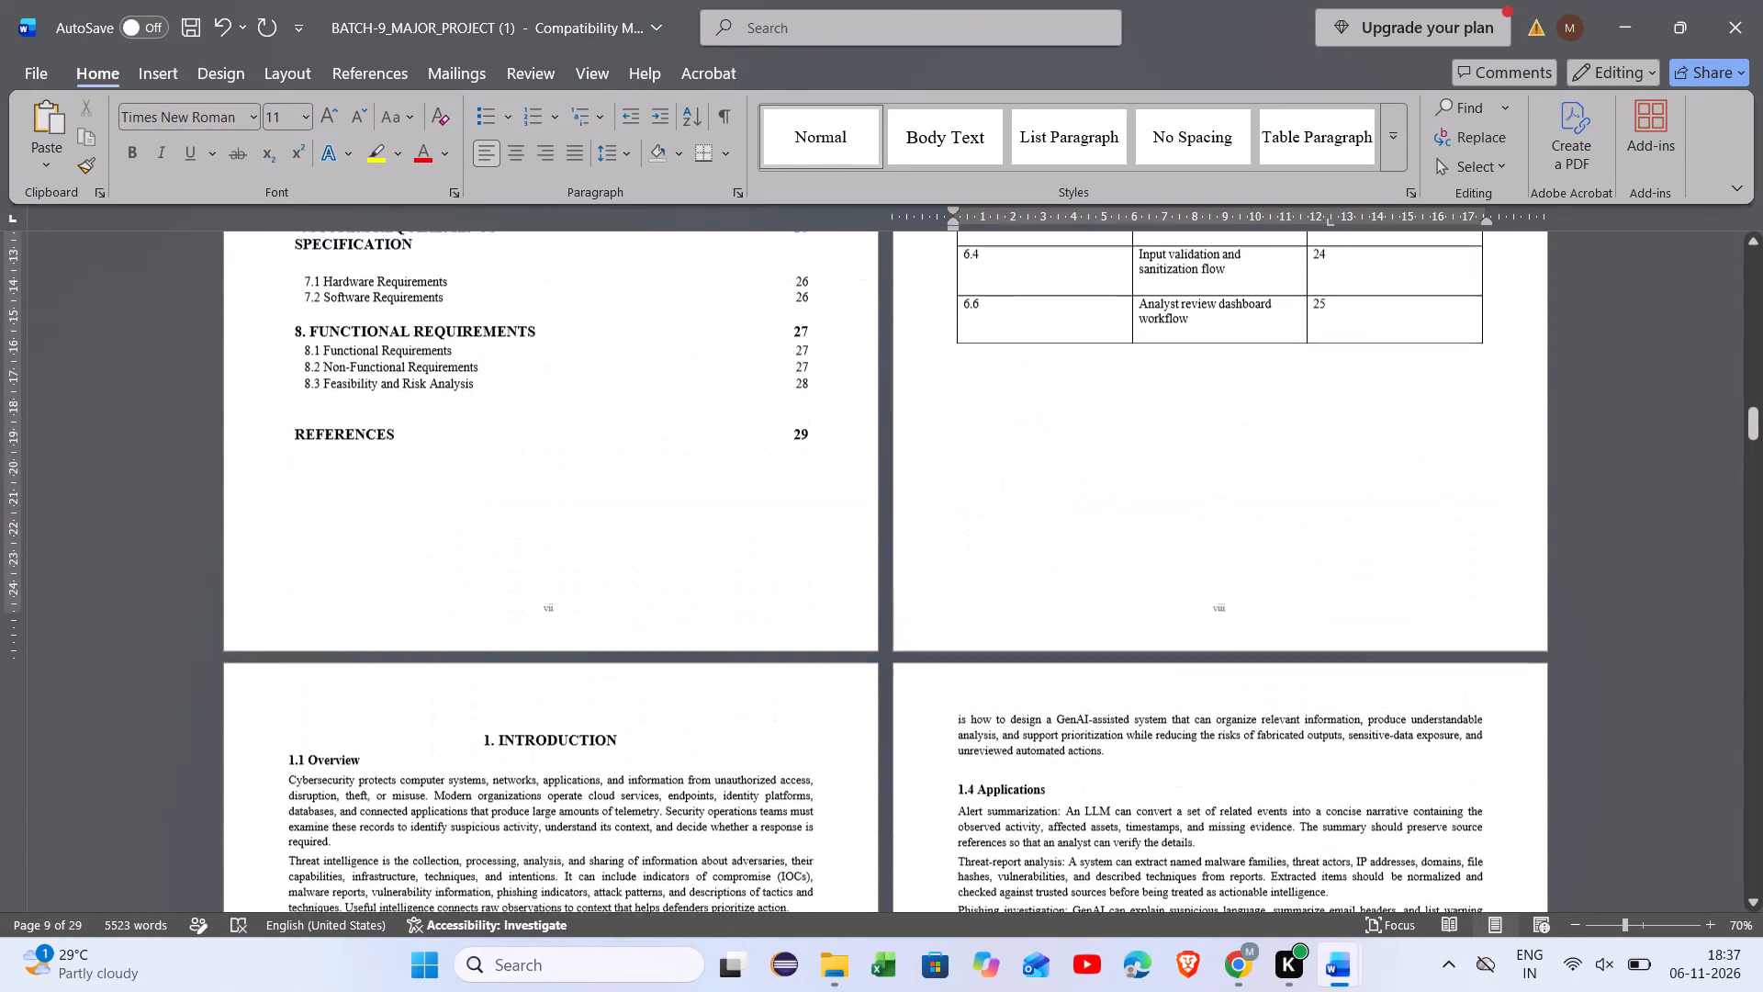
{"action": "scroll", "coordinate": [1174, 548], "scroll_direction": "right", "scroll_amount": 1}
{"action": "scroll", "coordinate": [1174, 548], "scroll_direction": "down", "scroll_amount": 3}
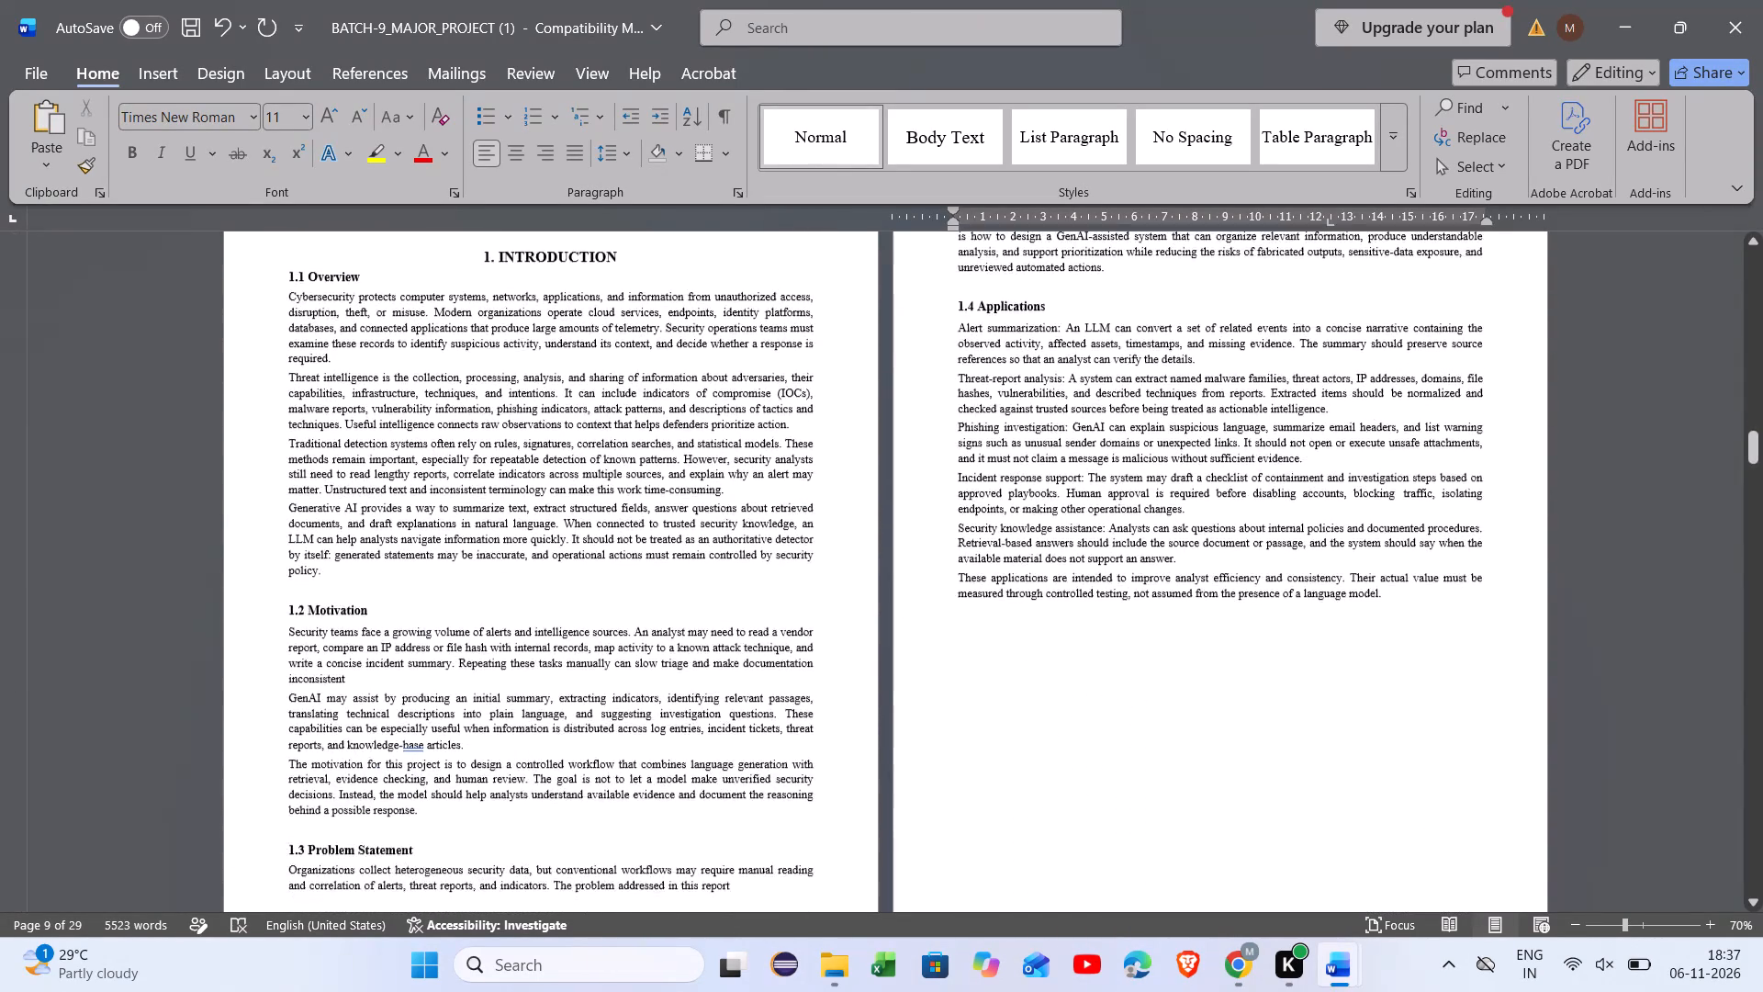
{"action": "scroll", "coordinate": [1174, 548], "scroll_direction": "down", "scroll_amount": 2}
{"action": "scroll", "coordinate": [1174, 548], "scroll_direction": "up", "scroll_amount": 1}
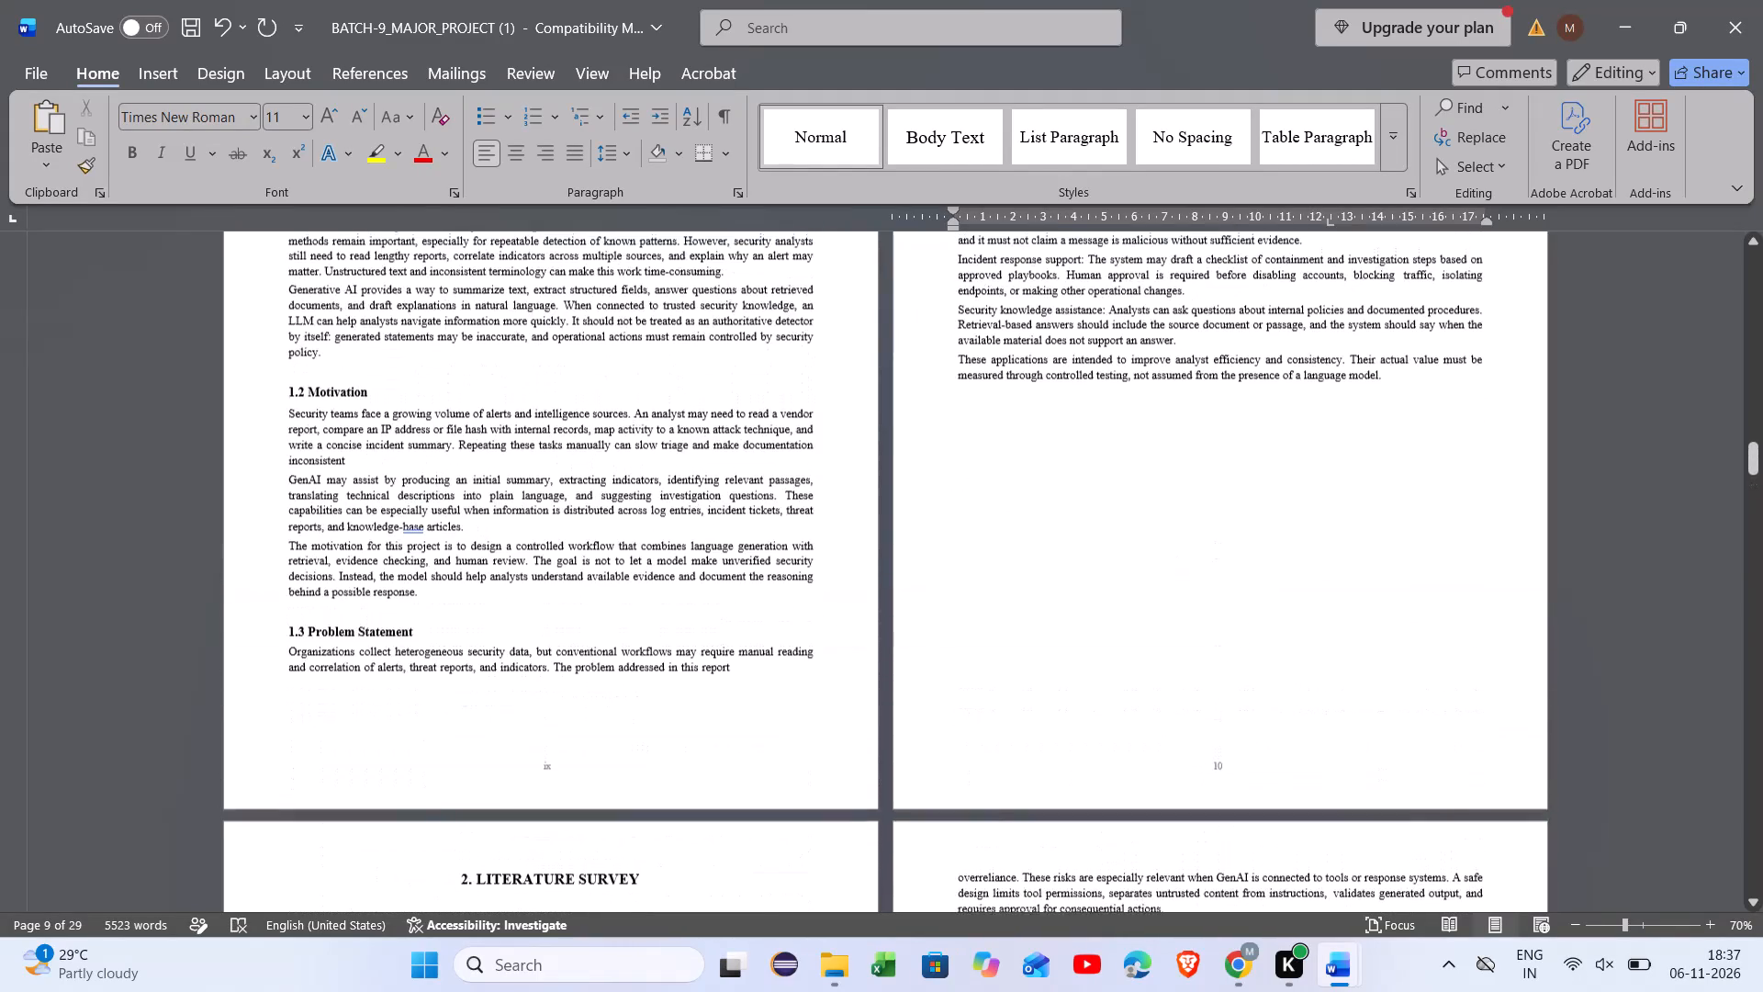
{"action": "scroll", "coordinate": [1174, 548], "scroll_direction": "up", "scroll_amount": 4}
{"action": "scroll", "coordinate": [1174, 548], "scroll_direction": "down", "scroll_amount": 1}
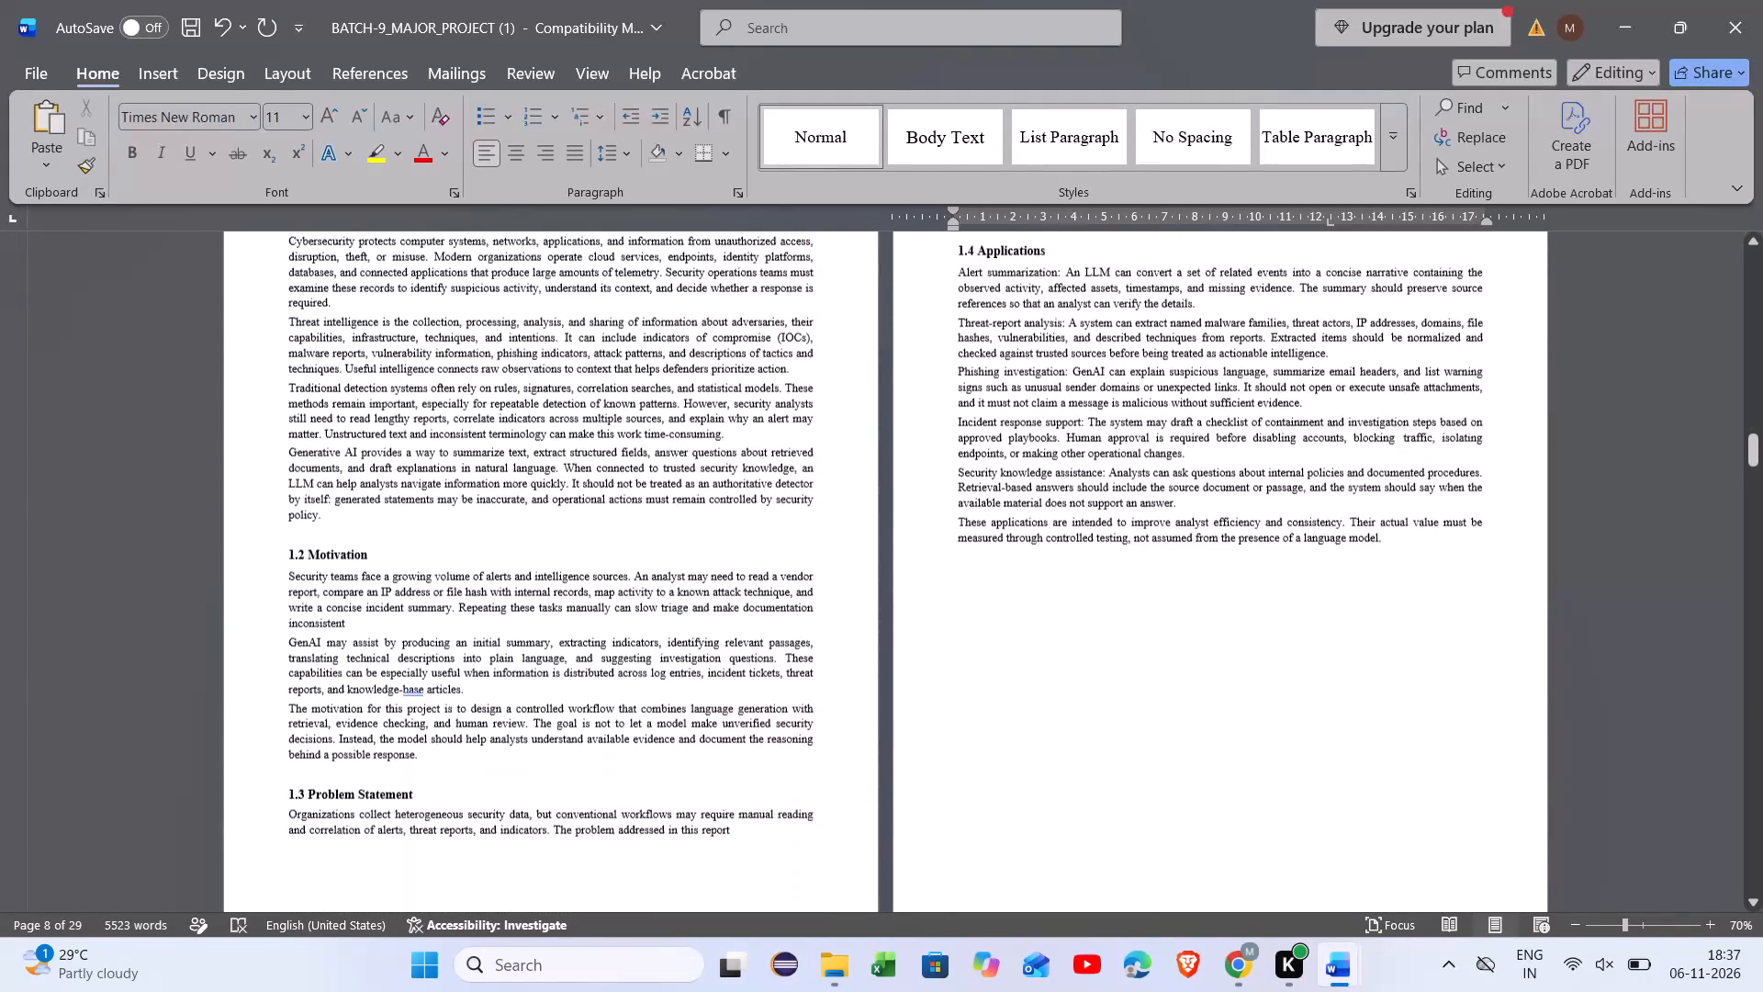
{"action": "scroll", "coordinate": [1174, 548], "scroll_direction": "down", "scroll_amount": 2}
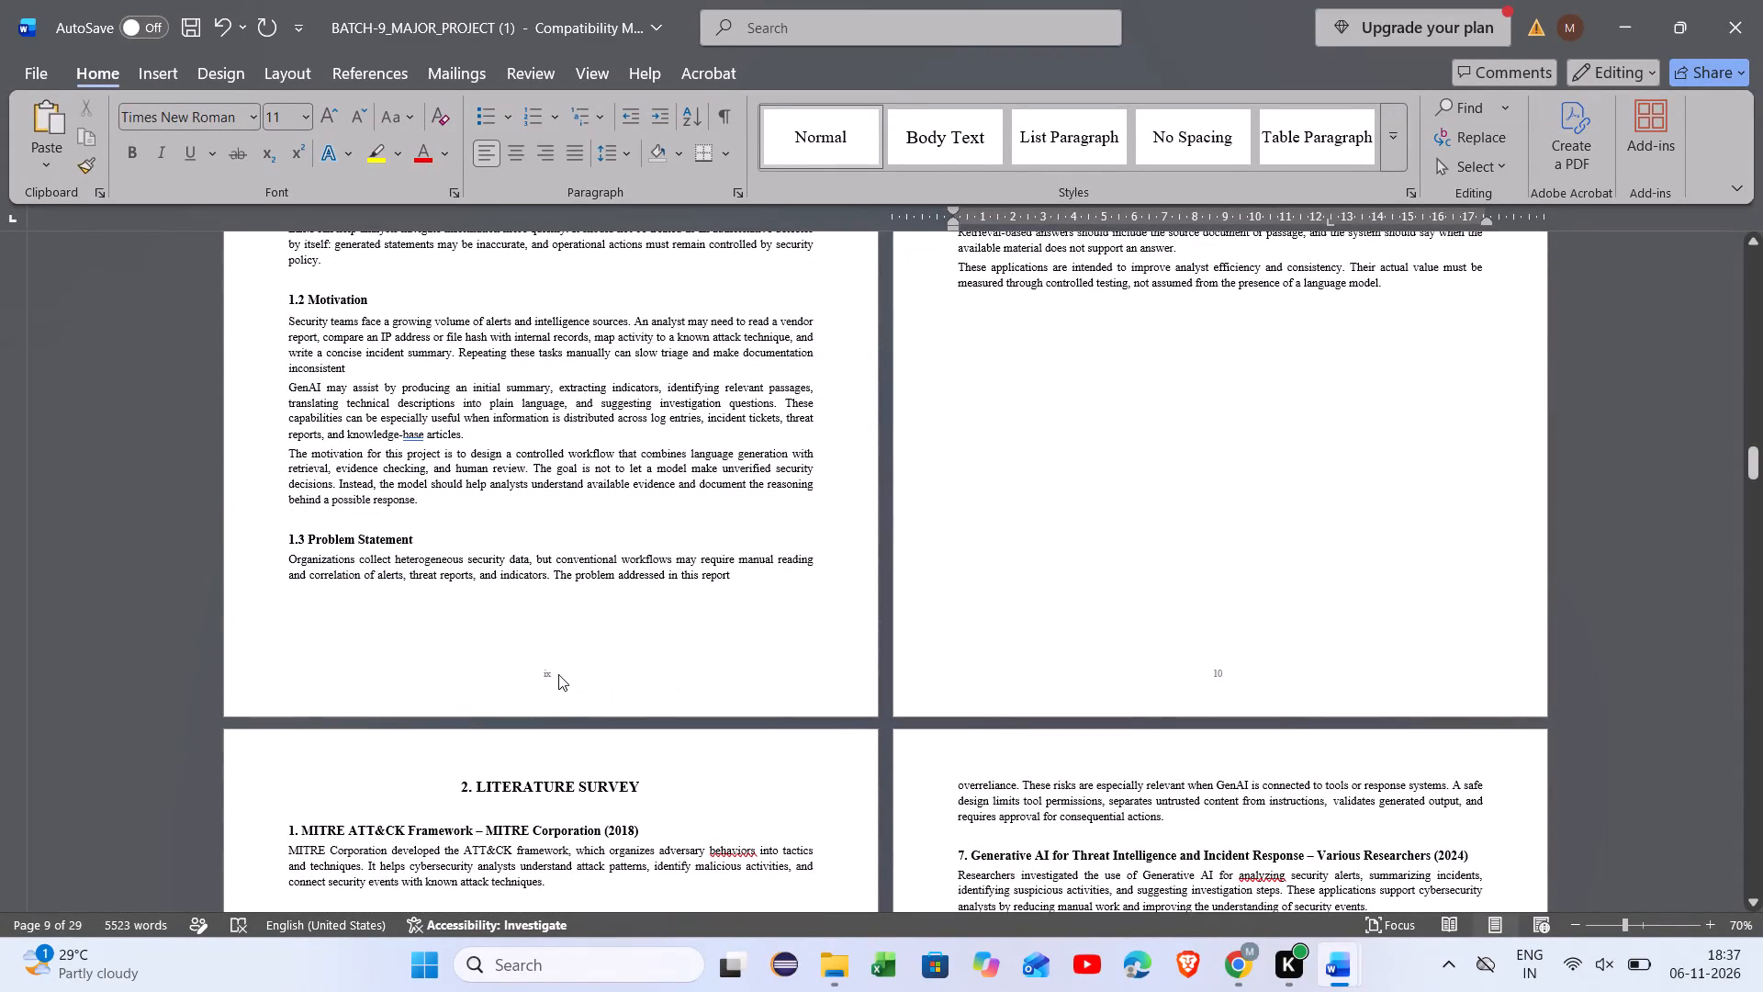
Apply the 1, 2, 3 number format, continued from the previous section, to the footer page number on the first Introduction page.
{"action": "left_click", "coordinate": [553, 671]}
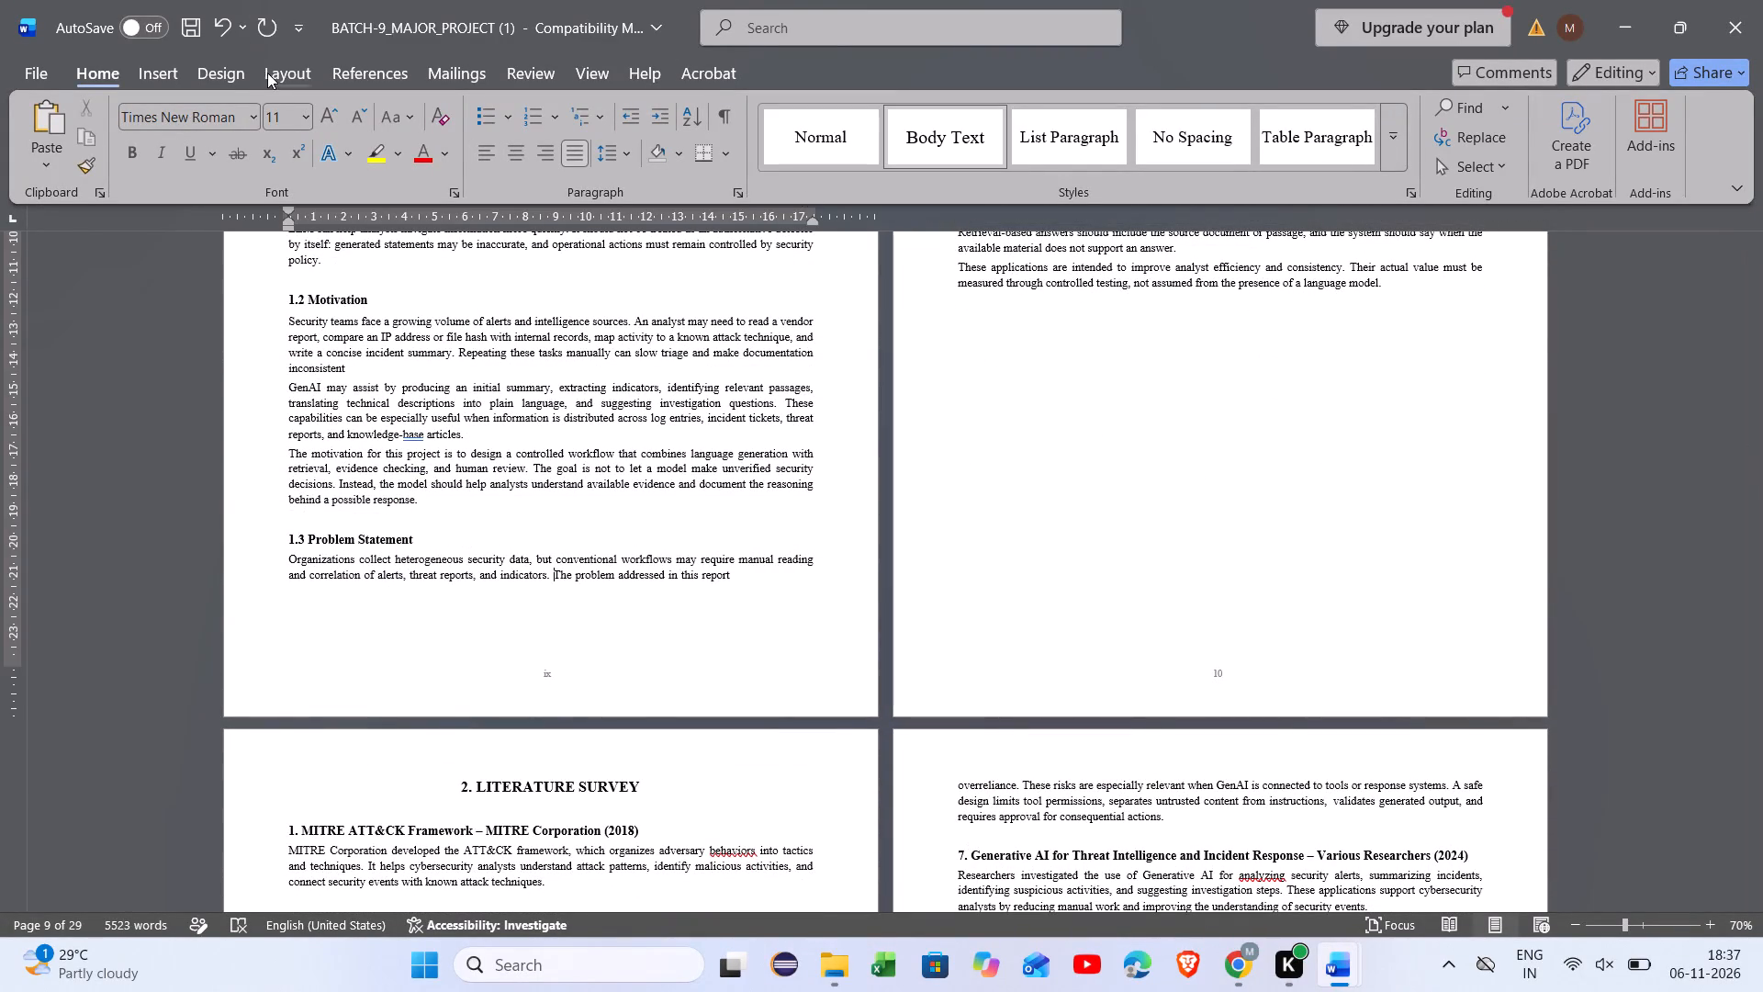
{"action": "left_click", "coordinate": [148, 64]}
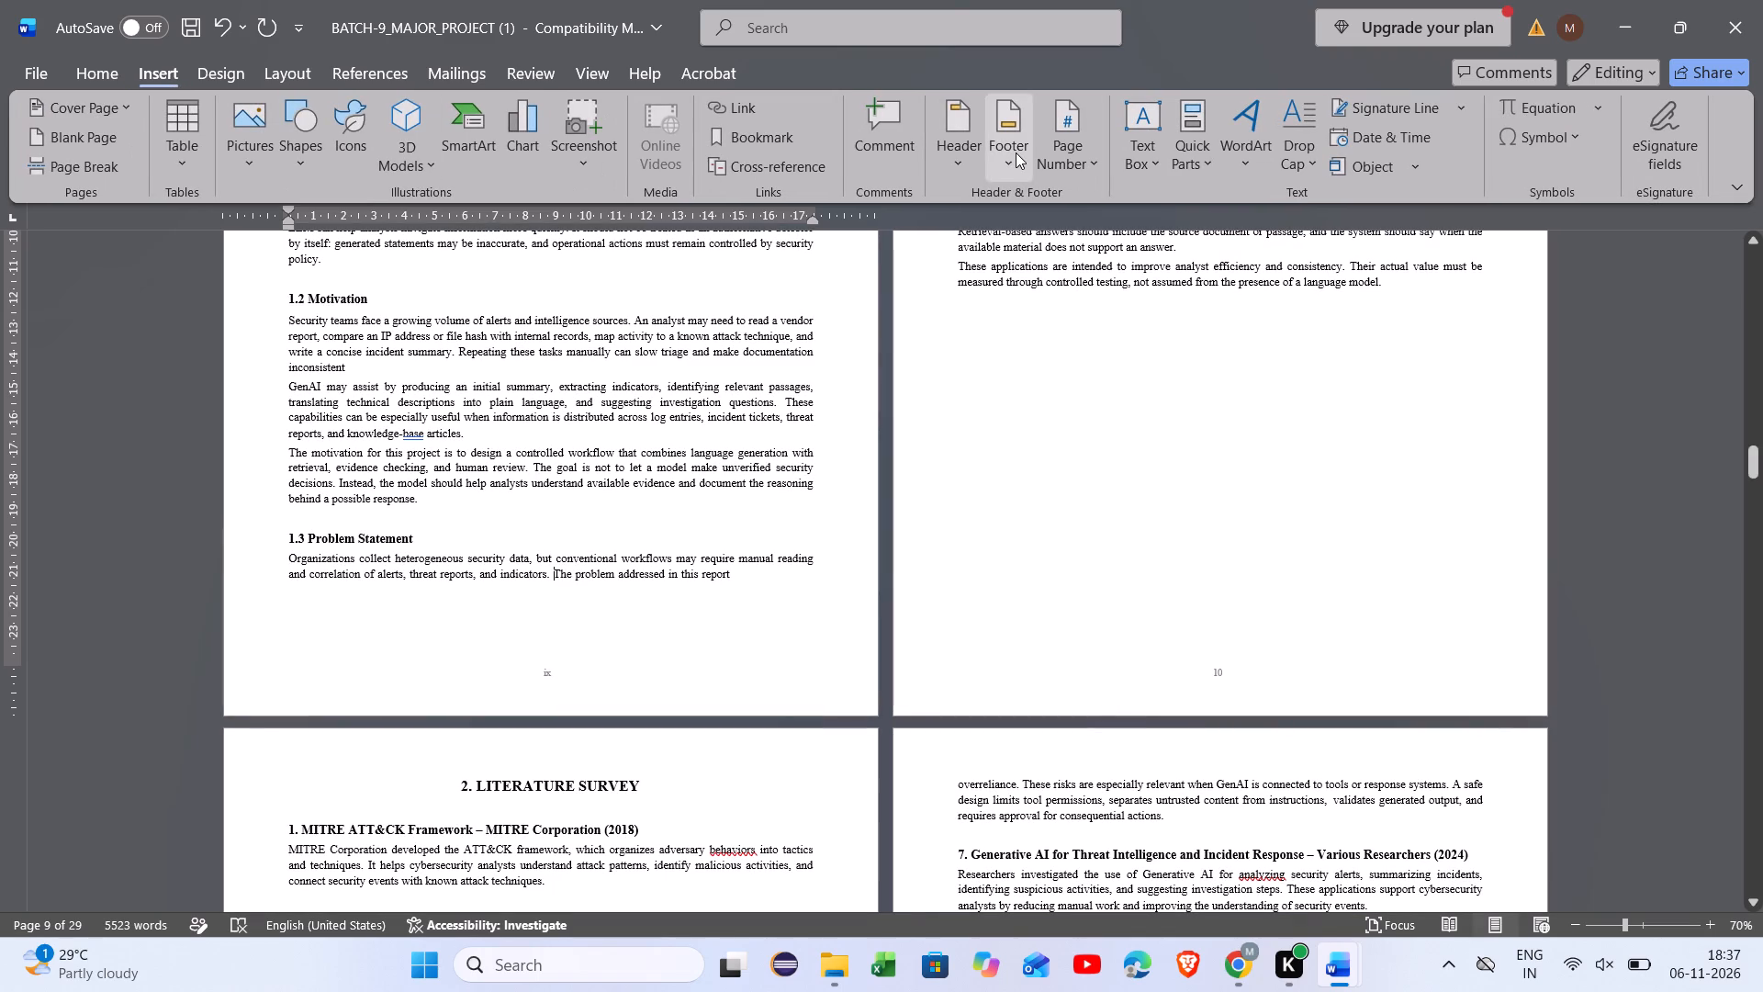
{"action": "left_click", "coordinate": [1016, 152]}
{"action": "left_click", "coordinate": [1060, 787]}
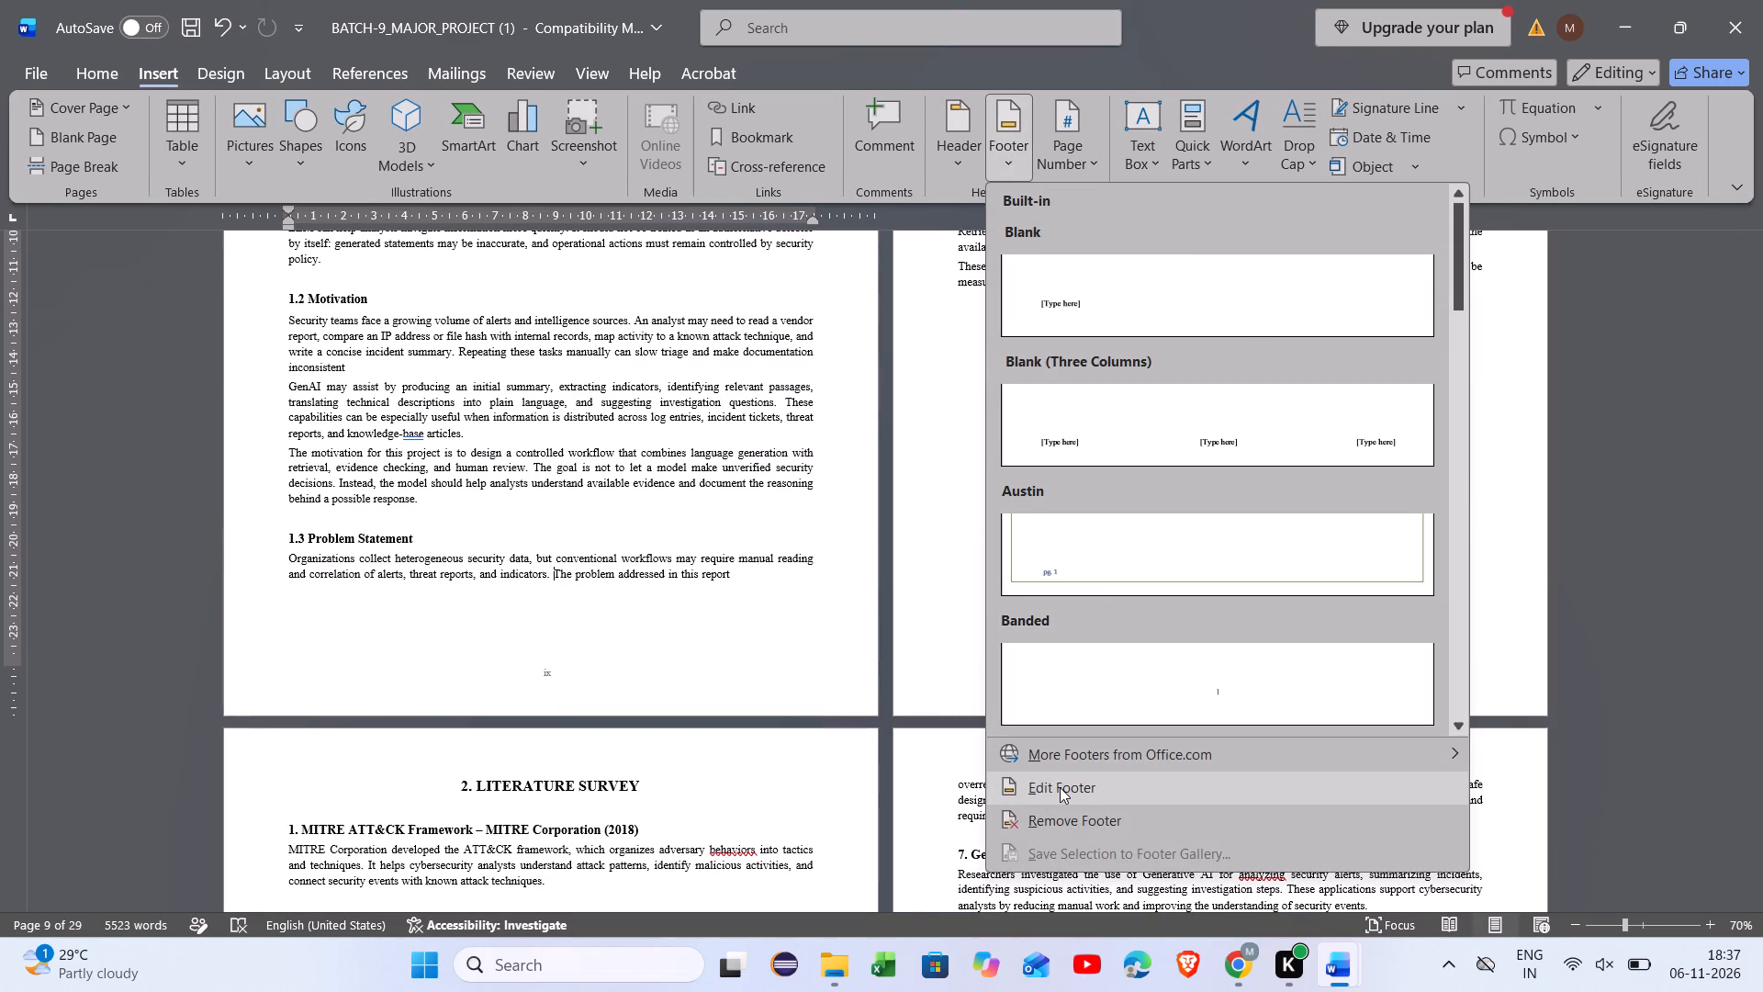
{"action": "scroll", "coordinate": [634, 778], "scroll_direction": "right", "scroll_amount": 1}
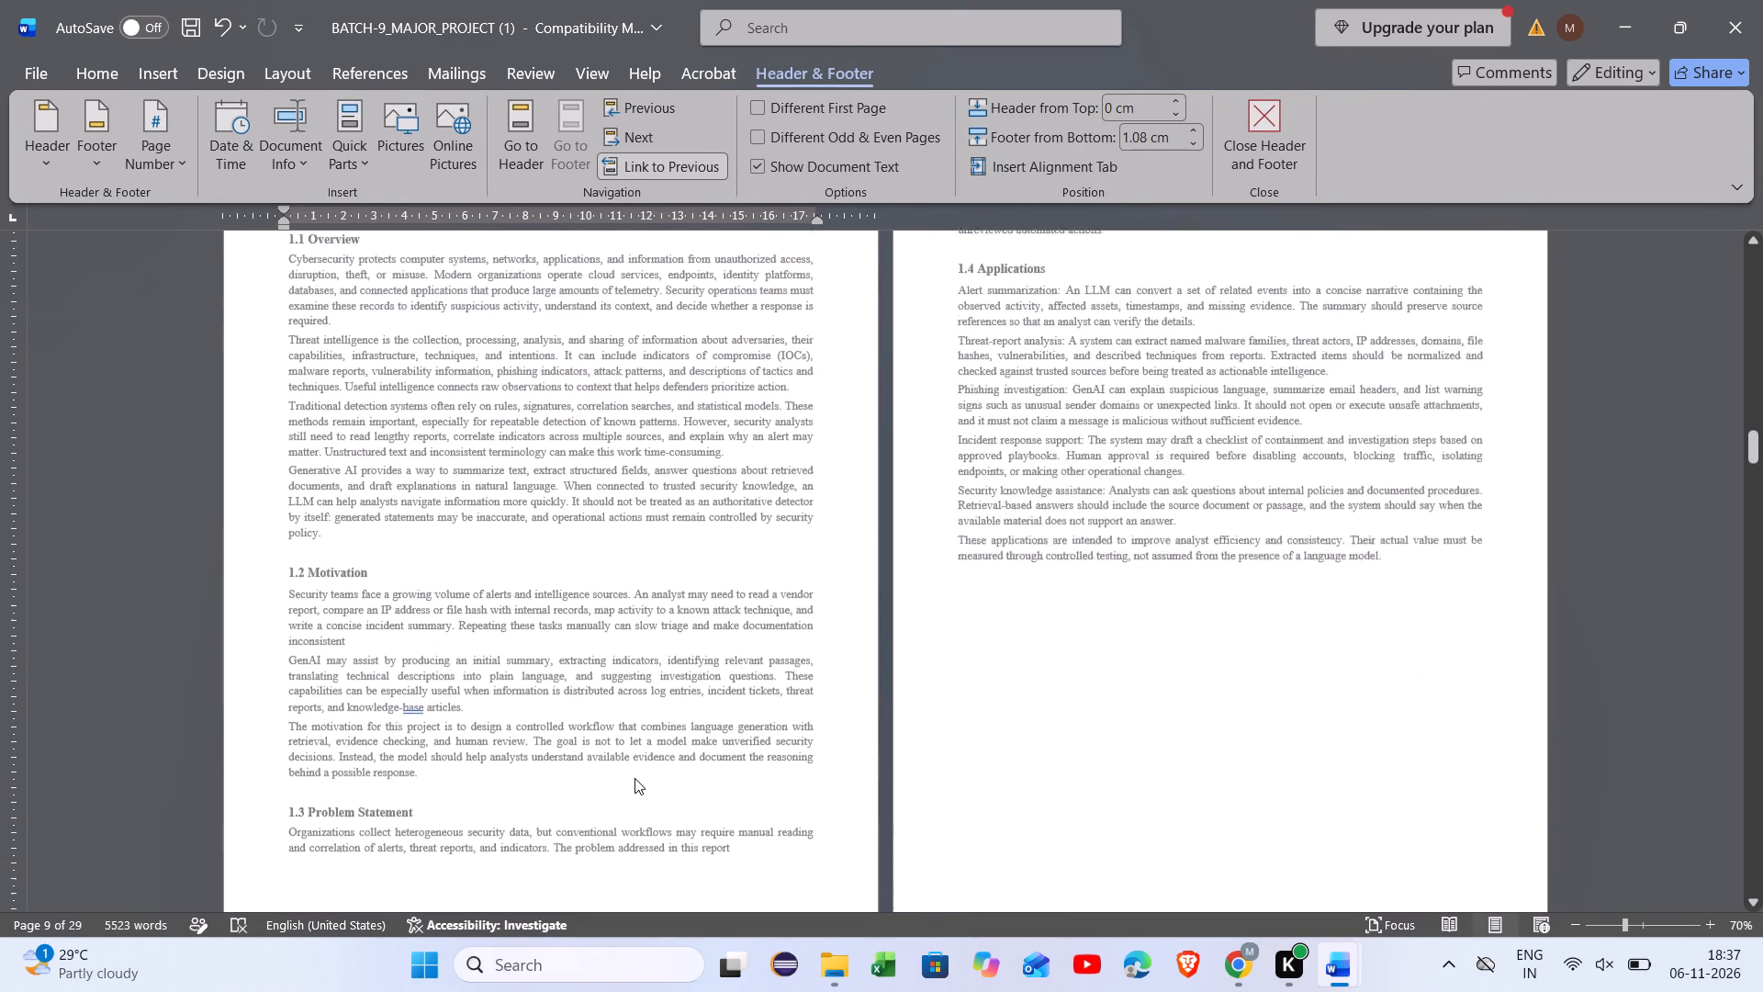
{"action": "scroll", "coordinate": [634, 778], "scroll_direction": "right", "scroll_amount": 1}
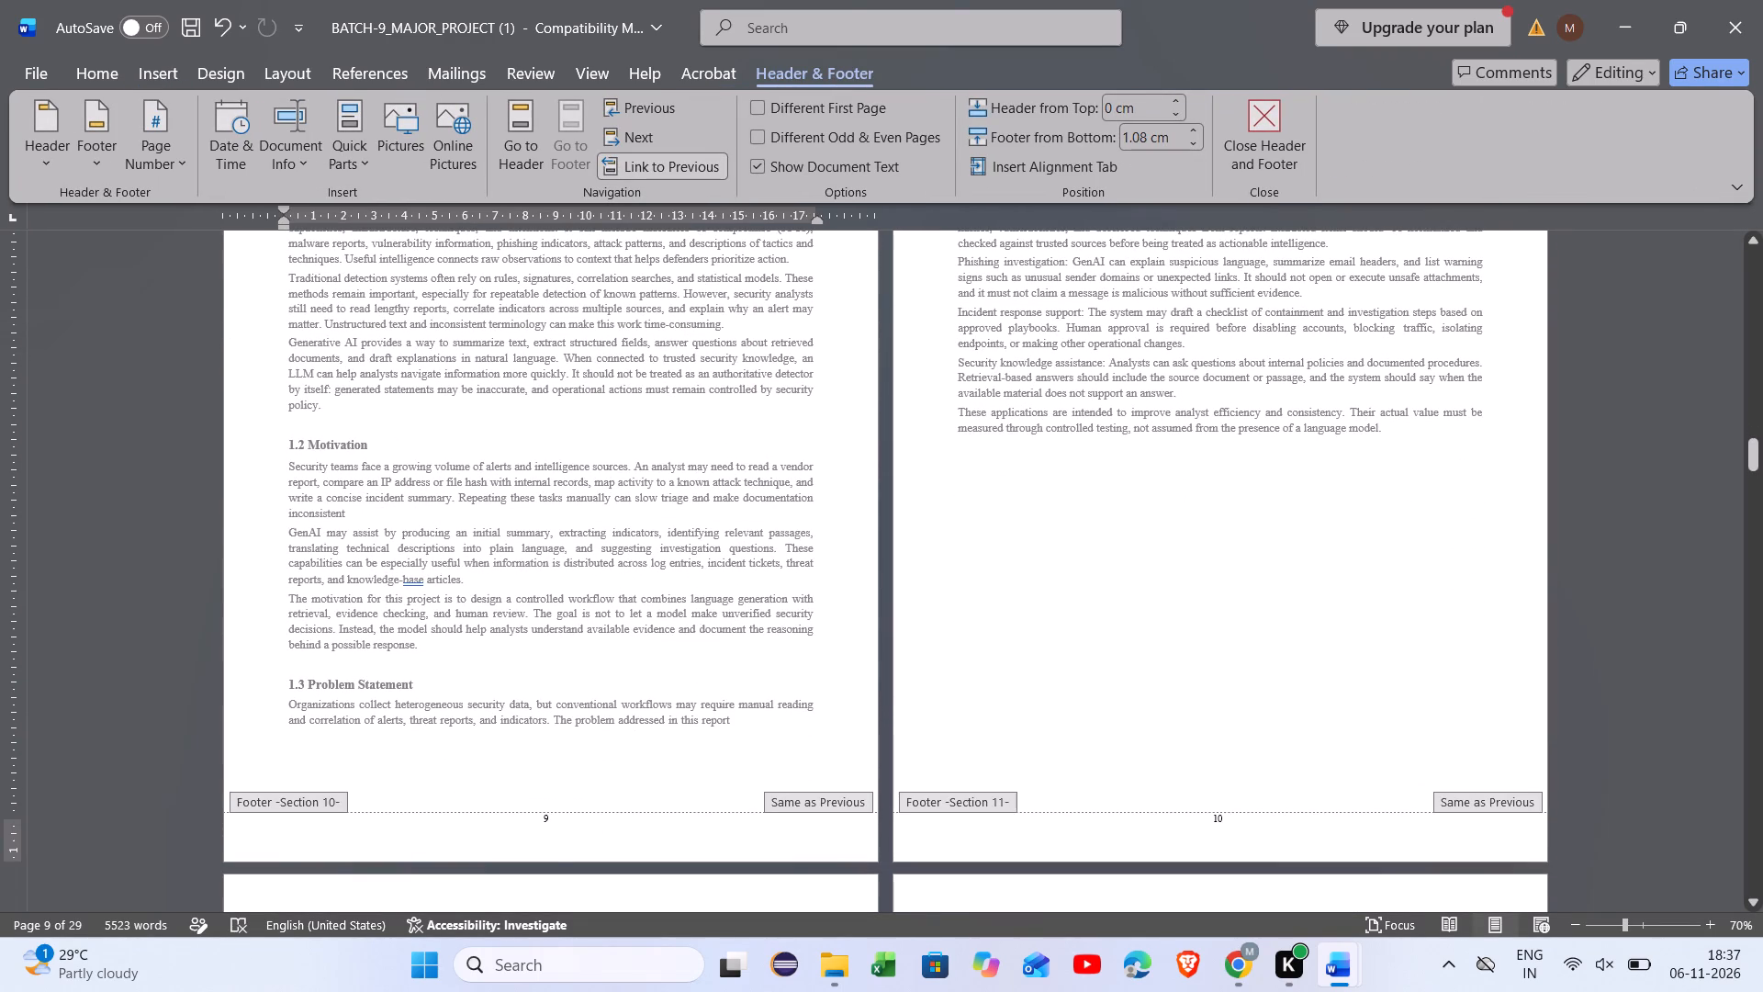
{"action": "left_click", "coordinate": [554, 818]}
{"action": "key", "text": "BackSpace"}
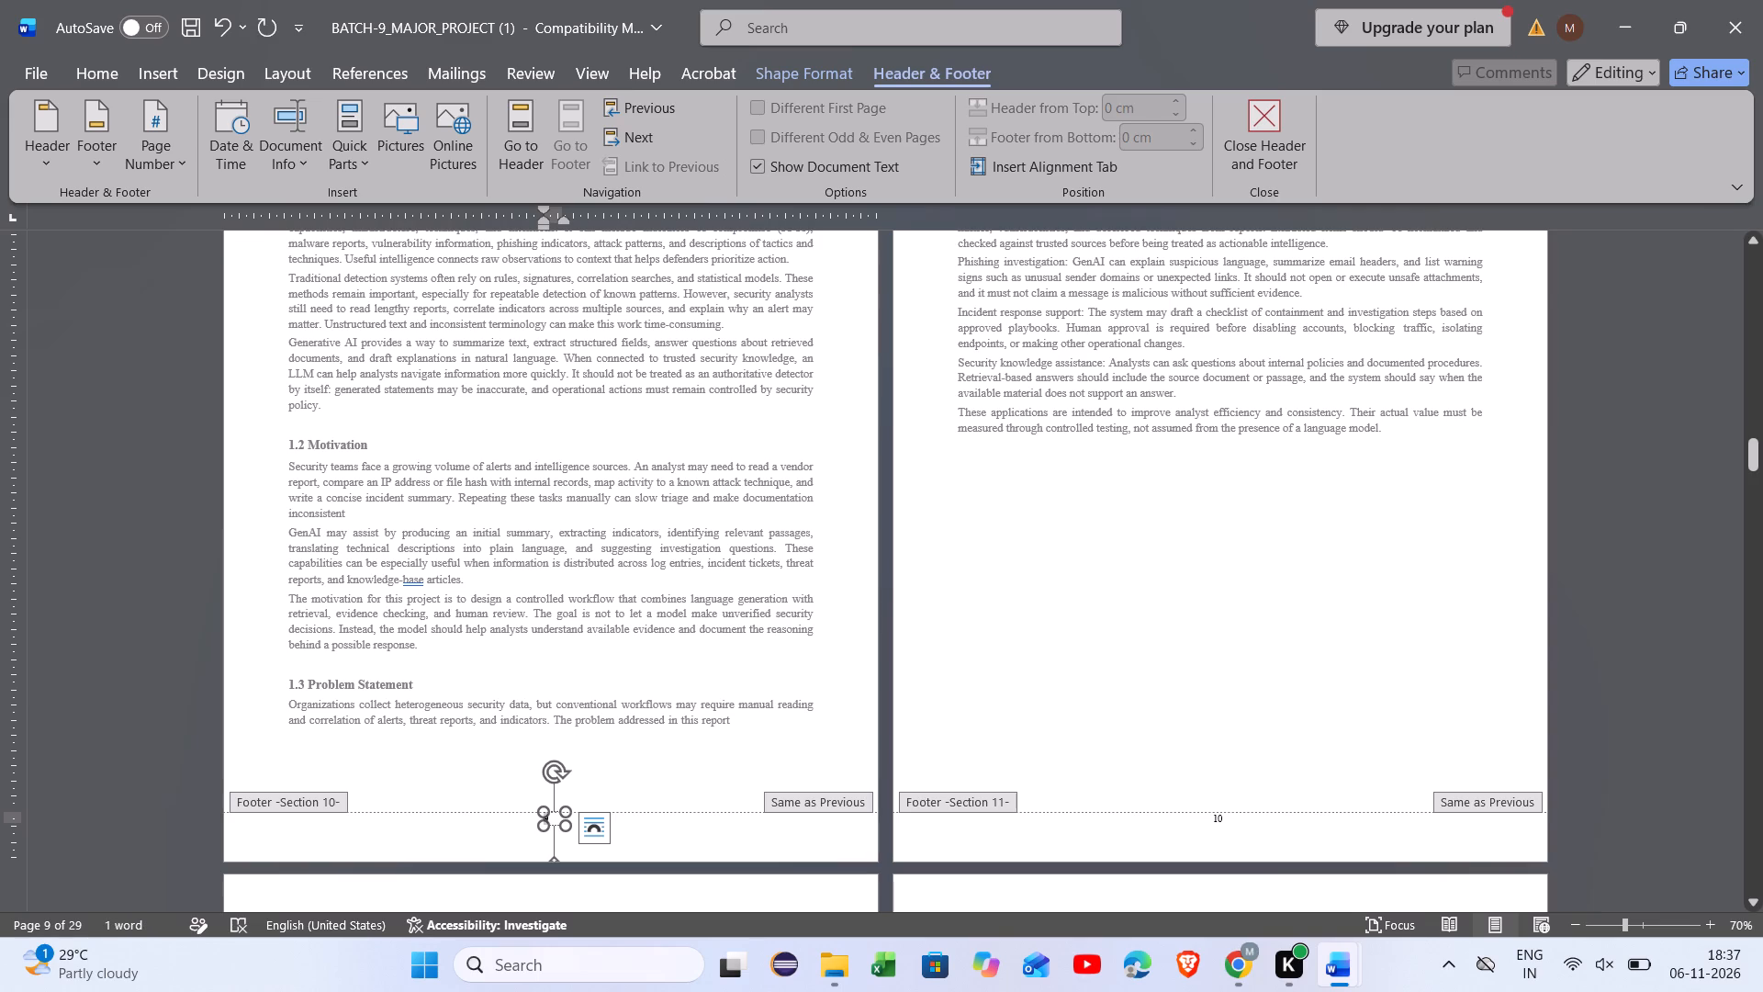
{"action": "left_click", "coordinate": [163, 151]}
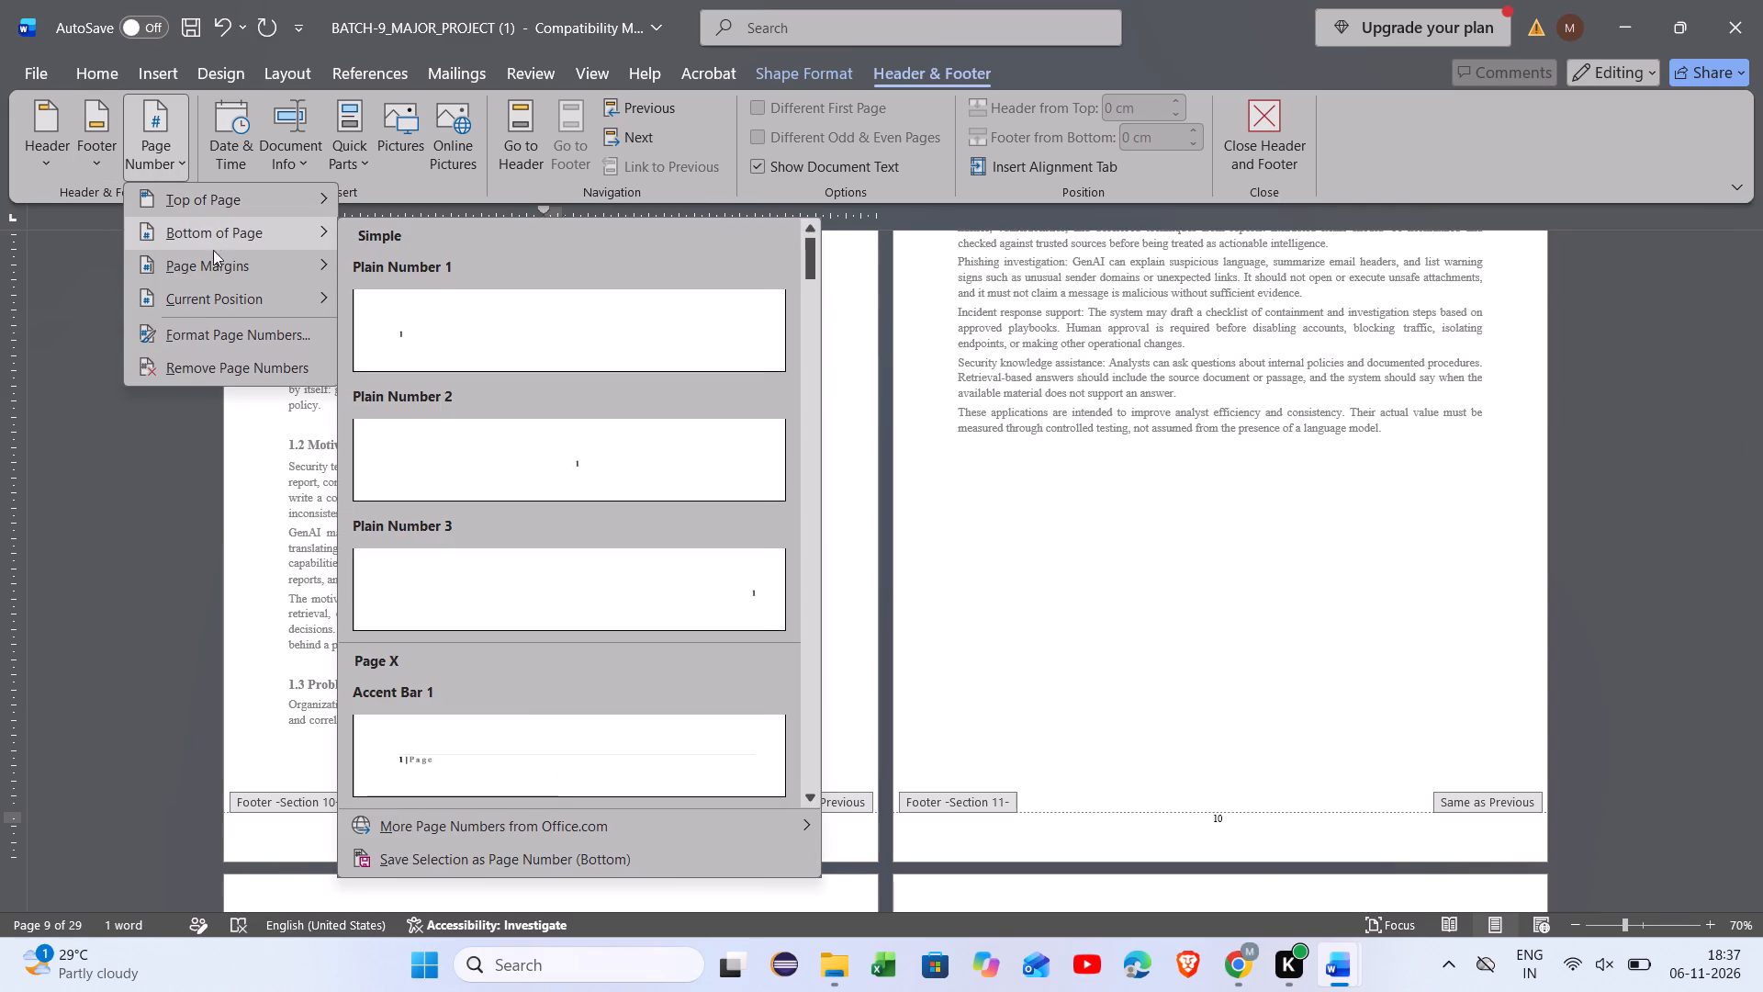
{"action": "left_click", "coordinate": [213, 331]}
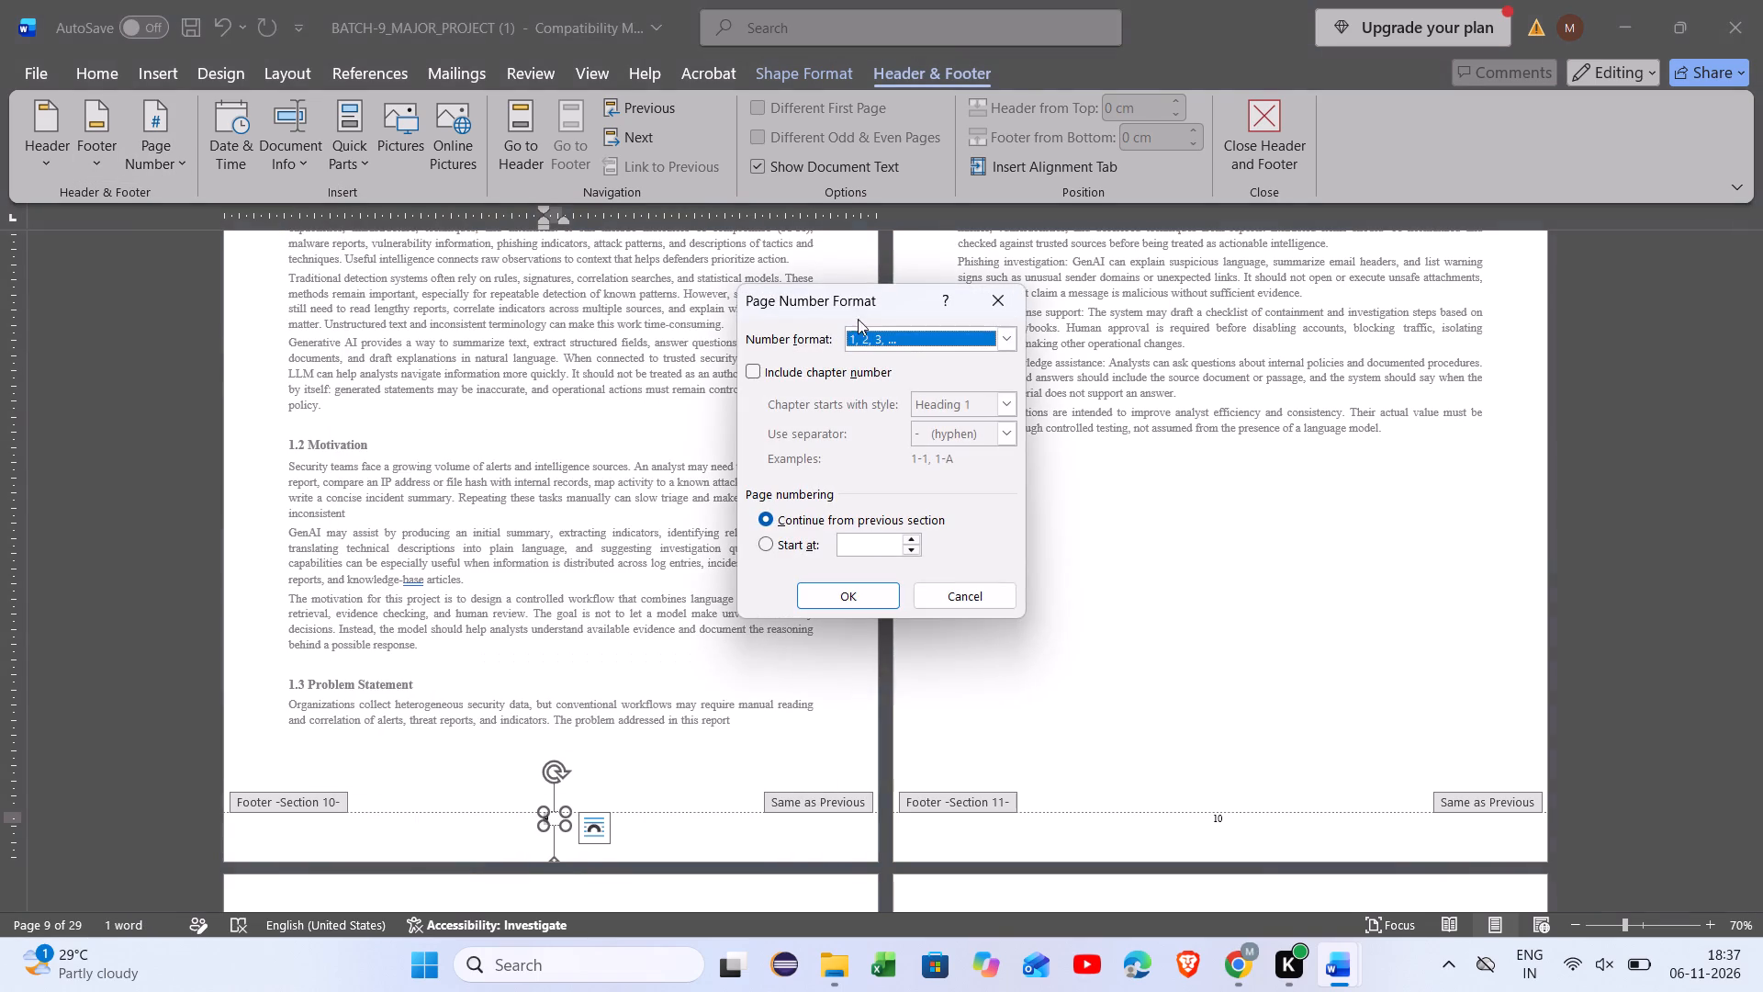
{"action": "left_click", "coordinate": [849, 598]}
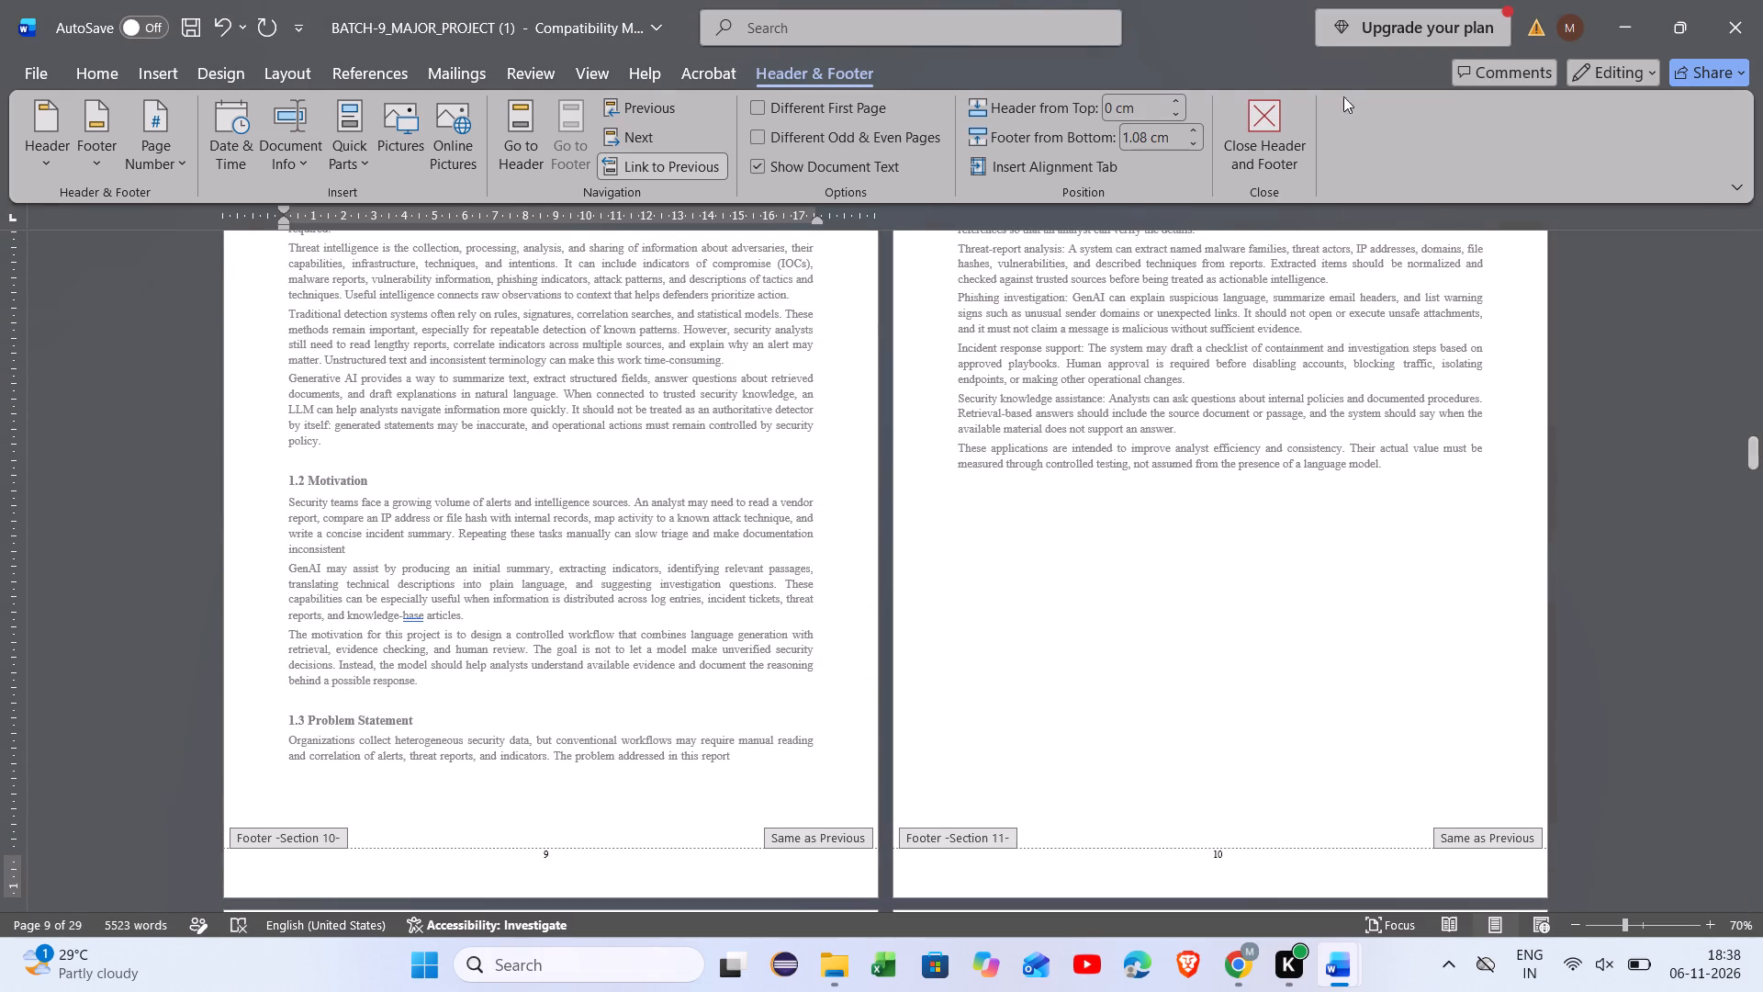
{"action": "left_click", "coordinate": [1251, 112]}
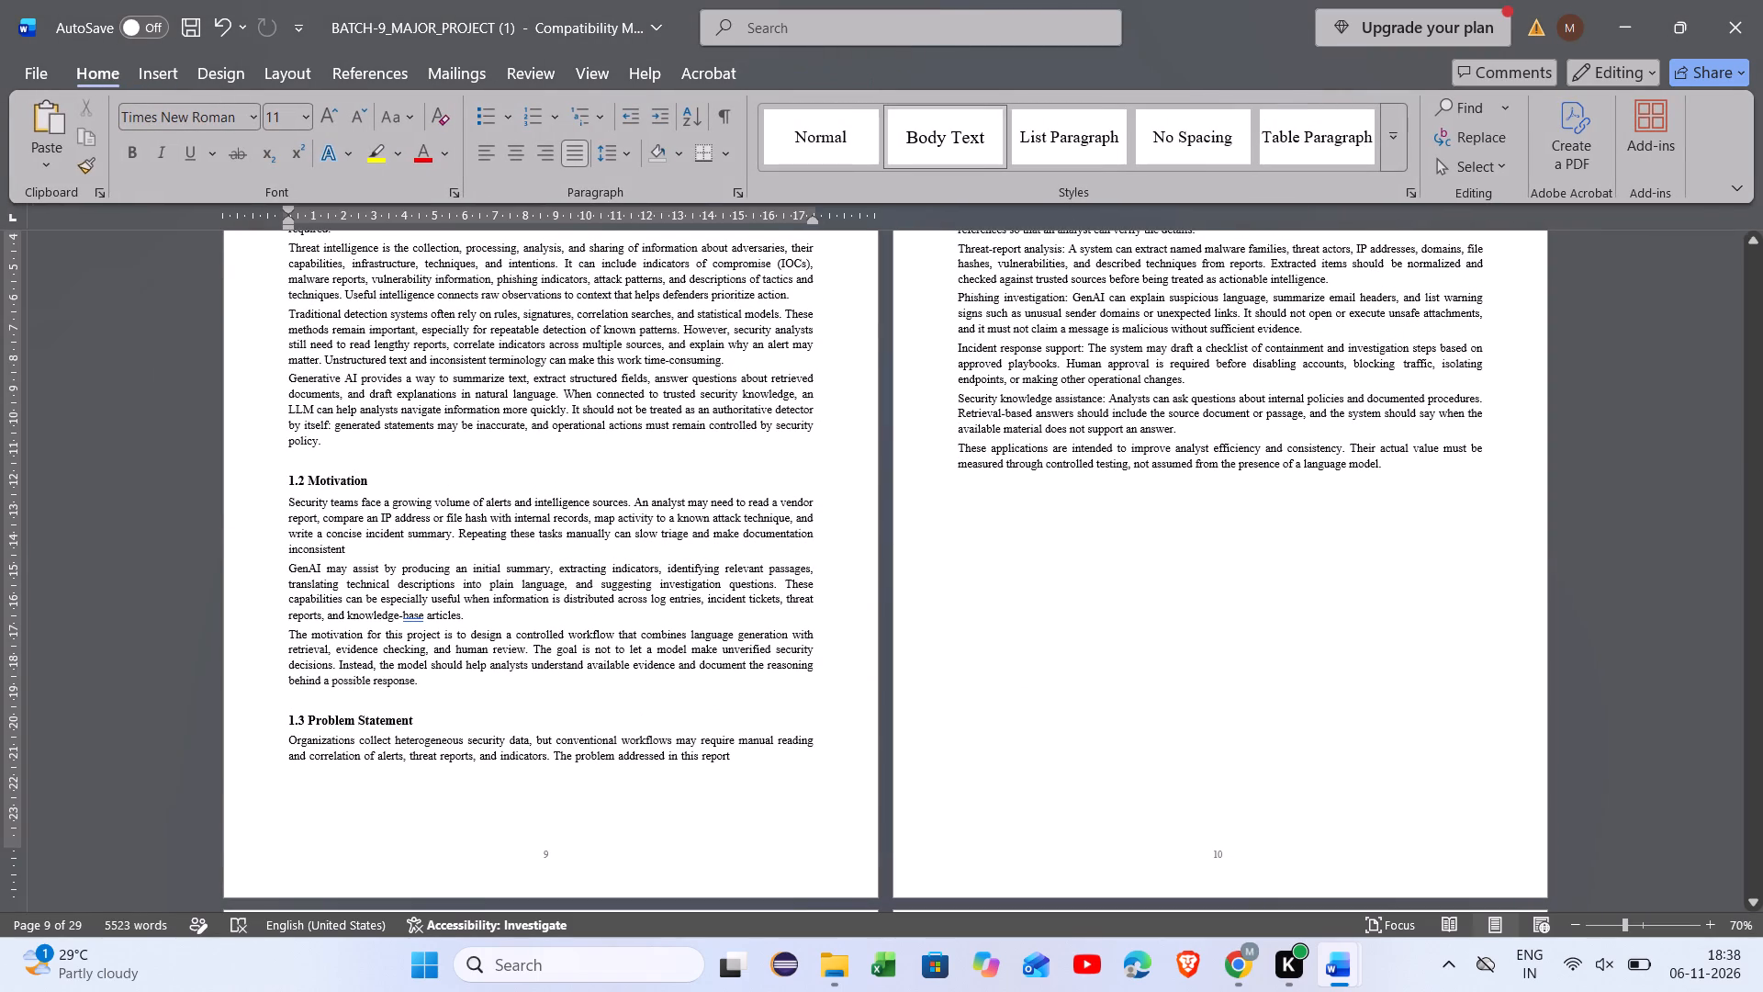
Save the report document.
{"action": "scroll", "coordinate": [938, 328], "scroll_direction": "up", "scroll_amount": 5}
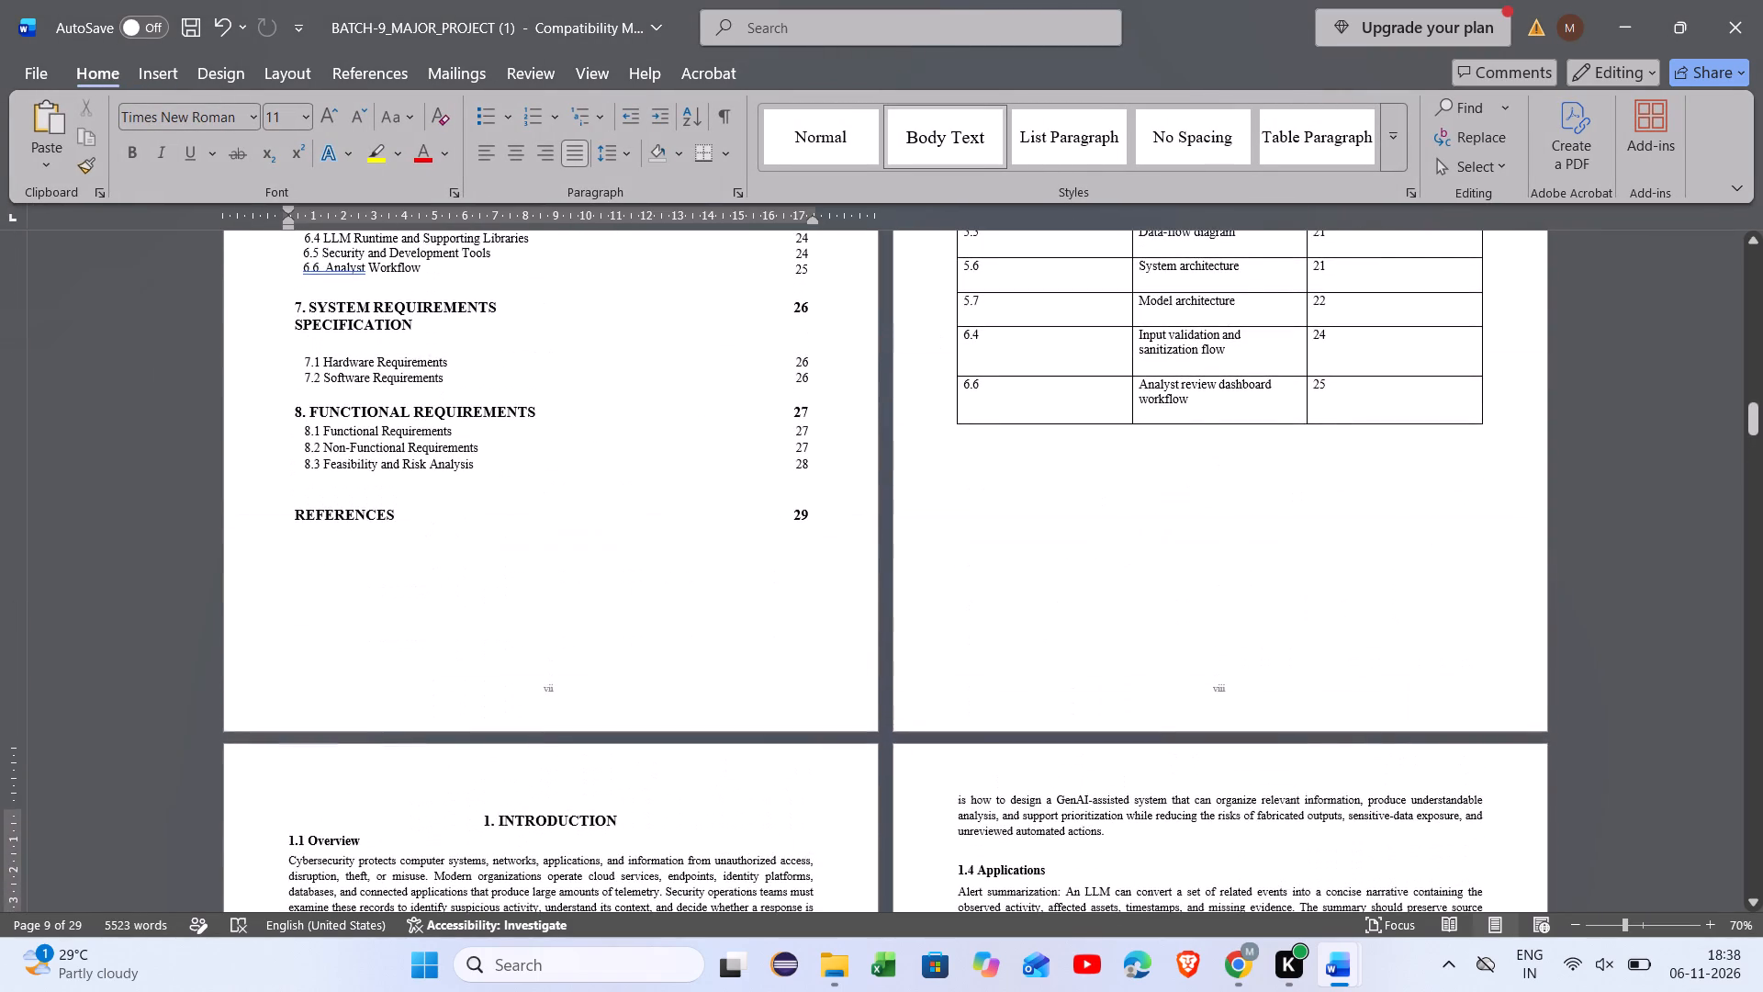
{"action": "scroll", "coordinate": [938, 328], "scroll_direction": "up", "scroll_amount": 1}
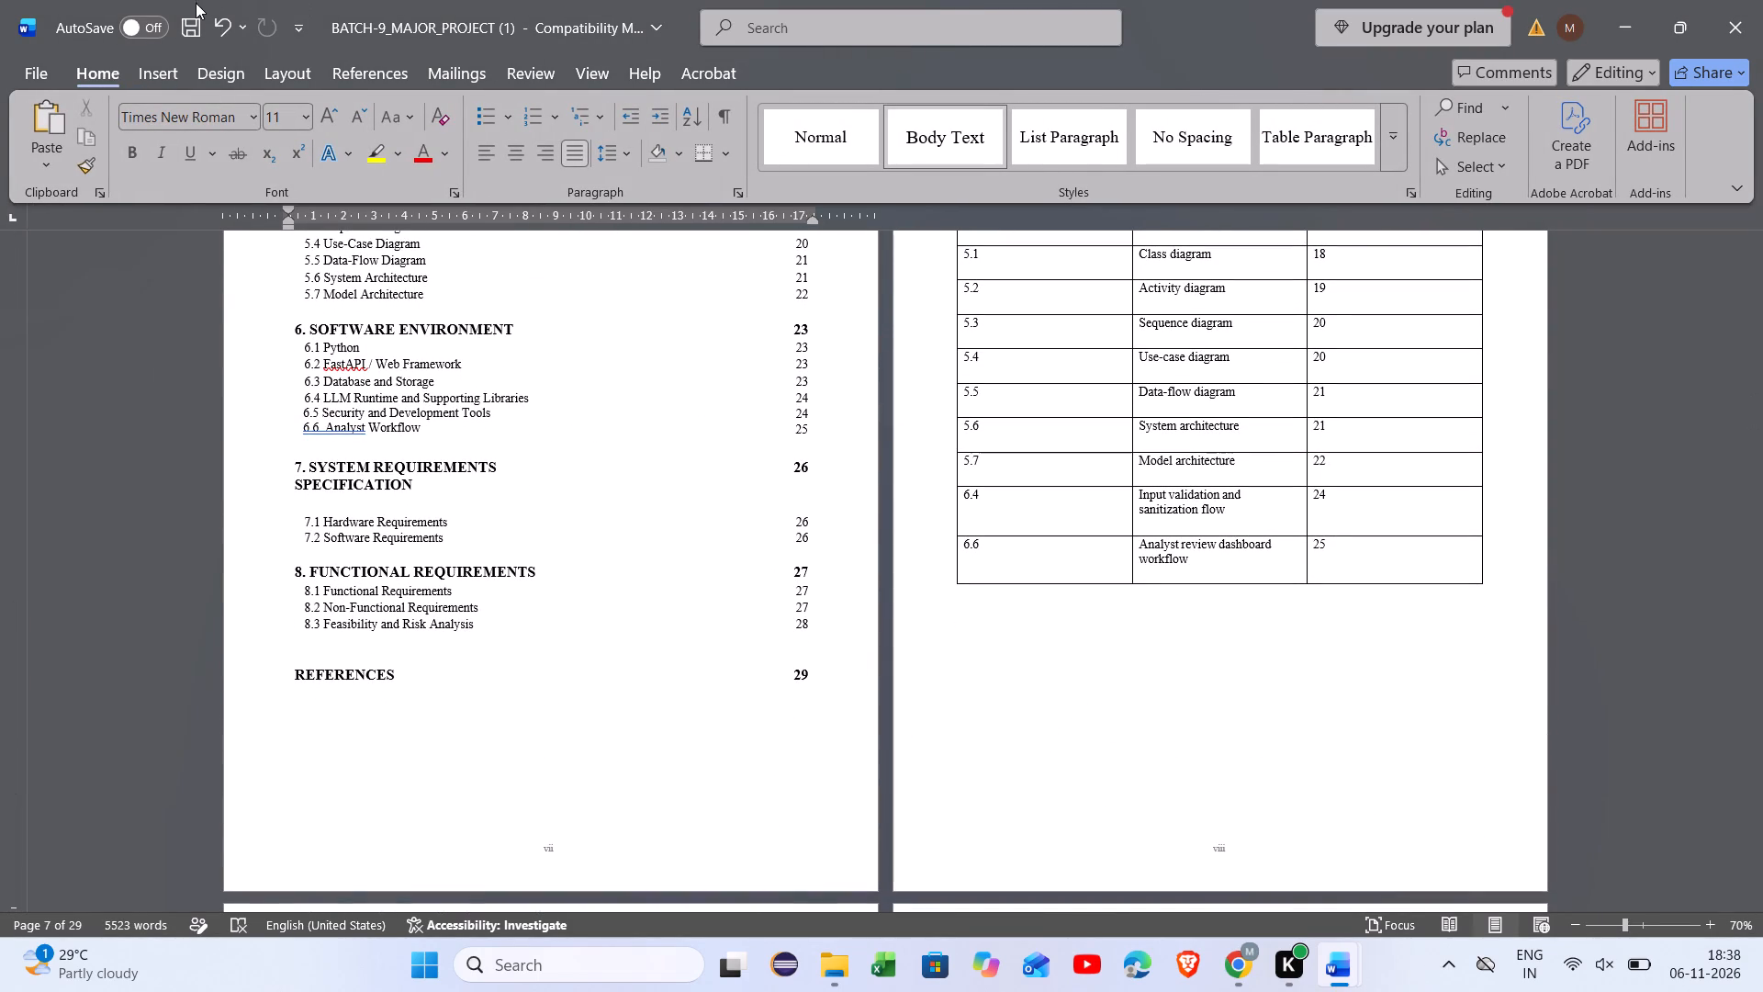
{"action": "left_click", "coordinate": [195, 8]}
{"action": "left_click", "coordinate": [185, 30]}
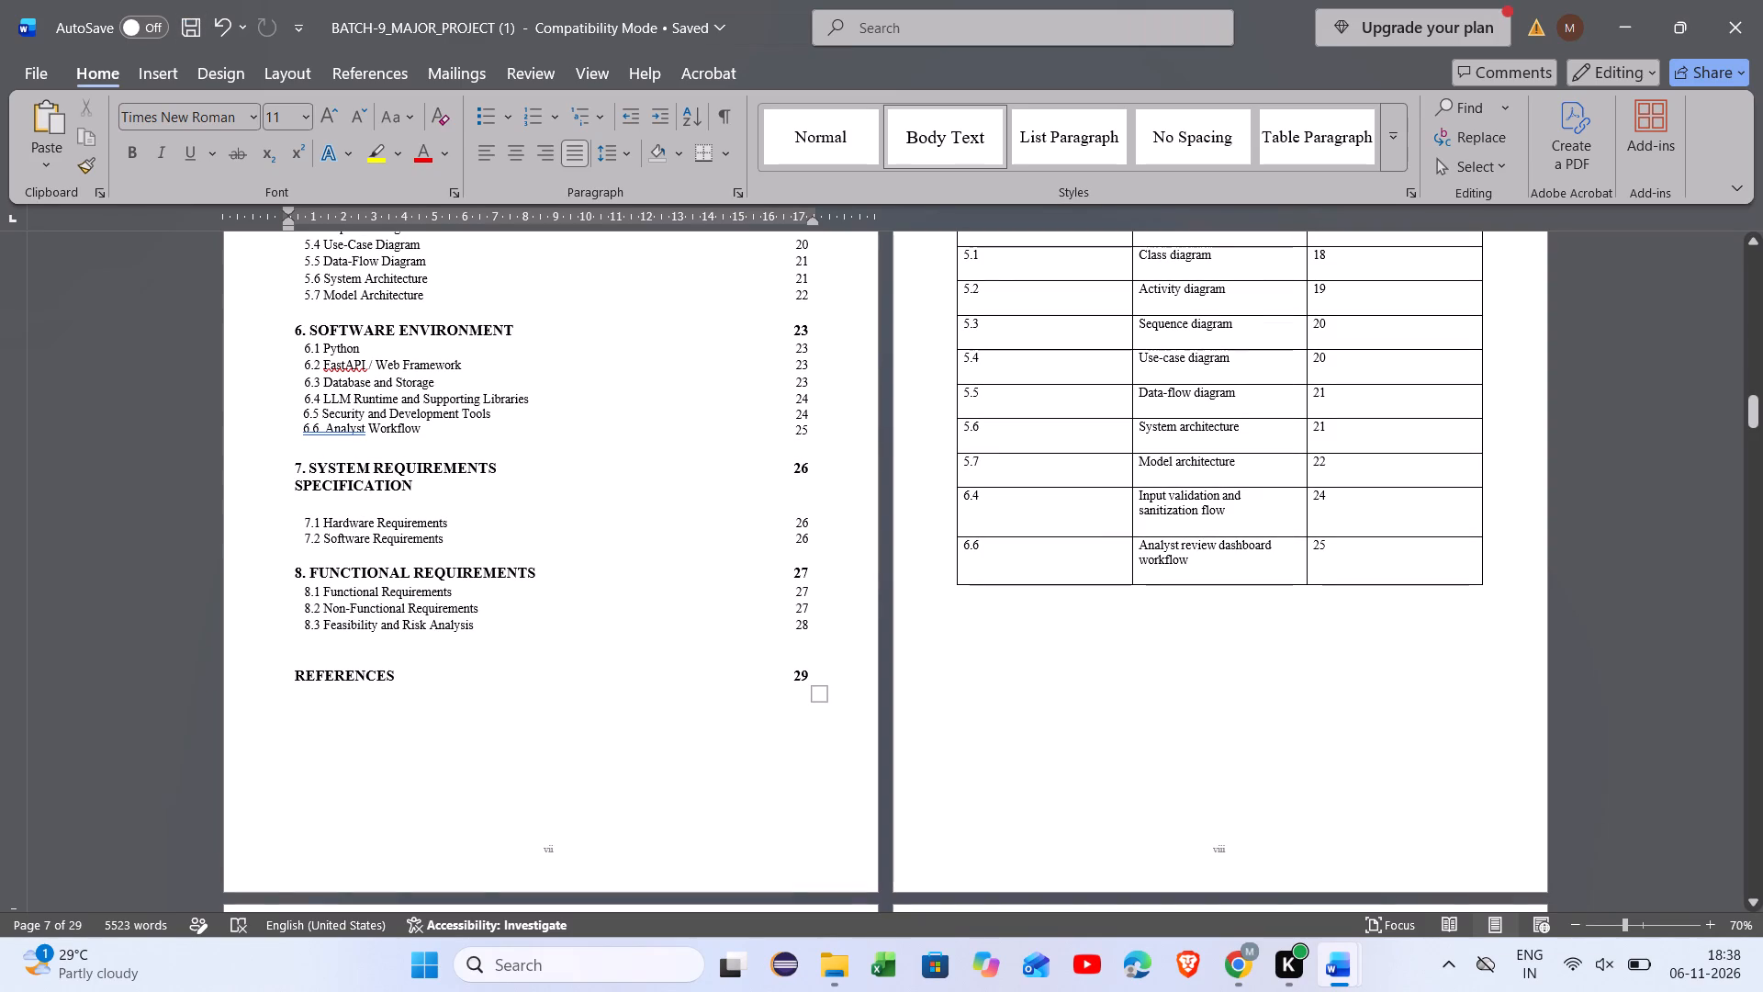
Examine the page numbers and page sequence from the Abstract through the Contents and List of Figures to the Literature Survey.
{"action": "scroll", "coordinate": [739, 468], "scroll_direction": "up", "scroll_amount": 1}
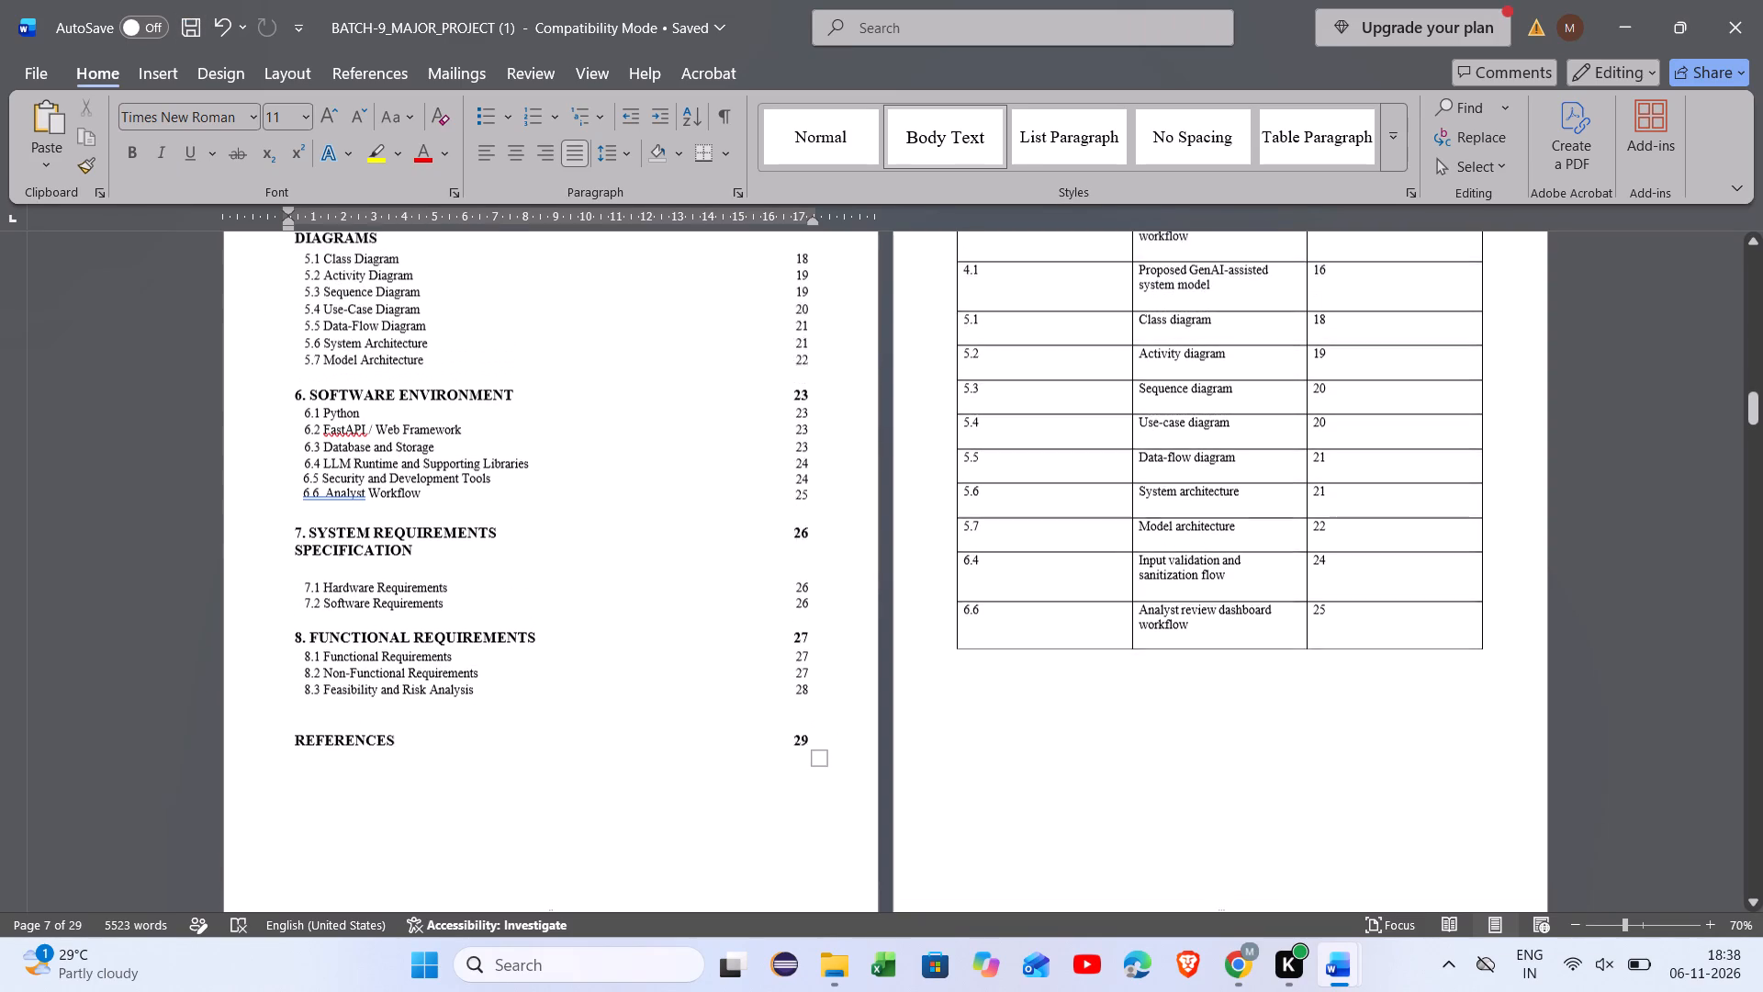
{"action": "scroll", "coordinate": [739, 468], "scroll_direction": "up", "scroll_amount": 5}
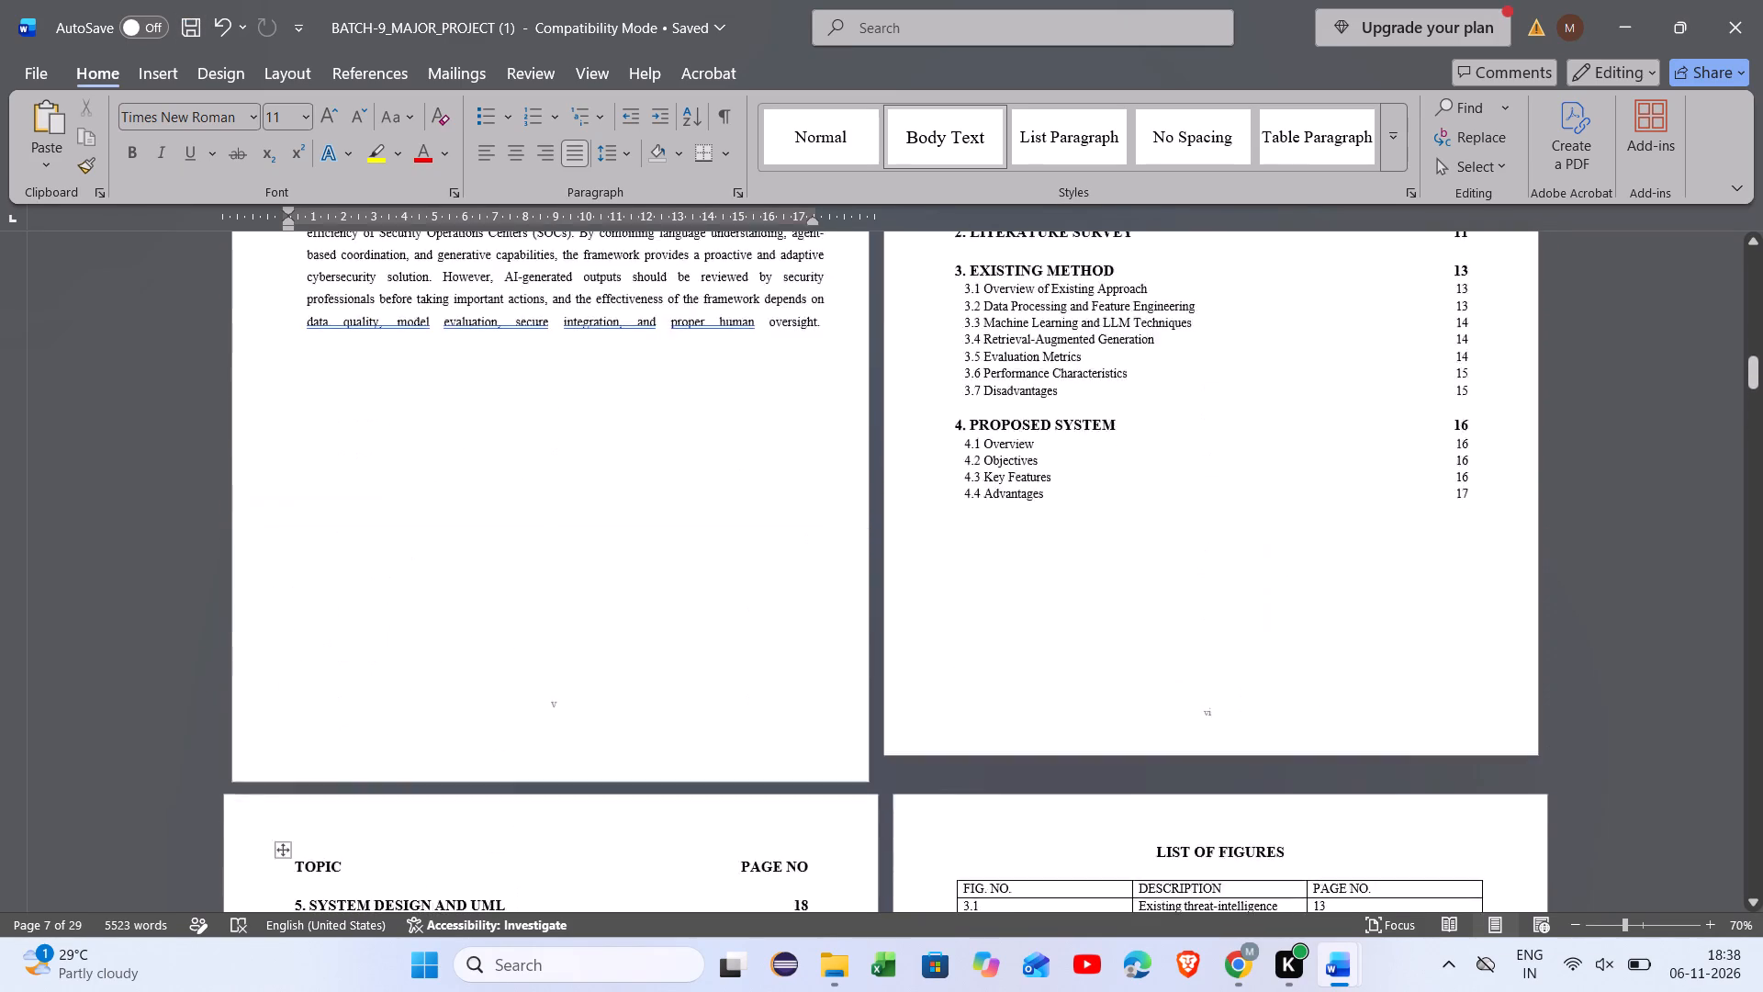
{"action": "scroll", "coordinate": [739, 468], "scroll_direction": "up", "scroll_amount": 4}
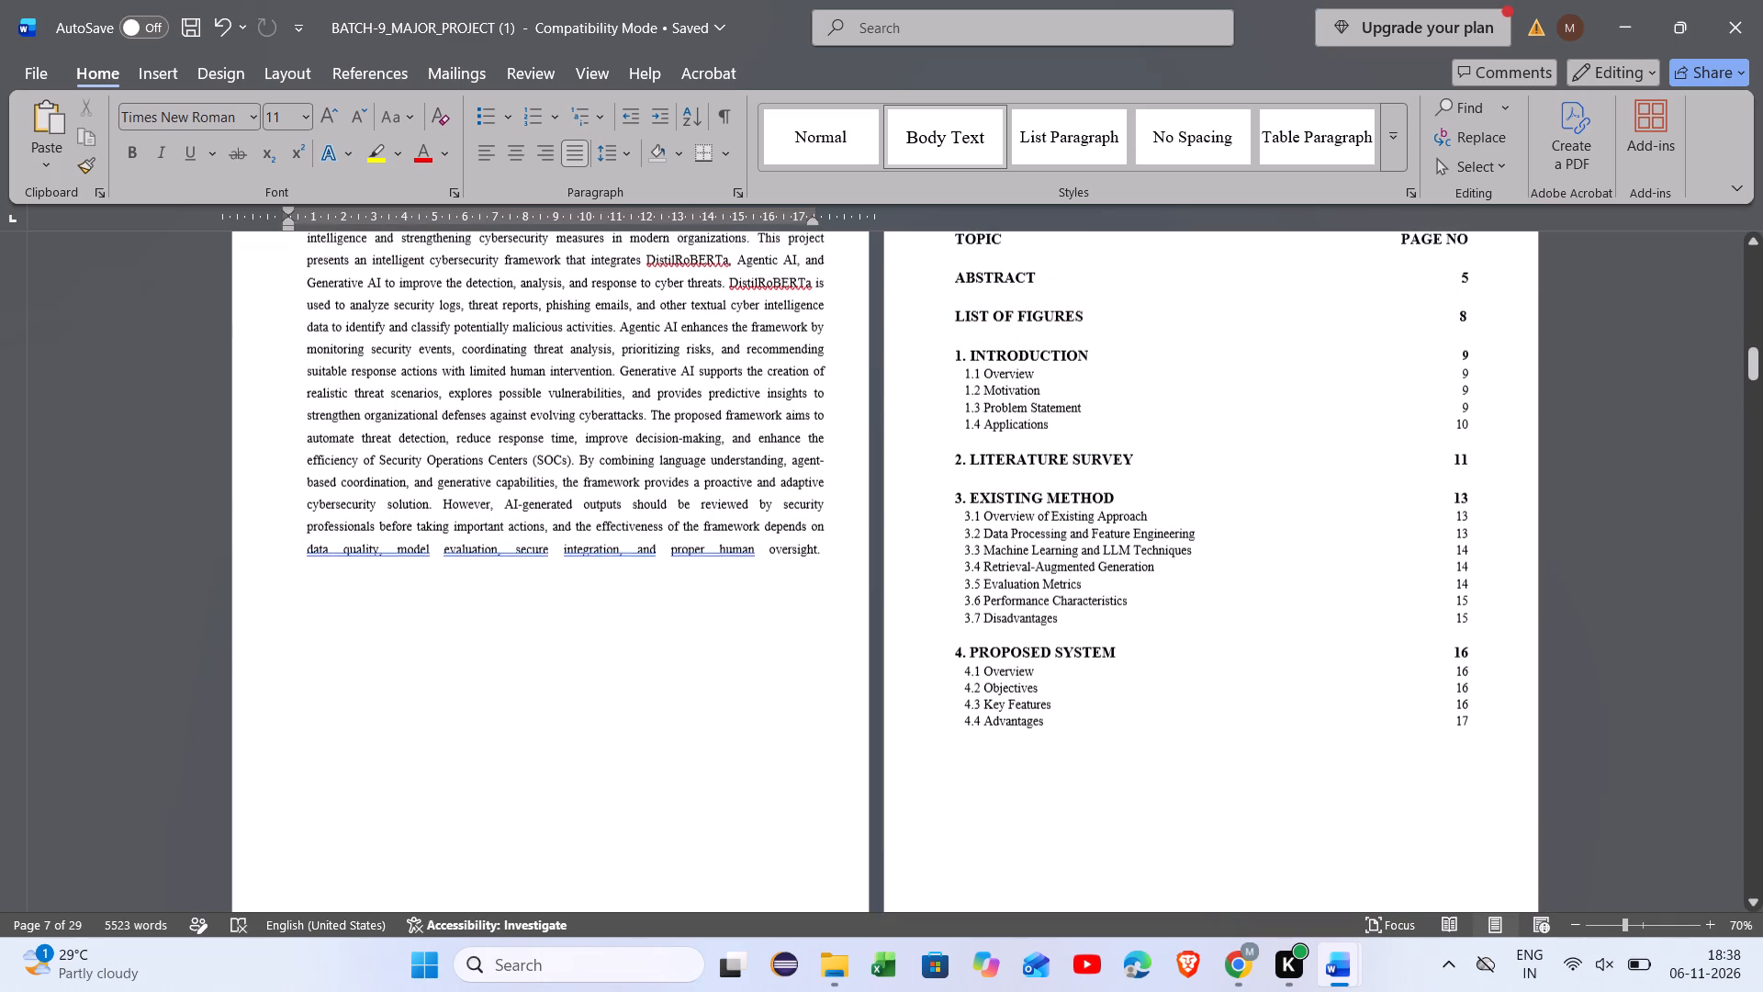
{"action": "scroll", "coordinate": [739, 468], "scroll_direction": "up", "scroll_amount": 1}
{"action": "scroll", "coordinate": [739, 468], "scroll_direction": "down", "scroll_amount": 2}
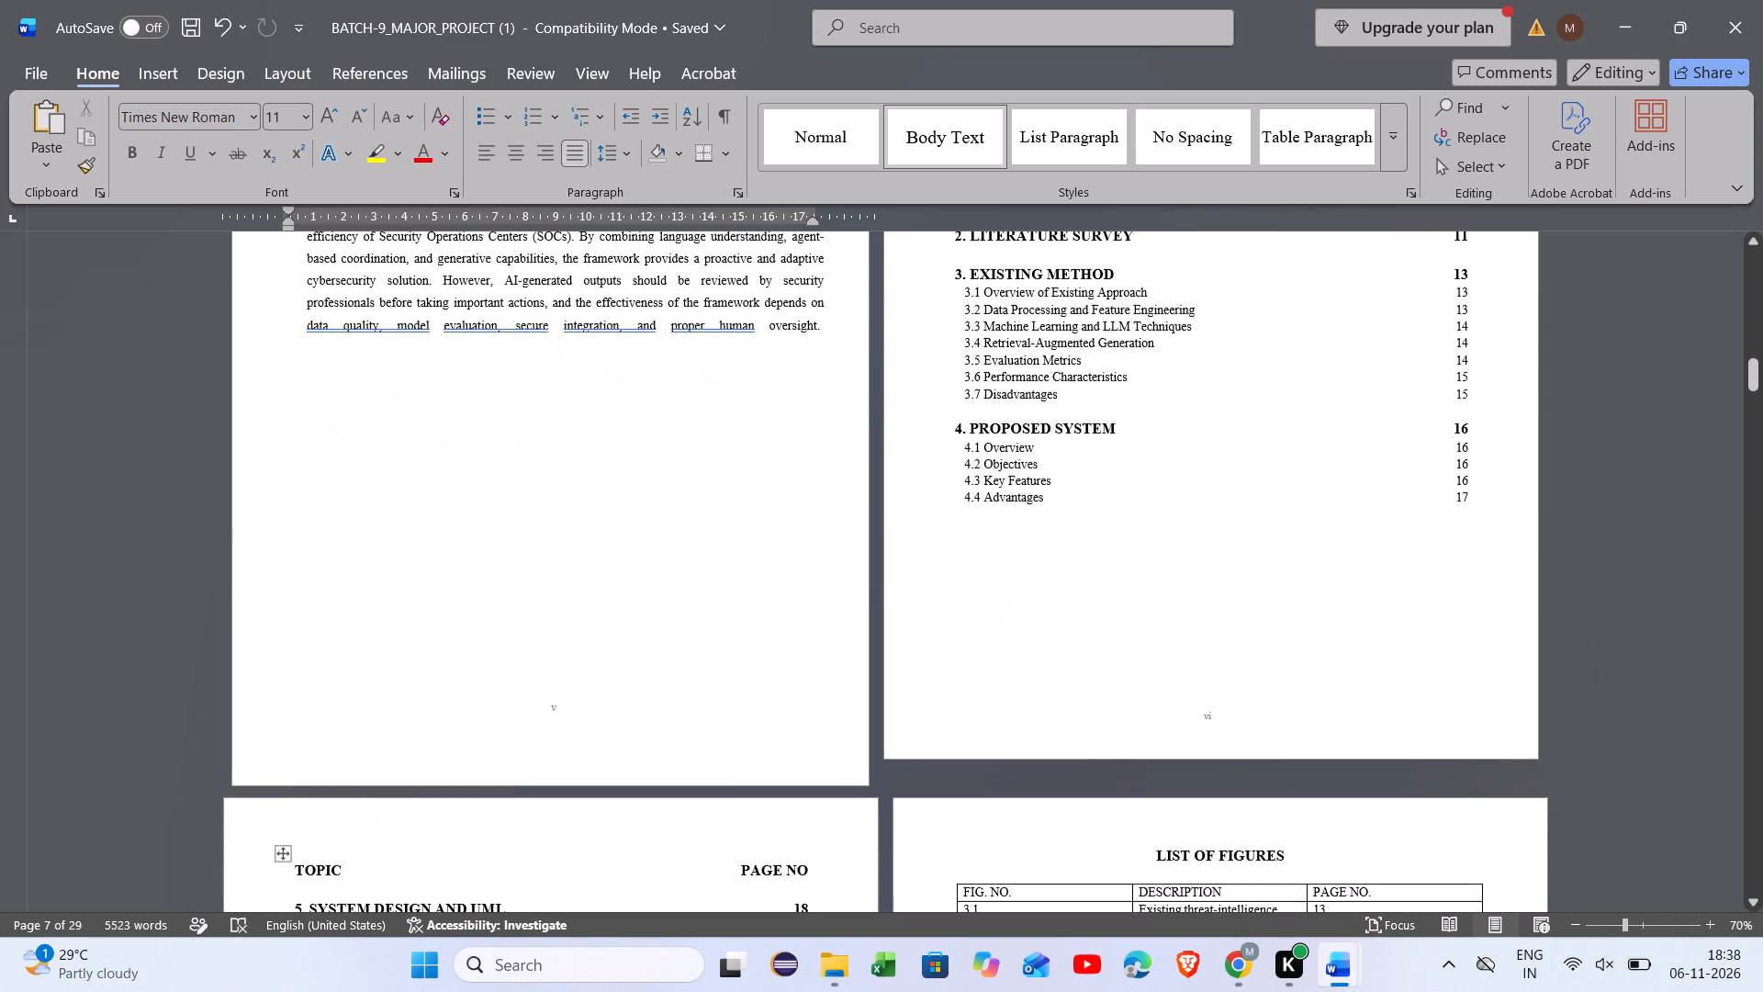
{"action": "scroll", "coordinate": [739, 468], "scroll_direction": "down", "scroll_amount": 3}
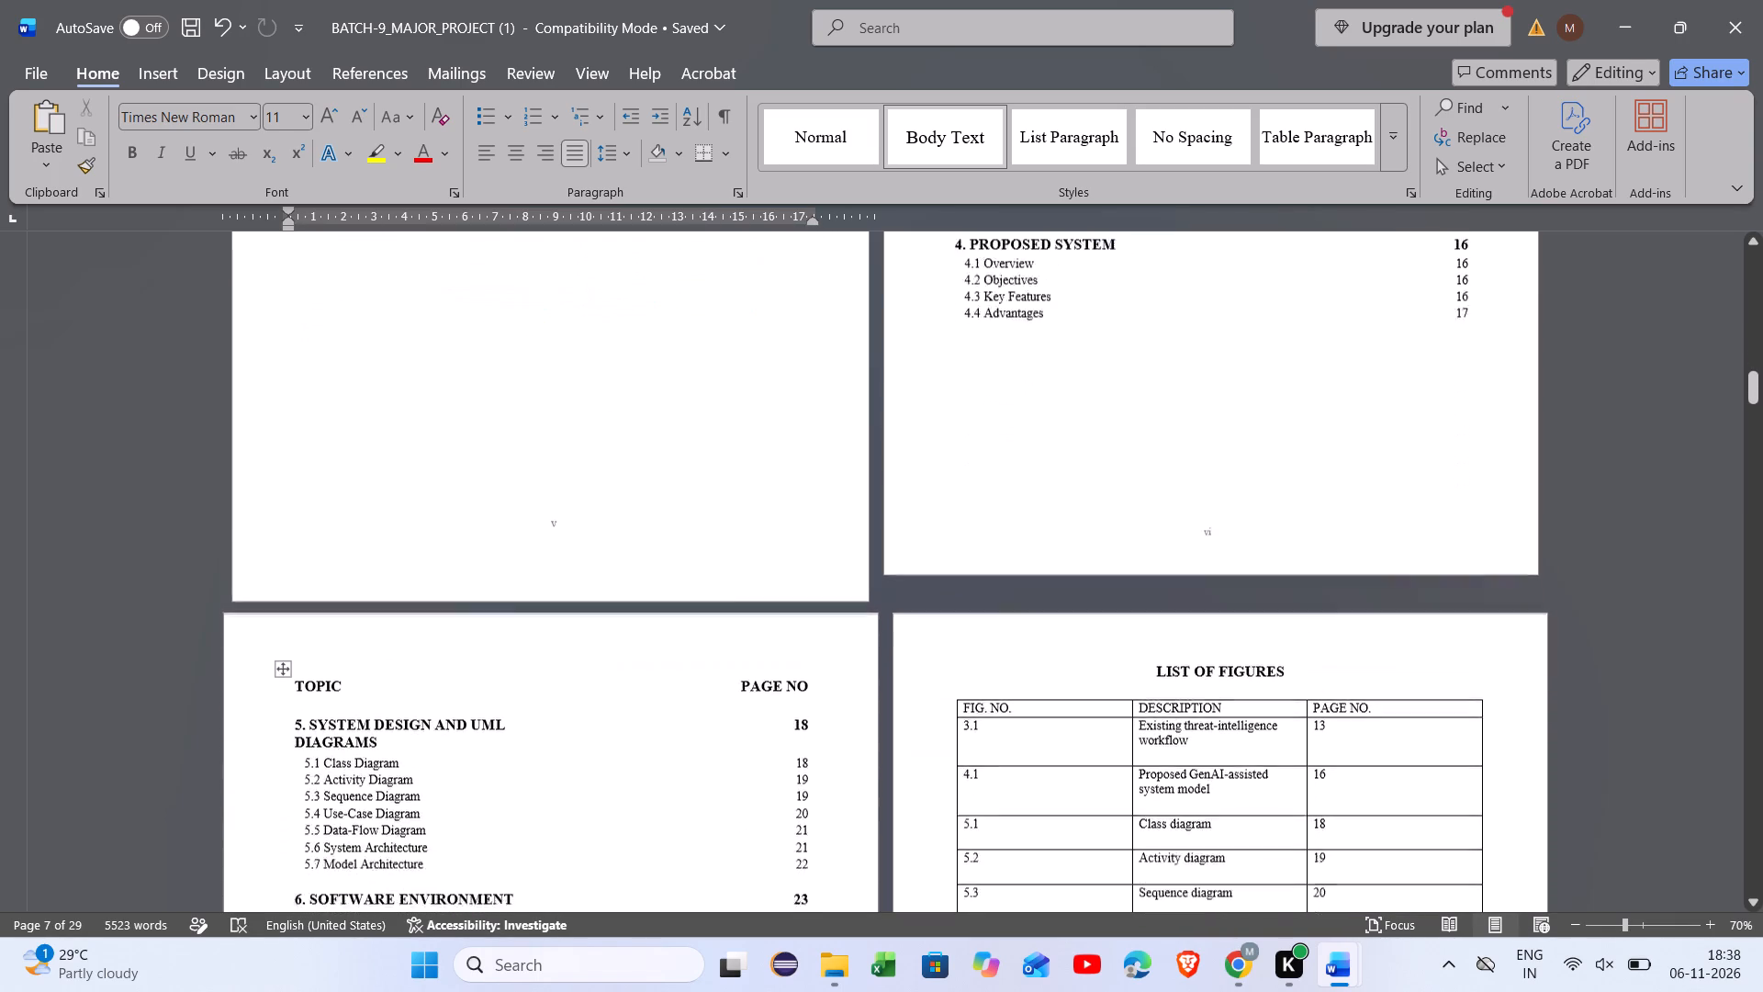
{"action": "scroll", "coordinate": [739, 468], "scroll_direction": "down", "scroll_amount": 3}
{"action": "scroll", "coordinate": [739, 468], "scroll_direction": "up", "scroll_amount": 1}
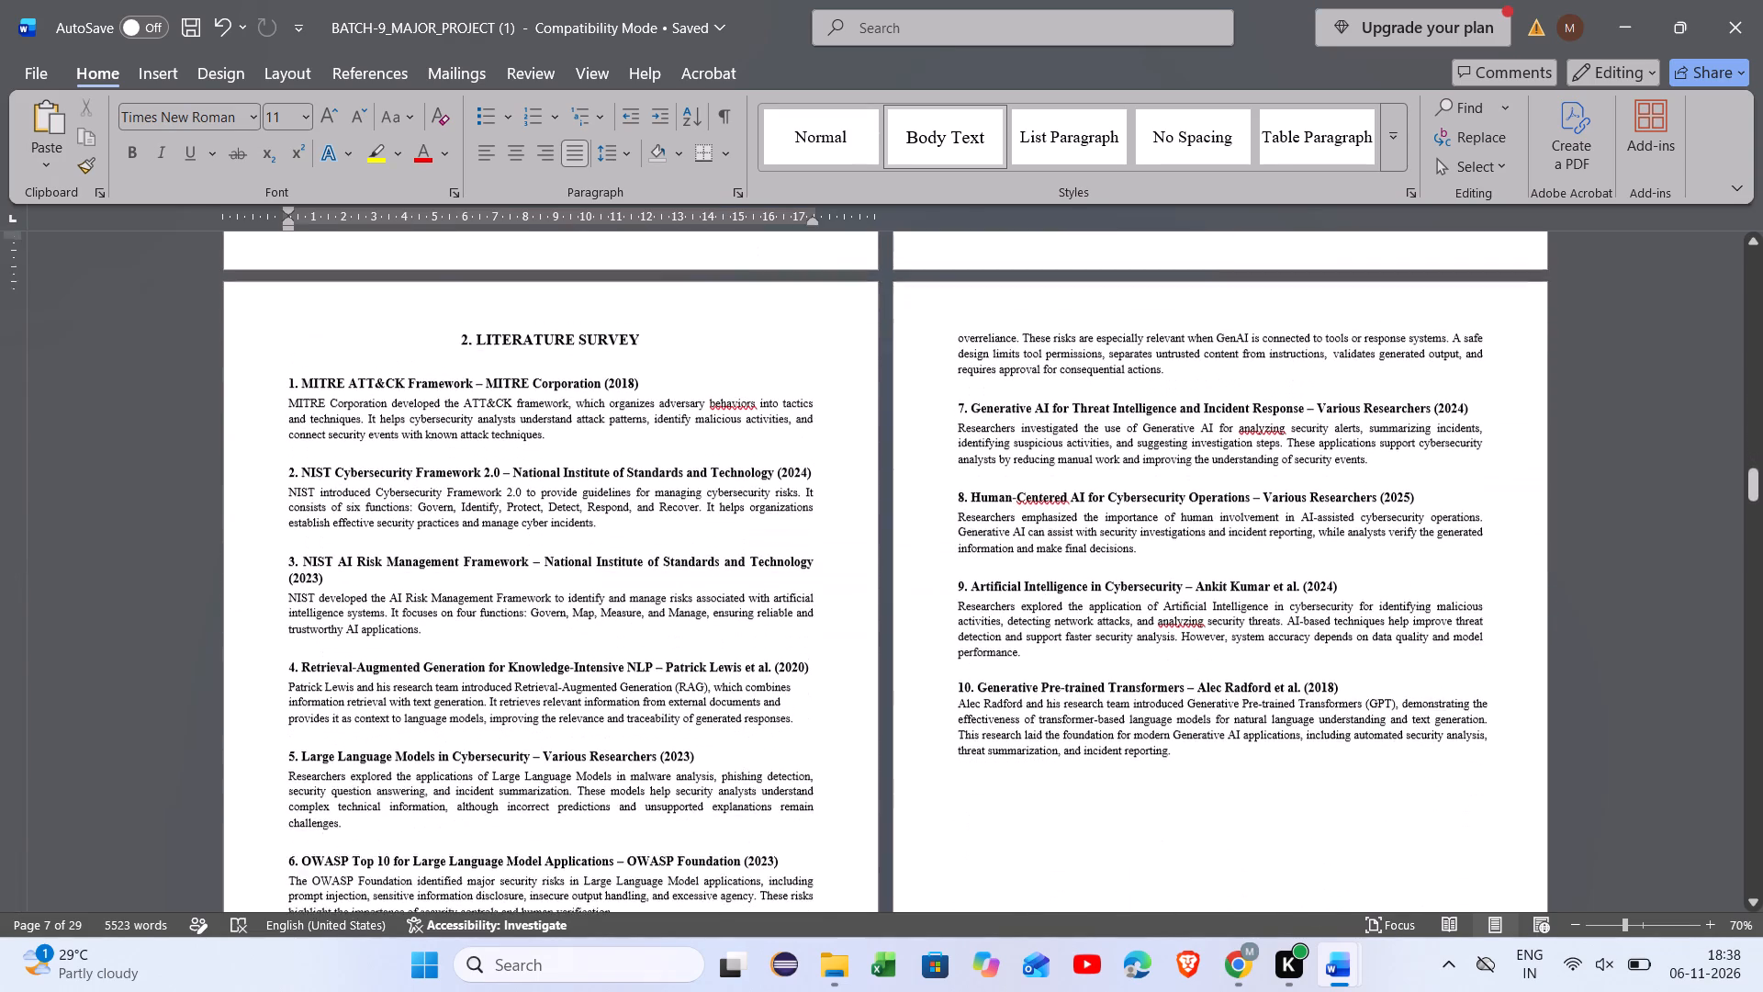
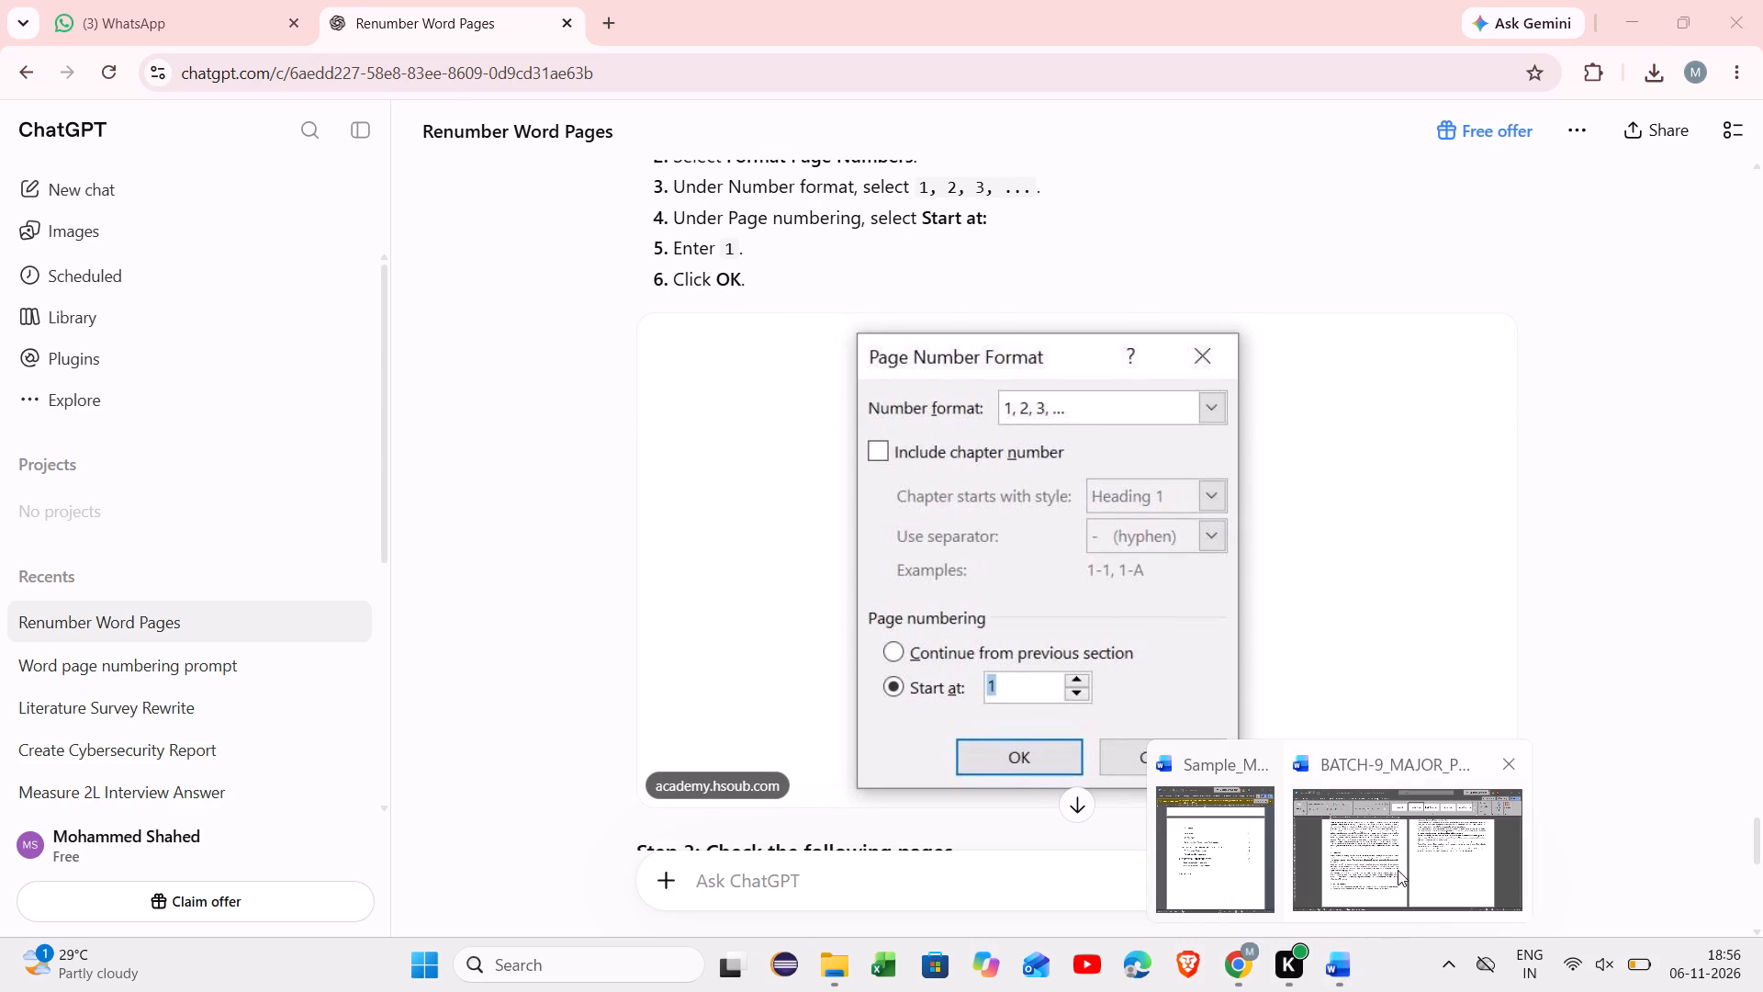
{"action": "left_click", "coordinate": [1398, 870]}
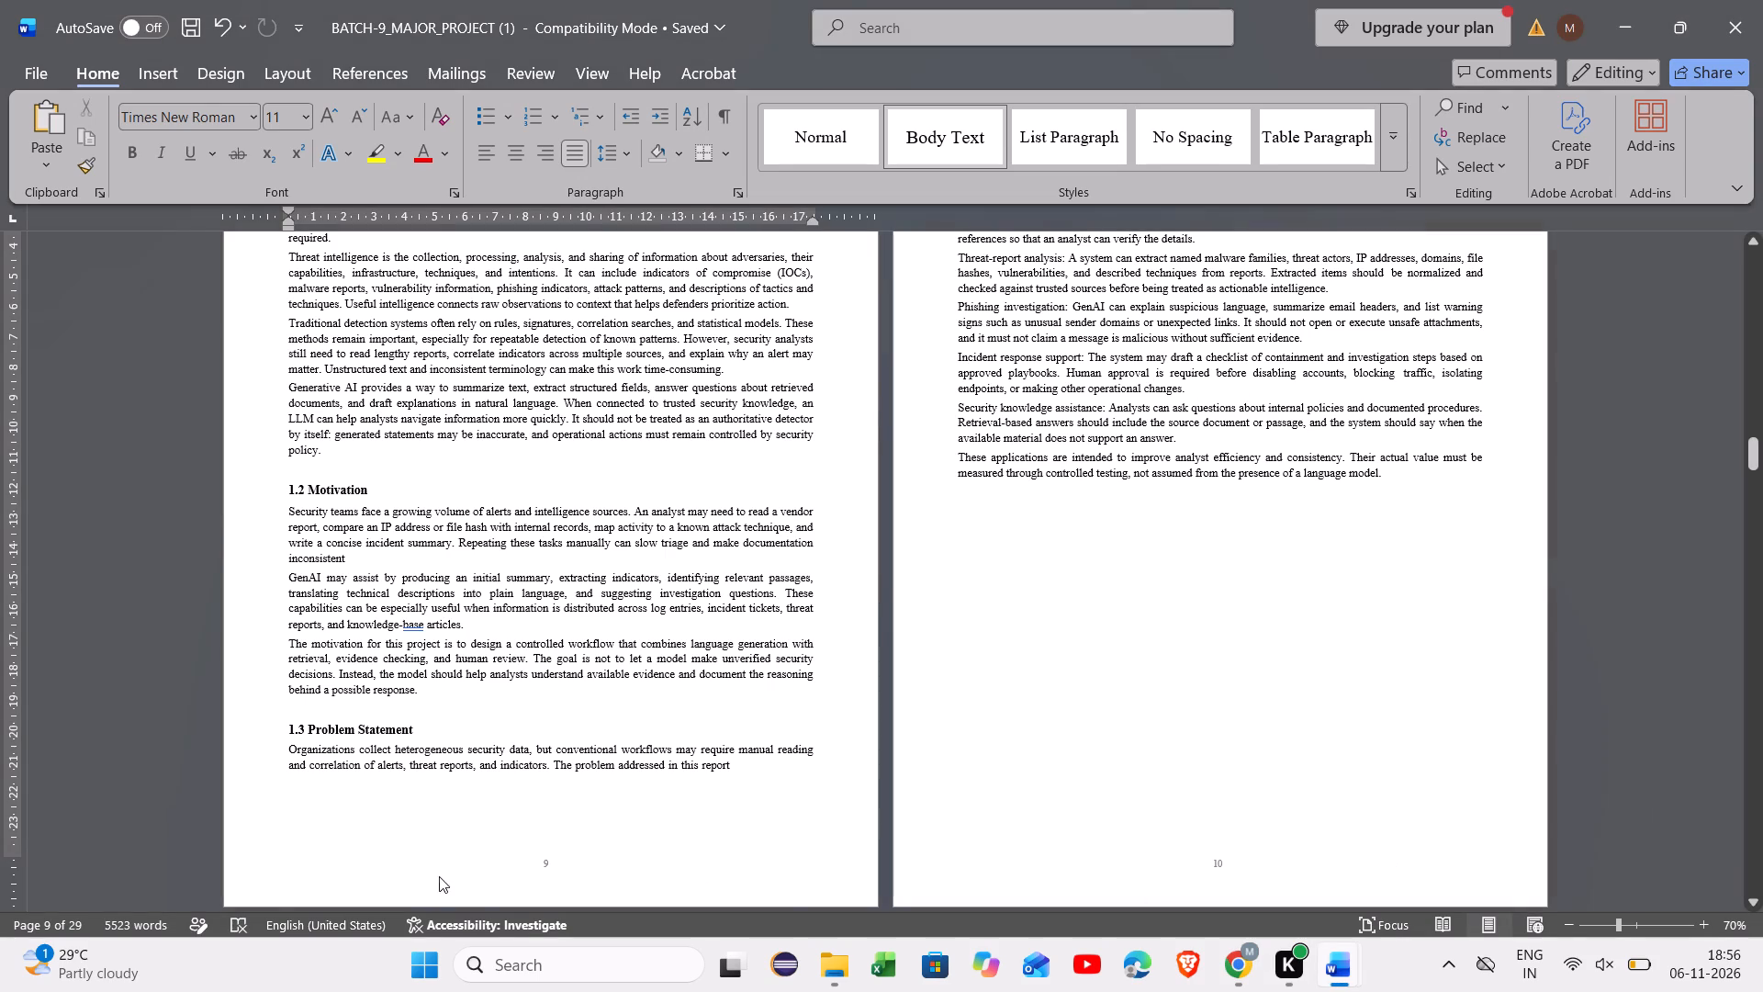
{"action": "left_click", "coordinate": [554, 859]}
{"action": "left_click", "coordinate": [162, 81]}
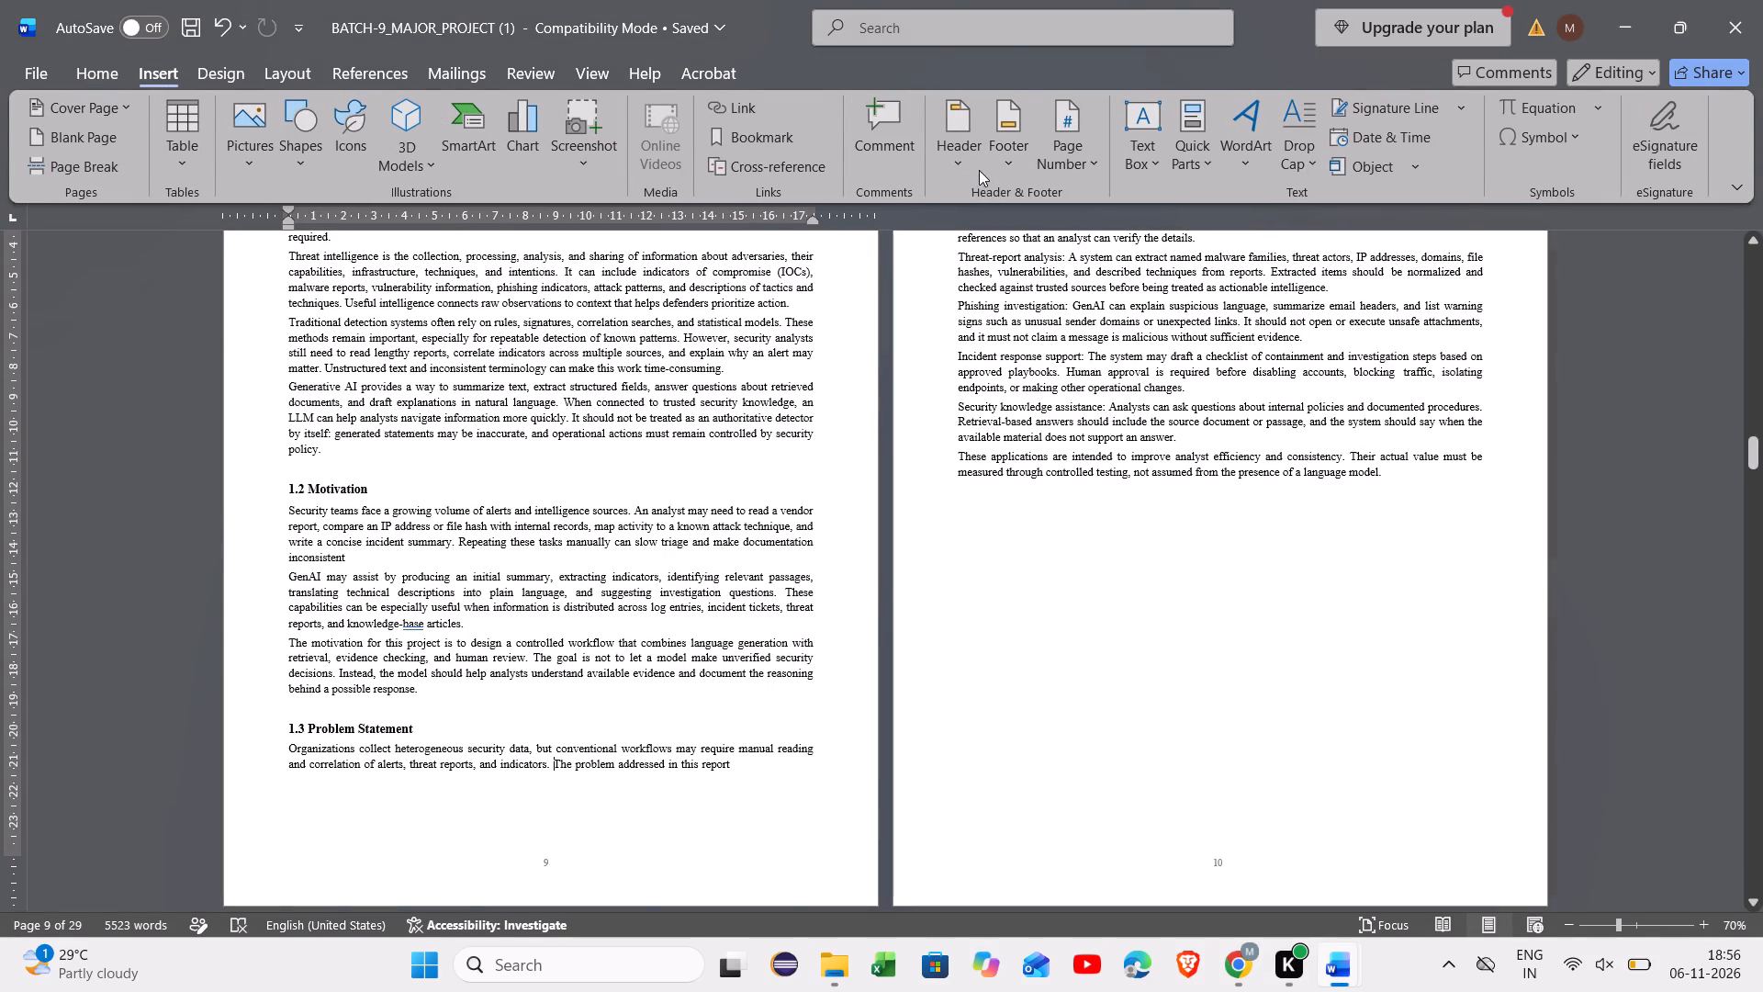
{"action": "left_click", "coordinate": [1009, 163]}
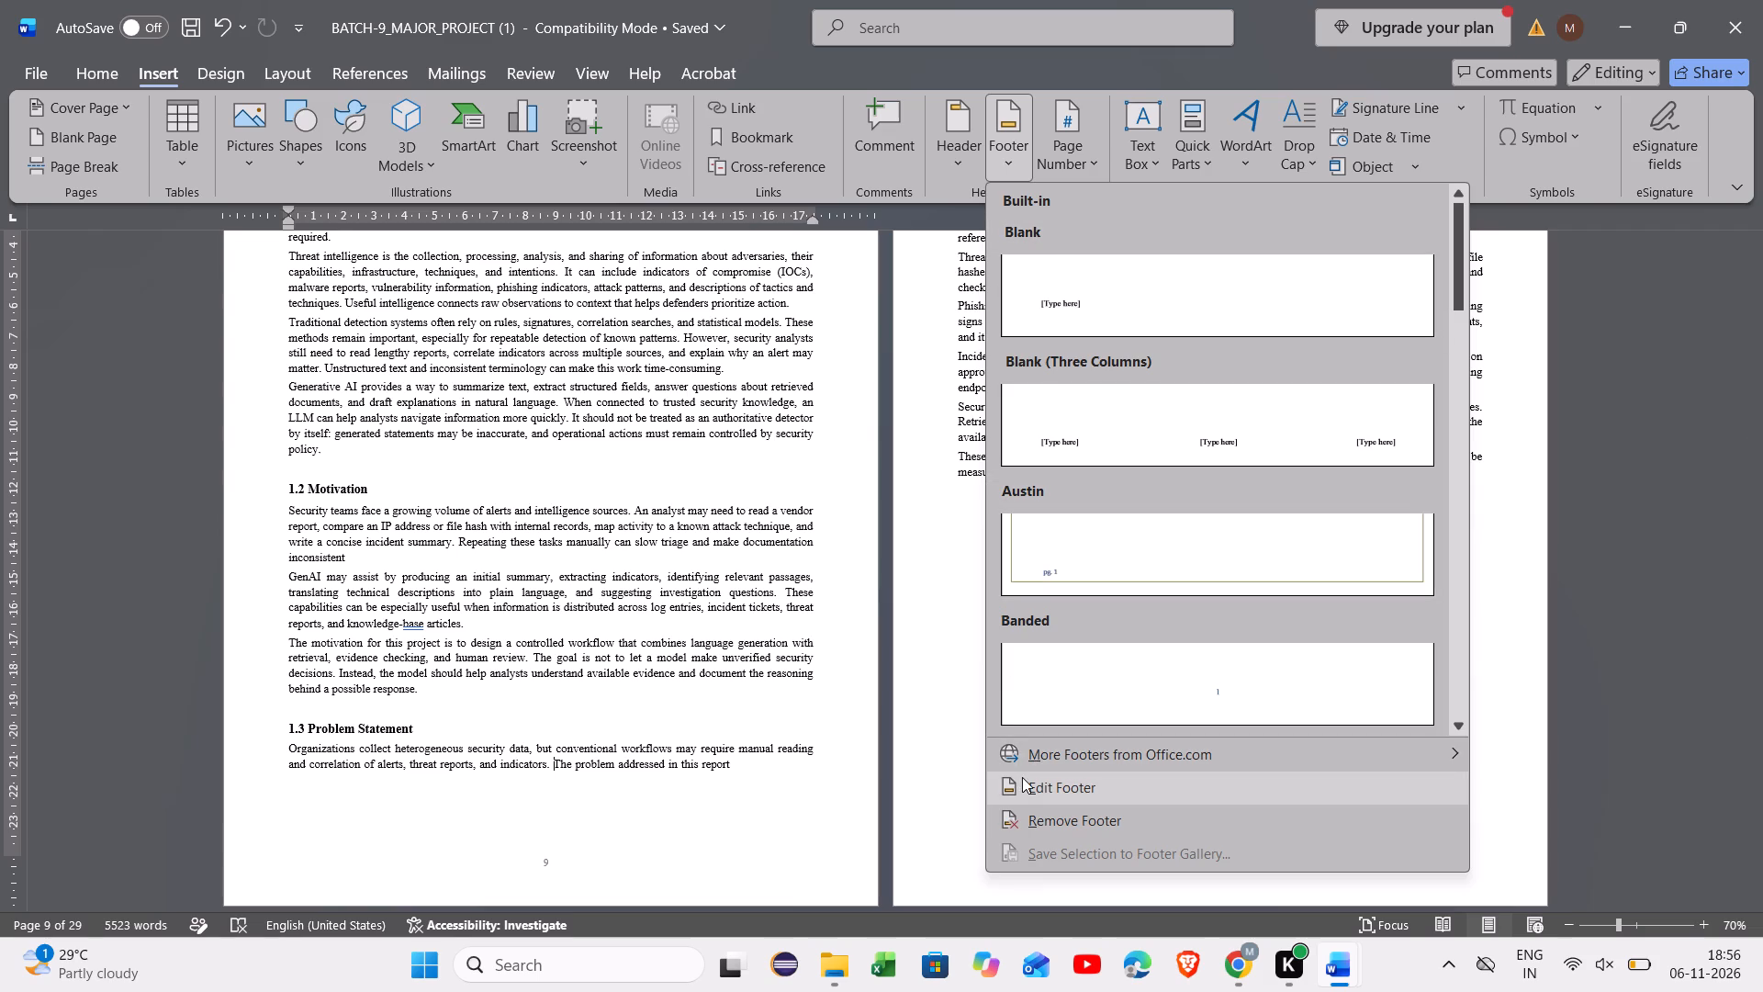
{"action": "left_click", "coordinate": [1022, 777]}
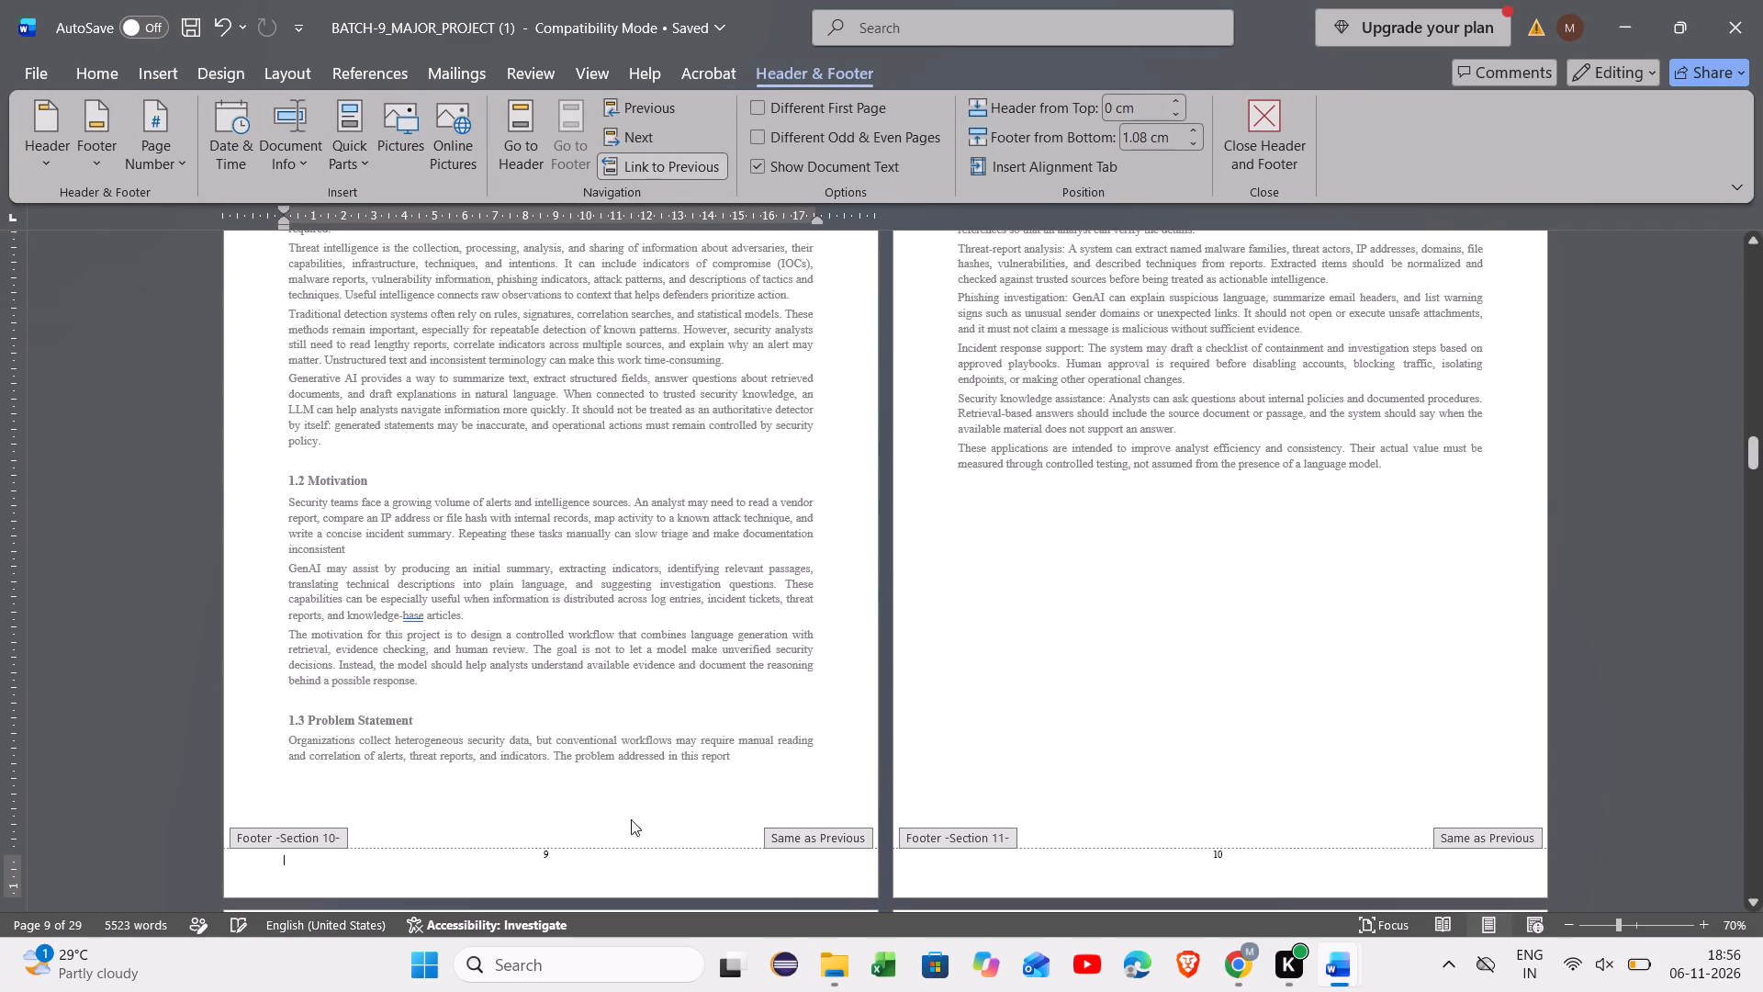
Select the page number in the page 9 footer and set its section's page numbering to start at 1.
{"action": "left_click", "coordinate": [553, 851]}
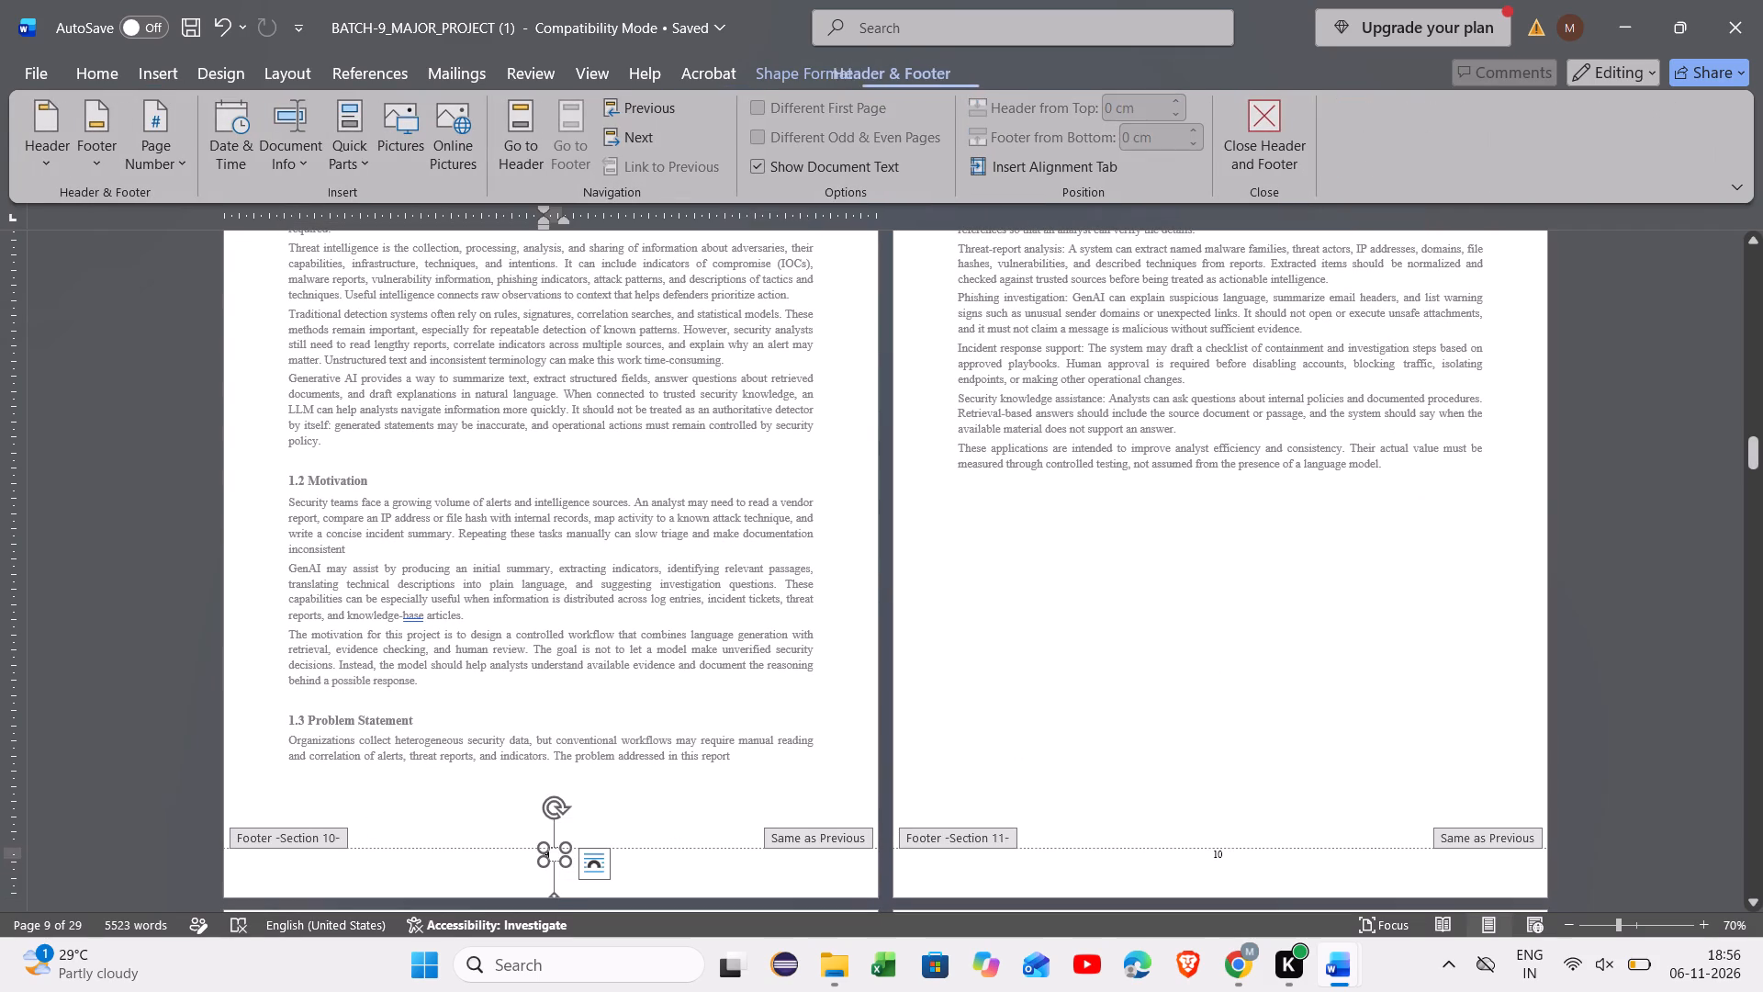
{"action": "key", "text": "BackSpace"}
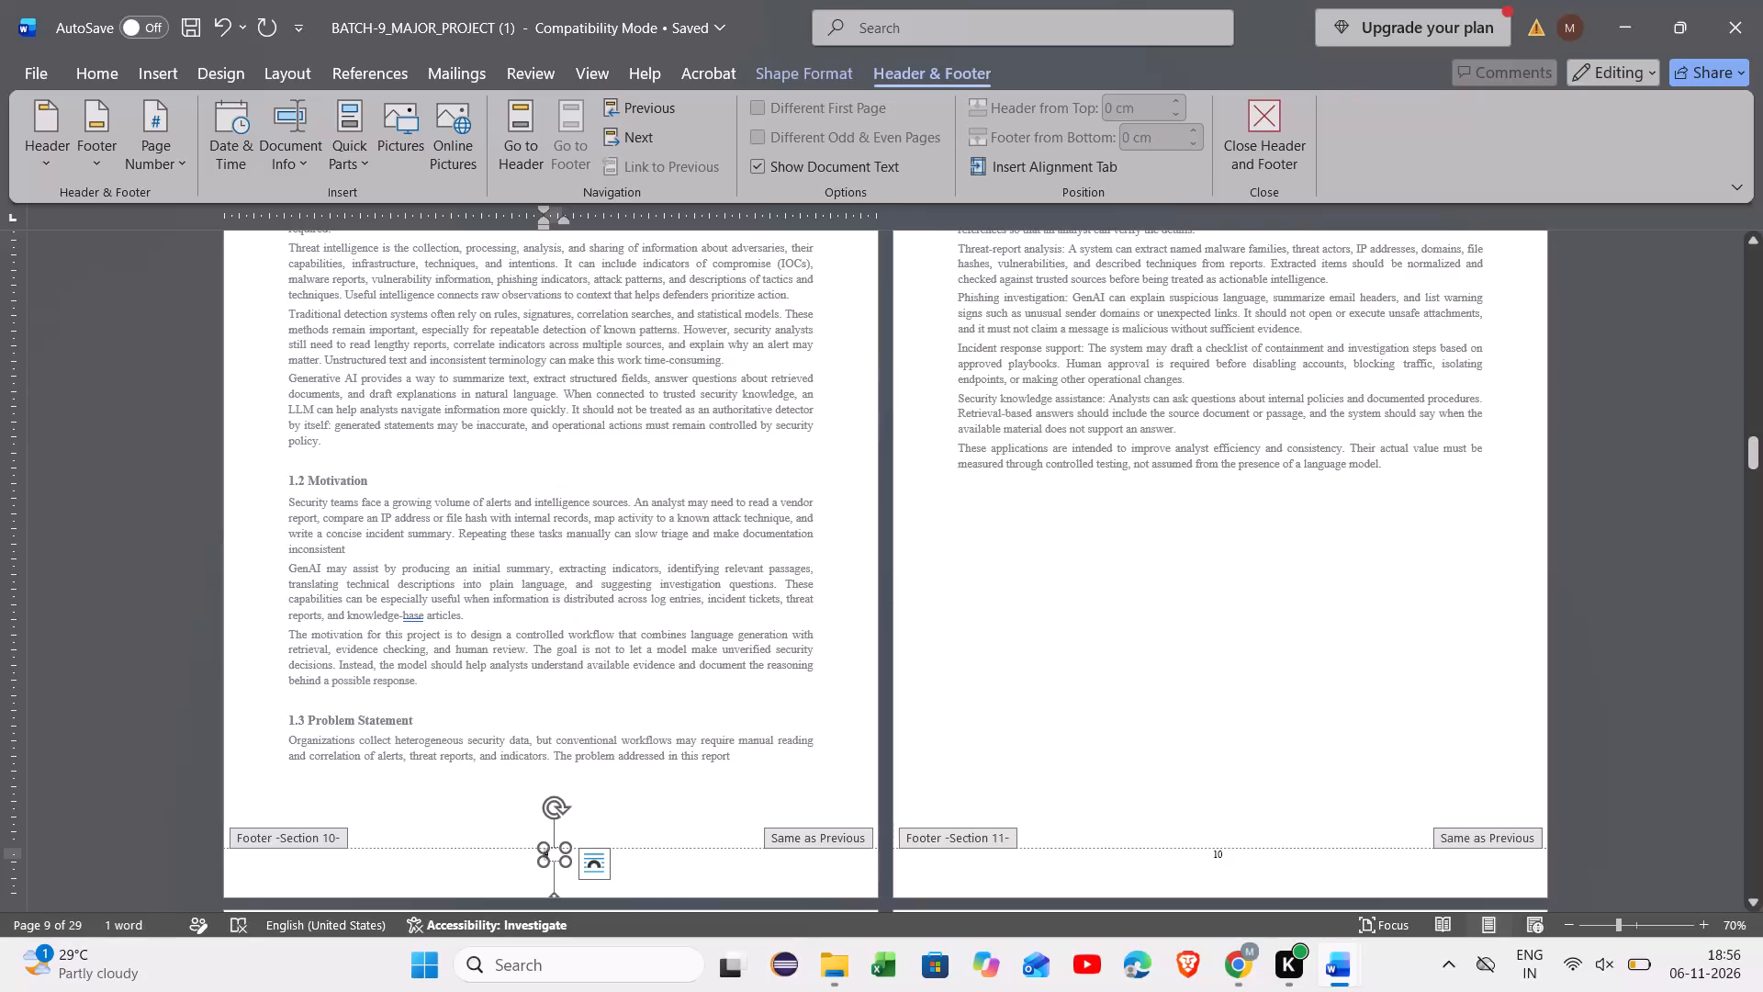
{"action": "left_click", "coordinate": [155, 148]}
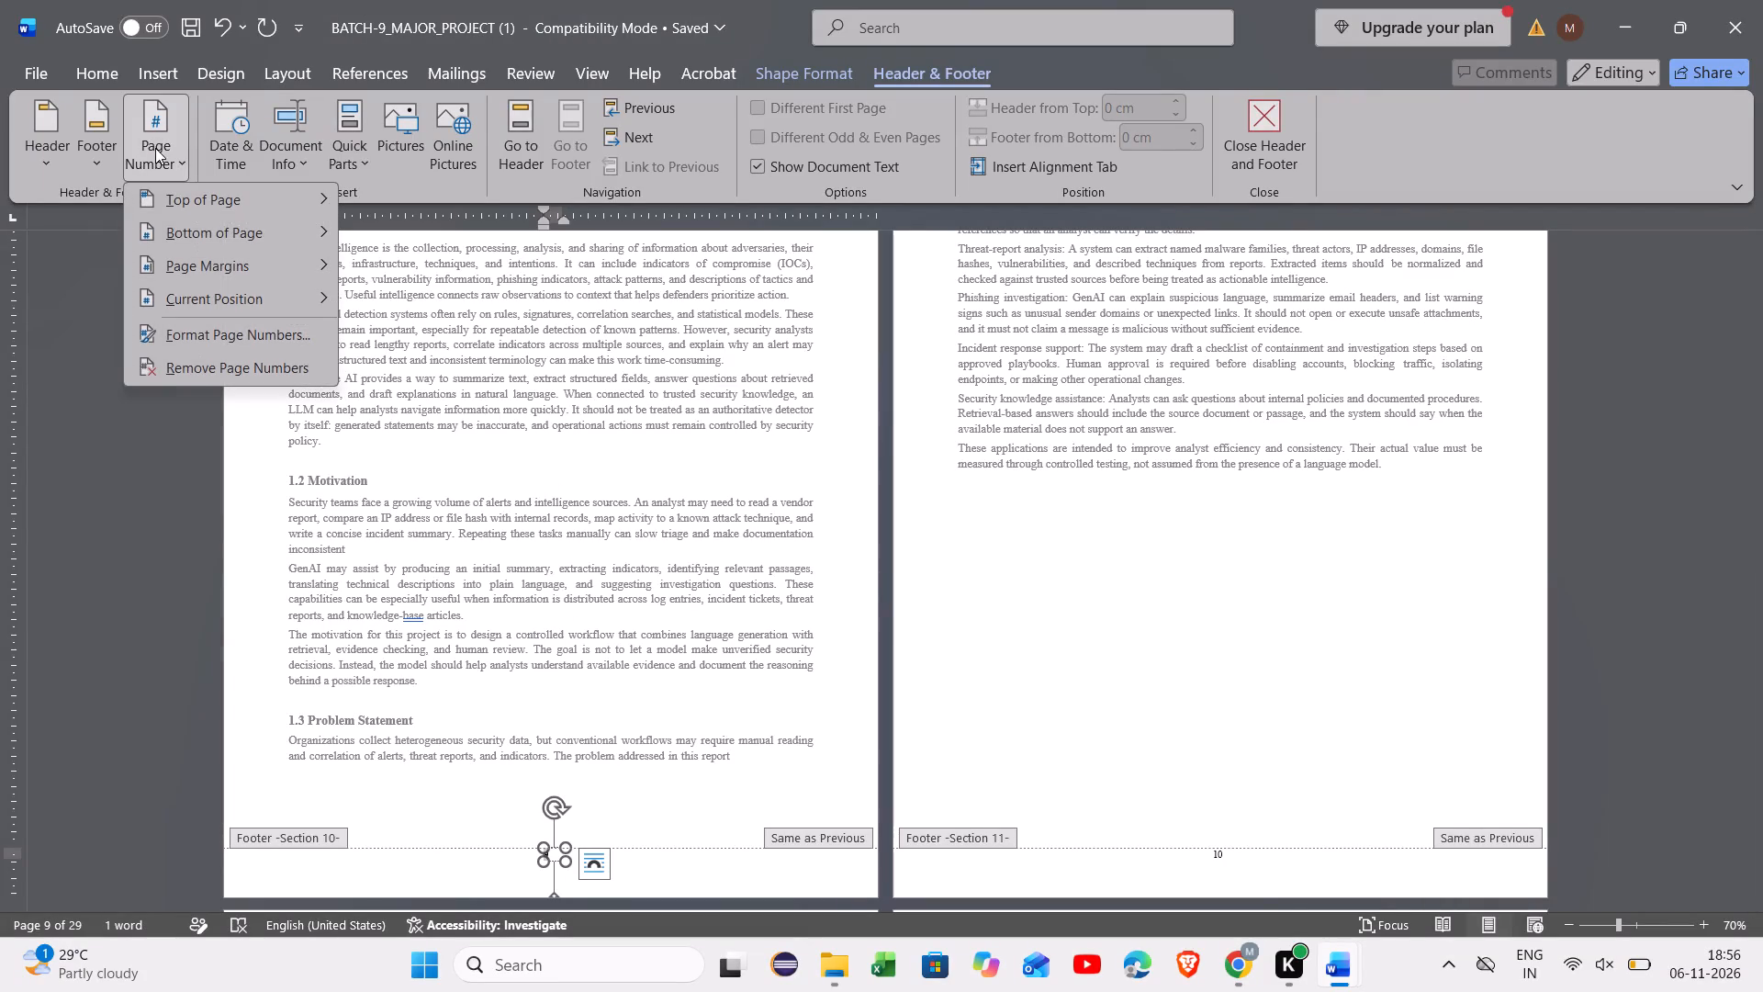
{"action": "left_click", "coordinate": [235, 333]}
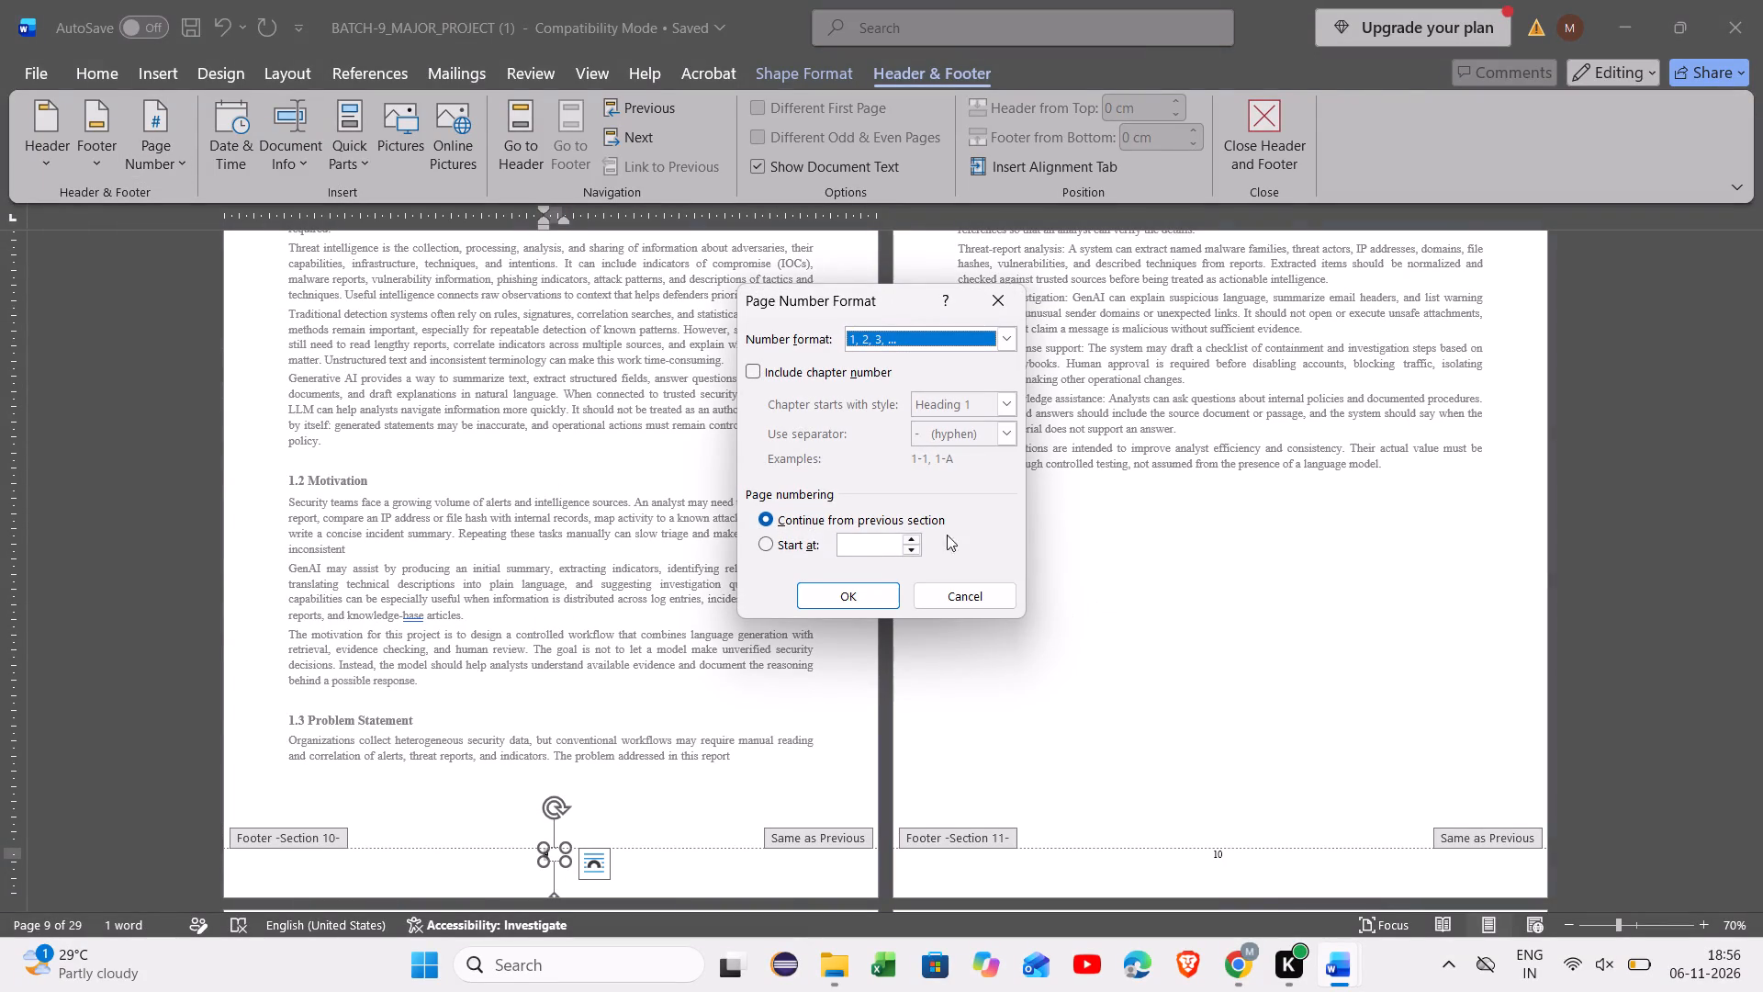
{"action": "left_click", "coordinate": [852, 538]}
{"action": "key", "text": "1"}
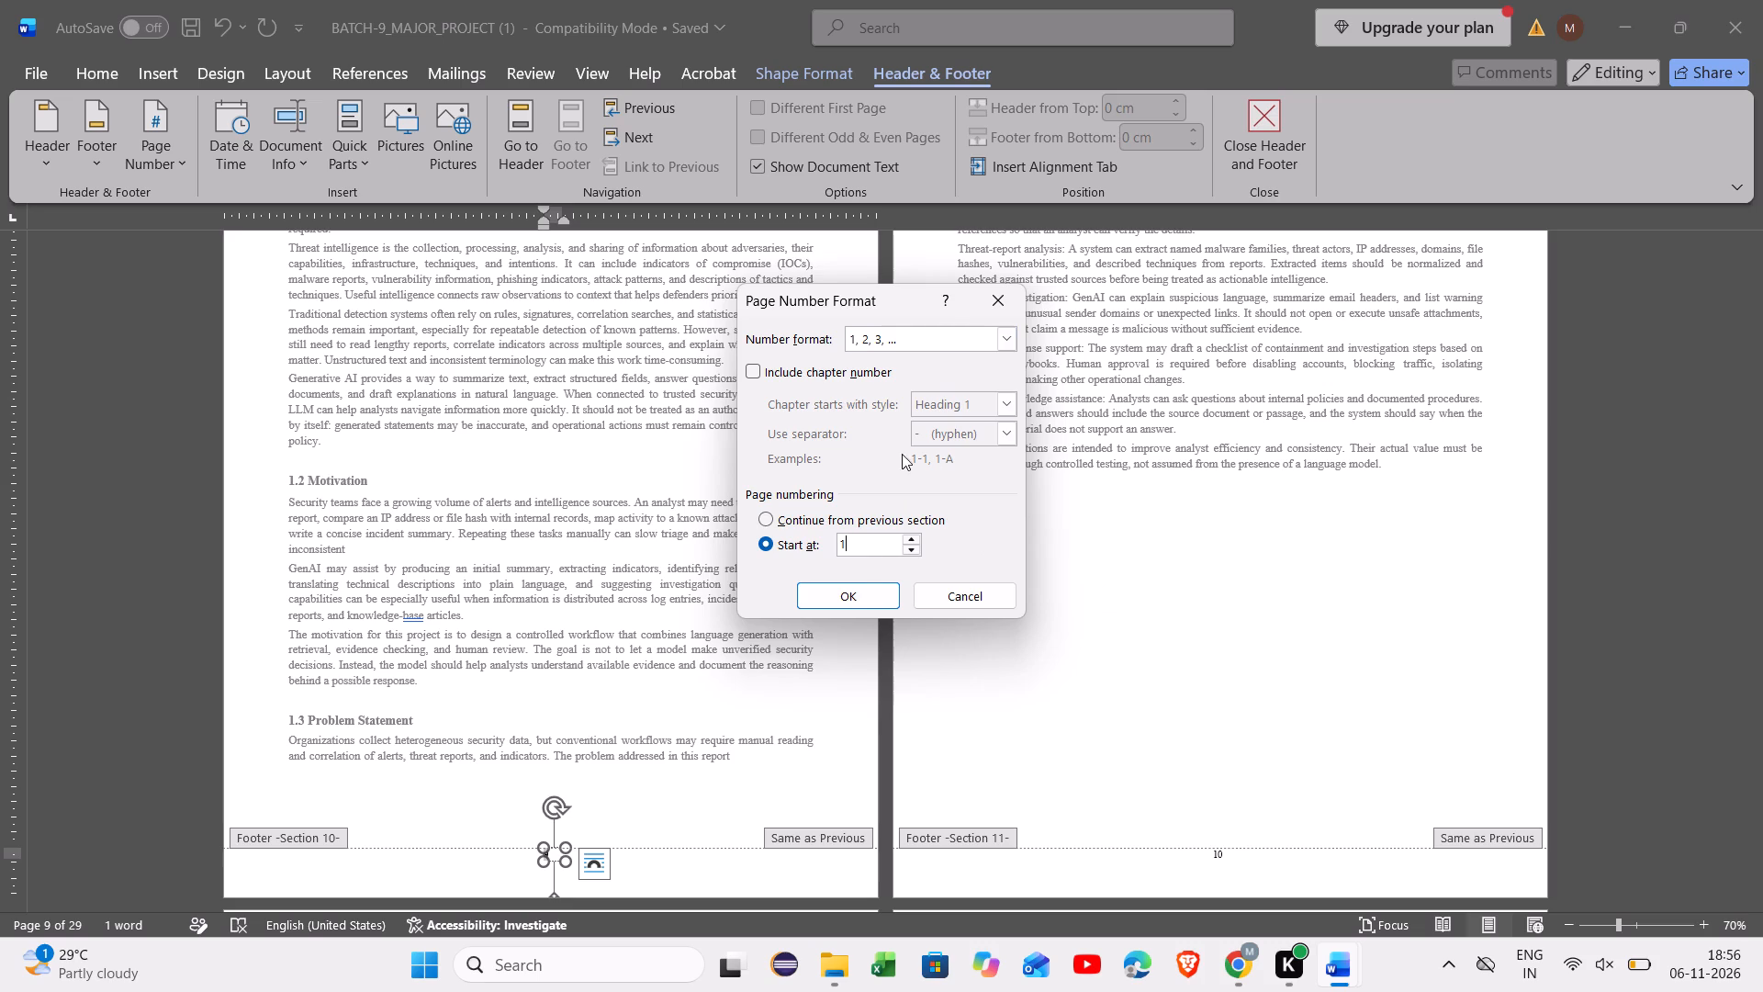
{"action": "left_click", "coordinate": [843, 589]}
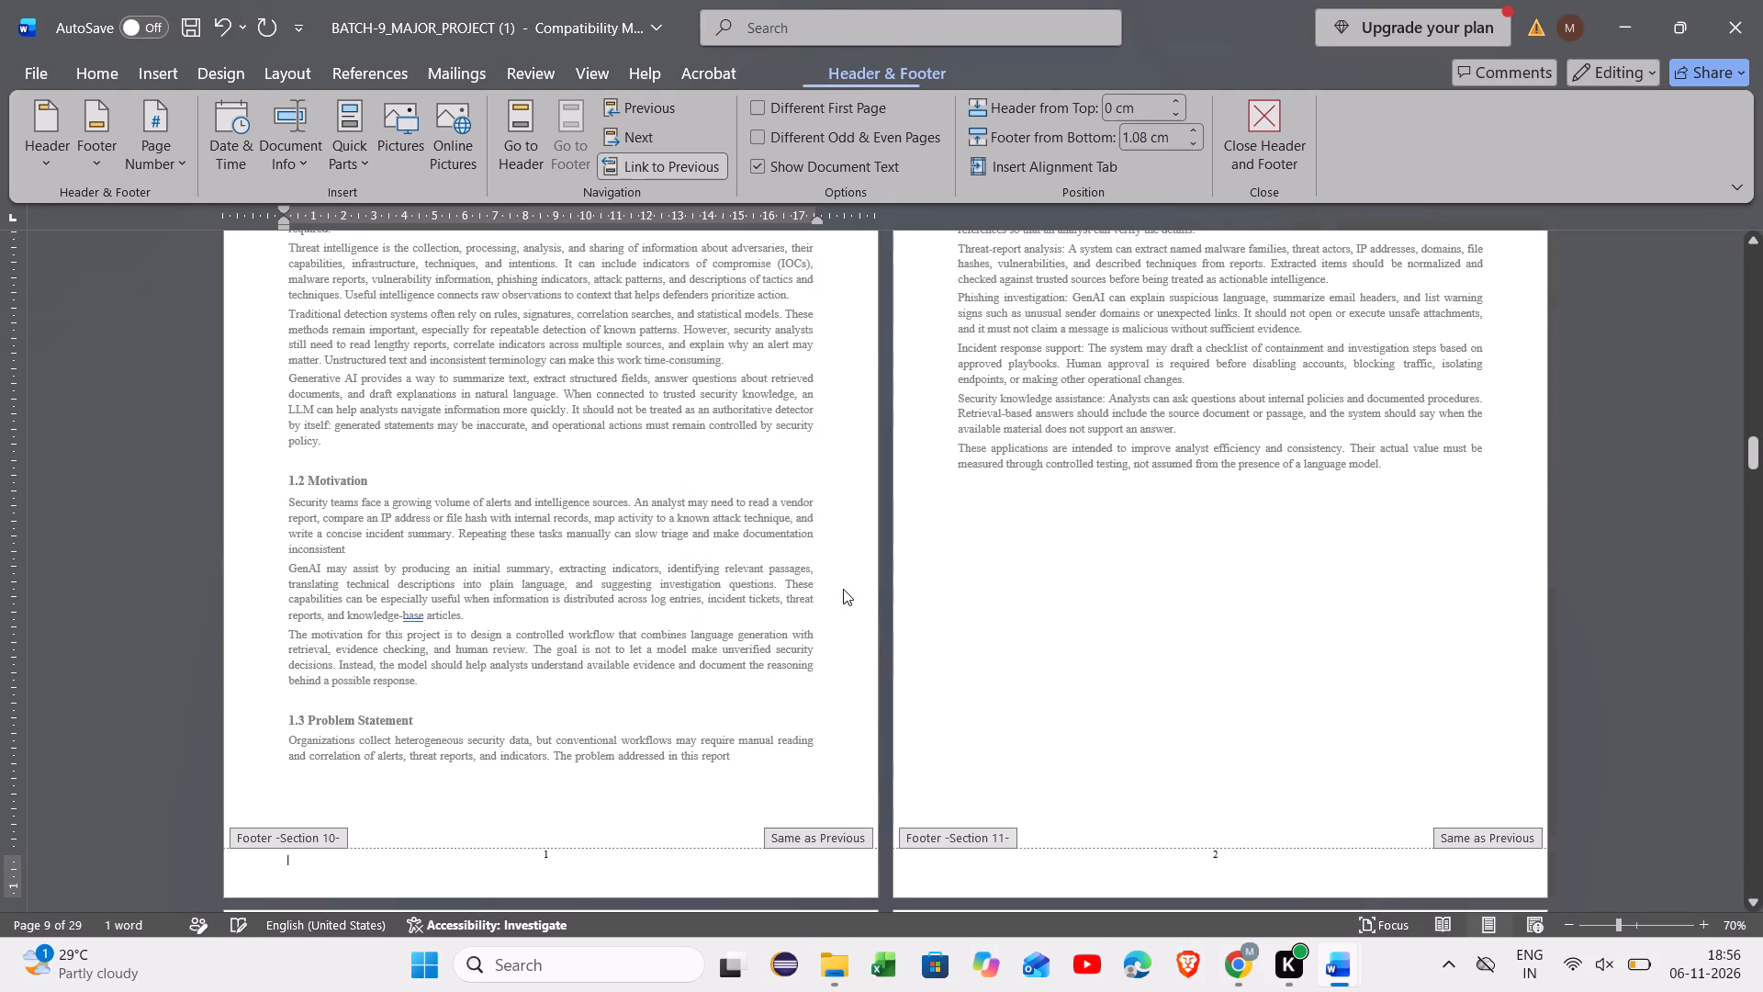
Examine the footer page numbers from physical page 9 through to the References page.
{"action": "scroll", "coordinate": [1001, 743], "scroll_direction": "down", "scroll_amount": 5}
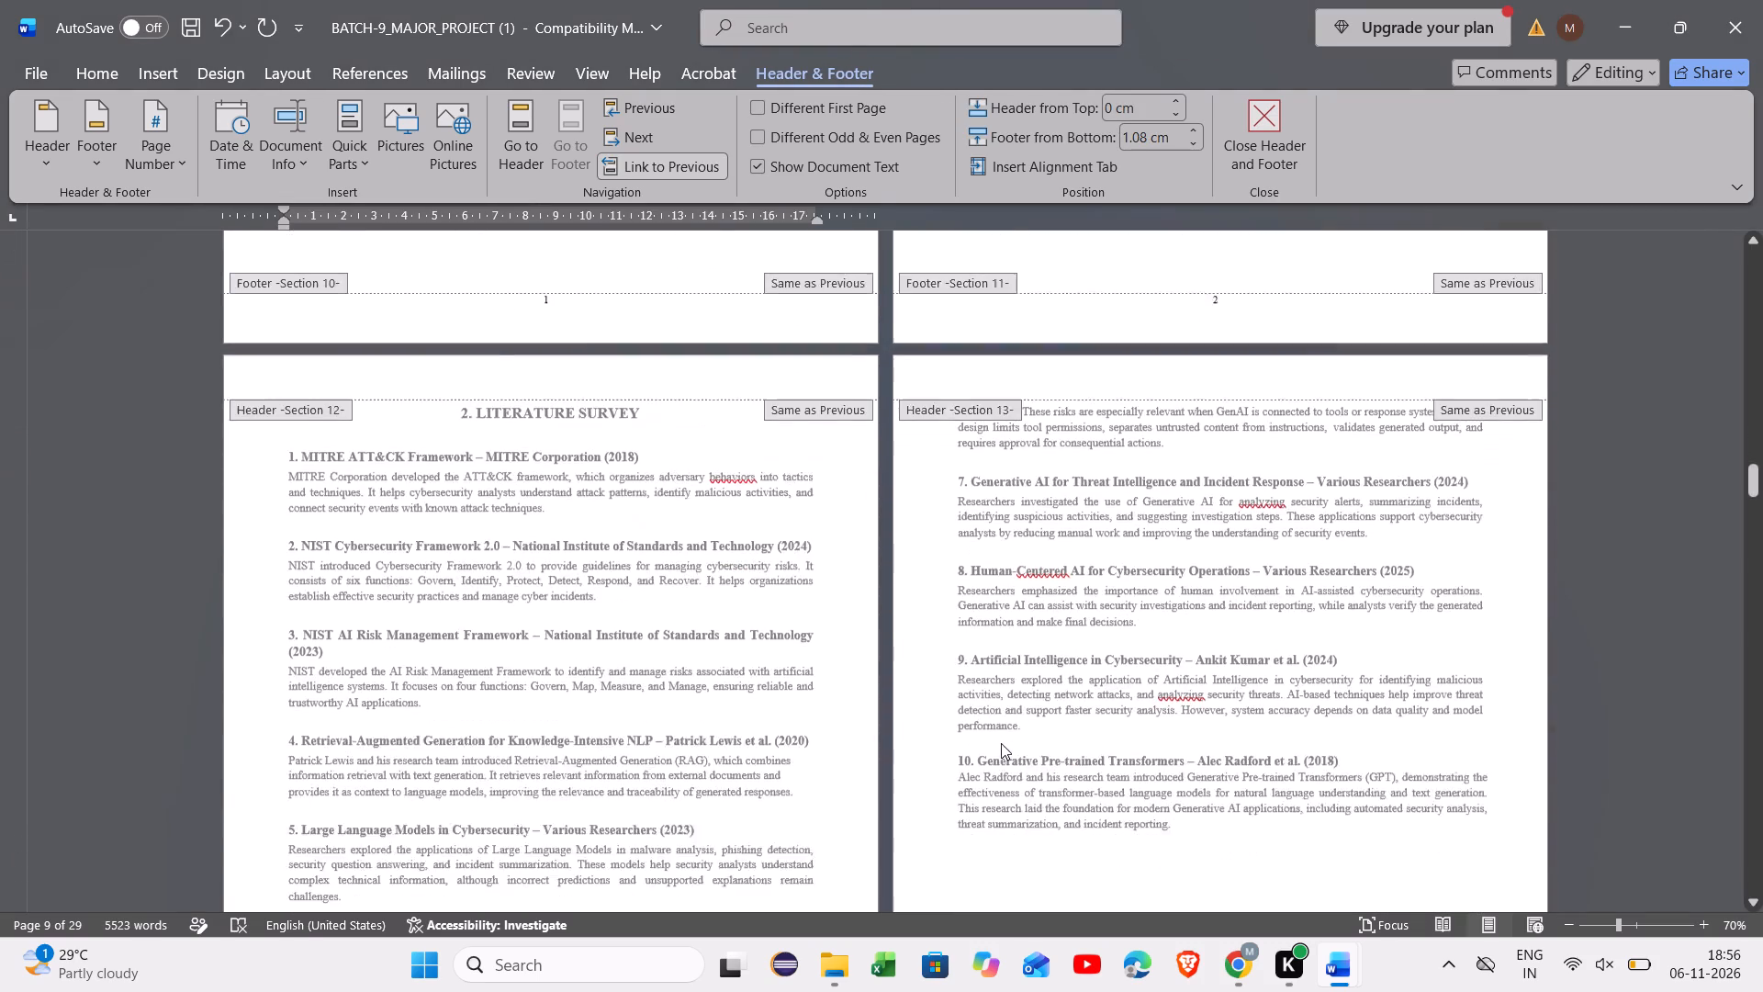
{"action": "scroll", "coordinate": [1001, 743], "scroll_direction": "down", "scroll_amount": 10}
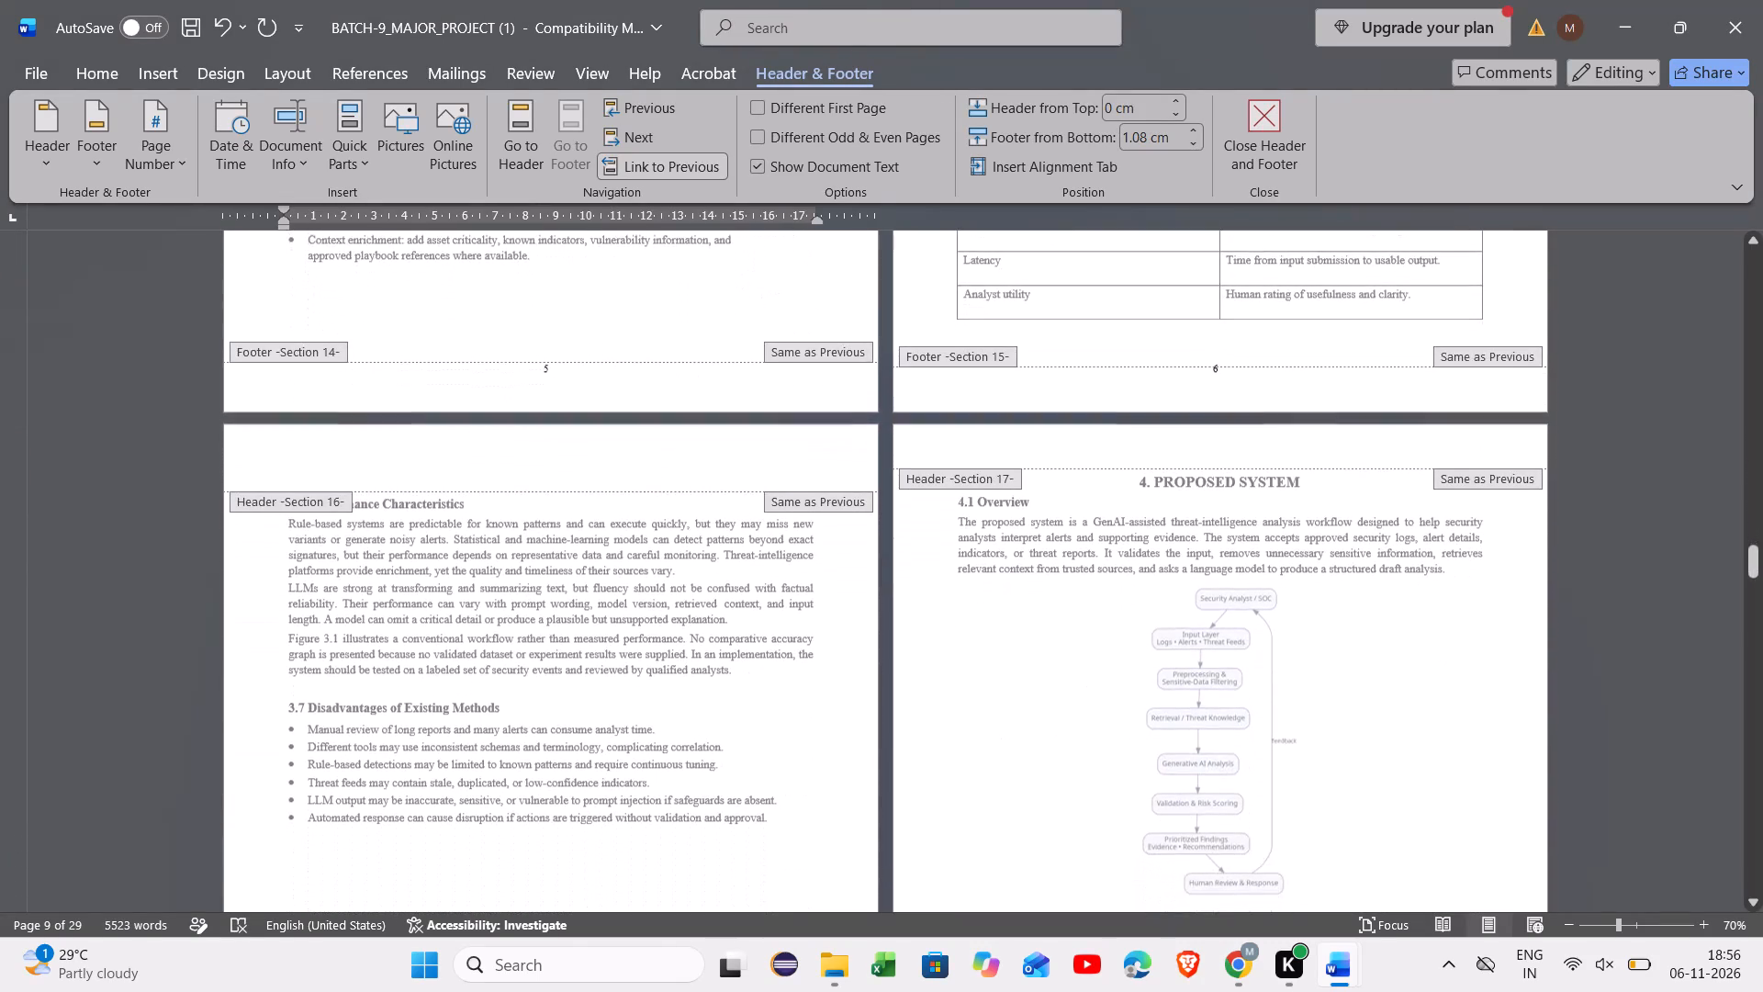
{"action": "scroll", "coordinate": [1001, 743], "scroll_direction": "down", "scroll_amount": 9}
{"action": "scroll", "coordinate": [1001, 743], "scroll_direction": "up", "scroll_amount": 5}
{"action": "scroll", "coordinate": [1001, 743], "scroll_direction": "down", "scroll_amount": 20}
{"action": "scroll", "coordinate": [1001, 743], "scroll_direction": "down", "scroll_amount": 4}
{"action": "scroll", "coordinate": [1001, 743], "scroll_direction": "down", "scroll_amount": 20}
{"action": "scroll", "coordinate": [1001, 743], "scroll_direction": "down", "scroll_amount": 20}
{"action": "scroll", "coordinate": [1001, 743], "scroll_direction": "down", "scroll_amount": 20}
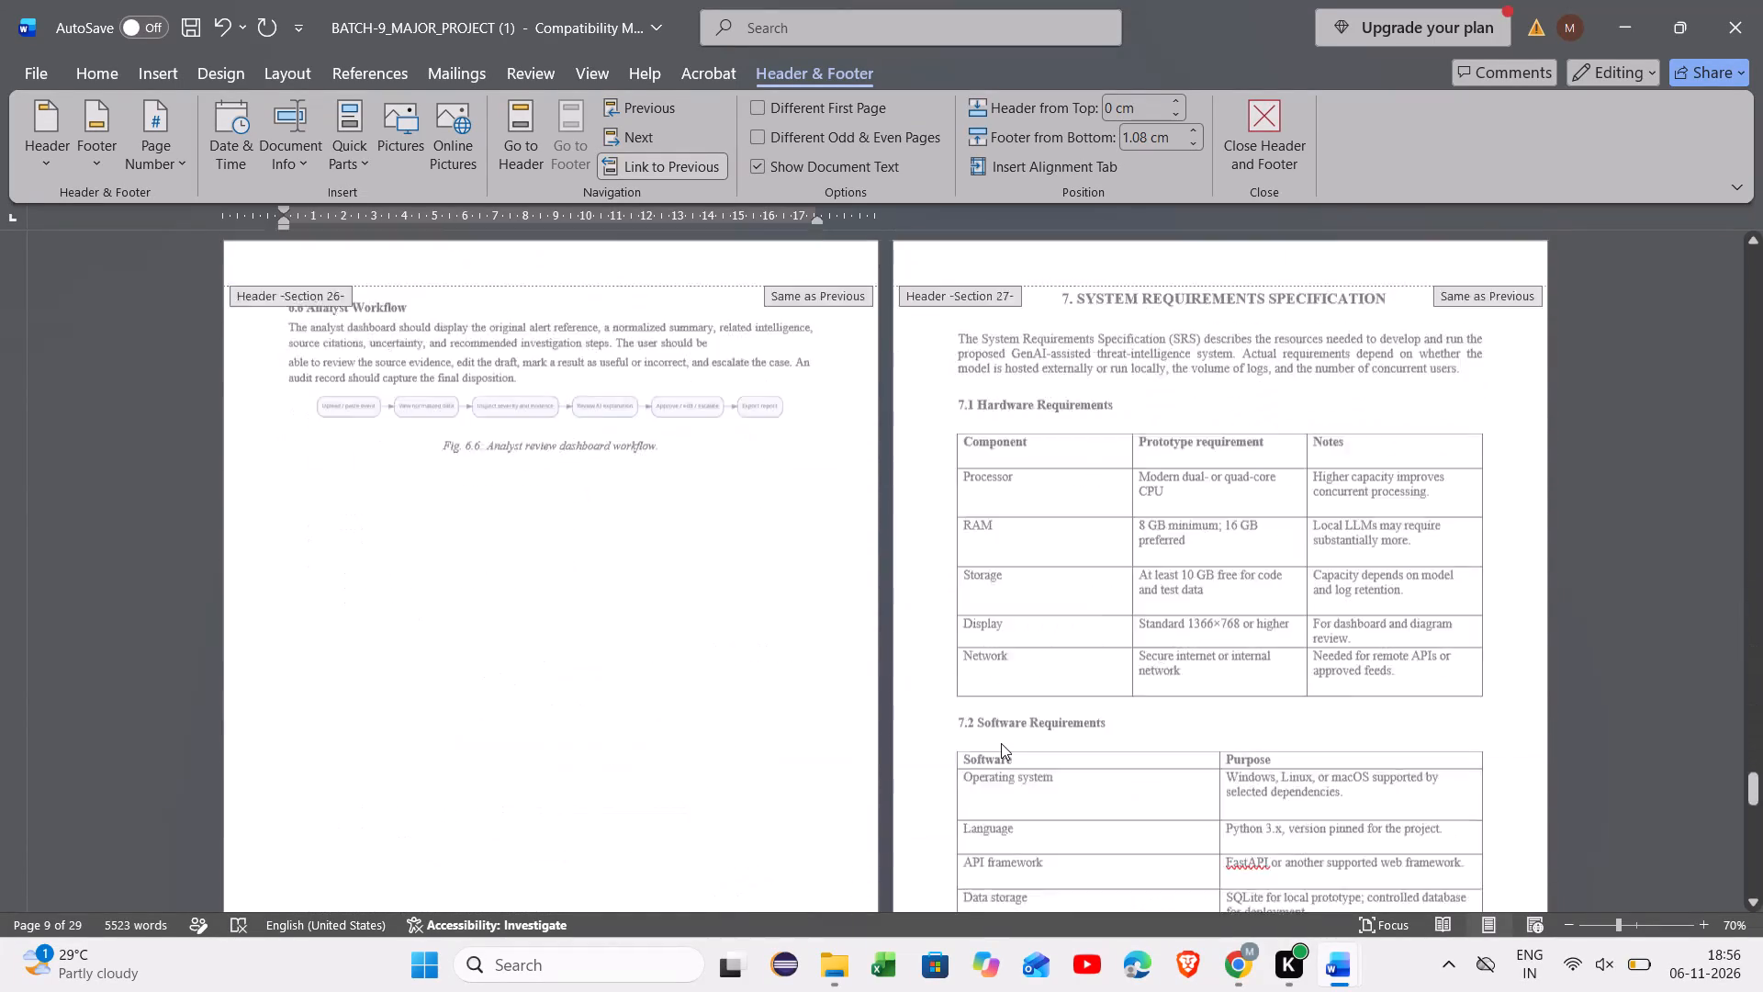
{"action": "scroll", "coordinate": [1001, 743], "scroll_direction": "down", "scroll_amount": 20}
{"action": "scroll", "coordinate": [1001, 743], "scroll_direction": "down", "scroll_amount": 20}
{"action": "scroll", "coordinate": [1001, 743], "scroll_direction": "down", "scroll_amount": 20}
{"action": "scroll", "coordinate": [1001, 743], "scroll_direction": "down", "scroll_amount": 2}
{"action": "scroll", "coordinate": [1001, 743], "scroll_direction": "up", "scroll_amount": 7}
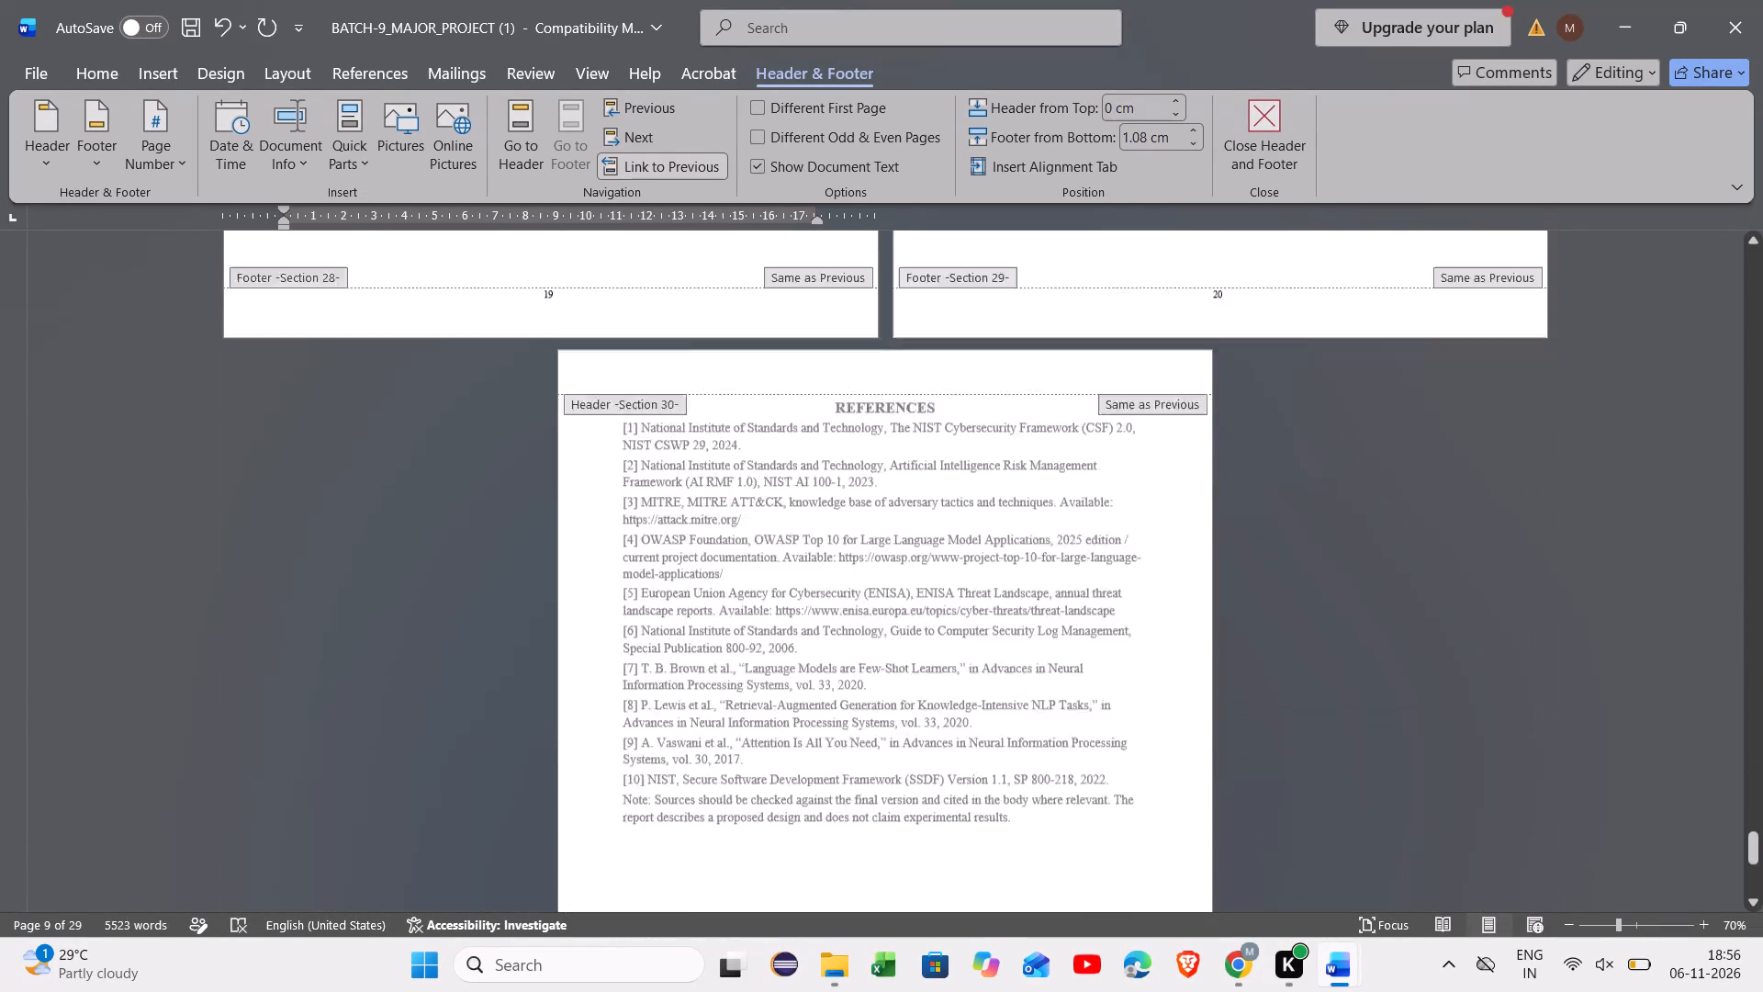
{"action": "scroll", "coordinate": [1001, 743], "scroll_direction": "up", "scroll_amount": 20}
{"action": "scroll", "coordinate": [1001, 743], "scroll_direction": "up", "scroll_amount": 1}
{"action": "scroll", "coordinate": [1001, 743], "scroll_direction": "down", "scroll_amount": 1}
{"action": "scroll", "coordinate": [1001, 743], "scroll_direction": "up", "scroll_amount": 20}
{"action": "scroll", "coordinate": [1001, 743], "scroll_direction": "up", "scroll_amount": 20}
{"action": "scroll", "coordinate": [1001, 743], "scroll_direction": "up", "scroll_amount": 3}
{"action": "scroll", "coordinate": [118, 0], "scroll_direction": "up", "scroll_amount": 20}
{"action": "scroll", "coordinate": [118, 0], "scroll_direction": "up", "scroll_amount": 20}
{"action": "scroll", "coordinate": [118, 0], "scroll_direction": "up", "scroll_amount": 12}
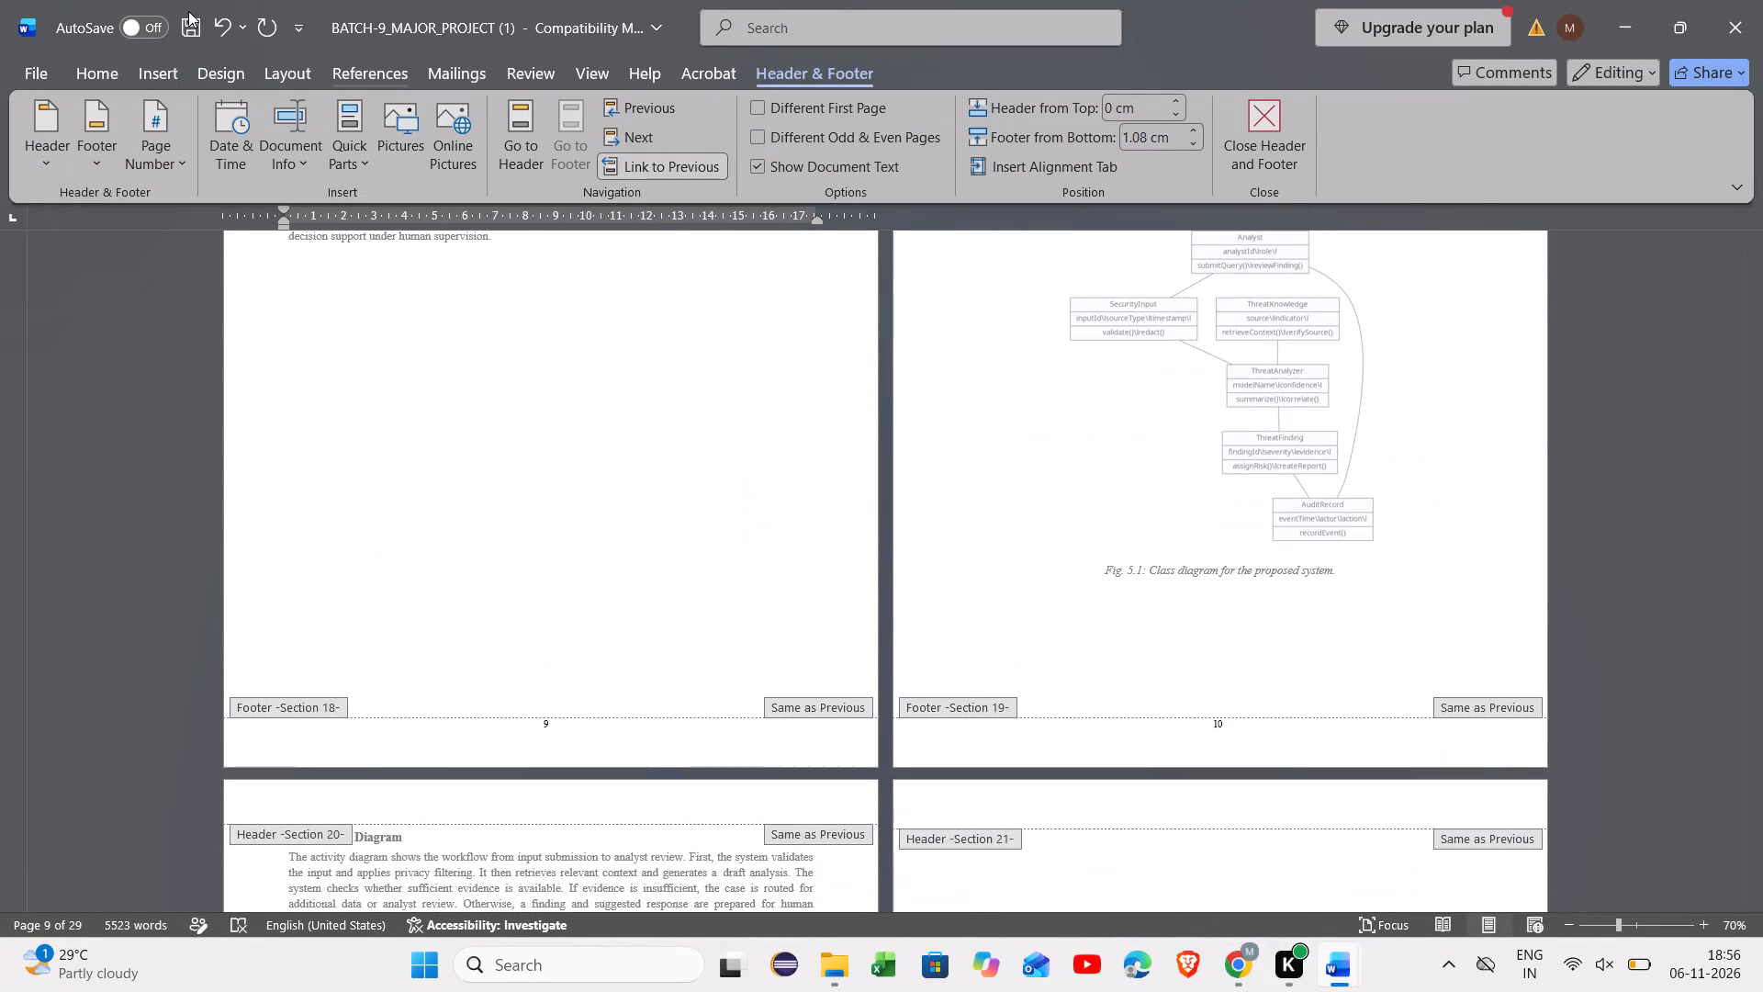
Save the BATCH-9 document with the restarted page numbering.
{"action": "left_click", "coordinate": [196, 23]}
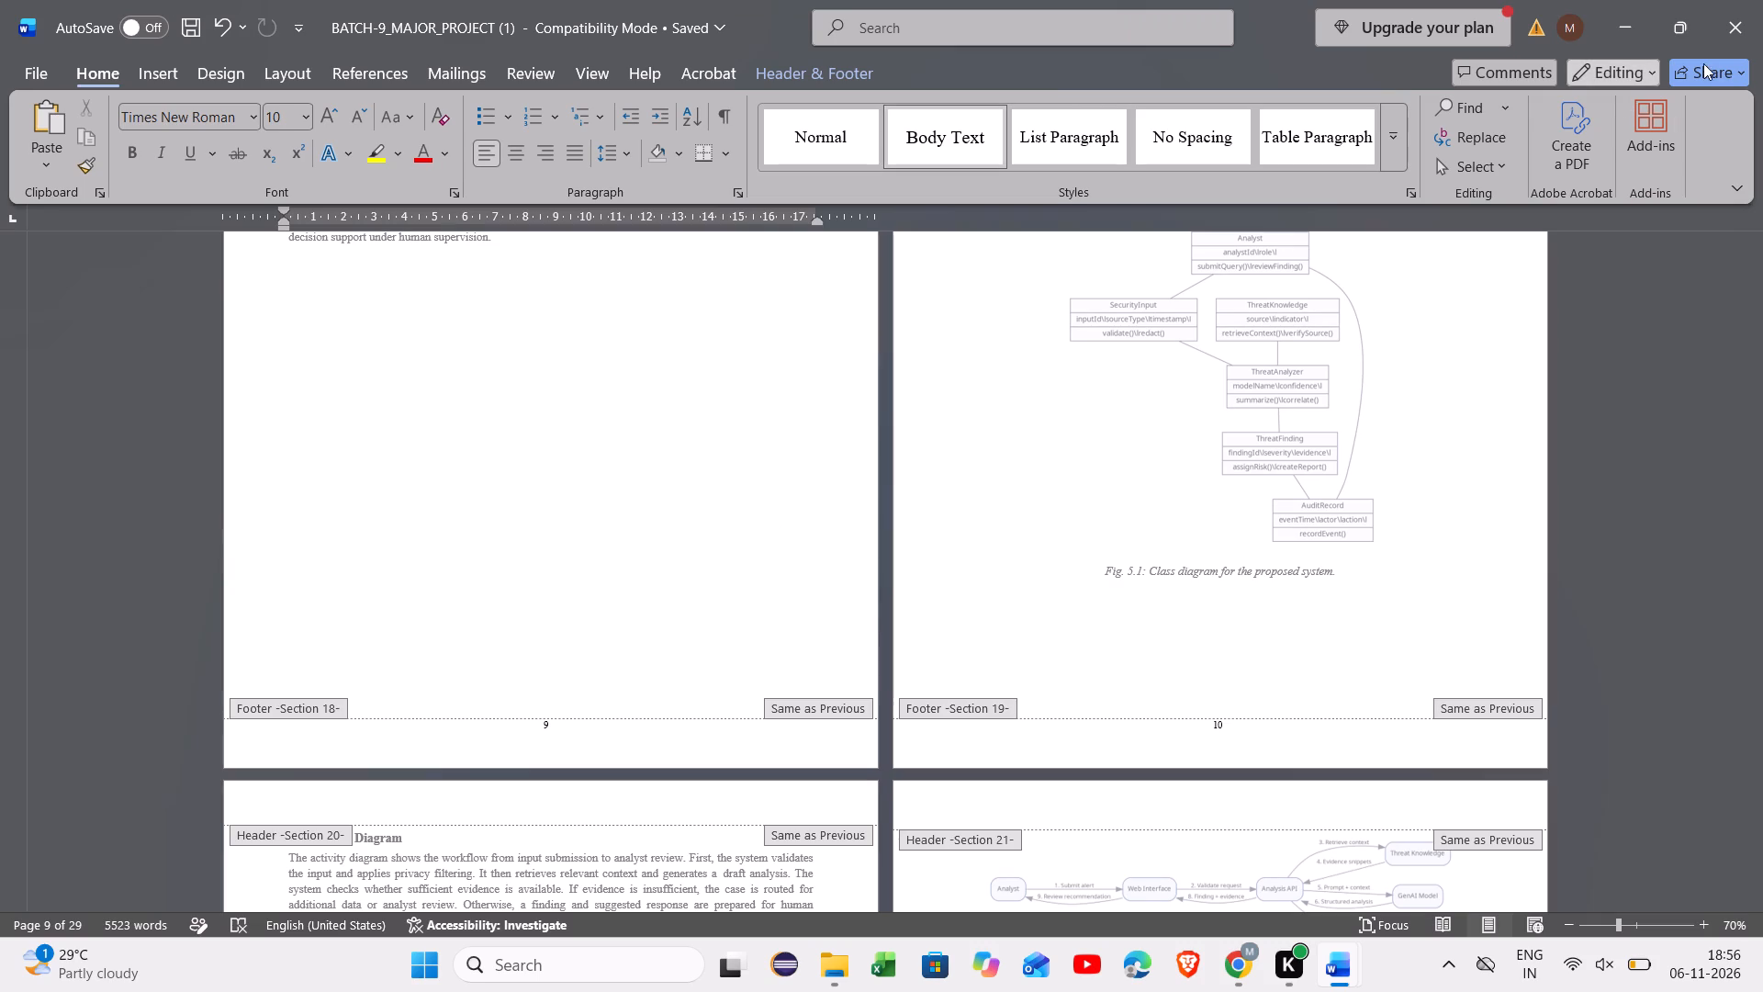
{"action": "left_click", "coordinate": [172, 68]}
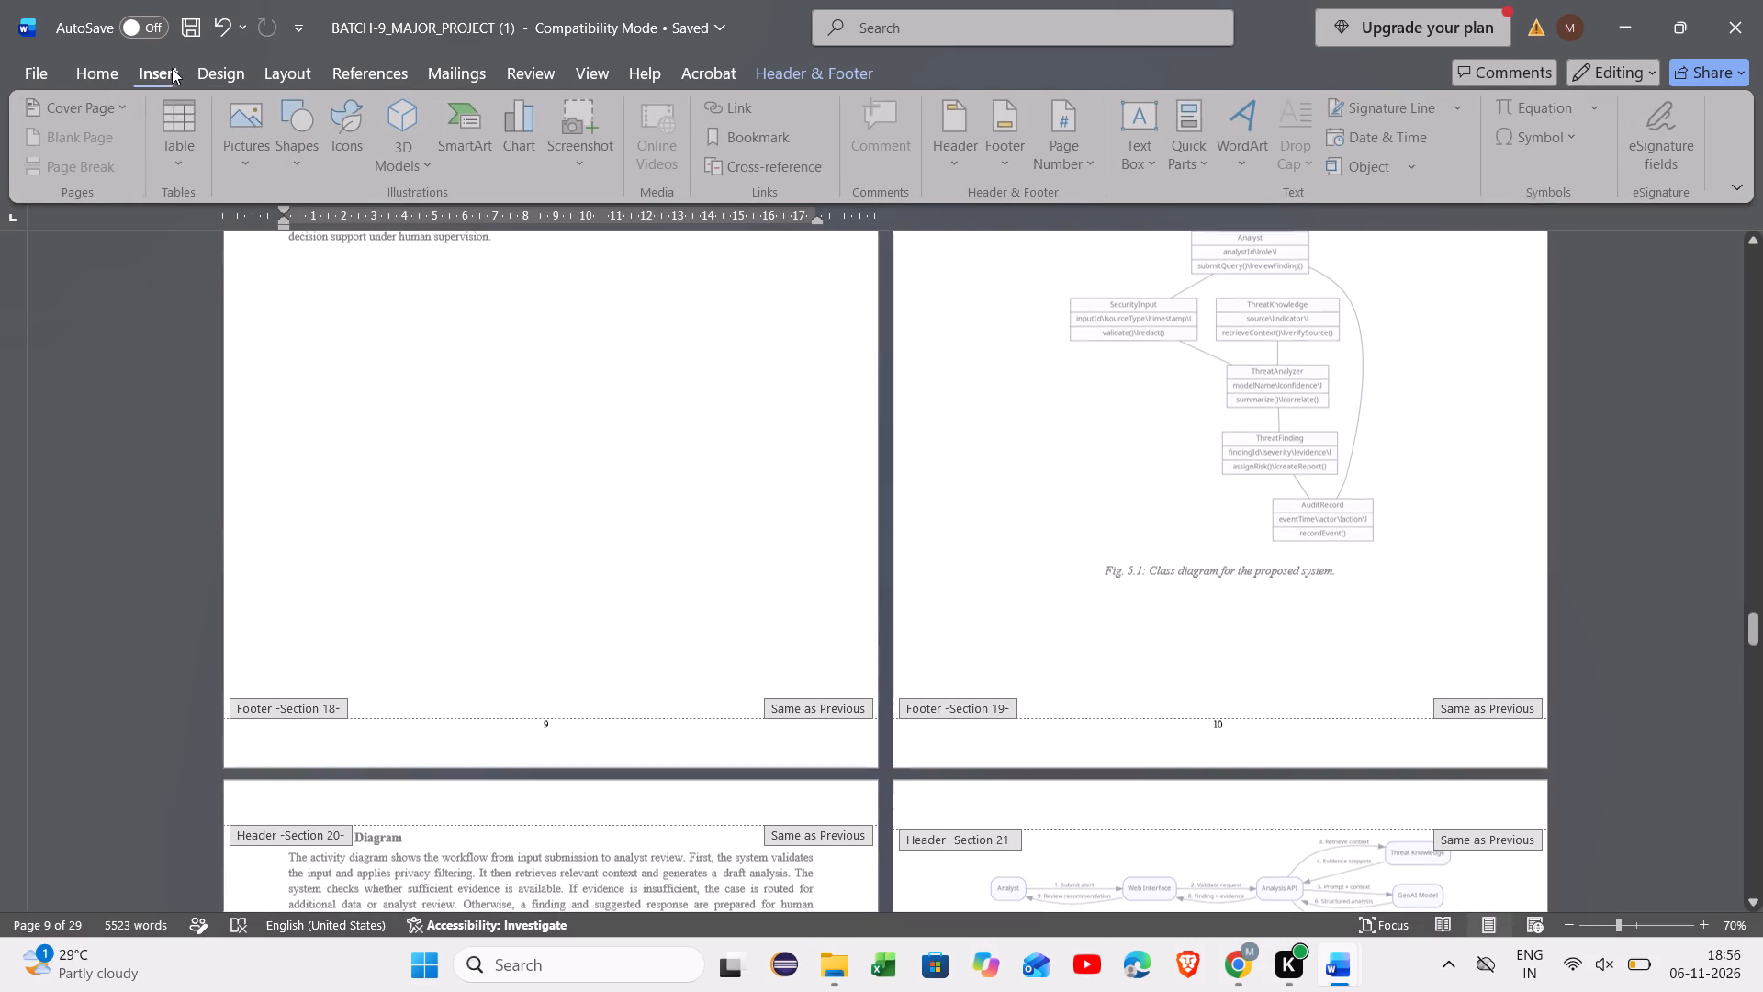
{"action": "left_click", "coordinate": [915, 443]}
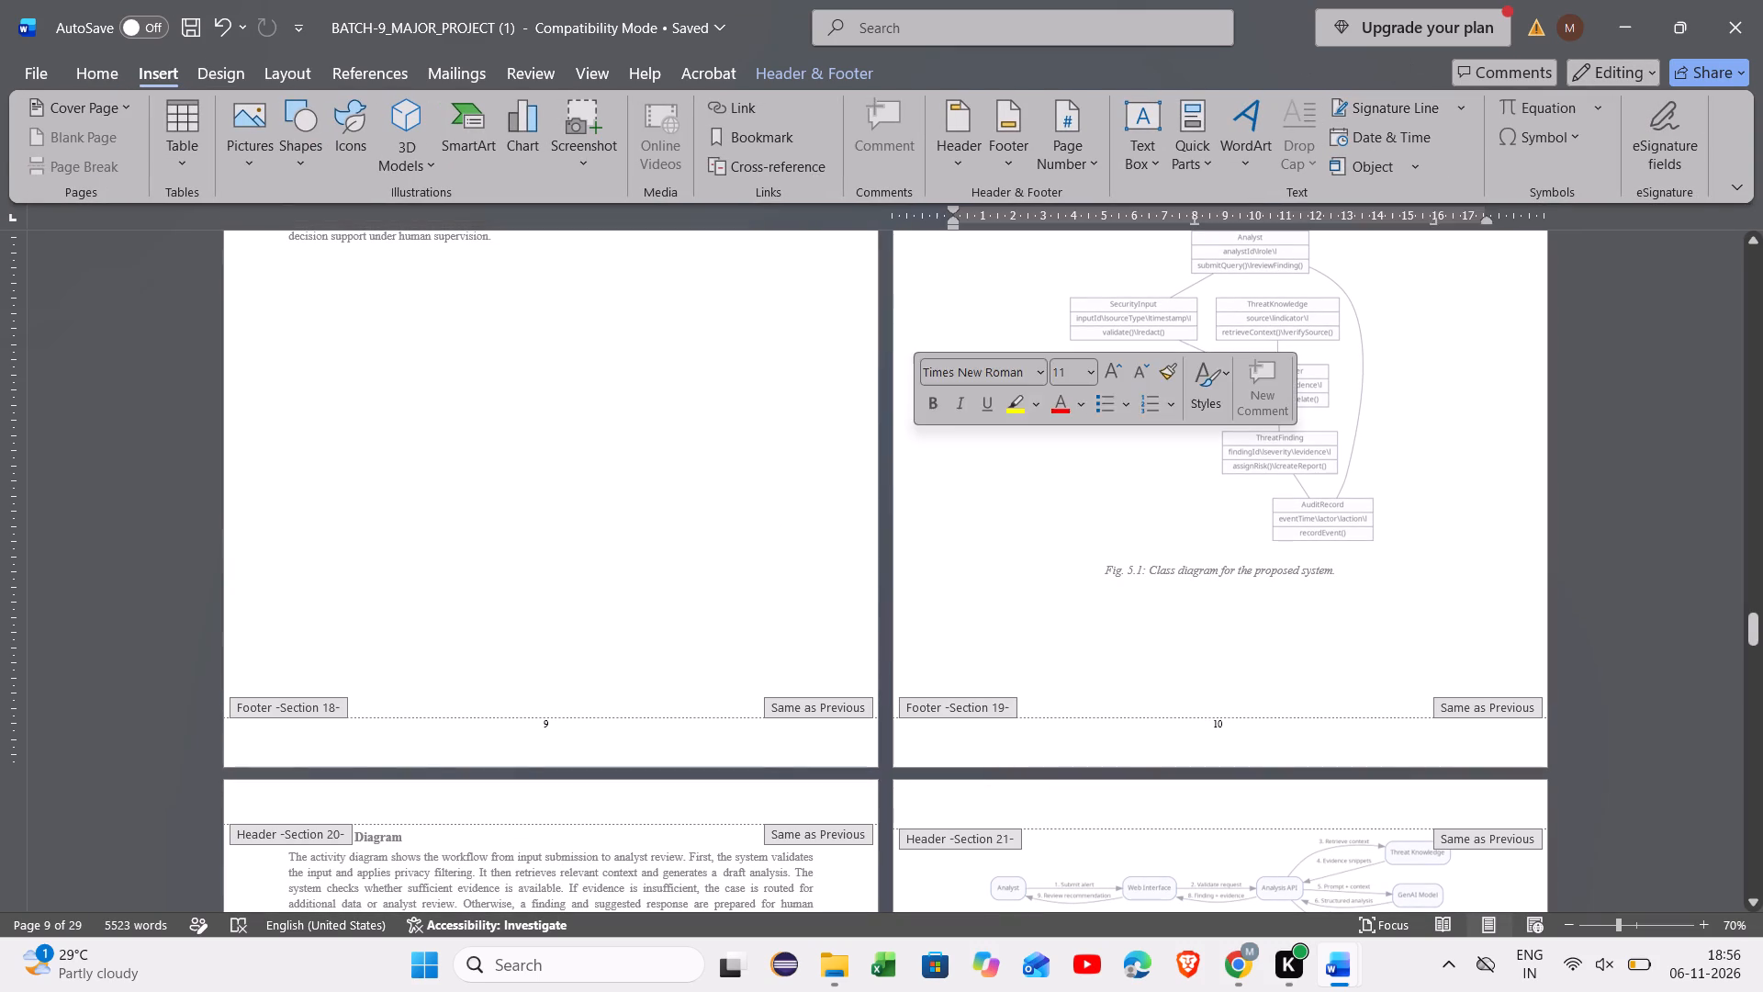
Go back to the report's front pages and close header and footer editing.
{"action": "scroll", "coordinate": [915, 443], "scroll_direction": "down", "scroll_amount": 2, "text": "ctrl"}
{"action": "scroll", "coordinate": [915, 443], "scroll_direction": "up", "scroll_amount": 20}
{"action": "scroll", "coordinate": [915, 443], "scroll_direction": "up", "scroll_amount": 20}
{"action": "scroll", "coordinate": [915, 443], "scroll_direction": "up", "scroll_amount": 7}
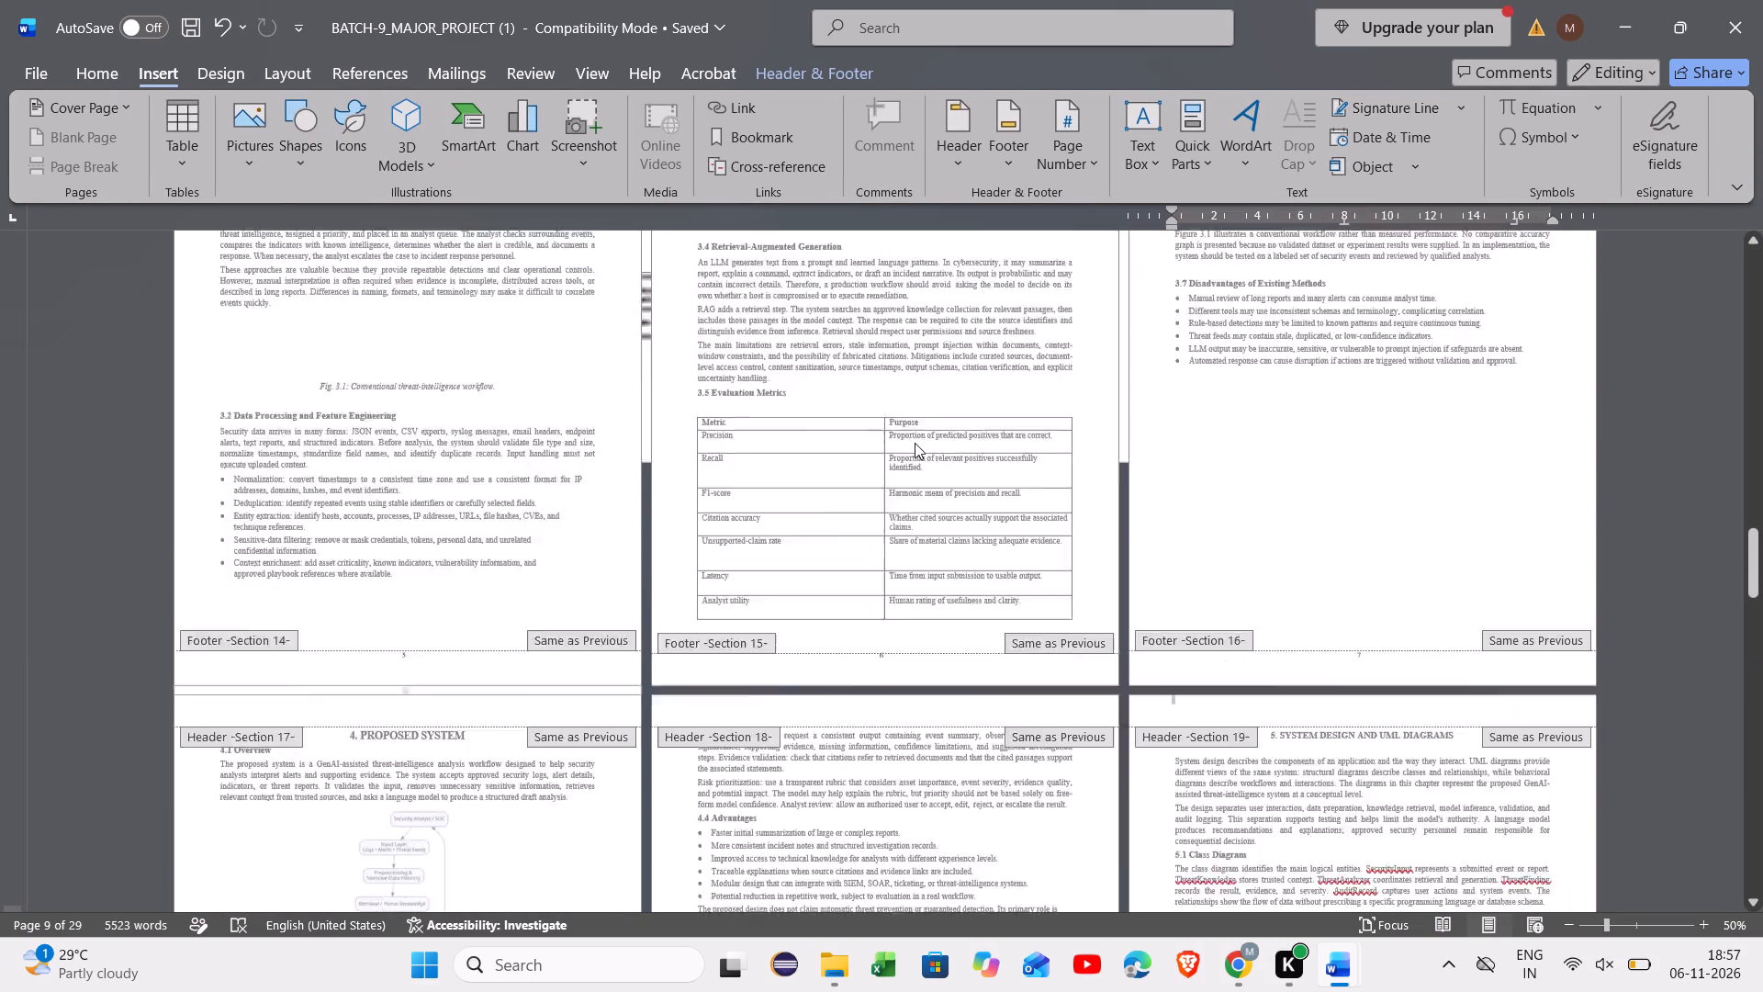
{"action": "scroll", "coordinate": [915, 443], "scroll_direction": "up", "scroll_amount": 6}
{"action": "scroll", "coordinate": [915, 443], "scroll_direction": "up", "scroll_amount": 20}
{"action": "scroll", "coordinate": [915, 443], "scroll_direction": "up", "scroll_amount": 20}
{"action": "scroll", "coordinate": [915, 443], "scroll_direction": "up", "scroll_amount": 20}
{"action": "scroll", "coordinate": [915, 443], "scroll_direction": "up", "scroll_amount": 2}
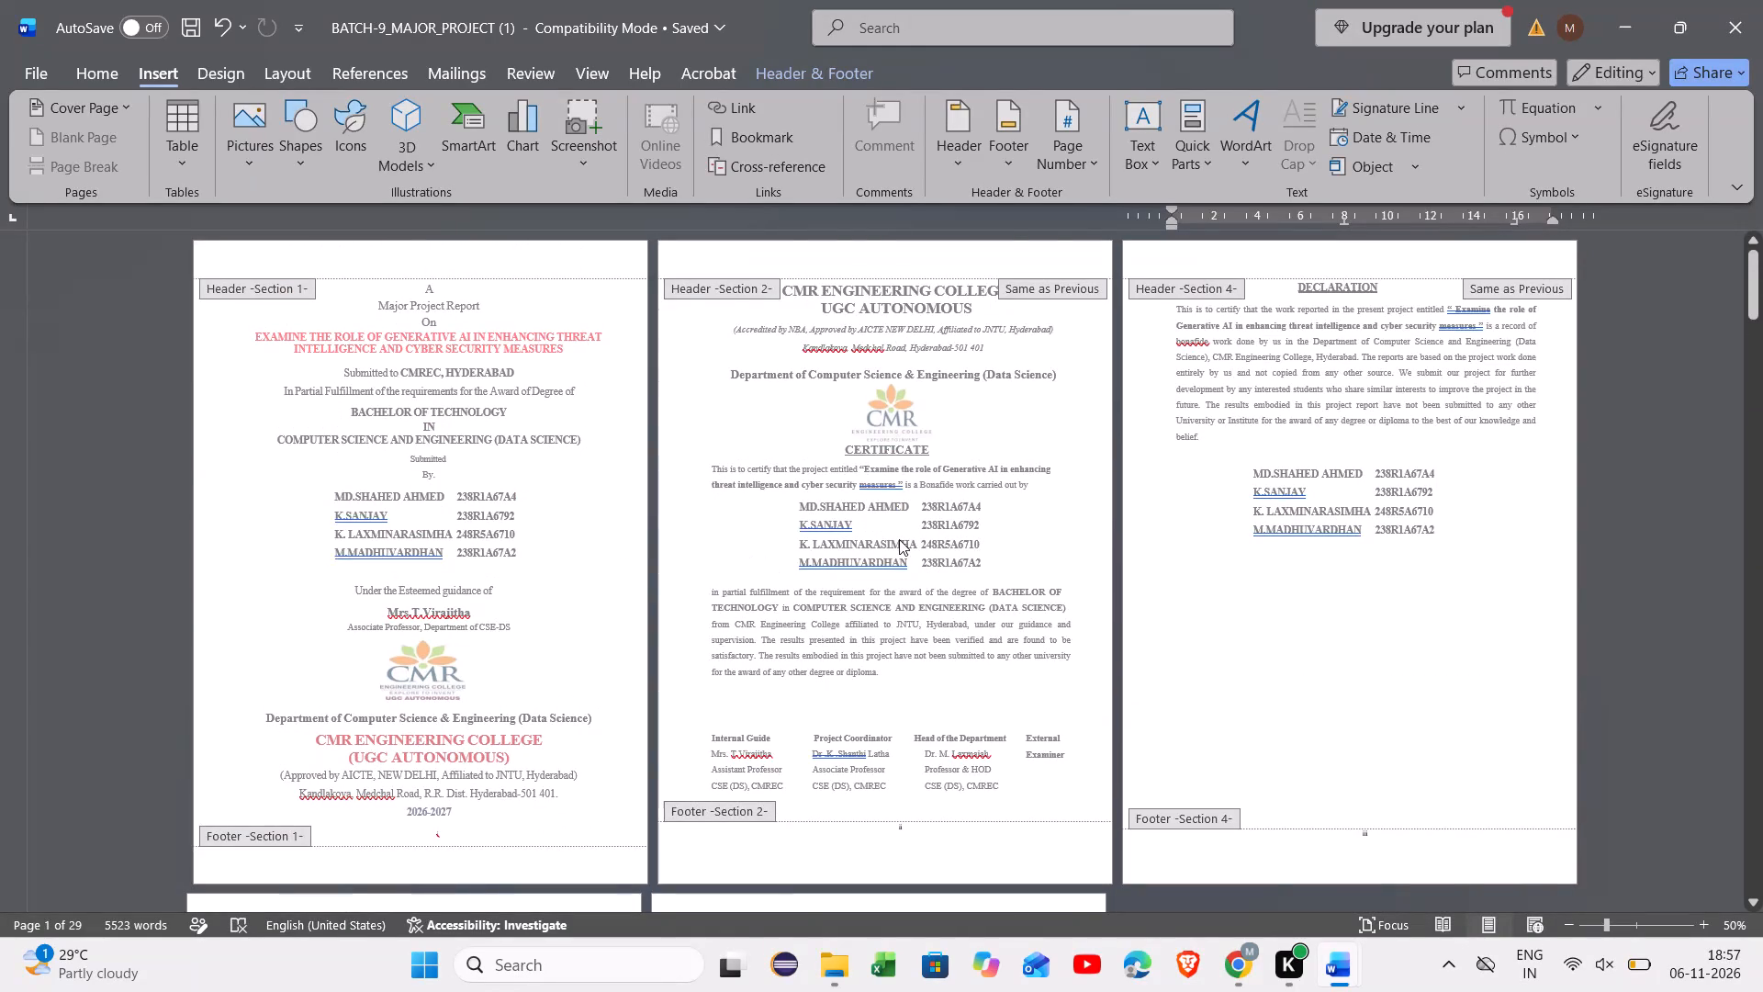
{"action": "left_click_drag", "start_coordinate": [899, 539], "coordinate": [904, 527]}
{"action": "left_click", "coordinate": [904, 527]}
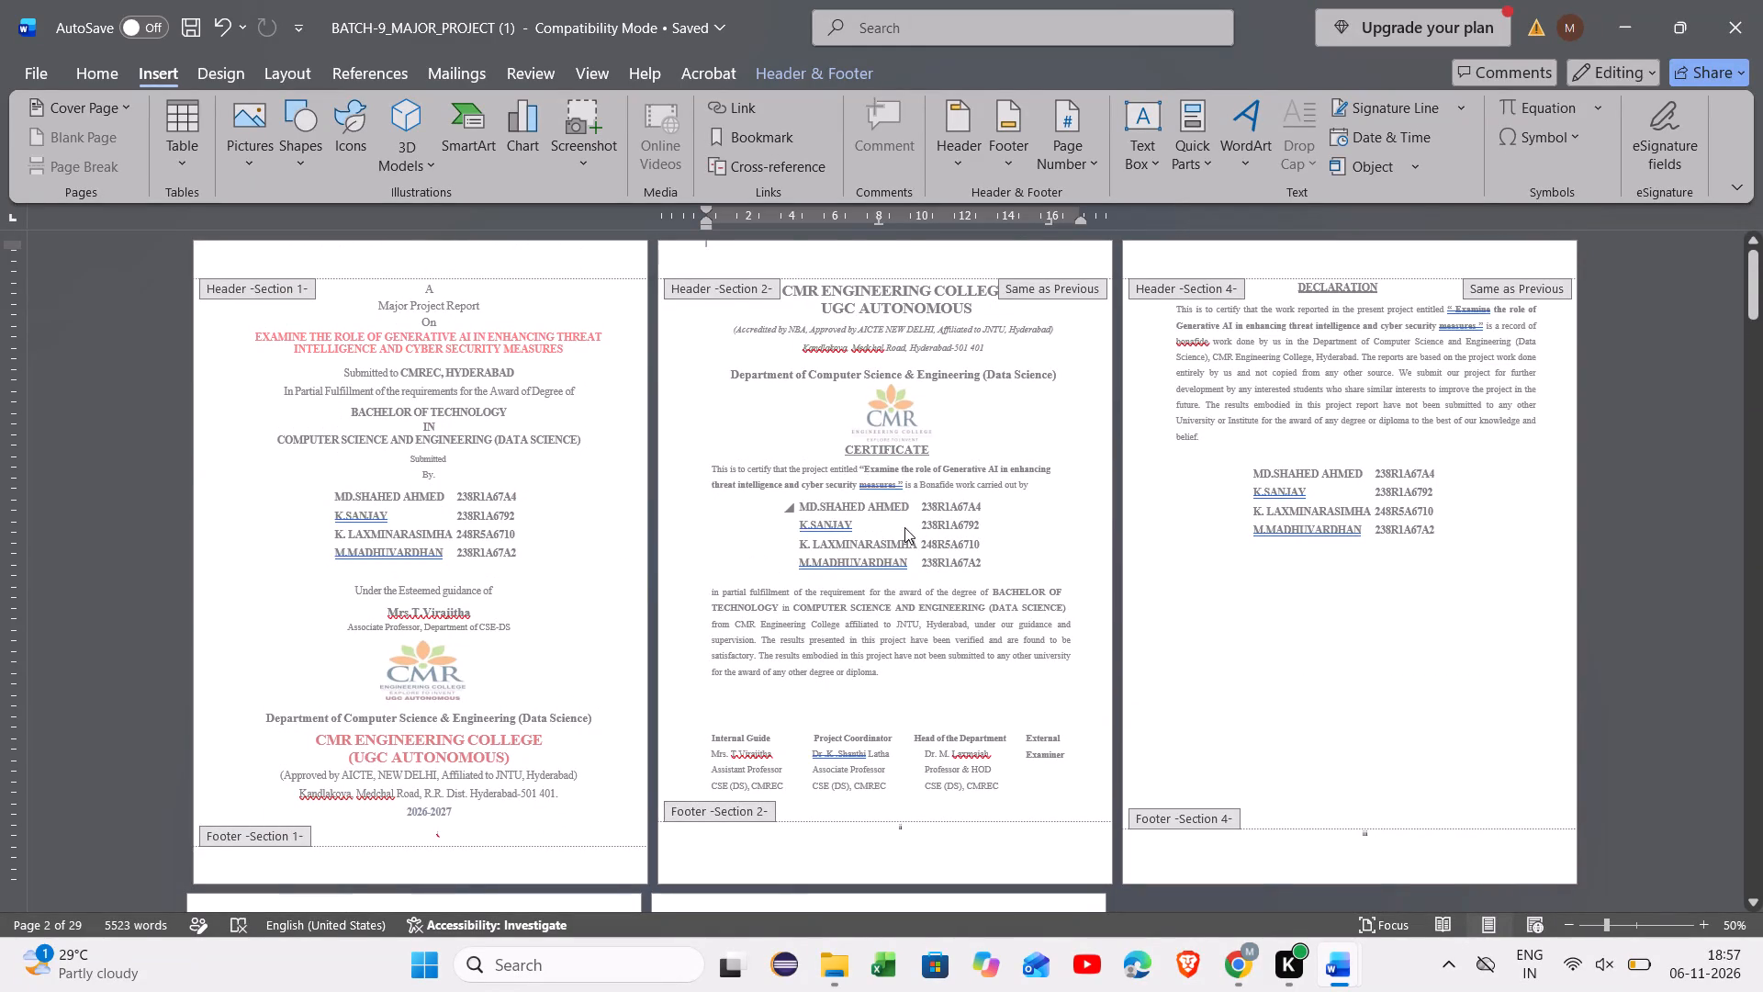
{"action": "scroll", "coordinate": [904, 527], "scroll_direction": "down", "scroll_amount": 1}
{"action": "left_click", "coordinate": [1330, 413]}
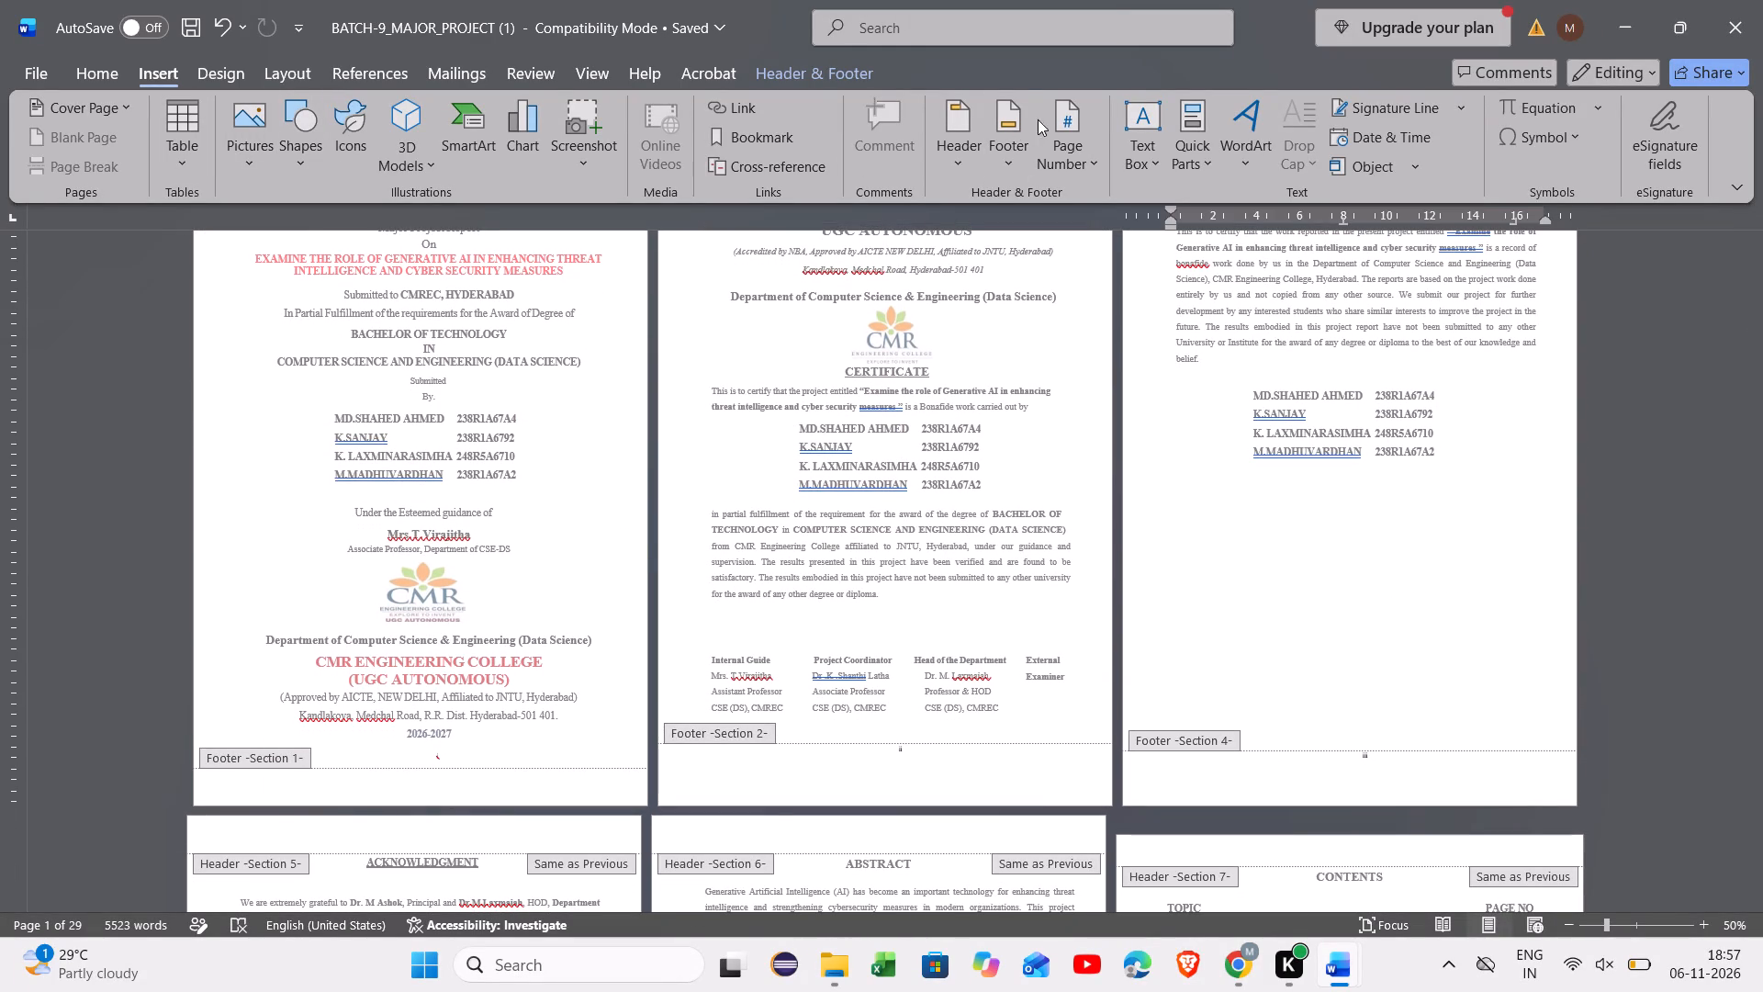
{"action": "left_click", "coordinate": [999, 171]}
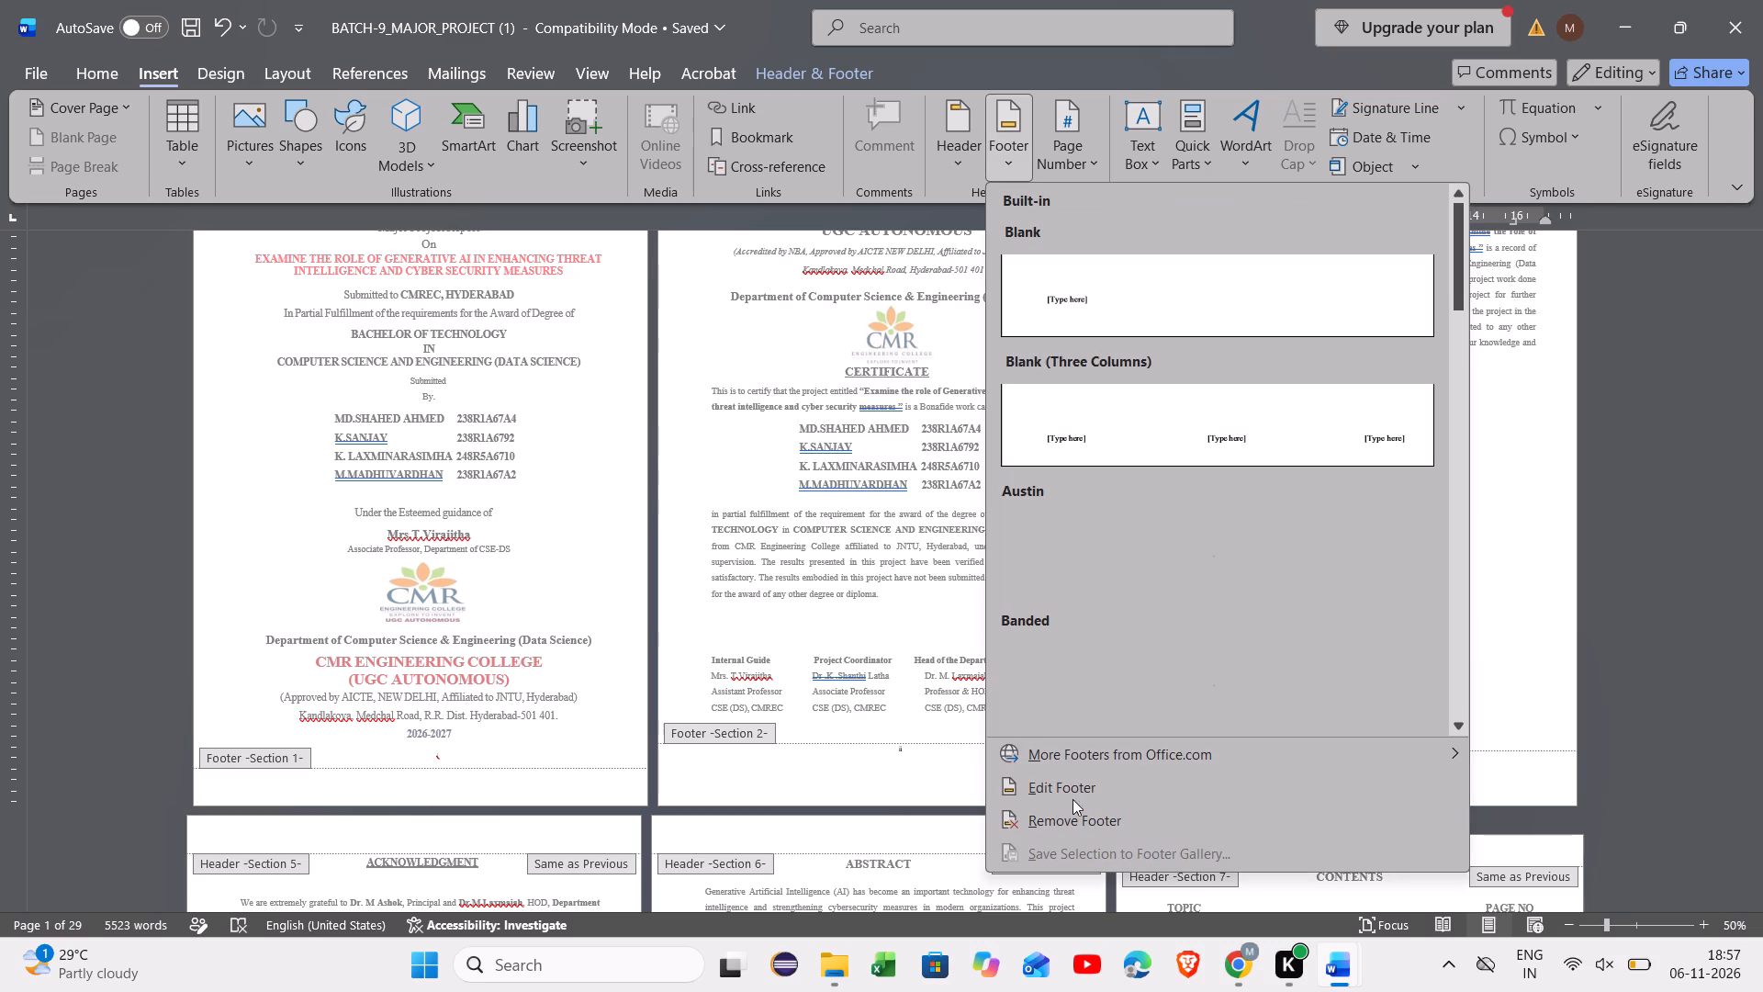
{"action": "left_click", "coordinate": [1082, 795]}
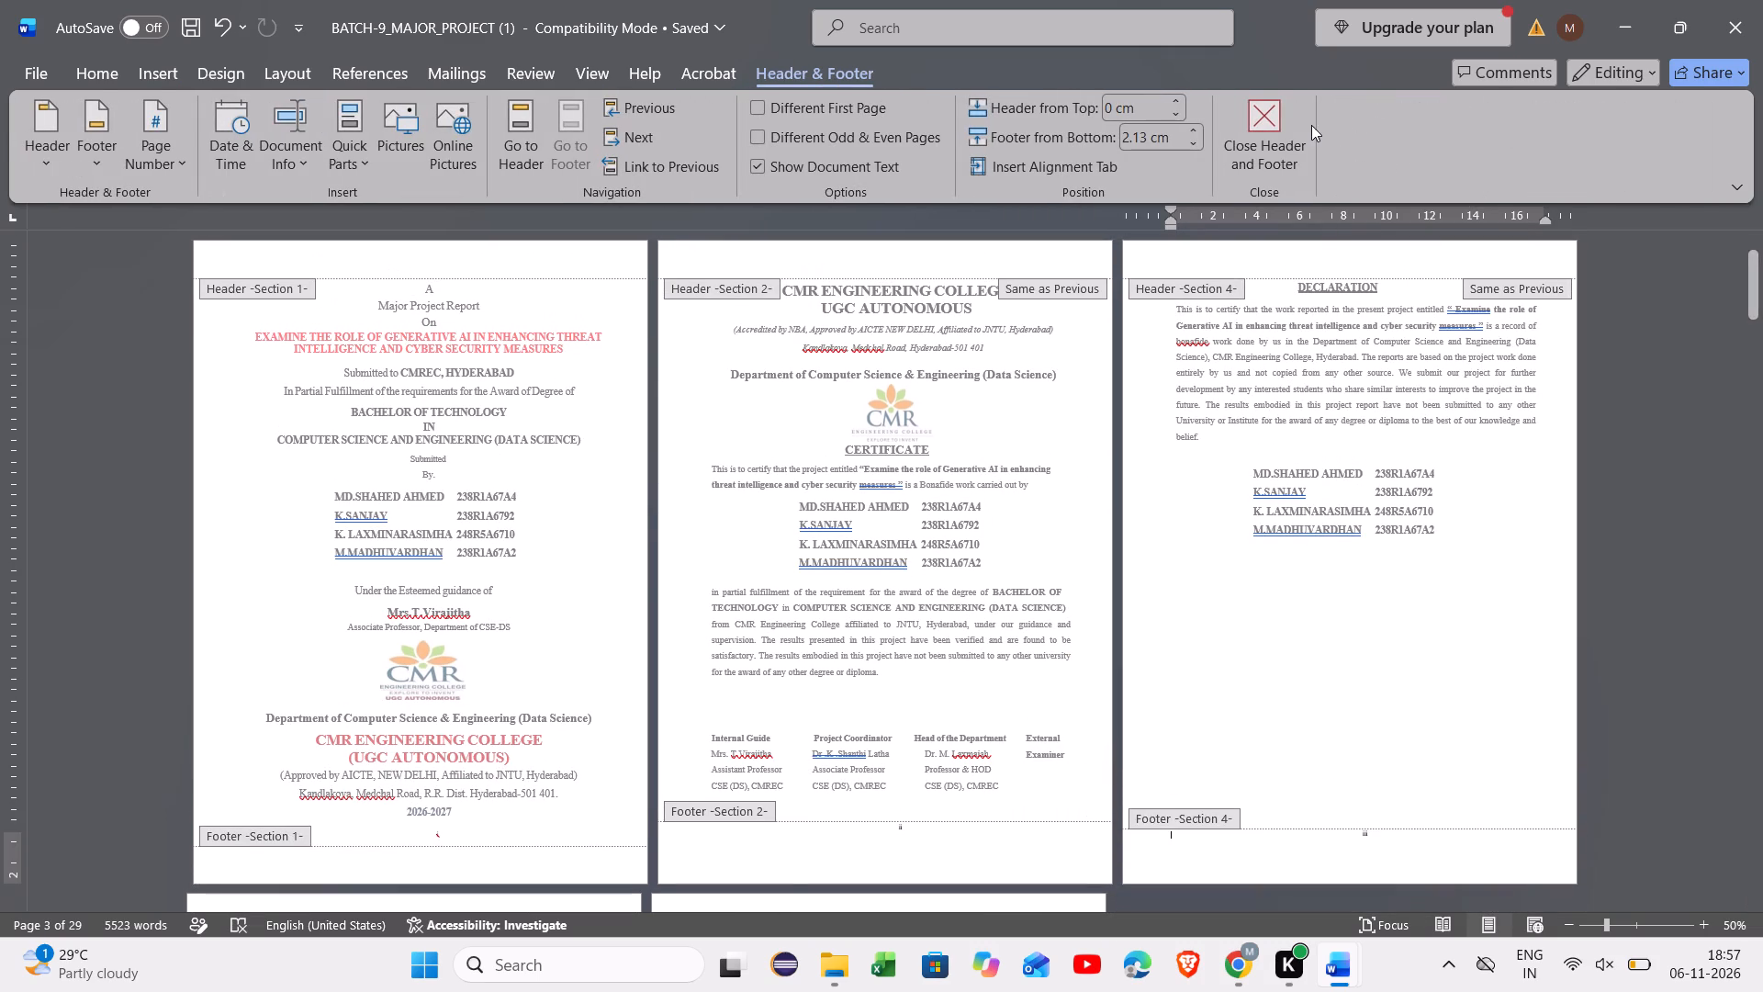
{"action": "left_click", "coordinate": [1248, 125]}
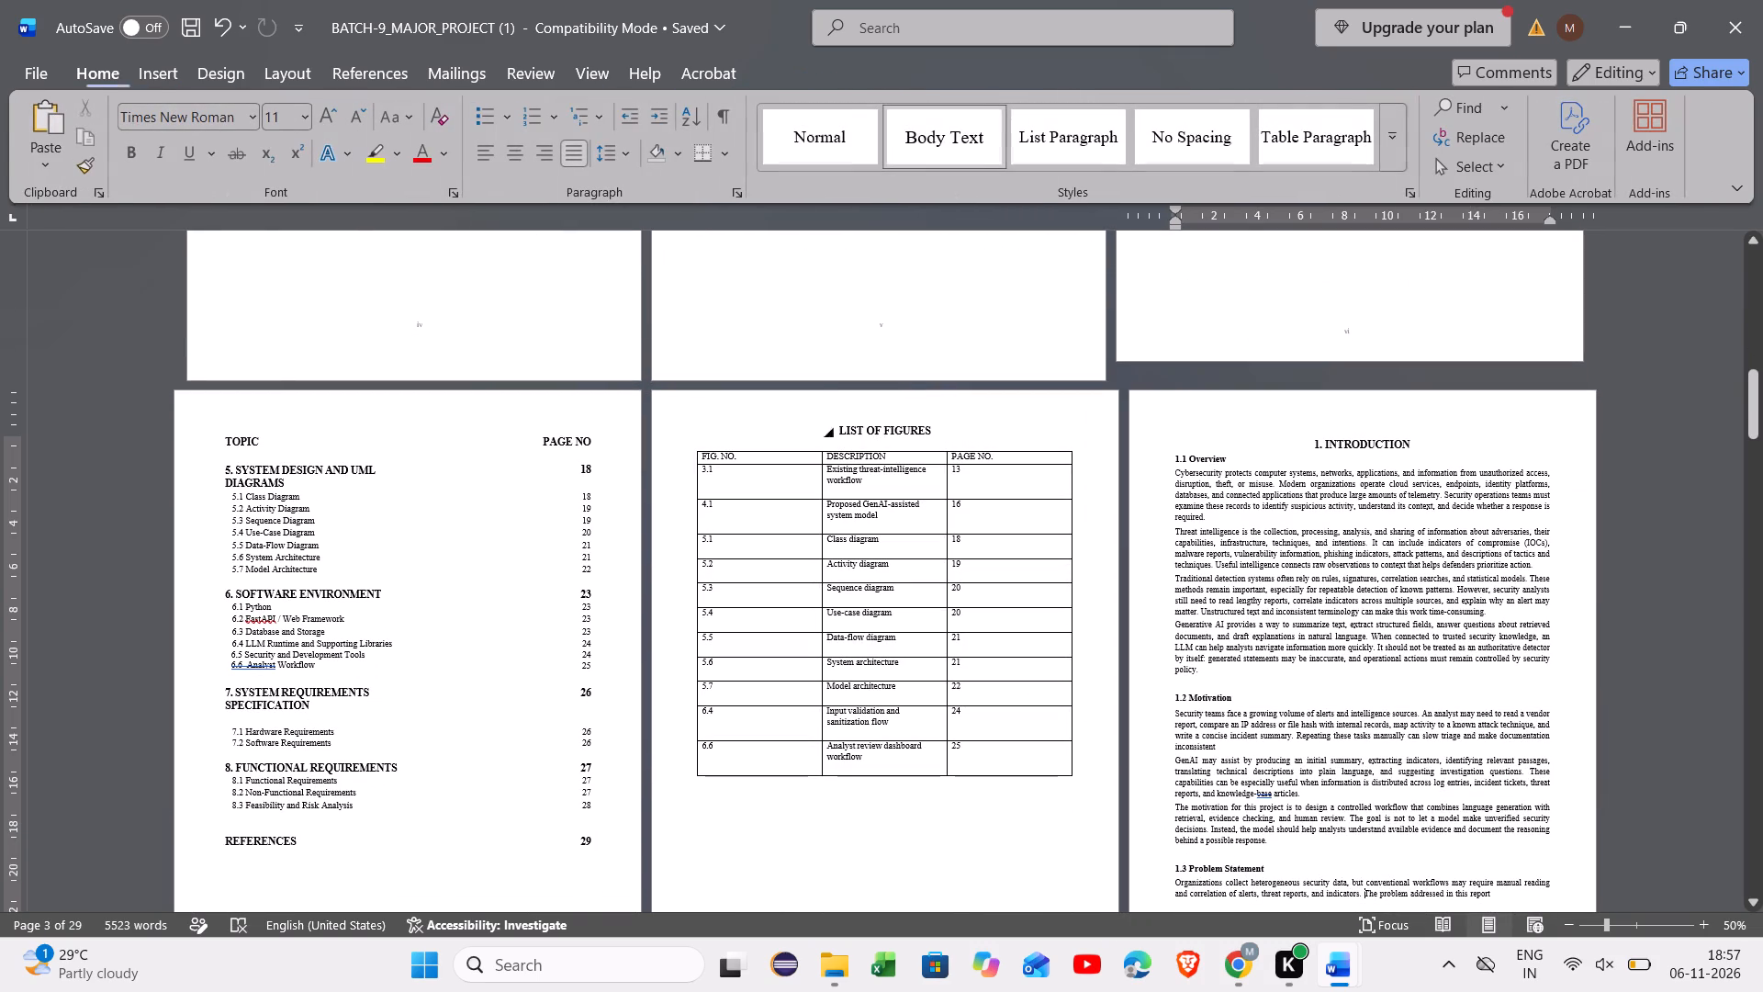
Examine the footer numbers around the Introduction and the page numbers listed in the List of Figures and Contents.
{"action": "scroll", "coordinate": [1052, 413], "scroll_direction": "down", "scroll_amount": 5}
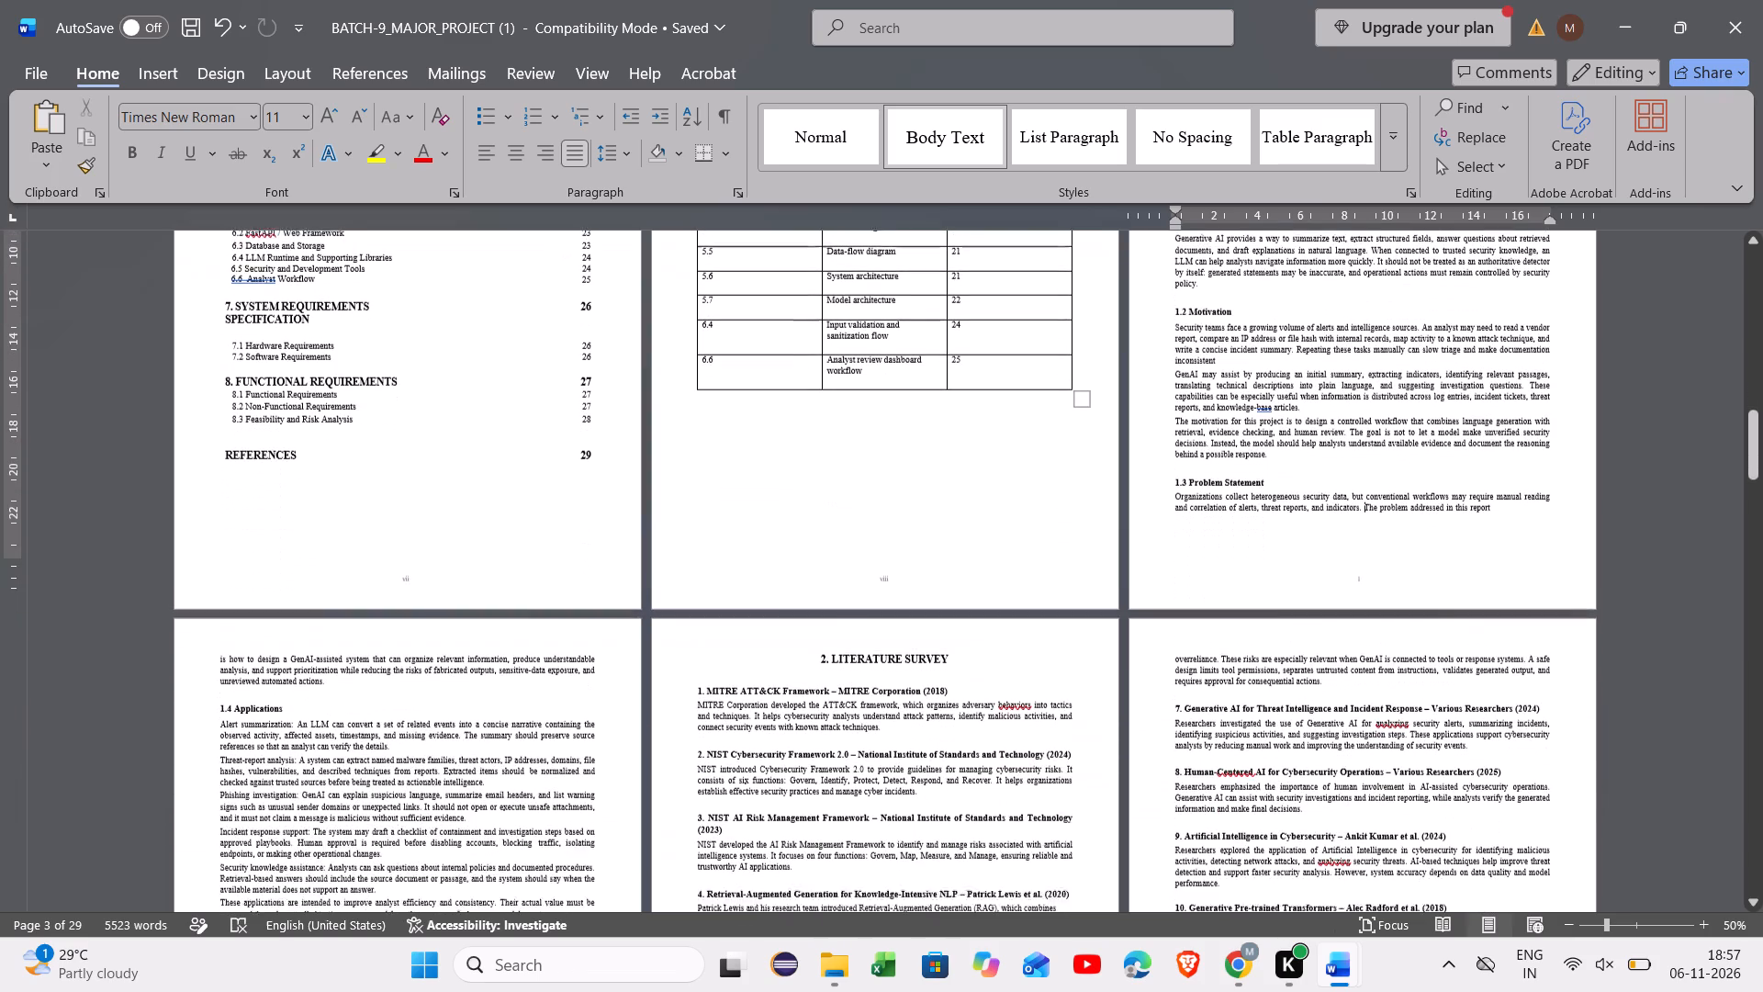
{"action": "scroll", "coordinate": [1052, 413], "scroll_direction": "down", "scroll_amount": 2}
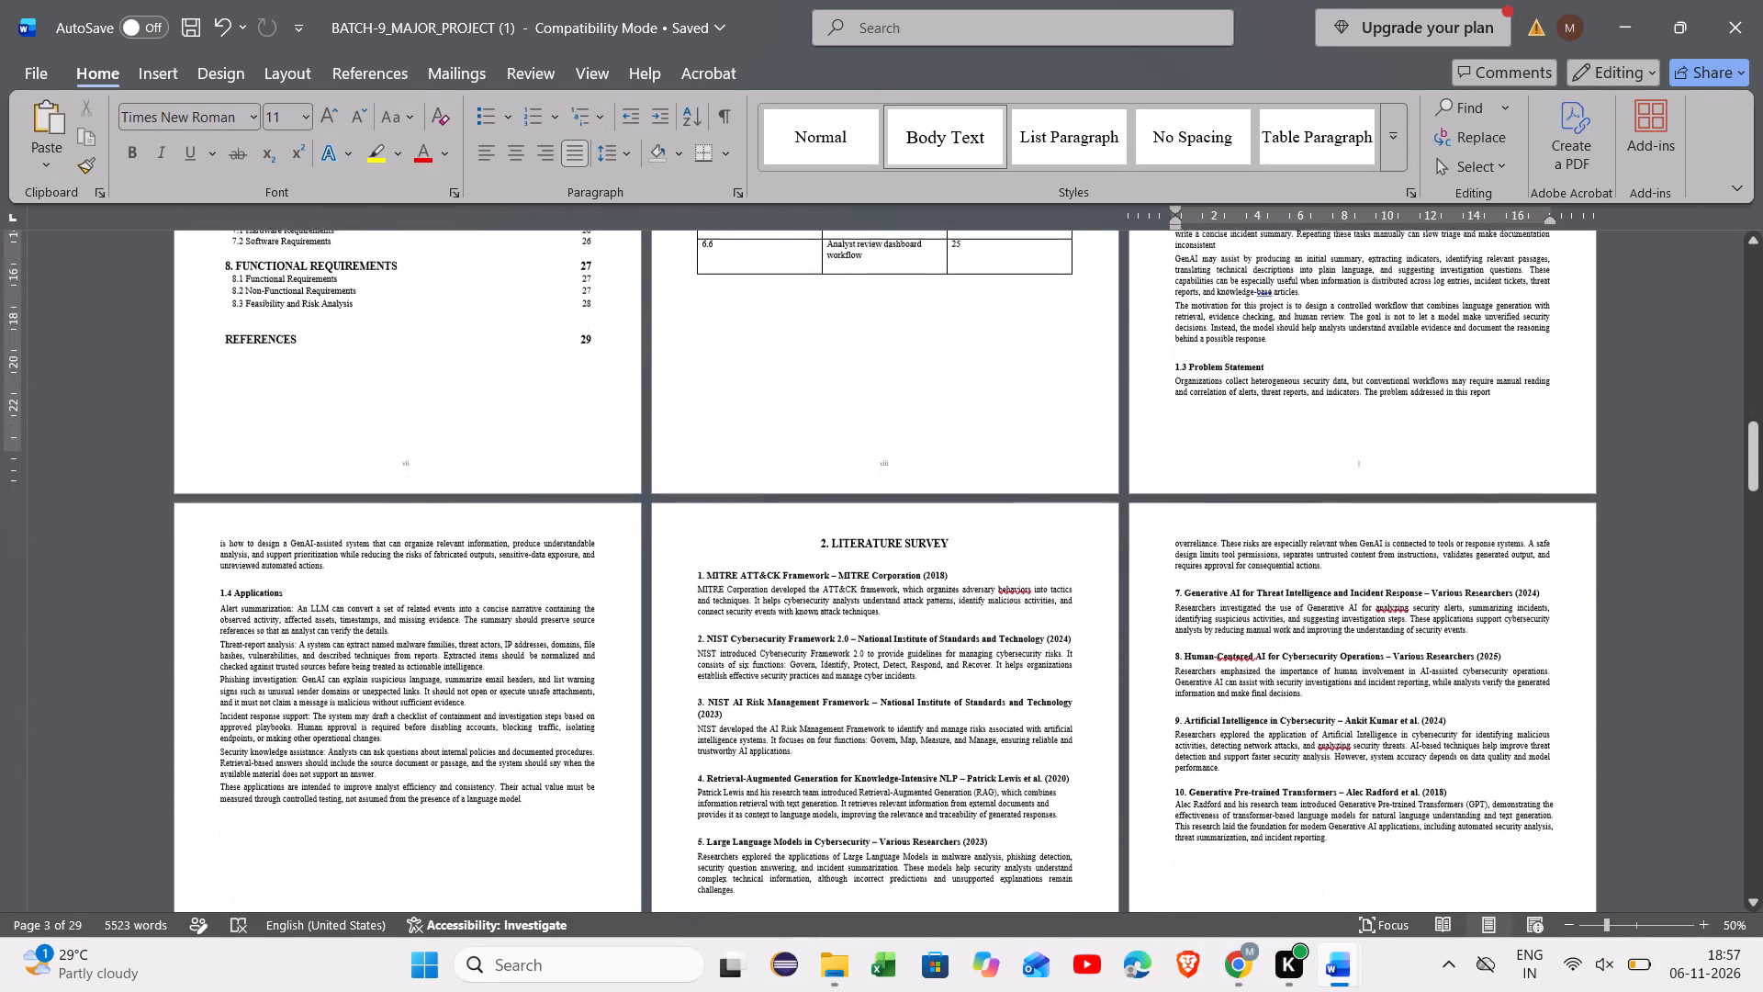
{"action": "scroll", "coordinate": [1052, 413], "scroll_direction": "down", "scroll_amount": 2}
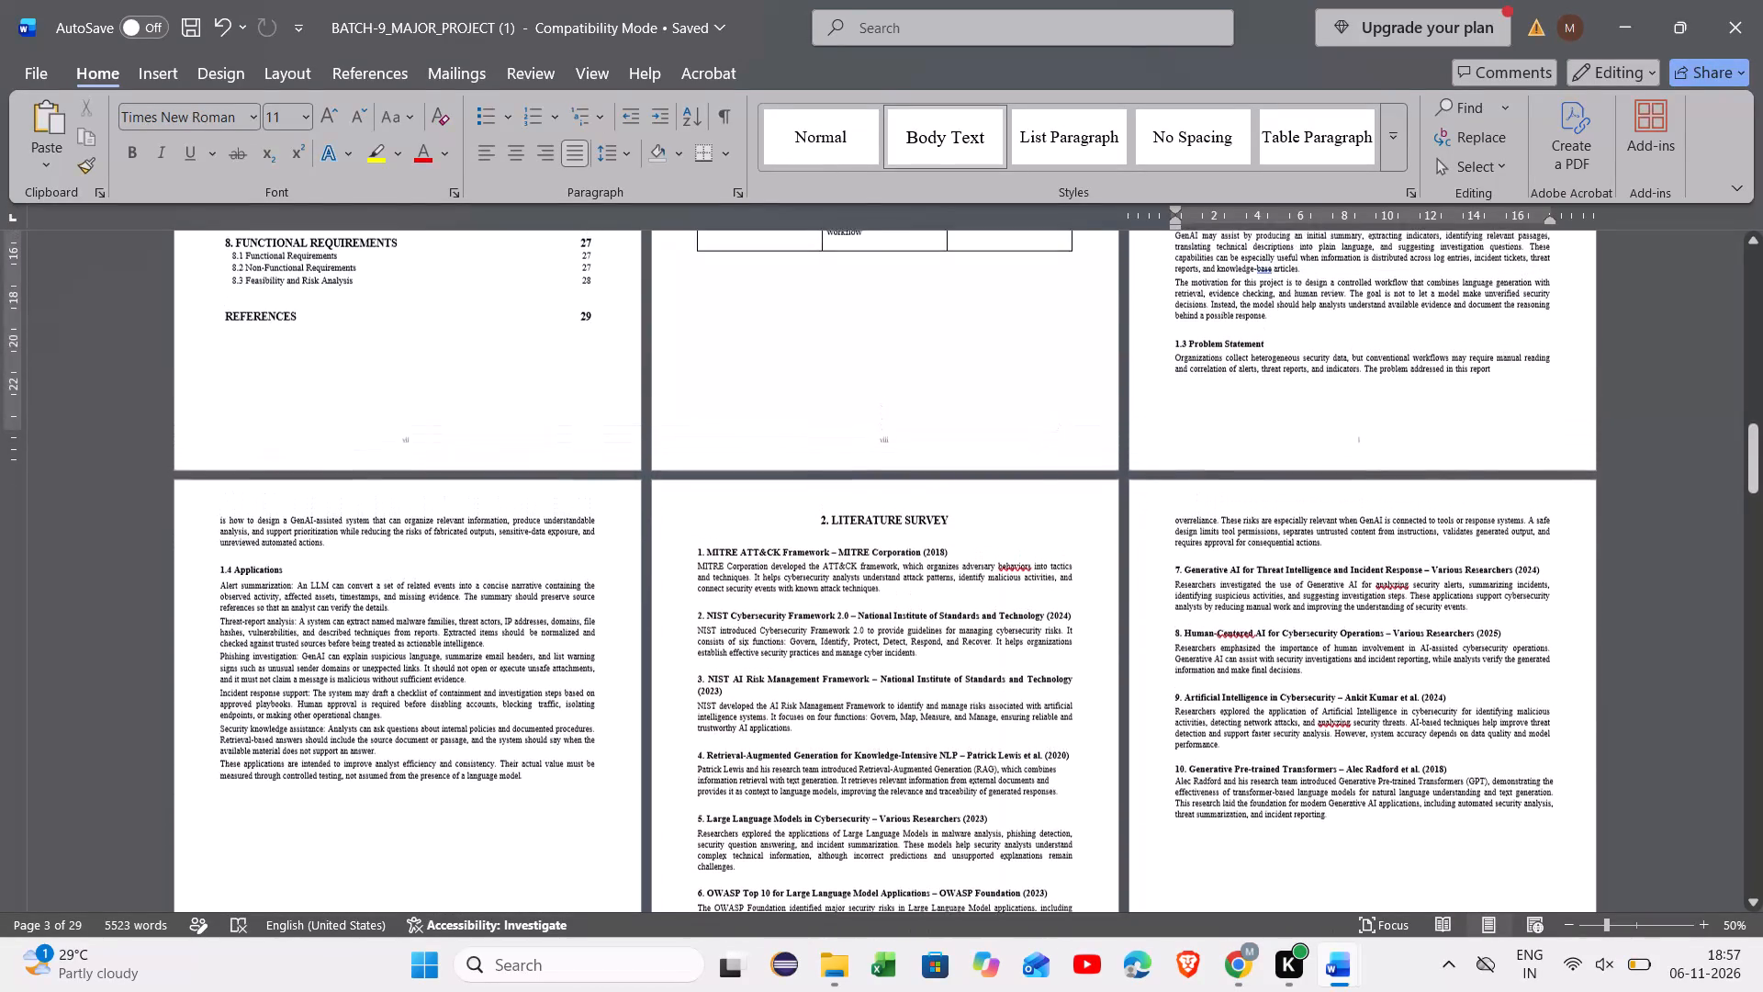
{"action": "scroll", "coordinate": [1052, 413], "scroll_direction": "down", "scroll_amount": 2}
{"action": "scroll", "coordinate": [1052, 413], "scroll_direction": "up", "scroll_amount": 4, "text": "ctrl"}
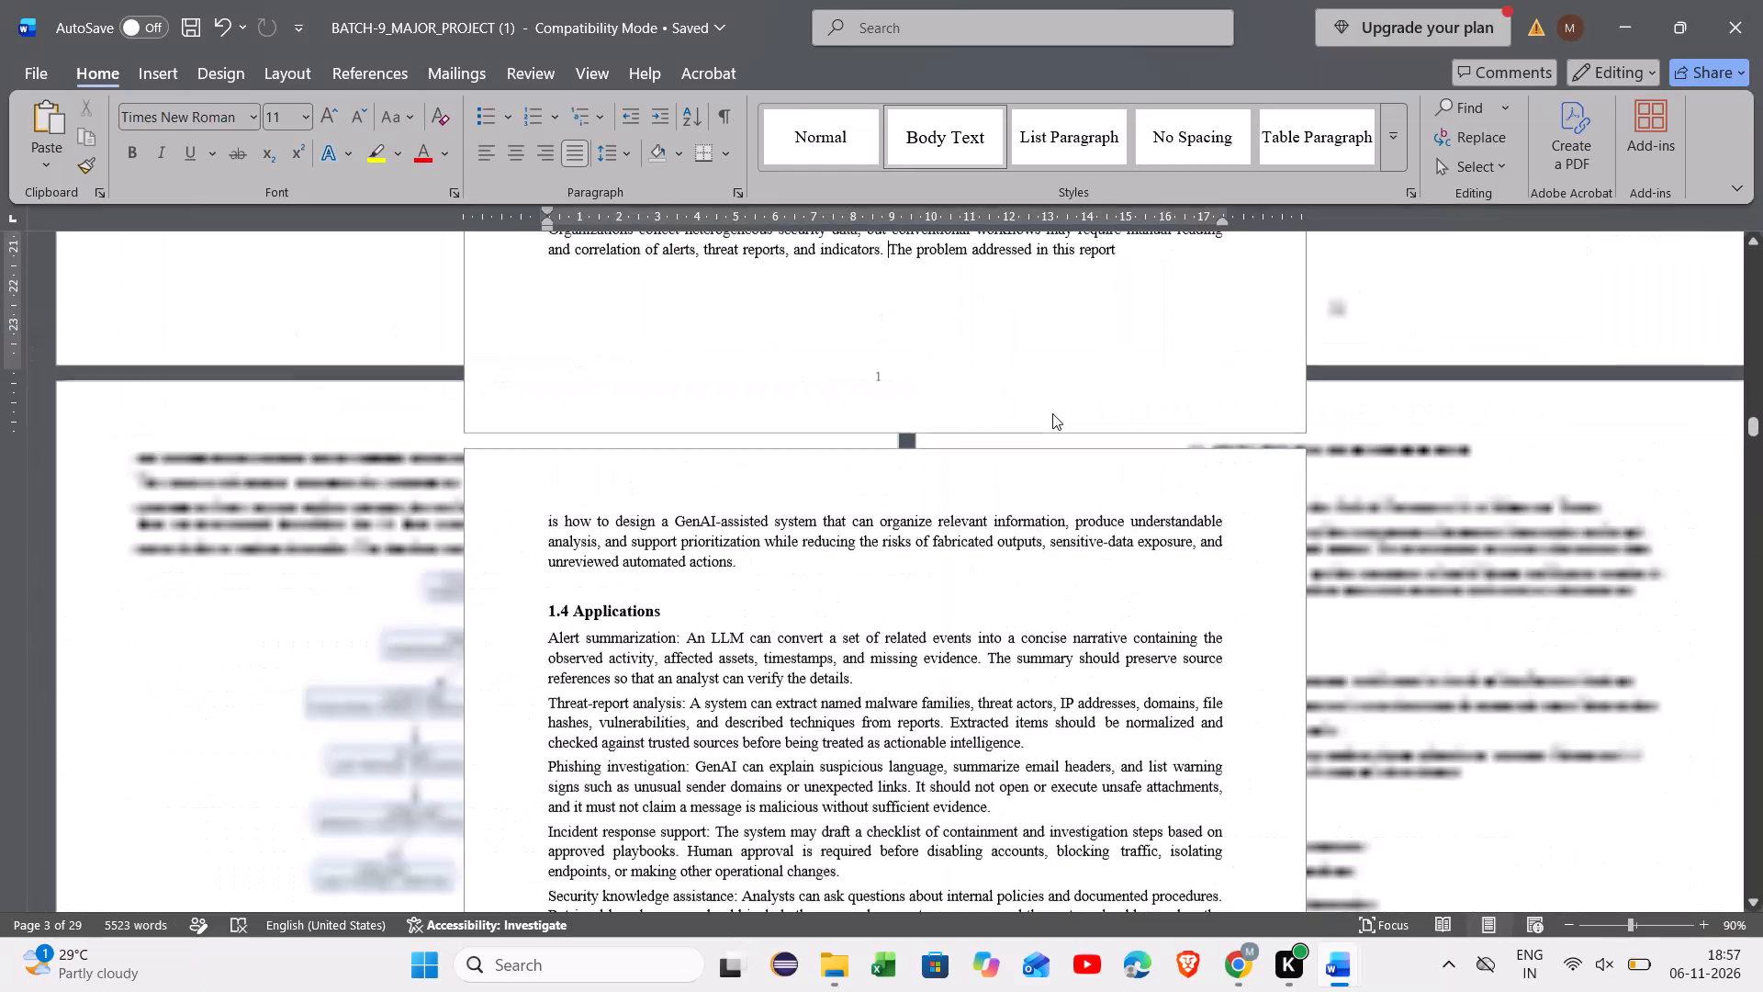
{"action": "scroll", "coordinate": [999, 521], "scroll_direction": "up", "scroll_amount": 3}
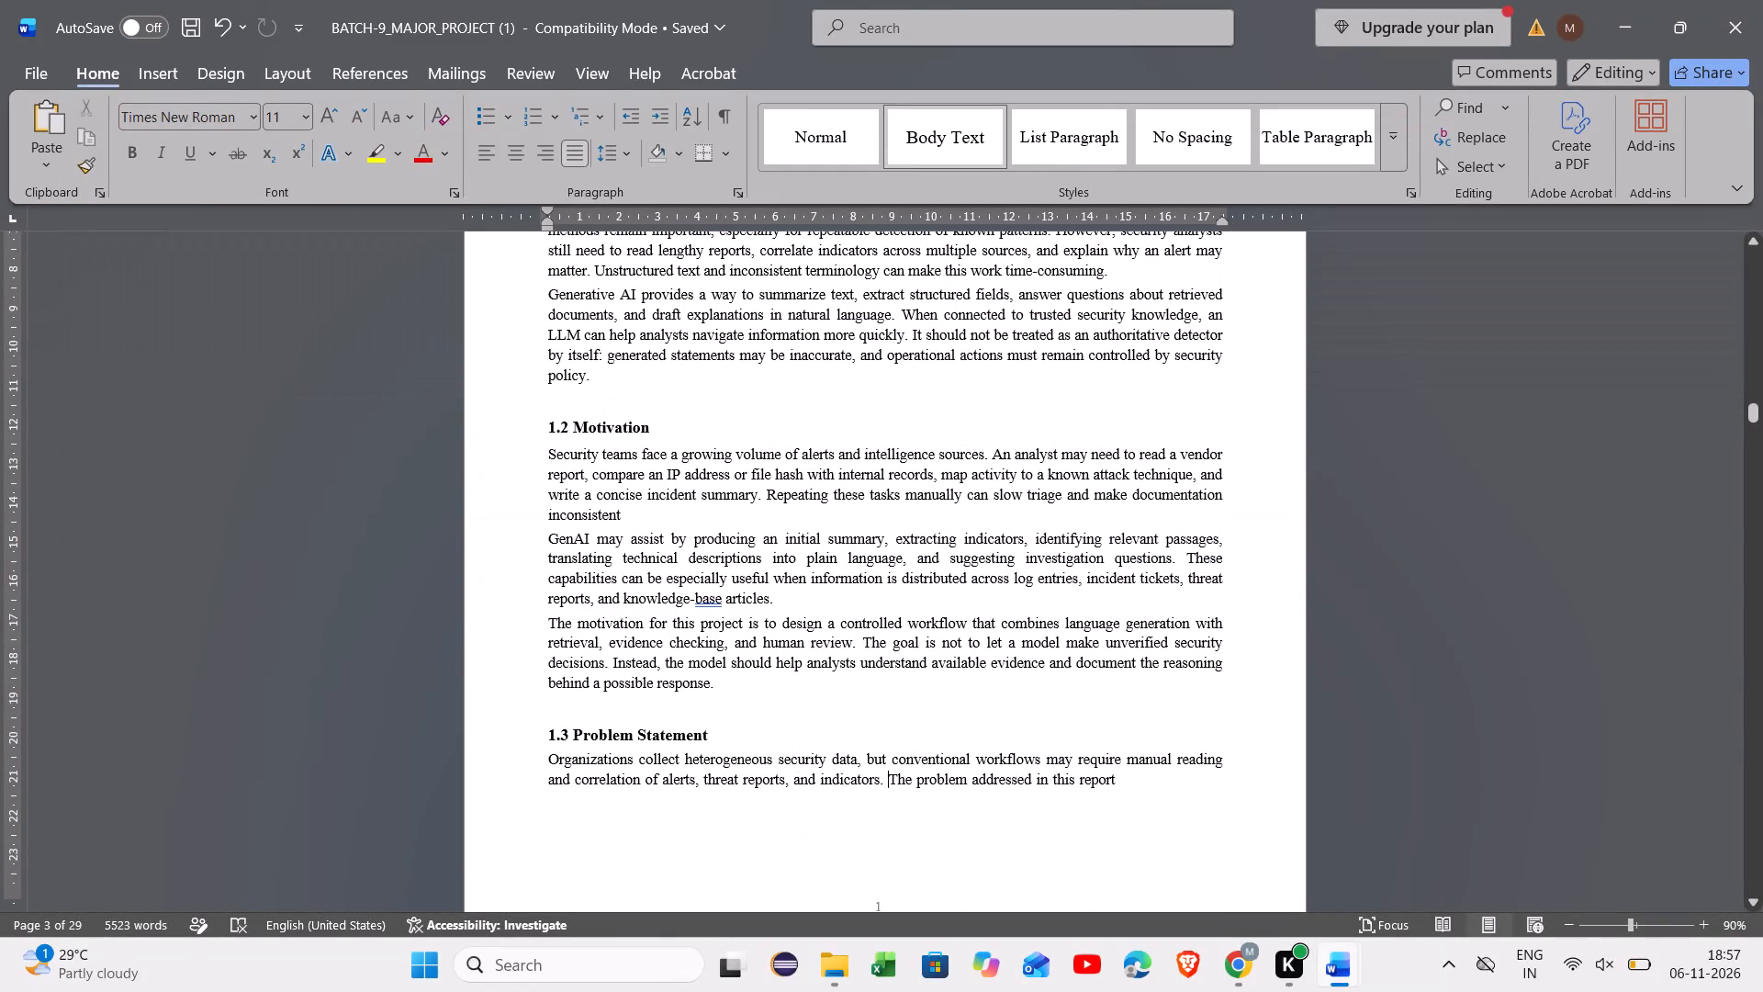
{"action": "left_click", "coordinate": [869, 473]}
{"action": "scroll", "coordinate": [869, 473], "scroll_direction": "up", "scroll_amount": 2}
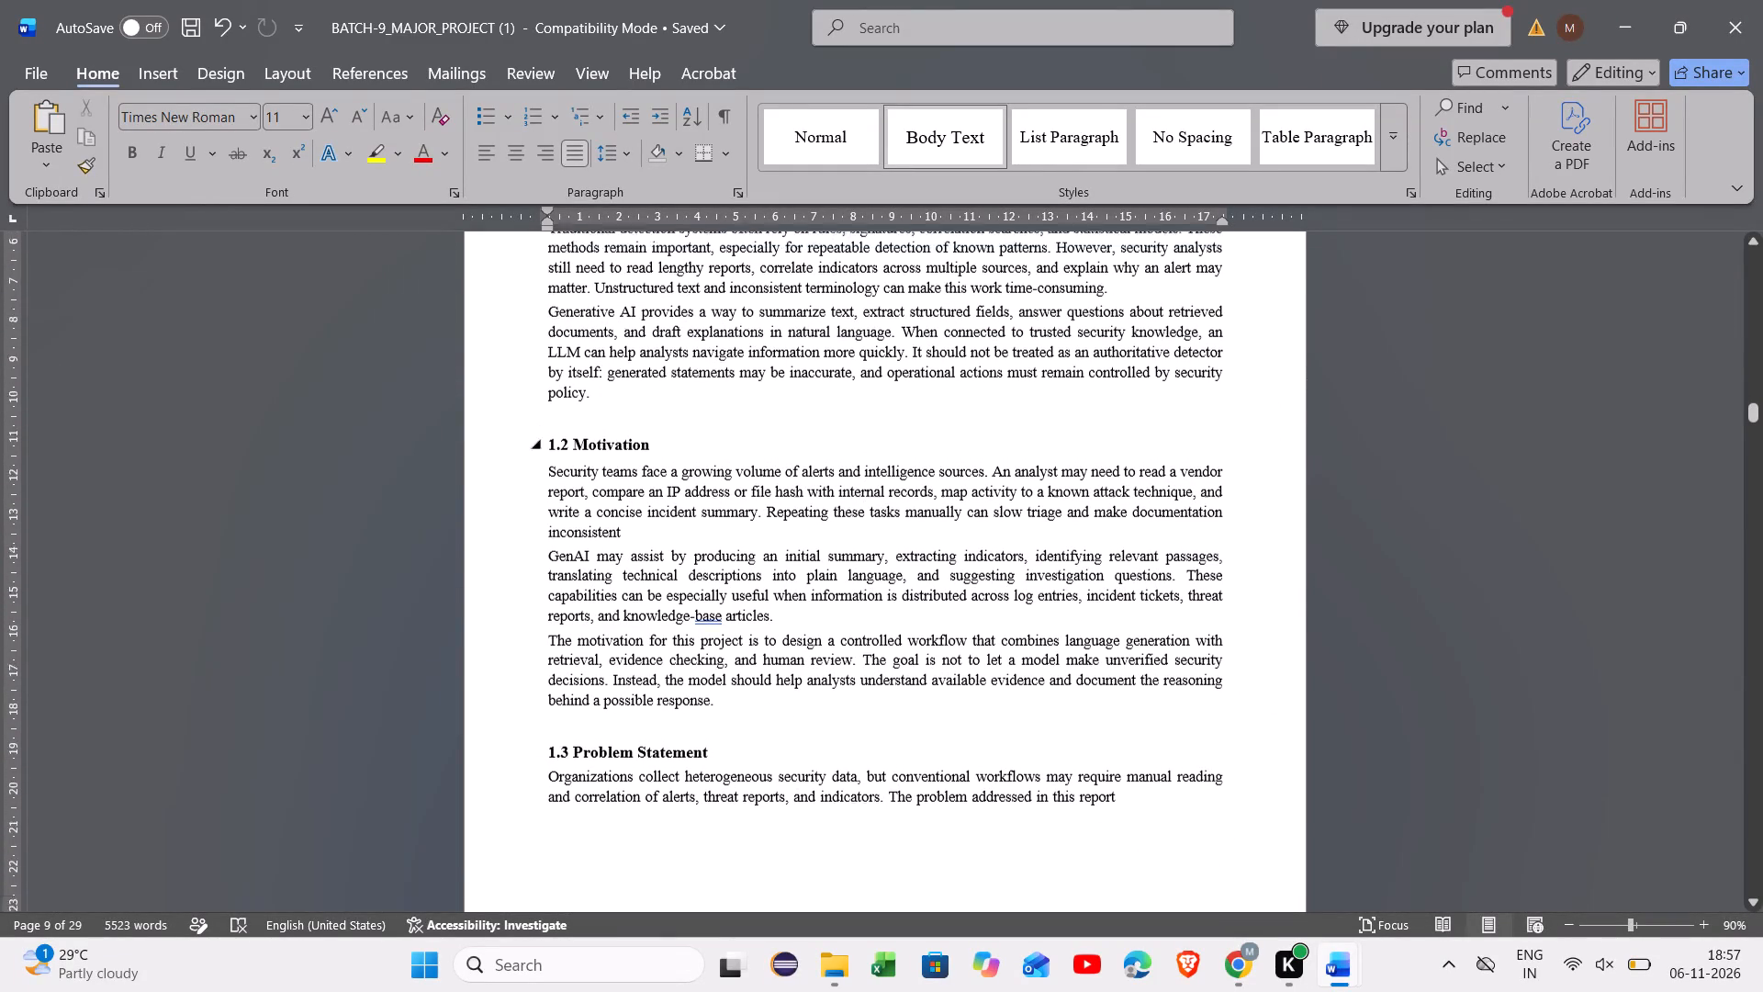
{"action": "scroll", "coordinate": [869, 473], "scroll_direction": "up", "scroll_amount": 4}
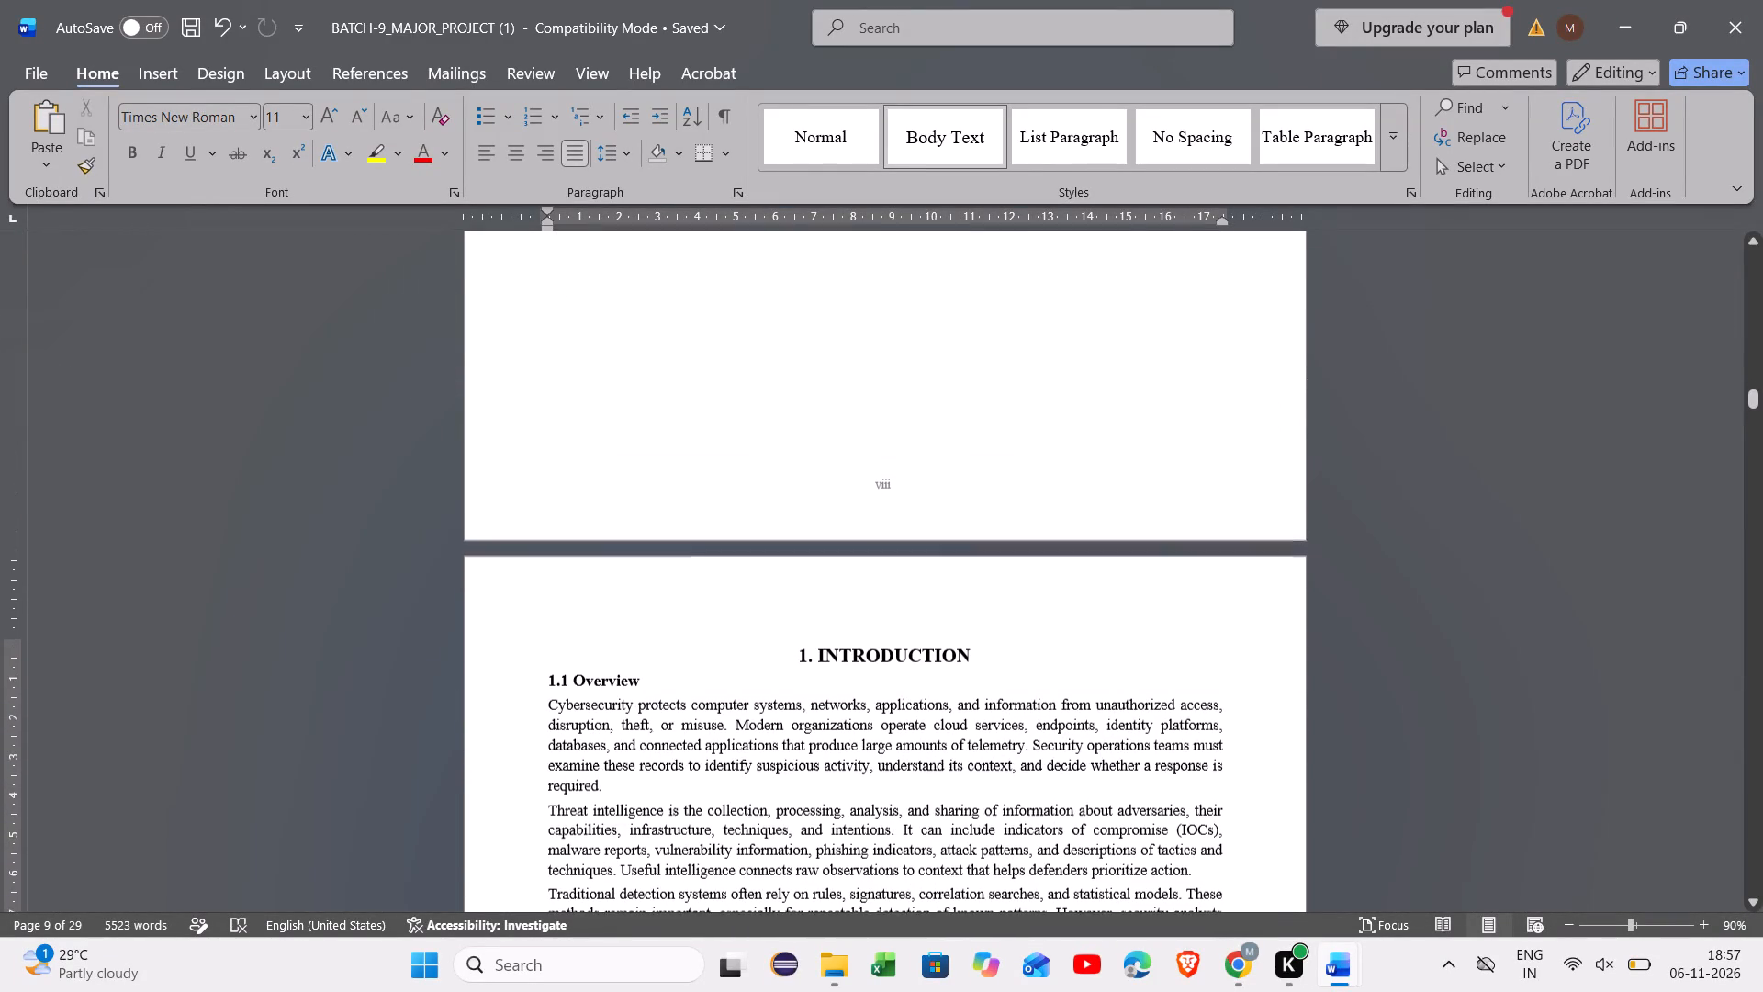
{"action": "scroll", "coordinate": [869, 473], "scroll_direction": "up", "scroll_amount": 7}
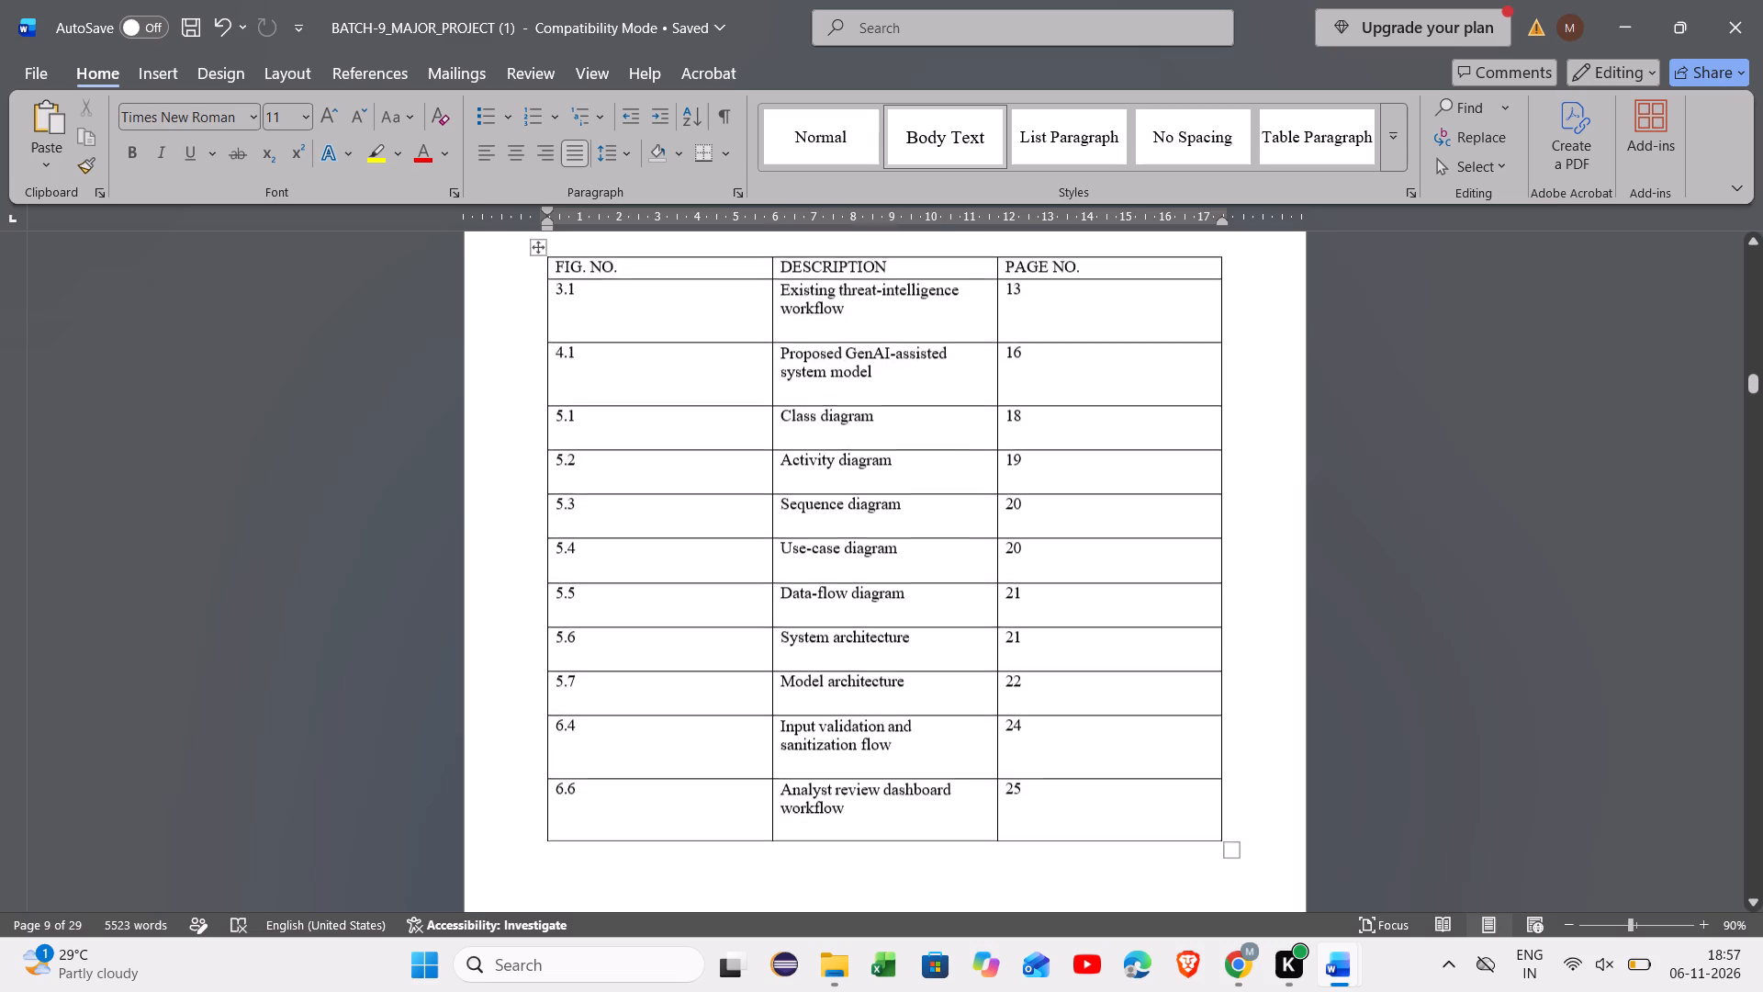
{"action": "scroll", "coordinate": [869, 473], "scroll_direction": "up", "scroll_amount": 3}
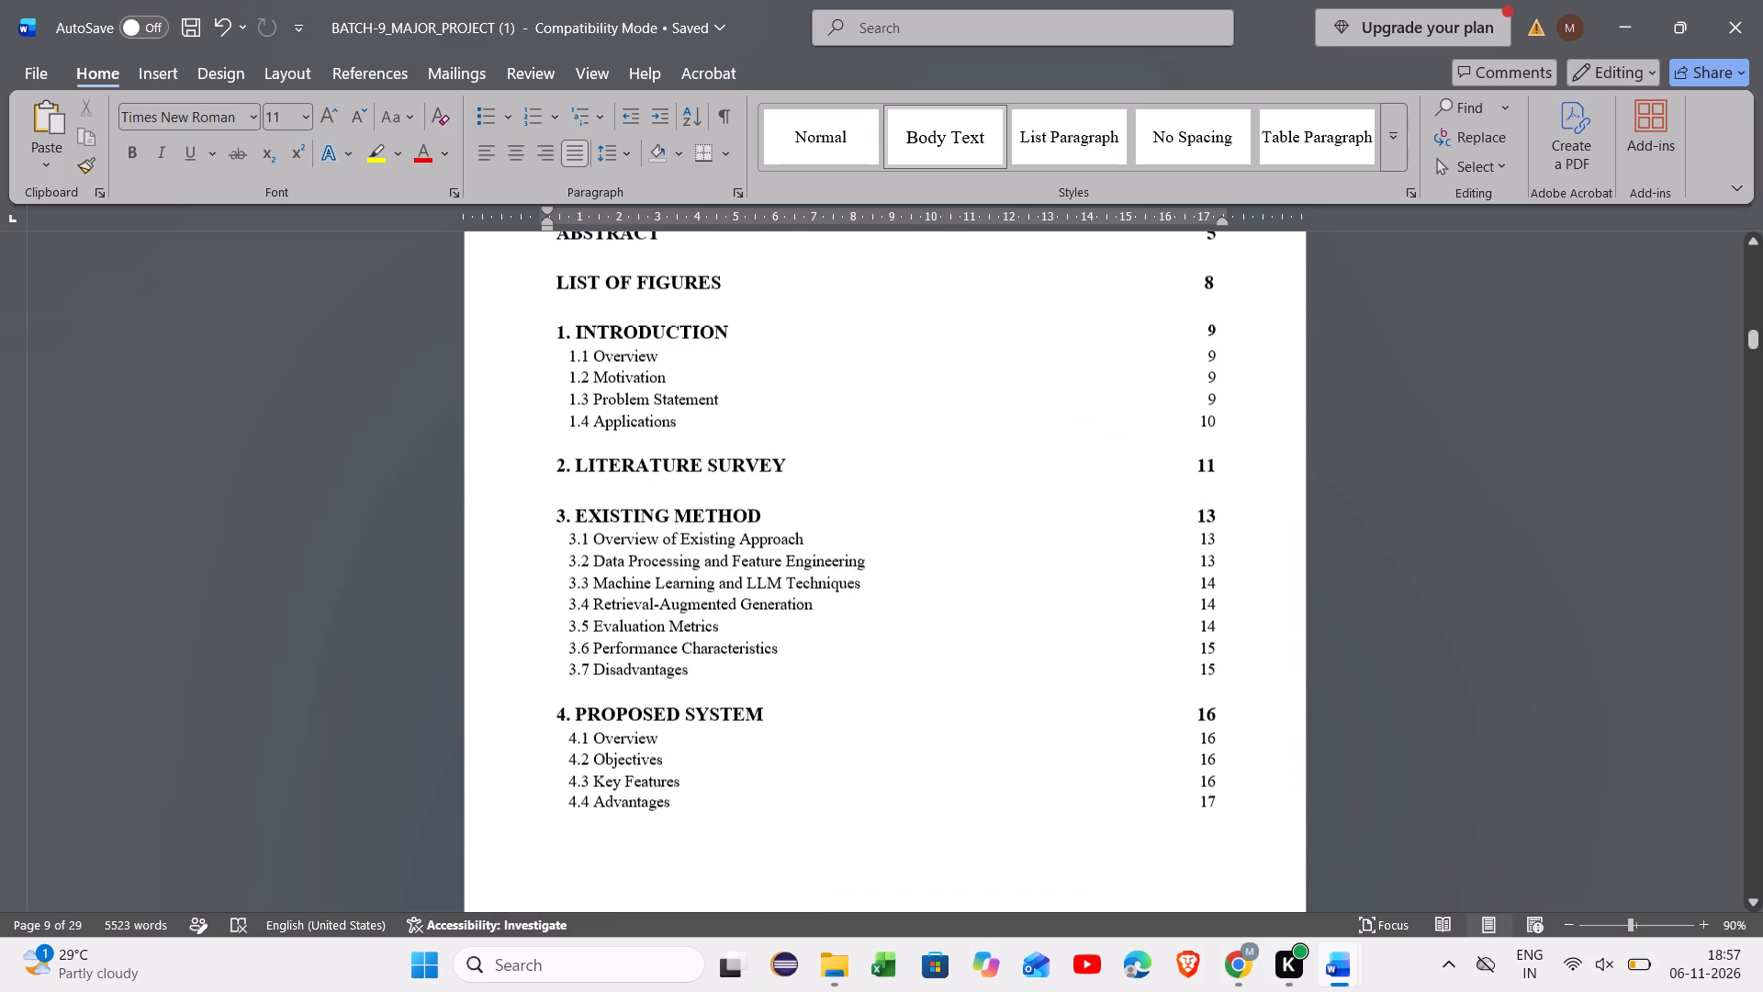
{"action": "scroll", "coordinate": [869, 473], "scroll_direction": "up", "scroll_amount": 1}
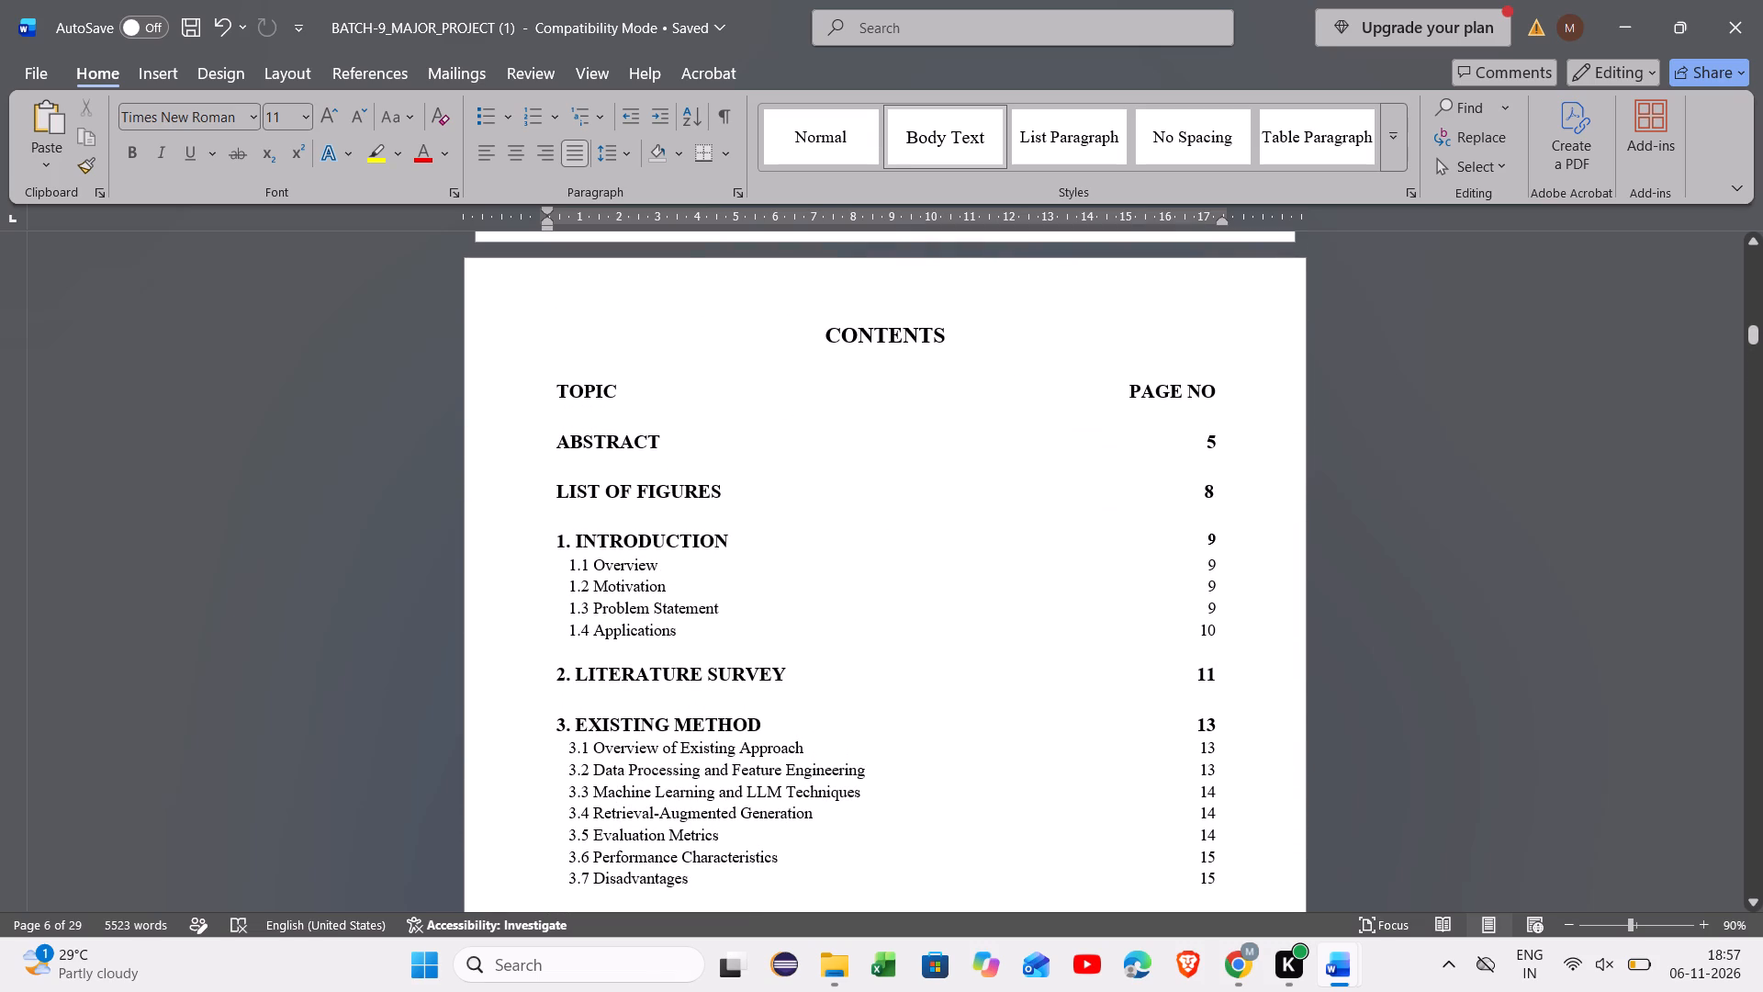
In the Contents table, set the page number of Abstract to v and of List of Figures to viii.
{"action": "left_click", "coordinate": [1219, 445]}
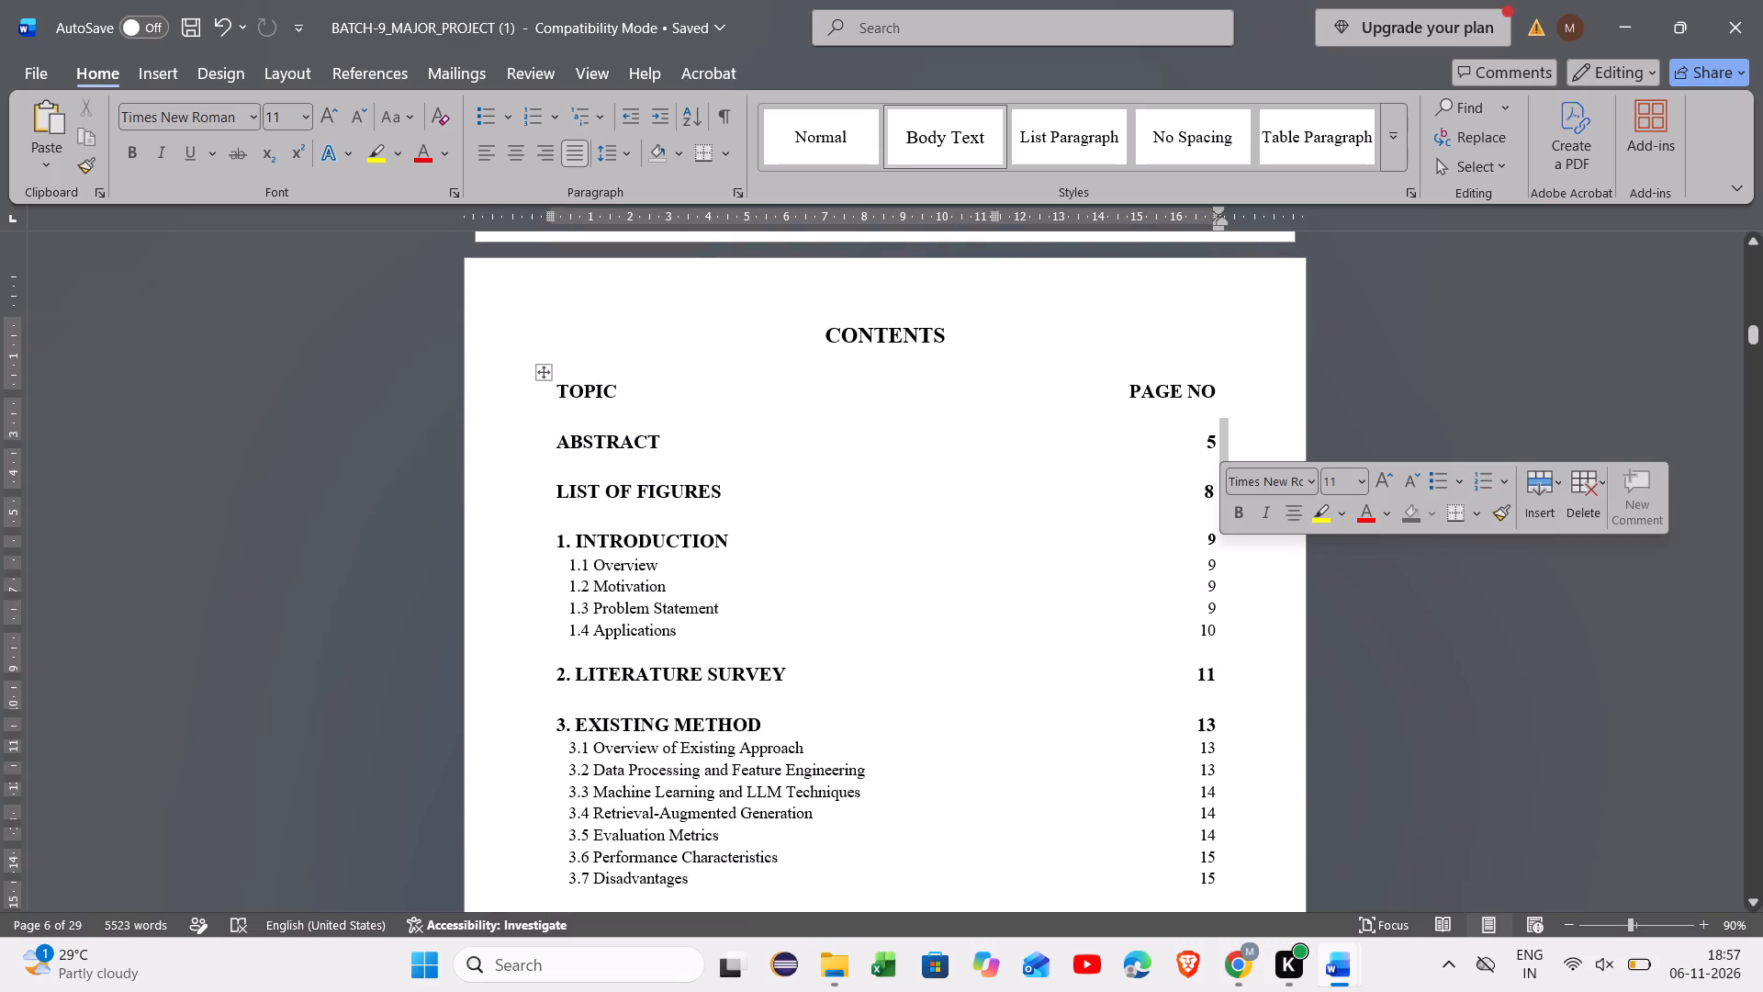
{"action": "left_click", "coordinate": [1211, 439]}
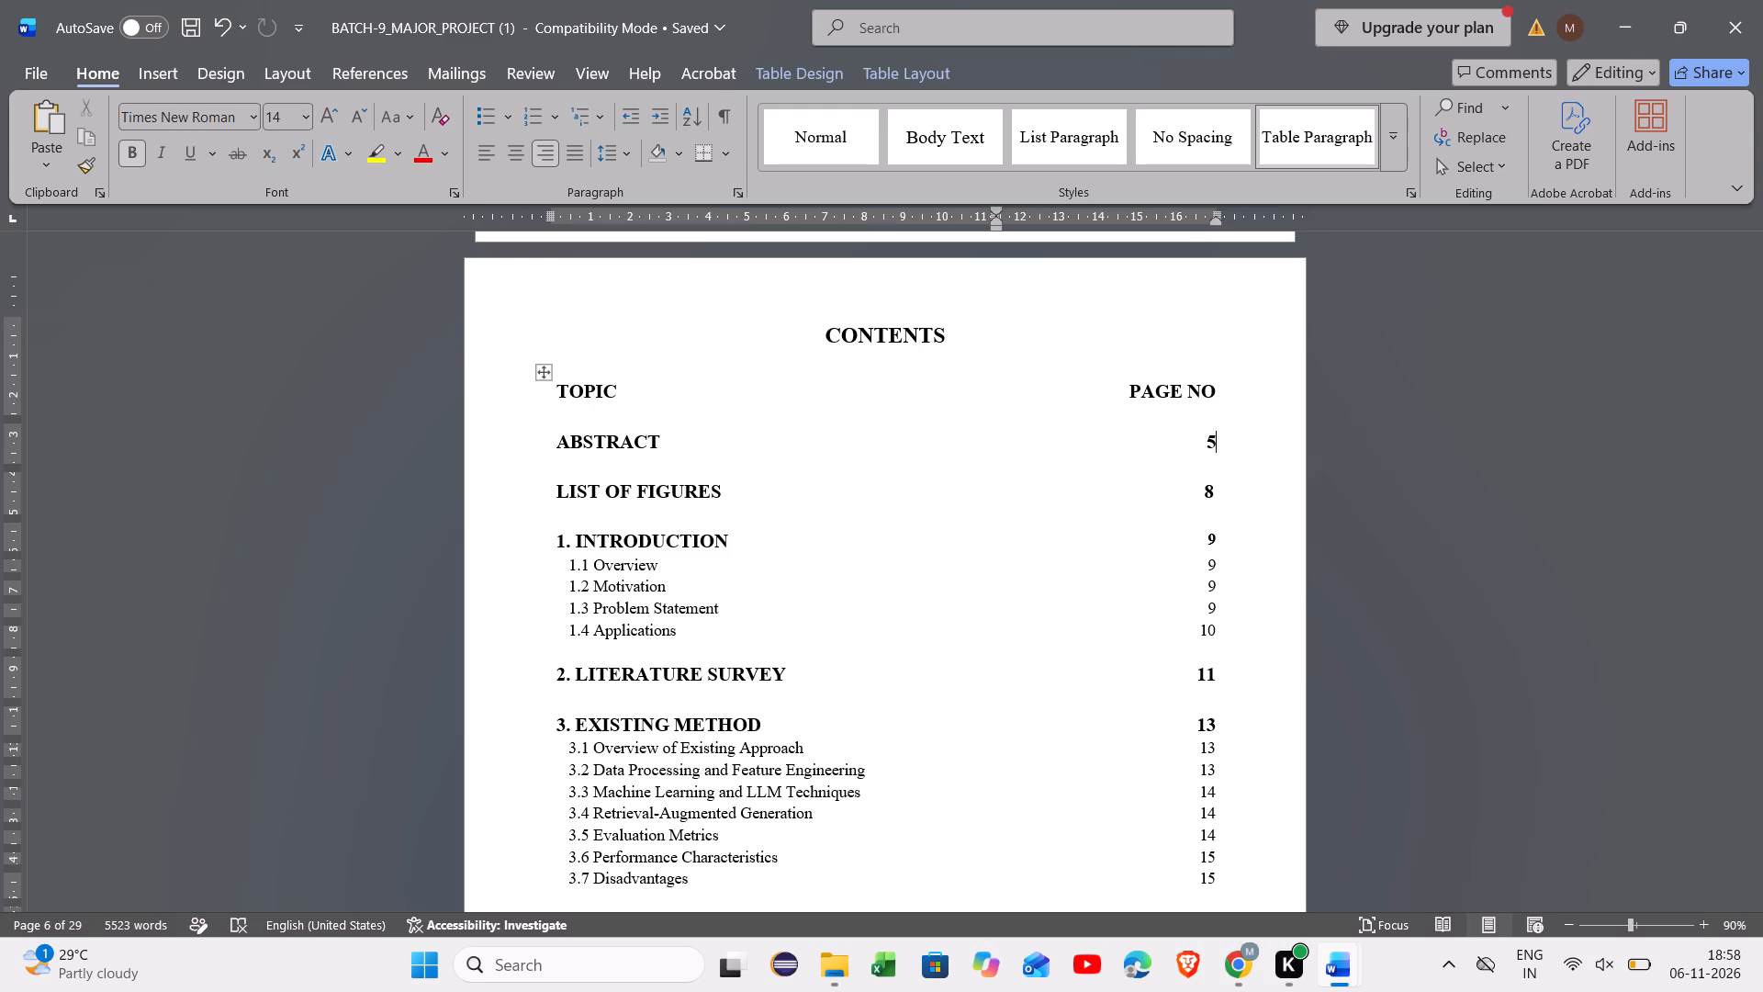
{"action": "key", "text": "BackSpace"}
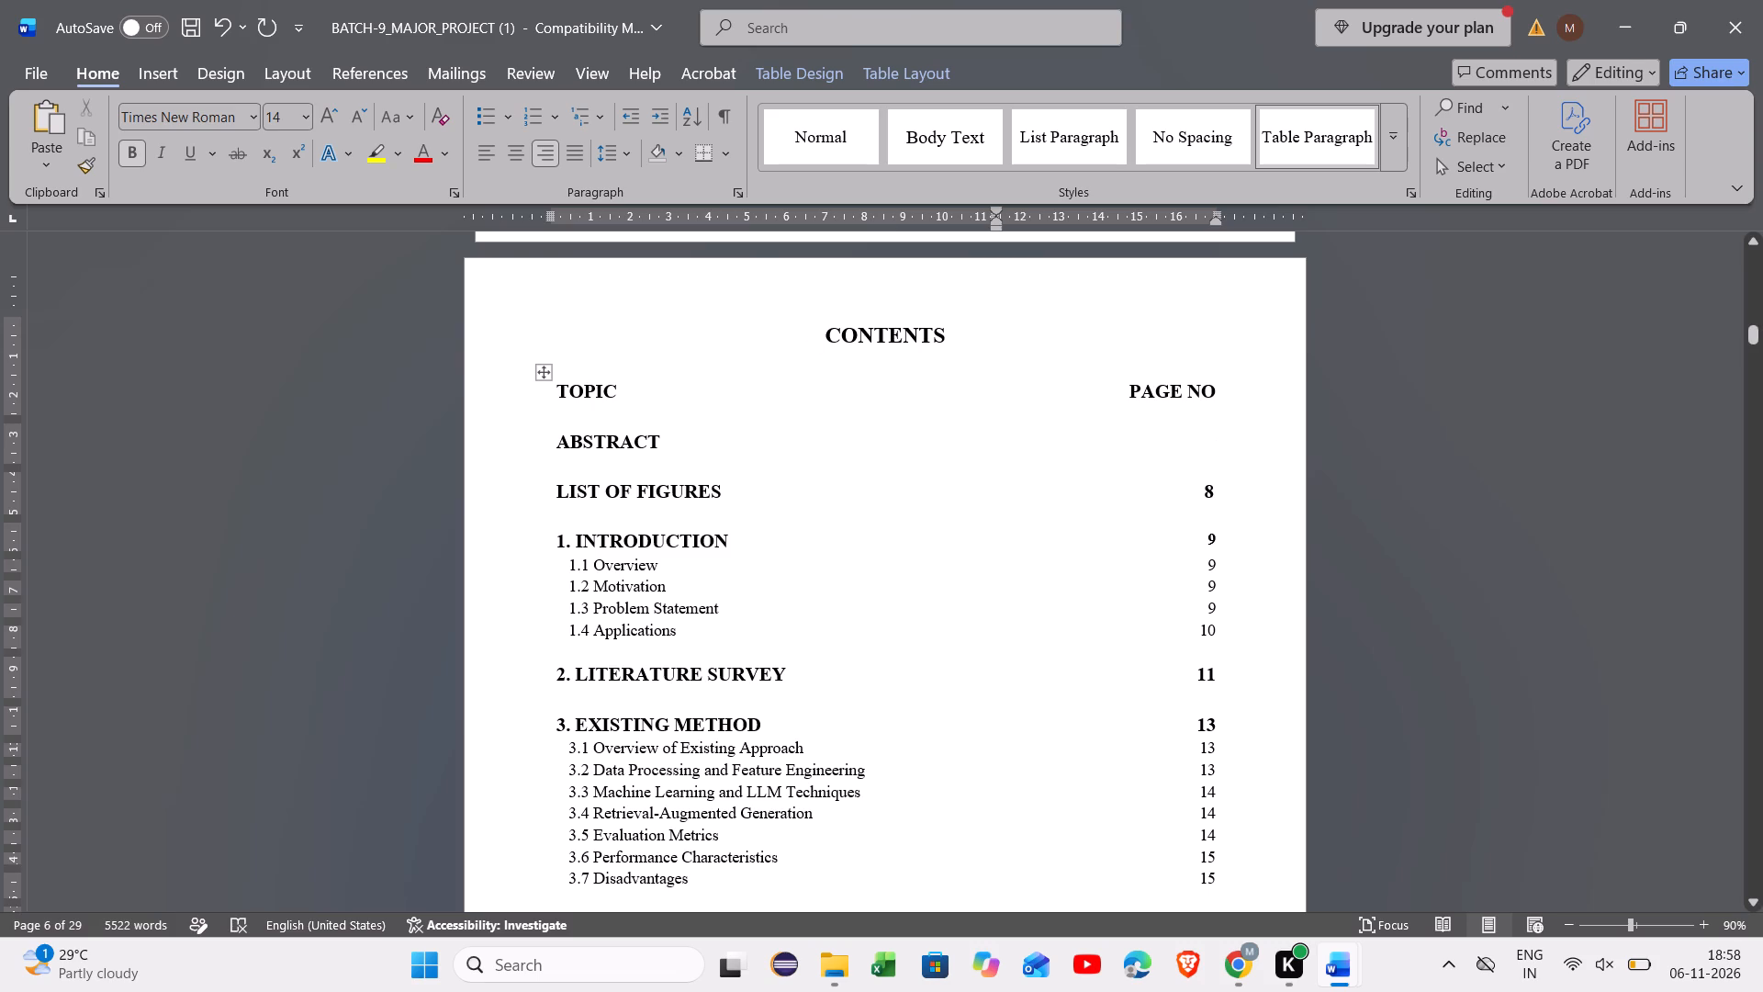
{"action": "key", "text": "v"}
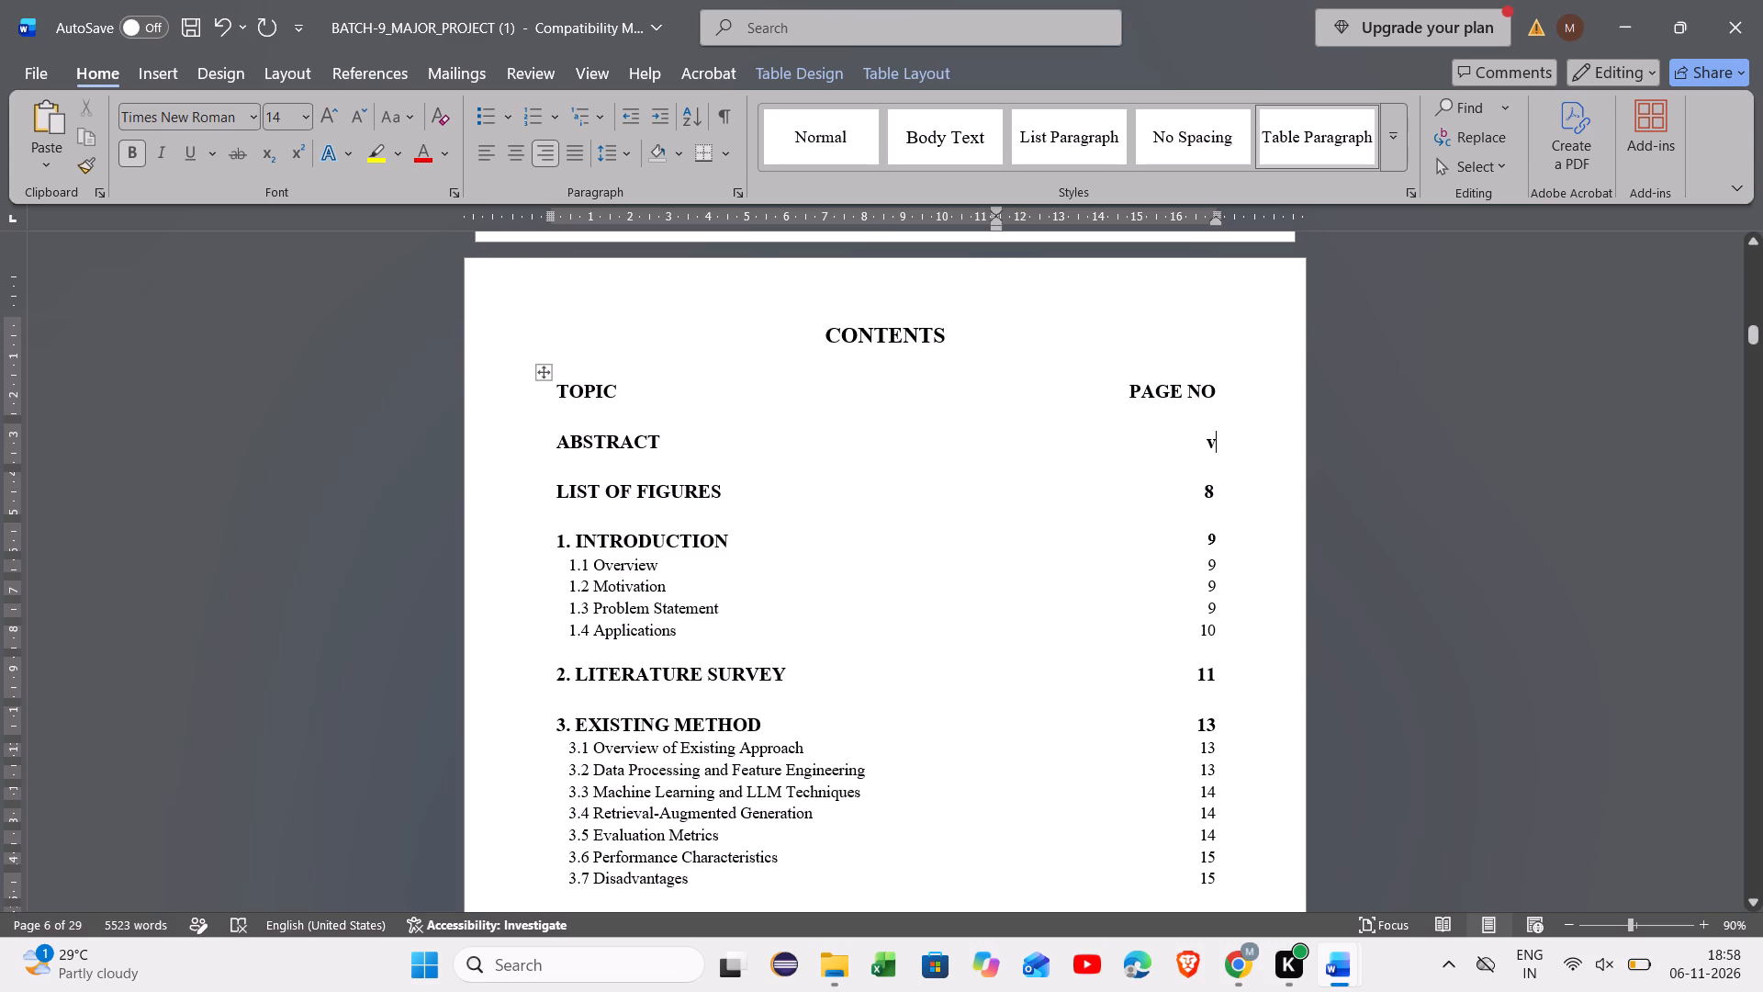
{"action": "left_click", "coordinate": [1211, 488]}
{"action": "key", "text": "BackSpace"}
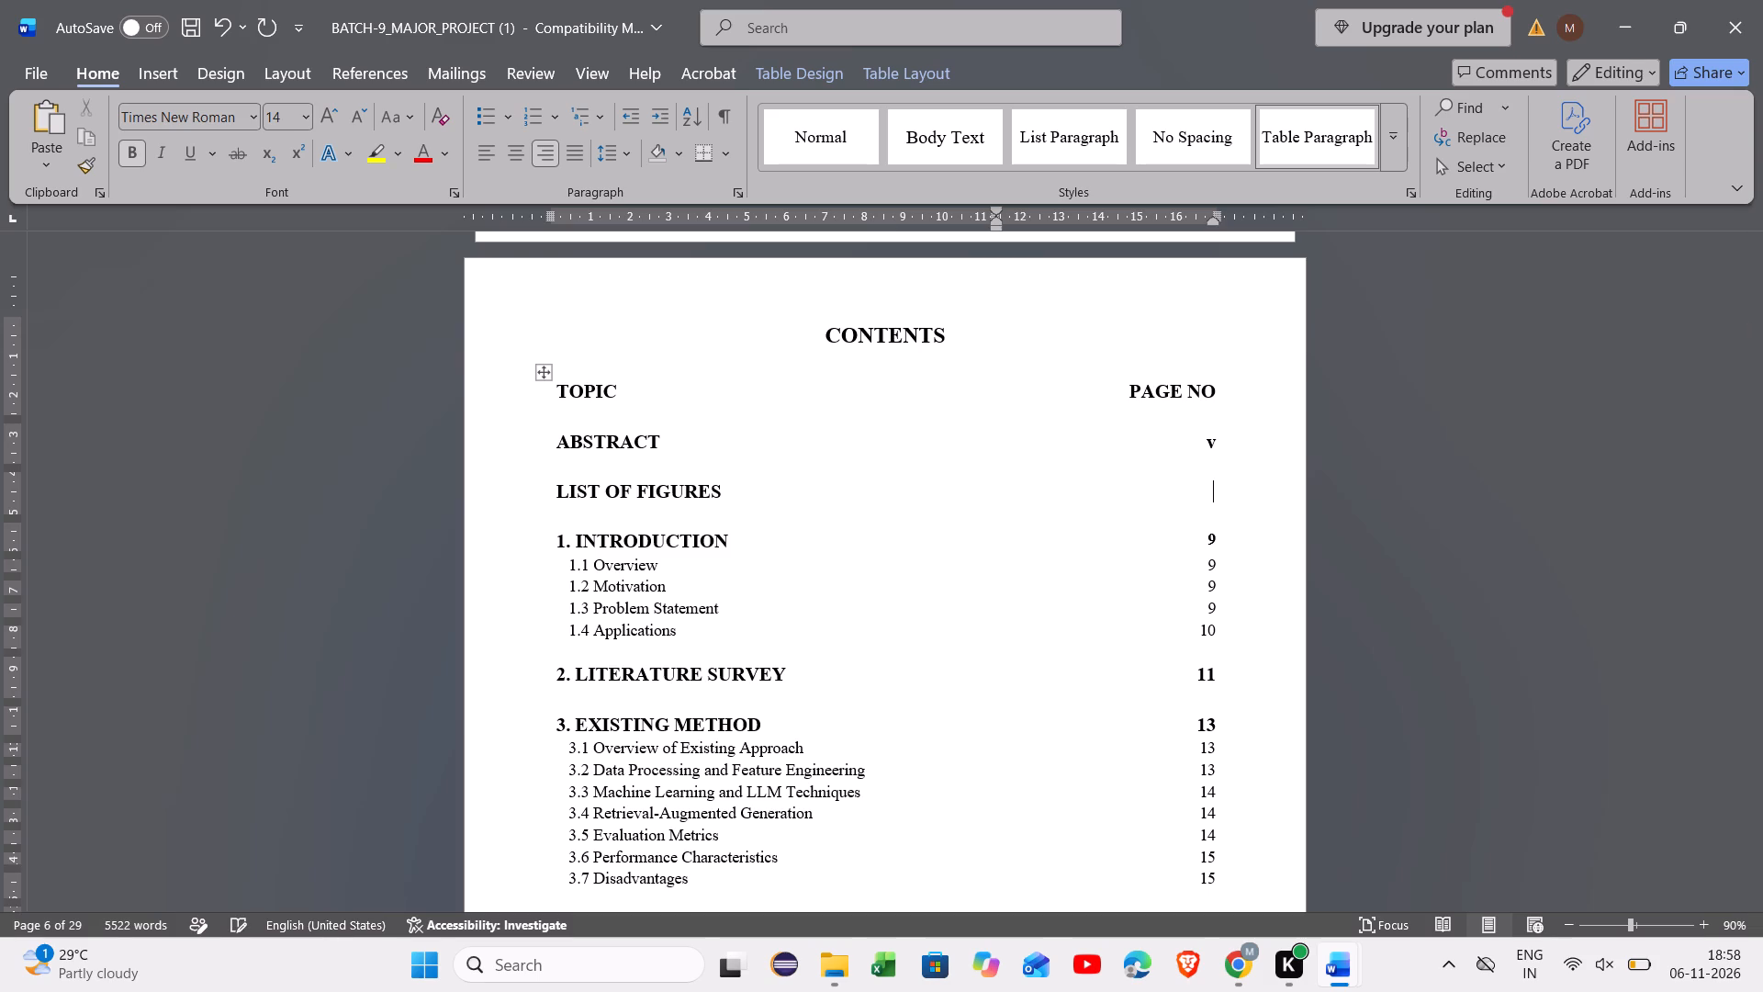
{"action": "key", "text": "v"}
{"action": "type", "text": "iii"}
Set the page number of the 1. Introduction entry in the Contents table to 1.
{"action": "scroll", "coordinate": [1267, 655], "scroll_direction": "down", "scroll_amount": 1}
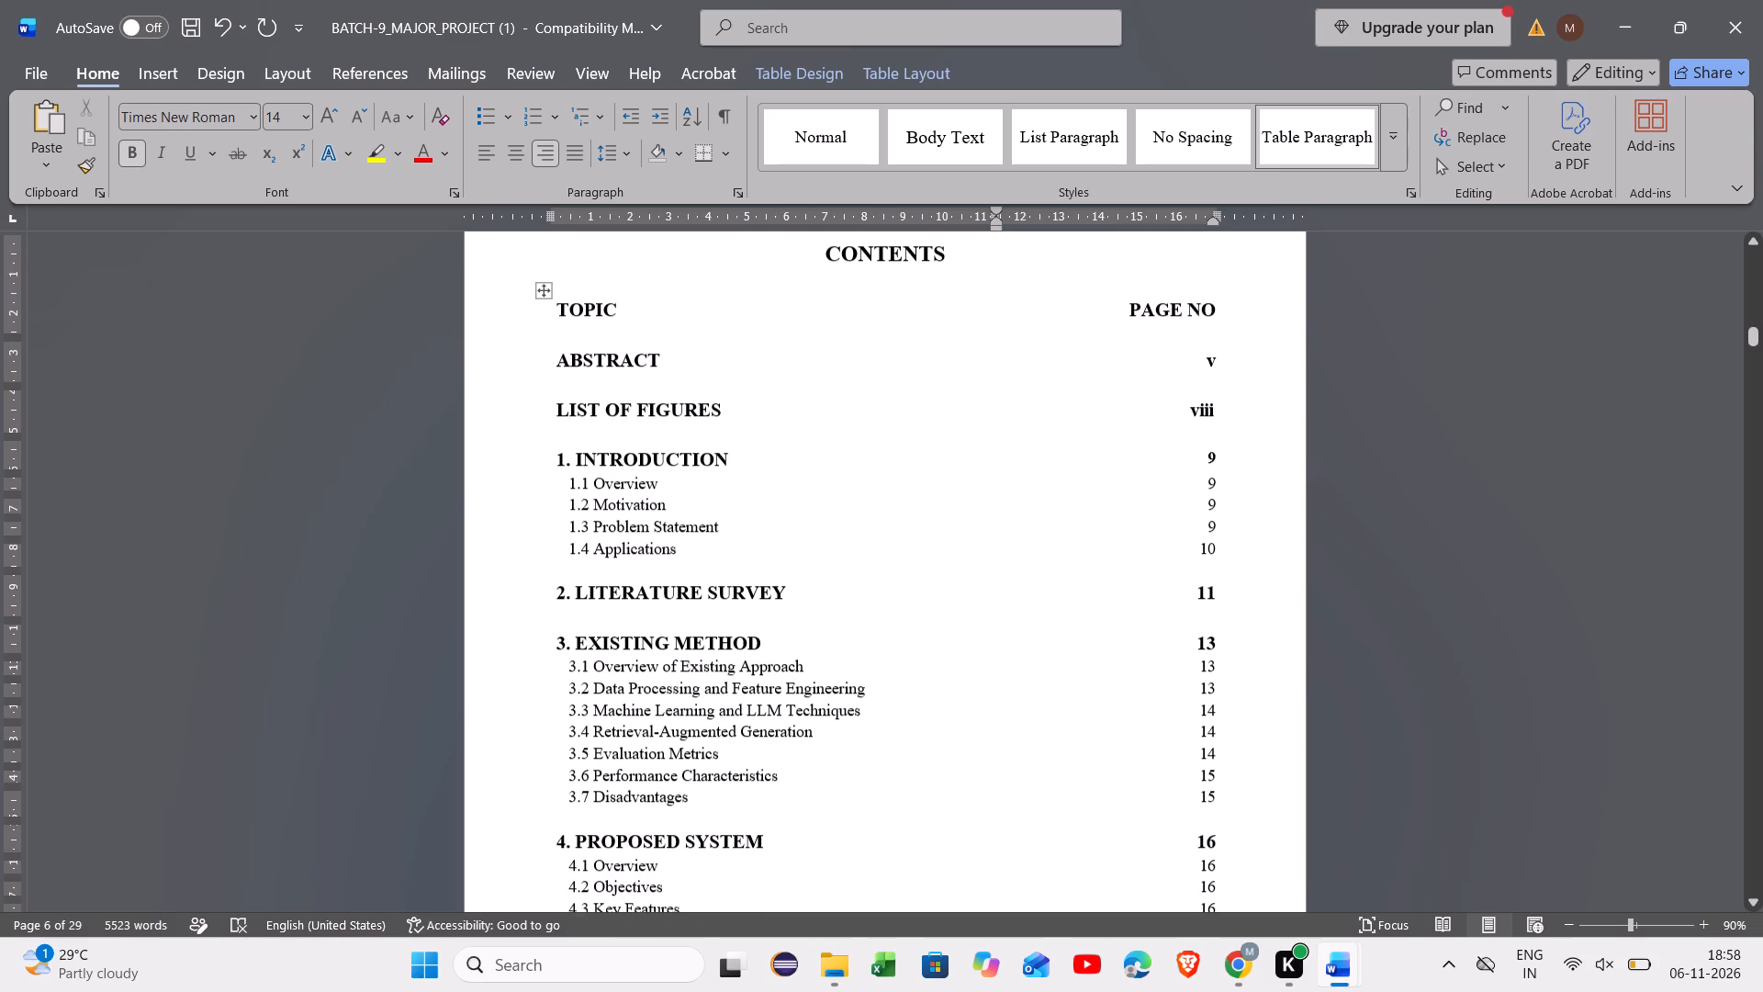
{"action": "left_click", "coordinate": [1218, 456]}
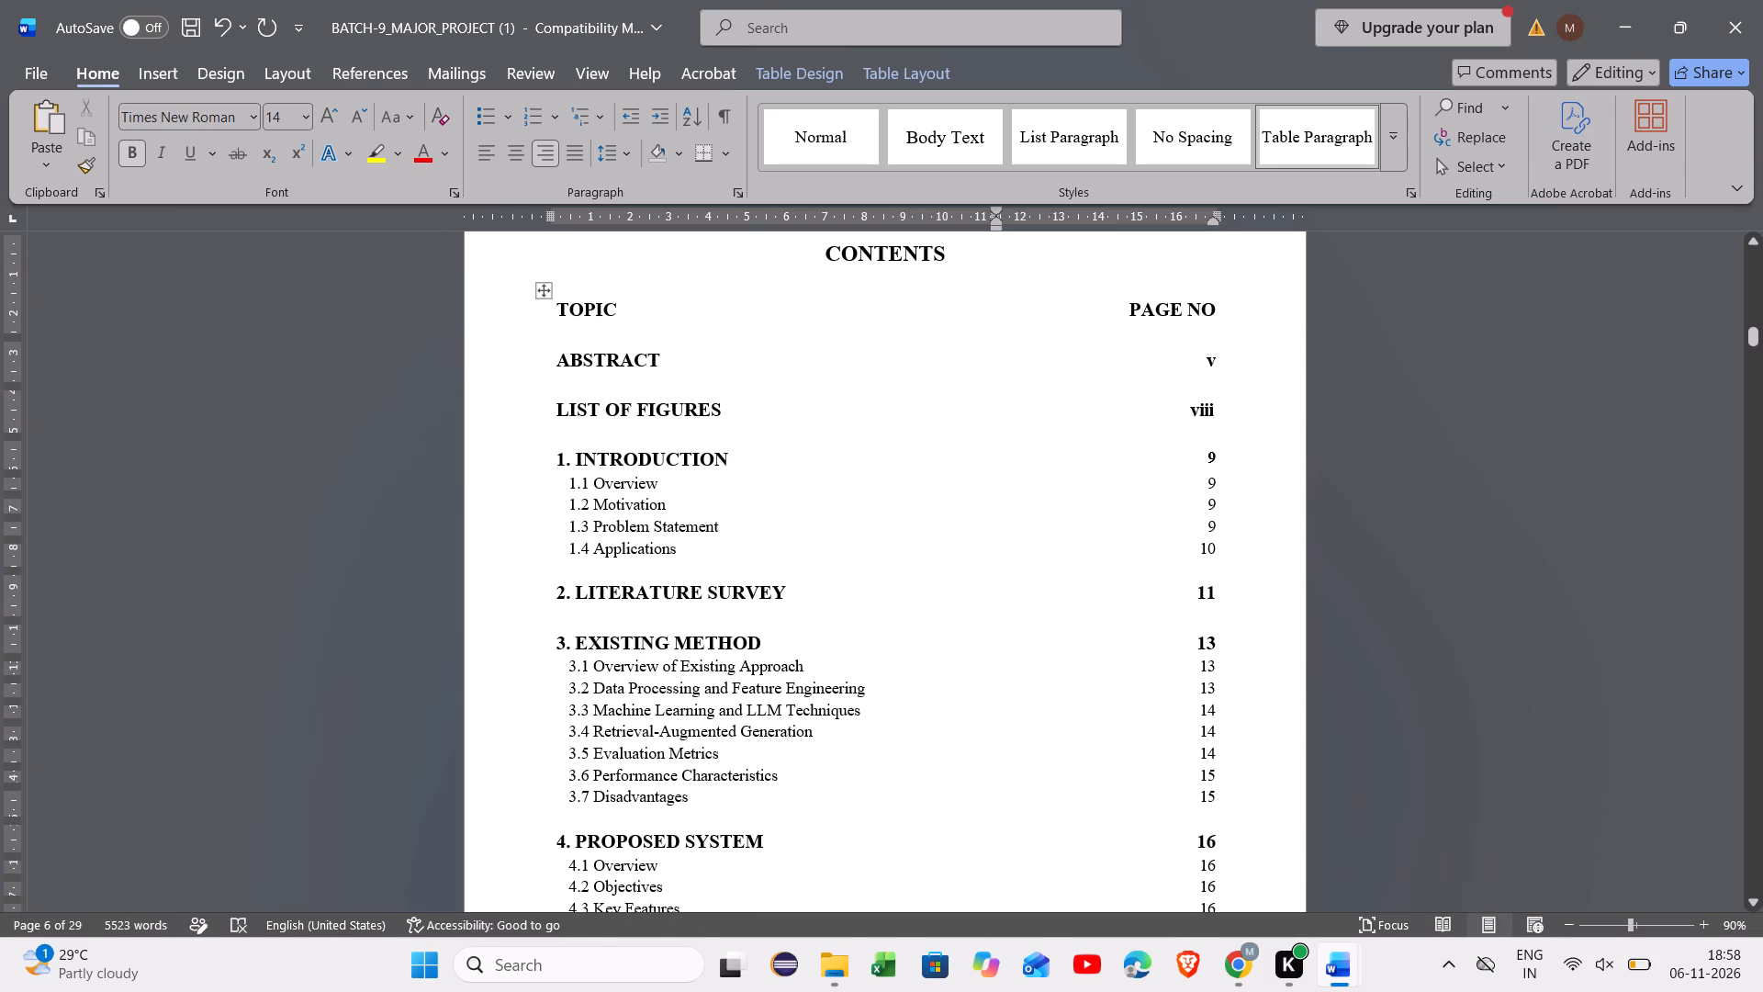
{"action": "left_click", "coordinate": [1212, 454]}
{"action": "key", "text": "BackSpace"}
{"action": "key", "text": "1"}
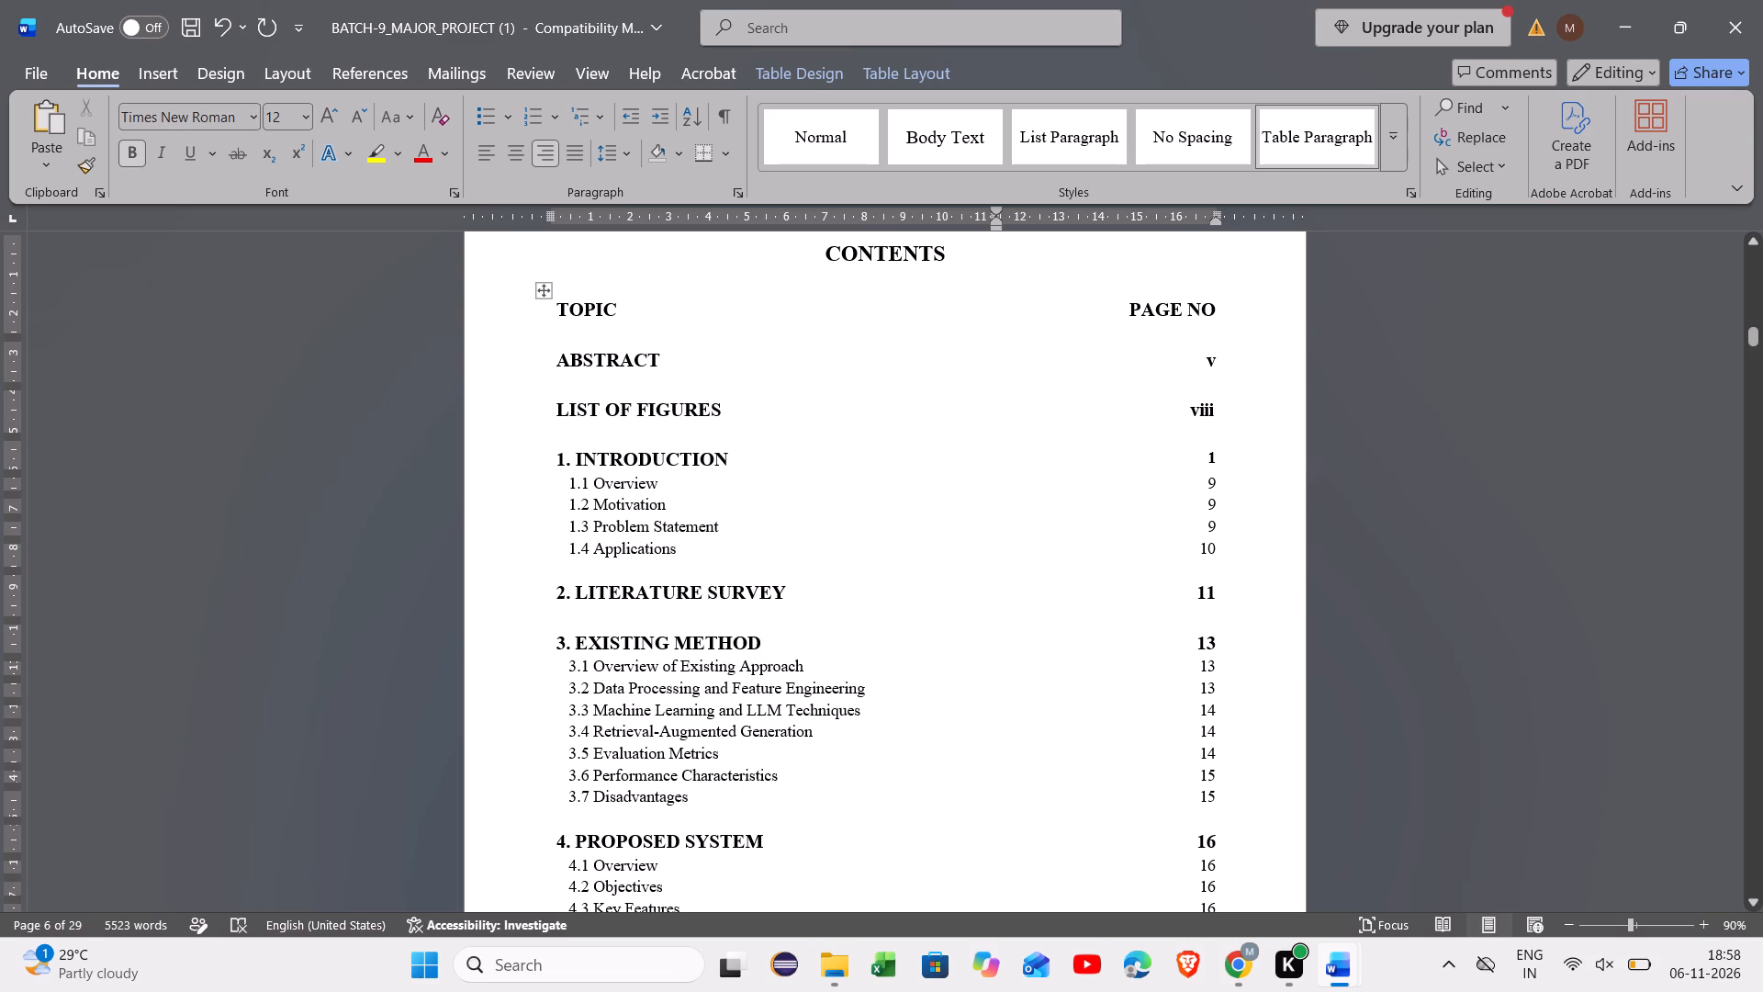
Set the Contents page numbers of 1.1 Overview, 1.2 Motivation and 1.3 Problem Statement to 2.
{"action": "left_click", "coordinate": [1212, 480]}
{"action": "key", "text": "BackSpace"}
{"action": "key", "text": "2"}
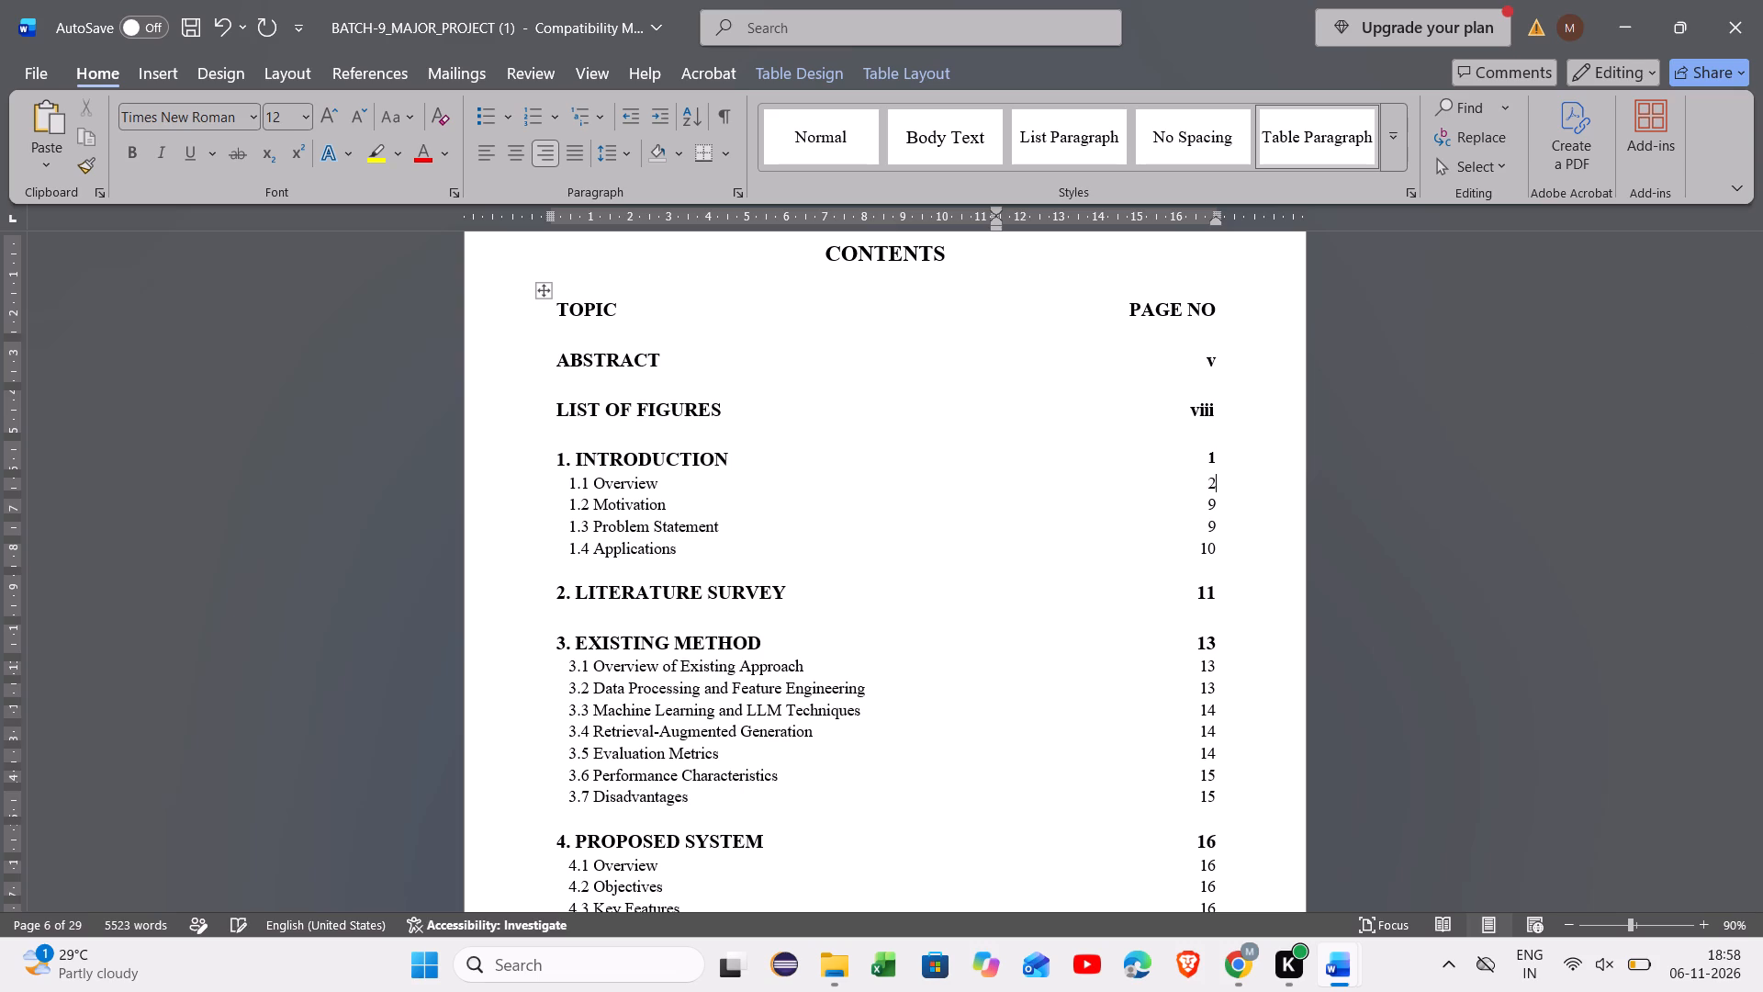
{"action": "left_click", "coordinate": [1211, 503]}
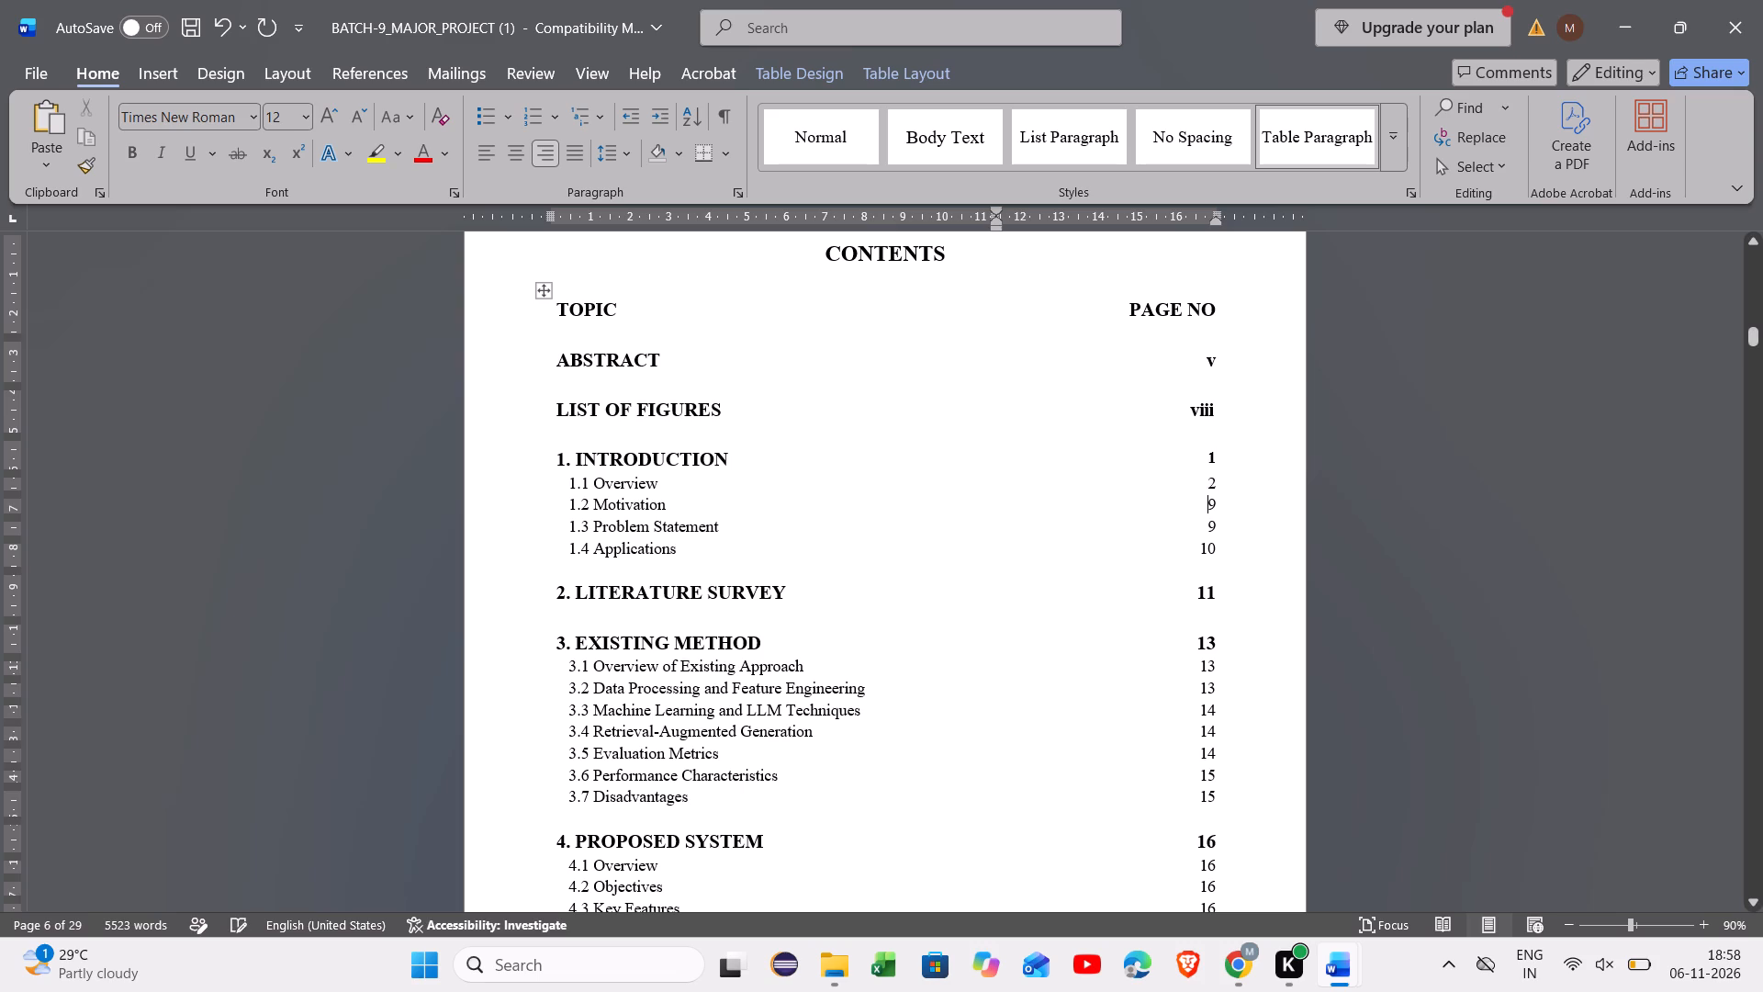
{"action": "key", "text": "Right"}
{"action": "key", "text": "BackSpace"}
{"action": "key", "text": "2"}
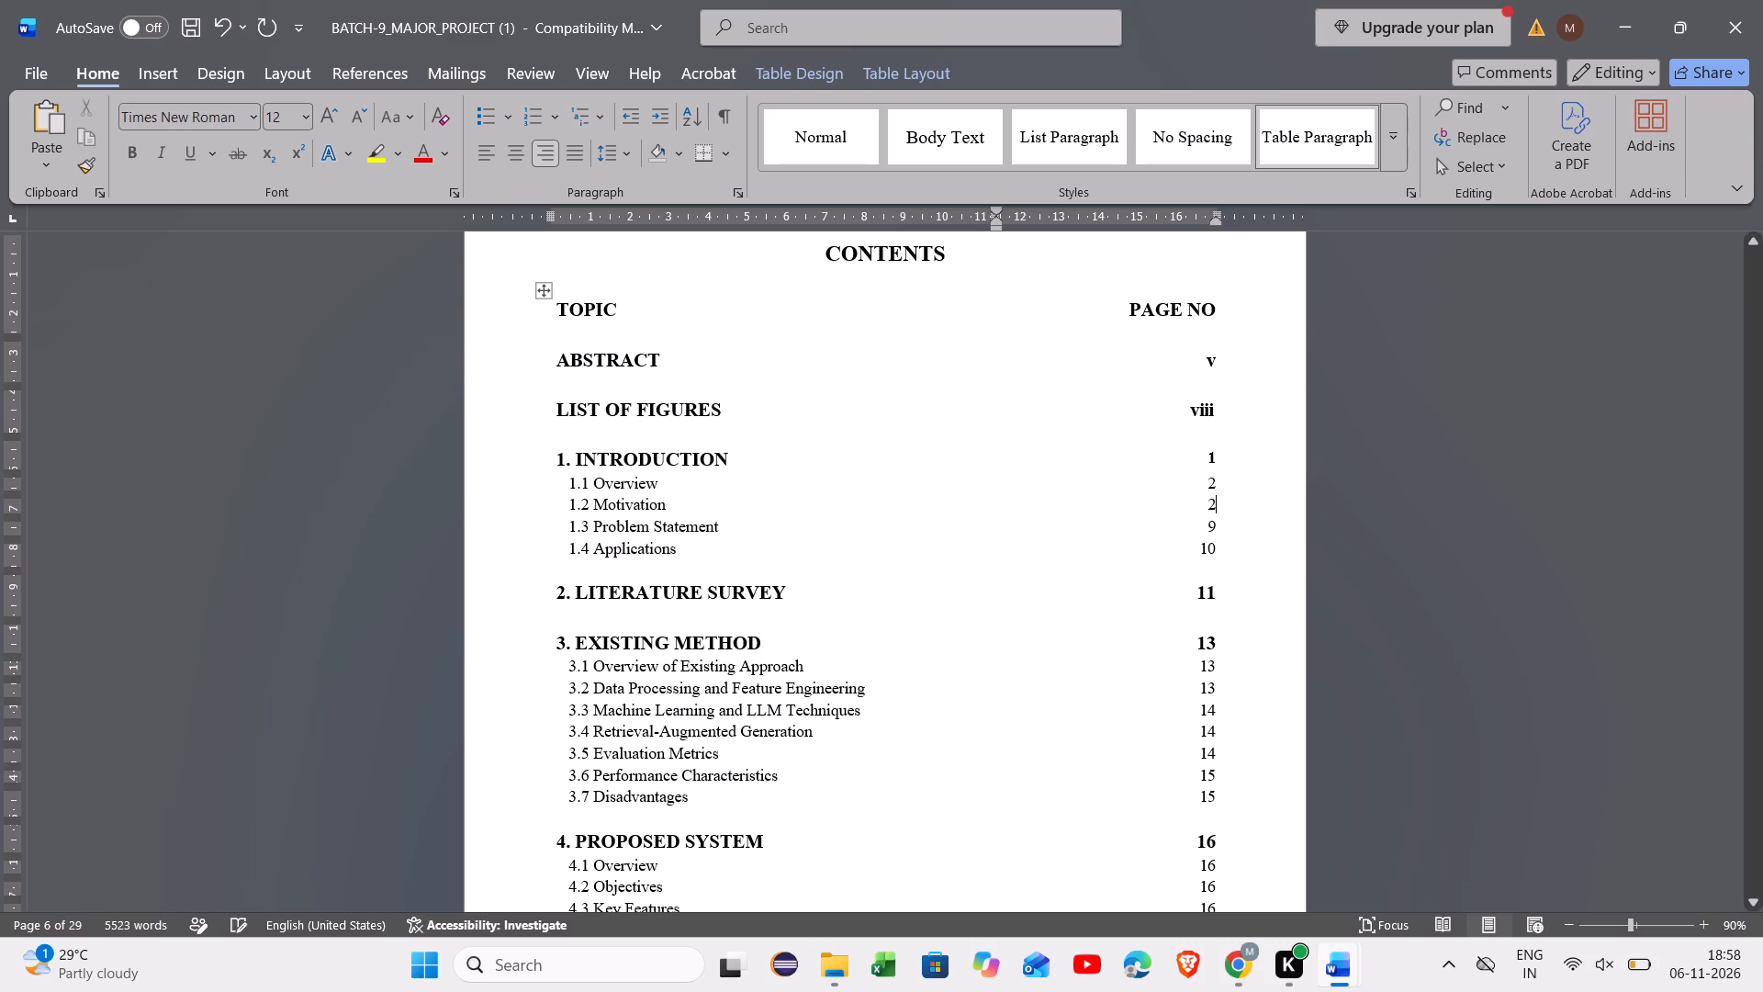
{"action": "left_click", "coordinate": [1214, 522]}
{"action": "key", "text": "BackSpace"}
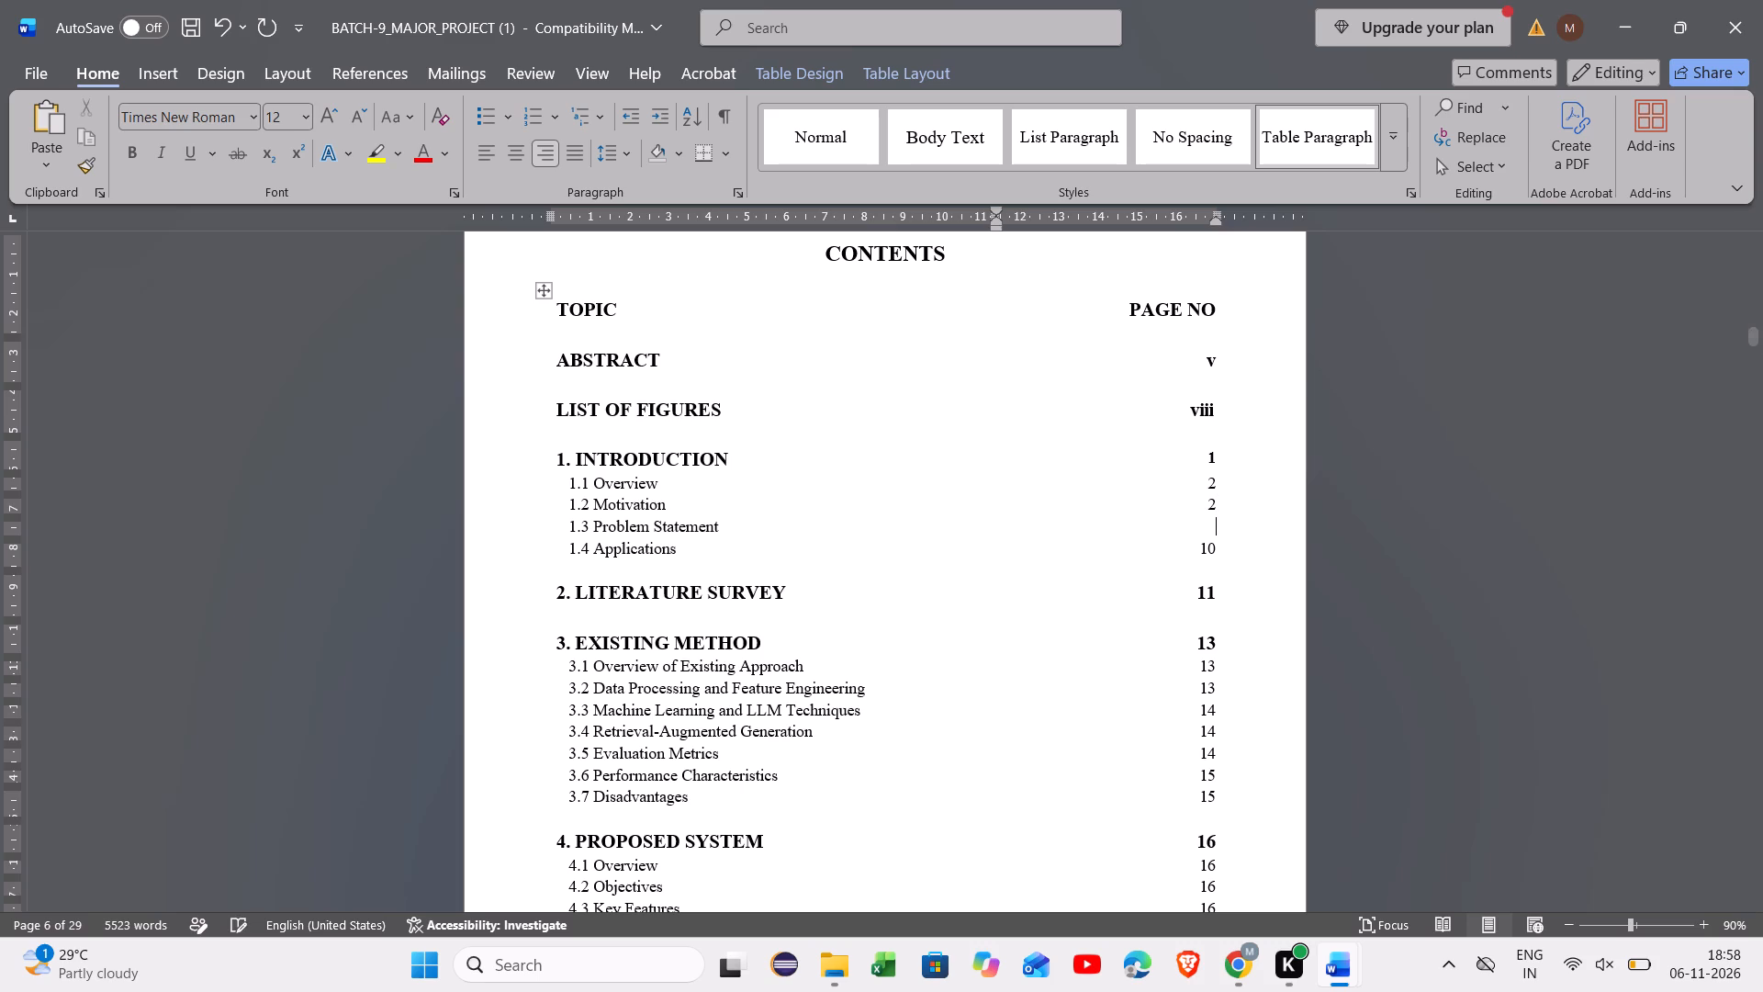
{"action": "key", "text": "2"}
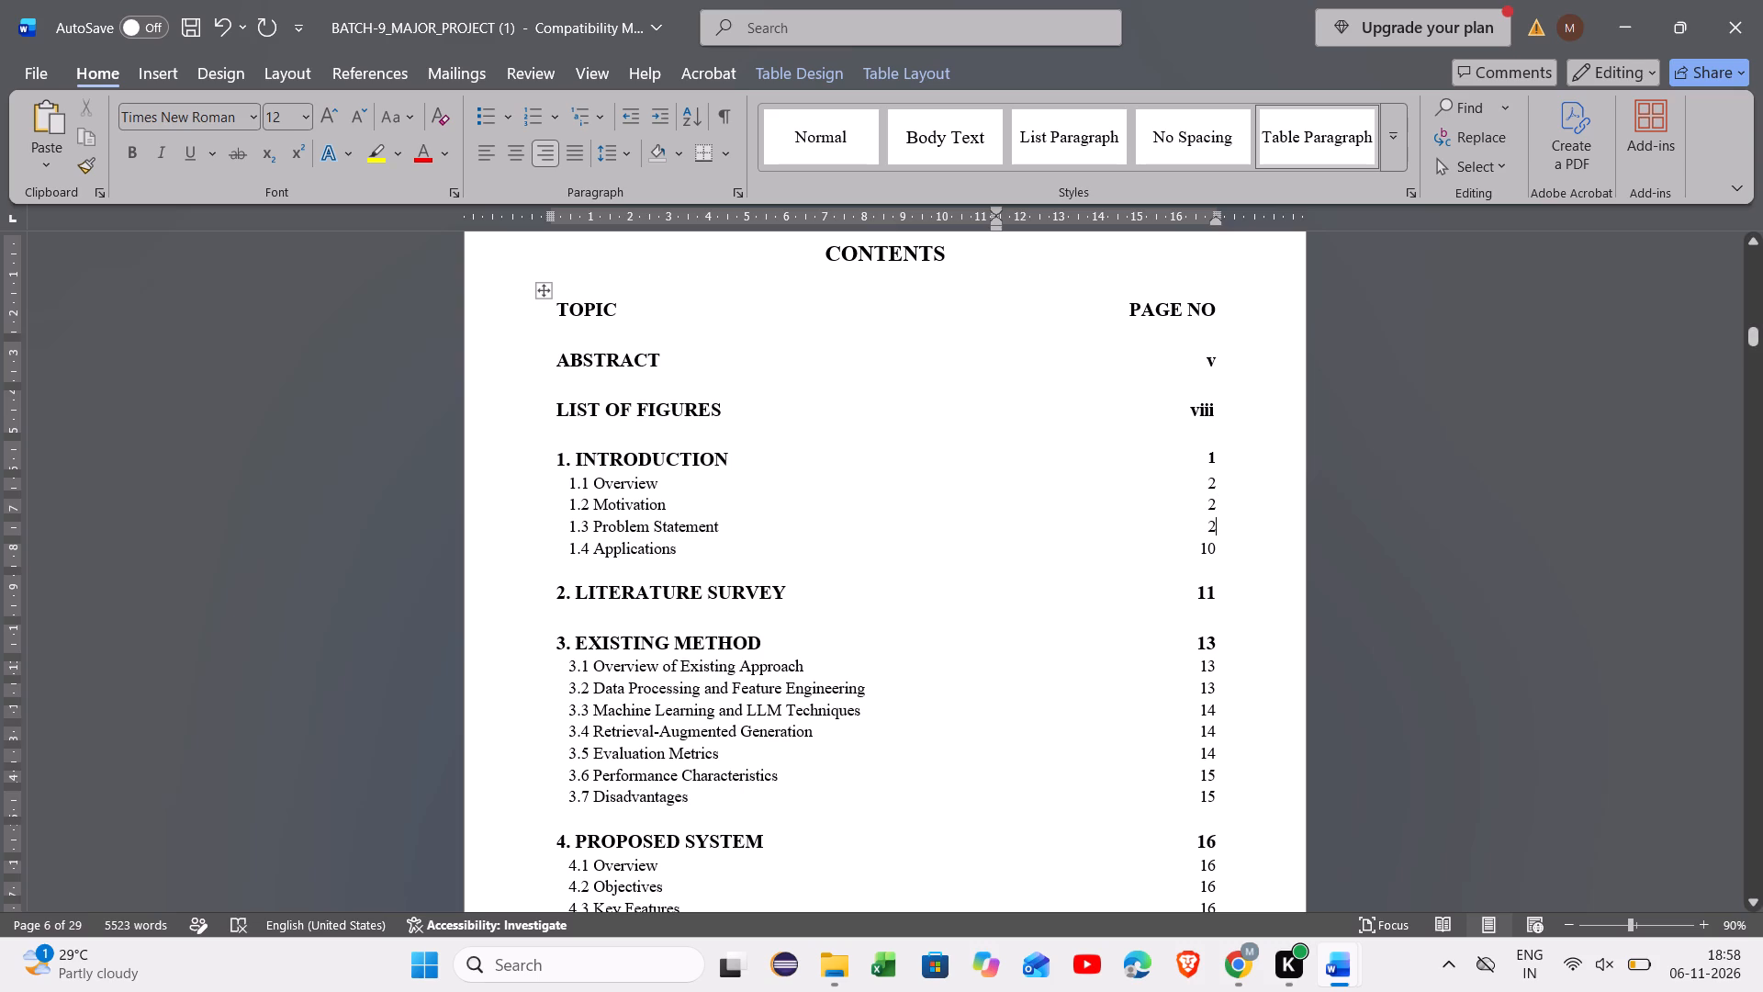
Set the page number of the 1.4 Applications entry in the Contents table to 3.
{"action": "left_click", "coordinate": [1217, 545]}
{"action": "left_click", "coordinate": [1215, 549]}
{"action": "key", "text": "BackSpace"}
{"action": "key", "text": "BackSpace"}
{"action": "key", "text": "3"}
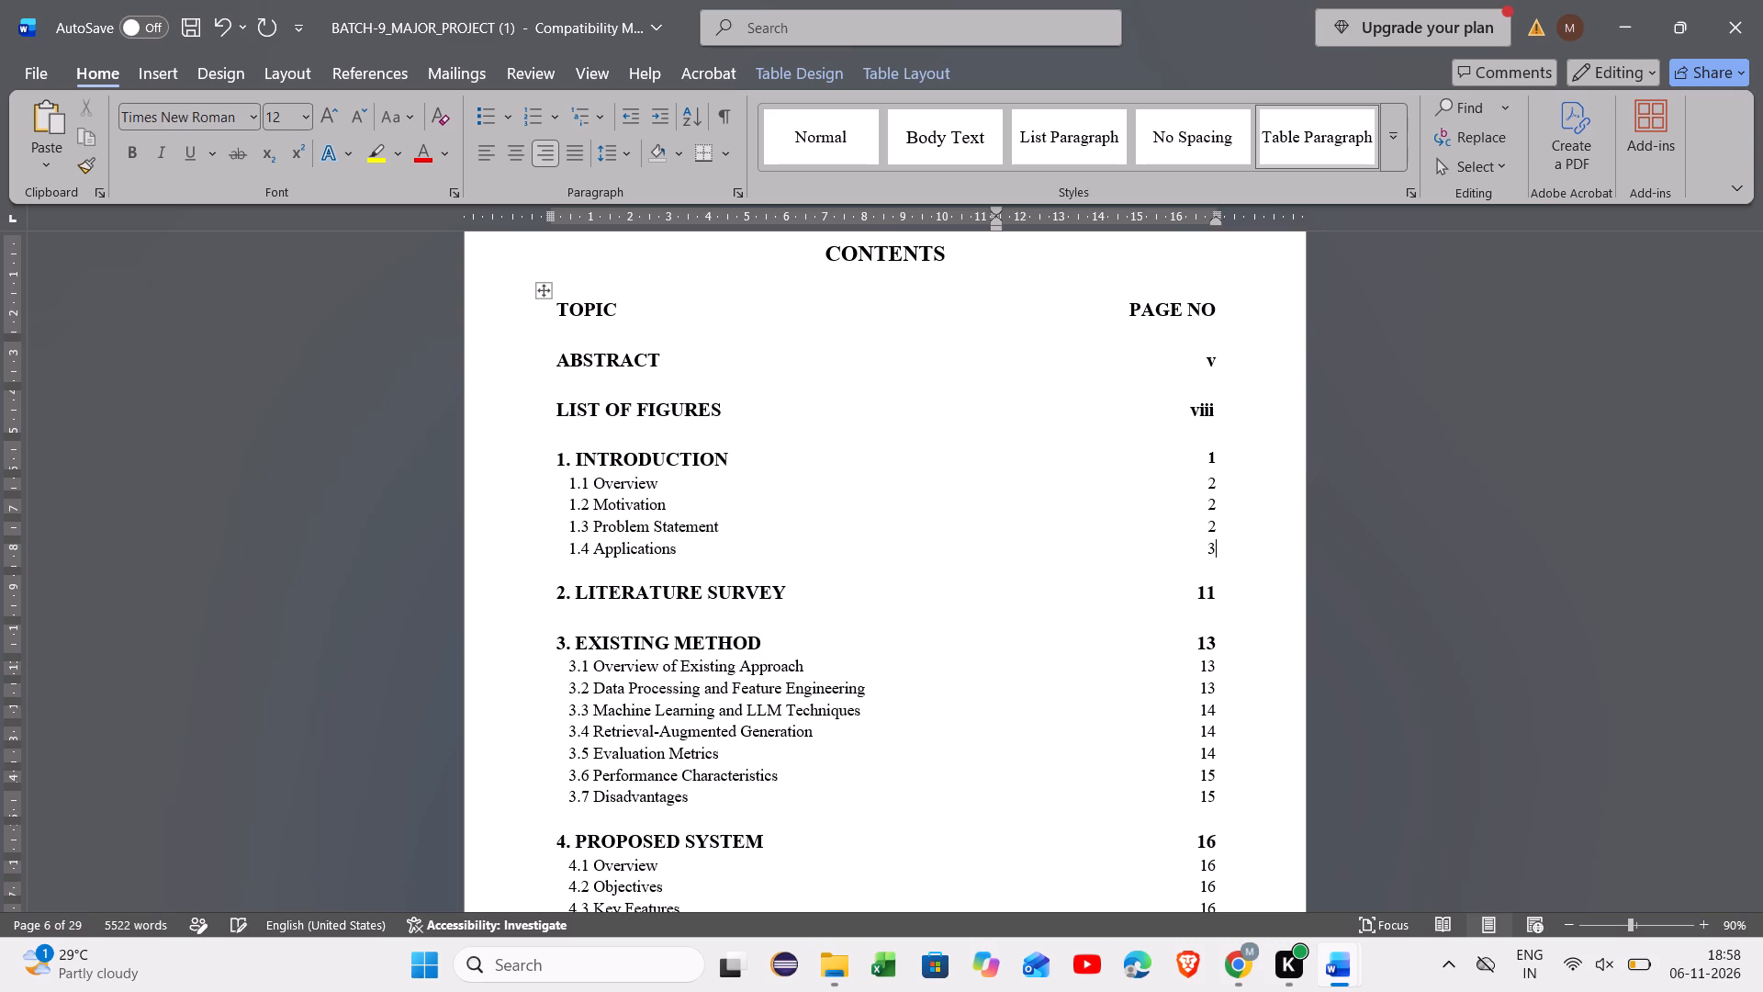
Set the page number of the 2. Literature Survey entry in the Contents table to 4.
{"action": "left_click", "coordinate": [1212, 596]}
{"action": "key", "text": "BackSpace"}
{"action": "key", "text": "BackSpace"}
{"action": "key", "text": "4"}
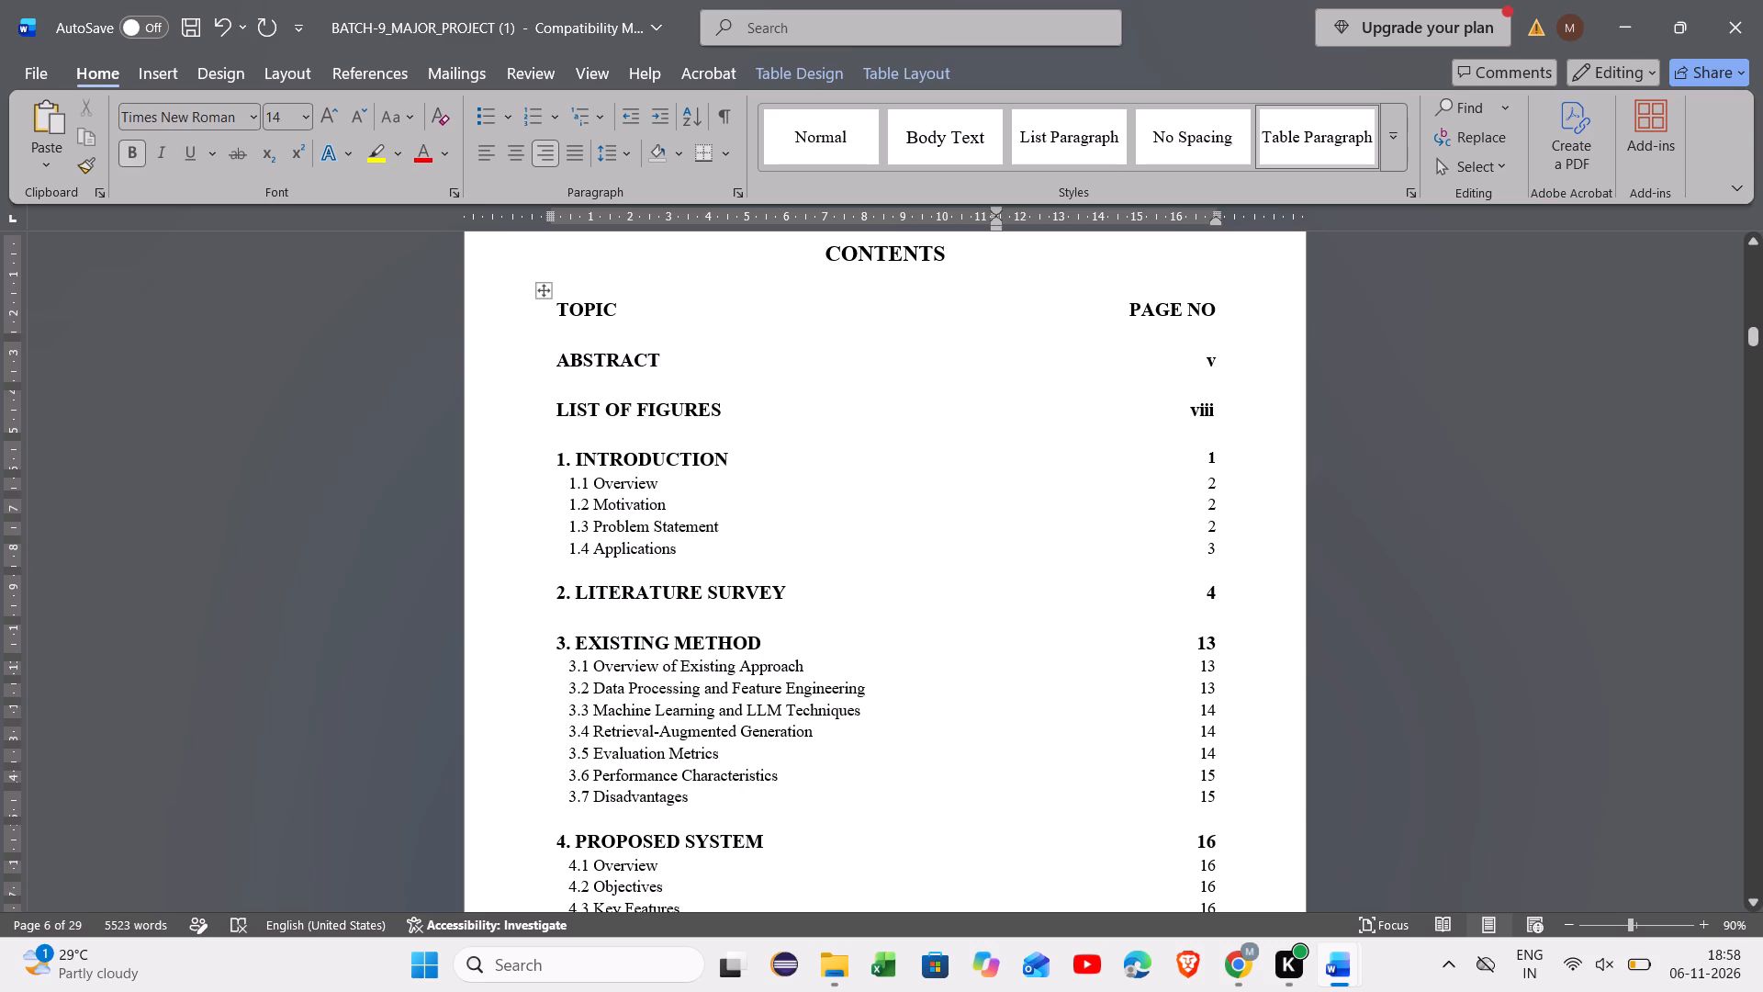
Set the Contents page numbers of 3. Existing Method, 3.1 Overview of Existing Approach and 3.2 Data Processing and Feature Engineering to 6.
{"action": "left_click", "coordinate": [1216, 644]}
{"action": "key", "text": "BackSpace"}
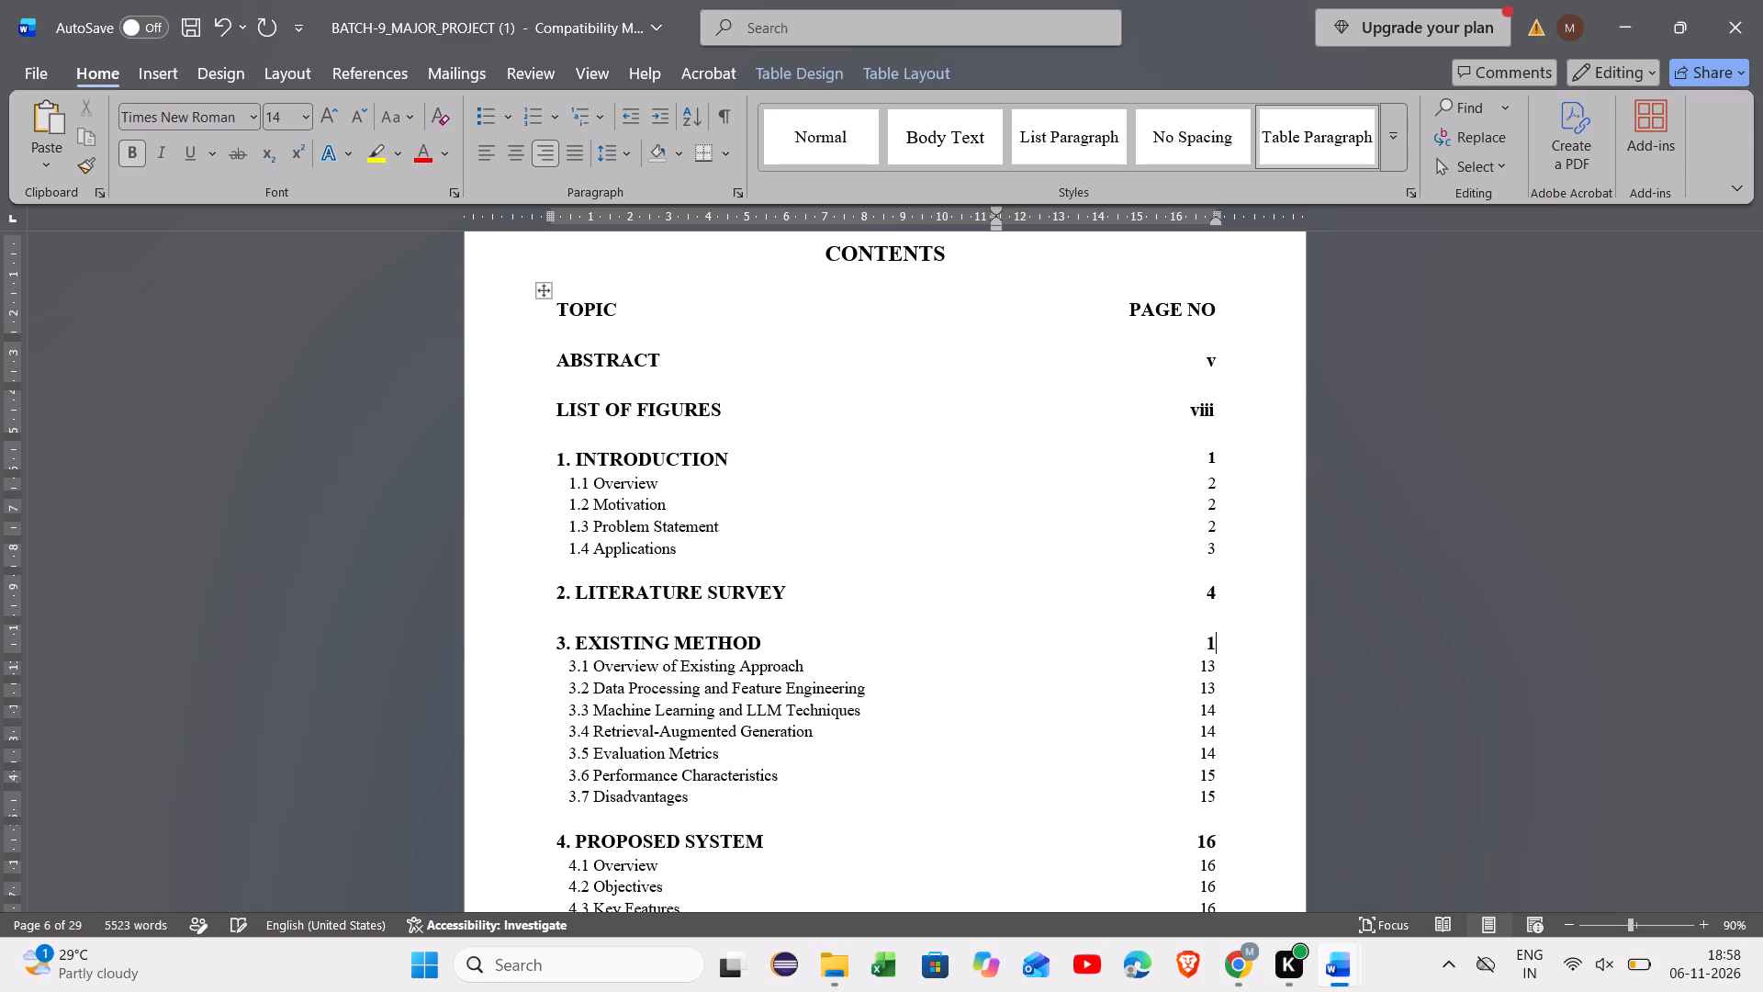
{"action": "key", "text": "BackSpace"}
{"action": "key", "text": "6"}
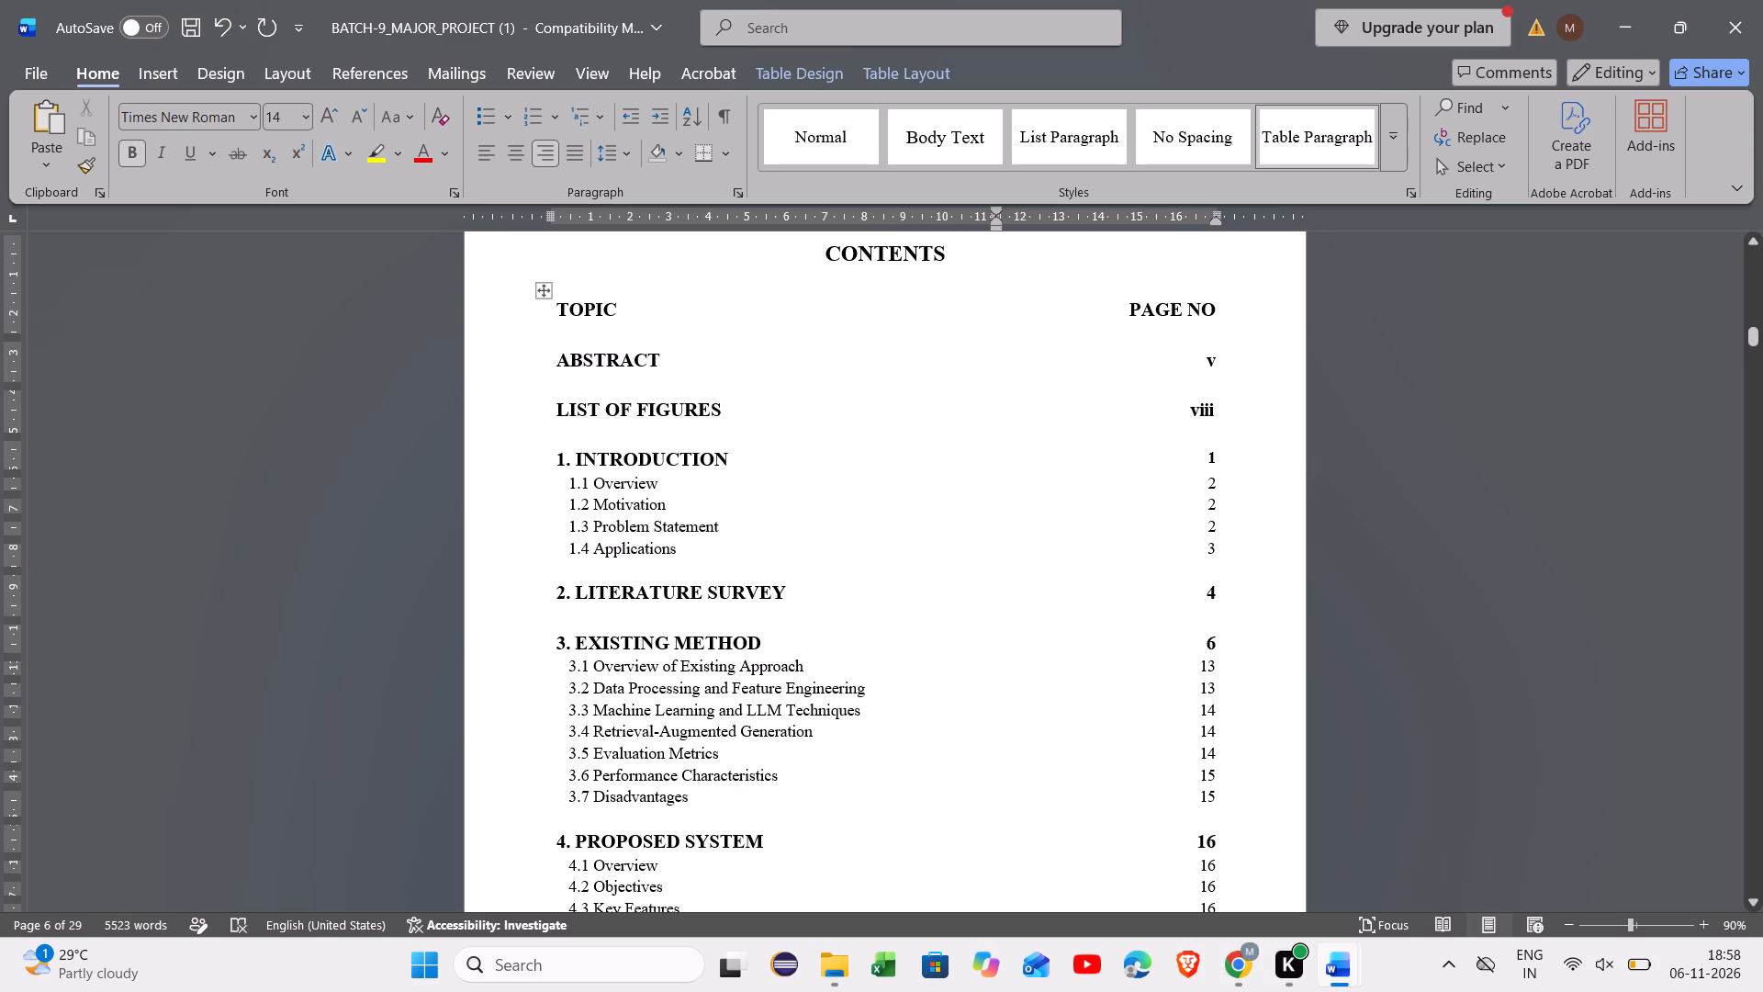
{"action": "key", "text": "Down"}
{"action": "key", "text": "BackSpace"}
{"action": "key", "text": "BackSpace"}
{"action": "key", "text": "6"}
{"action": "key", "text": "Down"}
{"action": "key", "text": "BackSpace"}
{"action": "key", "text": "BackSpace"}
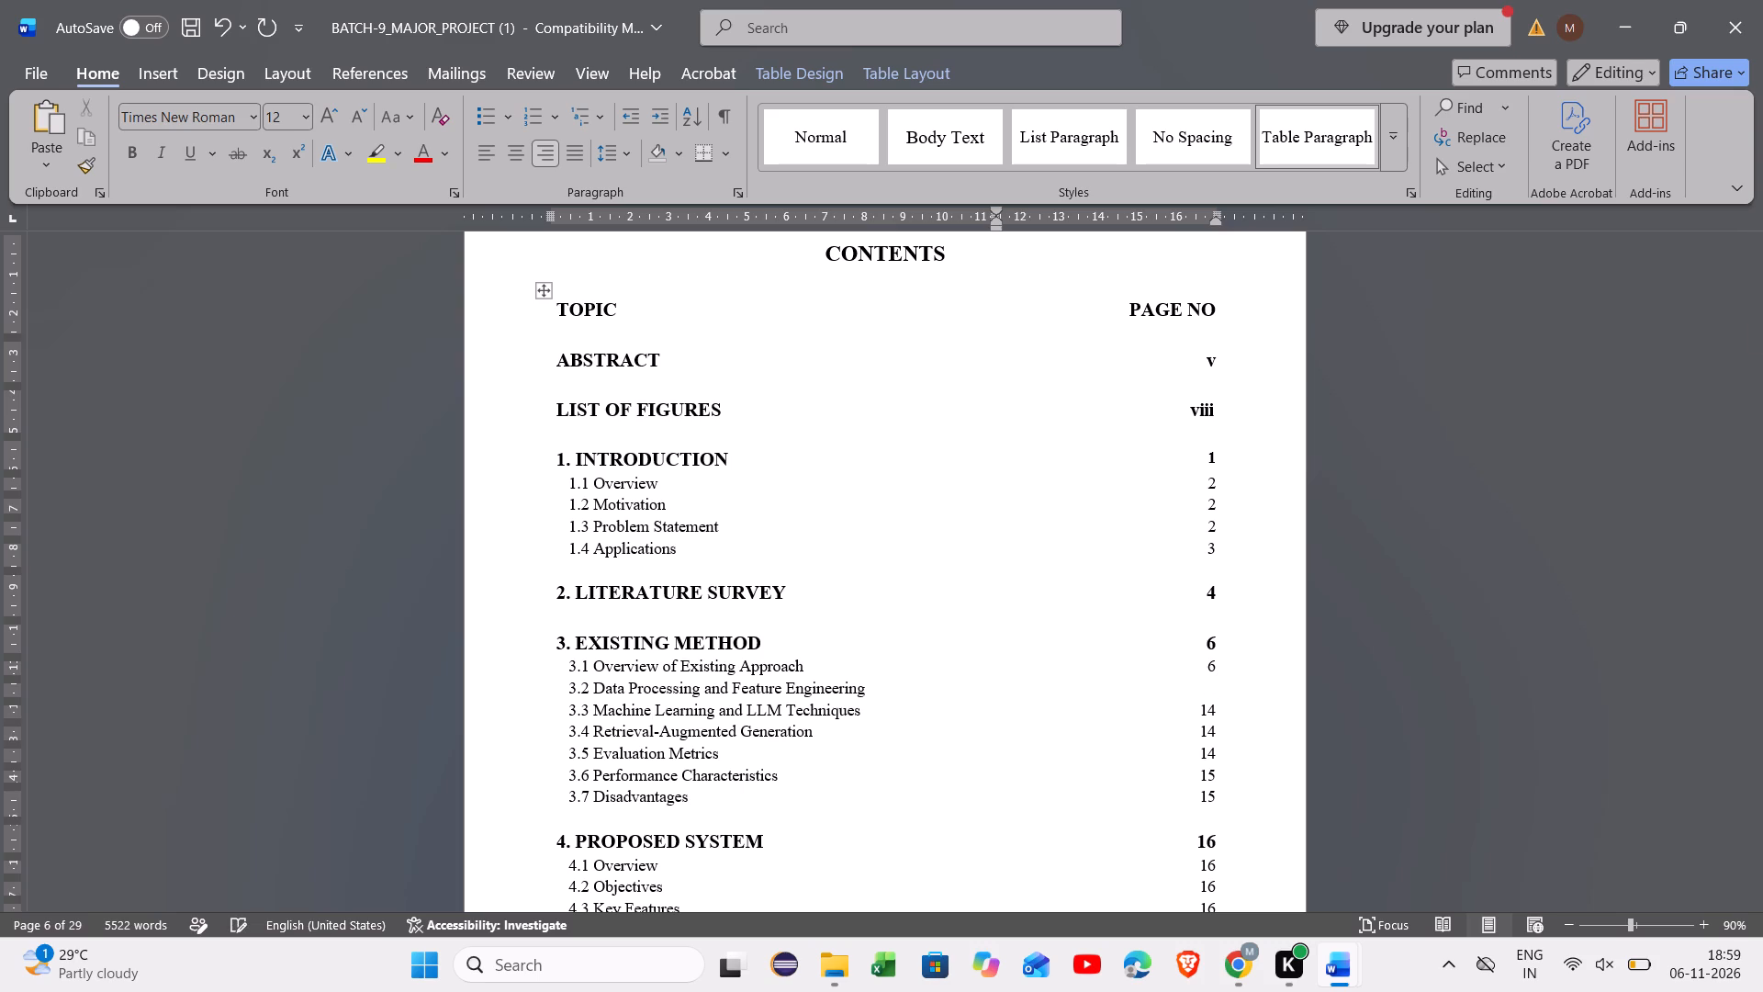
{"action": "key", "text": "6"}
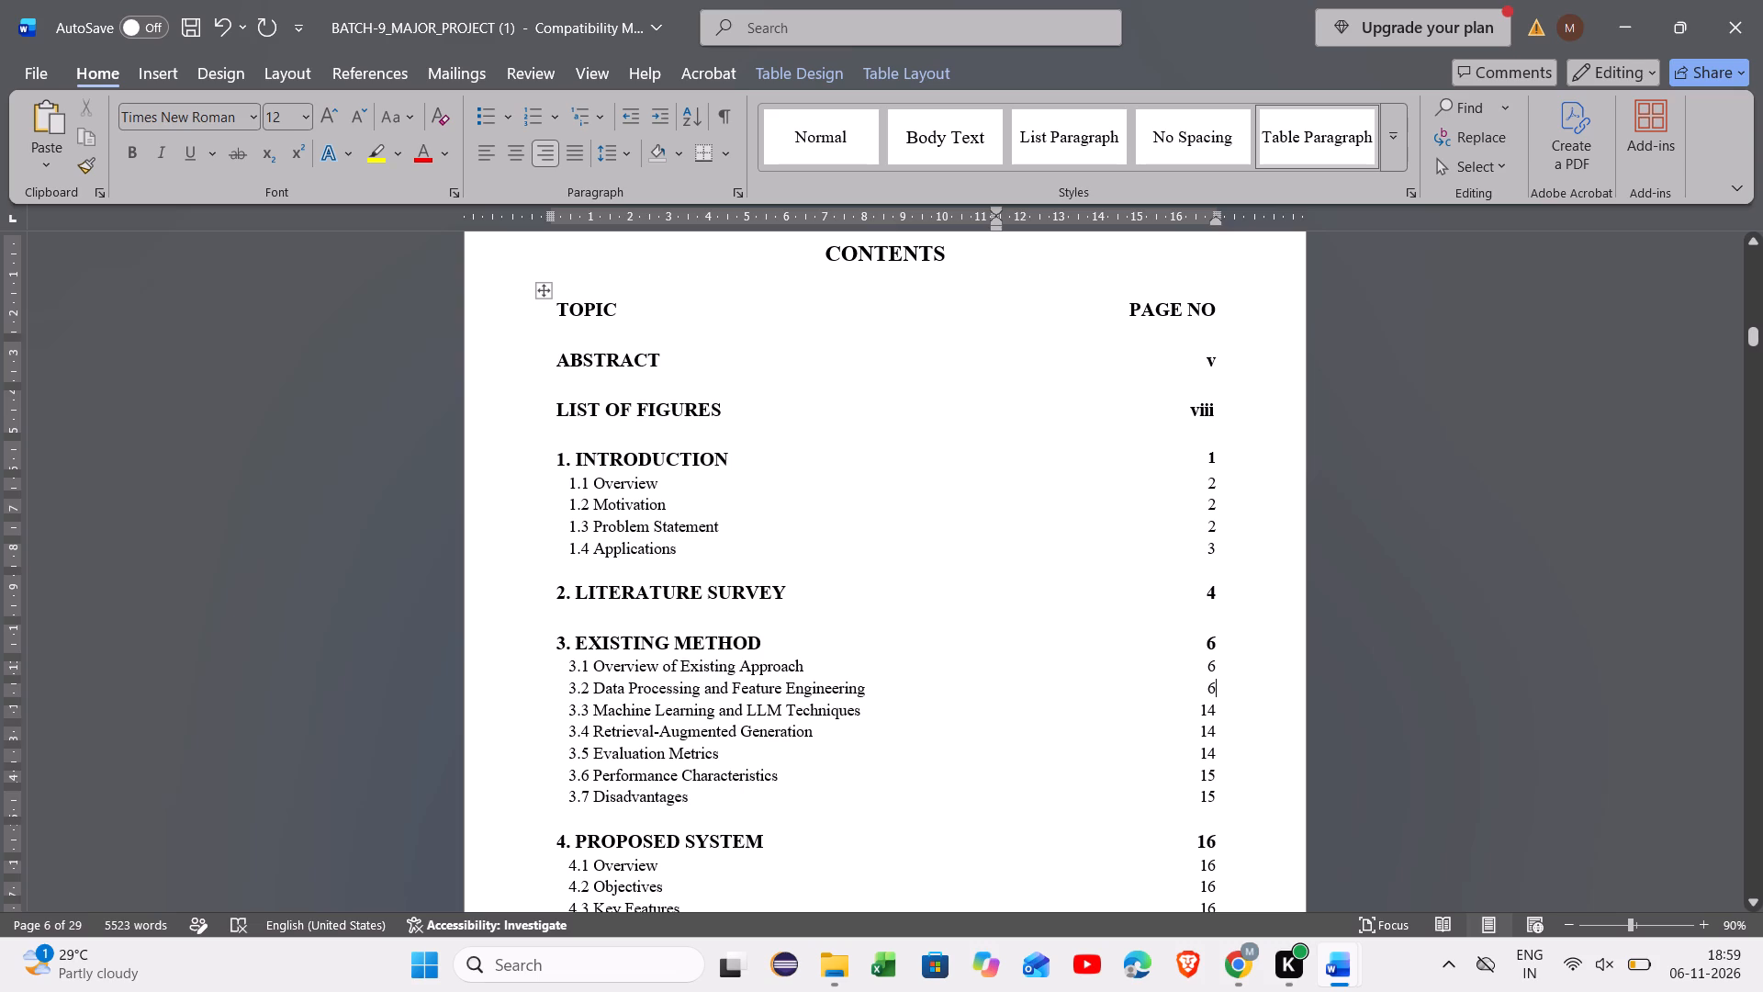
Set the Contents page numbers of 3.3 Machine Learning and LLM Techniques, 3.4 Retrieval-Augmented Generation and 3.5 Evaluation Metrics to 7.
{"action": "left_click", "coordinate": [1209, 708]}
{"action": "key", "text": "Right"}
{"action": "key", "text": "BackSpace"}
{"action": "key", "text": "BackSpace"}
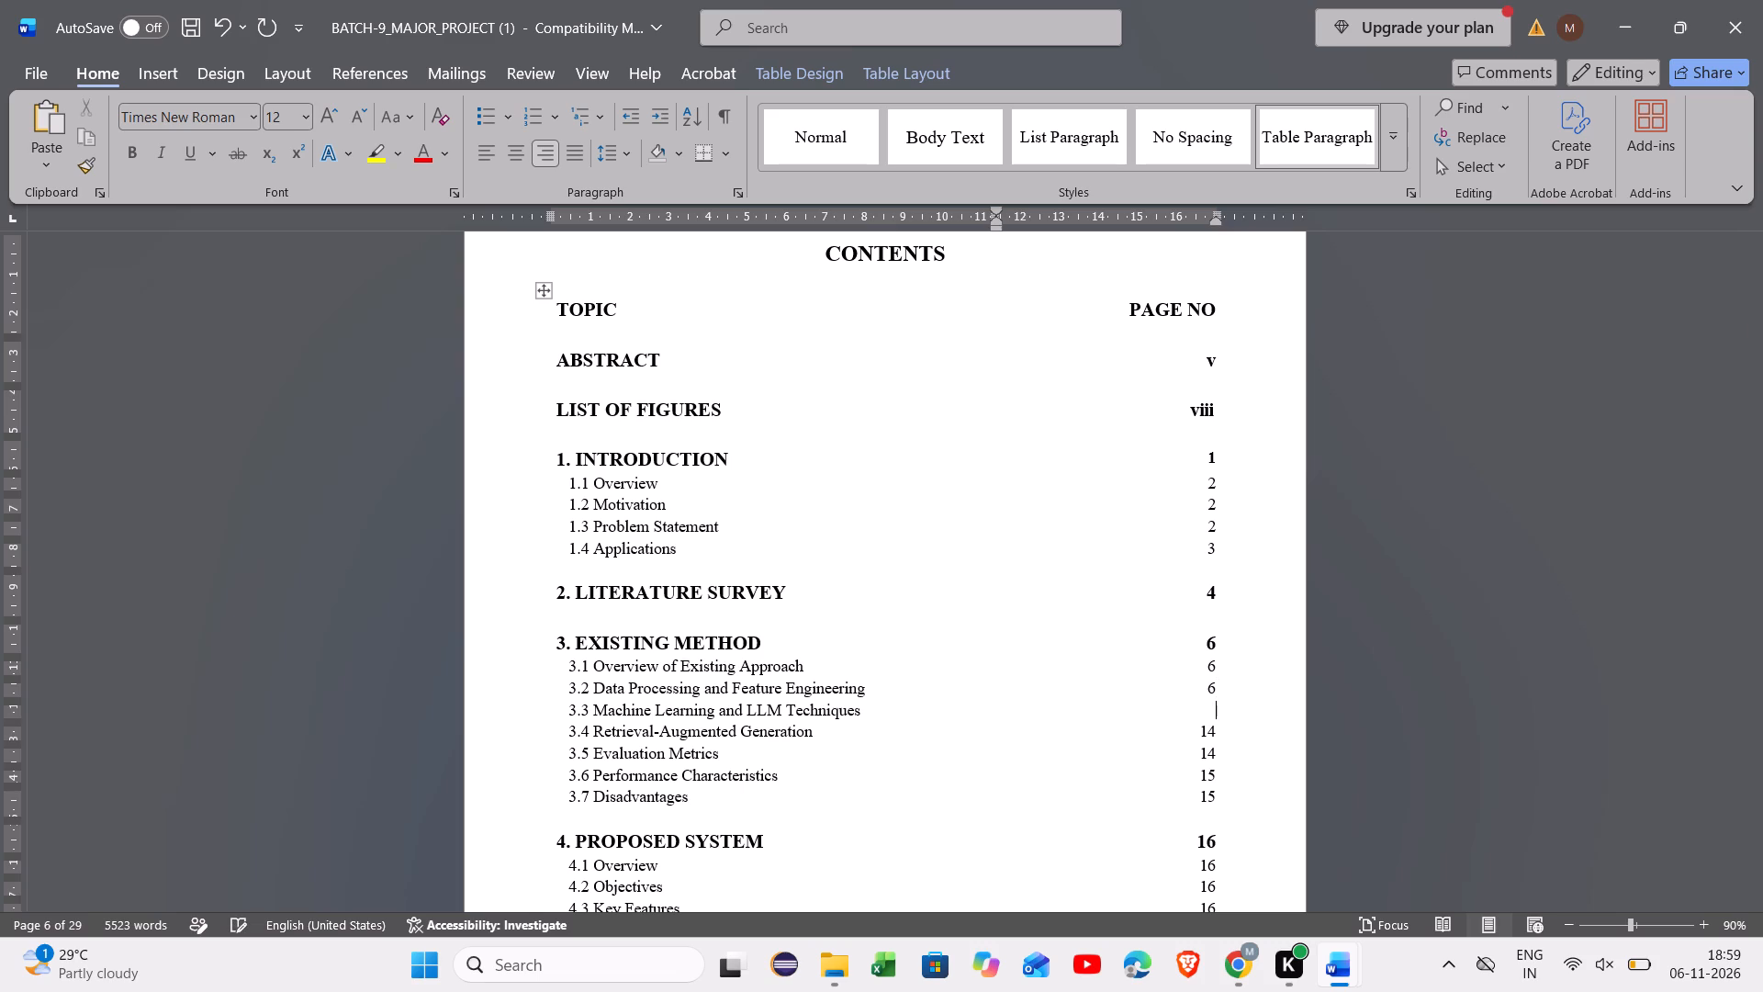
{"action": "key", "text": "7"}
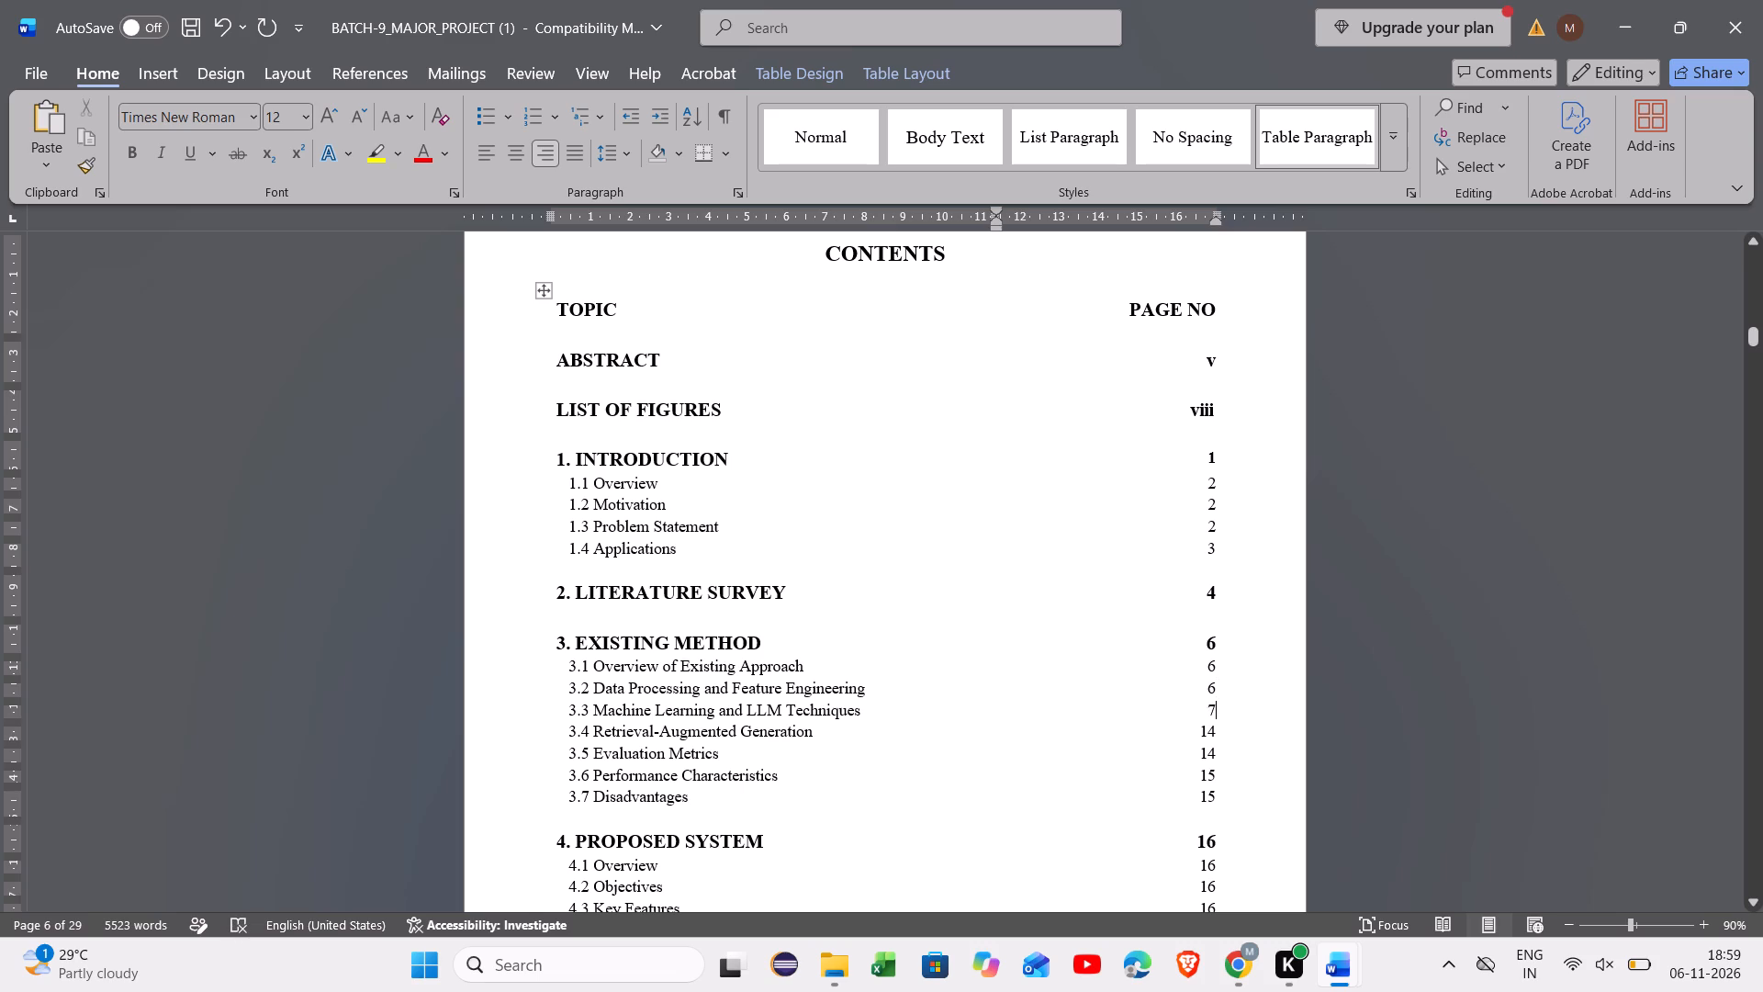
{"action": "left_click", "coordinate": [1212, 735]}
{"action": "key", "text": "BackSpace"}
{"action": "key", "text": "BackSpace"}
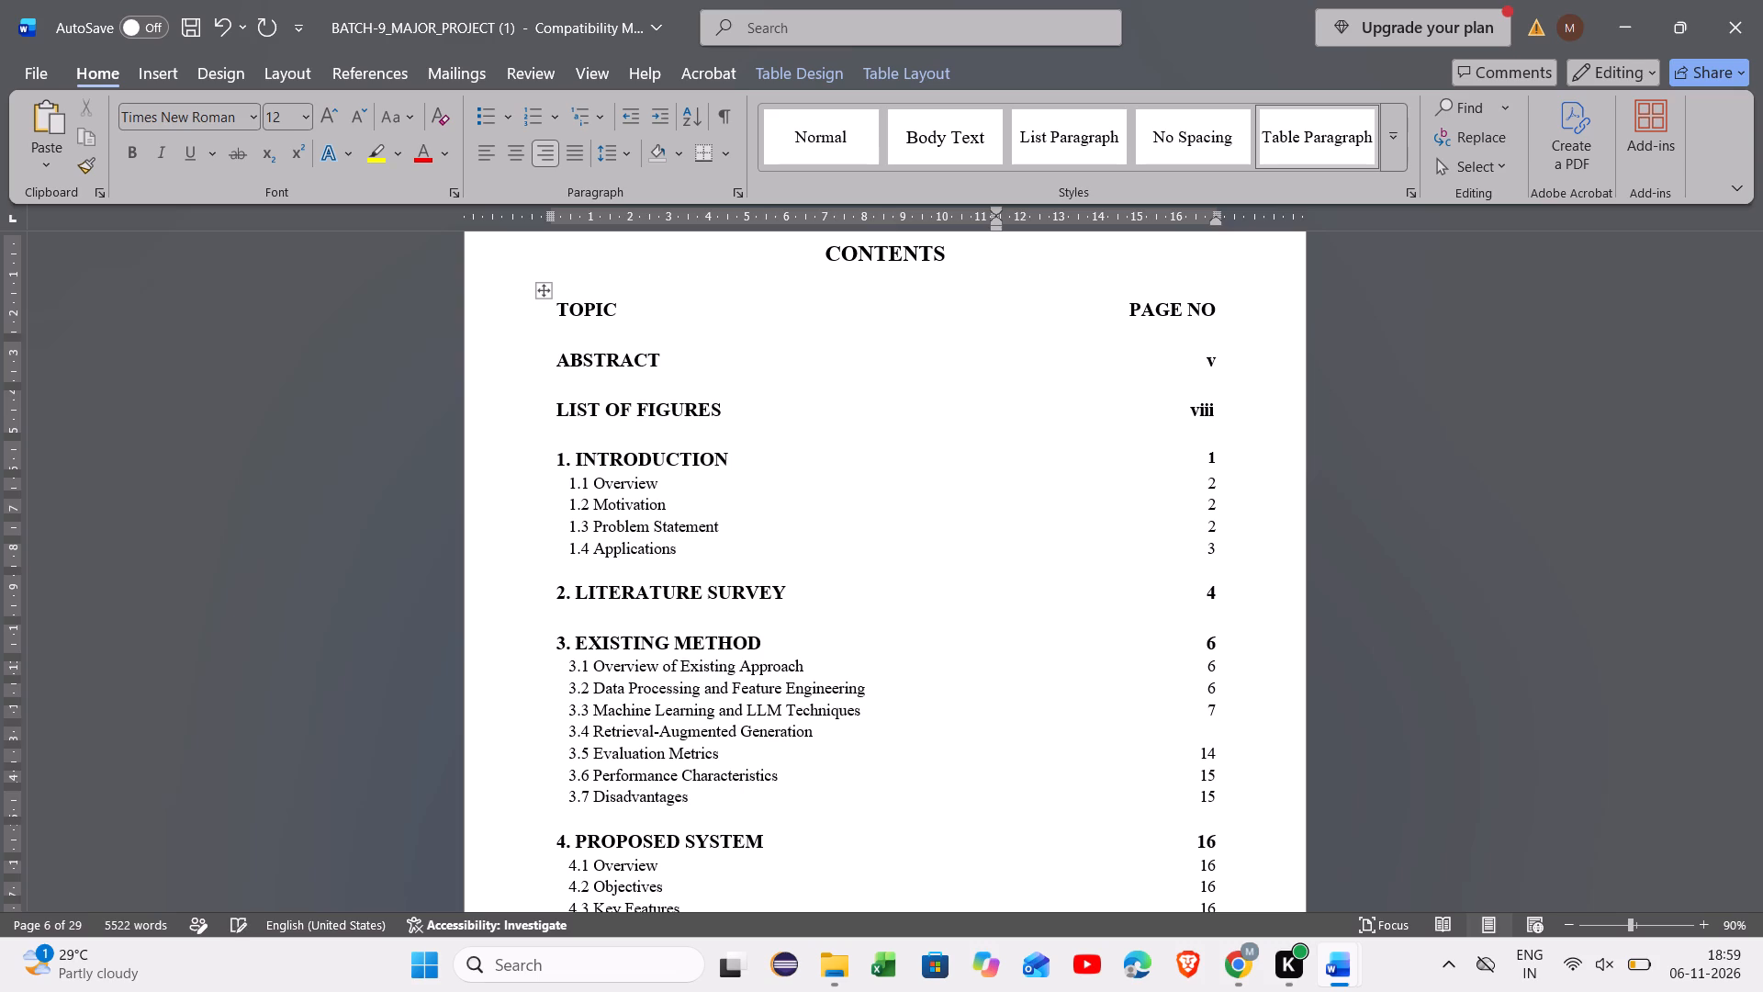
{"action": "key", "text": "7"}
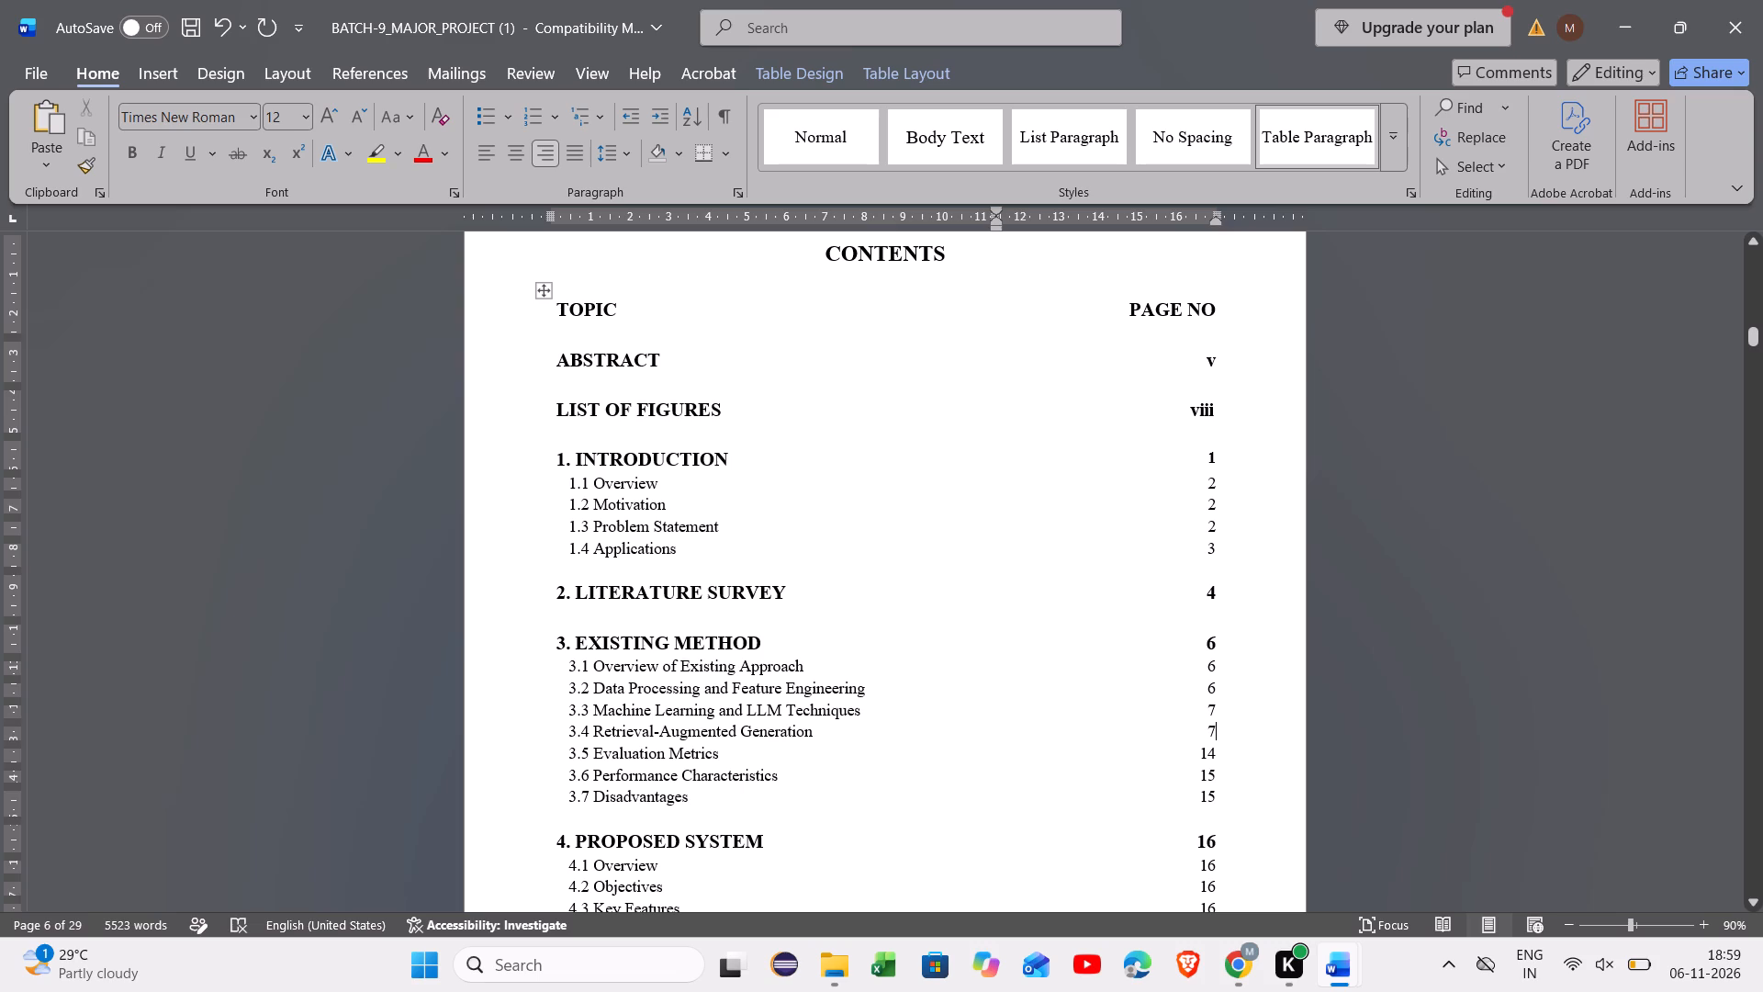
{"action": "key", "text": "Down"}
{"action": "key", "text": "BackSpace"}
{"action": "key", "text": "BackSpace"}
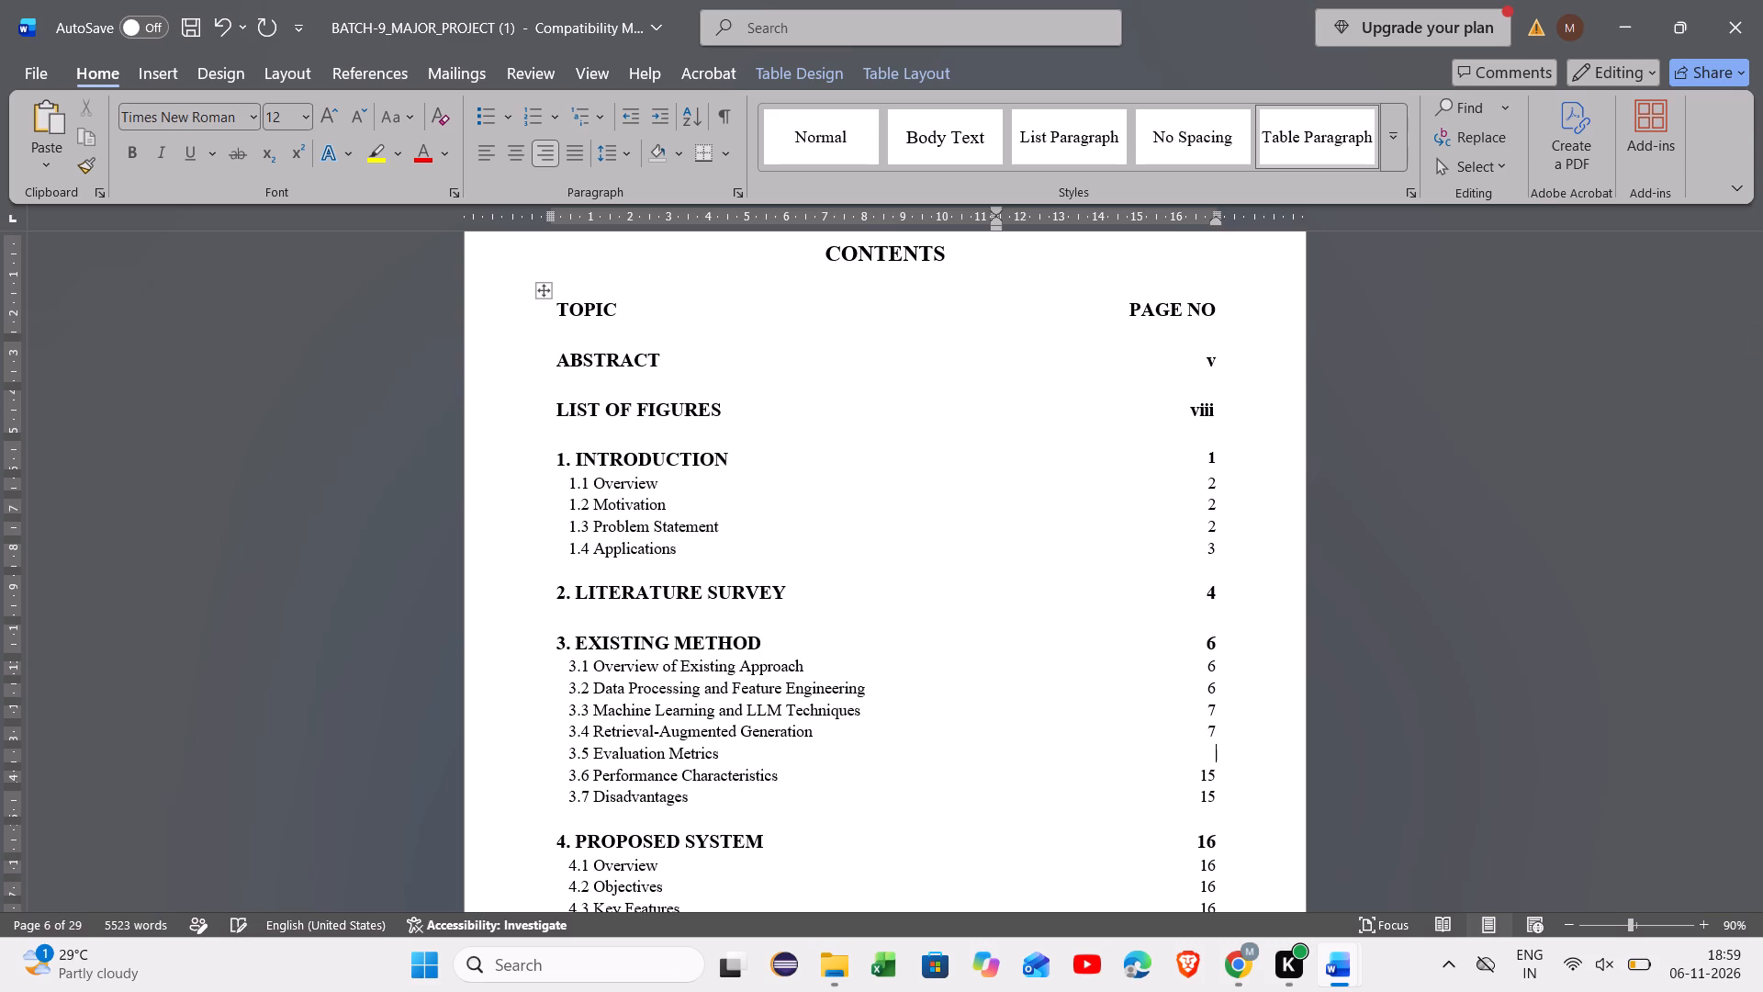
{"action": "key", "text": "7"}
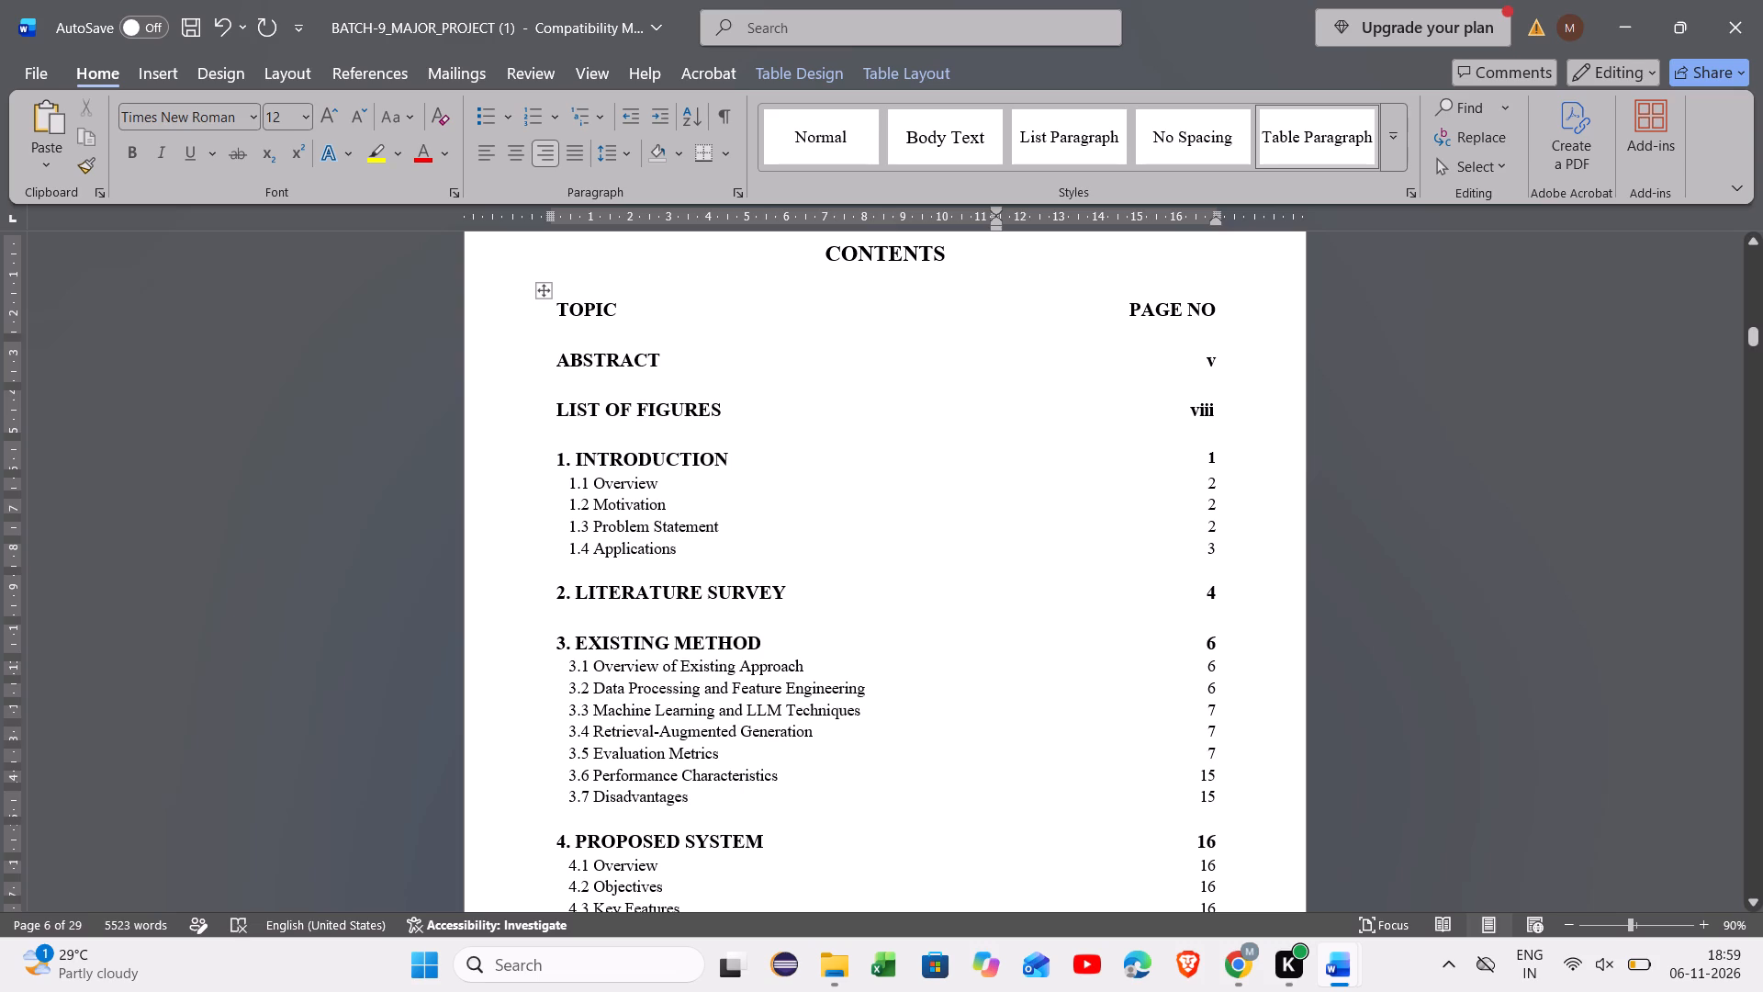
Set the Contents page numbers of 3.6 Performance Characteristics and 3.7 Disadvantages to 8.
{"action": "left_click", "coordinate": [1215, 773]}
{"action": "left_click", "coordinate": [1215, 773]}
{"action": "key", "text": "BackSpace"}
{"action": "key", "text": "BackSpace"}
{"action": "key", "text": "8"}
{"action": "key", "text": "Down"}
{"action": "key", "text": "BackSpace"}
{"action": "key", "text": "BackSpace"}
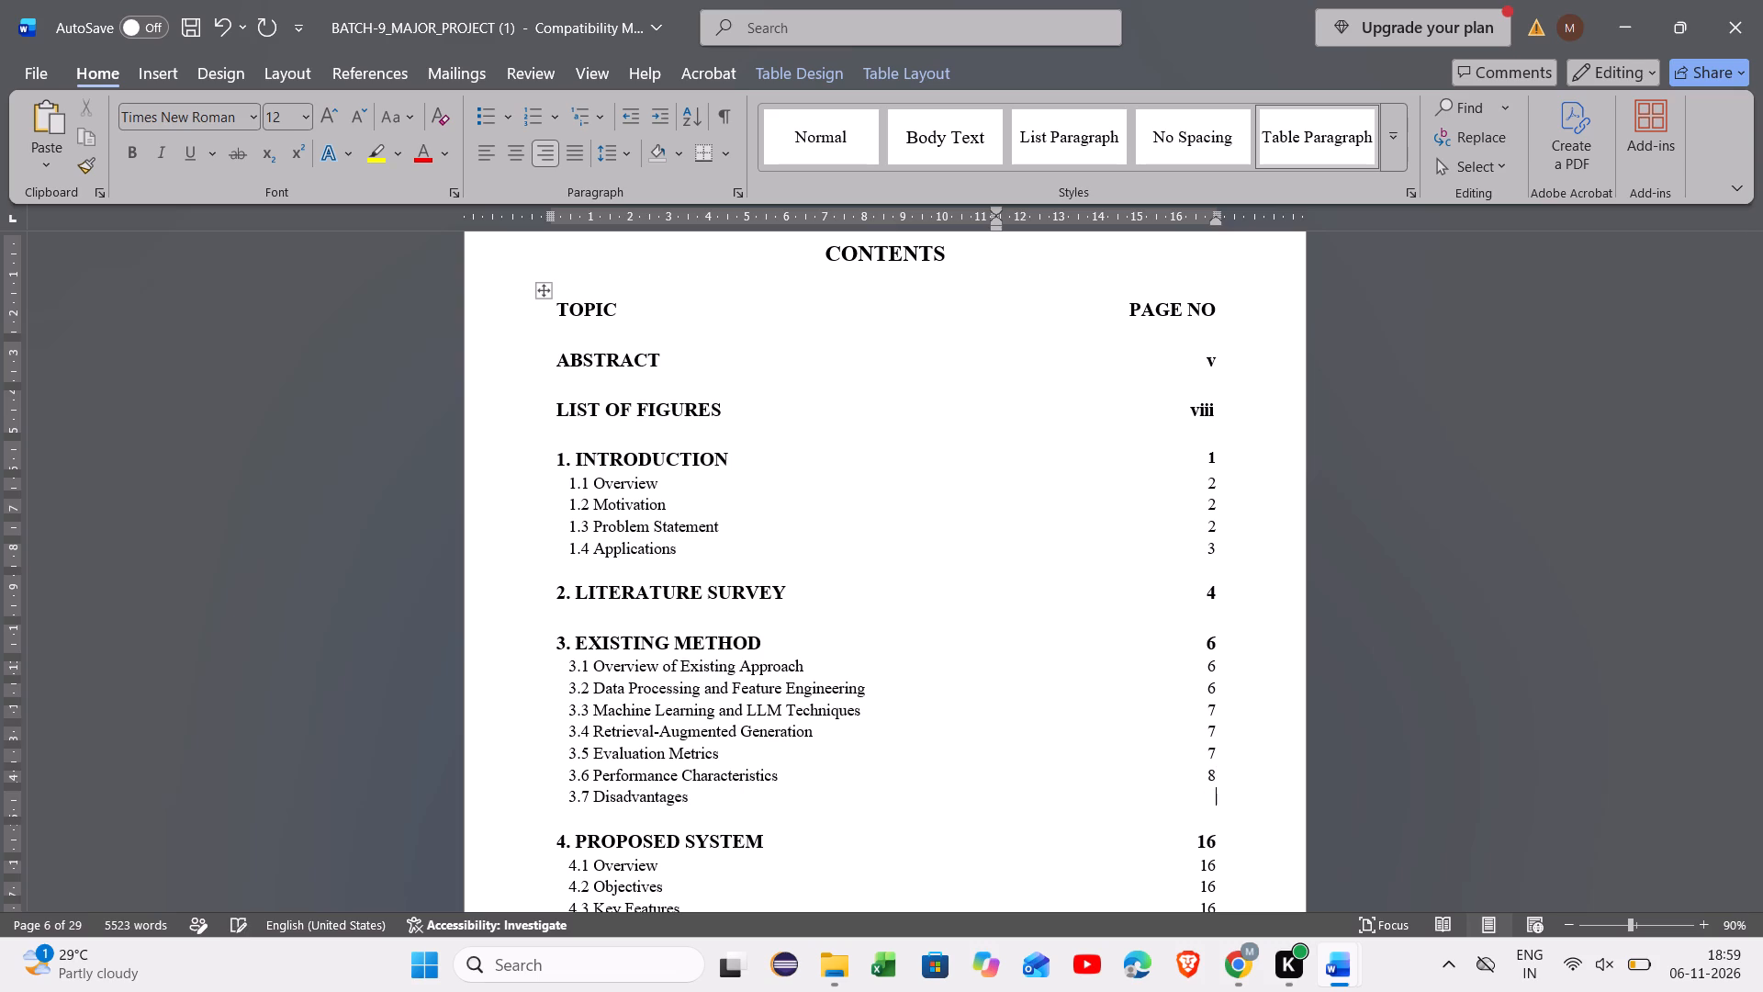
{"action": "key", "text": "8"}
Set the page number of the 4. Proposed System entry in the Contents table to 9.
{"action": "scroll", "coordinate": [1210, 796], "scroll_direction": "down", "scroll_amount": 1}
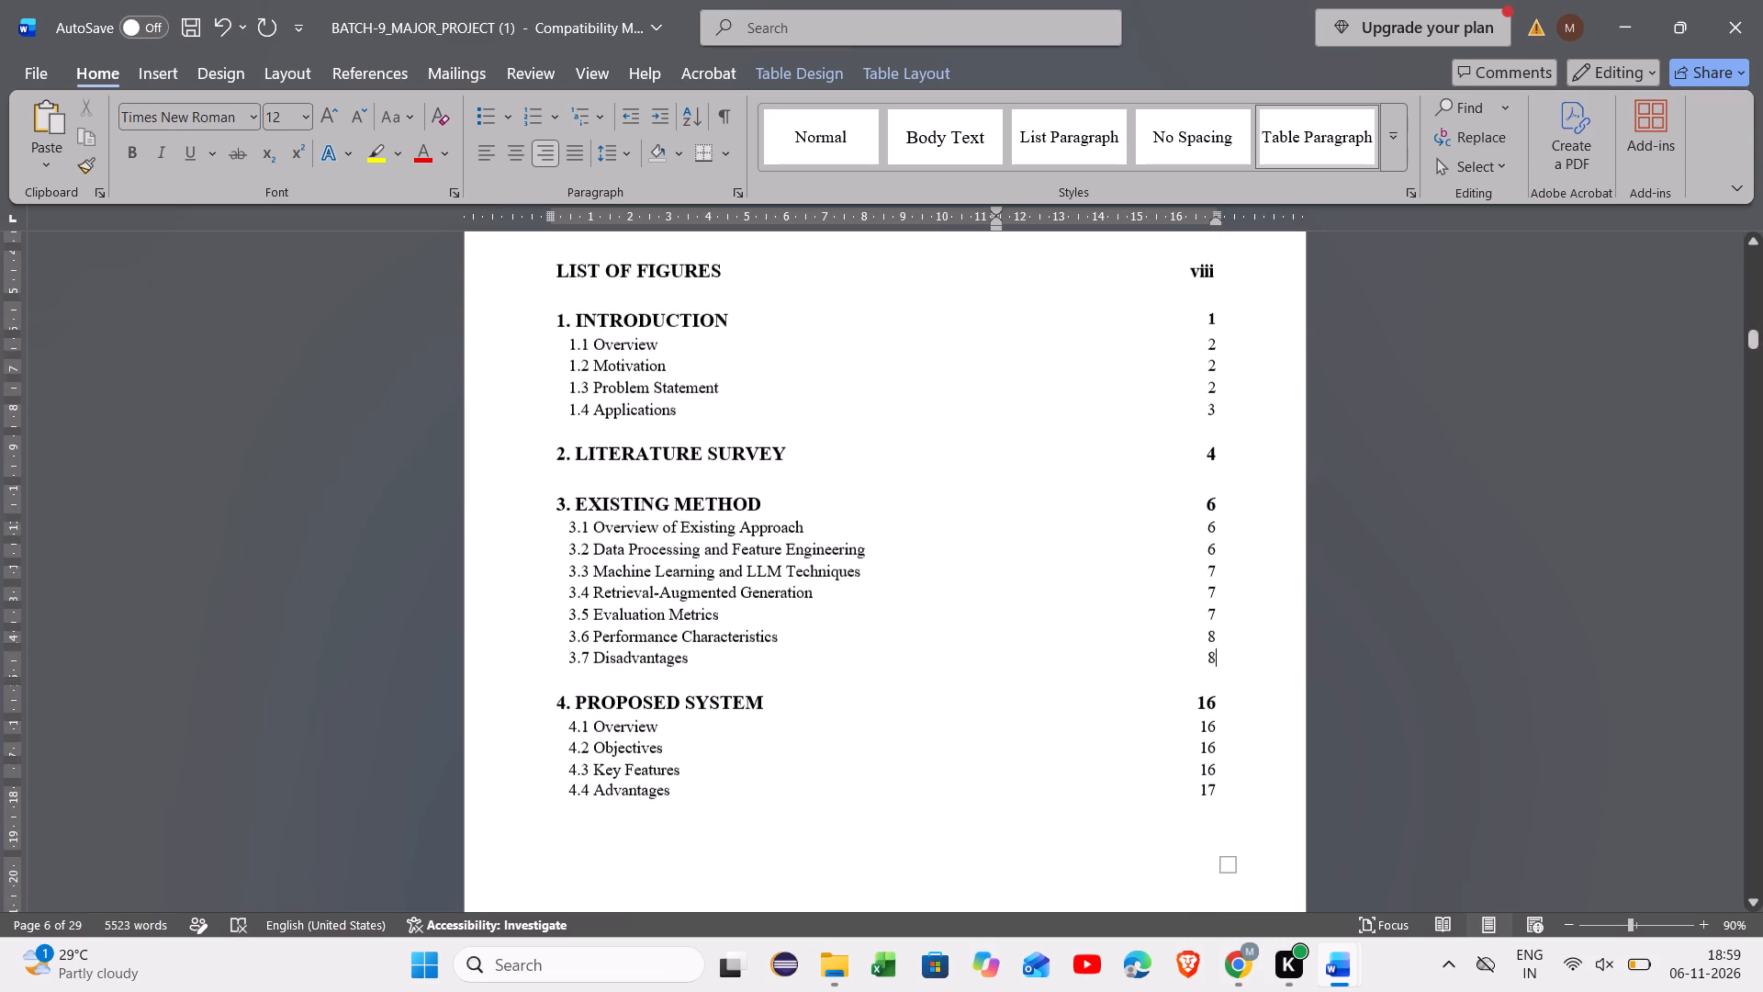
{"action": "scroll", "coordinate": [1210, 796], "scroll_direction": "down", "scroll_amount": 1}
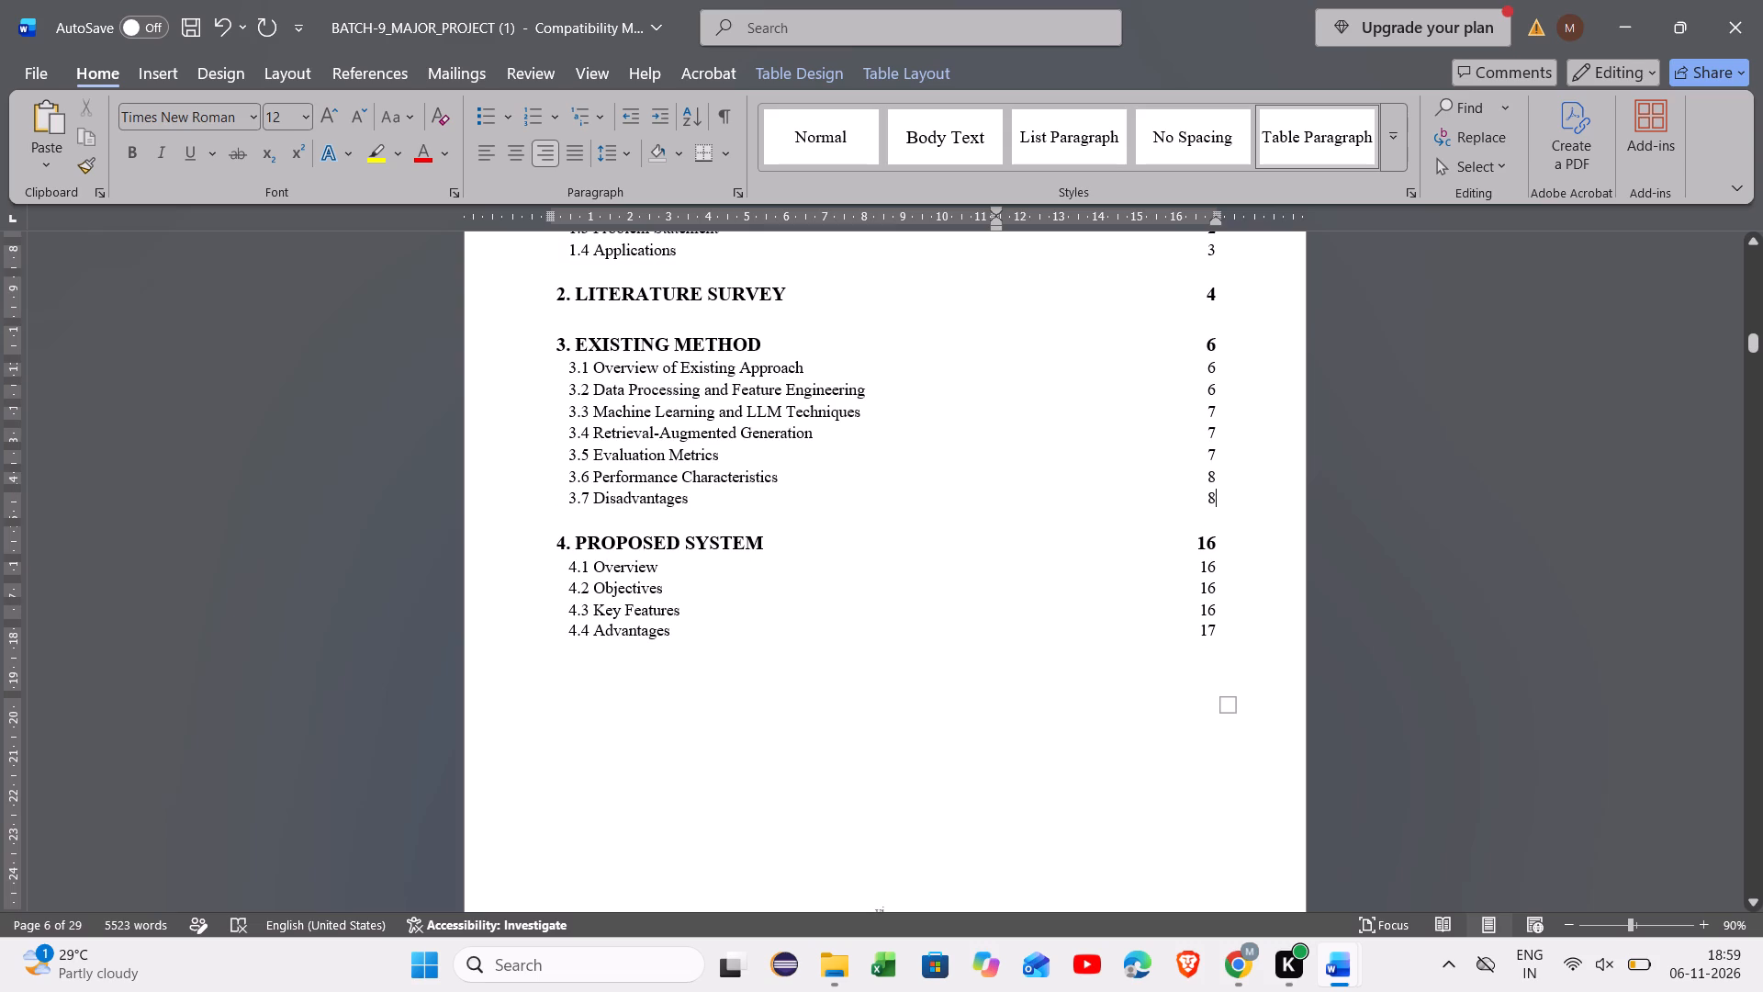
{"action": "left_click", "coordinate": [1217, 544]}
{"action": "left_click", "coordinate": [1217, 544]}
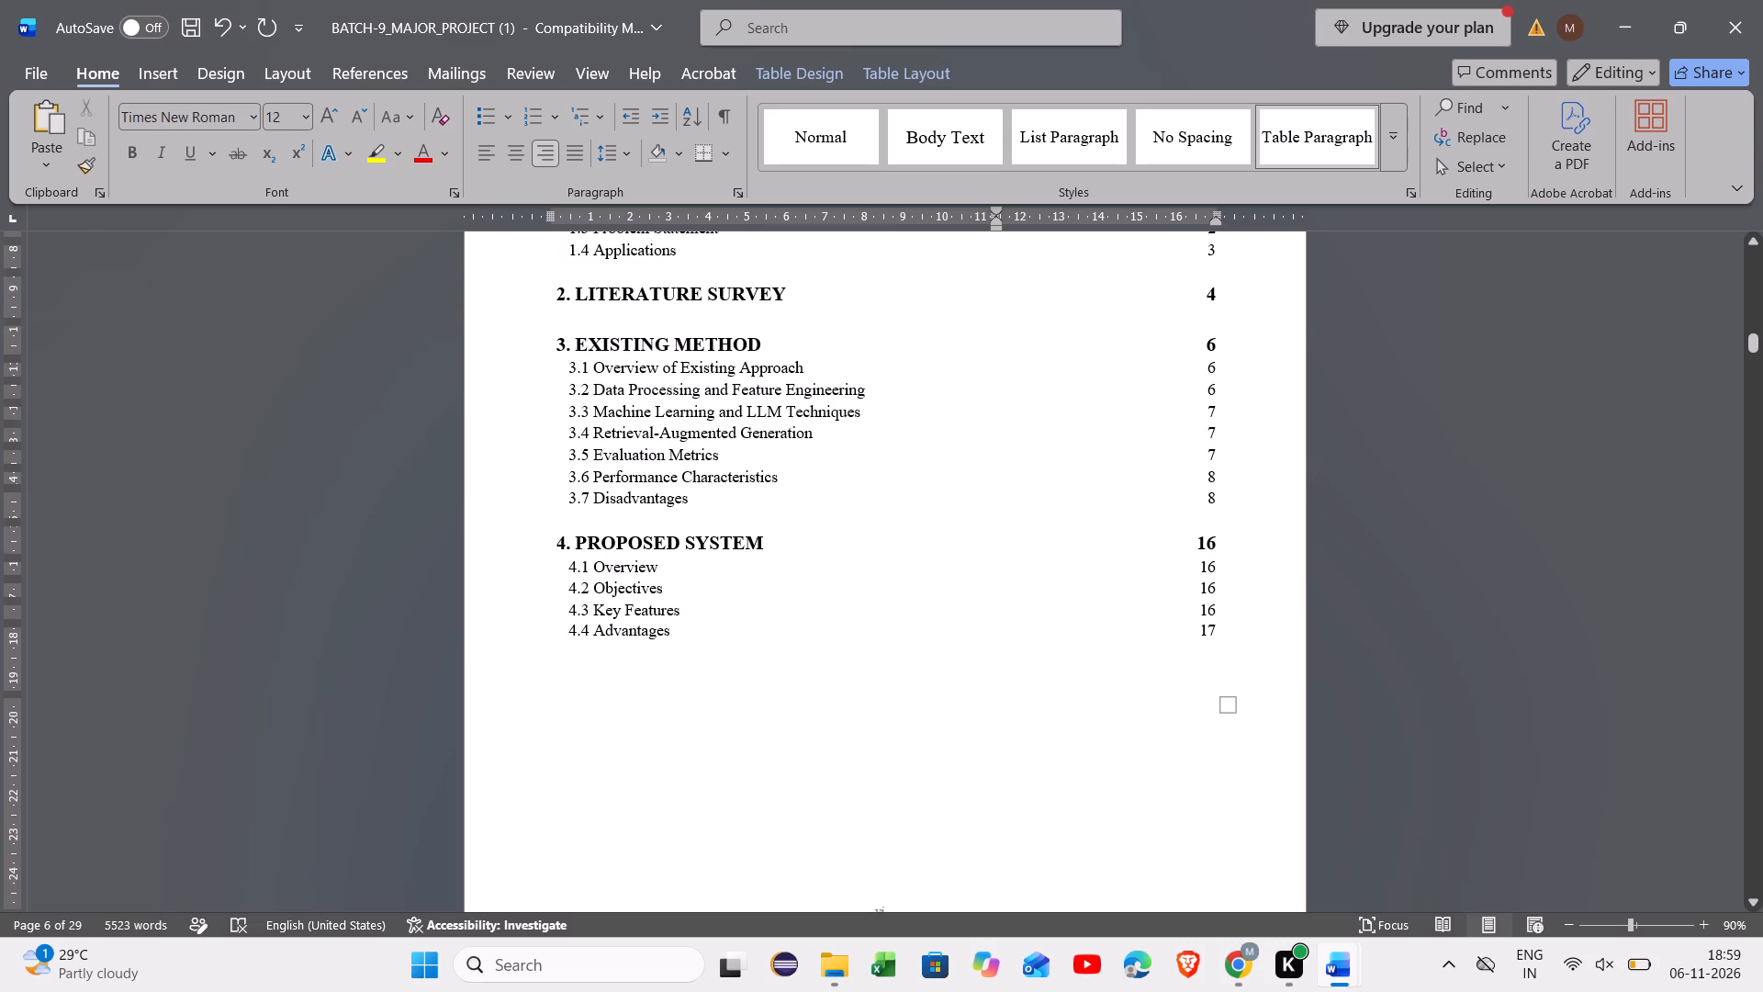
{"action": "left_click", "coordinate": [1208, 544]}
{"action": "key", "text": "Right"}
{"action": "key", "text": "BackSpace"}
{"action": "key", "text": "BackSpace"}
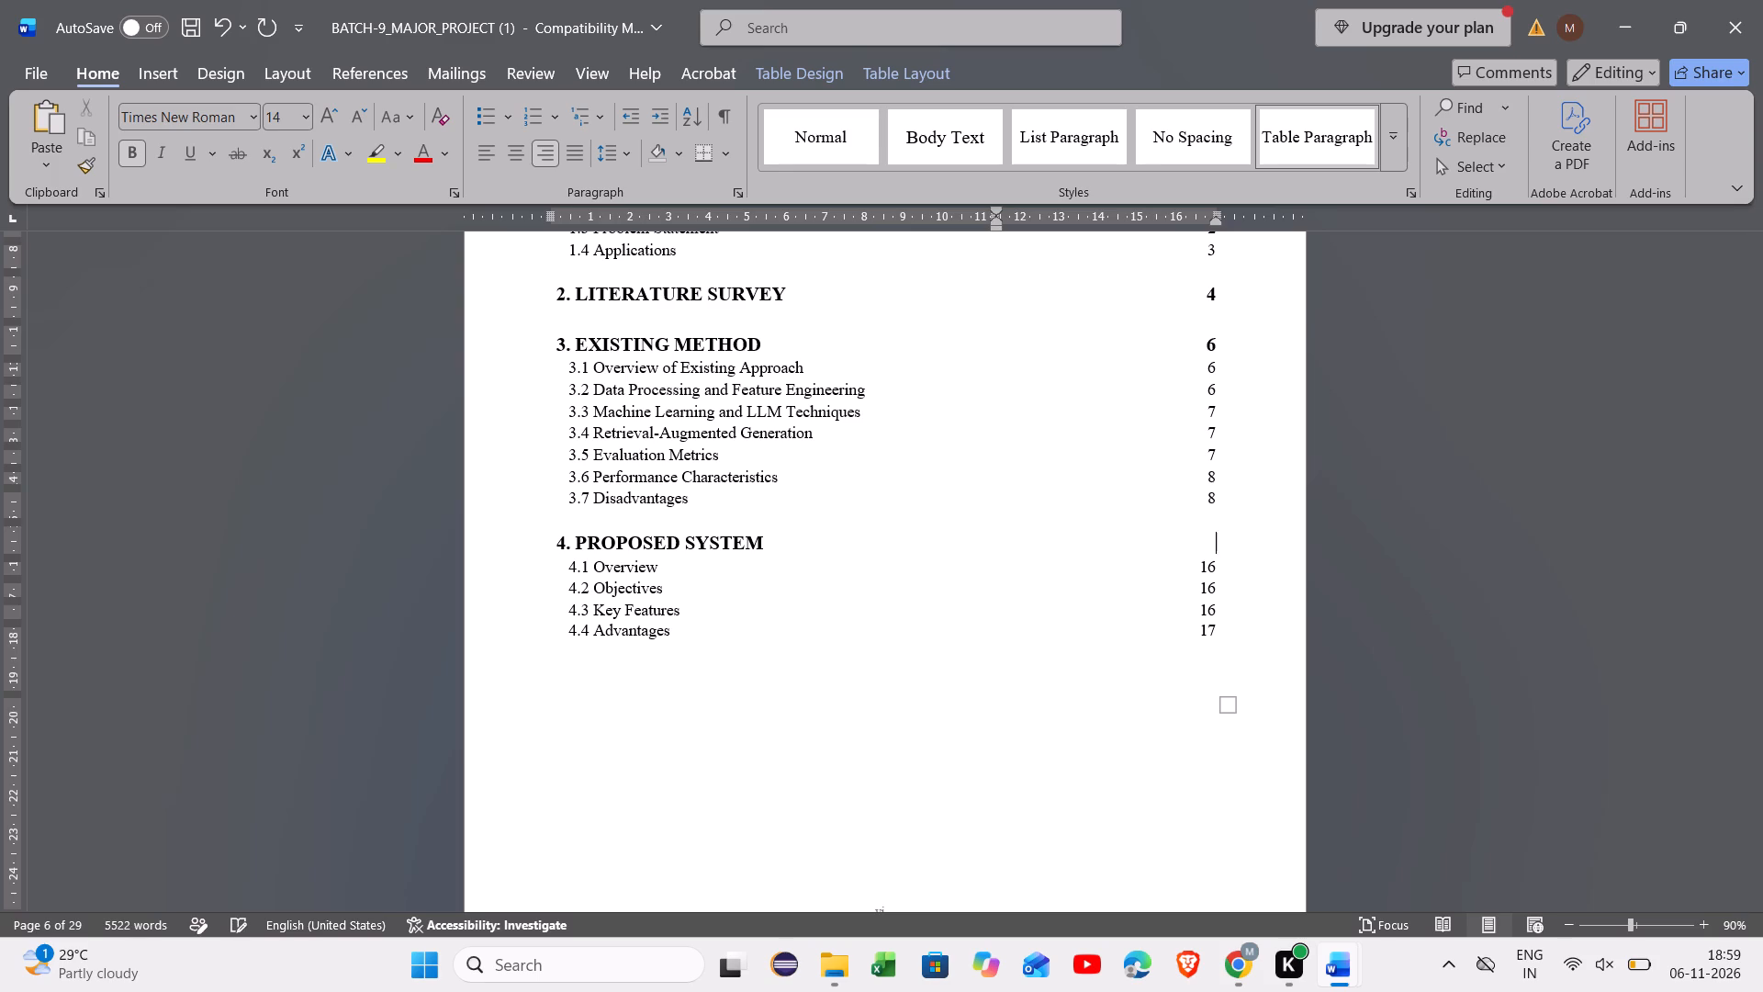
{"action": "key", "text": "9"}
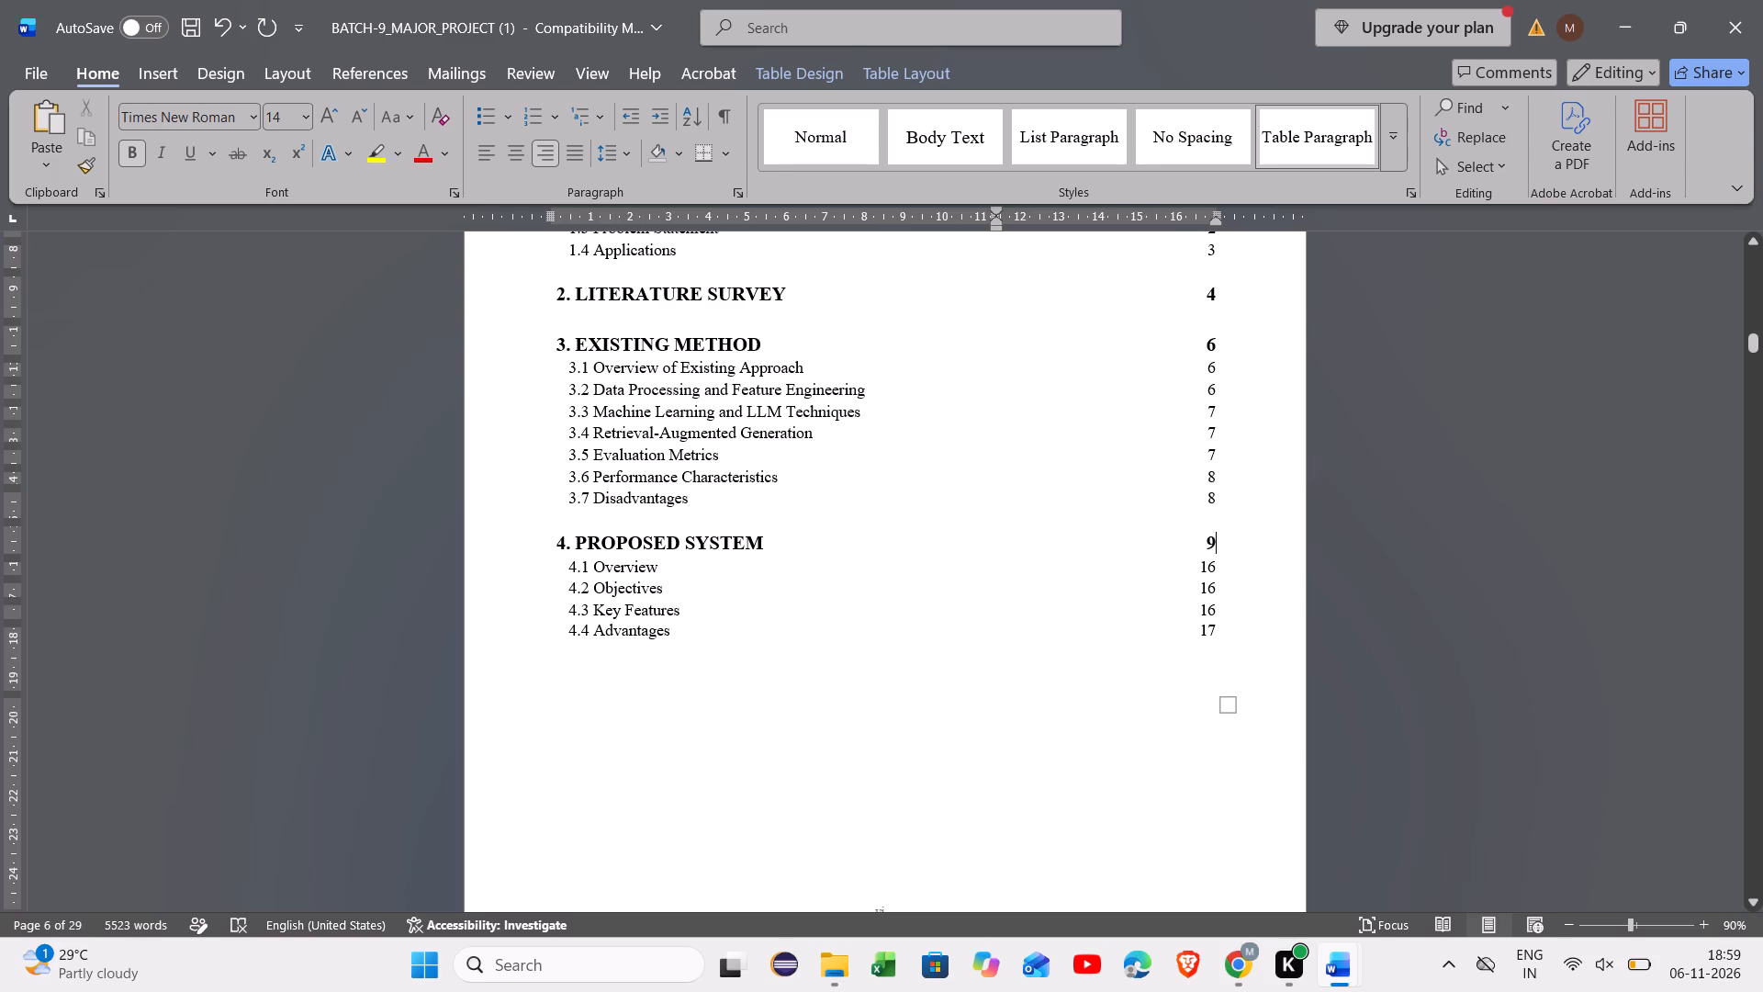
Set the Contents page numbers of 4.1 Overview, 4.2 Objectives and 4.3 Key Features to 9.
{"action": "key", "text": "Down"}
{"action": "key", "text": "BackSpace"}
{"action": "key", "text": "BackSpace"}
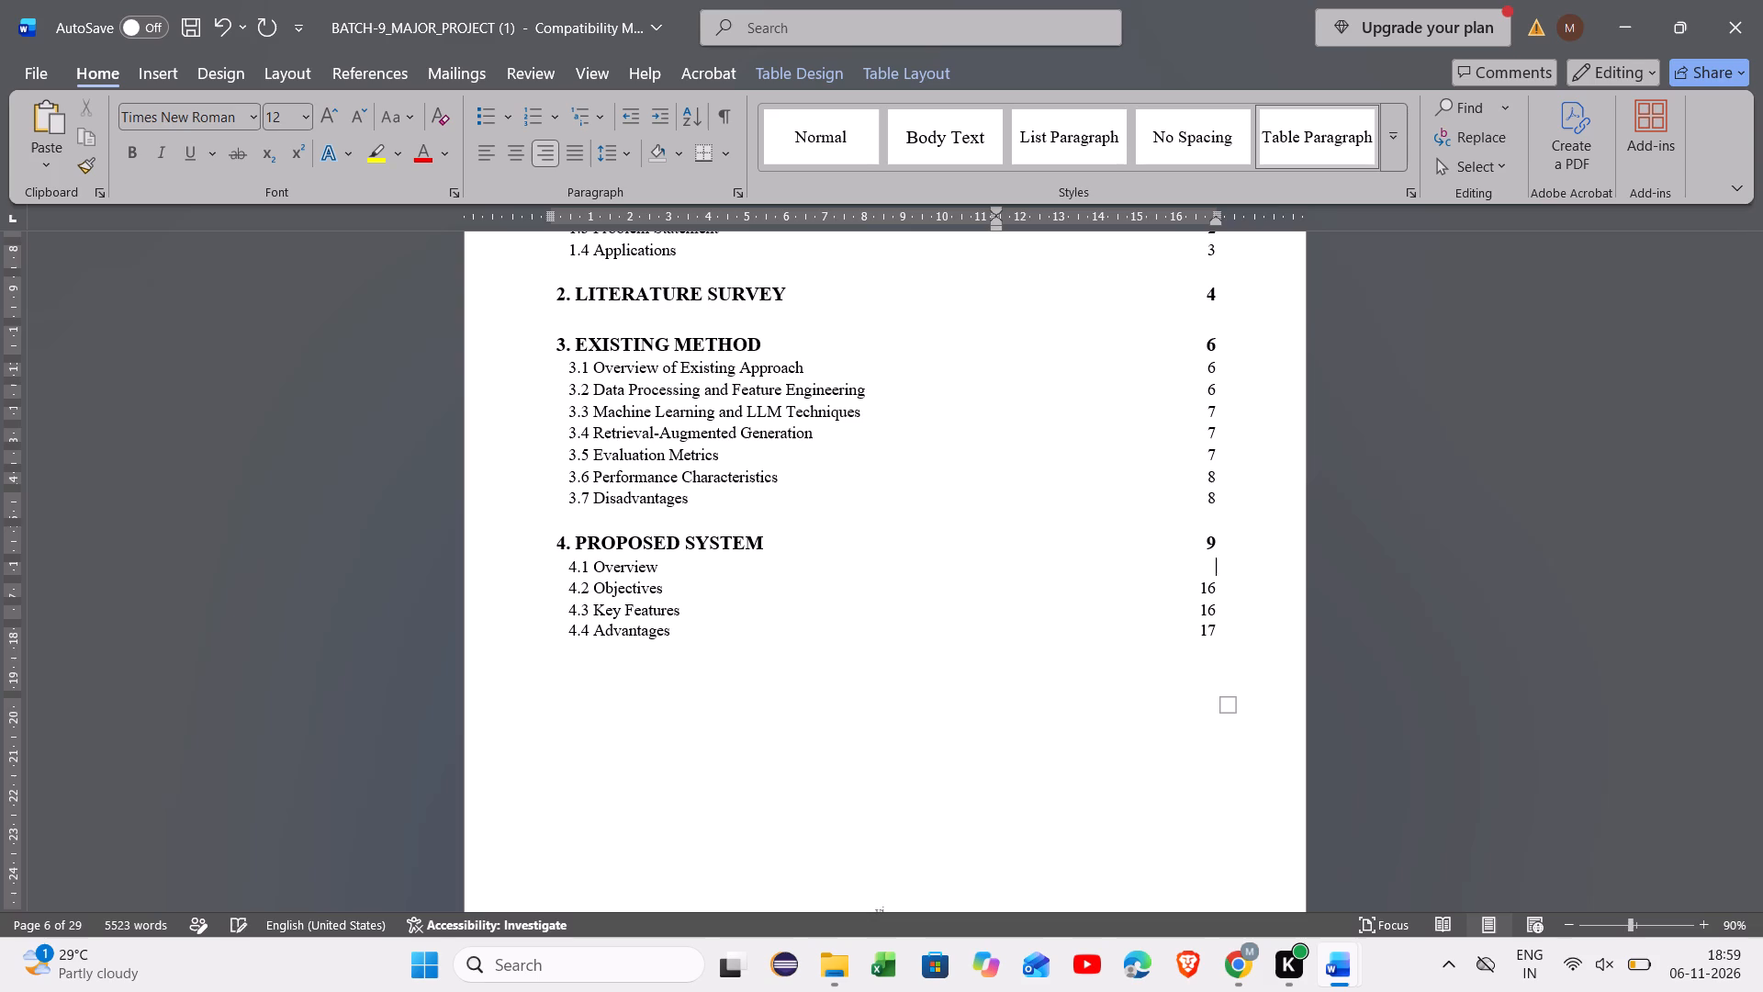
{"action": "key", "text": "9"}
{"action": "key", "text": "Down"}
{"action": "key", "text": "BackSpace"}
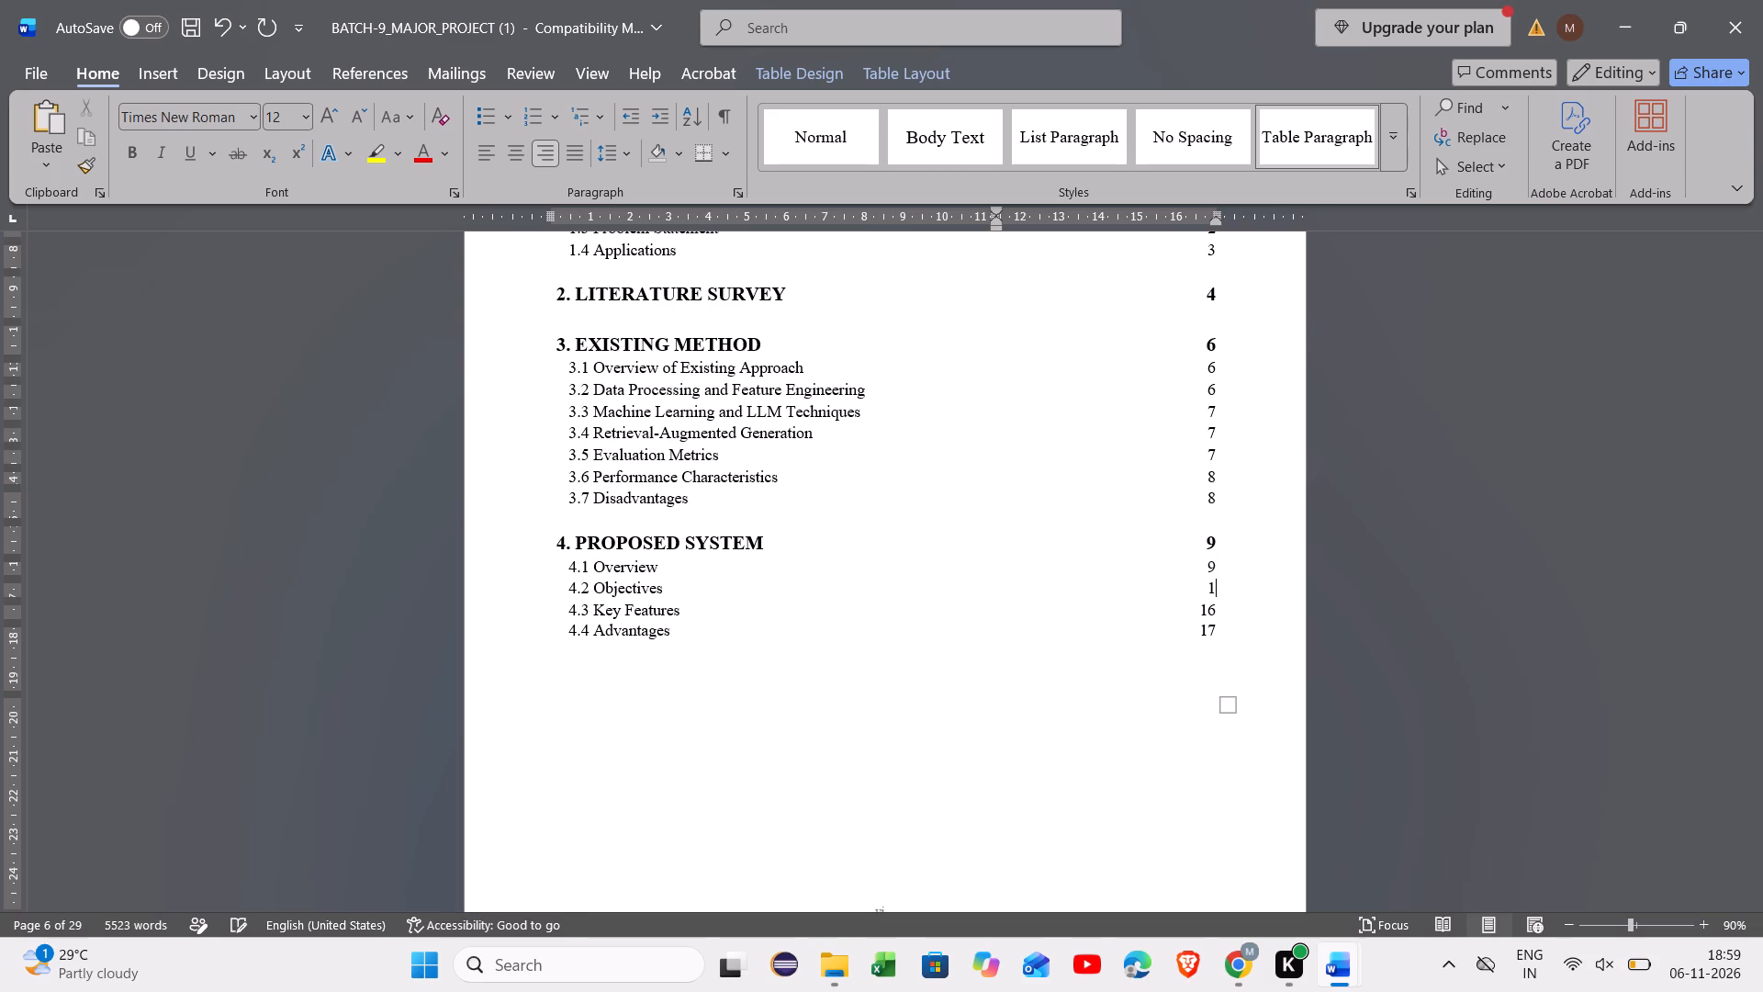
{"action": "key", "text": "BackSpace"}
{"action": "key", "text": "9"}
{"action": "key", "text": "Down"}
{"action": "key", "text": "BackSpace"}
{"action": "key", "text": "BackSpace"}
{"action": "key", "text": "9"}
Set the page number of the 4.4 Advantages entry in the Contents table to 10.
{"action": "key", "text": "Down"}
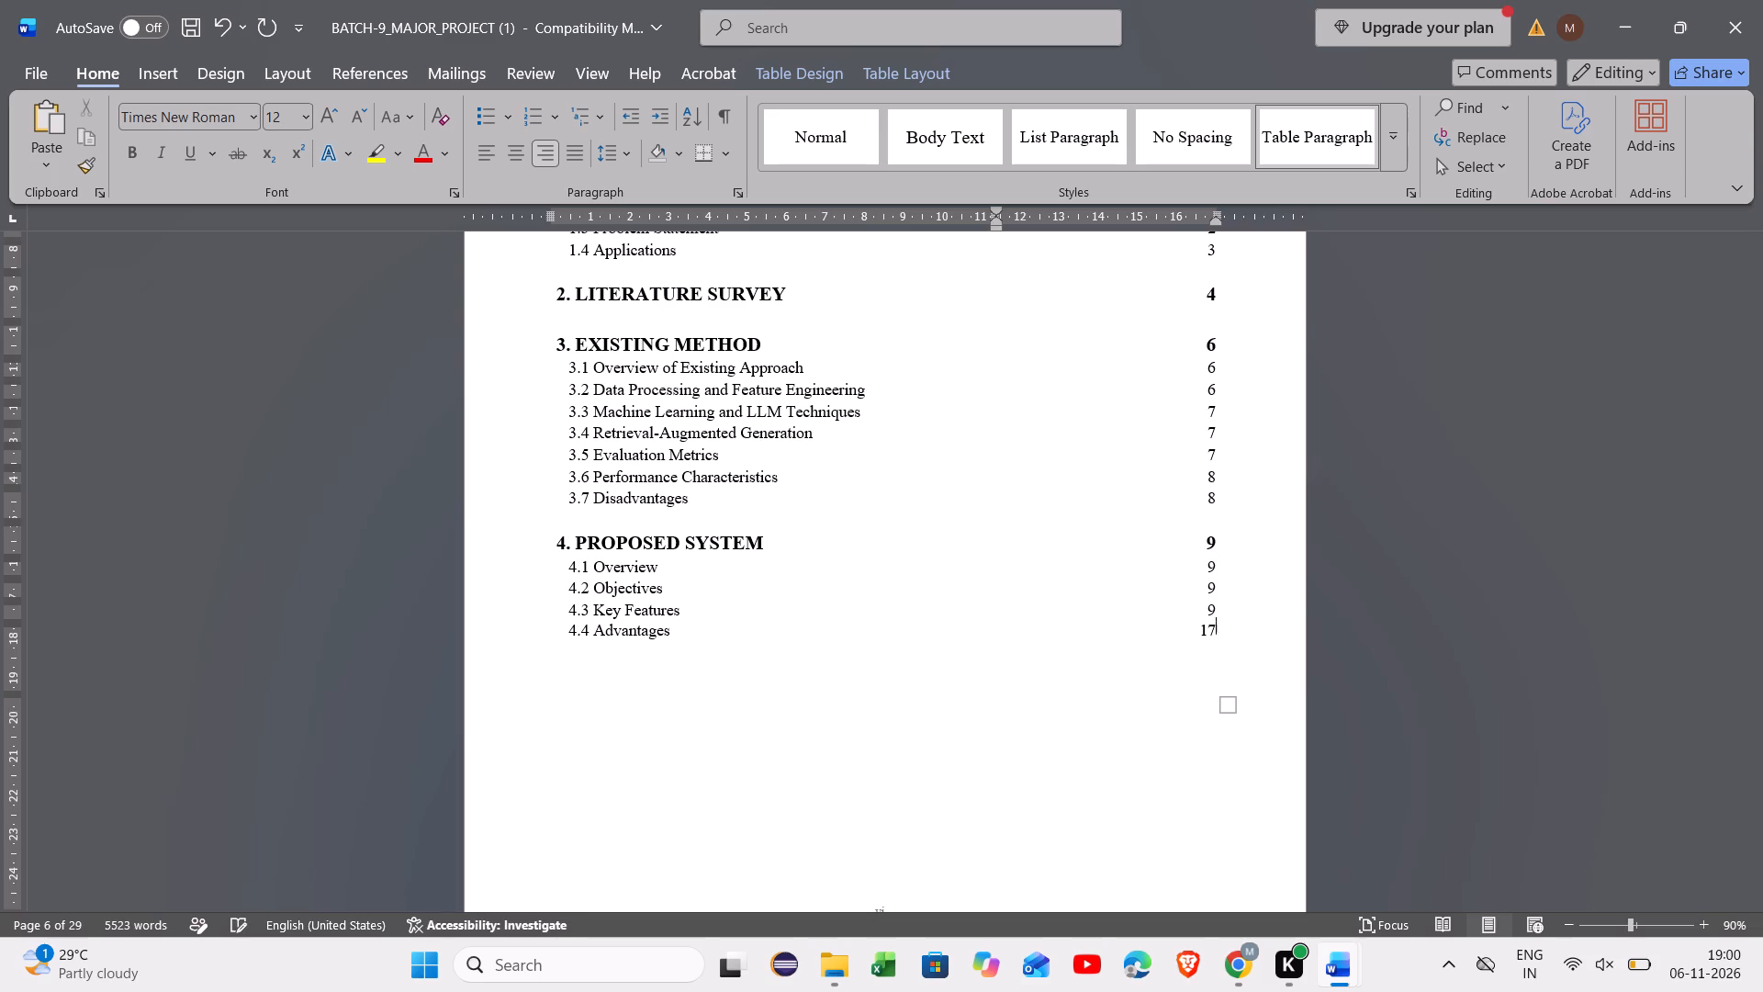
{"action": "key", "text": "BackSpace"}
{"action": "key", "text": "0"}
Set the Contents page numbers of 5. System Design and UML Diagrams and 5.1 Class Diagram to 11.
{"action": "scroll", "coordinate": [1215, 568], "scroll_direction": "down", "scroll_amount": 1}
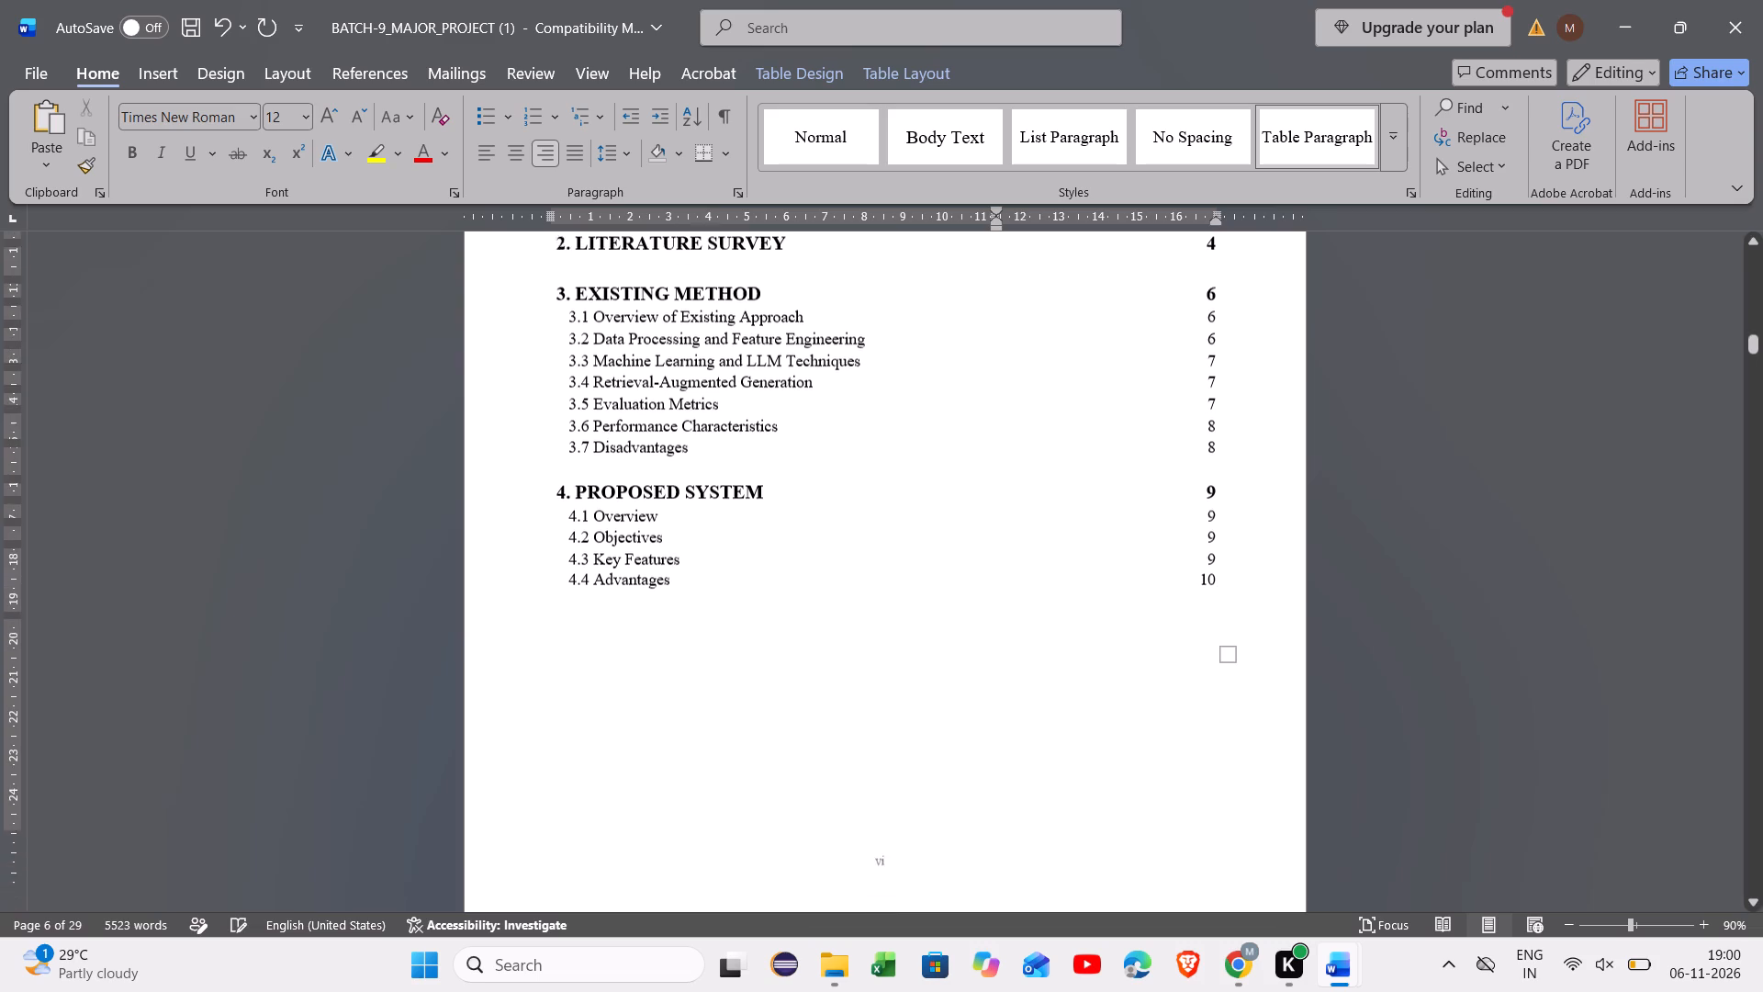
{"action": "scroll", "coordinate": [1215, 568], "scroll_direction": "down", "scroll_amount": 3}
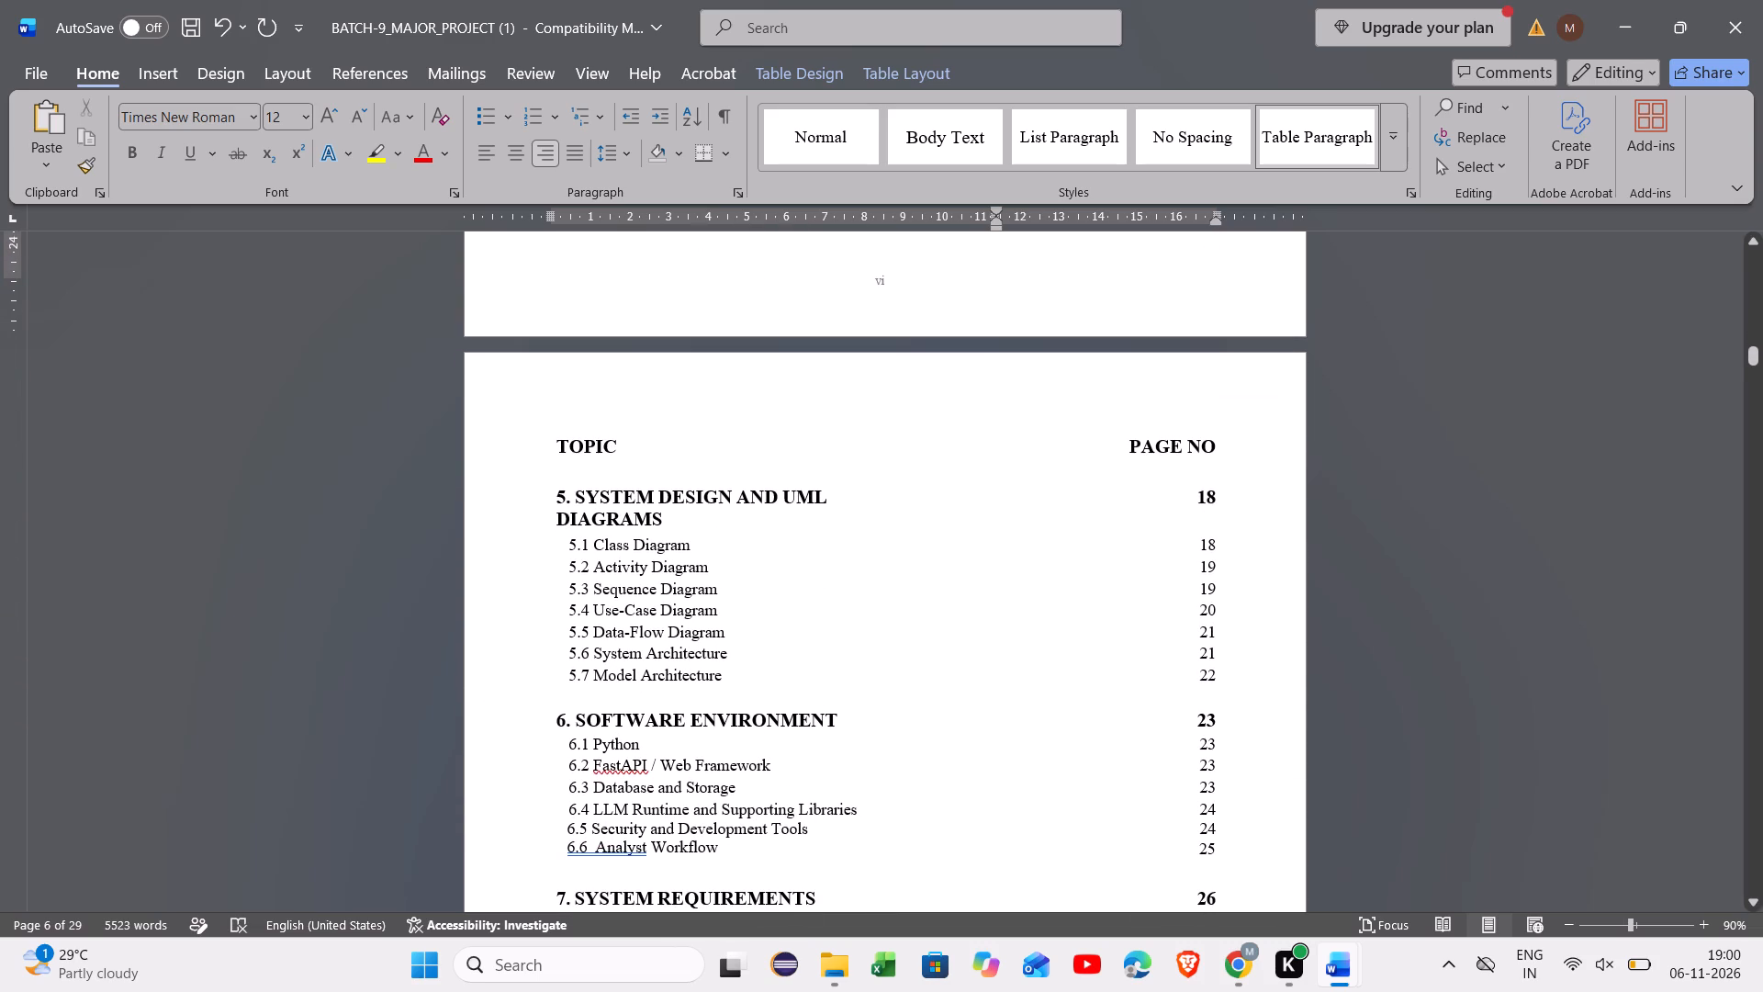
{"action": "left_click", "coordinate": [1211, 500]}
{"action": "key", "text": "BackSpace"}
{"action": "key", "text": "1"}
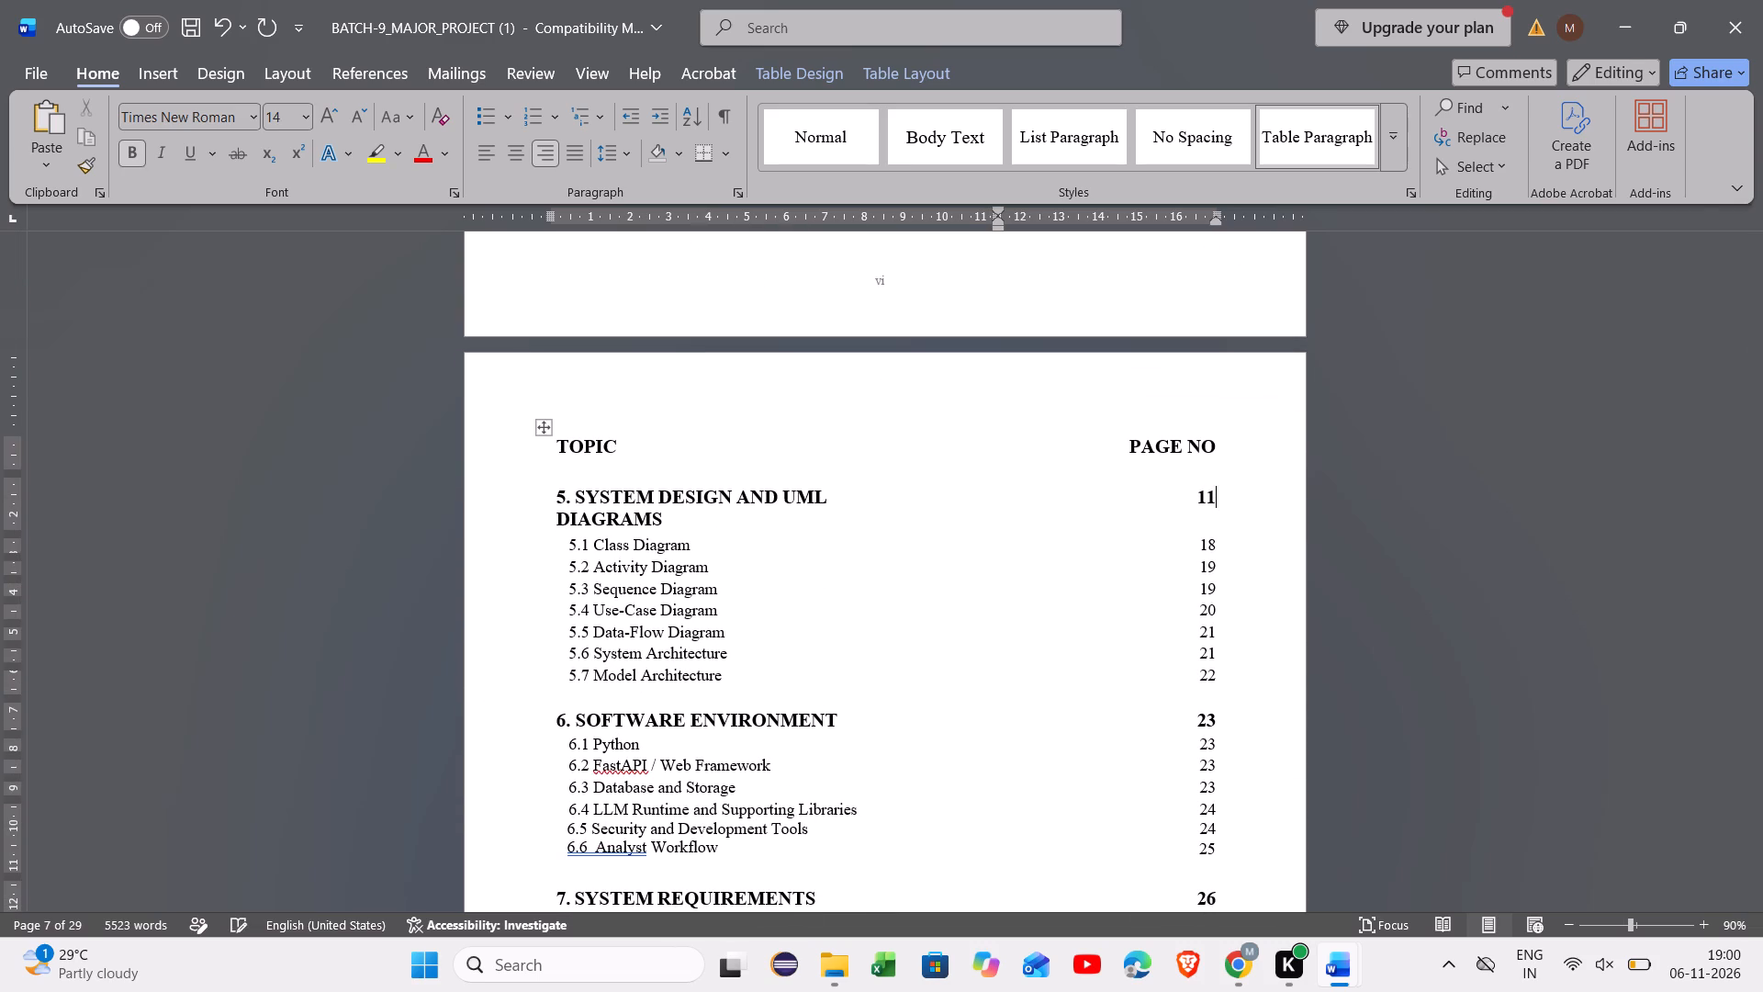
{"action": "left_click", "coordinate": [1214, 547]}
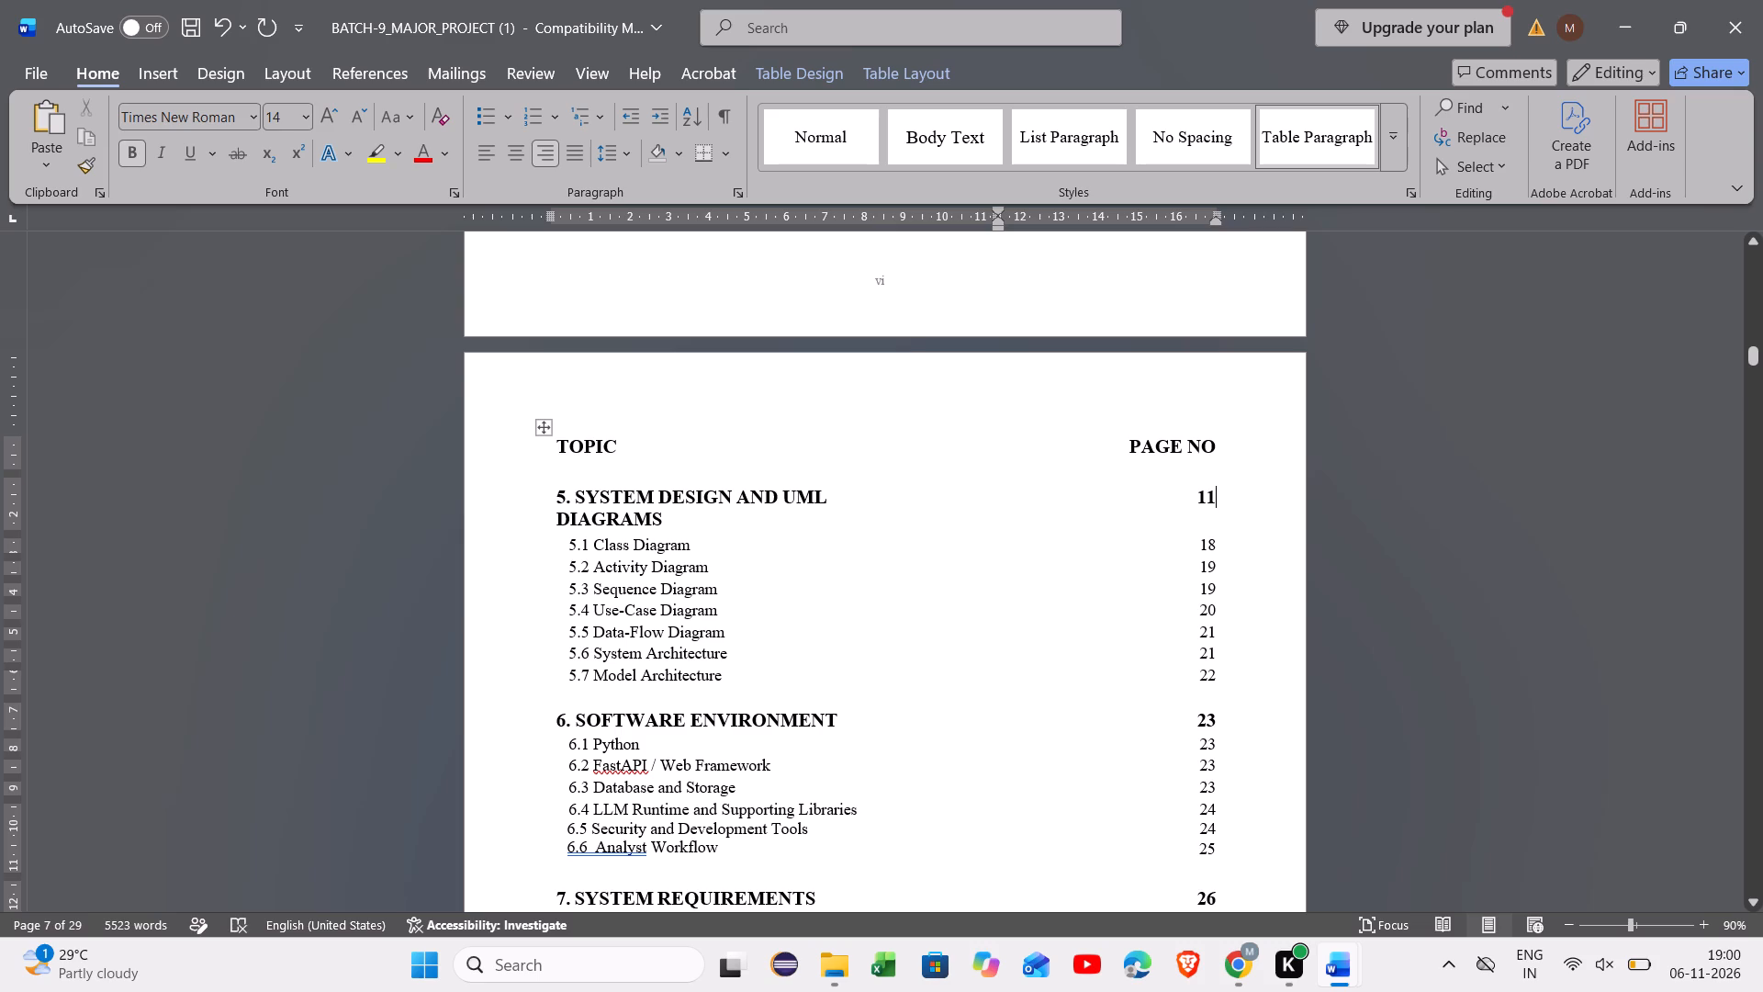
{"action": "key", "text": "BackSpace"}
{"action": "key", "text": "1"}
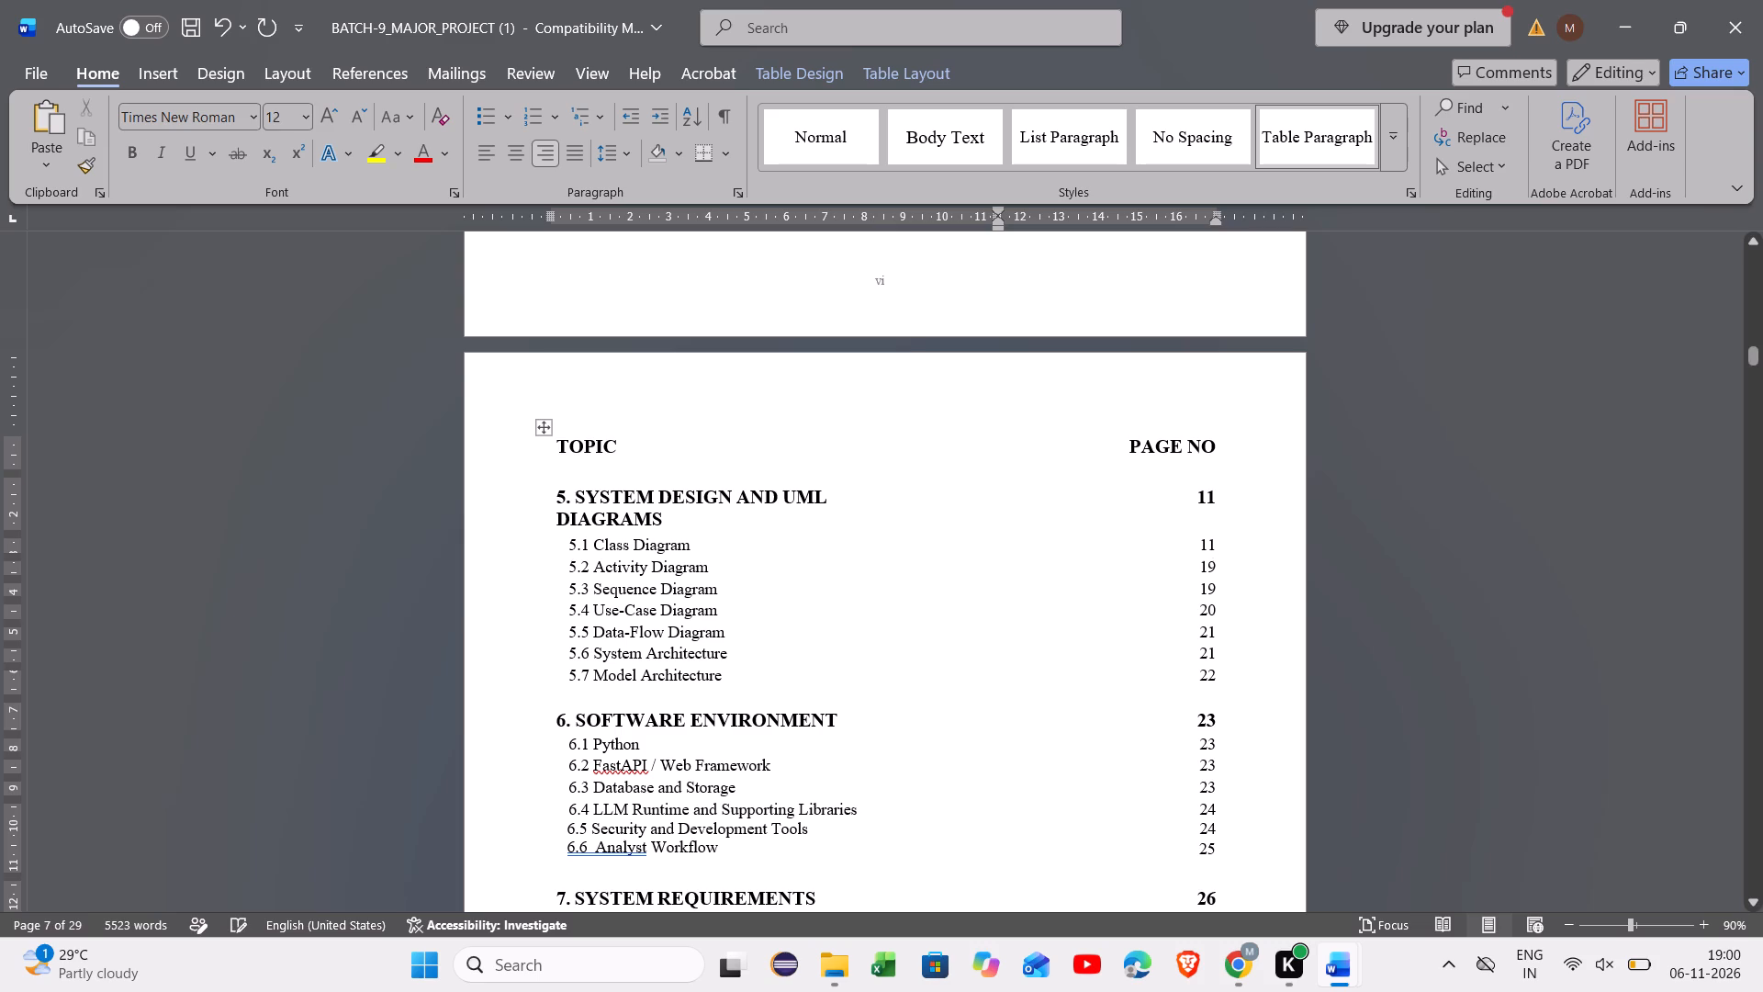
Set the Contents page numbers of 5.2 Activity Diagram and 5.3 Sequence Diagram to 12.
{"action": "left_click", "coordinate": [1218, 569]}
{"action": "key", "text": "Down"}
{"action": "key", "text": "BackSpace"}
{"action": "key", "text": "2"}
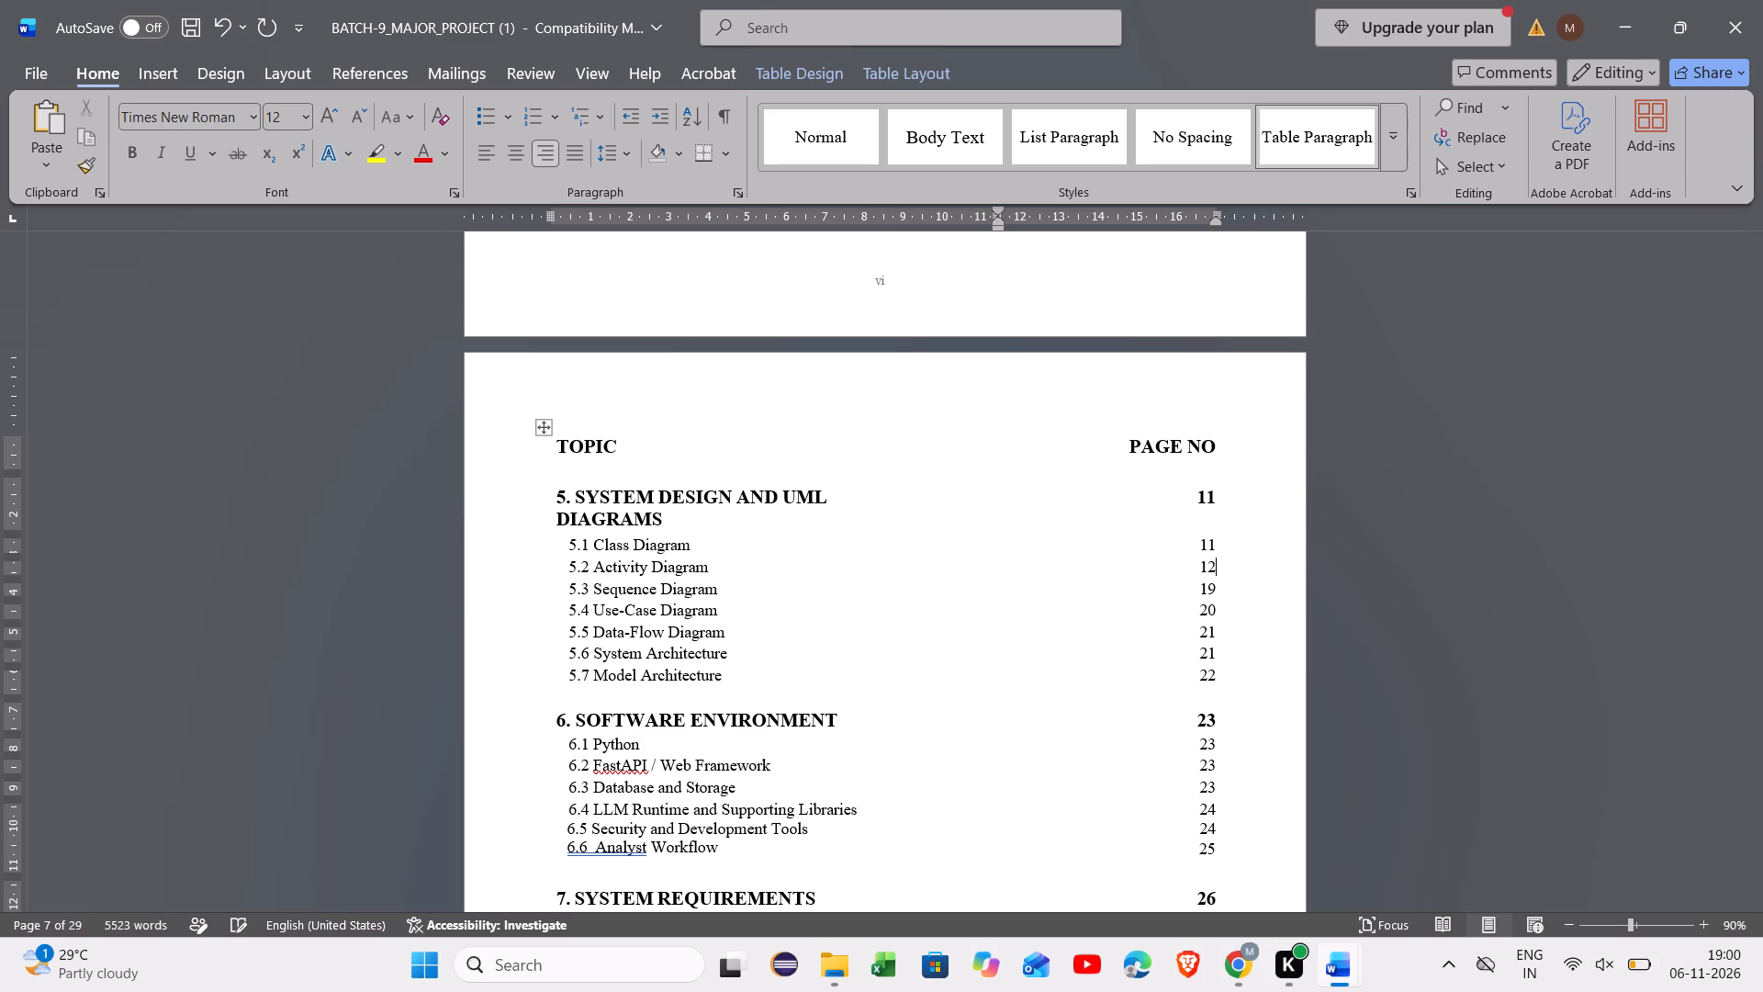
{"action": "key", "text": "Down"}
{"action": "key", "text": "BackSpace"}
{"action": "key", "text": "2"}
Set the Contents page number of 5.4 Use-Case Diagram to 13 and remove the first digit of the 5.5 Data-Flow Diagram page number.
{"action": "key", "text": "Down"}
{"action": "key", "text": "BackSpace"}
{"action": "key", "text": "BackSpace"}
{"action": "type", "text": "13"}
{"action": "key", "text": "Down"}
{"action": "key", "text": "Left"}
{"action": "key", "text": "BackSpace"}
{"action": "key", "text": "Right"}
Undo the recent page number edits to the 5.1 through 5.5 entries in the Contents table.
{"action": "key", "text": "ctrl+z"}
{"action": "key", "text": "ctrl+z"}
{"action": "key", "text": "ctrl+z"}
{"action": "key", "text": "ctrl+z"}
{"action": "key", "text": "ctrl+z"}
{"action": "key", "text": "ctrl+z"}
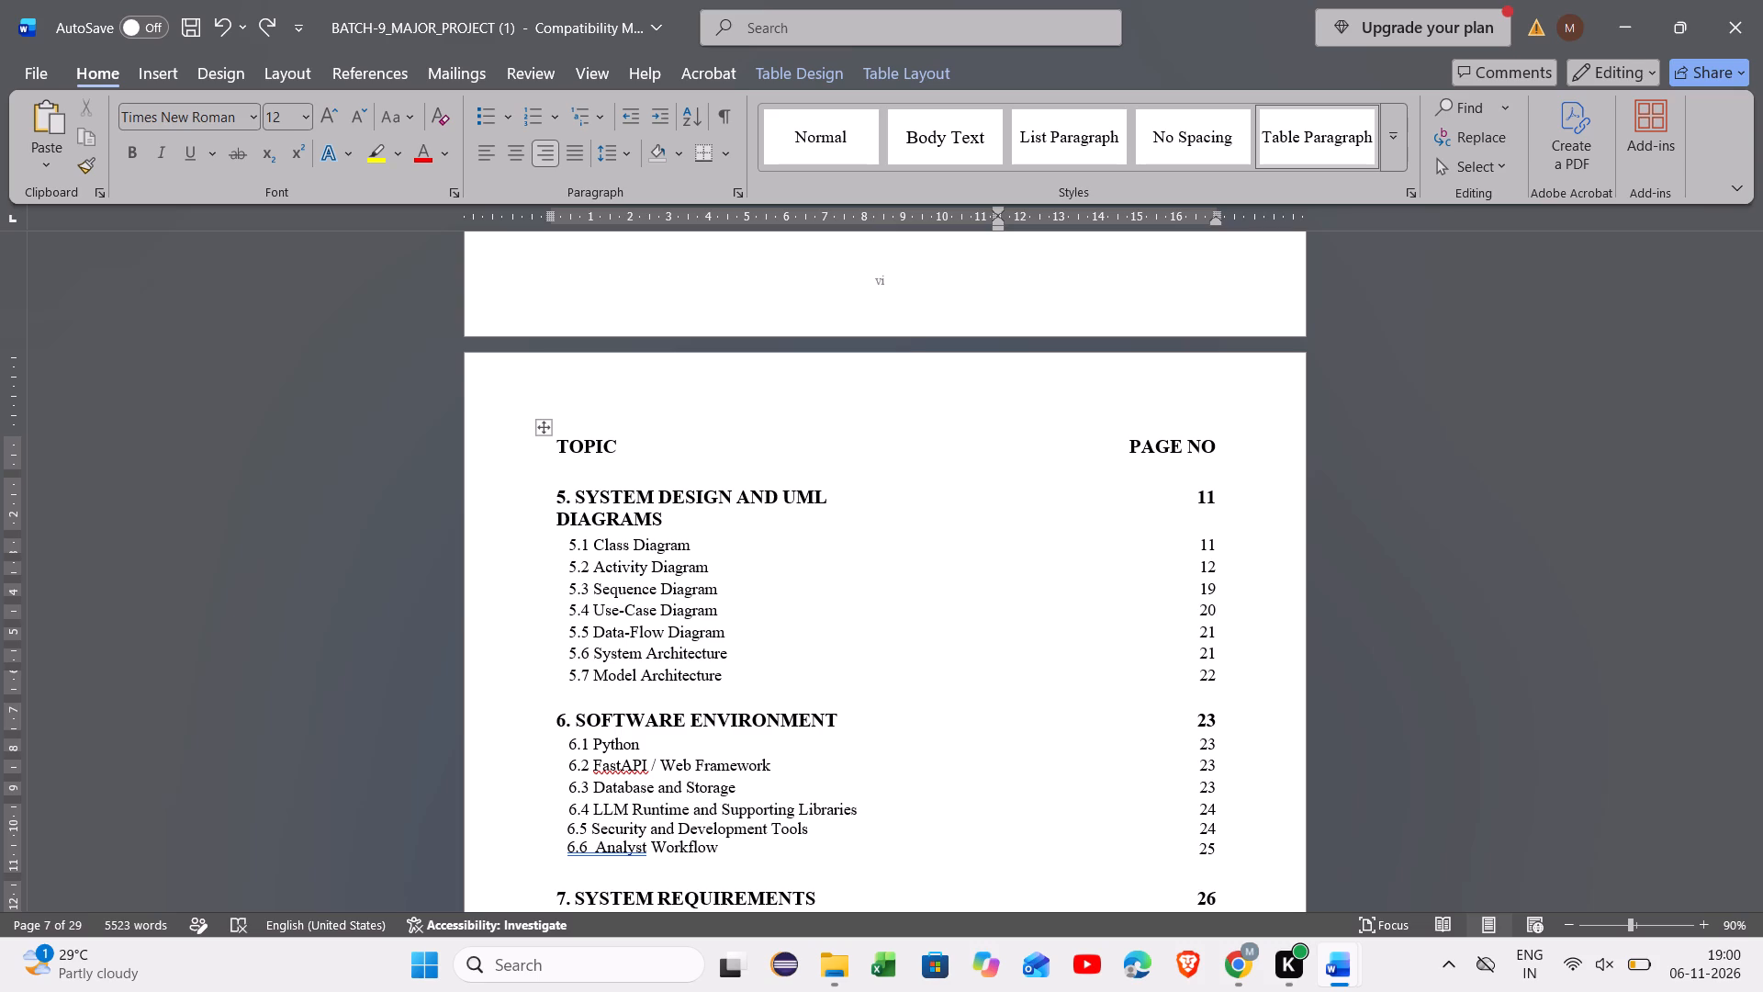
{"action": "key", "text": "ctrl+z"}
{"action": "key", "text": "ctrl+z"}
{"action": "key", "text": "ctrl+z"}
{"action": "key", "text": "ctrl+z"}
Set the page number of the 5.1 Class Diagram entry in the Contents table to 11.
{"action": "key", "text": "BackSpace"}
{"action": "key", "text": "1"}
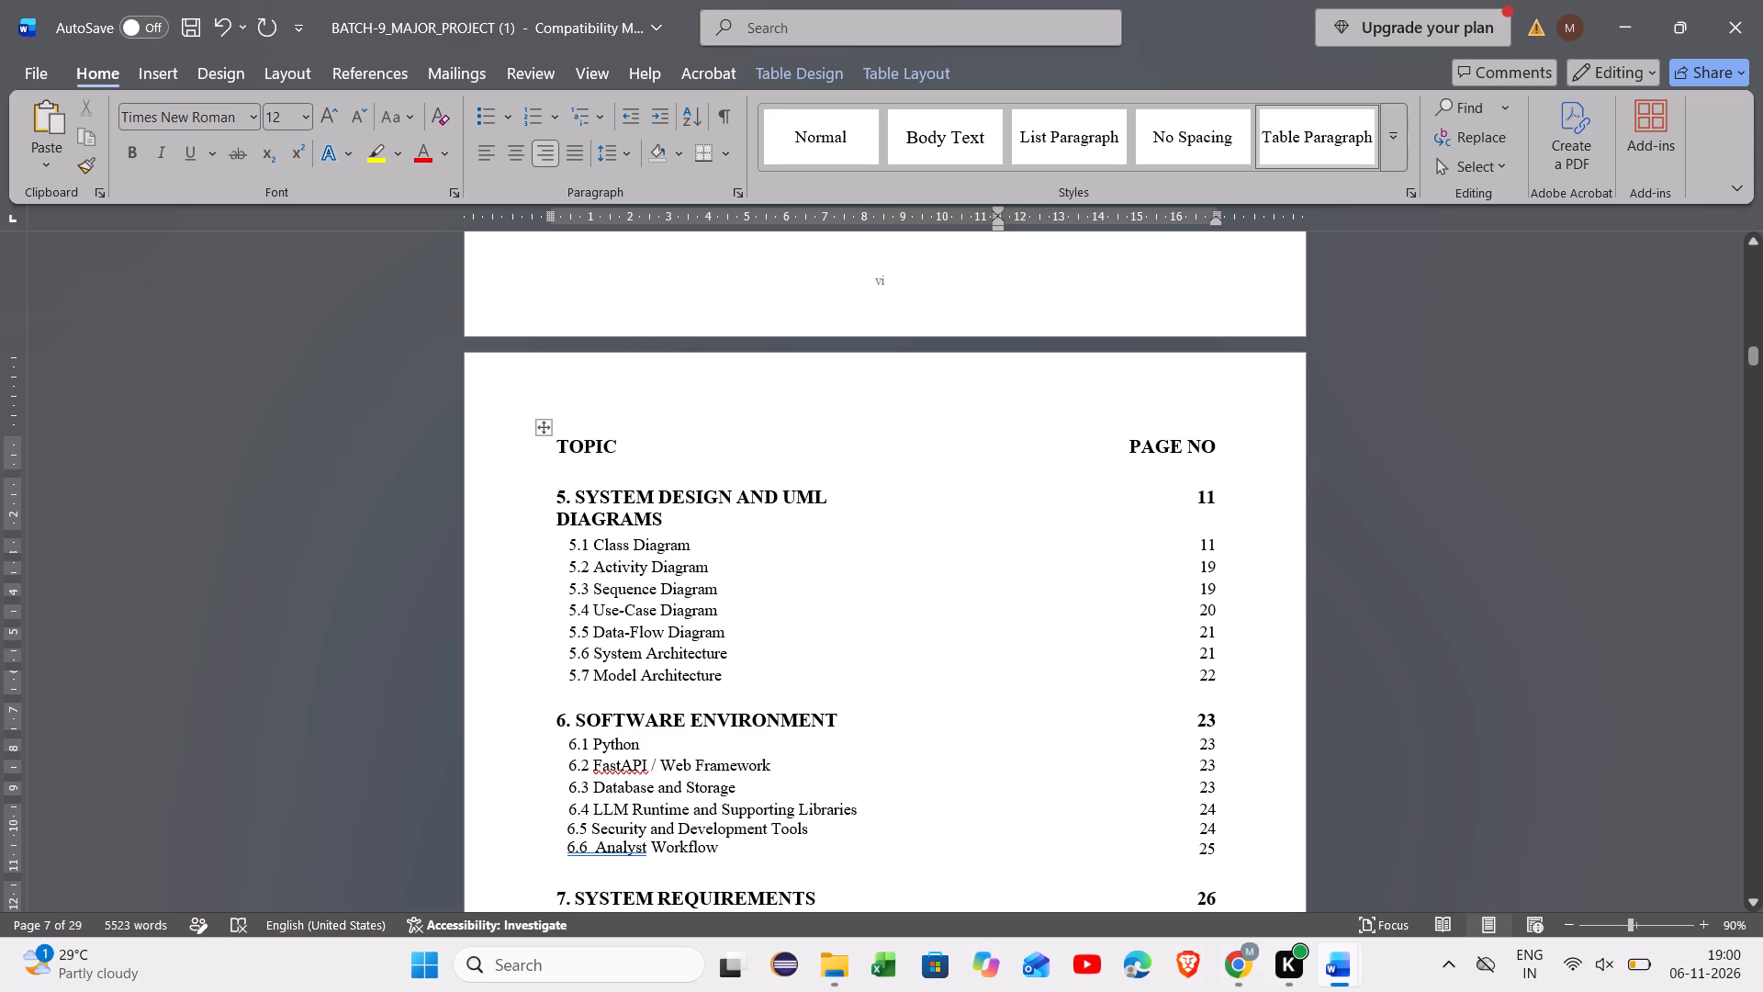
Set the Contents page numbers of 5.2 Activity Diagram and 5.3 Sequence Diagram to 12.
{"action": "left_click", "coordinate": [1210, 569]}
{"action": "key", "text": "Right"}
{"action": "key", "text": "BackSpace"}
{"action": "key", "text": "2"}
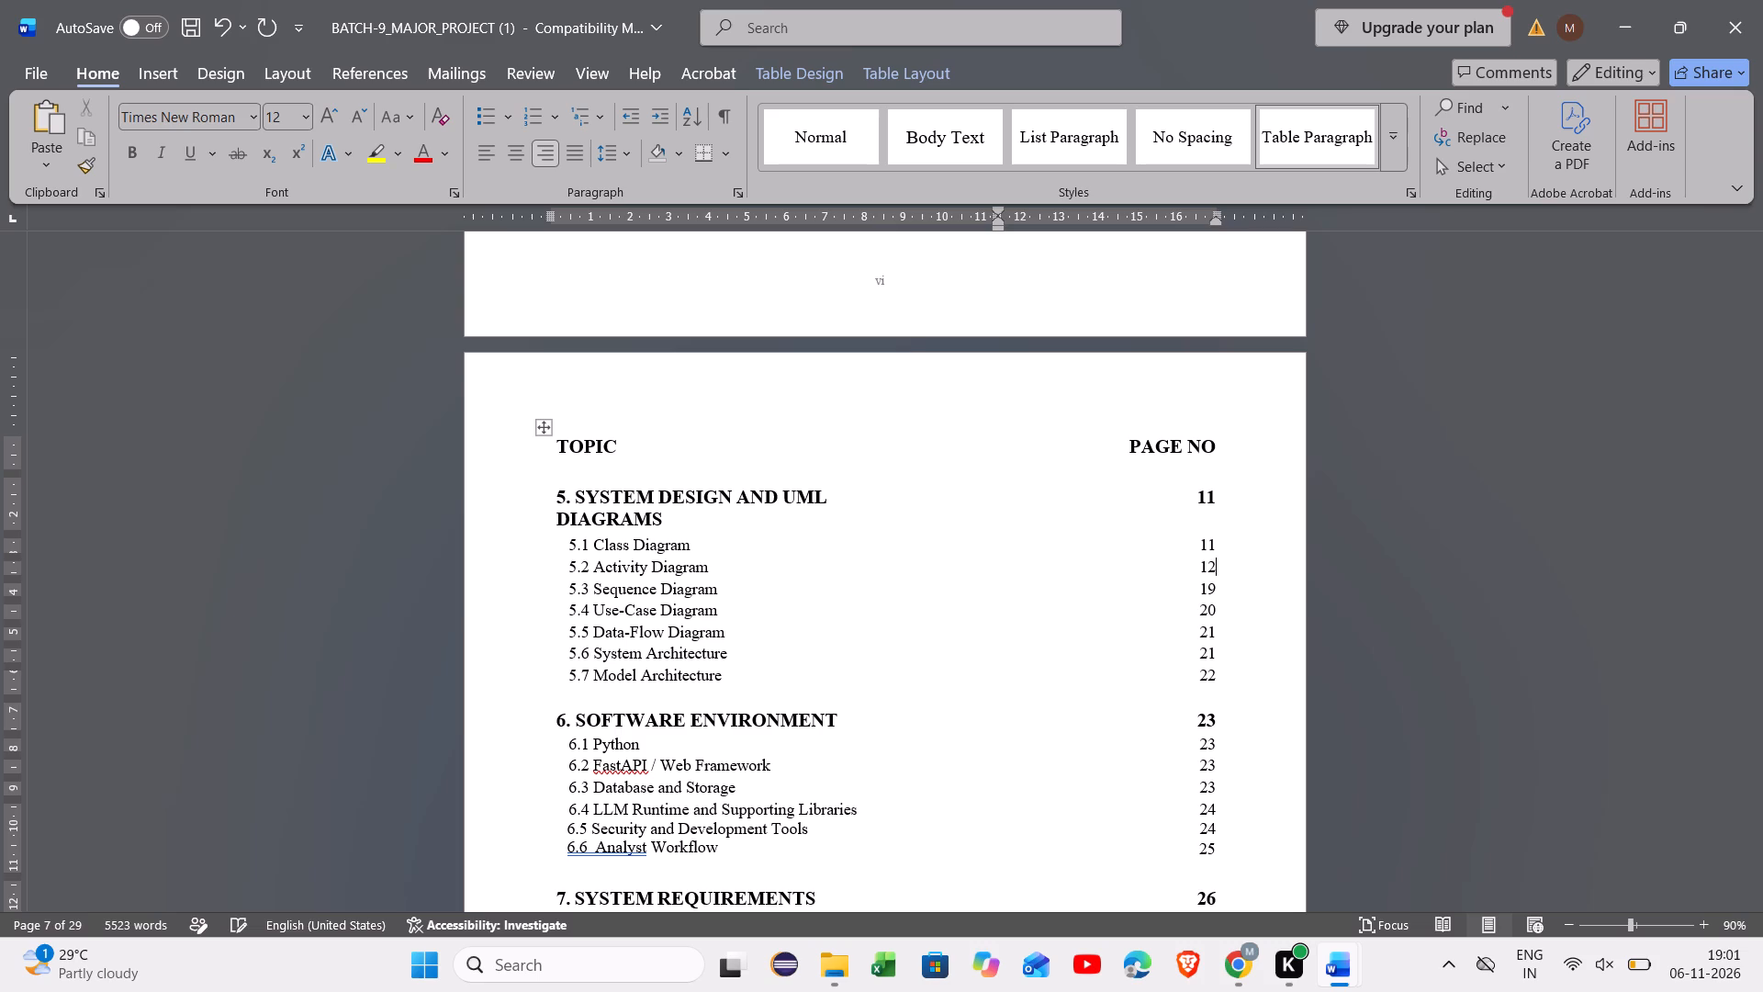
{"action": "key", "text": "Down"}
{"action": "key", "text": "BackSpace"}
{"action": "key", "text": "2"}
Set the page number of the 5.4 Use-Case Diagram entry in the Contents table to 13.
{"action": "key", "text": "Down"}
{"action": "key", "text": "BackSpace"}
{"action": "key", "text": "BackSpace"}
{"action": "key", "text": "1"}
{"action": "key", "text": "3"}
Set the Contents page numbers of 5.5 Data-Flow Diagram and 5.6 System Architecture to 14.
{"action": "key", "text": "Down"}
{"action": "key", "text": "BackSpace"}
{"action": "key", "text": "BackSpace"}
{"action": "type", "text": "14"}
{"action": "key", "text": "Down"}
{"action": "key", "text": "BackSpace"}
{"action": "key", "text": "BackSpace"}
{"action": "type", "text": "14"}
Set the page number of the 5.7 Model Architecture entry in the Contents table to 15.
{"action": "key", "text": "Down"}
{"action": "key", "text": "BackSpace"}
{"action": "key", "text": "BackSpace"}
{"action": "type", "text": "15"}
Set the Contents page numbers of 6. Software Environment and 6.1 Python to 16.
{"action": "scroll", "coordinate": [1210, 569], "scroll_direction": "down", "scroll_amount": 1}
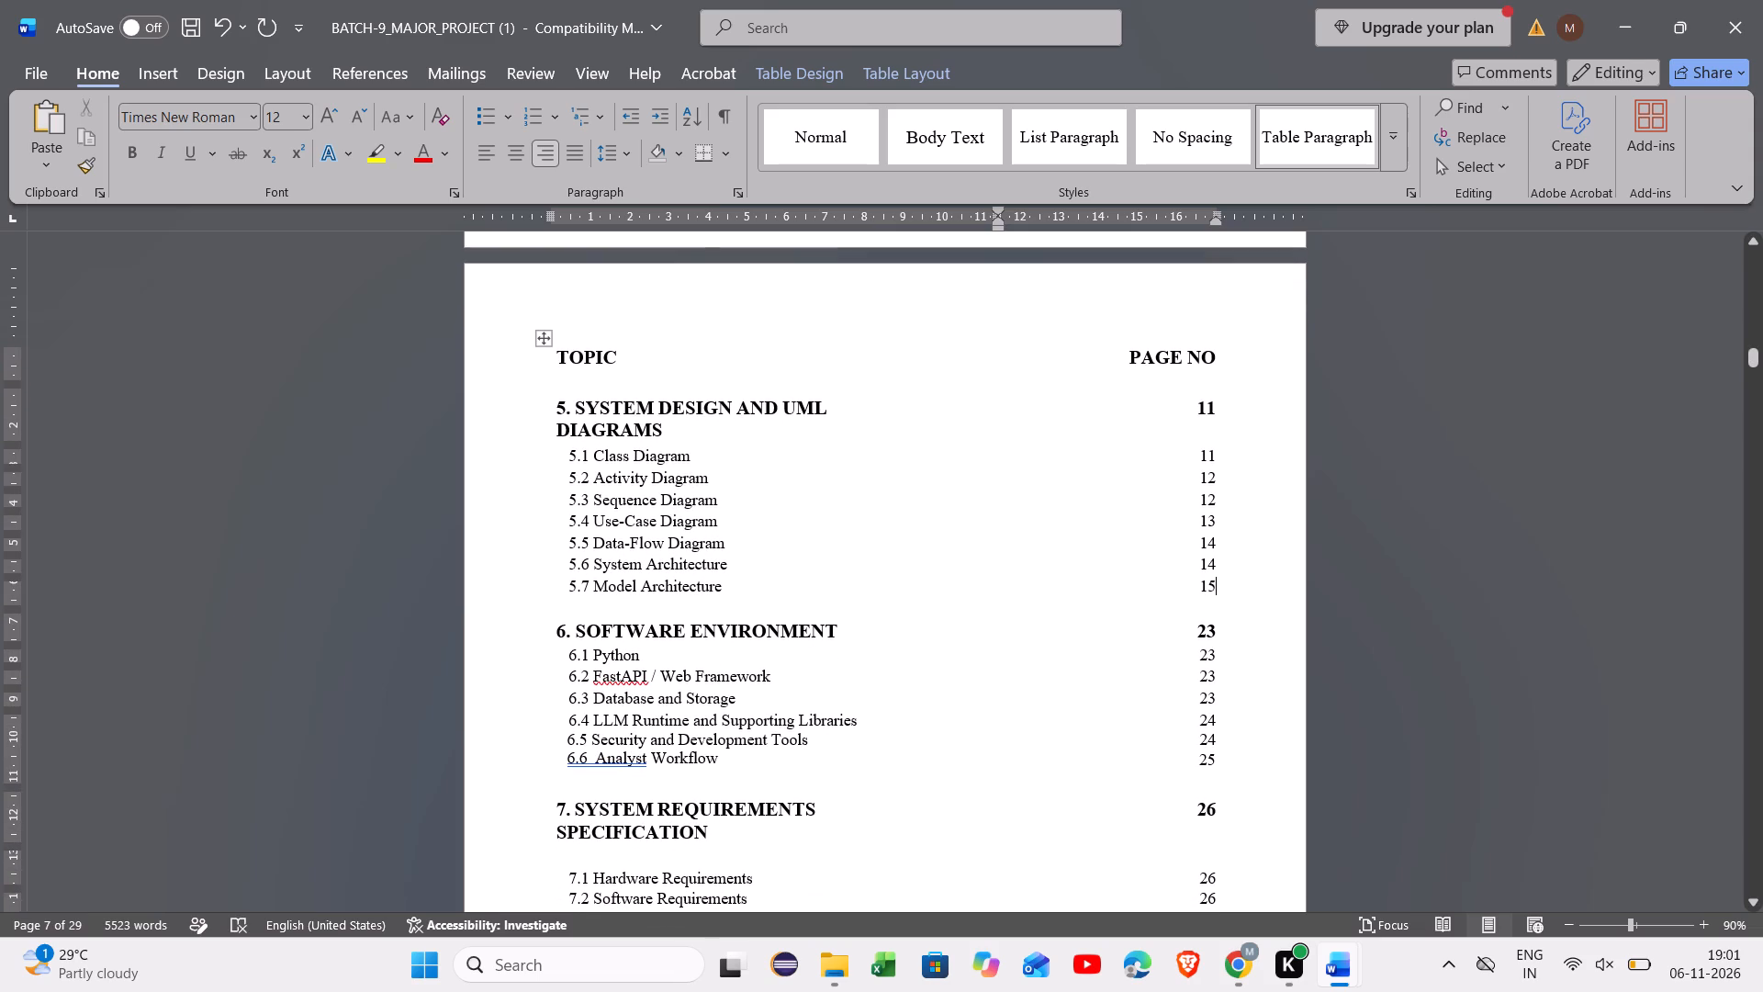
{"action": "key", "text": "Down"}
{"action": "key", "text": "BackSpace"}
{"action": "key", "text": "BackSpace"}
{"action": "key", "text": "1"}
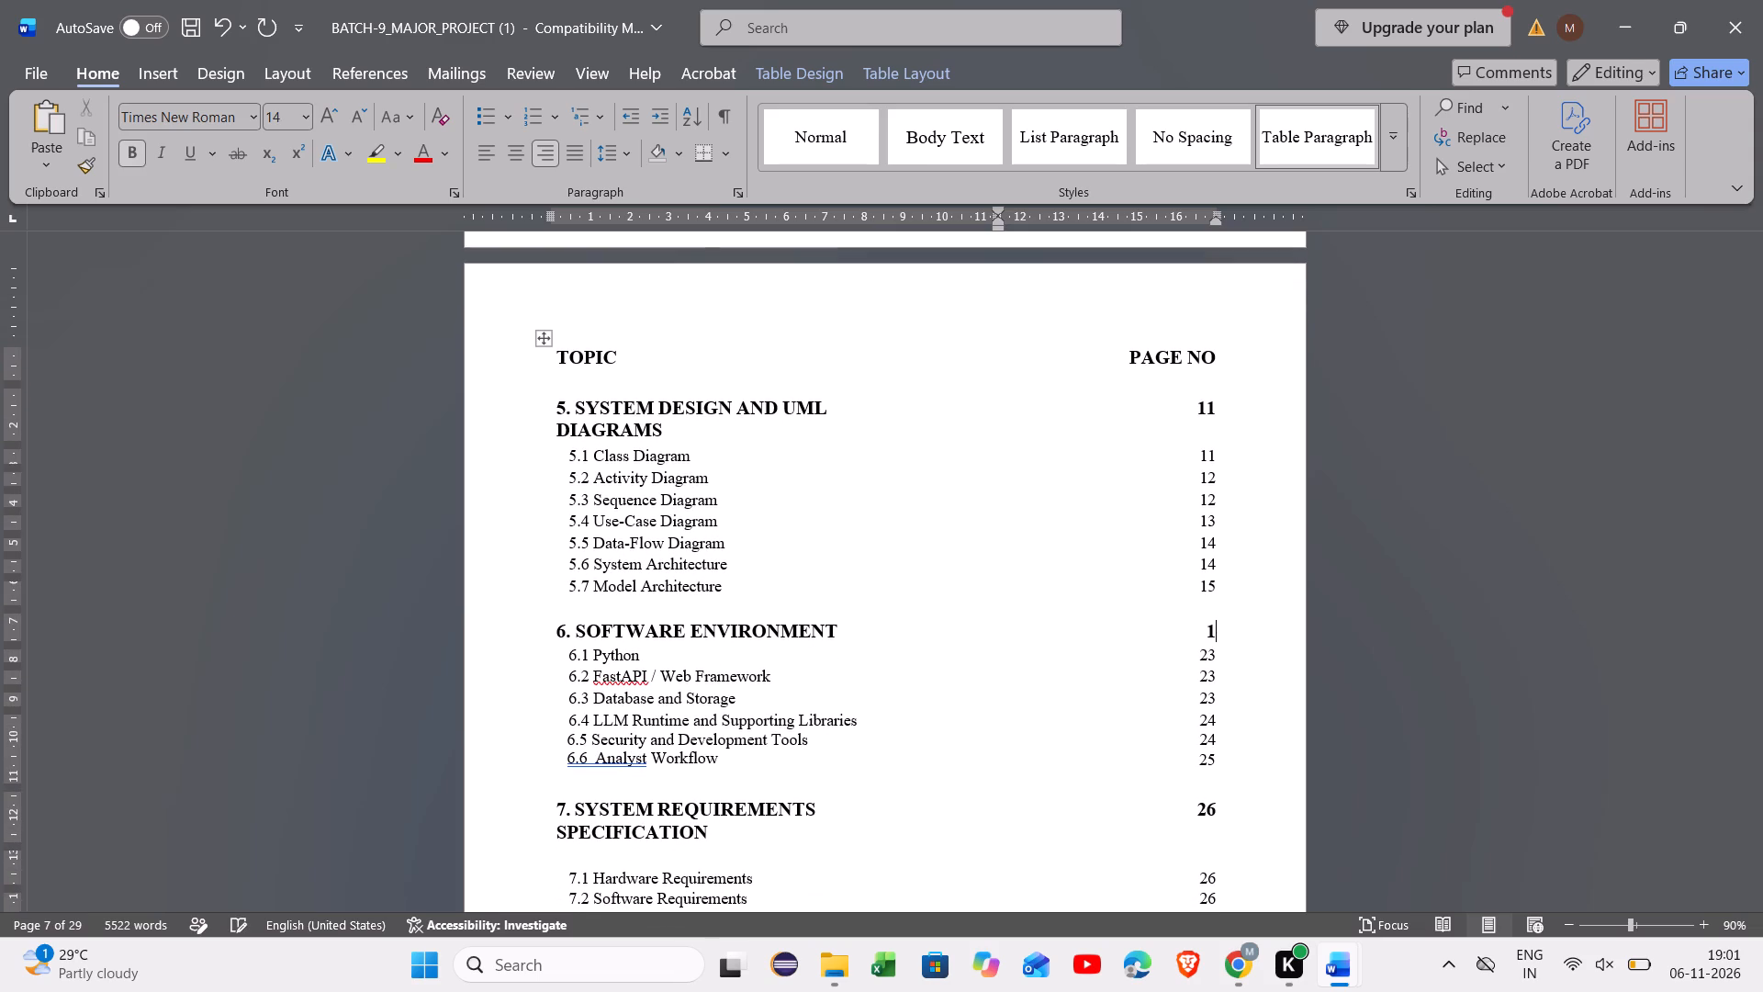
{"action": "key", "text": "6"}
{"action": "key", "text": "Down"}
{"action": "key", "text": "BackSpace"}
{"action": "key", "text": "BackSpace"}
{"action": "type", "text": "16"}
Set the Contents page numbers of 6.2 FastAPI / Web Framework and 6.3 Database and Storage to 16.
{"action": "key", "text": "Down"}
{"action": "key", "text": "BackSpace"}
{"action": "key", "text": "BackSpace"}
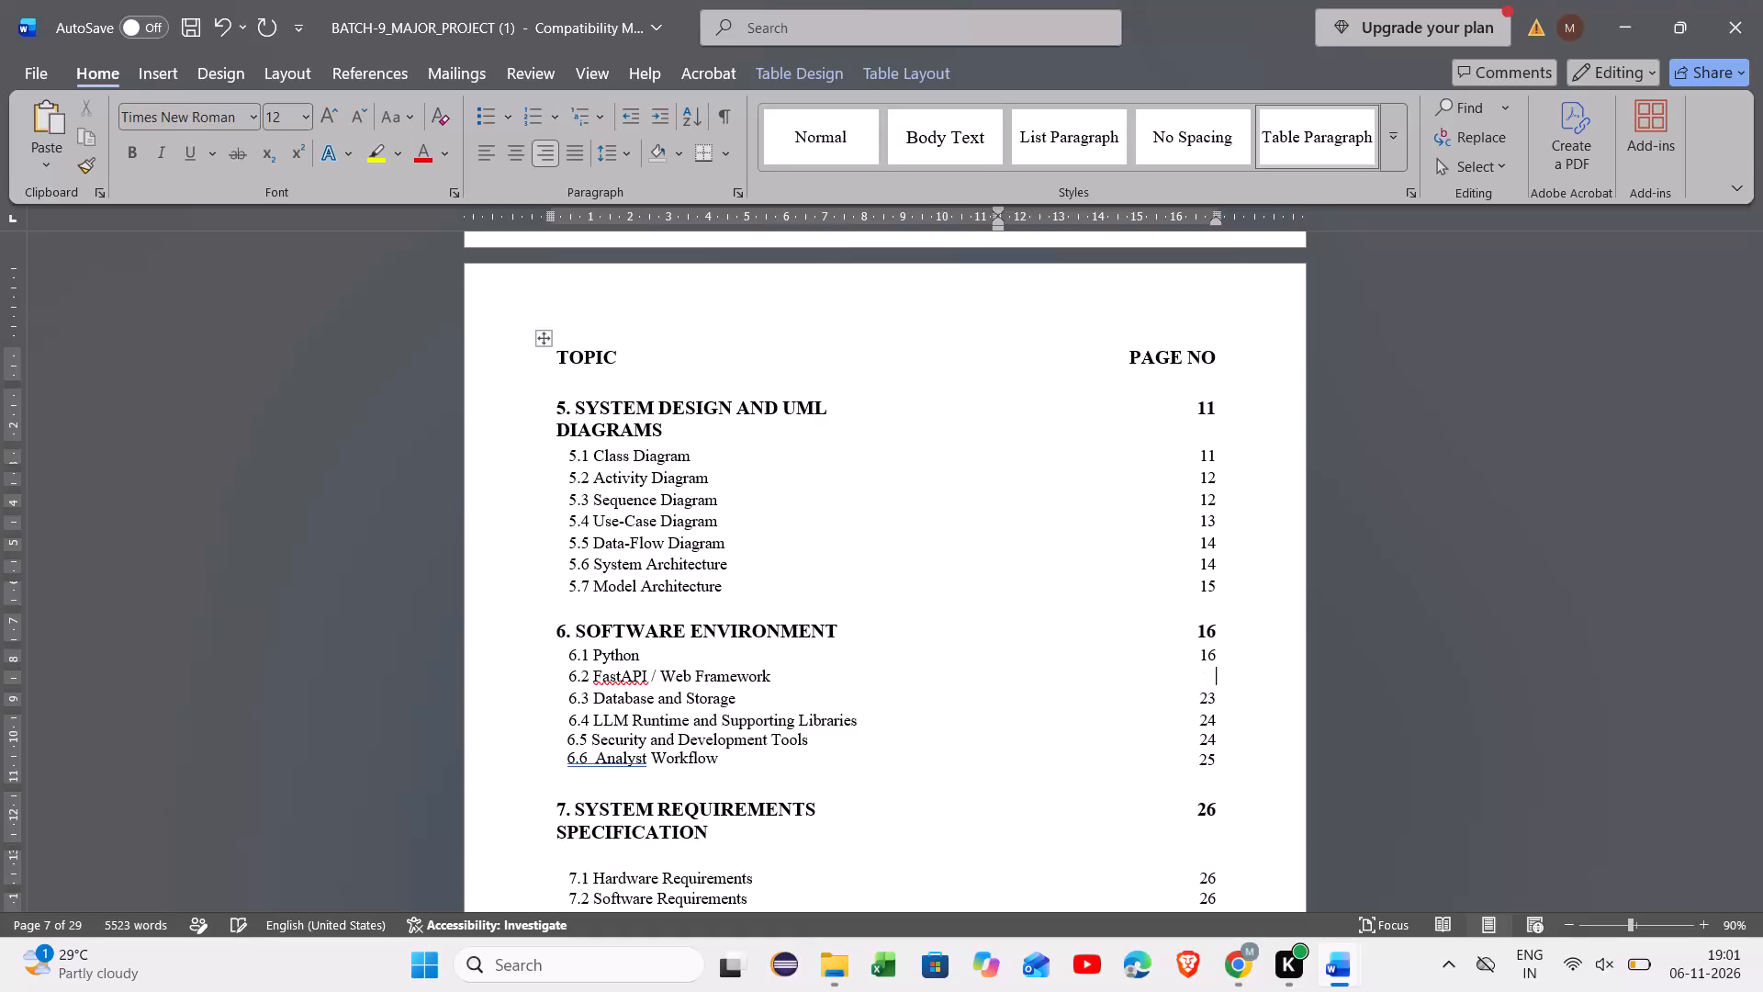
{"action": "key", "text": "1"}
{"action": "key", "text": "6"}
{"action": "key", "text": "Down"}
{"action": "key", "text": "BackSpace"}
{"action": "key", "text": "BackSpace"}
{"action": "type", "text": "16"}
Set the Contents page numbers of 6.4 LLM Runtime and Supporting Libraries and 6.5 Security and Development Tools to 17.
{"action": "key", "text": "Down"}
{"action": "key", "text": "BackSpace"}
{"action": "key", "text": "BackSpace"}
{"action": "type", "text": "17"}
{"action": "key", "text": "Down"}
{"action": "key", "text": "BackSpace"}
{"action": "key", "text": "BackSpace"}
{"action": "key", "text": "1"}
{"action": "key", "text": "7"}
Set the page number of the 6.6 Analyst Workflow entry in the Contents table to 18.
{"action": "key", "text": "Down"}
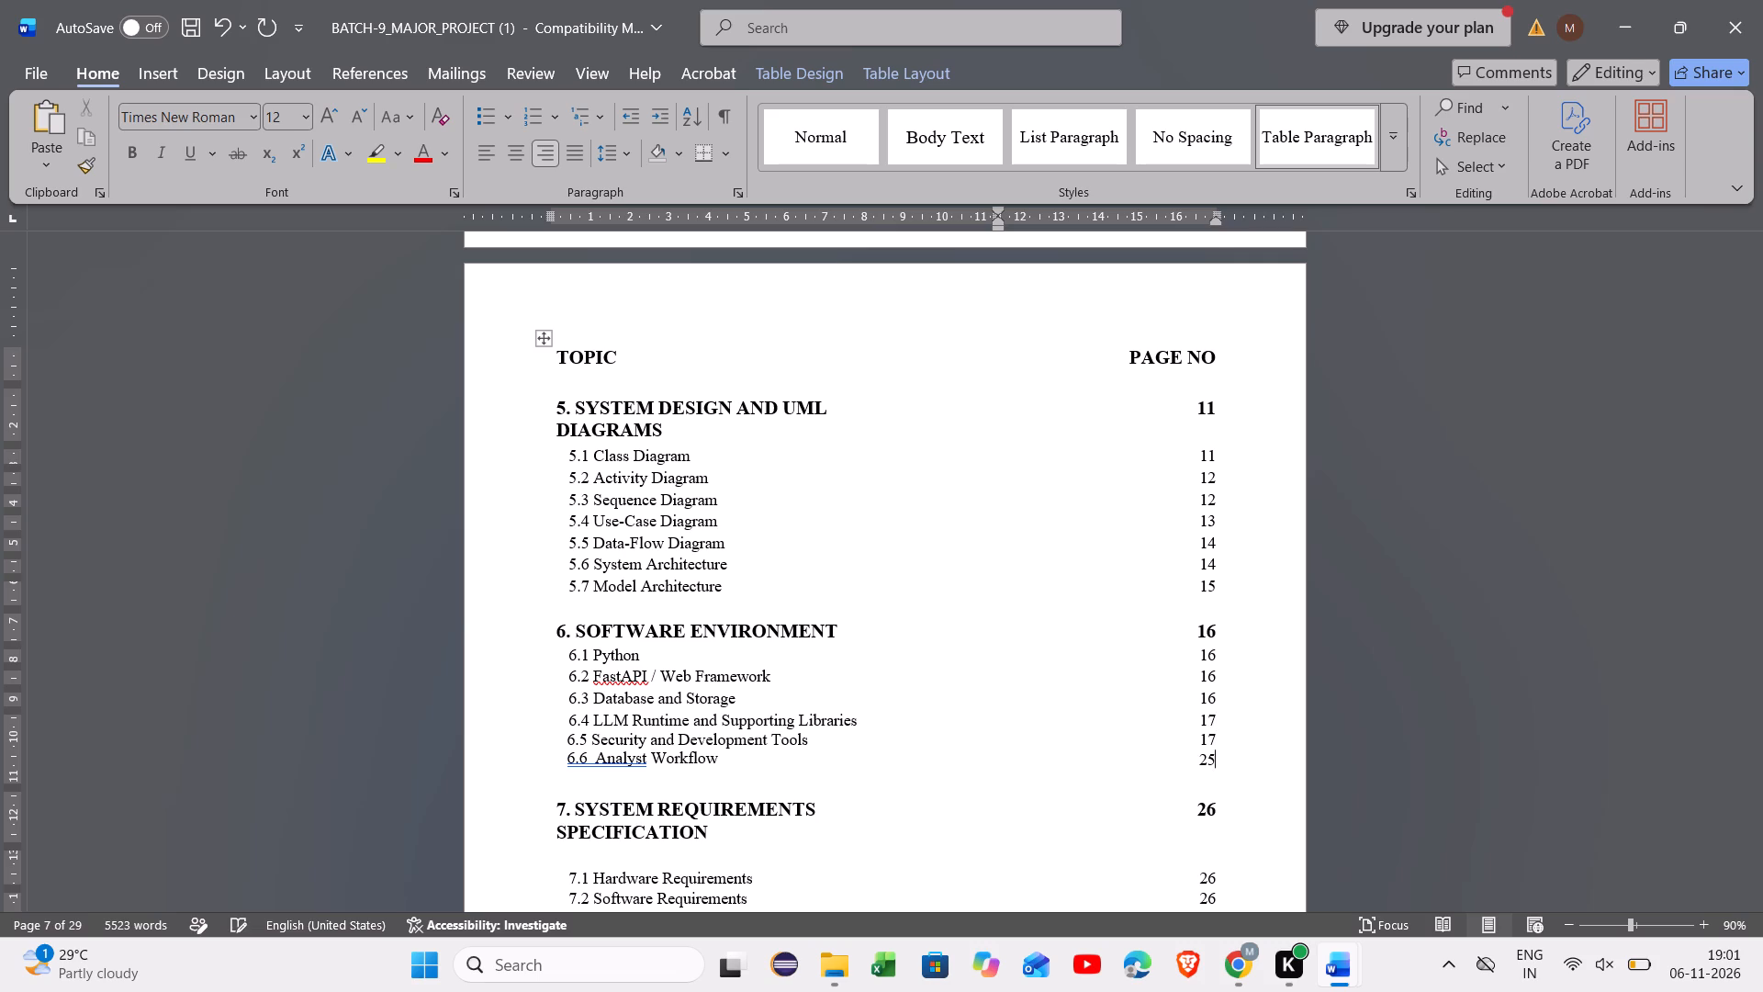
{"action": "key", "text": "BackSpace"}
{"action": "key", "text": "BackSpace"}
{"action": "type", "text": "18"}
Set the page number of the 7. System Requirements Specification entry in the Contents table to 19.
{"action": "scroll", "coordinate": [1207, 630], "scroll_direction": "down", "scroll_amount": 2}
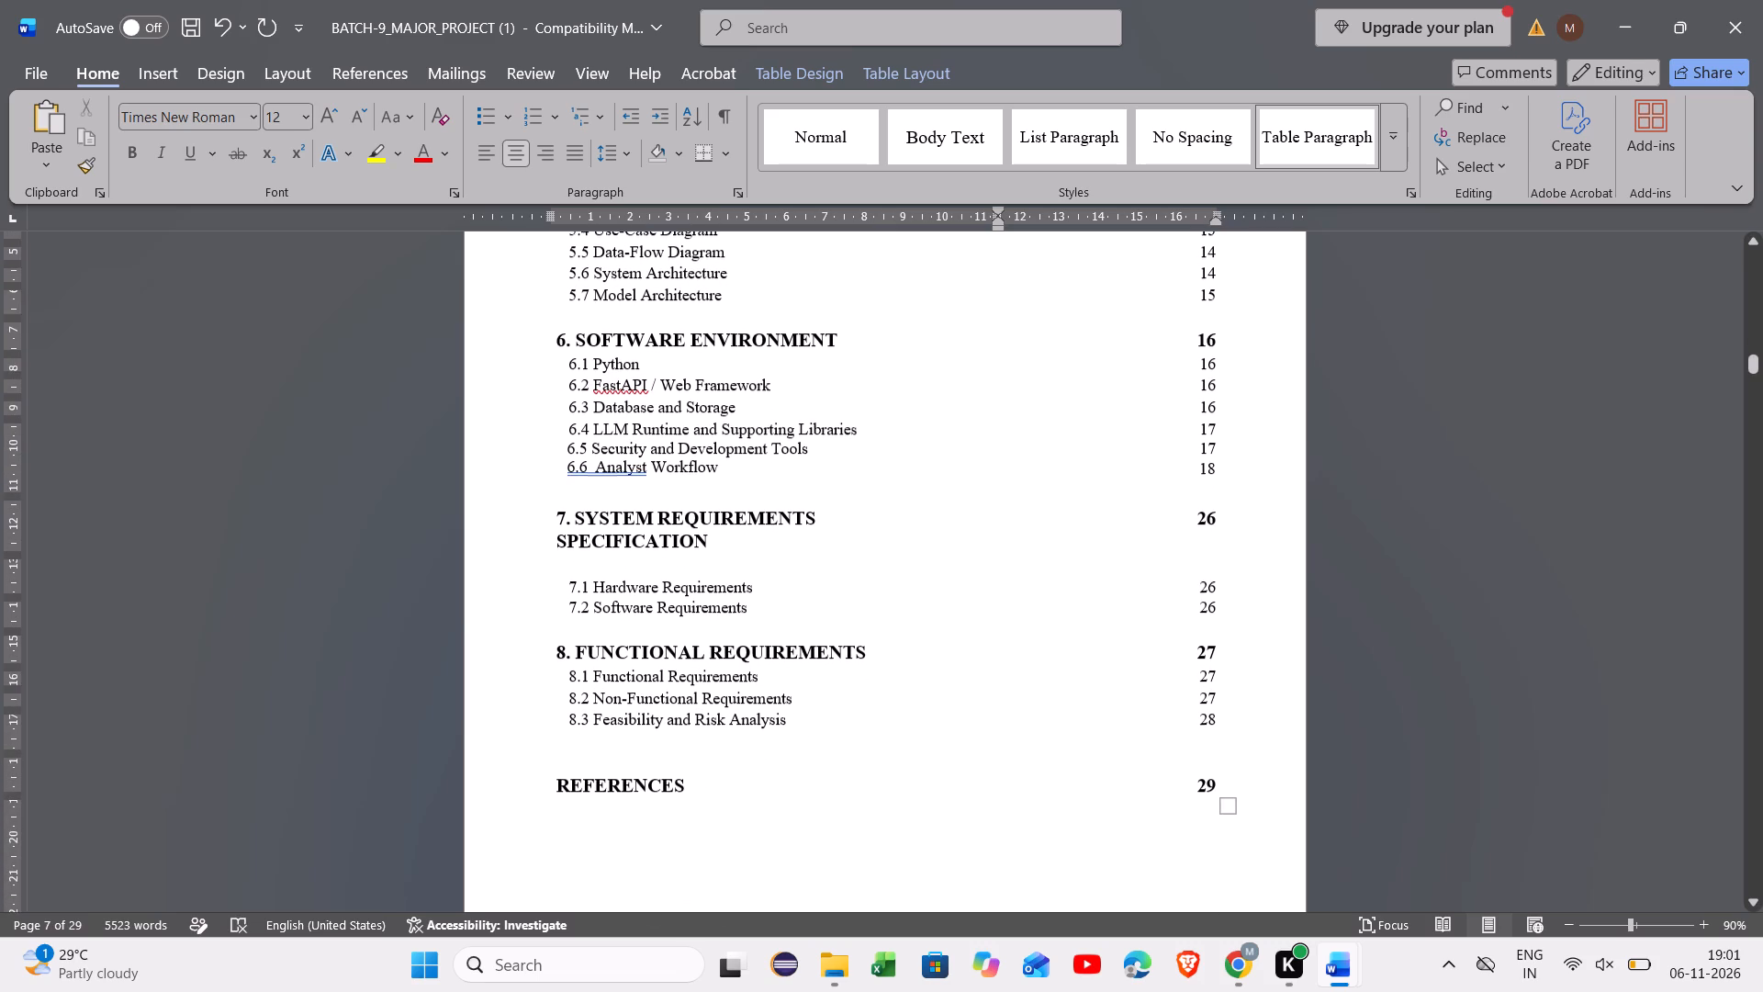
{"action": "key", "text": "Down"}
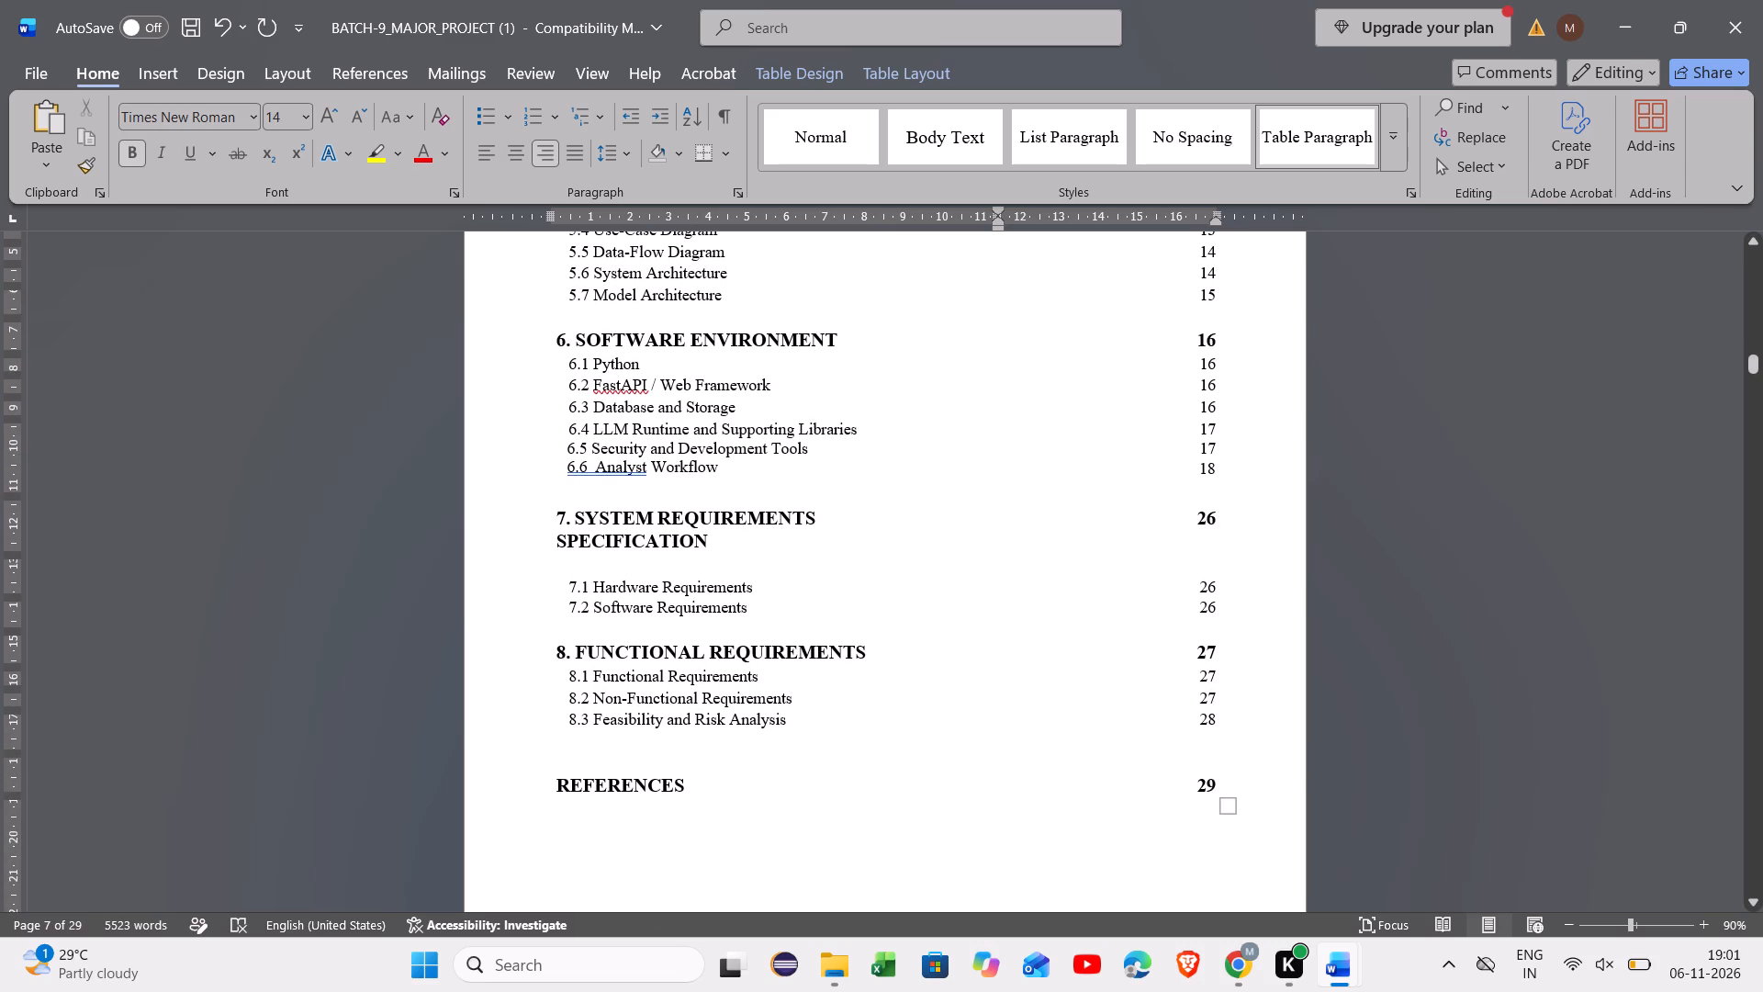
{"action": "key", "text": "BackSpace"}
{"action": "key", "text": "BackSpace"}
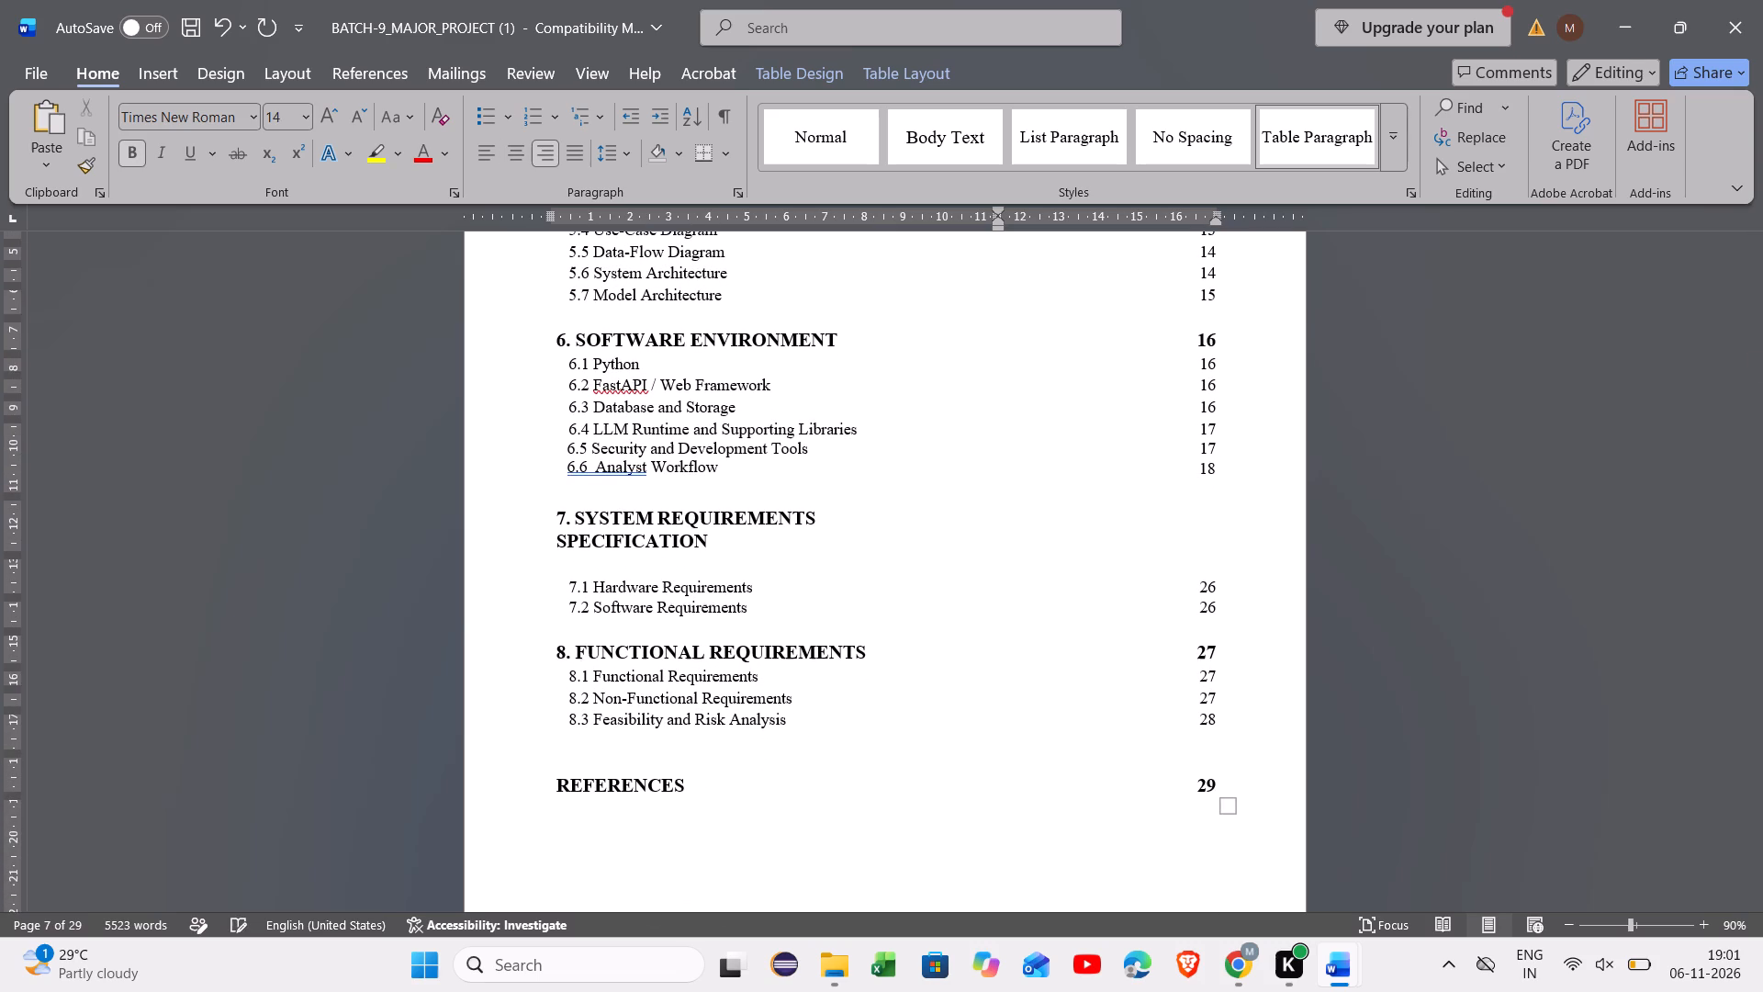
{"action": "type", "text": "19"}
Set the Contents page numbers of 7.1 Hardware Requirements and 7.2 Software Requirements to 19.
{"action": "key", "text": "Down"}
{"action": "key", "text": "Down"}
{"action": "key", "text": "BackSpace"}
{"action": "key", "text": "BackSpace"}
{"action": "key", "text": "1"}
{"action": "key", "text": "9"}
{"action": "key", "text": "Down"}
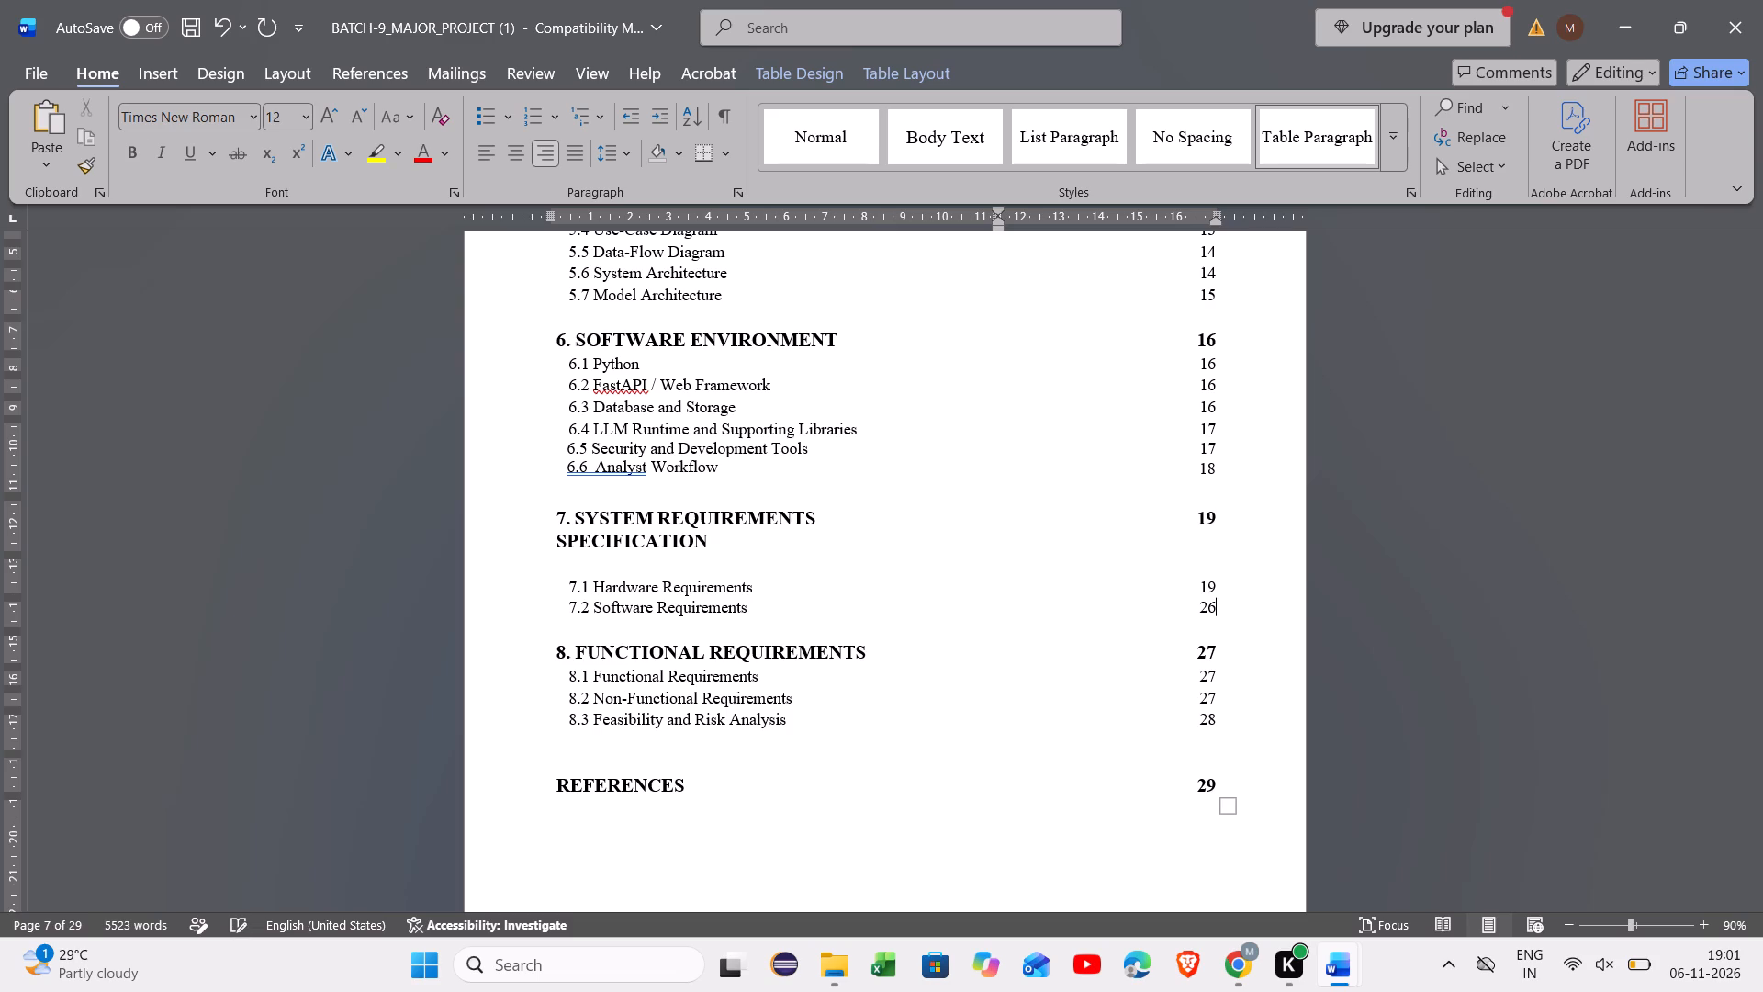
{"action": "key", "text": "BackSpace"}
{"action": "key", "text": "BackSpace"}
{"action": "key", "text": "1"}
{"action": "key", "text": "9"}
Set the Contents page numbers of the 8. Functional Requirements heading and its 8.1 Functional Requirements entry to 20.
{"action": "key", "text": "Down"}
{"action": "key", "text": "BackSpace"}
{"action": "key", "text": "BackSpace"}
{"action": "type", "text": "20"}
{"action": "key", "text": "Down"}
{"action": "key", "text": "BackSpace"}
{"action": "key", "text": "BackSpace"}
{"action": "type", "text": "10"}
{"action": "key", "text": "BackSpace"}
{"action": "key", "text": "BackSpace"}
{"action": "type", "text": "20"}
Set the page number of the 8.2 Non-Functional Requirements entry in the Contents table to 20.
{"action": "key", "text": "Down"}
{"action": "key", "text": "BackSpace"}
{"action": "key", "text": "BackSpace"}
{"action": "type", "text": "20"}
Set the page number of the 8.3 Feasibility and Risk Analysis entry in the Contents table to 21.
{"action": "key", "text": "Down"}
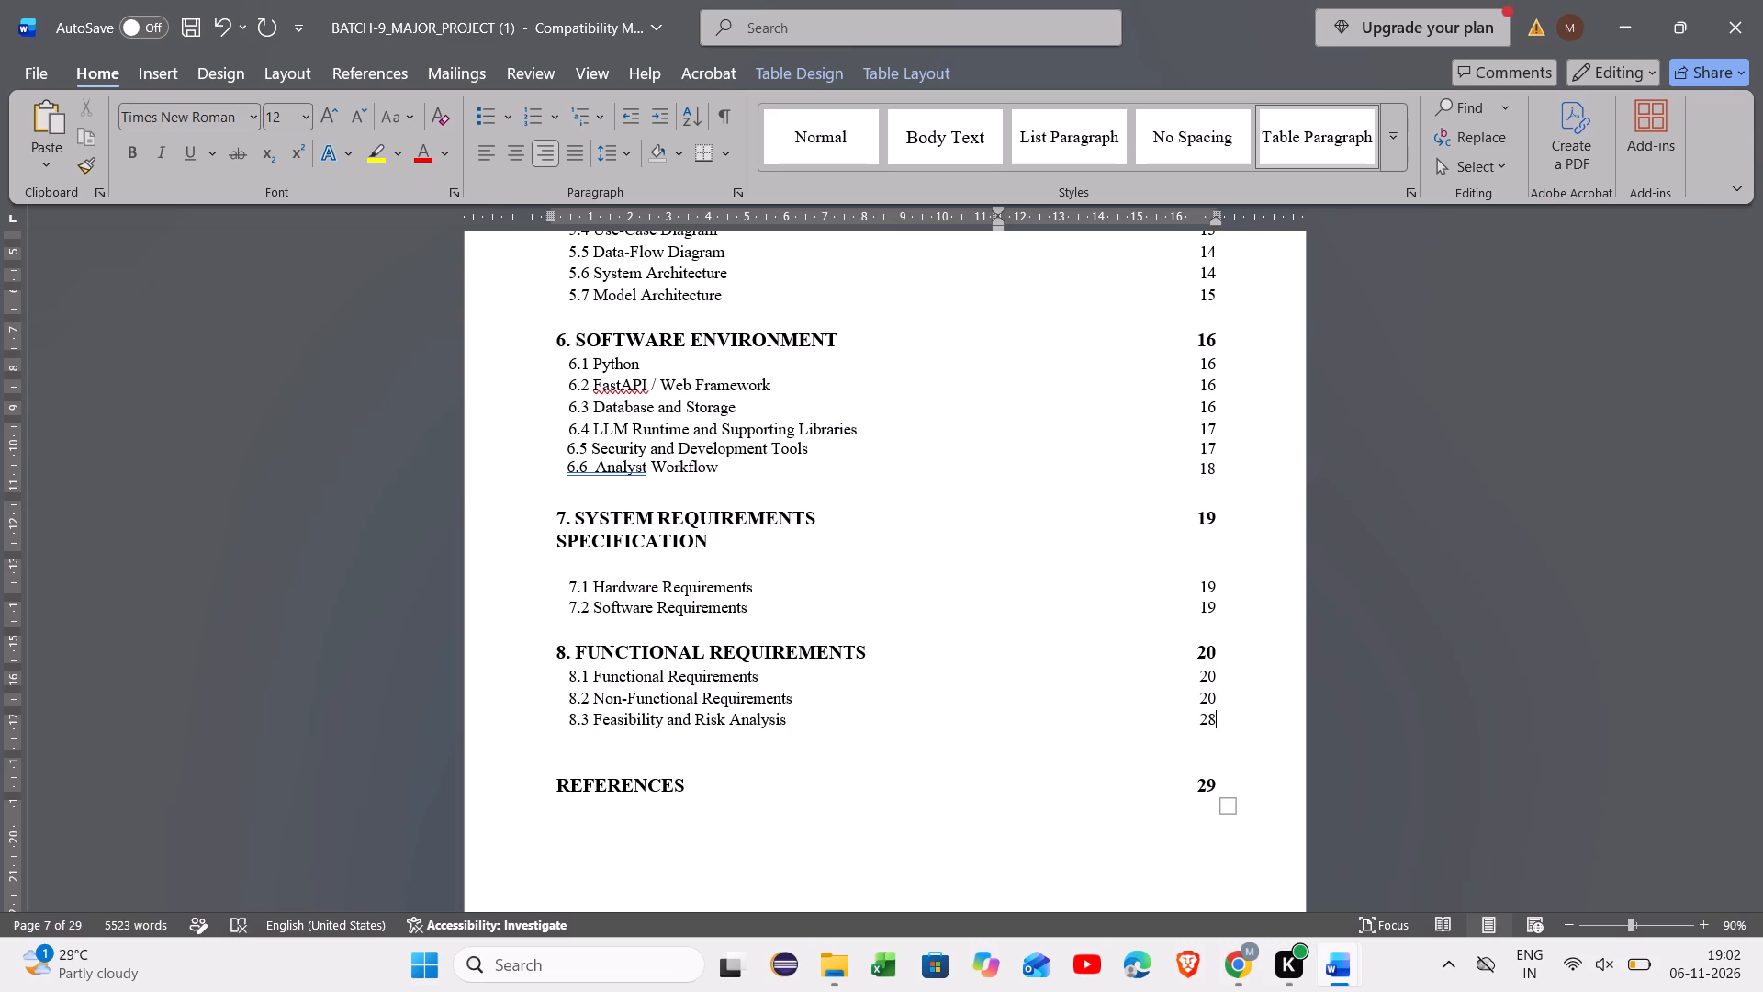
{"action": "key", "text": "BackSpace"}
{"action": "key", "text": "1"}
Check the footer page numbers of the References page and the final section 8 pages at the report's end.
{"action": "scroll", "coordinate": [1207, 630], "scroll_direction": "down", "scroll_amount": 11}
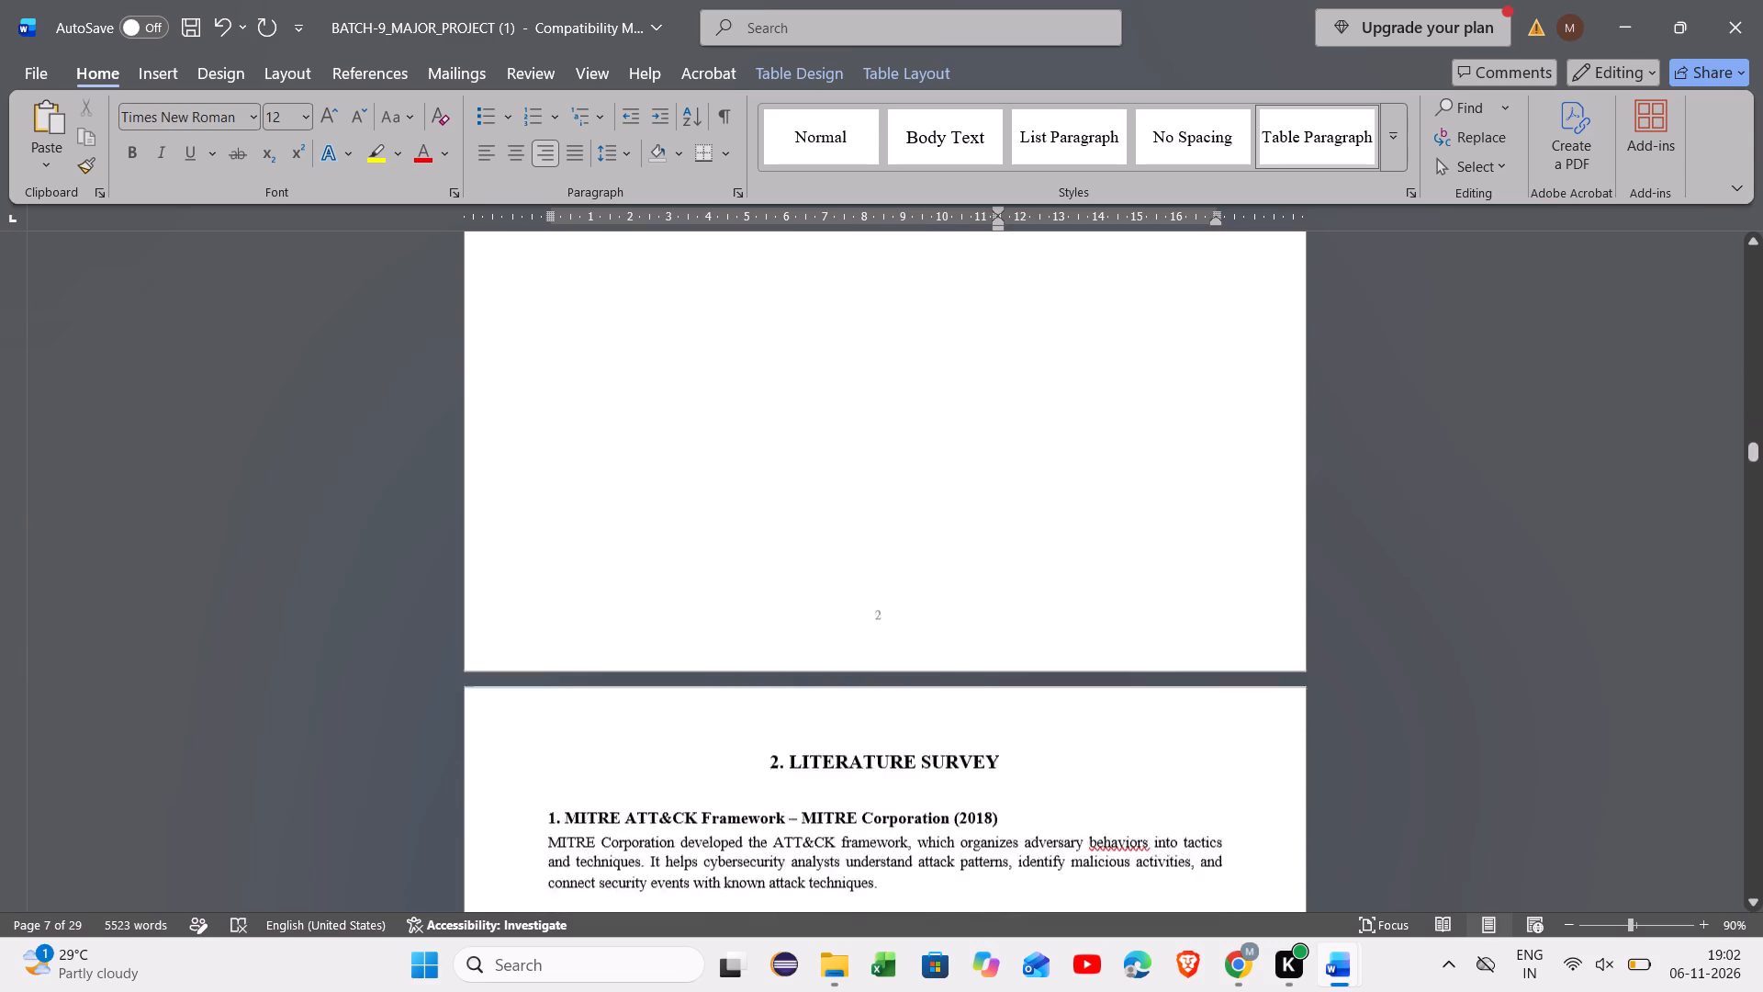
{"action": "scroll", "coordinate": [1207, 630], "scroll_direction": "down", "scroll_amount": 20}
{"action": "scroll", "coordinate": [1207, 630], "scroll_direction": "down", "scroll_amount": 20}
{"action": "scroll", "coordinate": [1207, 630], "scroll_direction": "down", "scroll_amount": 20}
{"action": "scroll", "coordinate": [1207, 630], "scroll_direction": "down", "scroll_amount": 7}
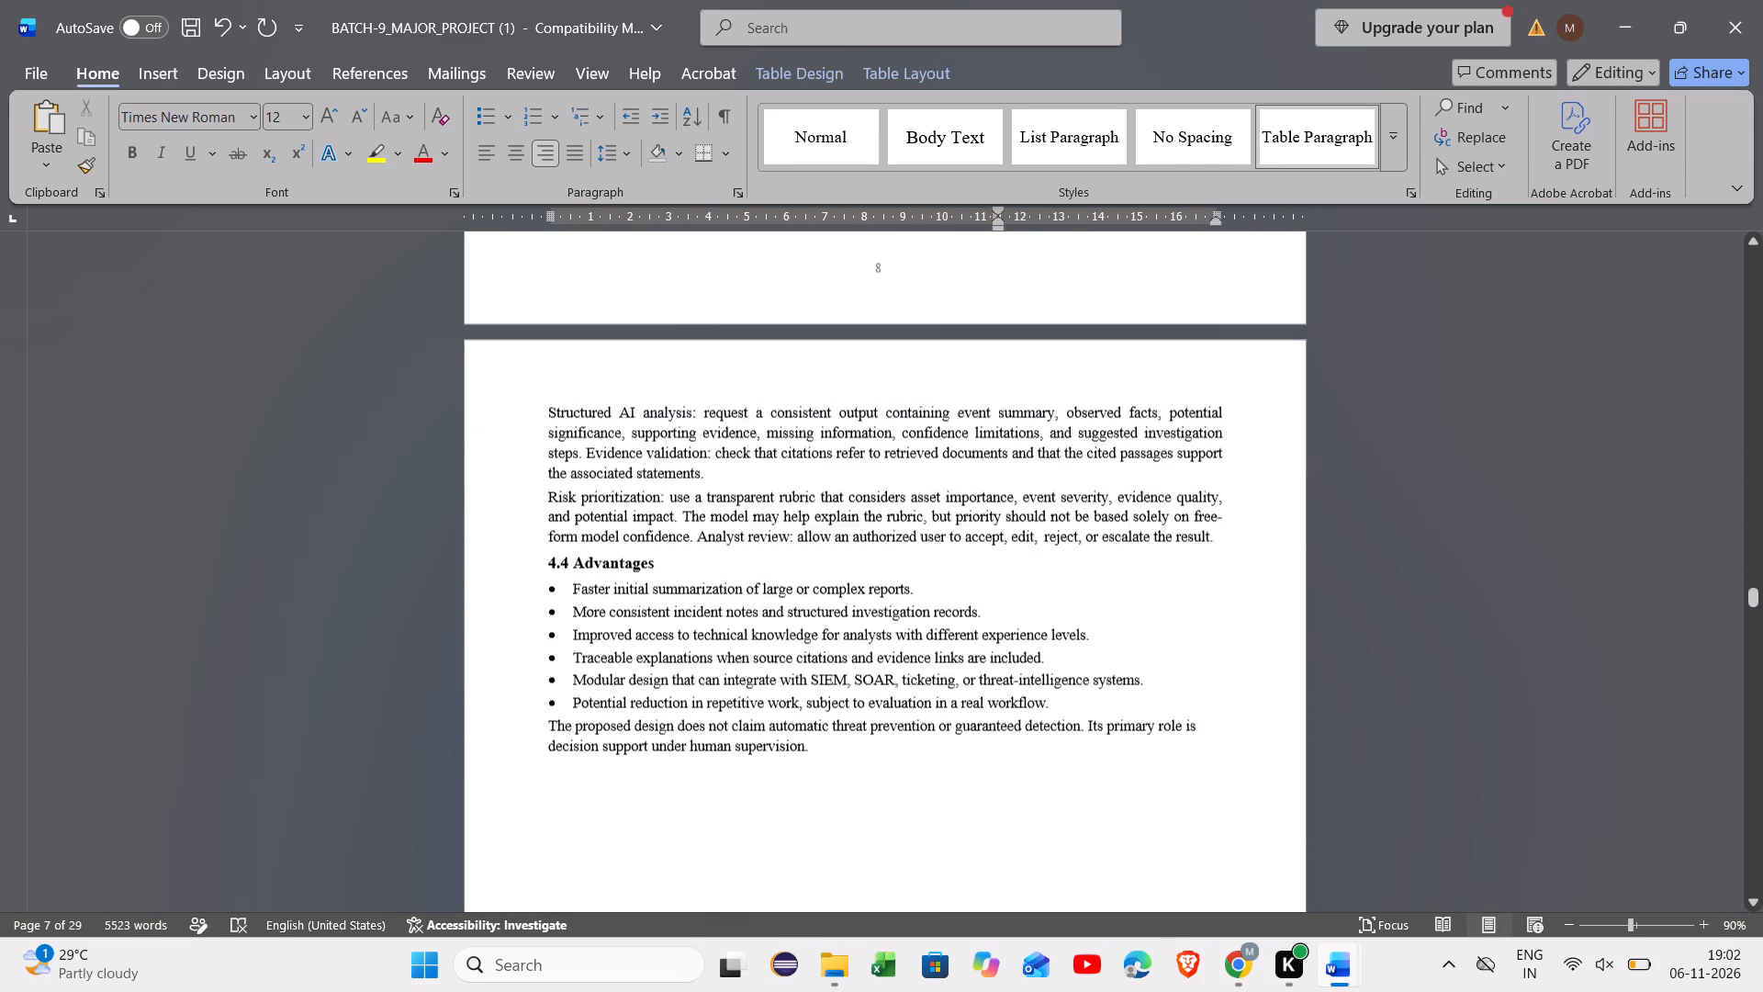
{"action": "scroll", "coordinate": [1207, 630], "scroll_direction": "down", "scroll_amount": 20}
{"action": "scroll", "coordinate": [1207, 630], "scroll_direction": "down", "scroll_amount": 9}
{"action": "scroll", "coordinate": [1207, 630], "scroll_direction": "up", "scroll_amount": 3}
{"action": "scroll", "coordinate": [1207, 630], "scroll_direction": "down", "scroll_amount": 20}
{"action": "scroll", "coordinate": [1207, 630], "scroll_direction": "down", "scroll_amount": 20}
{"action": "scroll", "coordinate": [1207, 630], "scroll_direction": "down", "scroll_amount": 20}
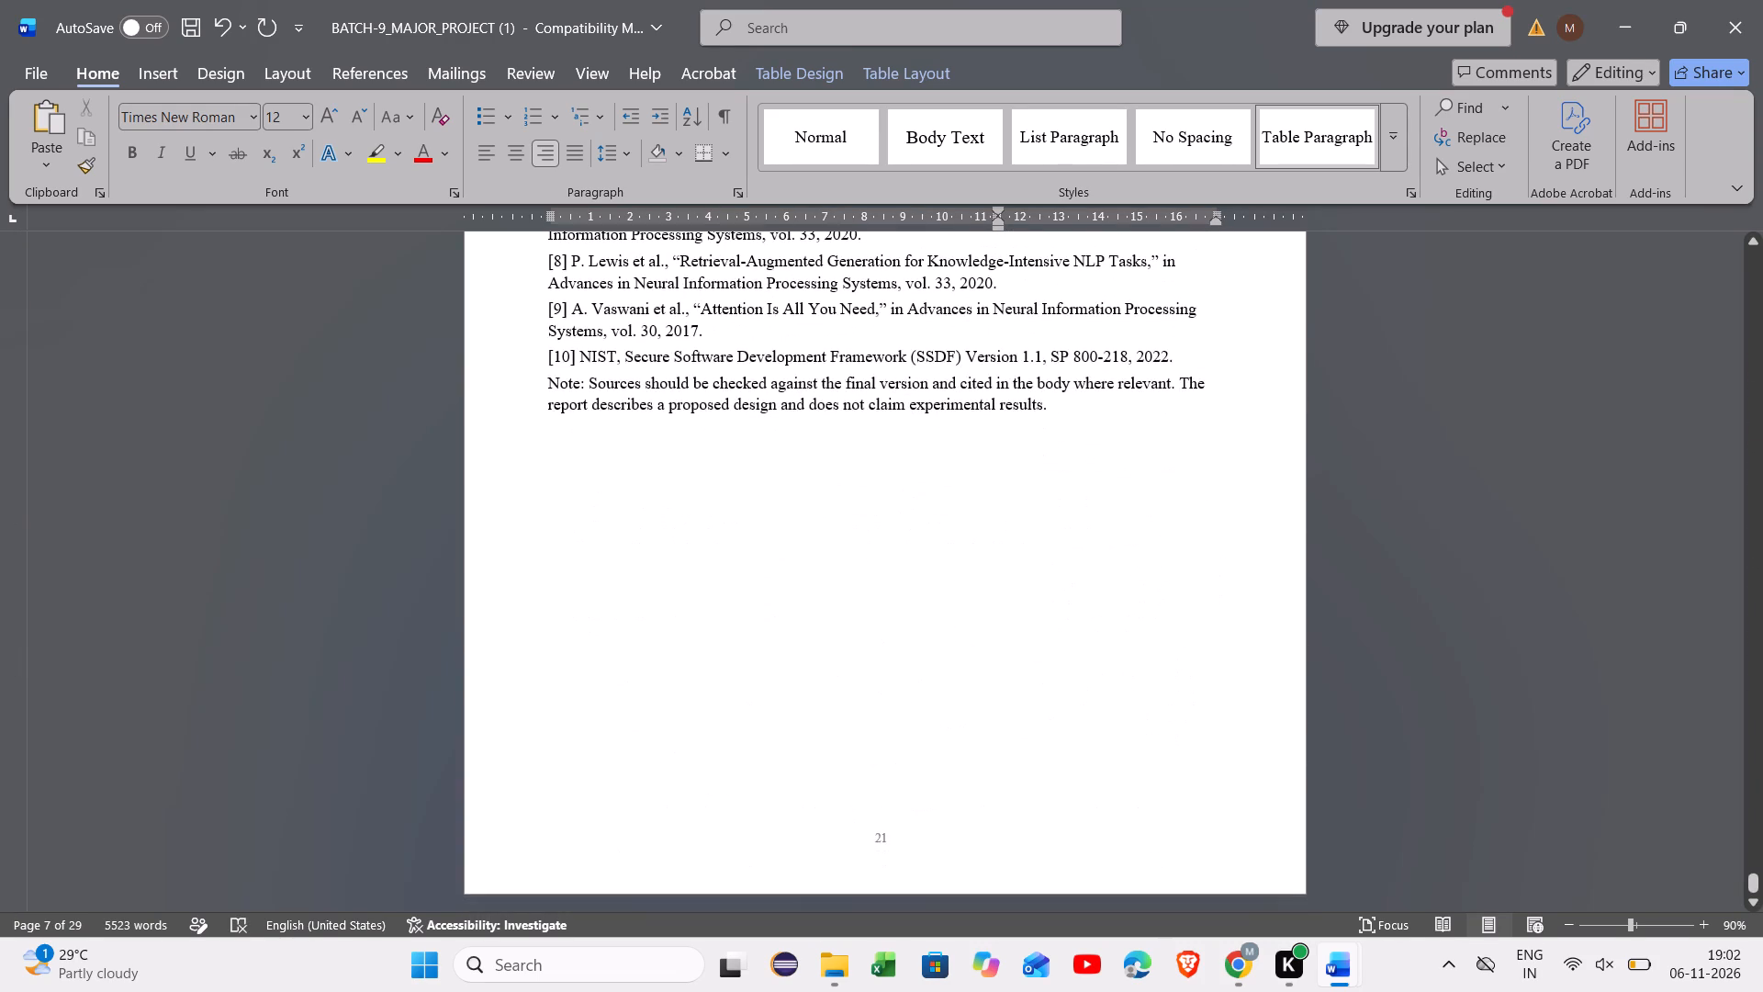
{"action": "scroll", "coordinate": [1207, 630], "scroll_direction": "down", "scroll_amount": 6}
{"action": "scroll", "coordinate": [760, 520], "scroll_direction": "up", "scroll_amount": 5}
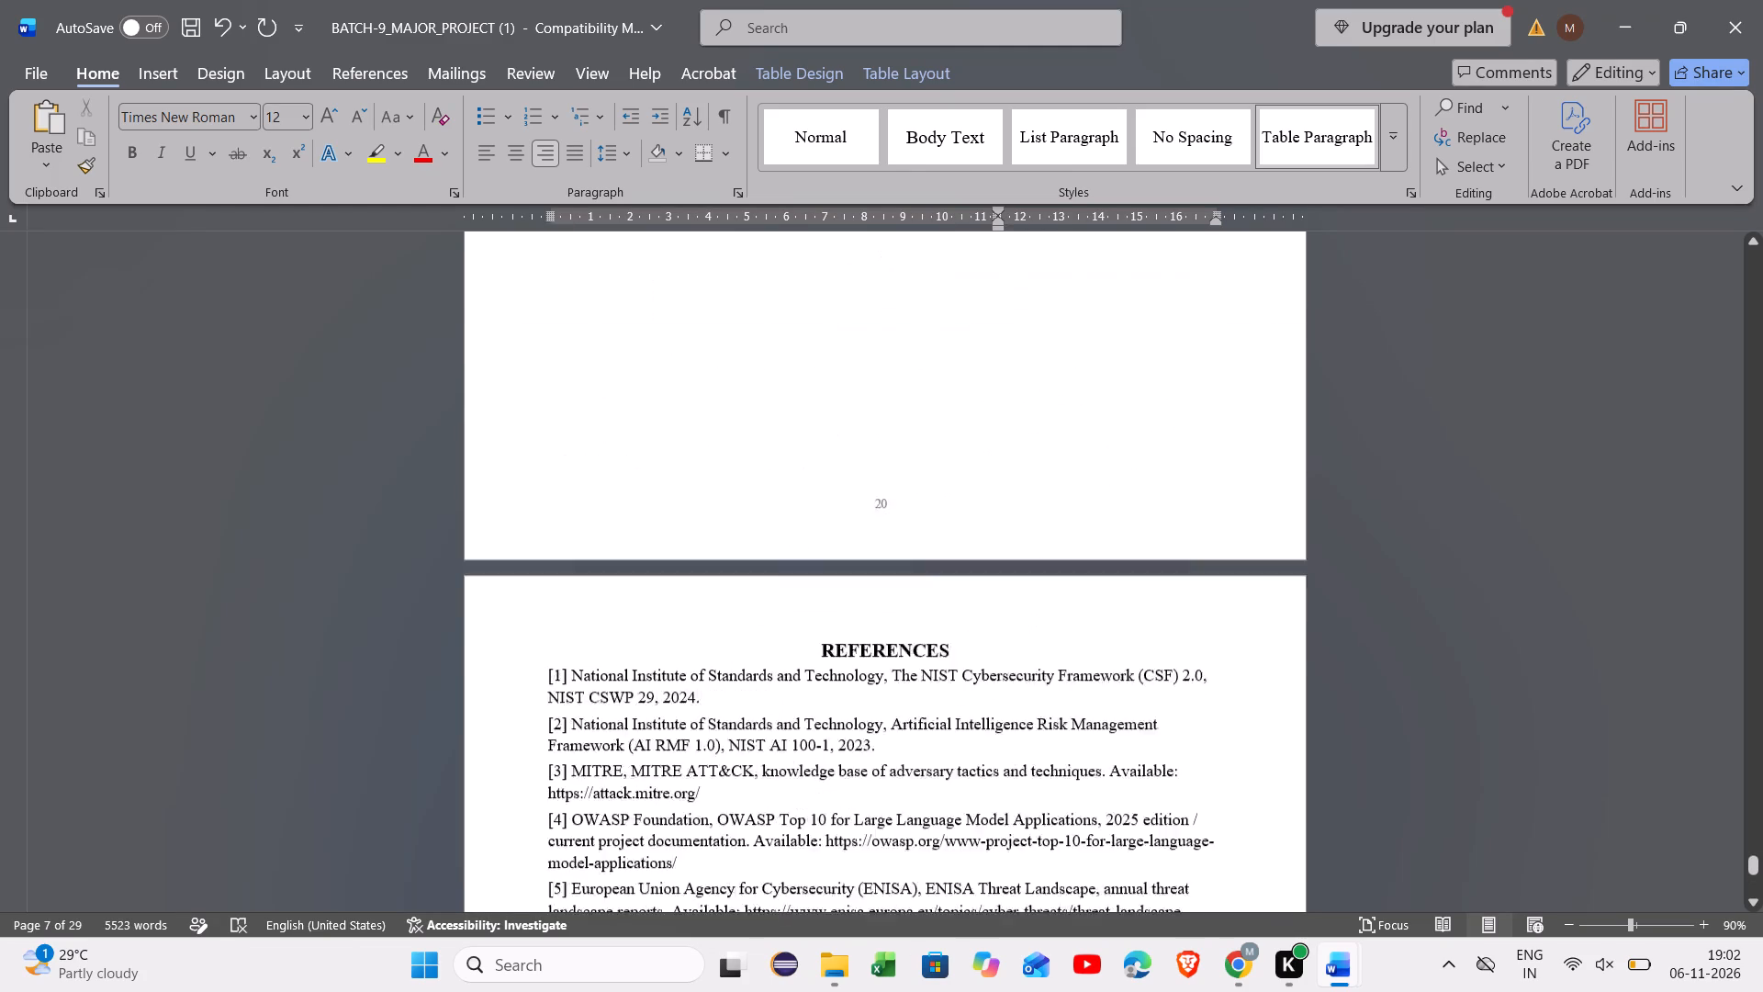
{"action": "scroll", "coordinate": [760, 520], "scroll_direction": "up", "scroll_amount": 5}
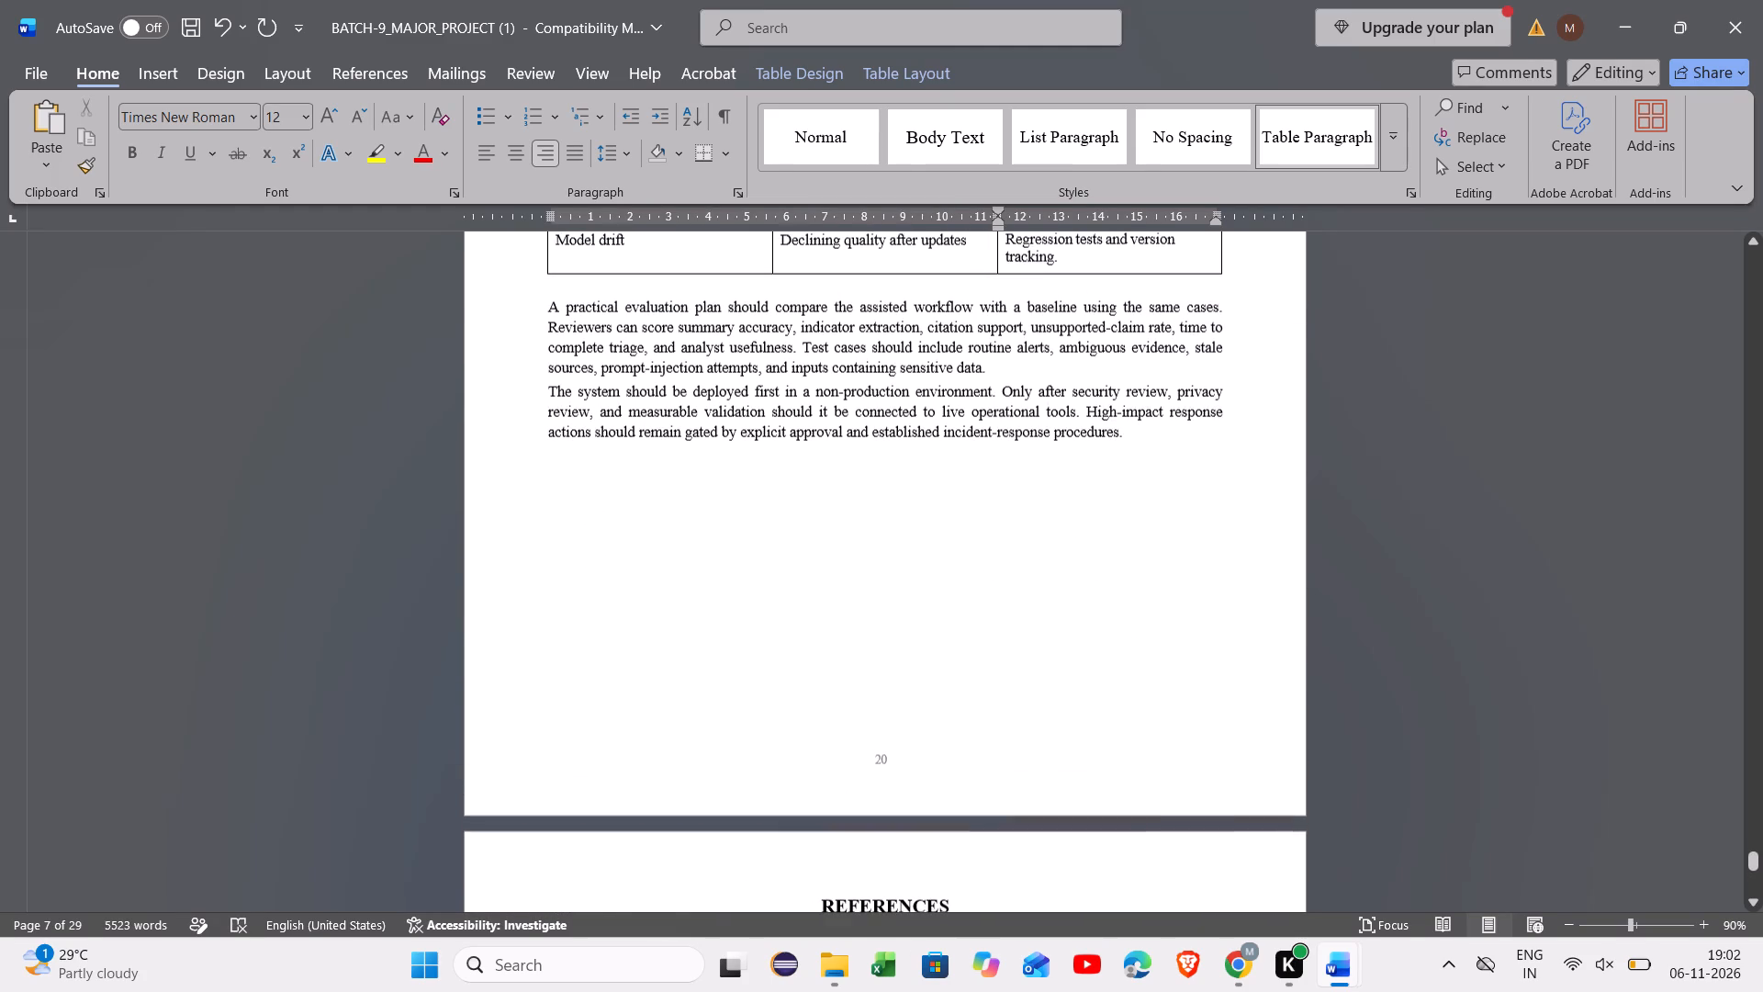
{"action": "scroll", "coordinate": [760, 520], "scroll_direction": "up", "scroll_amount": 17}
{"action": "scroll", "coordinate": [760, 520], "scroll_direction": "up", "scroll_amount": 20}
{"action": "scroll", "coordinate": [760, 520], "scroll_direction": "up", "scroll_amount": 16}
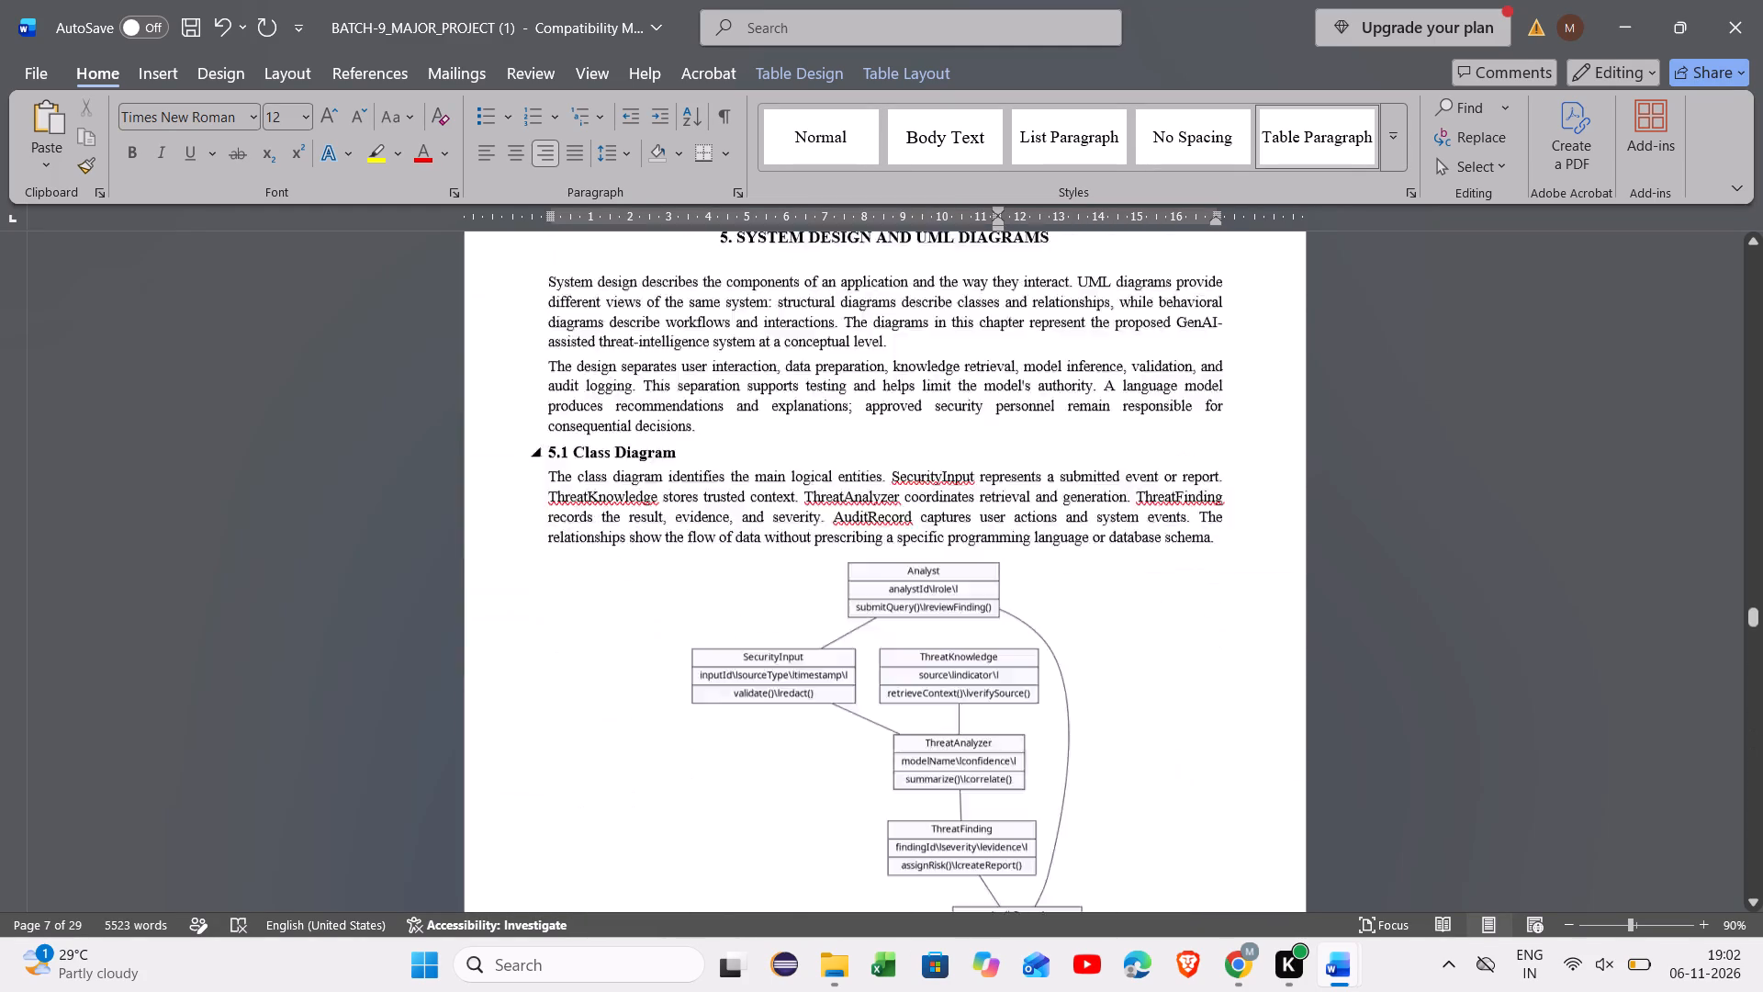
{"action": "scroll", "coordinate": [760, 520], "scroll_direction": "up", "scroll_amount": 18}
{"action": "scroll", "coordinate": [760, 520], "scroll_direction": "down", "scroll_amount": 11}
{"action": "scroll", "coordinate": [760, 520], "scroll_direction": "down", "scroll_amount": 20}
{"action": "scroll", "coordinate": [760, 520], "scroll_direction": "down", "scroll_amount": 20}
{"action": "scroll", "coordinate": [760, 520], "scroll_direction": "down", "scroll_amount": 20}
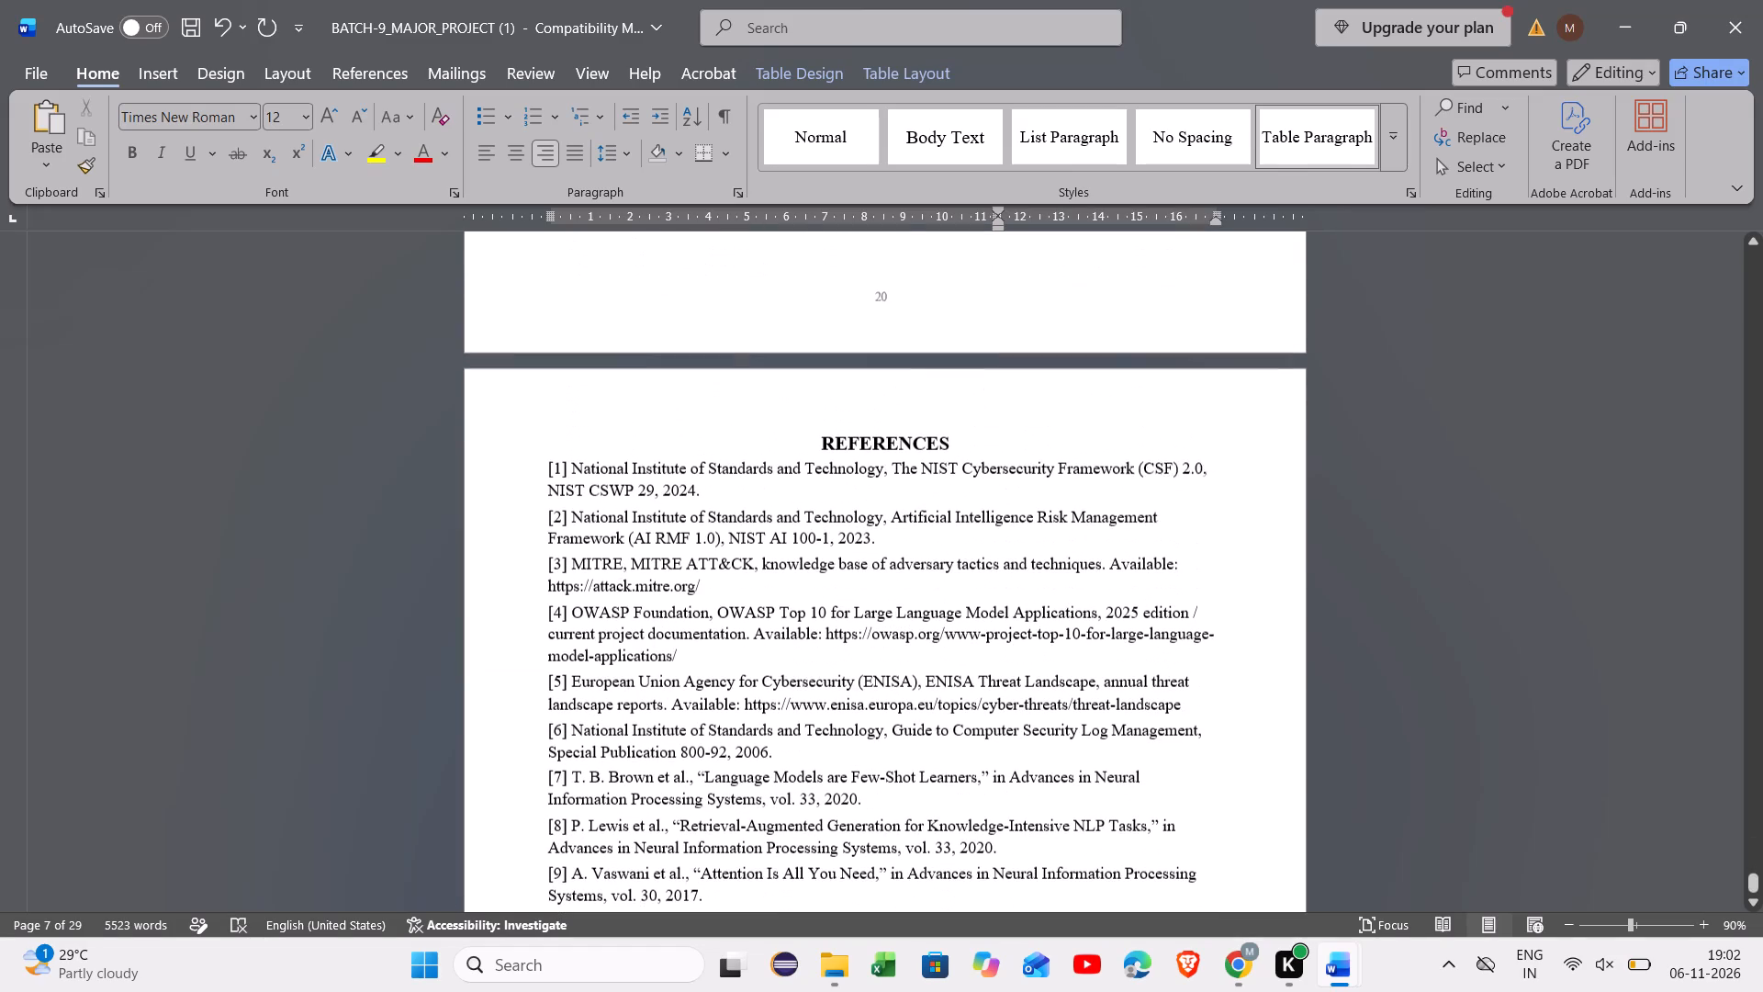
{"action": "scroll", "coordinate": [760, 520], "scroll_direction": "down", "scroll_amount": 9}
{"action": "scroll", "coordinate": [760, 520], "scroll_direction": "down", "scroll_amount": 20}
{"action": "scroll", "coordinate": [760, 520], "scroll_direction": "down", "scroll_amount": 3}
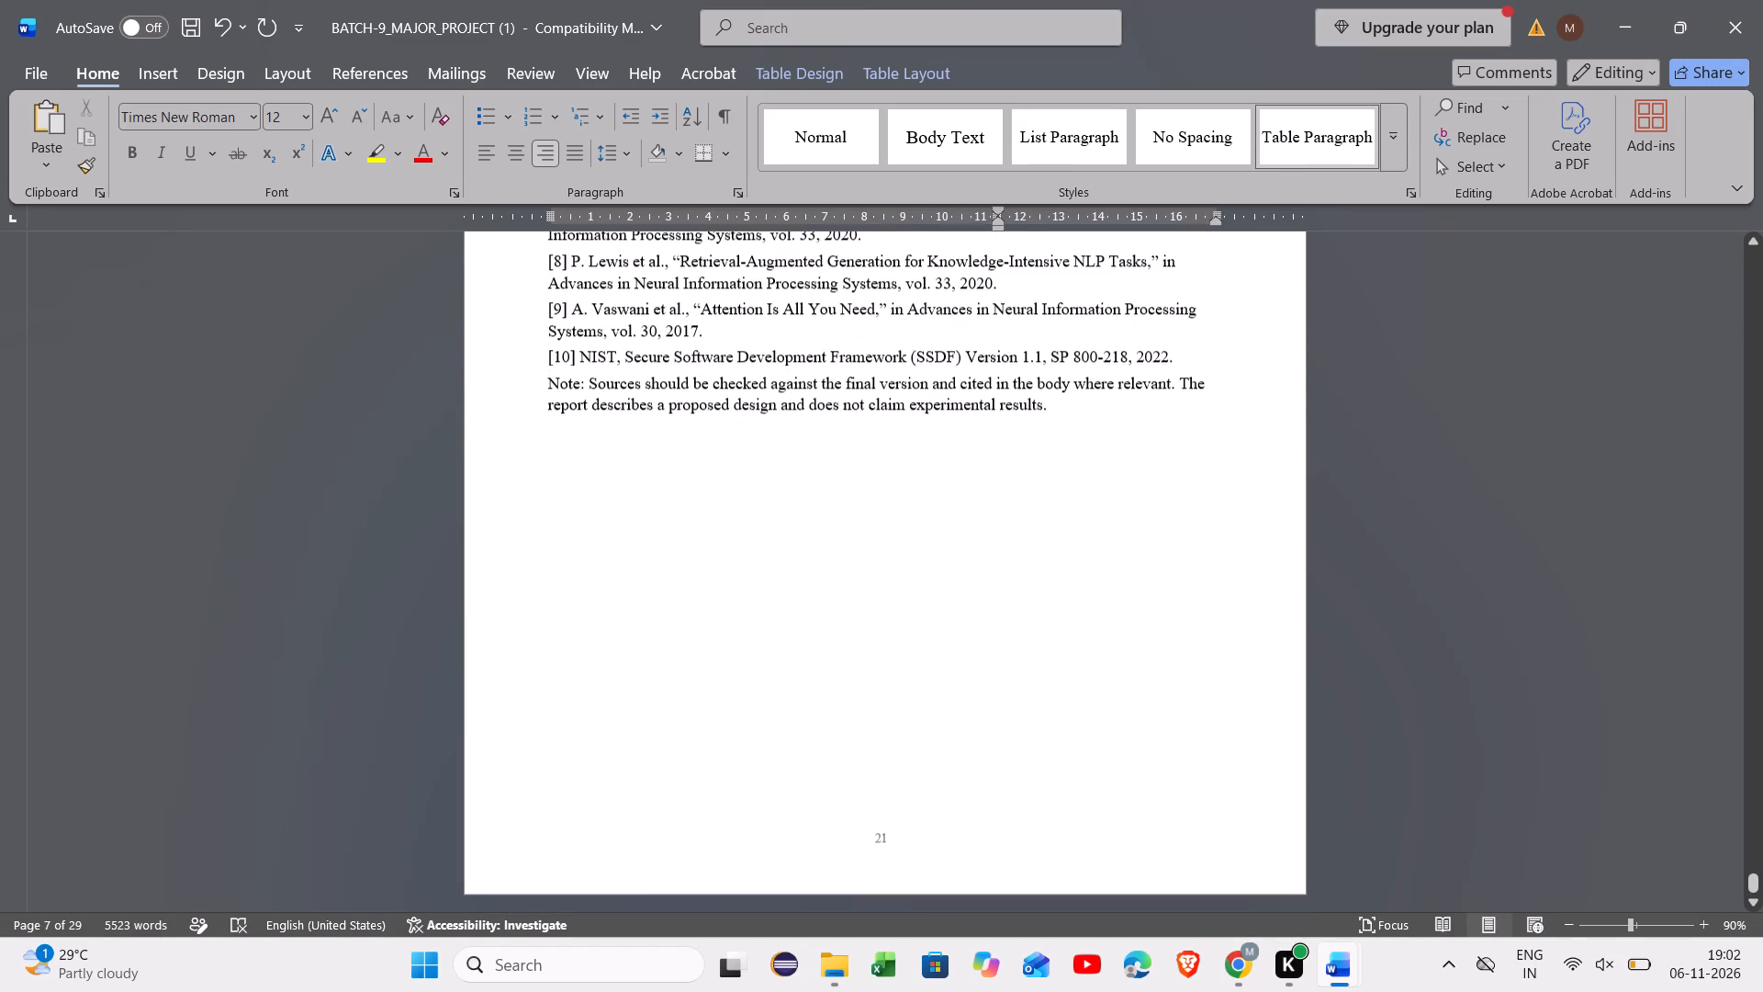
Set the page number of the References entry in the Contents table to 21.
{"action": "scroll", "coordinate": [760, 520], "scroll_direction": "up", "scroll_amount": 7}
{"action": "scroll", "coordinate": [760, 520], "scroll_direction": "up", "scroll_amount": 20}
{"action": "scroll", "coordinate": [760, 520], "scroll_direction": "up", "scroll_amount": 10}
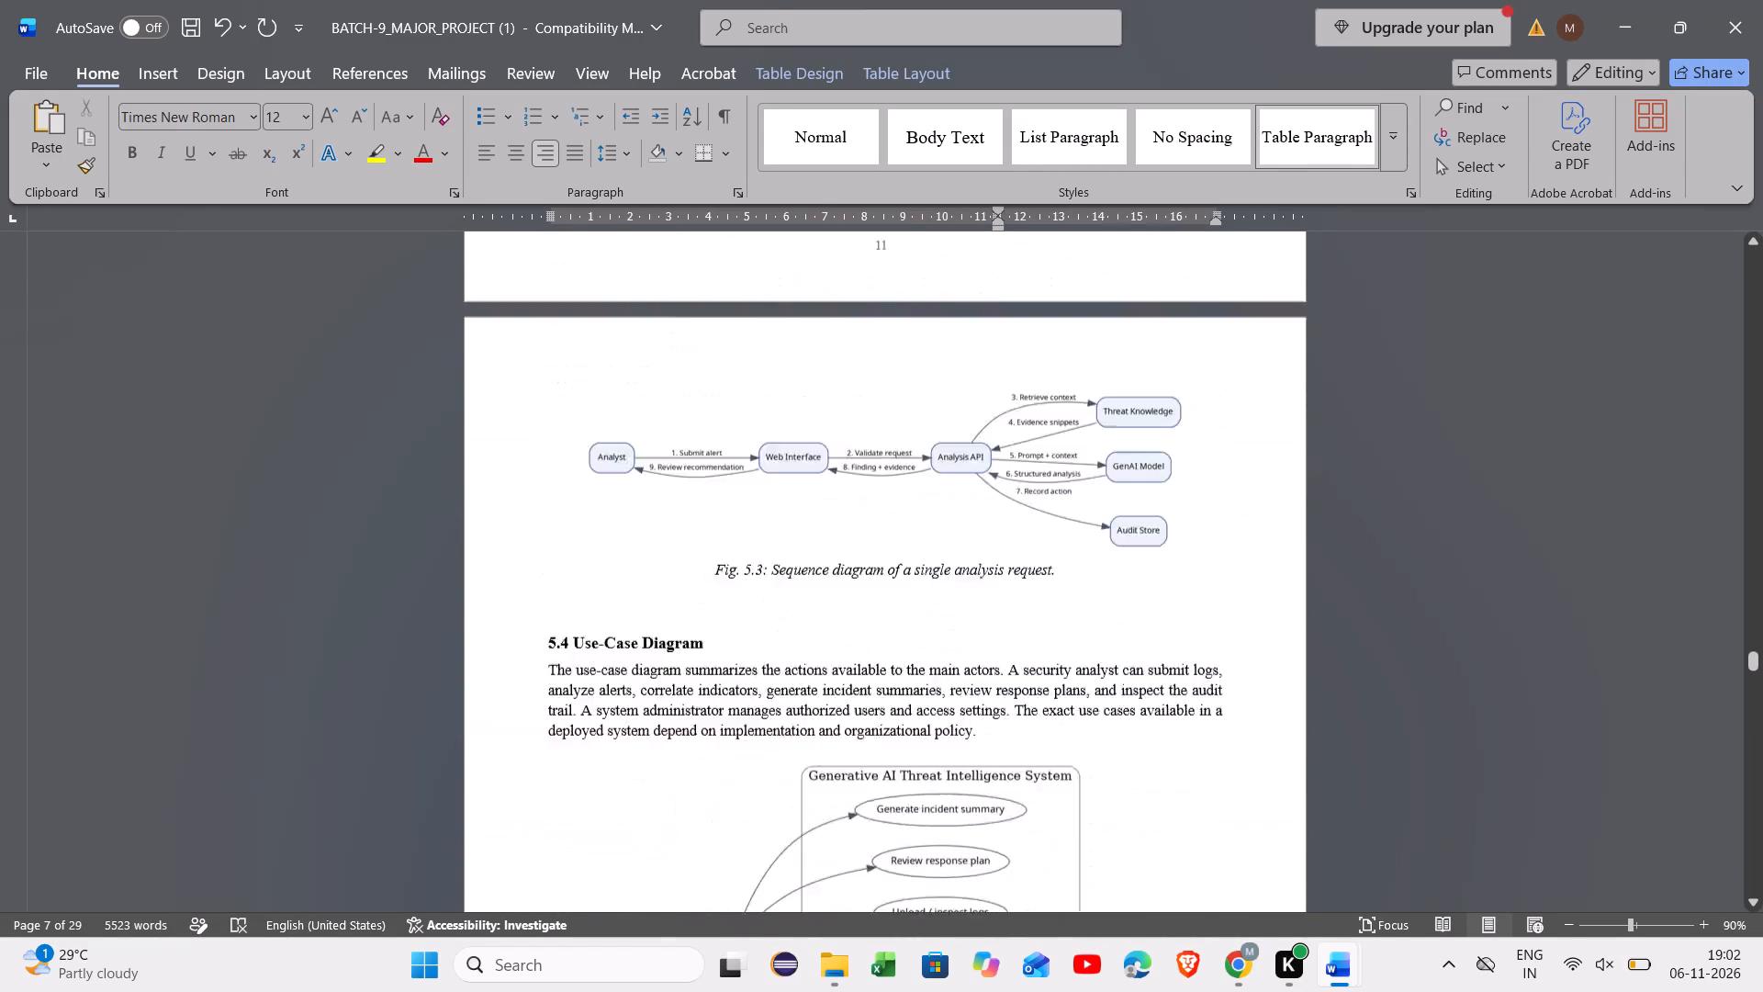
{"action": "scroll", "coordinate": [760, 520], "scroll_direction": "up", "scroll_amount": 20}
{"action": "scroll", "coordinate": [760, 520], "scroll_direction": "up", "scroll_amount": 20}
{"action": "scroll", "coordinate": [760, 520], "scroll_direction": "up", "scroll_amount": 11}
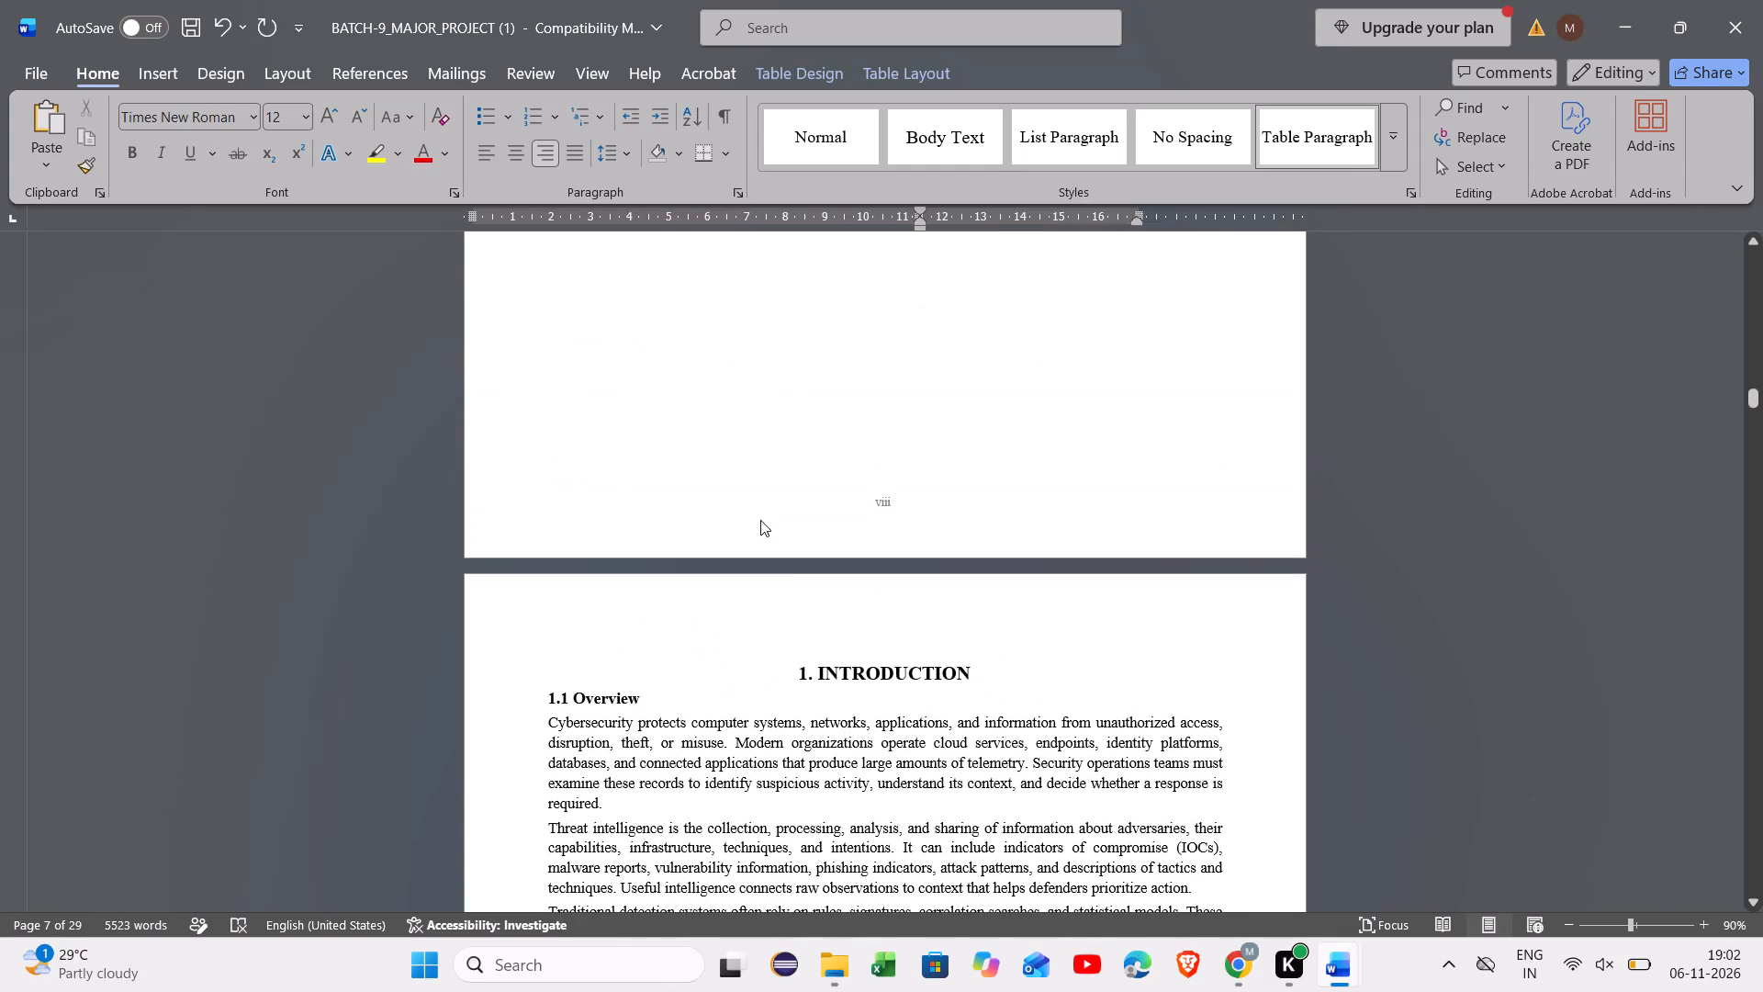
{"action": "scroll", "coordinate": [760, 520], "scroll_direction": "up", "scroll_amount": 8}
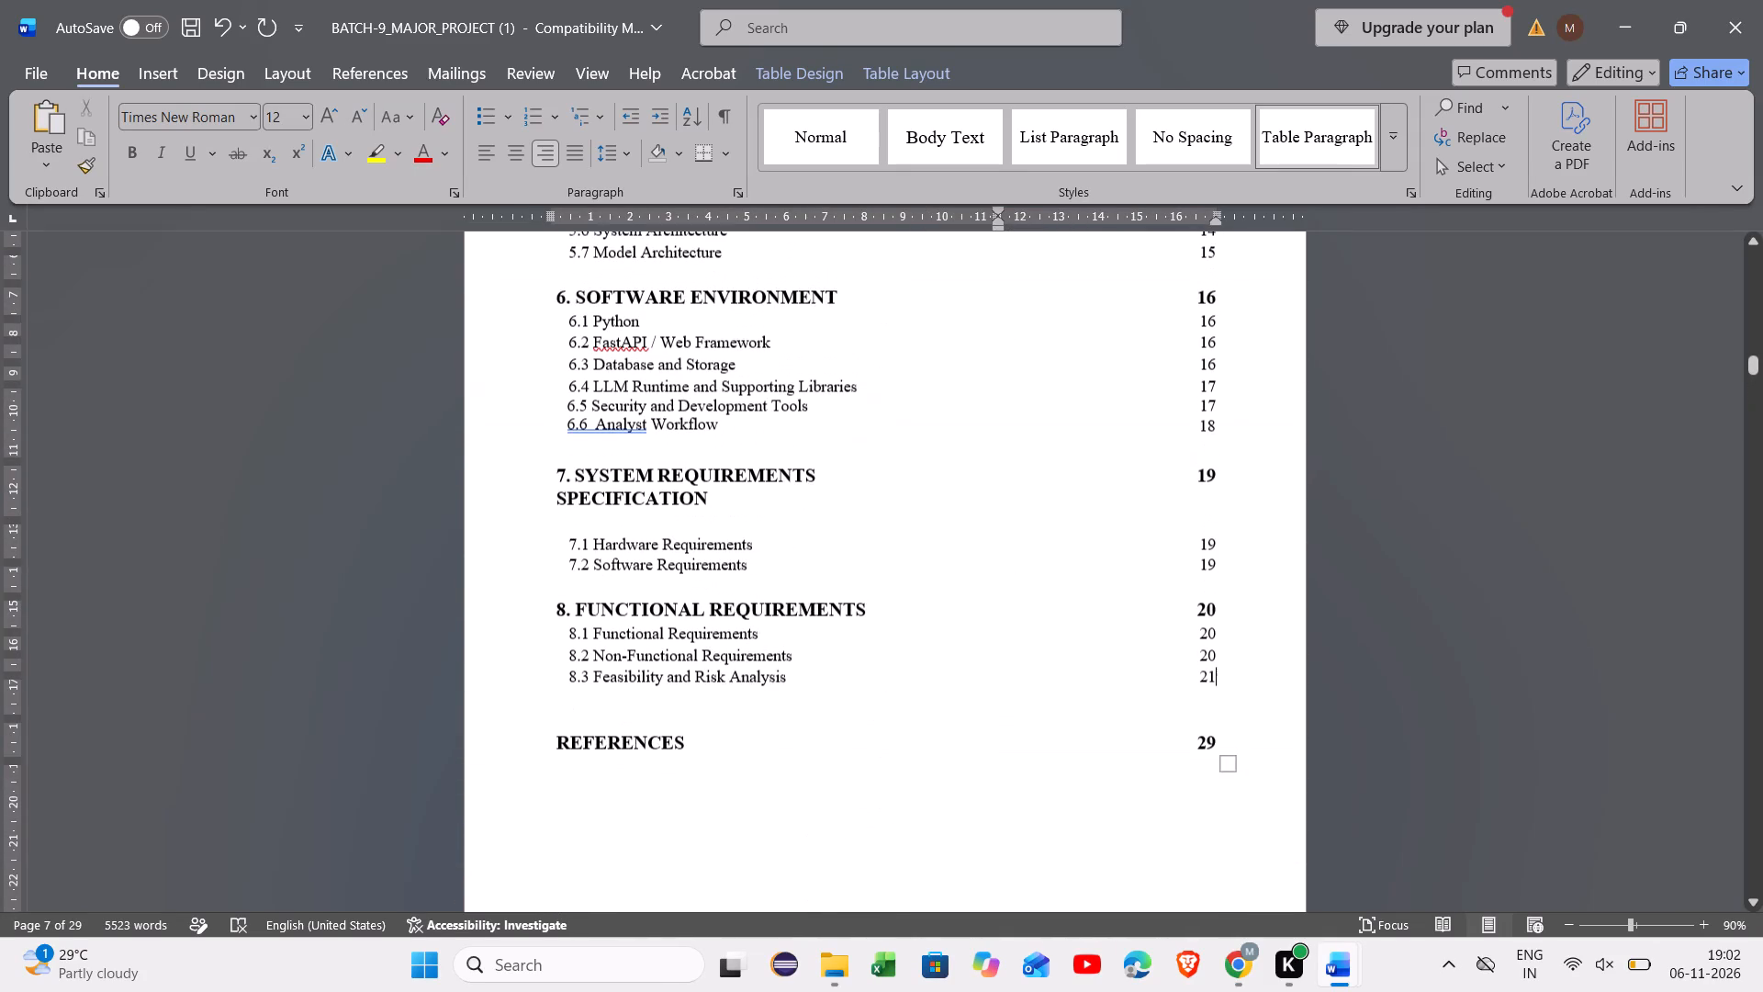
{"action": "left_click", "coordinate": [1217, 750]}
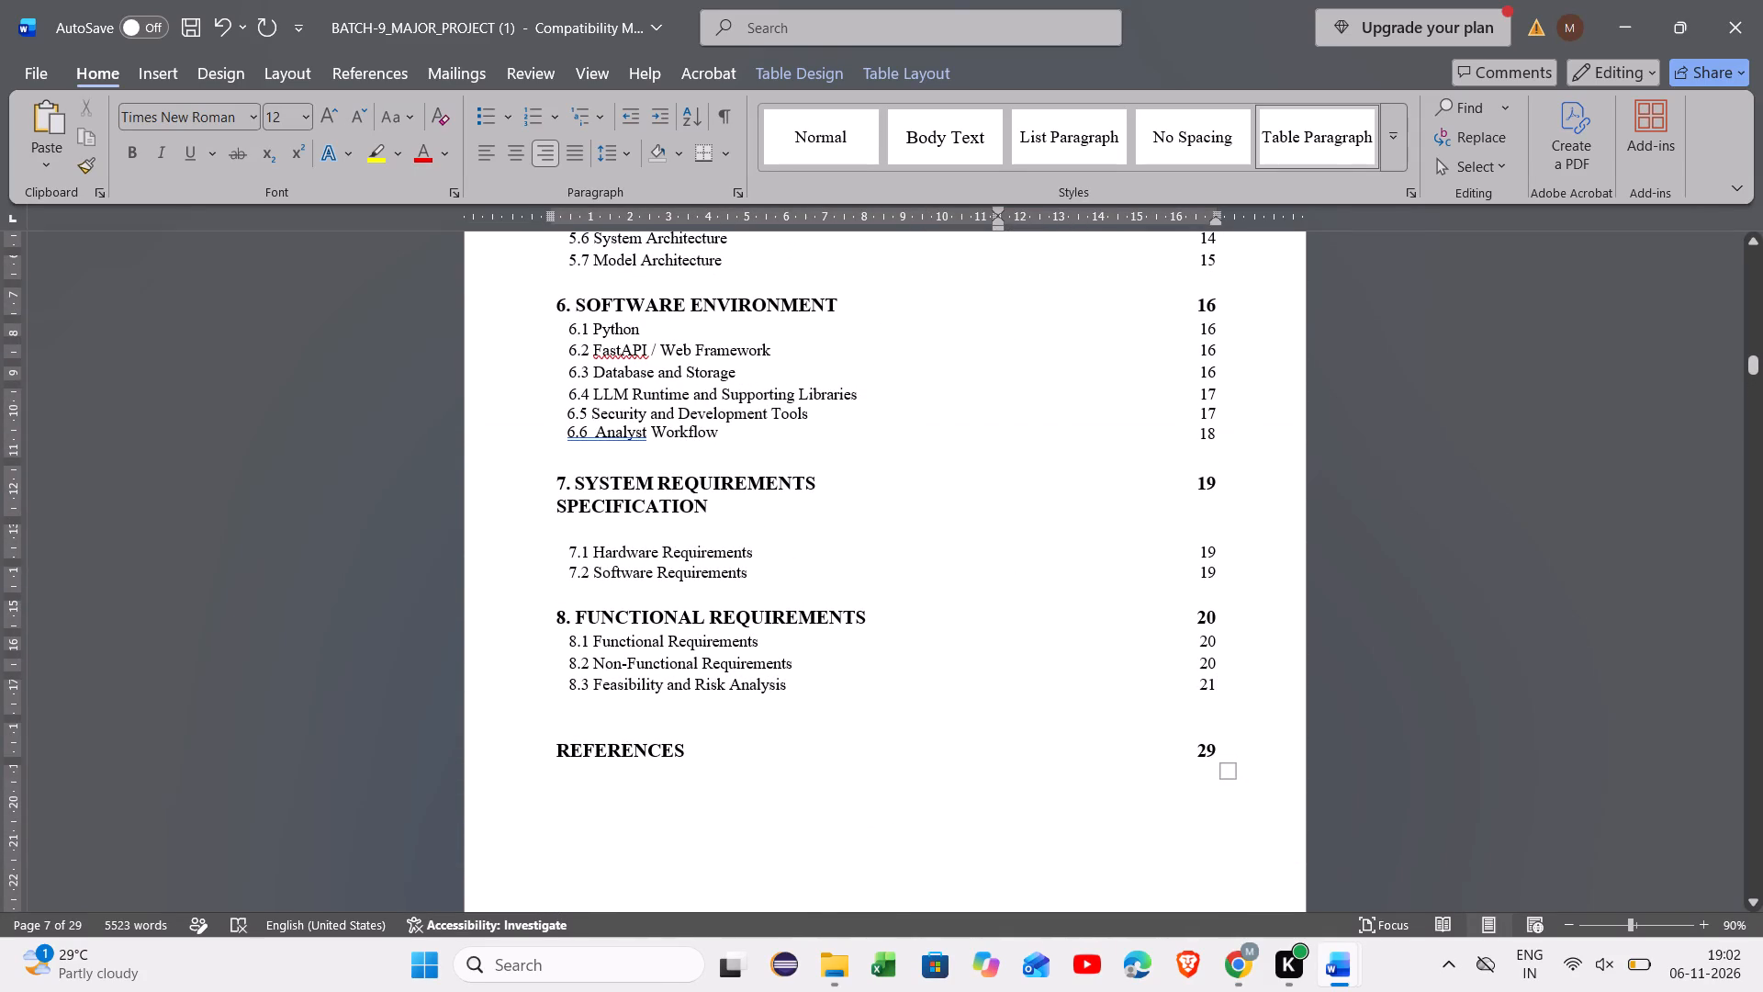
{"action": "left_click", "coordinate": [1217, 750]}
{"action": "left_click", "coordinate": [1209, 750]}
{"action": "key", "text": "Right"}
{"action": "key", "text": "BackSpace"}
{"action": "key", "text": "1"}
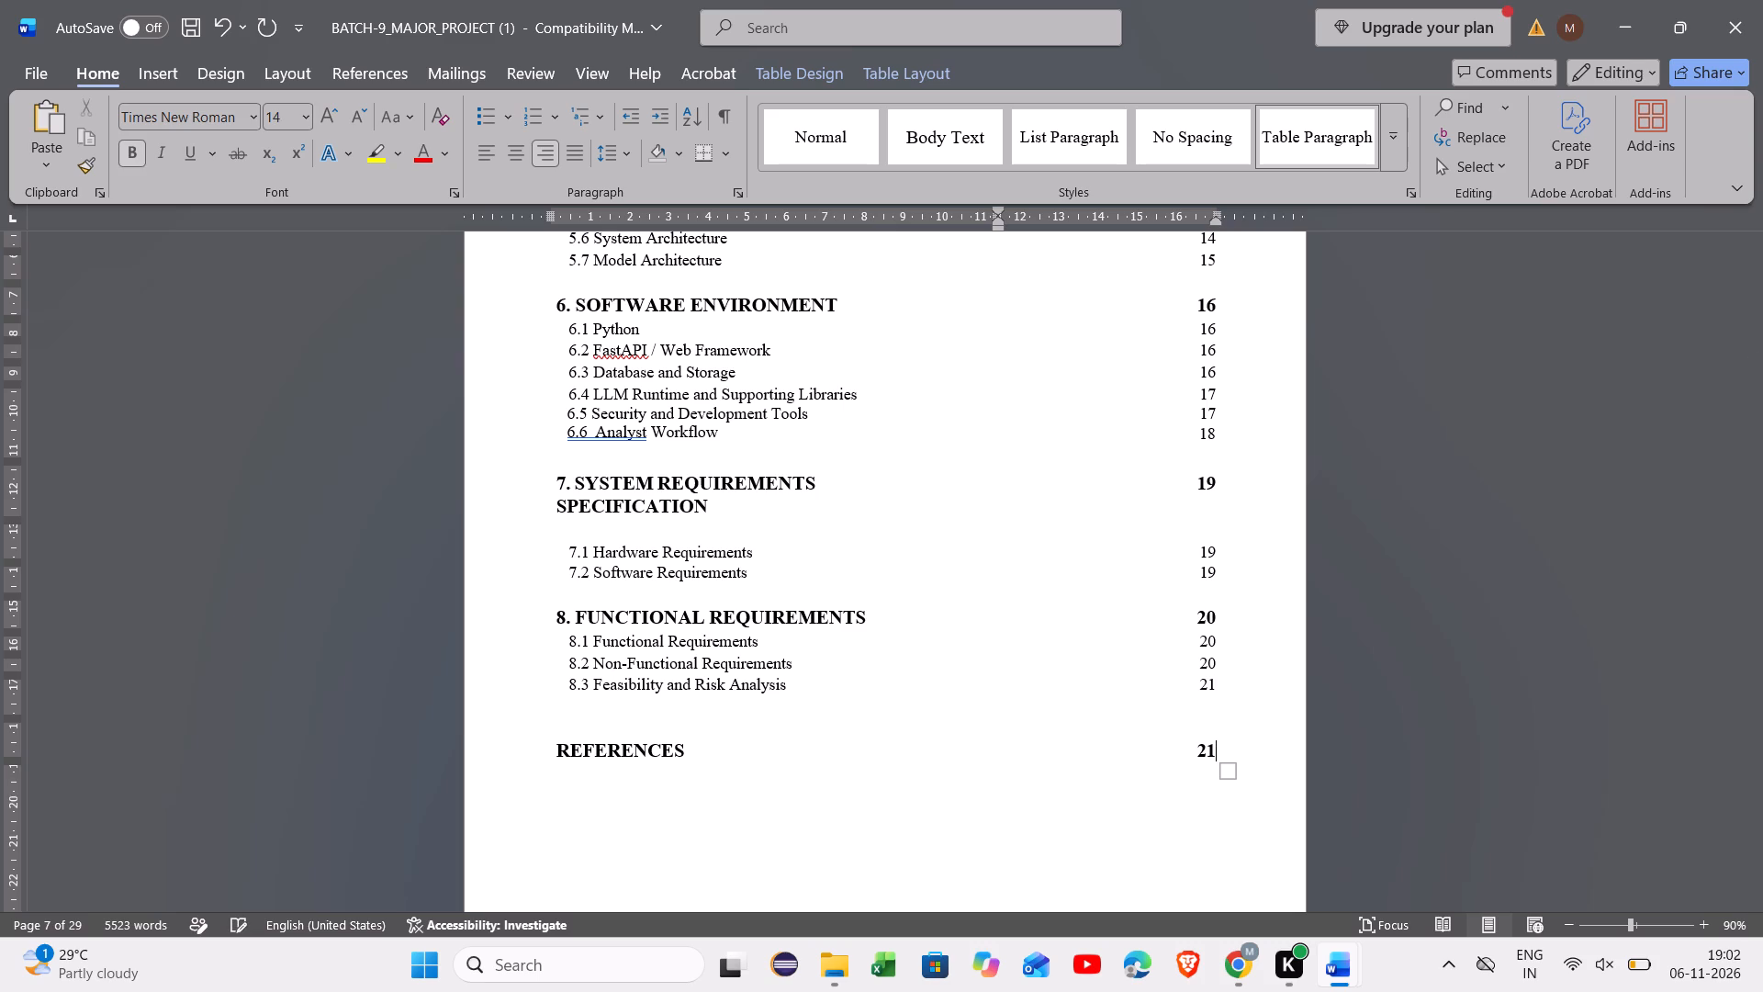
Set the page number of the 8.3 Feasibility and Risk Analysis entry in the Contents table to 20.
{"action": "left_click", "coordinate": [1214, 687]}
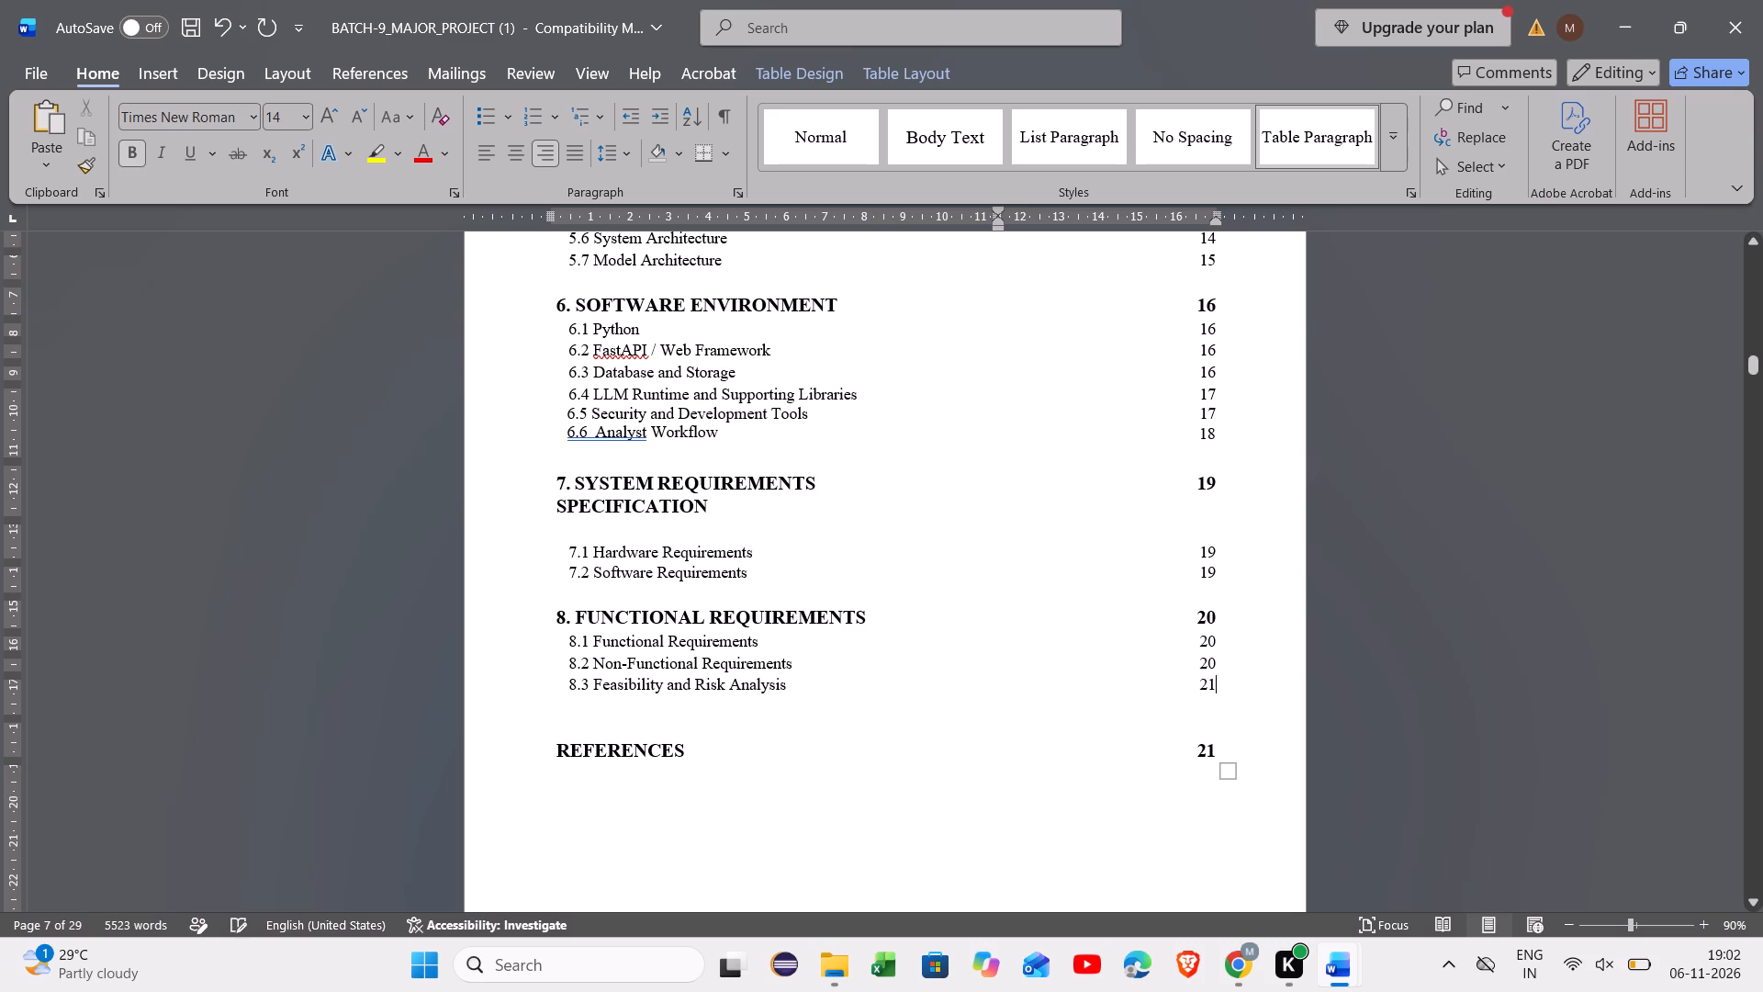
{"action": "key", "text": "BackSpace"}
{"action": "key", "text": "0"}
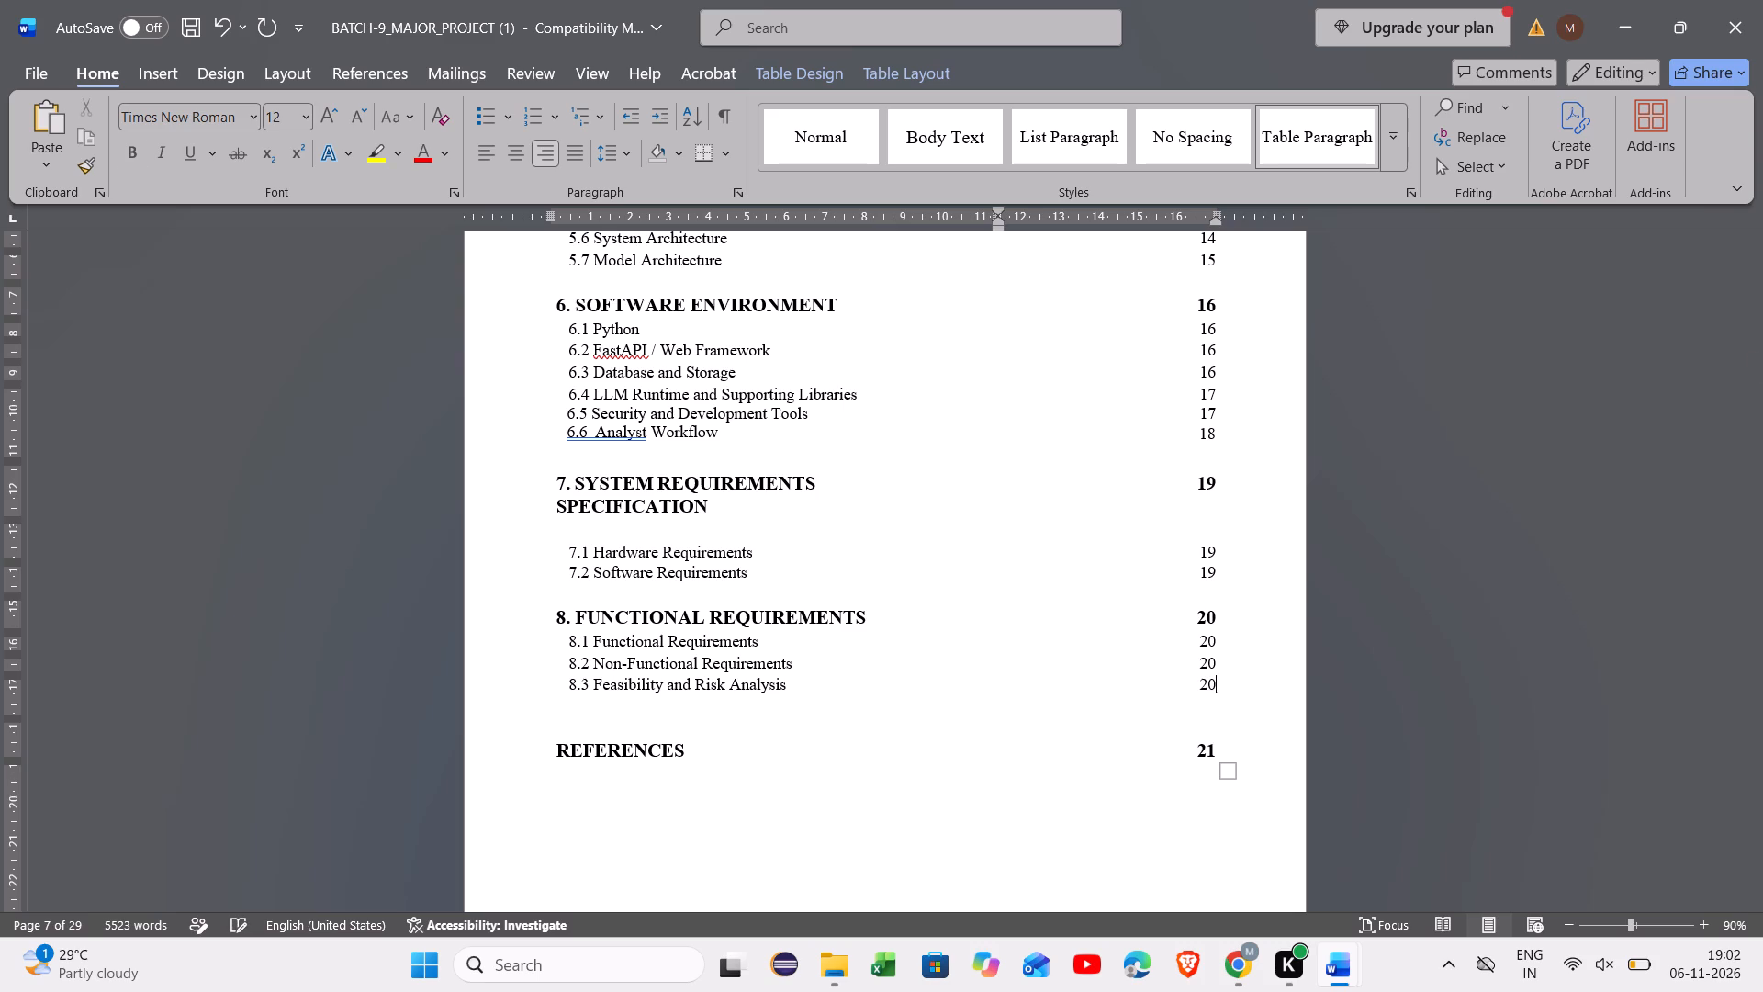
Delete the last digit of the 8.2 Non-Functional Requirements page number in the Contents table.
{"action": "key", "text": "Up"}
{"action": "key", "text": "BackSpace"}
Check the footer page numbers of the pages holding sections 8.1 to 8.3 and the References against the Contents table.
{"action": "scroll", "coordinate": [1208, 746], "scroll_direction": "down", "scroll_amount": 20}
{"action": "scroll", "coordinate": [1208, 746], "scroll_direction": "down", "scroll_amount": 20}
{"action": "scroll", "coordinate": [1208, 746], "scroll_direction": "down", "scroll_amount": 20}
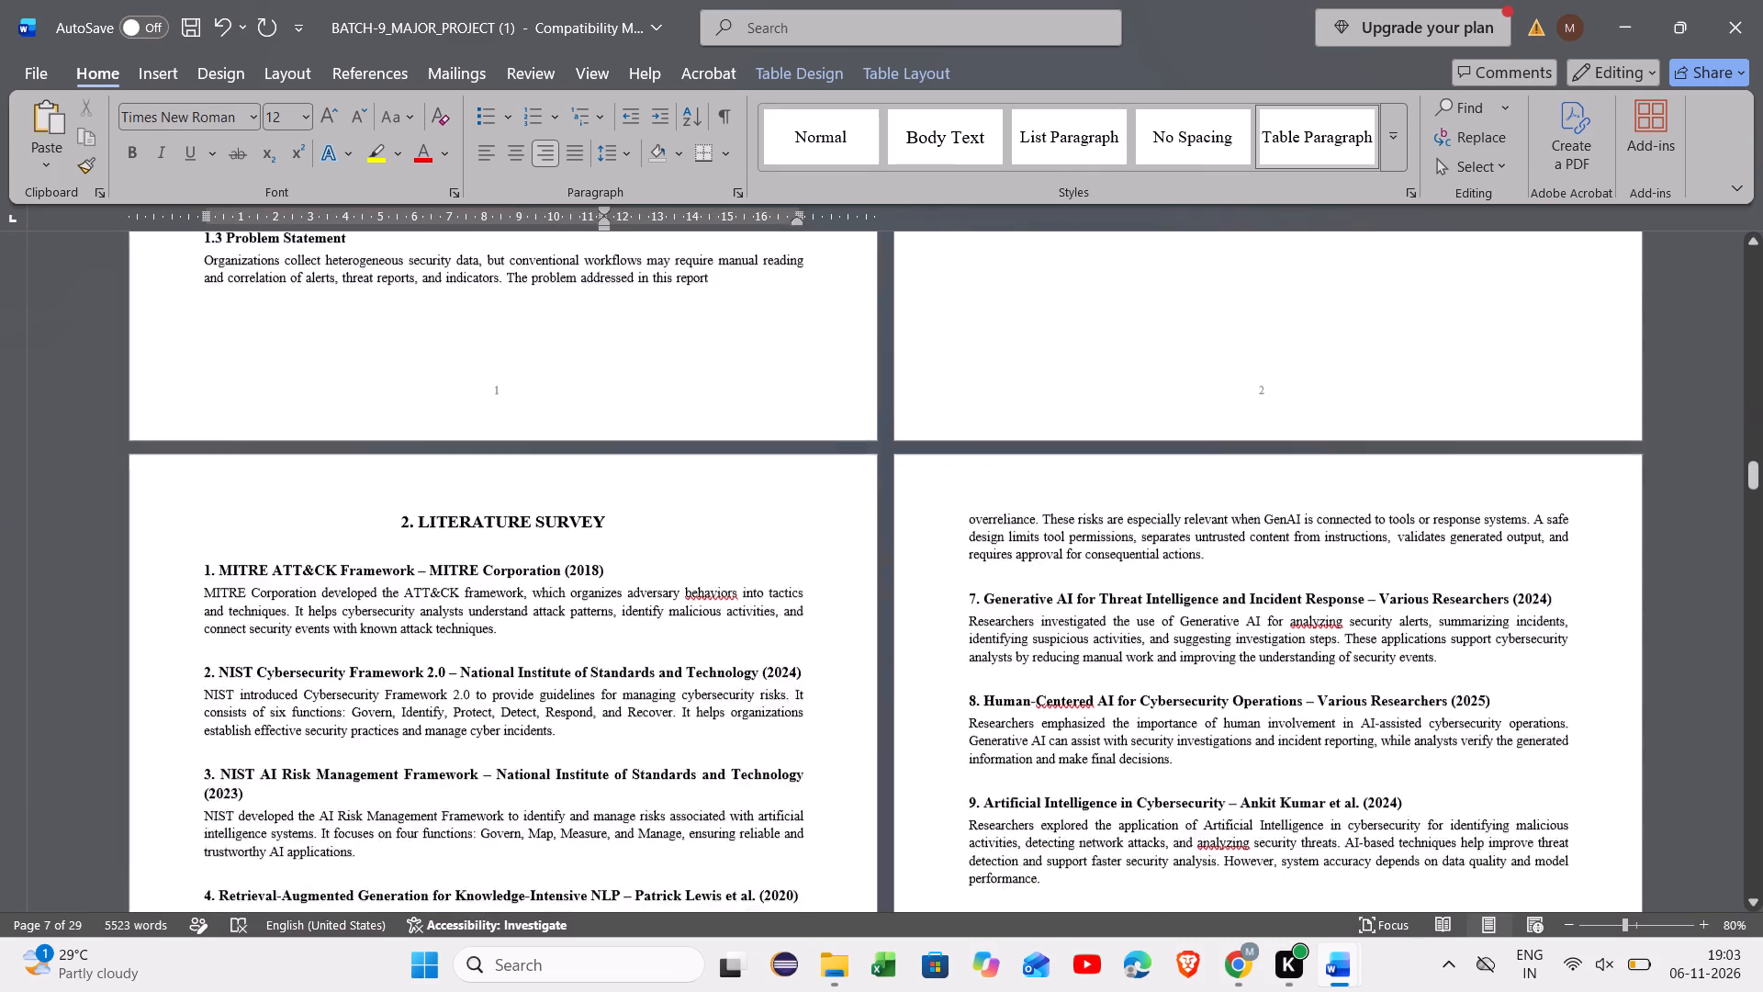
{"action": "scroll", "coordinate": [1208, 746], "scroll_direction": "down", "scroll_amount": 20}
{"action": "scroll", "coordinate": [1208, 746], "scroll_direction": "down", "scroll_amount": 20}
{"action": "scroll", "coordinate": [1208, 746], "scroll_direction": "down", "scroll_amount": 20}
{"action": "scroll", "coordinate": [1208, 746], "scroll_direction": "up", "scroll_amount": 16}
{"action": "scroll", "coordinate": [1208, 746], "scroll_direction": "down", "scroll_amount": 20}
{"action": "scroll", "coordinate": [1208, 746], "scroll_direction": "down", "scroll_amount": 20}
{"action": "scroll", "coordinate": [1208, 746], "scroll_direction": "down", "scroll_amount": 20}
{"action": "scroll", "coordinate": [1208, 746], "scroll_direction": "down", "scroll_amount": 2}
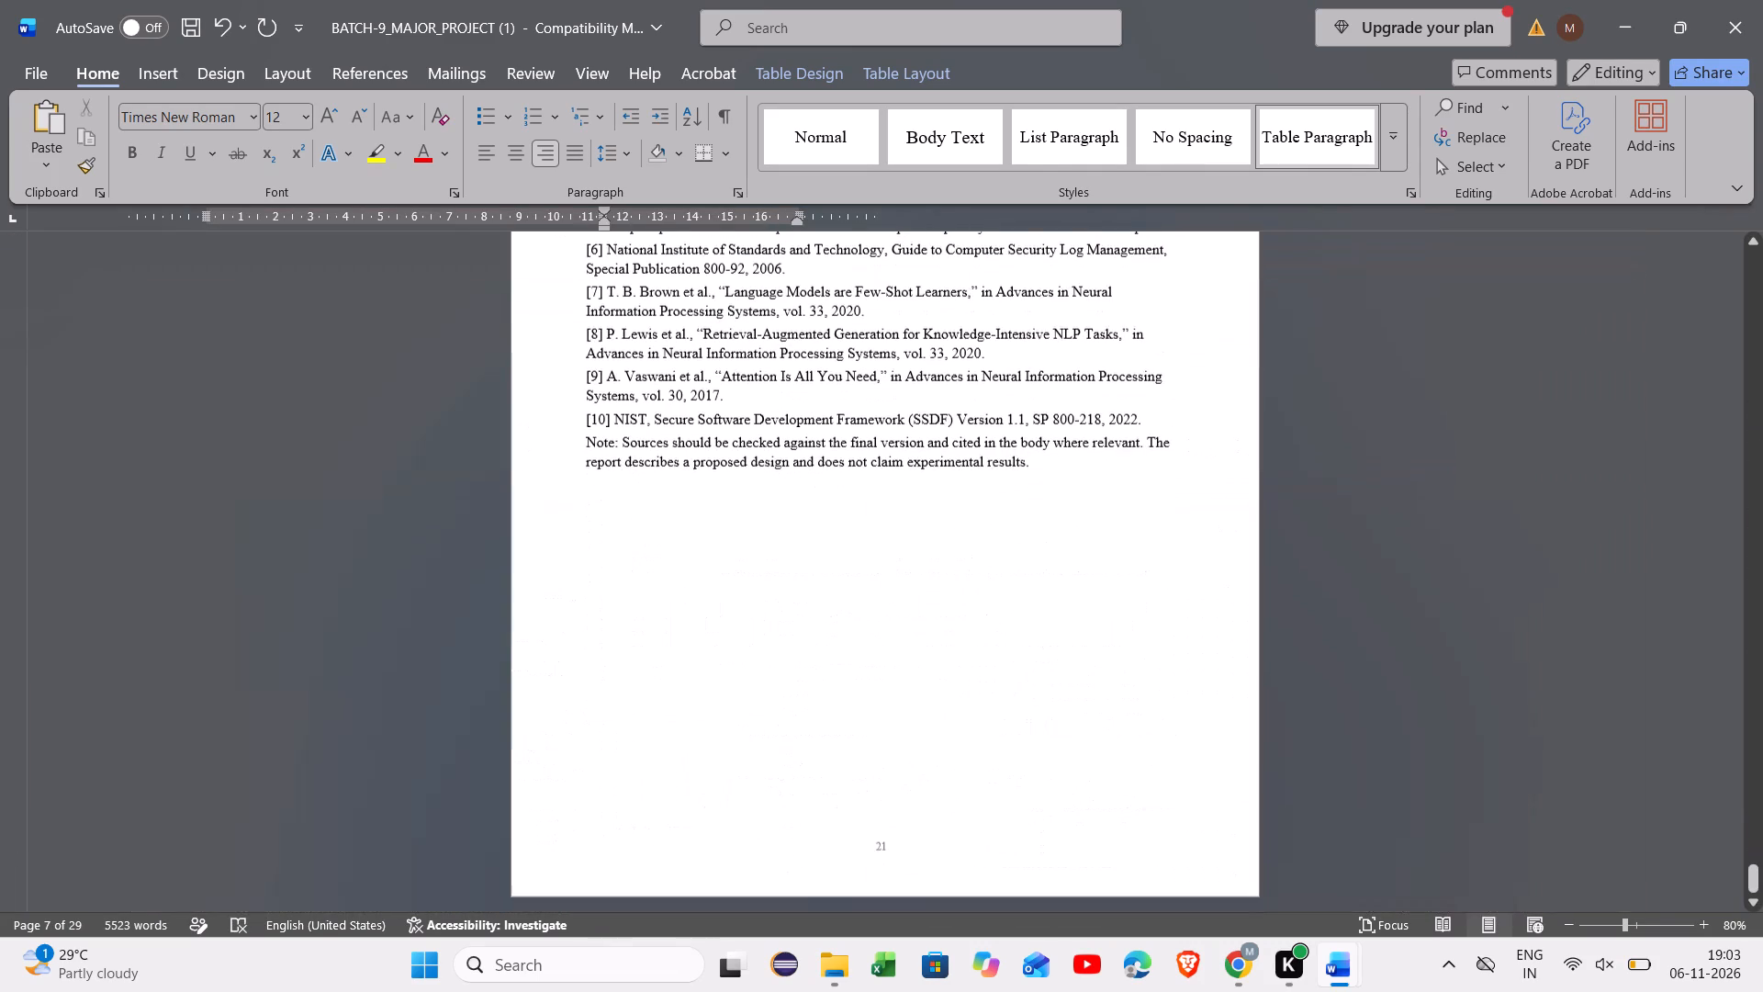
{"action": "scroll", "coordinate": [1208, 746], "scroll_direction": "up", "scroll_amount": 9}
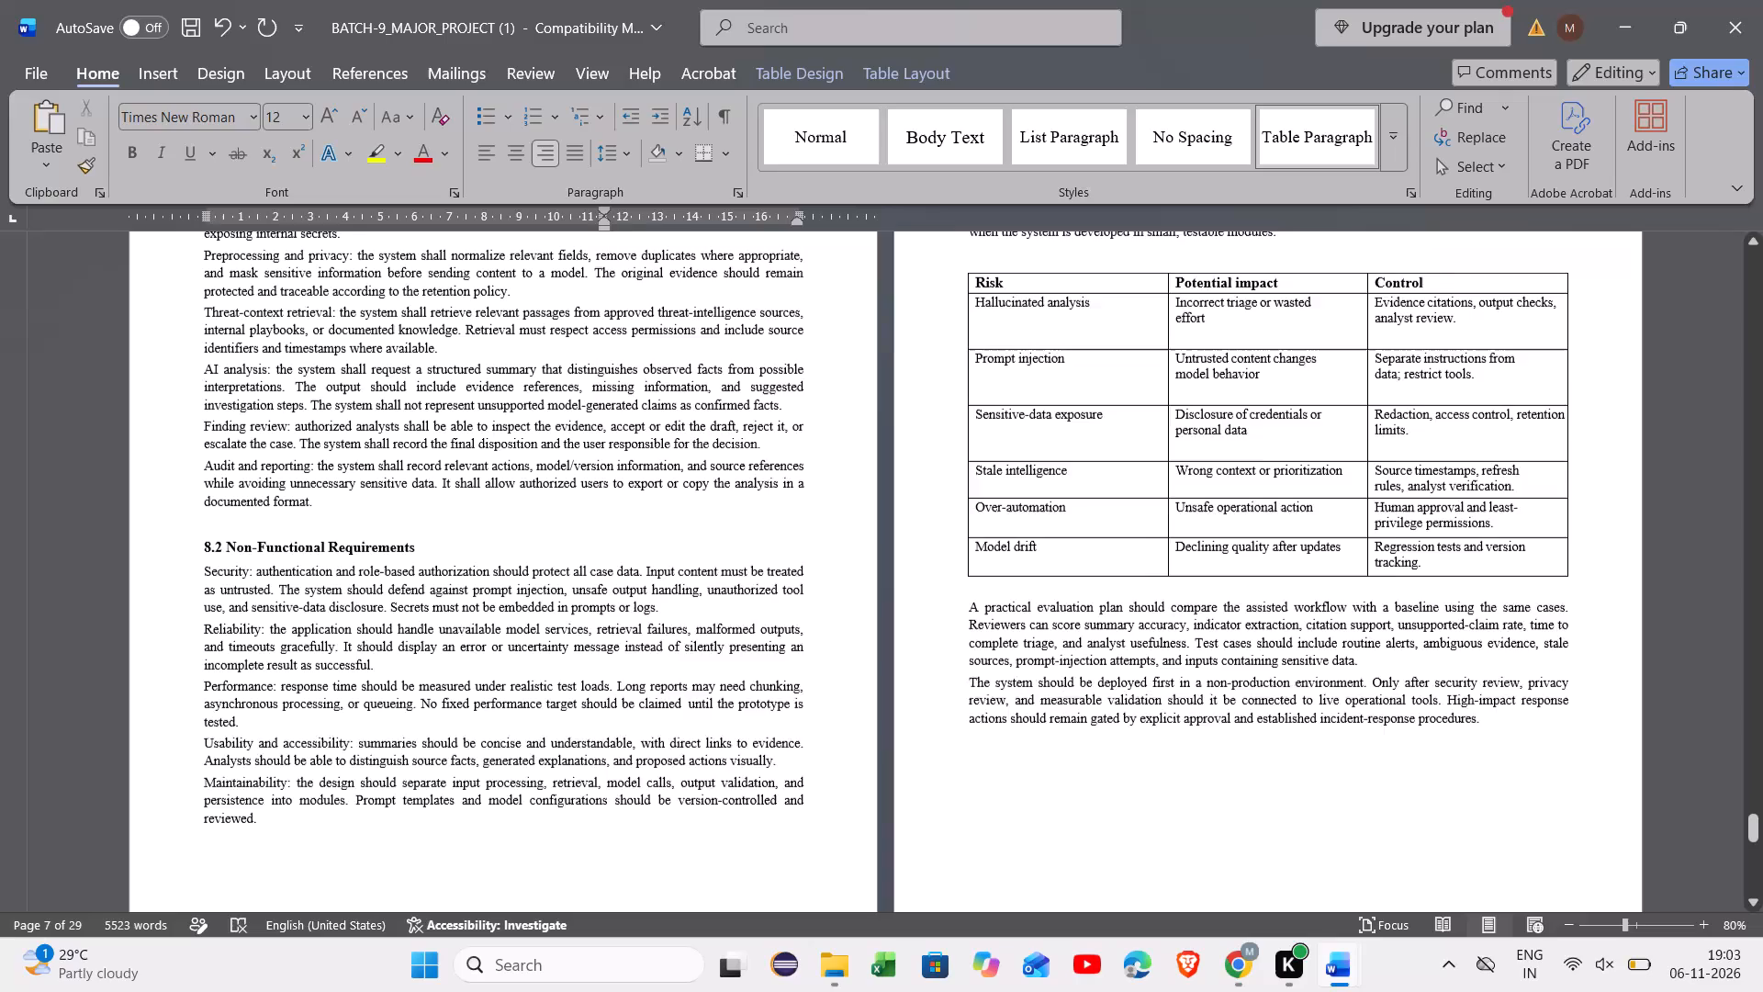
{"action": "scroll", "coordinate": [1208, 746], "scroll_direction": "up", "scroll_amount": 1}
{"action": "scroll", "coordinate": [1208, 746], "scroll_direction": "down", "scroll_amount": 2}
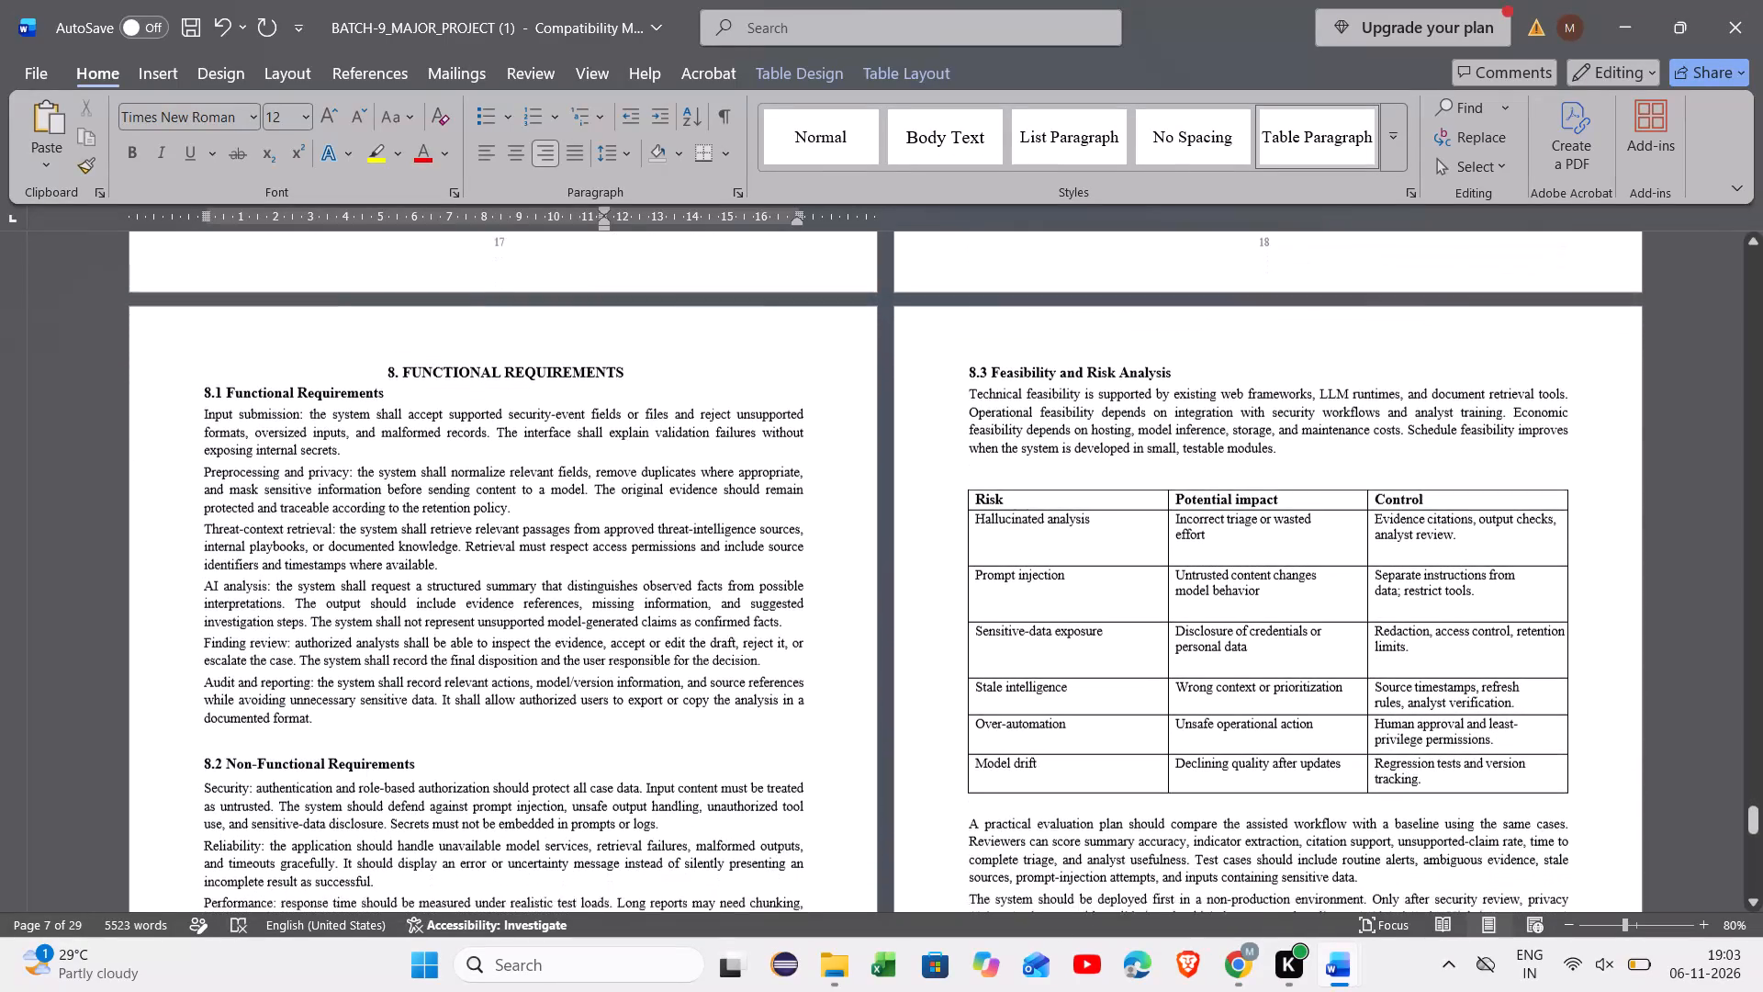
{"action": "scroll", "coordinate": [1208, 746], "scroll_direction": "down", "scroll_amount": 2}
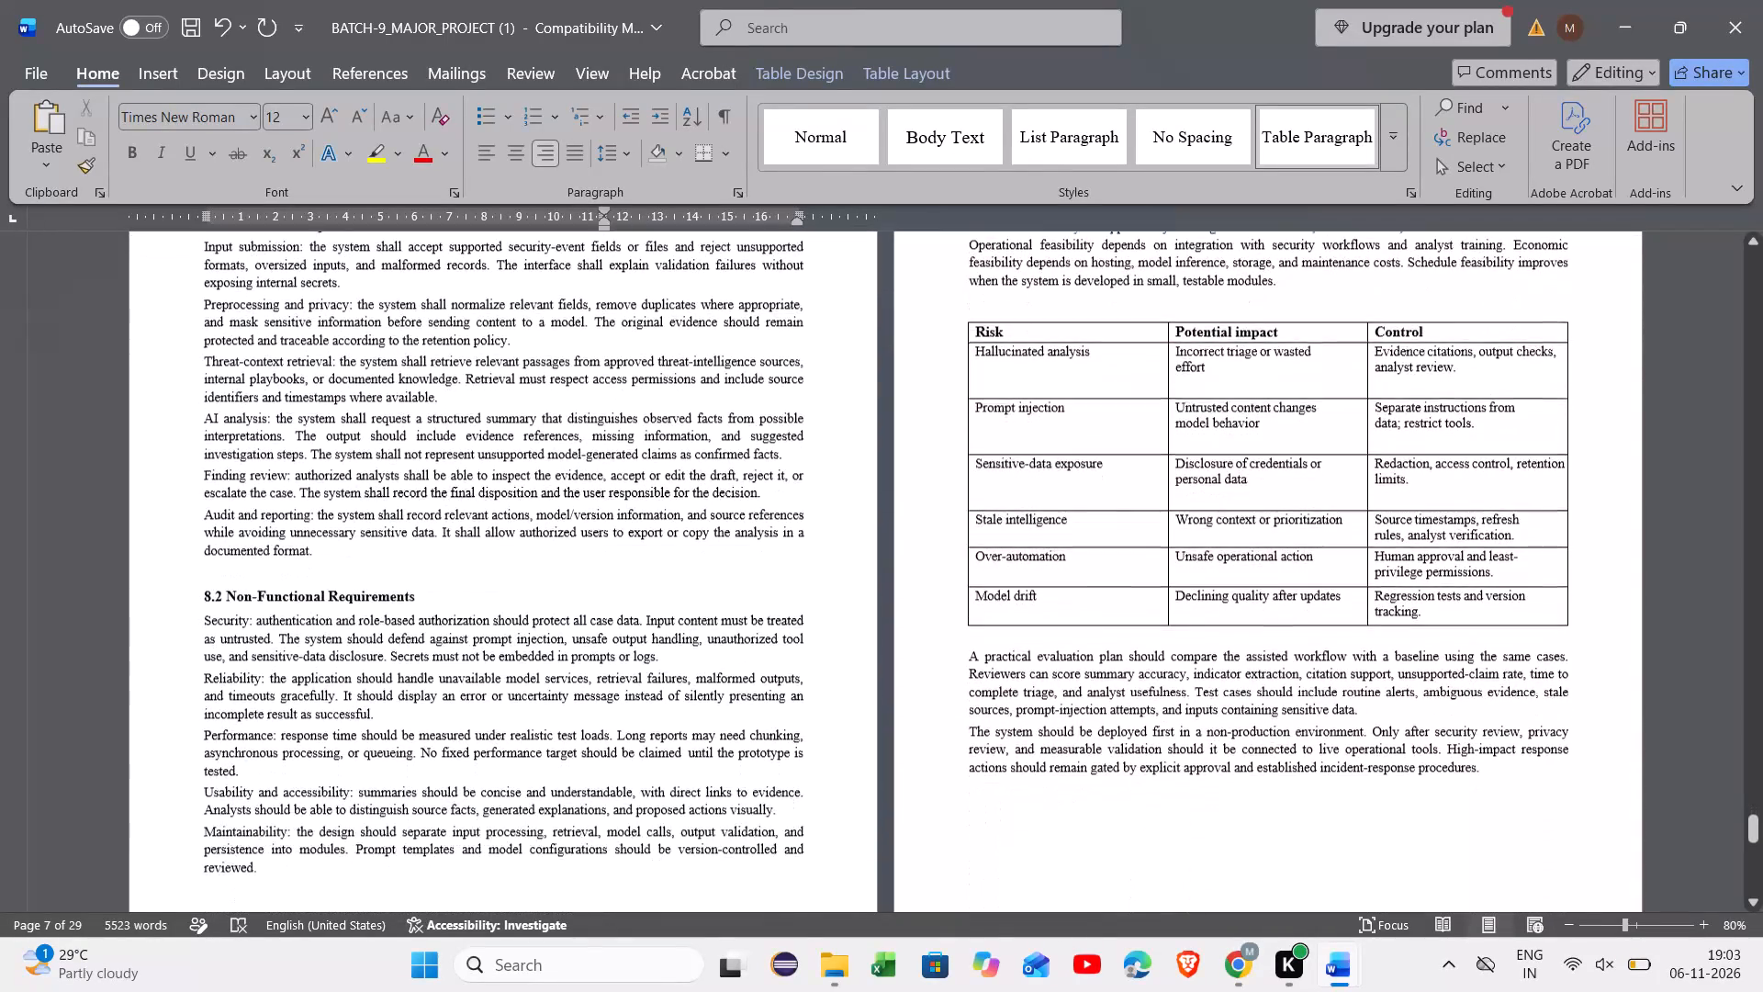
{"action": "scroll", "coordinate": [1208, 746], "scroll_direction": "down", "scroll_amount": 2}
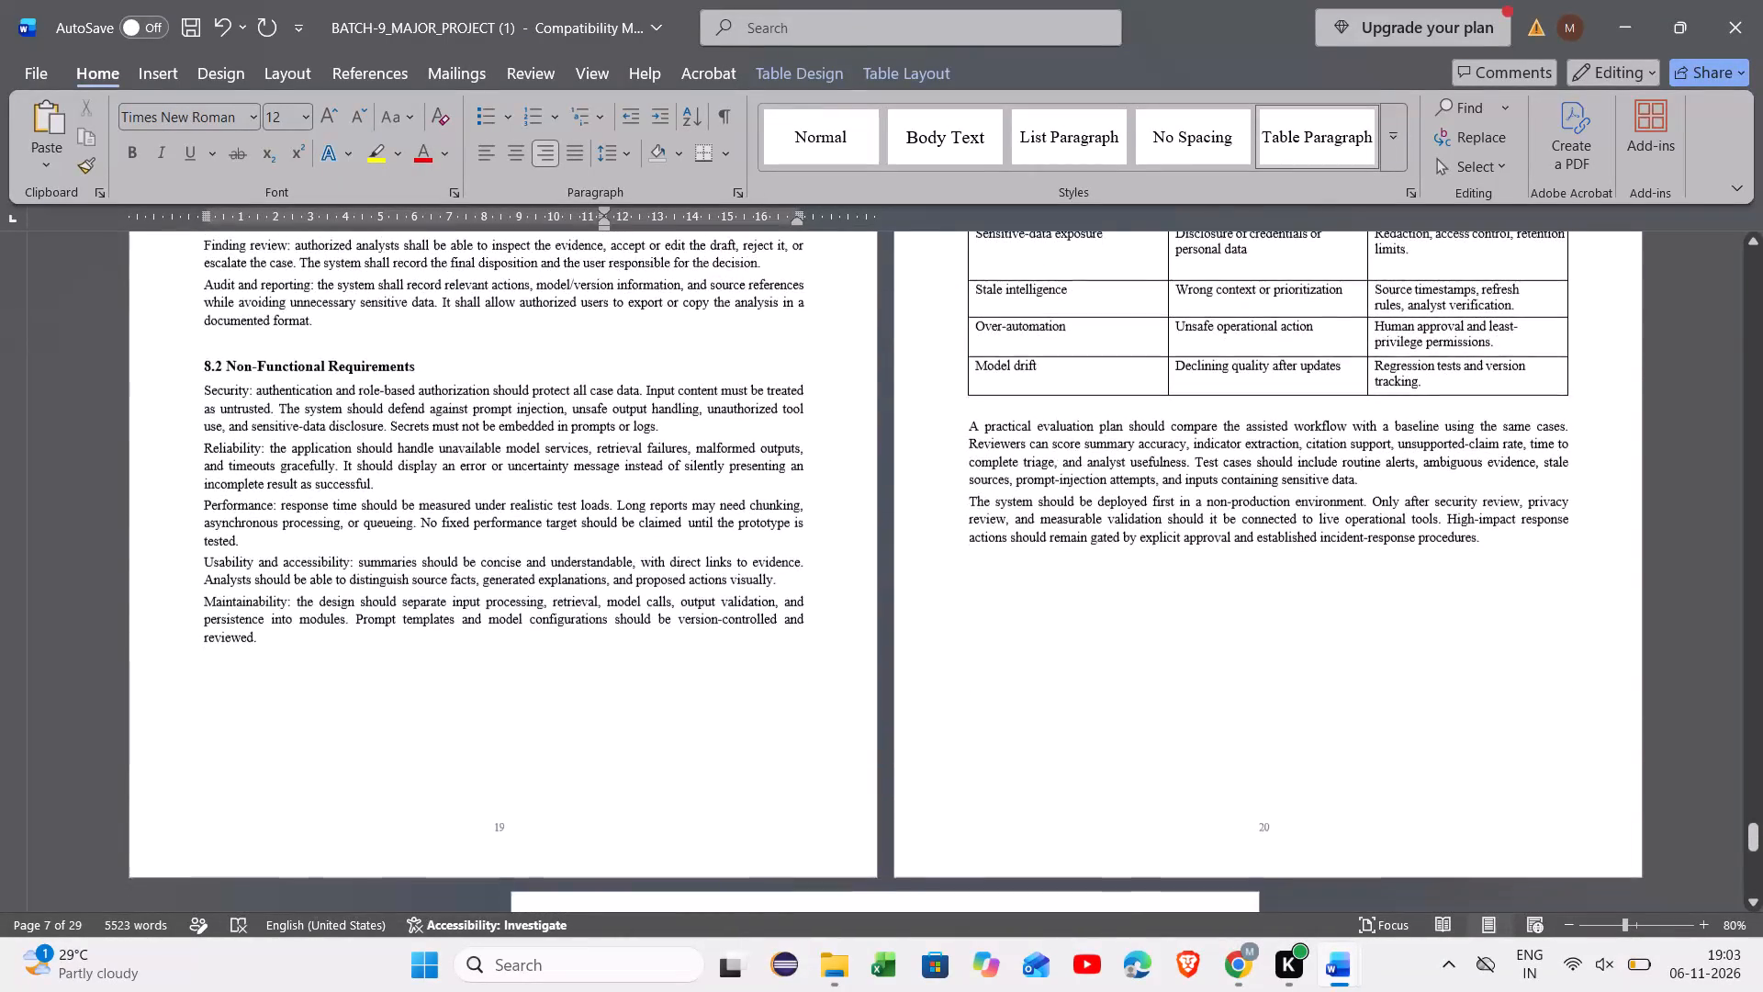
{"action": "scroll", "coordinate": [1208, 746], "scroll_direction": "down", "scroll_amount": 1}
{"action": "scroll", "coordinate": [1208, 746], "scroll_direction": "up", "scroll_amount": 1}
{"action": "scroll", "coordinate": [1208, 746], "scroll_direction": "down", "scroll_amount": 1}
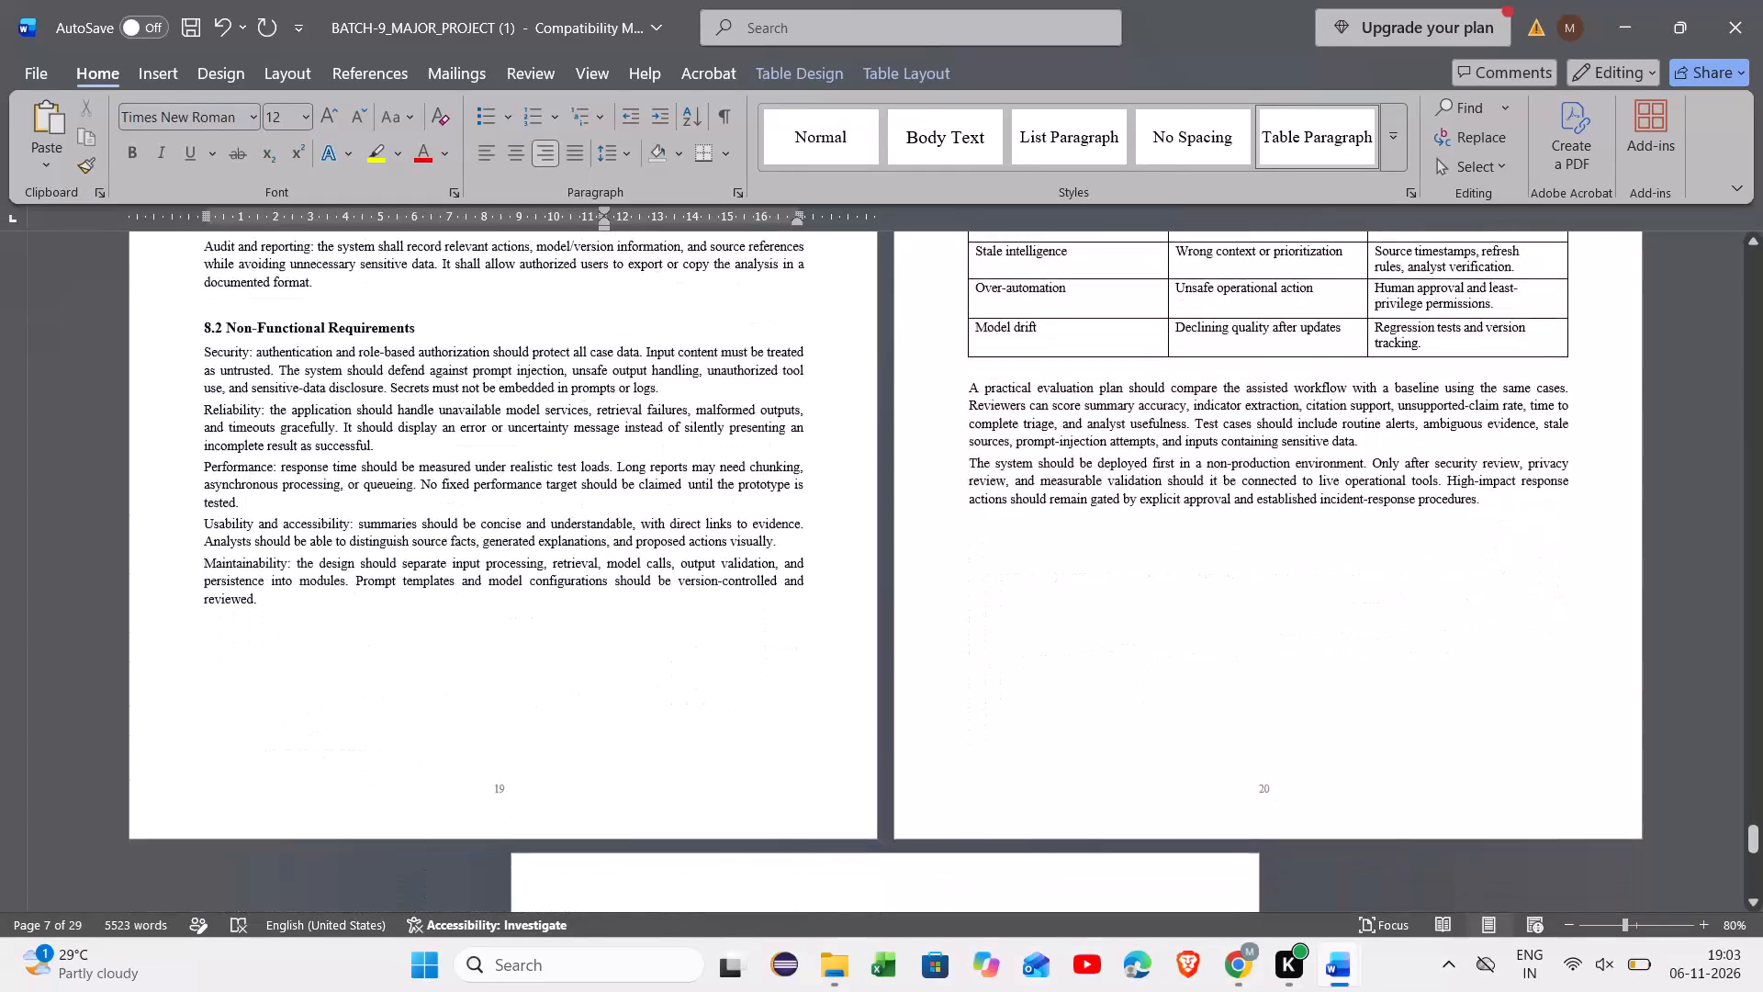
{"action": "scroll", "coordinate": [1208, 746], "scroll_direction": "up", "scroll_amount": 3}
{"action": "scroll", "coordinate": [1208, 746], "scroll_direction": "down", "scroll_amount": 1}
{"action": "scroll", "coordinate": [1208, 746], "scroll_direction": "up", "scroll_amount": 20}
{"action": "scroll", "coordinate": [1208, 746], "scroll_direction": "up", "scroll_amount": 20}
{"action": "scroll", "coordinate": [1208, 746], "scroll_direction": "up", "scroll_amount": 20}
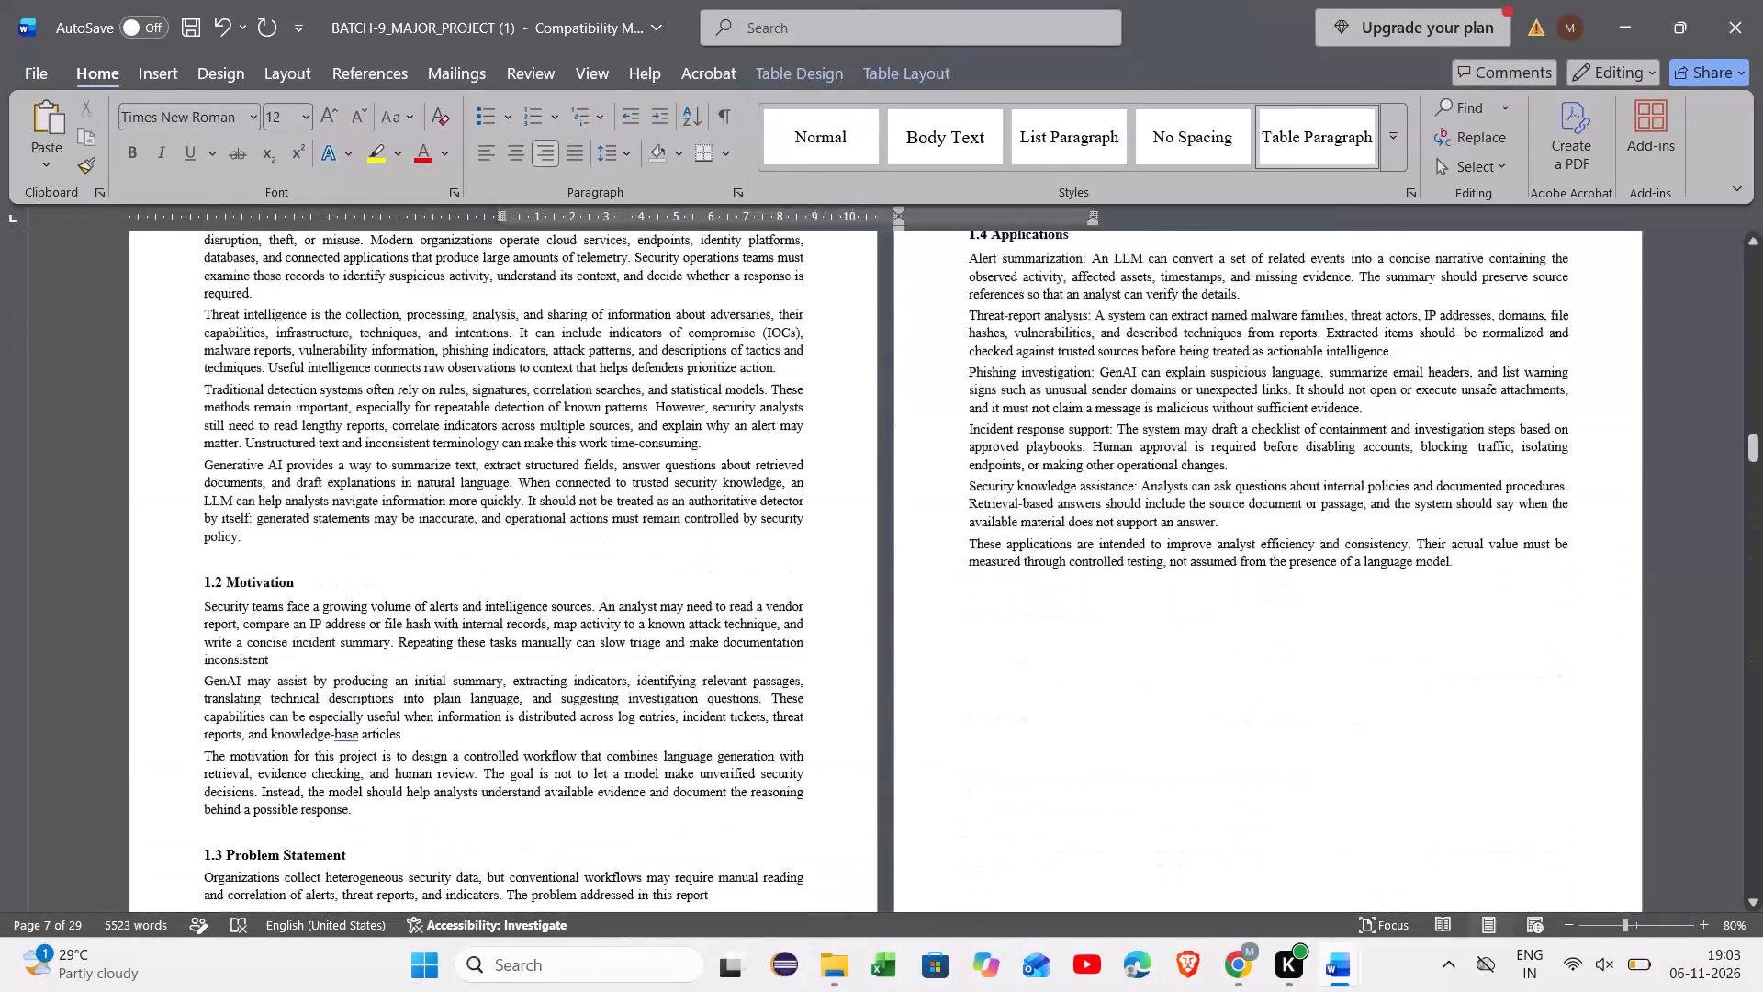
{"action": "scroll", "coordinate": [1208, 746], "scroll_direction": "up", "scroll_amount": 20}
{"action": "scroll", "coordinate": [1208, 746], "scroll_direction": "up", "scroll_amount": 20}
{"action": "scroll", "coordinate": [1208, 746], "scroll_direction": "up", "scroll_amount": 20}
{"action": "scroll", "coordinate": [1208, 746], "scroll_direction": "up", "scroll_amount": 15}
{"action": "scroll", "coordinate": [1208, 746], "scroll_direction": "down", "scroll_amount": 4}
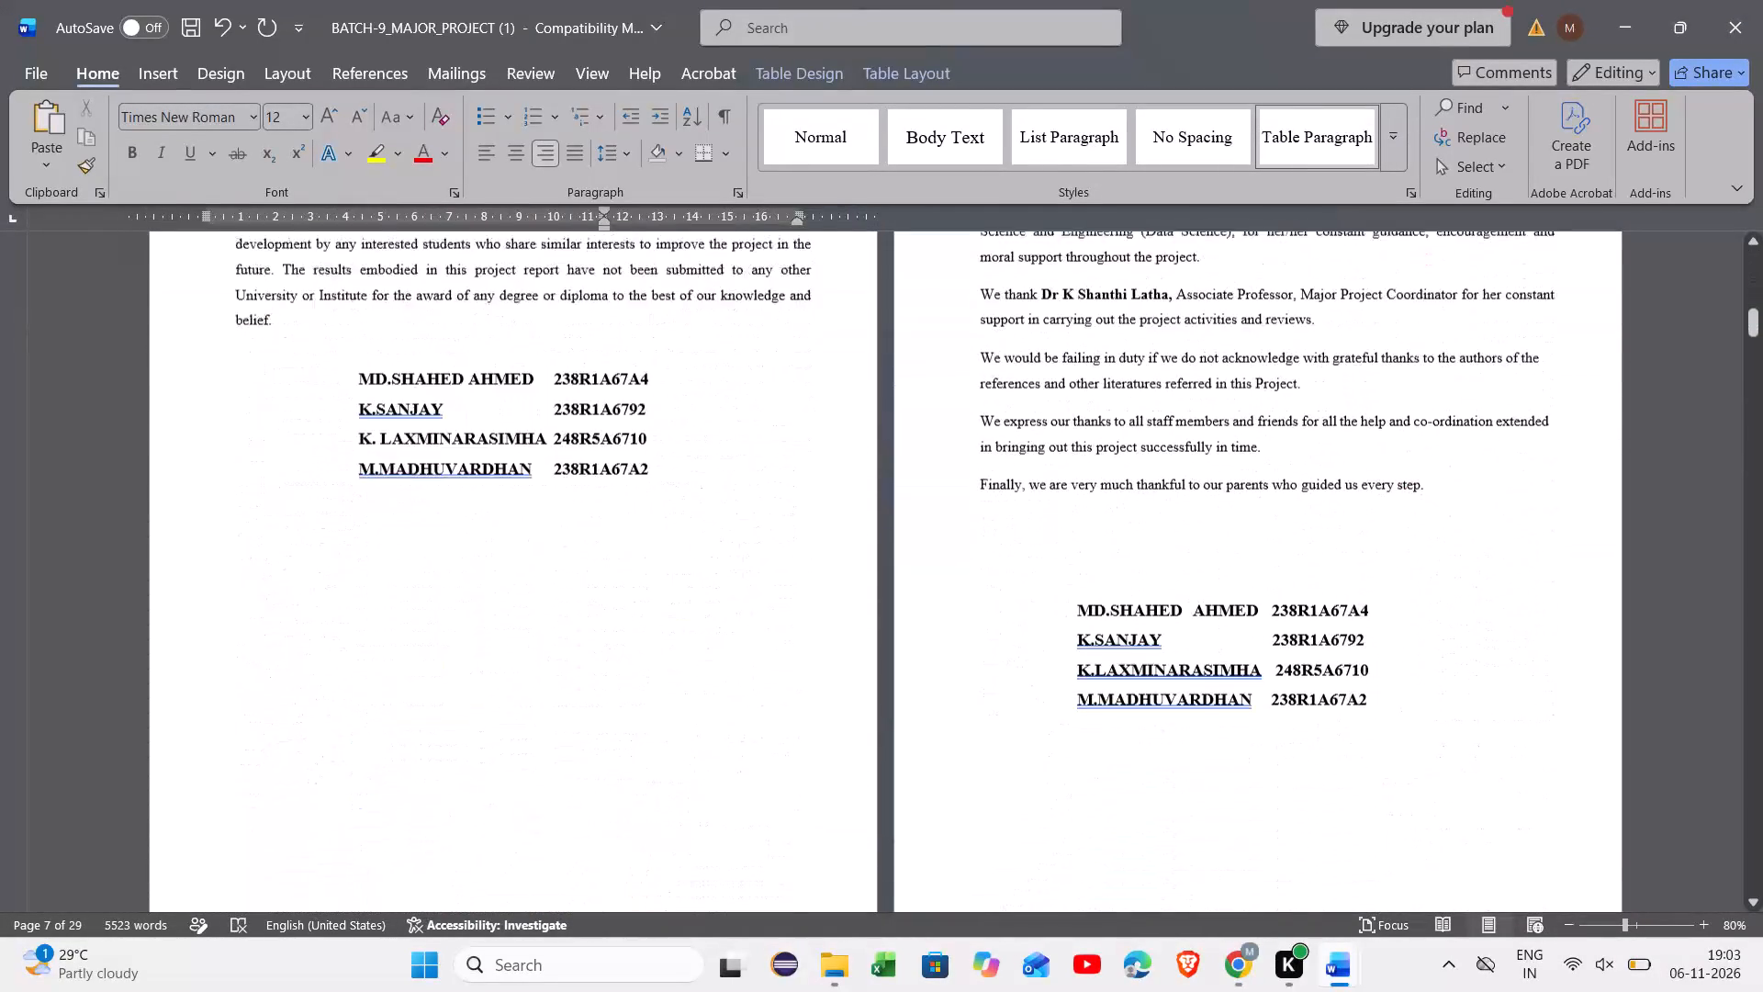
{"action": "scroll", "coordinate": [1208, 746], "scroll_direction": "down", "scroll_amount": 8}
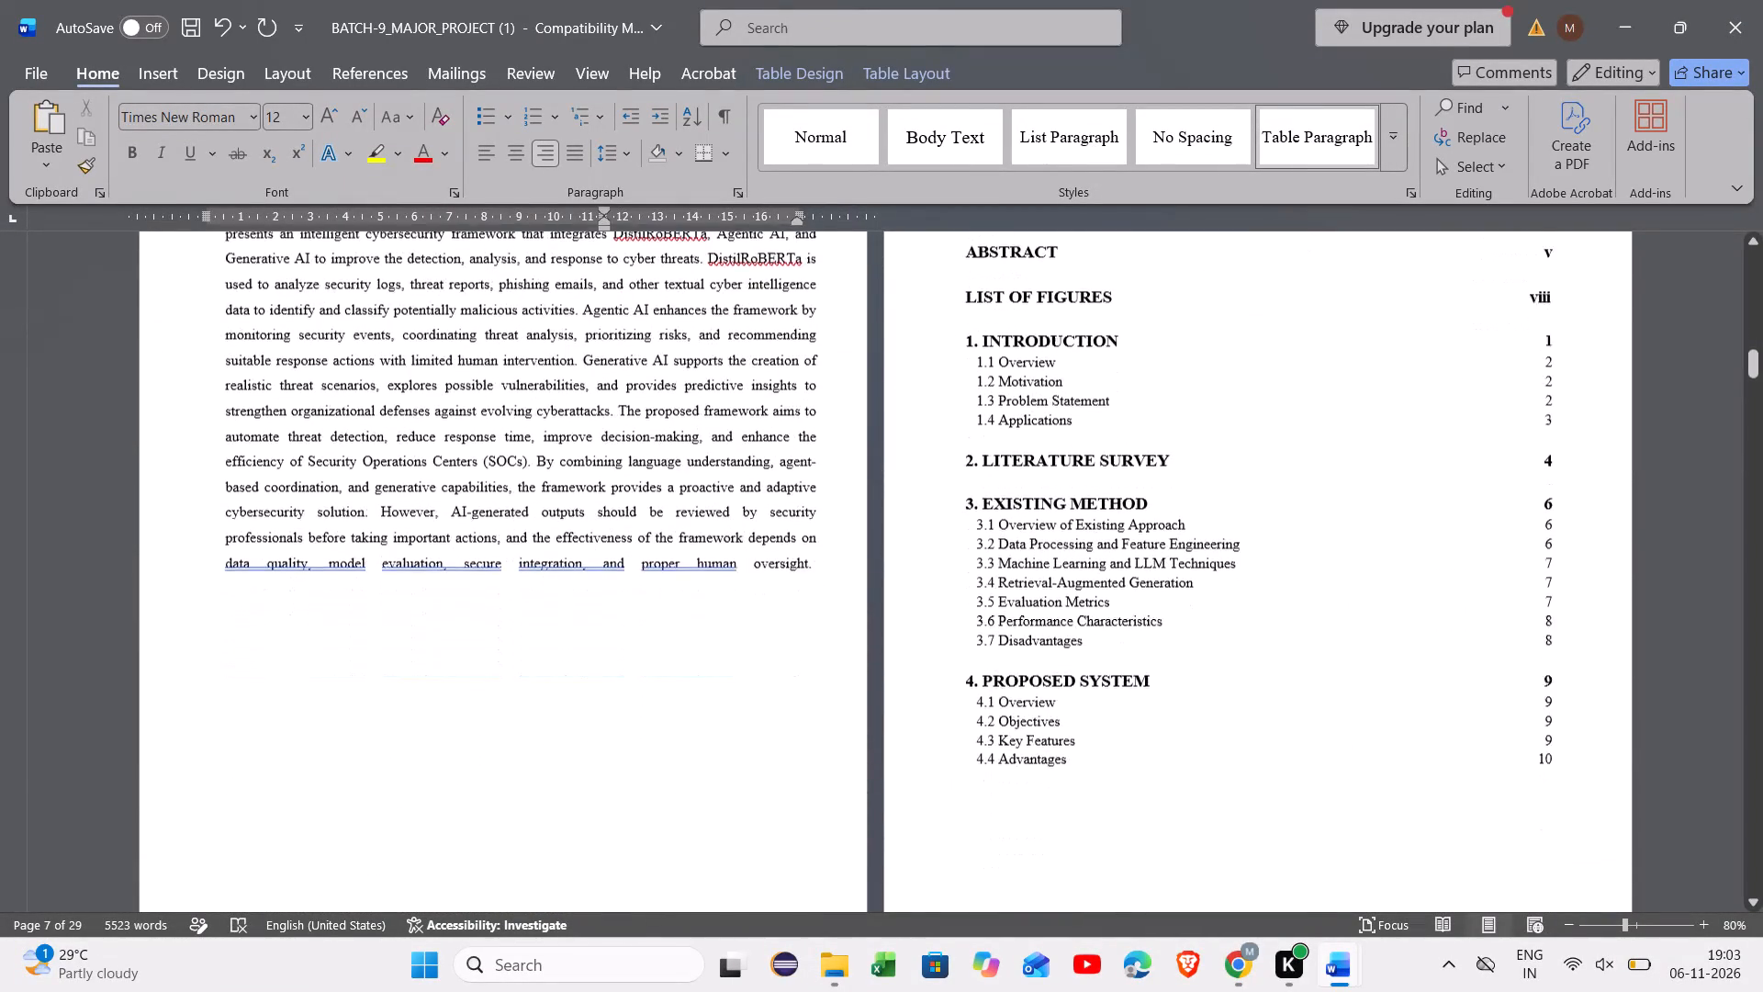
{"action": "scroll", "coordinate": [1208, 746], "scroll_direction": "down", "scroll_amount": 6}
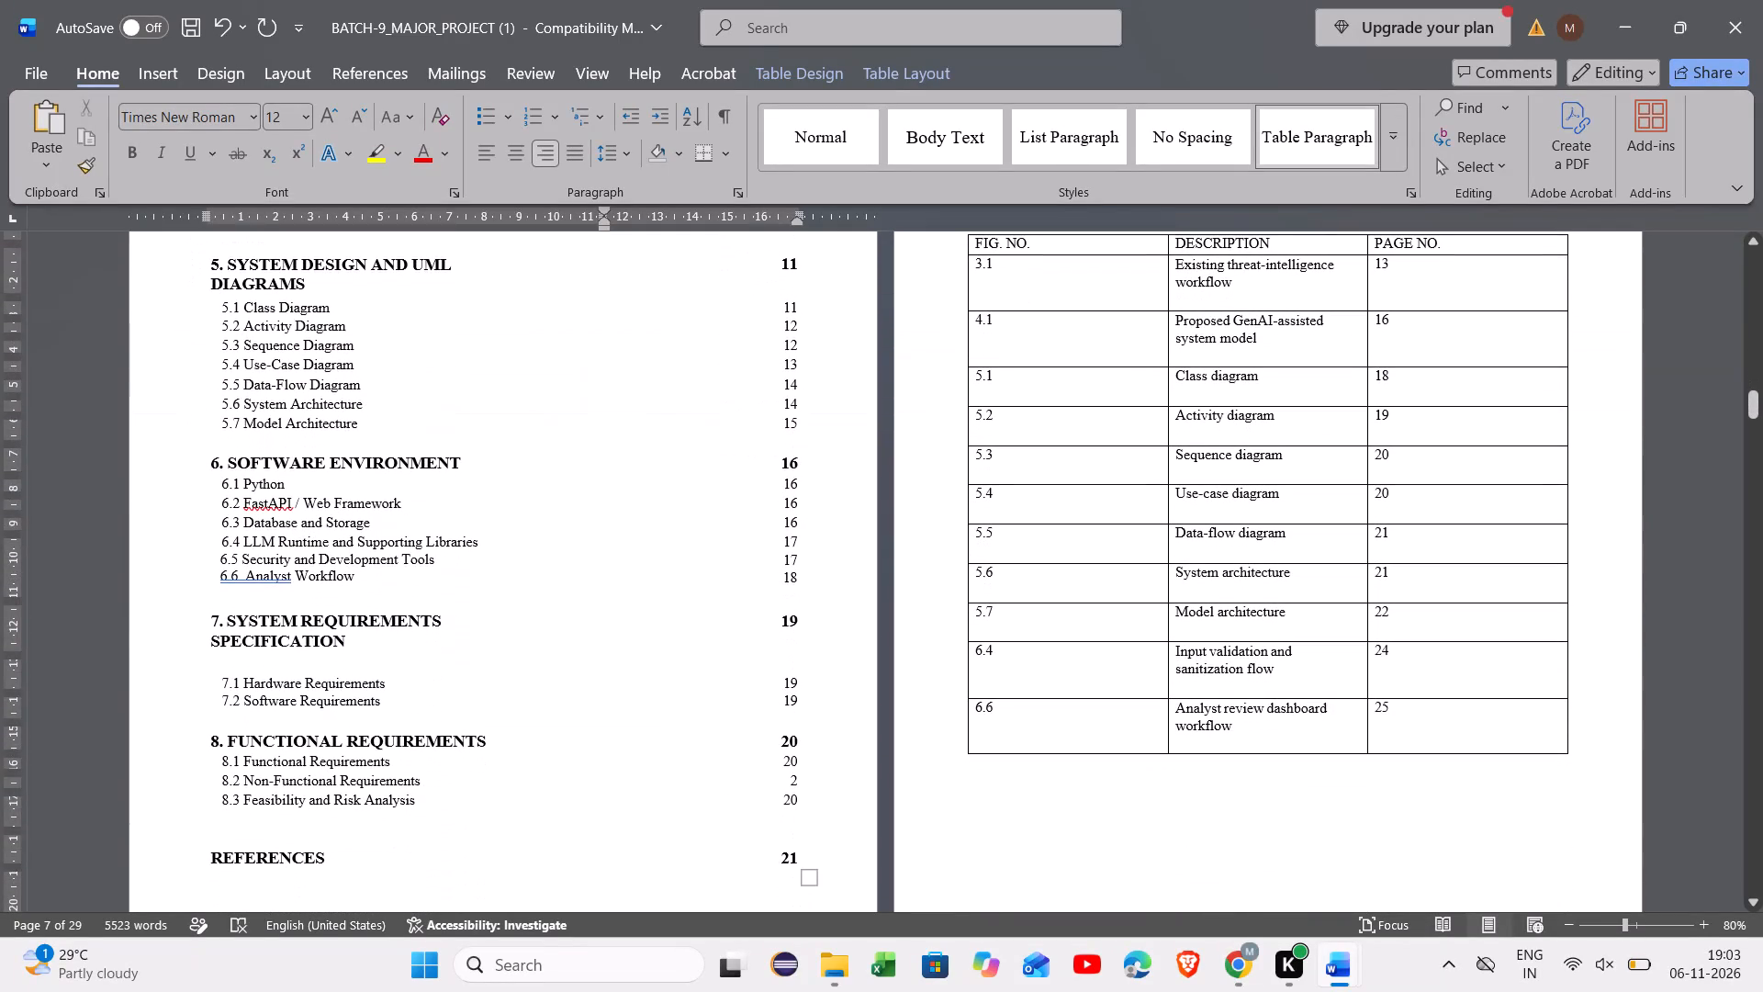
Set the page numbers of the 8. Functional Requirements heading and its 8.1 and 8.2 entries in the Contents table to 19.
{"action": "left_click", "coordinate": [802, 736]}
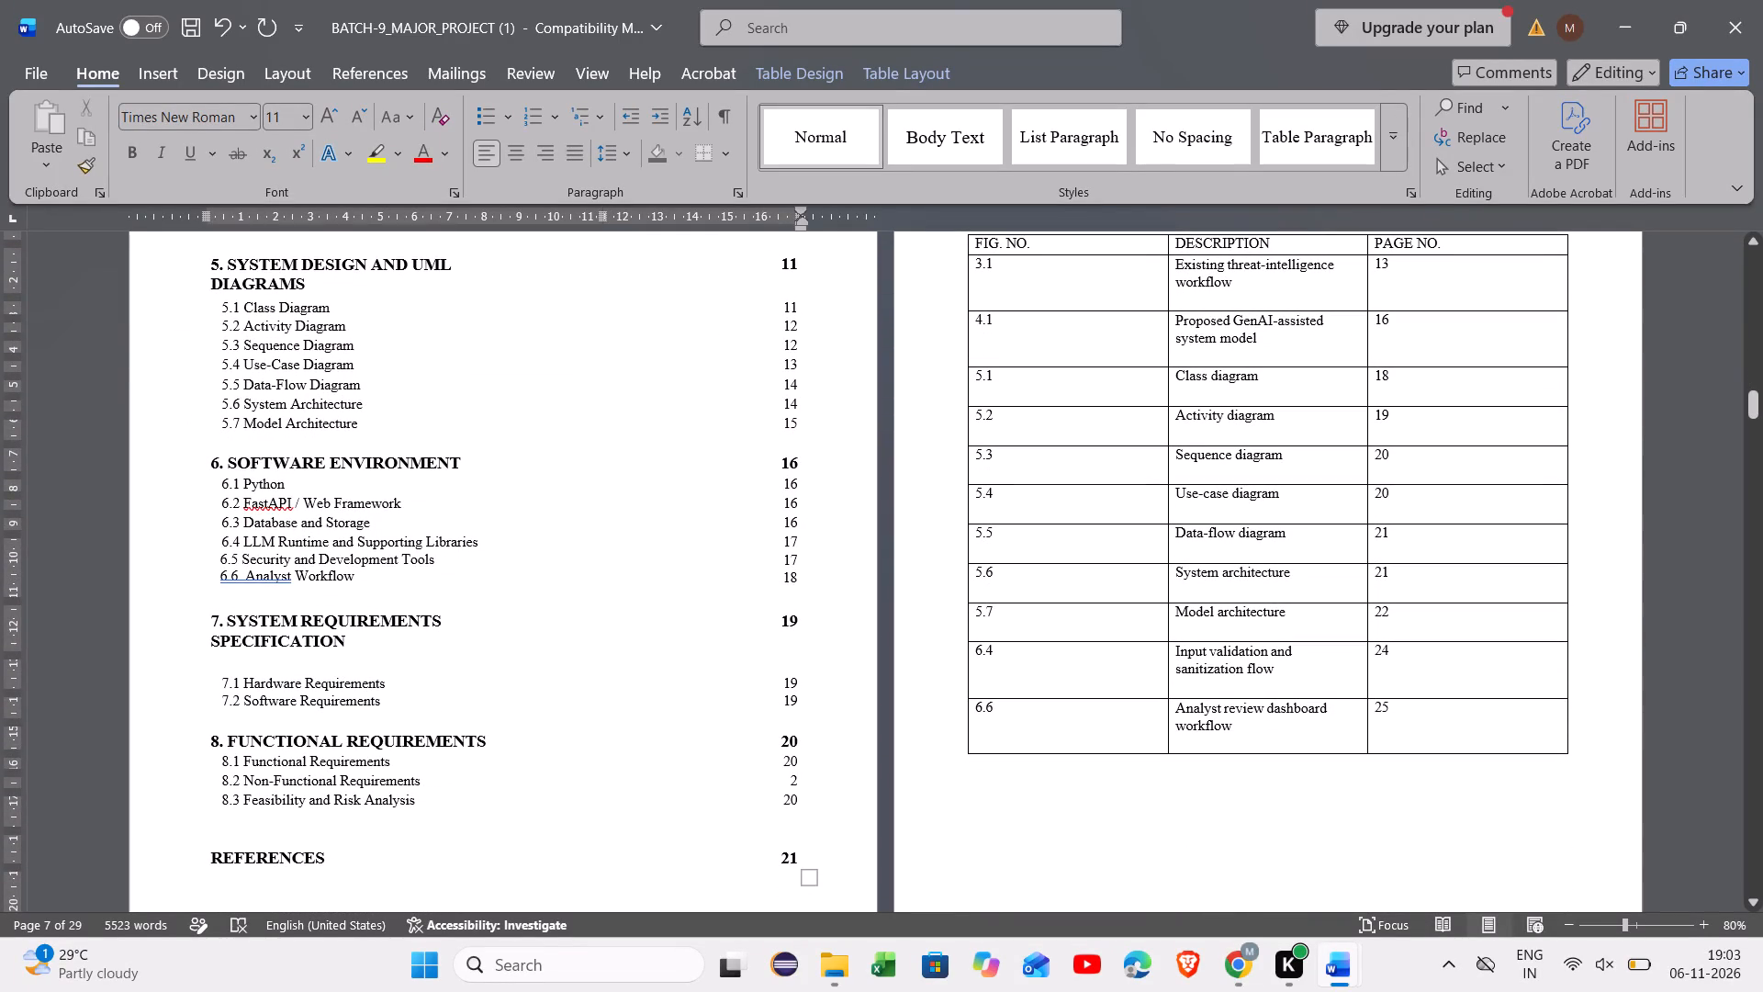
{"action": "left_click", "coordinate": [797, 738]}
{"action": "key", "text": "BackSpace"}
{"action": "key", "text": "BackSpace"}
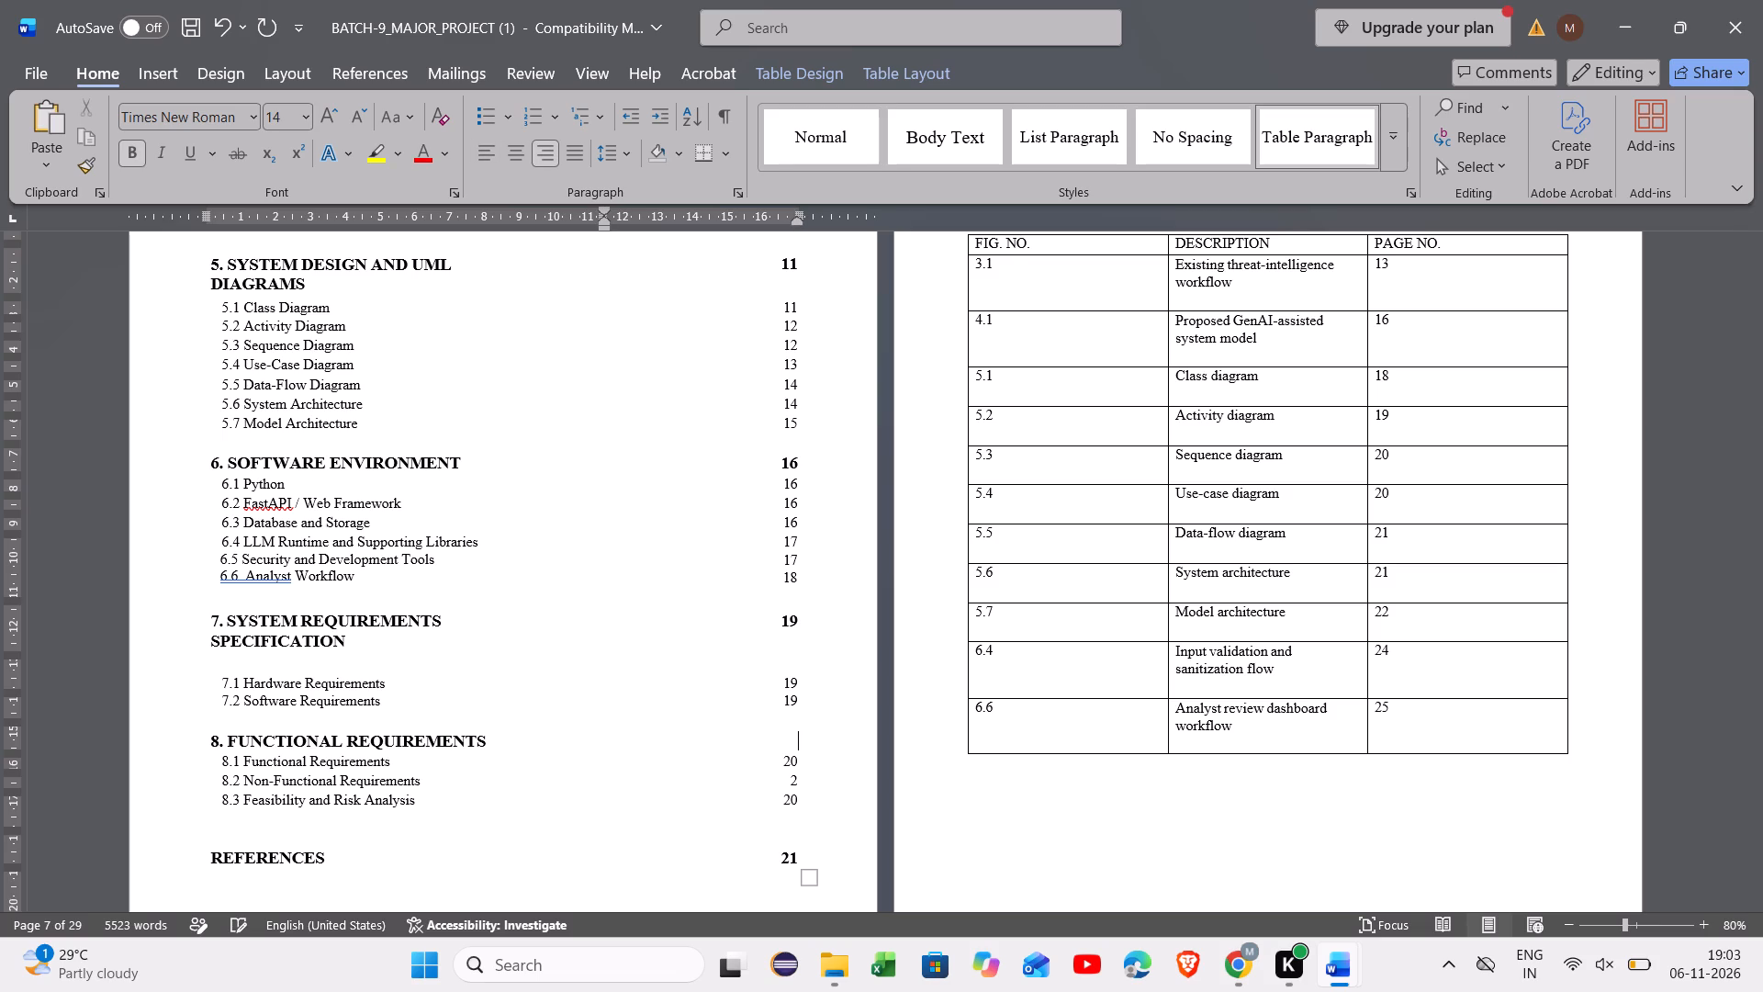
{"action": "type", "text": "19"}
{"action": "key", "text": "Down"}
{"action": "key", "text": "BackSpace"}
{"action": "key", "text": "BackSpace"}
{"action": "key", "text": "1"}
{"action": "key", "text": "9"}
{"action": "key", "text": "Down"}
{"action": "key", "text": "BackSpace"}
{"action": "type", "text": "19"}
Compare the footer page numbers of the section 7, section 8 and References pages with their Contents table entries.
{"action": "scroll", "coordinate": [1072, 826], "scroll_direction": "down", "scroll_amount": 1}
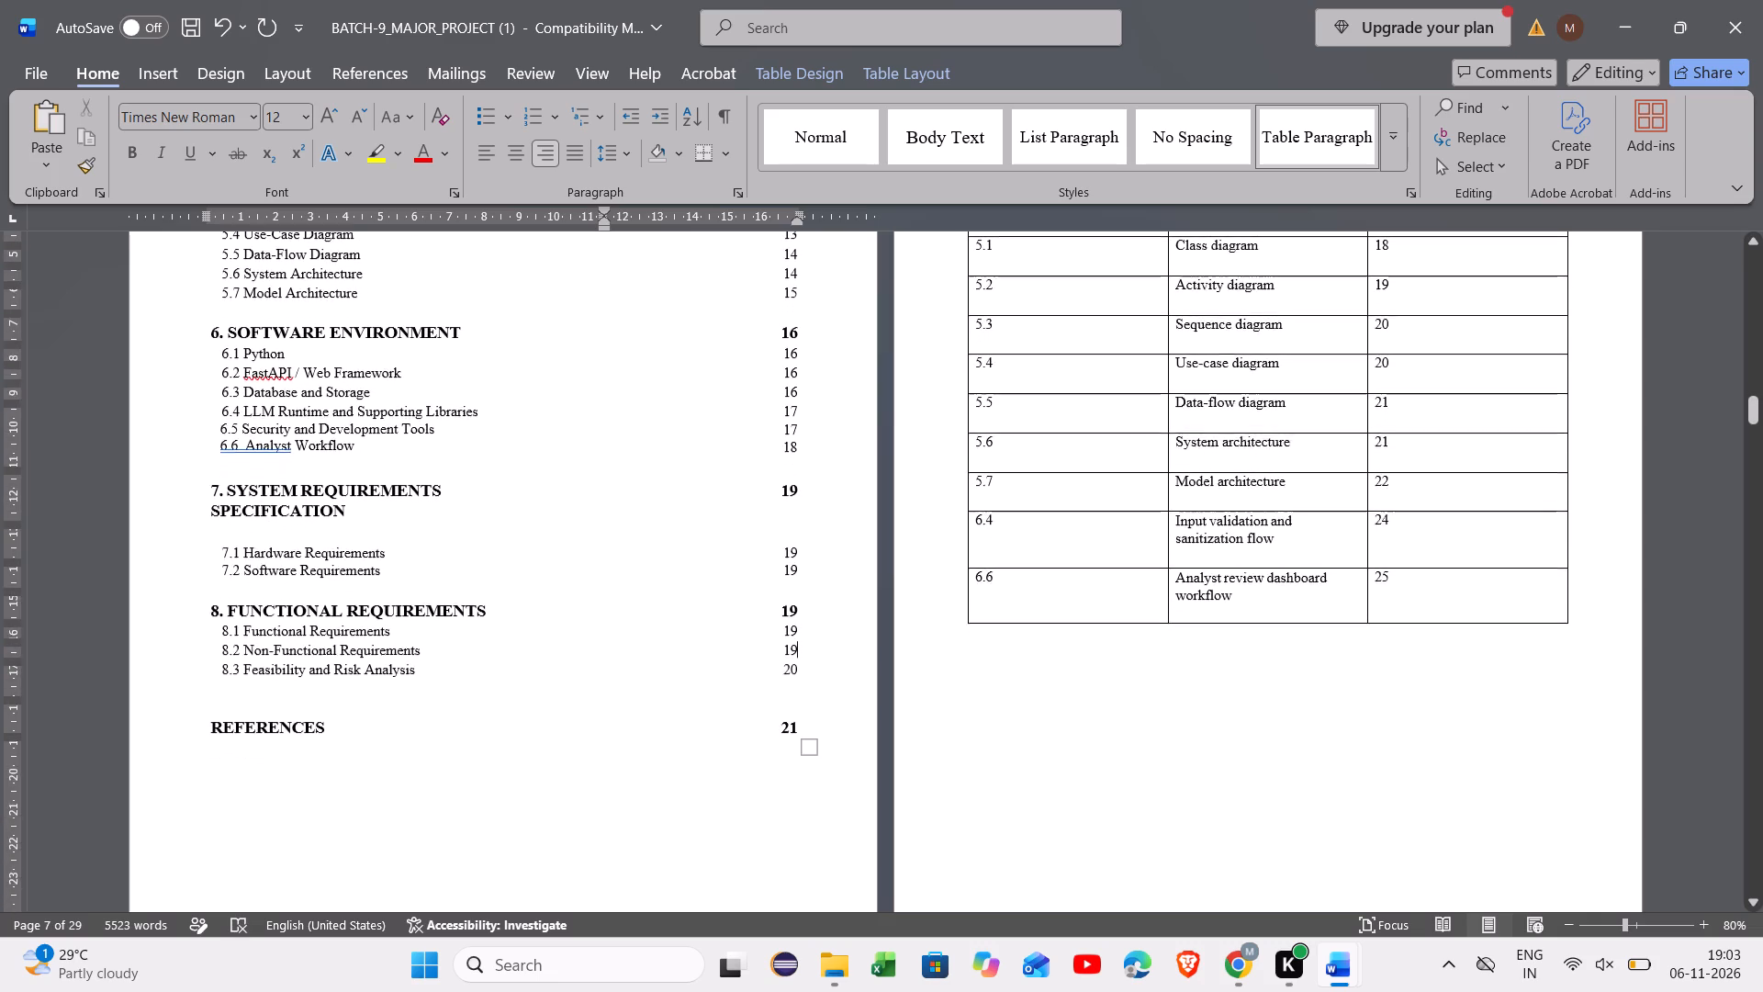
{"action": "scroll", "coordinate": [1072, 826], "scroll_direction": "down", "scroll_amount": 1}
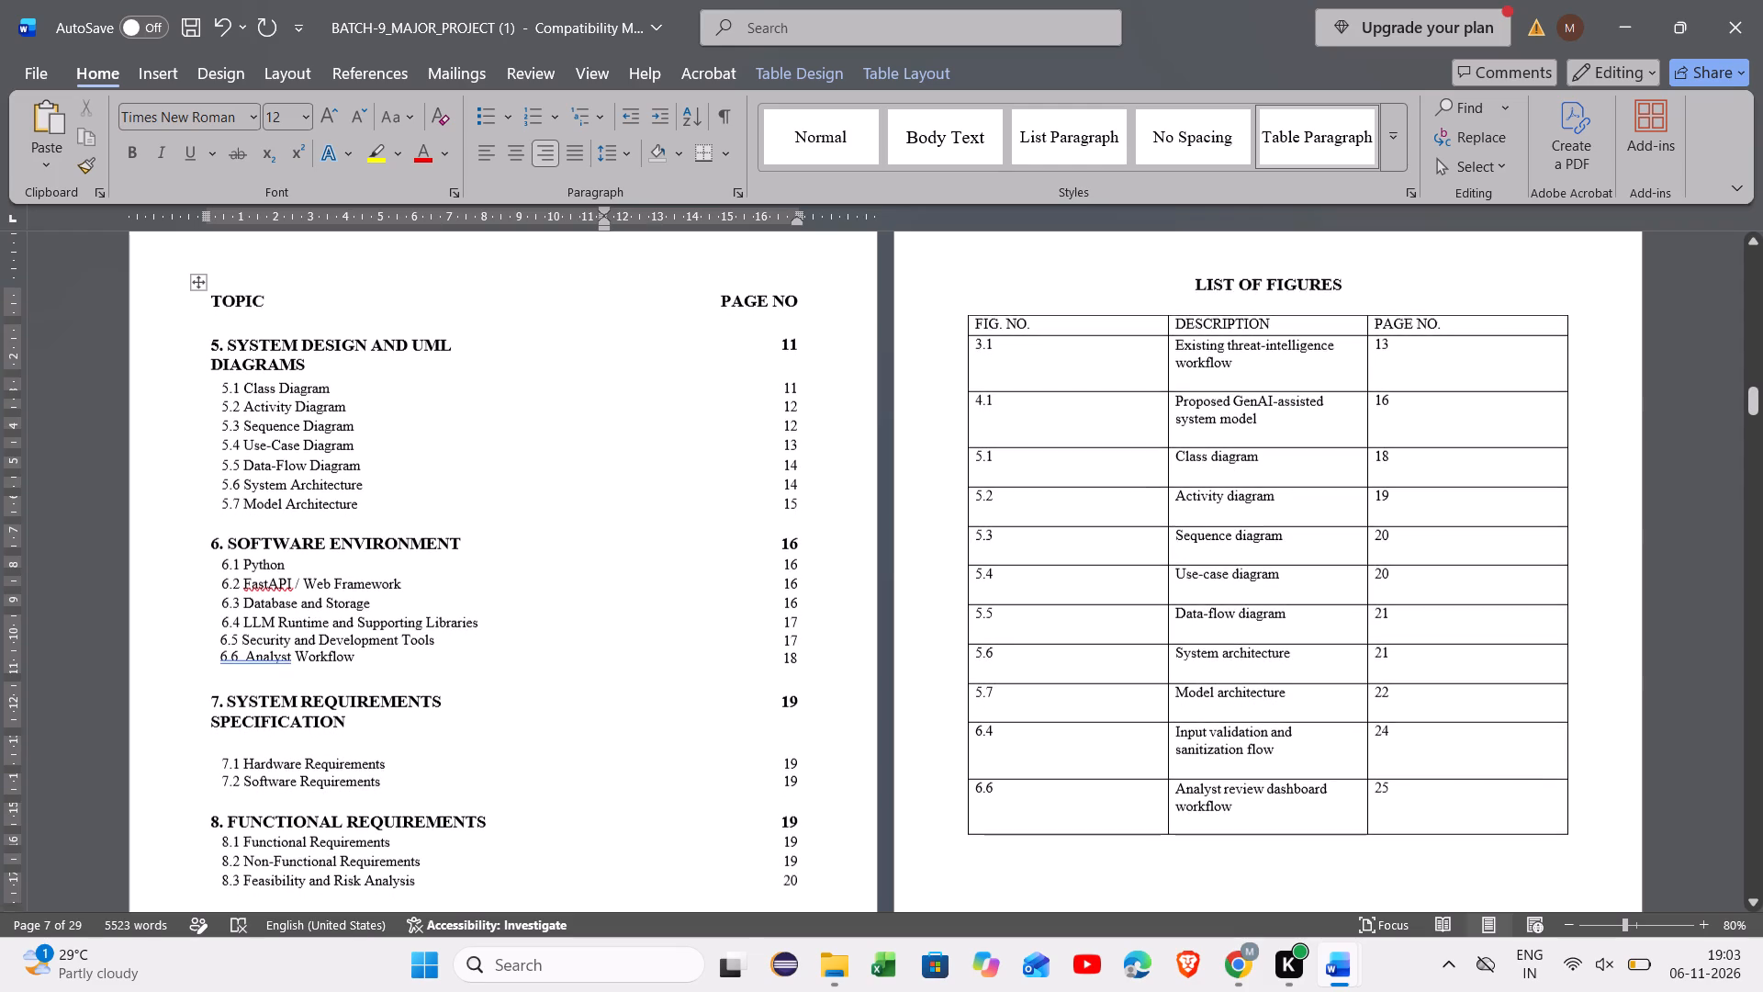
{"action": "scroll", "coordinate": [1072, 826], "scroll_direction": "down", "scroll_amount": 5}
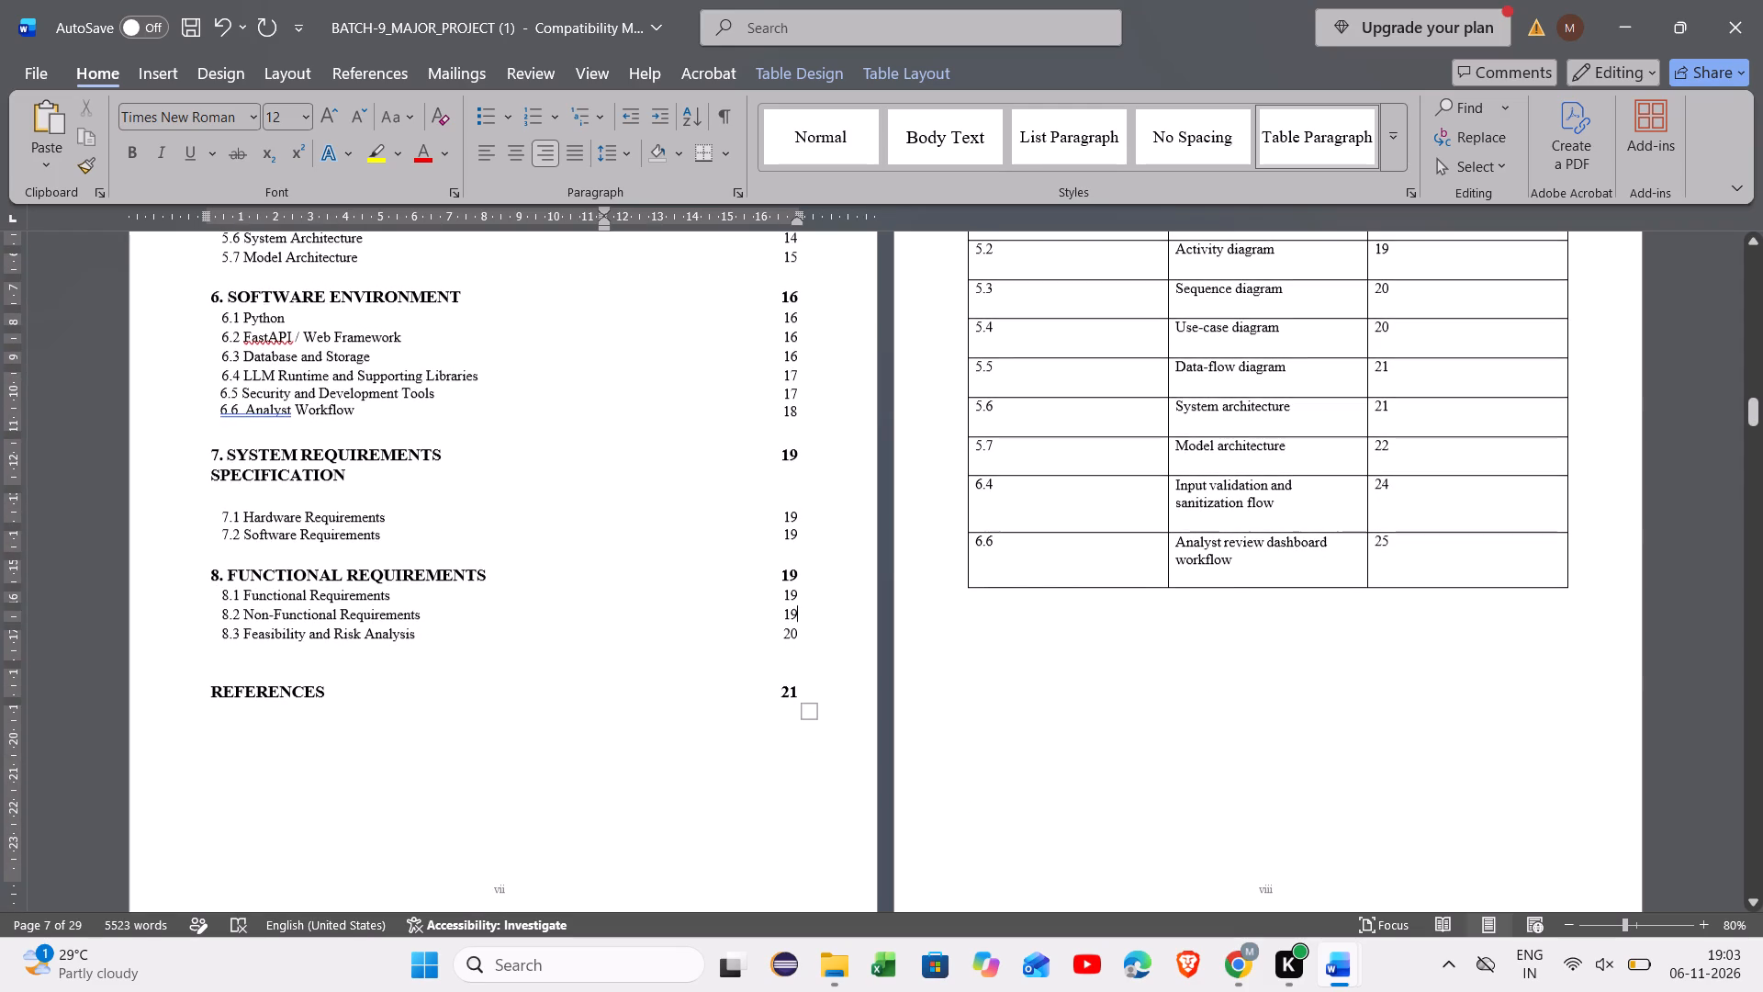
{"action": "scroll", "coordinate": [1072, 826], "scroll_direction": "down", "scroll_amount": 17}
{"action": "scroll", "coordinate": [1072, 826], "scroll_direction": "up", "scroll_amount": 5}
{"action": "scroll", "coordinate": [1072, 826], "scroll_direction": "down", "scroll_amount": 20}
{"action": "scroll", "coordinate": [1072, 826], "scroll_direction": "down", "scroll_amount": 20}
{"action": "scroll", "coordinate": [1072, 826], "scroll_direction": "down", "scroll_amount": 2}
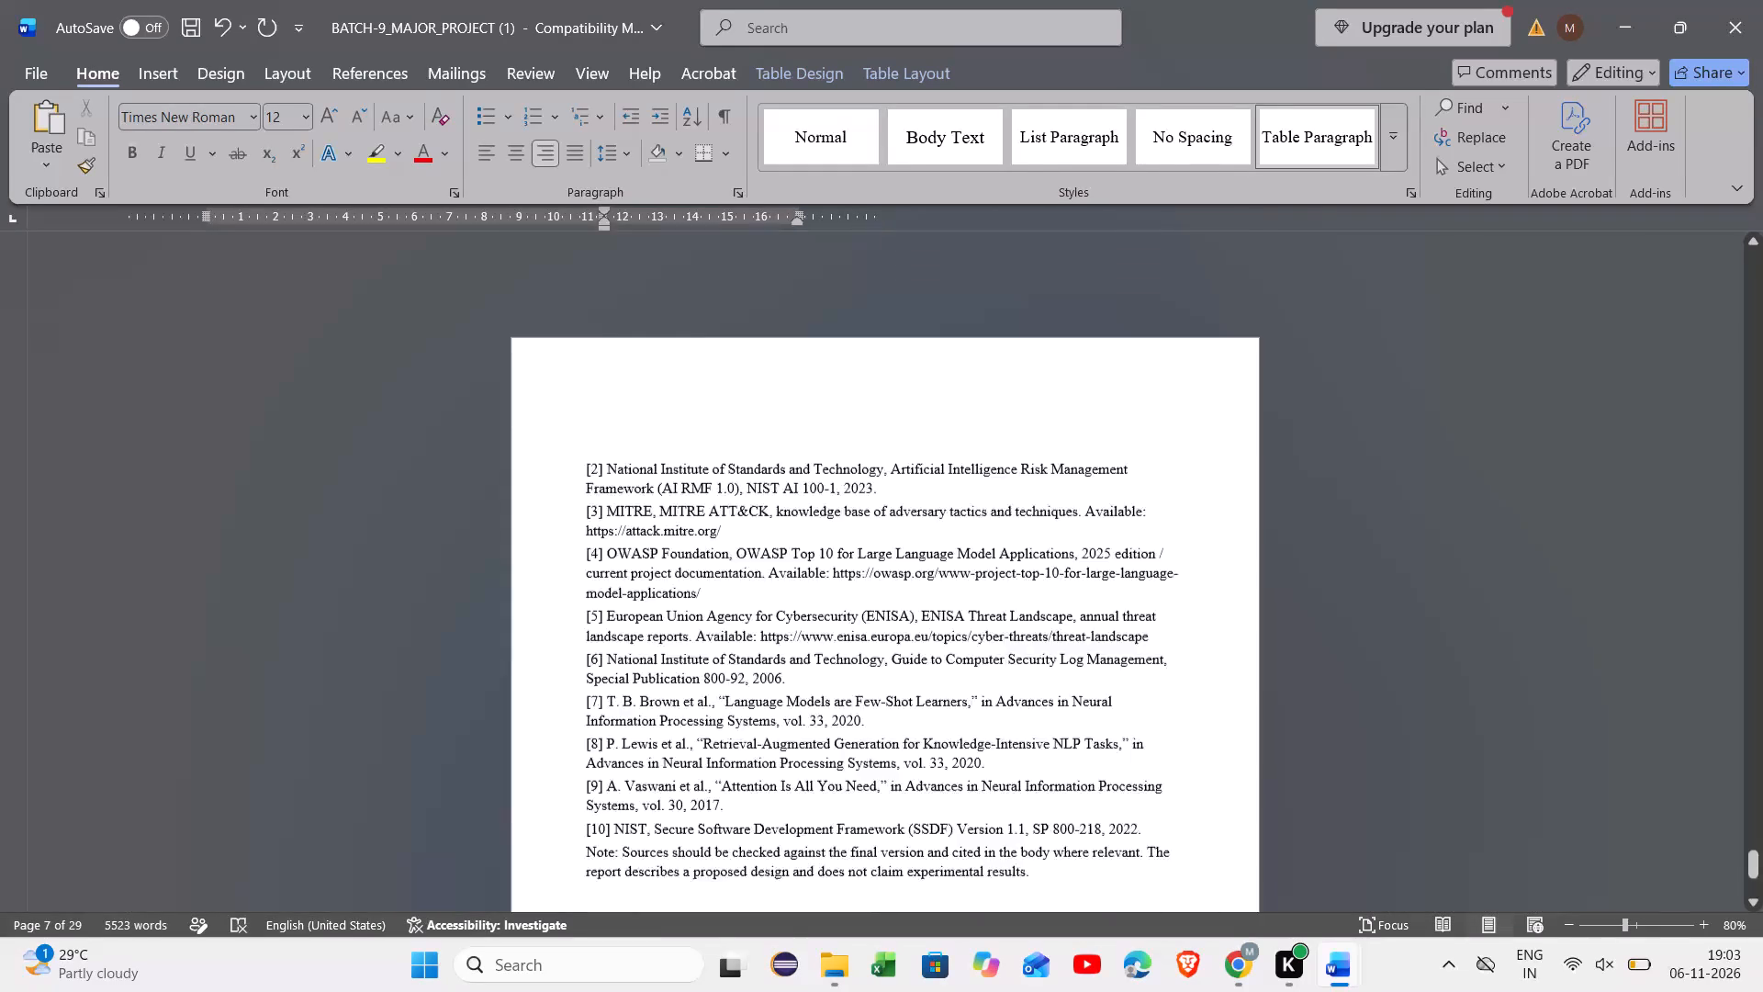
{"action": "scroll", "coordinate": [1072, 826], "scroll_direction": "down", "scroll_amount": 11}
{"action": "scroll", "coordinate": [1072, 826], "scroll_direction": "up", "scroll_amount": 6}
{"action": "scroll", "coordinate": [1072, 826], "scroll_direction": "down", "scroll_amount": 1}
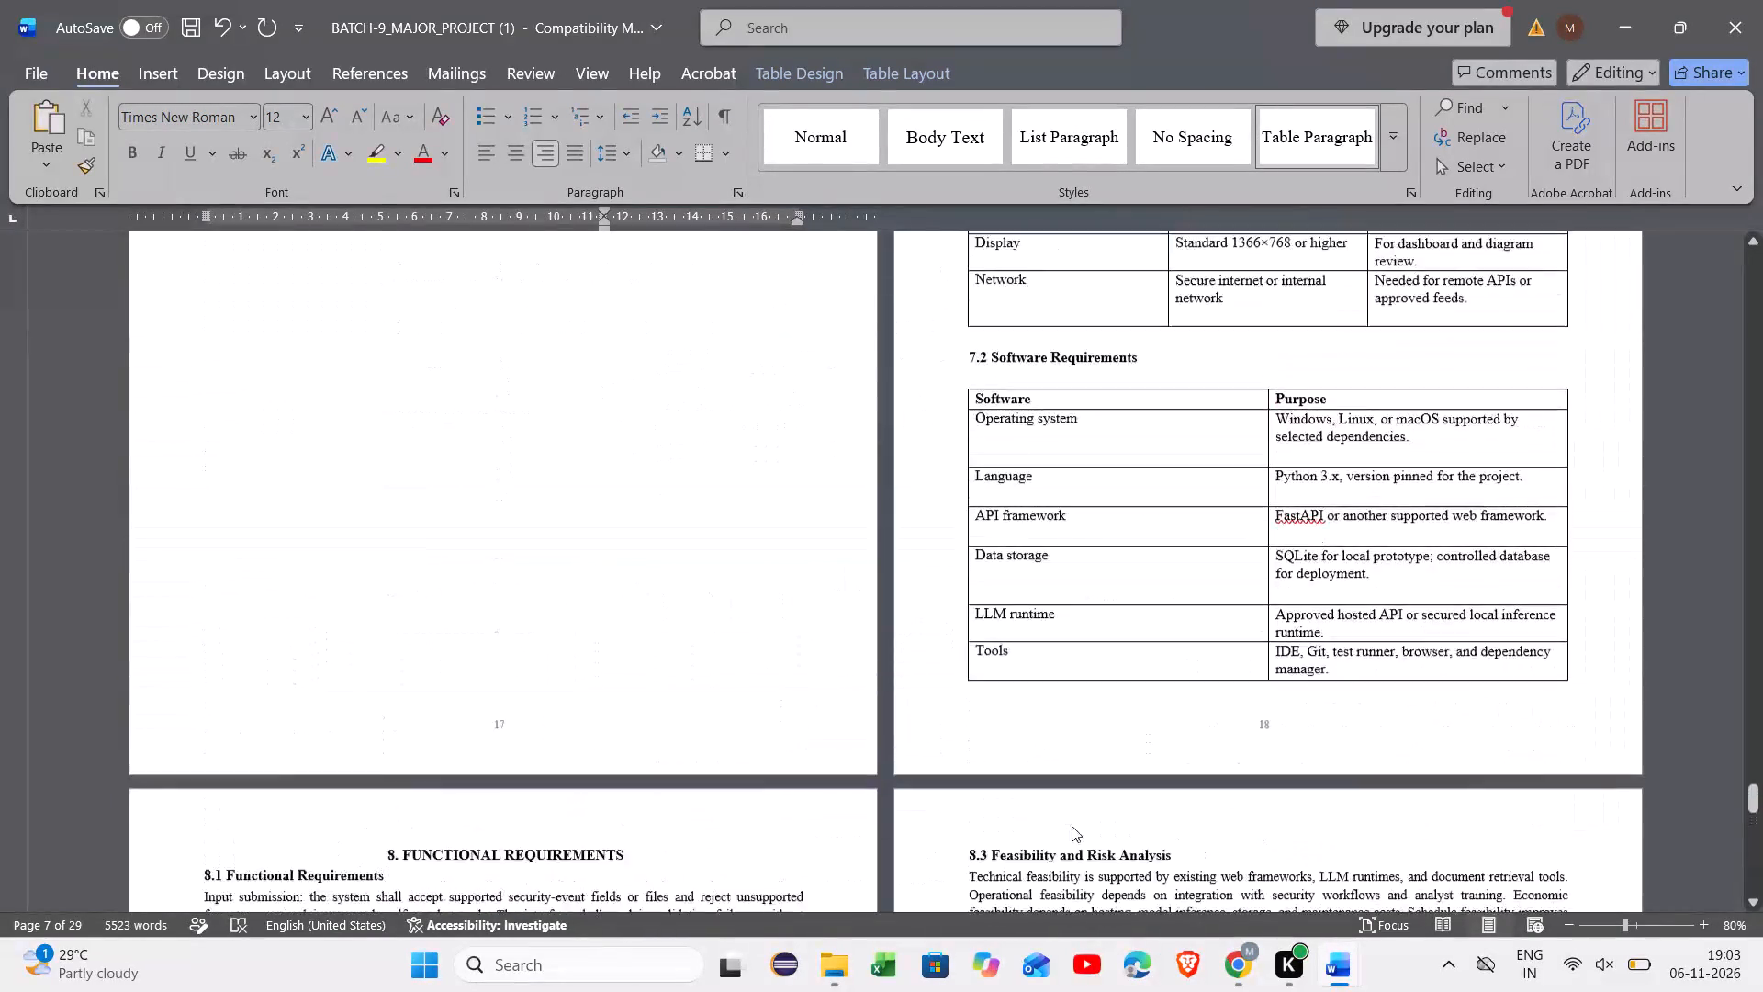
{"action": "scroll", "coordinate": [1072, 826], "scroll_direction": "down", "scroll_amount": 1}
{"action": "scroll", "coordinate": [1072, 826], "scroll_direction": "up", "scroll_amount": 6}
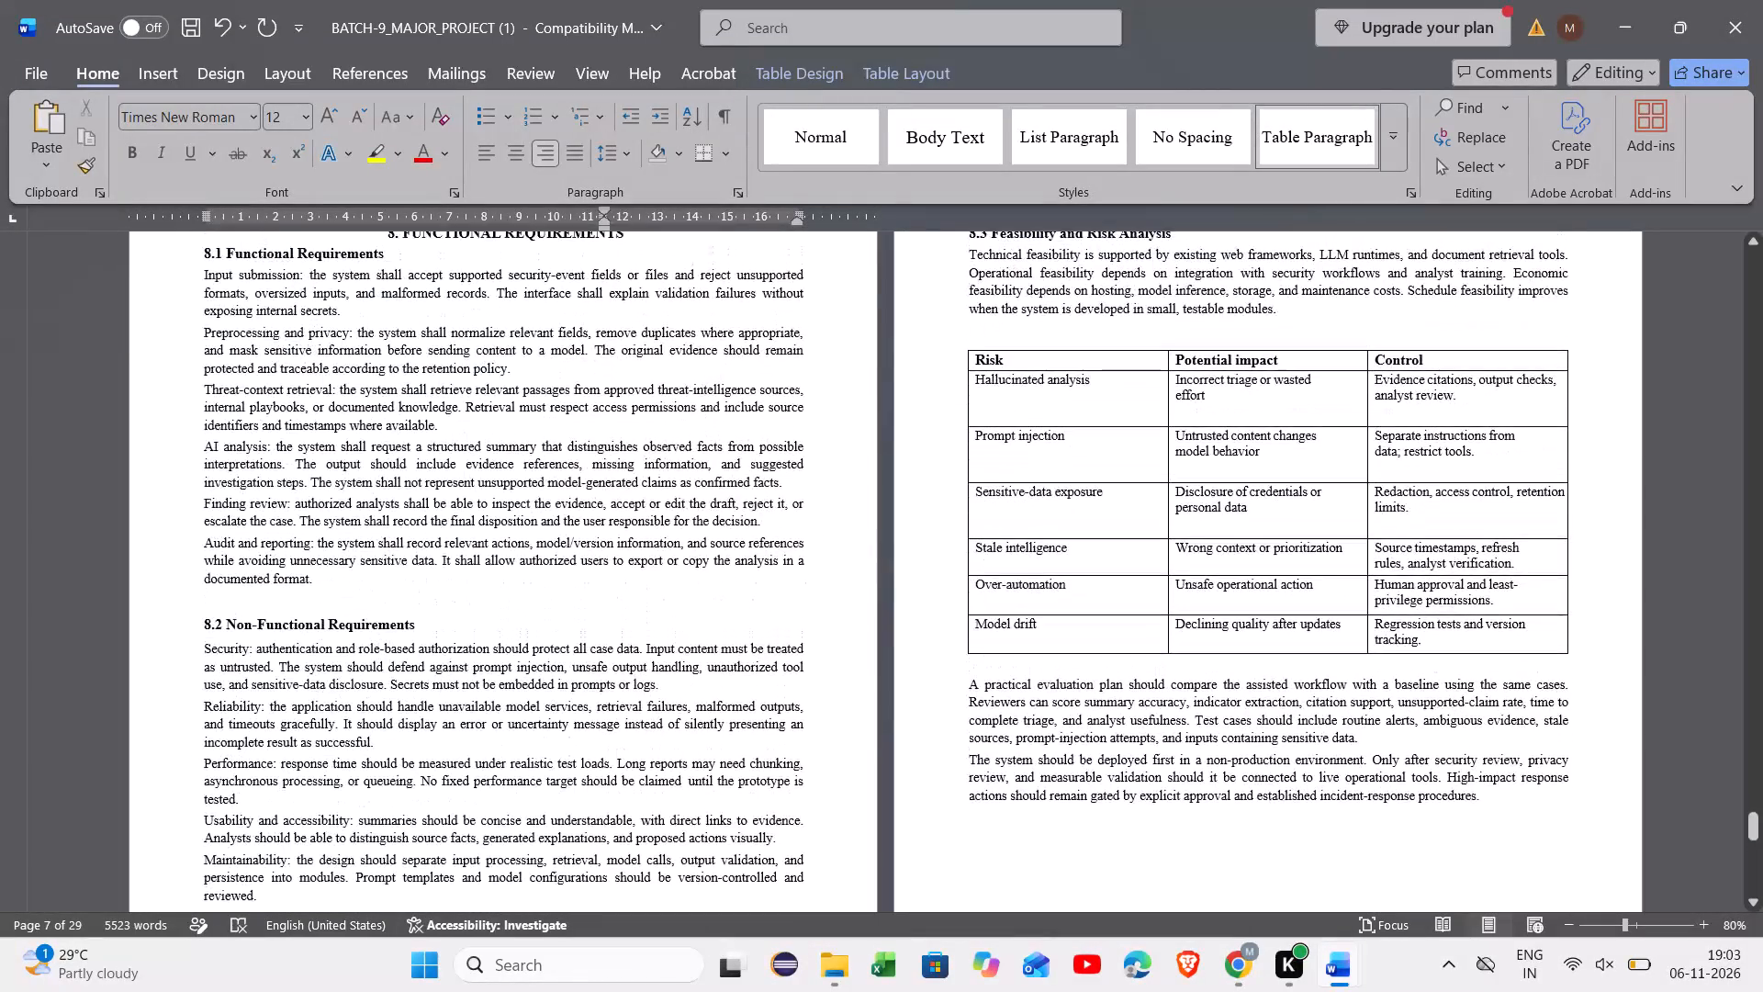
{"action": "scroll", "coordinate": [1072, 826], "scroll_direction": "up", "scroll_amount": 1}
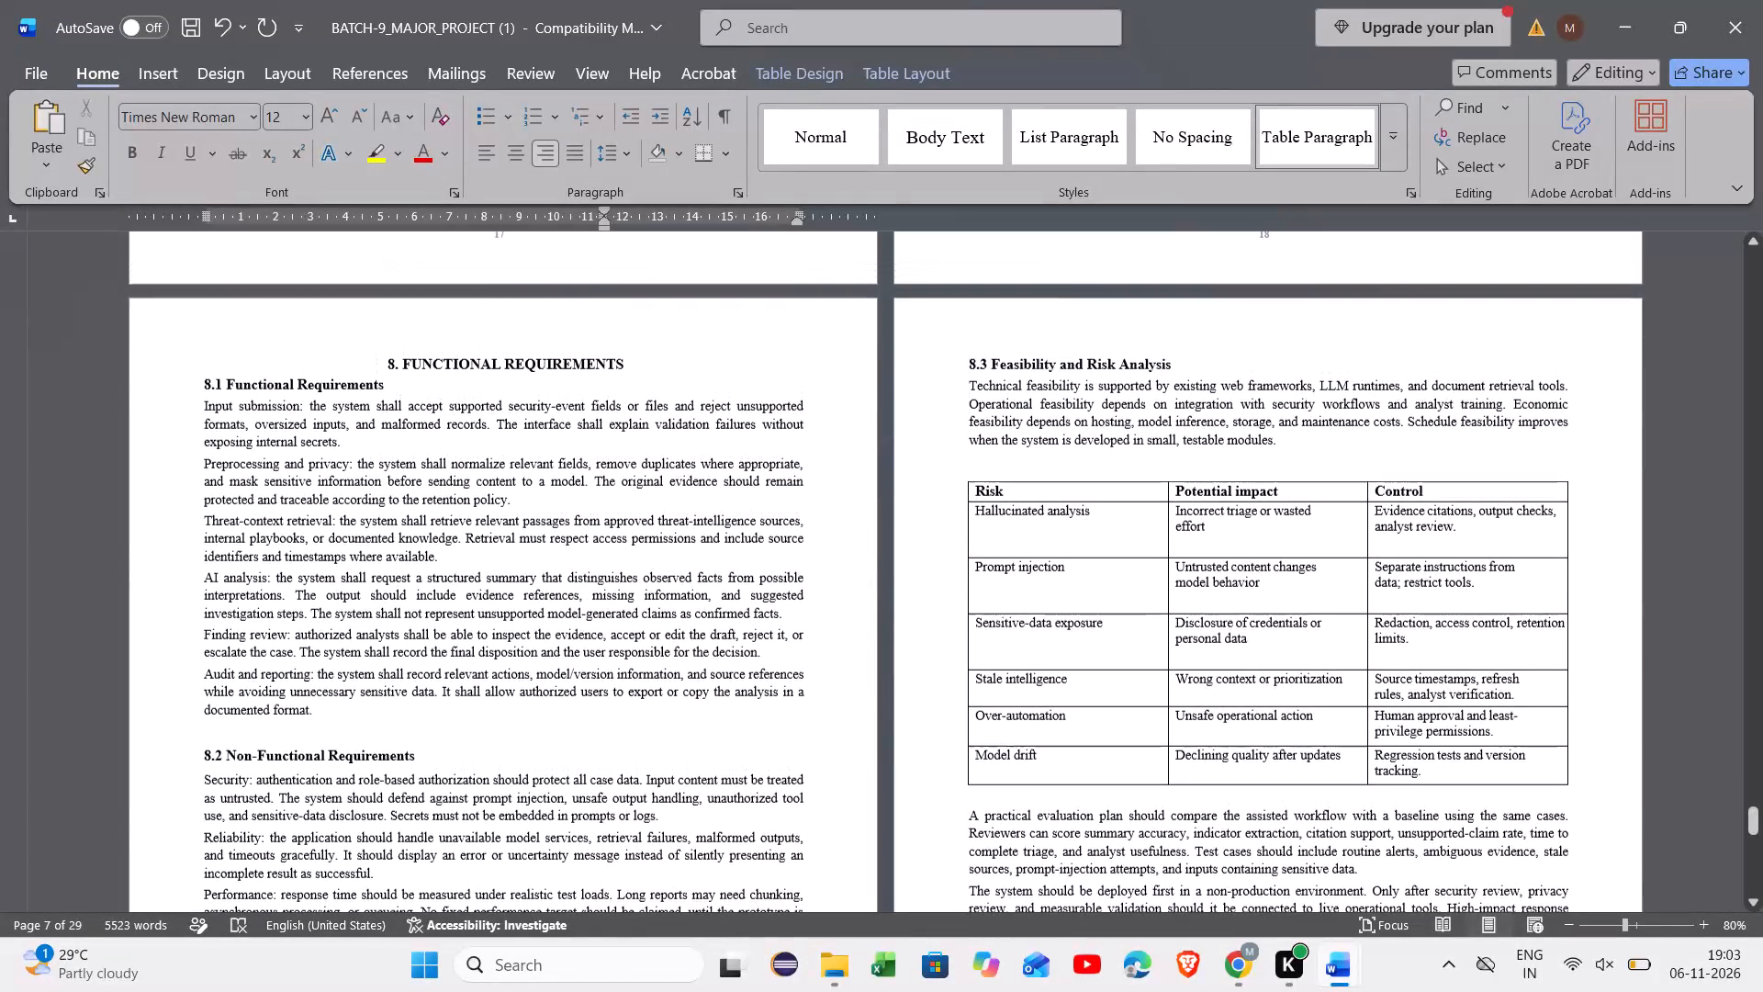
{"action": "scroll", "coordinate": [1072, 826], "scroll_direction": "down", "scroll_amount": 1}
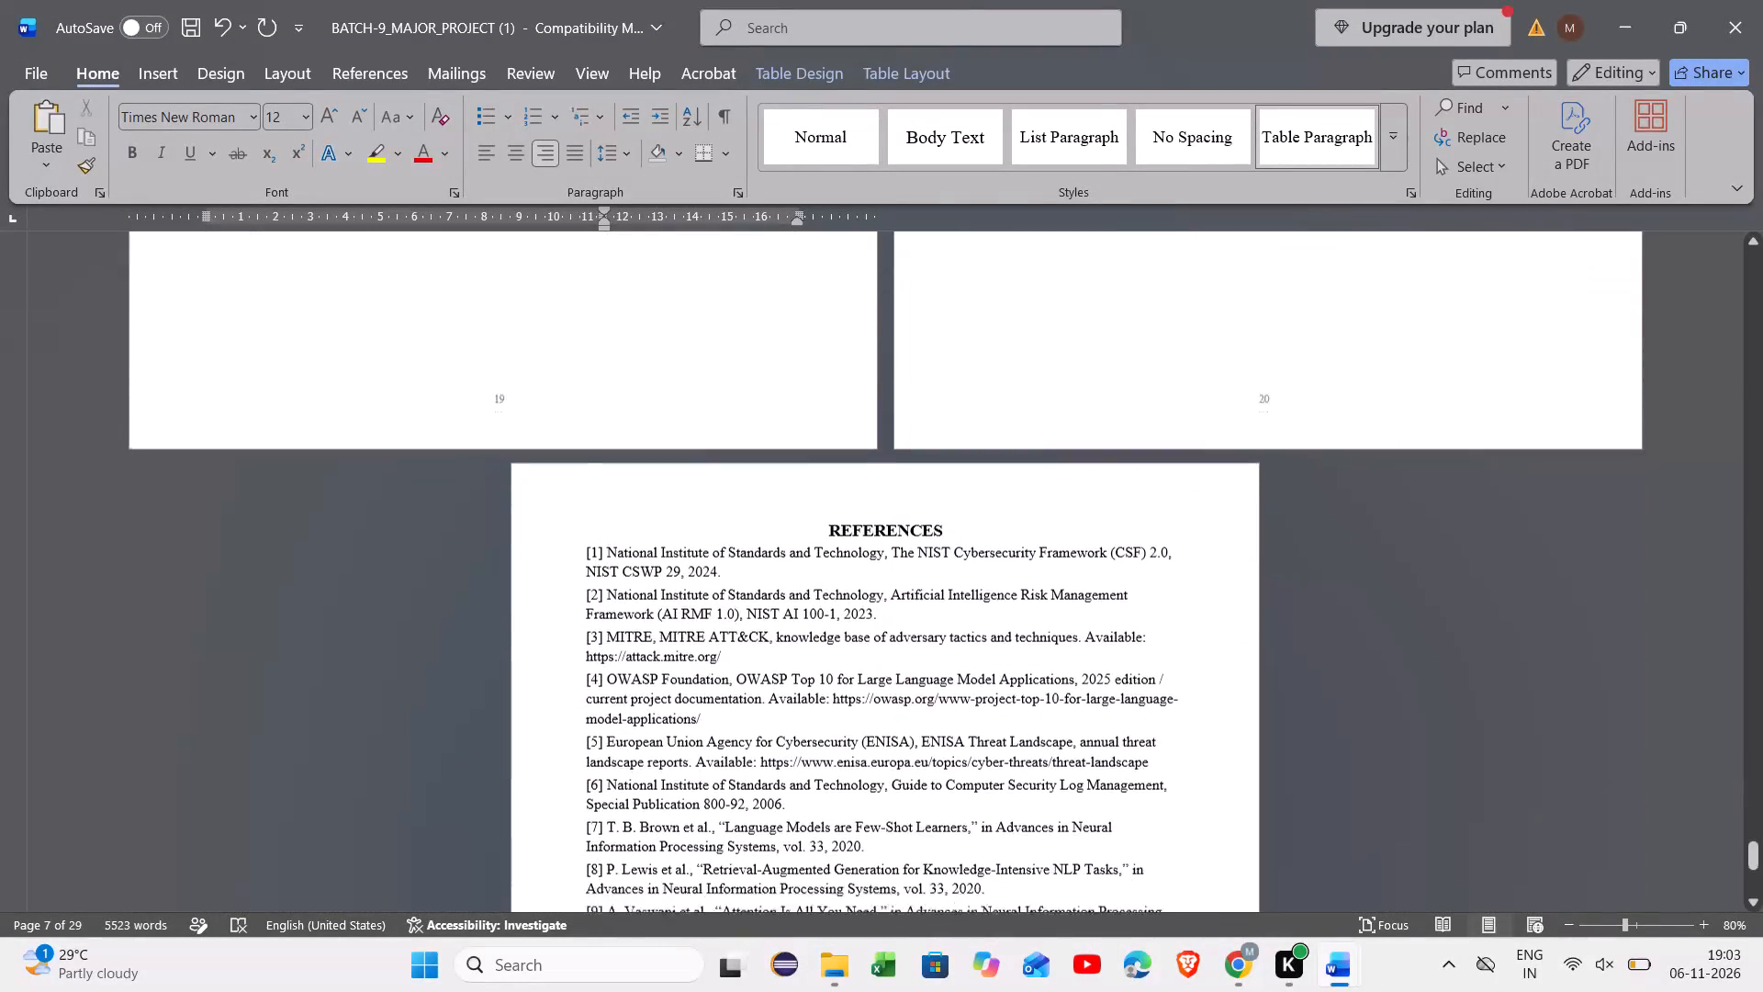
{"action": "scroll", "coordinate": [1072, 826], "scroll_direction": "down", "scroll_amount": 1}
{"action": "scroll", "coordinate": [1072, 826], "scroll_direction": "up", "scroll_amount": 2}
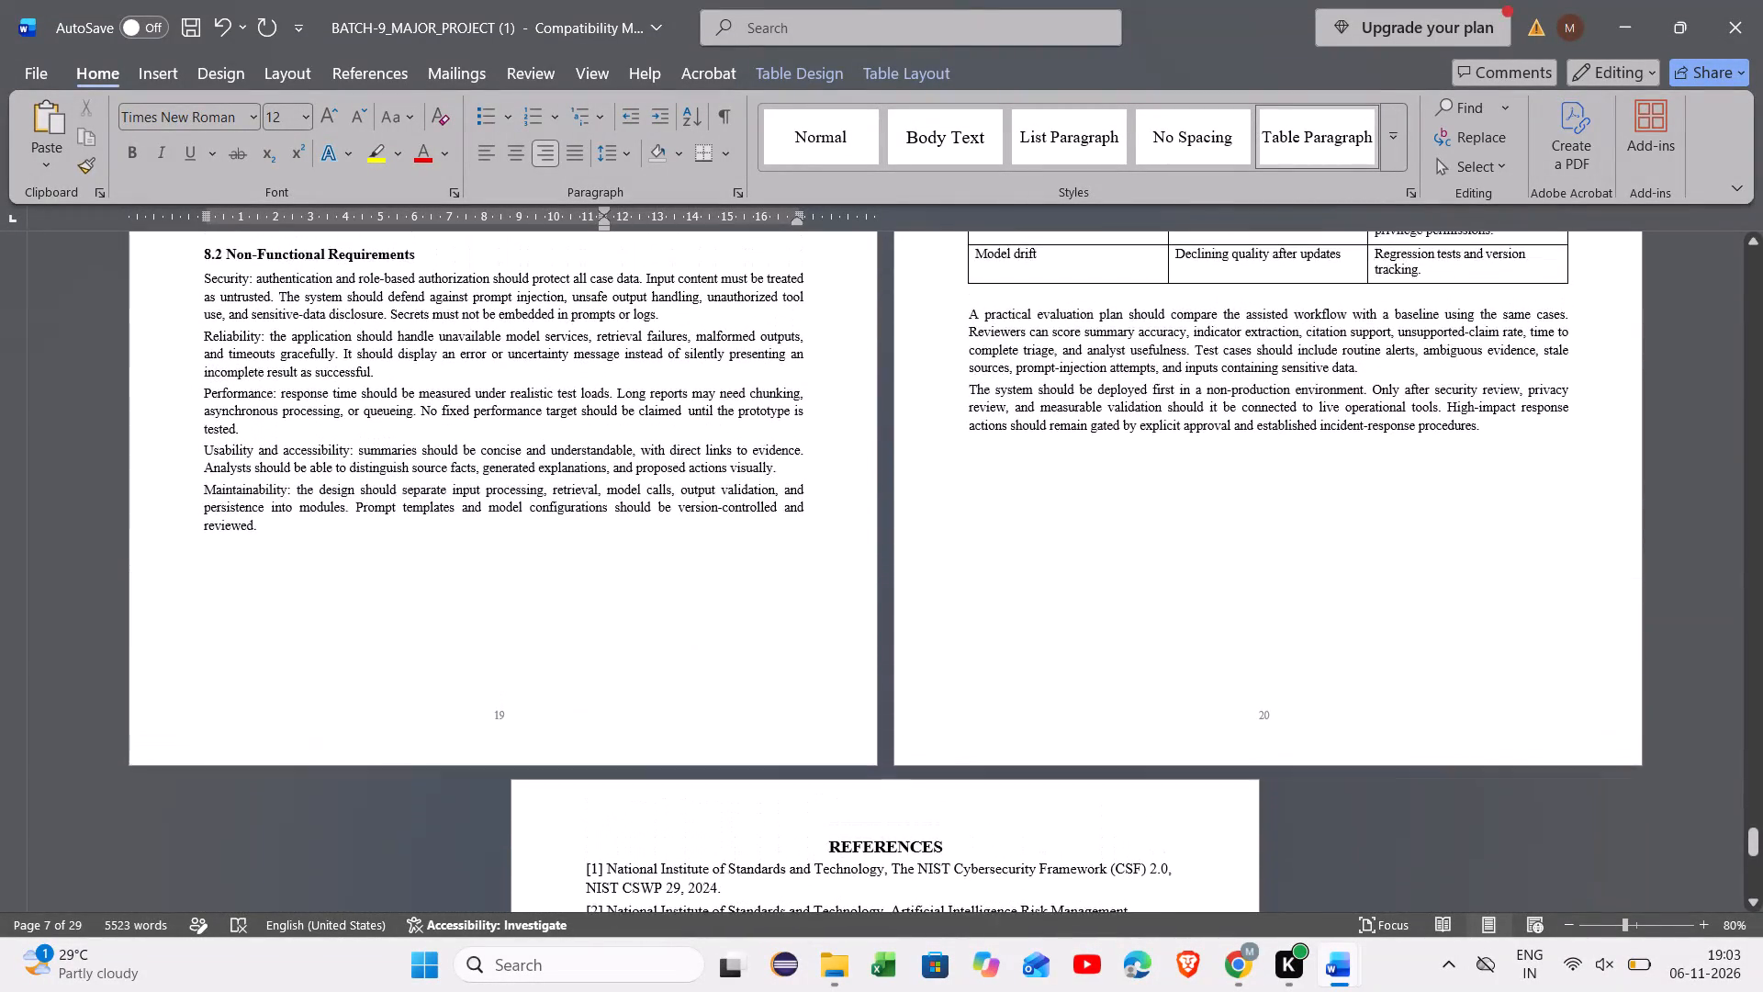
{"action": "scroll", "coordinate": [1072, 826], "scroll_direction": "up", "scroll_amount": 4}
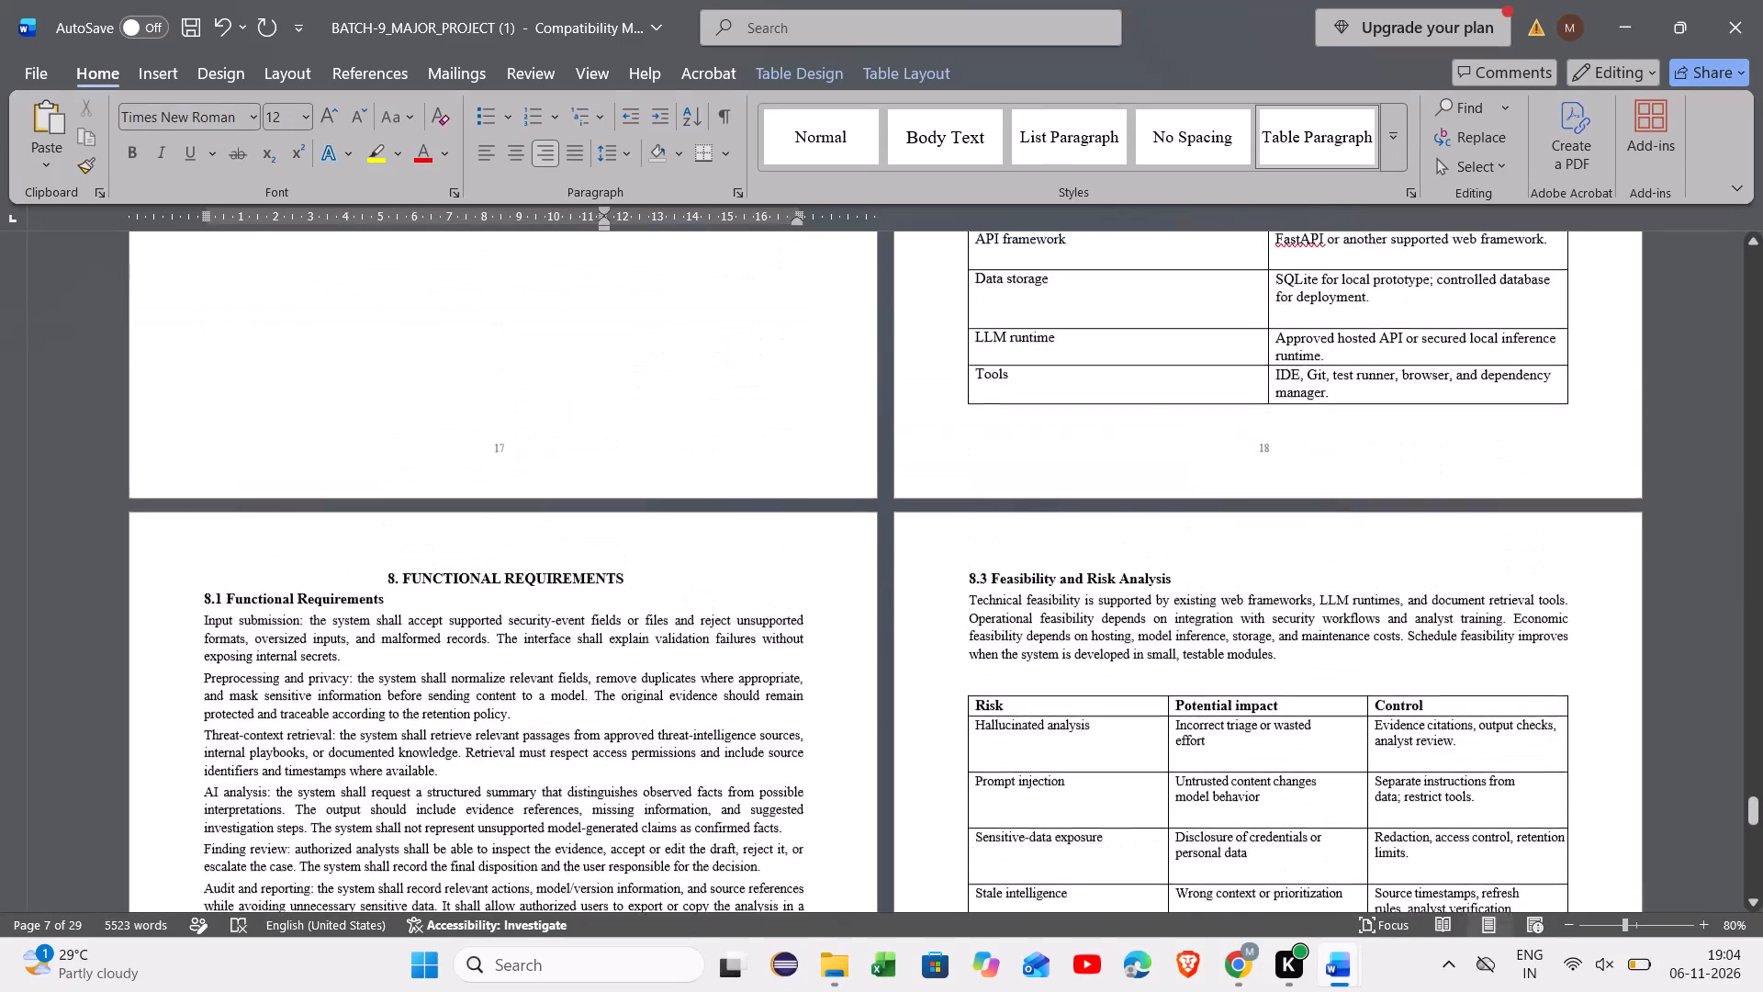
{"action": "scroll", "coordinate": [1072, 826], "scroll_direction": "up", "scroll_amount": 20}
{"action": "scroll", "coordinate": [1072, 826], "scroll_direction": "up", "scroll_amount": 20}
{"action": "scroll", "coordinate": [1072, 826], "scroll_direction": "up", "scroll_amount": 20}
{"action": "scroll", "coordinate": [1072, 826], "scroll_direction": "up", "scroll_amount": 18}
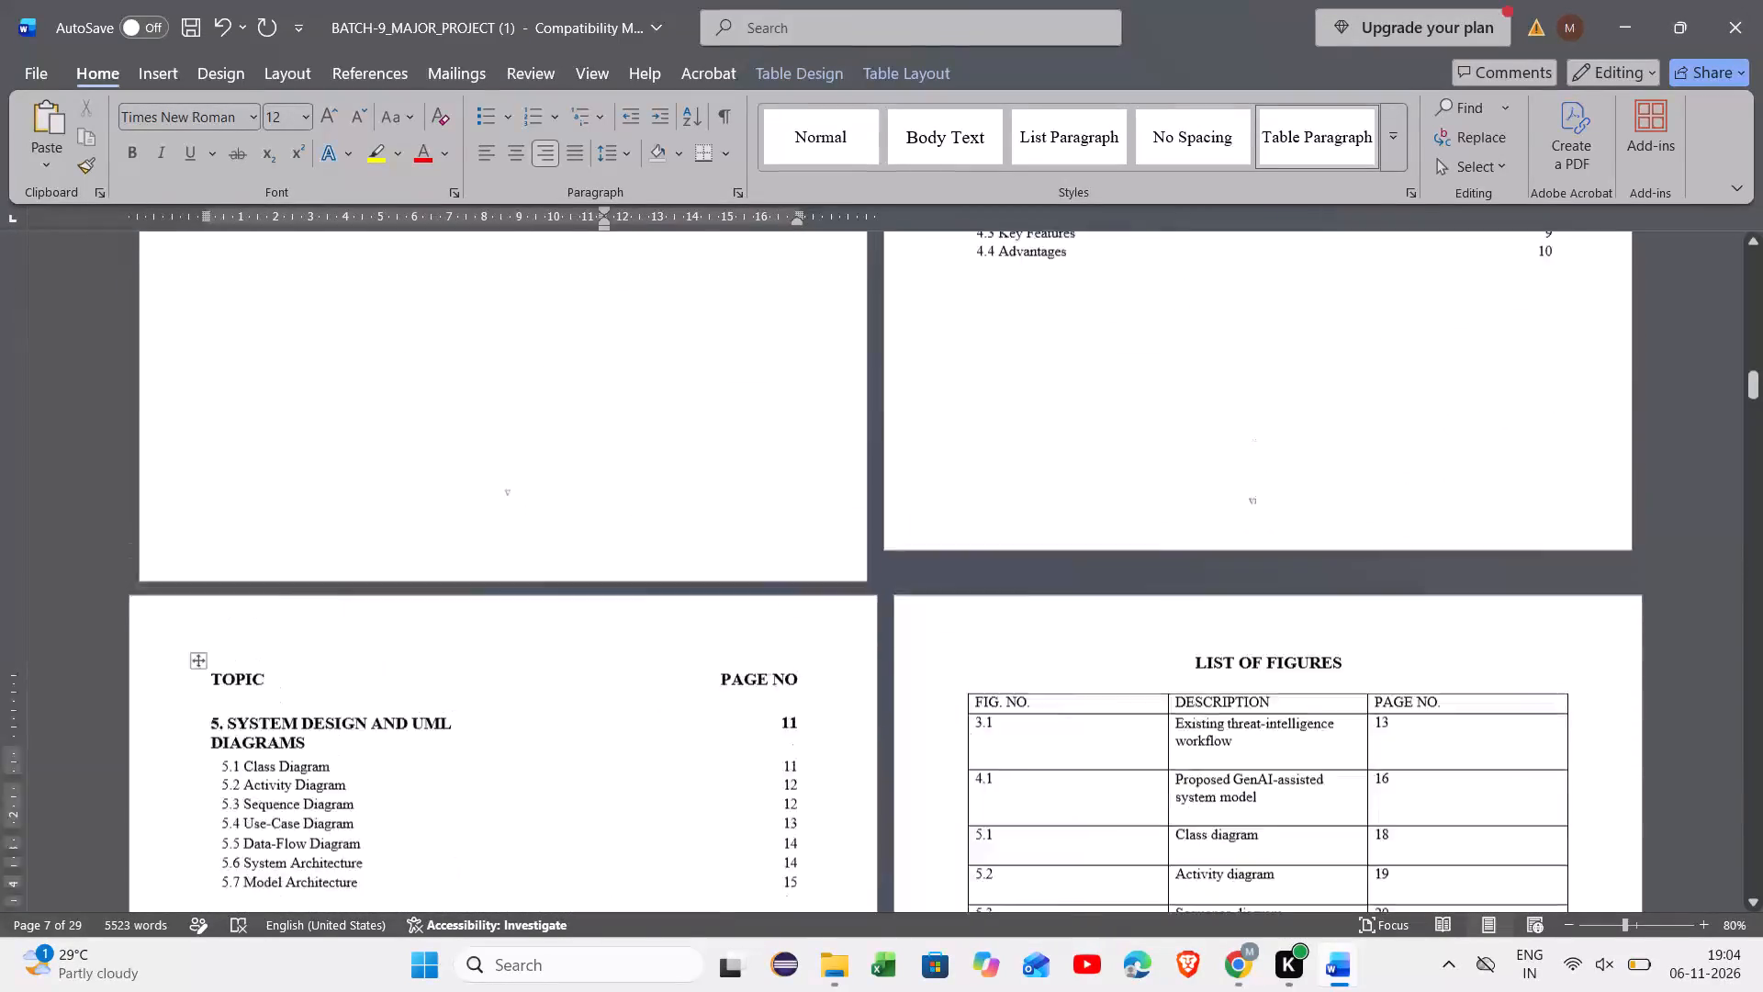
{"action": "scroll", "coordinate": [1072, 826], "scroll_direction": "down", "scroll_amount": 7}
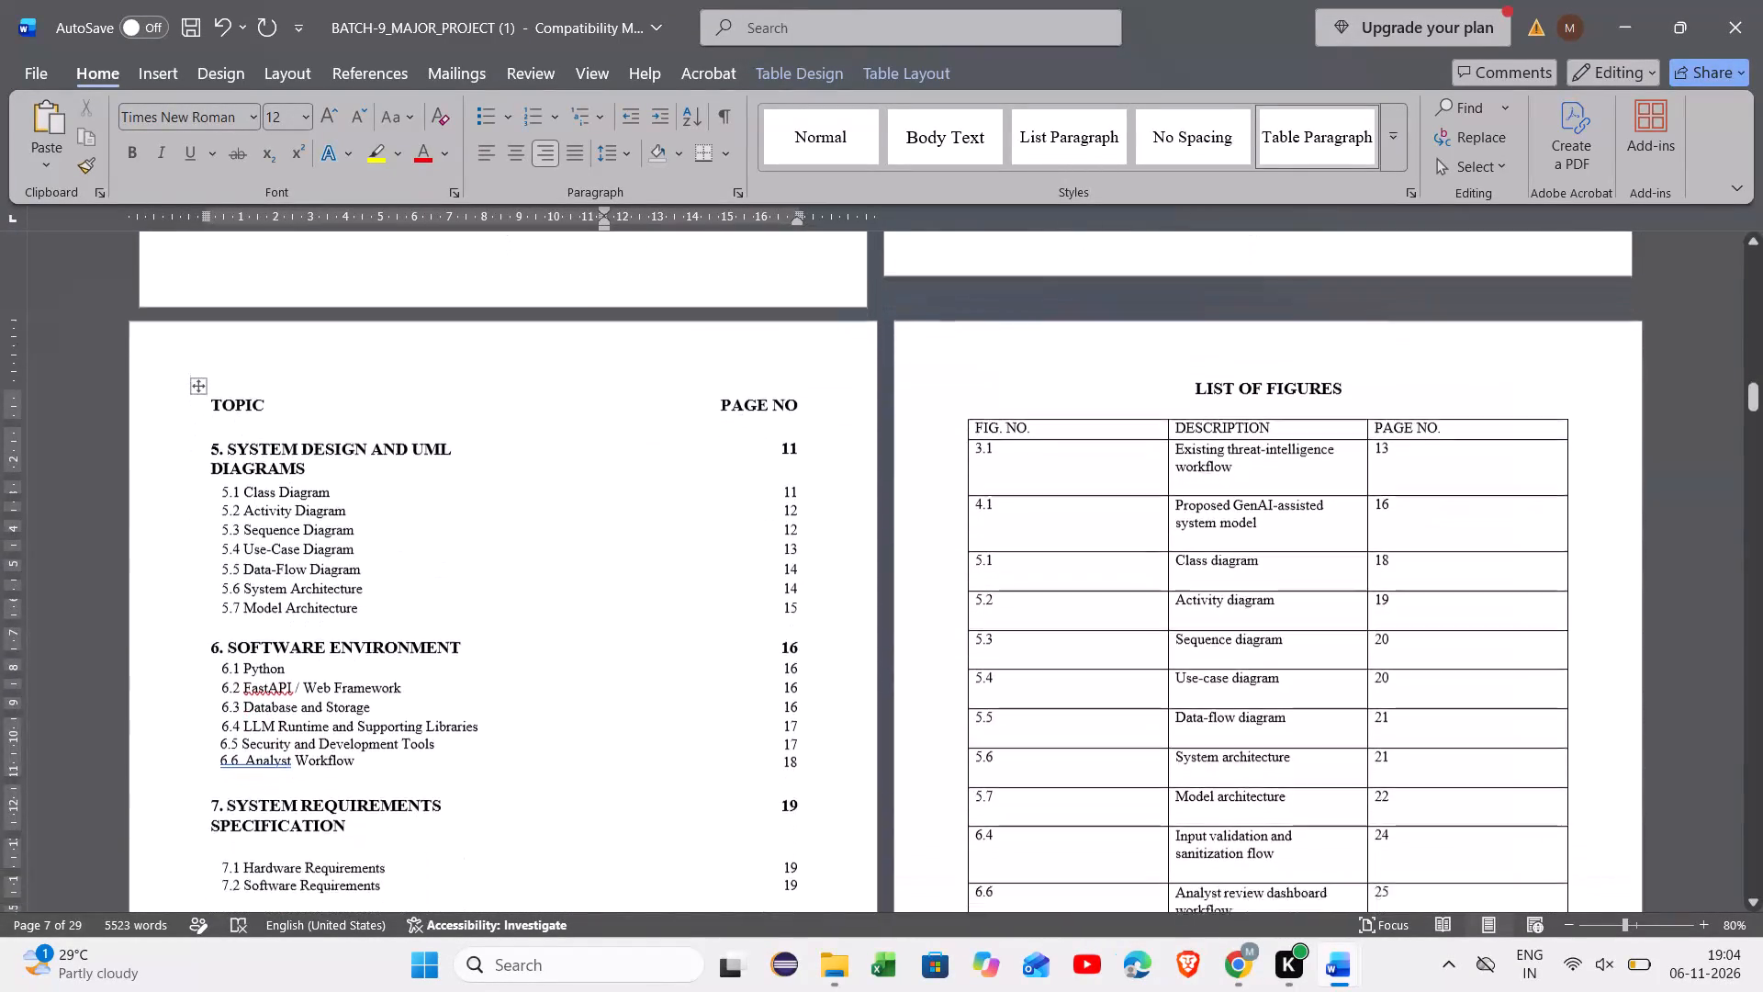
{"action": "scroll", "coordinate": [1072, 826], "scroll_direction": "down", "scroll_amount": 2}
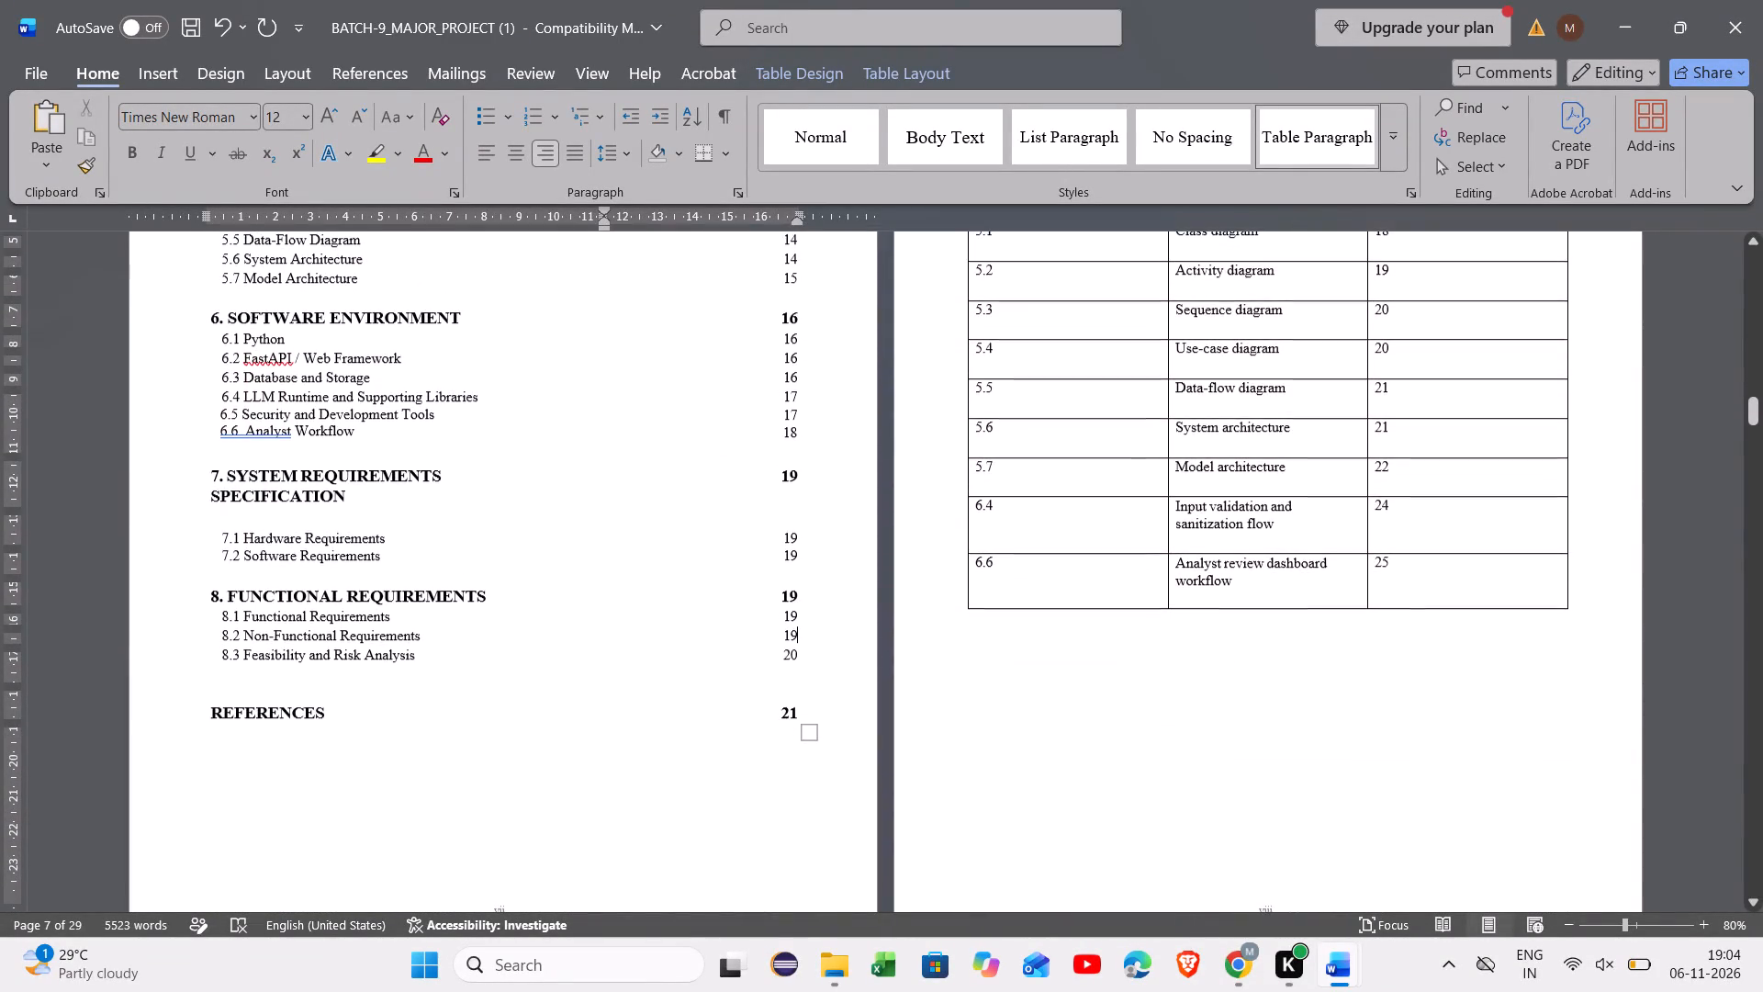
{"action": "scroll", "coordinate": [1072, 826], "scroll_direction": "up", "scroll_amount": 1}
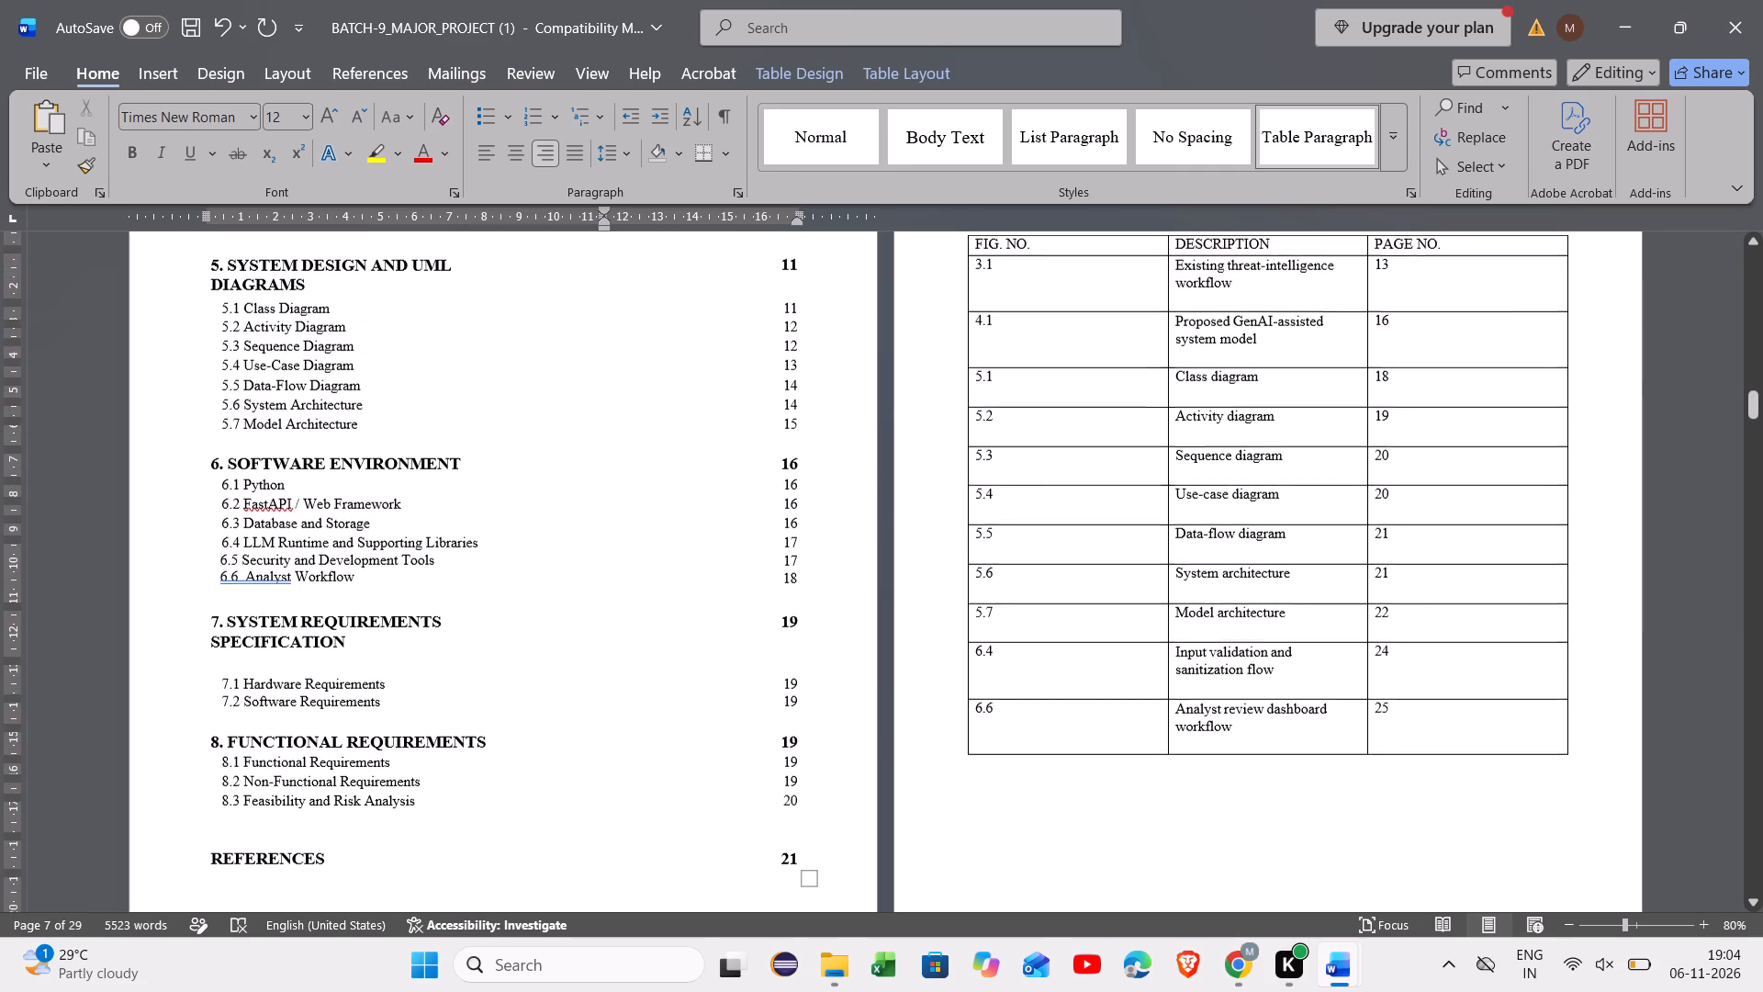
Check the footer page numbers of the pages holding sections 6.6, 7 and 8 against their Contents table entries.
{"action": "scroll", "coordinate": [813, 716], "scroll_direction": "down", "scroll_amount": 20}
{"action": "scroll", "coordinate": [813, 716], "scroll_direction": "down", "scroll_amount": 20}
{"action": "scroll", "coordinate": [813, 716], "scroll_direction": "down", "scroll_amount": 20}
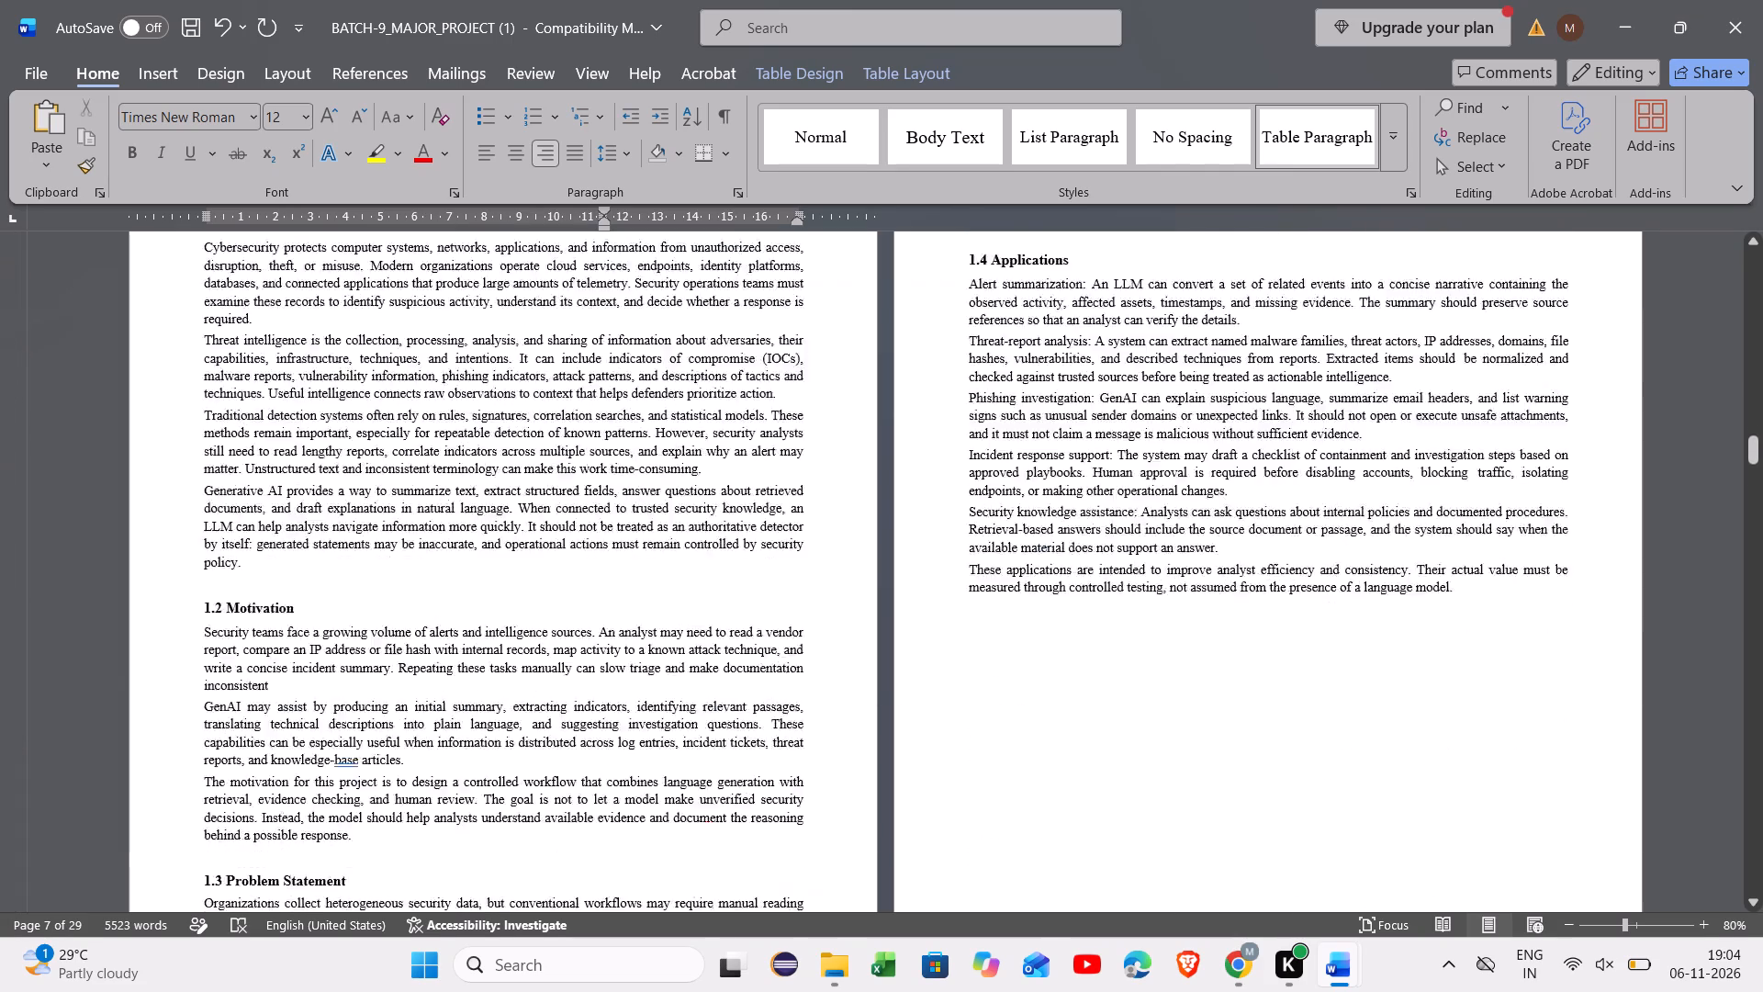
{"action": "scroll", "coordinate": [813, 716], "scroll_direction": "down", "scroll_amount": 20}
{"action": "scroll", "coordinate": [813, 716], "scroll_direction": "down", "scroll_amount": 20}
{"action": "scroll", "coordinate": [813, 716], "scroll_direction": "down", "scroll_amount": 20}
{"action": "scroll", "coordinate": [813, 716], "scroll_direction": "up", "scroll_amount": 6}
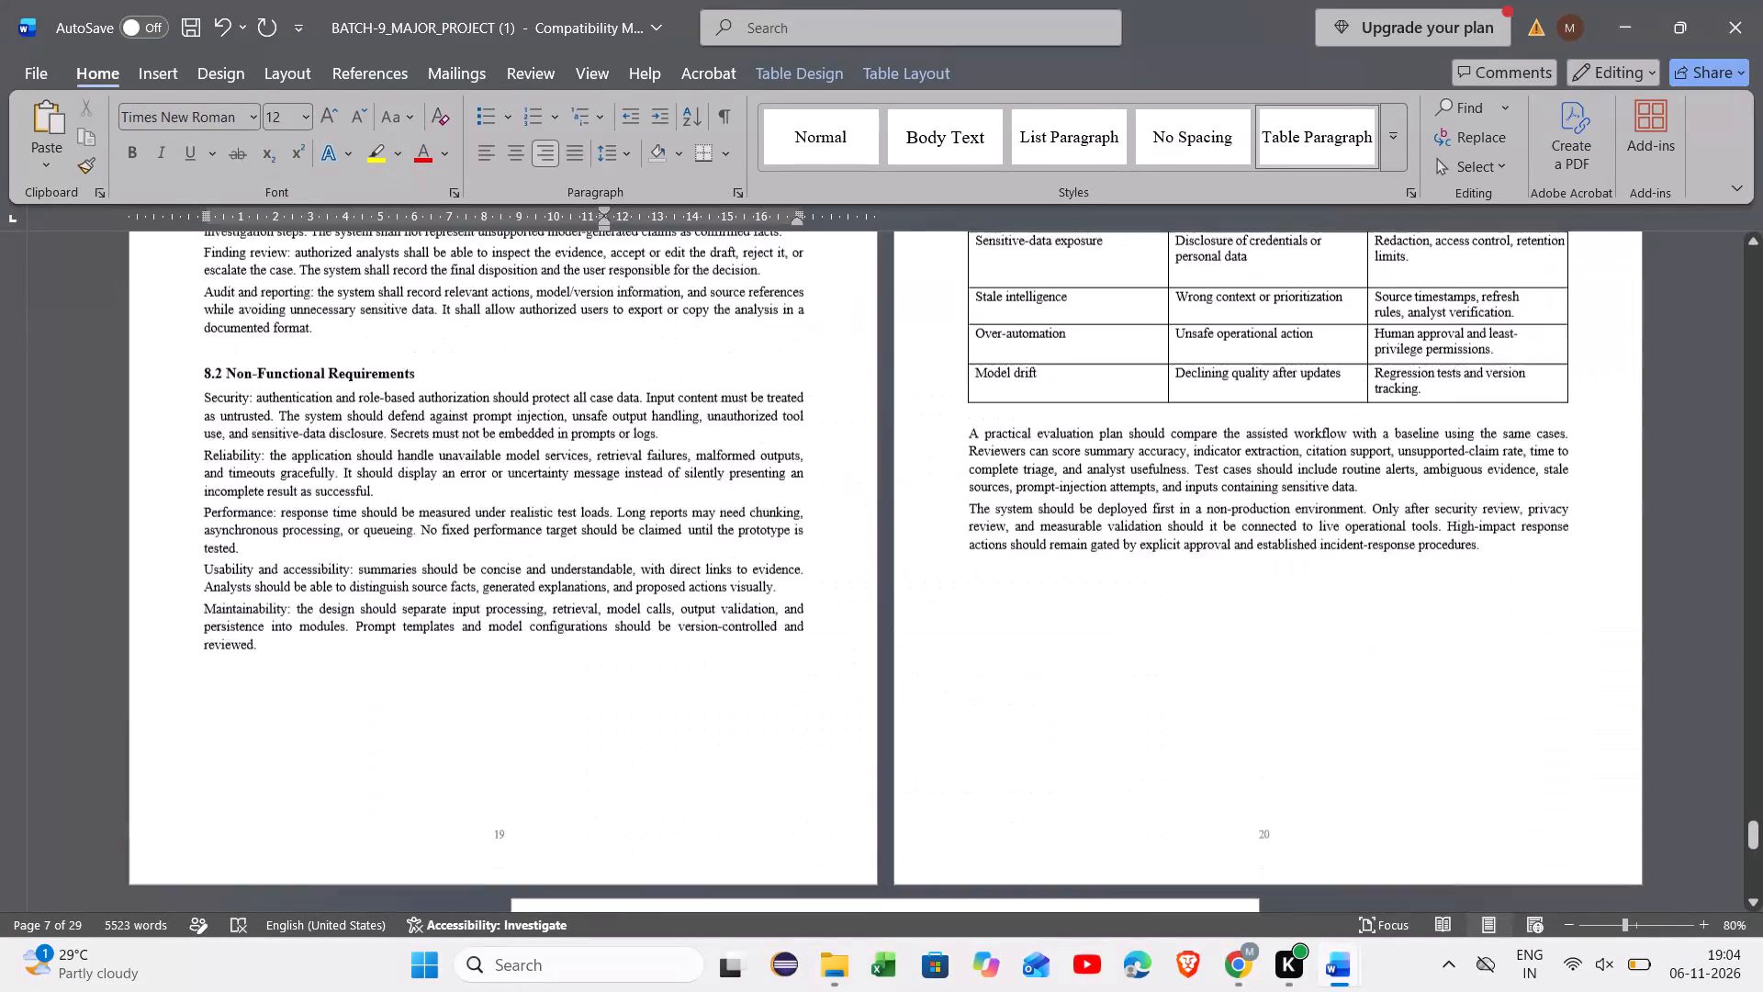
{"action": "scroll", "coordinate": [813, 716], "scroll_direction": "up", "scroll_amount": 5}
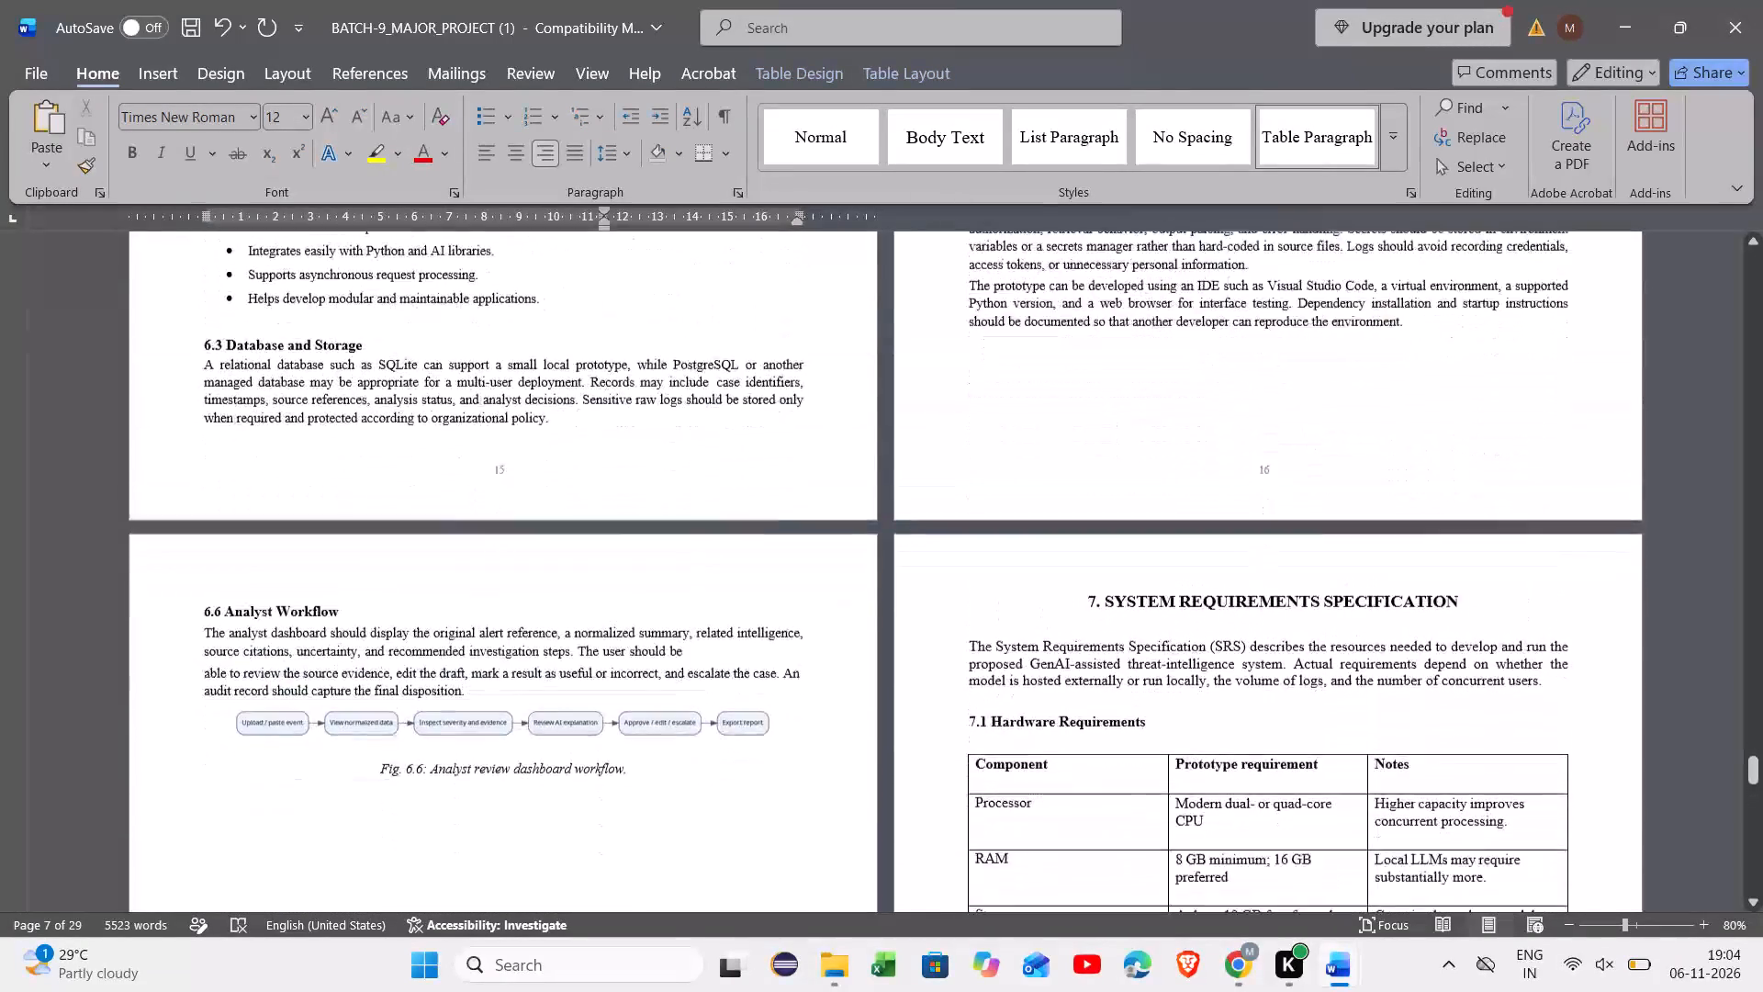
{"action": "scroll", "coordinate": [813, 716], "scroll_direction": "up", "scroll_amount": 1}
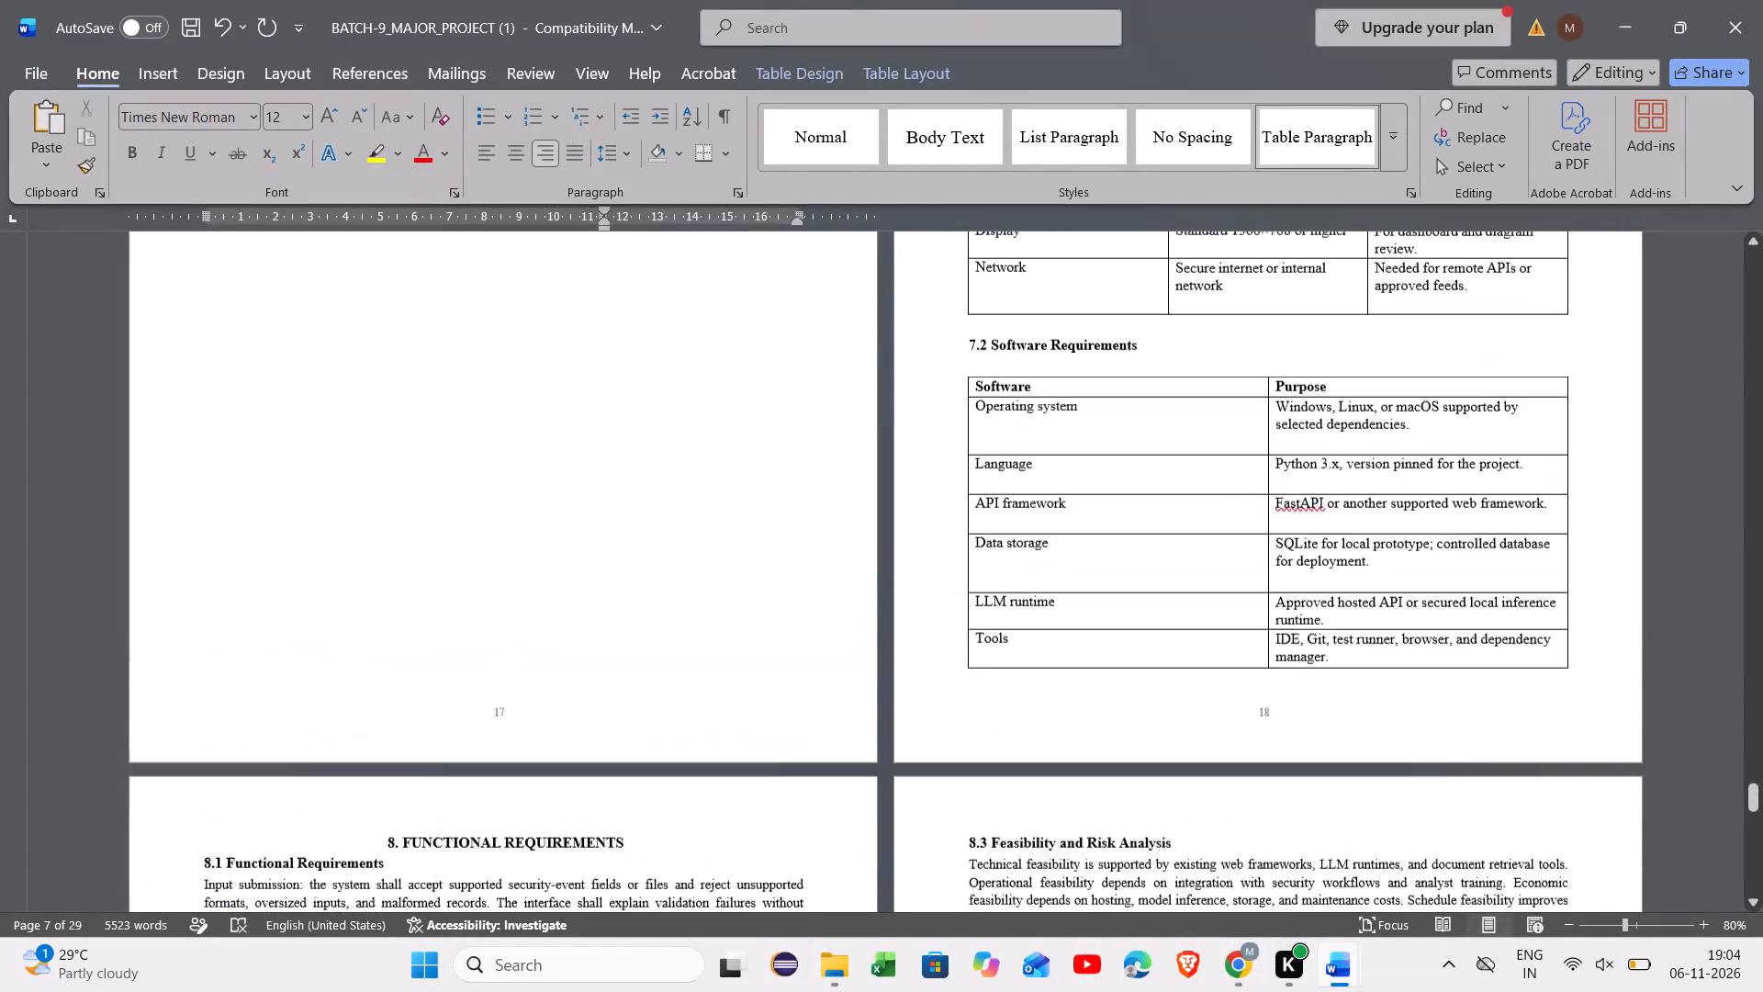
{"action": "scroll", "coordinate": [813, 716], "scroll_direction": "up", "scroll_amount": 1}
{"action": "scroll", "coordinate": [813, 716], "scroll_direction": "right", "scroll_amount": 1}
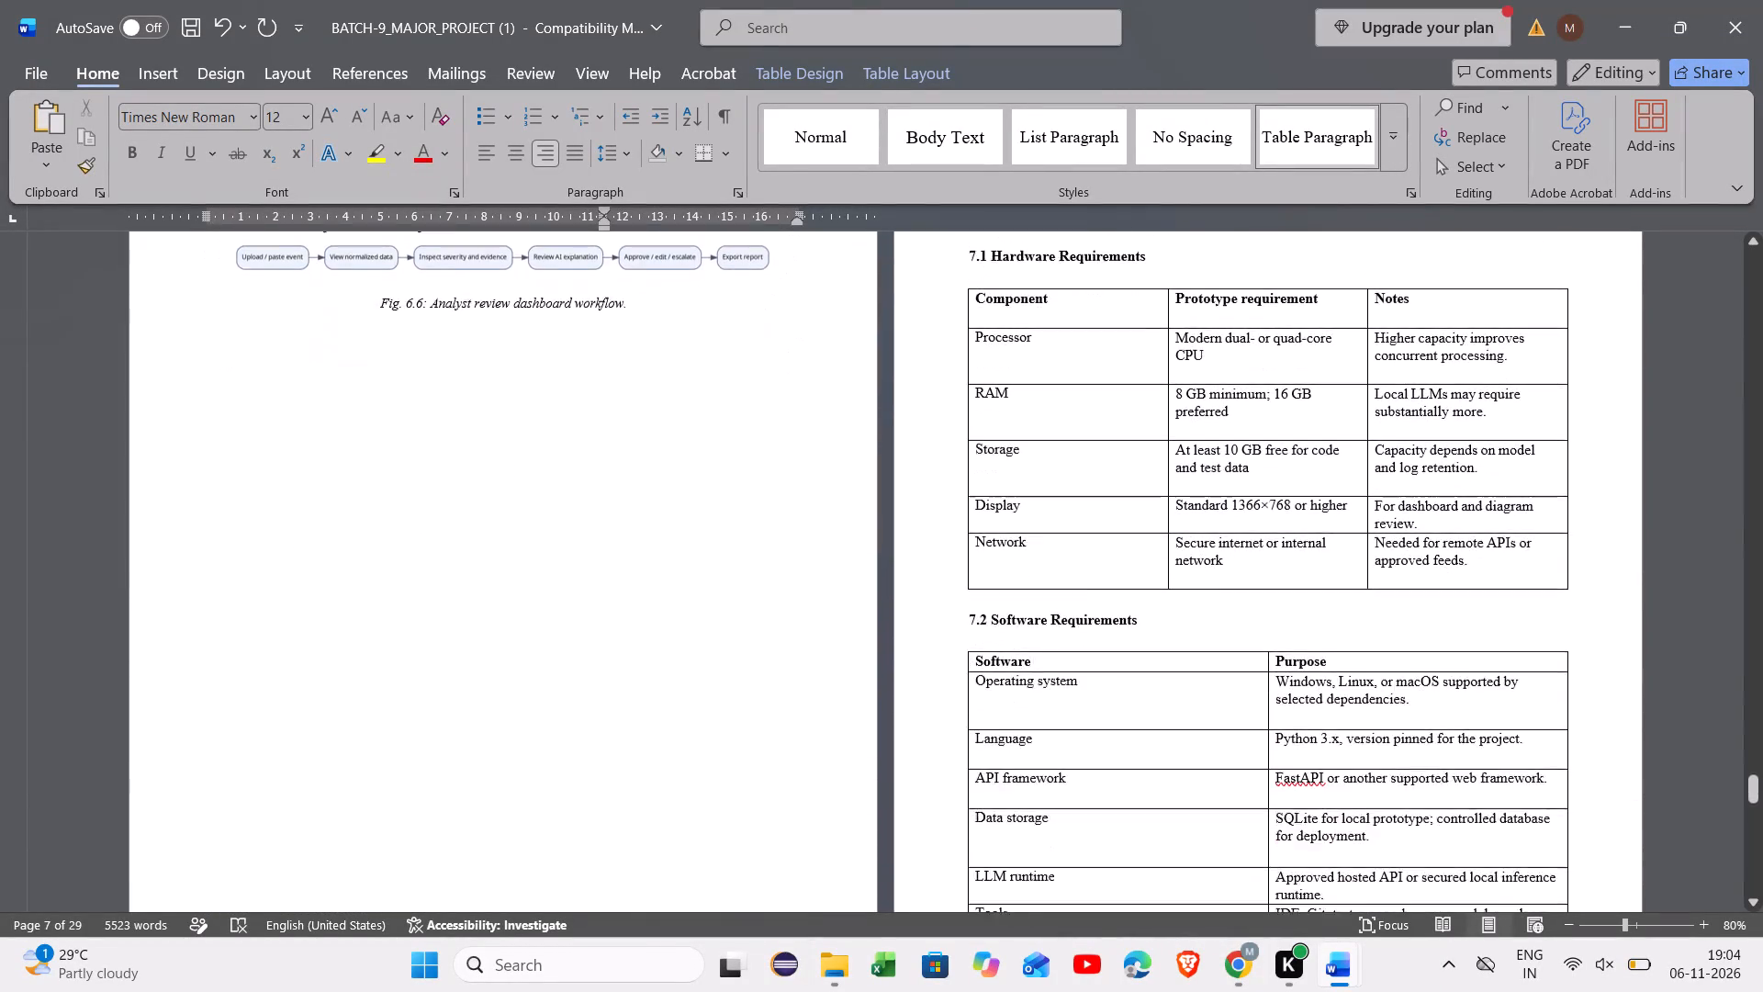
{"action": "scroll", "coordinate": [813, 716], "scroll_direction": "right", "scroll_amount": 1}
{"action": "scroll", "coordinate": [813, 716], "scroll_direction": "up", "scroll_amount": 7}
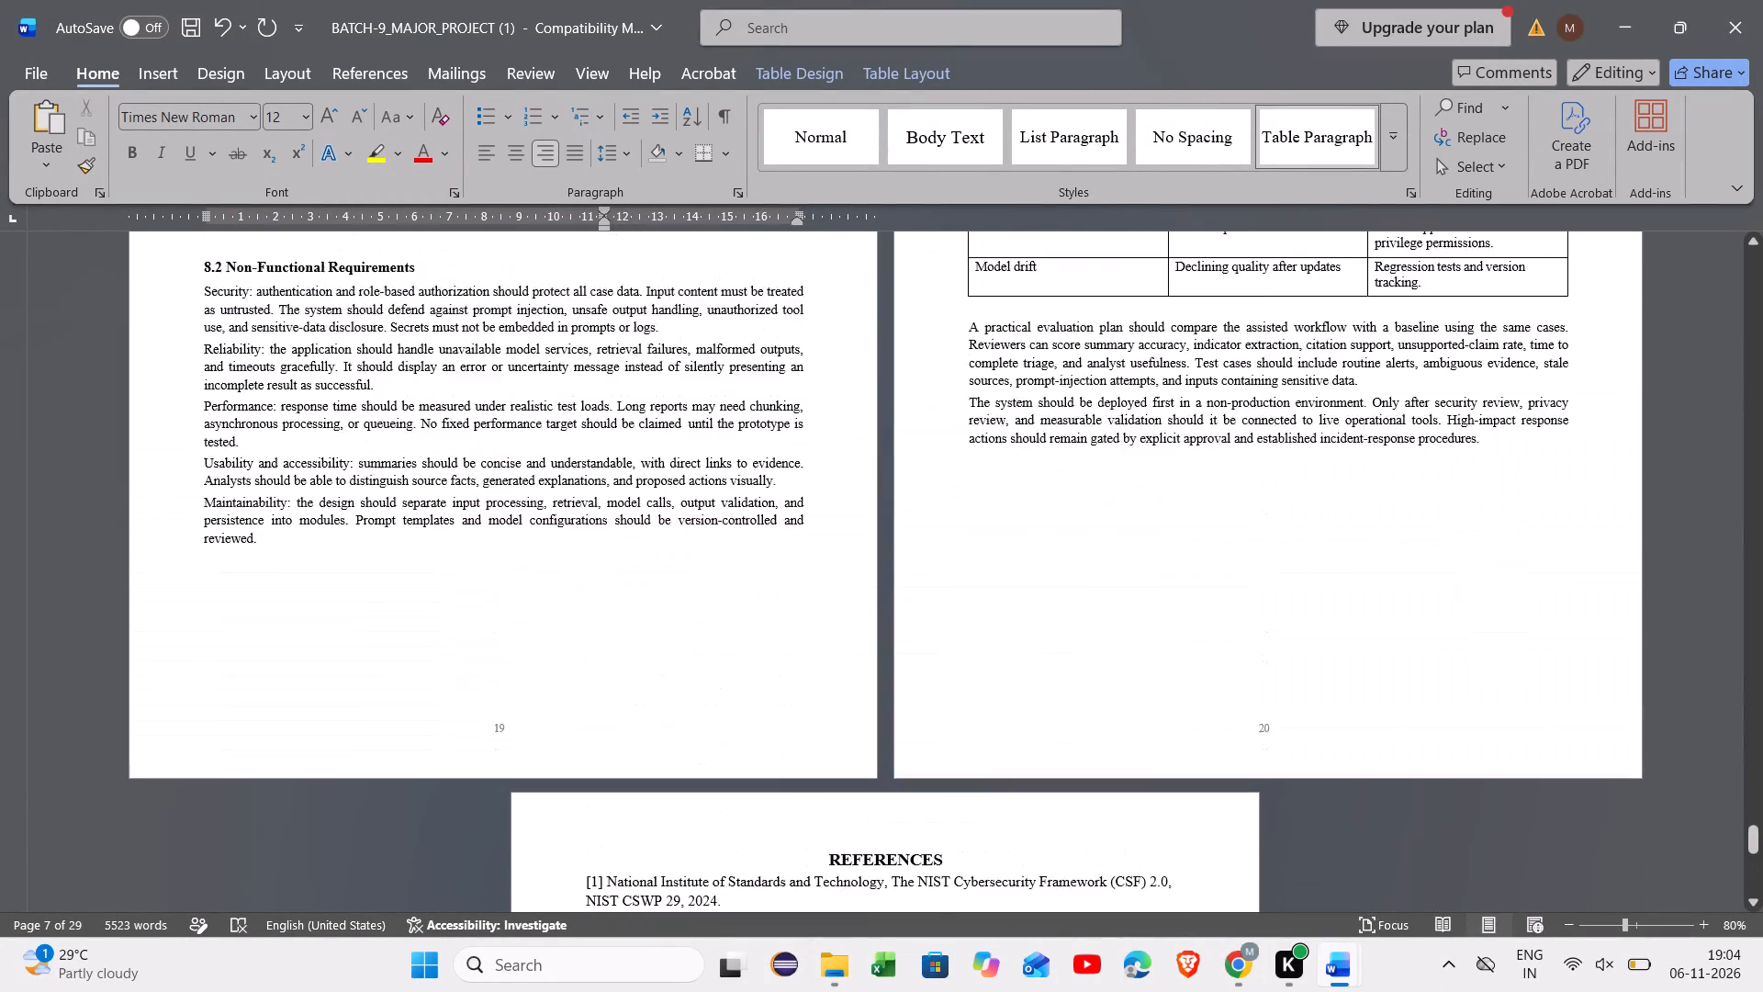
{"action": "scroll", "coordinate": [813, 716], "scroll_direction": "up", "scroll_amount": 1}
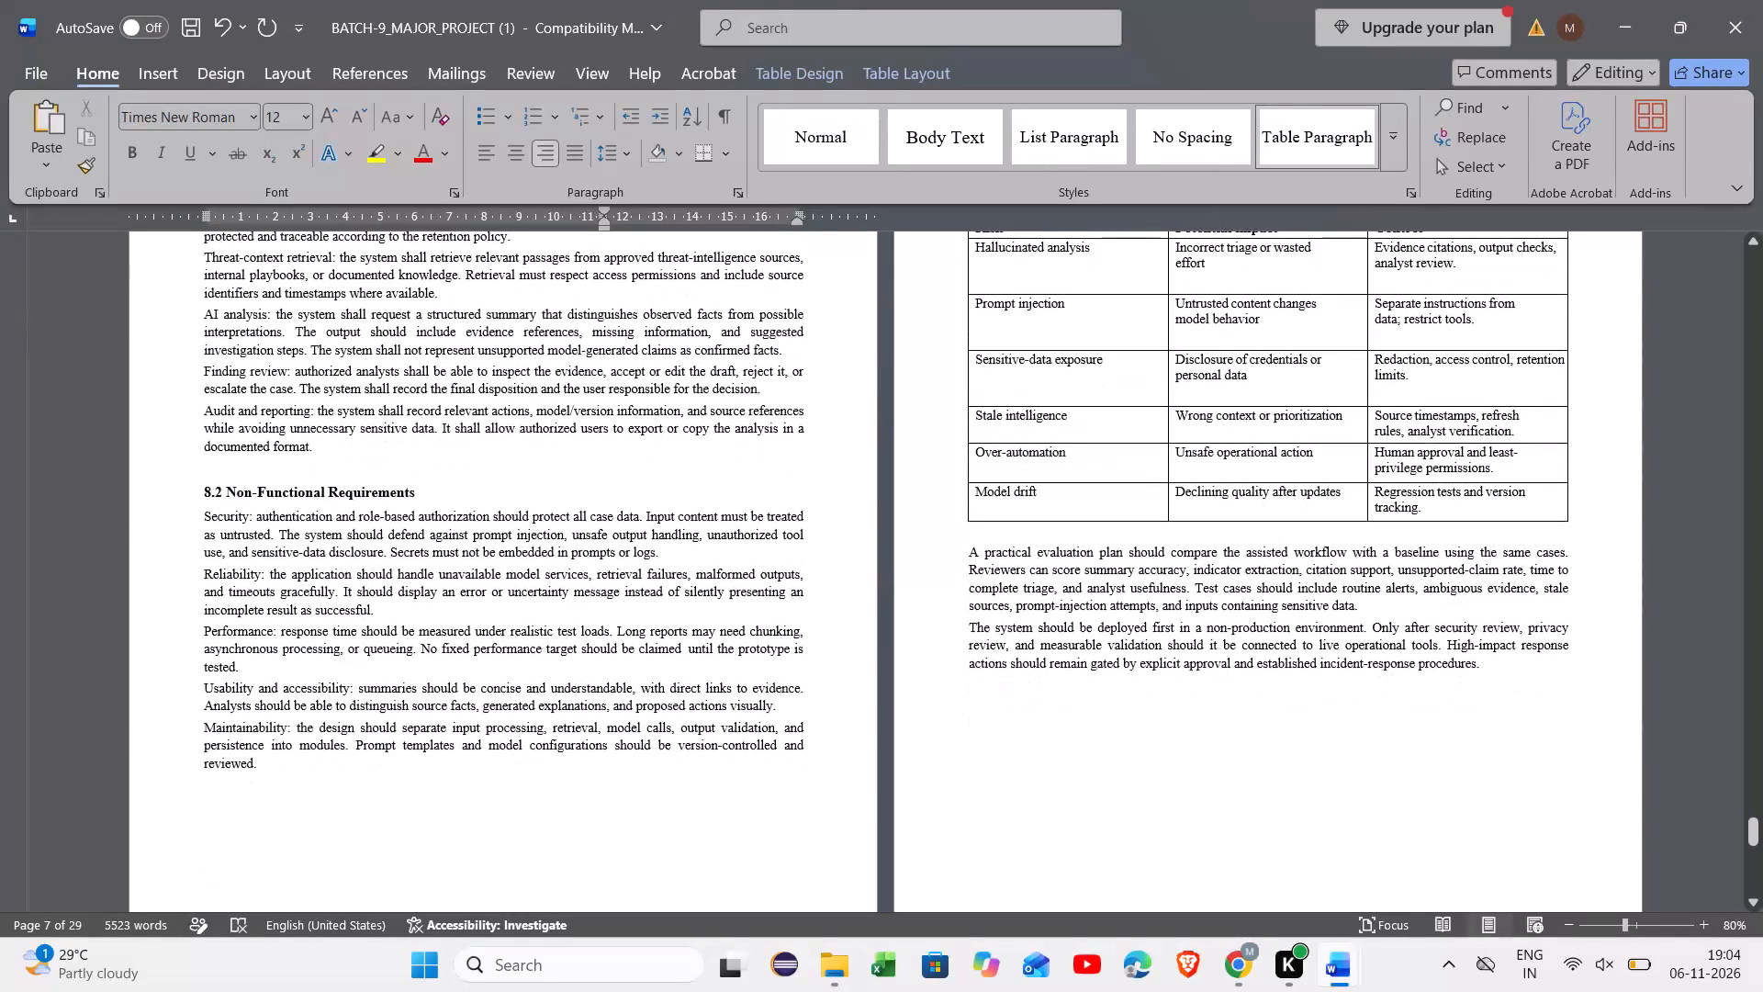
{"action": "scroll", "coordinate": [1019, 666], "scroll_direction": "down", "scroll_amount": 1}
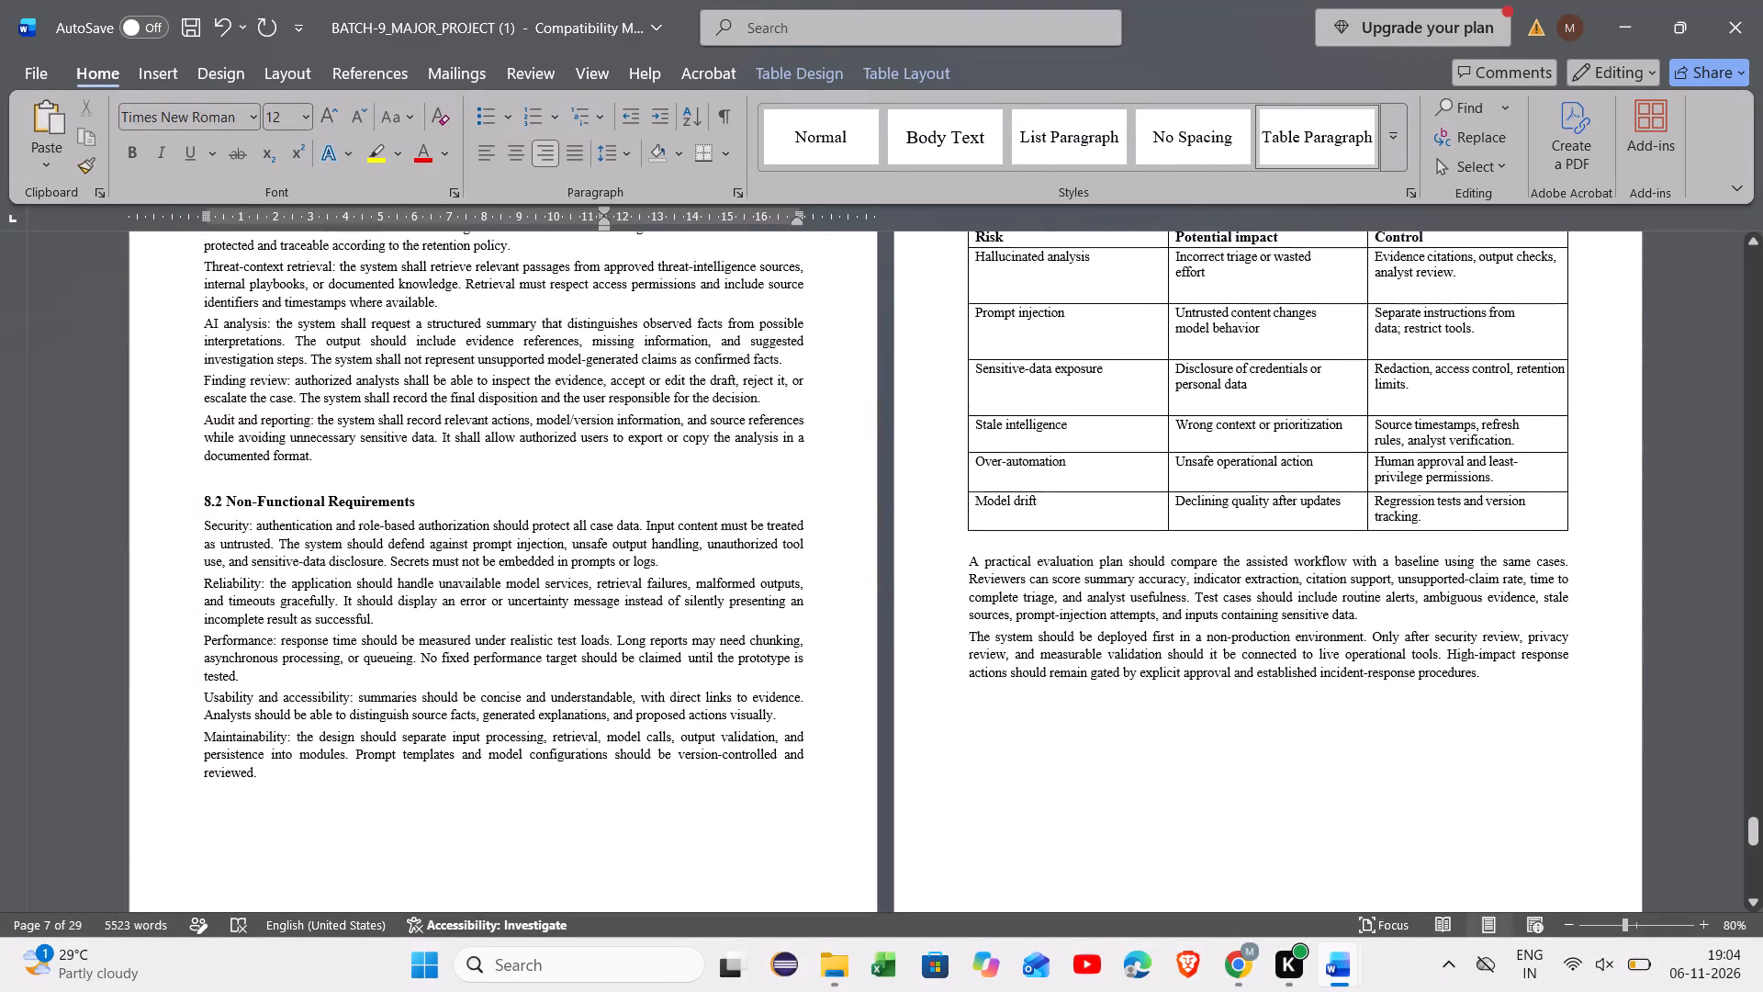
{"action": "scroll", "coordinate": [1019, 666], "scroll_direction": "down", "scroll_amount": 1}
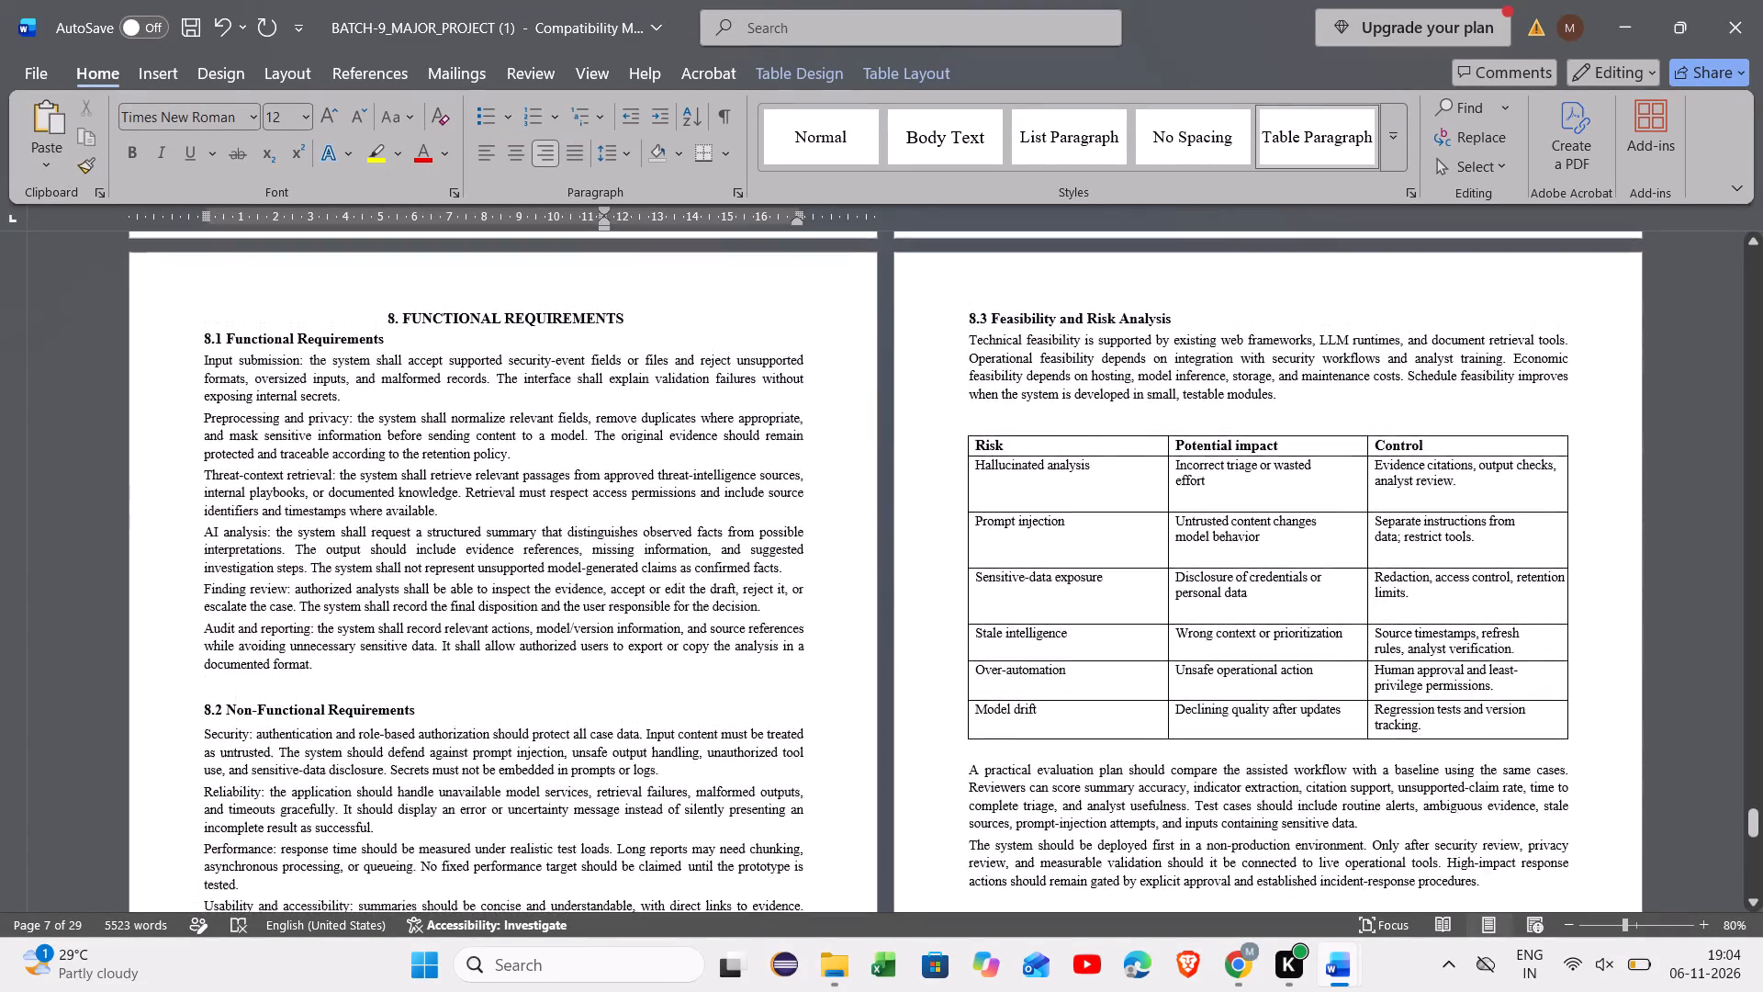
{"action": "scroll", "coordinate": [1019, 666], "scroll_direction": "down", "scroll_amount": 2}
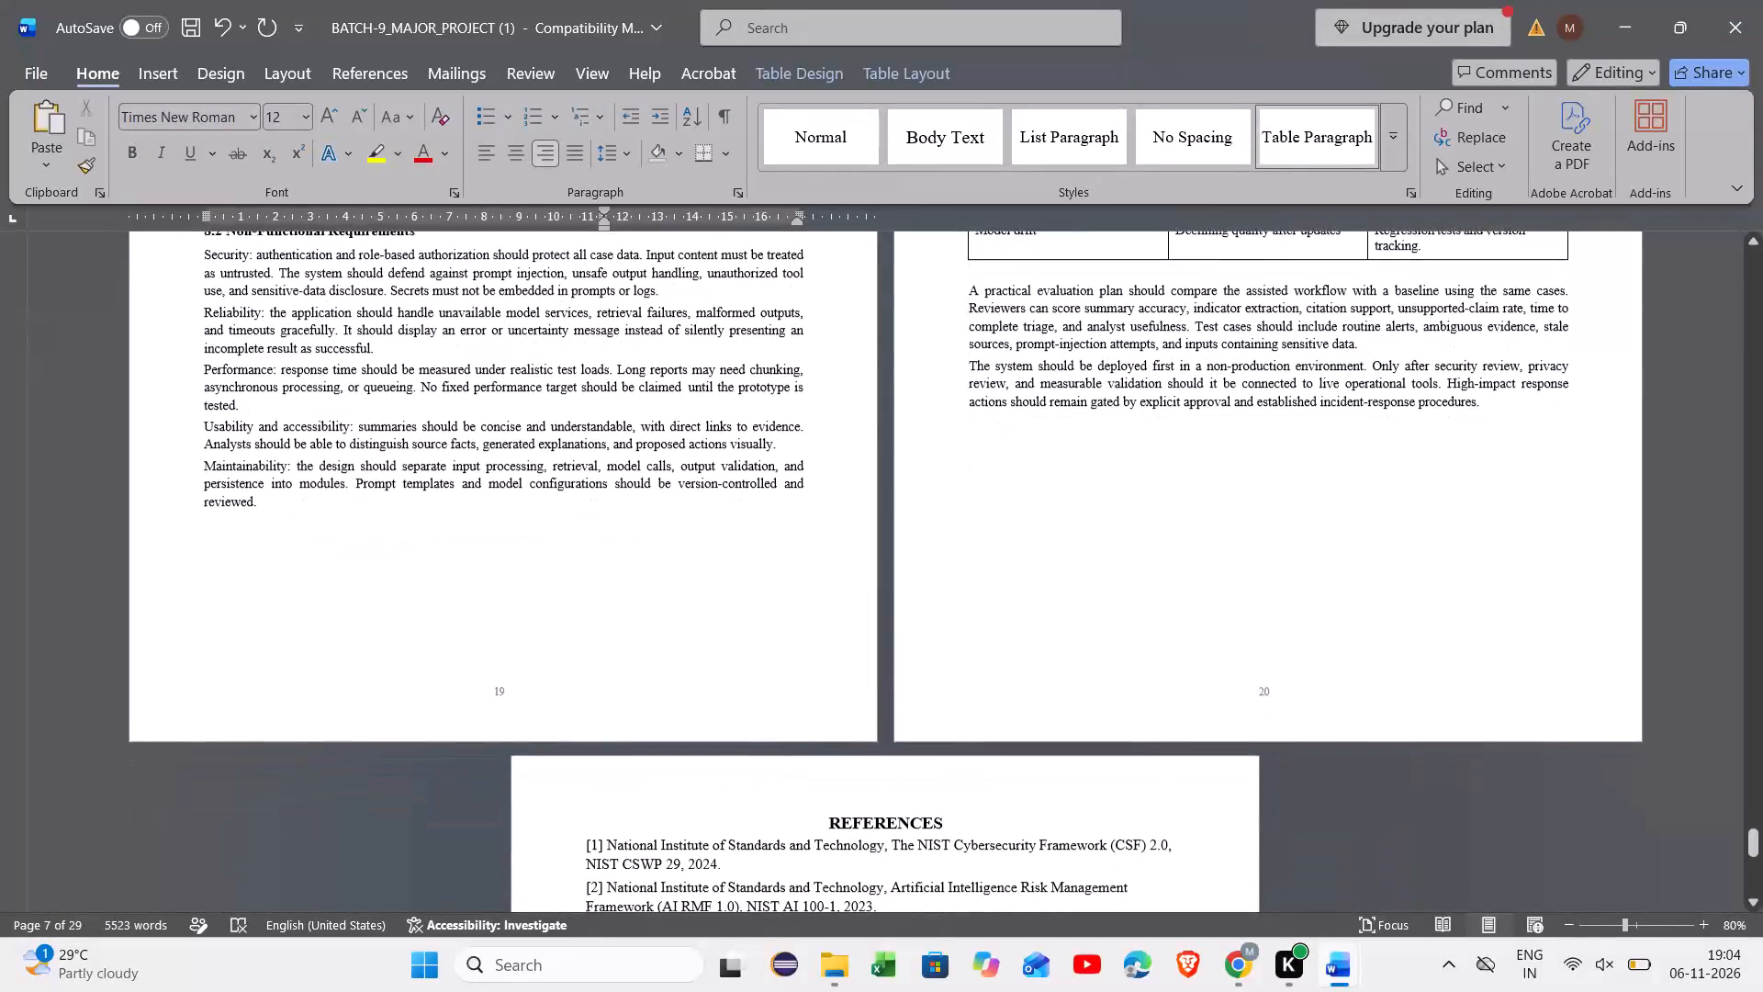
{"action": "scroll", "coordinate": [1019, 666], "scroll_direction": "up", "scroll_amount": 1}
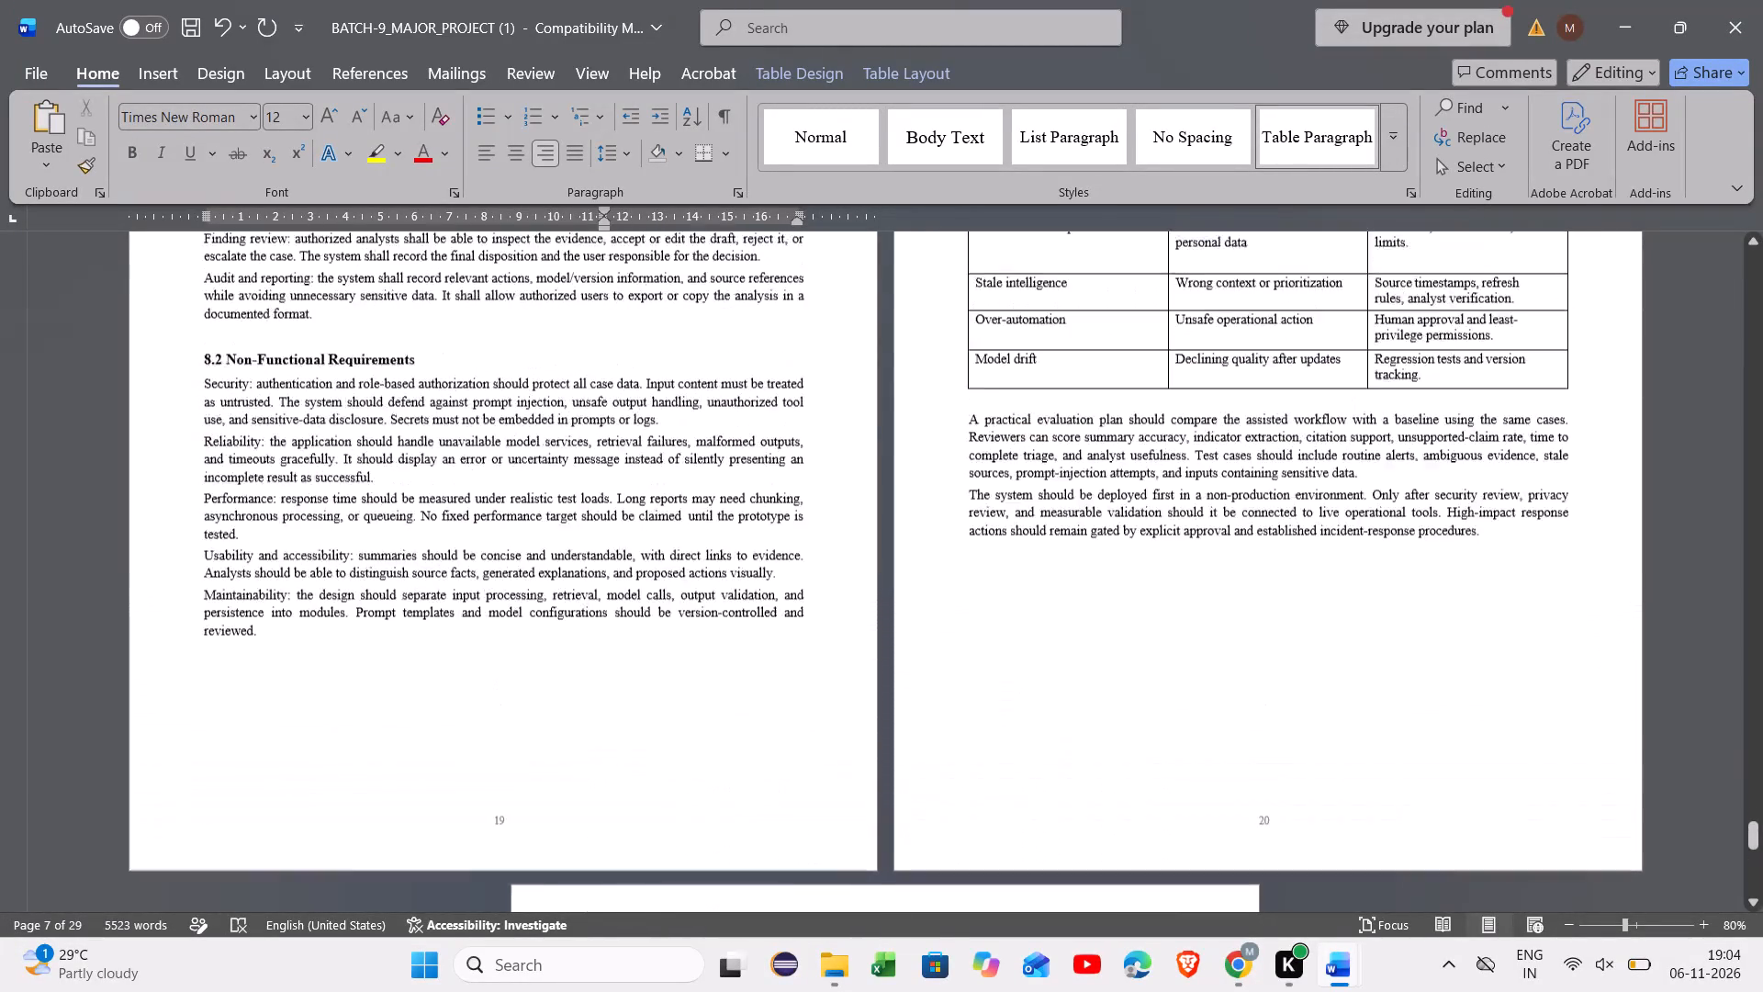
{"action": "scroll", "coordinate": [1019, 666], "scroll_direction": "up", "scroll_amount": 3}
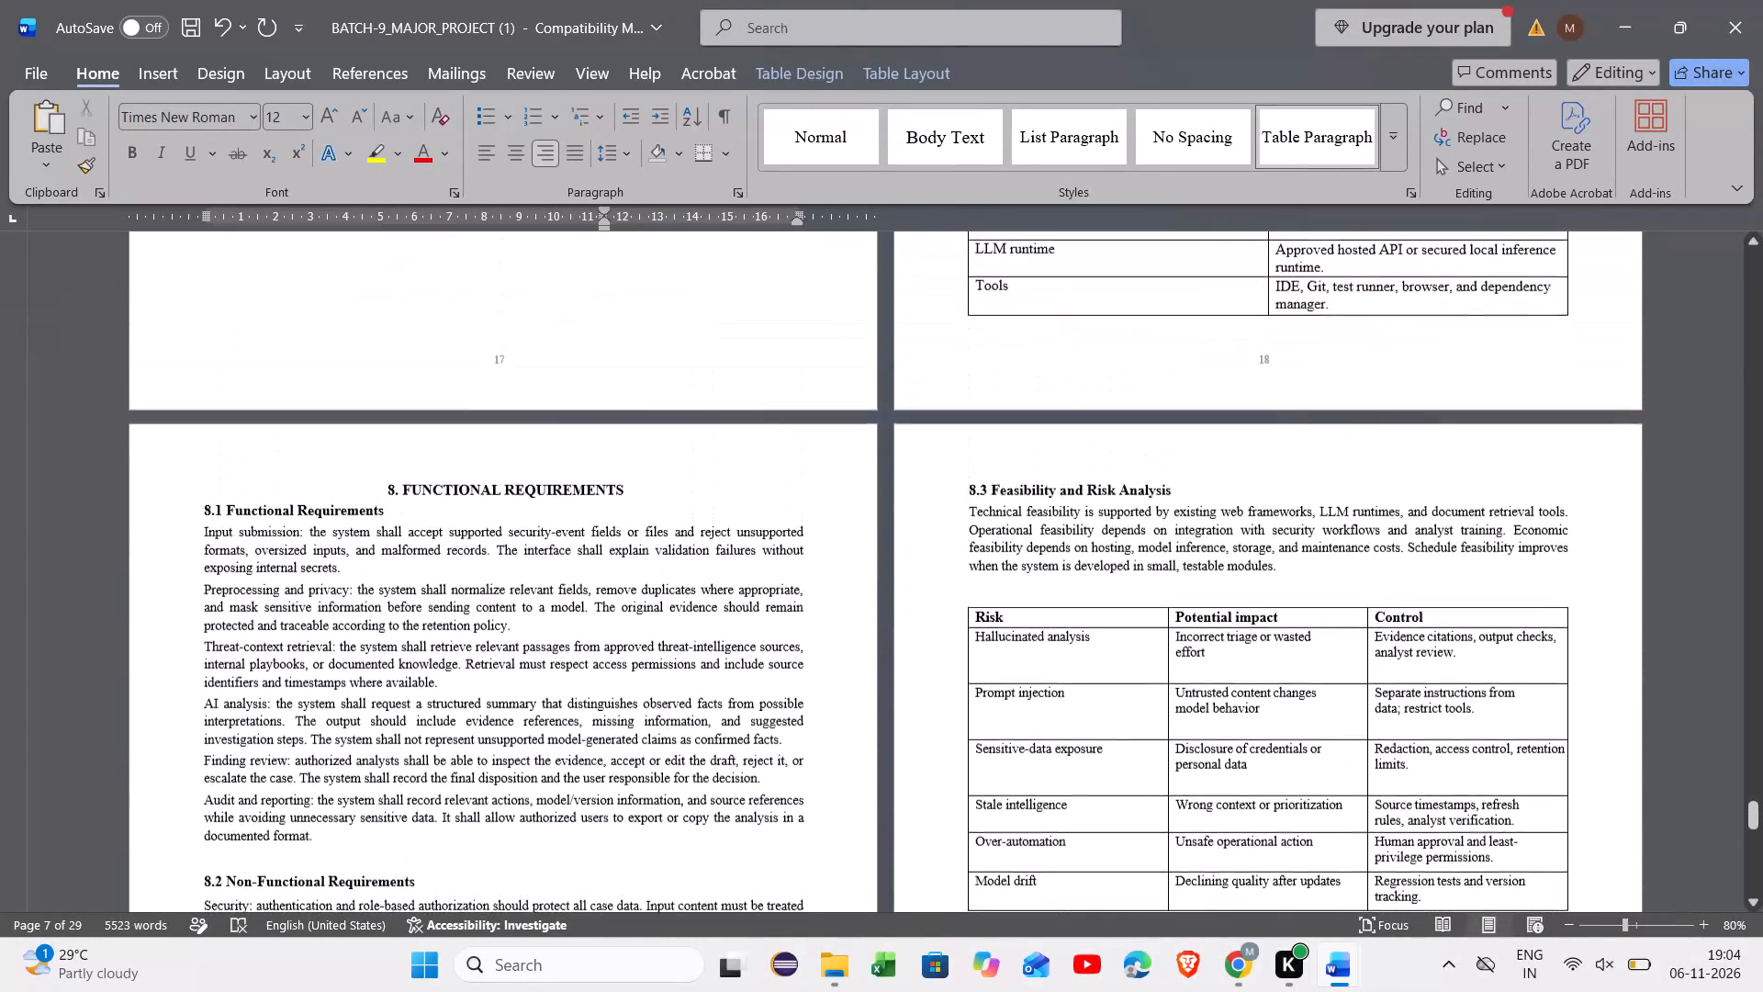
{"action": "scroll", "coordinate": [1019, 666], "scroll_direction": "up", "scroll_amount": 2}
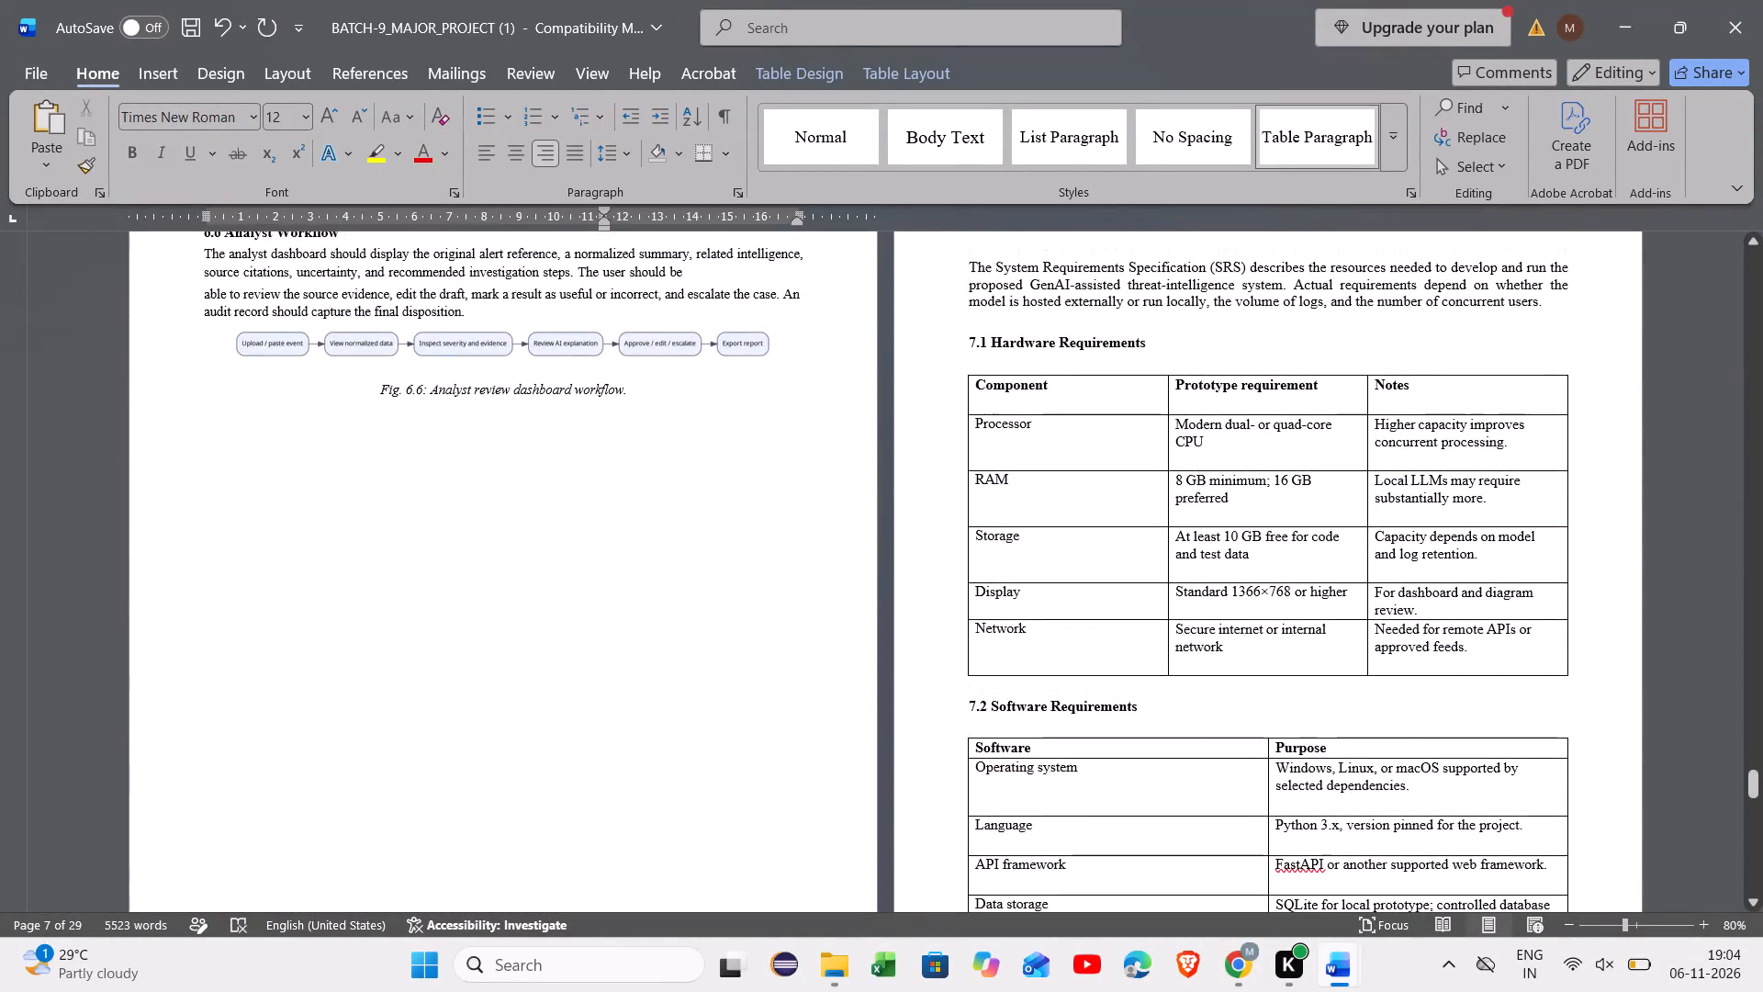
{"action": "scroll", "coordinate": [1019, 666], "scroll_direction": "up", "scroll_amount": 1}
{"action": "scroll", "coordinate": [1019, 666], "scroll_direction": "right", "scroll_amount": 1}
{"action": "scroll", "coordinate": [1019, 666], "scroll_direction": "up", "scroll_amount": 1}
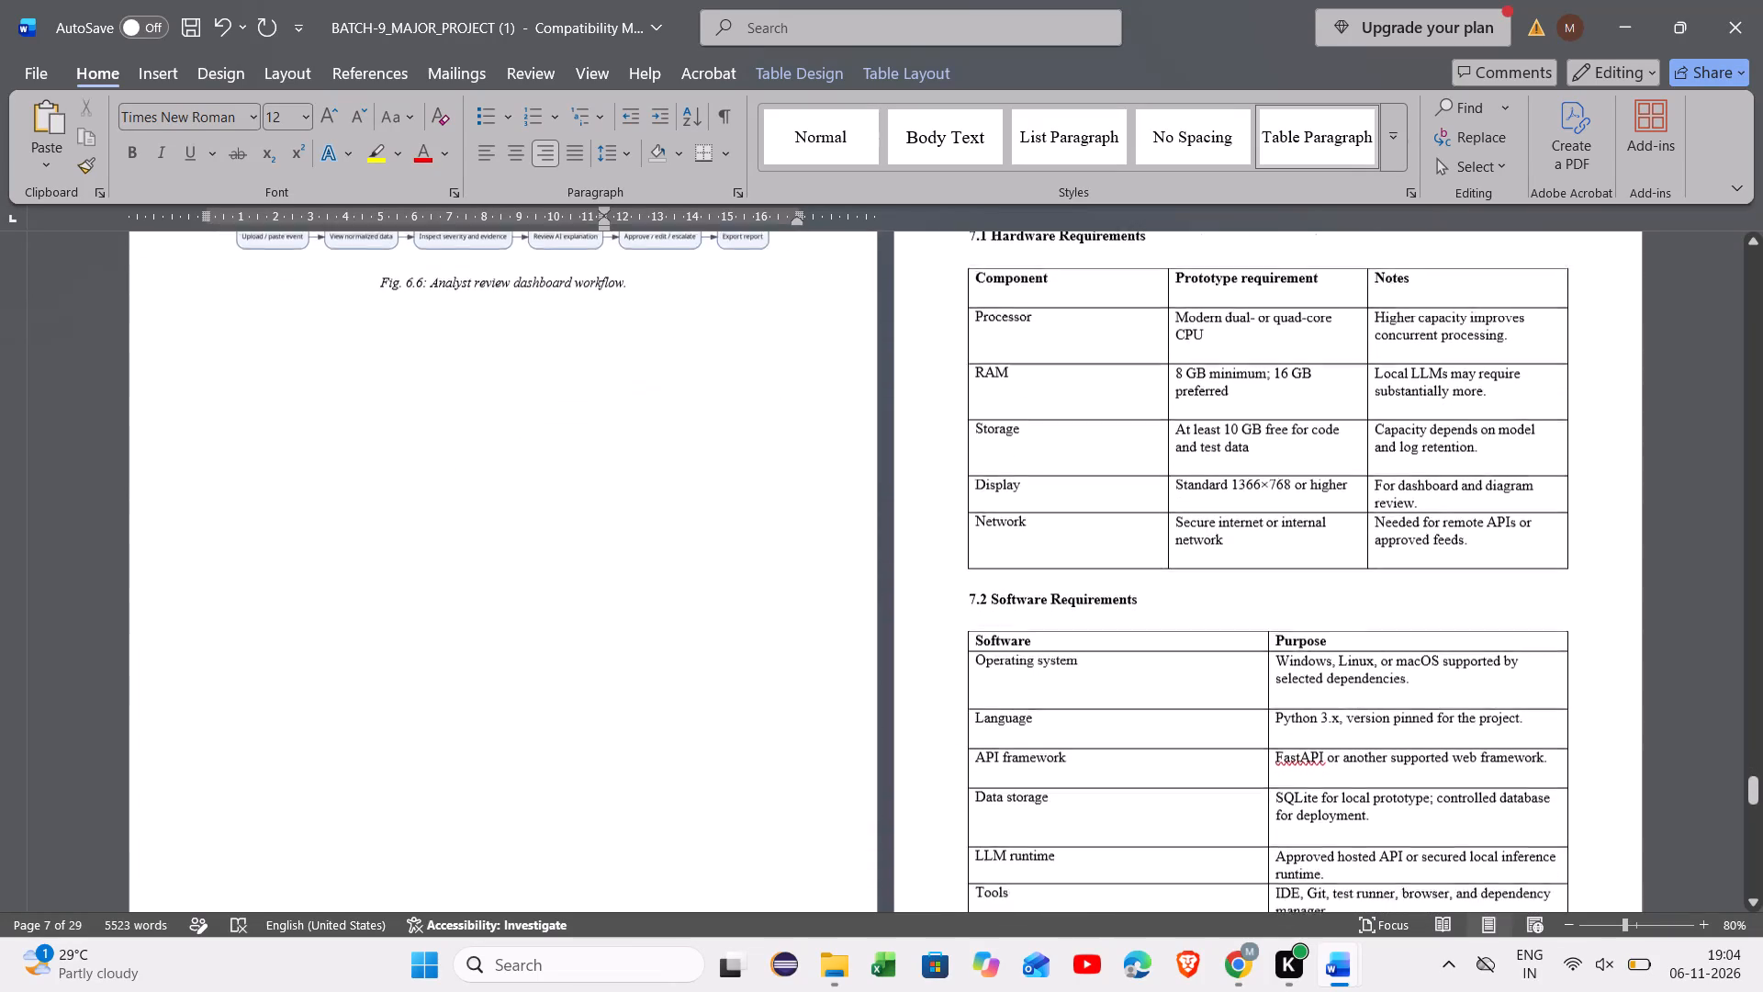
{"action": "scroll", "coordinate": [1019, 666], "scroll_direction": "up", "scroll_amount": 1}
{"action": "scroll", "coordinate": [1019, 666], "scroll_direction": "down", "scroll_amount": 1}
{"action": "scroll", "coordinate": [1019, 666], "scroll_direction": "up", "scroll_amount": 1}
{"action": "scroll", "coordinate": [1019, 666], "scroll_direction": "up", "scroll_amount": 20}
{"action": "scroll", "coordinate": [1019, 666], "scroll_direction": "up", "scroll_amount": 20}
{"action": "scroll", "coordinate": [1019, 666], "scroll_direction": "up", "scroll_amount": 20}
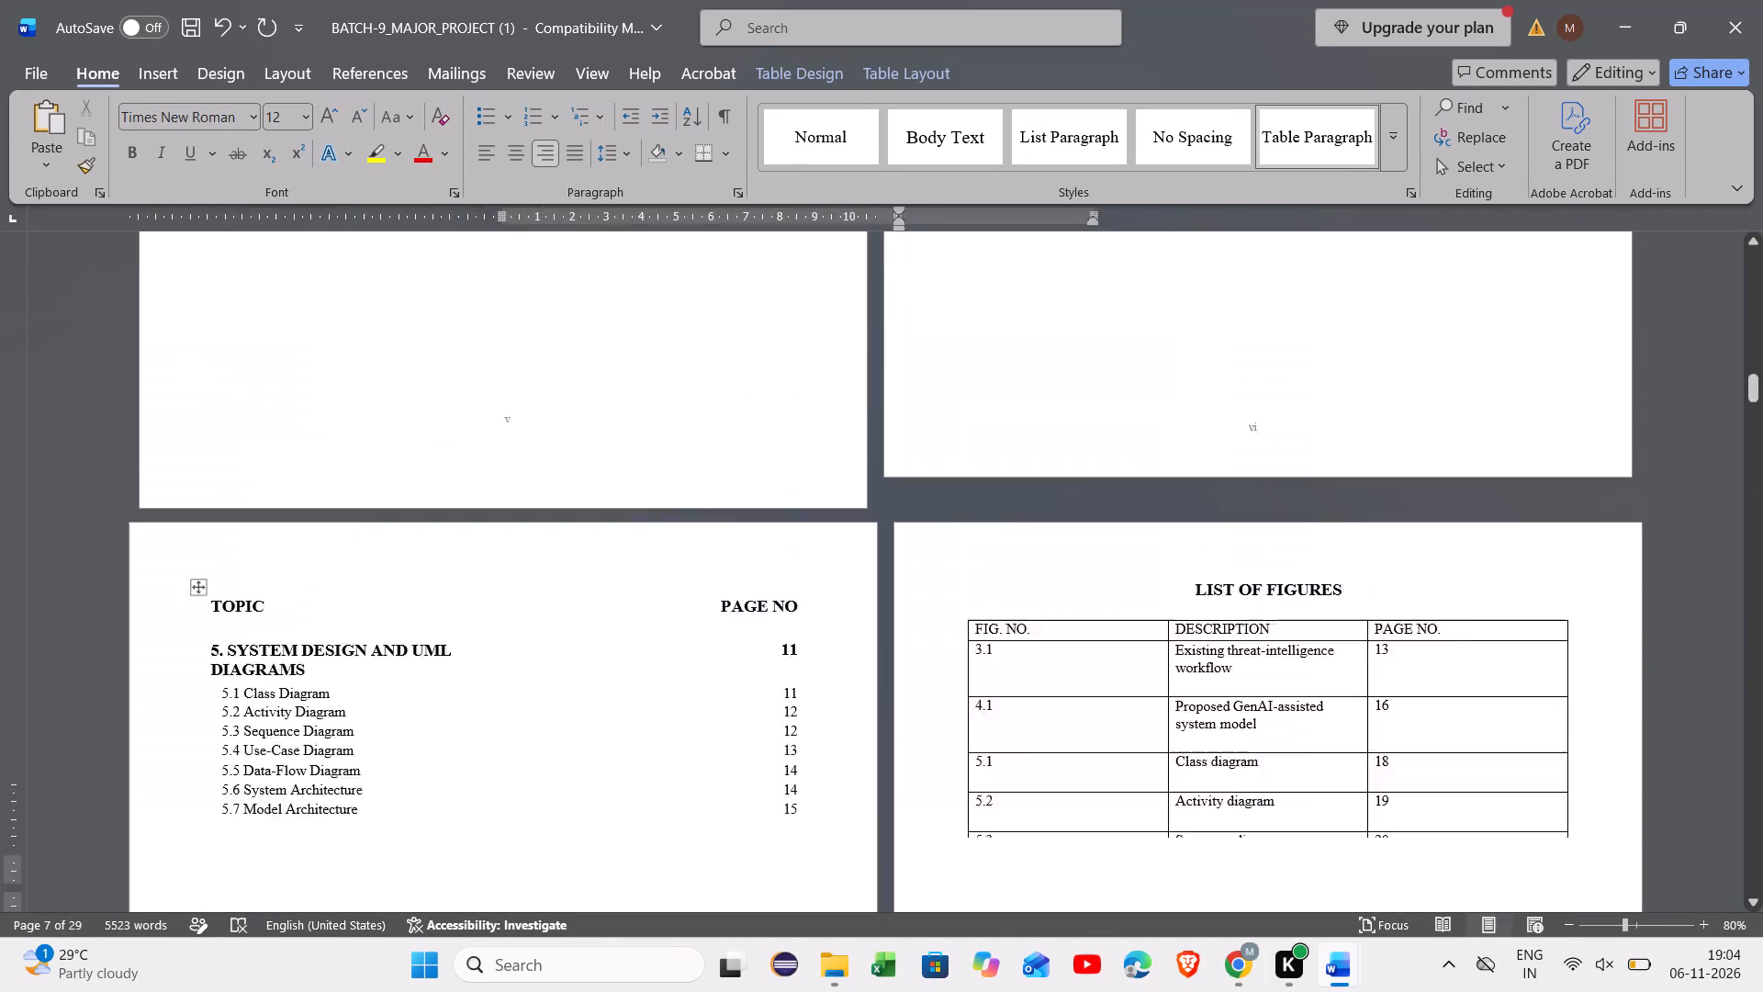
{"action": "scroll", "coordinate": [1019, 666], "scroll_direction": "up", "scroll_amount": 5}
{"action": "scroll", "coordinate": [1019, 666], "scroll_direction": "down", "scroll_amount": 4}
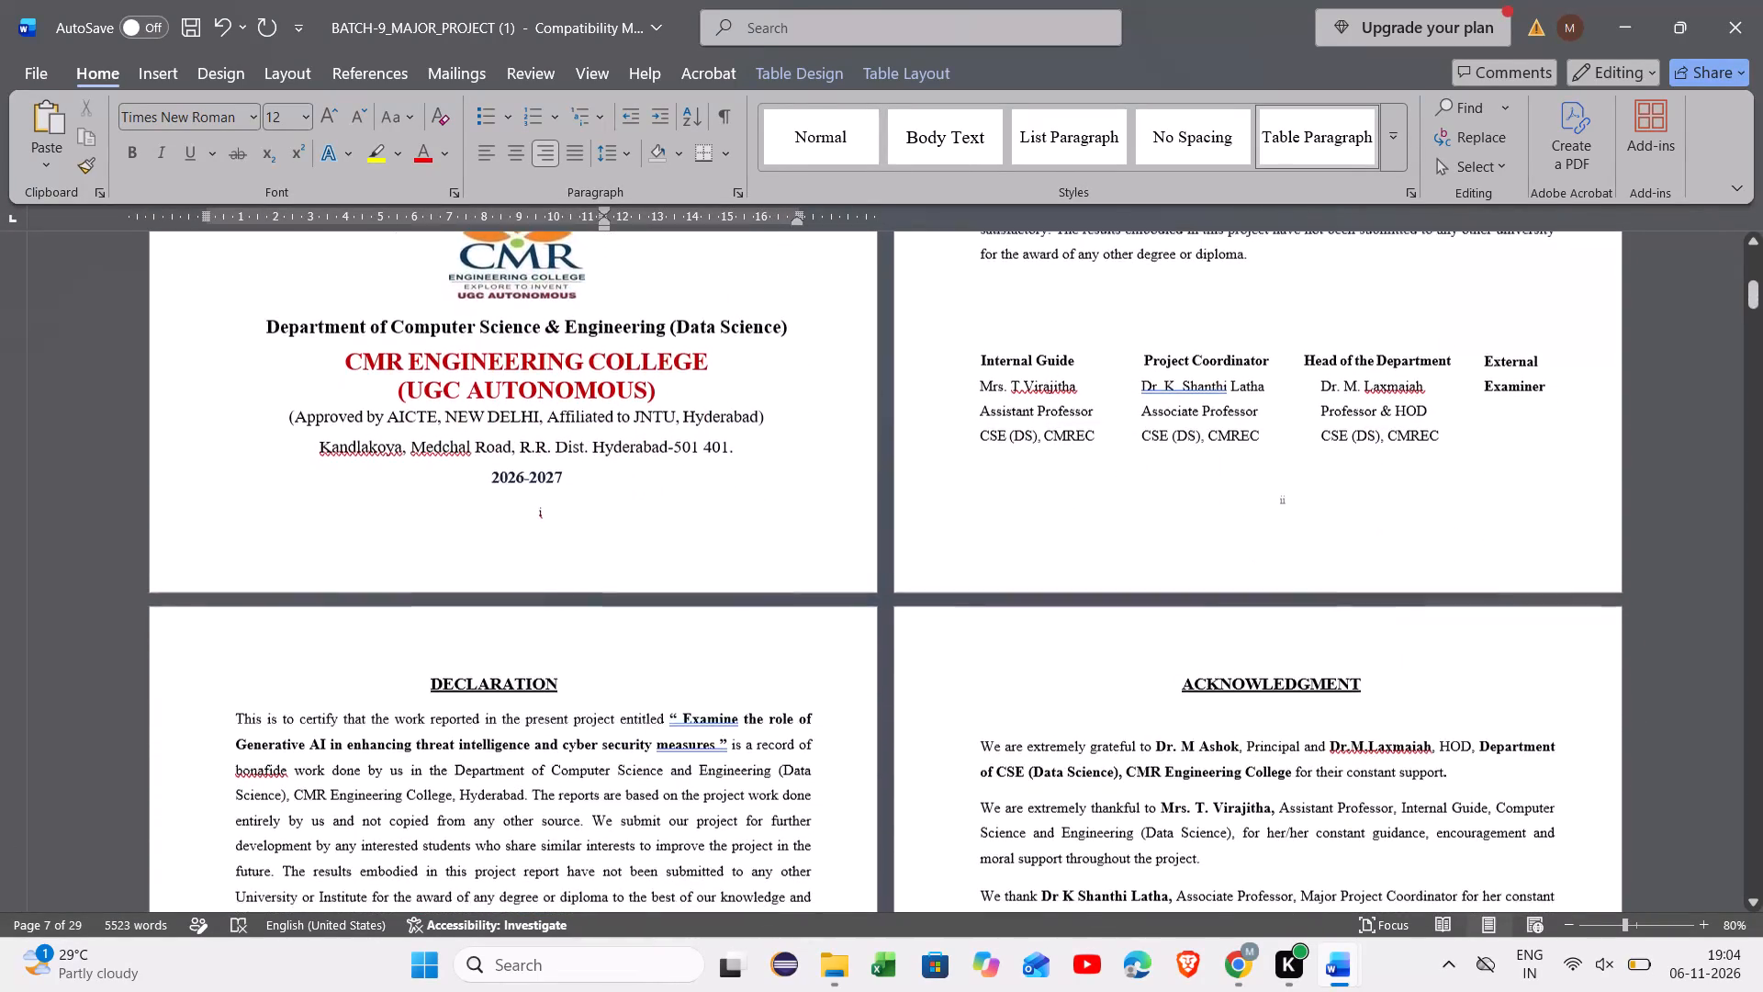
{"action": "scroll", "coordinate": [1019, 666], "scroll_direction": "down", "scroll_amount": 6}
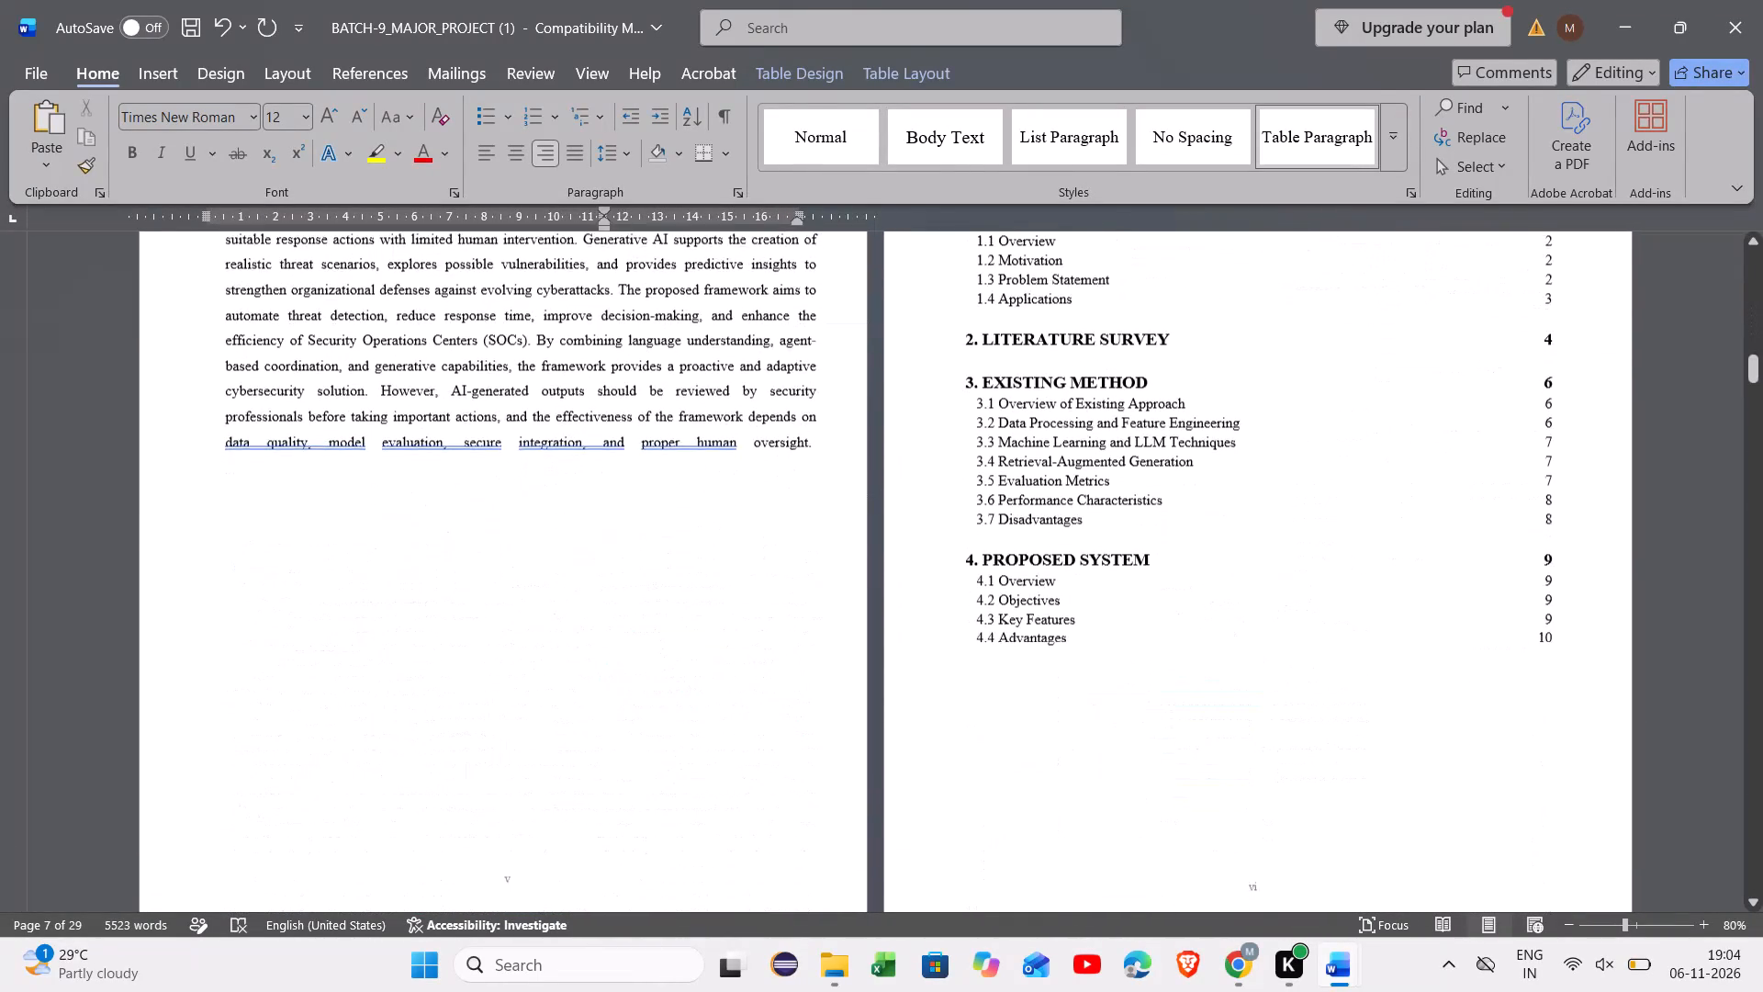
{"action": "scroll", "coordinate": [1019, 666], "scroll_direction": "down", "scroll_amount": 3}
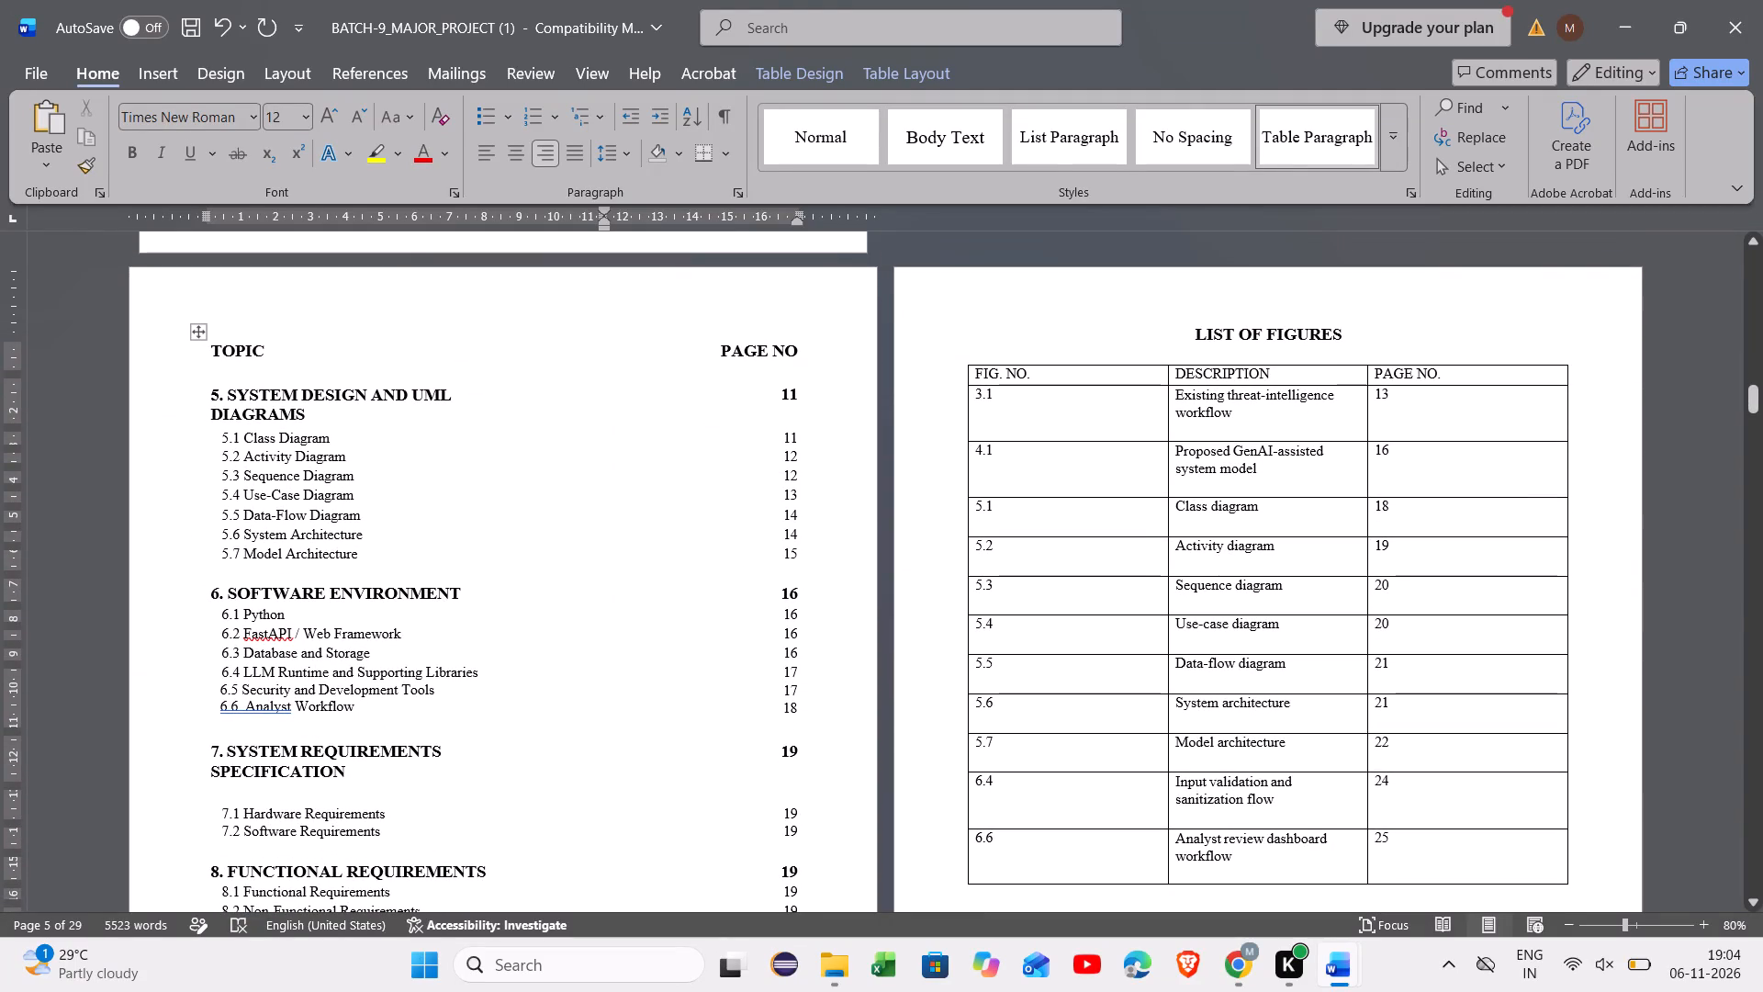
Set the page number of the 6.6 Analyst Workflow entry in the Contents table to 17.
{"action": "left_click", "coordinate": [801, 705]}
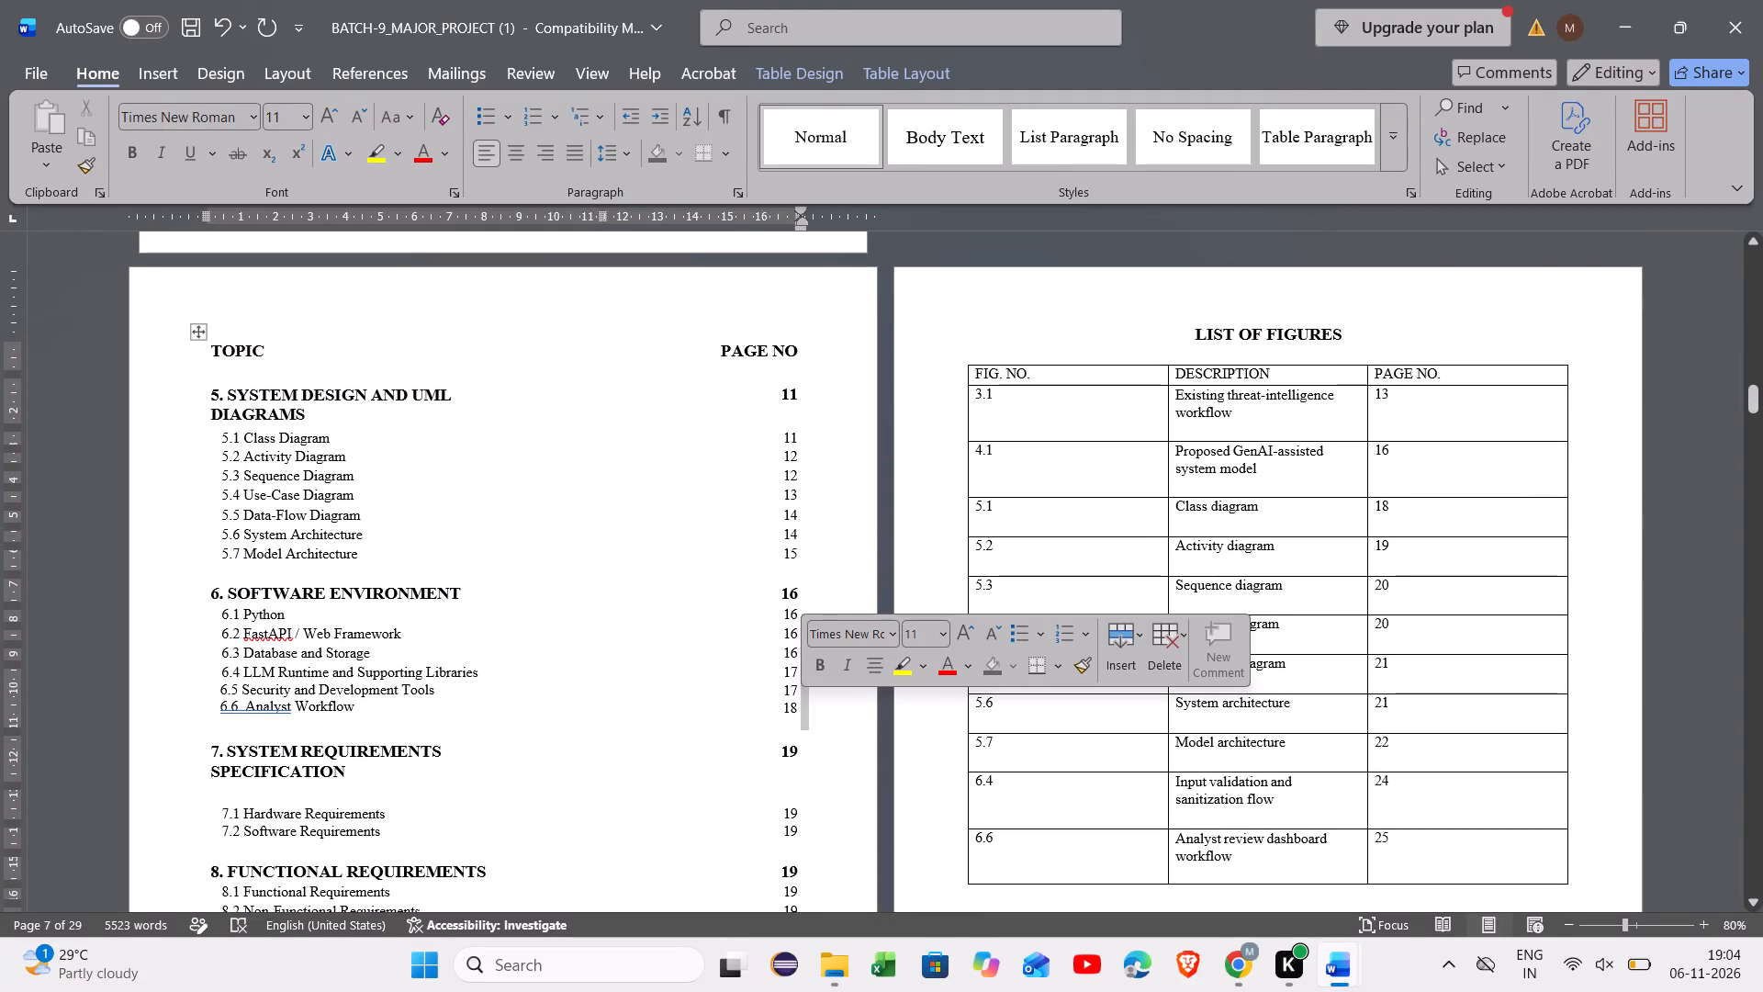
{"action": "left_click", "coordinate": [792, 705]}
{"action": "key", "text": "Right"}
{"action": "key", "text": "BackSpace"}
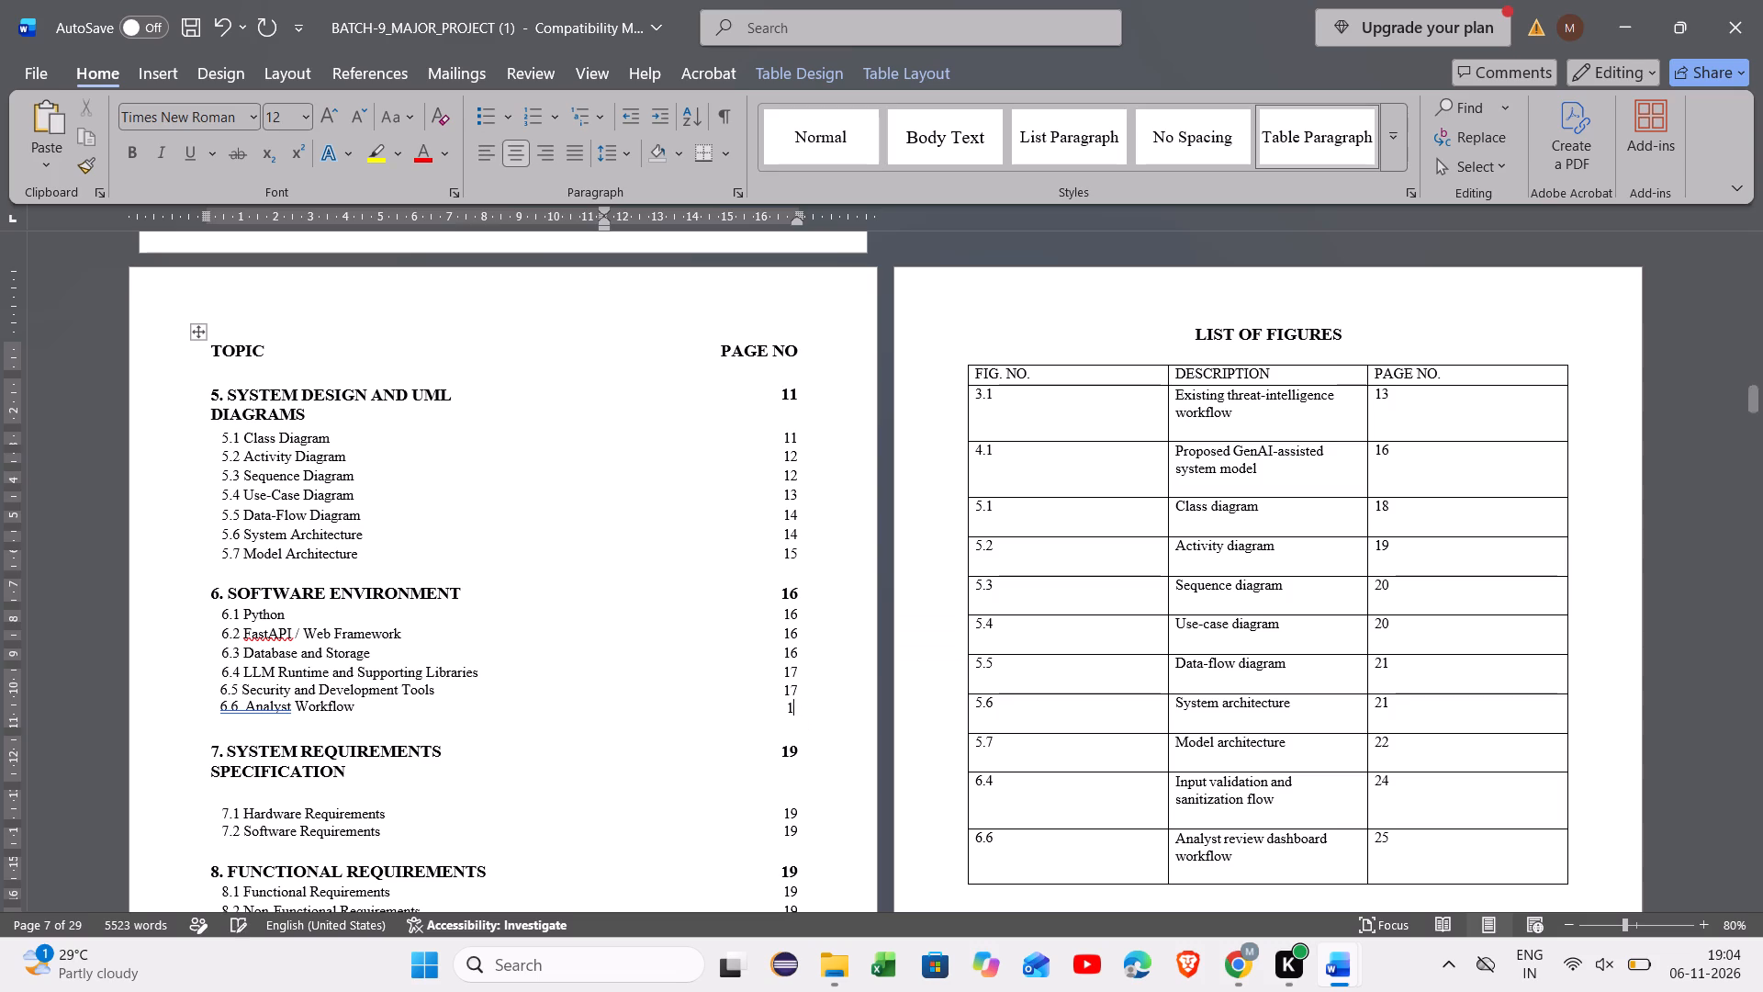
{"action": "key", "text": "7"}
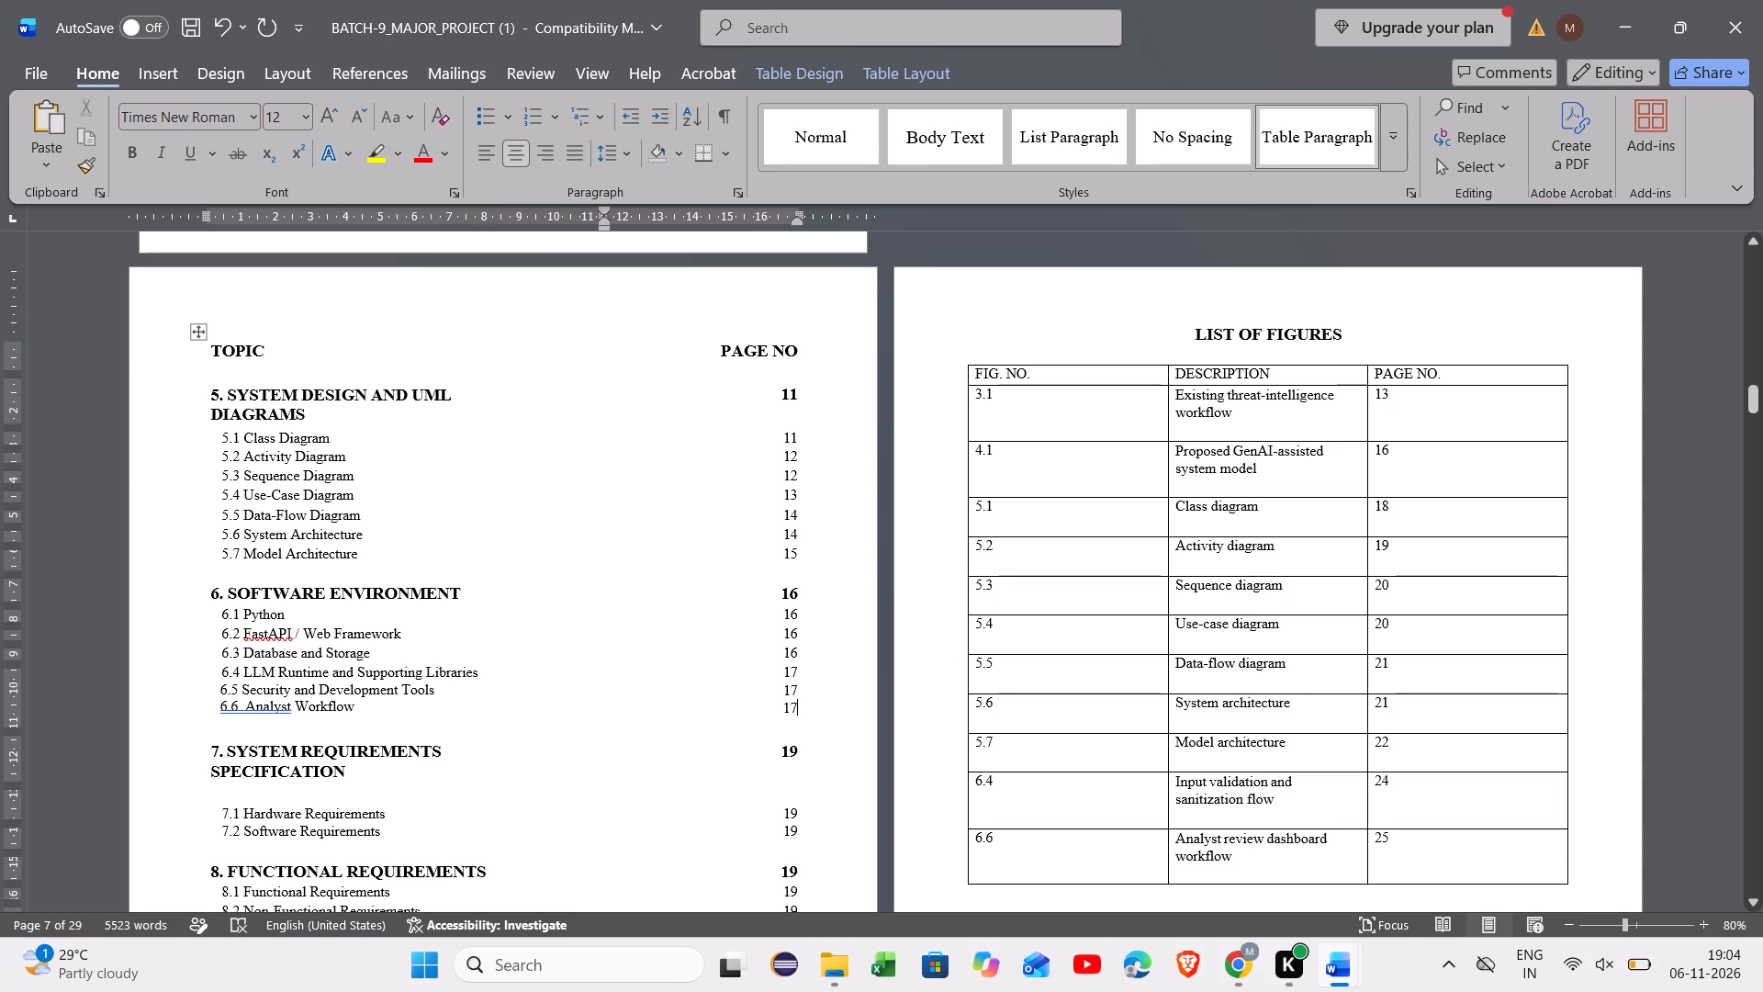
Set the page numbers of the 7. System Requirements Specification heading and its 7.1 and 7.2 entries in the Contents table to 18.
{"action": "left_click", "coordinate": [795, 756]}
{"action": "key", "text": "BackSpace"}
{"action": "key", "text": "8"}
{"action": "key", "text": "Down"}
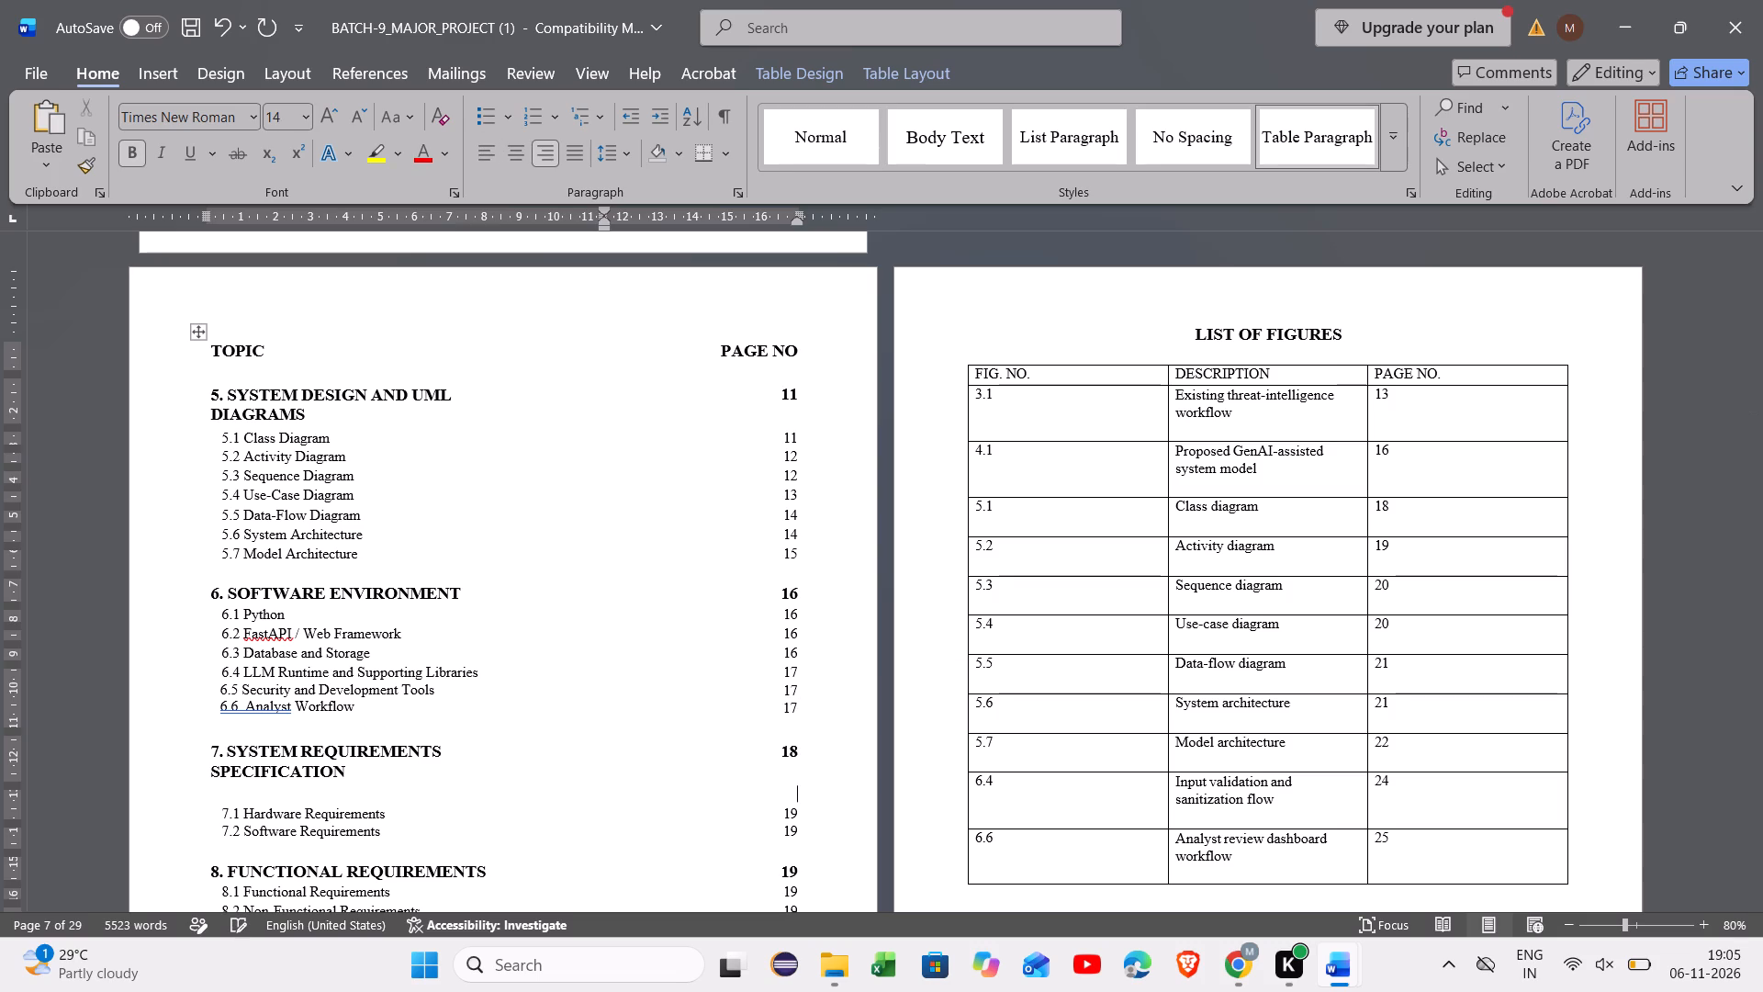
{"action": "key", "text": "Down"}
{"action": "key", "text": "BackSpace"}
{"action": "key", "text": "8"}
{"action": "key", "text": "Down"}
{"action": "key", "text": "BackSpace"}
{"action": "key", "text": "8"}
Check the footer page numbers of the pages holding sections 6.6, 7 and References against their Contents table entries.
{"action": "scroll", "coordinate": [1026, 678], "scroll_direction": "down", "scroll_amount": 14}
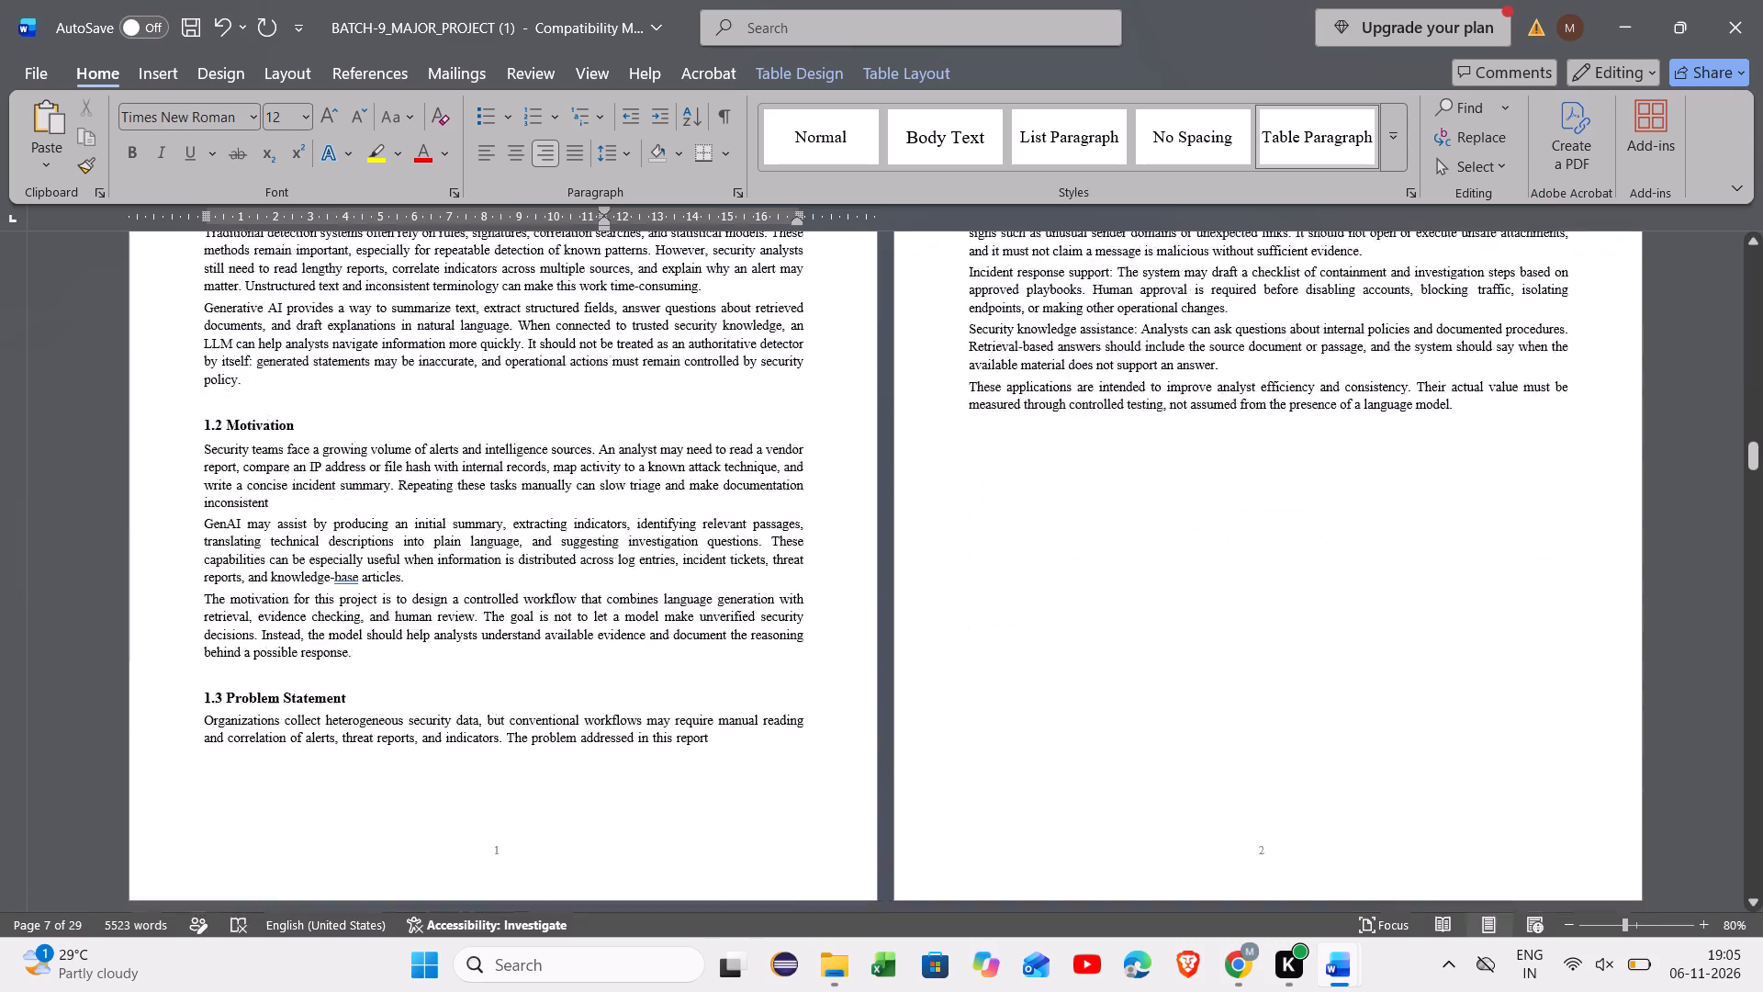
{"action": "scroll", "coordinate": [1026, 678], "scroll_direction": "down", "scroll_amount": 20}
{"action": "scroll", "coordinate": [1026, 678], "scroll_direction": "down", "scroll_amount": 20}
{"action": "scroll", "coordinate": [1026, 678], "scroll_direction": "down", "scroll_amount": 20}
{"action": "scroll", "coordinate": [1026, 678], "scroll_direction": "up", "scroll_amount": 5}
{"action": "scroll", "coordinate": [1026, 678], "scroll_direction": "down", "scroll_amount": 20}
{"action": "scroll", "coordinate": [1026, 678], "scroll_direction": "down", "scroll_amount": 20}
{"action": "scroll", "coordinate": [1026, 678], "scroll_direction": "down", "scroll_amount": 20}
{"action": "scroll", "coordinate": [1026, 678], "scroll_direction": "up", "scroll_amount": 7}
{"action": "scroll", "coordinate": [1026, 678], "scroll_direction": "down", "scroll_amount": 20}
{"action": "scroll", "coordinate": [1026, 678], "scroll_direction": "down", "scroll_amount": 20}
{"action": "scroll", "coordinate": [1026, 678], "scroll_direction": "down", "scroll_amount": 20}
{"action": "scroll", "coordinate": [1026, 678], "scroll_direction": "up", "scroll_amount": 14}
{"action": "scroll", "coordinate": [1026, 678], "scroll_direction": "down", "scroll_amount": 20}
{"action": "scroll", "coordinate": [1026, 678], "scroll_direction": "down", "scroll_amount": 20}
{"action": "scroll", "coordinate": [1026, 678], "scroll_direction": "down", "scroll_amount": 18}
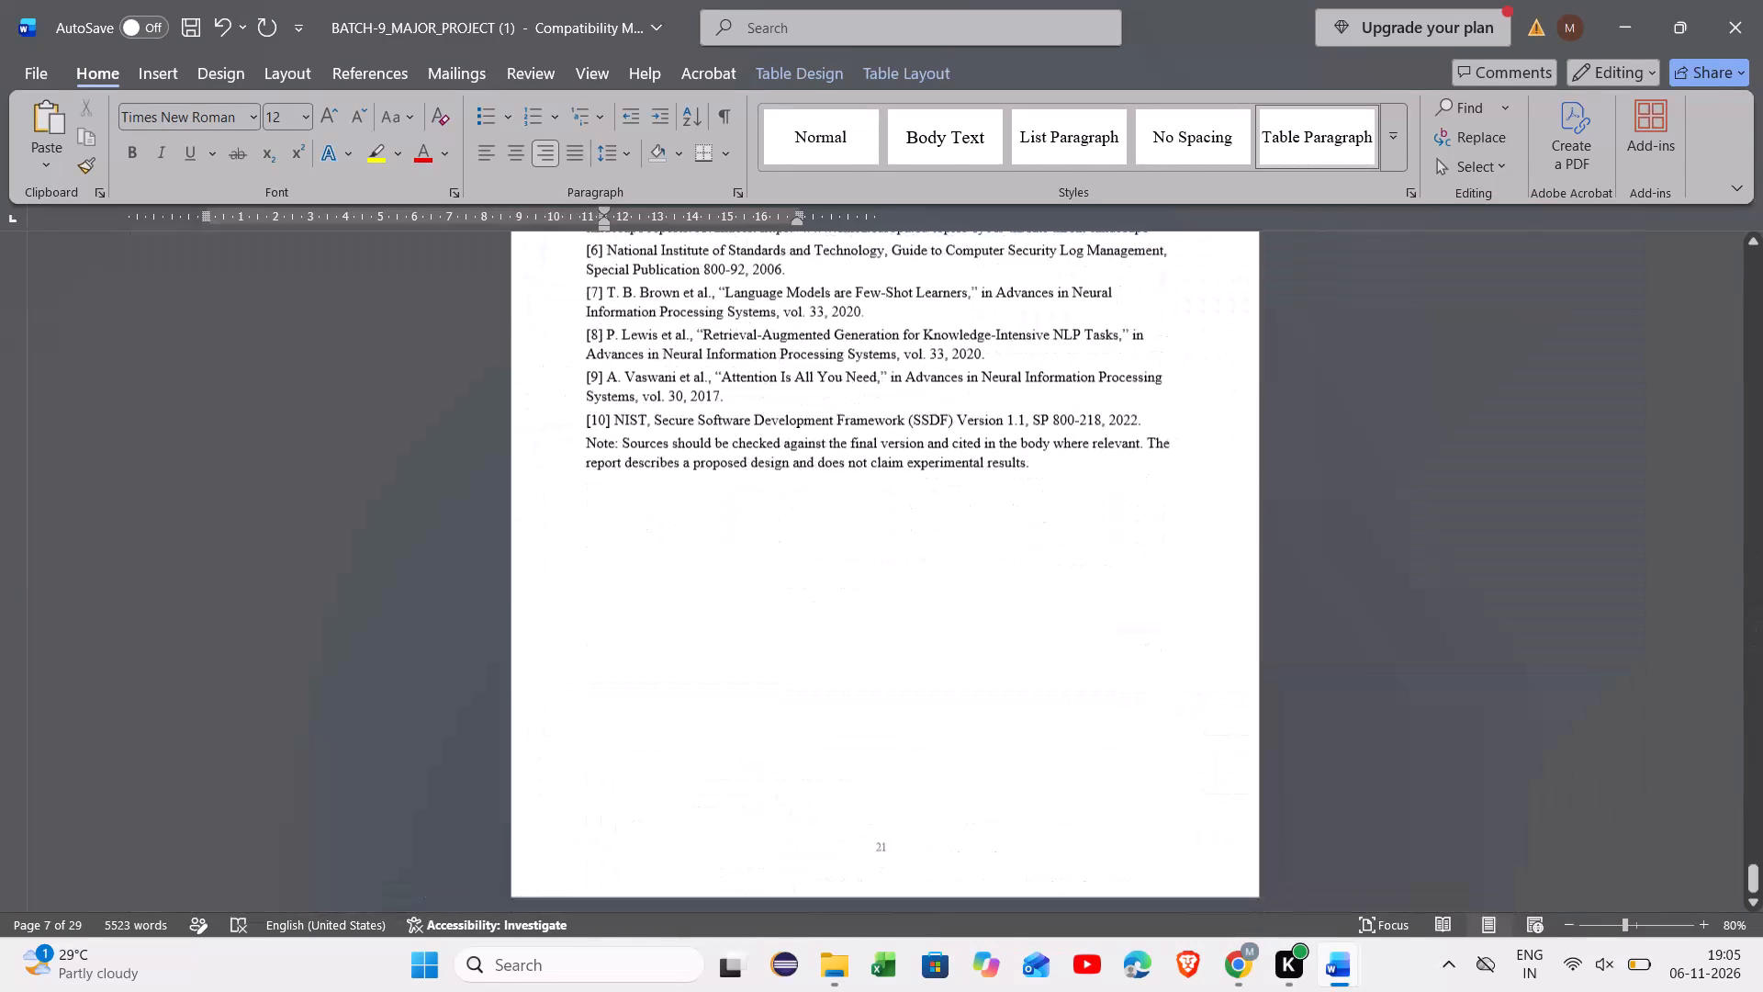
{"action": "scroll", "coordinate": [1026, 678], "scroll_direction": "up", "scroll_amount": 13}
{"action": "scroll", "coordinate": [1026, 678], "scroll_direction": "right", "scroll_amount": 1}
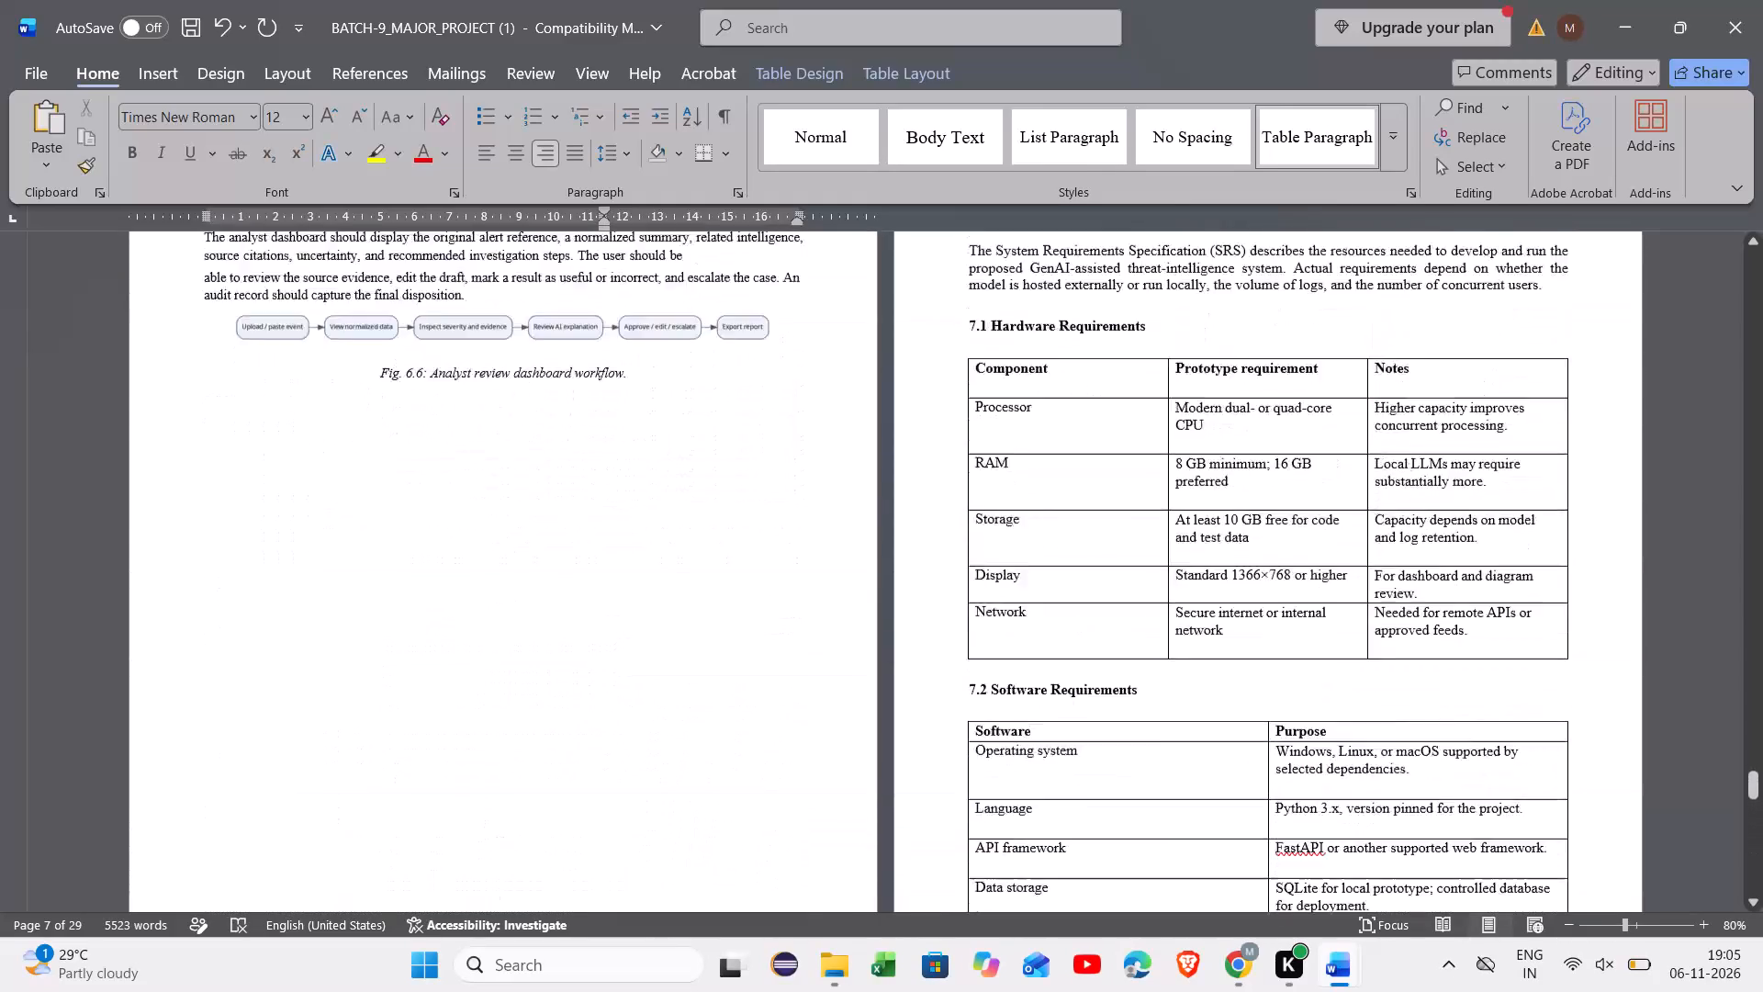
{"action": "scroll", "coordinate": [1026, 678], "scroll_direction": "up", "scroll_amount": 1}
{"action": "scroll", "coordinate": [1026, 678], "scroll_direction": "down", "scroll_amount": 1}
{"action": "scroll", "coordinate": [1026, 678], "scroll_direction": "right", "scroll_amount": 1}
{"action": "scroll", "coordinate": [1026, 678], "scroll_direction": "up", "scroll_amount": 4}
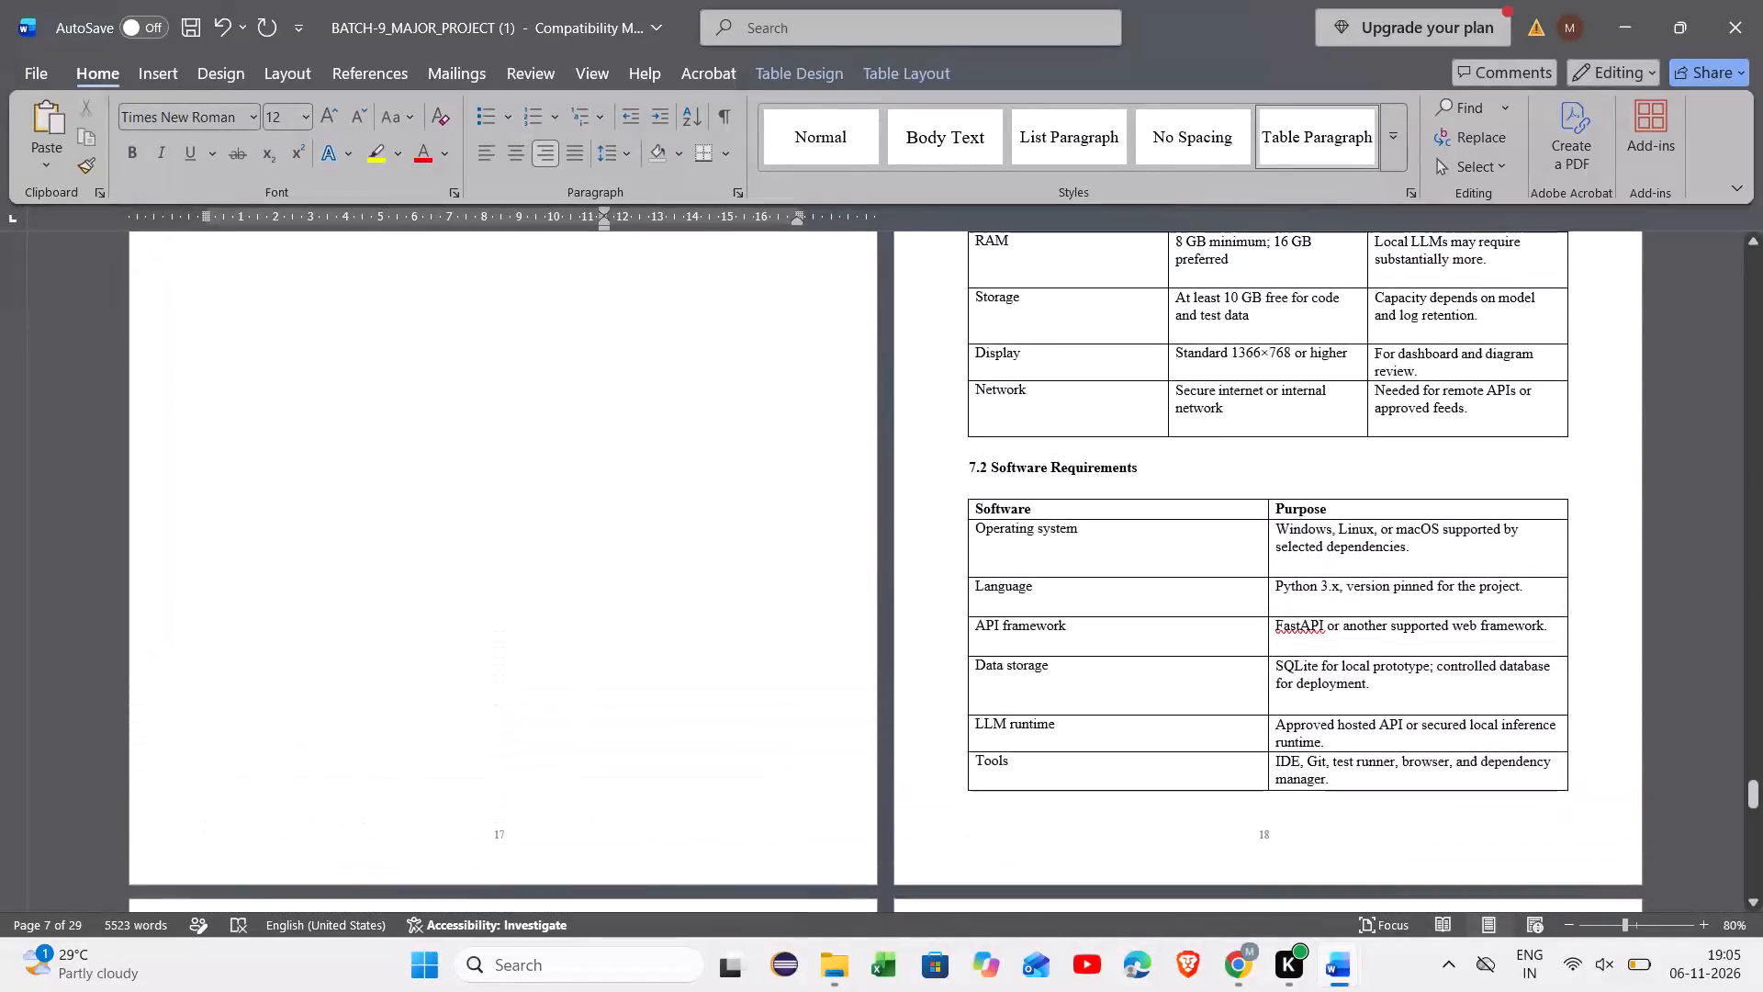
{"action": "scroll", "coordinate": [1026, 678], "scroll_direction": "up", "scroll_amount": 13}
{"action": "scroll", "coordinate": [1026, 678], "scroll_direction": "down", "scroll_amount": 1}
{"action": "scroll", "coordinate": [1026, 678], "scroll_direction": "up", "scroll_amount": 20}
{"action": "scroll", "coordinate": [1026, 678], "scroll_direction": "up", "scroll_amount": 20}
{"action": "scroll", "coordinate": [1026, 678], "scroll_direction": "up", "scroll_amount": 11}
{"action": "scroll", "coordinate": [1026, 678], "scroll_direction": "down", "scroll_amount": 2}
{"action": "scroll", "coordinate": [1026, 678], "scroll_direction": "up", "scroll_amount": 20}
{"action": "scroll", "coordinate": [1026, 678], "scroll_direction": "up", "scroll_amount": 20}
{"action": "scroll", "coordinate": [1026, 678], "scroll_direction": "up", "scroll_amount": 20}
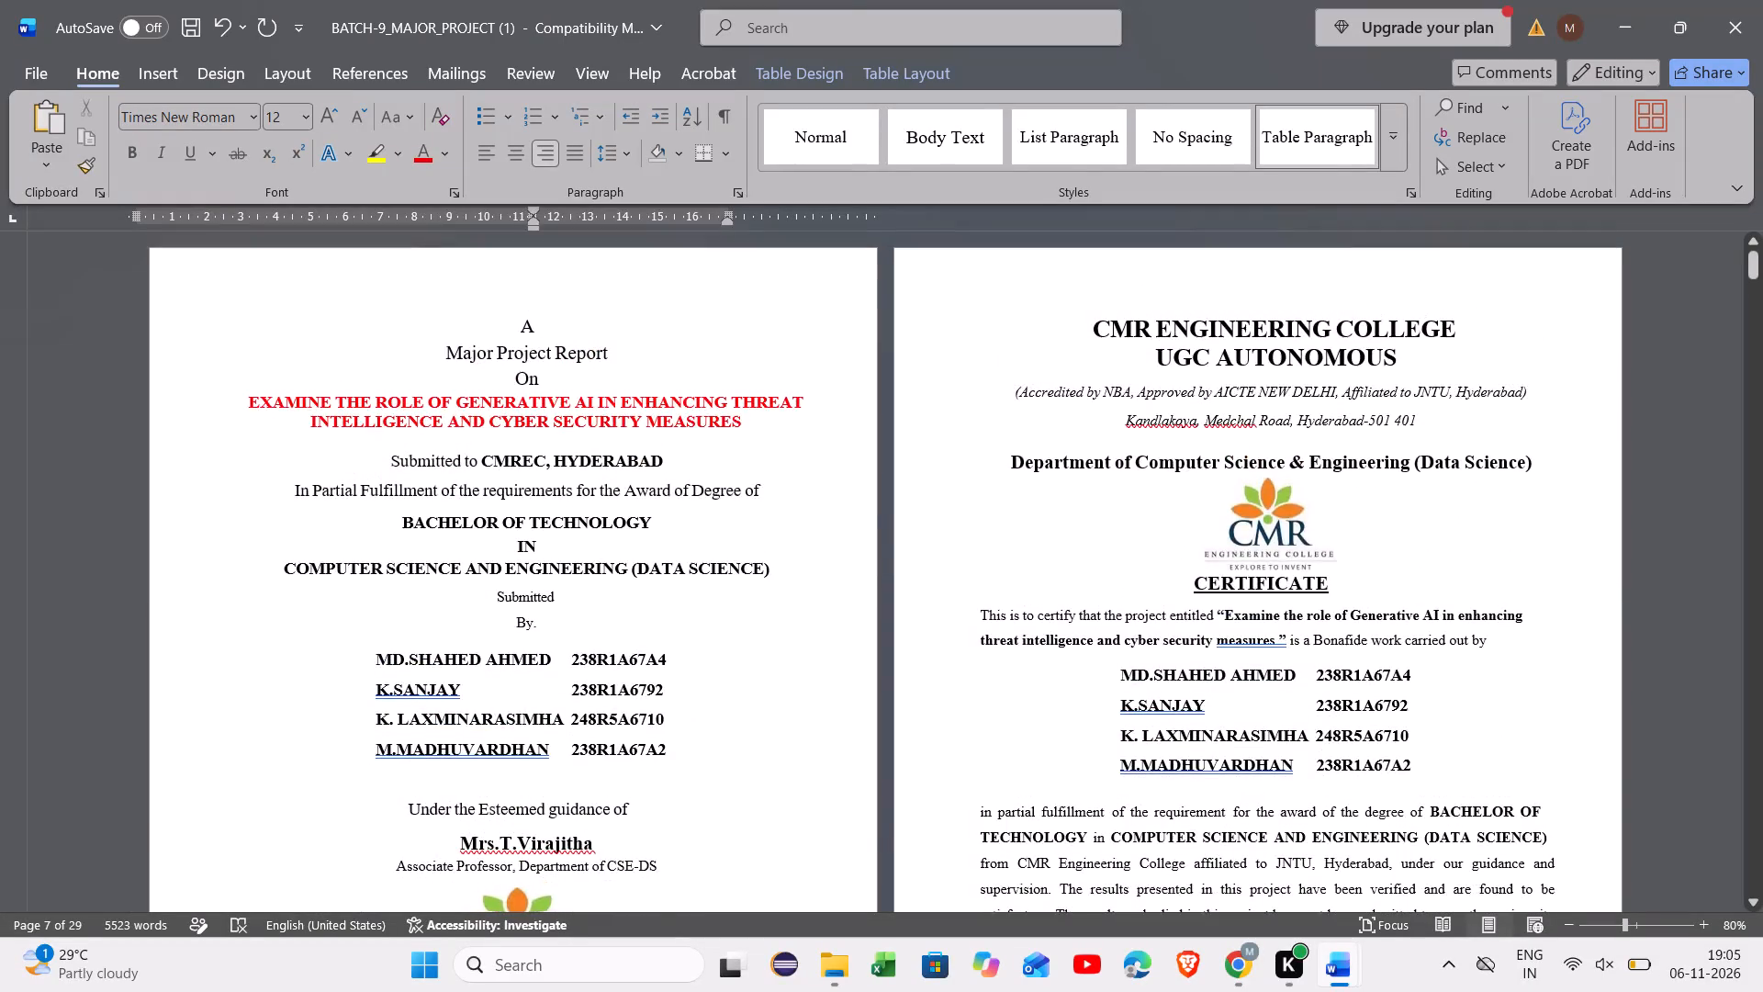
{"action": "scroll", "coordinate": [1026, 678], "scroll_direction": "down", "scroll_amount": 14}
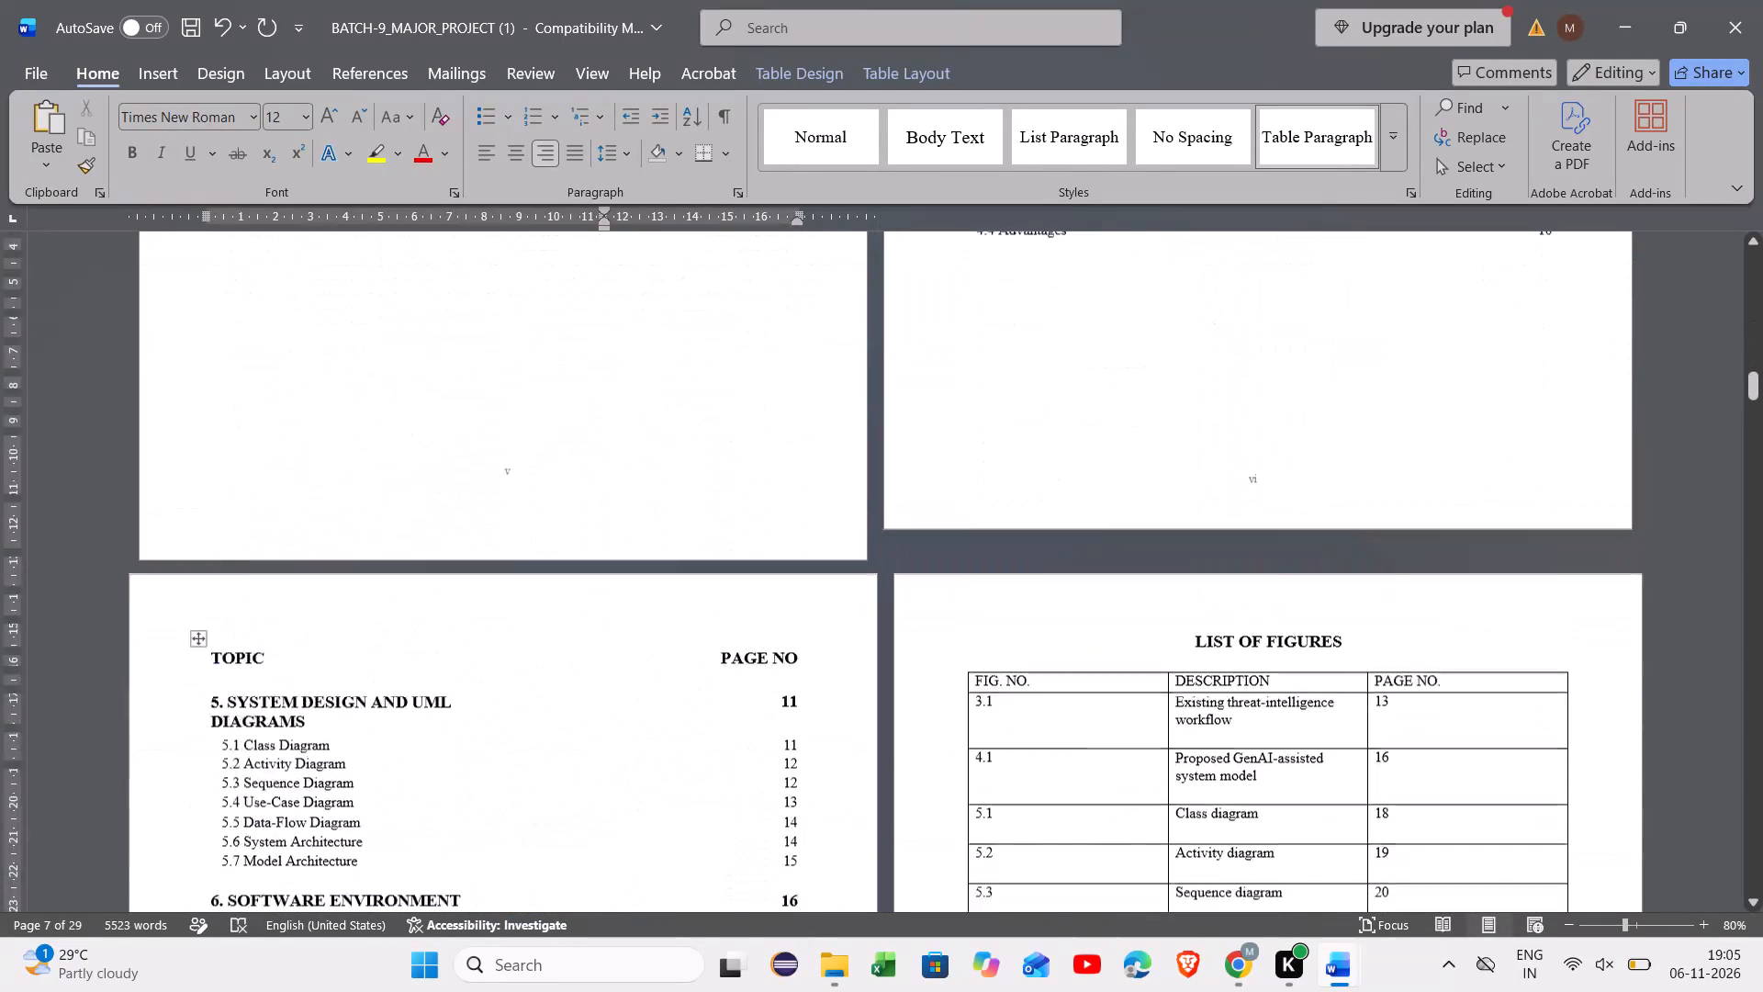
{"action": "scroll", "coordinate": [1026, 678], "scroll_direction": "down", "scroll_amount": 1}
{"action": "scroll", "coordinate": [1026, 678], "scroll_direction": "up", "scroll_amount": 4}
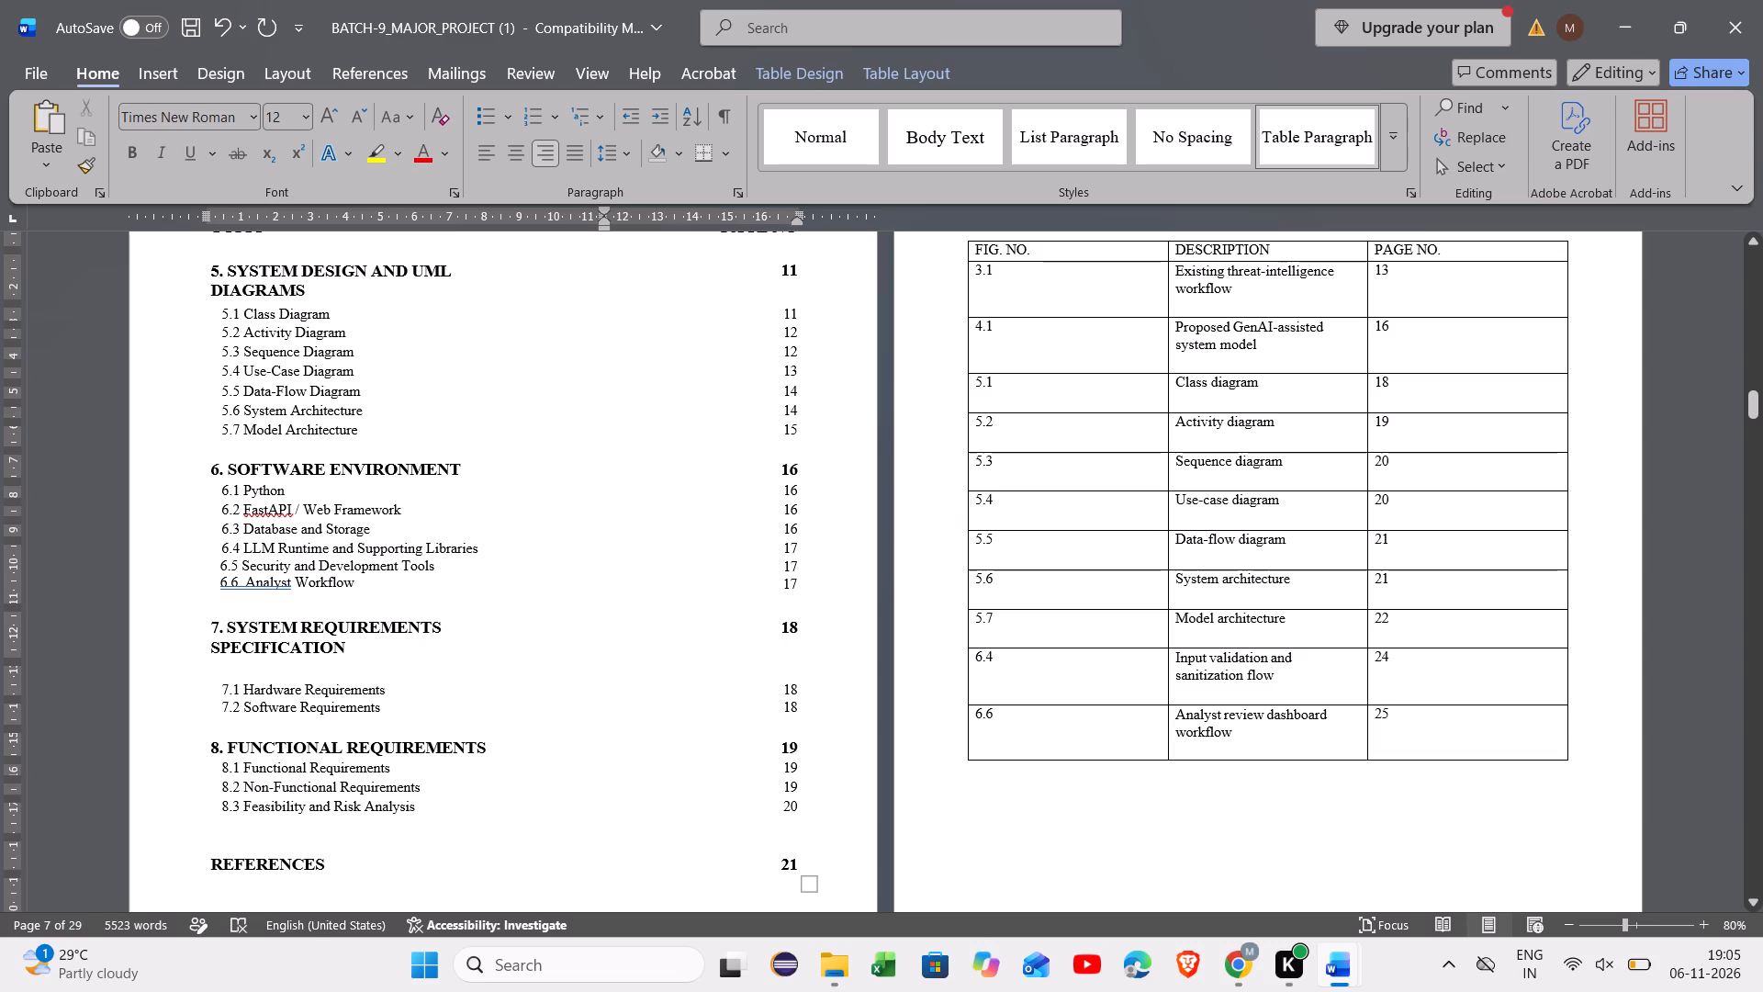
{"action": "scroll", "coordinate": [810, 530], "scroll_direction": "down", "scroll_amount": 2}
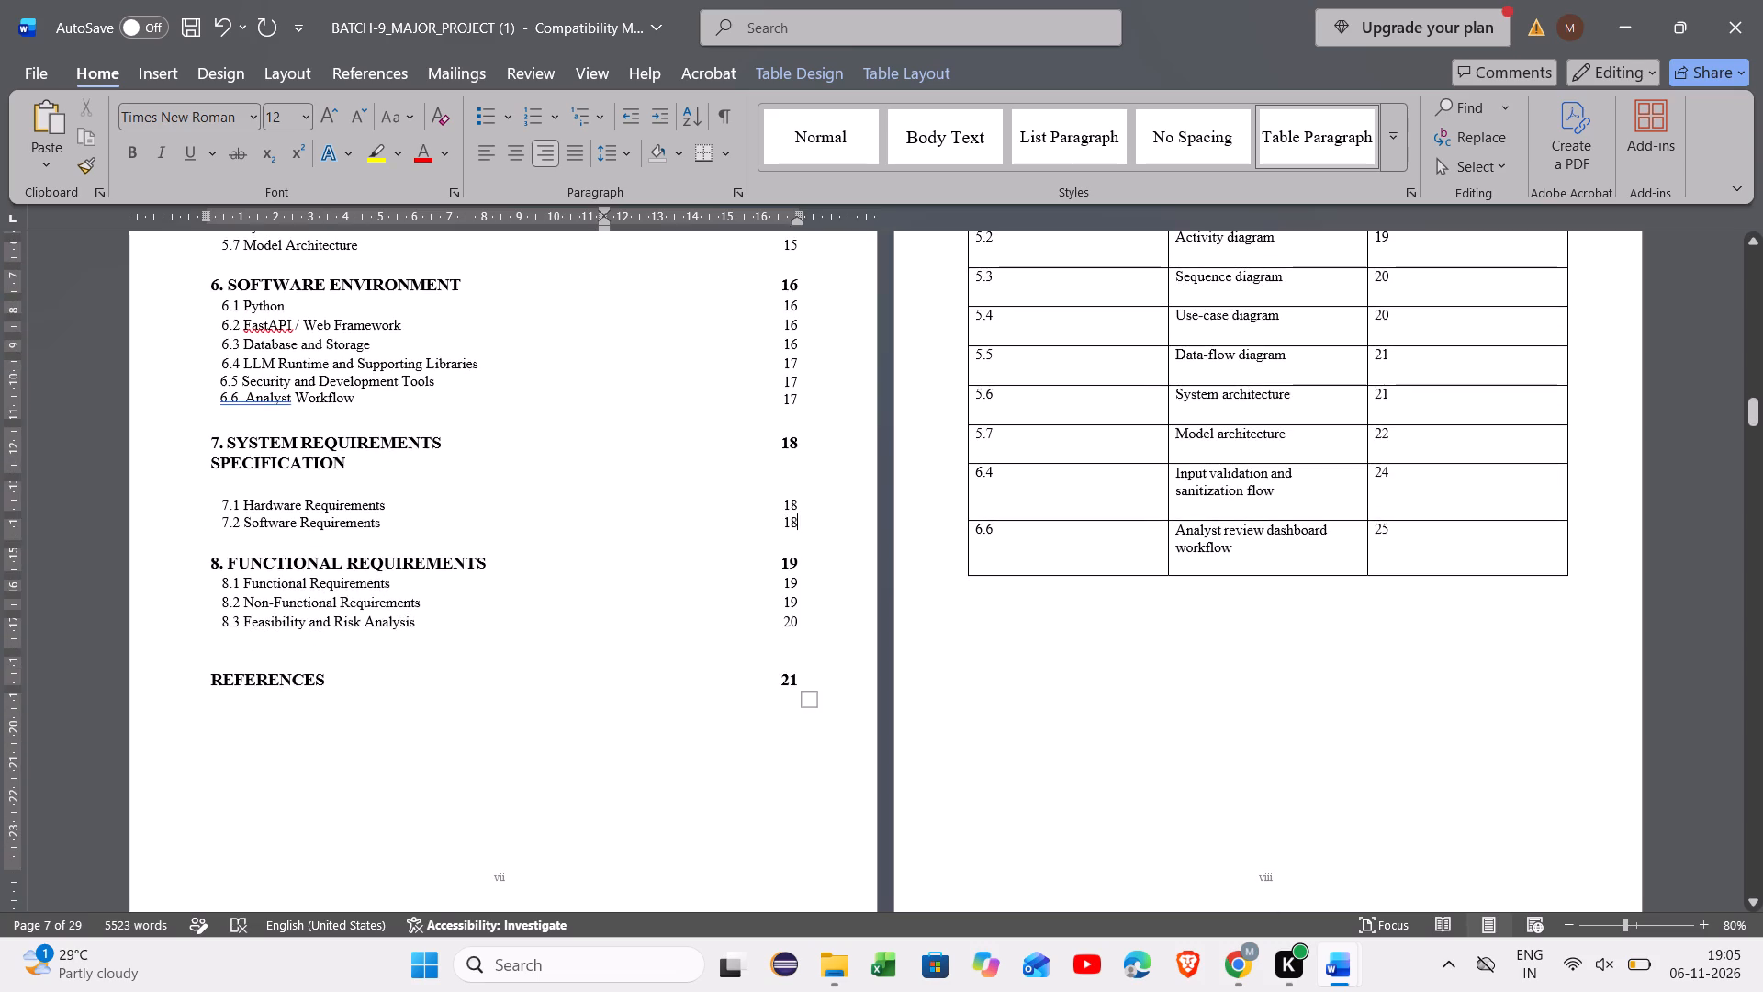
Compare the footer page numbers of the section 5 diagram and architecture pages and the section 6 pages with their Contents table entries.
{"action": "scroll", "coordinate": [810, 530], "scroll_direction": "down", "scroll_amount": 20}
{"action": "scroll", "coordinate": [810, 530], "scroll_direction": "down", "scroll_amount": 20}
{"action": "scroll", "coordinate": [810, 530], "scroll_direction": "down", "scroll_amount": 17}
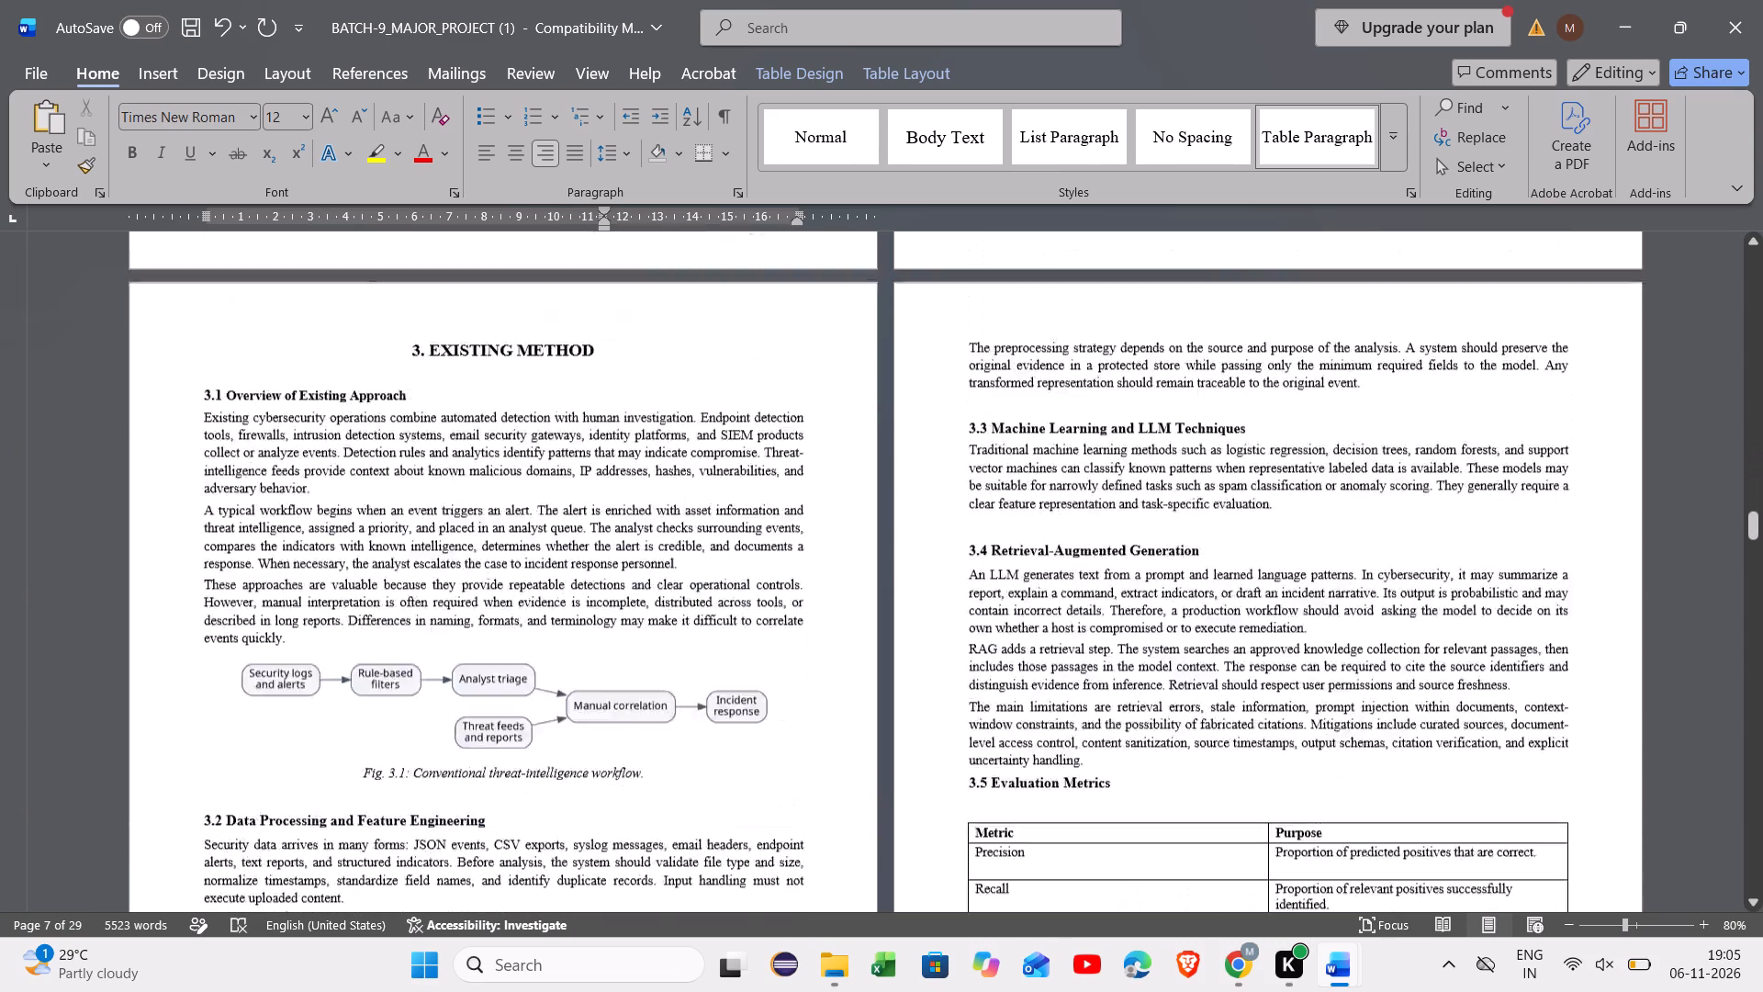
{"action": "scroll", "coordinate": [810, 530], "scroll_direction": "down", "scroll_amount": 4}
{"action": "scroll", "coordinate": [810, 530], "scroll_direction": "up", "scroll_amount": 9}
{"action": "scroll", "coordinate": [810, 530], "scroll_direction": "down", "scroll_amount": 20}
{"action": "scroll", "coordinate": [810, 530], "scroll_direction": "down", "scroll_amount": 20}
{"action": "scroll", "coordinate": [810, 530], "scroll_direction": "down", "scroll_amount": 20}
{"action": "scroll", "coordinate": [810, 530], "scroll_direction": "up", "scroll_amount": 9}
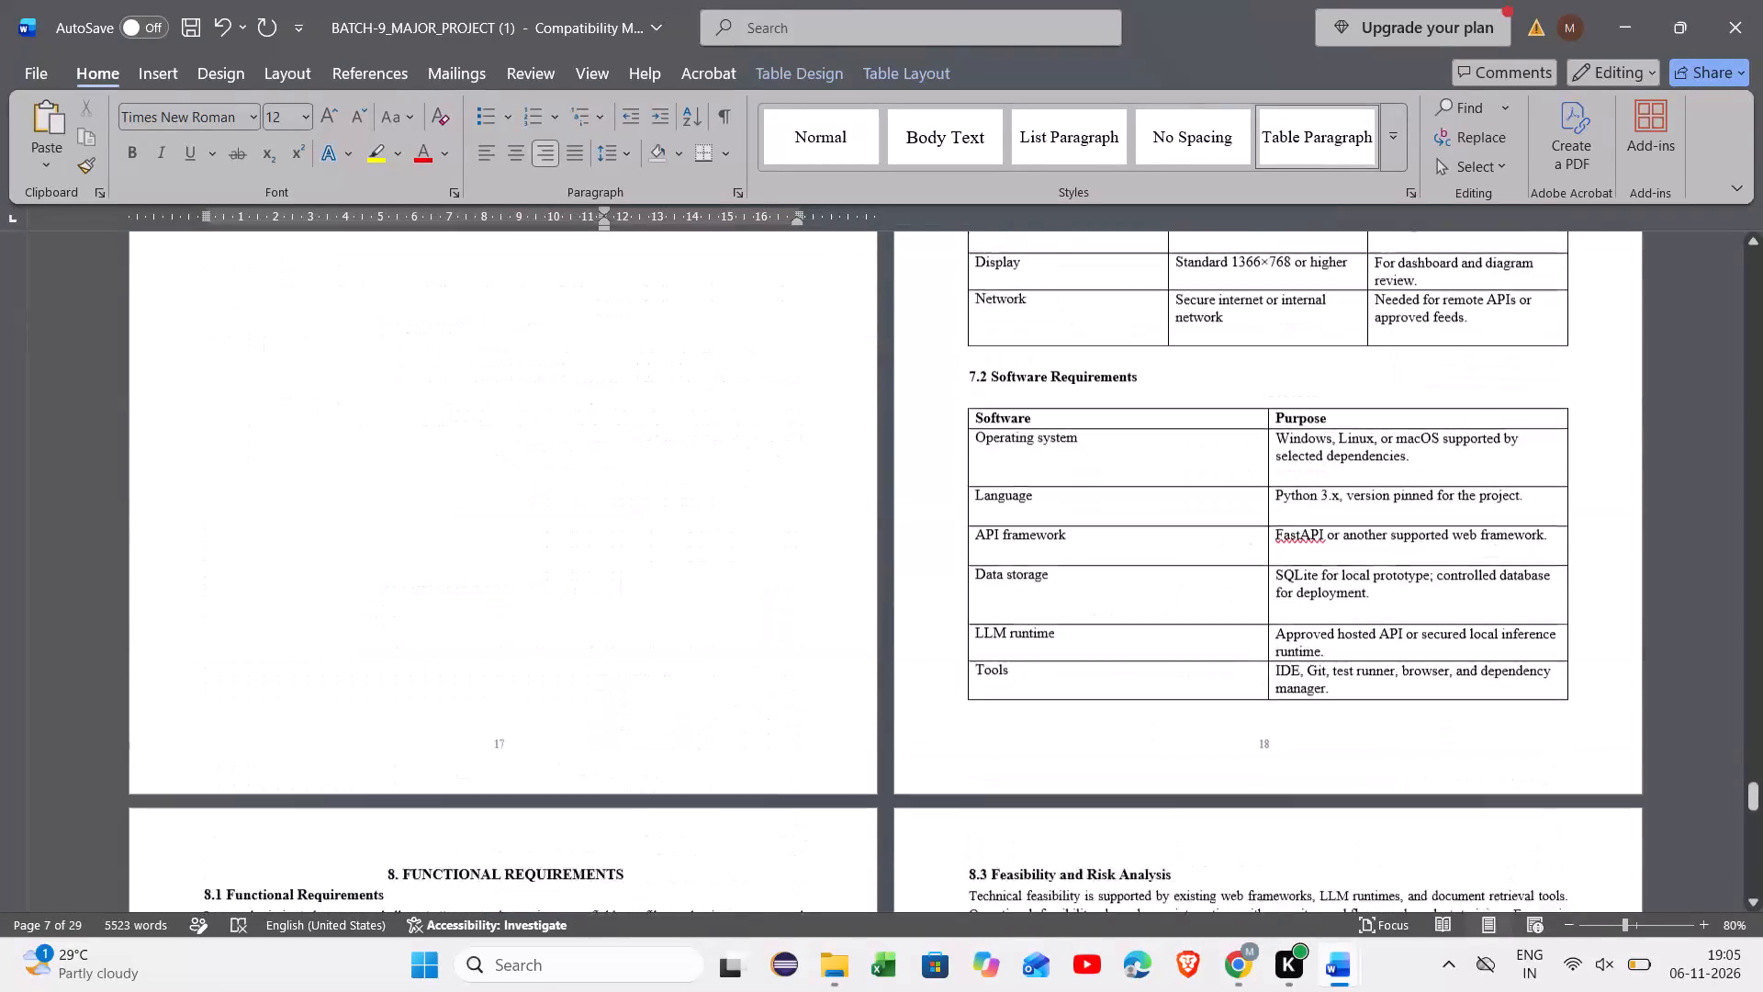
{"action": "scroll", "coordinate": [810, 530], "scroll_direction": "up", "scroll_amount": 5}
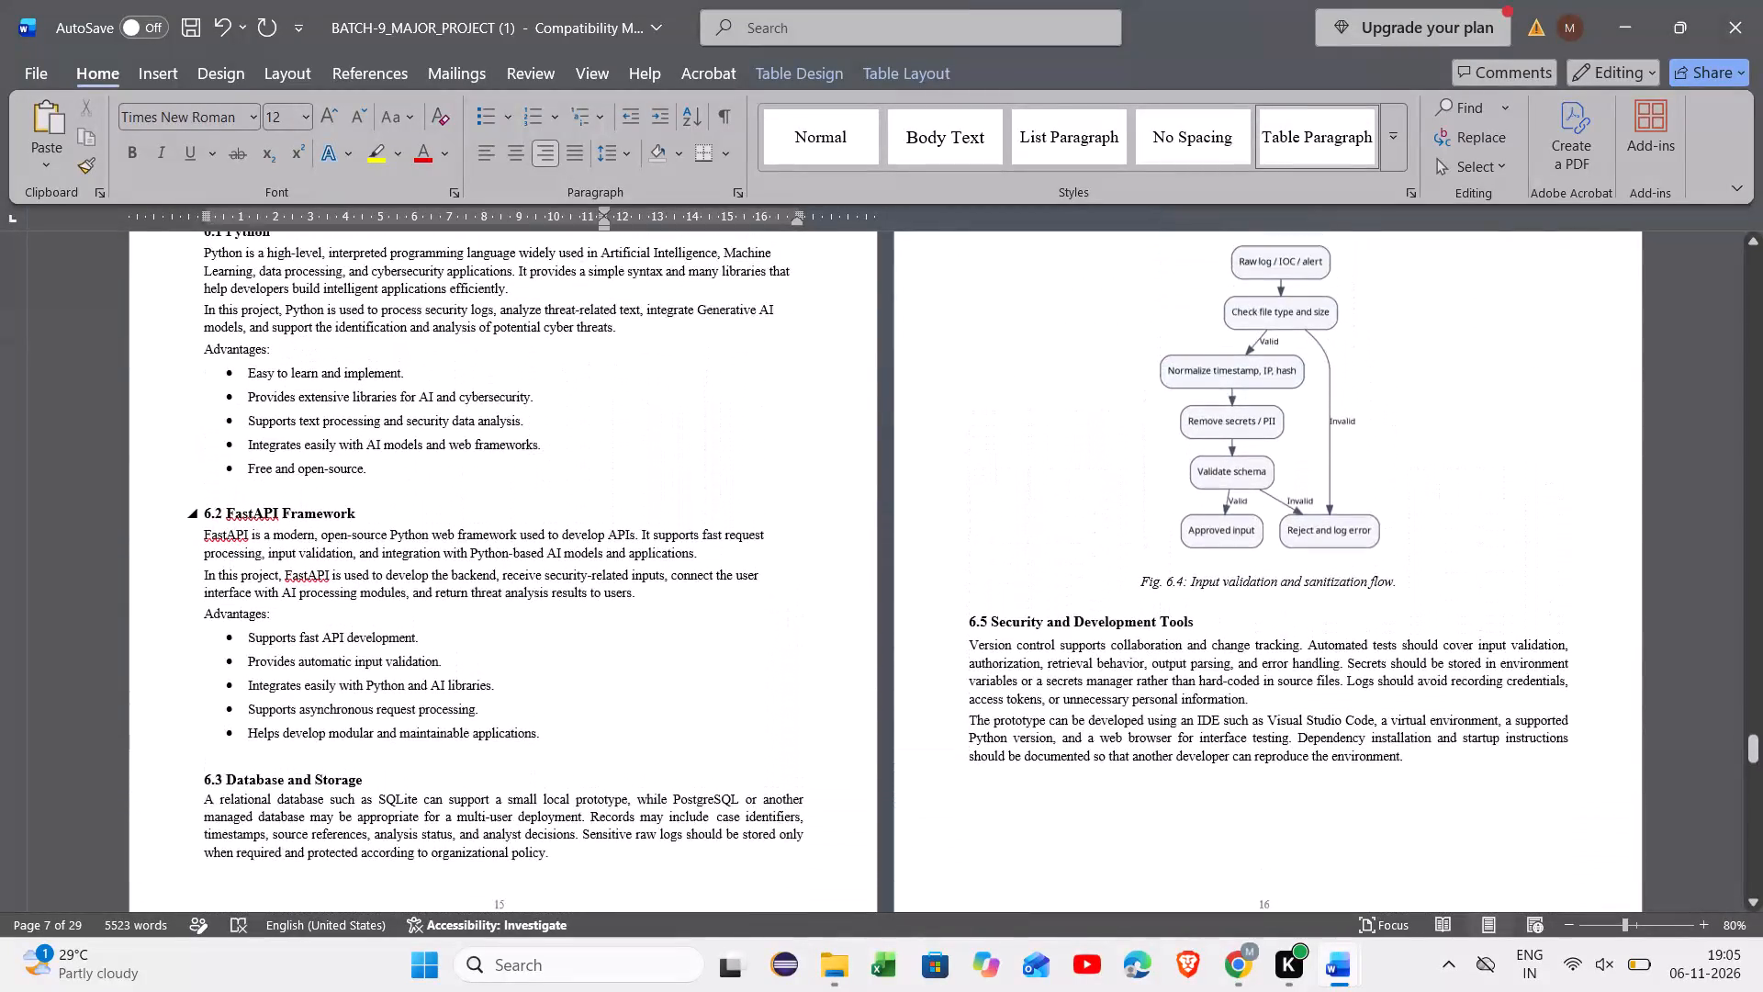
{"action": "scroll", "coordinate": [810, 530], "scroll_direction": "up", "scroll_amount": 5}
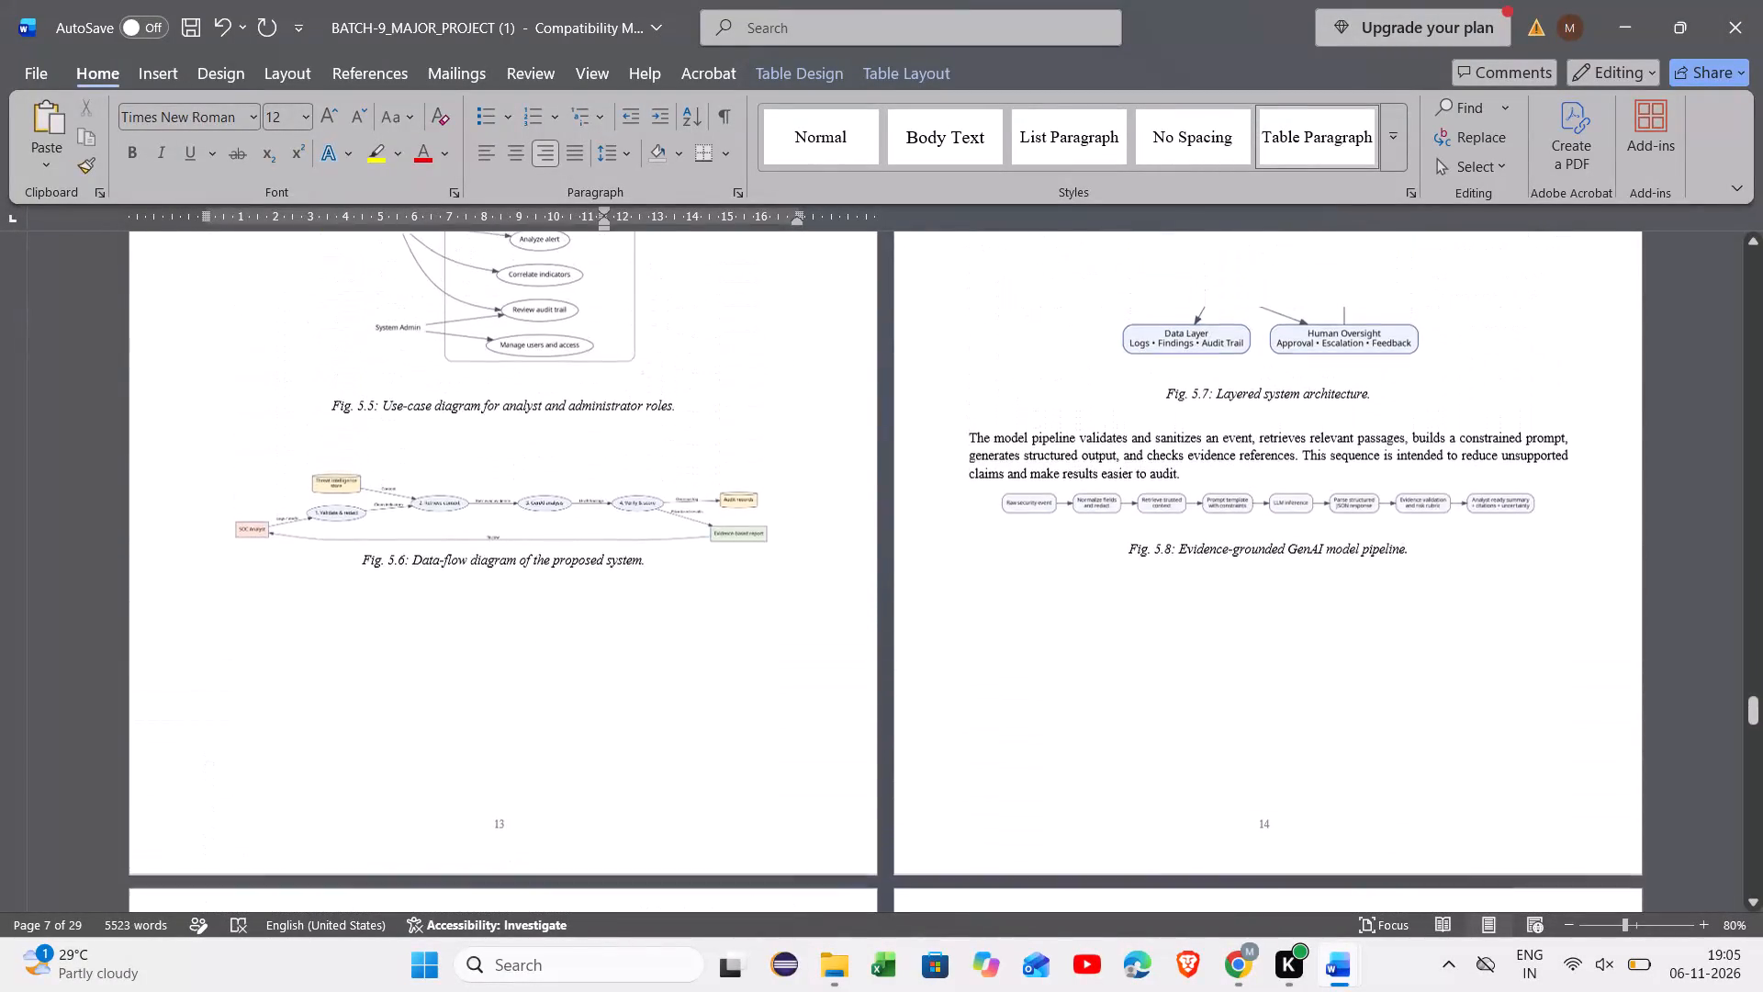
{"action": "scroll", "coordinate": [810, 530], "scroll_direction": "up", "scroll_amount": 3}
{"action": "scroll", "coordinate": [810, 530], "scroll_direction": "down", "scroll_amount": 1}
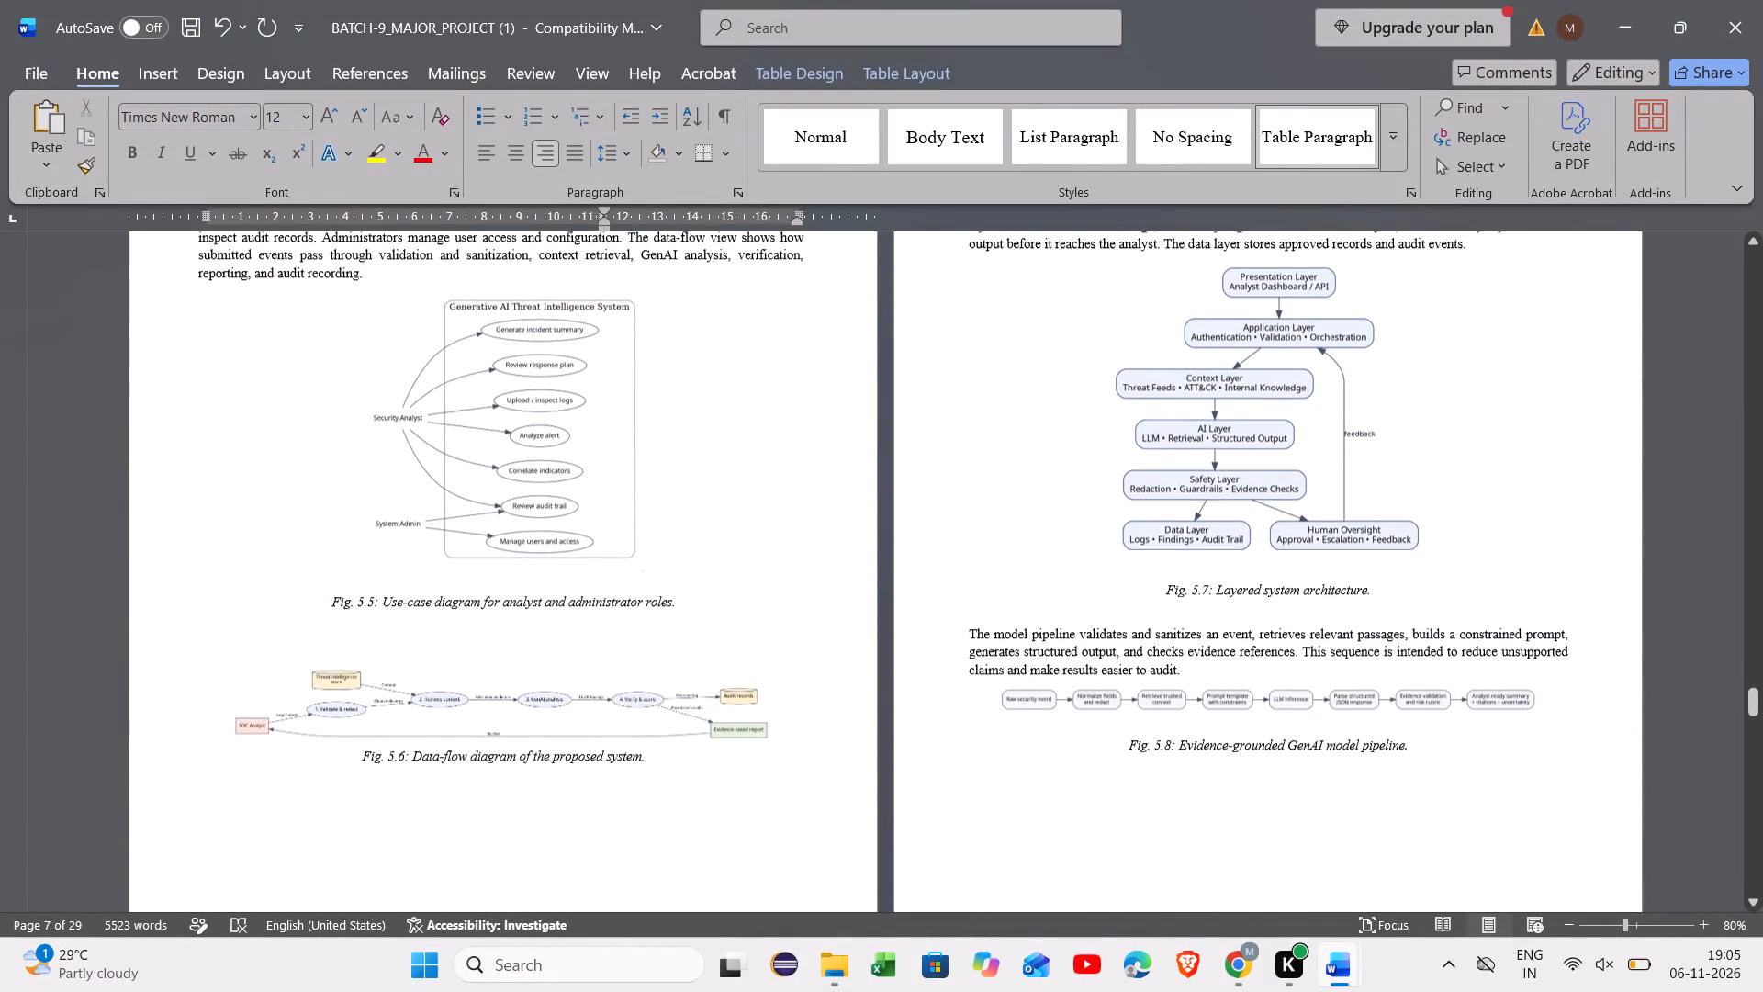
{"action": "scroll", "coordinate": [810, 530], "scroll_direction": "down", "scroll_amount": 1}
{"action": "scroll", "coordinate": [810, 530], "scroll_direction": "up", "scroll_amount": 1}
{"action": "scroll", "coordinate": [810, 530], "scroll_direction": "down", "scroll_amount": 1}
{"action": "scroll", "coordinate": [810, 530], "scroll_direction": "up", "scroll_amount": 1}
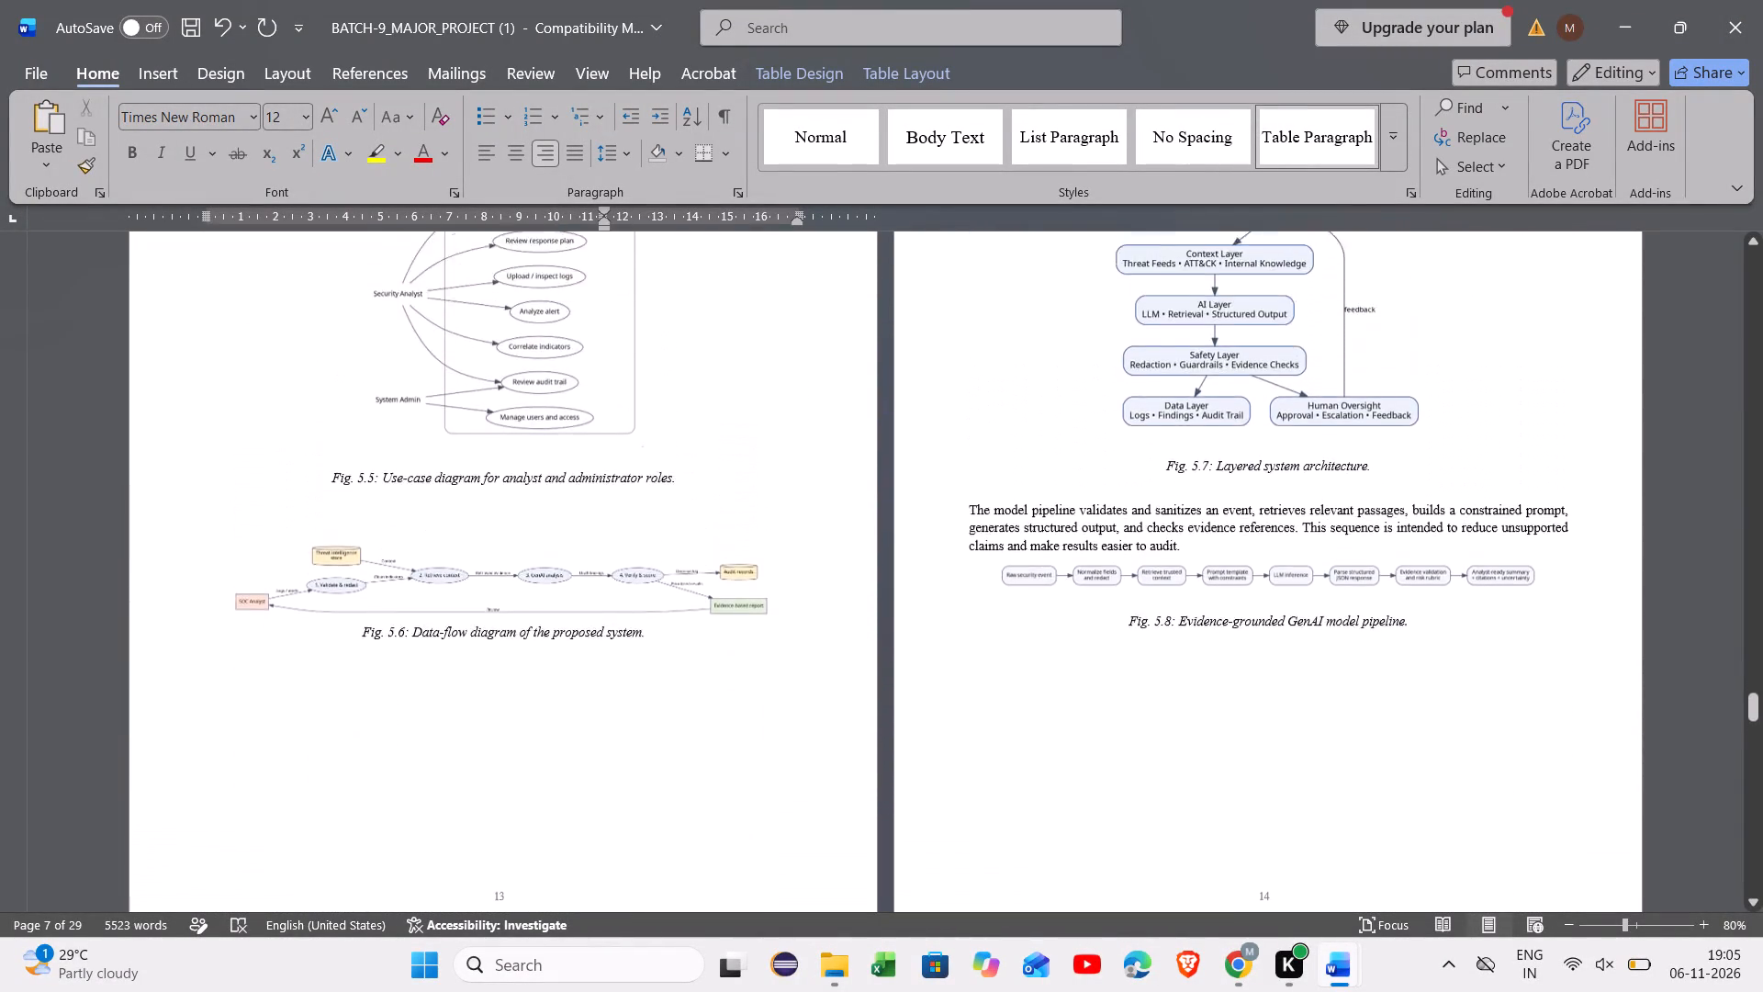
{"action": "scroll", "coordinate": [810, 530], "scroll_direction": "up", "scroll_amount": 1}
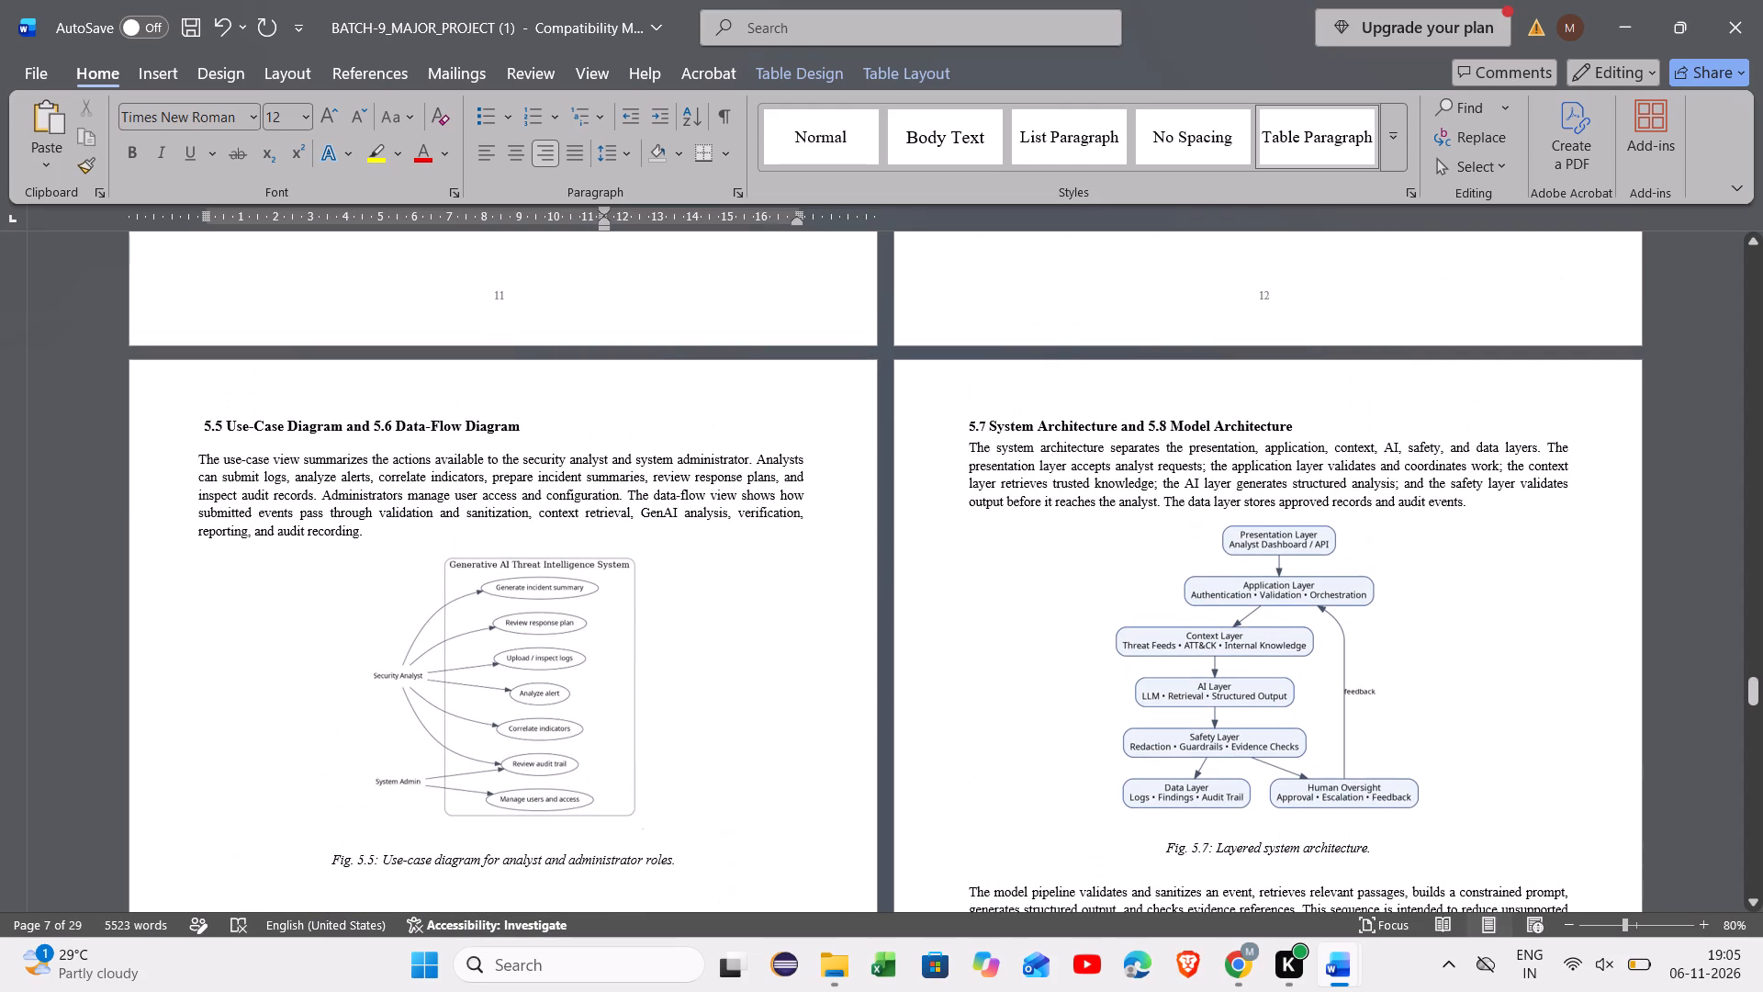
{"action": "scroll", "coordinate": [810, 530], "scroll_direction": "down", "scroll_amount": 3}
{"action": "scroll", "coordinate": [810, 530], "scroll_direction": "up", "scroll_amount": 20}
{"action": "scroll", "coordinate": [810, 530], "scroll_direction": "up", "scroll_amount": 20}
{"action": "scroll", "coordinate": [810, 530], "scroll_direction": "up", "scroll_amount": 10}
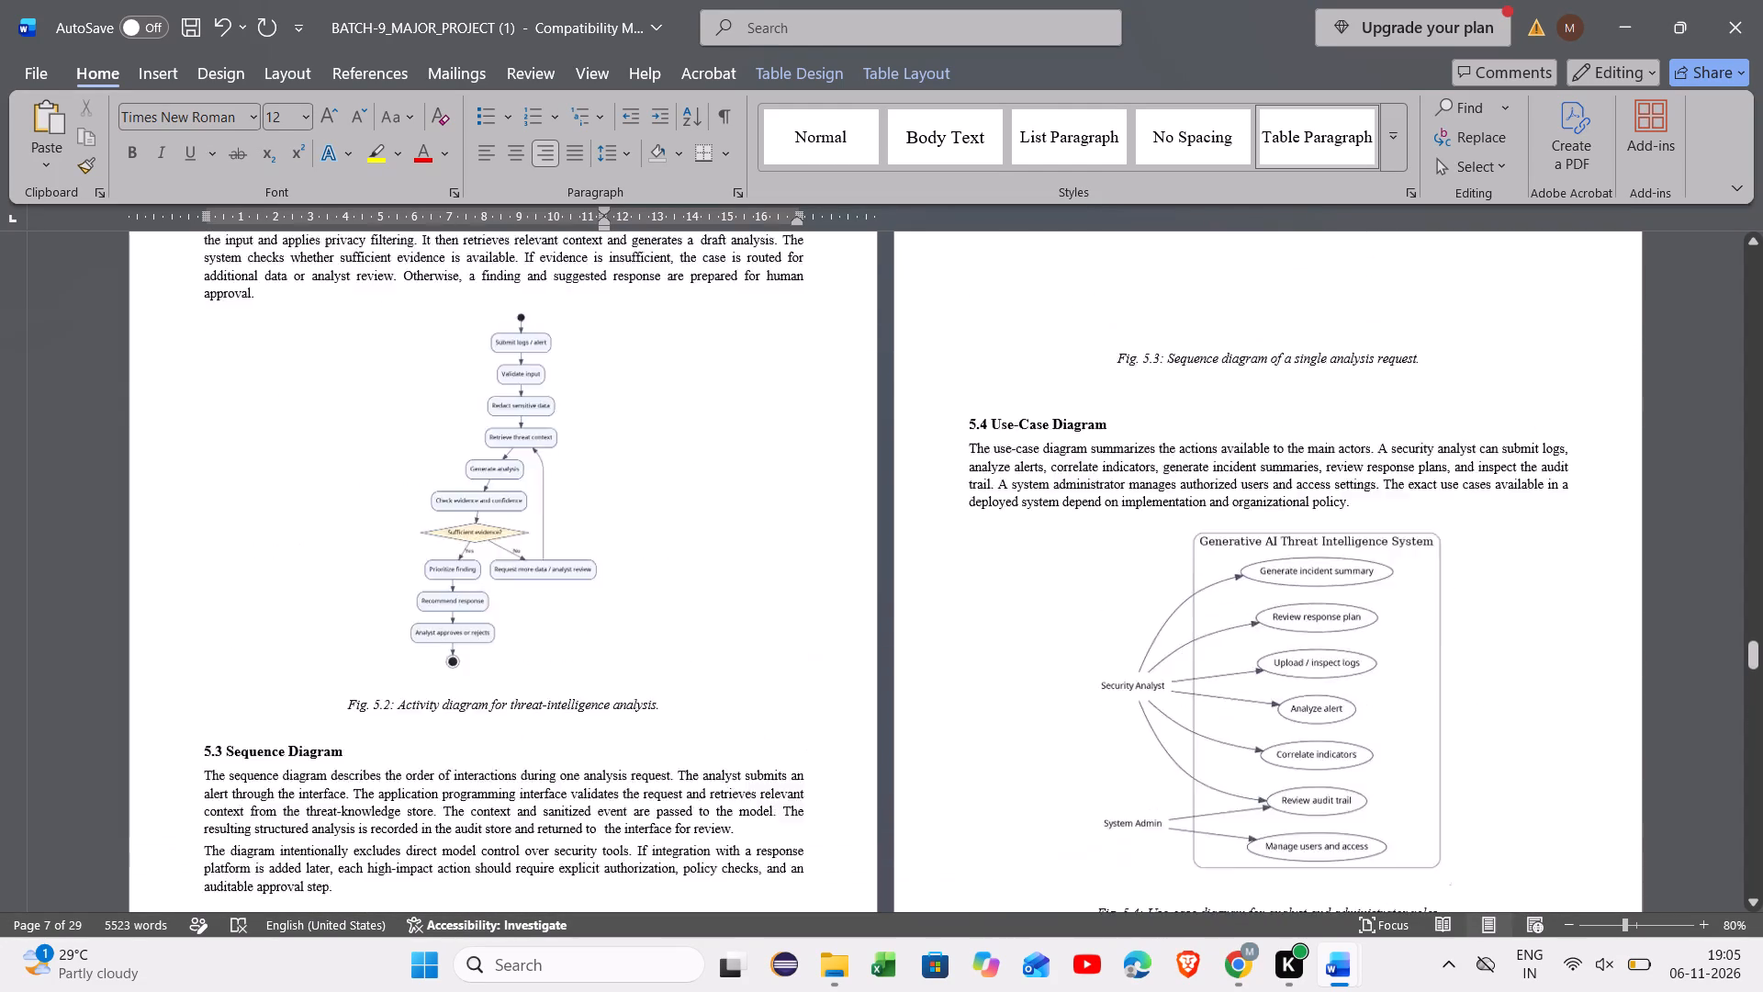
{"action": "scroll", "coordinate": [810, 530], "scroll_direction": "up", "scroll_amount": 20}
{"action": "scroll", "coordinate": [810, 530], "scroll_direction": "up", "scroll_amount": 20}
{"action": "scroll", "coordinate": [810, 530], "scroll_direction": "up", "scroll_amount": 20}
{"action": "scroll", "coordinate": [810, 530], "scroll_direction": "down", "scroll_amount": 6}
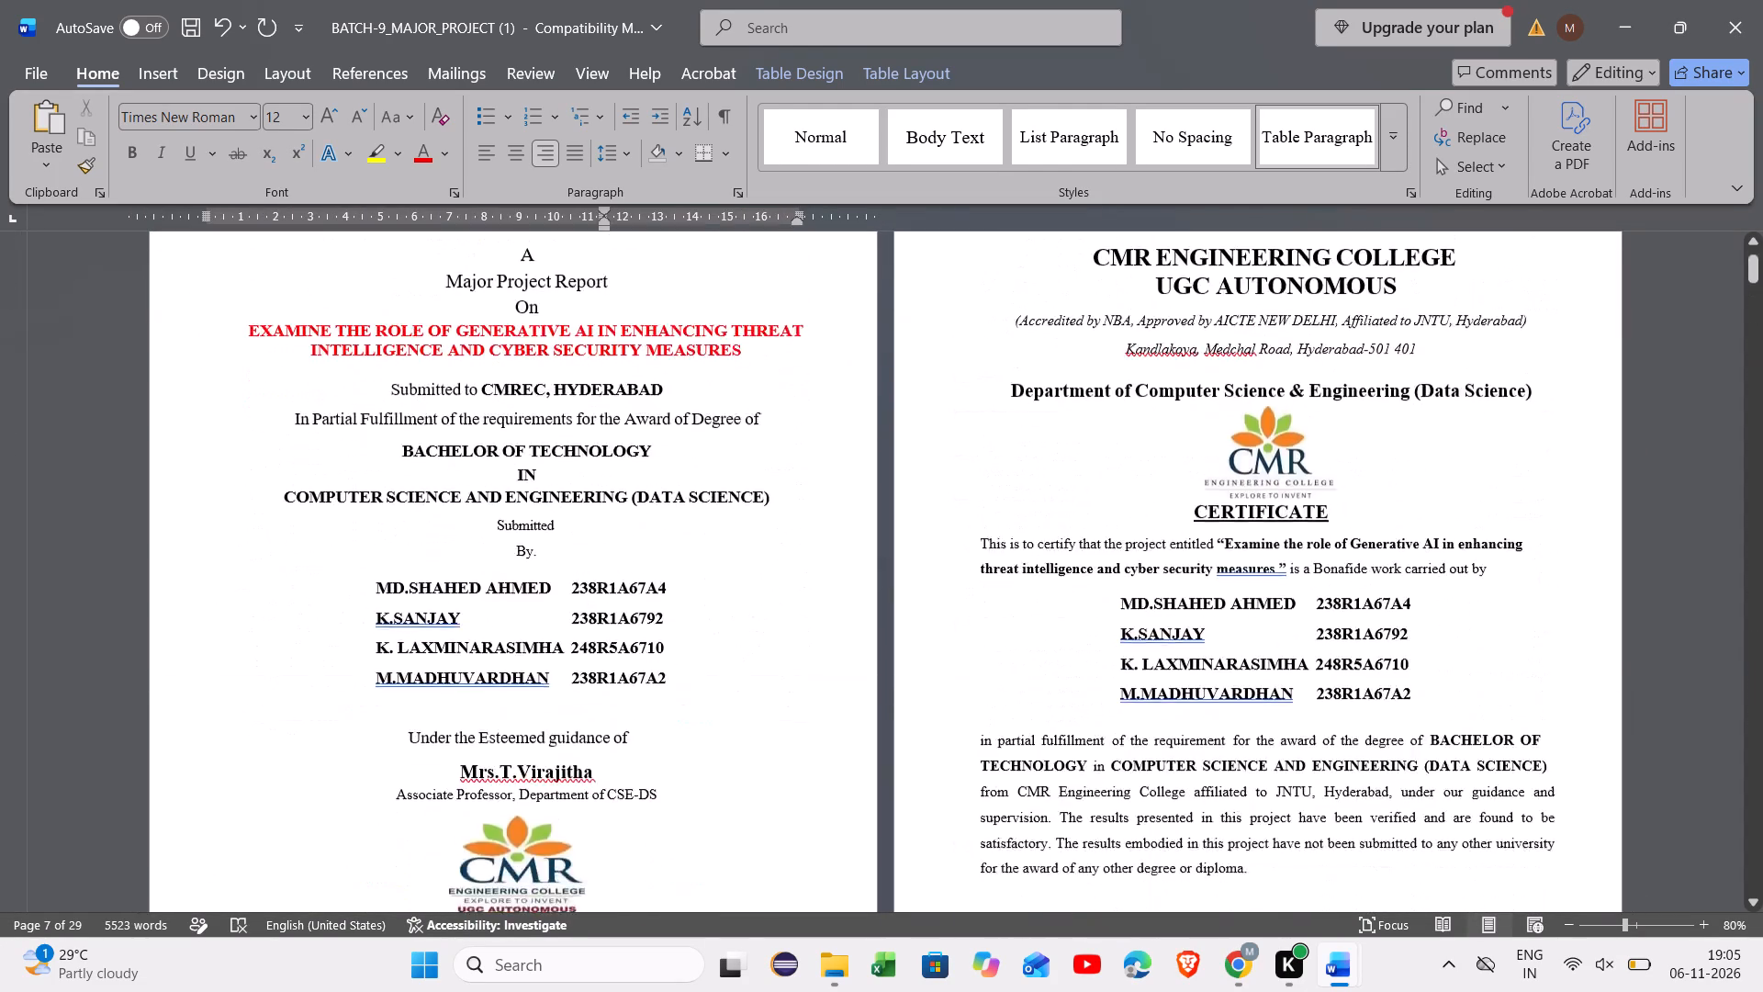
{"action": "scroll", "coordinate": [810, 530], "scroll_direction": "down", "scroll_amount": 17}
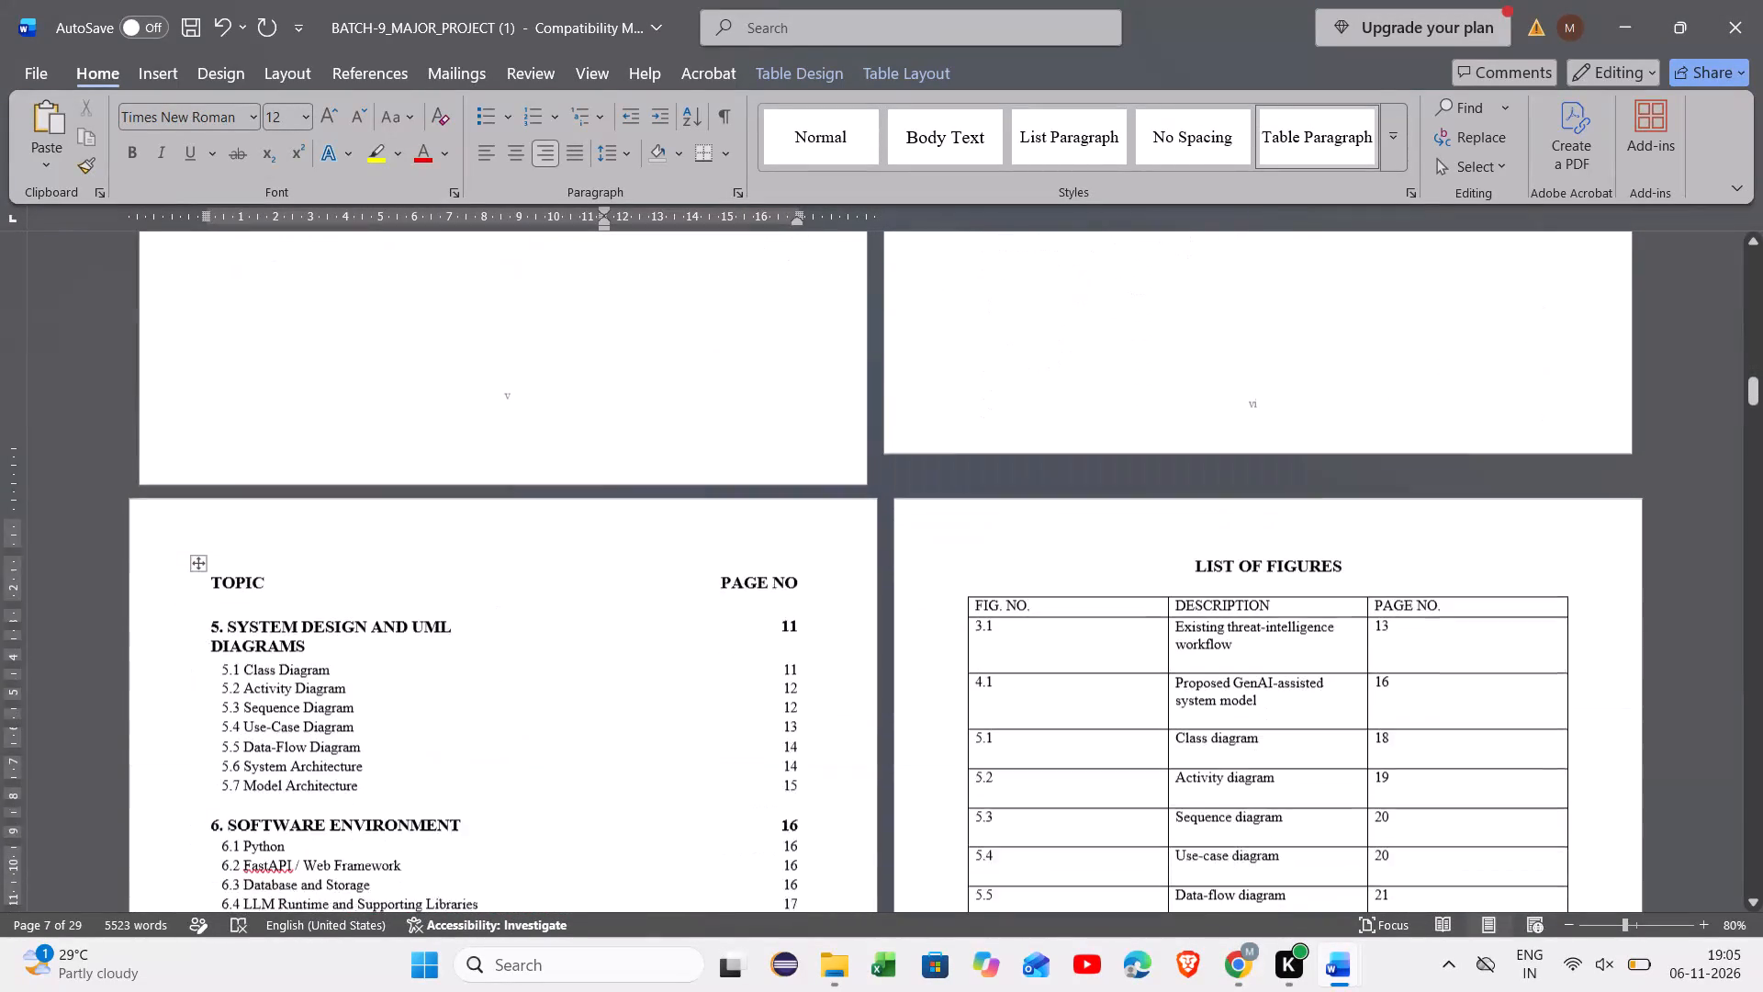
{"action": "scroll", "coordinate": [810, 530], "scroll_direction": "down", "scroll_amount": 1}
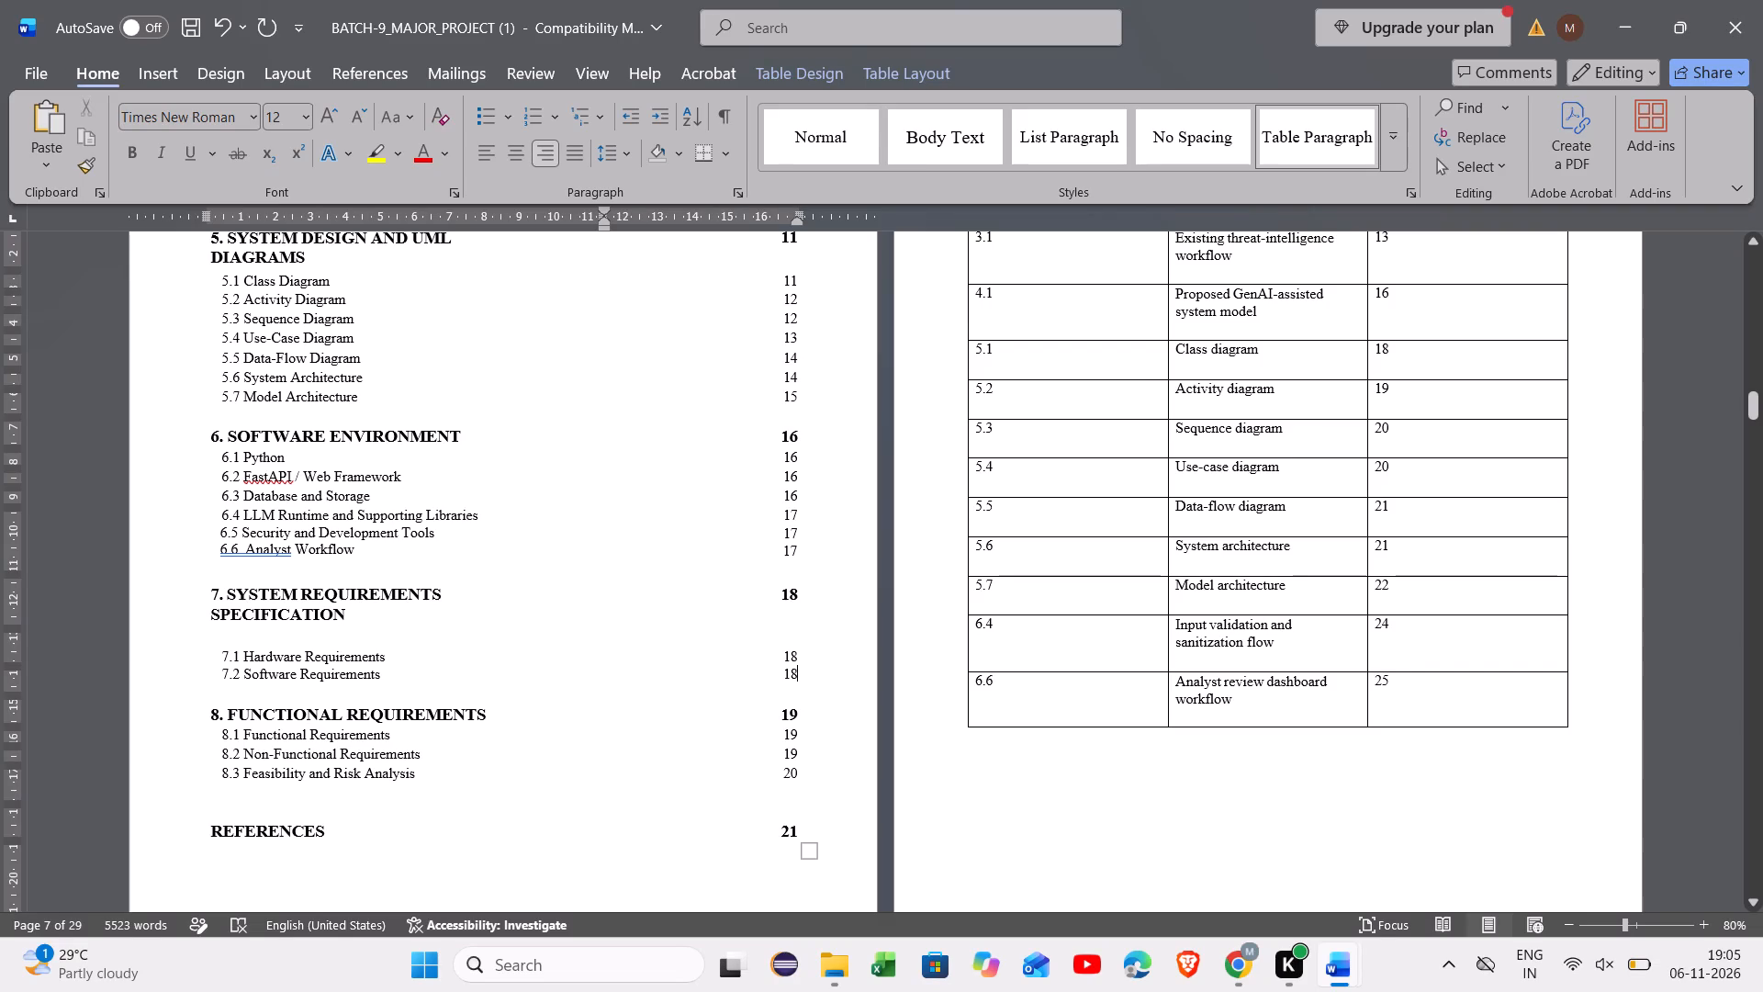
Set the page number of the 5.7 Model Architecture entry in the Contents table to 14.
{"action": "left_click", "coordinate": [794, 399]}
{"action": "key", "text": "BackSpace"}
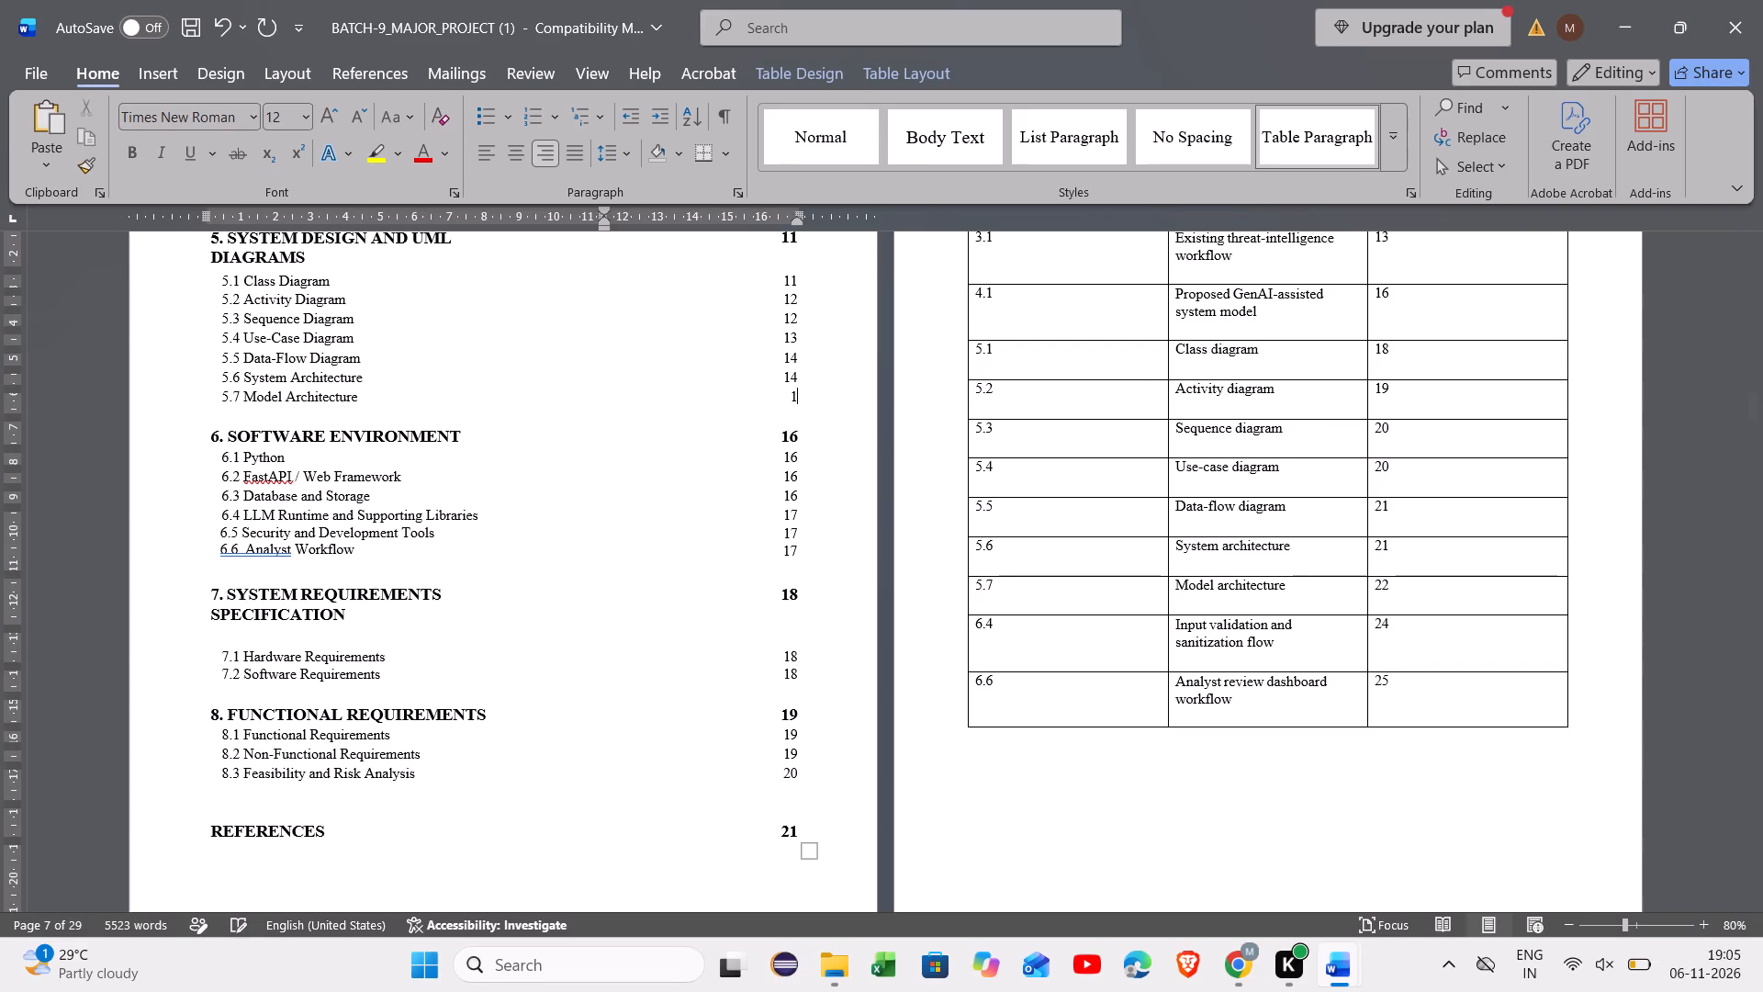
{"action": "key", "text": "4"}
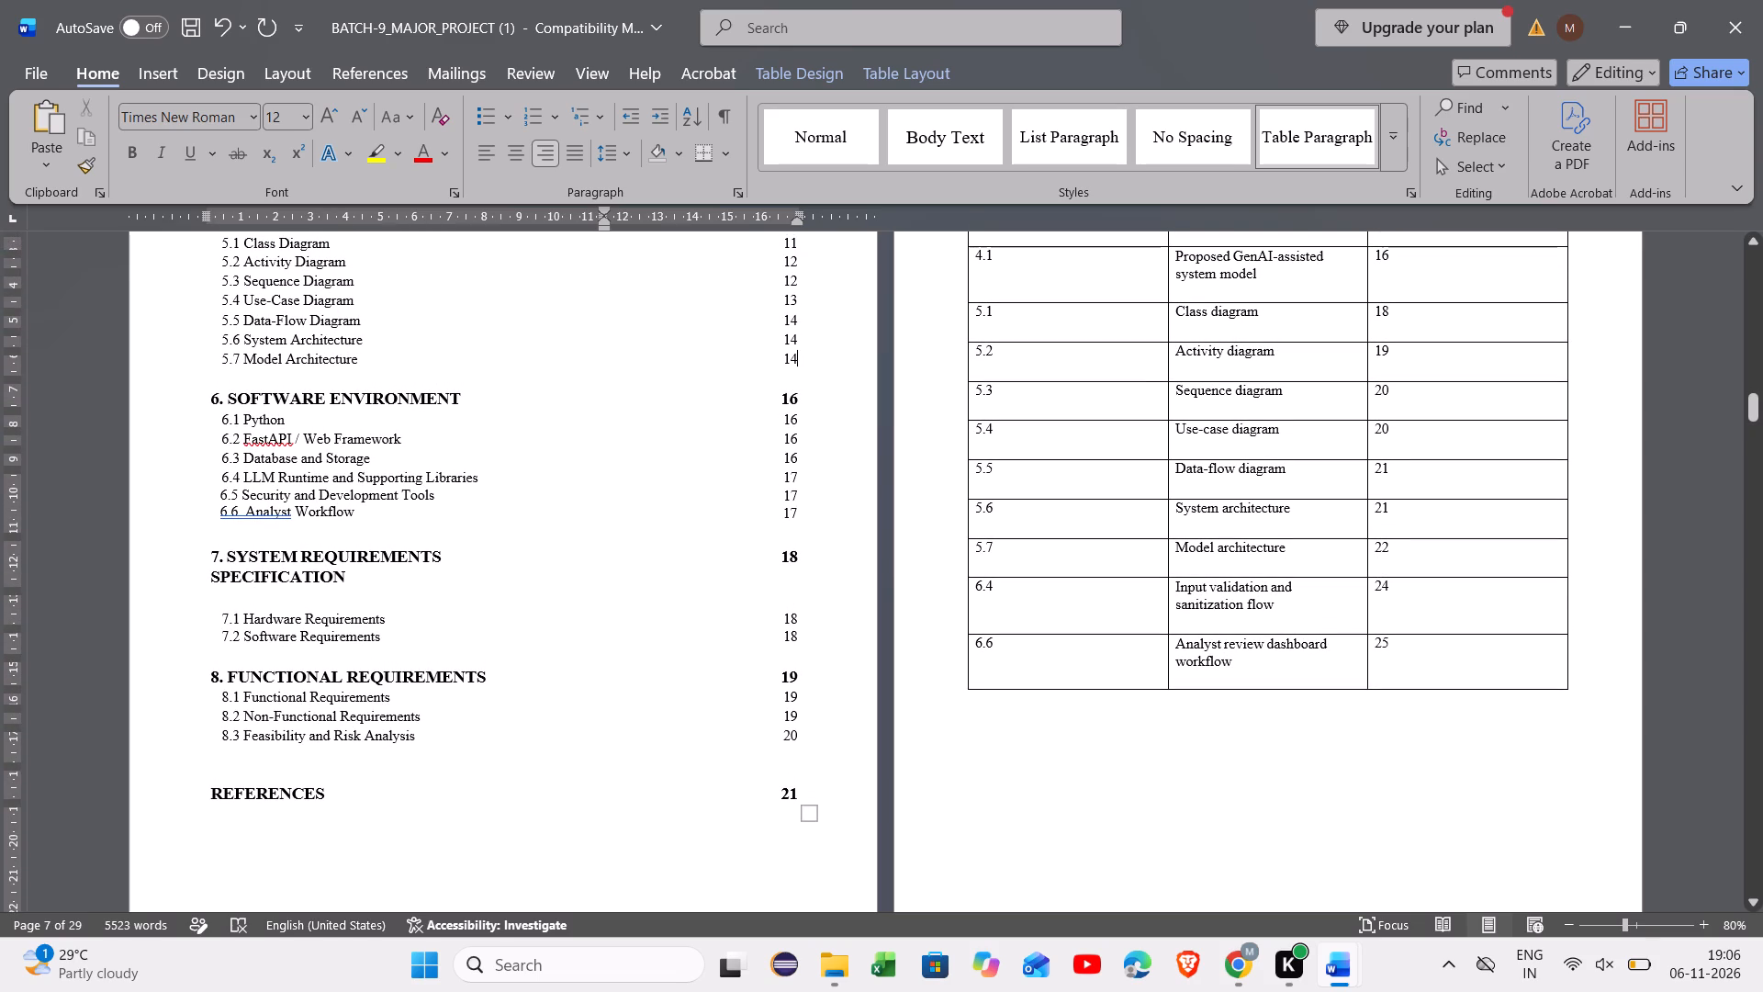
Check the footer page numbers of the pages holding the use-case, data-flow and architecture diagrams against the section 5 Contents entries.
{"action": "scroll", "coordinate": [956, 579], "scroll_direction": "down", "scroll_amount": 20}
{"action": "scroll", "coordinate": [956, 579], "scroll_direction": "down", "scroll_amount": 20}
{"action": "scroll", "coordinate": [956, 579], "scroll_direction": "down", "scroll_amount": 20}
{"action": "scroll", "coordinate": [956, 579], "scroll_direction": "up", "scroll_amount": 8}
{"action": "scroll", "coordinate": [956, 579], "scroll_direction": "down", "scroll_amount": 20}
{"action": "scroll", "coordinate": [956, 579], "scroll_direction": "down", "scroll_amount": 20}
{"action": "scroll", "coordinate": [956, 579], "scroll_direction": "down", "scroll_amount": 20}
{"action": "scroll", "coordinate": [956, 579], "scroll_direction": "up", "scroll_amount": 7}
{"action": "scroll", "coordinate": [956, 579], "scroll_direction": "down", "scroll_amount": 20}
{"action": "scroll", "coordinate": [956, 579], "scroll_direction": "down", "scroll_amount": 20}
{"action": "scroll", "coordinate": [956, 579], "scroll_direction": "down", "scroll_amount": 20}
{"action": "scroll", "coordinate": [956, 579], "scroll_direction": "up", "scroll_amount": 14}
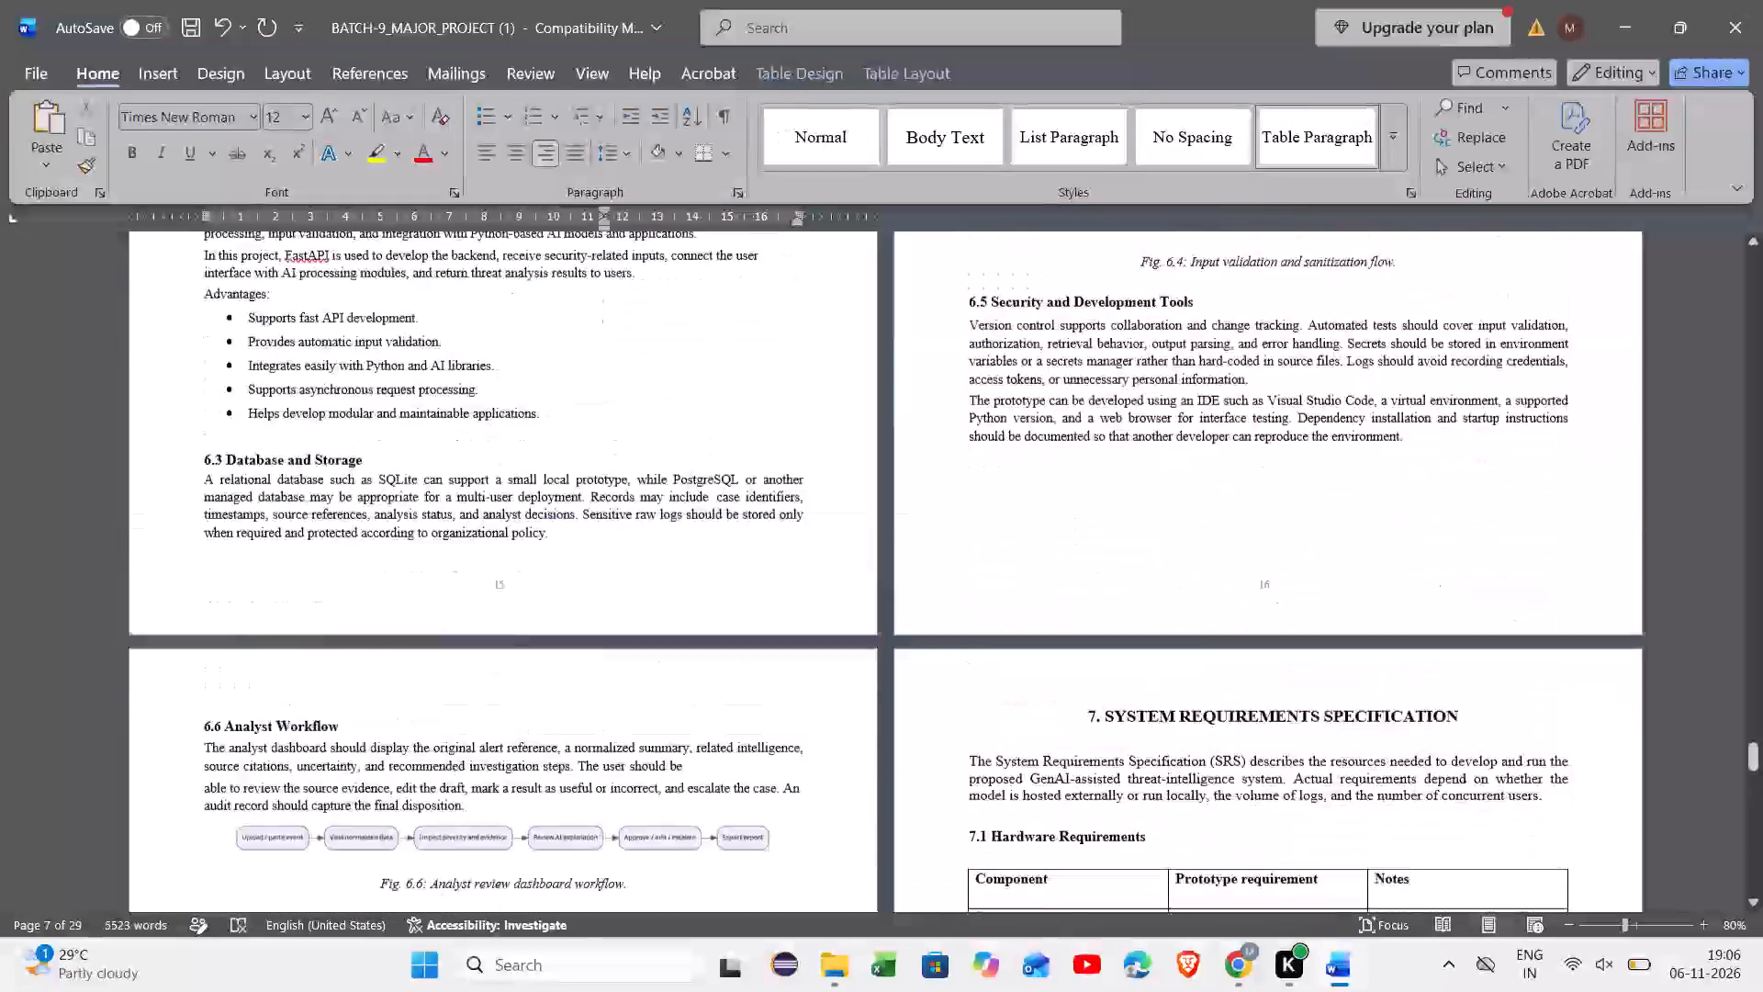
{"action": "scroll", "coordinate": [956, 579], "scroll_direction": "up", "scroll_amount": 4}
{"action": "scroll", "coordinate": [956, 579], "scroll_direction": "down", "scroll_amount": 3}
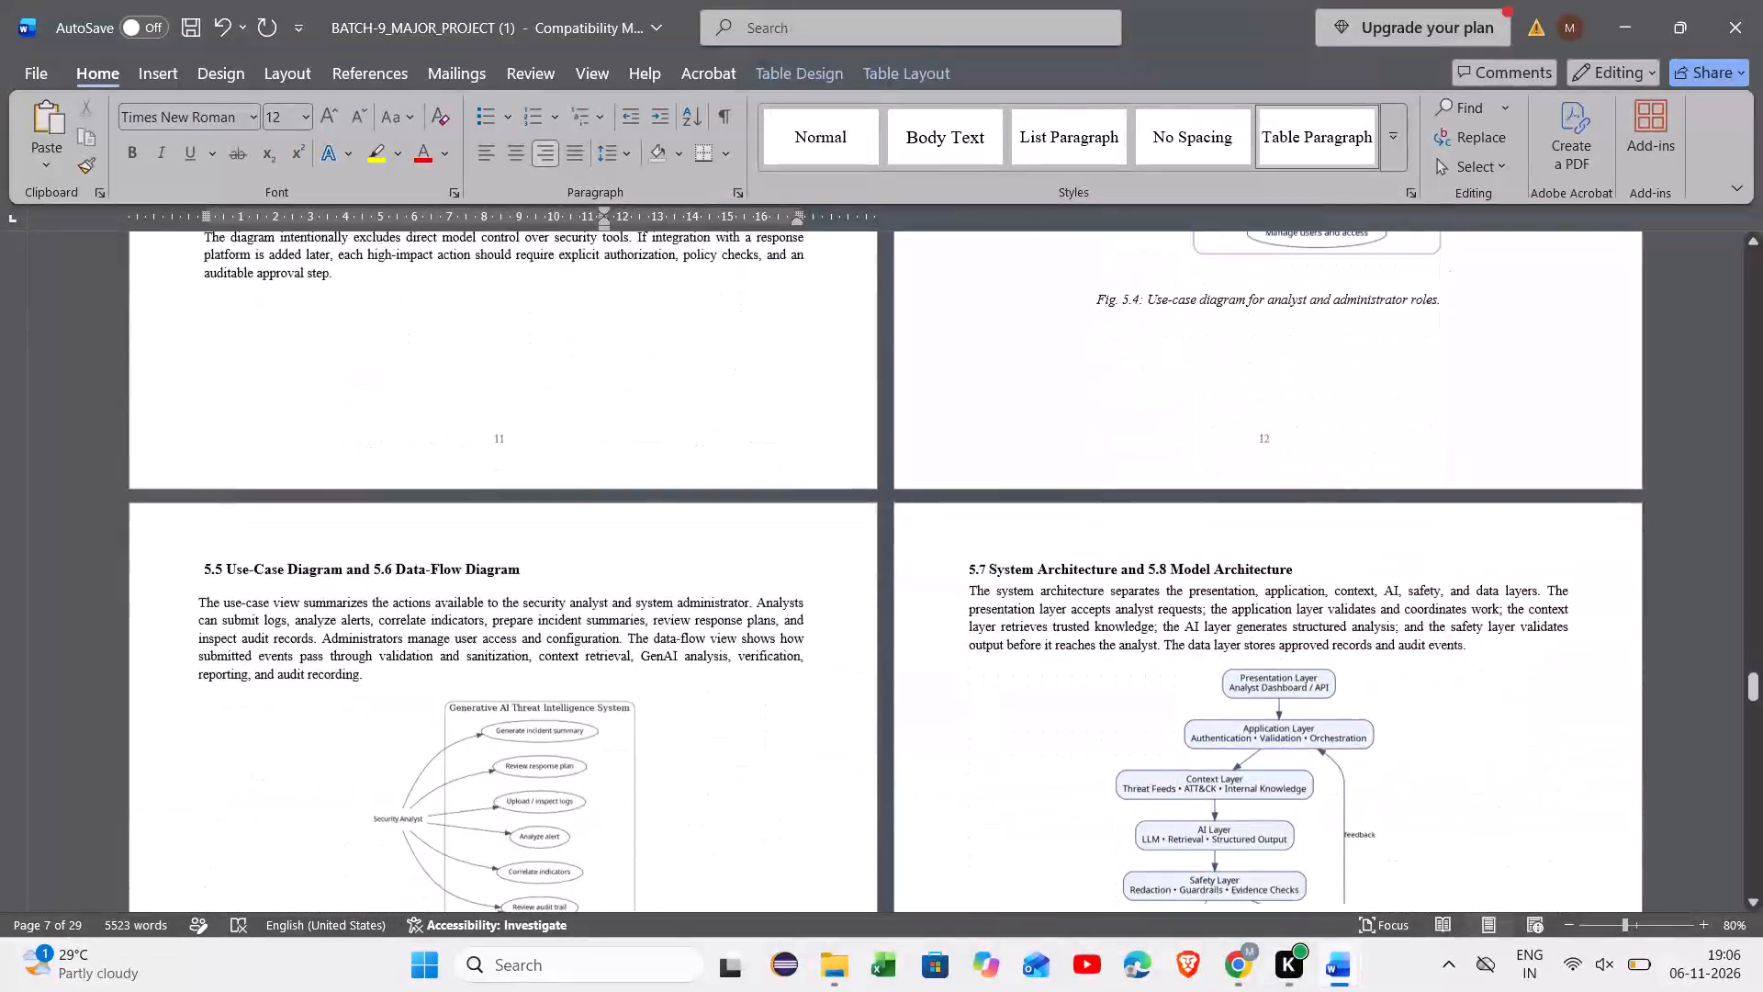
{"action": "scroll", "coordinate": [956, 579], "scroll_direction": "down", "scroll_amount": 1}
{"action": "scroll", "coordinate": [956, 579], "scroll_direction": "up", "scroll_amount": 2}
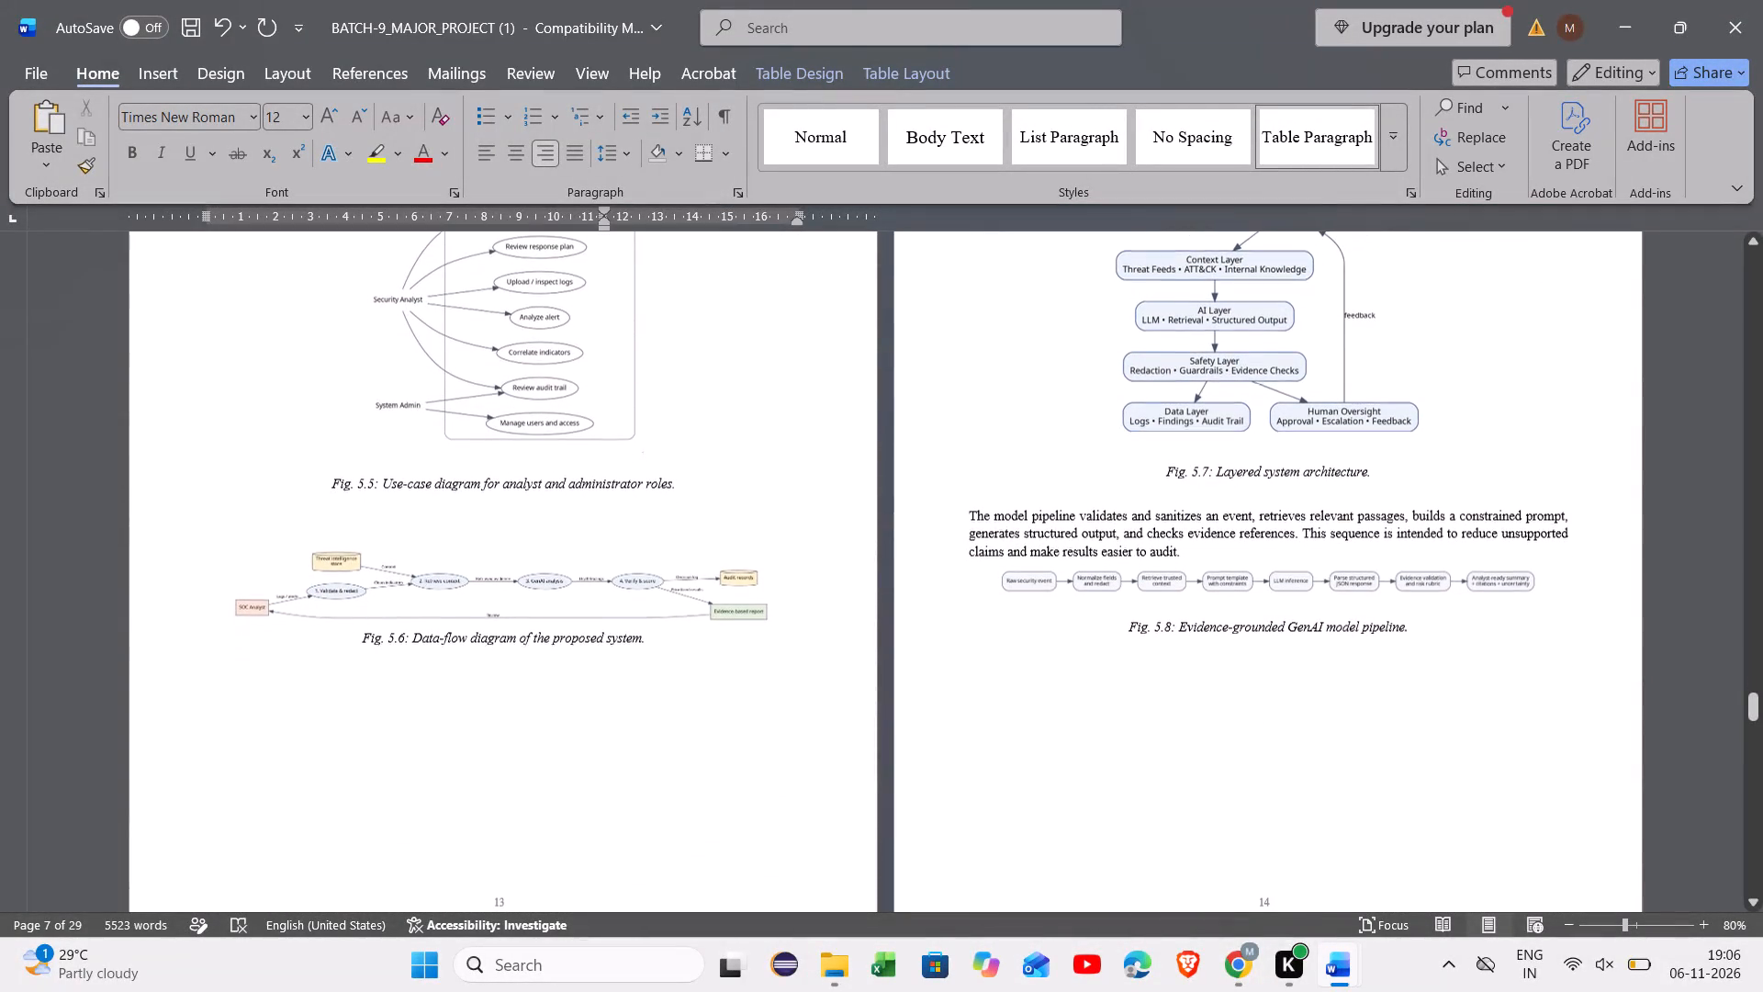
{"action": "scroll", "coordinate": [956, 579], "scroll_direction": "up", "scroll_amount": 2}
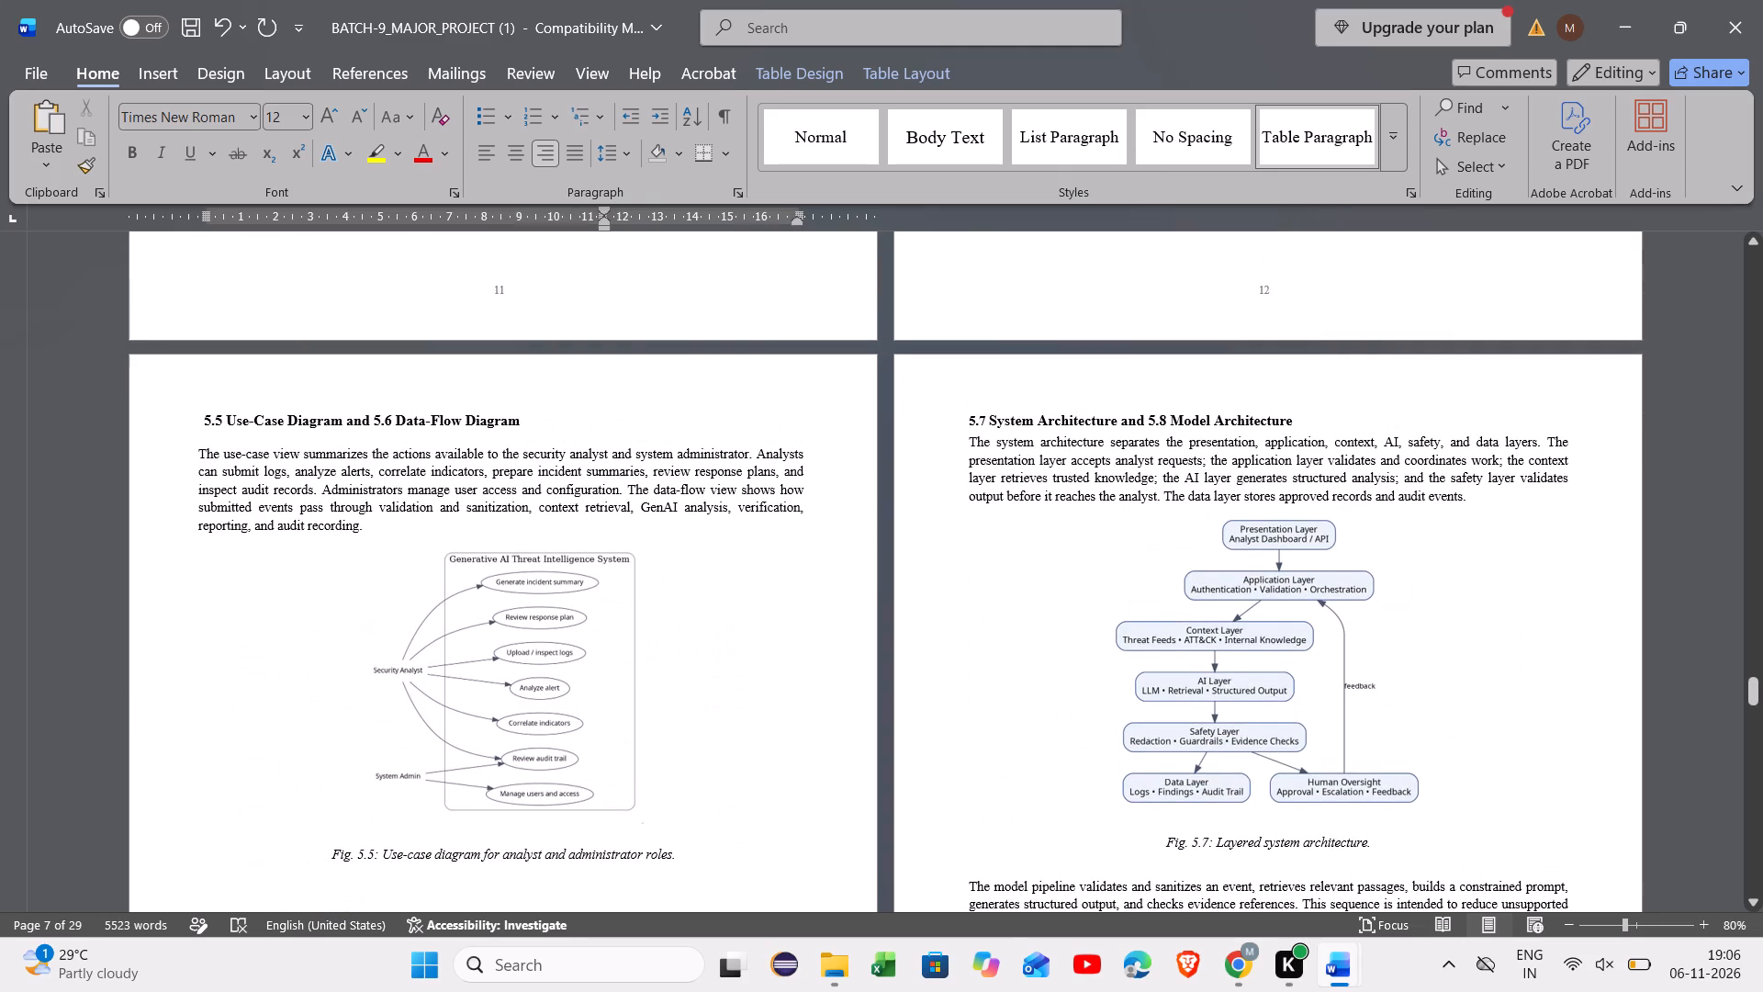
{"action": "scroll", "coordinate": [956, 579], "scroll_direction": "down", "scroll_amount": 2}
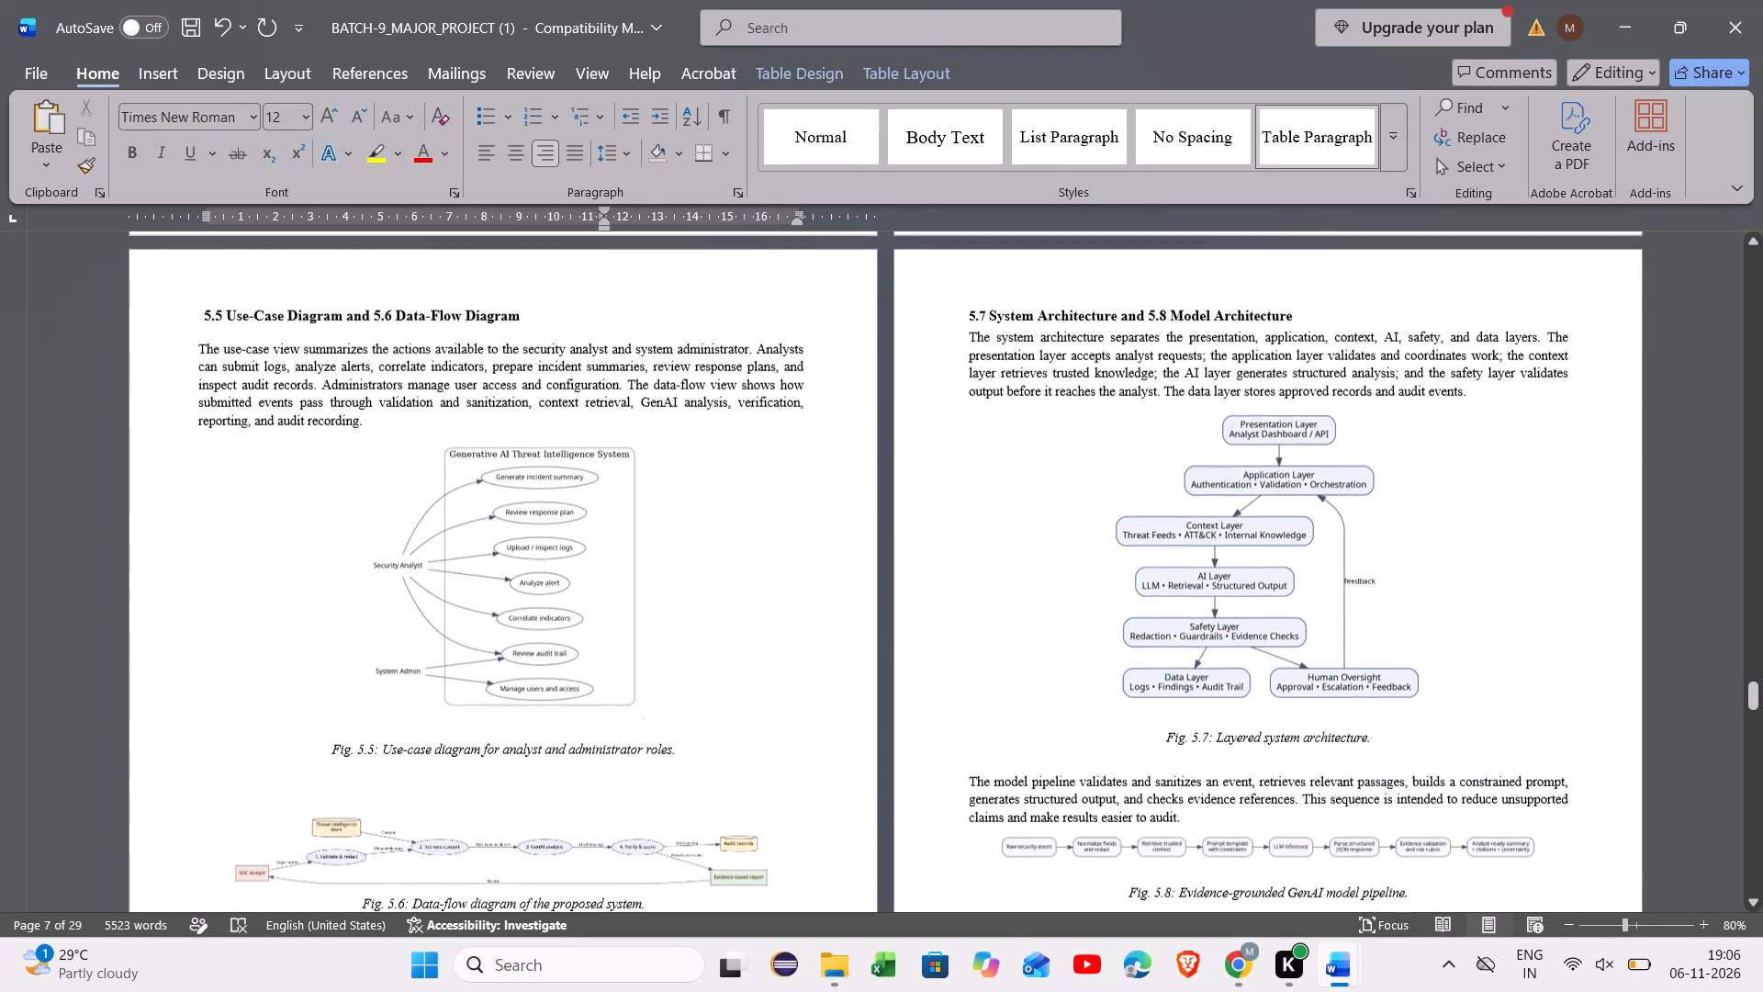
{"action": "scroll", "coordinate": [956, 579], "scroll_direction": "down", "scroll_amount": 1}
{"action": "scroll", "coordinate": [956, 579], "scroll_direction": "up", "scroll_amount": 2}
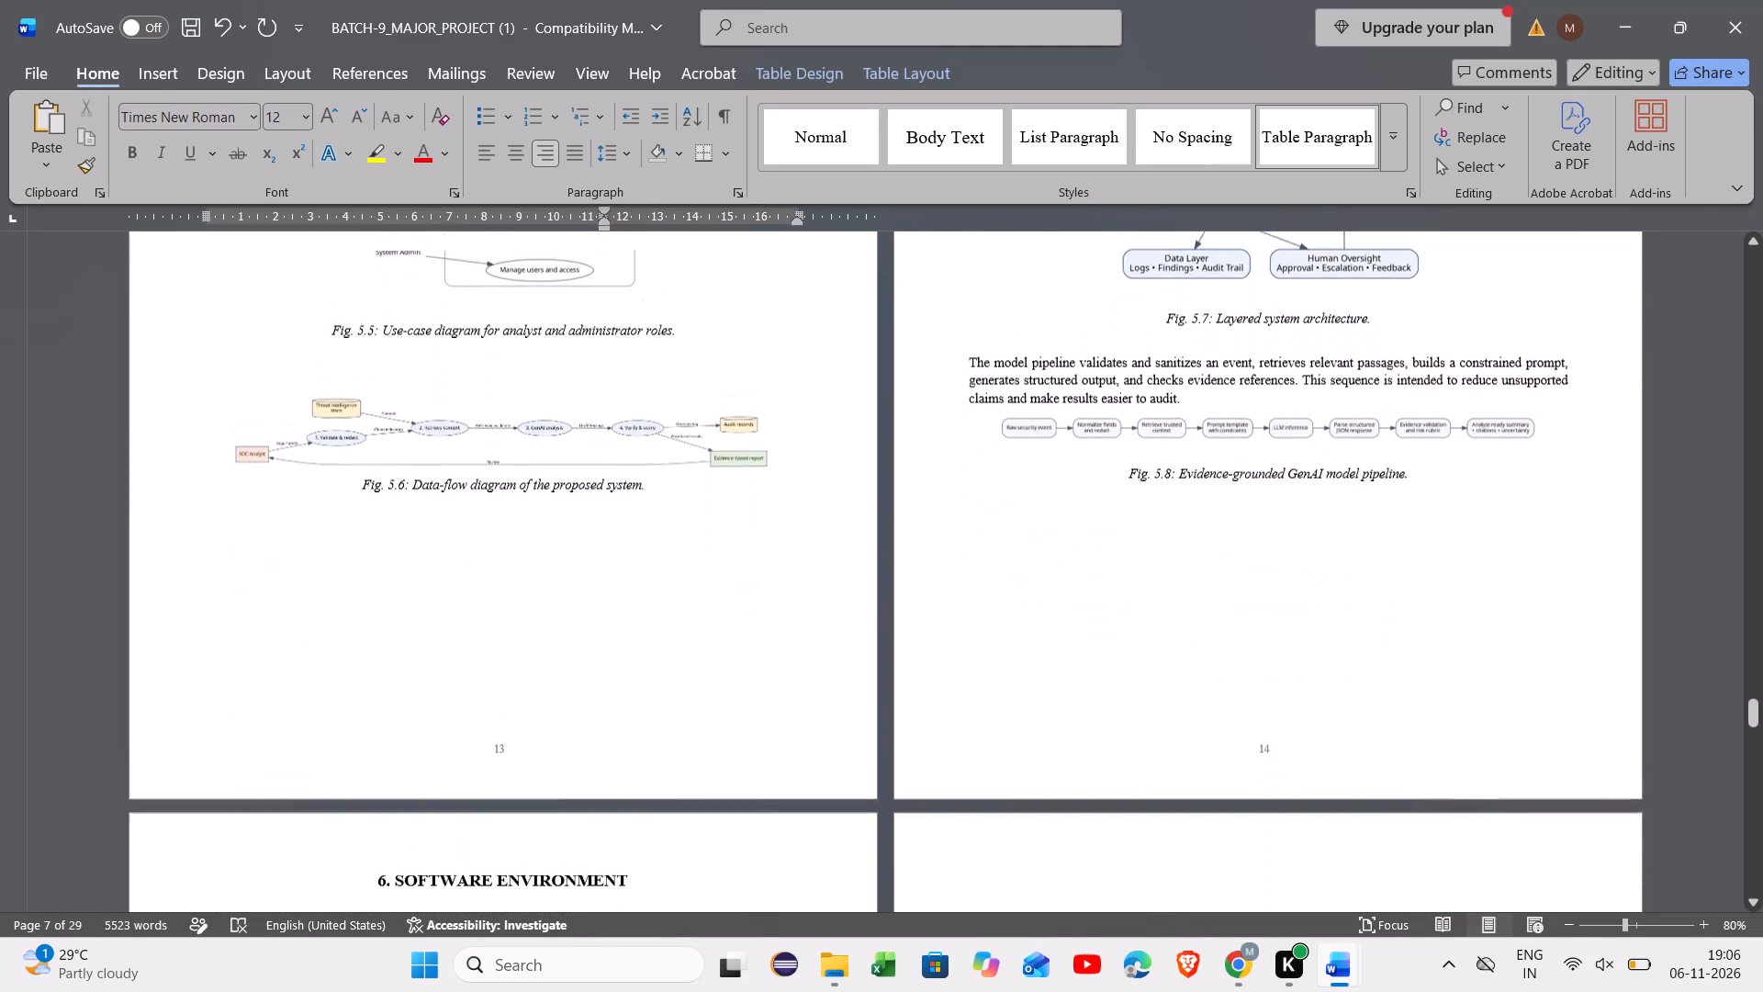
{"action": "scroll", "coordinate": [956, 579], "scroll_direction": "up", "scroll_amount": 3}
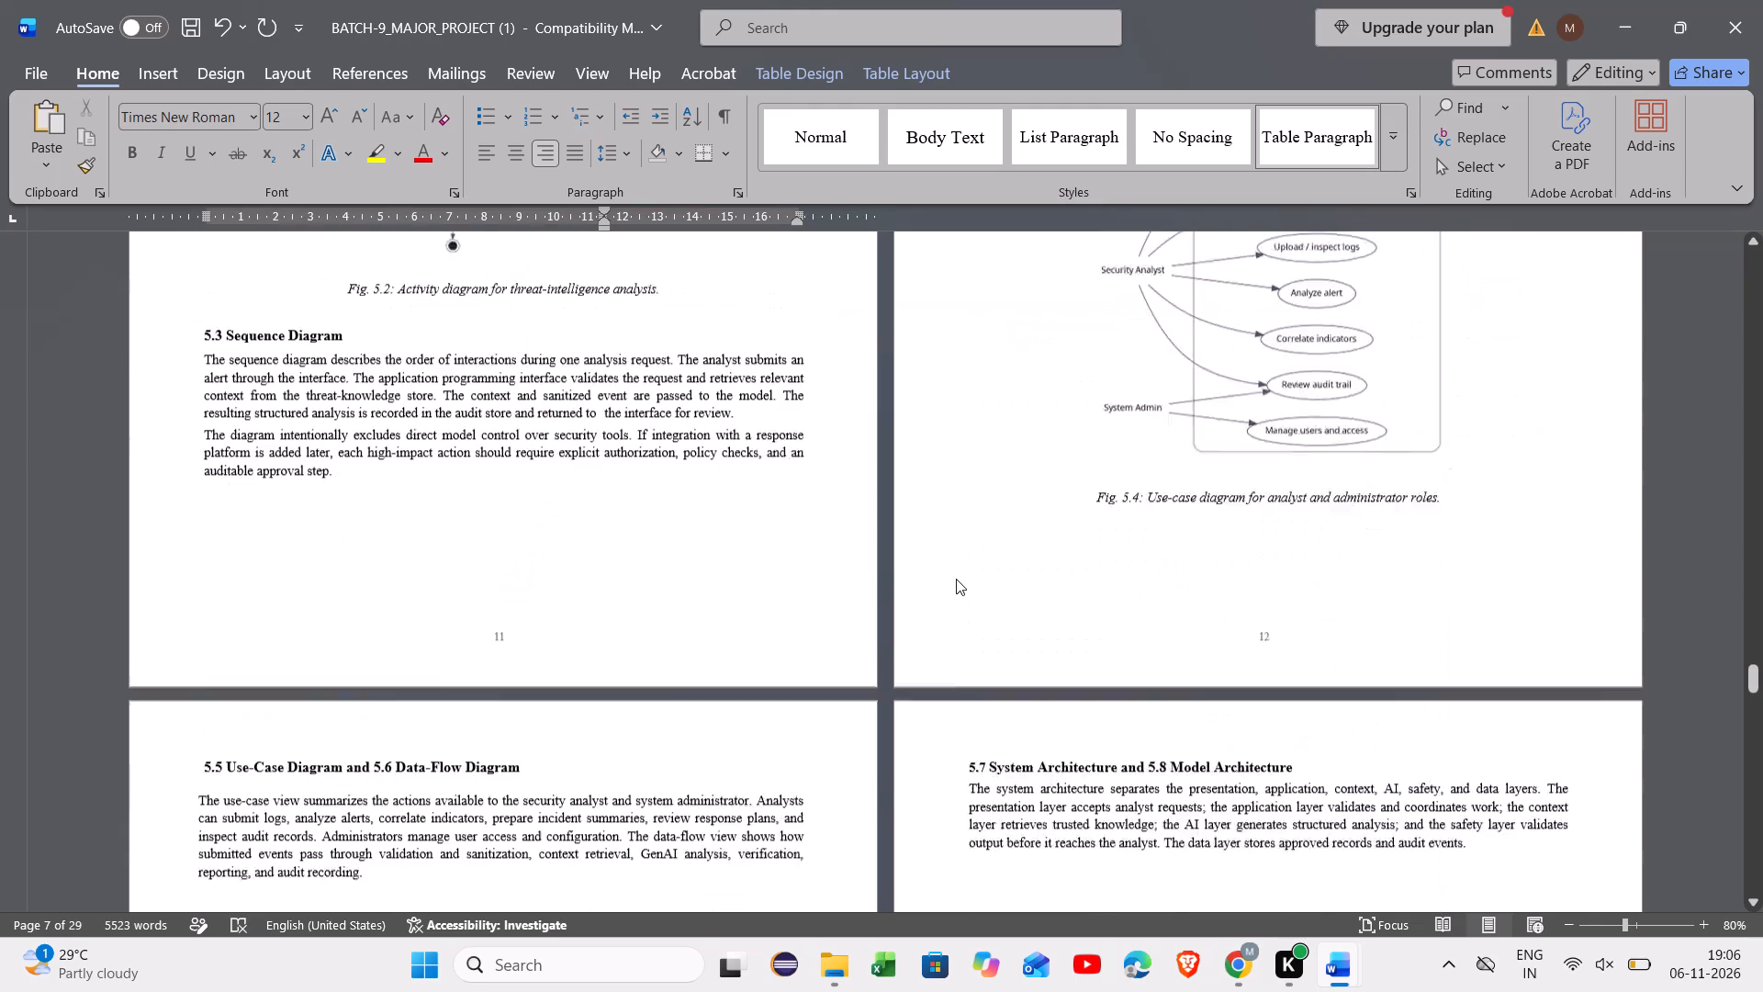
{"action": "scroll", "coordinate": [956, 579], "scroll_direction": "down", "scroll_amount": 8}
{"action": "scroll", "coordinate": [956, 579], "scroll_direction": "up", "scroll_amount": 5}
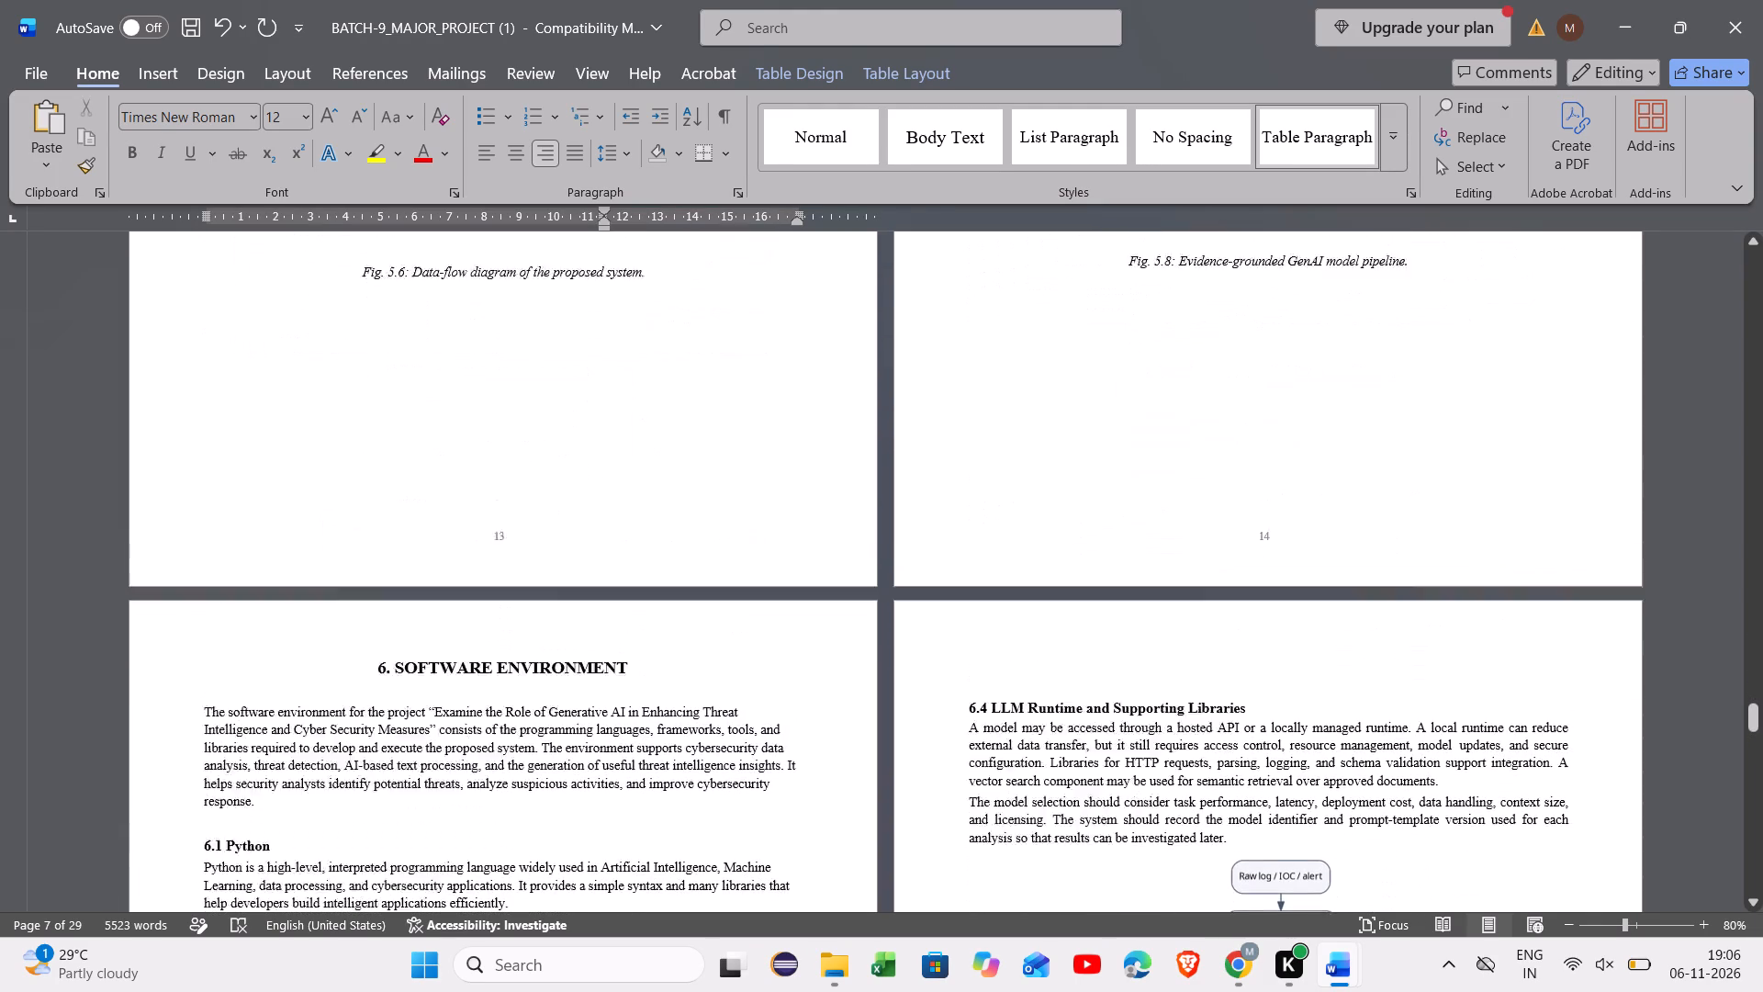
{"action": "scroll", "coordinate": [956, 579], "scroll_direction": "up", "scroll_amount": 20}
{"action": "scroll", "coordinate": [956, 579], "scroll_direction": "up", "scroll_amount": 20}
{"action": "scroll", "coordinate": [956, 579], "scroll_direction": "up", "scroll_amount": 20}
{"action": "scroll", "coordinate": [956, 579], "scroll_direction": "down", "scroll_amount": 2}
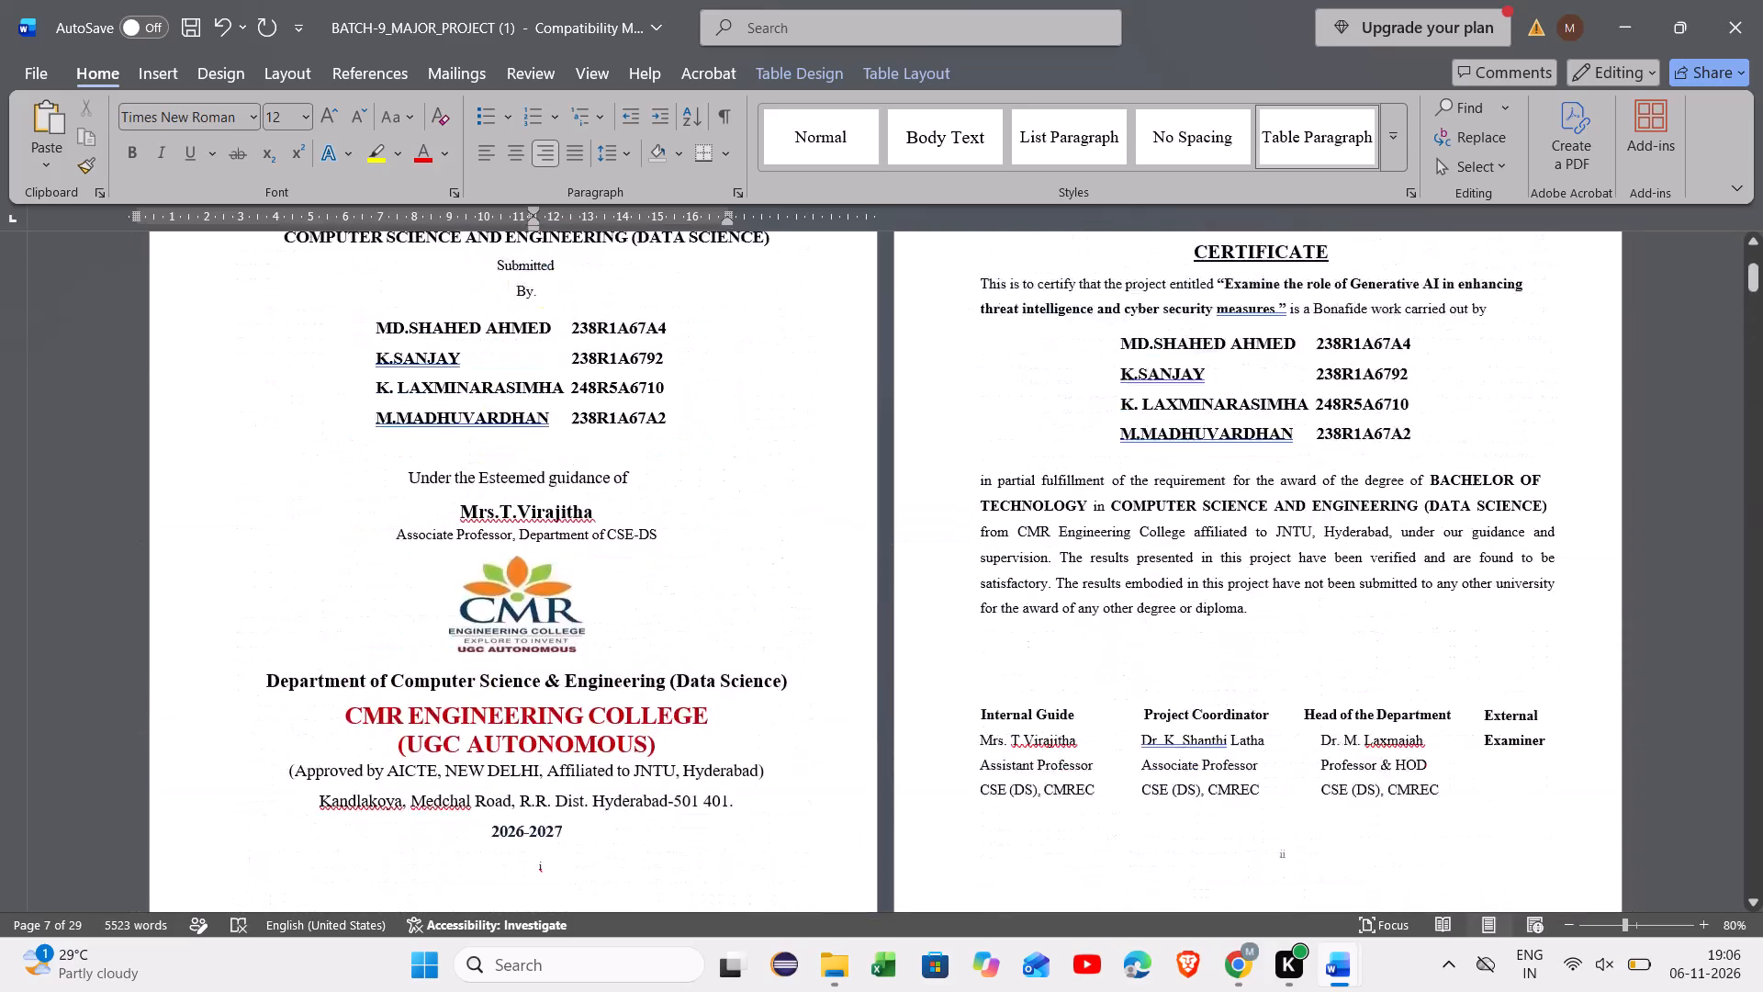
{"action": "scroll", "coordinate": [956, 579], "scroll_direction": "down", "scroll_amount": 7}
{"action": "scroll", "coordinate": [956, 579], "scroll_direction": "up", "scroll_amount": 1}
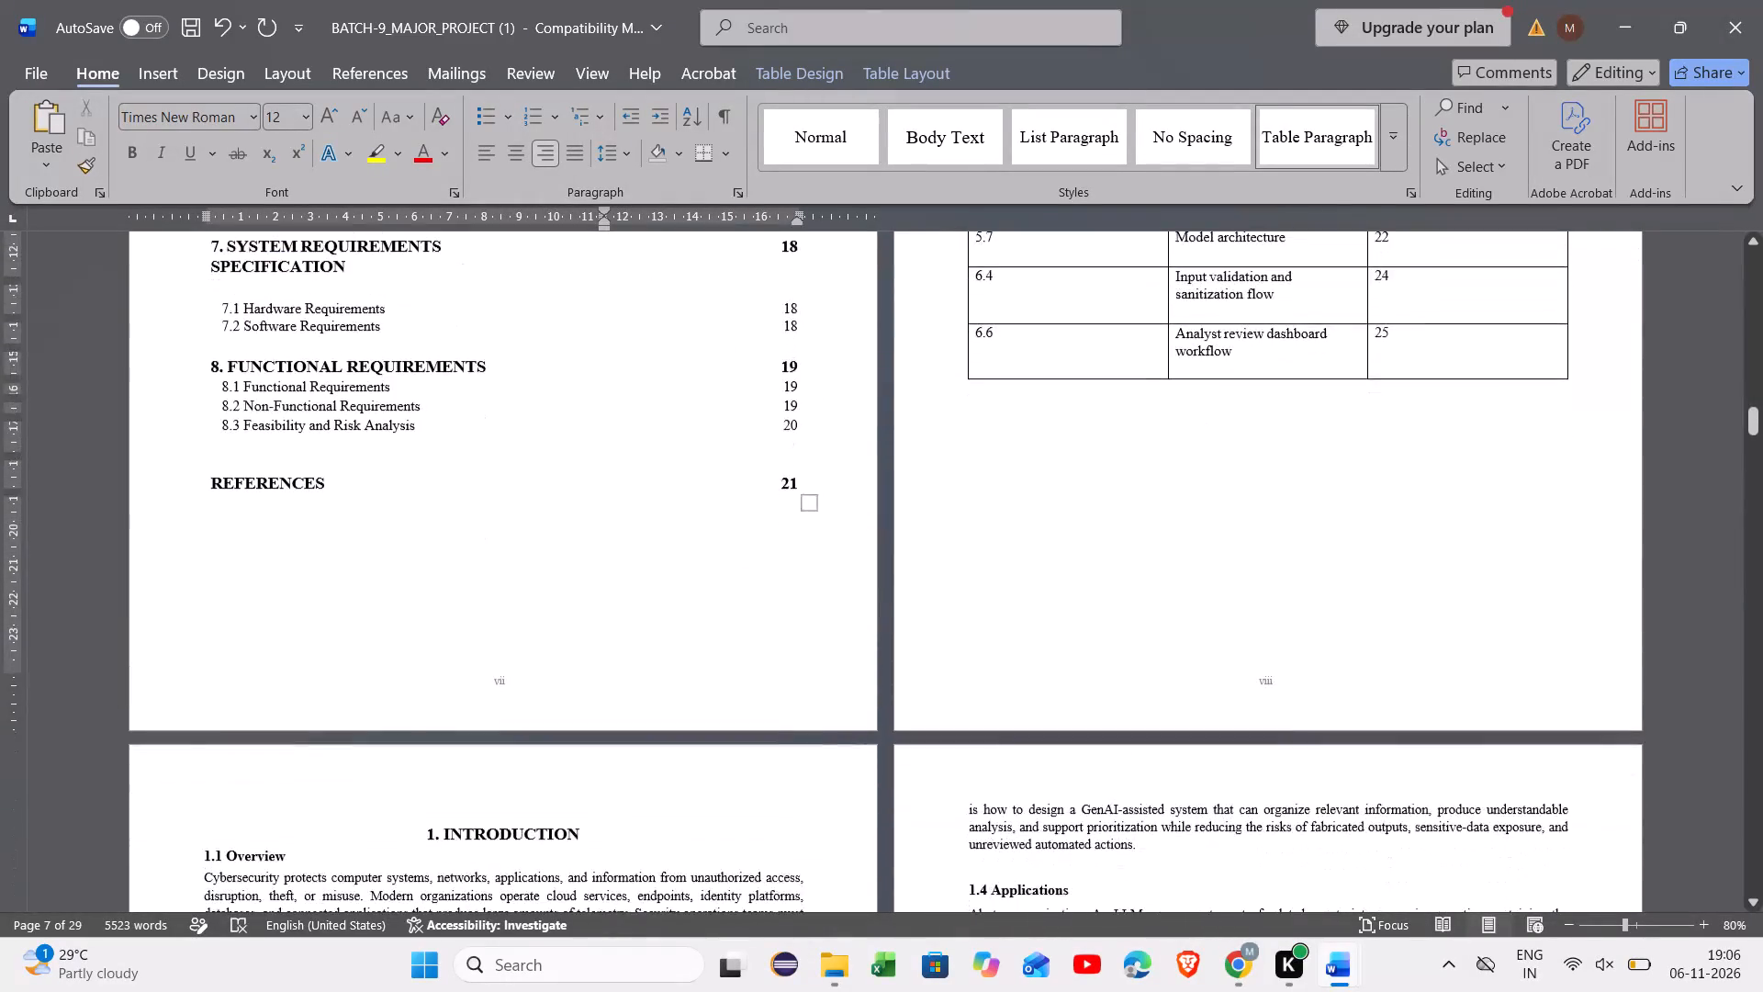
{"action": "scroll", "coordinate": [956, 579], "scroll_direction": "up", "scroll_amount": 4}
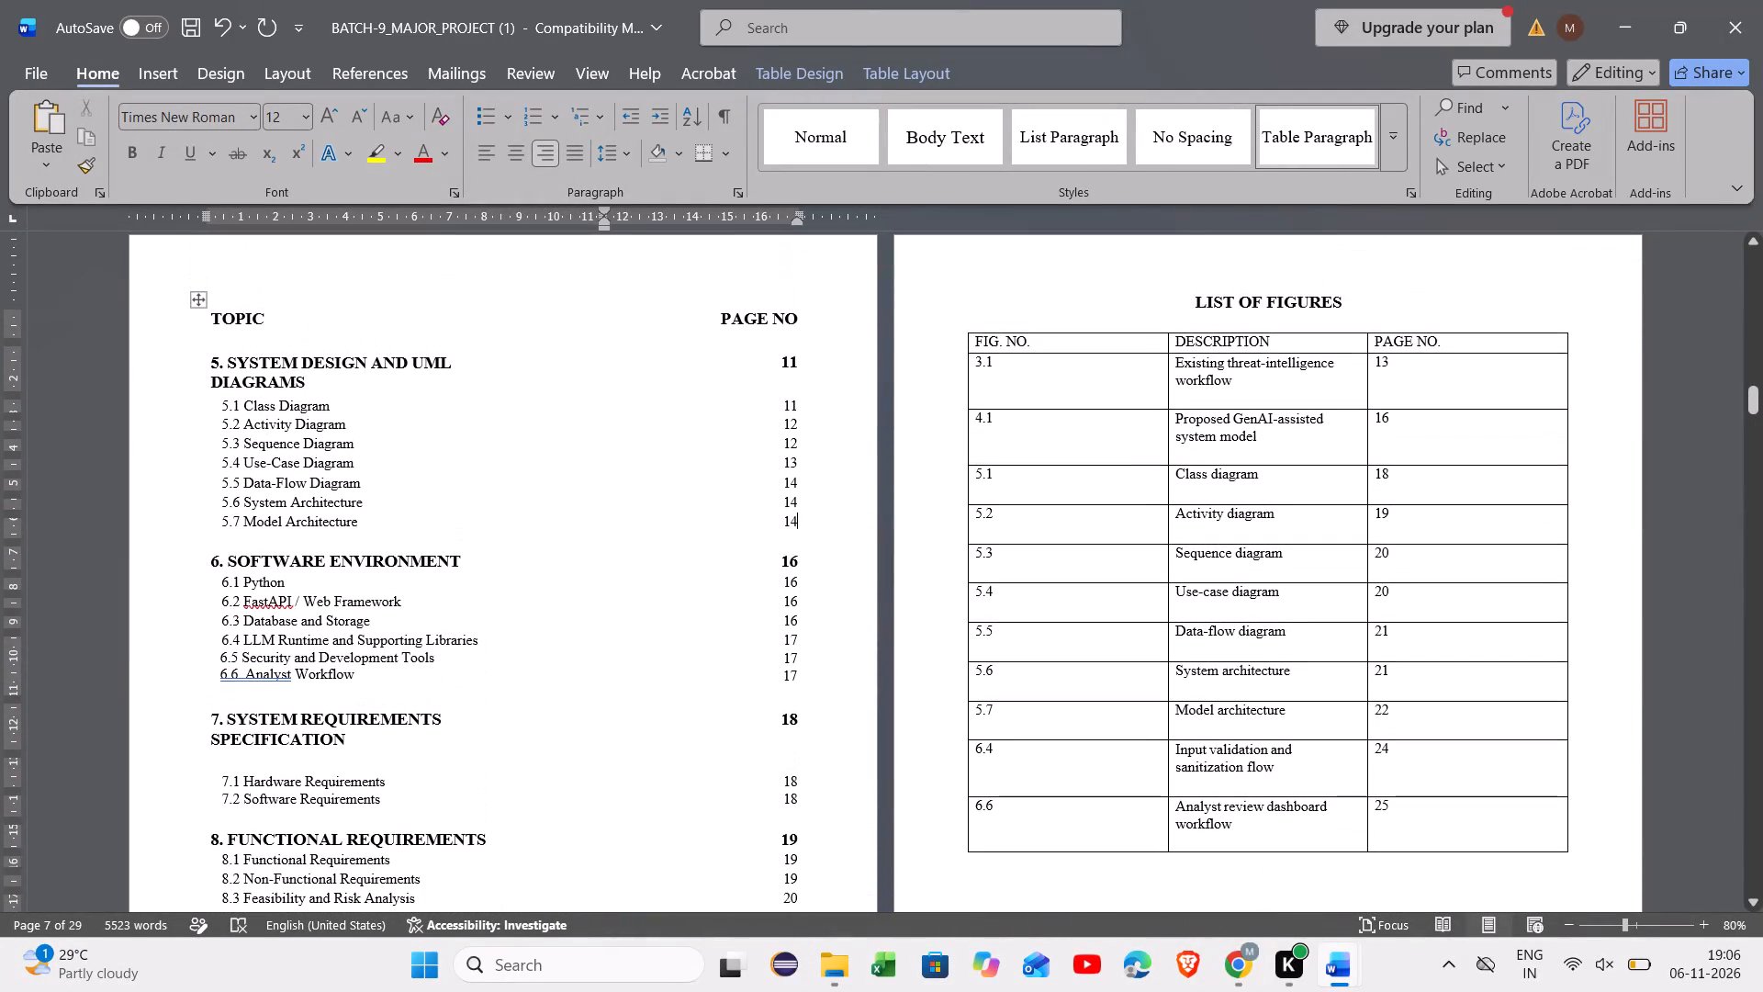
Set the page number of the 5.5 Data-Flow Diagram entry in the Contents table to 13.
{"action": "left_click", "coordinate": [797, 477]}
{"action": "key", "text": "BackSpace"}
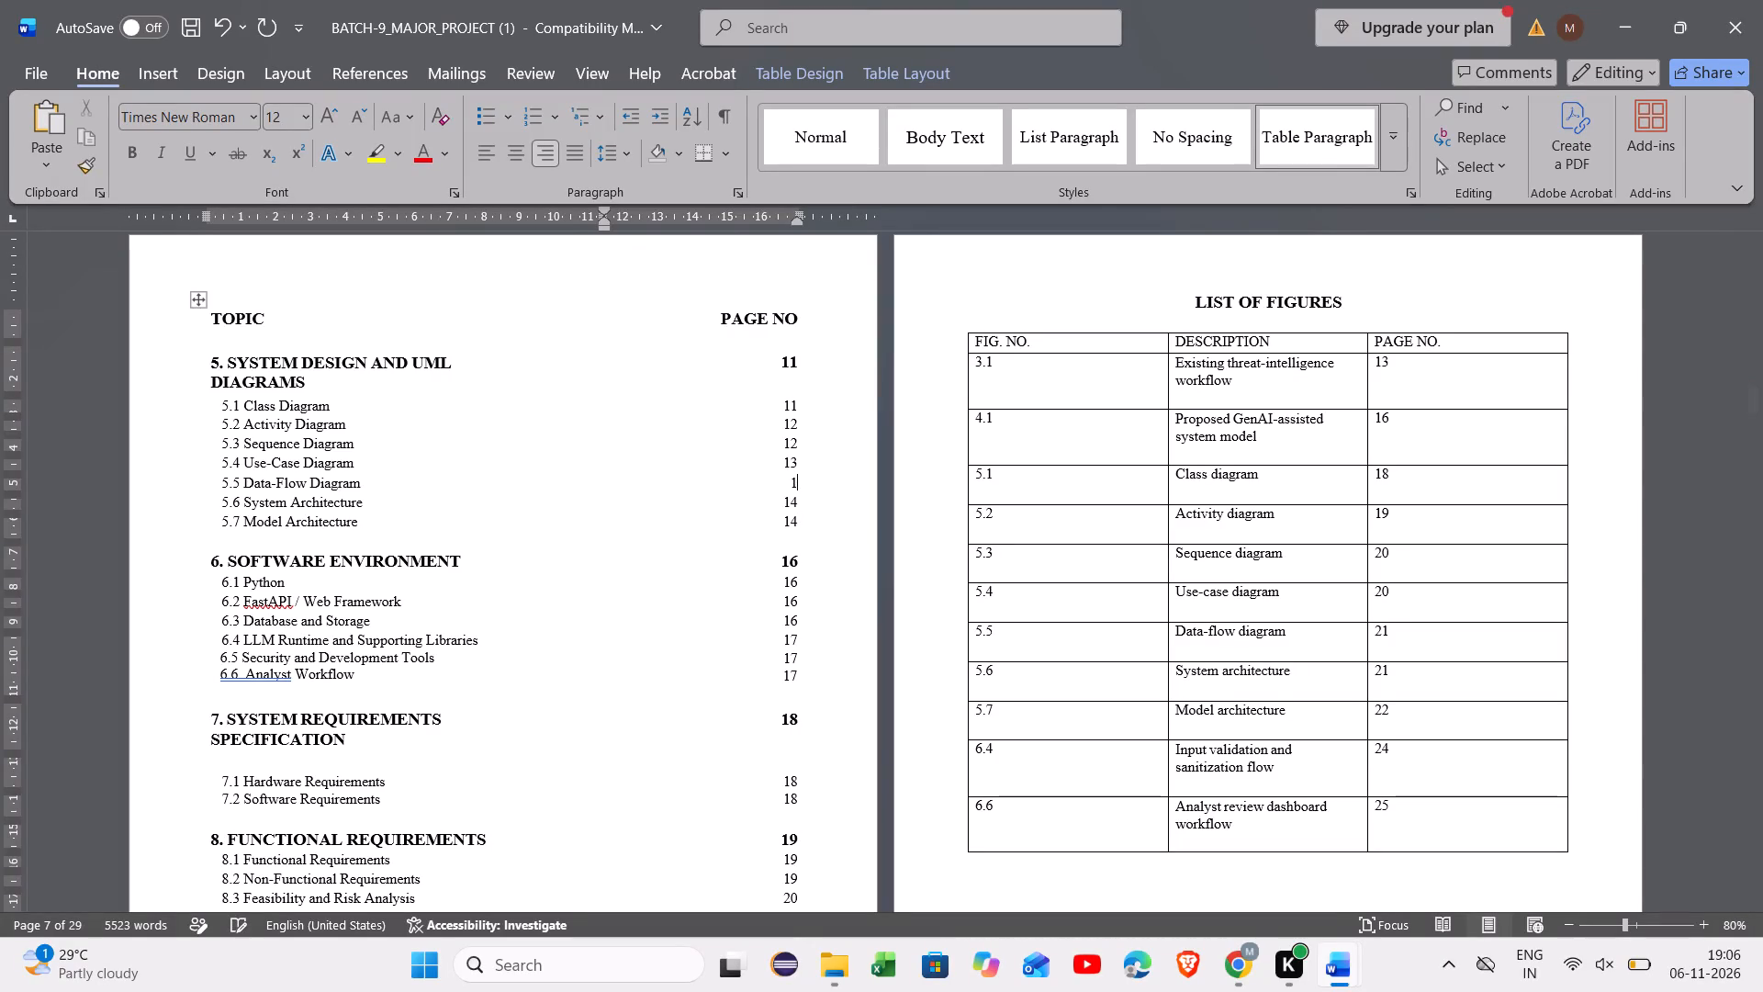
{"action": "key", "text": "5"}
{"action": "key", "text": "BackSpace"}
{"action": "key", "text": "3"}
Set the Contents page numbers to 13 for 5.6 System Architecture and 12 for 5.4 Use-Case Diagram.
{"action": "key", "text": "Down"}
{"action": "key", "text": "BackSpace"}
{"action": "key", "text": "5"}
{"action": "key", "text": "BackSpace"}
{"action": "key", "text": "3"}
{"action": "key", "text": "Up"}
{"action": "key", "text": "Up"}
{"action": "key", "text": "BackSpace"}
{"action": "key", "text": "2"}
{"action": "key", "text": "Up"}
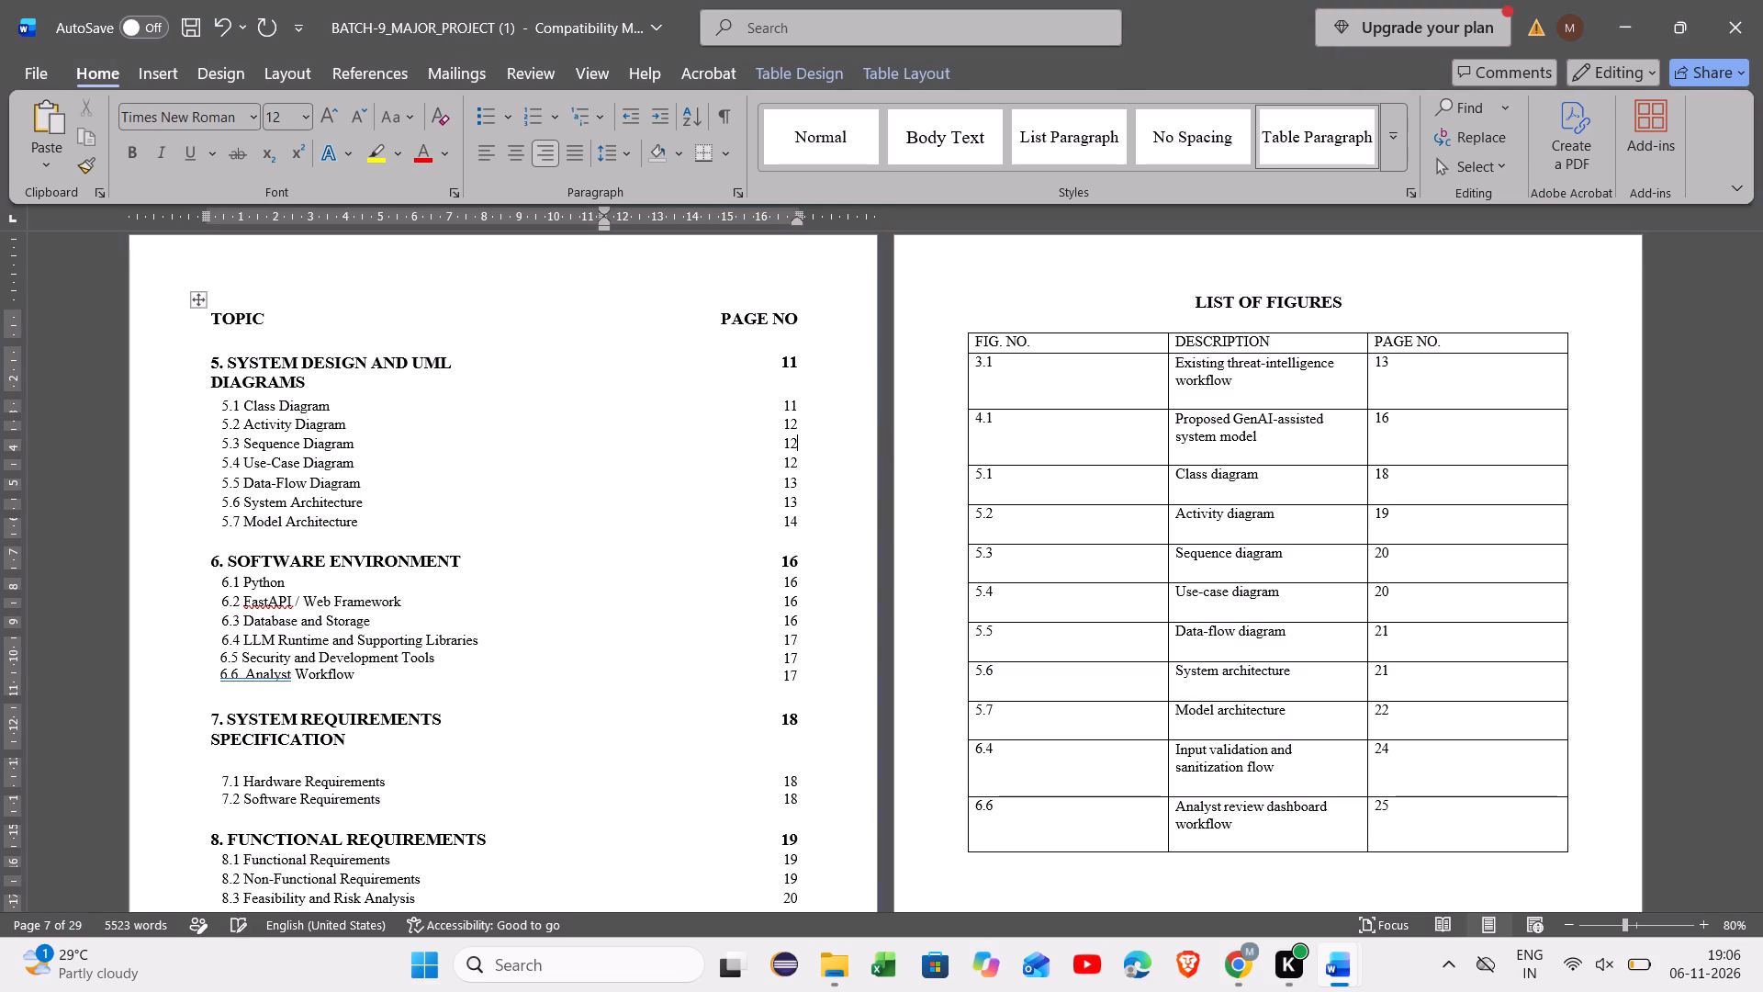
Check the footer page number of the page holding the section 5 heading and 5.1 Class Diagram.
{"action": "scroll", "coordinate": [797, 477], "scroll_direction": "down", "scroll_amount": 5}
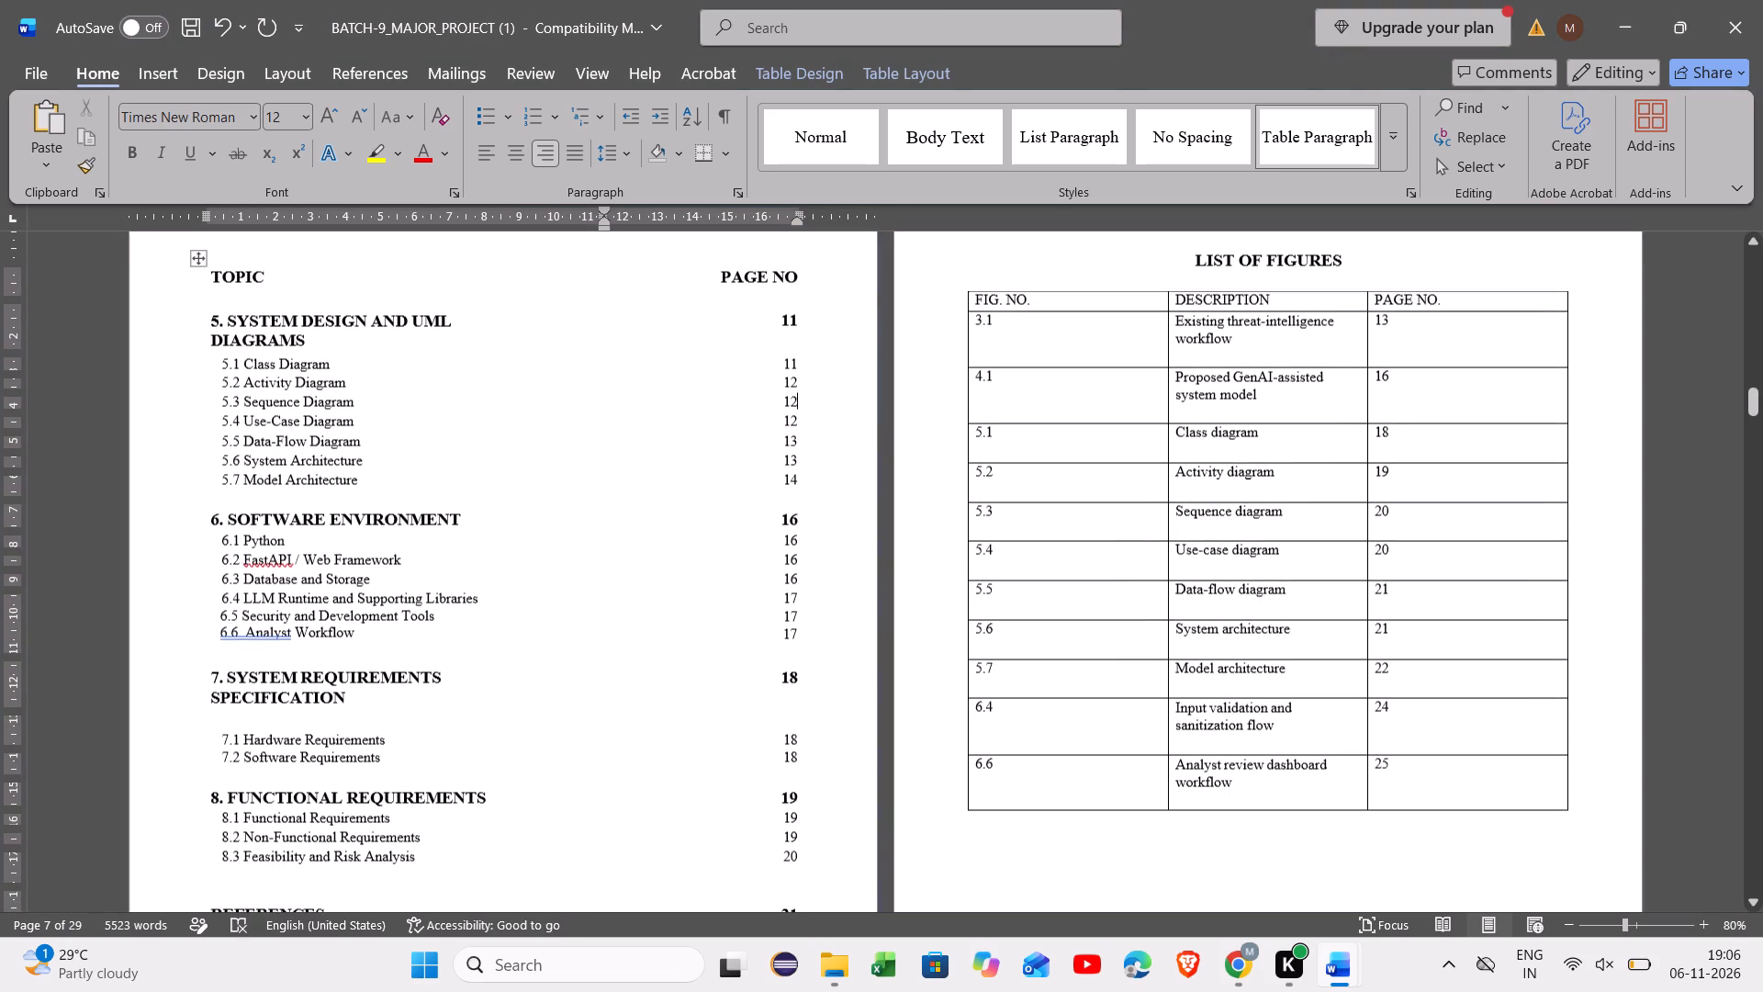
{"action": "scroll", "coordinate": [797, 477], "scroll_direction": "down", "scroll_amount": 14}
{"action": "scroll", "coordinate": [797, 477], "scroll_direction": "down", "scroll_amount": 20}
{"action": "scroll", "coordinate": [797, 477], "scroll_direction": "down", "scroll_amount": 20}
{"action": "scroll", "coordinate": [797, 477], "scroll_direction": "down", "scroll_amount": 14}
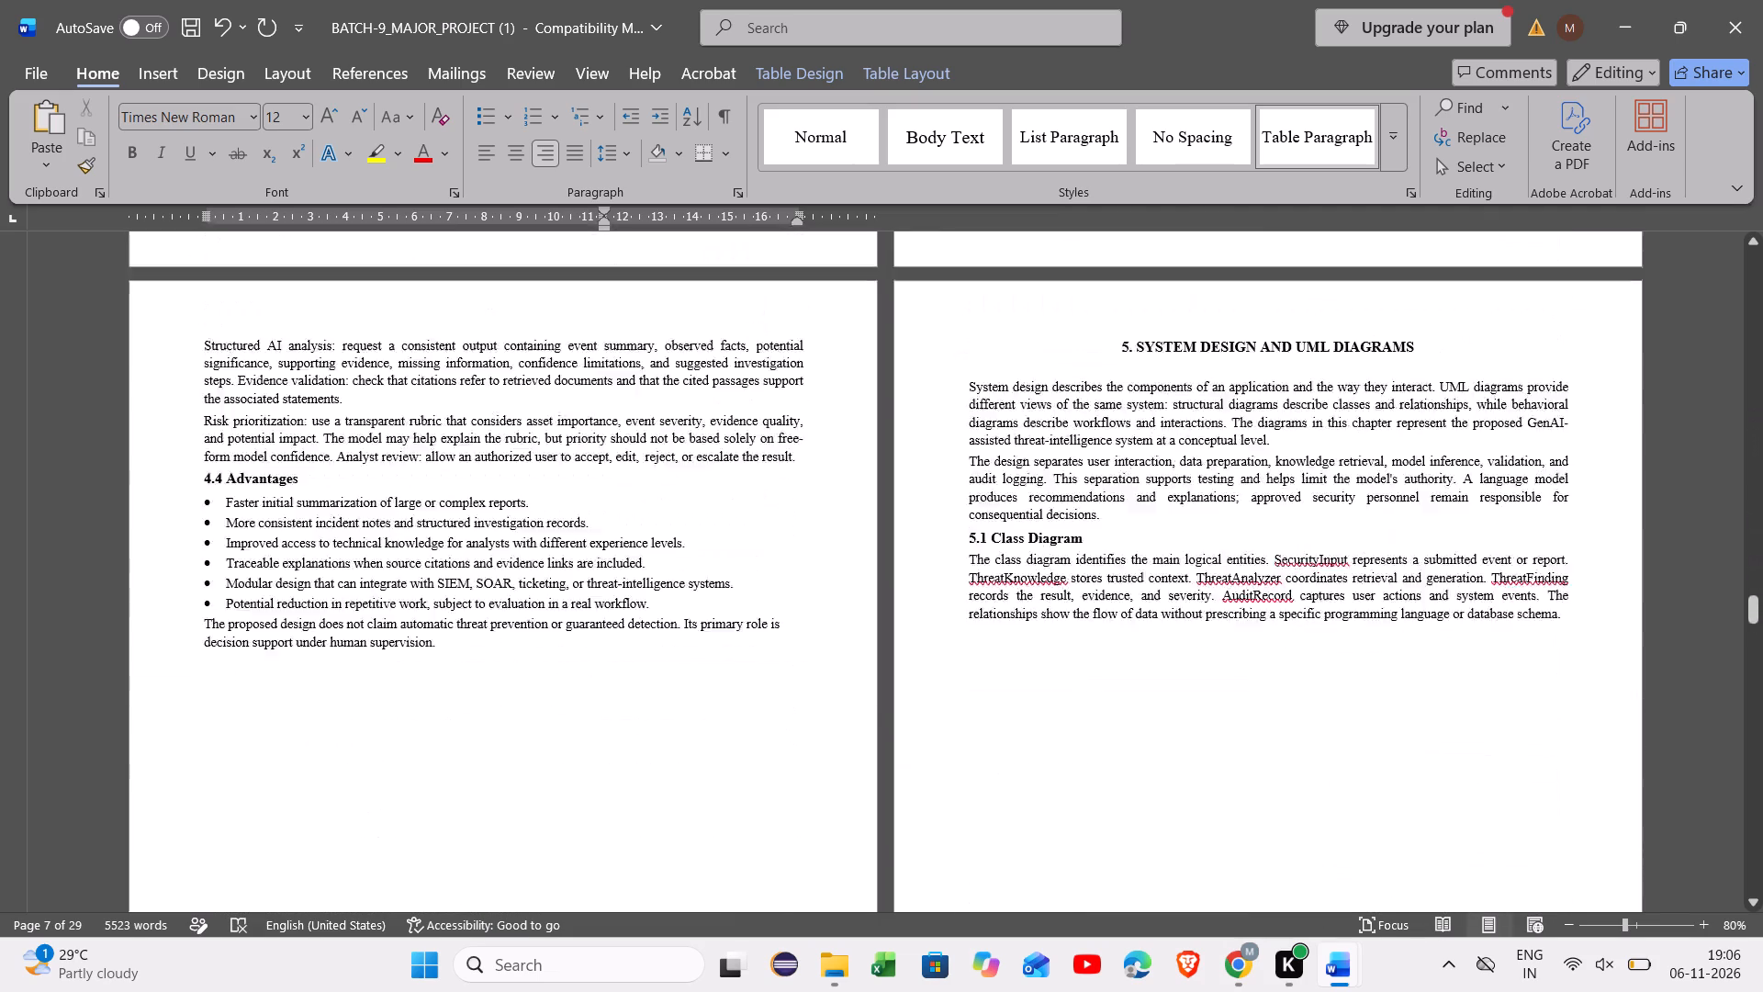
{"action": "scroll", "coordinate": [797, 477], "scroll_direction": "down", "scroll_amount": 20}
{"action": "scroll", "coordinate": [797, 477], "scroll_direction": "down", "scroll_amount": 20}
{"action": "scroll", "coordinate": [797, 477], "scroll_direction": "down", "scroll_amount": 20}
{"action": "scroll", "coordinate": [797, 477], "scroll_direction": "up", "scroll_amount": 20}
{"action": "scroll", "coordinate": [797, 477], "scroll_direction": "up", "scroll_amount": 18}
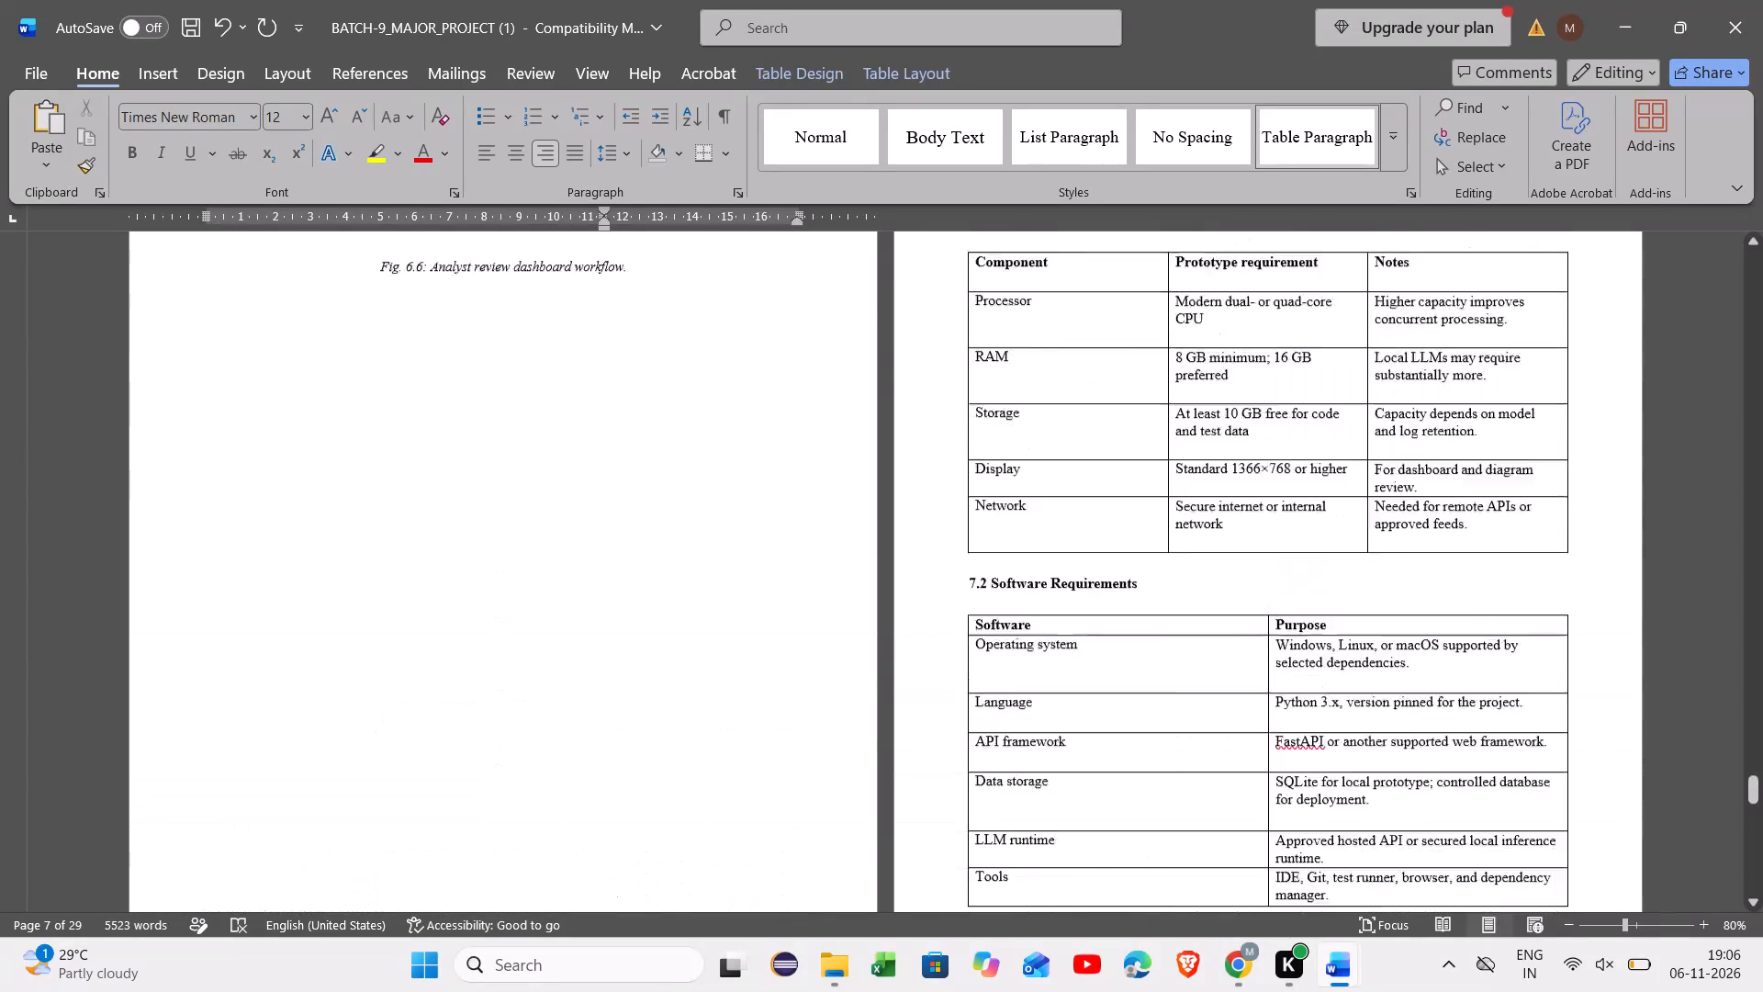
{"action": "scroll", "coordinate": [797, 477], "scroll_direction": "up", "scroll_amount": 12}
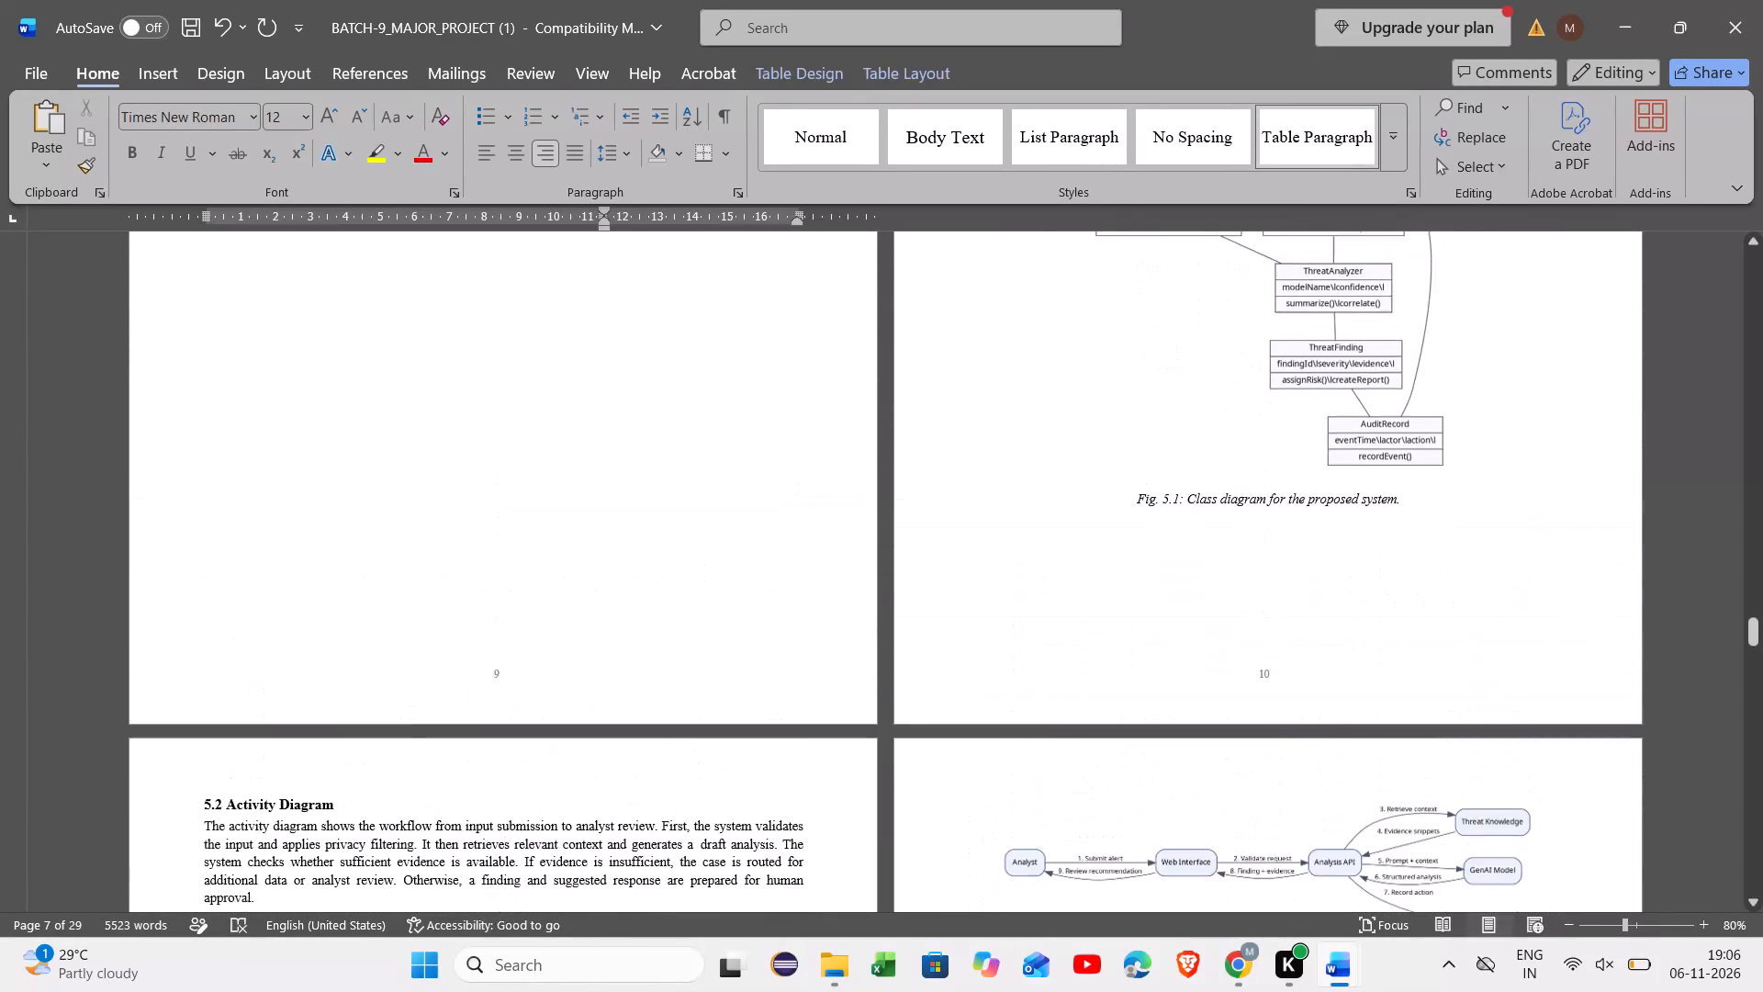
{"action": "scroll", "coordinate": [797, 477], "scroll_direction": "up", "scroll_amount": 3}
{"action": "scroll", "coordinate": [797, 477], "scroll_direction": "down", "scroll_amount": 2}
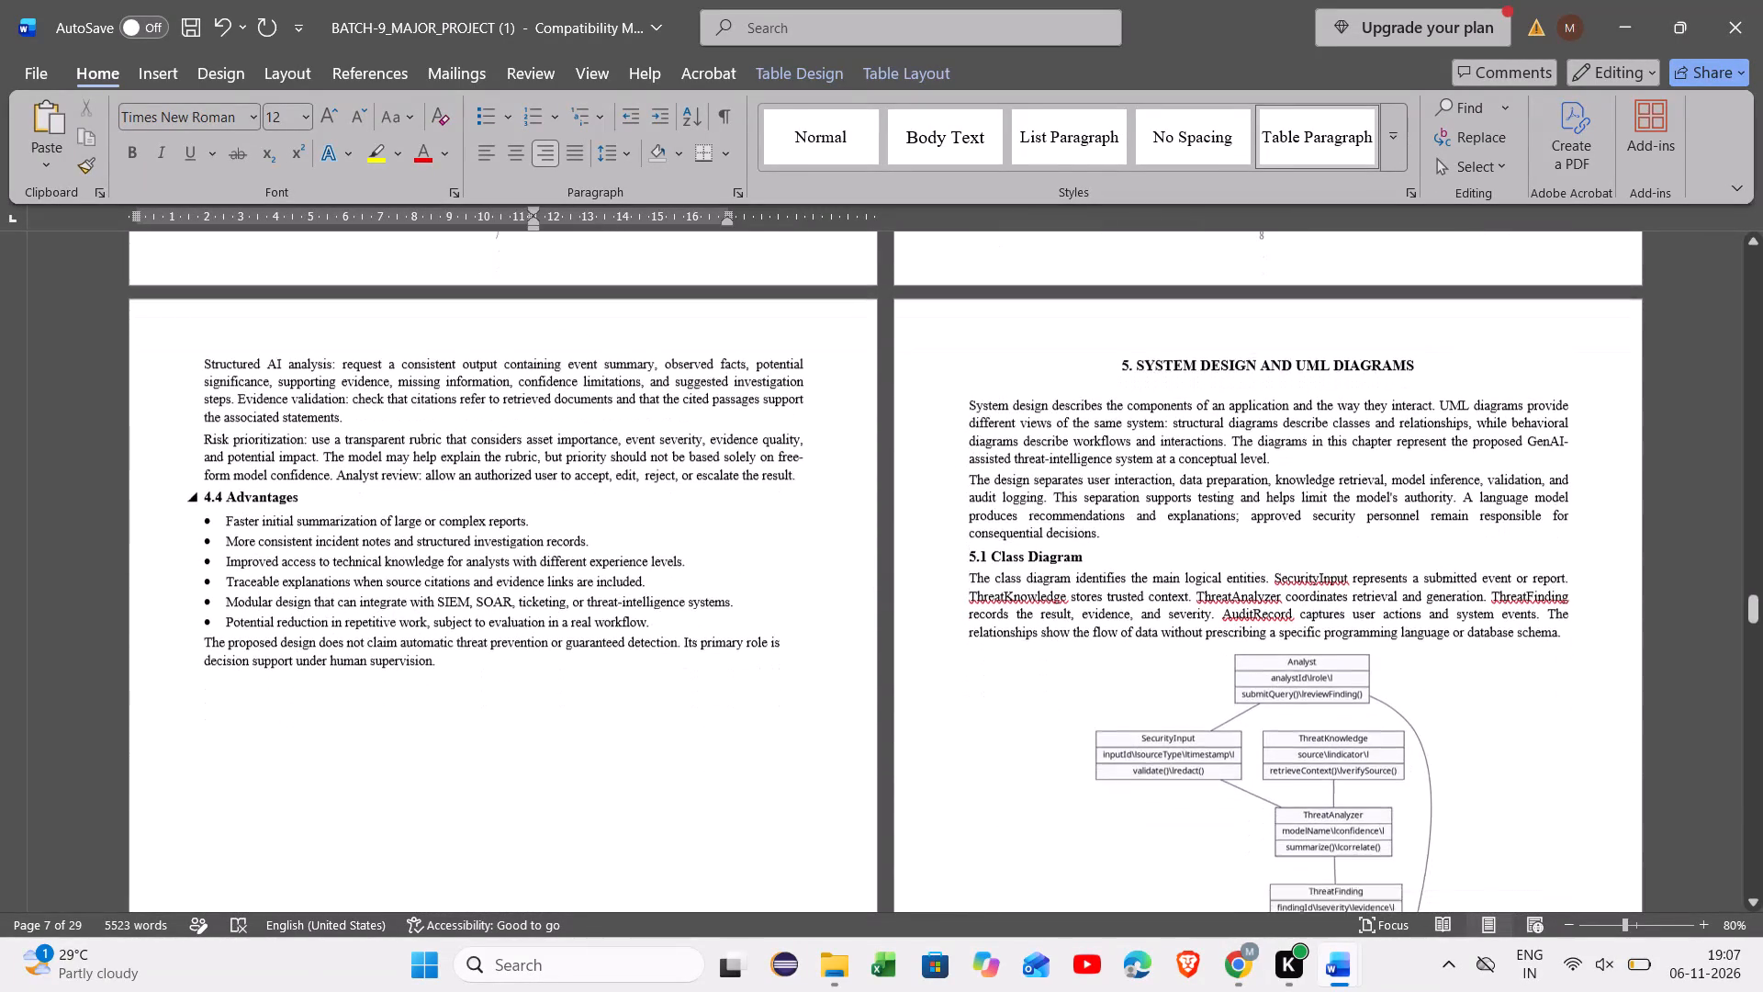
{"action": "scroll", "coordinate": [797, 477], "scroll_direction": "down", "scroll_amount": 2}
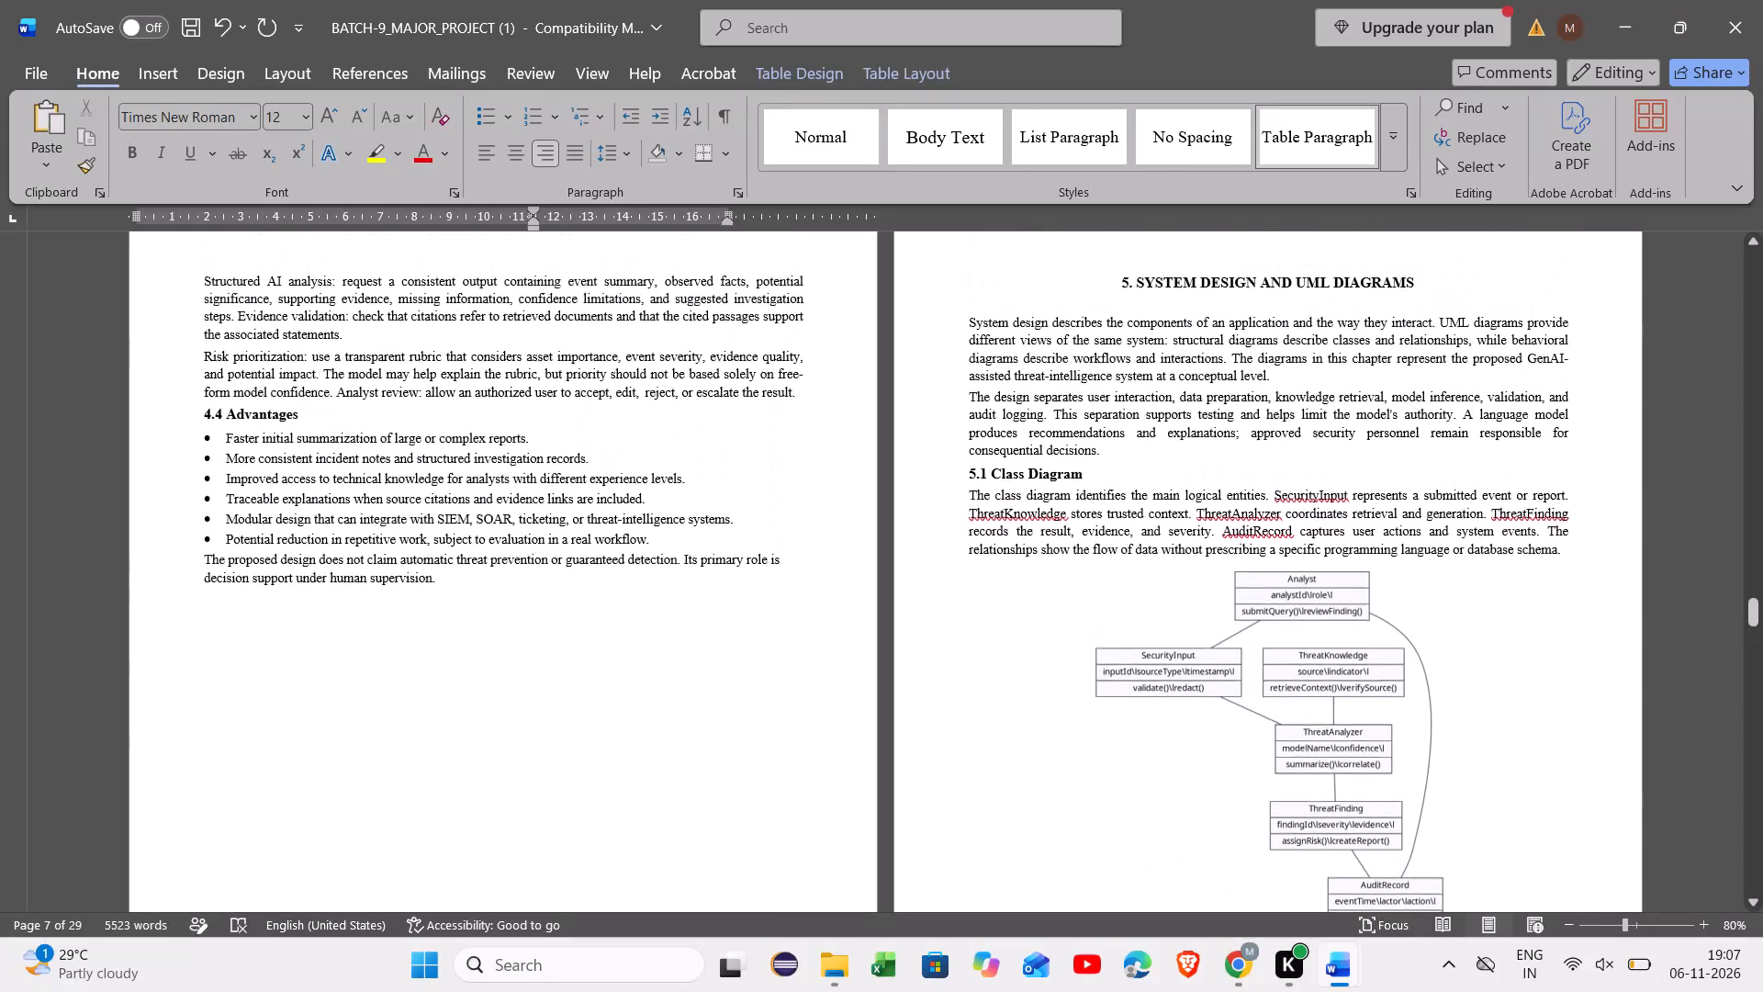
{"action": "scroll", "coordinate": [797, 477], "scroll_direction": "down", "scroll_amount": 1}
{"action": "scroll", "coordinate": [797, 477], "scroll_direction": "up", "scroll_amount": 1}
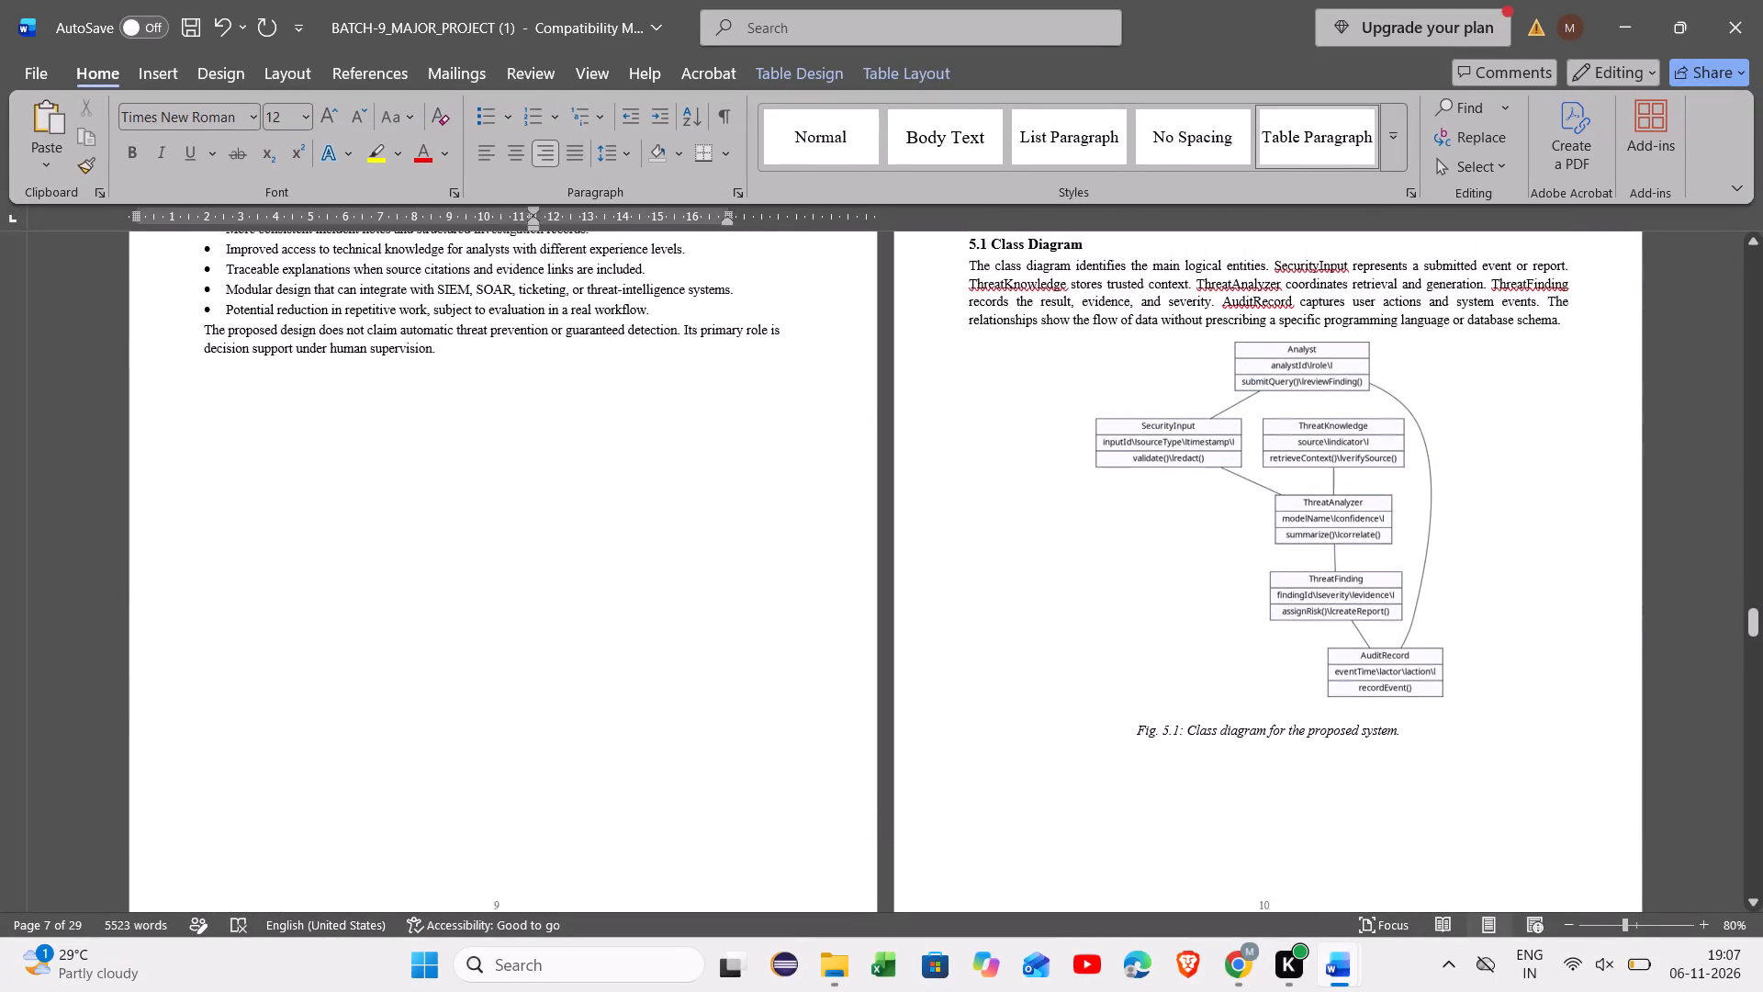
Set the Contents page numbers of the section 5 System Design and UML Diagrams heading and 5.1 Class Diagram to 10.
{"action": "scroll", "coordinate": [797, 477], "scroll_direction": "up", "scroll_amount": 12}
{"action": "scroll", "coordinate": [797, 477], "scroll_direction": "up", "scroll_amount": 9}
{"action": "scroll", "coordinate": [797, 477], "scroll_direction": "up", "scroll_amount": 20}
{"action": "scroll", "coordinate": [797, 477], "scroll_direction": "up", "scroll_amount": 20}
{"action": "scroll", "coordinate": [797, 477], "scroll_direction": "up", "scroll_amount": 20}
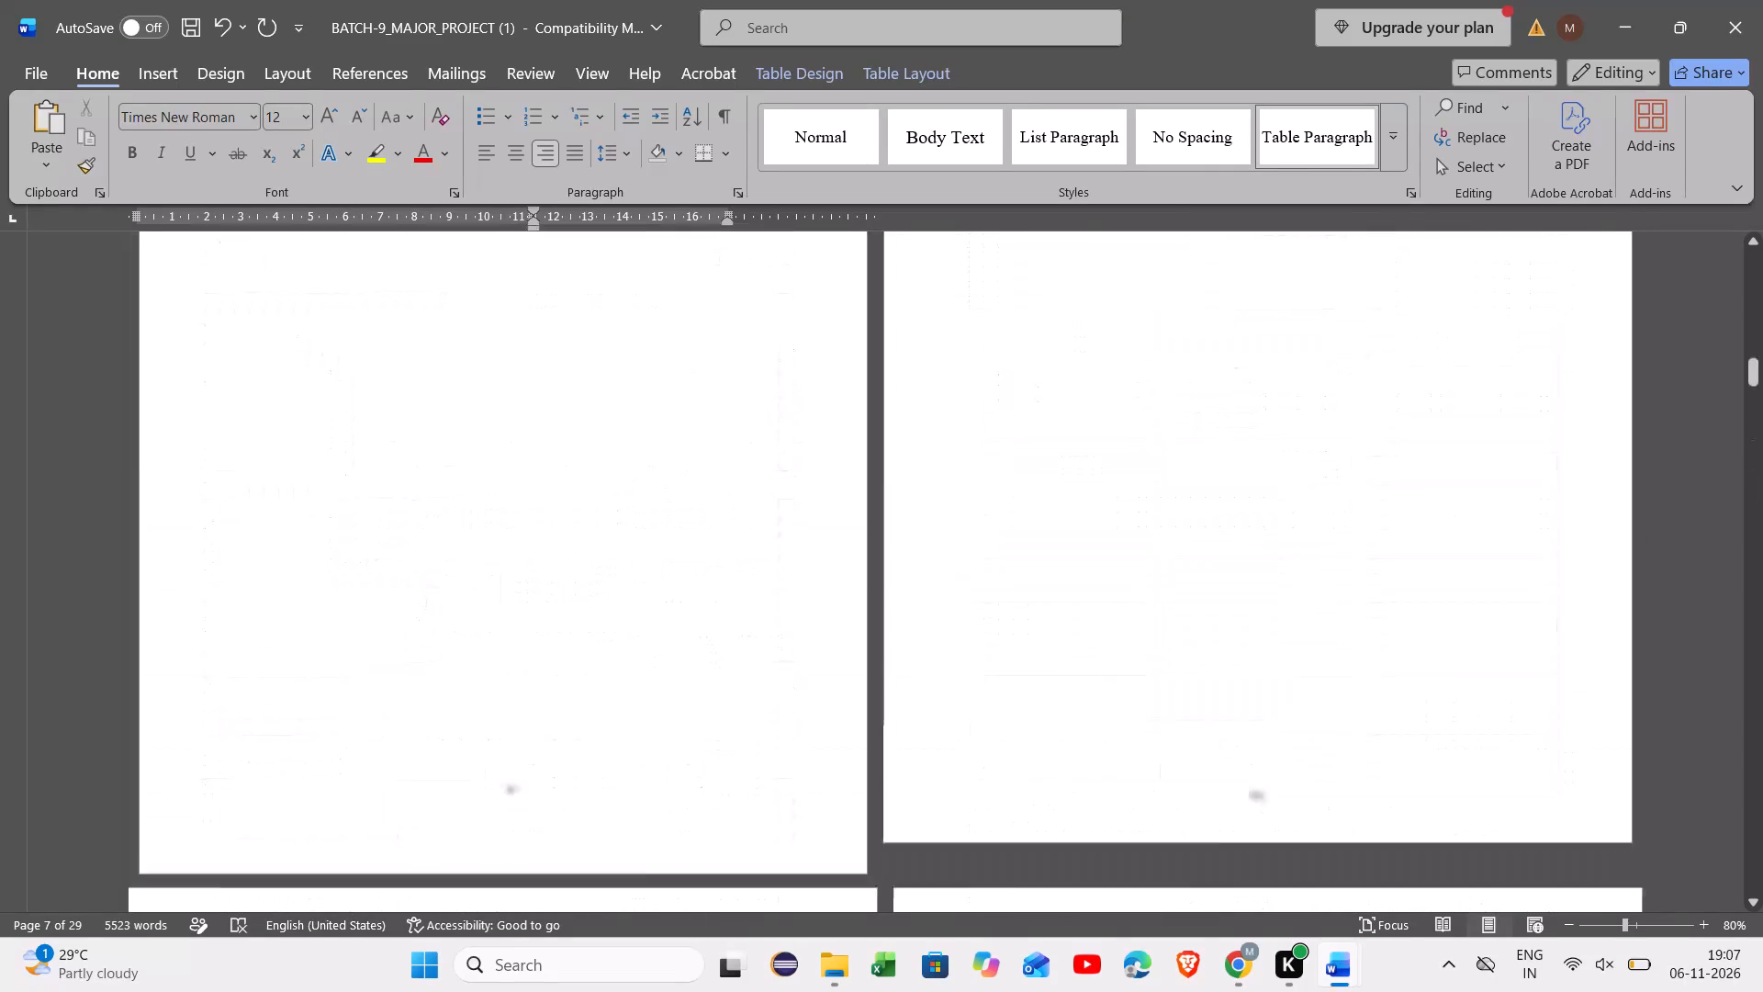
{"action": "scroll", "coordinate": [797, 477], "scroll_direction": "up", "scroll_amount": 20}
{"action": "scroll", "coordinate": [797, 477], "scroll_direction": "up", "scroll_amount": 20}
{"action": "scroll", "coordinate": [797, 477], "scroll_direction": "up", "scroll_amount": 1}
{"action": "scroll", "coordinate": [797, 477], "scroll_direction": "down", "scroll_amount": 6}
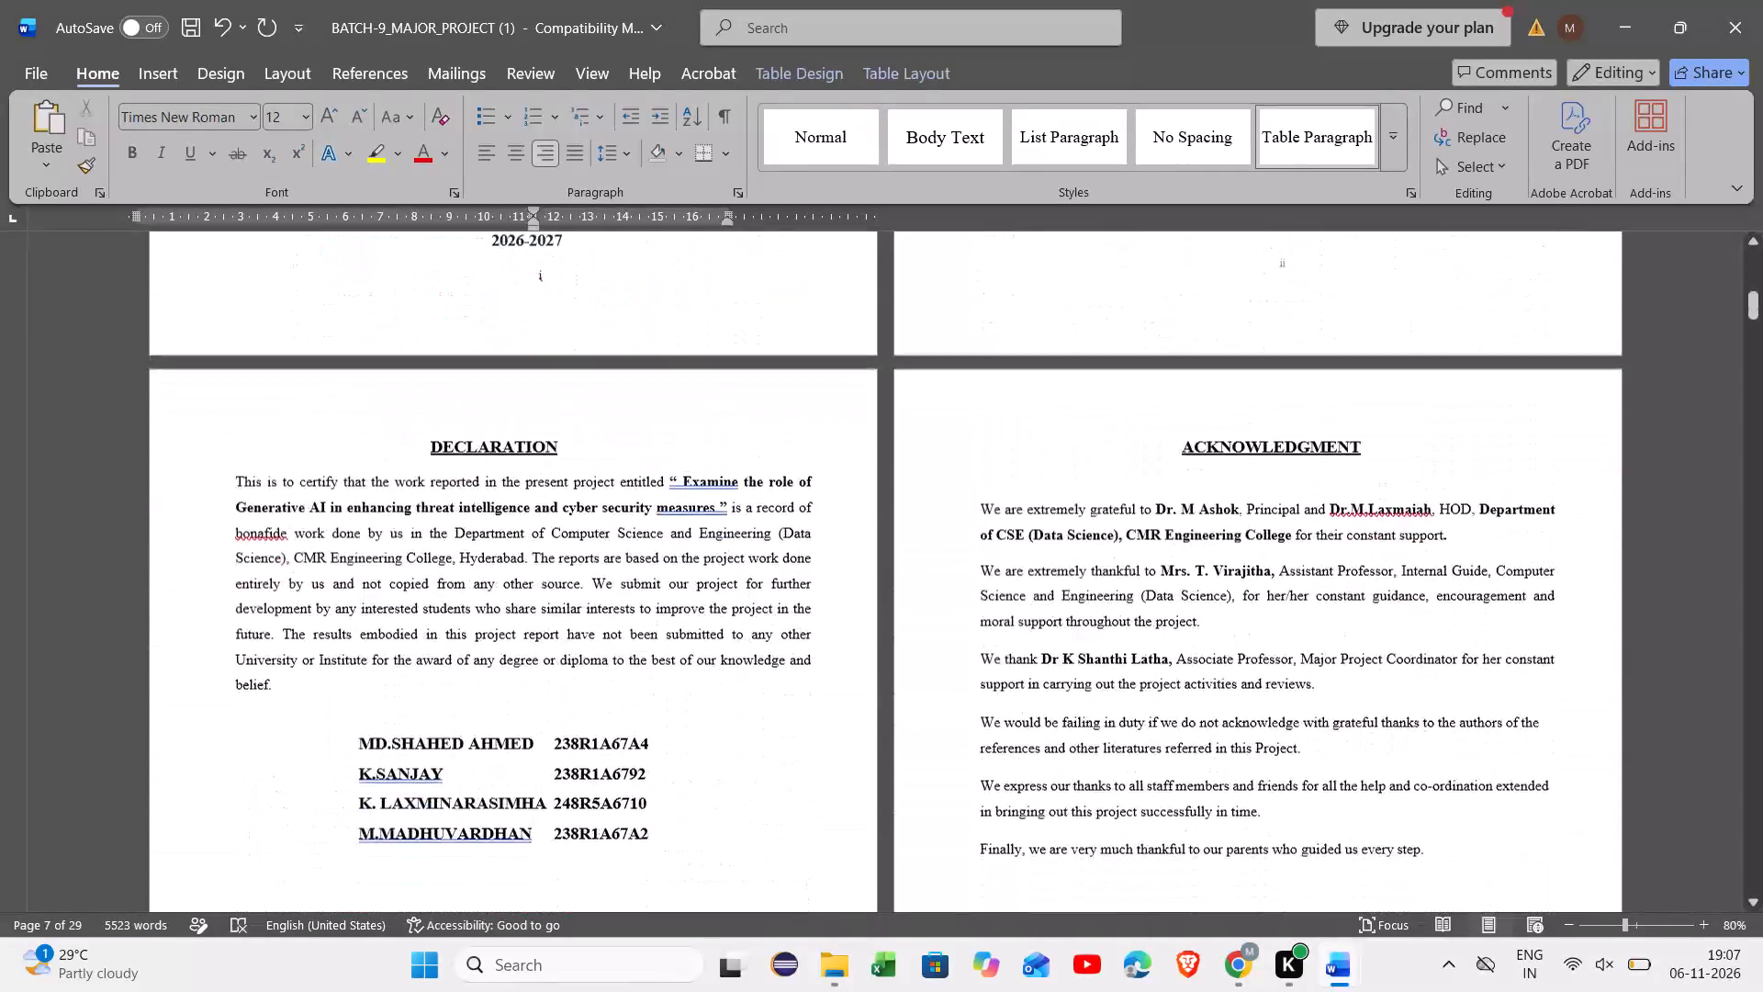
{"action": "scroll", "coordinate": [797, 477], "scroll_direction": "down", "scroll_amount": 3}
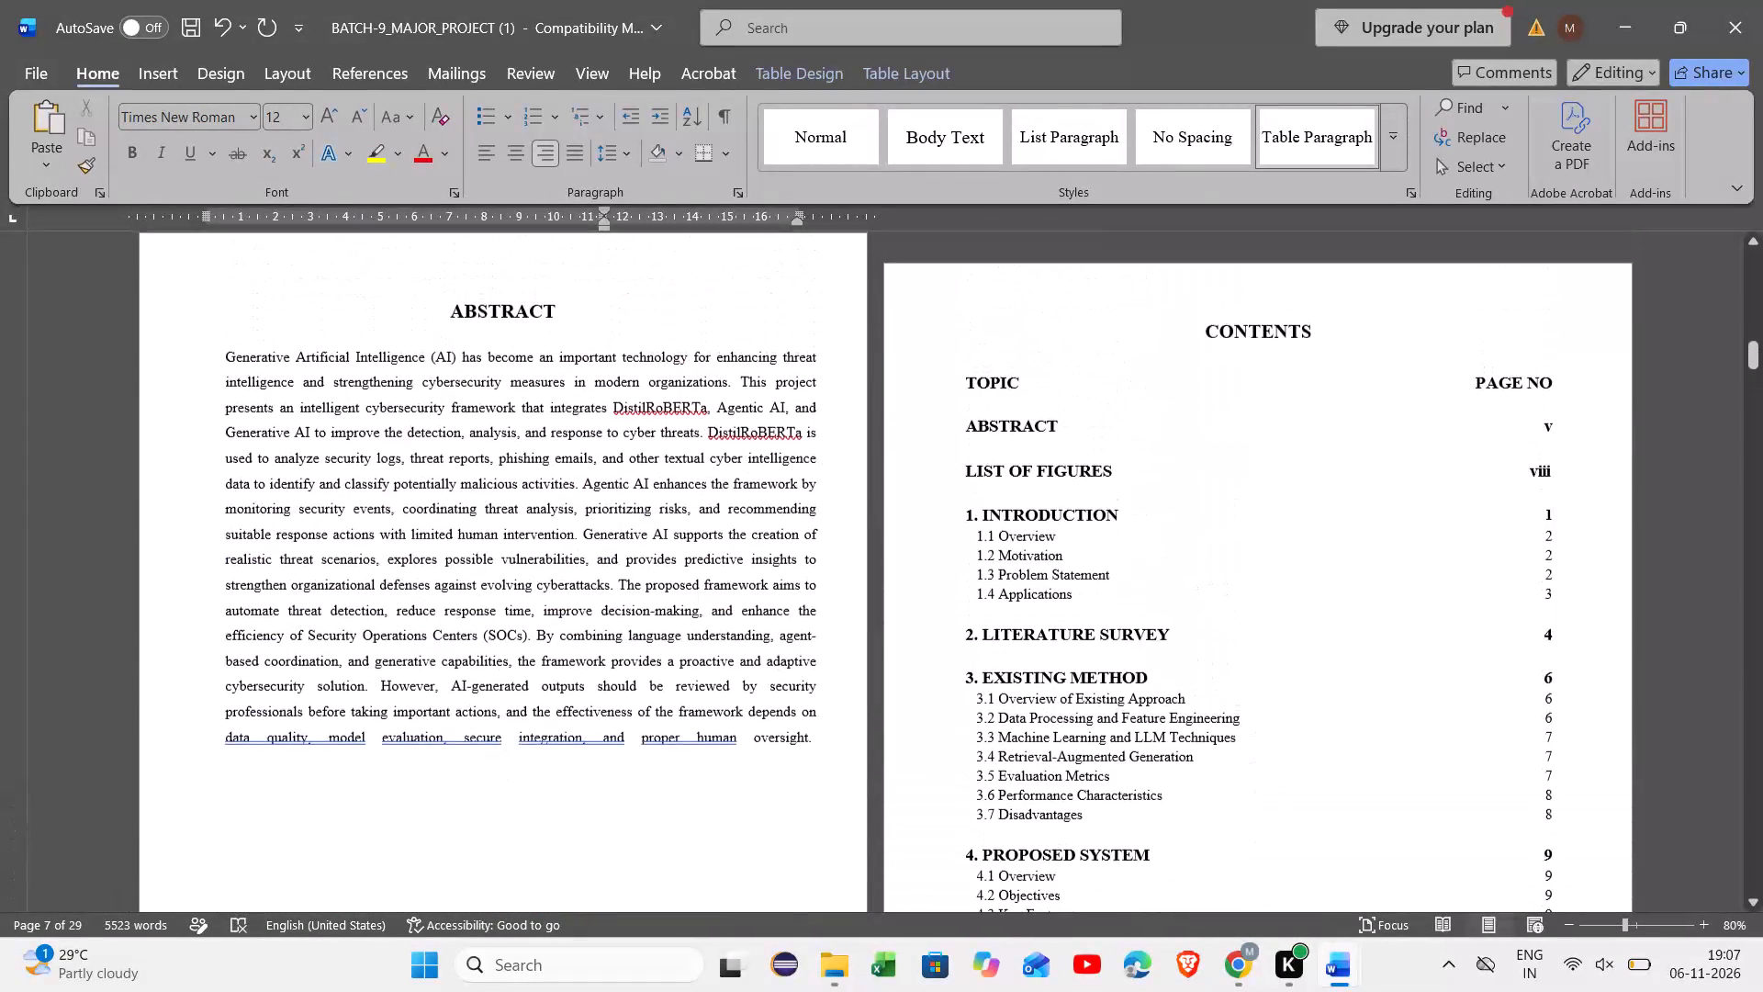
{"action": "scroll", "coordinate": [797, 477], "scroll_direction": "down", "scroll_amount": 2}
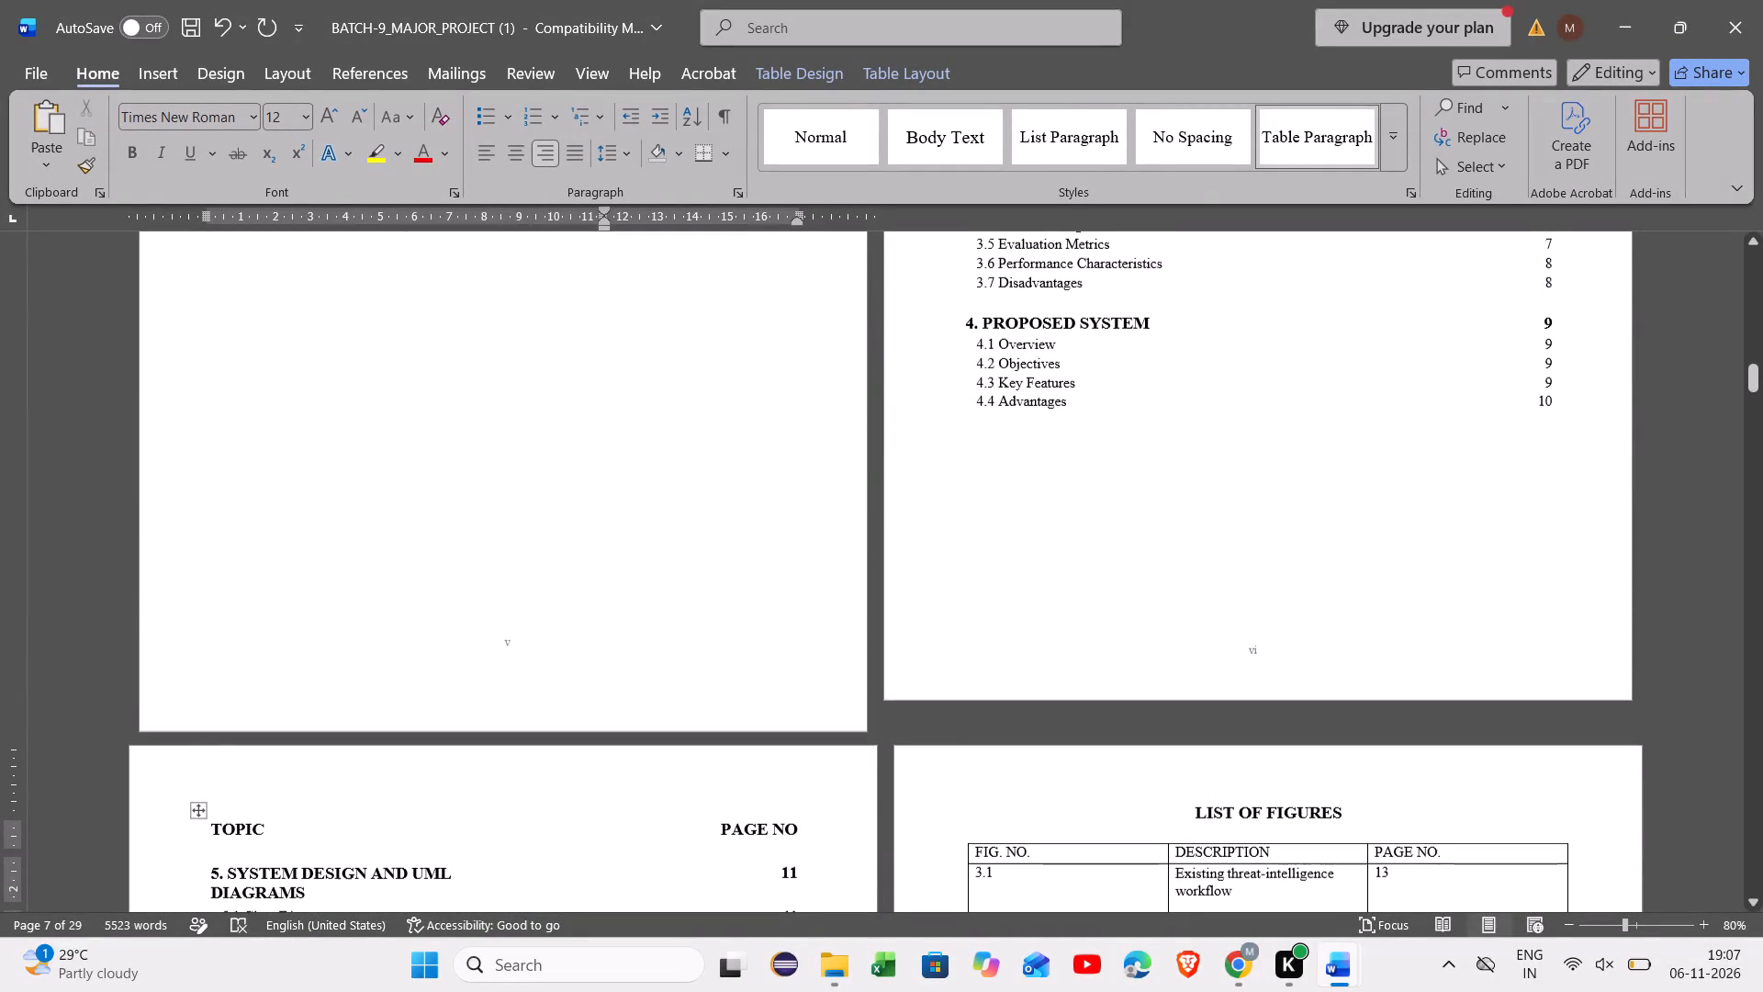
{"action": "scroll", "coordinate": [797, 477], "scroll_direction": "down", "scroll_amount": 1}
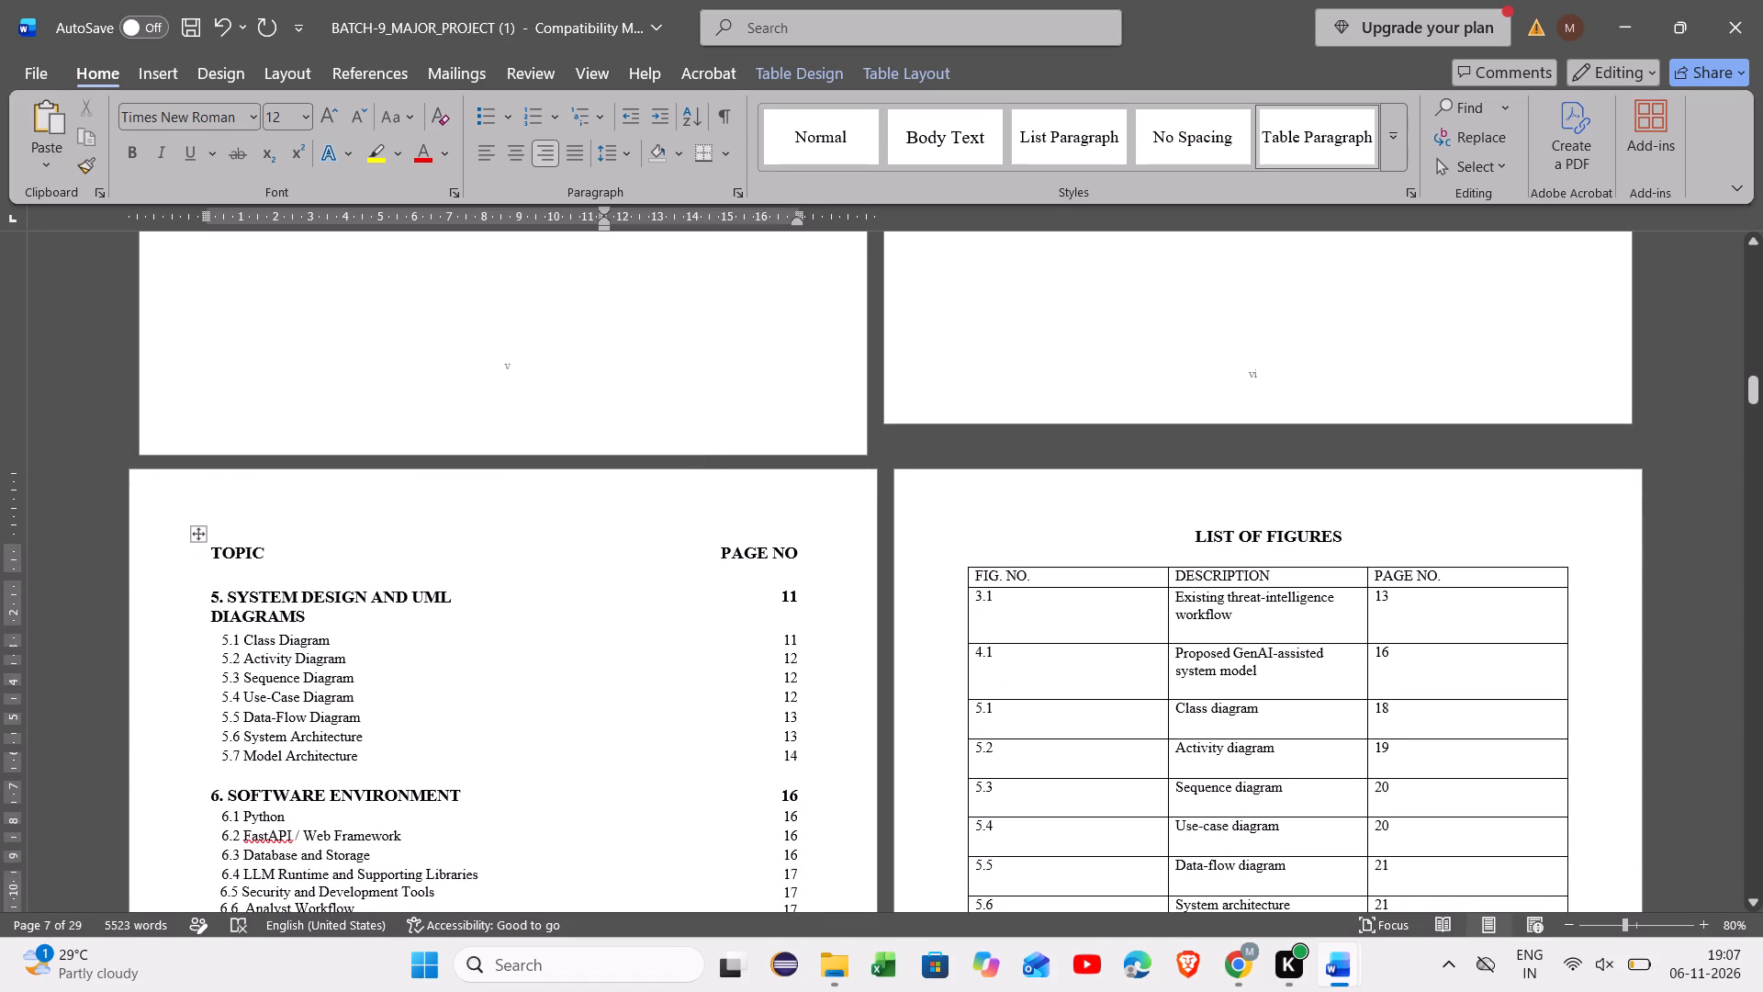
{"action": "left_click", "coordinate": [796, 592]}
{"action": "key", "text": "BackSpace"}
{"action": "key", "text": "0"}
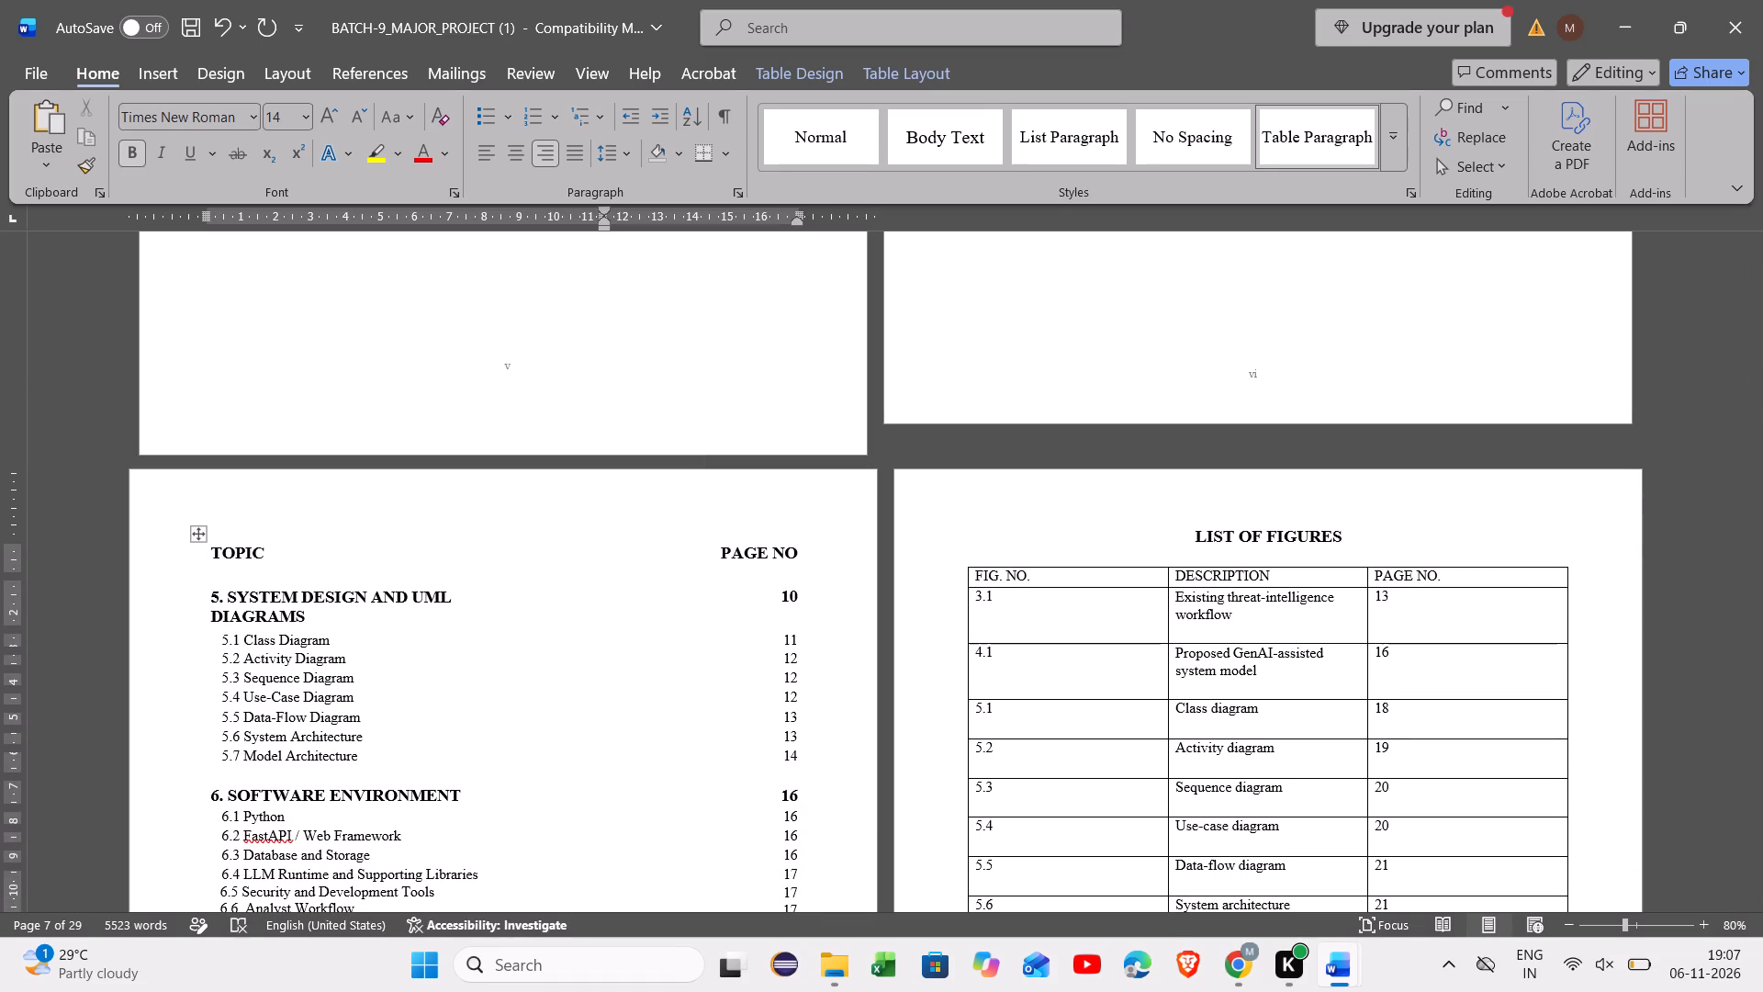
{"action": "key", "text": "Down"}
{"action": "key", "text": "BackSpace"}
{"action": "key", "text": "0"}
Set the Contents page numbers of 5.2 Activity Diagram and 5.3 Sequence Diagram to 11.
{"action": "left_click", "coordinate": [795, 659]}
{"action": "key", "text": "BackSpace"}
{"action": "key", "text": "1"}
{"action": "key", "text": "Down"}
{"action": "key", "text": "BackSpace"}
{"action": "key", "text": "1"}
Check the footer page numbers of the class, activity and sequence diagram pages against their section 5 Contents entries.
{"action": "scroll", "coordinate": [1016, 635], "scroll_direction": "down", "scroll_amount": 20}
{"action": "scroll", "coordinate": [1016, 635], "scroll_direction": "down", "scroll_amount": 4}
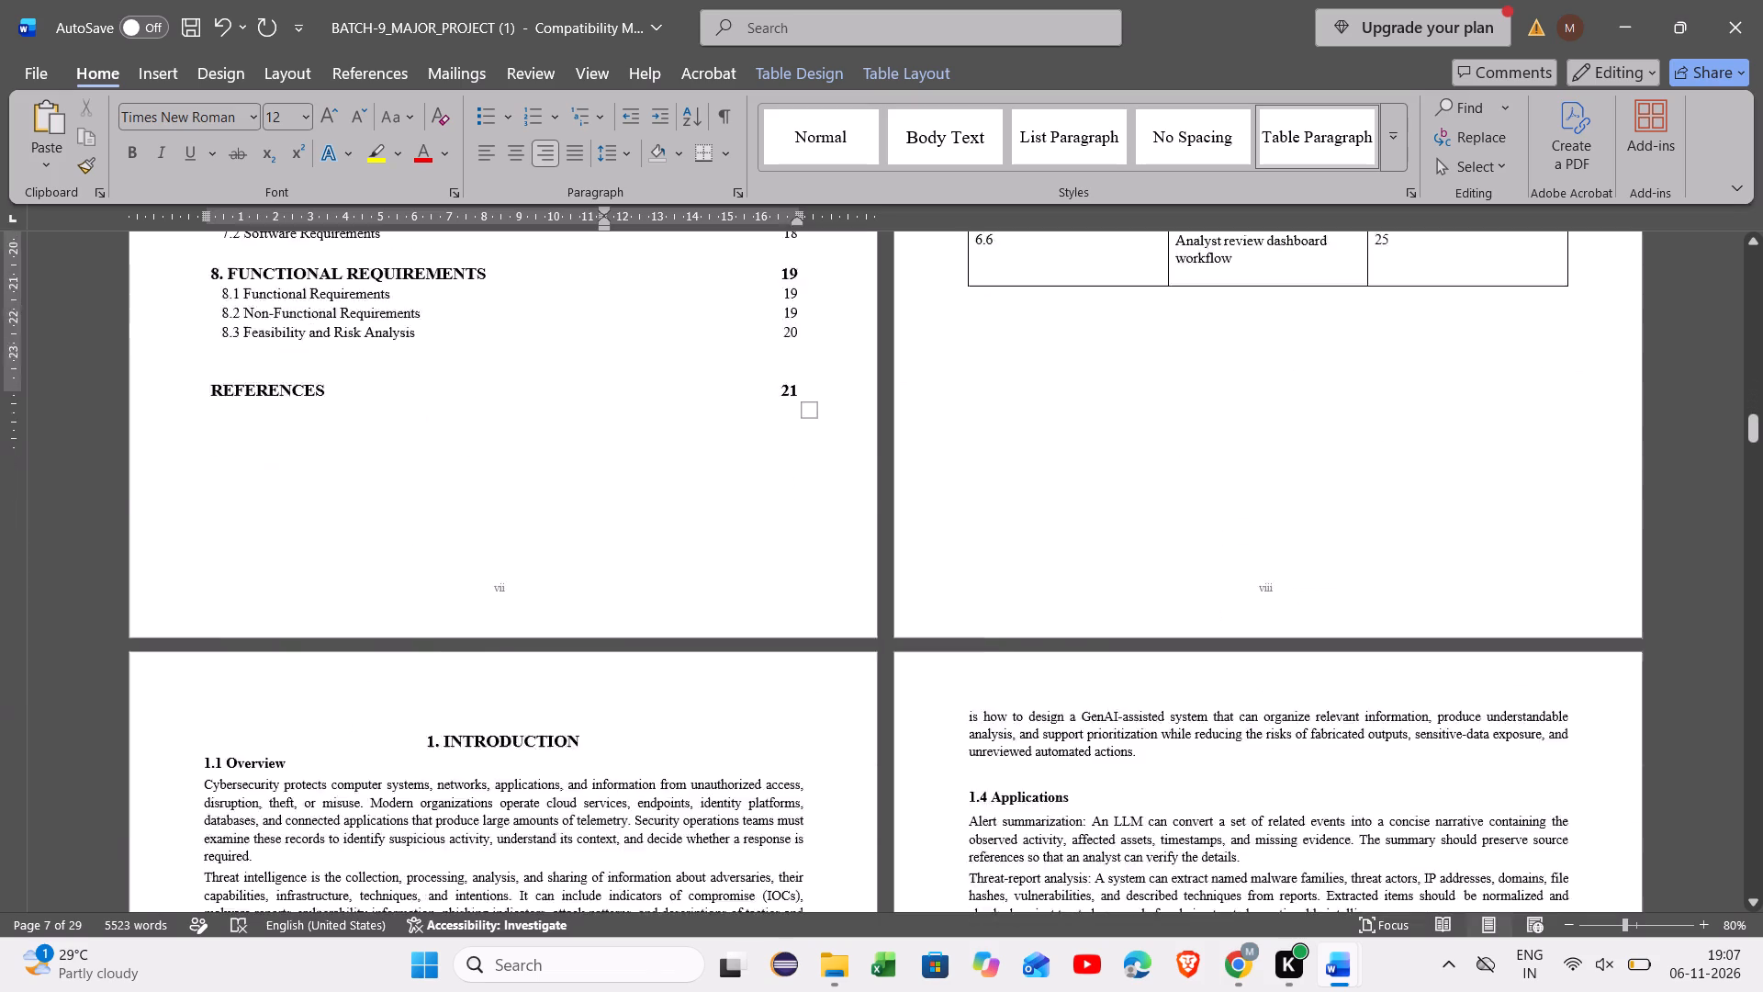
{"action": "scroll", "coordinate": [1016, 635], "scroll_direction": "down", "scroll_amount": 14}
{"action": "scroll", "coordinate": [1016, 635], "scroll_direction": "up", "scroll_amount": 4}
{"action": "scroll", "coordinate": [1016, 635], "scroll_direction": "down", "scroll_amount": 20}
{"action": "scroll", "coordinate": [1016, 635], "scroll_direction": "down", "scroll_amount": 15}
{"action": "scroll", "coordinate": [1016, 635], "scroll_direction": "up", "scroll_amount": 7}
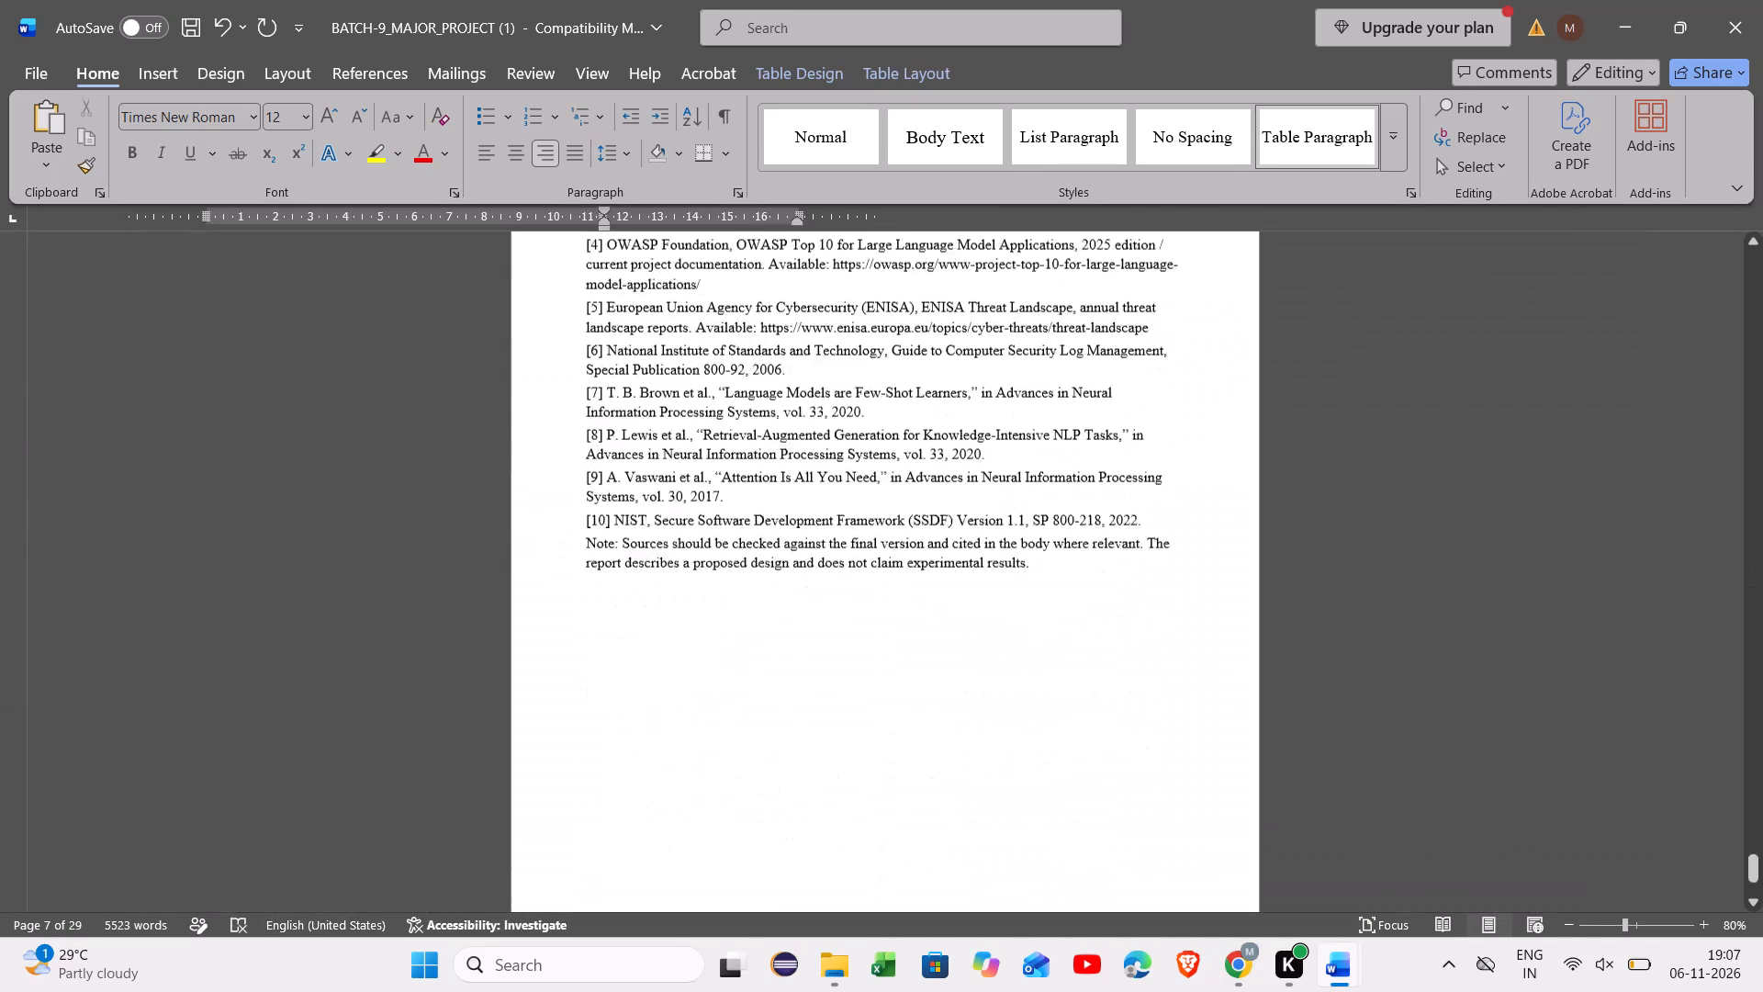
{"action": "scroll", "coordinate": [1016, 635], "scroll_direction": "up", "scroll_amount": 20}
{"action": "scroll", "coordinate": [1016, 635], "scroll_direction": "up", "scroll_amount": 20}
{"action": "scroll", "coordinate": [1016, 635], "scroll_direction": "up", "scroll_amount": 16}
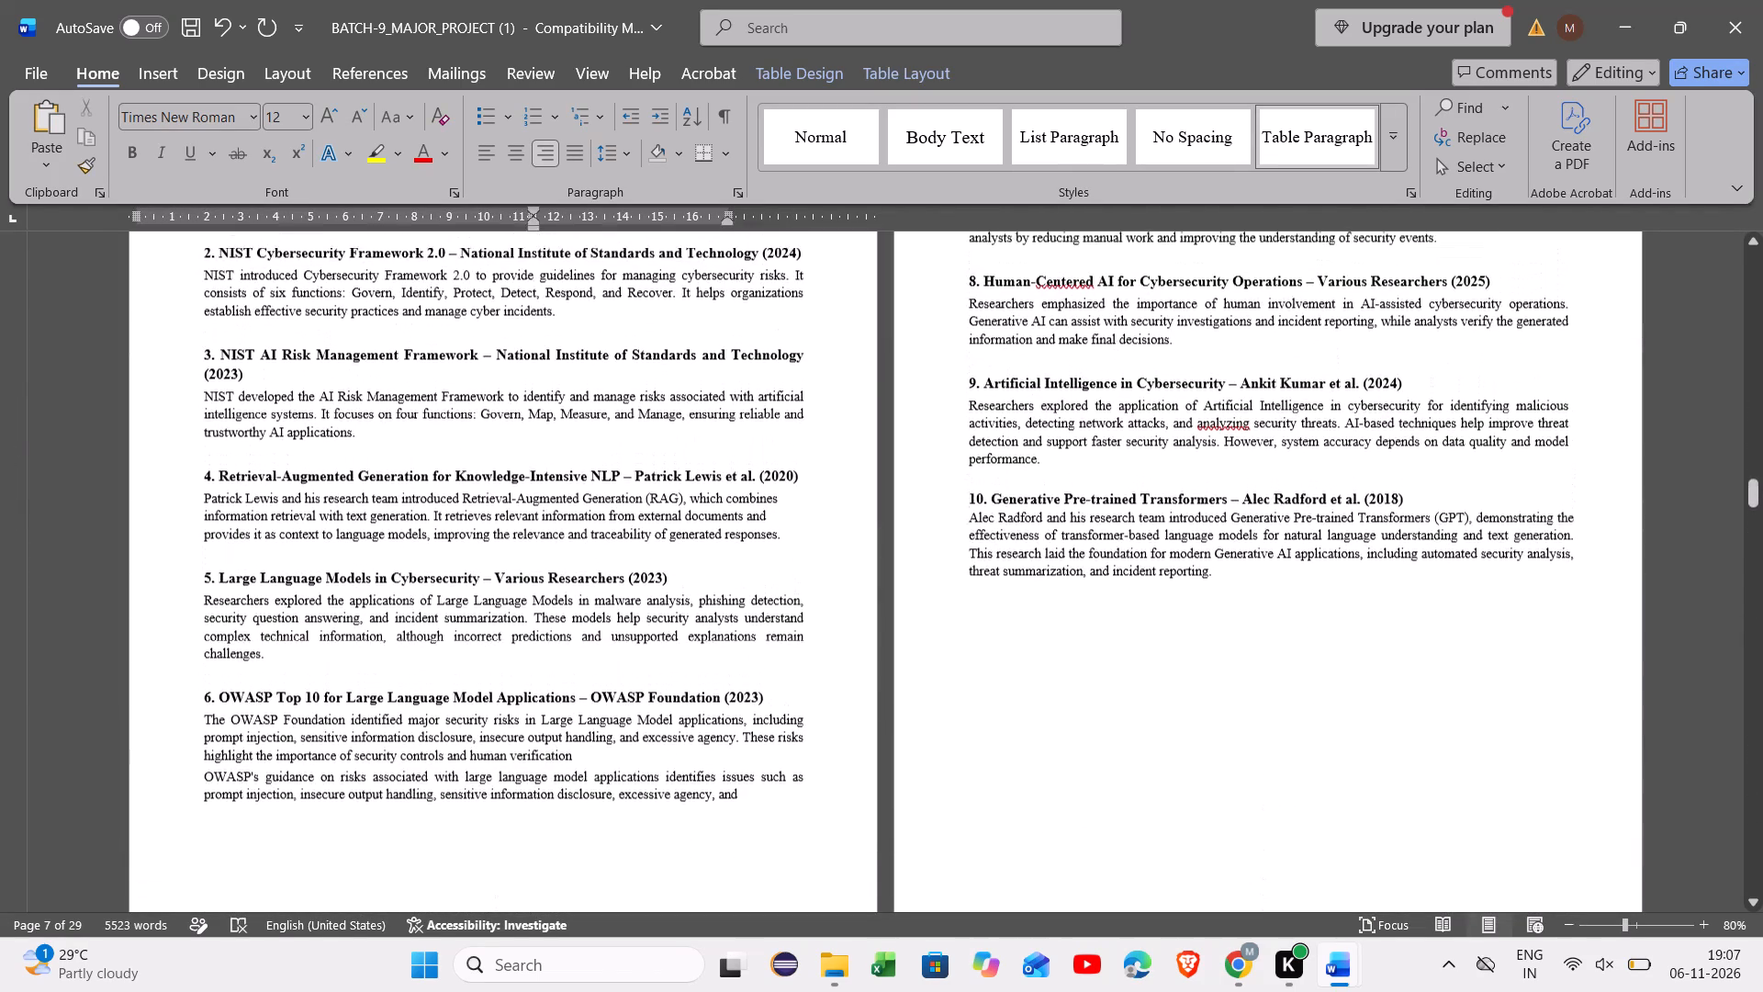
{"action": "scroll", "coordinate": [1016, 635], "scroll_direction": "up", "scroll_amount": 1}
{"action": "scroll", "coordinate": [1016, 635], "scroll_direction": "down", "scroll_amount": 8}
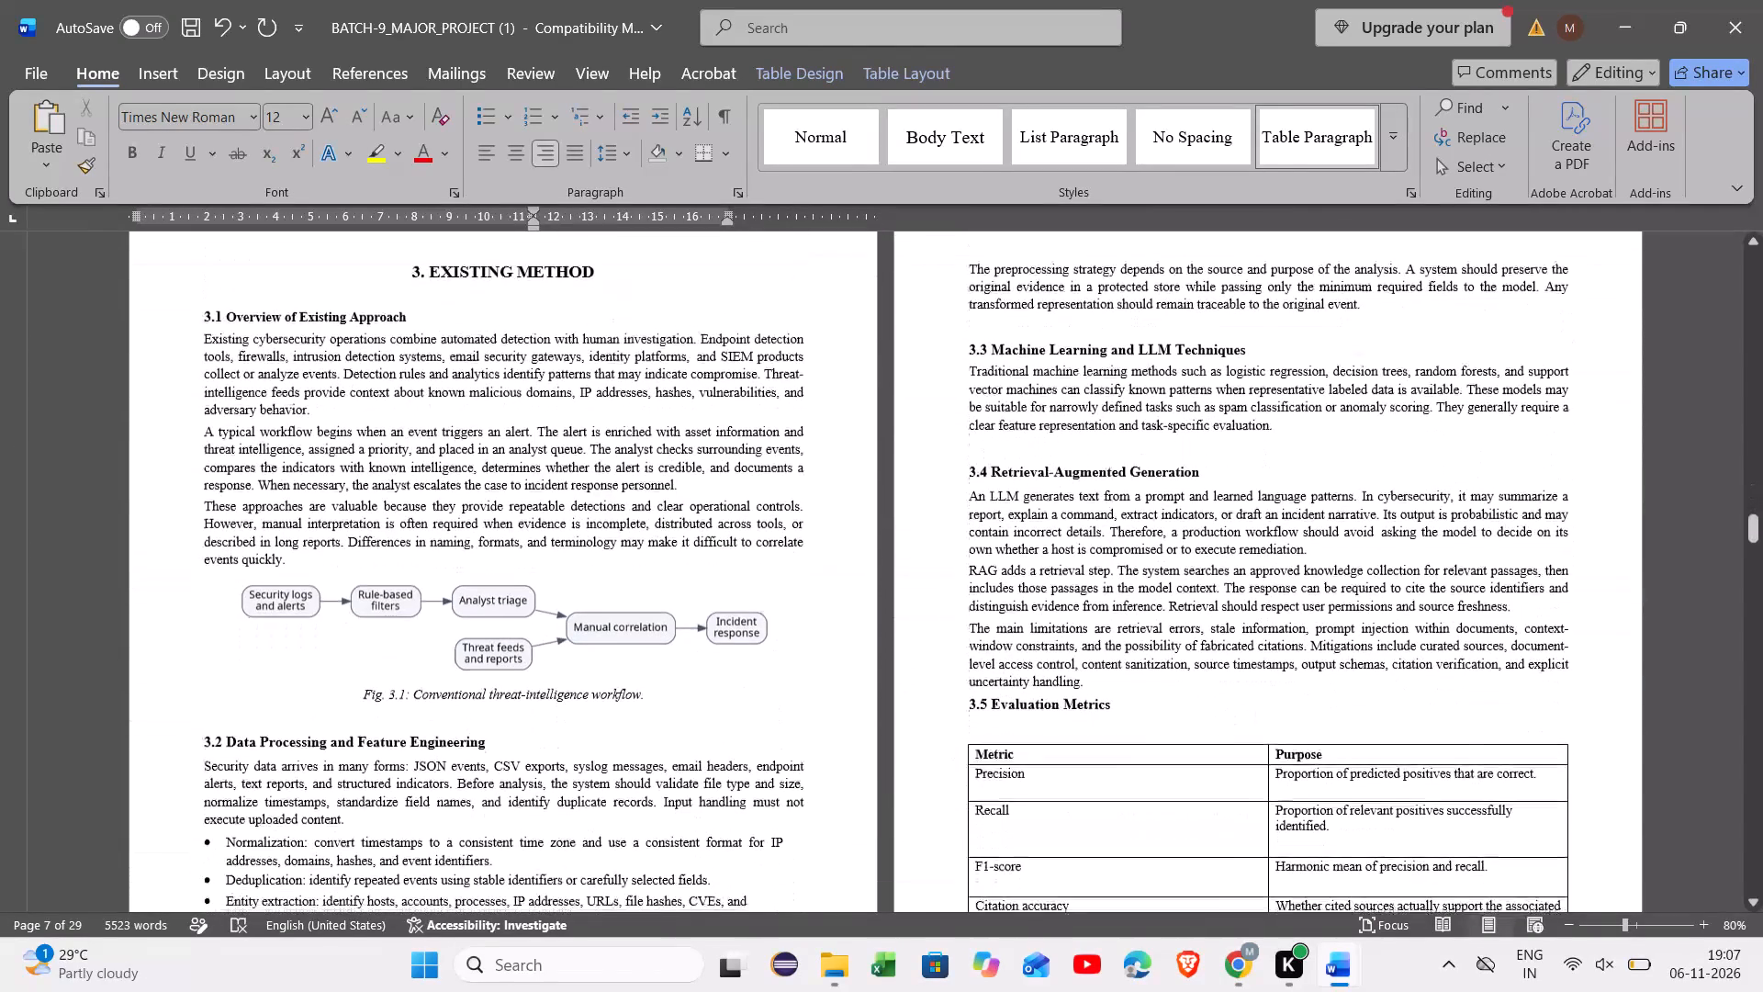
{"action": "scroll", "coordinate": [1016, 635], "scroll_direction": "down", "scroll_amount": 1}
{"action": "scroll", "coordinate": [1016, 635], "scroll_direction": "up", "scroll_amount": 1, "text": "ctrl"}
{"action": "scroll", "coordinate": [1016, 635], "scroll_direction": "down", "scroll_amount": 1, "text": "ctrl"}
{"action": "scroll", "coordinate": [1016, 635], "scroll_direction": "down", "scroll_amount": 3}
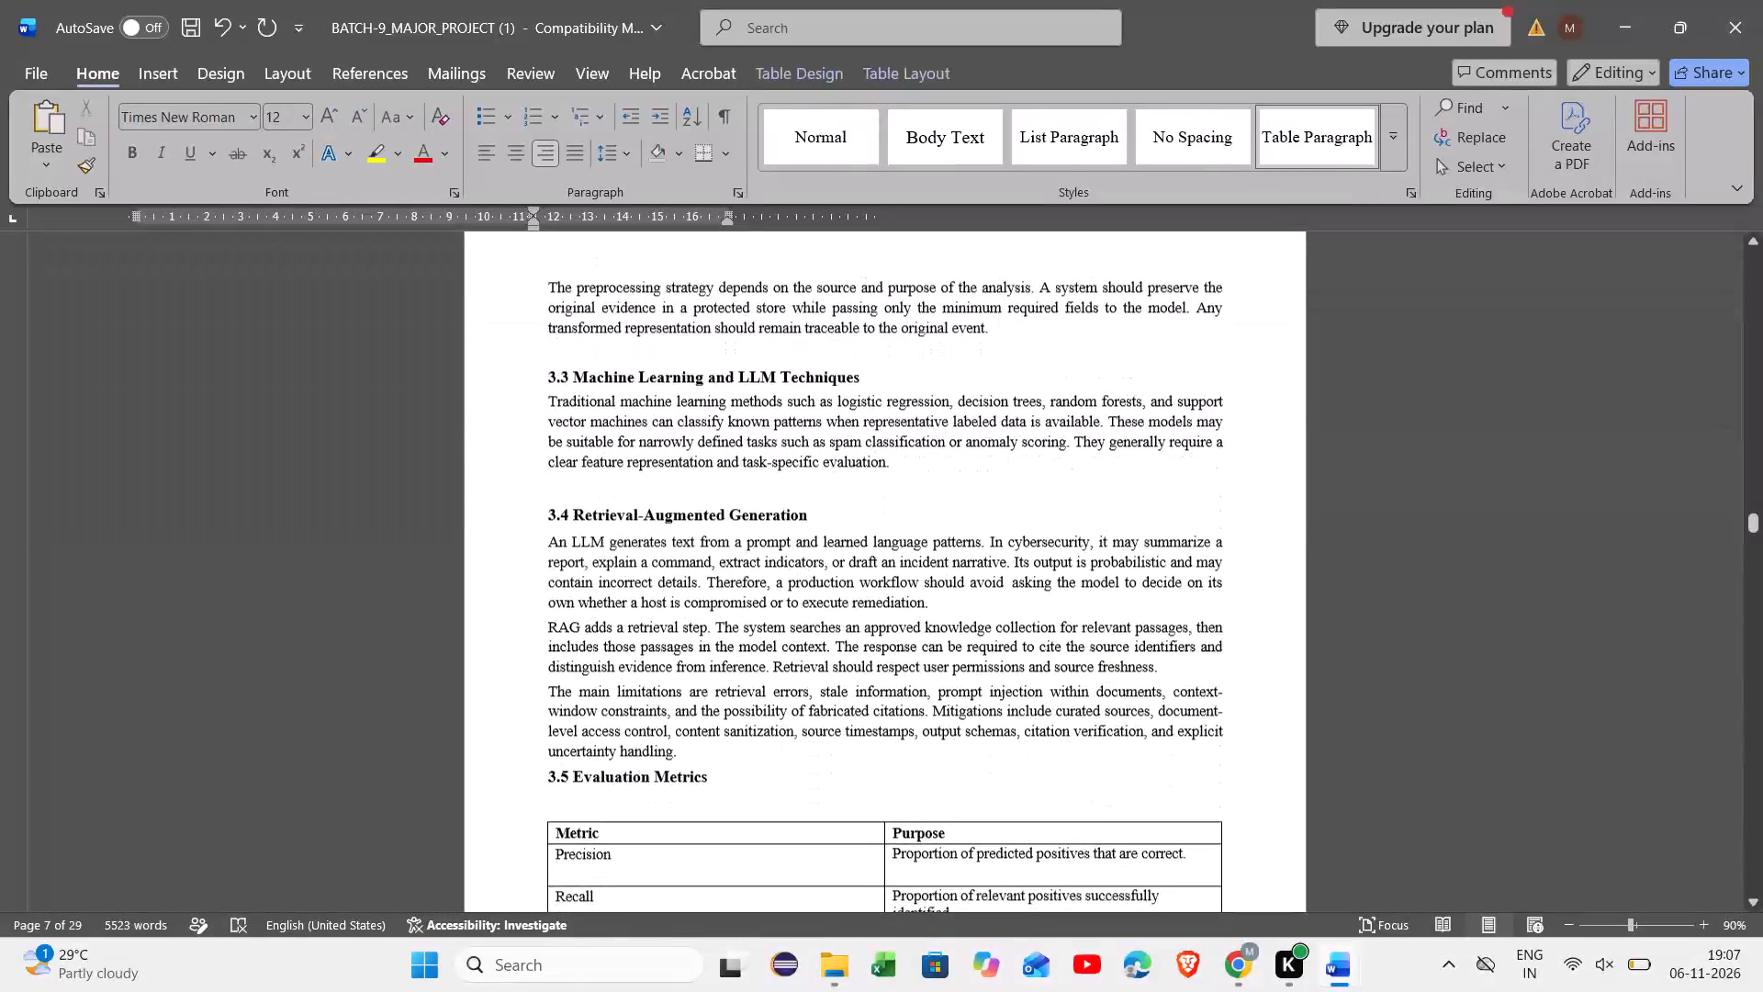
{"action": "scroll", "coordinate": [1016, 635], "scroll_direction": "down", "scroll_amount": 7}
{"action": "scroll", "coordinate": [1016, 635], "scroll_direction": "up", "scroll_amount": 1}
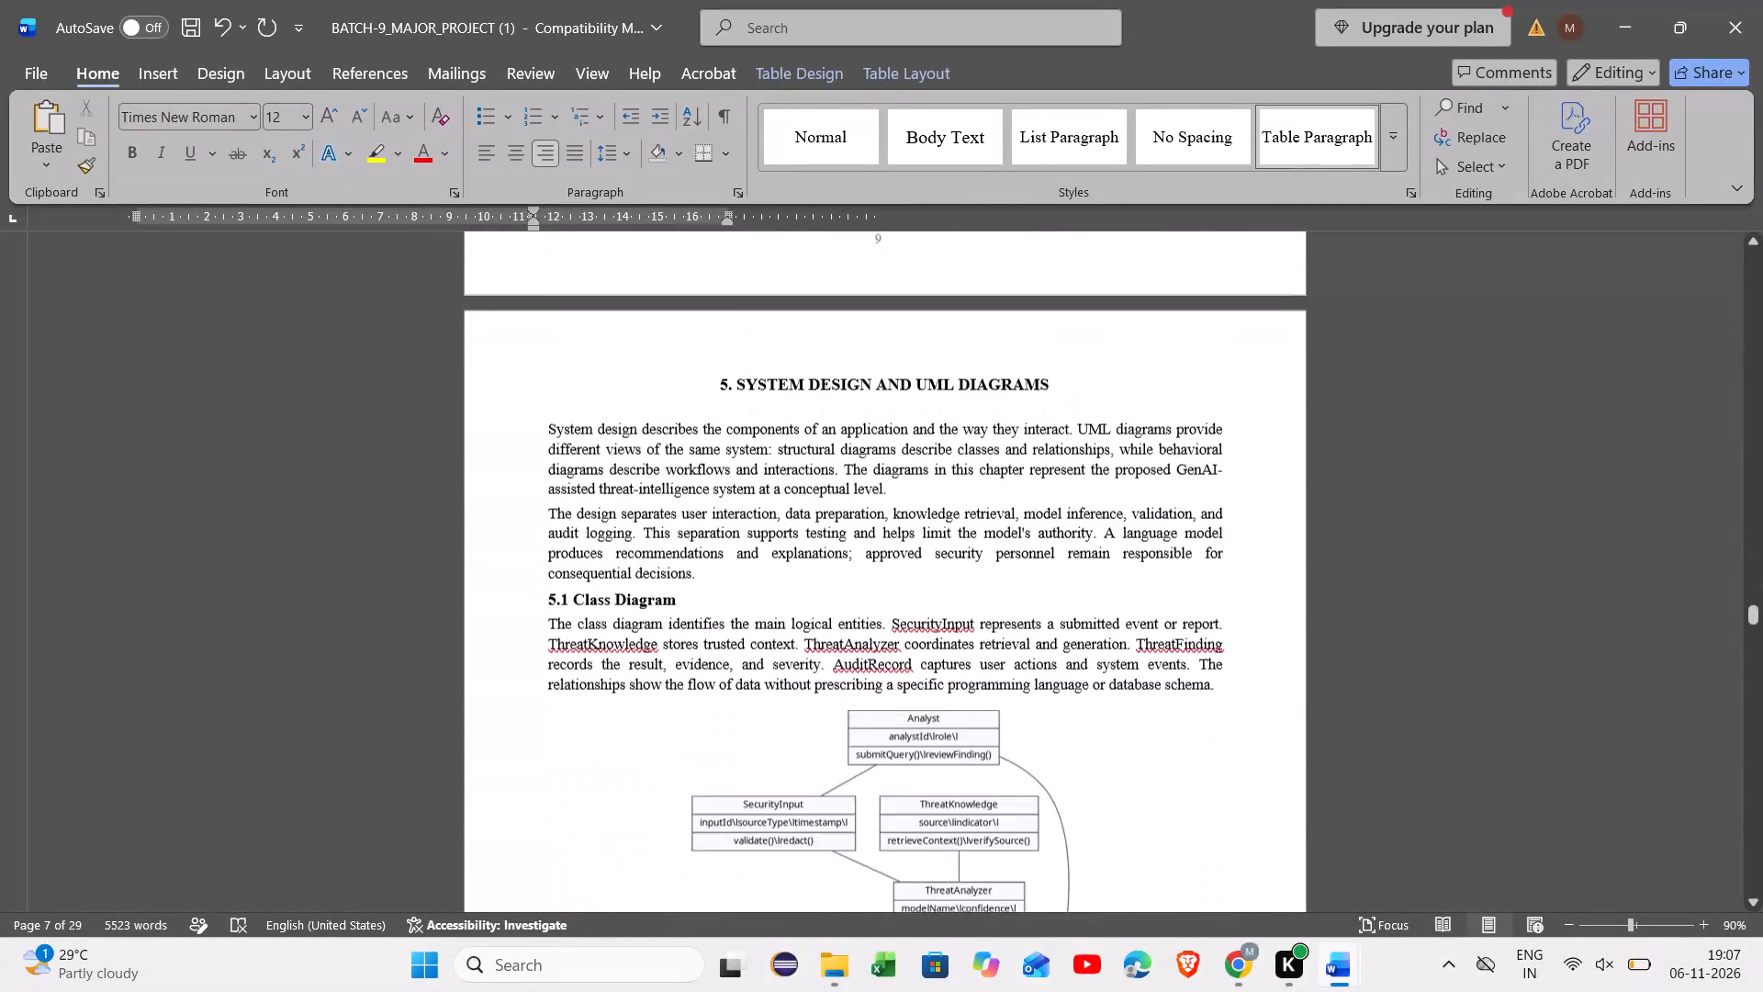
{"action": "scroll", "coordinate": [1016, 635], "scroll_direction": "up", "scroll_amount": 1}
{"action": "scroll", "coordinate": [1016, 635], "scroll_direction": "down", "scroll_amount": 3}
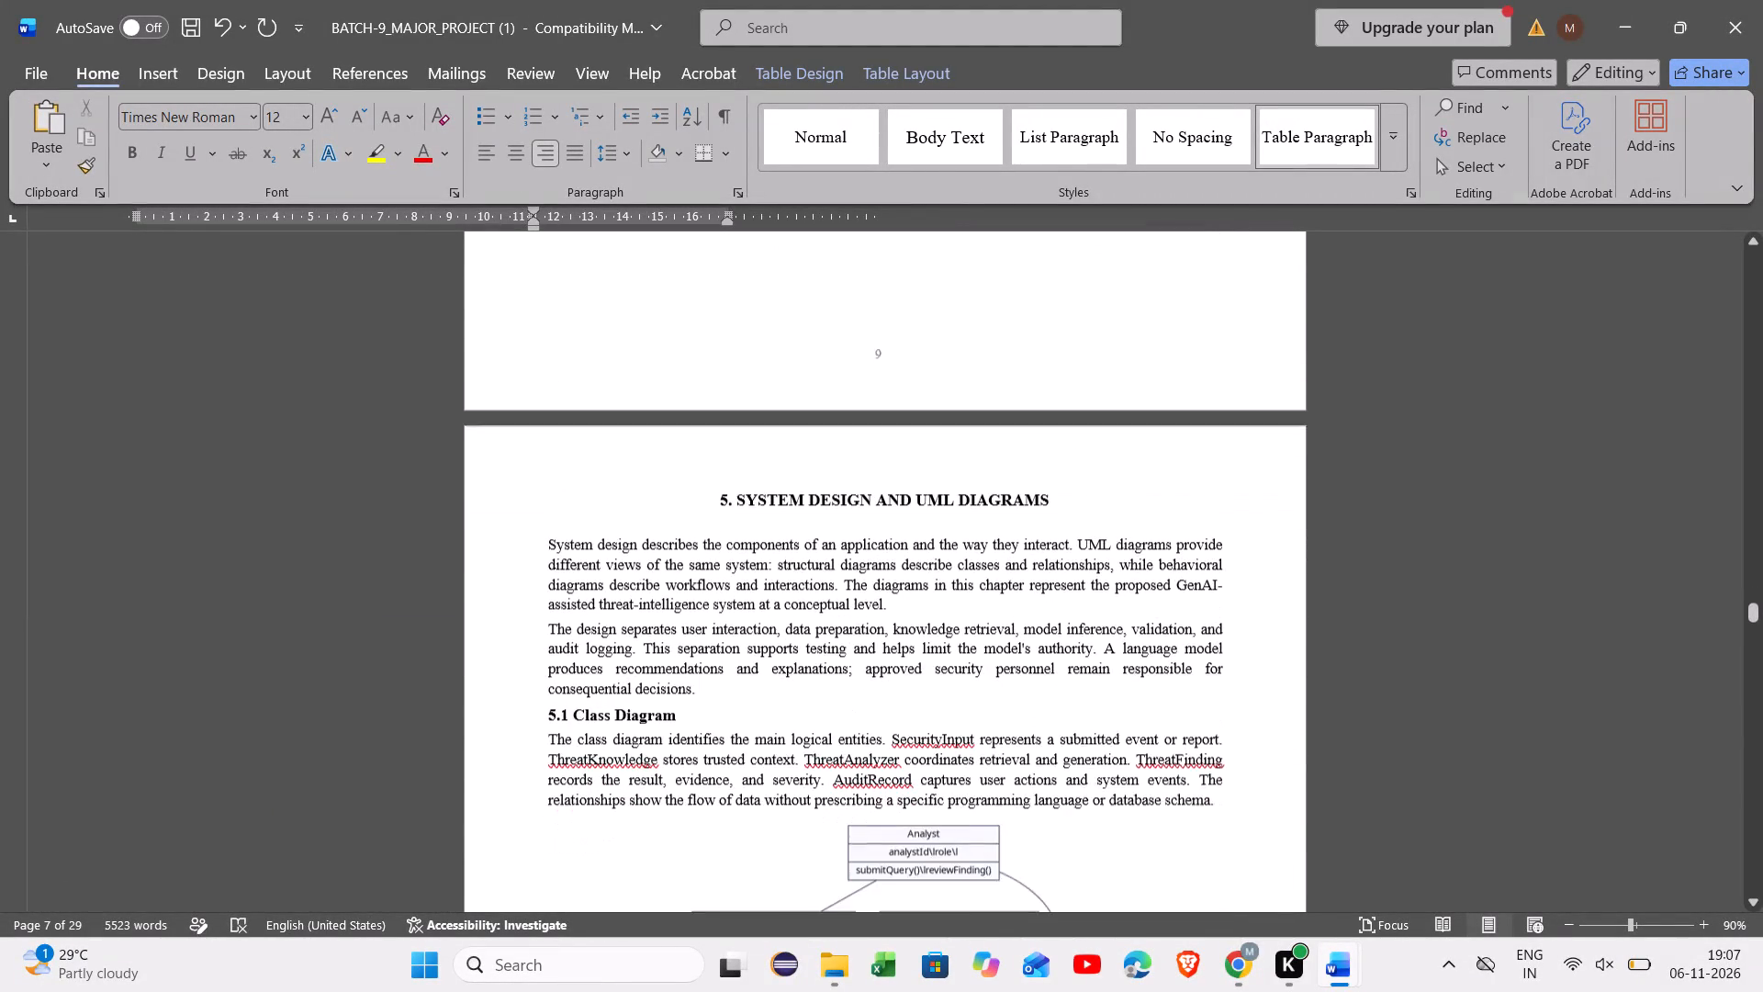
{"action": "scroll", "coordinate": [1016, 635], "scroll_direction": "down", "scroll_amount": 4}
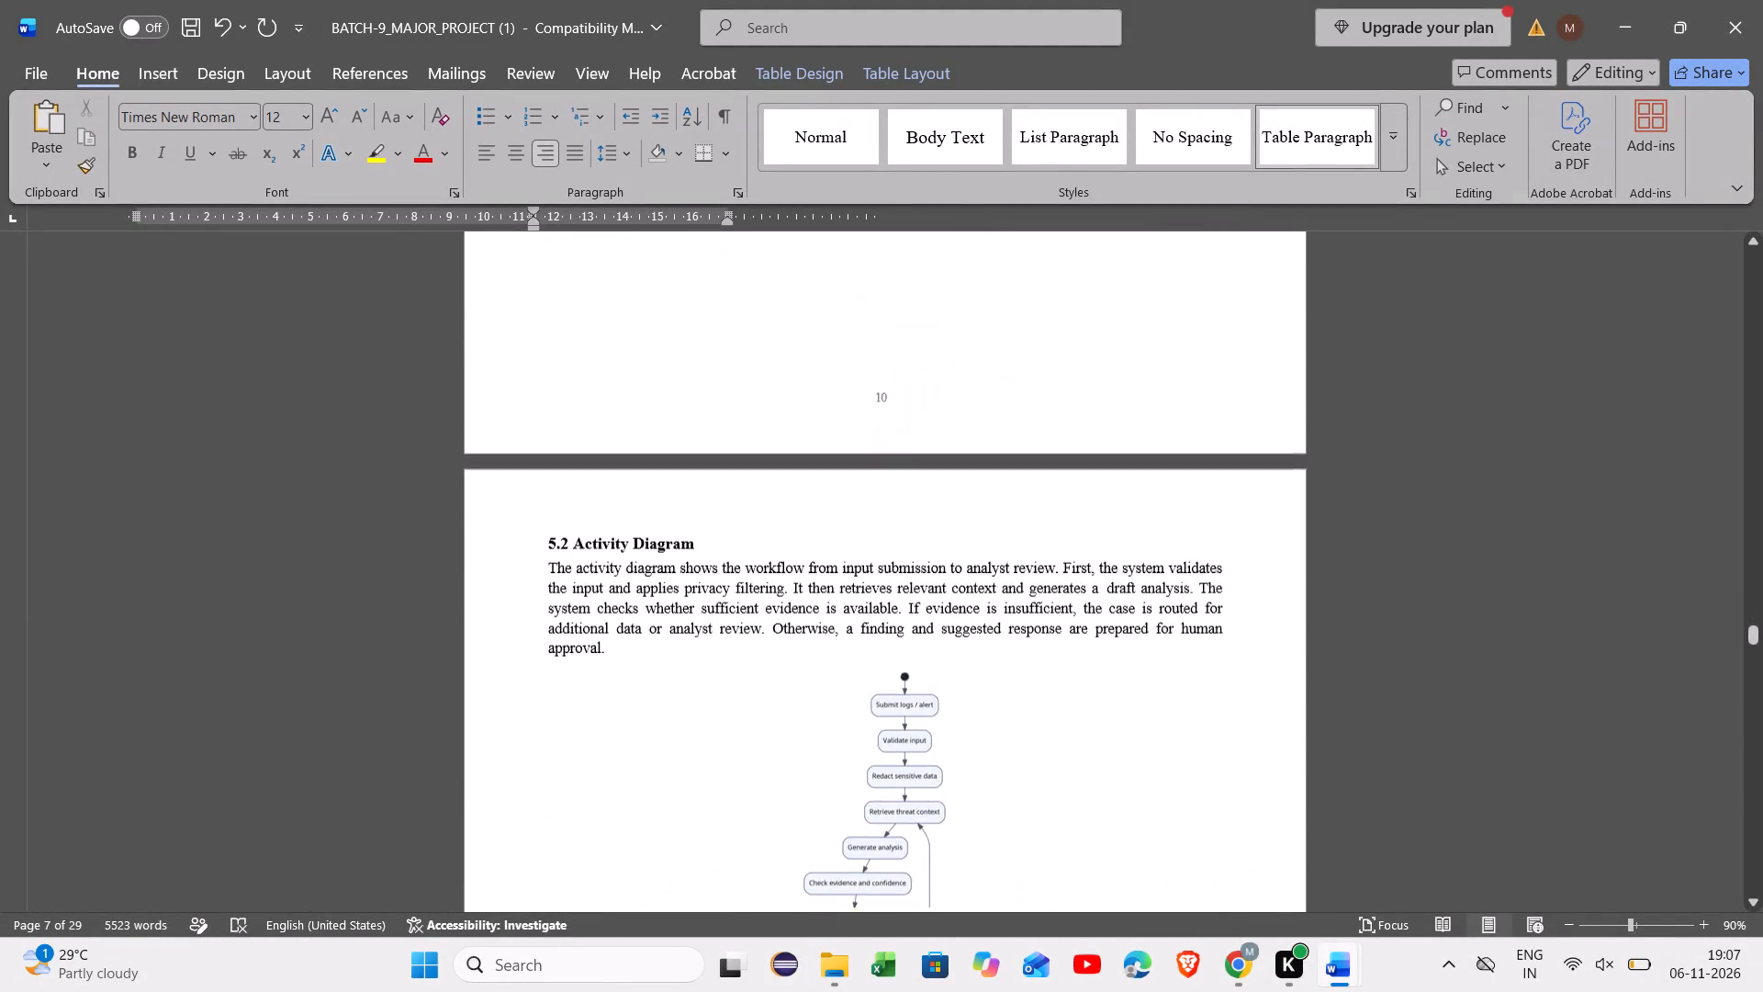
{"action": "scroll", "coordinate": [1016, 635], "scroll_direction": "down", "scroll_amount": 3}
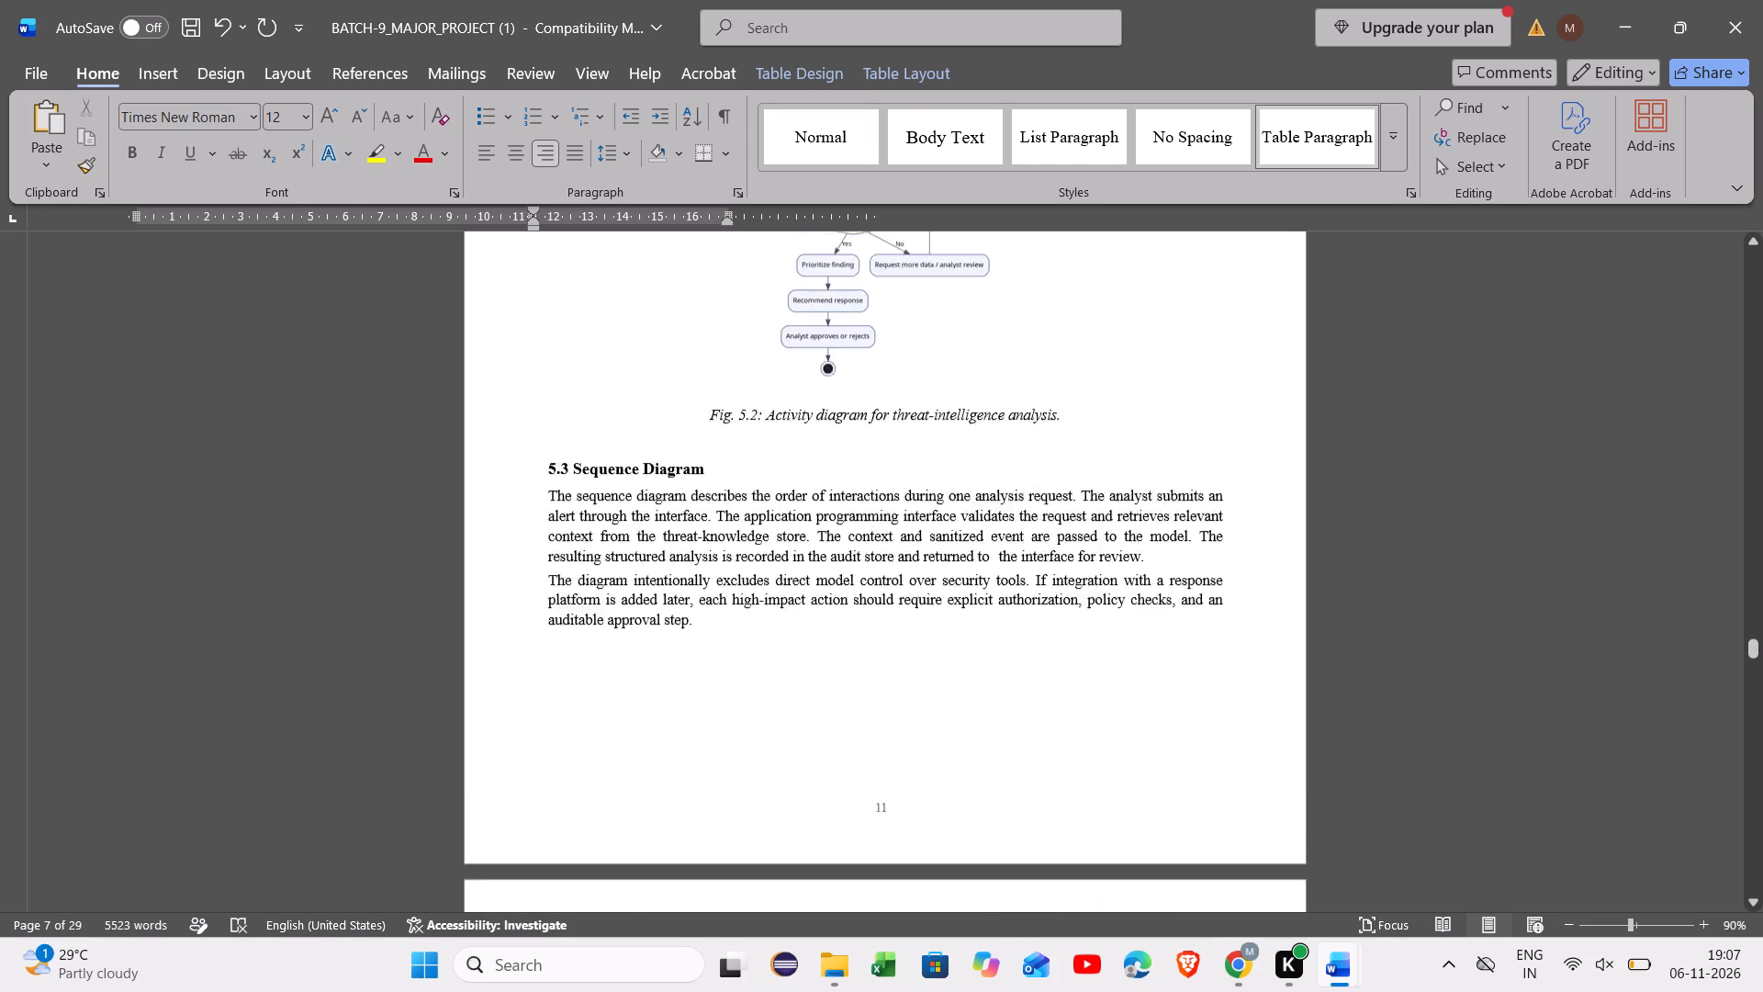
{"action": "scroll", "coordinate": [1016, 635], "scroll_direction": "down", "scroll_amount": 2}
{"action": "scroll", "coordinate": [1016, 635], "scroll_direction": "up", "scroll_amount": 1}
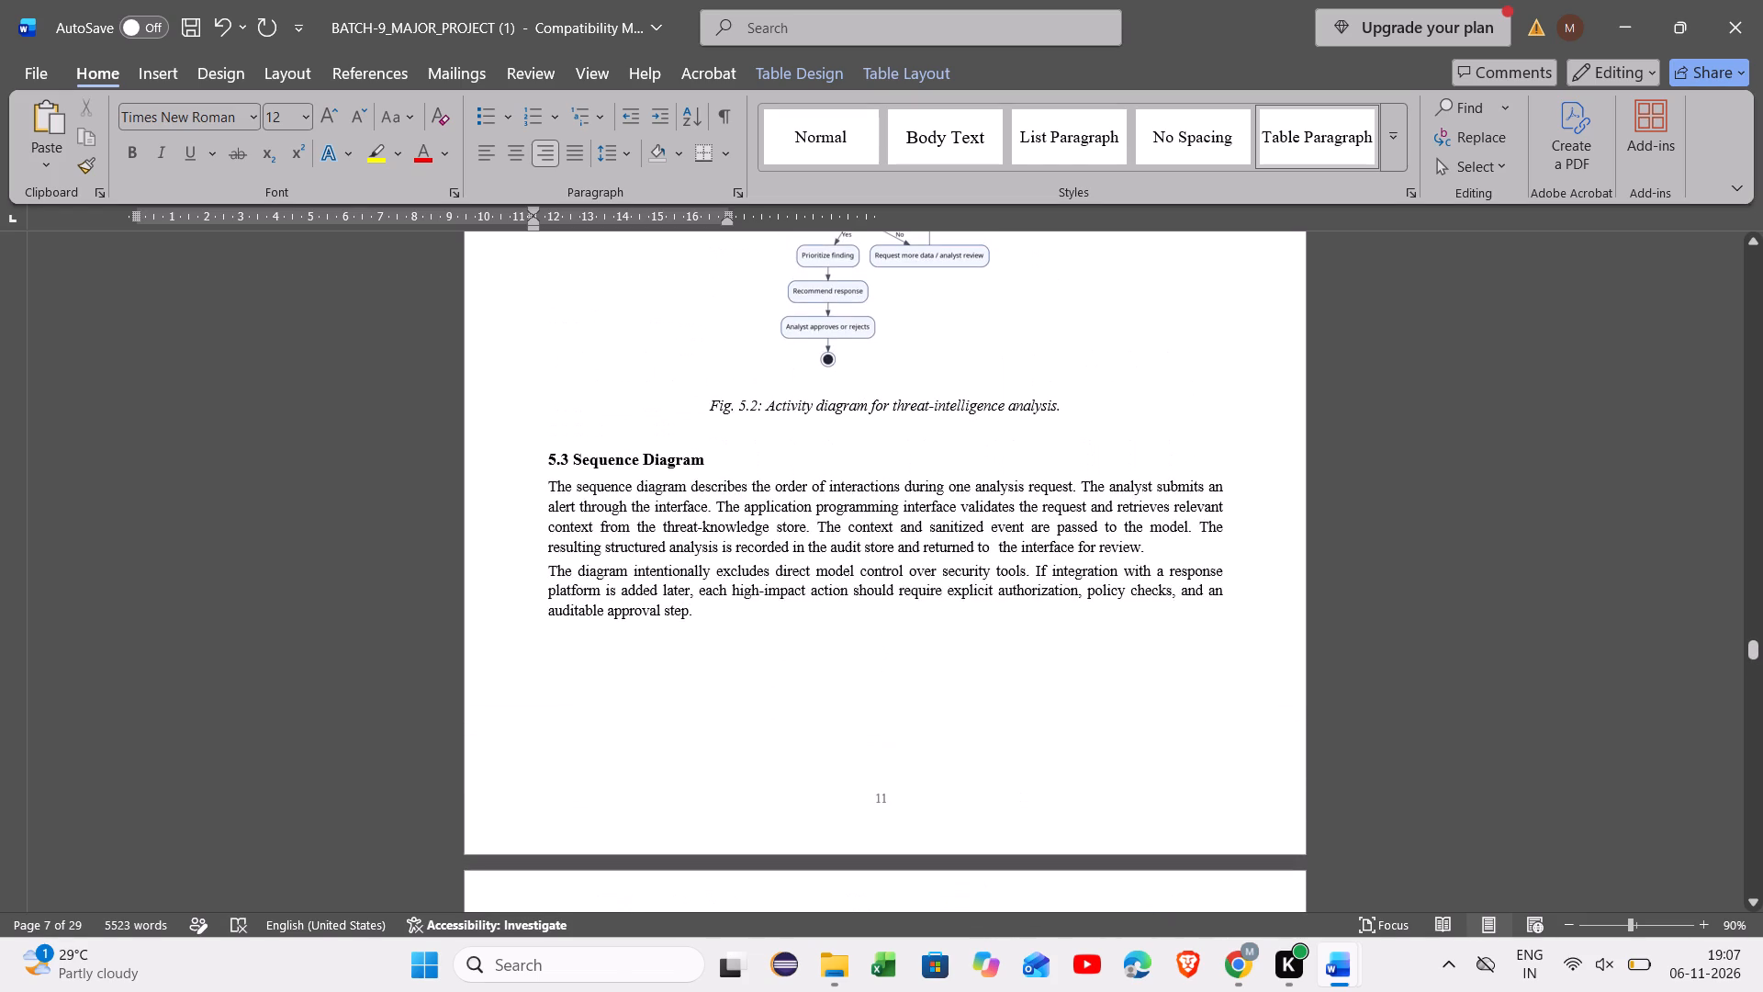
{"action": "scroll", "coordinate": [1016, 635], "scroll_direction": "up", "scroll_amount": 19}
{"action": "scroll", "coordinate": [1016, 635], "scroll_direction": "up", "scroll_amount": 20}
{"action": "scroll", "coordinate": [1016, 635], "scroll_direction": "up", "scroll_amount": 15}
{"action": "scroll", "coordinate": [1016, 635], "scroll_direction": "down", "scroll_amount": 1, "text": "ctrl"}
{"action": "scroll", "coordinate": [1016, 635], "scroll_direction": "up", "scroll_amount": 1, "text": "ctrl"}
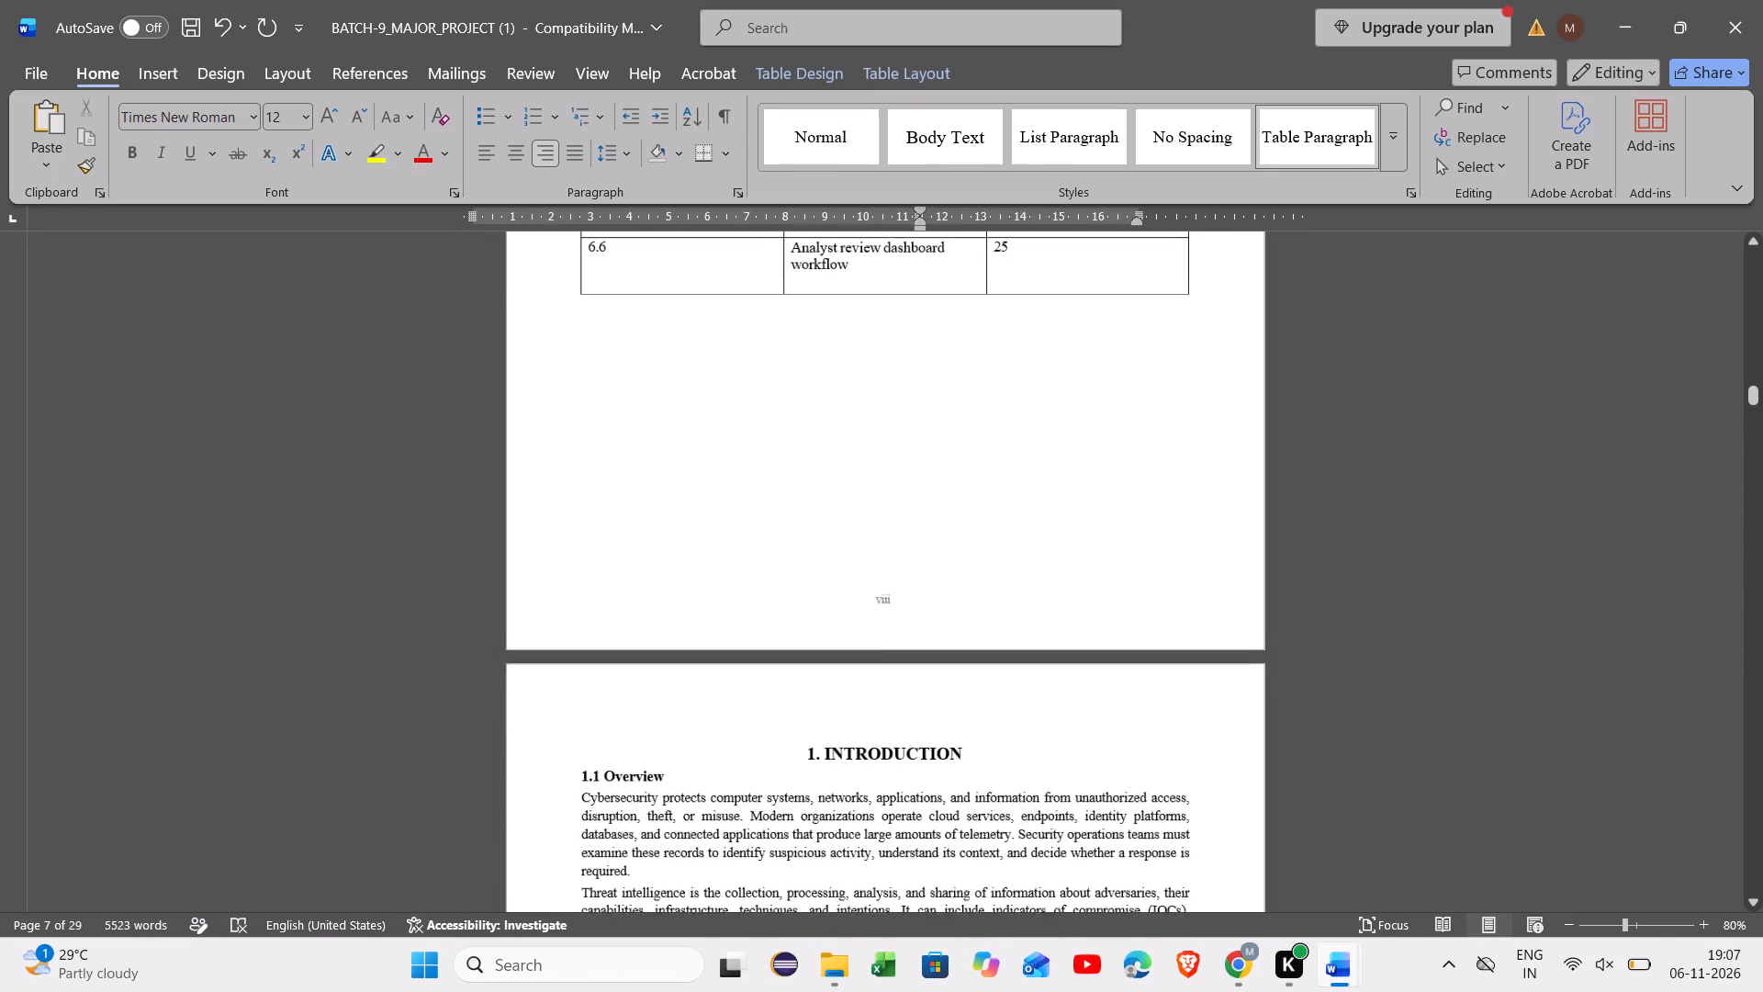
Set the Contents page number of 4.4 Advantages to 9.
{"action": "scroll", "coordinate": [1016, 635], "scroll_direction": "up", "scroll_amount": 1, "text": "ctrl"}
{"action": "scroll", "coordinate": [1016, 635], "scroll_direction": "down", "scroll_amount": 1, "text": "ctrl"}
{"action": "scroll", "coordinate": [1016, 635], "scroll_direction": "up", "scroll_amount": 1, "text": "ctrl"}
{"action": "scroll", "coordinate": [1016, 635], "scroll_direction": "down", "scroll_amount": 1, "text": "ctrl"}
{"action": "scroll", "coordinate": [1016, 635], "scroll_direction": "up", "scroll_amount": 1, "text": "ctrl"}
{"action": "scroll", "coordinate": [1016, 635], "scroll_direction": "up", "scroll_amount": 13}
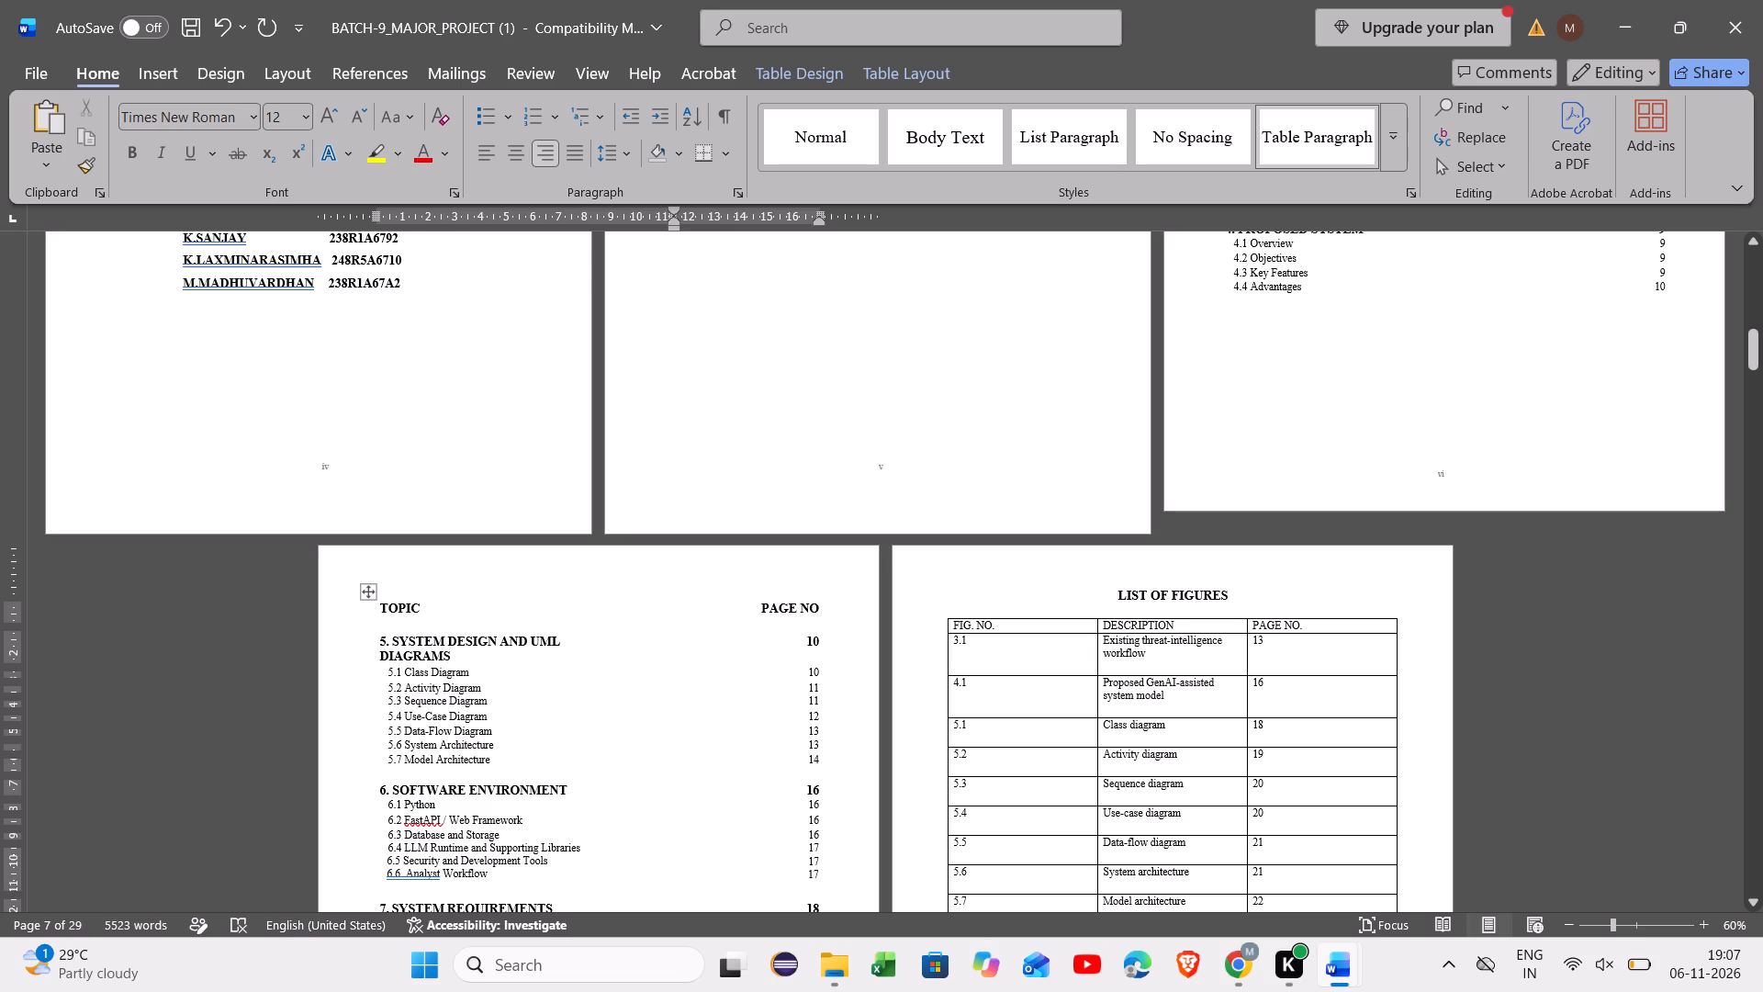
{"action": "scroll", "coordinate": [820, 770], "scroll_direction": "up", "scroll_amount": 1}
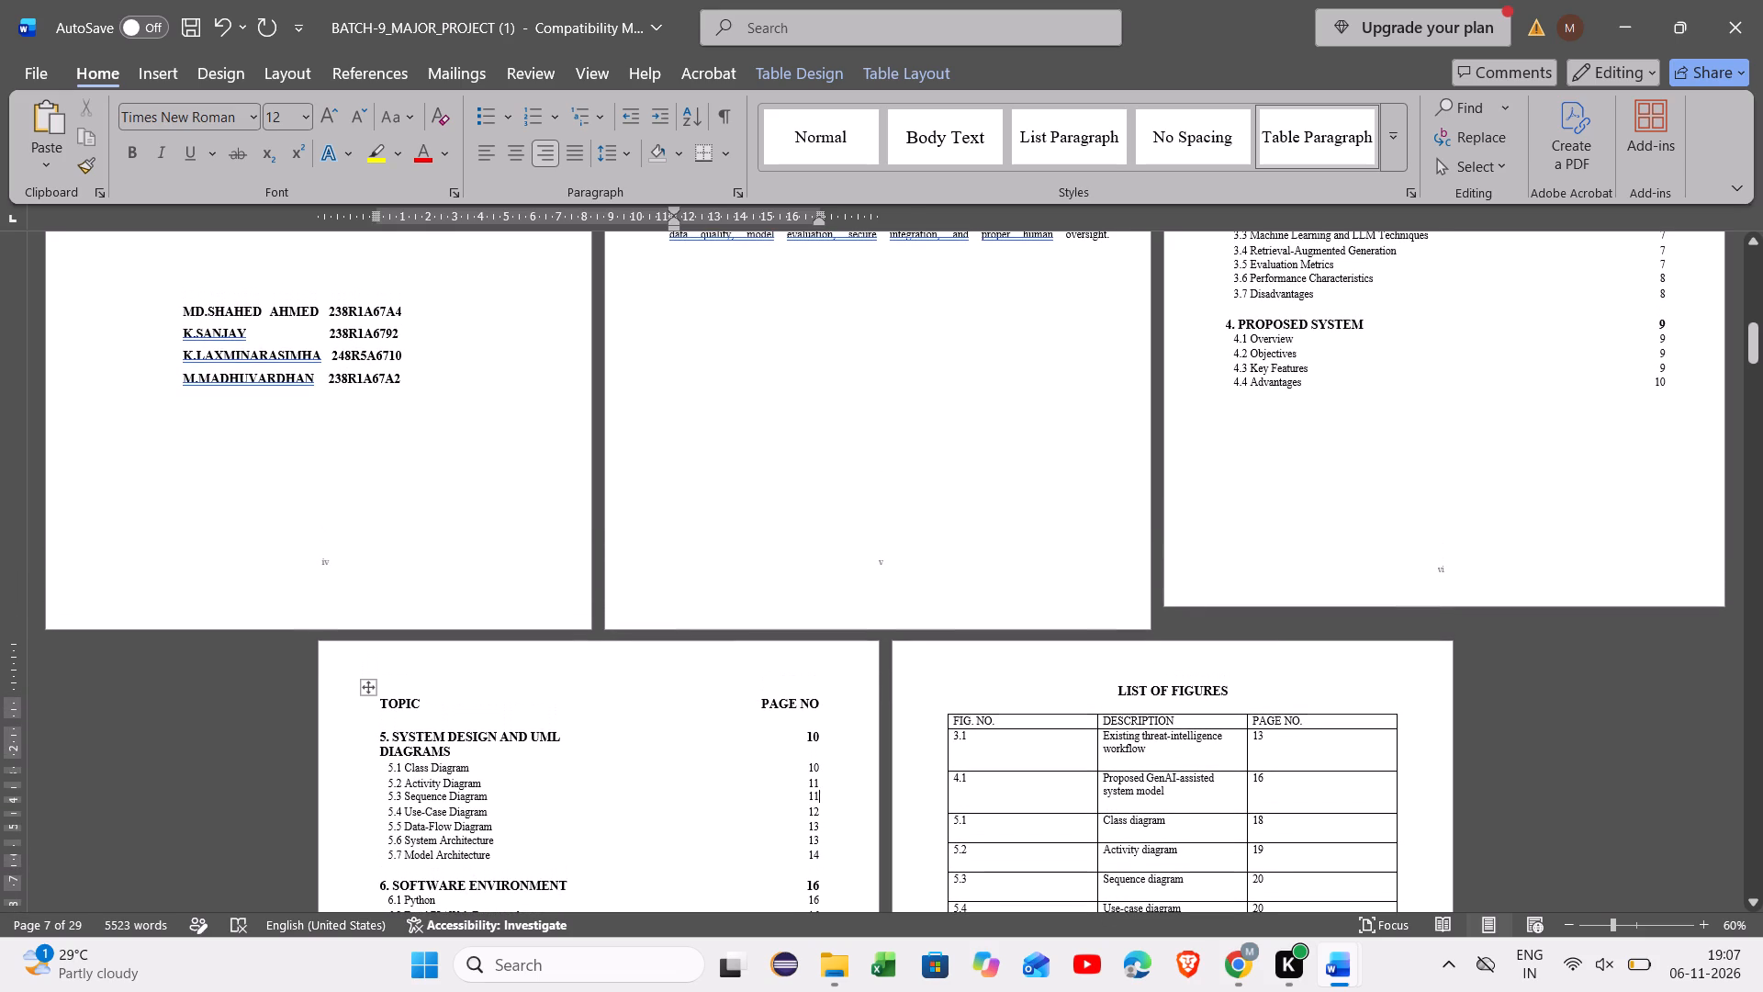
{"action": "scroll", "coordinate": [820, 770], "scroll_direction": "up", "scroll_amount": 3}
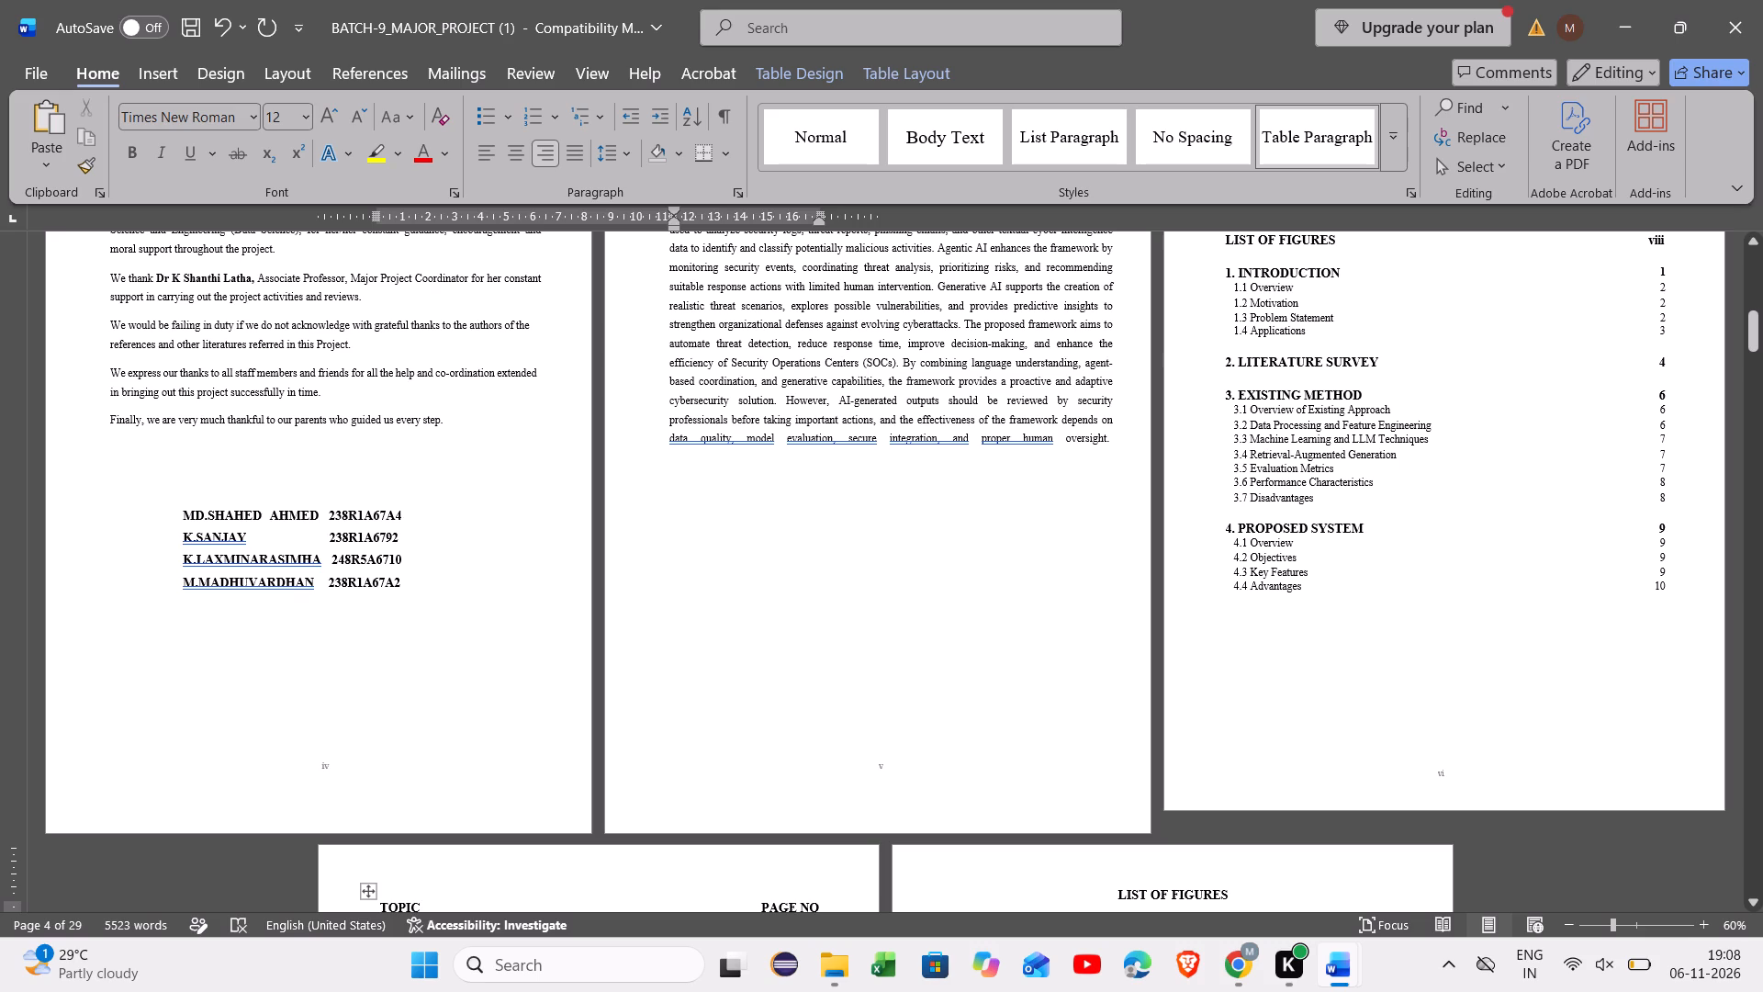
{"action": "scroll", "coordinate": [1672, 586], "scroll_direction": "down", "scroll_amount": 1}
{"action": "scroll", "coordinate": [1672, 586], "scroll_direction": "up", "scroll_amount": 3, "text": "ctrl"}
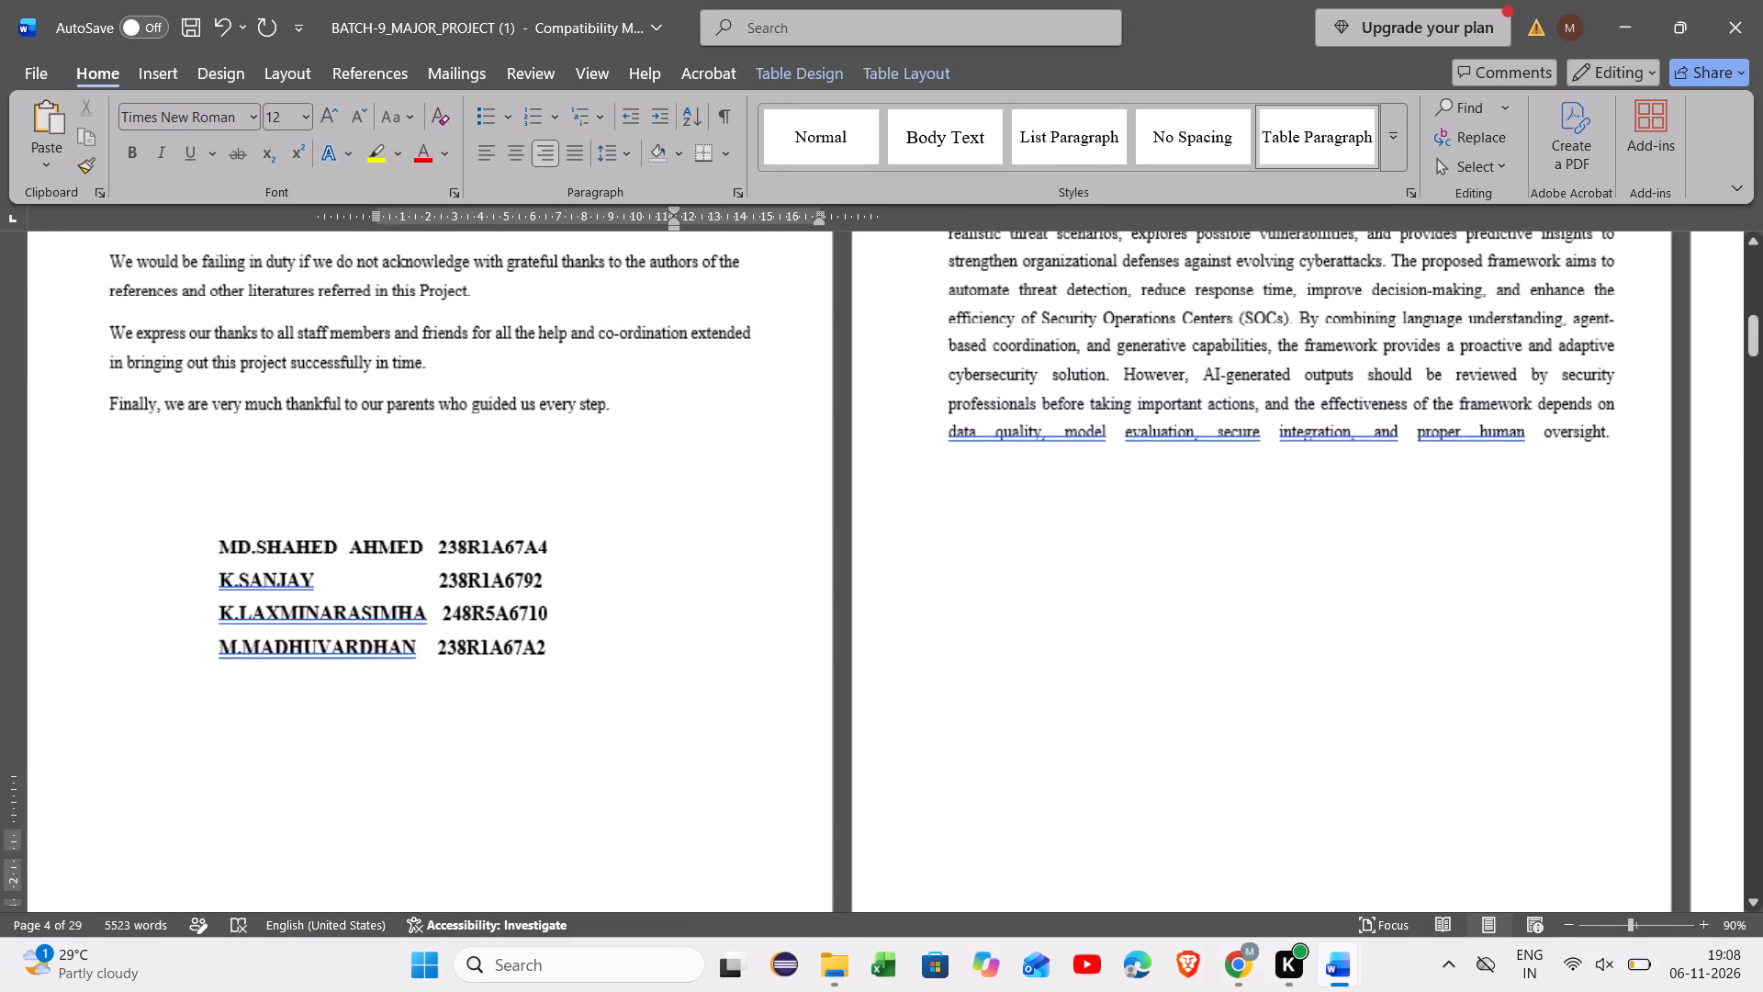
{"action": "scroll", "coordinate": [1373, 535], "scroll_direction": "down", "scroll_amount": 10}
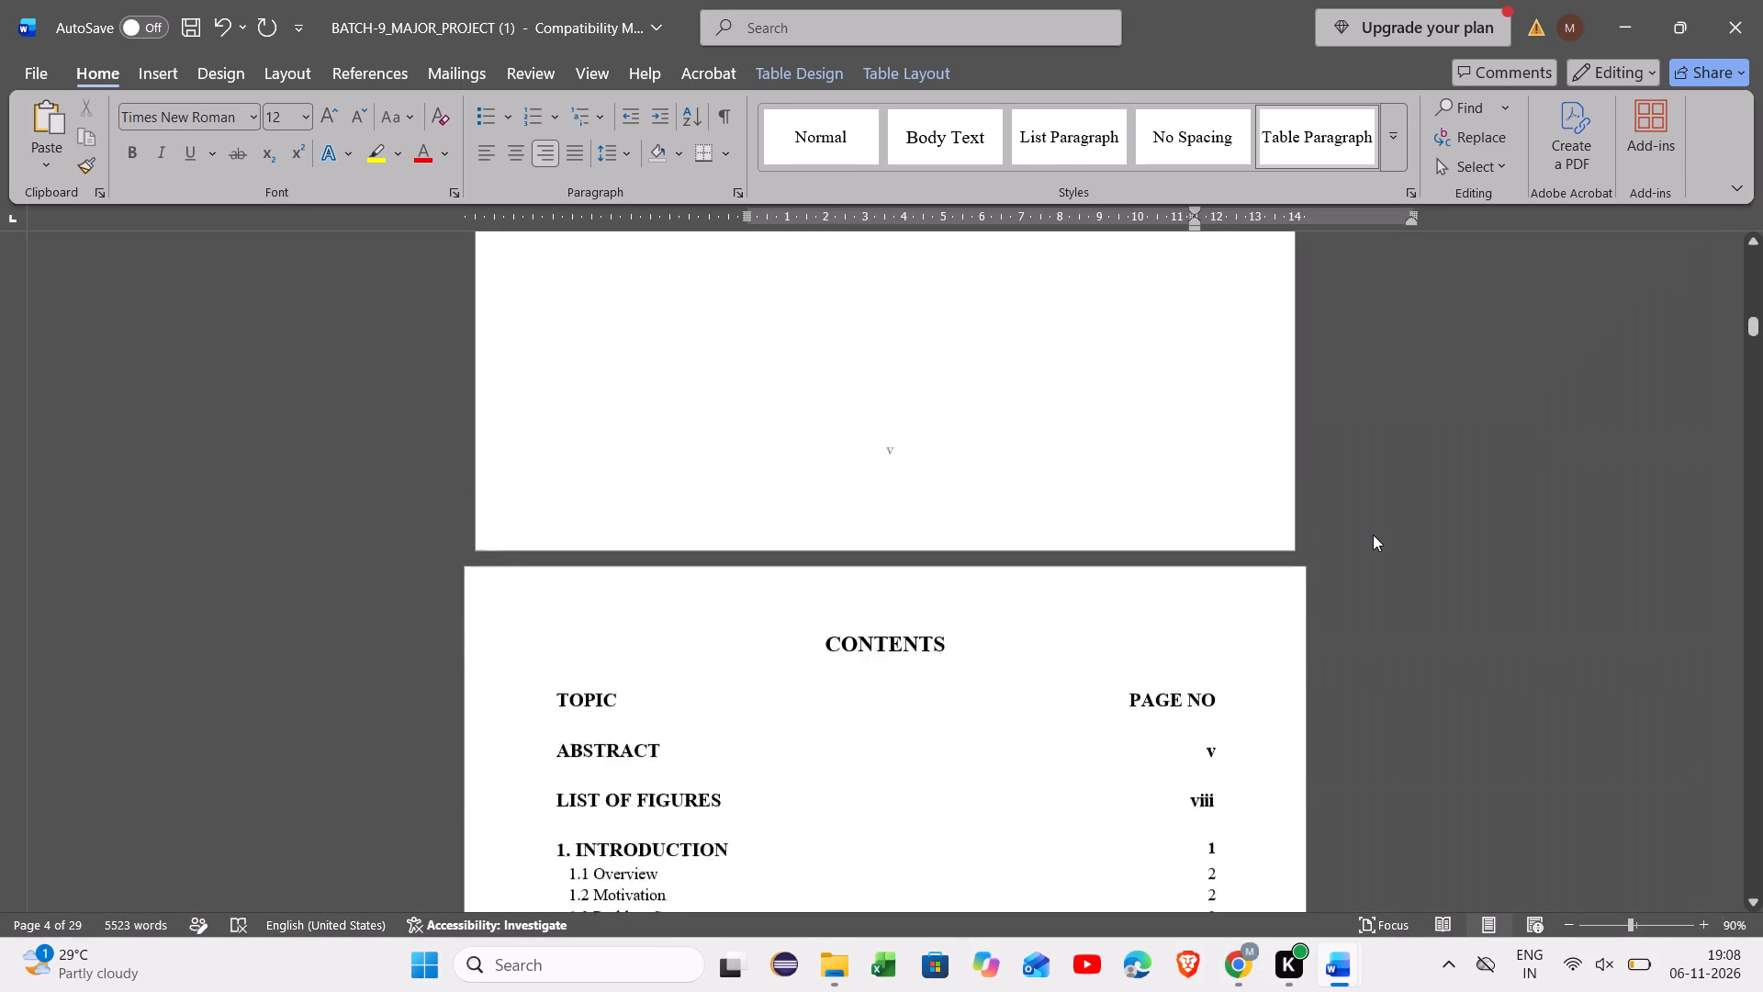
{"action": "scroll", "coordinate": [1373, 535], "scroll_direction": "down", "scroll_amount": 2}
{"action": "scroll", "coordinate": [1373, 535], "scroll_direction": "up", "scroll_amount": 3}
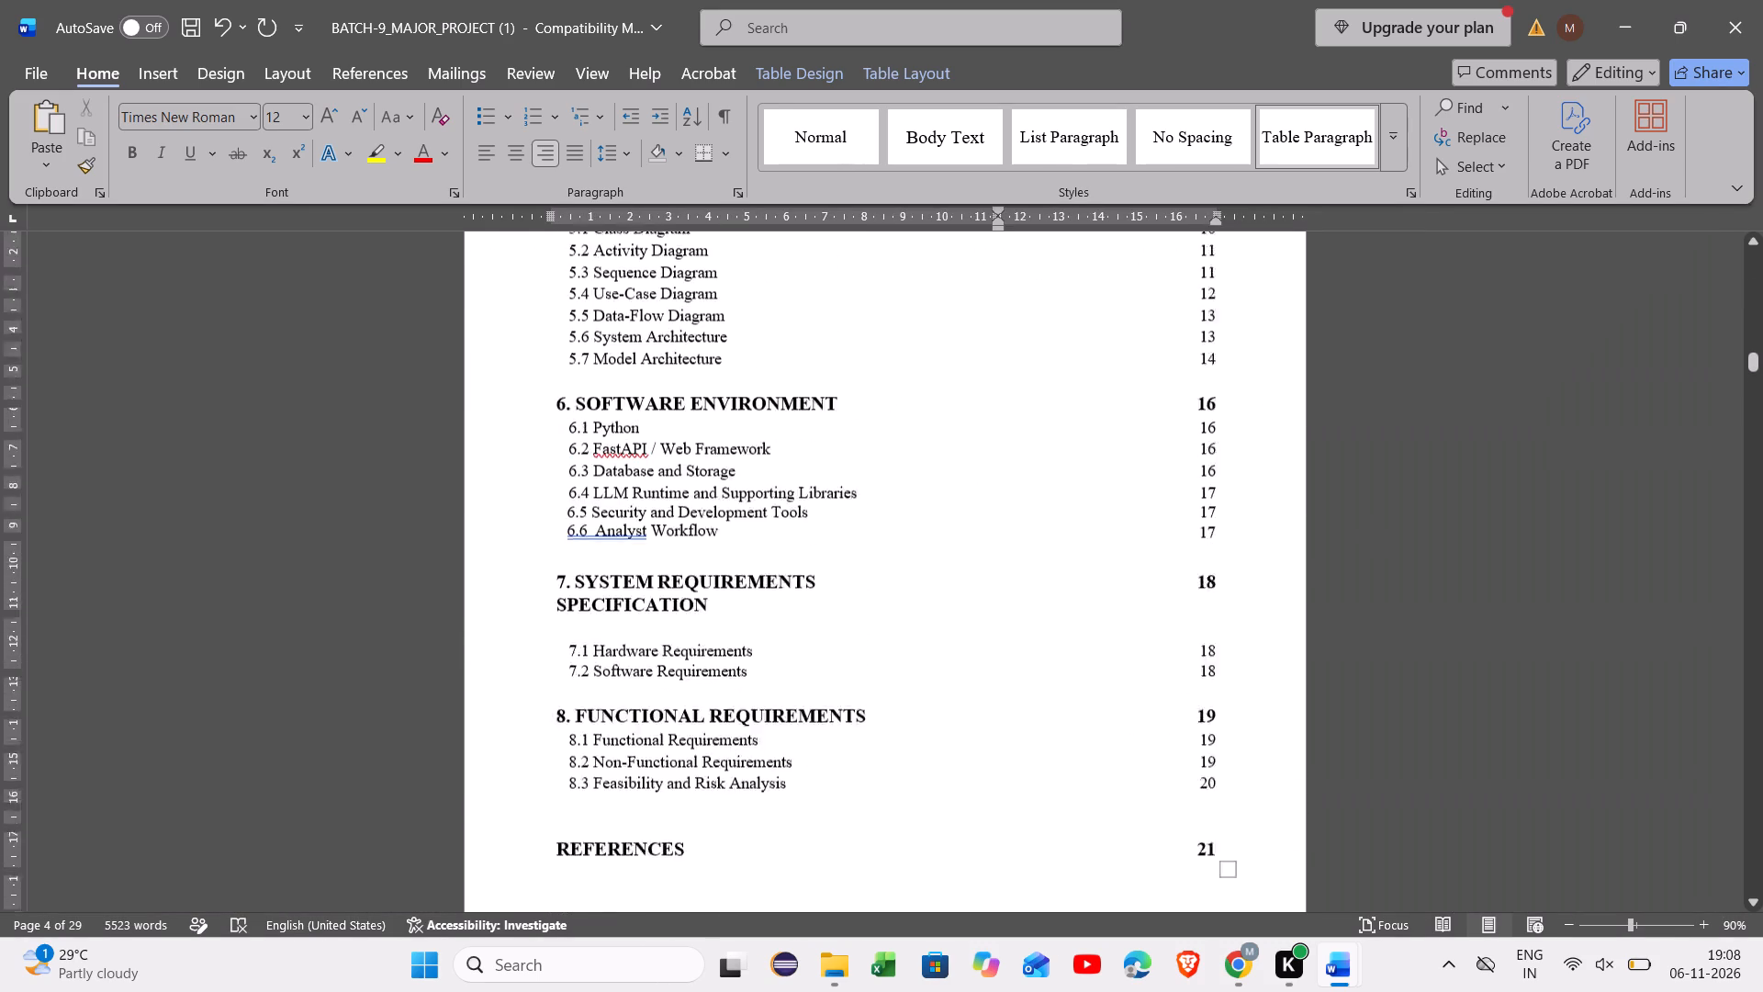
{"action": "scroll", "coordinate": [1373, 535], "scroll_direction": "up", "scroll_amount": 3}
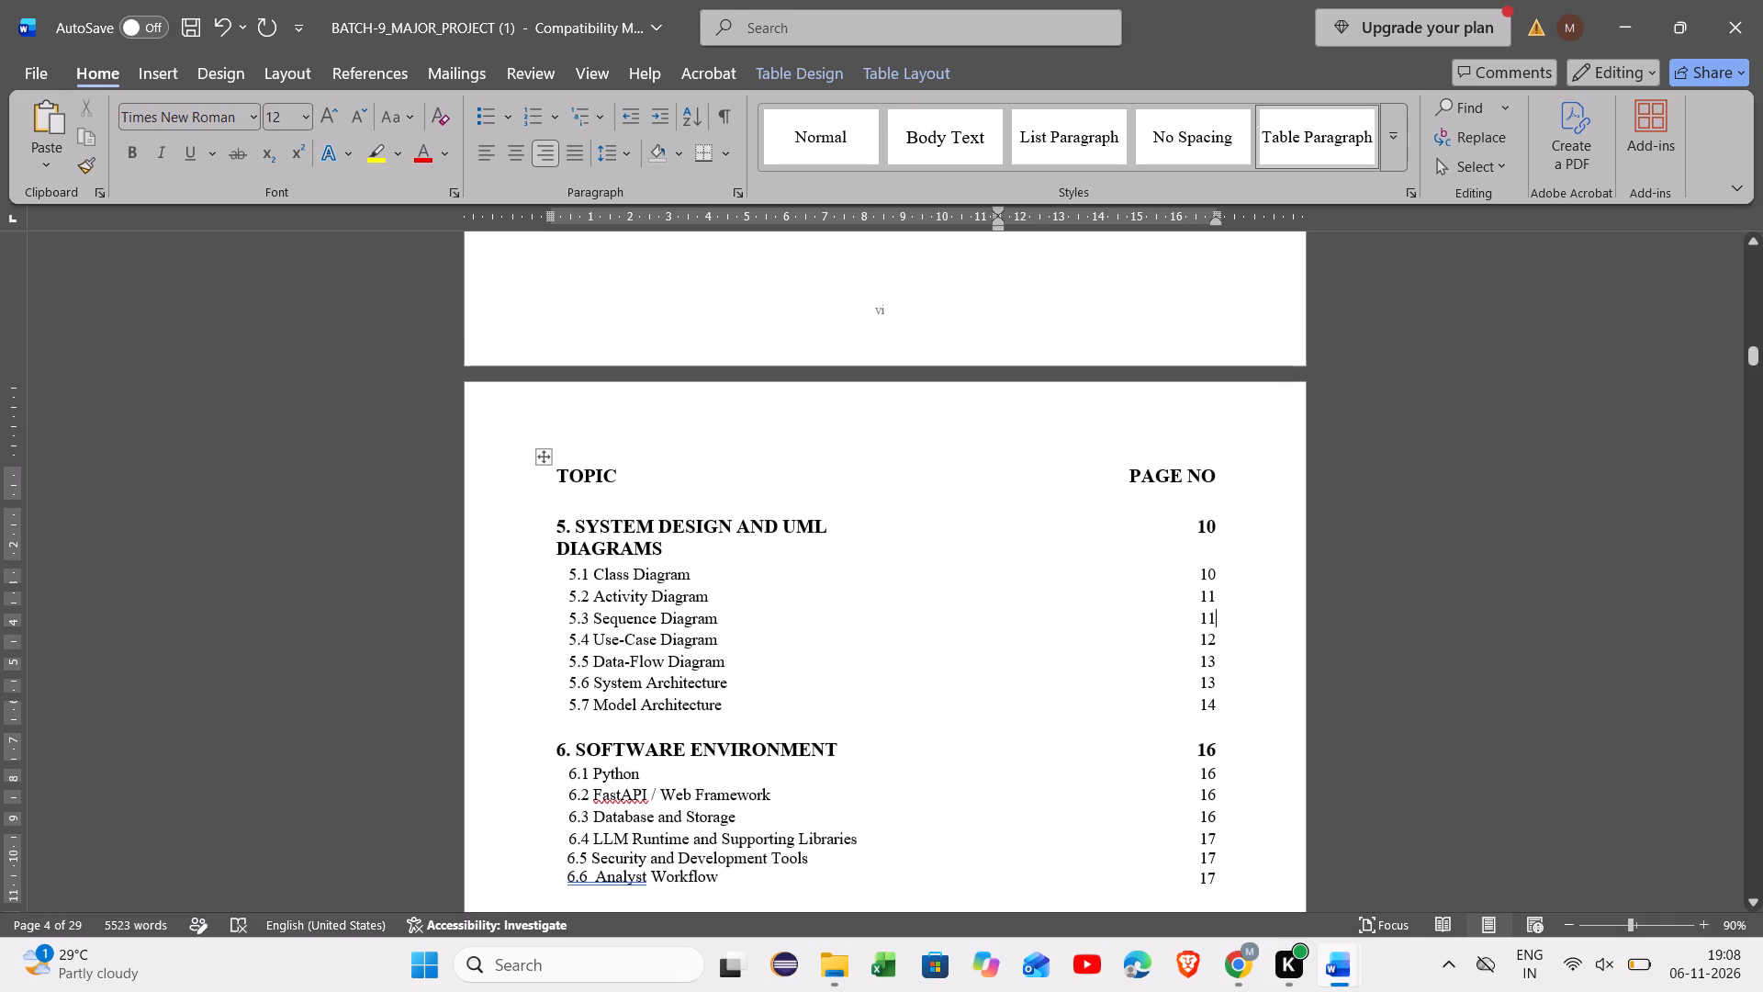
{"action": "scroll", "coordinate": [1373, 535], "scroll_direction": "up", "scroll_amount": 1}
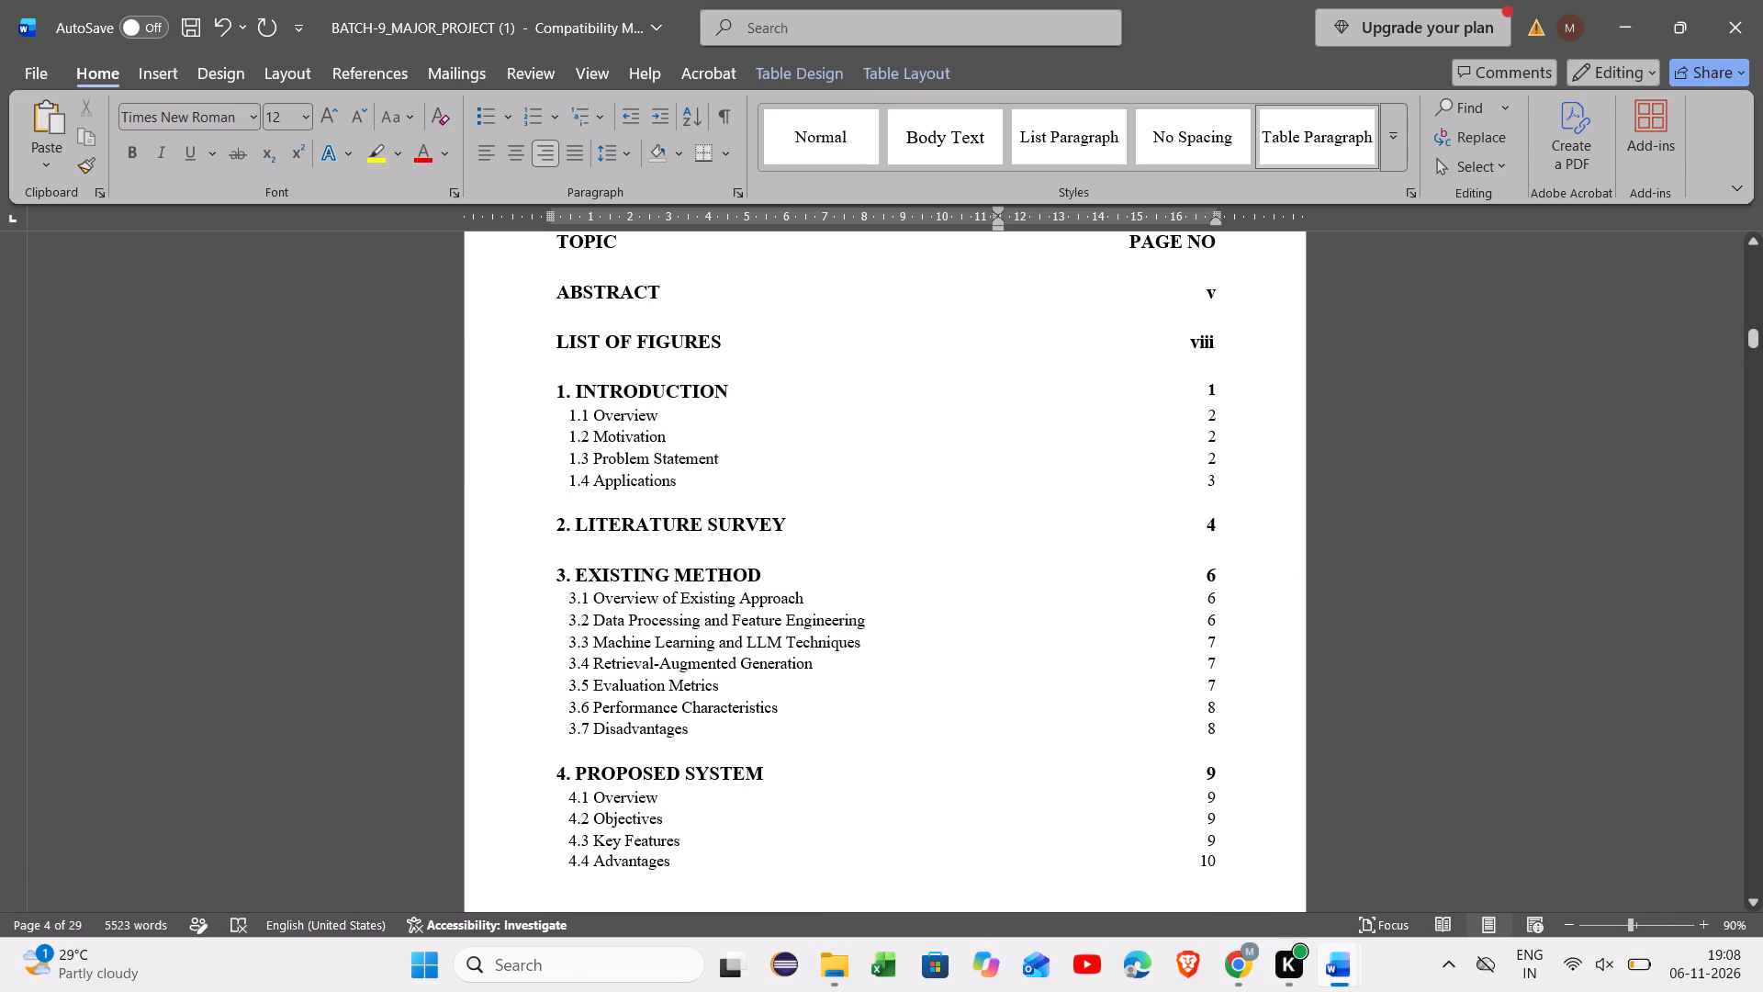
{"action": "left_click", "coordinate": [1221, 852]}
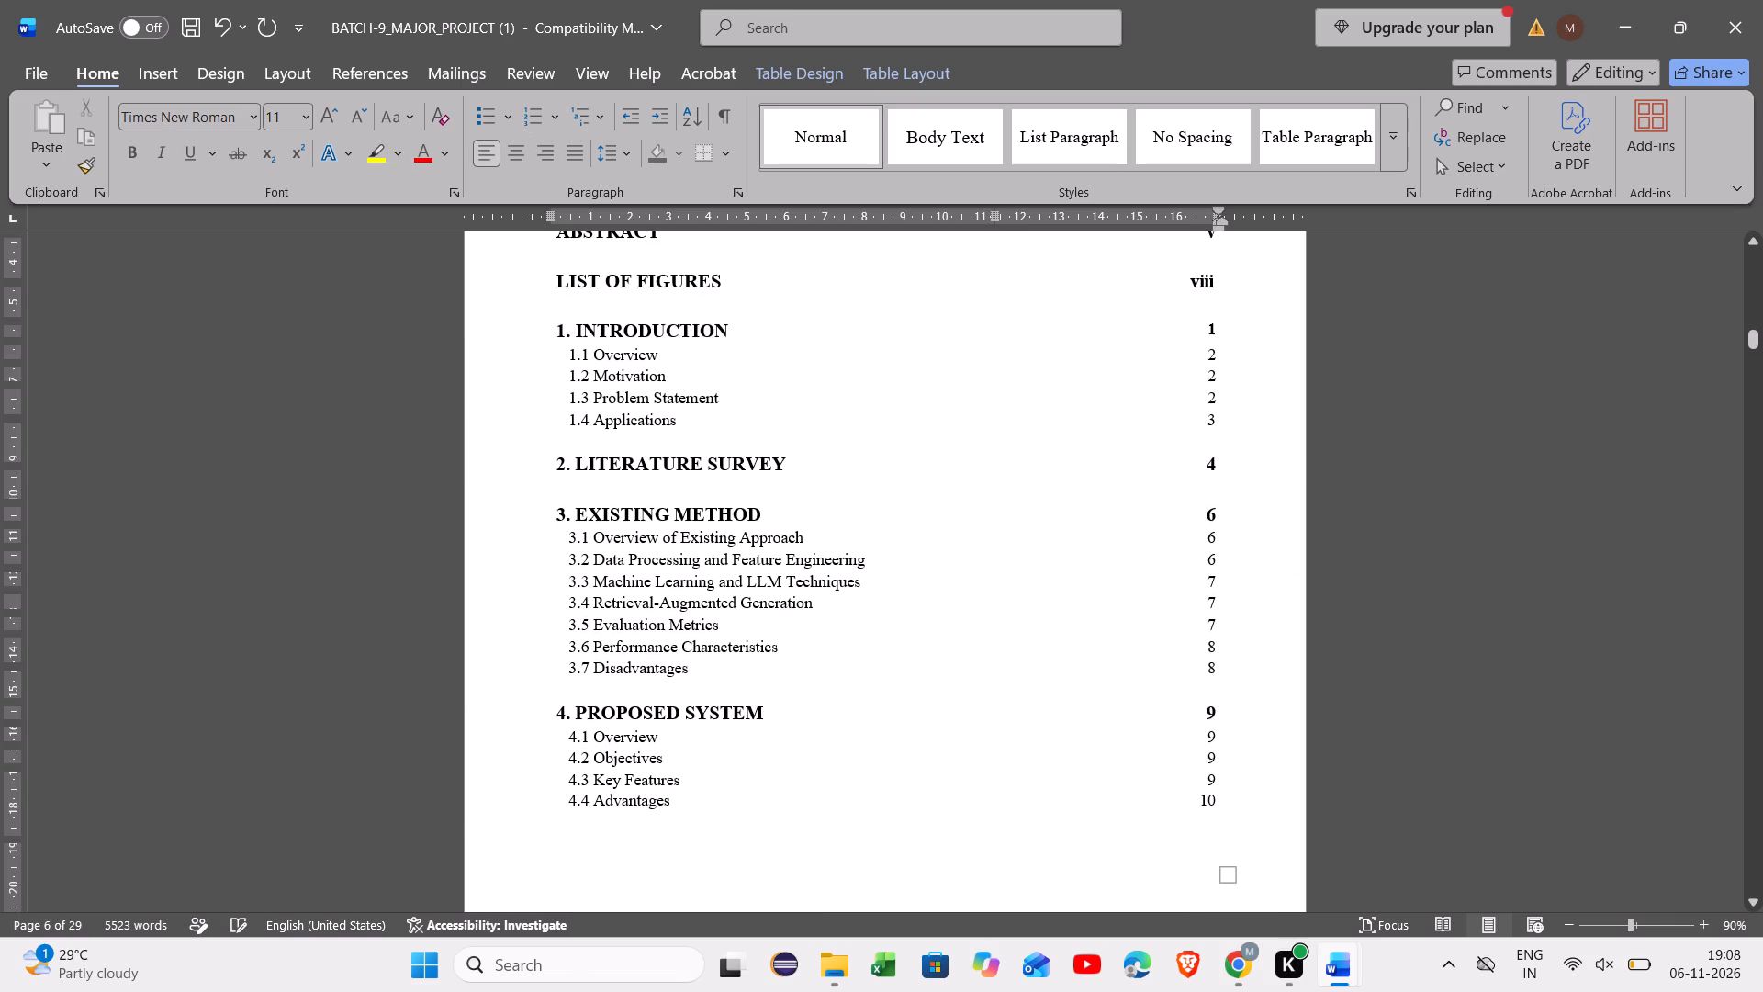
{"action": "left_click", "coordinate": [1211, 800]}
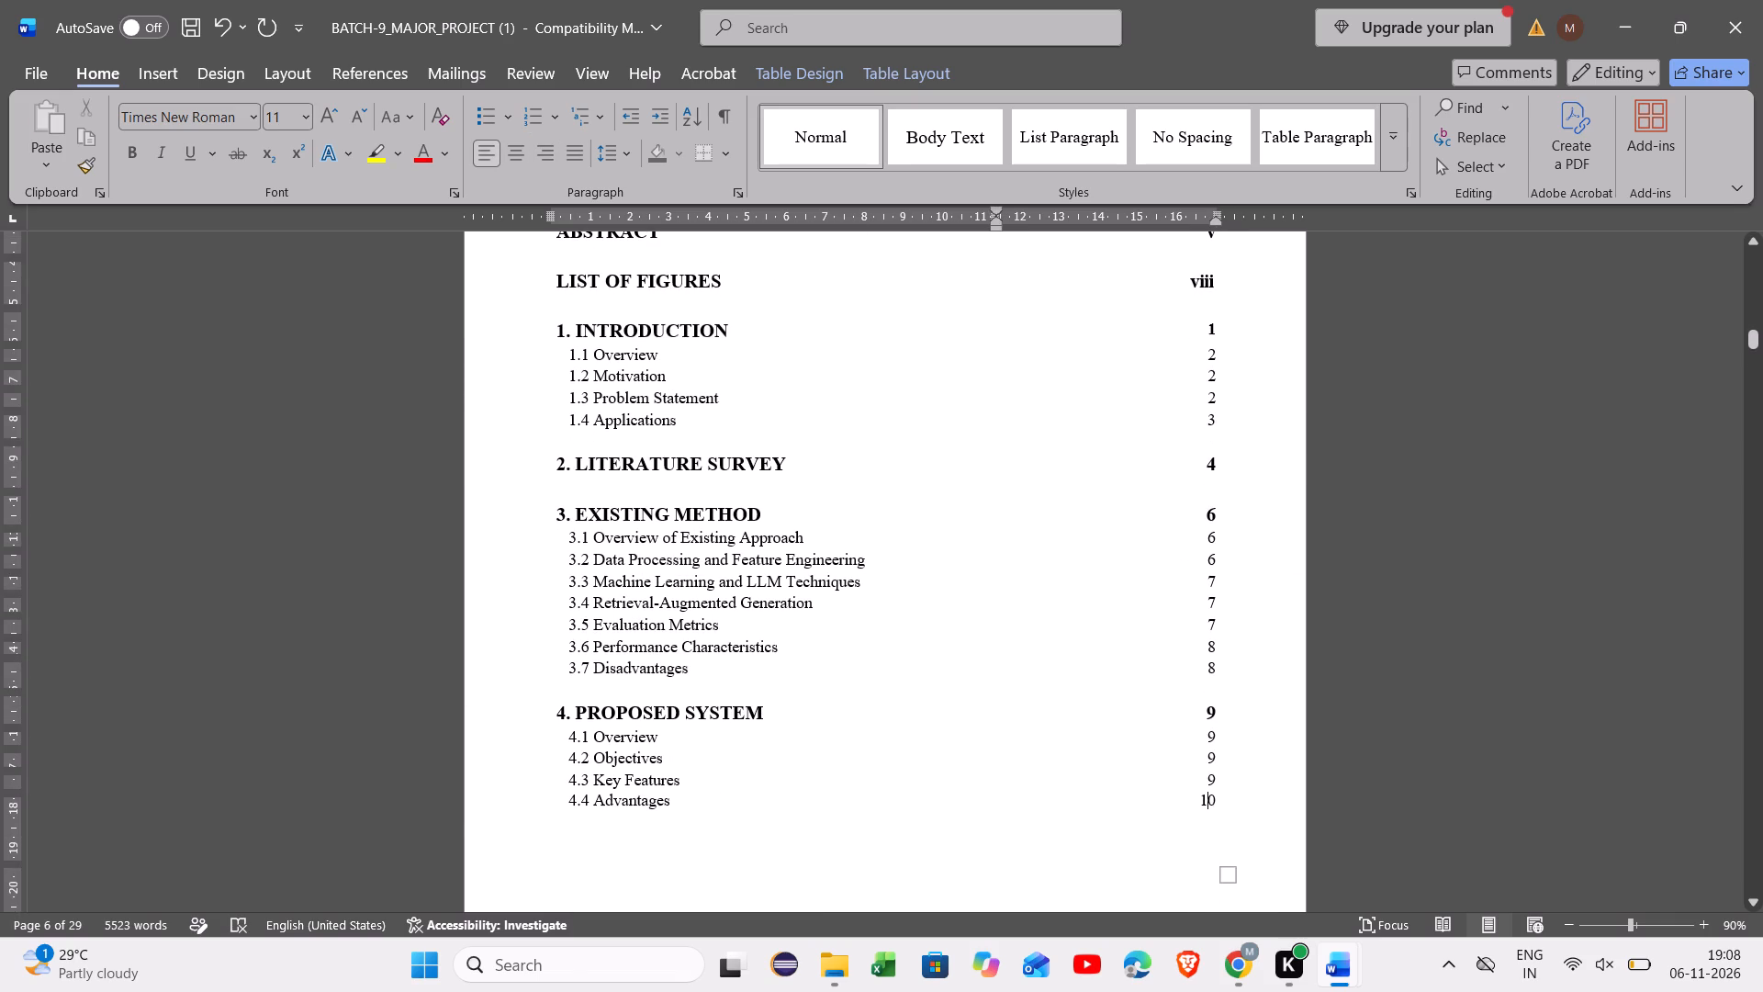
{"action": "key", "text": "Right"}
{"action": "key", "text": "BackSpace"}
{"action": "key", "text": "BackSpace"}
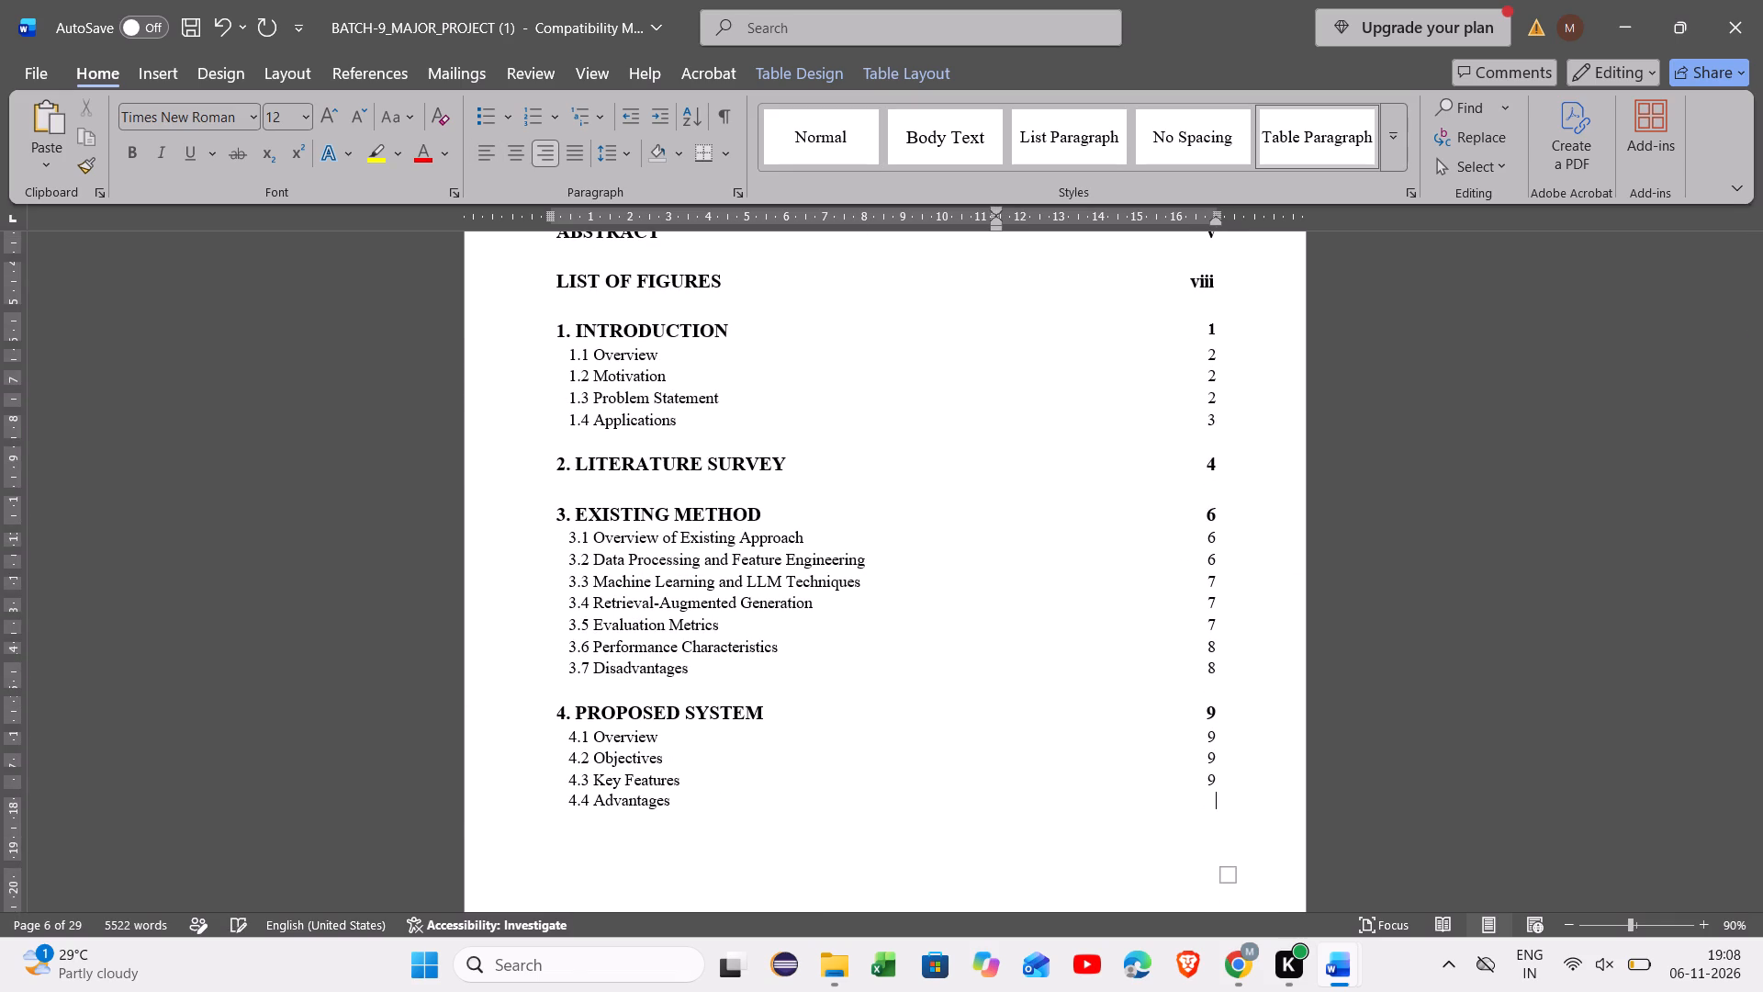
{"action": "key", "text": "9"}
Check the footer page numbers of the section 4 Proposed System pages, covering headings 4.1 through 4.4.
{"action": "scroll", "coordinate": [1211, 800], "scroll_direction": "down", "scroll_amount": 1}
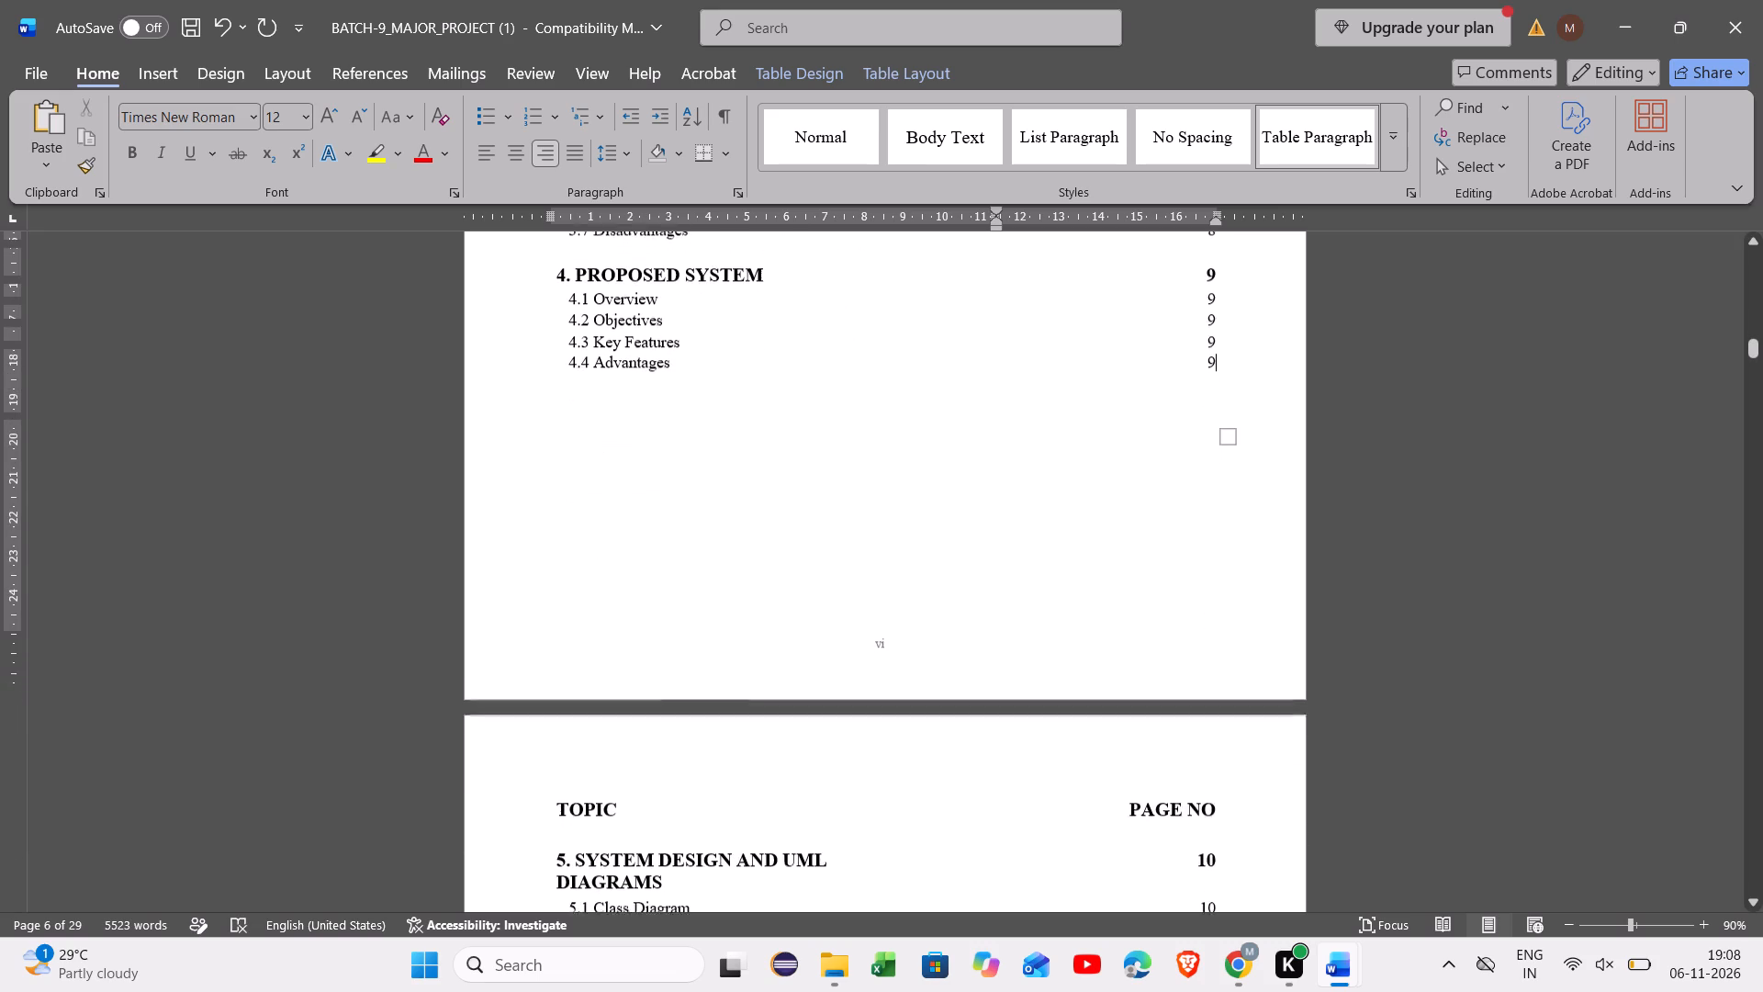
{"action": "scroll", "coordinate": [1211, 800], "scroll_direction": "down", "scroll_amount": 3}
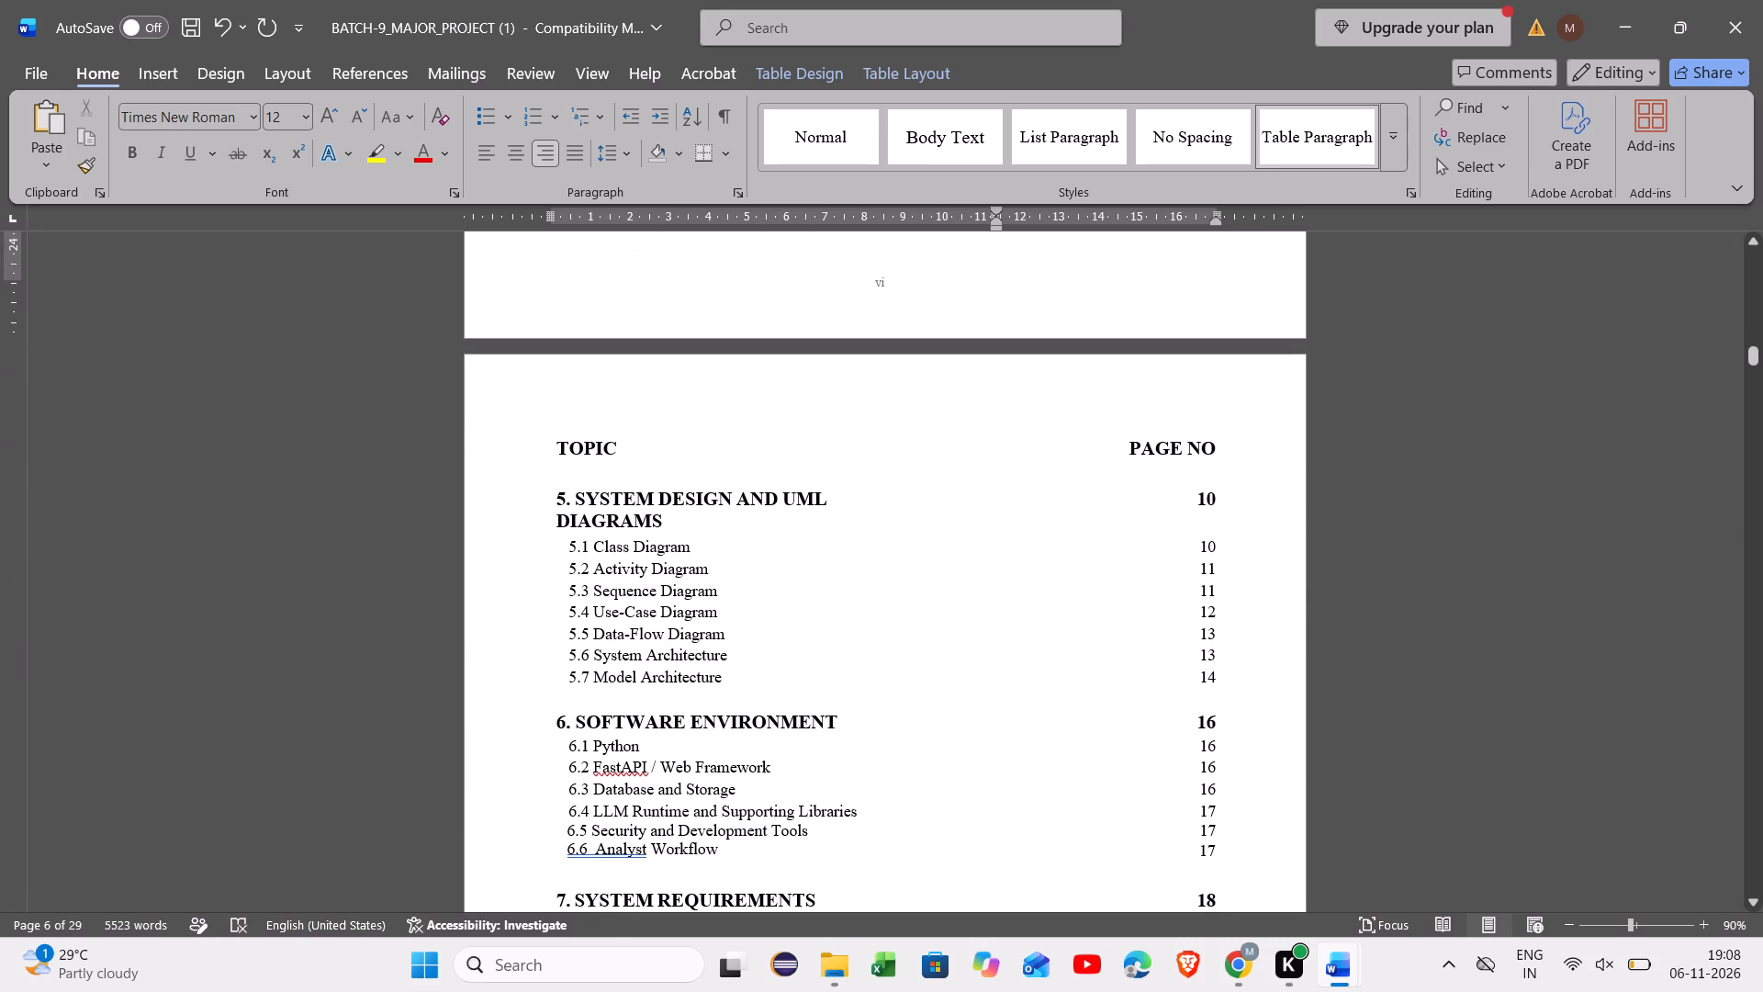
{"action": "scroll", "coordinate": [1221, 892], "scroll_direction": "down", "scroll_amount": 1}
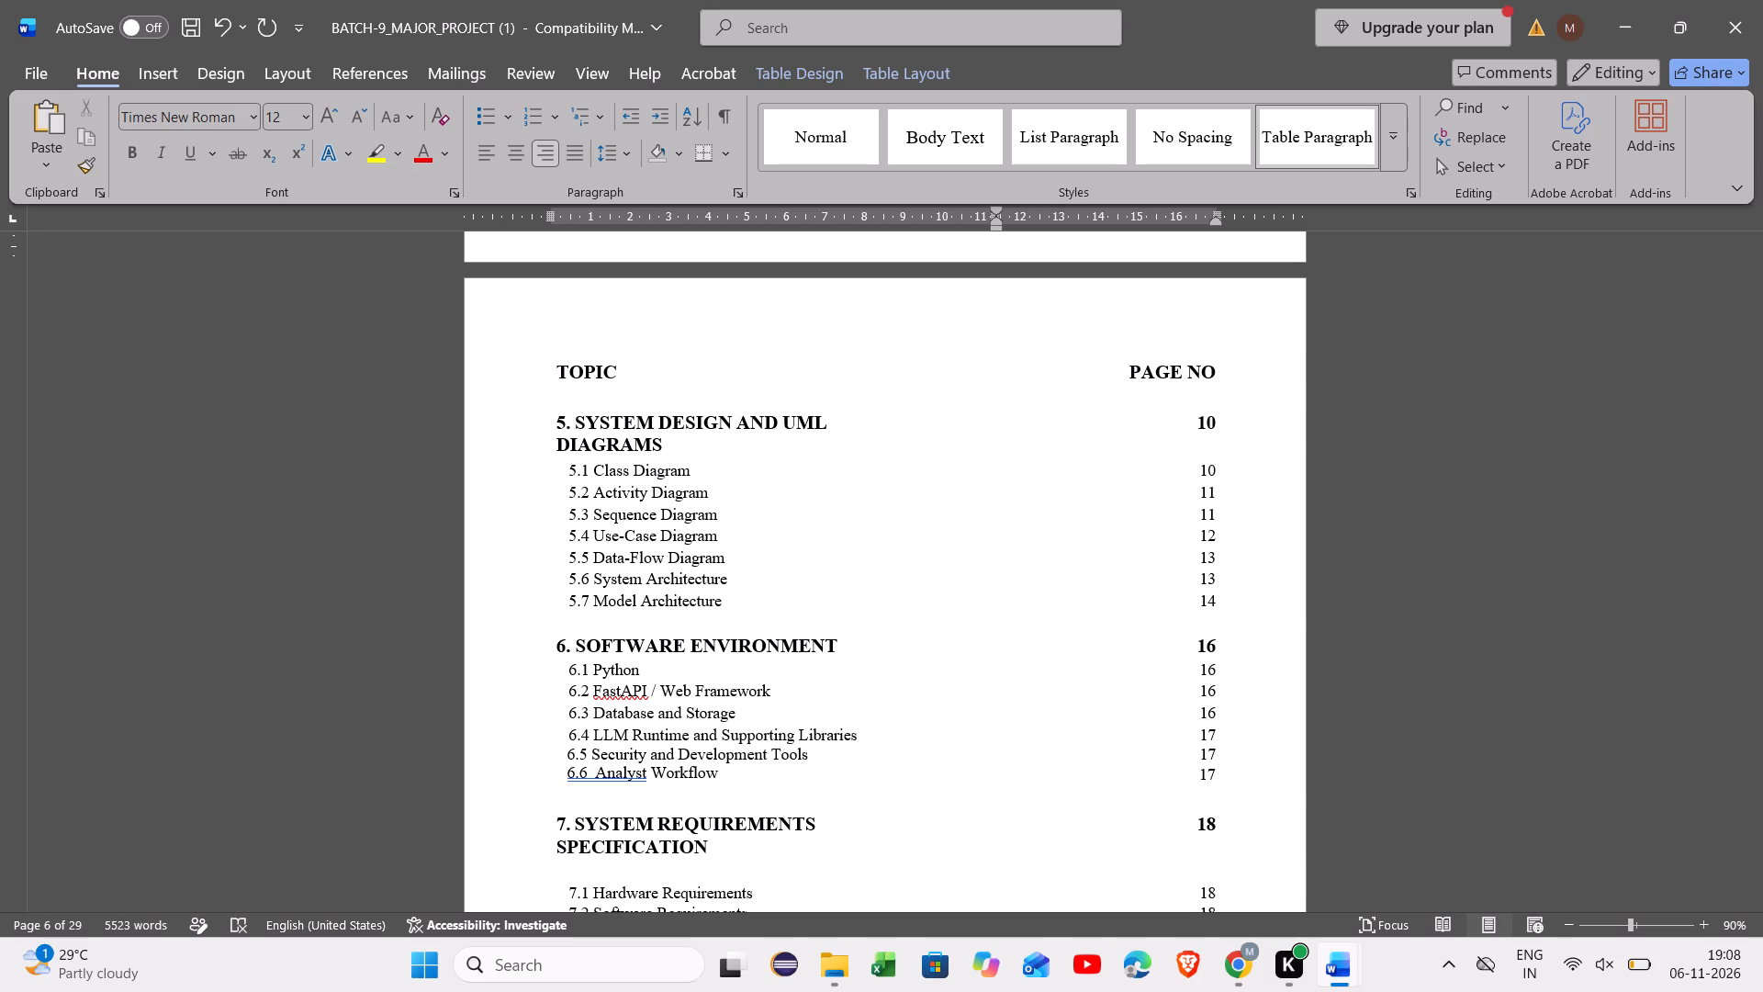
{"action": "scroll", "coordinate": [1221, 892], "scroll_direction": "up", "scroll_amount": 1}
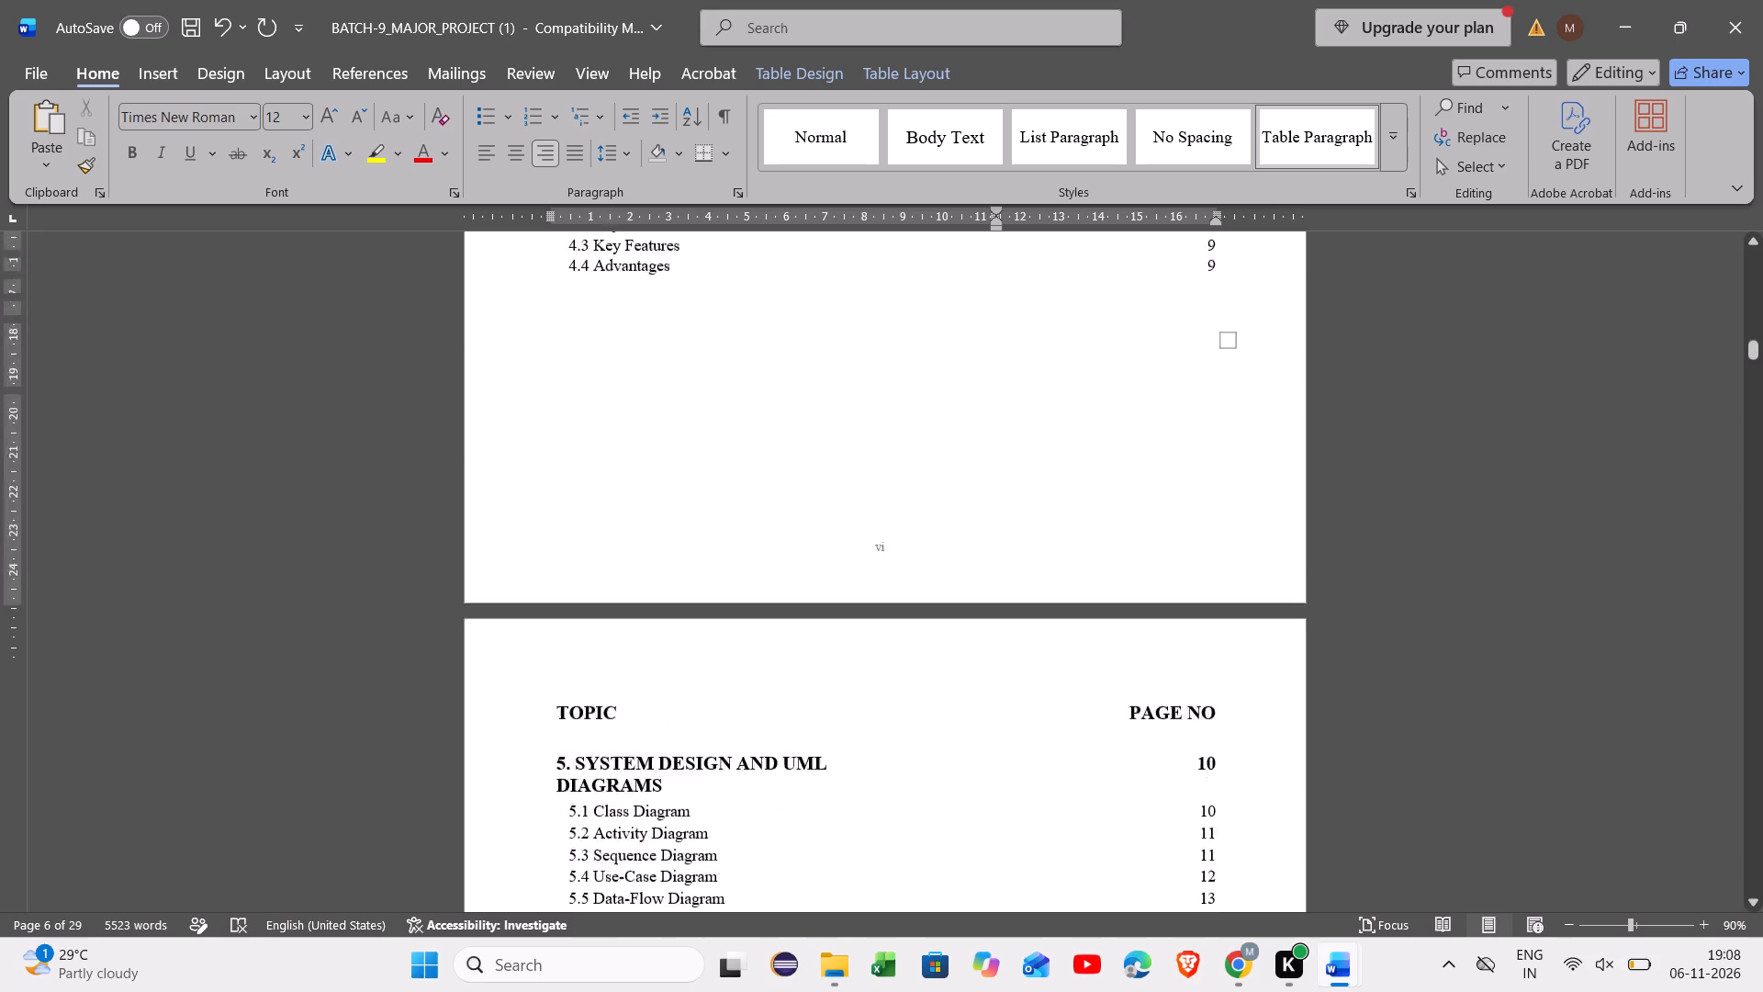
{"action": "scroll", "coordinate": [1221, 892], "scroll_direction": "up", "scroll_amount": 2}
{"action": "scroll", "coordinate": [1221, 892], "scroll_direction": "down", "scroll_amount": 4}
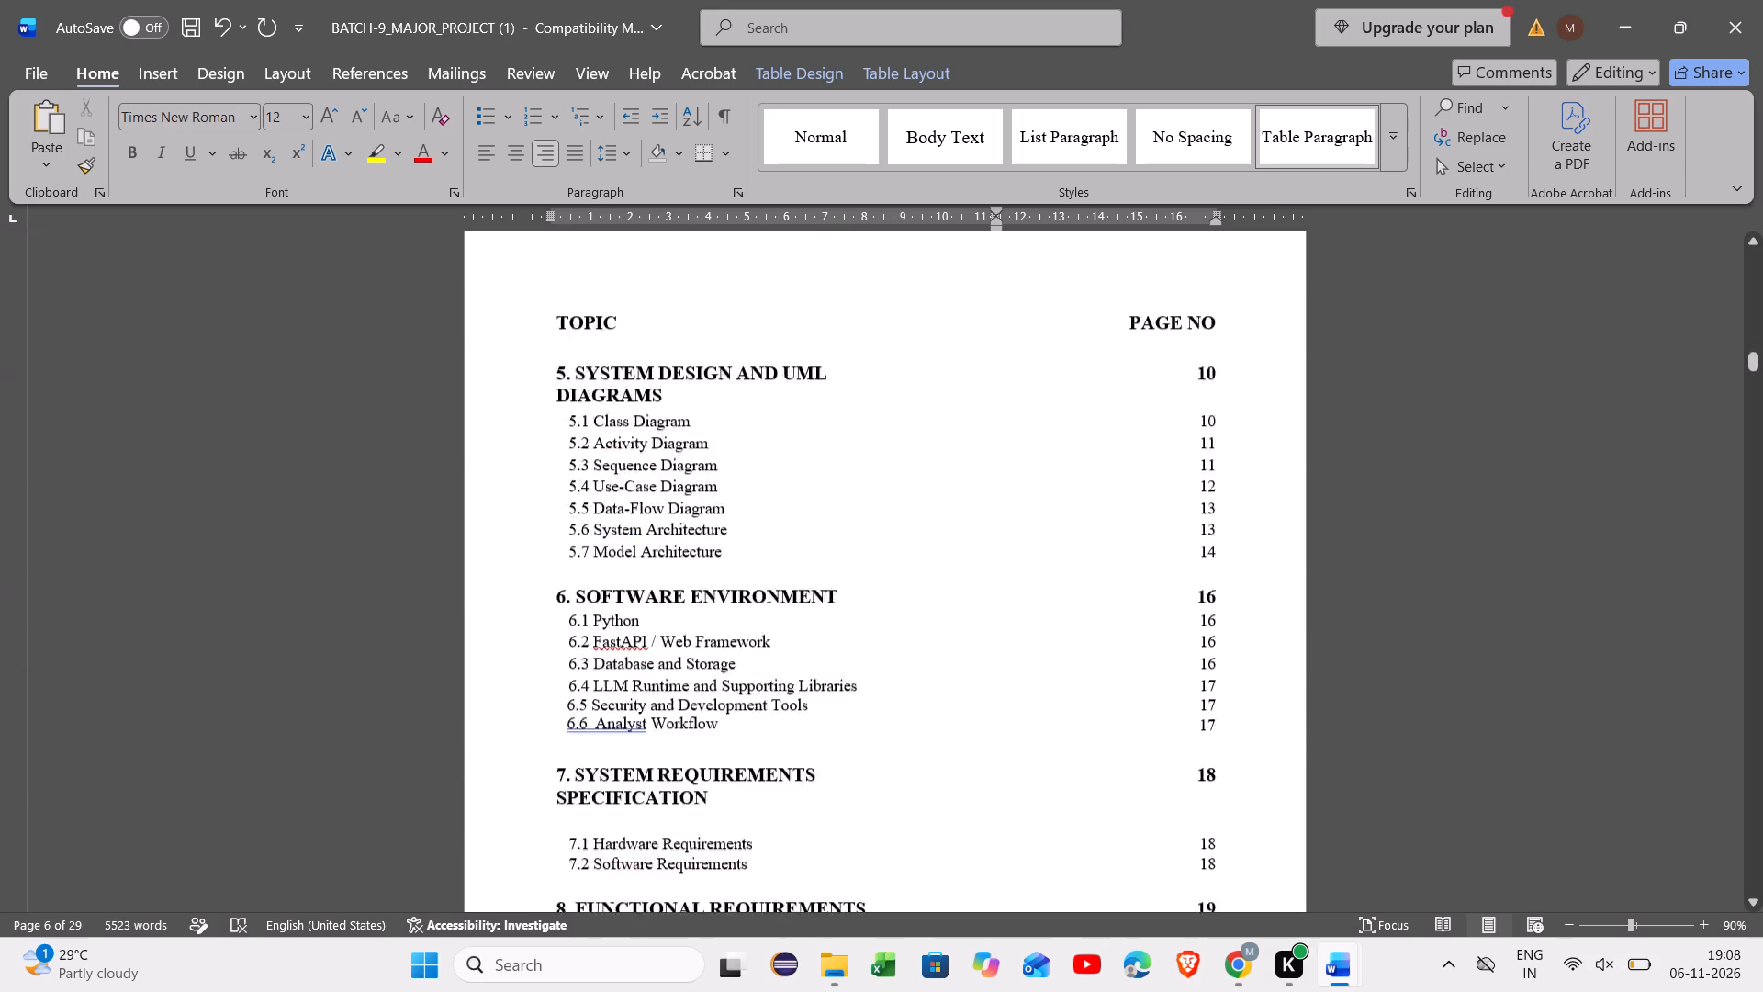
{"action": "scroll", "coordinate": [1221, 892], "scroll_direction": "down", "scroll_amount": 20}
{"action": "scroll", "coordinate": [1221, 892], "scroll_direction": "down", "scroll_amount": 1}
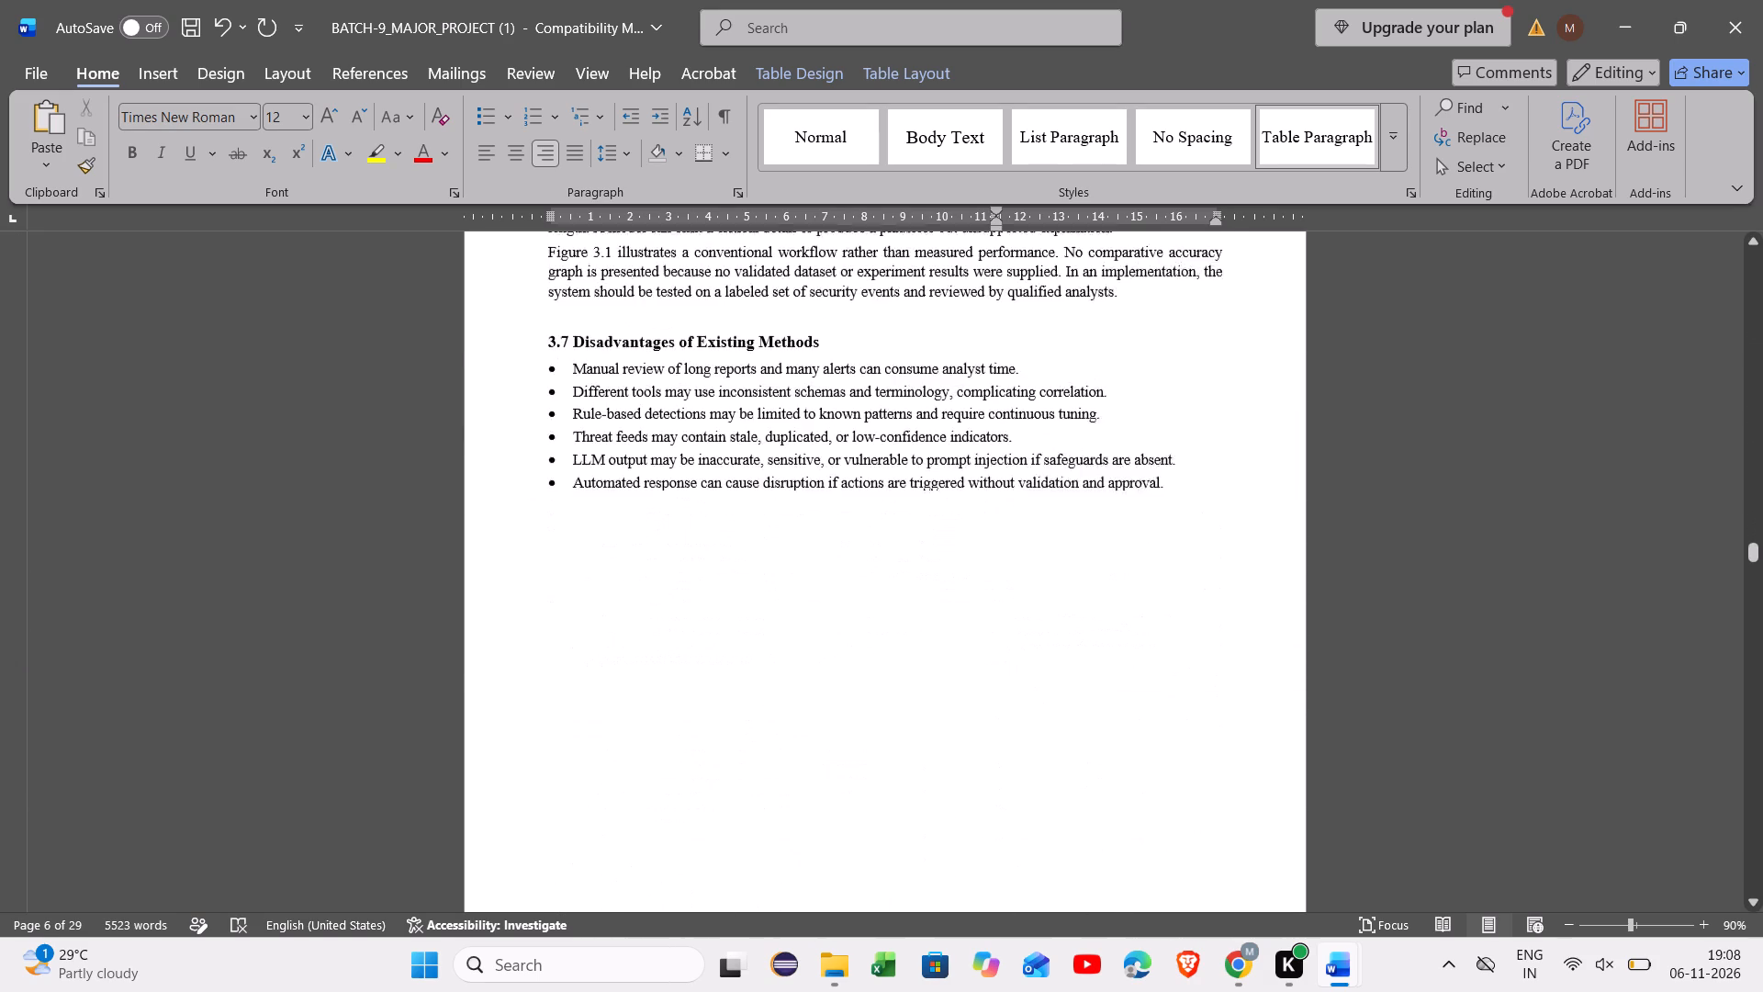
{"action": "scroll", "coordinate": [1221, 892], "scroll_direction": "down", "scroll_amount": 10}
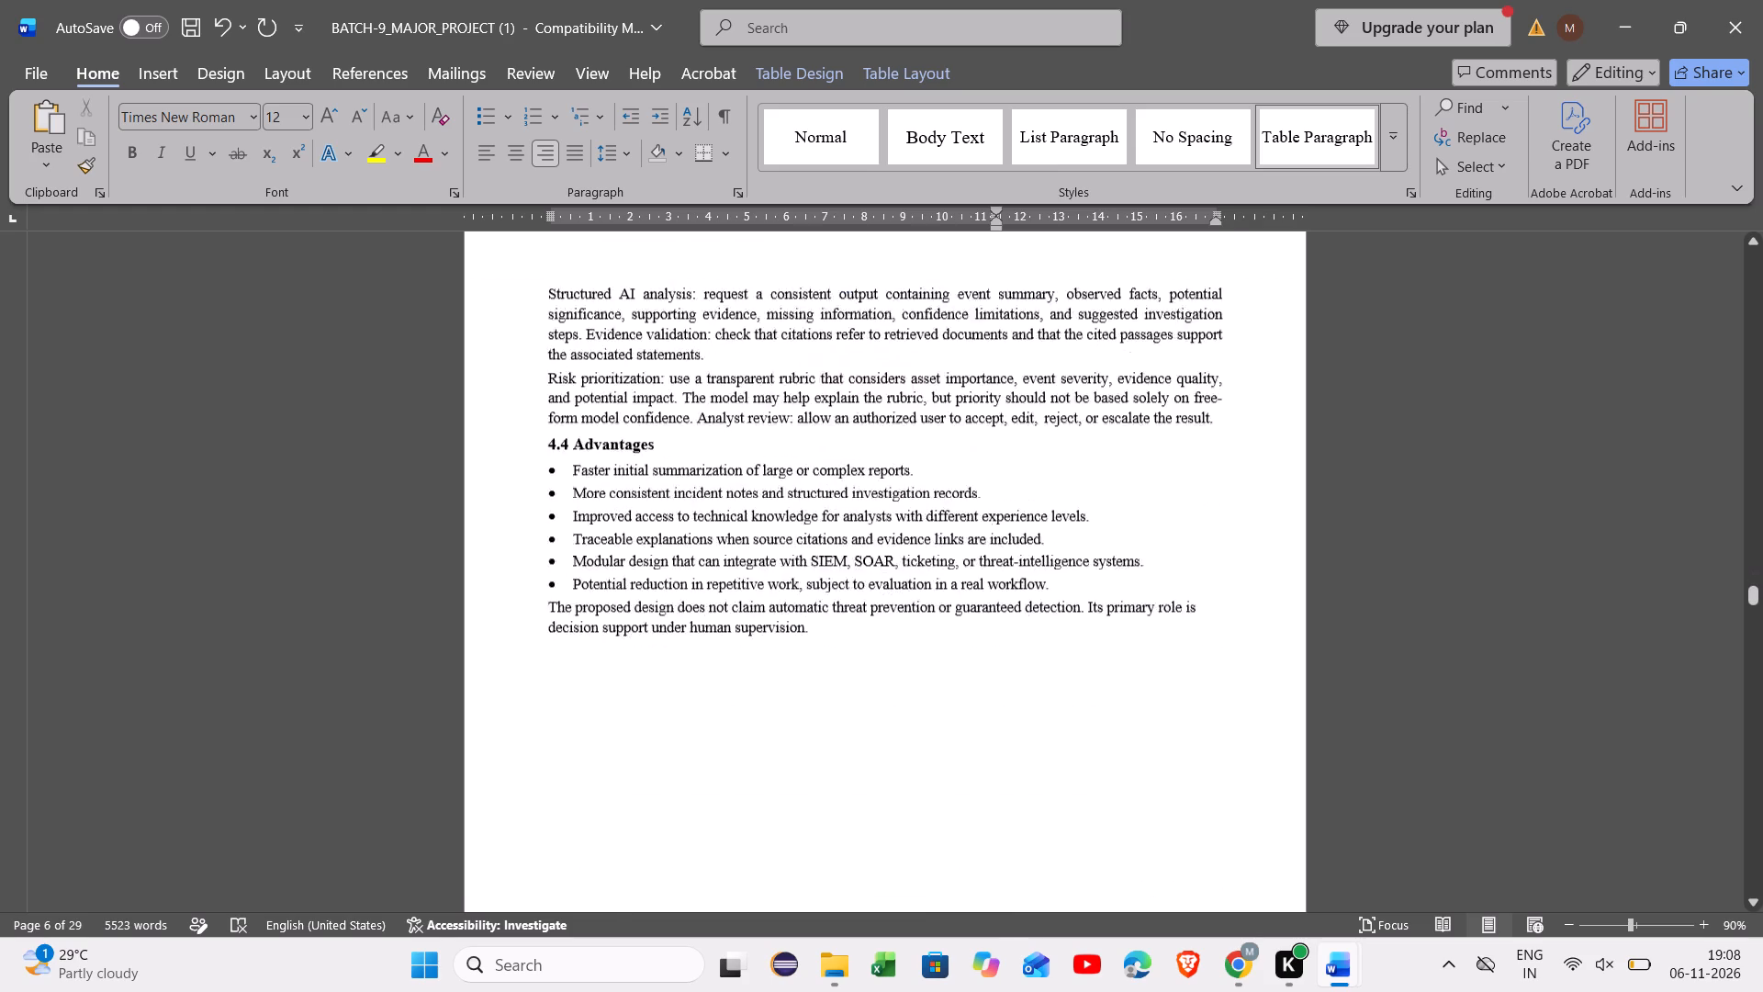
{"action": "scroll", "coordinate": [1221, 892], "scroll_direction": "up", "scroll_amount": 1}
{"action": "scroll", "coordinate": [1221, 892], "scroll_direction": "down", "scroll_amount": 3}
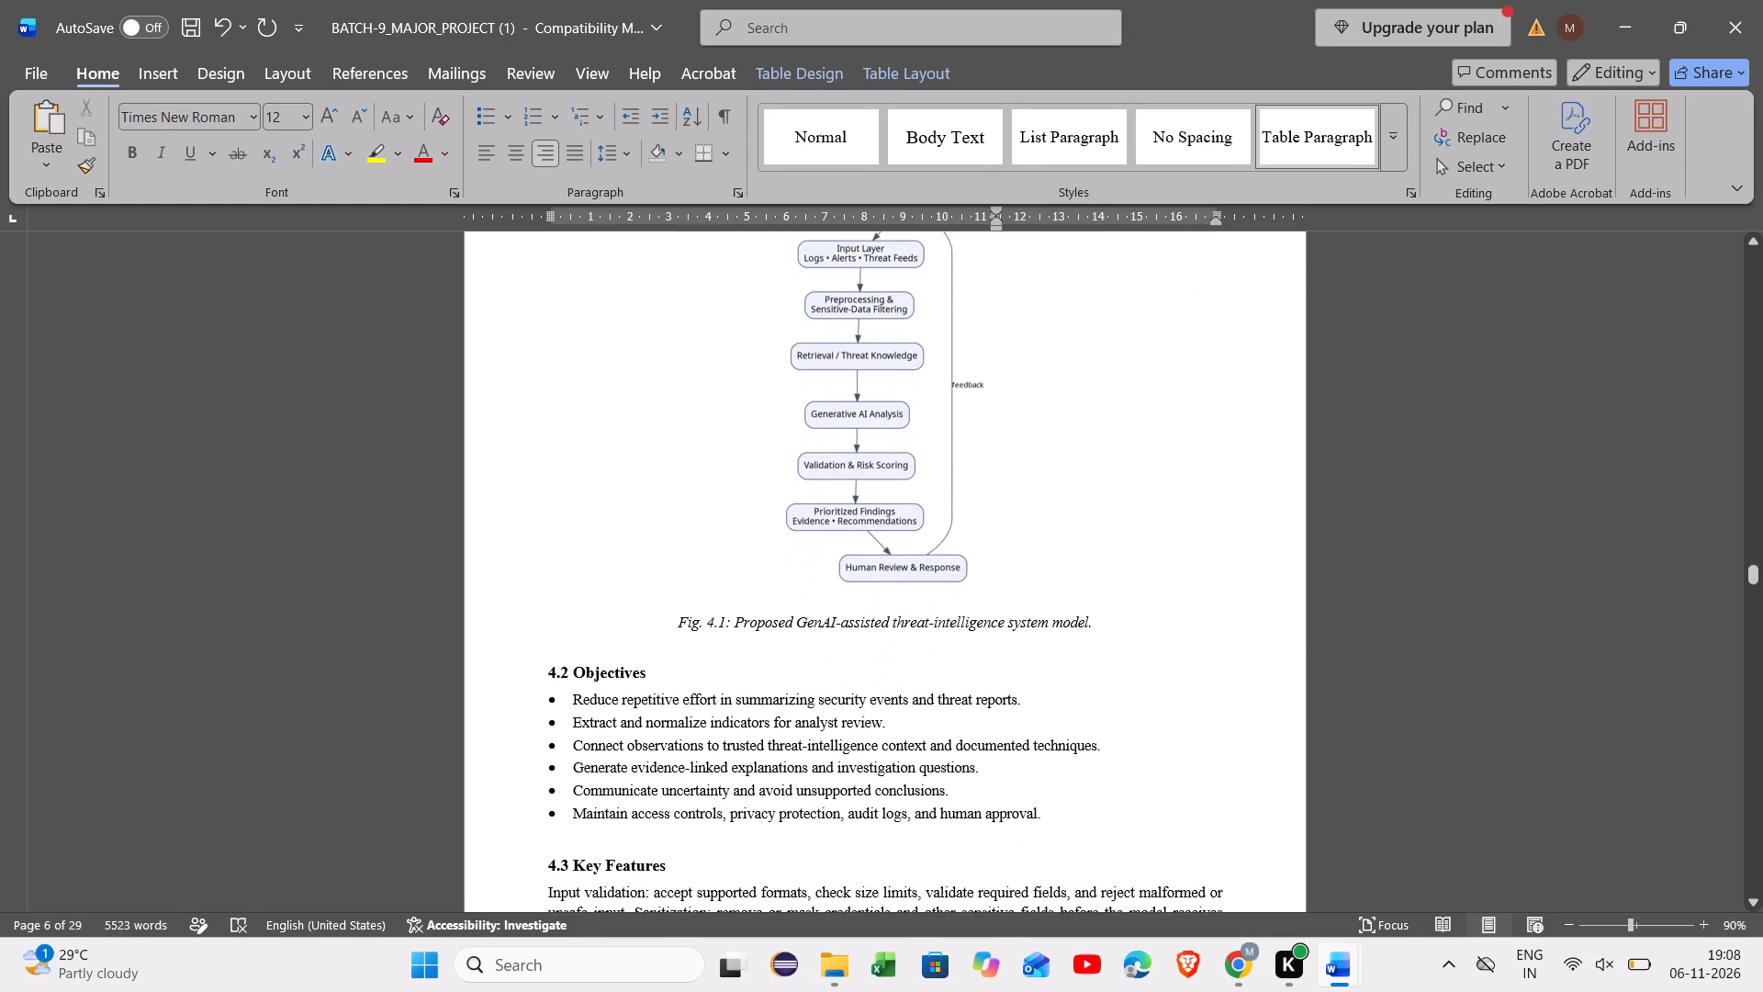
{"action": "scroll", "coordinate": [1221, 892], "scroll_direction": "down", "scroll_amount": 4}
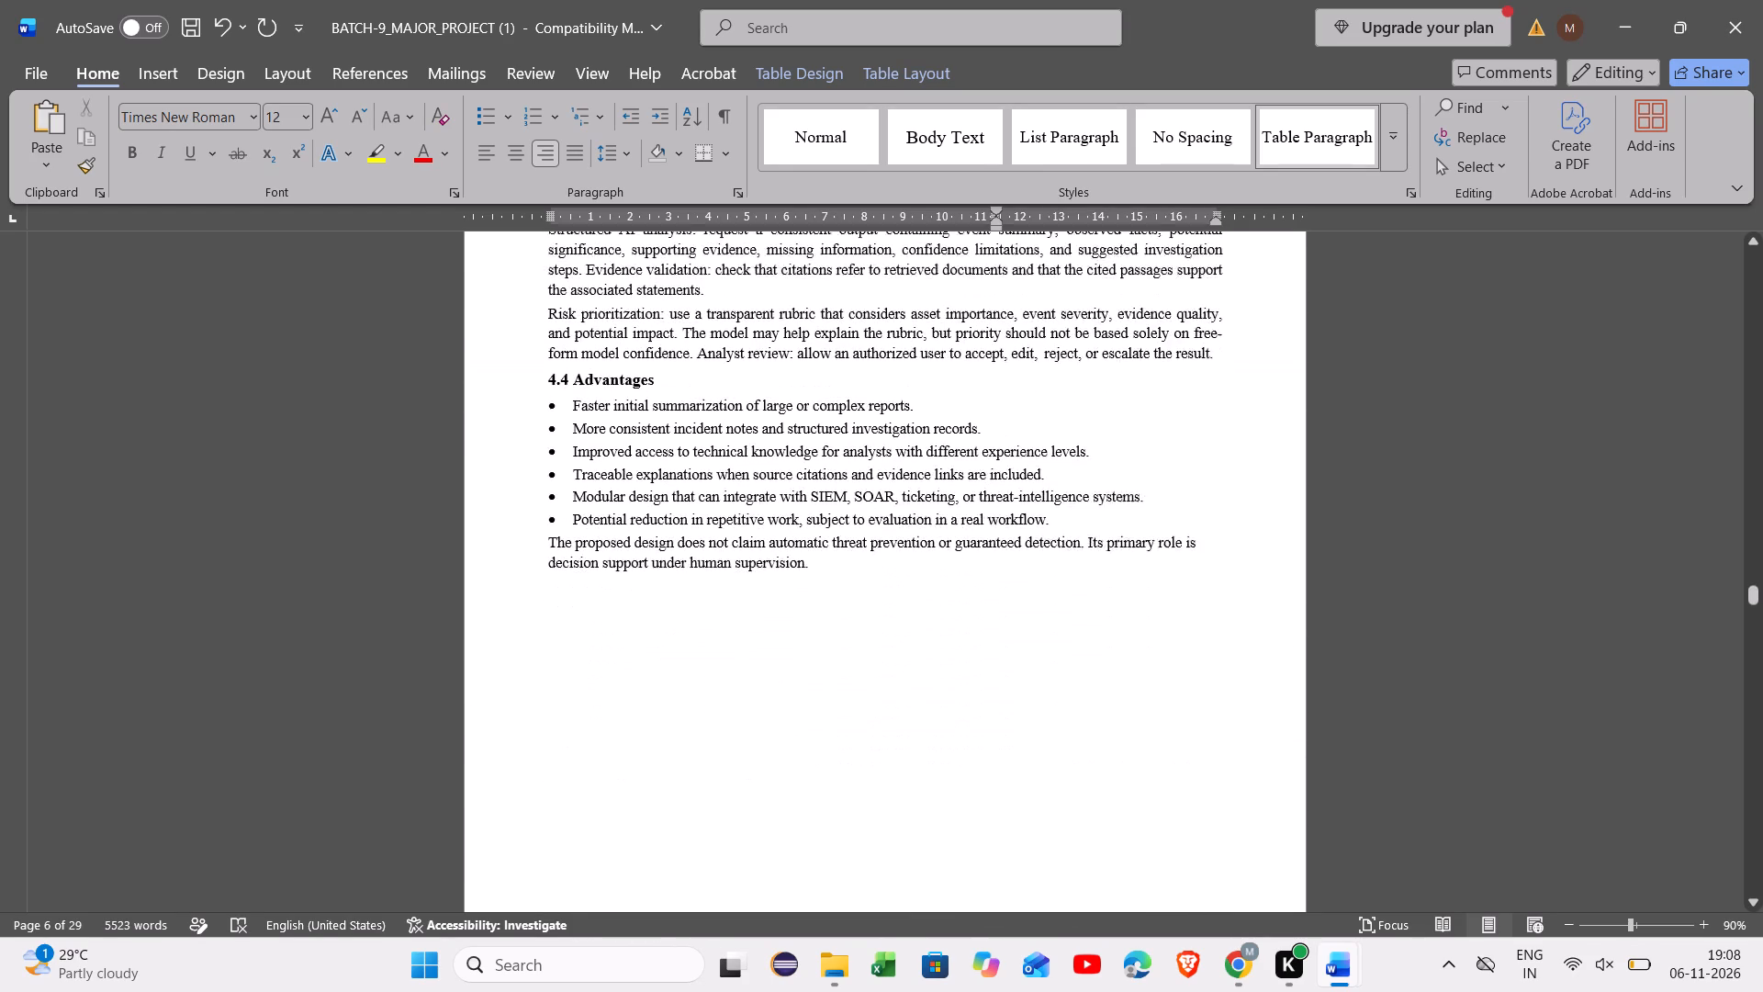
{"action": "scroll", "coordinate": [1221, 892], "scroll_direction": "down", "scroll_amount": 1}
{"action": "scroll", "coordinate": [1221, 892], "scroll_direction": "up", "scroll_amount": 4}
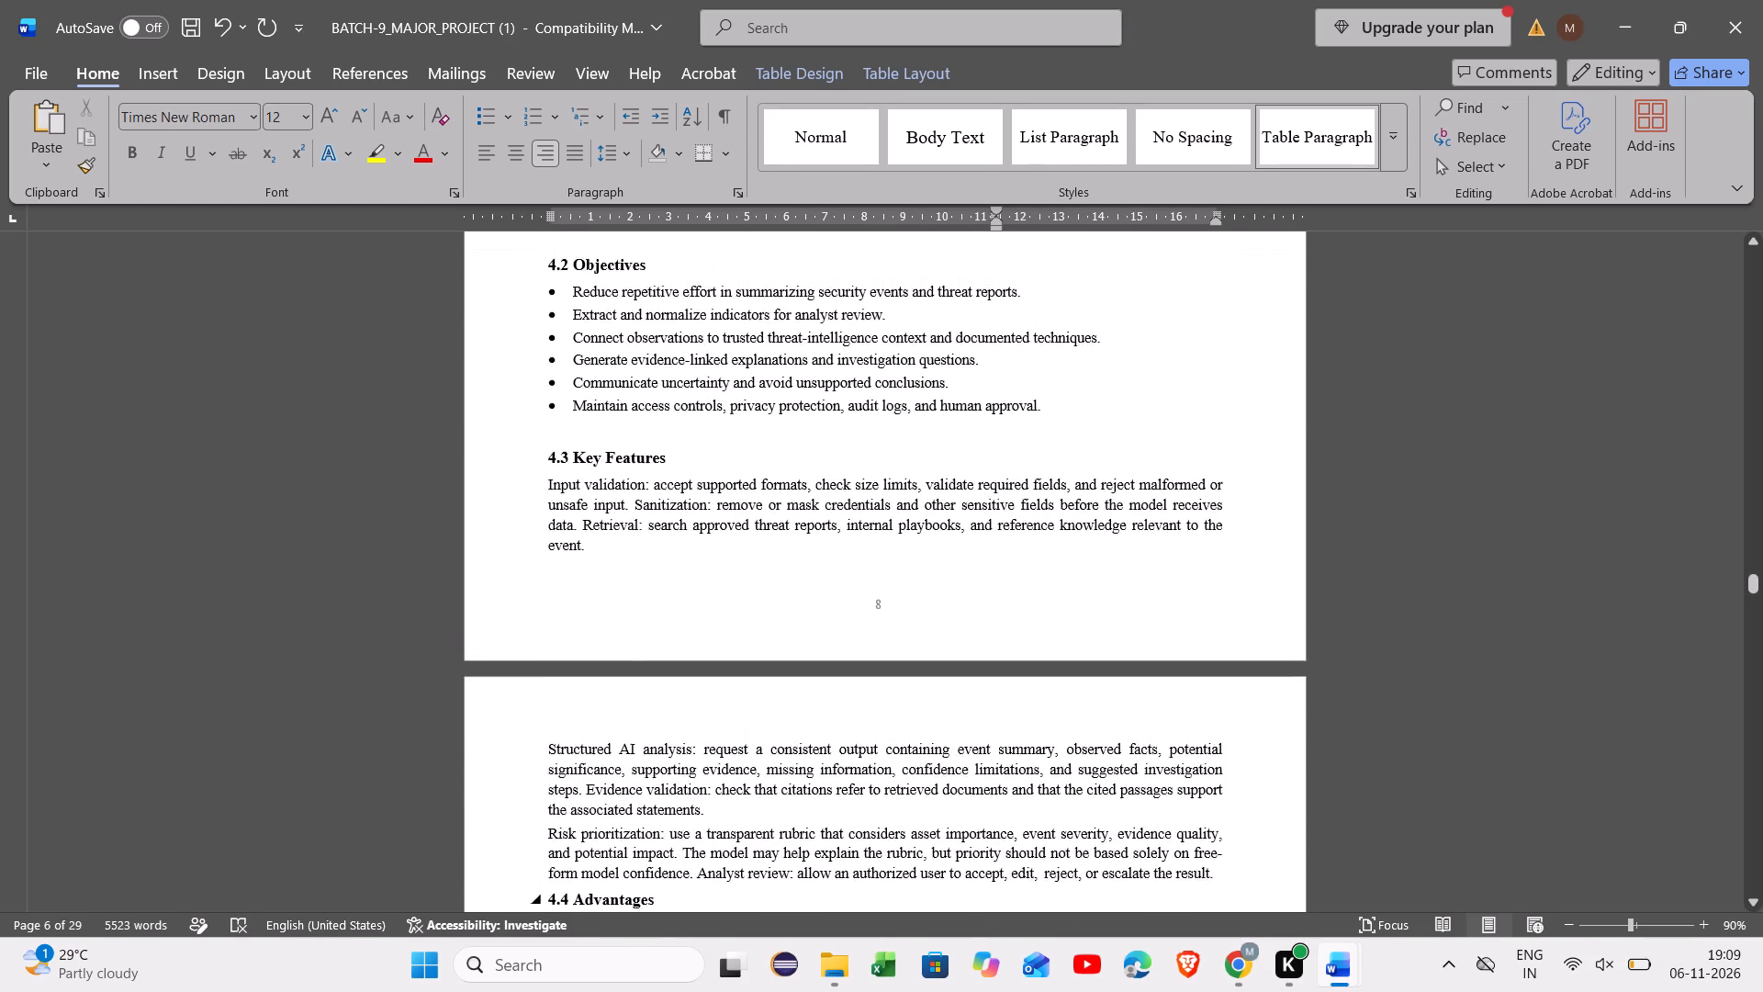
{"action": "scroll", "coordinate": [1221, 892], "scroll_direction": "up", "scroll_amount": 3}
{"action": "scroll", "coordinate": [1221, 892], "scroll_direction": "down", "scroll_amount": 1}
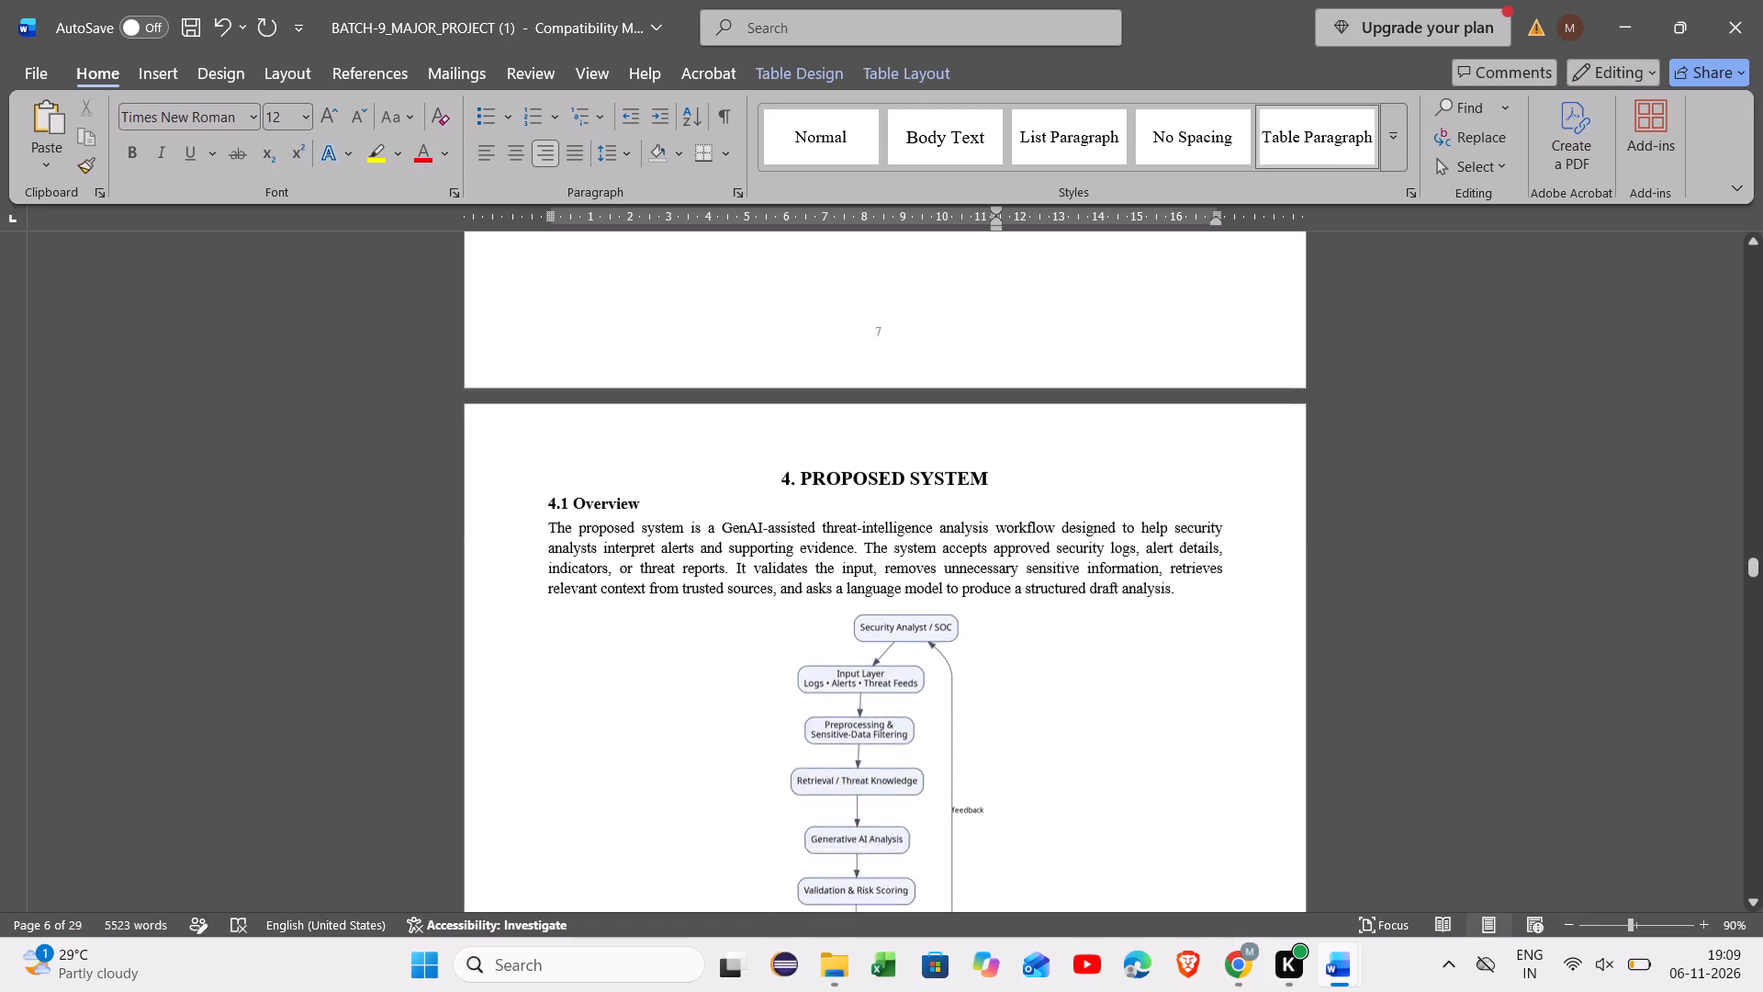
{"action": "scroll", "coordinate": [1221, 892], "scroll_direction": "down", "scroll_amount": 1}
{"action": "scroll", "coordinate": [1221, 892], "scroll_direction": "up", "scroll_amount": 2}
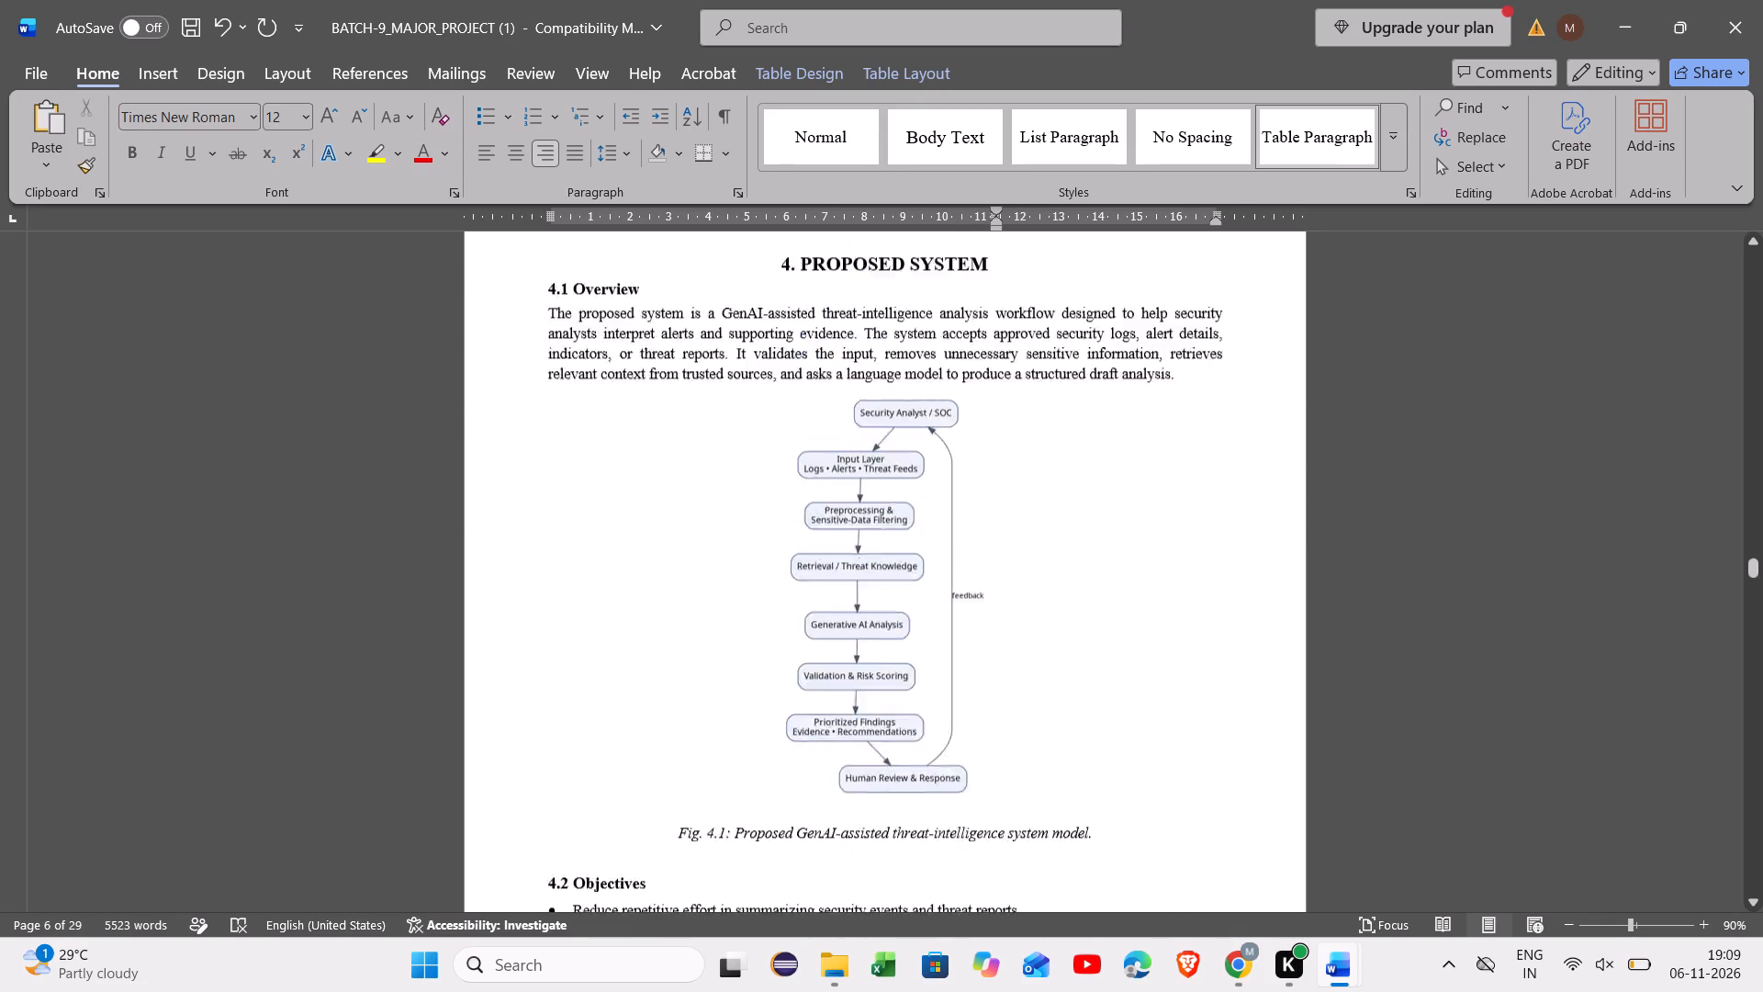
Set the Contents page numbers of the section 4 Proposed System heading, 4.1 Overview, 4.2 Objectives and 4.3 Key Features to 8.
{"action": "scroll", "coordinate": [1221, 892], "scroll_direction": "up", "scroll_amount": 19}
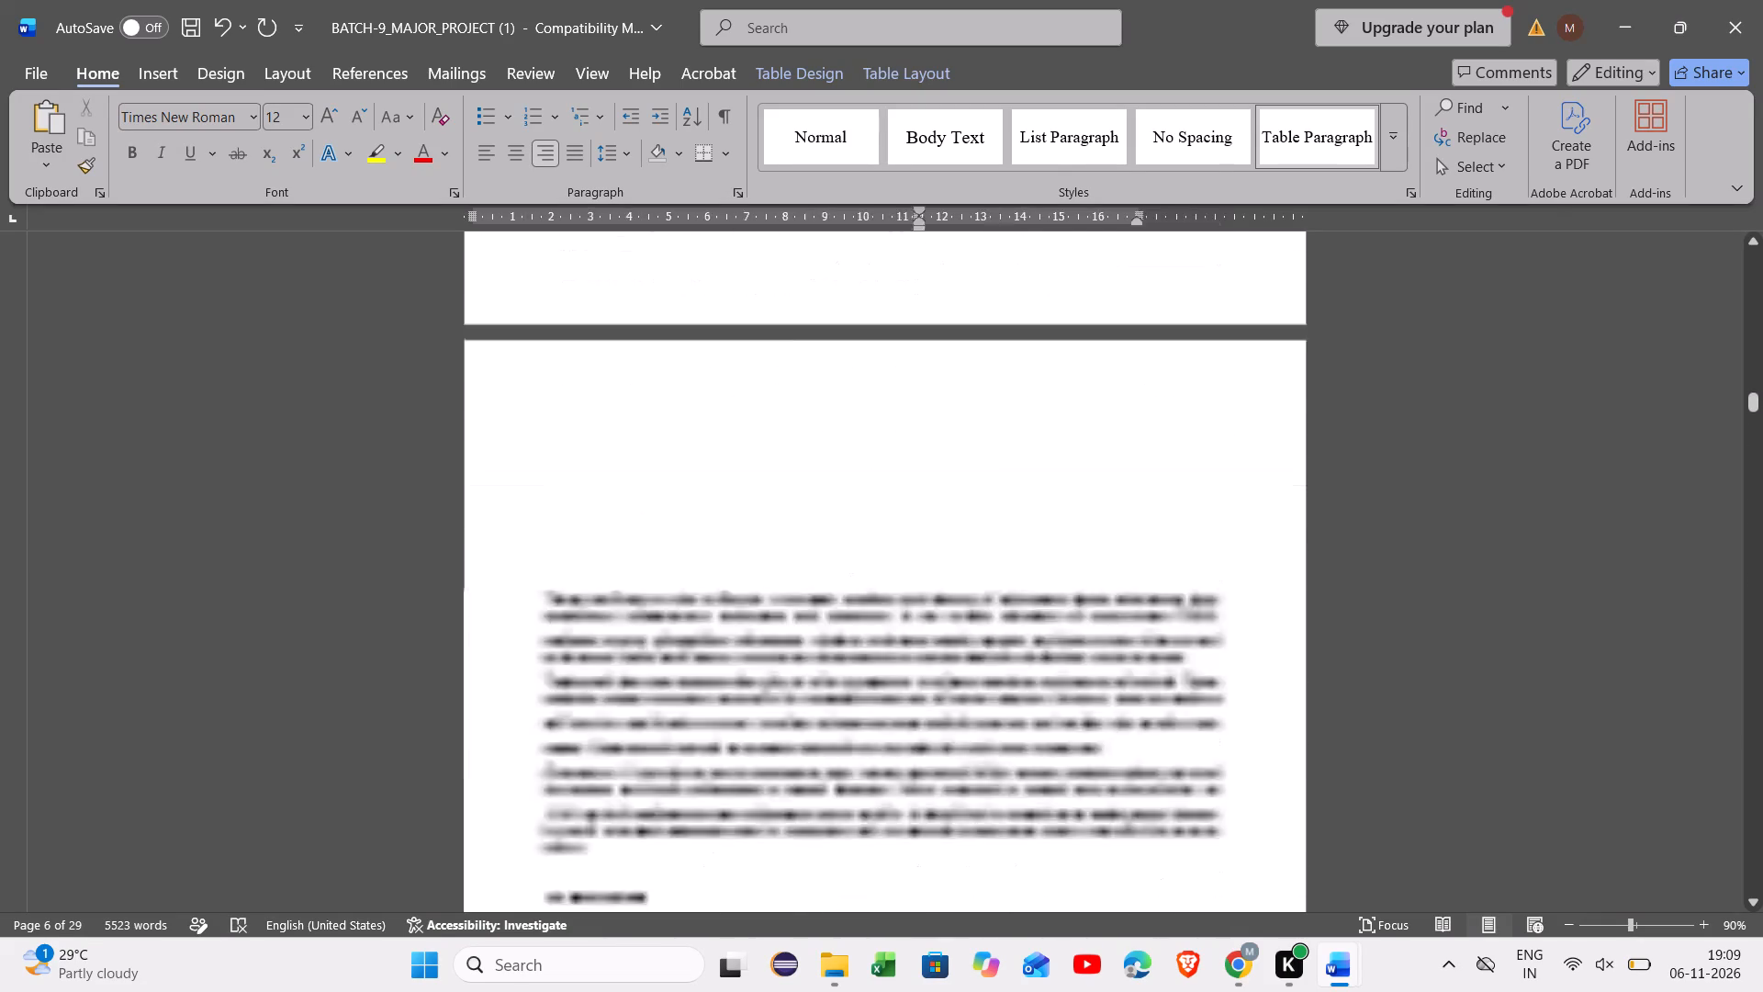
{"action": "scroll", "coordinate": [1221, 892], "scroll_direction": "up", "scroll_amount": 2}
{"action": "scroll", "coordinate": [1221, 892], "scroll_direction": "down", "scroll_amount": 2}
{"action": "scroll", "coordinate": [1221, 892], "scroll_direction": "up", "scroll_amount": 2}
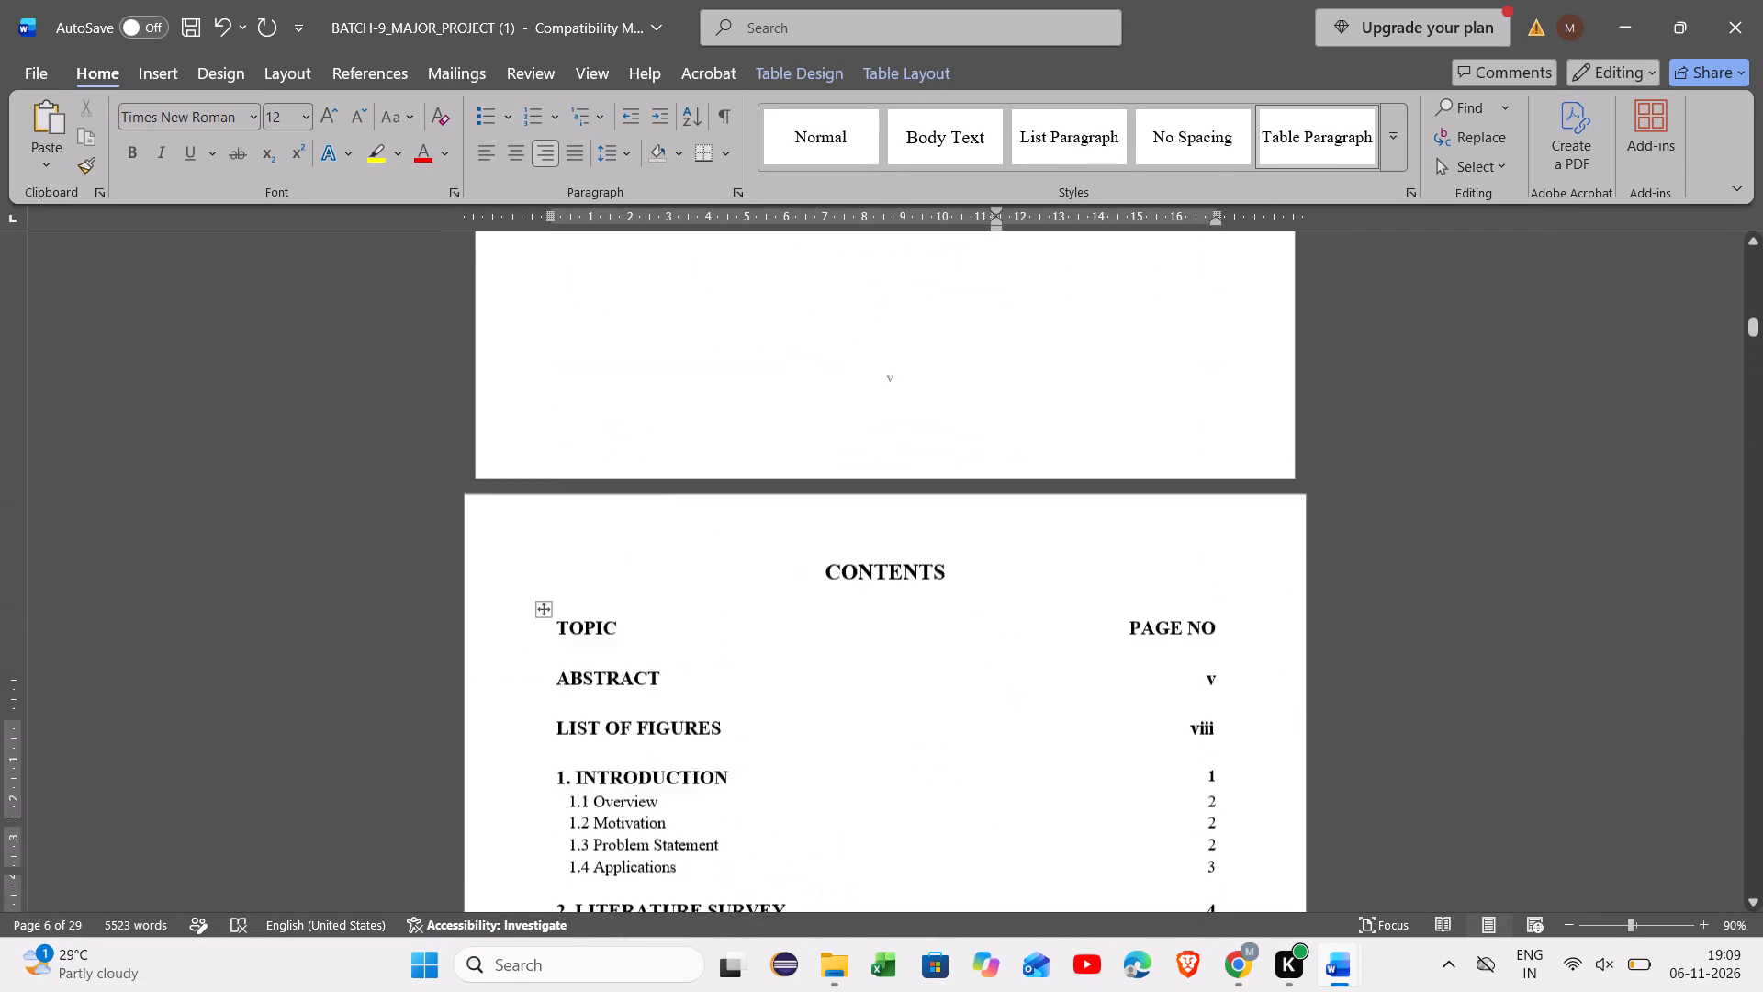
{"action": "scroll", "coordinate": [1221, 892], "scroll_direction": "down", "scroll_amount": 1}
{"action": "scroll", "coordinate": [1221, 892], "scroll_direction": "up", "scroll_amount": 3}
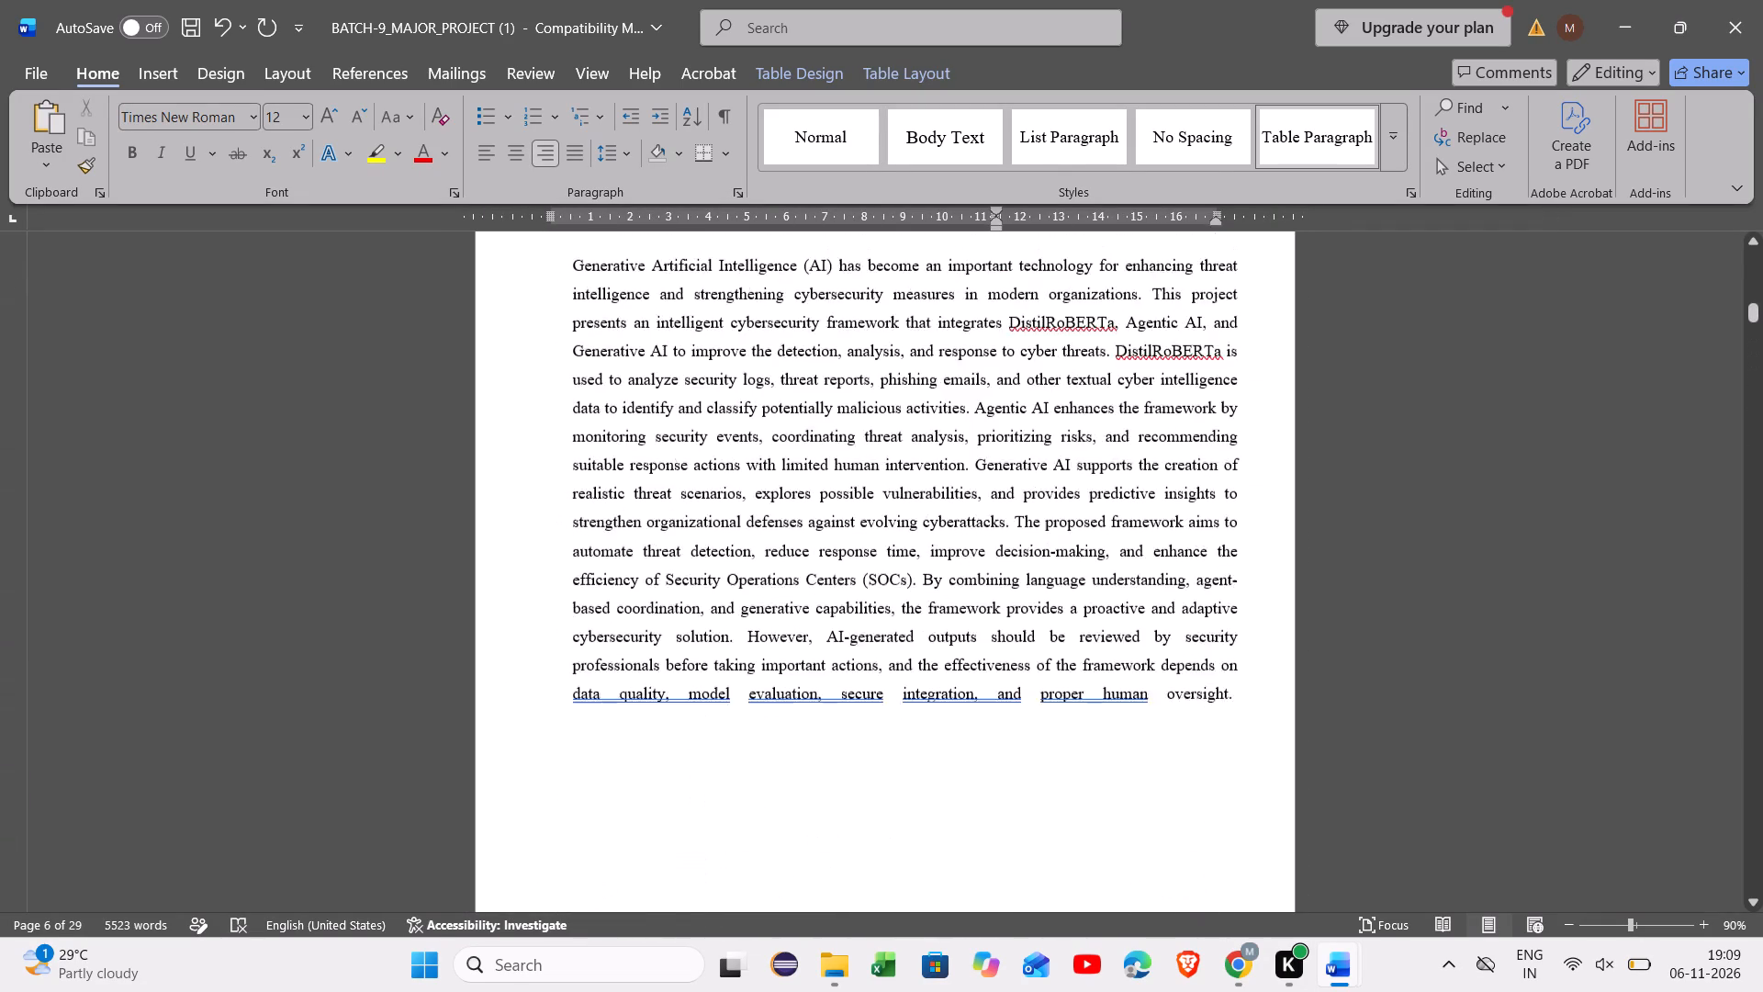
{"action": "scroll", "coordinate": [1221, 892], "scroll_direction": "down", "scroll_amount": 4}
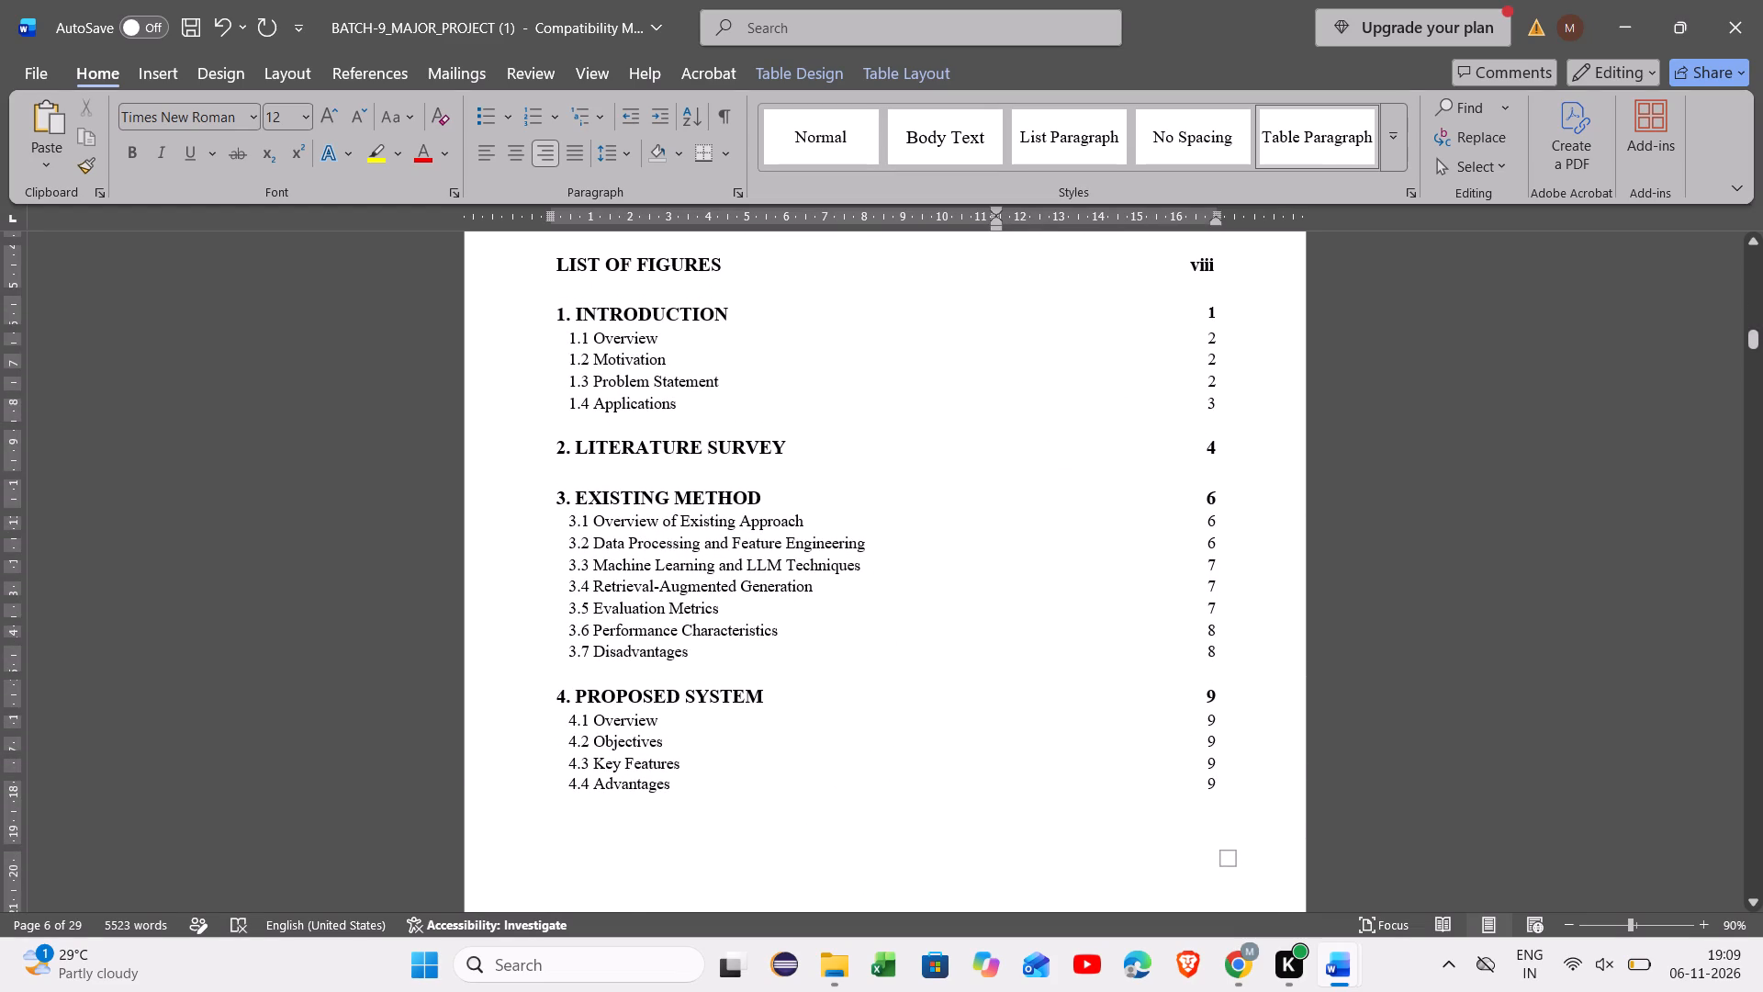
{"action": "left_click", "coordinate": [1216, 698]}
{"action": "key", "text": "BackSpace"}
{"action": "key", "text": "8"}
{"action": "key", "text": "Down"}
{"action": "key", "text": "BackSpace"}
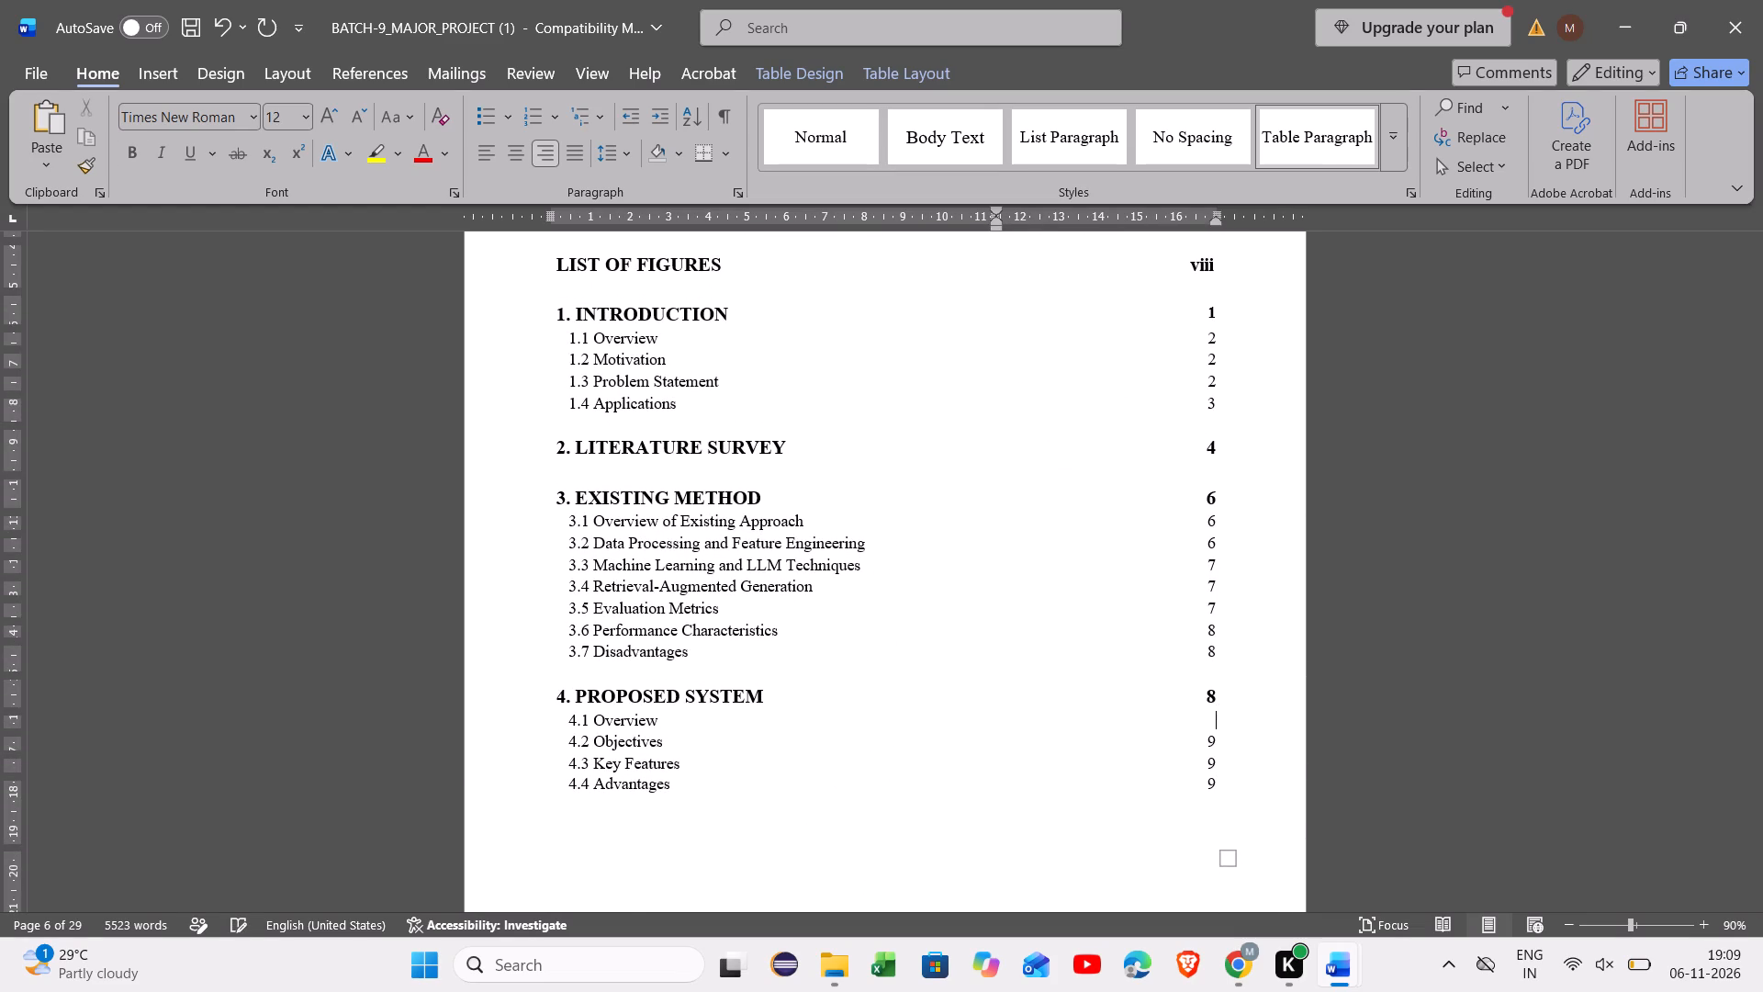
{"action": "key", "text": "8"}
{"action": "key", "text": "Down"}
{"action": "key", "text": "BackSpace"}
{"action": "key", "text": "8"}
{"action": "key", "text": "Down"}
{"action": "key", "text": "BackSpace"}
{"action": "key", "text": "8"}
Check the footer page numbers of the 1.4 Applications and section 2 Literature Survey pages against their Contents entries.
{"action": "scroll", "coordinate": [1206, 621], "scroll_direction": "down", "scroll_amount": 3}
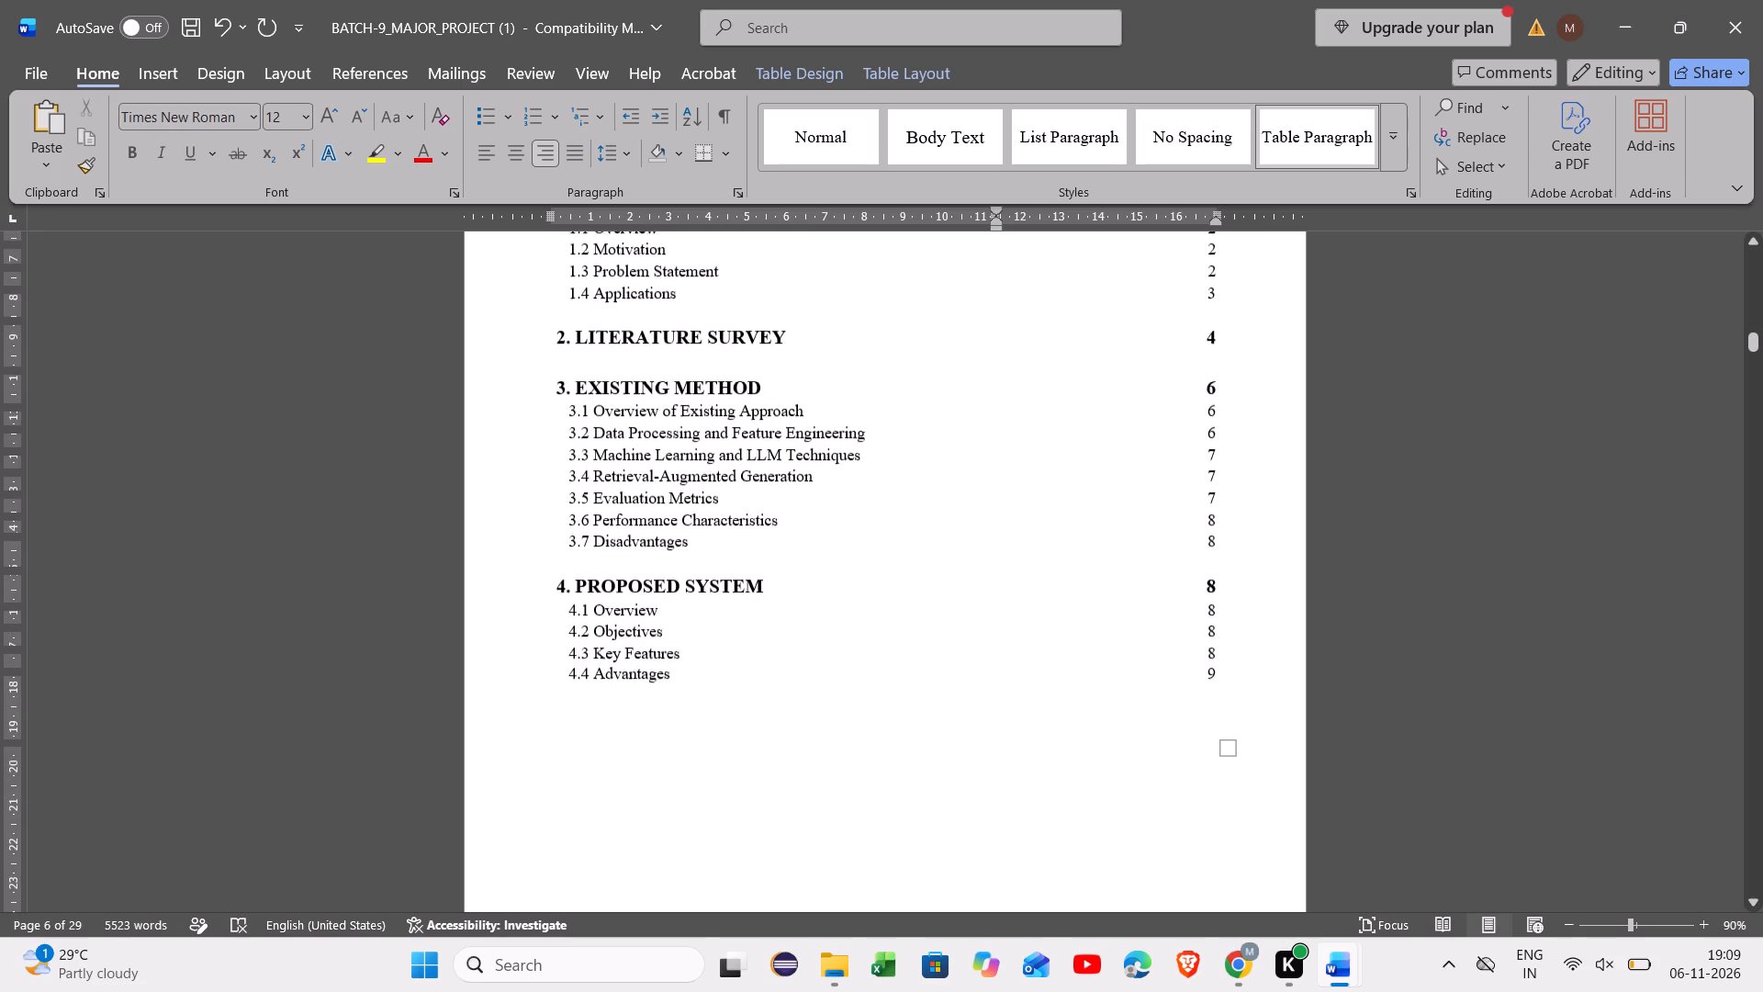
{"action": "scroll", "coordinate": [1206, 621], "scroll_direction": "down", "scroll_amount": 1}
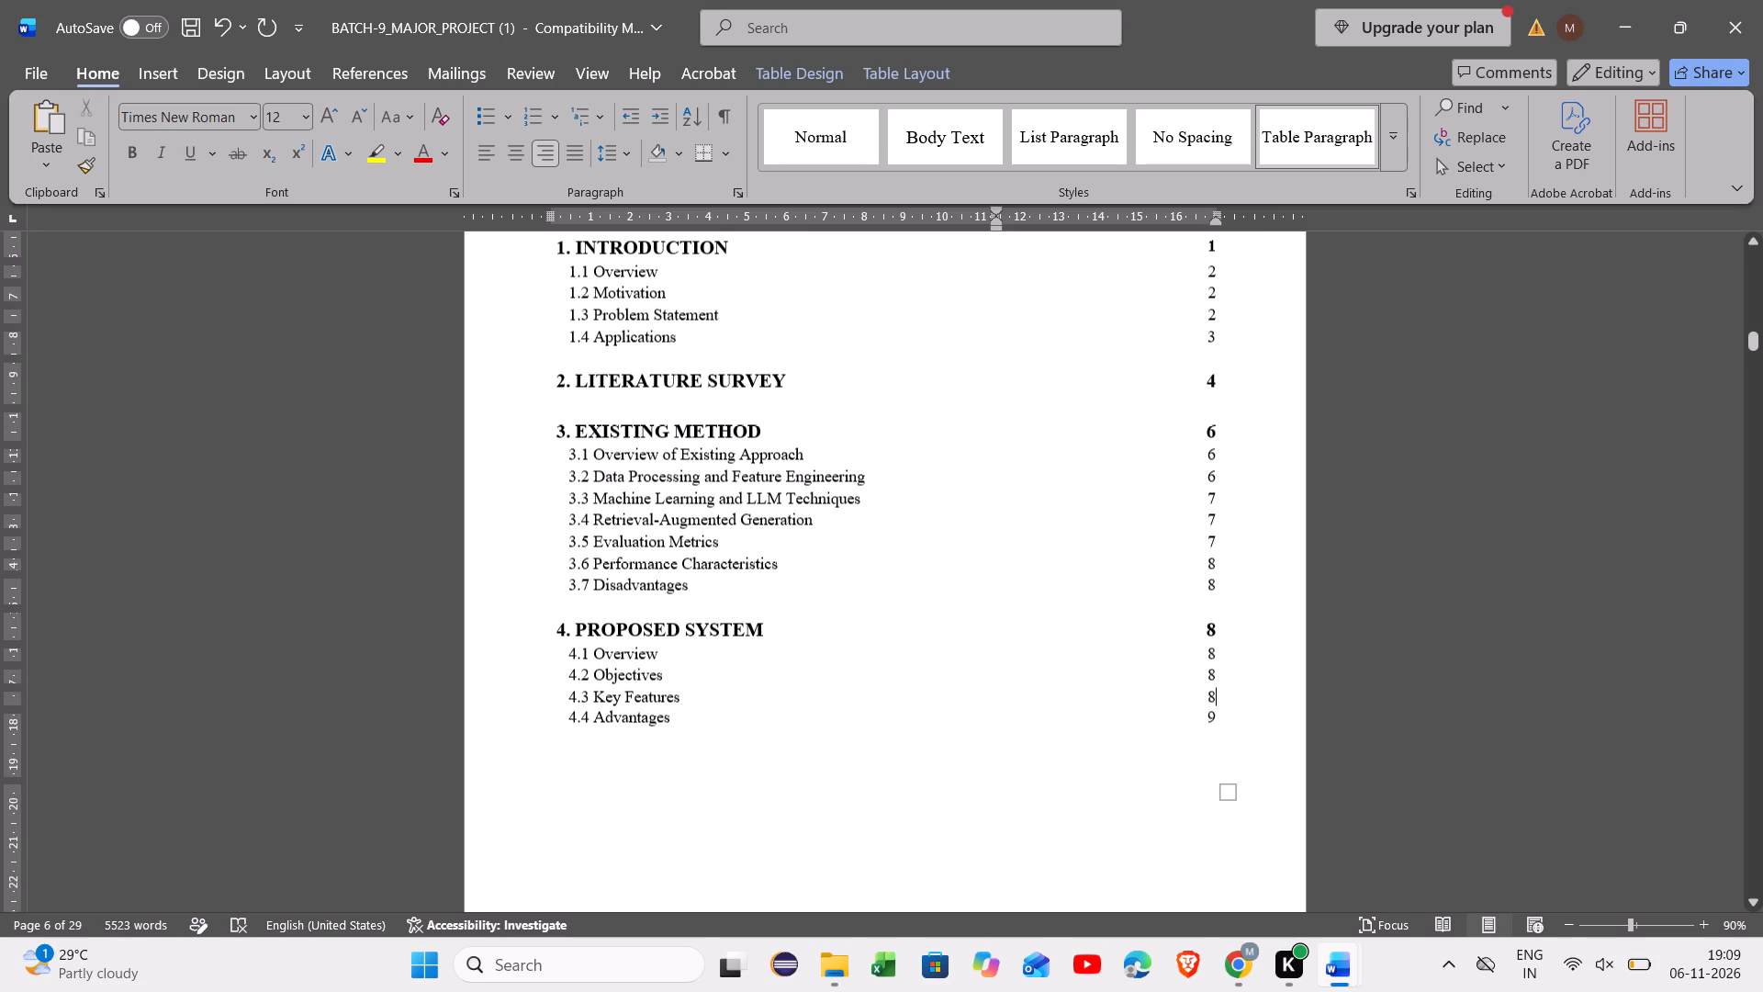
{"action": "scroll", "coordinate": [1206, 621], "scroll_direction": "down", "scroll_amount": 3}
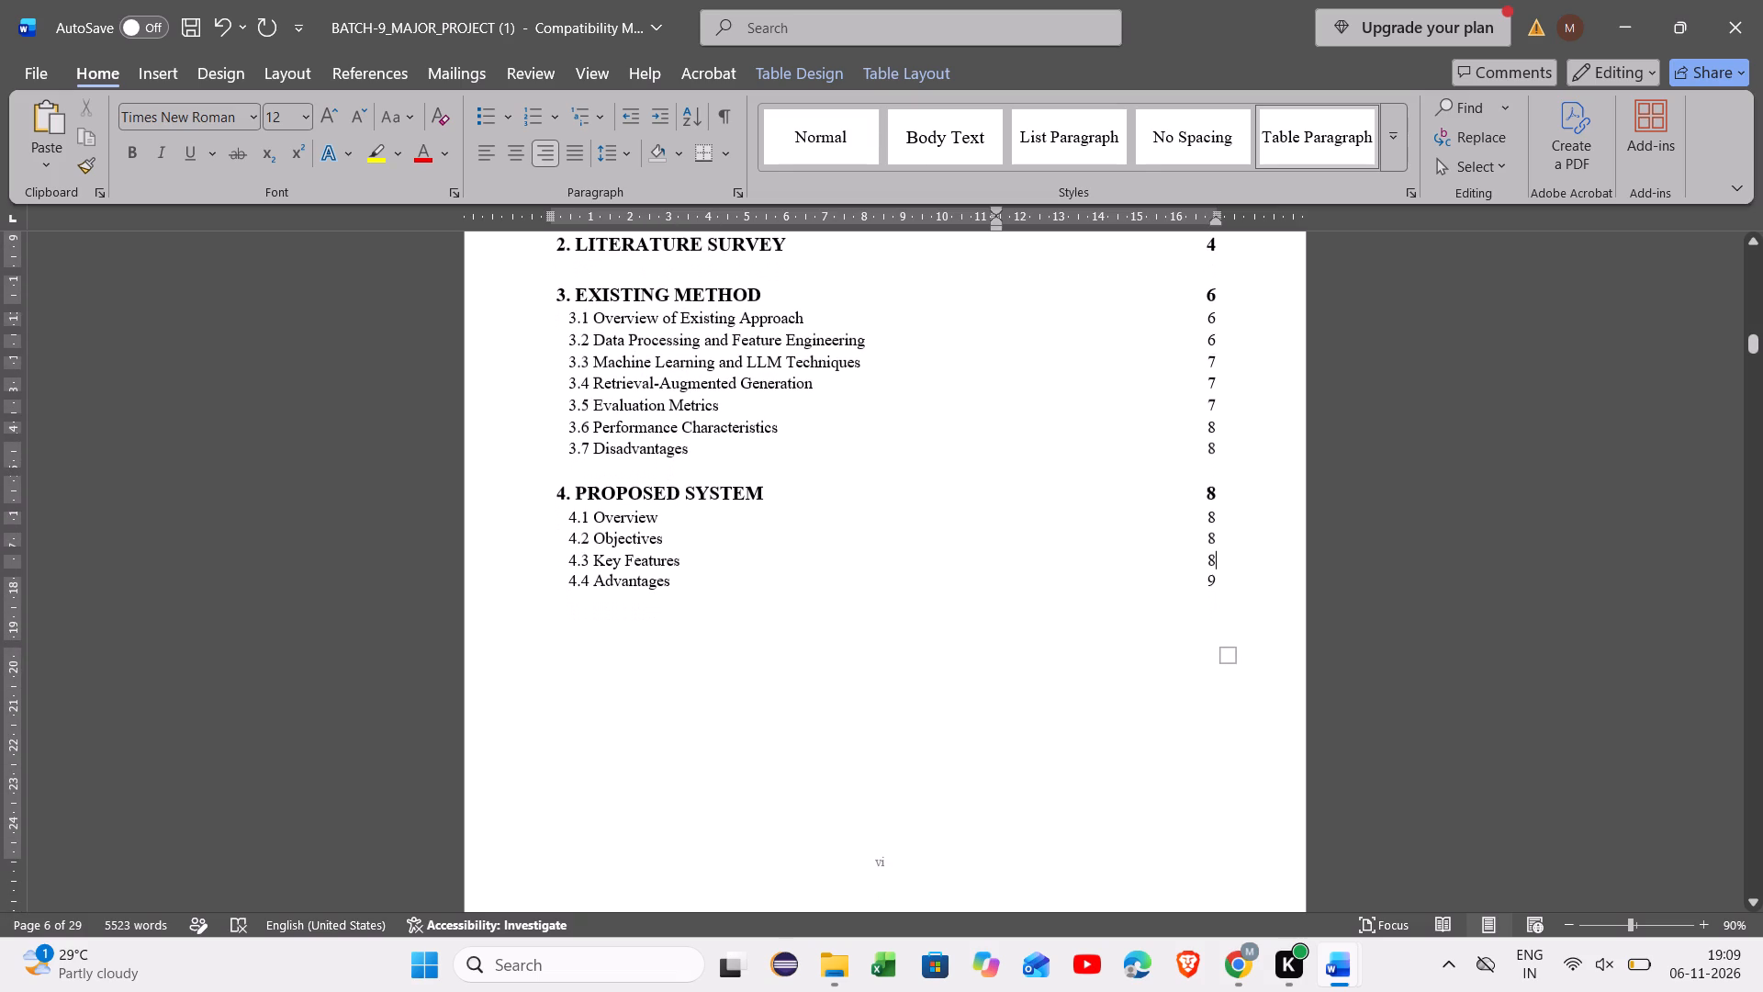
{"action": "scroll", "coordinate": [1206, 621], "scroll_direction": "down", "scroll_amount": 6}
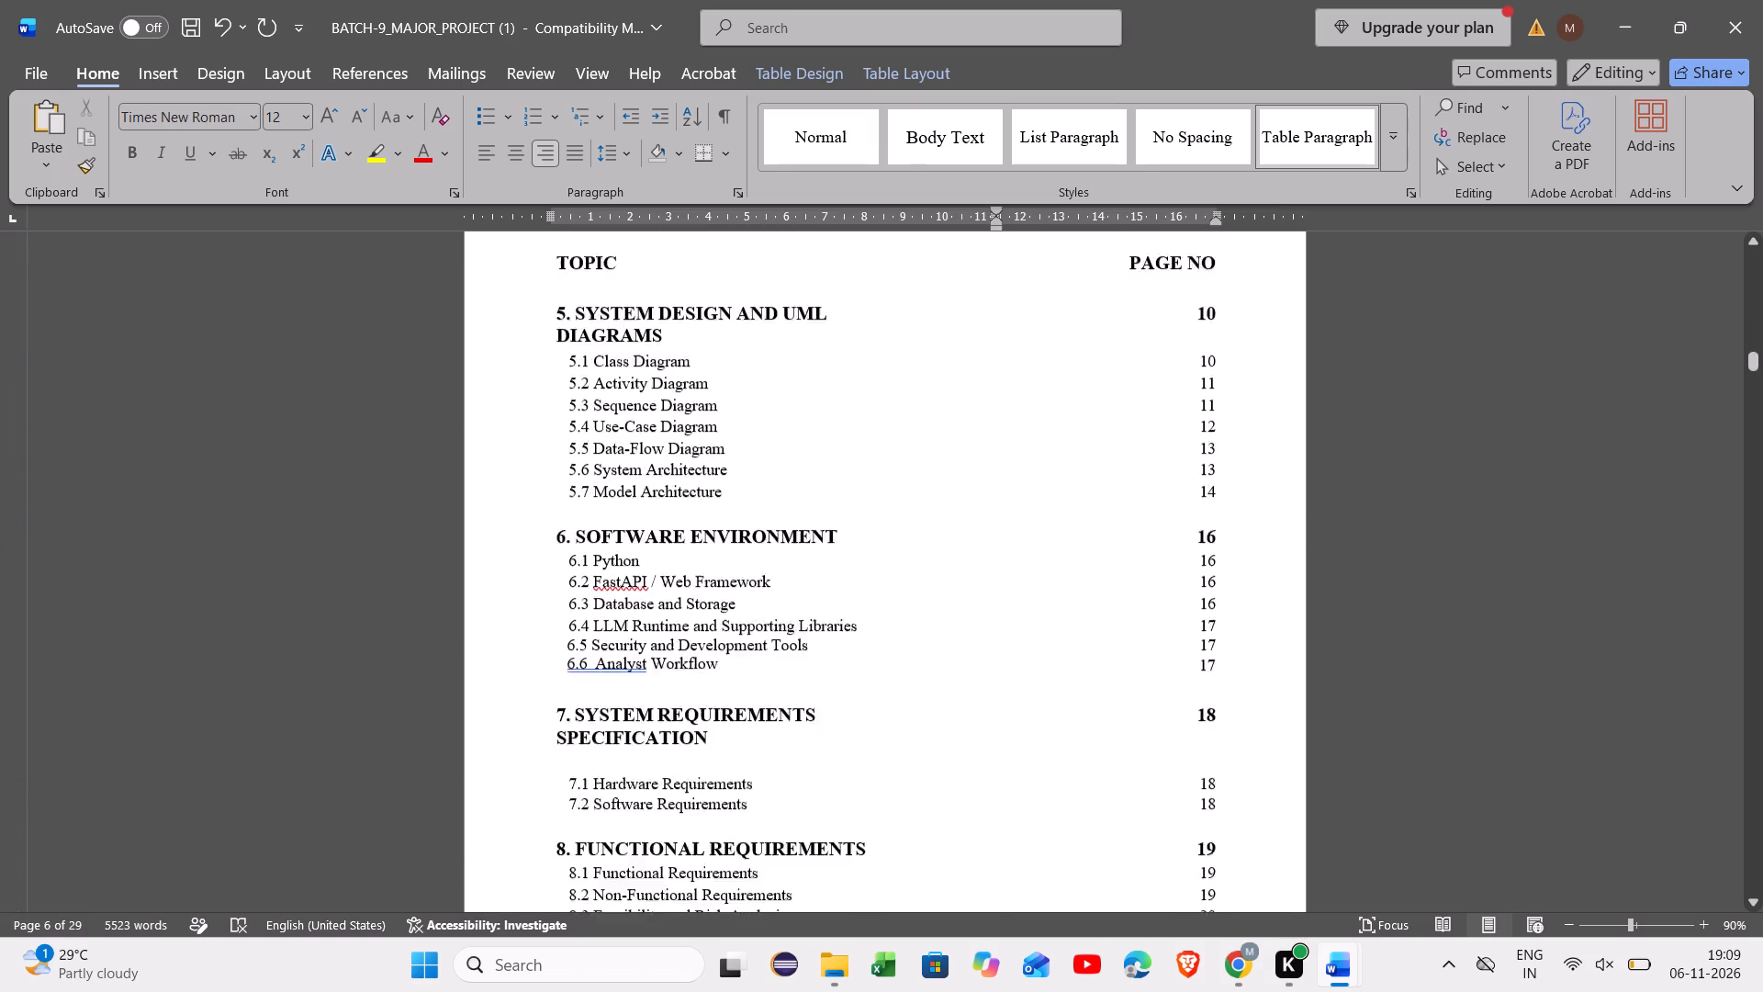
{"action": "scroll", "coordinate": [1206, 621], "scroll_direction": "down", "scroll_amount": 7}
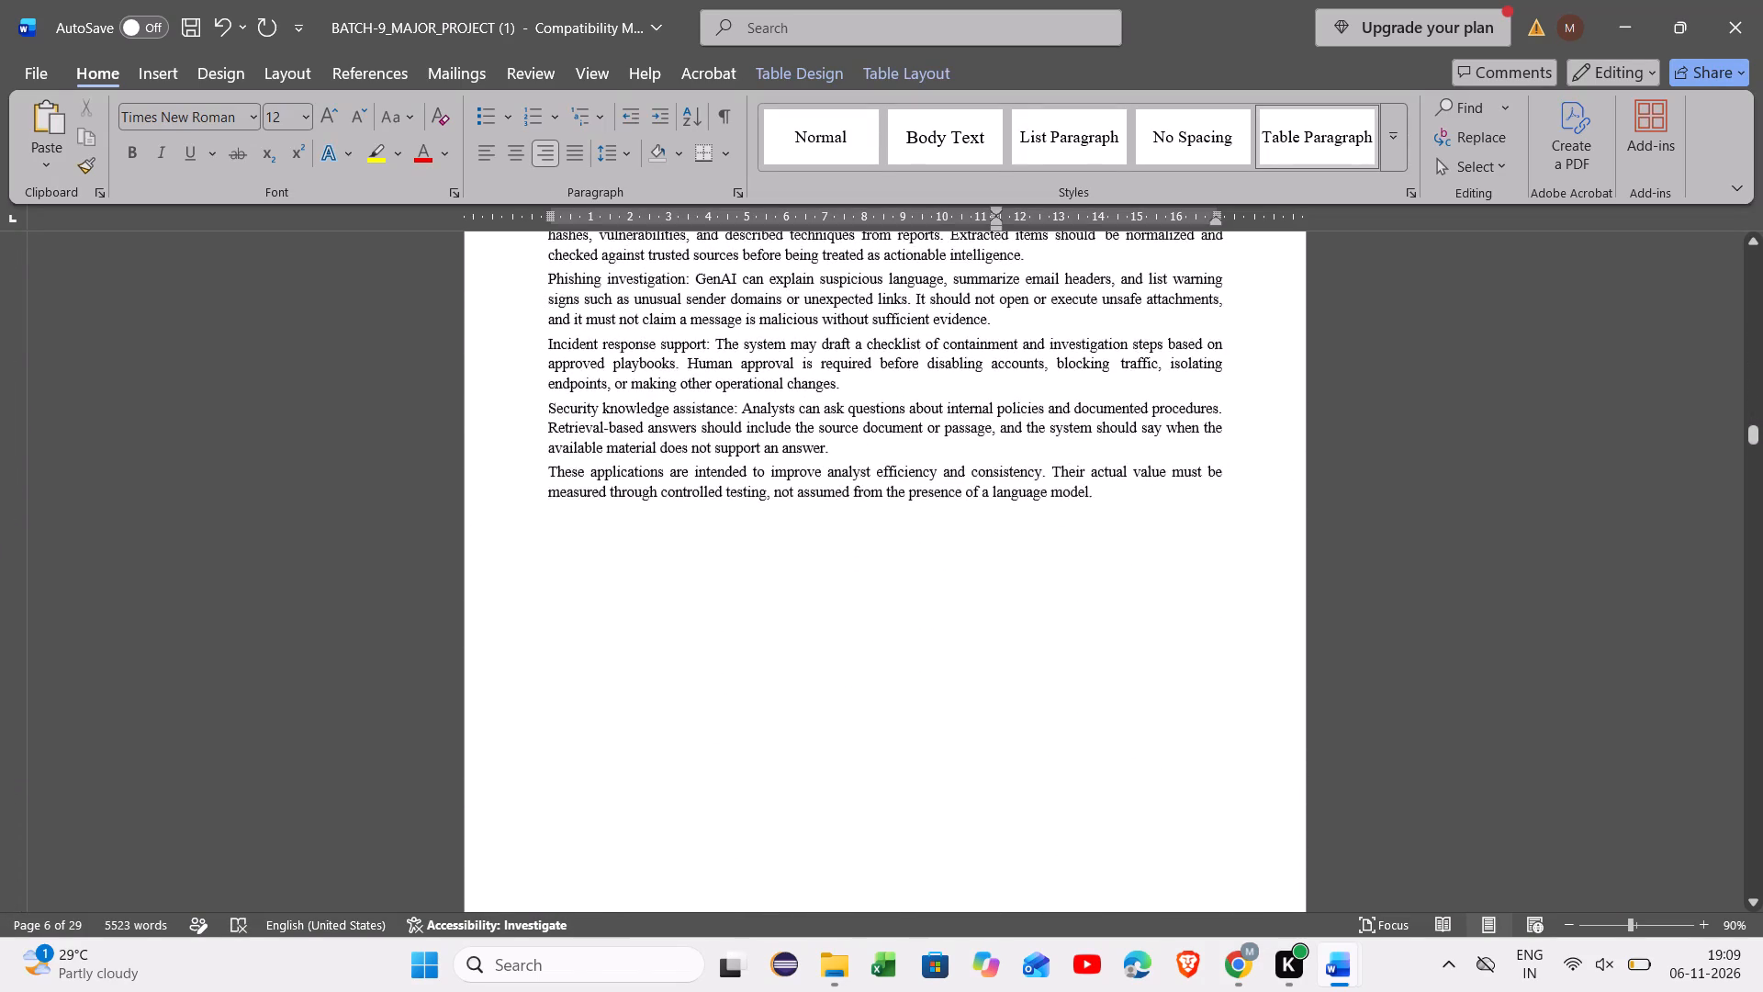
{"action": "scroll", "coordinate": [1206, 621], "scroll_direction": "down", "scroll_amount": 4}
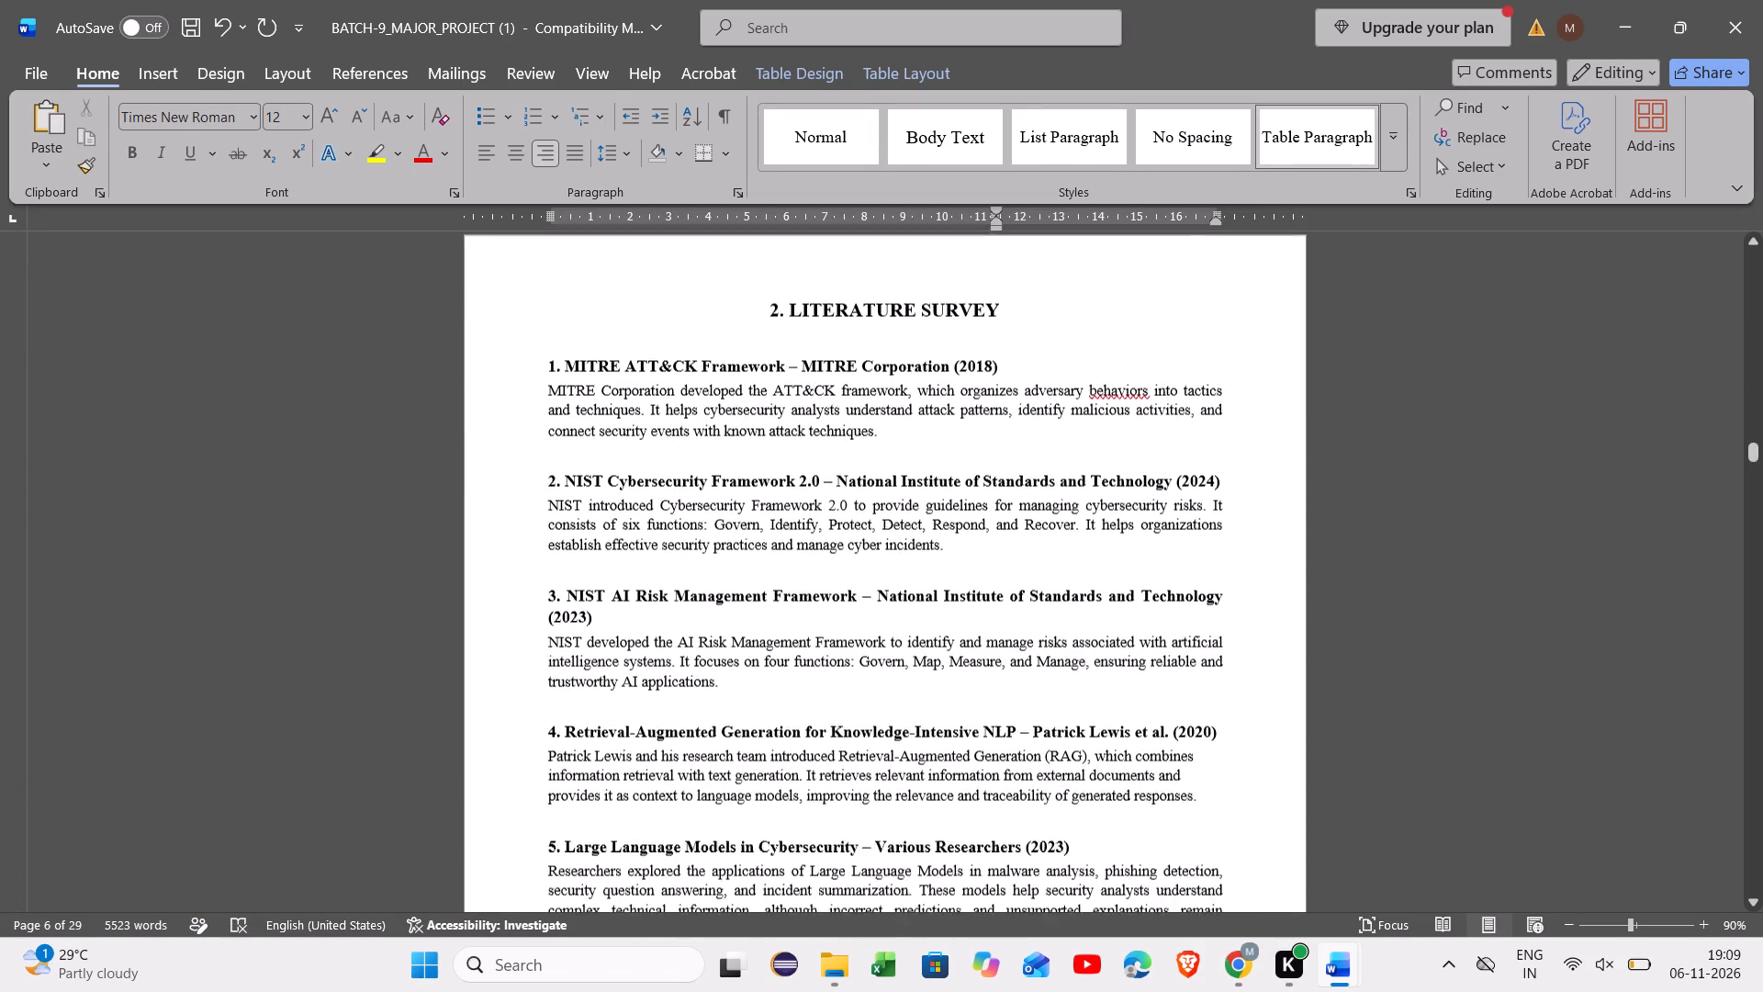
{"action": "scroll", "coordinate": [1206, 621], "scroll_direction": "down", "scroll_amount": 3}
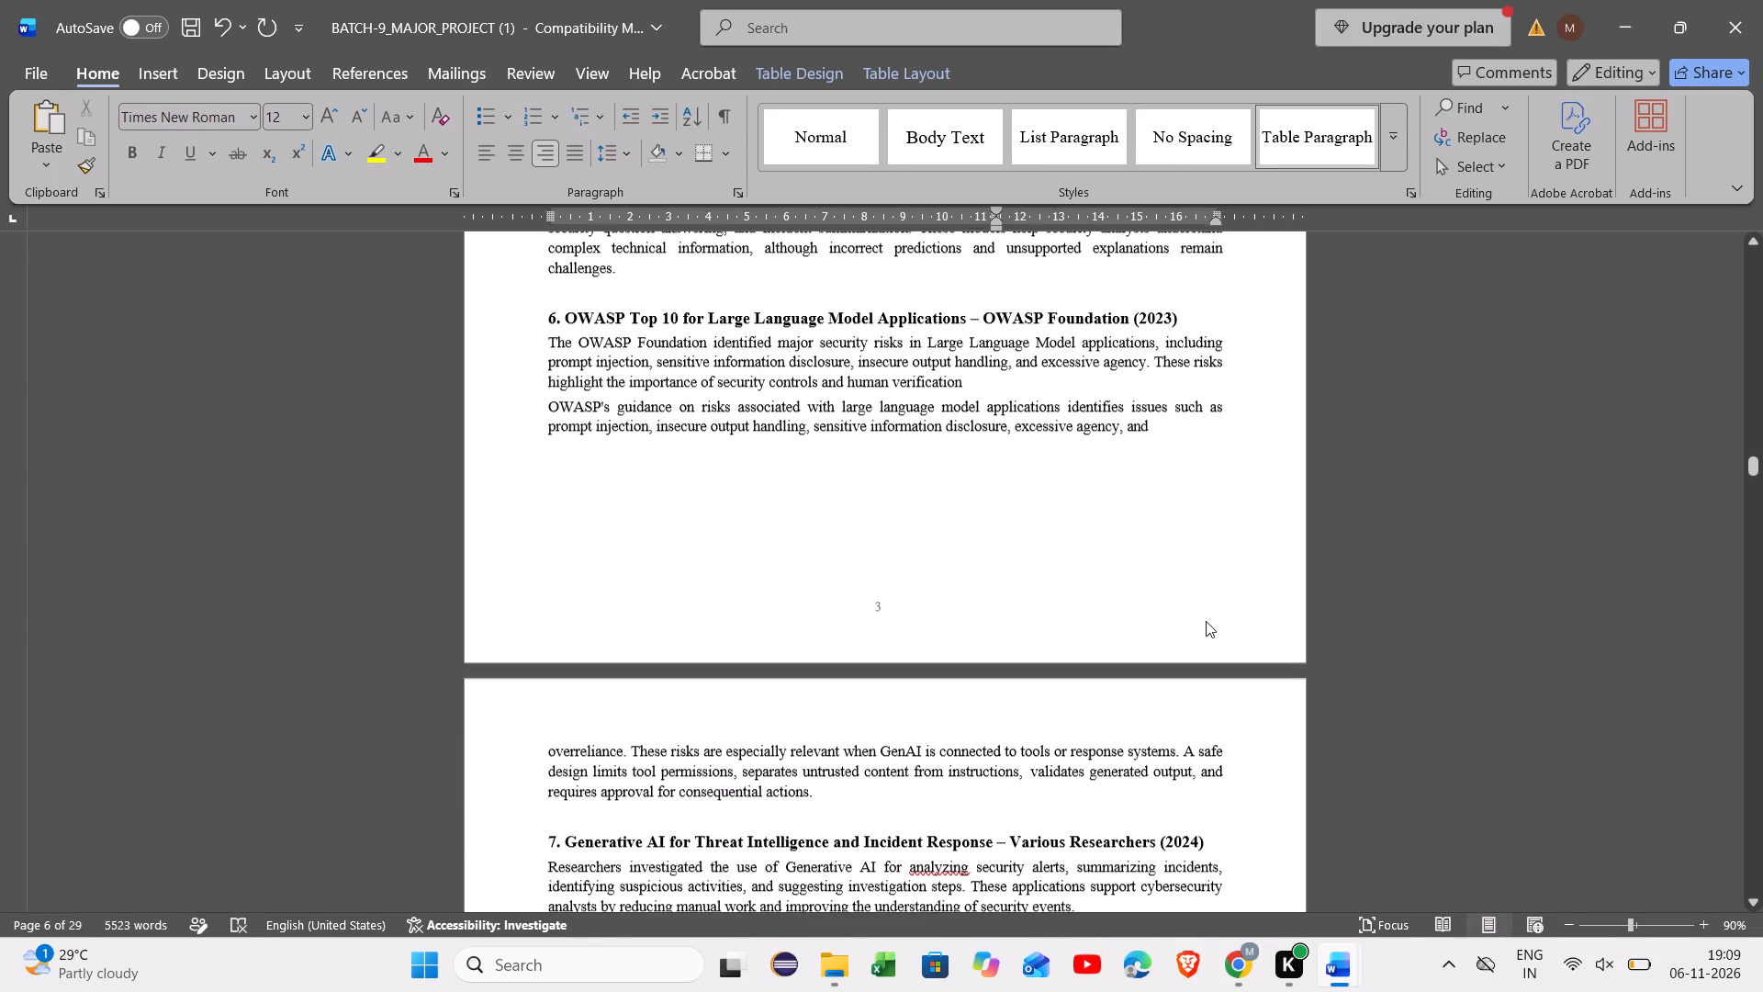
{"action": "scroll", "coordinate": [1206, 621], "scroll_direction": "up", "scroll_amount": 2}
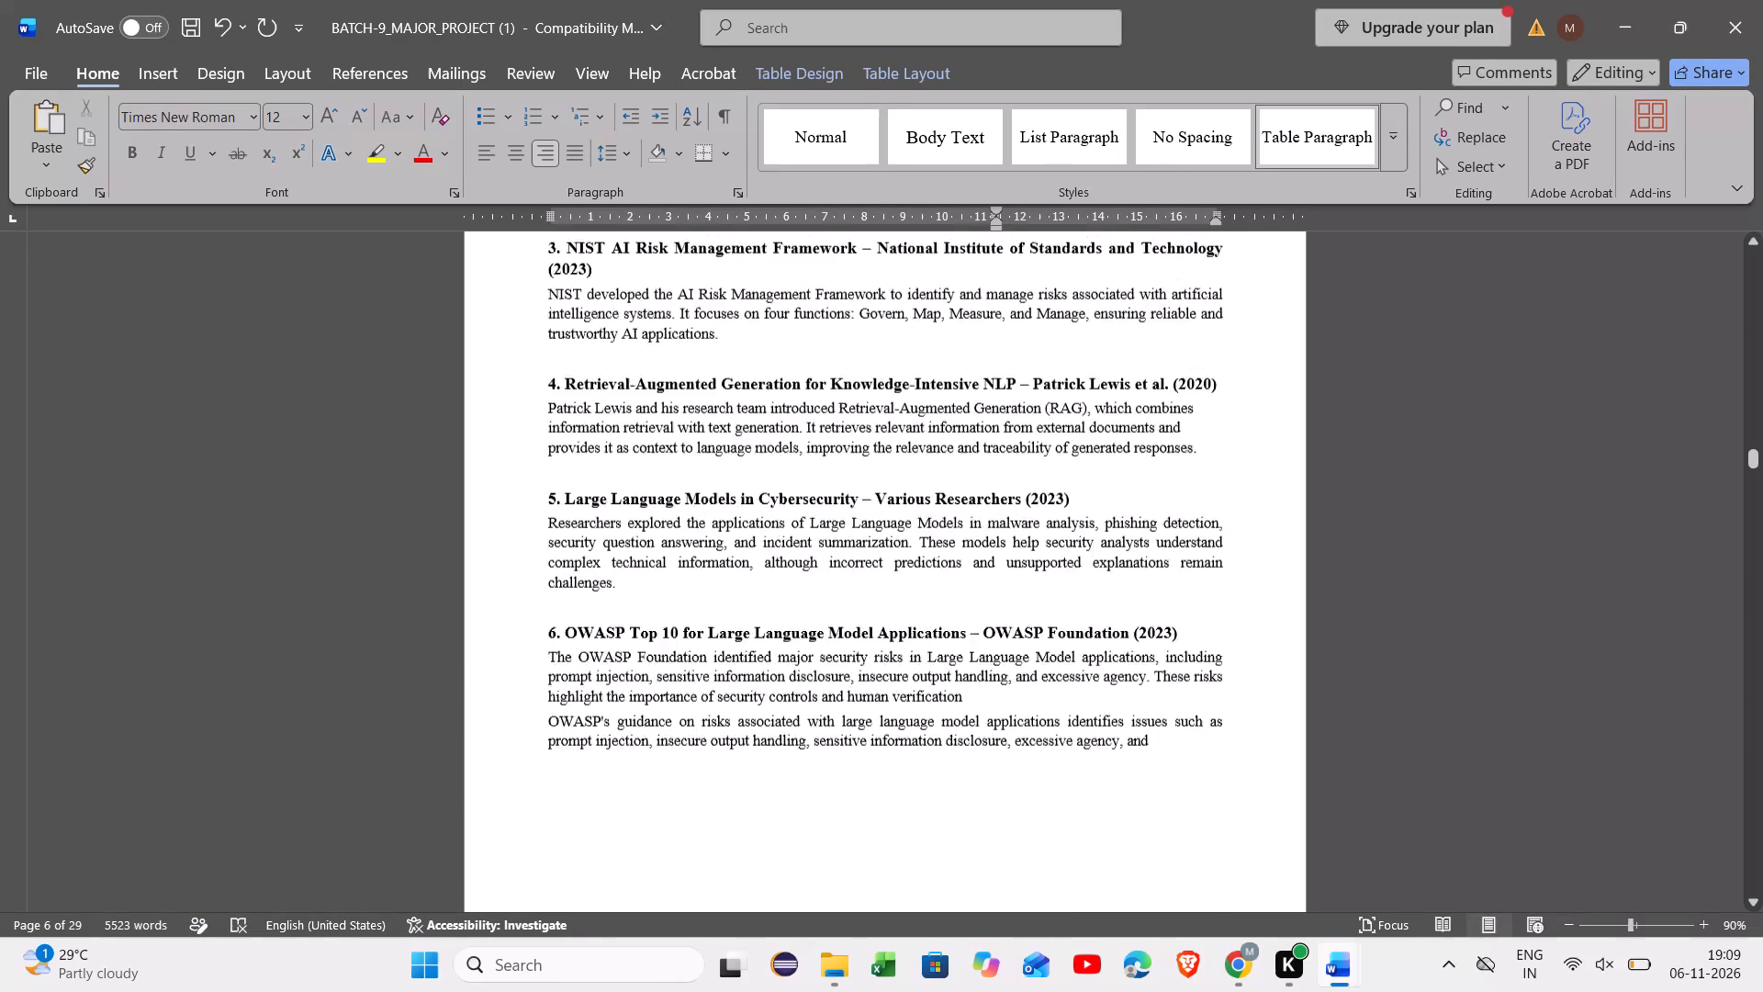
{"action": "scroll", "coordinate": [1206, 621], "scroll_direction": "up", "scroll_amount": 3}
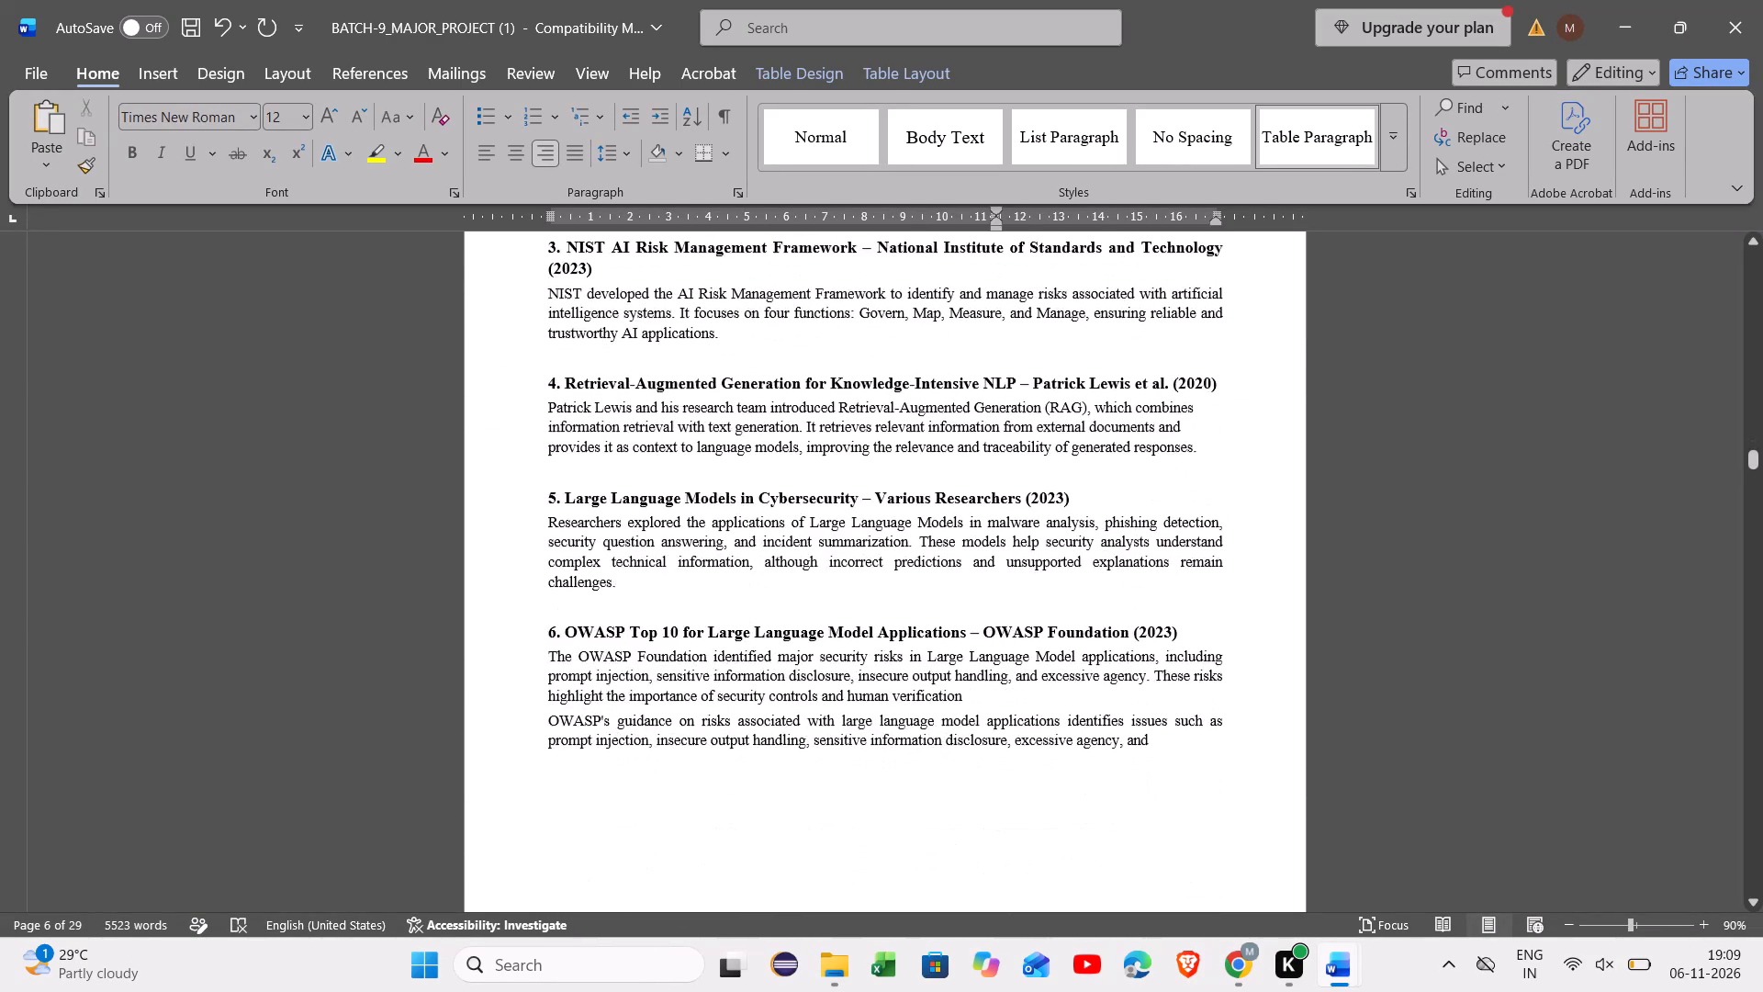
{"action": "scroll", "coordinate": [1206, 621], "scroll_direction": "up", "scroll_amount": 2}
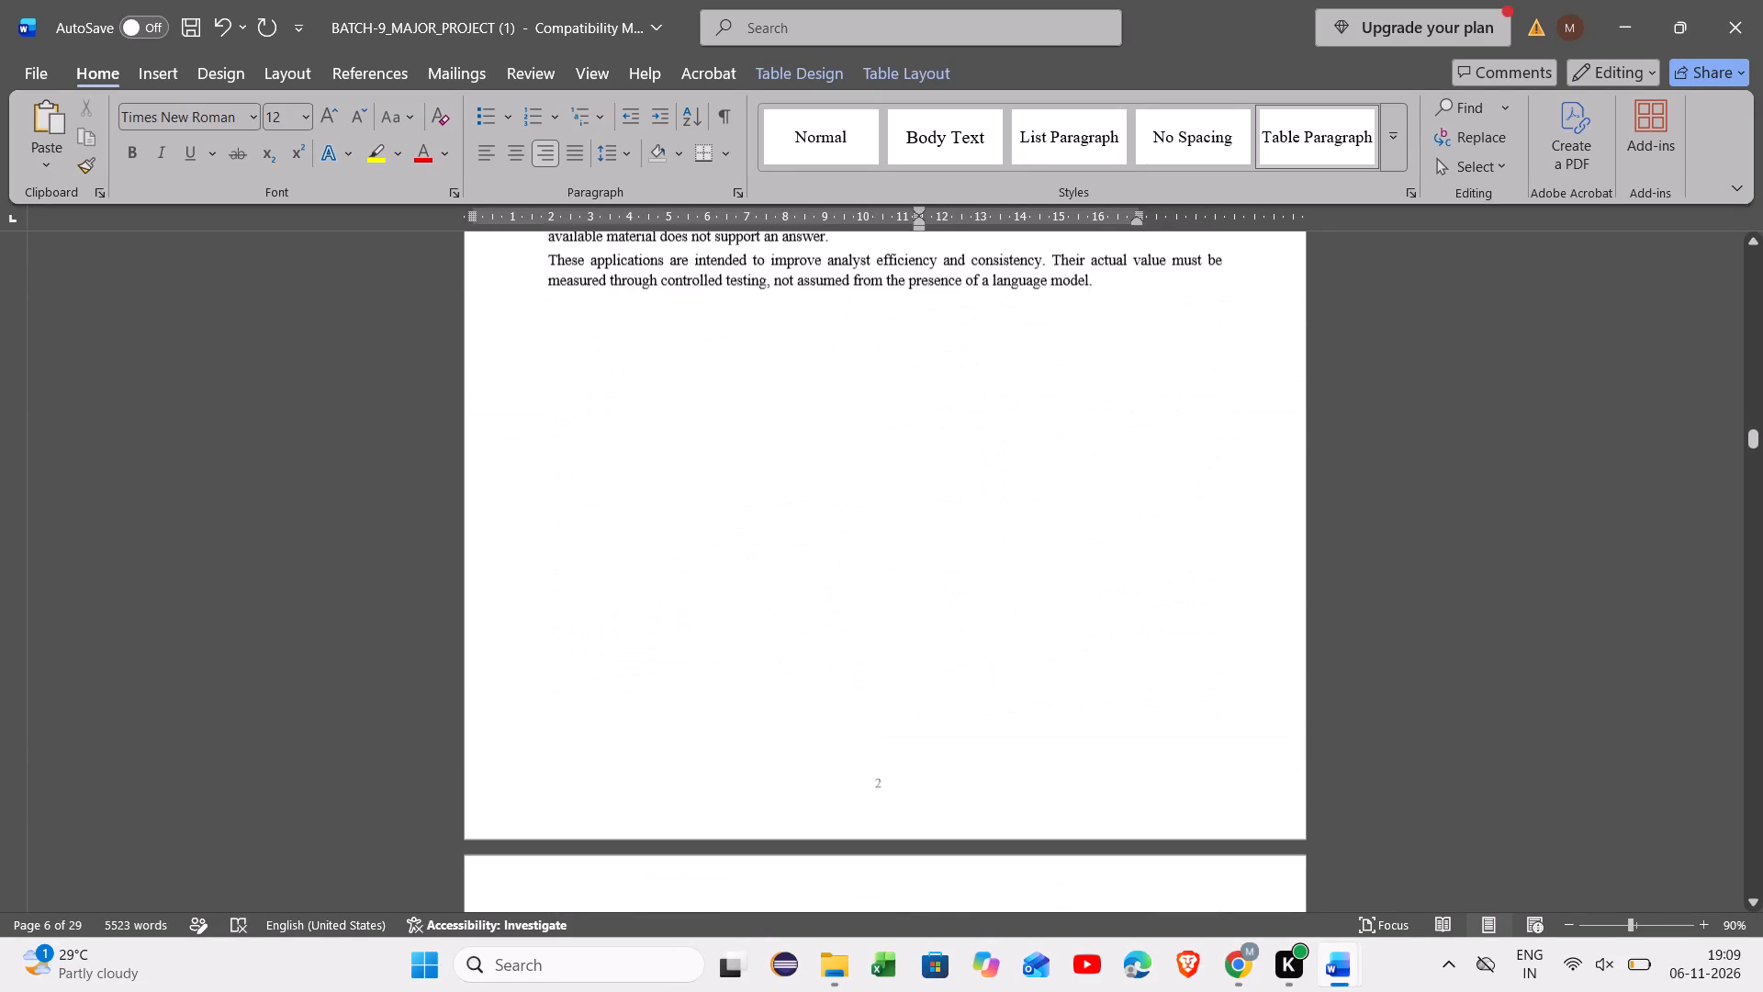
{"action": "scroll", "coordinate": [1206, 621], "scroll_direction": "down", "scroll_amount": 1}
{"action": "scroll", "coordinate": [1206, 621], "scroll_direction": "up", "scroll_amount": 8}
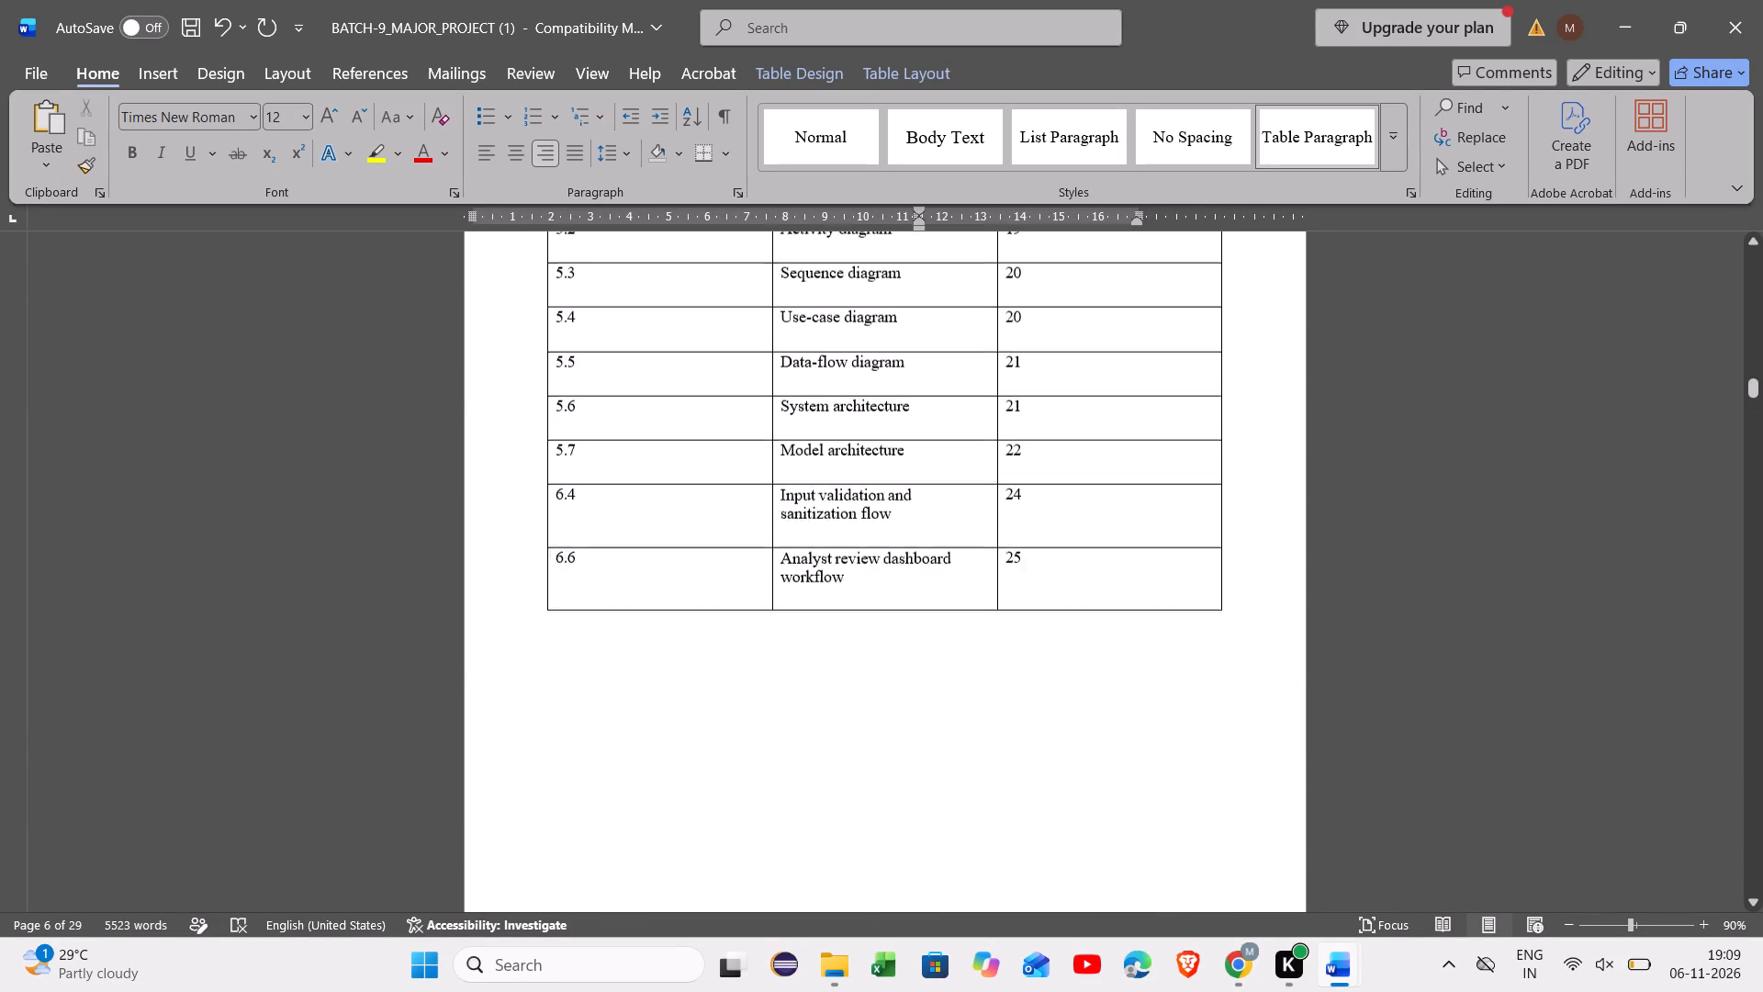
{"action": "scroll", "coordinate": [1206, 621], "scroll_direction": "up", "scroll_amount": 3}
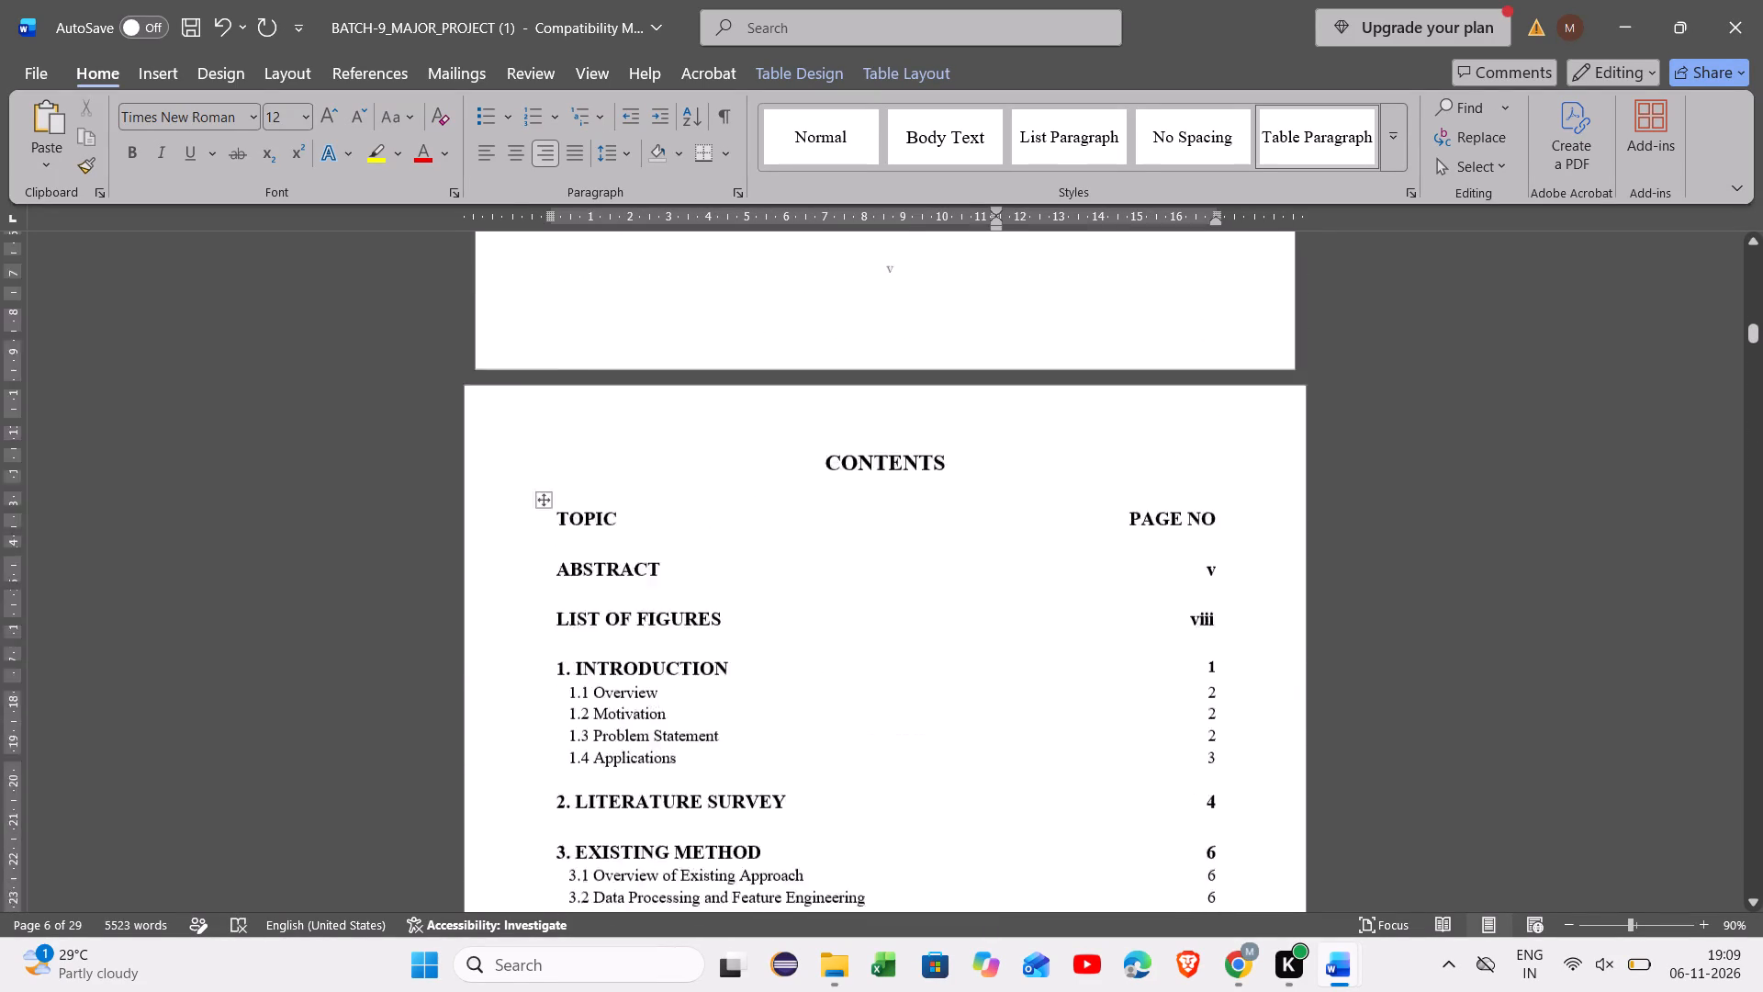
Review the Contents entries for sections 1 through 4 and compare the section 1 entries with the 1.4 Applications page.
{"action": "scroll", "coordinate": [1206, 621], "scroll_direction": "up", "scroll_amount": 2}
{"action": "scroll", "coordinate": [1206, 621], "scroll_direction": "down", "scroll_amount": 2}
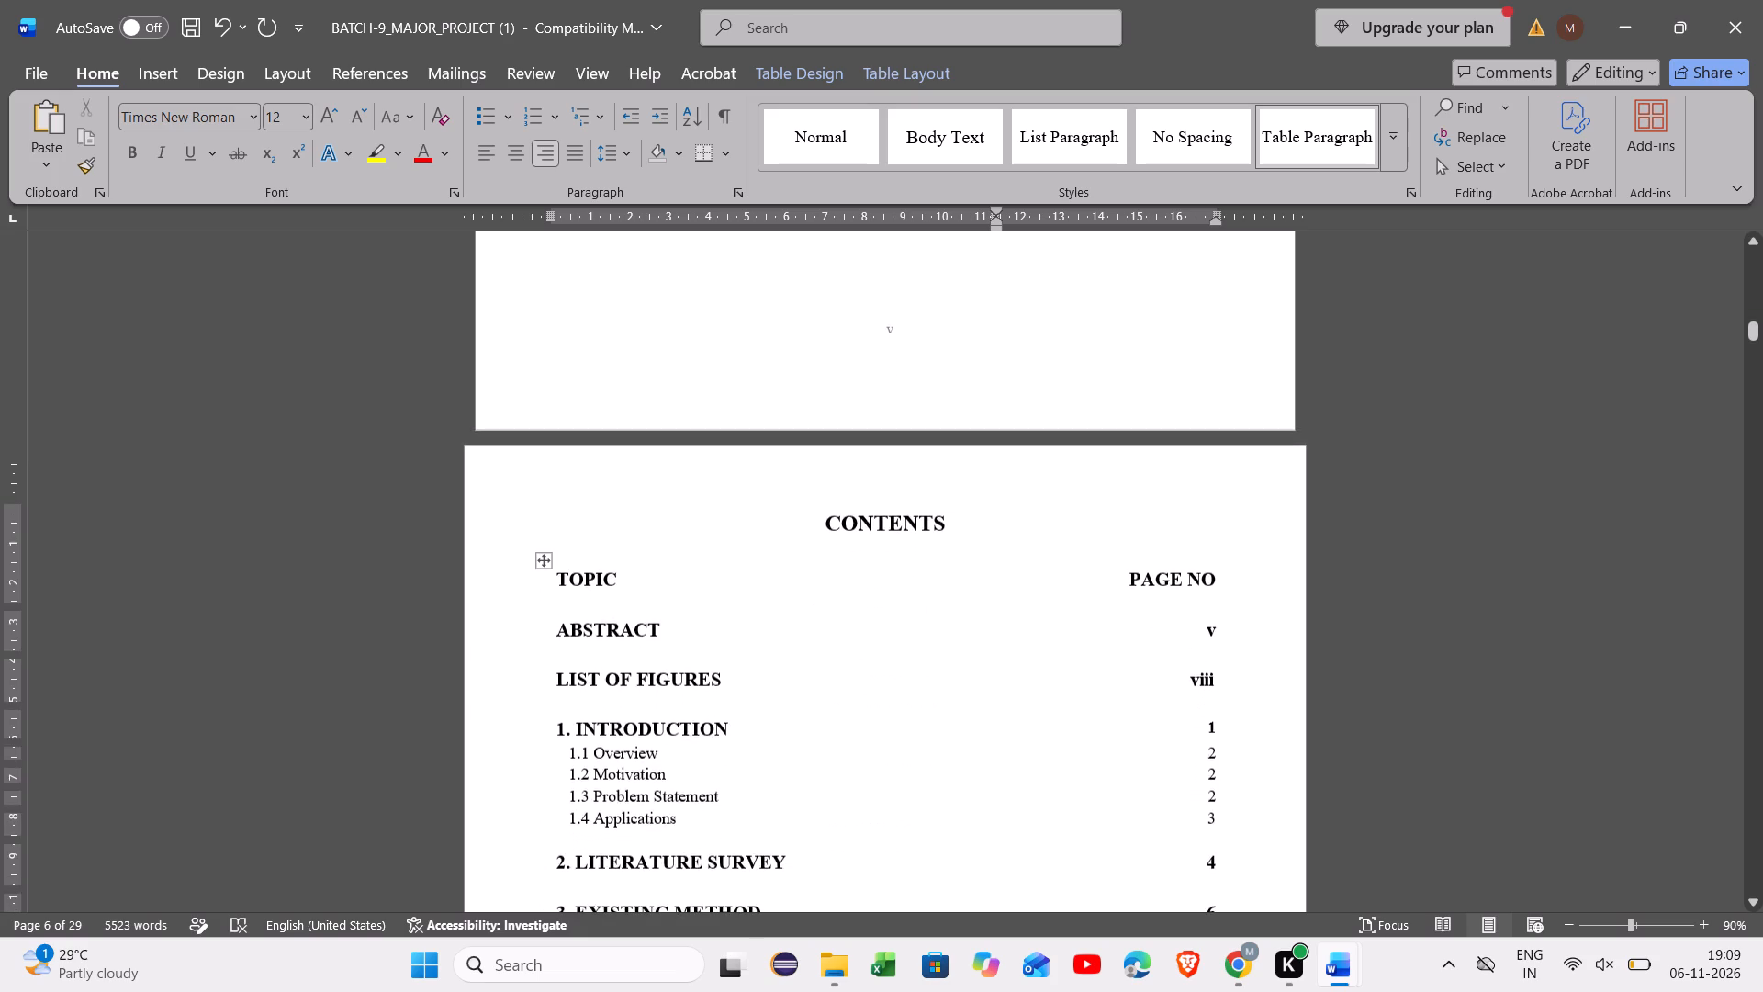
{"action": "scroll", "coordinate": [1206, 621], "scroll_direction": "down", "scroll_amount": 2}
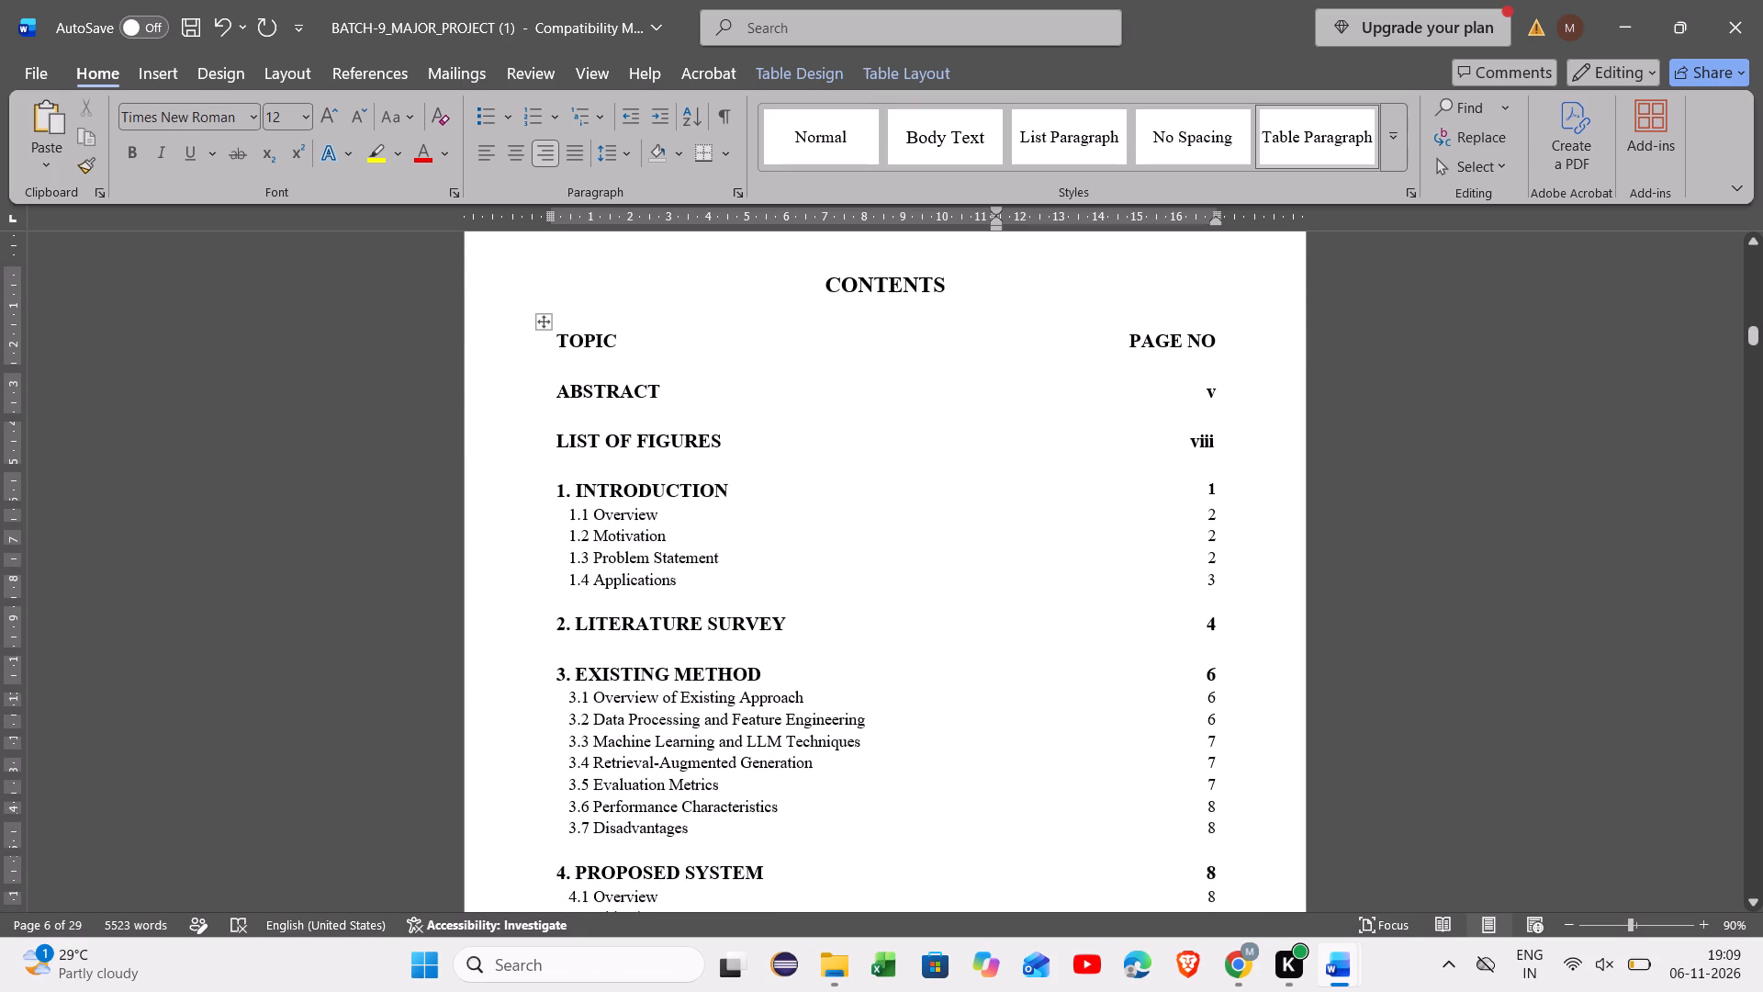
{"action": "scroll", "coordinate": [1206, 621], "scroll_direction": "down", "scroll_amount": 1}
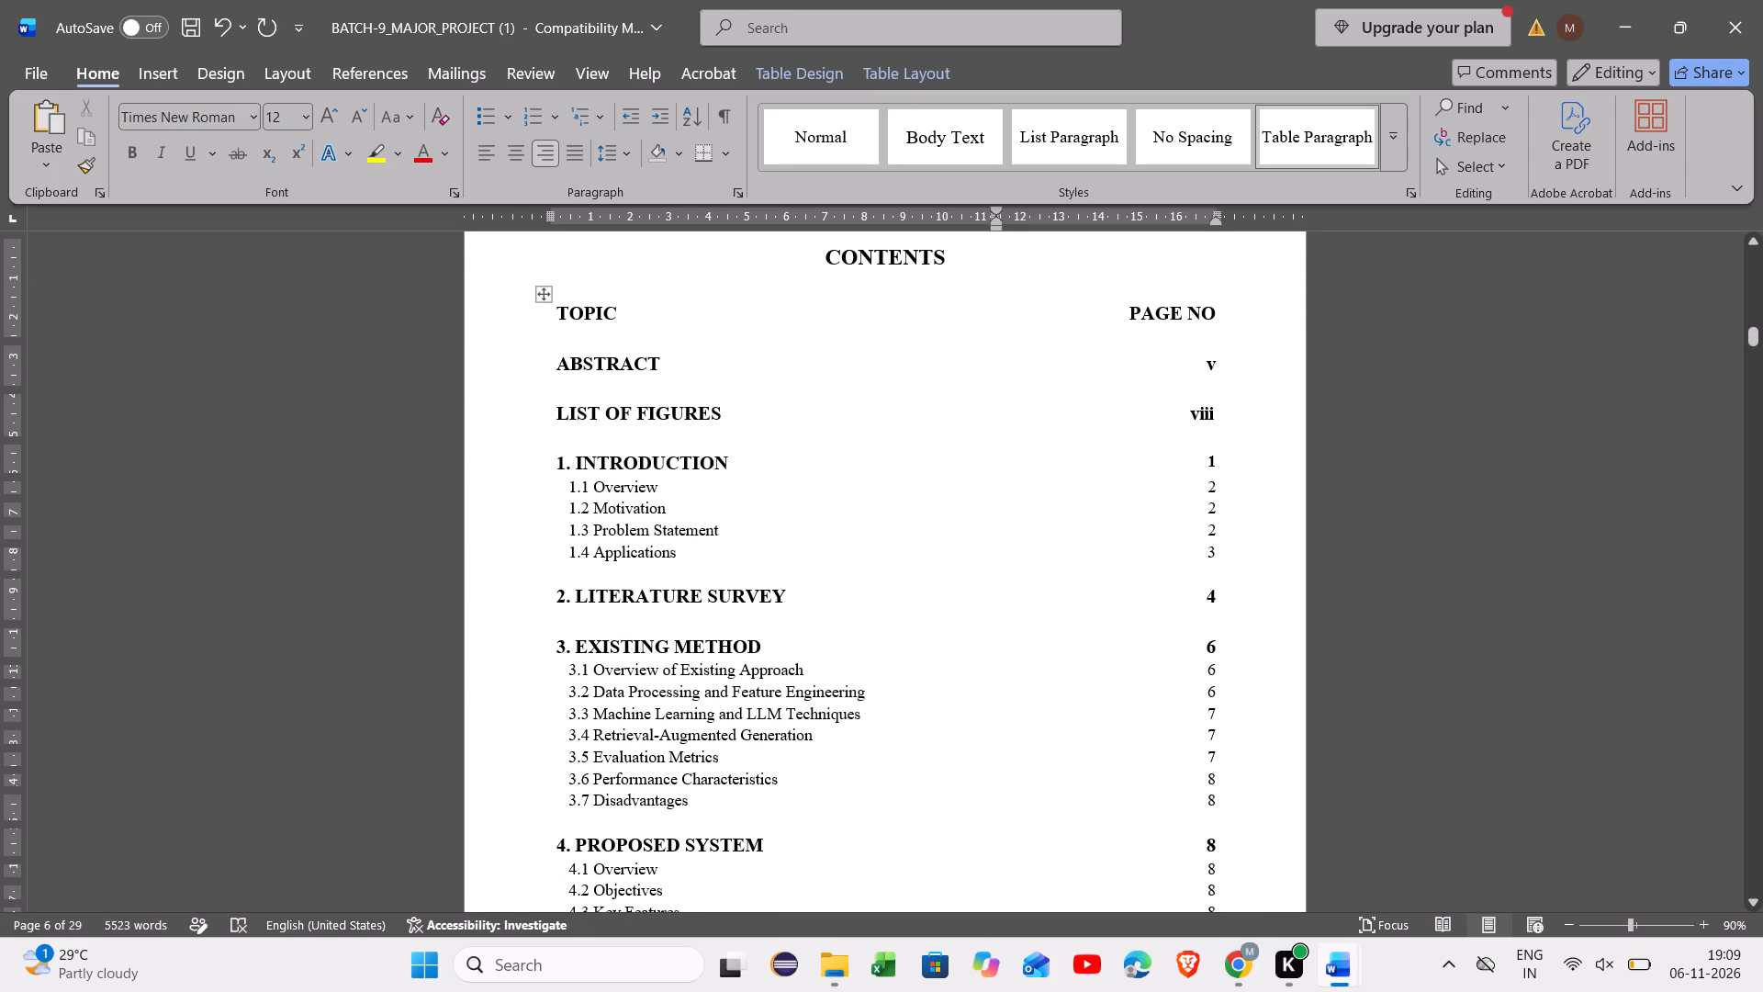
{"action": "scroll", "coordinate": [1213, 608], "scroll_direction": "down", "scroll_amount": 2}
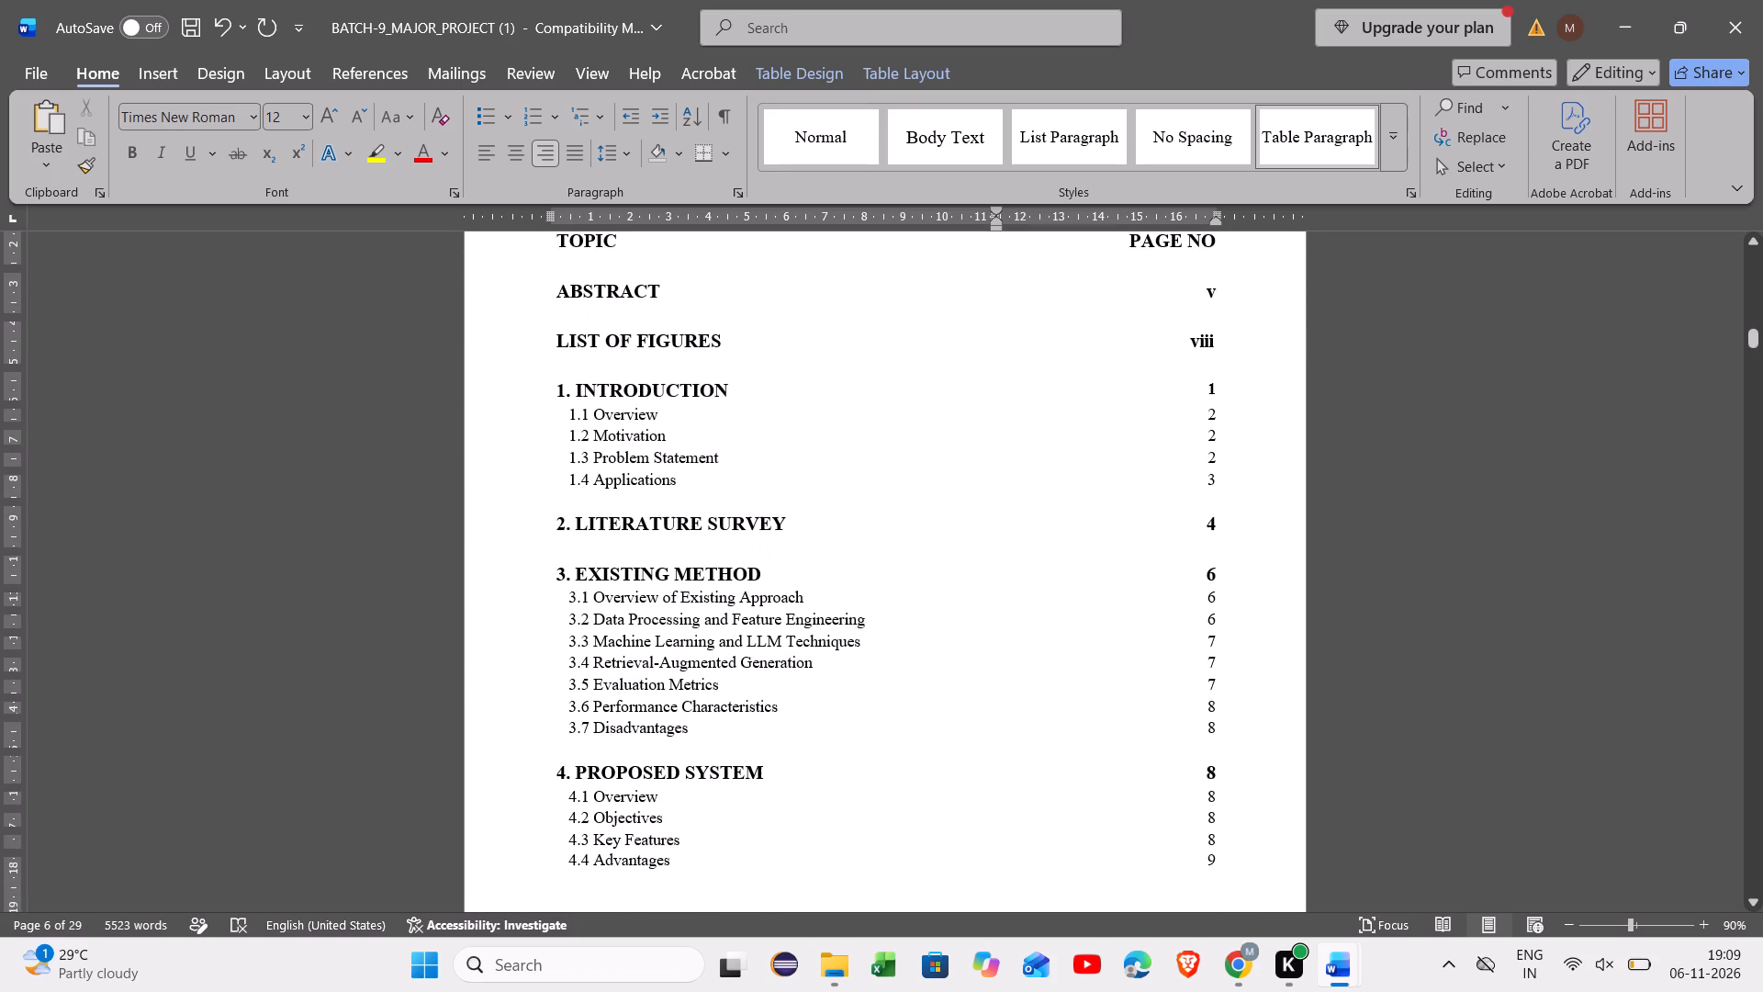
{"action": "scroll", "coordinate": [1213, 608], "scroll_direction": "down", "scroll_amount": 3}
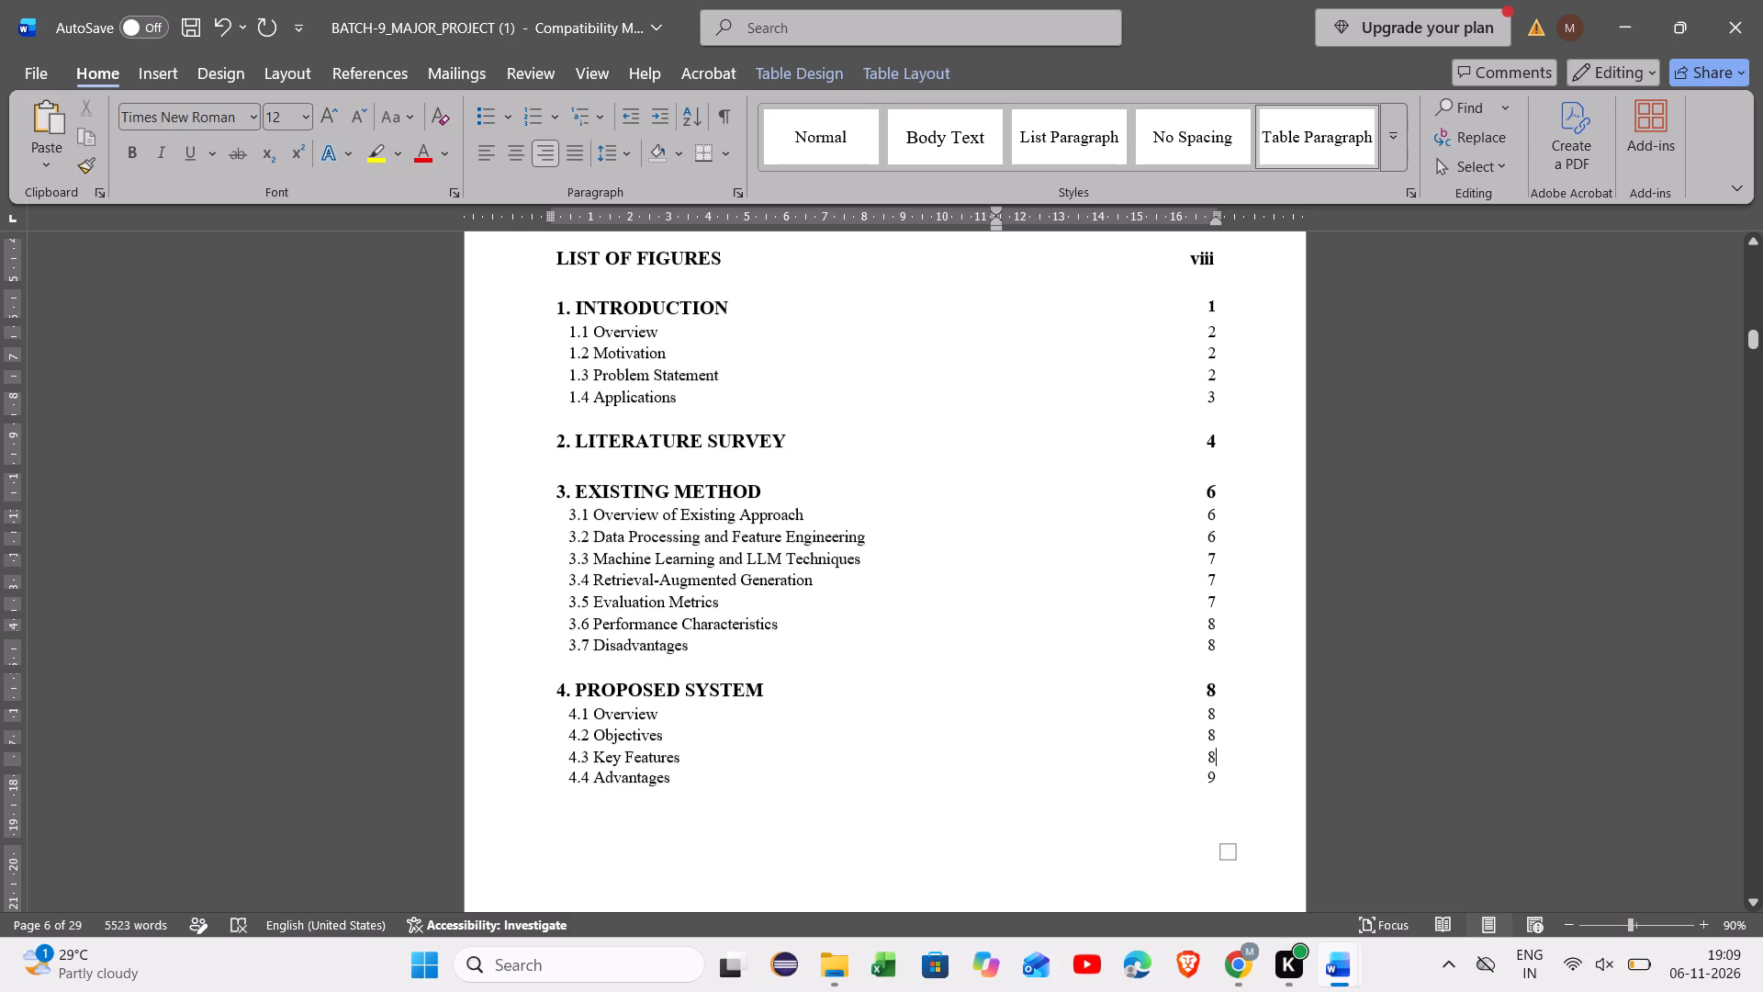
{"action": "scroll", "coordinate": [1213, 608], "scroll_direction": "down", "scroll_amount": 3}
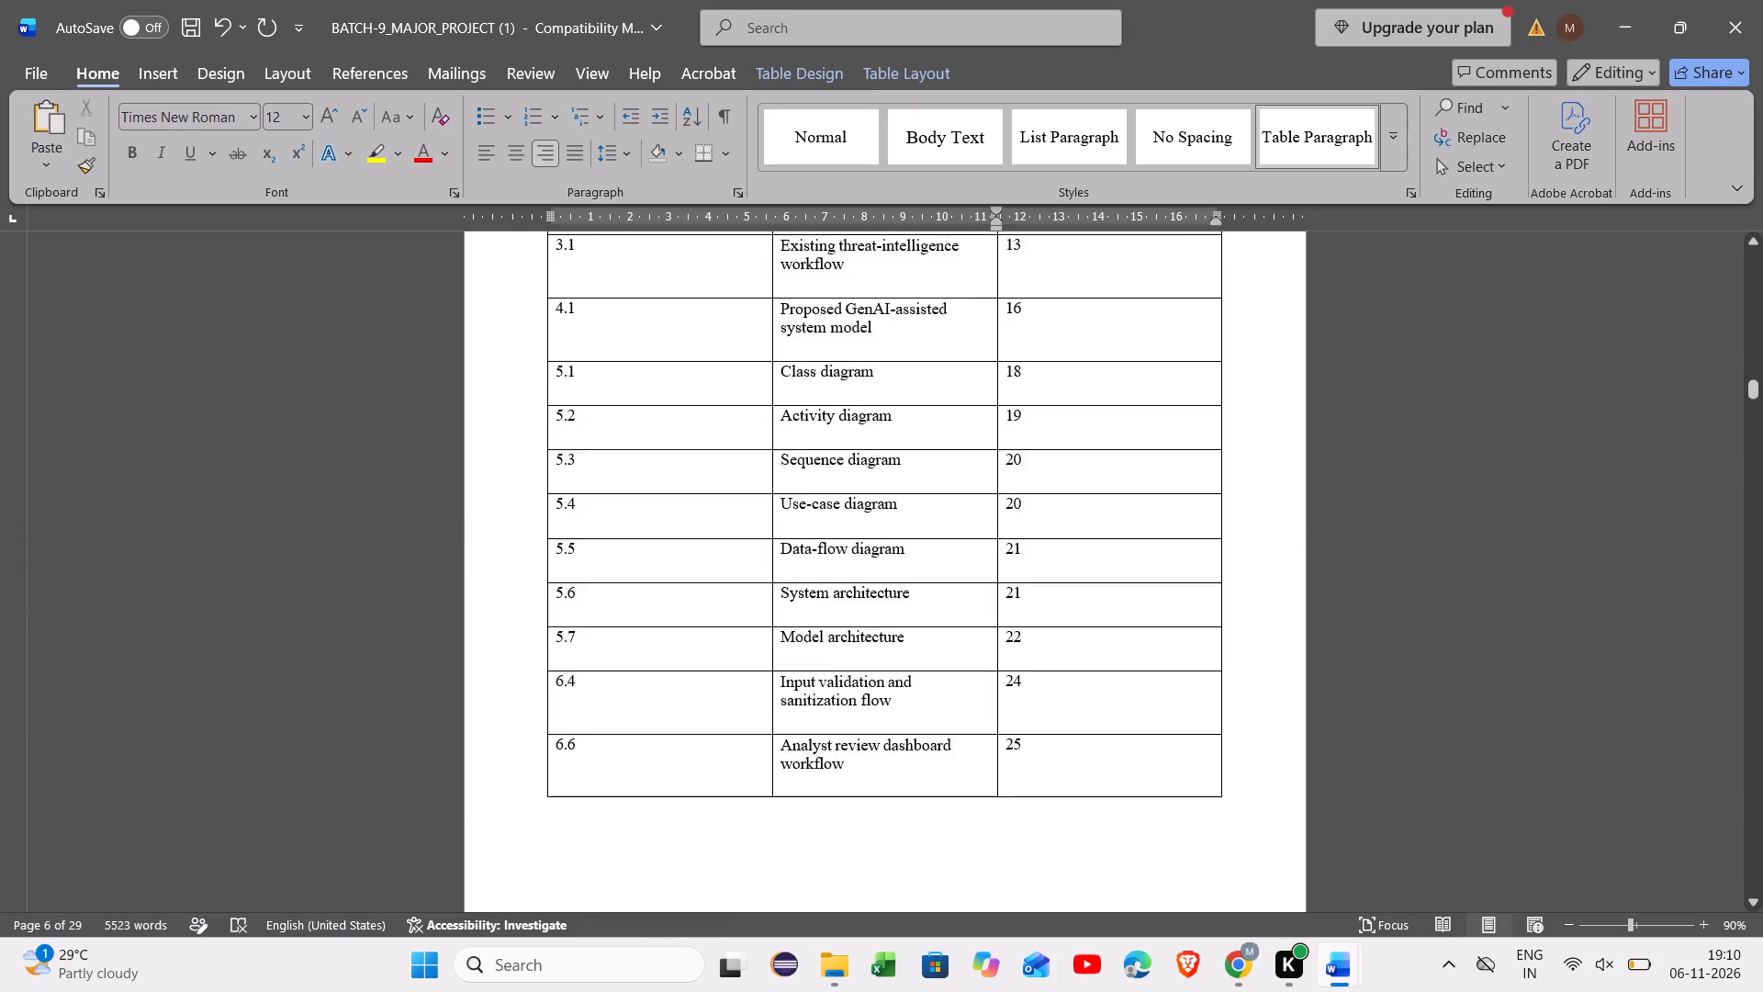
{"action": "scroll", "coordinate": [1213, 608], "scroll_direction": "down", "scroll_amount": 4}
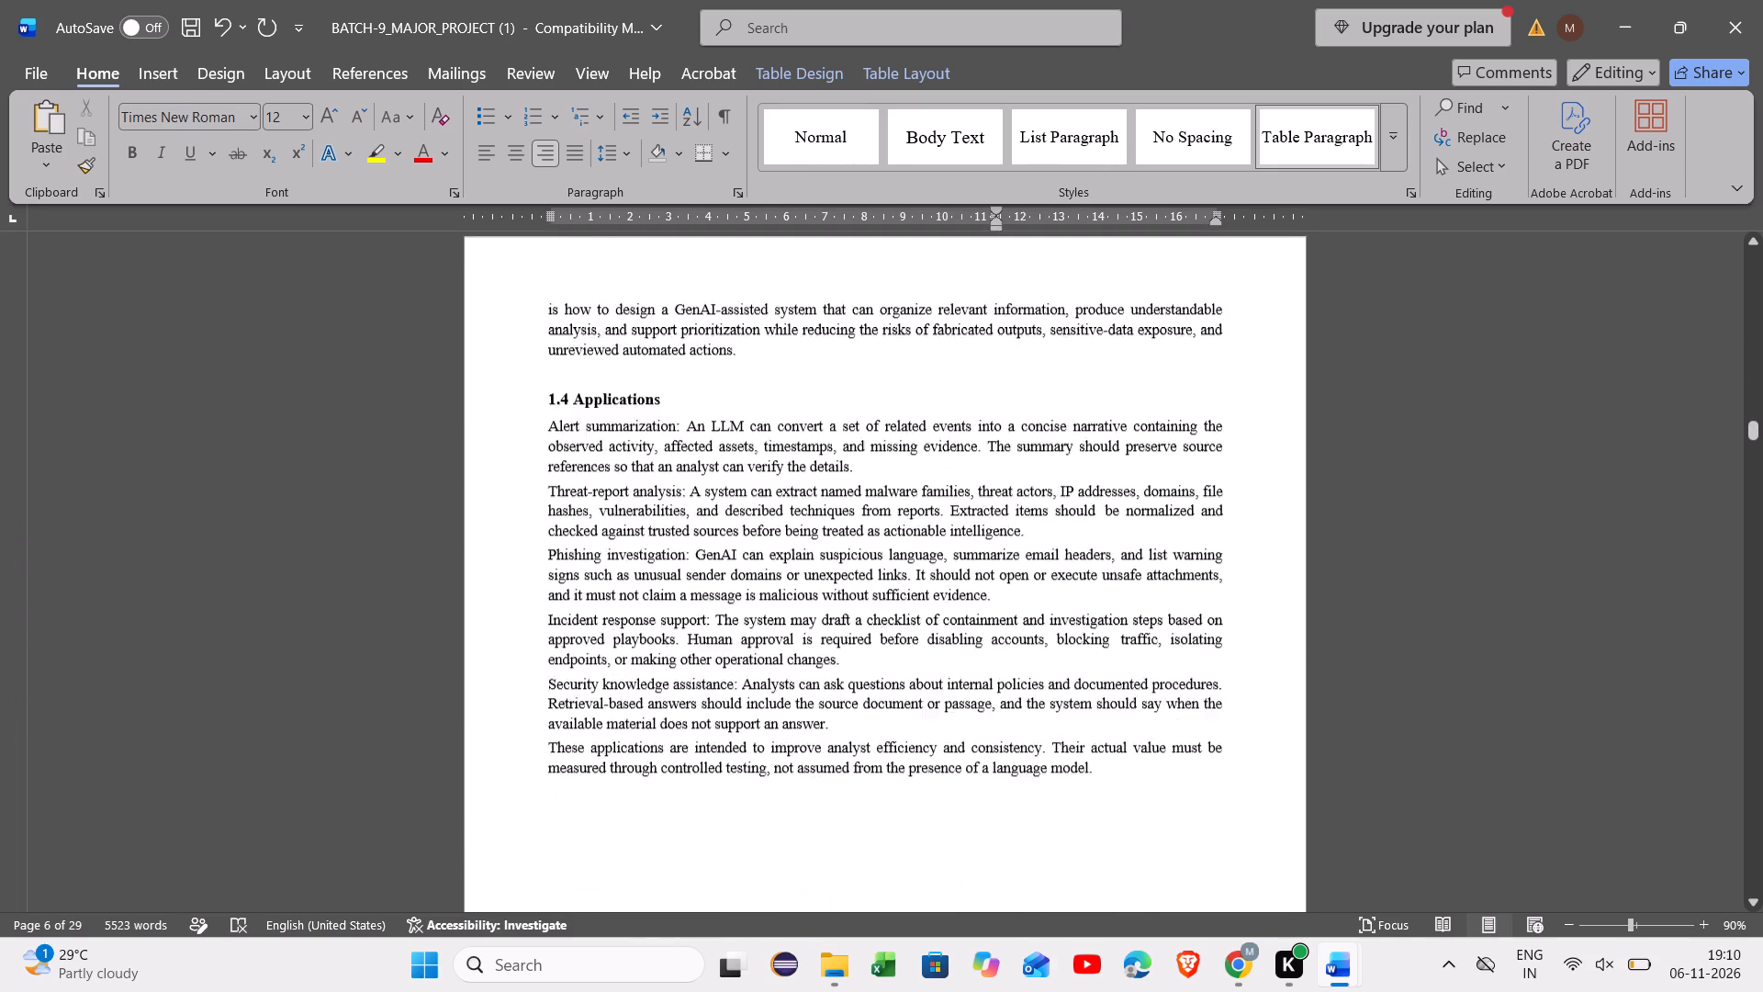
{"action": "scroll", "coordinate": [1213, 608], "scroll_direction": "down", "scroll_amount": 1}
{"action": "scroll", "coordinate": [1213, 608], "scroll_direction": "up", "scroll_amount": 3}
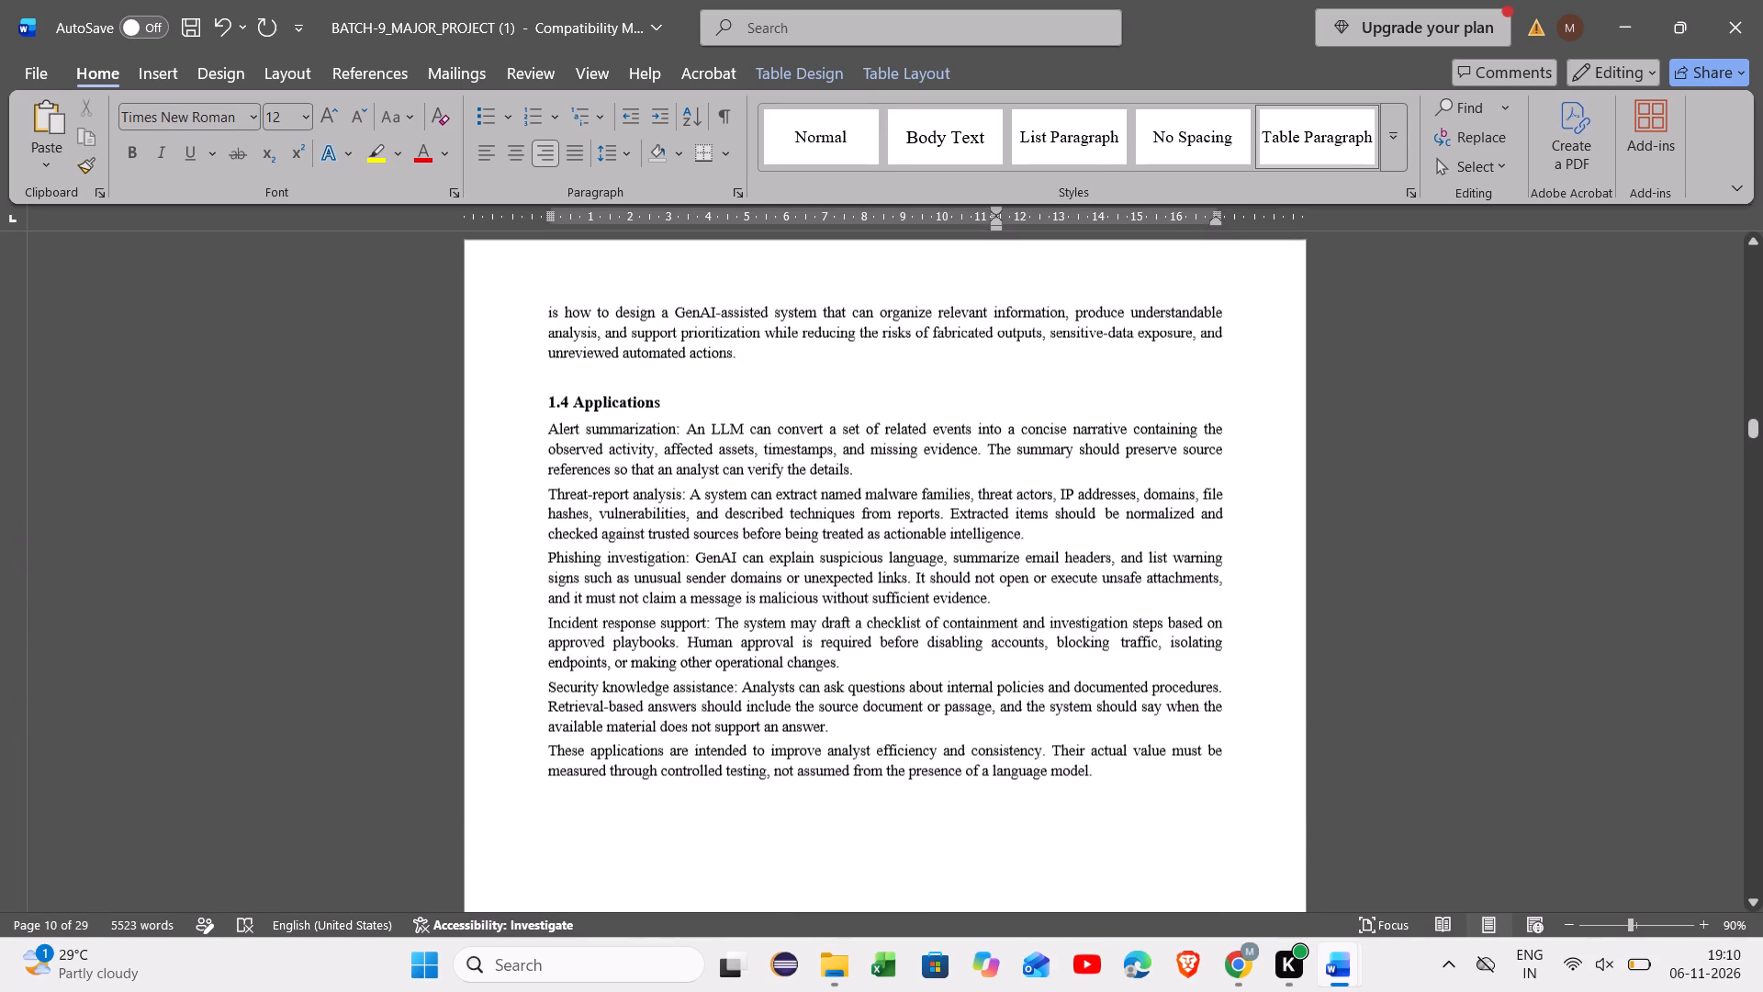
{"action": "scroll", "coordinate": [1213, 608], "scroll_direction": "up", "scroll_amount": 9}
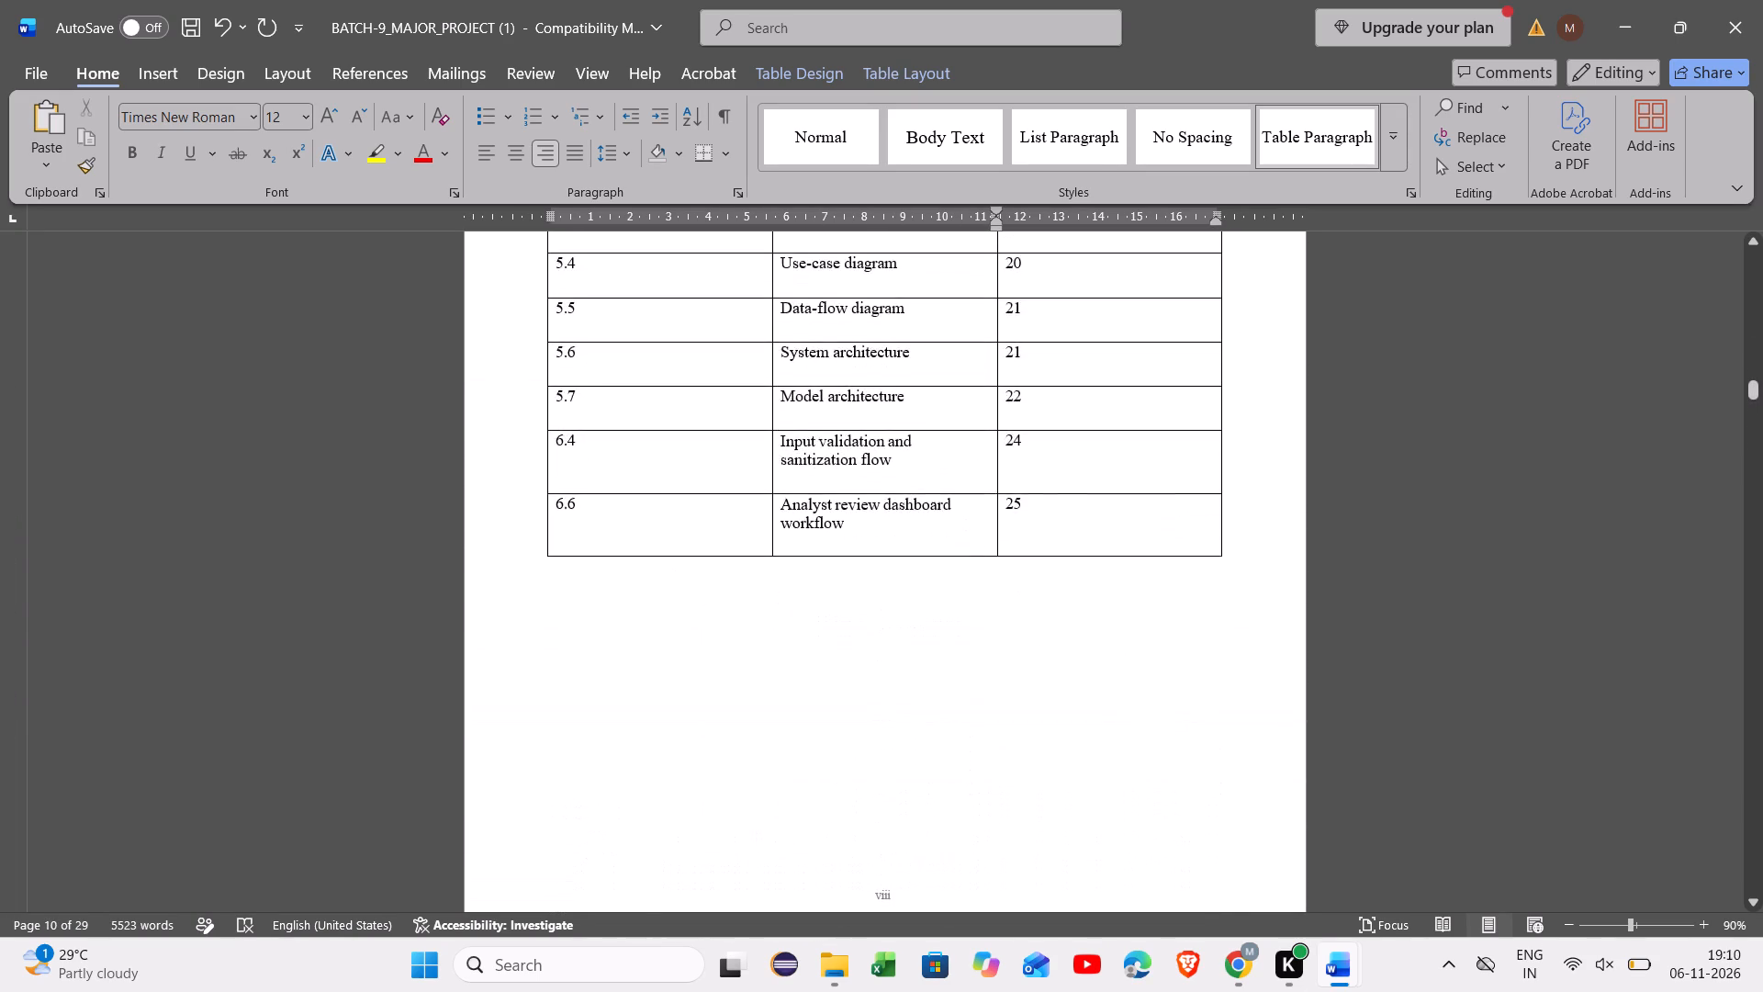
{"action": "scroll", "coordinate": [1213, 608], "scroll_direction": "up", "scroll_amount": 8}
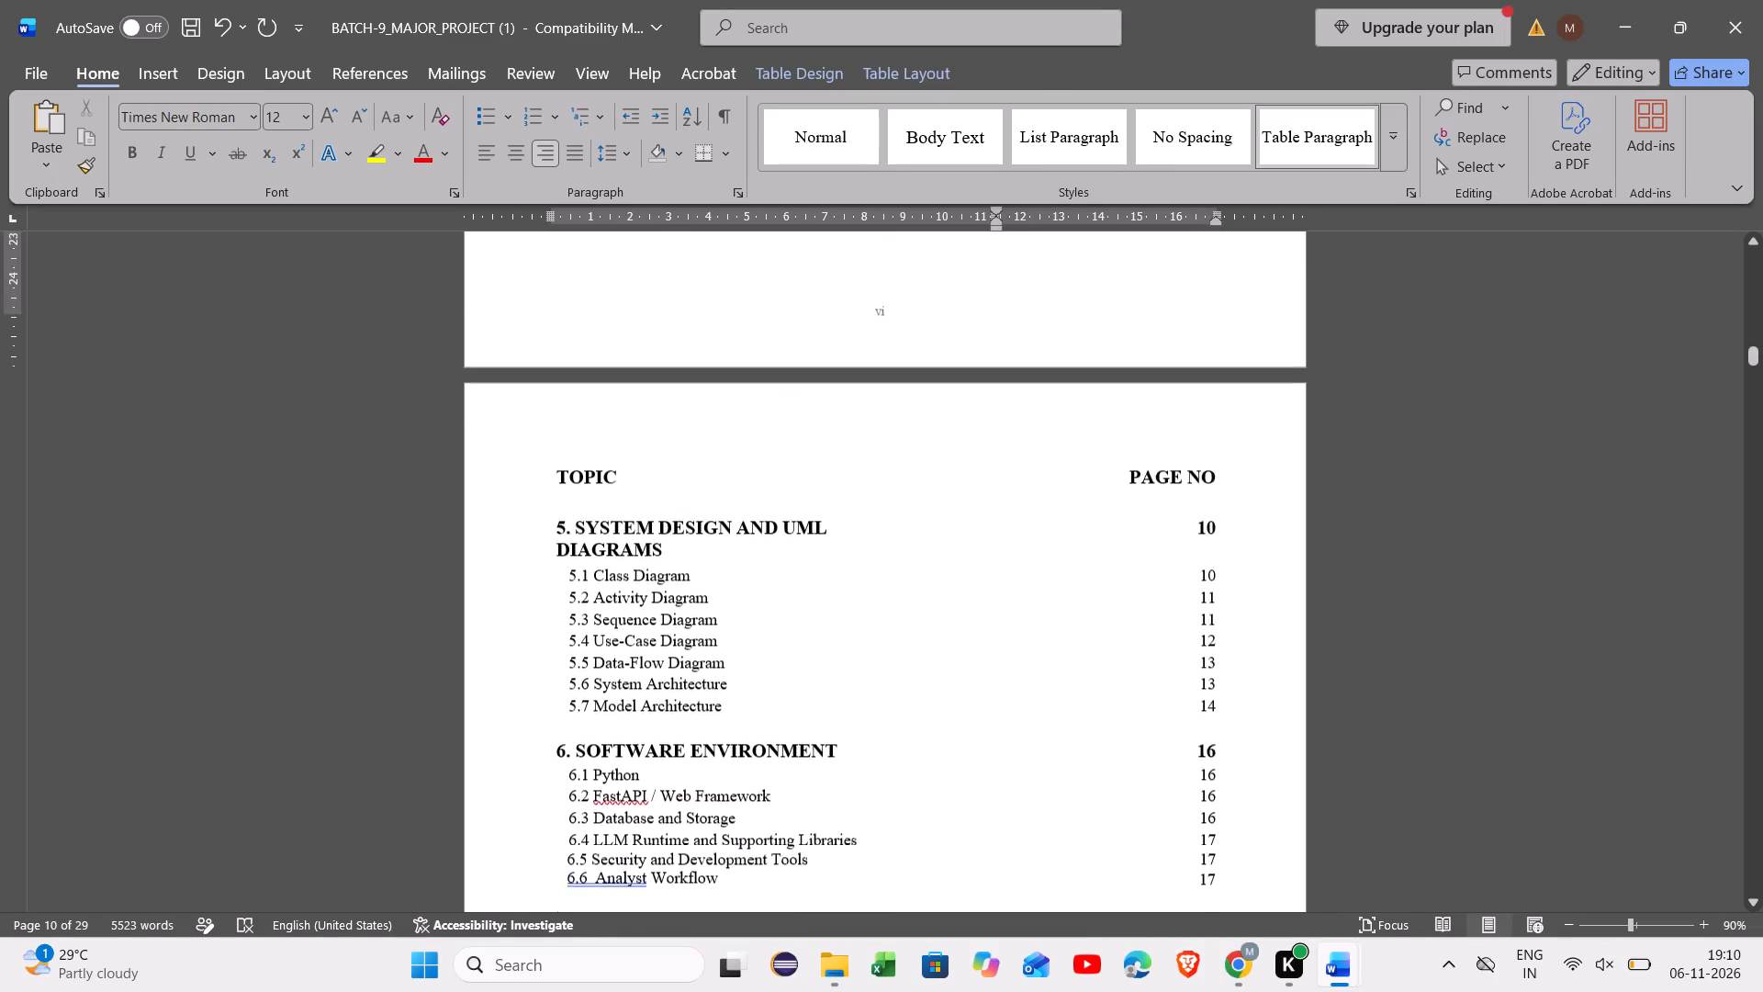
{"action": "scroll", "coordinate": [1213, 608], "scroll_direction": "up", "scroll_amount": 3}
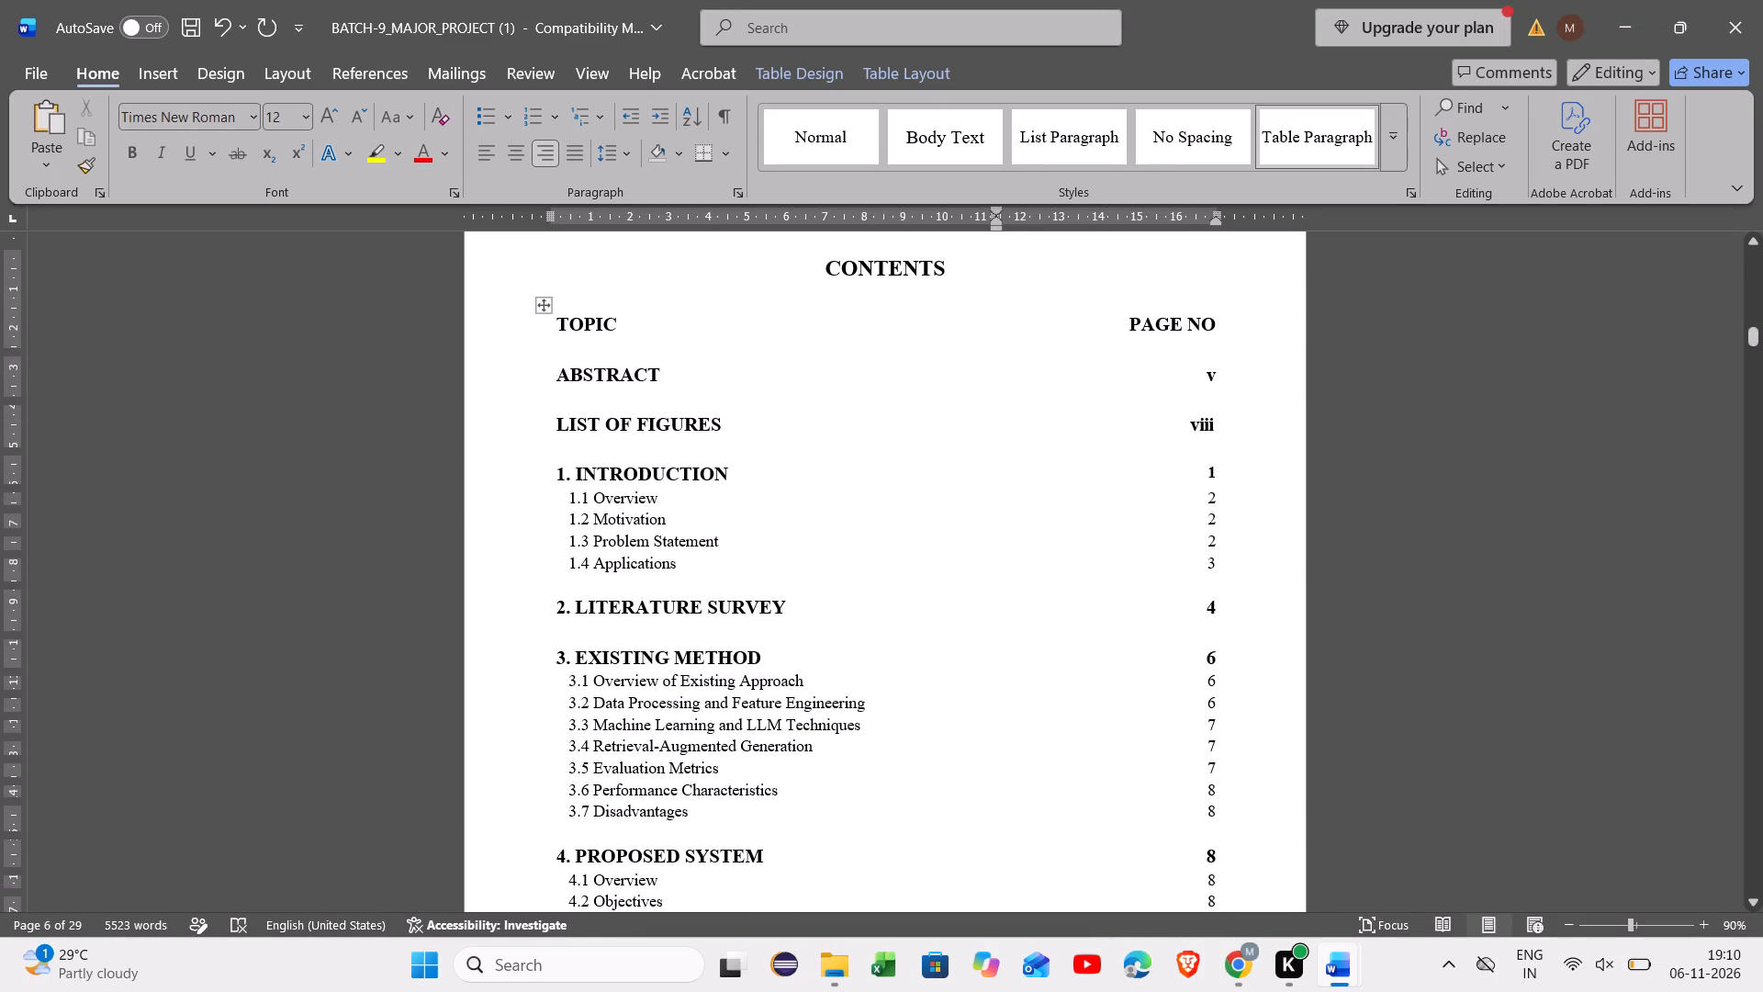
Set the Contents page number of 1.4 Applications to 2 and those of 1.3 Problem Statement, 1.2 Motivation and 1.1 Overview to 1.
{"action": "left_click", "coordinate": [1218, 563]}
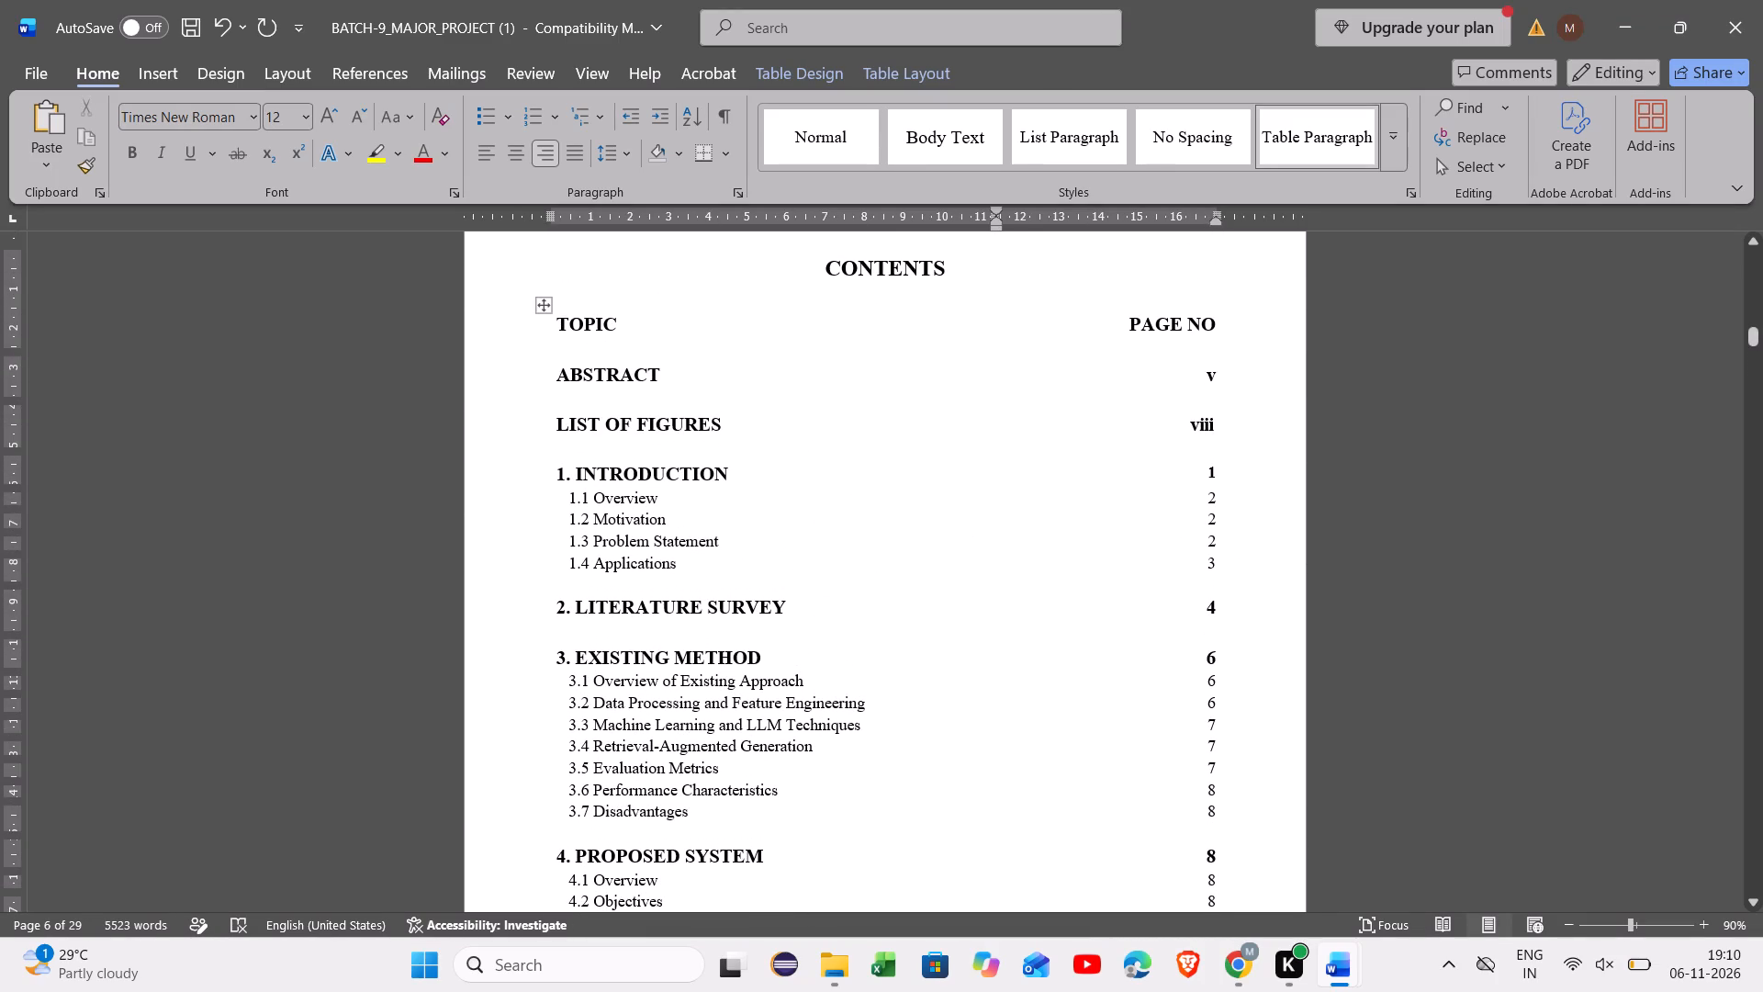
{"action": "left_click", "coordinate": [1218, 563]}
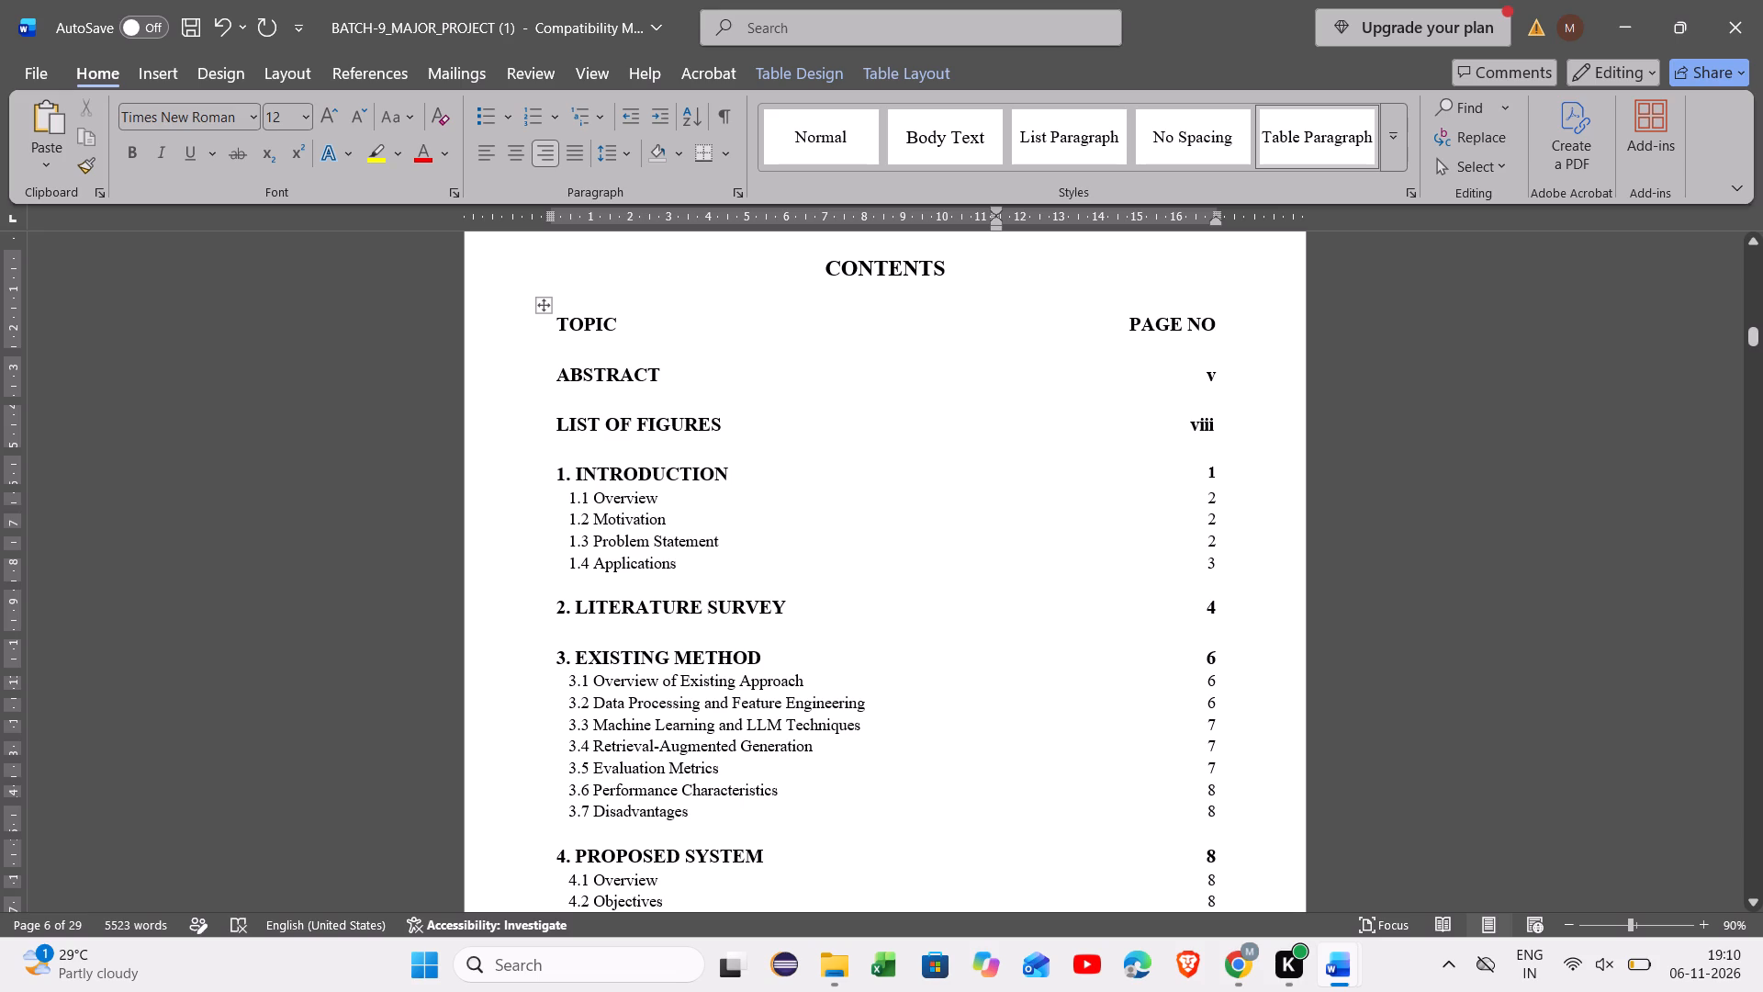
{"action": "left_click", "coordinate": [1212, 561]}
{"action": "key", "text": "BackSpace"}
{"action": "key", "text": "2"}
{"action": "key", "text": "Up"}
{"action": "key", "text": "BackSpace"}
{"action": "key", "text": "1"}
{"action": "key", "text": "Up"}
{"action": "key", "text": "BackSpace"}
{"action": "key", "text": "1"}
{"action": "key", "text": "Up"}
{"action": "key", "text": "BackSpace"}
{"action": "key", "text": "1"}
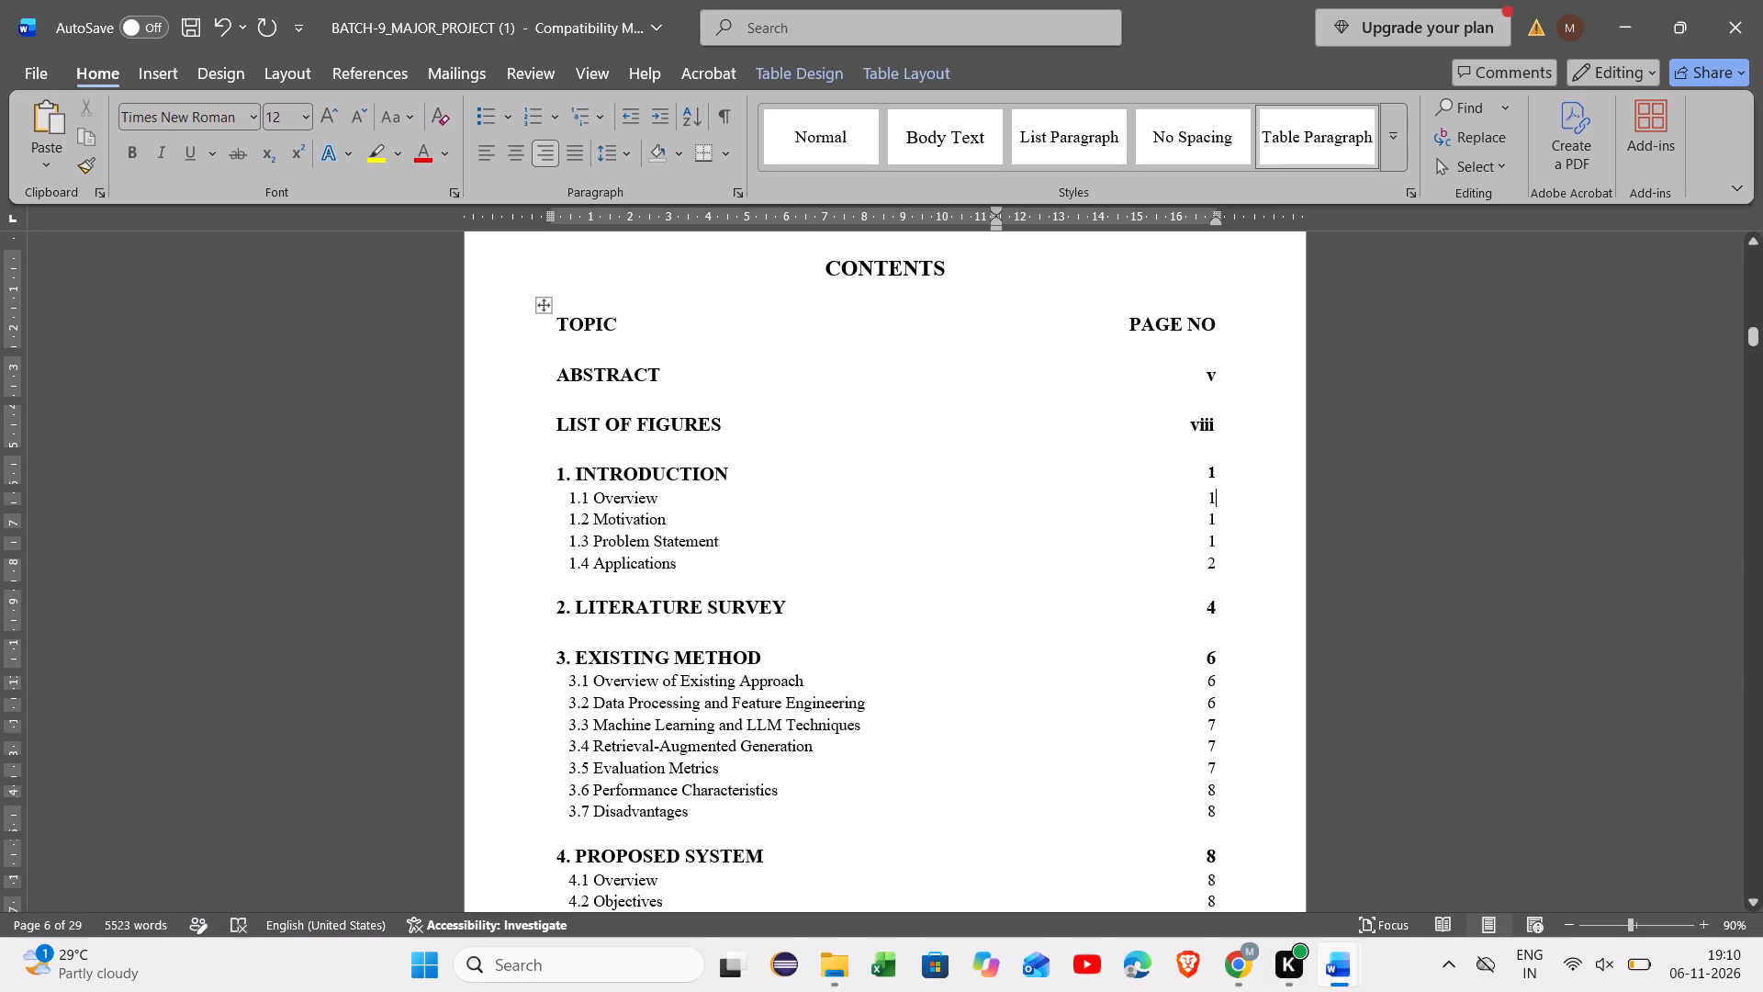
Check the footer page numbers of the section 1 Introduction pages, covering headings 1.1 through 1.4.
{"action": "scroll", "coordinate": [1050, 619], "scroll_direction": "down", "scroll_amount": 9}
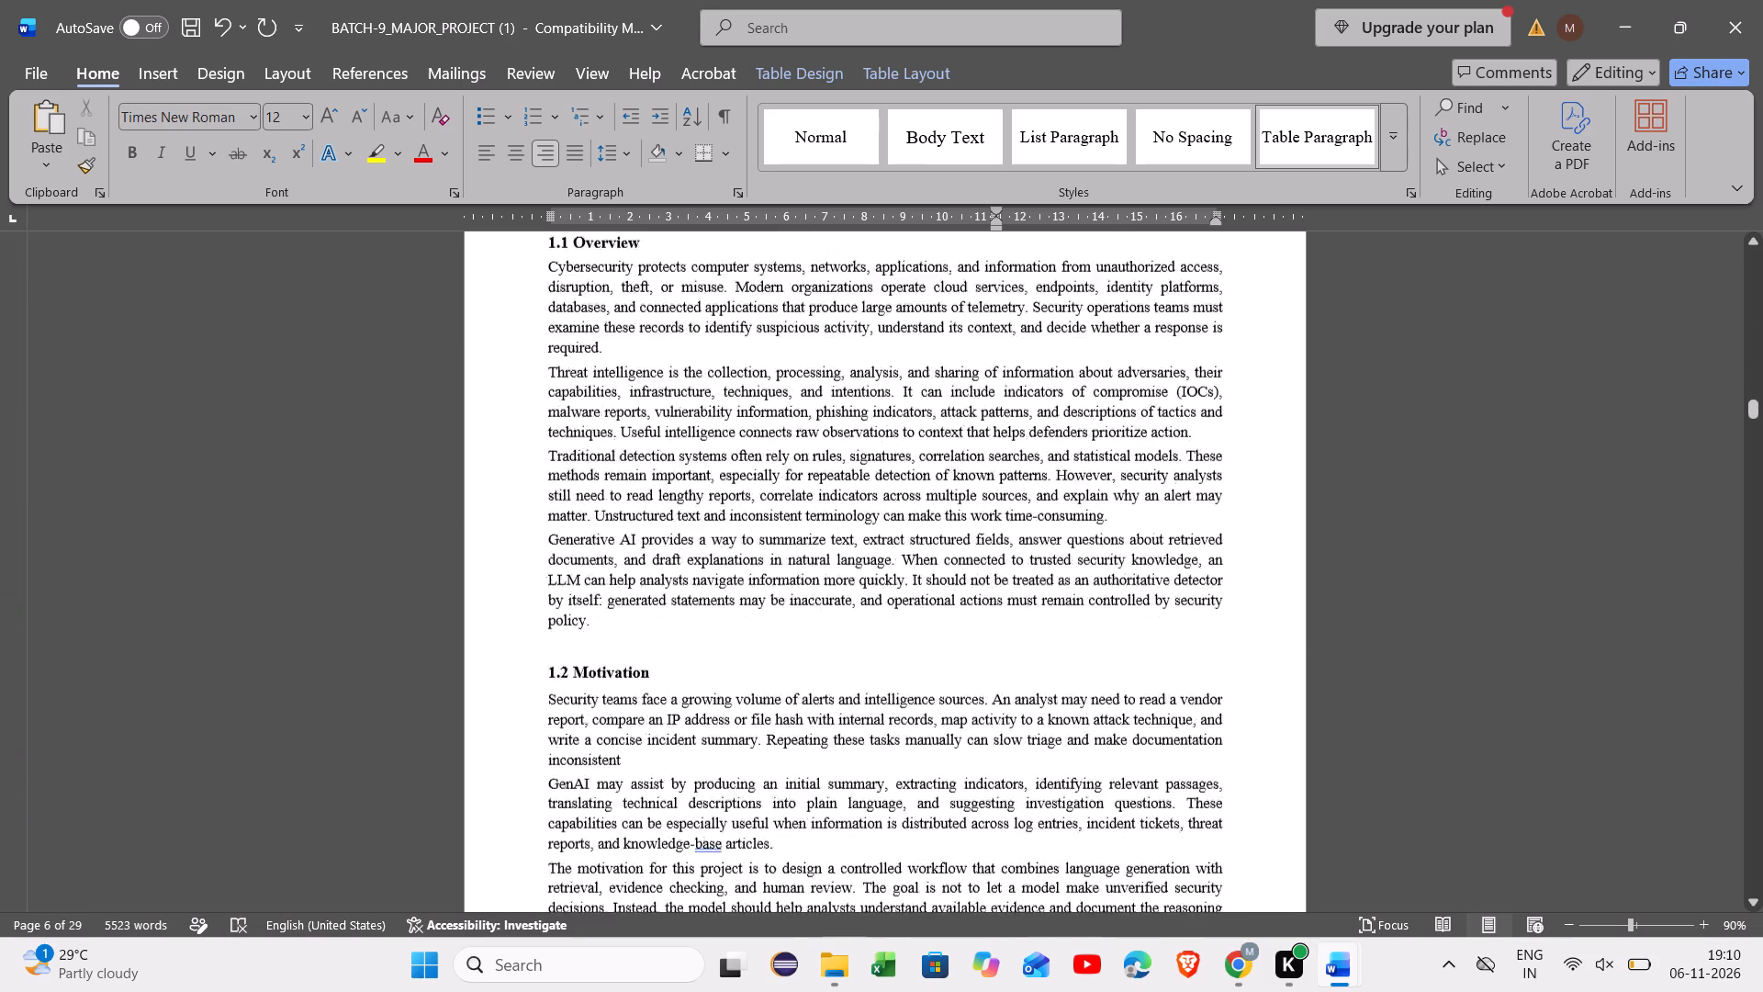
{"action": "scroll", "coordinate": [1050, 619], "scroll_direction": "down", "scroll_amount": 1}
{"action": "scroll", "coordinate": [1050, 619], "scroll_direction": "up", "scroll_amount": 4}
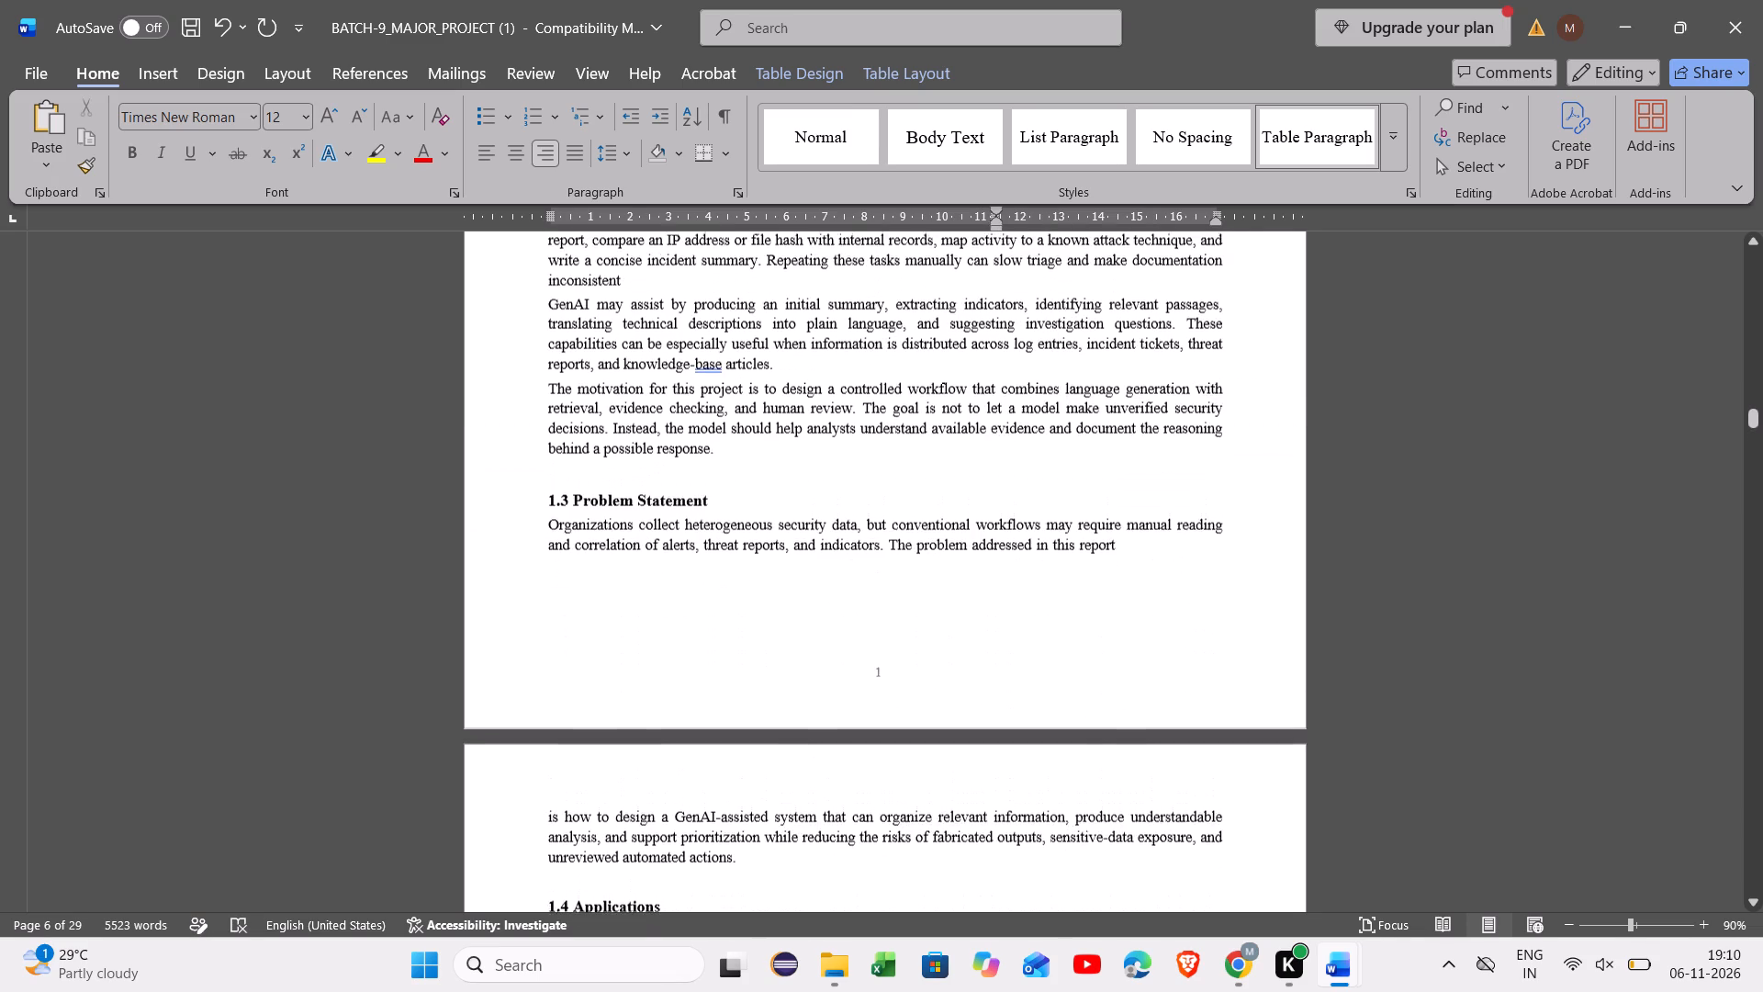
{"action": "scroll", "coordinate": [1050, 619], "scroll_direction": "right", "scroll_amount": 1}
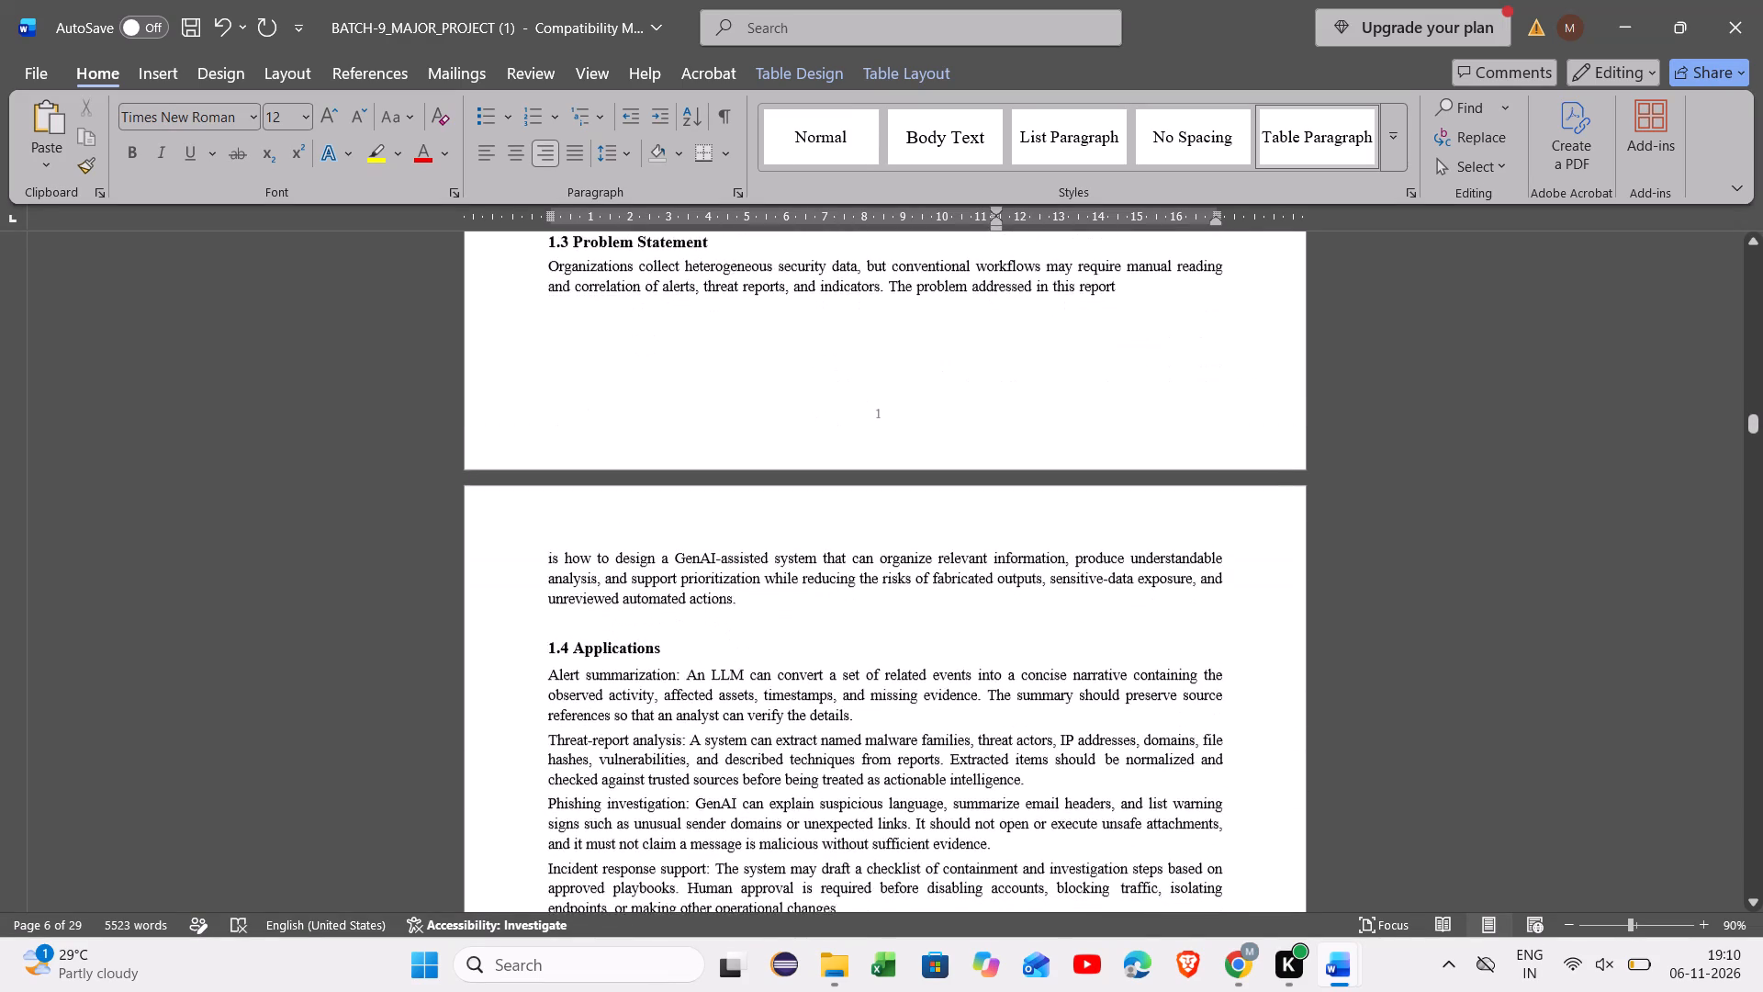
{"action": "scroll", "coordinate": [1050, 619], "scroll_direction": "up", "scroll_amount": 18}
{"action": "scroll", "coordinate": [1050, 619], "scroll_direction": "down", "scroll_amount": 3}
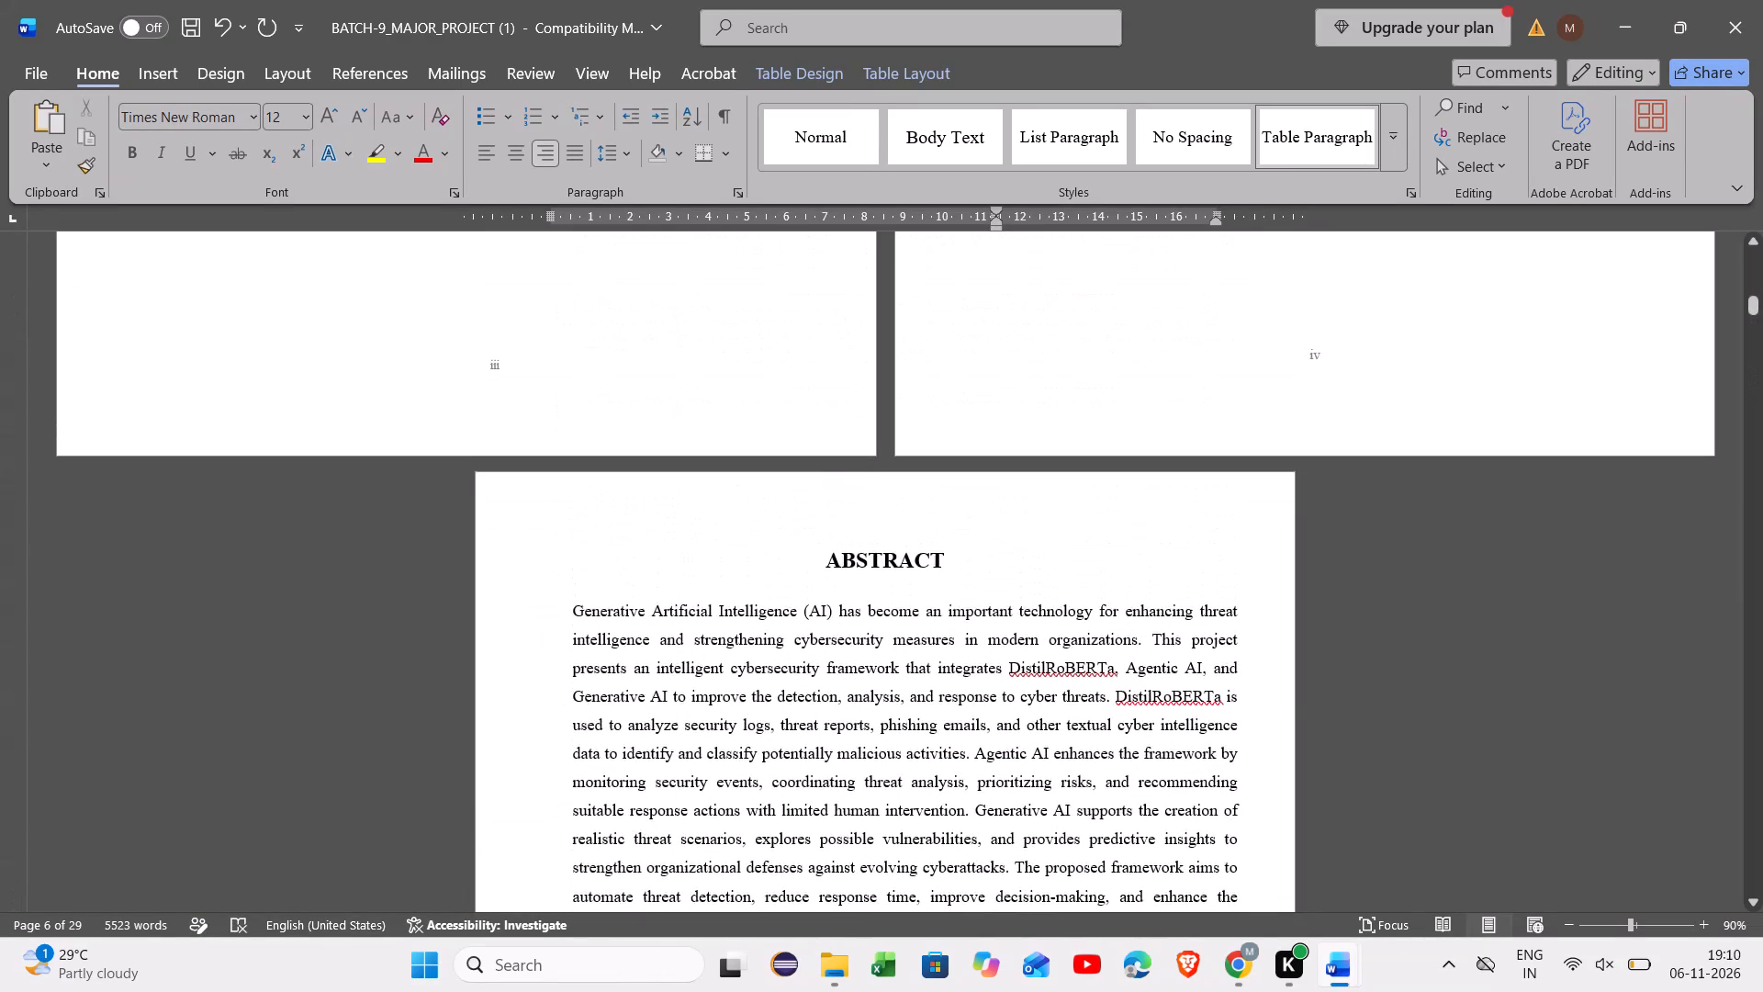
Set the Contents page numbers of 2. Literature Survey to 3, and of 3. Existing Method and 3.1 Overview of Existing Approach to 5.
{"action": "scroll", "coordinate": [1050, 619], "scroll_direction": "down", "scroll_amount": 6}
{"action": "scroll", "coordinate": [1050, 619], "scroll_direction": "up", "scroll_amount": 1}
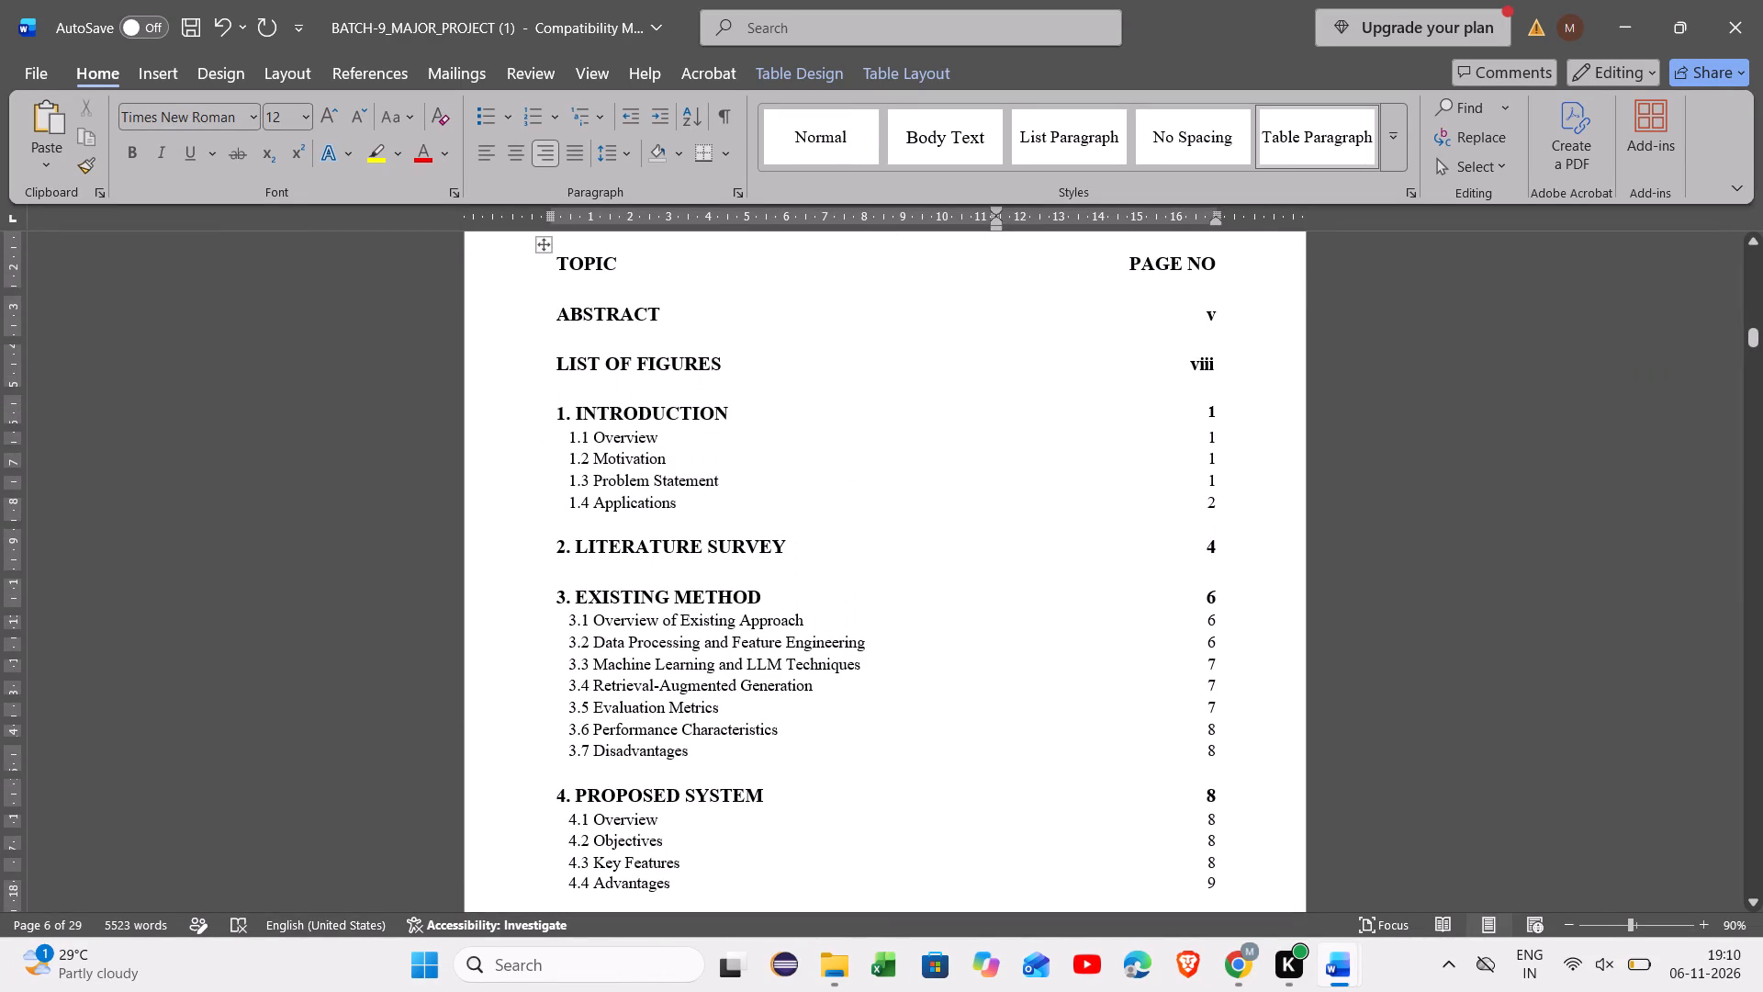
{"action": "left_click", "coordinate": [1213, 547]}
{"action": "key", "text": "BackSpace"}
{"action": "key", "text": "3"}
{"action": "left_click", "coordinate": [1214, 594]}
{"action": "key", "text": "BackSpace"}
{"action": "key", "text": "5"}
{"action": "key", "text": "Down"}
{"action": "key", "text": "BackSpace"}
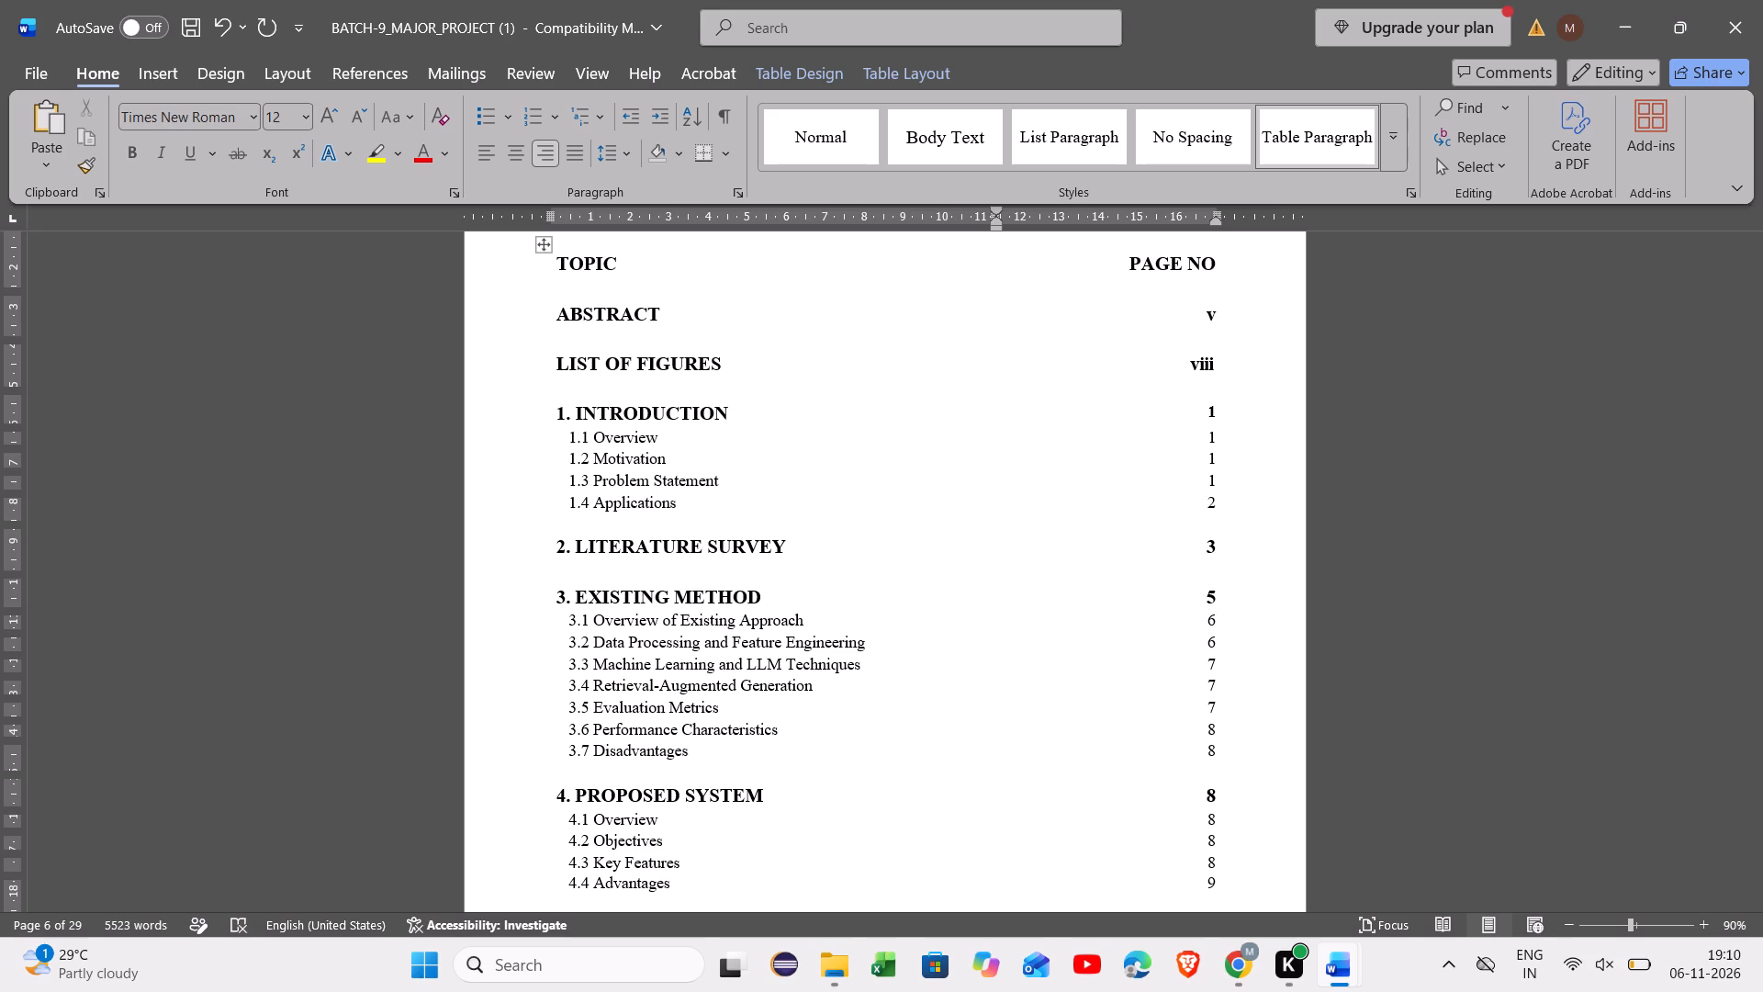
{"action": "key", "text": "5"}
Check the footer page numbers of the section 3 pages, covering headings 3.1 through 3.6.
{"action": "scroll", "coordinate": [1141, 761], "scroll_direction": "down", "scroll_amount": 2}
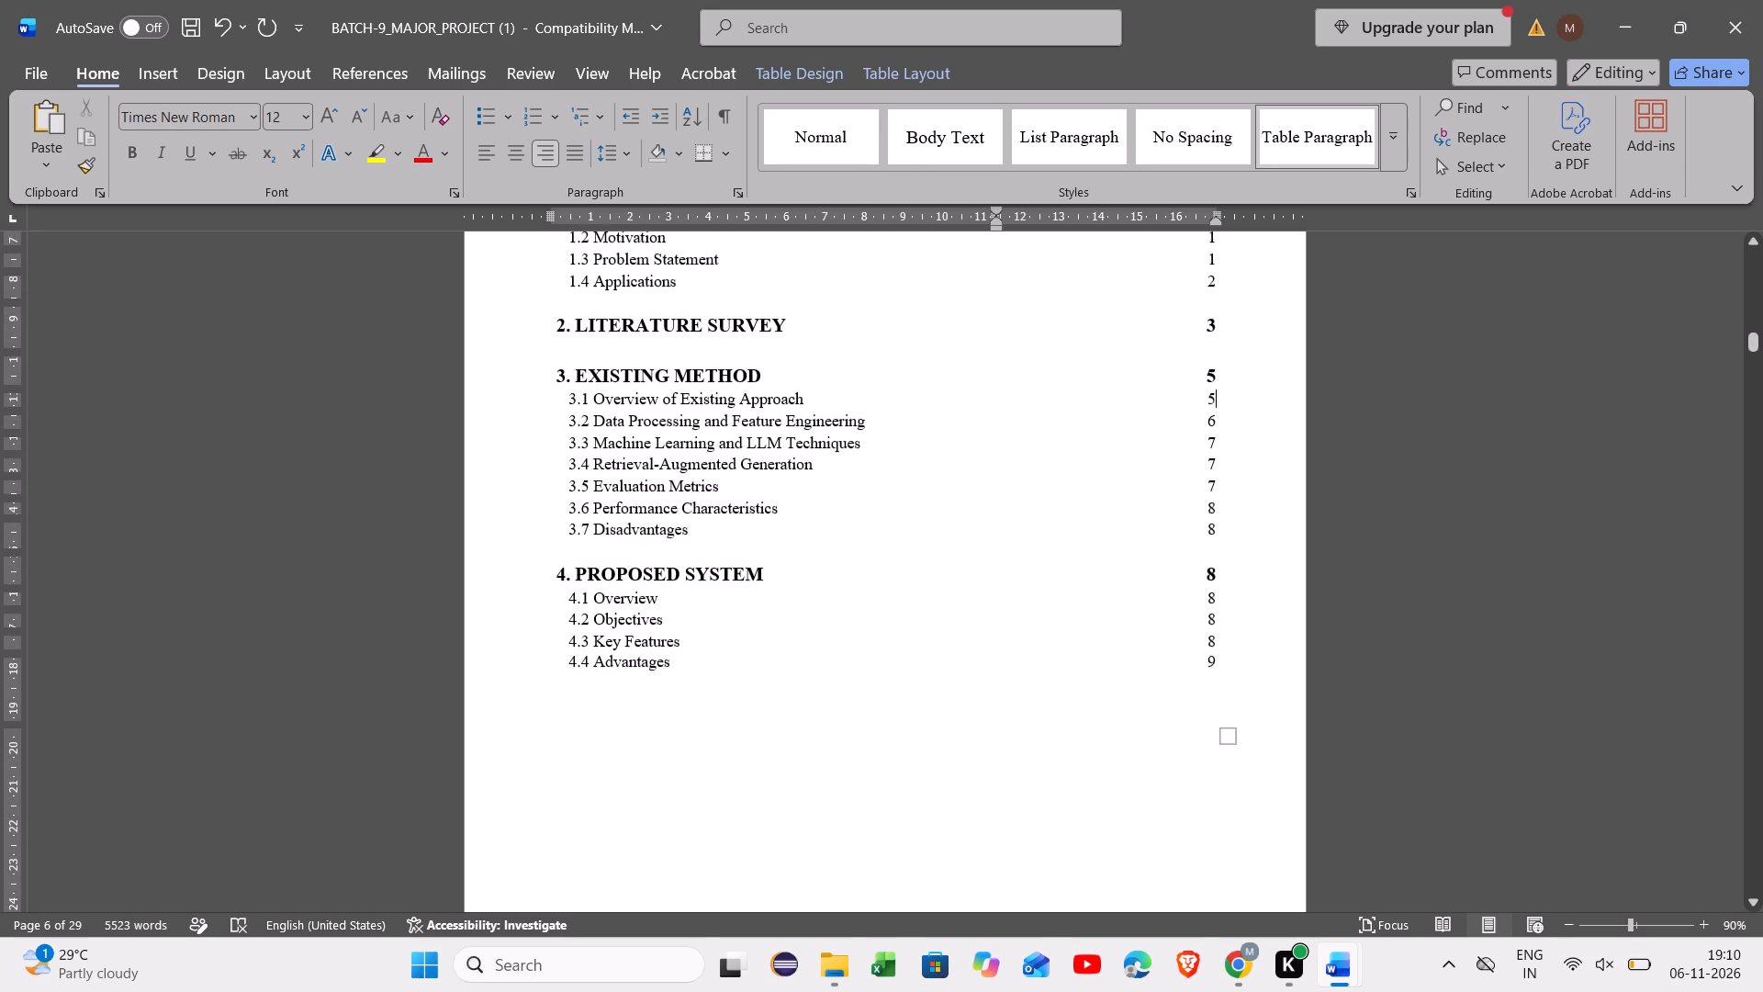
{"action": "scroll", "coordinate": [1141, 761], "scroll_direction": "down", "scroll_amount": 8}
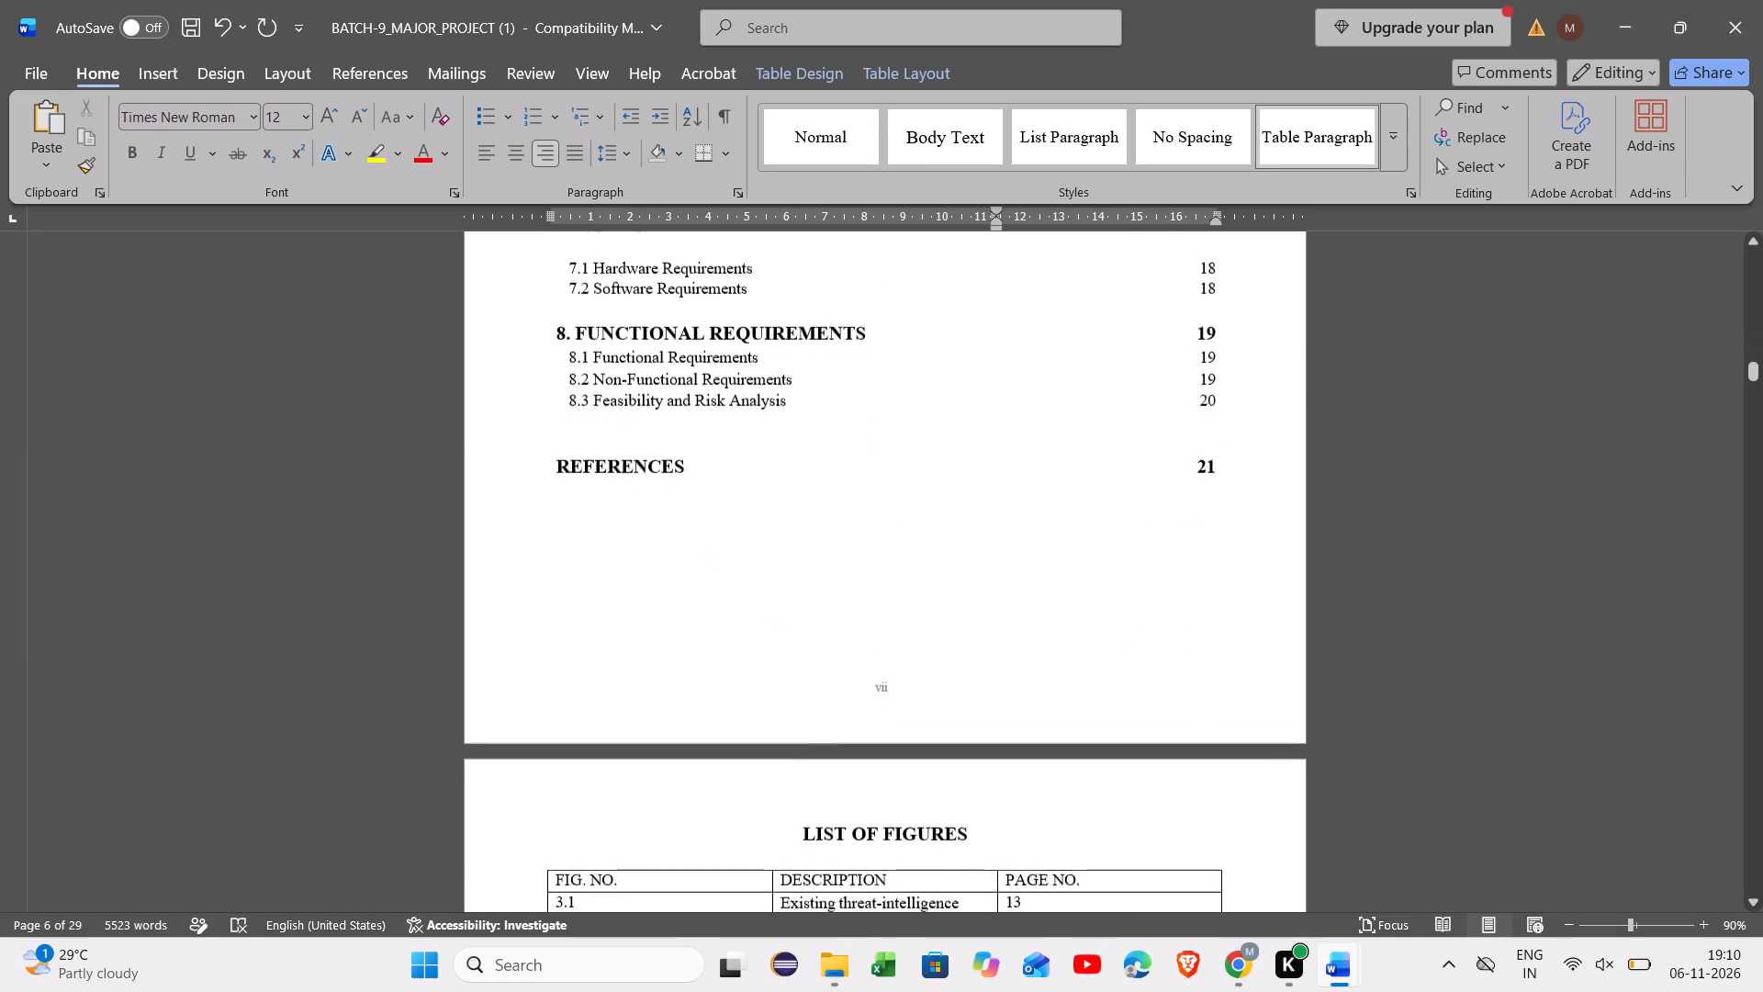
{"action": "scroll", "coordinate": [1141, 761], "scroll_direction": "down", "scroll_amount": 8}
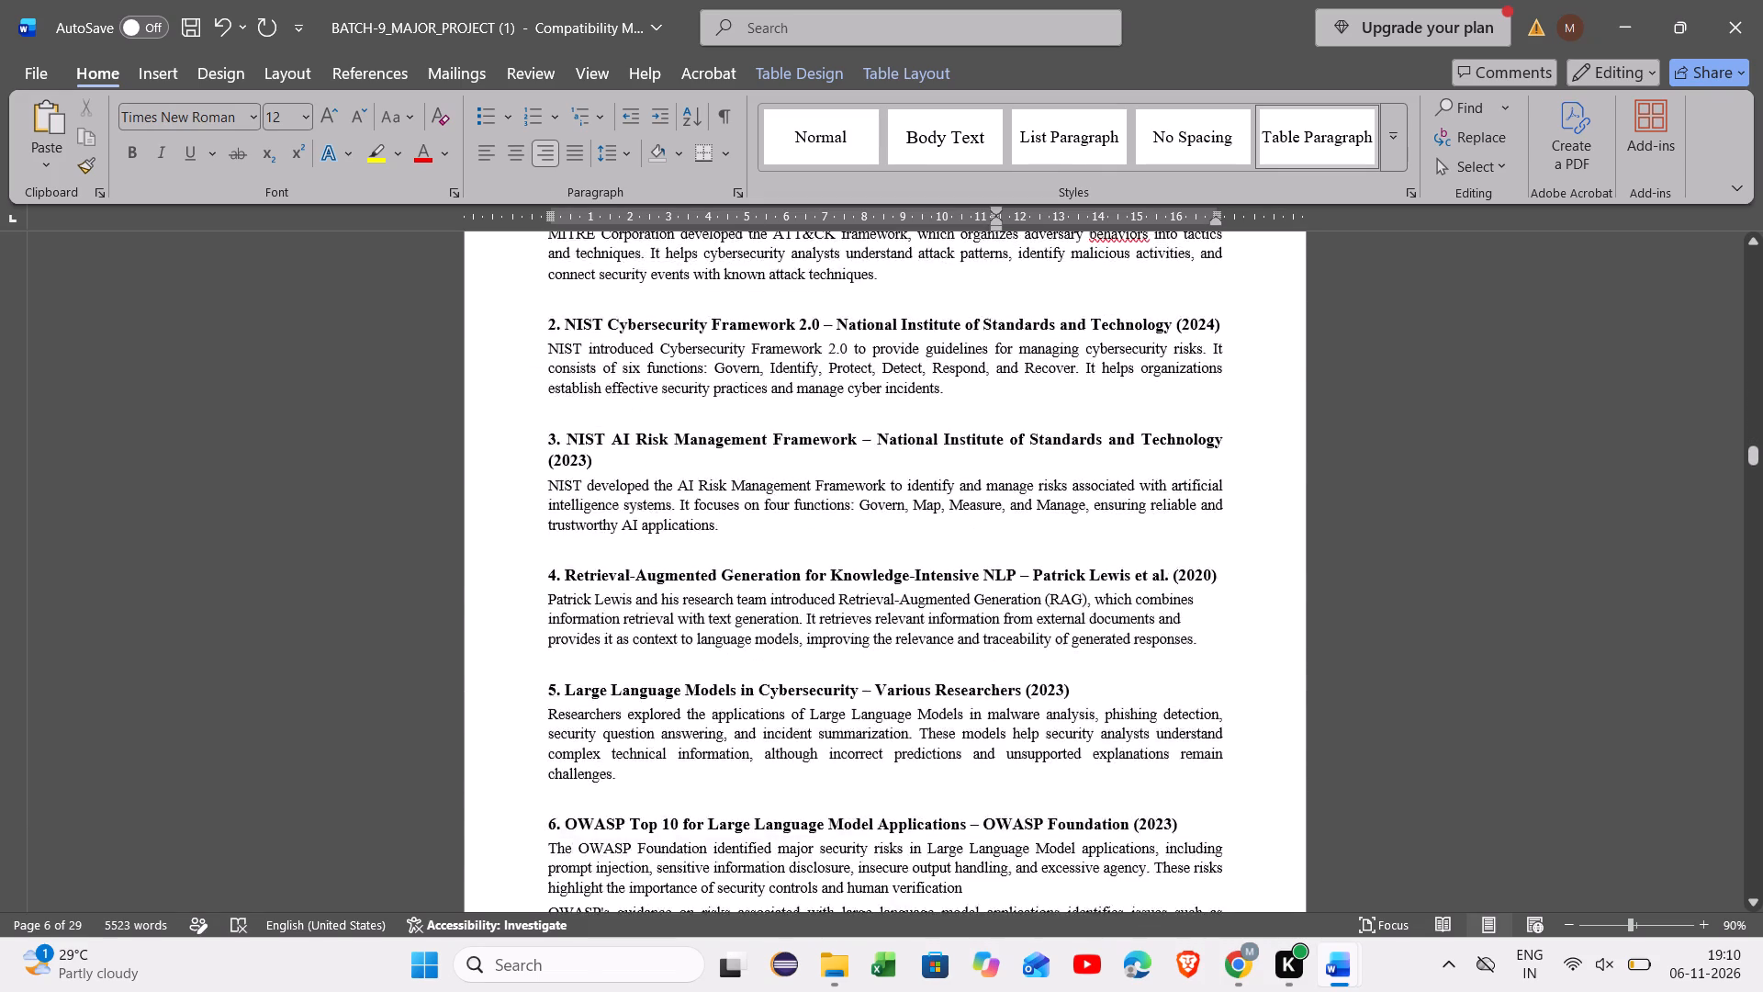
{"action": "scroll", "coordinate": [1141, 761], "scroll_direction": "down", "scroll_amount": 7}
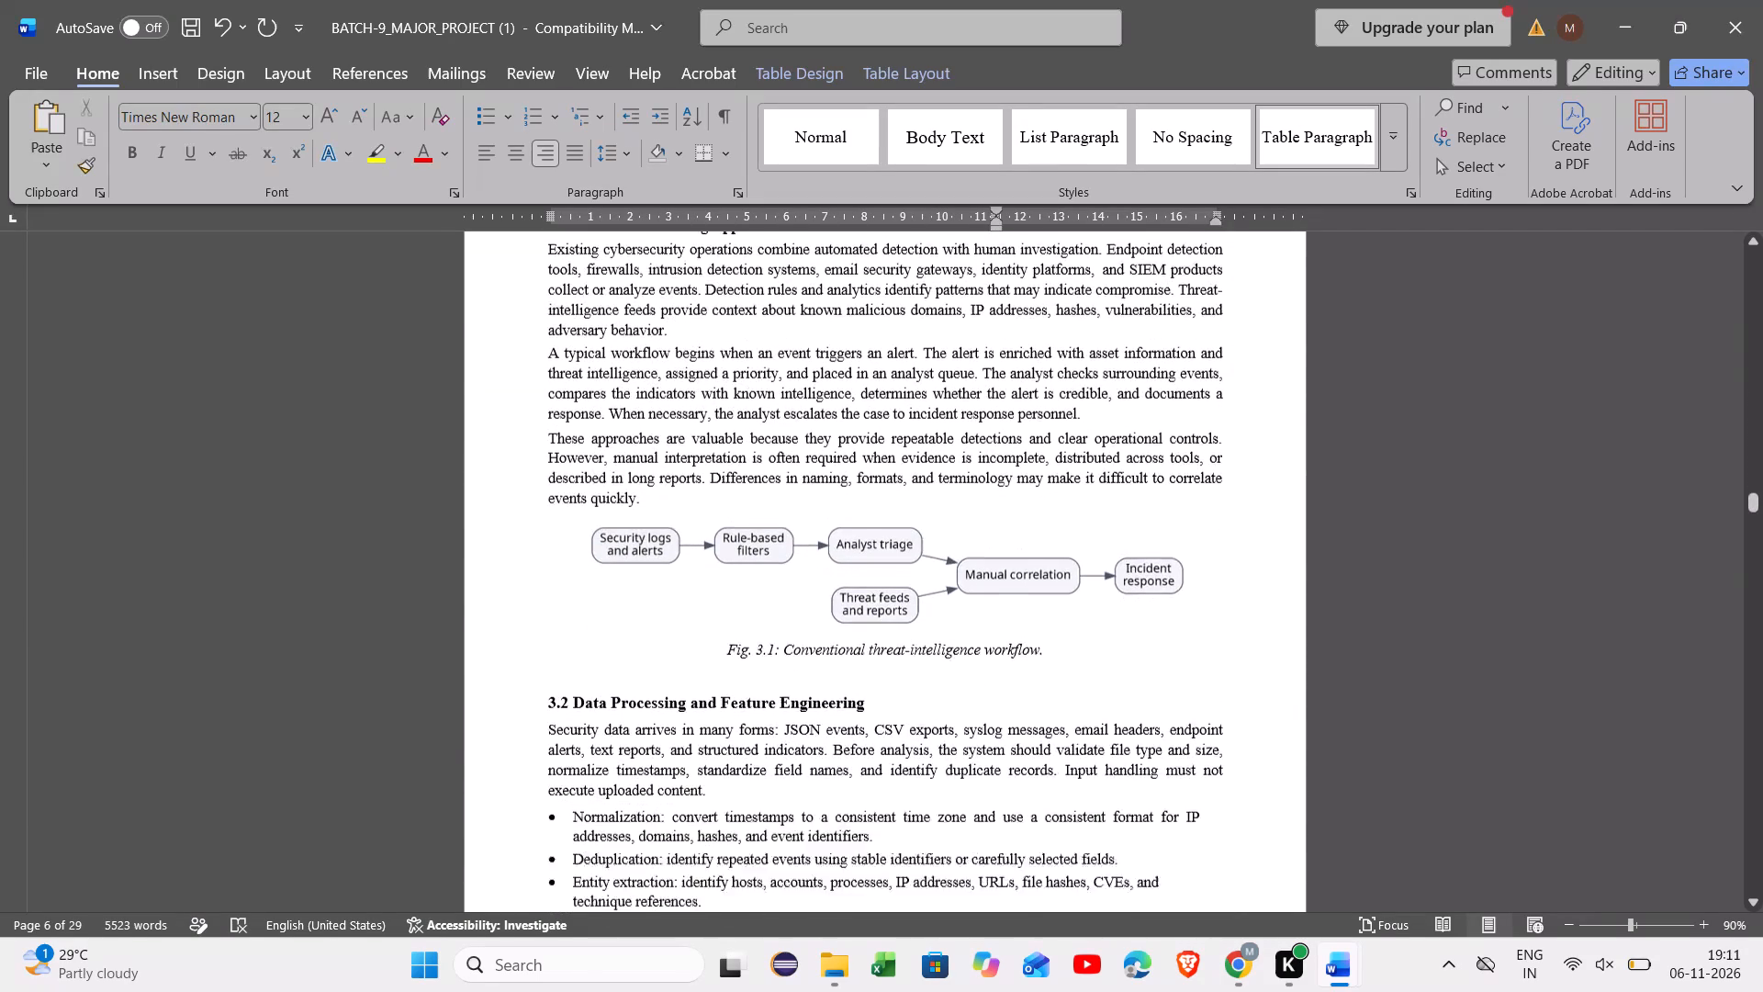
{"action": "scroll", "coordinate": [1141, 761], "scroll_direction": "down", "scroll_amount": 4}
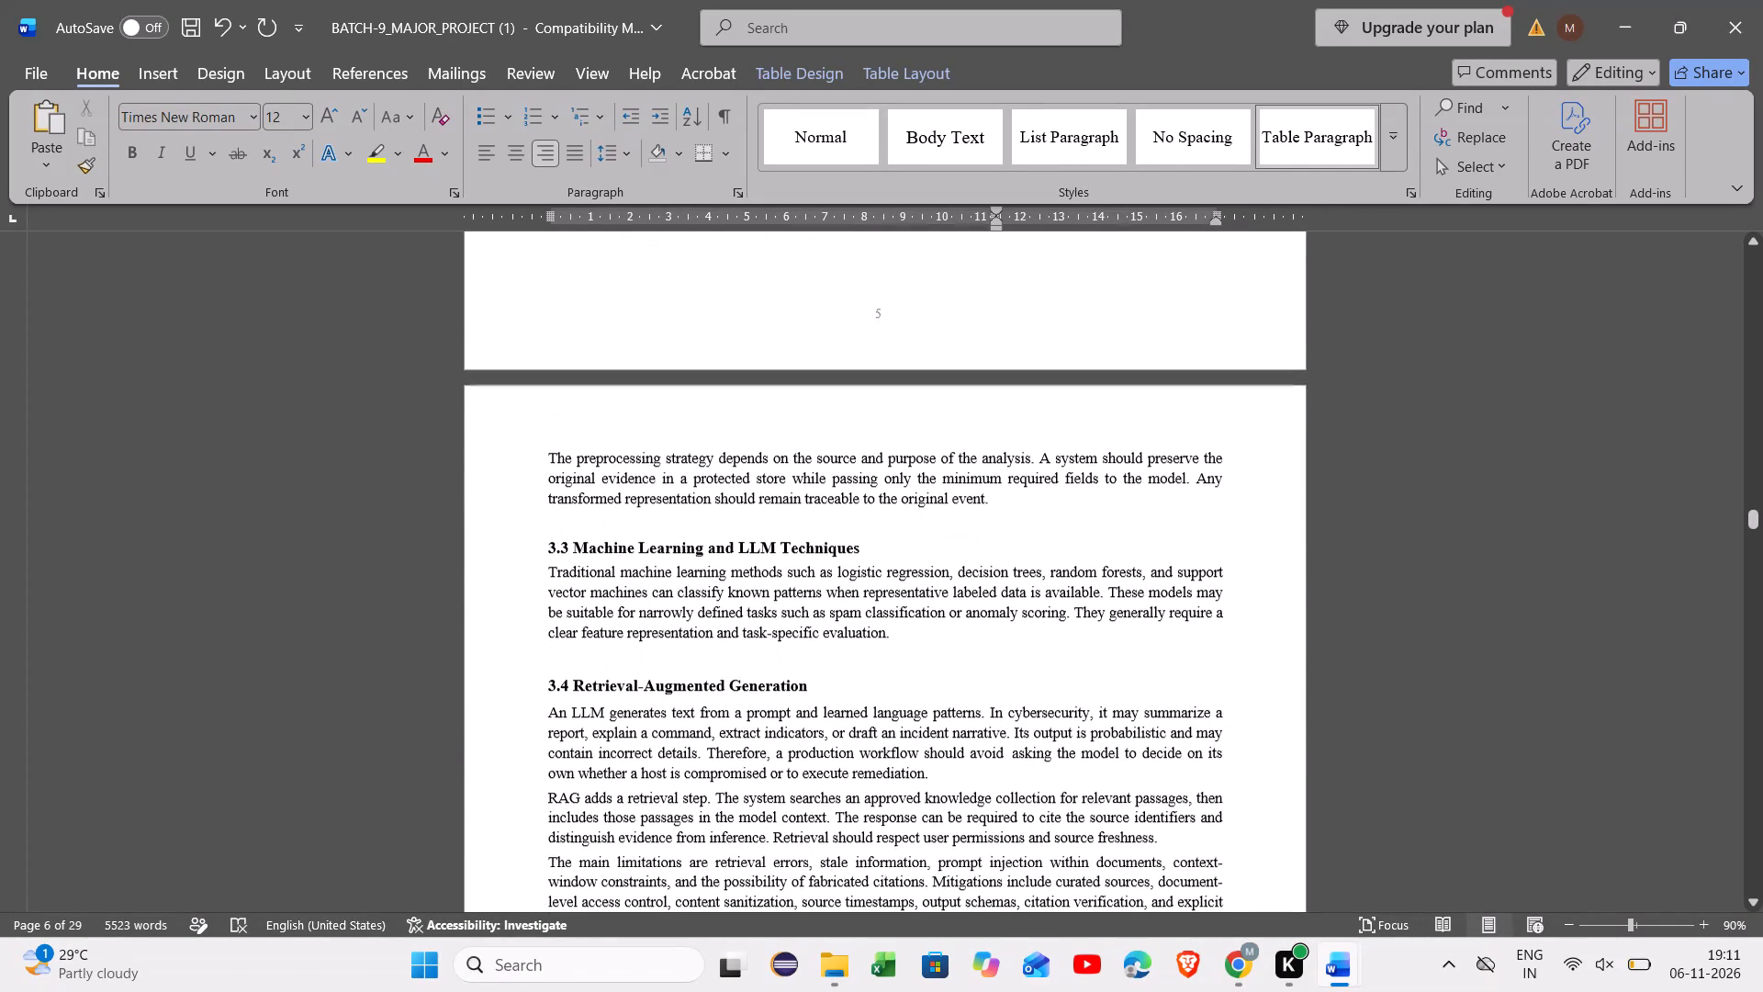
{"action": "scroll", "coordinate": [1141, 761], "scroll_direction": "down", "scroll_amount": 3}
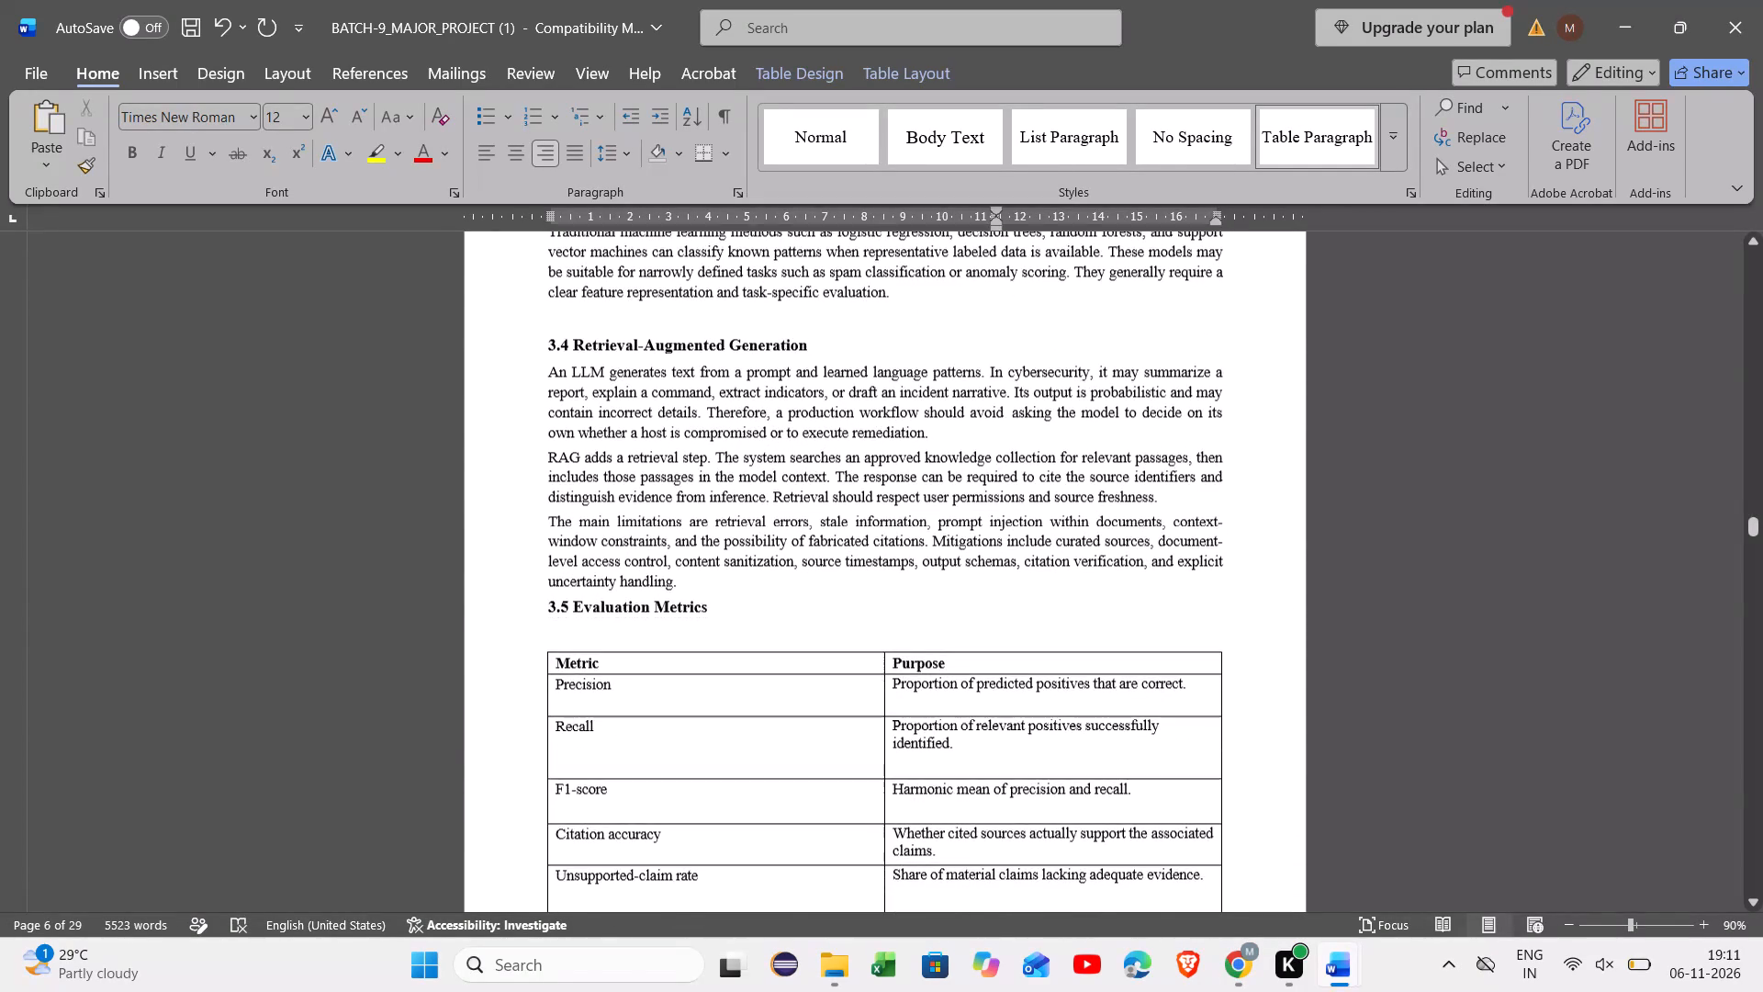
{"action": "scroll", "coordinate": [1141, 761], "scroll_direction": "down", "scroll_amount": 1}
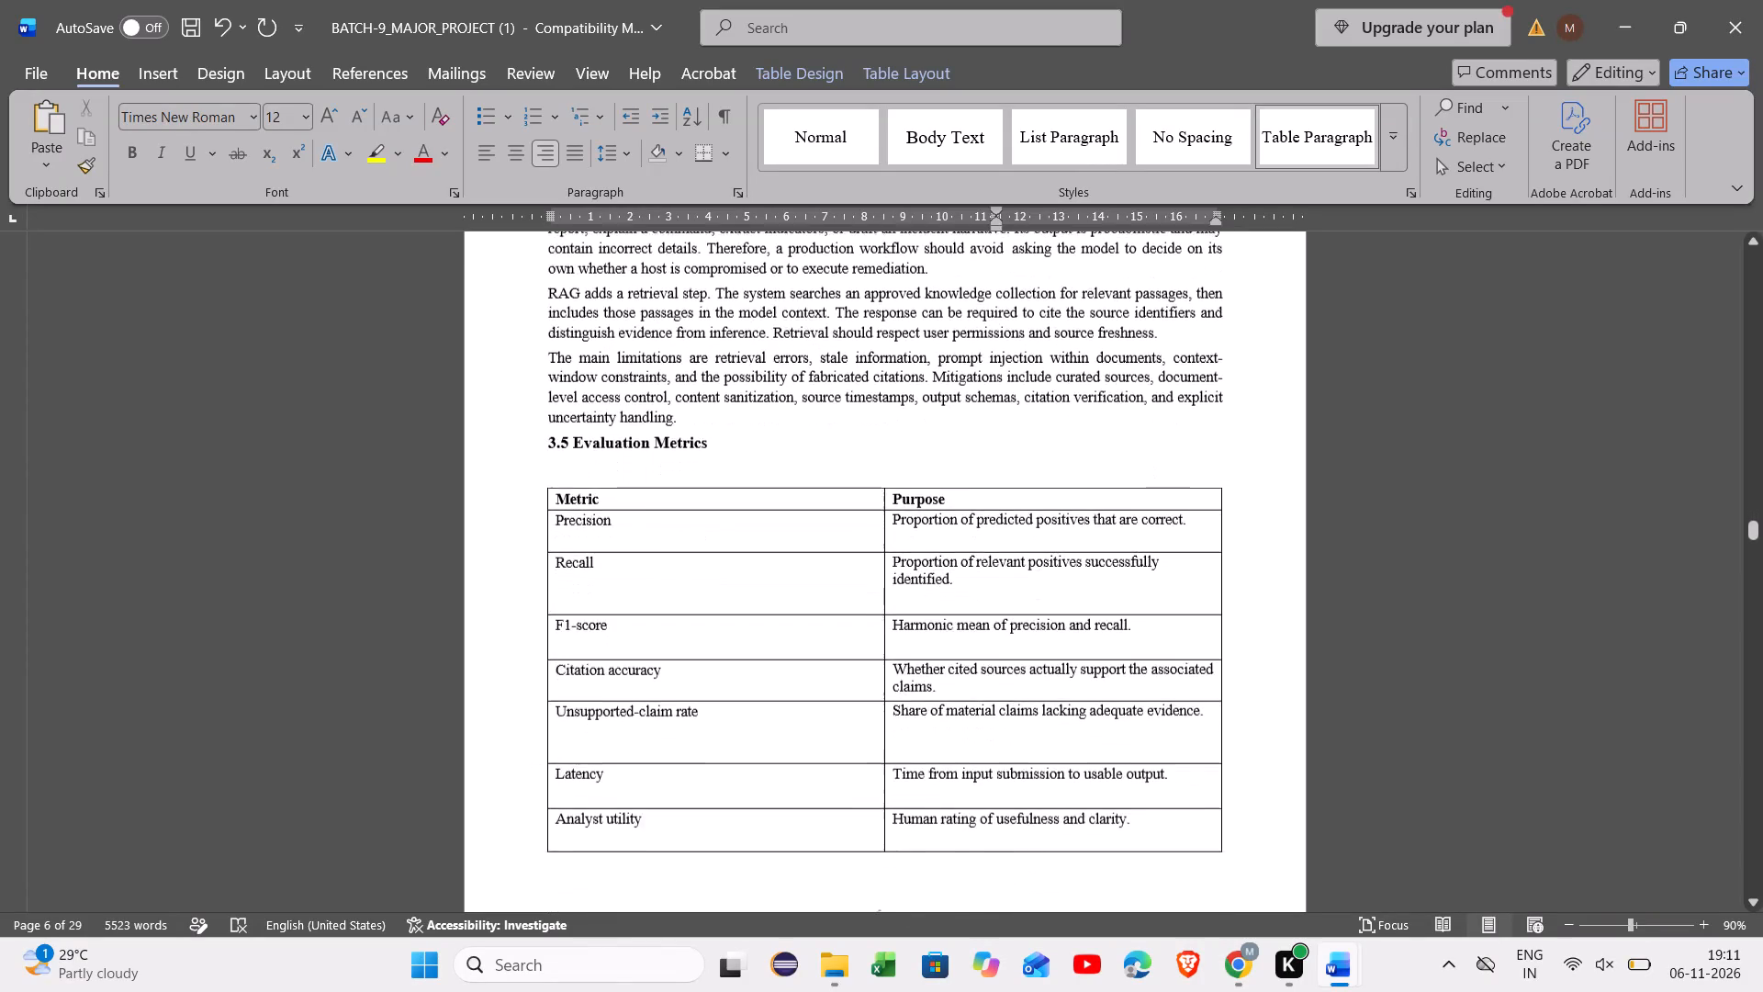
{"action": "scroll", "coordinate": [1141, 761], "scroll_direction": "down", "scroll_amount": 1}
Set the Contents page numbers of 3.3 Machine Learning and LLM Techniques, 3.4 Retrieval-Augmented Generation and 3.5 Evaluation Metrics to 6.
{"action": "scroll", "coordinate": [1141, 761], "scroll_direction": "up", "scroll_amount": 5}
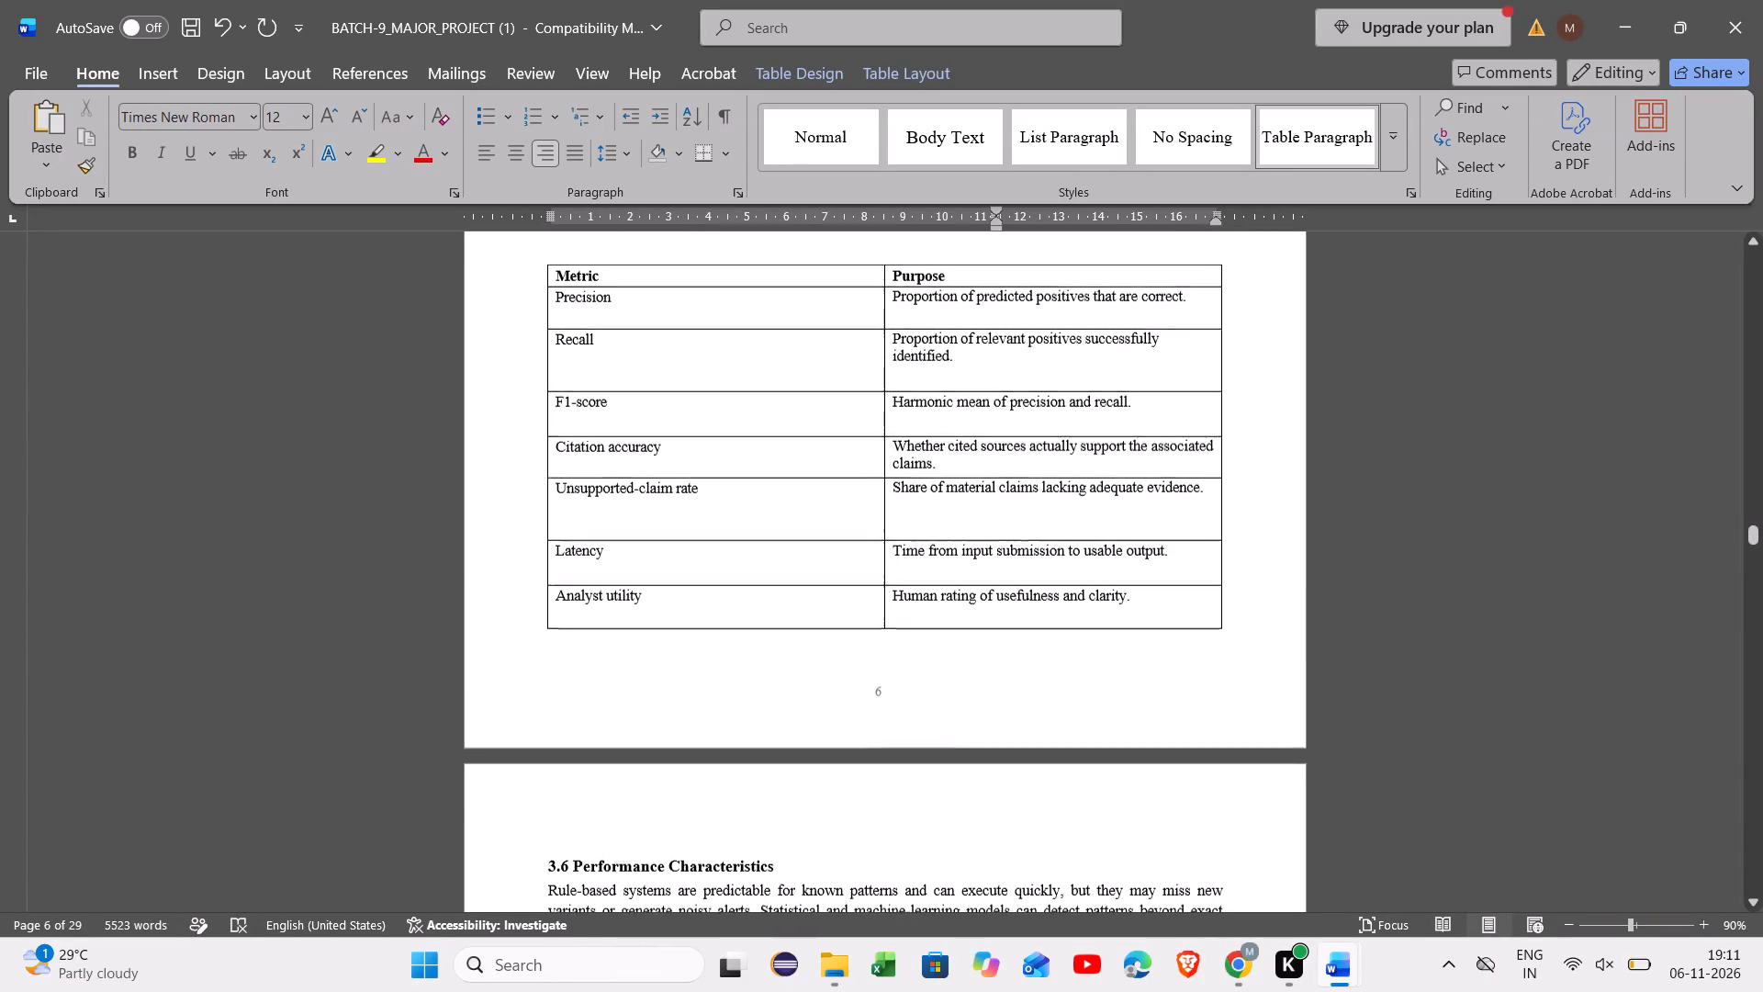
{"action": "scroll", "coordinate": [1141, 761], "scroll_direction": "up", "scroll_amount": 10}
{"action": "scroll", "coordinate": [1141, 761], "scroll_direction": "up", "scroll_amount": 20}
{"action": "scroll", "coordinate": [1141, 761], "scroll_direction": "up", "scroll_amount": 9}
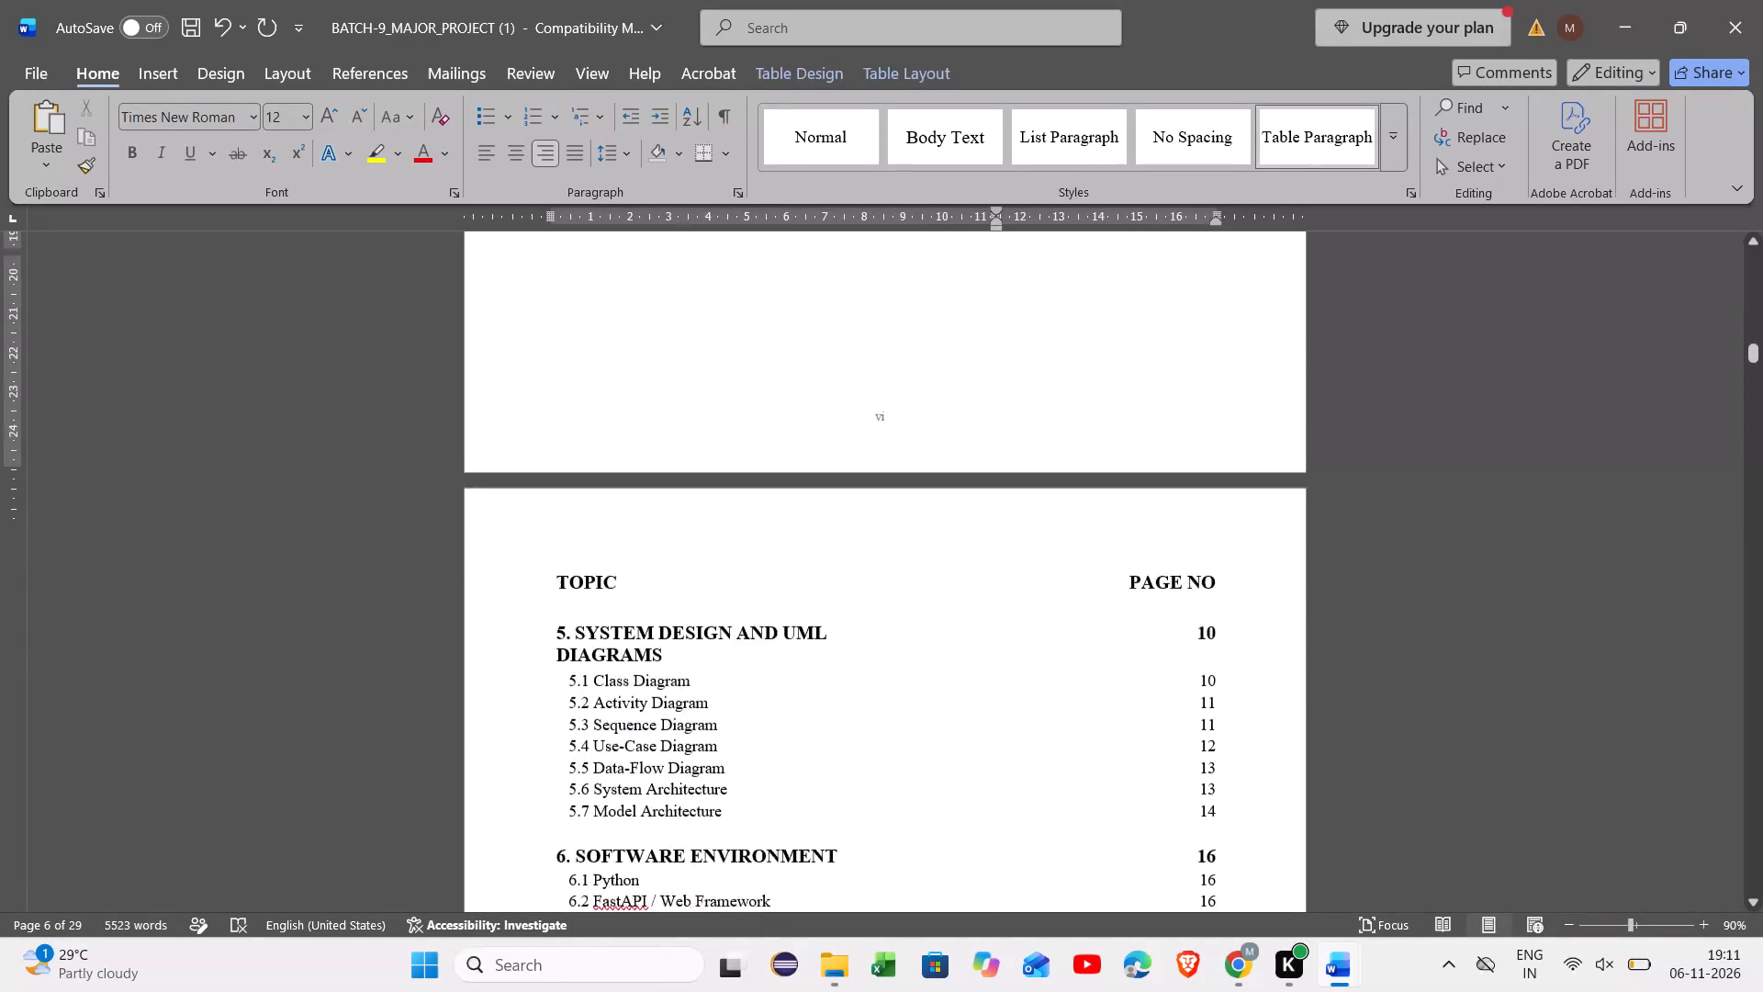
{"action": "scroll", "coordinate": [1141, 761], "scroll_direction": "up", "scroll_amount": 4}
{"action": "scroll", "coordinate": [1141, 761], "scroll_direction": "down", "scroll_amount": 1}
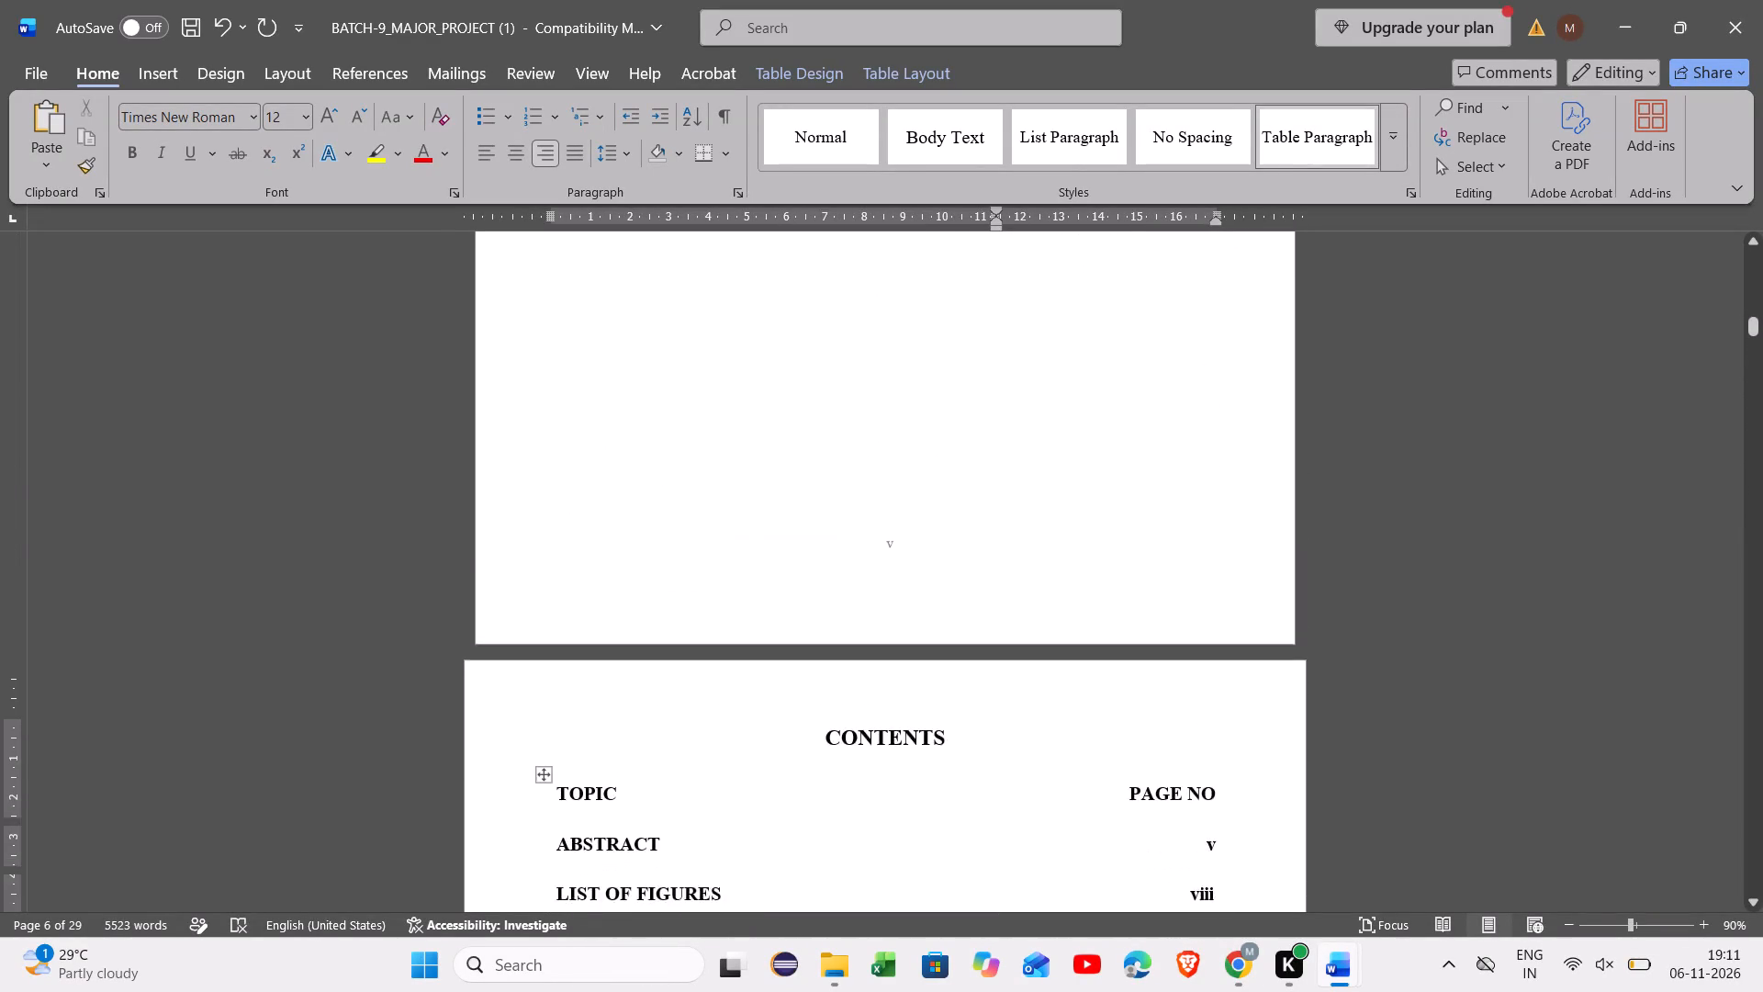
{"action": "scroll", "coordinate": [1141, 761], "scroll_direction": "down", "scroll_amount": 2}
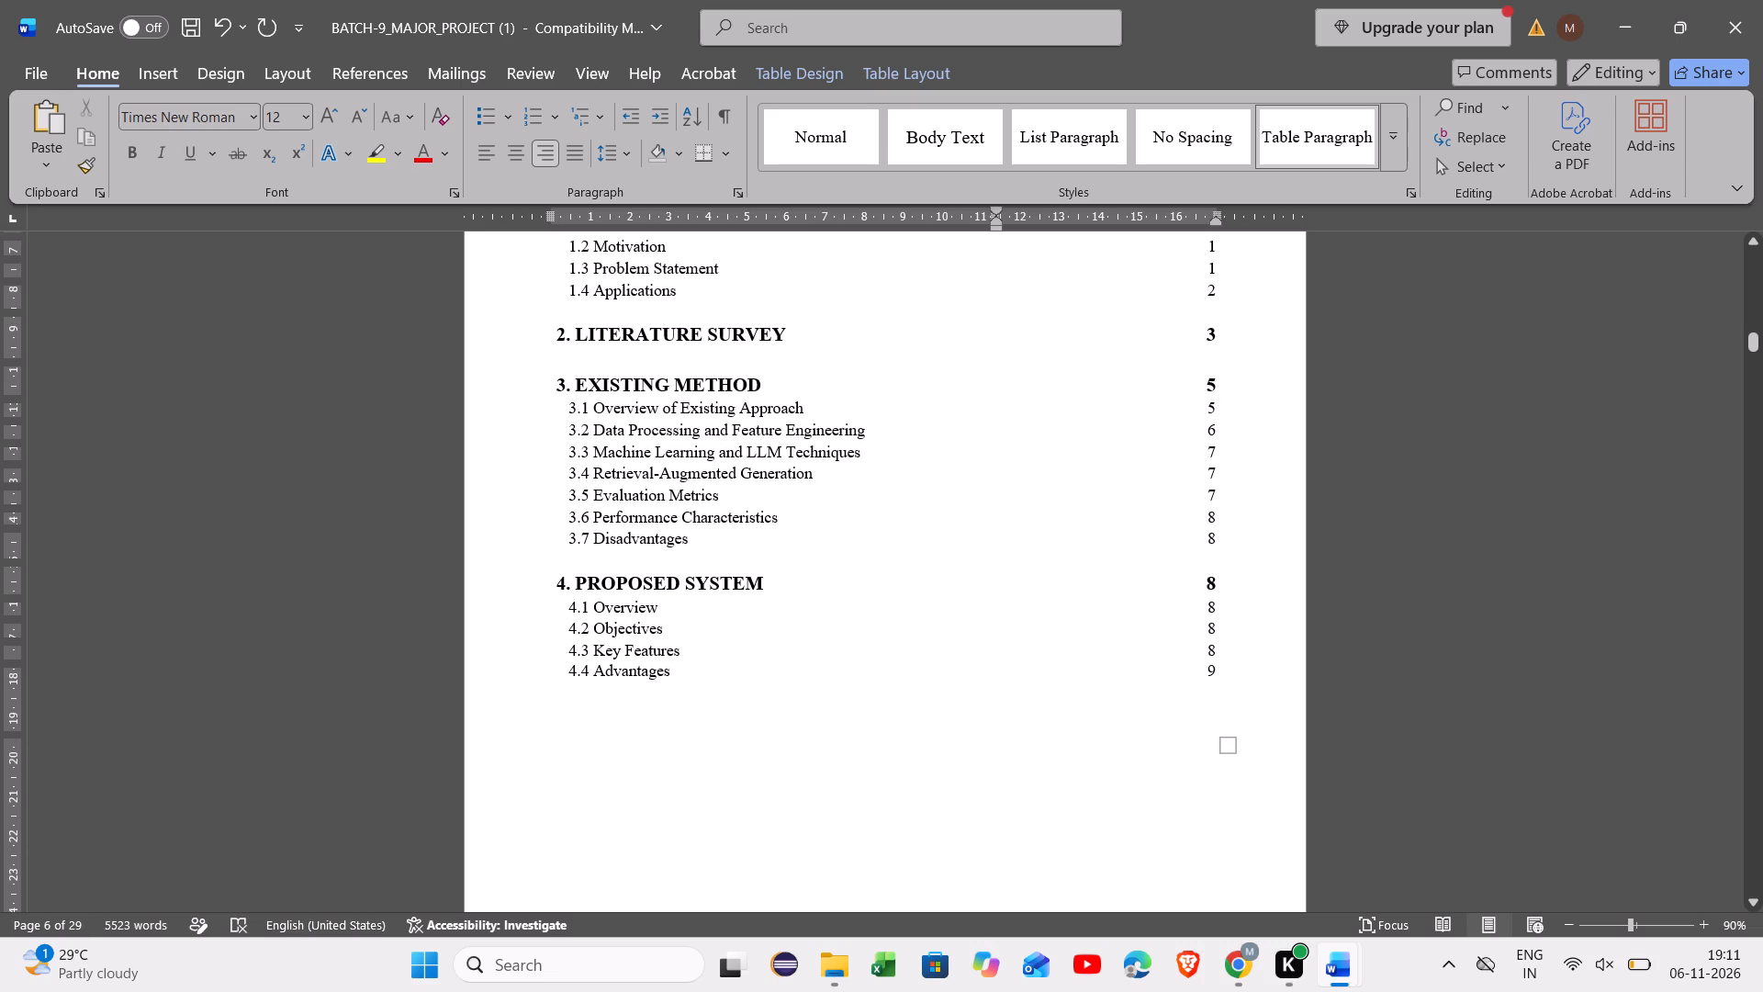
{"action": "left_click", "coordinate": [1218, 450]}
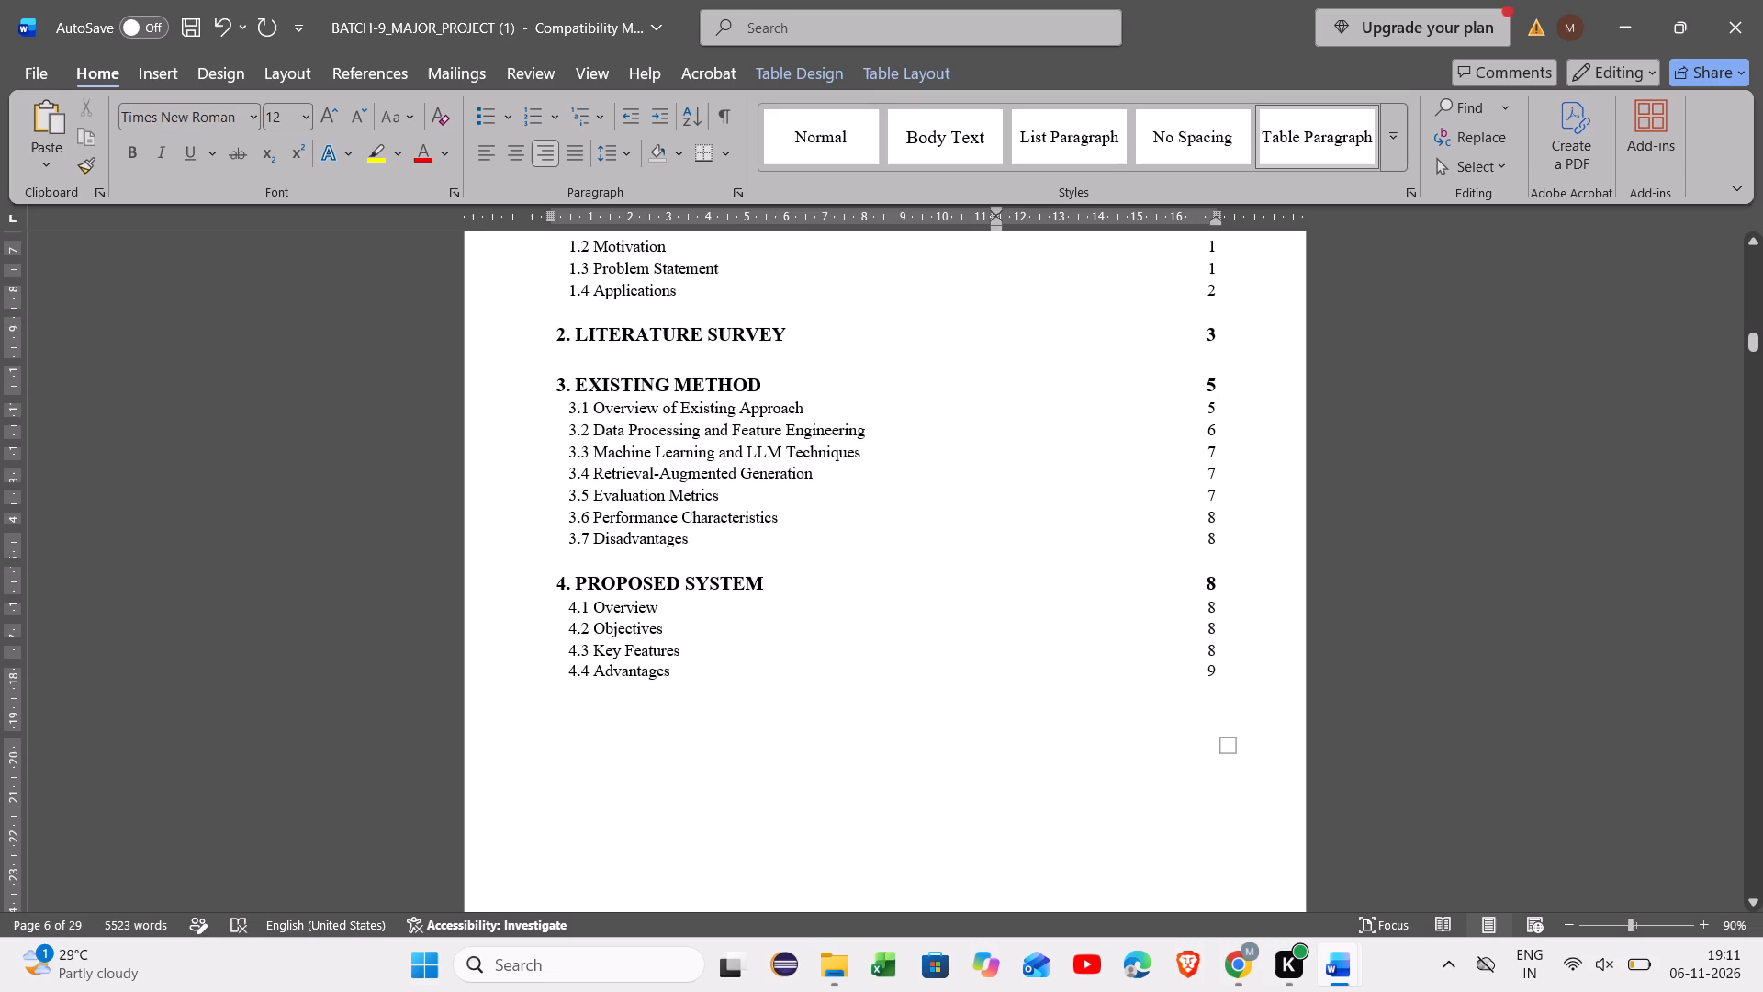
{"action": "left_click", "coordinate": [1215, 453]}
{"action": "key", "text": "BackSpace"}
{"action": "key", "text": "6"}
{"action": "key", "text": "Down"}
{"action": "key", "text": "BackSpace"}
{"action": "key", "text": "6"}
{"action": "key", "text": "Down"}
{"action": "key", "text": "BackSpace"}
{"action": "key", "text": "6"}
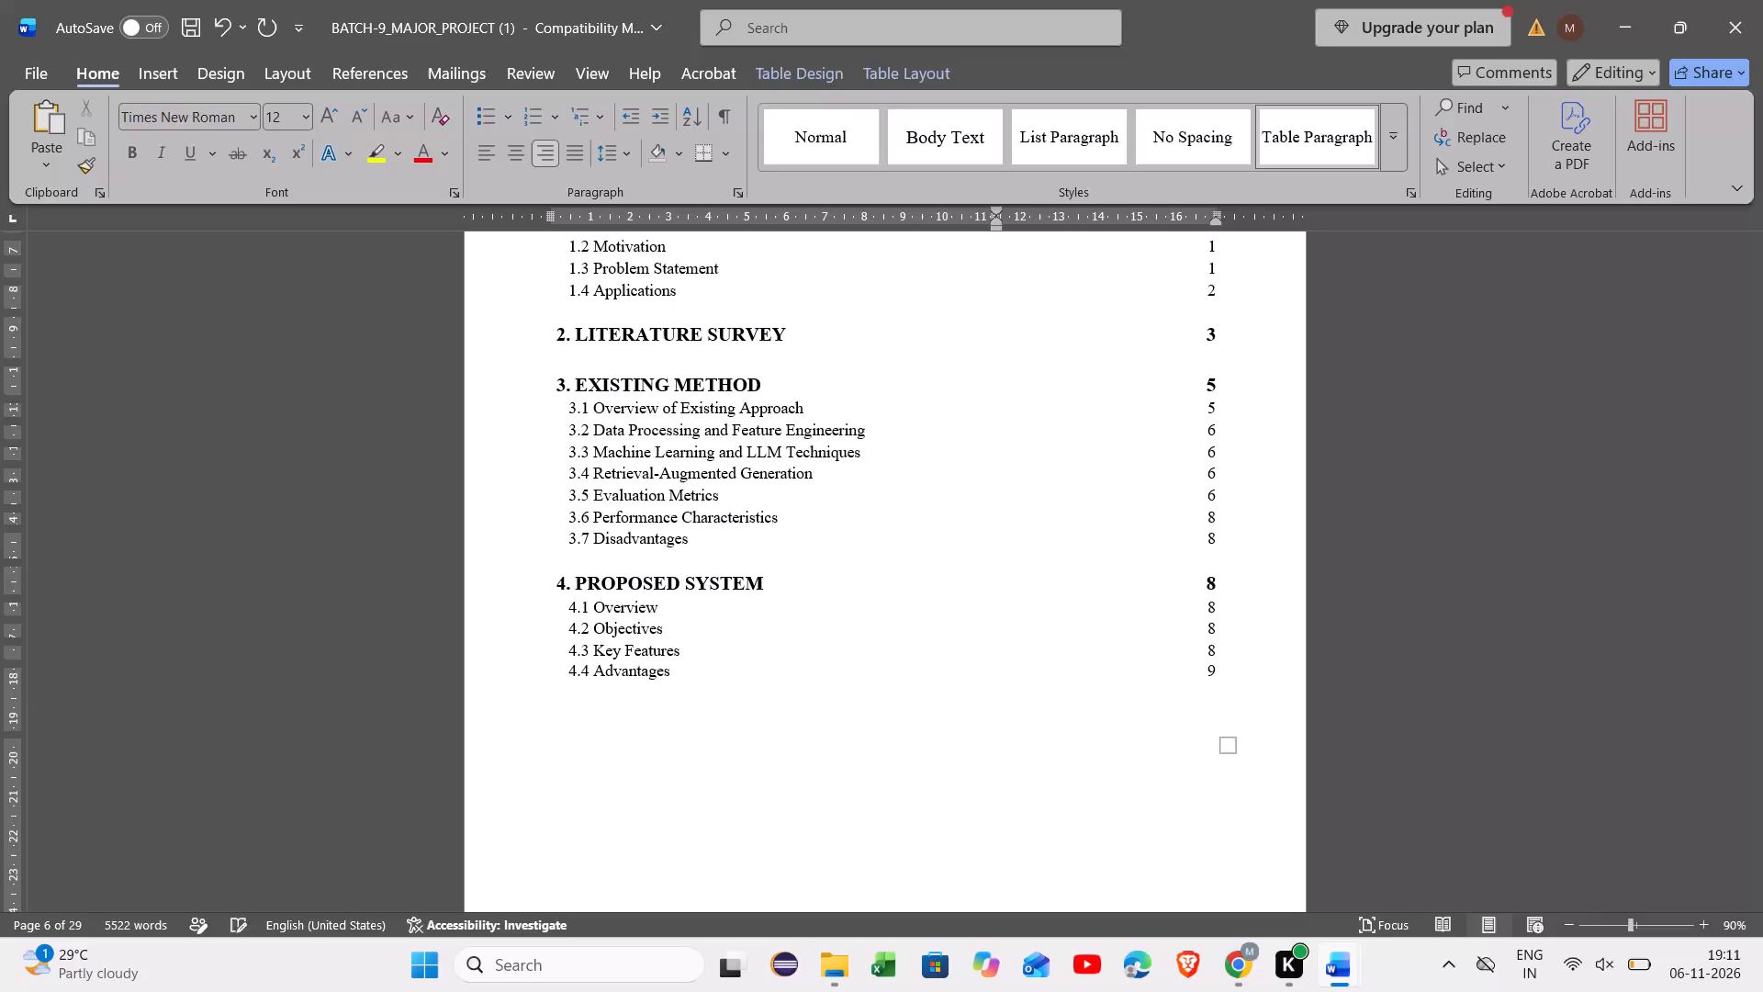
Set the Contents page numbers of 3.6 Performance Characteristics and 3.7 Disadvantages to 7.
{"action": "key", "text": "Down"}
{"action": "key", "text": "BackSpace"}
{"action": "key", "text": "7"}
{"action": "key", "text": "Down"}
{"action": "key", "text": "BackSpace"}
{"action": "key", "text": "7"}
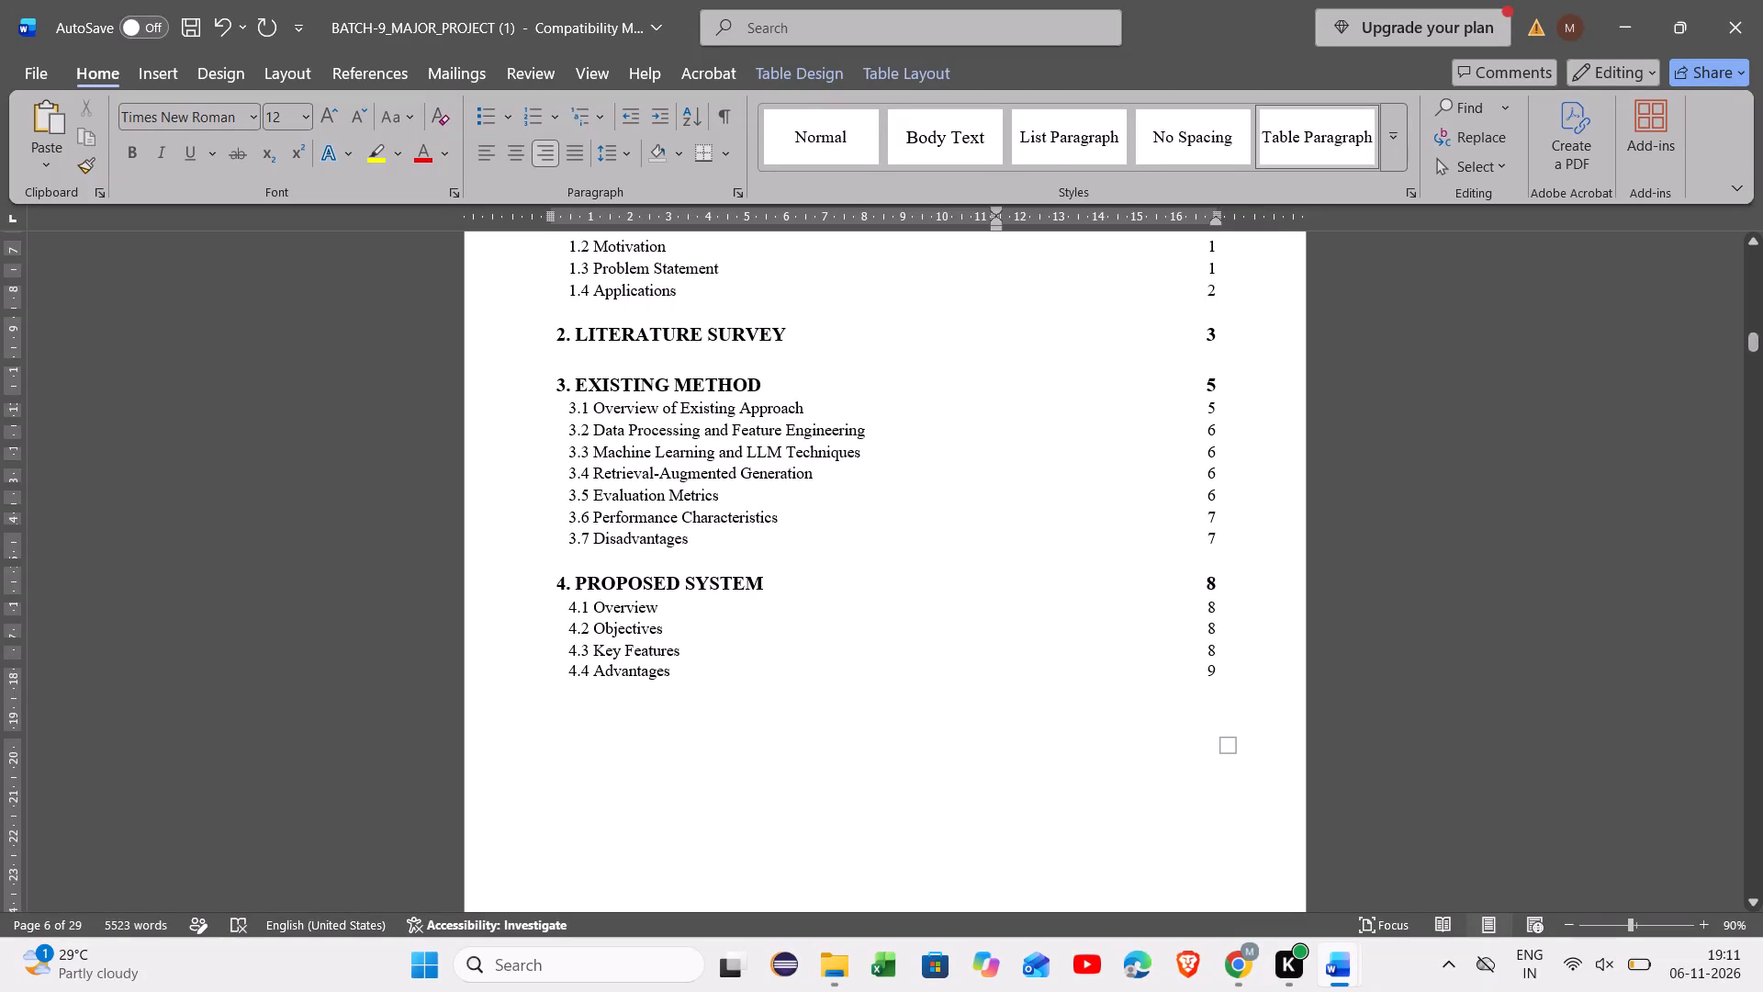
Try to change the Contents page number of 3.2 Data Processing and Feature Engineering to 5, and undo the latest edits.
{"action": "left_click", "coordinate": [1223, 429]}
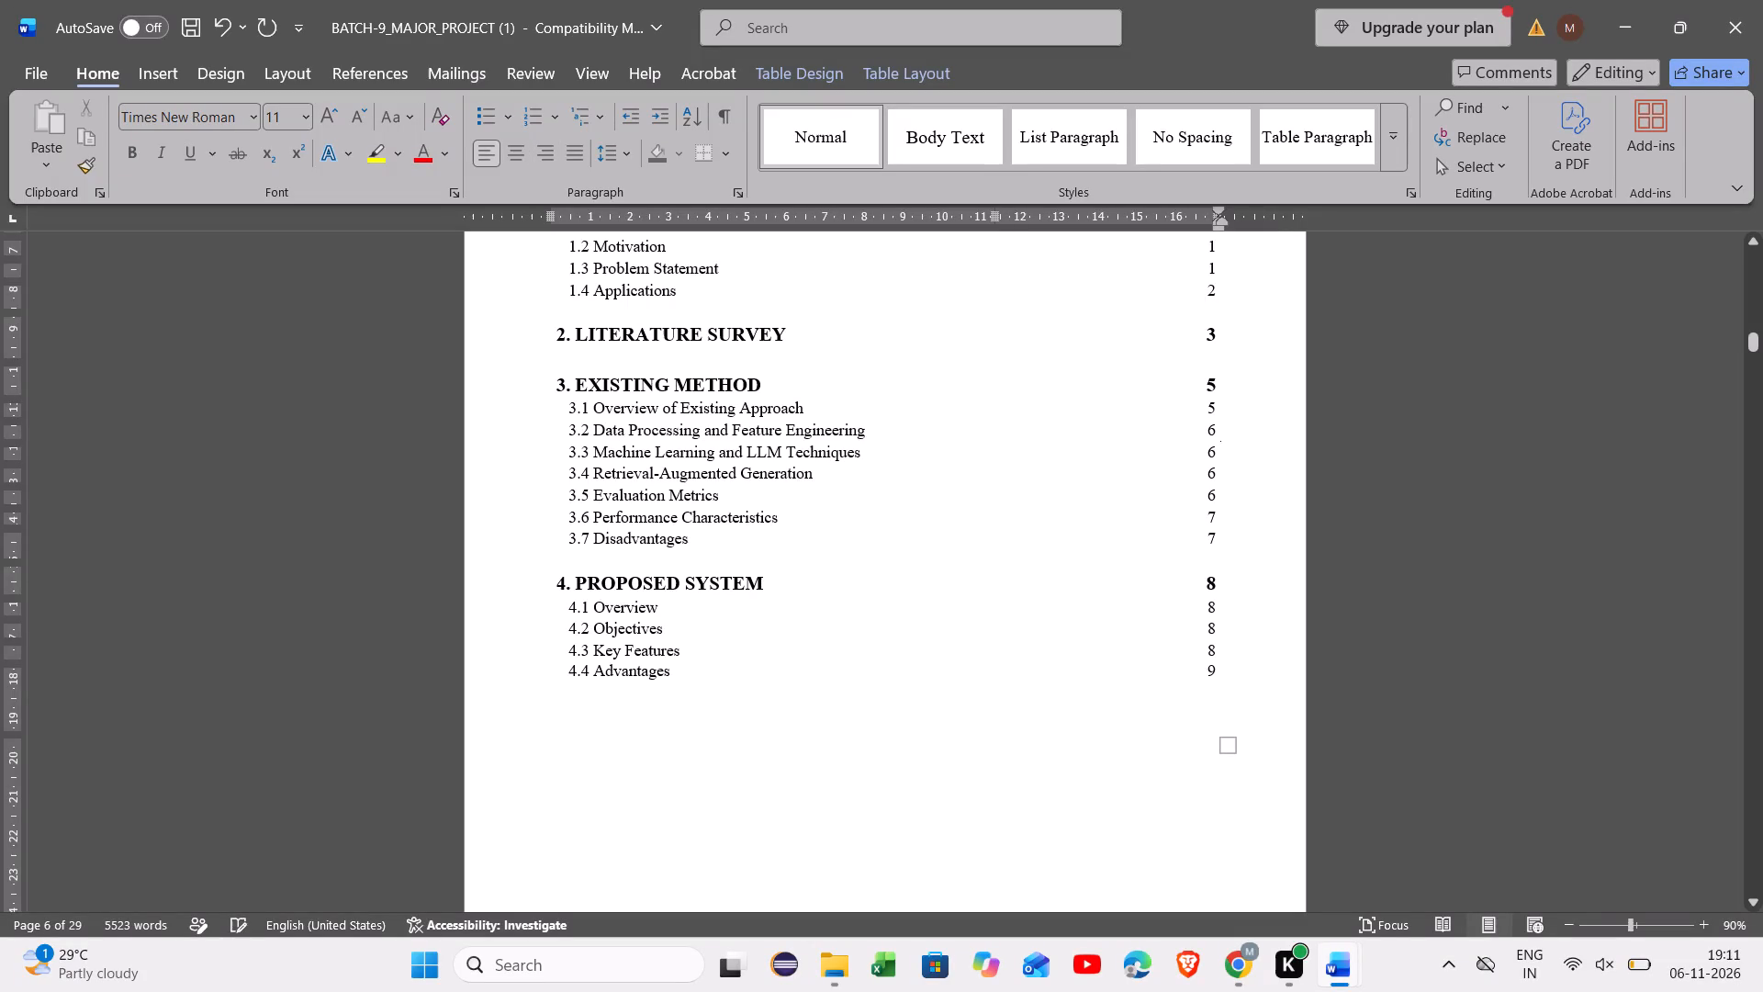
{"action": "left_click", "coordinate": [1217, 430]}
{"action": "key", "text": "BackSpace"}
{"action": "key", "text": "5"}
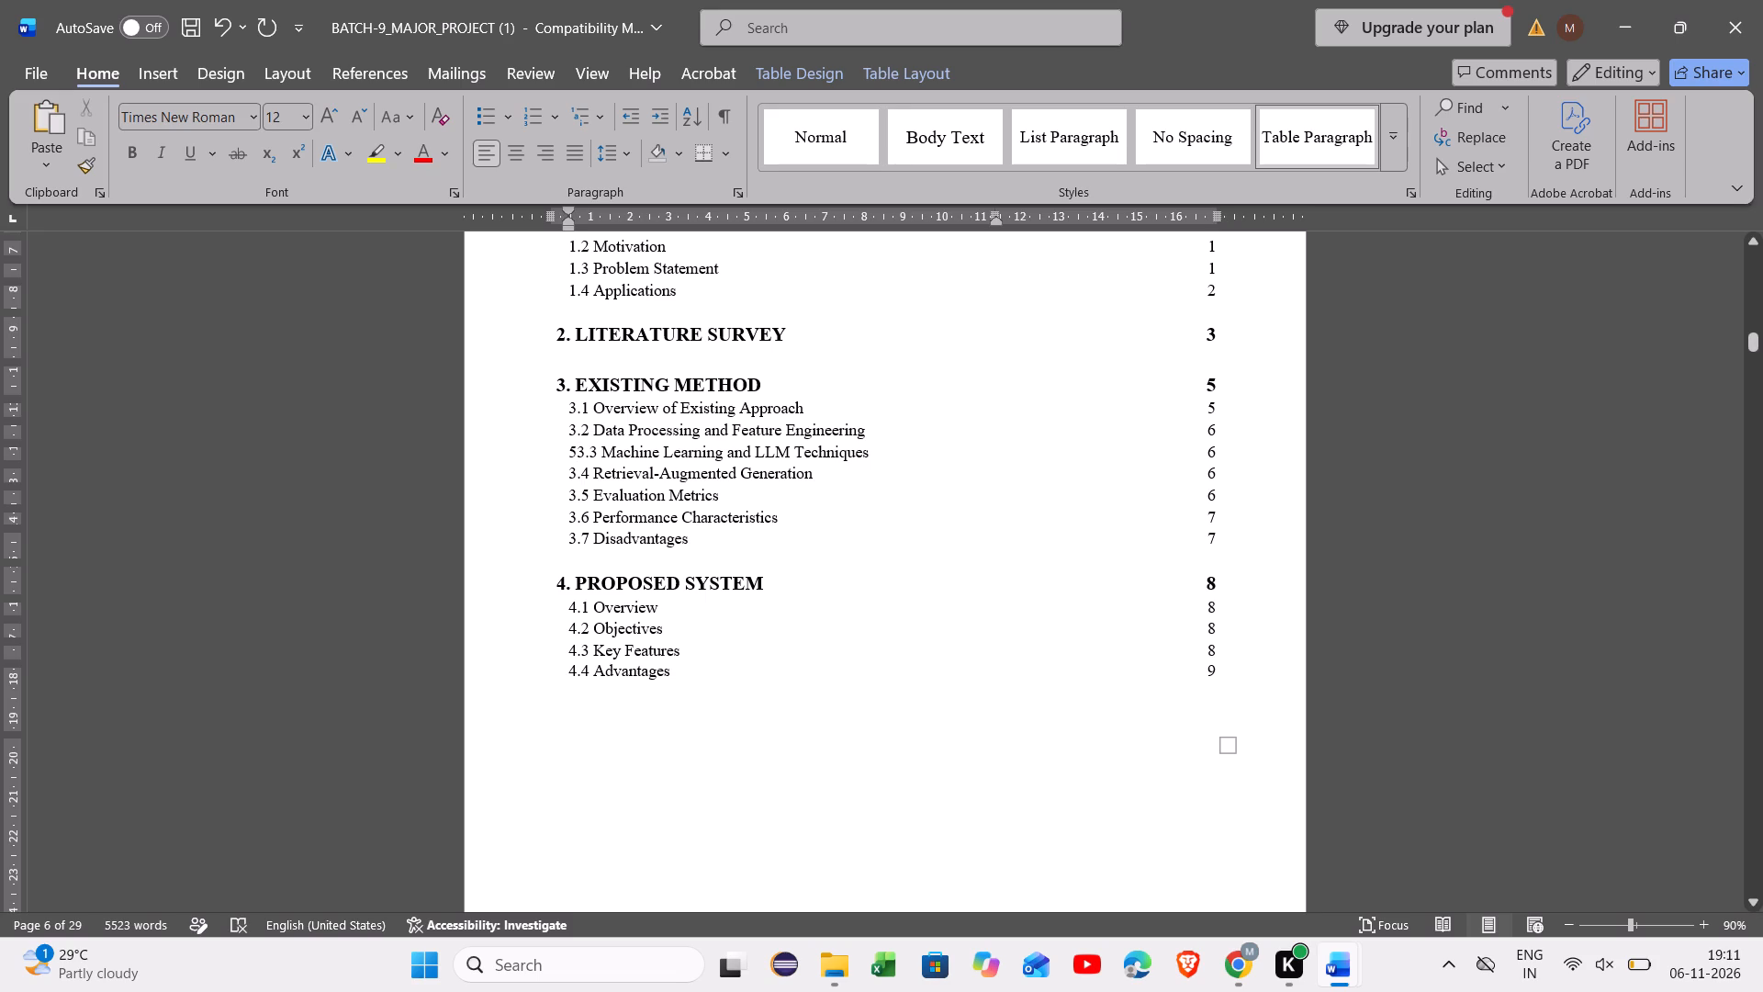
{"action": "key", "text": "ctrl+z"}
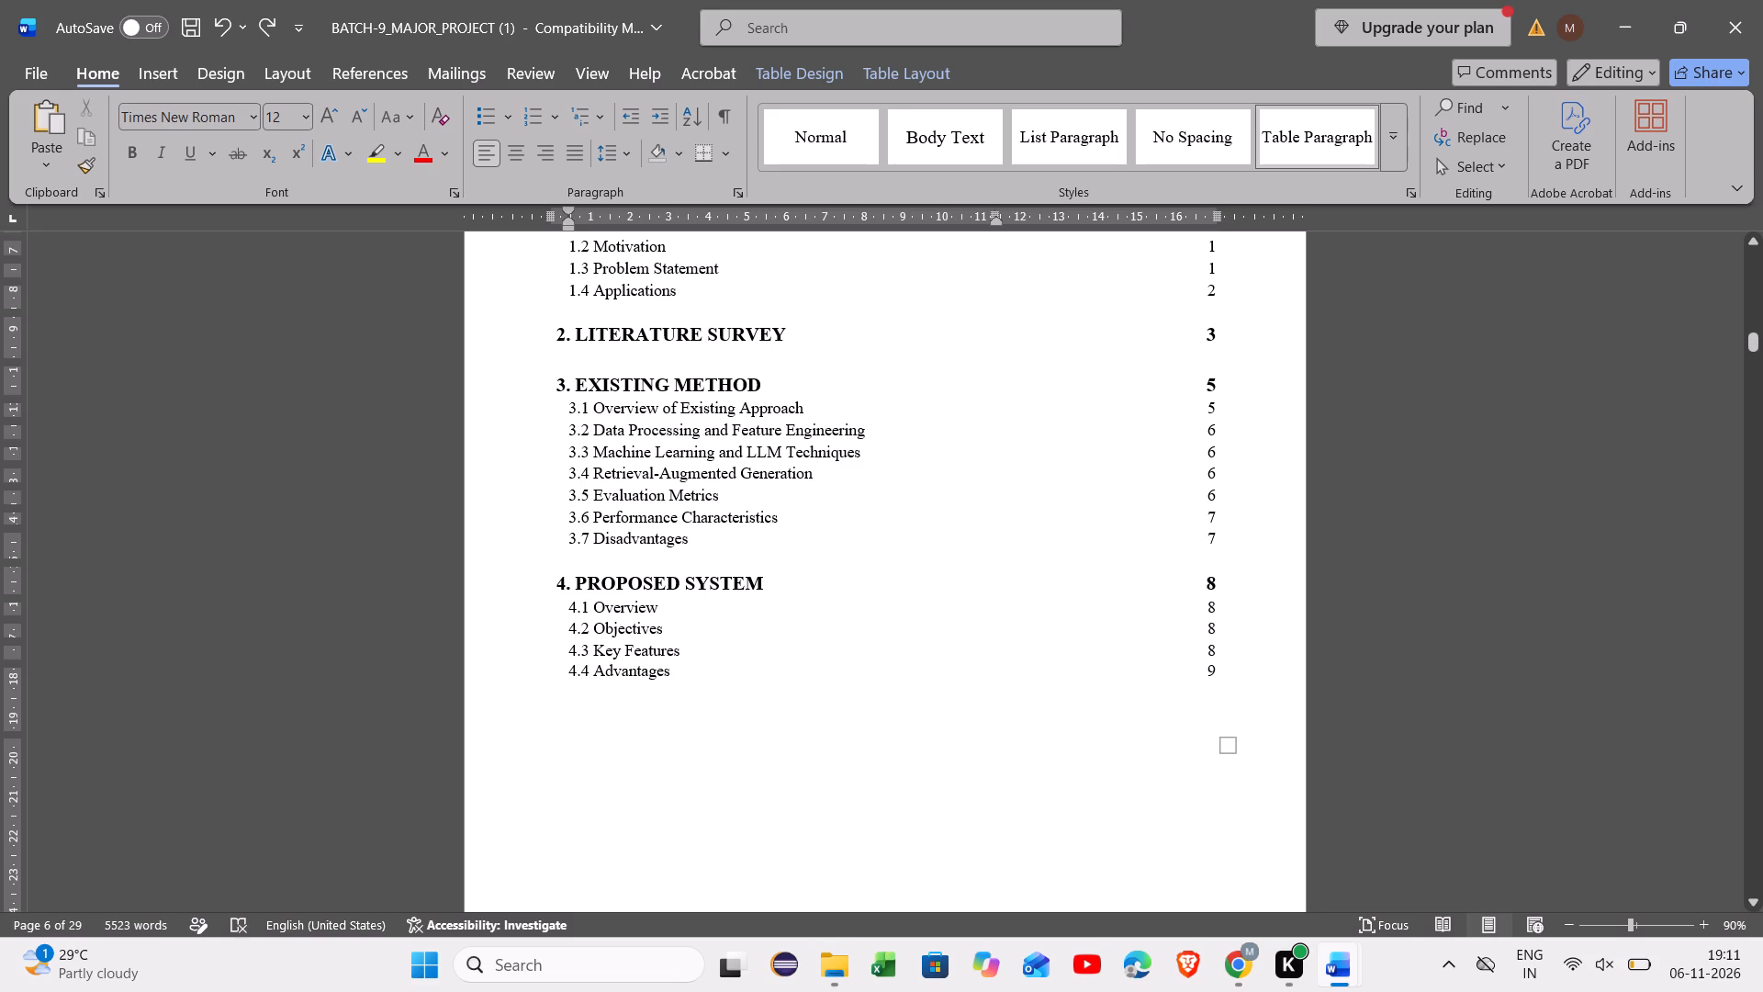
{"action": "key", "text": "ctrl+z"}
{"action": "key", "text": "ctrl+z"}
Enter 7 again as the Contents page number of 3.7 Disadvantages.
{"action": "key", "text": "BackSpace"}
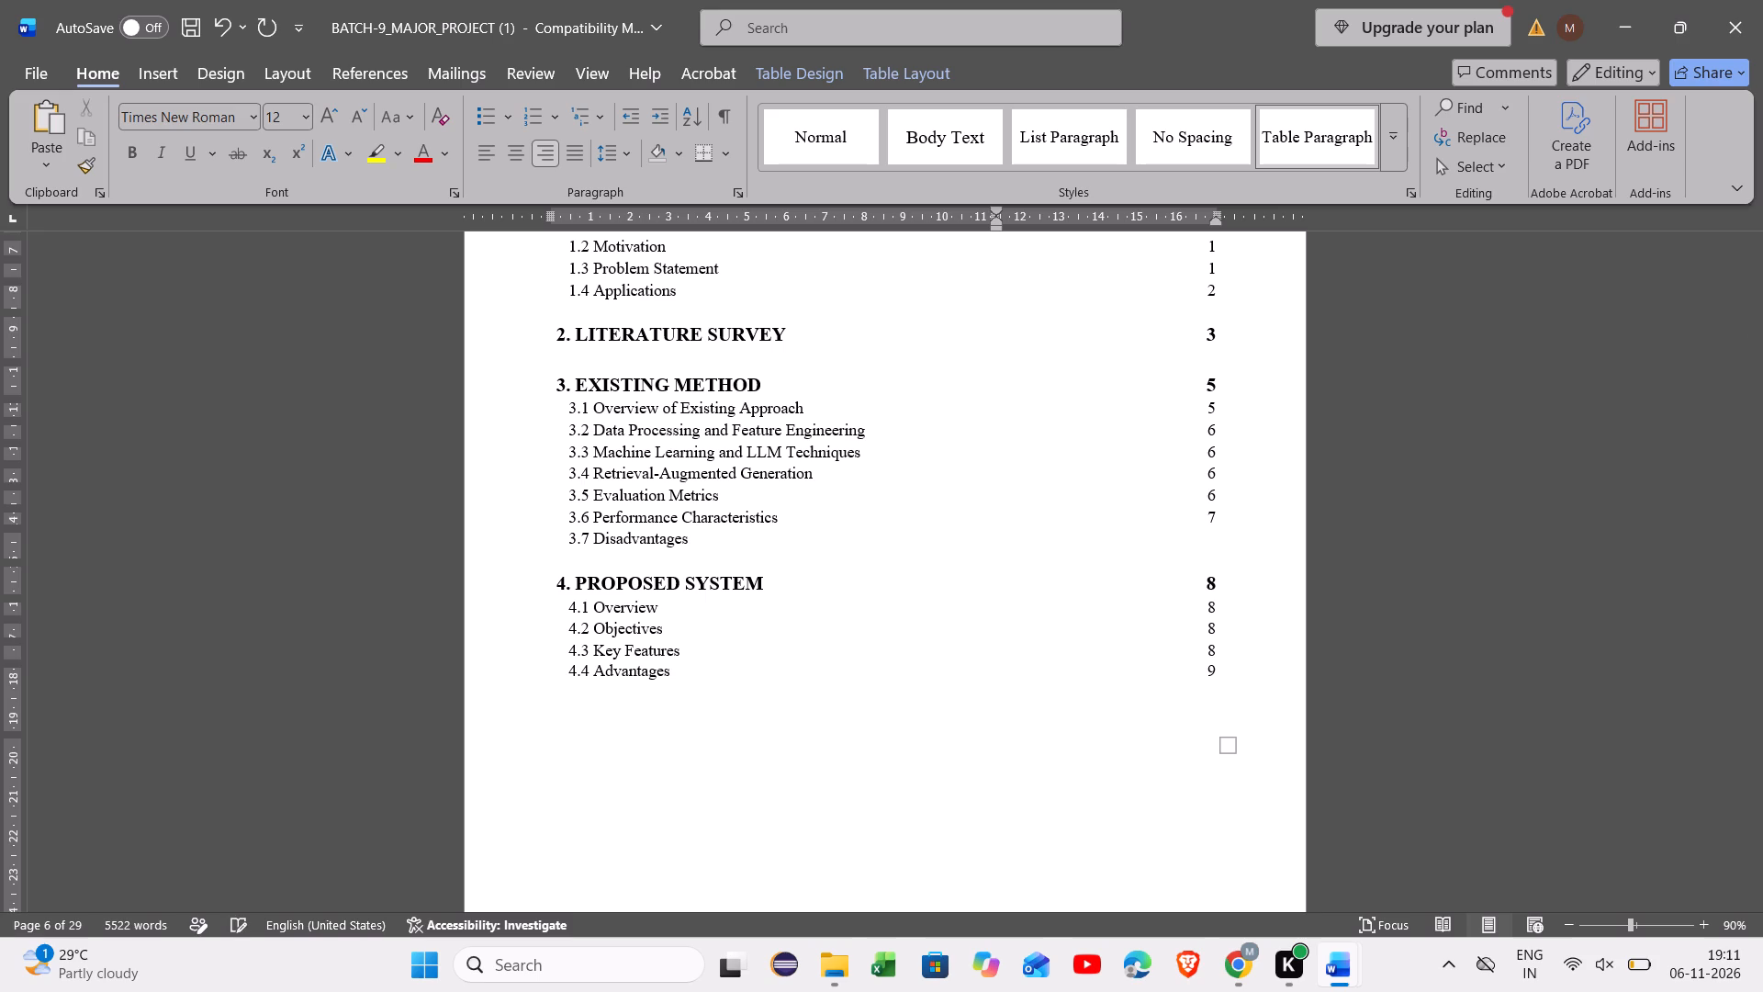
{"action": "key", "text": "7"}
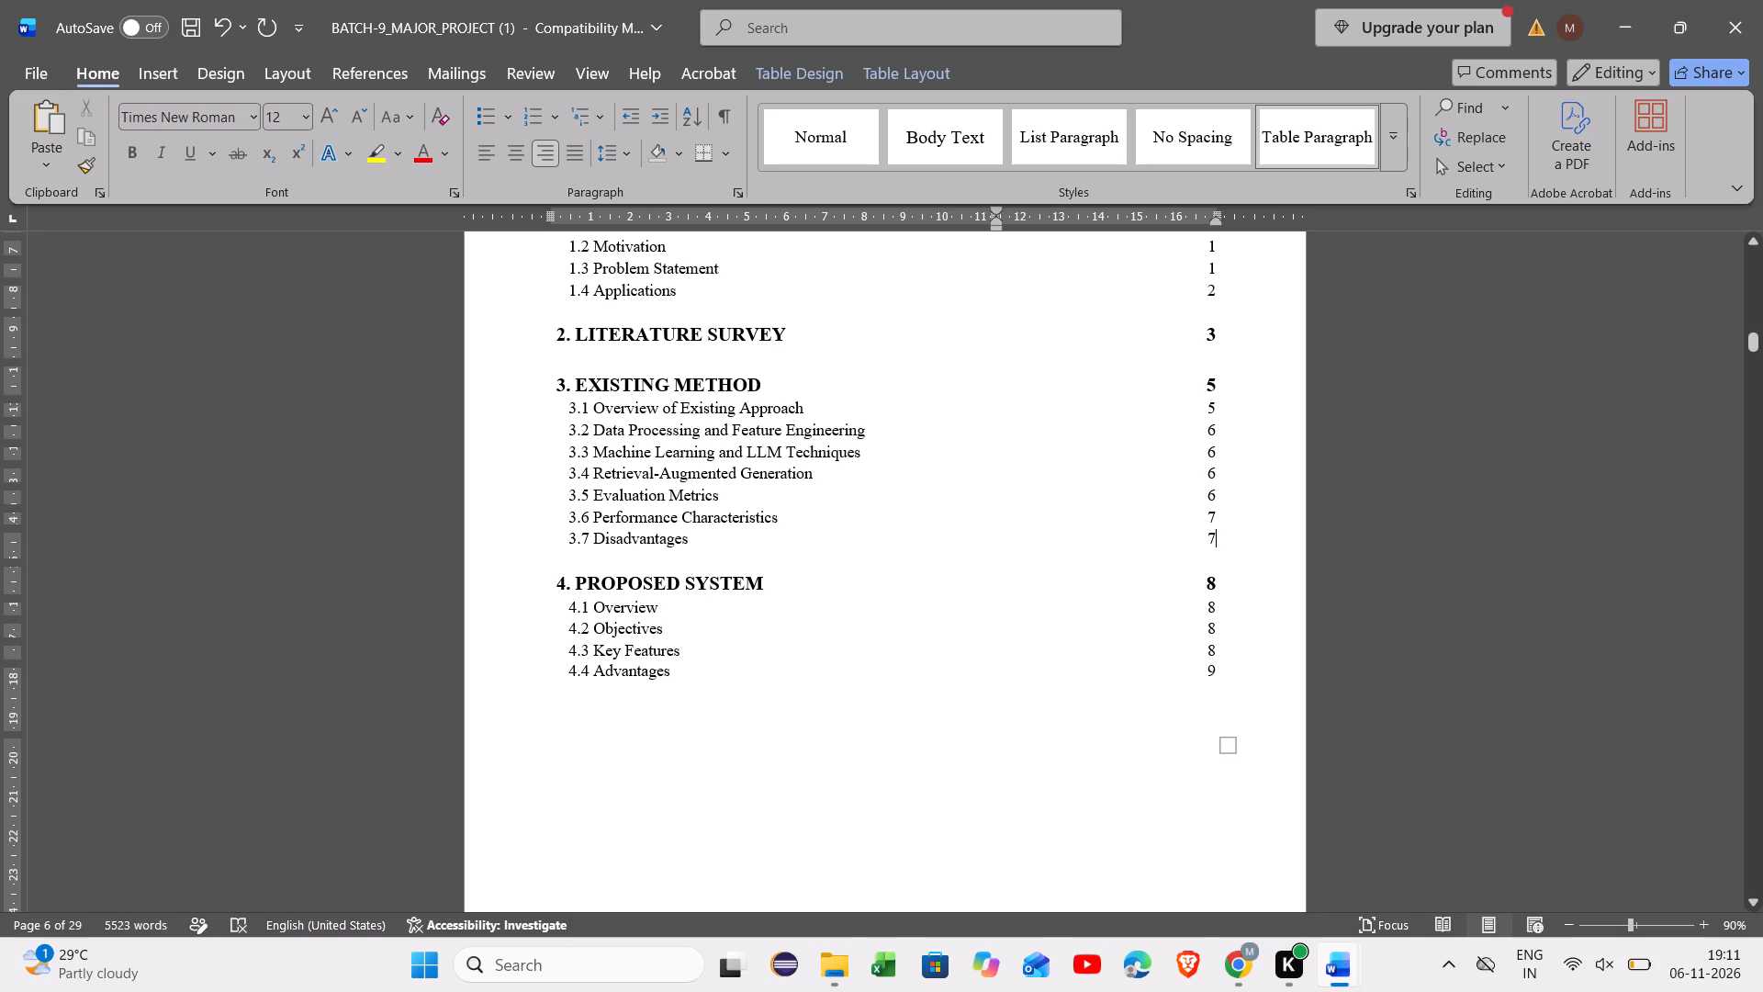
Set the Contents page number of 3.2 Data Processing and Feature Engineering to 5.
{"action": "left_click", "coordinate": [1212, 432]}
{"action": "key", "text": "BackSpace"}
{"action": "key", "text": "5"}
Check the Contents page numbers for chapters 1 to 3 against the footer page numbers of the body pages.
{"action": "scroll", "coordinate": [1061, 665], "scroll_direction": "down", "scroll_amount": 1}
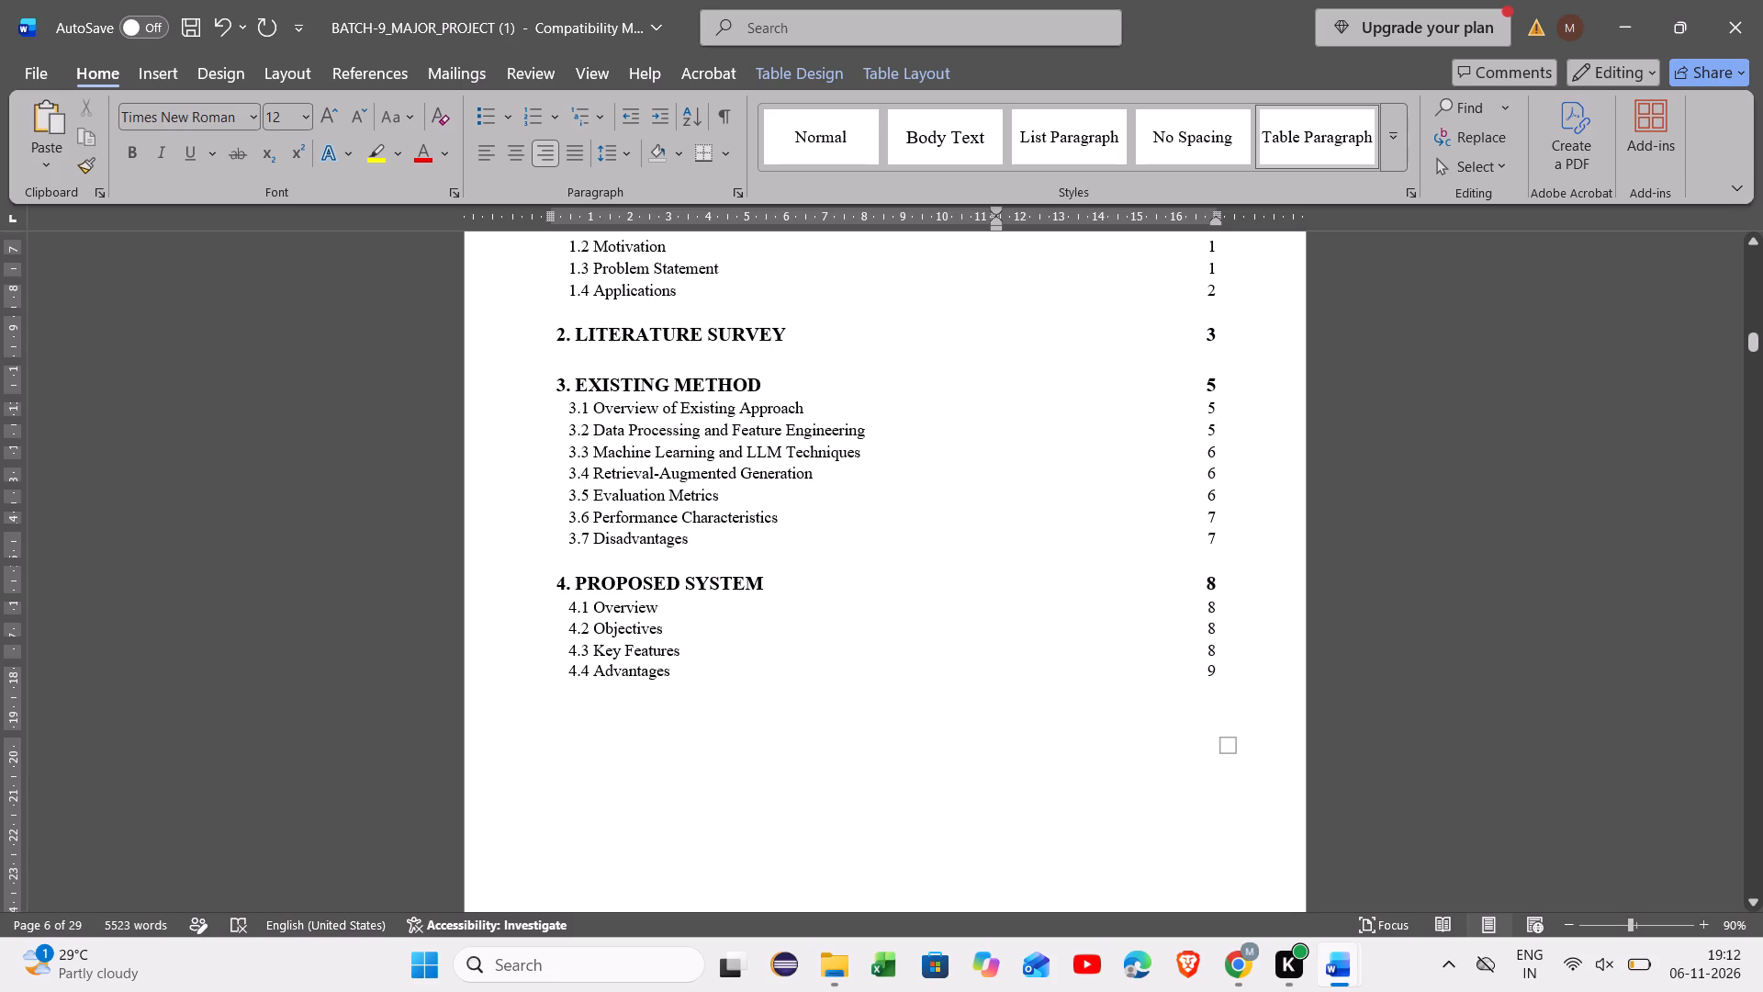
{"action": "scroll", "coordinate": [1061, 665], "scroll_direction": "down", "scroll_amount": 12}
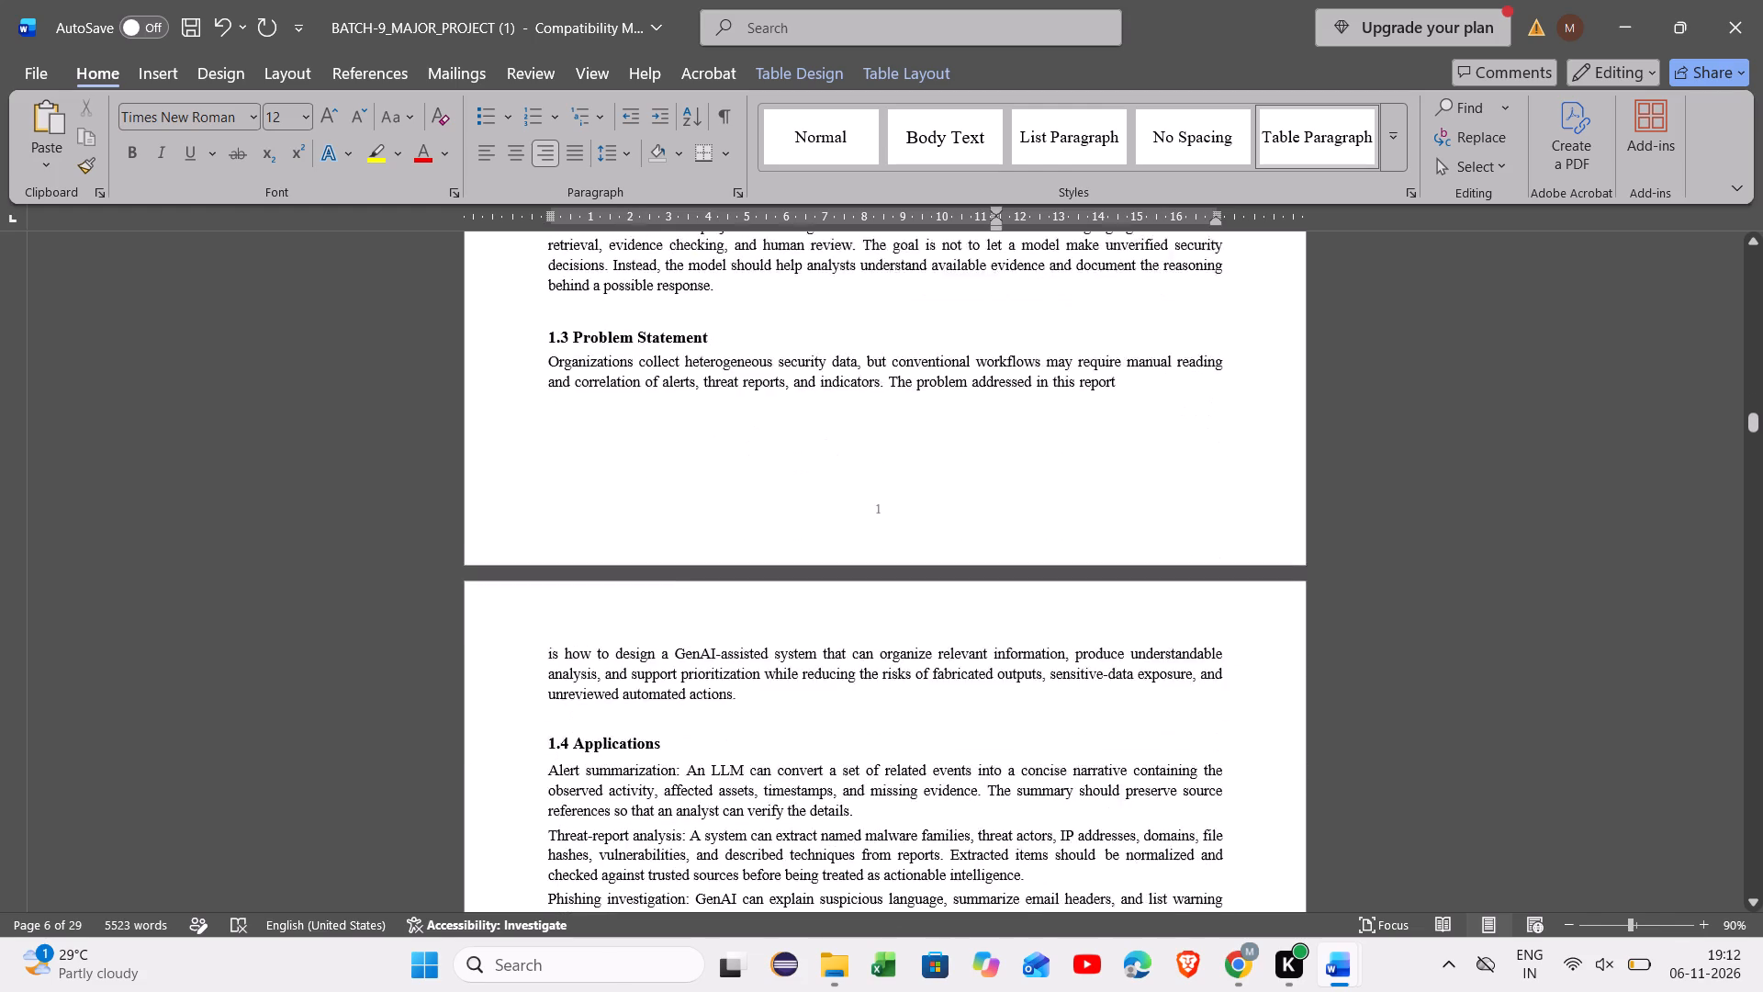
{"action": "scroll", "coordinate": [1061, 665], "scroll_direction": "down", "scroll_amount": 9}
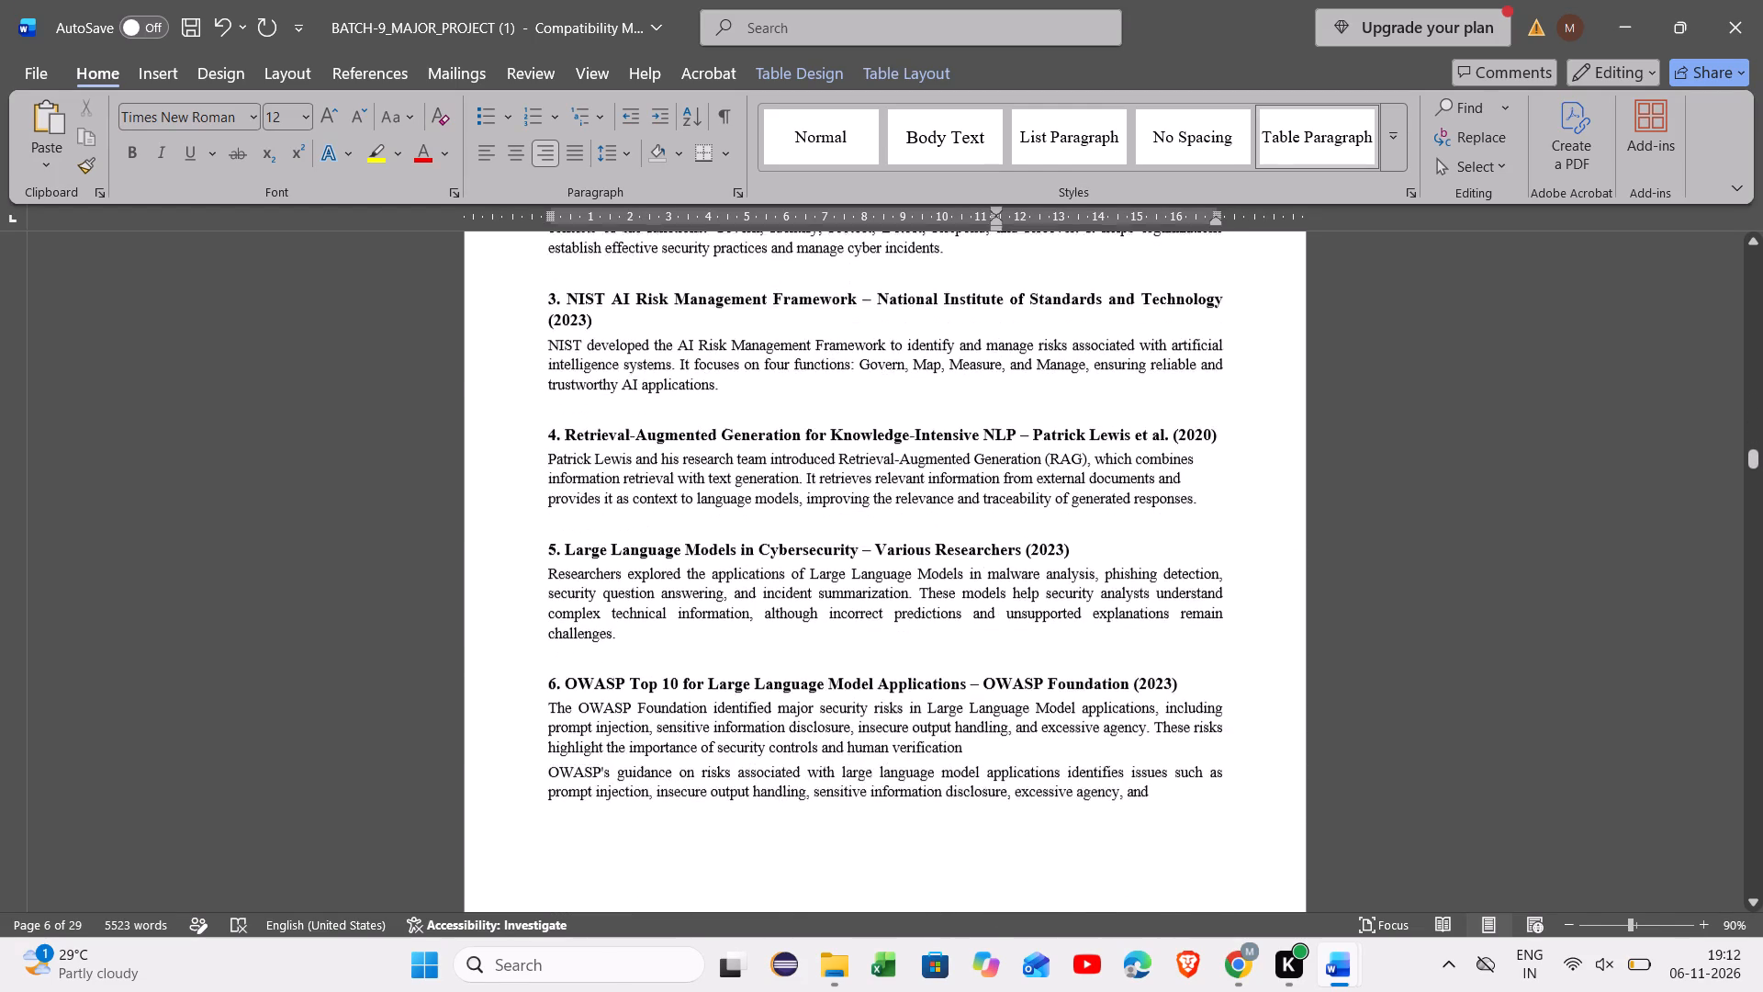
{"action": "scroll", "coordinate": [1061, 665], "scroll_direction": "down", "scroll_amount": 6}
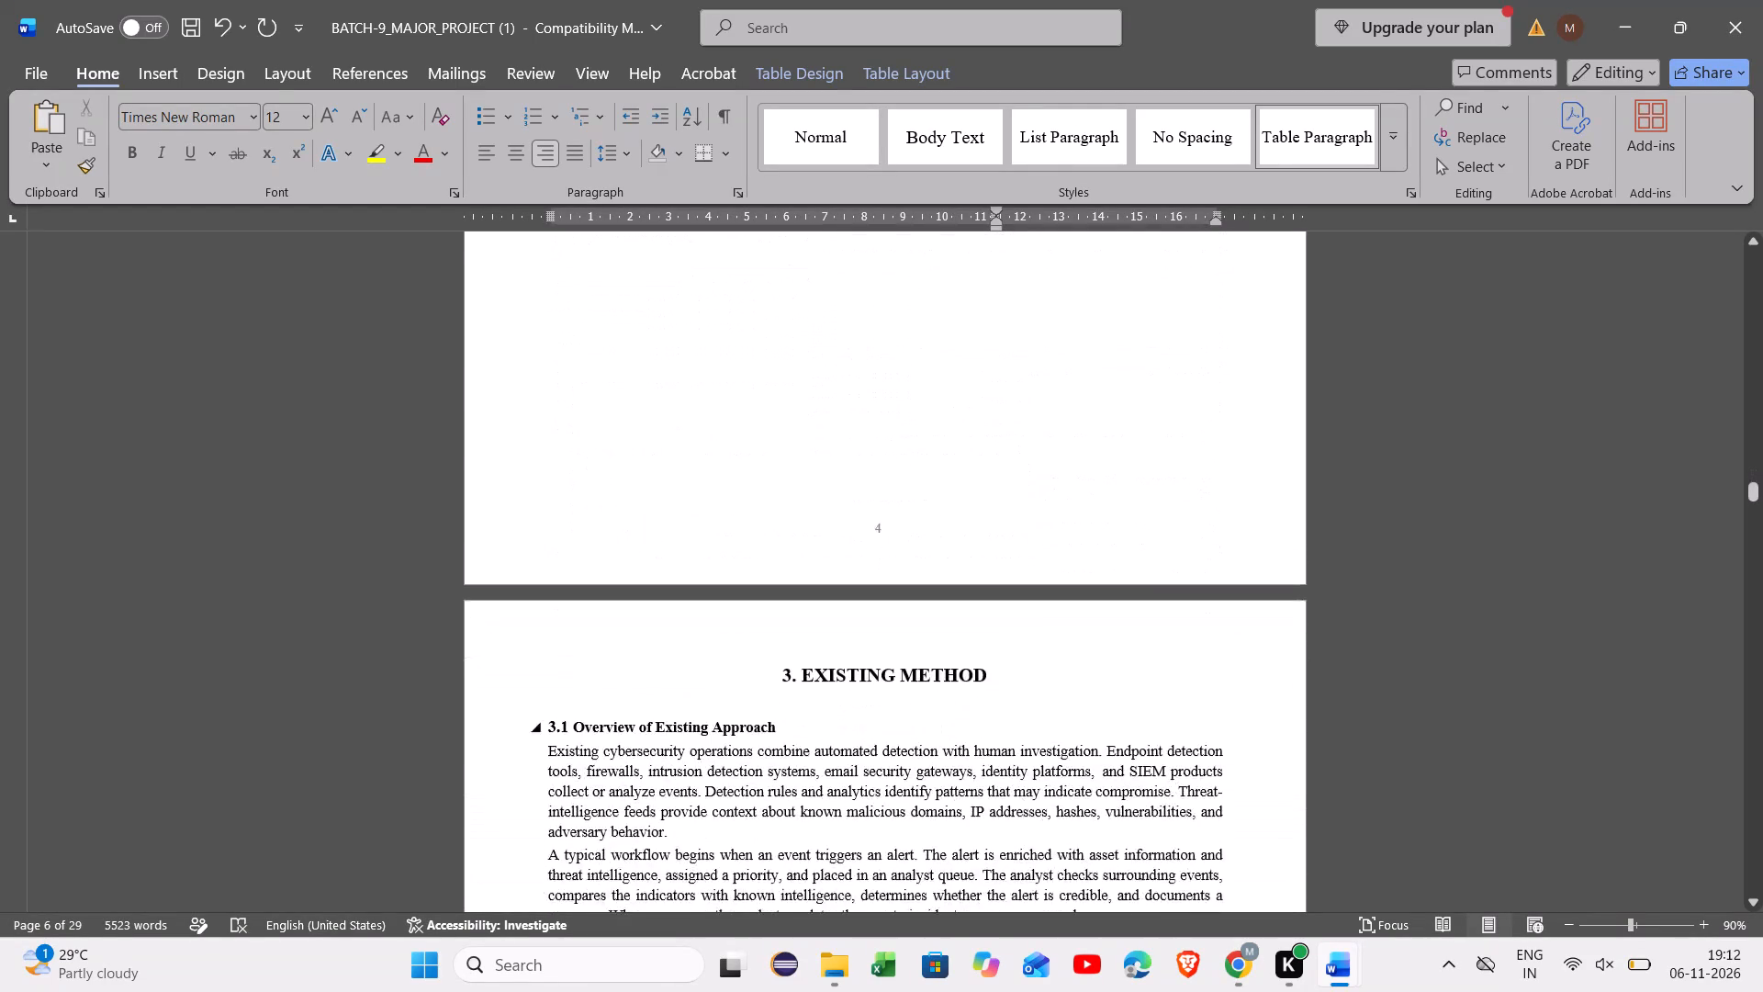
{"action": "scroll", "coordinate": [1061, 665], "scroll_direction": "down", "scroll_amount": 5}
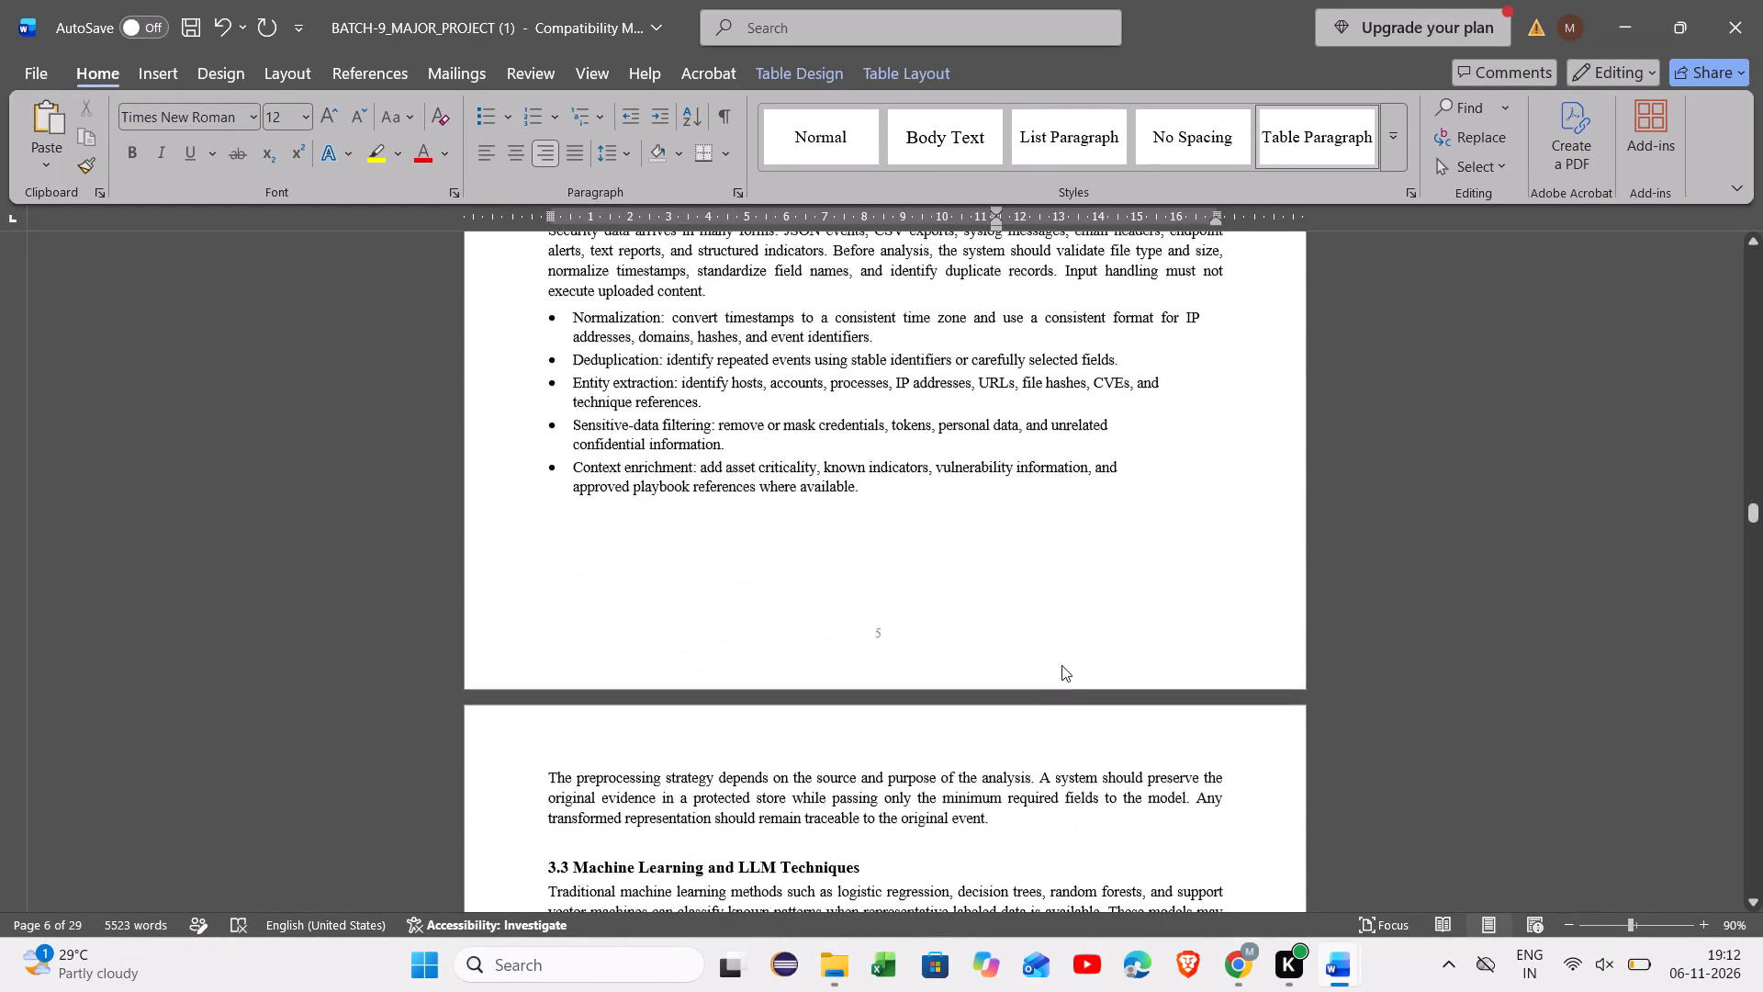
{"action": "scroll", "coordinate": [1061, 665], "scroll_direction": "up", "scroll_amount": 17}
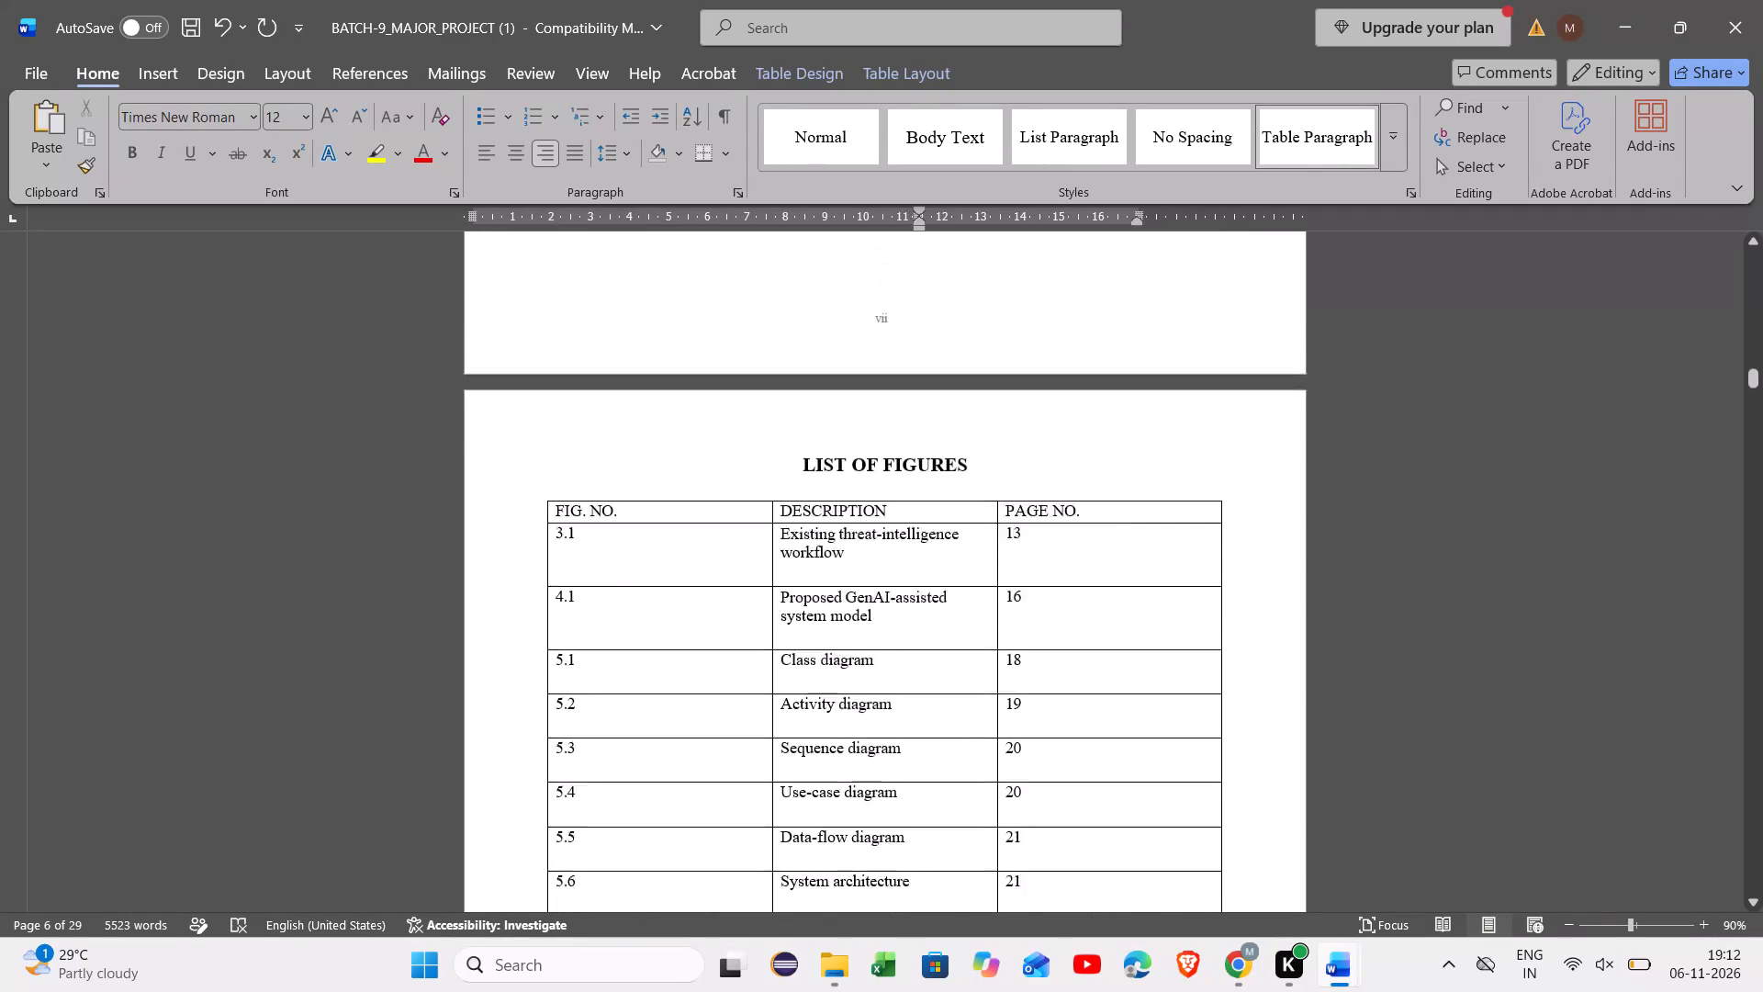
{"action": "scroll", "coordinate": [1061, 665], "scroll_direction": "up", "scroll_amount": 1}
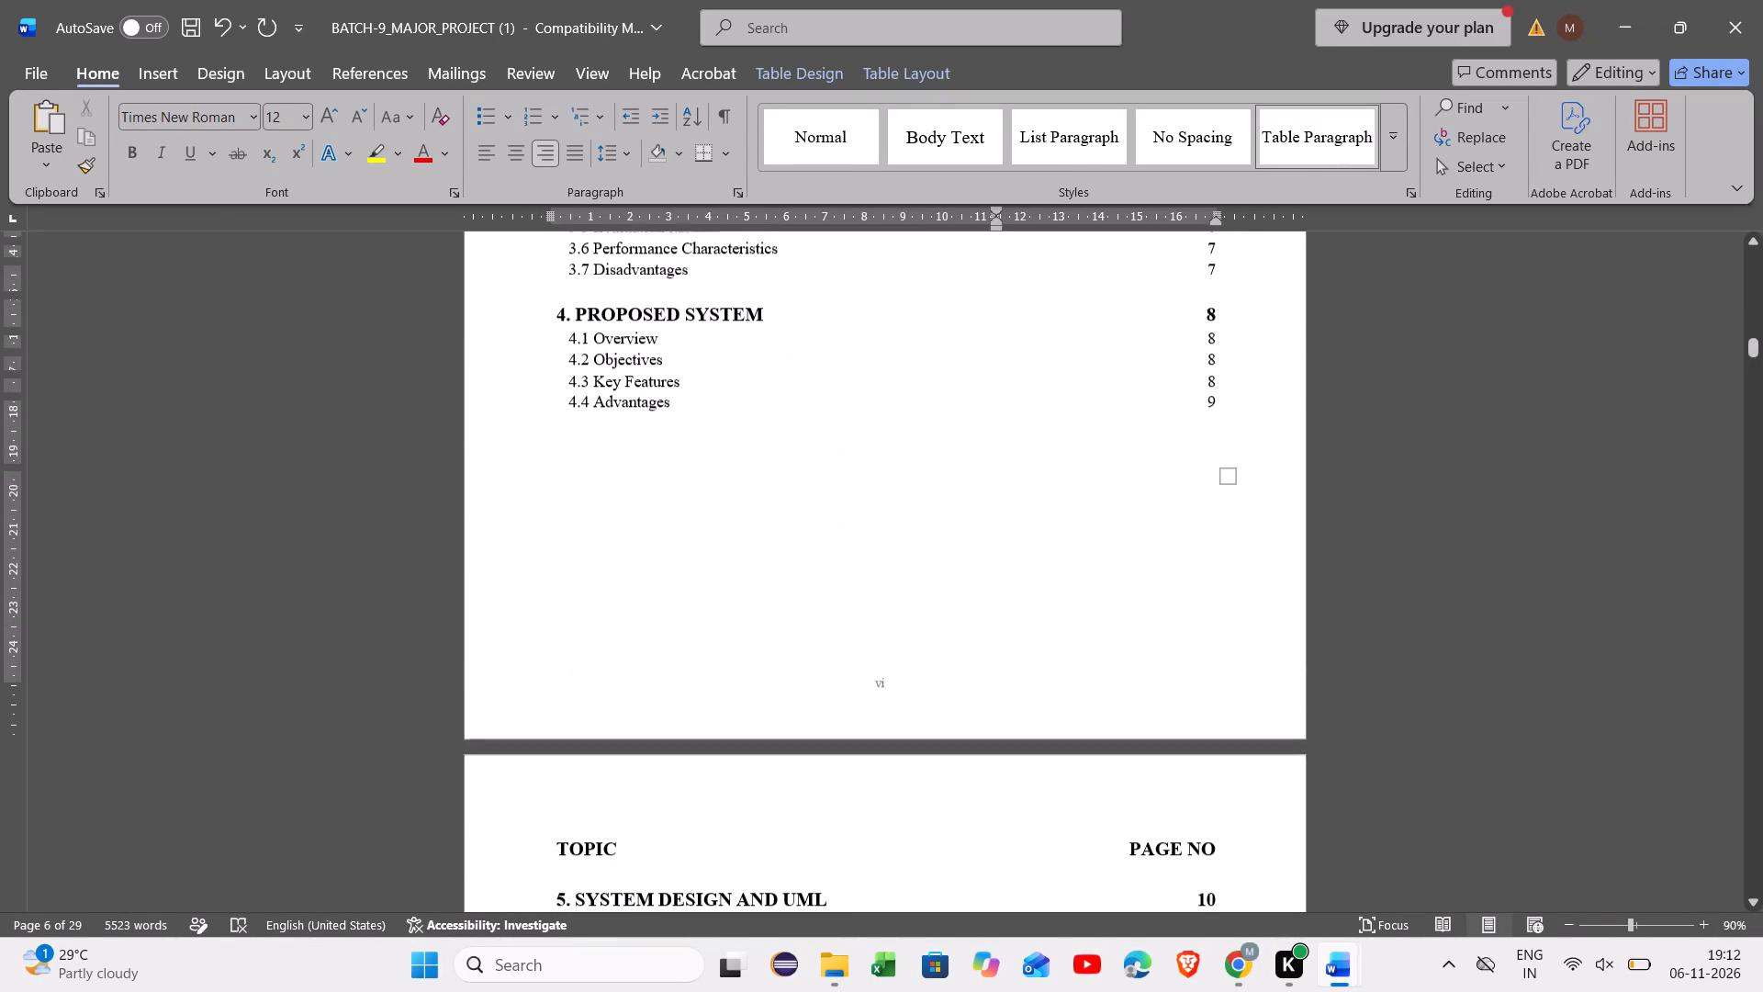
{"action": "scroll", "coordinate": [1061, 665], "scroll_direction": "up", "scroll_amount": 4}
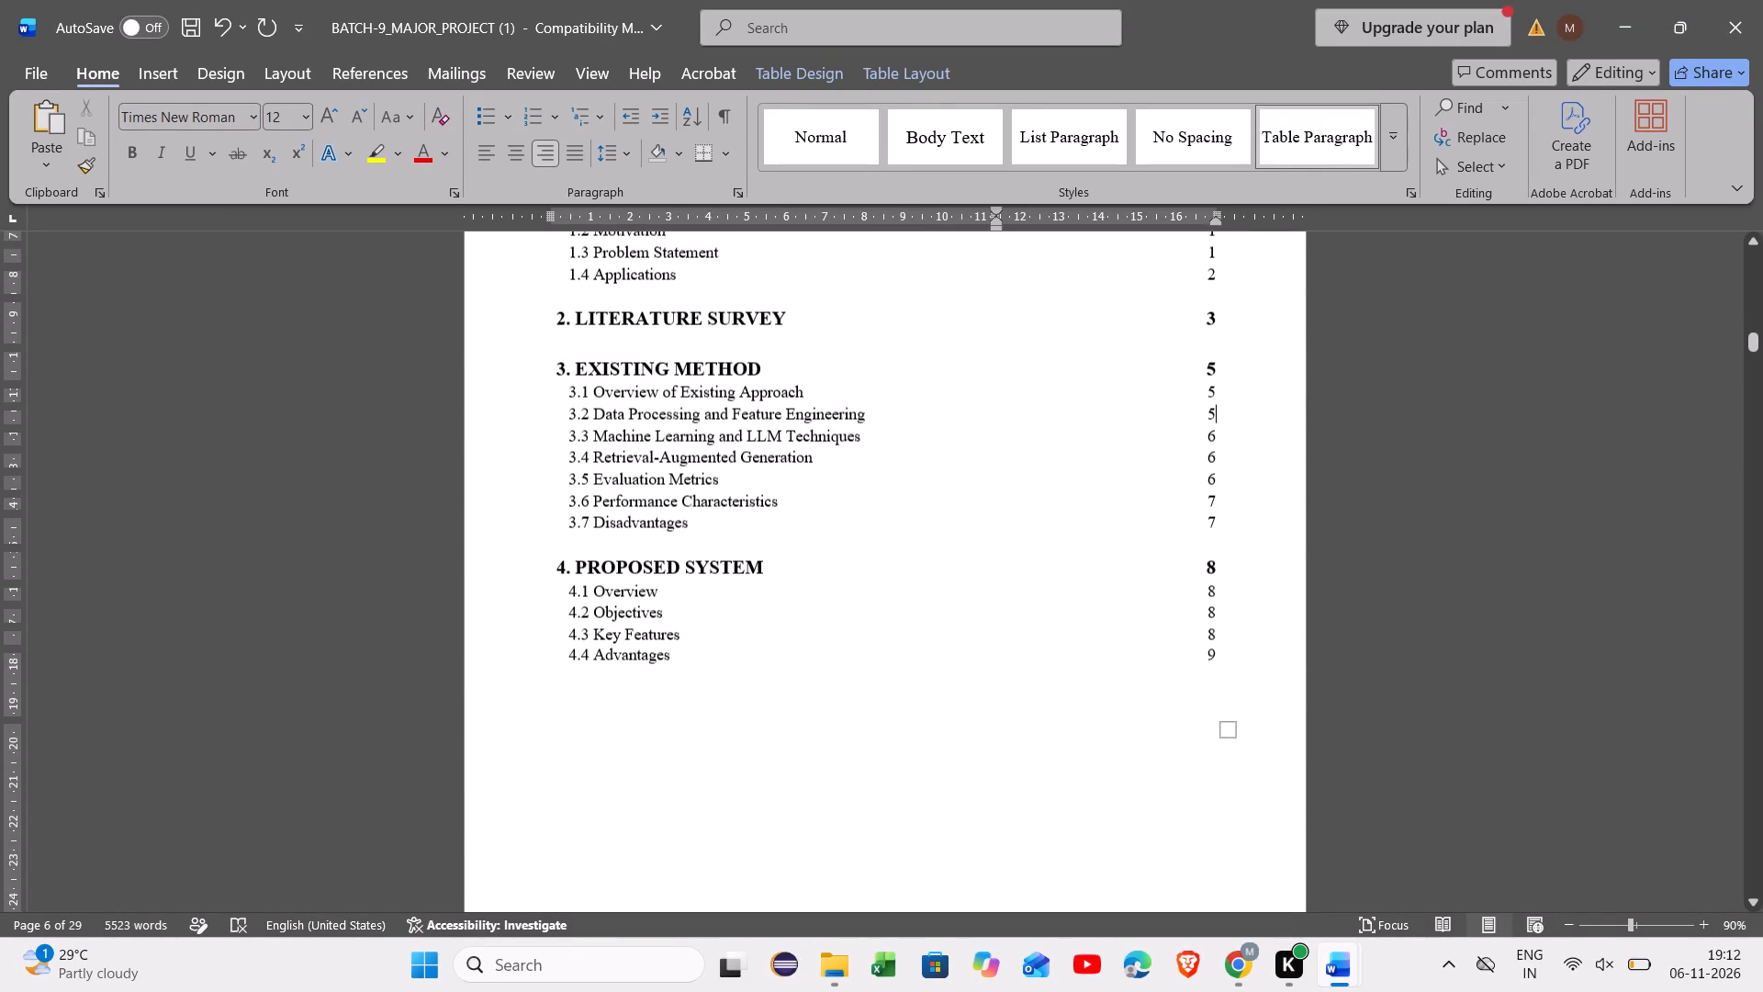
{"action": "scroll", "coordinate": [1061, 665], "scroll_direction": "up", "scroll_amount": 2}
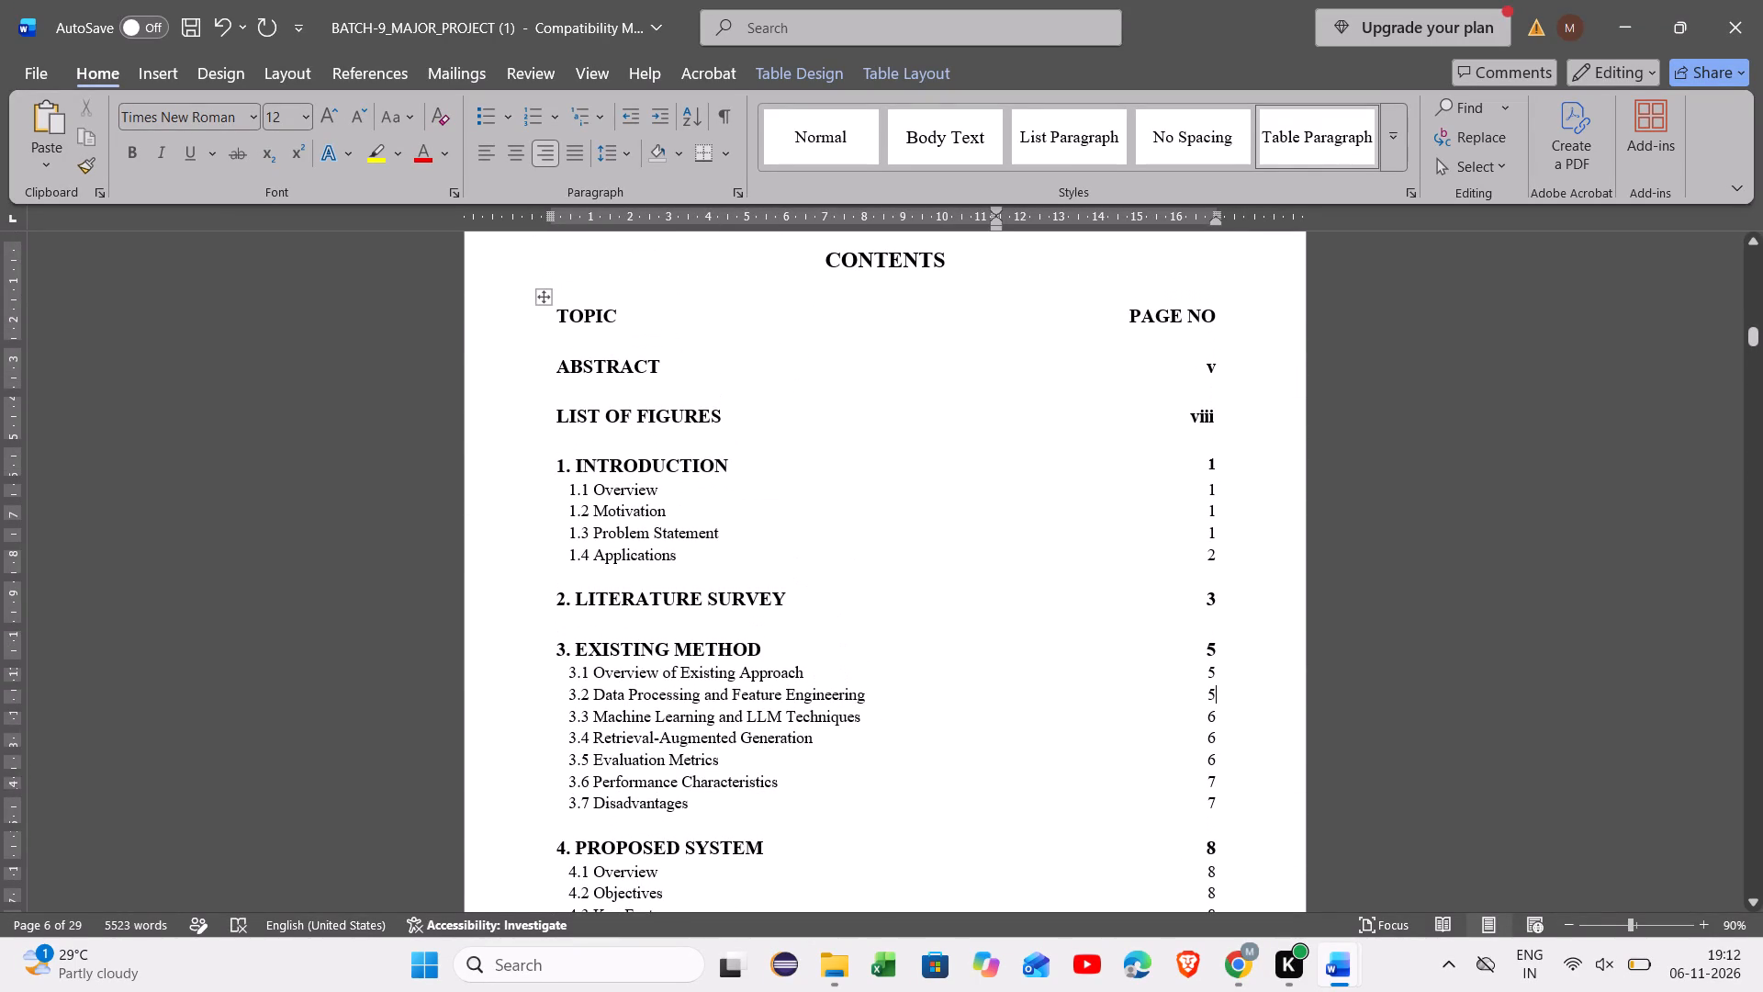
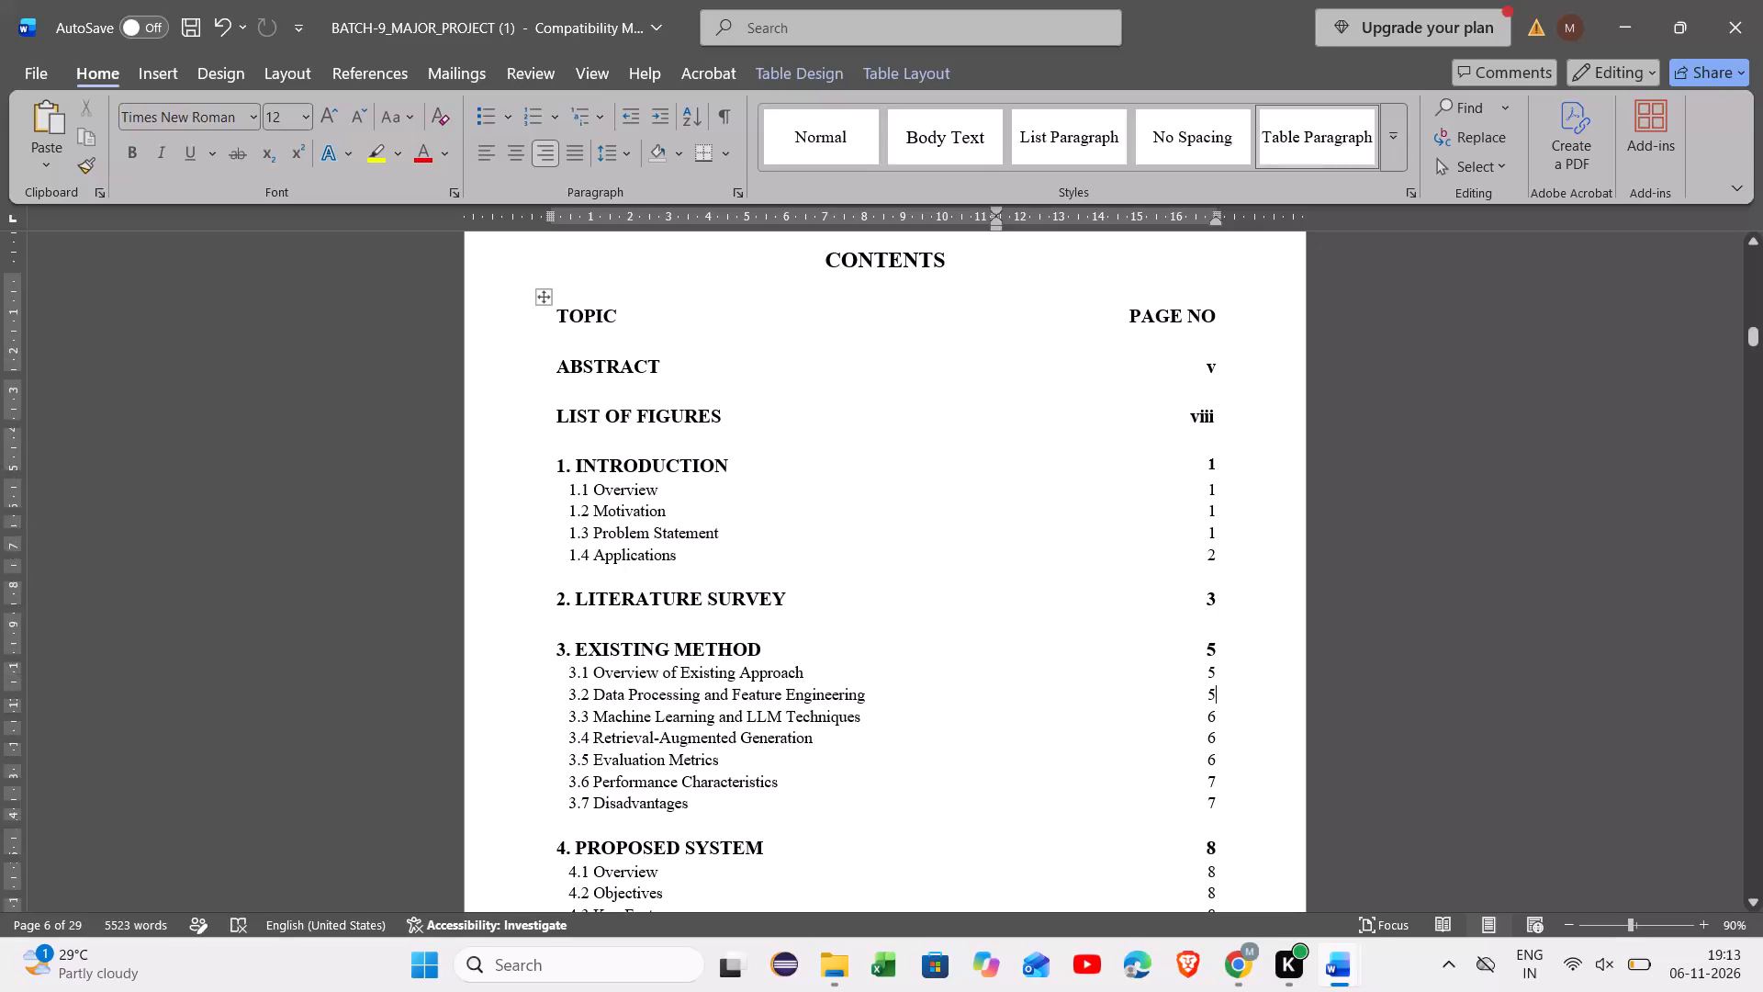
Shorten the abstract's last sentence so that it ends with "depends on data.".
{"action": "scroll", "coordinate": [1043, 465], "scroll_direction": "up", "scroll_amount": 6}
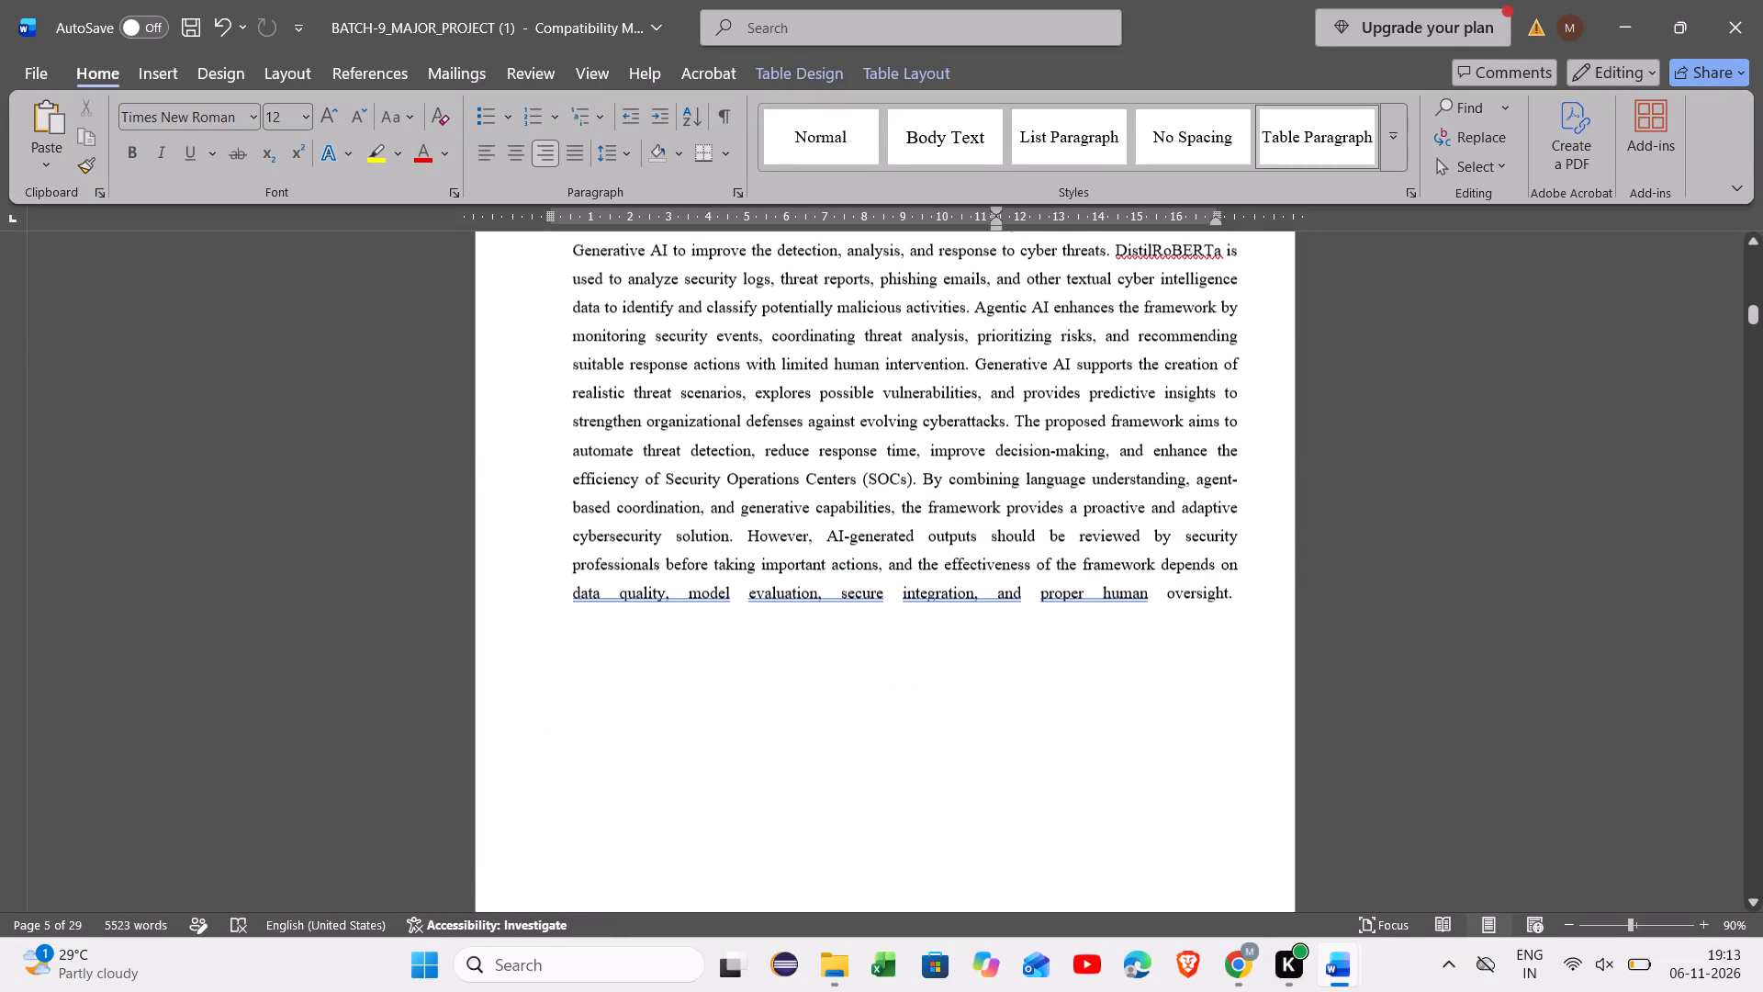
{"action": "scroll", "coordinate": [1043, 465], "scroll_direction": "down", "scroll_amount": 2}
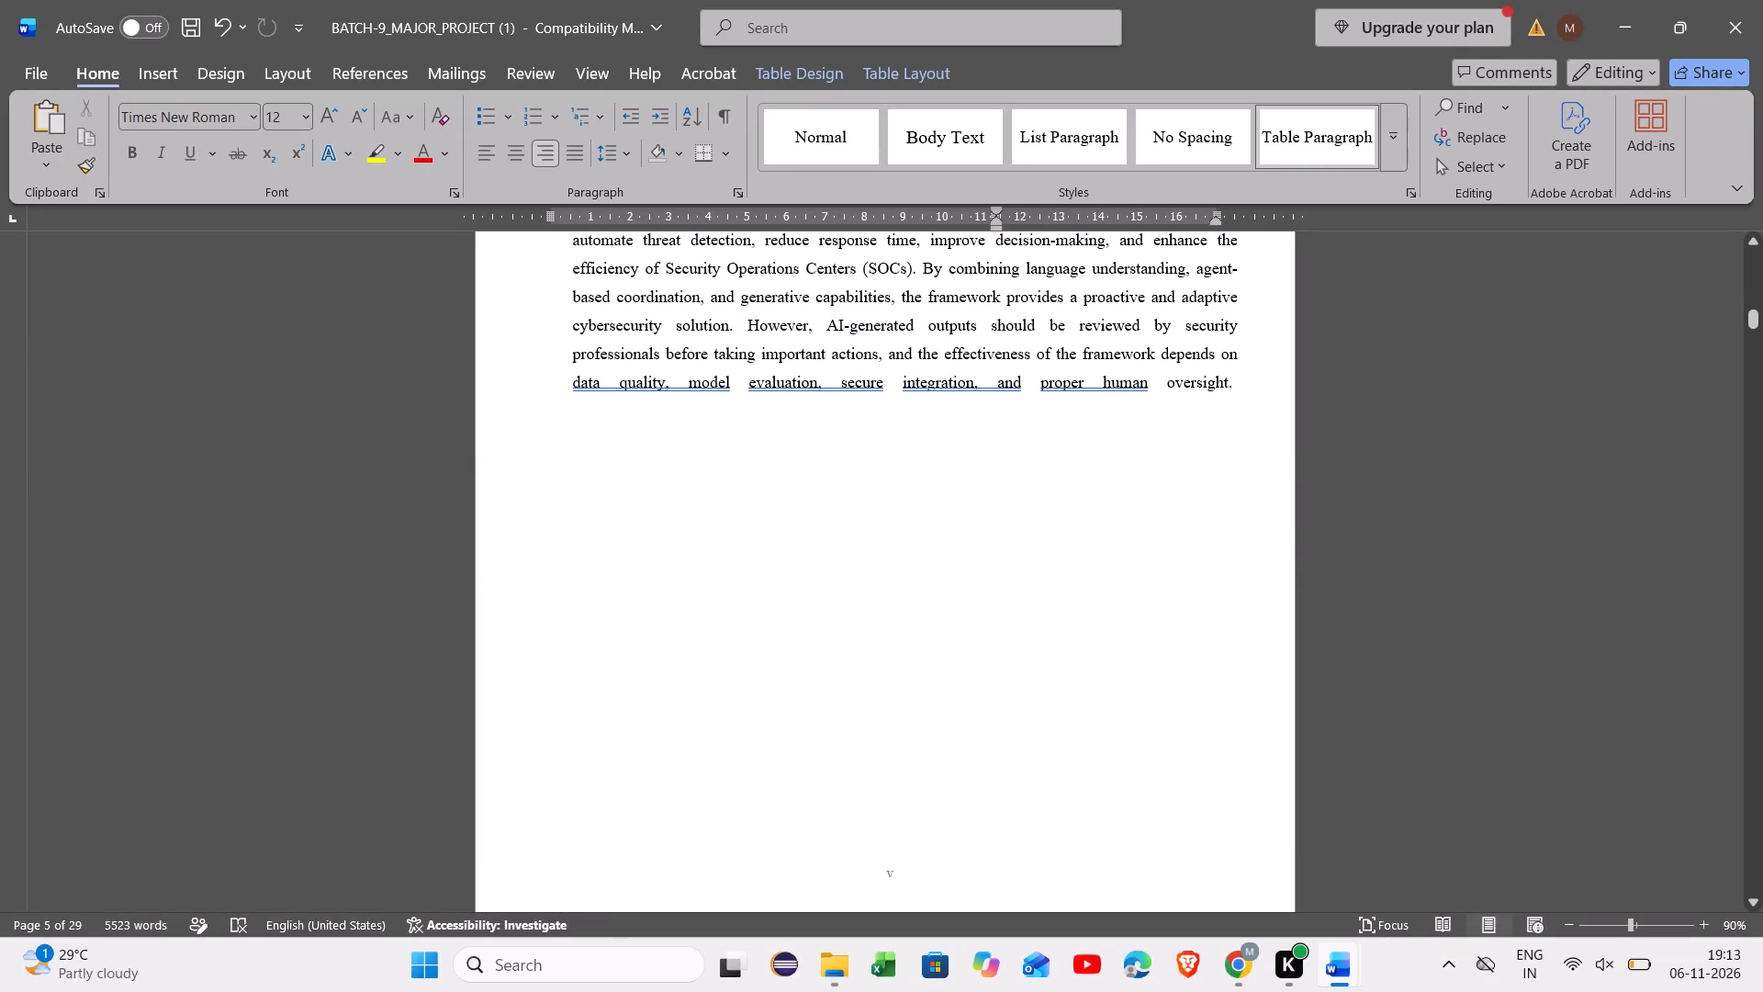
{"action": "left_click_drag", "start_coordinate": [1233, 386], "coordinate": [636, 370]}
{"action": "left_click", "coordinate": [623, 390]}
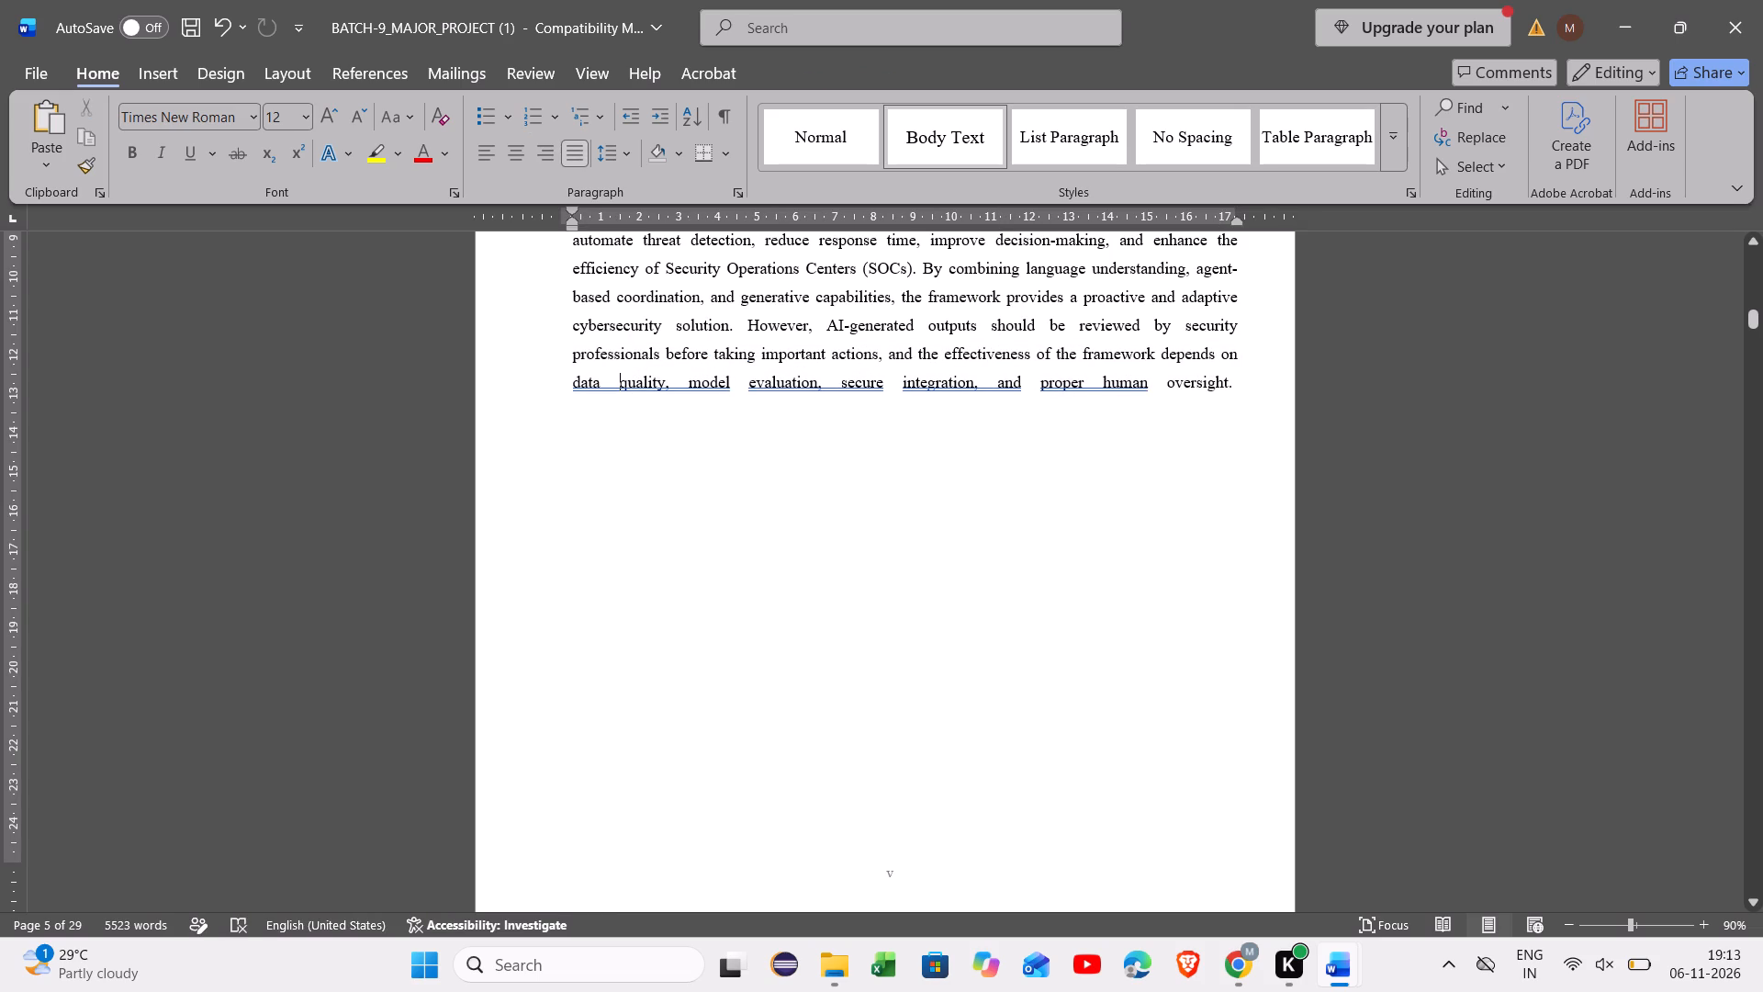
{"action": "left_click_drag", "start_coordinate": [1237, 392], "coordinate": [651, 397]}
{"action": "key", "text": "BackSpace"}
{"action": "key", "text": "BackSpace"}
{"action": "key", "text": "BackSpace"}
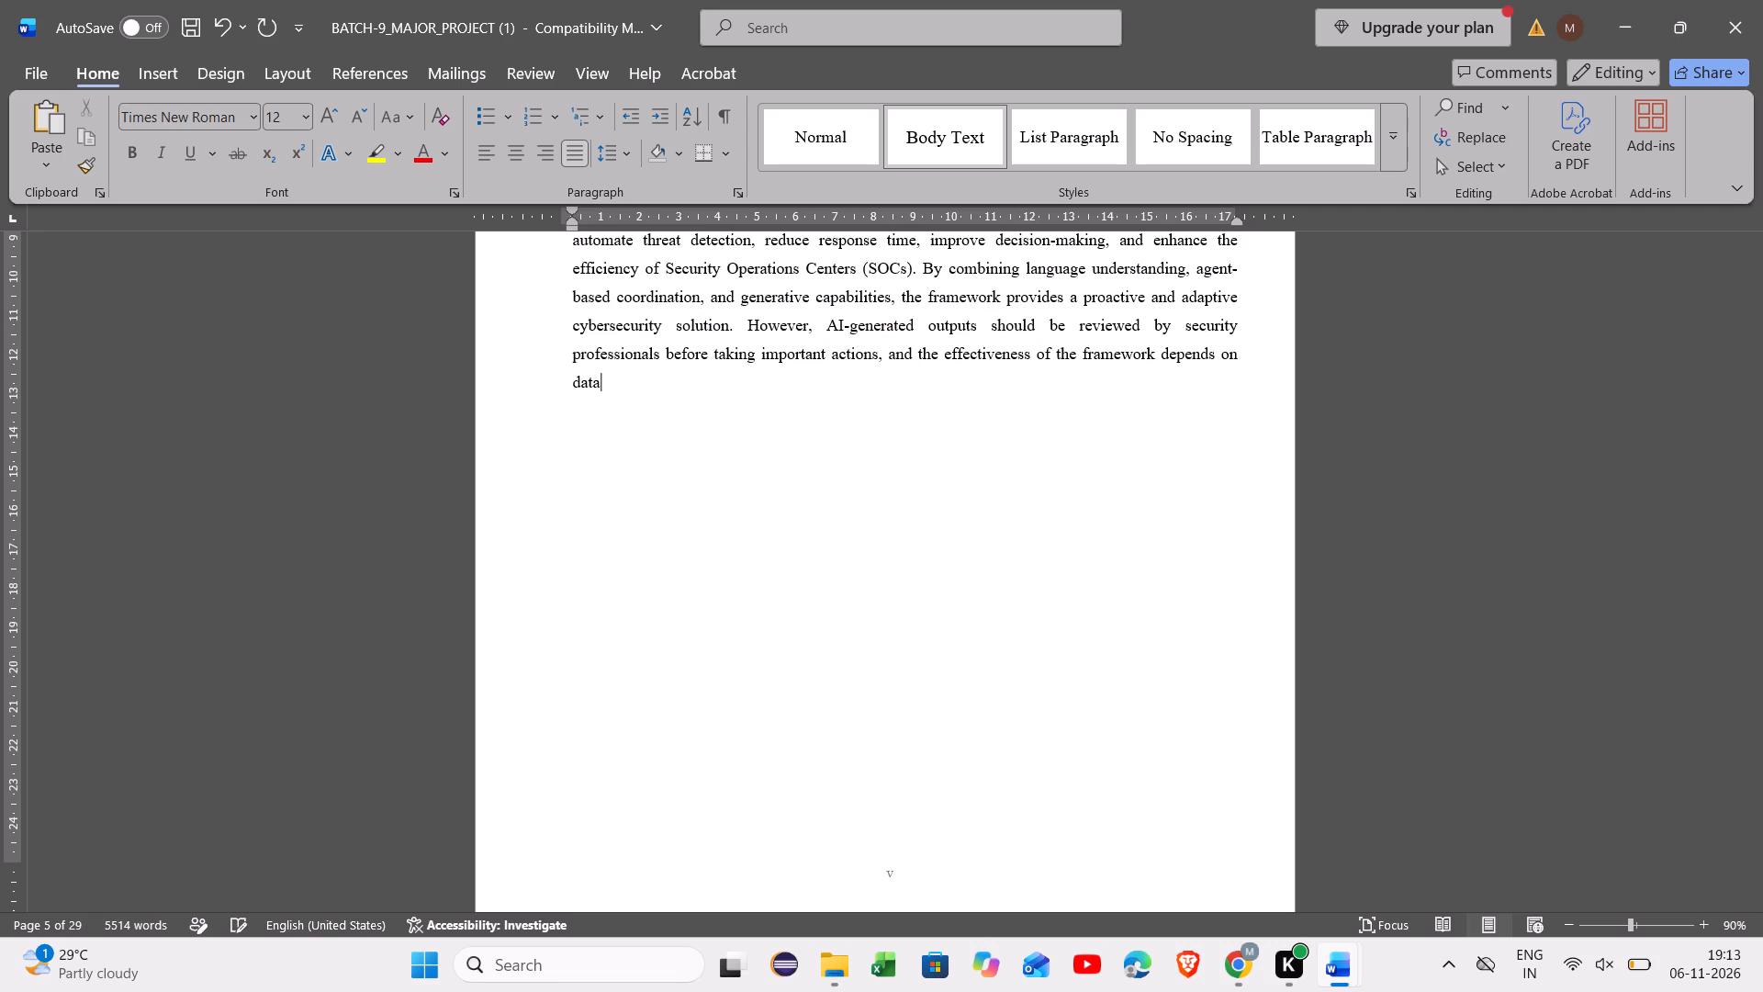
{"action": "key", "text": "period"}
Save the edited project report.
{"action": "scroll", "coordinate": [774, 451], "scroll_direction": "up", "scroll_amount": 4}
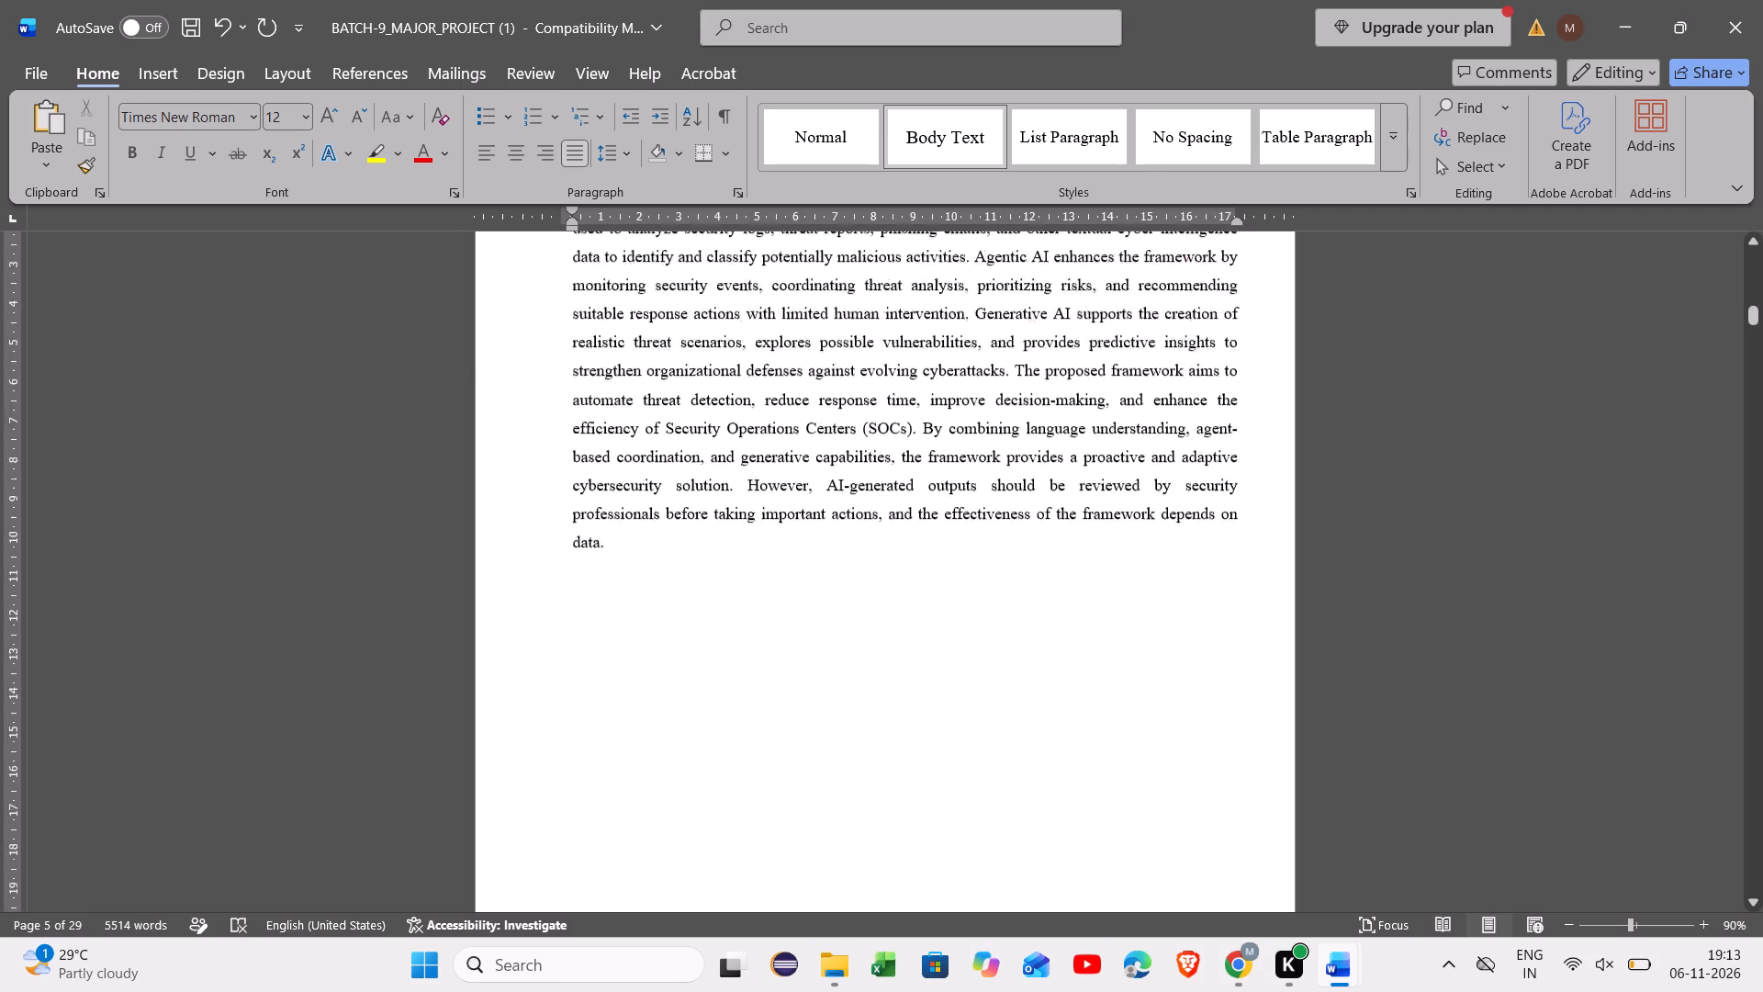
{"action": "scroll", "coordinate": [774, 451], "scroll_direction": "up", "scroll_amount": 4}
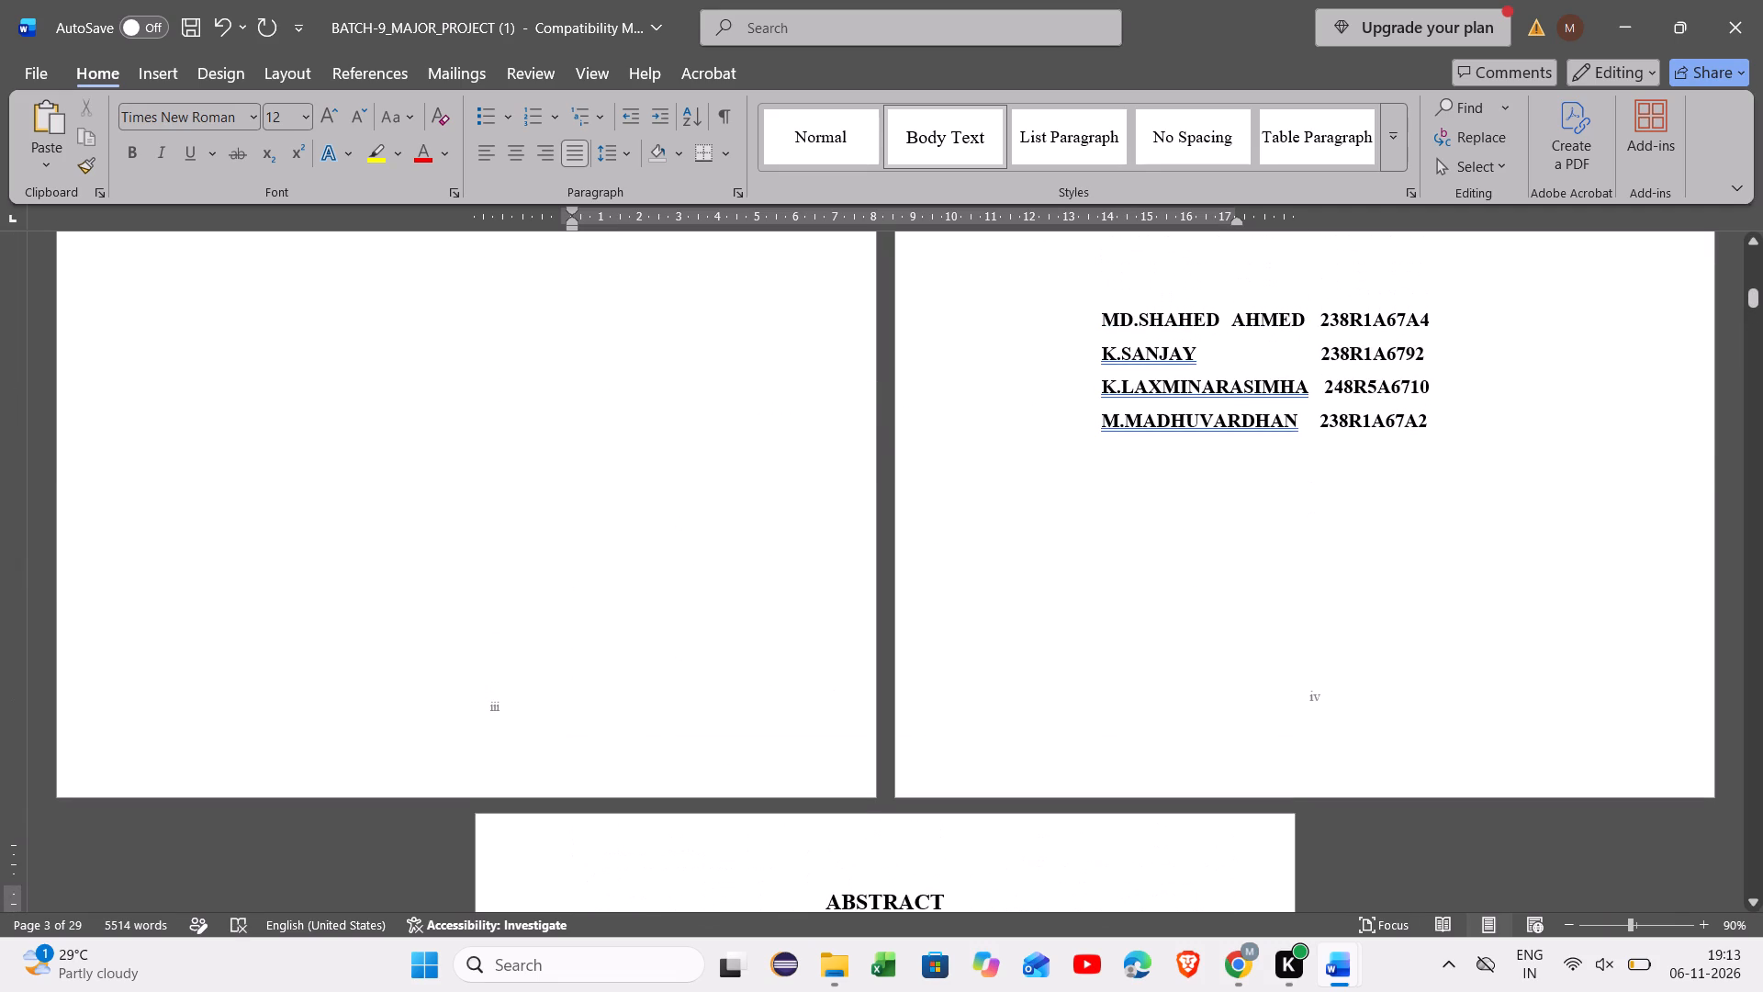
{"action": "scroll", "coordinate": [774, 451], "scroll_direction": "up", "scroll_amount": 9}
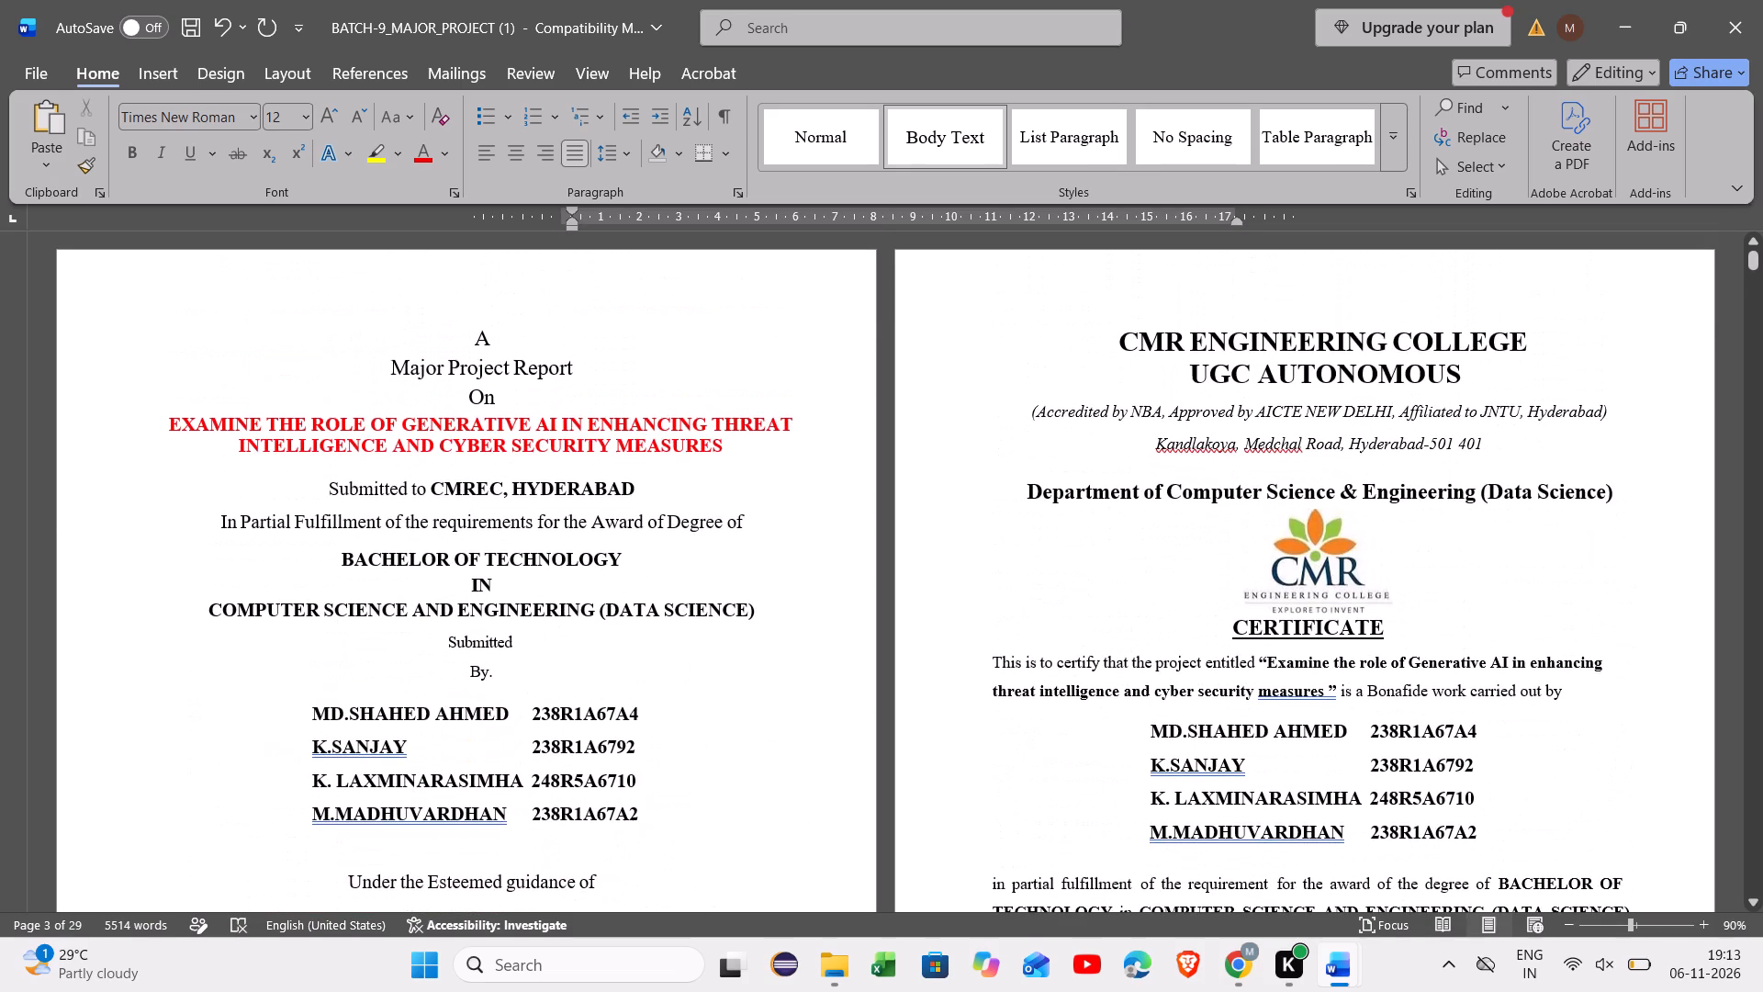
{"action": "scroll", "coordinate": [774, 451], "scroll_direction": "up", "scroll_amount": 1}
{"action": "scroll", "coordinate": [774, 451], "scroll_direction": "down", "scroll_amount": 3}
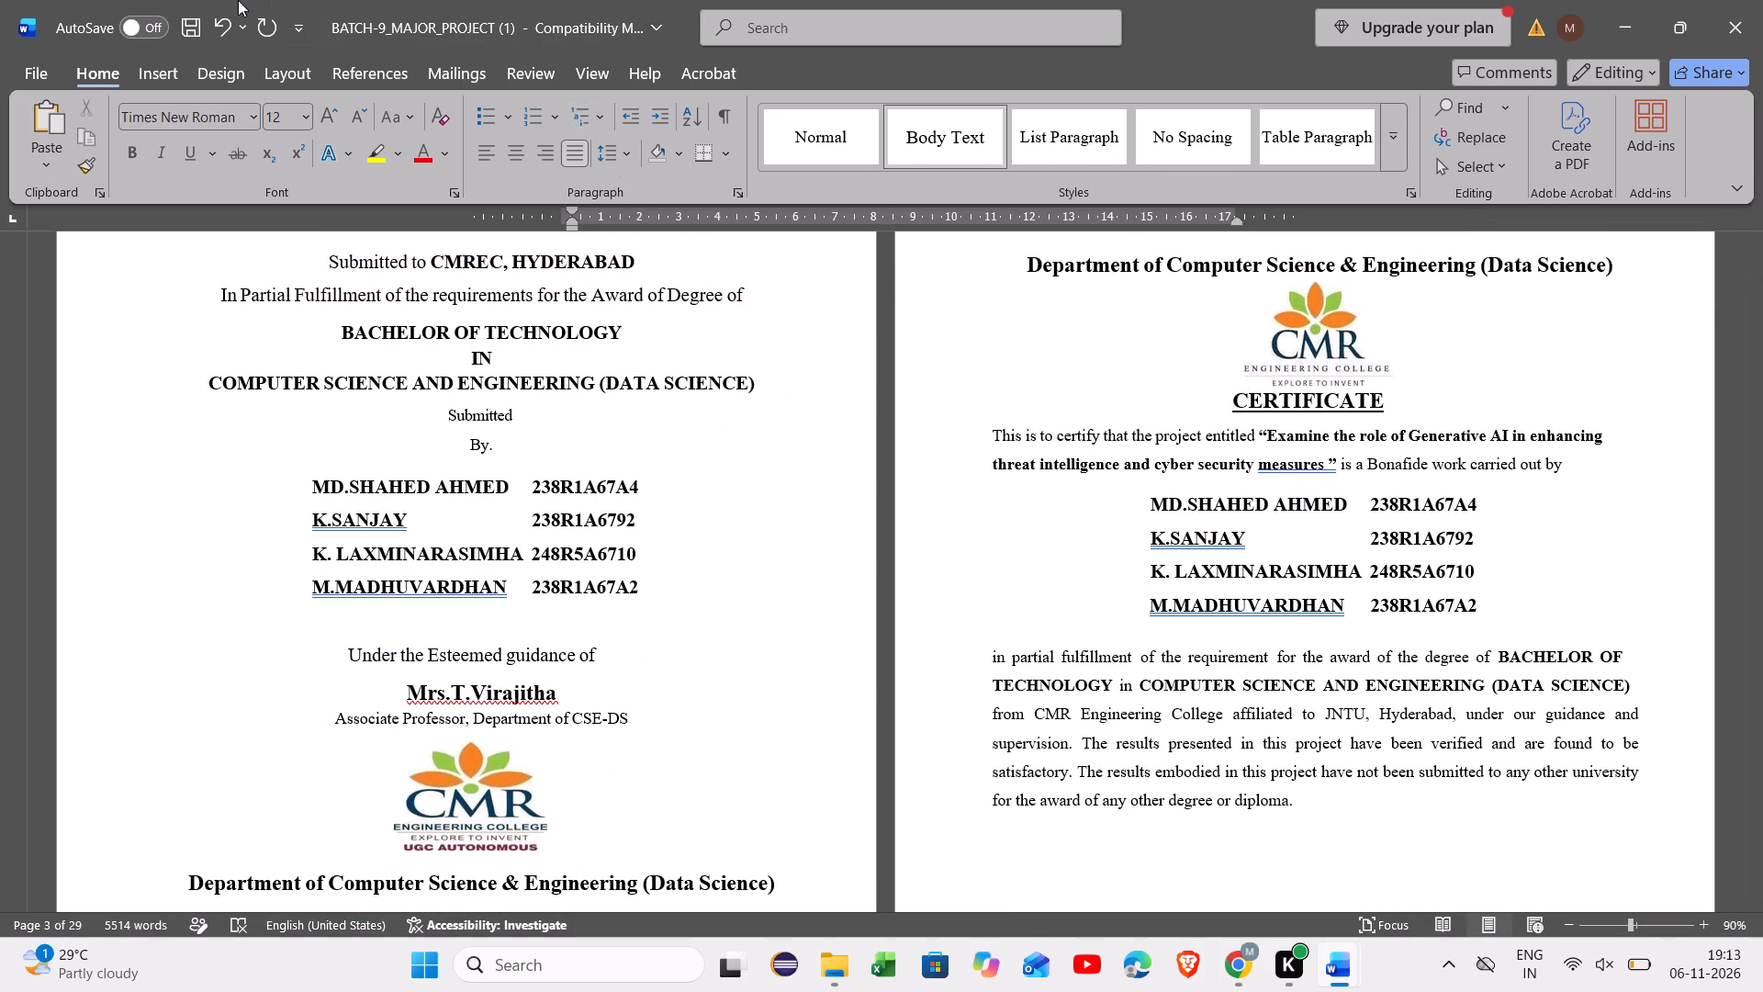
{"action": "left_click", "coordinate": [186, 31]}
Review the report's front matter from the title page through the abstract and contents to the list of figures.
{"action": "scroll", "coordinate": [488, 380], "scroll_direction": "up", "scroll_amount": 1}
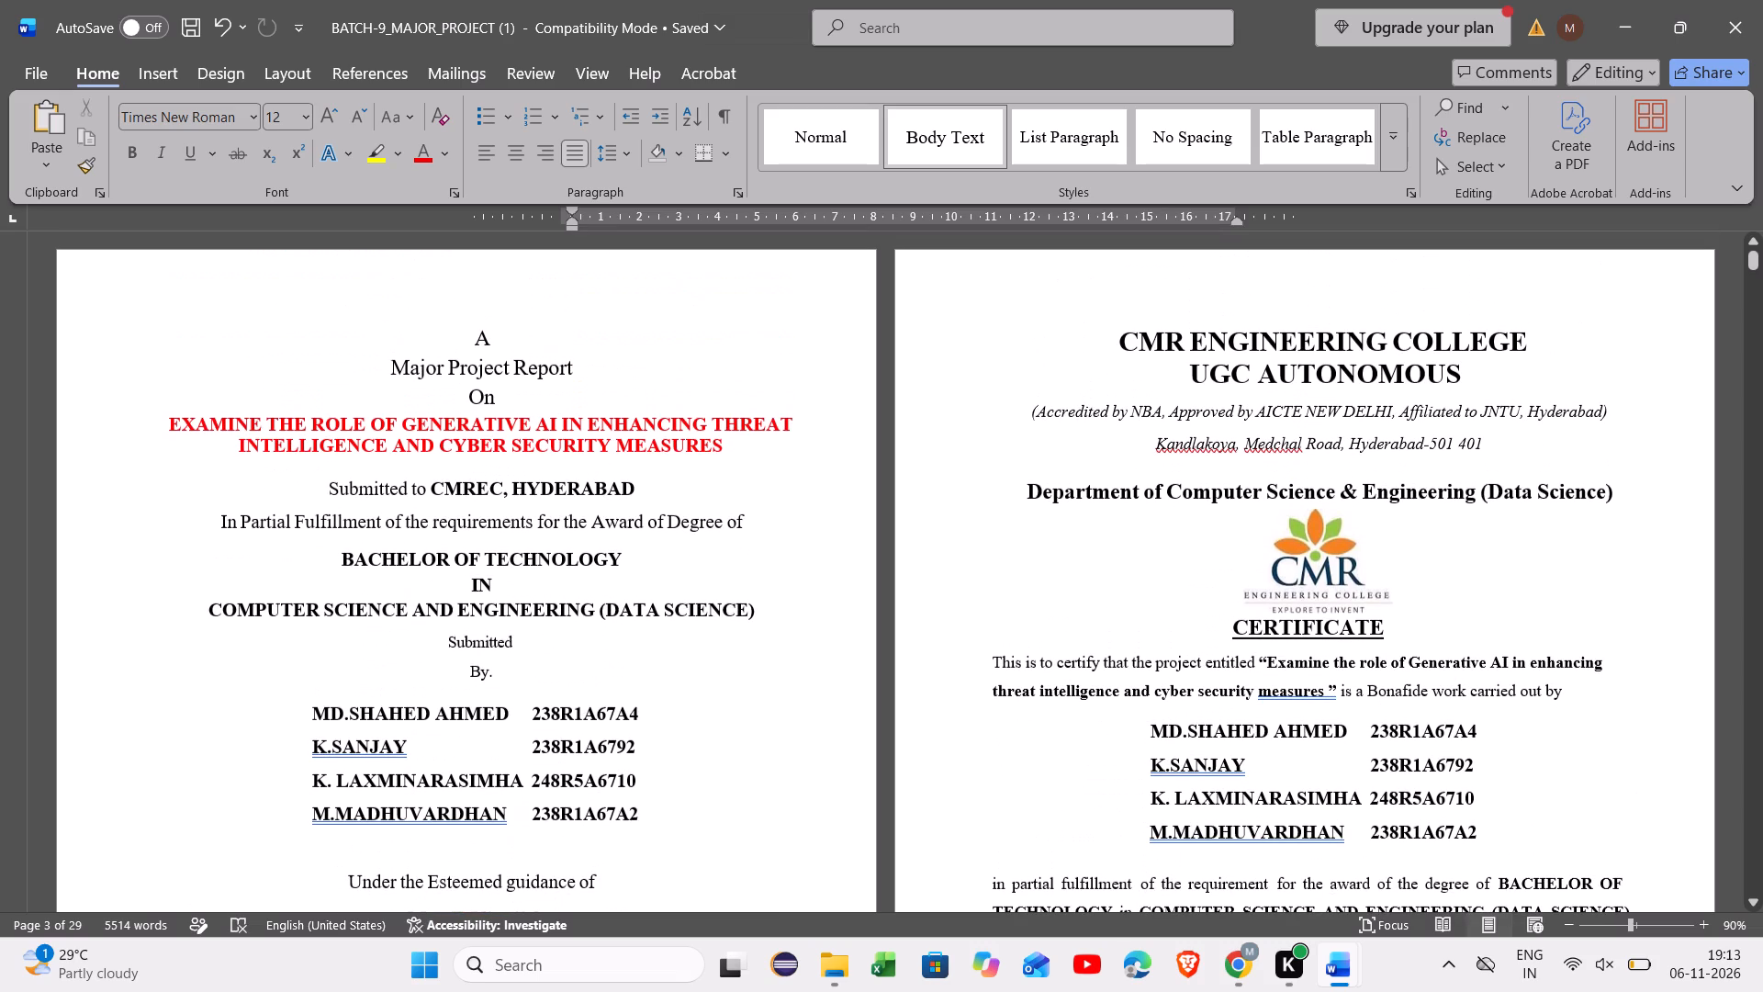
{"action": "scroll", "coordinate": [488, 380], "scroll_direction": "up", "scroll_amount": 1}
{"action": "scroll", "coordinate": [488, 380], "scroll_direction": "down", "scroll_amount": 2}
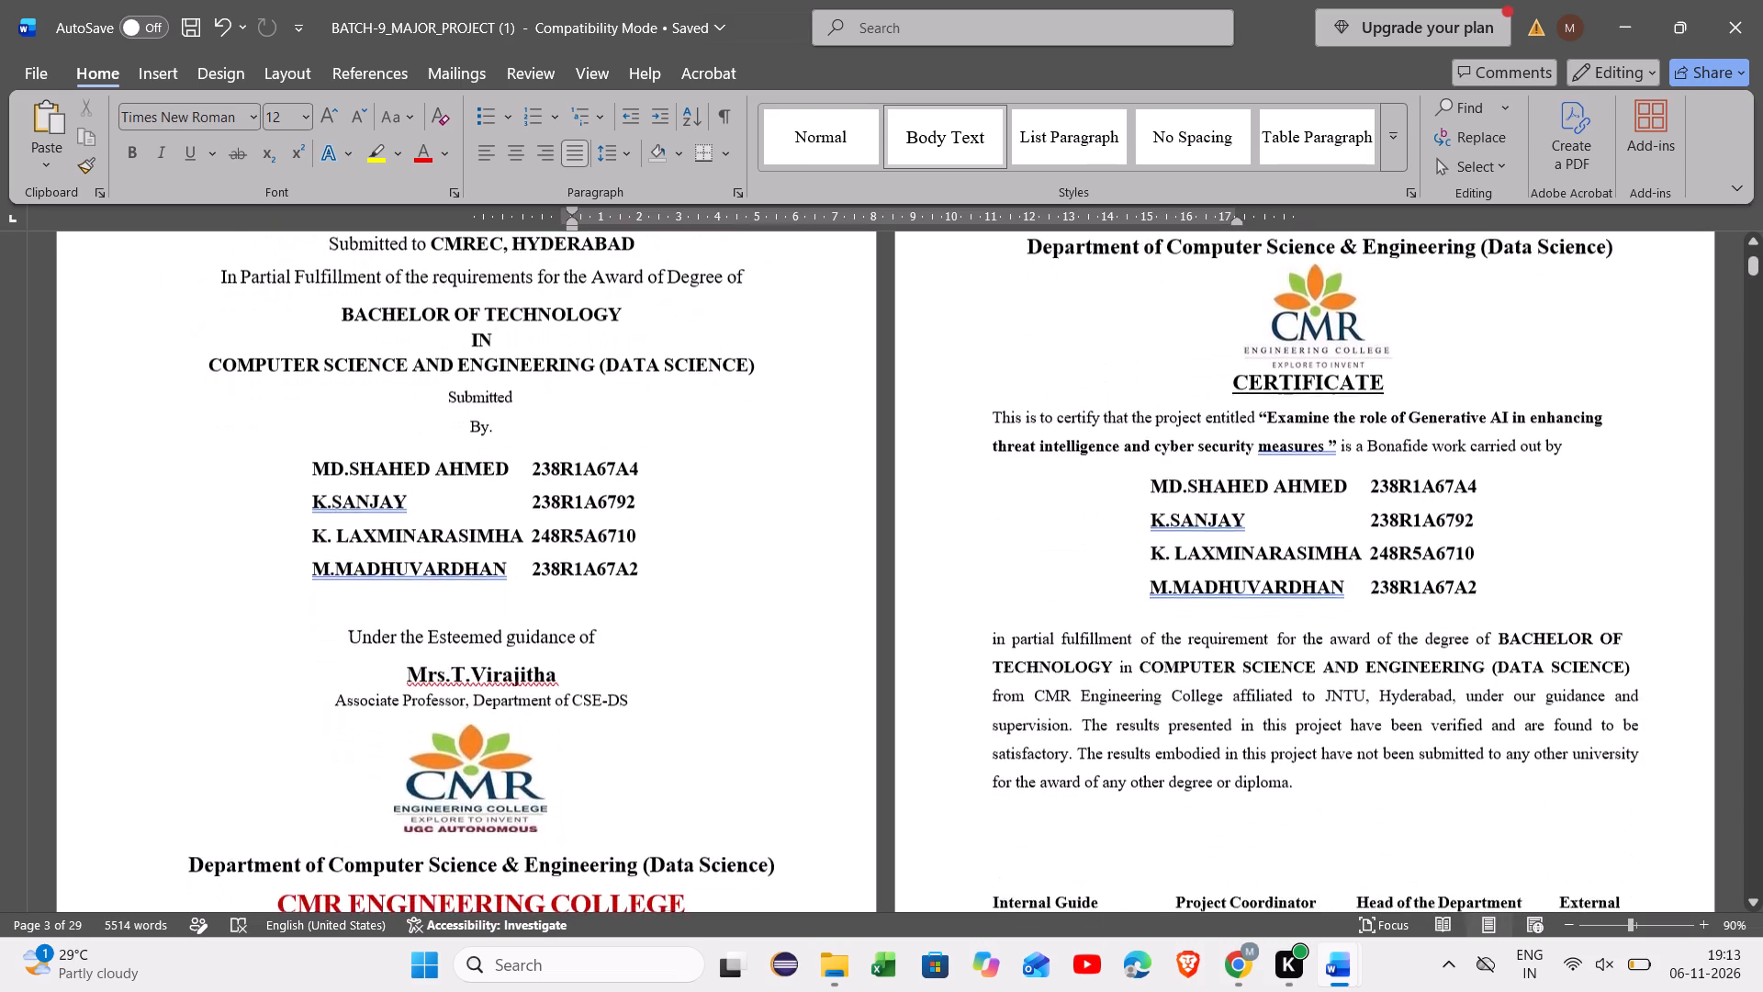
{"action": "scroll", "coordinate": [488, 380], "scroll_direction": "down", "scroll_amount": 5}
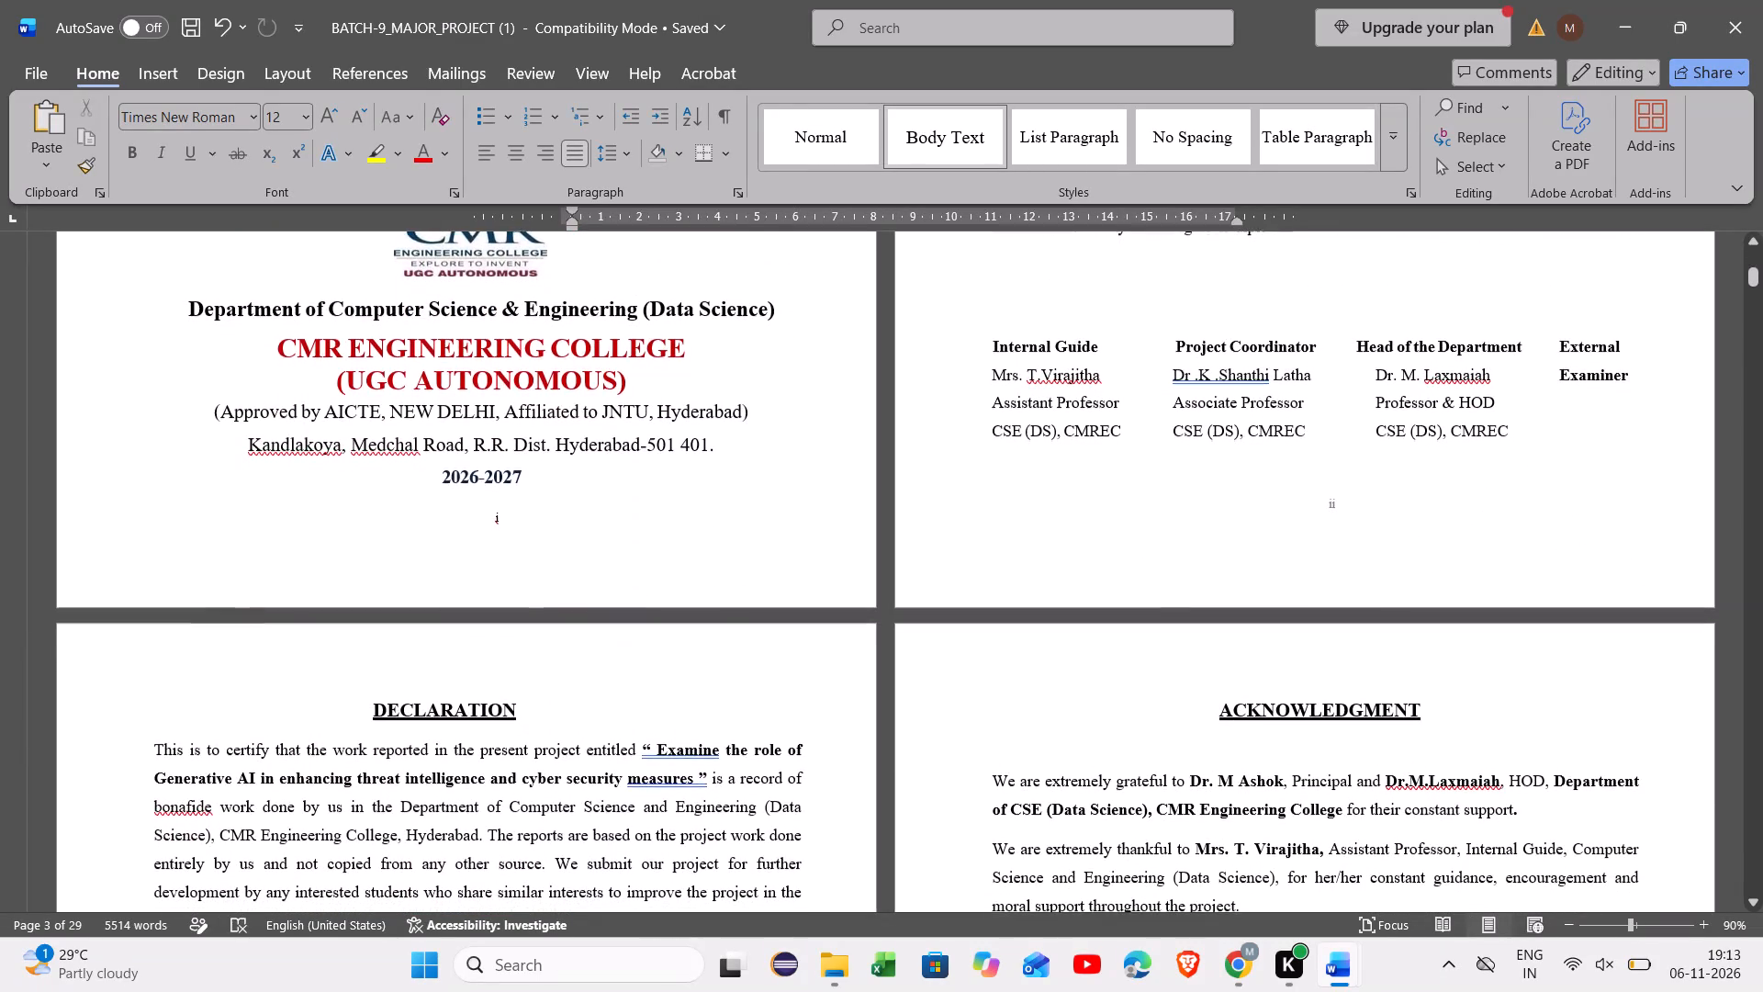
{"action": "scroll", "coordinate": [488, 380], "scroll_direction": "down", "scroll_amount": 4}
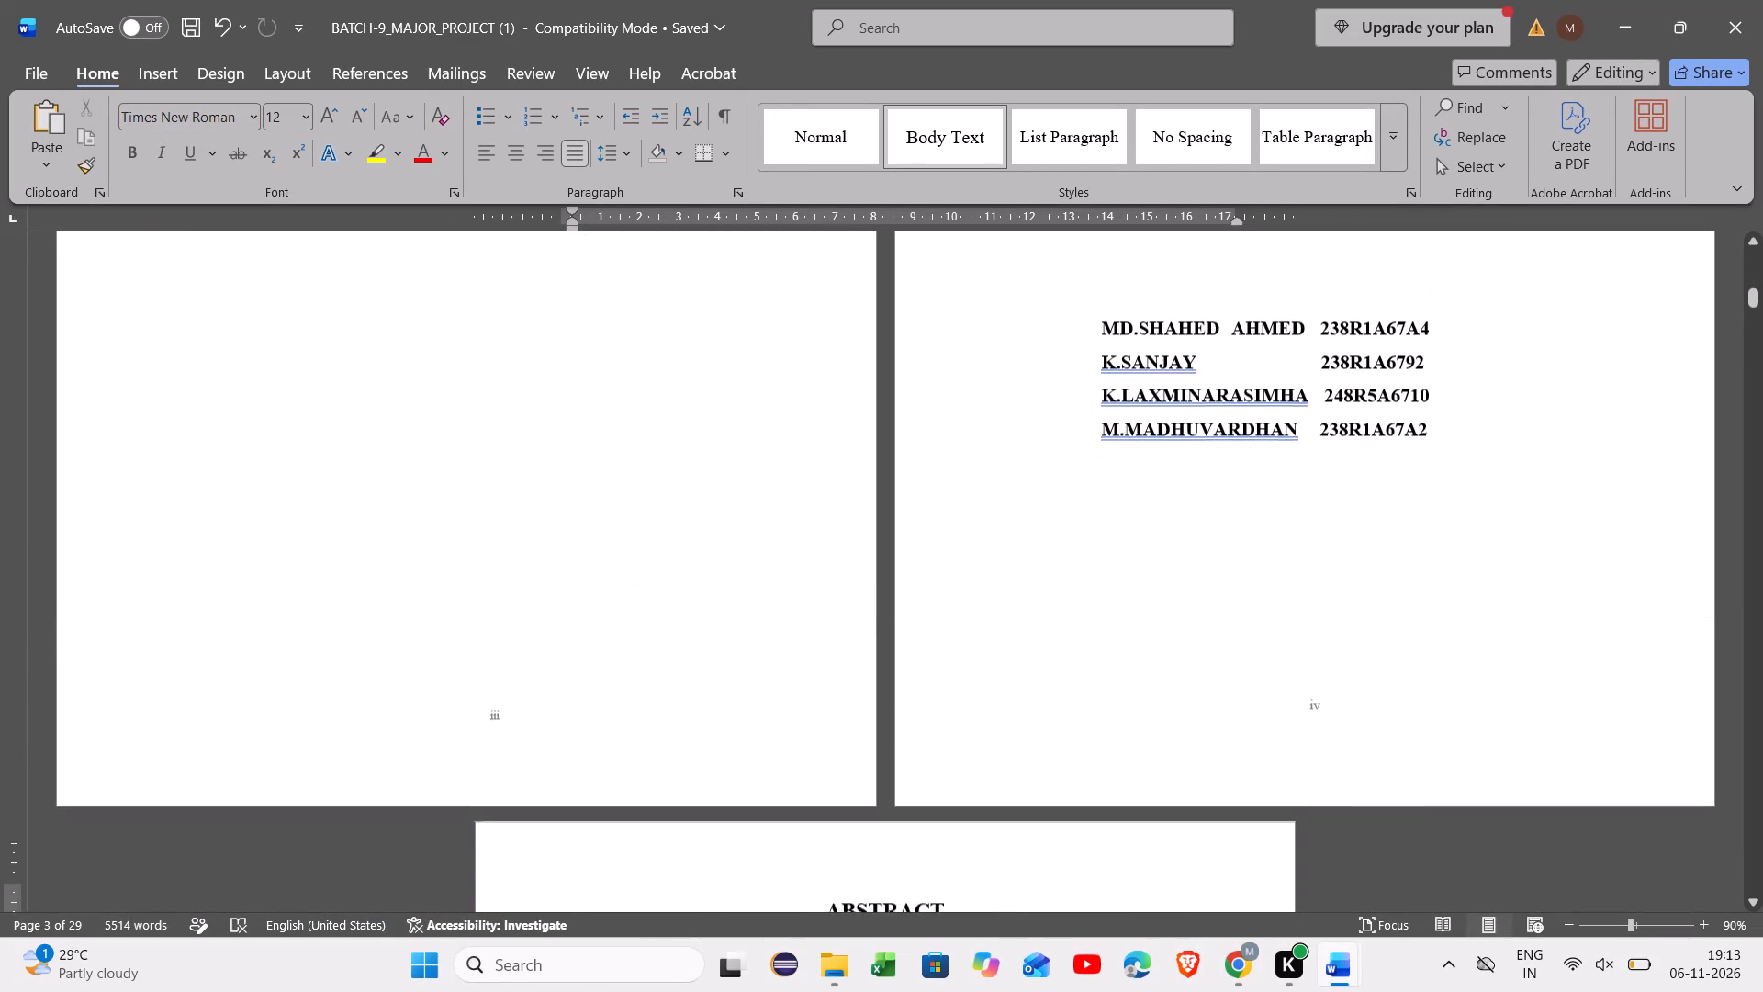
{"action": "scroll", "coordinate": [488, 380], "scroll_direction": "down", "scroll_amount": 3}
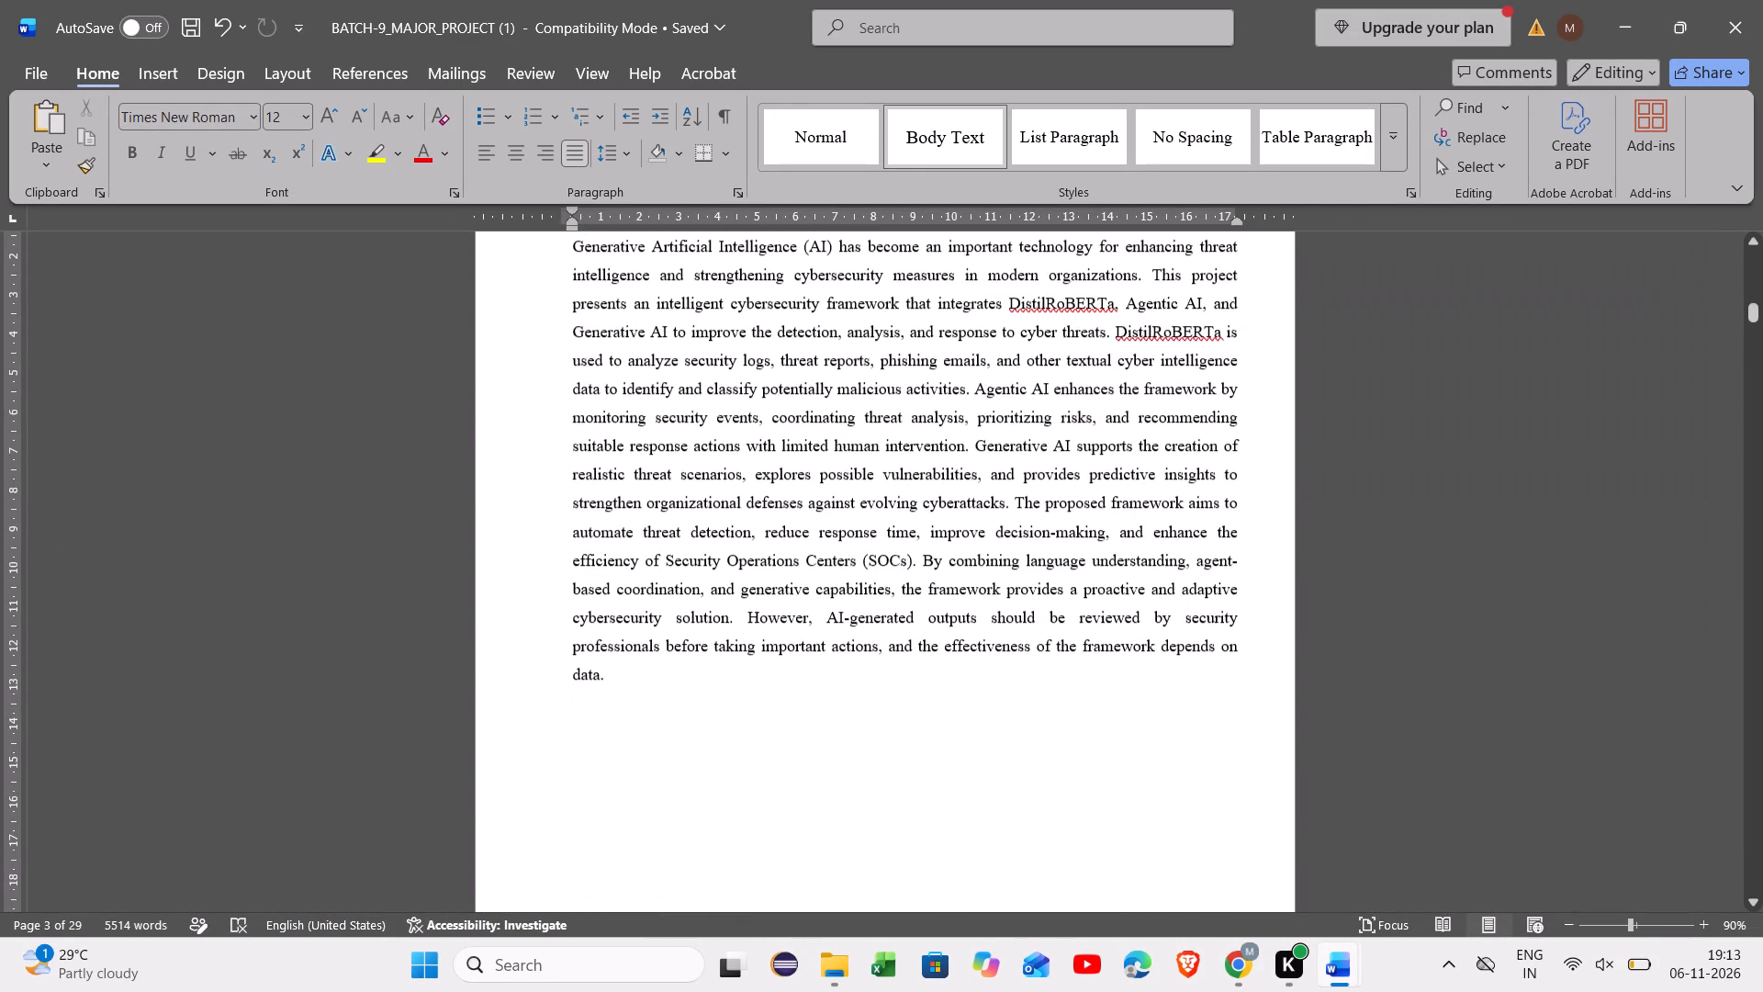
{"action": "scroll", "coordinate": [488, 380], "scroll_direction": "down", "scroll_amount": 6}
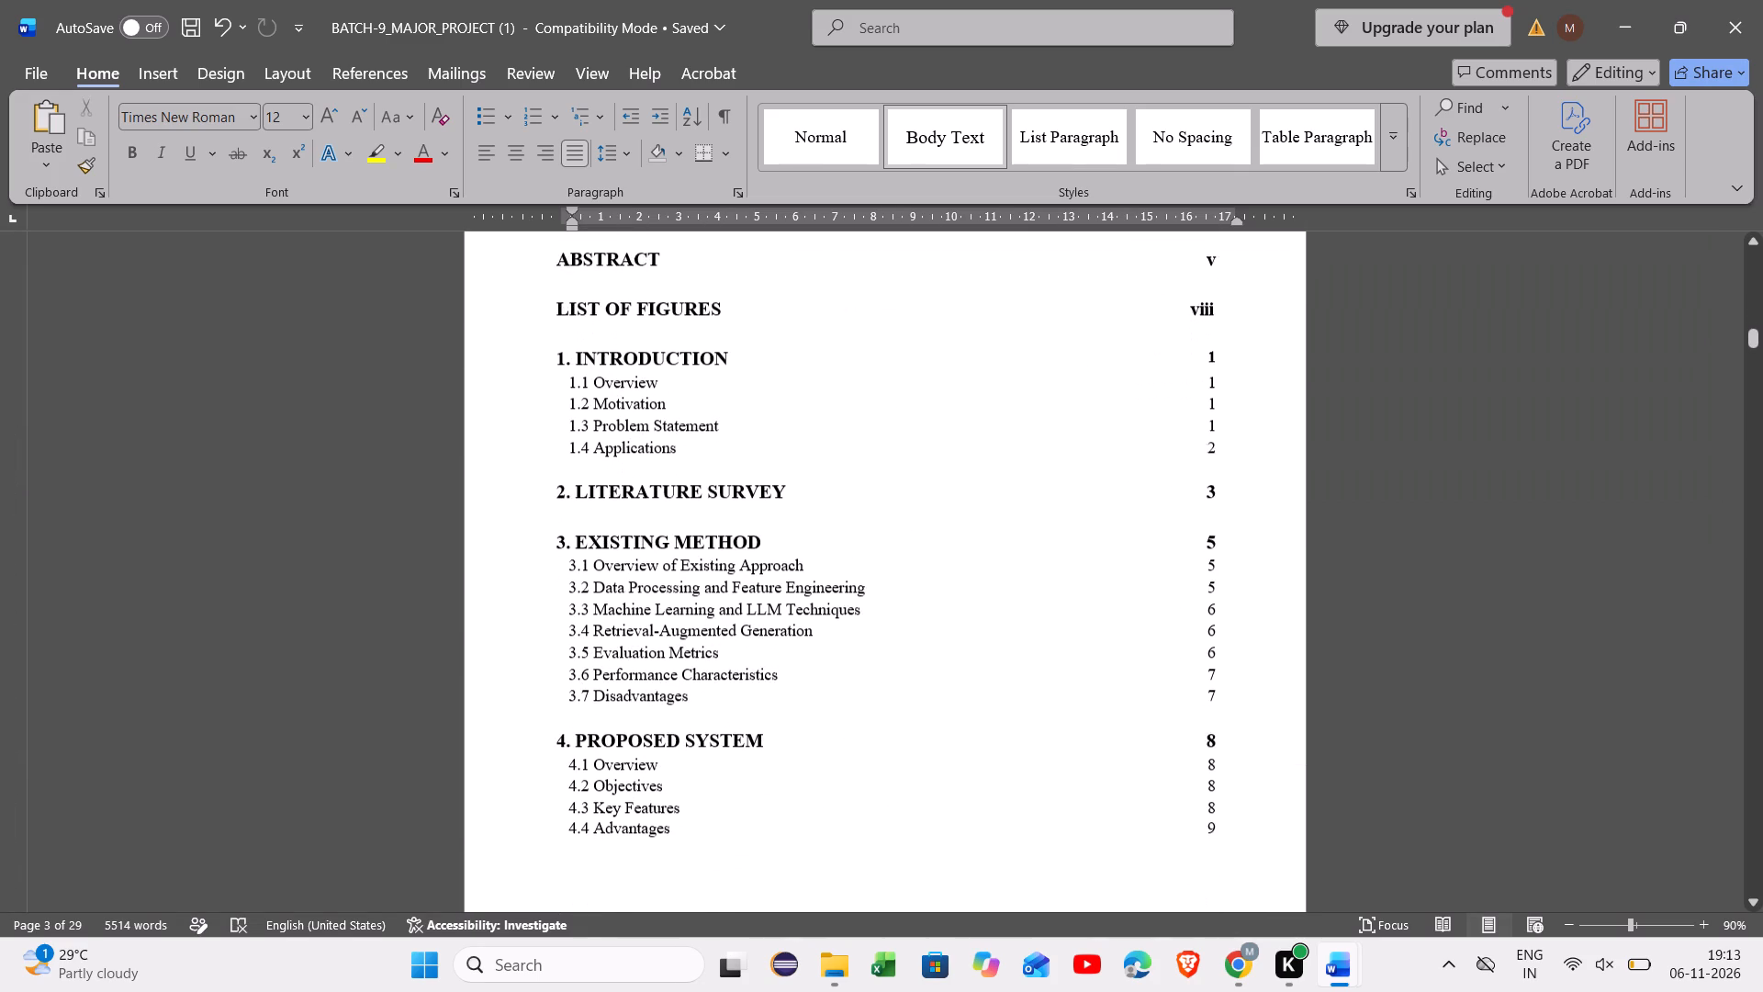
{"action": "scroll", "coordinate": [488, 380], "scroll_direction": "down", "scroll_amount": 5}
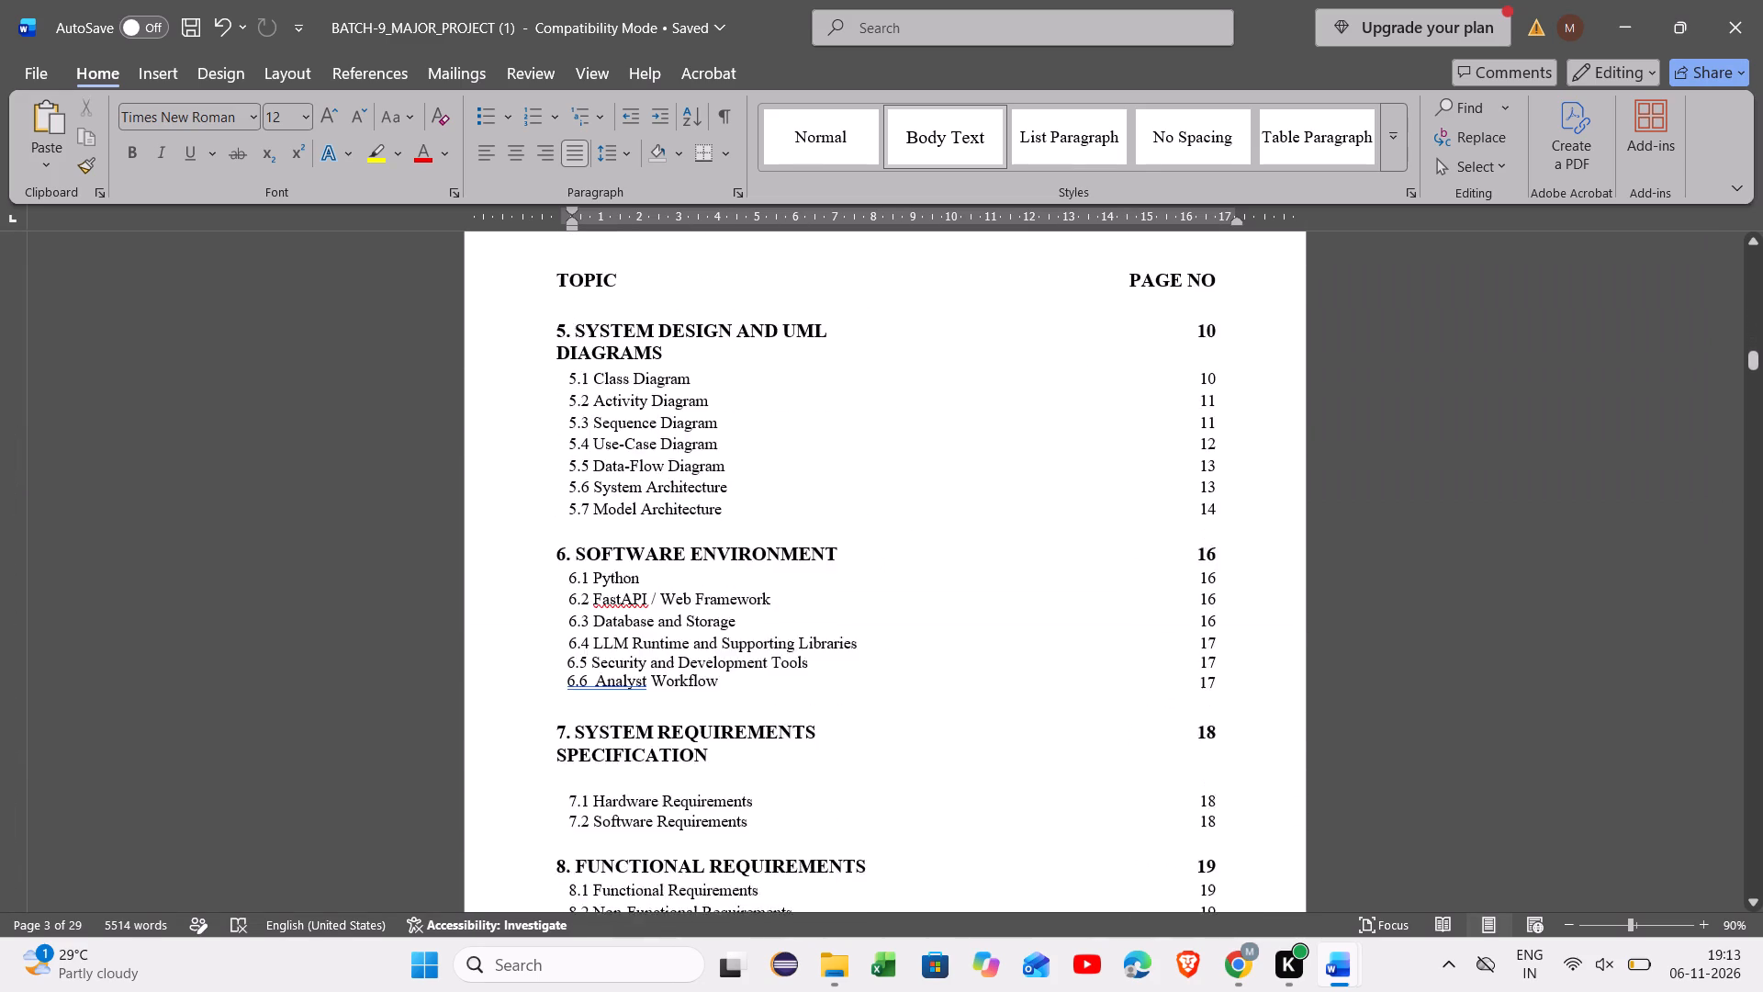
{"action": "scroll", "coordinate": [488, 380], "scroll_direction": "down", "scroll_amount": 5}
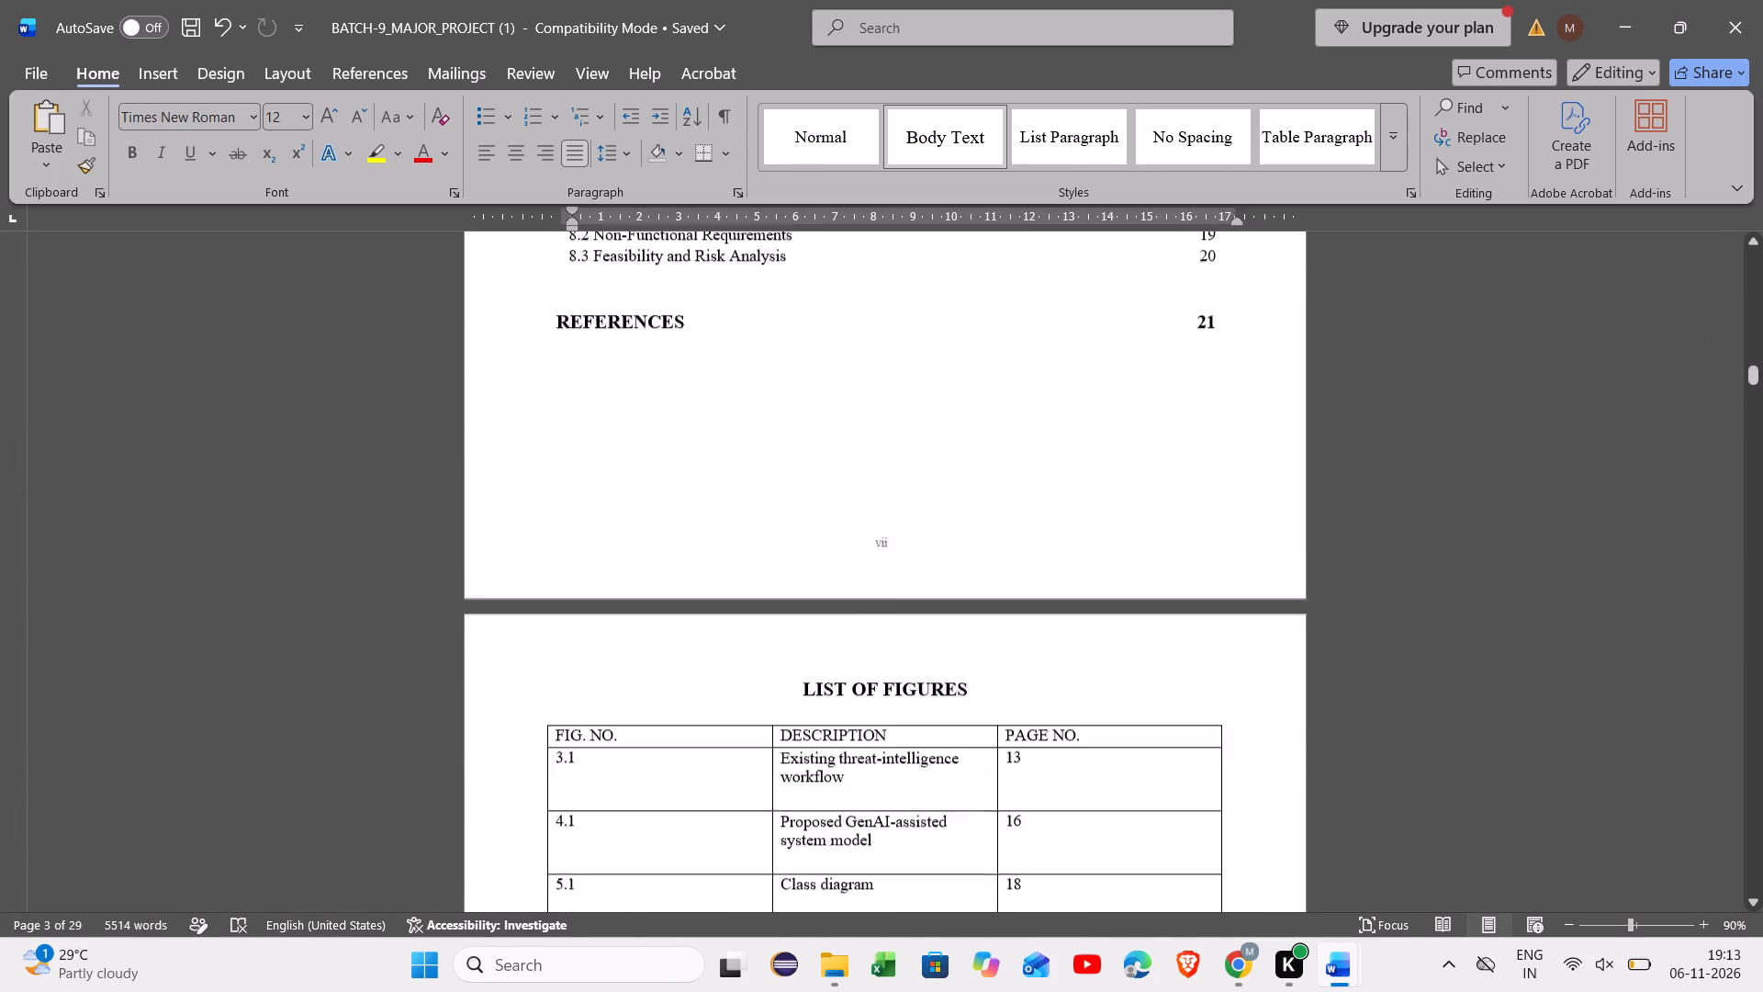
{"action": "scroll", "coordinate": [488, 380], "scroll_direction": "down", "scroll_amount": 3}
Check the contents pages and set the page number of figure 3.1 in the List of Figures to 5.
{"action": "scroll", "coordinate": [488, 380], "scroll_direction": "up", "scroll_amount": 1}
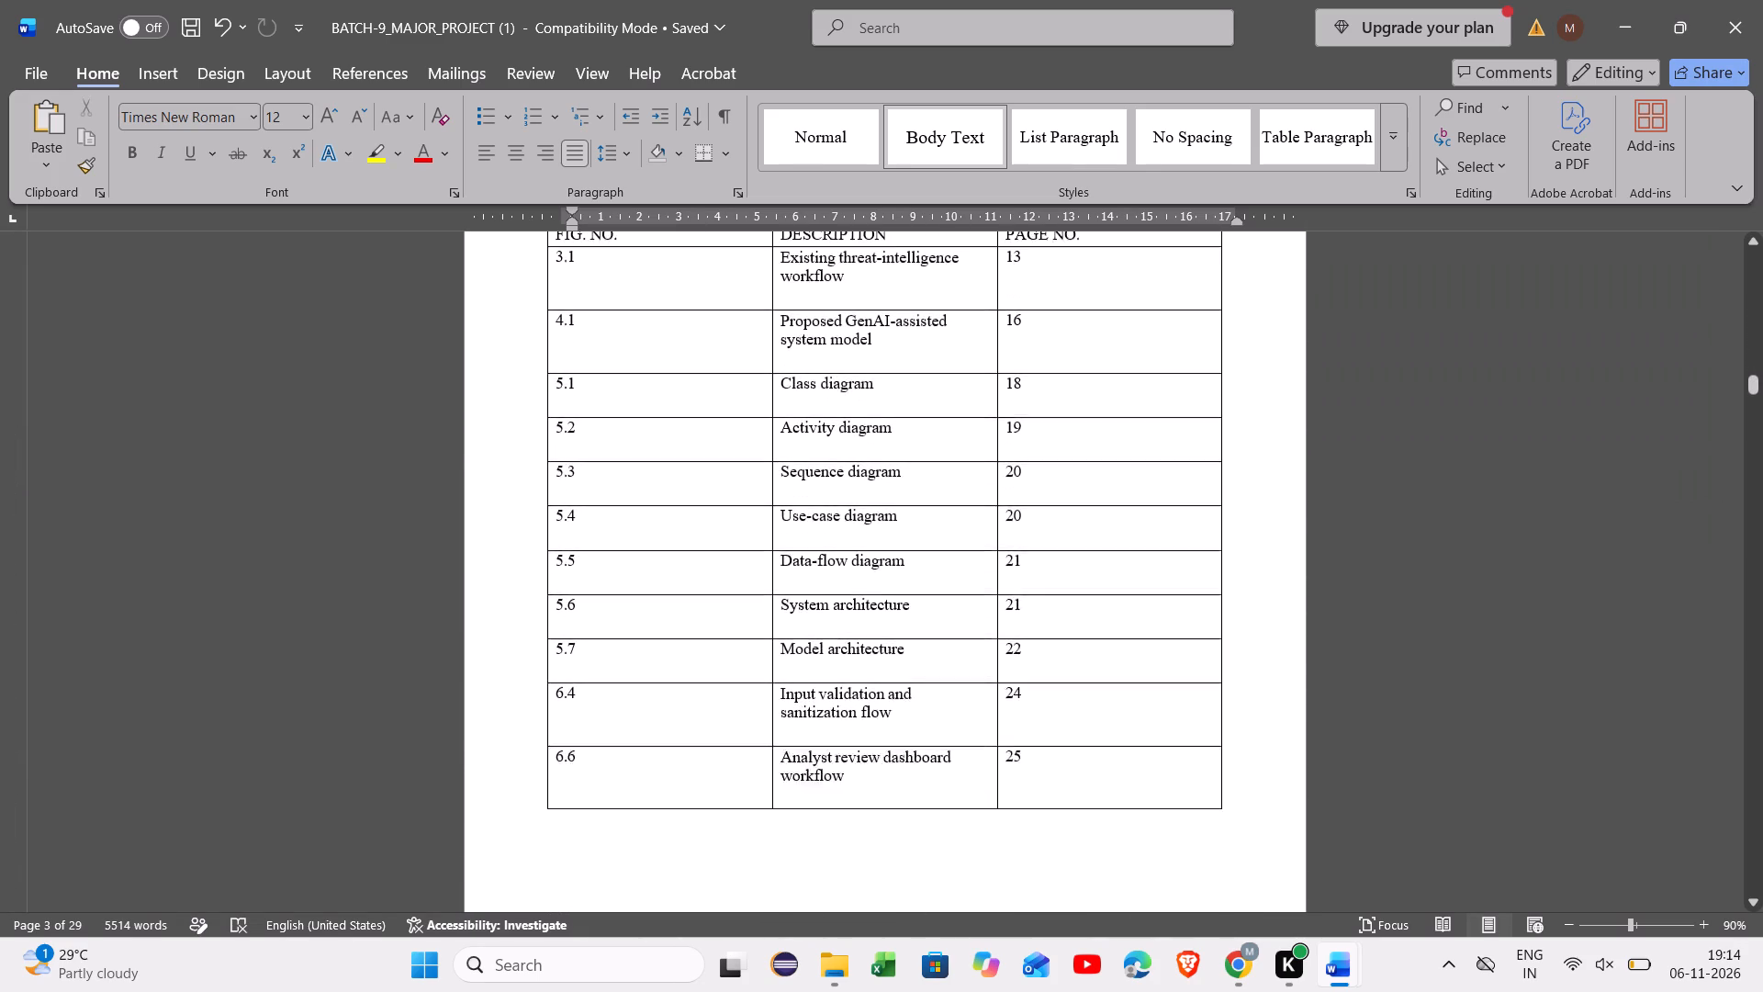
{"action": "scroll", "coordinate": [488, 380], "scroll_direction": "up", "scroll_amount": 3}
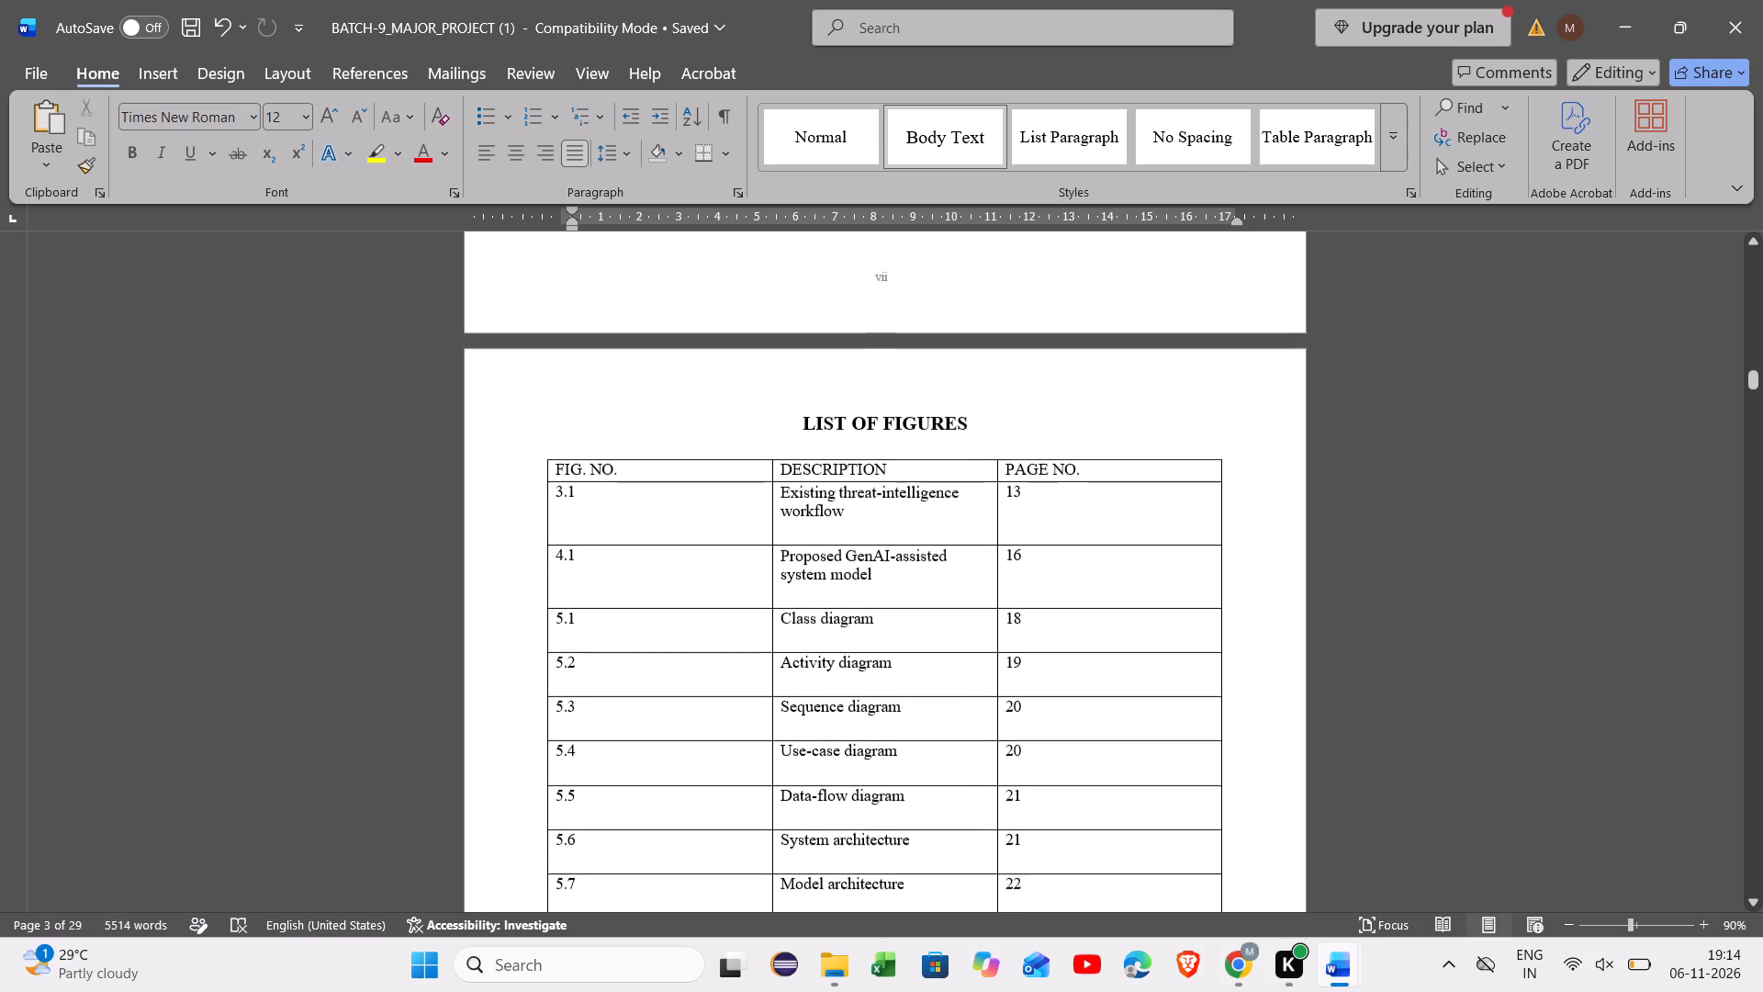
{"action": "scroll", "coordinate": [488, 380], "scroll_direction": "up", "scroll_amount": 4}
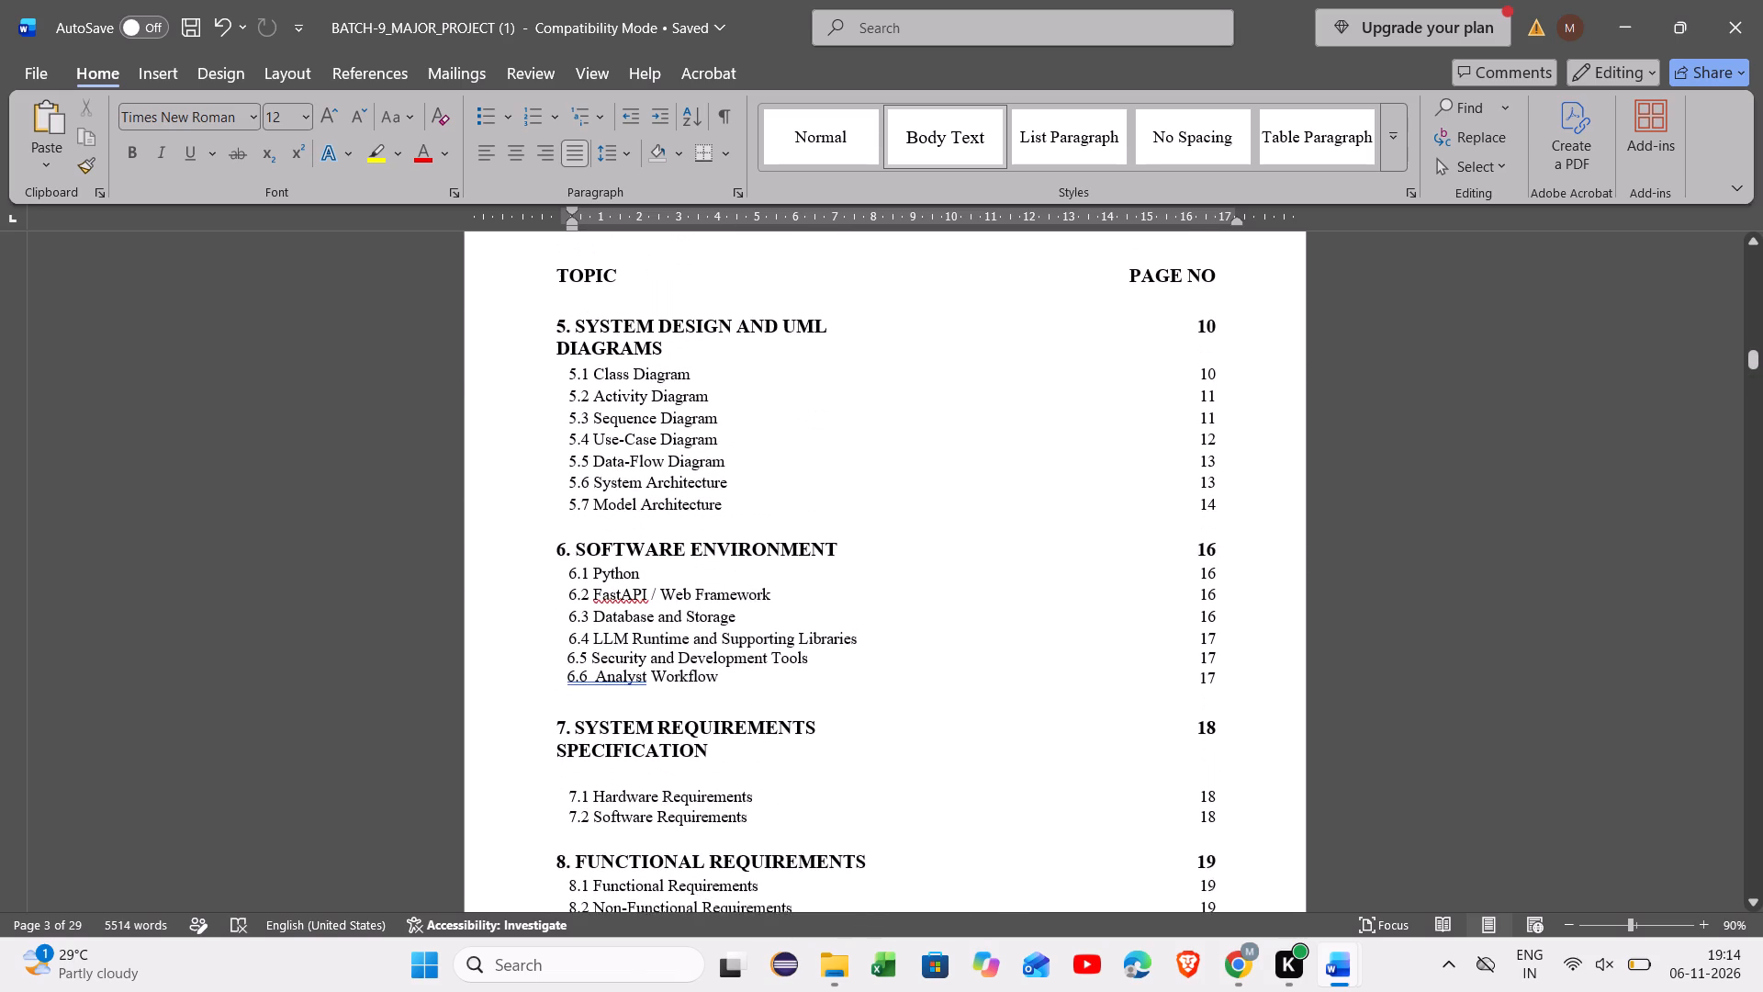
{"action": "scroll", "coordinate": [488, 380], "scroll_direction": "up", "scroll_amount": 7}
{"action": "scroll", "coordinate": [488, 380], "scroll_direction": "down", "scroll_amount": 1}
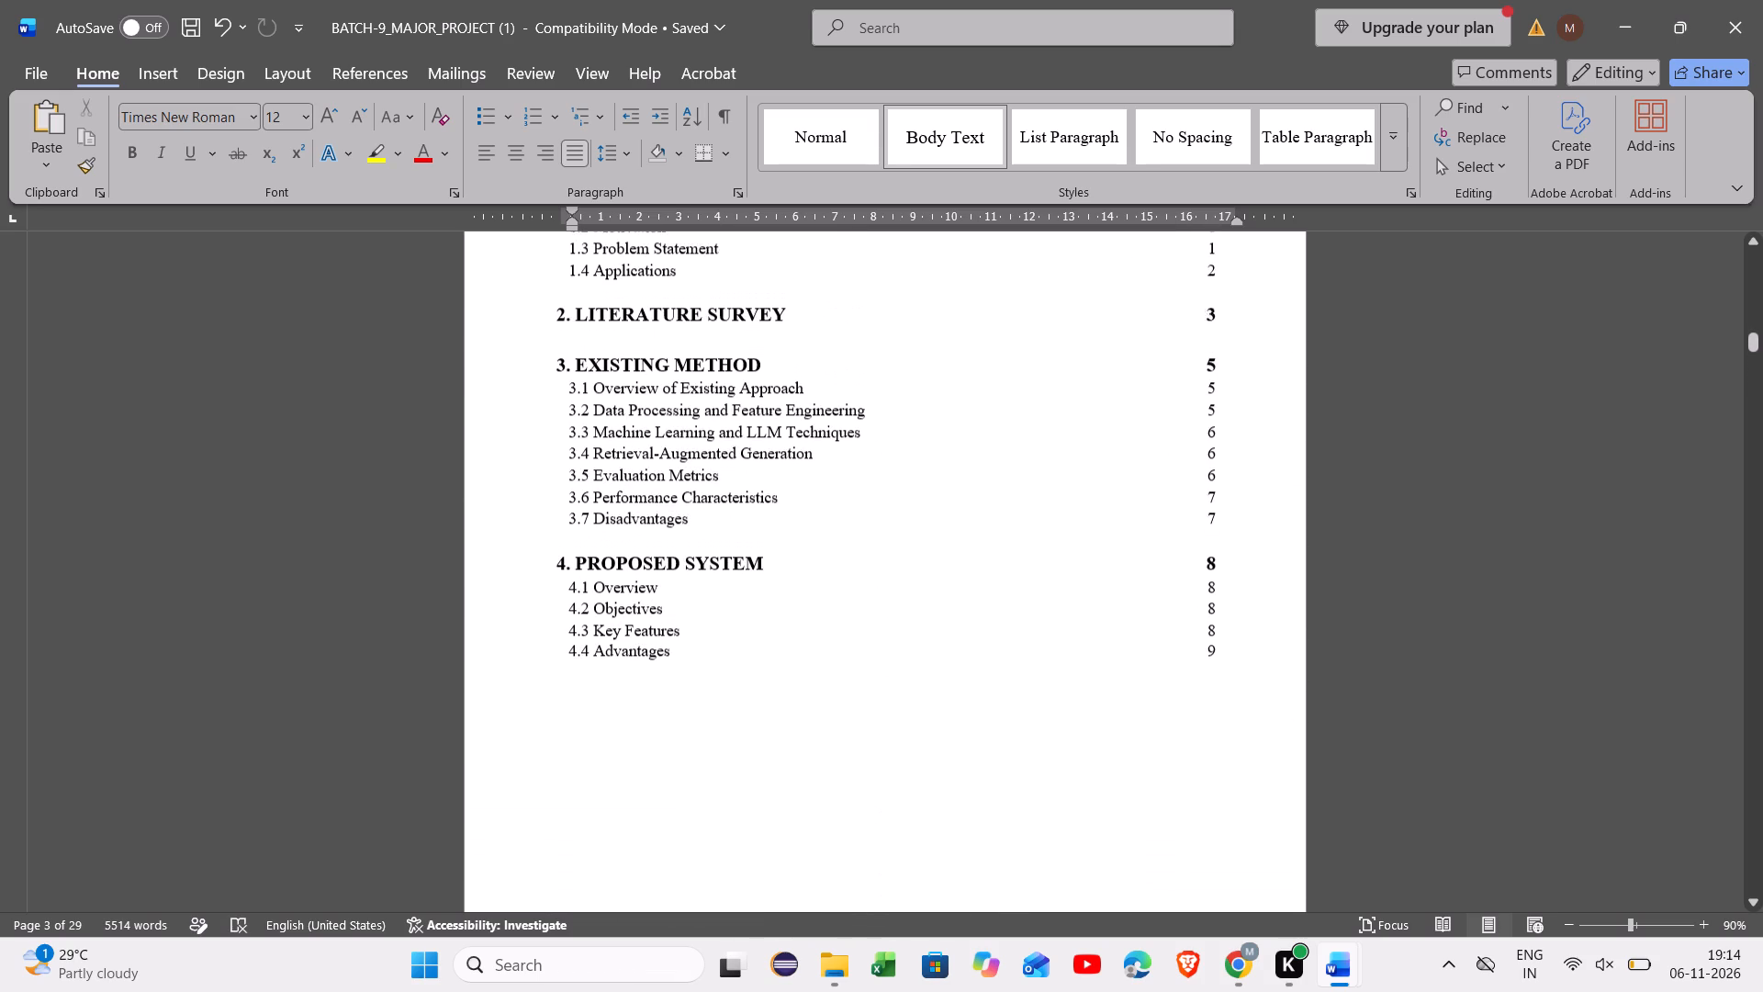
{"action": "scroll", "coordinate": [488, 380], "scroll_direction": "down", "scroll_amount": 3}
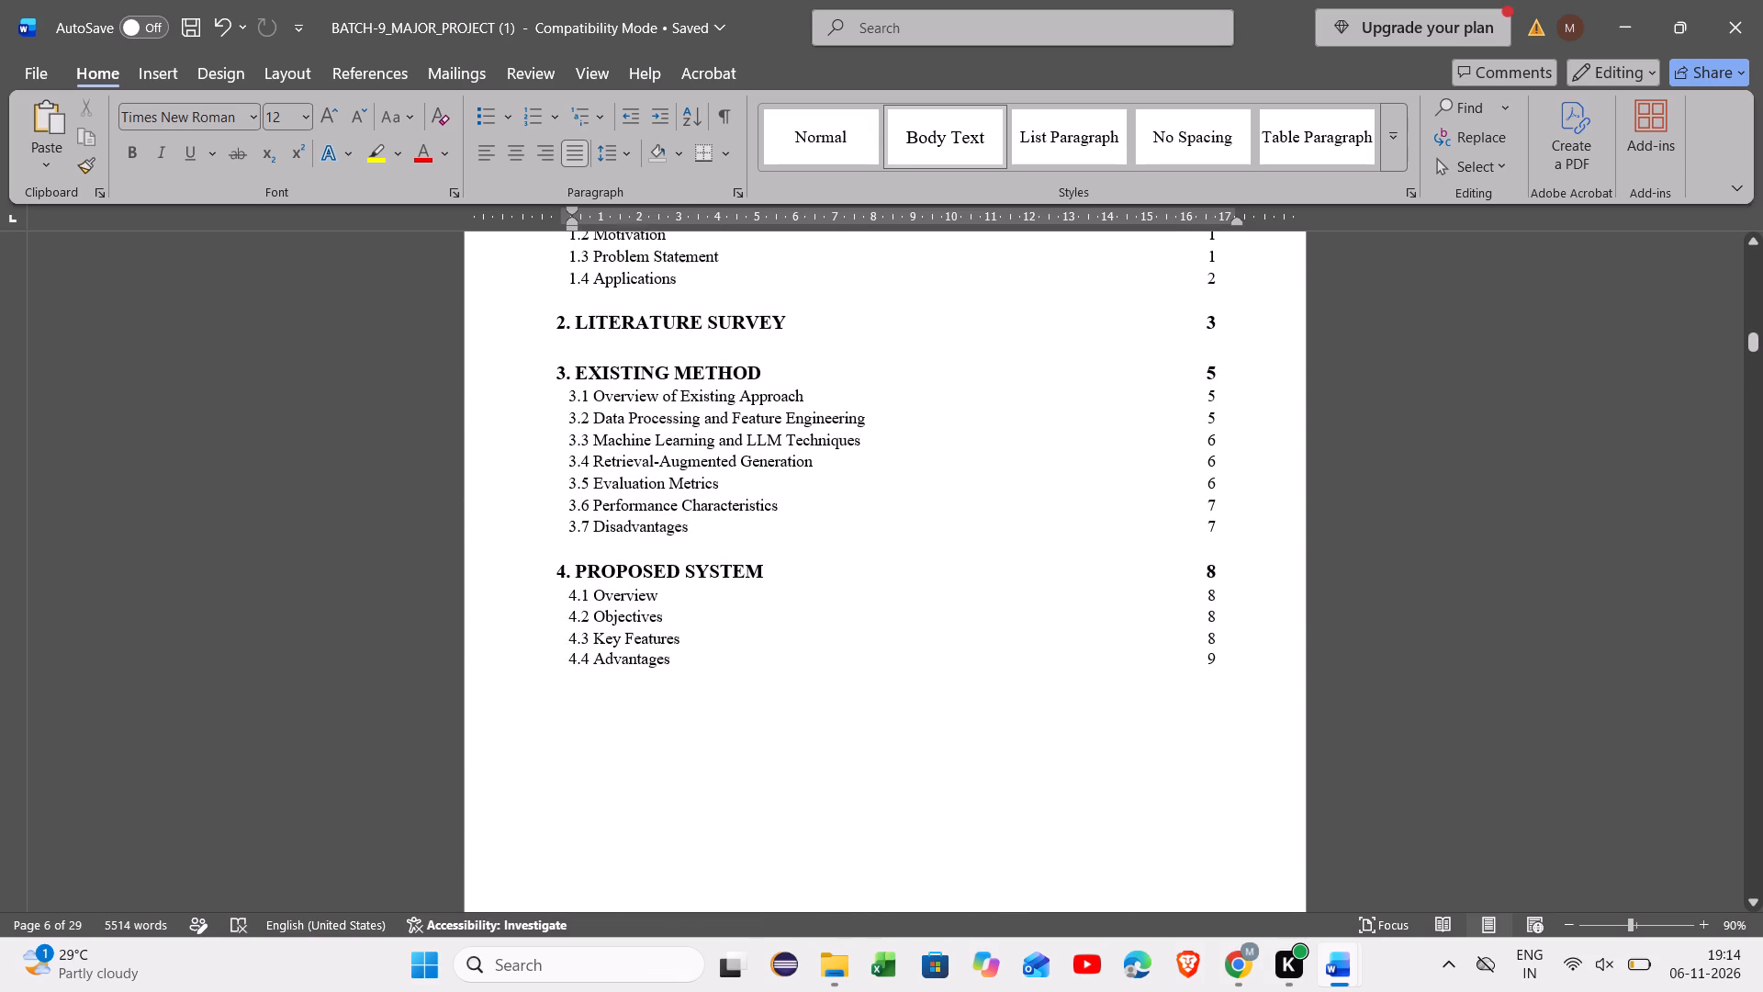
{"action": "scroll", "coordinate": [488, 380], "scroll_direction": "down", "scroll_amount": 2}
{"action": "scroll", "coordinate": [488, 380], "scroll_direction": "up", "scroll_amount": 3}
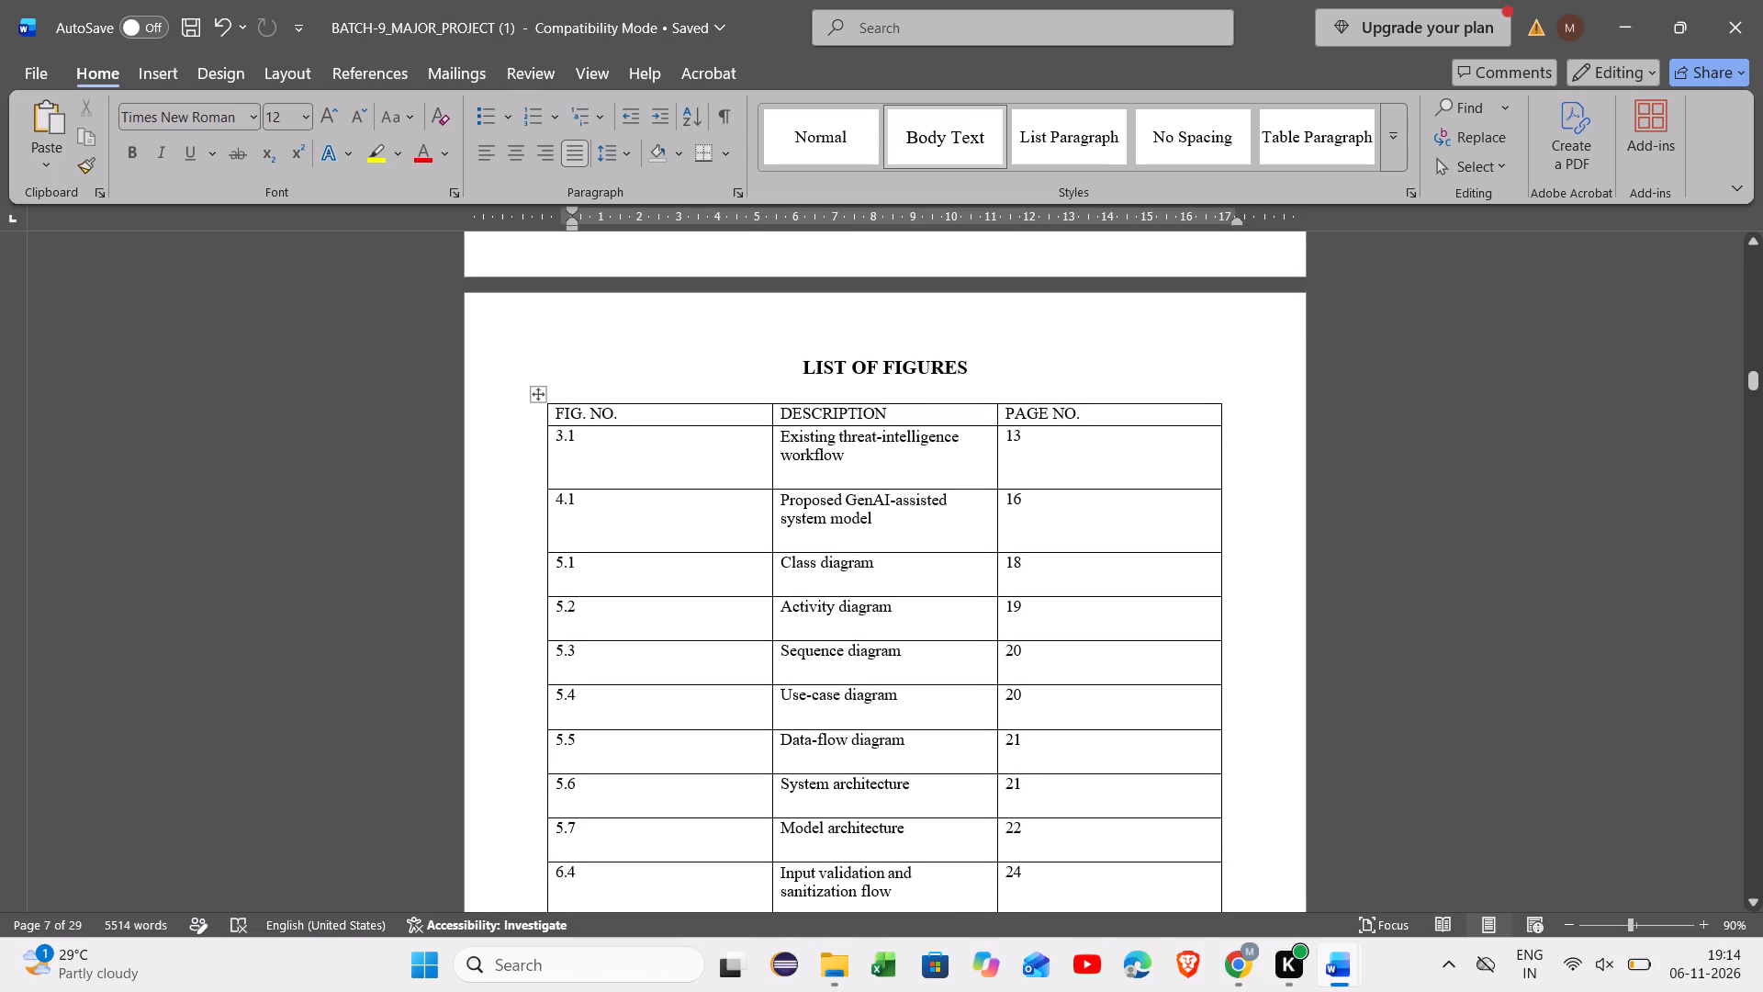
{"action": "left_click", "coordinate": [1023, 438]}
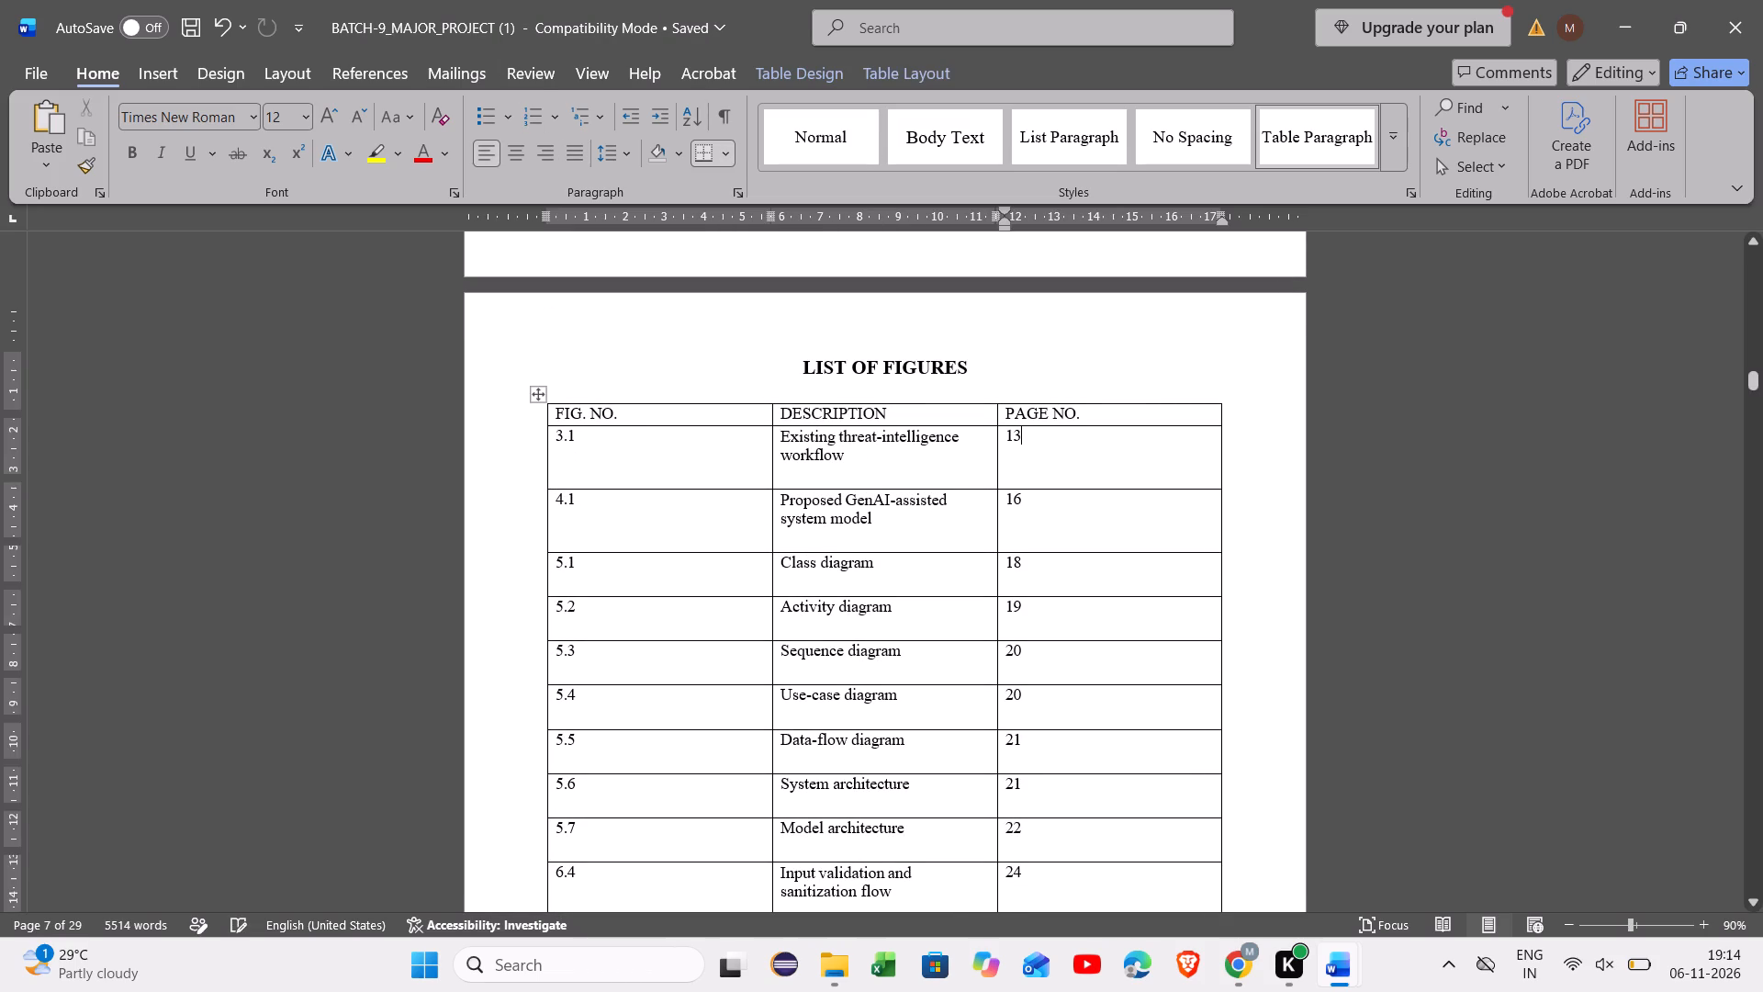
{"action": "key", "text": "BackSpace"}
{"action": "key", "text": "BackSpace"}
{"action": "key", "text": "5"}
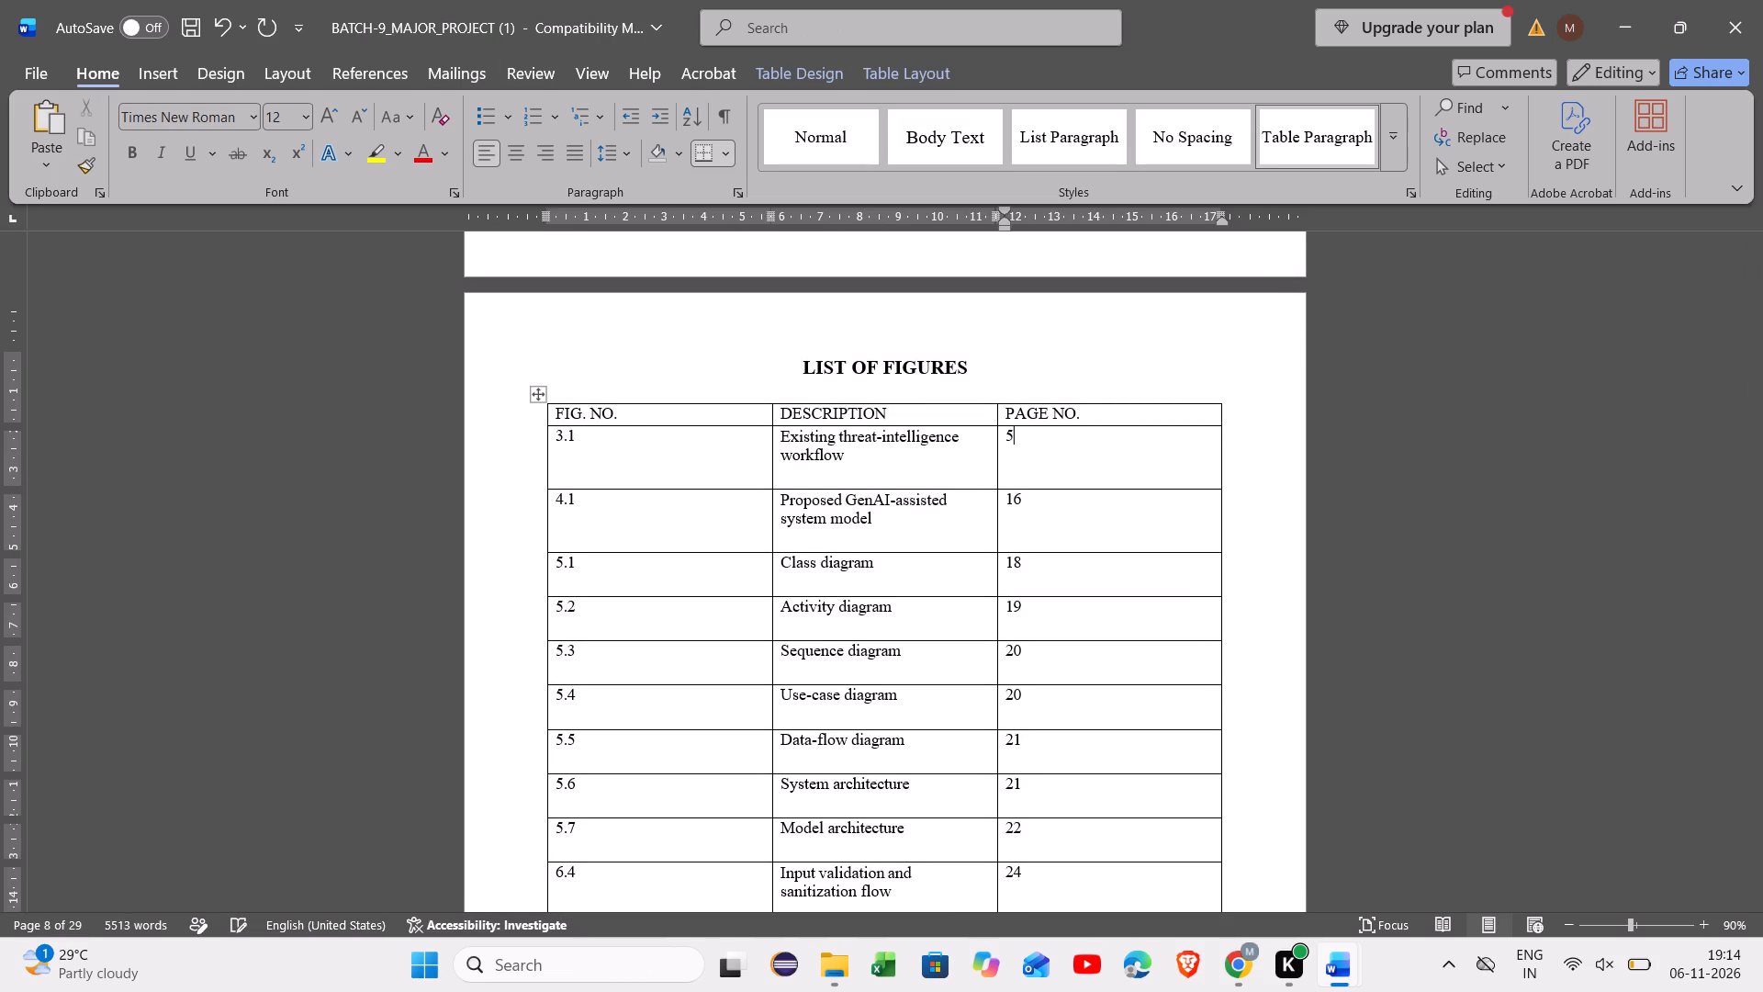
Check the contents pages and set the page number of figure 4.1 in the List of Figures to 8.
{"action": "scroll", "coordinate": [1019, 511], "scroll_direction": "up", "scroll_amount": 3}
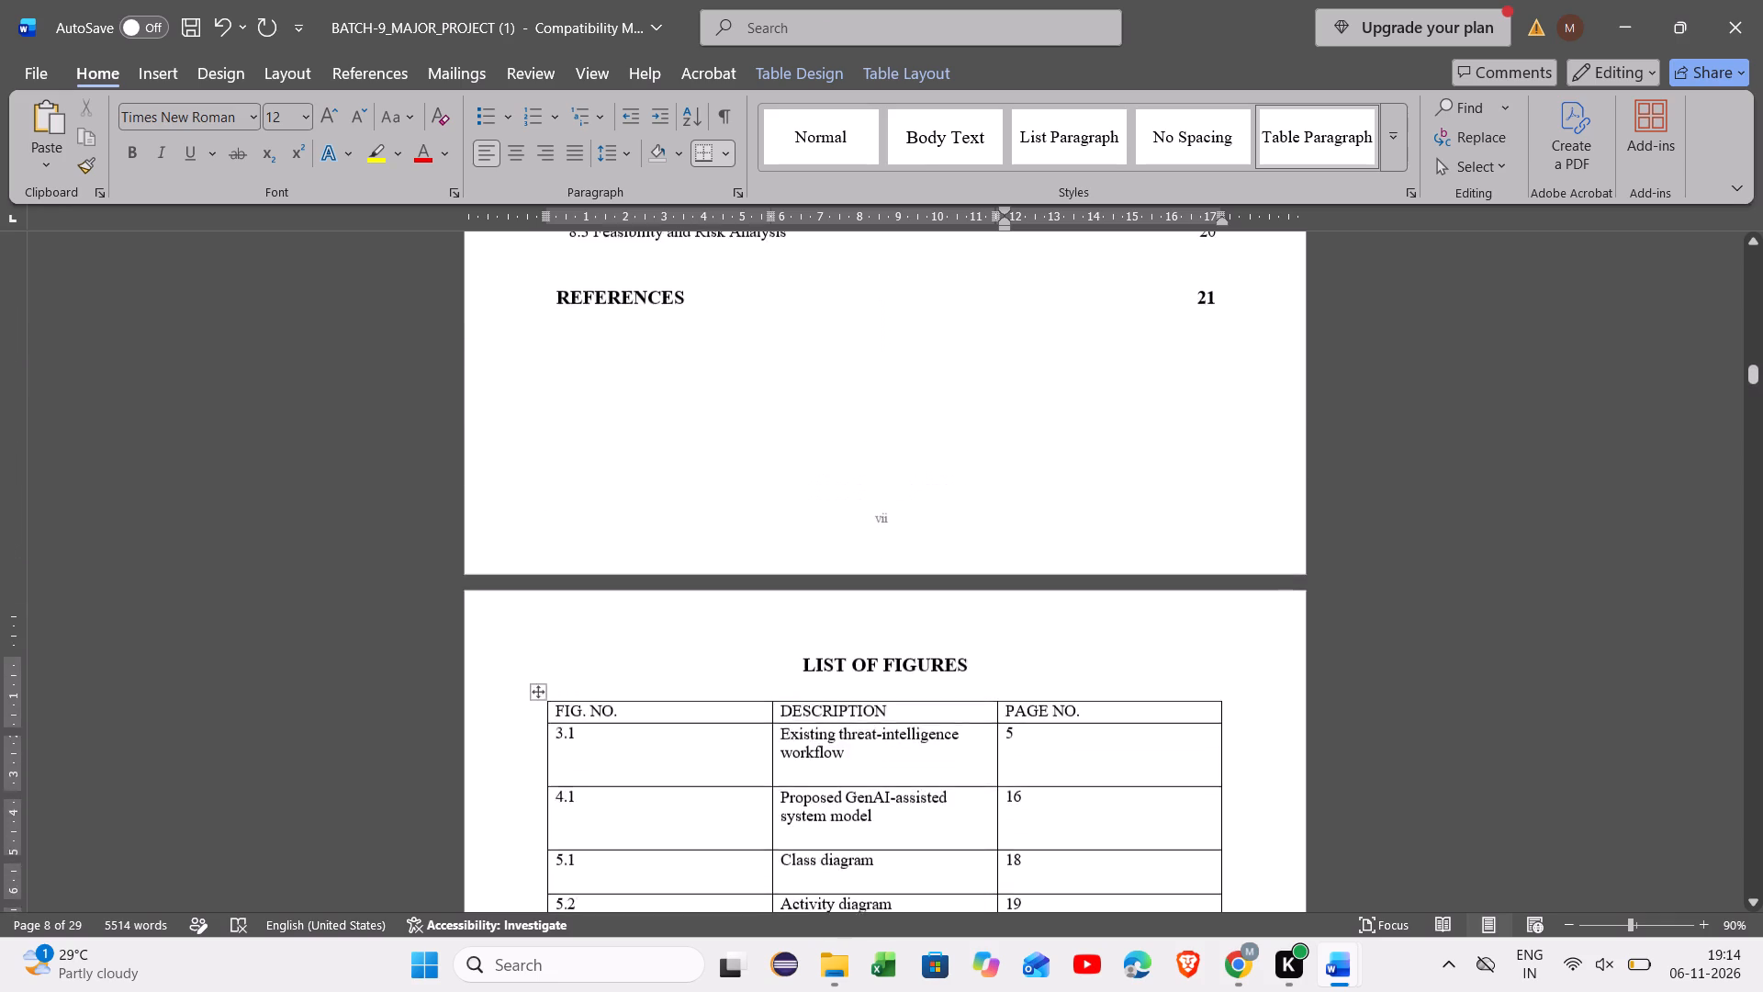
{"action": "scroll", "coordinate": [1019, 511], "scroll_direction": "up", "scroll_amount": 7}
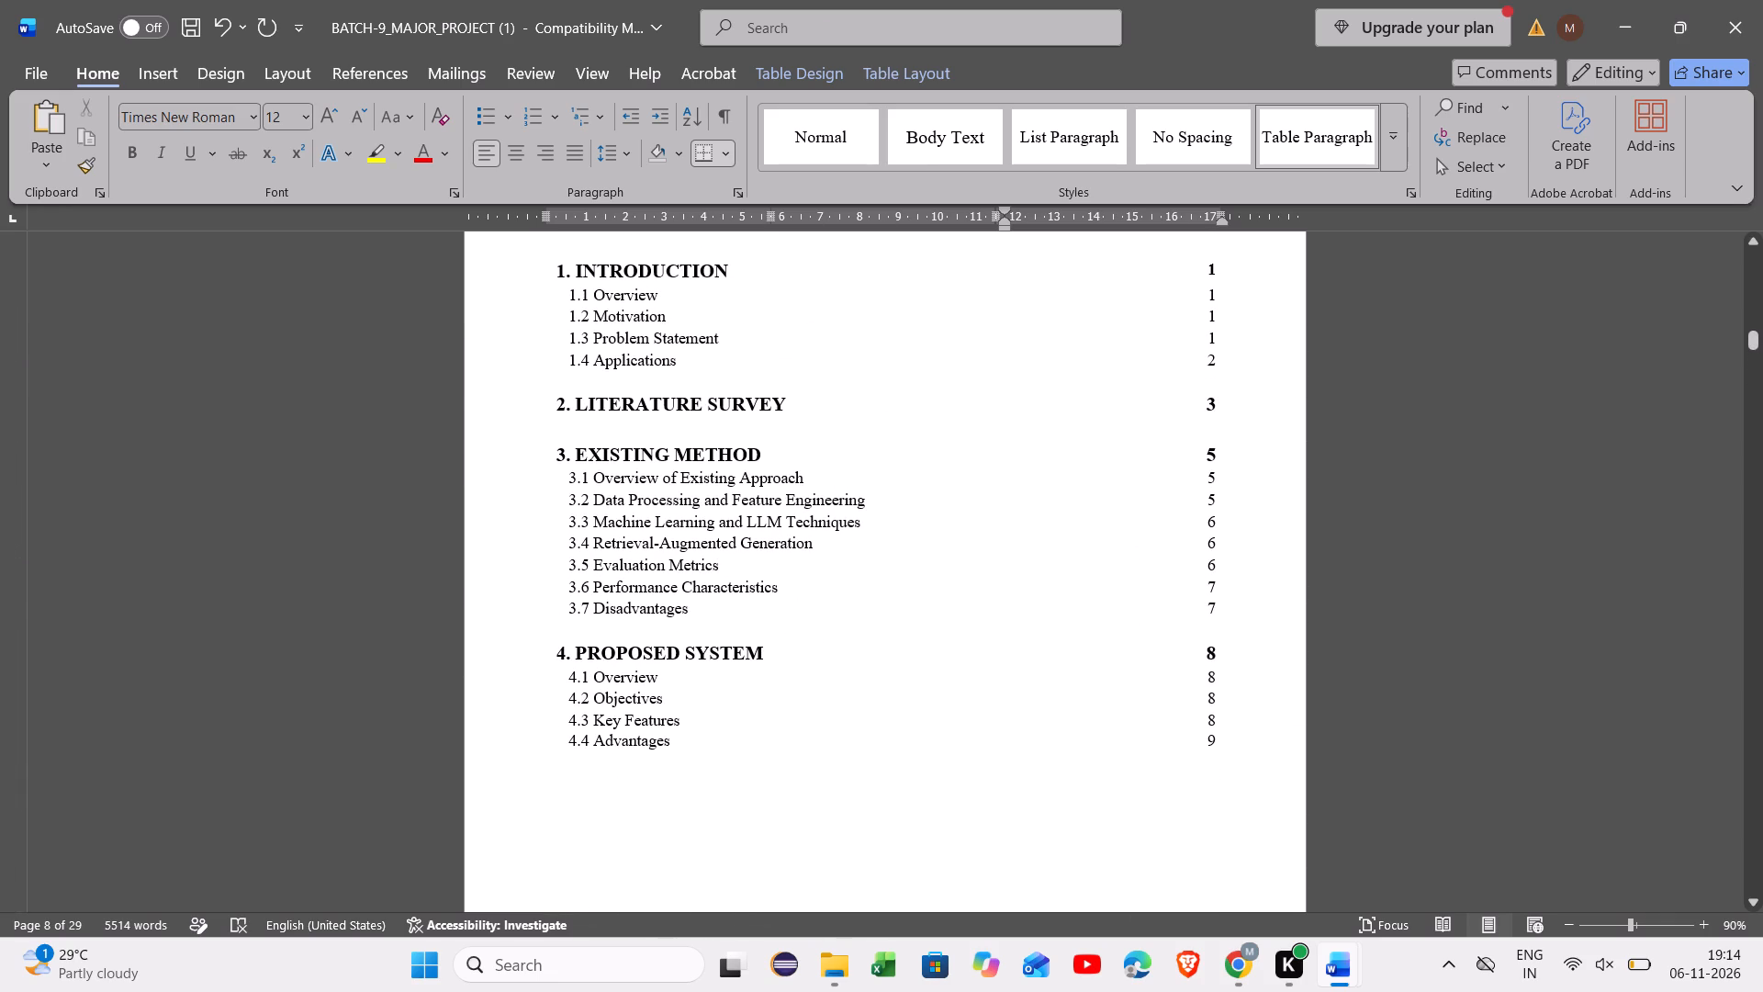
{"action": "scroll", "coordinate": [939, 814], "scroll_direction": "down", "scroll_amount": 4}
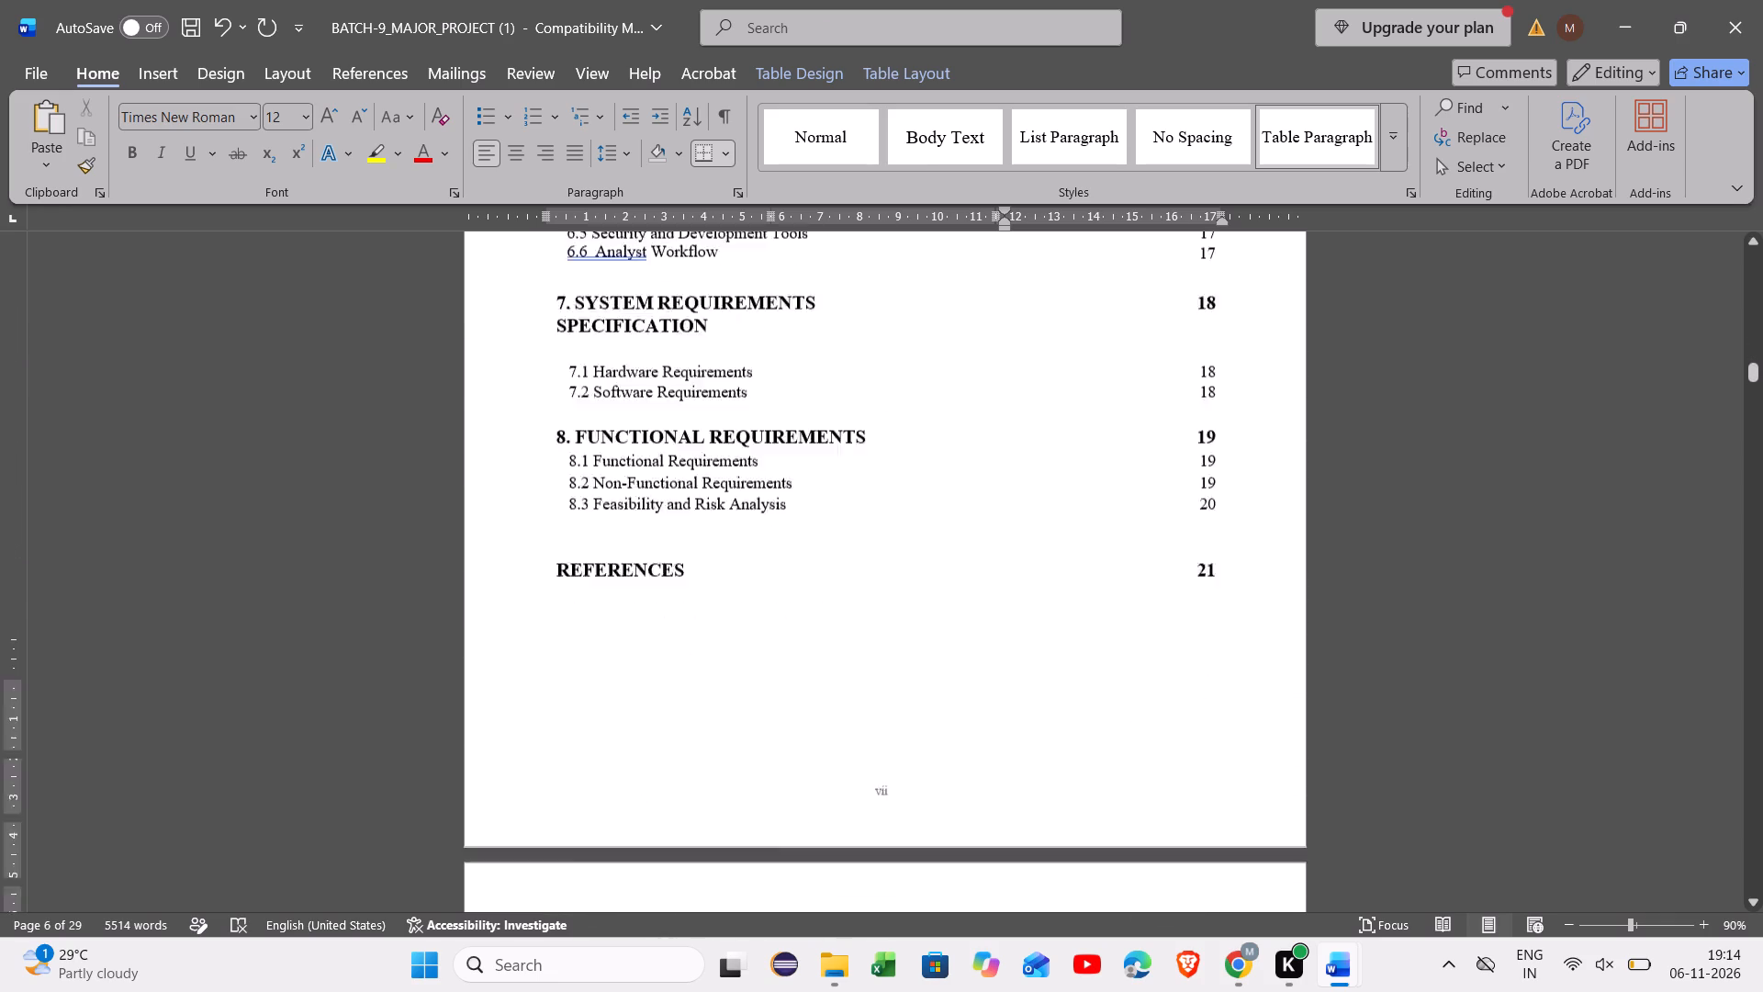
{"action": "scroll", "coordinate": [939, 814], "scroll_direction": "down", "scroll_amount": 4}
{"action": "scroll", "coordinate": [939, 814], "scroll_direction": "up", "scroll_amount": 4}
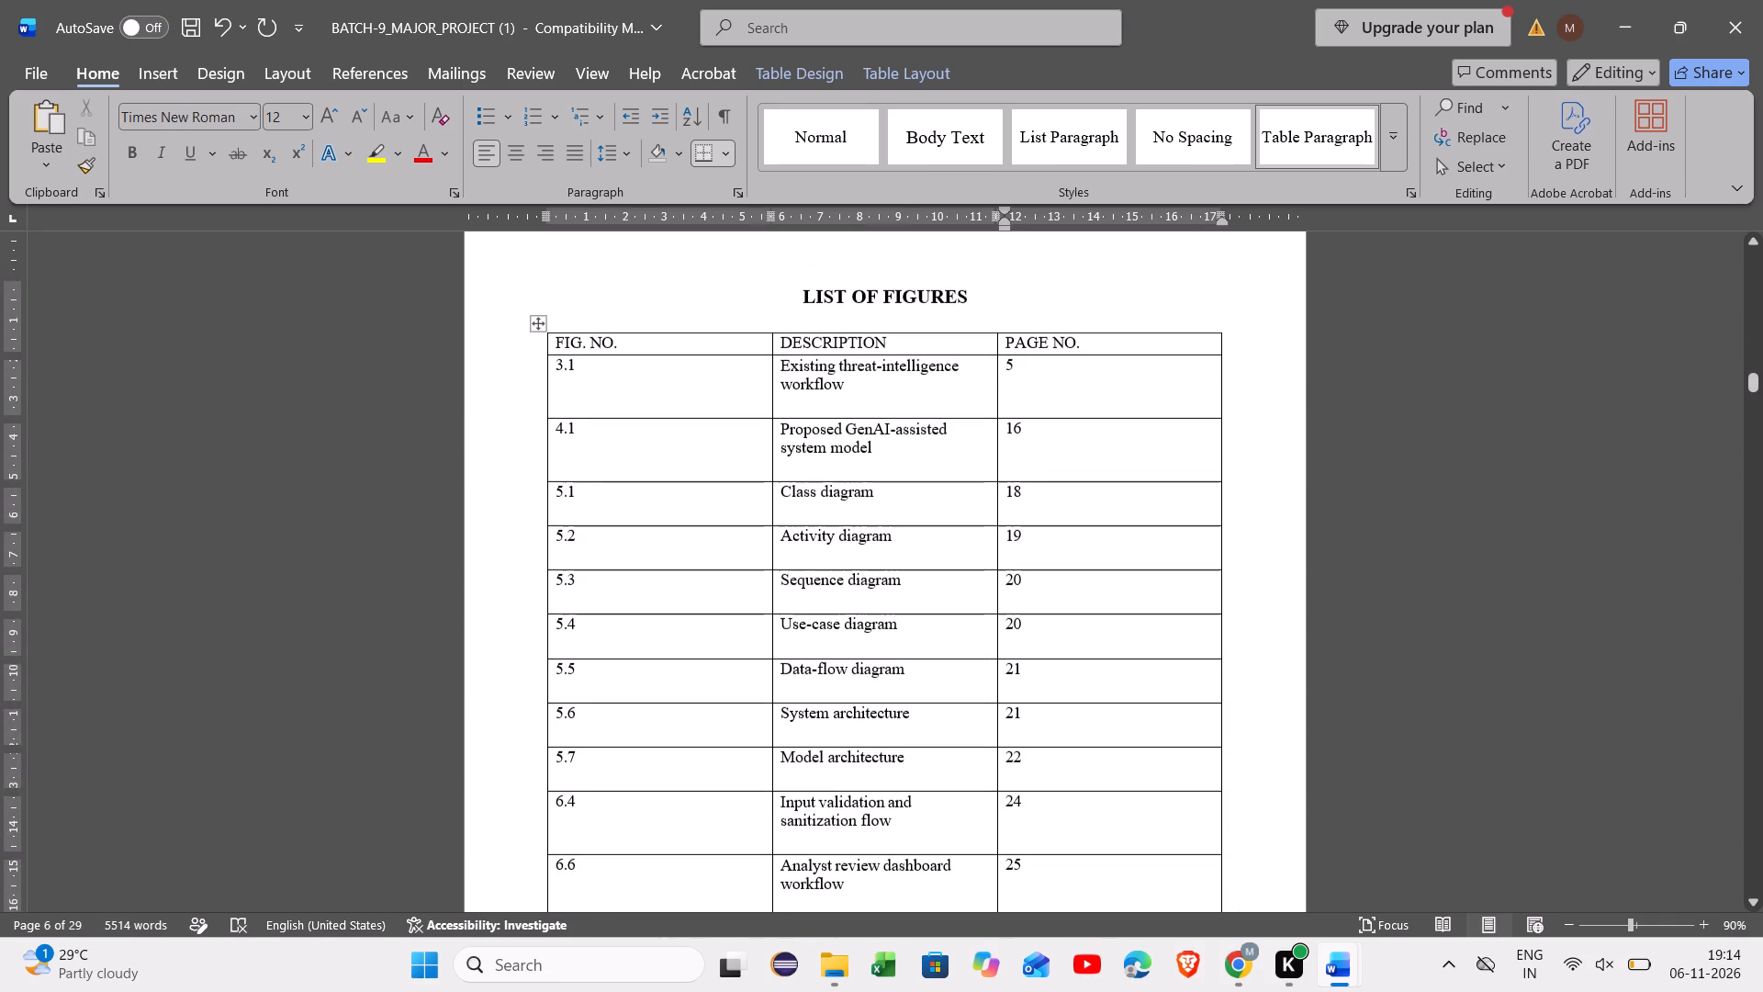
{"action": "left_click", "coordinate": [1021, 430]}
{"action": "key", "text": "BackSpace"}
{"action": "key", "text": "BackSpace"}
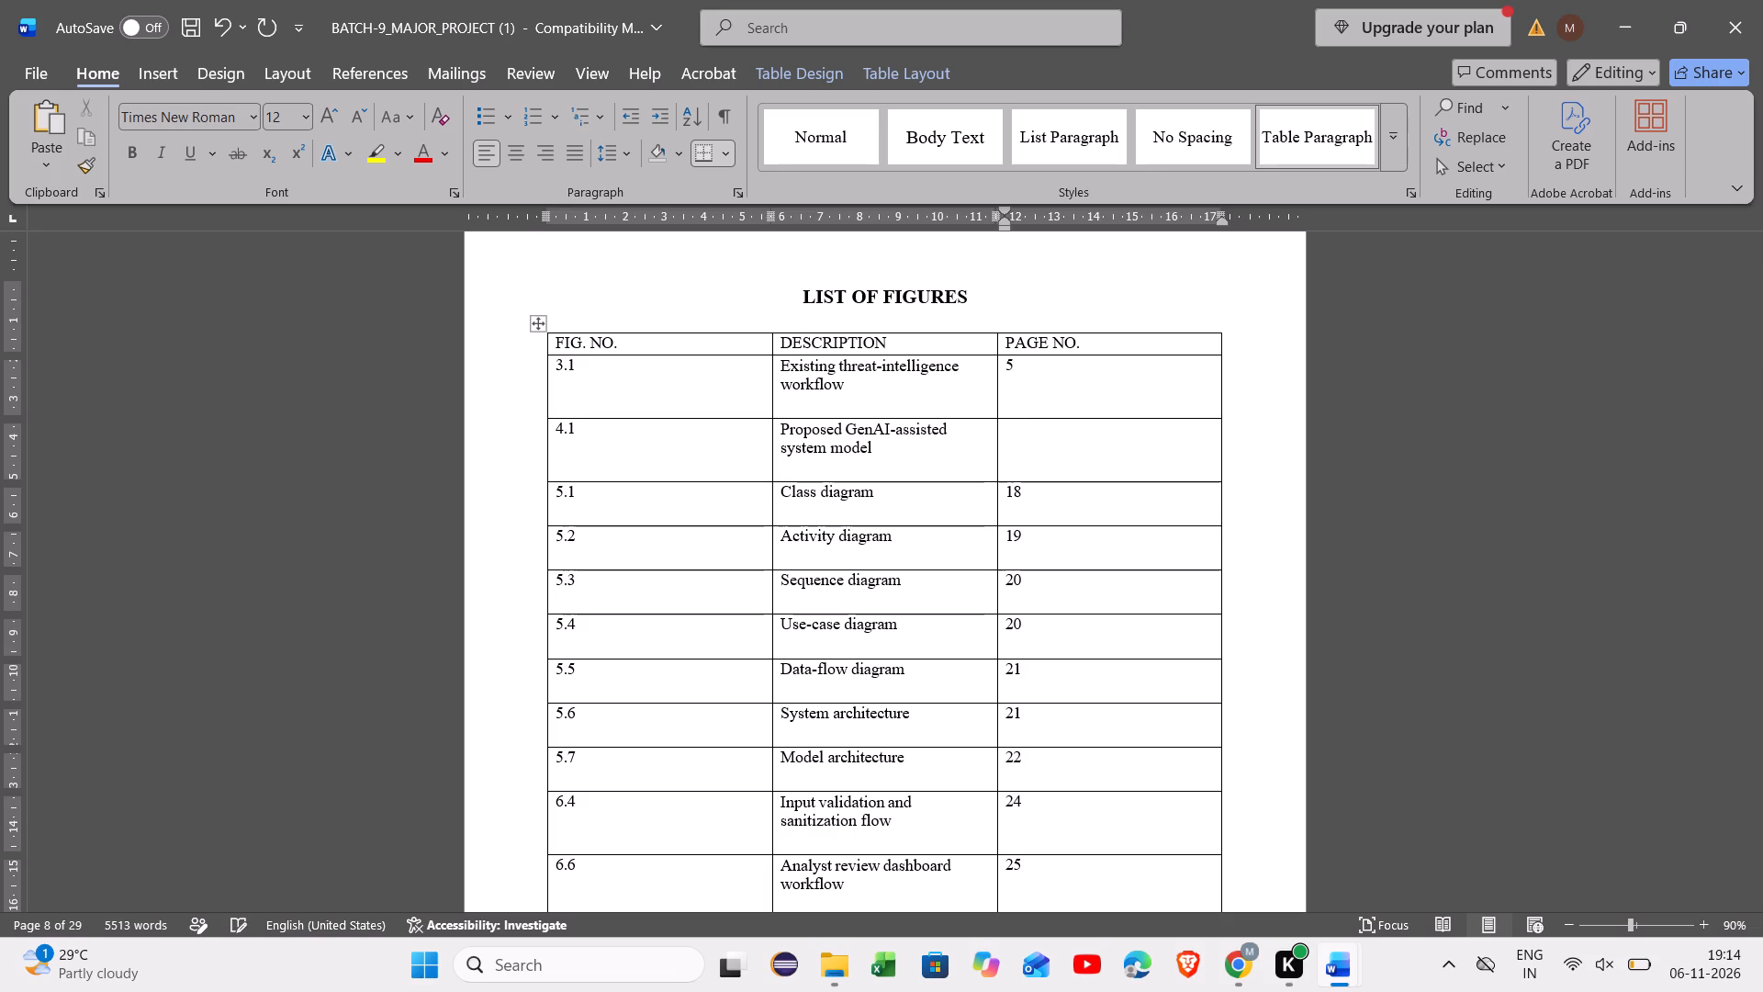
{"action": "key", "text": "8"}
Check the contents pages and set the page number of figure 5.1, Class diagram, in the List of Figures to 10.
{"action": "scroll", "coordinate": [1099, 373], "scroll_direction": "up", "scroll_amount": 1}
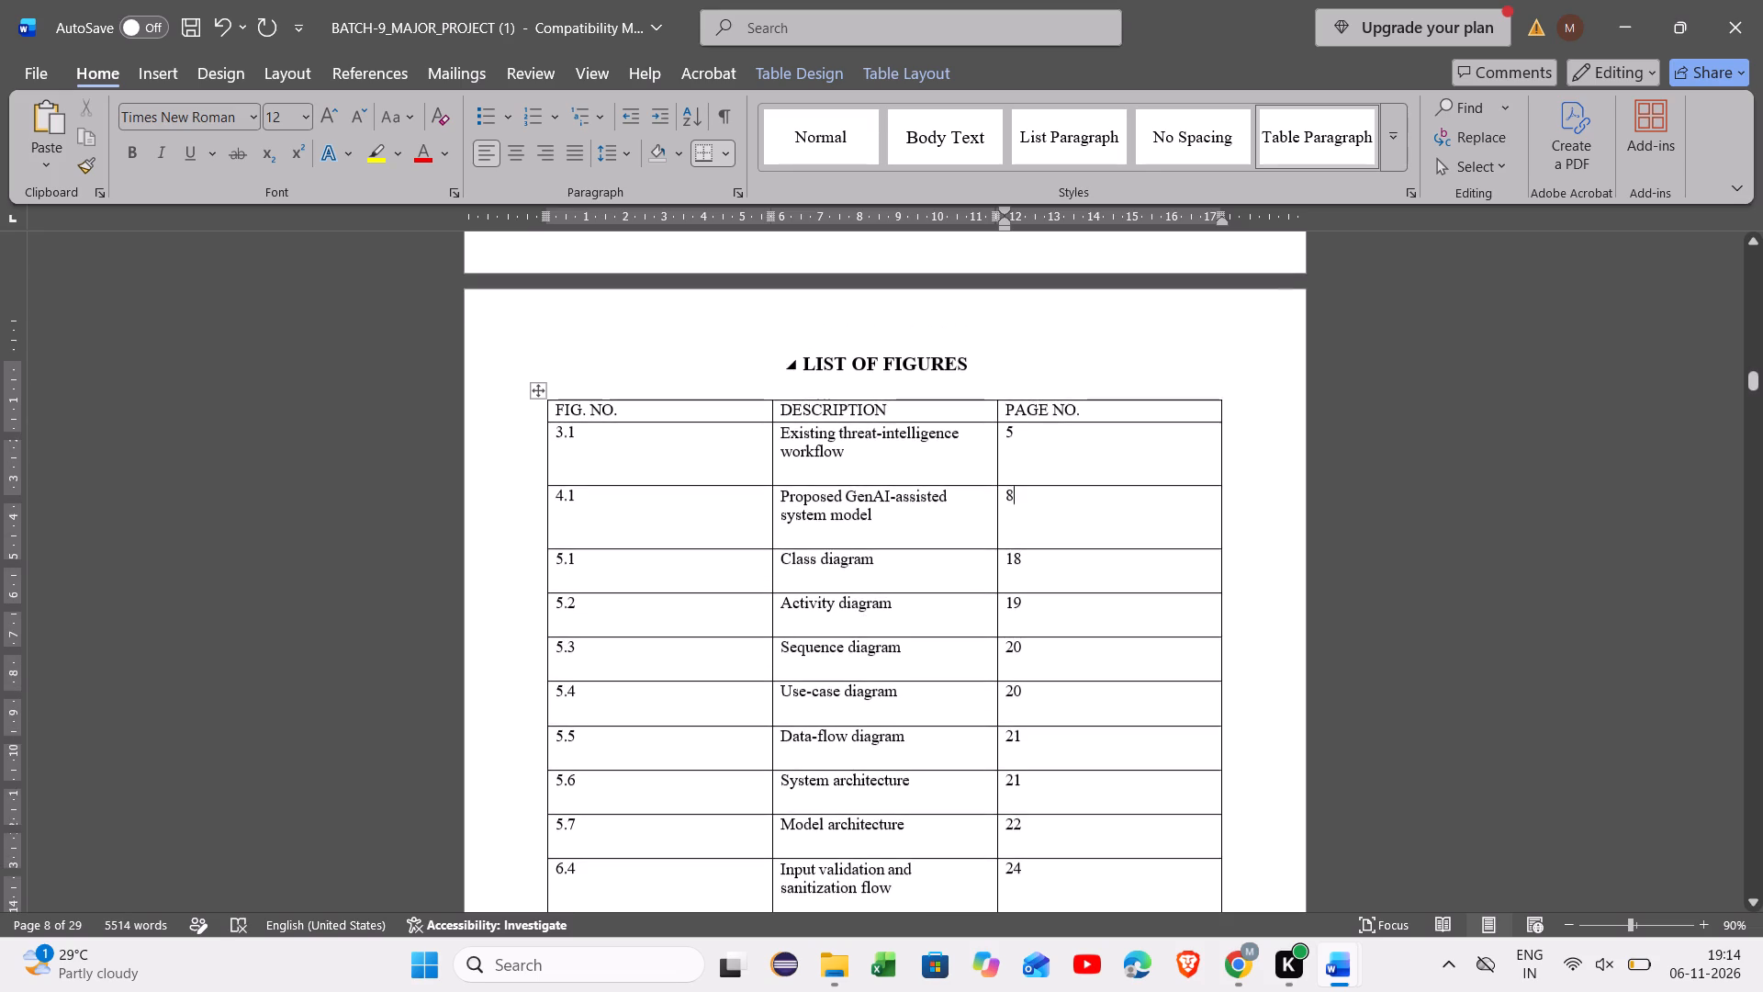
{"action": "scroll", "coordinate": [1099, 373], "scroll_direction": "up", "scroll_amount": 7}
{"action": "scroll", "coordinate": [1099, 373], "scroll_direction": "down", "scroll_amount": 1}
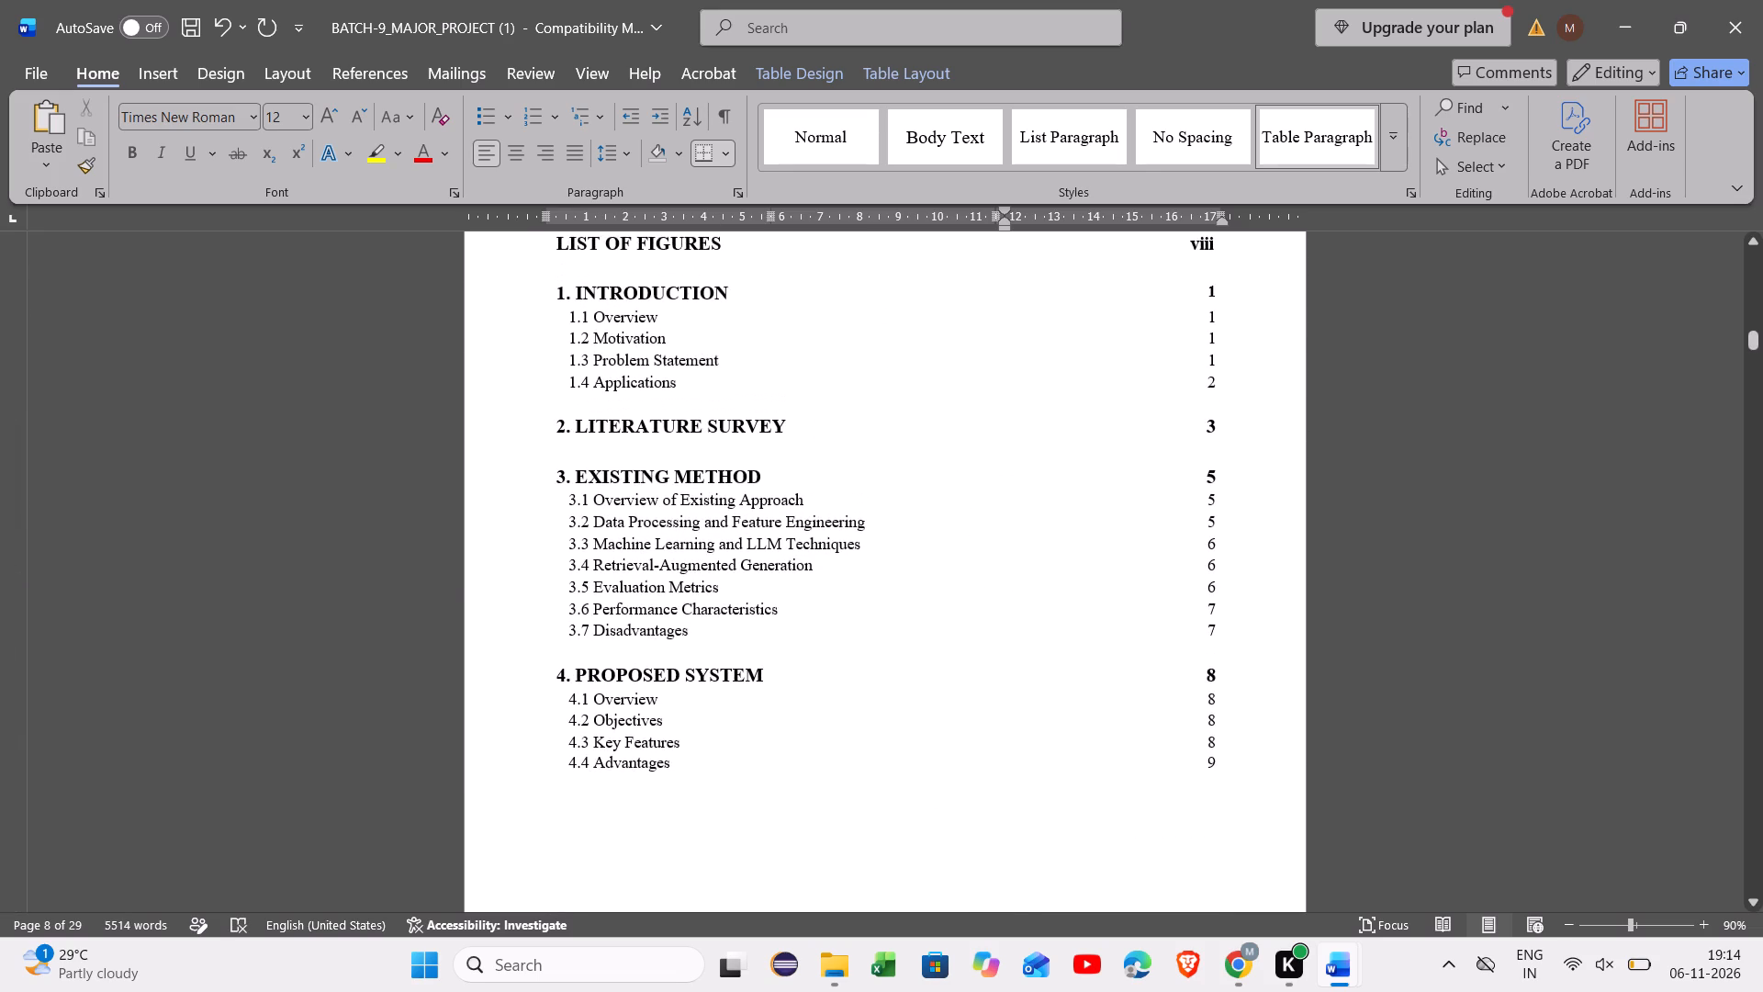
{"action": "scroll", "coordinate": [1099, 373], "scroll_direction": "down", "scroll_amount": 7}
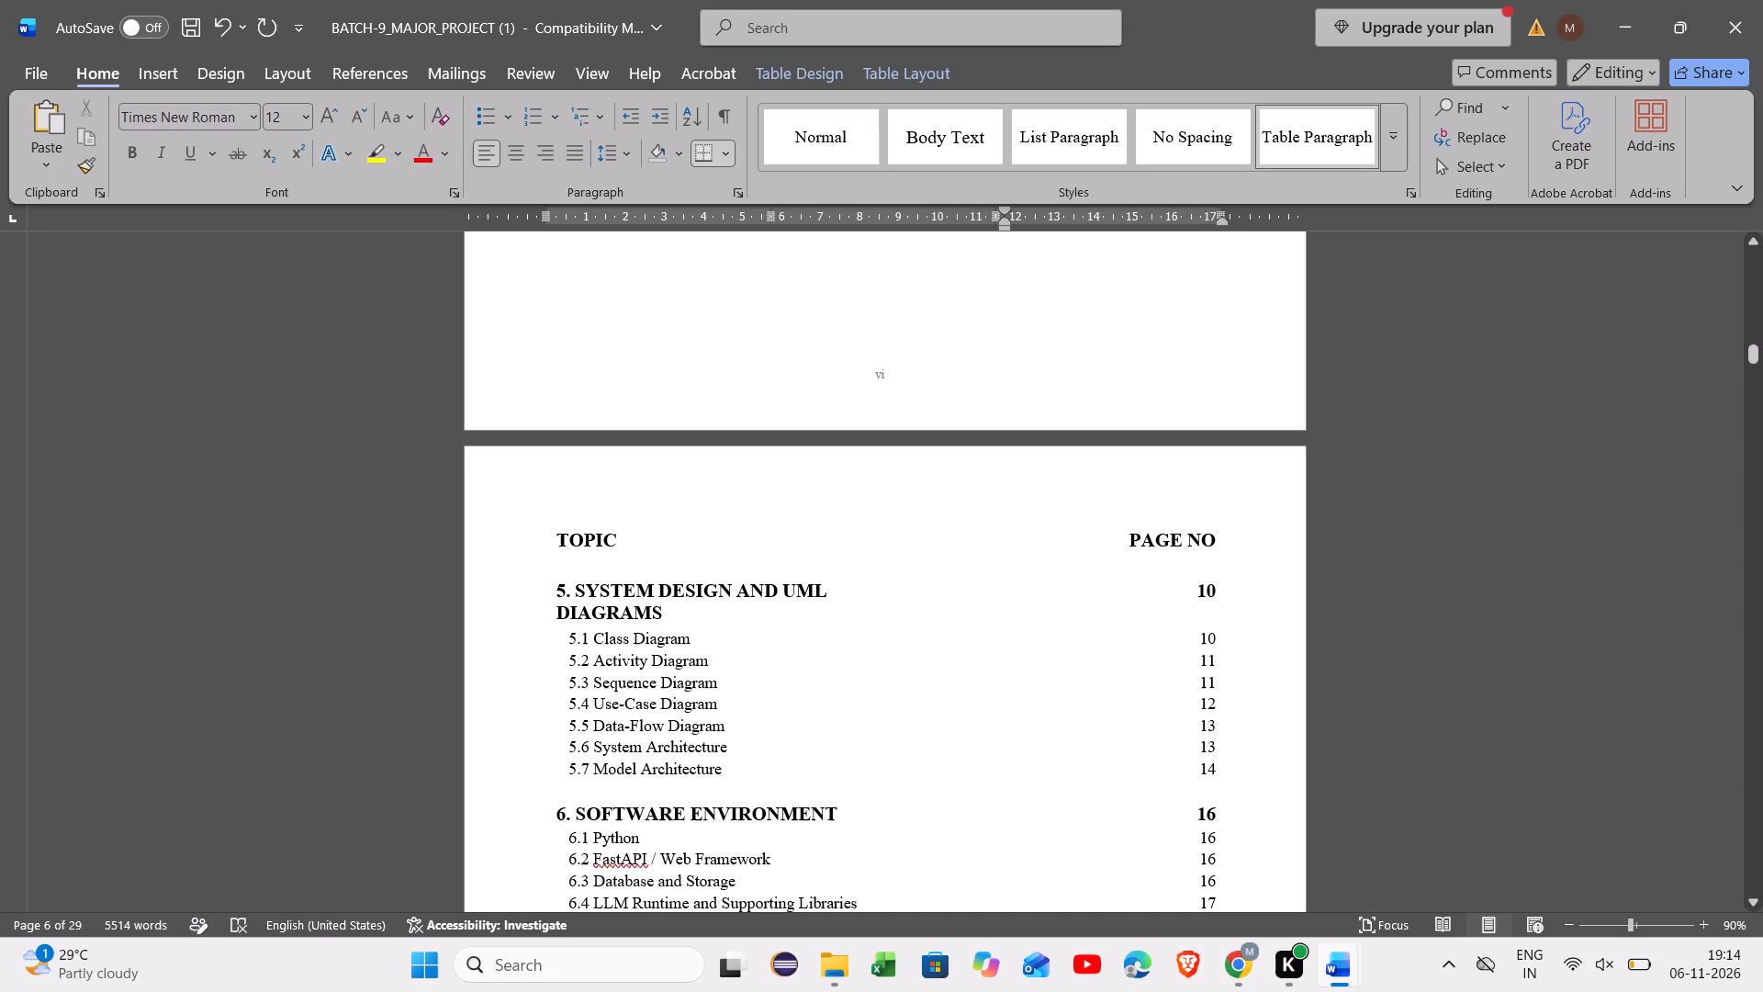
{"action": "scroll", "coordinate": [1099, 373], "scroll_direction": "down", "scroll_amount": 1}
{"action": "scroll", "coordinate": [1099, 373], "scroll_direction": "up", "scroll_amount": 1}
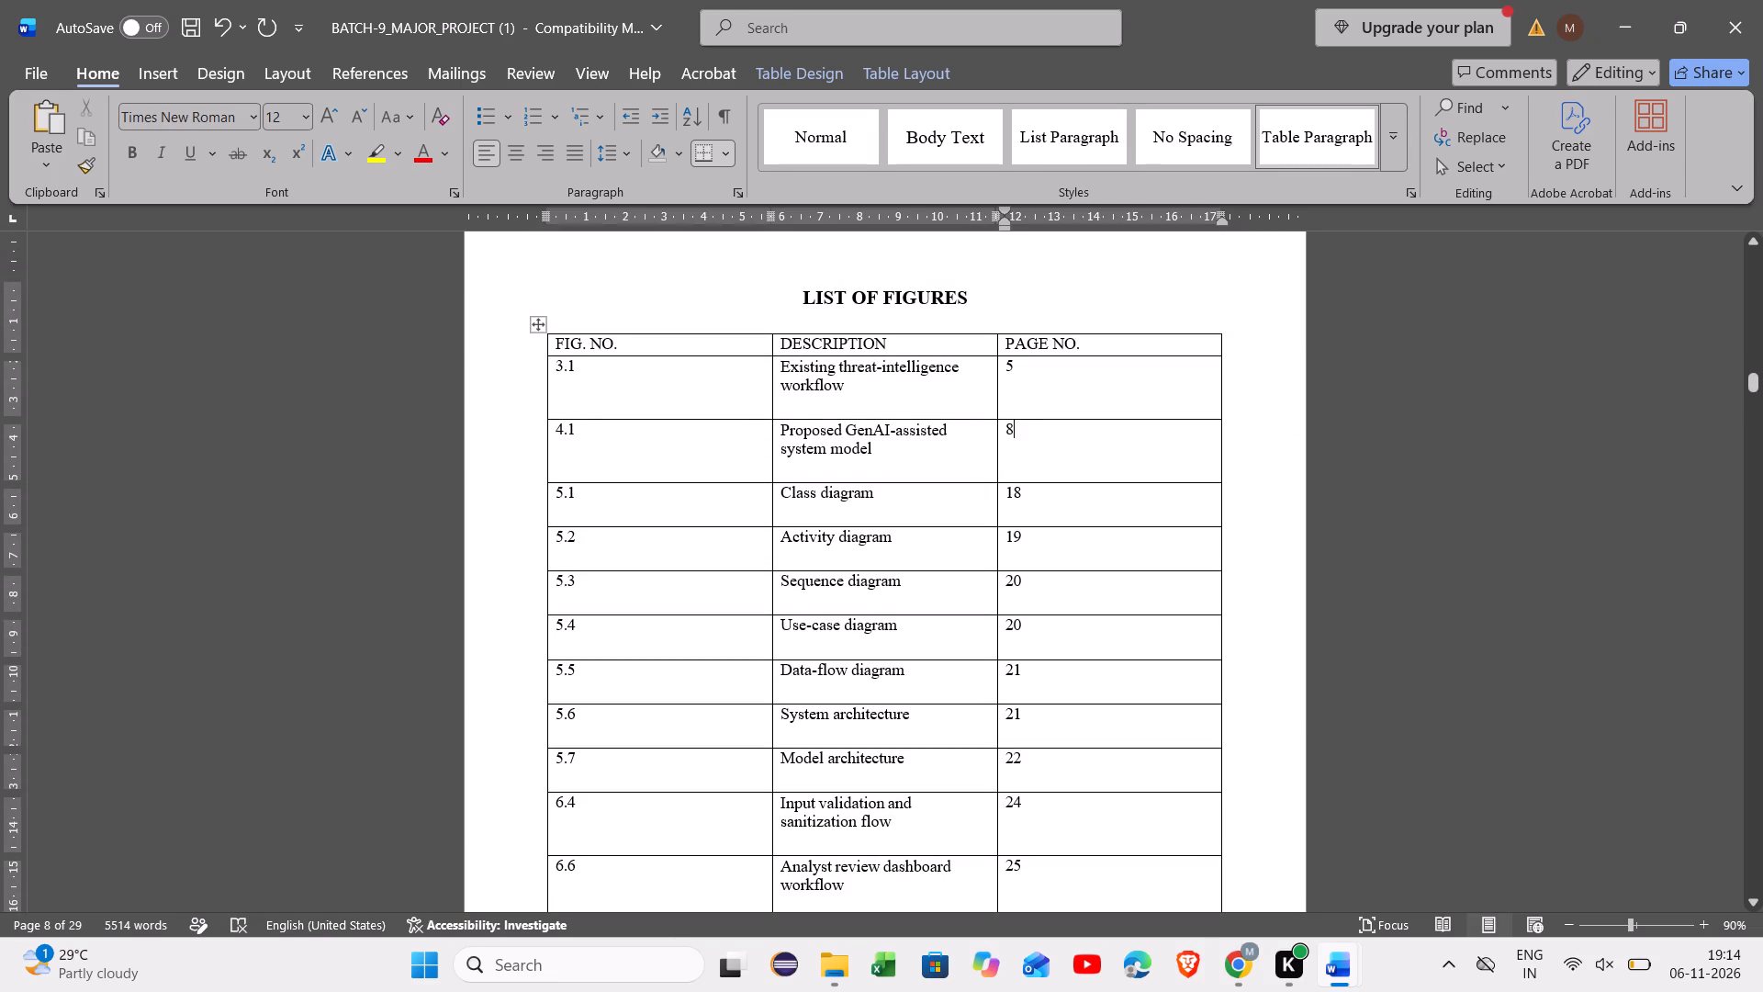
{"action": "left_click", "coordinate": [1026, 487]}
{"action": "key", "text": "BackSpace"}
{"action": "key", "text": "0"}
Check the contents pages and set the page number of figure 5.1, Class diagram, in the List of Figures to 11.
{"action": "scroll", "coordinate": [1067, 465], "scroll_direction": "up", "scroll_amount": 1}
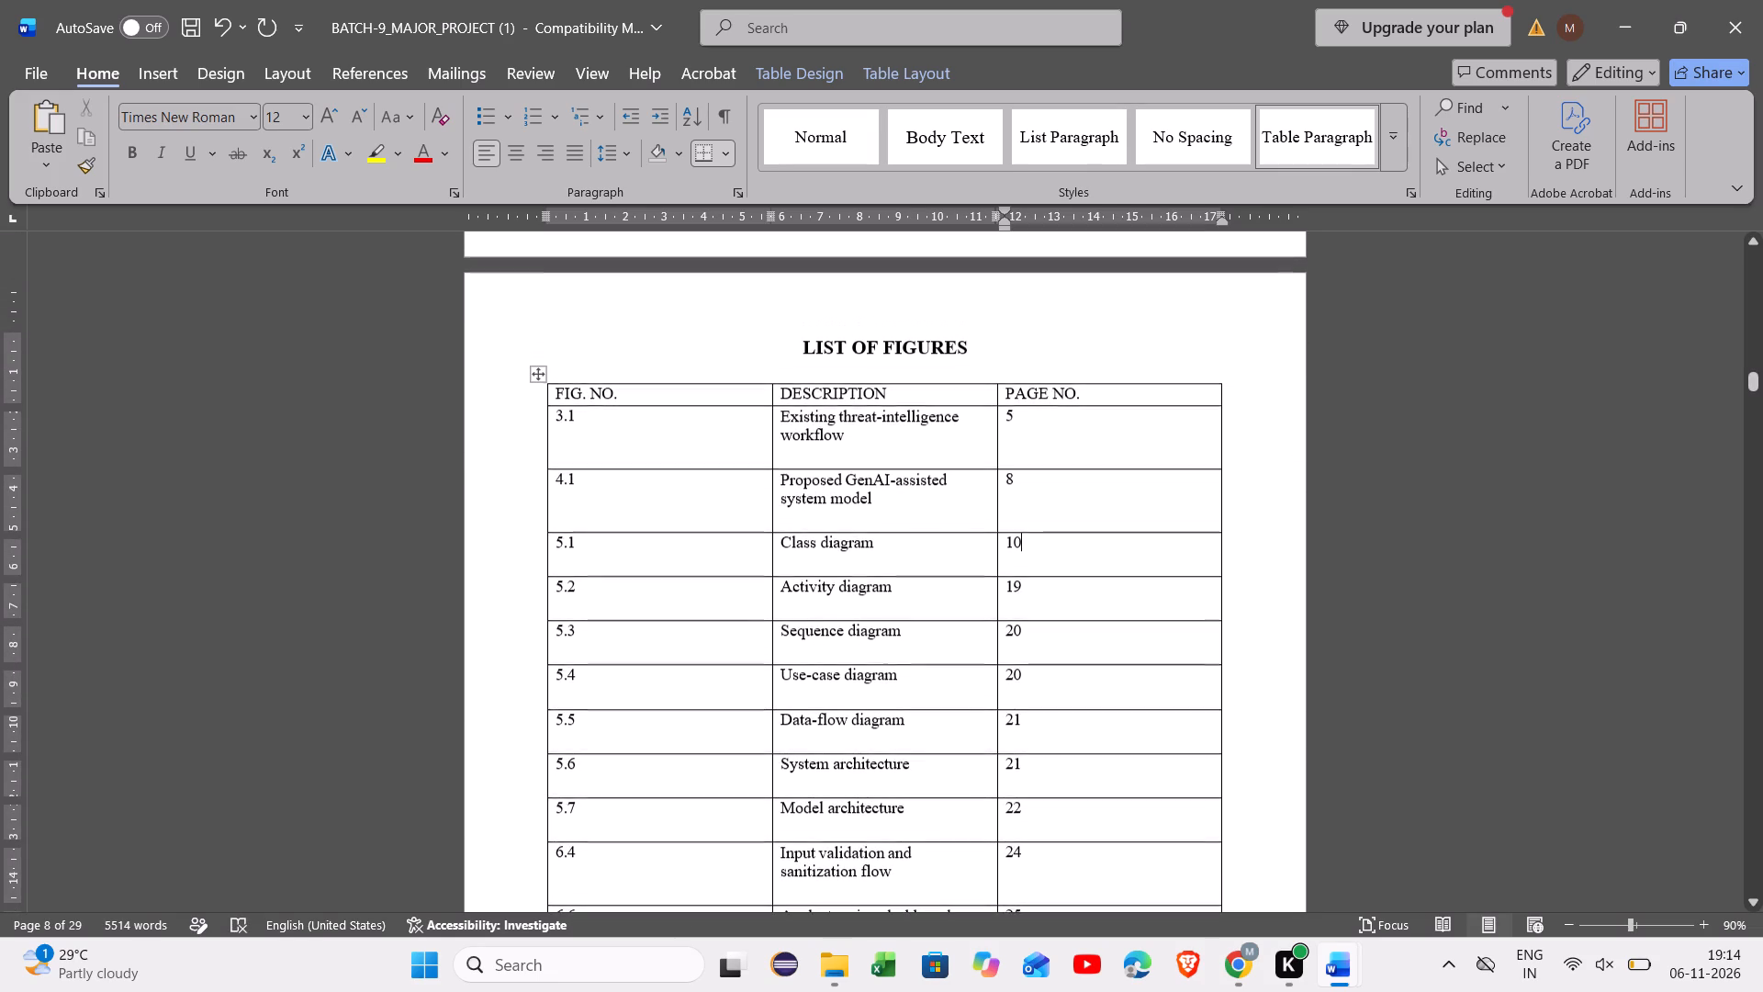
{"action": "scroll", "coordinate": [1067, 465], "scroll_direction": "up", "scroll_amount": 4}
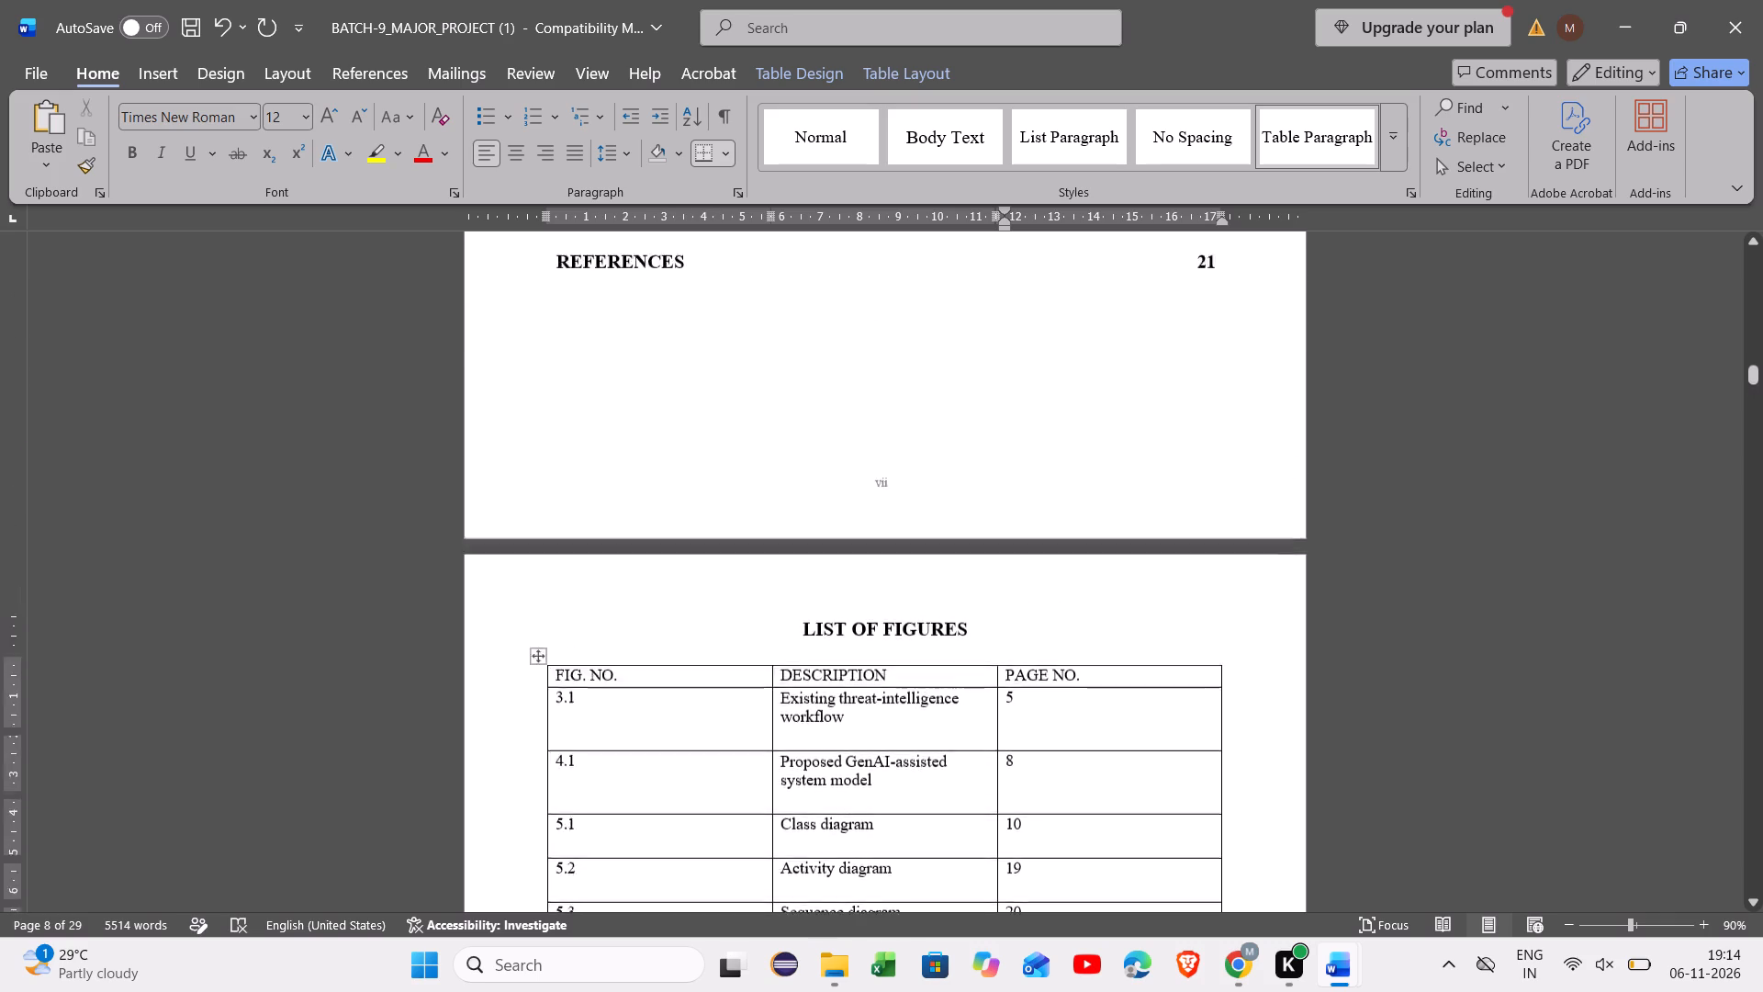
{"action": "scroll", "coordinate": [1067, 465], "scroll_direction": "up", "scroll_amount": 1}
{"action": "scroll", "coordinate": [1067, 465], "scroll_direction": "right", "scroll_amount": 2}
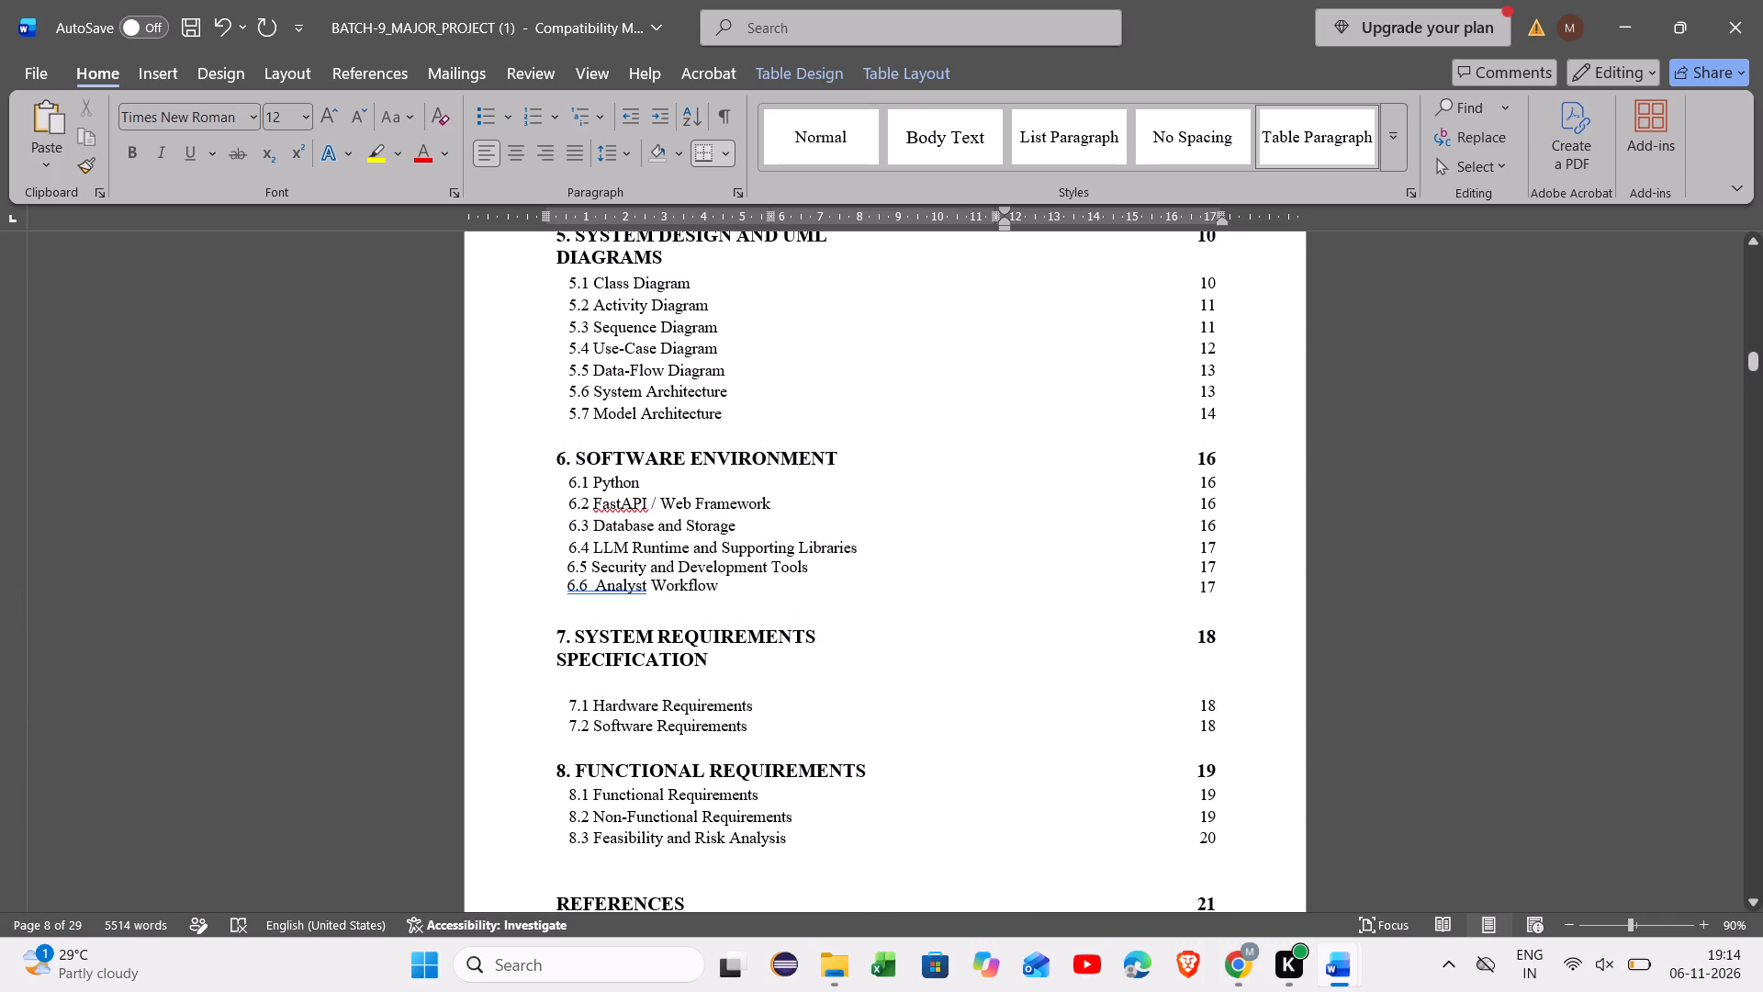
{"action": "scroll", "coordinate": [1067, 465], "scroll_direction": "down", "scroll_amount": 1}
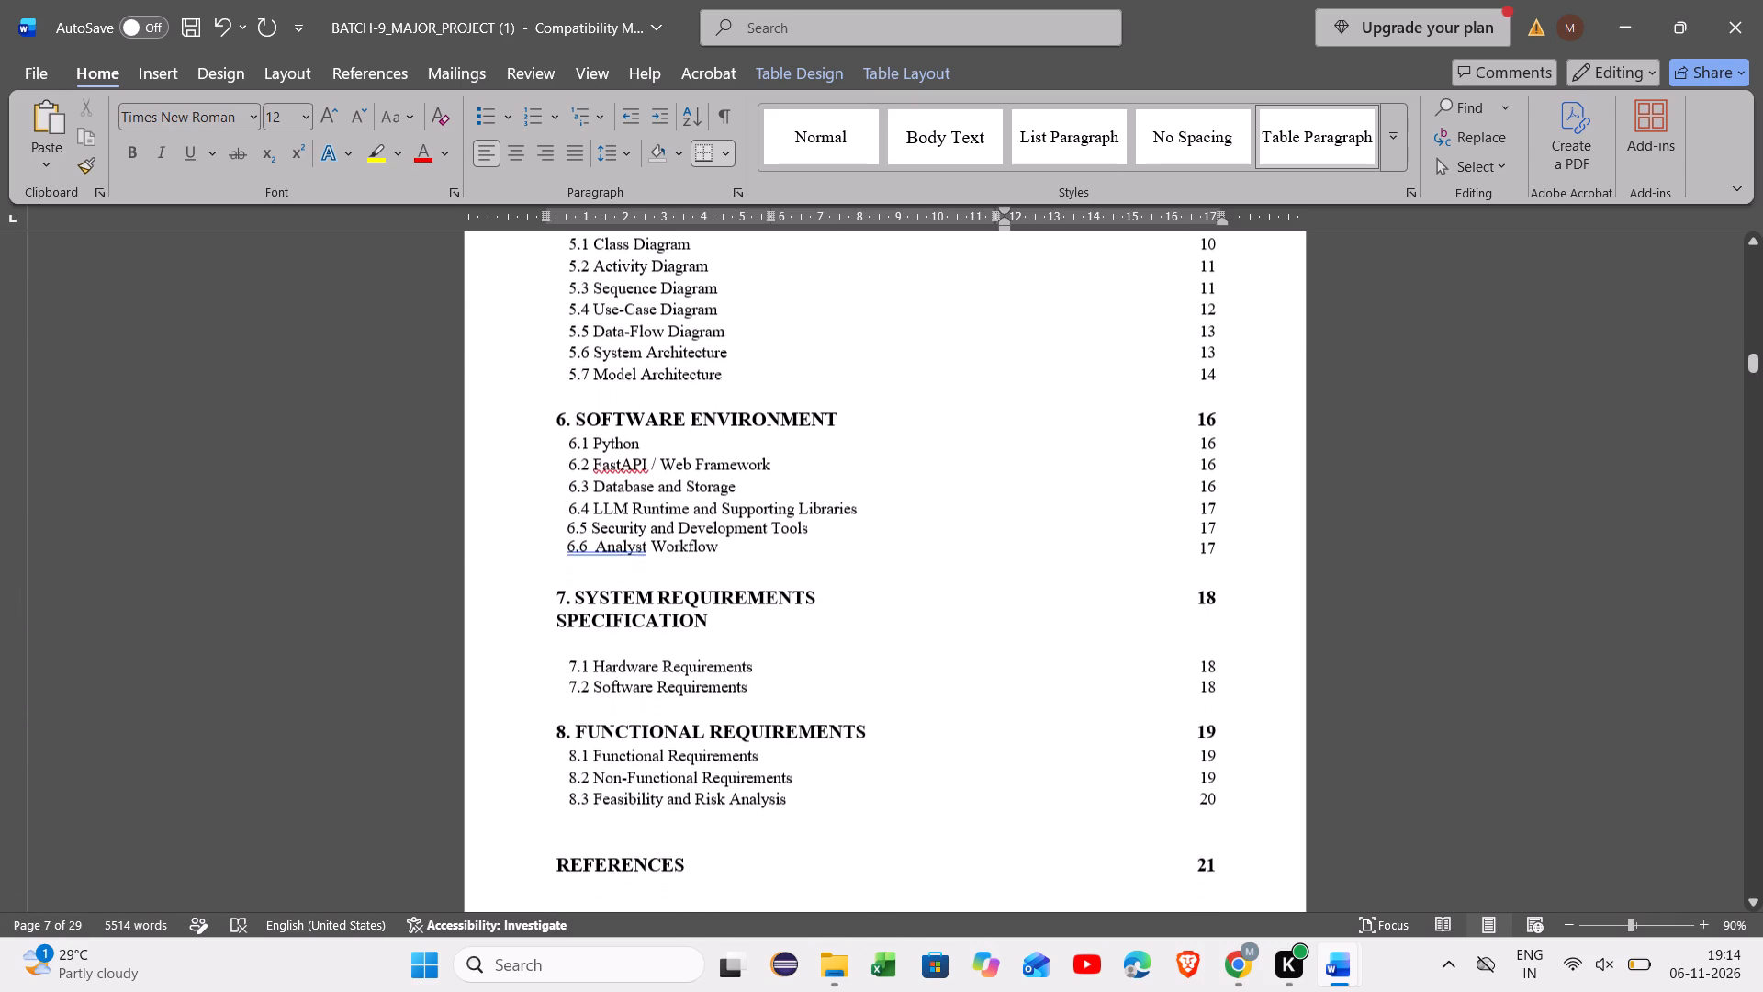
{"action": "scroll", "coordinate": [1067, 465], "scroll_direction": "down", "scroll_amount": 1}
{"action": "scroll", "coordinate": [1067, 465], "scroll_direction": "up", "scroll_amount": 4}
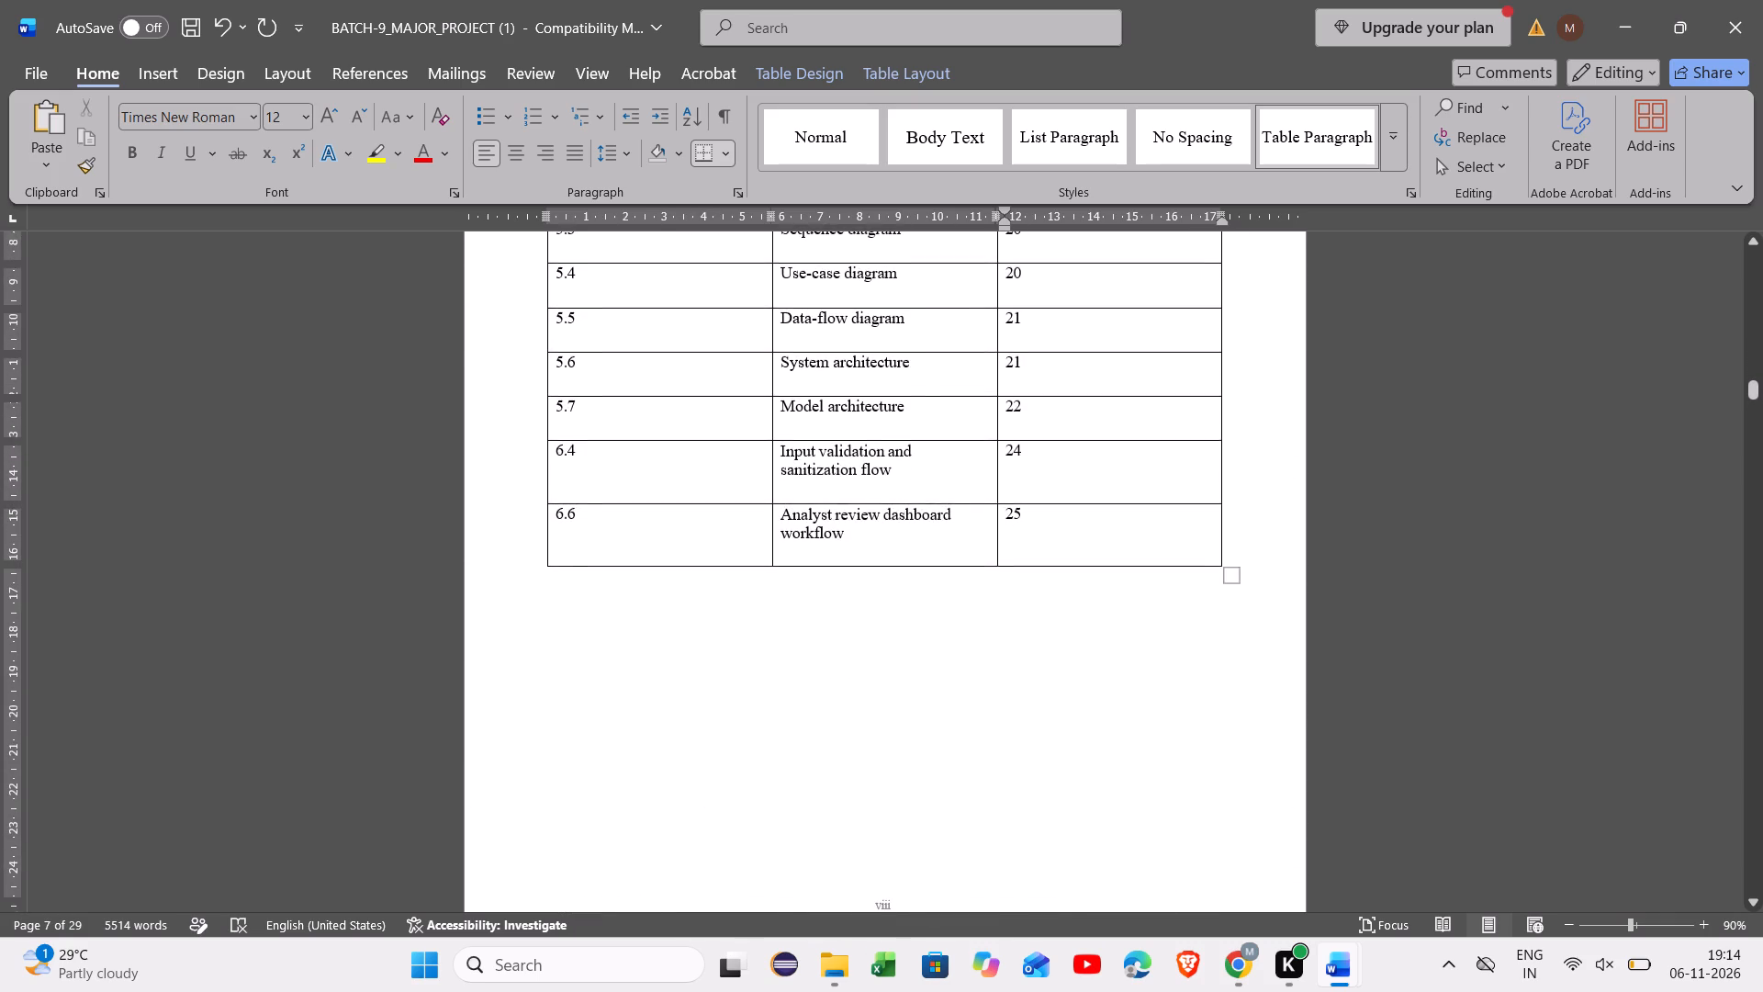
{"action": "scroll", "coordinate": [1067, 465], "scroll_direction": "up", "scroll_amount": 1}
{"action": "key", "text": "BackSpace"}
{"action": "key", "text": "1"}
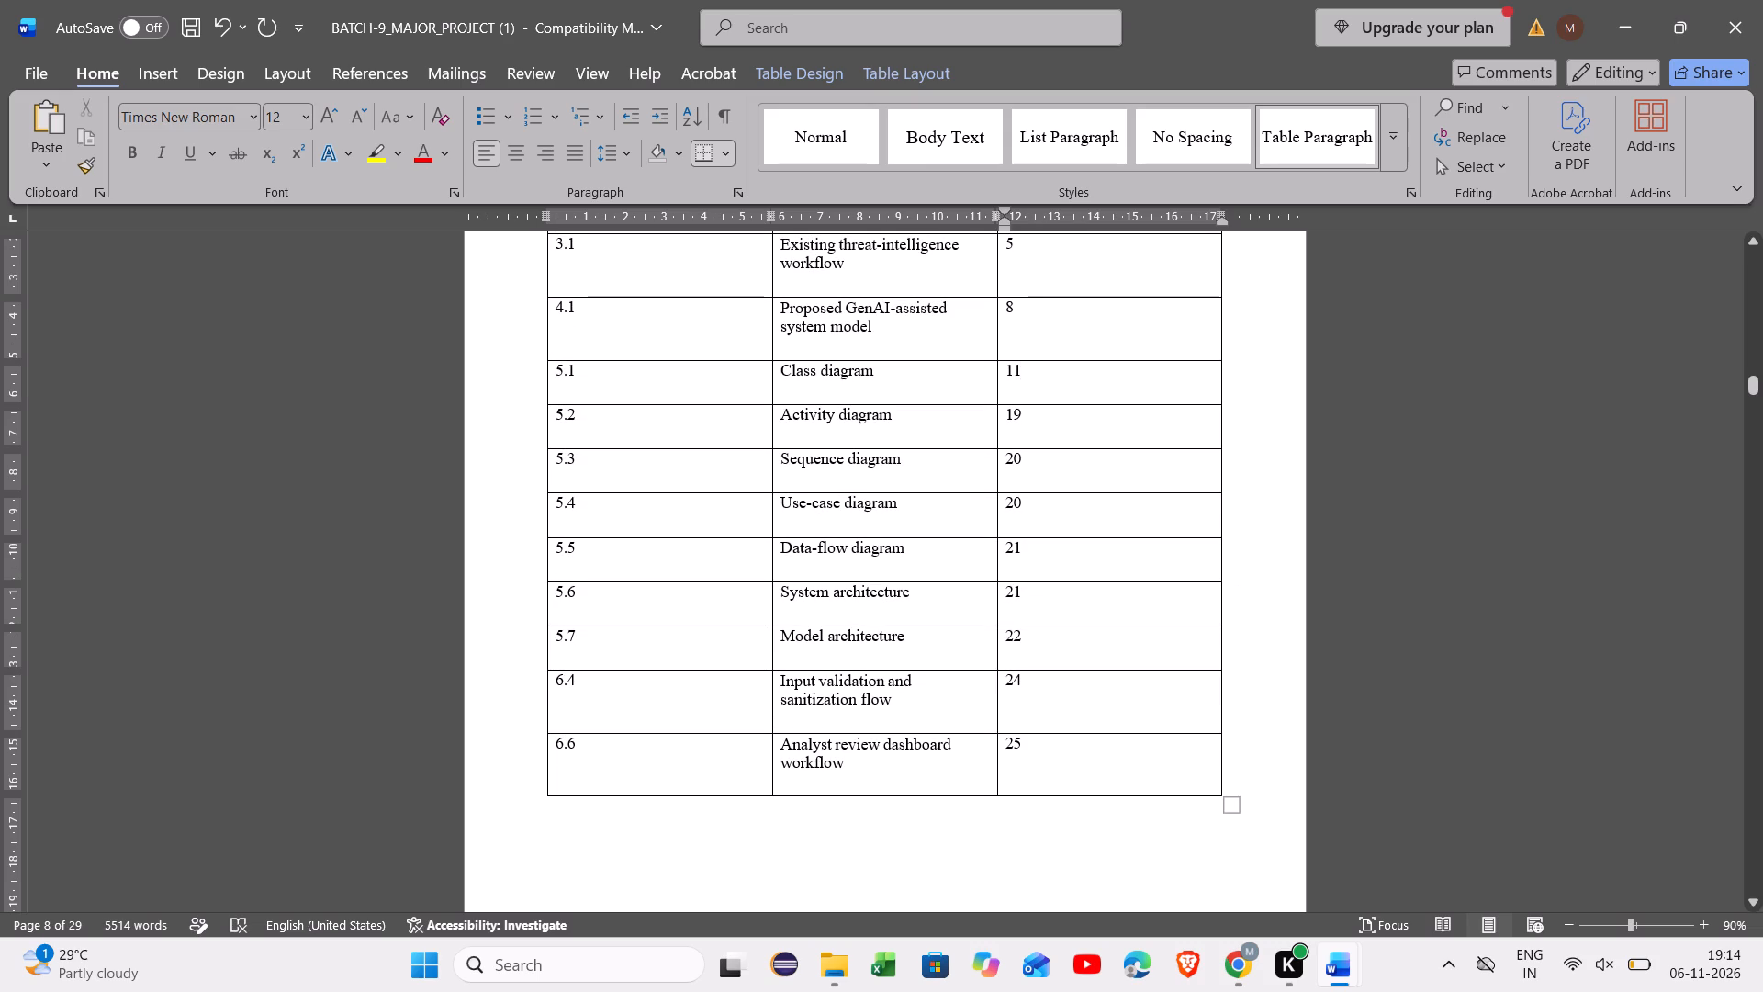
Recheck the contents pages and set the page number of figure 5.1, Class diagram, in the List of Figures to 10.
{"action": "scroll", "coordinate": [1018, 456], "scroll_direction": "up", "scroll_amount": 6}
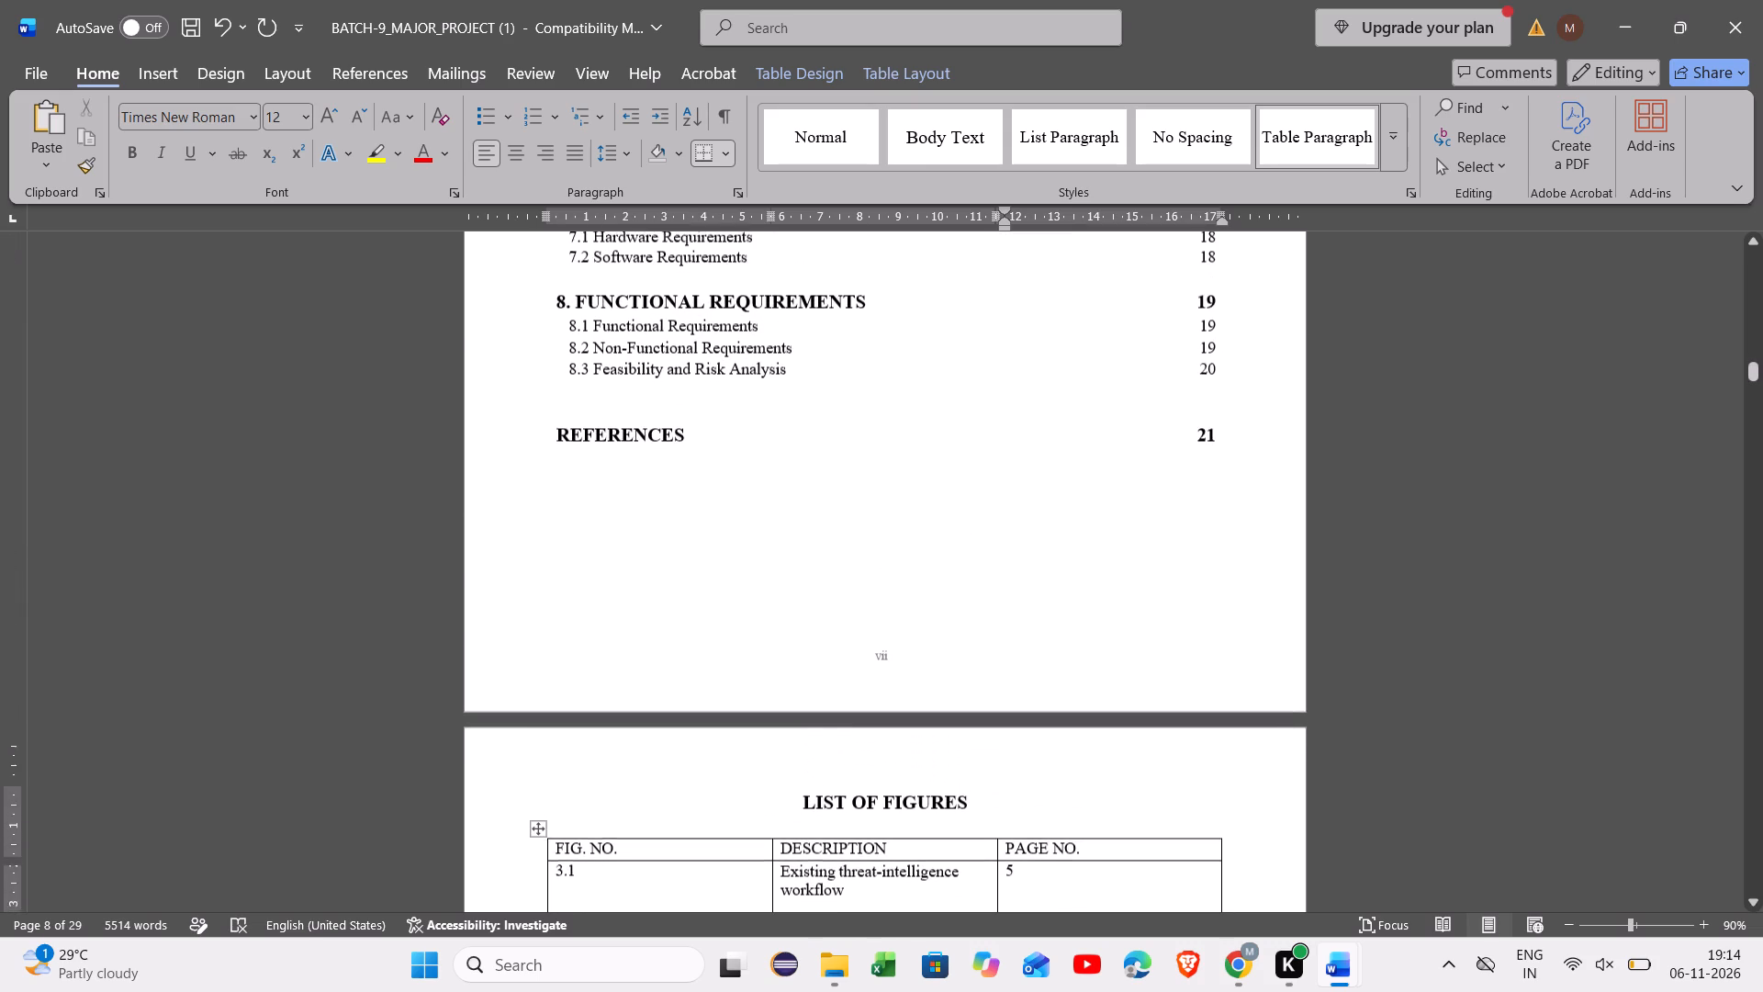
{"action": "scroll", "coordinate": [1018, 456], "scroll_direction": "up", "scroll_amount": 4}
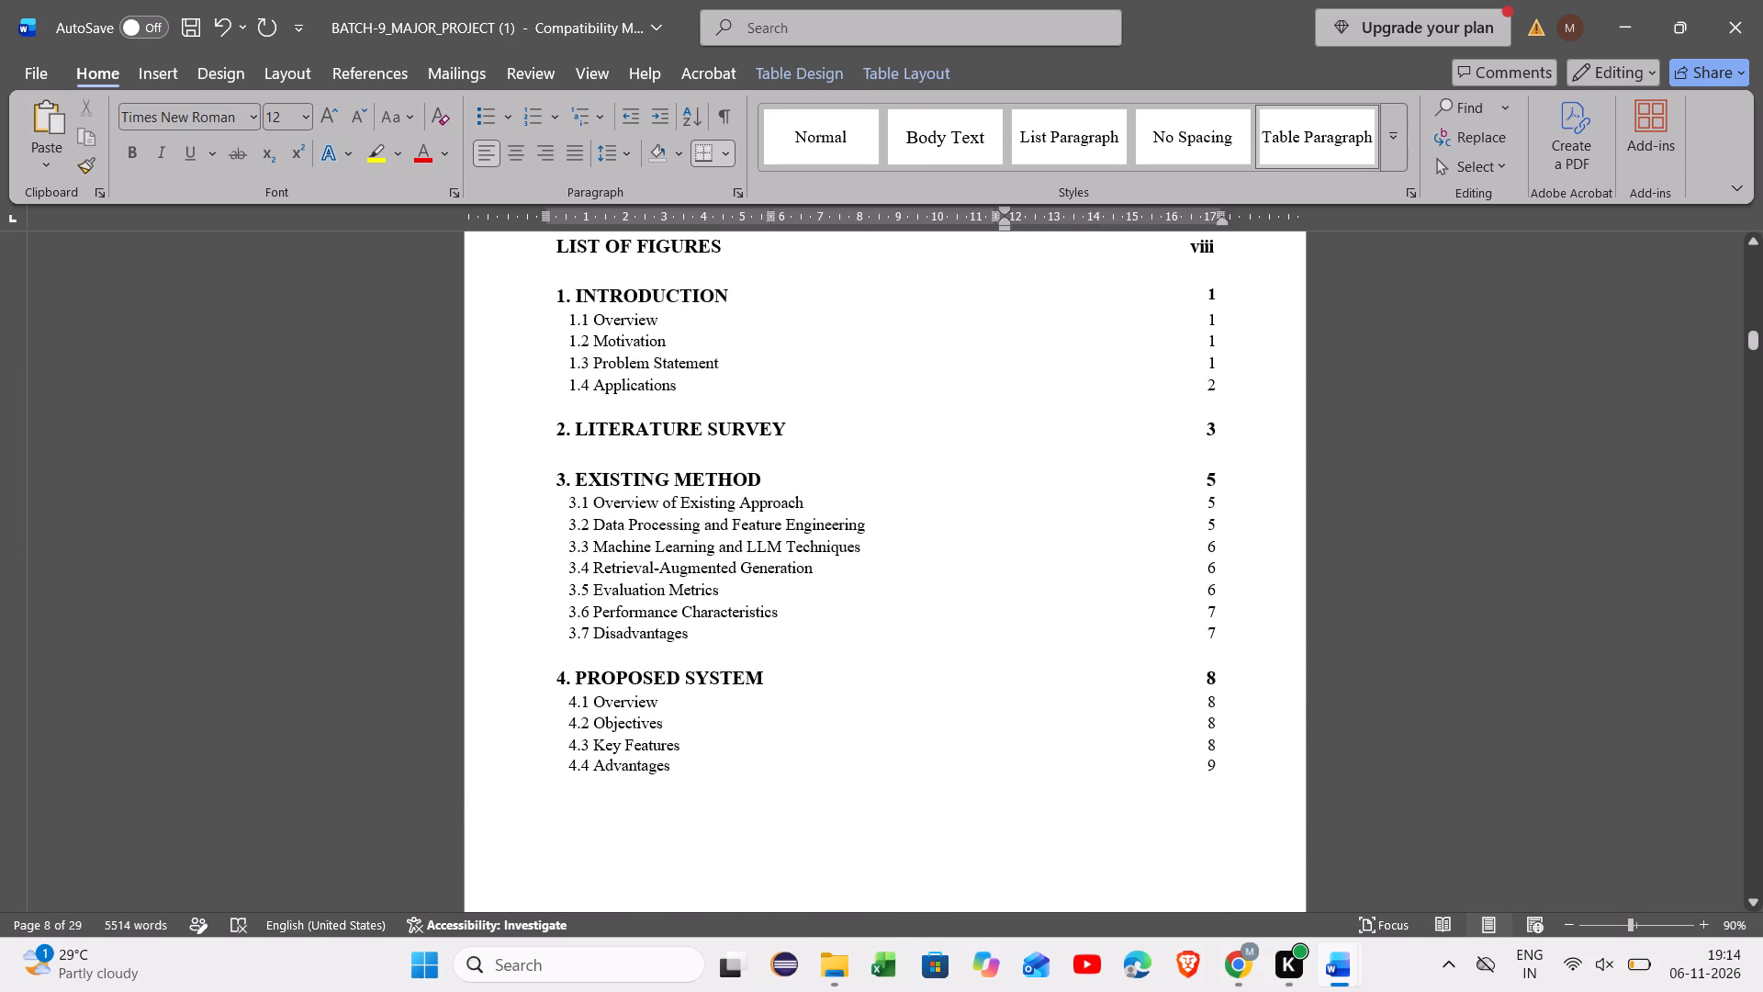
{"action": "left_click", "coordinate": [1018, 456]}
{"action": "scroll", "coordinate": [1018, 456], "scroll_direction": "down", "scroll_amount": 2}
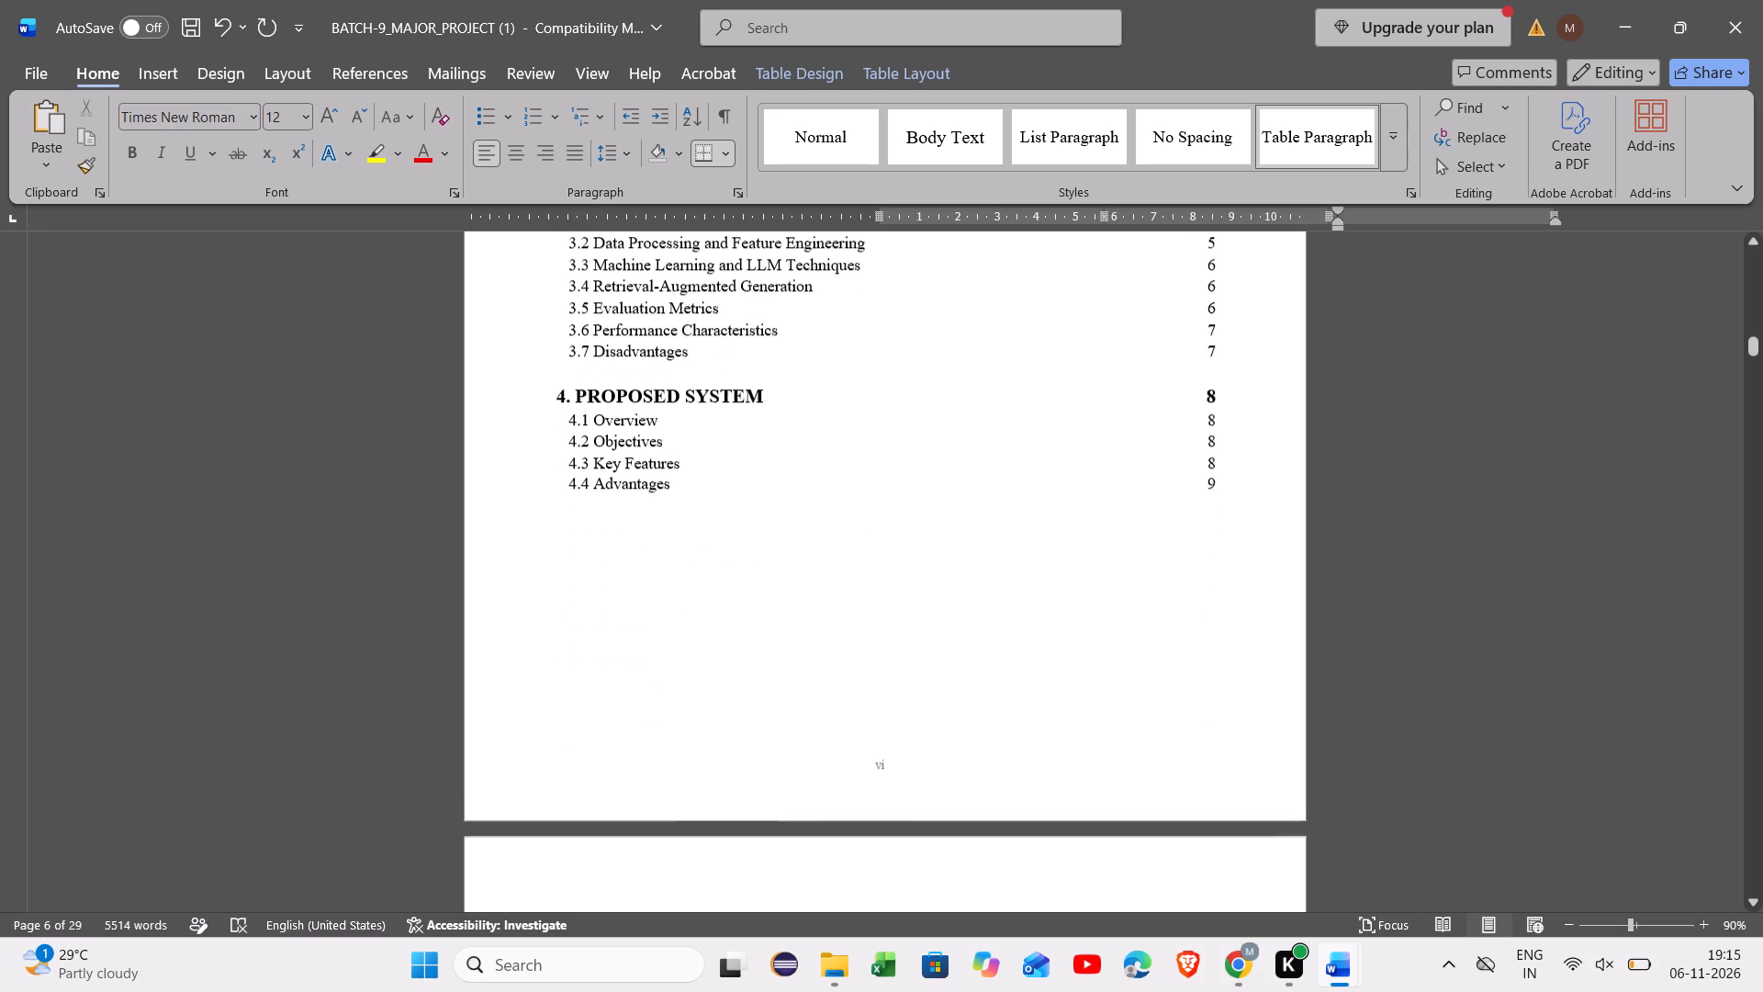
{"action": "scroll", "coordinate": [1018, 456], "scroll_direction": "down", "scroll_amount": 1}
{"action": "scroll", "coordinate": [922, 680], "scroll_direction": "down", "scroll_amount": 3}
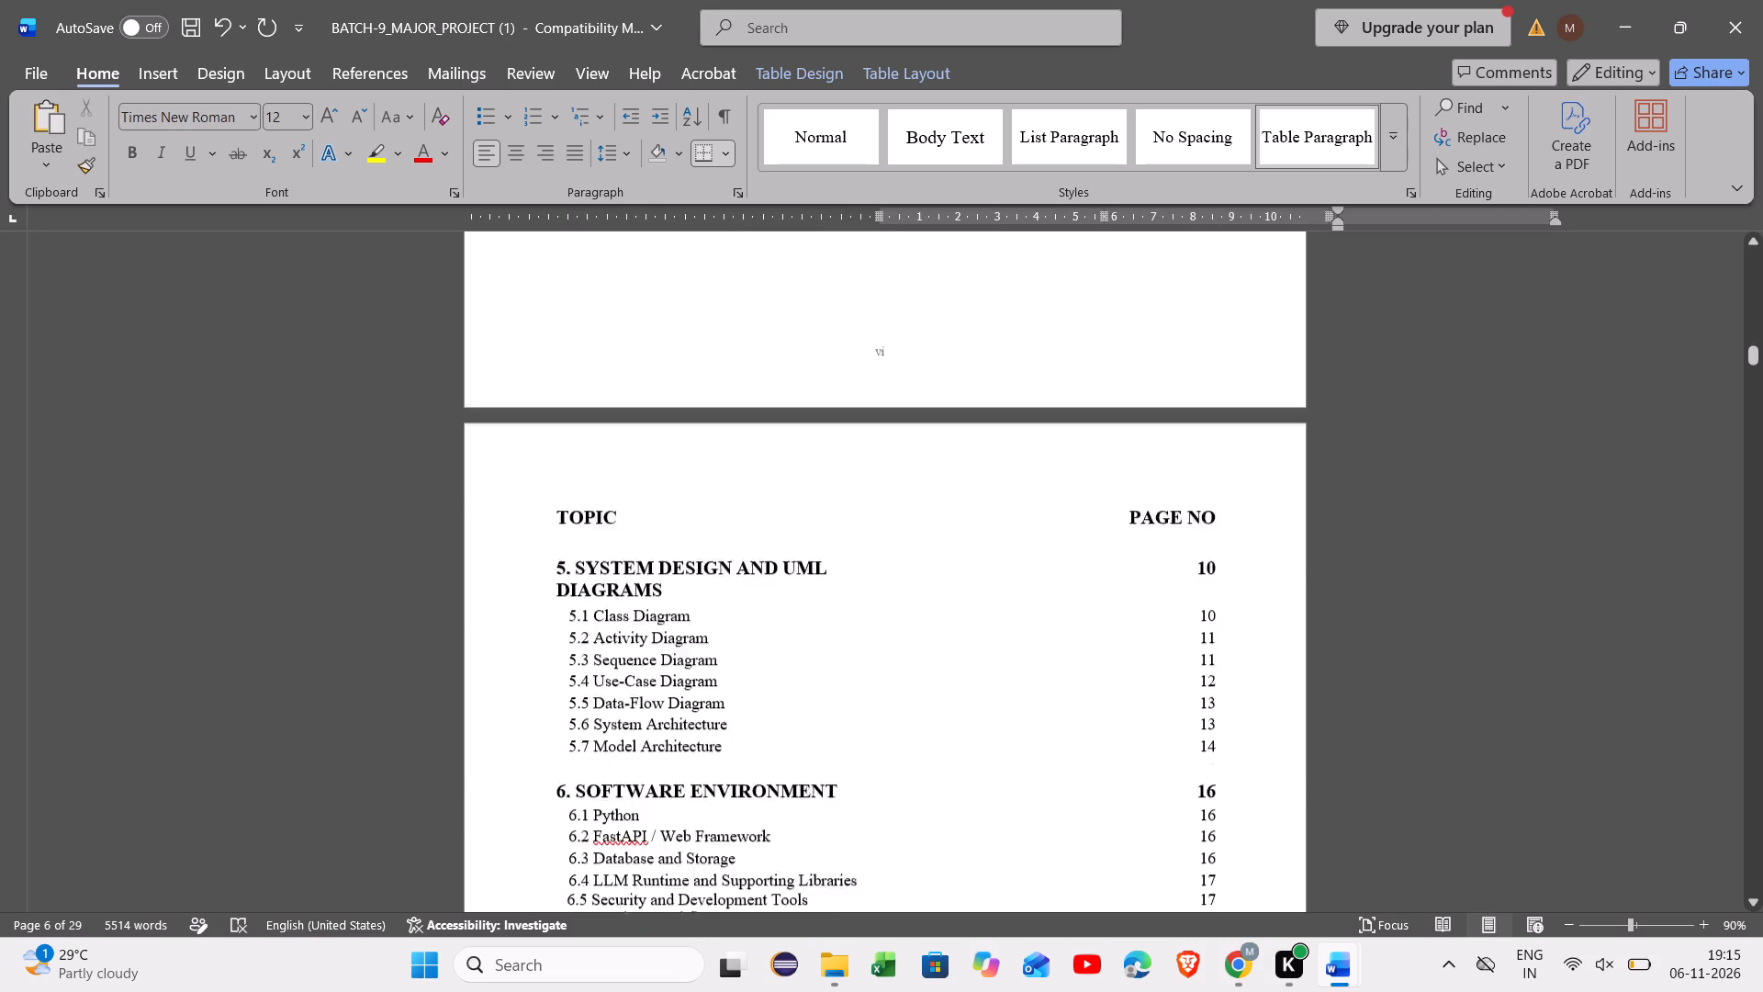
{"action": "scroll", "coordinate": [922, 680], "scroll_direction": "down", "scroll_amount": 3}
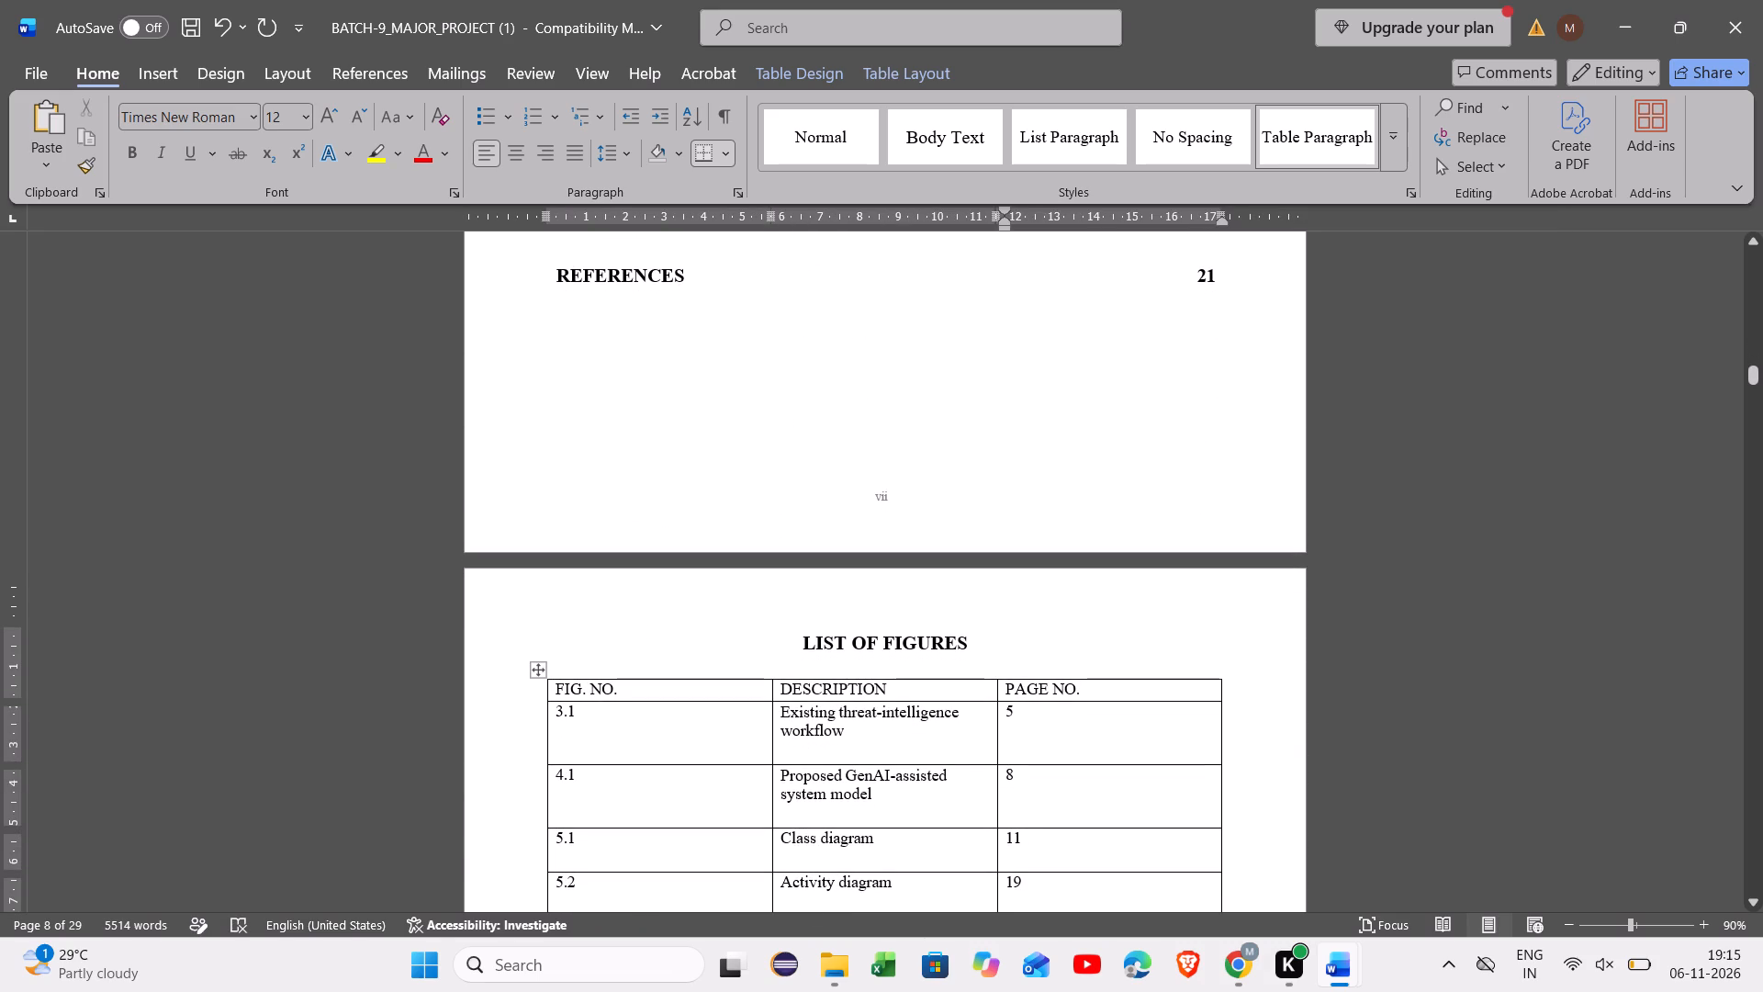
{"action": "key", "text": "BackSpace"}
{"action": "key", "text": "0"}
Set the page number of figure 5.2, Activity diagram, in the List of Figures to 11.
{"action": "scroll", "coordinate": [1024, 831], "scroll_direction": "down", "scroll_amount": 1}
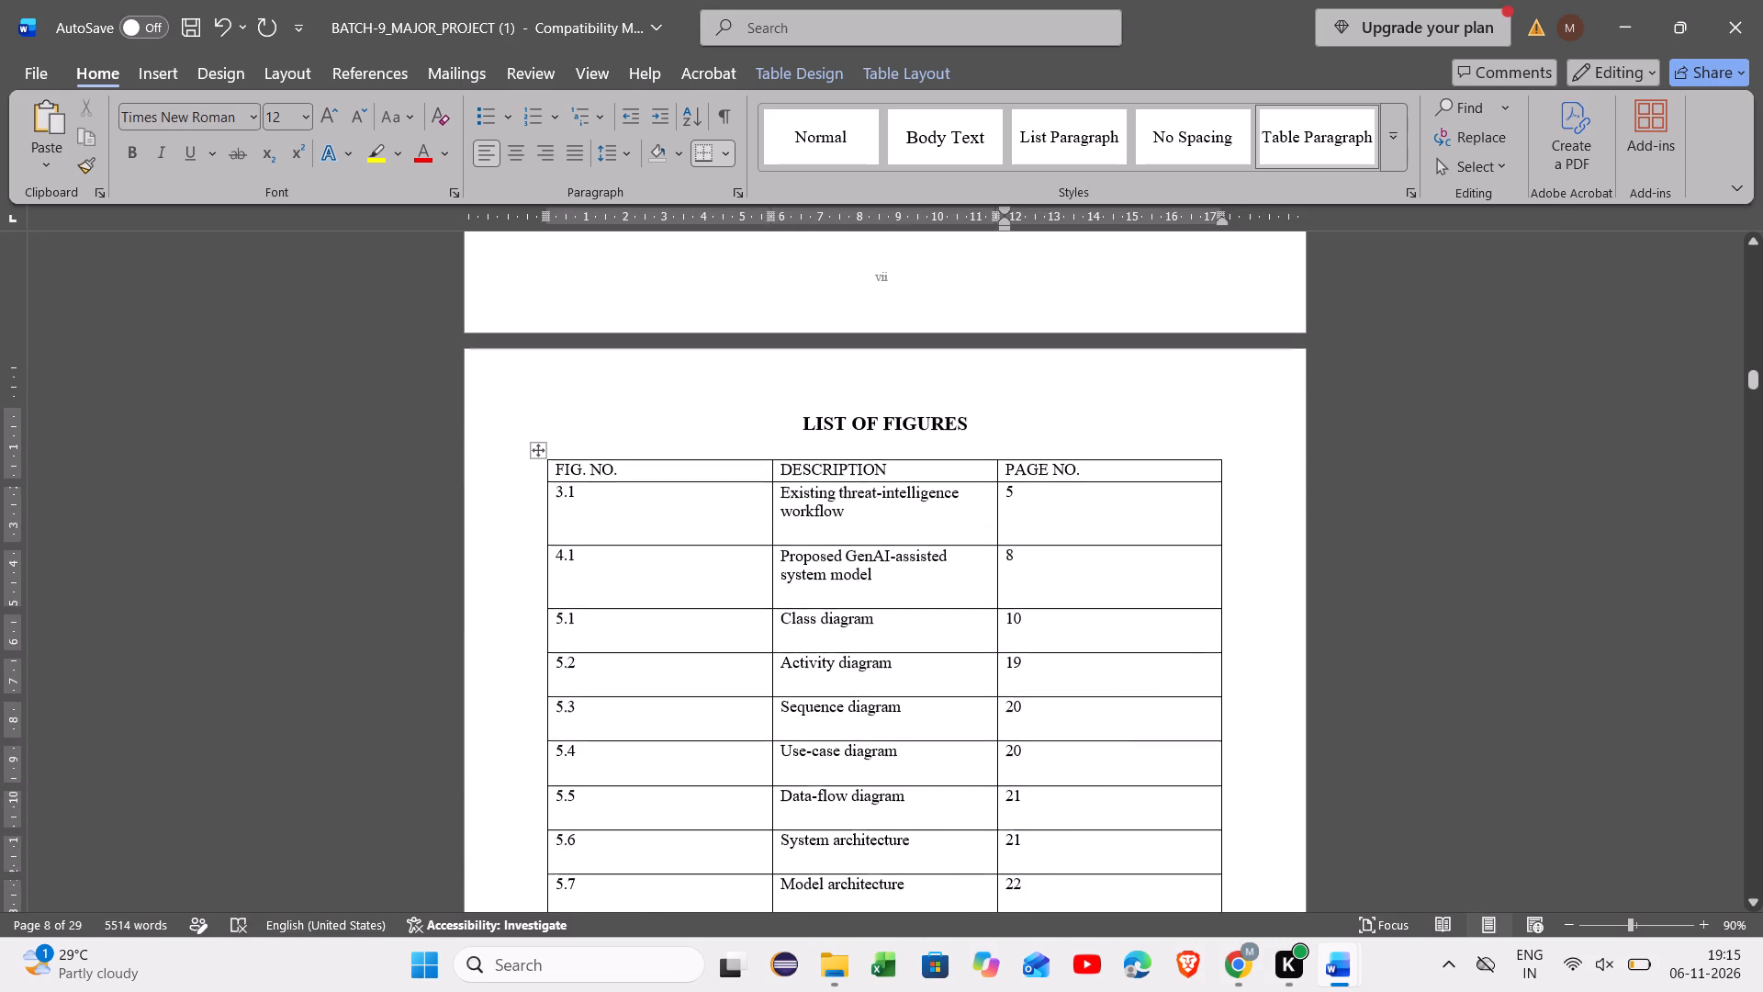
{"action": "left_click", "coordinate": [1020, 666]}
{"action": "key", "text": "BackSpace"}
{"action": "key", "text": "1"}
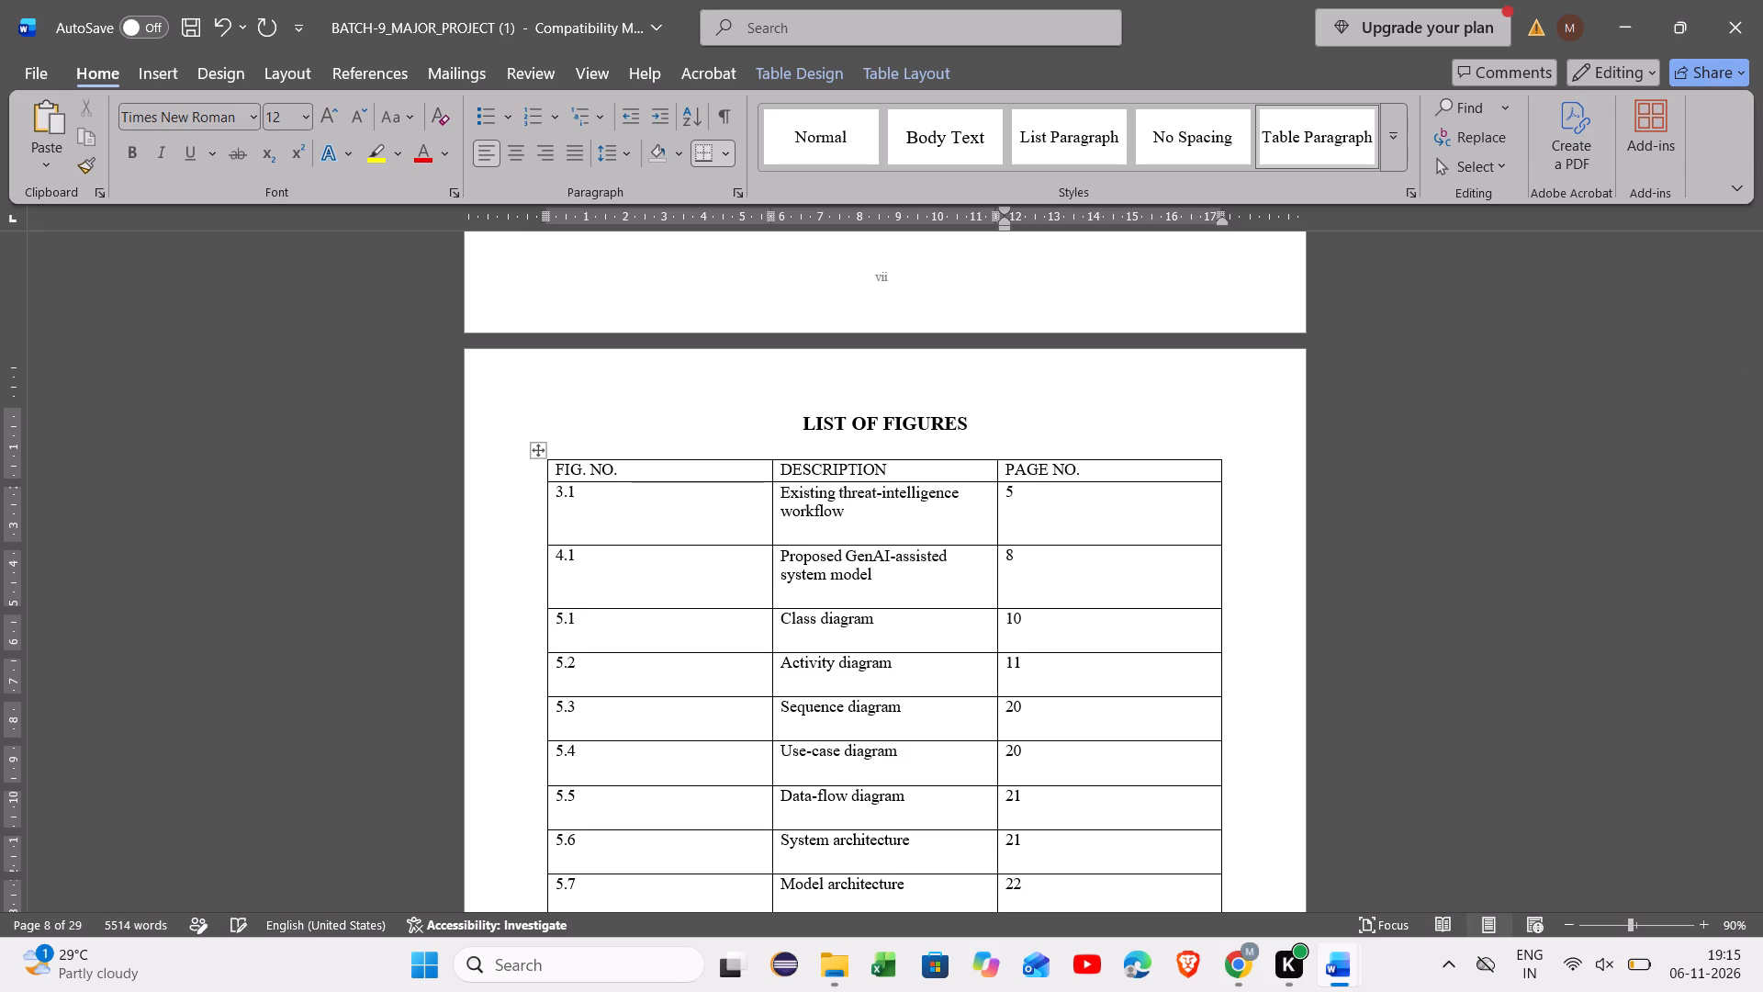
Check the chapter 5 contents entries and set the page number of figure 5.3, Sequence diagram, in the List of Figures to 11.
{"action": "scroll", "coordinate": [1020, 666], "scroll_direction": "up", "scroll_amount": 2}
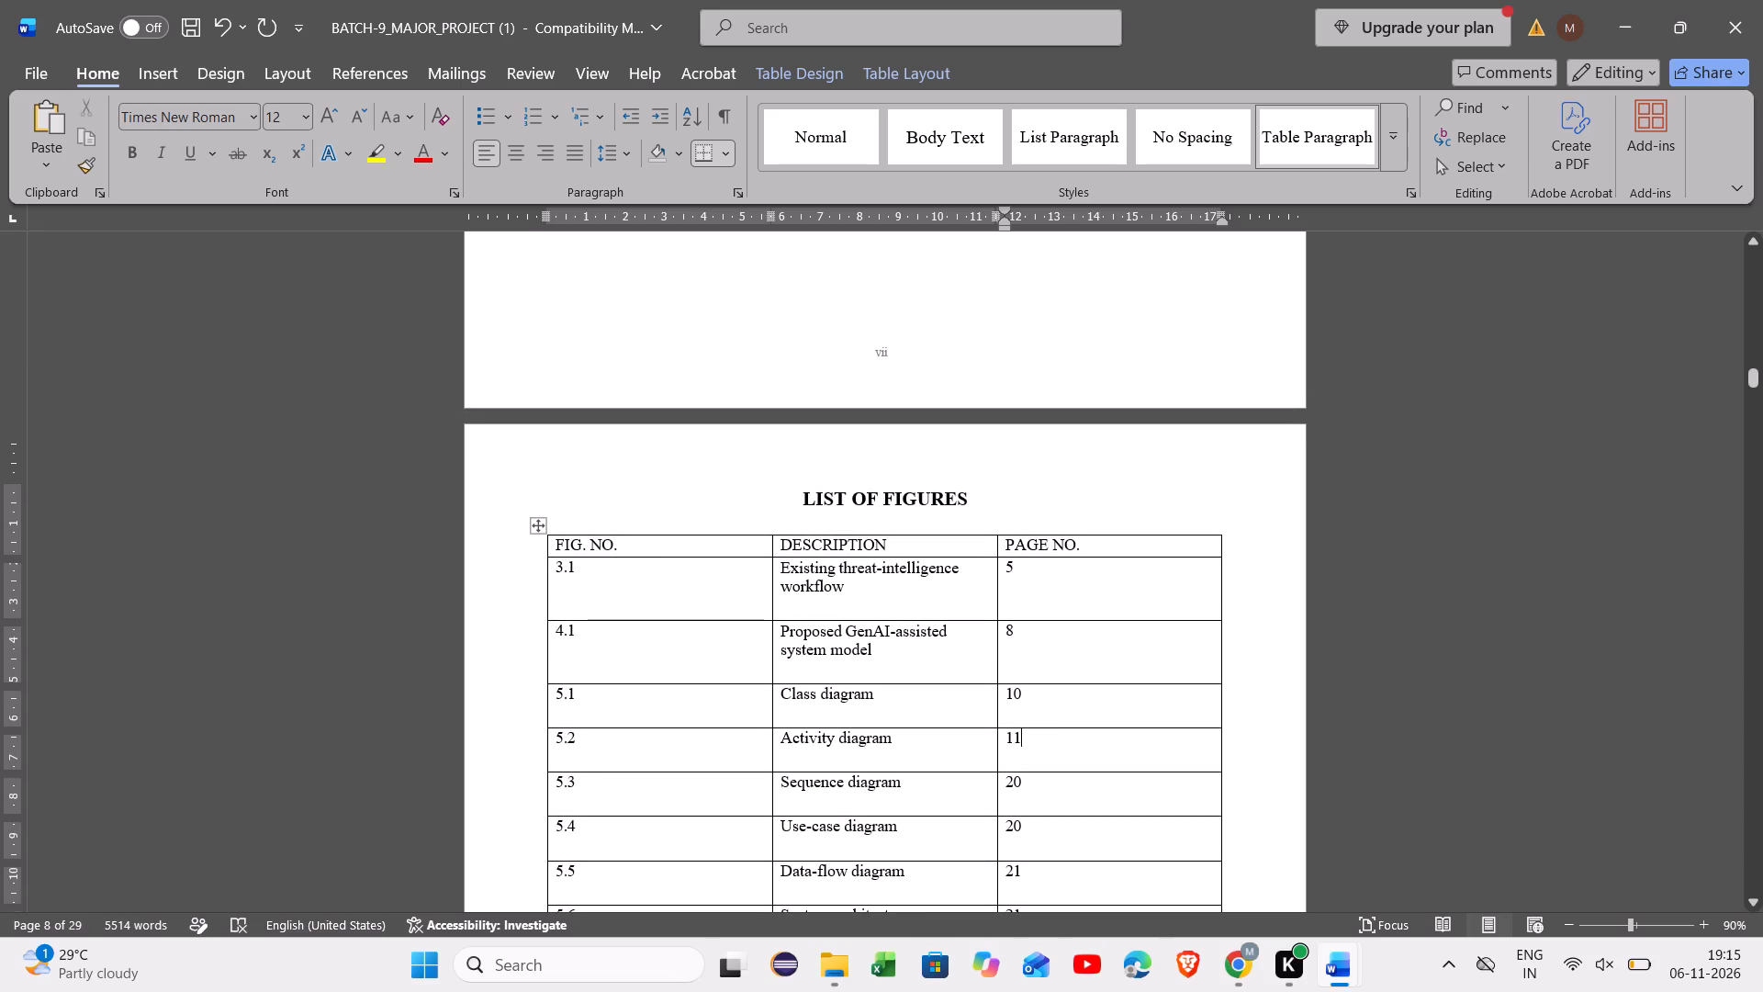
{"action": "scroll", "coordinate": [1020, 666], "scroll_direction": "up", "scroll_amount": 3}
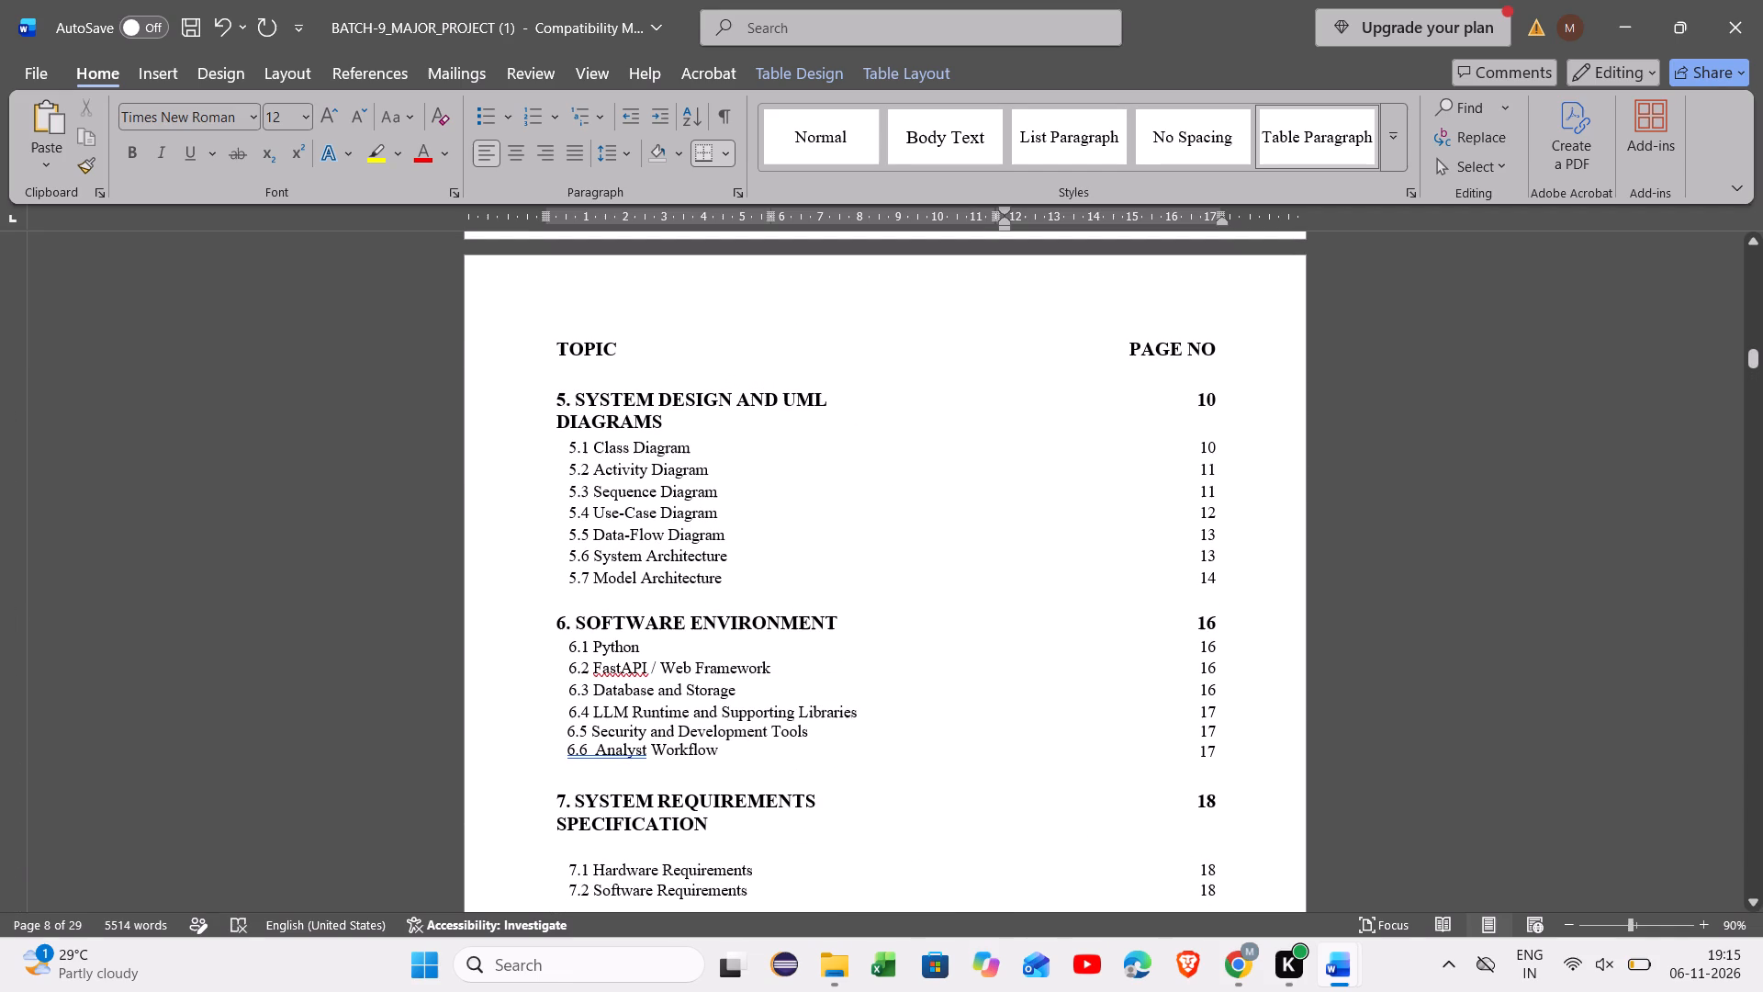
{"action": "scroll", "coordinate": [1020, 666], "scroll_direction": "down", "scroll_amount": 2}
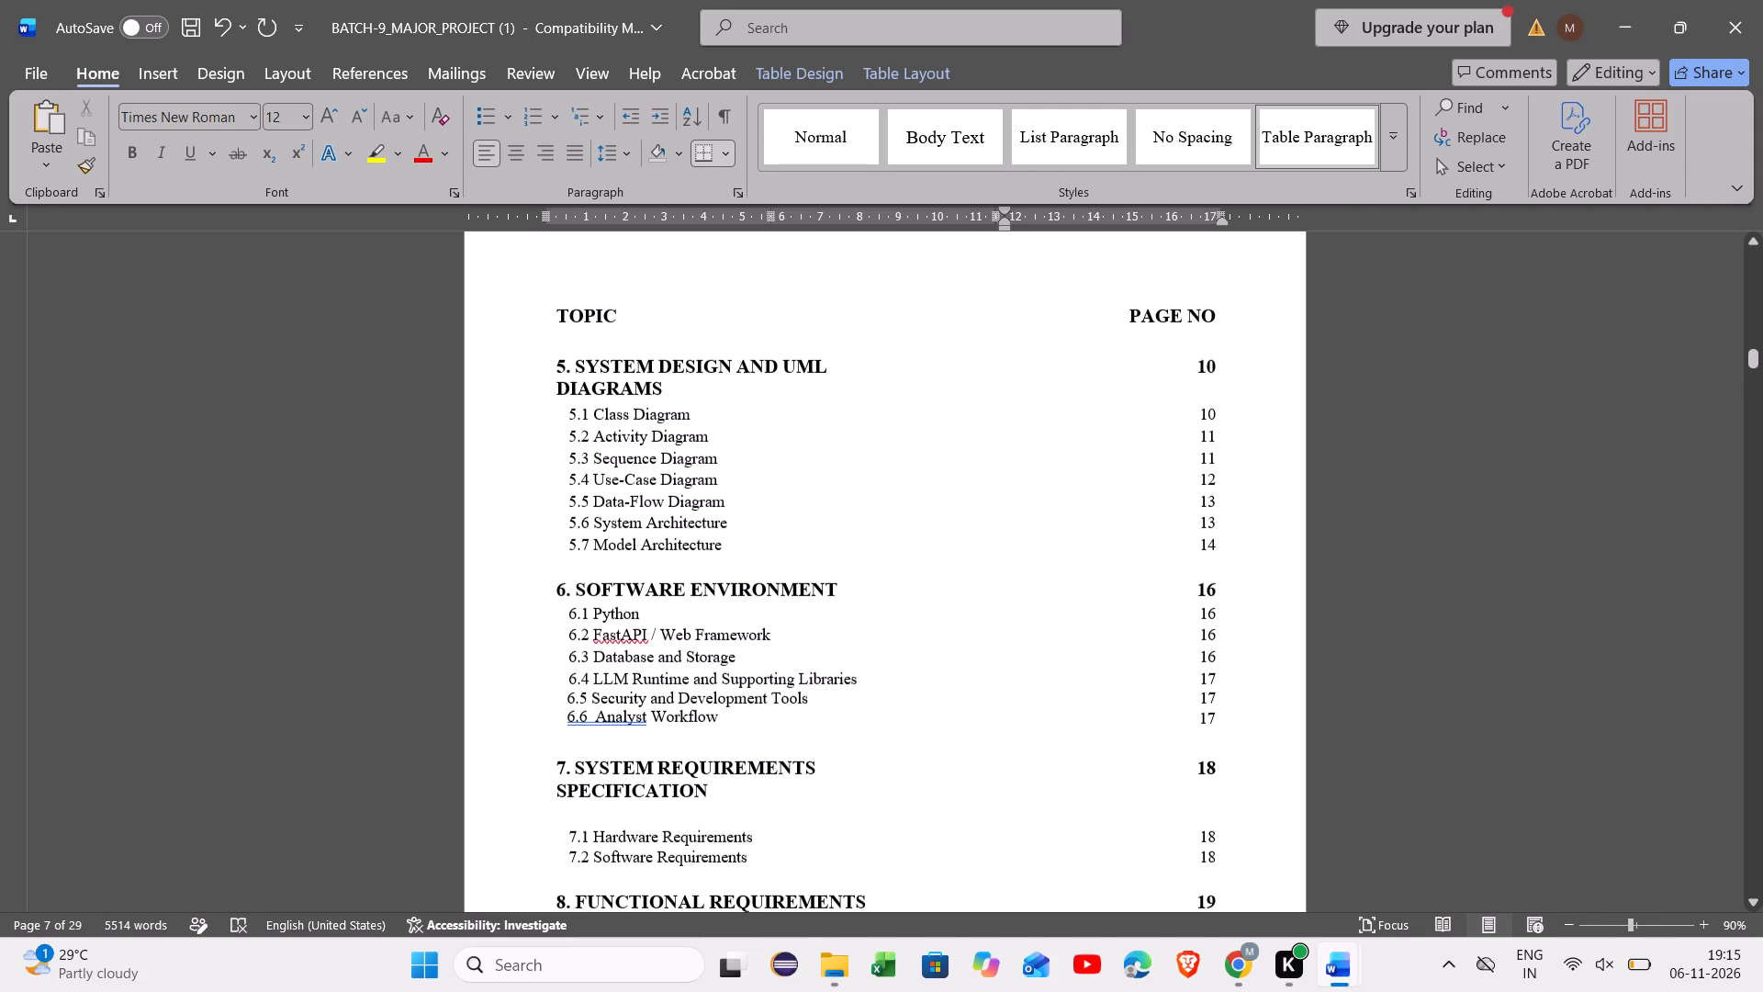
{"action": "scroll", "coordinate": [1020, 666], "scroll_direction": "down", "scroll_amount": 1}
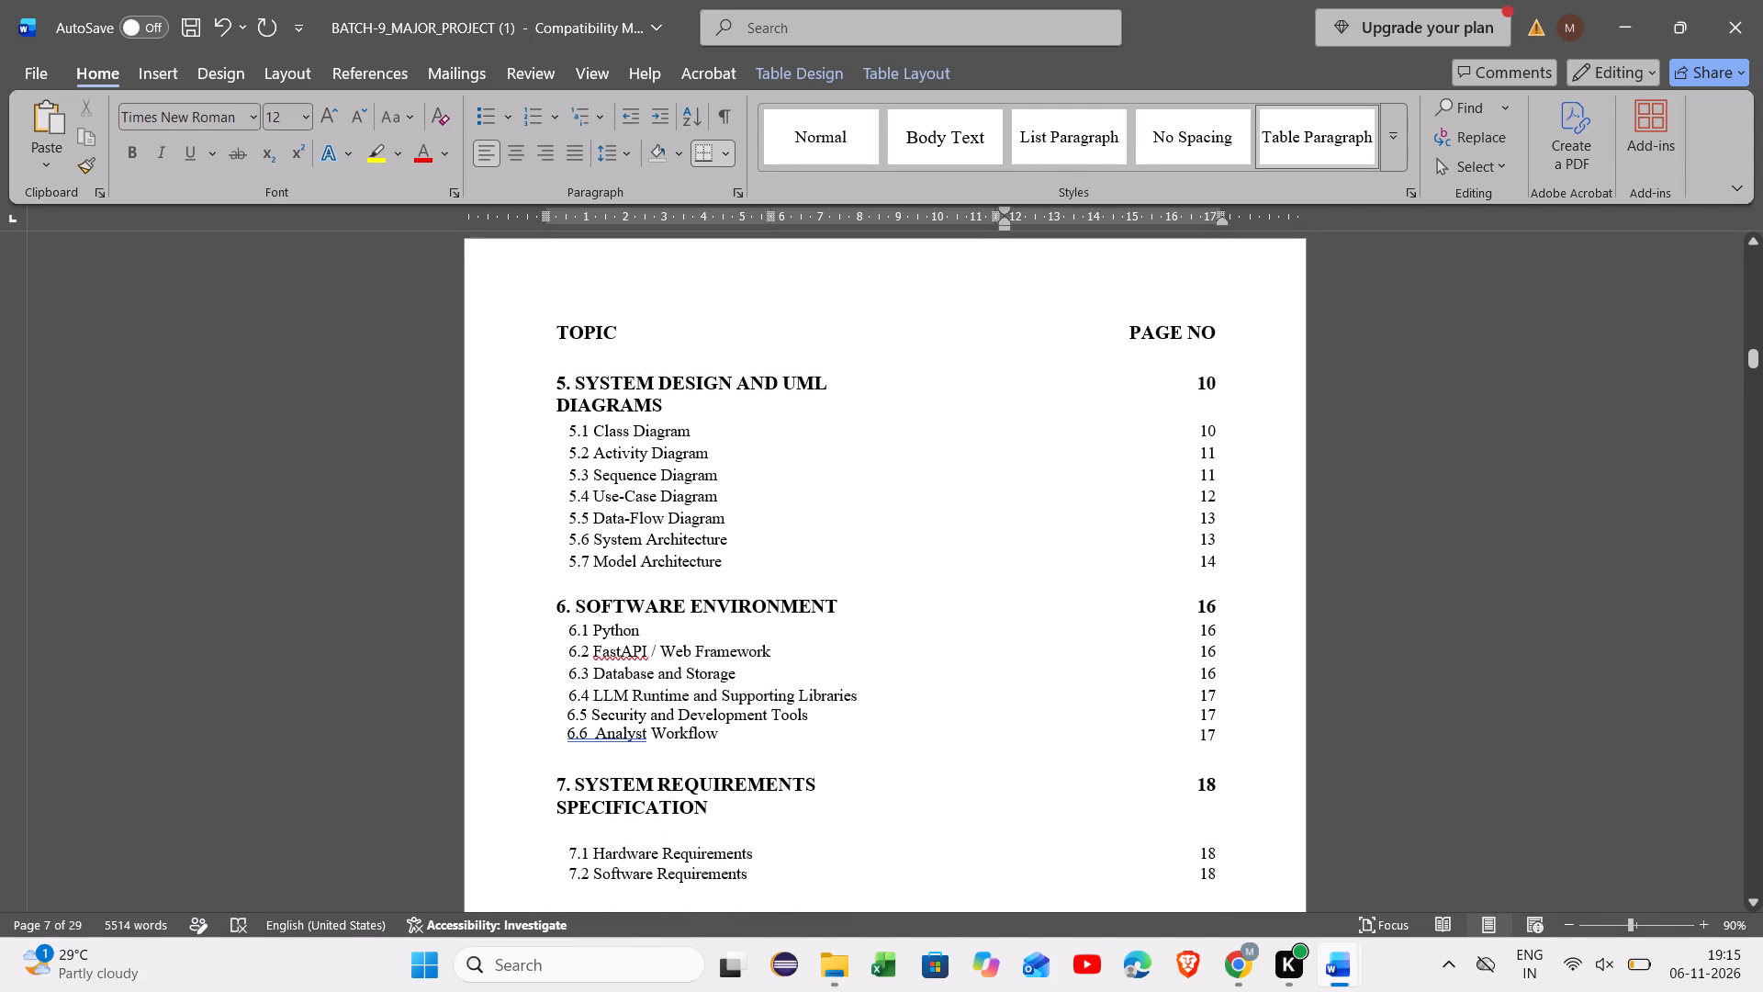
{"action": "scroll", "coordinate": [1020, 666], "scroll_direction": "down", "scroll_amount": 2}
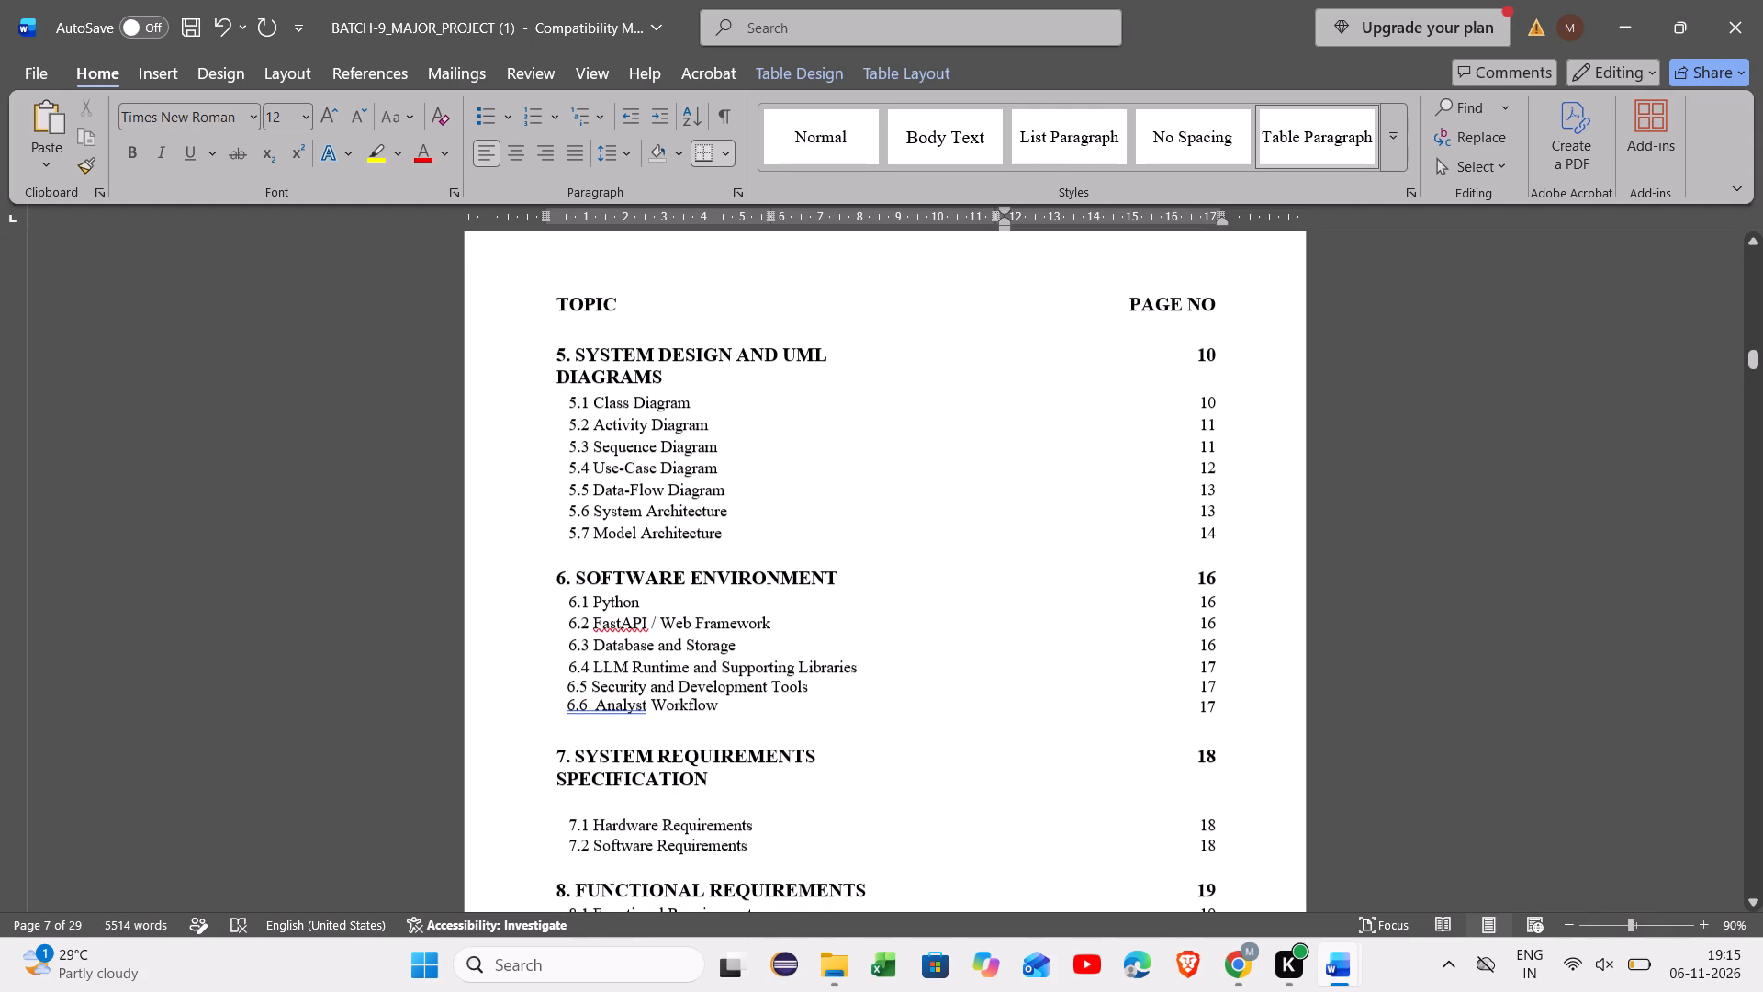
{"action": "scroll", "coordinate": [1020, 666], "scroll_direction": "down", "scroll_amount": 5}
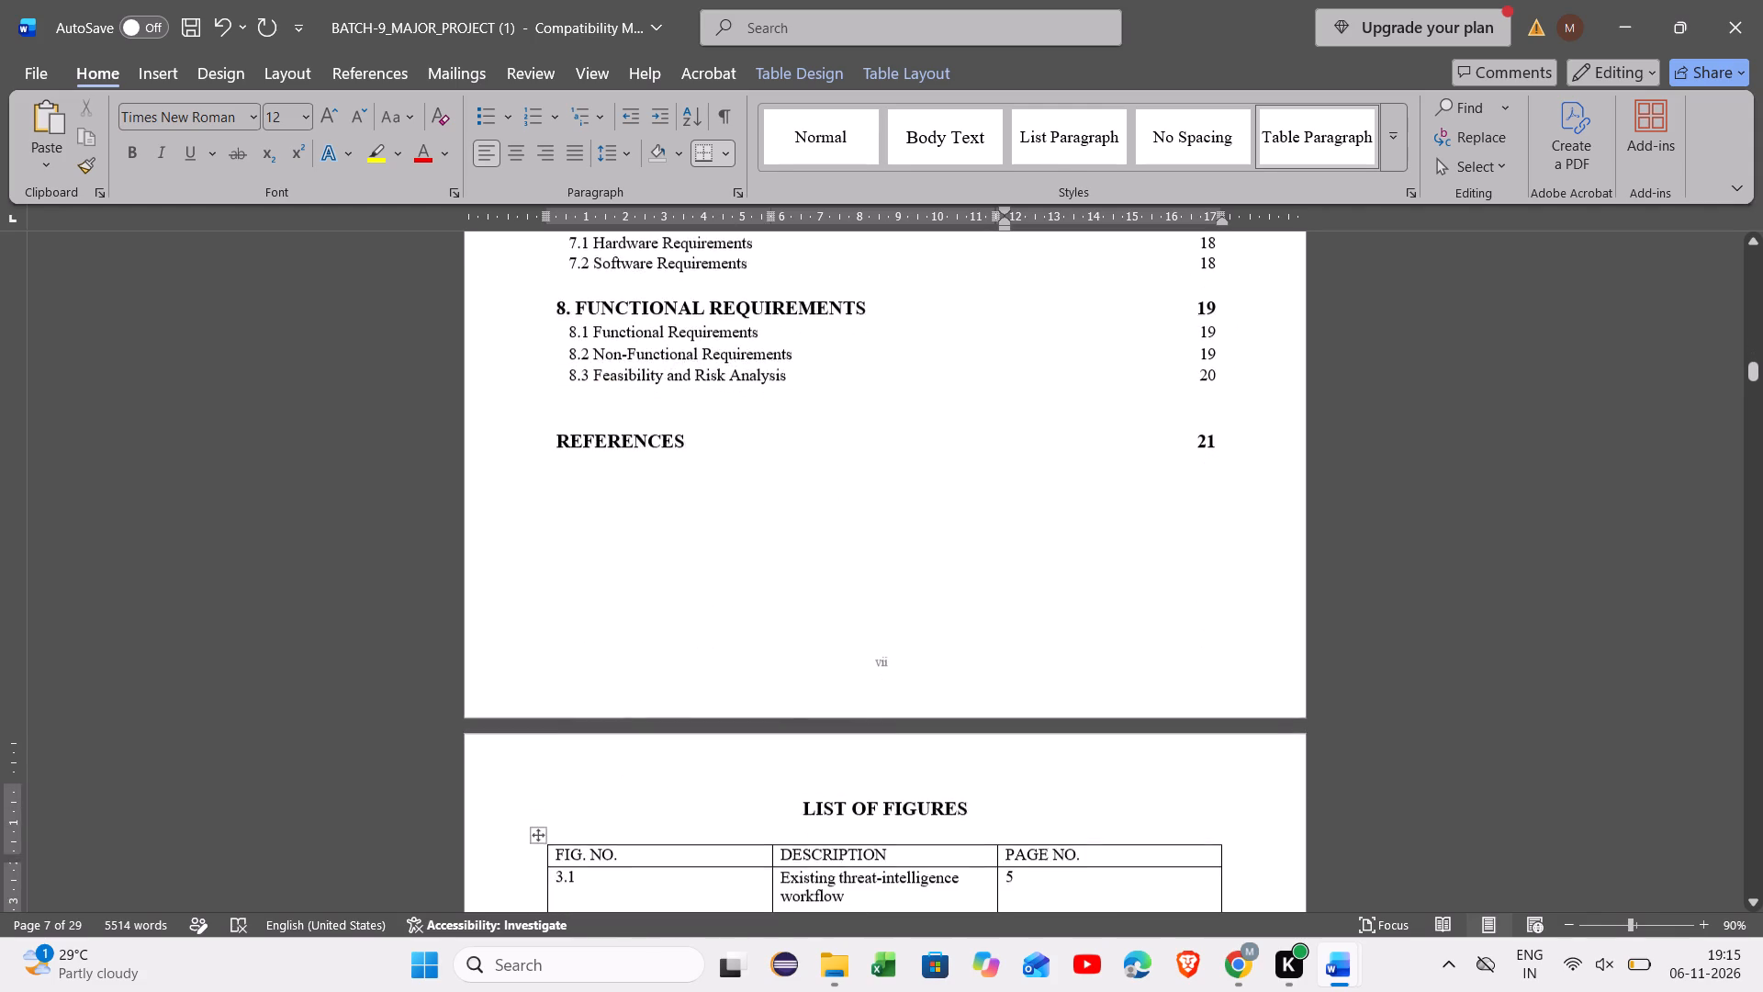
{"action": "scroll", "coordinate": [1020, 666], "scroll_direction": "down", "scroll_amount": 2}
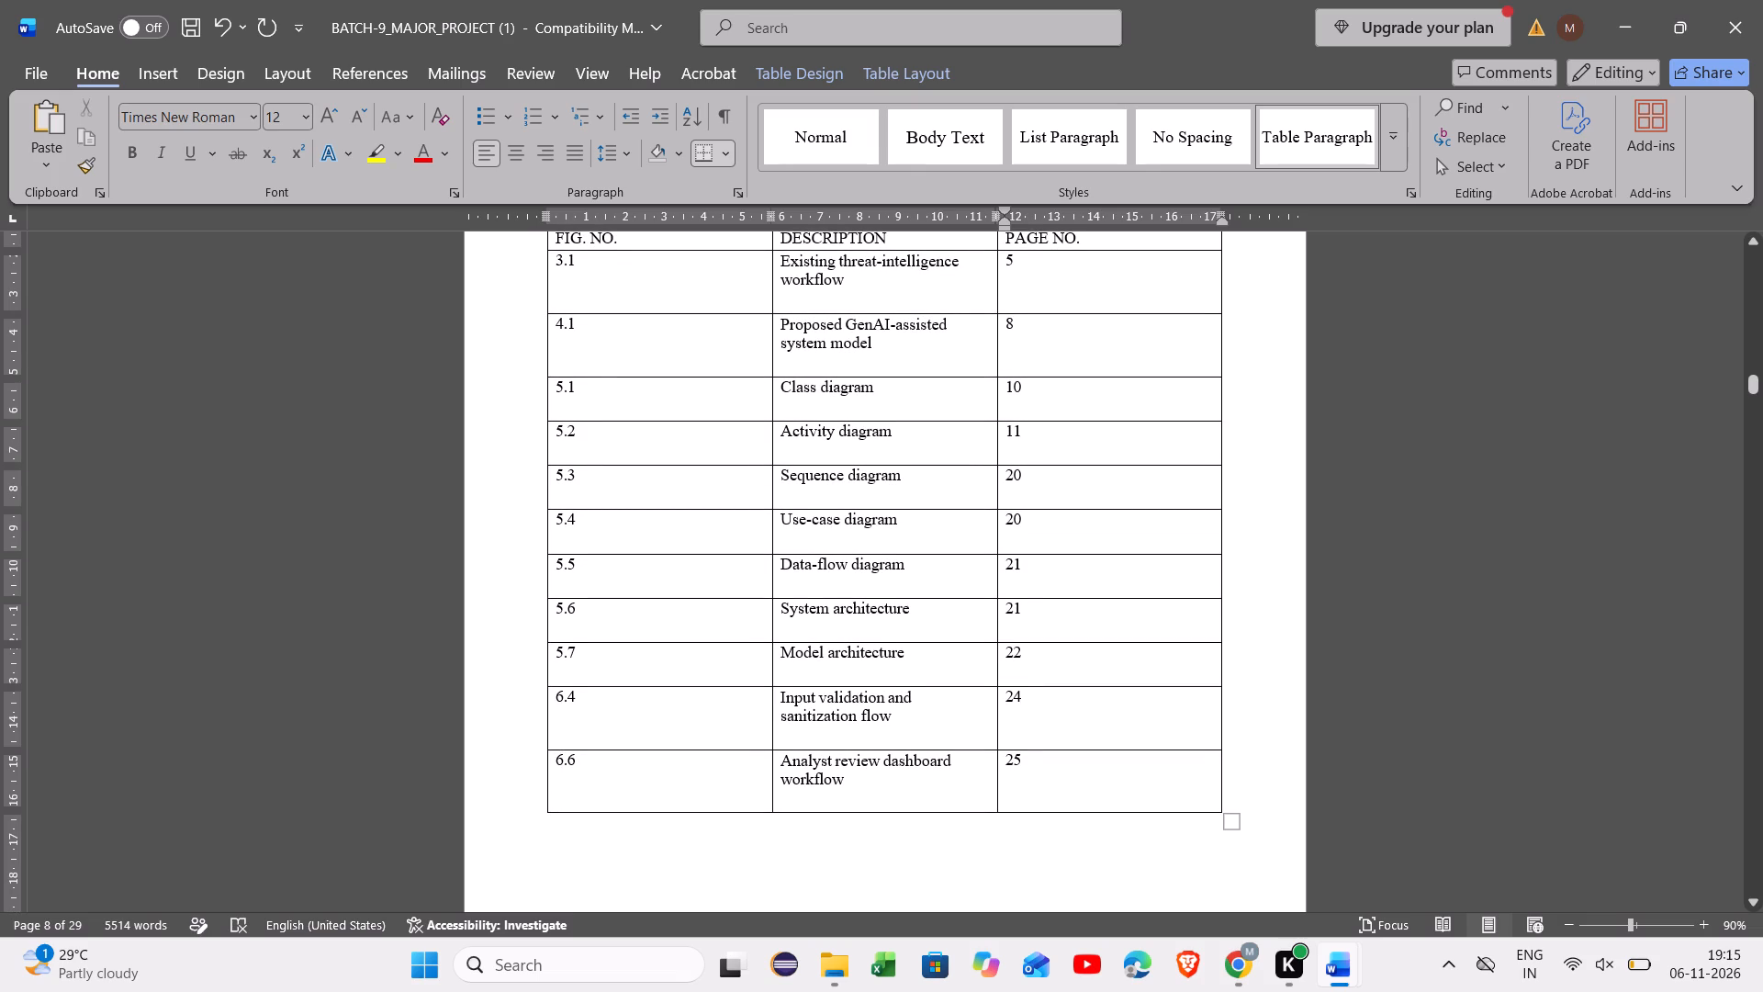
{"action": "scroll", "coordinate": [1019, 463], "scroll_direction": "up", "scroll_amount": 5}
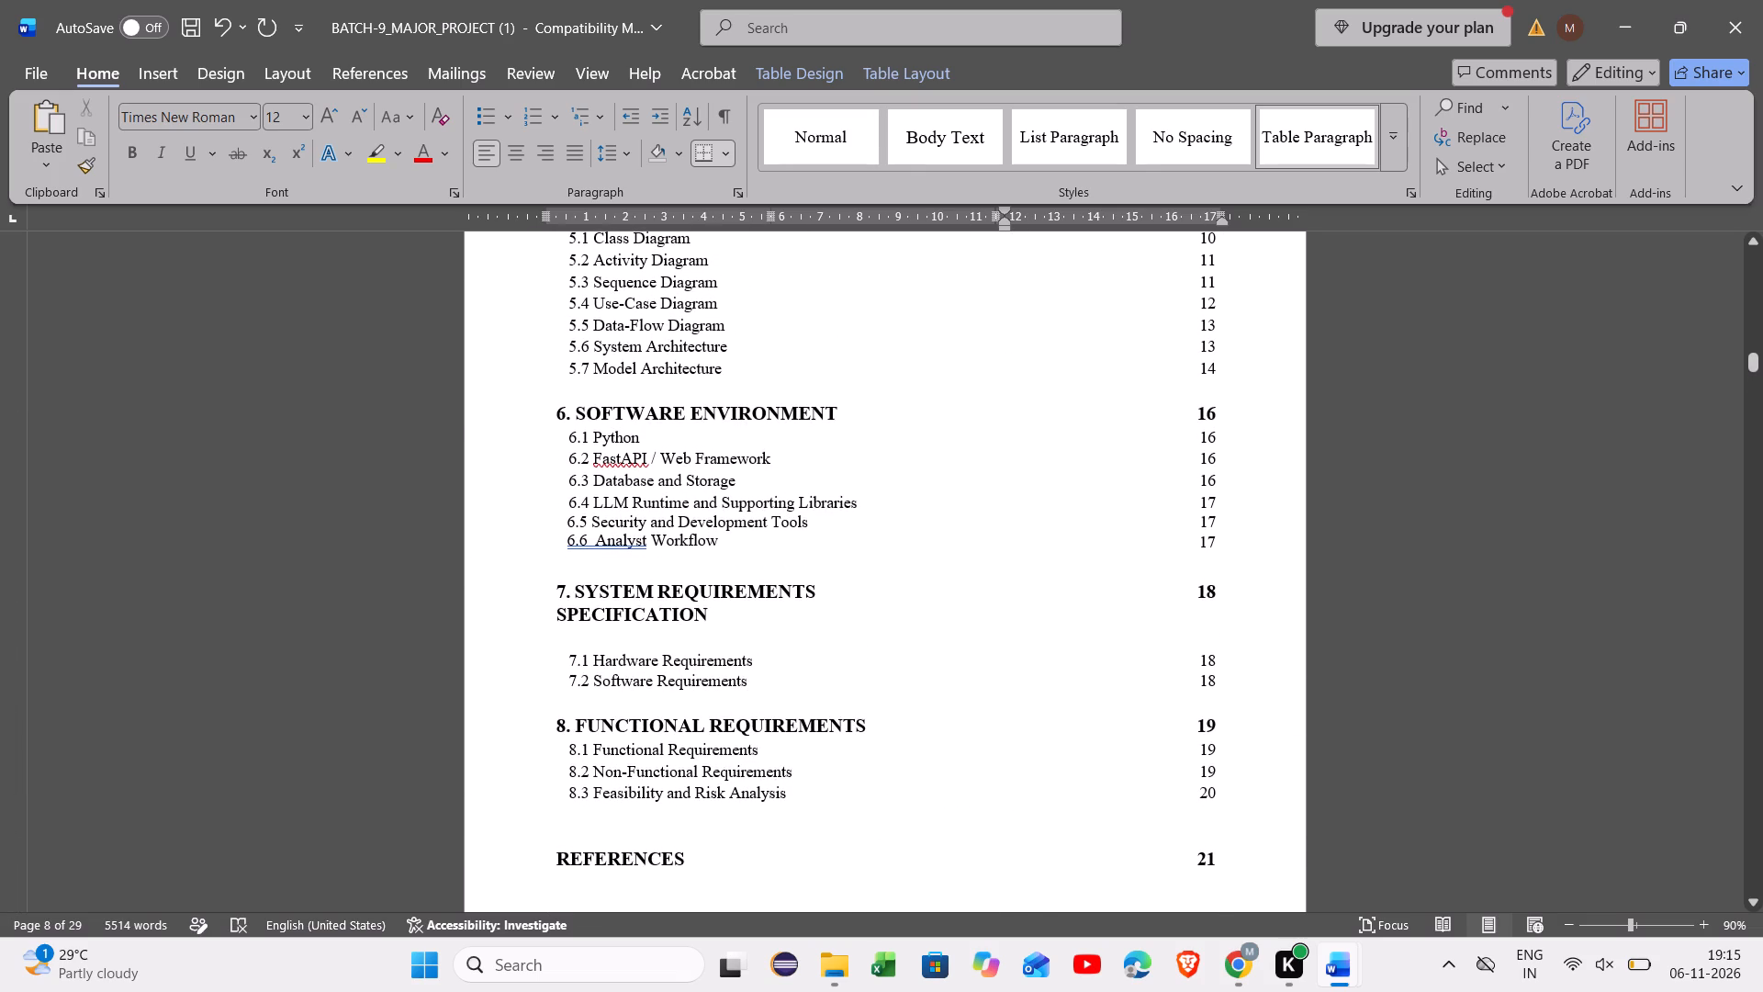
{"action": "scroll", "coordinate": [1019, 463], "scroll_direction": "up", "scroll_amount": 1}
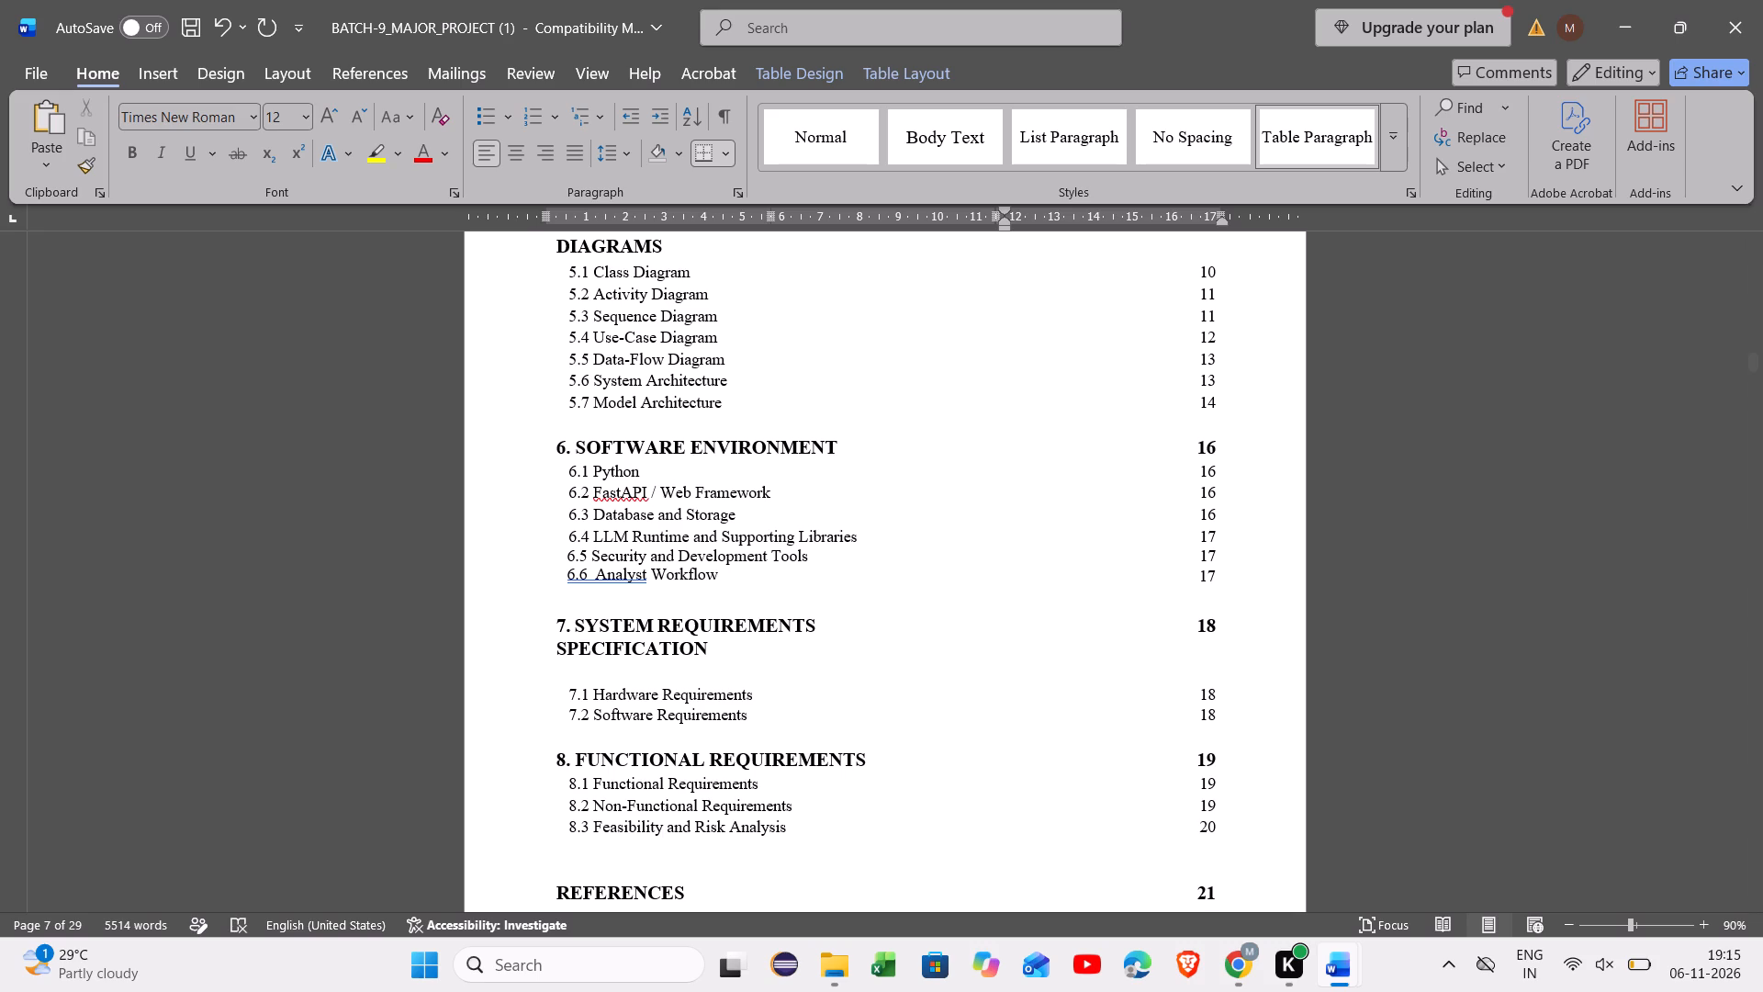
{"action": "scroll", "coordinate": [1129, 522], "scroll_direction": "down", "scroll_amount": 7}
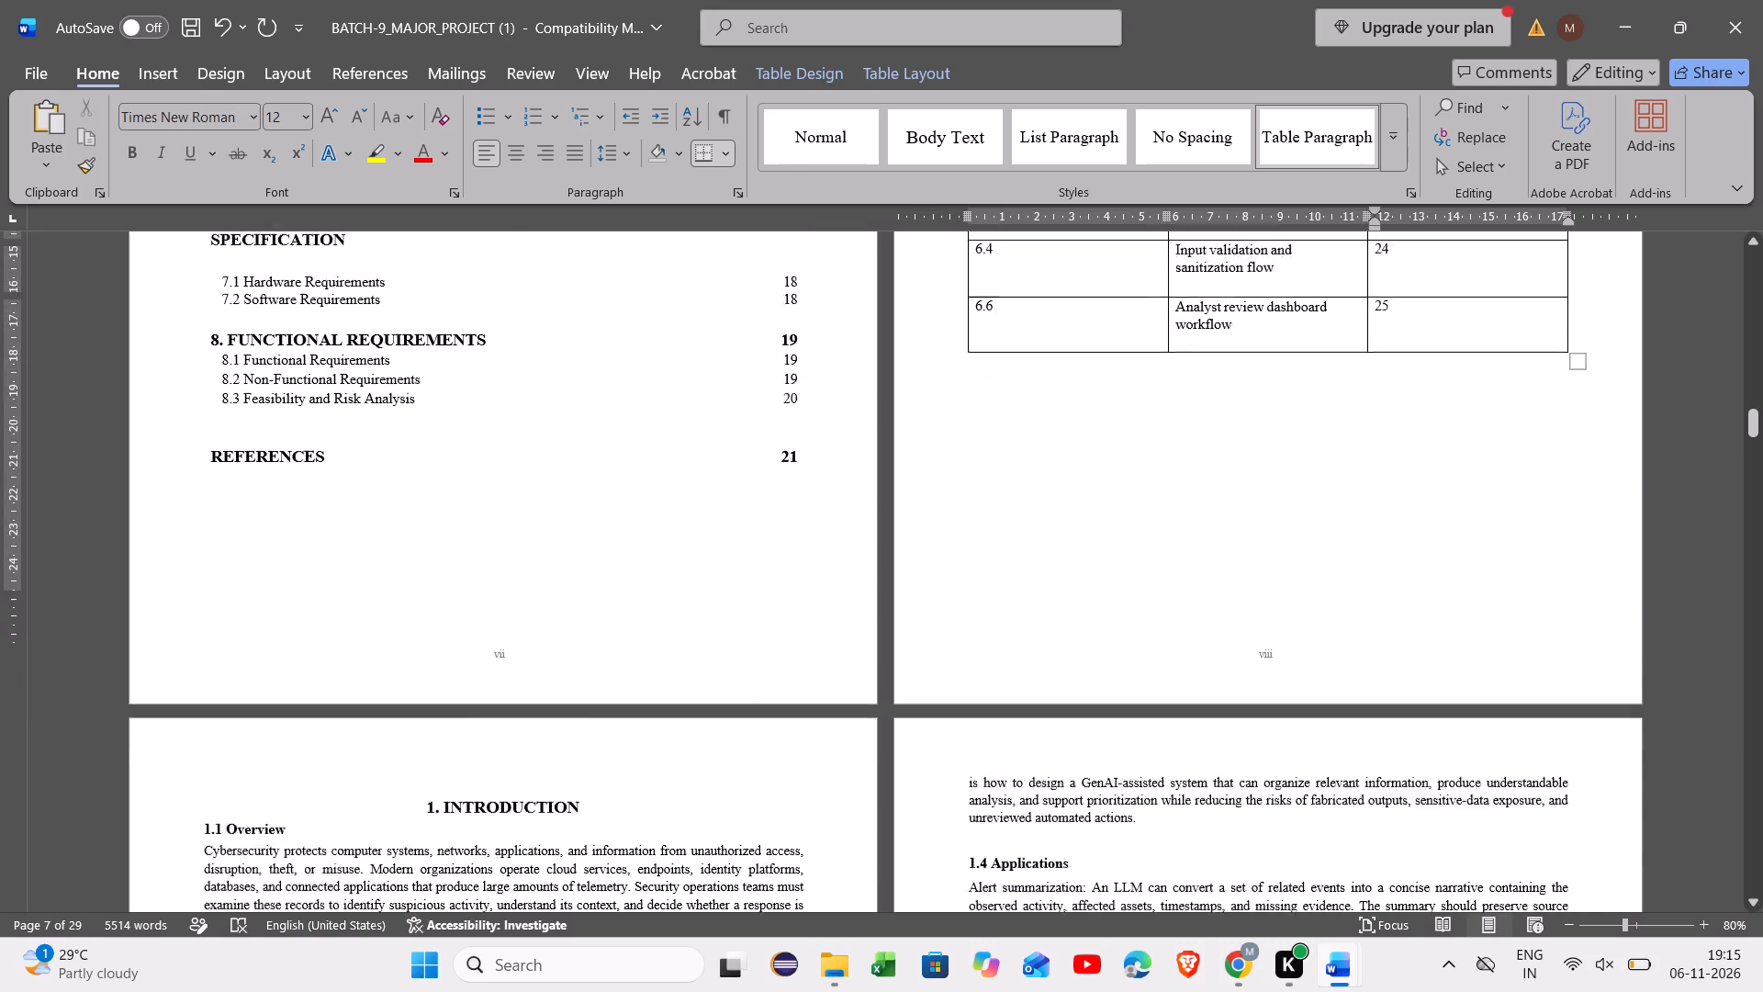
{"action": "scroll", "coordinate": [1129, 522], "scroll_direction": "up", "scroll_amount": 5}
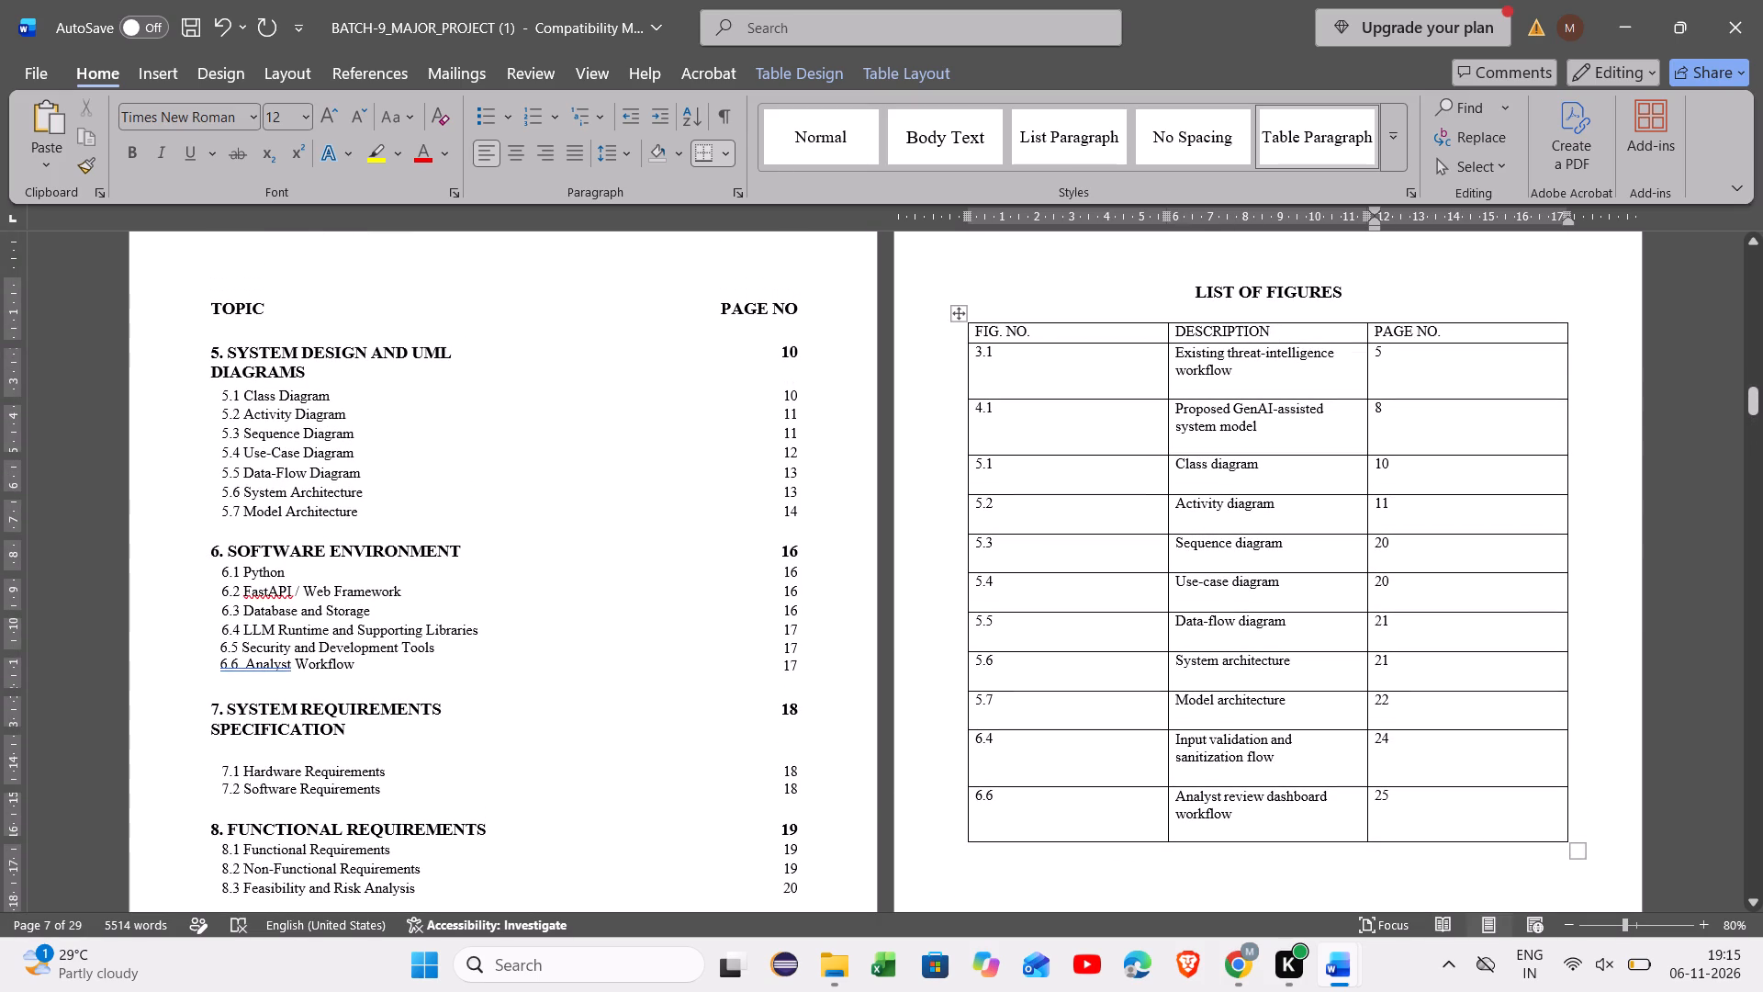
{"action": "left_click", "coordinate": [1398, 545]}
{"action": "key", "text": "BackSpace"}
{"action": "key", "text": "BackSpace"}
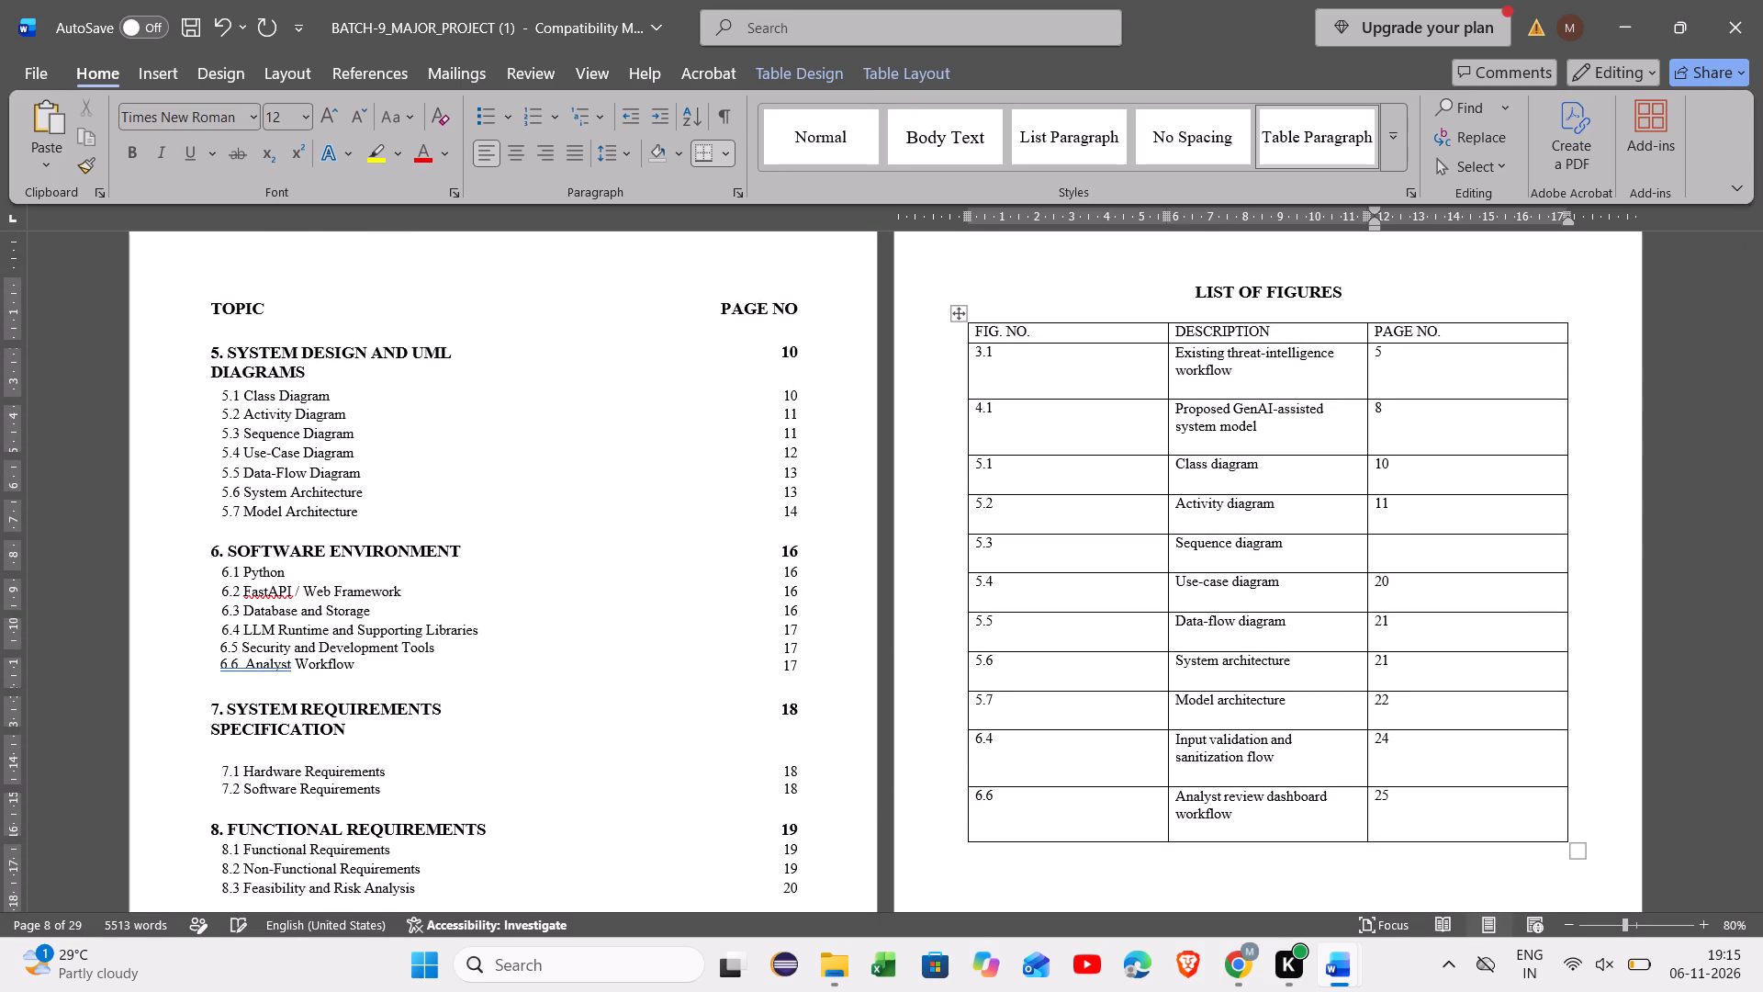
{"action": "type", "text": "11"}
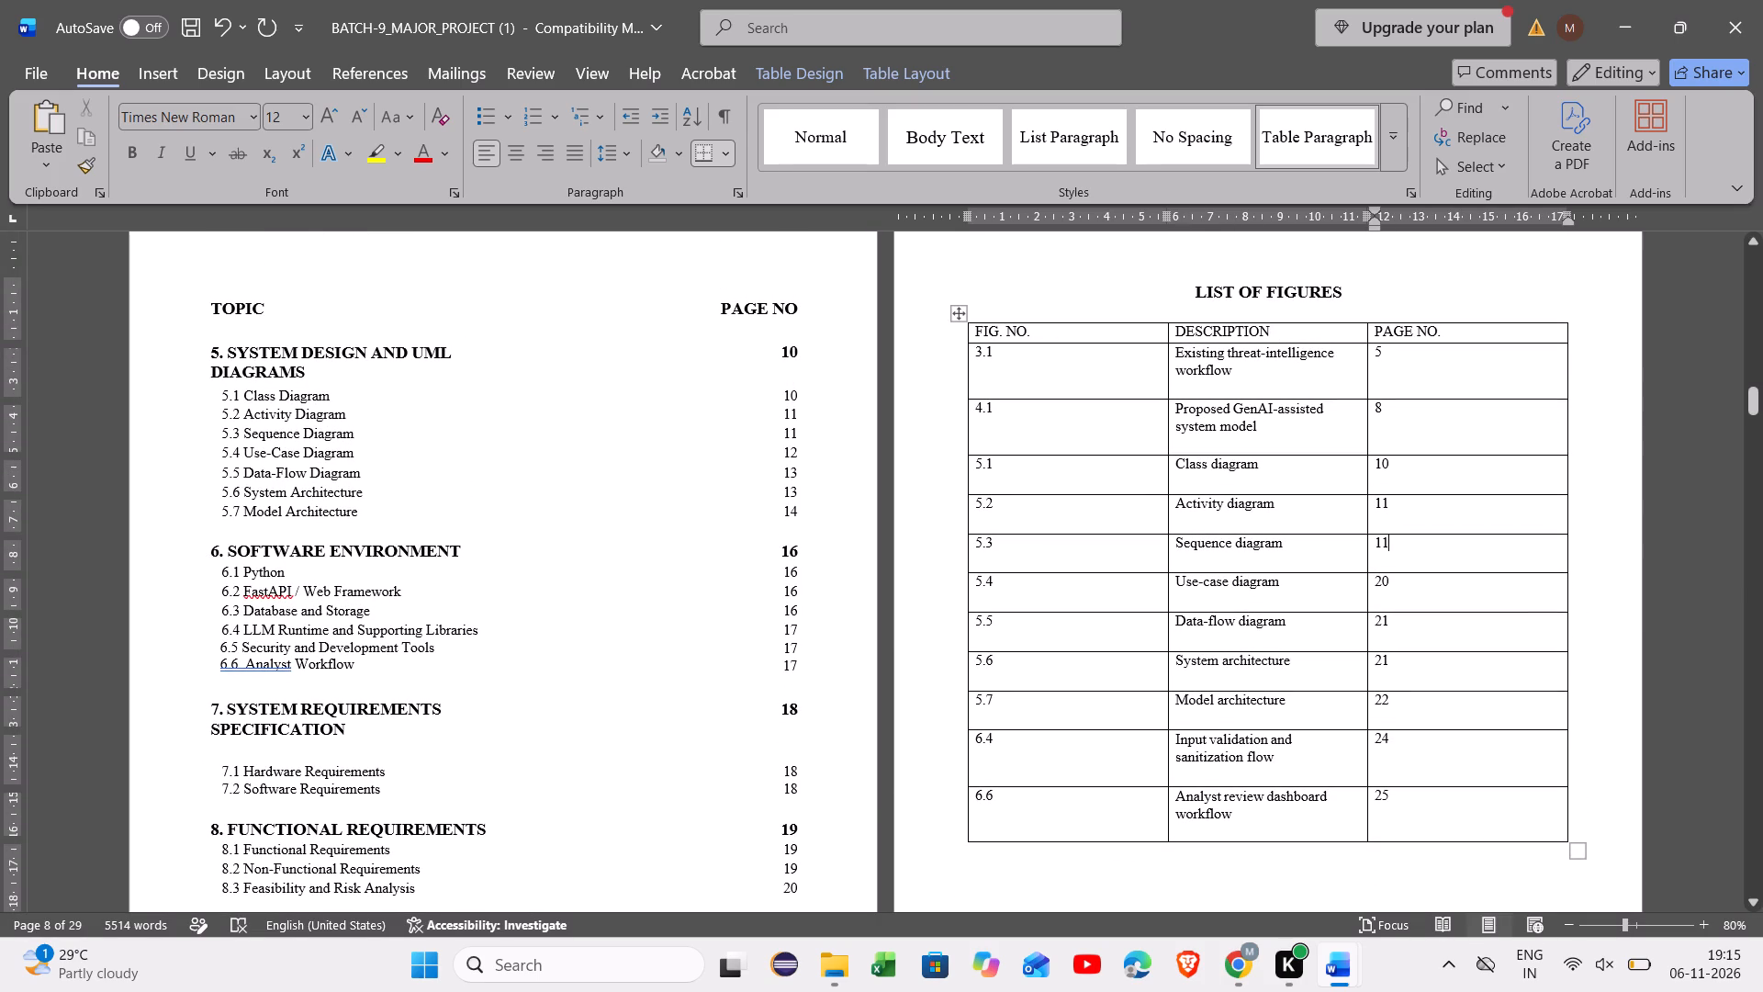
Set the page number of figure 5.4, Use-case diagram, in the List of Figures to 12.
{"action": "left_click", "coordinate": [1394, 584]}
{"action": "key", "text": "BackSpace"}
{"action": "key", "text": "BackSpace"}
{"action": "key", "text": "1"}
{"action": "key", "text": "2"}
Check the contents pages and set the page number of figure 5.5, Data-flow diagram, in the List of Figures to 13.
{"action": "scroll", "coordinate": [1427, 555], "scroll_direction": "up", "scroll_amount": 2}
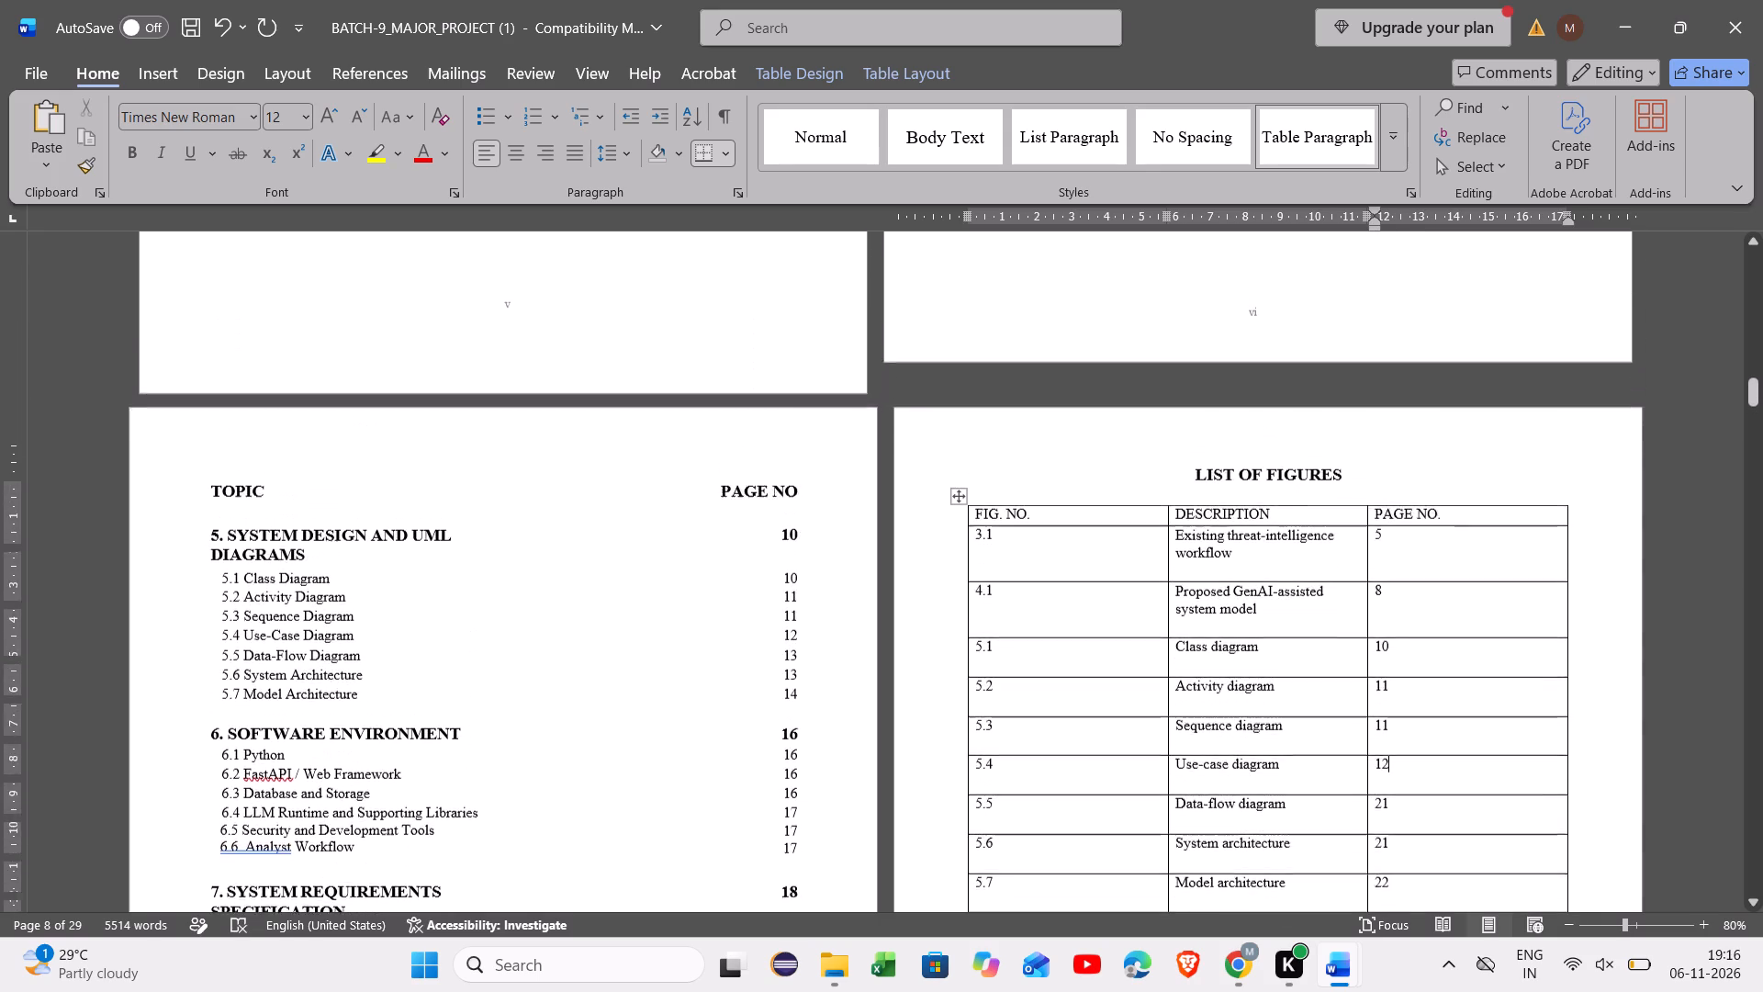
{"action": "scroll", "coordinate": [1427, 555], "scroll_direction": "up", "scroll_amount": 2}
{"action": "scroll", "coordinate": [1427, 555], "scroll_direction": "right", "scroll_amount": 1}
{"action": "scroll", "coordinate": [1427, 555], "scroll_direction": "up", "scroll_amount": 2}
{"action": "scroll", "coordinate": [1427, 555], "scroll_direction": "down", "scroll_amount": 2}
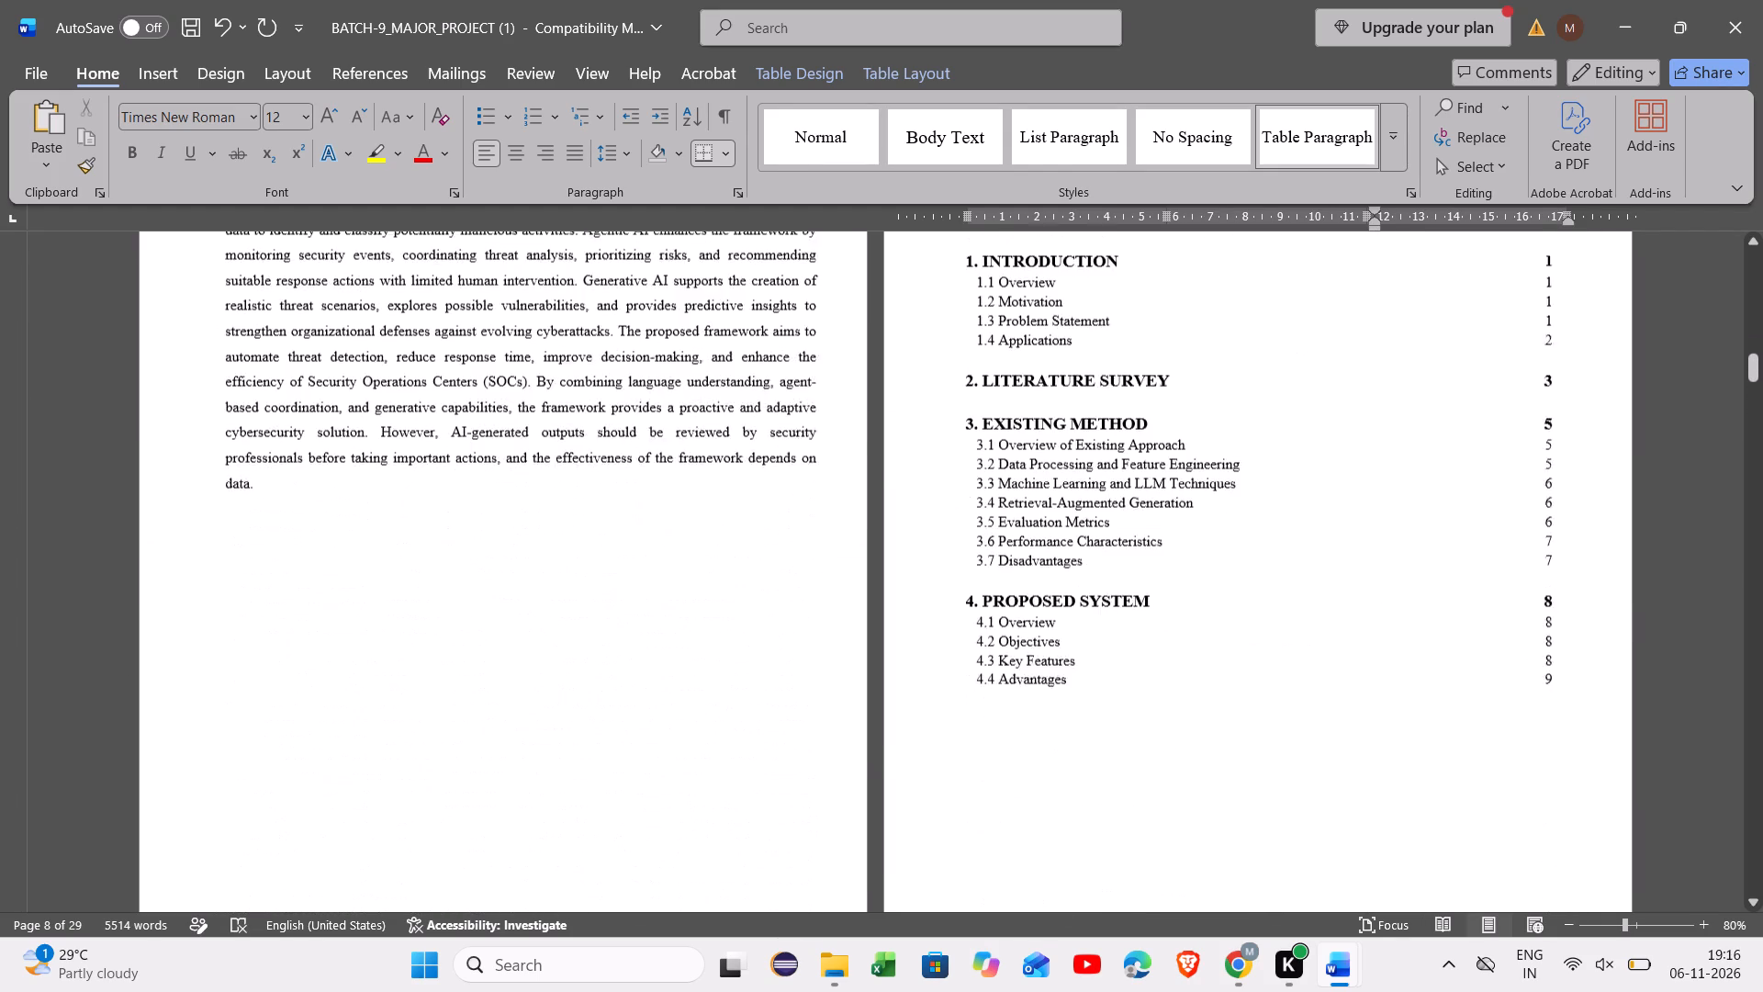
{"action": "scroll", "coordinate": [1427, 555], "scroll_direction": "down", "scroll_amount": 5}
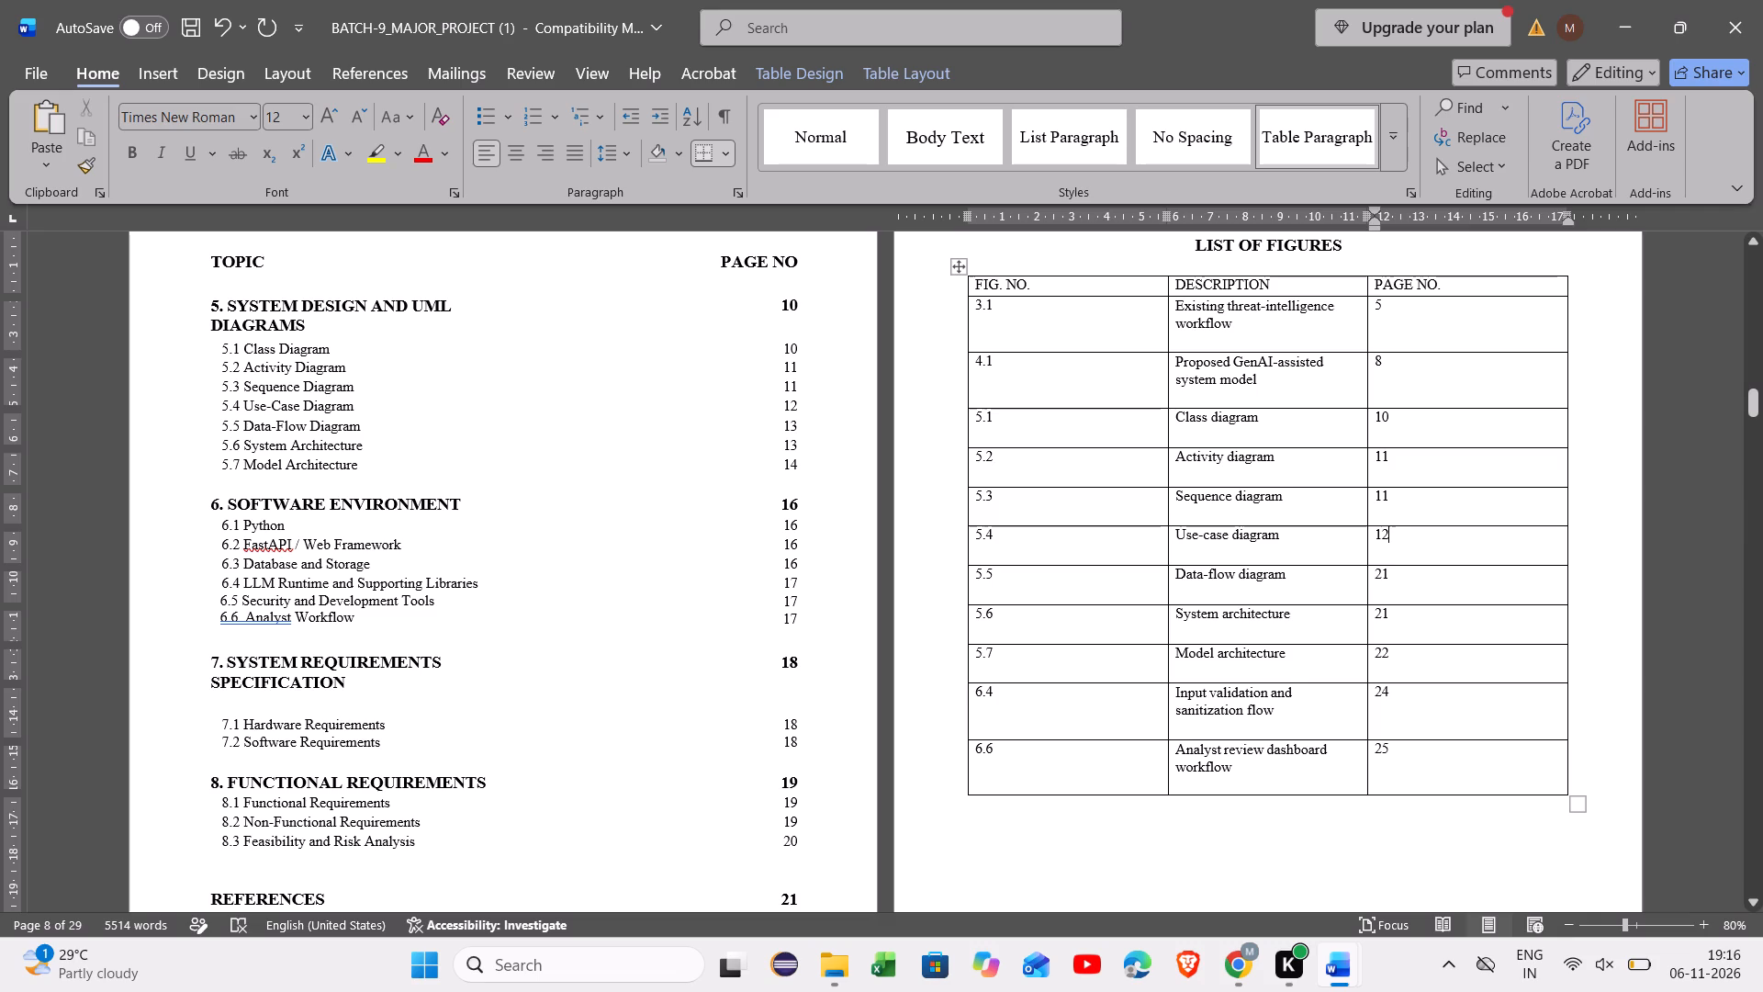
{"action": "scroll", "coordinate": [1386, 578], "scroll_direction": "up", "scroll_amount": 2, "text": "ctrl"}
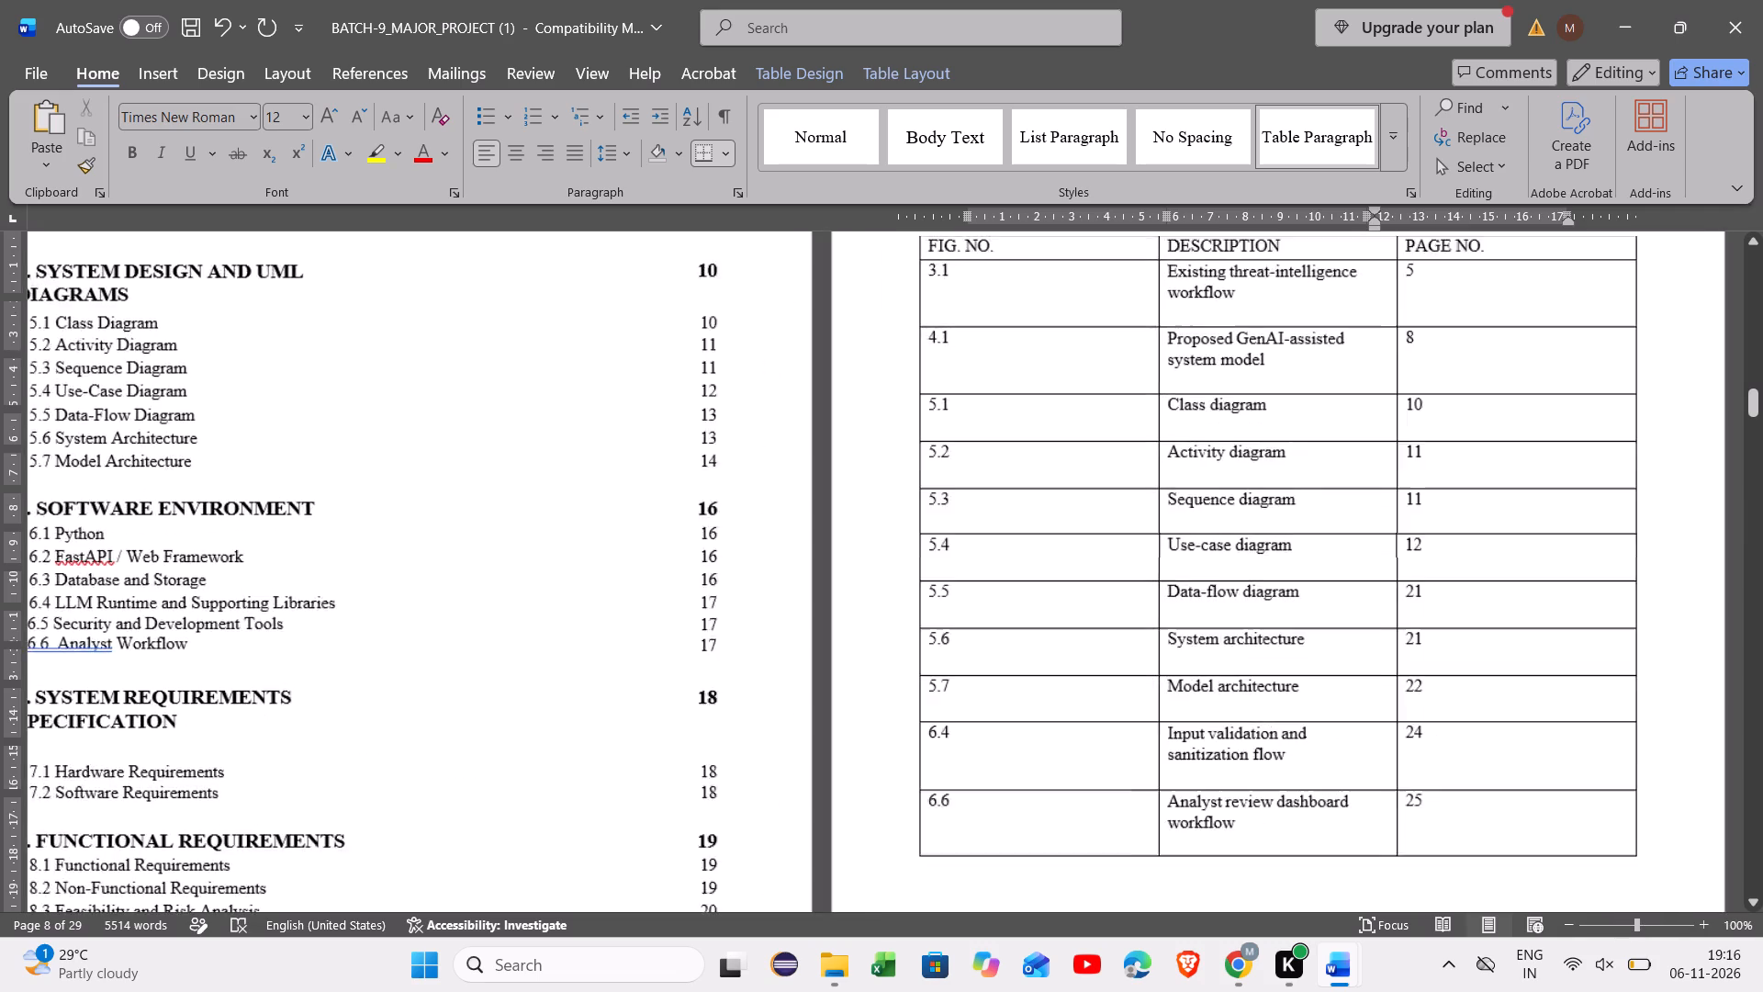
{"action": "left_click", "coordinate": [1045, 584]}
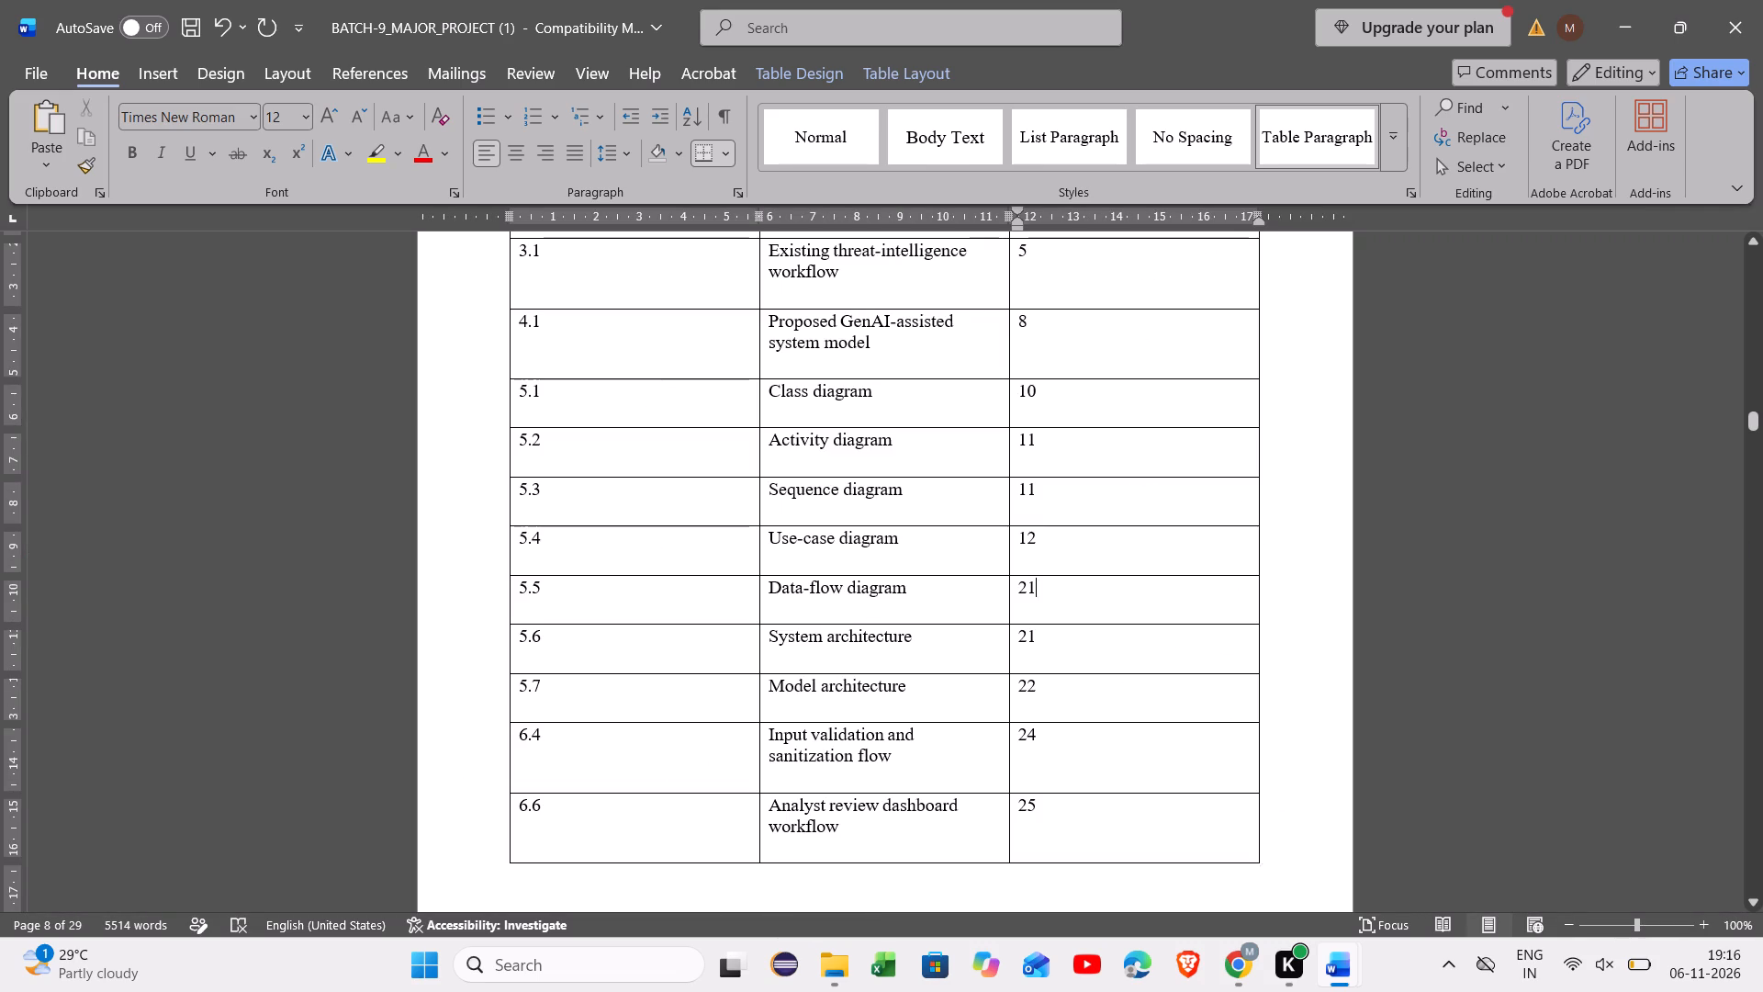
{"action": "key", "text": "BackSpace"}
{"action": "key", "text": "BackSpace"}
{"action": "key", "text": "1"}
{"action": "key", "text": "3"}
Set the page number of figure 5.6, System architecture, in the List of Figures to 13.
{"action": "scroll", "coordinate": [1045, 584], "scroll_direction": "down", "scroll_amount": 3, "text": "ctrl"}
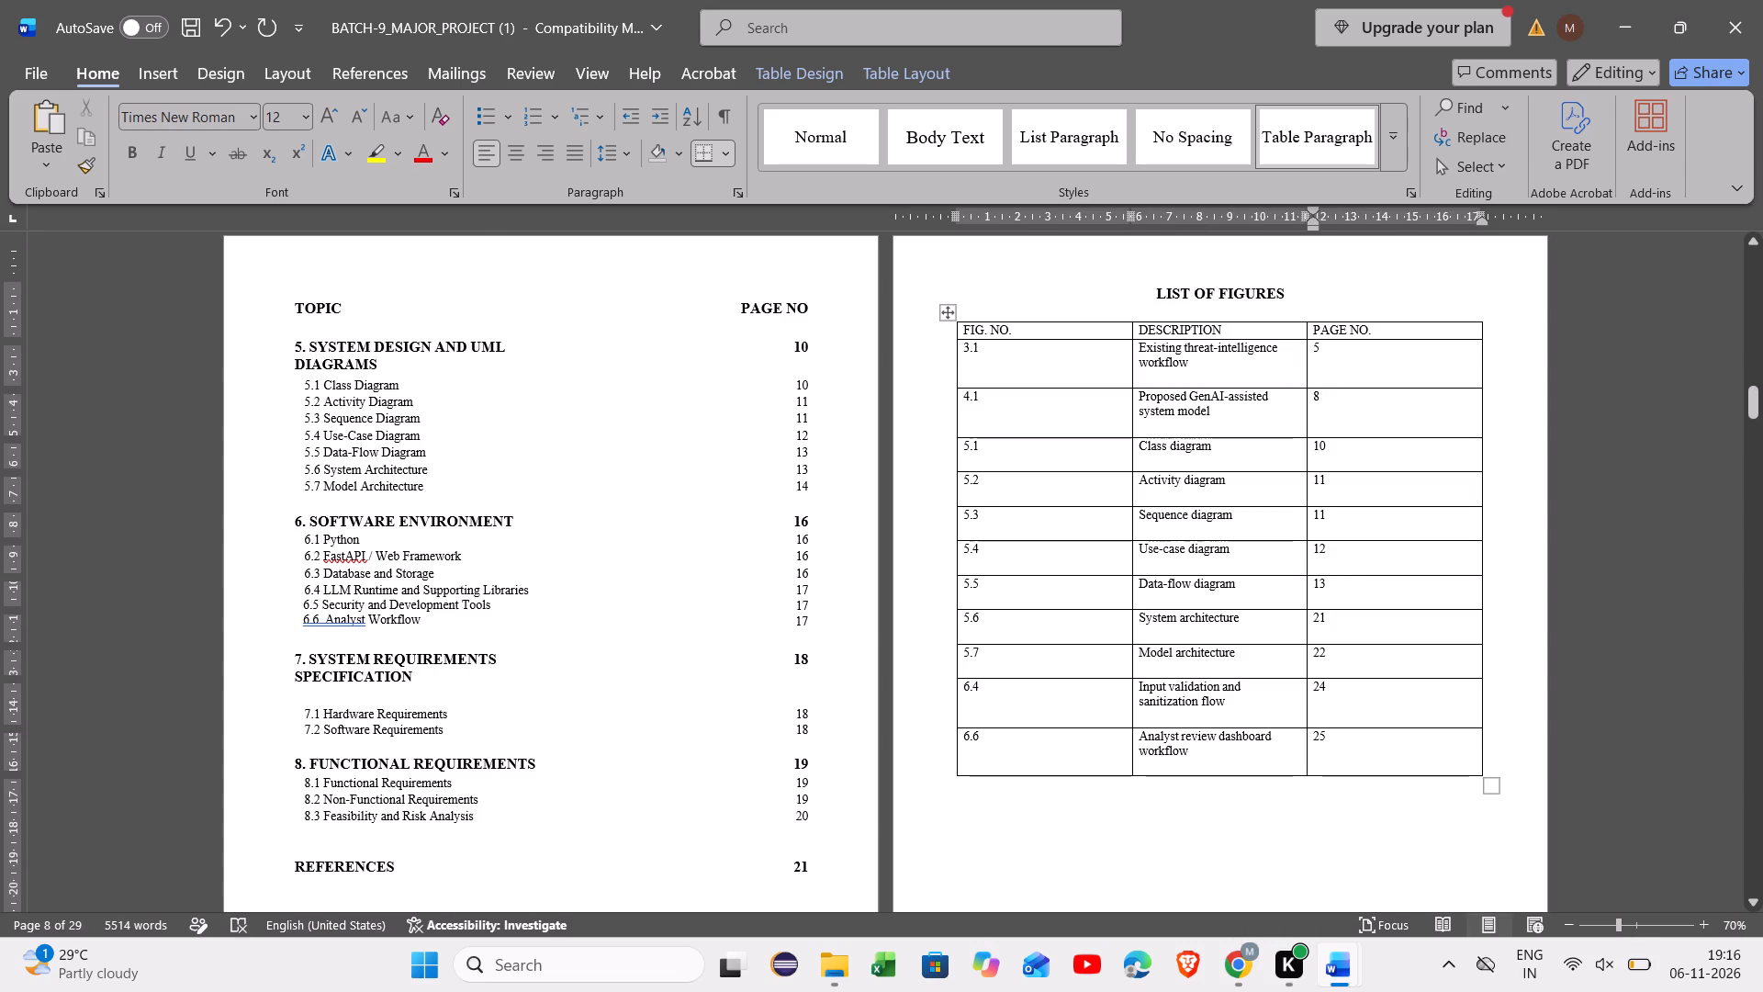
{"action": "left_click", "coordinate": [1323, 616]}
{"action": "key", "text": "BackSpace"}
{"action": "key", "text": "BackSpace"}
{"action": "type", "text": "13"}
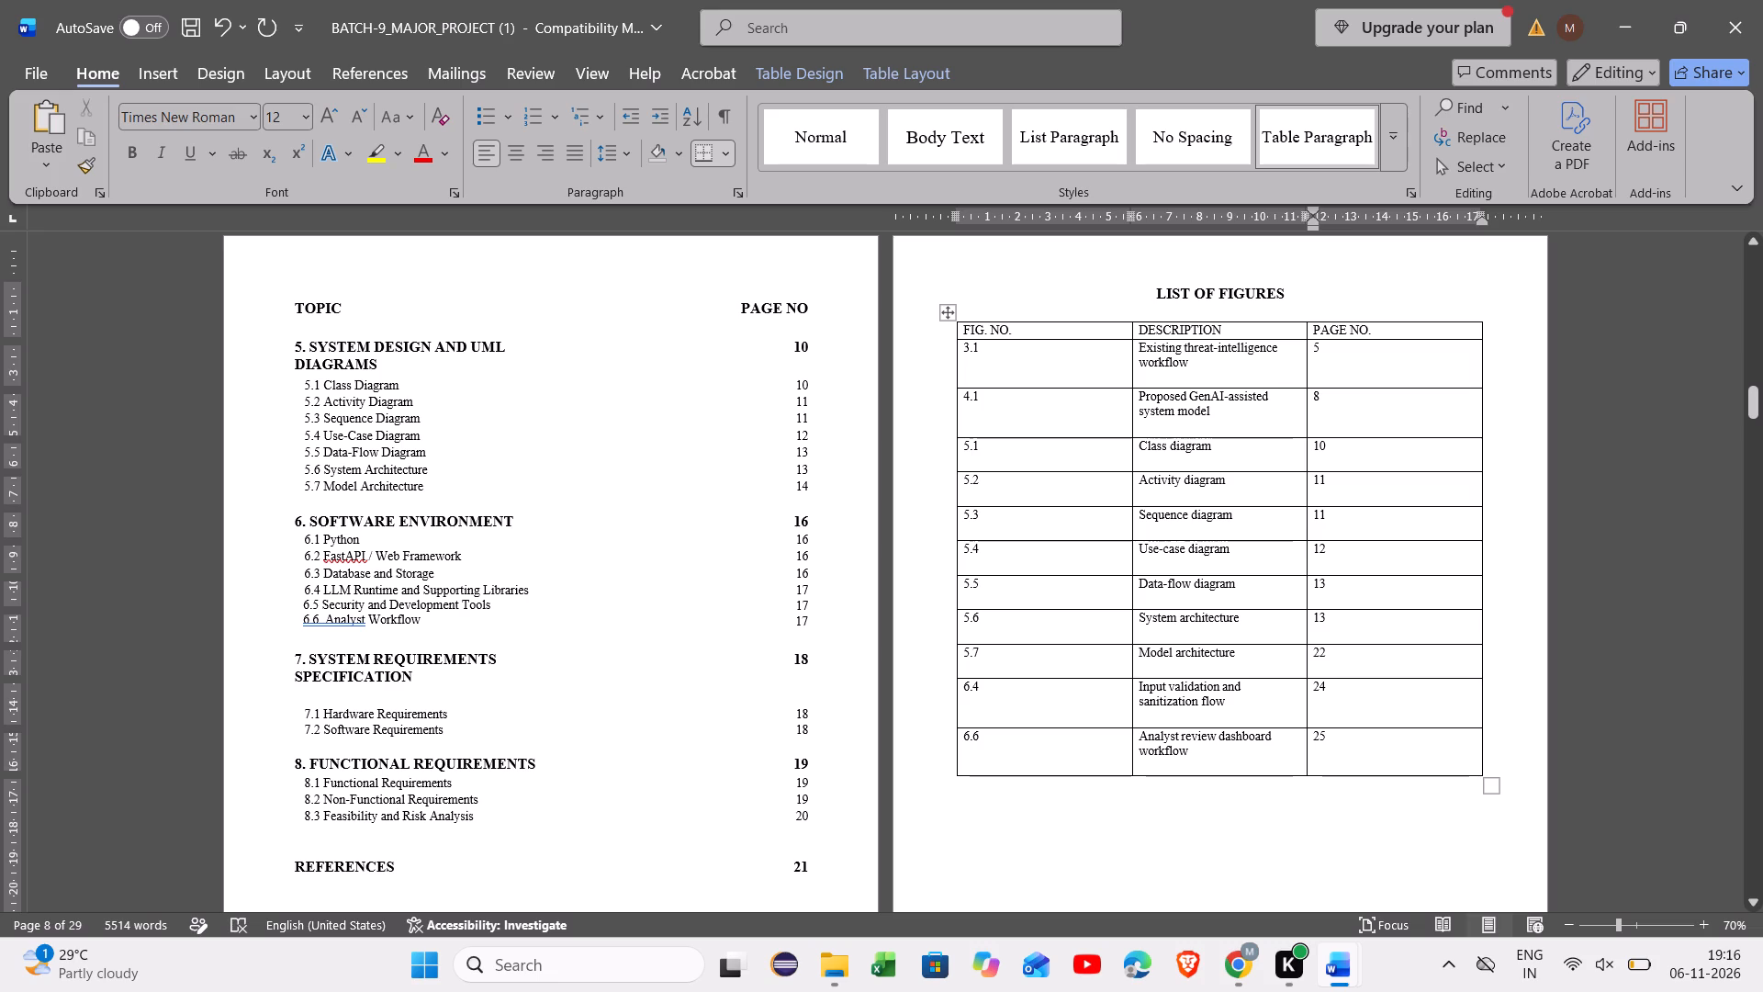
Set the page number of figure 5.7, Model architecture, in the List of Figures to 14.
{"action": "left_click", "coordinate": [1330, 653]}
{"action": "key", "text": "BackSpace"}
{"action": "key", "text": "BackSpace"}
{"action": "key", "text": "1"}
{"action": "key", "text": "4"}
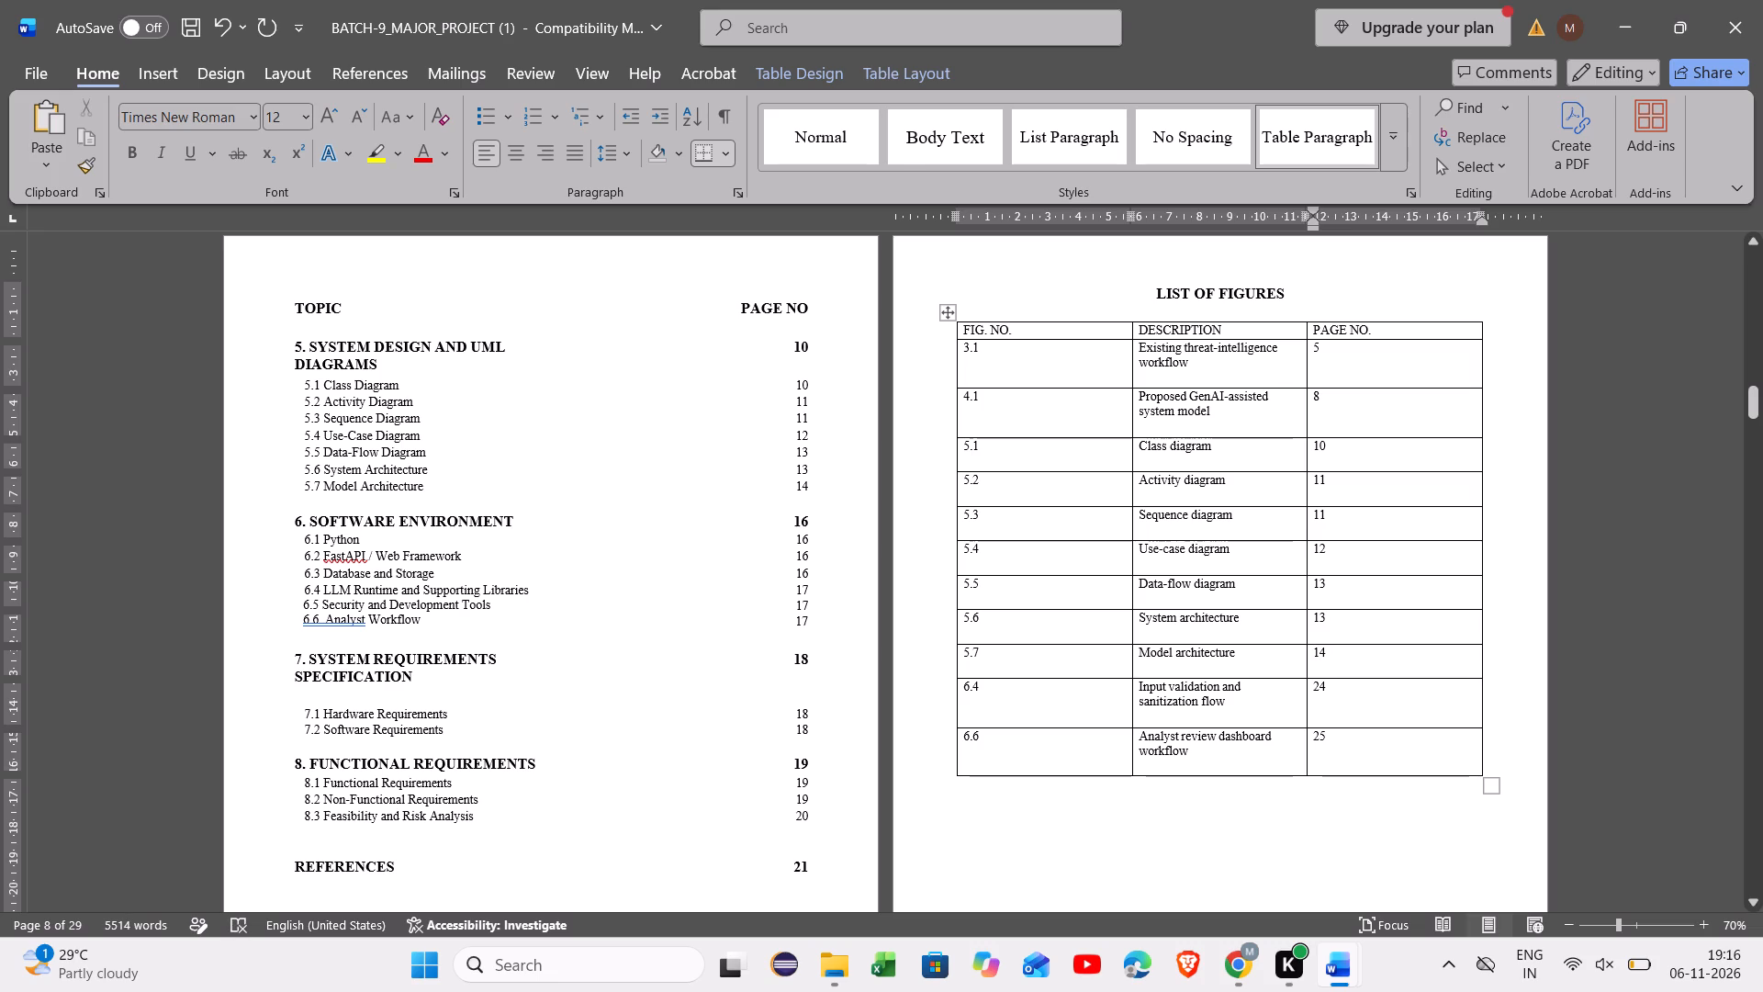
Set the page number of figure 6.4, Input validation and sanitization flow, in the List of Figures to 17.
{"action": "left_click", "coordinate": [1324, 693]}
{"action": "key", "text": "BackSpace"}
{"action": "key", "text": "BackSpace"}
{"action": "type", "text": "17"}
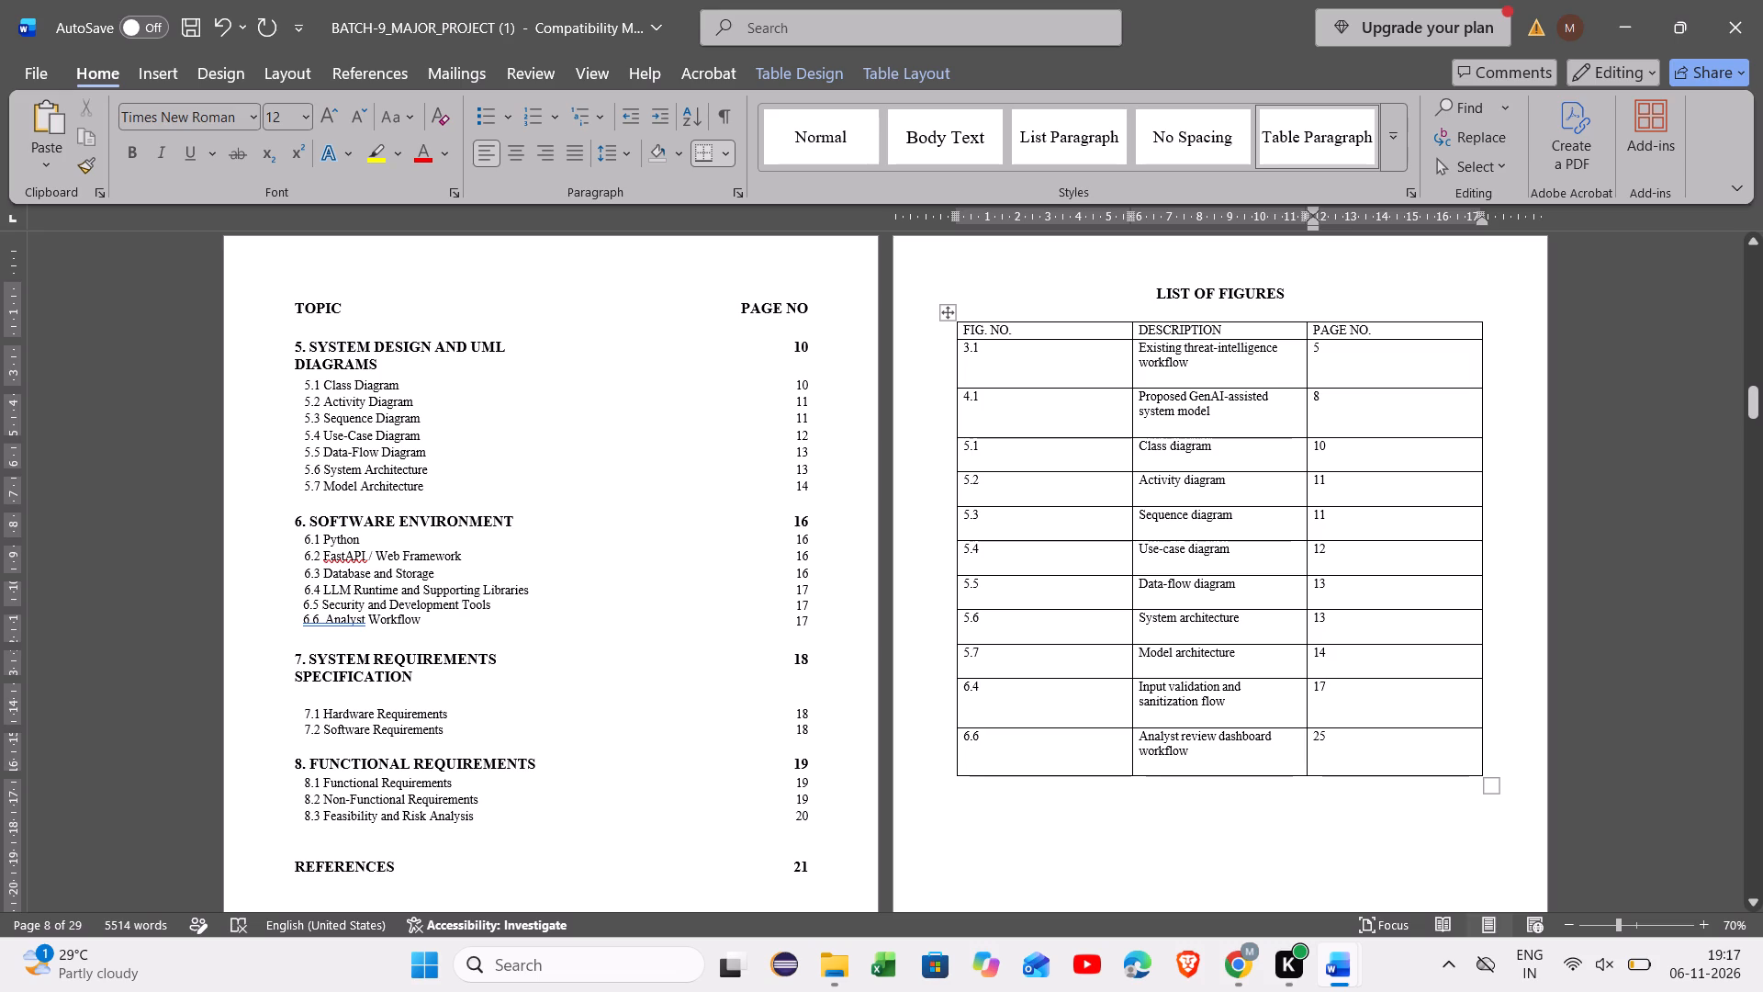
Set the page number of figure 6.6, Analyst review dashboard workflow, in the List of Figures to 17.
{"action": "scroll", "coordinate": [1316, 732], "scroll_direction": "up", "scroll_amount": 2, "text": "ctrl"}
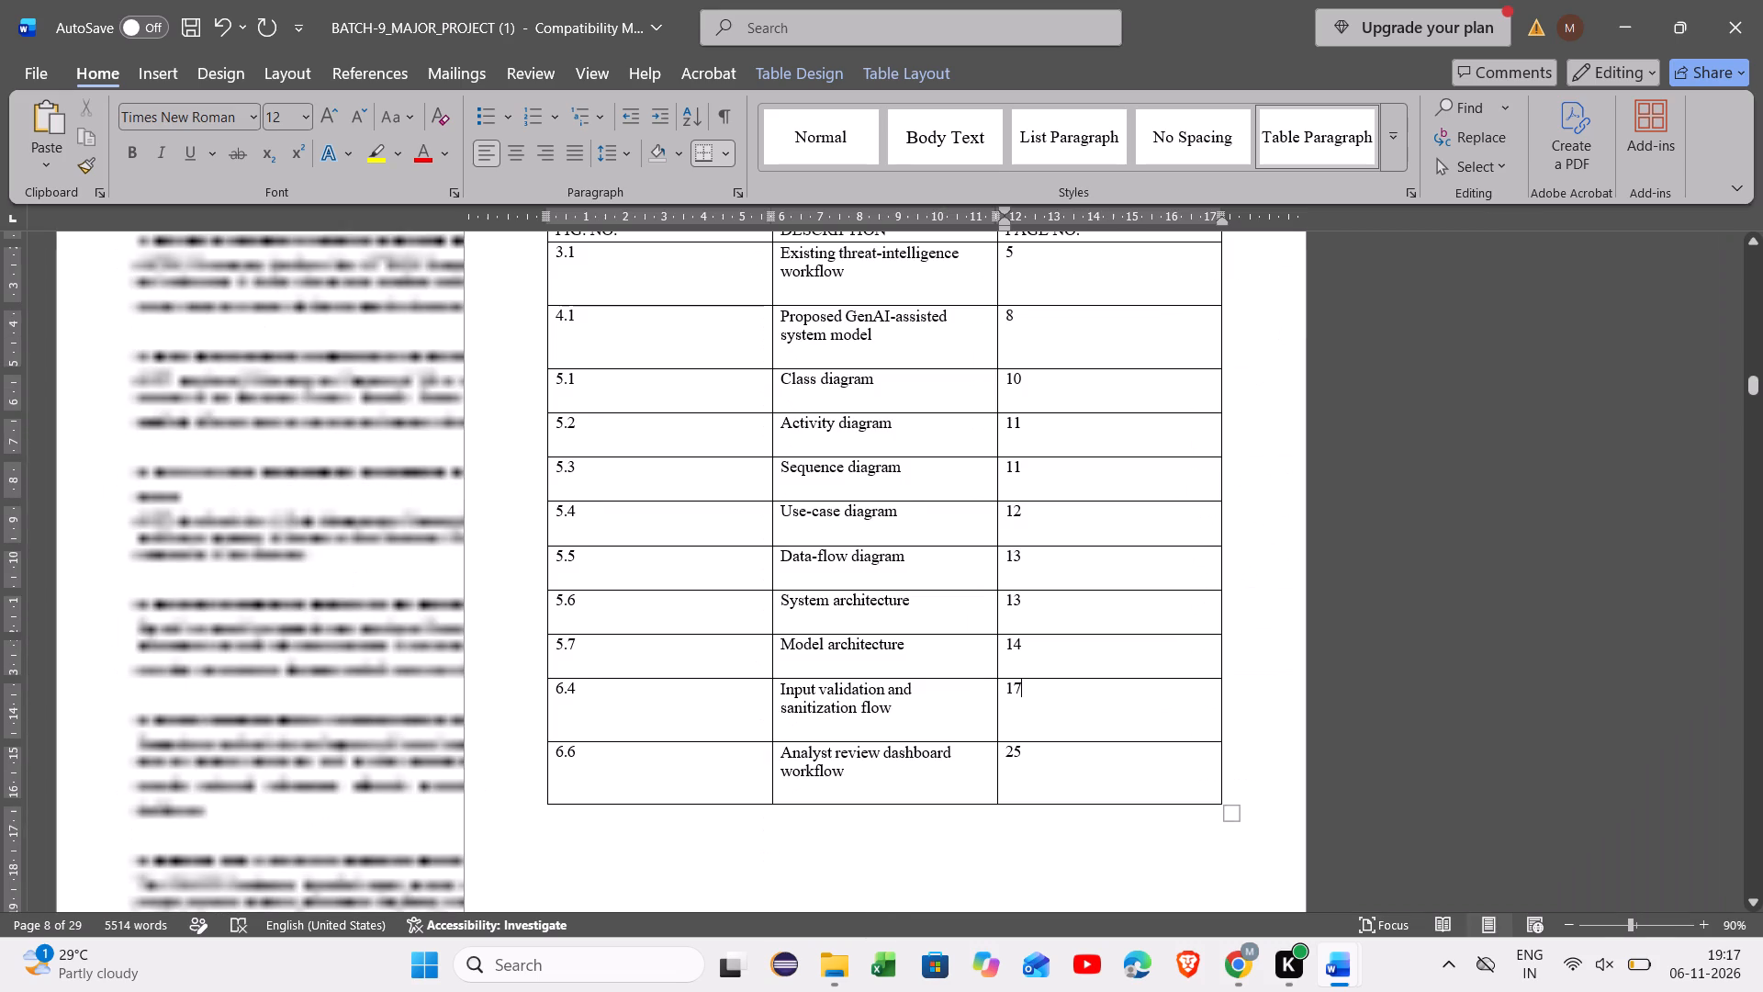
{"action": "left_click", "coordinate": [1027, 753]}
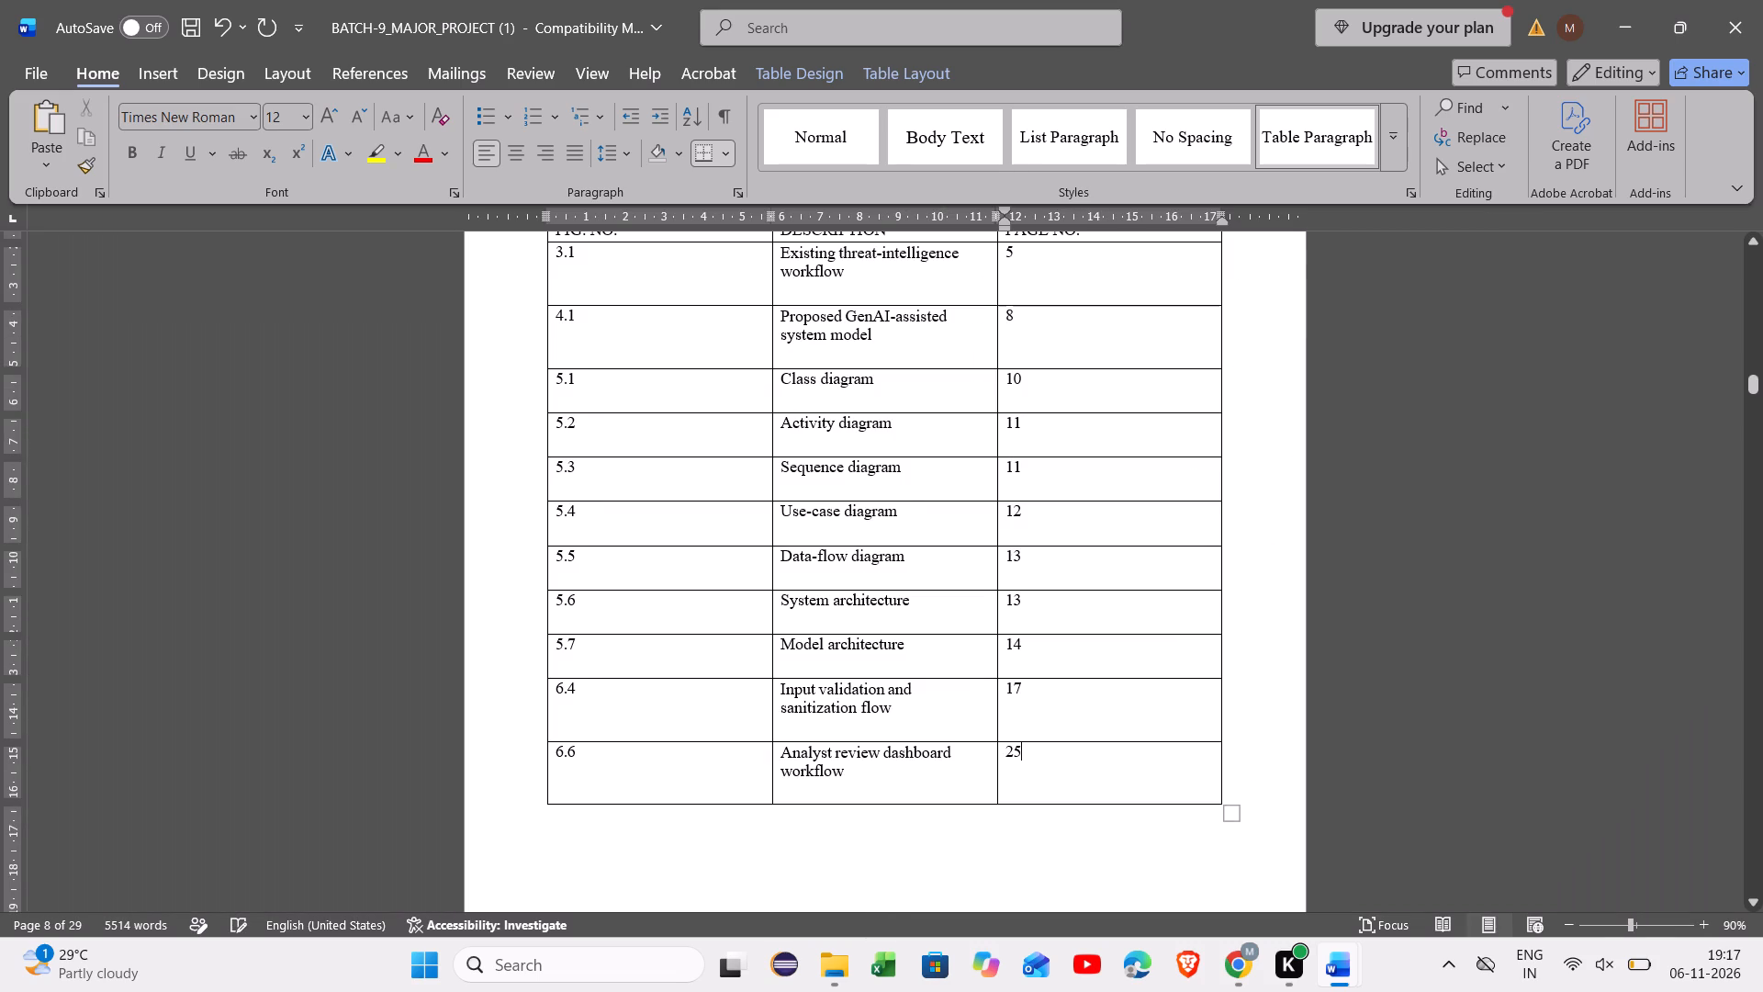
{"action": "key", "text": "BackSpace"}
{"action": "key", "text": "BackSpace"}
{"action": "type", "text": "17"}
Check in the report body on which pages the chapter 5 and 6 figures appear, including figures 6.4 and 6.6.
{"action": "scroll", "coordinate": [1027, 753], "scroll_direction": "down", "scroll_amount": 4, "text": "ctrl"}
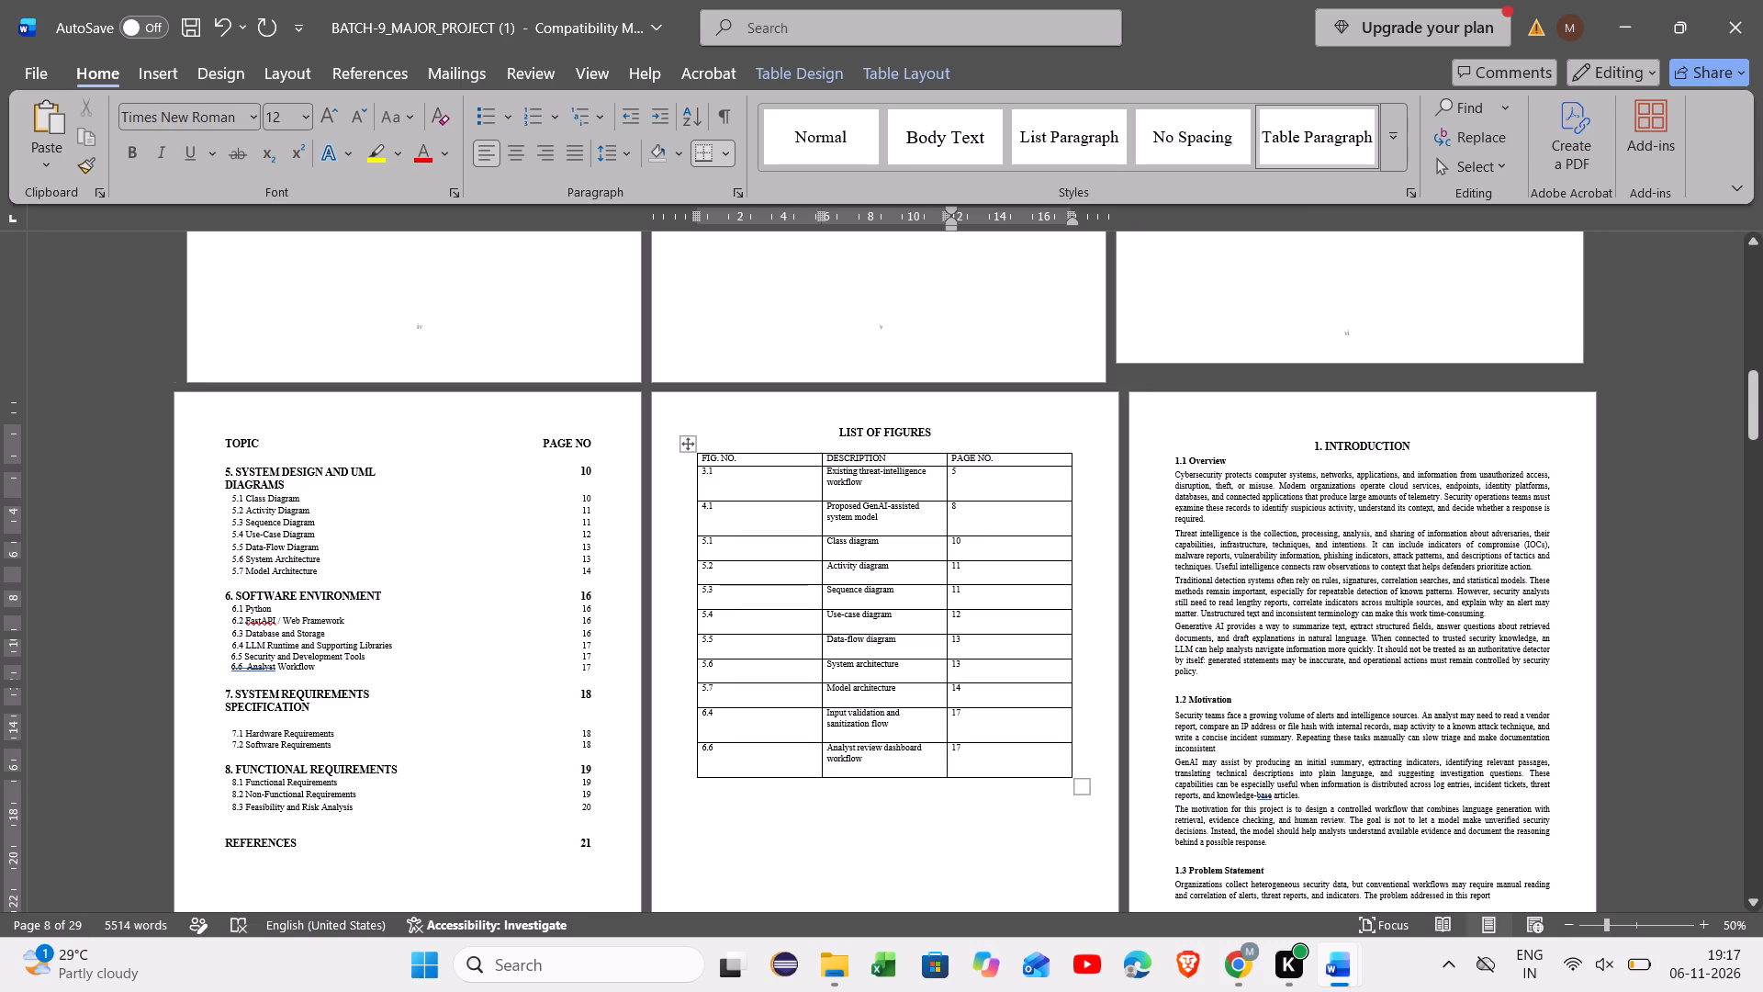
{"action": "scroll", "coordinate": [1036, 654], "scroll_direction": "down", "scroll_amount": 6}
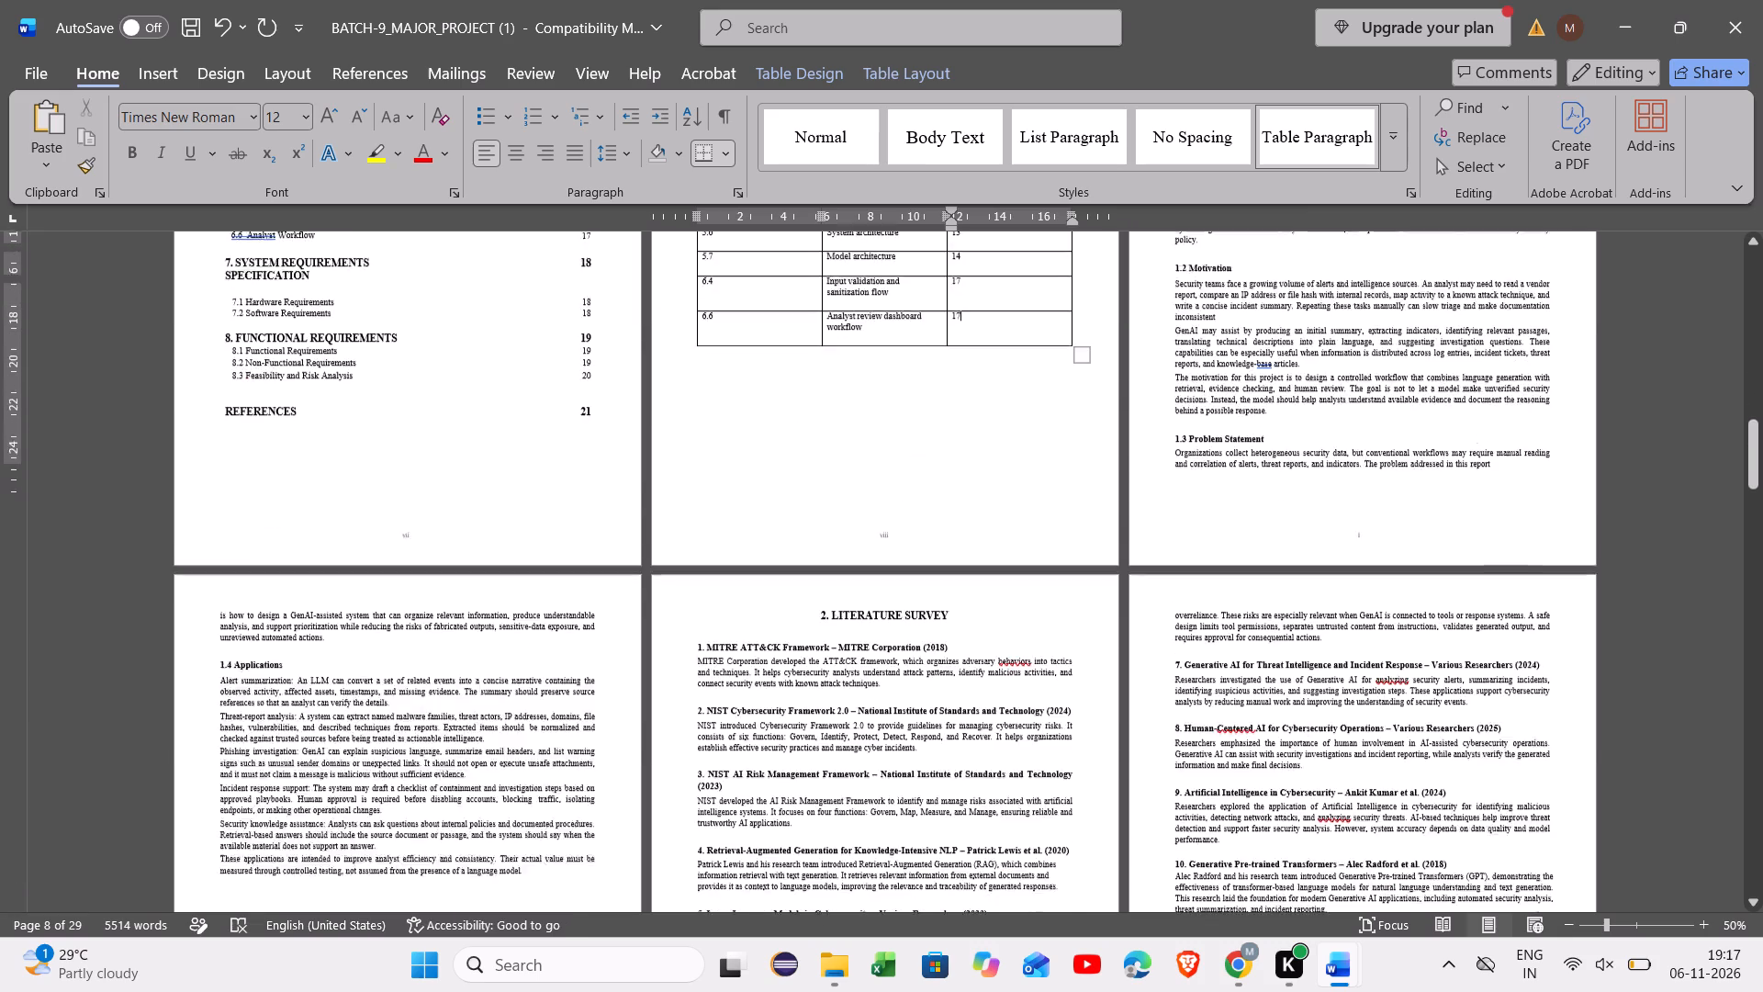
{"action": "scroll", "coordinate": [1036, 654], "scroll_direction": "down", "scroll_amount": 10}
{"action": "scroll", "coordinate": [1036, 654], "scroll_direction": "up", "scroll_amount": 1}
{"action": "scroll", "coordinate": [1036, 654], "scroll_direction": "down", "scroll_amount": 20}
{"action": "scroll", "coordinate": [1036, 654], "scroll_direction": "down", "scroll_amount": 6}
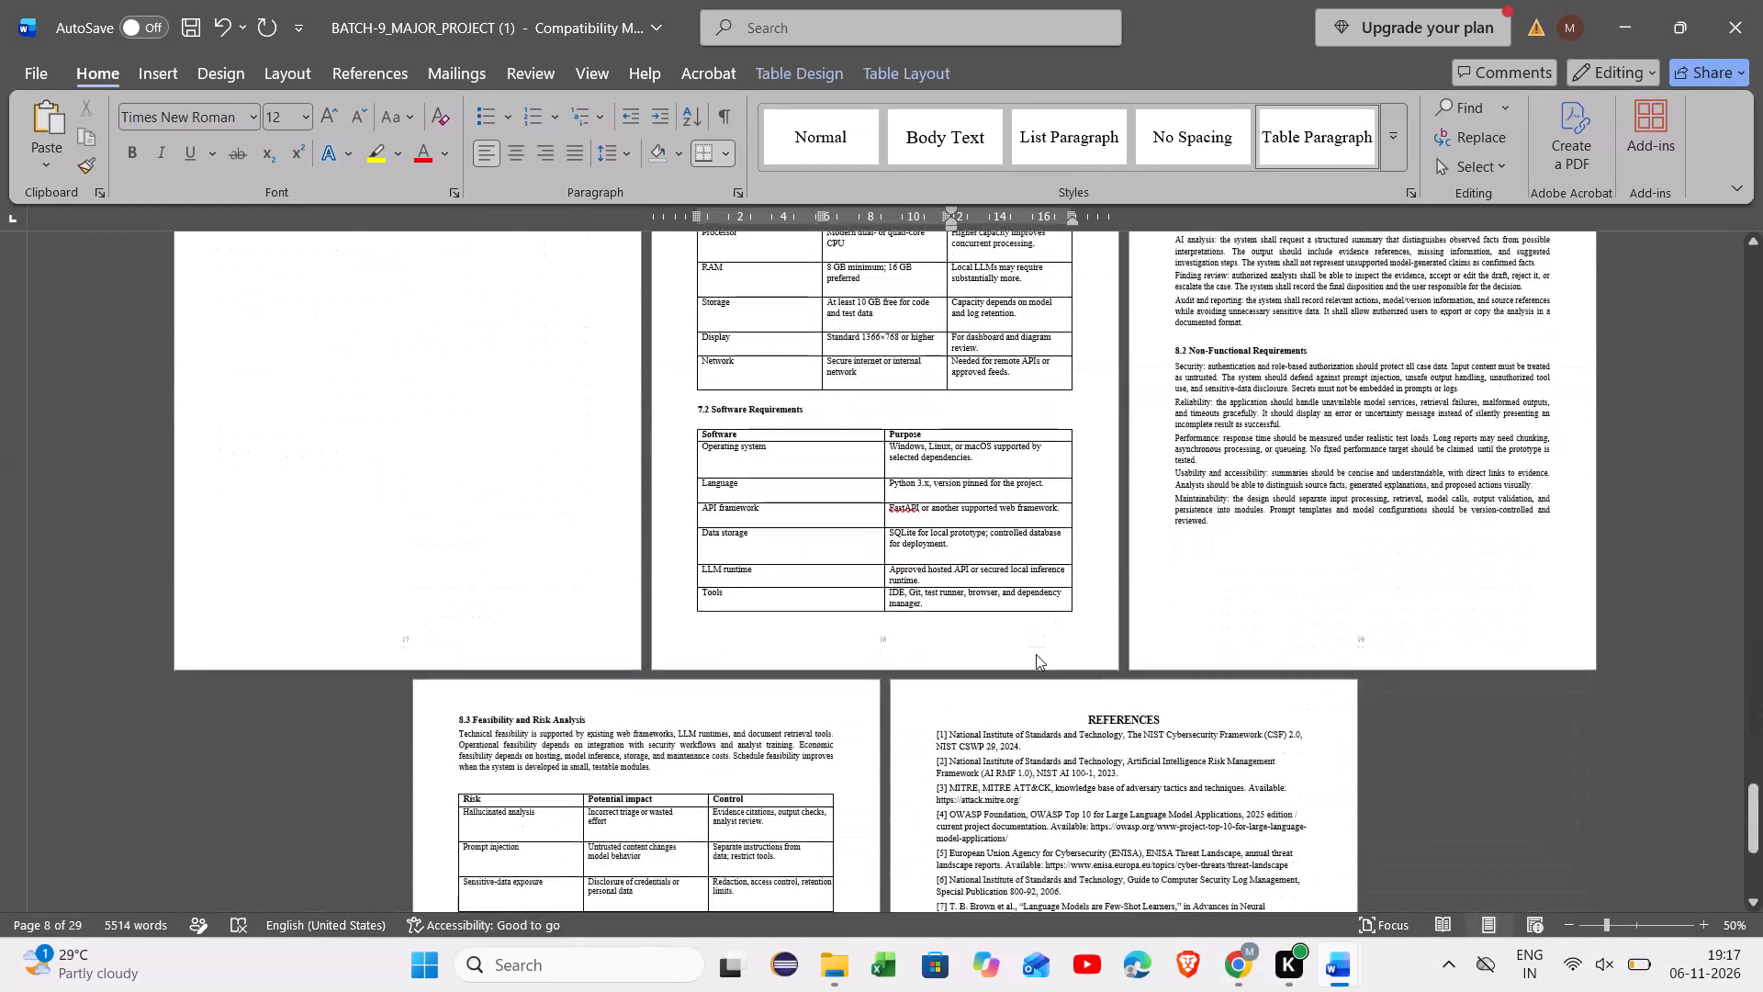
{"action": "scroll", "coordinate": [1036, 654], "scroll_direction": "up", "scroll_amount": 5}
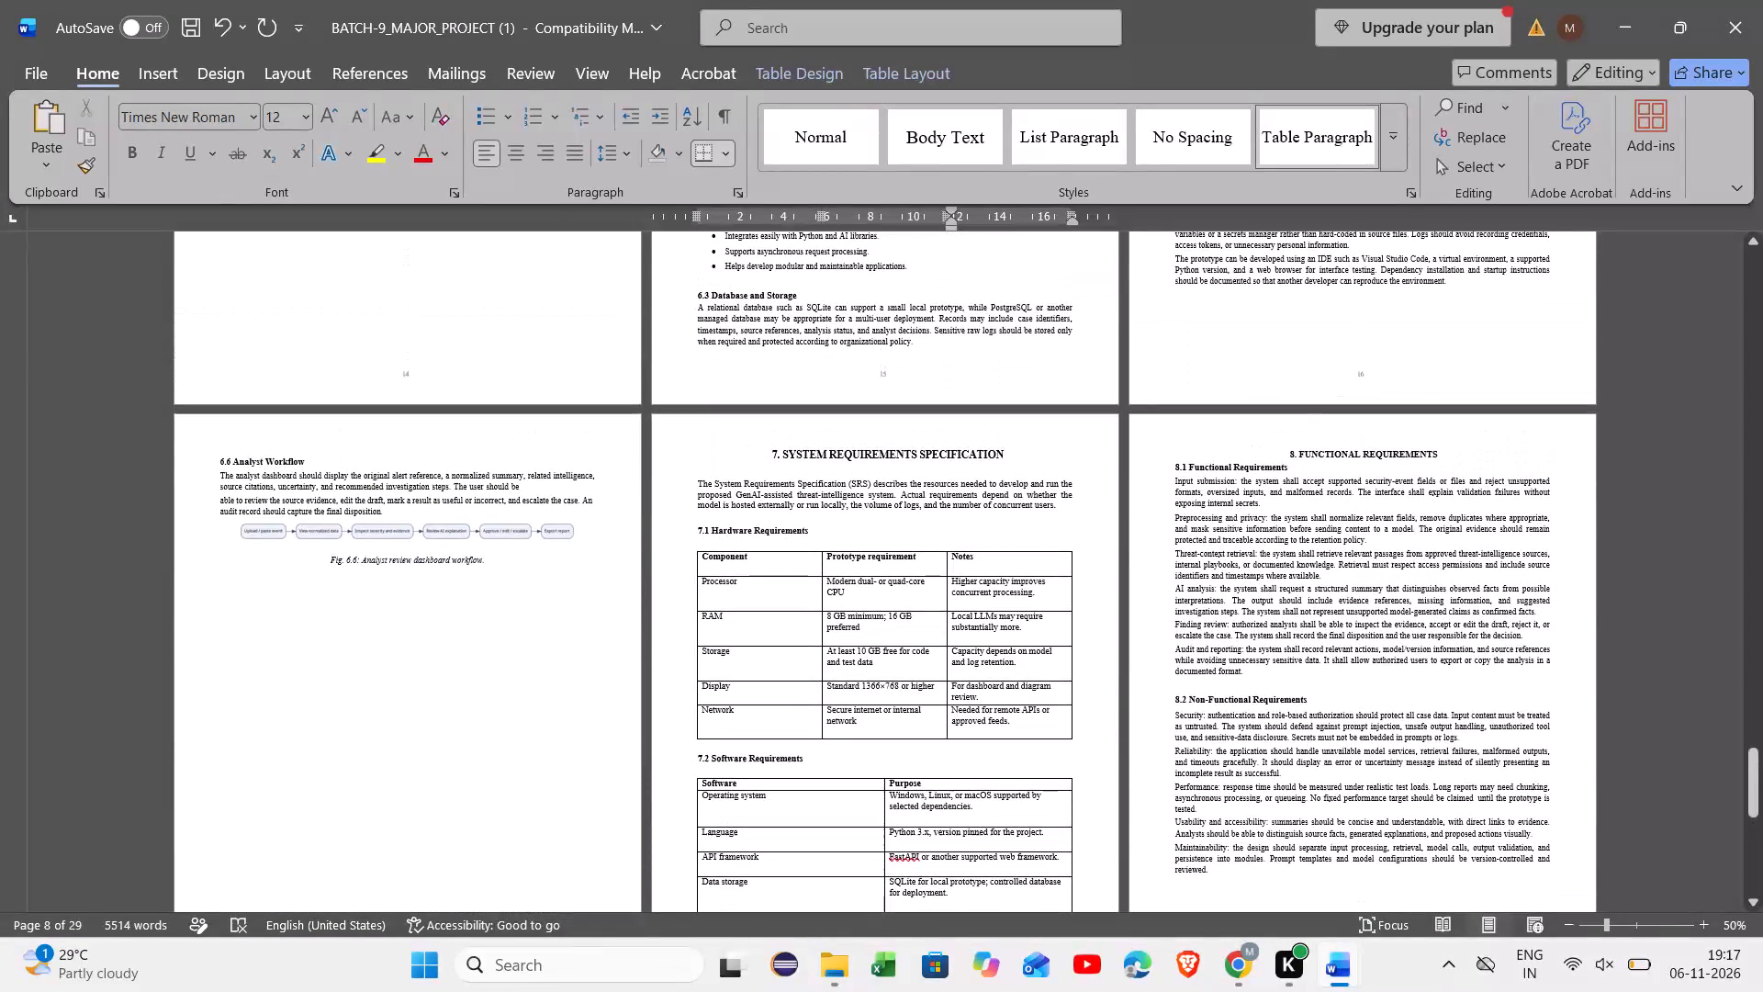
{"action": "scroll", "coordinate": [1036, 654], "scroll_direction": "up", "scroll_amount": 2}
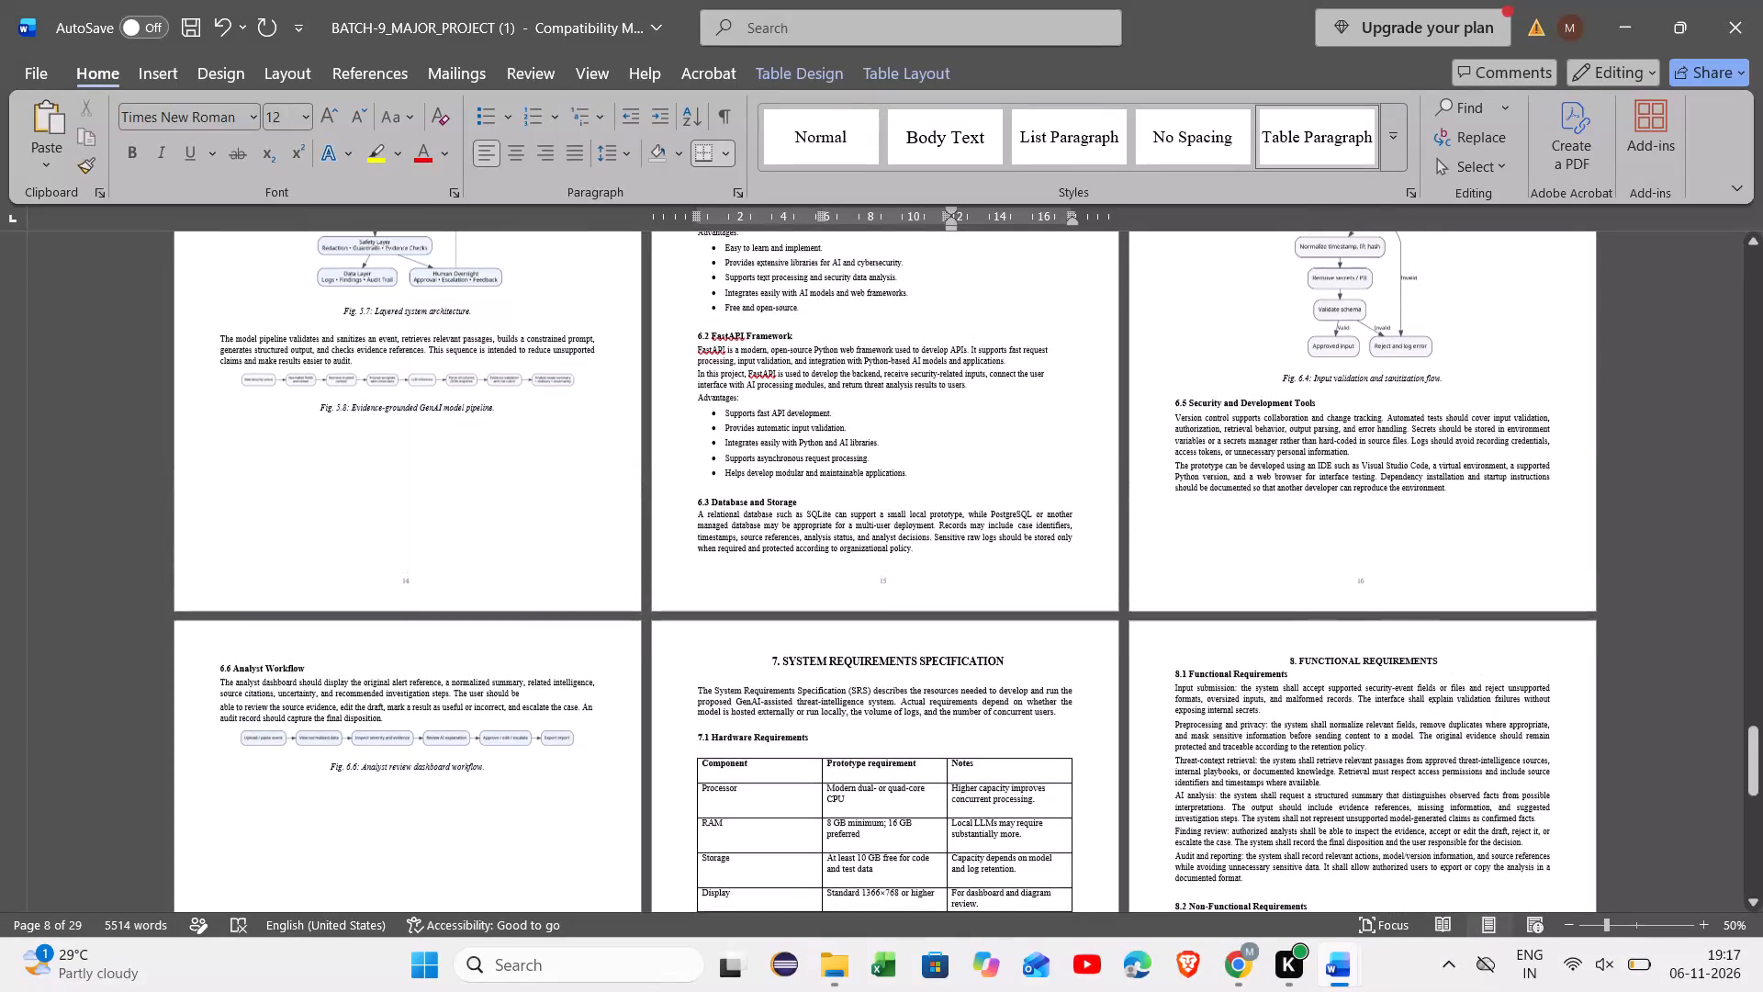
{"action": "scroll", "coordinate": [1036, 654], "scroll_direction": "up", "scroll_amount": 2}
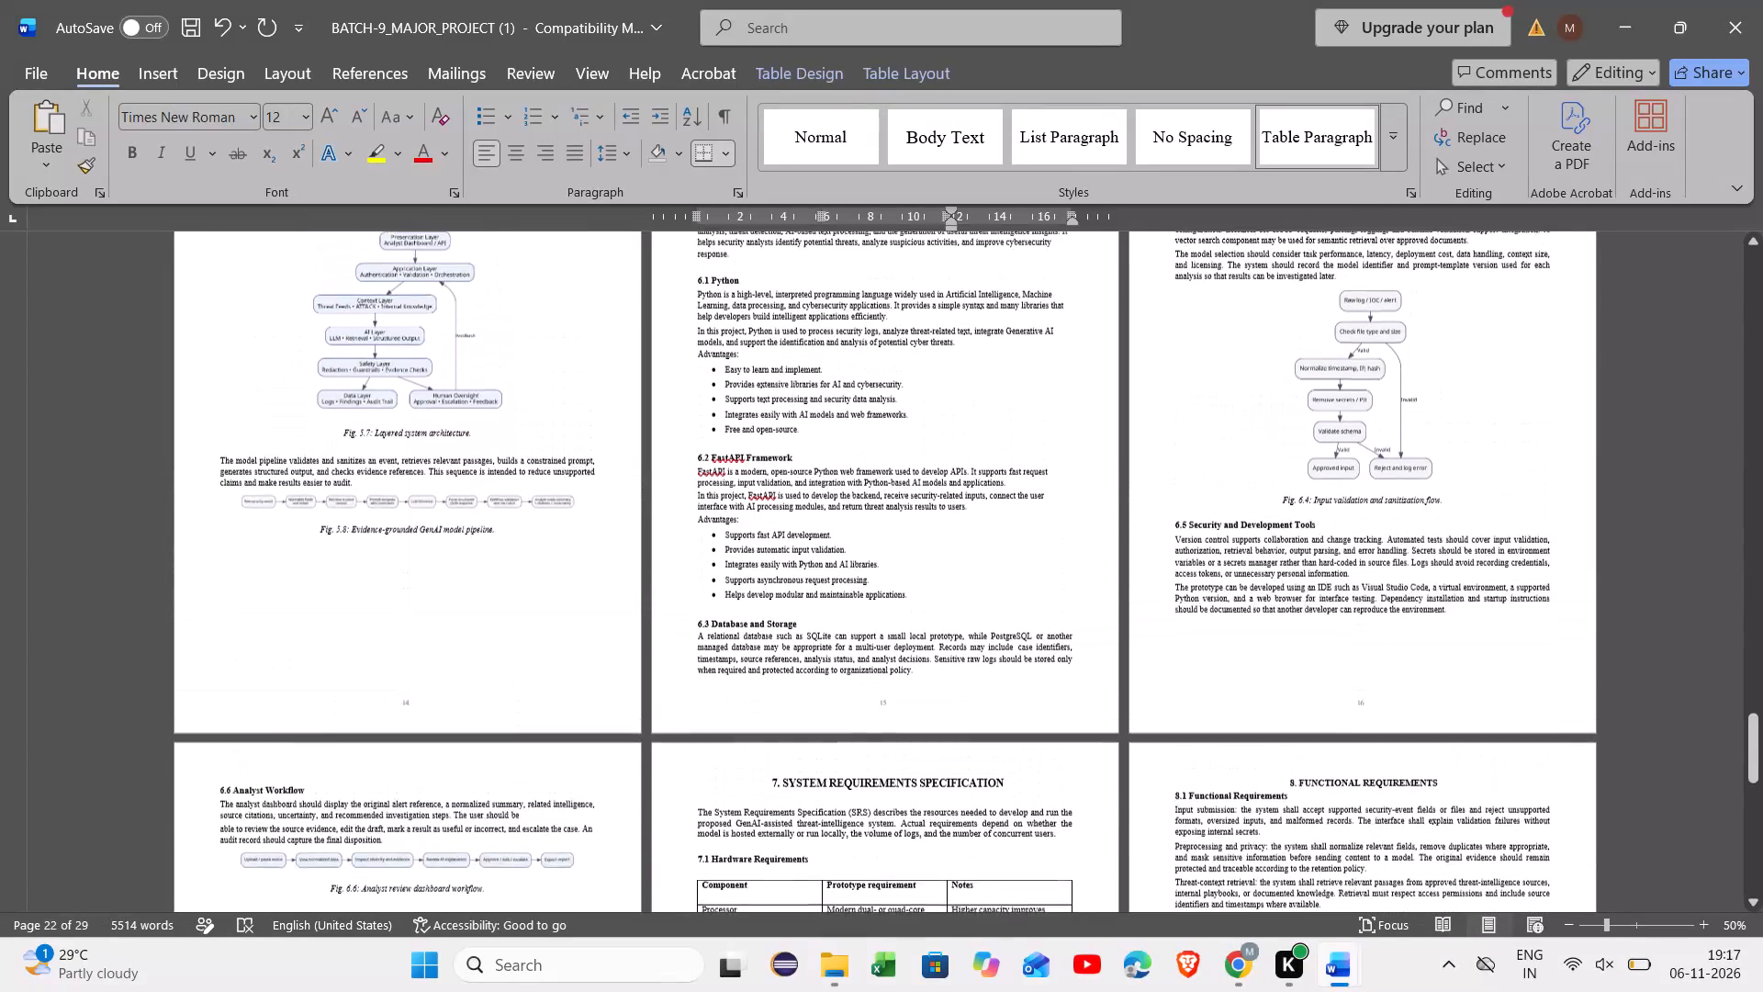
{"action": "scroll", "coordinate": [1036, 654], "scroll_direction": "up", "scroll_amount": 3}
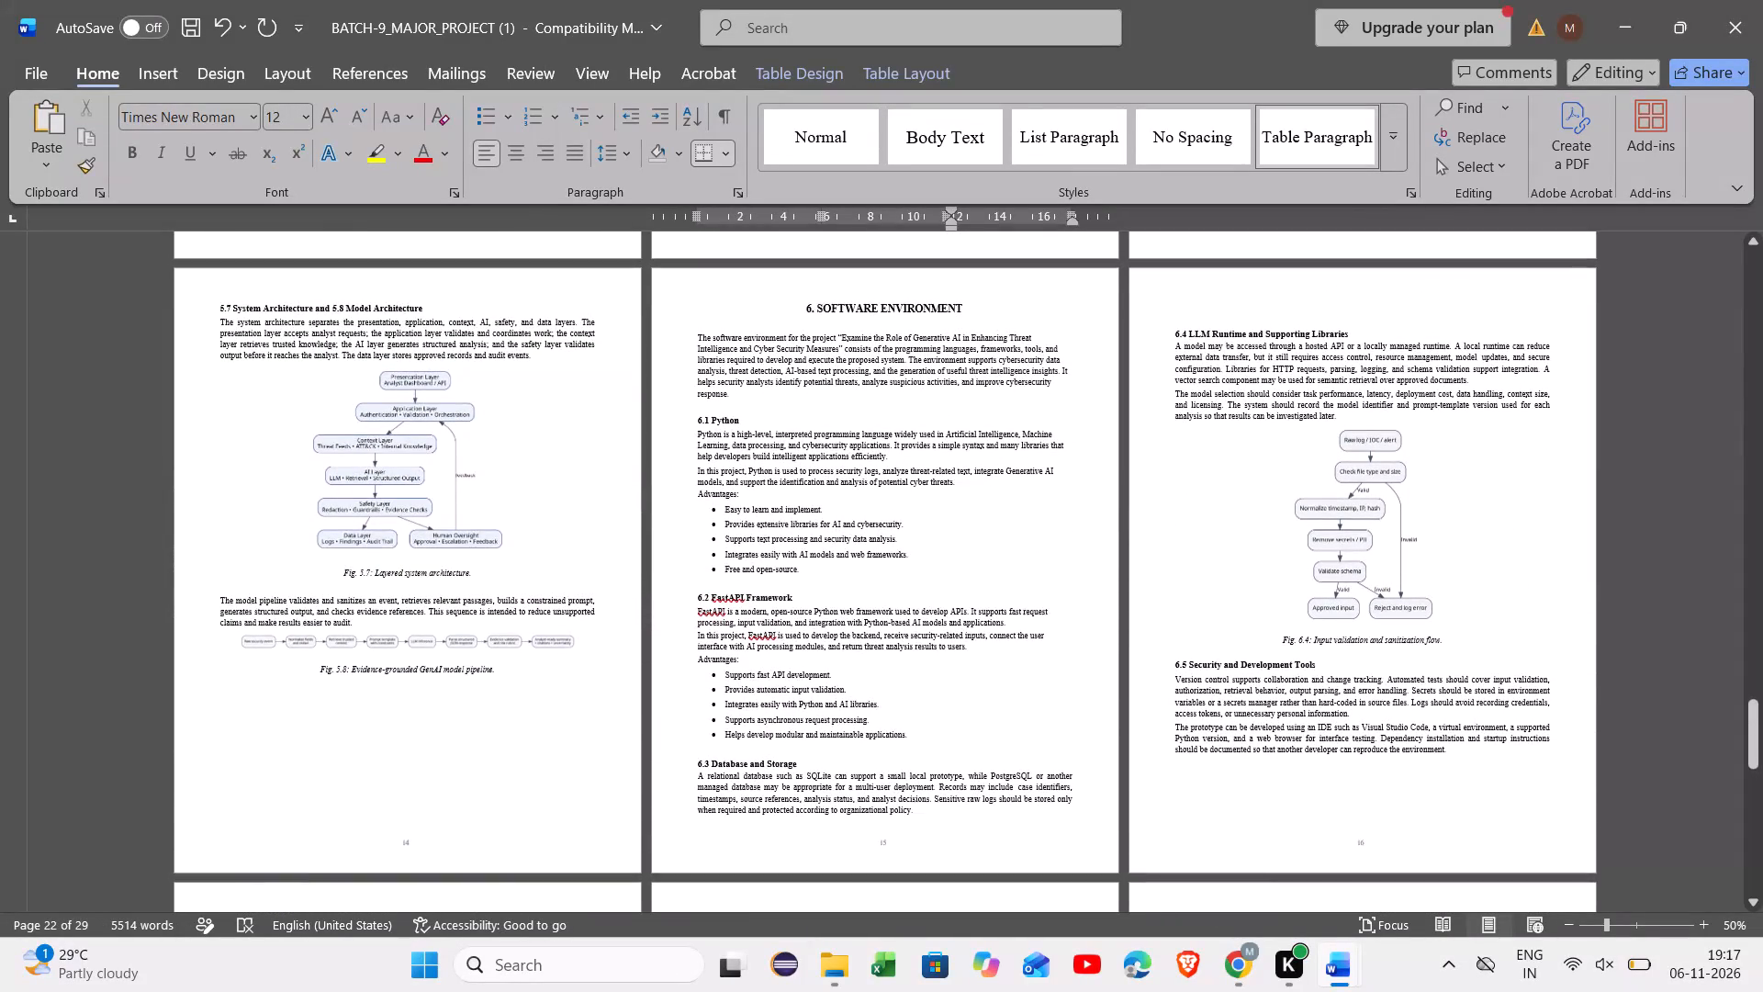
{"action": "scroll", "coordinate": [1036, 654], "scroll_direction": "up", "scroll_amount": 2}
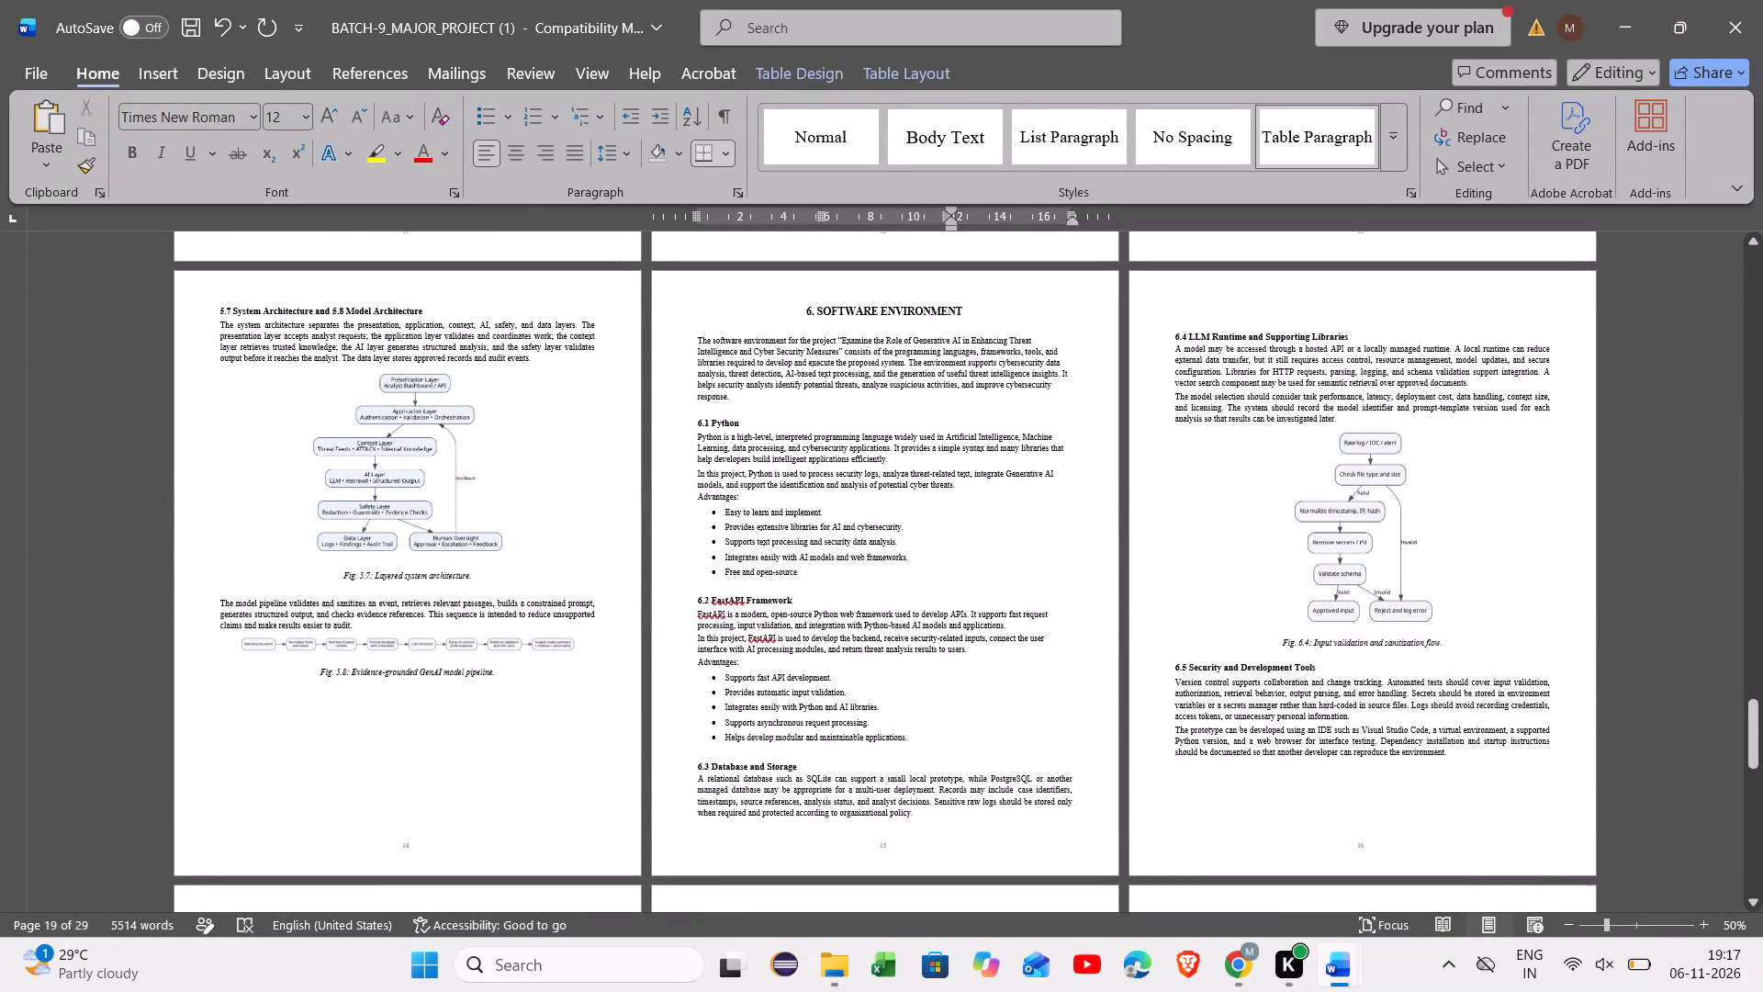
{"action": "scroll", "coordinate": [1036, 647], "scroll_direction": "up", "scroll_amount": 8}
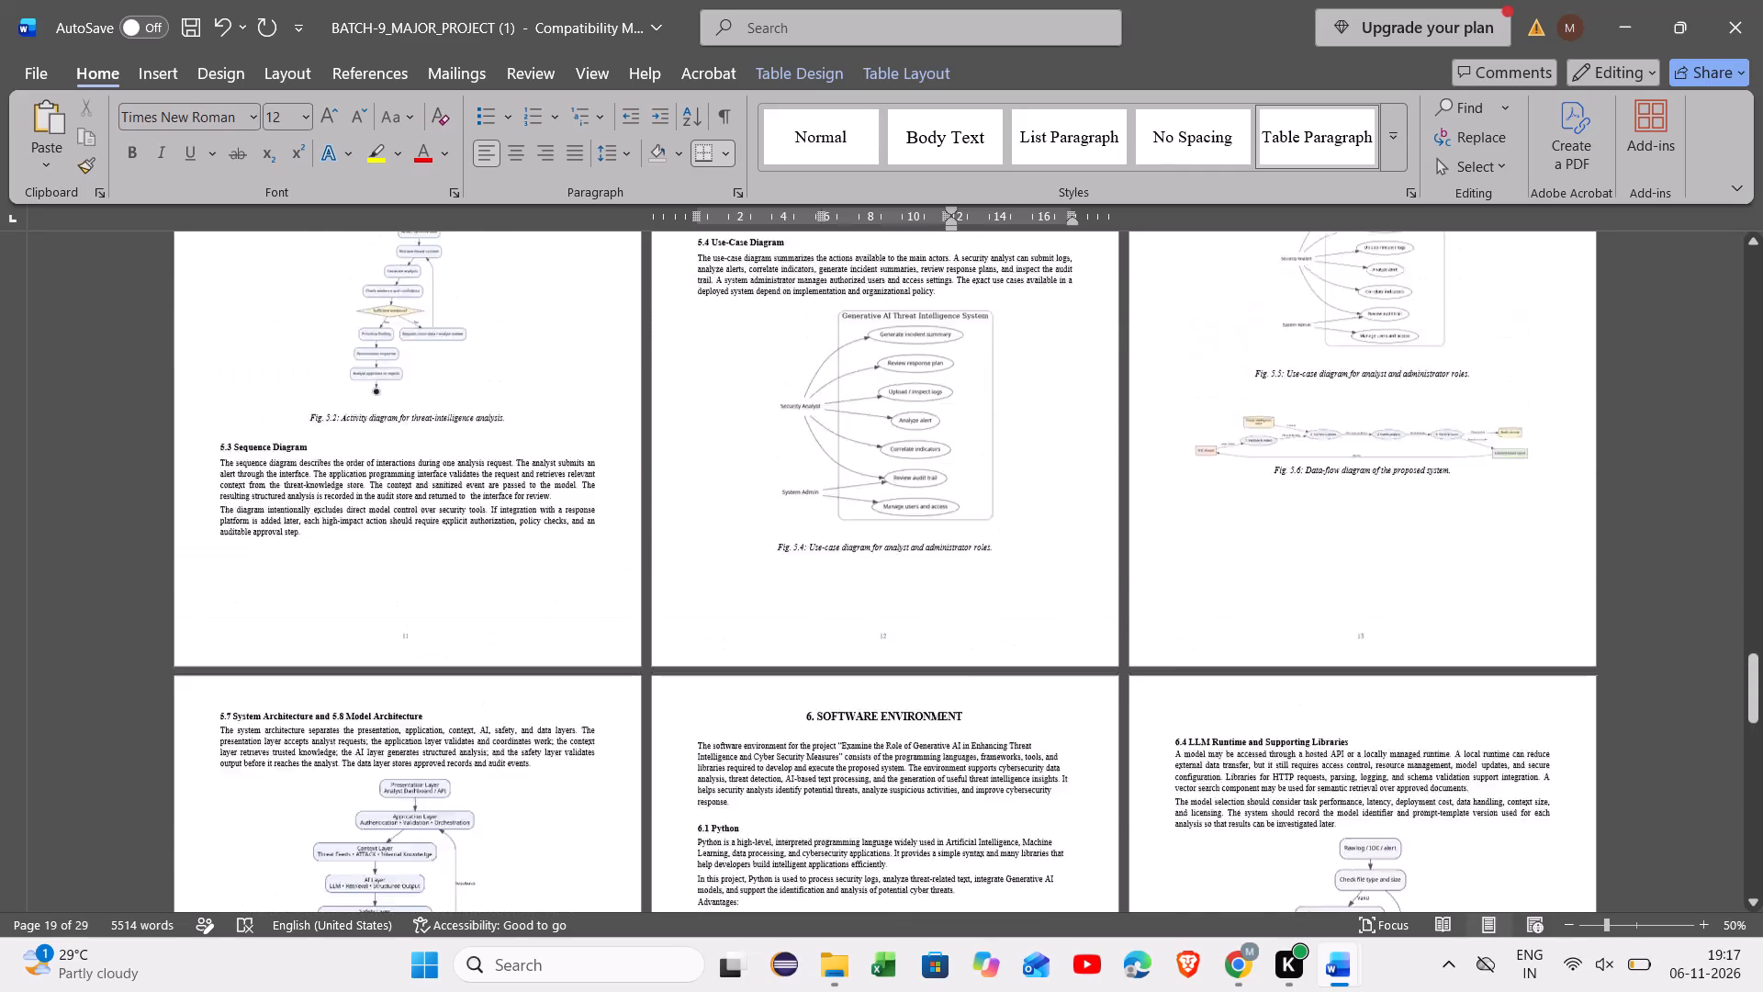
{"action": "scroll", "coordinate": [1036, 647], "scroll_direction": "up", "scroll_amount": 11}
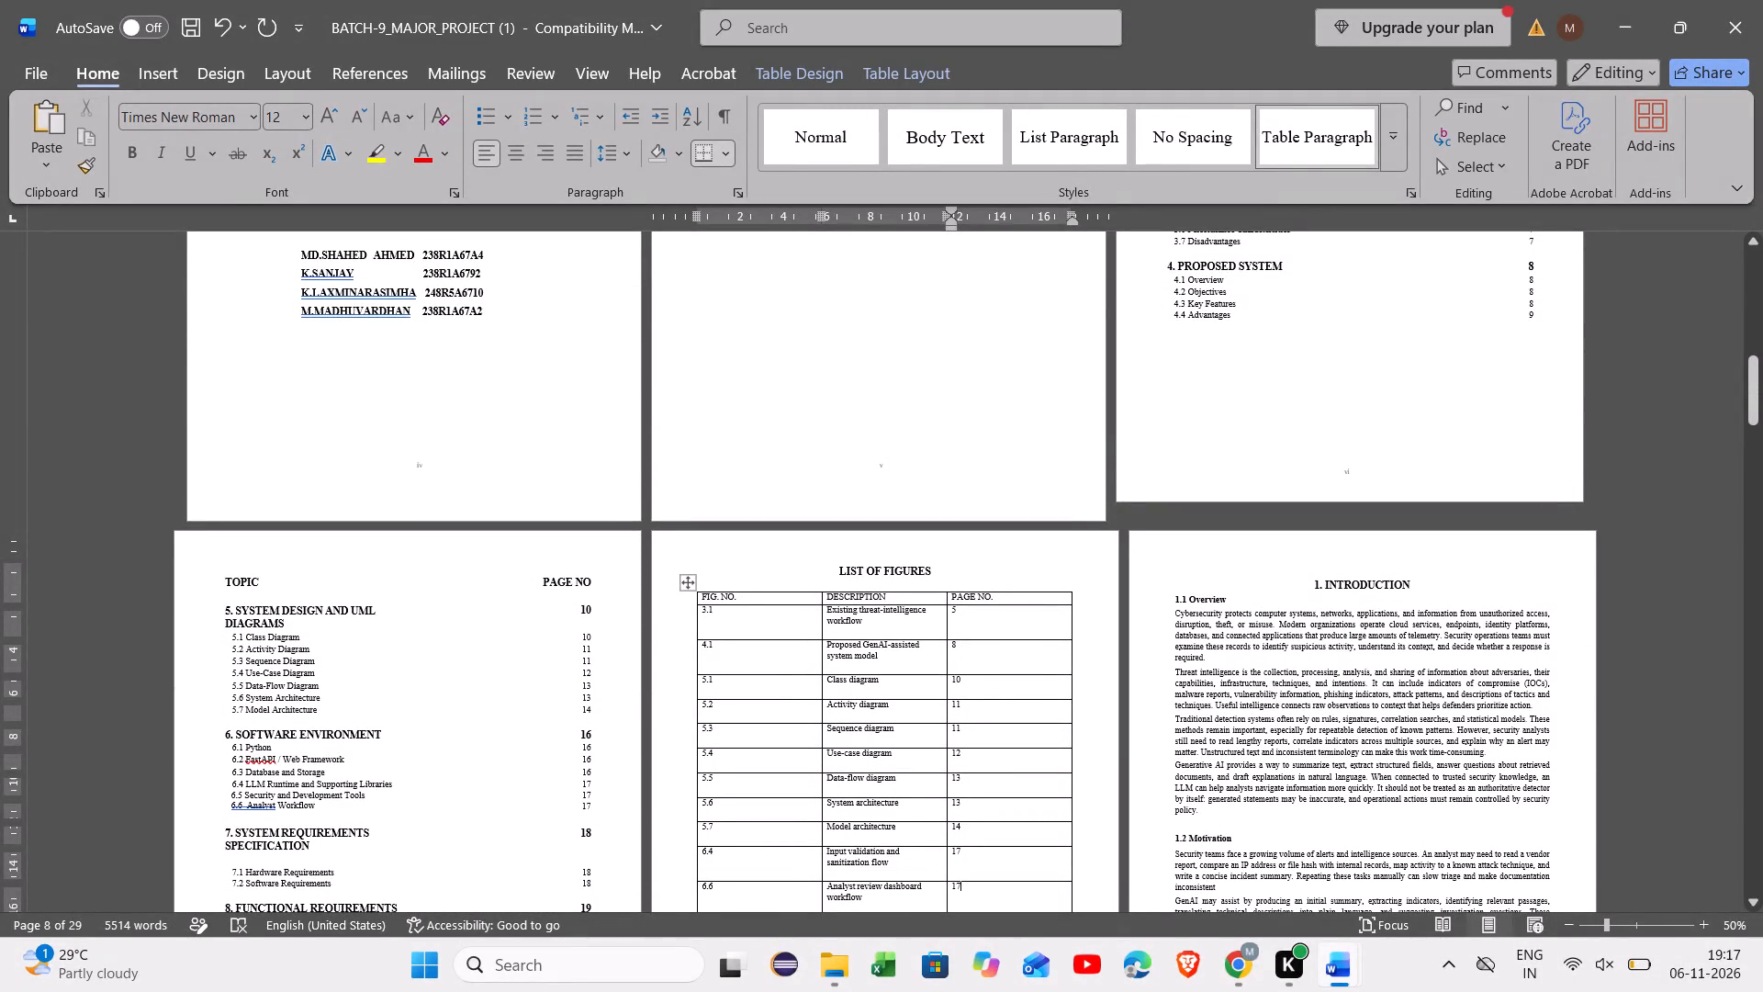
Change the page number of figure 6.4, Input validation and sanitization flow, in the List of Figures to 16.
{"action": "left_click", "coordinate": [965, 851]}
{"action": "key", "text": "BackSpace"}
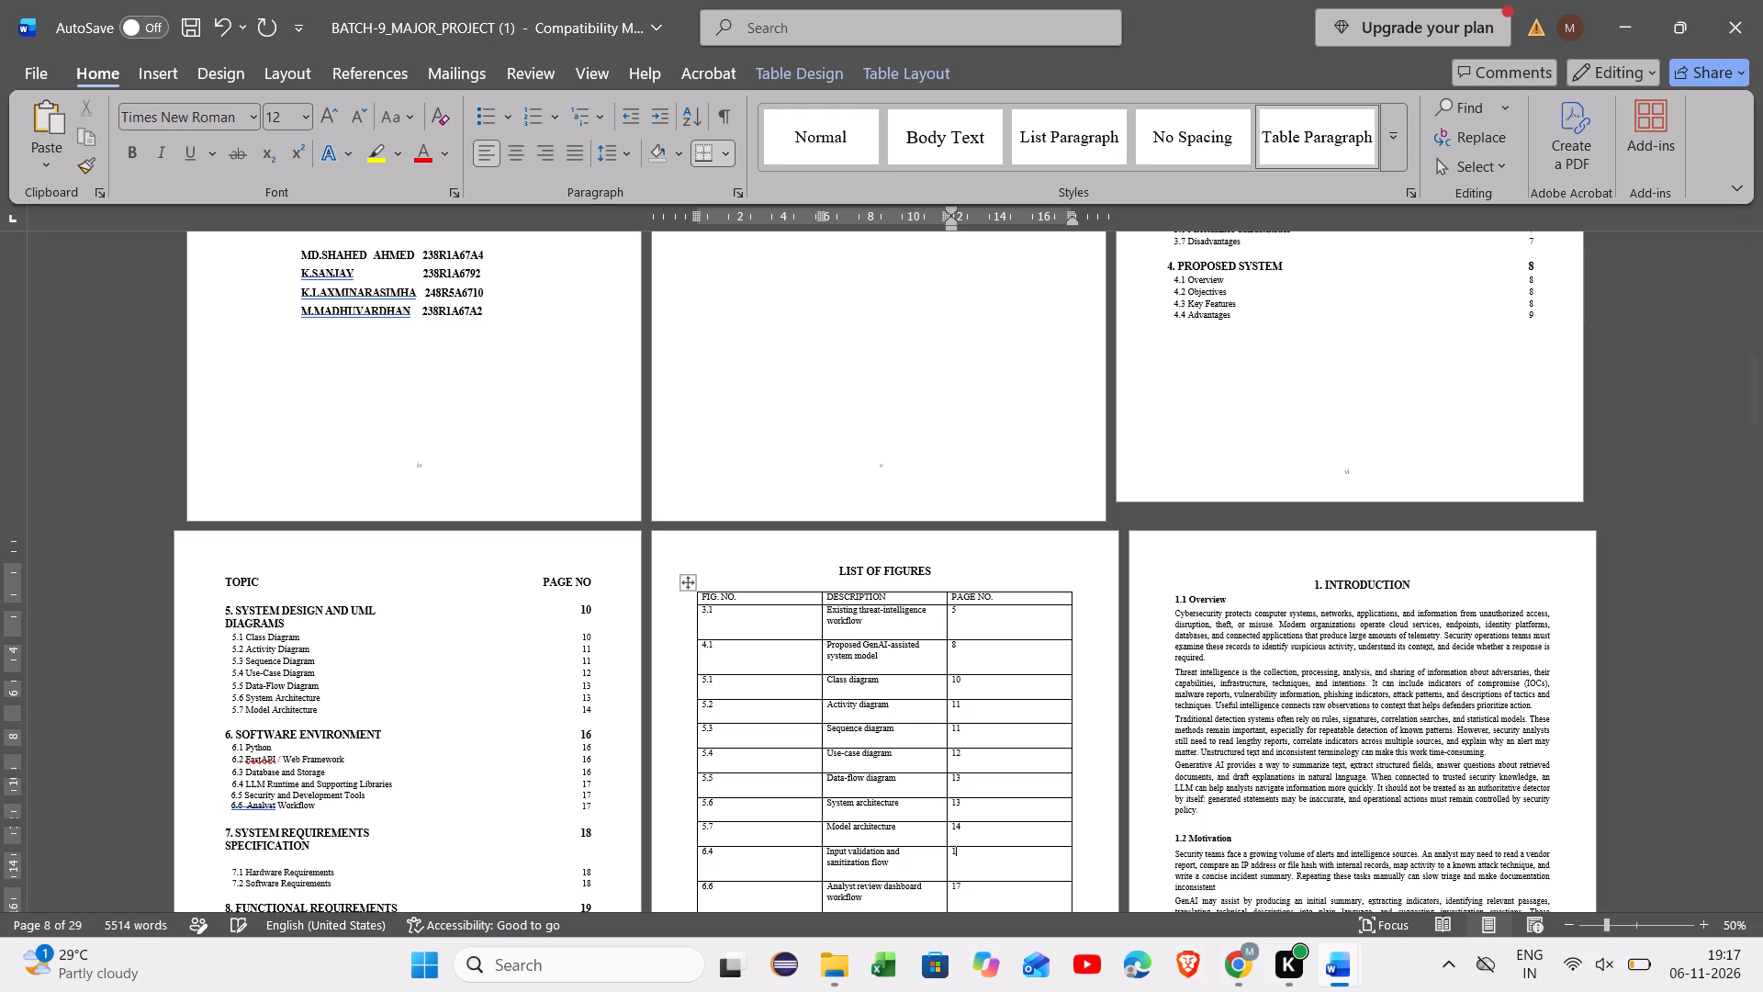
{"action": "key", "text": "6"}
Compare the List of Figures page numbers with the contents entries for chapters 5 to 8.
{"action": "scroll", "coordinate": [965, 851], "scroll_direction": "up", "scroll_amount": 4, "text": "ctrl"}
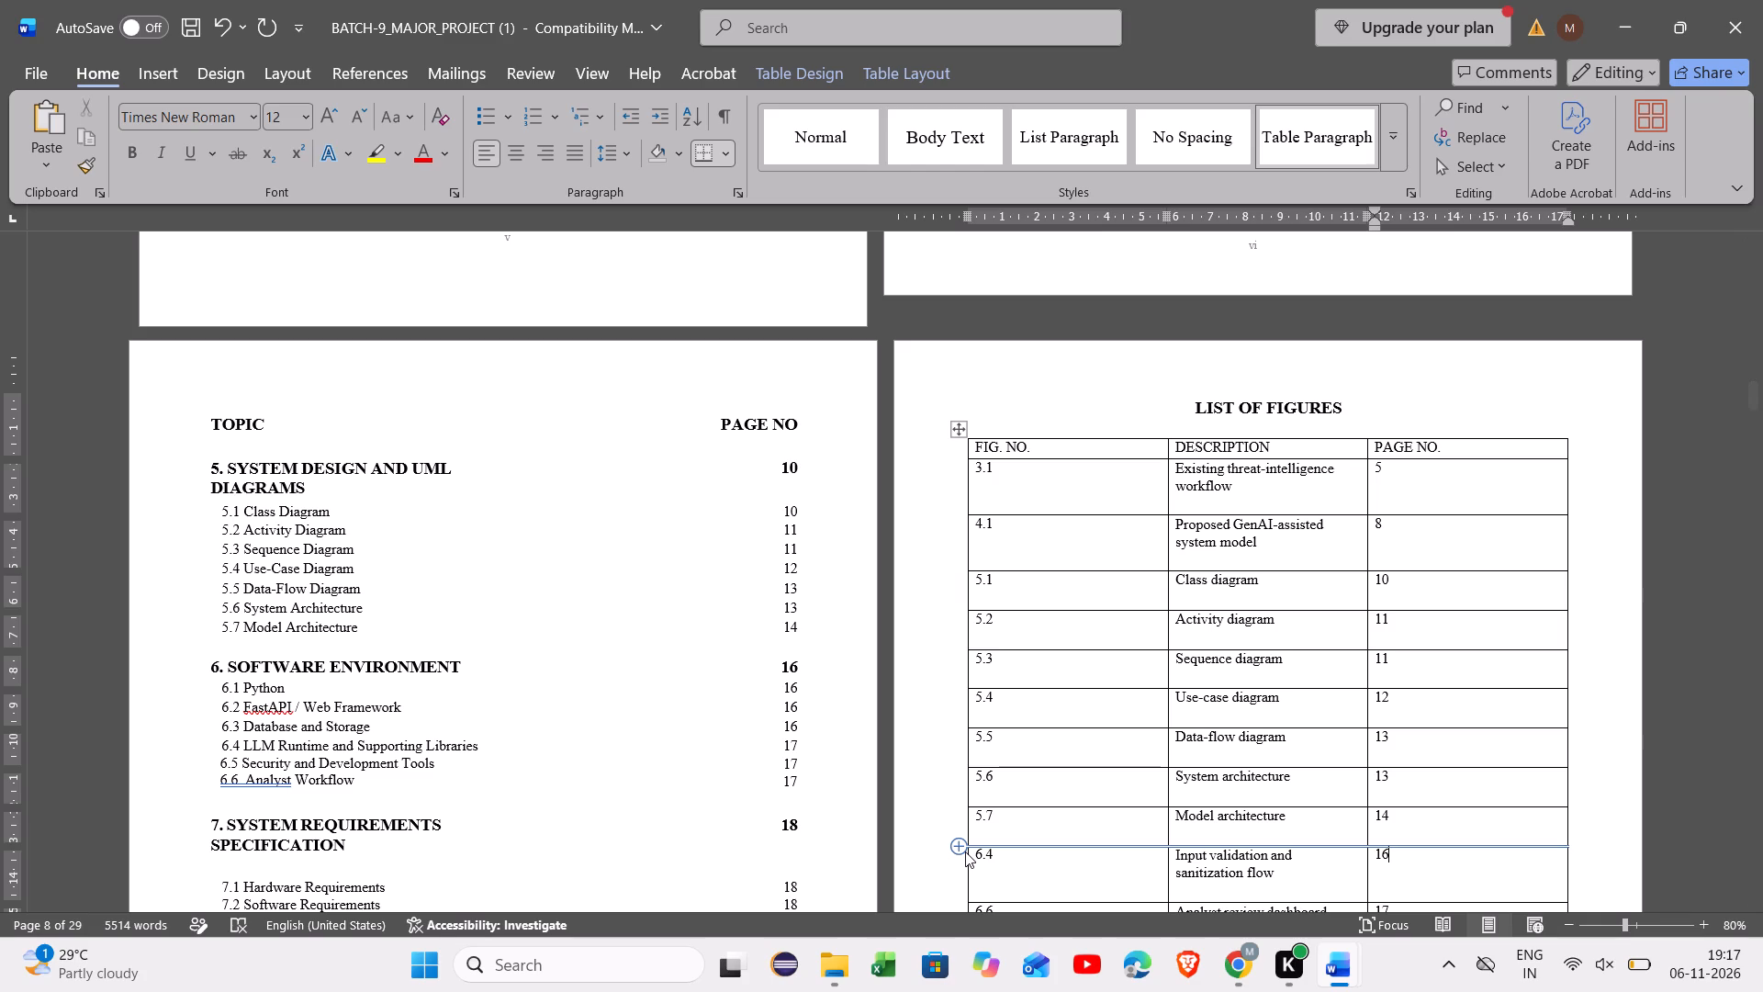
{"action": "scroll", "coordinate": [965, 851], "scroll_direction": "down", "scroll_amount": 1}
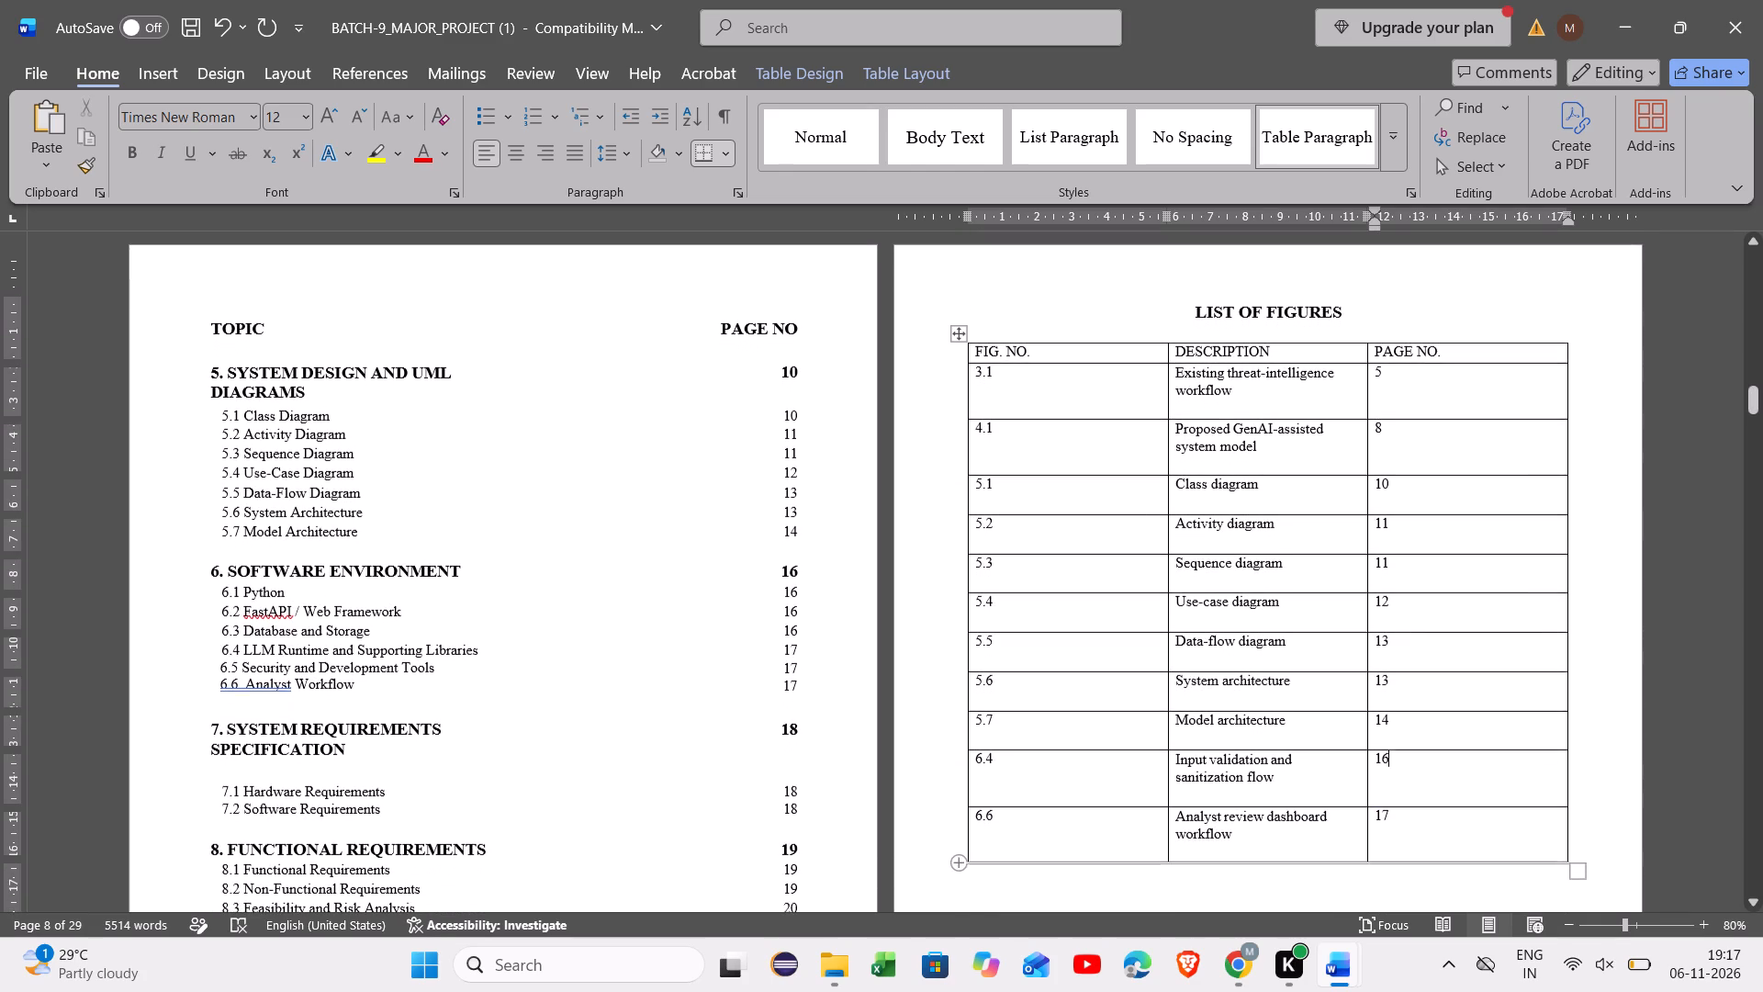
{"action": "scroll", "coordinate": [965, 851], "scroll_direction": "down", "scroll_amount": 1}
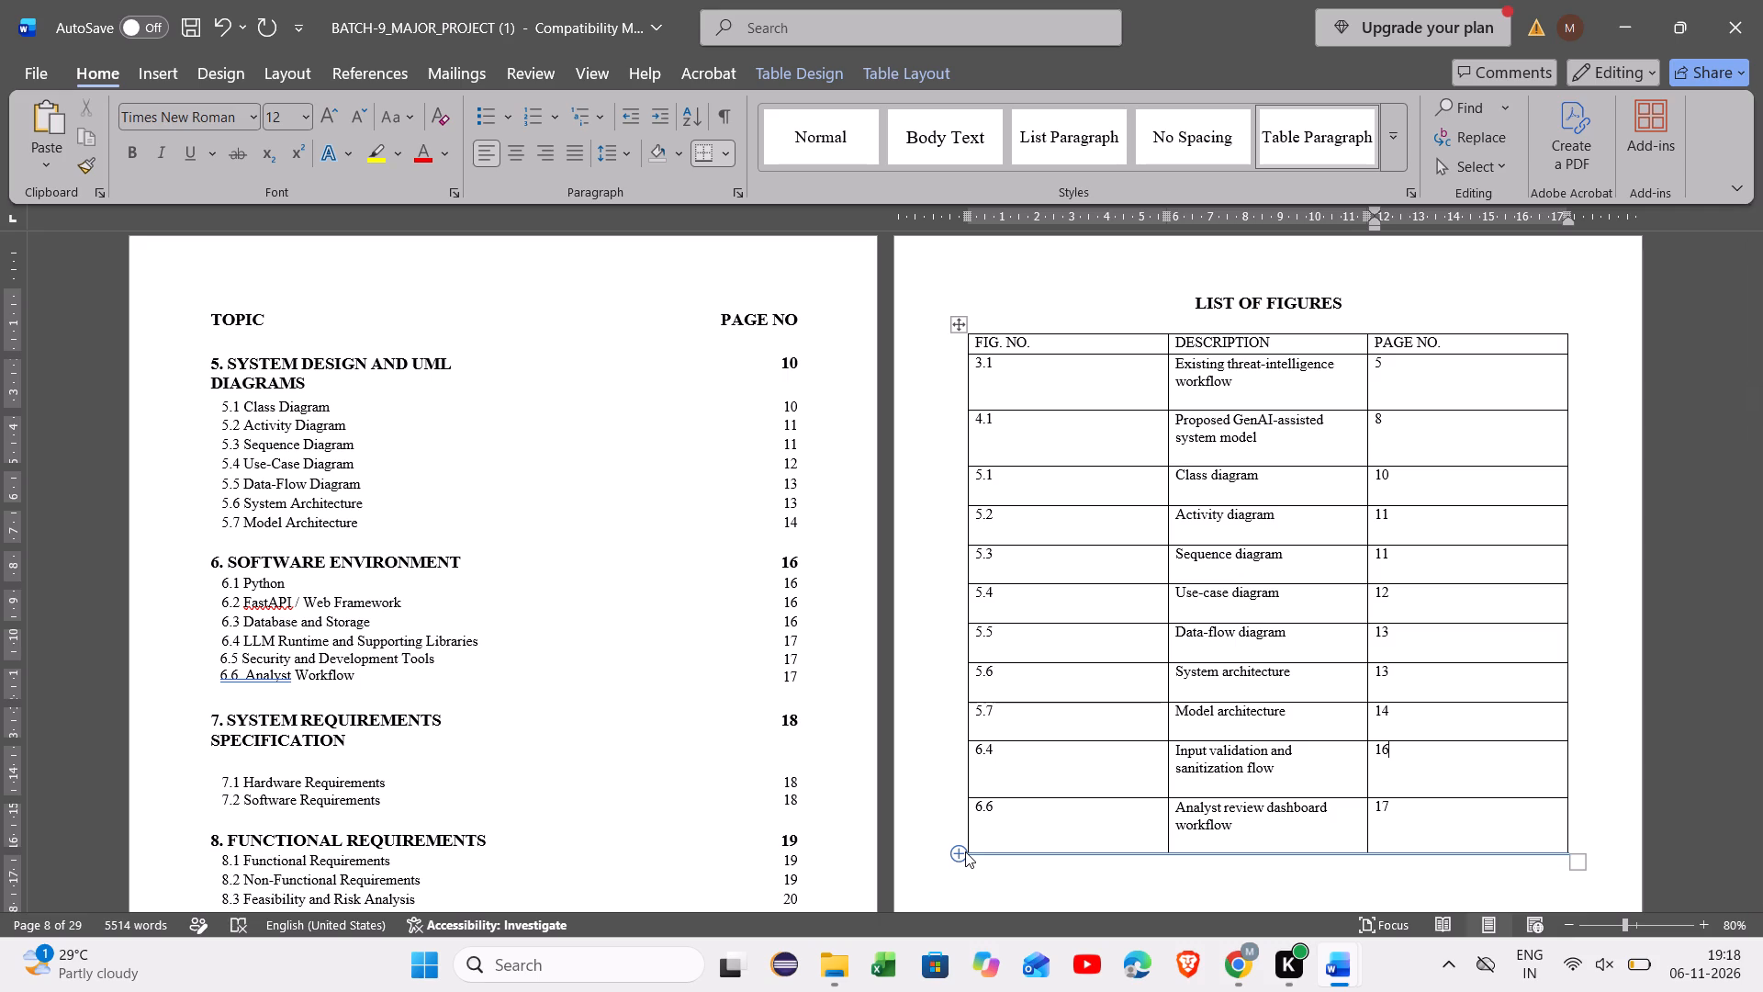
{"action": "scroll", "coordinate": [1007, 681], "scroll_direction": "down", "scroll_amount": 1}
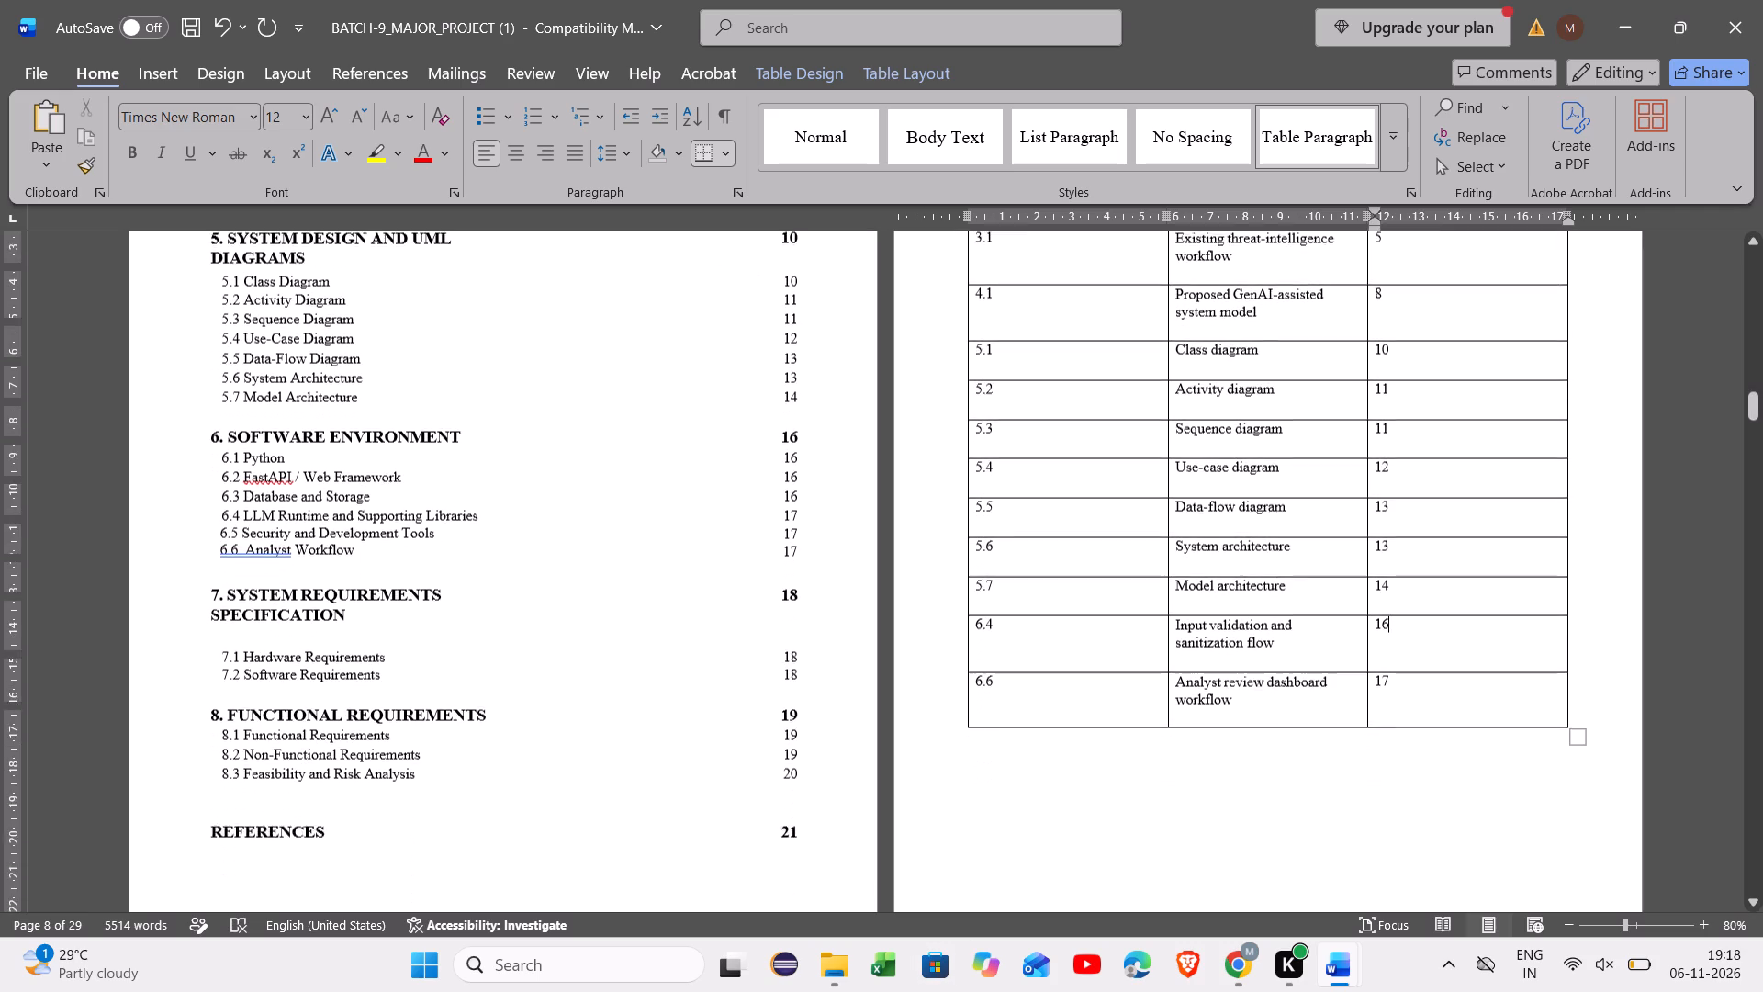
{"action": "scroll", "coordinate": [1007, 681], "scroll_direction": "down", "scroll_amount": 1}
{"action": "scroll", "coordinate": [1007, 681], "scroll_direction": "up", "scroll_amount": 2}
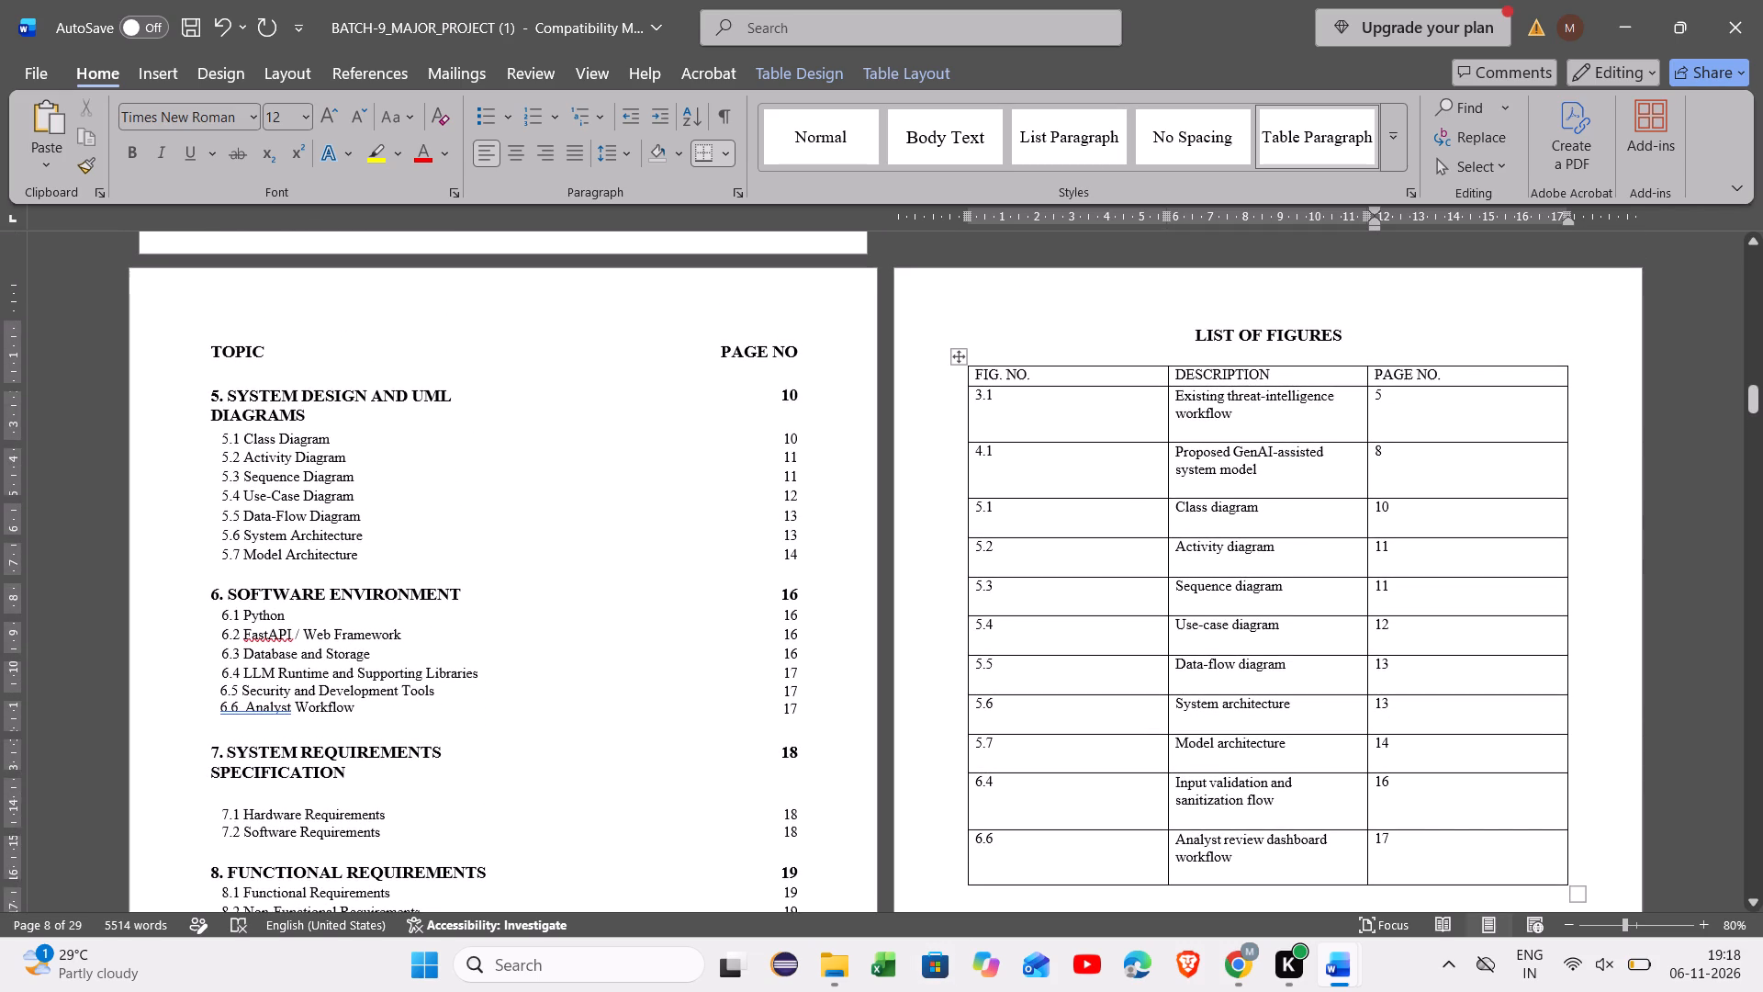
{"action": "scroll", "coordinate": [1007, 681], "scroll_direction": "down", "scroll_amount": 1}
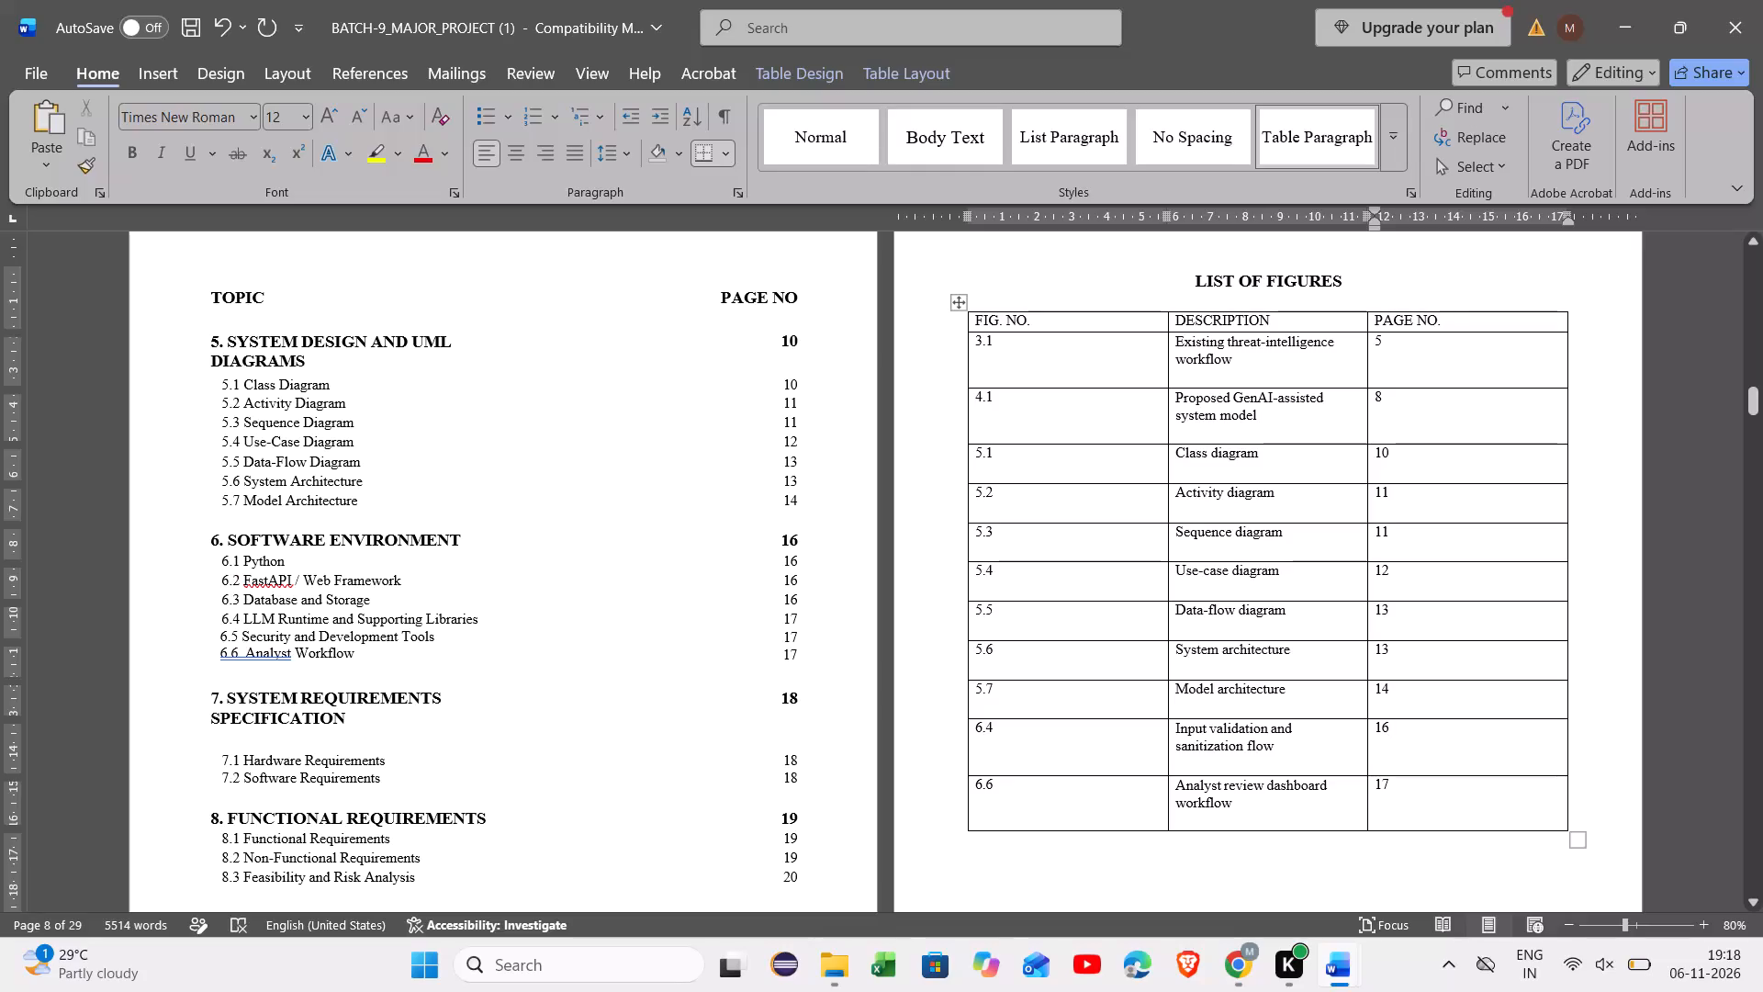
Check in the report body on which pages figures 3.1 through 5.4 appear, including the 5.3 sequence diagram.
{"action": "scroll", "coordinate": [1007, 681], "scroll_direction": "down", "scroll_amount": 5}
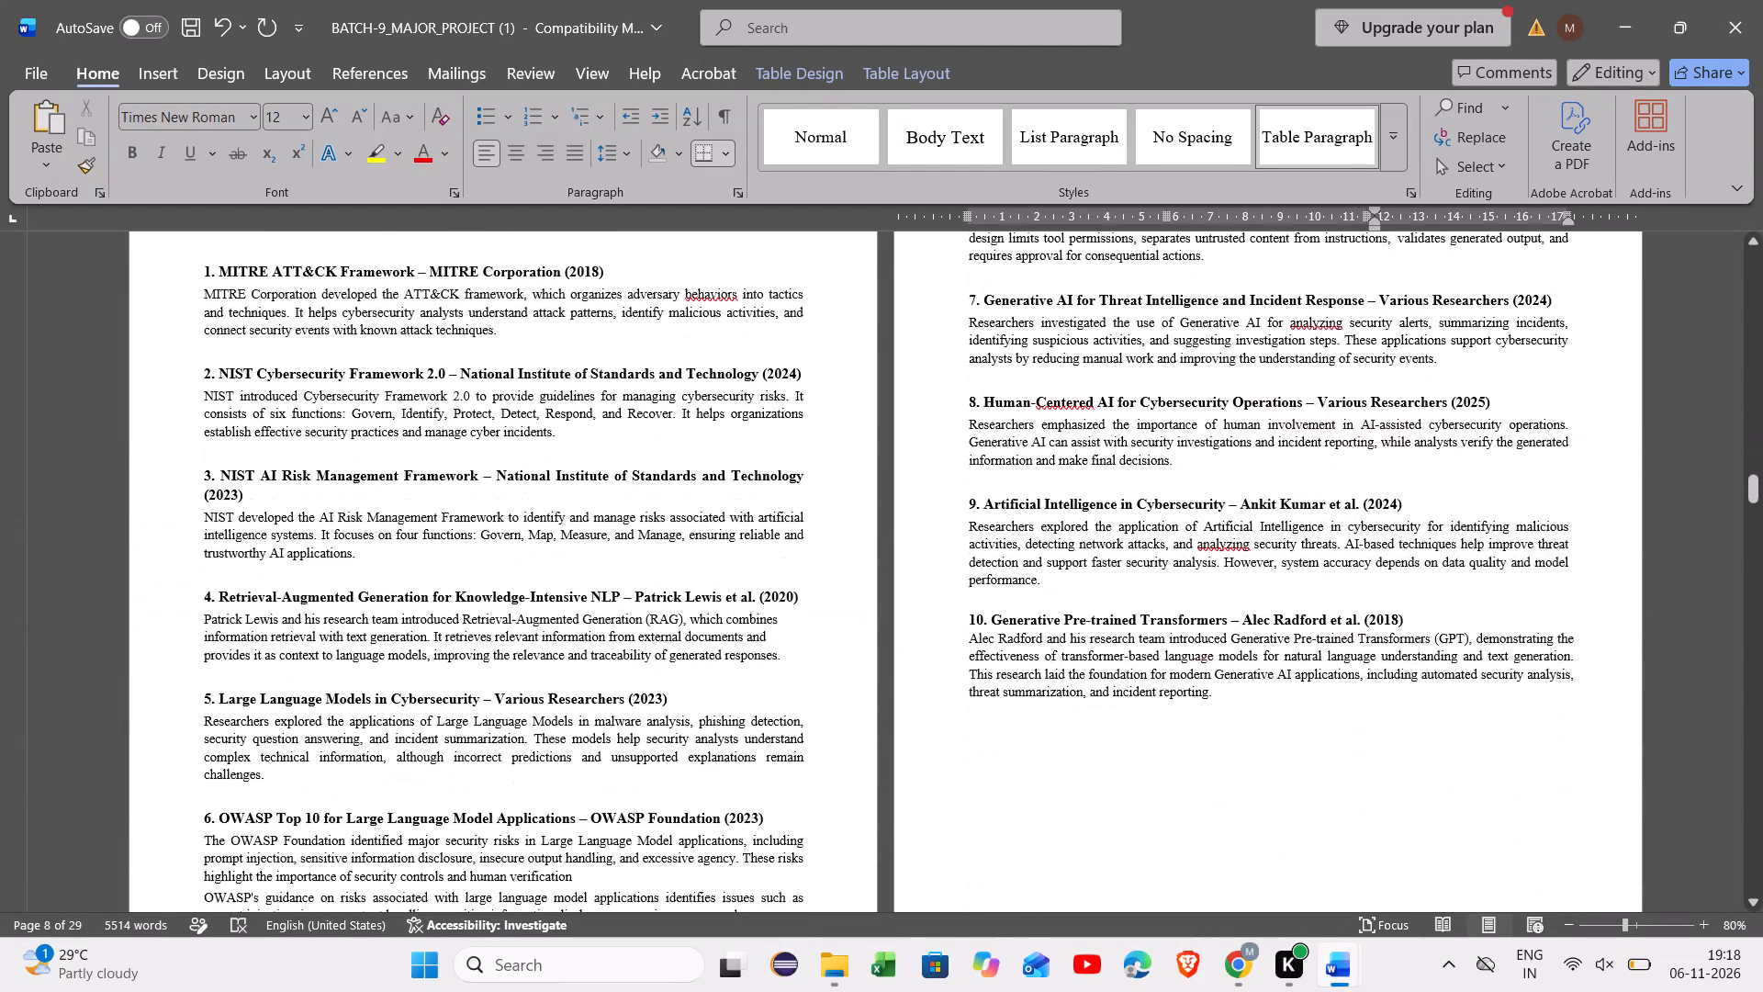
{"action": "scroll", "coordinate": [1007, 681], "scroll_direction": "down", "scroll_amount": 3}
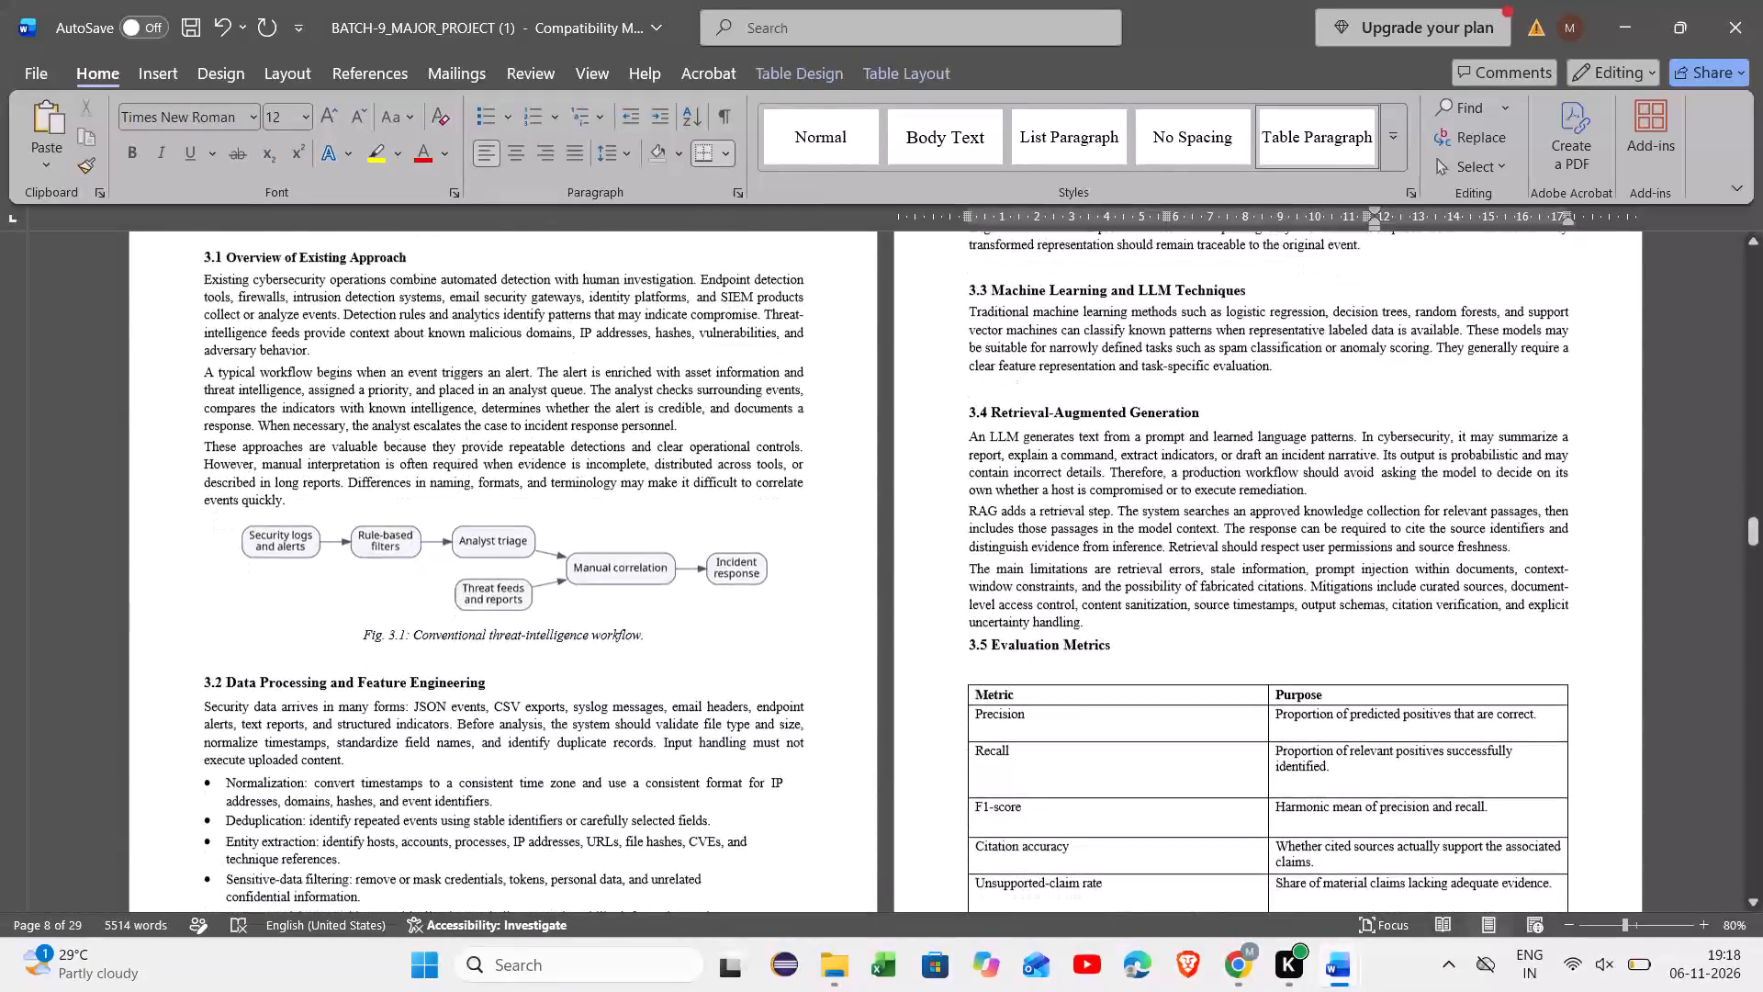
{"action": "scroll", "coordinate": [1007, 681], "scroll_direction": "down", "scroll_amount": 1}
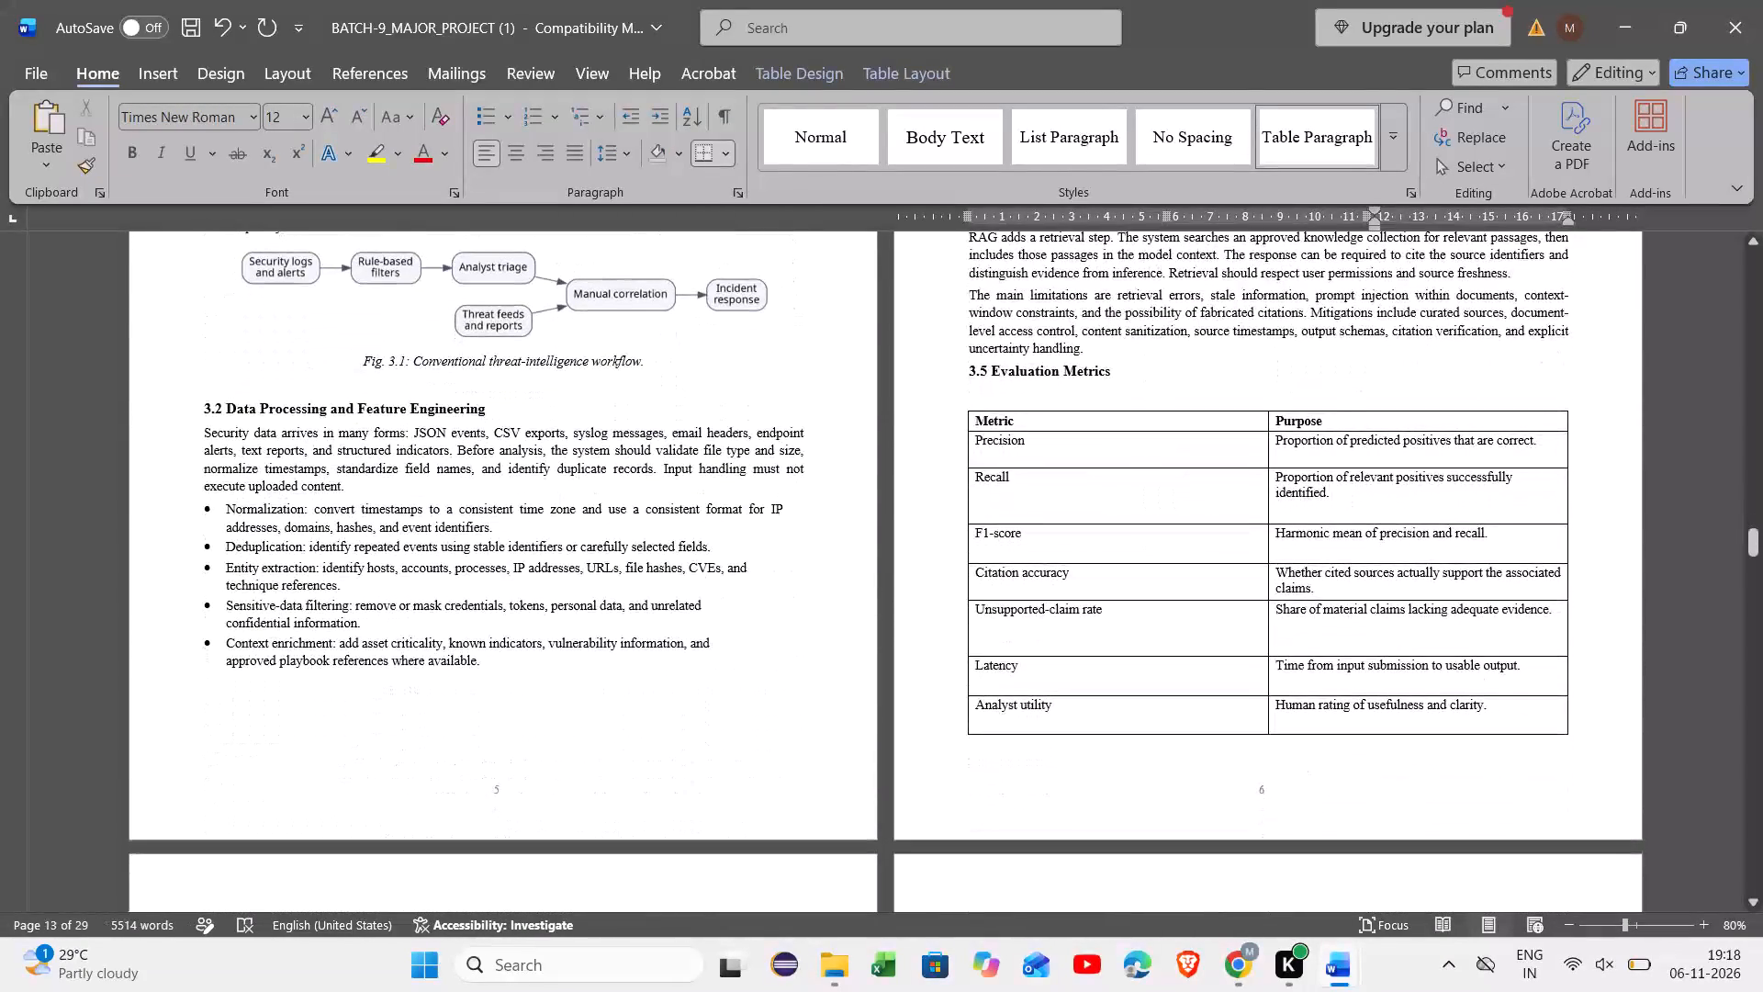
{"action": "scroll", "coordinate": [1007, 681], "scroll_direction": "down", "scroll_amount": 2}
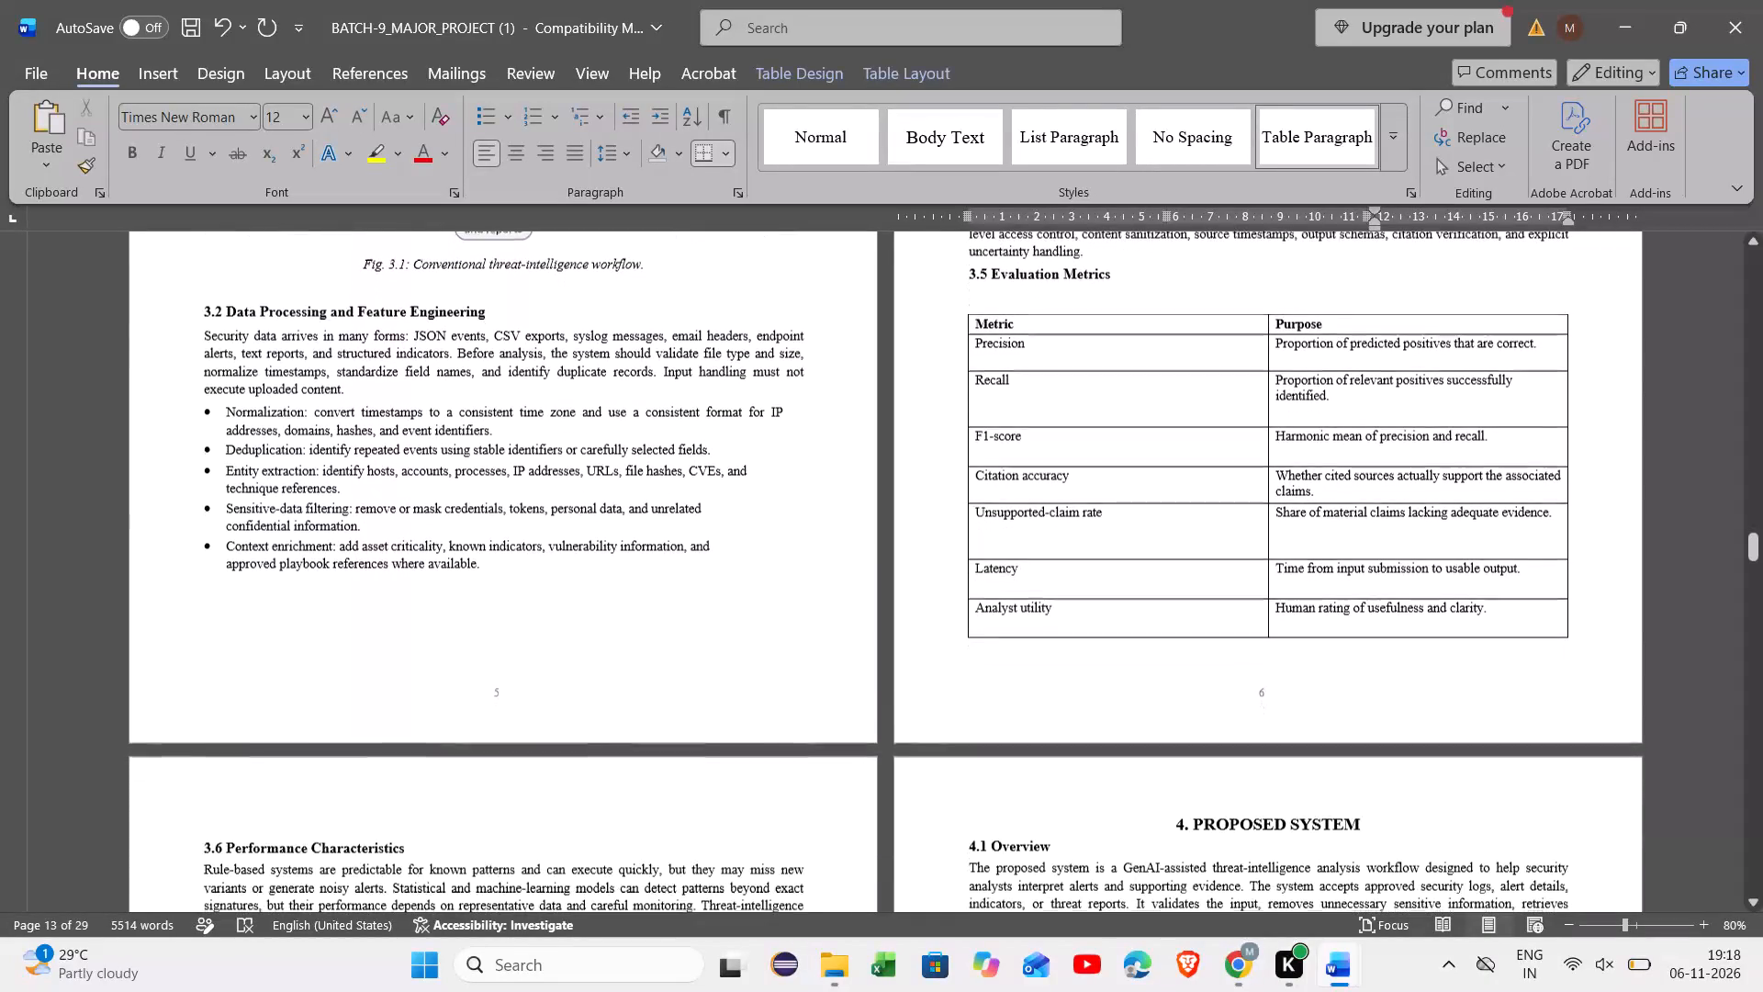
{"action": "scroll", "coordinate": [1007, 681], "scroll_direction": "down", "scroll_amount": 3}
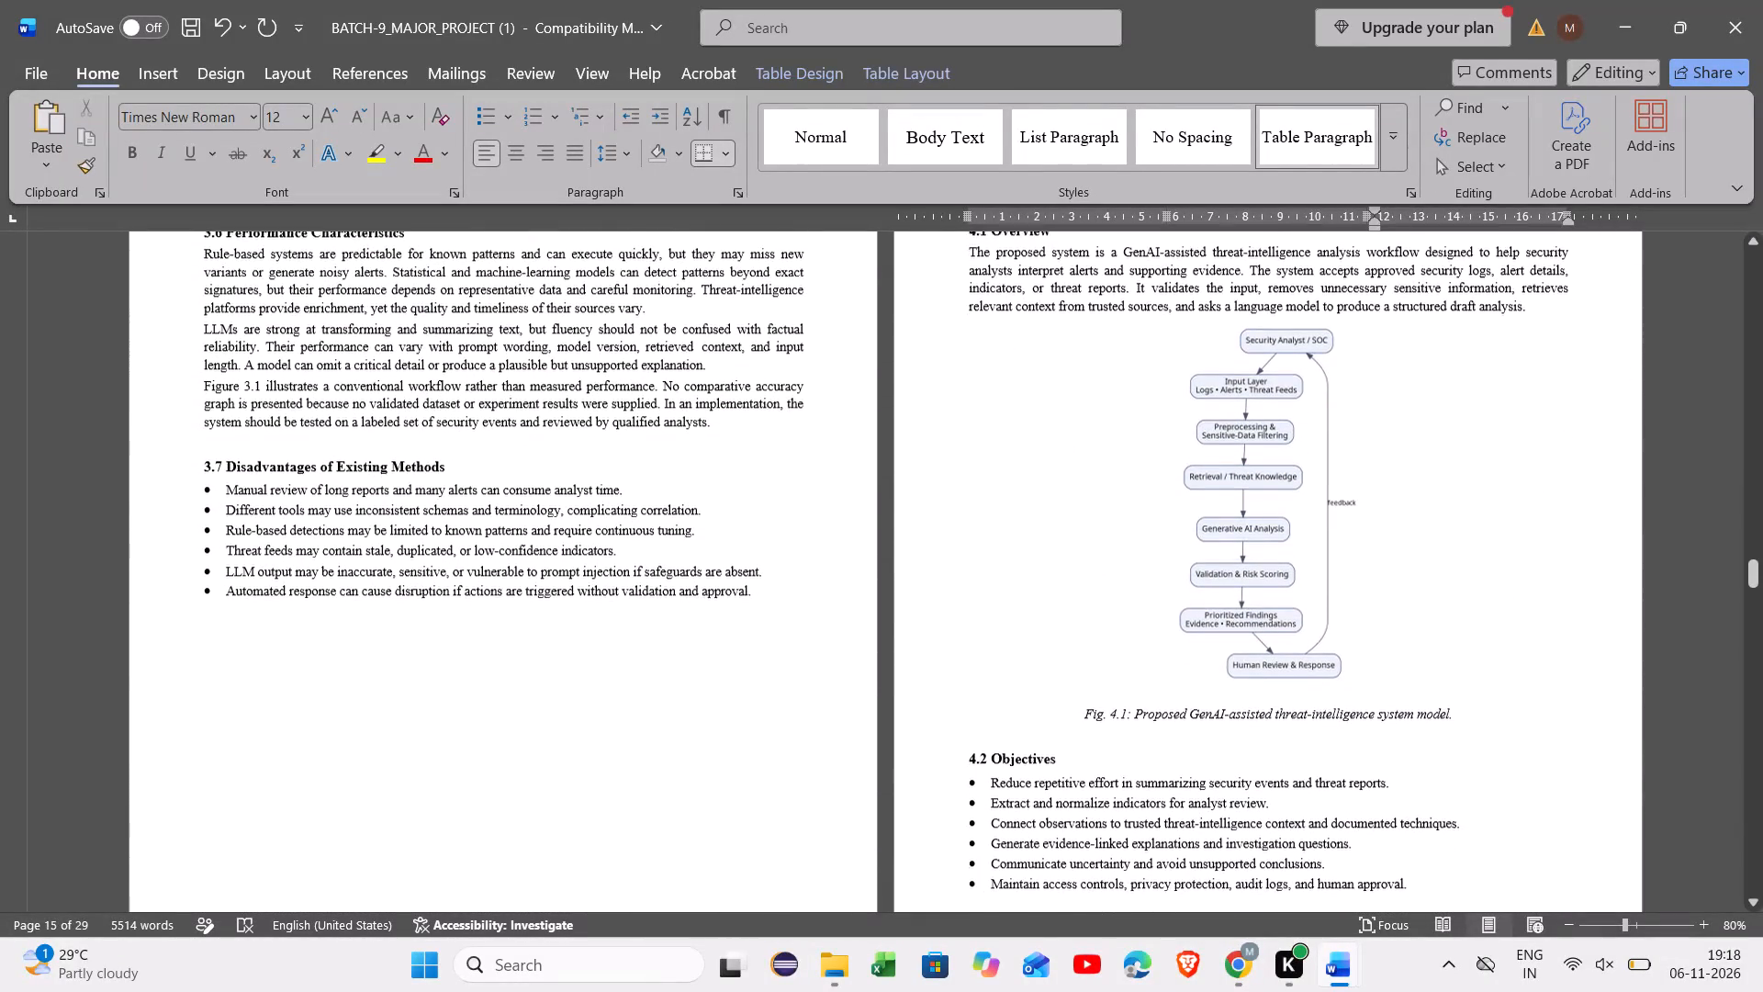
{"action": "scroll", "coordinate": [1007, 681], "scroll_direction": "down", "scroll_amount": 3}
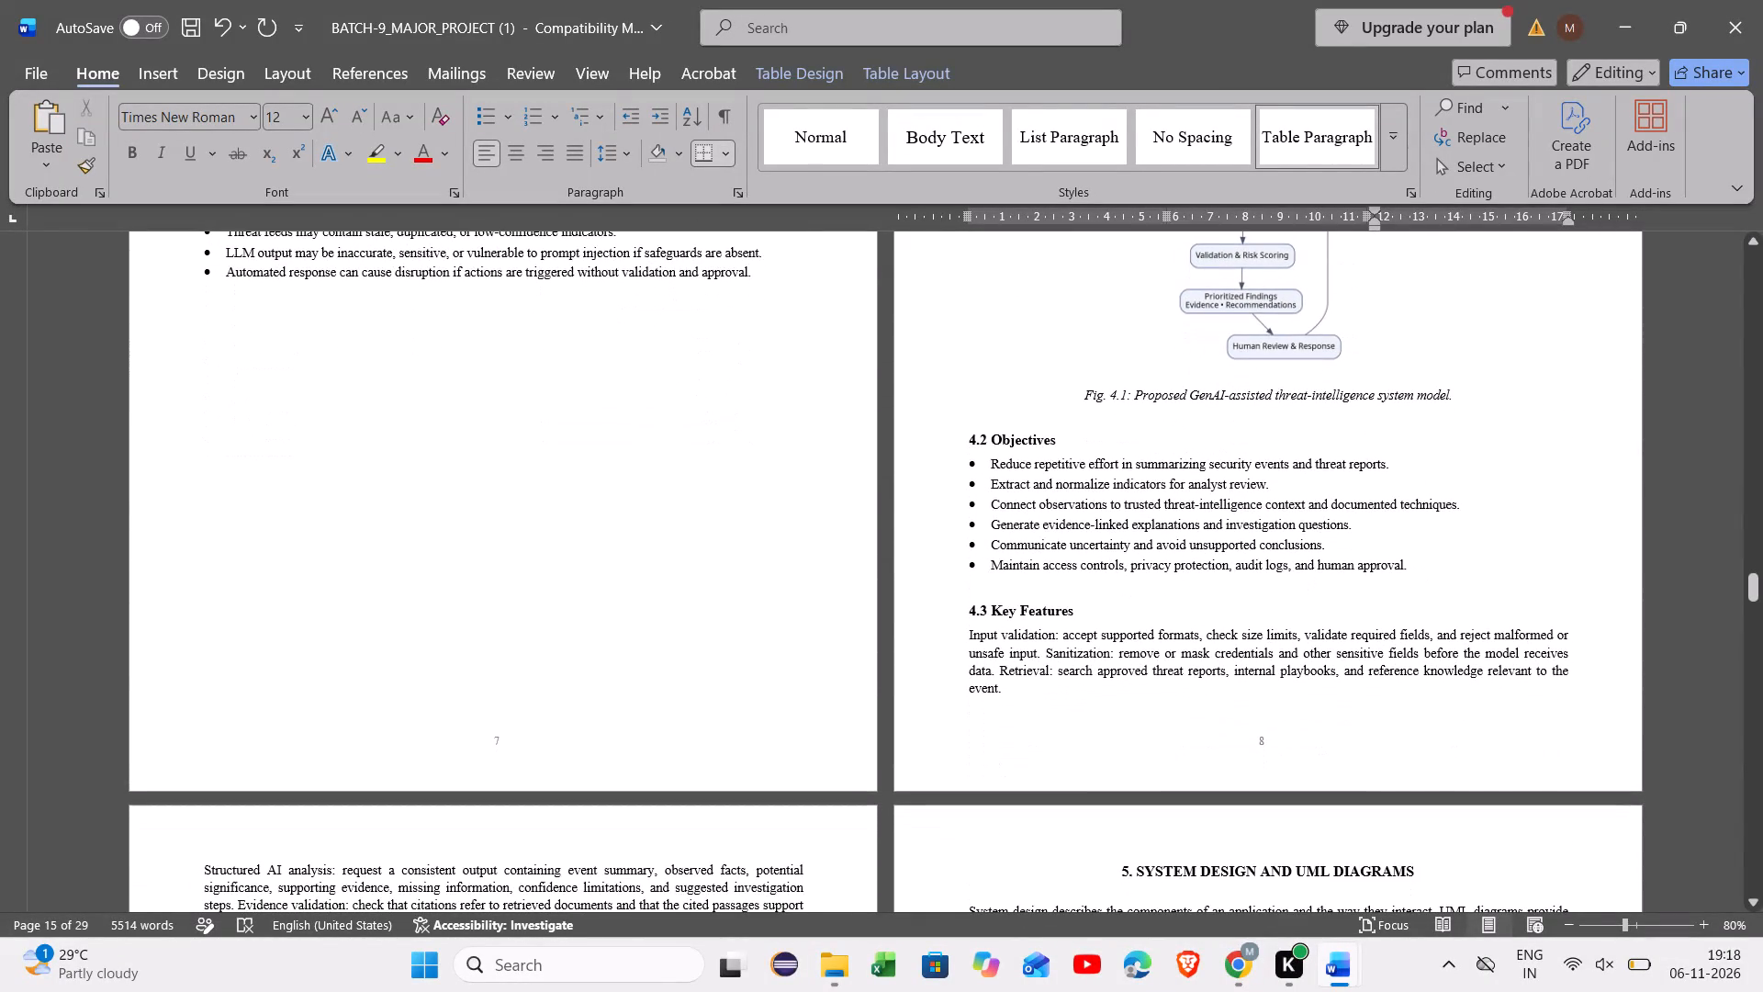
{"action": "scroll", "coordinate": [1007, 681], "scroll_direction": "down", "scroll_amount": 3}
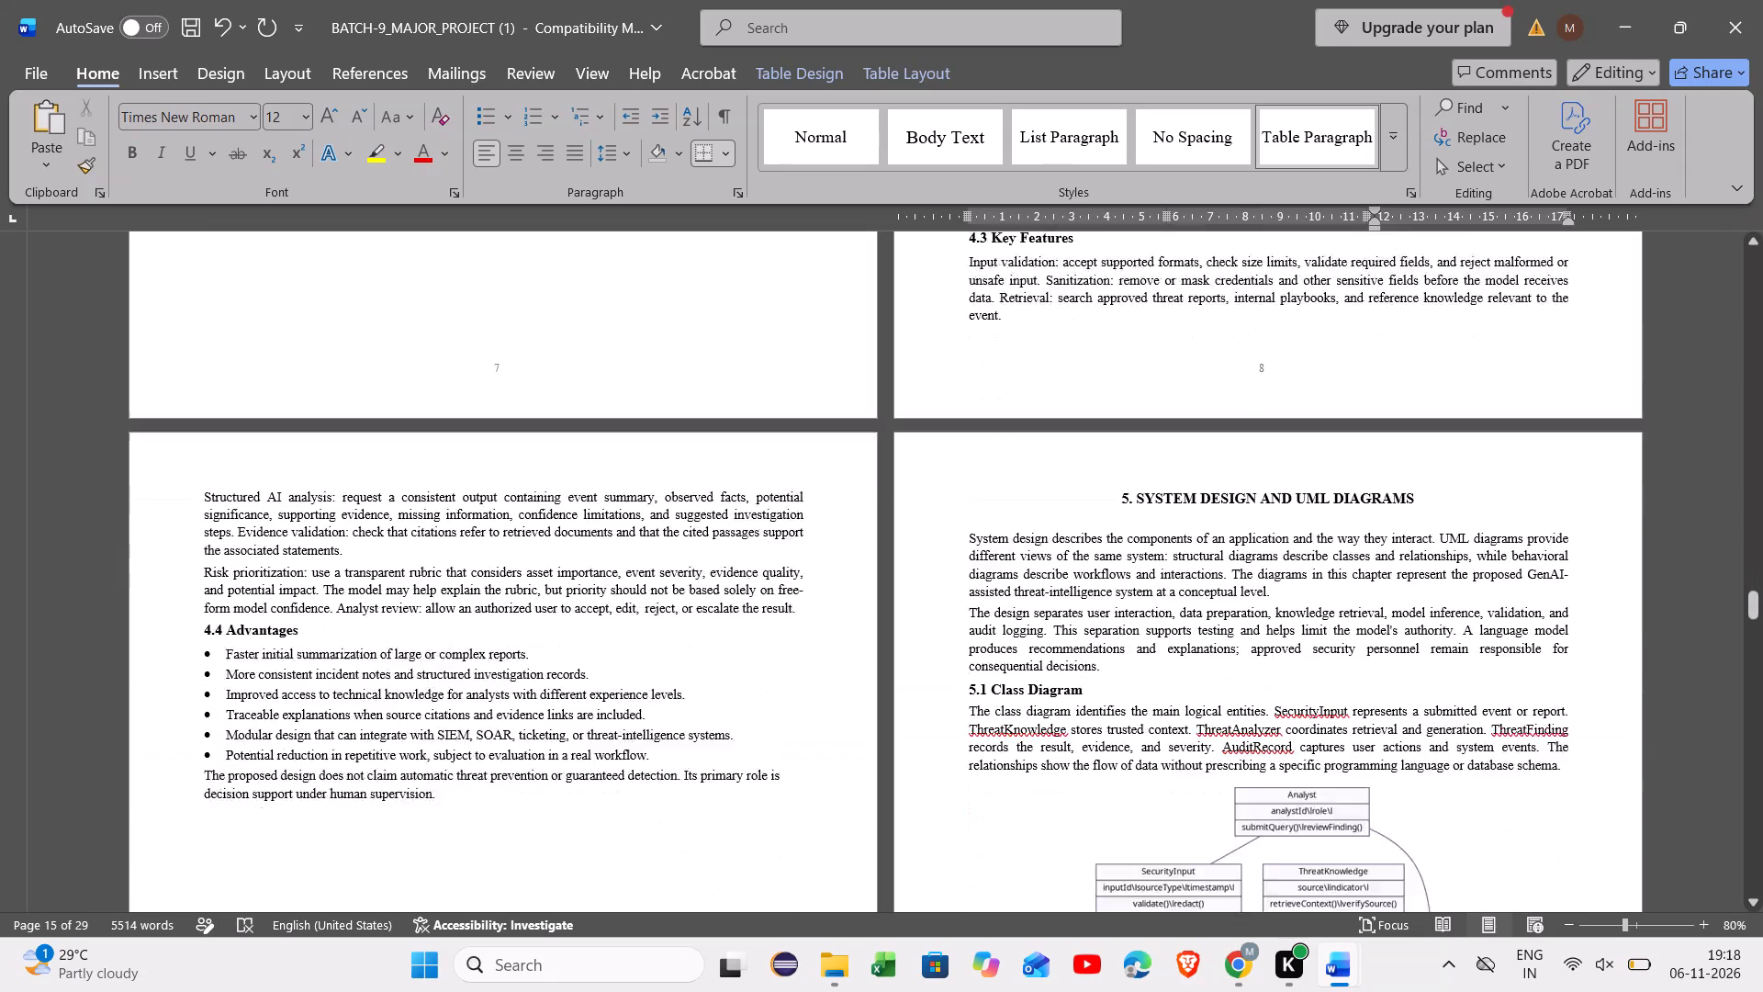
{"action": "scroll", "coordinate": [1007, 681], "scroll_direction": "down", "scroll_amount": 2}
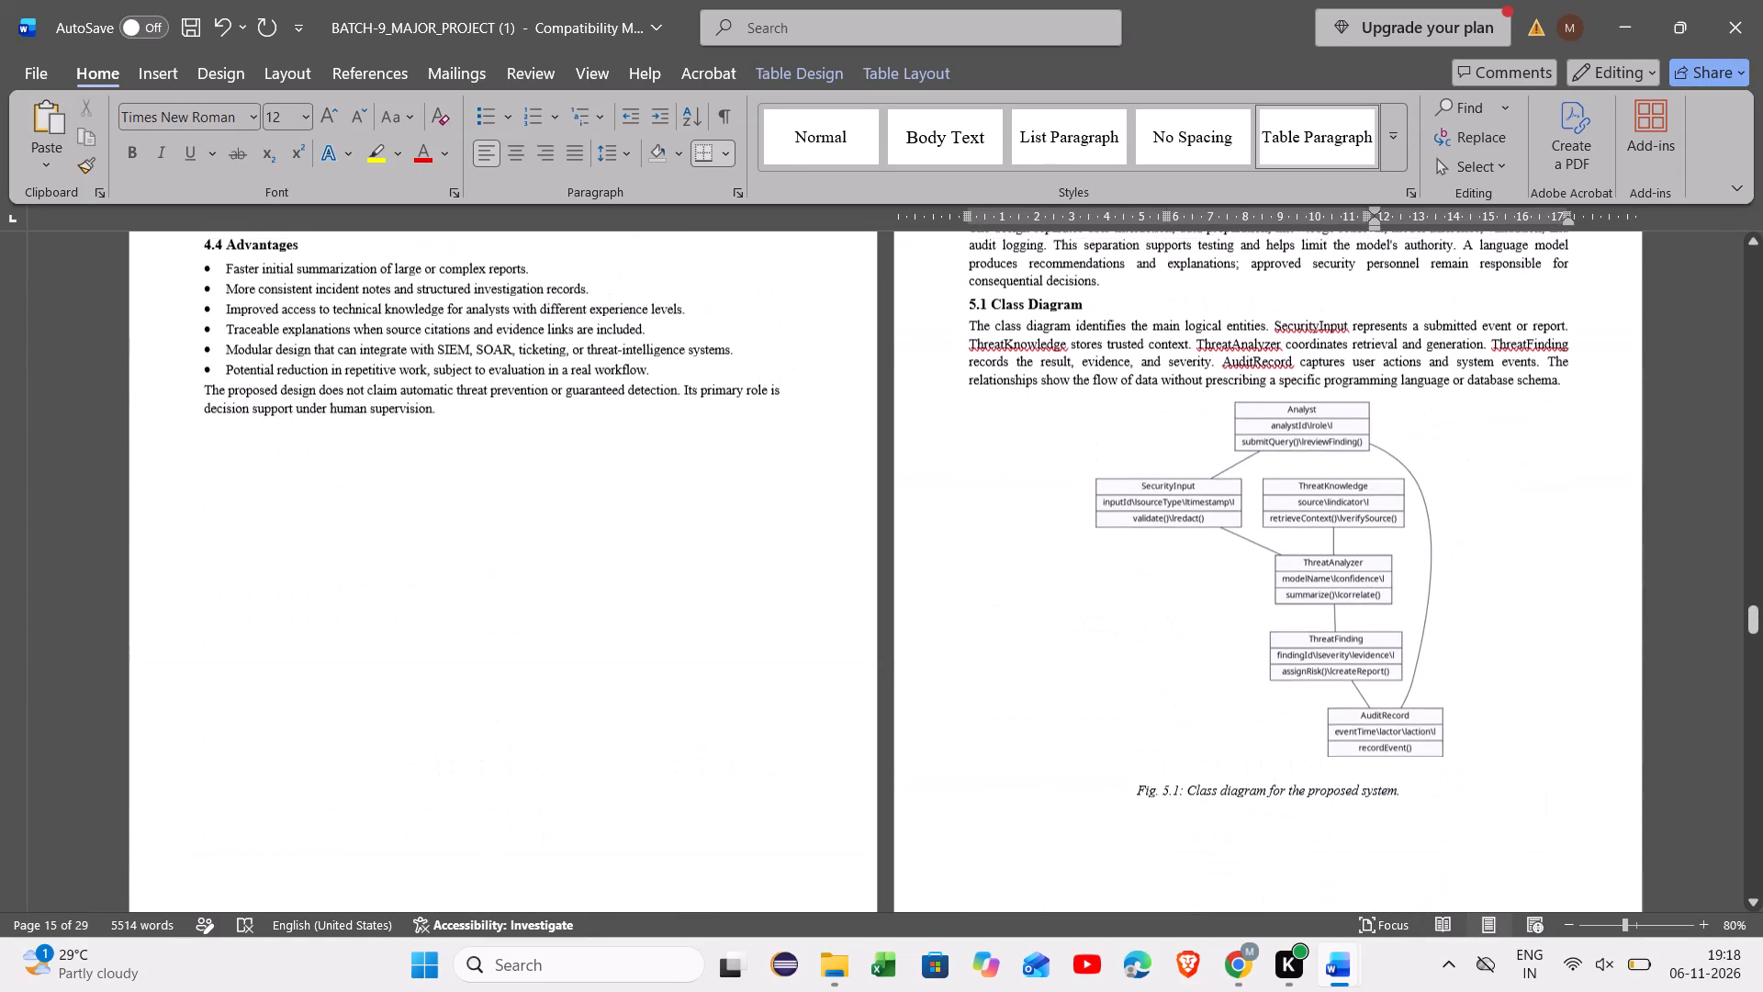
{"action": "scroll", "coordinate": [1007, 681], "scroll_direction": "down", "scroll_amount": 1}
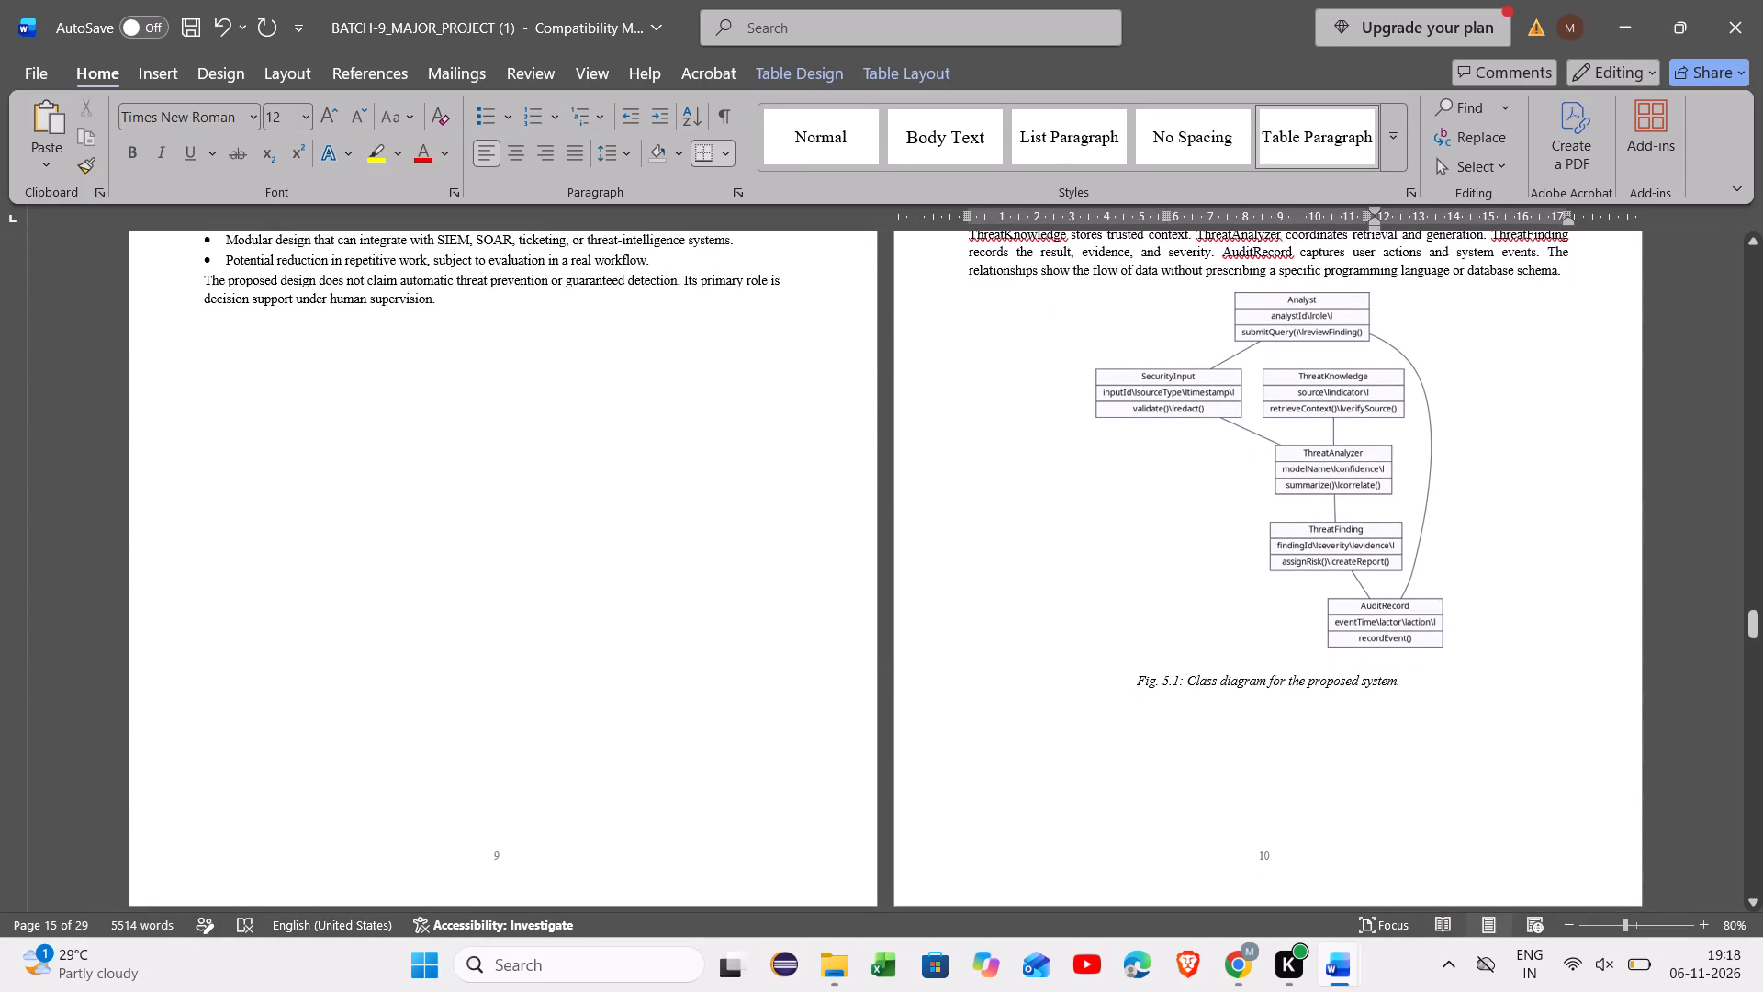
{"action": "scroll", "coordinate": [1007, 681], "scroll_direction": "down", "scroll_amount": 4}
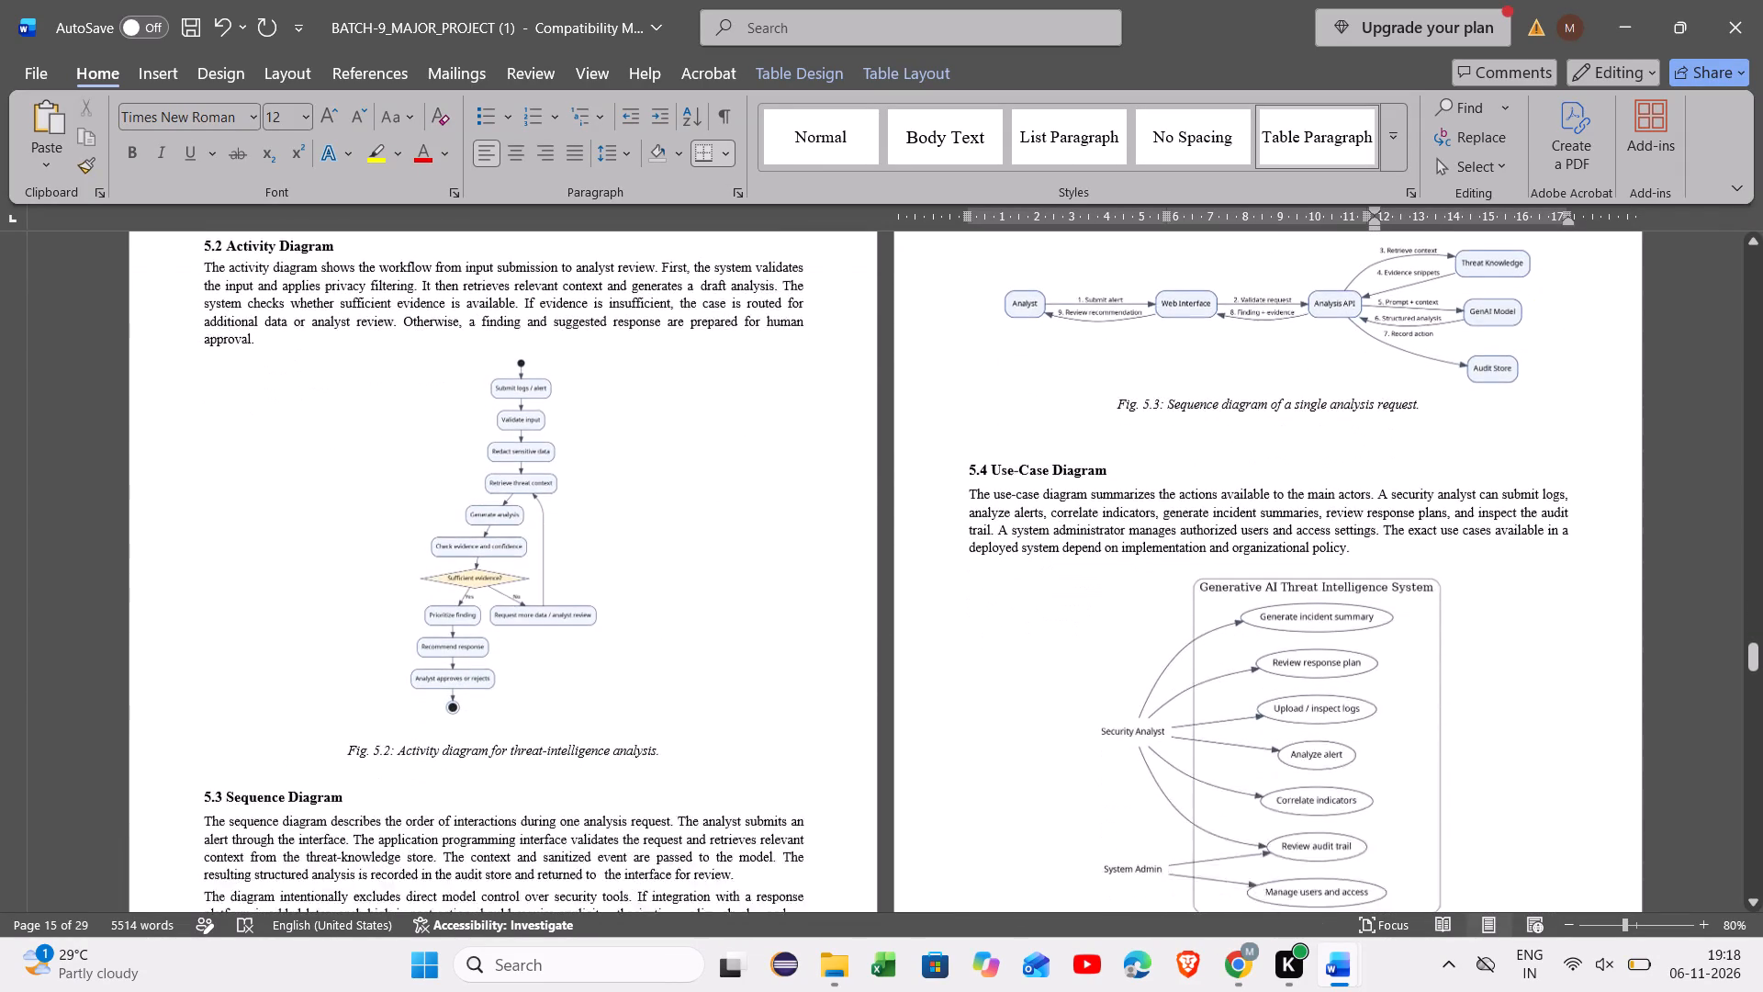
{"action": "scroll", "coordinate": [1007, 681], "scroll_direction": "down", "scroll_amount": 2}
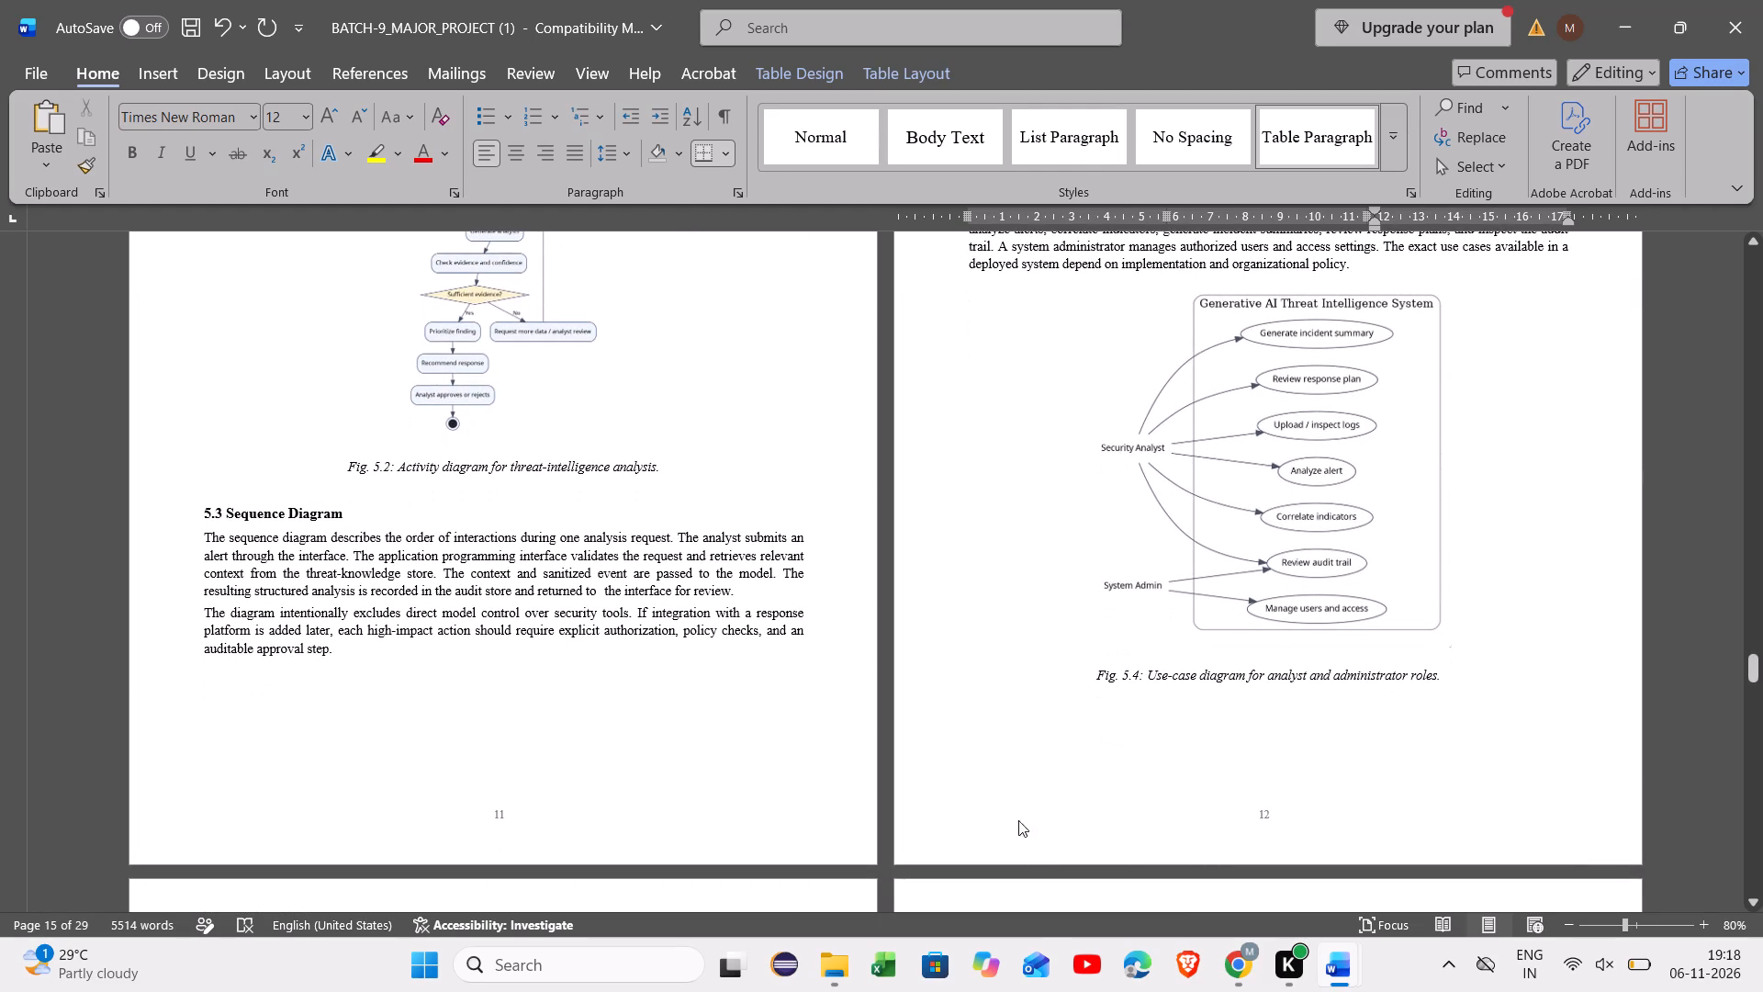
{"action": "scroll", "coordinate": [1249, 662], "scroll_direction": "up", "scroll_amount": 1}
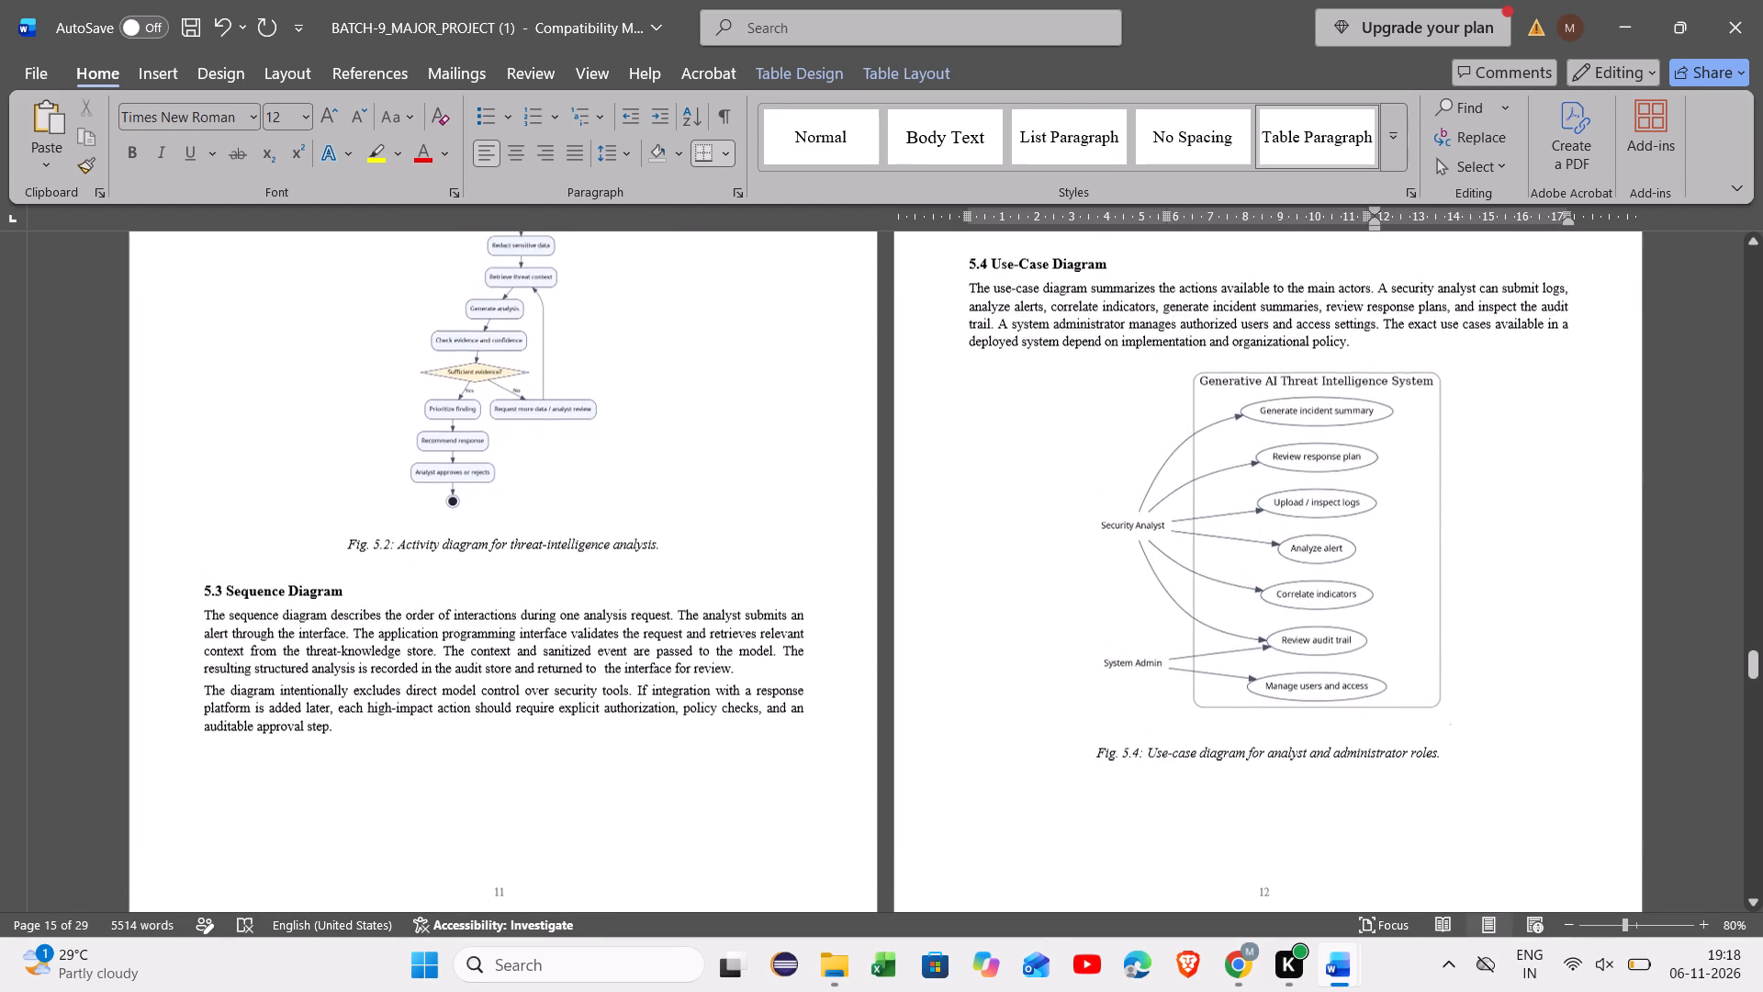
{"action": "scroll", "coordinate": [1249, 662], "scroll_direction": "up", "scroll_amount": 1}
{"action": "scroll", "coordinate": [1249, 662], "scroll_direction": "right", "scroll_amount": 1}
{"action": "scroll", "coordinate": [1249, 662], "scroll_direction": "down", "scroll_amount": 1}
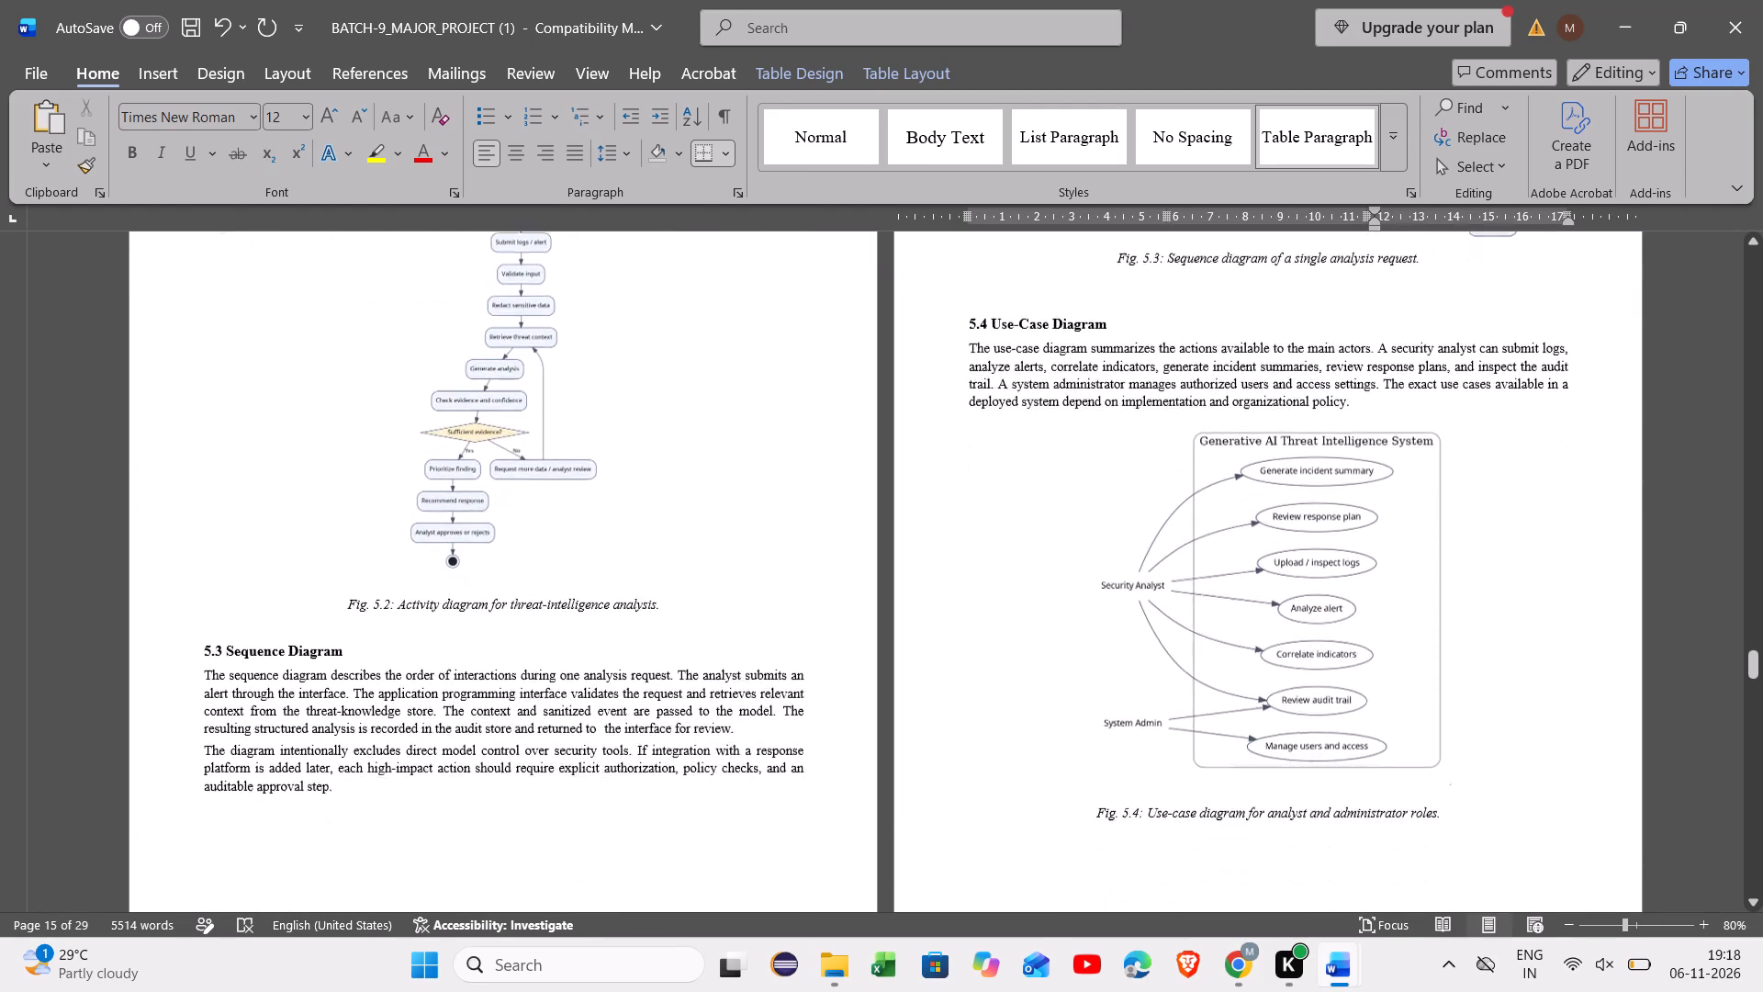
{"action": "scroll", "coordinate": [1249, 662], "scroll_direction": "down", "scroll_amount": 1}
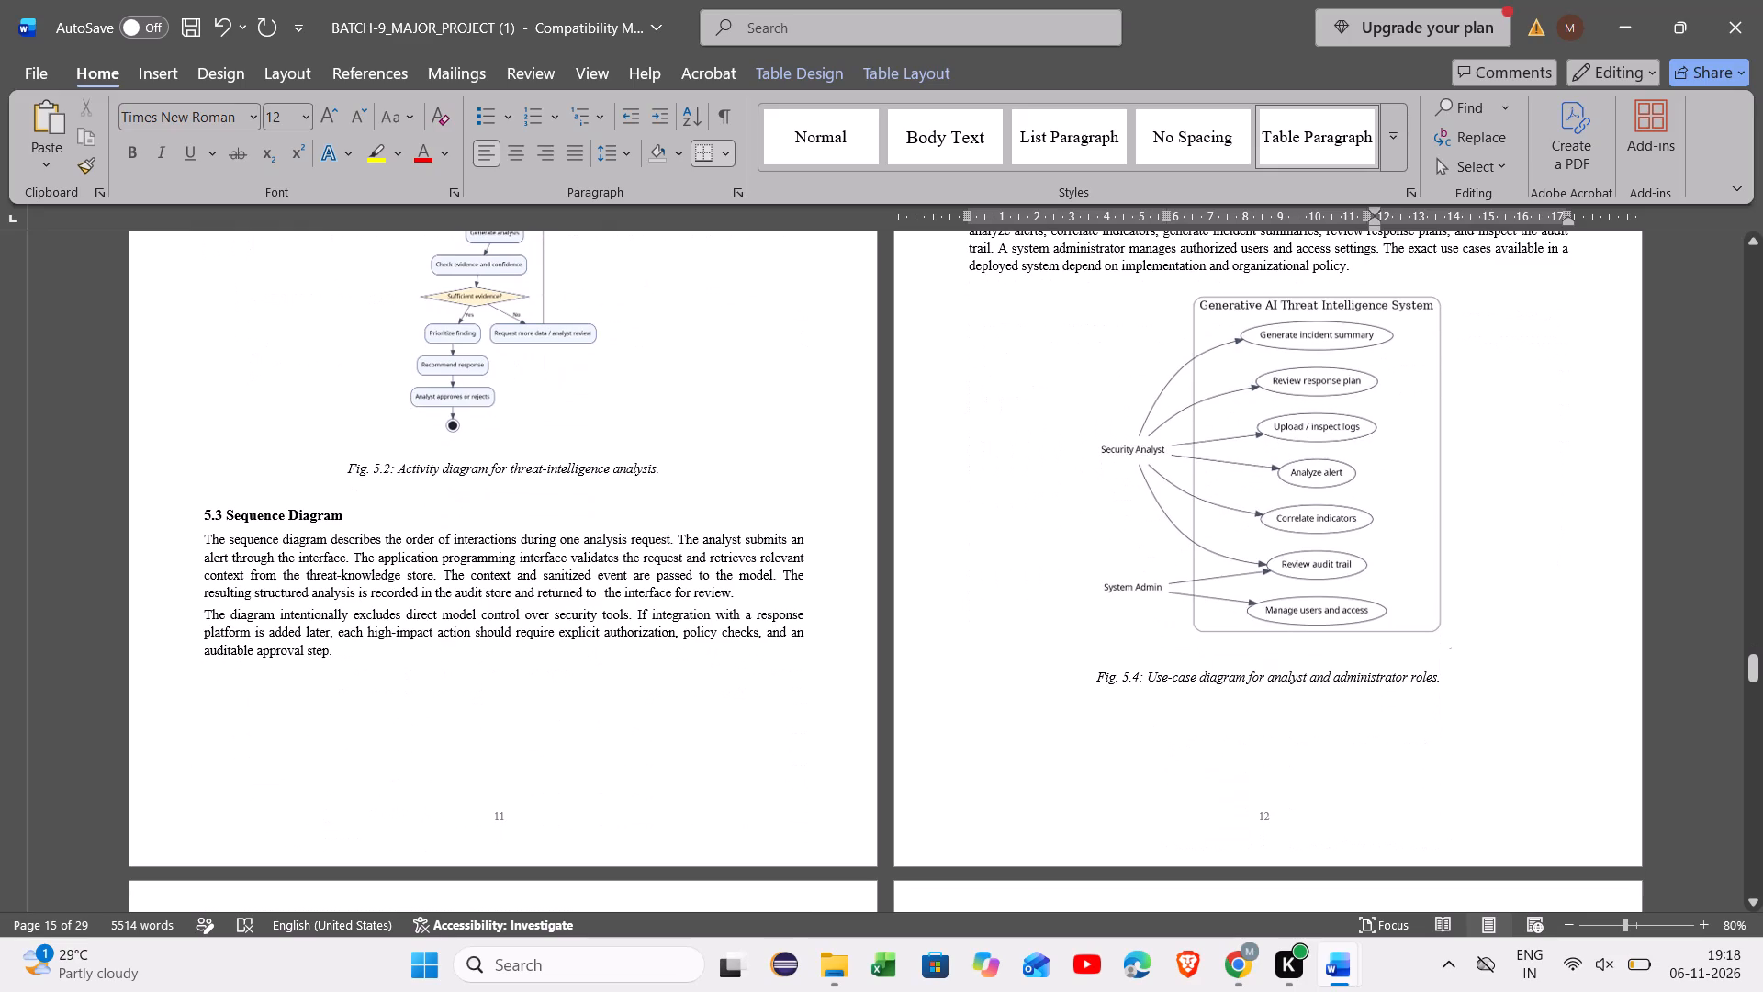
Change the page number of figure 5.3, Sequence diagram, in the List of Figures to 12.
{"action": "scroll", "coordinate": [1249, 662], "scroll_direction": "up", "scroll_amount": 8}
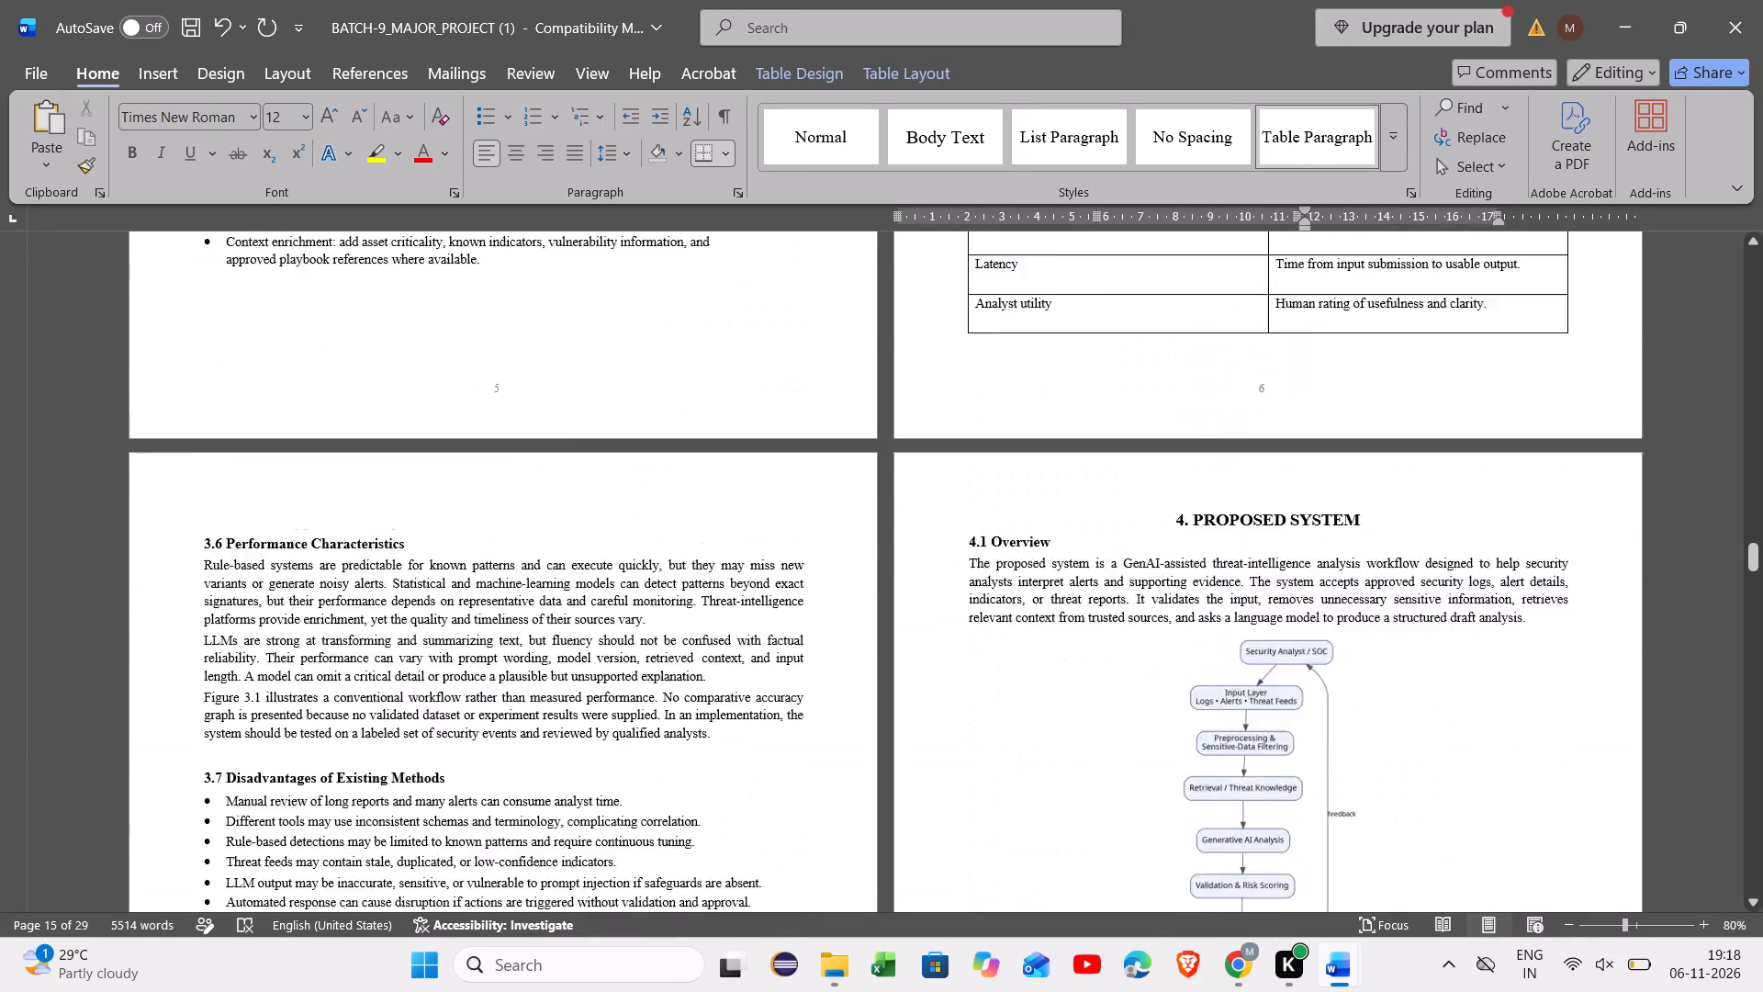
{"action": "scroll", "coordinate": [1249, 662], "scroll_direction": "up", "scroll_amount": 9}
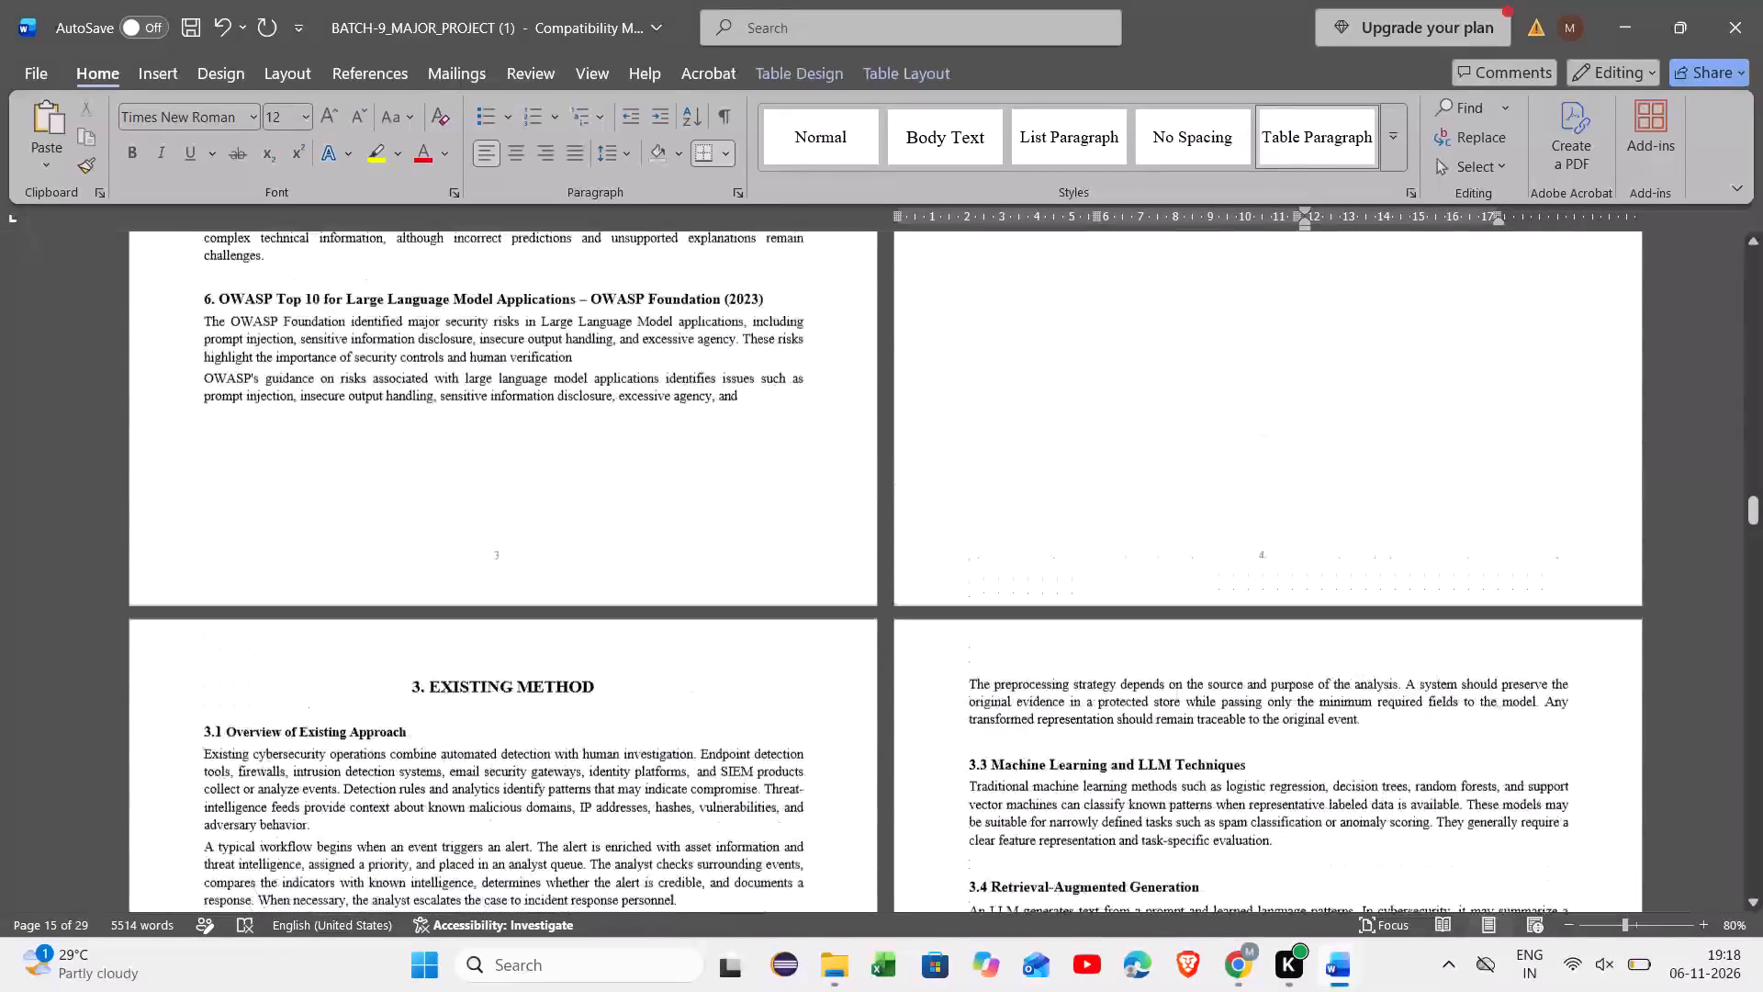
{"action": "scroll", "coordinate": [1249, 662], "scroll_direction": "up", "scroll_amount": 9}
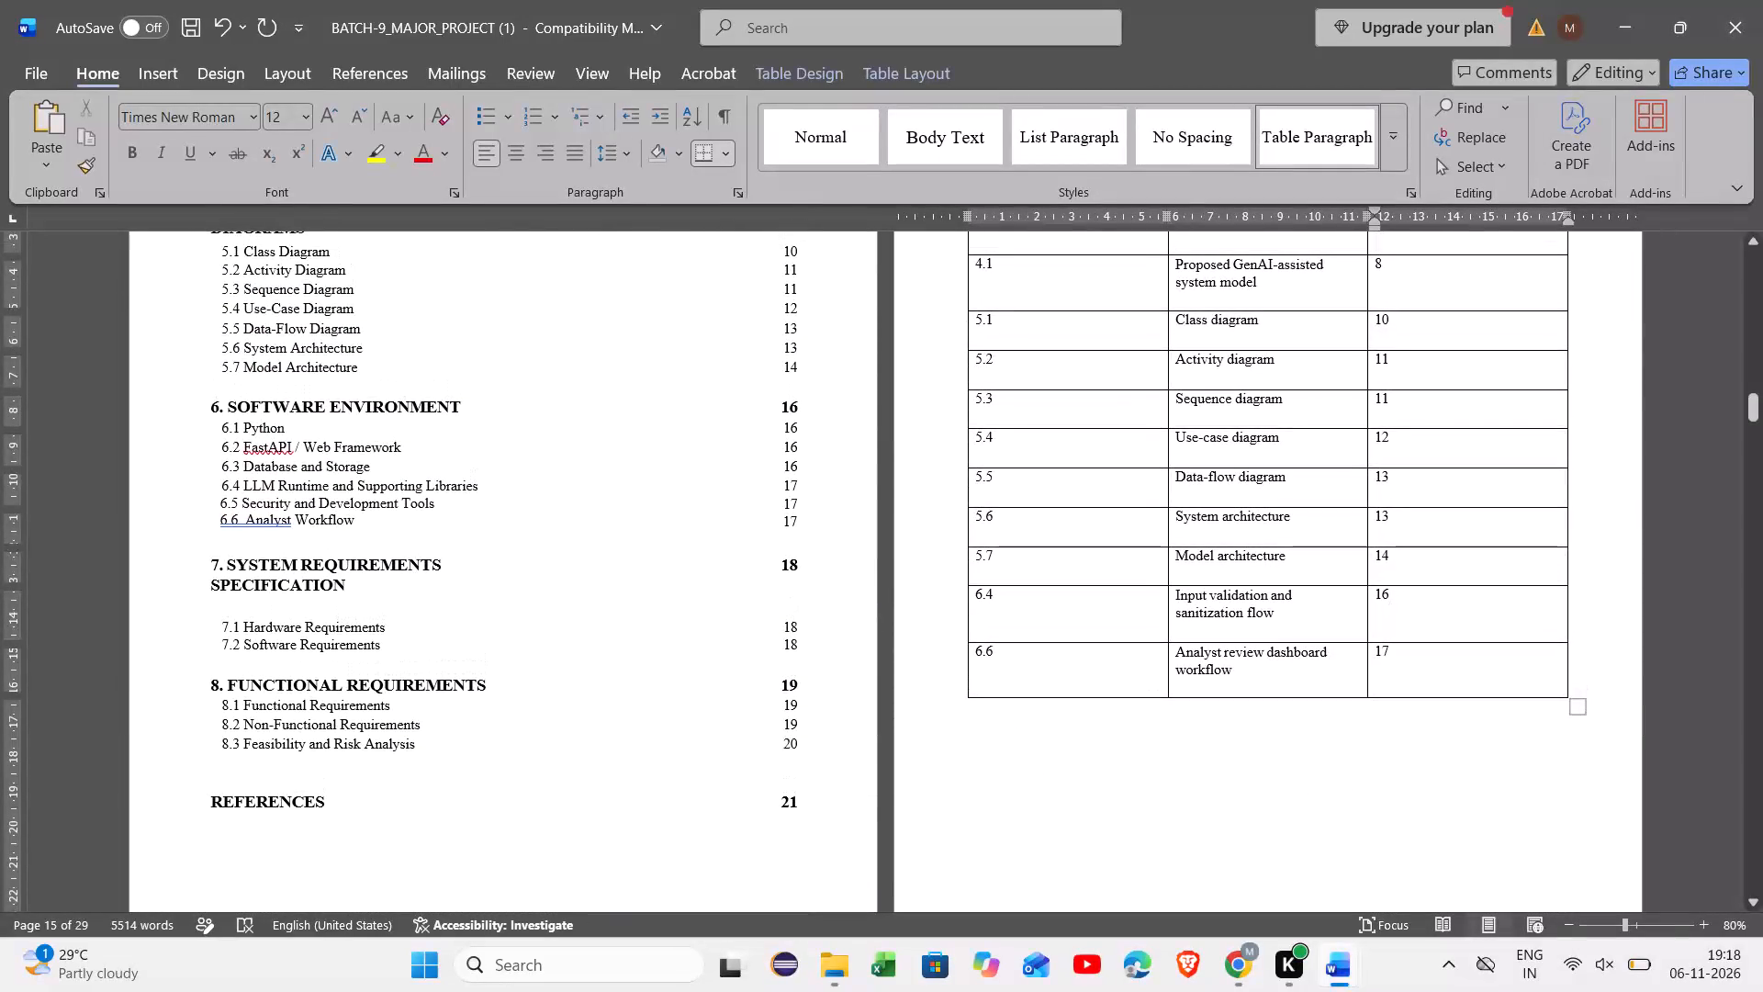
{"action": "left_click", "coordinate": [1387, 398]}
{"action": "key", "text": "BackSpace"}
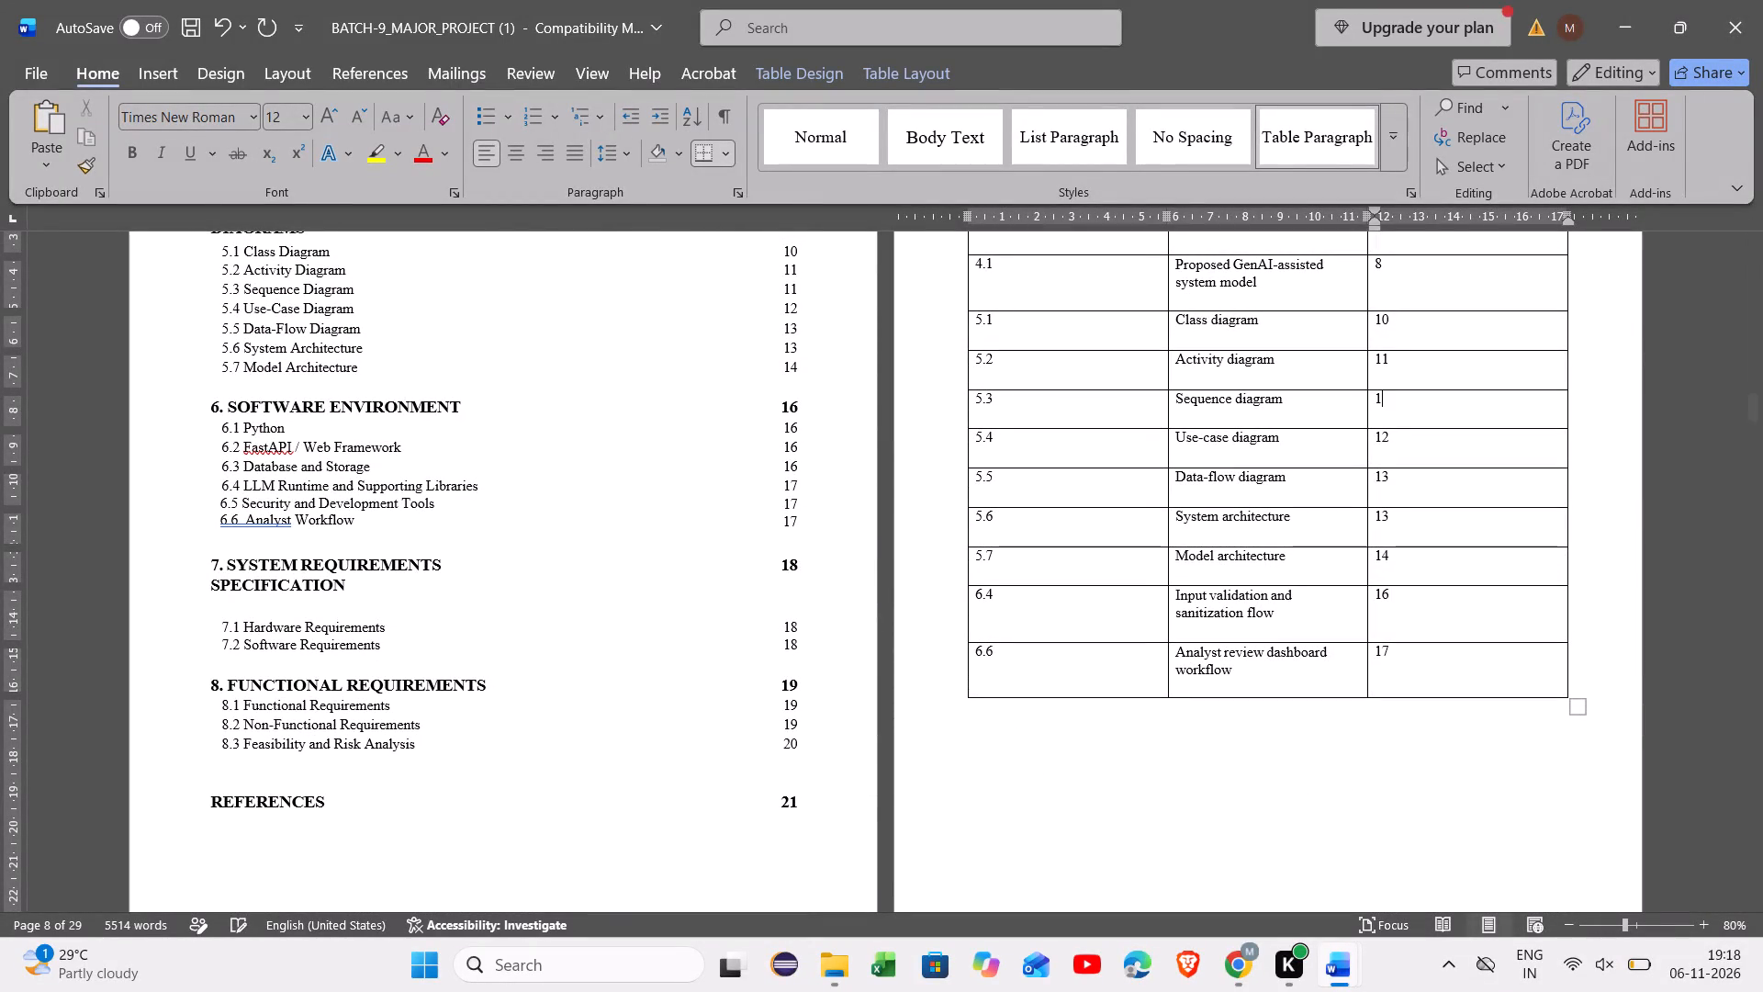
{"action": "key", "text": "2"}
Check the page numbers of the remaining chapter 5 and 6 figures in the body, and review the List of Figures, contents and abstract.
{"action": "scroll", "coordinate": [1397, 788], "scroll_direction": "down", "scroll_amount": 6}
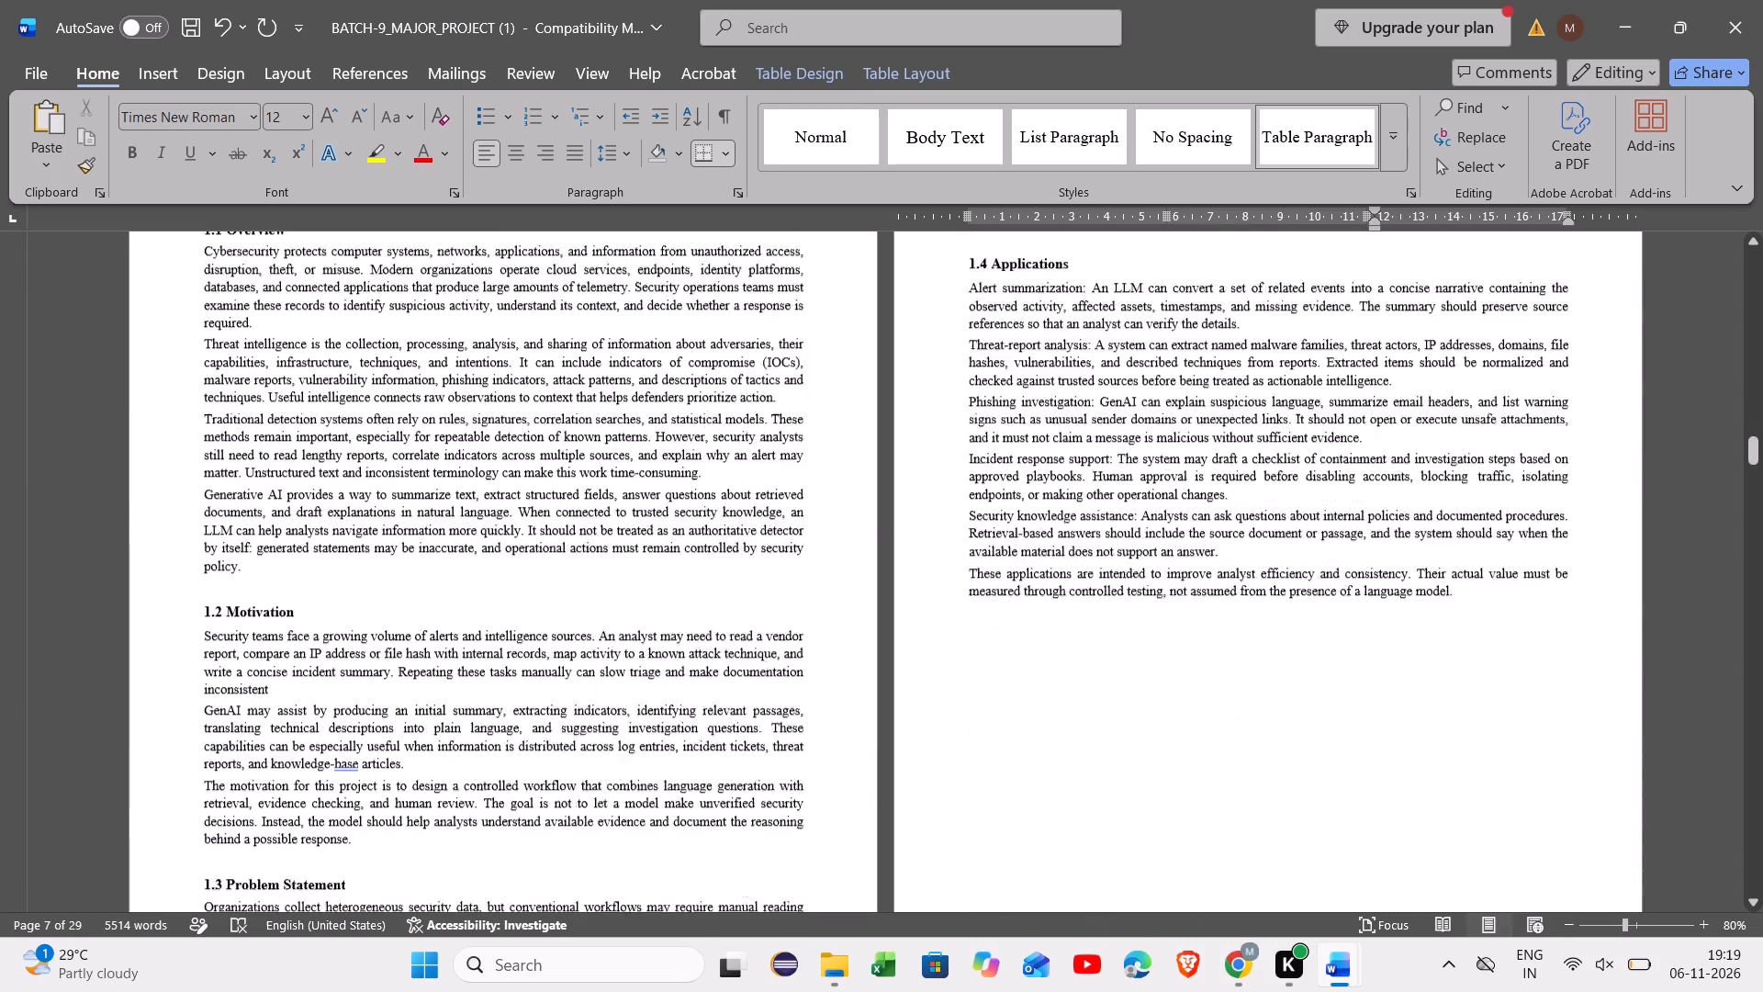
{"action": "scroll", "coordinate": [1397, 788], "scroll_direction": "down", "scroll_amount": 6}
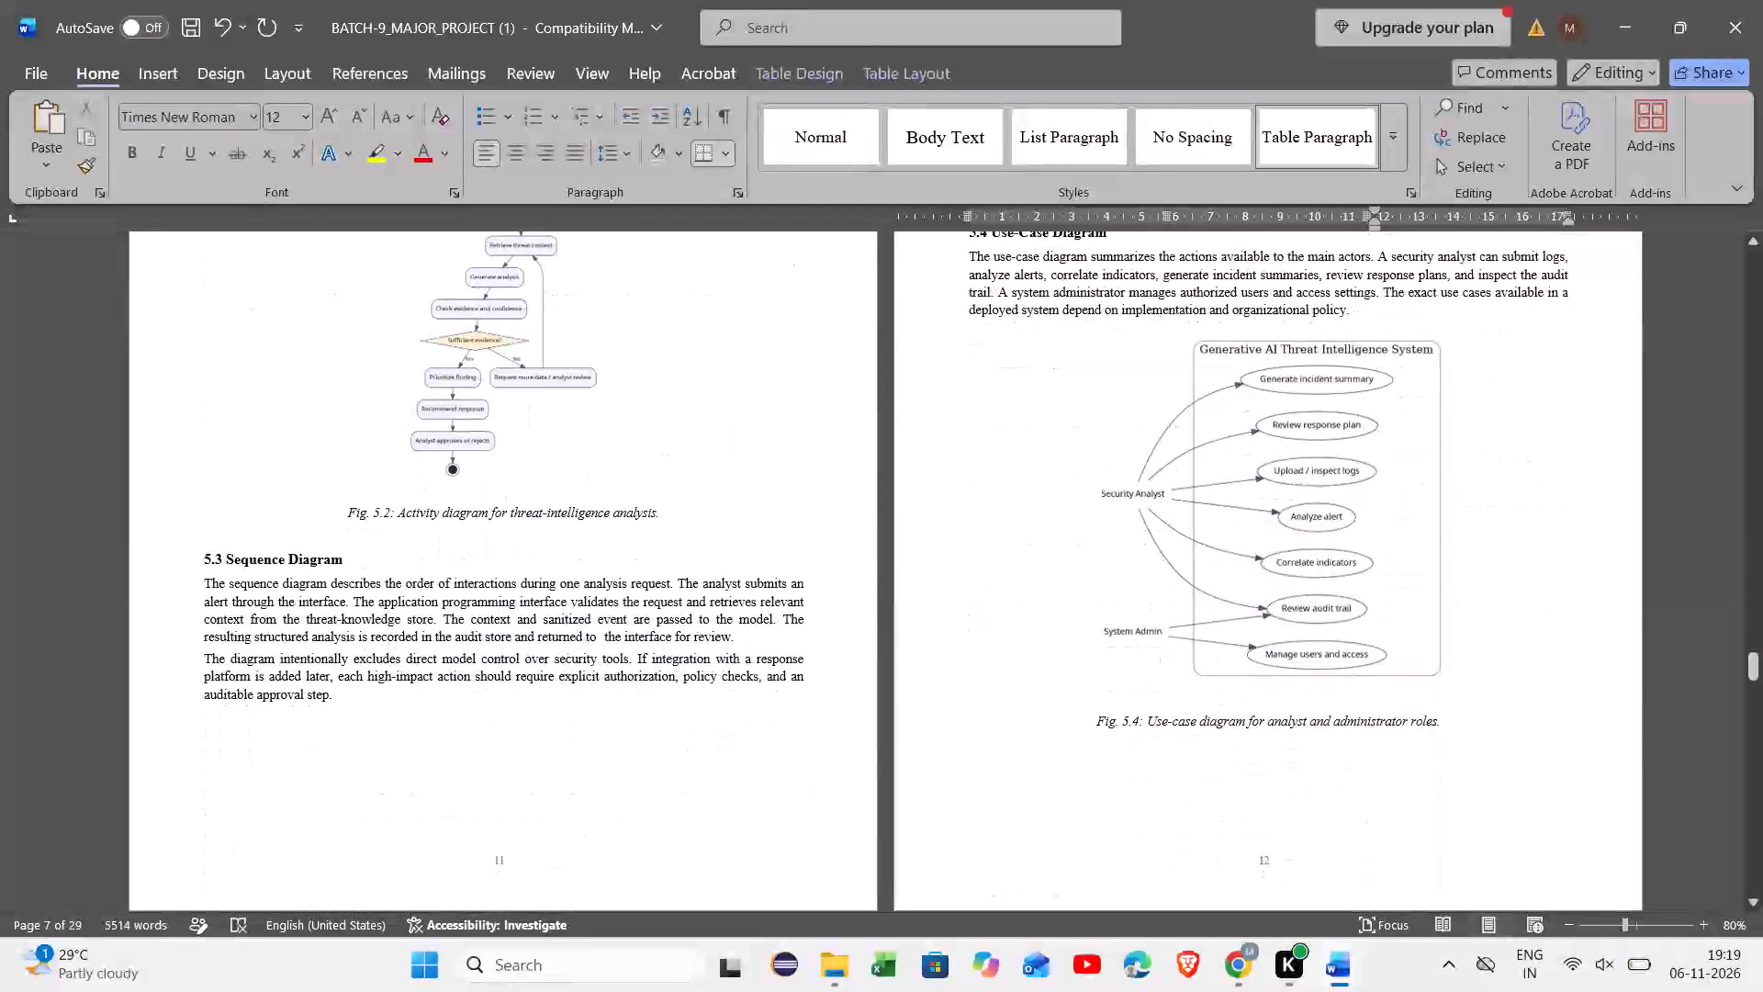
{"action": "scroll", "coordinate": [1397, 788], "scroll_direction": "up", "scroll_amount": 2}
{"action": "scroll", "coordinate": [1397, 788], "scroll_direction": "down", "scroll_amount": 1}
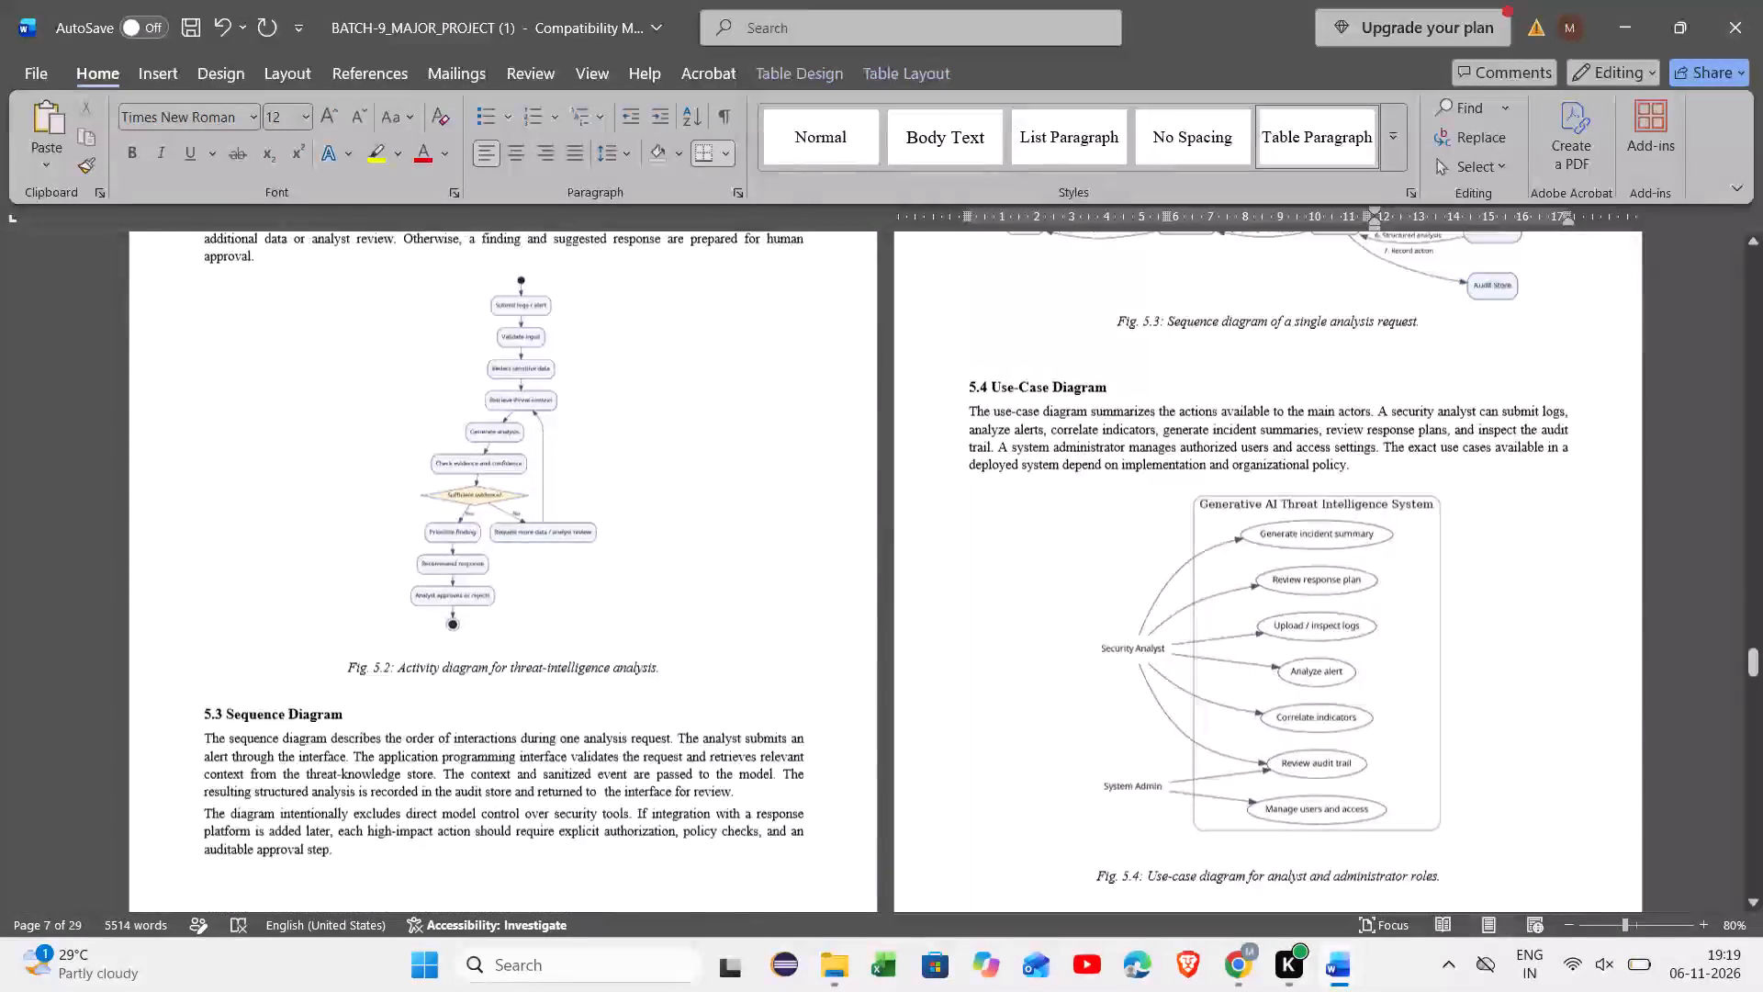
{"action": "scroll", "coordinate": [1397, 788], "scroll_direction": "down", "scroll_amount": 2}
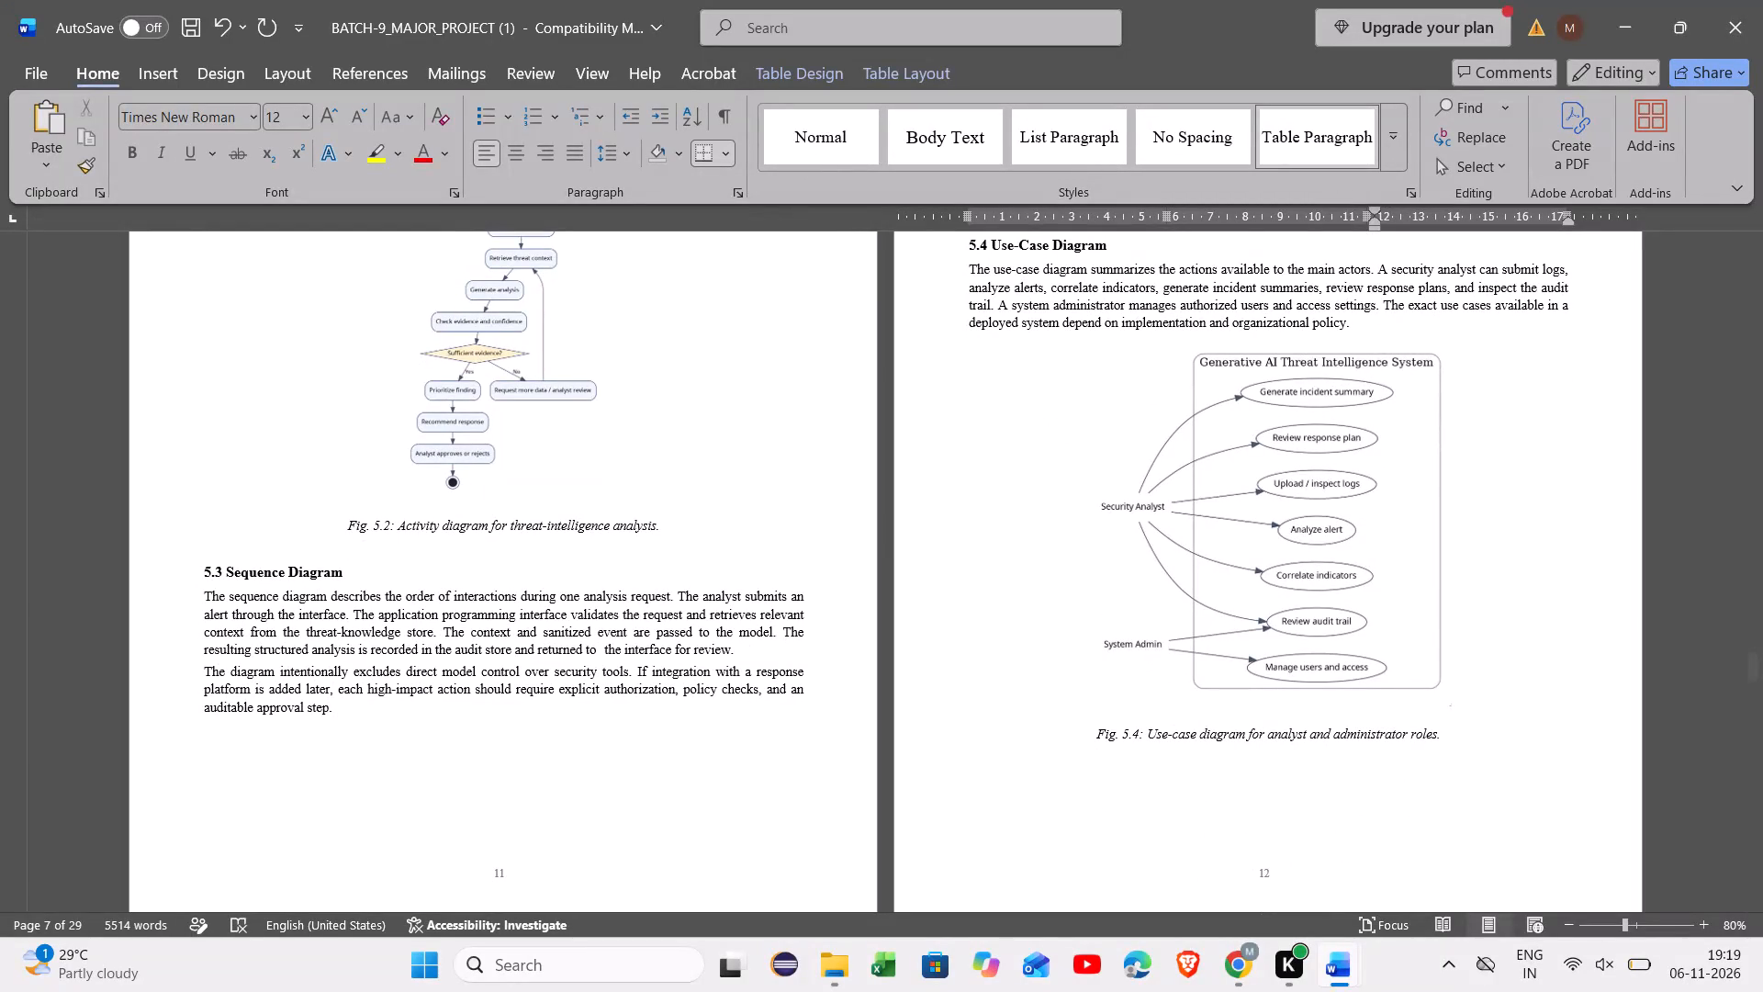
{"action": "scroll", "coordinate": [1397, 788], "scroll_direction": "down", "scroll_amount": 1}
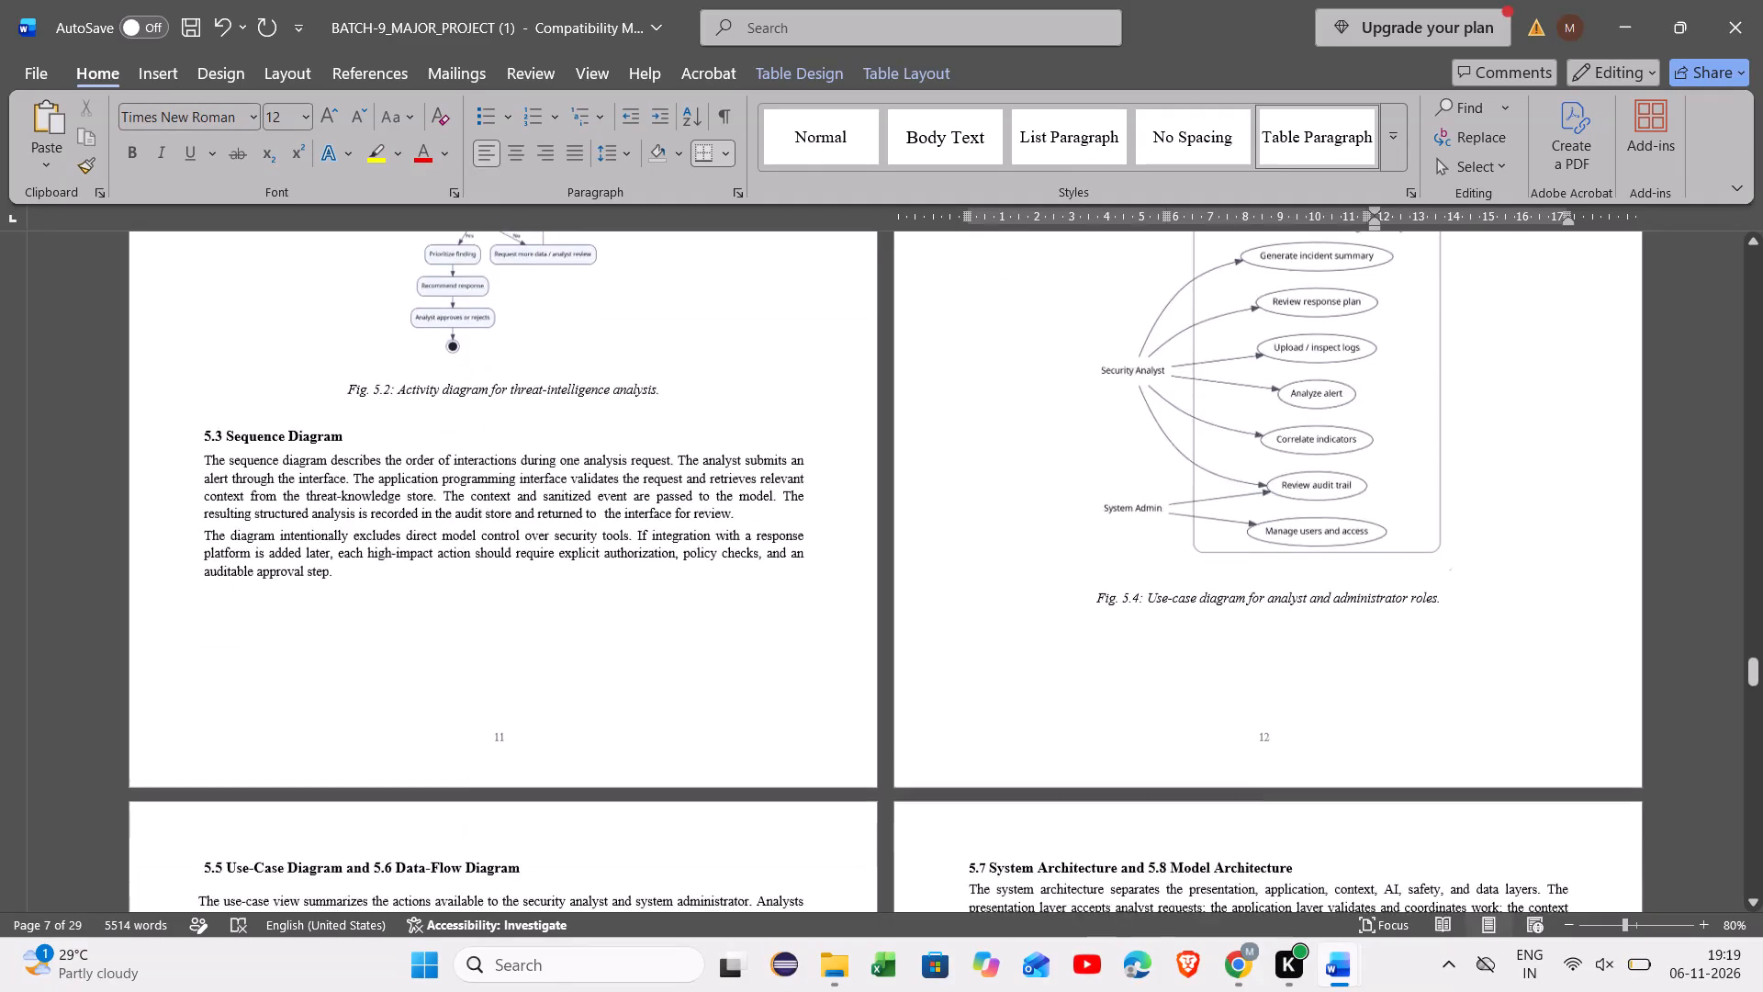
{"action": "scroll", "coordinate": [1397, 788], "scroll_direction": "down", "scroll_amount": 3}
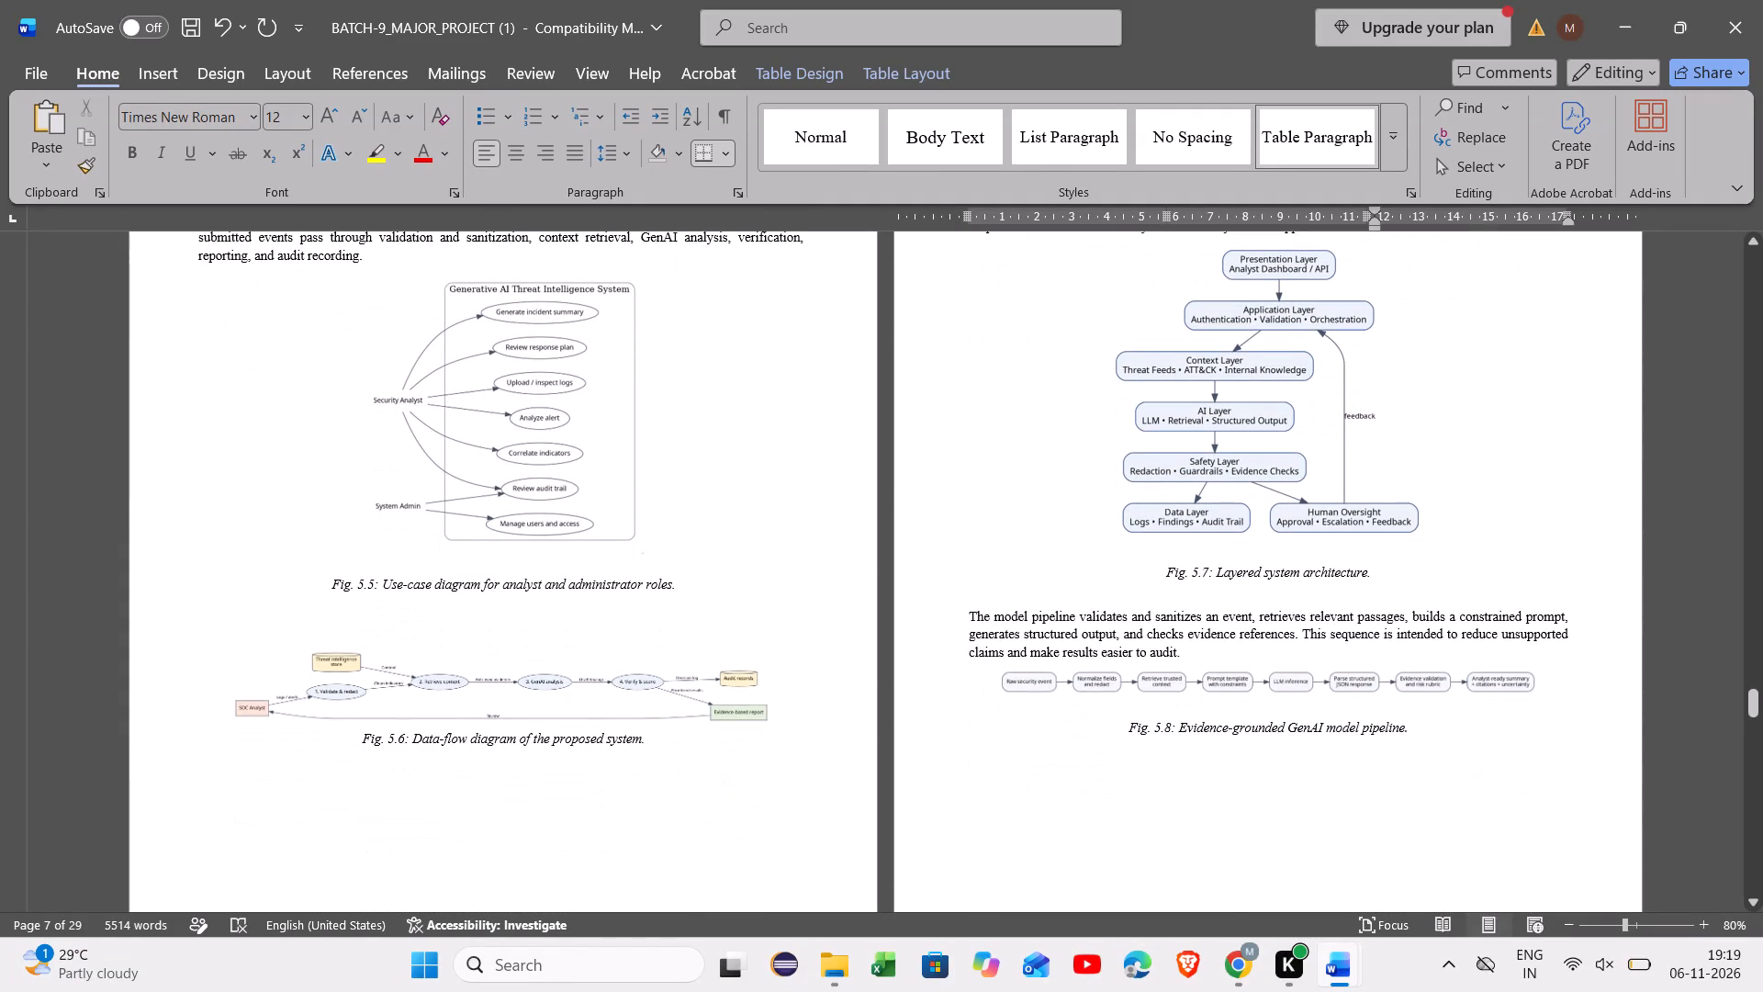
{"action": "scroll", "coordinate": [1397, 788], "scroll_direction": "down", "scroll_amount": 1}
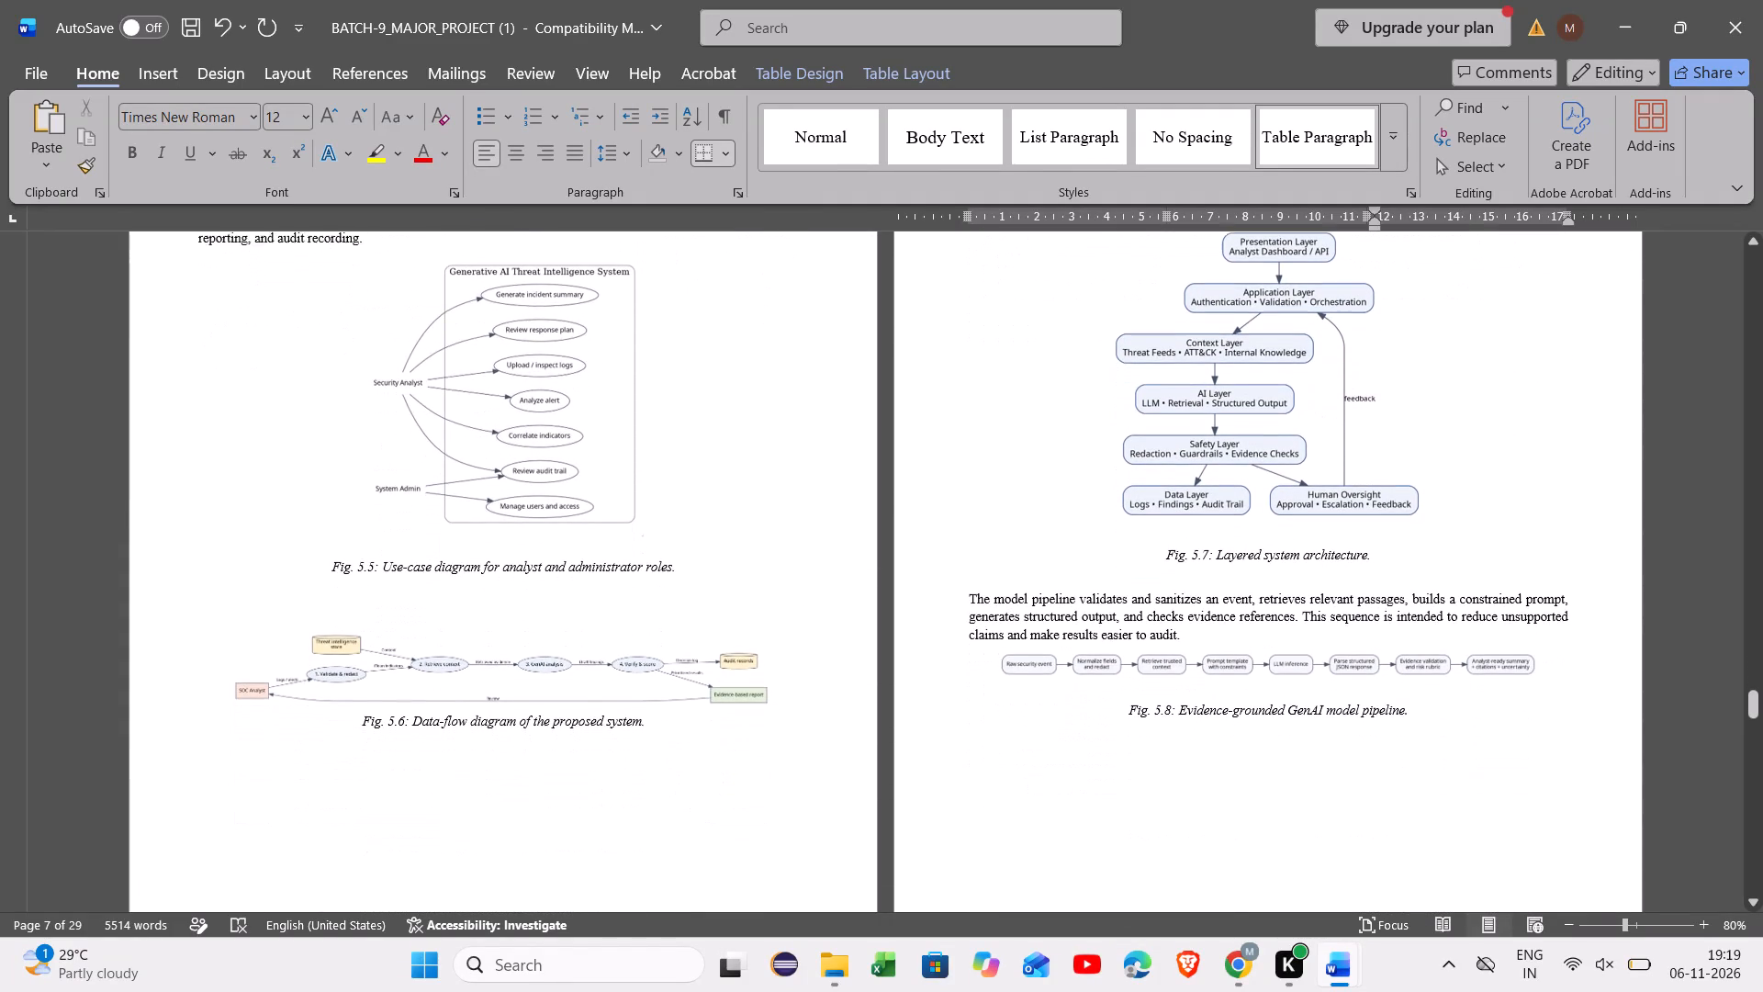
{"action": "scroll", "coordinate": [1397, 788], "scroll_direction": "down", "scroll_amount": 2}
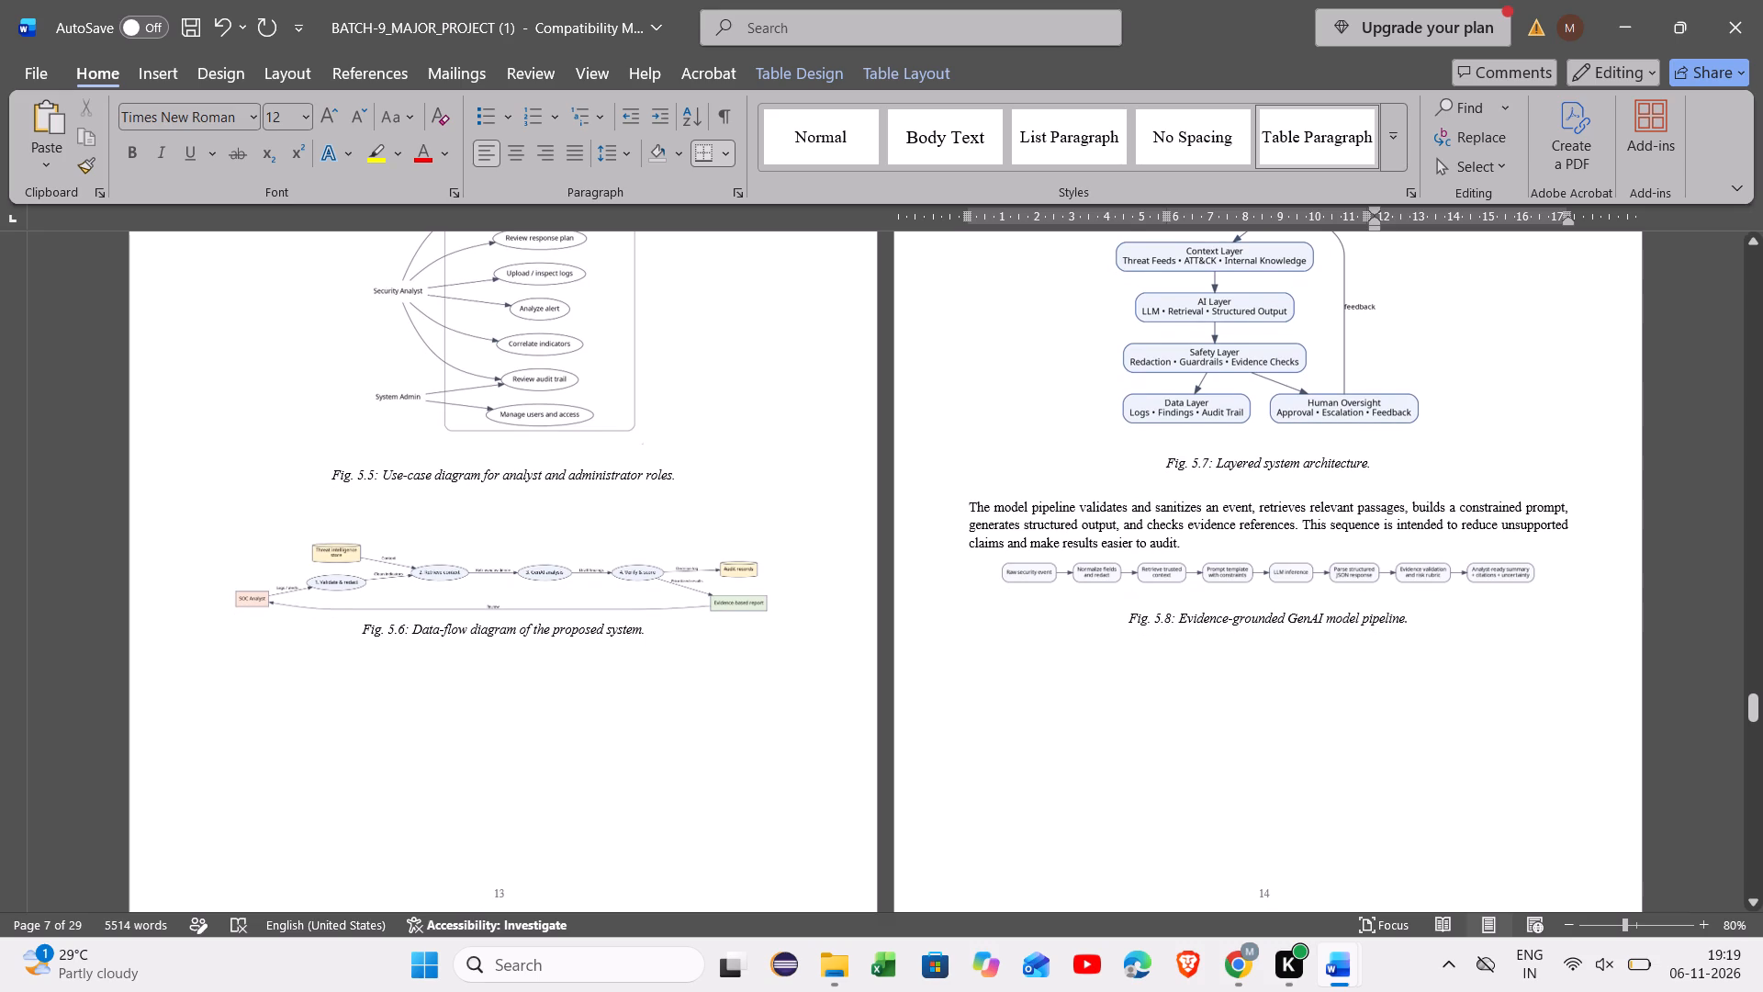
{"action": "scroll", "coordinate": [1397, 788], "scroll_direction": "down", "scroll_amount": 1}
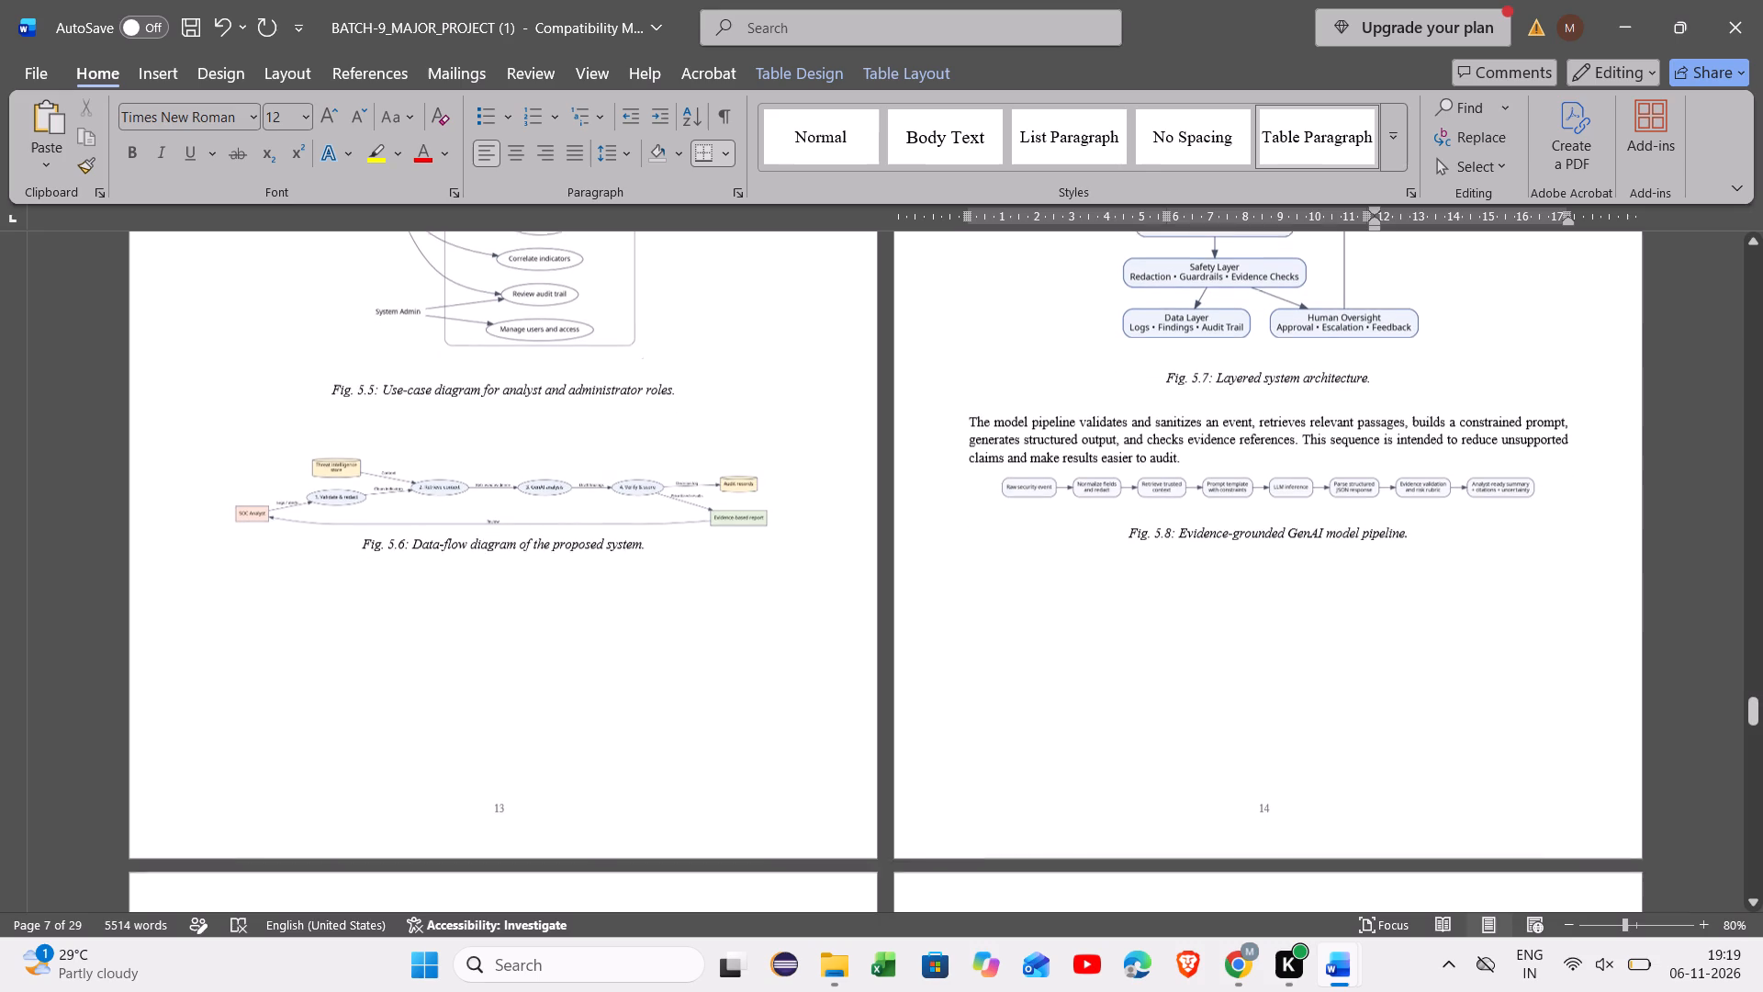
{"action": "scroll", "coordinate": [1397, 788], "scroll_direction": "down", "scroll_amount": 1}
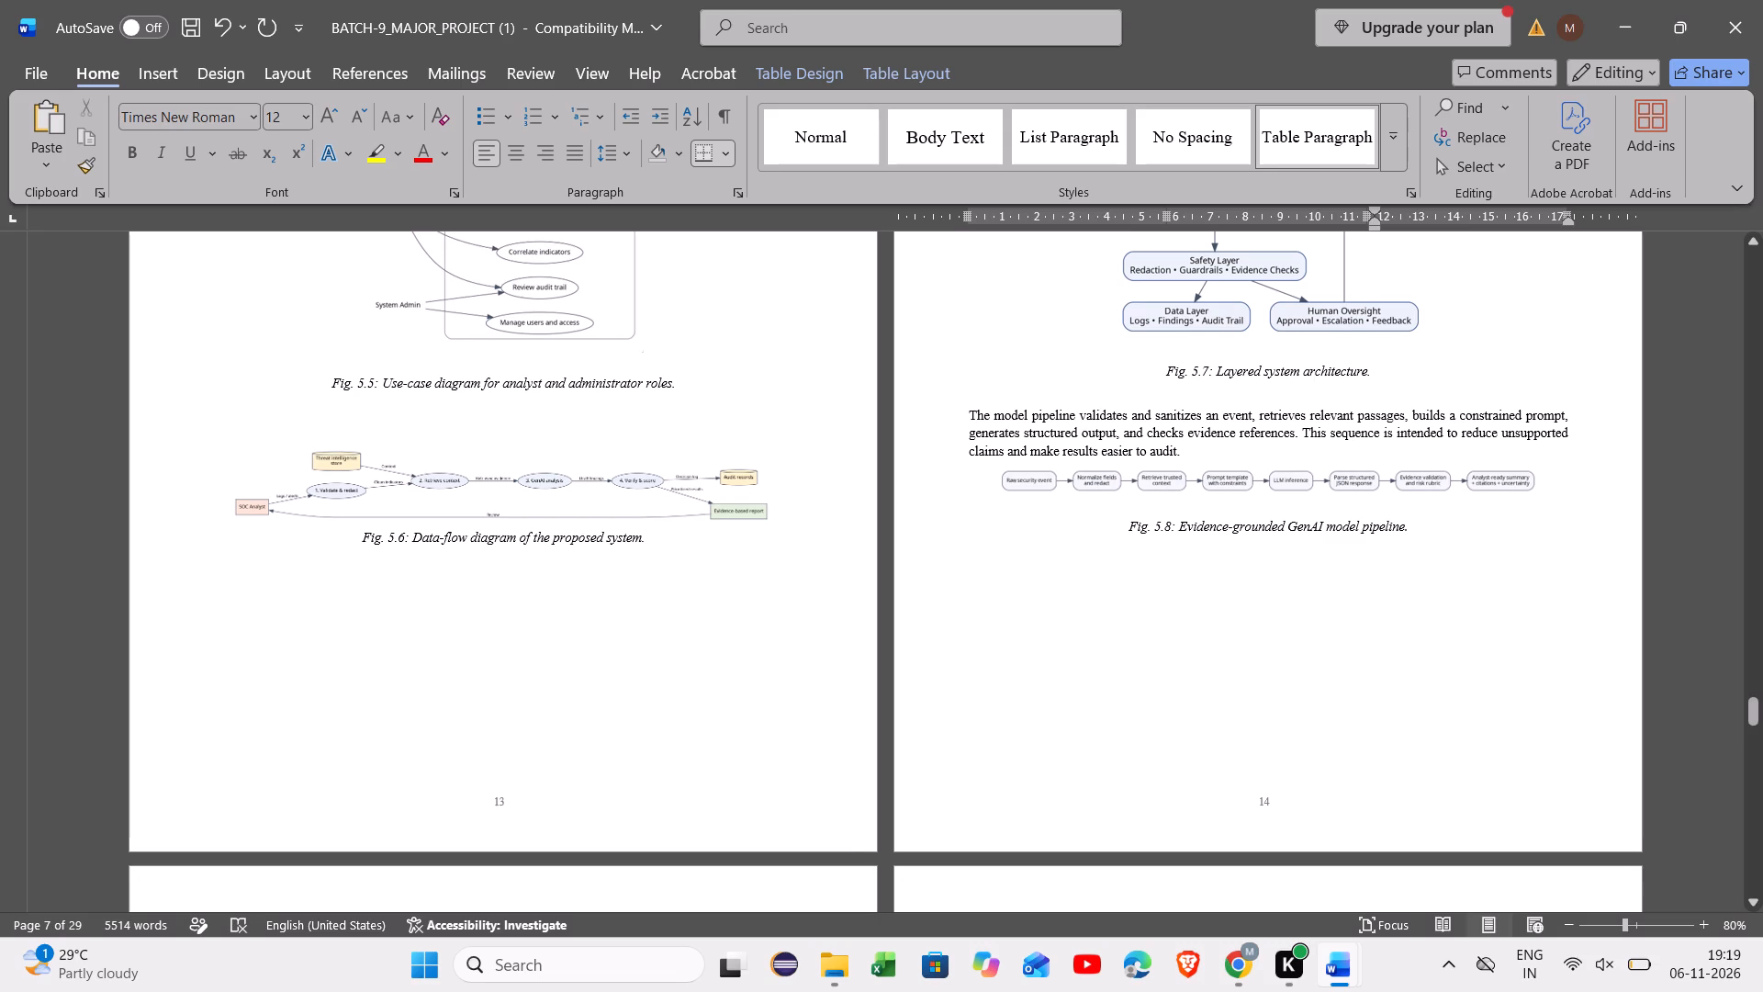
{"action": "scroll", "coordinate": [1300, 784], "scroll_direction": "down", "scroll_amount": 6}
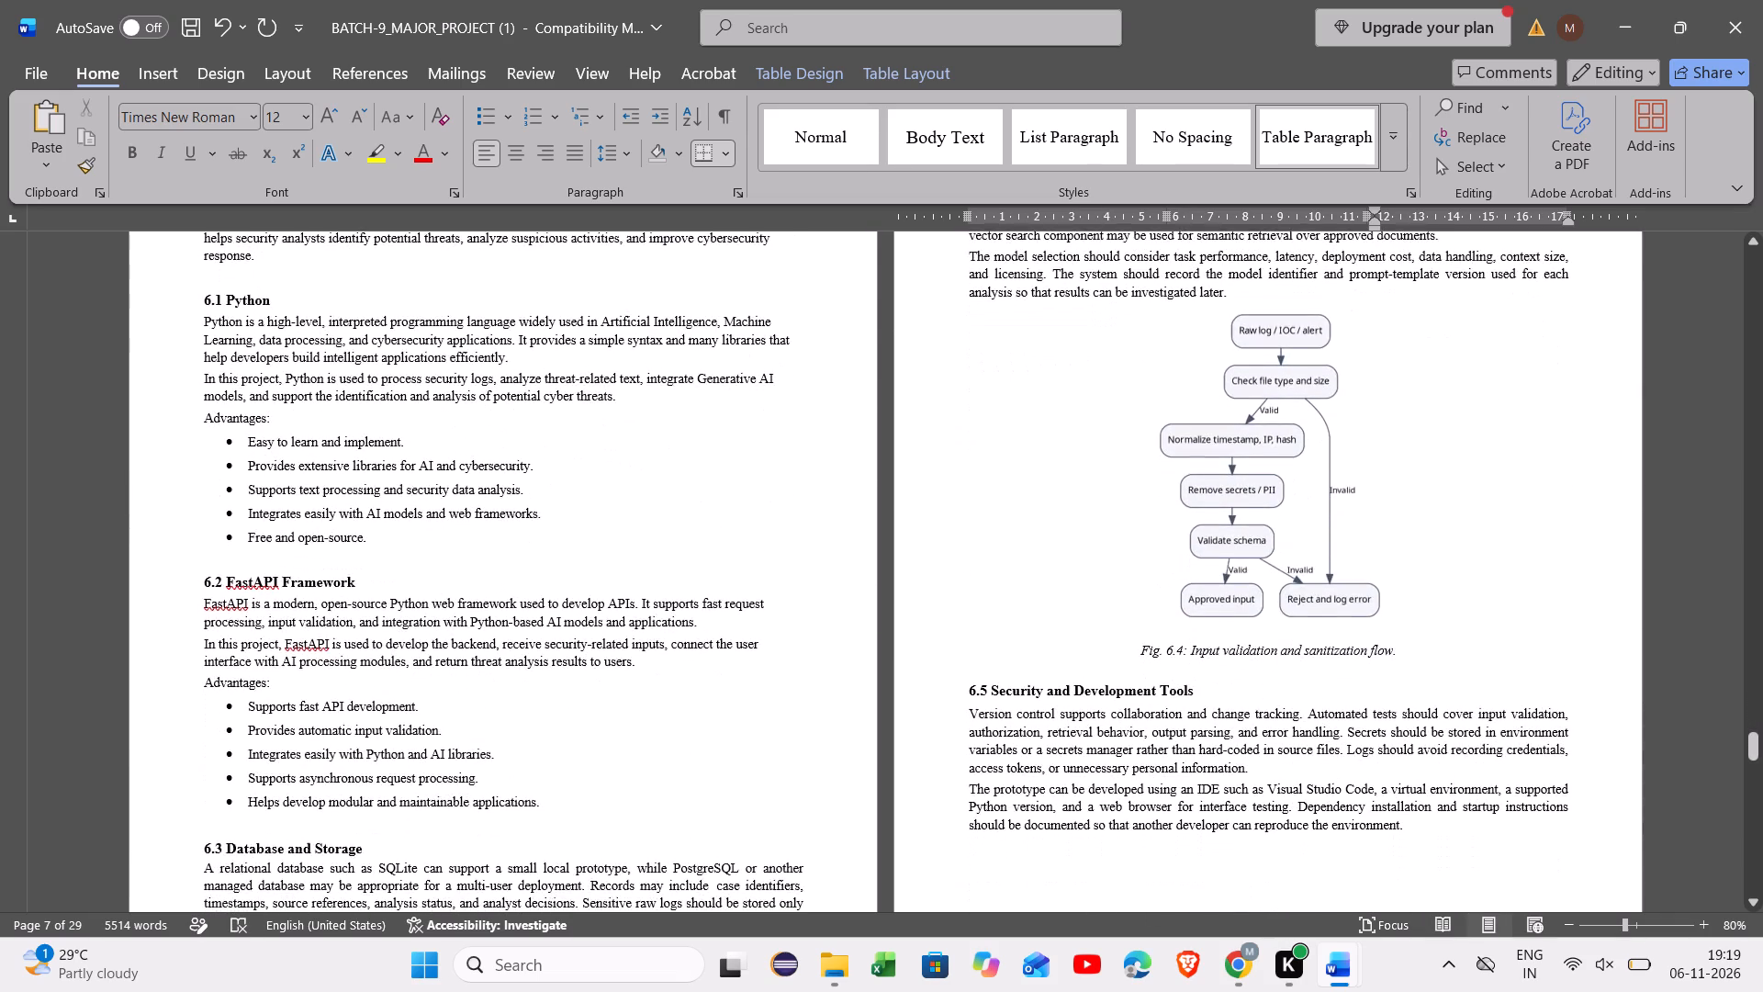
{"action": "scroll", "coordinate": [1300, 784], "scroll_direction": "down", "scroll_amount": 3}
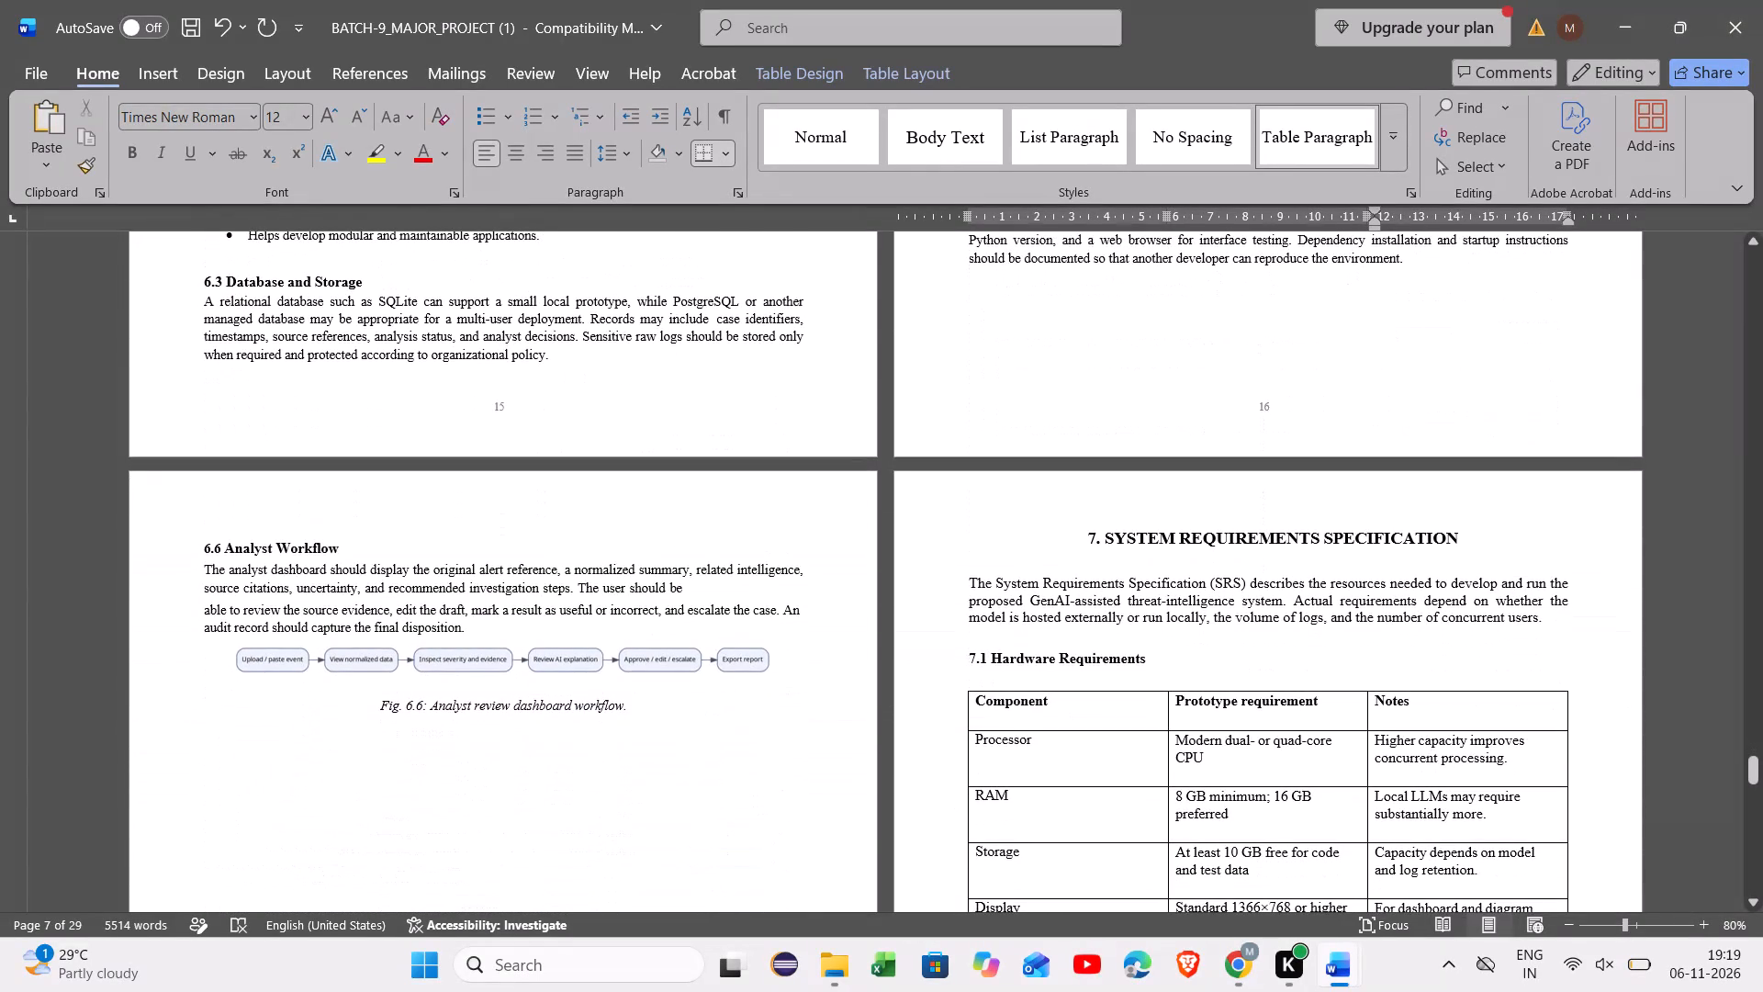
{"action": "scroll", "coordinate": [1300, 784], "scroll_direction": "down", "scroll_amount": 1}
{"action": "scroll", "coordinate": [1300, 784], "scroll_direction": "up", "scroll_amount": 5}
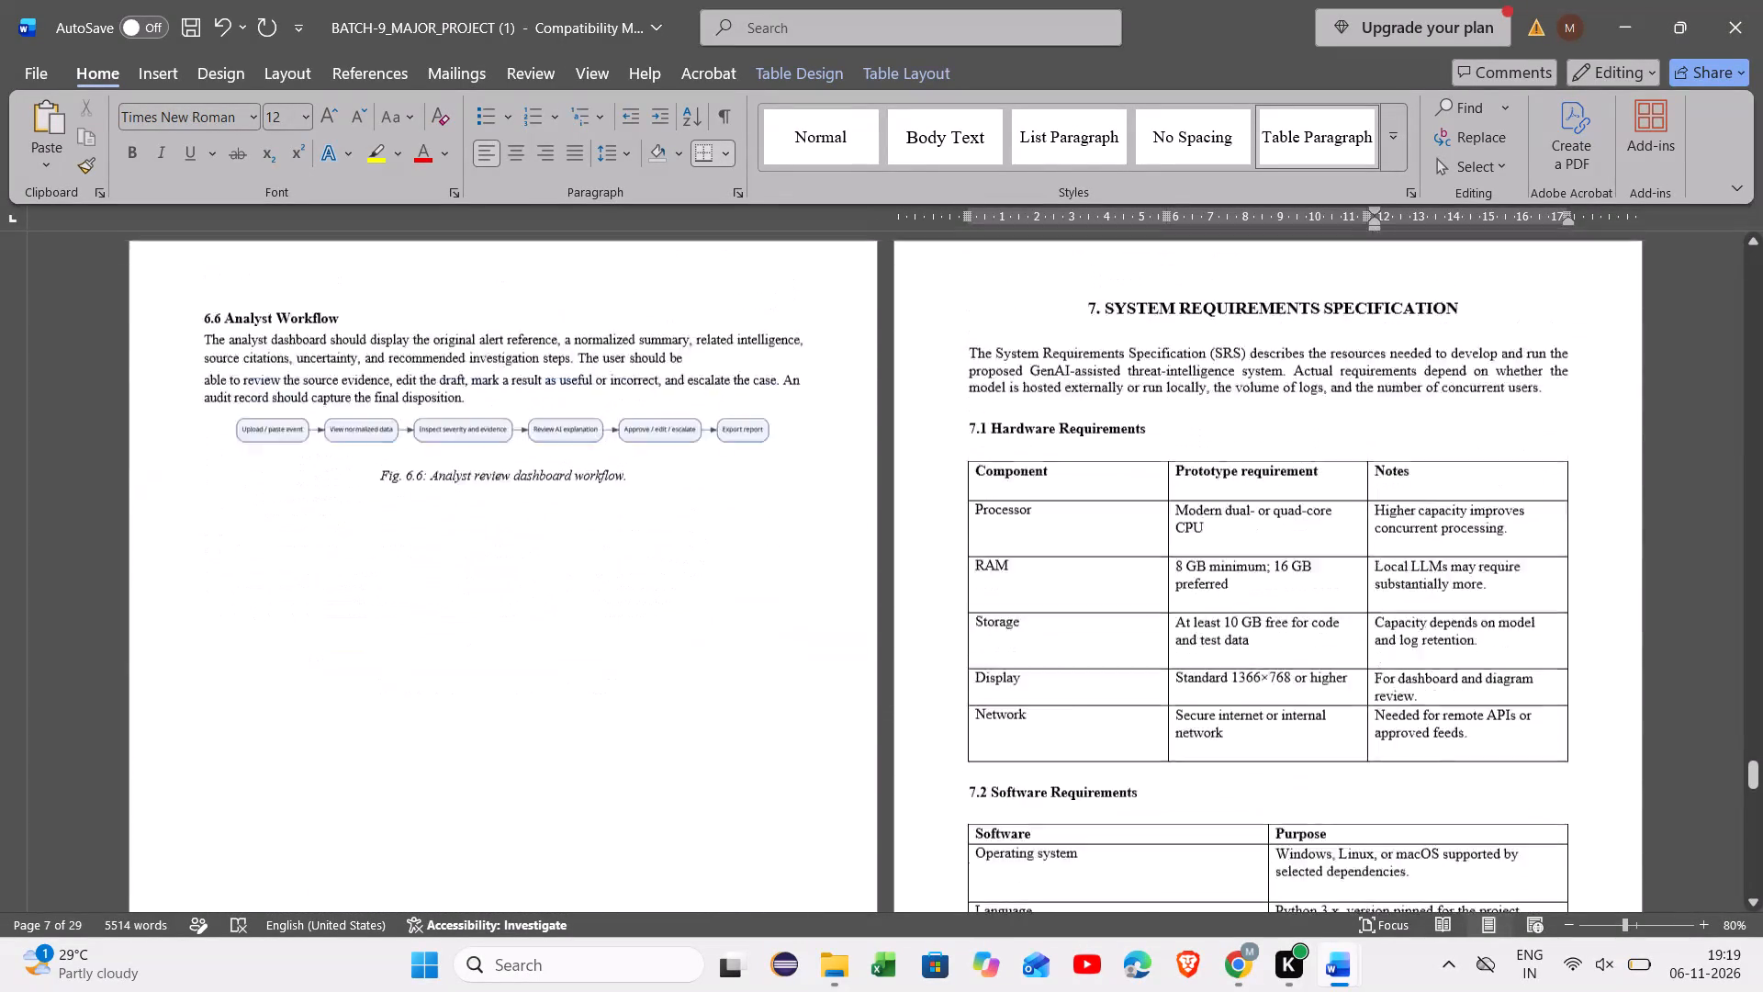
{"action": "scroll", "coordinate": [1300, 784], "scroll_direction": "up", "scroll_amount": 11}
{"action": "scroll", "coordinate": [1300, 784], "scroll_direction": "up", "scroll_amount": 20}
{"action": "scroll", "coordinate": [1300, 784], "scroll_direction": "up", "scroll_amount": 20}
{"action": "scroll", "coordinate": [1300, 784], "scroll_direction": "up", "scroll_amount": 20}
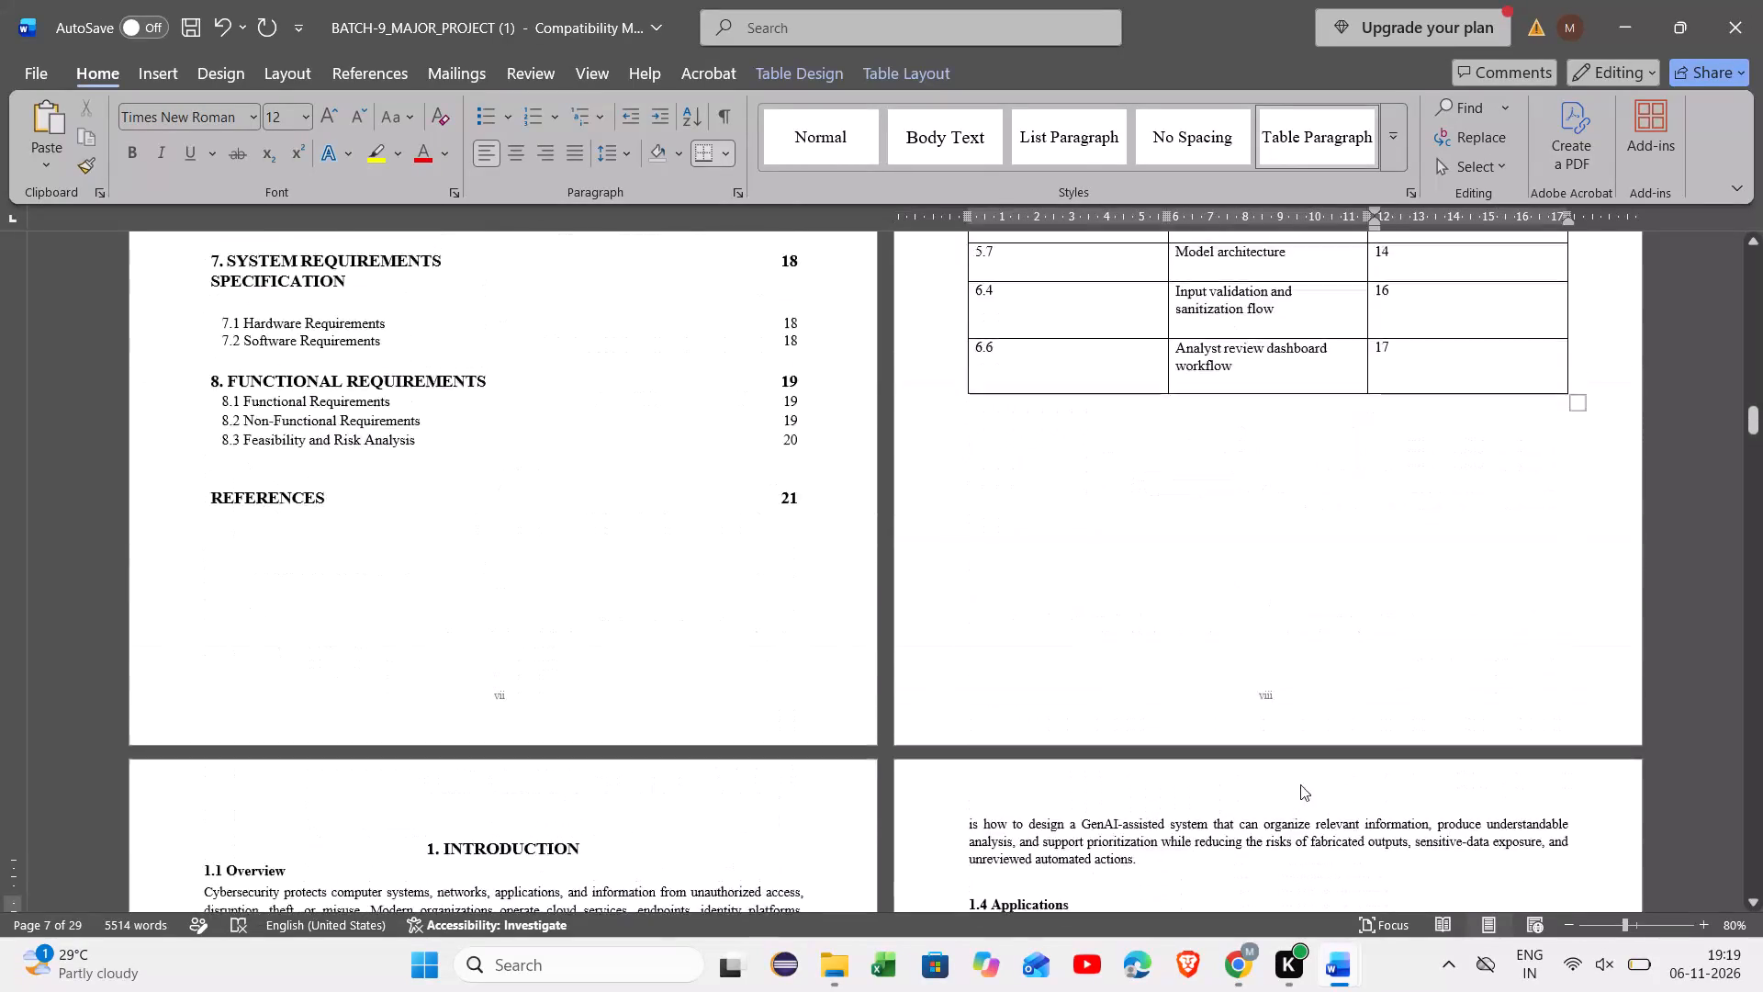
{"action": "scroll", "coordinate": [1300, 784], "scroll_direction": "up", "scroll_amount": 5}
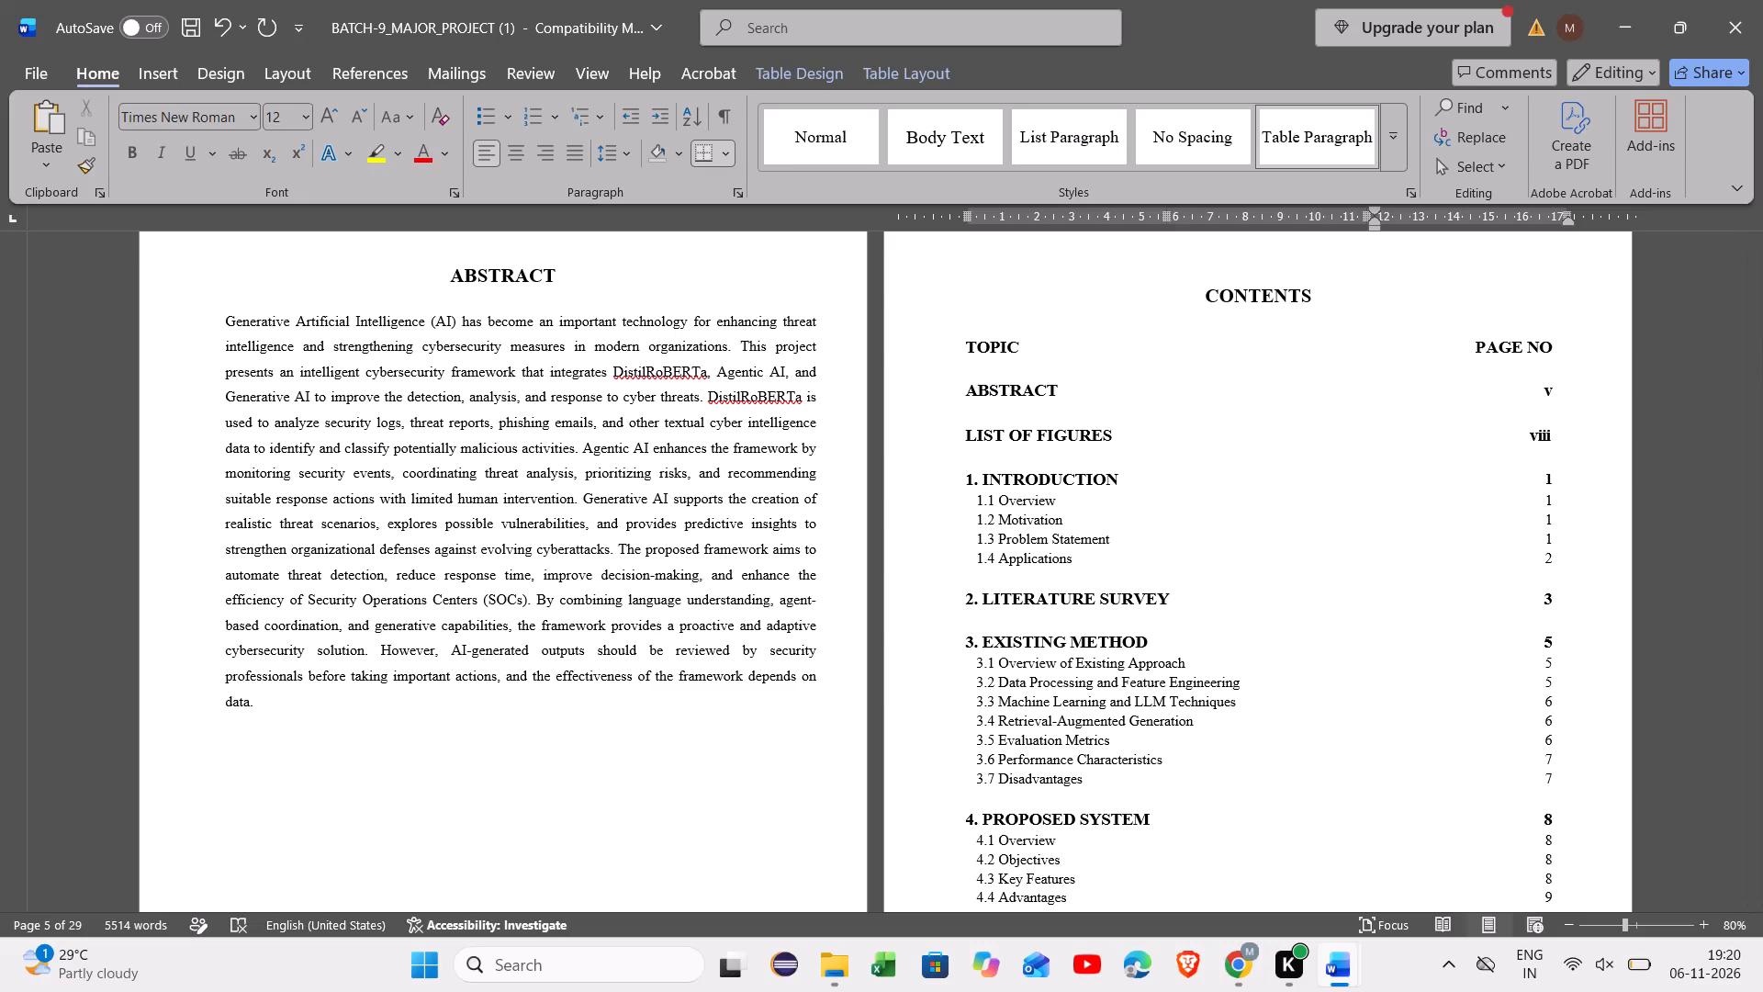
Save the BATCH-9_MAJOR_PROJECT (1) report with the corrected List of Figures.
{"action": "scroll", "coordinate": [734, 859], "scroll_direction": "down", "scroll_amount": 5}
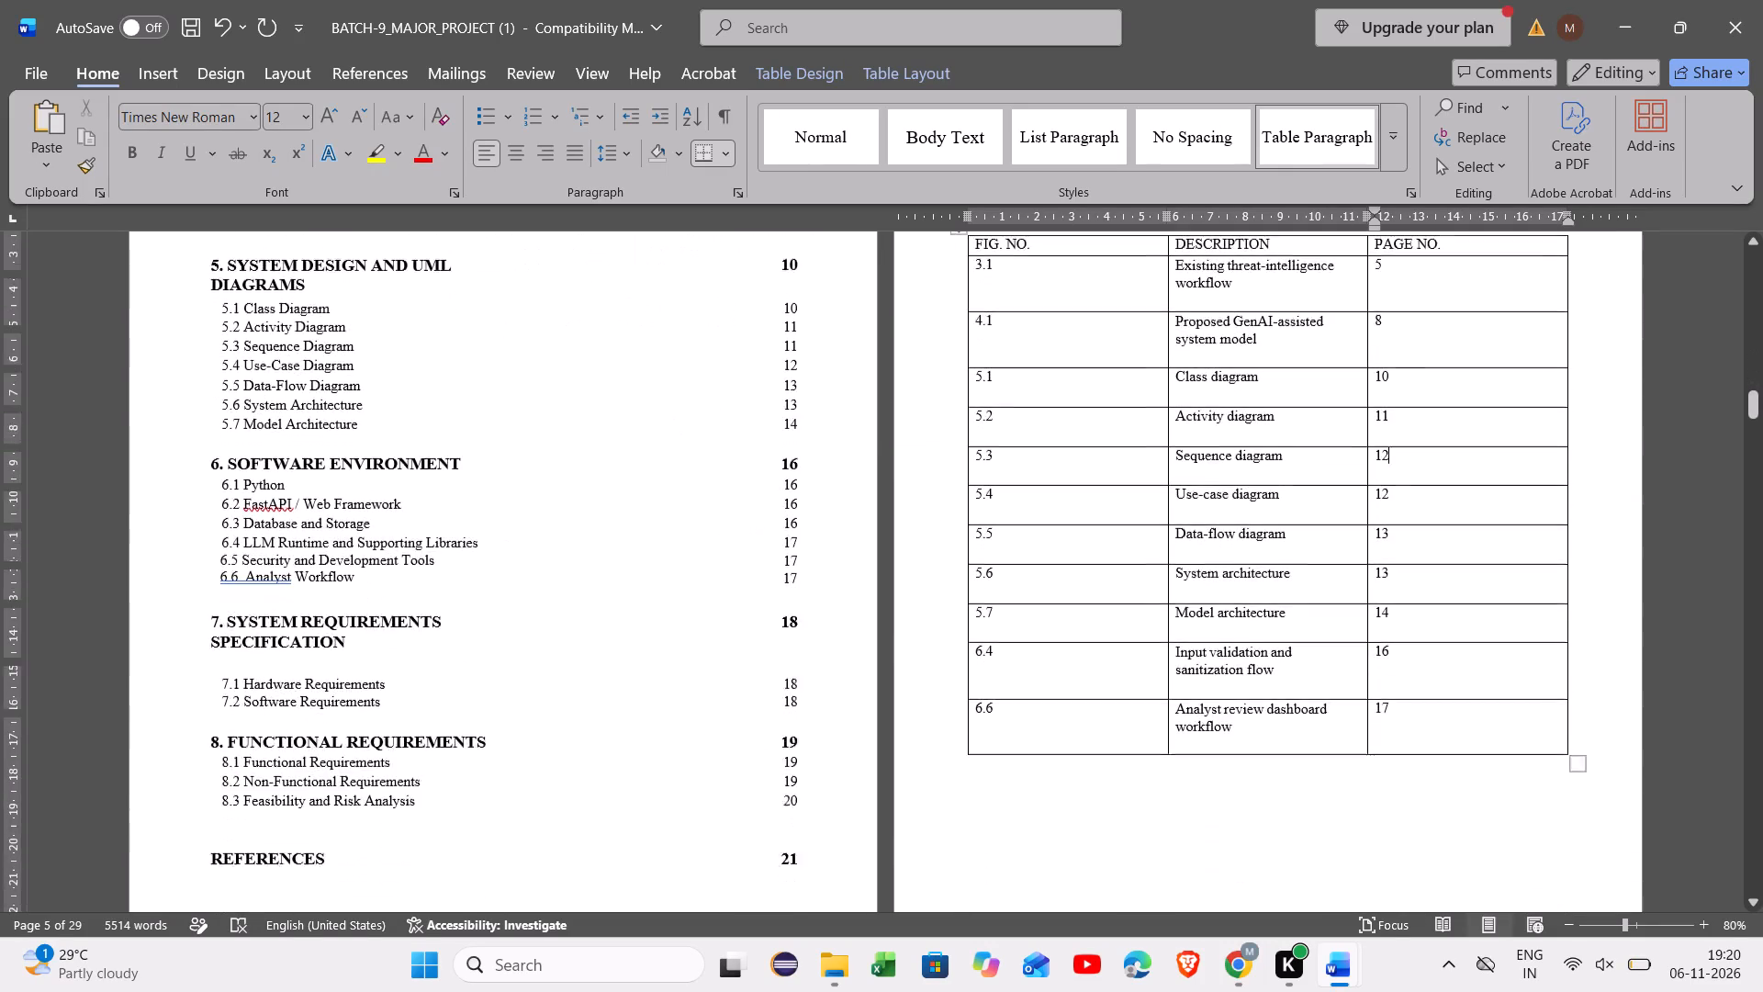
{"action": "scroll", "coordinate": [734, 859], "scroll_direction": "down", "scroll_amount": 1, "text": "ctrl"}
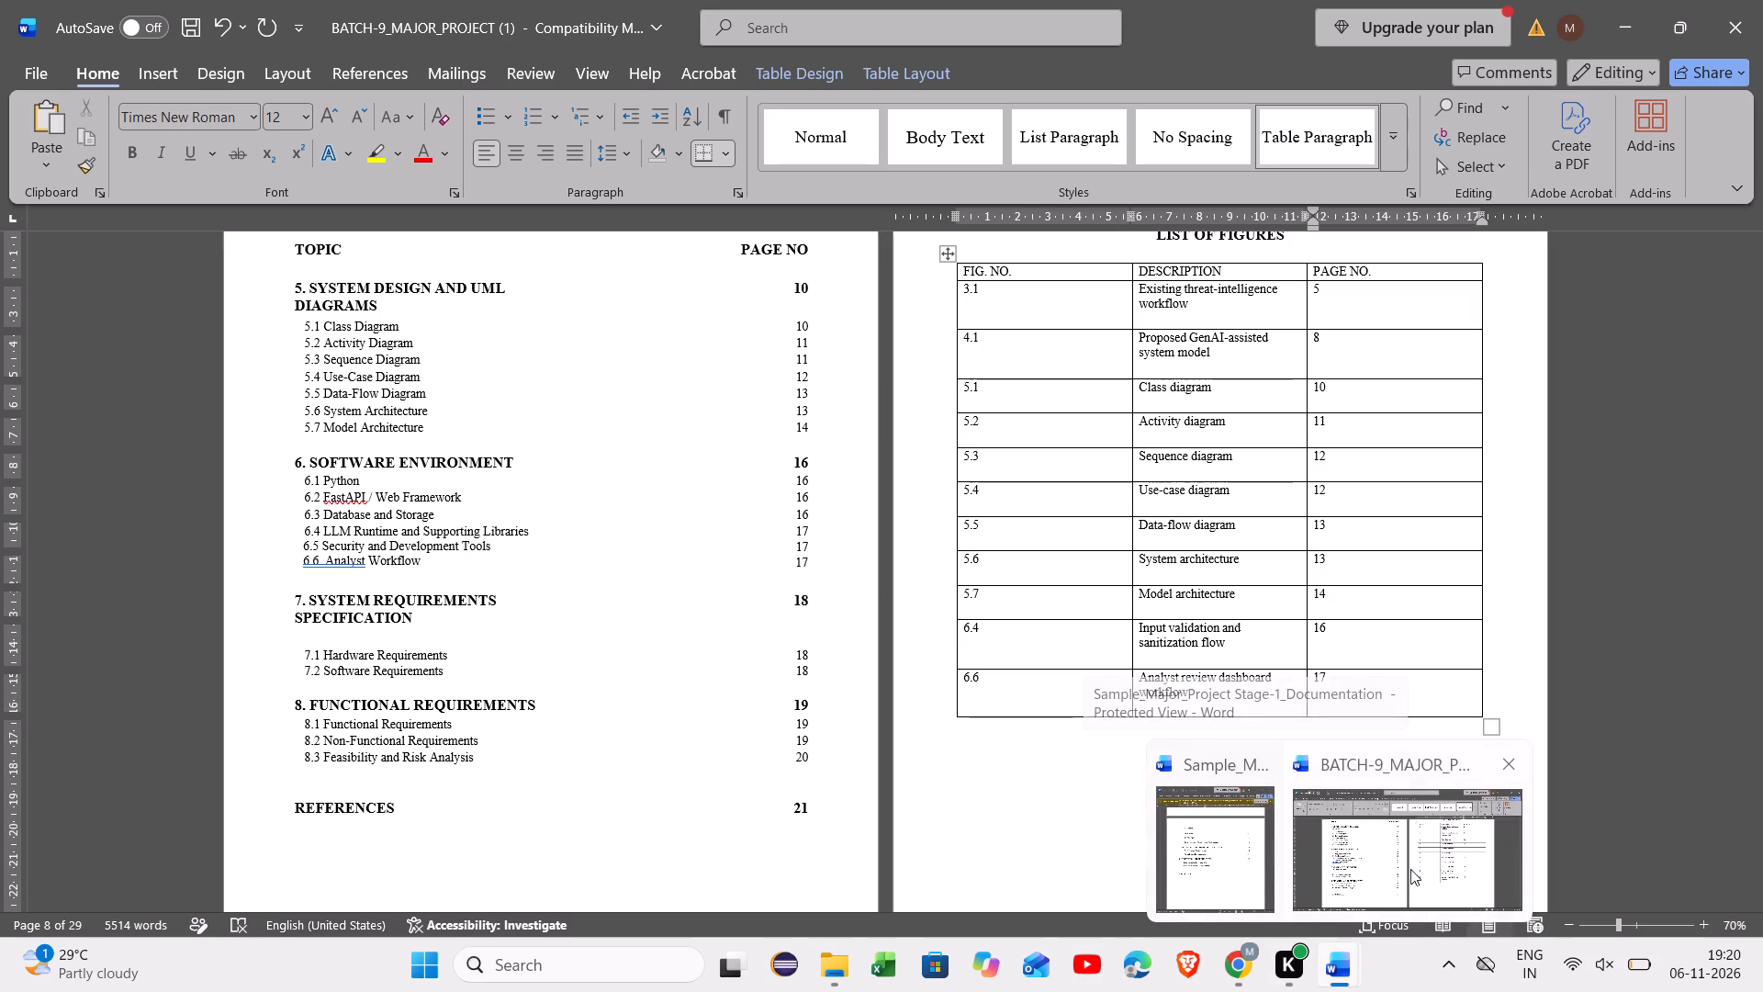
{"action": "left_click", "coordinate": [1452, 875]}
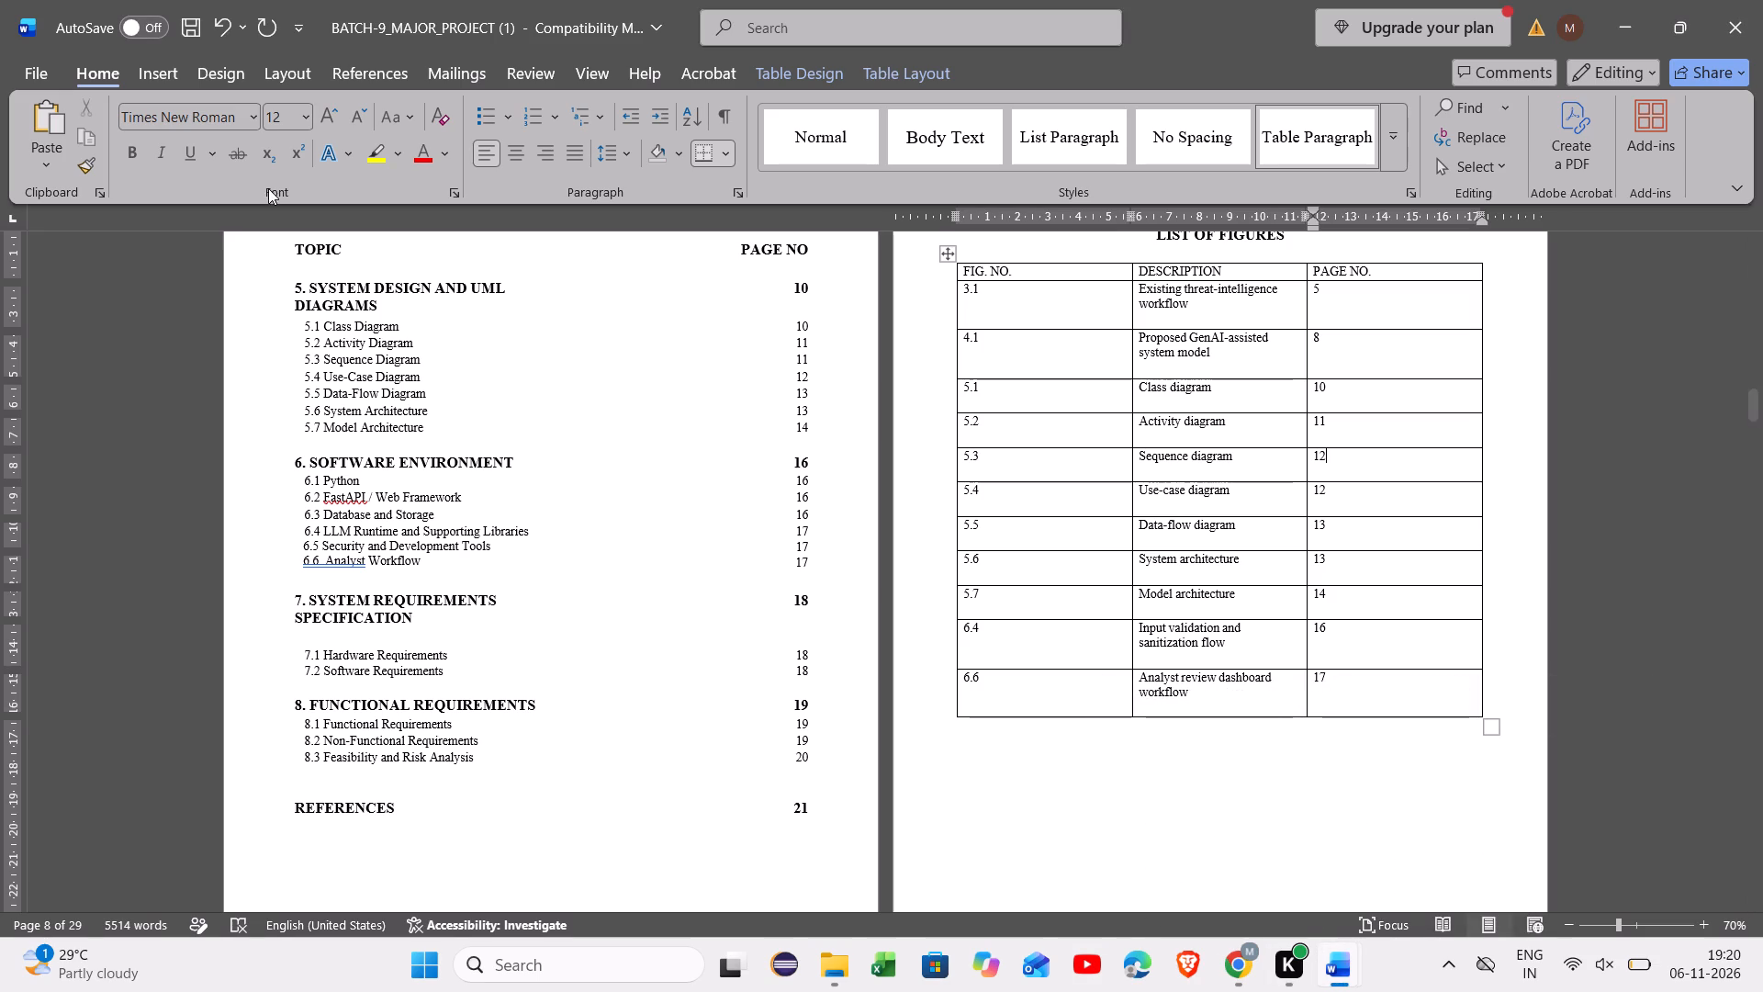
{"action": "left_click", "coordinate": [176, 32]}
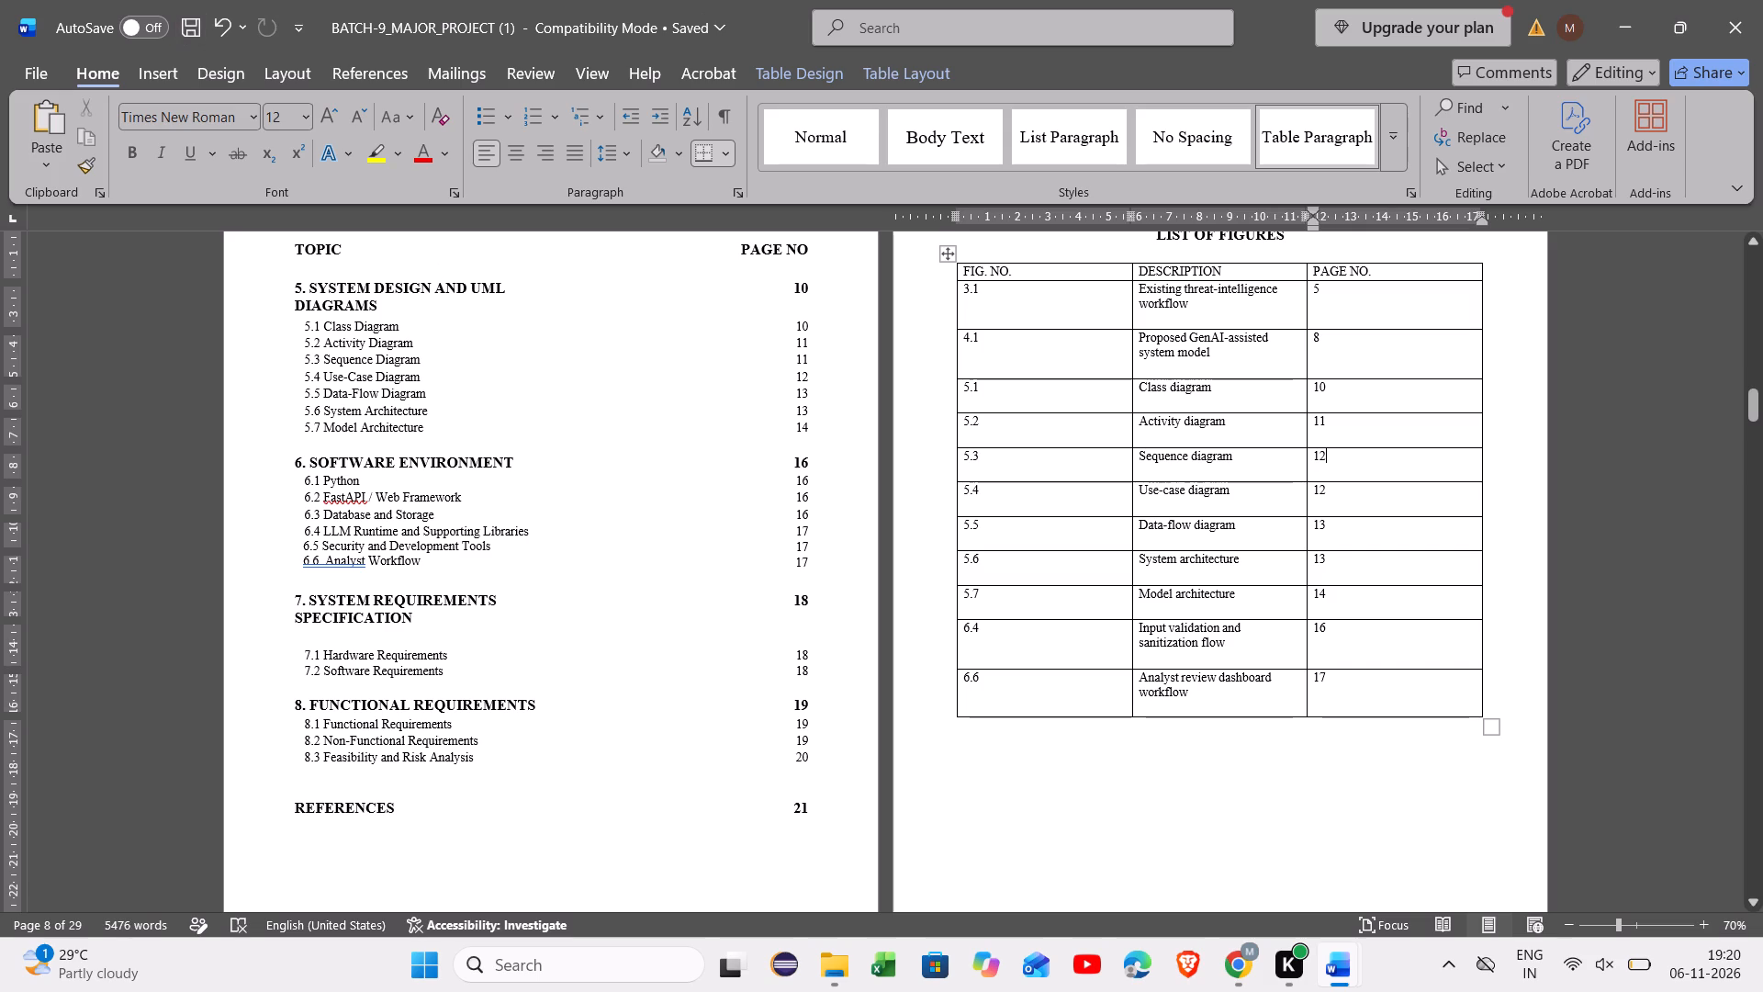
Review the abstract, the contents pages and the List of Figures once more.
{"action": "scroll", "coordinate": [580, 383], "scroll_direction": "up", "scroll_amount": 5}
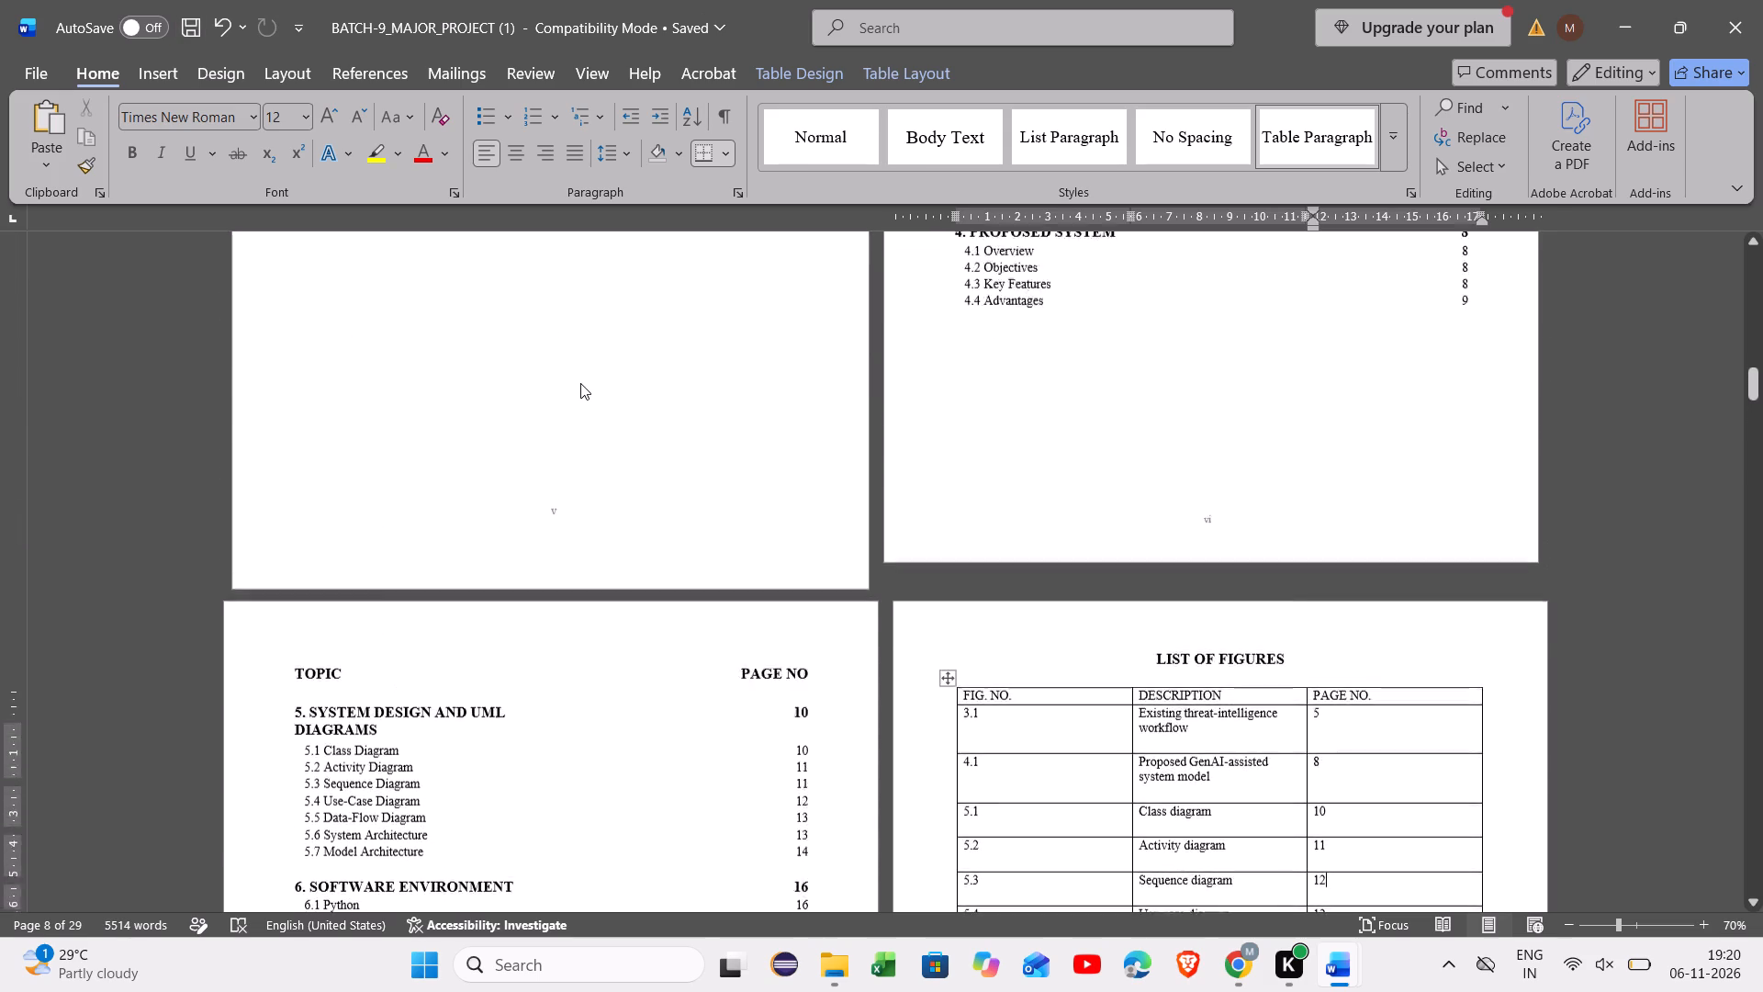
{"action": "scroll", "coordinate": [580, 383], "scroll_direction": "up", "scroll_amount": 3}
{"action": "scroll", "coordinate": [580, 383], "scroll_direction": "right", "scroll_amount": 1}
{"action": "scroll", "coordinate": [580, 383], "scroll_direction": "up", "scroll_amount": 1}
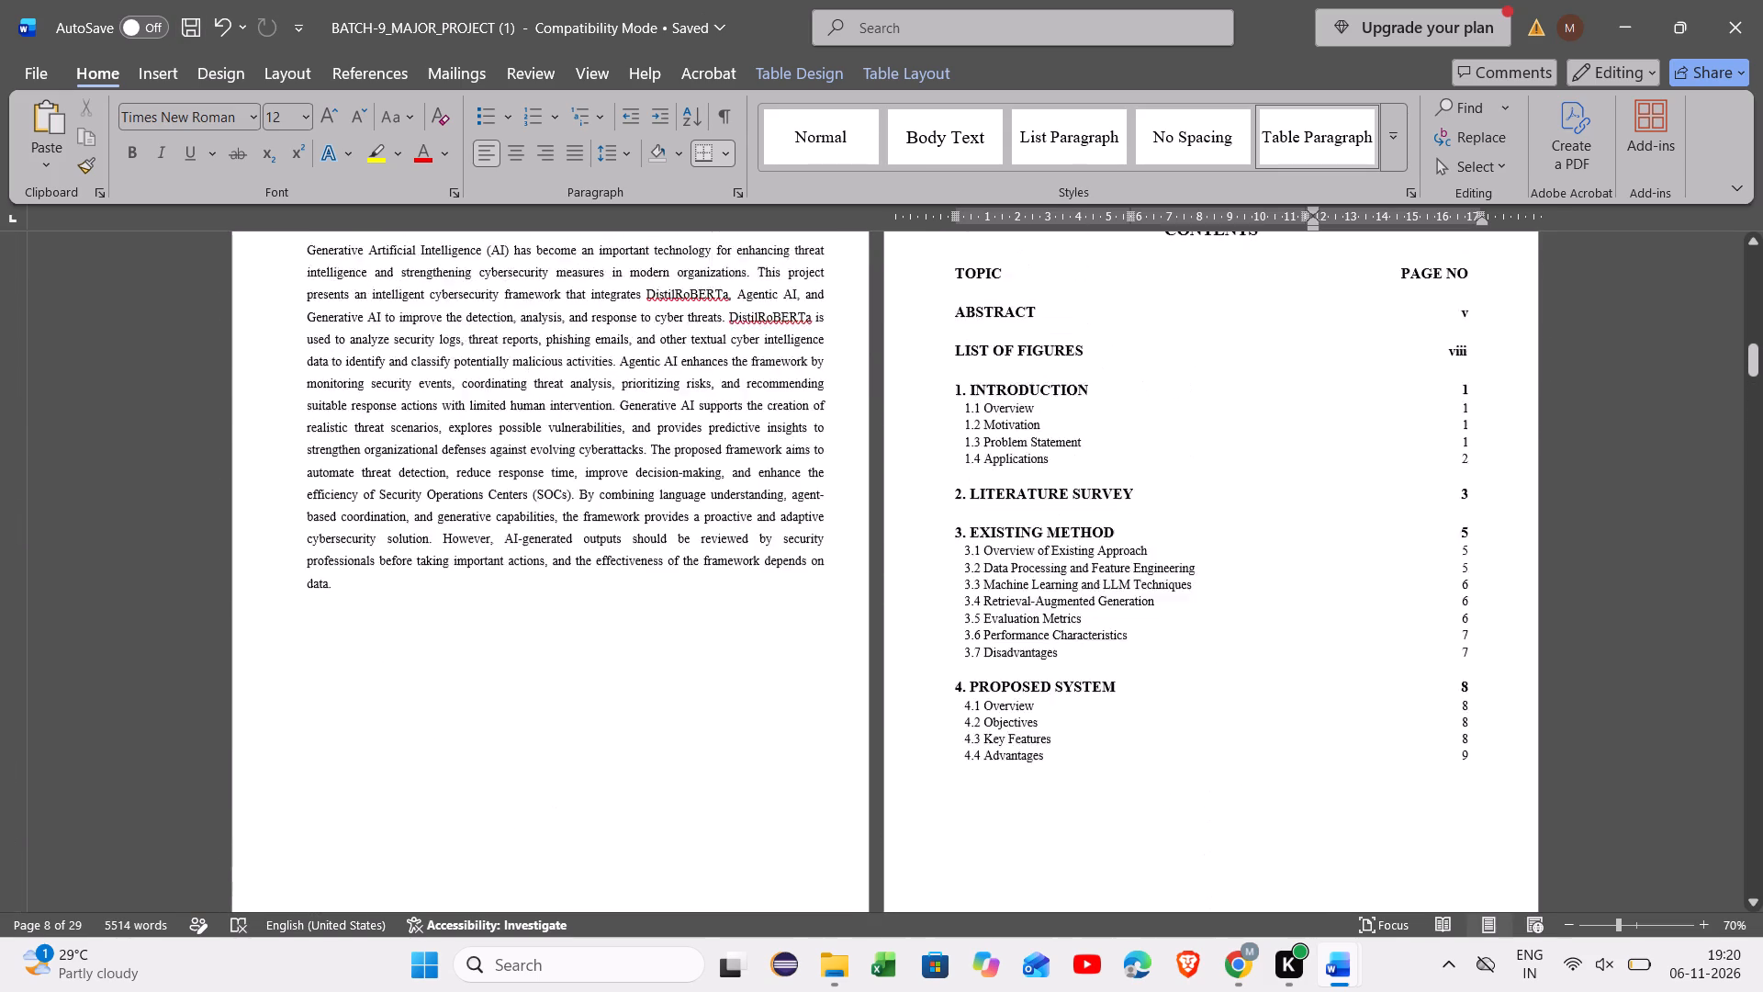
{"action": "scroll", "coordinate": [580, 383], "scroll_direction": "up", "scroll_amount": 1}
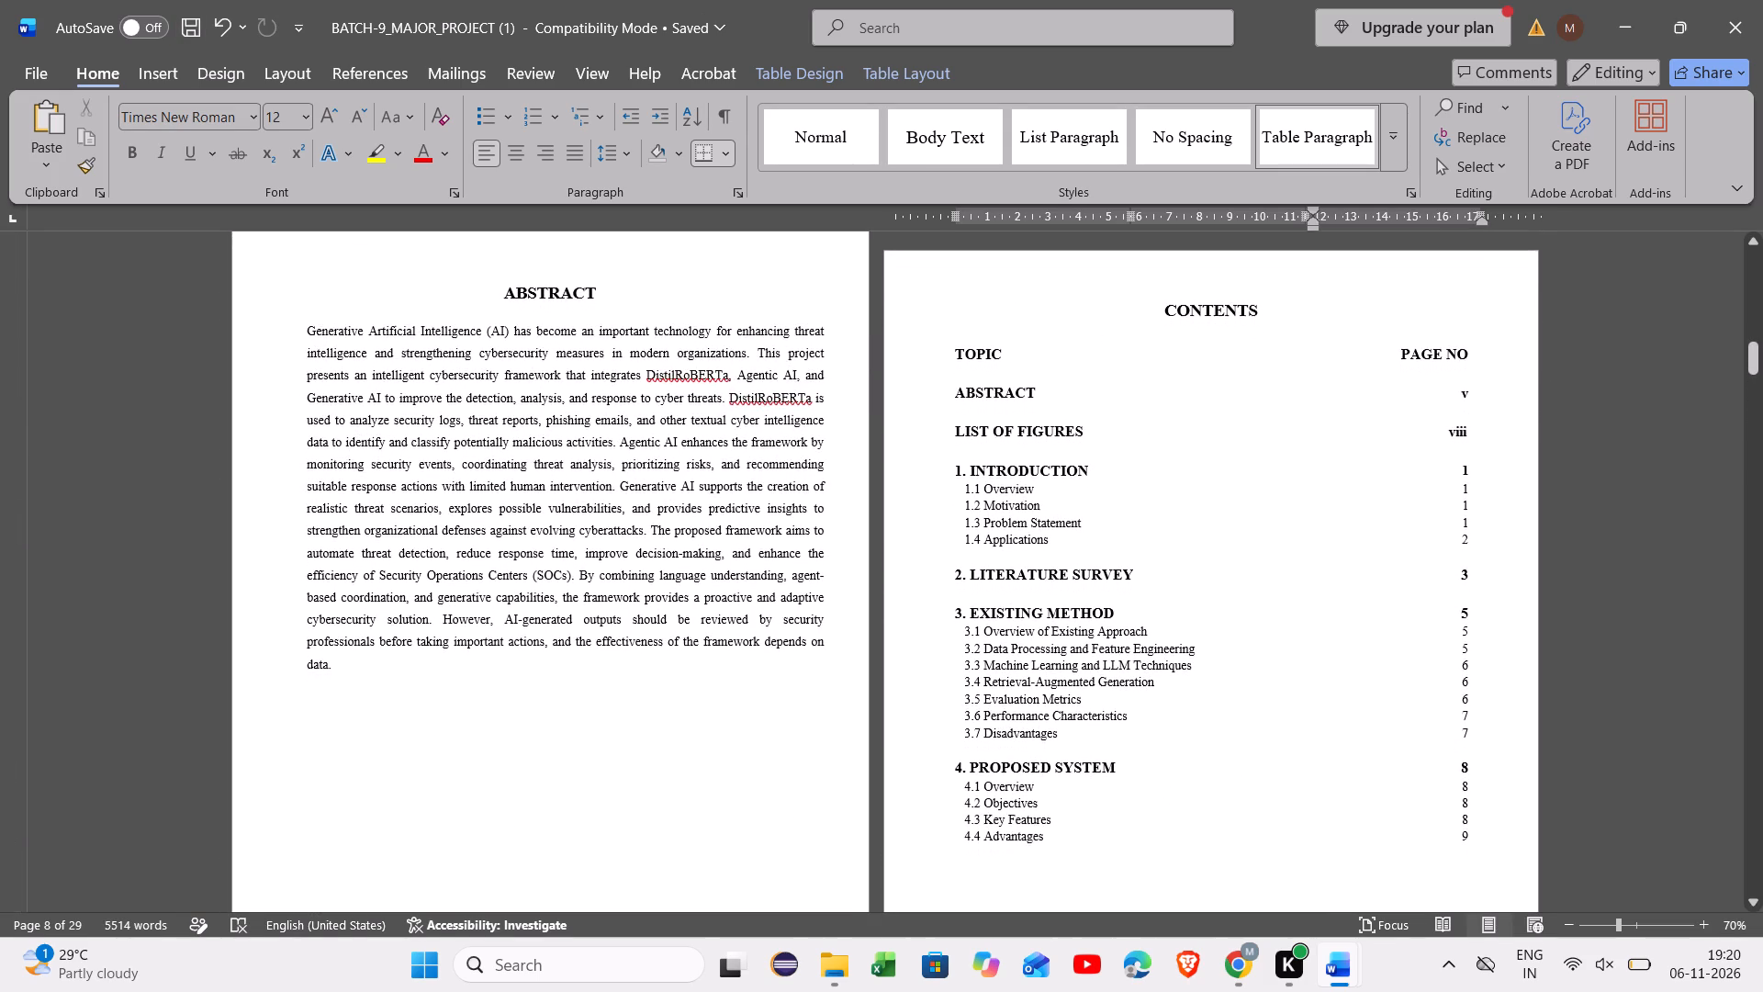
{"action": "scroll", "coordinate": [580, 383], "scroll_direction": "down", "scroll_amount": 4}
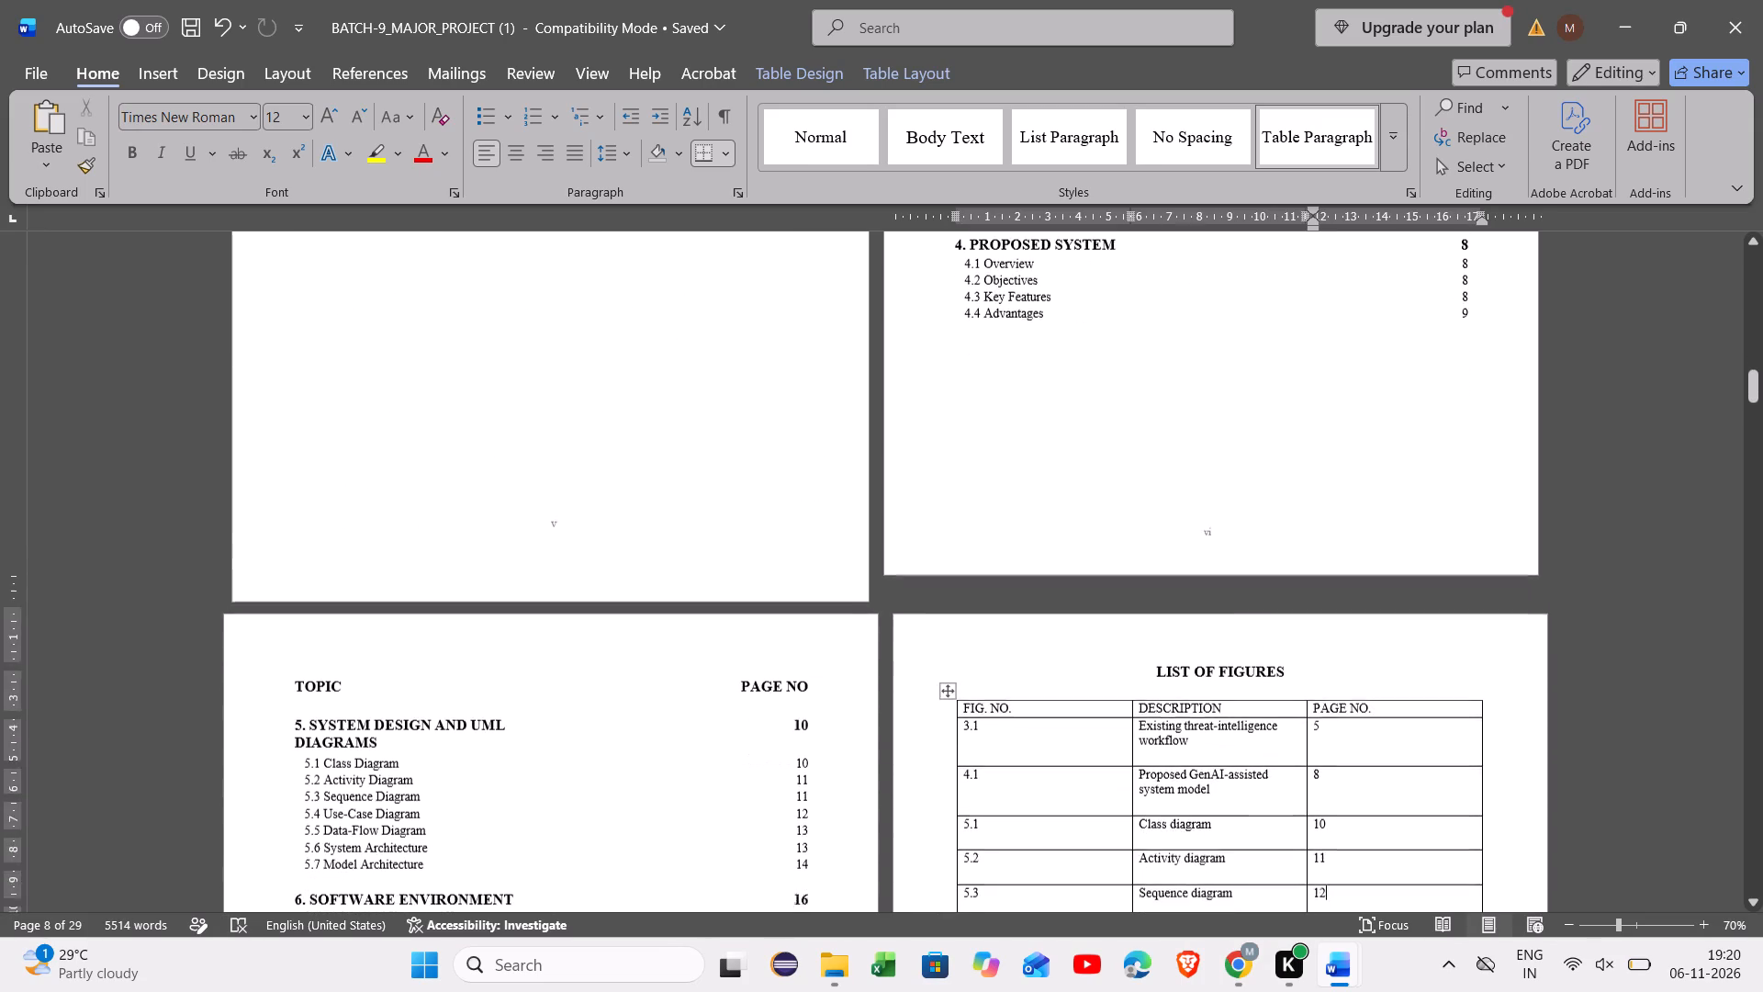
{"action": "scroll", "coordinate": [580, 383], "scroll_direction": "down", "scroll_amount": 3}
{"action": "scroll", "coordinate": [580, 383], "scroll_direction": "up", "scroll_amount": 1}
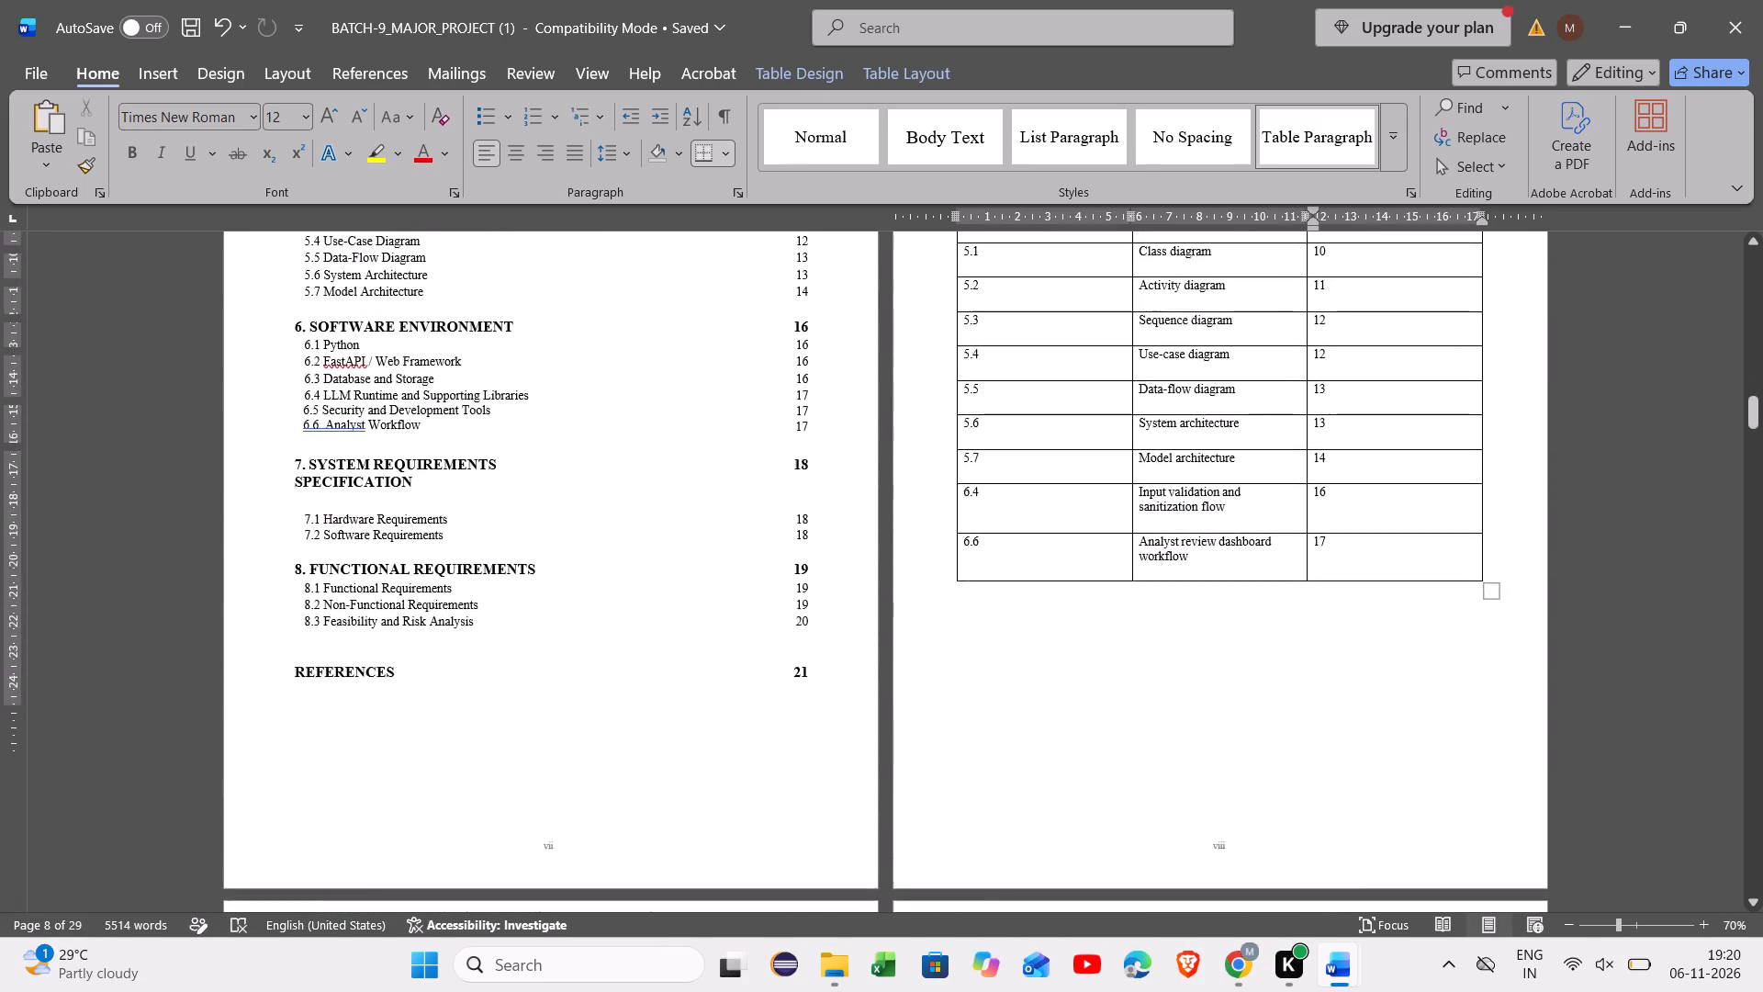
{"action": "scroll", "coordinate": [580, 383], "scroll_direction": "up", "scroll_amount": 1}
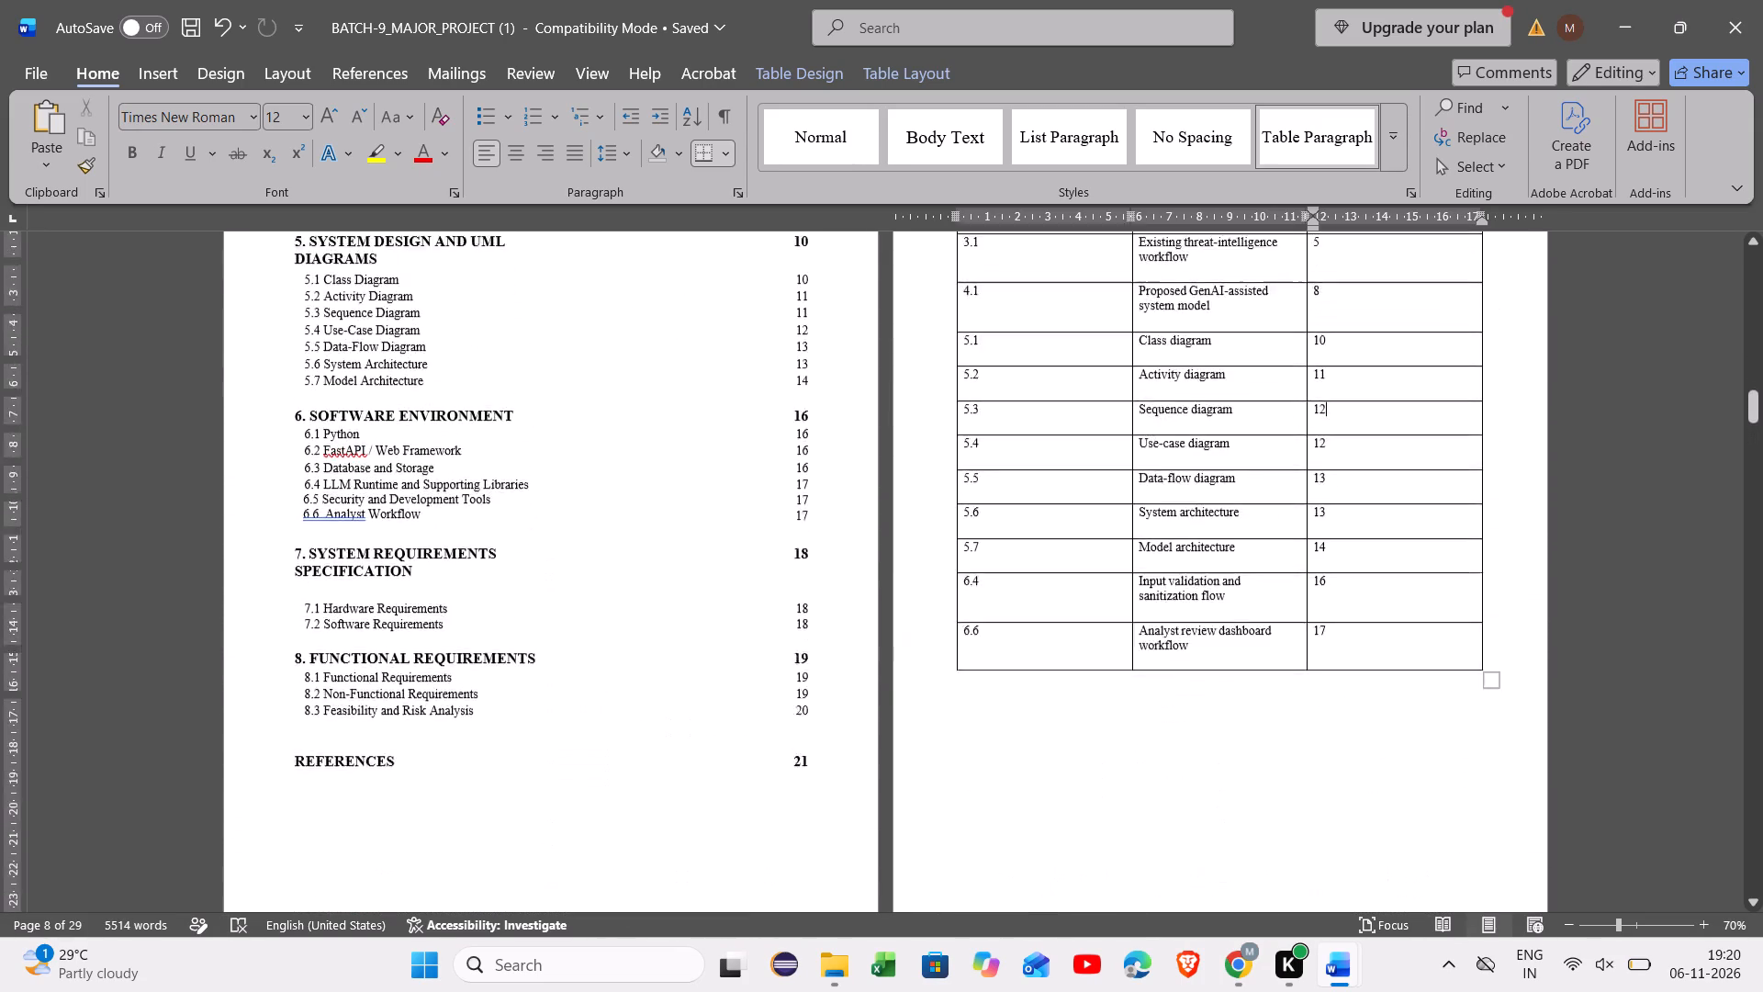
{"action": "scroll", "coordinate": [580, 383], "scroll_direction": "up", "scroll_amount": 2}
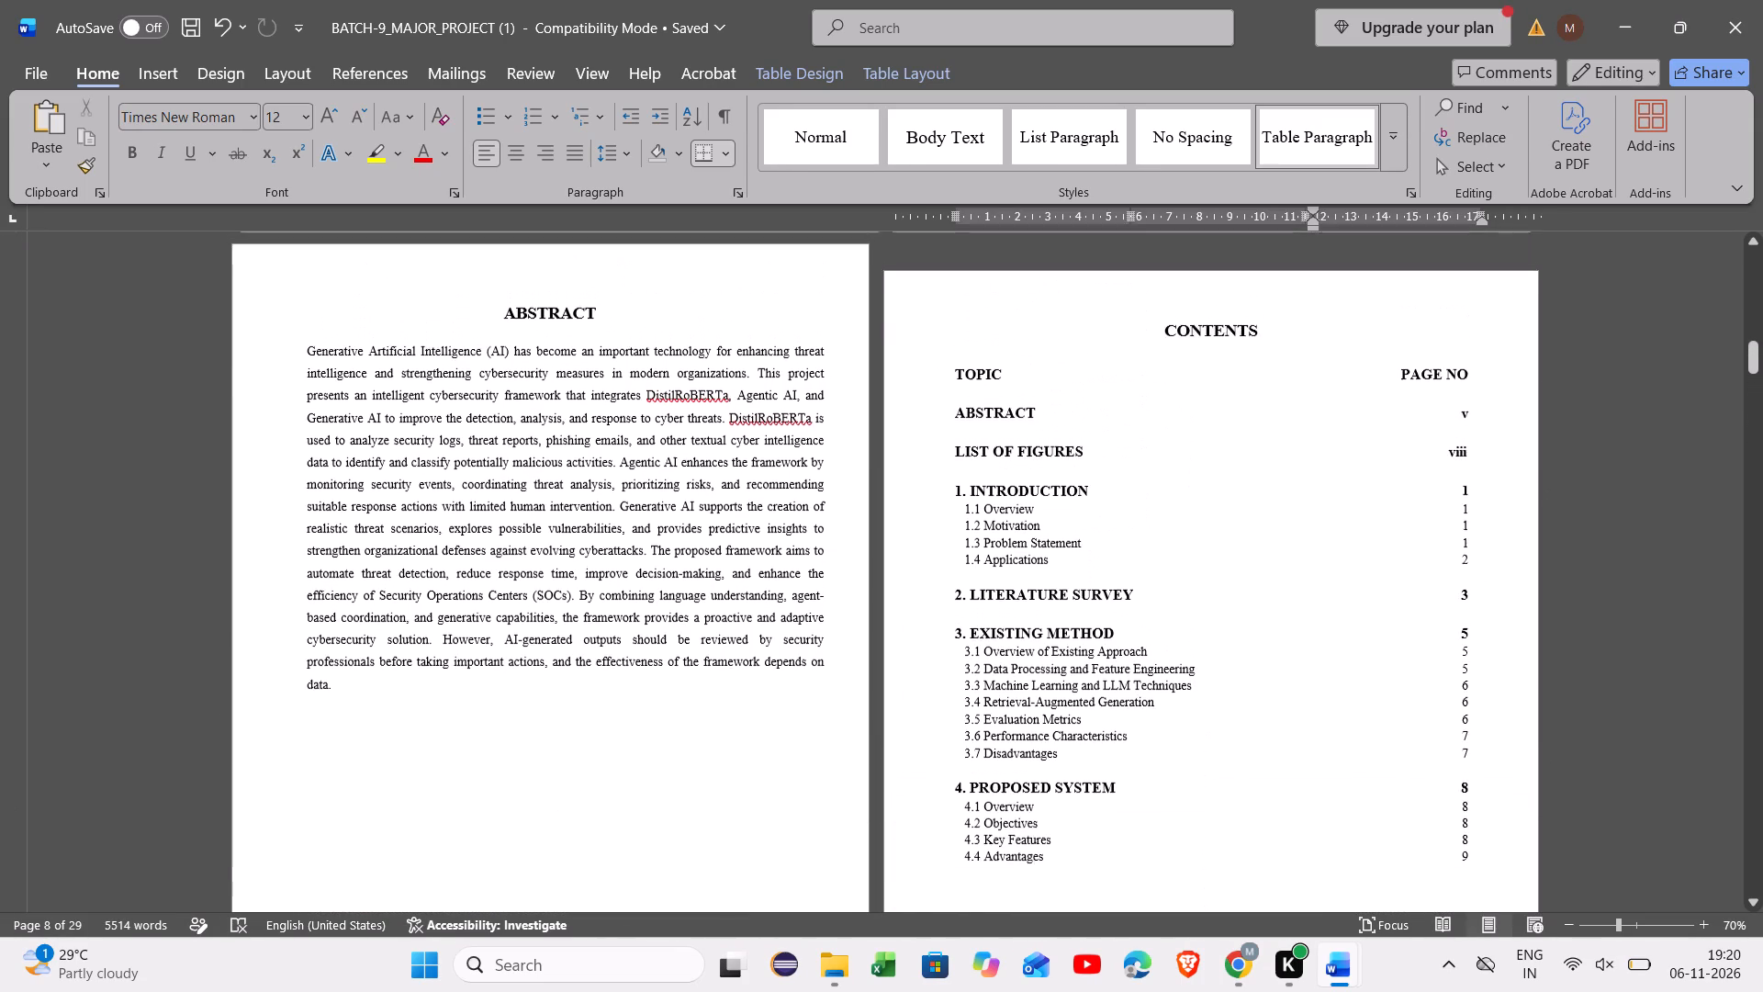
{"action": "scroll", "coordinate": [580, 383], "scroll_direction": "up", "scroll_amount": 1}
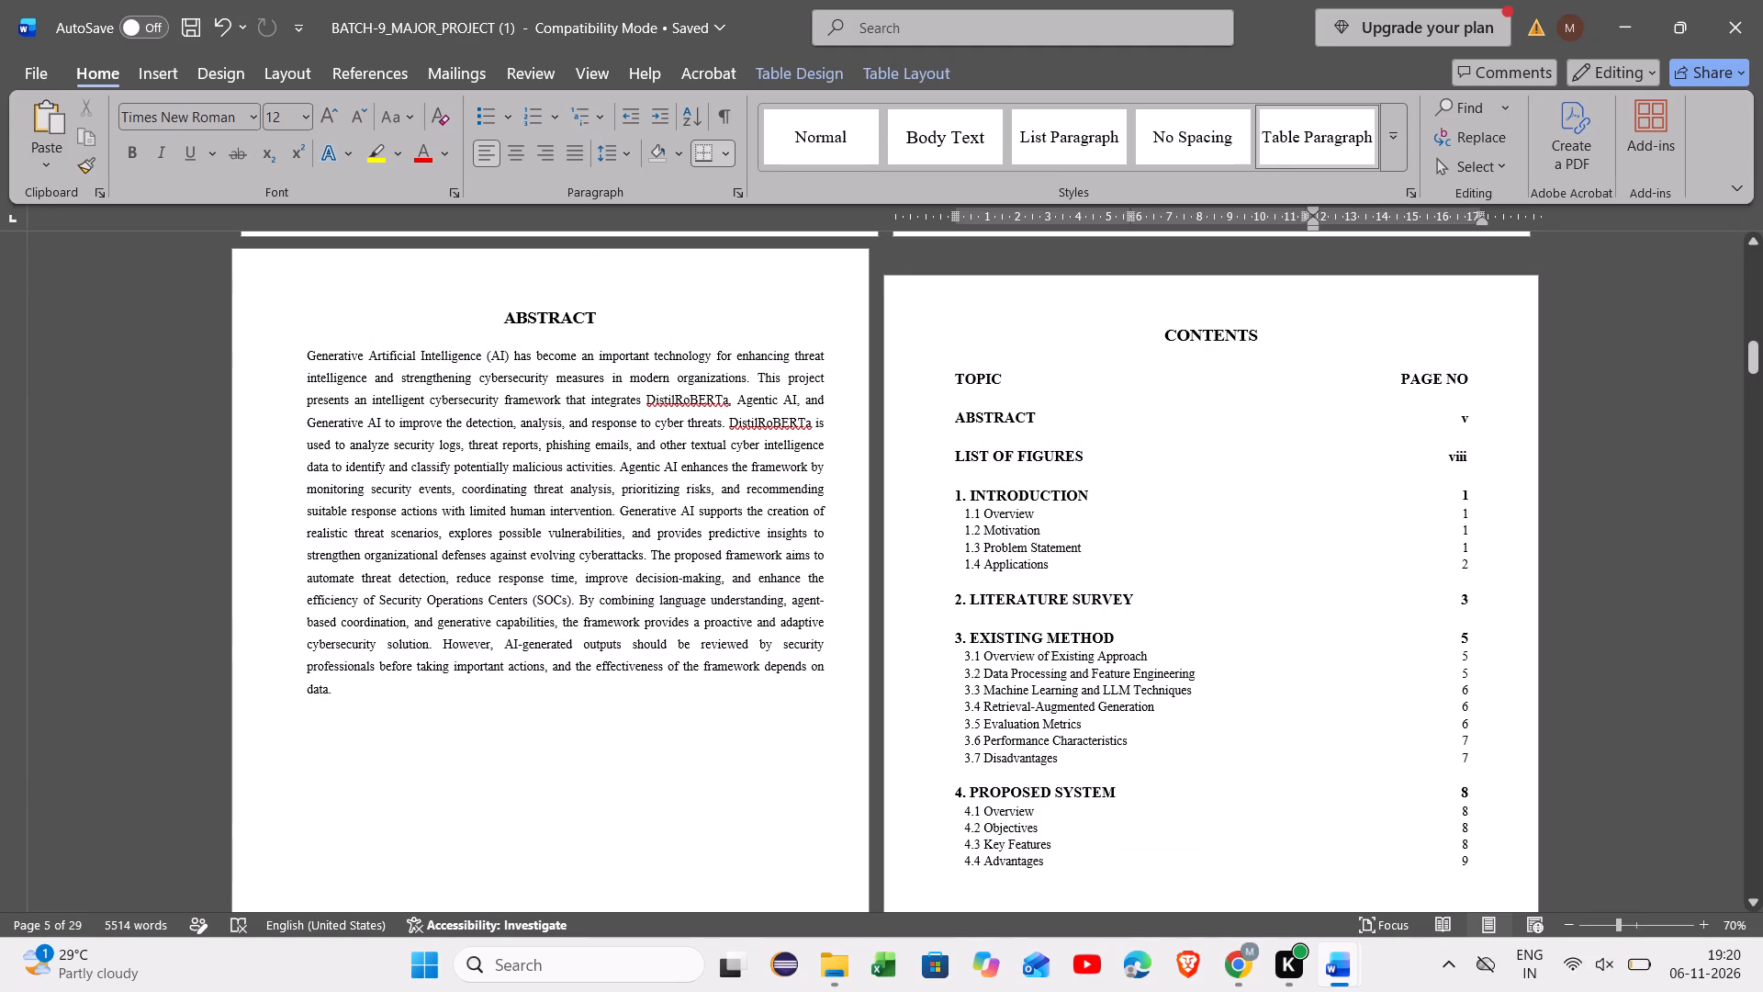
Review the Introduction and Literature Survey chapters in the report body, including their layout and page numbers.
{"action": "scroll", "coordinate": [1125, 563], "scroll_direction": "down", "scroll_amount": 7}
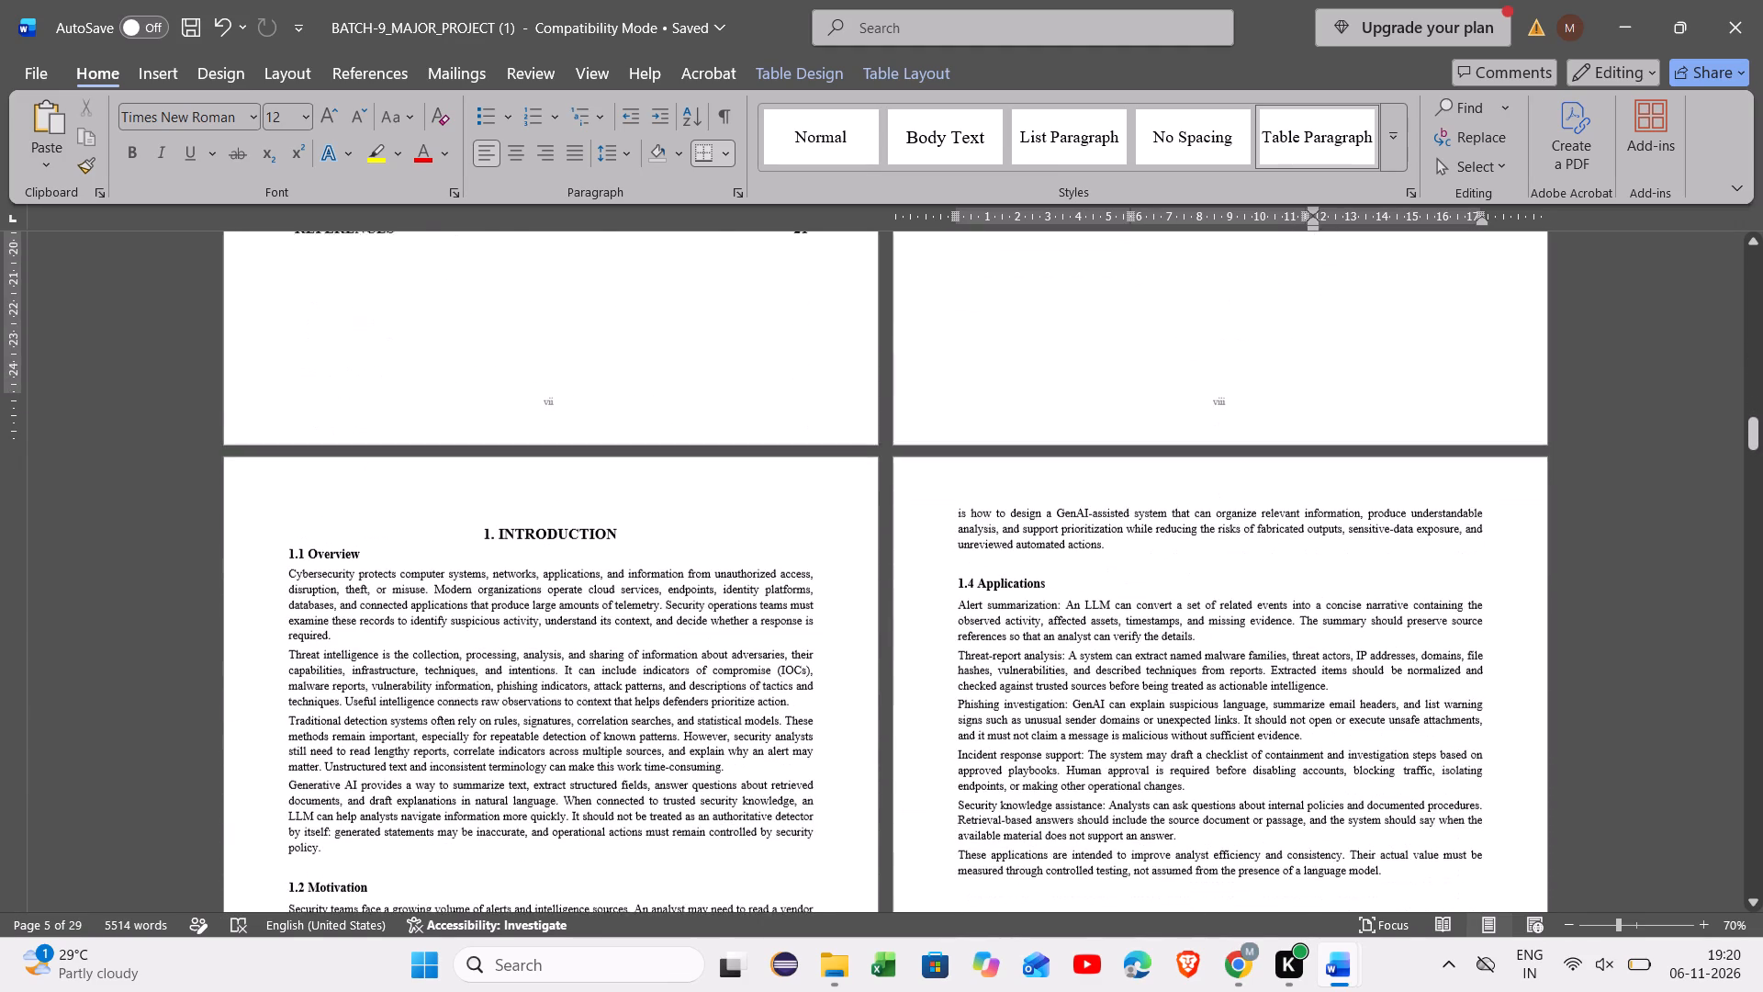
{"action": "scroll", "coordinate": [1125, 563], "scroll_direction": "down", "scroll_amount": 3}
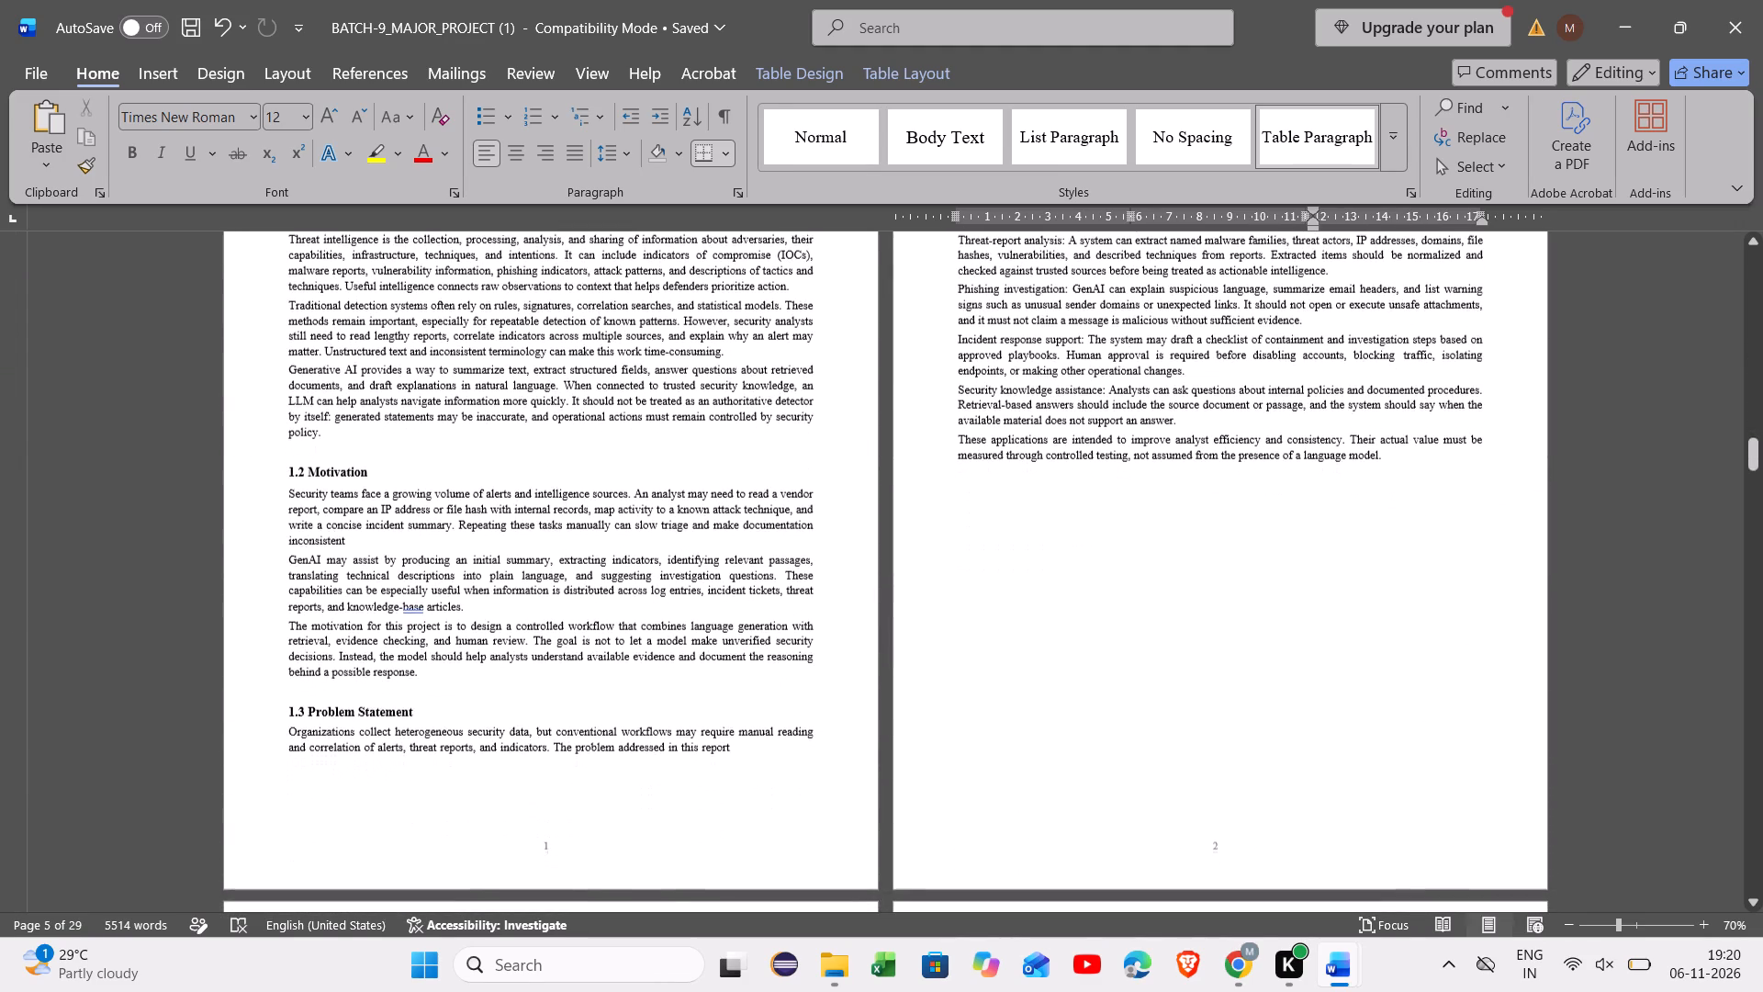
{"action": "scroll", "coordinate": [1125, 563], "scroll_direction": "down", "scroll_amount": 1}
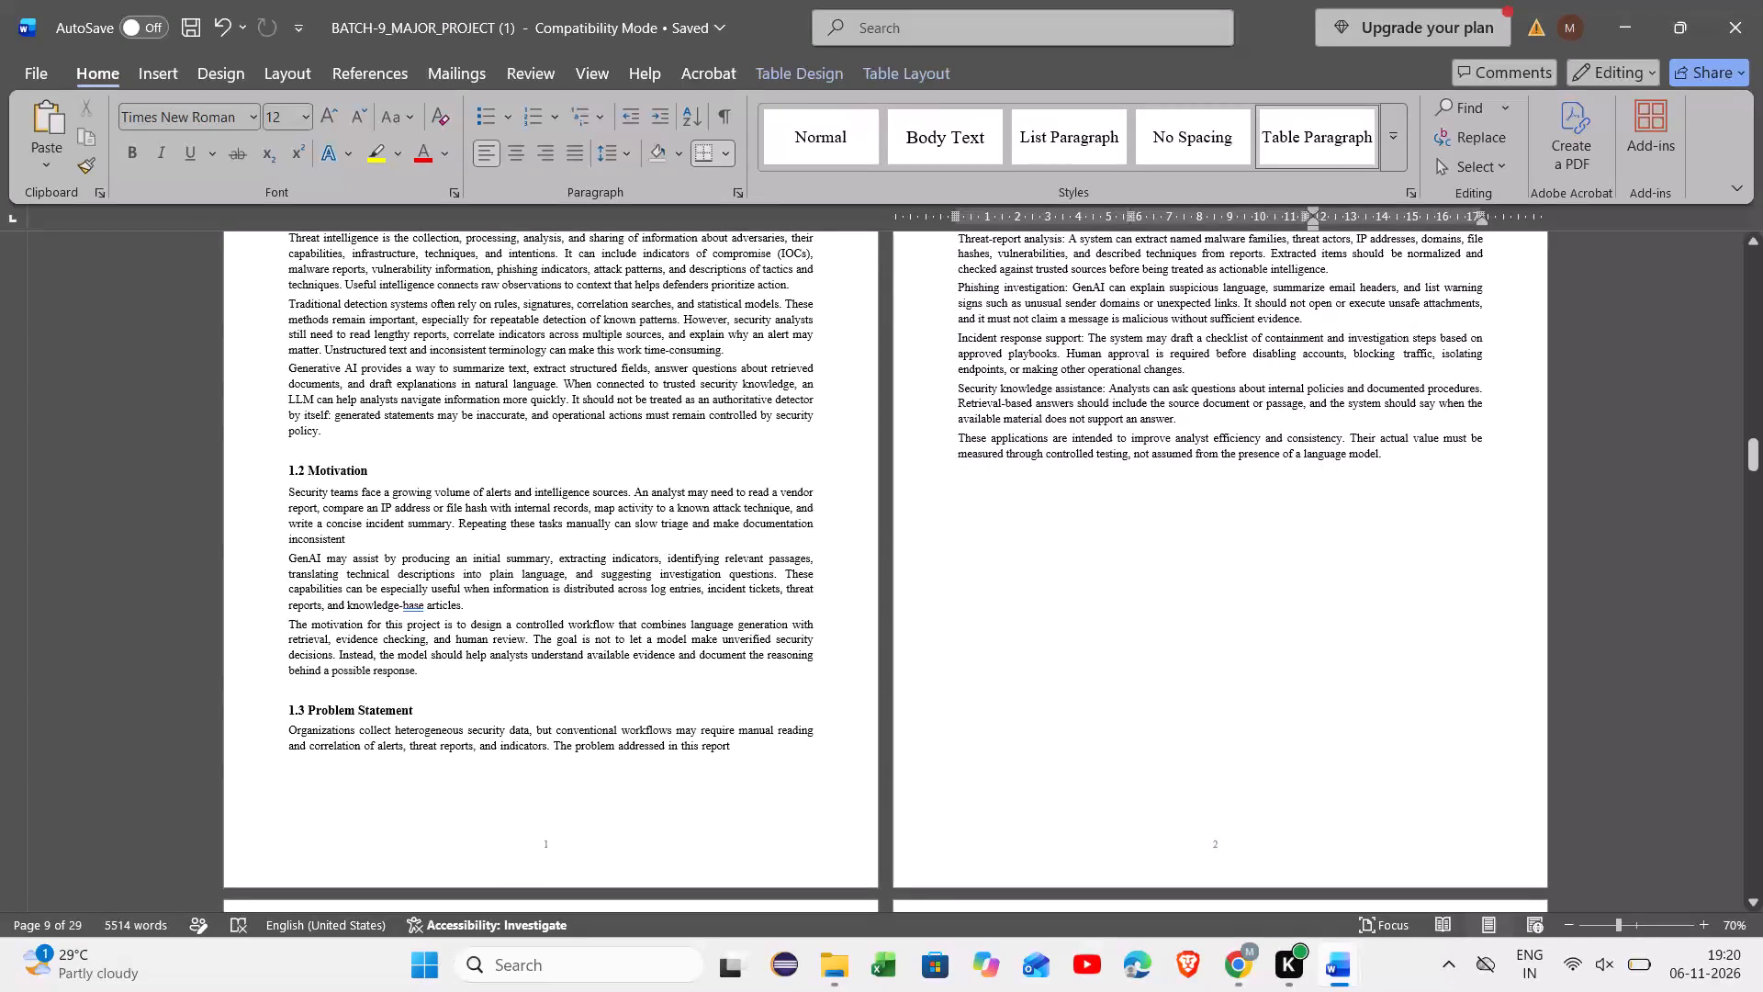
{"action": "scroll", "coordinate": [1125, 563], "scroll_direction": "down", "scroll_amount": 2}
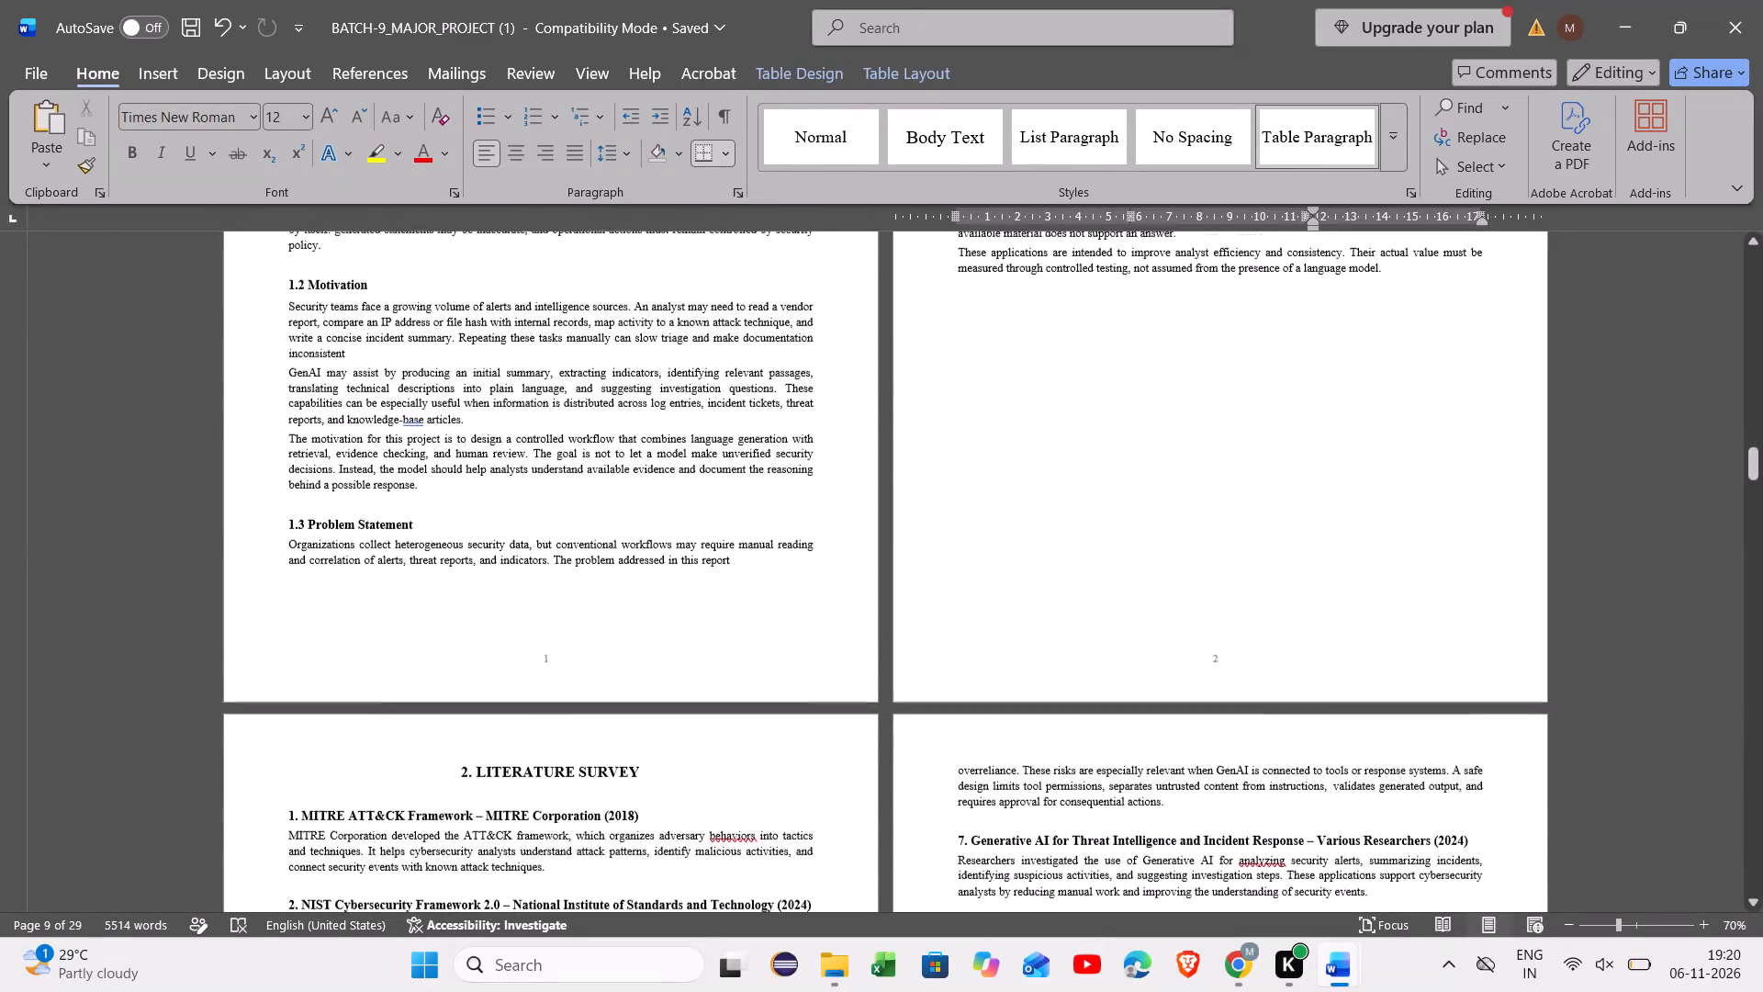
{"action": "scroll", "coordinate": [1125, 563], "scroll_direction": "down", "scroll_amount": 3}
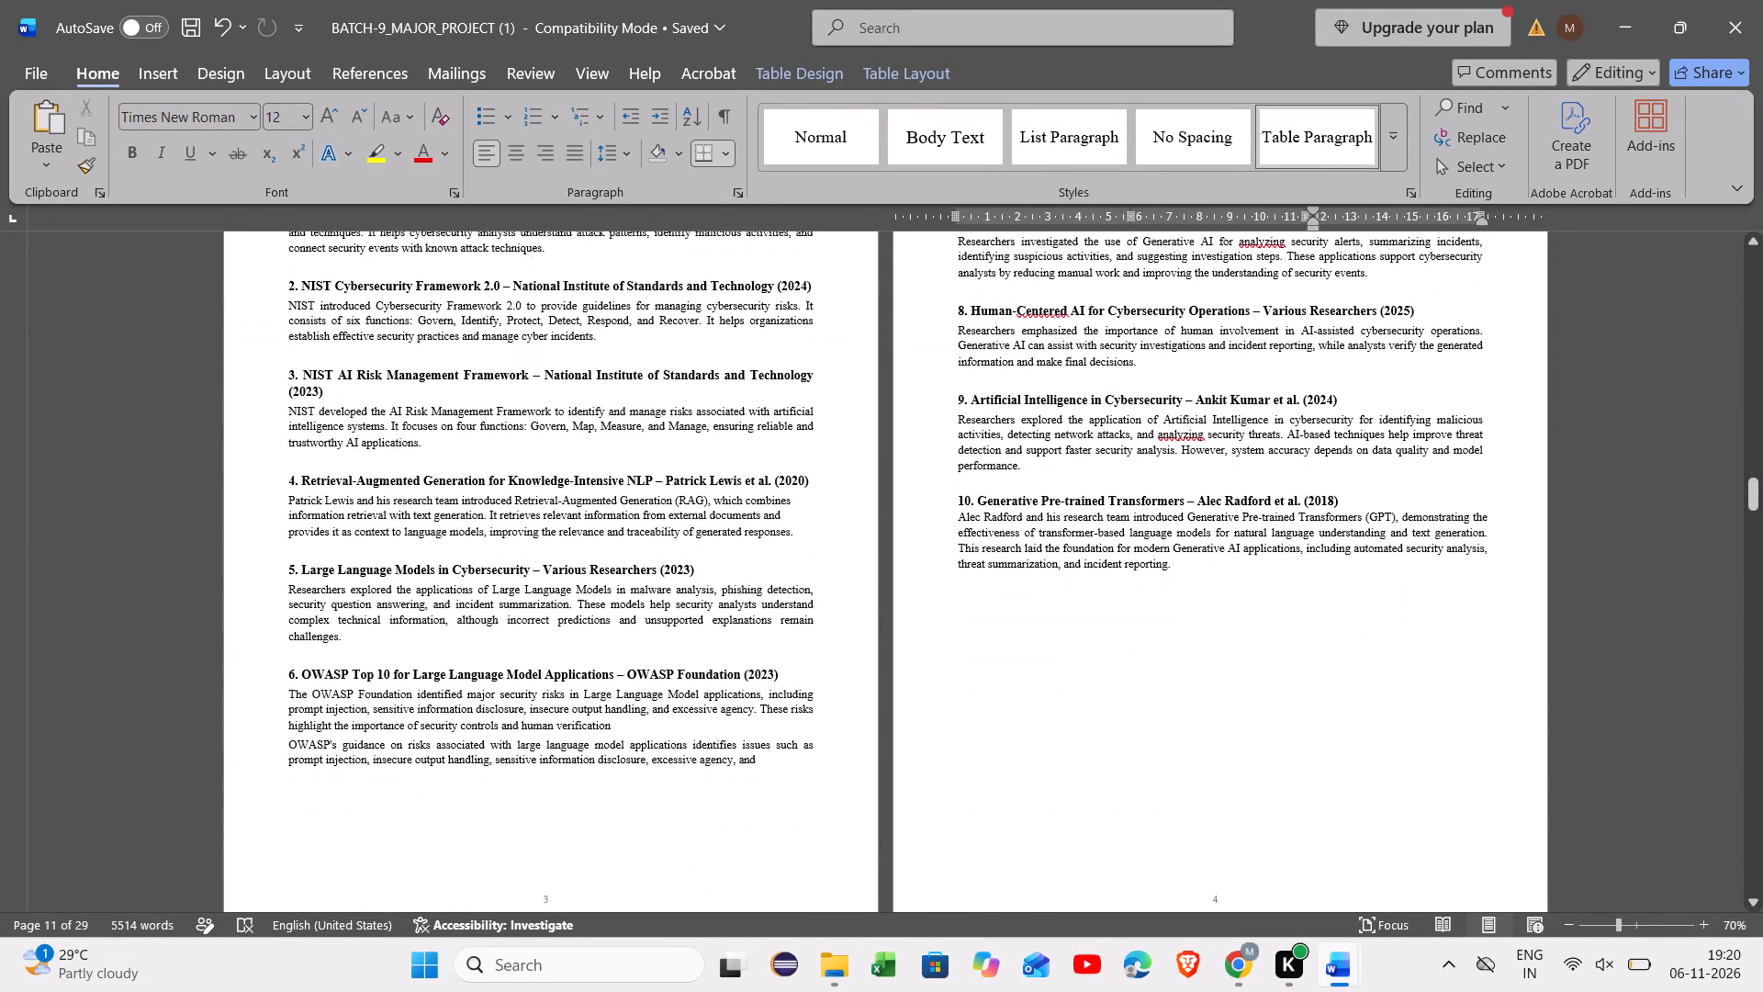
{"action": "scroll", "coordinate": [1125, 563], "scroll_direction": "up", "scroll_amount": 2}
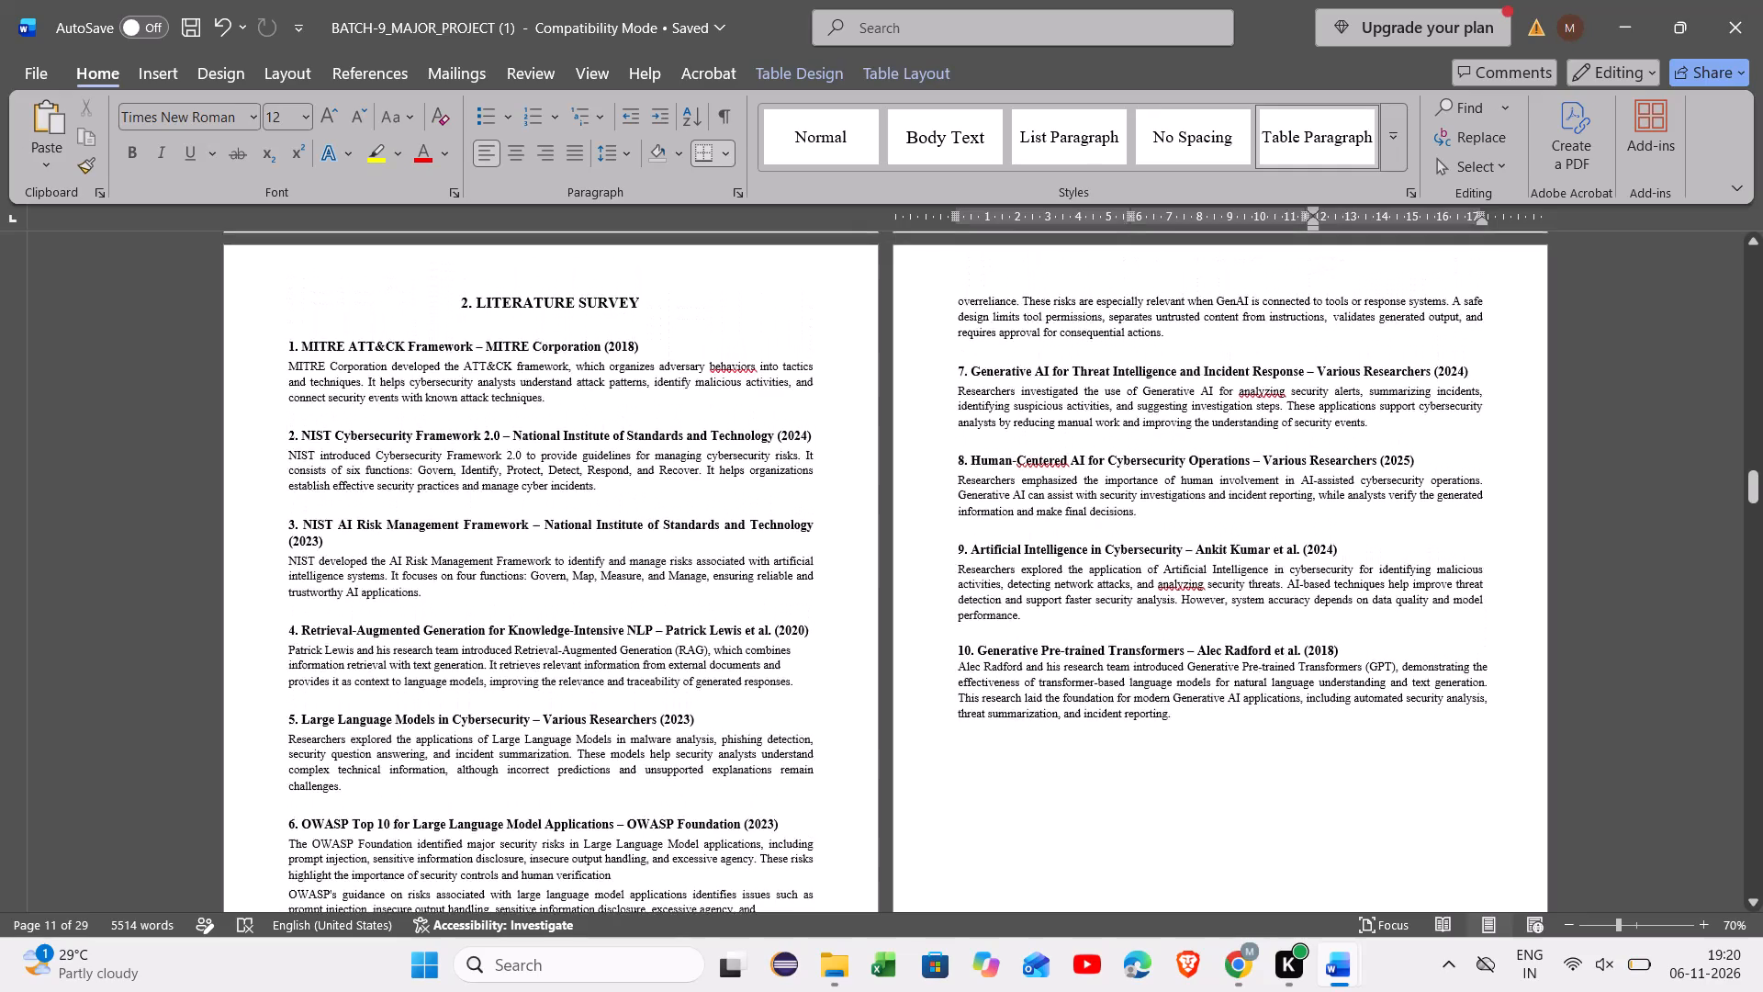
{"action": "scroll", "coordinate": [1125, 563], "scroll_direction": "down", "scroll_amount": 2}
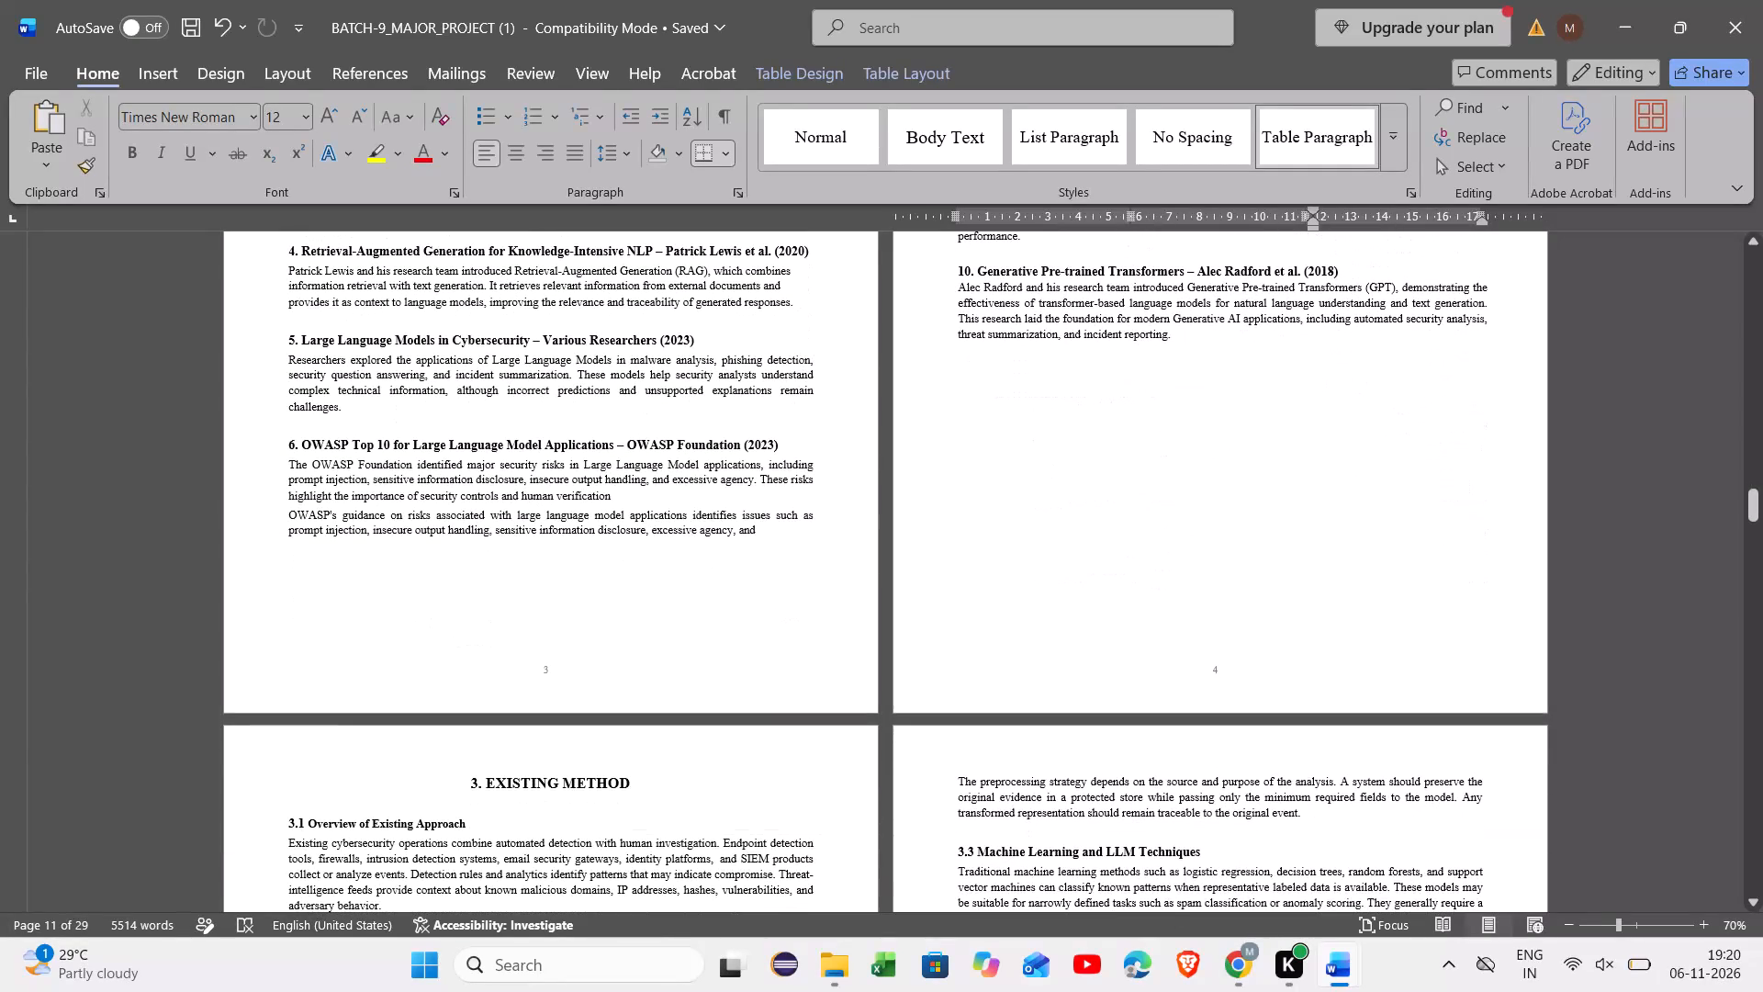
{"action": "scroll", "coordinate": [1125, 563], "scroll_direction": "right", "scroll_amount": 1}
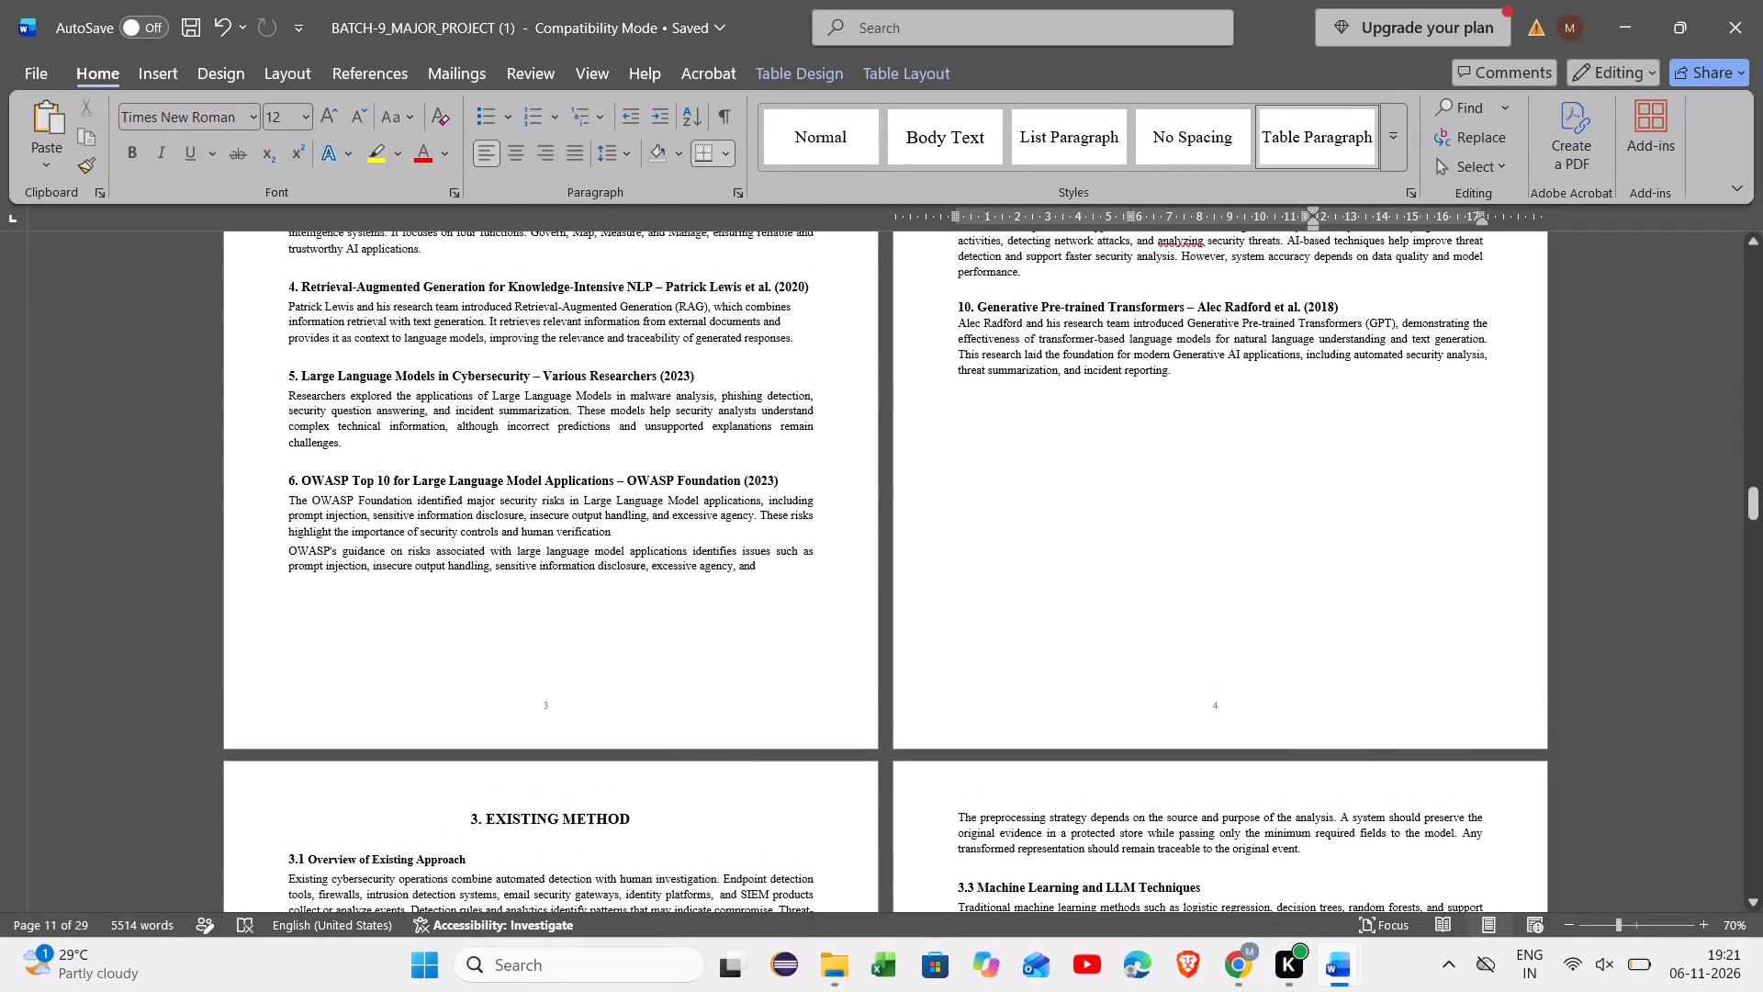
{"action": "scroll", "coordinate": [1125, 563], "scroll_direction": "right", "scroll_amount": 1}
{"action": "scroll", "coordinate": [1125, 563], "scroll_direction": "down", "scroll_amount": 1}
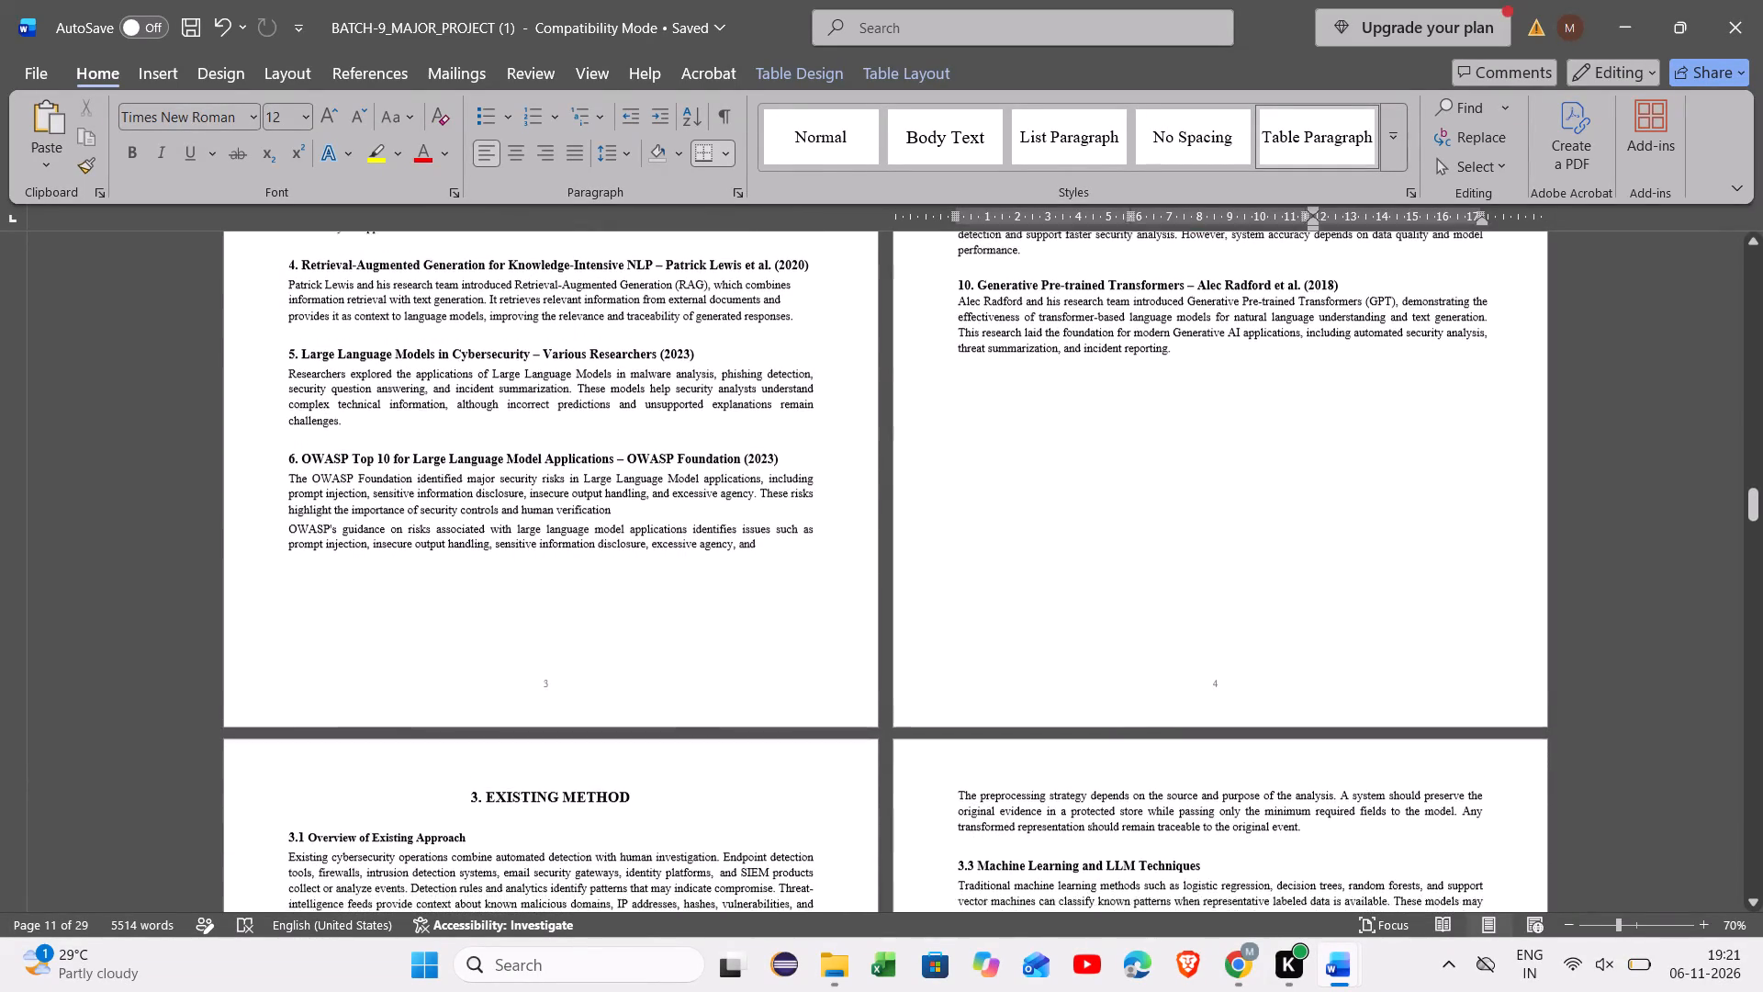
Review the Existing Method and Proposed System chapters, including the pages holding figures 3.1 and 4.1.
{"action": "scroll", "coordinate": [1125, 563], "scroll_direction": "down", "scroll_amount": 1}
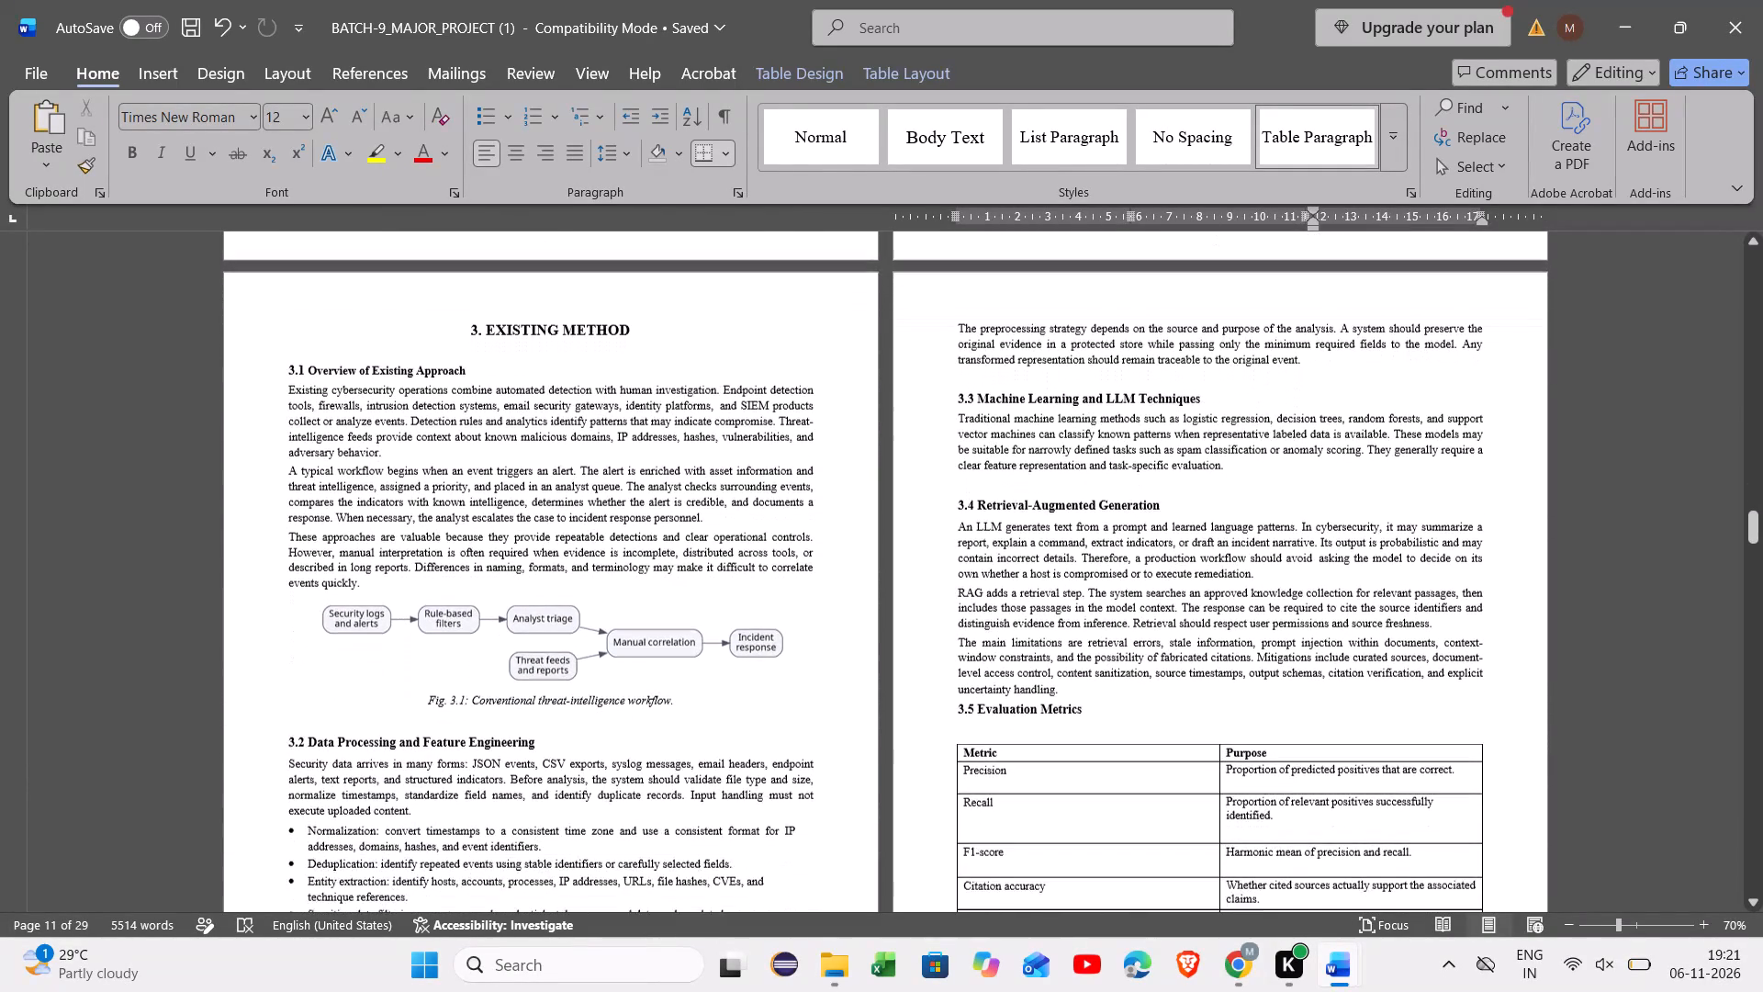
{"action": "scroll", "coordinate": [1125, 563], "scroll_direction": "down", "scroll_amount": 3}
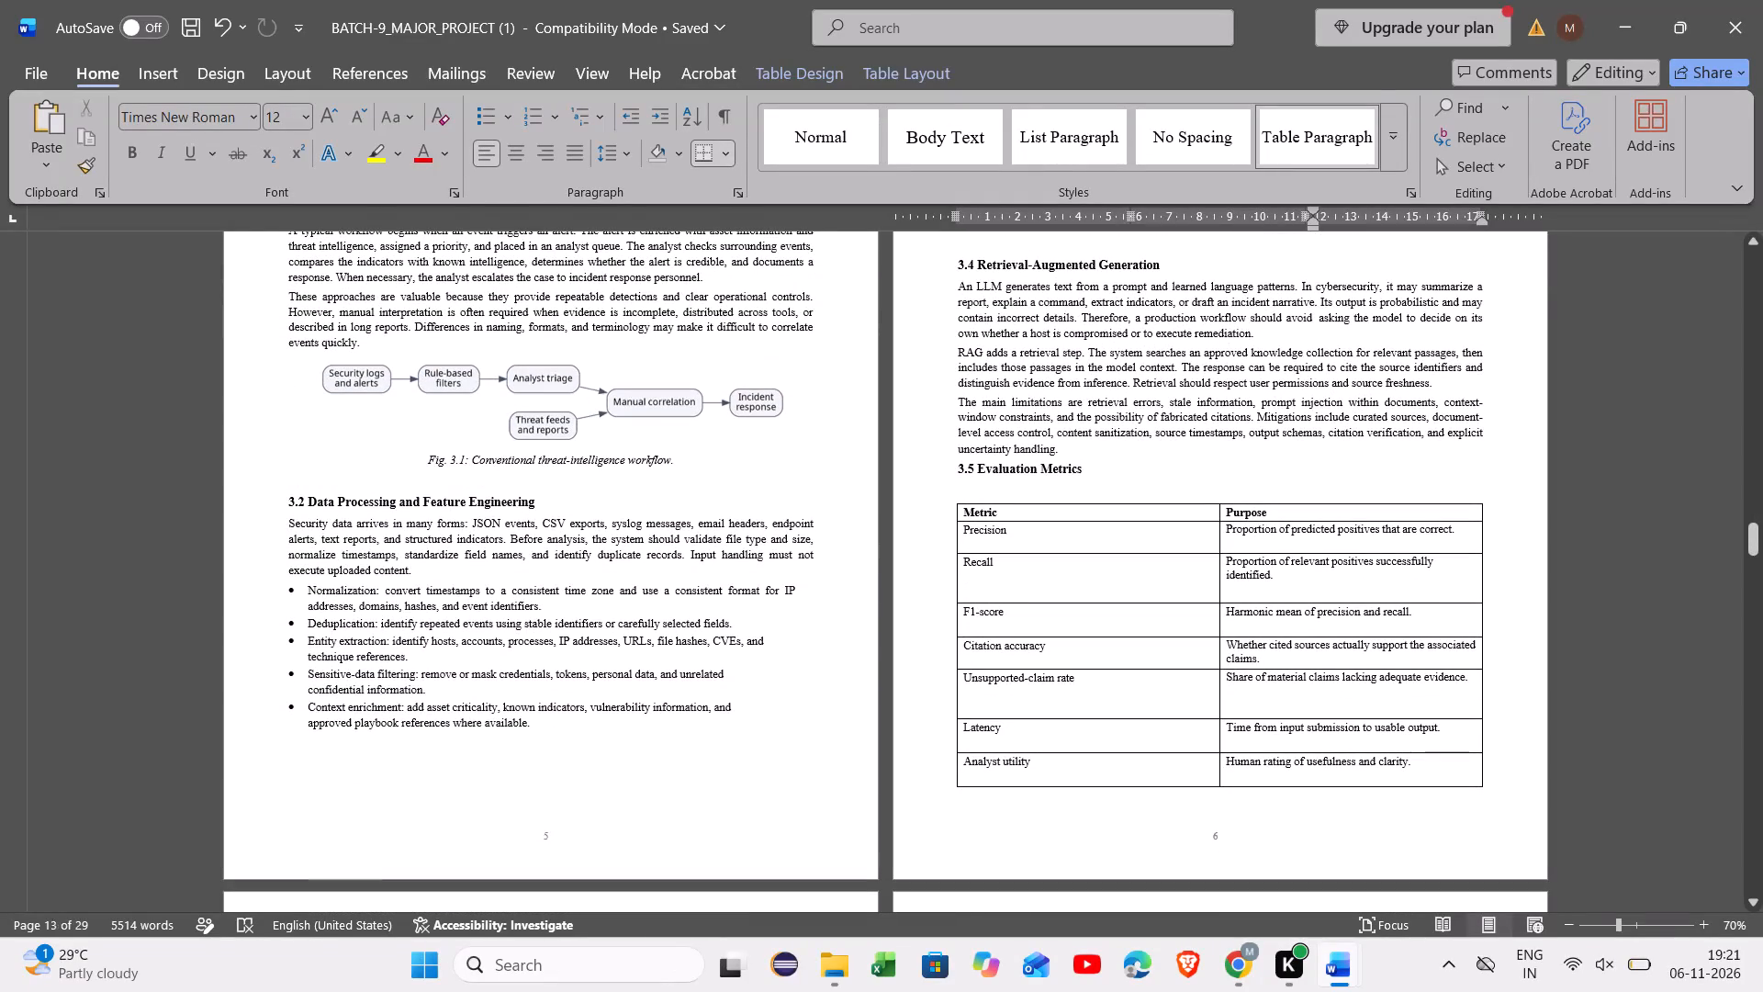
{"action": "scroll", "coordinate": [1125, 563], "scroll_direction": "up", "scroll_amount": 1}
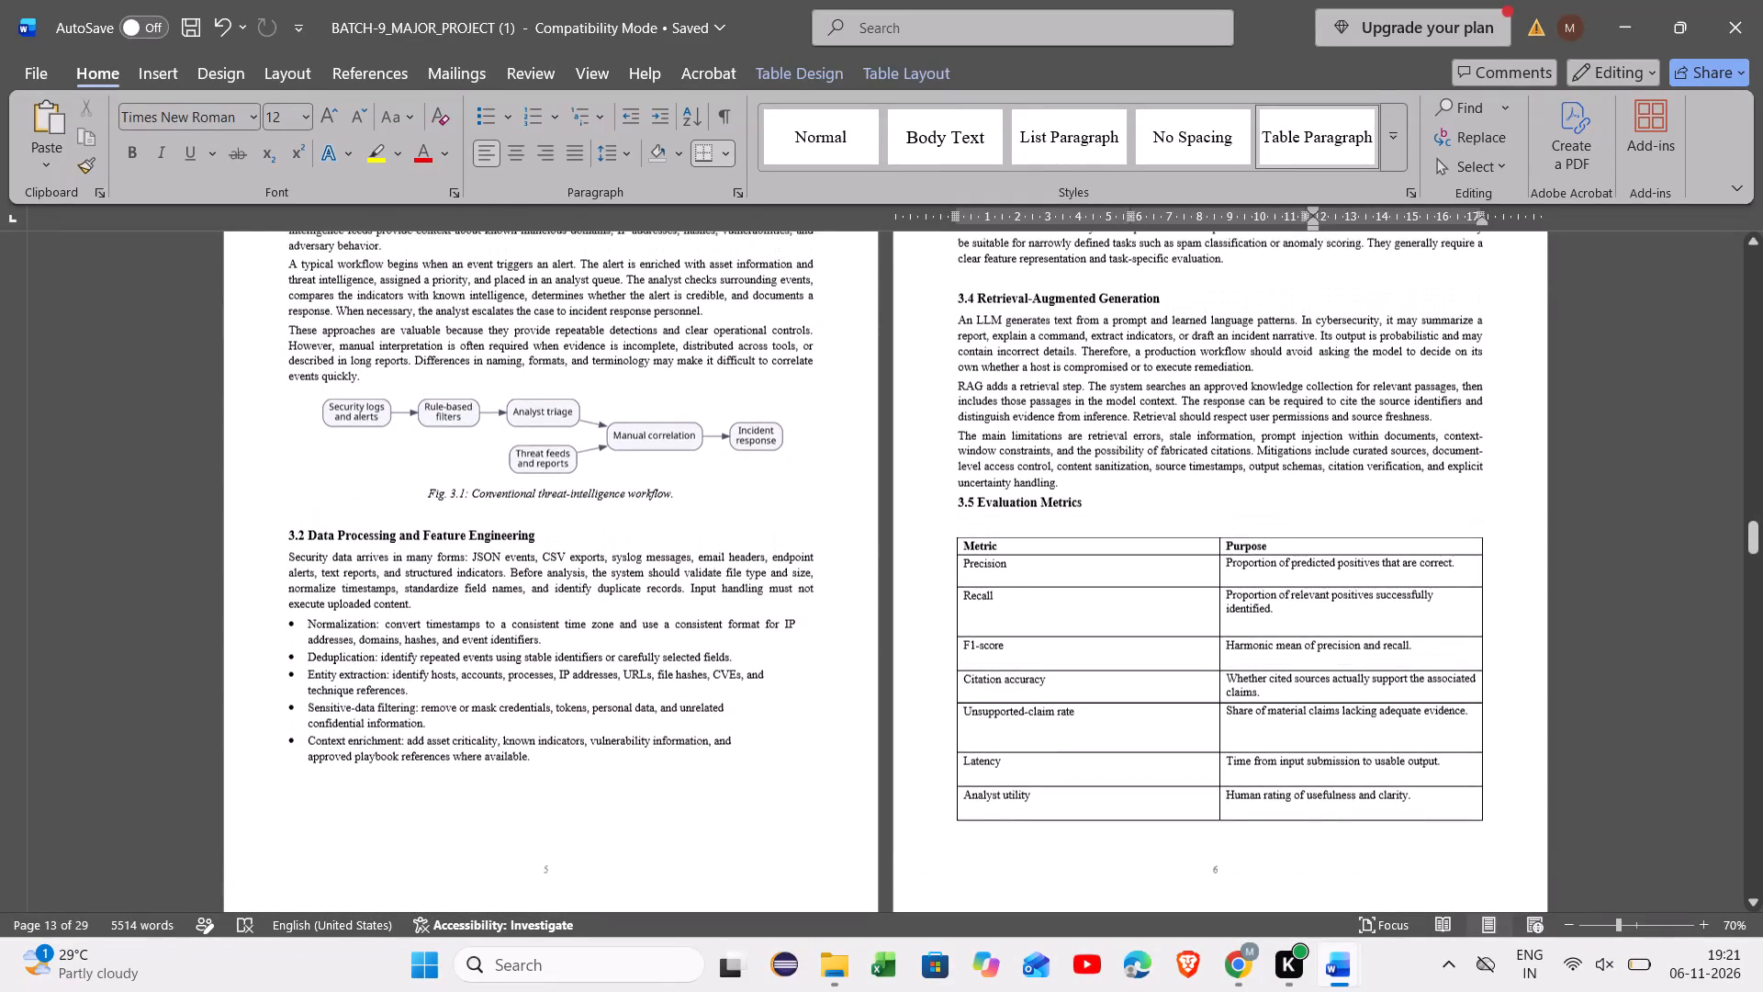
{"action": "scroll", "coordinate": [1125, 563], "scroll_direction": "up", "scroll_amount": 2}
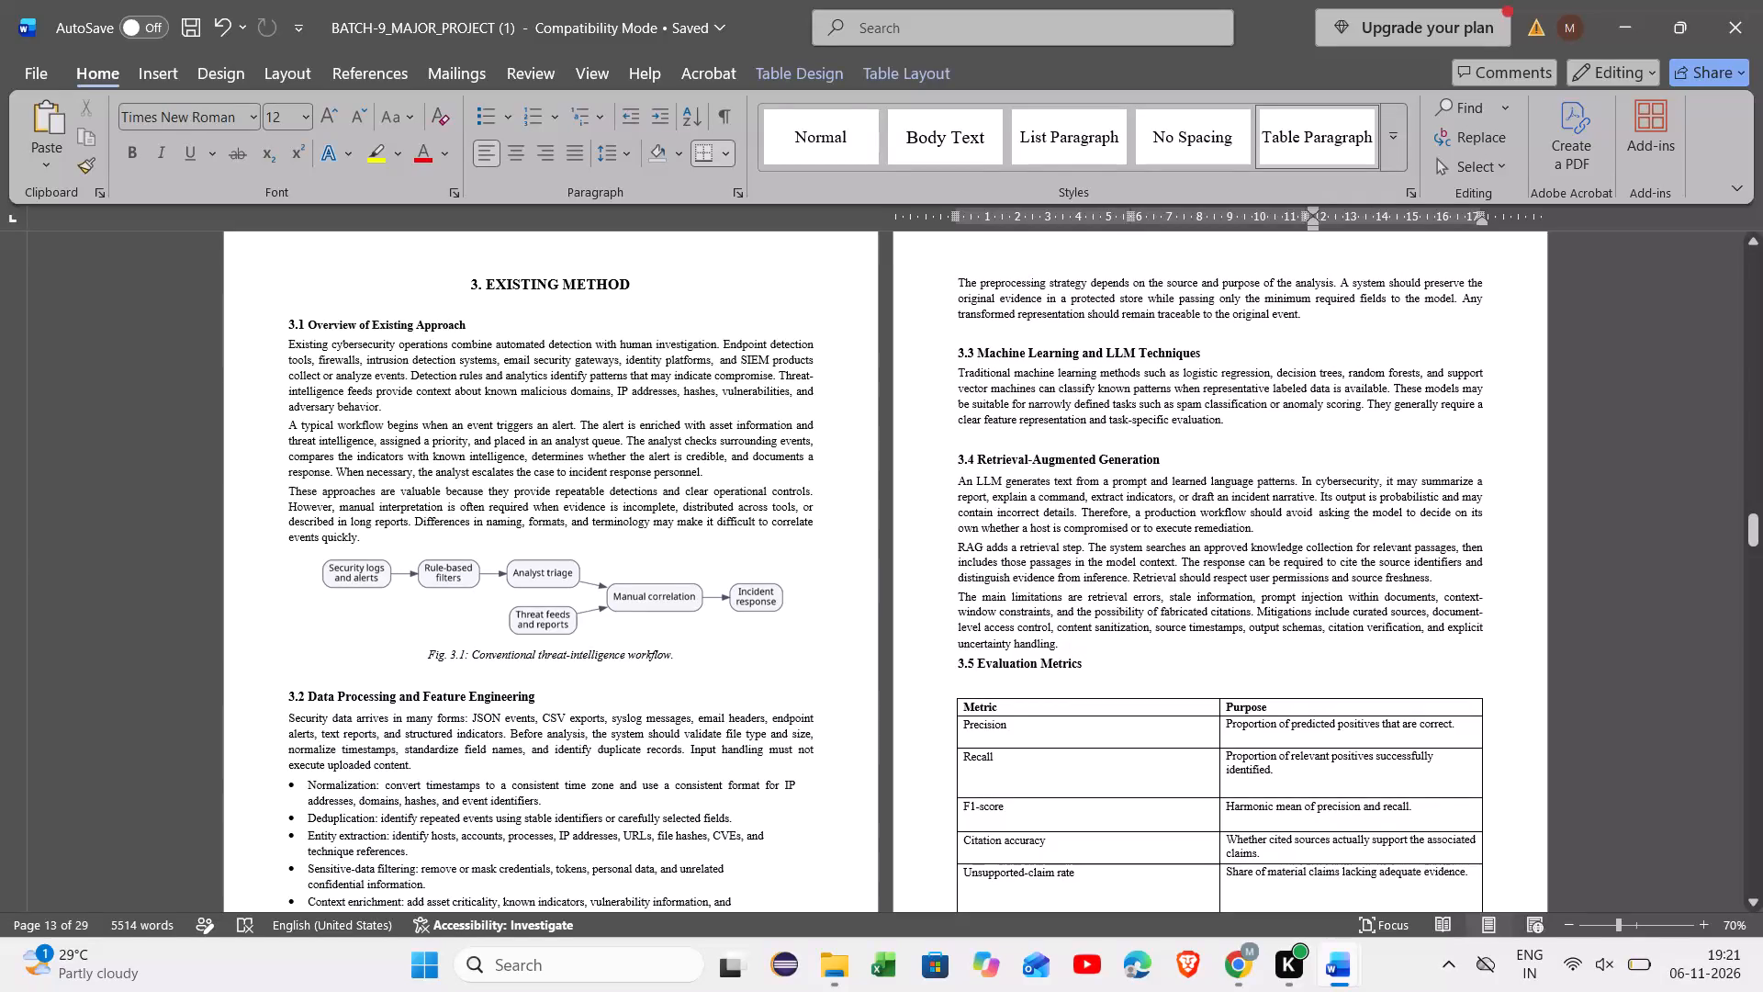
{"action": "scroll", "coordinate": [1125, 563], "scroll_direction": "down", "scroll_amount": 1}
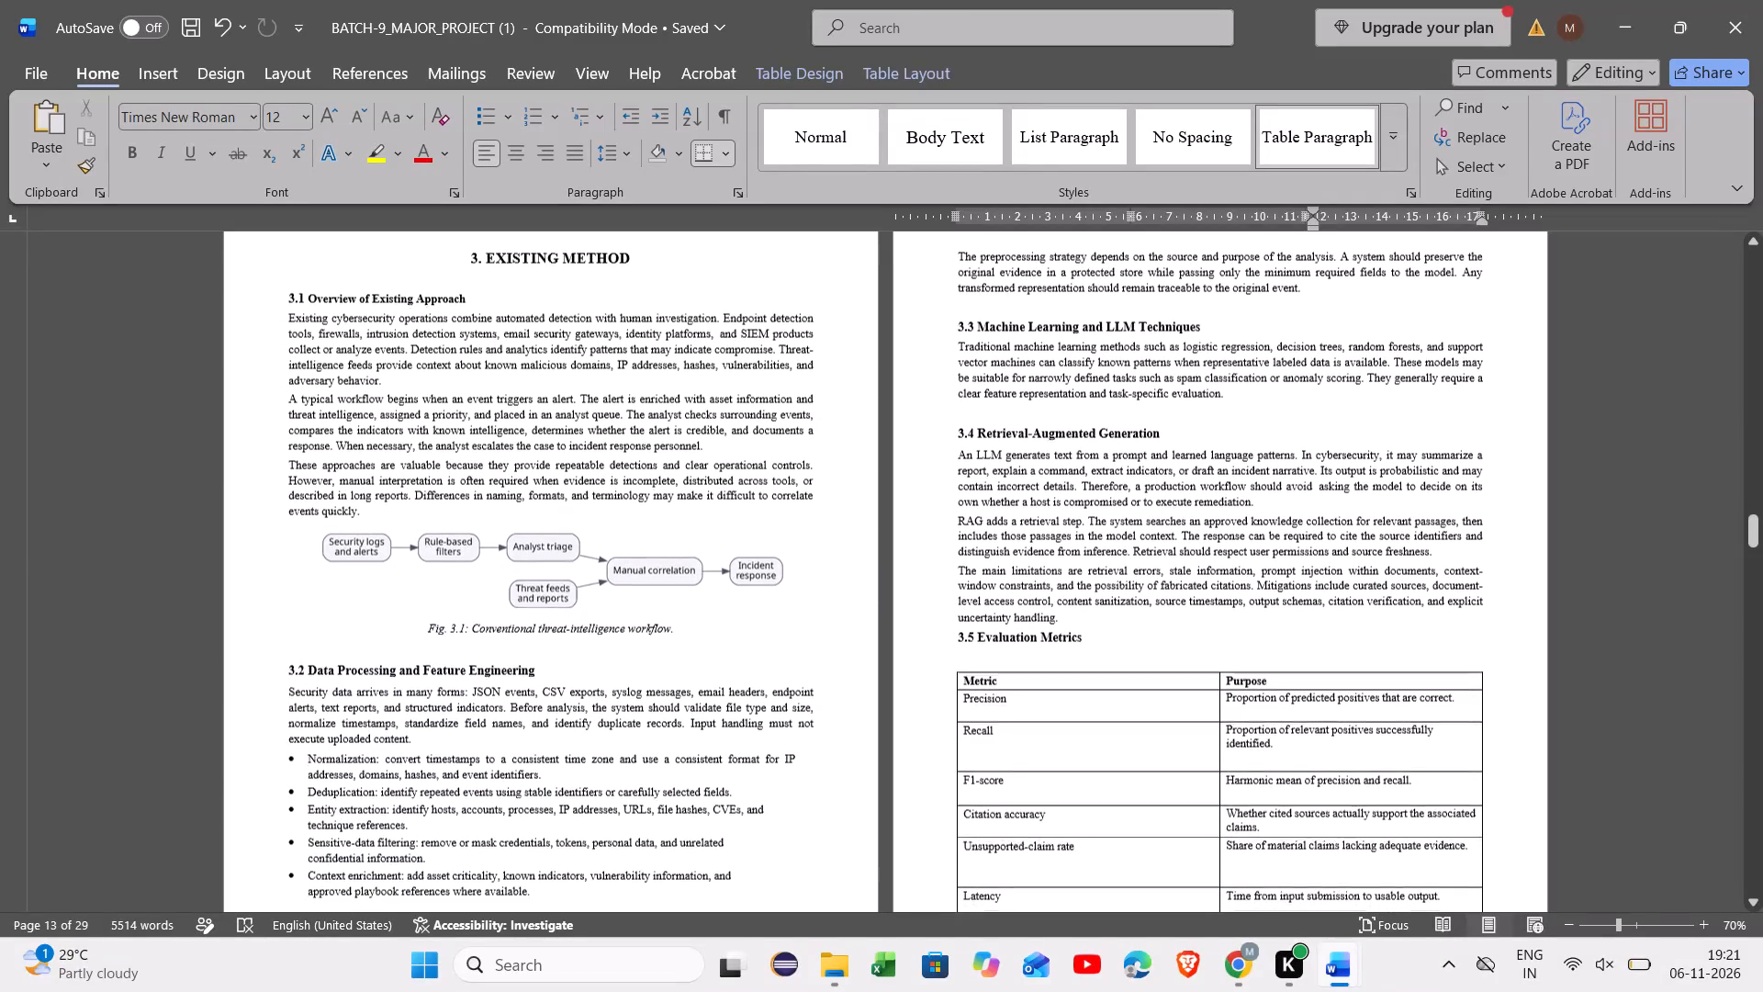
{"action": "scroll", "coordinate": [1125, 563], "scroll_direction": "down", "scroll_amount": 1}
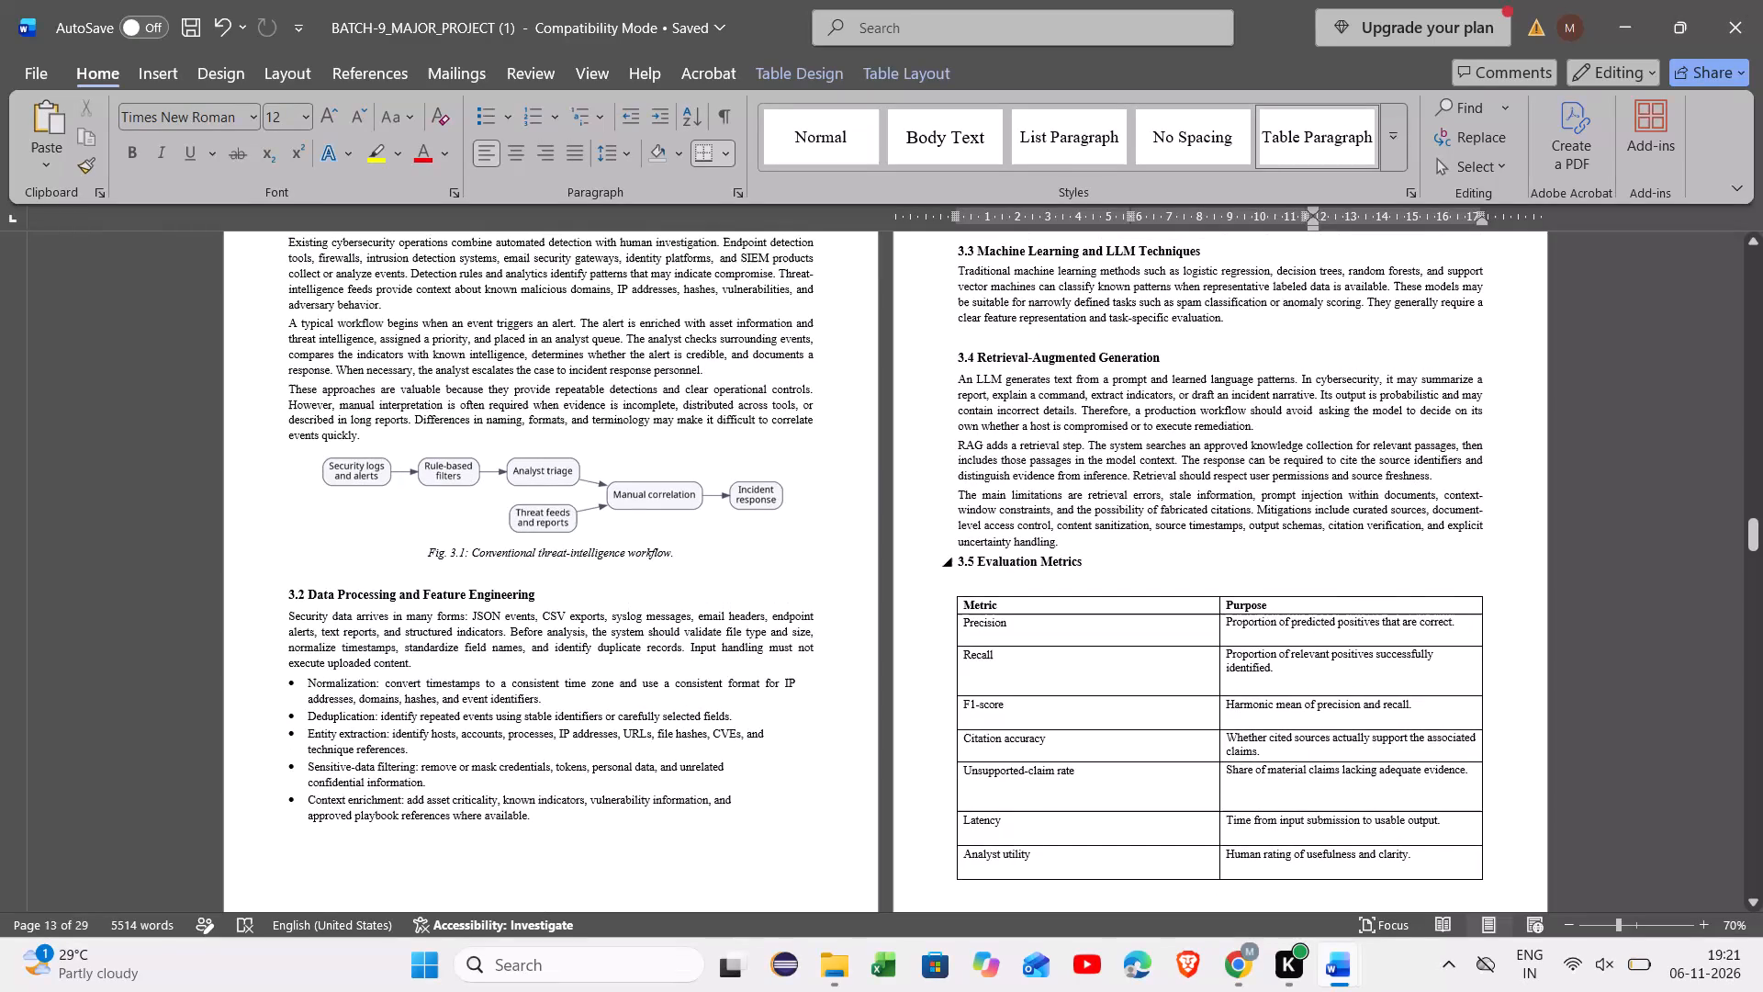
{"action": "scroll", "coordinate": [1125, 563], "scroll_direction": "down", "scroll_amount": 4}
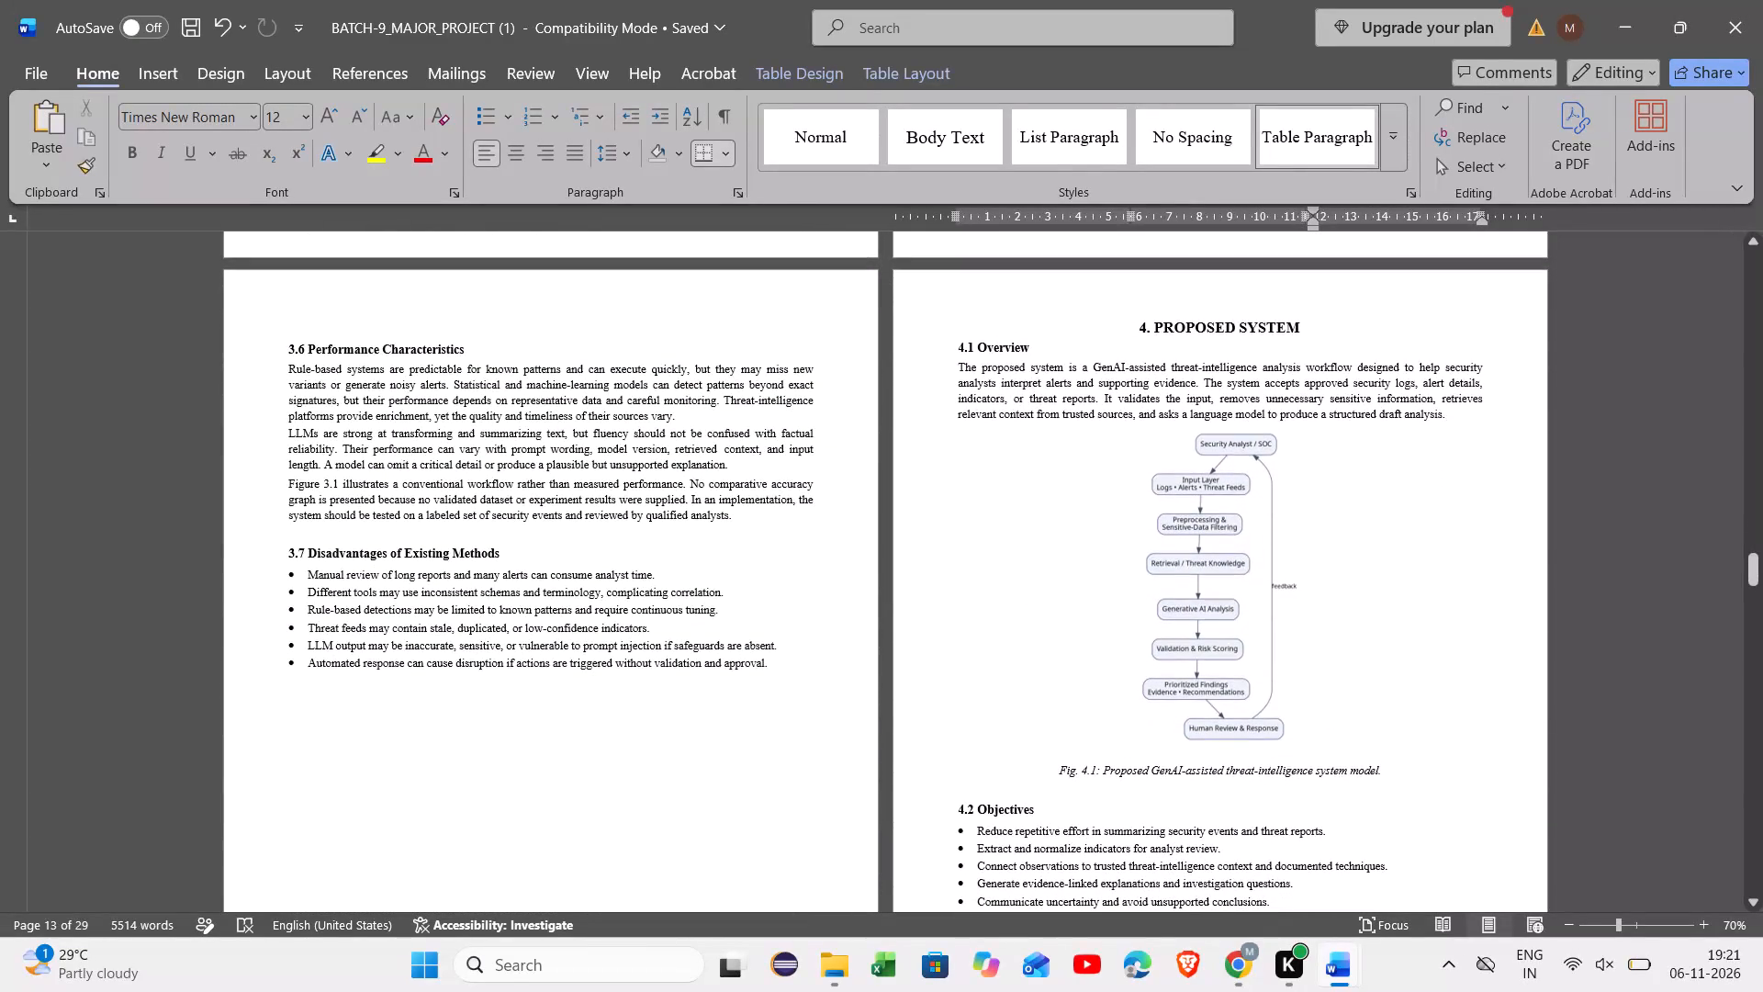
{"action": "scroll", "coordinate": [1125, 563], "scroll_direction": "down", "scroll_amount": 2}
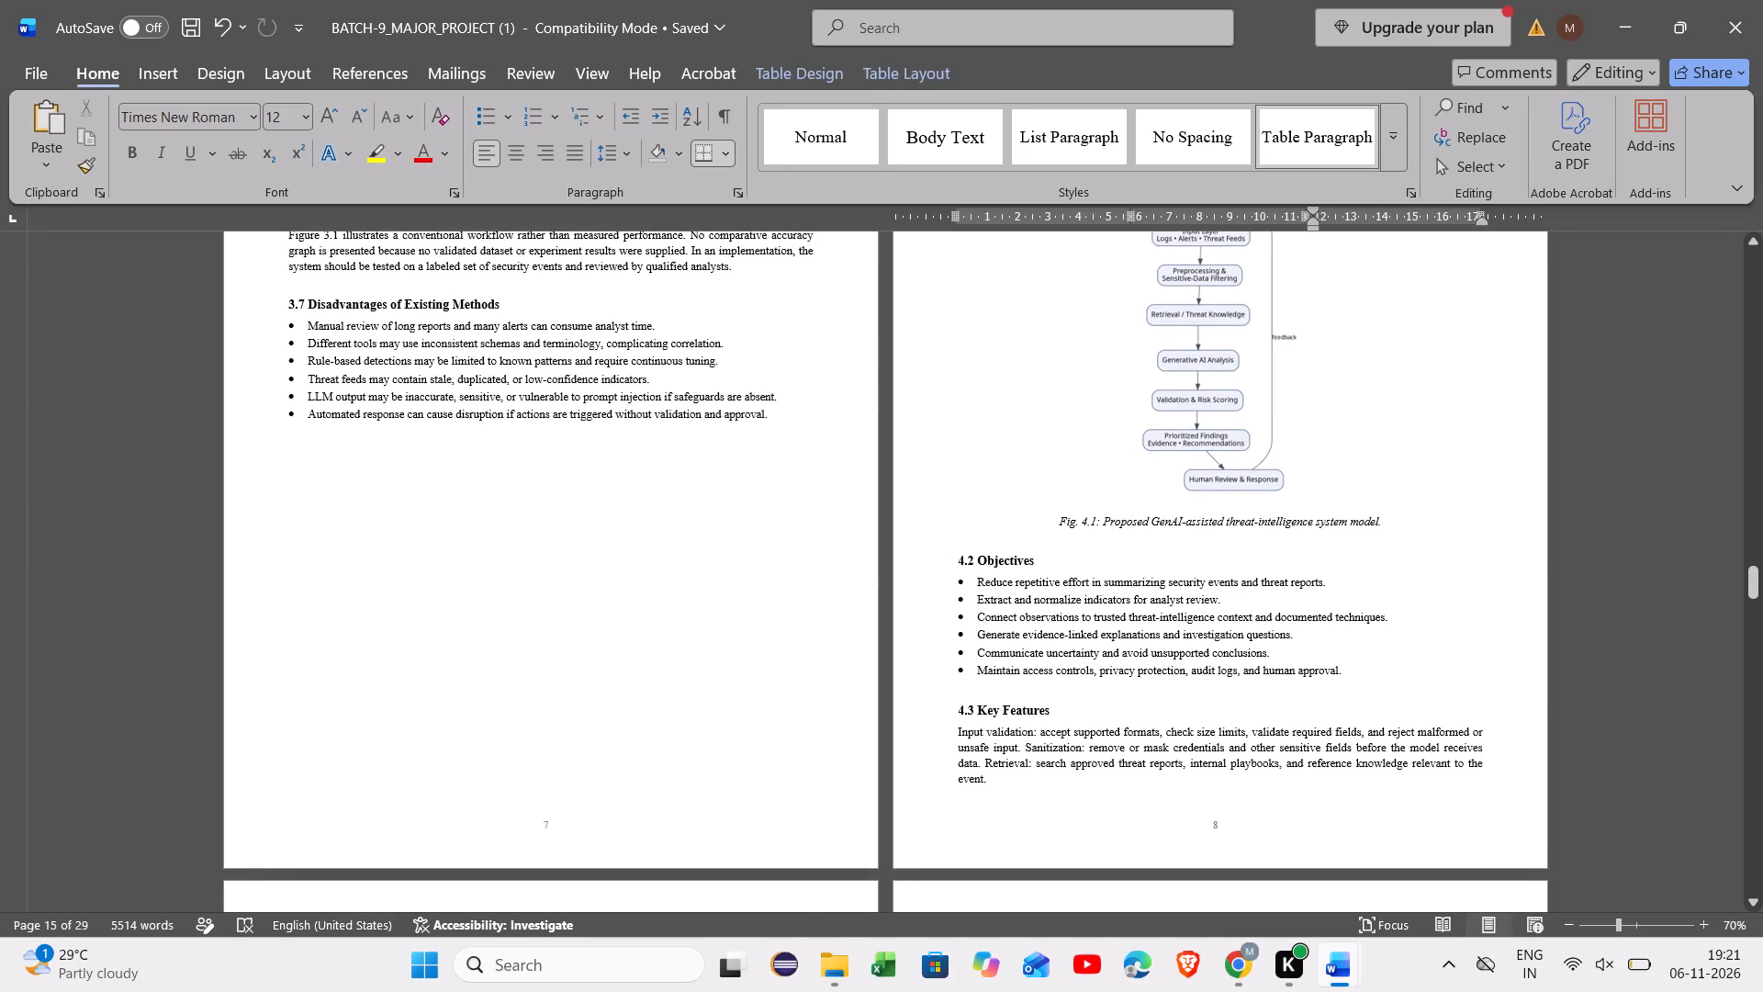
{"action": "scroll", "coordinate": [1130, 544], "scroll_direction": "down", "scroll_amount": 2}
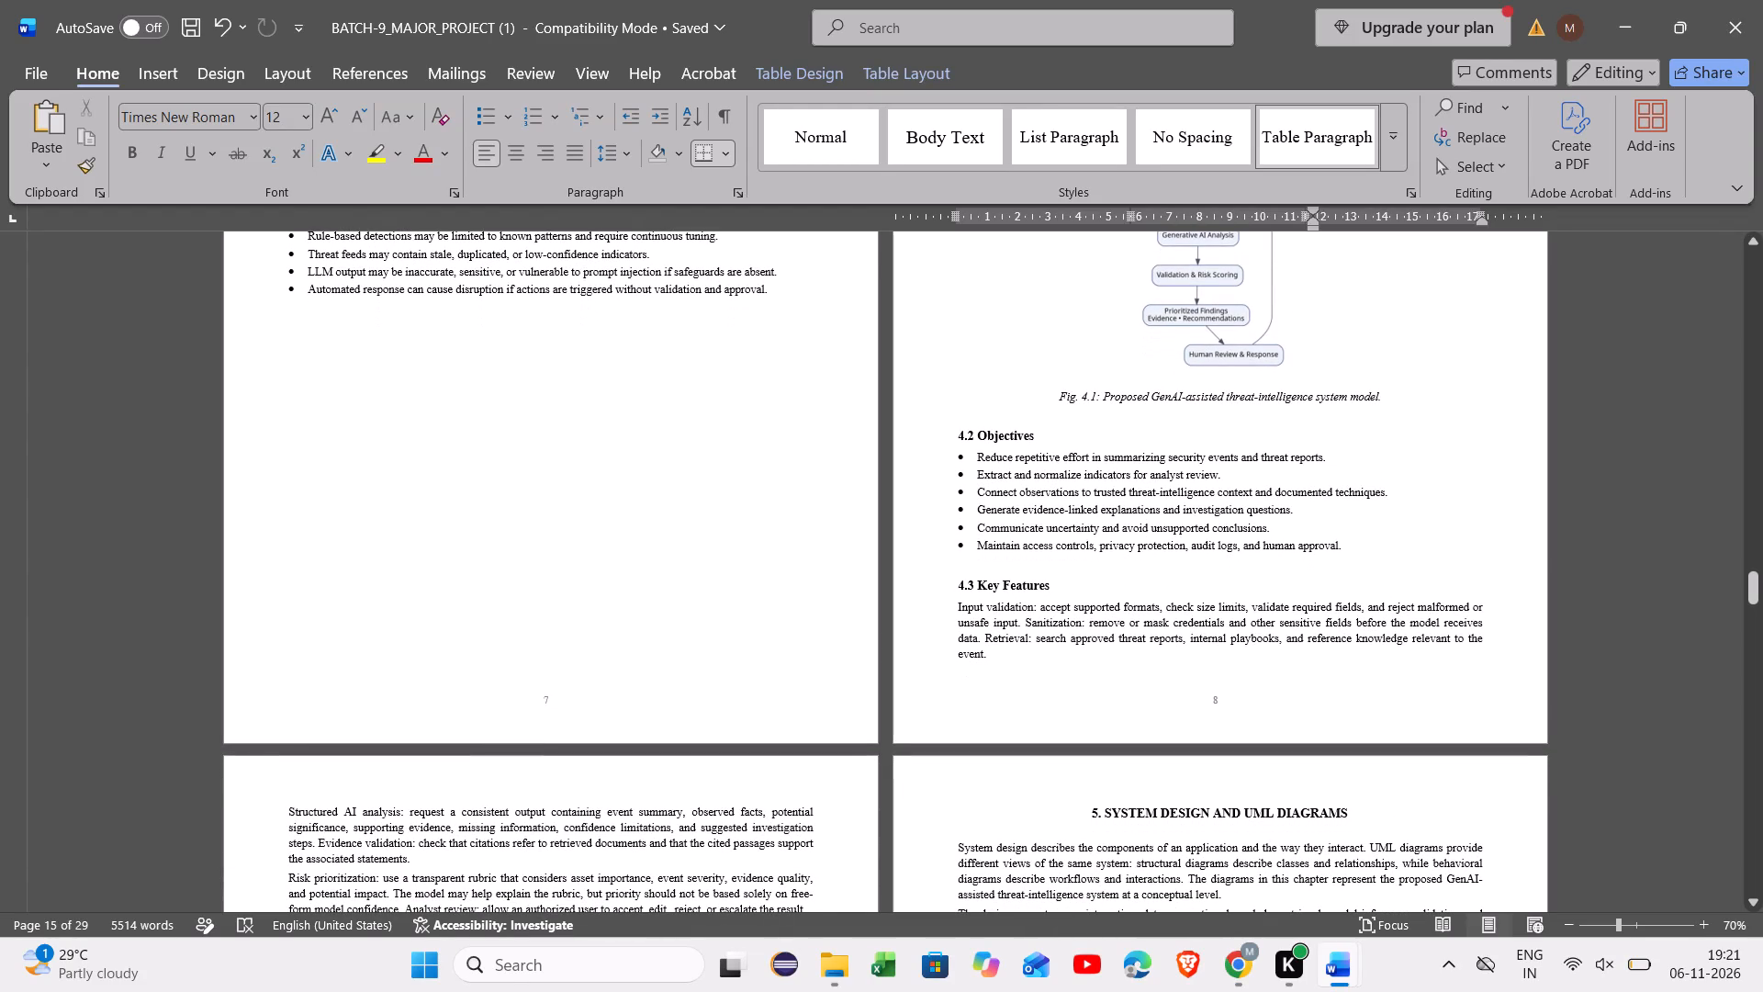
{"action": "scroll", "coordinate": [1130, 544], "scroll_direction": "down", "scroll_amount": 2}
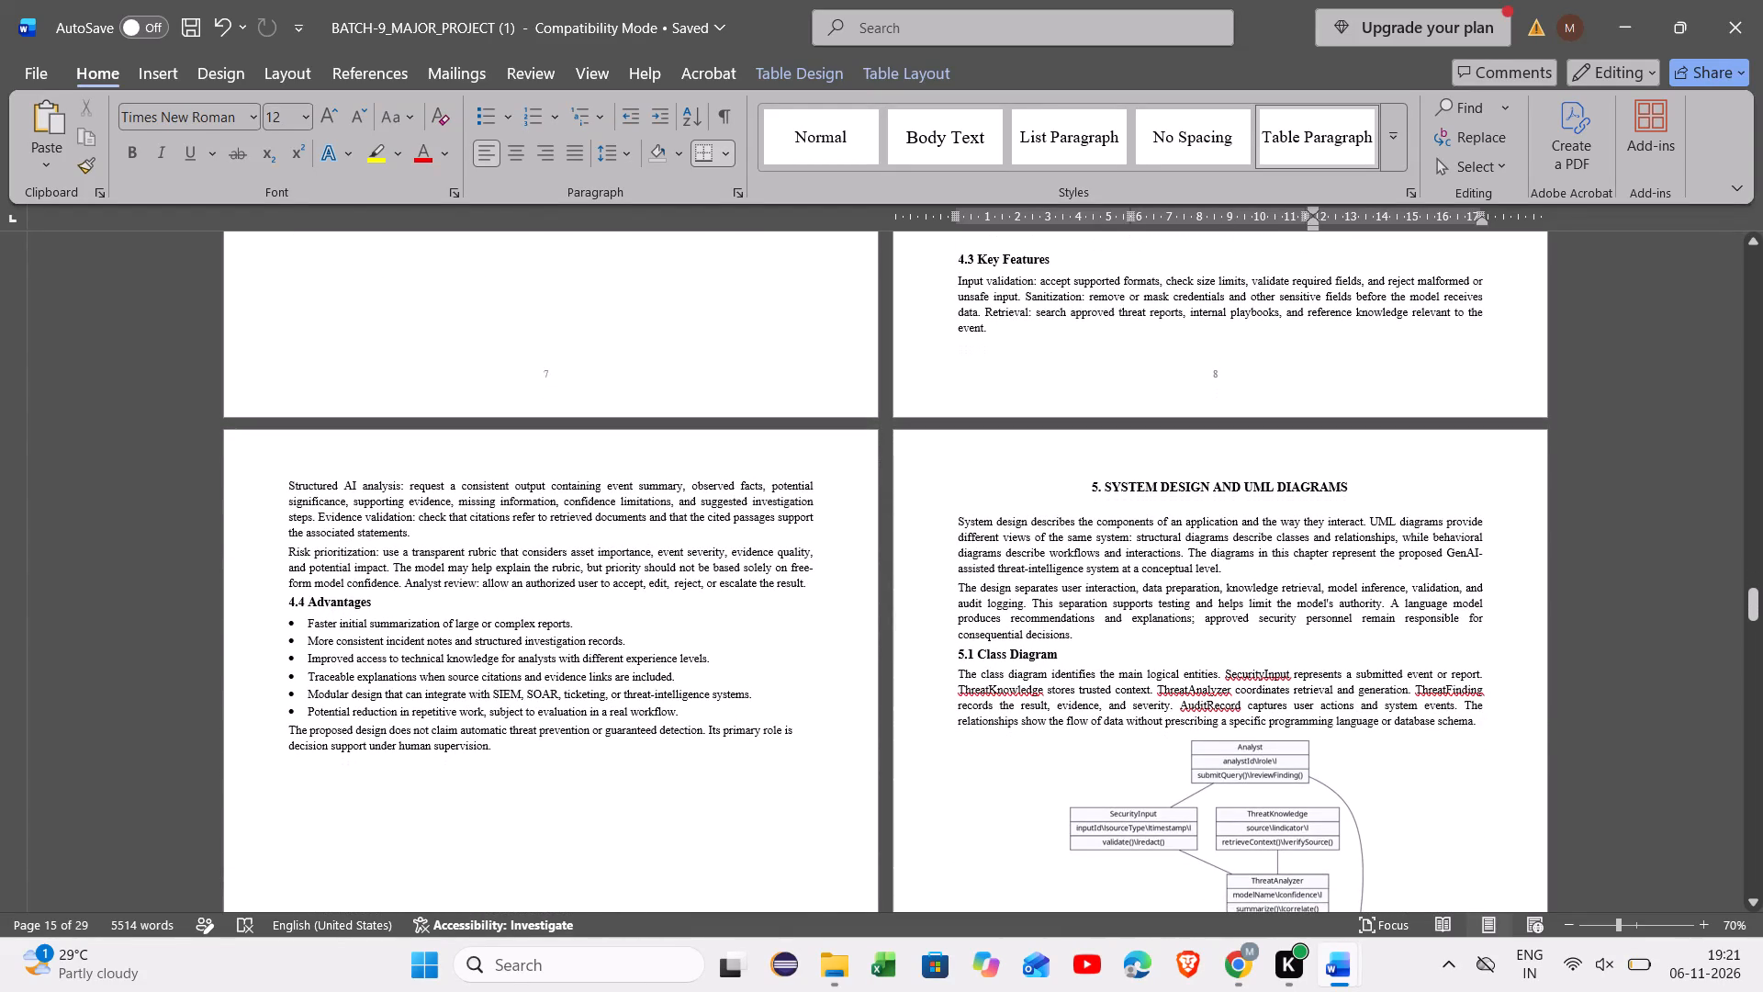
Review section 4.4 Advantages and sections 5.1 to 5.4 of System Design, including the class, activity, sequence and use-case diagrams.
{"action": "scroll", "coordinate": [1130, 544], "scroll_direction": "down", "scroll_amount": 1}
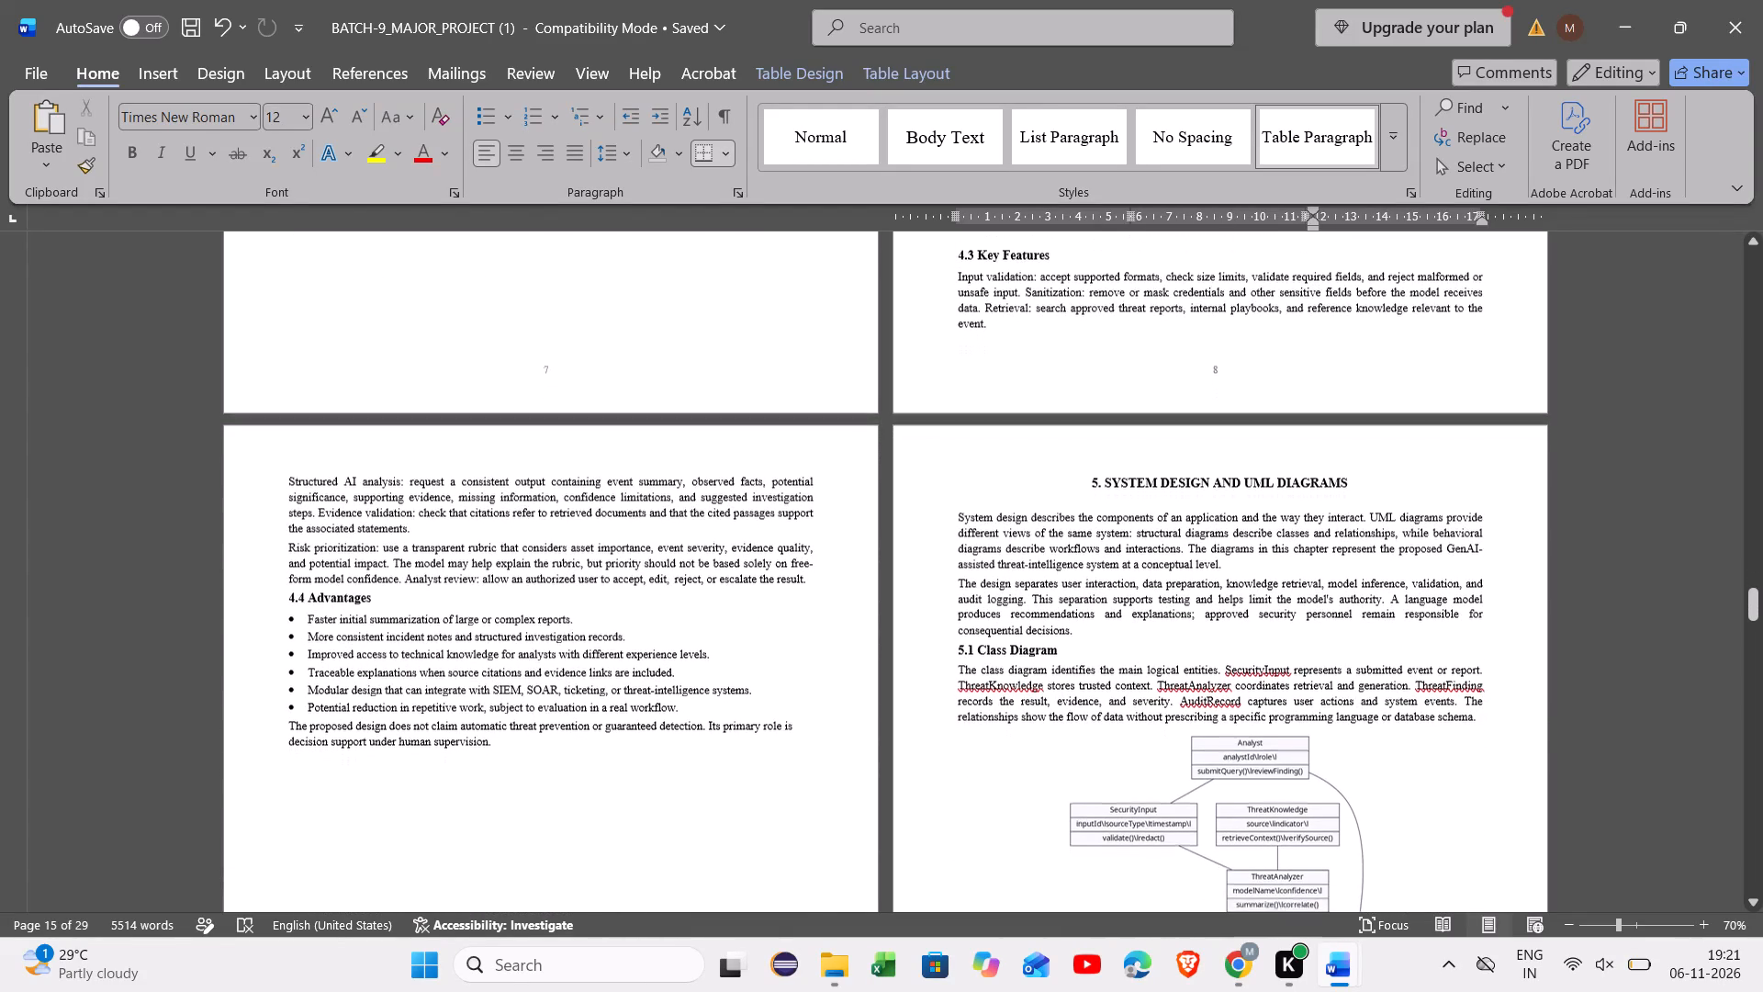
{"action": "scroll", "coordinate": [1130, 544], "scroll_direction": "down", "scroll_amount": 2}
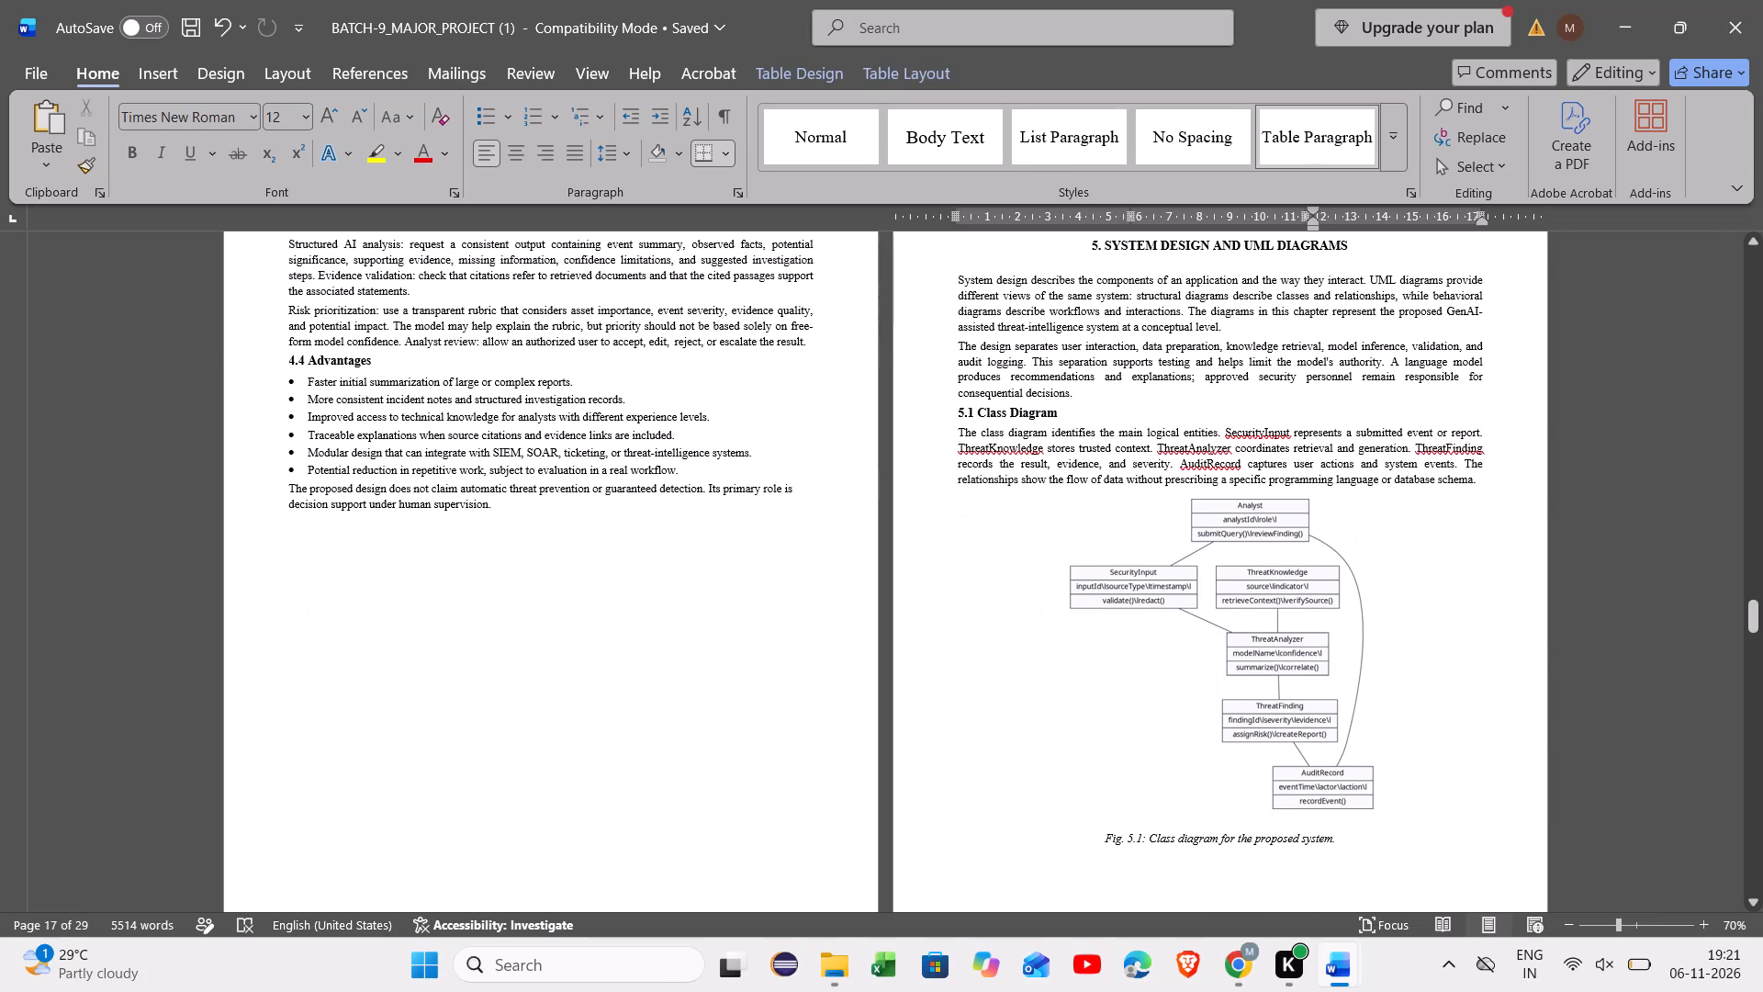
{"action": "scroll", "coordinate": [1130, 544], "scroll_direction": "down", "scroll_amount": 1}
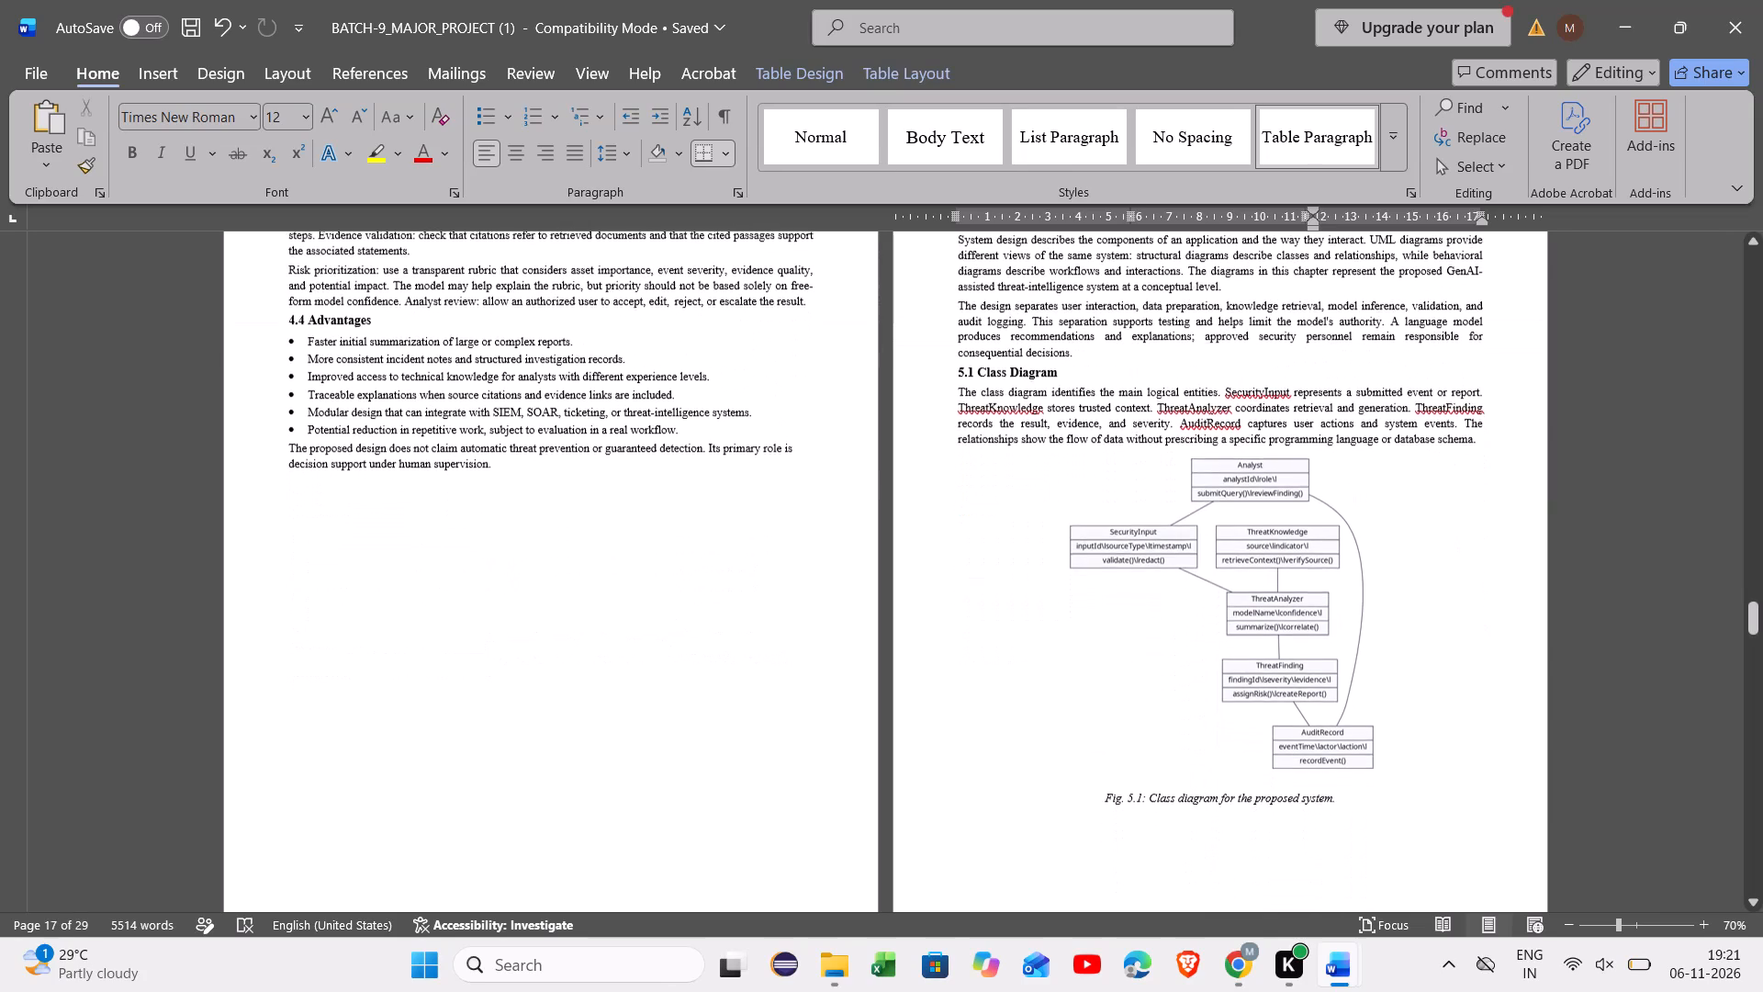
{"action": "scroll", "coordinate": [1130, 544], "scroll_direction": "down", "scroll_amount": 3}
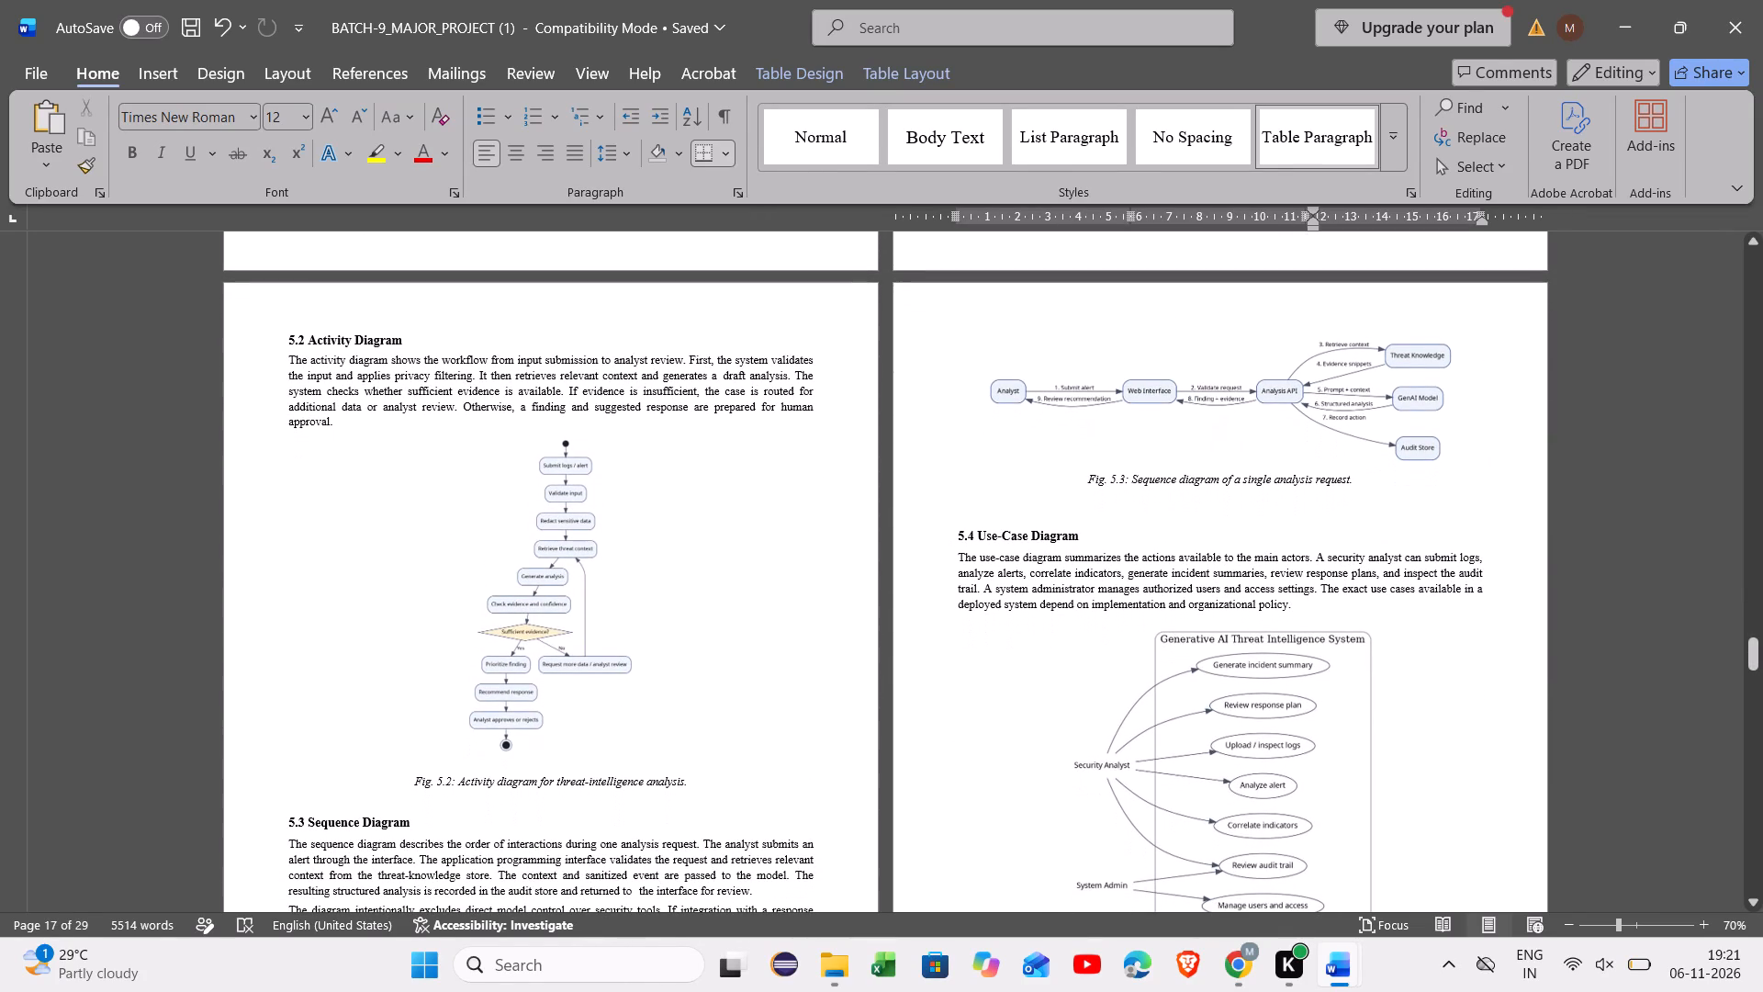
{"action": "scroll", "coordinate": [1130, 544], "scroll_direction": "down", "scroll_amount": 1}
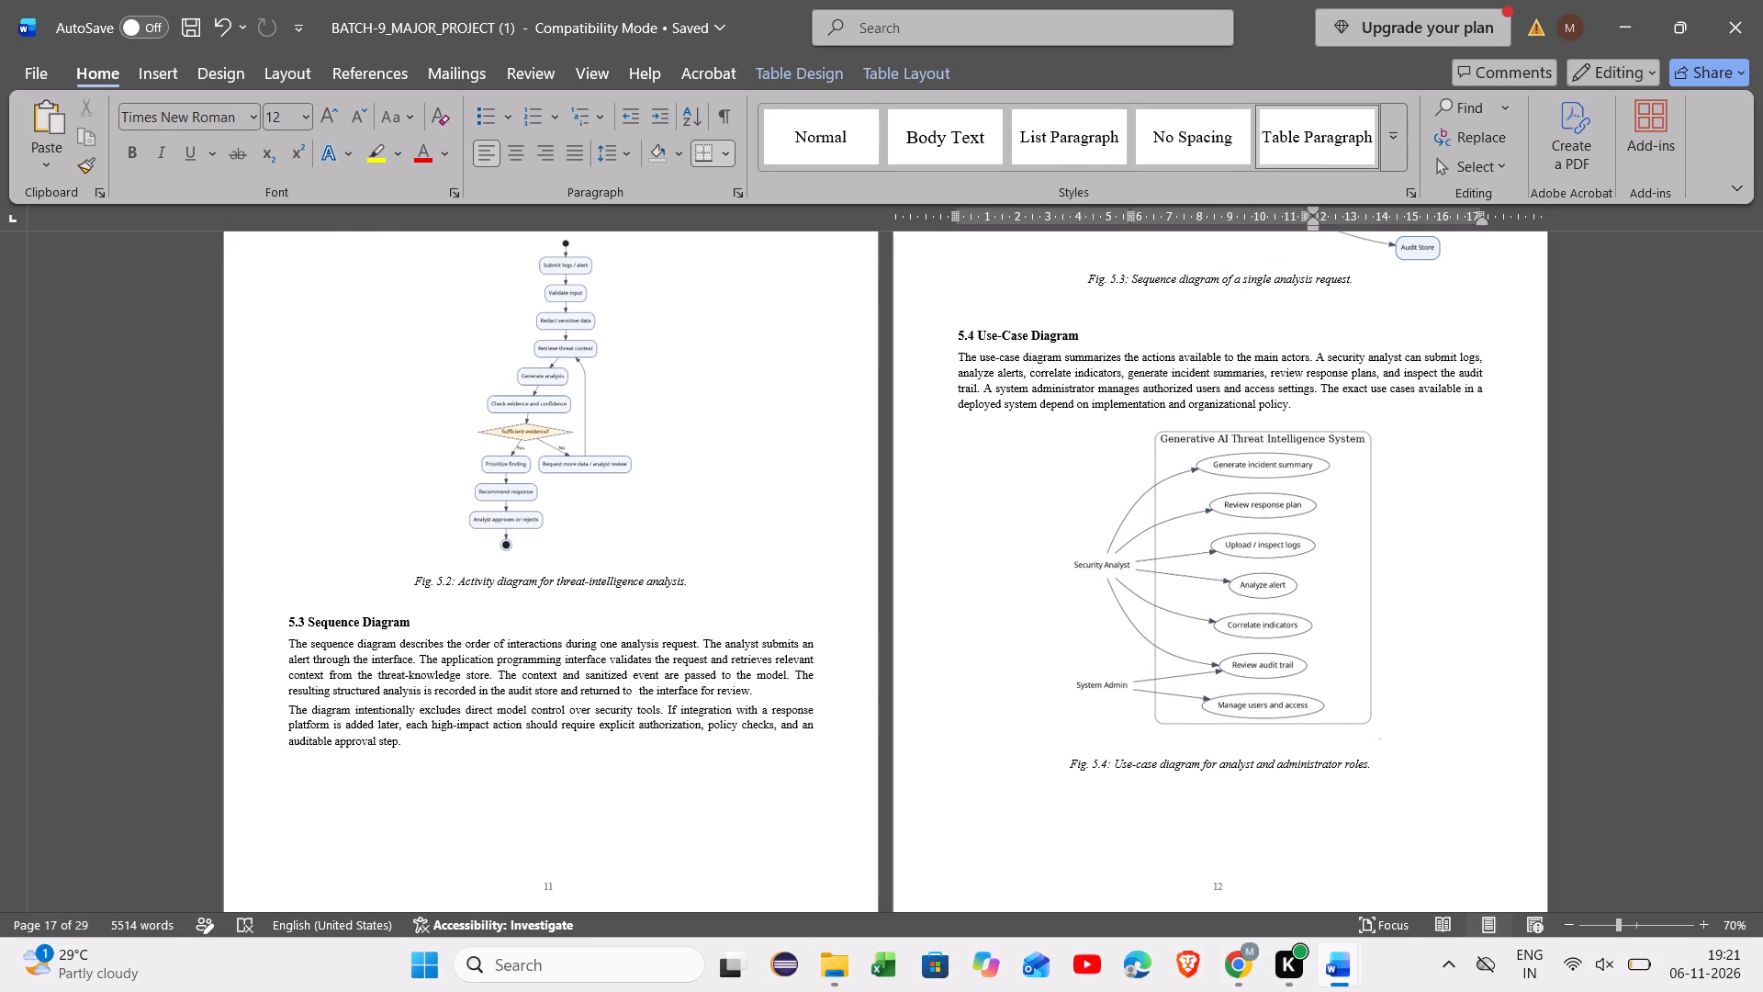
{"action": "scroll", "coordinate": [1130, 544], "scroll_direction": "down", "scroll_amount": 1}
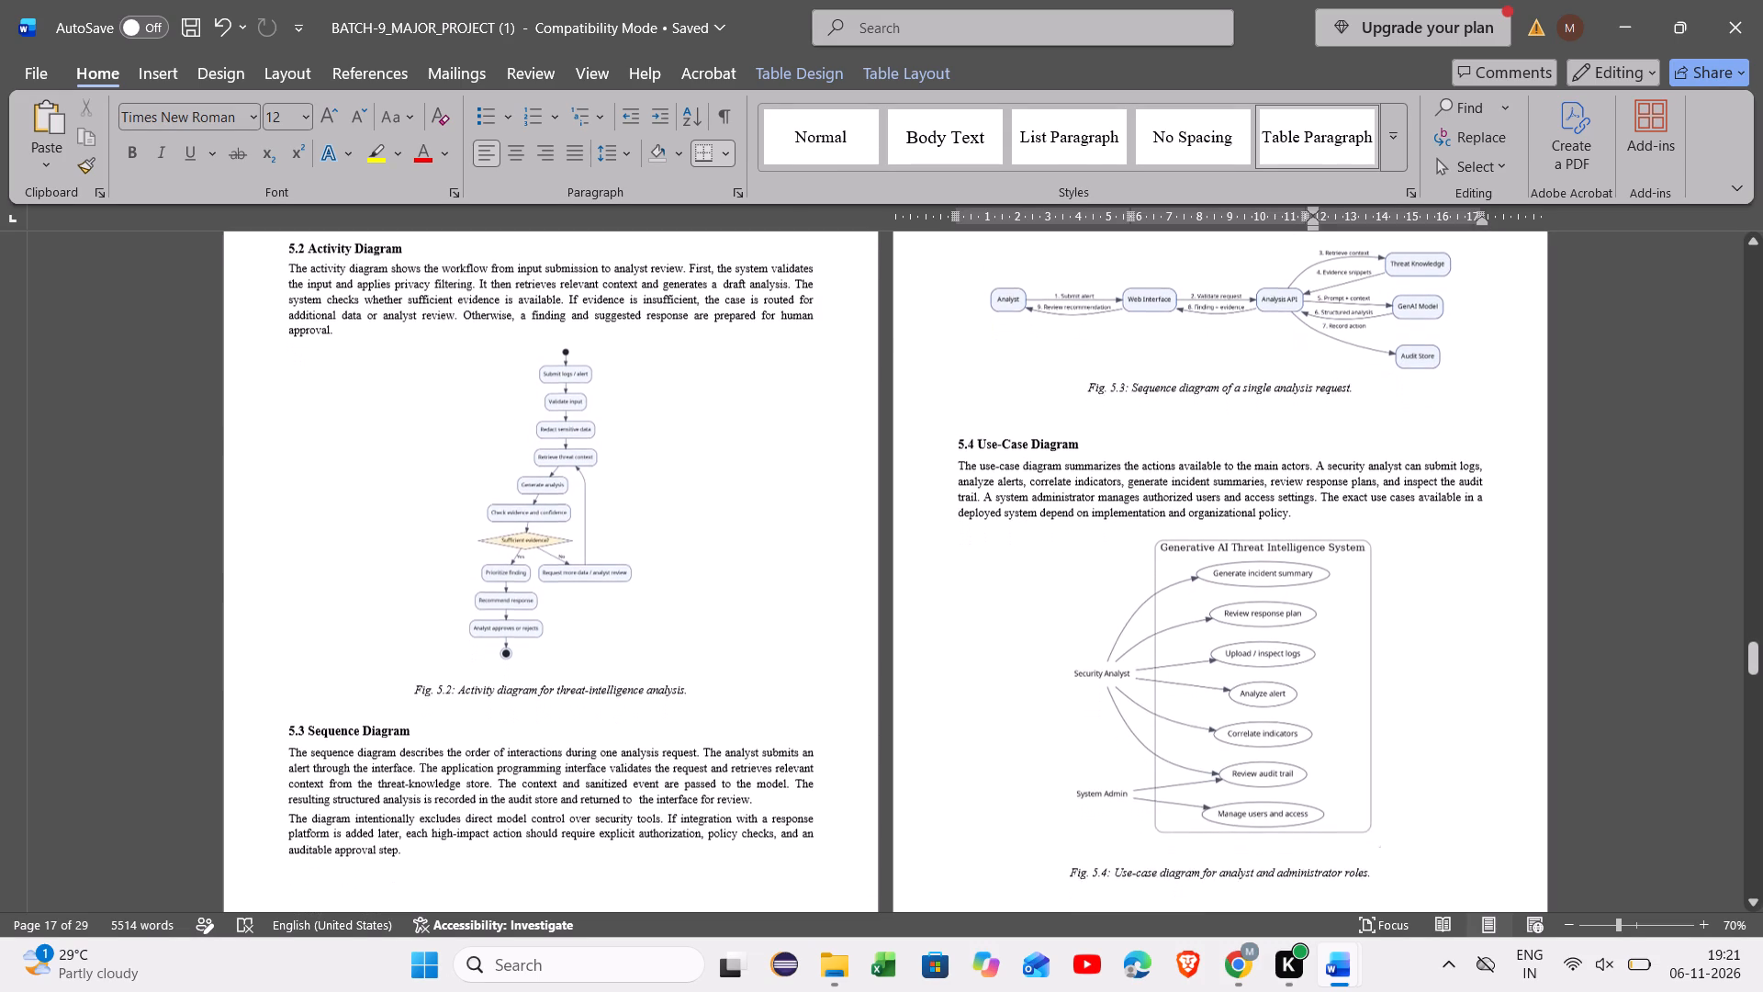
{"action": "scroll", "coordinate": [1130, 544], "scroll_direction": "down", "scroll_amount": 1}
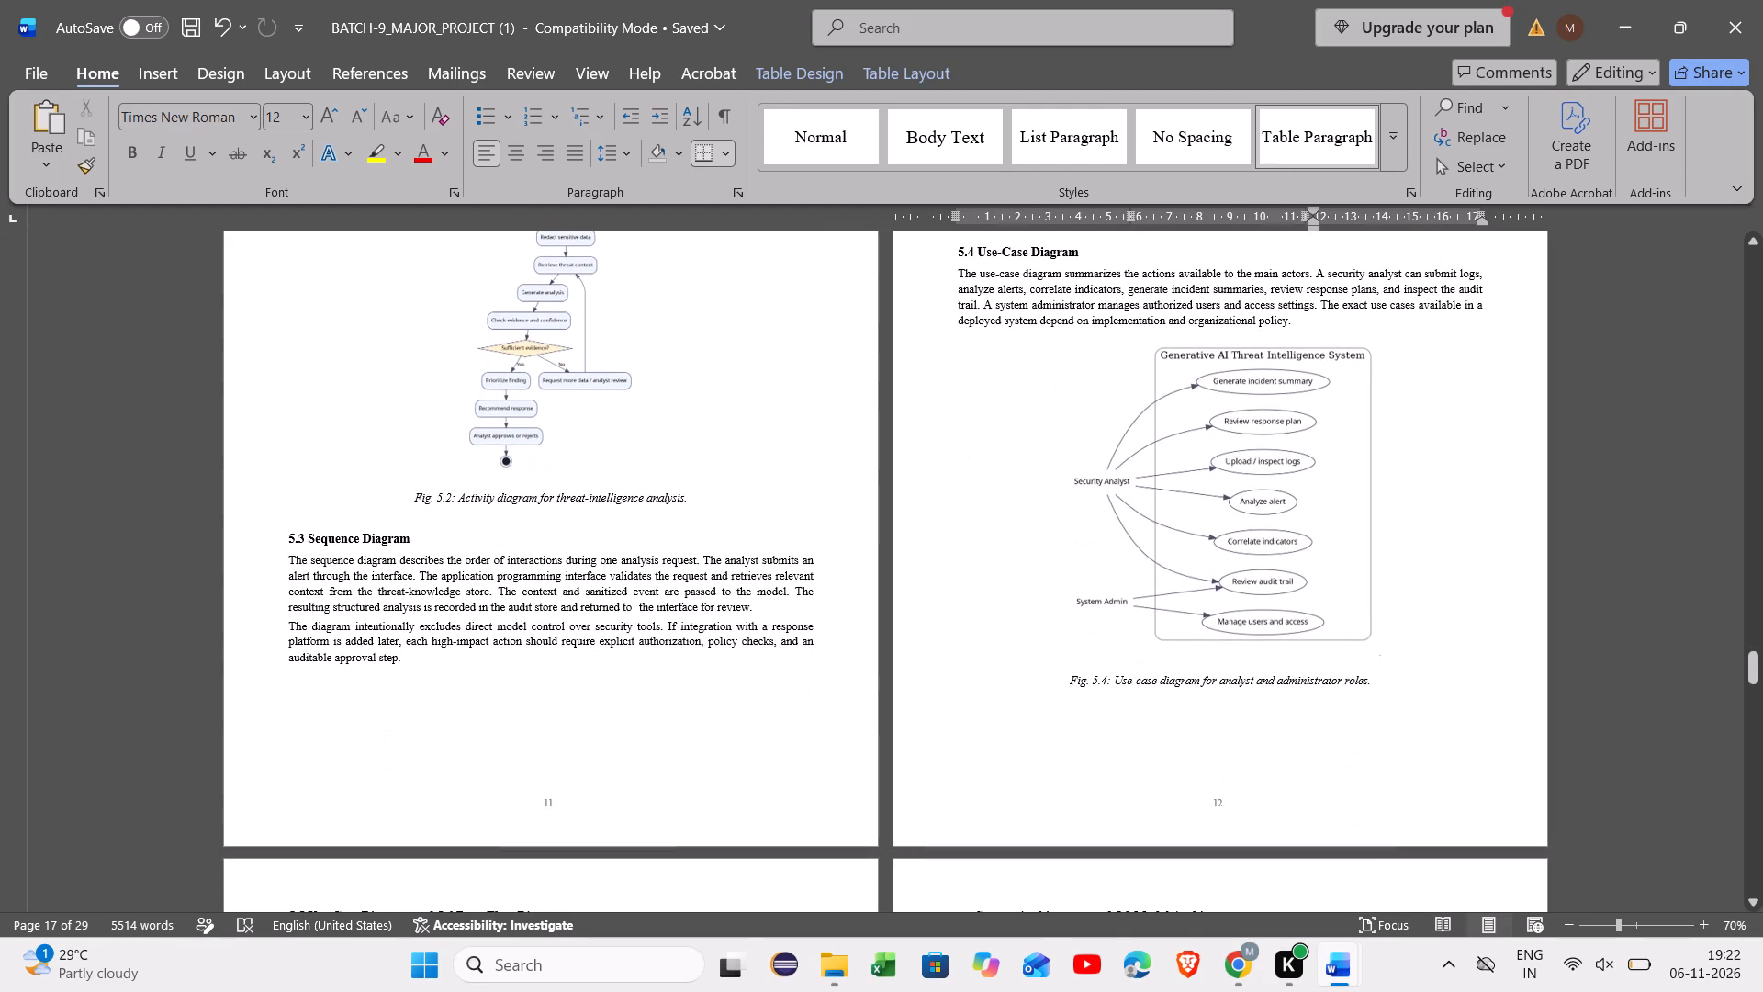
{"action": "scroll", "coordinate": [1216, 536], "scroll_direction": "up", "scroll_amount": 1}
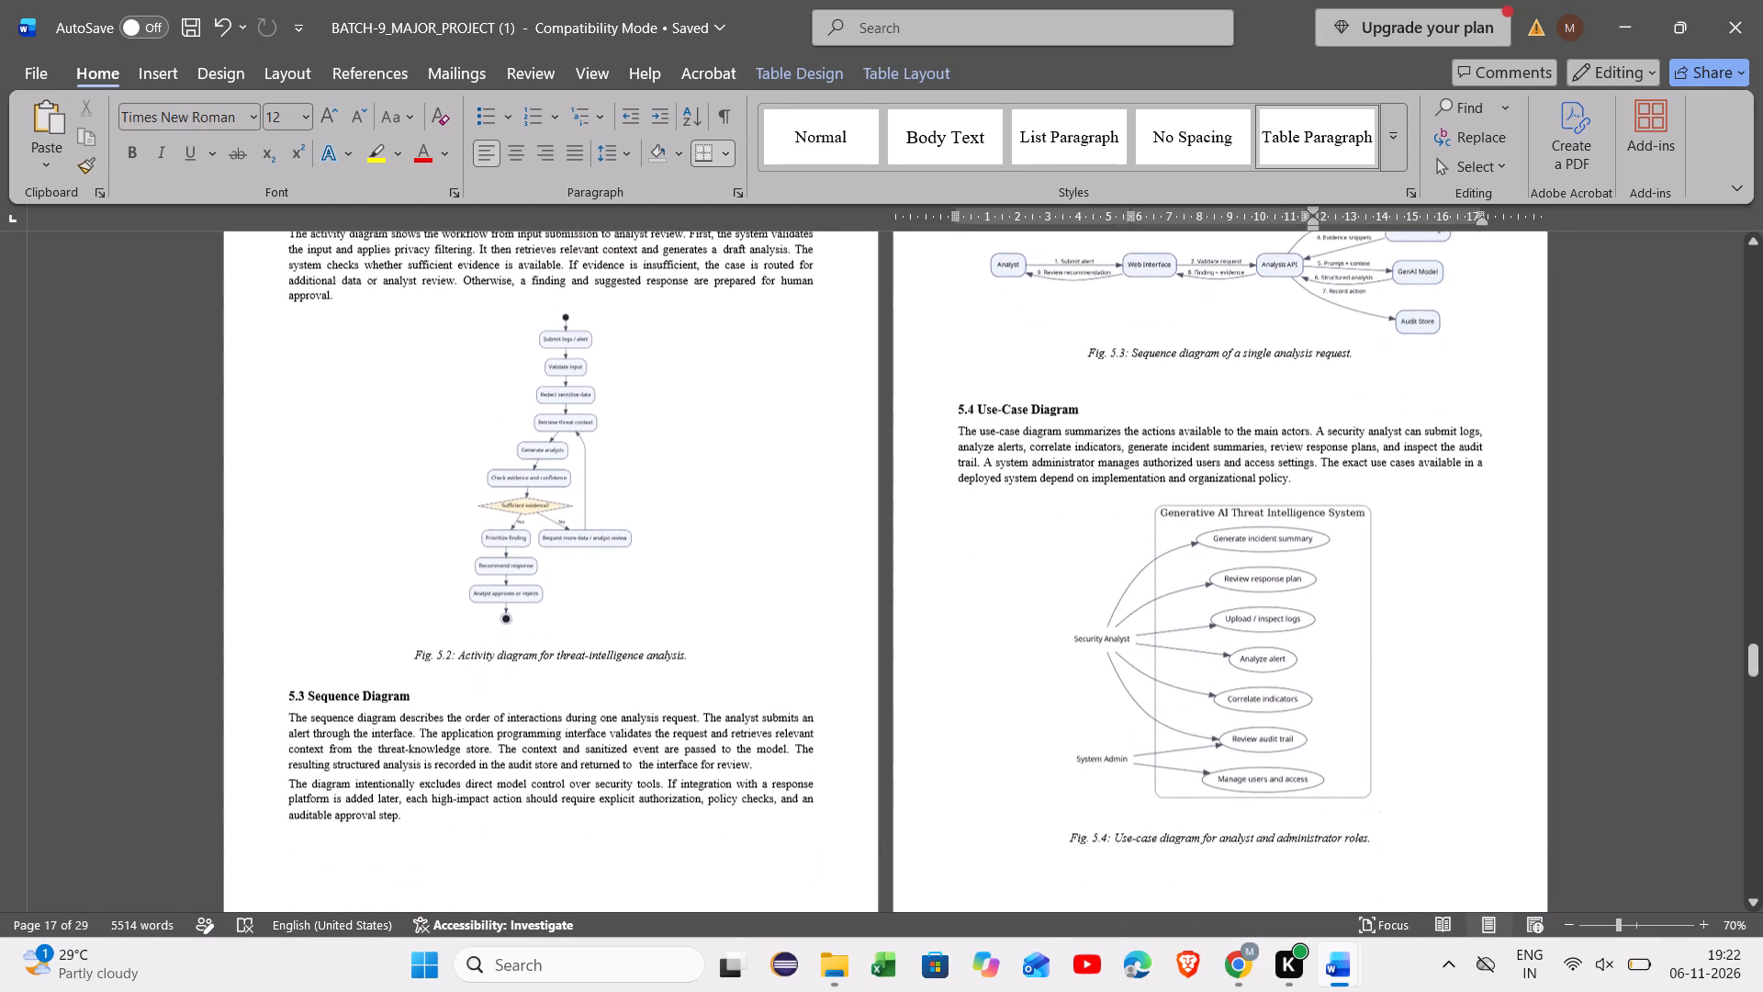
{"action": "scroll", "coordinate": [1216, 536], "scroll_direction": "up", "scroll_amount": 1}
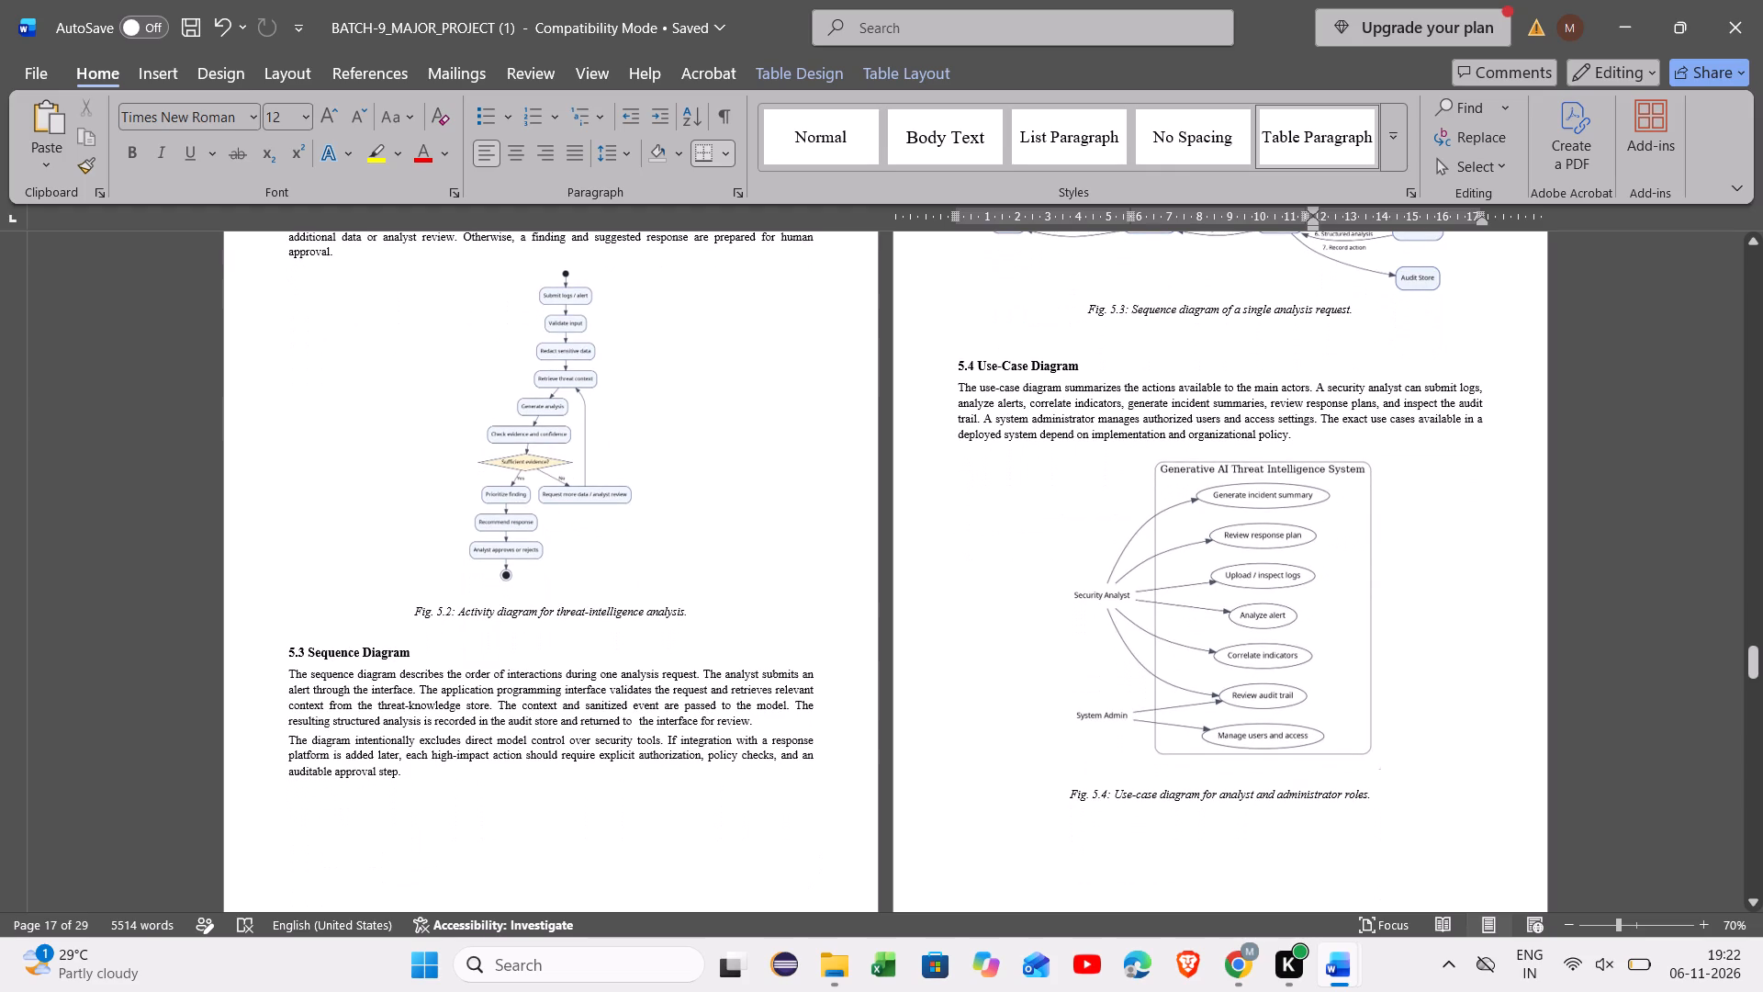
{"action": "scroll", "coordinate": [1216, 536], "scroll_direction": "down", "scroll_amount": 1}
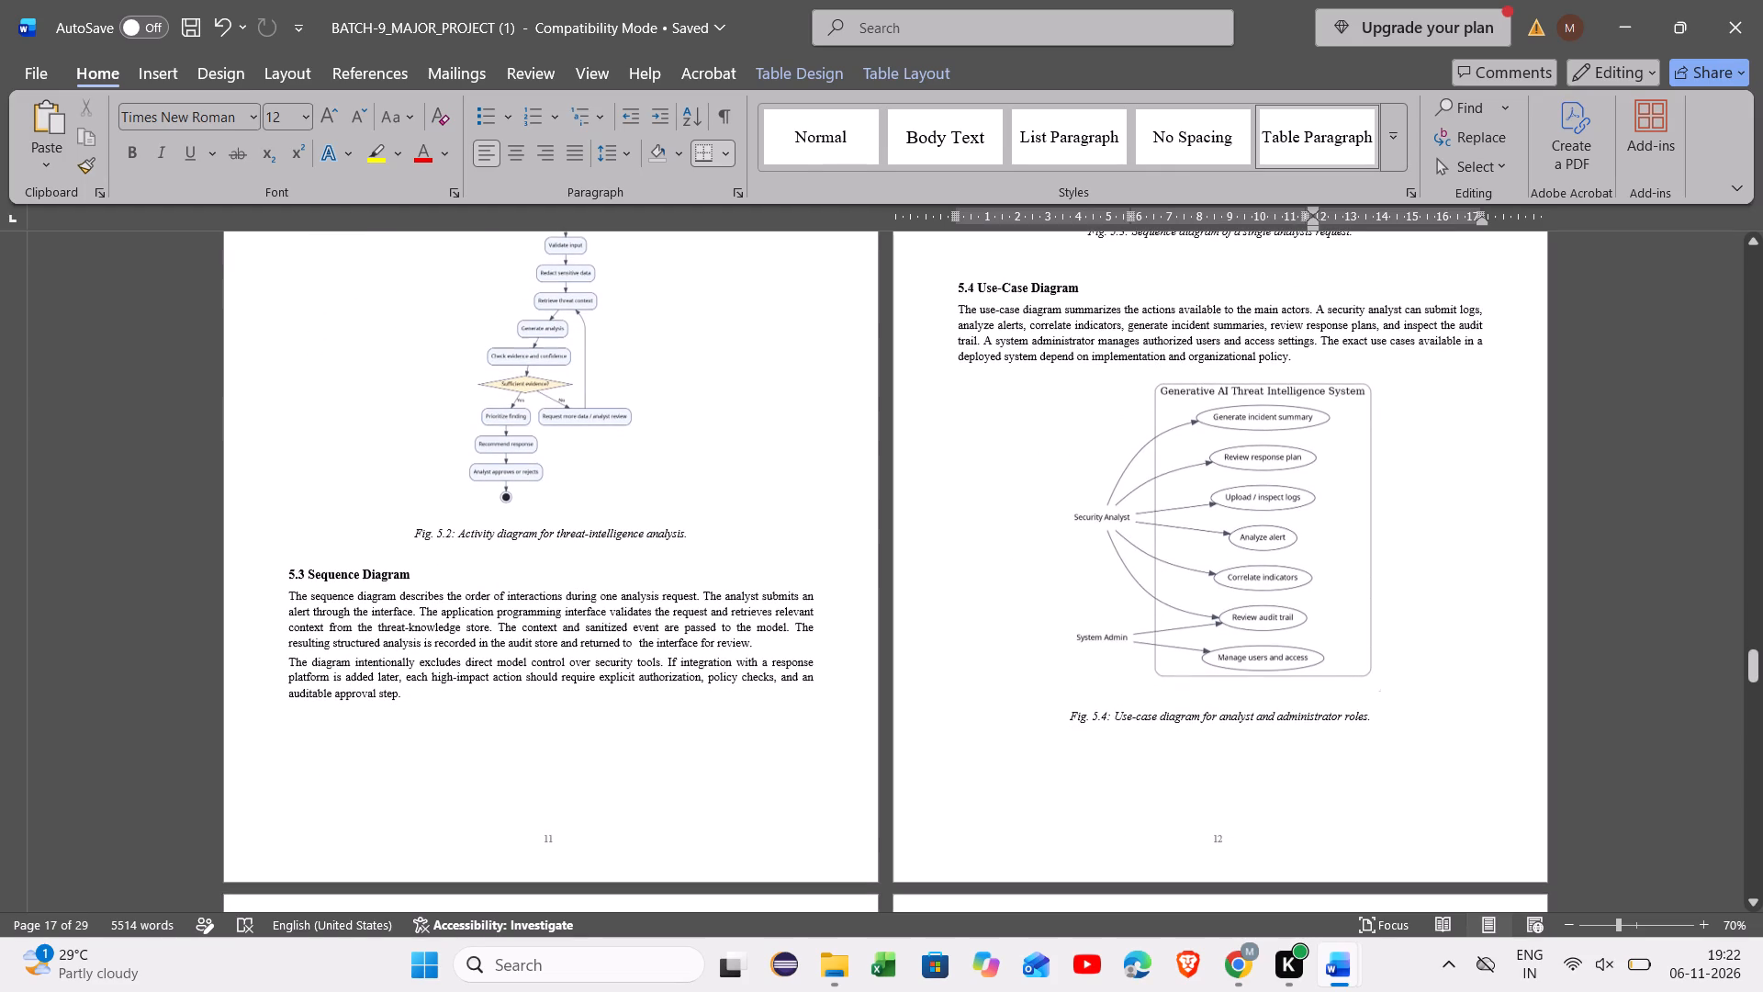
{"action": "scroll", "coordinate": [1216, 536], "scroll_direction": "down", "scroll_amount": 1}
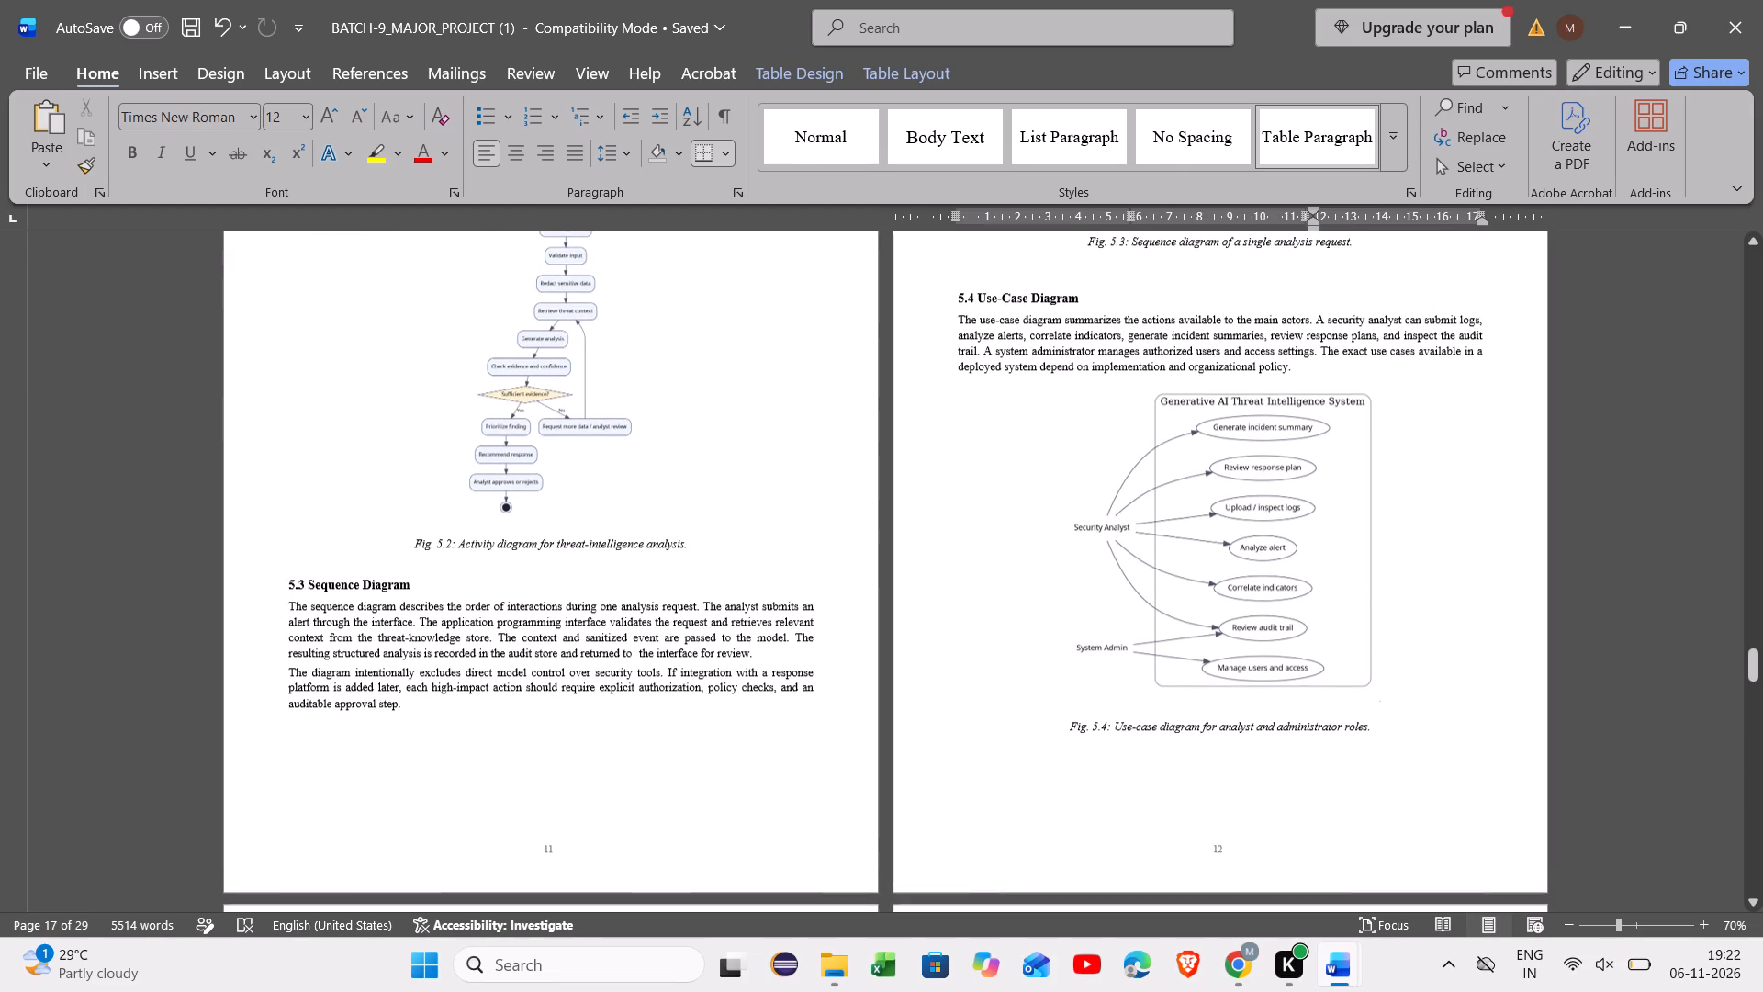
{"action": "scroll", "coordinate": [1216, 536], "scroll_direction": "down", "scroll_amount": 3}
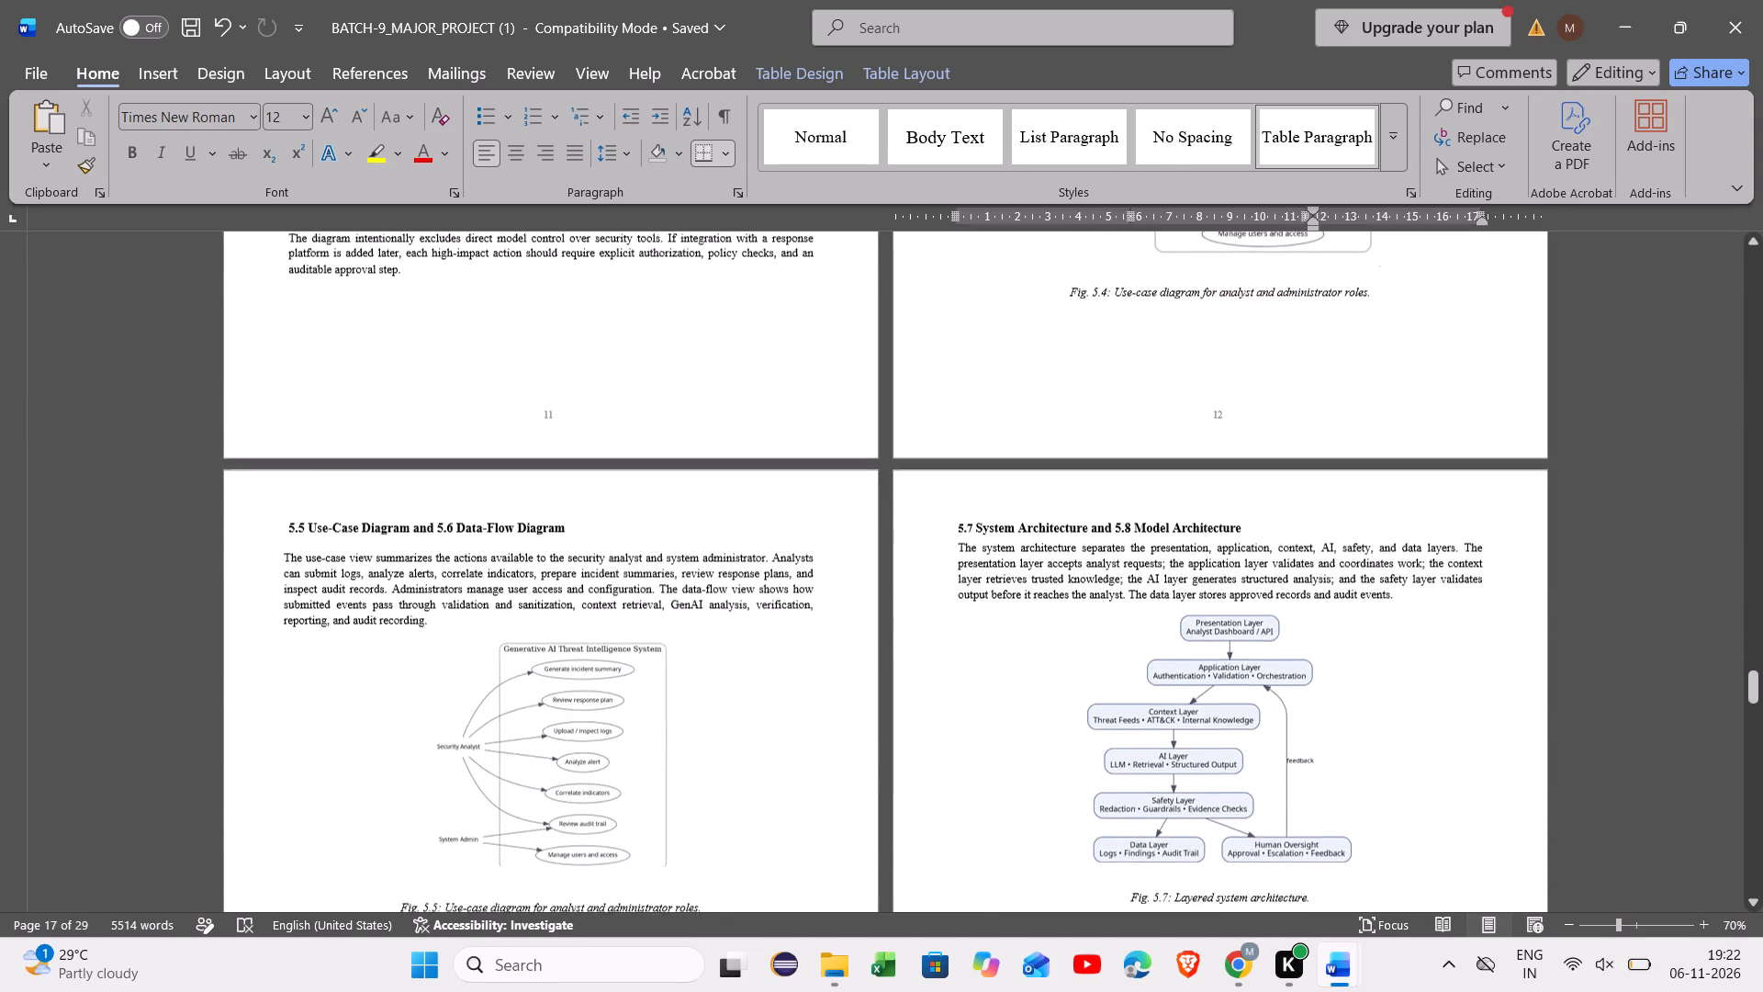
Review sections 5.5 to 5.8 with figures 5.5 to 5.8, checking the diagrams, captions and page numbers.
{"action": "scroll", "coordinate": [1216, 536], "scroll_direction": "down", "scroll_amount": 1}
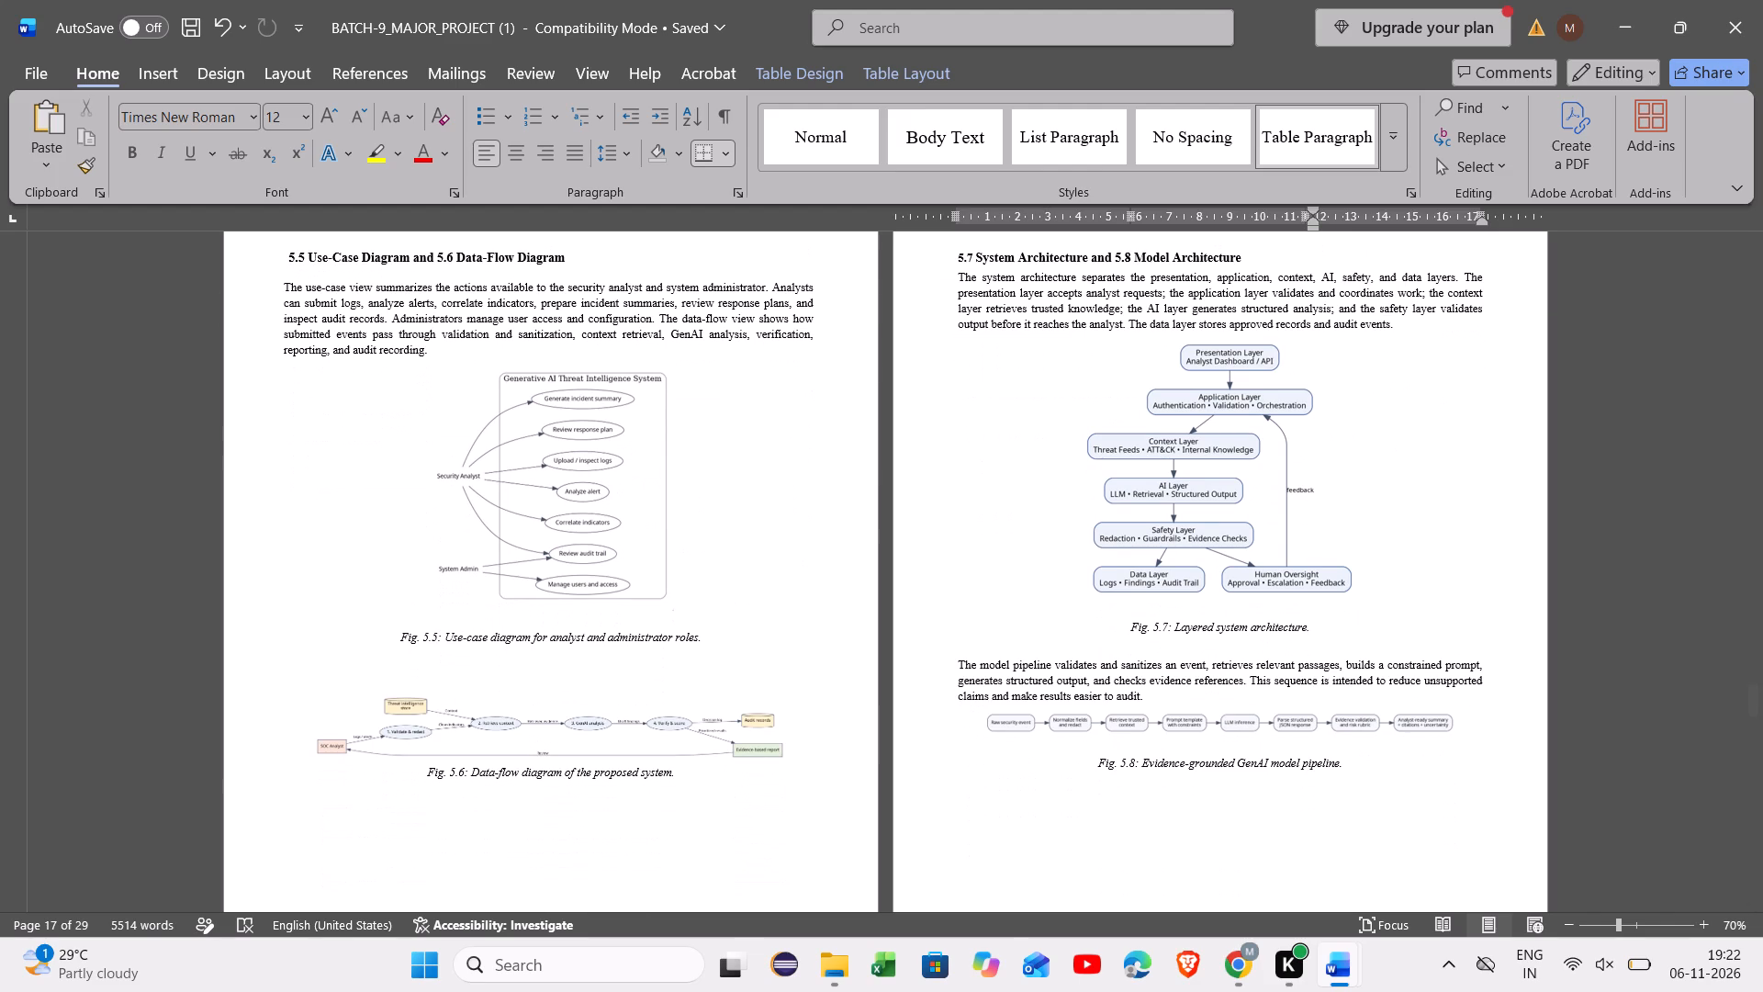
{"action": "scroll", "coordinate": [1216, 536], "scroll_direction": "up", "scroll_amount": 2}
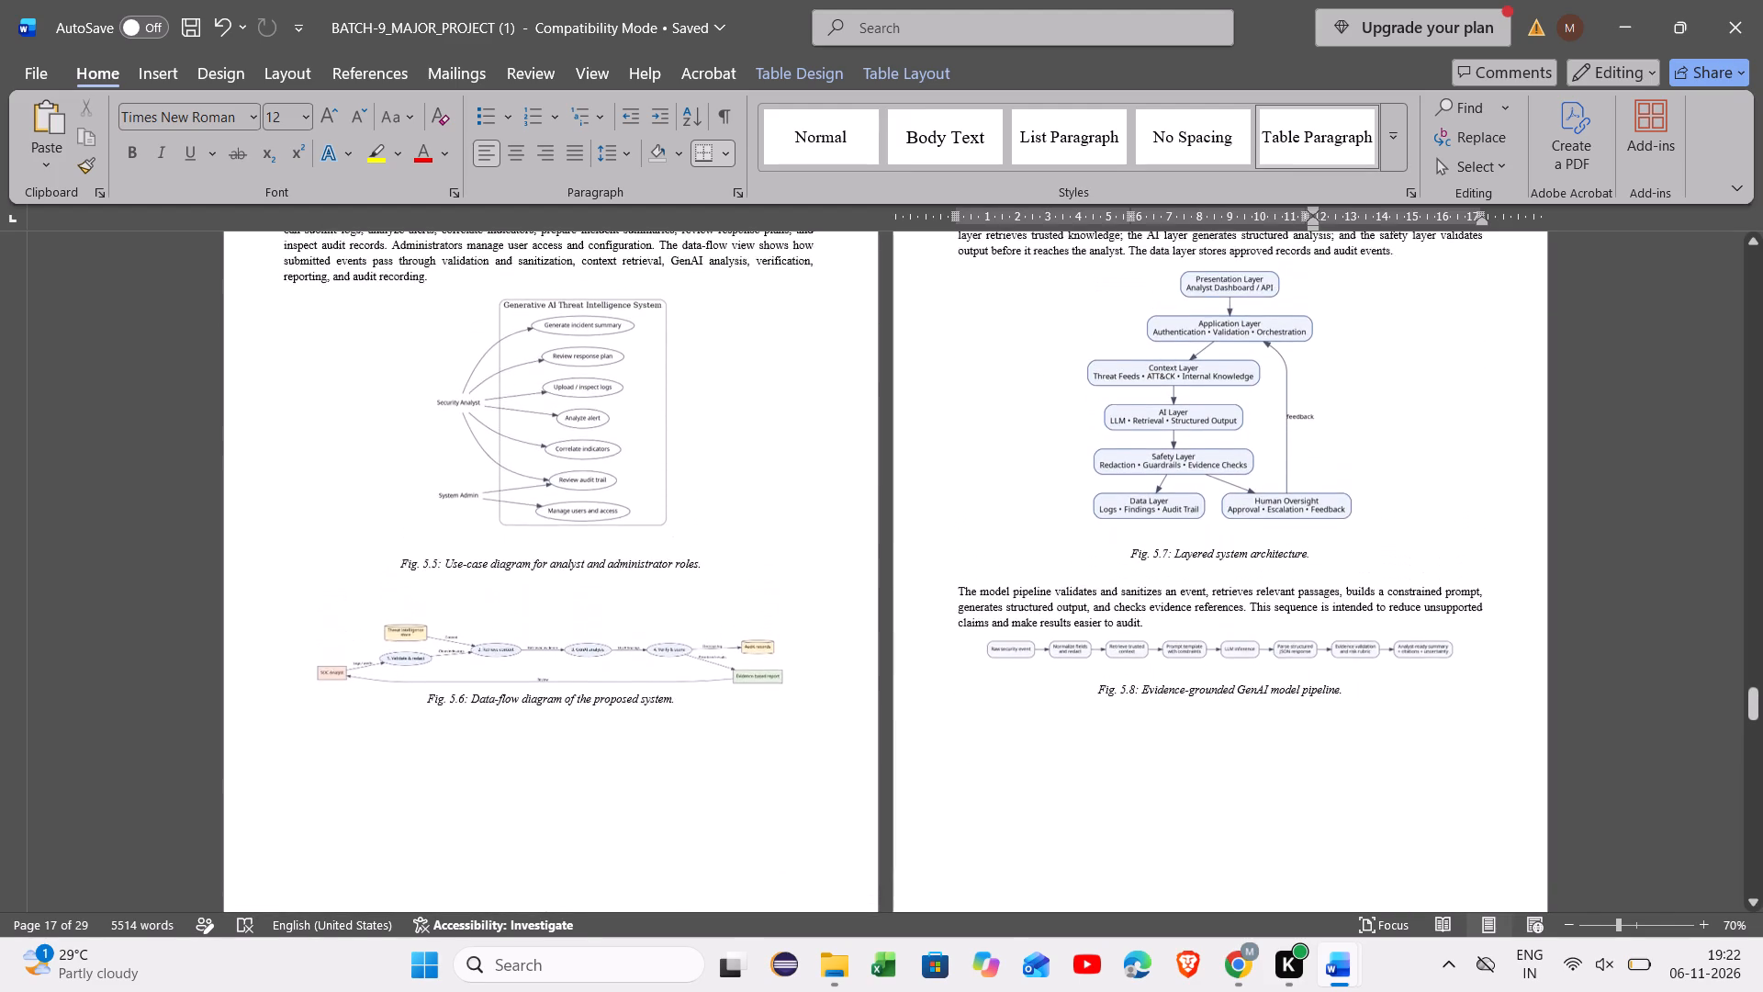
{"action": "scroll", "coordinate": [1216, 536], "scroll_direction": "up", "scroll_amount": 2}
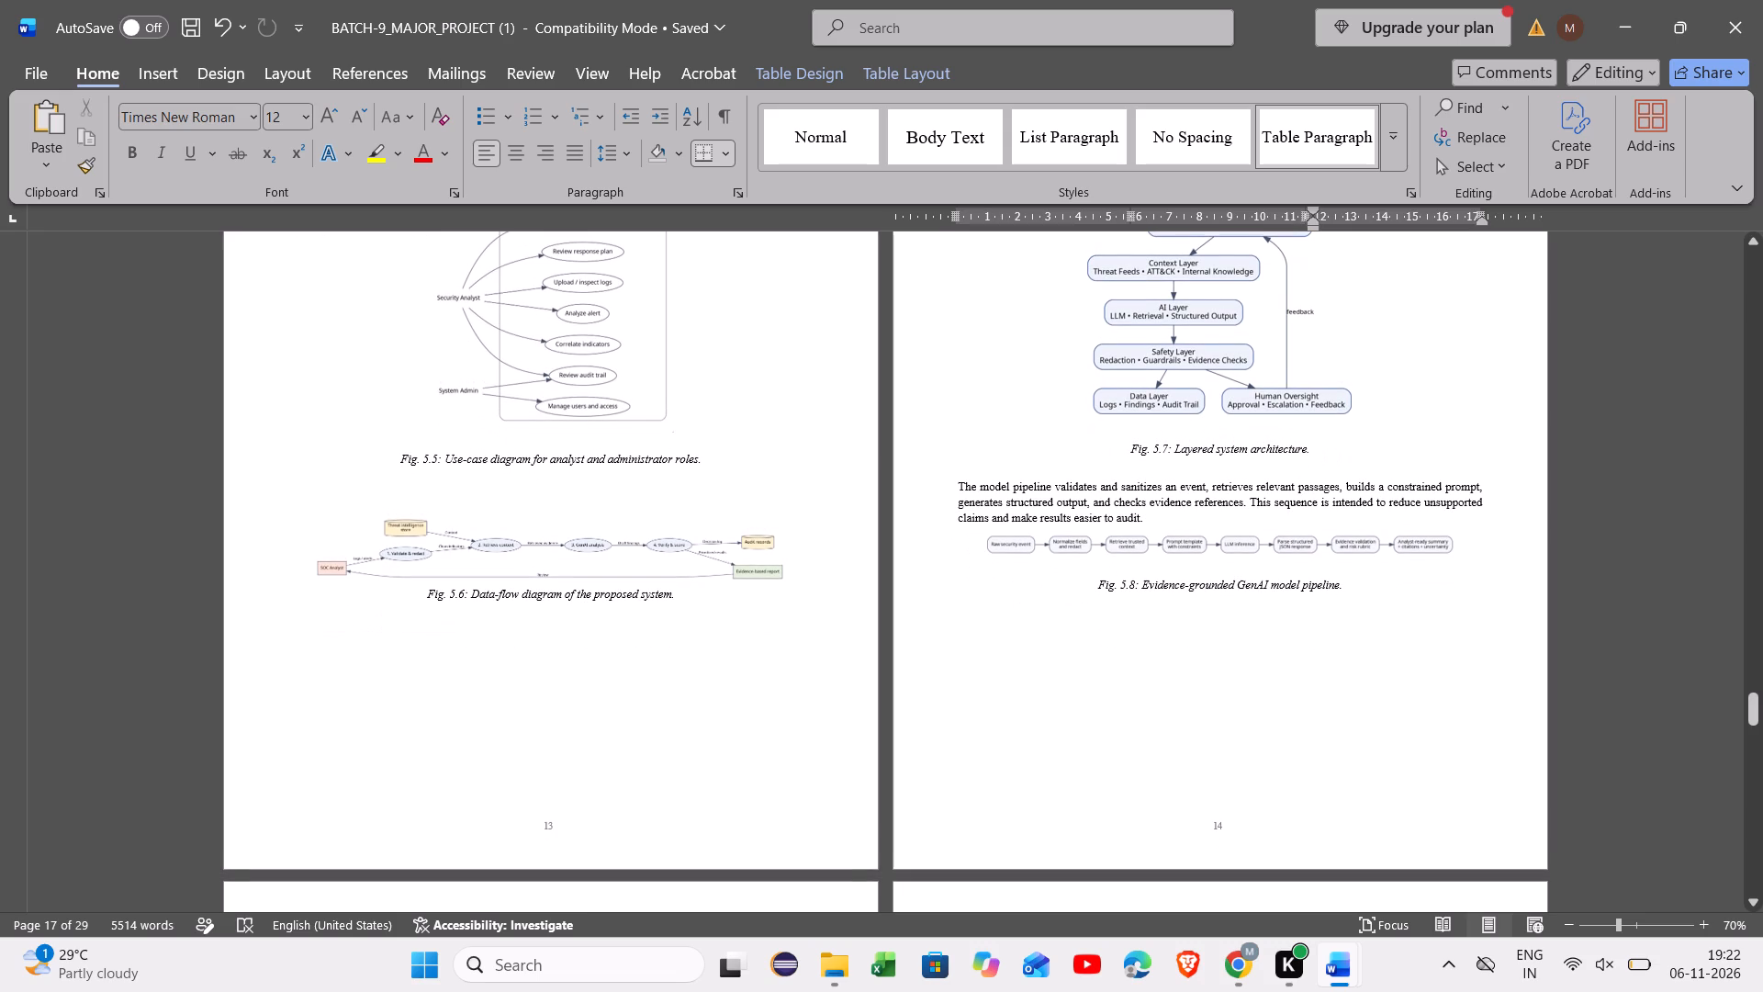
{"action": "scroll", "coordinate": [1216, 536], "scroll_direction": "up", "scroll_amount": 2}
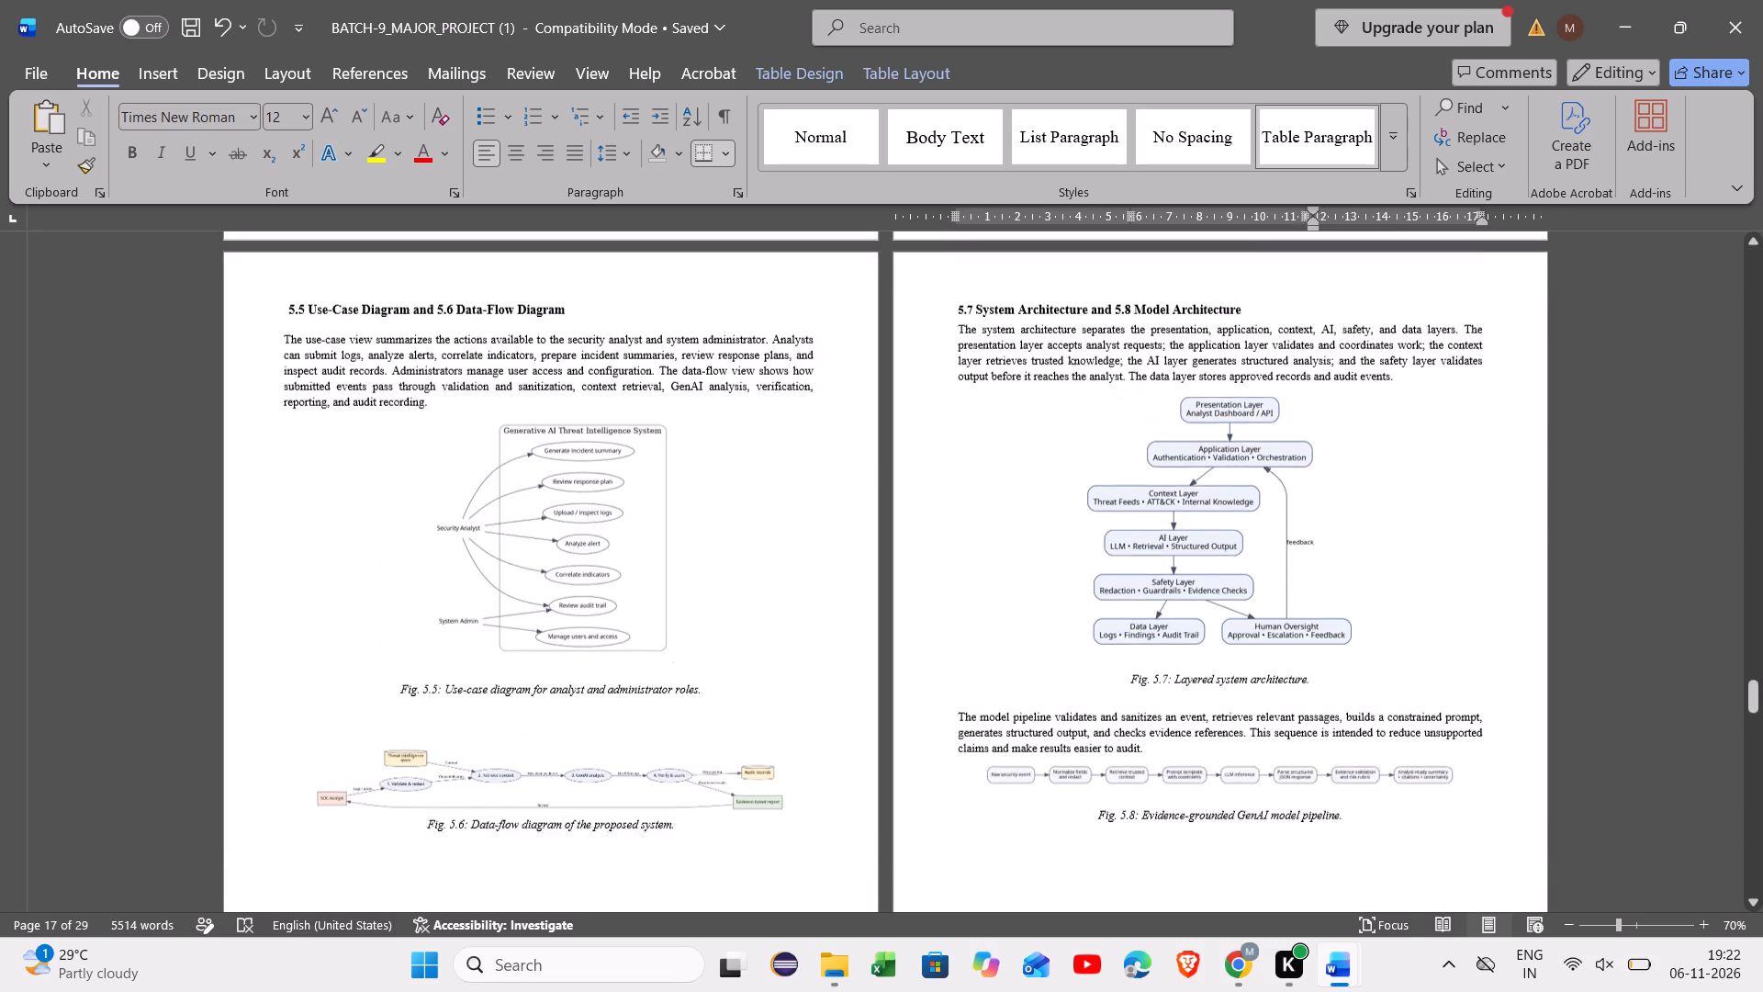
{"action": "scroll", "coordinate": [1216, 536], "scroll_direction": "up", "scroll_amount": 1}
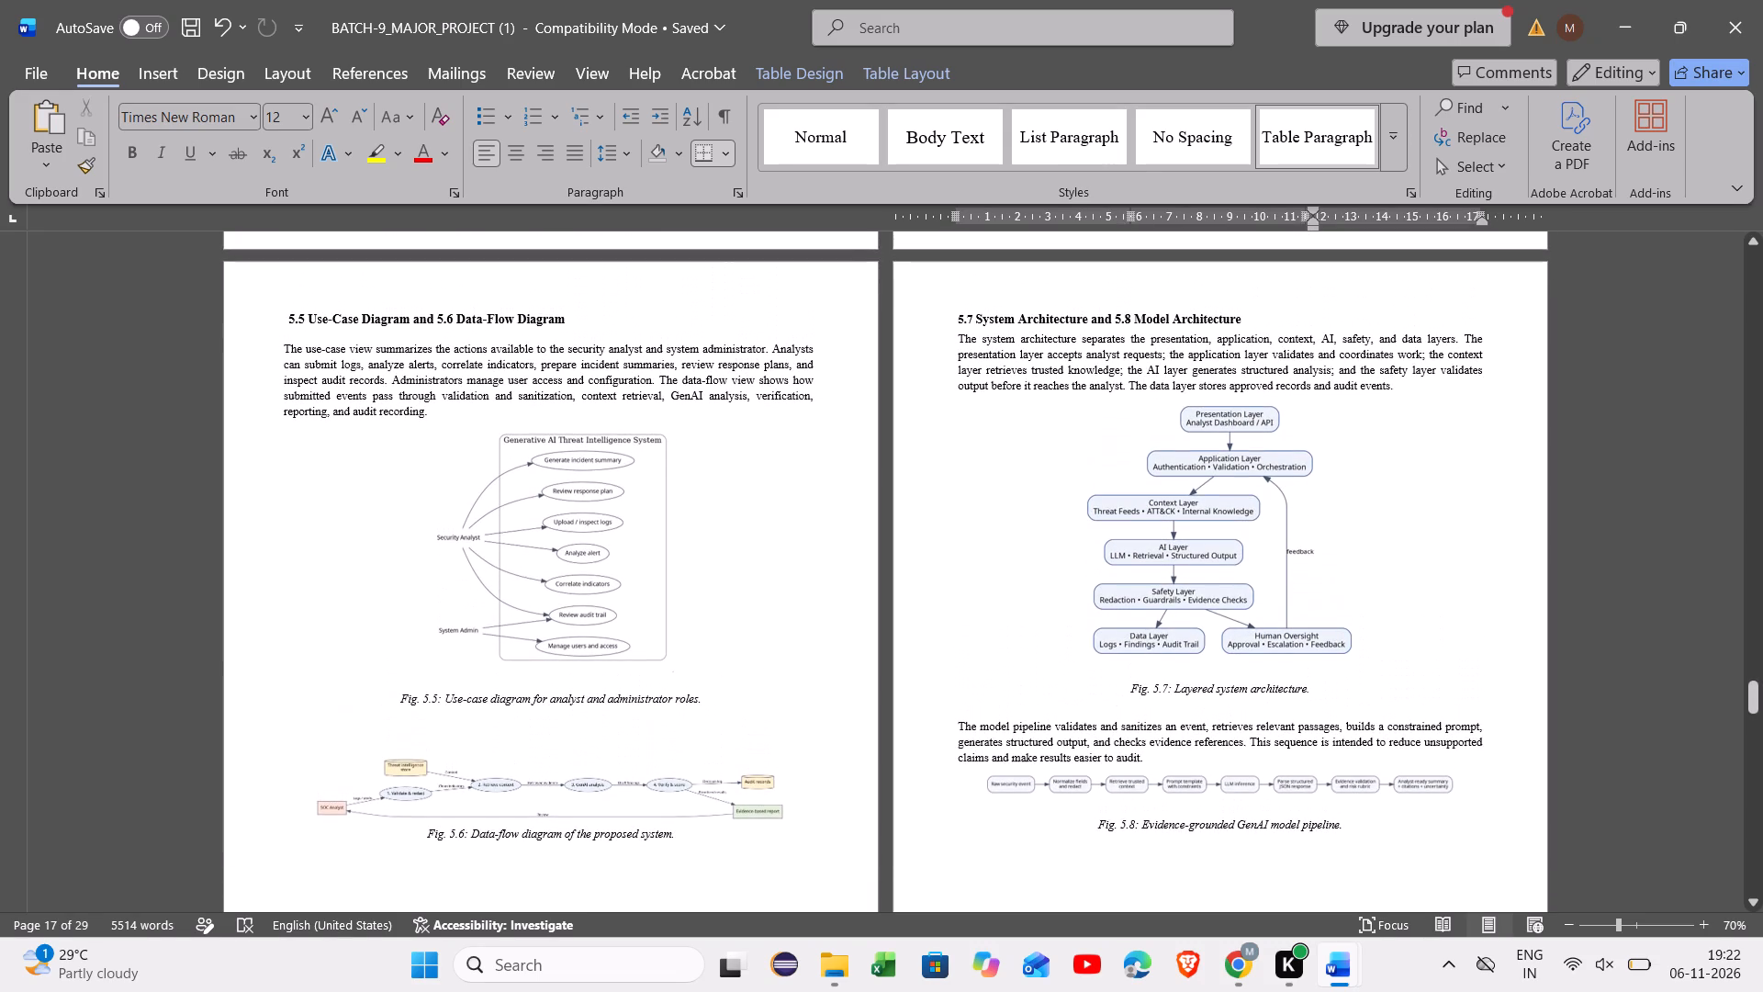
{"action": "scroll", "coordinate": [1216, 536], "scroll_direction": "up", "scroll_amount": 1}
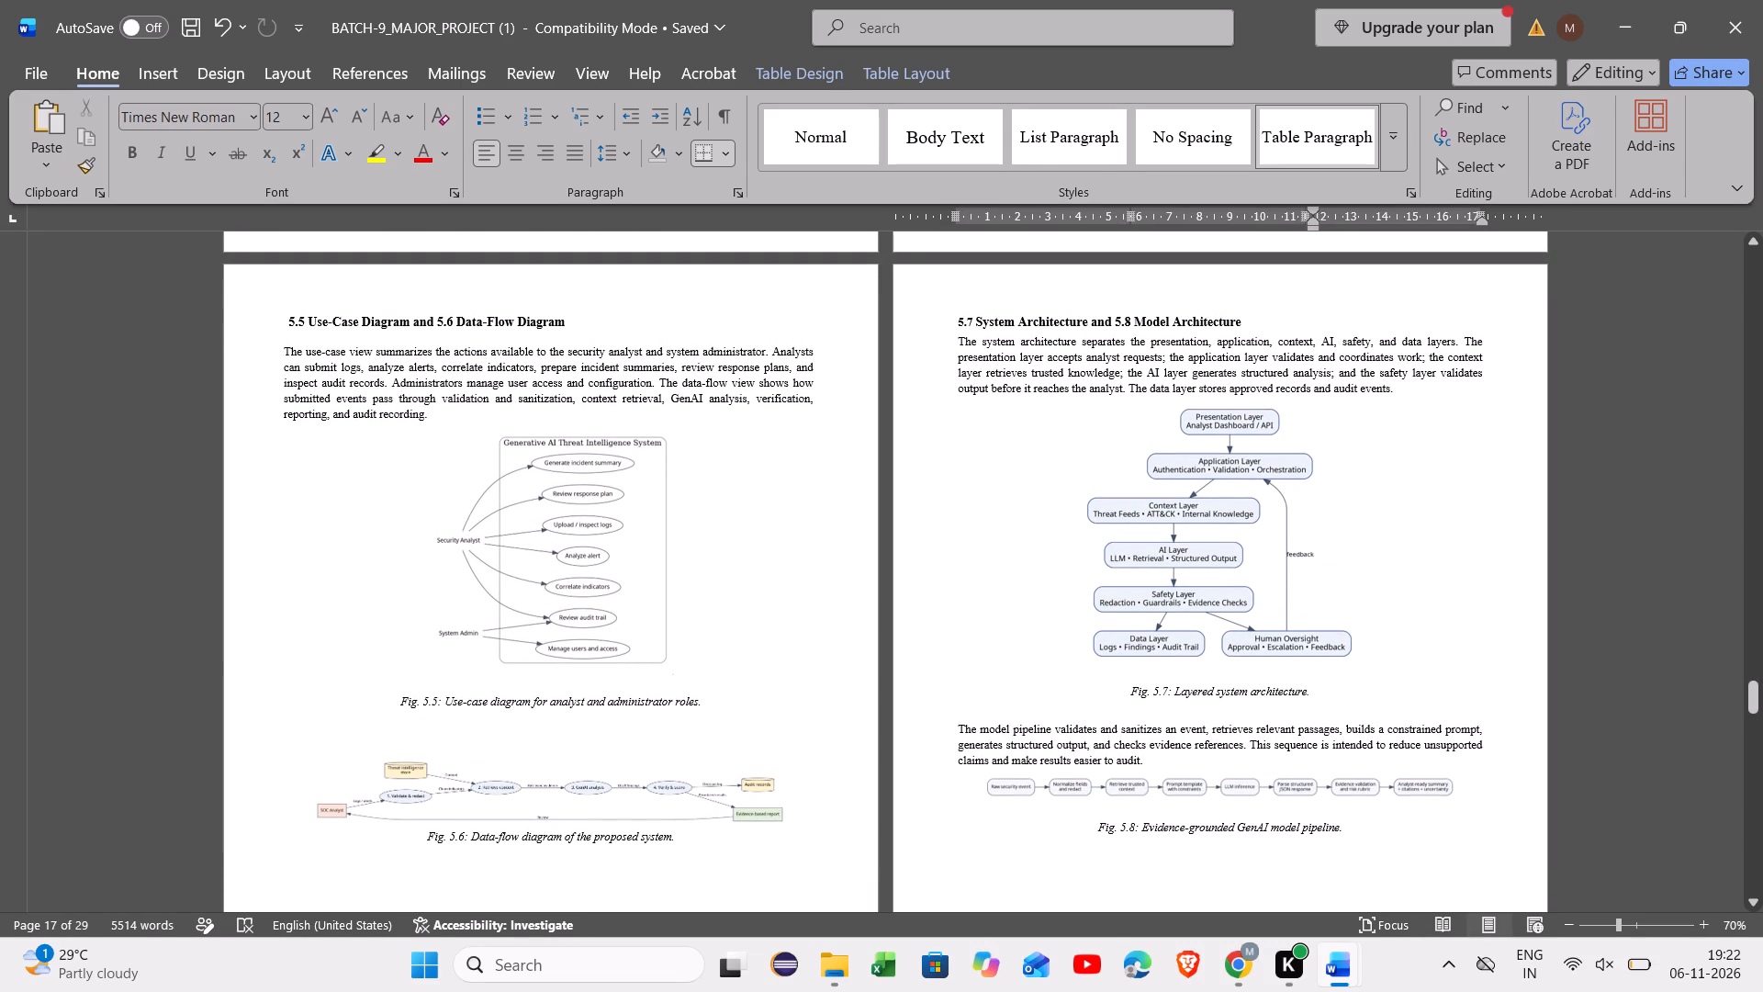
{"action": "scroll", "coordinate": [1216, 536], "scroll_direction": "down", "scroll_amount": 1}
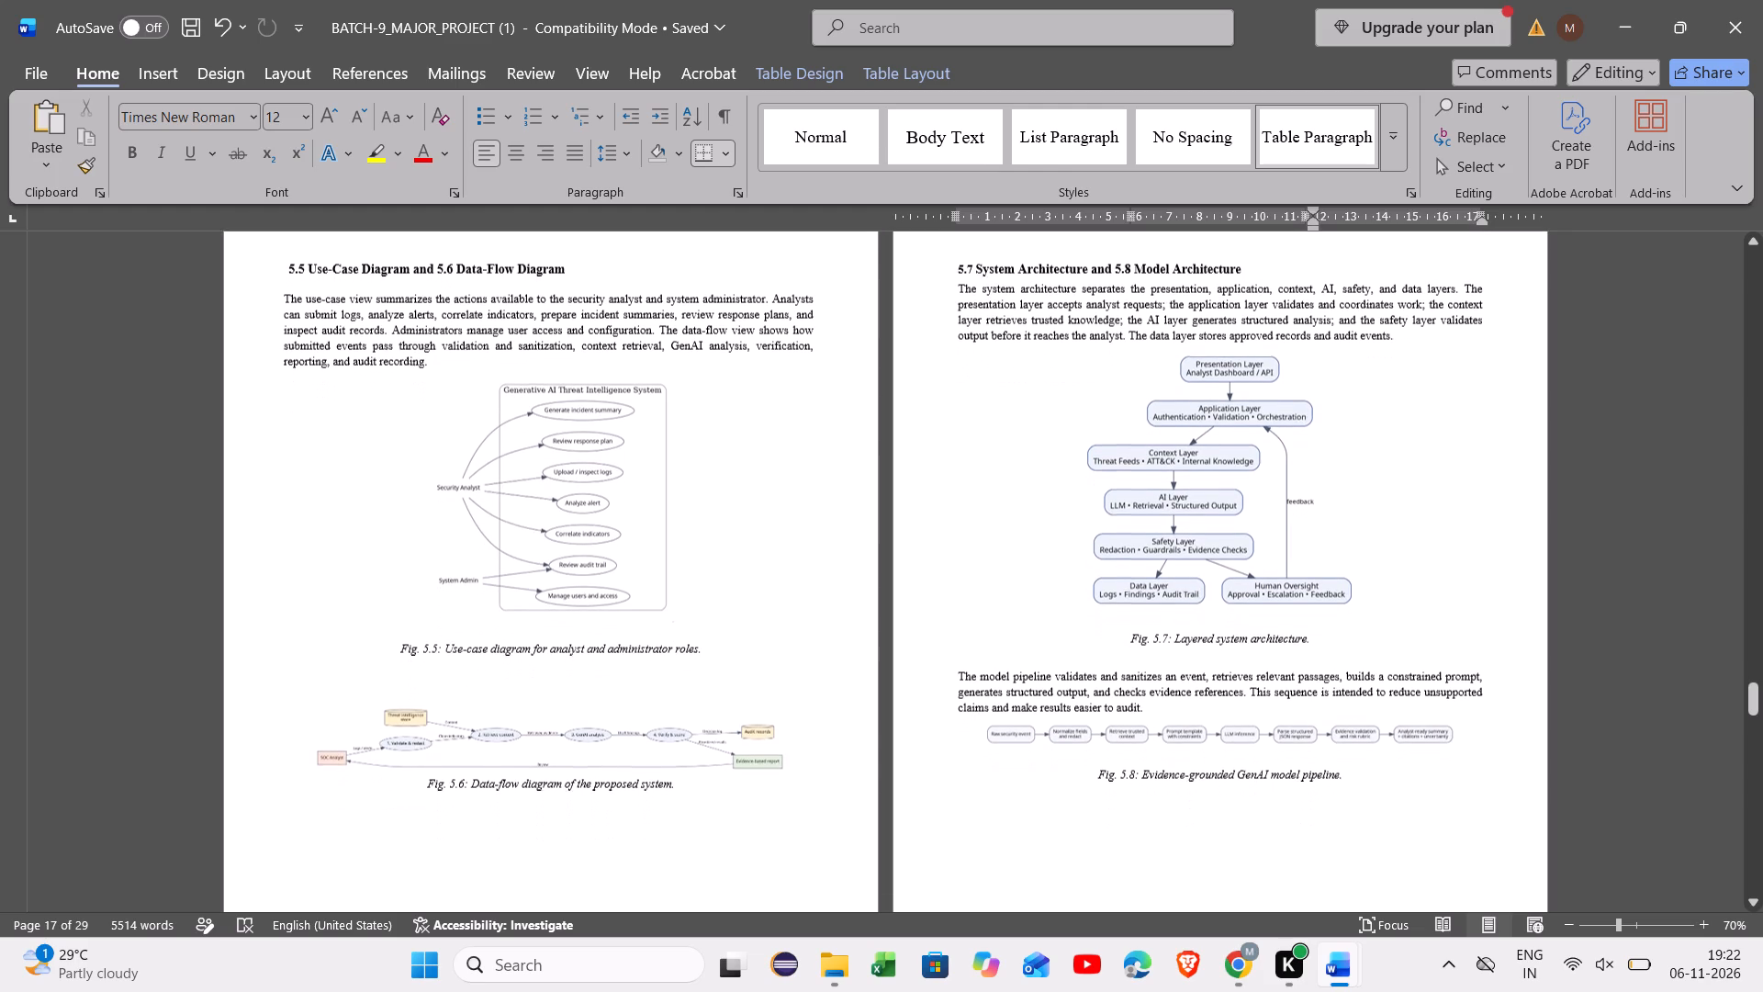
{"action": "scroll", "coordinate": [1216, 536], "scroll_direction": "down", "scroll_amount": 2}
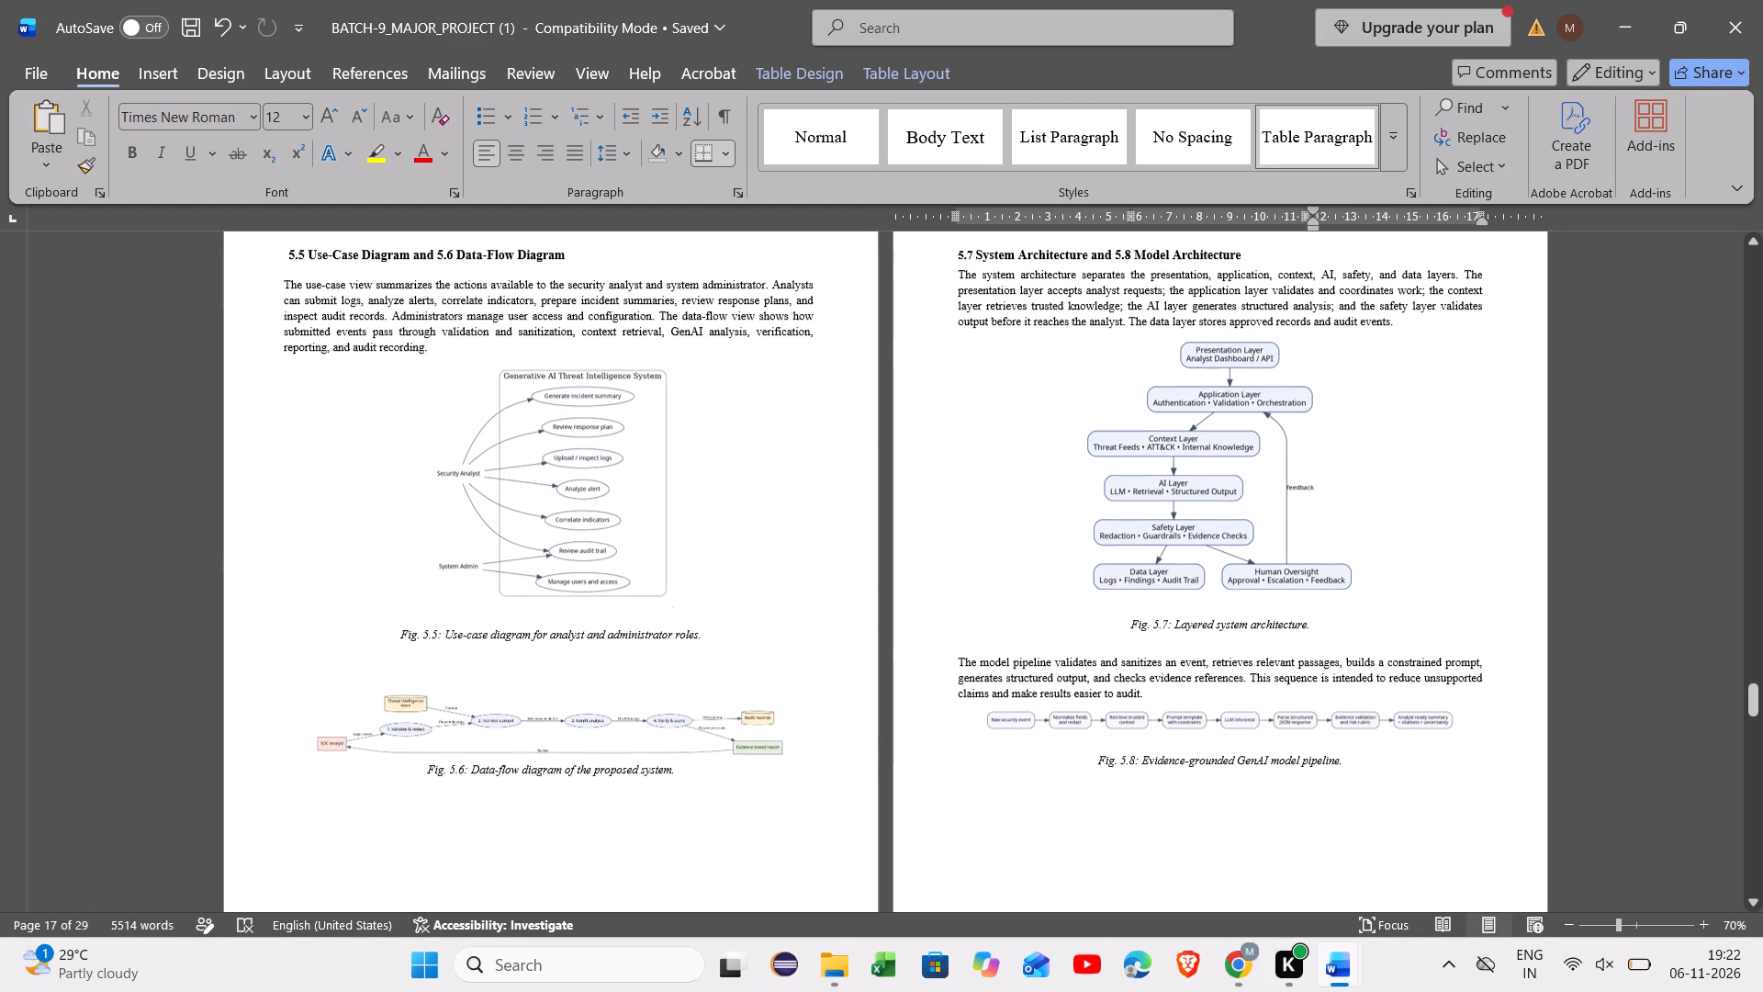
{"action": "scroll", "coordinate": [1216, 536], "scroll_direction": "down", "scroll_amount": 2}
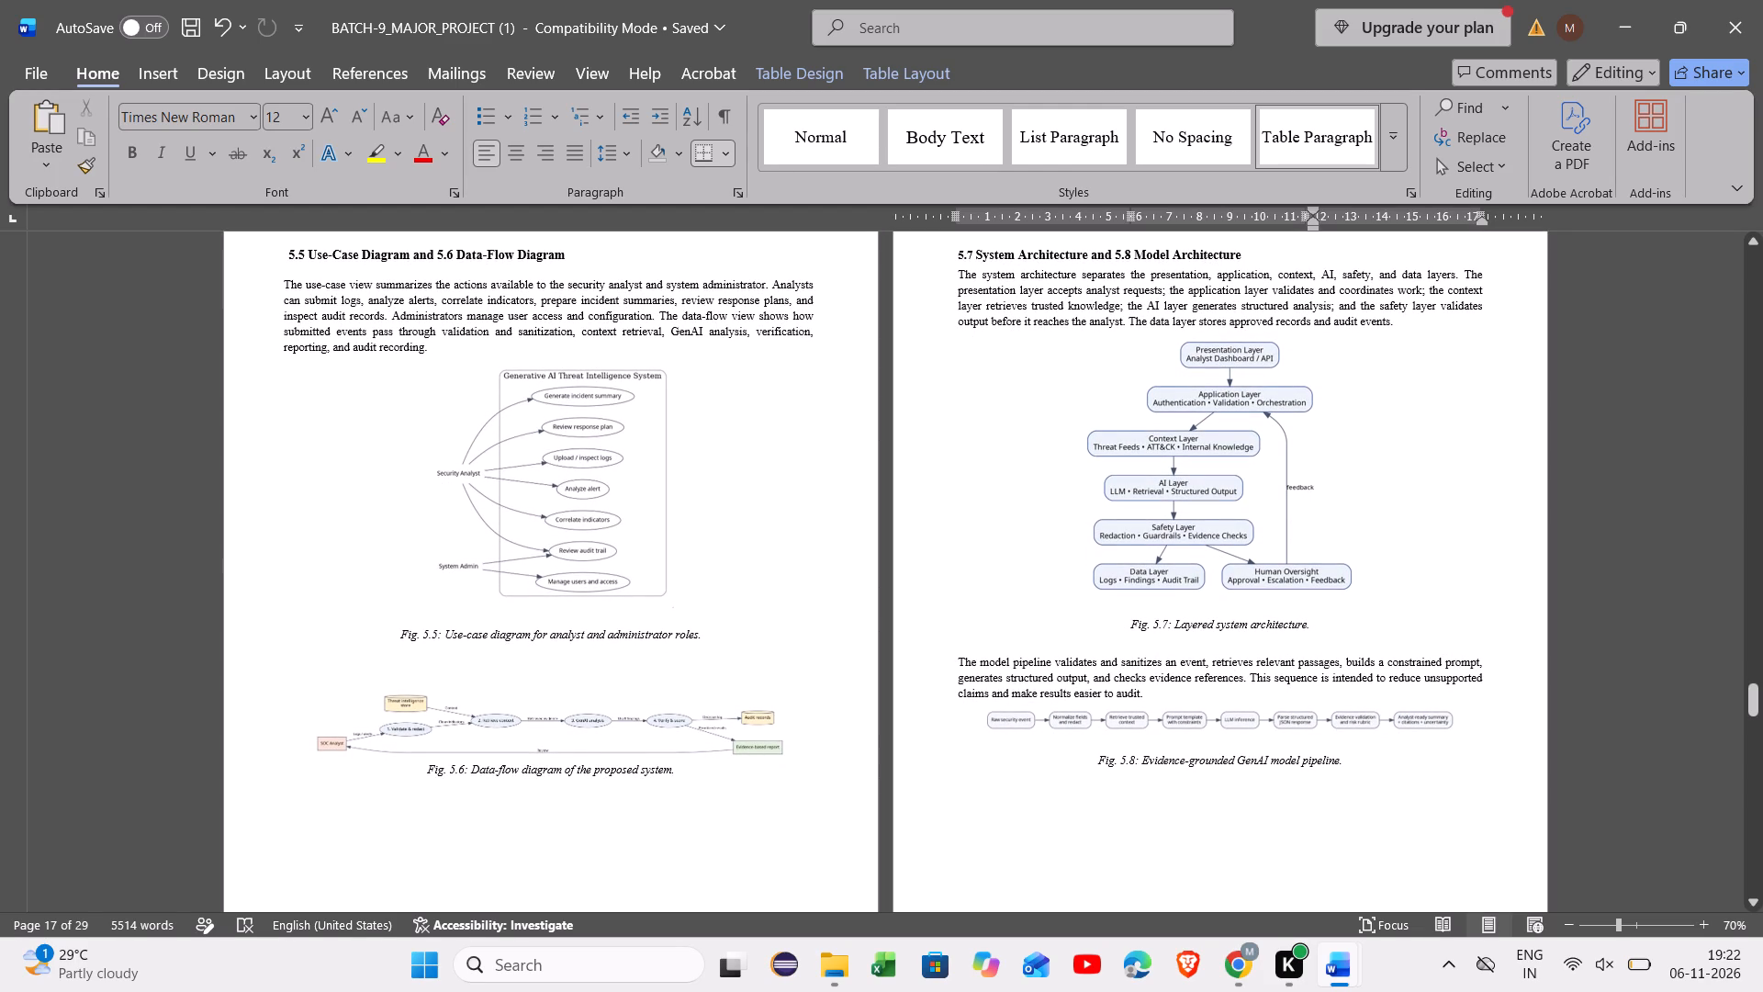
{"action": "scroll", "coordinate": [1216, 536], "scroll_direction": "down", "scroll_amount": 4}
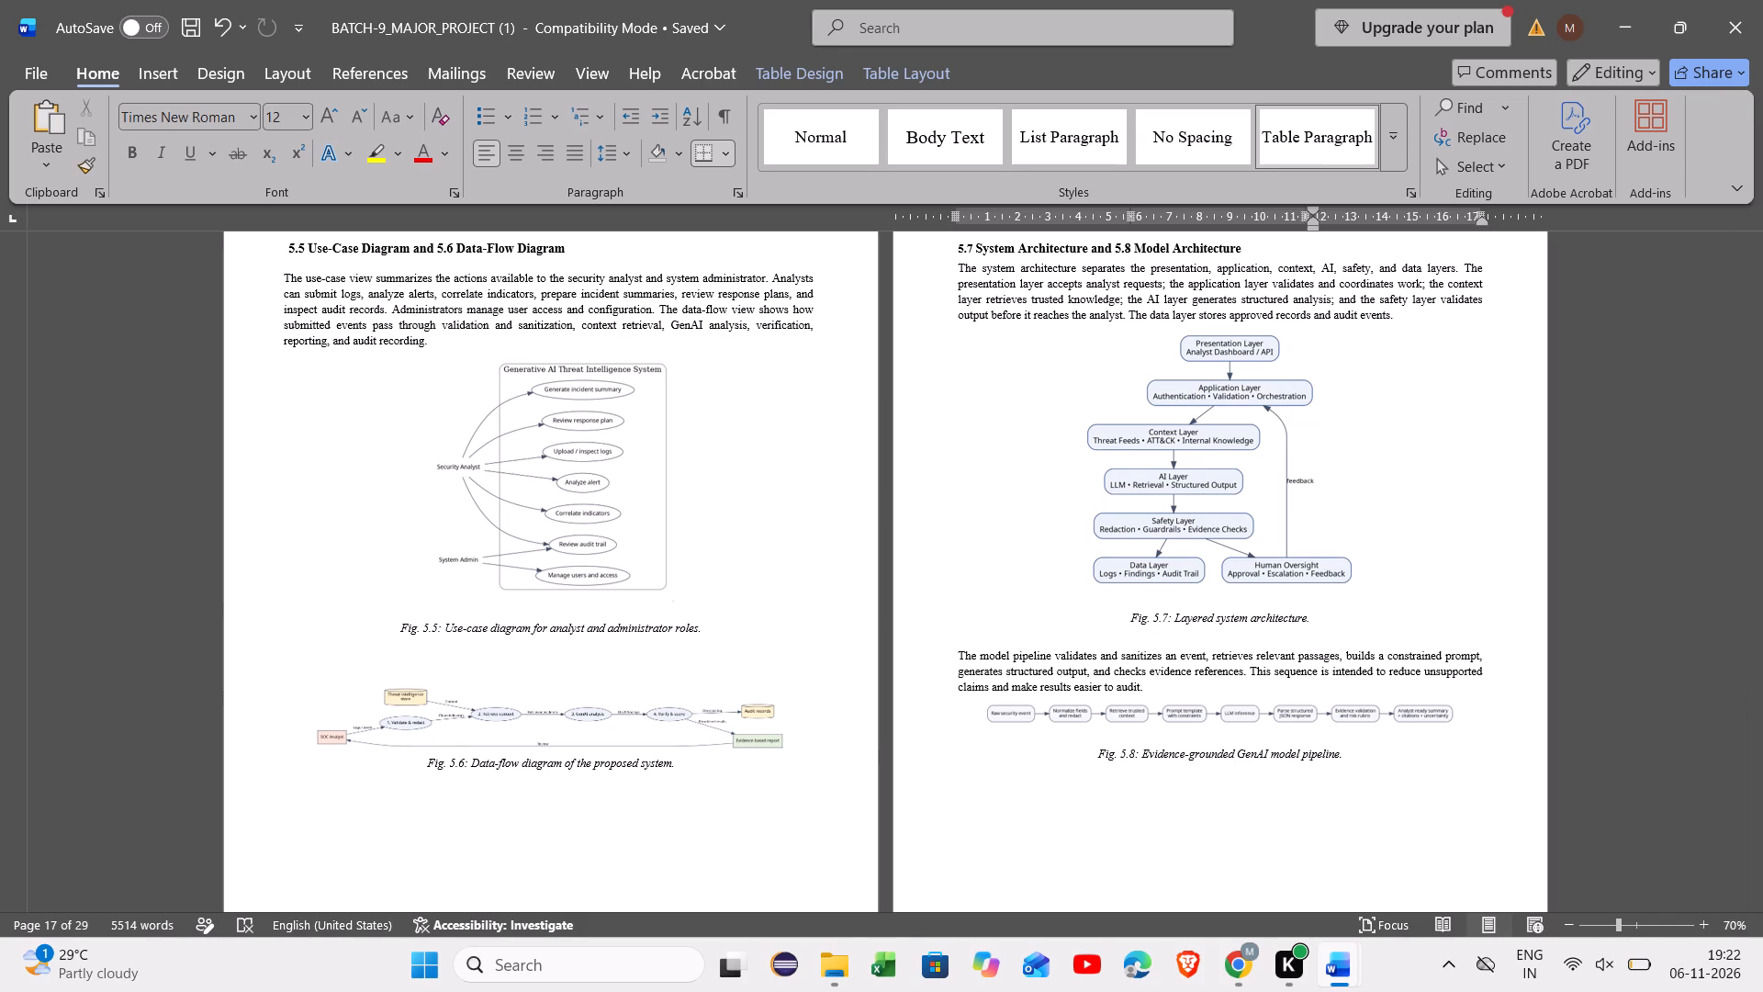
Recheck the activity, sequence and use-case diagrams in sections 5.2 to 5.4 against the section 5.5 use-case page.
{"action": "scroll", "coordinate": [1216, 536], "scroll_direction": "up", "scroll_amount": 2}
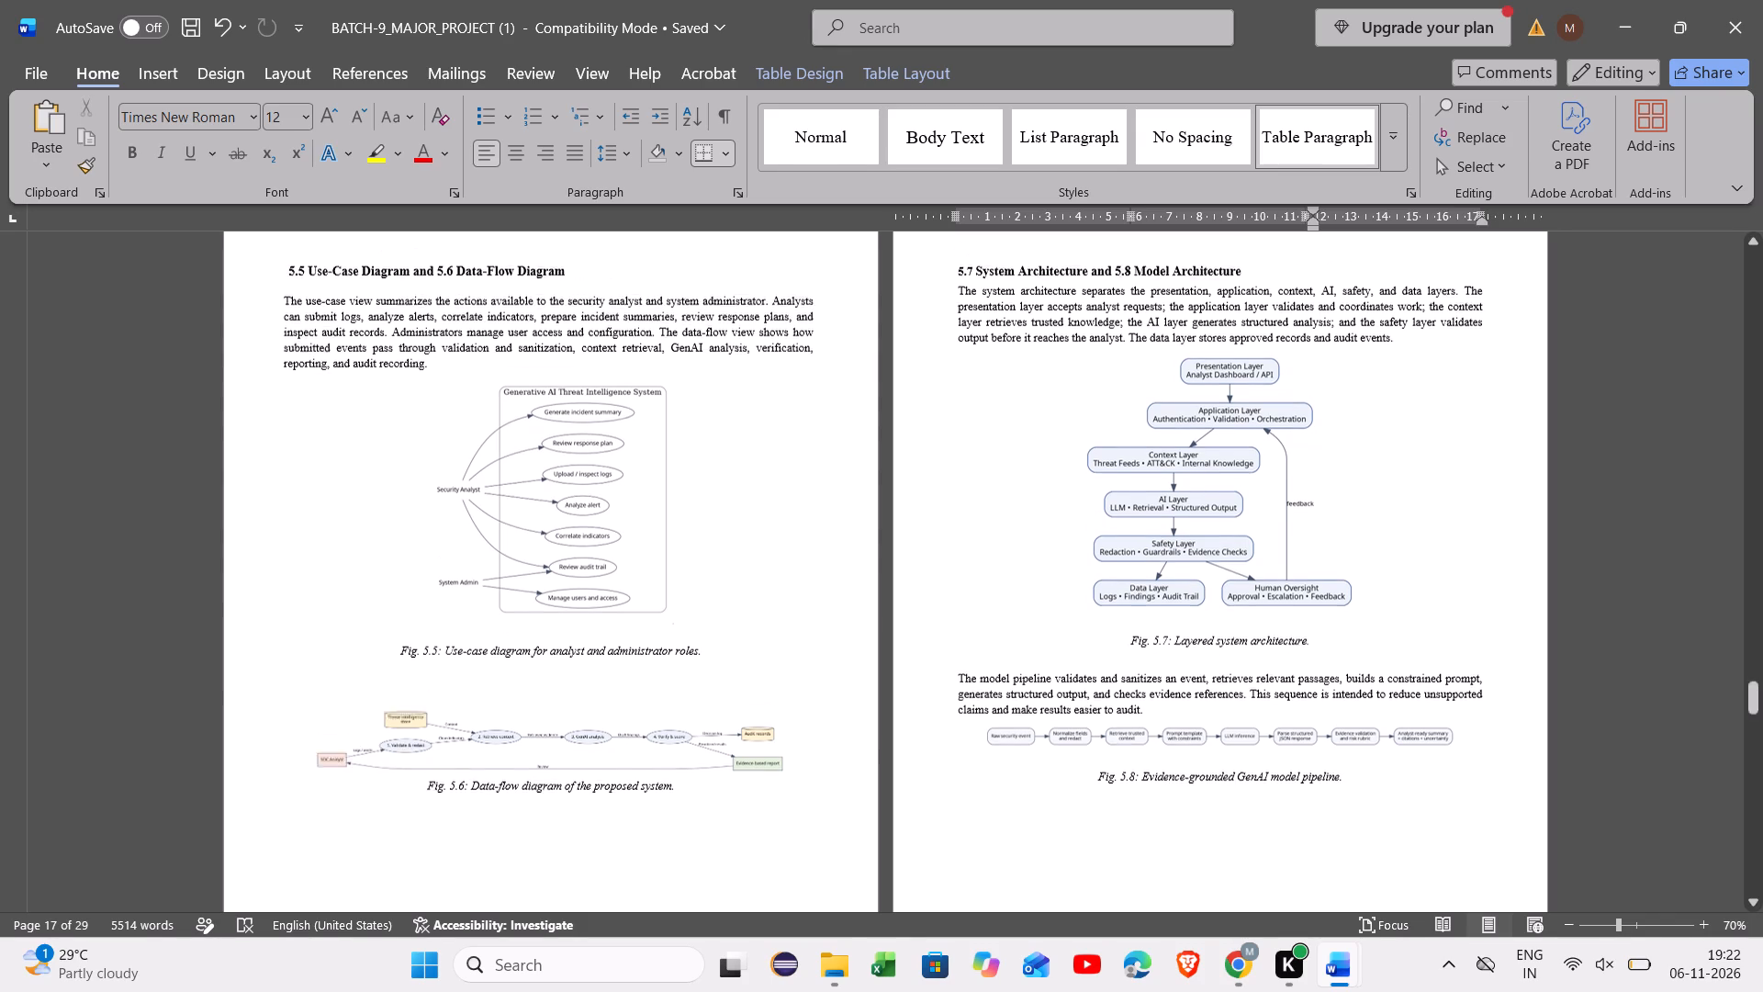
{"action": "scroll", "coordinate": [1216, 536], "scroll_direction": "up", "scroll_amount": 6}
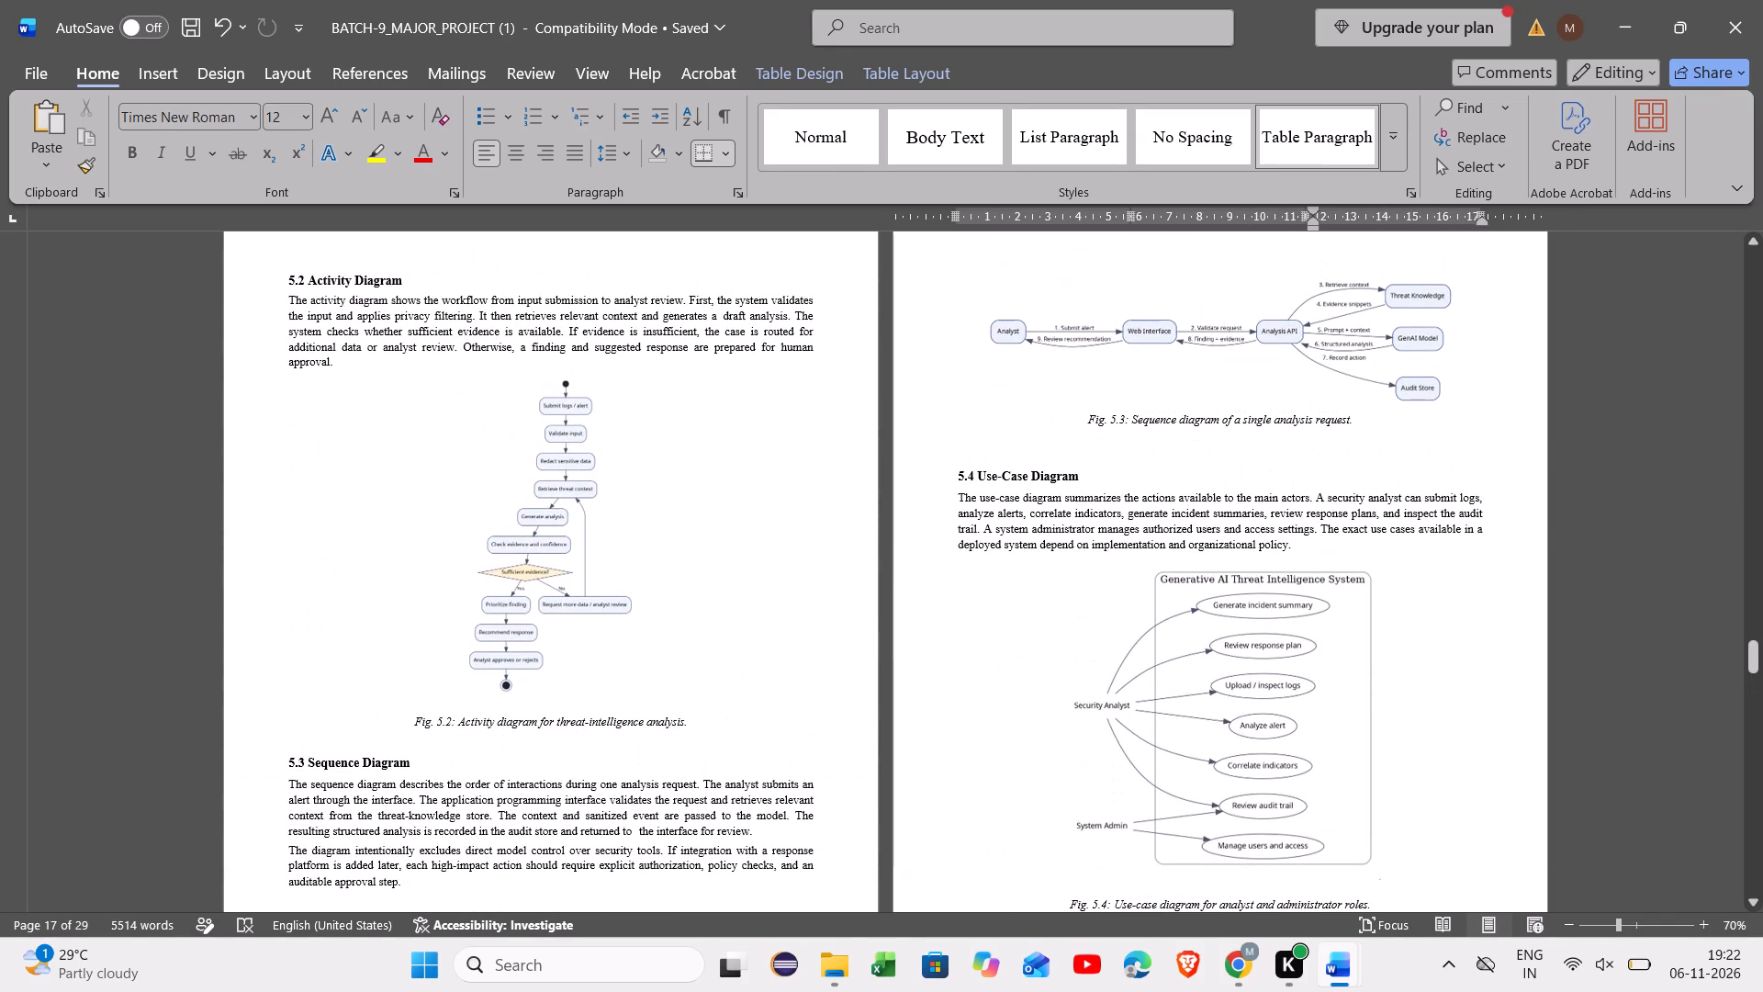
{"action": "scroll", "coordinate": [1216, 536], "scroll_direction": "down", "scroll_amount": 1}
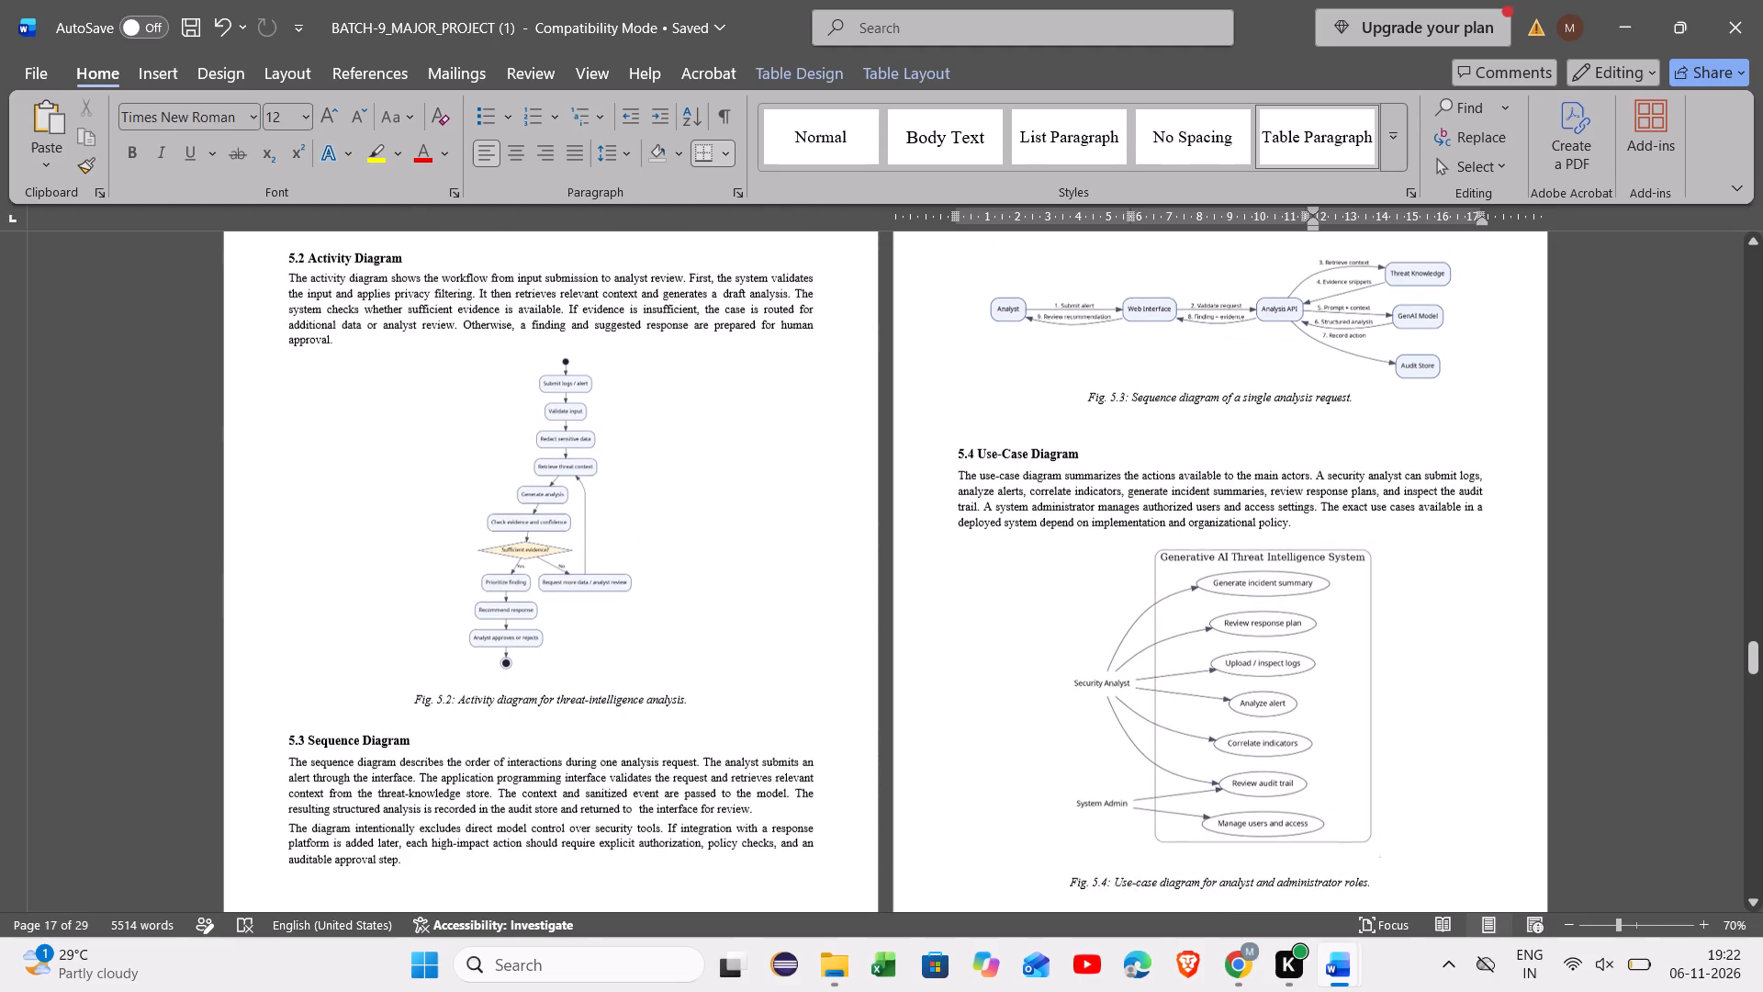
{"action": "scroll", "coordinate": [1216, 536], "scroll_direction": "down", "scroll_amount": 2}
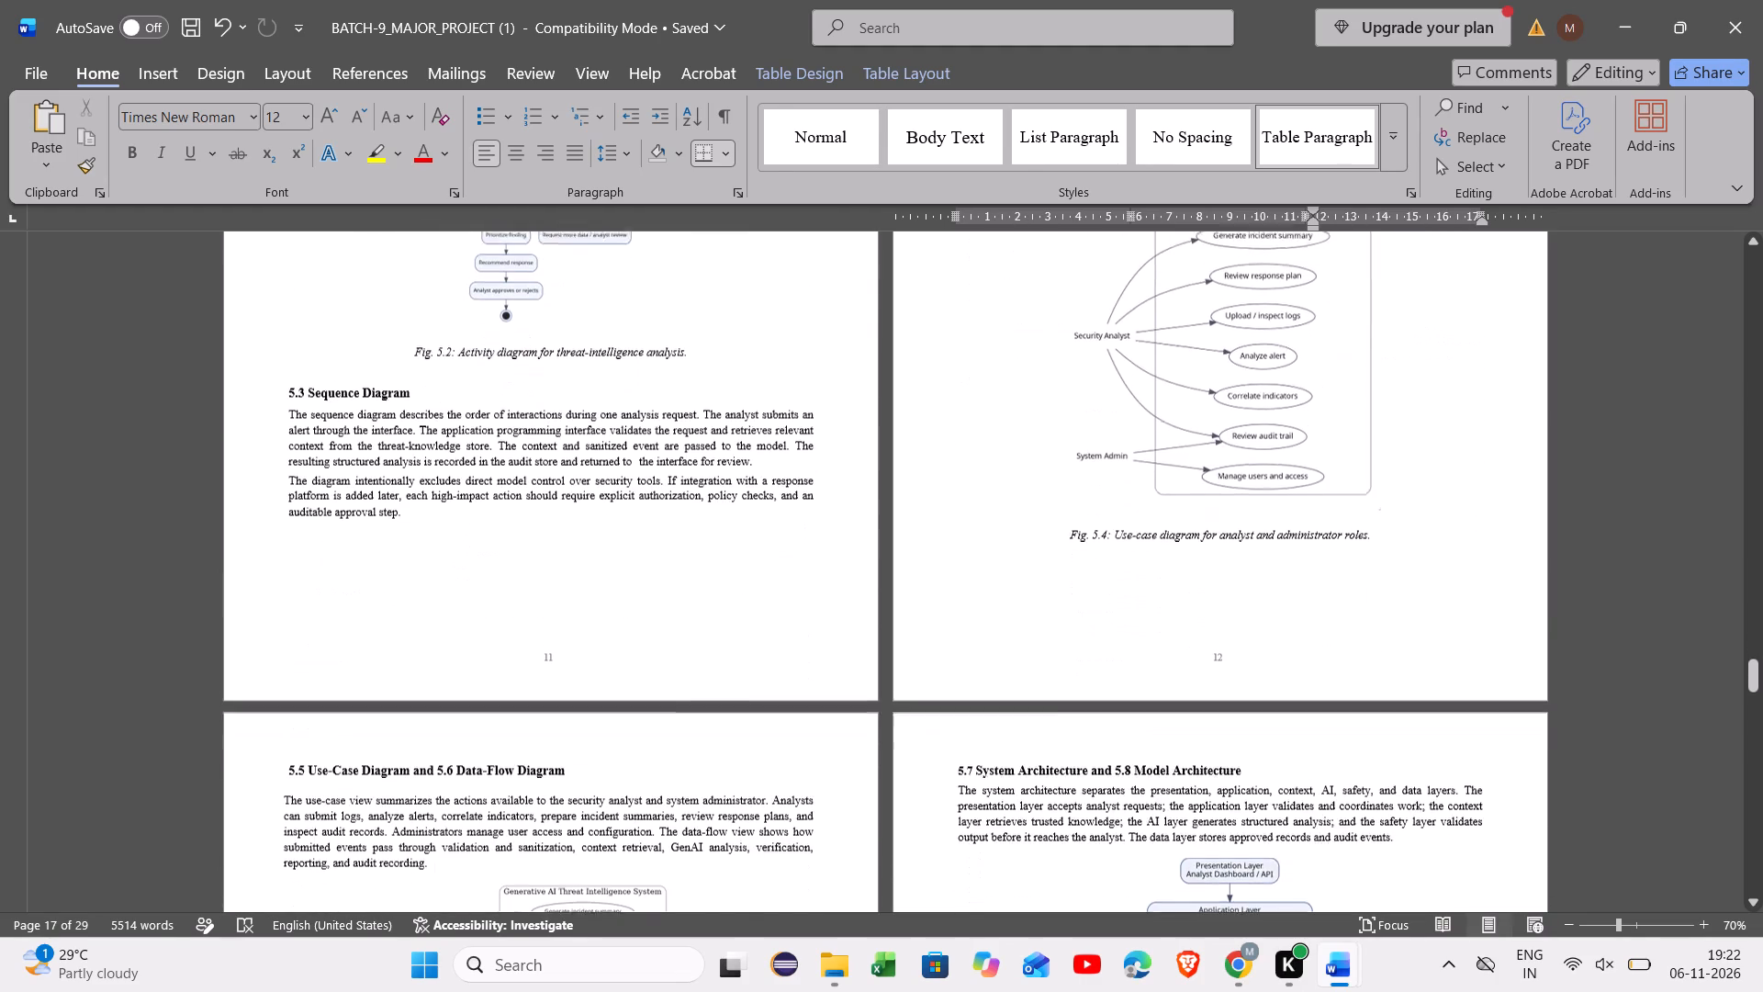
{"action": "scroll", "coordinate": [1216, 536], "scroll_direction": "down", "scroll_amount": 1}
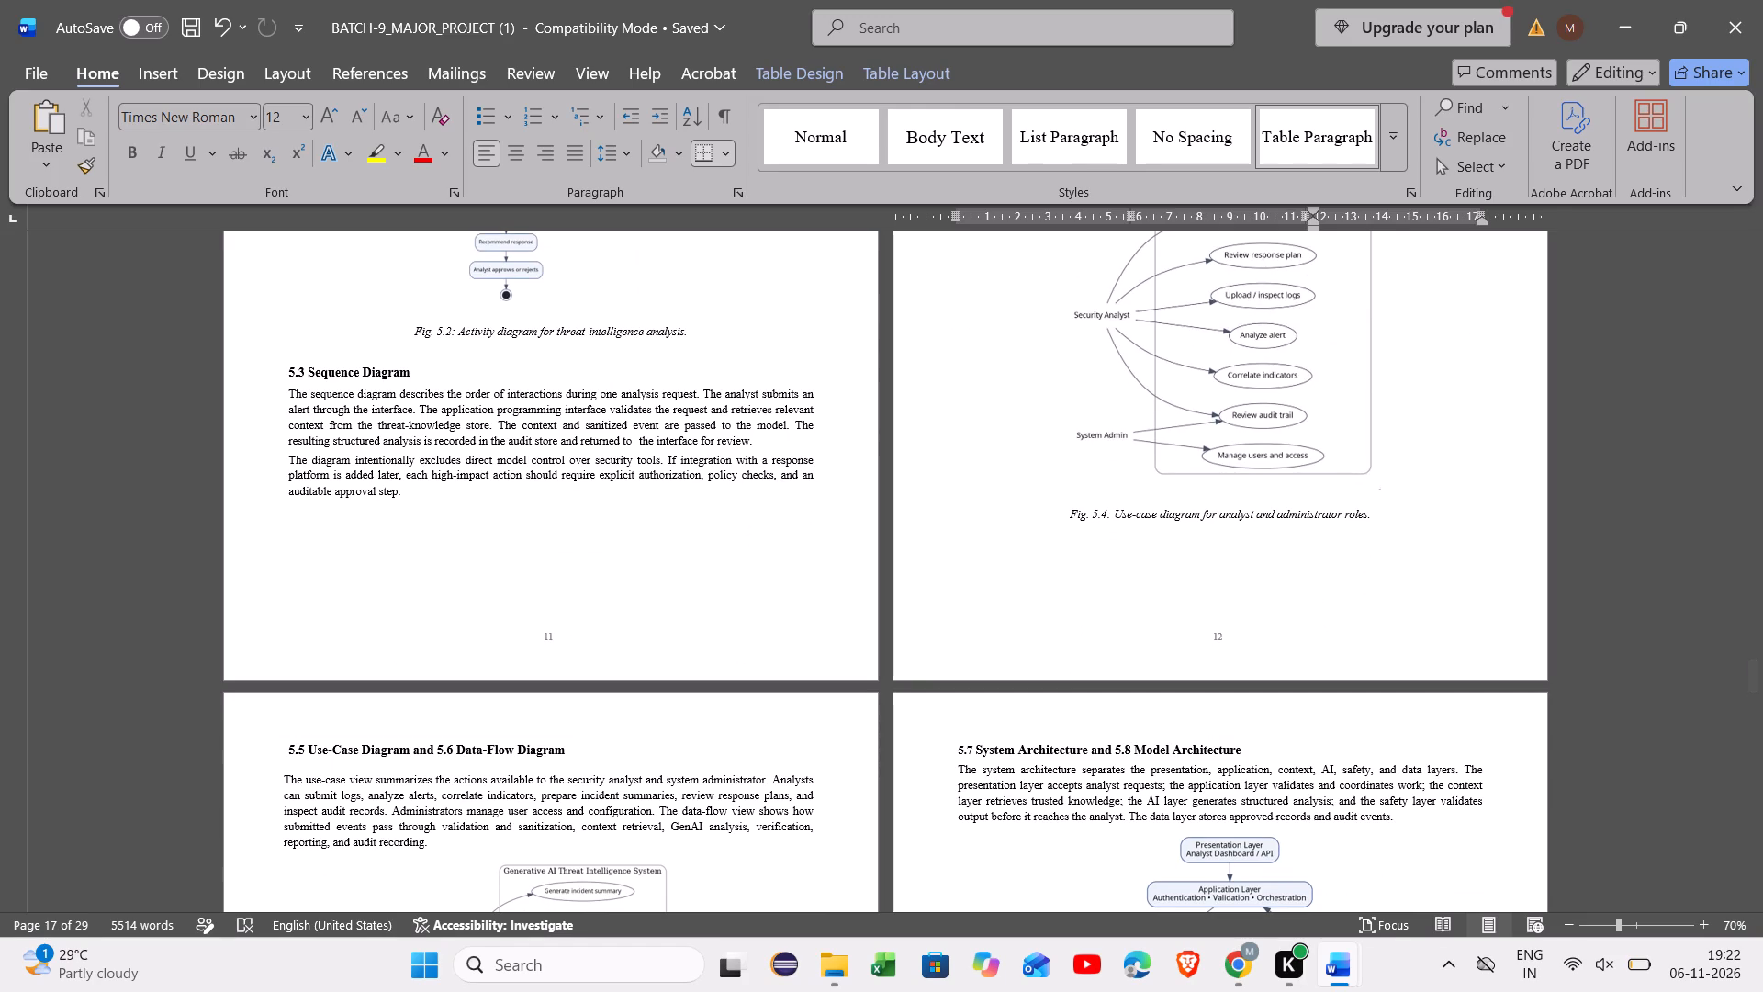
{"action": "scroll", "coordinate": [1216, 536], "scroll_direction": "right", "scroll_amount": 1}
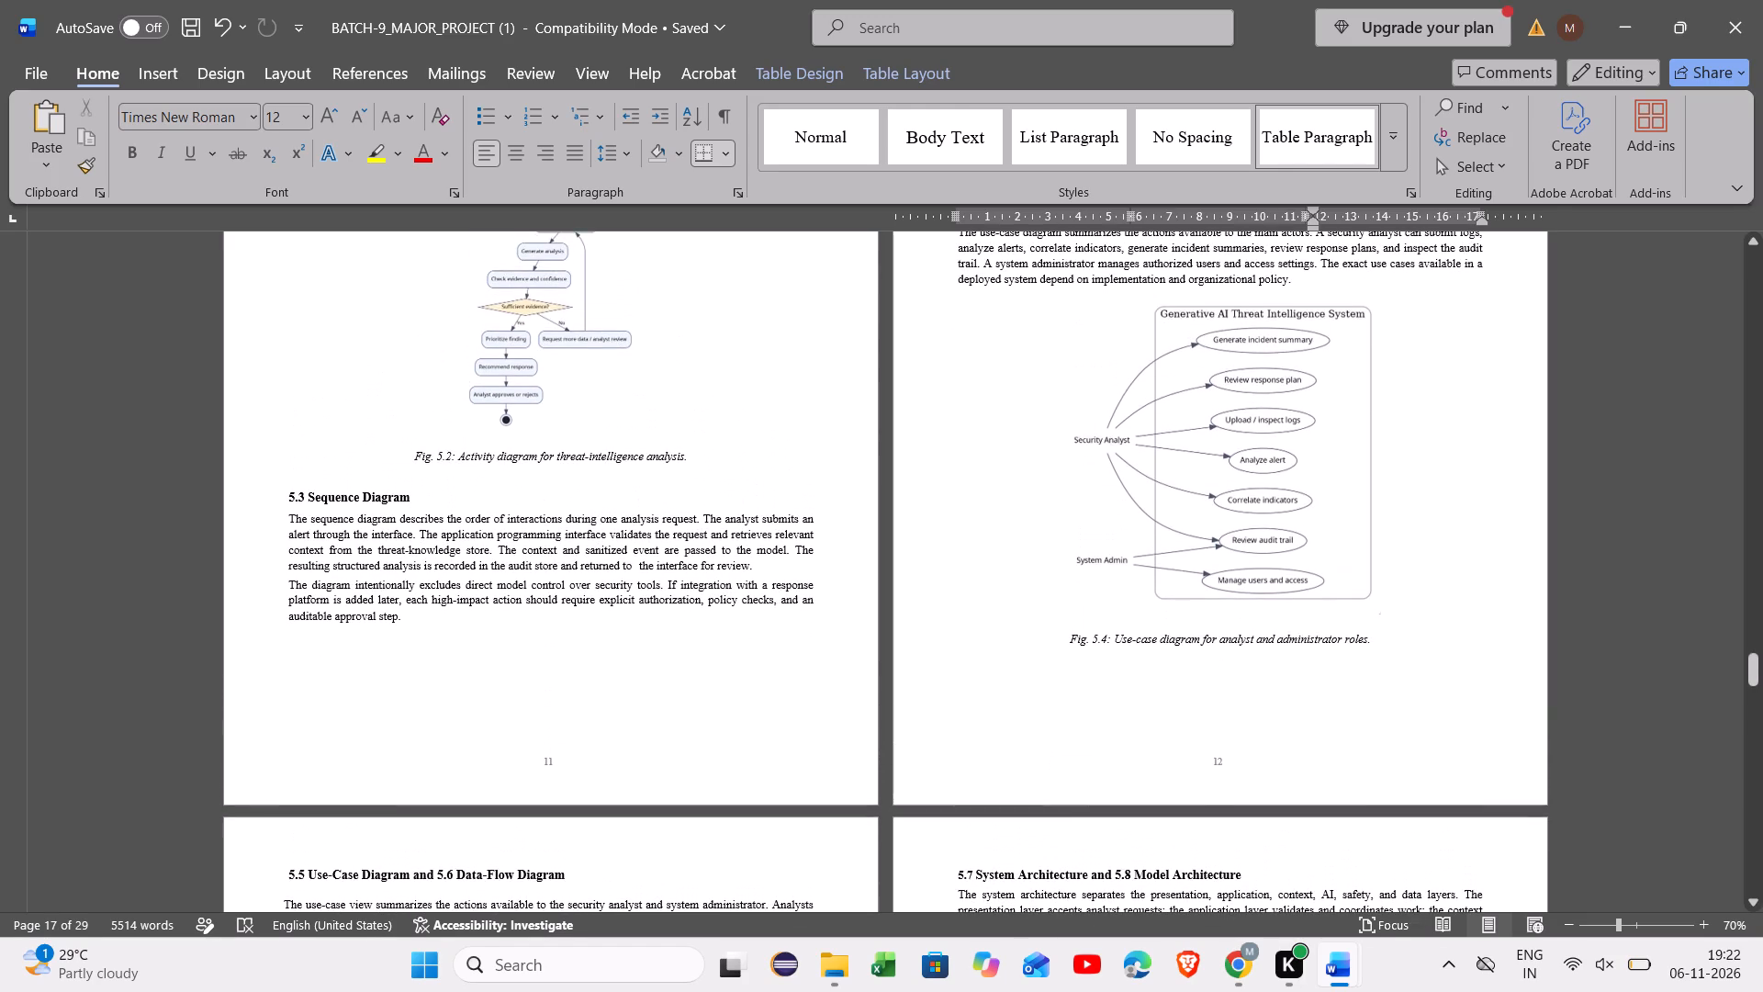
{"action": "scroll", "coordinate": [1216, 536], "scroll_direction": "right", "scroll_amount": 2}
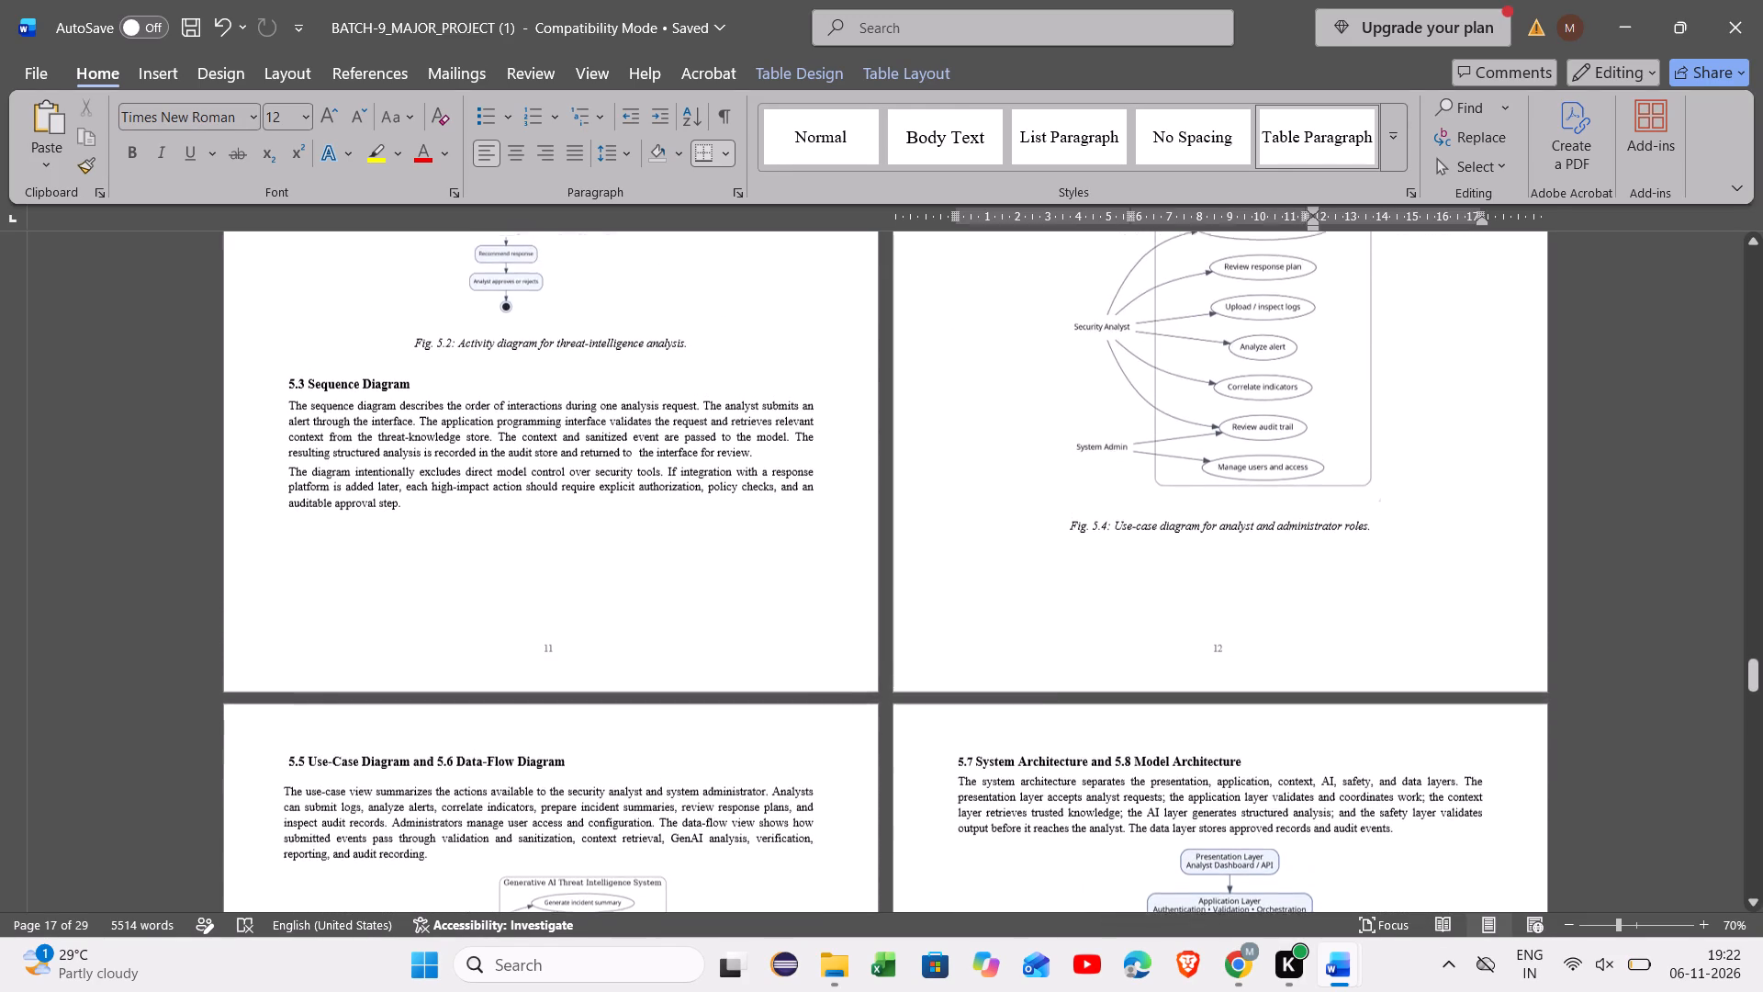
{"action": "scroll", "coordinate": [1216, 536], "scroll_direction": "right", "scroll_amount": 2}
Cut the duplicate use-case diagram above the Fig. 5.5 caption in the section 5.5 Use-Case Diagram page.
{"action": "scroll", "coordinate": [1216, 536], "scroll_direction": "down", "scroll_amount": 1}
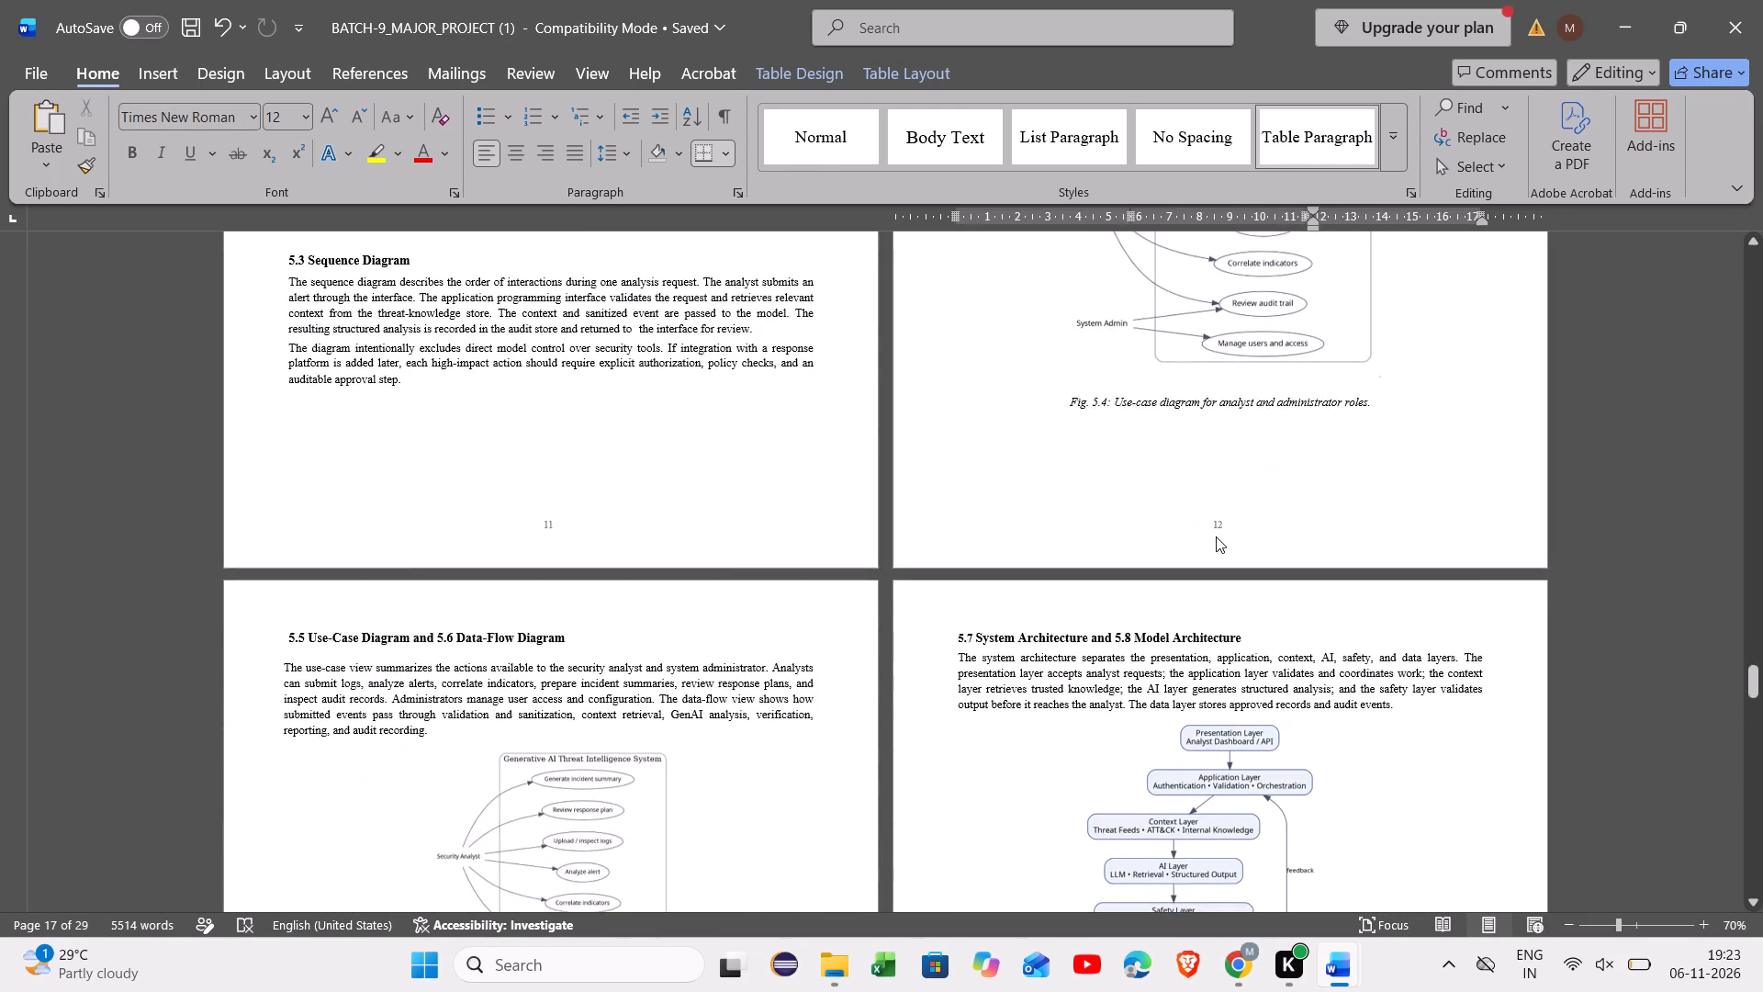
{"action": "scroll", "coordinate": [1216, 536], "scroll_direction": "down", "scroll_amount": 1}
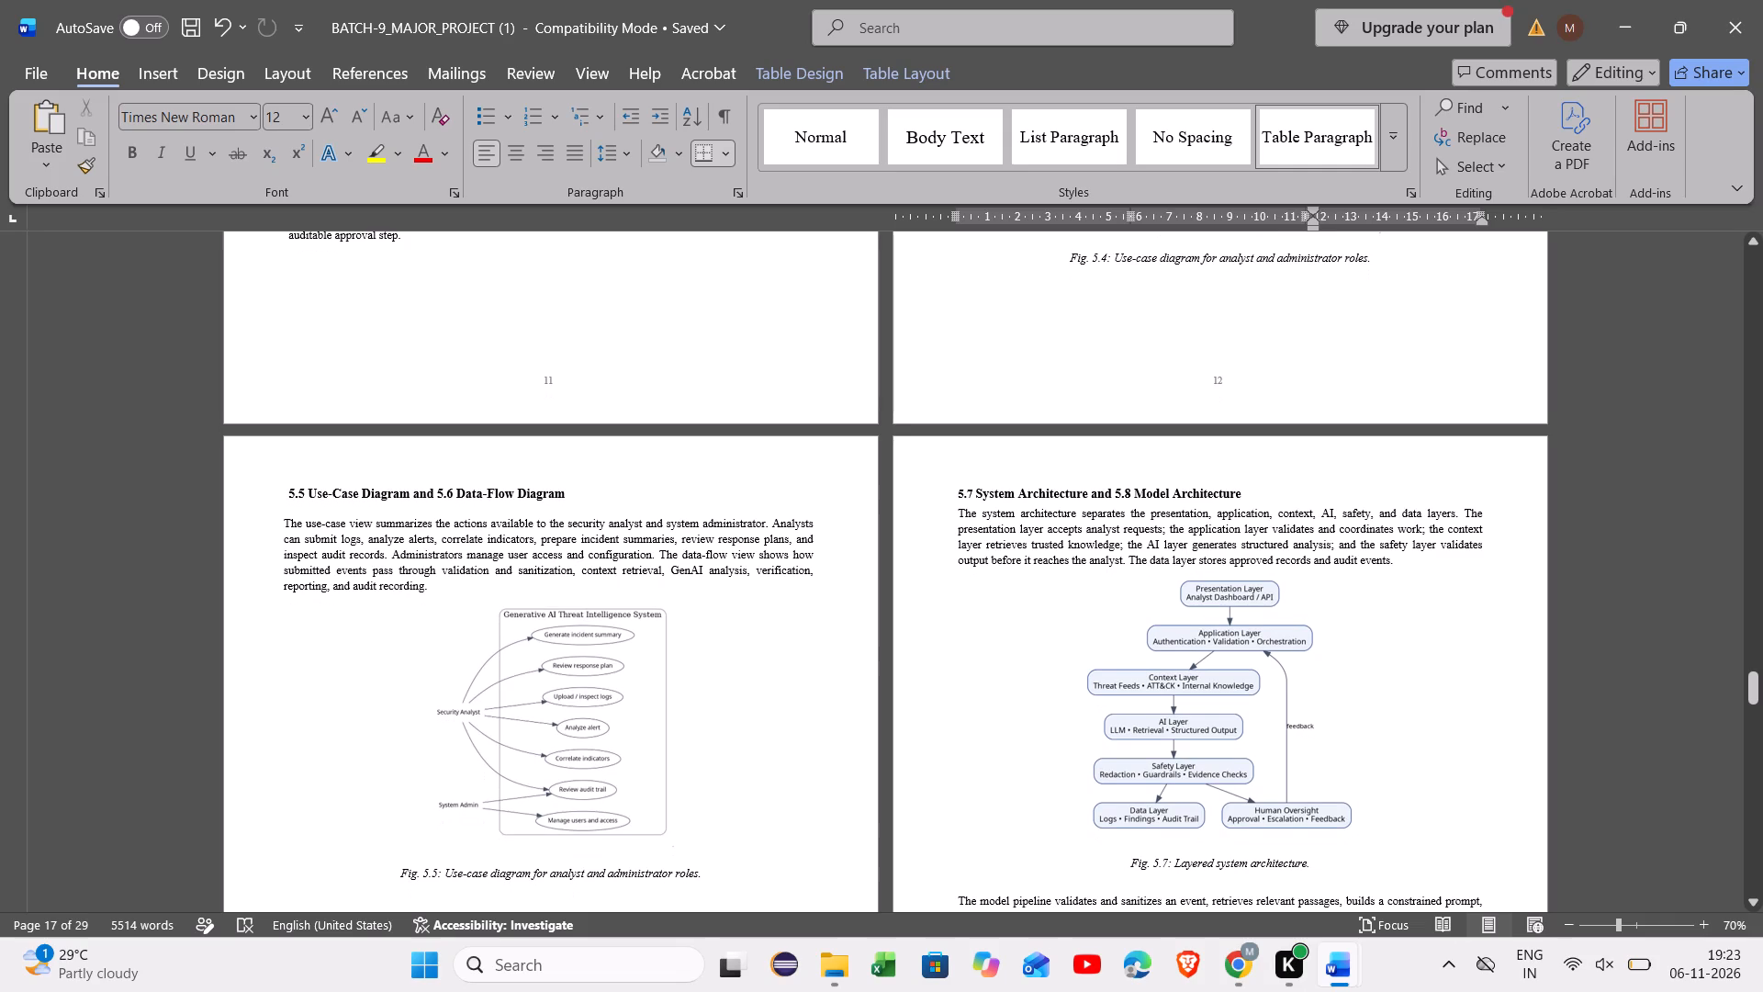
{"action": "scroll", "coordinate": [1216, 536], "scroll_direction": "down", "scroll_amount": 3}
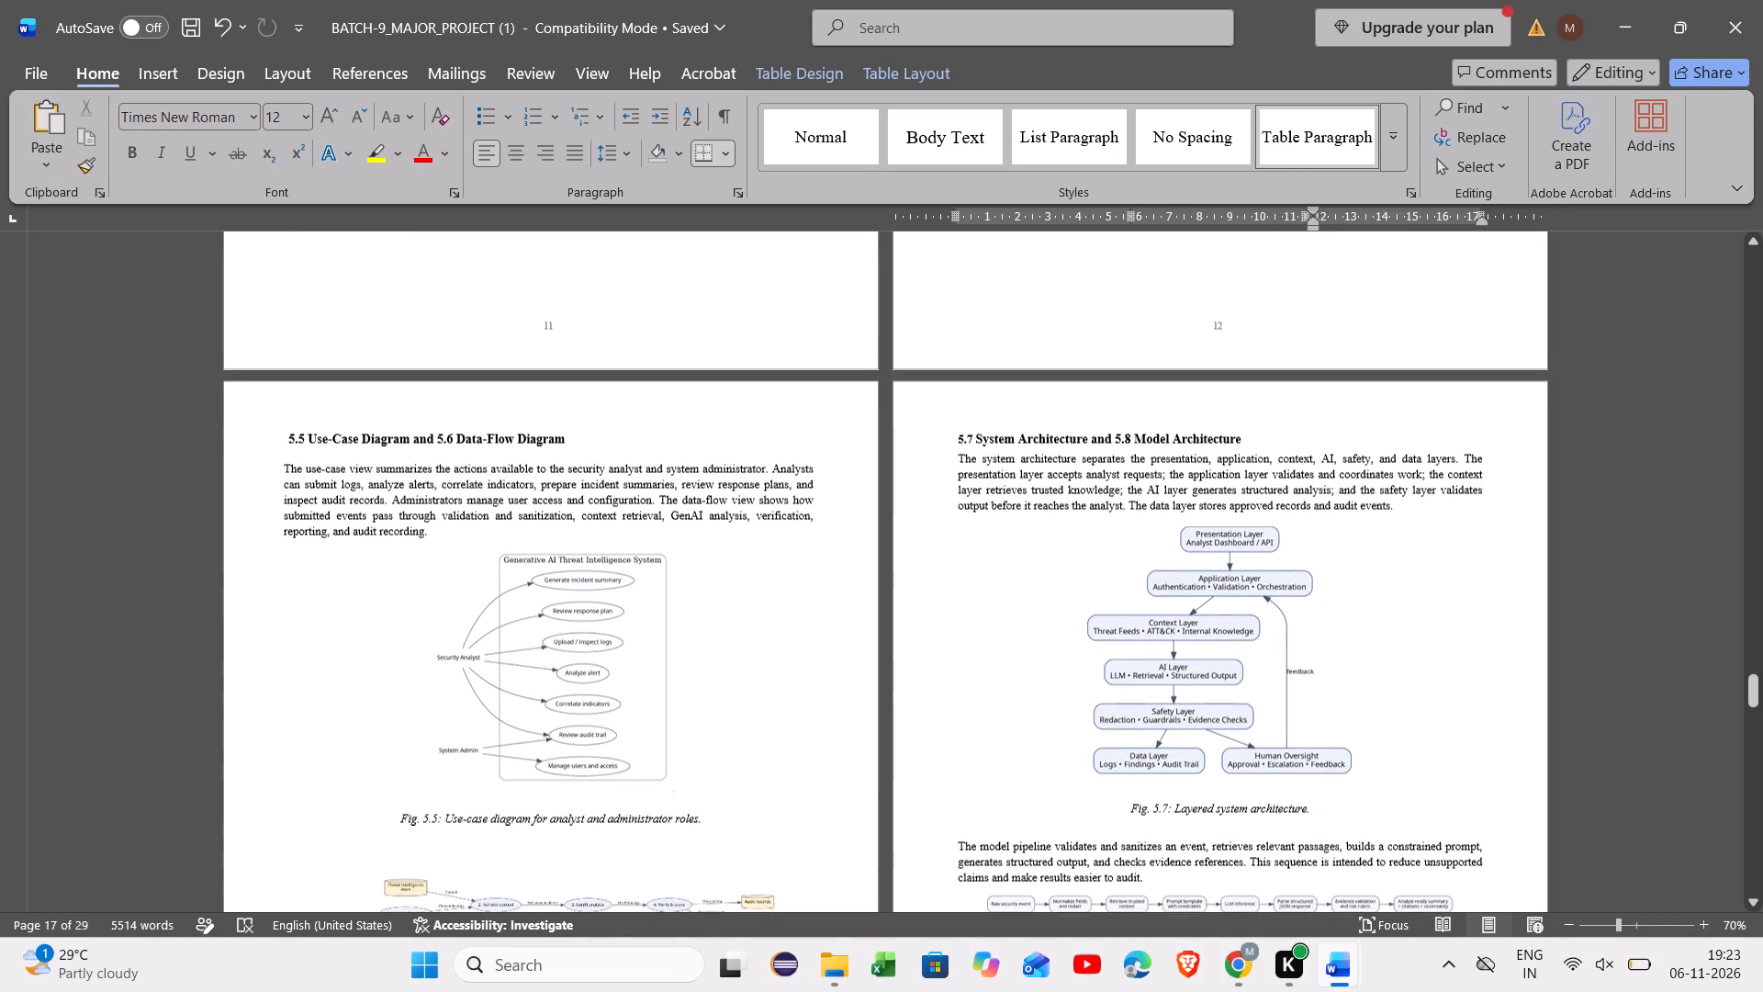
{"action": "scroll", "coordinate": [1216, 536], "scroll_direction": "down", "scroll_amount": 2}
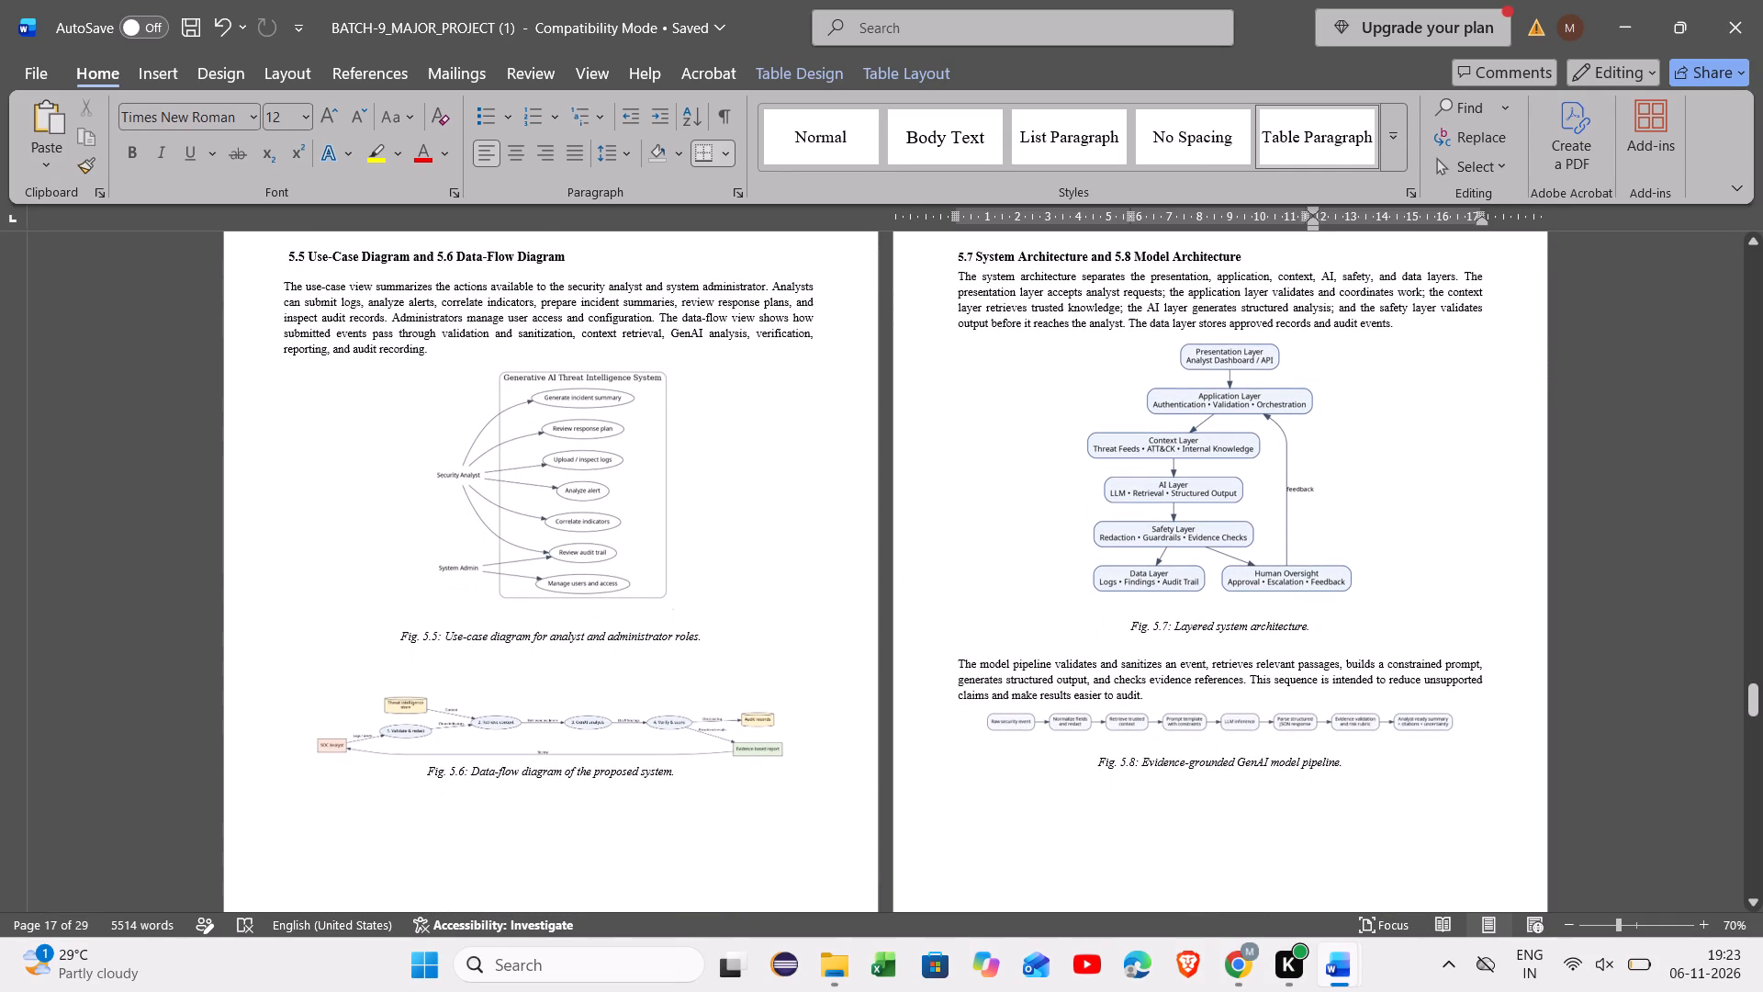
{"action": "left_click", "coordinate": [545, 542]}
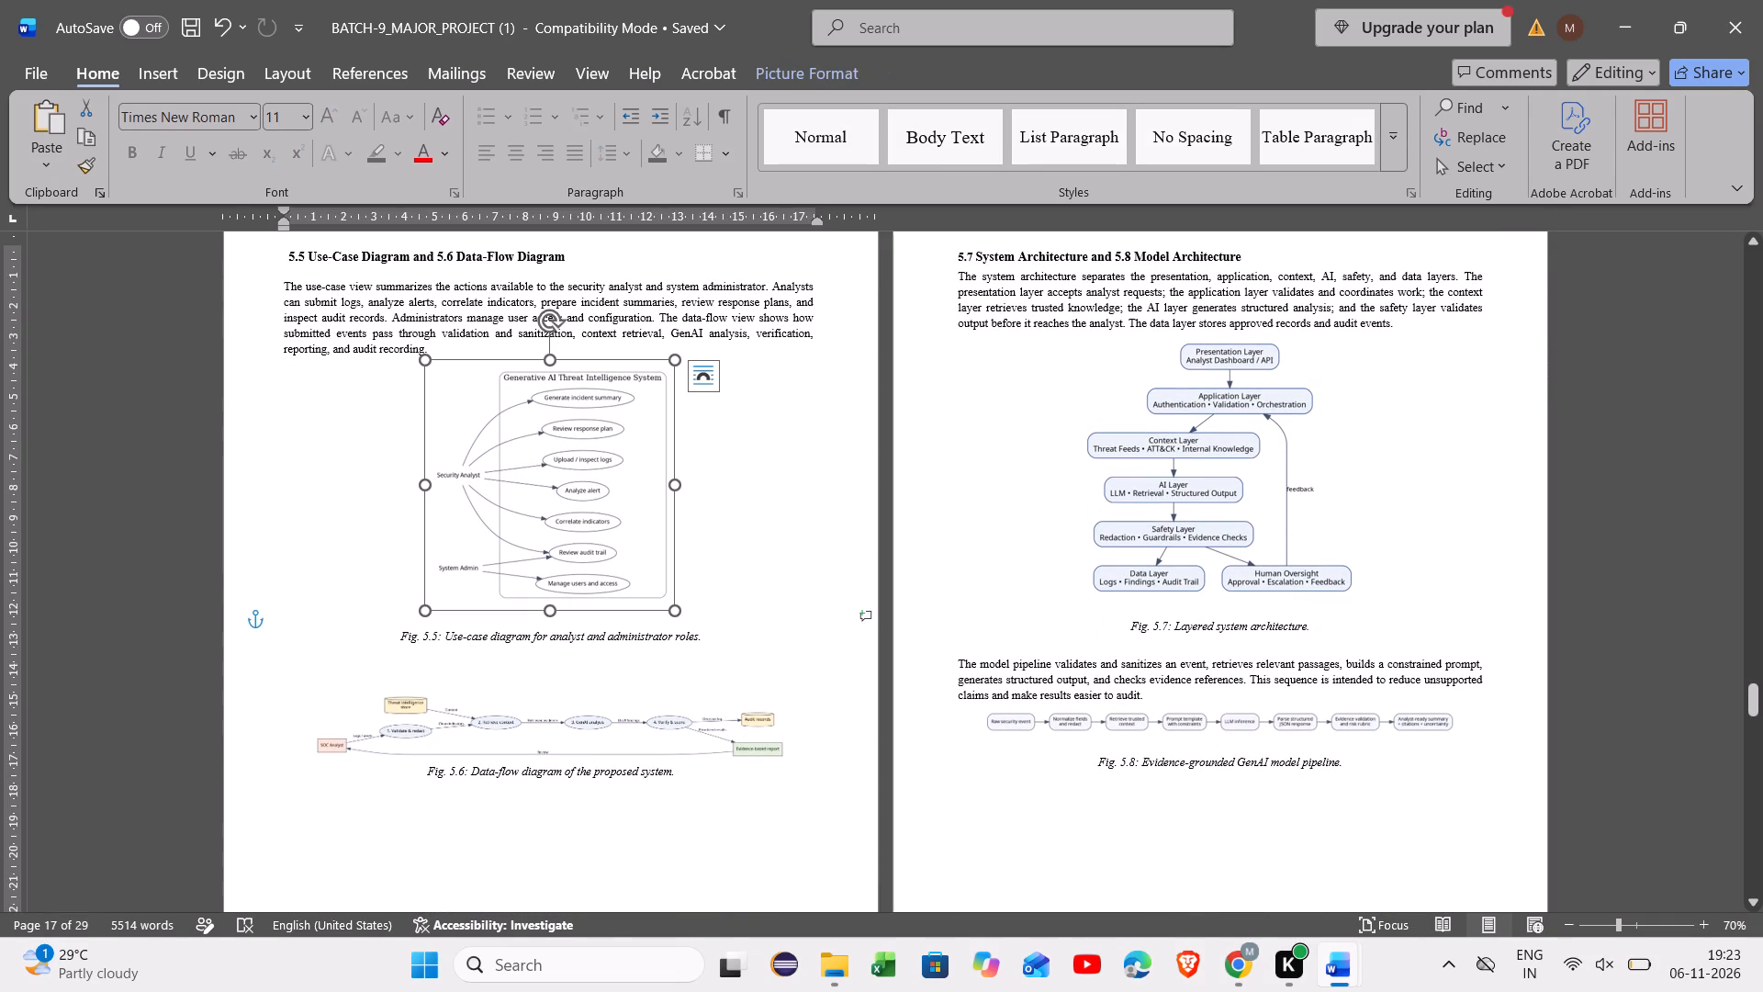
{"action": "right_click", "coordinate": [544, 455]}
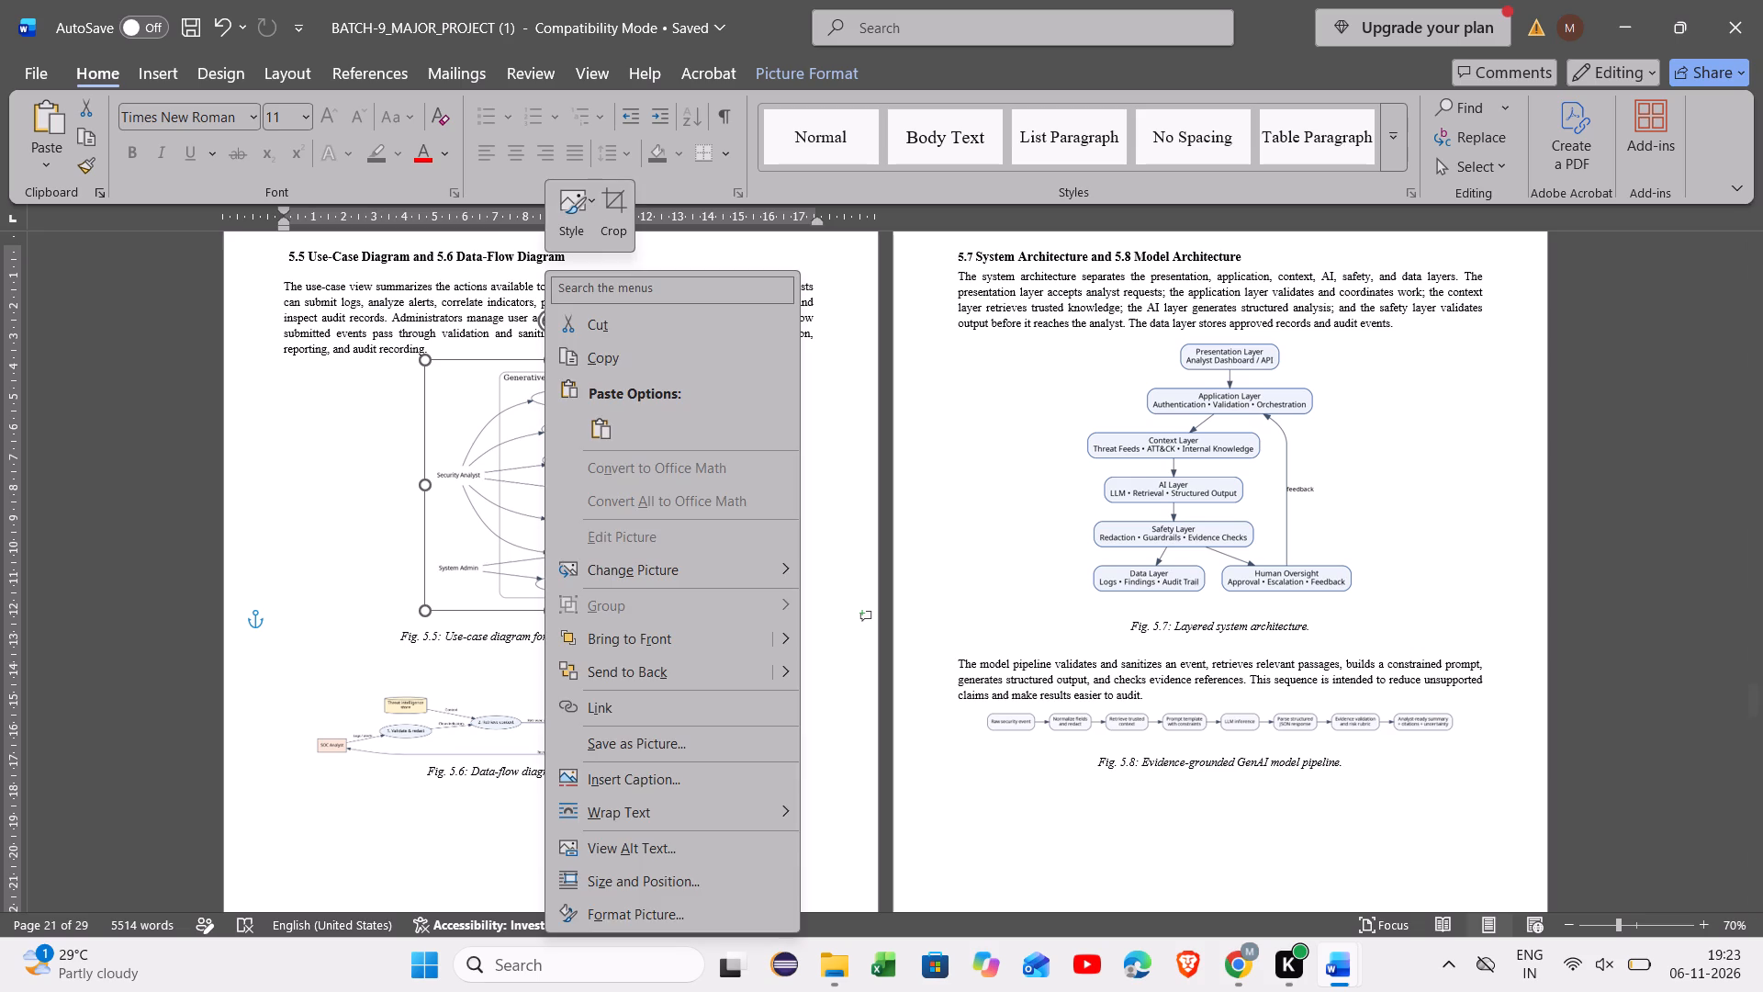
{"action": "left_click", "coordinate": [601, 322]}
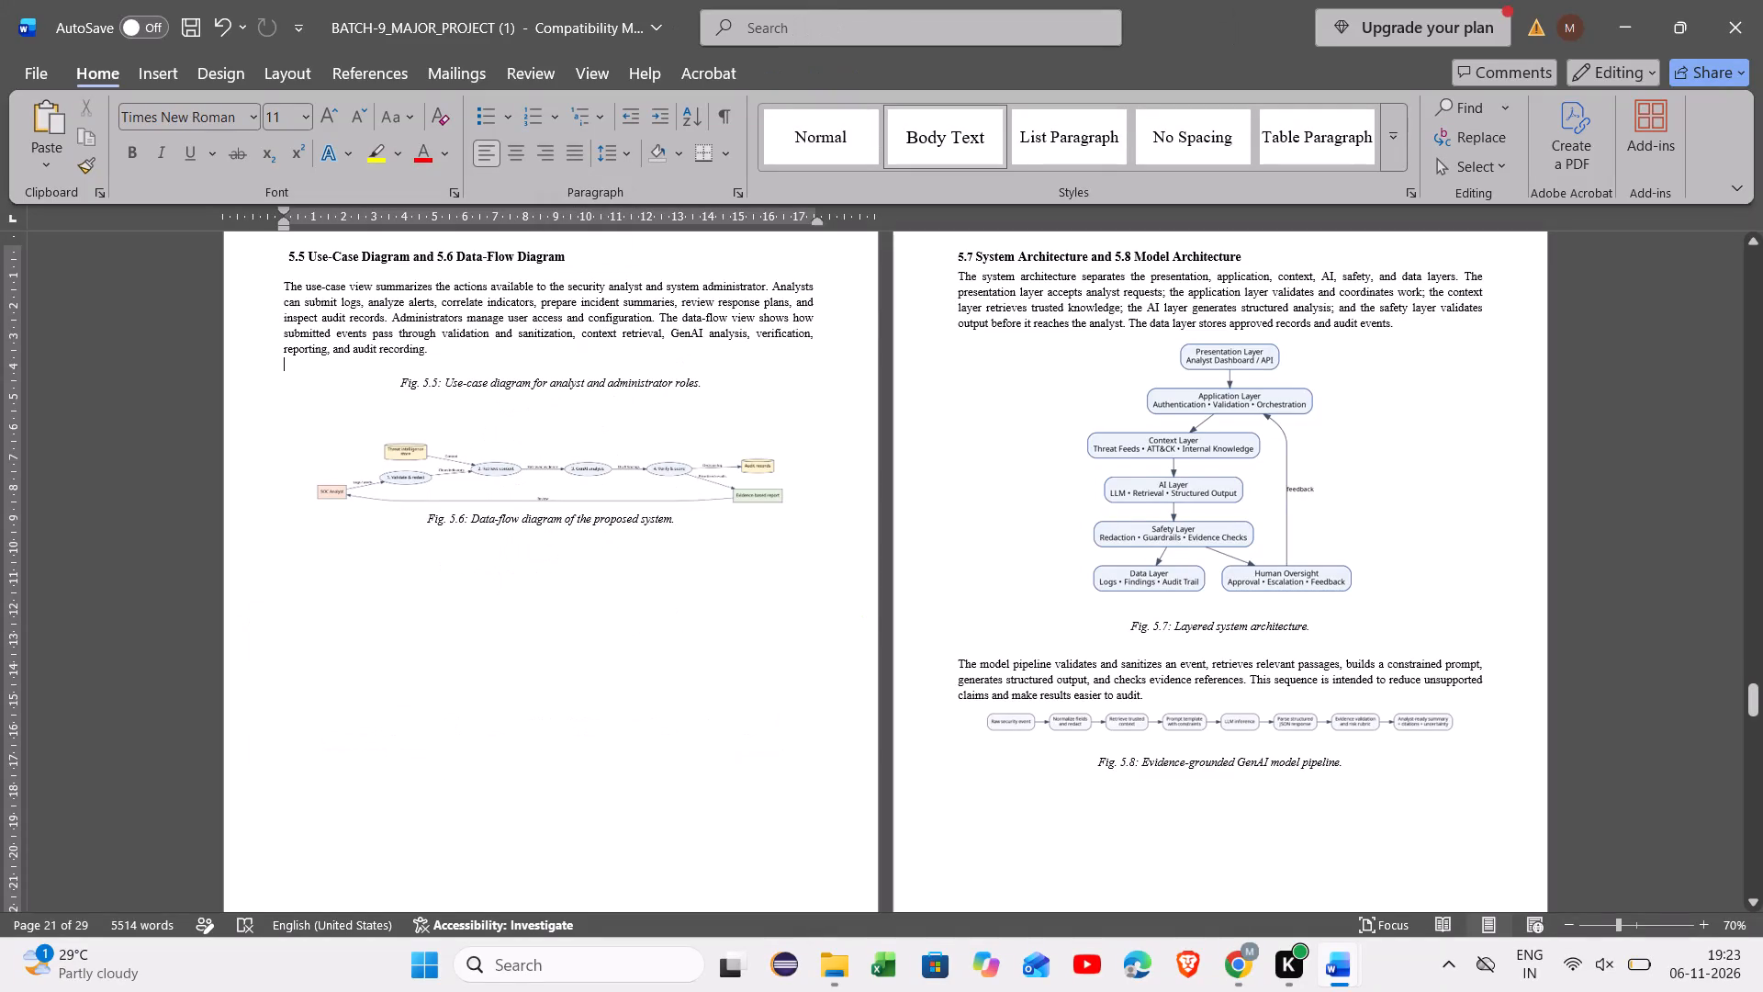
Shorten the combined 5.5/5.6 heading to read only "5.6 Data-Flow Diagram", without the extra indent before the number.
{"action": "scroll", "coordinate": [656, 377], "scroll_direction": "up", "scroll_amount": 2}
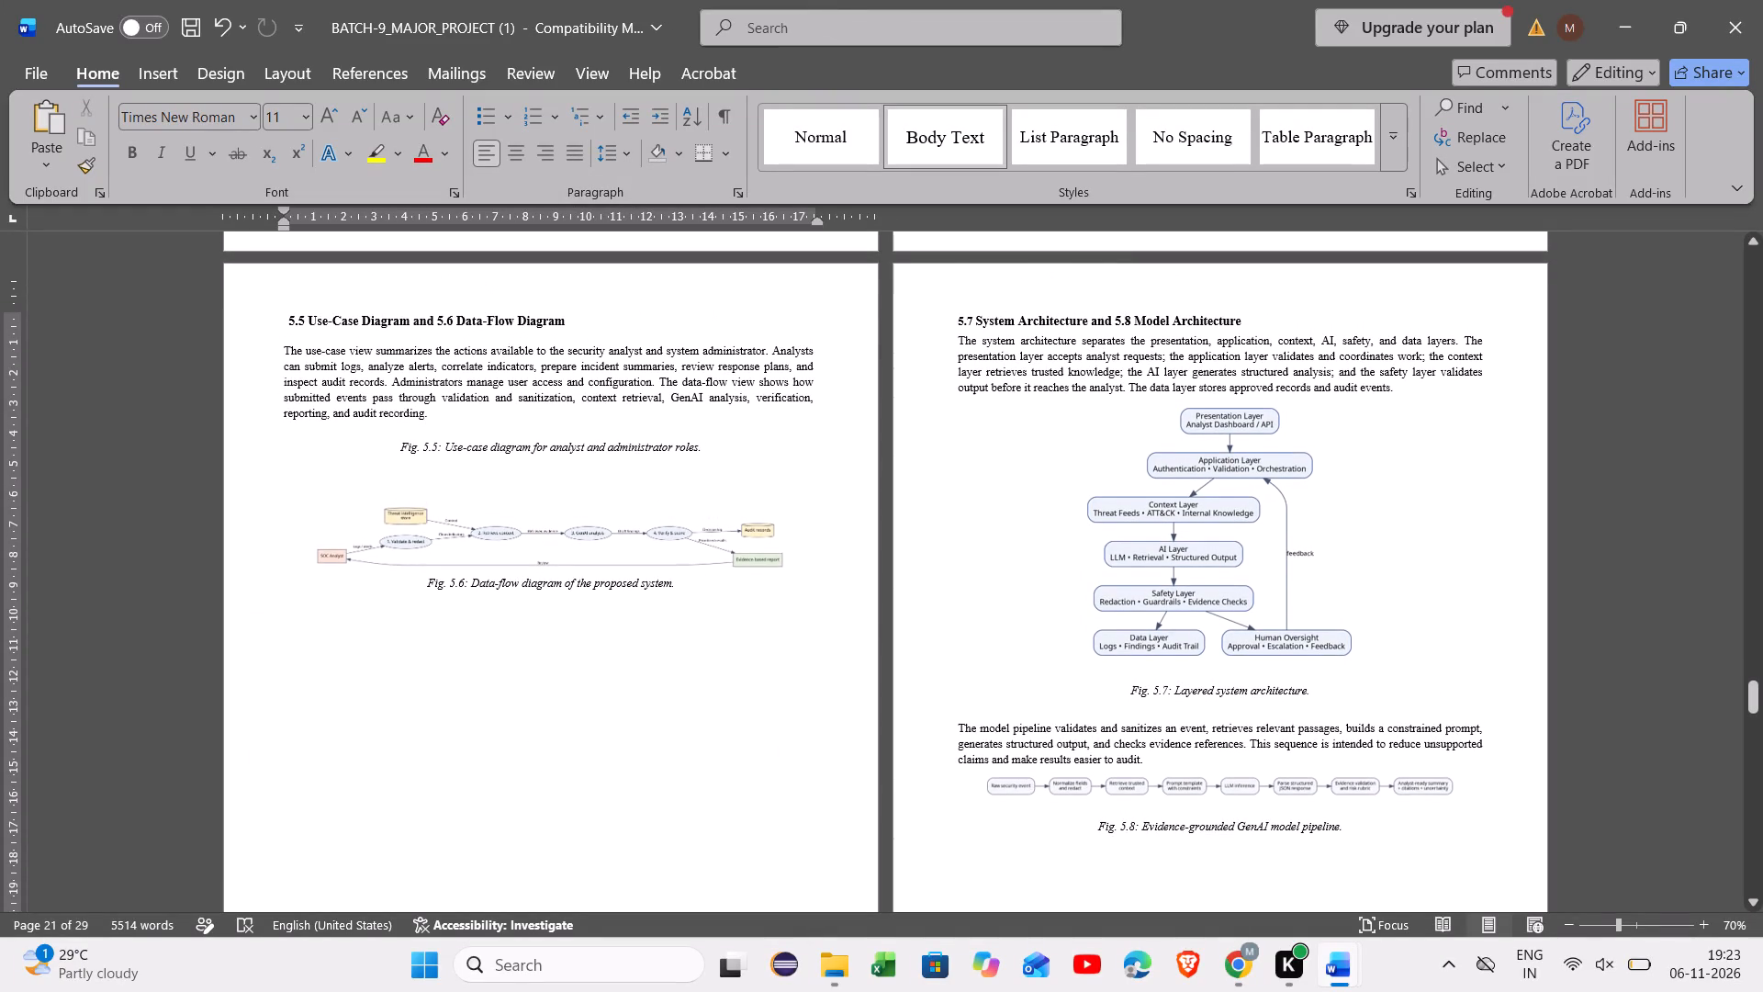
{"action": "scroll", "coordinate": [656, 377], "scroll_direction": "up", "scroll_amount": 3}
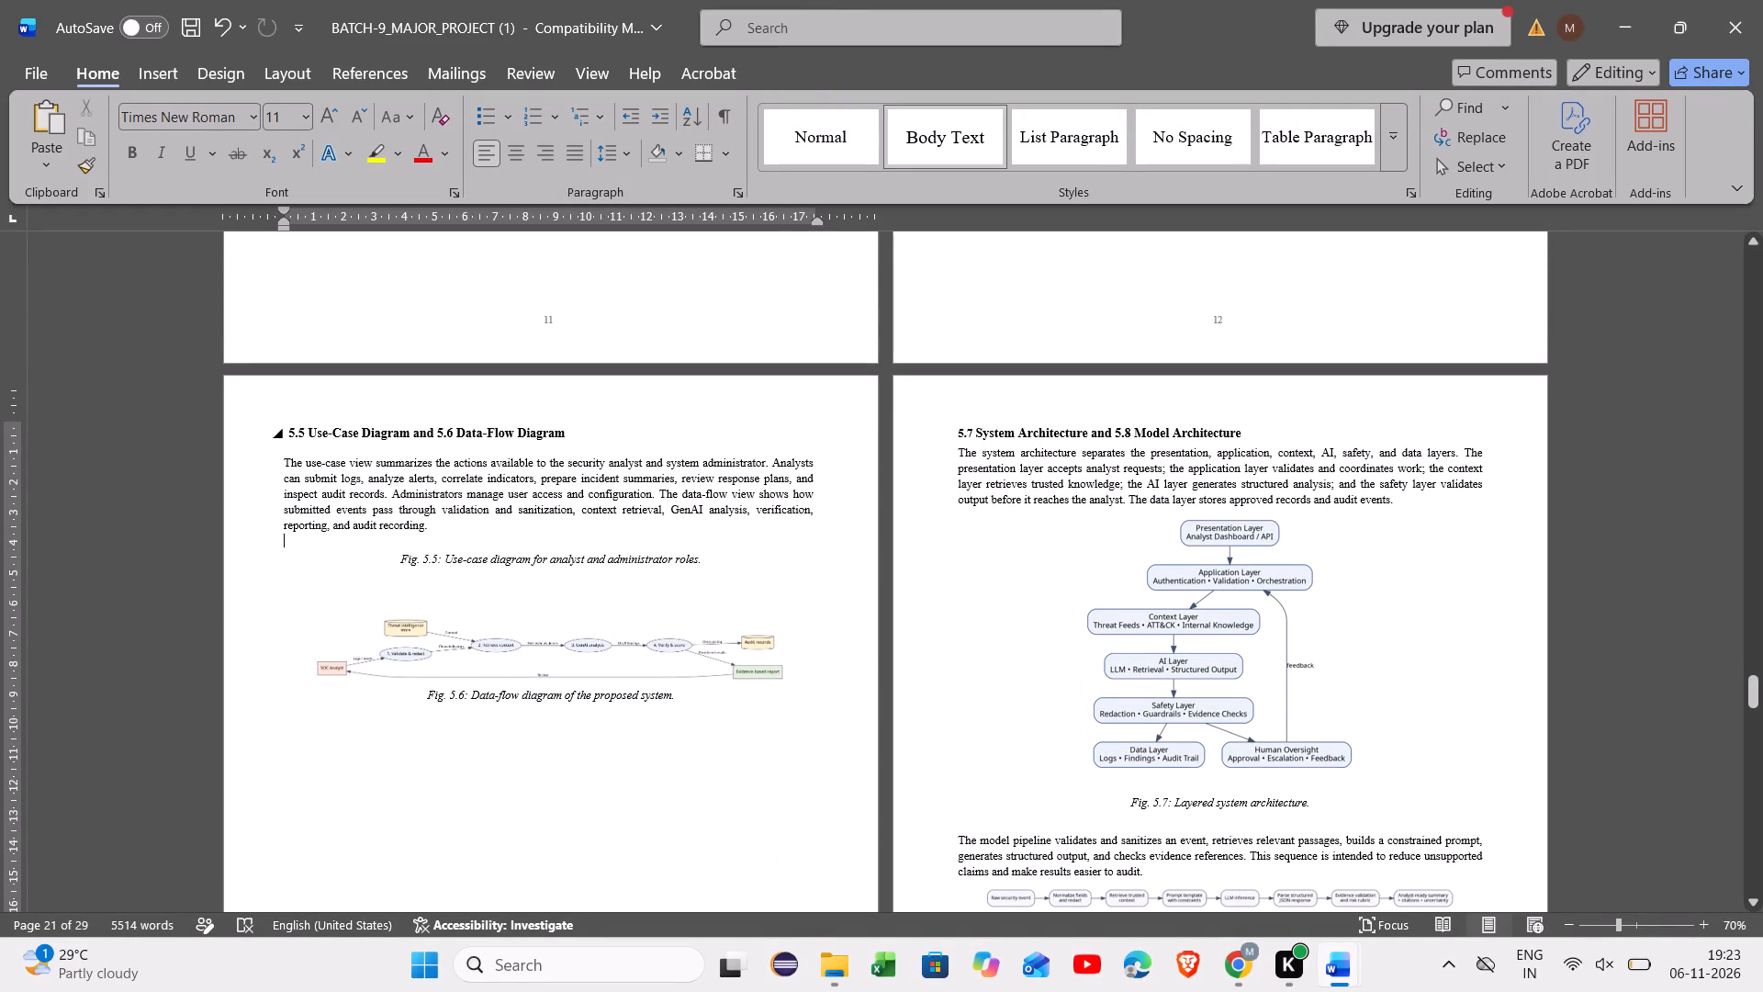
{"action": "left_click", "coordinate": [446, 436]}
{"action": "key", "text": "BackSpace"}
{"action": "key", "text": "BackSpace"}
{"action": "key", "text": "BackSpace"}
{"action": "key", "text": "BackSpace"}
{"action": "key", "text": "BackSpace"}
{"action": "key", "text": "BackSpace"}
{"action": "key", "text": "BackSpace"}
{"action": "key", "text": "BackSpace"}
{"action": "key", "text": "BackSpace"}
{"action": "key", "text": "BackSpace"}
{"action": "key", "text": "BackSpace"}
{"action": "key", "text": "BackSpace"}
{"action": "key", "text": "BackSpace"}
{"action": "key", "text": "BackSpace"}
{"action": "key", "text": "BackSpace"}
{"action": "key", "text": "BackSpace"}
{"action": "key", "text": "BackSpace"}
{"action": "key", "text": "BackSpace"}
{"action": "key", "text": "BackSpace"}
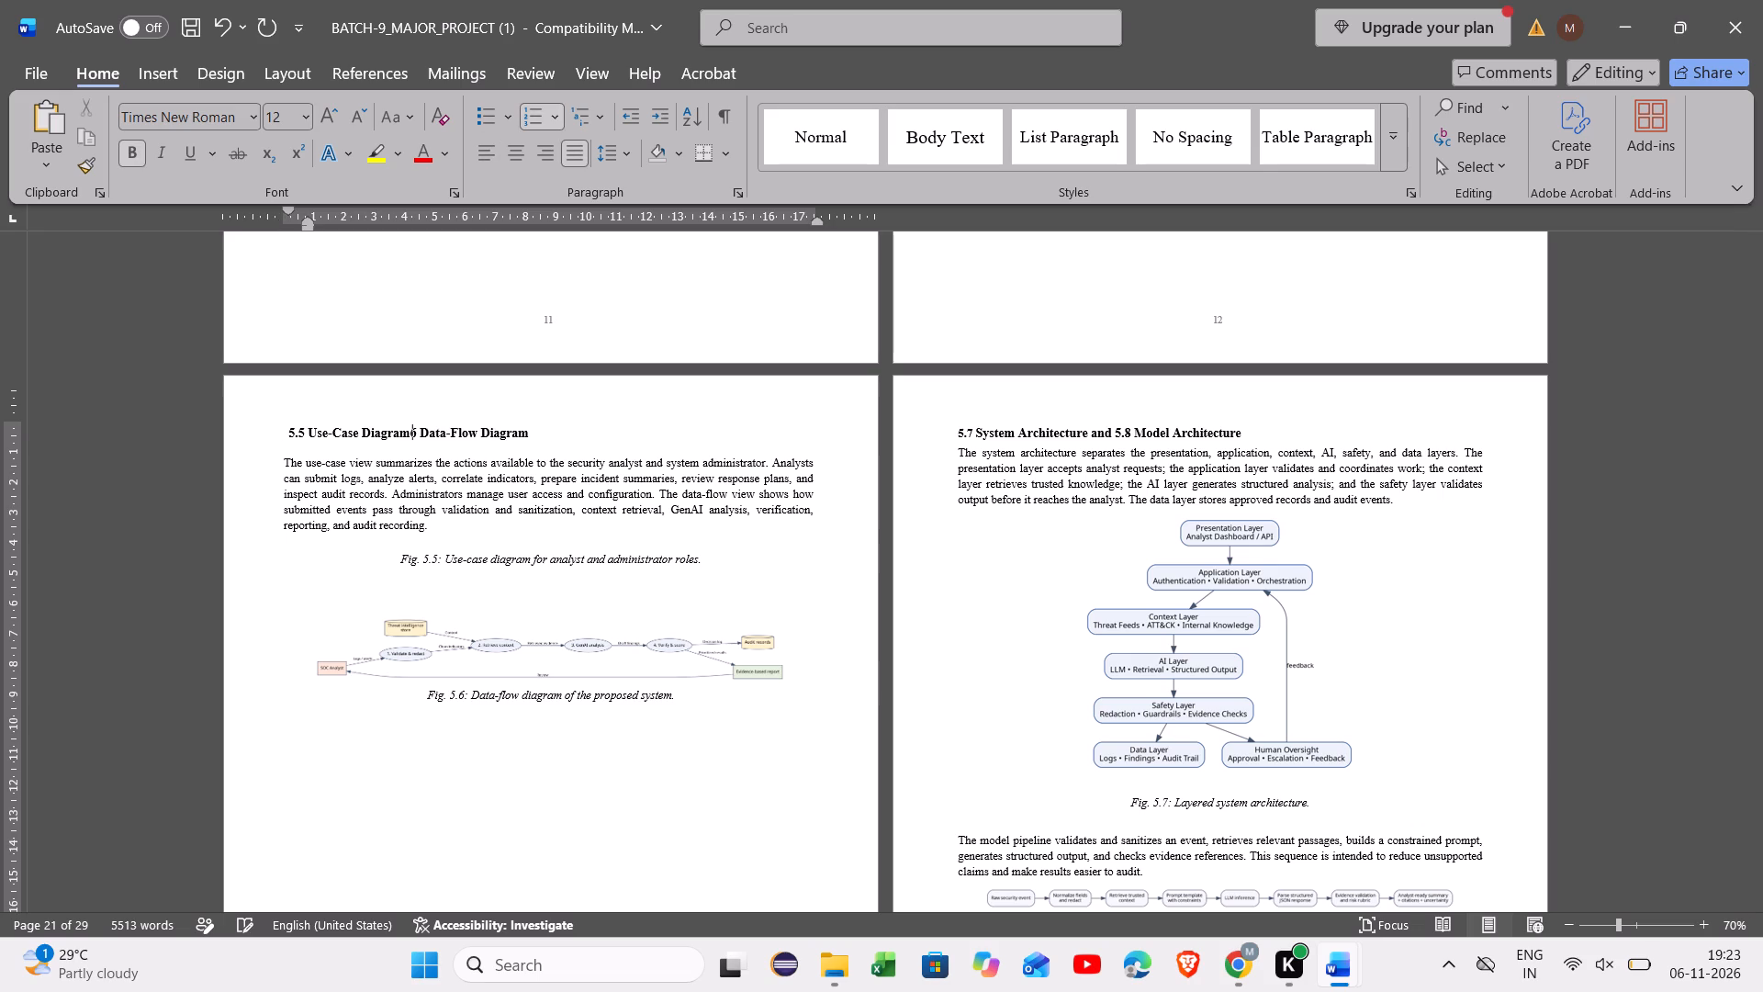
{"action": "key", "text": "BackSpace"}
{"action": "key", "text": "BackSpace"}
{"action": "key", "text": "BackSpace"}
{"action": "key", "text": "BackSpace"}
{"action": "key", "text": "BackSpace"}
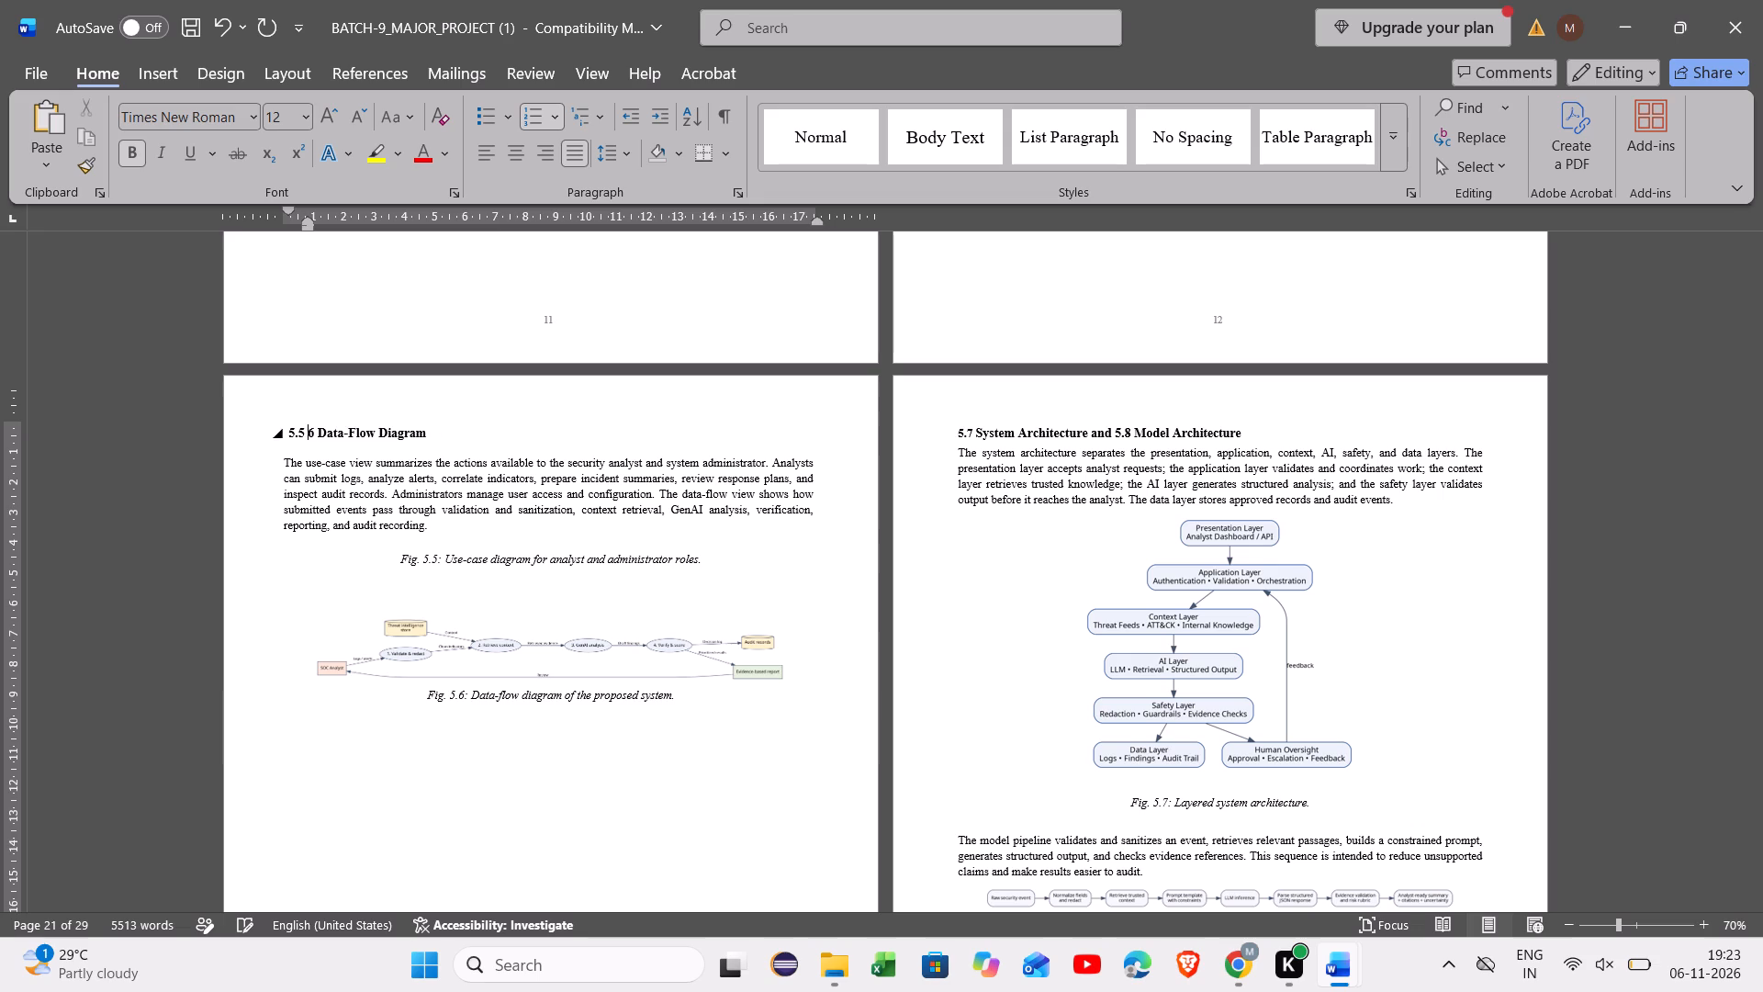
{"action": "key", "text": "BackSpace"}
{"action": "key", "text": "5"}
{"action": "key", "text": "period"}
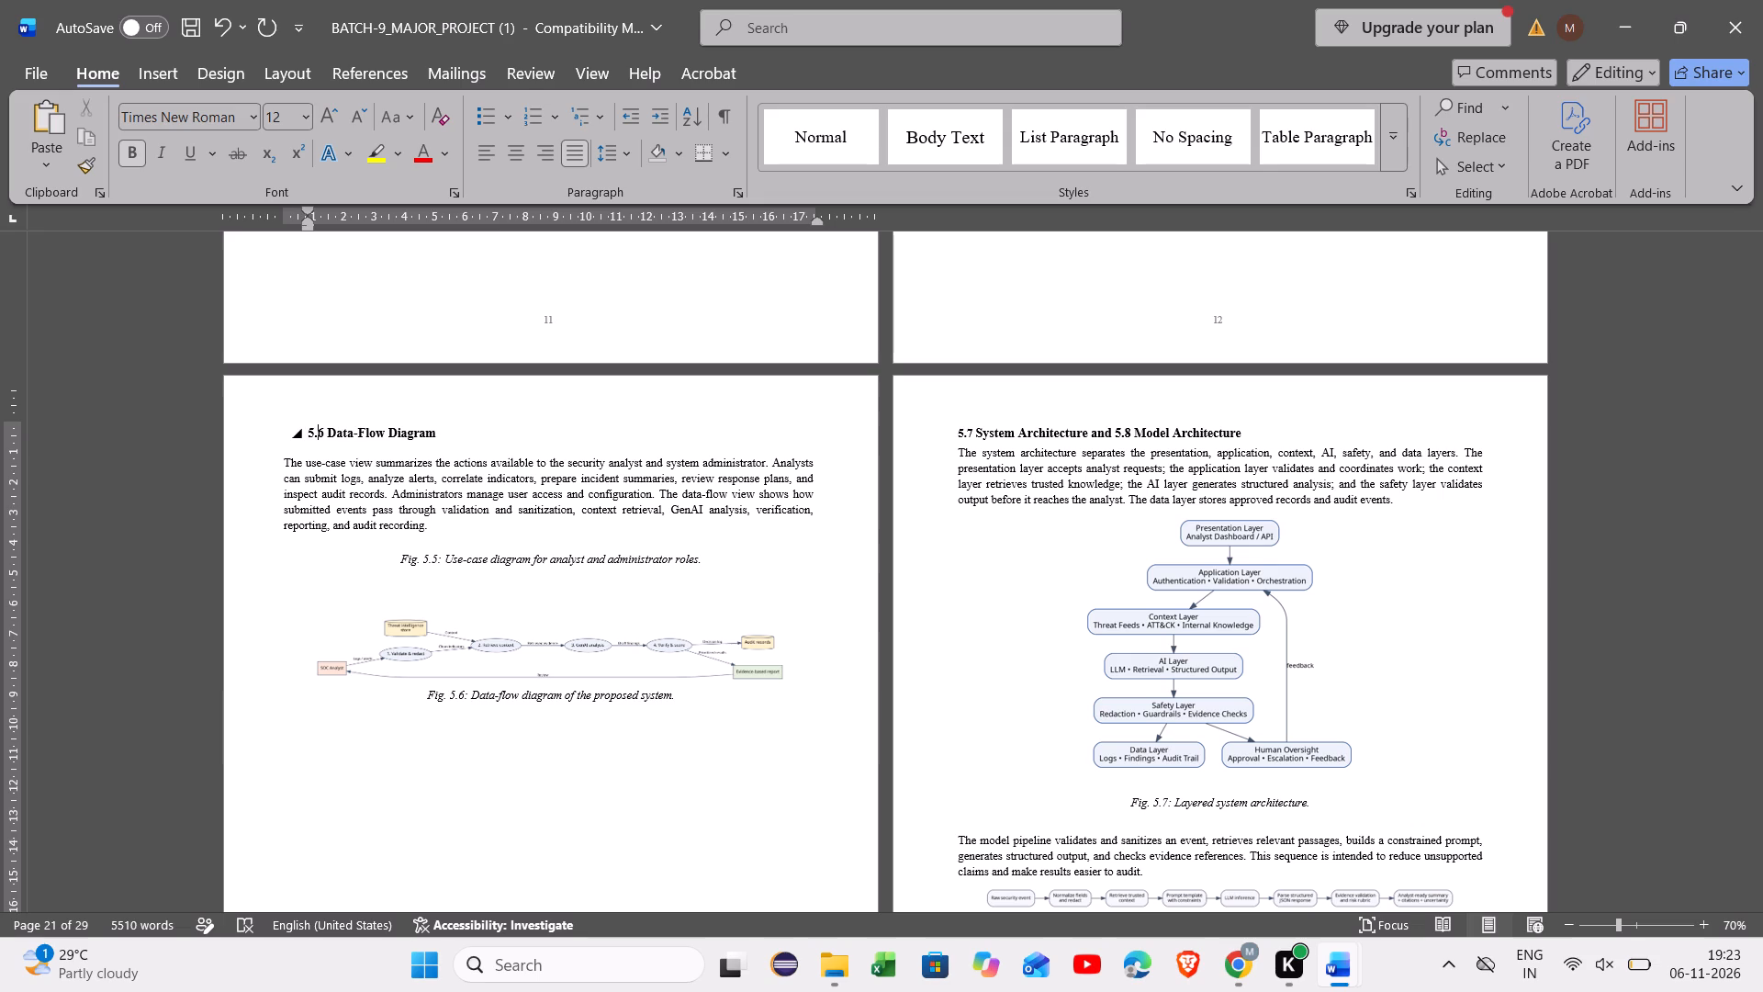
{"action": "key", "text": "space"}
{"action": "key", "text": "BackSpace"}
{"action": "key", "text": "Left"}
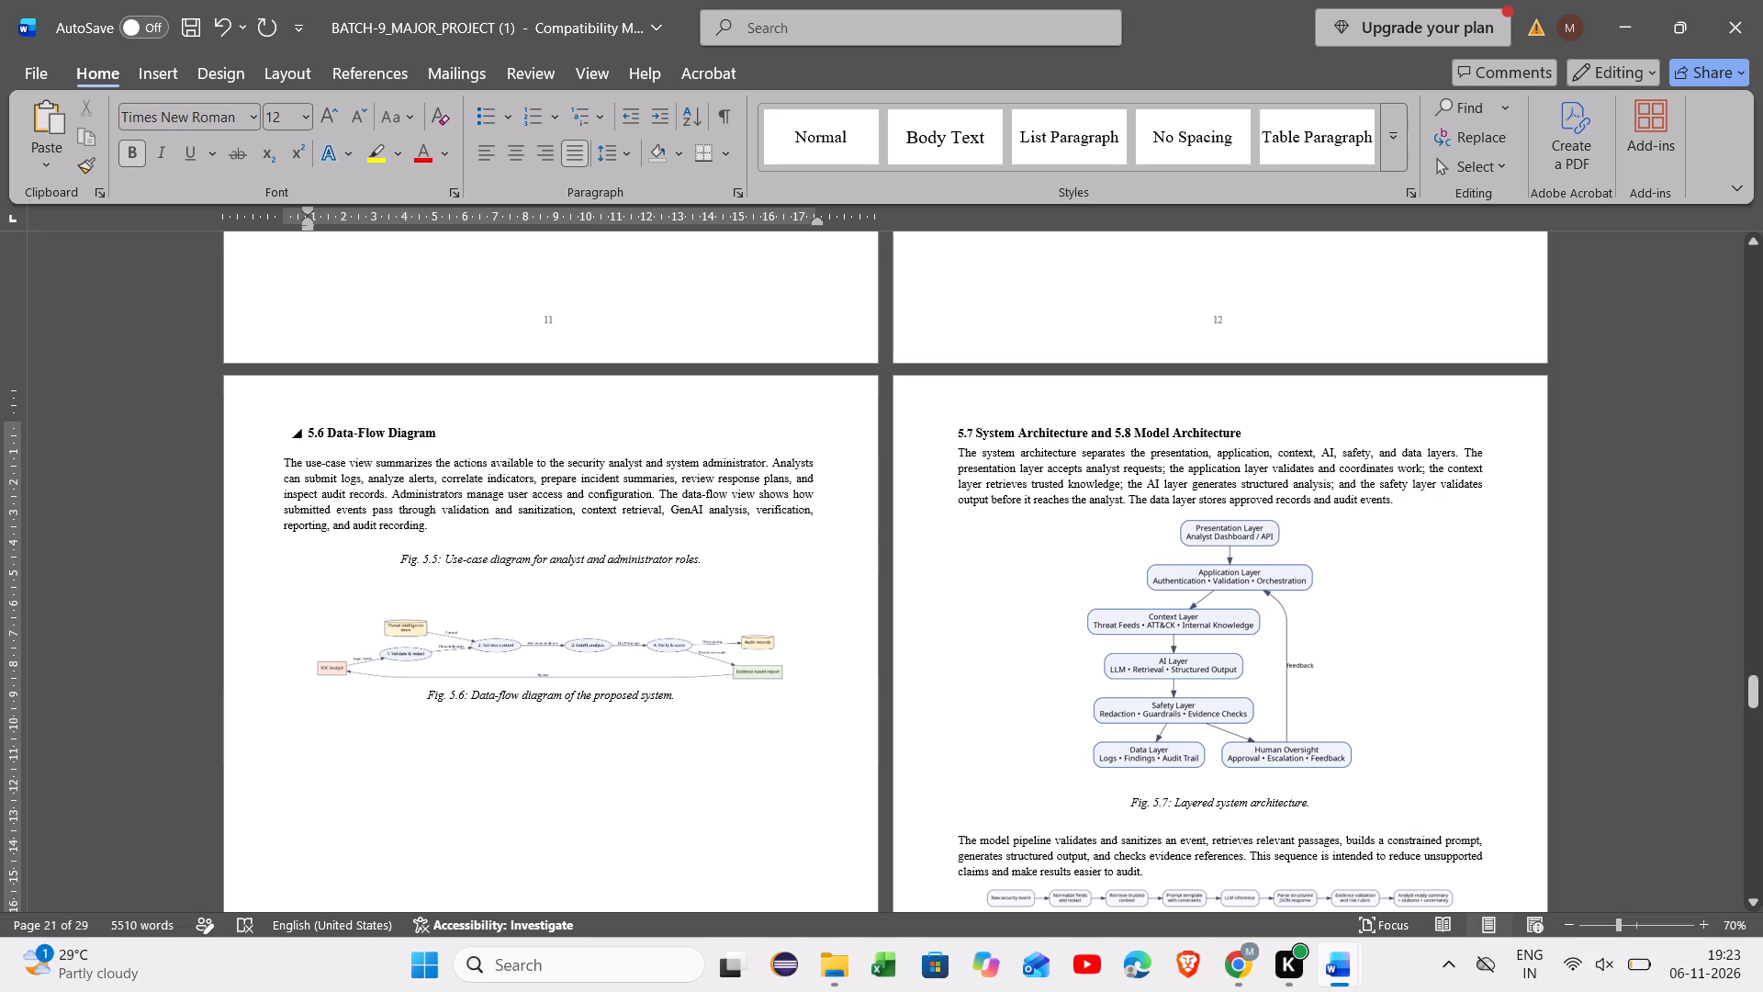
{"action": "key", "text": "Left"}
{"action": "key", "text": "BackSpace"}
Delete the Fig. 5.5 use-case caption and the blank lines between the 5.6 paragraph and the data-flow diagram.
{"action": "scroll", "coordinate": [506, 649], "scroll_direction": "down", "scroll_amount": 1}
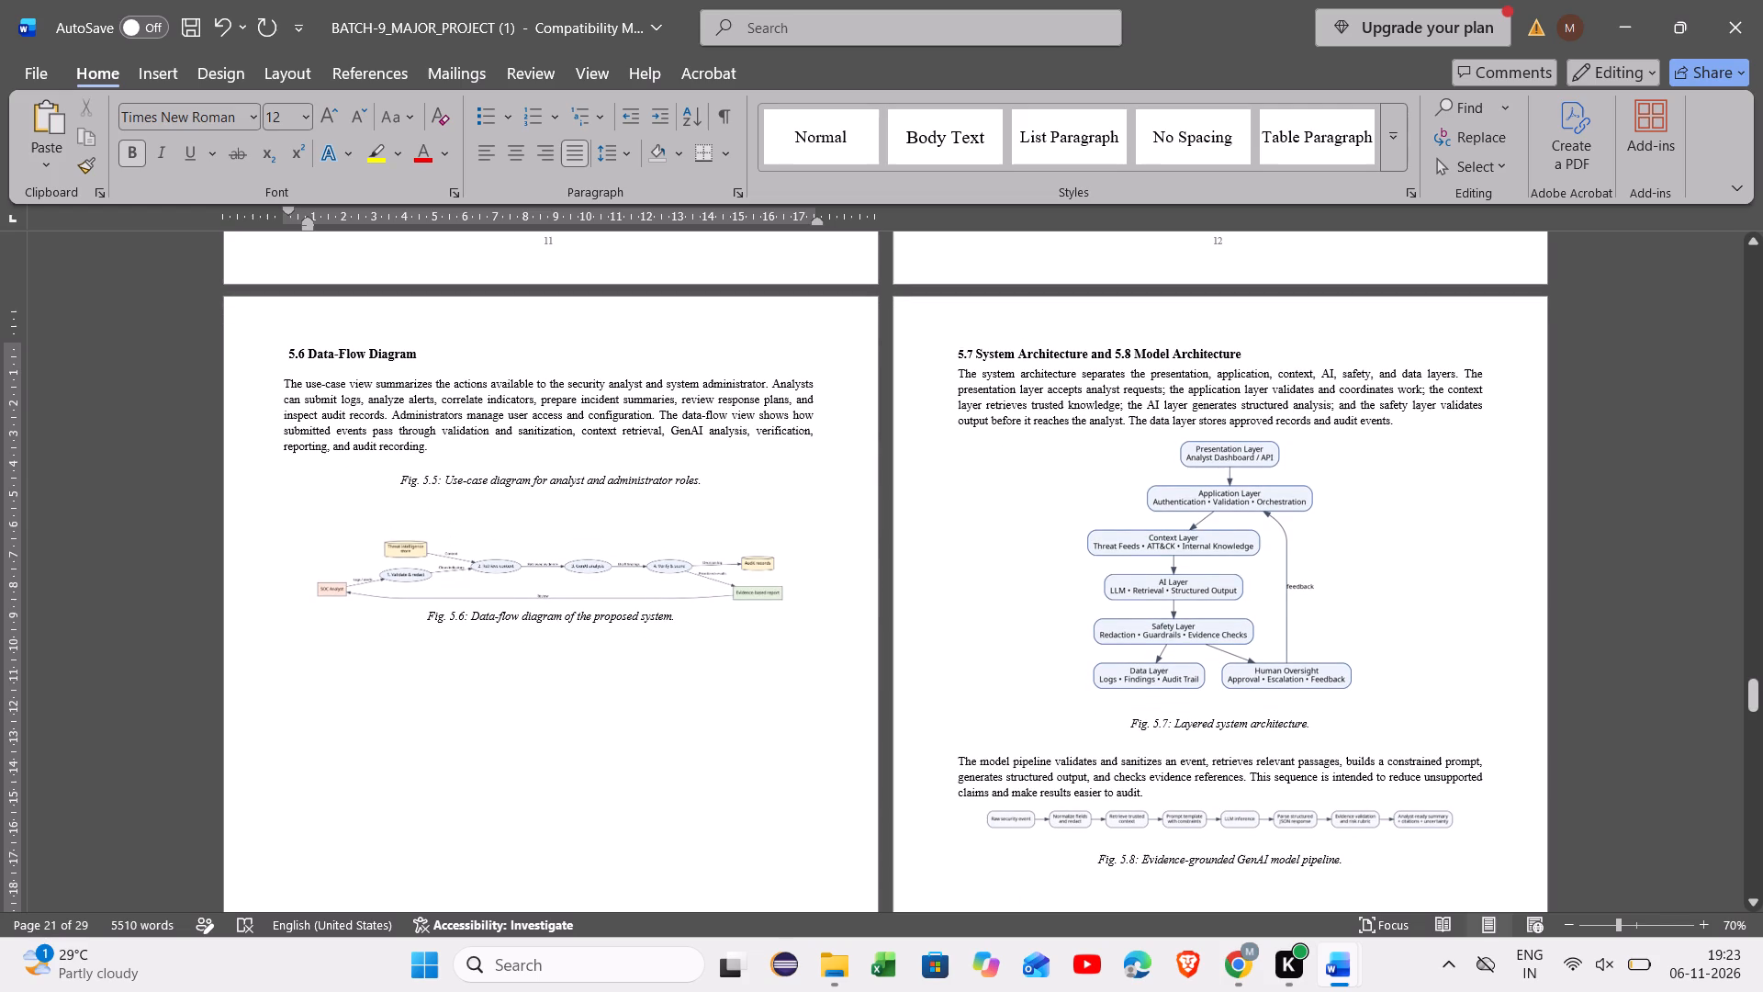
{"action": "left_click_drag", "start_coordinate": [705, 485], "coordinate": [390, 492]}
{"action": "left_click_drag", "start_coordinate": [390, 492], "coordinate": [403, 484]}
{"action": "key", "text": "BackSpace"}
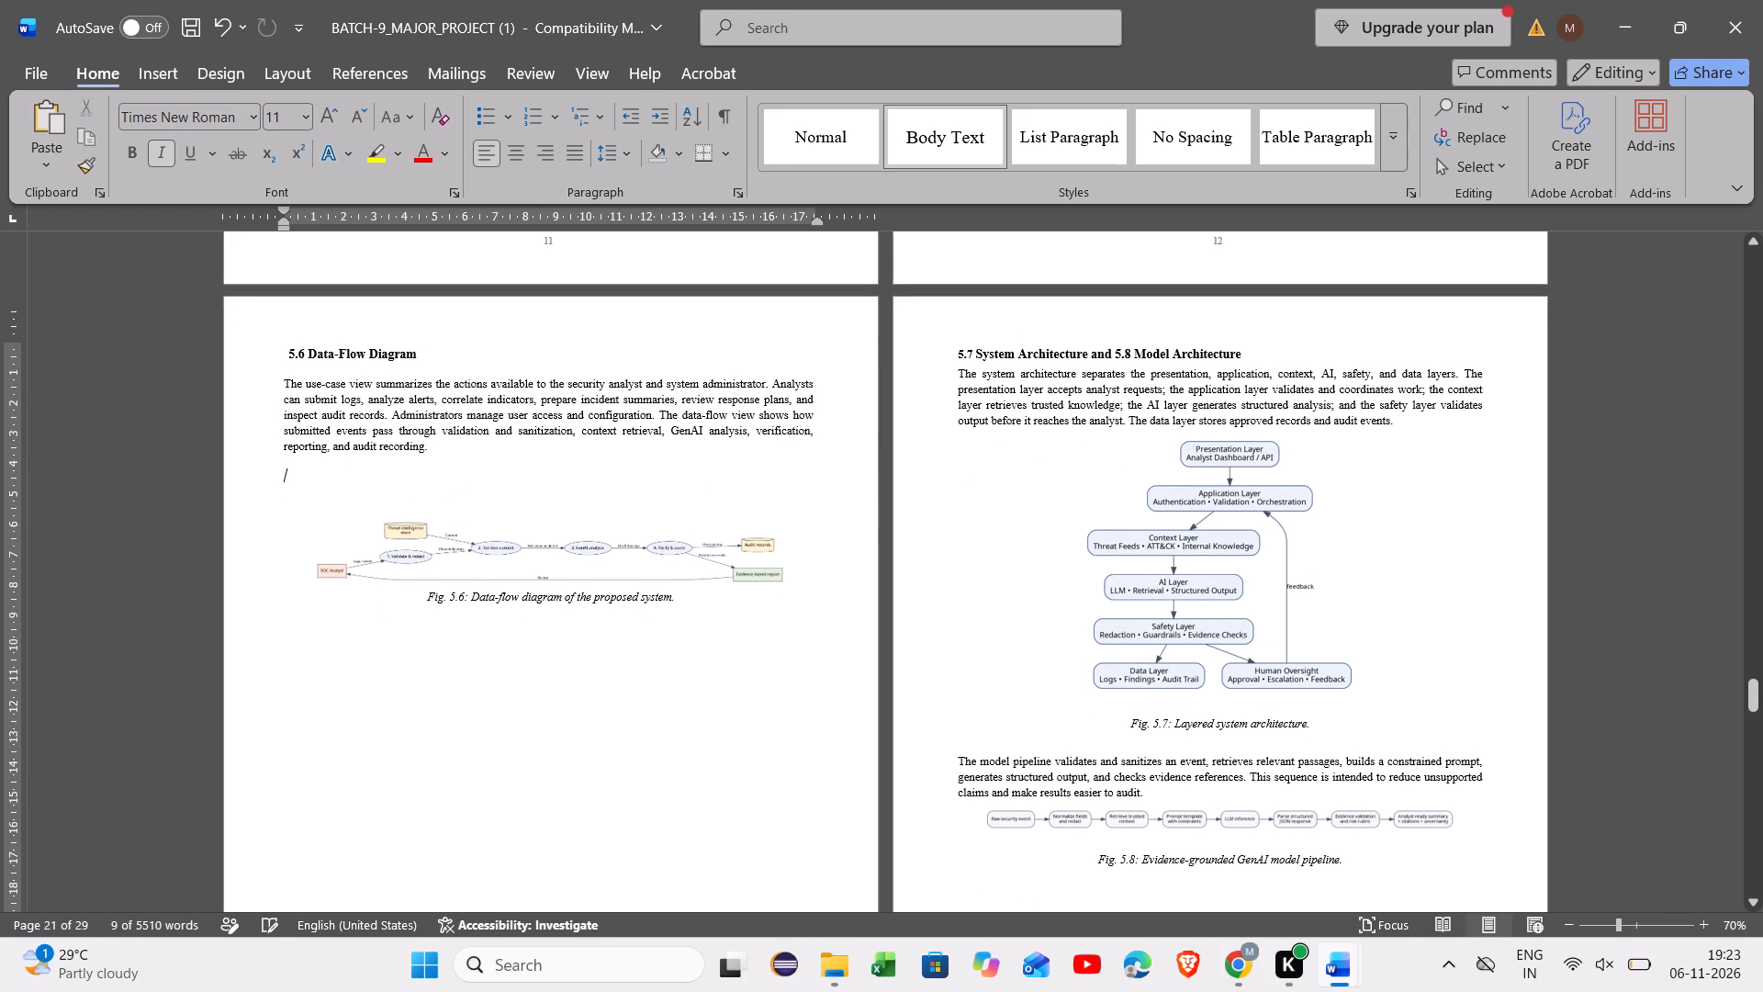
{"action": "key", "text": "BackSpace"}
{"action": "key", "text": "BackSpace"}
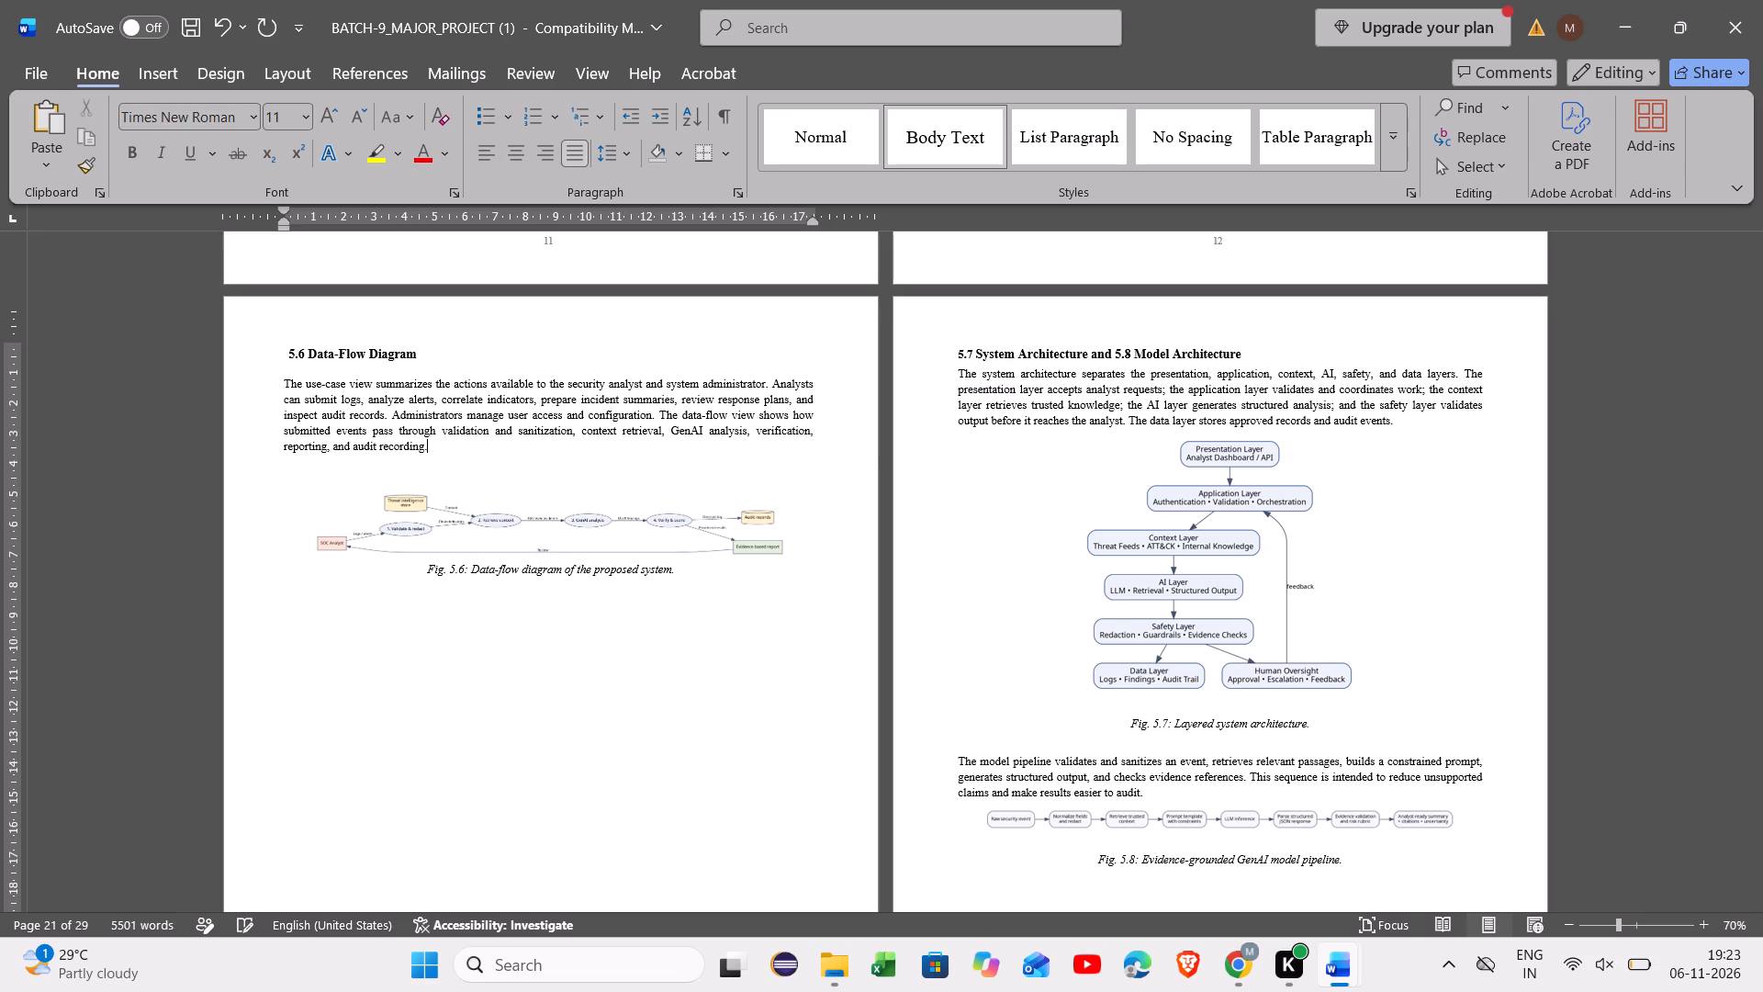
Try to pull the section 5.7 heading up onto the Fig. 5.6 page, removing its indent and restoring the caption's final period.
{"action": "left_click", "coordinate": [956, 352]}
{"action": "key", "text": "BackSpace"}
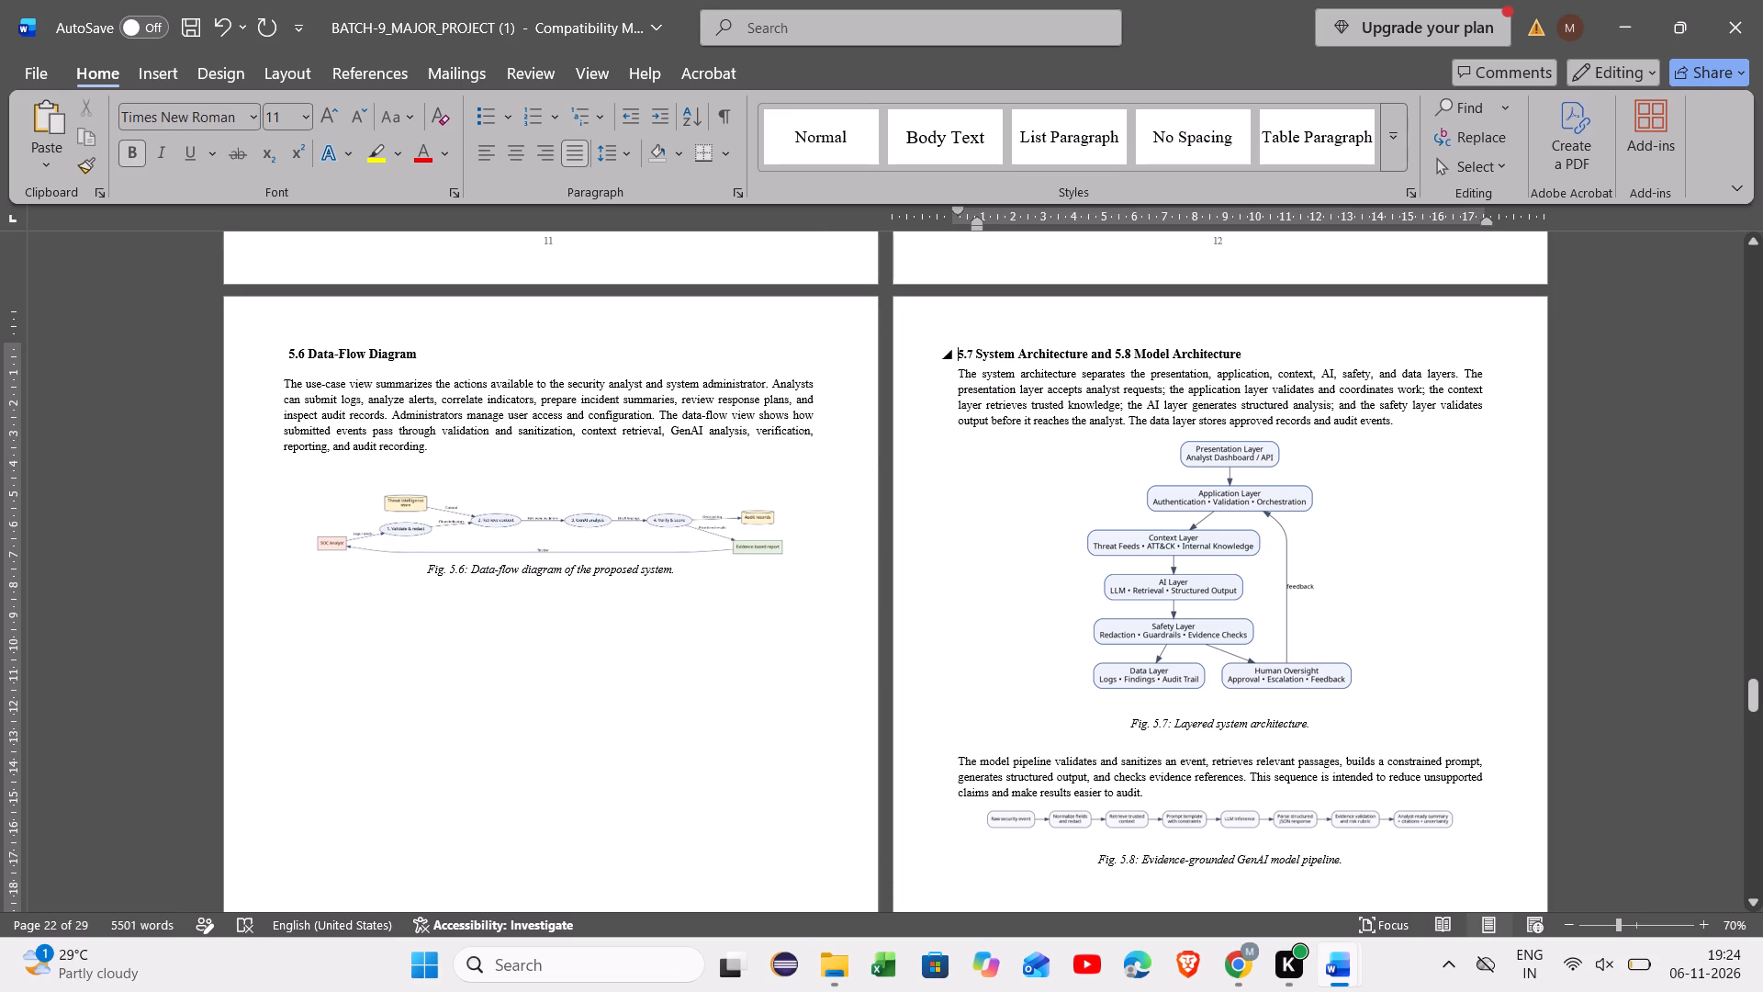
{"action": "key", "text": "BackSpace"}
{"action": "key", "text": "BackSpace"}
{"action": "key", "text": "BackSpace"}
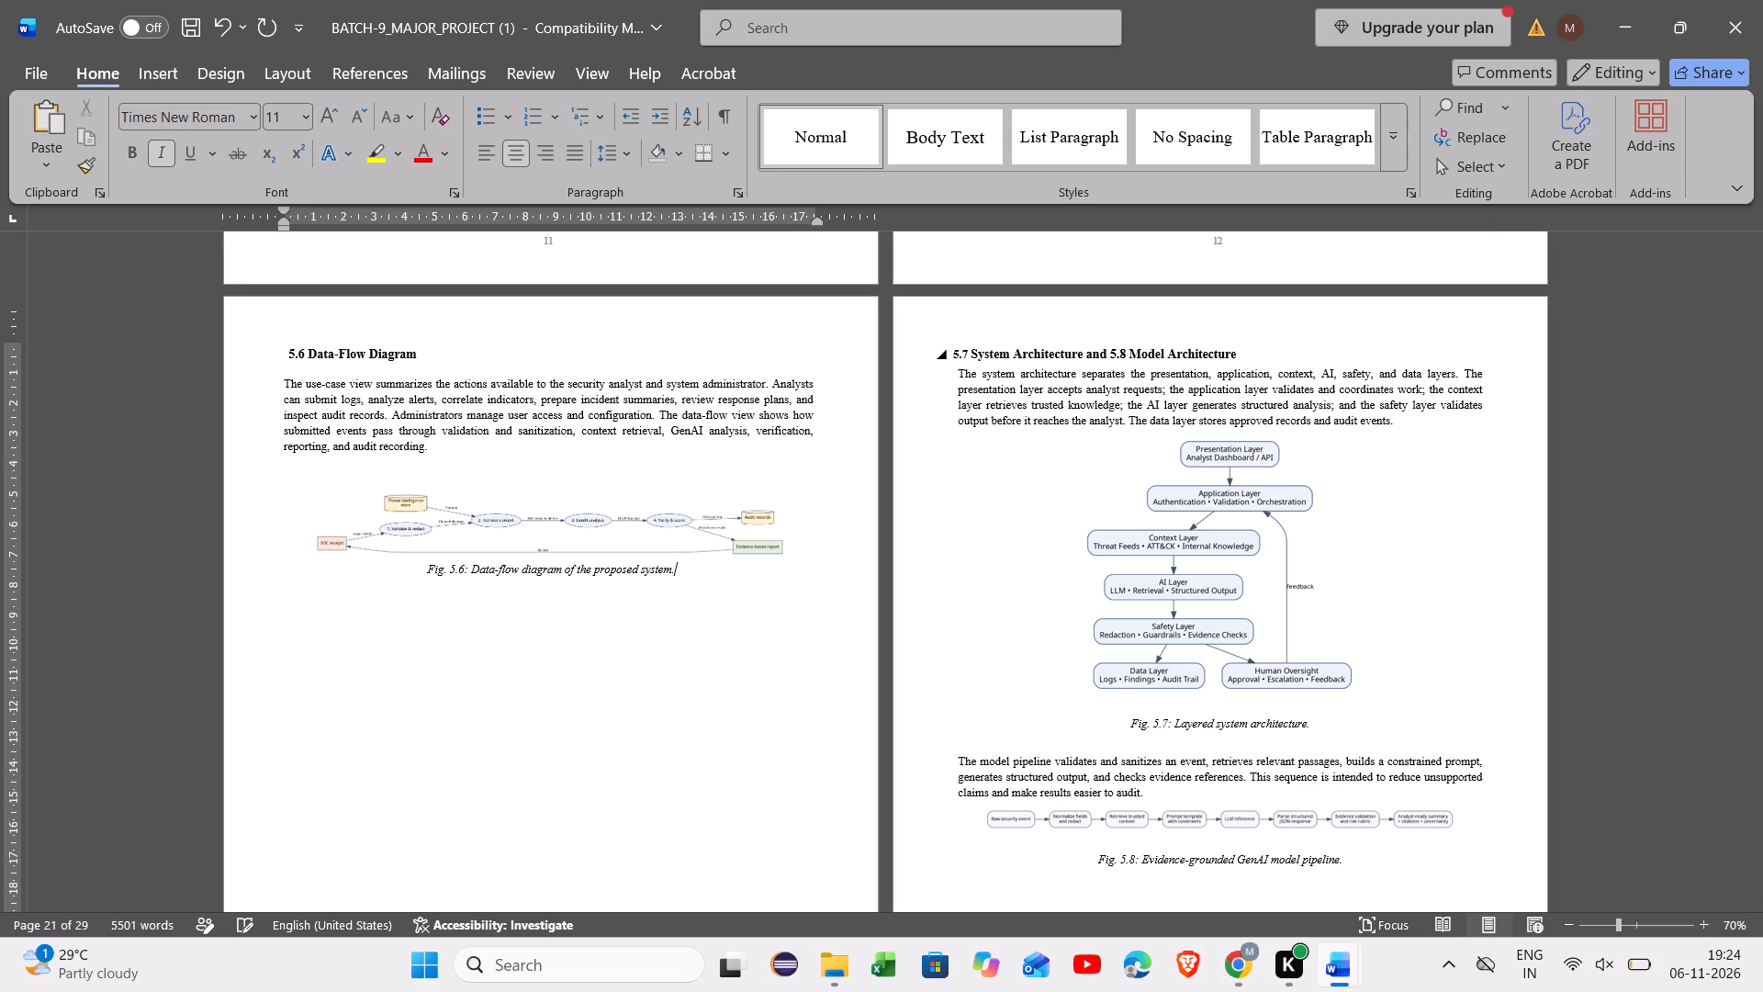
{"action": "key", "text": "BackSpace"}
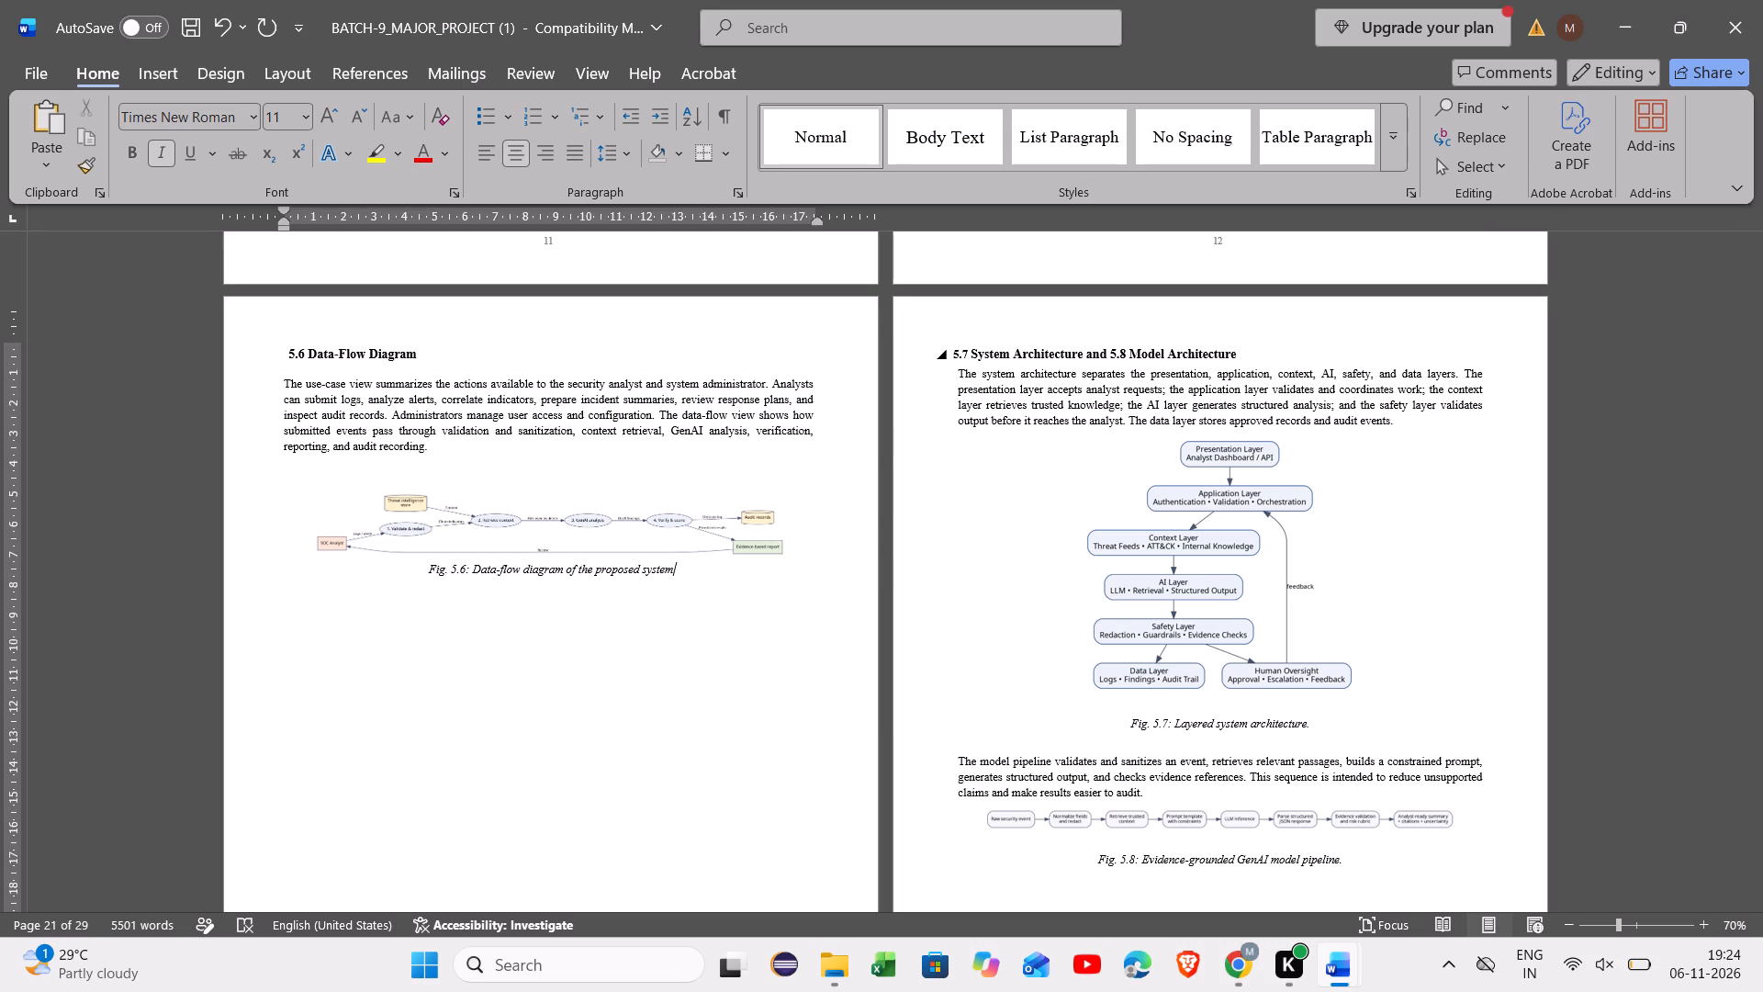
{"action": "key", "text": "ctrl+z"}
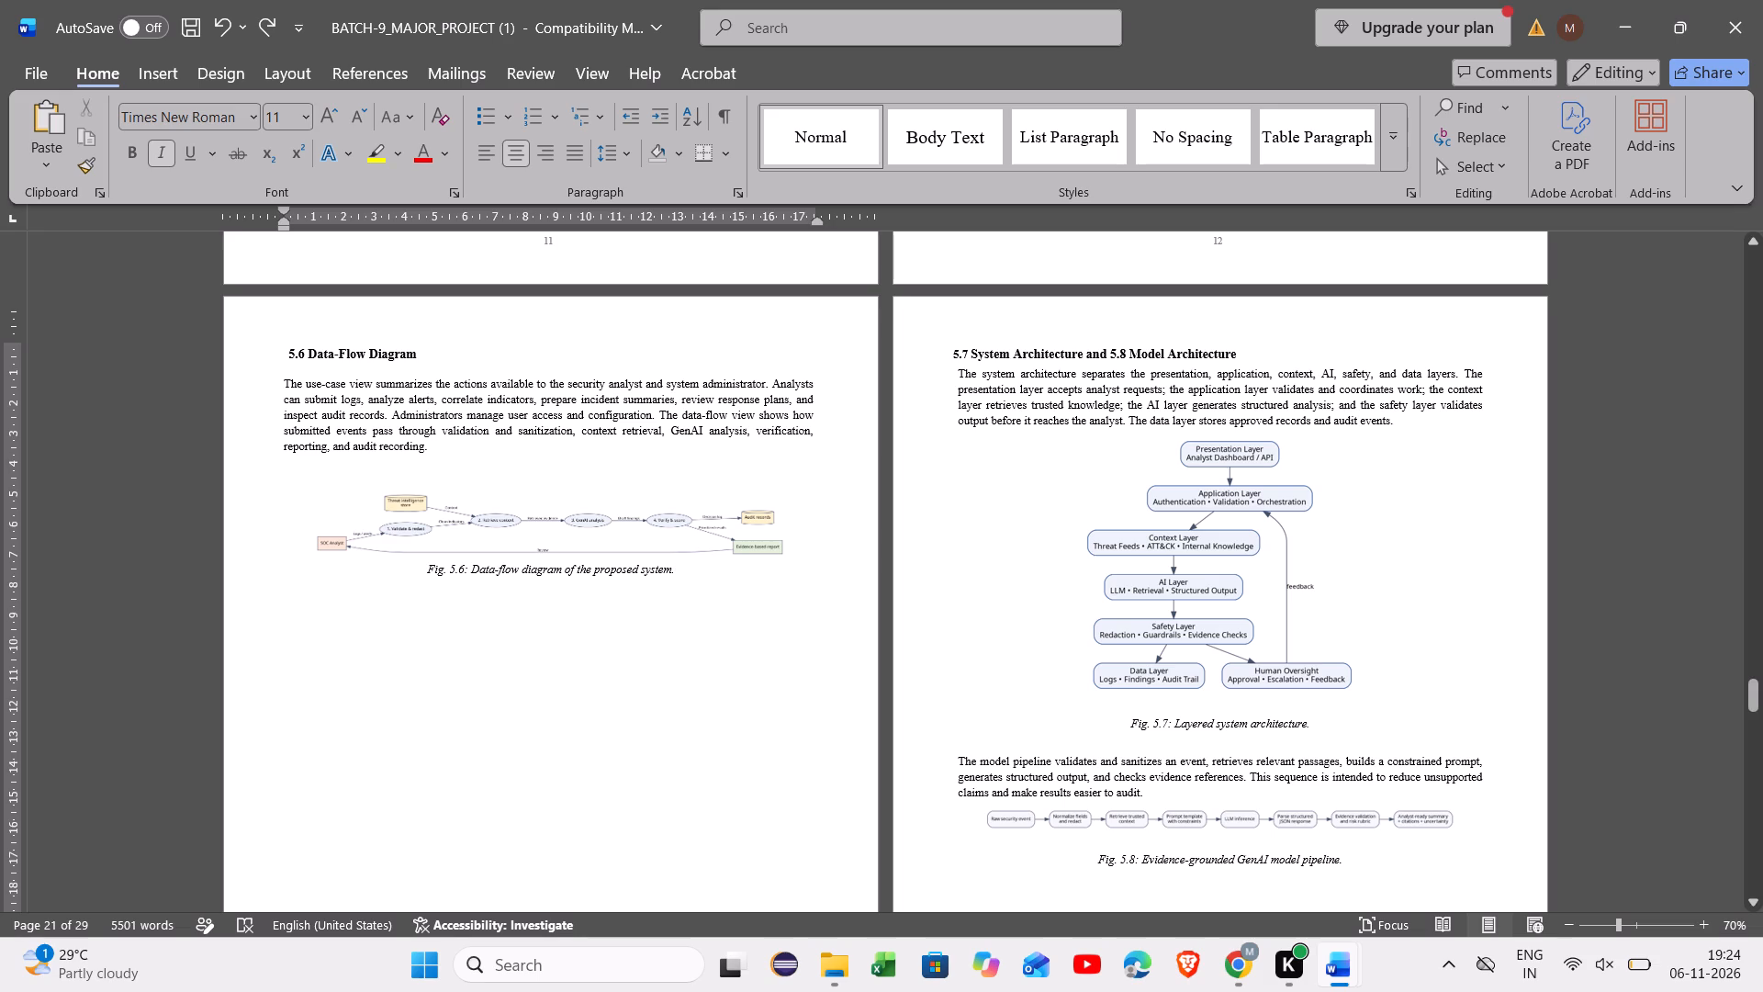
Insert blank line space directly below the Fig. 5.6 data-flow diagram caption.
{"action": "key", "text": "Return"}
{"action": "key", "text": "Return"}
{"action": "key", "text": "Return"}
{"action": "key", "text": "Return"}
{"action": "key", "text": "BackSpace"}
{"action": "key", "text": "BackSpace"}
{"action": "key", "text": "BackSpace"}
{"action": "left_click", "coordinate": [713, 633]}
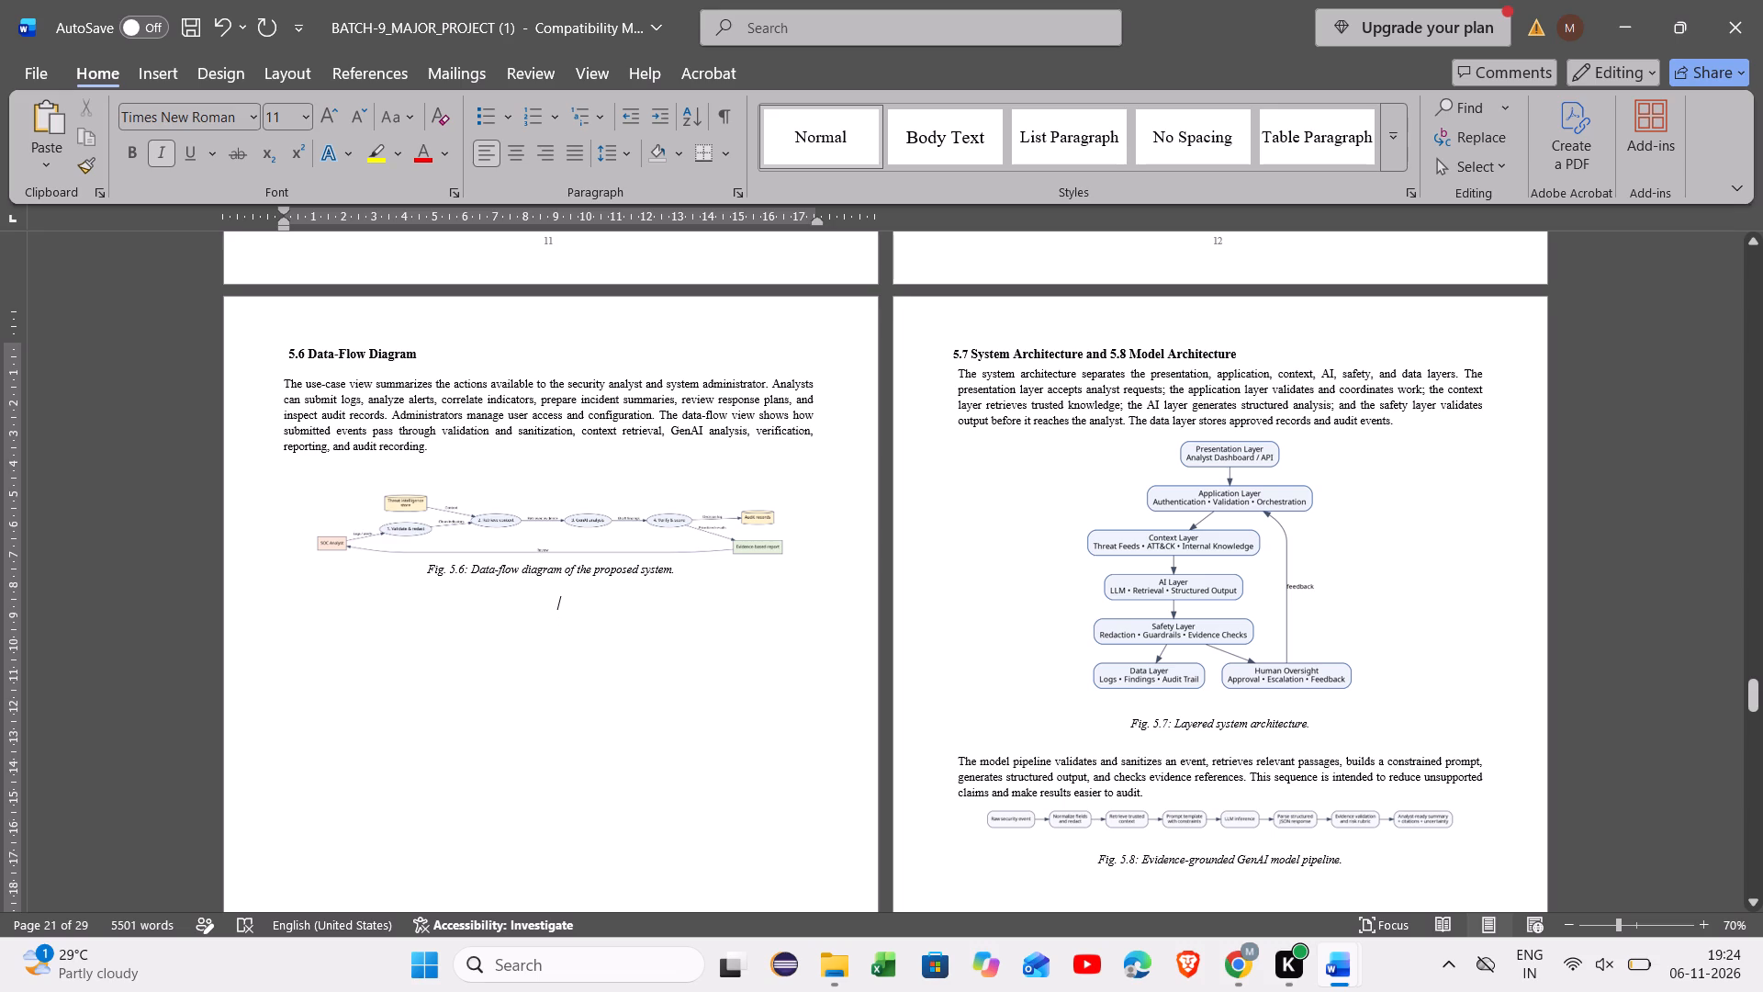
{"action": "left_click", "coordinate": [684, 575]}
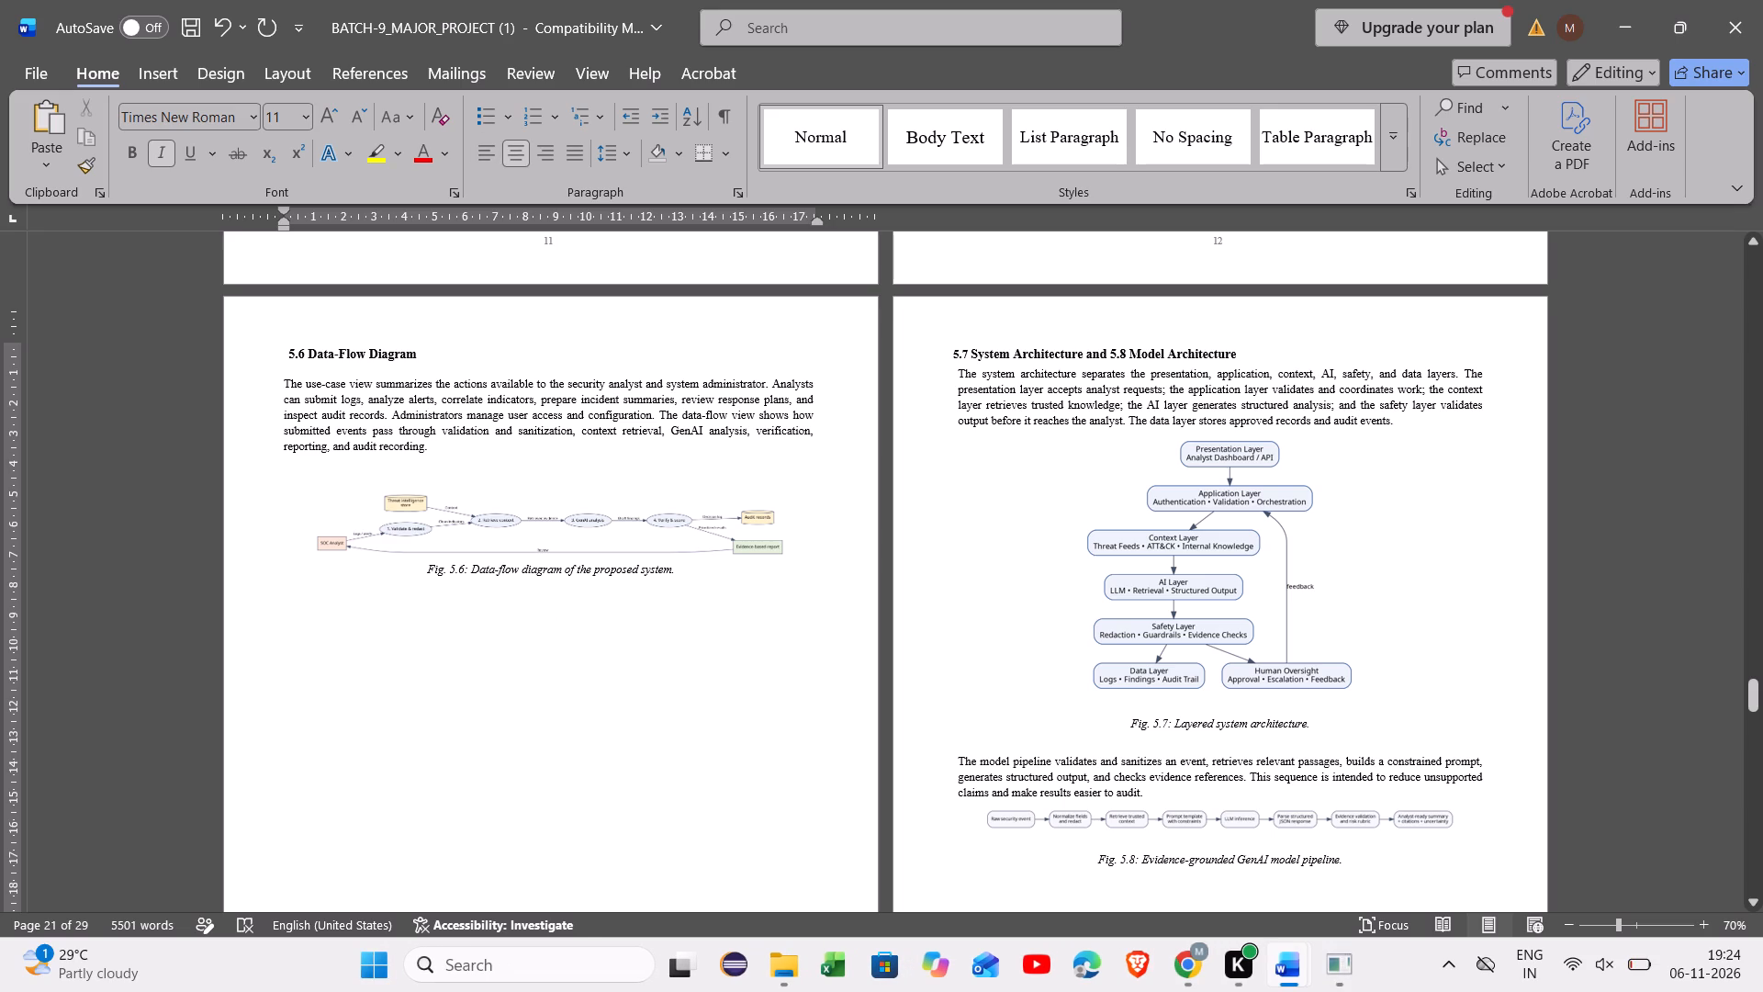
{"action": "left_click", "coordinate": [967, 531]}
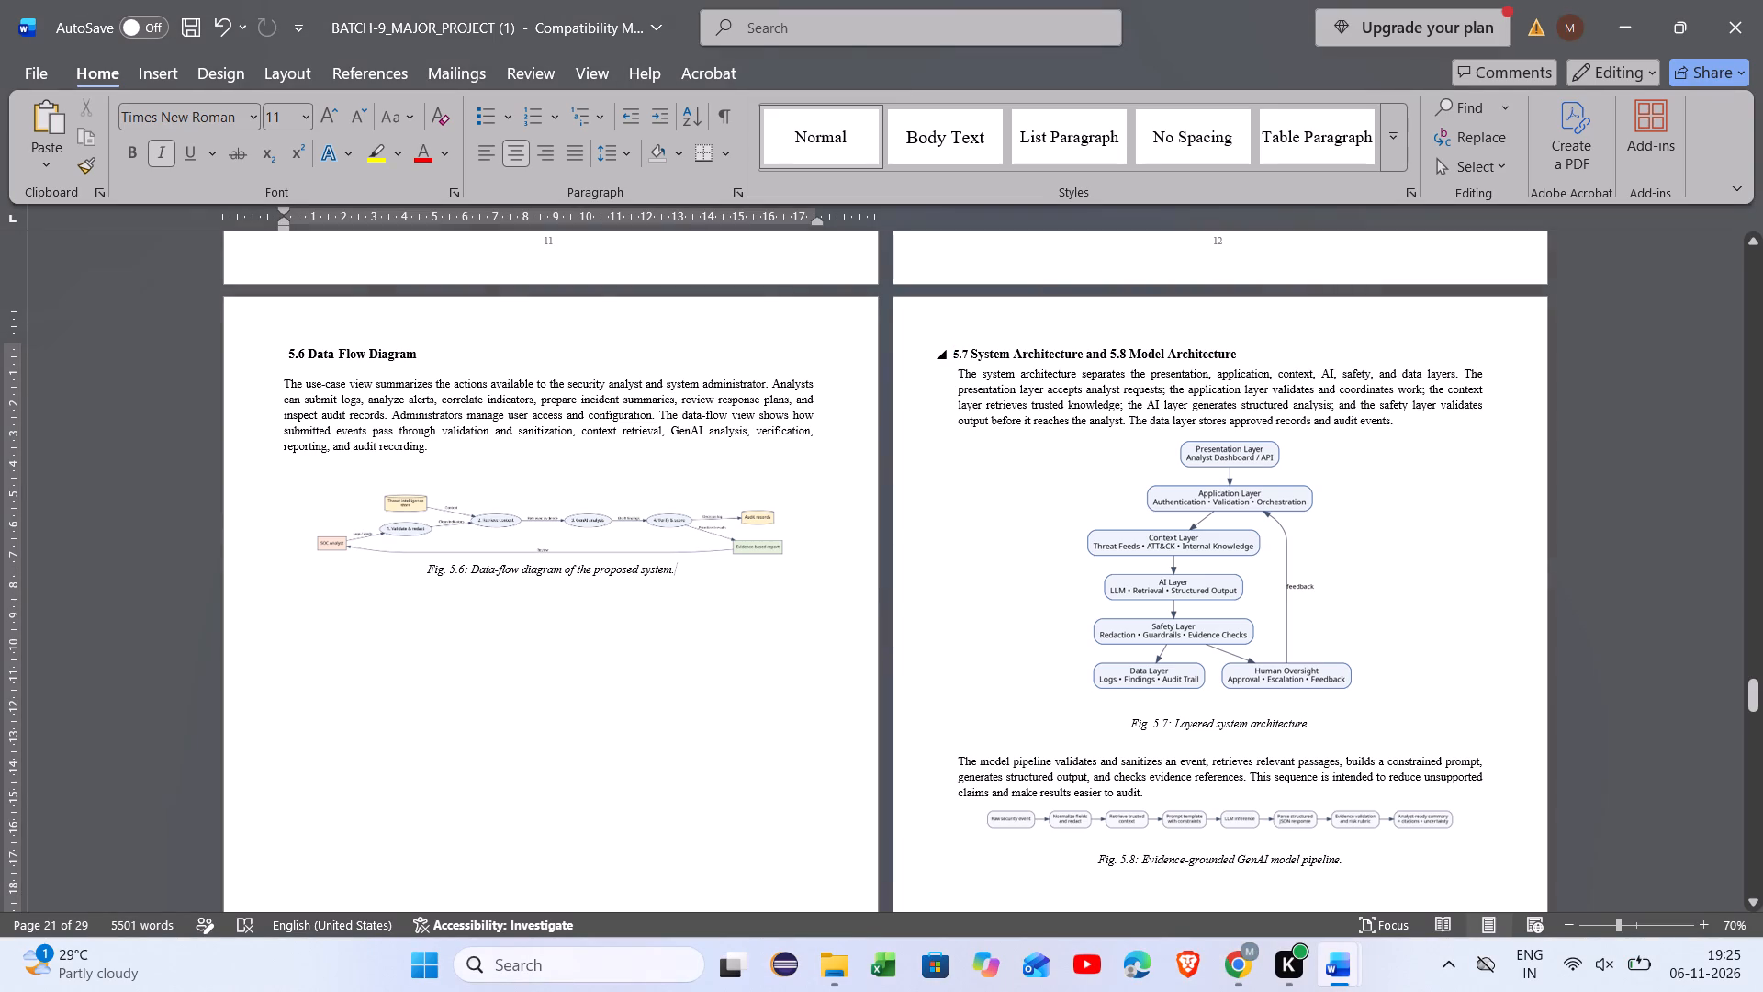
Copy the 5.7 heading and its system architecture paragraph into the space below the Fig. 5.6 caption.
{"action": "left_click_drag", "start_coordinate": [952, 352], "coordinate": [1400, 391]}
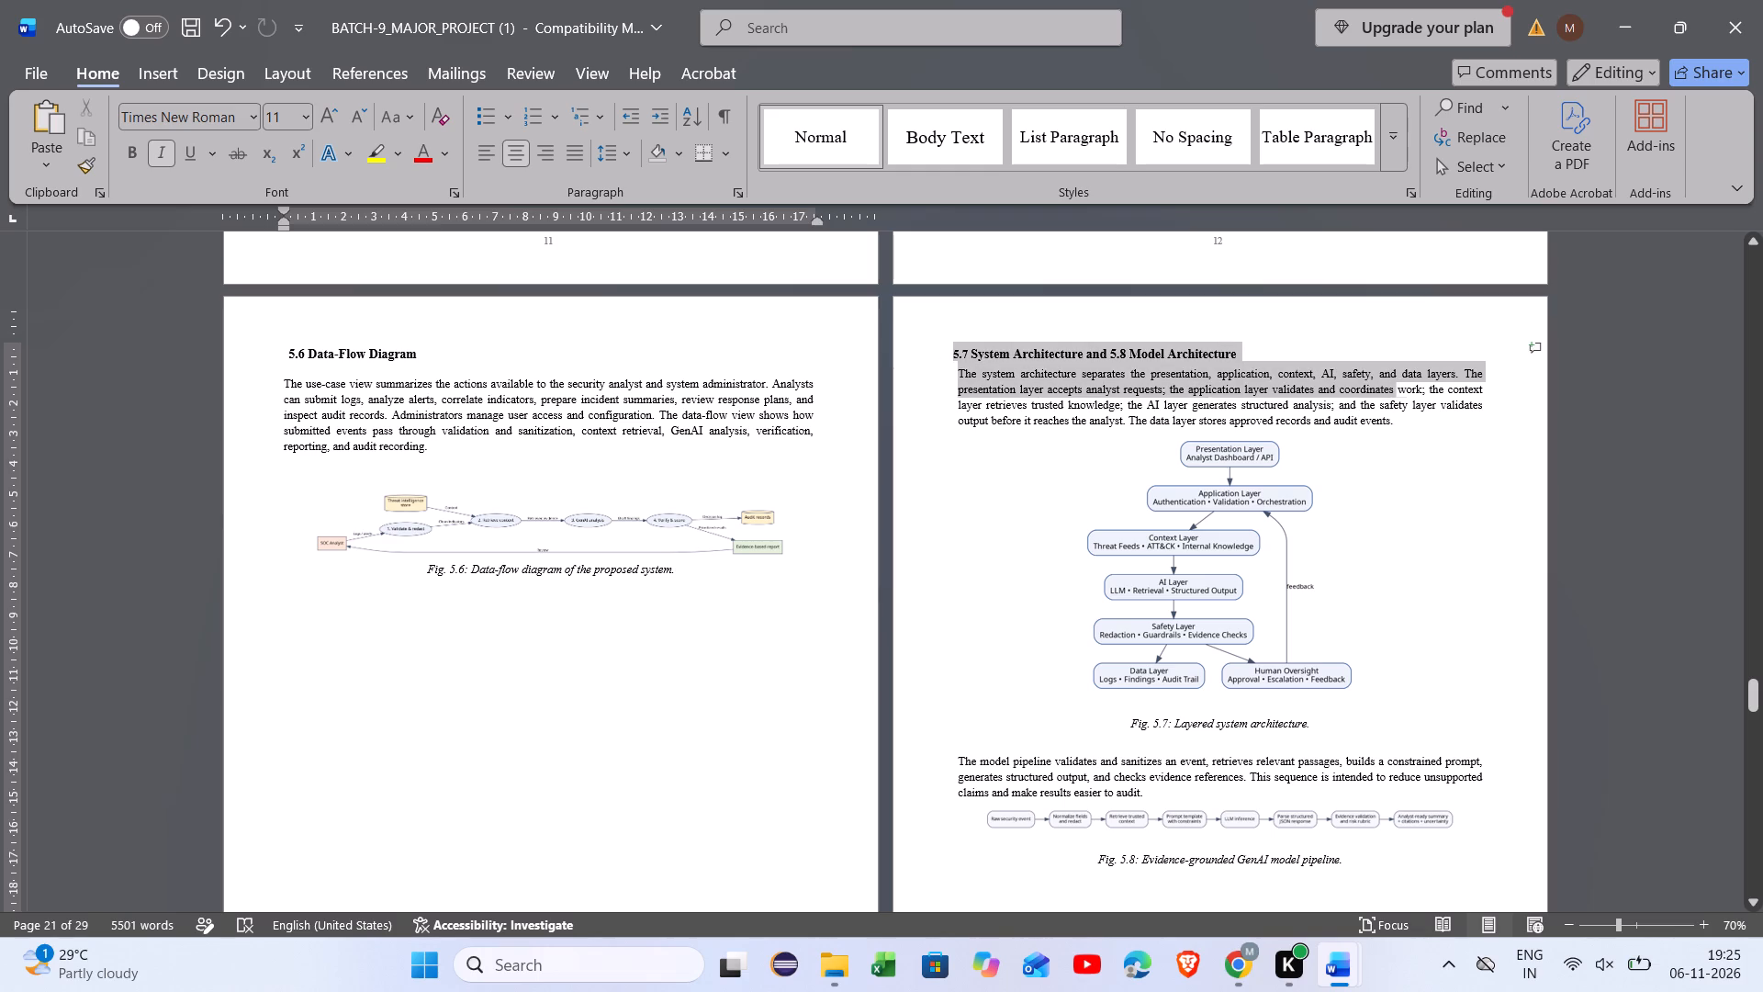
{"action": "left_click_drag", "start_coordinate": [1400, 391], "coordinate": [1400, 425]}
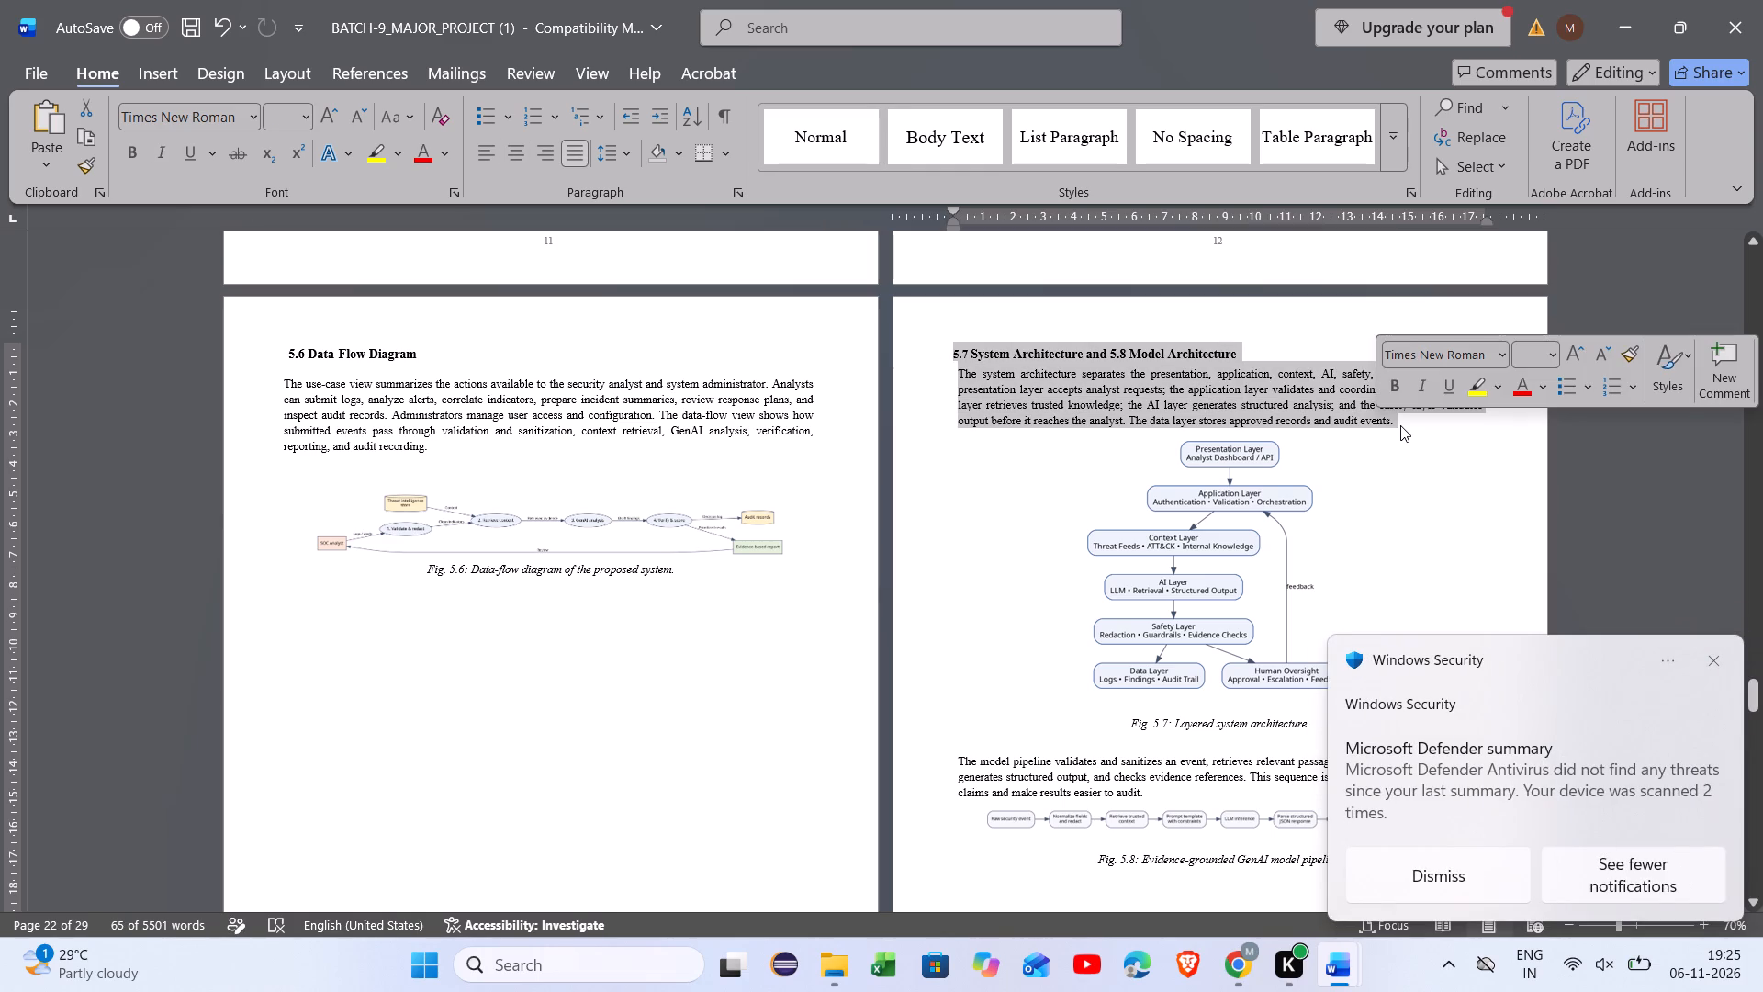
{"action": "key", "text": "ctrl+c"}
{"action": "left_click", "coordinate": [1400, 425]}
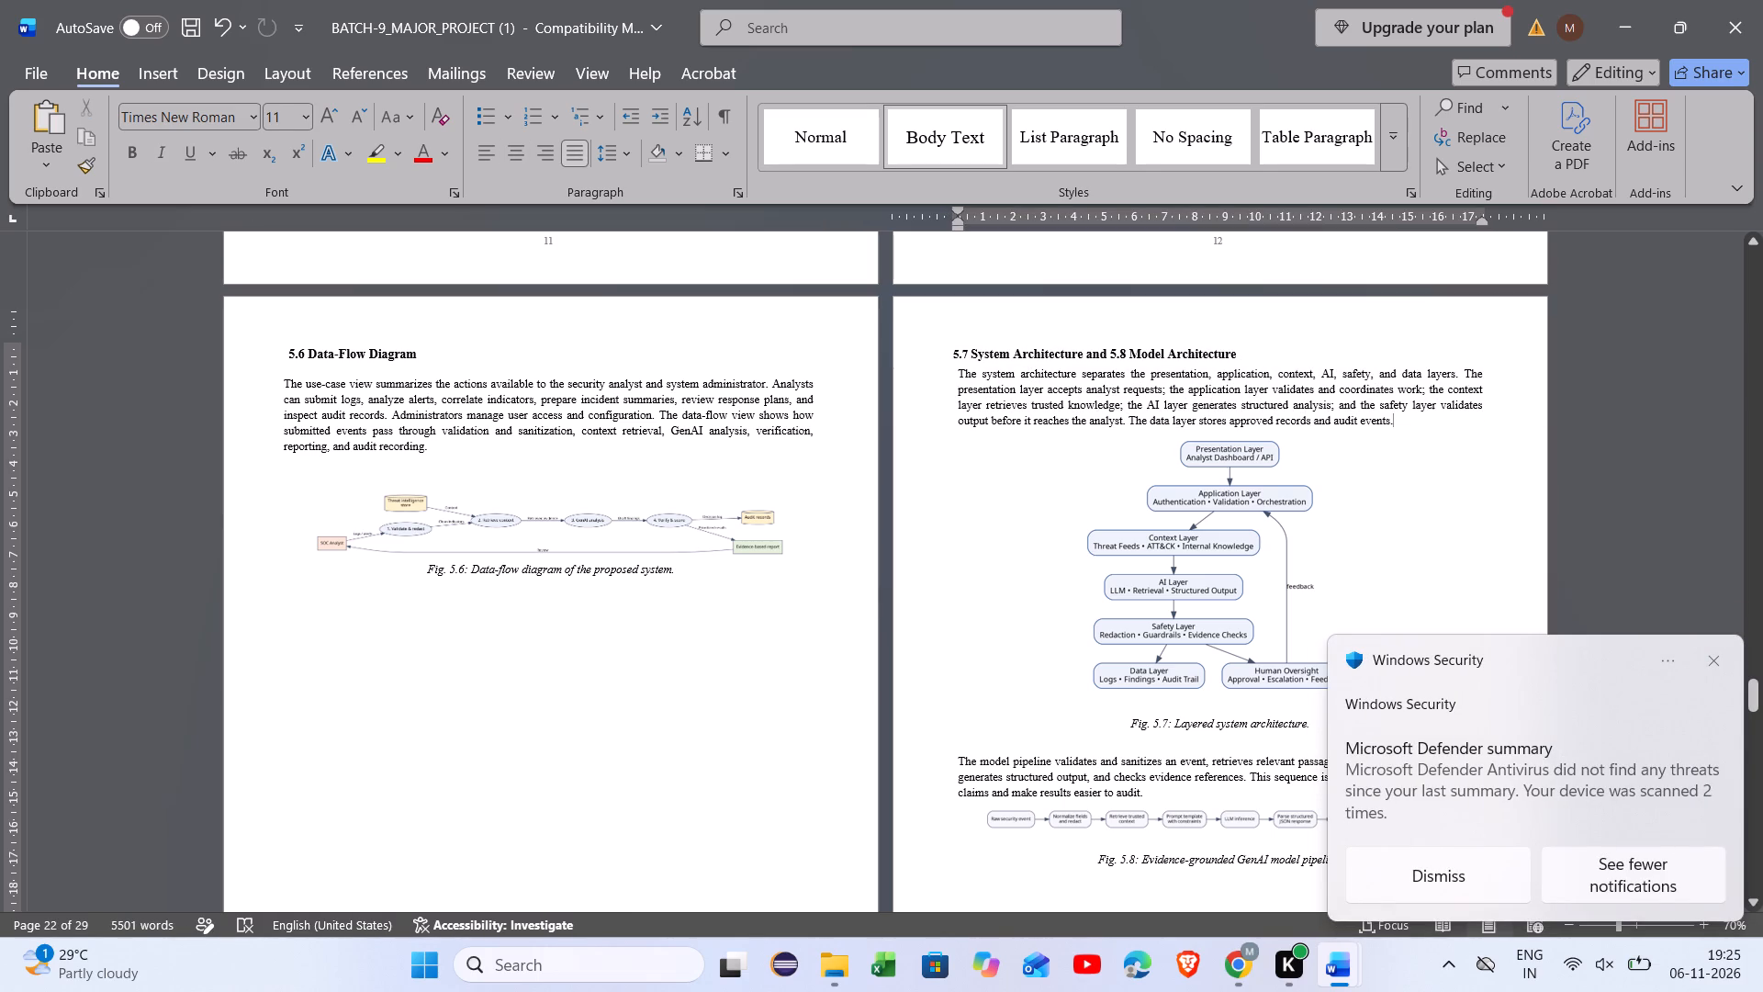
{"action": "left_click", "coordinate": [399, 546]}
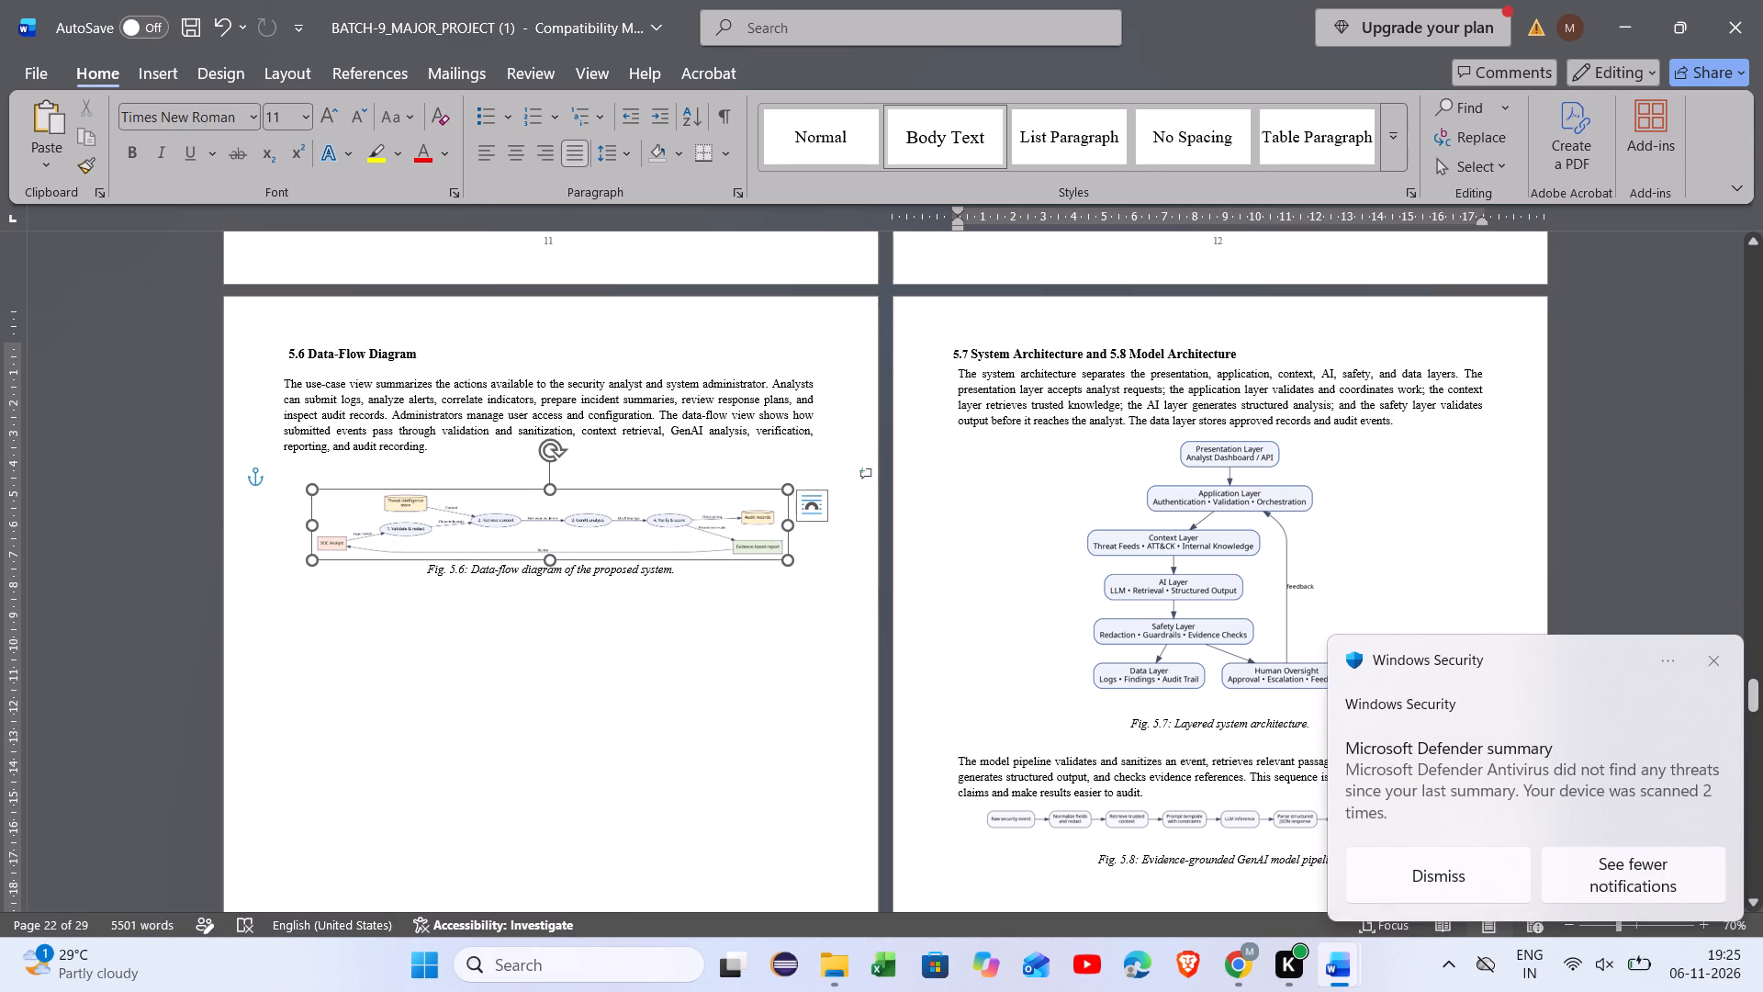
{"action": "left_click", "coordinate": [369, 631]}
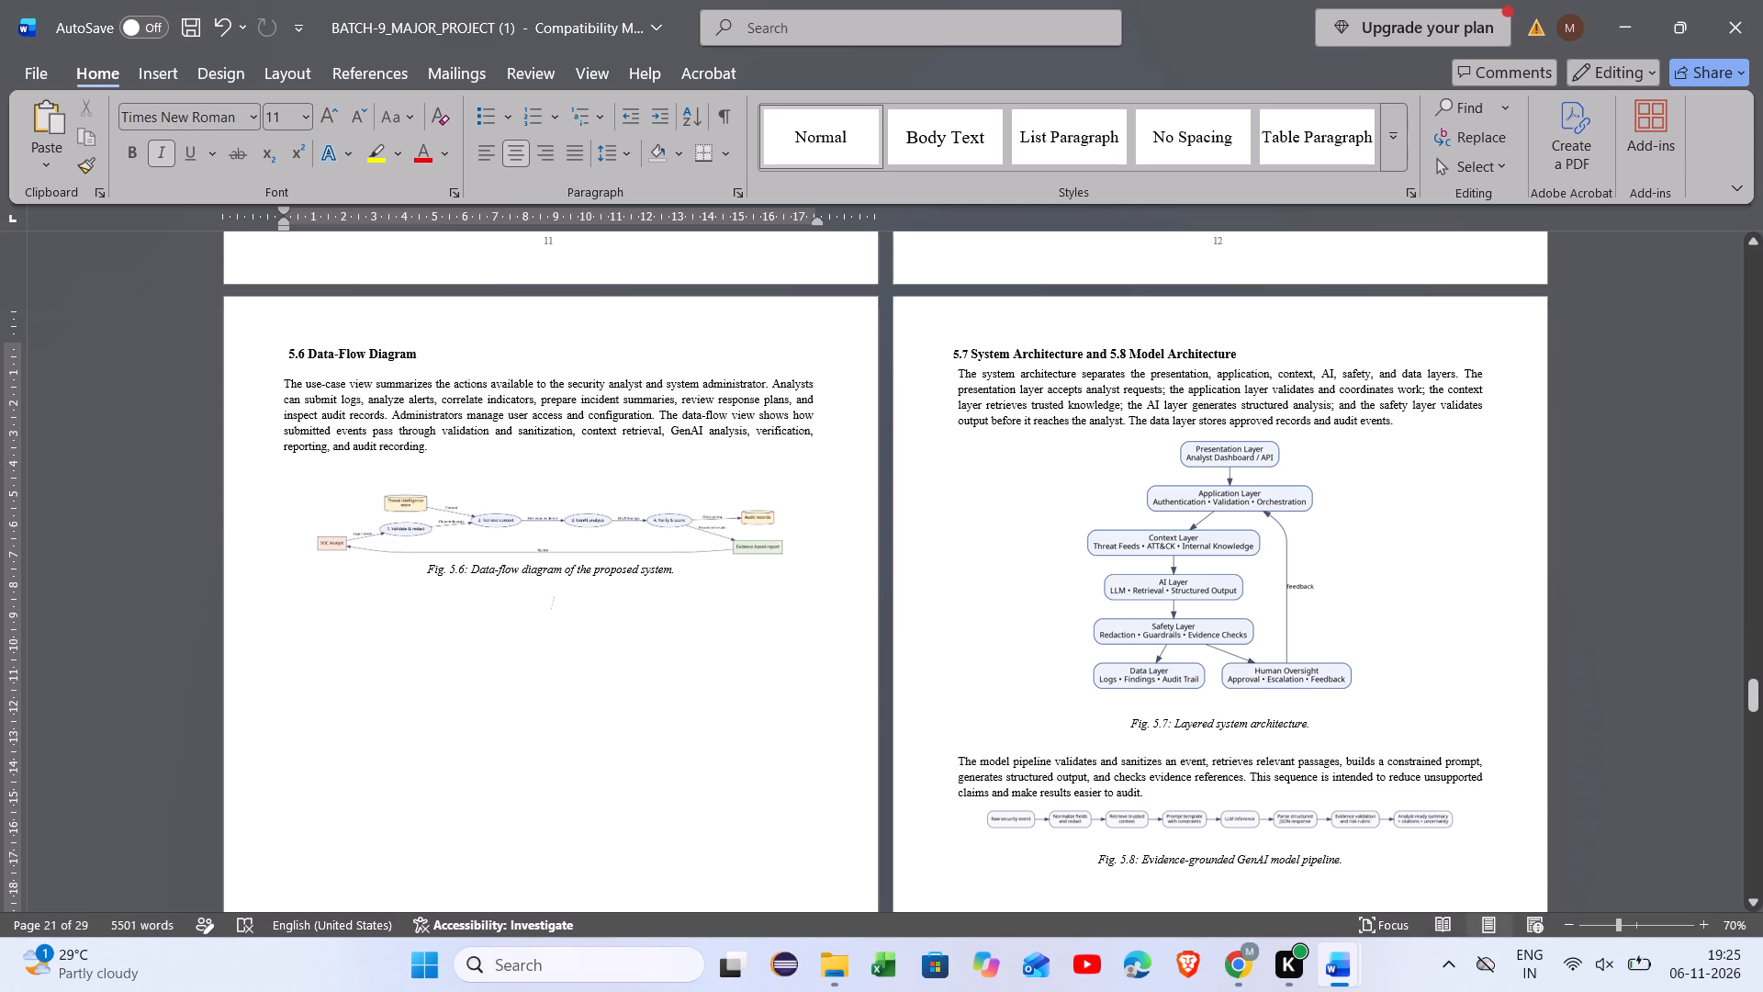
{"action": "key", "text": "ctrl+v"}
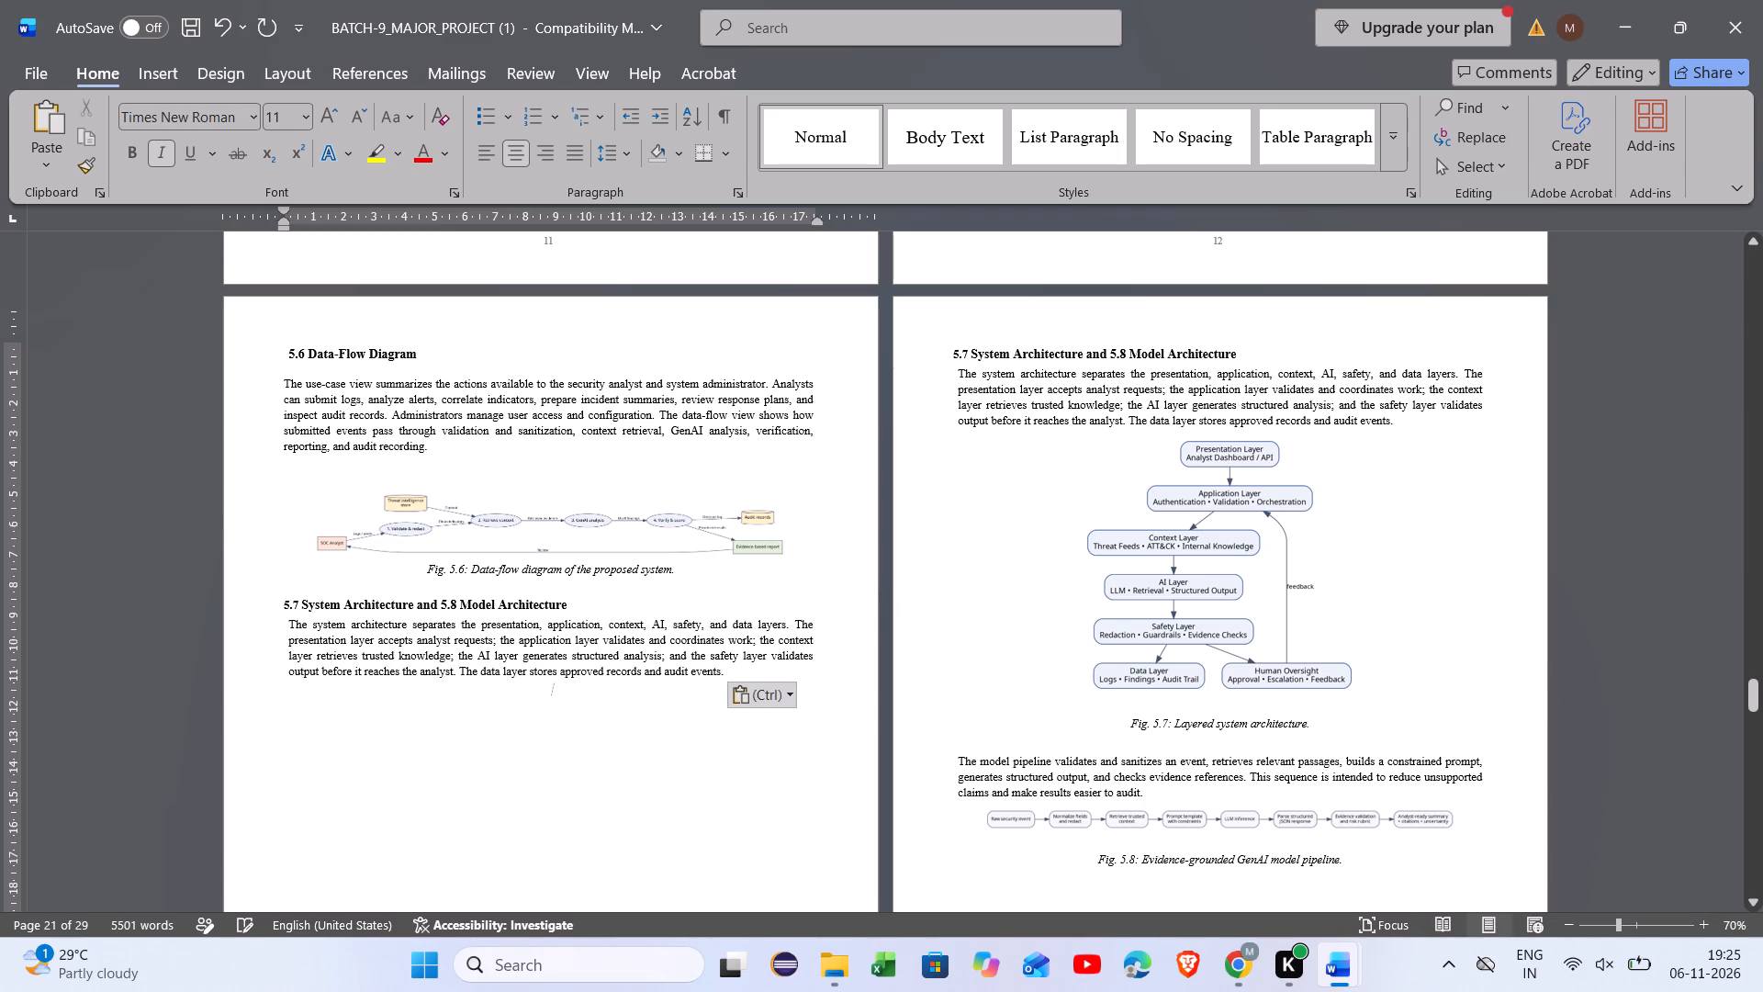
Remove the left indent from the copied system architecture paragraph on the Fig. 5.6 page.
{"action": "scroll", "coordinate": [714, 802], "scroll_direction": "down", "scroll_amount": 2}
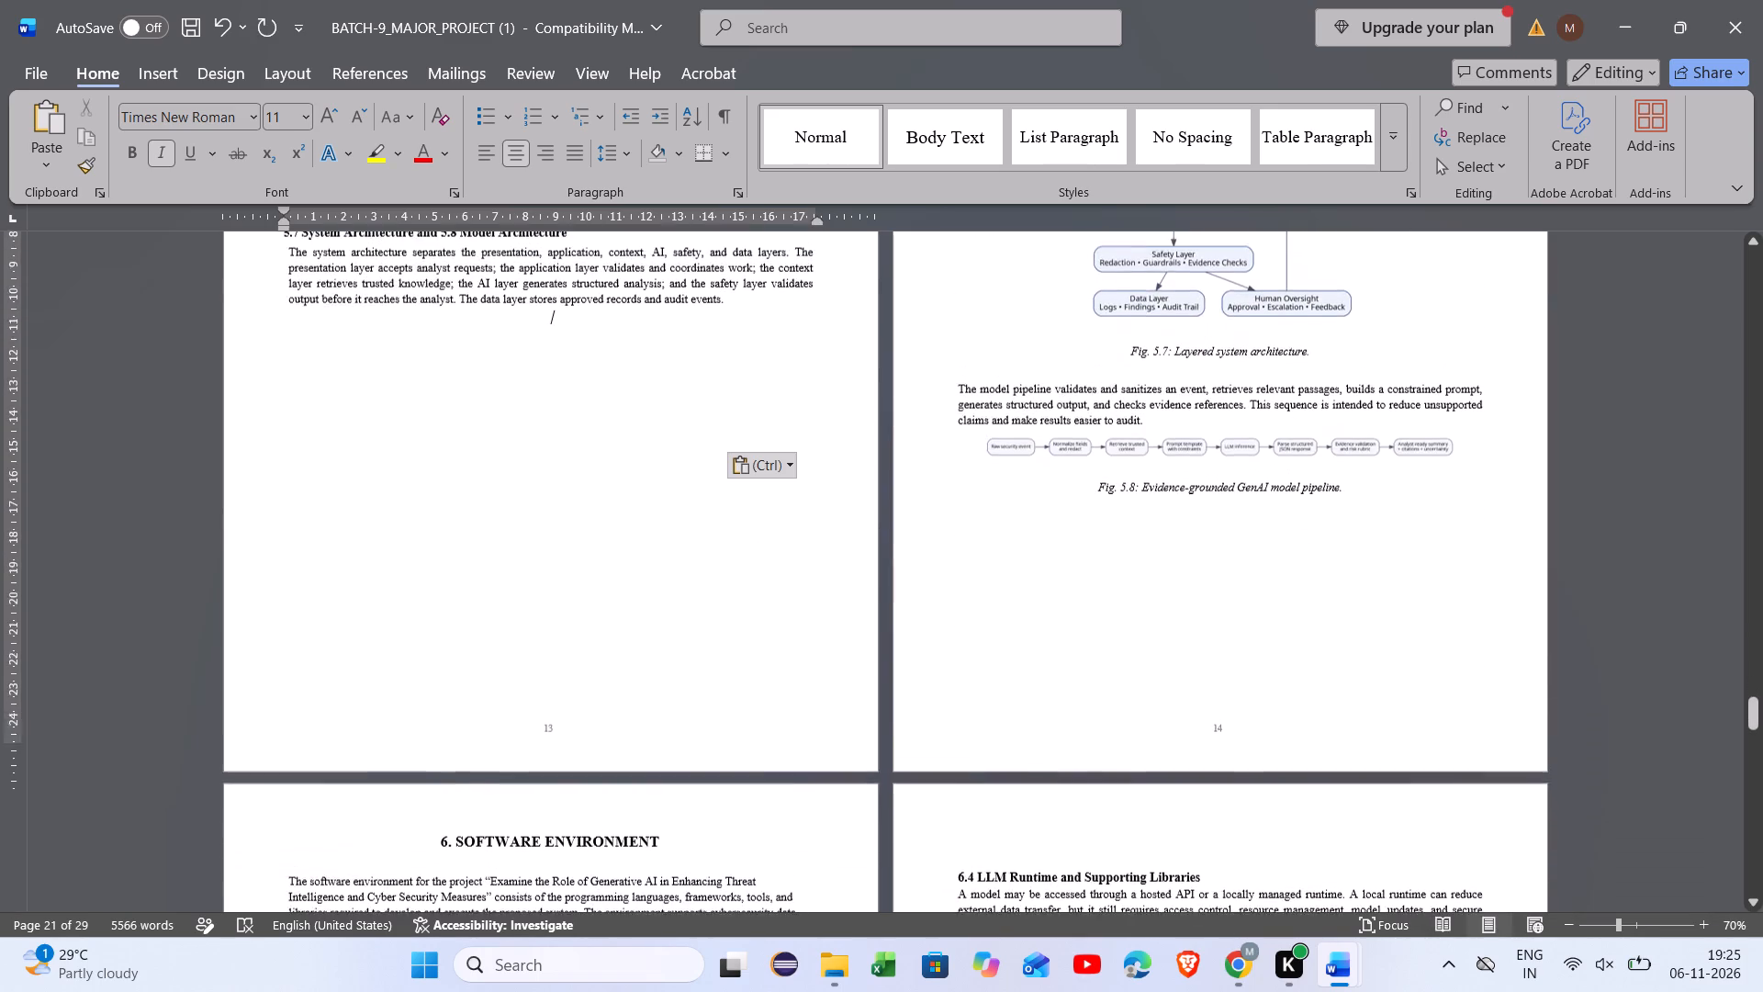
{"action": "scroll", "coordinate": [782, 712], "scroll_direction": "up", "scroll_amount": 1}
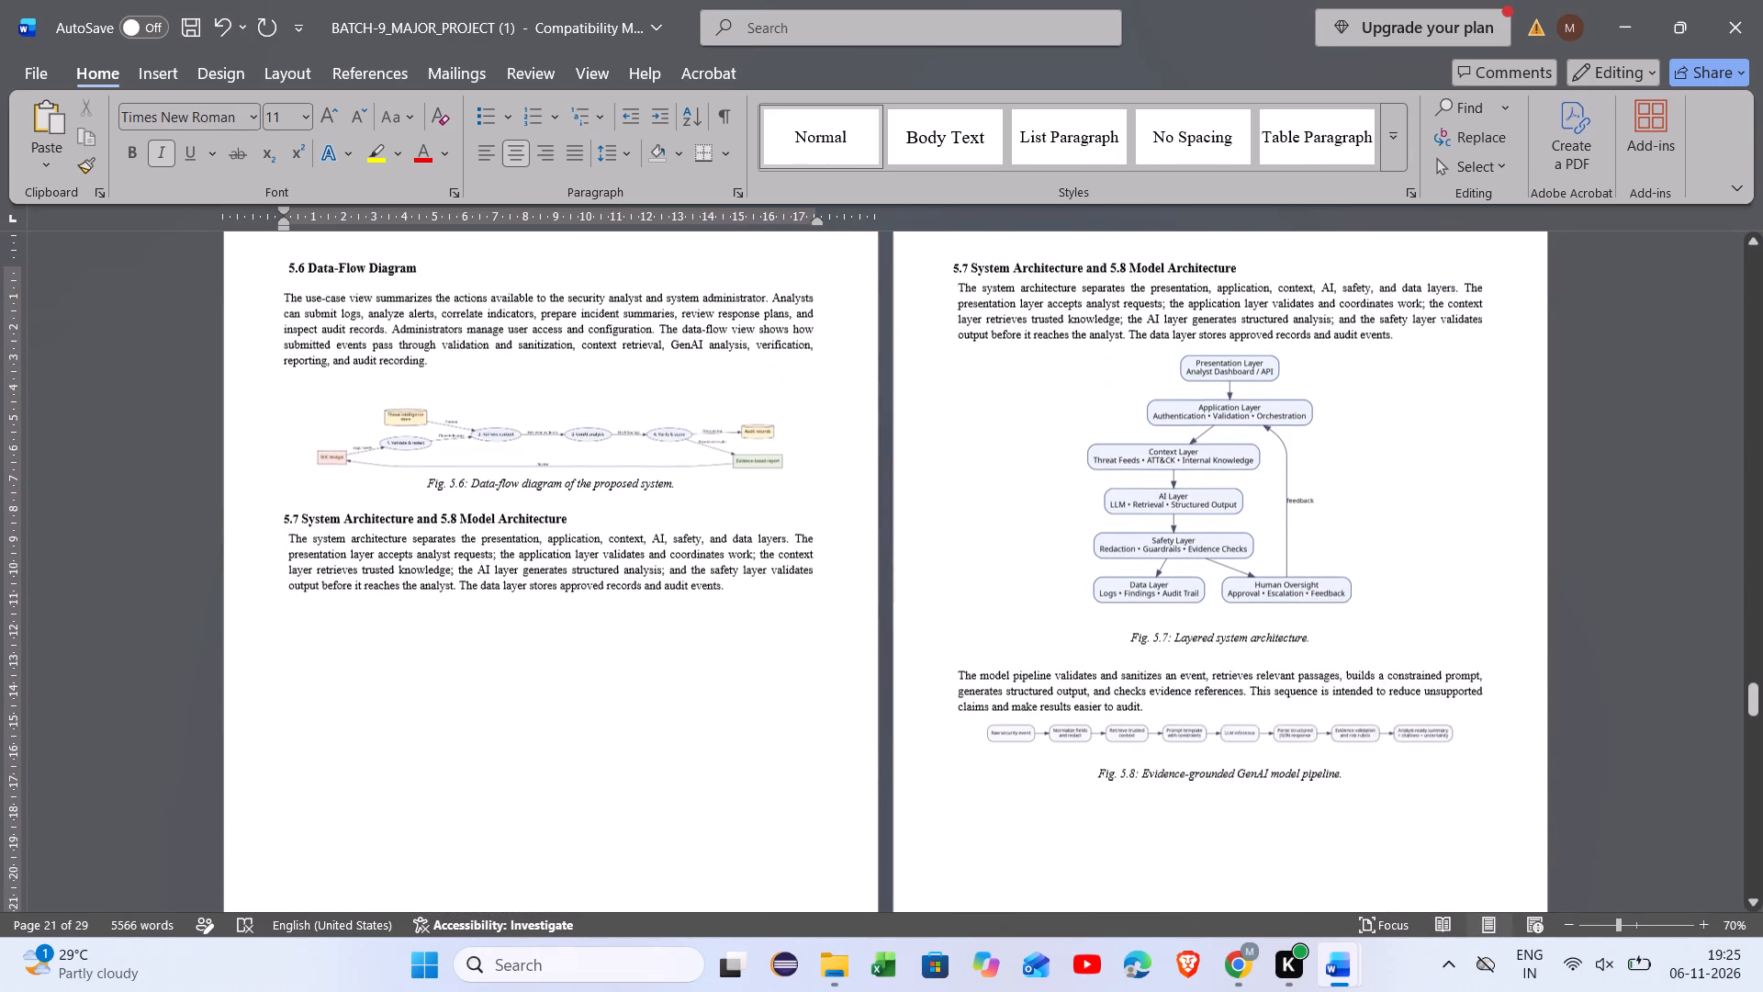
{"action": "scroll", "coordinate": [782, 712], "scroll_direction": "up", "scroll_amount": 1}
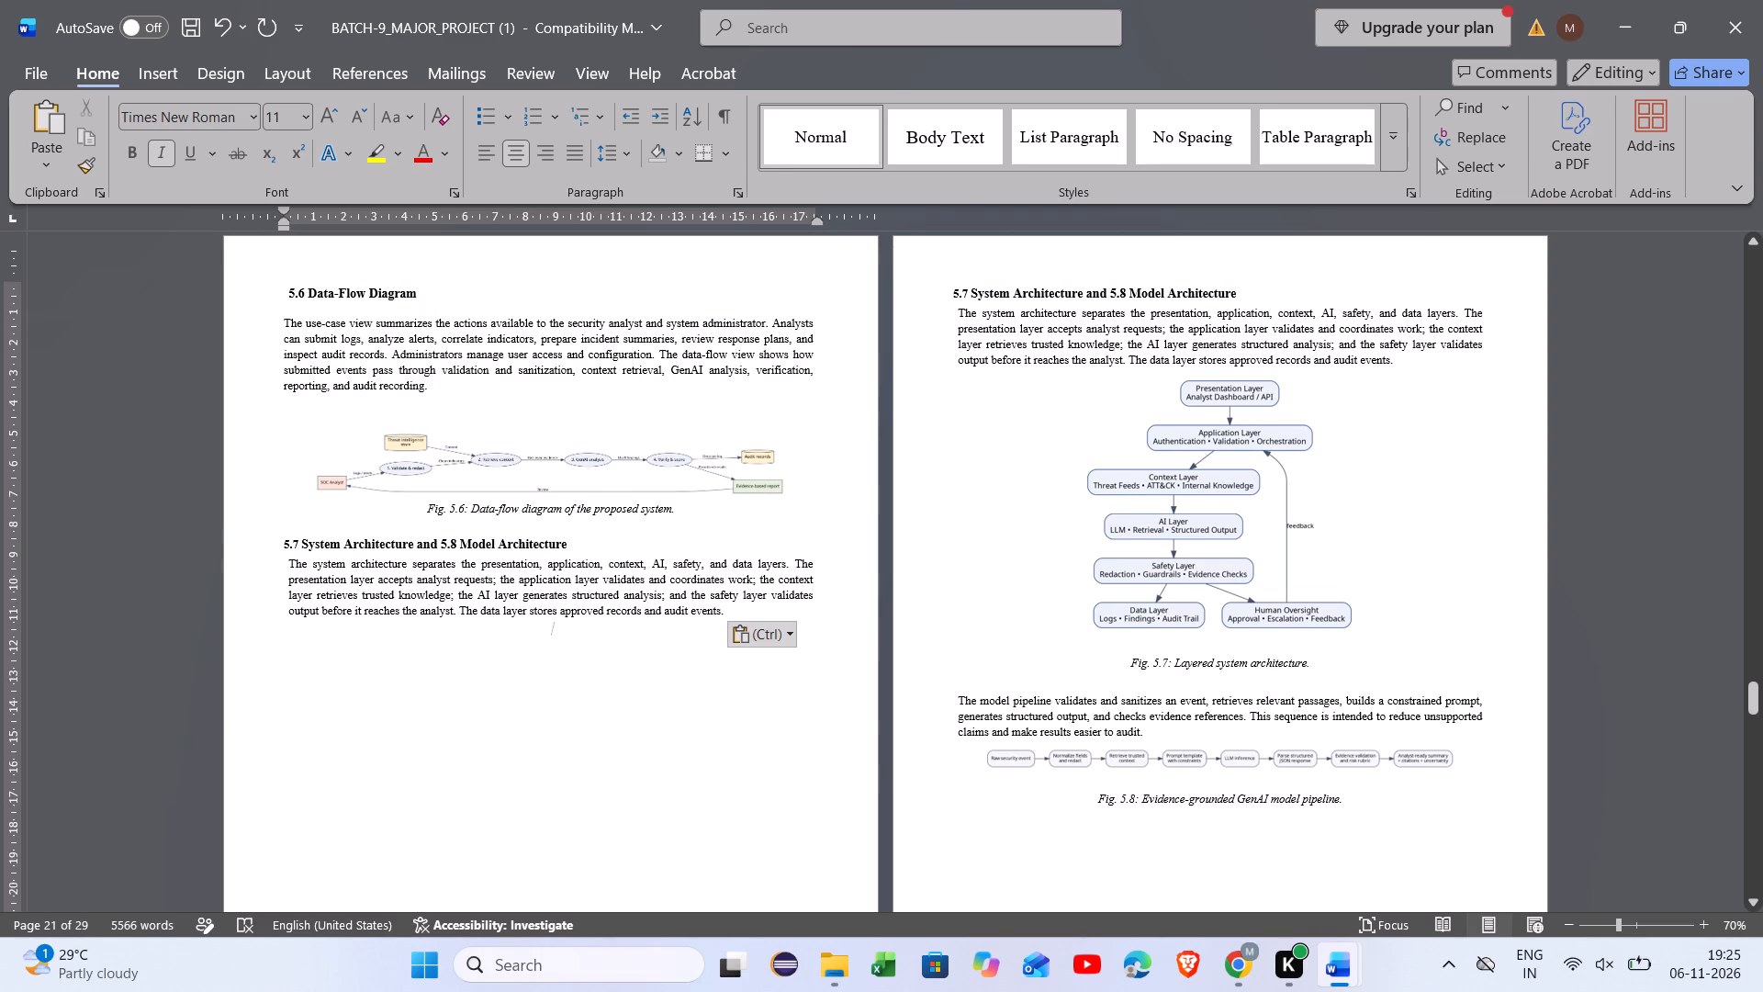
{"action": "scroll", "coordinate": [378, 595], "scroll_direction": "up", "scroll_amount": 3, "text": "ctrl"}
{"action": "scroll", "coordinate": [378, 595], "scroll_direction": "up", "scroll_amount": 1}
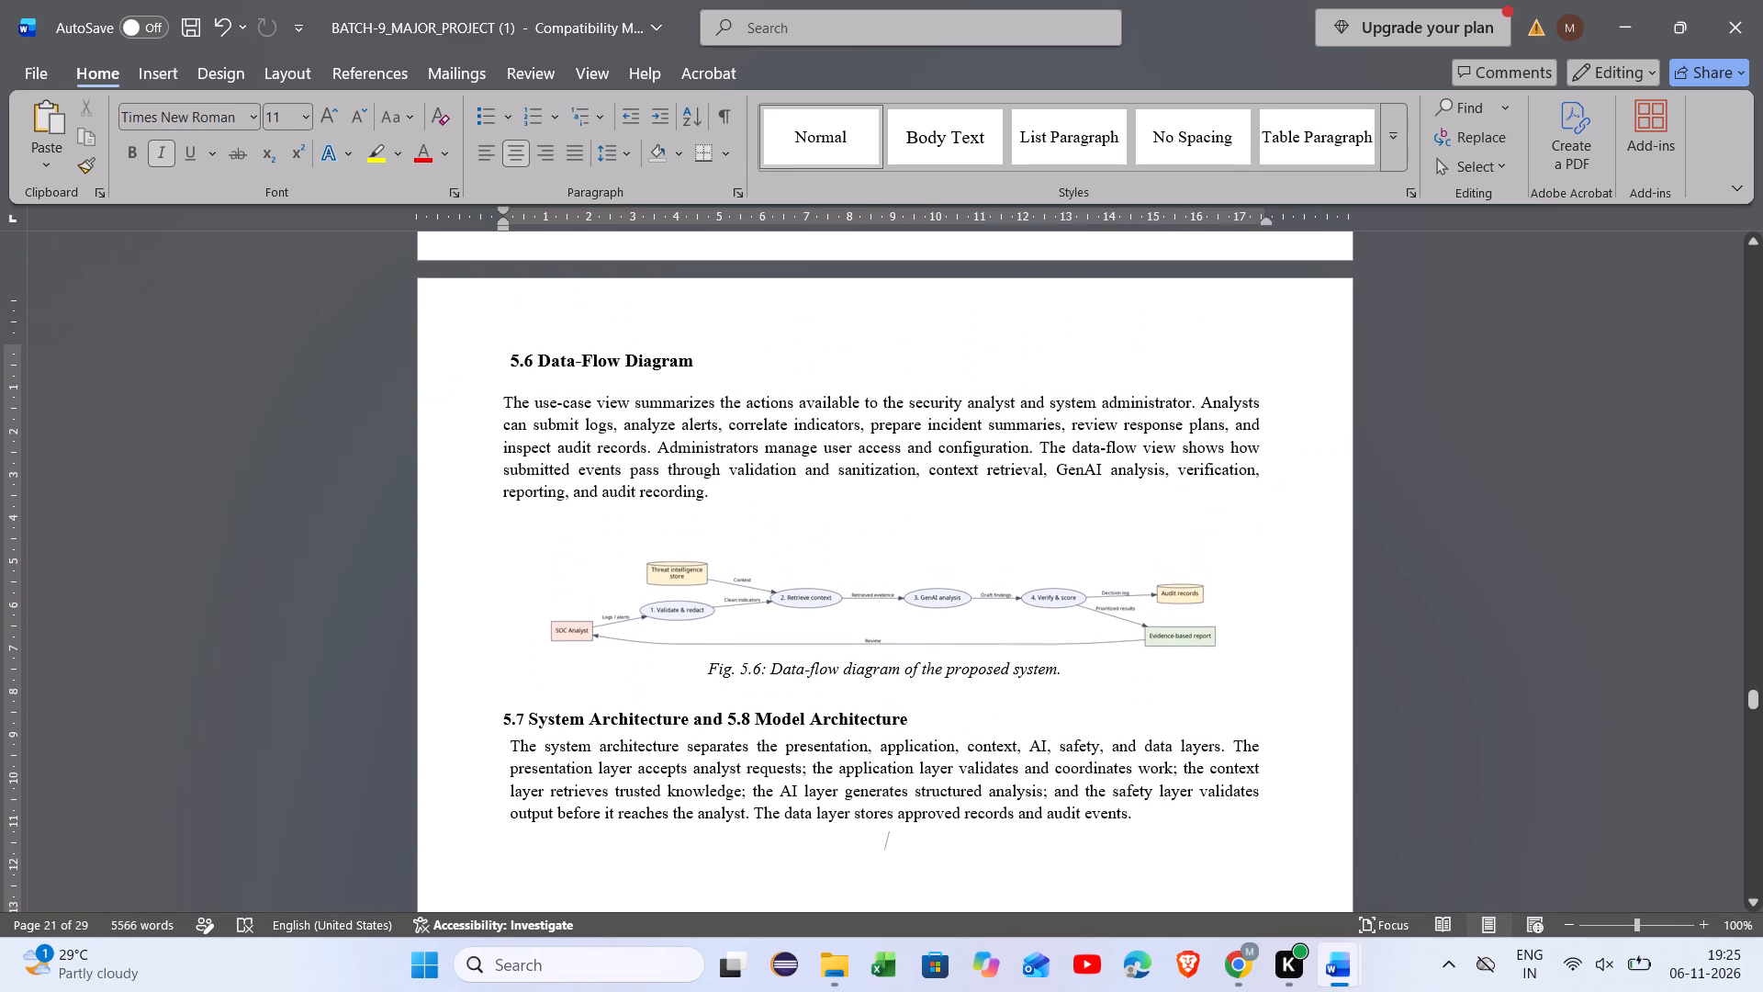
{"action": "scroll", "coordinate": [378, 595], "scroll_direction": "up", "scroll_amount": 2}
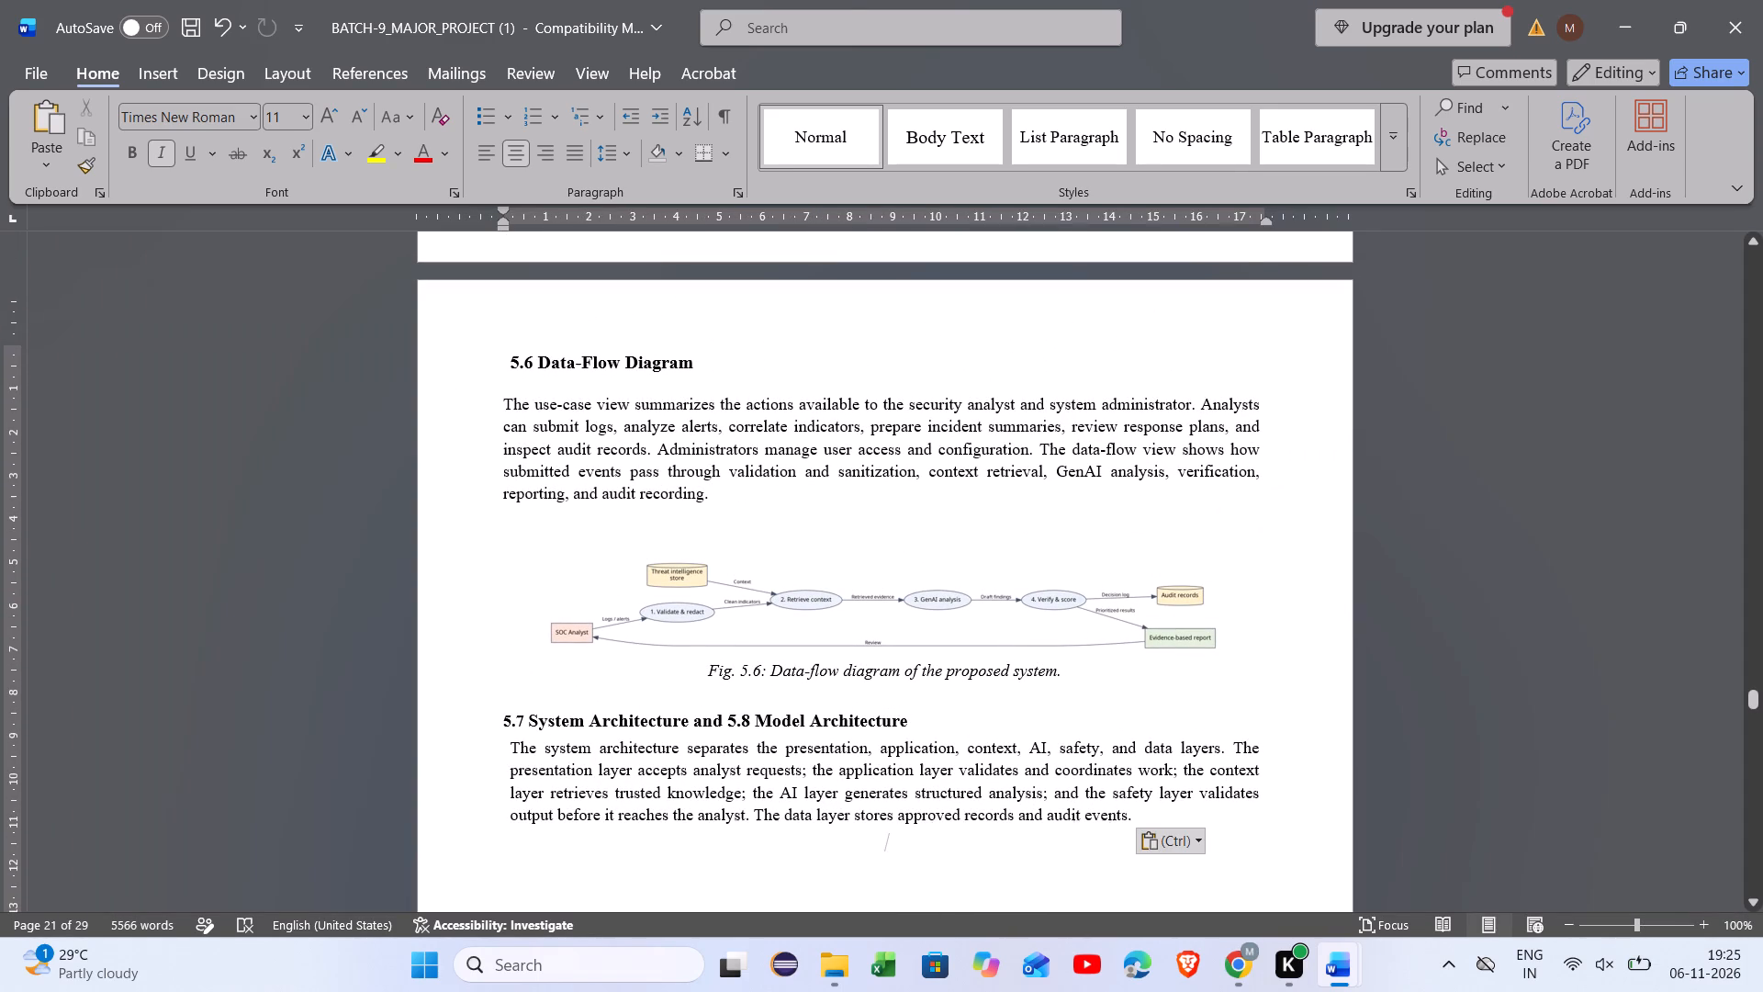
{"action": "left_click", "coordinate": [515, 751]}
{"action": "key", "text": "BackSpace"}
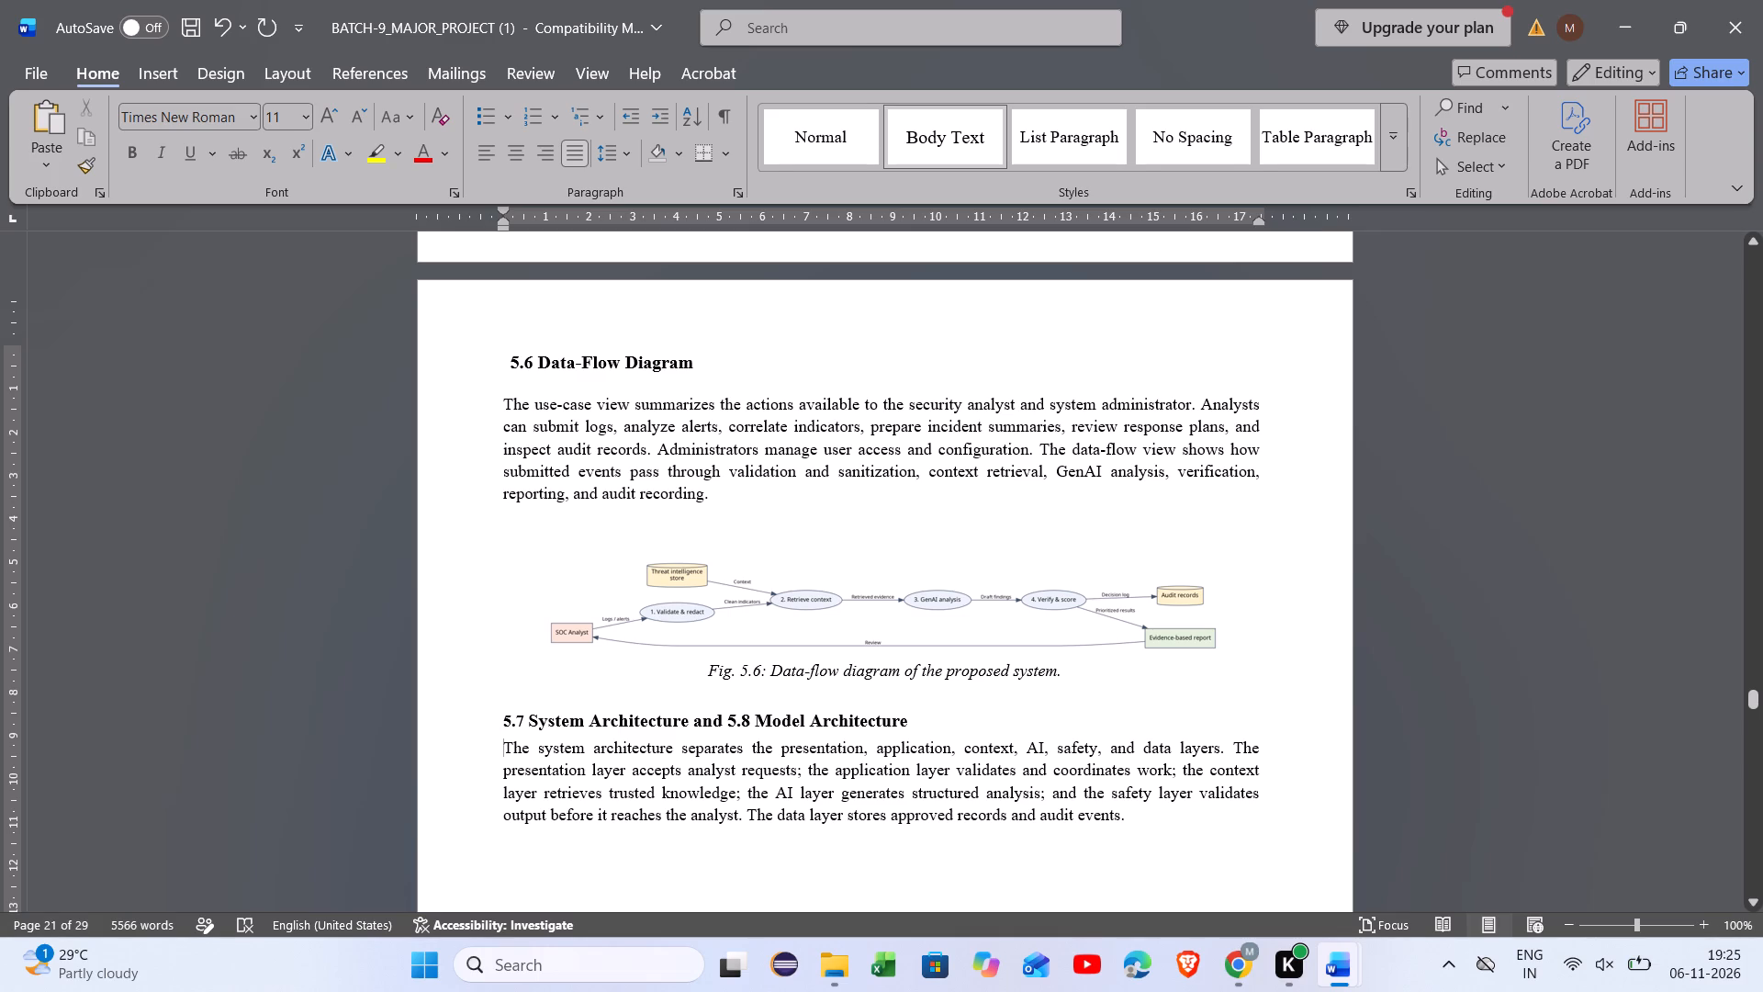
Copy the layered architecture diagram of Fig. 5.7 to below the copied system architecture paragraph on the Fig. 5.6 page.
{"action": "scroll", "coordinate": [683, 650], "scroll_direction": "down", "scroll_amount": 5}
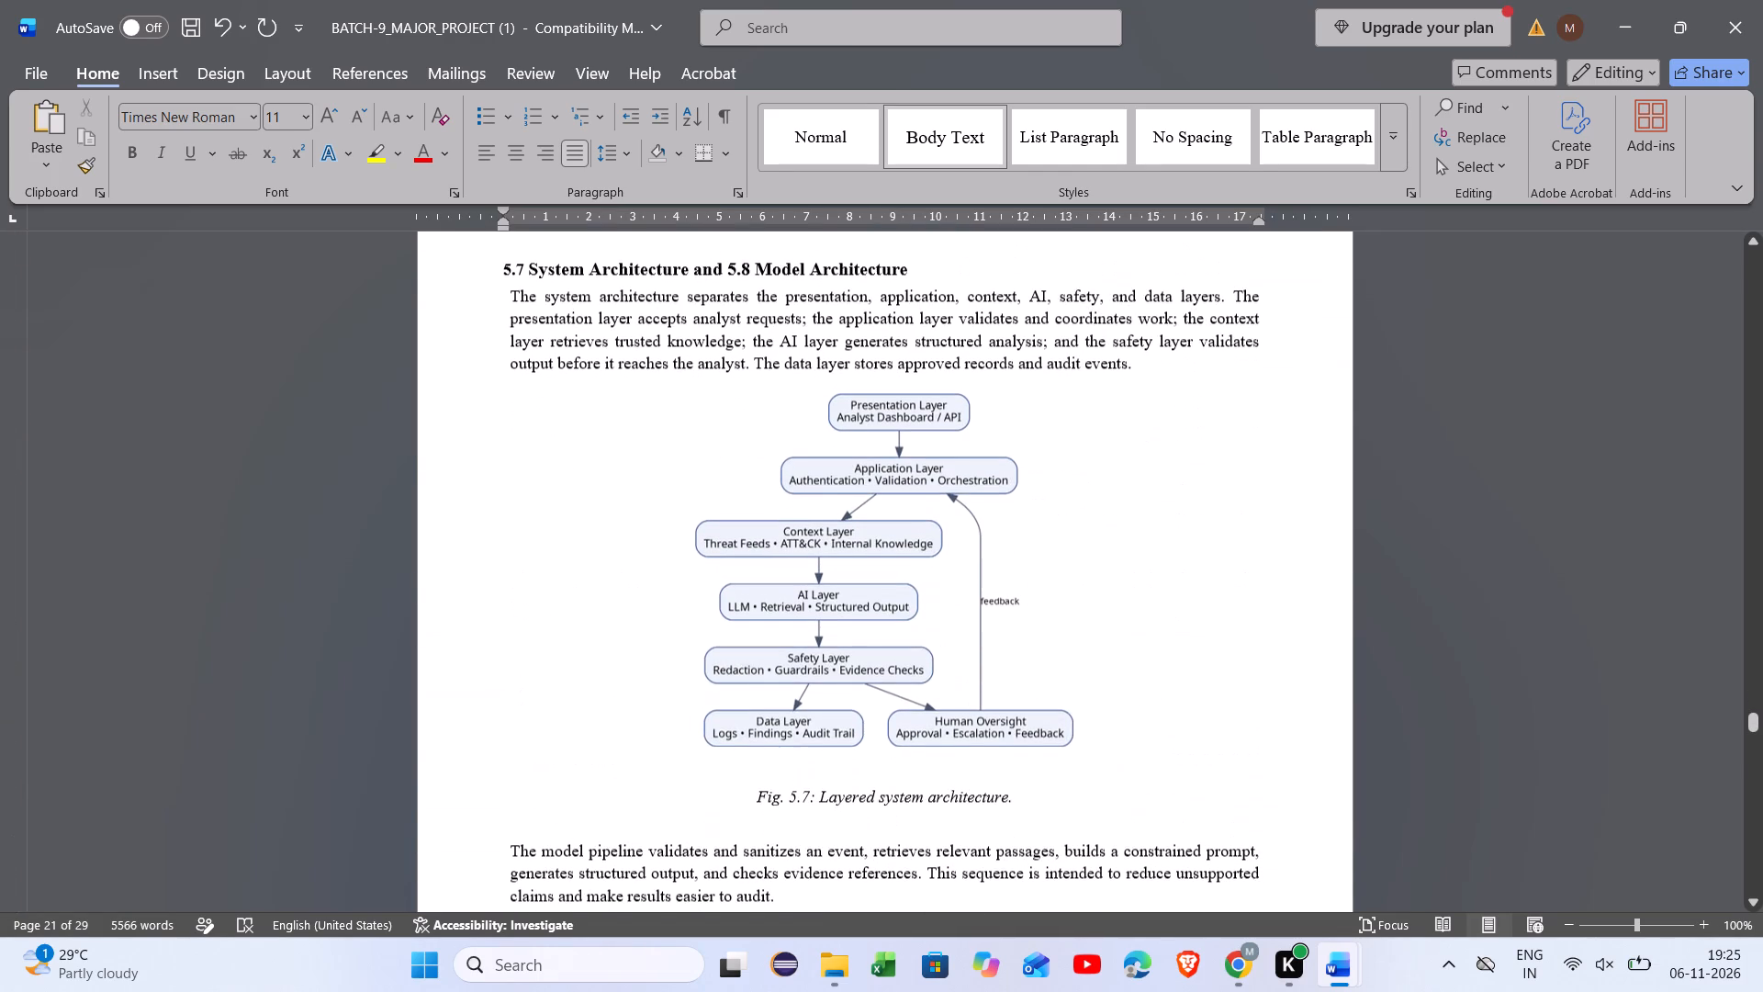
{"action": "right_click", "coordinate": [822, 529]}
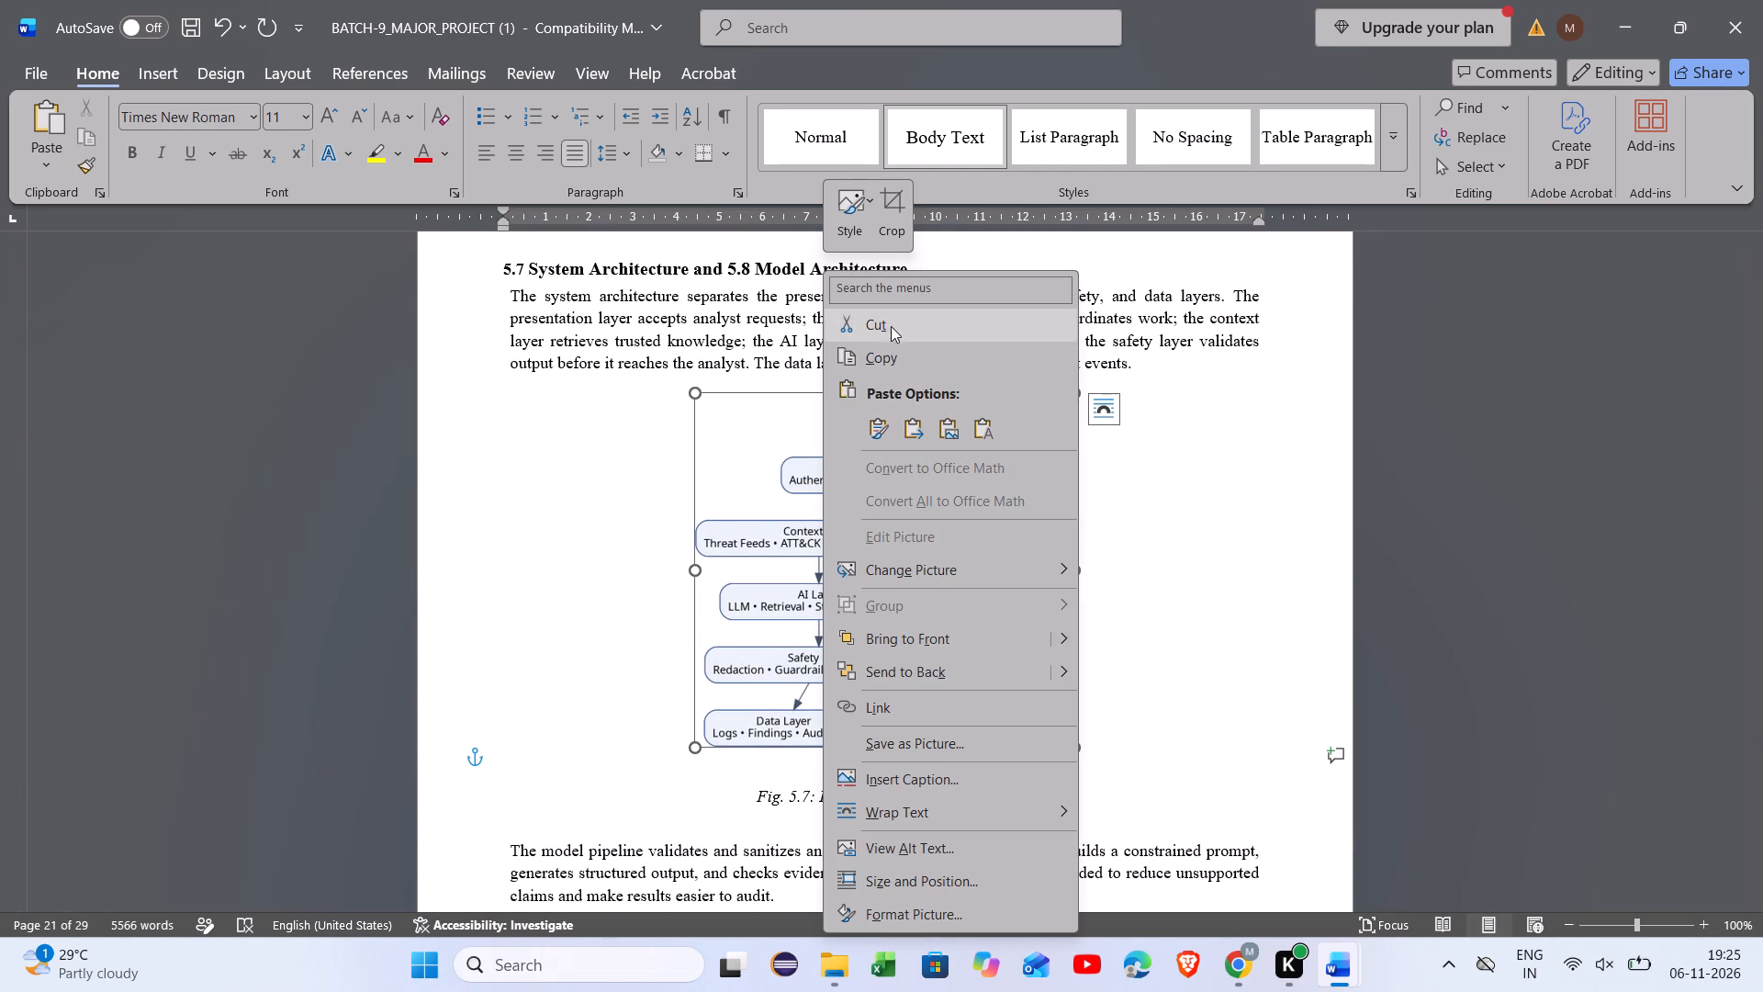
{"action": "left_click", "coordinate": [875, 357]}
{"action": "scroll", "coordinate": [530, 528], "scroll_direction": "up", "scroll_amount": 2}
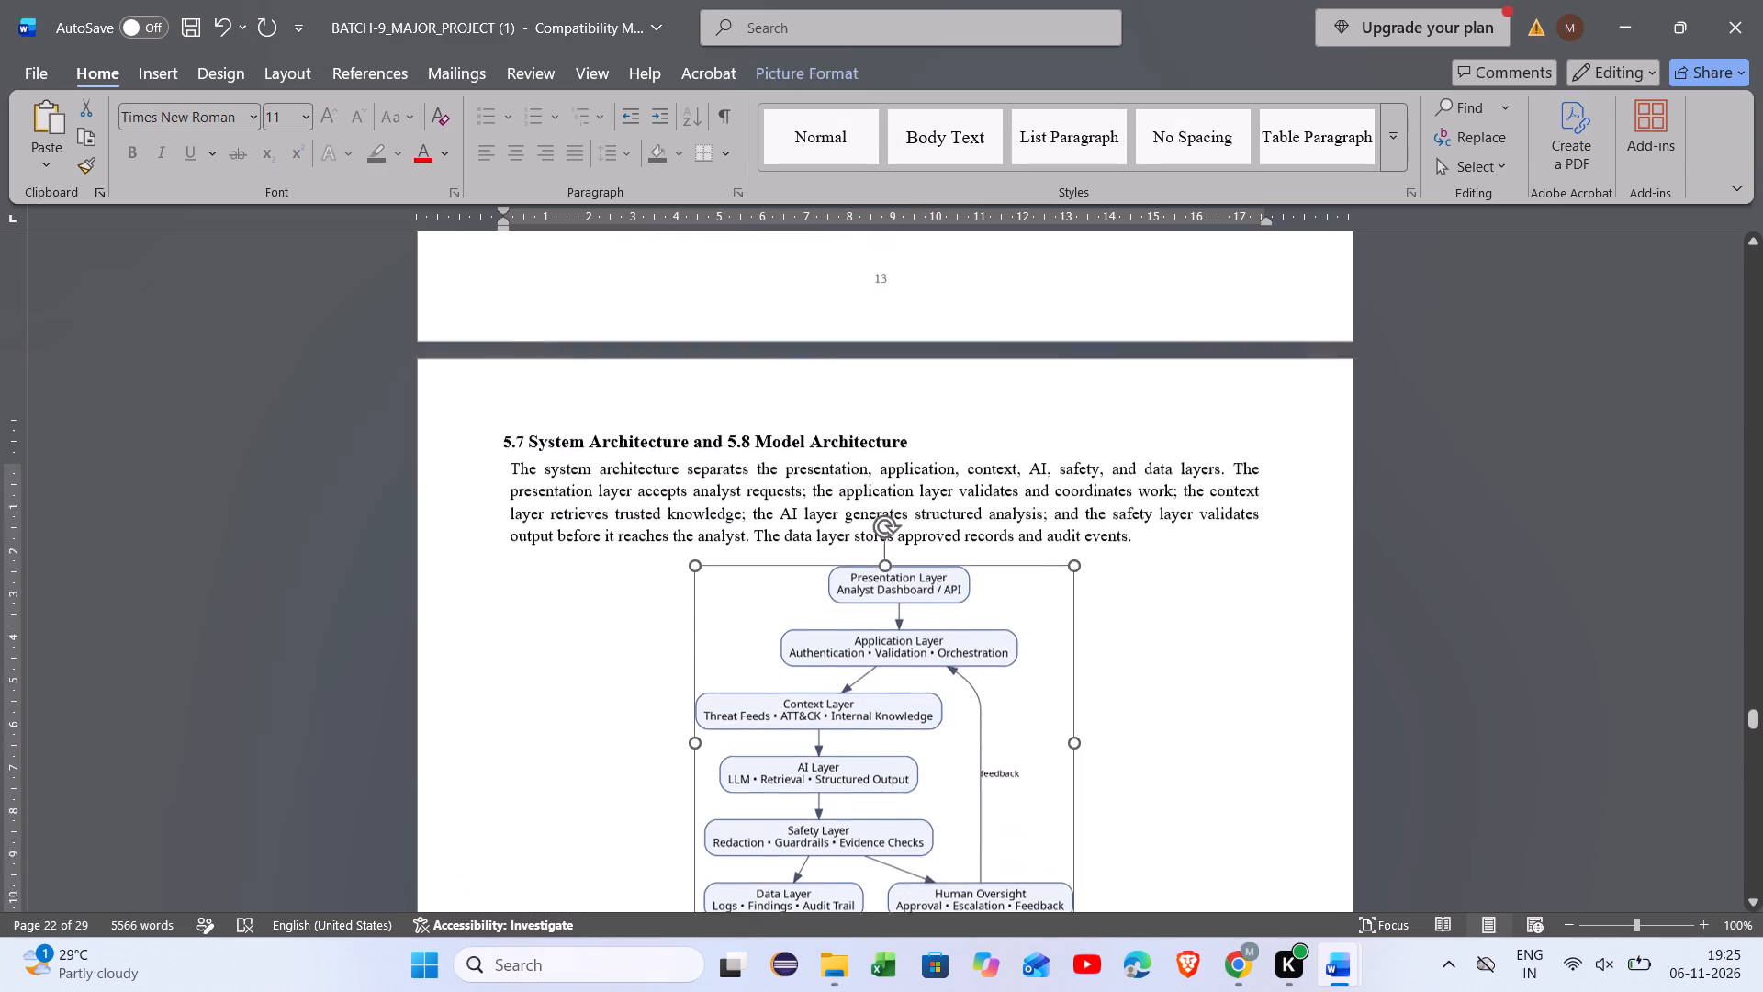
{"action": "scroll", "coordinate": [530, 528], "scroll_direction": "up", "scroll_amount": 3}
{"action": "left_click", "coordinate": [746, 580]}
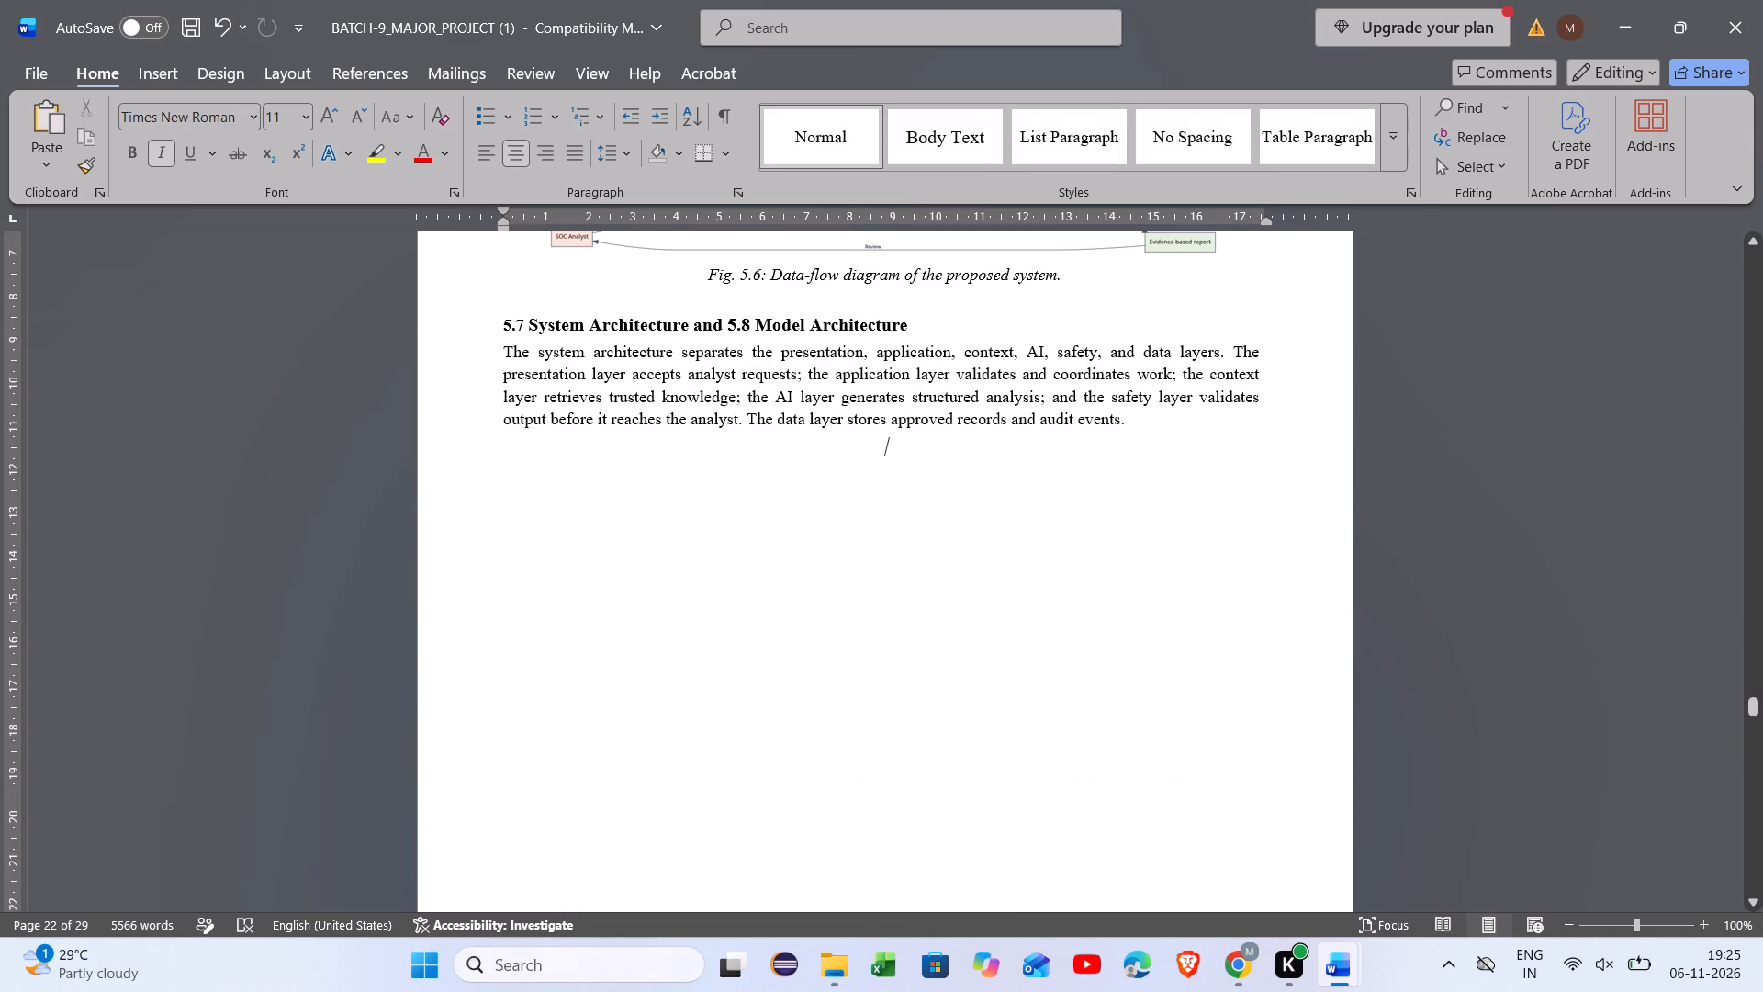
{"action": "key", "text": "ctrl+v"}
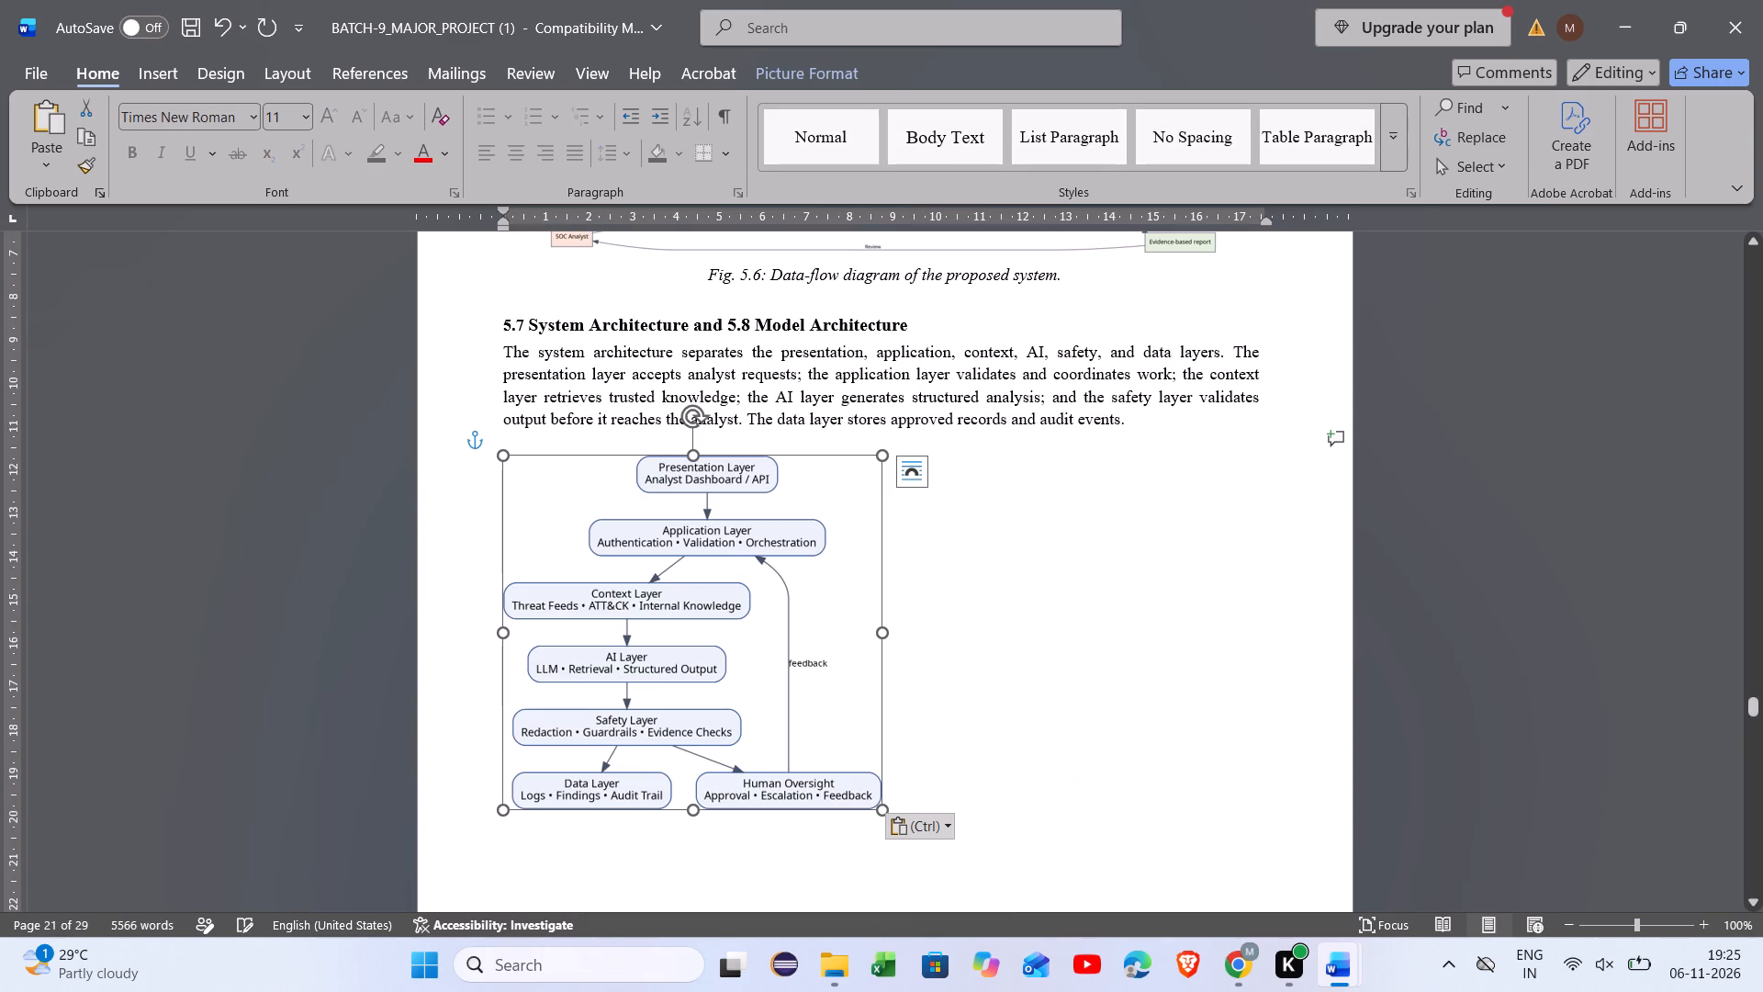
Centre the copied layered architecture diagram horizontally, just beneath the system architecture paragraph.
{"action": "left_click_drag", "start_coordinate": [737, 661], "coordinate": [906, 660]}
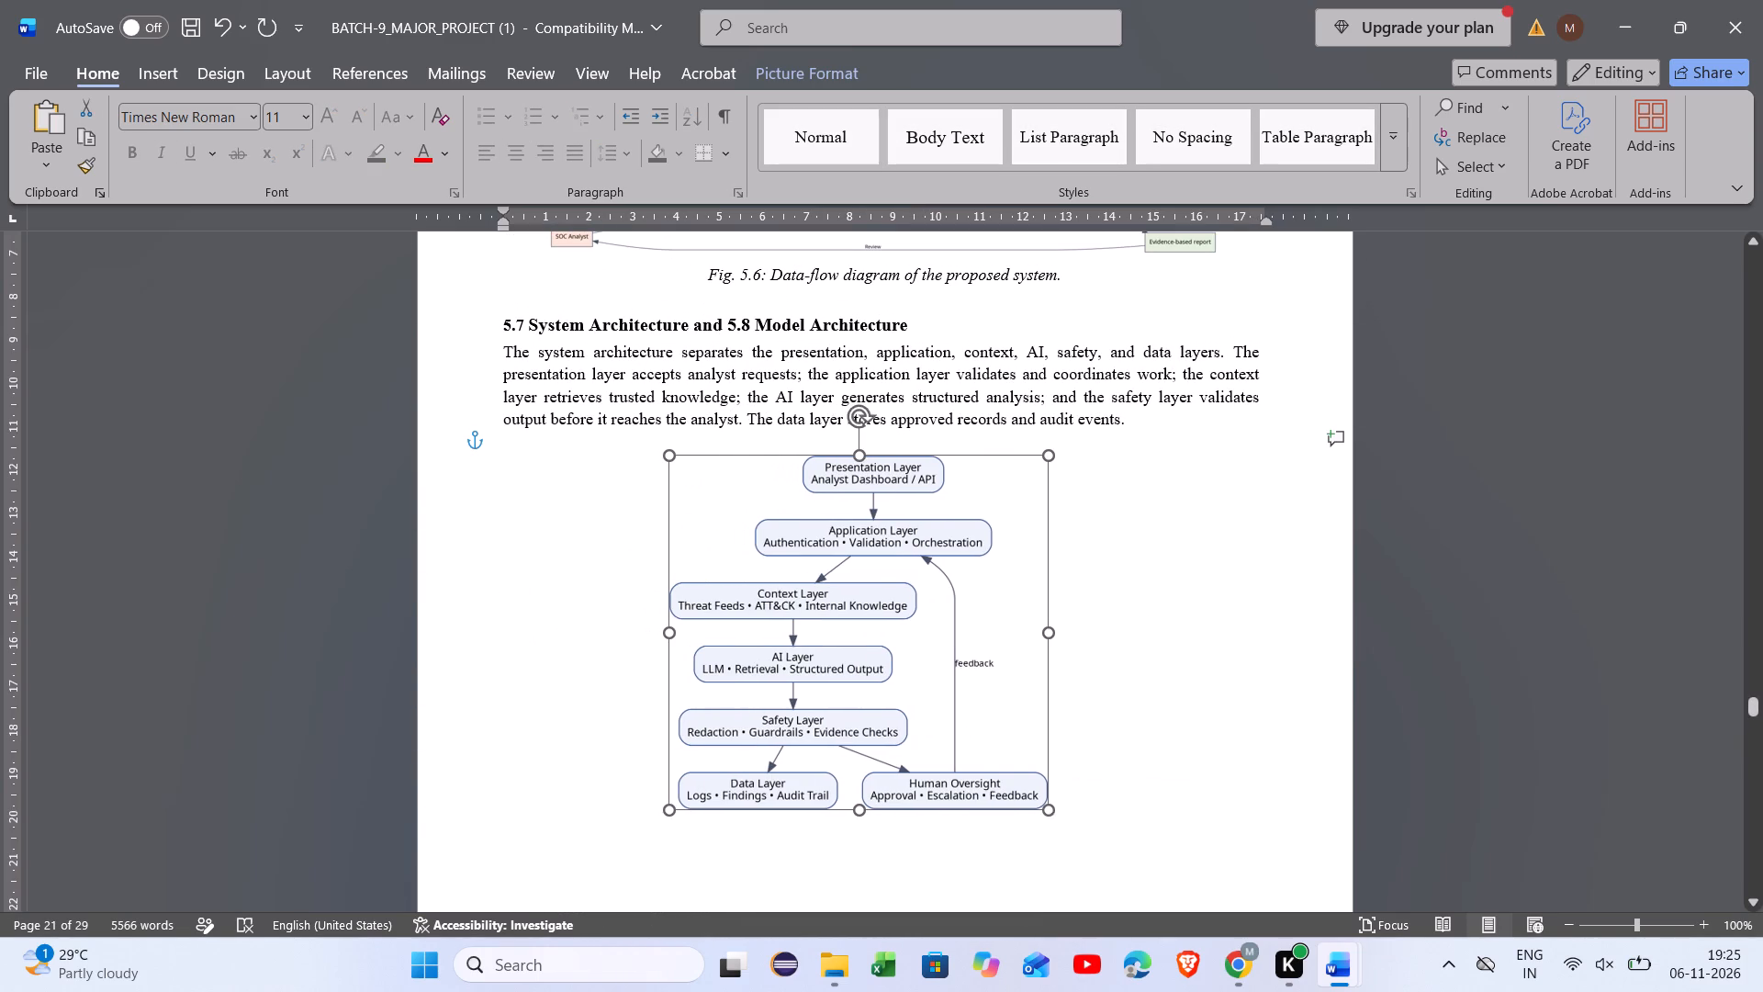
{"action": "left_click_drag", "start_coordinate": [906, 660], "coordinate": [944, 658]}
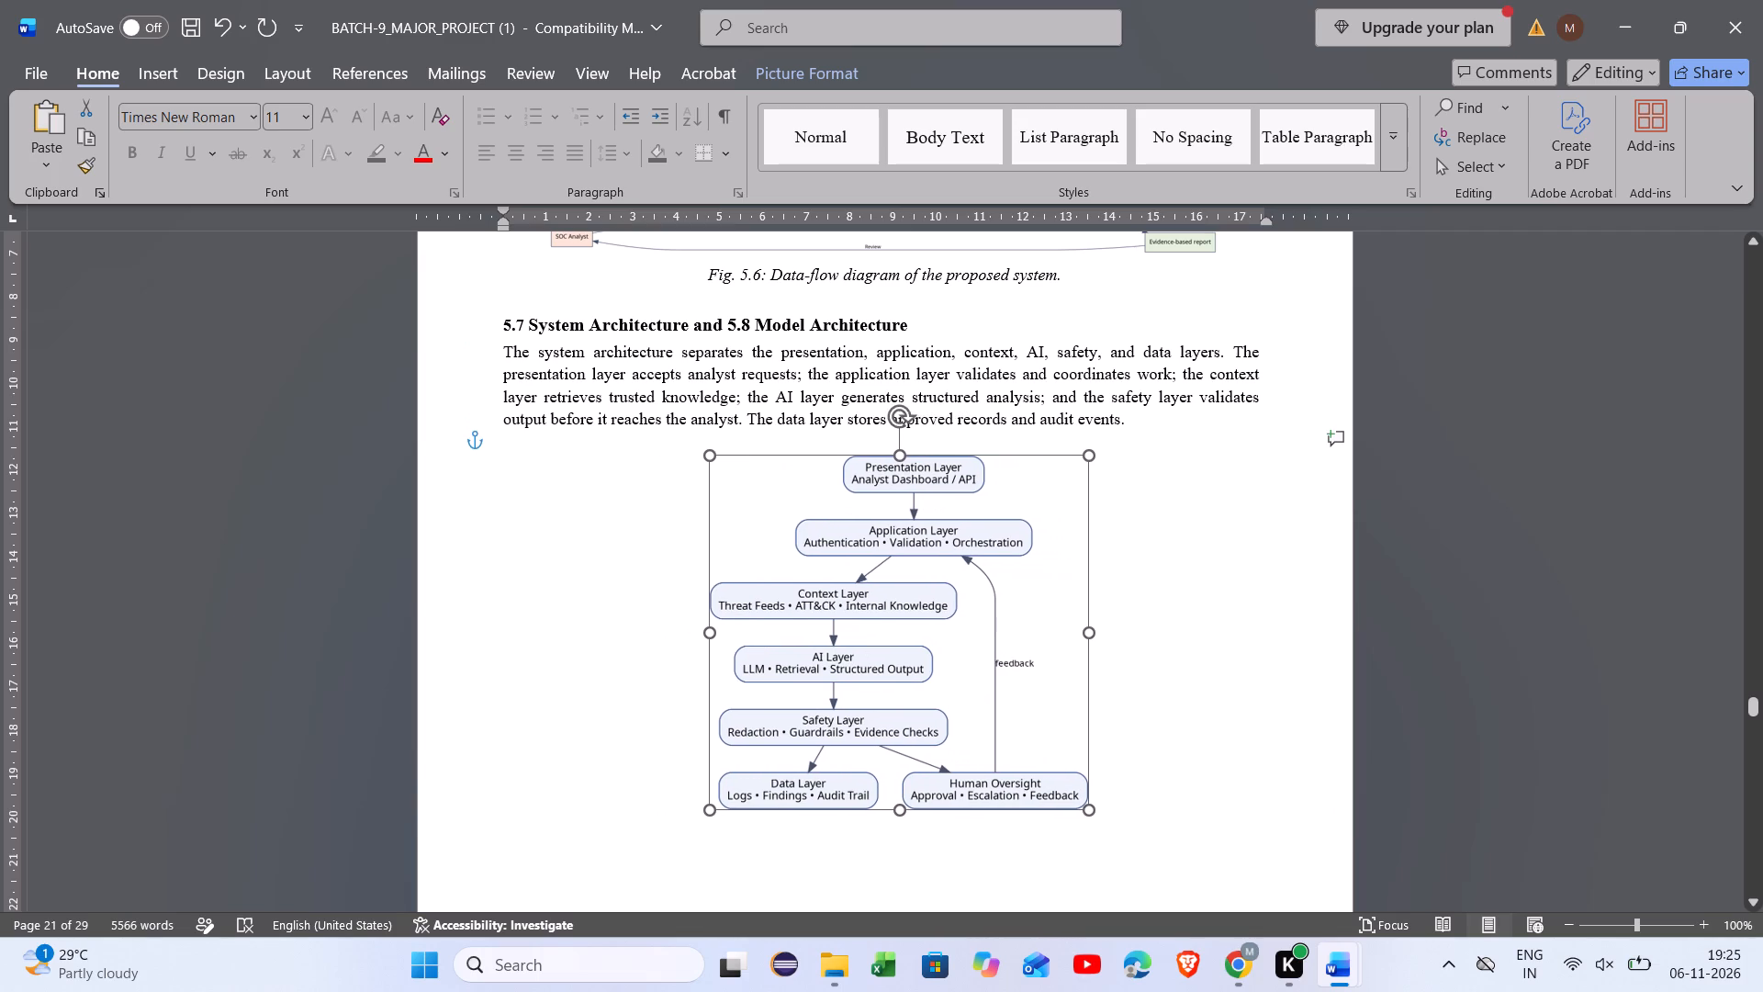
{"action": "left_click_drag", "start_coordinate": [944, 658], "coordinate": [926, 652]}
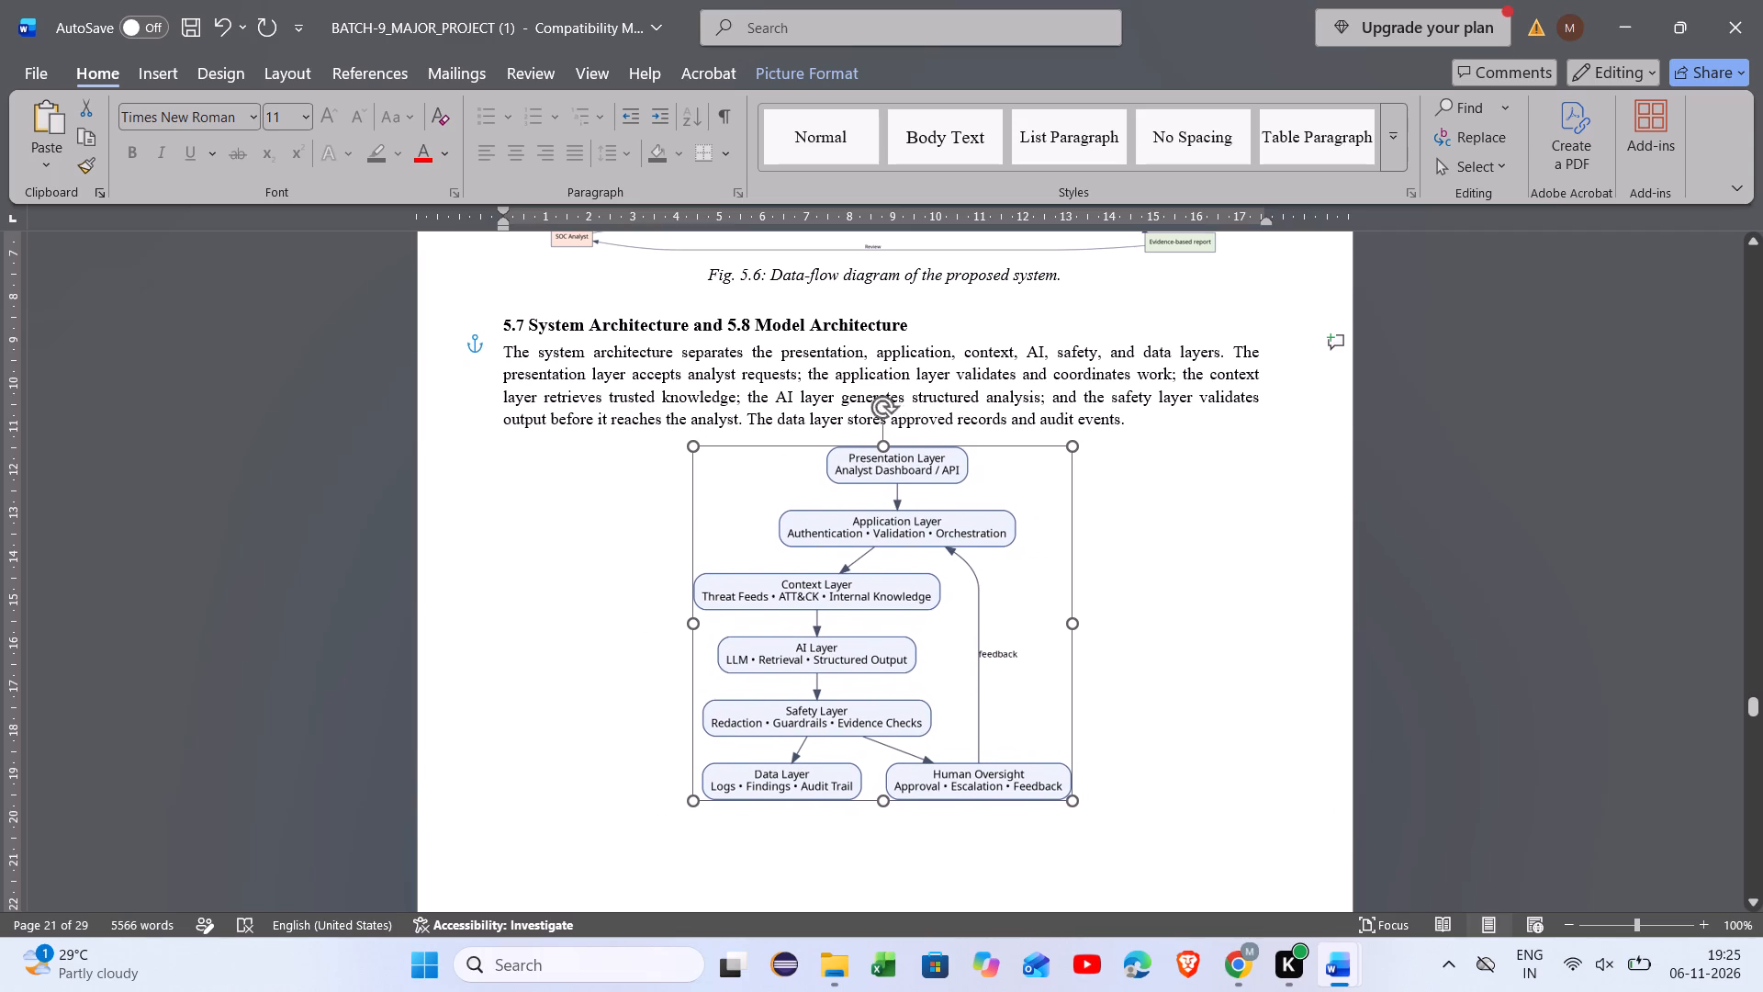
{"action": "left_click_drag", "start_coordinate": [926, 652], "coordinate": [919, 649]}
{"action": "left_click", "coordinate": [1186, 656]}
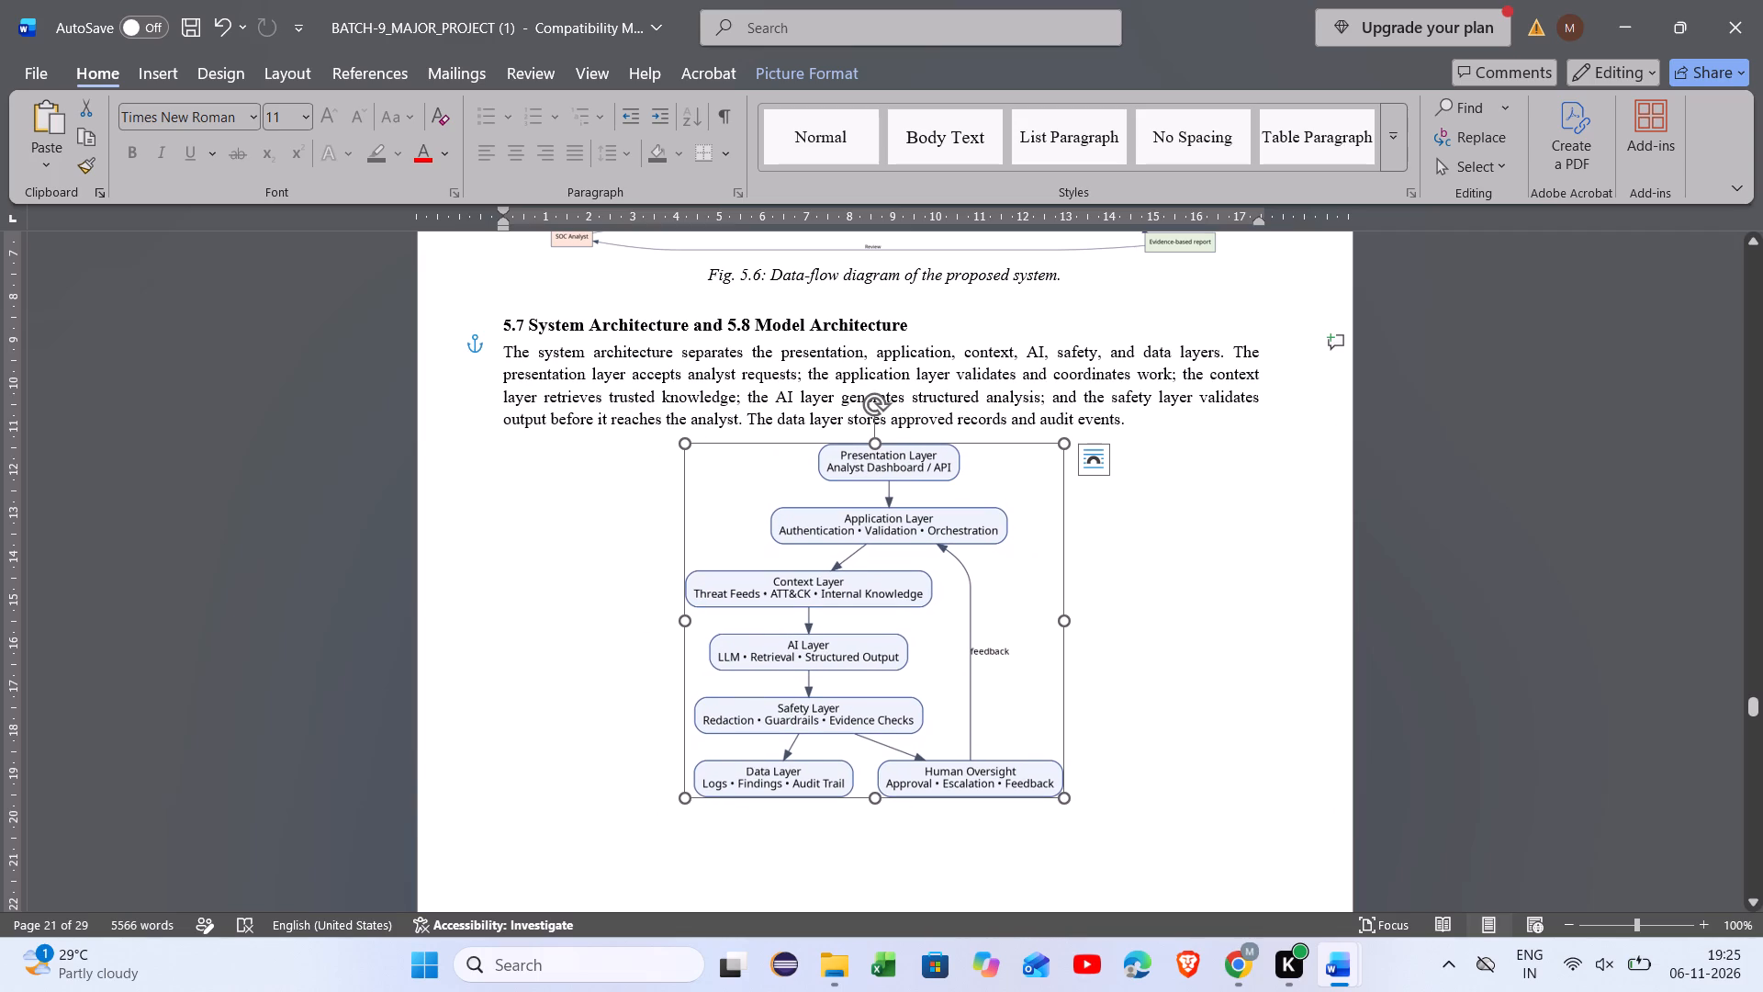
Delete the opening use-case, analyst and administrator sentences of the 5.6 paragraph, so it starts with "The data-flow view shows".
{"action": "scroll", "coordinate": [1186, 656], "scroll_direction": "down", "scroll_amount": 1, "text": "ctrl"}
{"action": "scroll", "coordinate": [1186, 656], "scroll_direction": "down", "scroll_amount": 1}
{"action": "scroll", "coordinate": [1186, 656], "scroll_direction": "right", "scroll_amount": 1}
{"action": "scroll", "coordinate": [1186, 656], "scroll_direction": "up", "scroll_amount": 1}
{"action": "scroll", "coordinate": [1186, 656], "scroll_direction": "right", "scroll_amount": 2}
{"action": "scroll", "coordinate": [1186, 656], "scroll_direction": "up", "scroll_amount": 1}
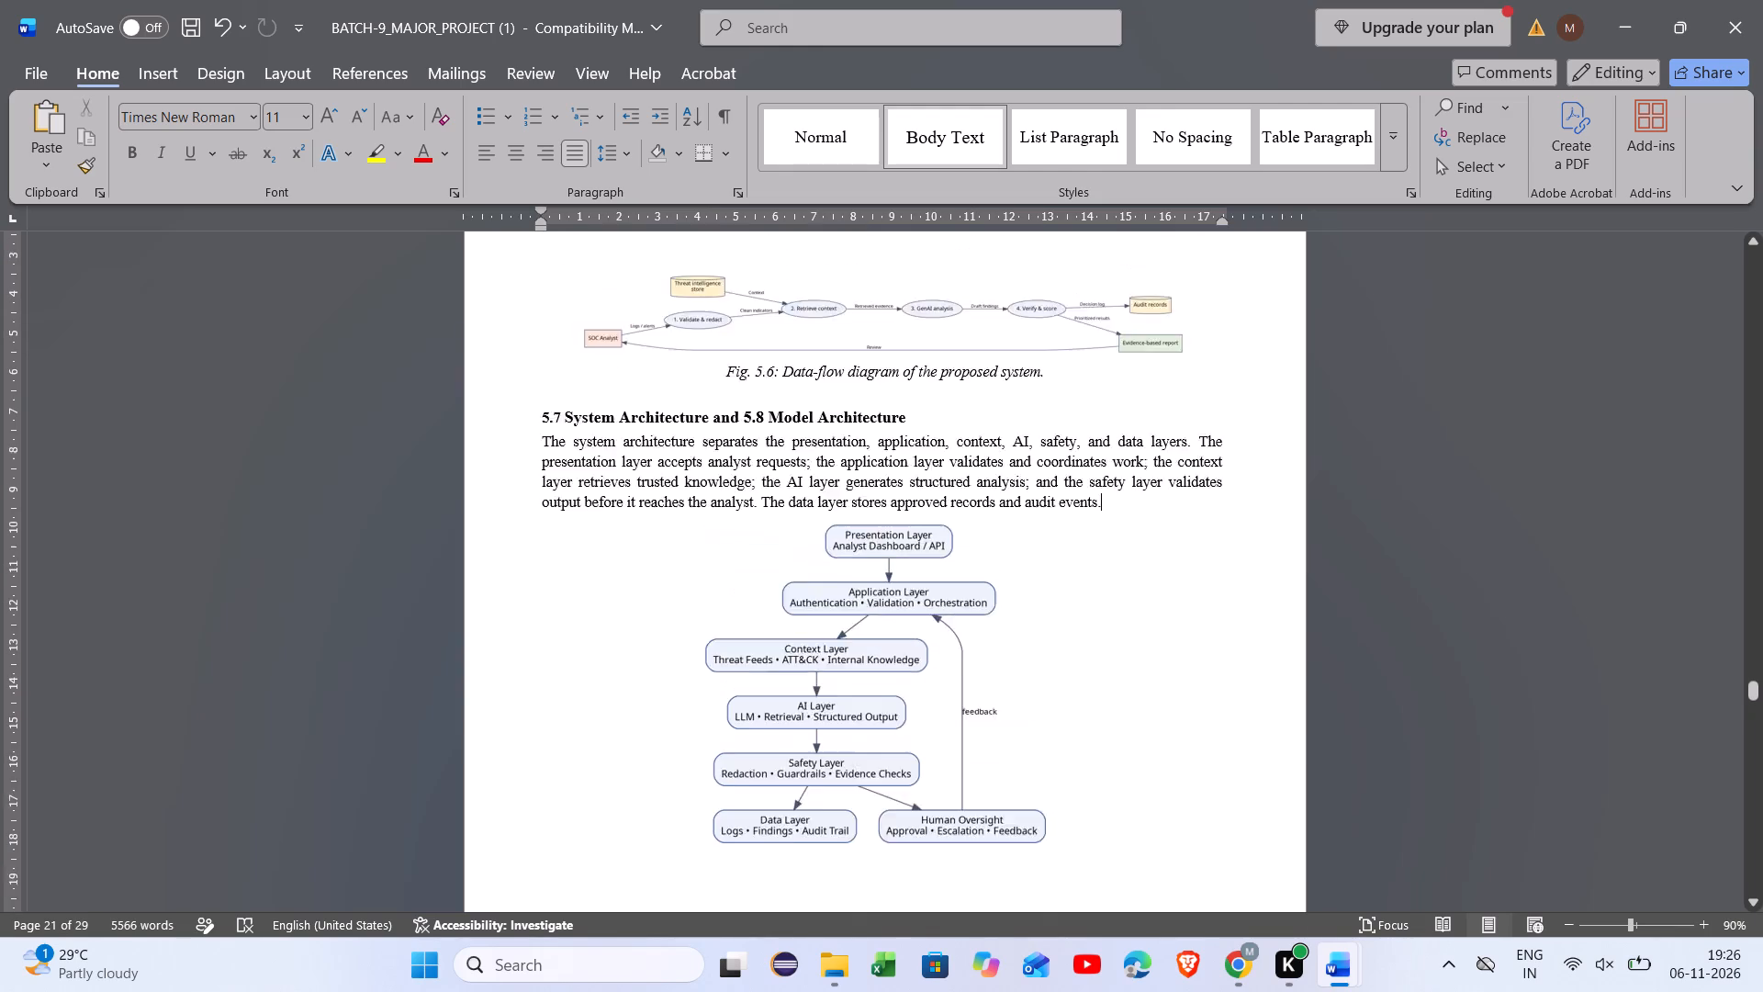
{"action": "scroll", "coordinate": [1186, 656], "scroll_direction": "up", "scroll_amount": 2}
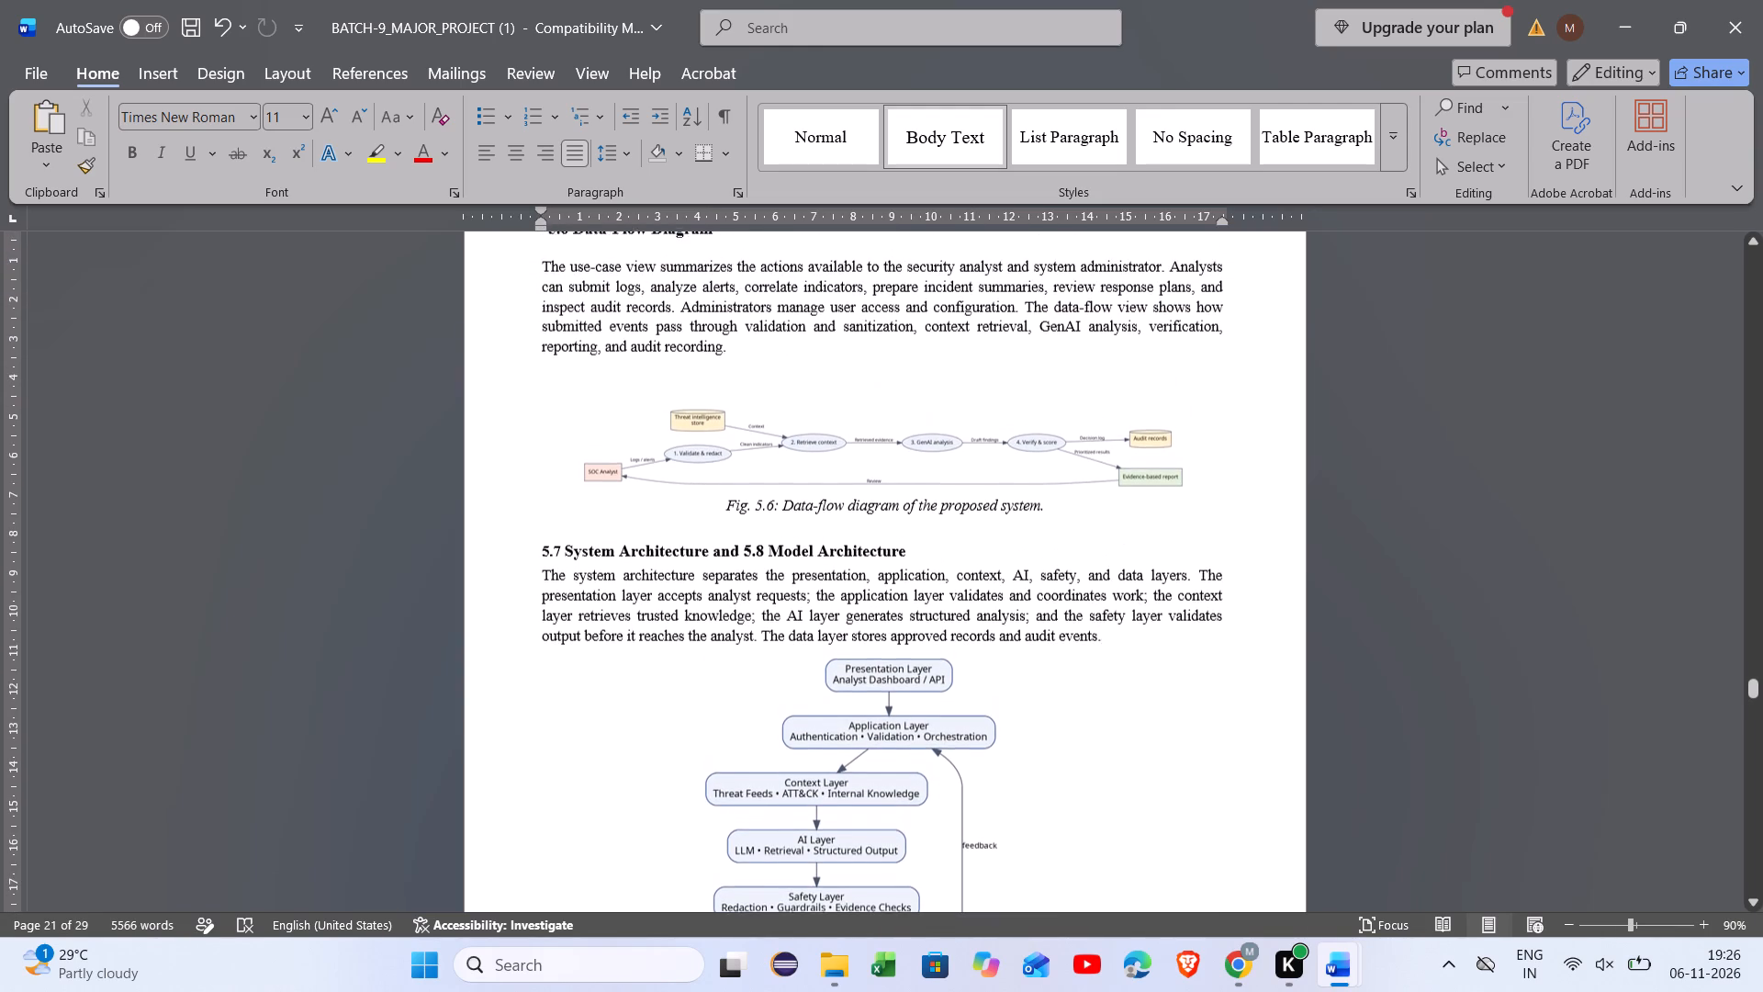
{"action": "scroll", "coordinate": [1186, 656], "scroll_direction": "up", "scroll_amount": 5}
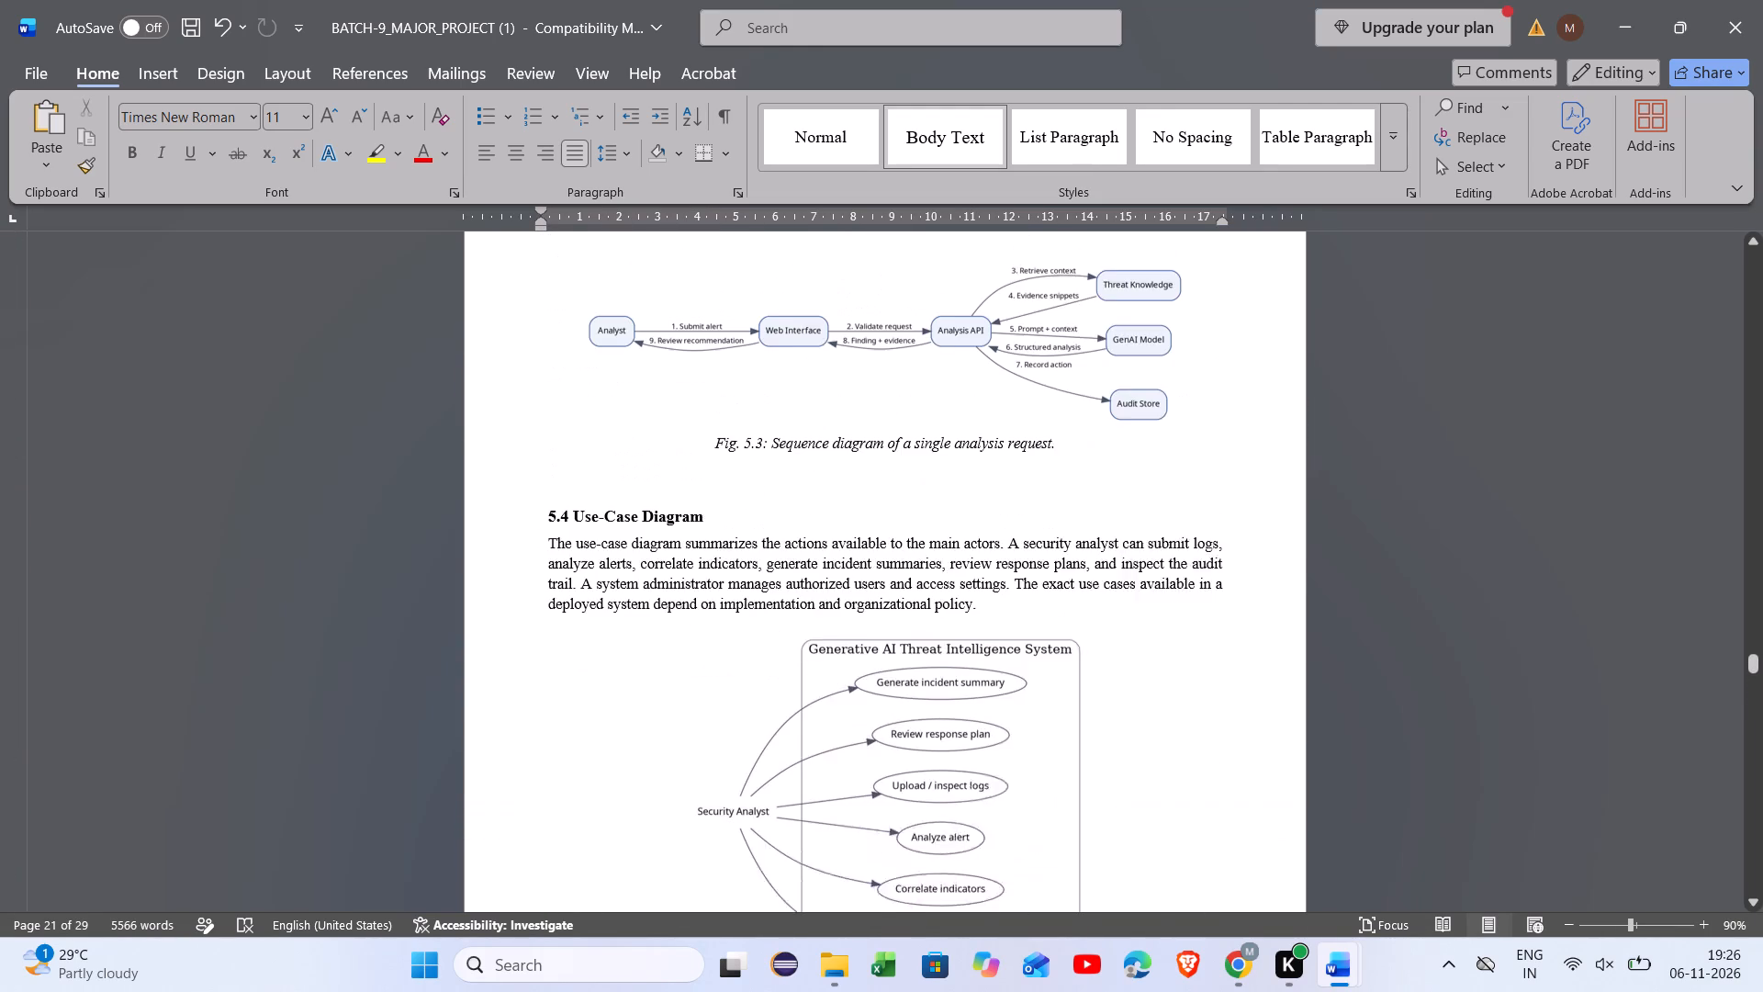
{"action": "scroll", "coordinate": [1186, 656], "scroll_direction": "down", "scroll_amount": 1}
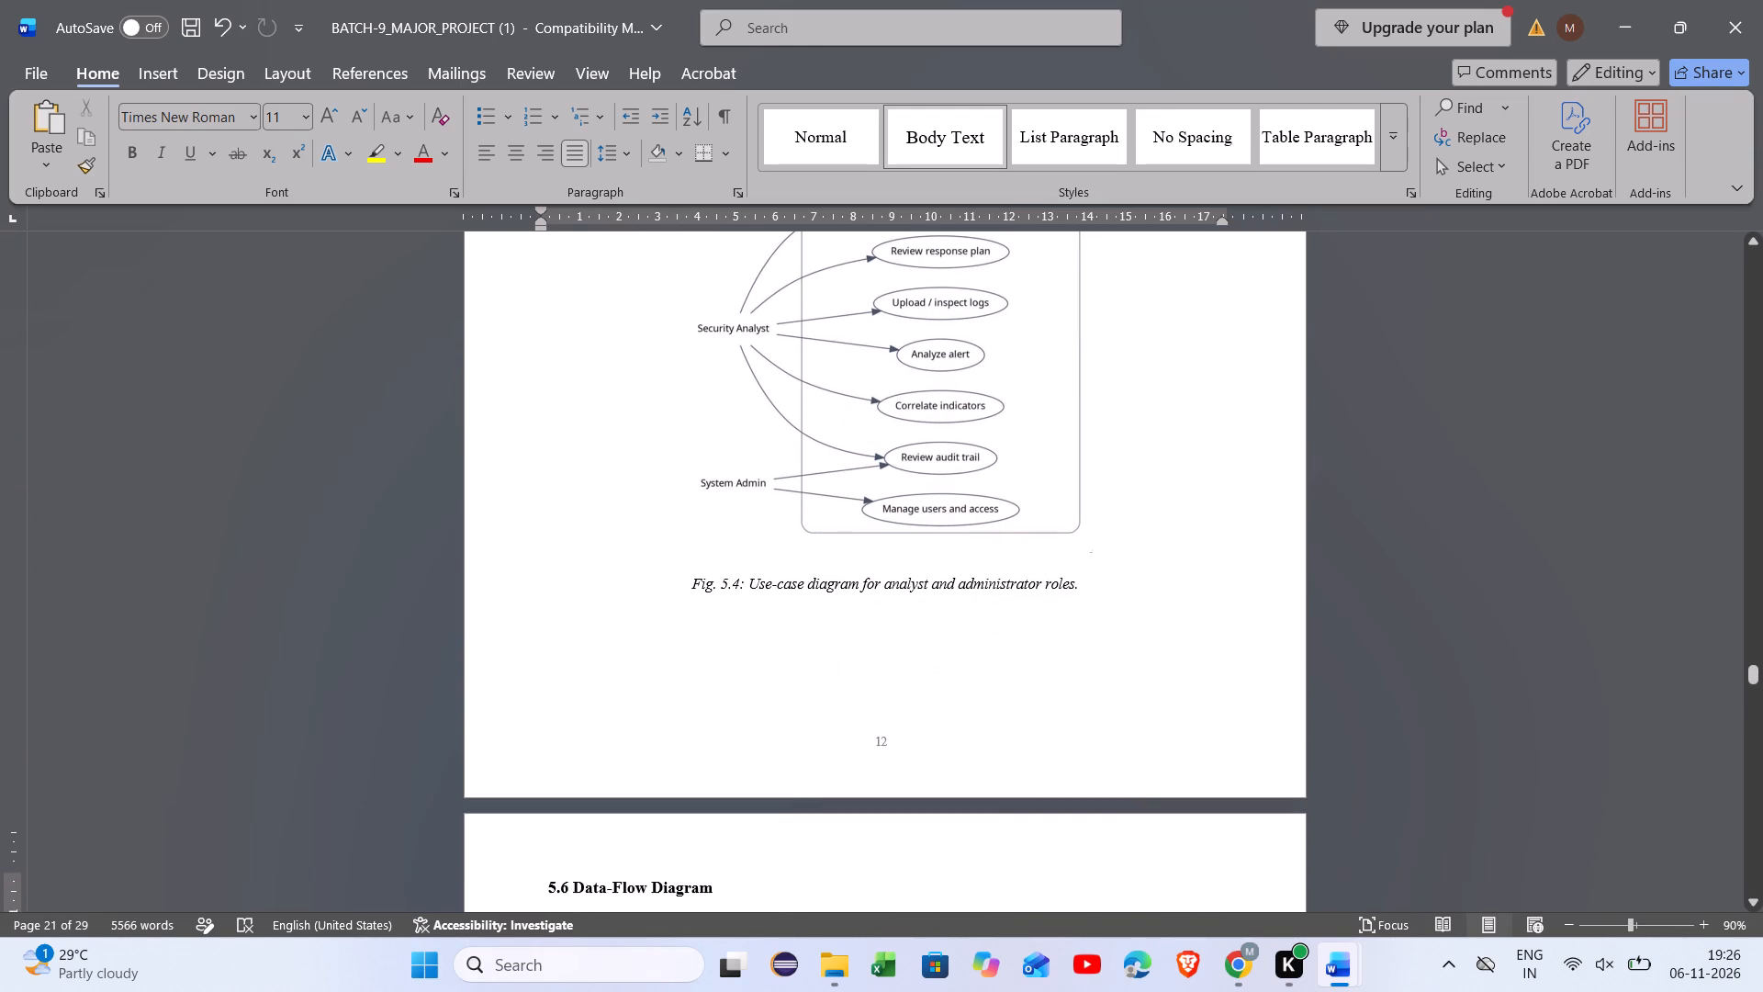
{"action": "scroll", "coordinate": [650, 870], "scroll_direction": "down", "scroll_amount": 1}
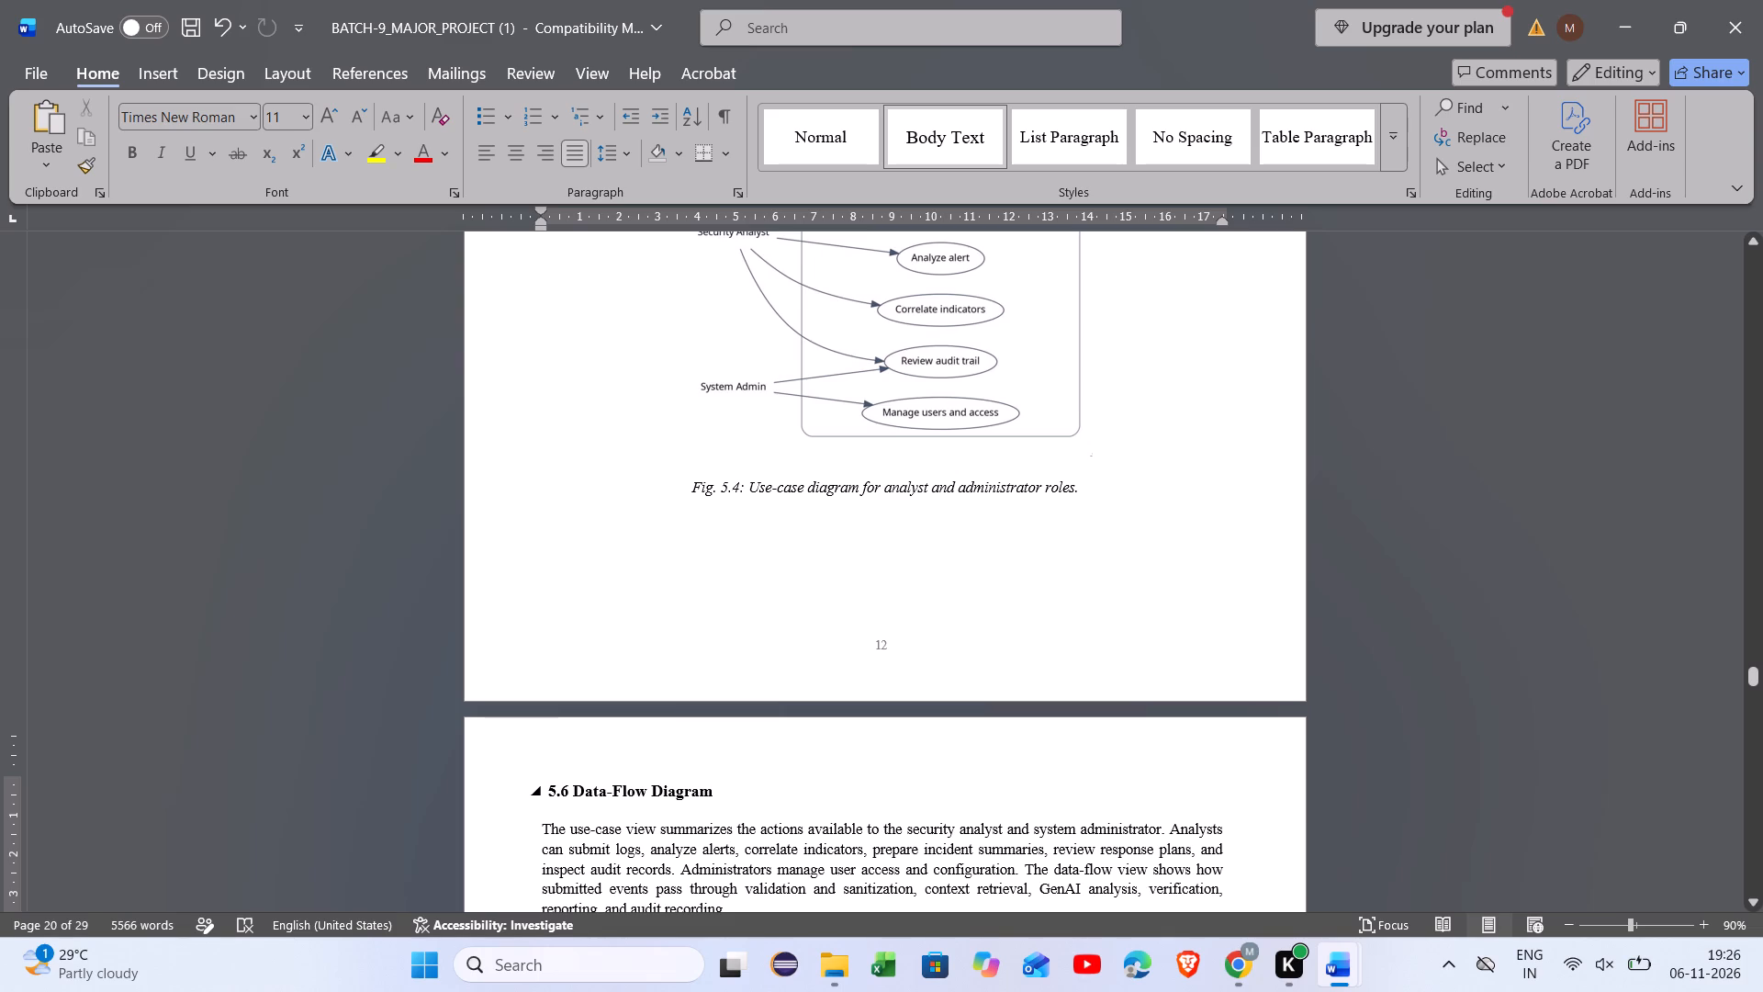
{"action": "left_click", "coordinate": [567, 789]}
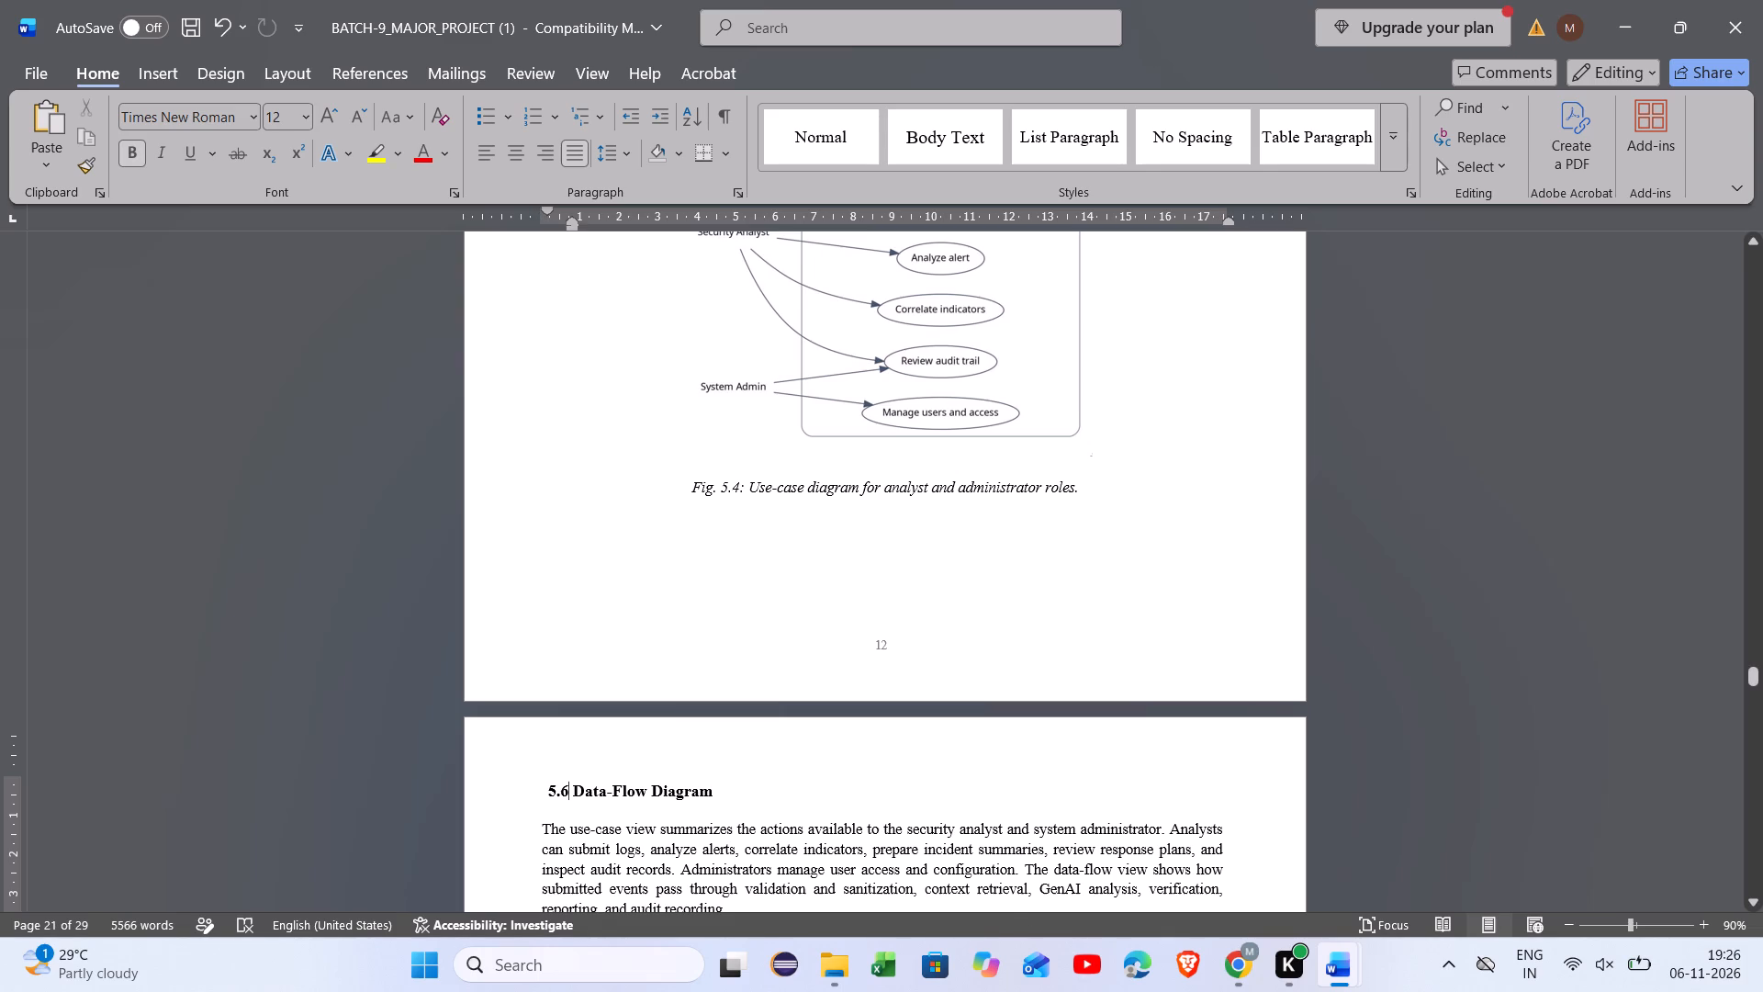
{"action": "left_click_drag", "start_coordinate": [1020, 872], "coordinate": [535, 832]}
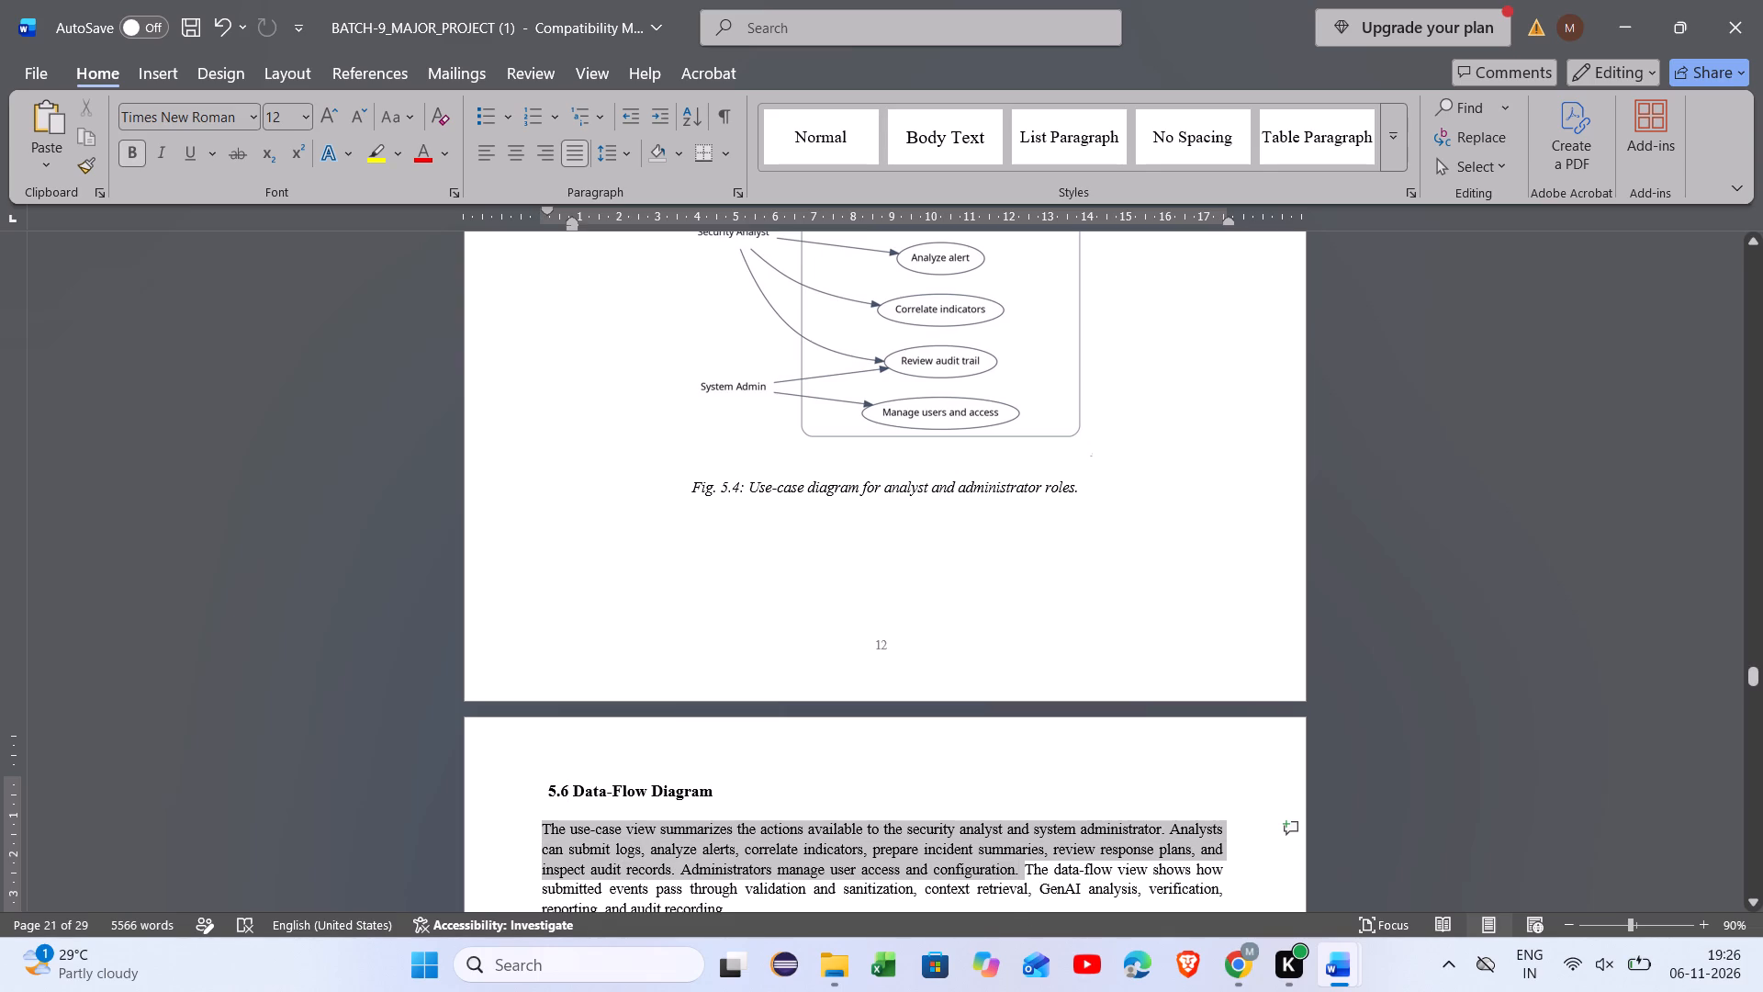
{"action": "left_click_drag", "start_coordinate": [535, 832], "coordinate": [542, 832]}
{"action": "key", "text": "BackSpace"}
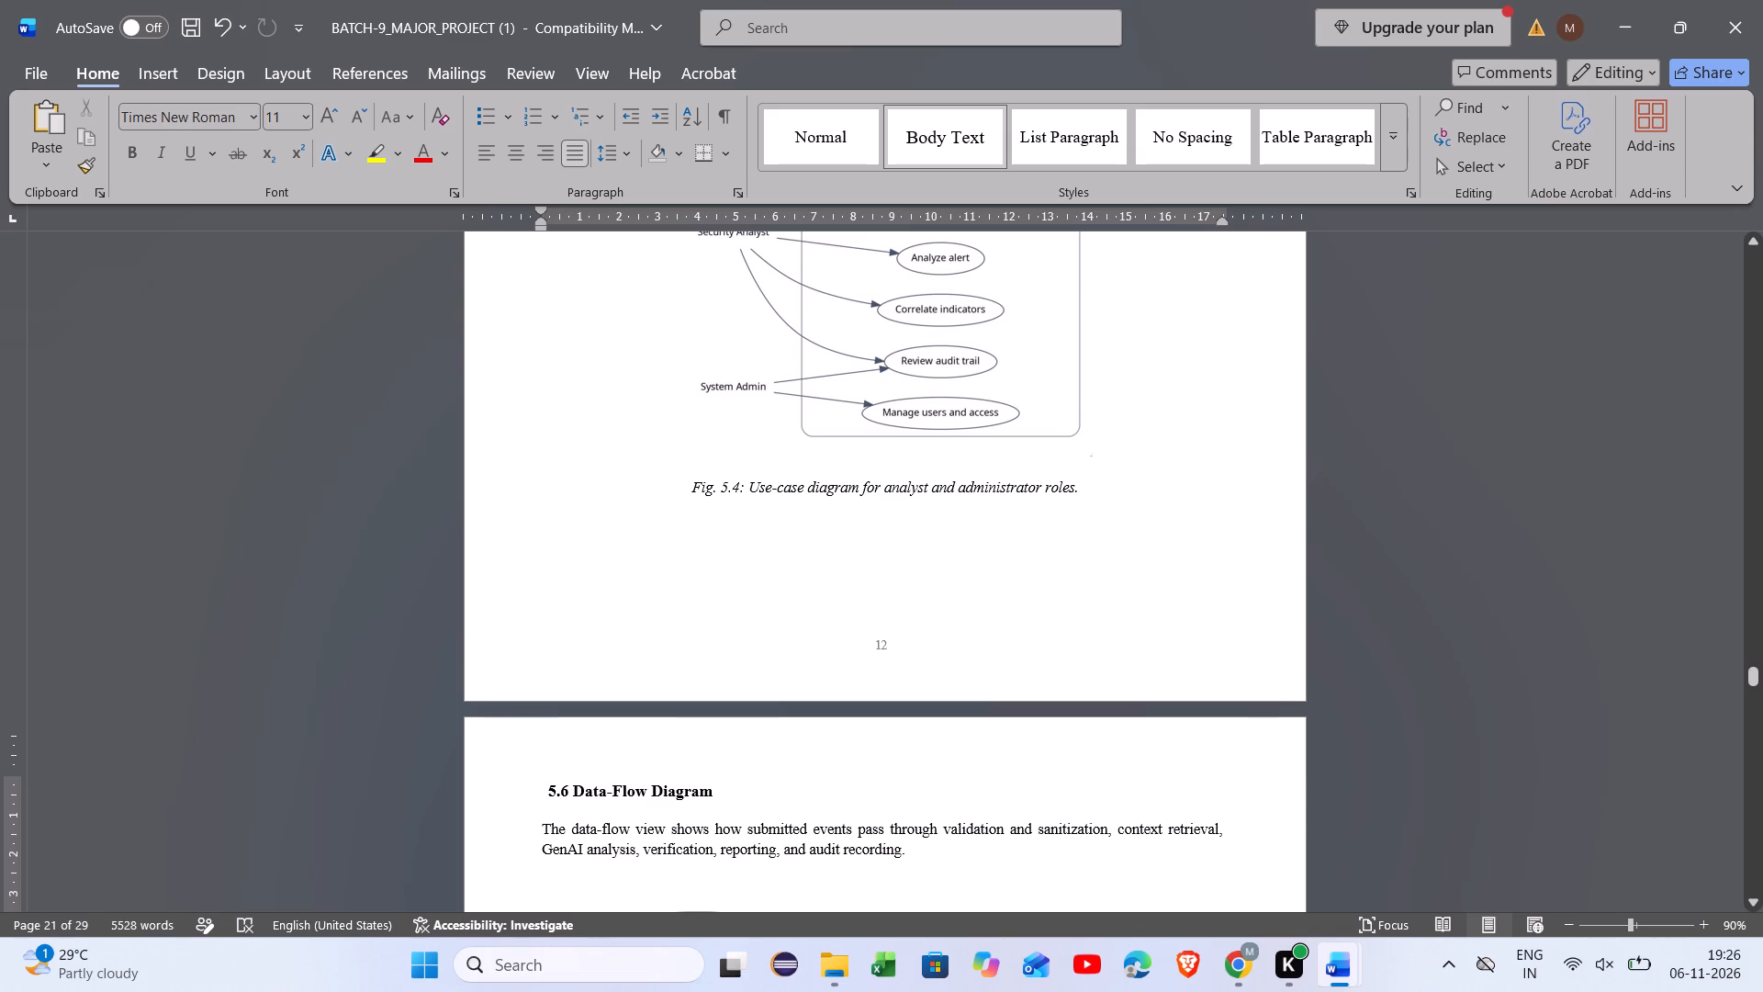
Remove the indent from the 5.6 Data-Flow Diagram heading and leave one blank line between it and its paragraph.
{"action": "key", "text": "BackSpace"}
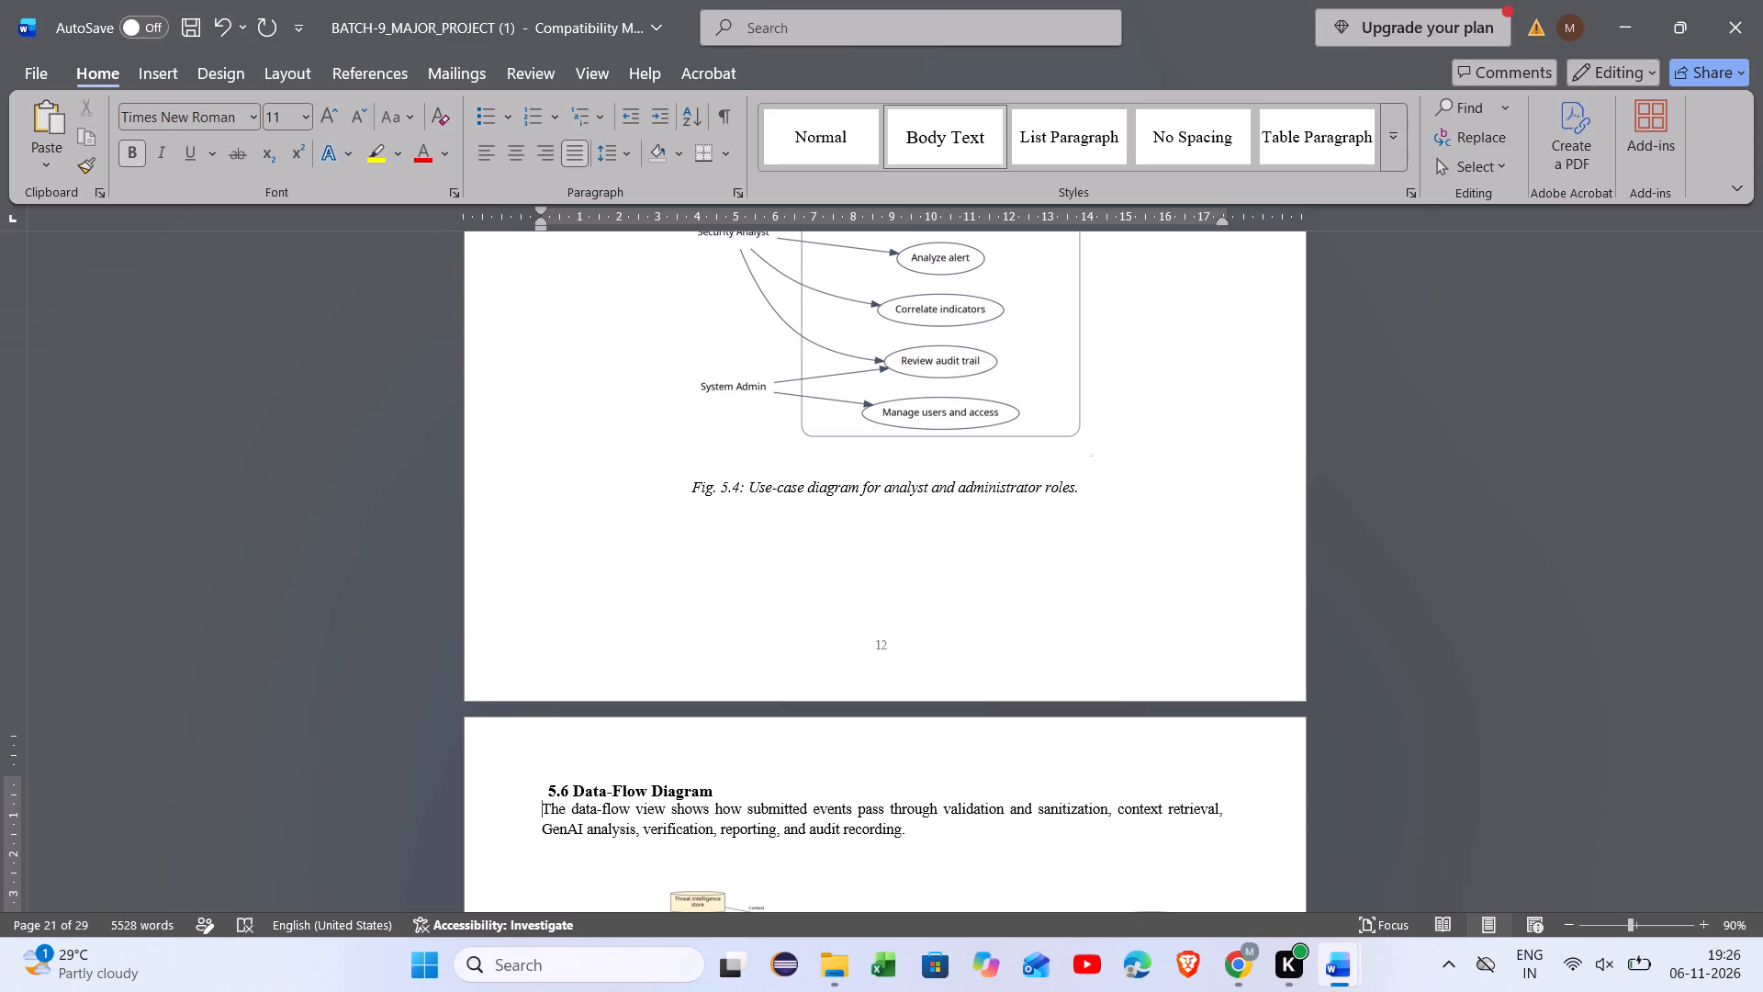
{"action": "key", "text": "Up"}
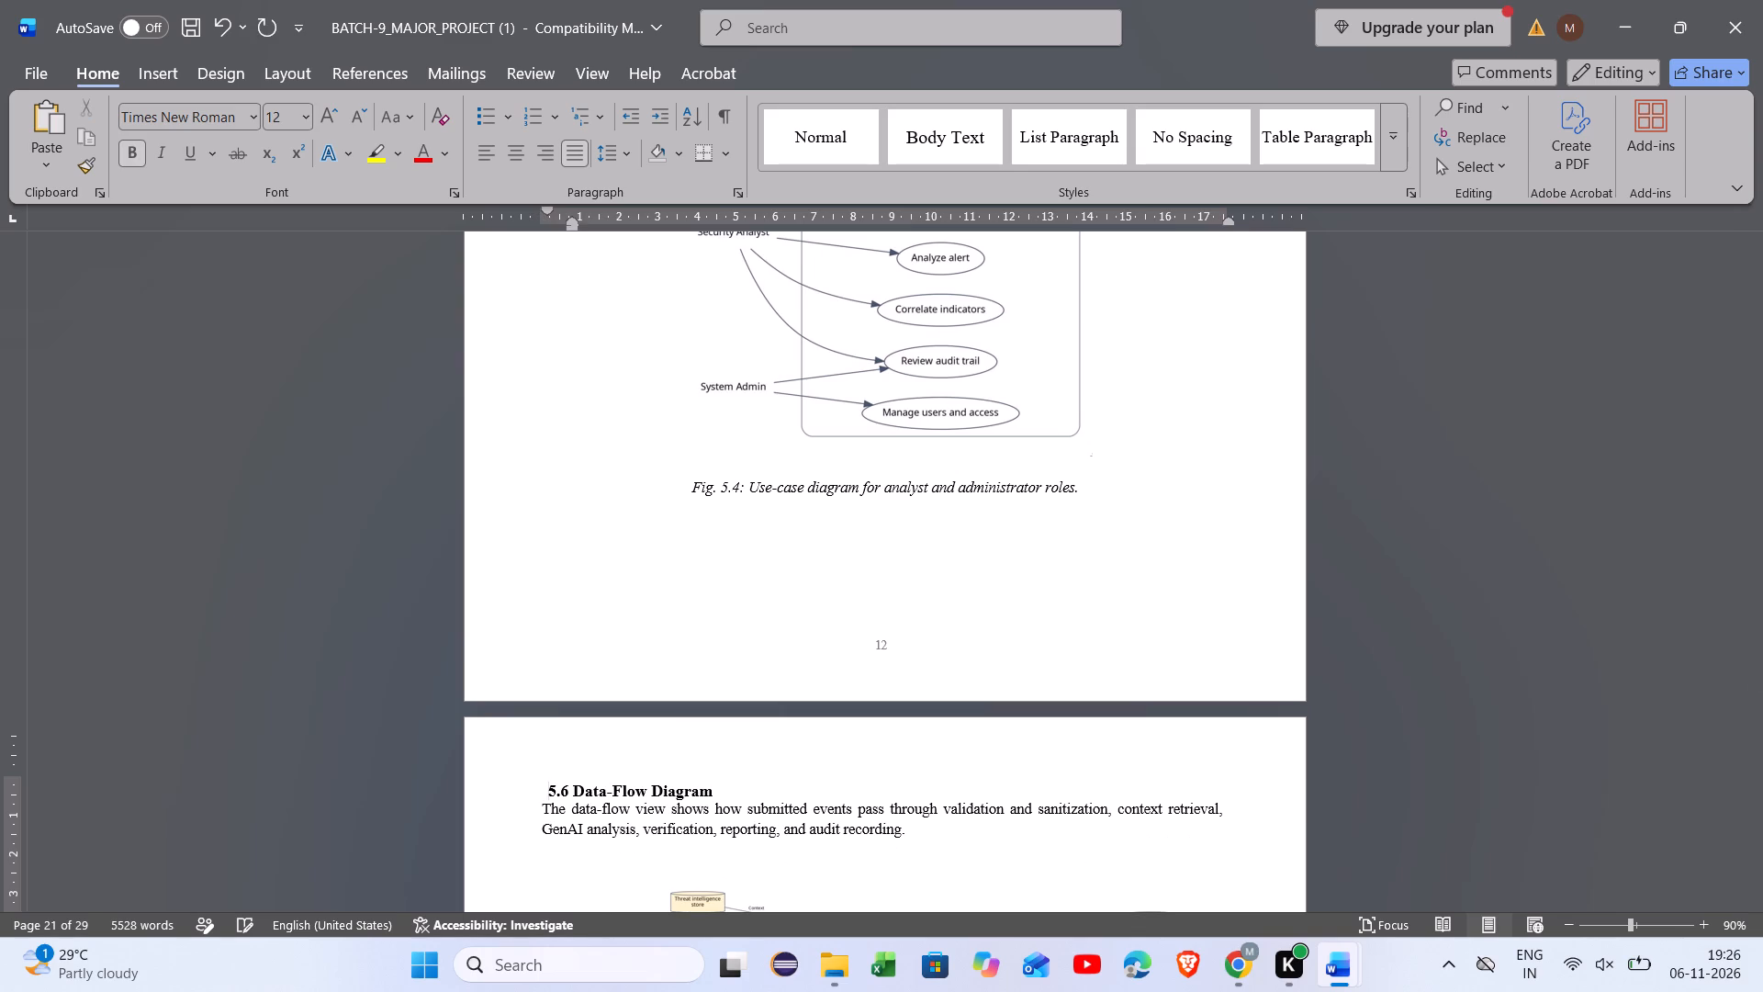
{"action": "key", "text": "BackSpace"}
{"action": "scroll", "coordinate": [542, 832], "scroll_direction": "up", "scroll_amount": 2}
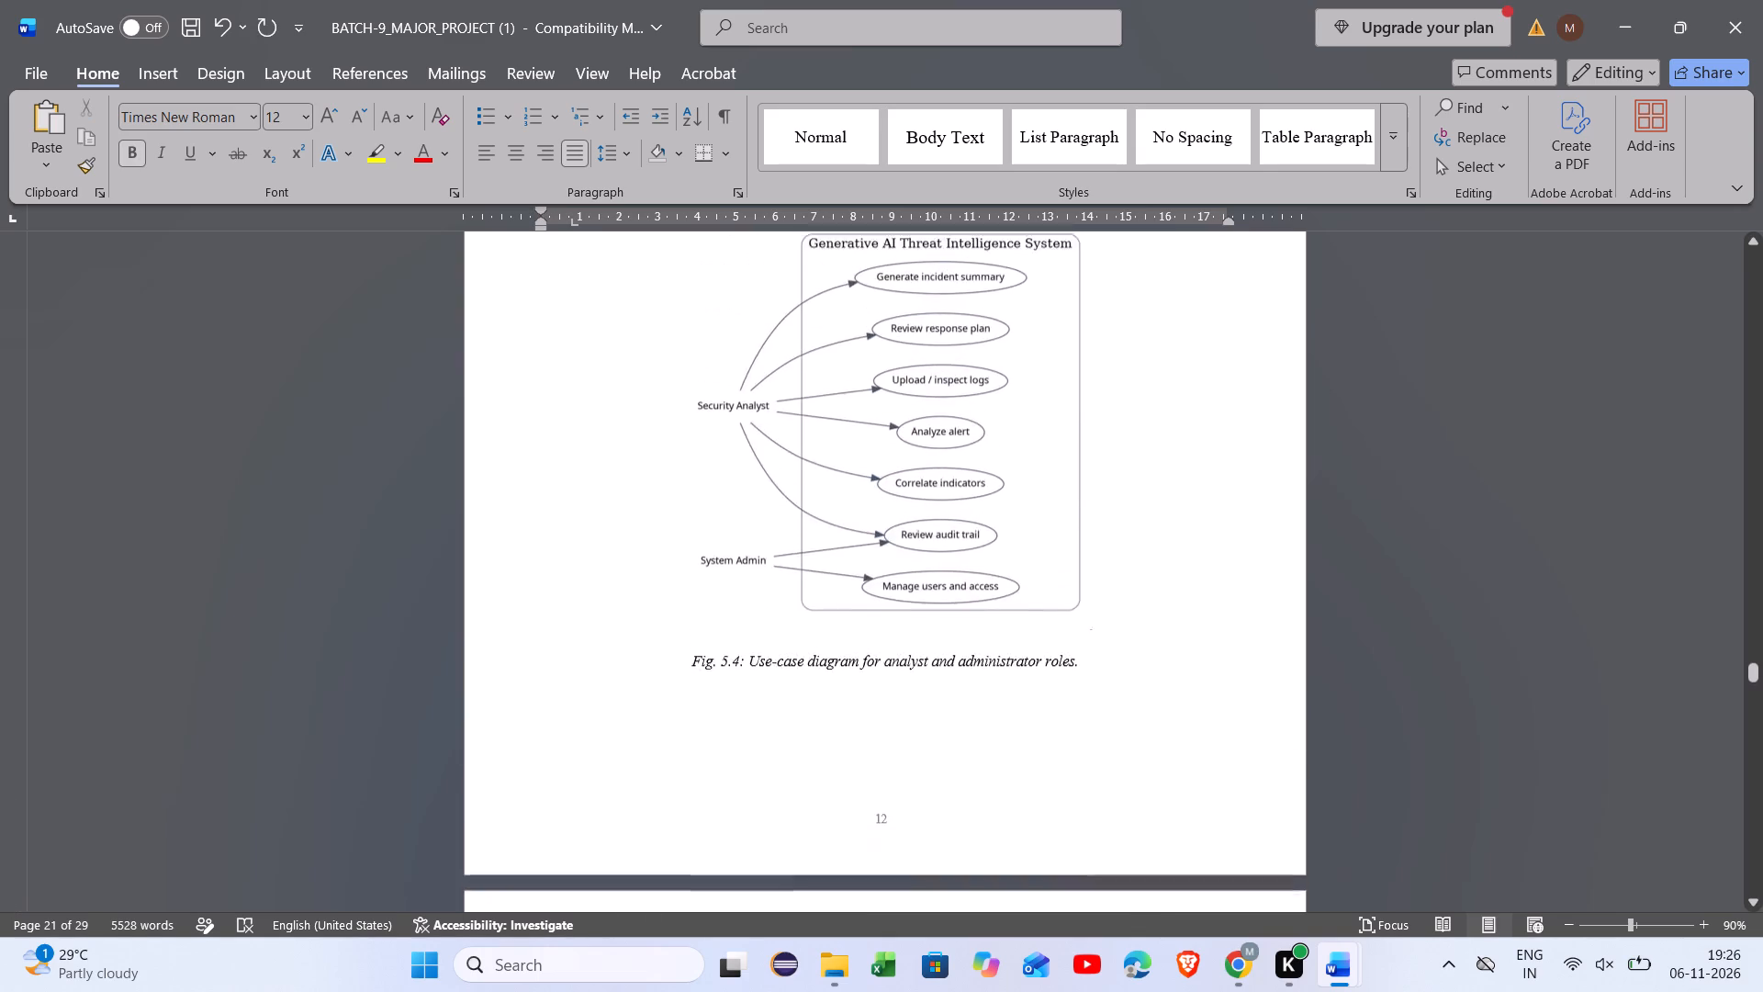
{"action": "scroll", "coordinate": [542, 832], "scroll_direction": "up", "scroll_amount": 1}
{"action": "scroll", "coordinate": [542, 832], "scroll_direction": "down", "scroll_amount": 3}
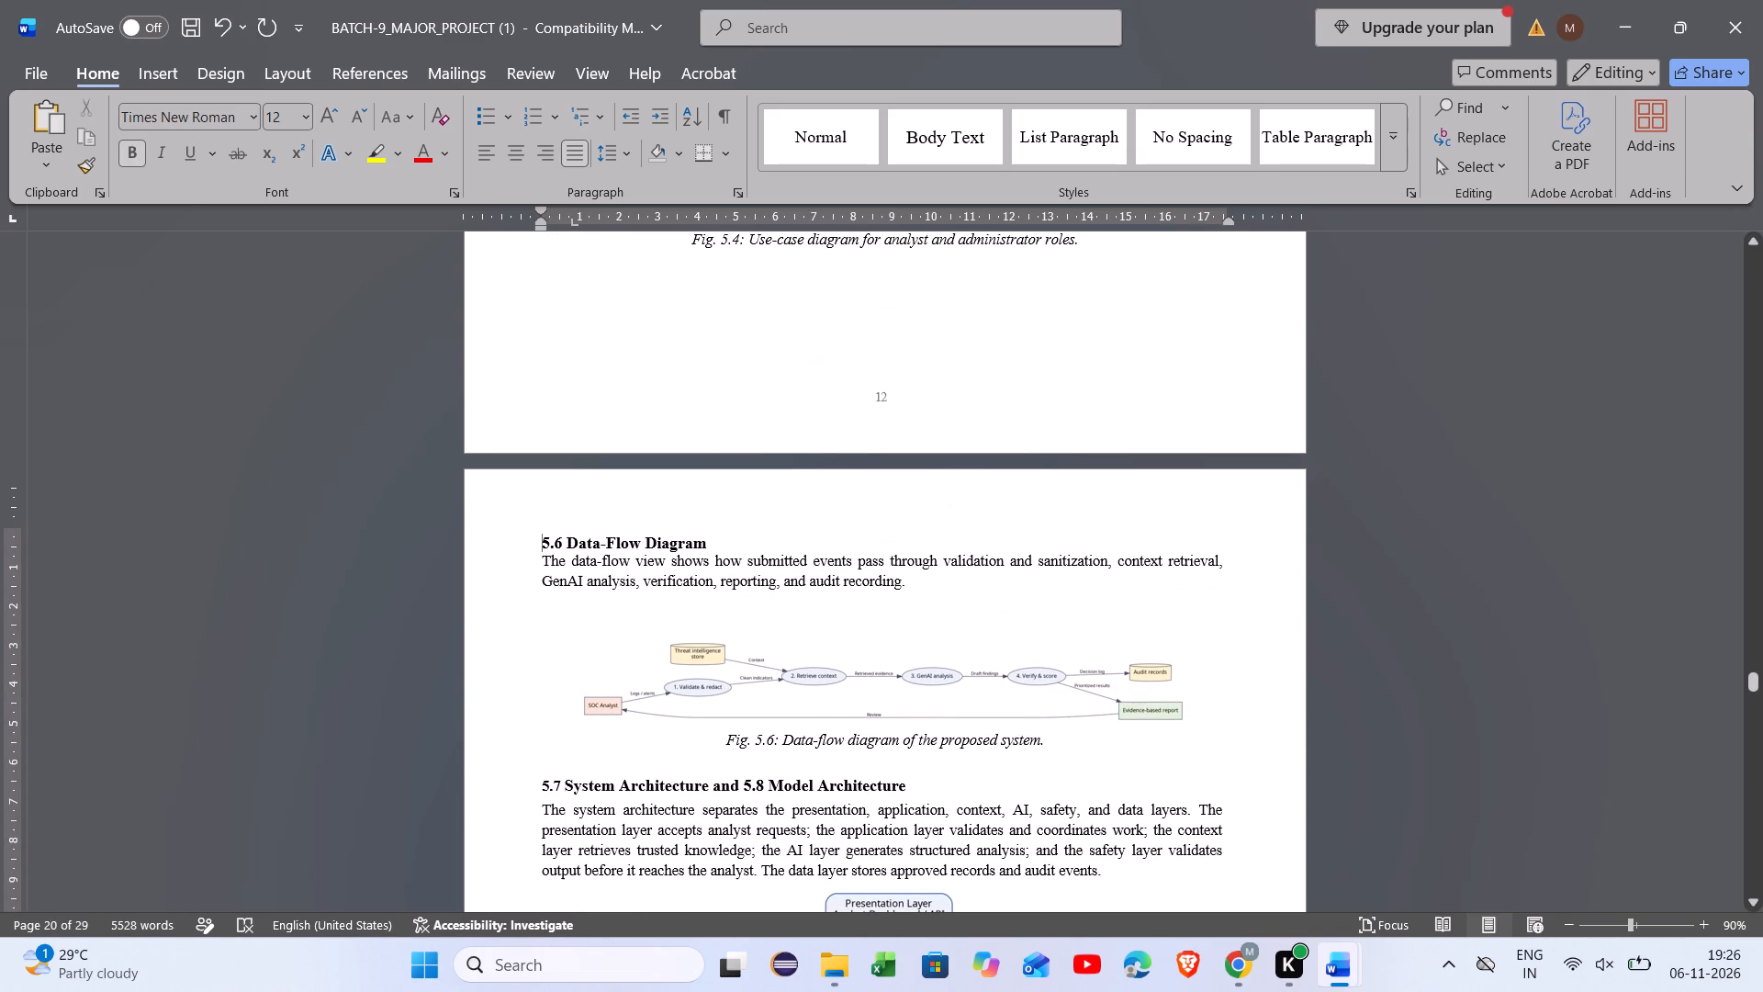
{"action": "left_click", "coordinate": [707, 537]}
{"action": "key", "text": "Return"}
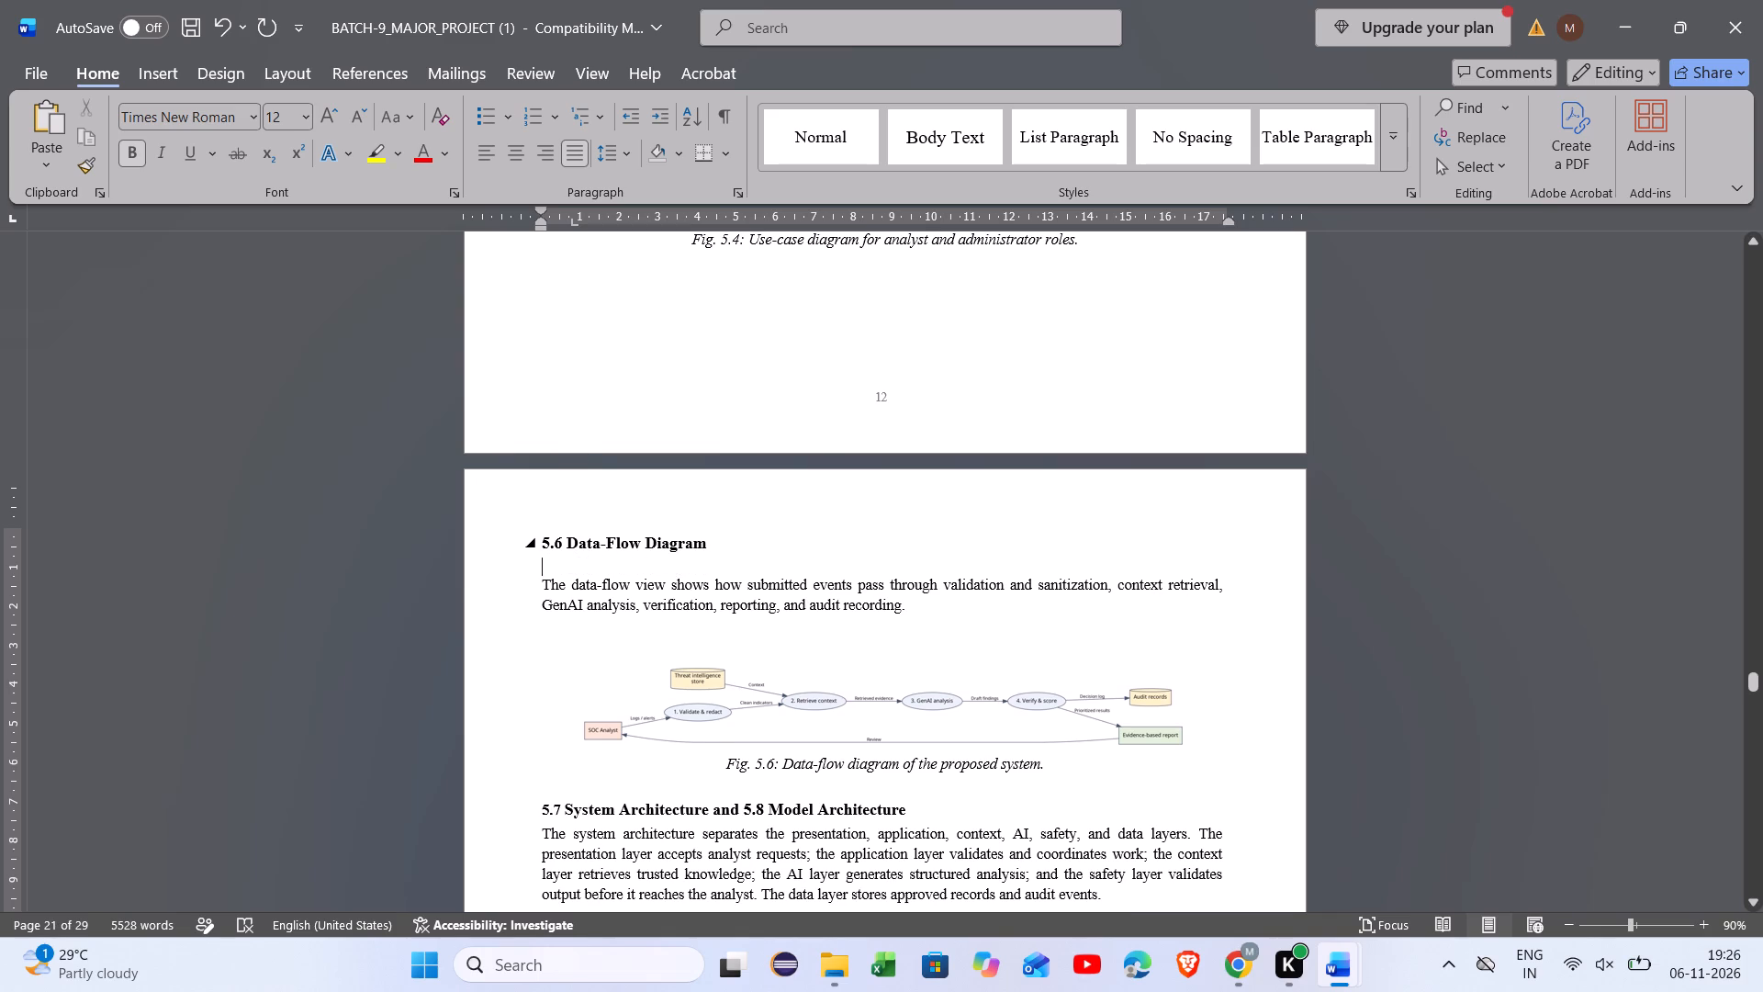
Renumber the Data-Flow Diagram heading as 5.5.
{"action": "left_click", "coordinate": [560, 545]}
{"action": "key", "text": "BackSpace"}
{"action": "key", "text": "5"}
Change the heading above the copied system architecture paragraph to "5.6 System Architecture", dropping "and 5.8 Model Architecture".
{"action": "left_click", "coordinate": [558, 813]}
{"action": "key", "text": "BackSpace"}
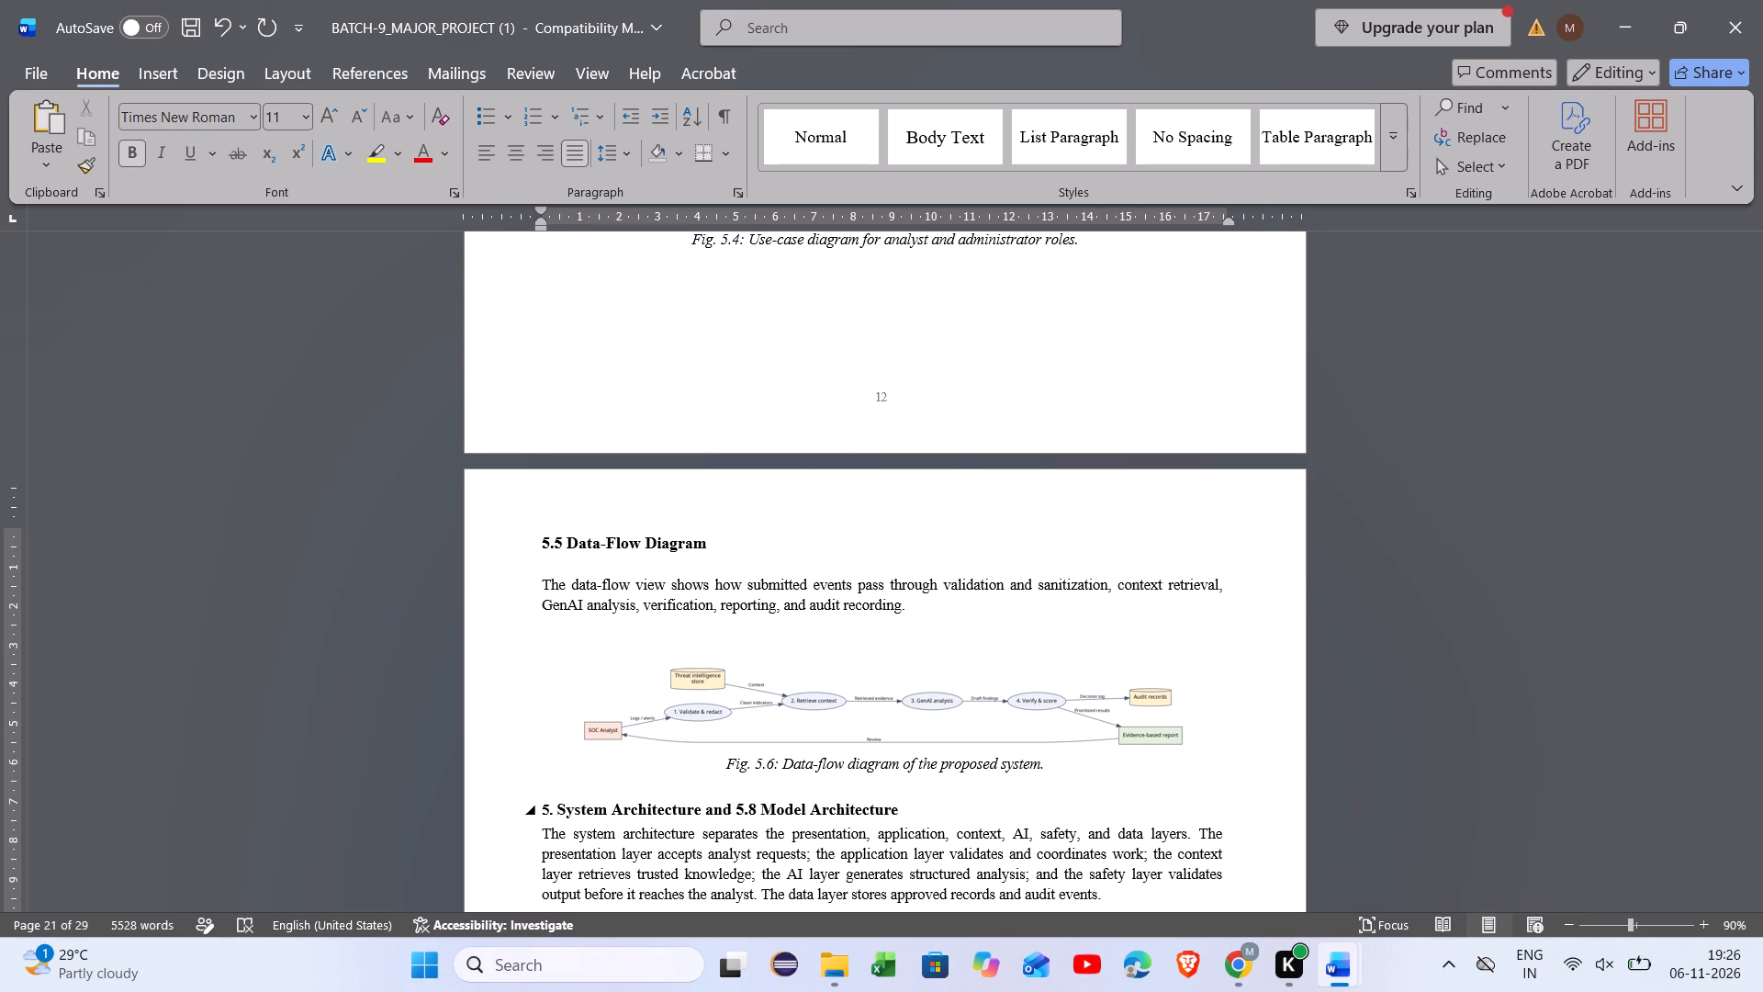
{"action": "key", "text": "6"}
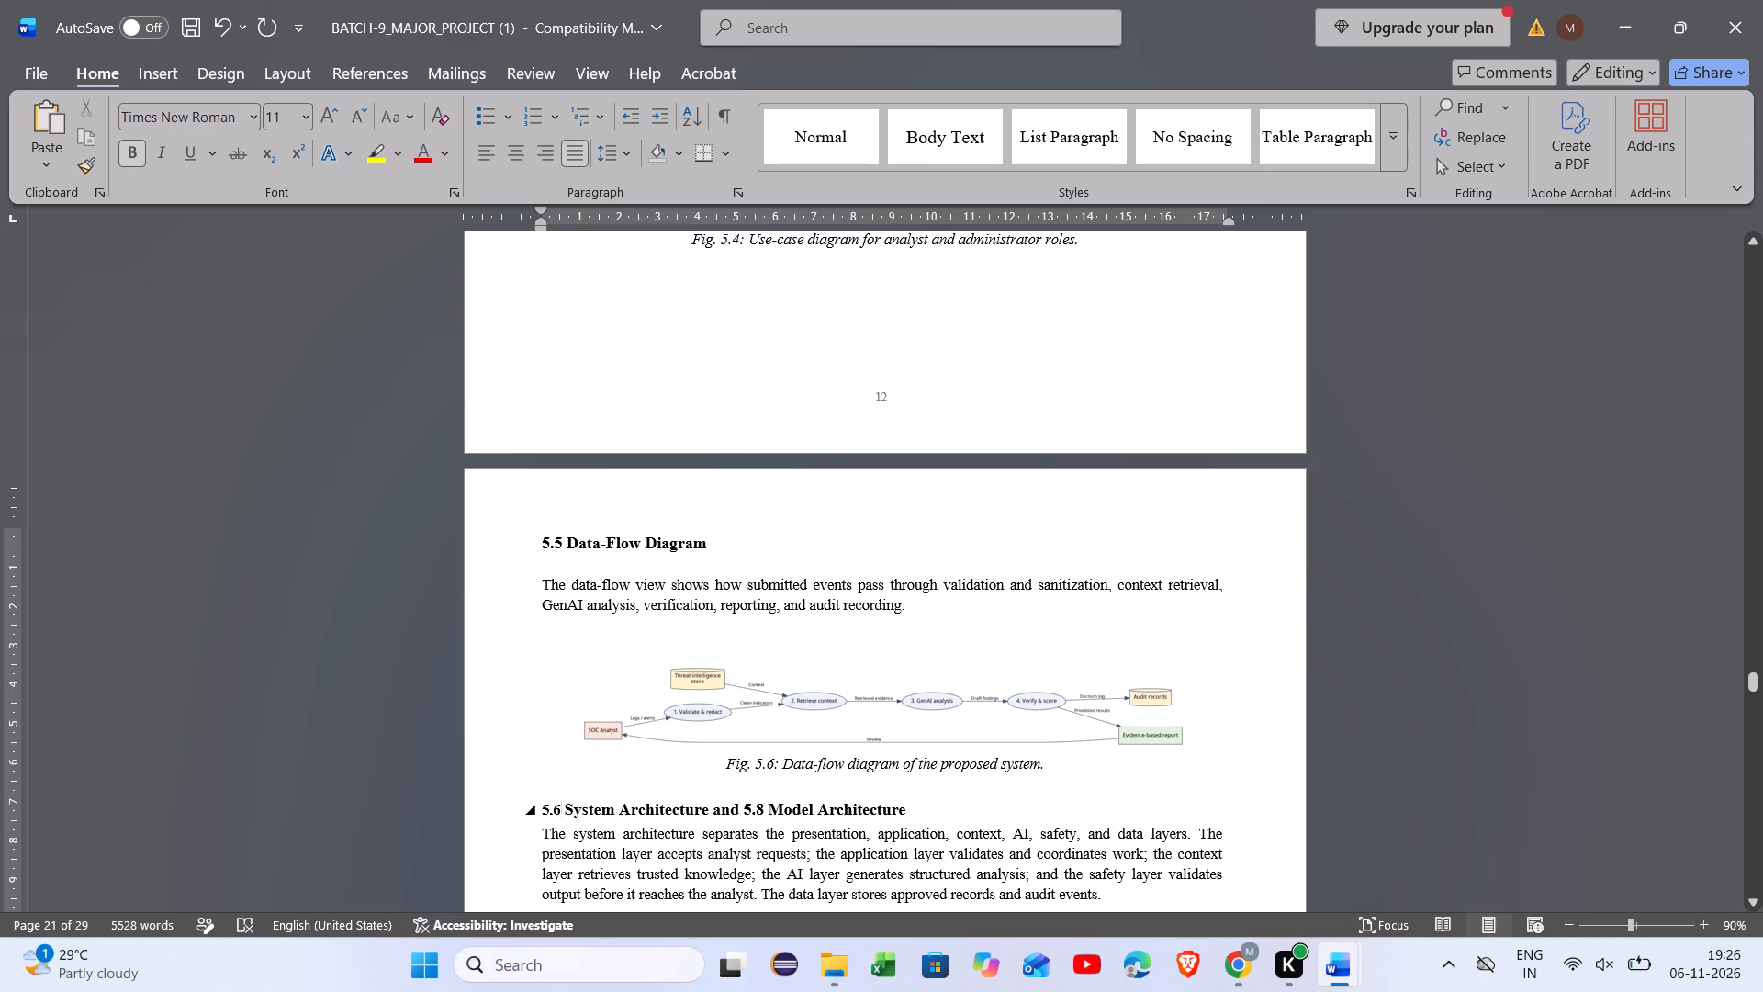
{"action": "left_click_drag", "start_coordinate": [904, 807], "coordinate": [720, 811]}
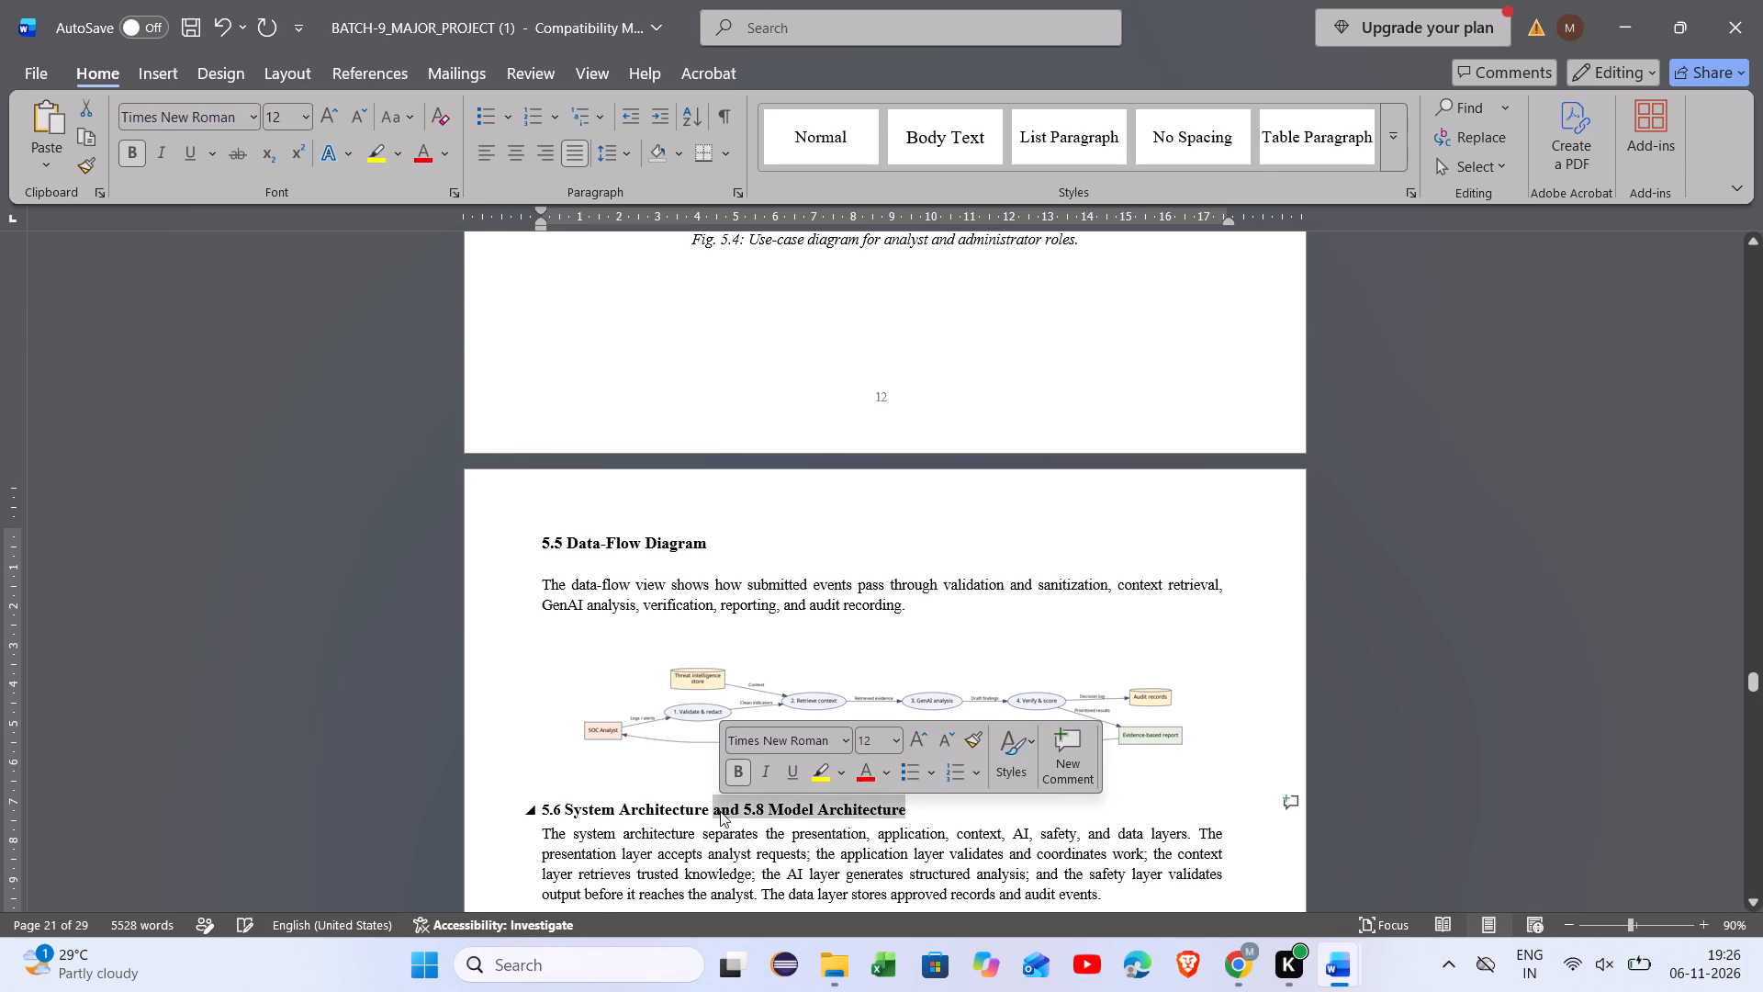
{"action": "key", "text": "BackSpace"}
Copy the caption "Fig. 5.7: Layered system architecture." to the line below the copied layered architecture diagram in section 5.6.
{"action": "scroll", "coordinate": [720, 811], "scroll_direction": "down", "scroll_amount": 3, "text": "ctrl"}
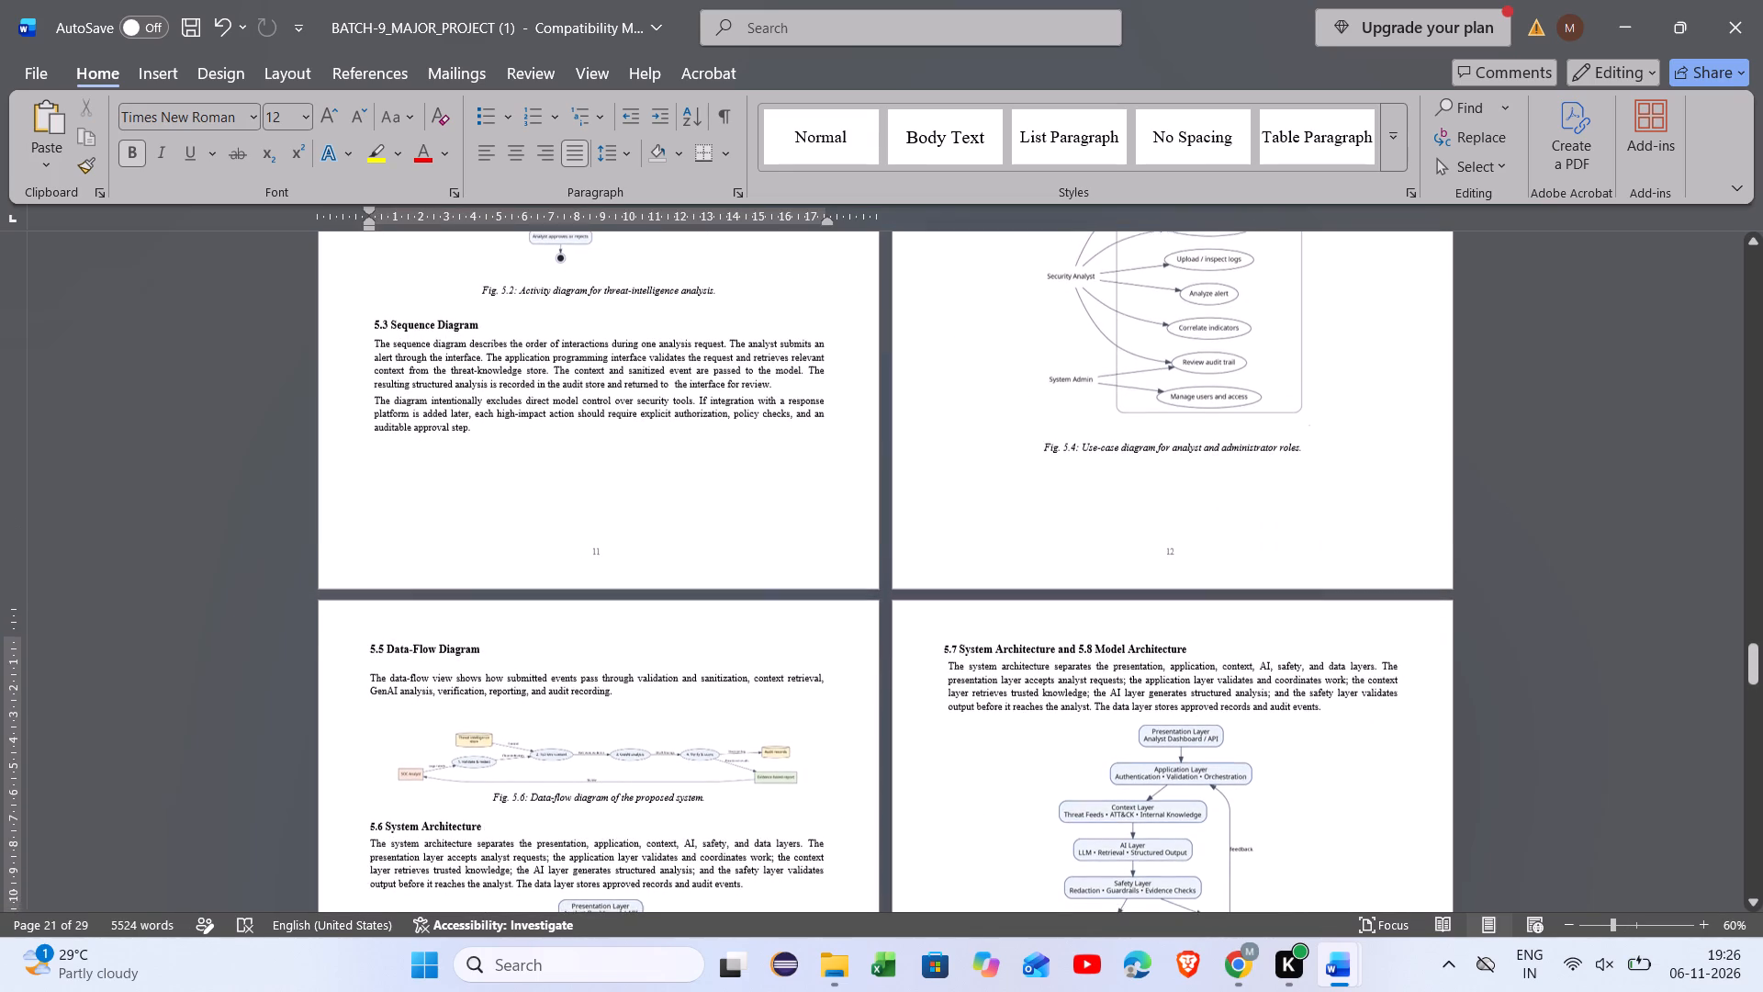
{"action": "scroll", "coordinate": [720, 811], "scroll_direction": "down", "scroll_amount": 3}
{"action": "scroll", "coordinate": [720, 811], "scroll_direction": "up", "scroll_amount": 1}
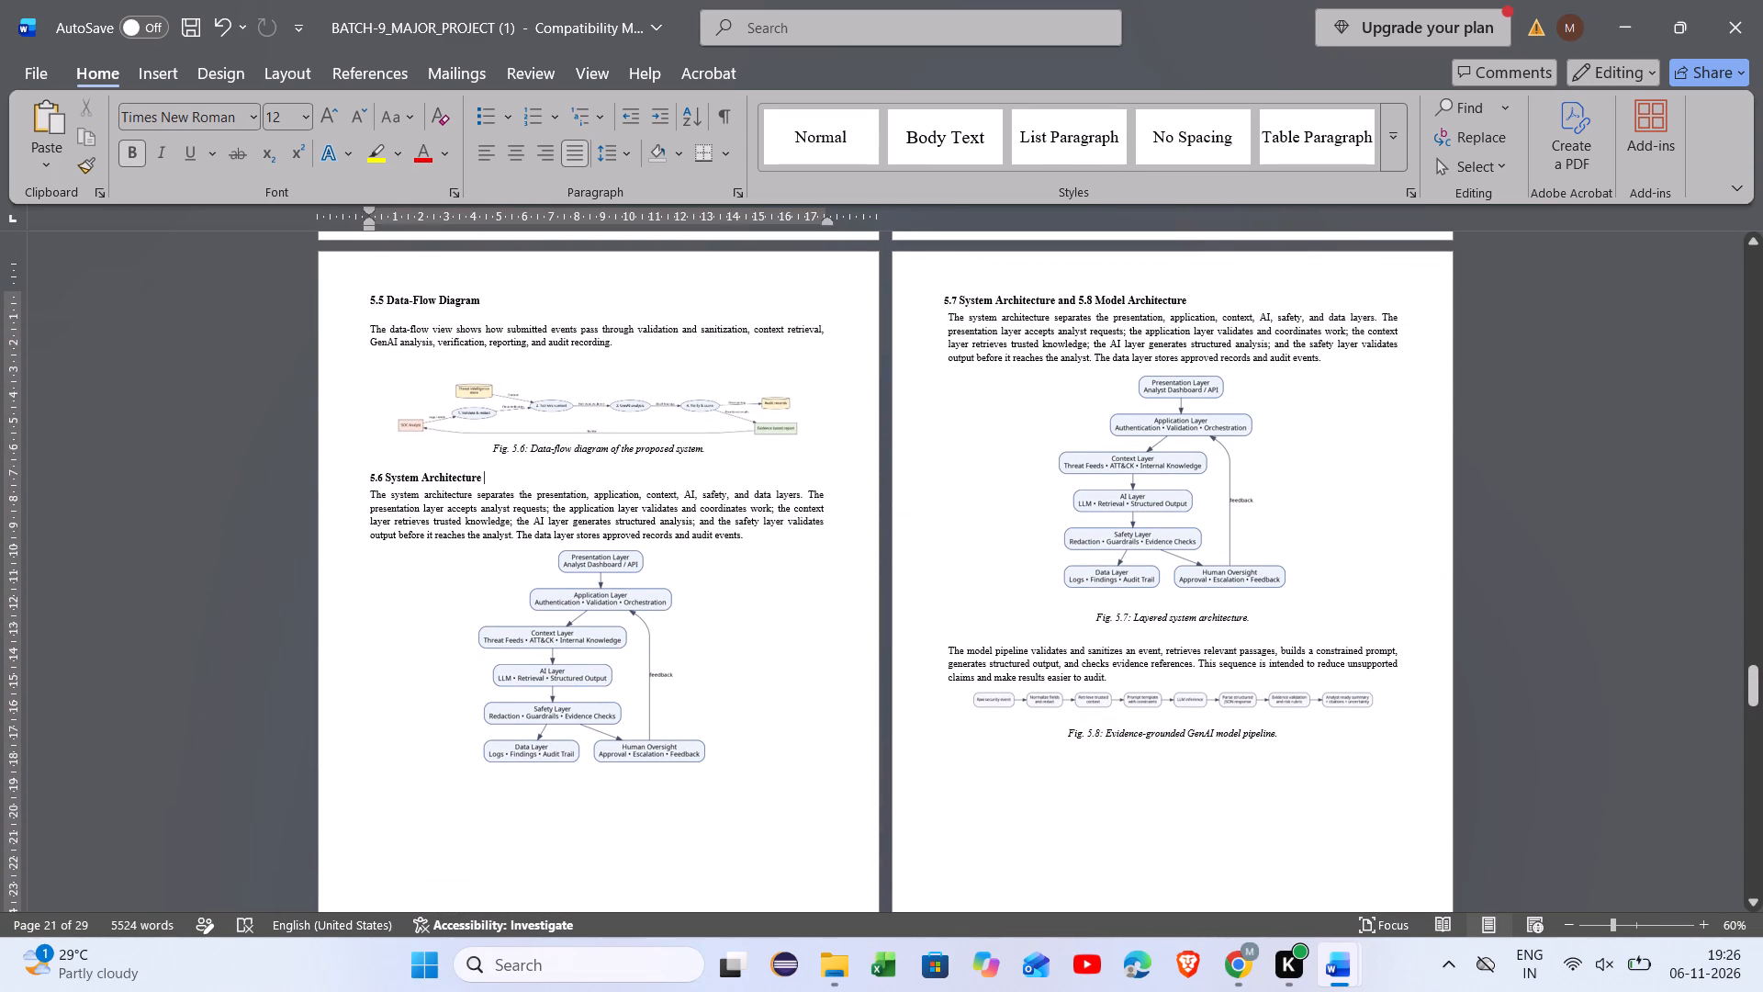
{"action": "left_click_drag", "start_coordinate": [1258, 619], "coordinate": [1100, 629]}
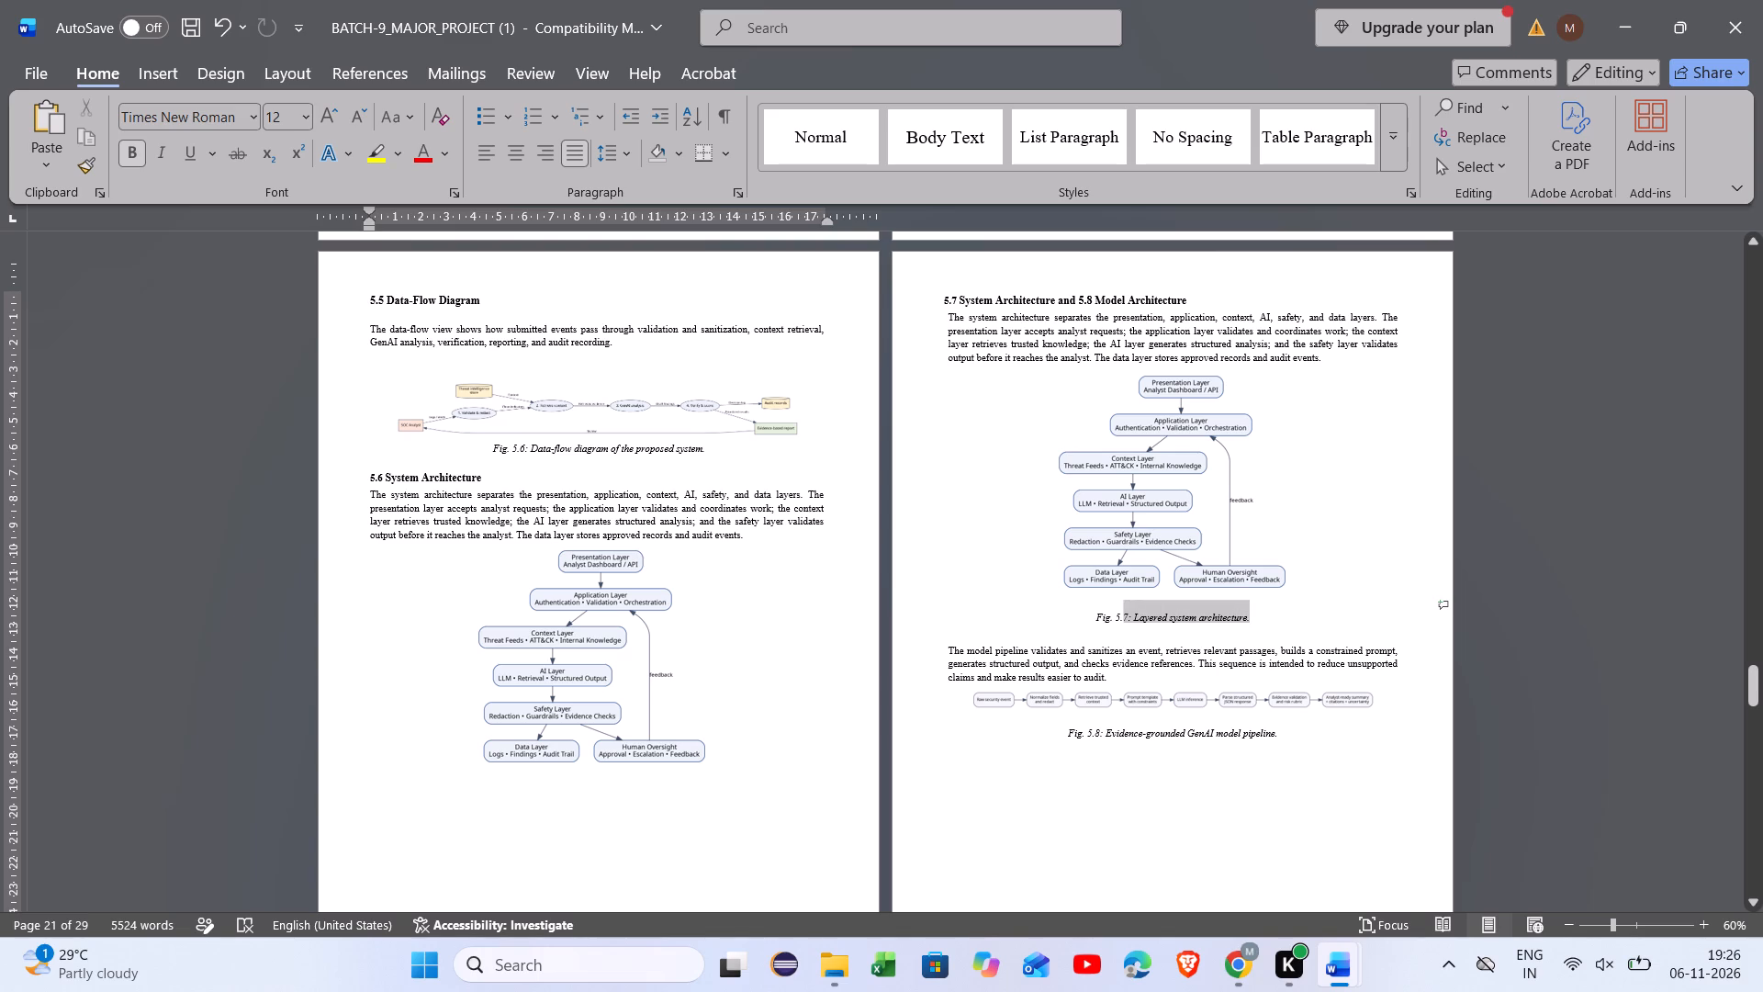
{"action": "left_click_drag", "start_coordinate": [1100, 629], "coordinate": [1096, 616]}
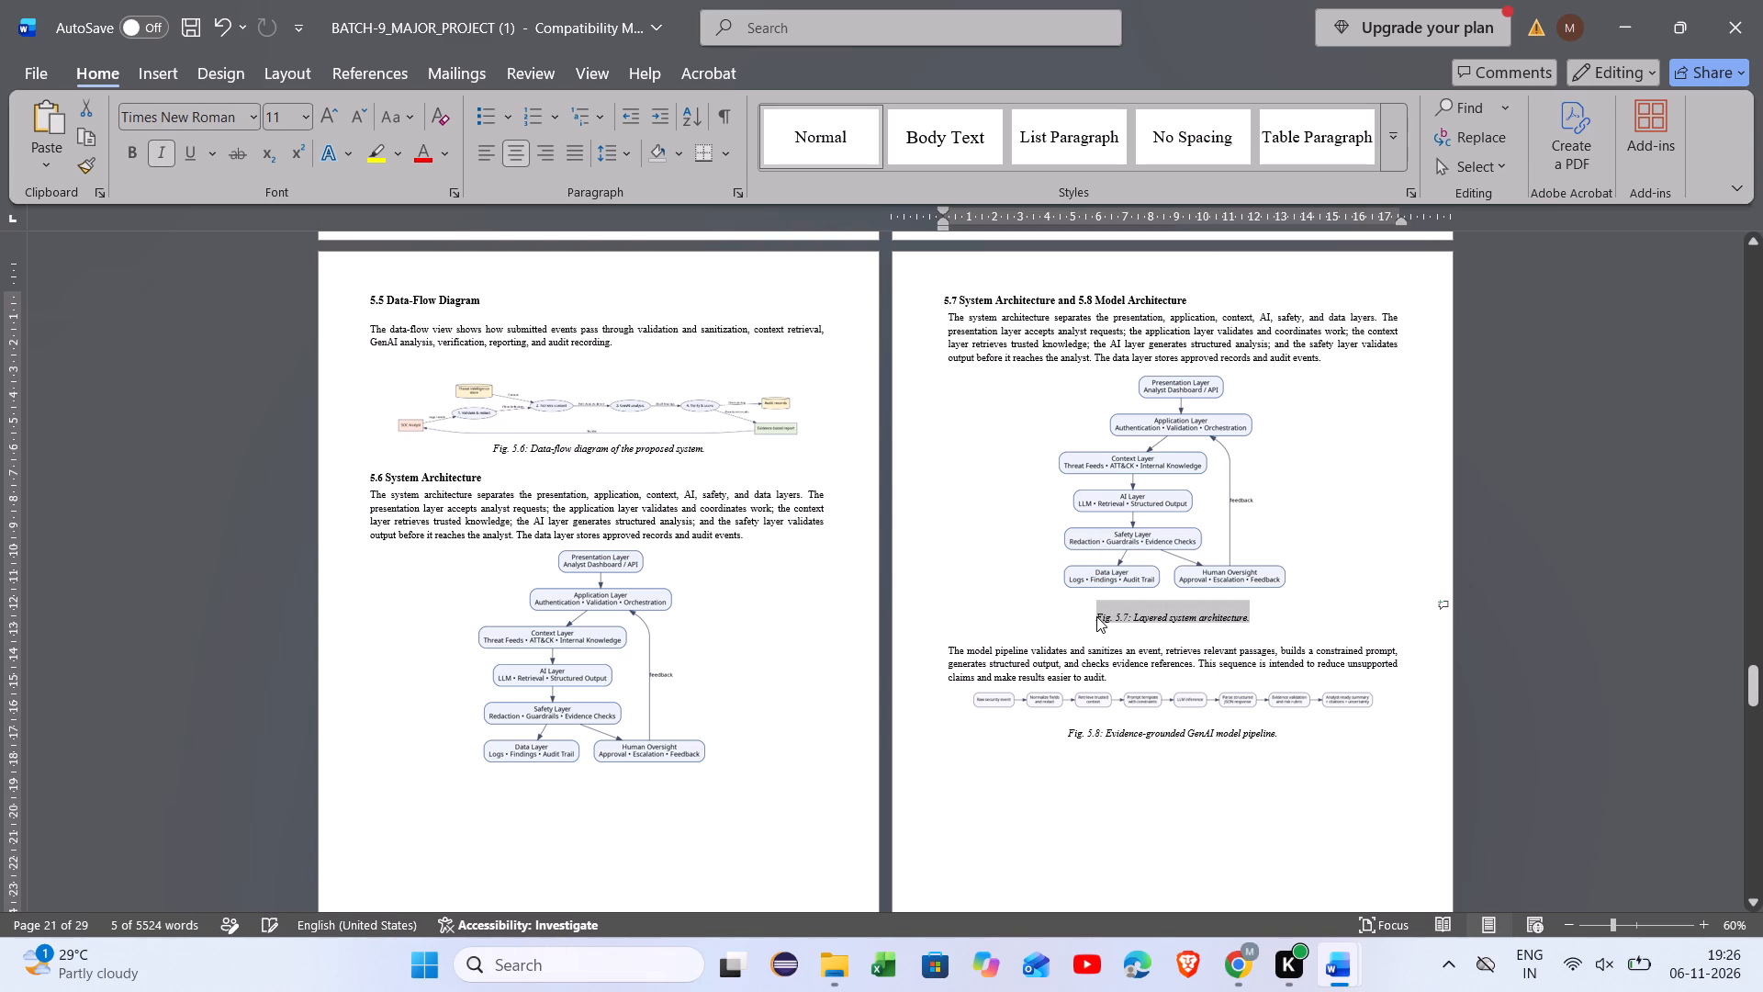
{"action": "key", "text": "ctrl+c"}
{"action": "left_click", "coordinate": [671, 748]}
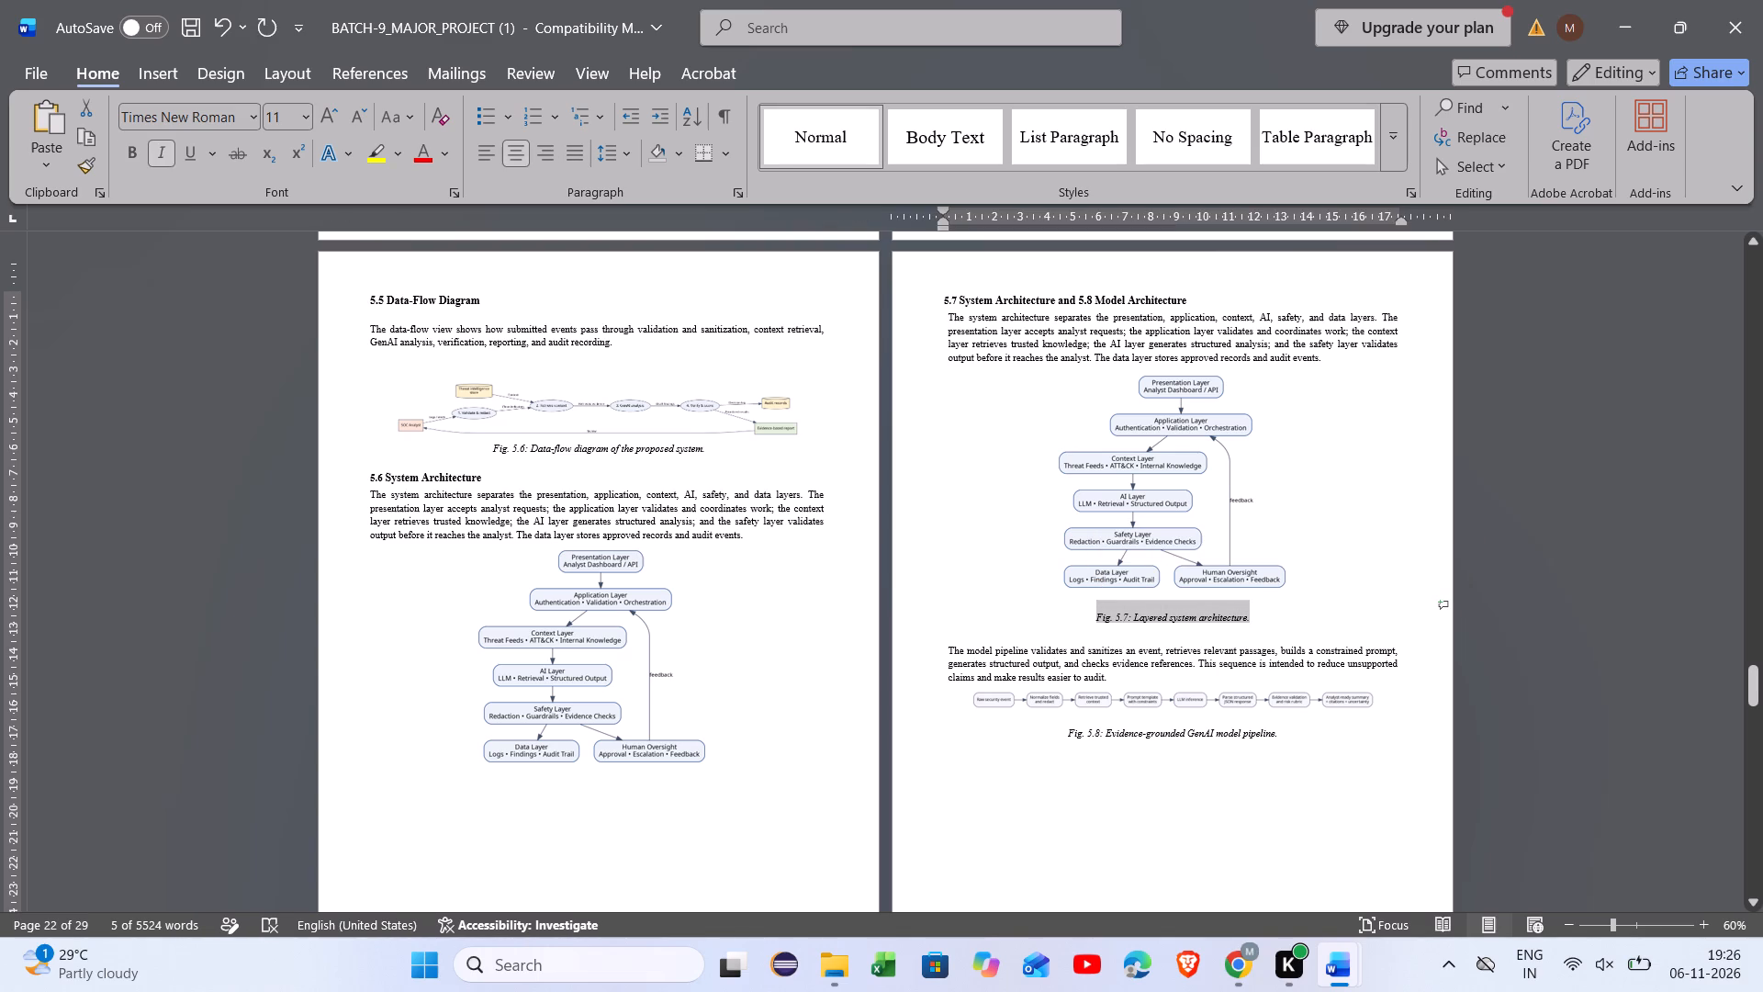
{"action": "right_click", "coordinate": [671, 748]}
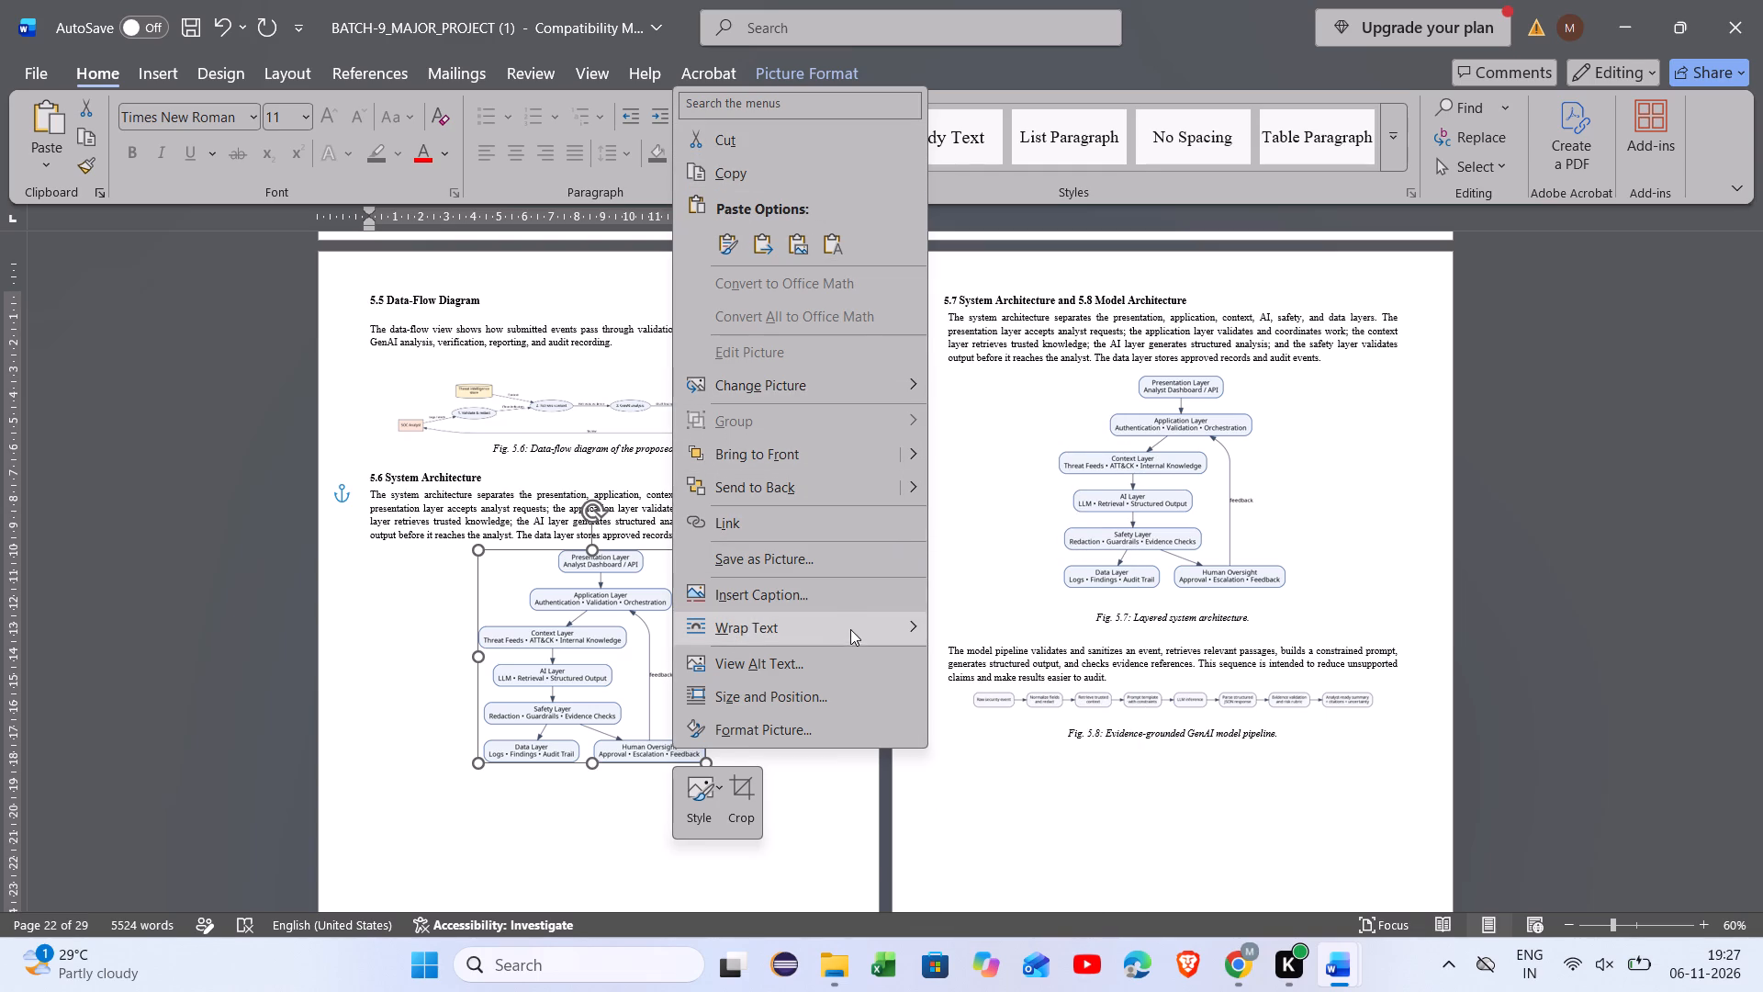
{"action": "left_click", "coordinate": [856, 822]}
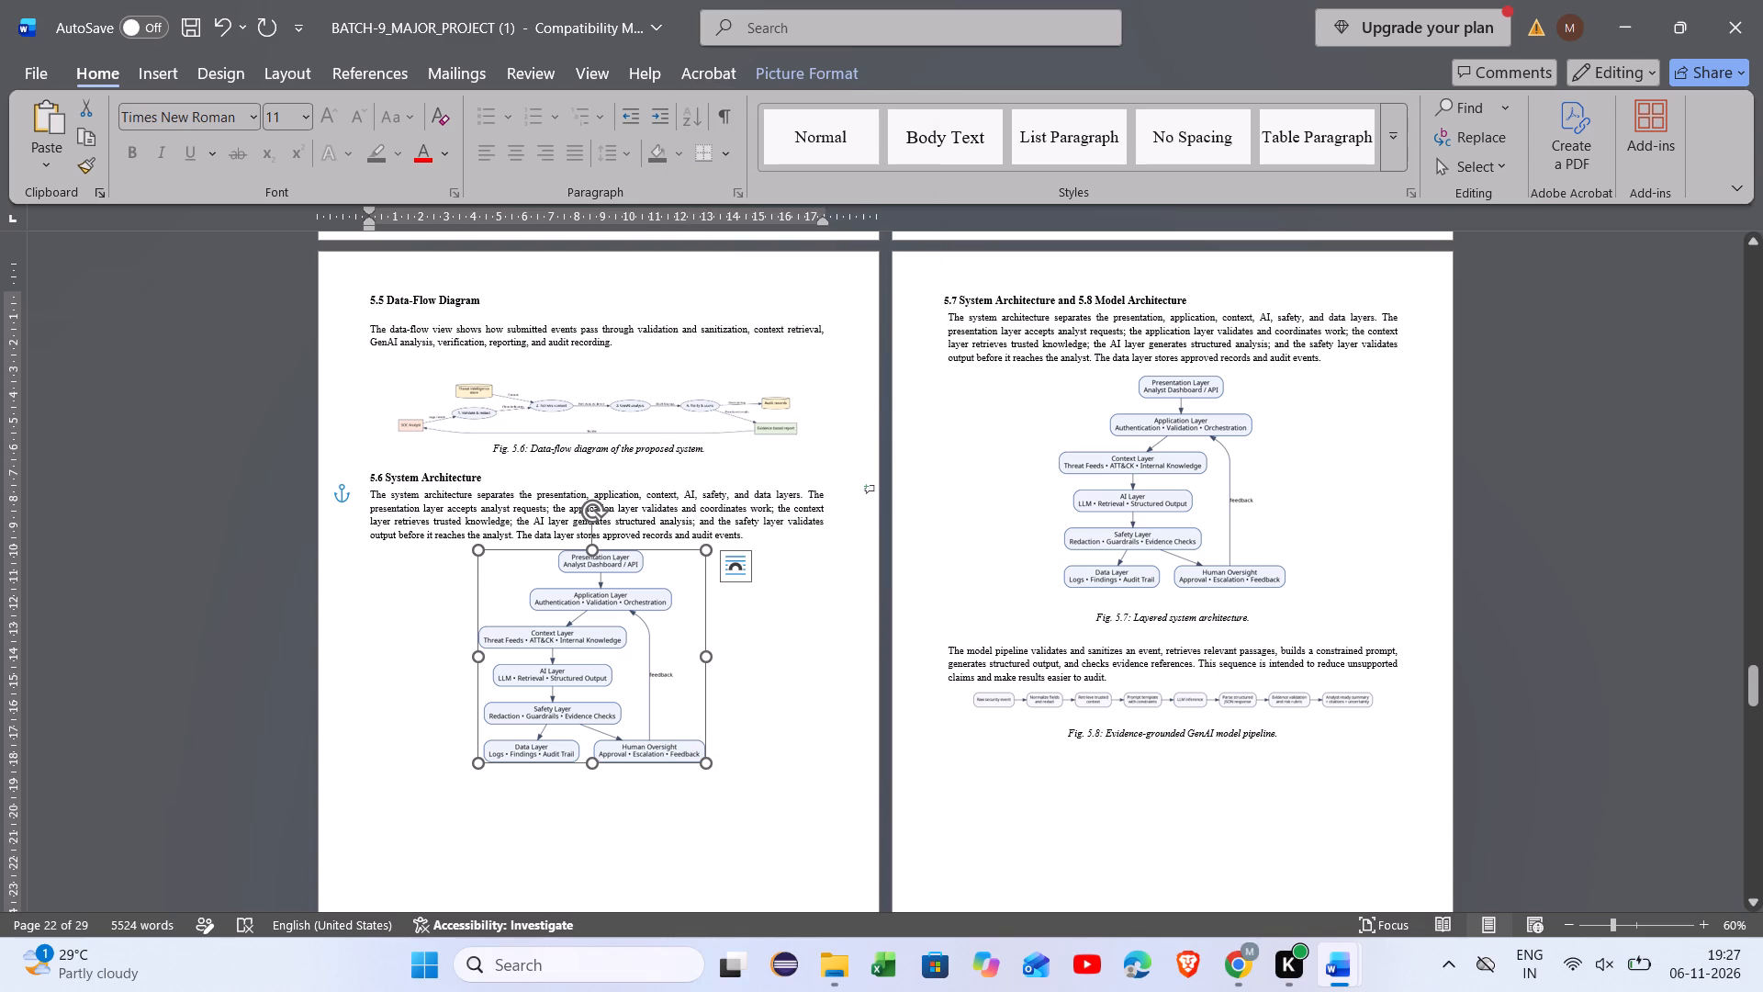
{"action": "left_click", "coordinate": [735, 759]}
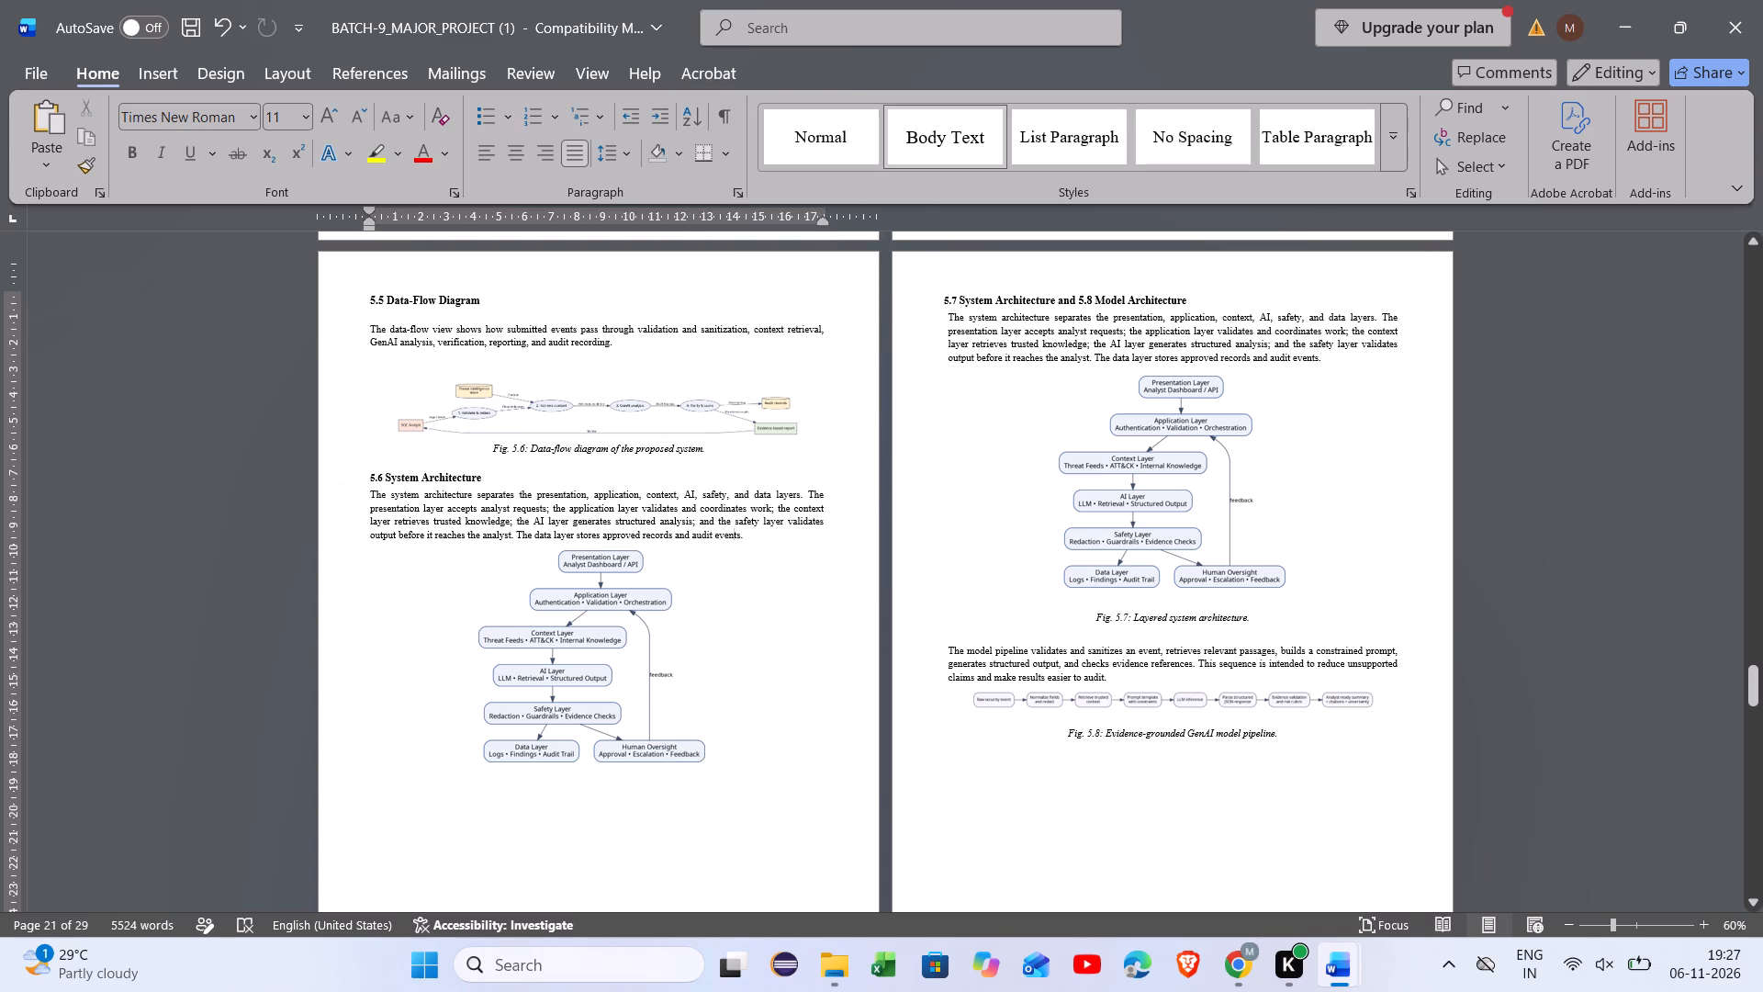
{"action": "left_click", "coordinate": [687, 773]}
{"action": "key", "text": "ctrl+v"}
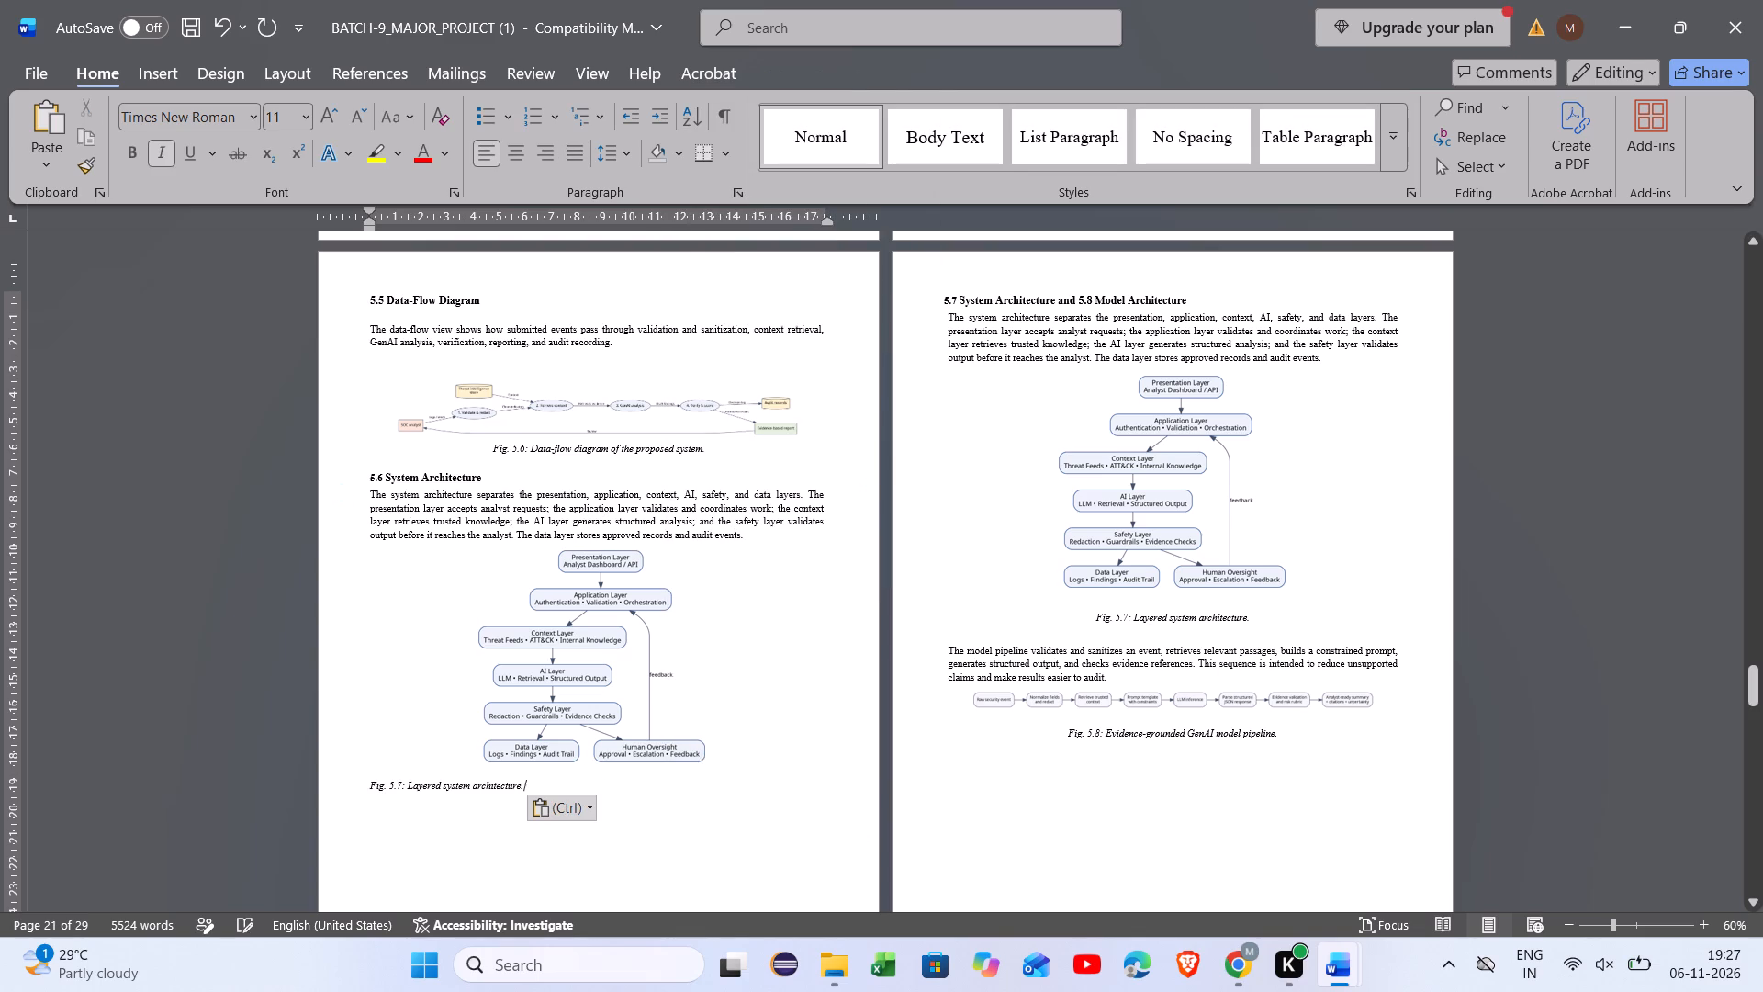
Pad the pasted Fig. 5.7 caption with leading spaces so it sits roughly centred beneath the layered architecture diagram.
{"action": "key", "text": "Left"}
{"action": "key", "text": "Left"}
{"action": "key", "text": "Left"}
{"action": "key", "text": "Left"}
{"action": "key", "text": "Left"}
{"action": "key", "text": "Left"}
{"action": "key", "text": "Left"}
{"action": "key", "text": "Left"}
{"action": "key", "text": "Left"}
{"action": "key", "text": "Left"}
{"action": "key", "text": "Left"}
{"action": "key", "text": "Left"}
{"action": "key", "text": "Left"}
{"action": "key", "text": "Left"}
{"action": "key", "text": "Left"}
{"action": "key", "text": "Left"}
{"action": "key", "text": "Left"}
{"action": "key", "text": "Left"}
{"action": "key", "text": "Left"}
{"action": "key", "text": "Left"}
{"action": "key", "text": "Left"}
{"action": "key", "text": "Left"}
{"action": "key", "text": "Left"}
{"action": "key", "text": "Left"}
{"action": "key", "text": "Left"}
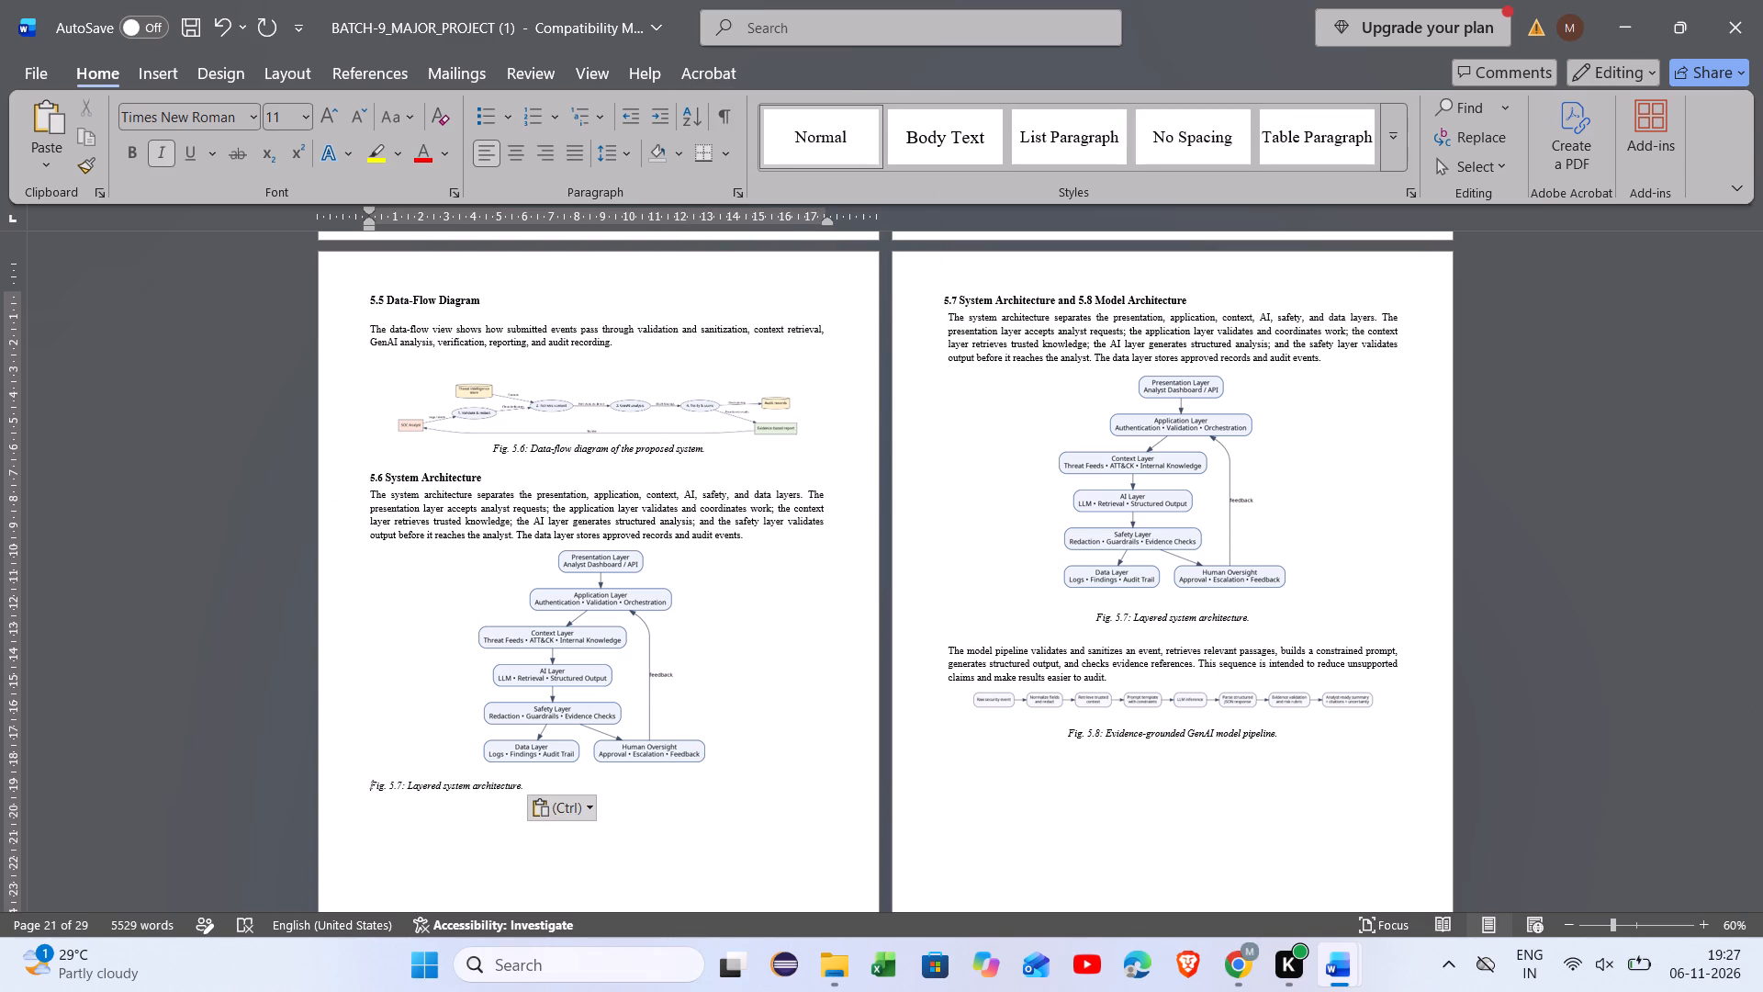
{"action": "key", "text": "space"}
{"action": "key", "text": "space"}
{"action": "key", "text": "space"}
{"action": "key", "text": "space"}
{"action": "key", "text": "space"}
{"action": "key", "text": "space"}
{"action": "key", "text": "space"}
{"action": "key", "text": "space"}
{"action": "key", "text": "space"}
{"action": "key", "text": "space"}
{"action": "key", "text": "space"}
{"action": "key", "text": "space"}
{"action": "key", "text": "space"}
{"action": "key", "text": "space"}
{"action": "key", "text": "space"}
{"action": "key", "text": "space"}
{"action": "key", "text": "space"}
{"action": "key", "text": "space"}
{"action": "key", "text": "space"}
{"action": "key", "text": "space"}
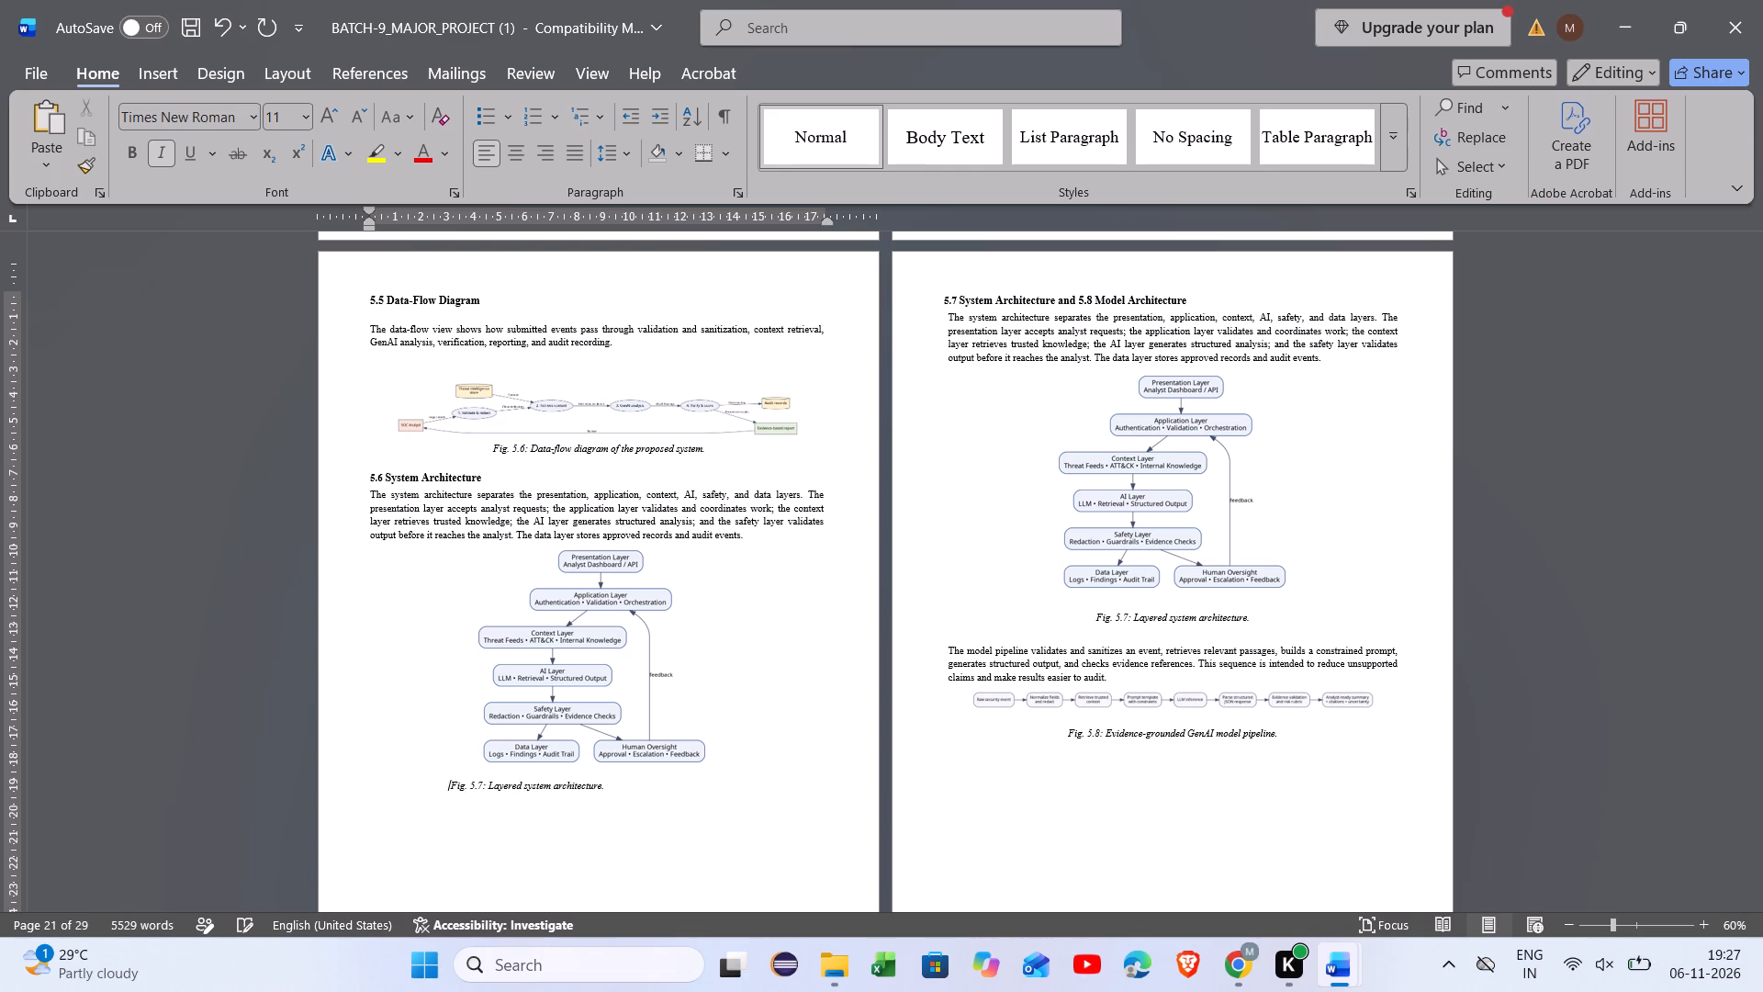
{"action": "key", "text": "space"}
{"action": "key", "text": "BackSpace"}
{"action": "key", "text": "BackSpace"}
{"action": "key", "text": "BackSpace"}
{"action": "key", "text": "space"}
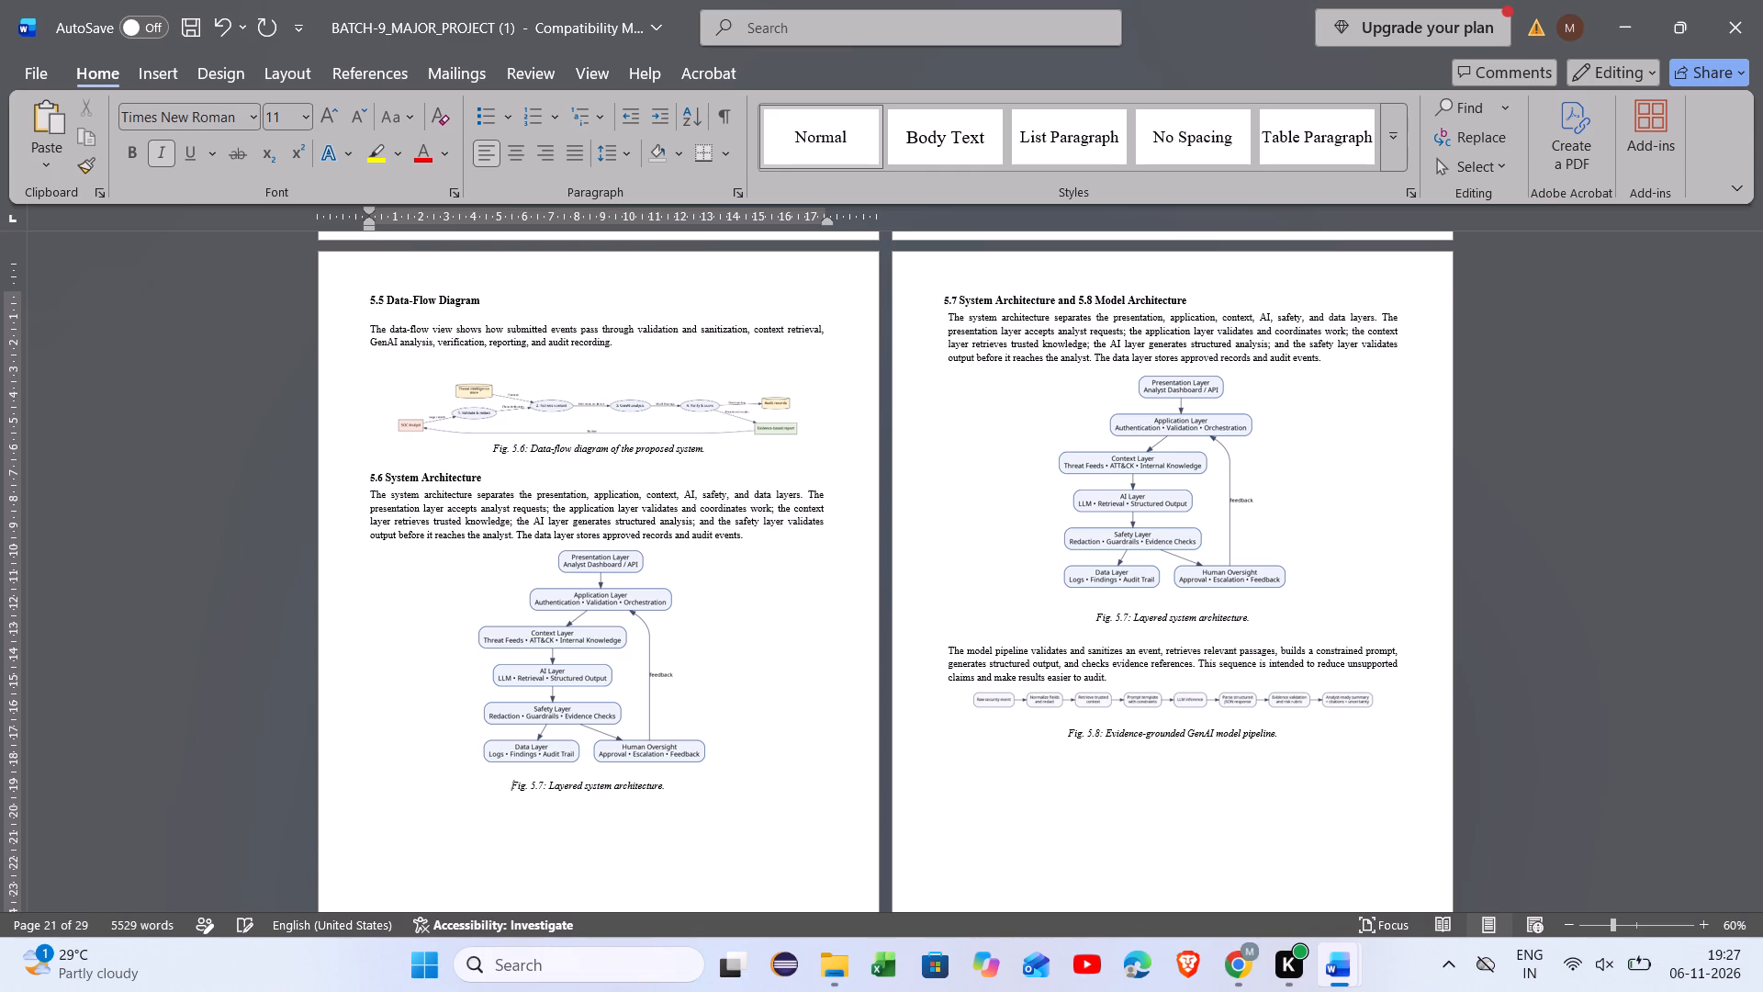
{"action": "key", "text": "space"}
{"action": "key", "text": "BackSpace"}
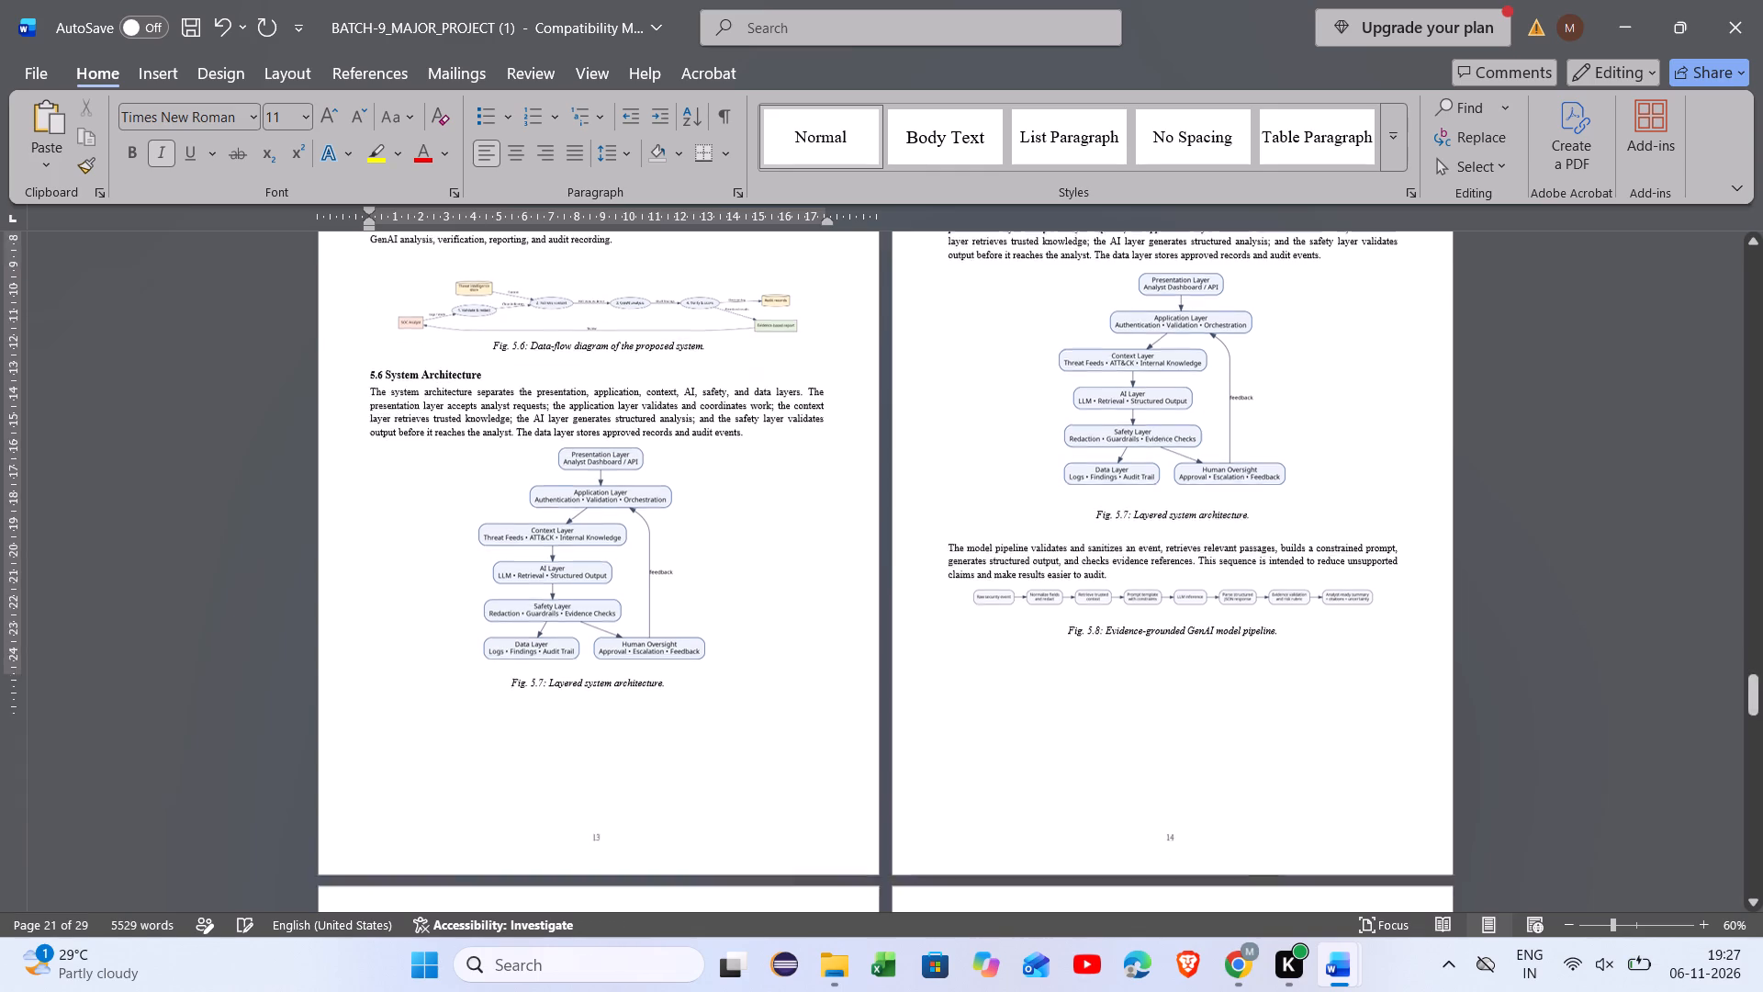
Cut the original layered architecture diagram out of the 5.7 System Architecture and 5.8 Model Architecture section.
{"action": "scroll", "coordinate": [687, 773], "scroll_direction": "up", "scroll_amount": 1}
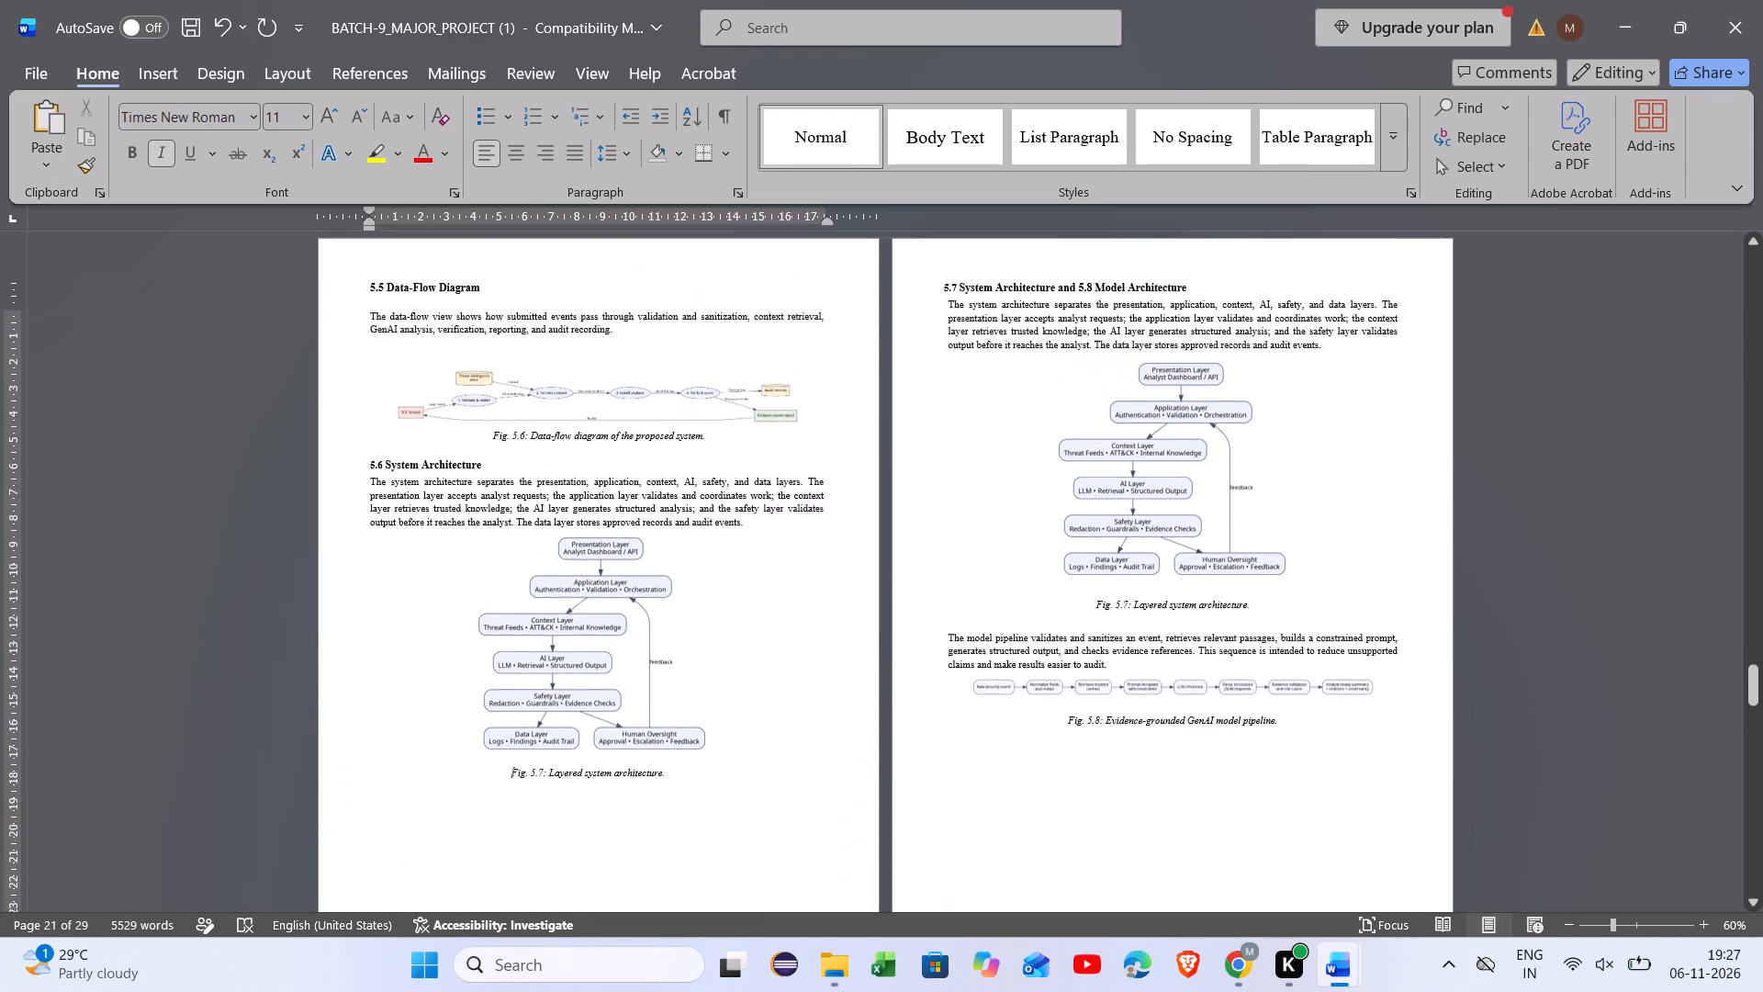
{"action": "scroll", "coordinate": [687, 773], "scroll_direction": "up", "scroll_amount": 1}
{"action": "right_click", "coordinate": [687, 773]}
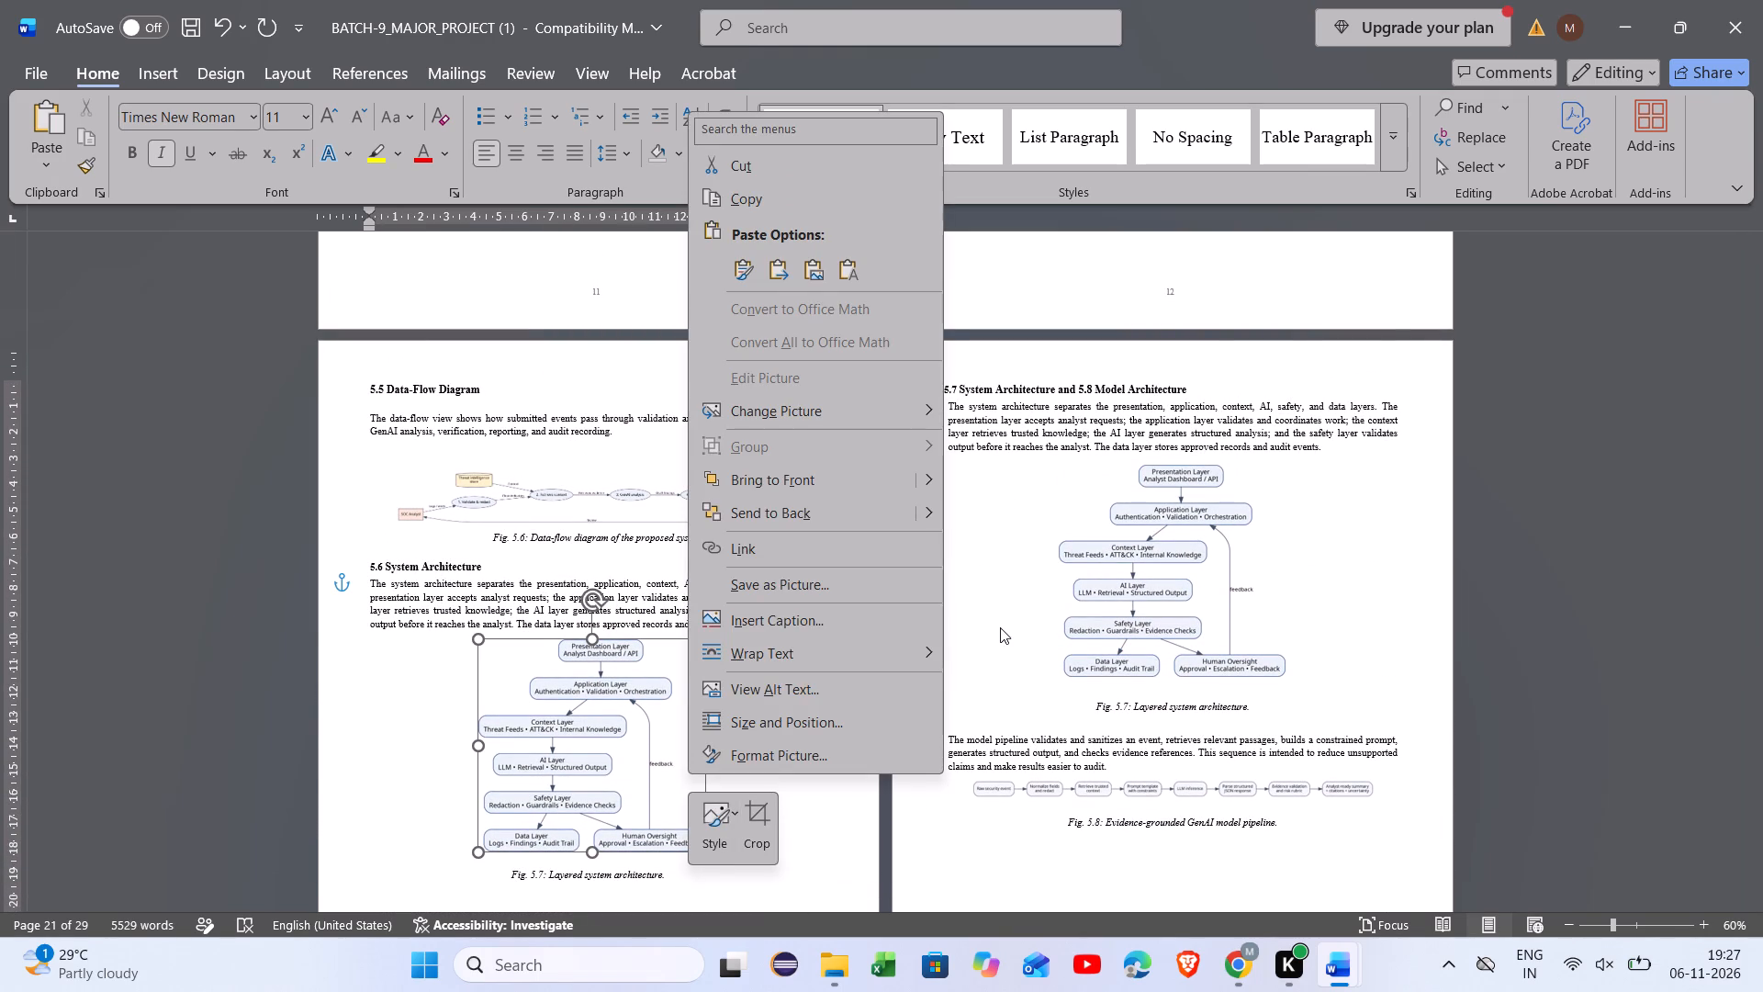
{"action": "left_click", "coordinate": [1000, 627]}
{"action": "right_click", "coordinate": [1137, 606]}
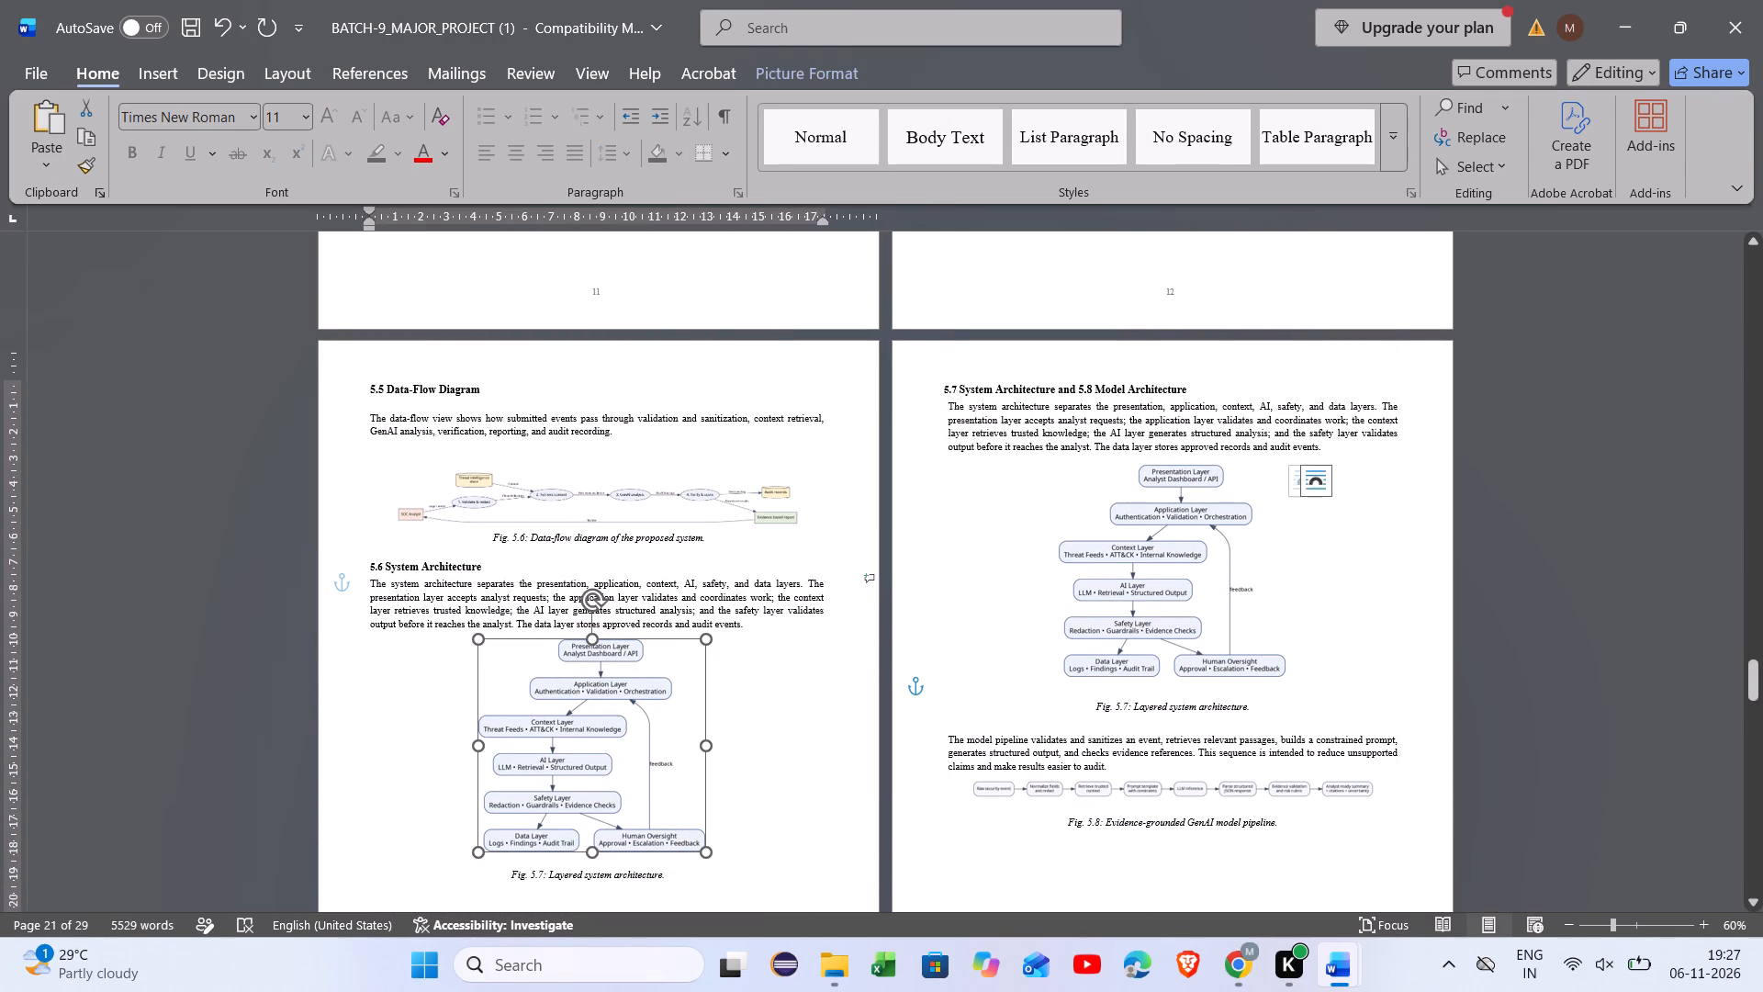
{"action": "left_click", "coordinate": [1183, 330]}
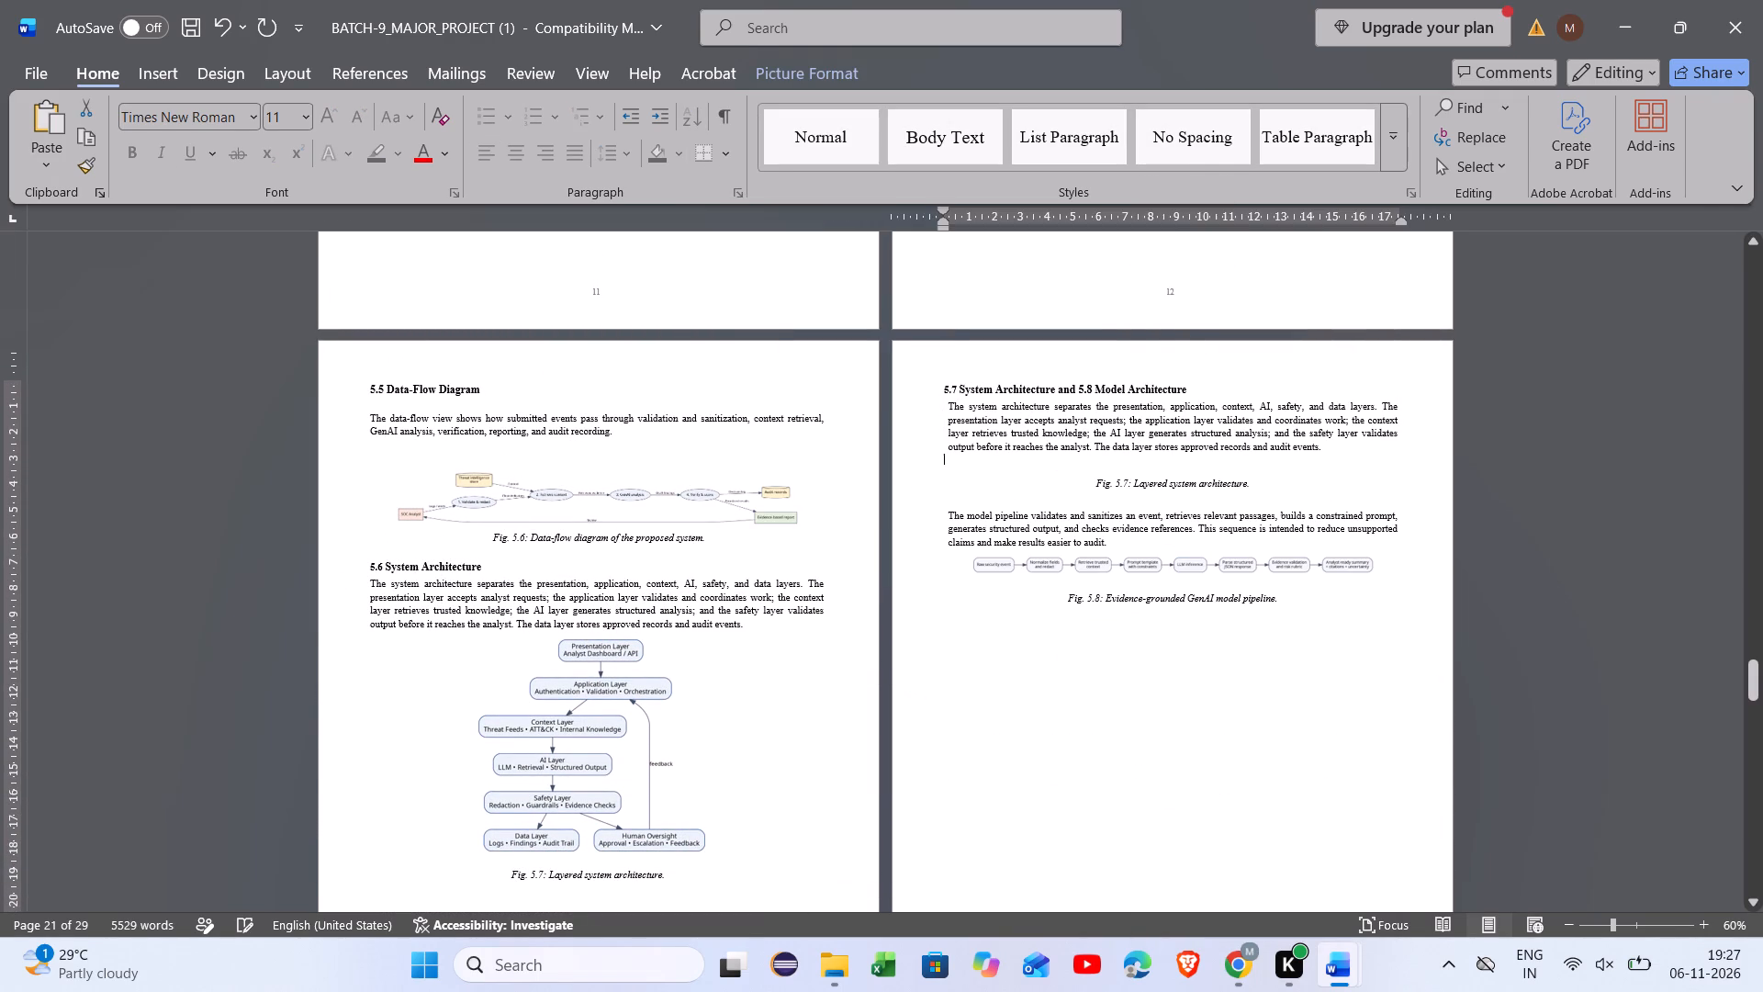
Renumber the data-flow diagram caption as Fig. 5.5.
{"action": "scroll", "coordinate": [534, 596], "scroll_direction": "up", "scroll_amount": 2}
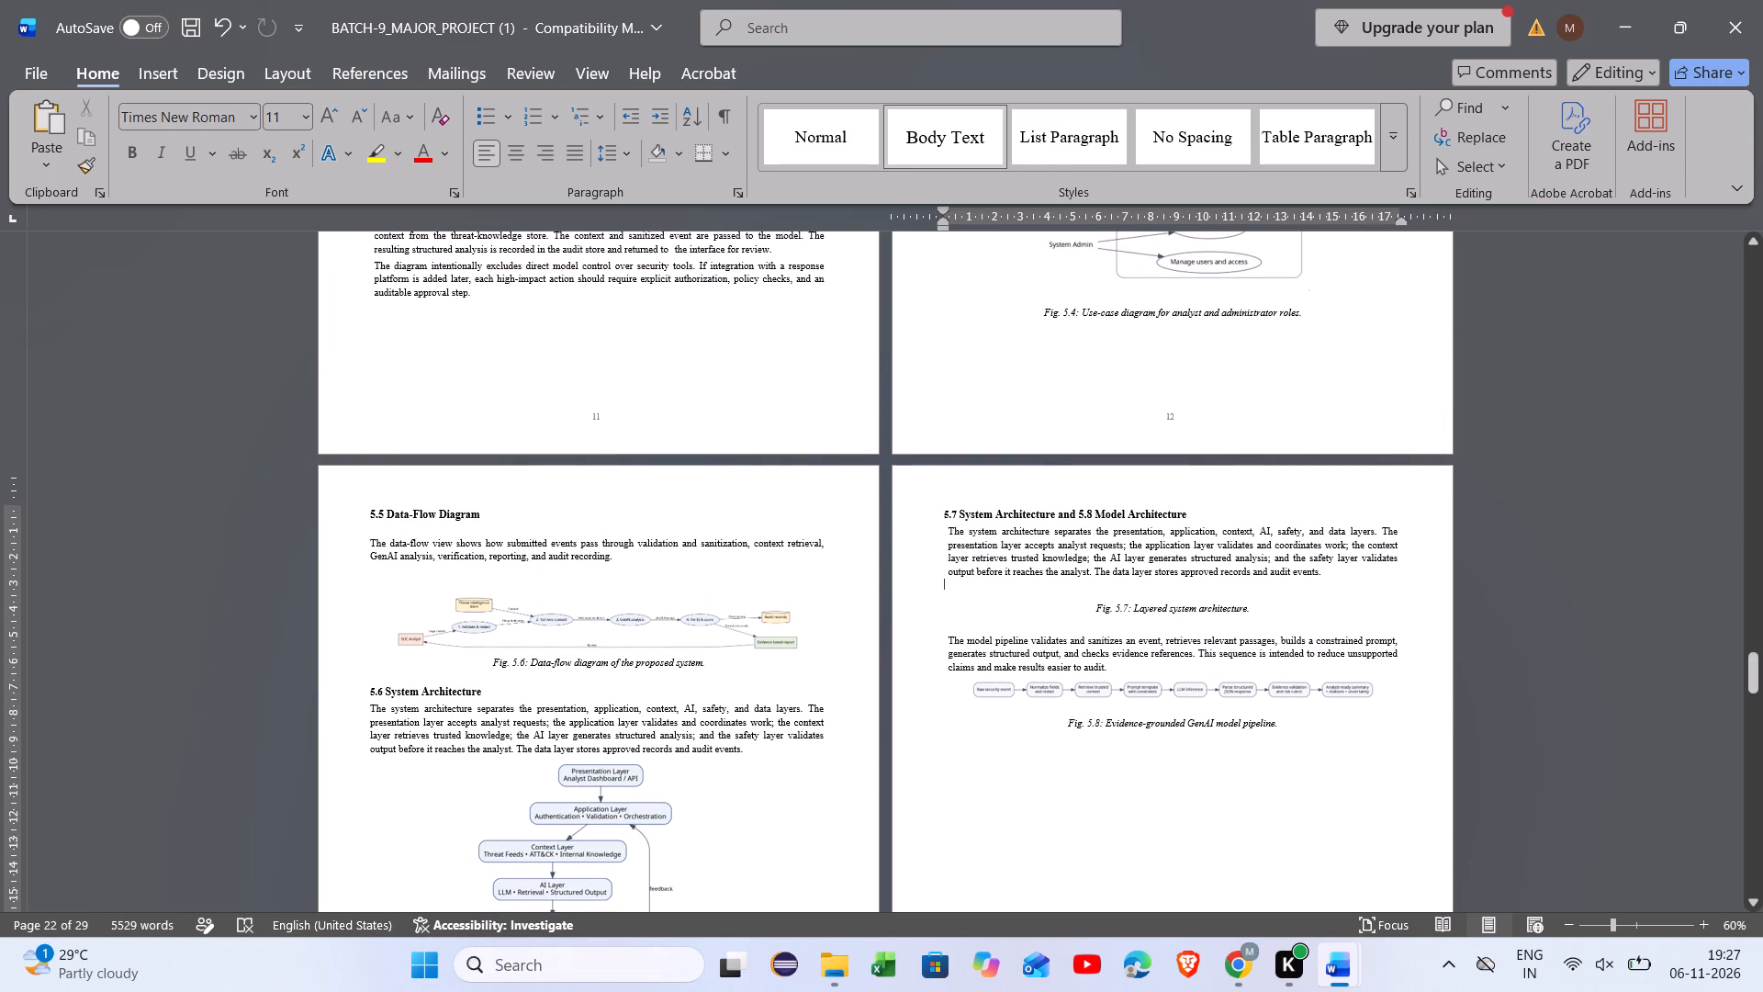
{"action": "left_click", "coordinate": [525, 659]}
{"action": "key", "text": "BackSpace"}
{"action": "key", "text": "5"}
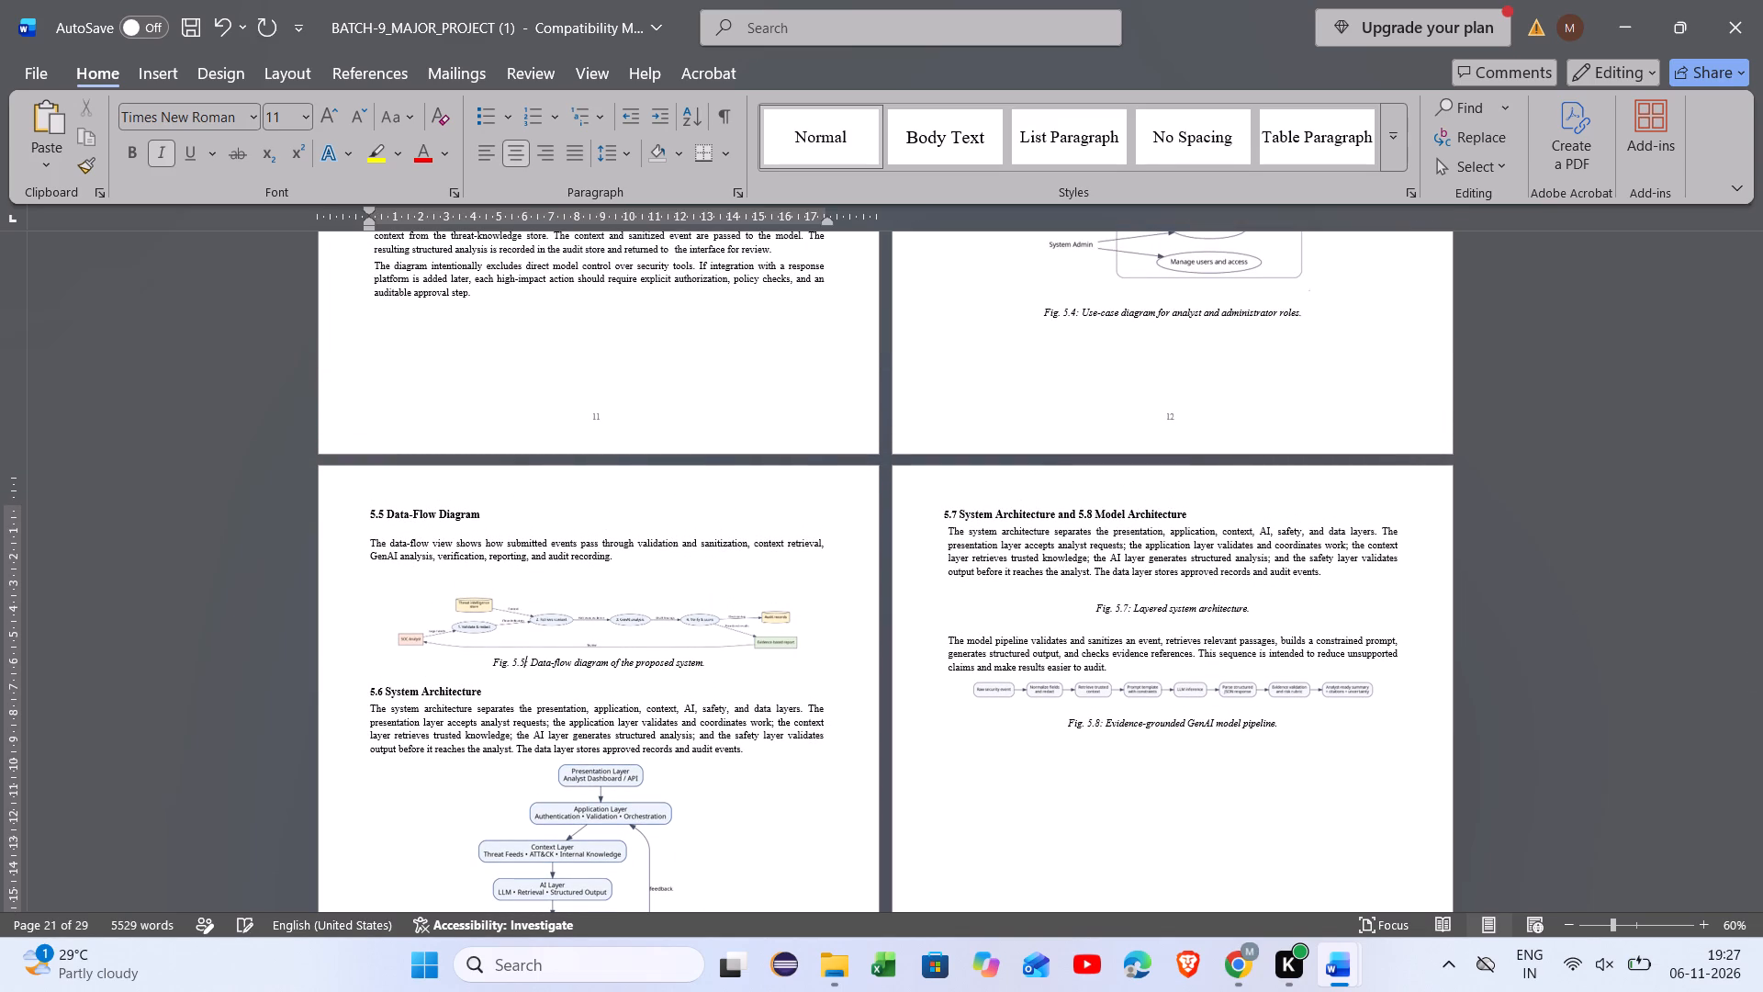
Renumber the layered system architecture caption in section 5.6 as Fig. 5.6.
{"action": "scroll", "coordinate": [529, 738], "scroll_direction": "down", "scroll_amount": 2}
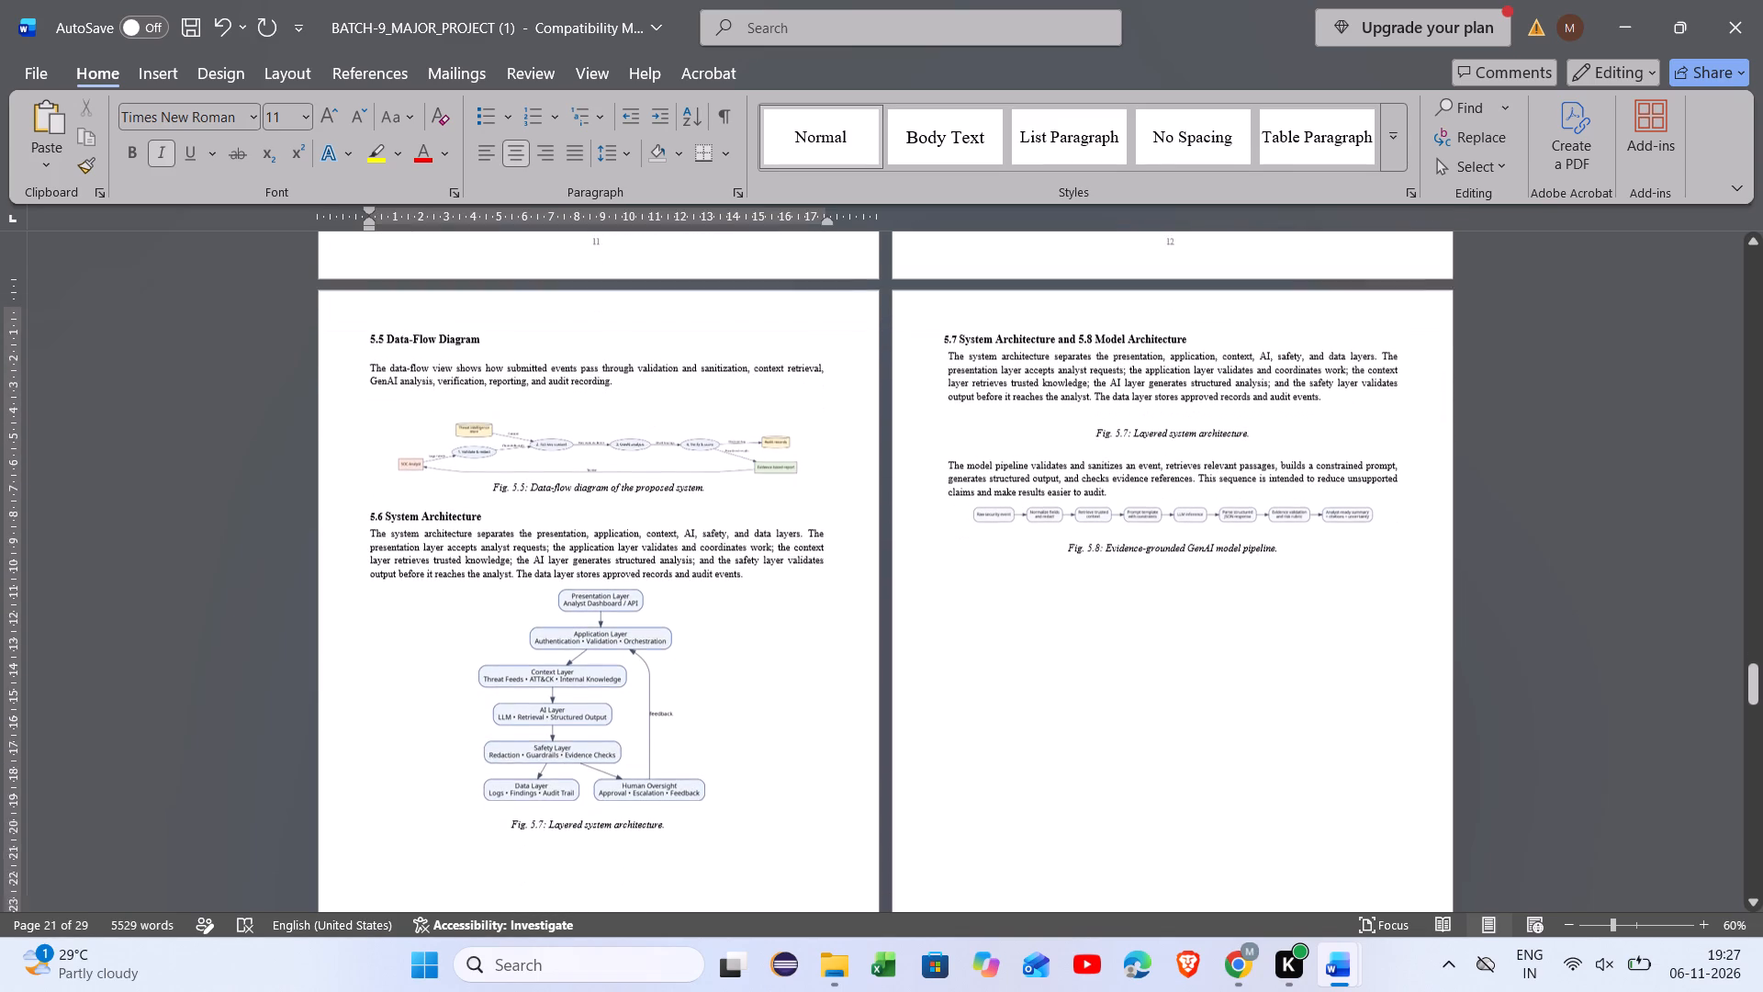
{"action": "scroll", "coordinate": [529, 738], "scroll_direction": "down", "scroll_amount": 1}
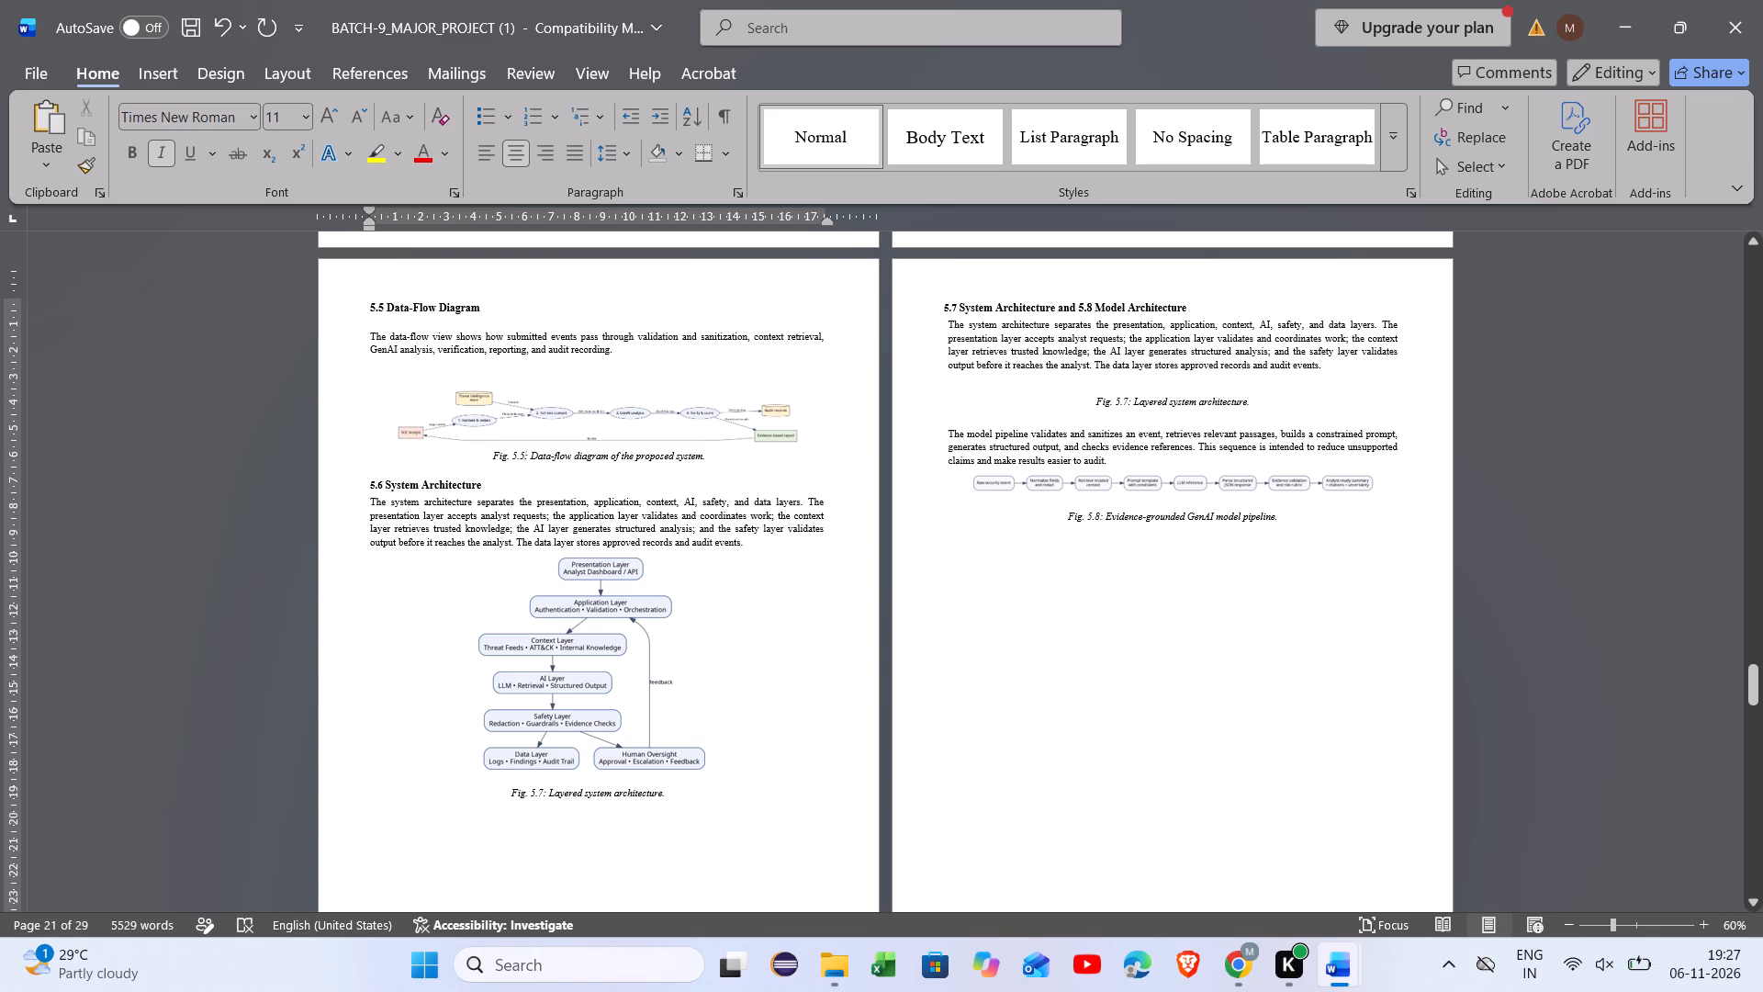
{"action": "left_click", "coordinate": [544, 793]}
{"action": "key", "text": "BackSpace"}
{"action": "key", "text": "6"}
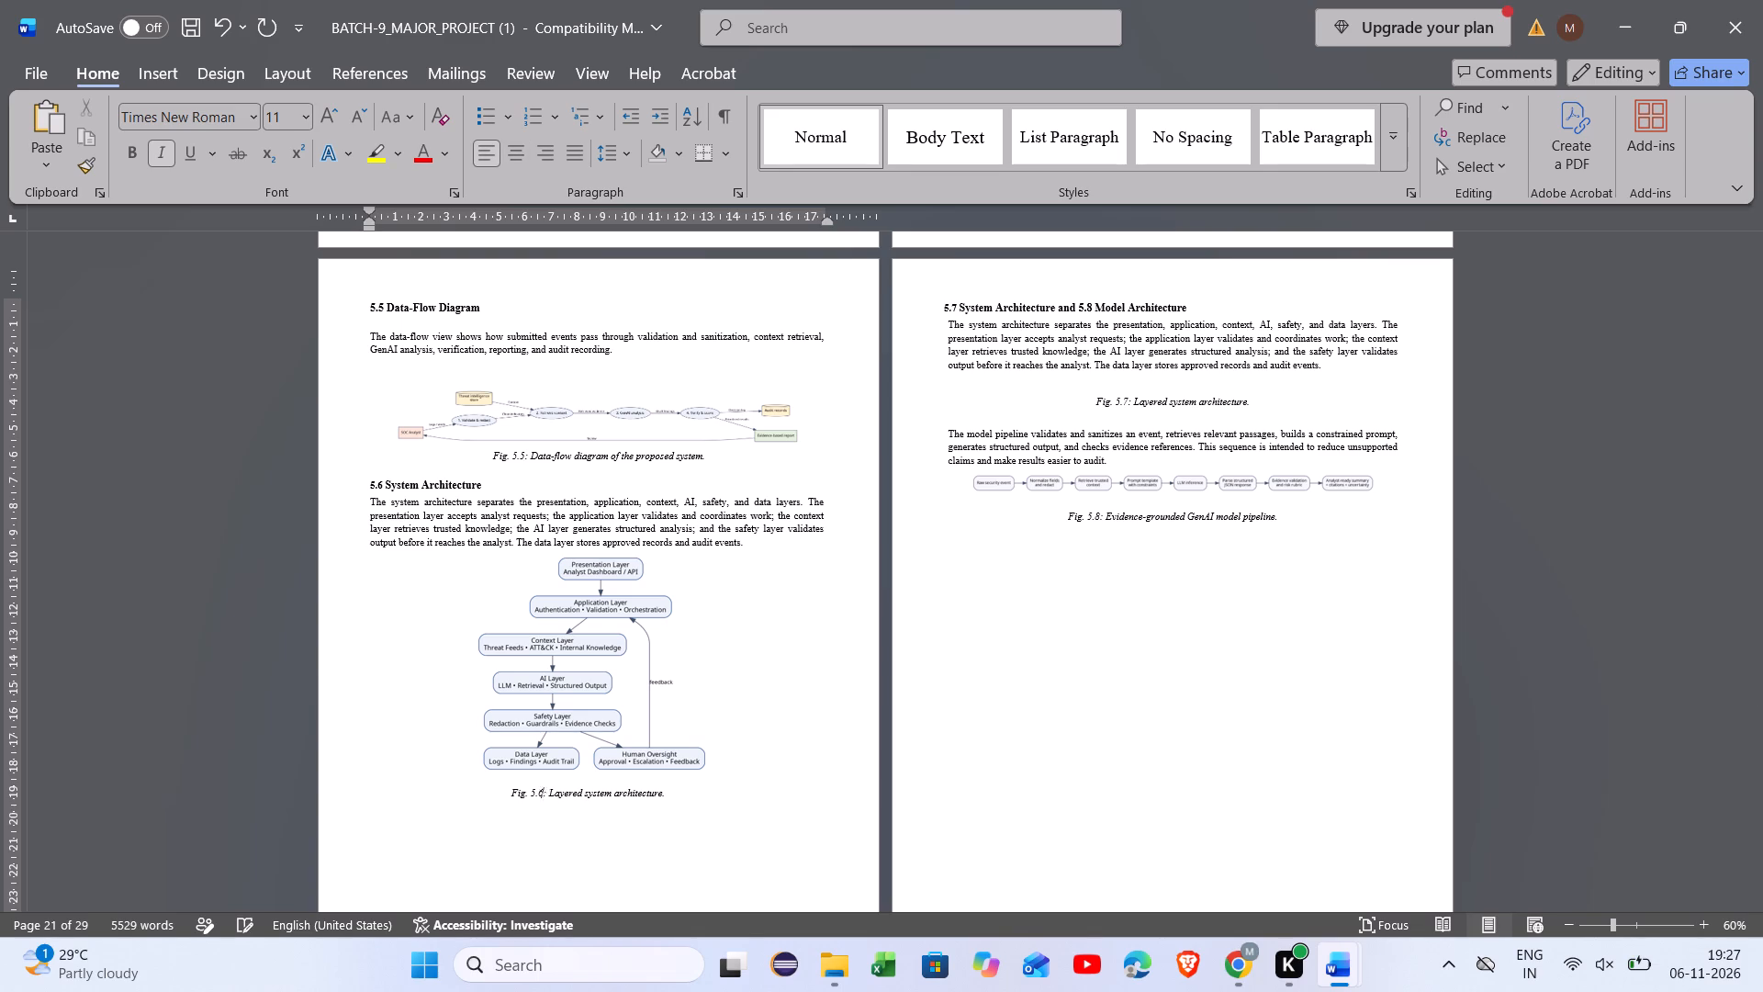
Delete the duplicate system architecture paragraph and Fig. 5.7 caption under the 5.7 heading, keeping one blank line before the model pipeline paragraph.
{"action": "scroll", "coordinate": [544, 793], "scroll_direction": "up", "scroll_amount": 1}
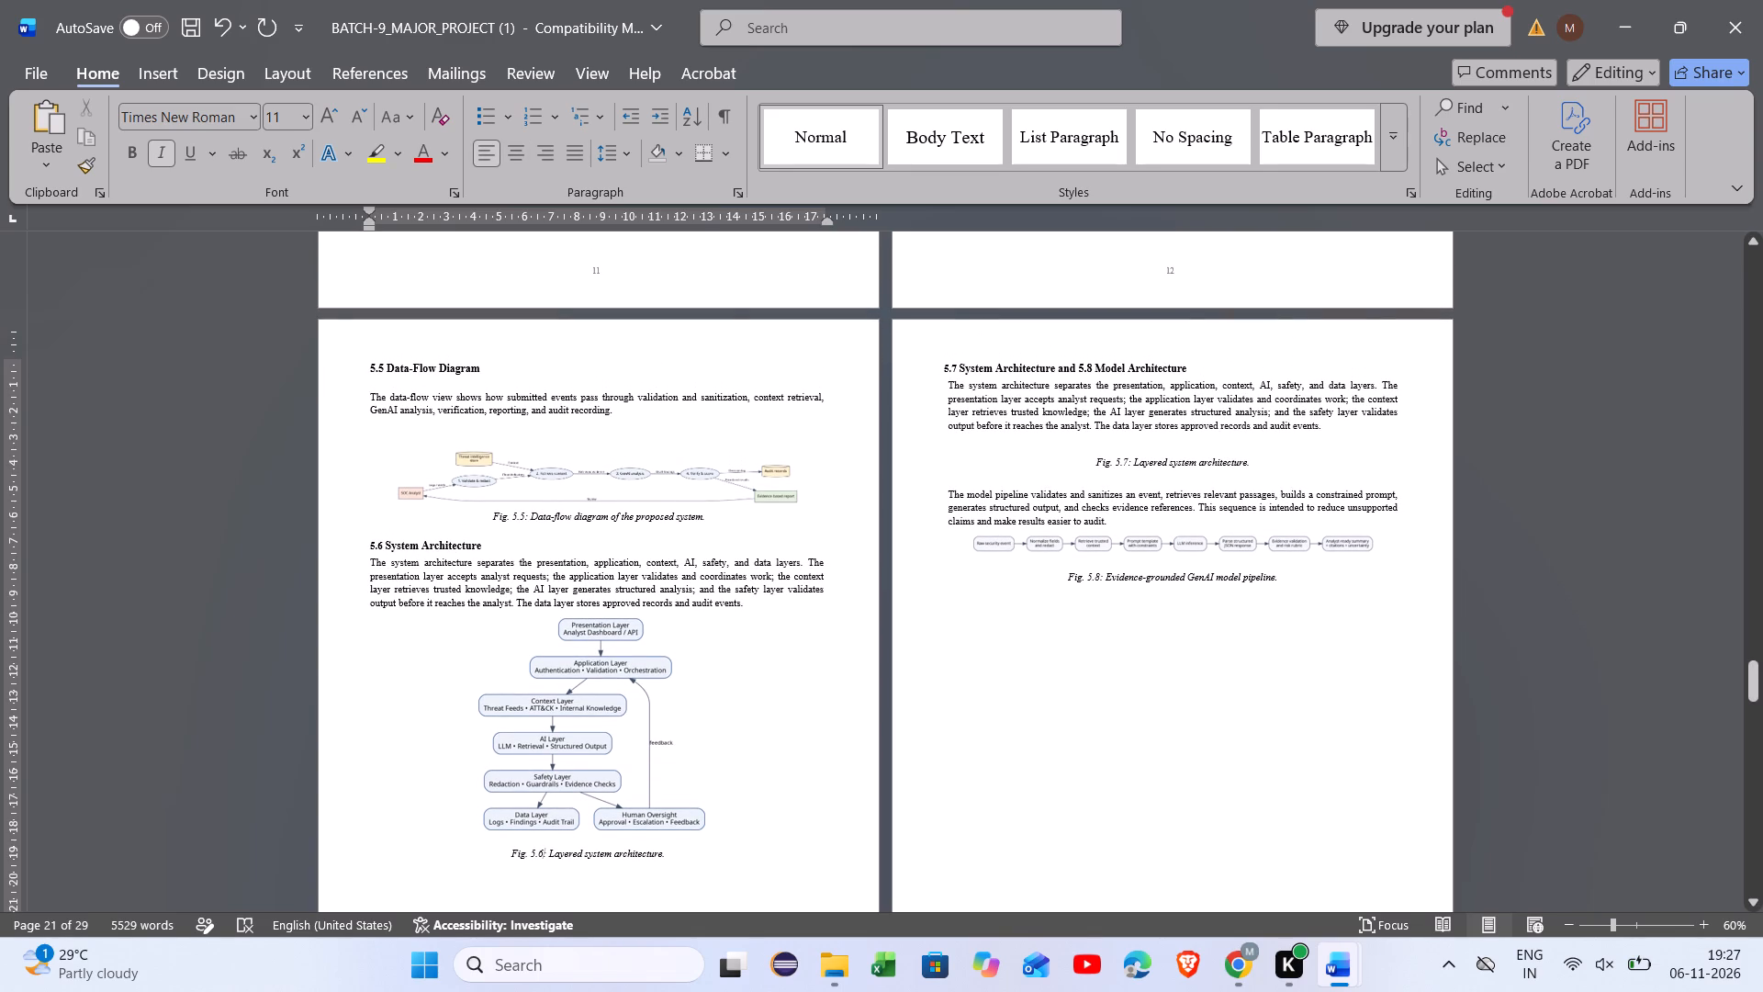
{"action": "left_click_drag", "start_coordinate": [1252, 459], "coordinate": [949, 388]}
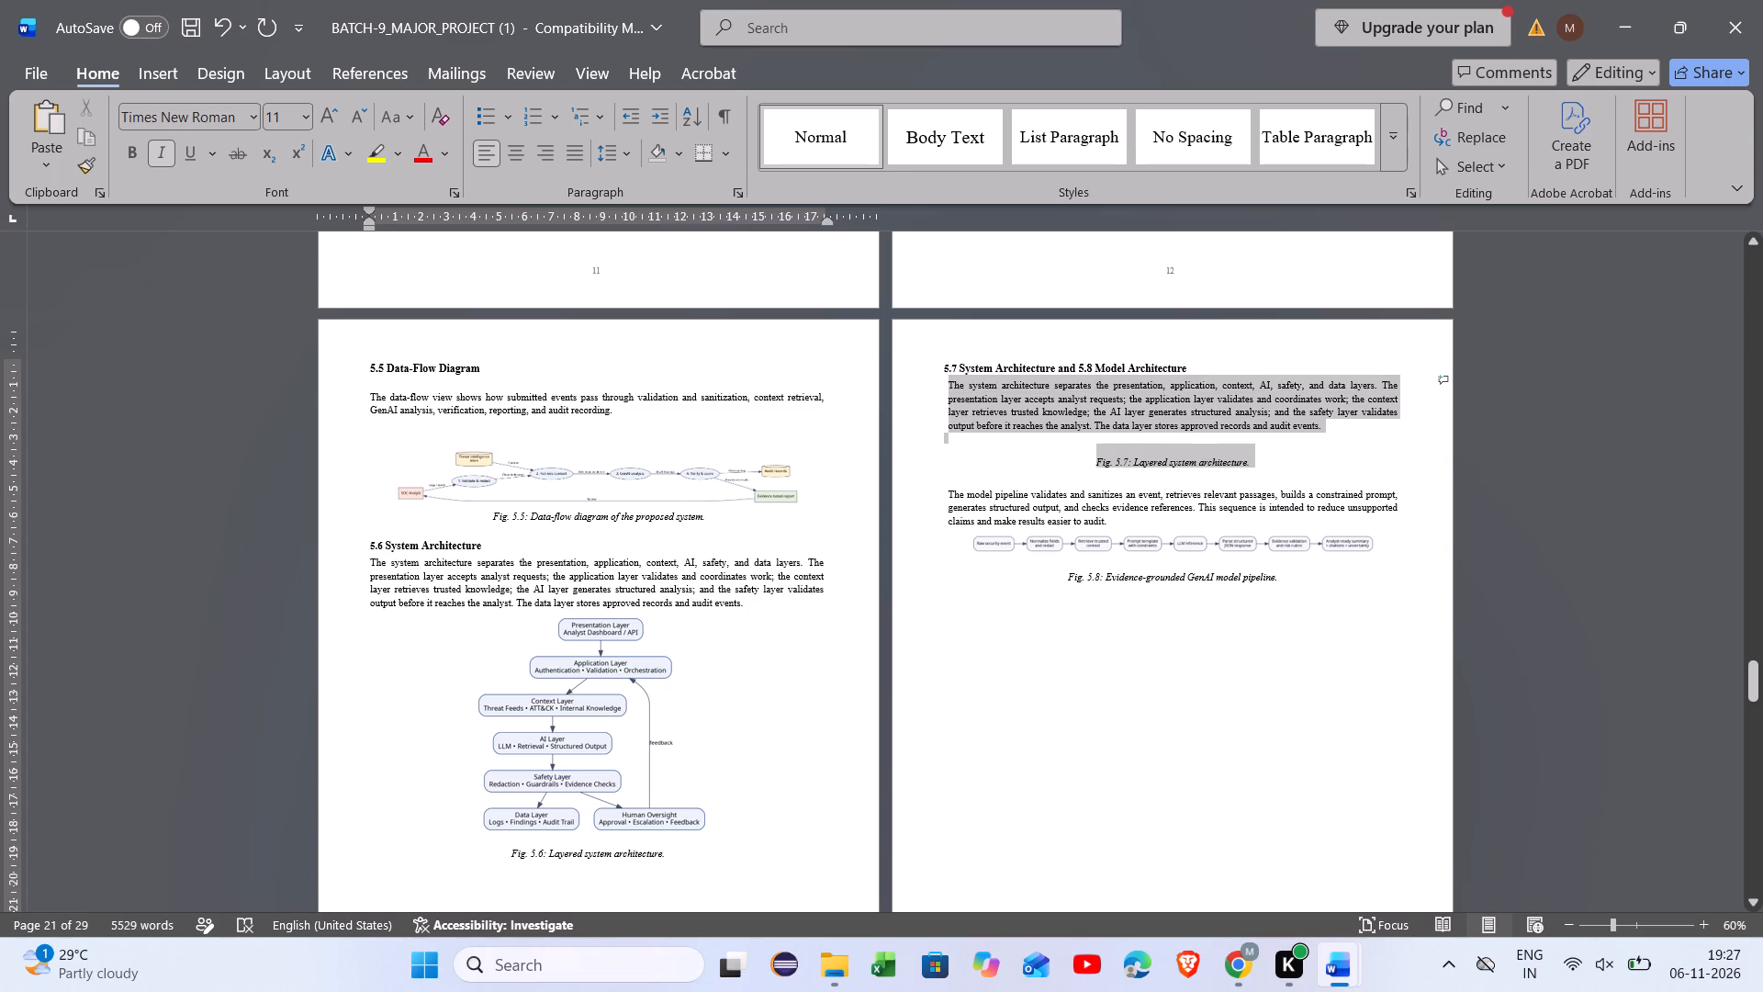
{"action": "left_click_drag", "start_coordinate": [949, 388], "coordinate": [949, 385]}
{"action": "key", "text": "BackSpace"}
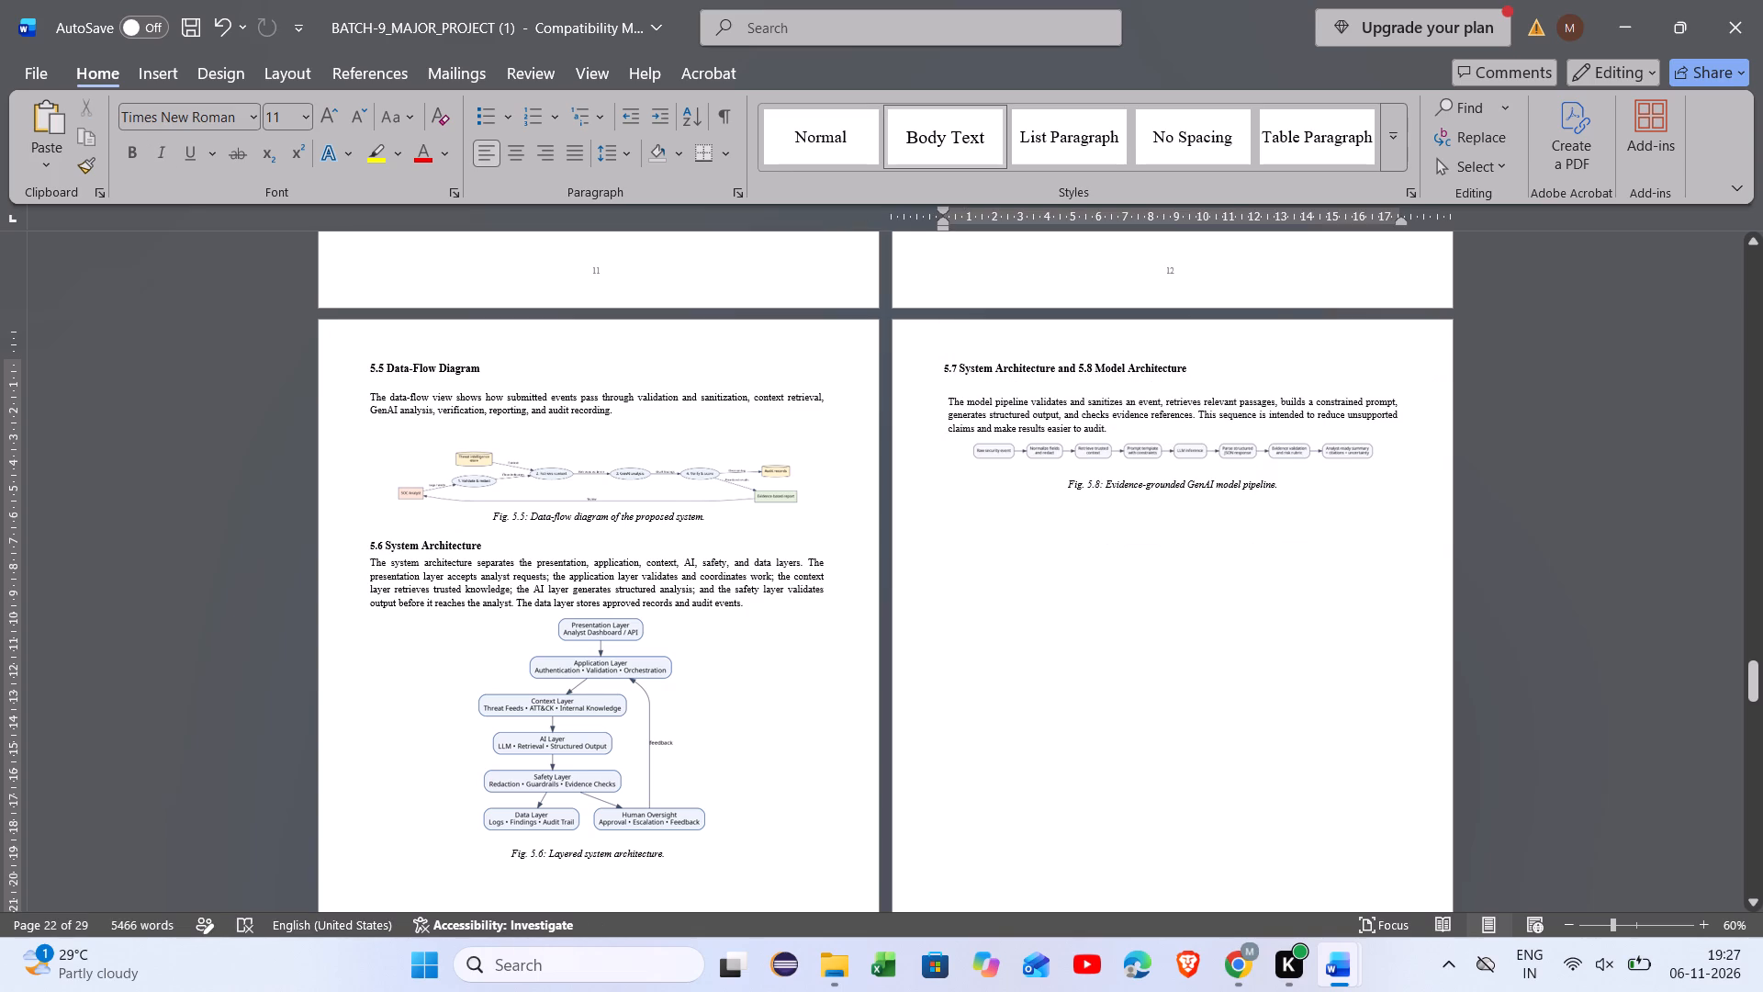
{"action": "key", "text": "BackSpace"}
{"action": "key", "text": "Return"}
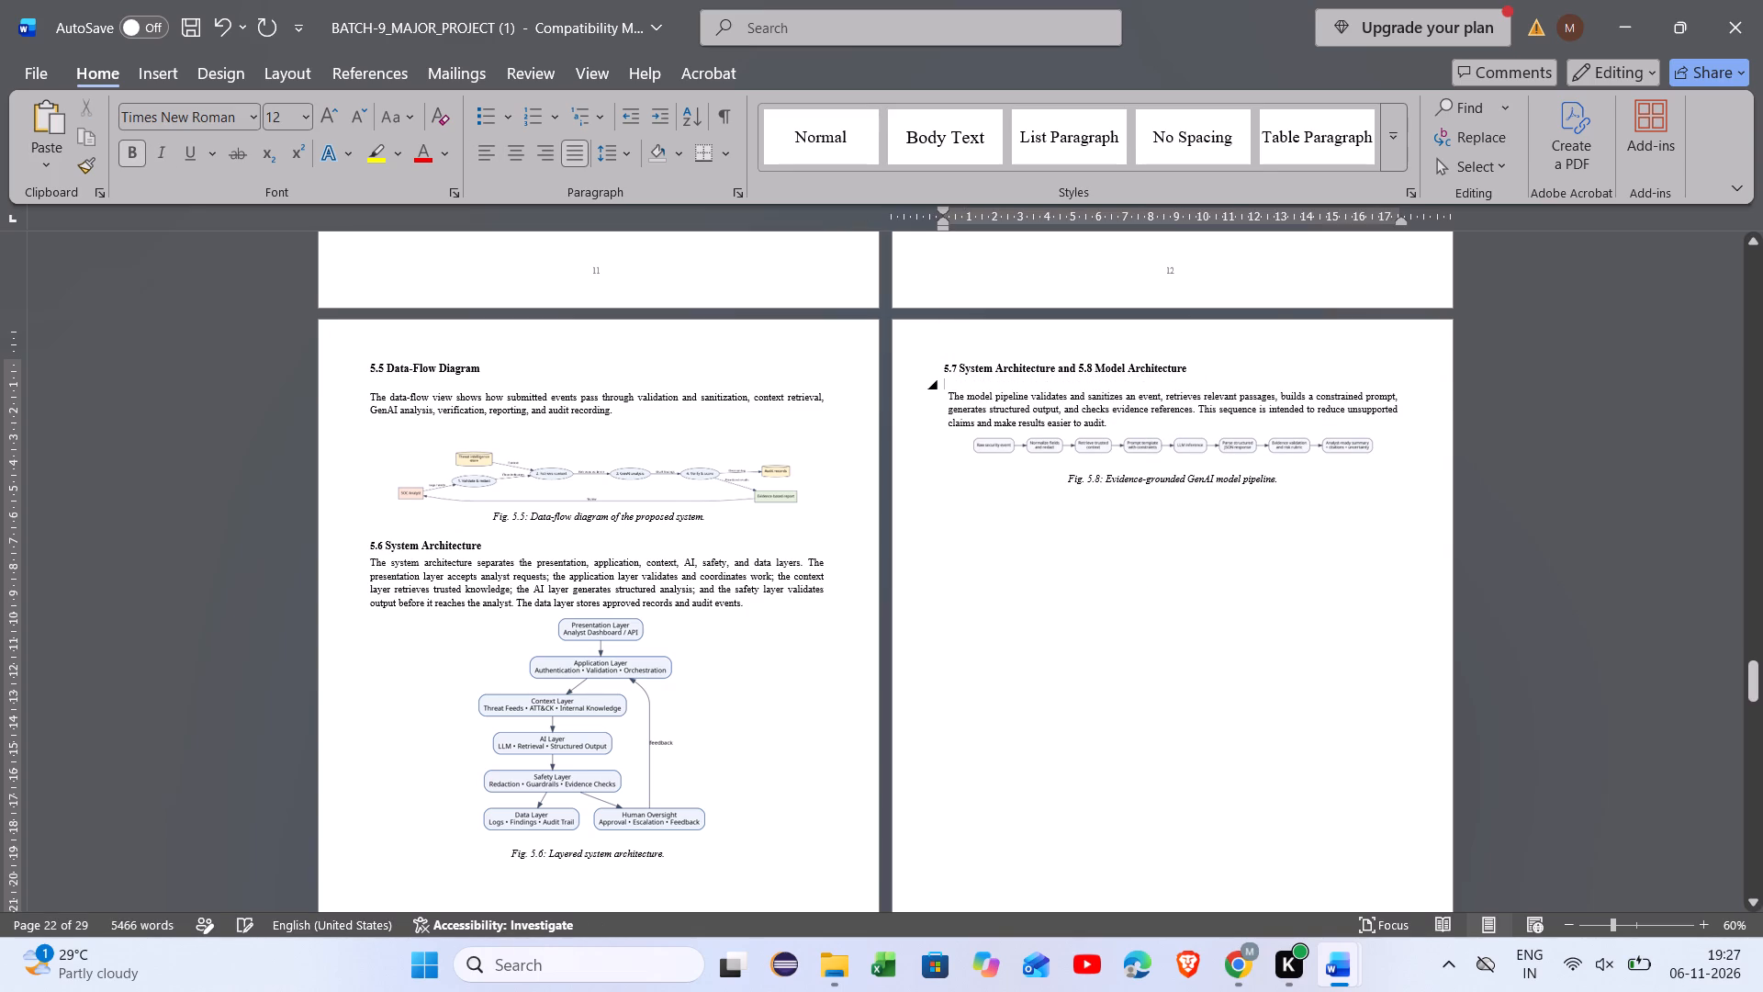
Shorten the combined 5.7 System Architecture and 5.8 Model Architecture heading to "5.7 Model Architecture".
{"action": "left_click", "coordinate": [1092, 364]}
{"action": "key", "text": "BackSpace"}
{"action": "key", "text": "BackSpace"}
{"action": "key", "text": "BackSpace"}
{"action": "key", "text": "BackSpace"}
{"action": "key", "text": "BackSpace"}
{"action": "key", "text": "BackSpace"}
{"action": "key", "text": "BackSpace"}
{"action": "key", "text": "BackSpace"}
{"action": "key", "text": "BackSpace"}
{"action": "key", "text": "BackSpace"}
{"action": "key", "text": "BackSpace"}
{"action": "key", "text": "BackSpace"}
{"action": "key", "text": "BackSpace"}
{"action": "key", "text": "BackSpace"}
{"action": "key", "text": "BackSpace"}
{"action": "key", "text": "BackSpace"}
{"action": "key", "text": "BackSpace"}
{"action": "key", "text": "BackSpace"}
{"action": "key", "text": "BackSpace"}
{"action": "key", "text": "BackSpace"}
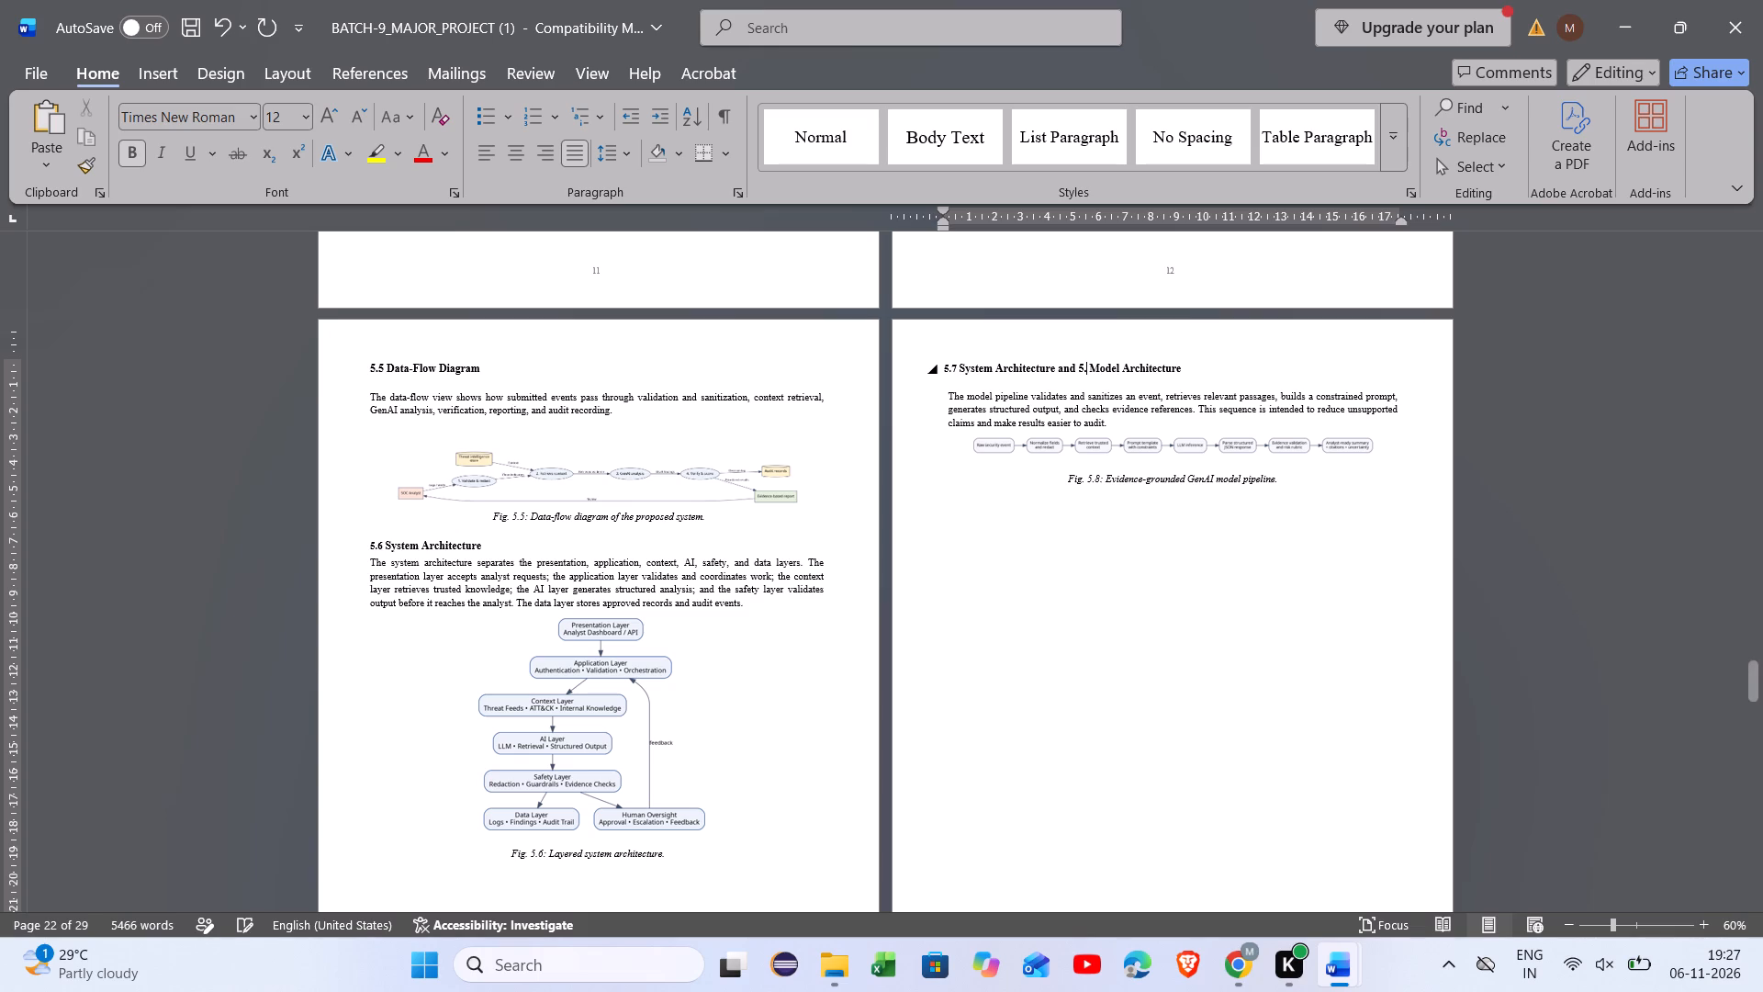
{"action": "key", "text": "BackSpace"}
{"action": "key", "text": "BackSpace"}
{"action": "key", "text": "BackSpace"}
{"action": "key", "text": "BackSpace"}
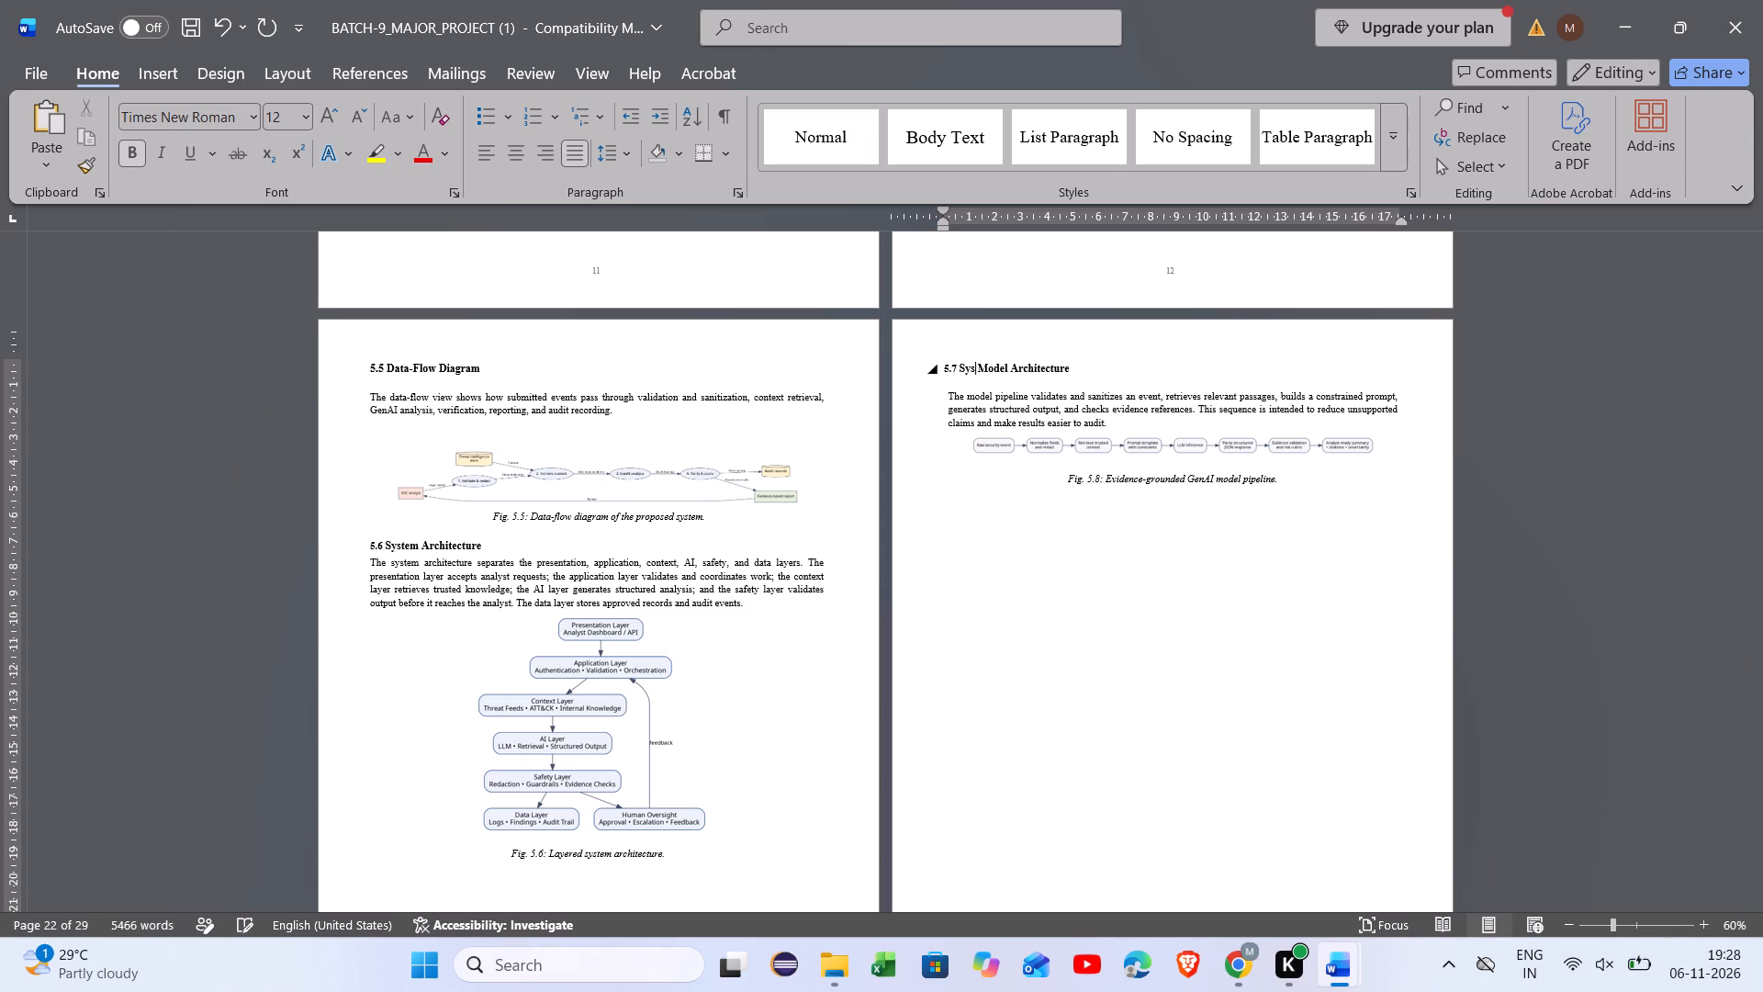
{"action": "key", "text": "BackSpace"}
{"action": "key", "text": "BackSpace"}
{"action": "key", "text": "BackSpace"}
{"action": "key", "text": "BackSpace"}
{"action": "key", "text": "space"}
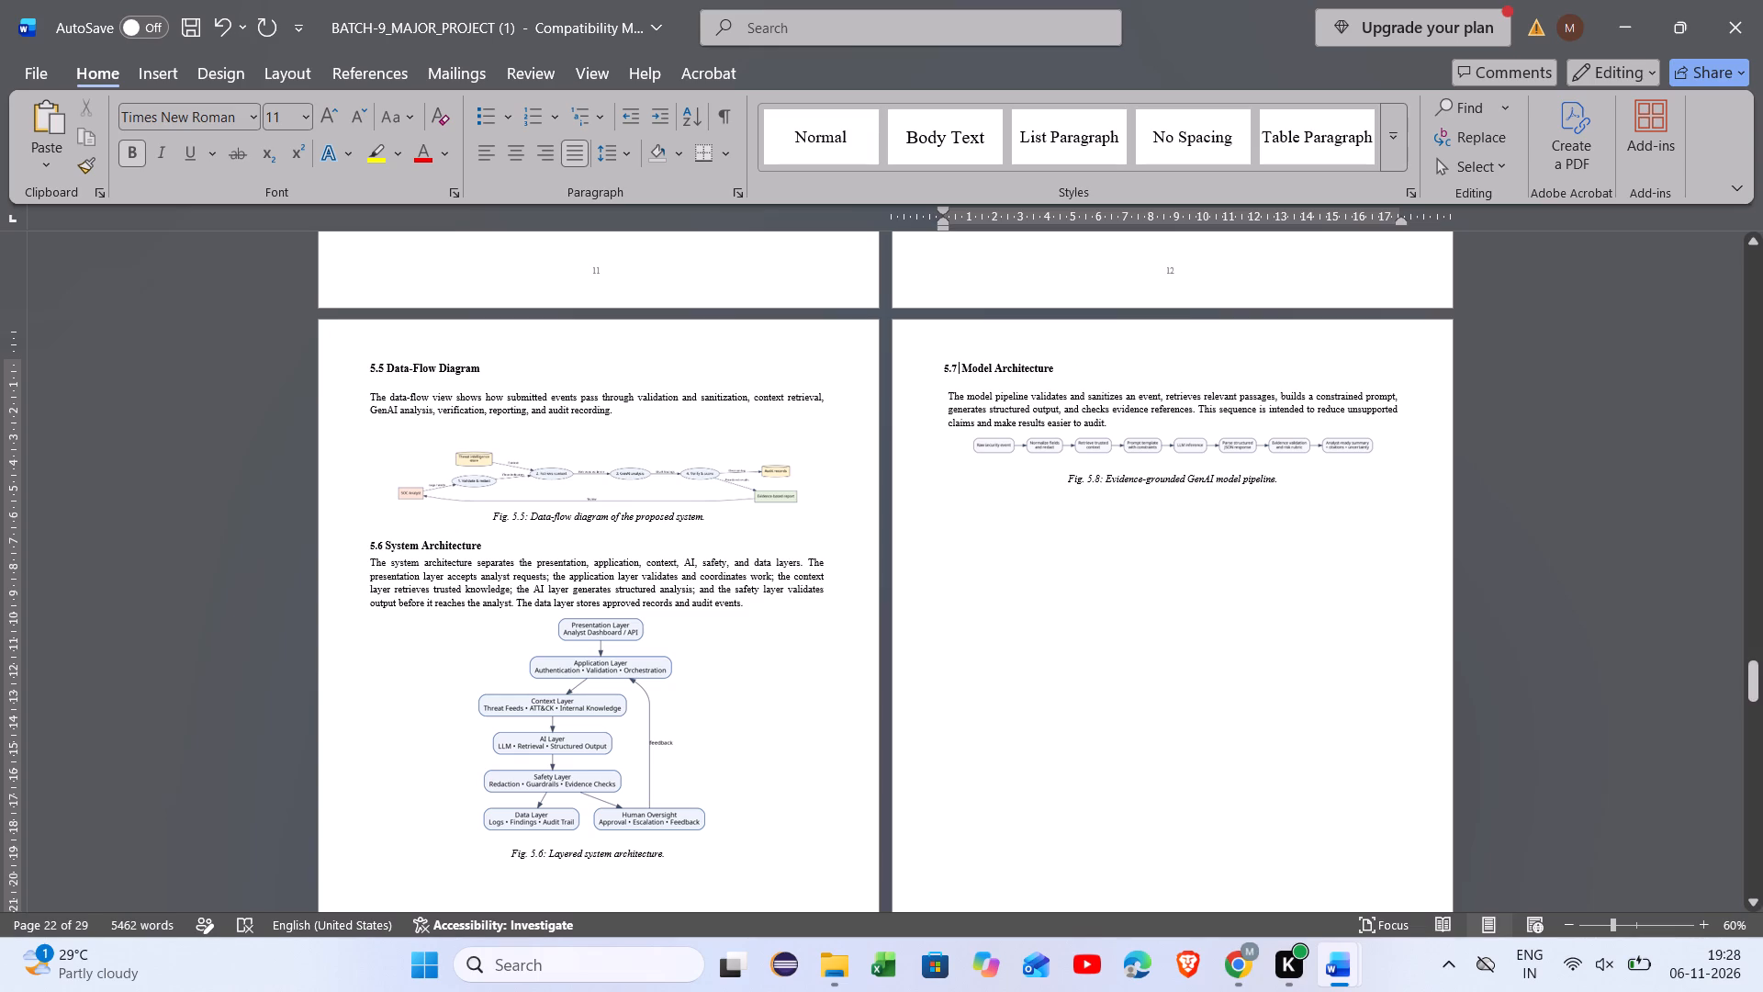
Renumber the evidence-grounded GenAI model pipeline caption as Fig. 5.7.
{"action": "left_click", "coordinate": [1104, 479]}
{"action": "key", "text": "Left"}
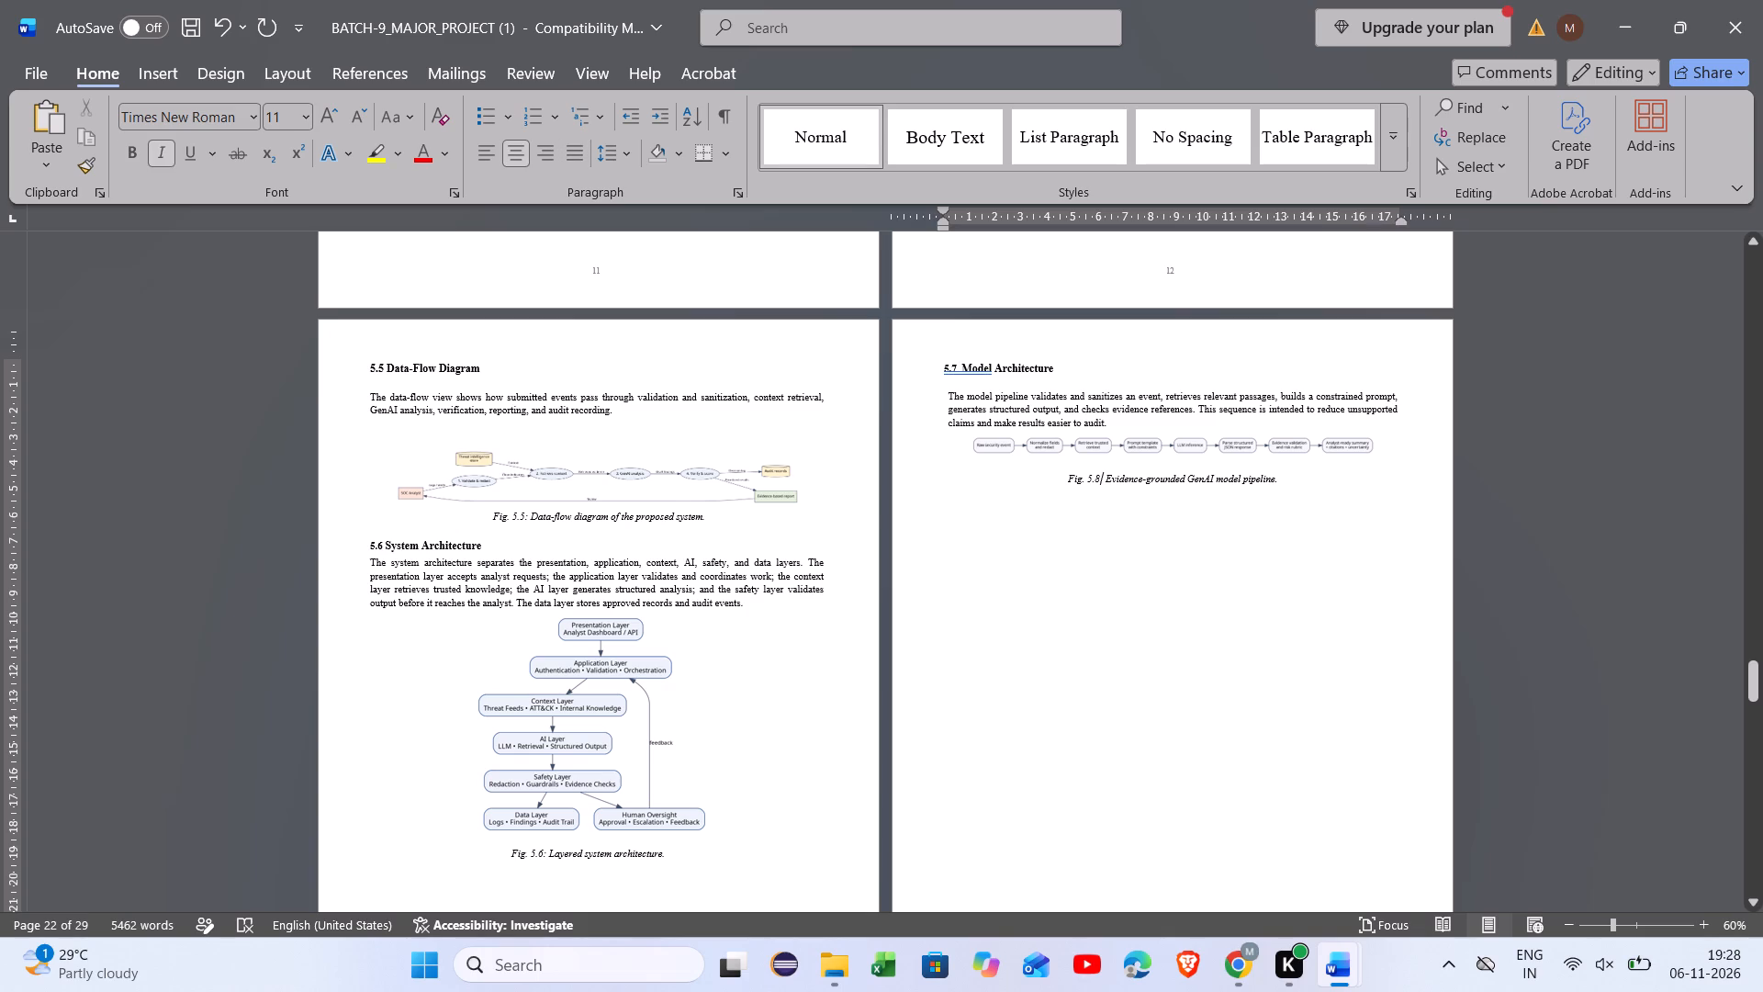
{"action": "key", "text": "Left"}
{"action": "key", "text": "Right"}
{"action": "key", "text": "BackSpace"}
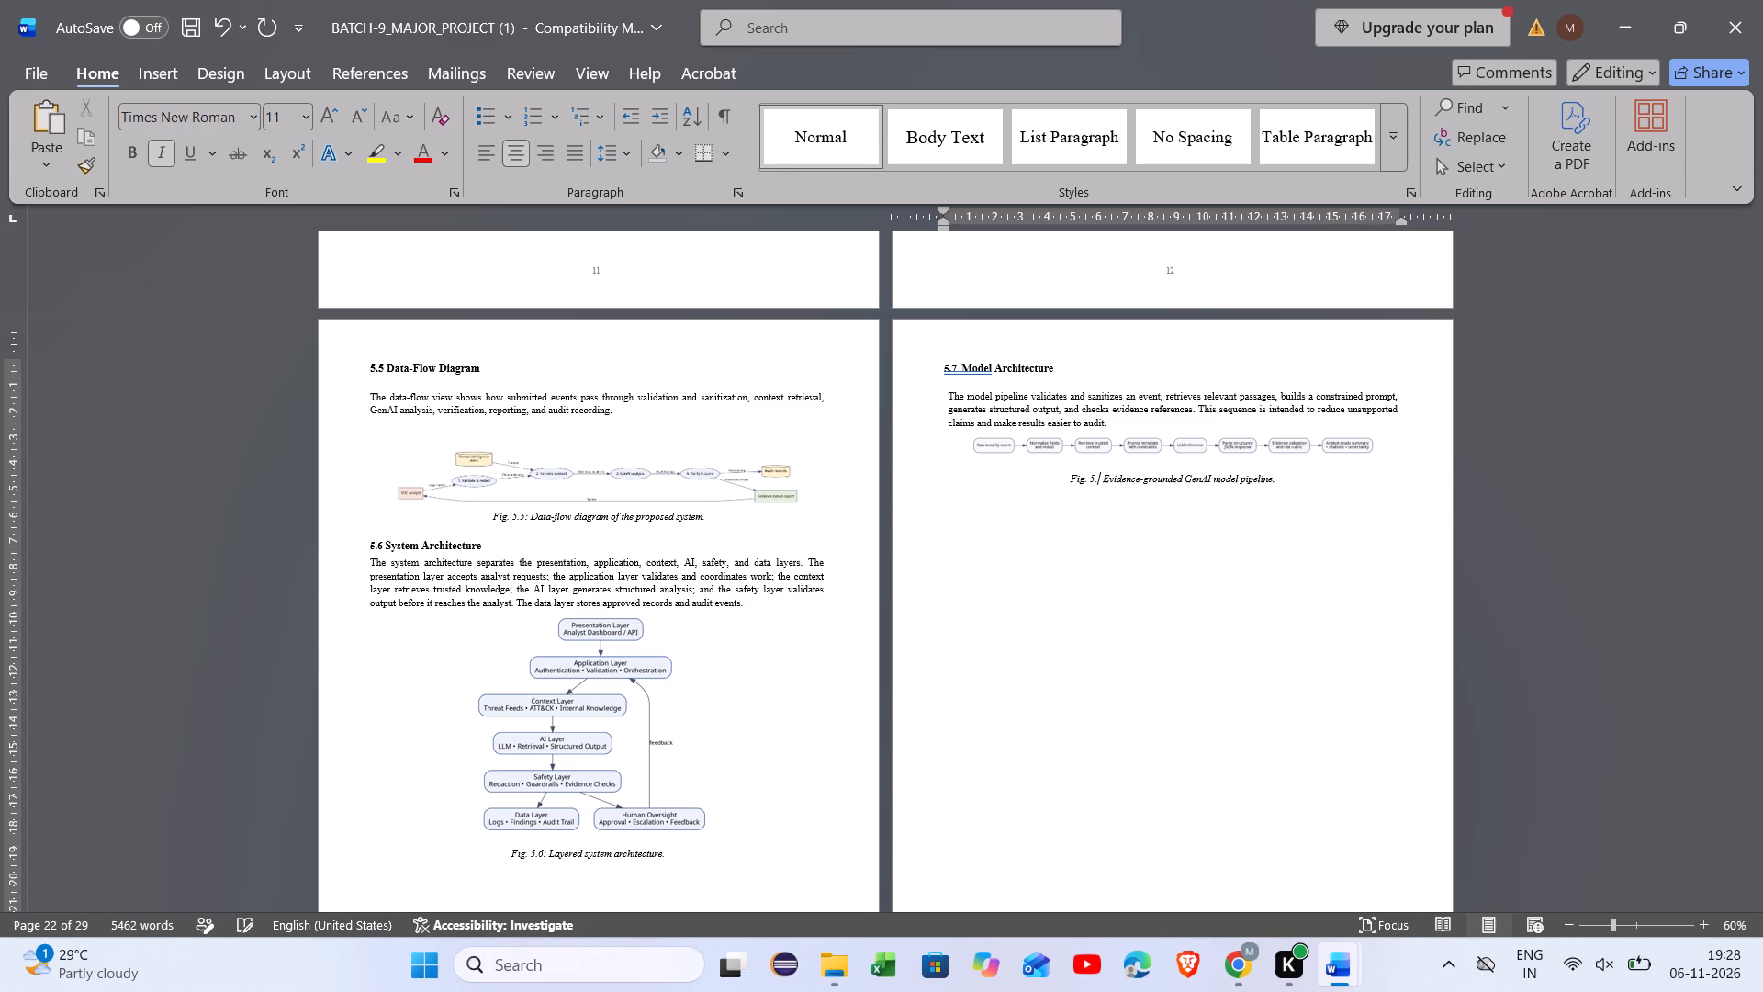
{"action": "key", "text": "7"}
Compare the chapter 5 and 6 headings, figure captions and page numbers with the table of contents and the List of Figures.
{"action": "scroll", "coordinate": [1196, 659], "scroll_direction": "up", "scroll_amount": 1}
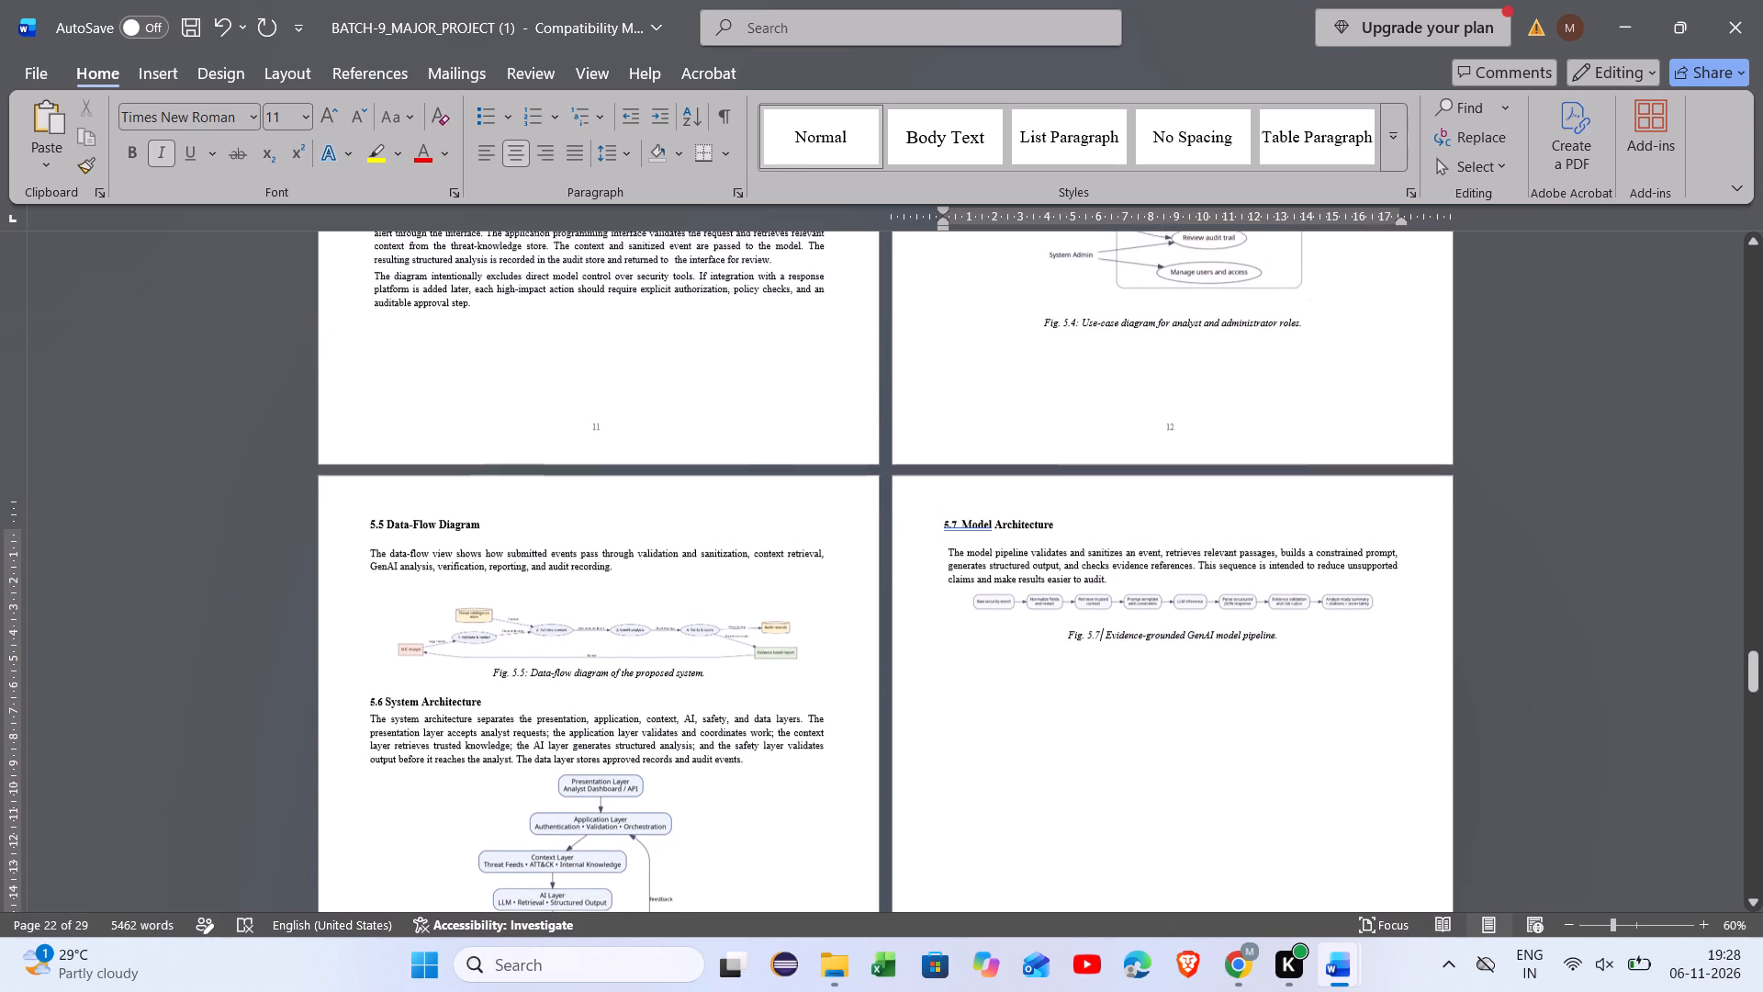
{"action": "scroll", "coordinate": [1196, 659], "scroll_direction": "up", "scroll_amount": 1}
{"action": "scroll", "coordinate": [1196, 659], "scroll_direction": "down", "scroll_amount": 1}
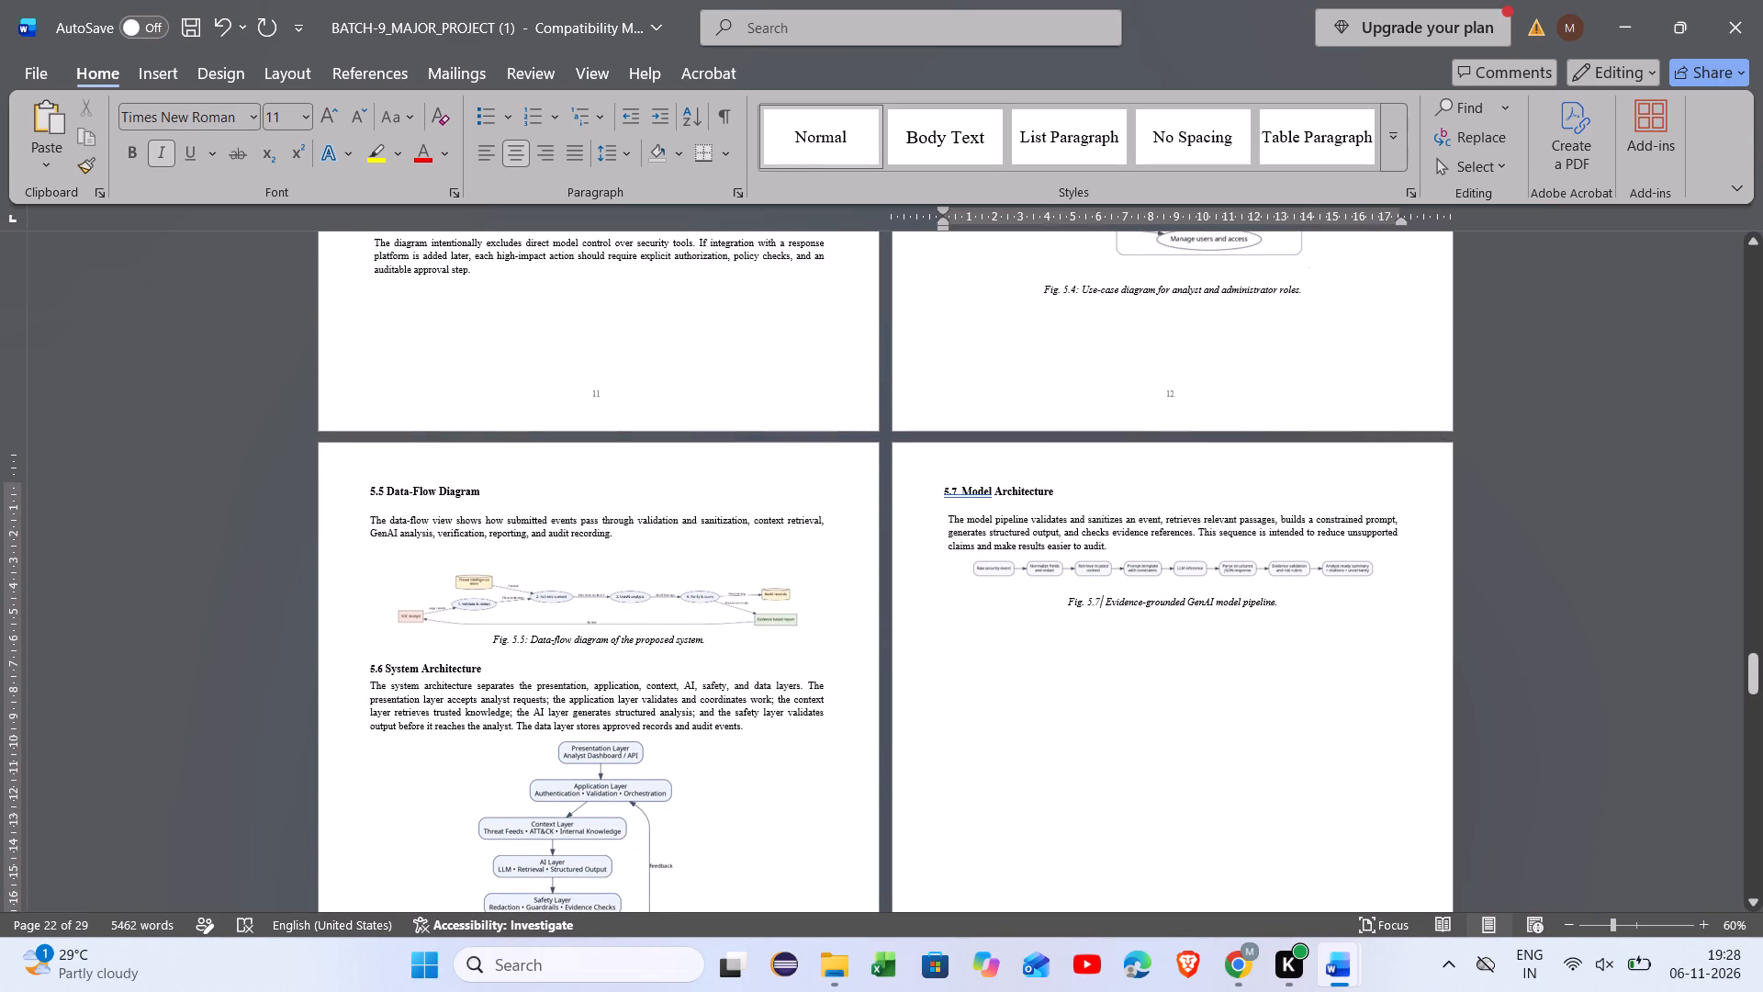
{"action": "scroll", "coordinate": [1196, 659], "scroll_direction": "up", "scroll_amount": 1}
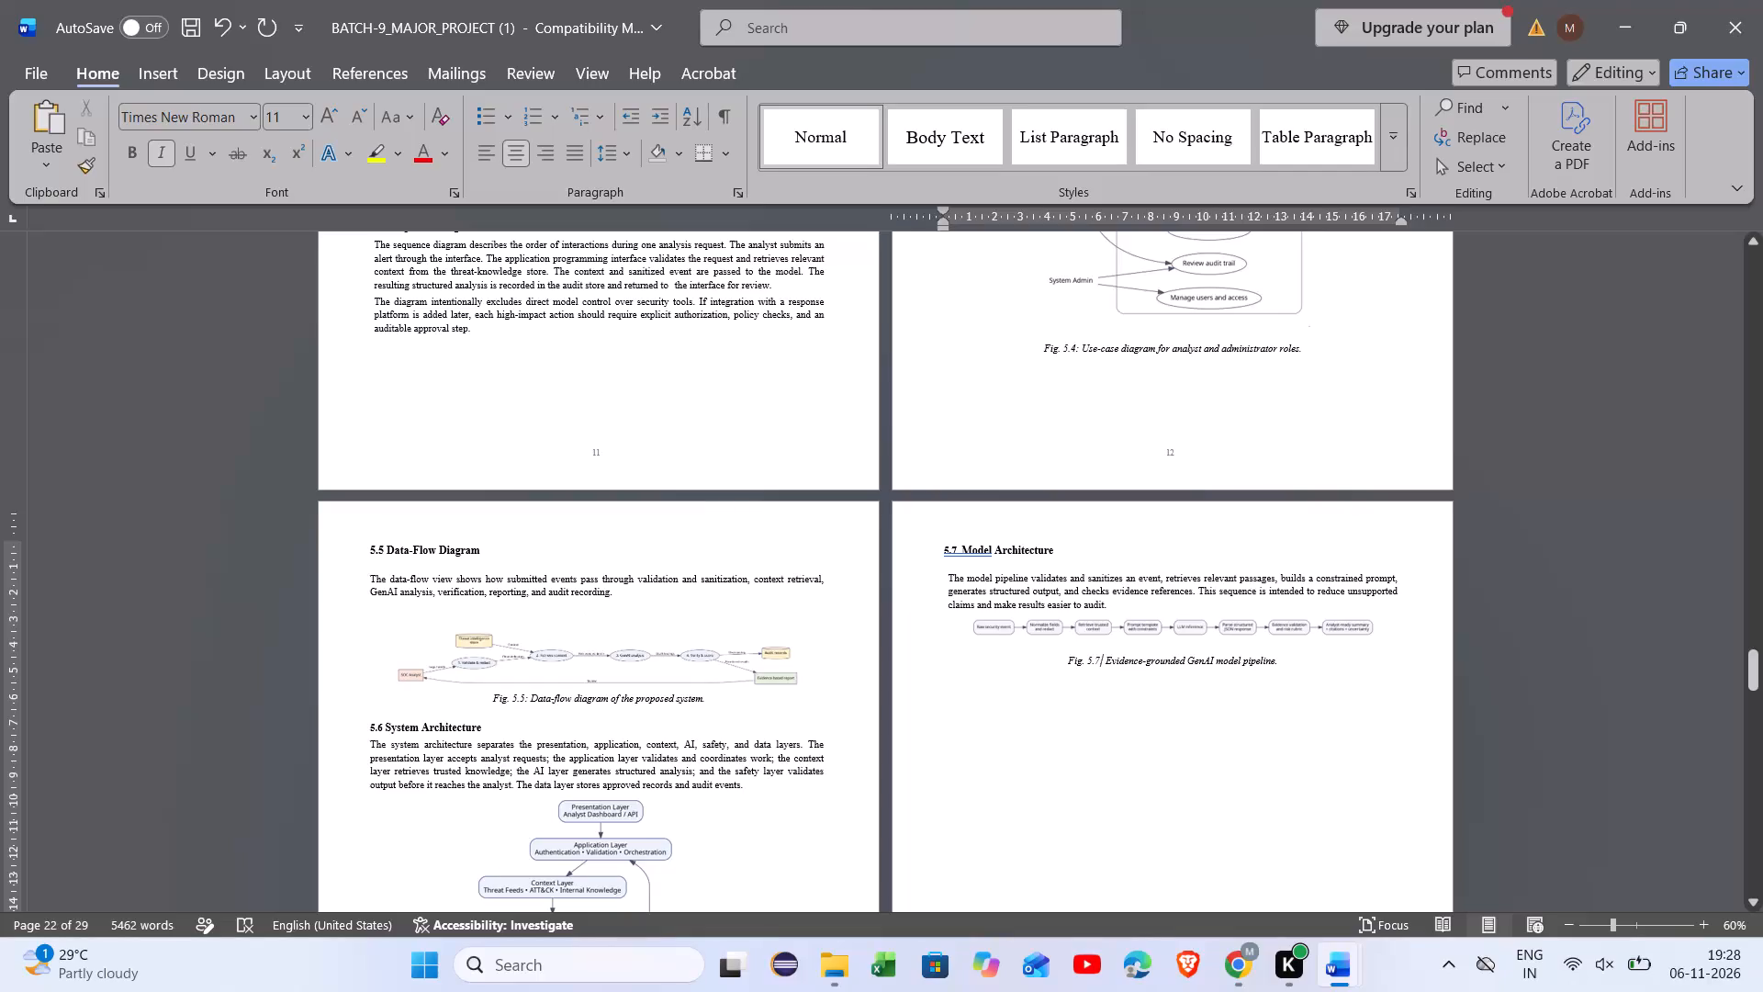
{"action": "scroll", "coordinate": [1196, 659], "scroll_direction": "up", "scroll_amount": 2}
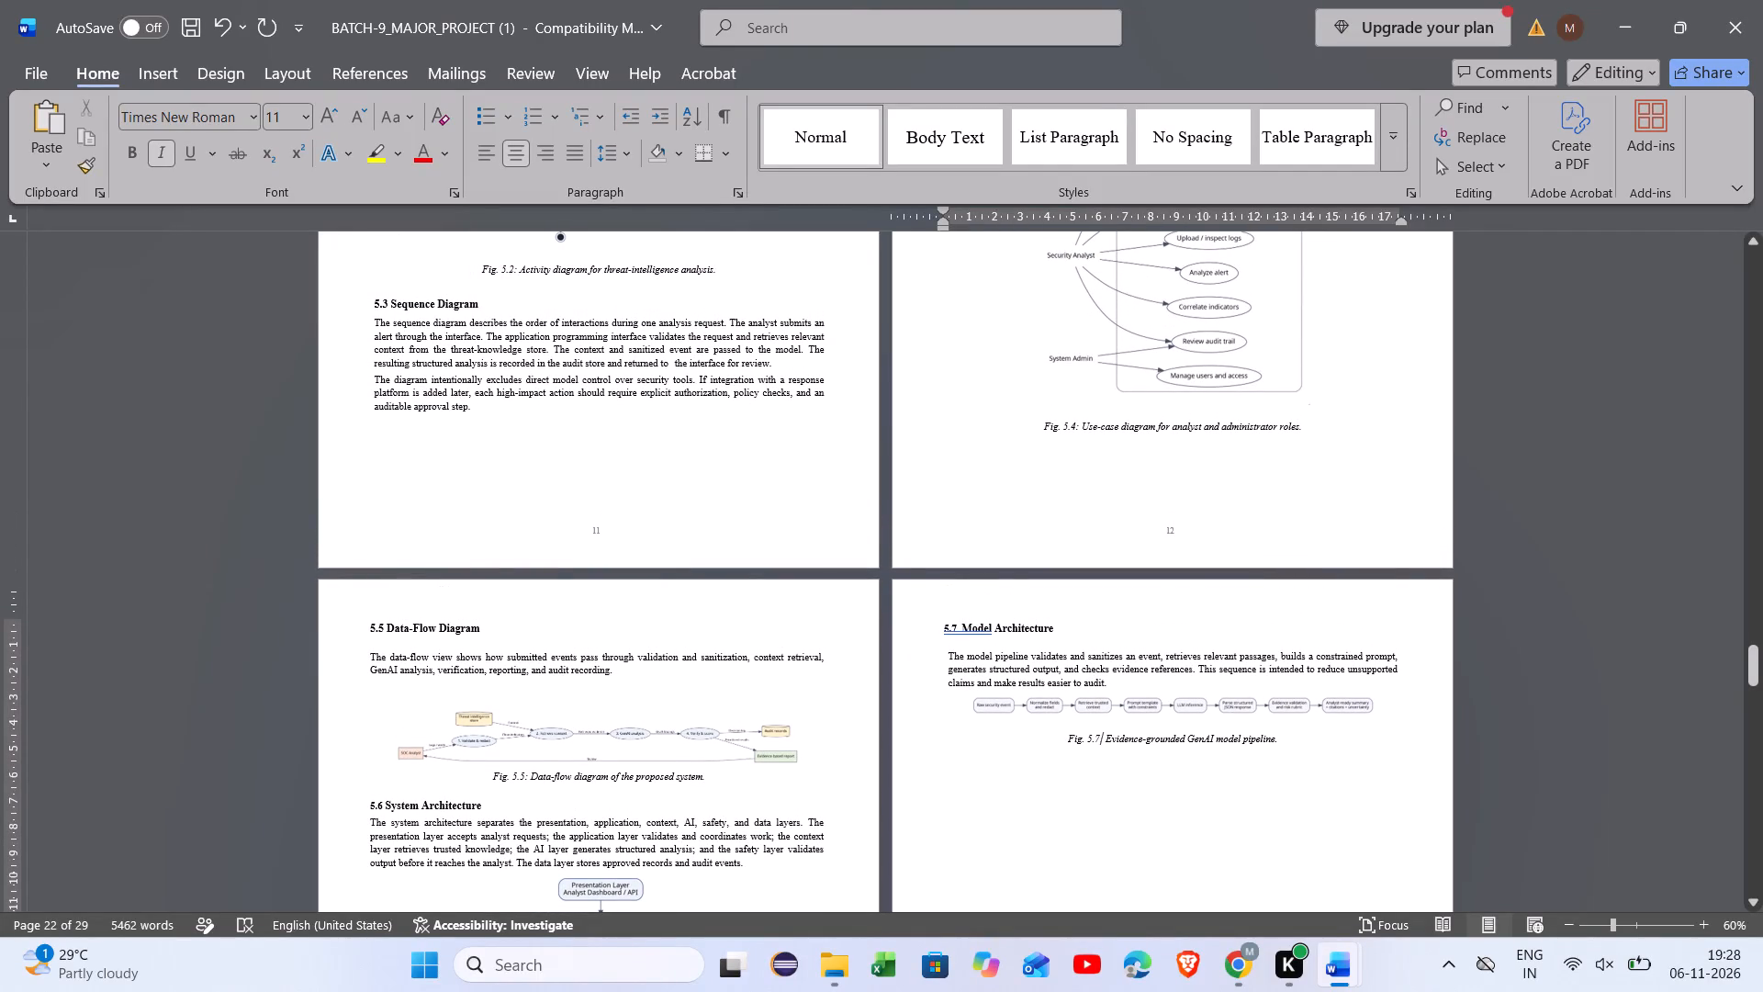
{"action": "scroll", "coordinate": [1196, 659], "scroll_direction": "up", "scroll_amount": 1}
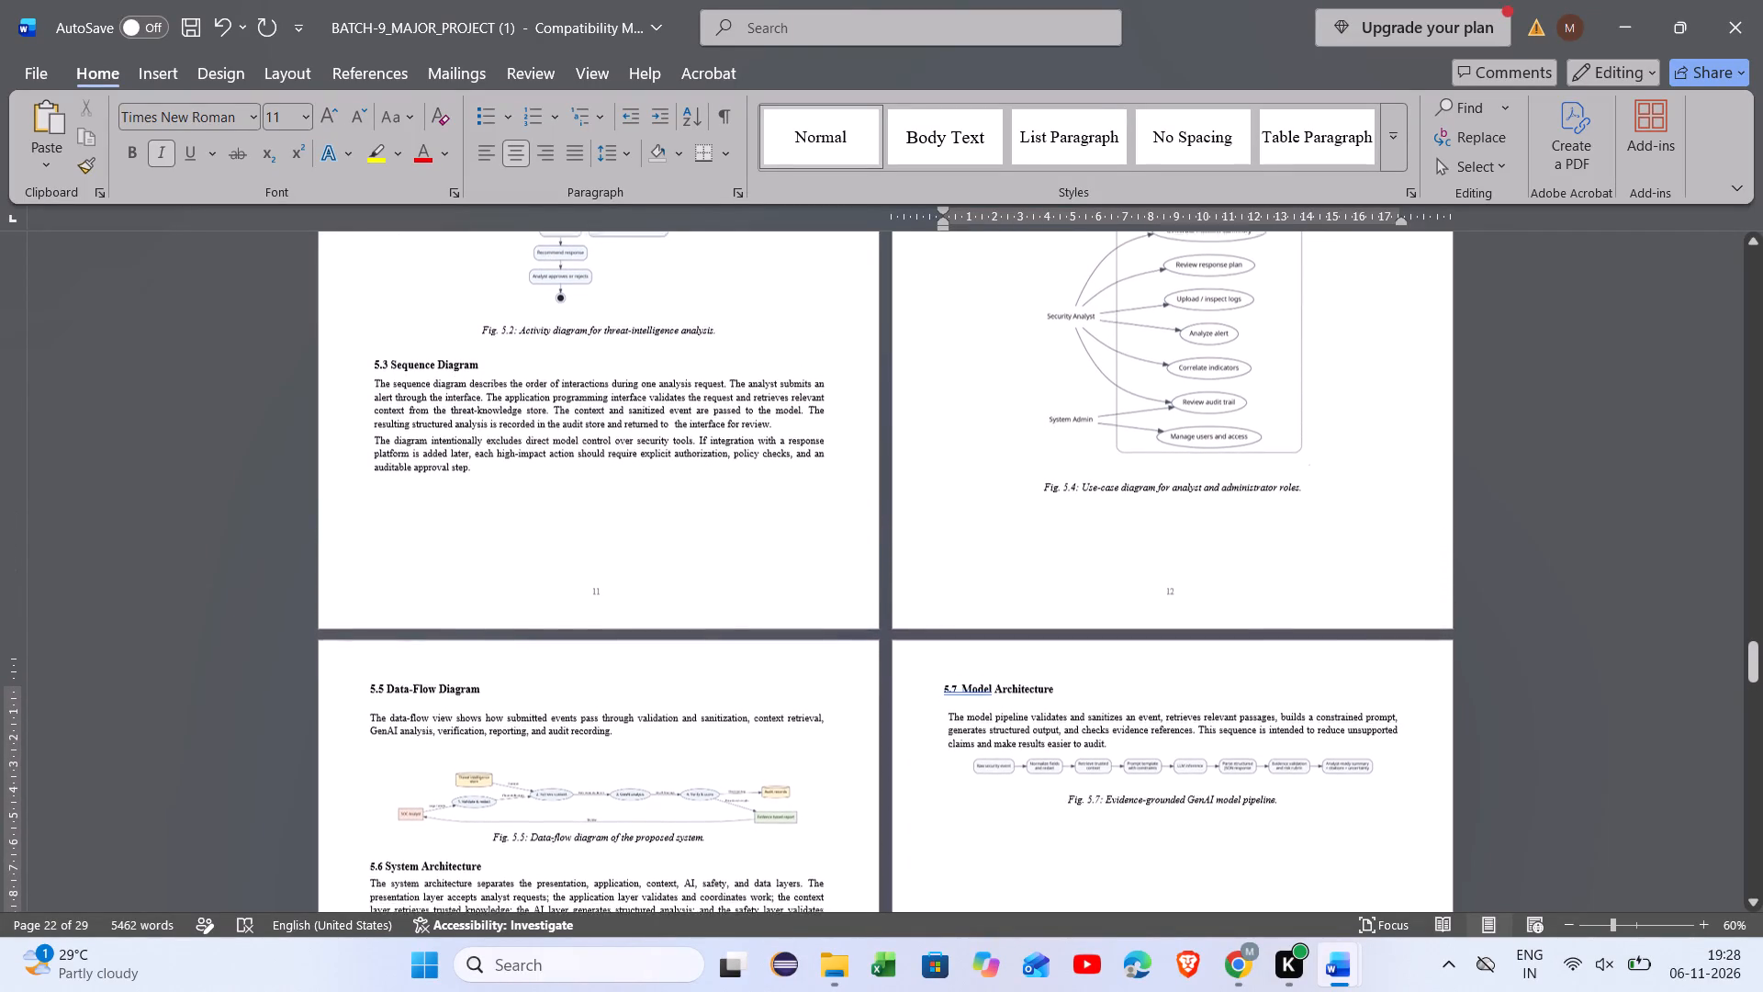
{"action": "scroll", "coordinate": [1196, 659], "scroll_direction": "up", "scroll_amount": 1}
{"action": "scroll", "coordinate": [1196, 659], "scroll_direction": "down", "scroll_amount": 1}
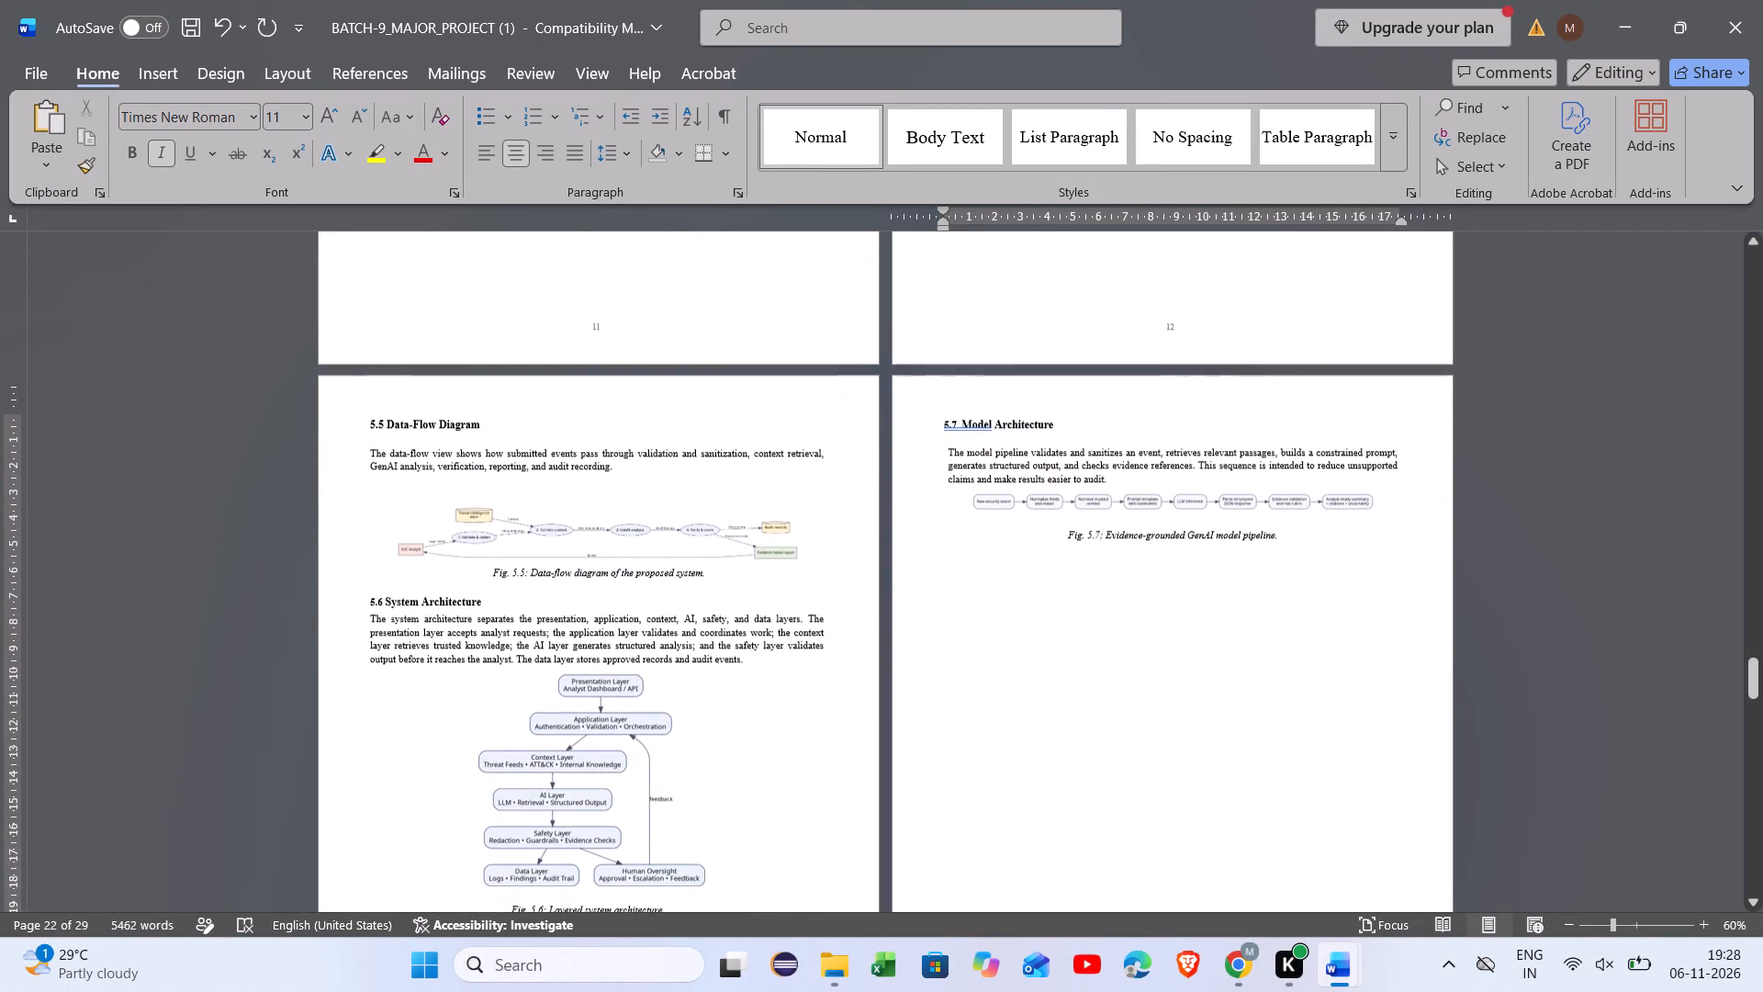
{"action": "scroll", "coordinate": [1196, 659], "scroll_direction": "down", "scroll_amount": 1}
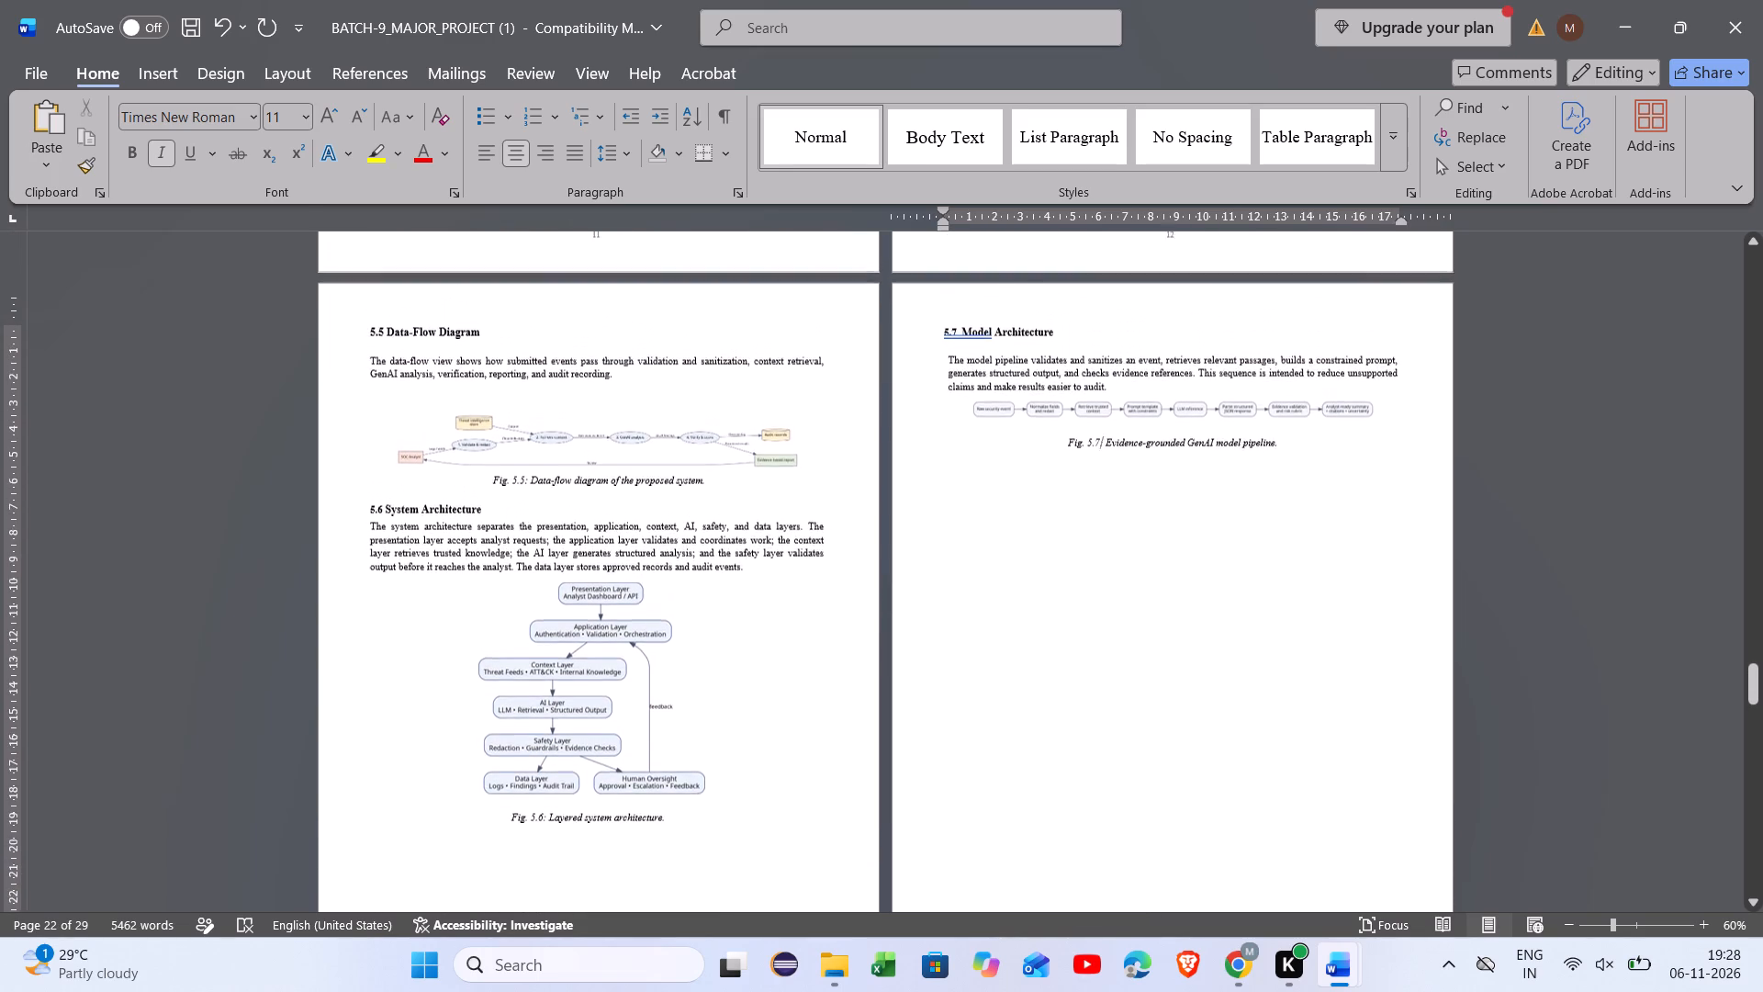
{"action": "scroll", "coordinate": [1196, 659], "scroll_direction": "down", "scroll_amount": 3}
{"action": "scroll", "coordinate": [1196, 659], "scroll_direction": "up", "scroll_amount": 1}
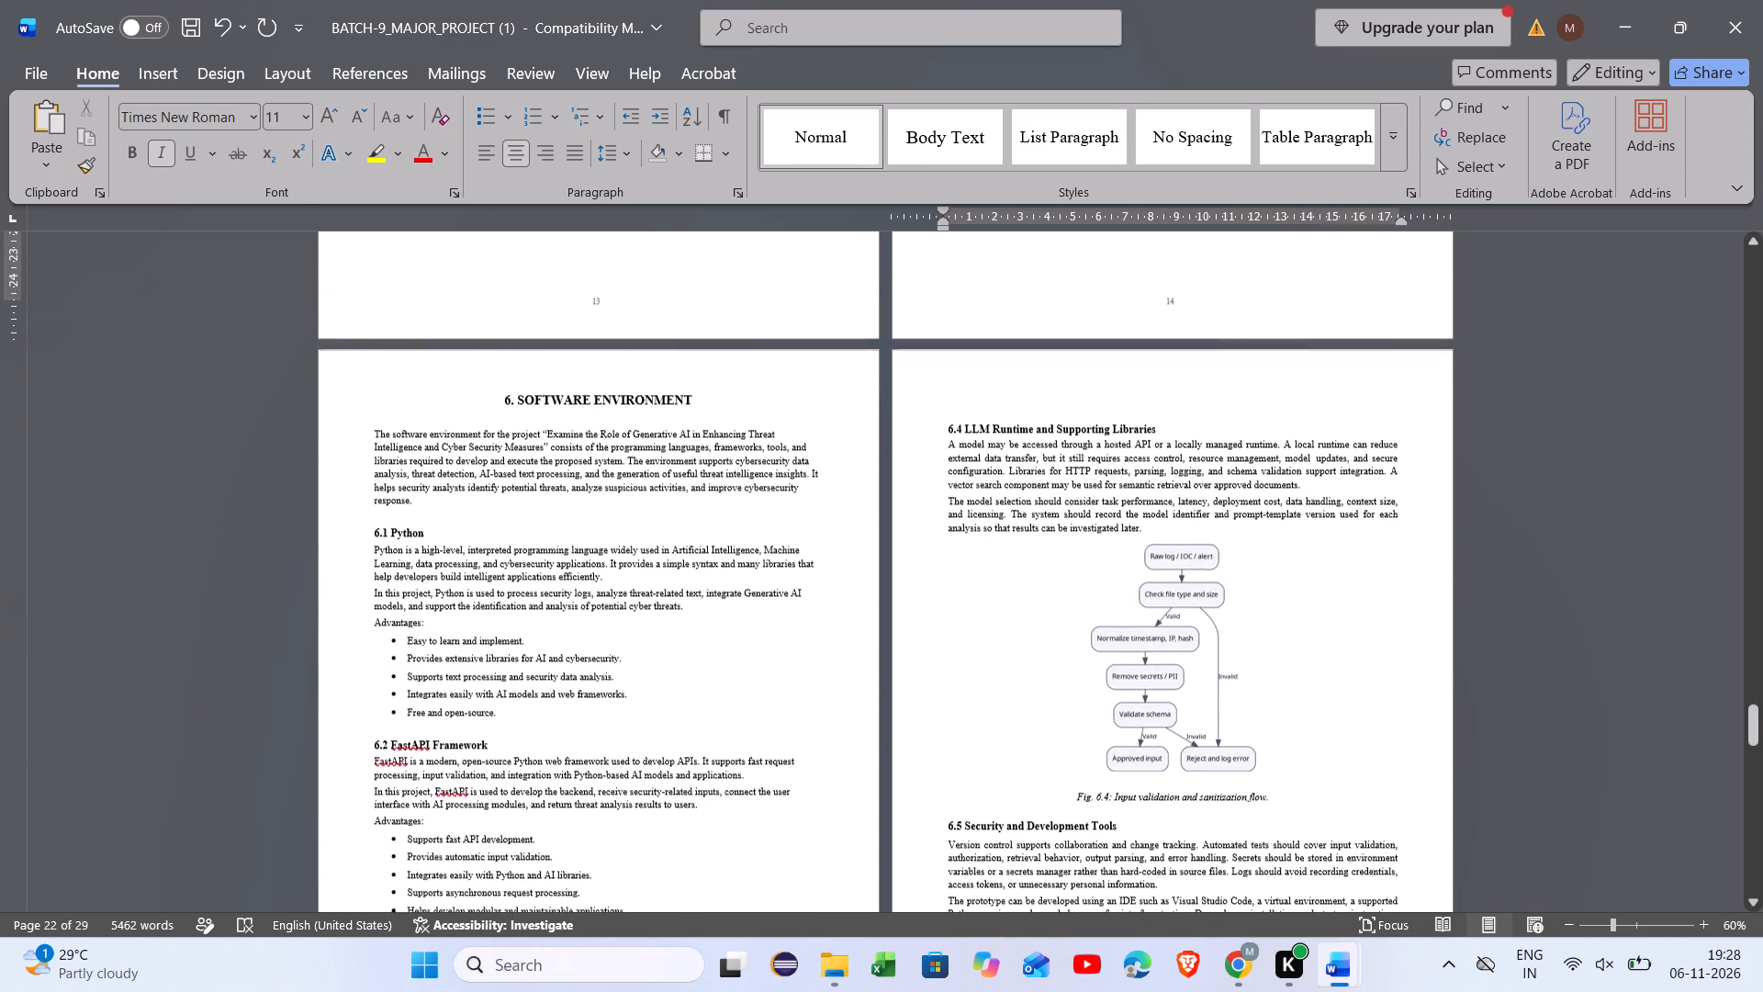
{"action": "scroll", "coordinate": [1196, 659], "scroll_direction": "up", "scroll_amount": 2}
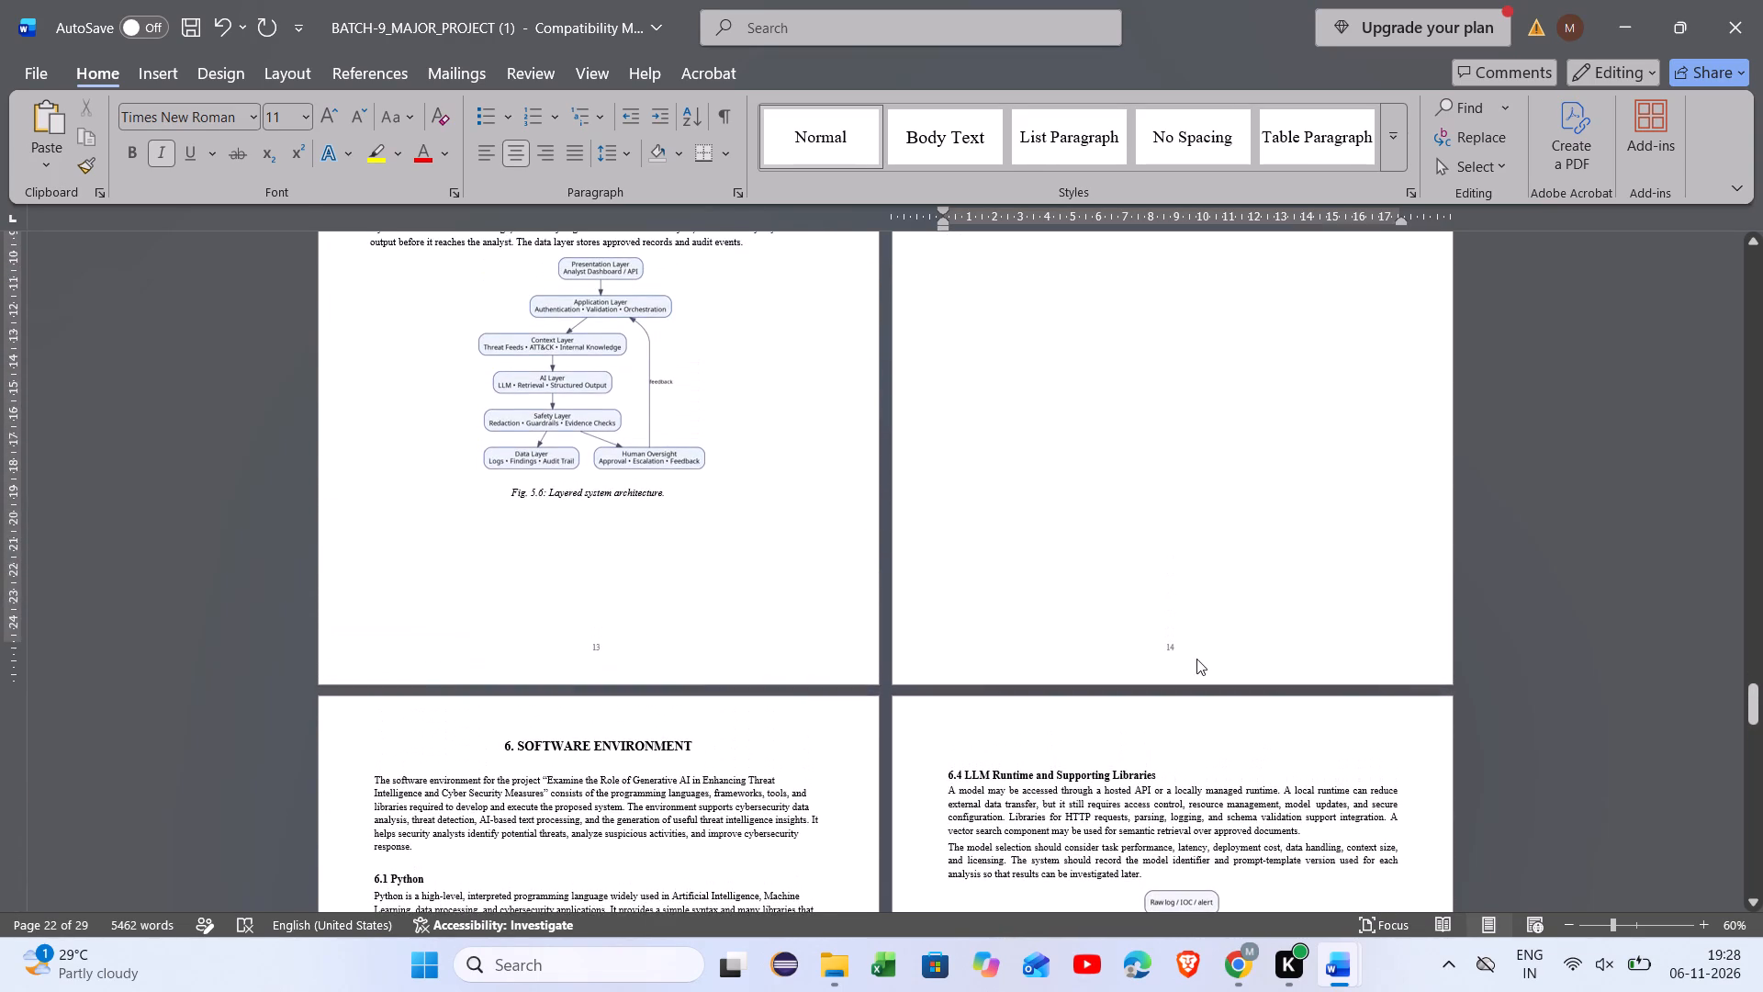
{"action": "scroll", "coordinate": [1196, 659], "scroll_direction": "up", "scroll_amount": 4}
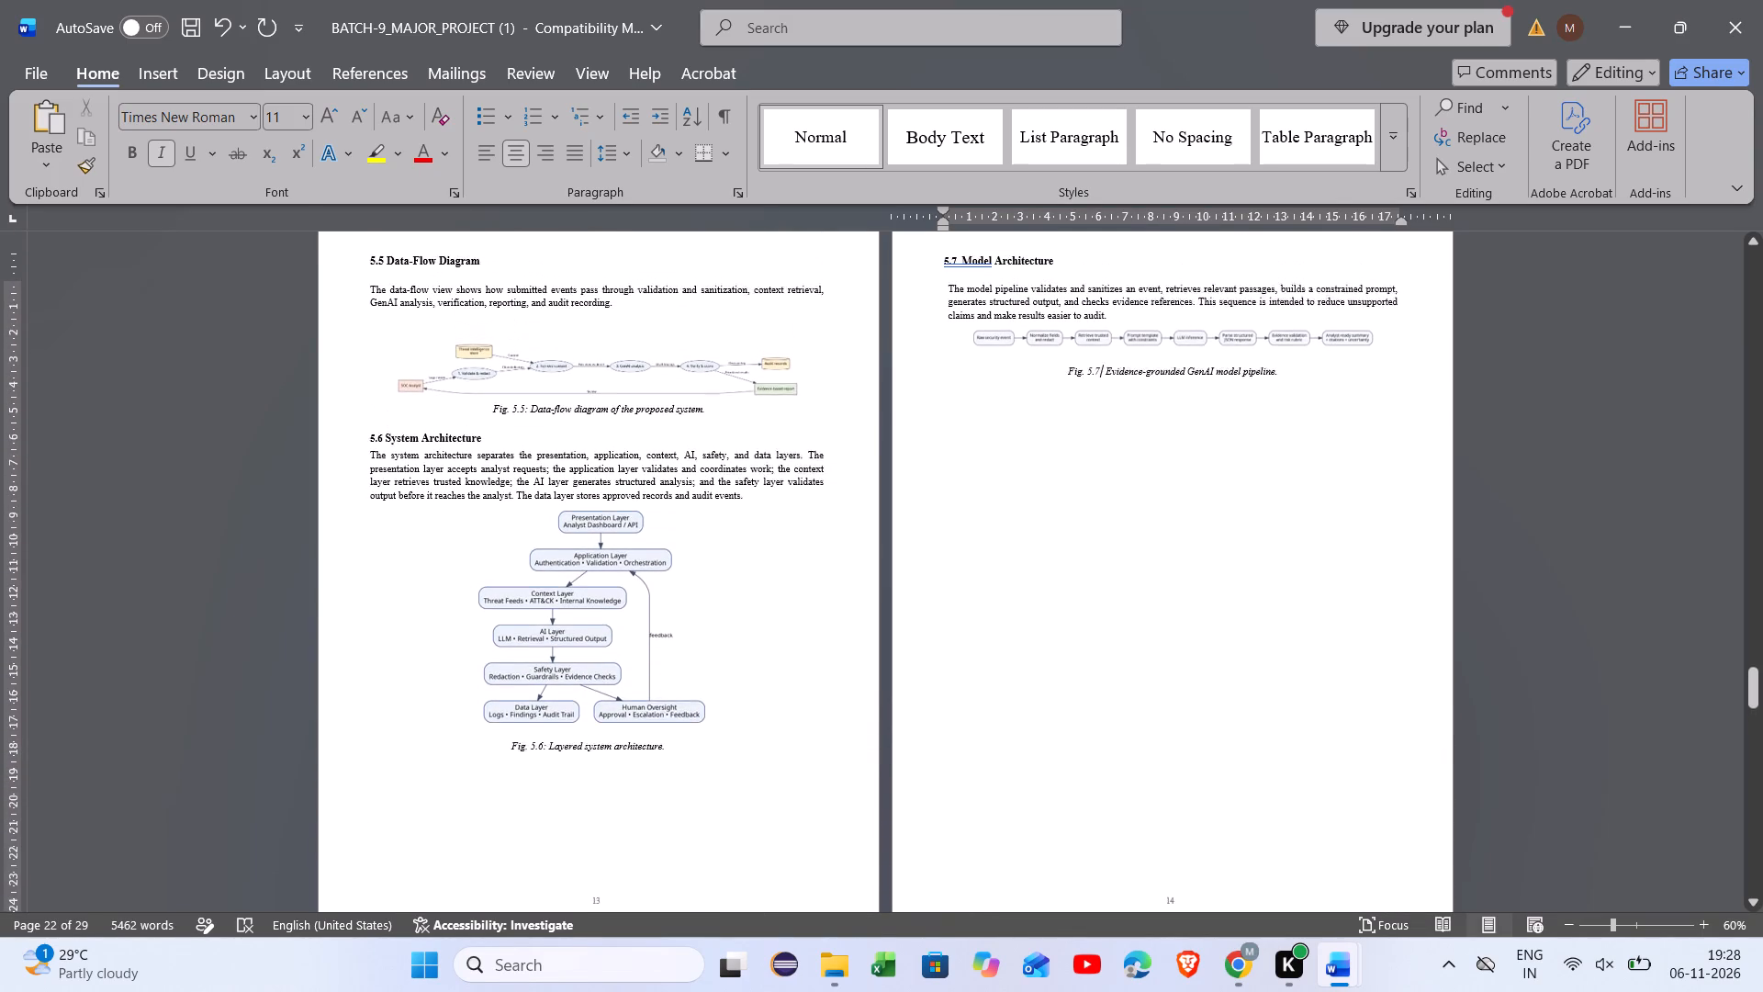
{"action": "scroll", "coordinate": [1196, 659], "scroll_direction": "up", "scroll_amount": 3}
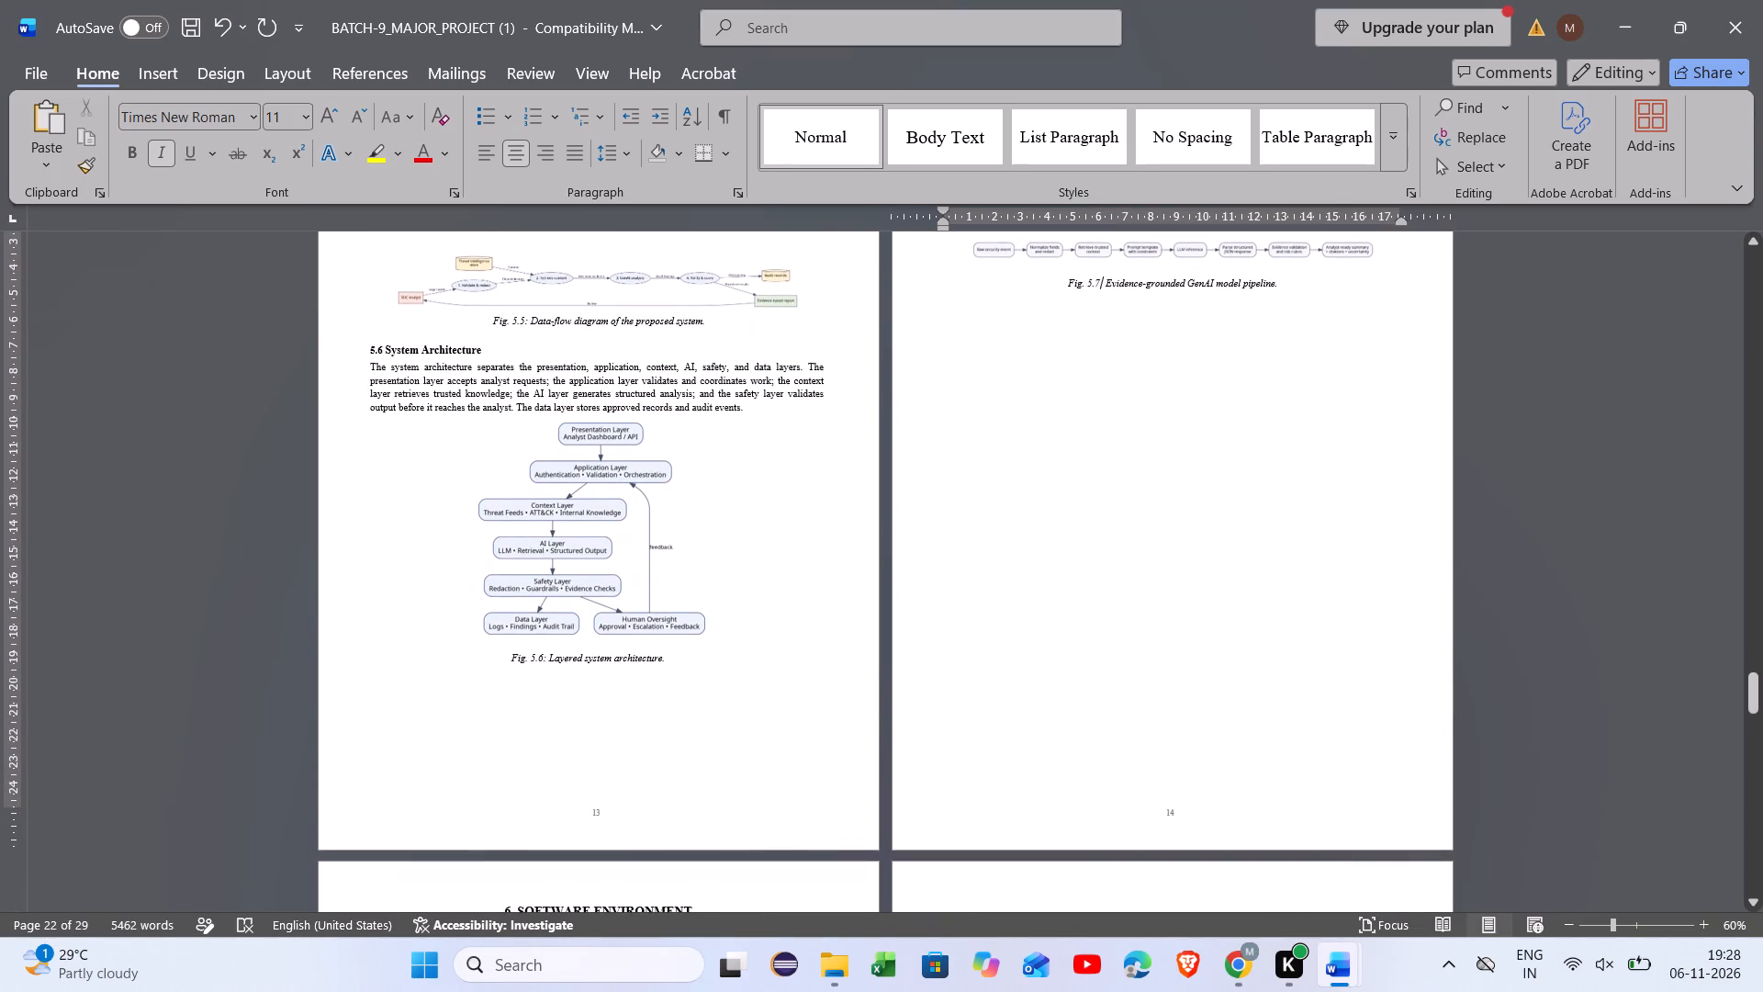
{"action": "scroll", "coordinate": [1196, 659], "scroll_direction": "up", "scroll_amount": 8}
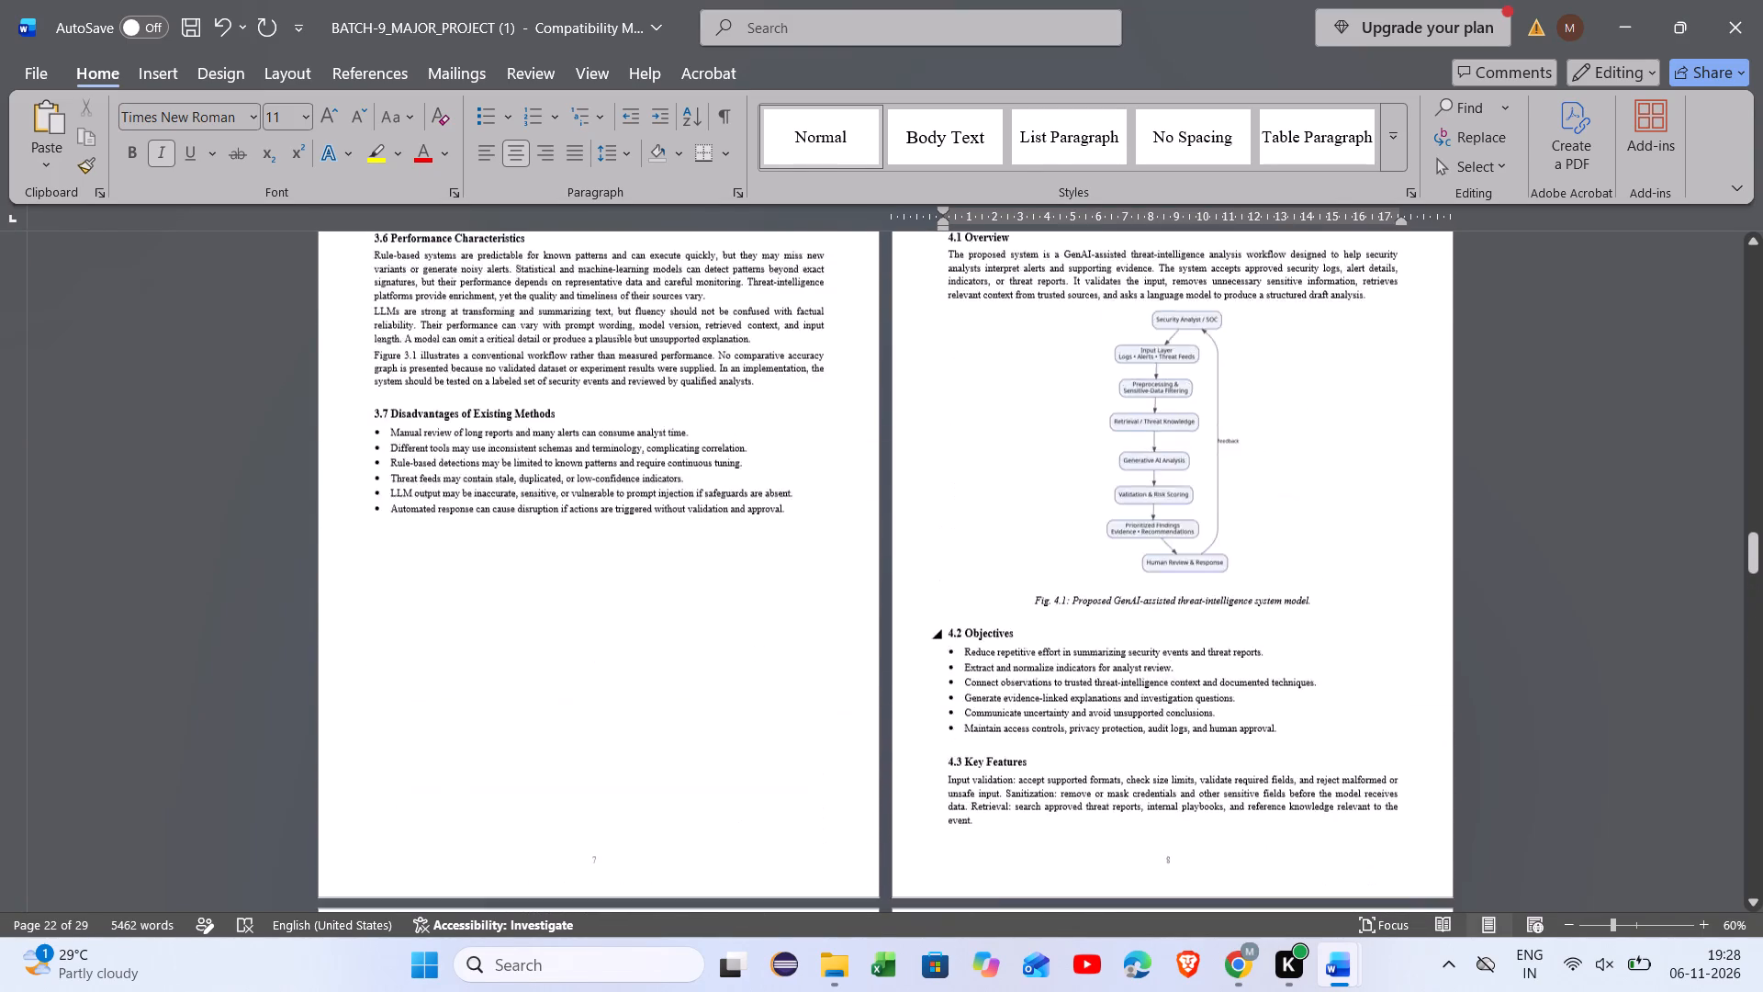
{"action": "scroll", "coordinate": [1196, 659], "scroll_direction": "up", "scroll_amount": 10}
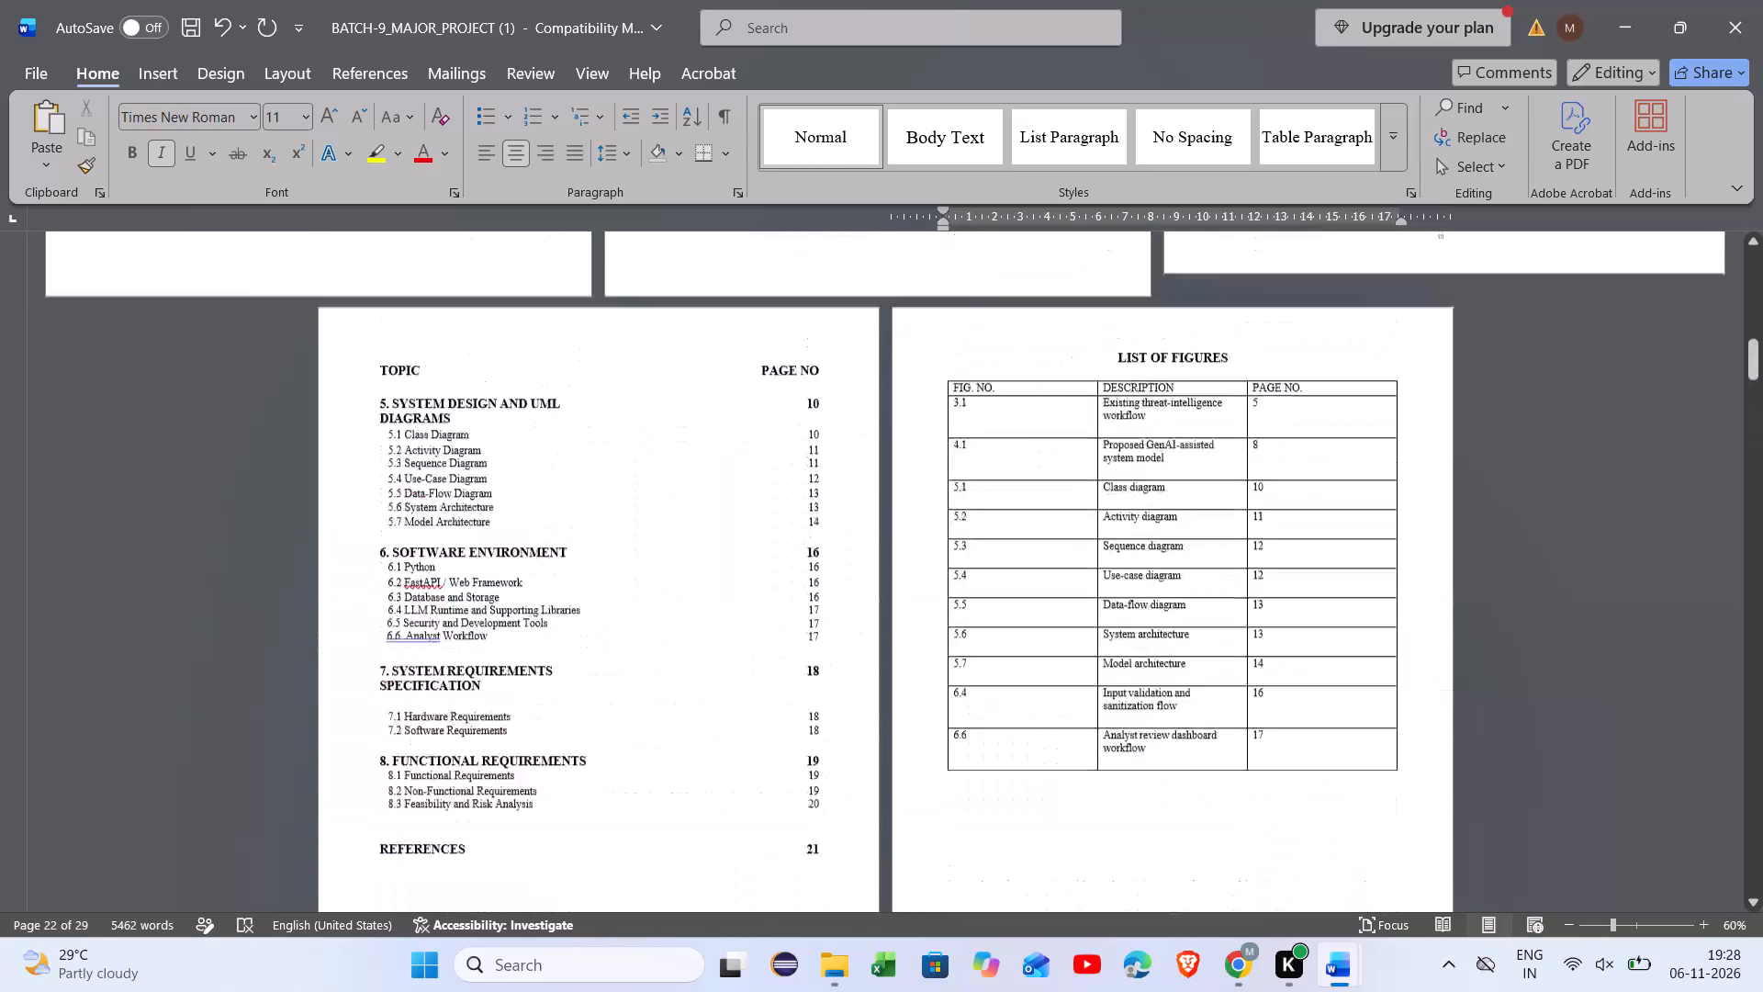
{"action": "scroll", "coordinate": [1196, 659], "scroll_direction": "up", "scroll_amount": 2}
{"action": "scroll", "coordinate": [1196, 659], "scroll_direction": "down", "scroll_amount": 2}
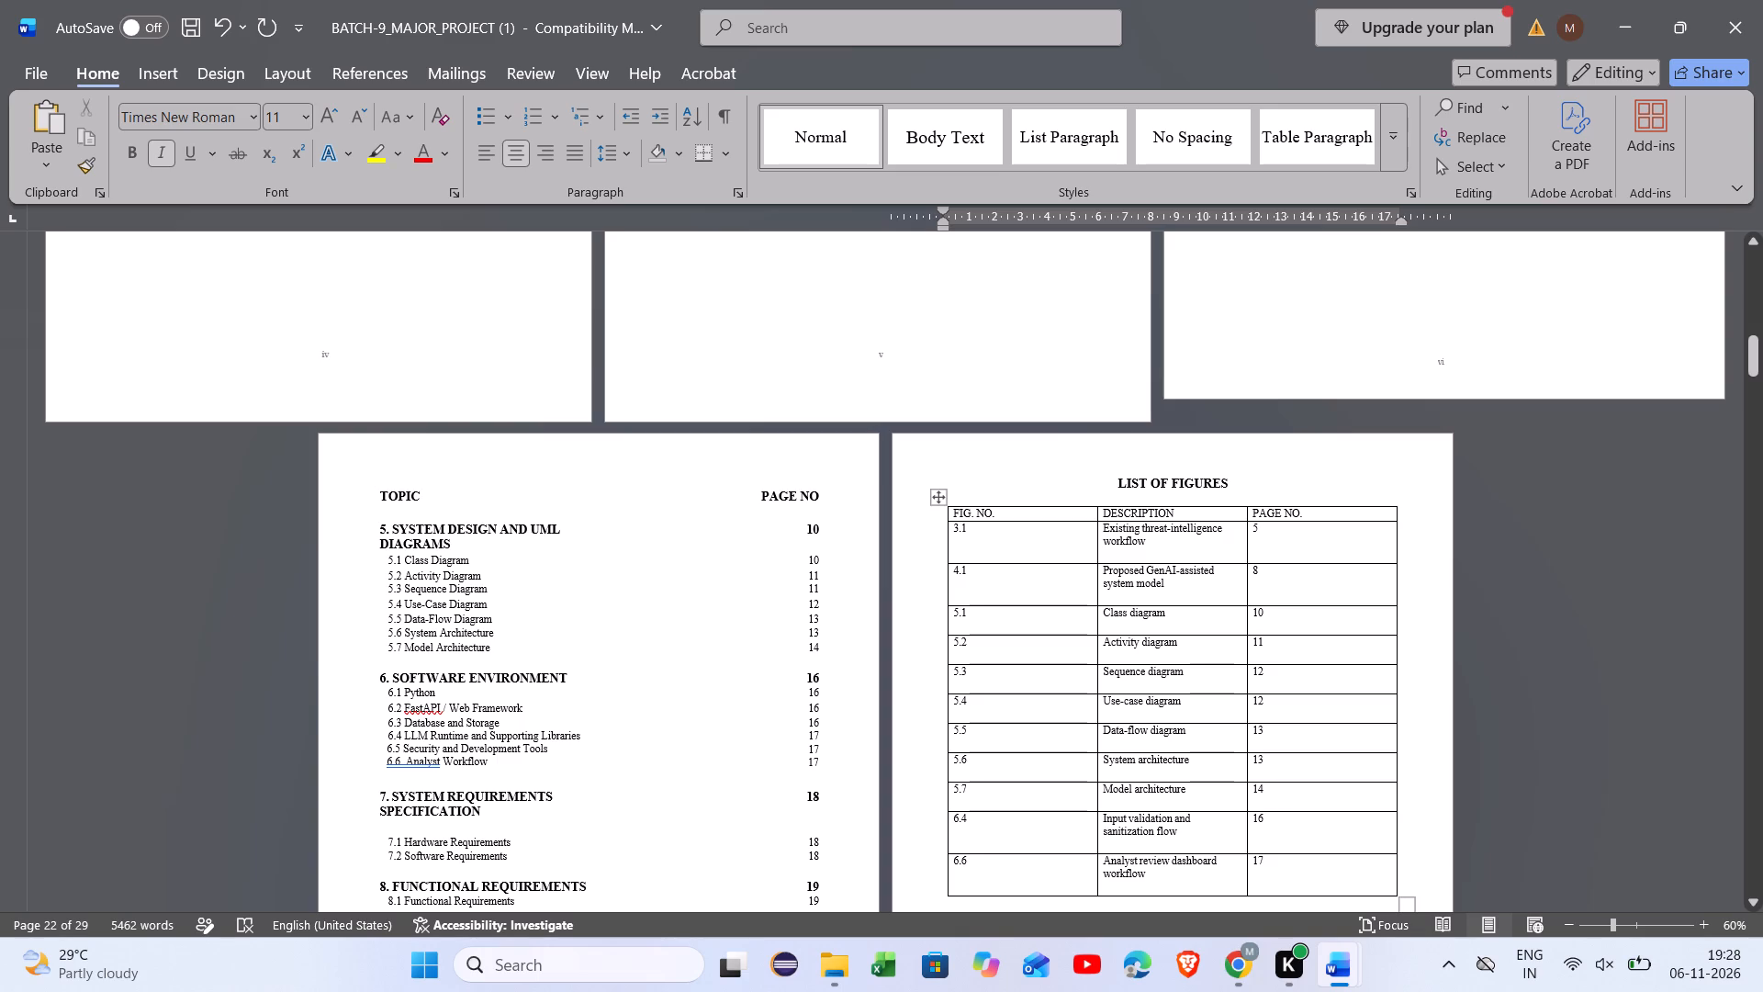
{"action": "scroll", "coordinate": [973, 693], "scroll_direction": "down", "scroll_amount": 12}
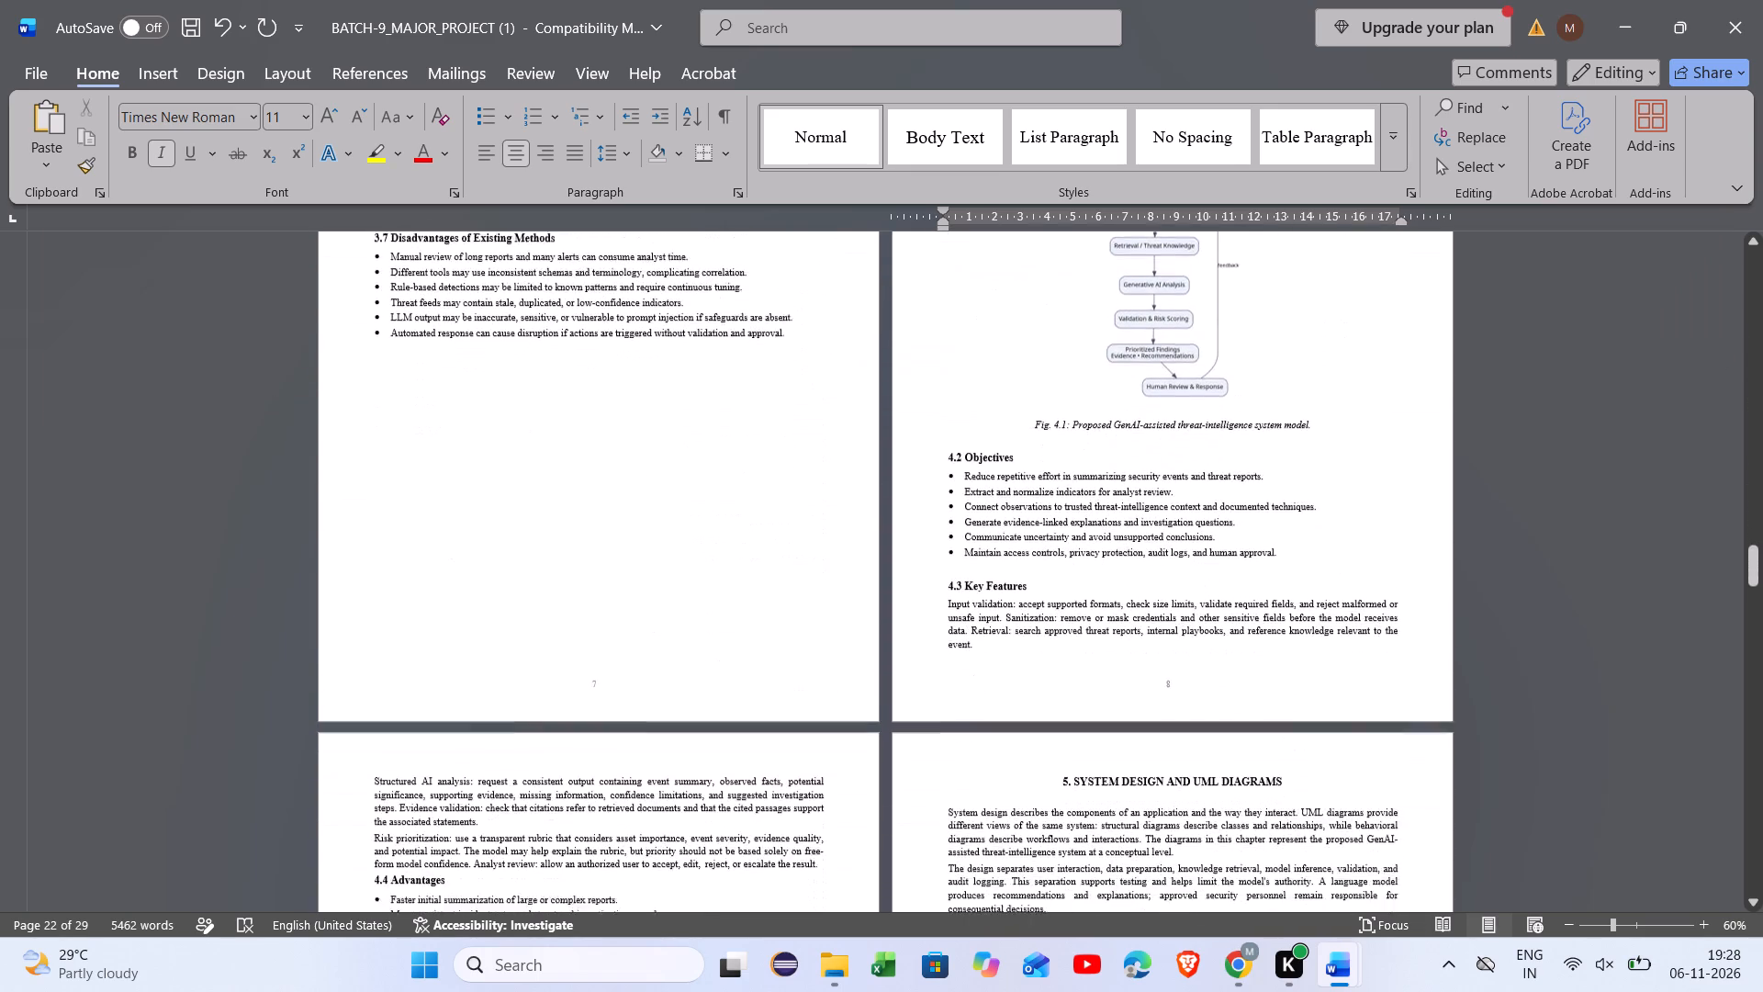
{"action": "scroll", "coordinate": [973, 693], "scroll_direction": "down", "scroll_amount": 10}
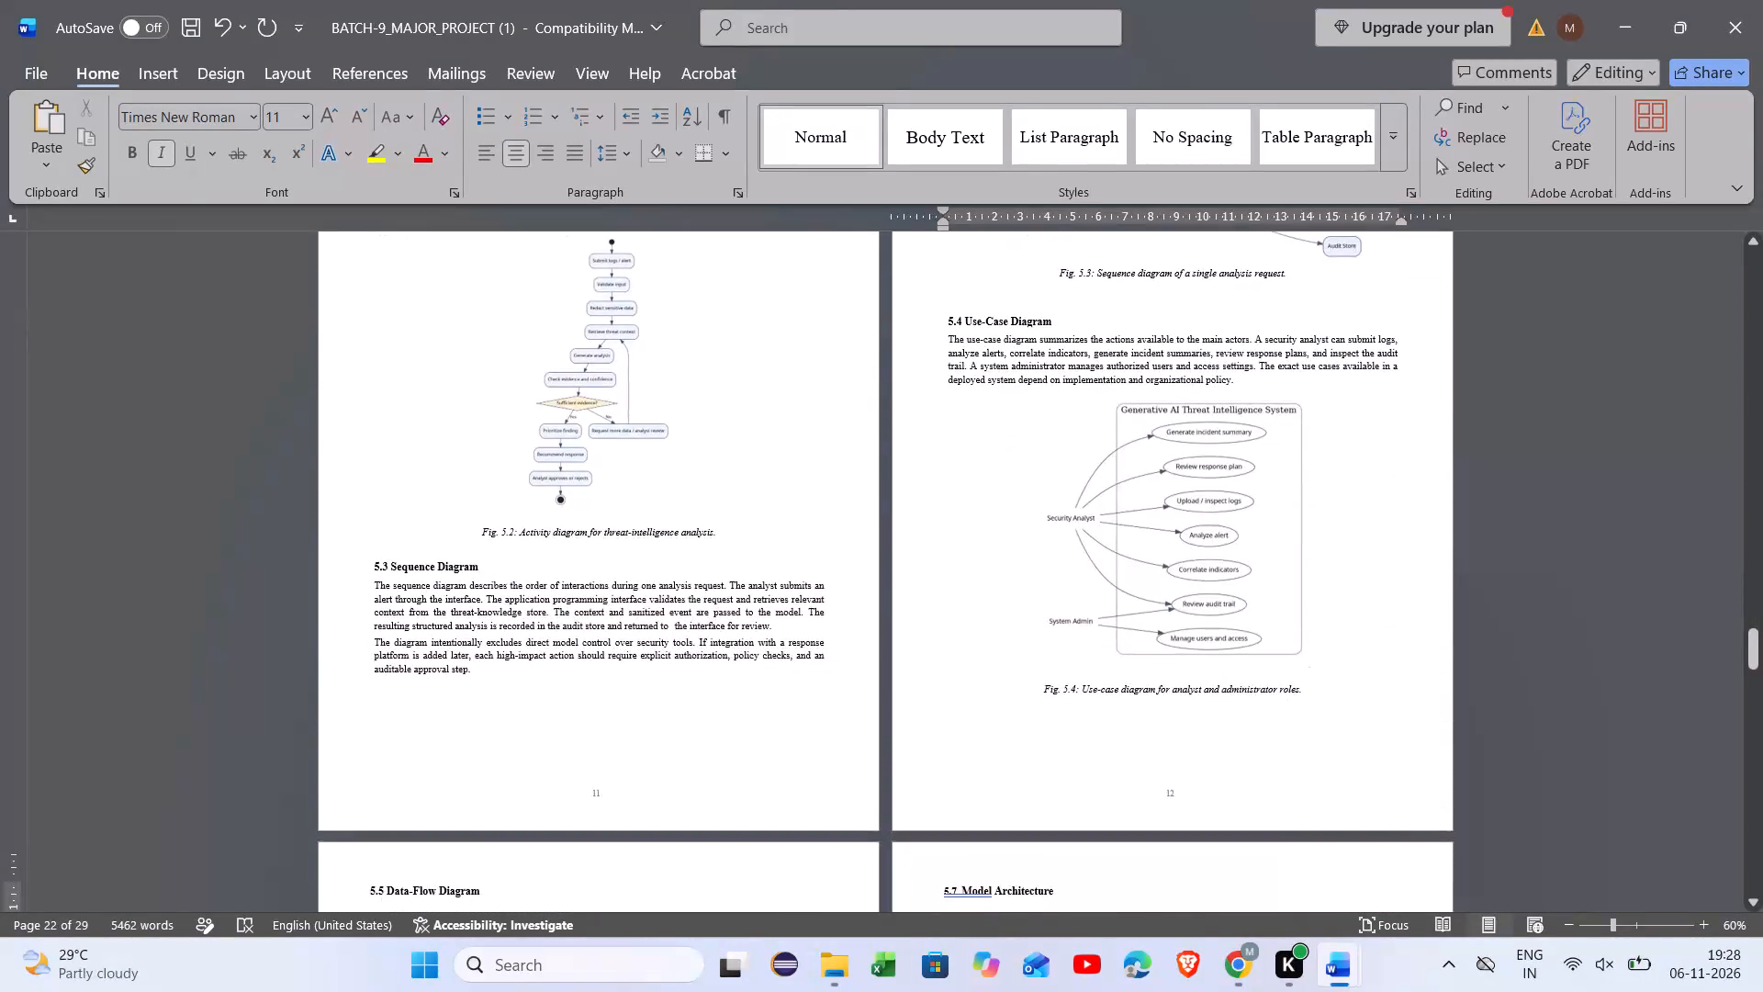
{"action": "scroll", "coordinate": [973, 693], "scroll_direction": "down", "scroll_amount": 1}
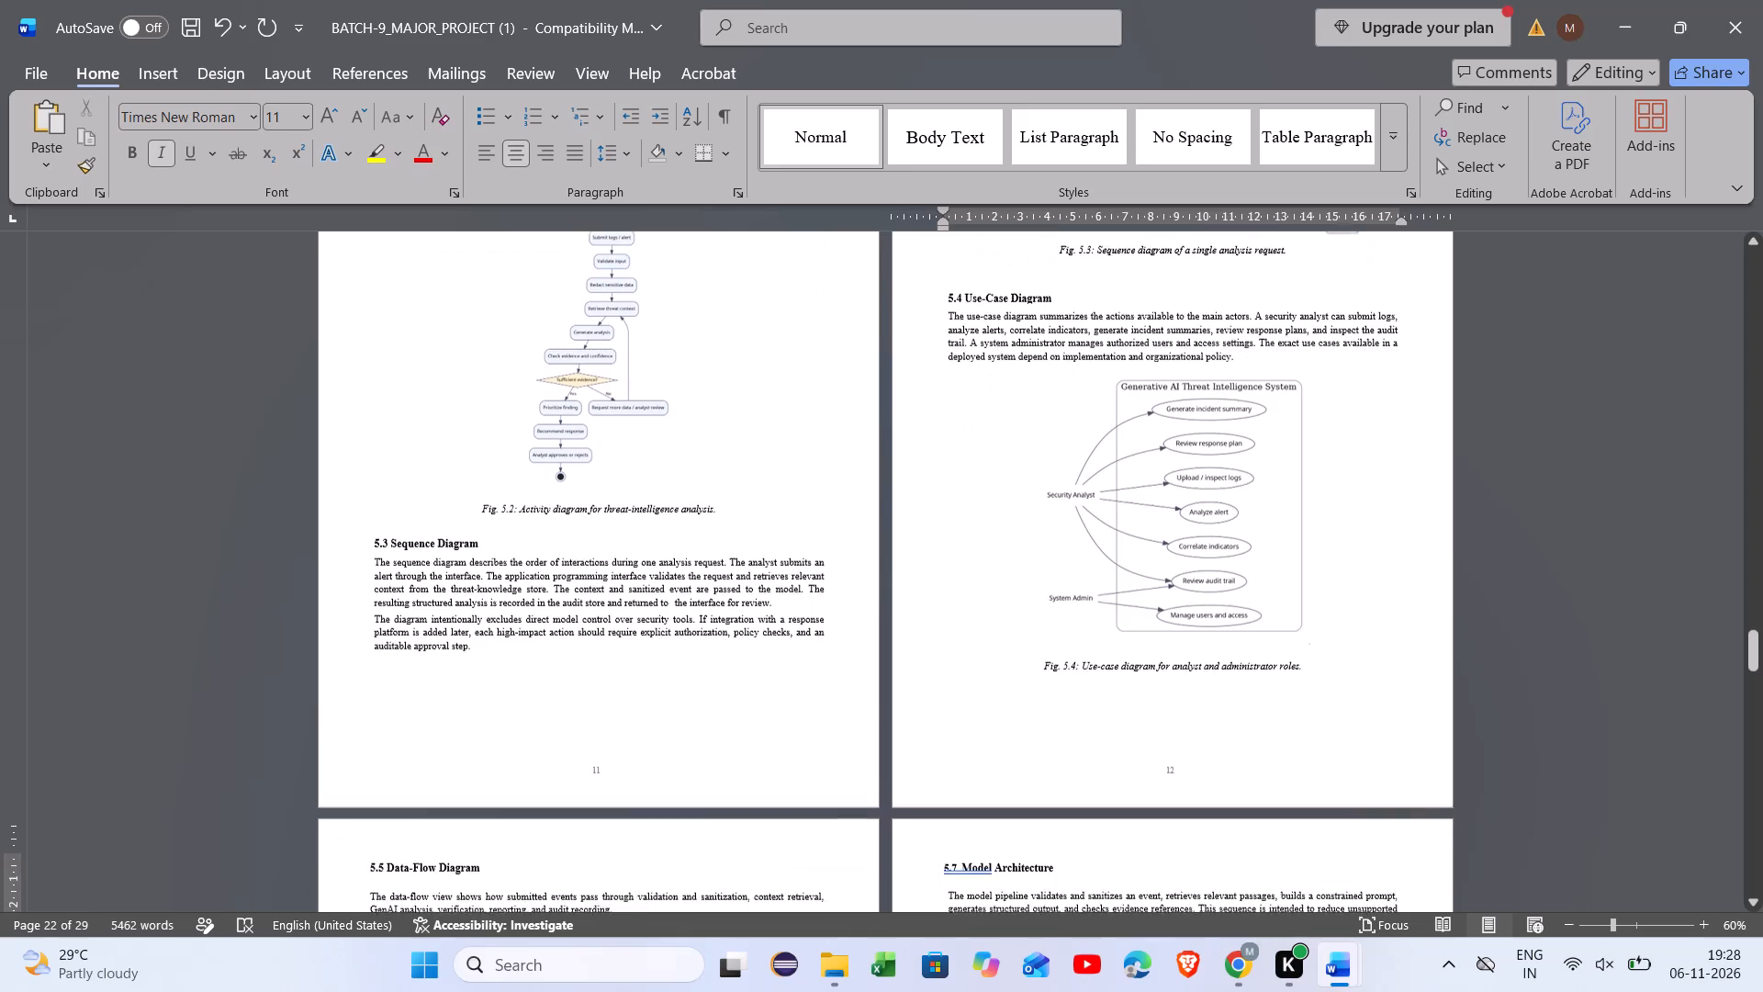
{"action": "scroll", "coordinate": [973, 693], "scroll_direction": "down", "scroll_amount": 3}
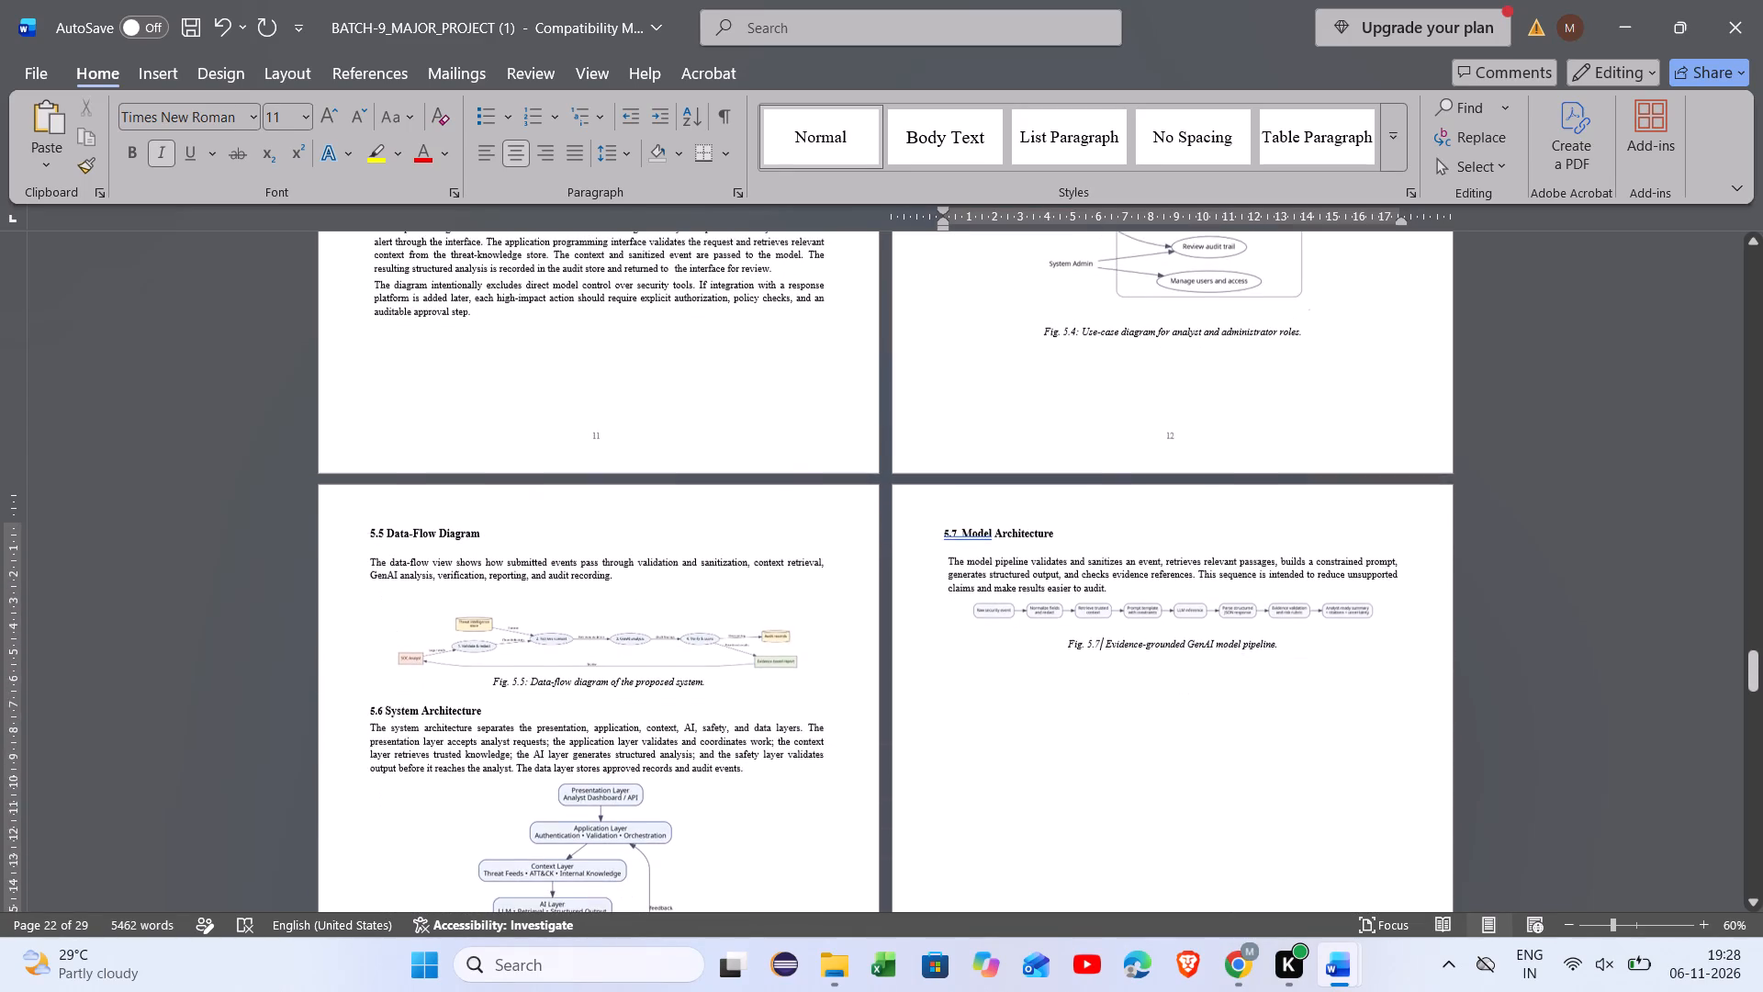
{"action": "scroll", "coordinate": [973, 693], "scroll_direction": "down", "scroll_amount": 2}
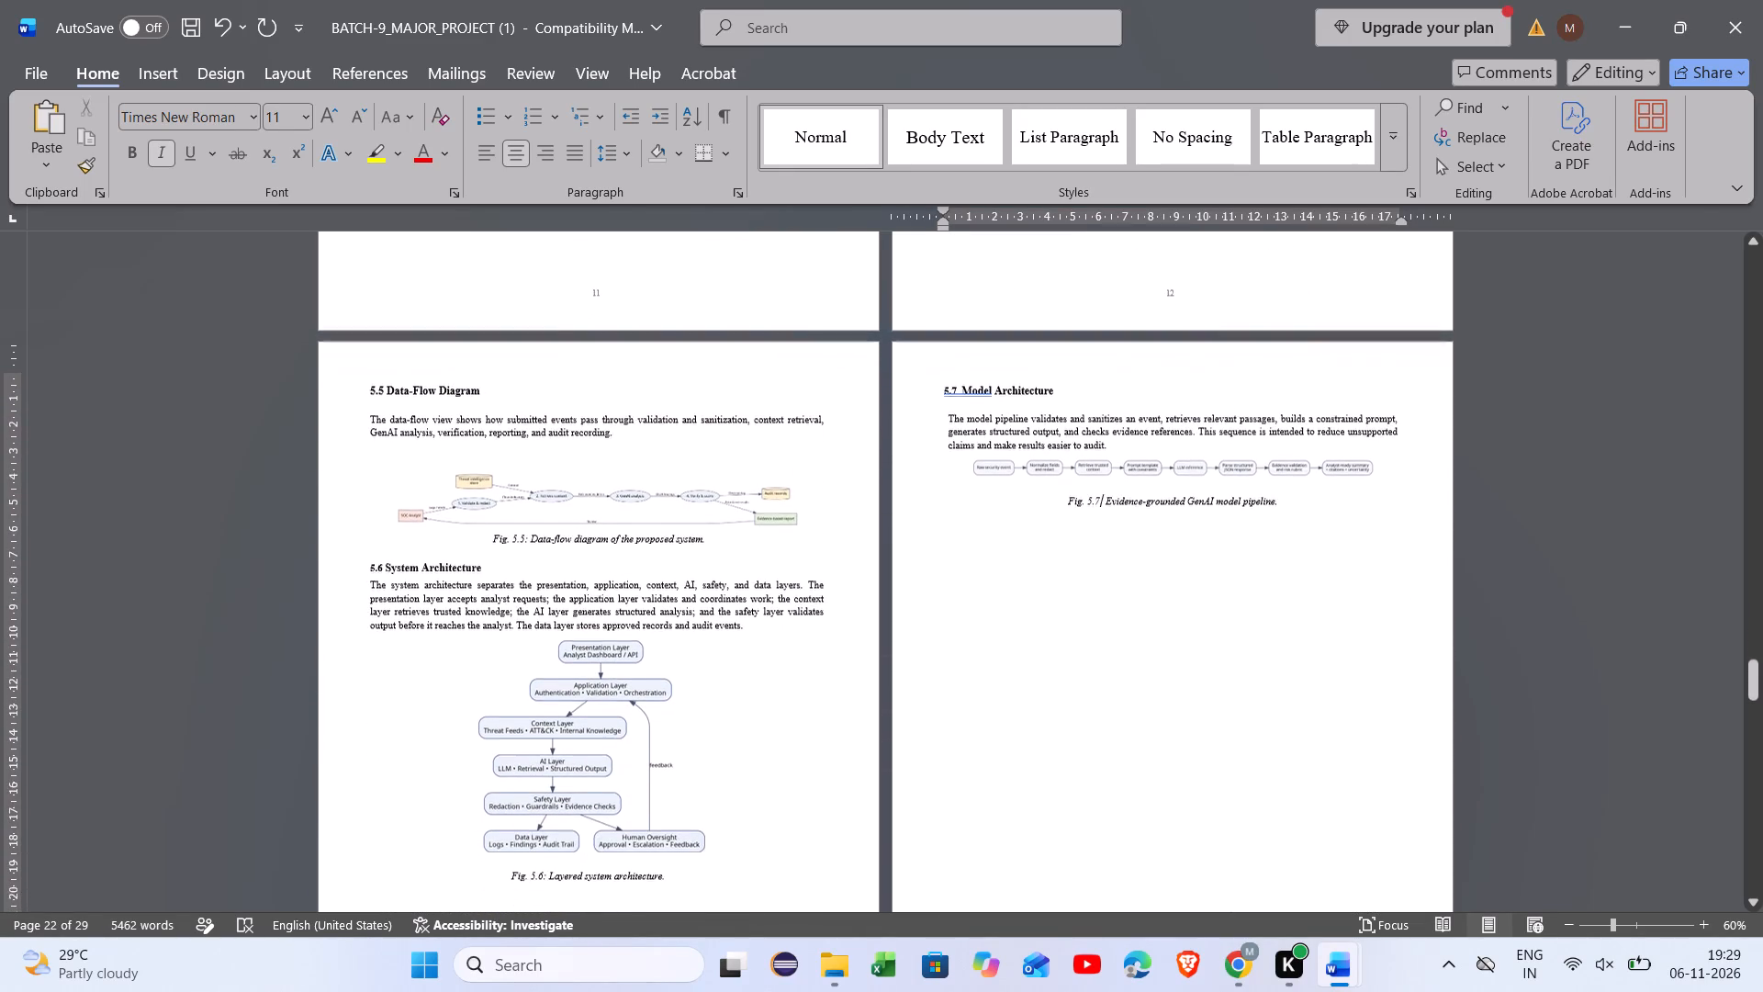
{"action": "scroll", "coordinate": [973, 693], "scroll_direction": "down", "scroll_amount": 2}
{"action": "scroll", "coordinate": [973, 693], "scroll_direction": "up", "scroll_amount": 5}
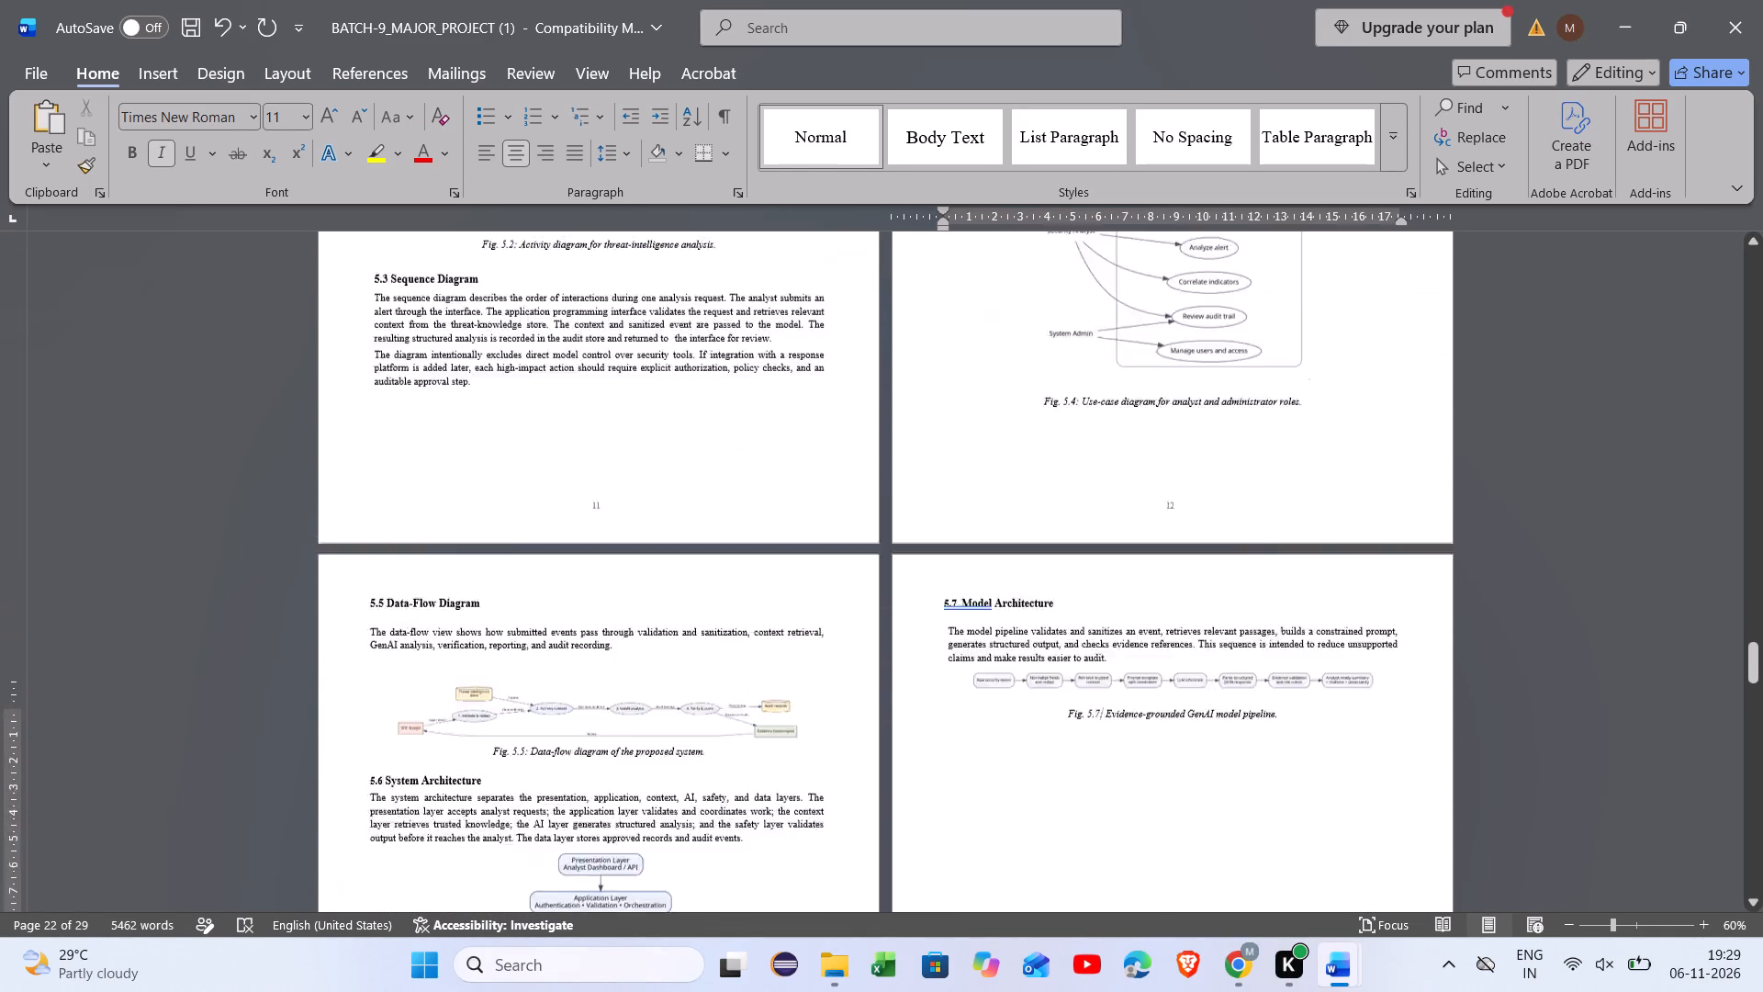
{"action": "scroll", "coordinate": [973, 693], "scroll_direction": "up", "scroll_amount": 17}
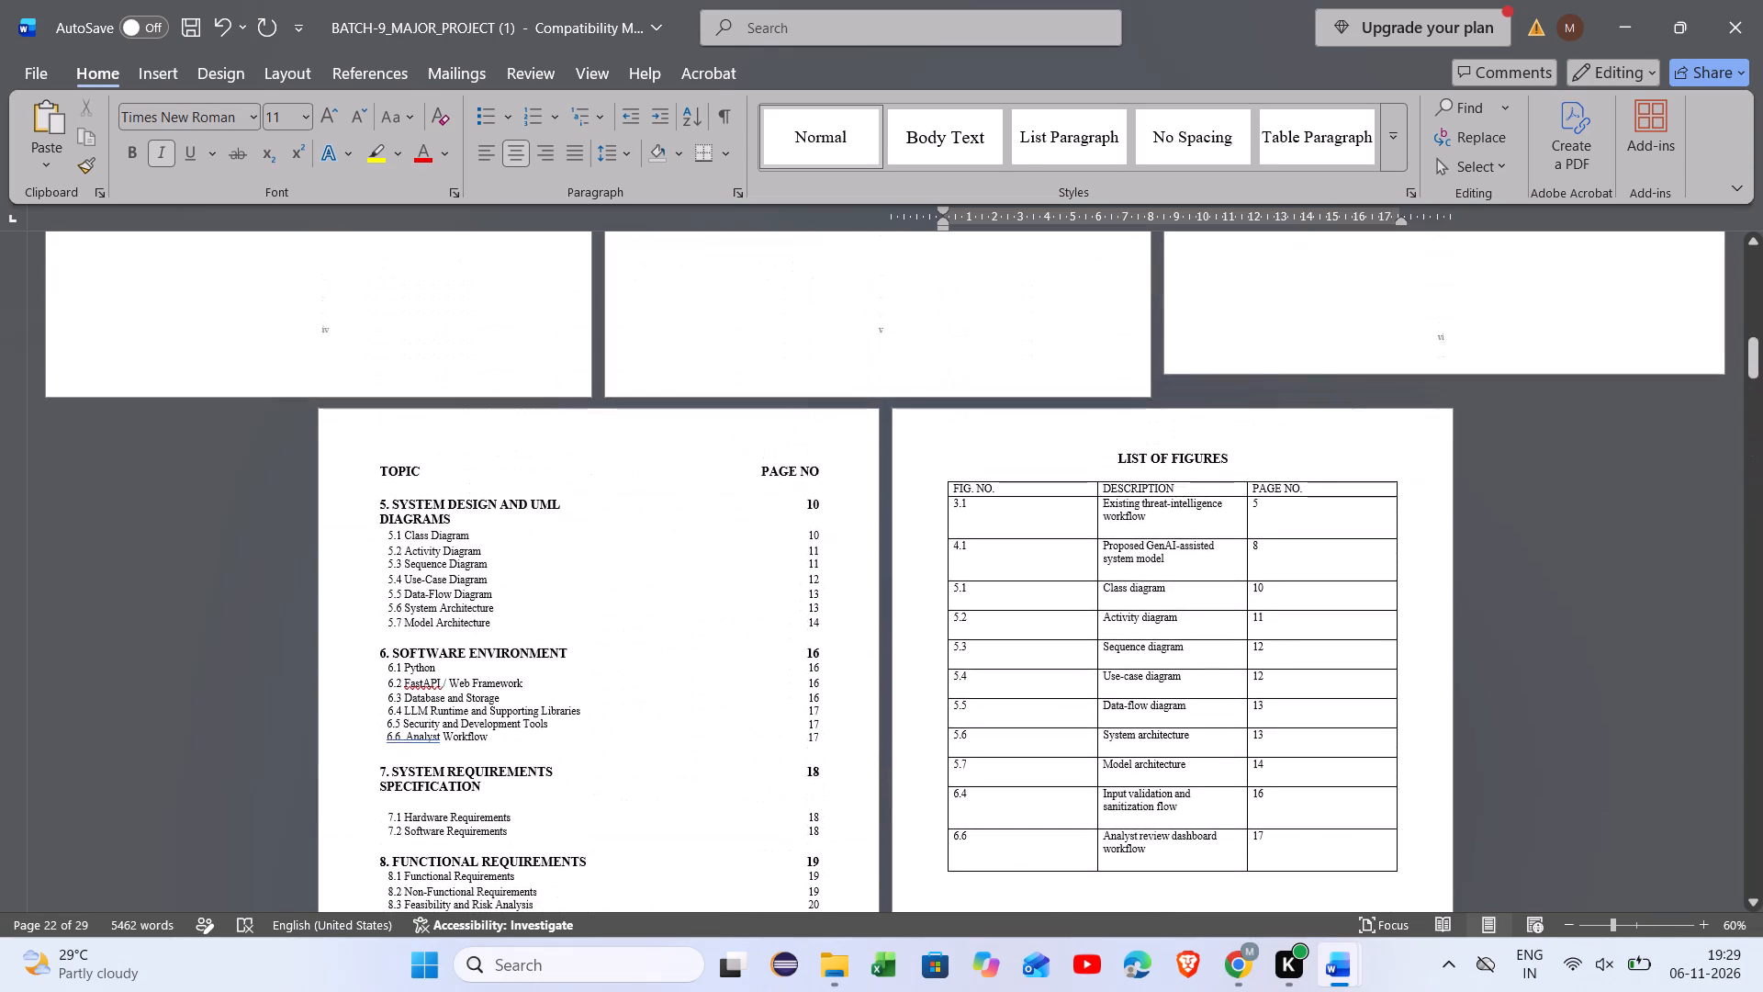
{"action": "scroll", "coordinate": [973, 693], "scroll_direction": "down", "scroll_amount": 10}
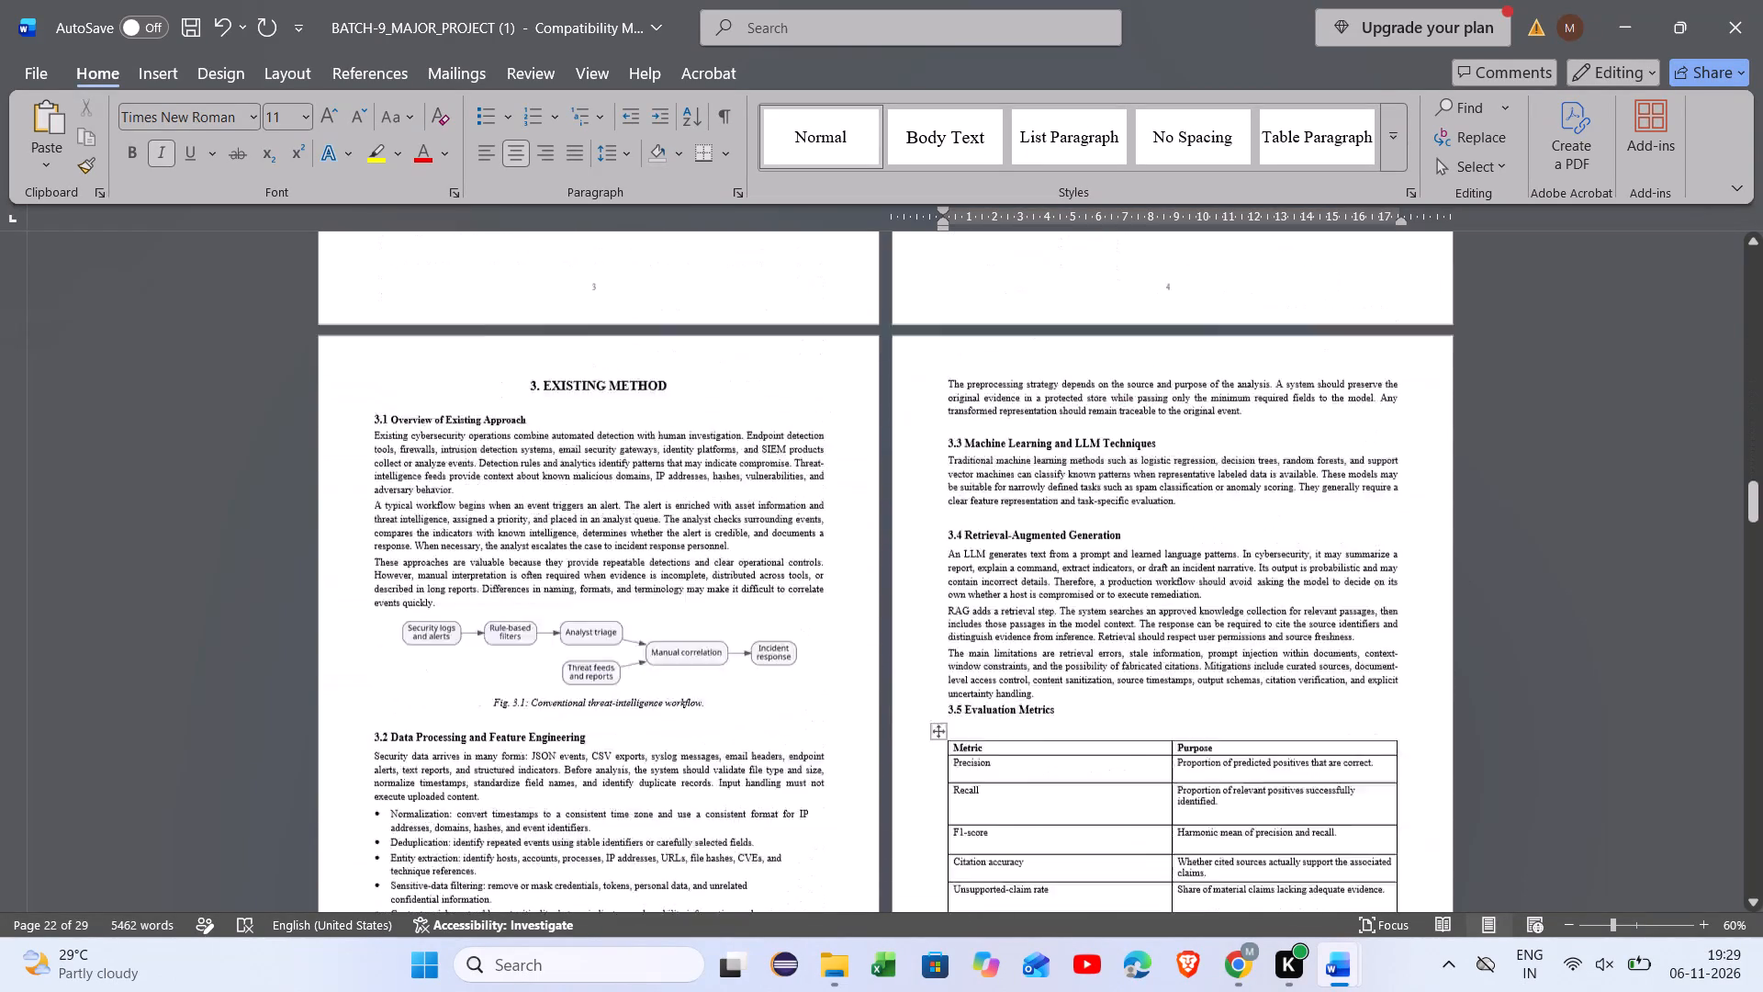
{"action": "scroll", "coordinate": [973, 693], "scroll_direction": "down", "scroll_amount": 7}
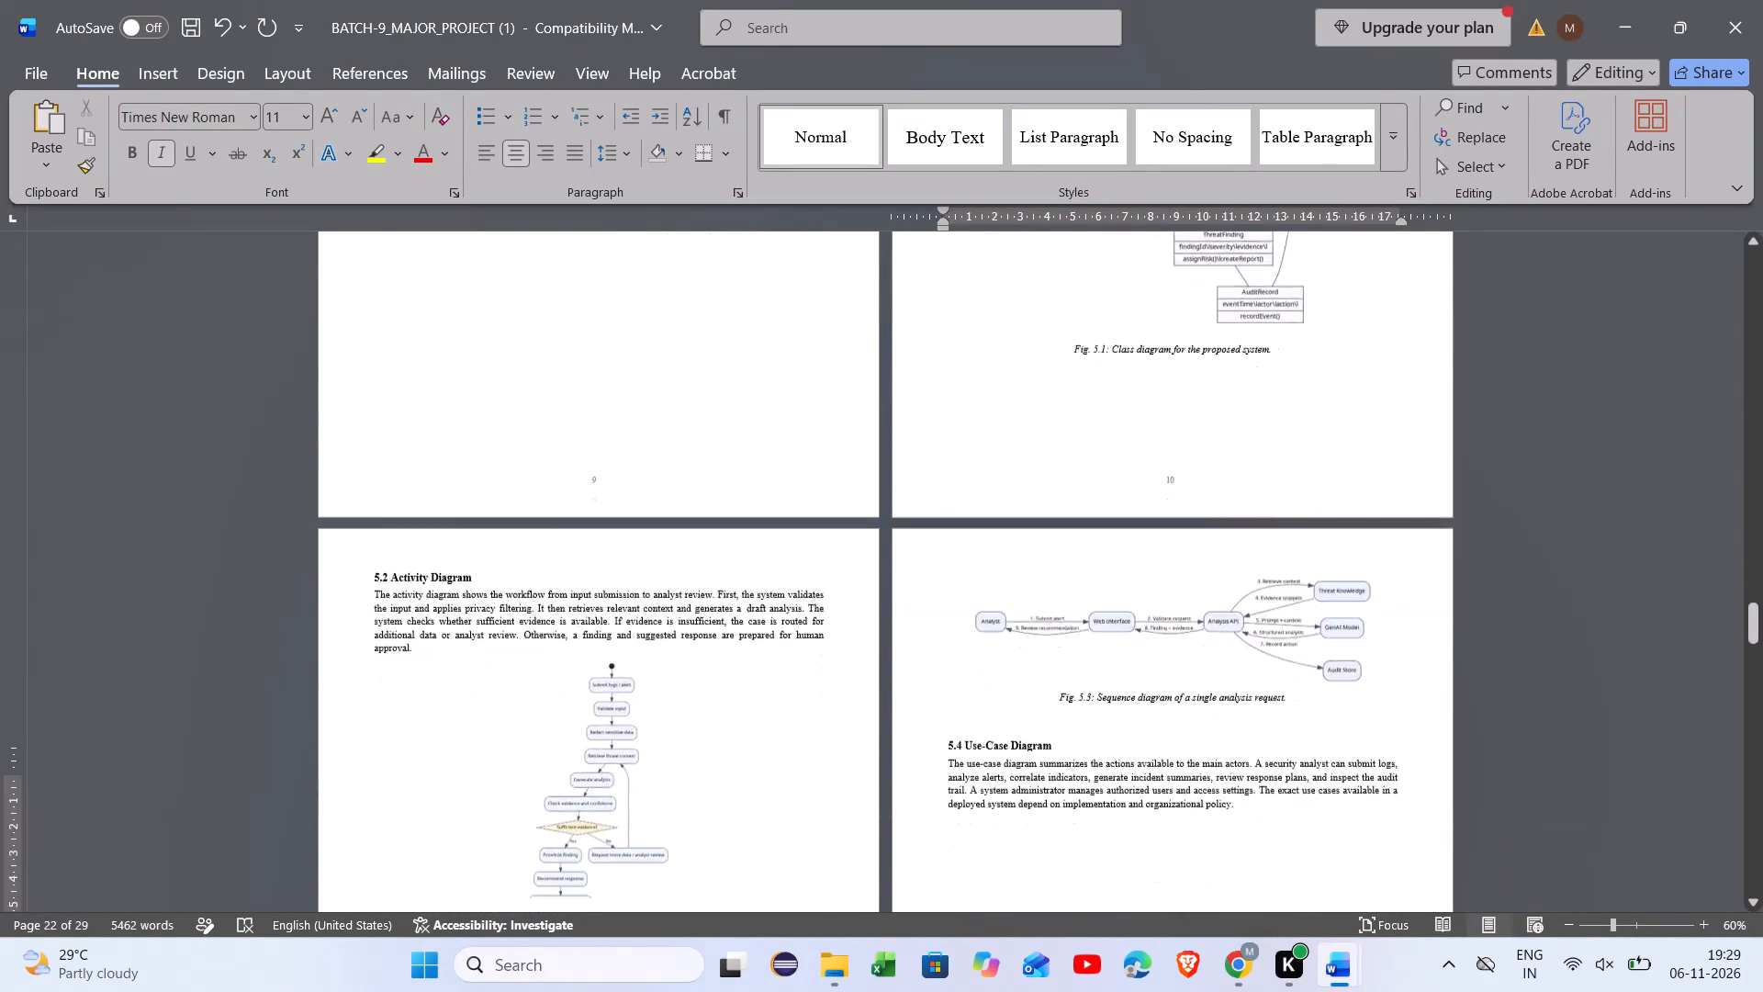
{"action": "scroll", "coordinate": [973, 693], "scroll_direction": "down", "scroll_amount": 1}
{"action": "scroll", "coordinate": [973, 693], "scroll_direction": "up", "scroll_amount": 3}
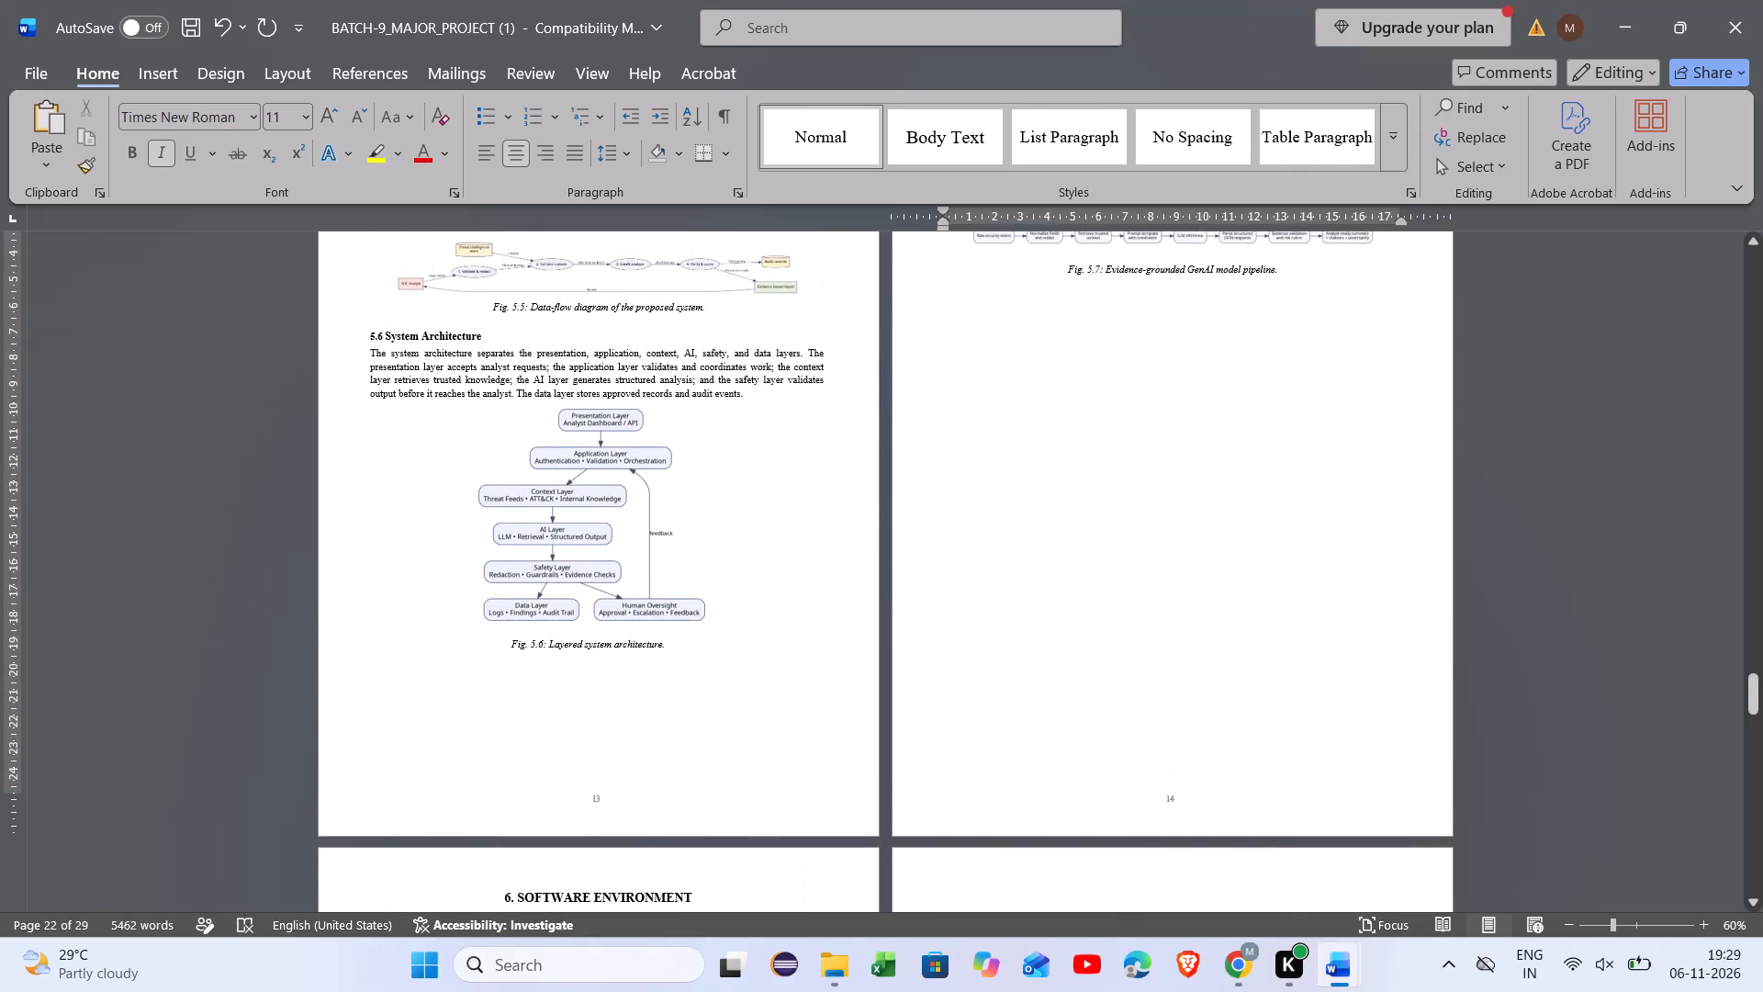
{"action": "scroll", "coordinate": [973, 693], "scroll_direction": "up", "scroll_amount": 1}
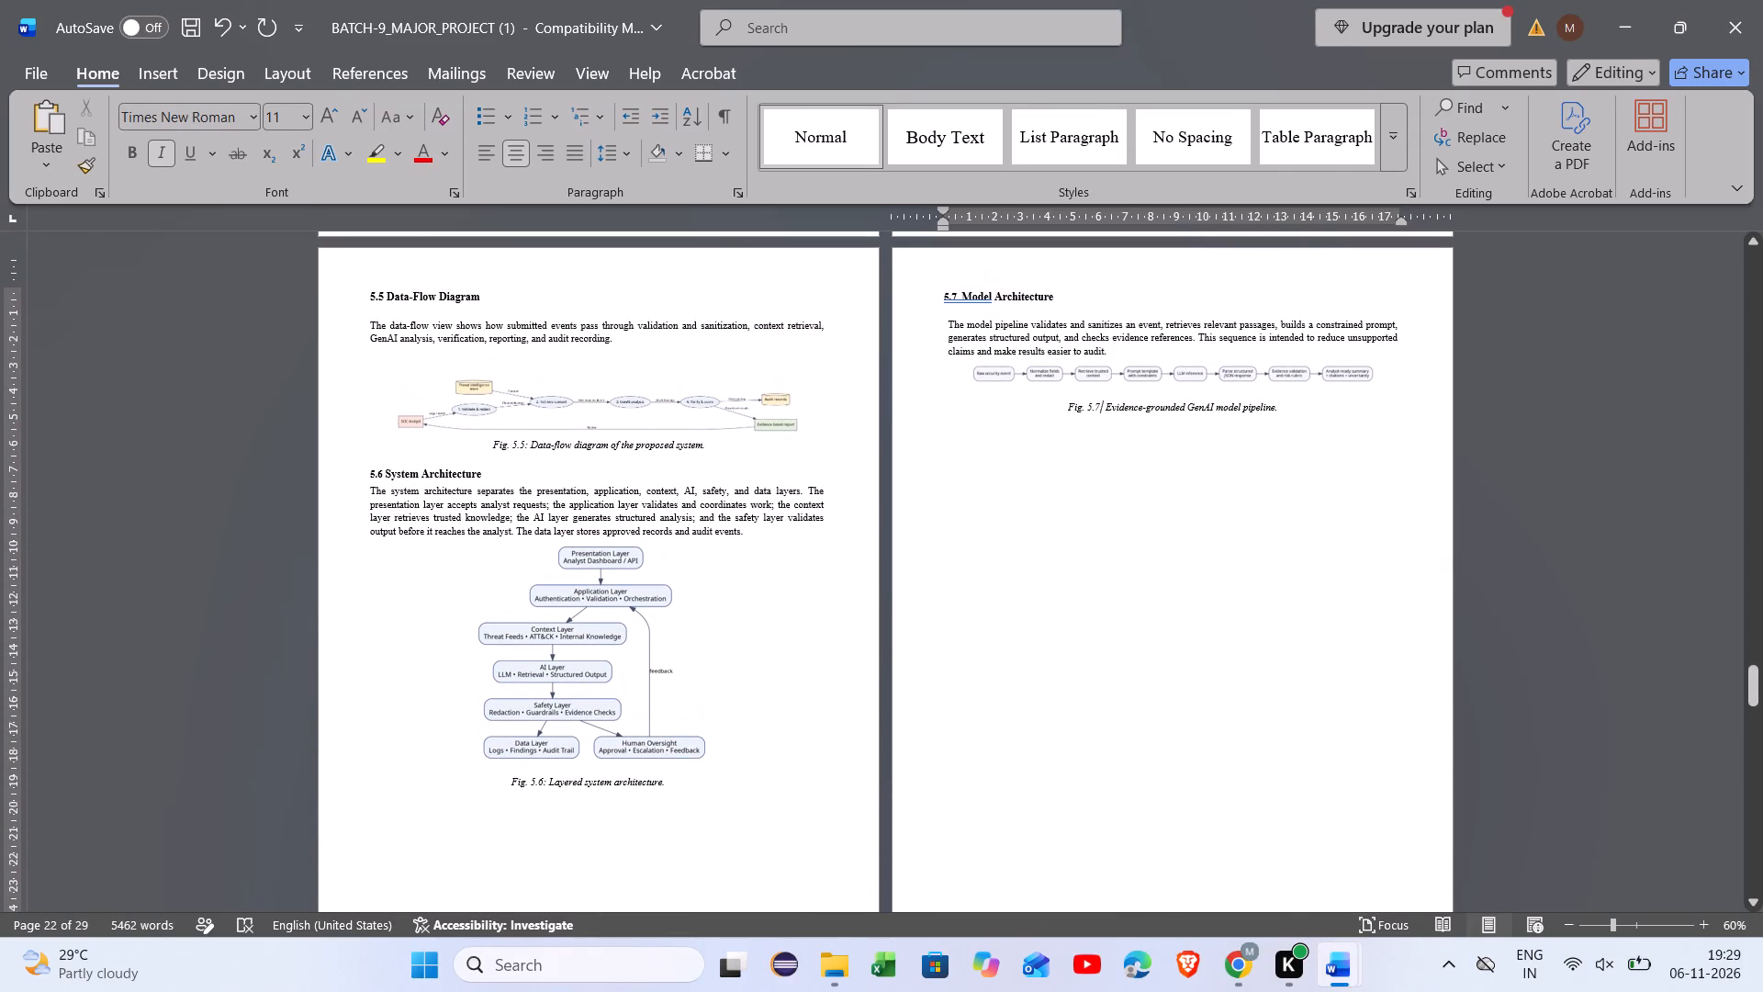
{"action": "scroll", "coordinate": [973, 693], "scroll_direction": "down", "scroll_amount": 4}
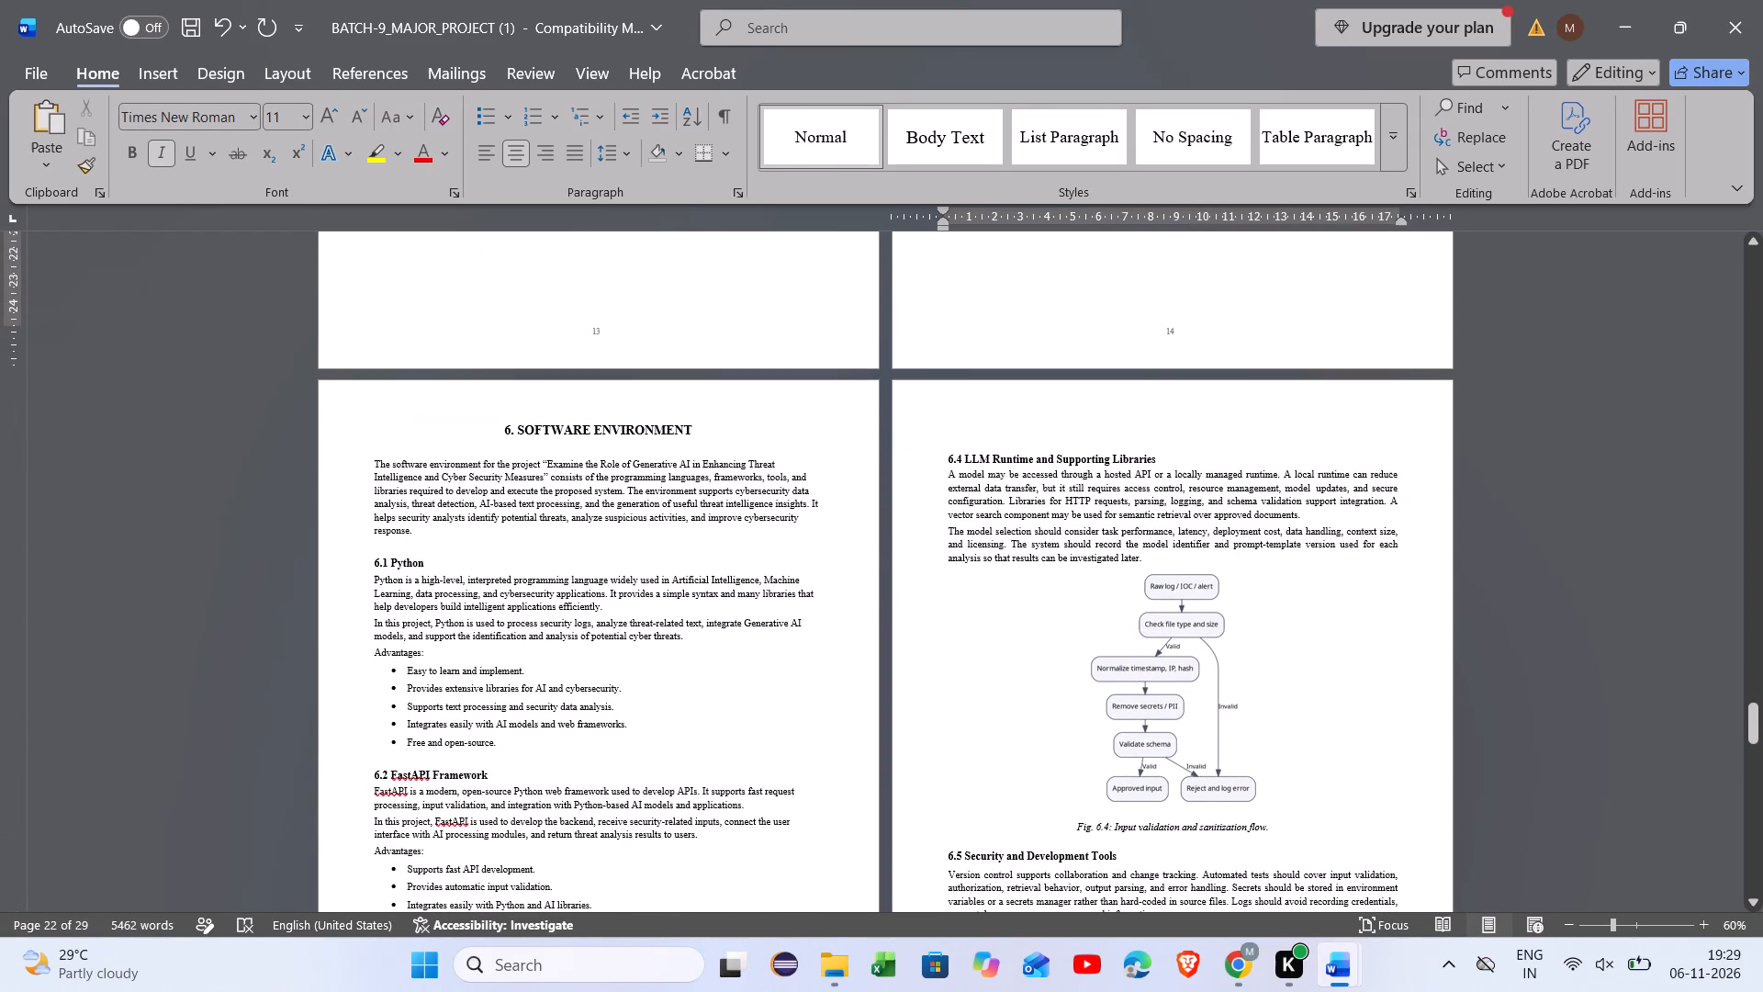
Save the major project report.
{"action": "left_click", "coordinate": [185, 23]}
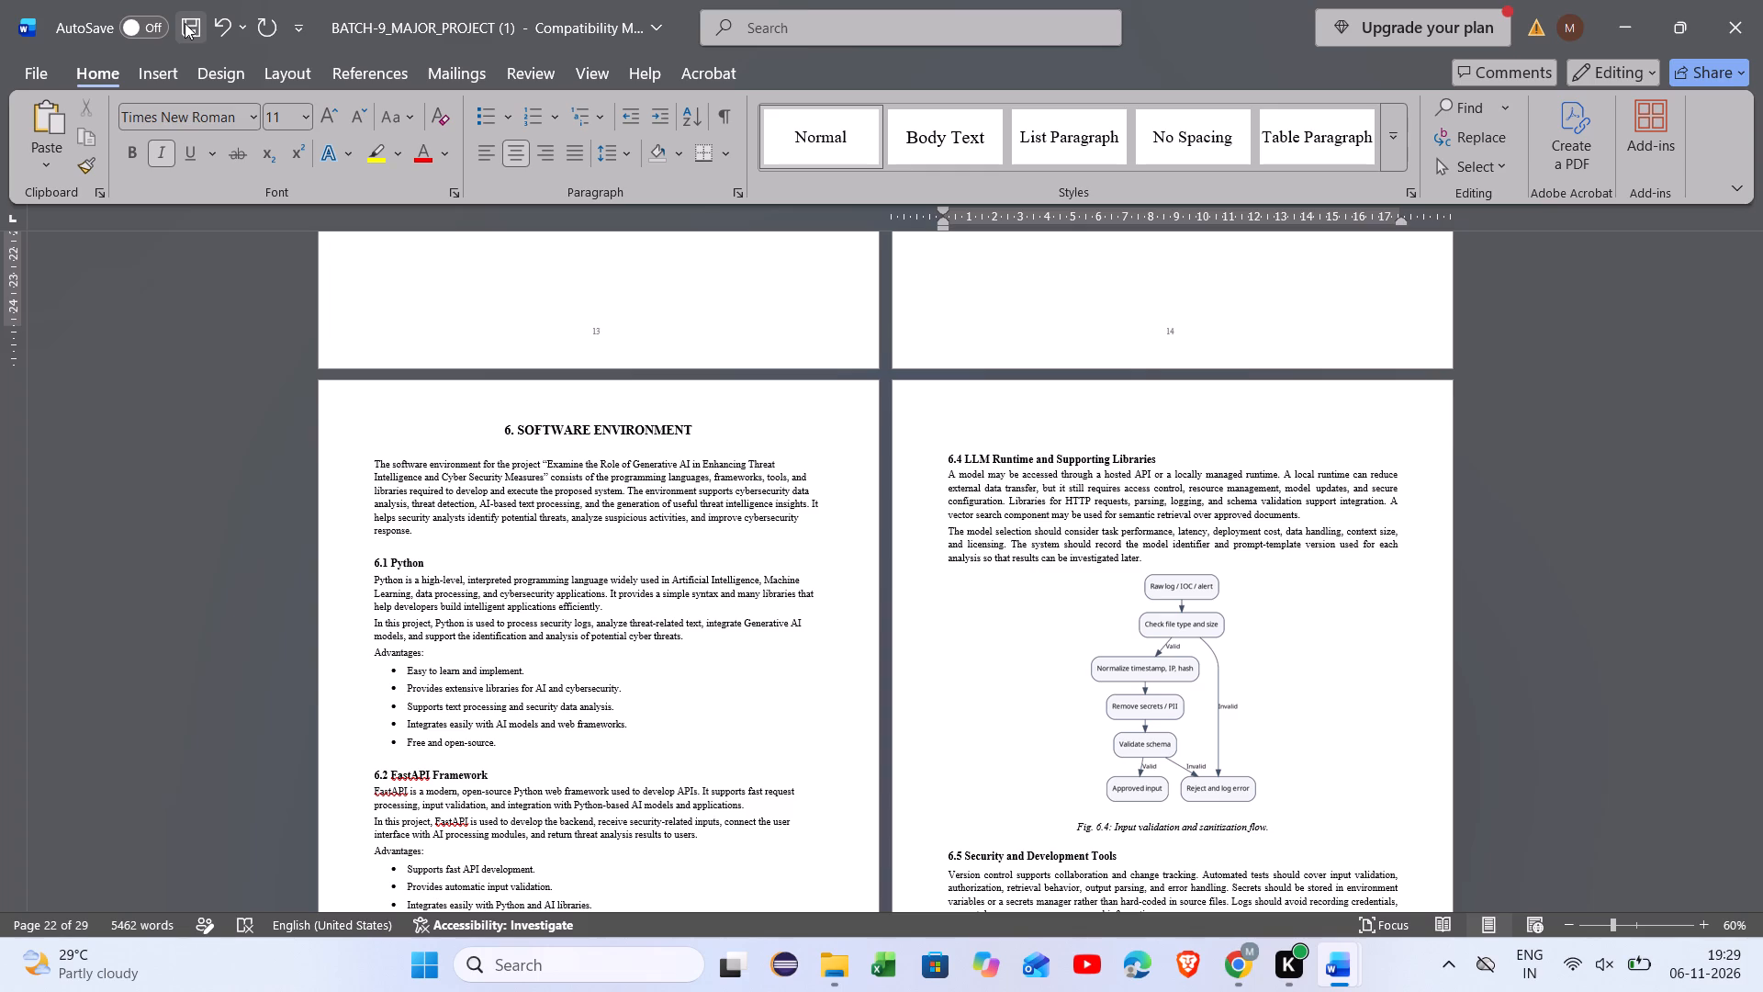
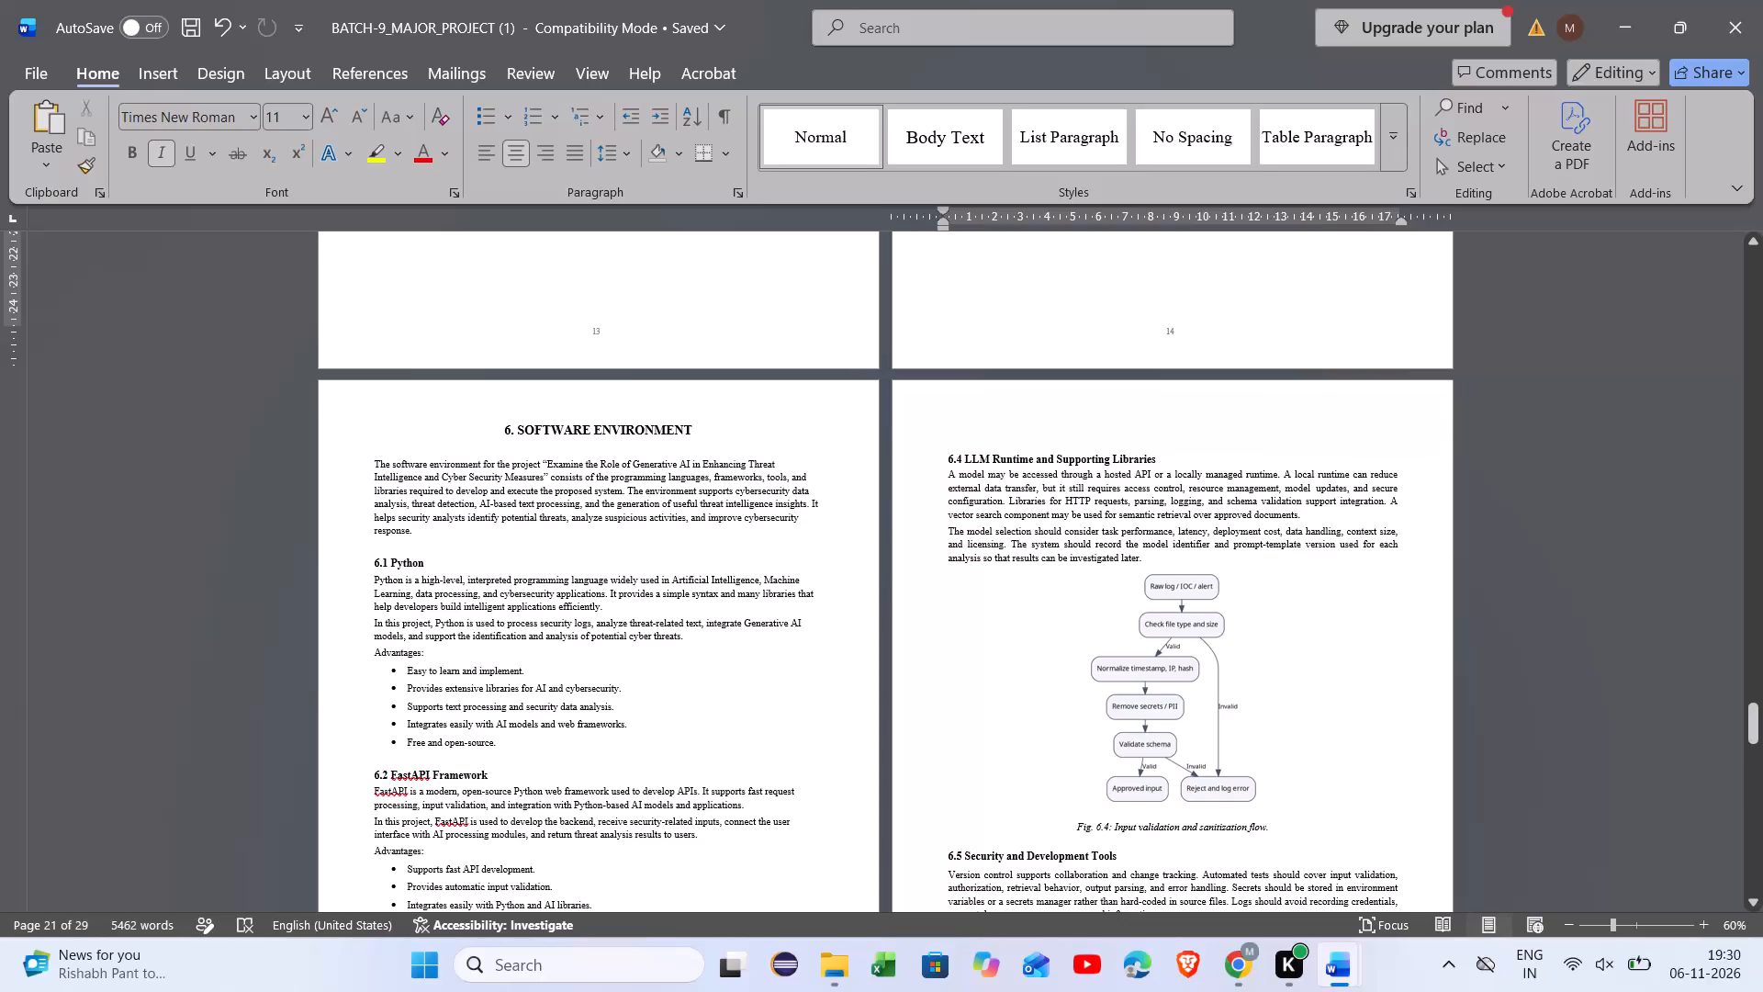
Review the headings, figure captions and footer page numbers across chapters 6 to 8, concentrating on sections 6.1 to 6.6.
{"action": "scroll", "coordinate": [364, 602], "scroll_direction": "down", "scroll_amount": 2}
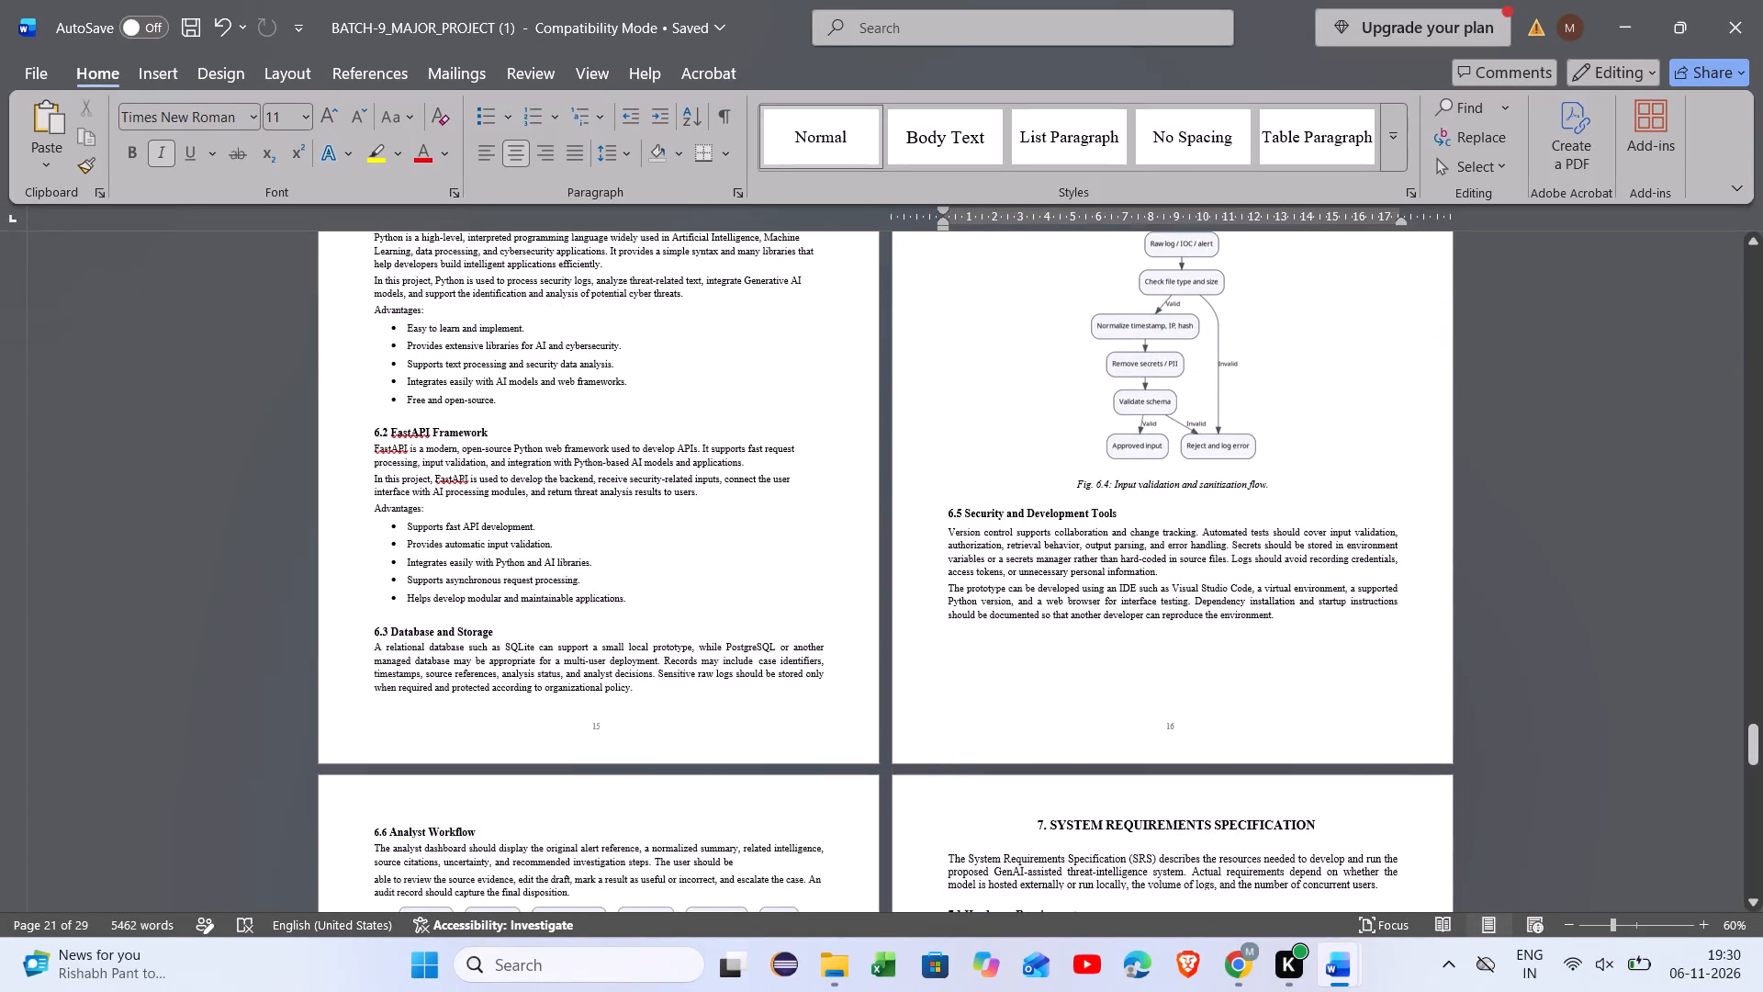
{"action": "scroll", "coordinate": [364, 602], "scroll_direction": "up", "scroll_amount": 4}
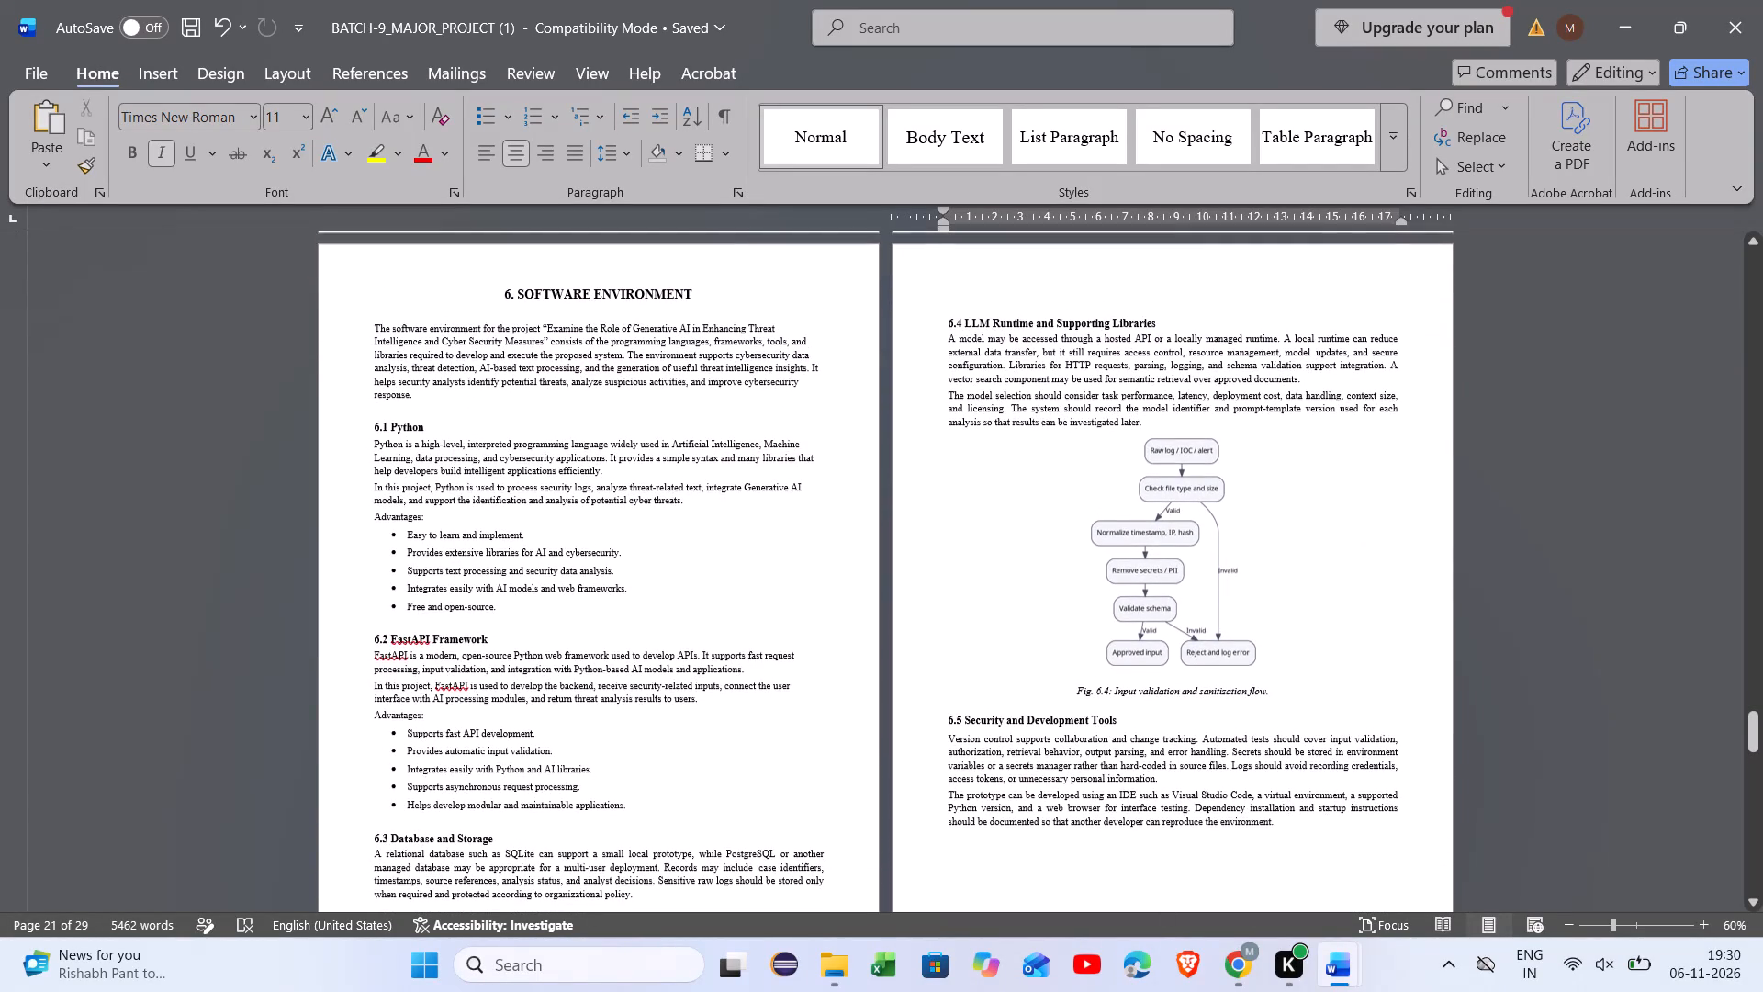
{"action": "scroll", "coordinate": [364, 602], "scroll_direction": "up", "scroll_amount": 3}
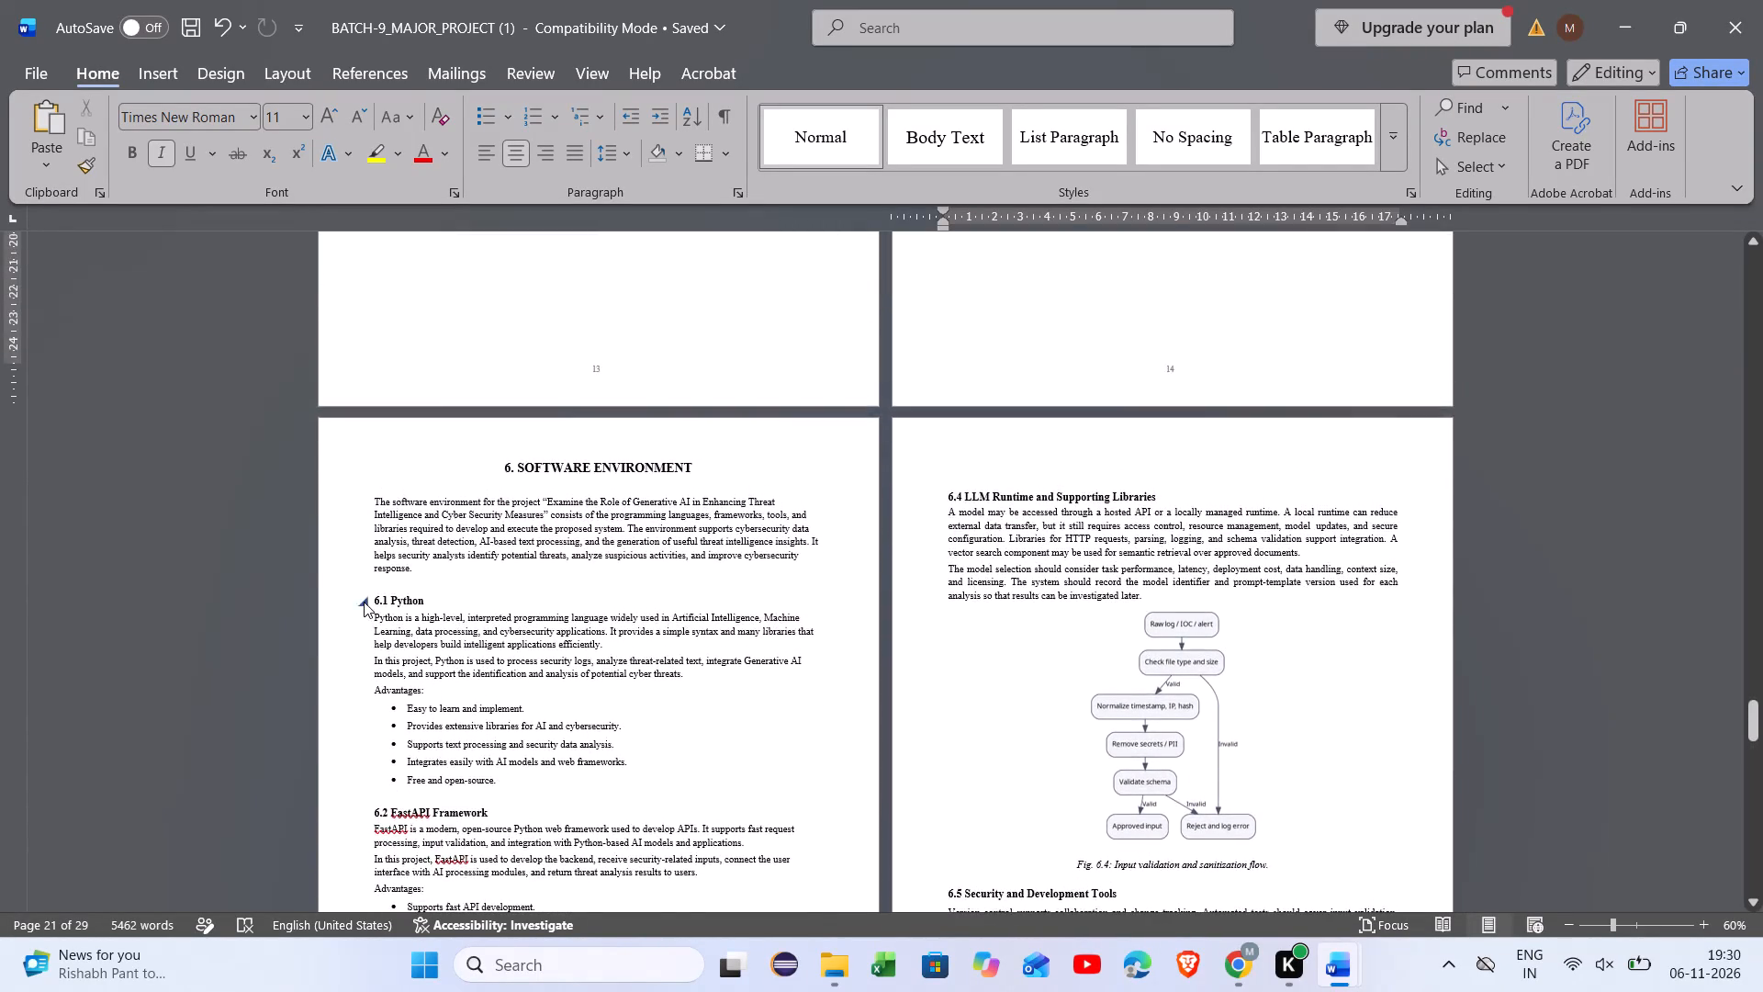
{"action": "scroll", "coordinate": [364, 602], "scroll_direction": "up", "scroll_amount": 2}
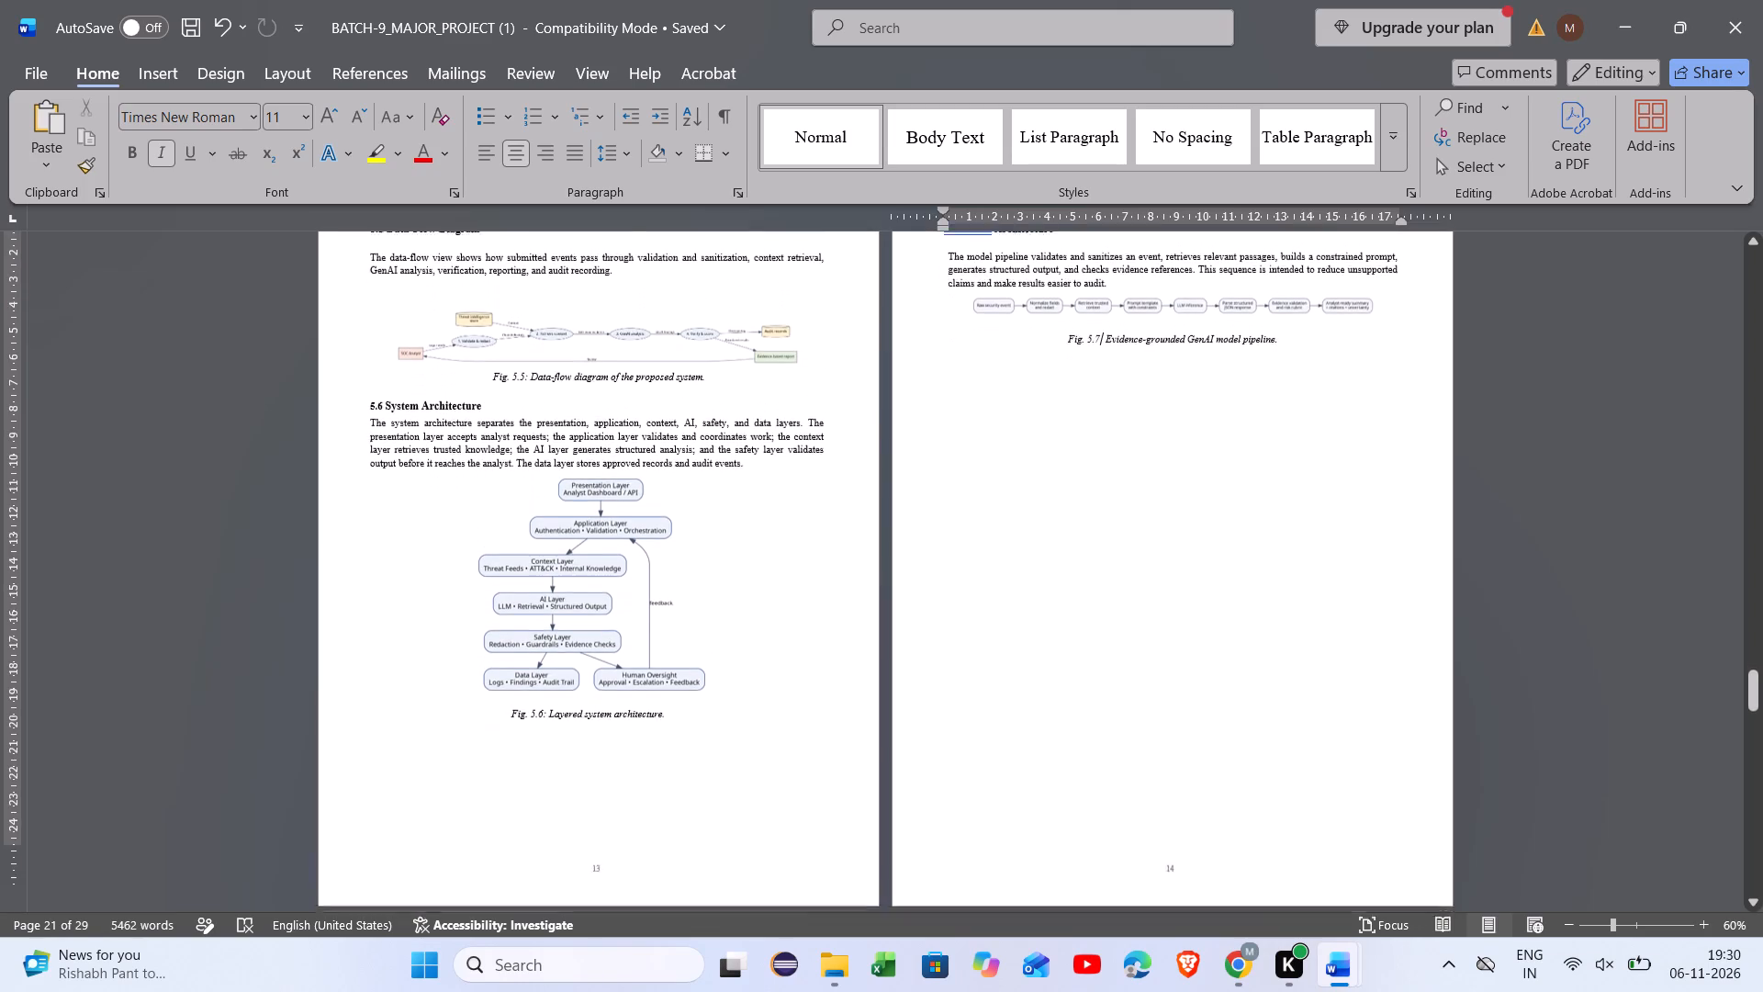
{"action": "scroll", "coordinate": [364, 602], "scroll_direction": "down", "scroll_amount": 3}
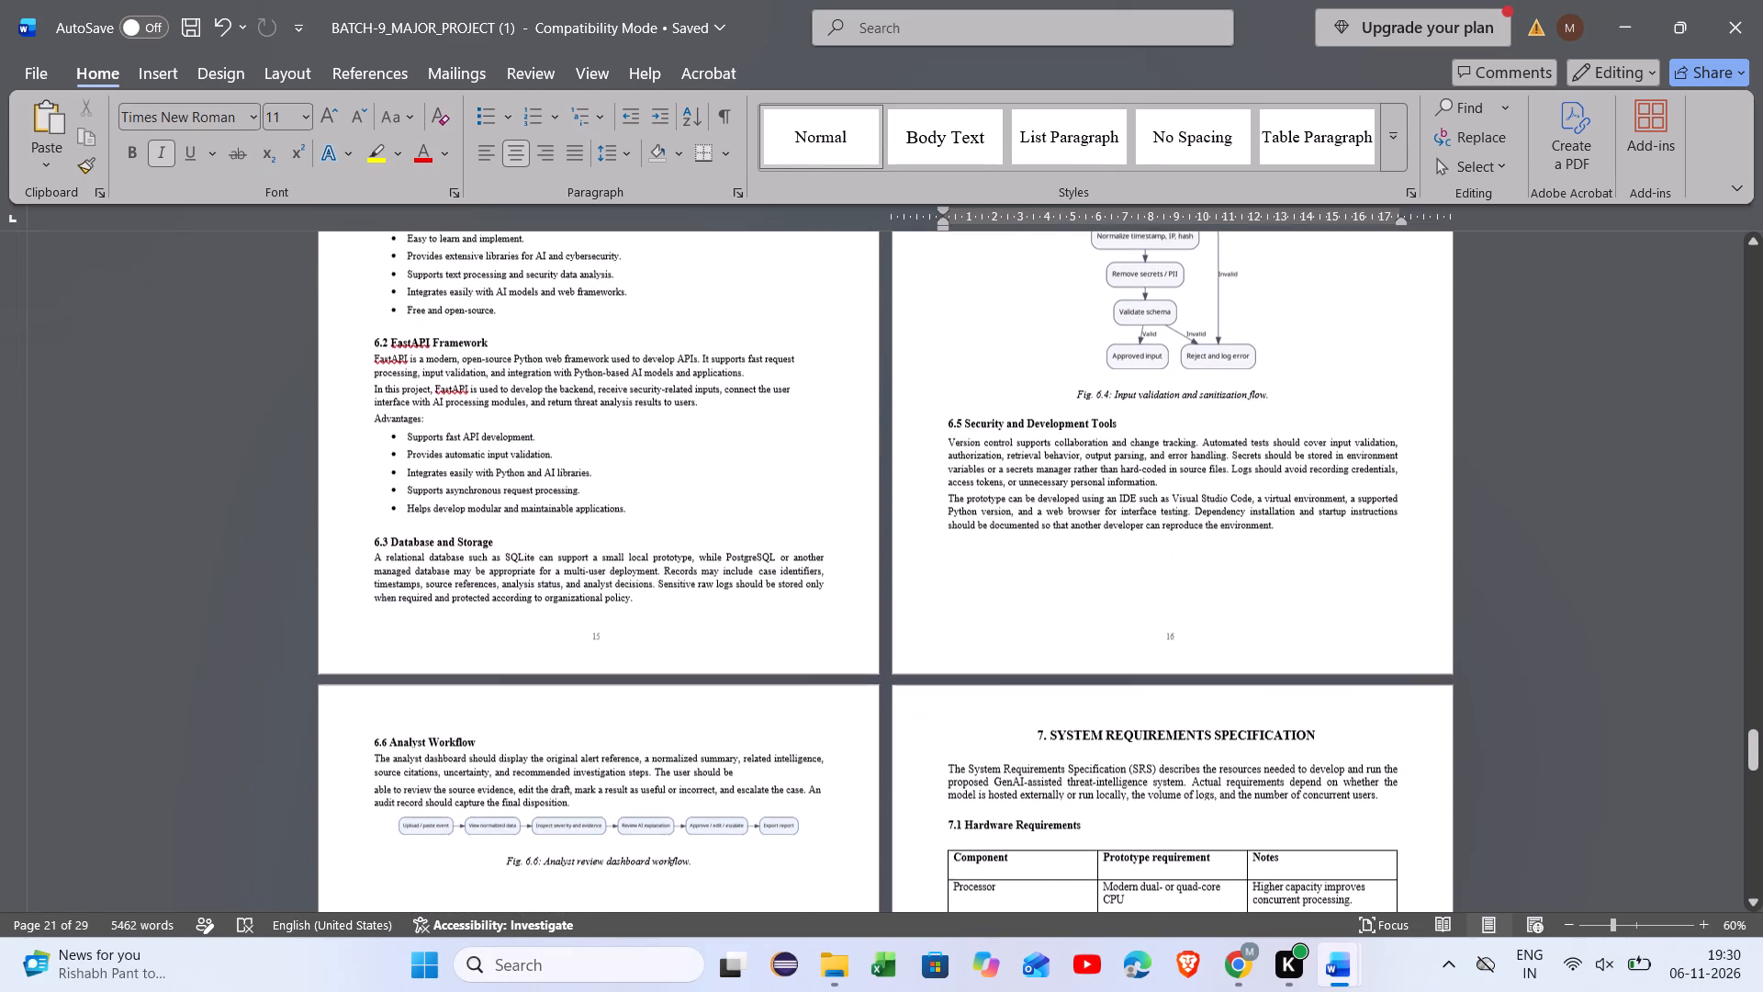
{"action": "scroll", "coordinate": [364, 602], "scroll_direction": "down", "scroll_amount": 1}
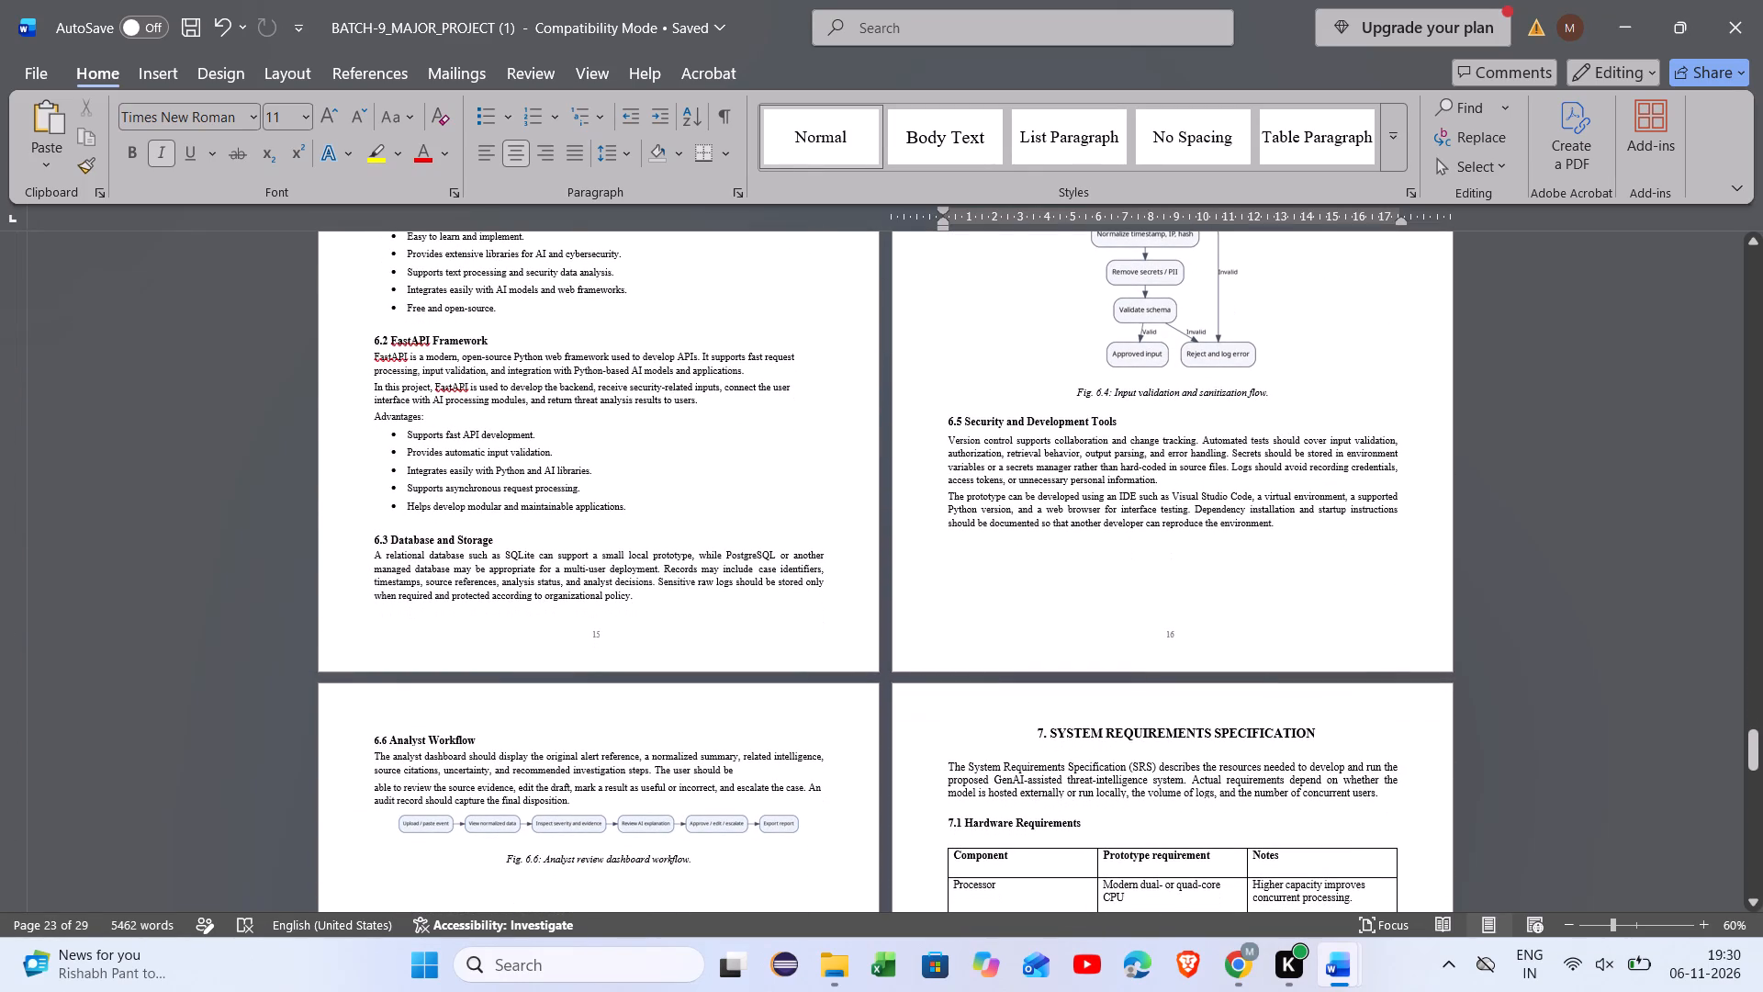
{"action": "scroll", "coordinate": [364, 602], "scroll_direction": "down", "scroll_amount": 20}
{"action": "scroll", "coordinate": [364, 602], "scroll_direction": "down", "scroll_amount": 20}
{"action": "scroll", "coordinate": [364, 602], "scroll_direction": "down", "scroll_amount": 20}
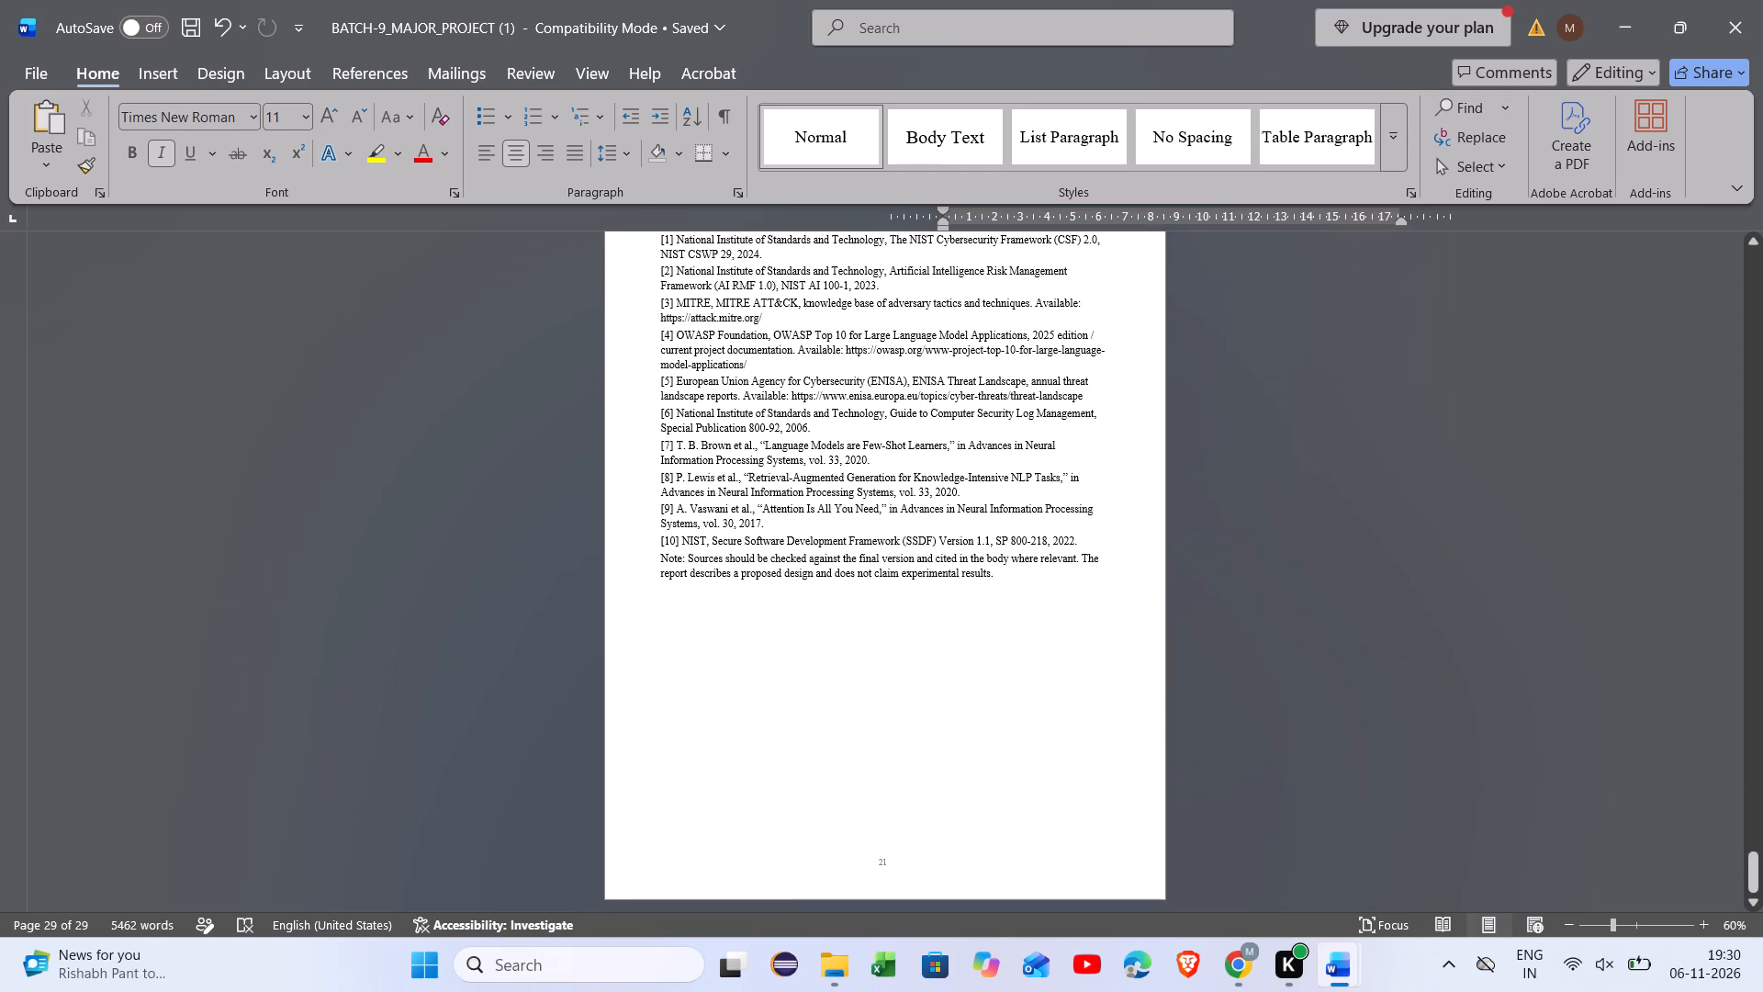
{"action": "scroll", "coordinate": [583, 558], "scroll_direction": "up", "scroll_amount": 8}
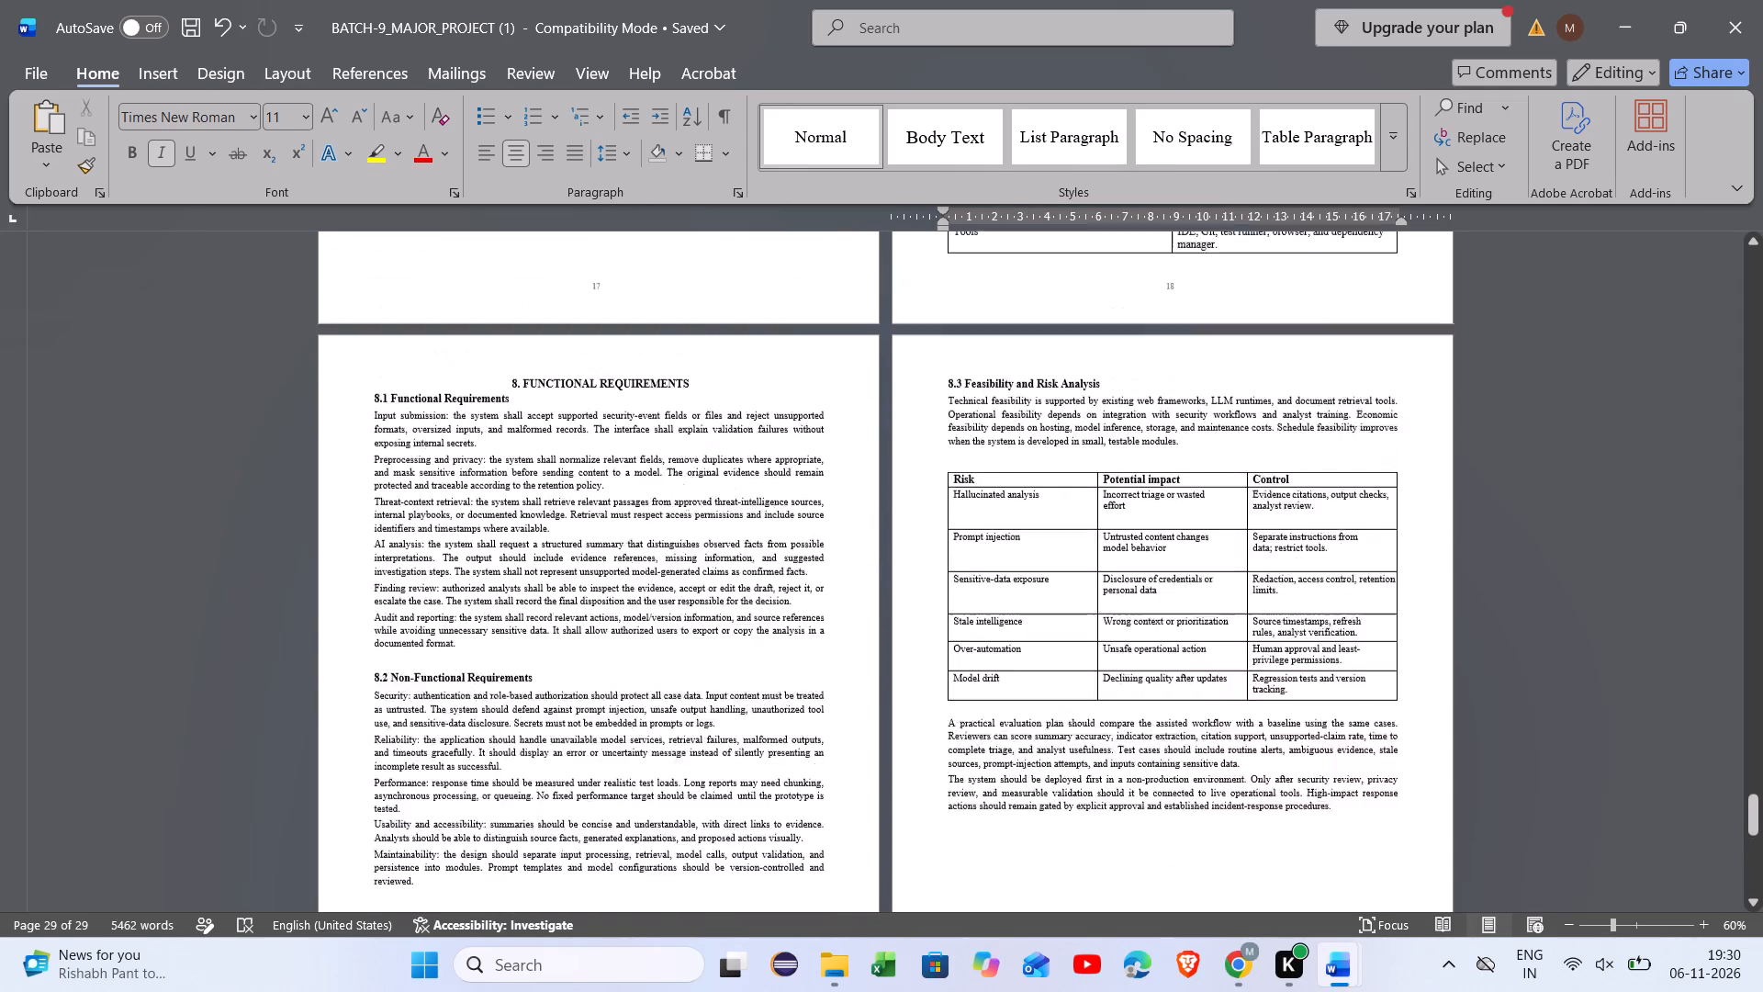
{"action": "scroll", "coordinate": [583, 558], "scroll_direction": "up", "scroll_amount": 6}
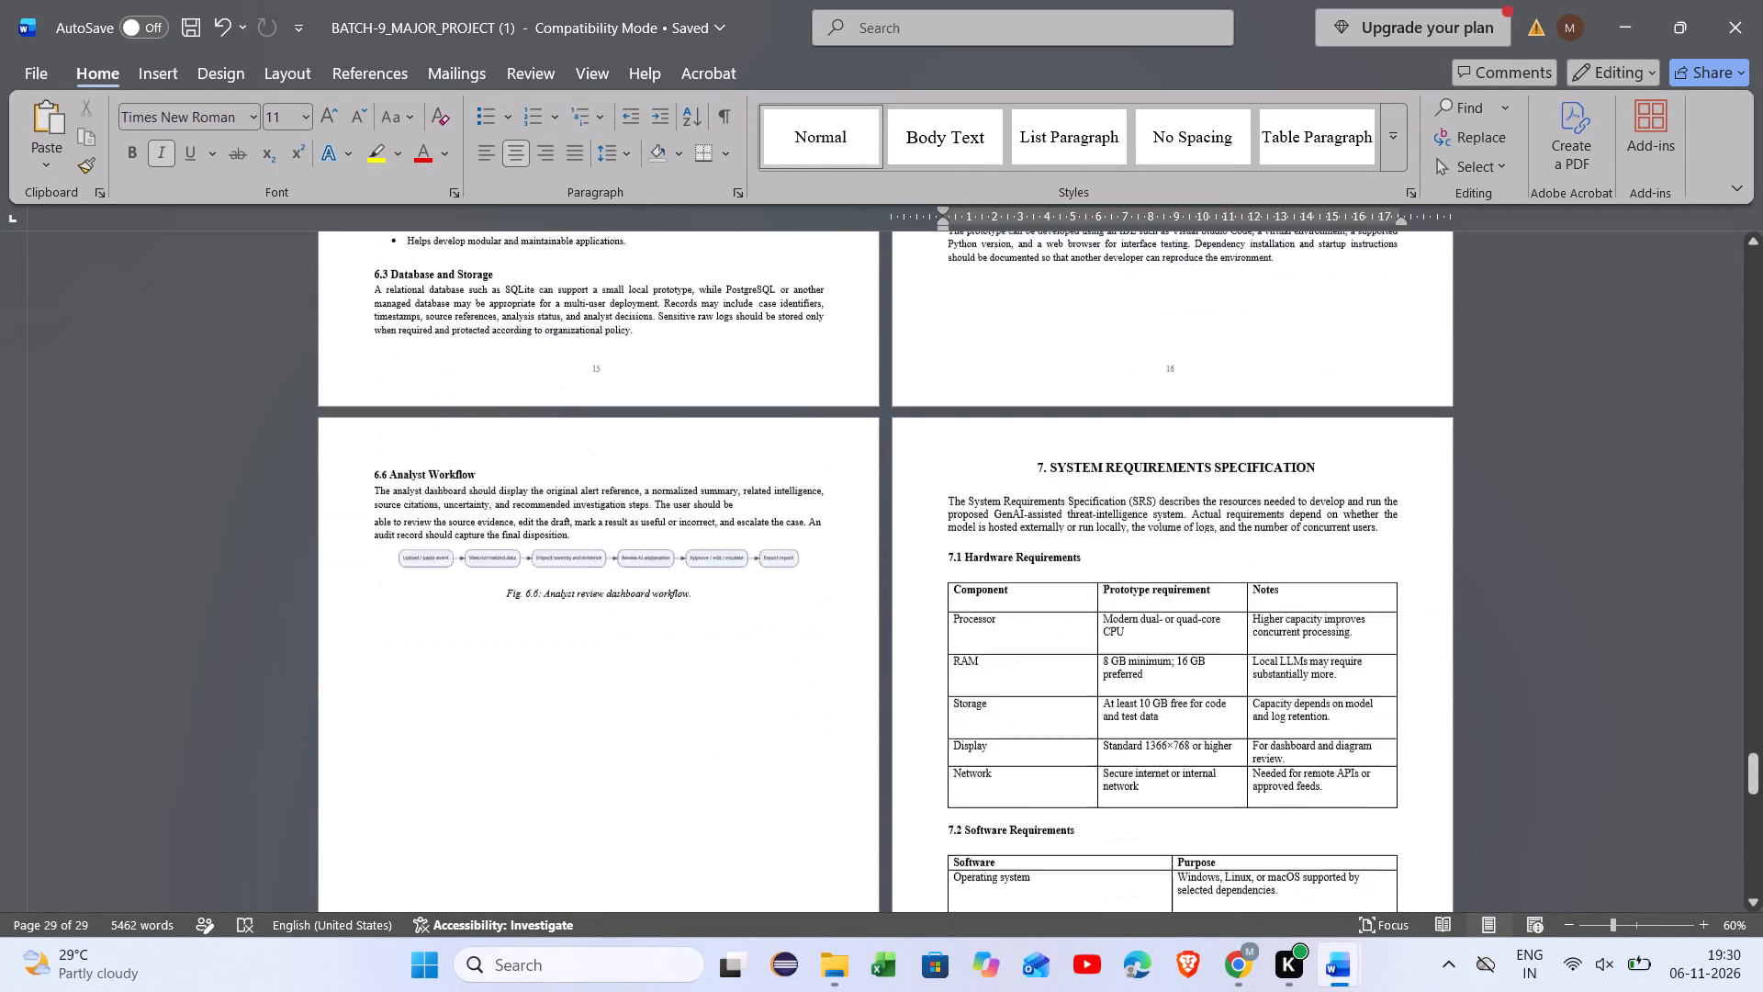
{"action": "scroll", "coordinate": [583, 558], "scroll_direction": "up", "scroll_amount": 7}
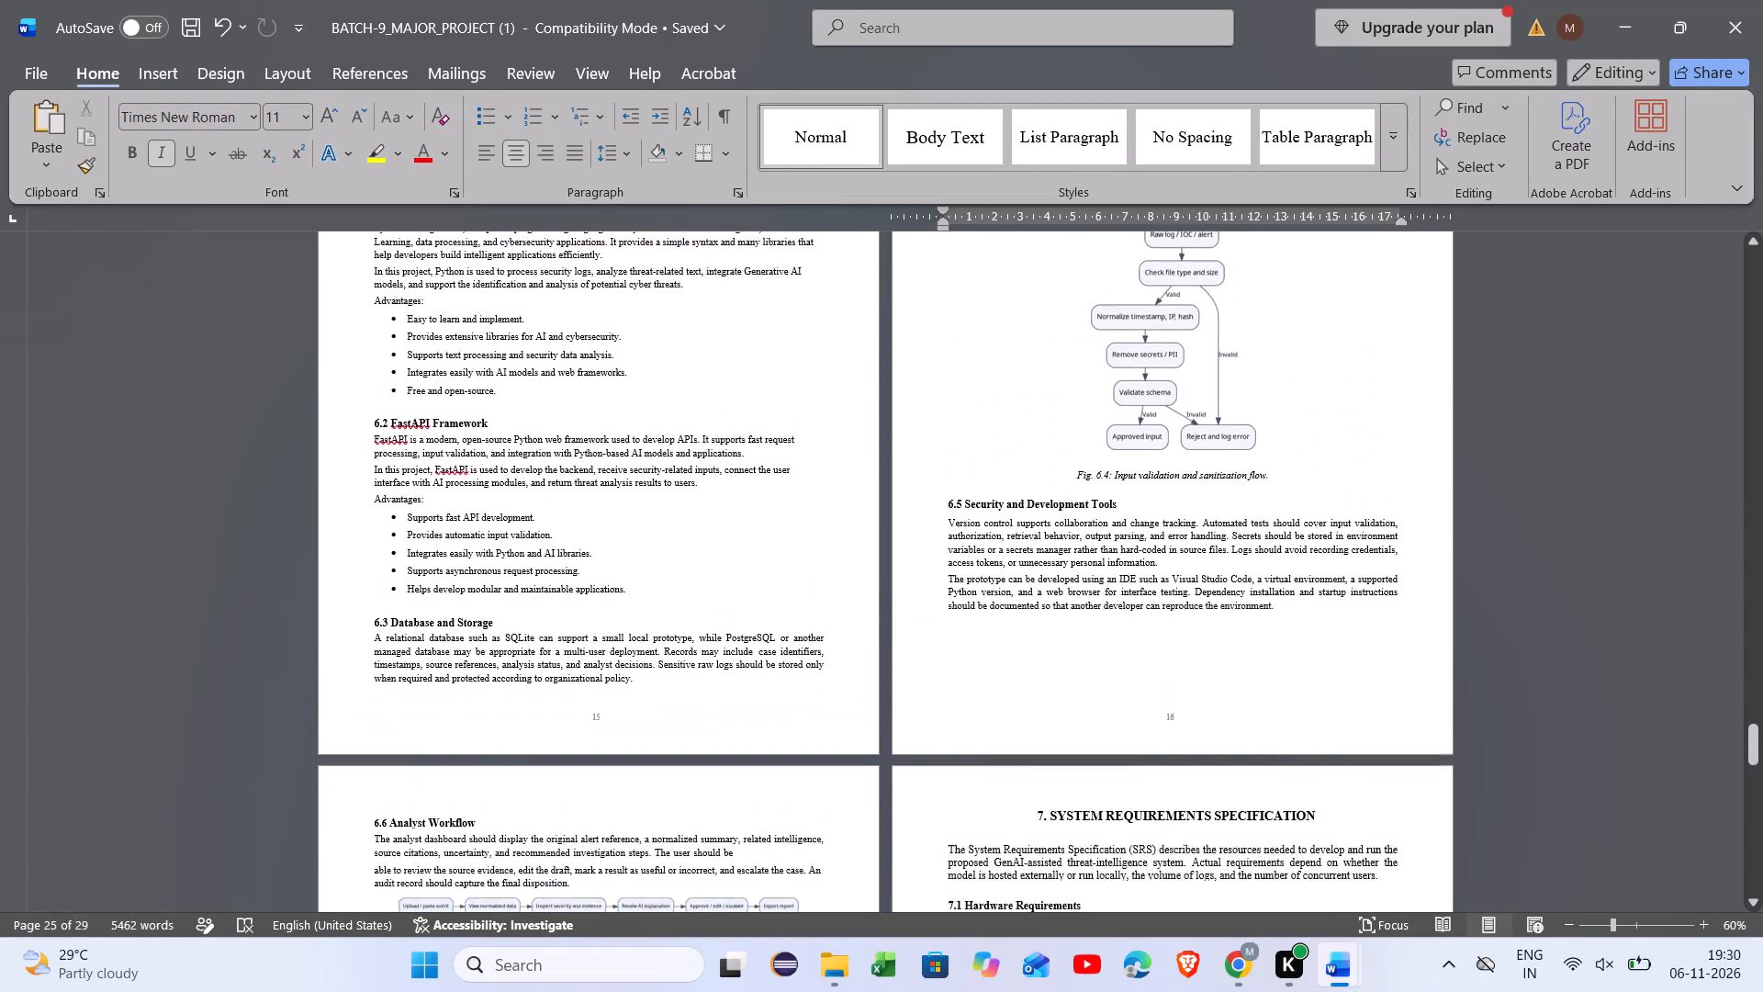
{"action": "scroll", "coordinate": [583, 558], "scroll_direction": "up", "scroll_amount": 2}
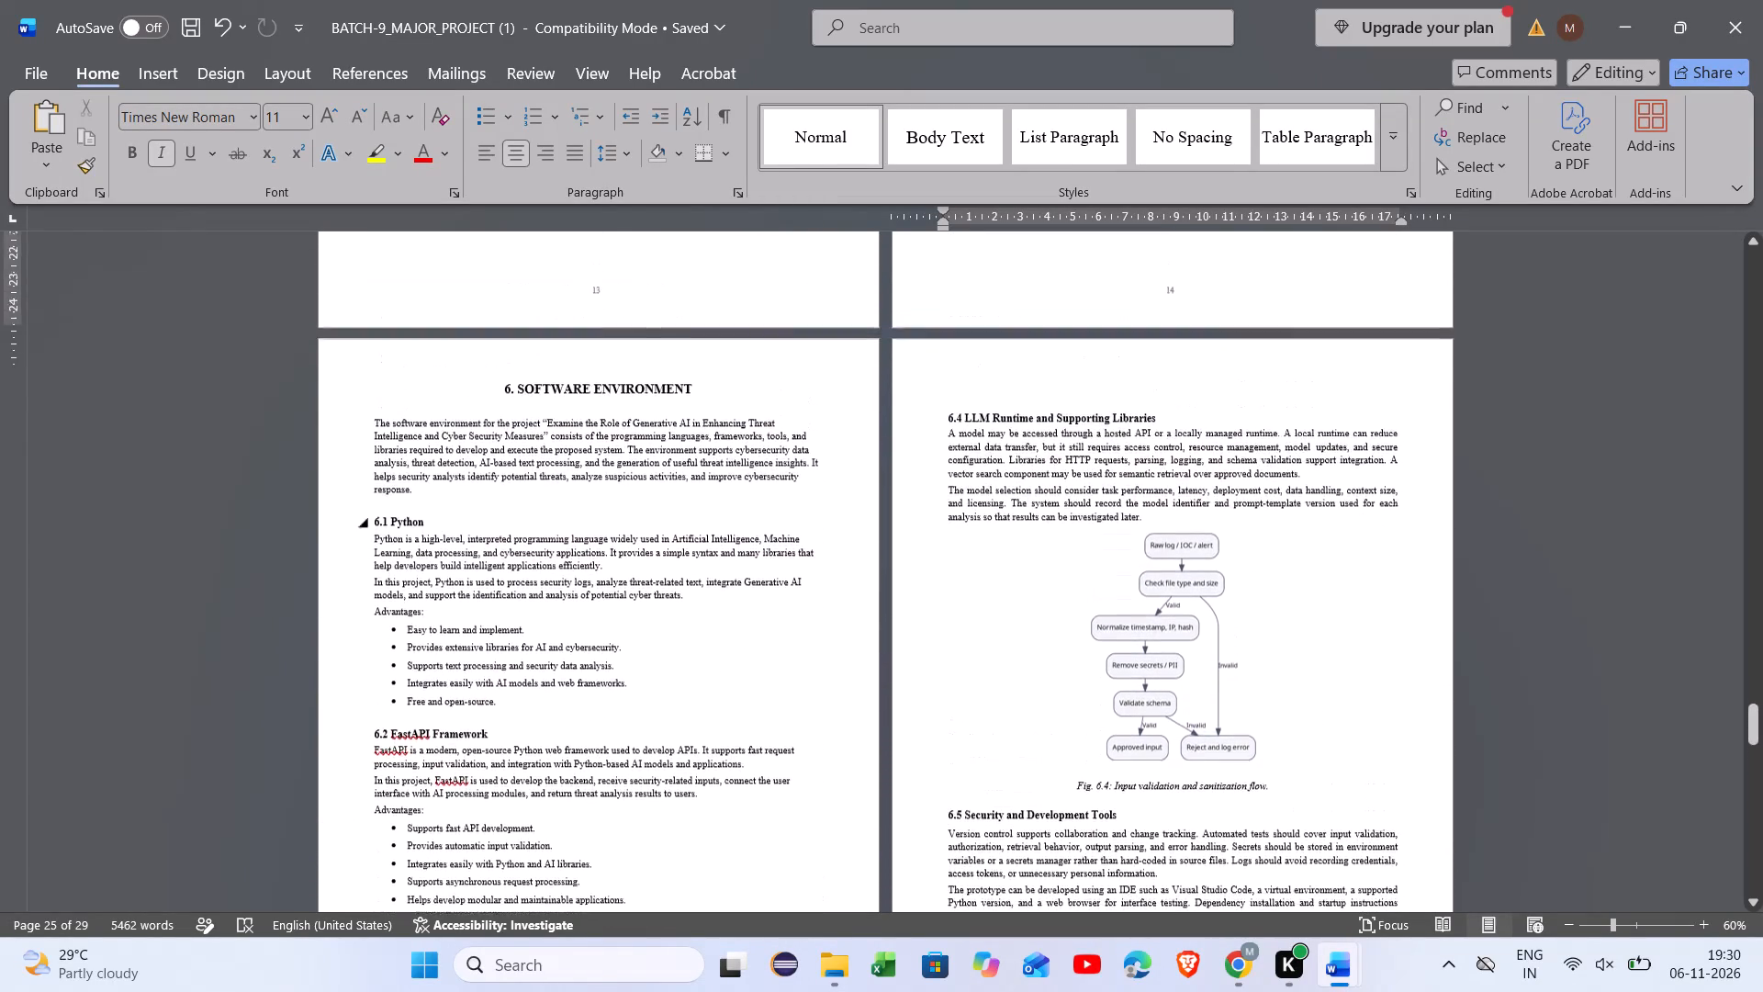
{"action": "scroll", "coordinate": [583, 558], "scroll_direction": "up", "scroll_amount": 2}
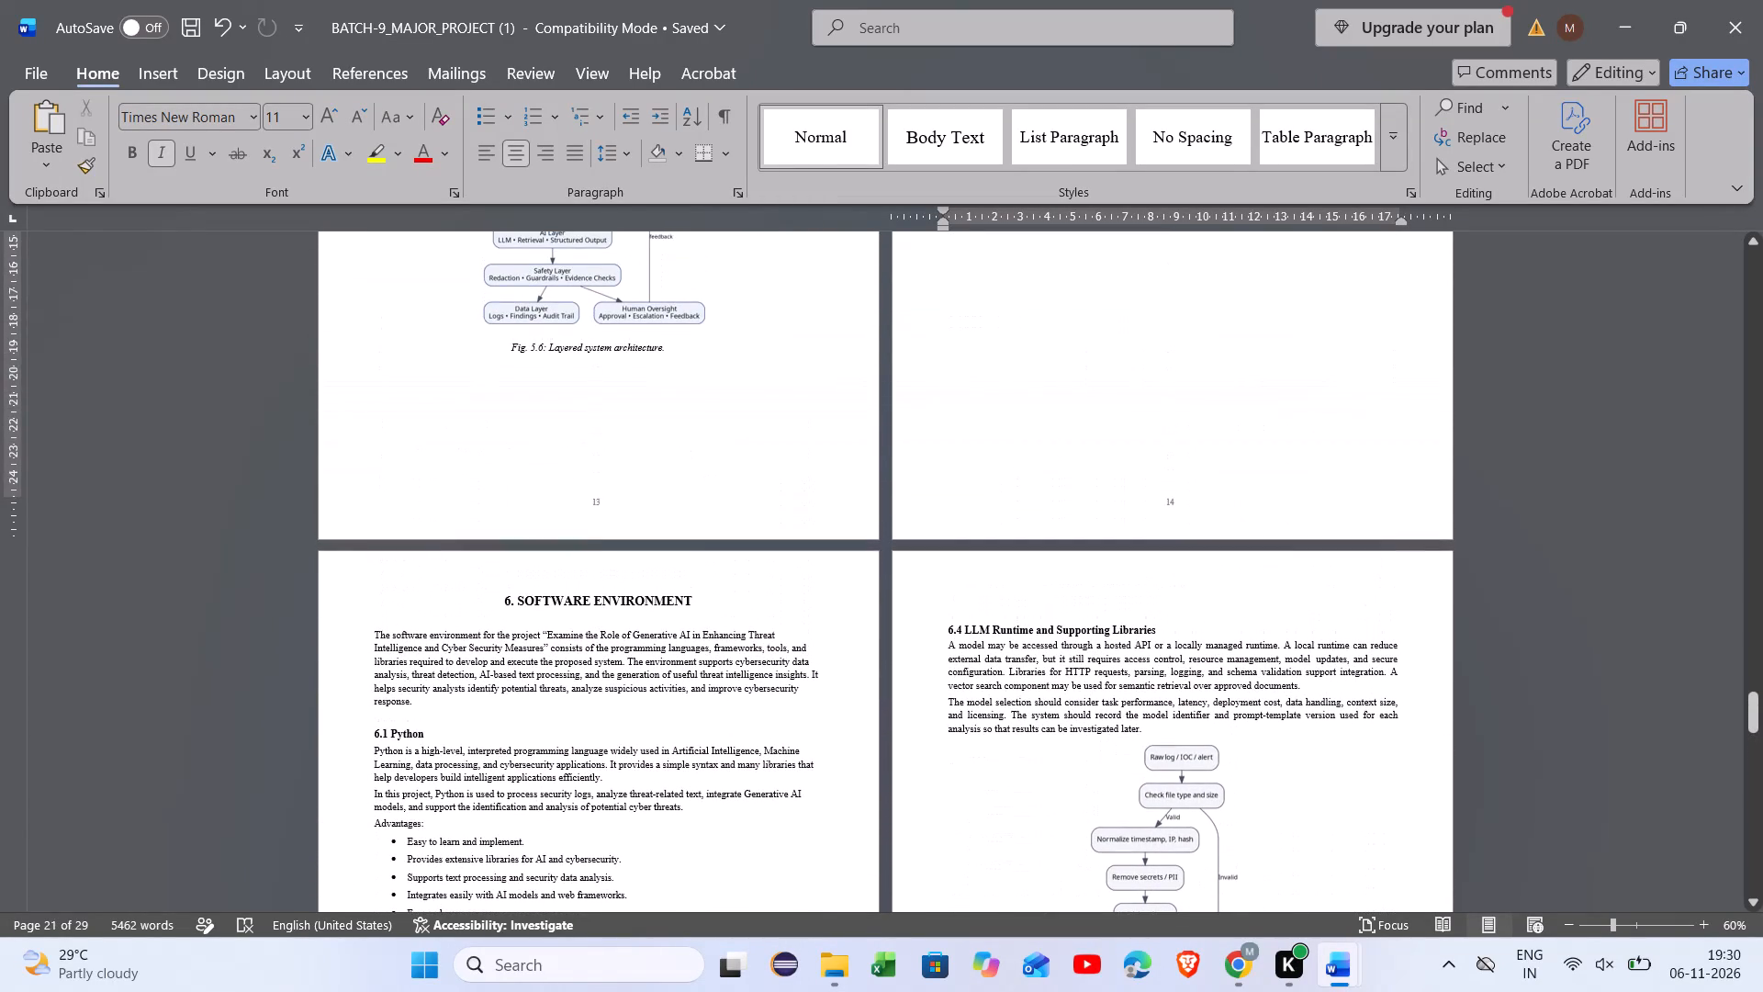
{"action": "scroll", "coordinate": [583, 558], "scroll_direction": "down", "scroll_amount": 1}
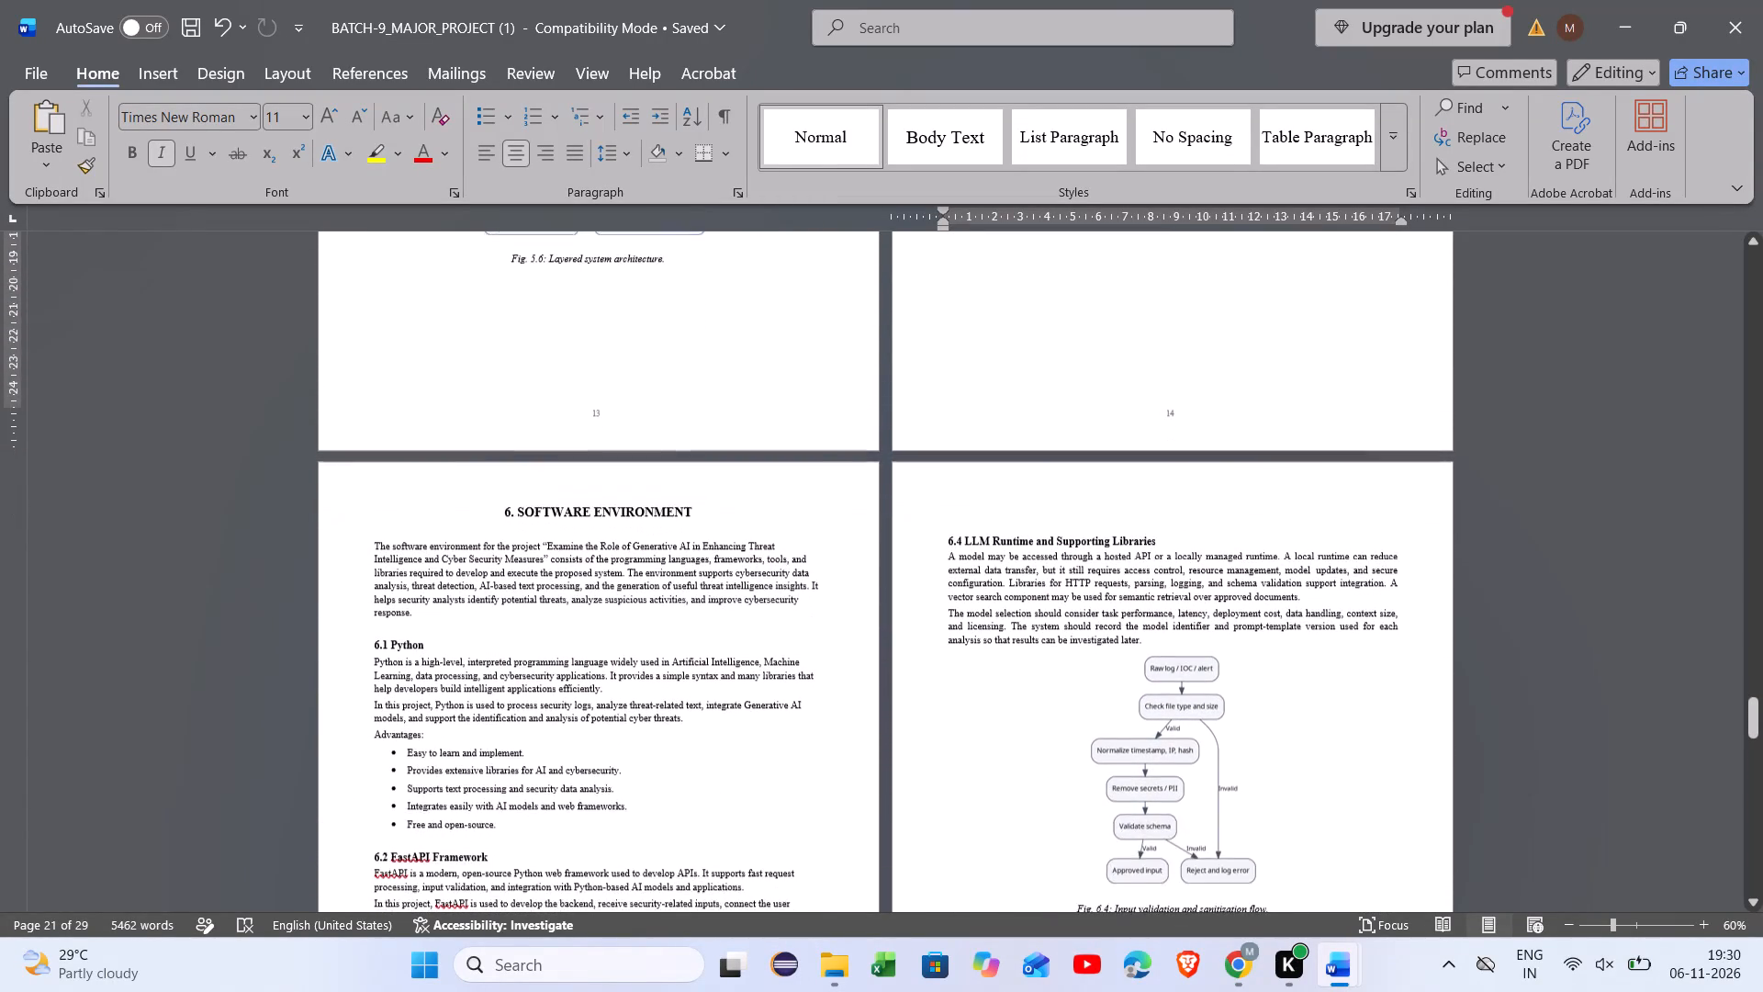
{"action": "scroll", "coordinate": [583, 558], "scroll_direction": "down", "scroll_amount": 1}
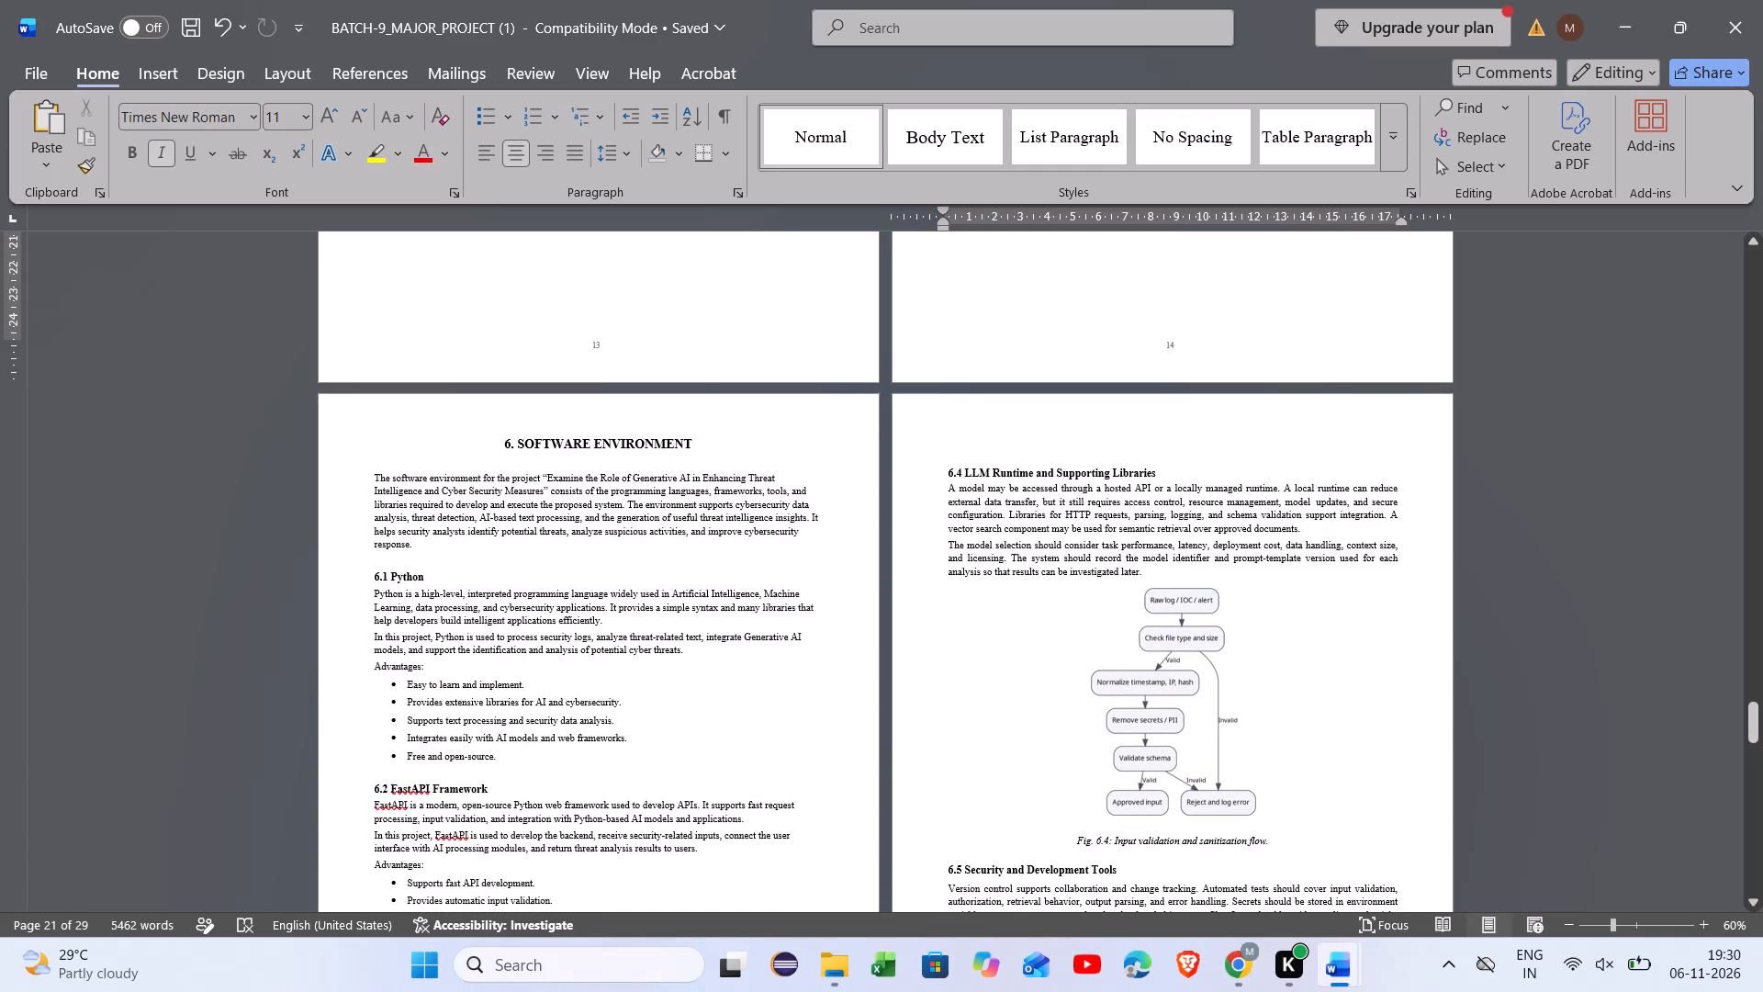
{"action": "scroll", "coordinate": [583, 558], "scroll_direction": "down", "scroll_amount": 5}
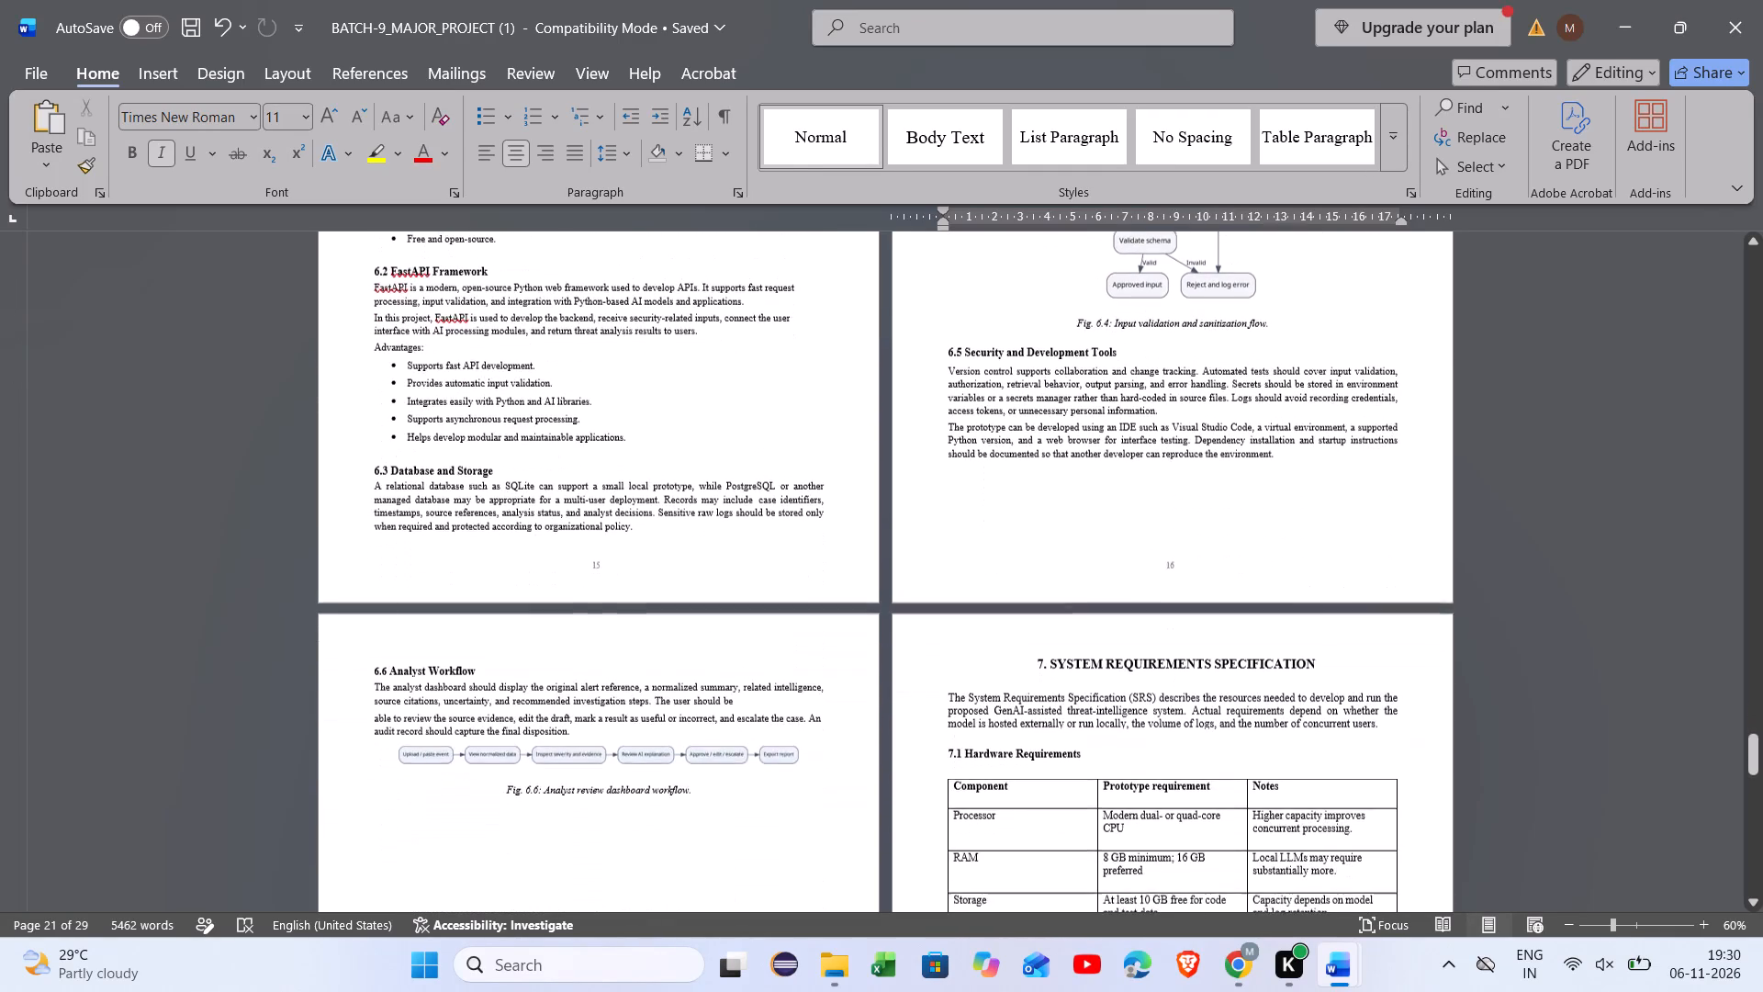
{"action": "scroll", "coordinate": [583, 558], "scroll_direction": "down", "scroll_amount": 2}
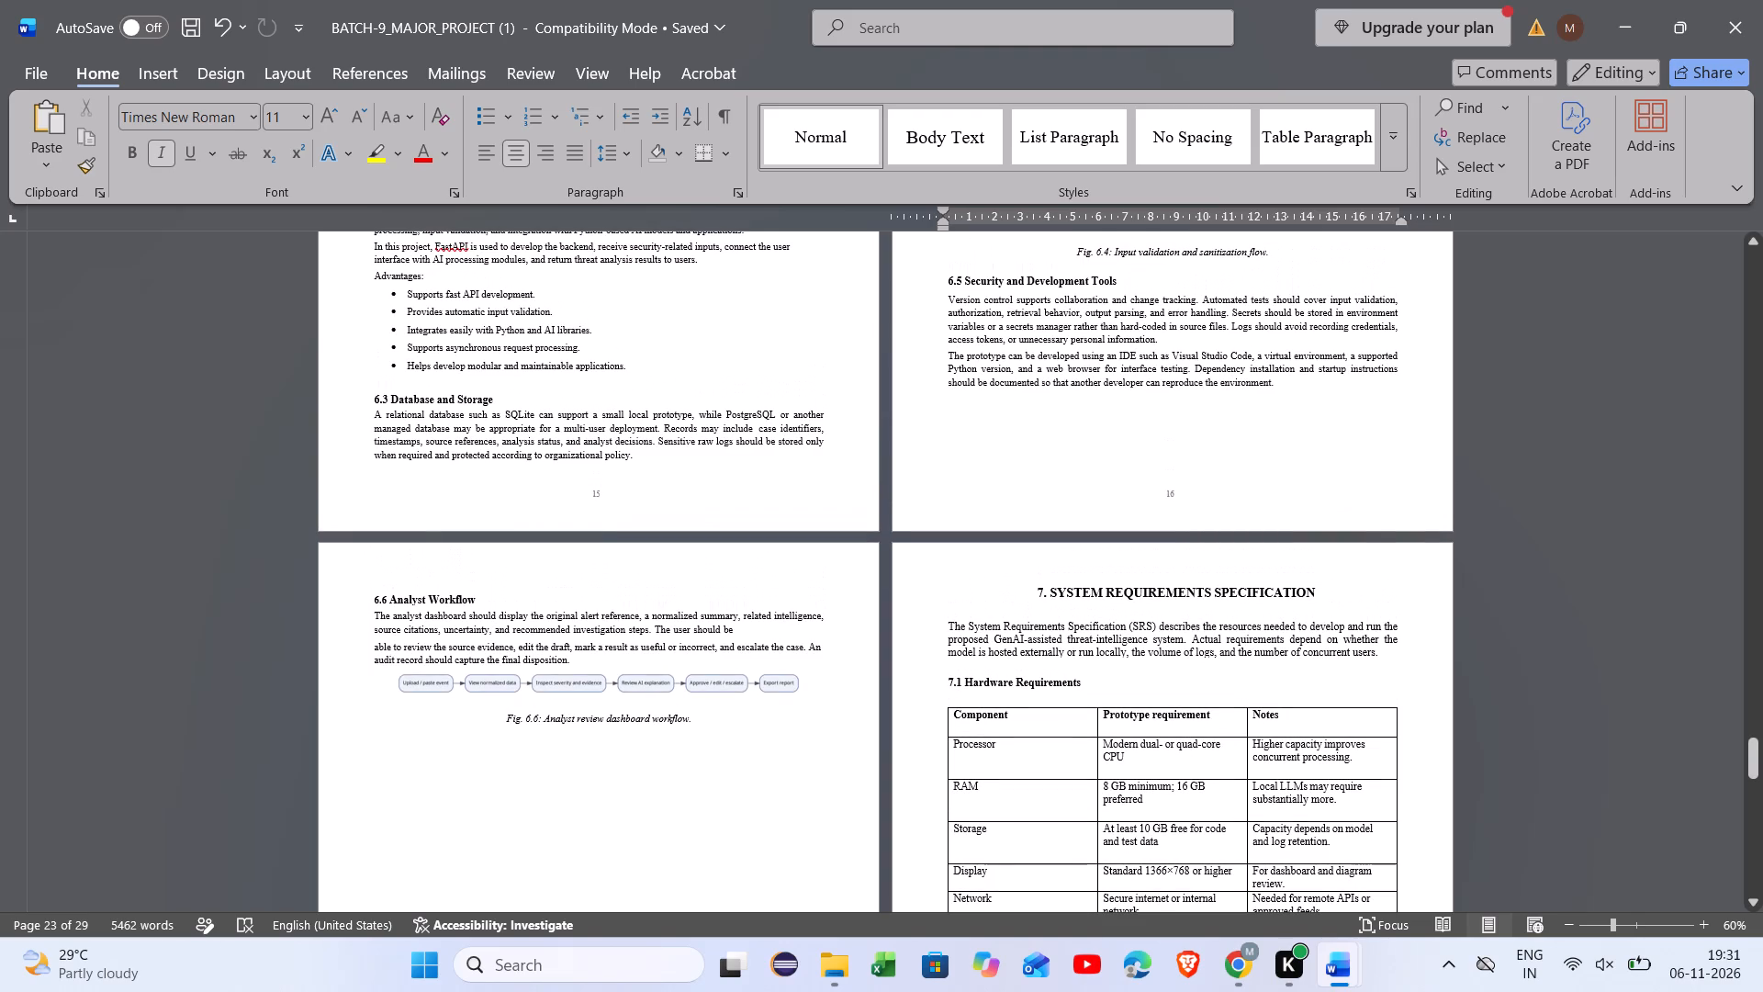
{"action": "scroll", "coordinate": [583, 558], "scroll_direction": "up", "scroll_amount": 2}
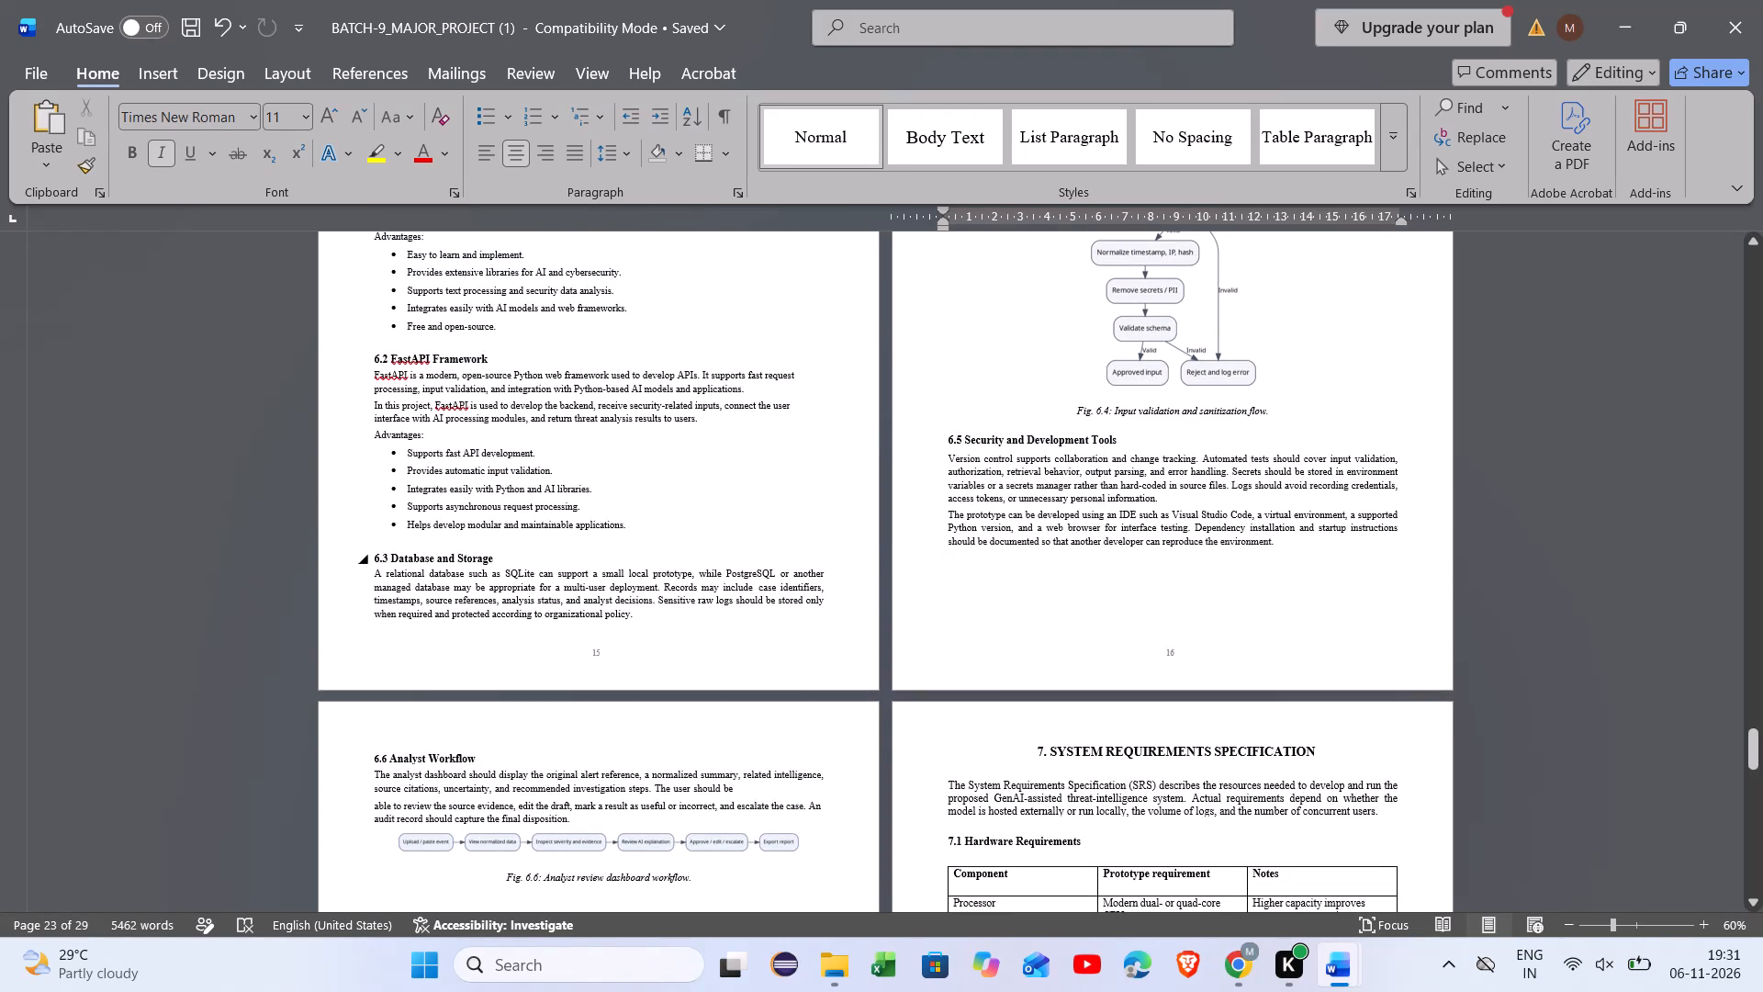
{"action": "scroll", "coordinate": [583, 558], "scroll_direction": "up", "scroll_amount": 1}
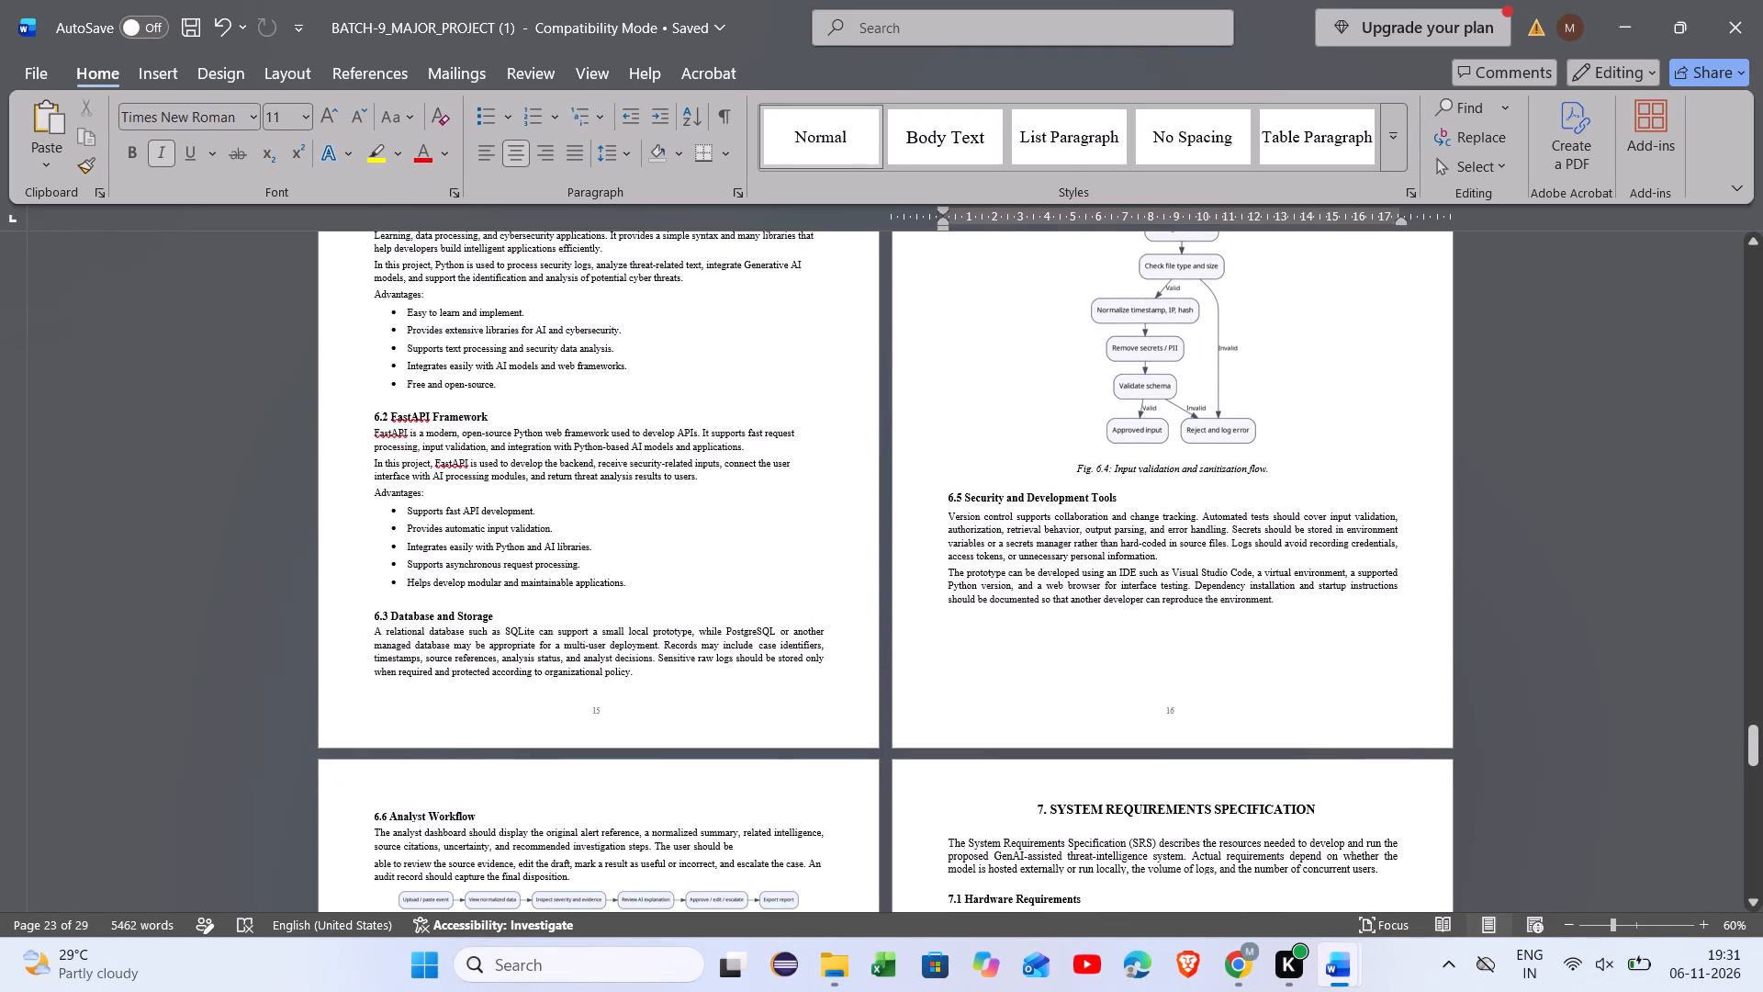
{"action": "scroll", "coordinate": [583, 558], "scroll_direction": "up", "scroll_amount": 1}
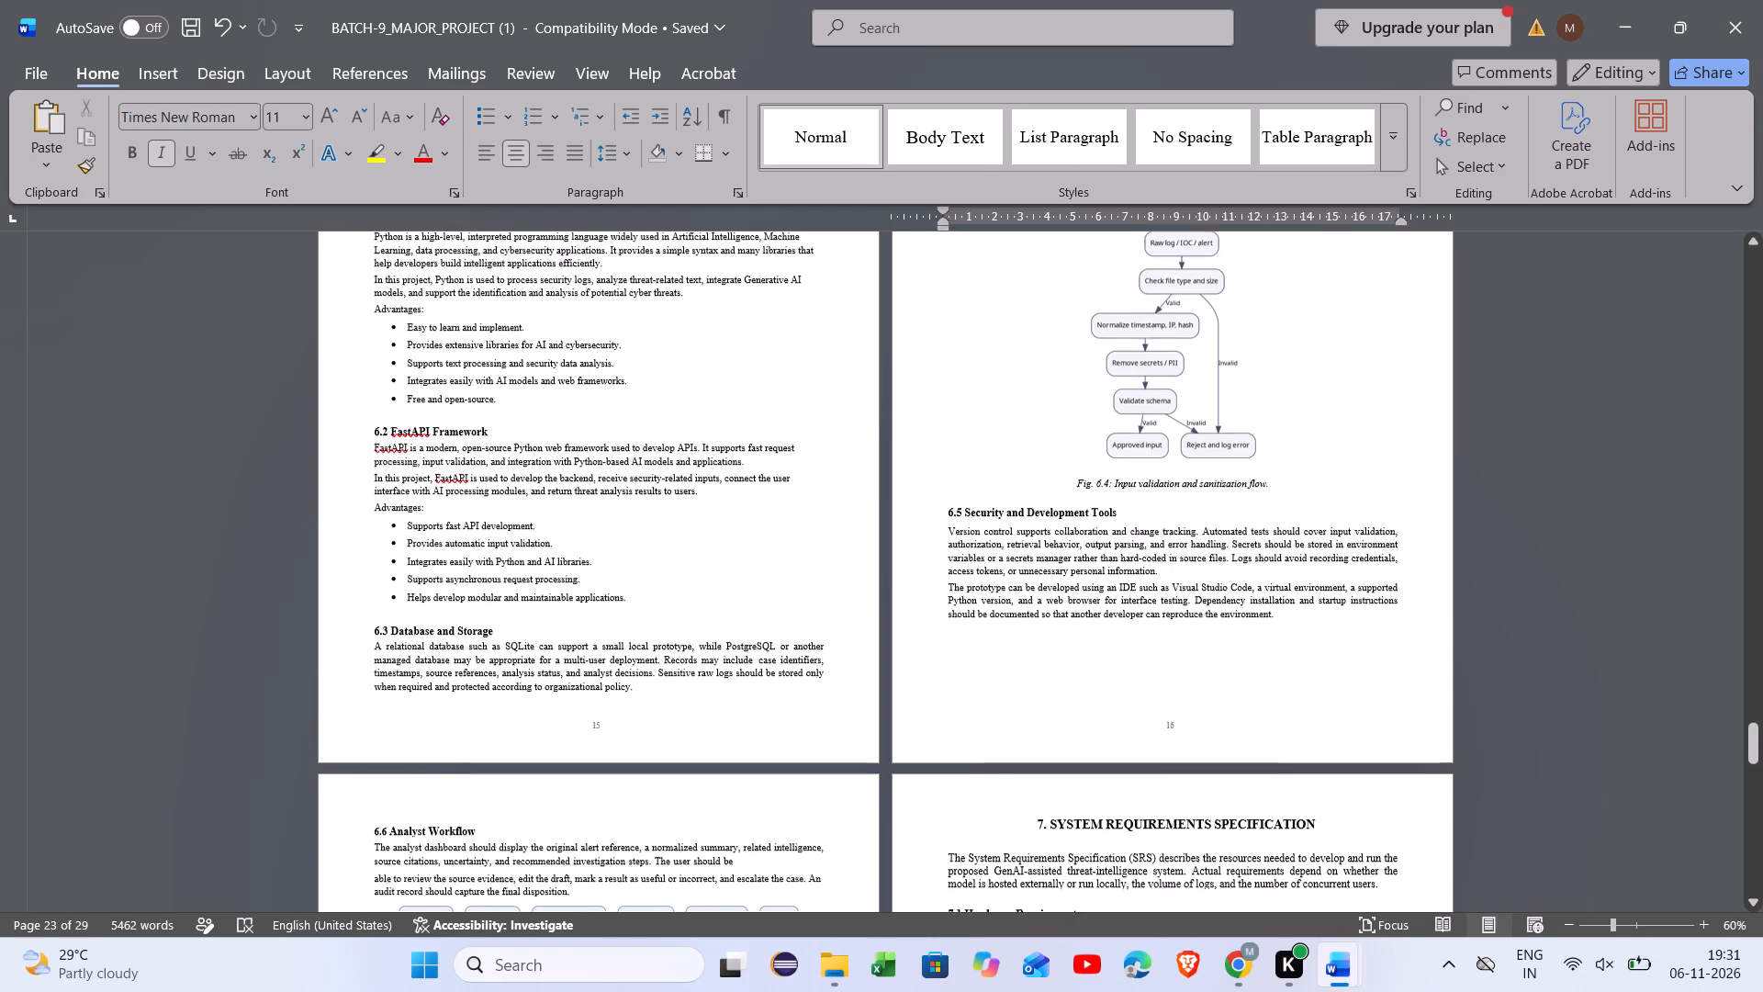
{"action": "scroll", "coordinate": [583, 558], "scroll_direction": "up", "scroll_amount": 2}
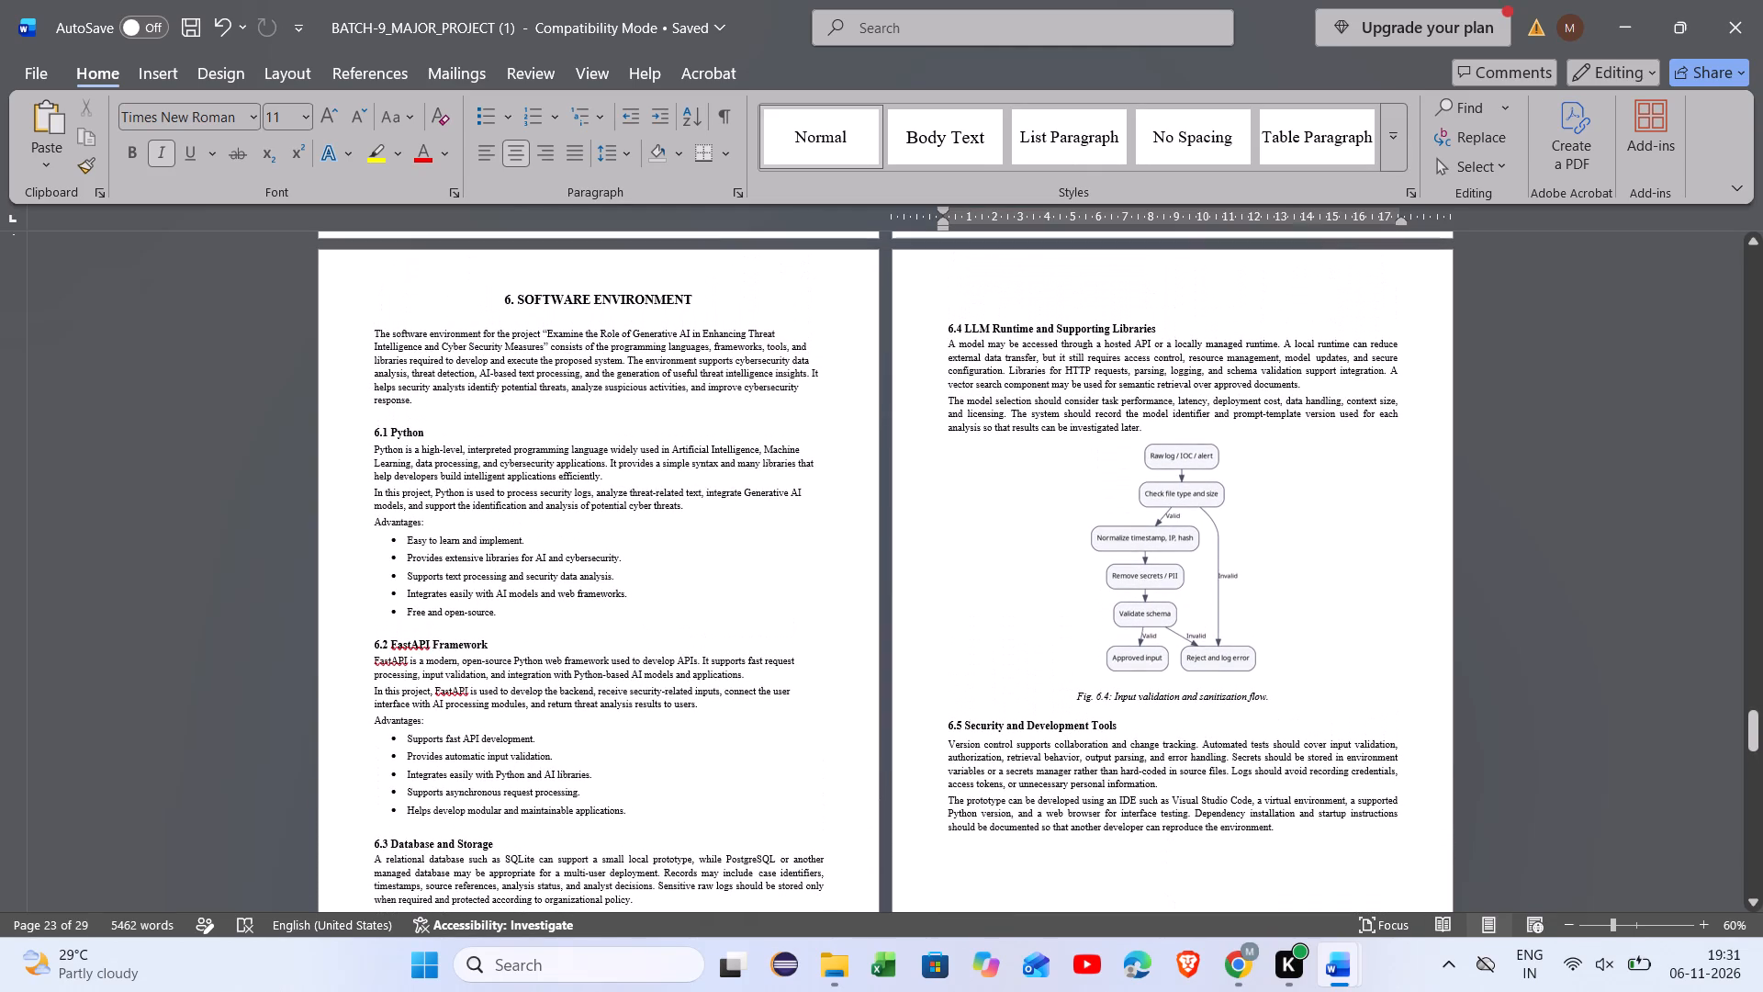
Check the chapter 5 to 8 page numbers in the table of contents alongside the List of Figures.
{"action": "scroll", "coordinate": [583, 558], "scroll_direction": "up", "scroll_amount": 20}
{"action": "scroll", "coordinate": [583, 558], "scroll_direction": "up", "scroll_amount": 18}
{"action": "scroll", "coordinate": [583, 558], "scroll_direction": "down", "scroll_amount": 4}
{"action": "scroll", "coordinate": [583, 558], "scroll_direction": "up", "scroll_amount": 20}
{"action": "scroll", "coordinate": [583, 558], "scroll_direction": "up", "scroll_amount": 8}
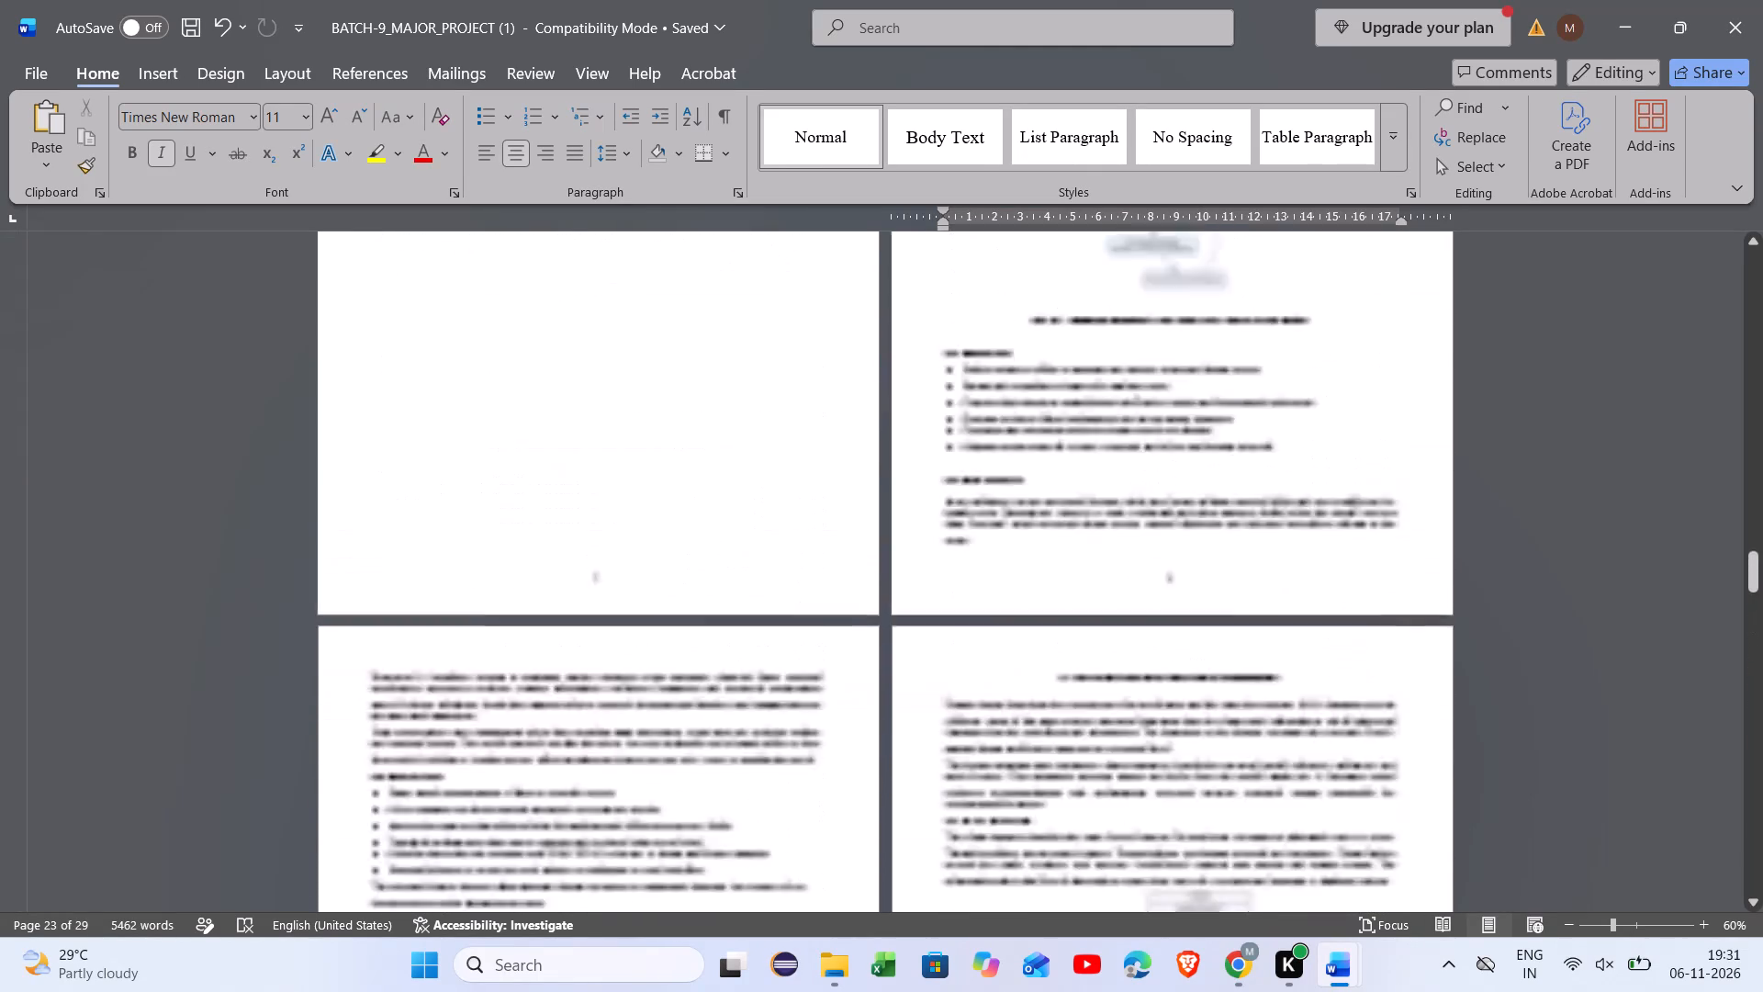
{"action": "scroll", "coordinate": [583, 558], "scroll_direction": "up", "scroll_amount": 20}
{"action": "scroll", "coordinate": [583, 558], "scroll_direction": "up", "scroll_amount": 20}
{"action": "scroll", "coordinate": [583, 558], "scroll_direction": "up", "scroll_amount": 10}
{"action": "scroll", "coordinate": [583, 558], "scroll_direction": "up", "scroll_amount": 20}
{"action": "scroll", "coordinate": [583, 558], "scroll_direction": "up", "scroll_amount": 20}
{"action": "scroll", "coordinate": [583, 558], "scroll_direction": "up", "scroll_amount": 20}
{"action": "scroll", "coordinate": [583, 558], "scroll_direction": "down", "scroll_amount": 5}
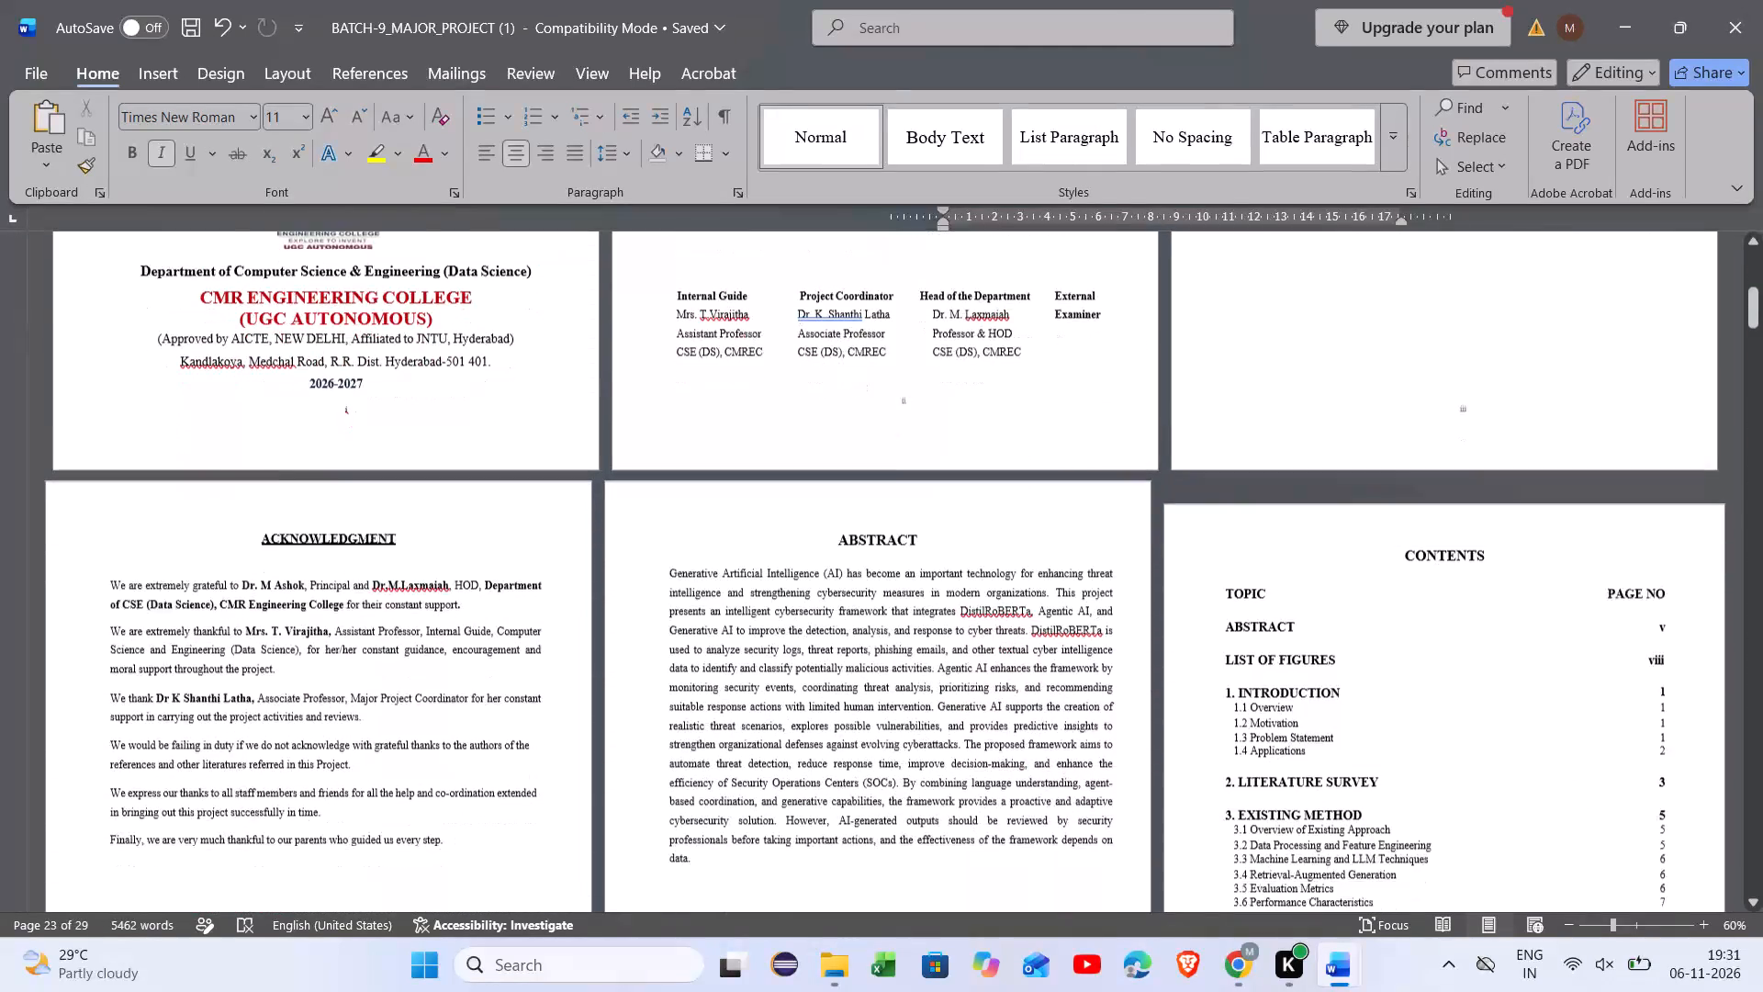
{"action": "scroll", "coordinate": [583, 558], "scroll_direction": "down", "scroll_amount": 3}
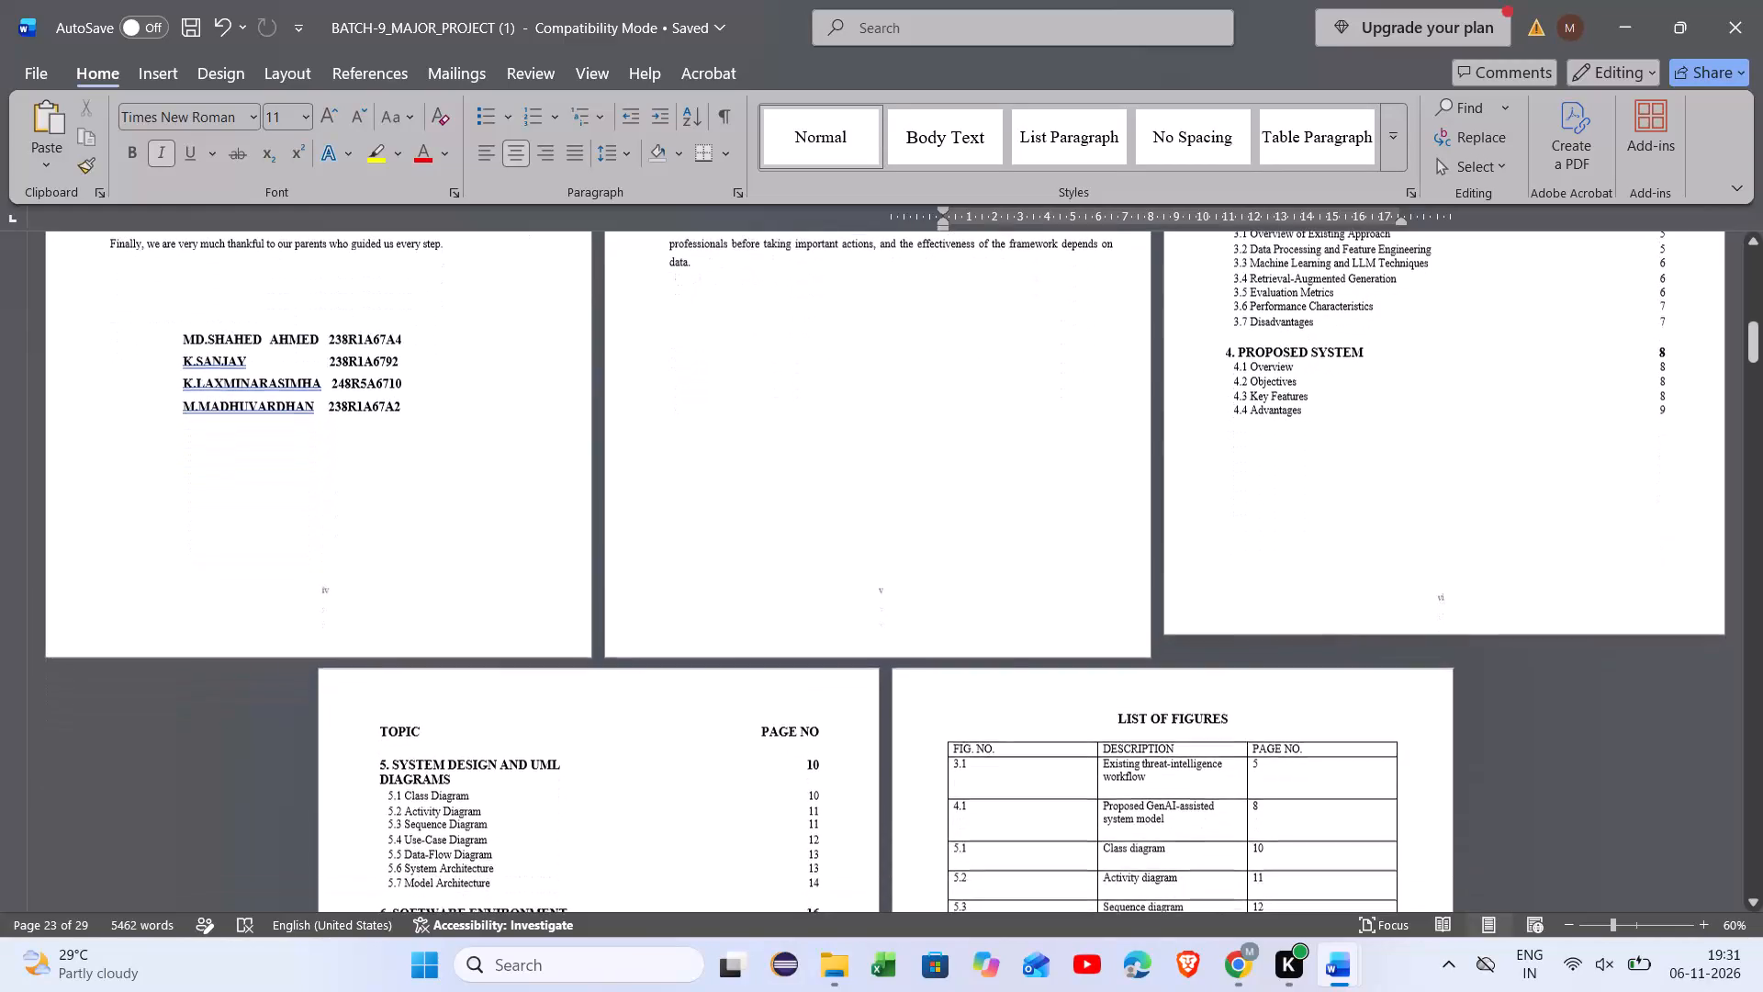
{"action": "scroll", "coordinate": [583, 558], "scroll_direction": "down", "scroll_amount": 2}
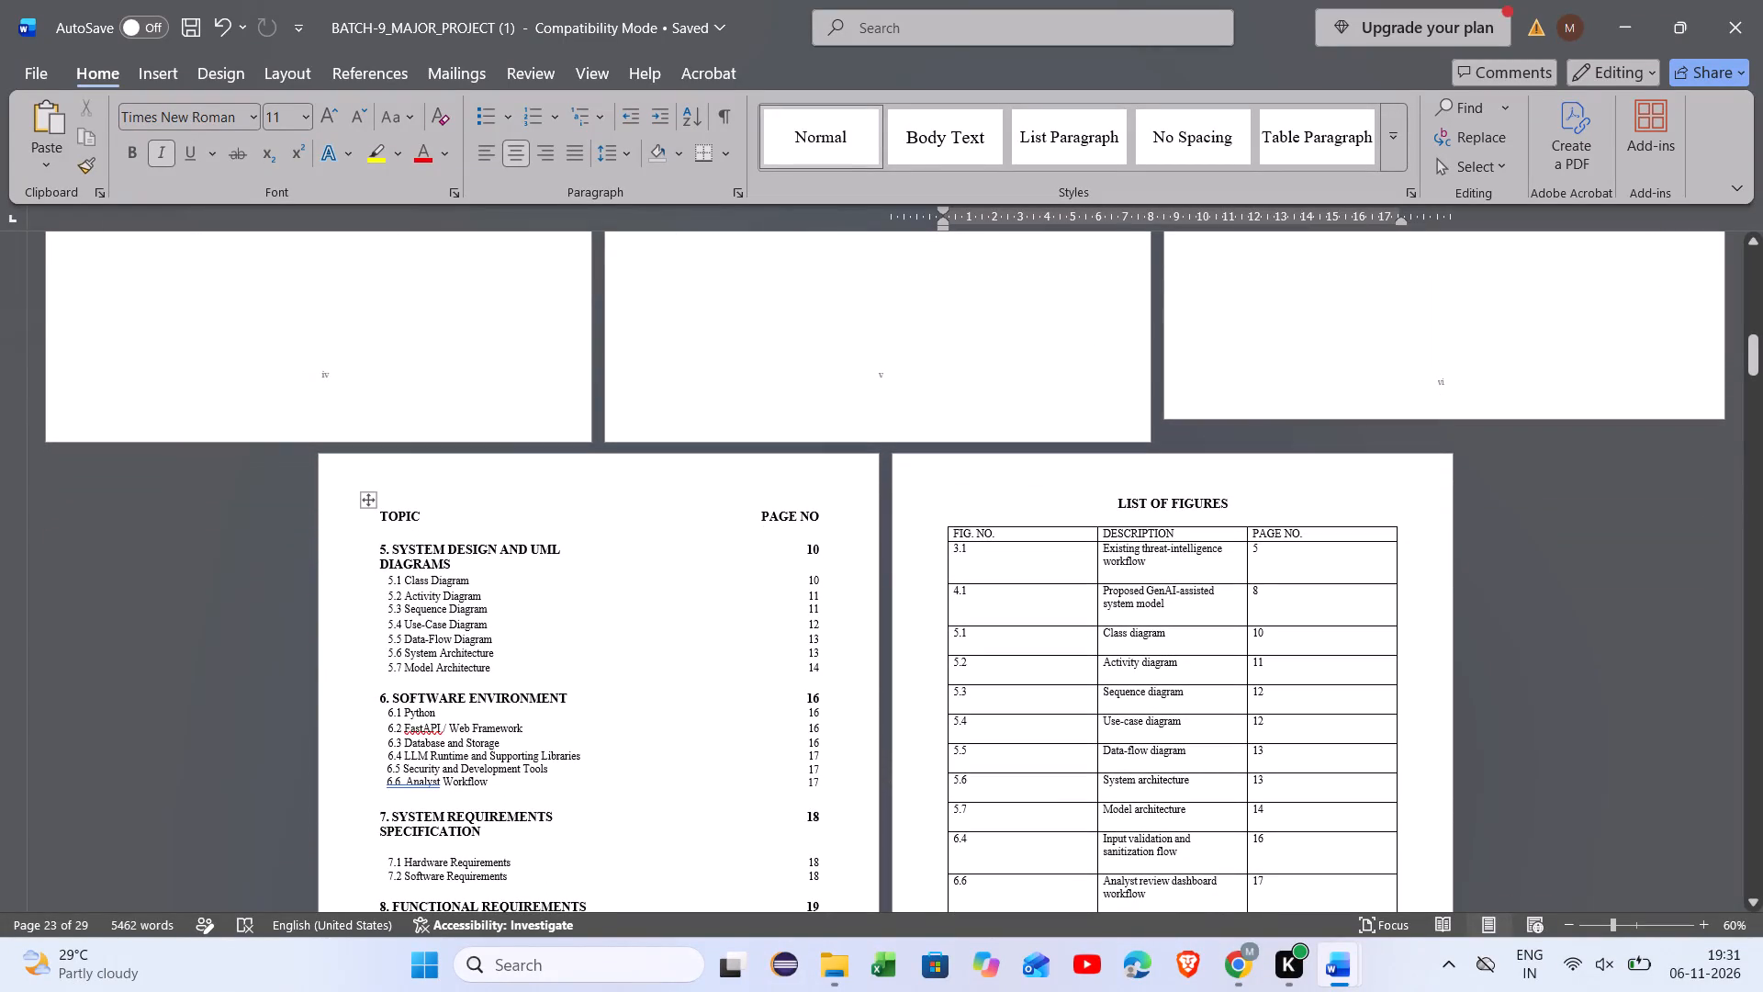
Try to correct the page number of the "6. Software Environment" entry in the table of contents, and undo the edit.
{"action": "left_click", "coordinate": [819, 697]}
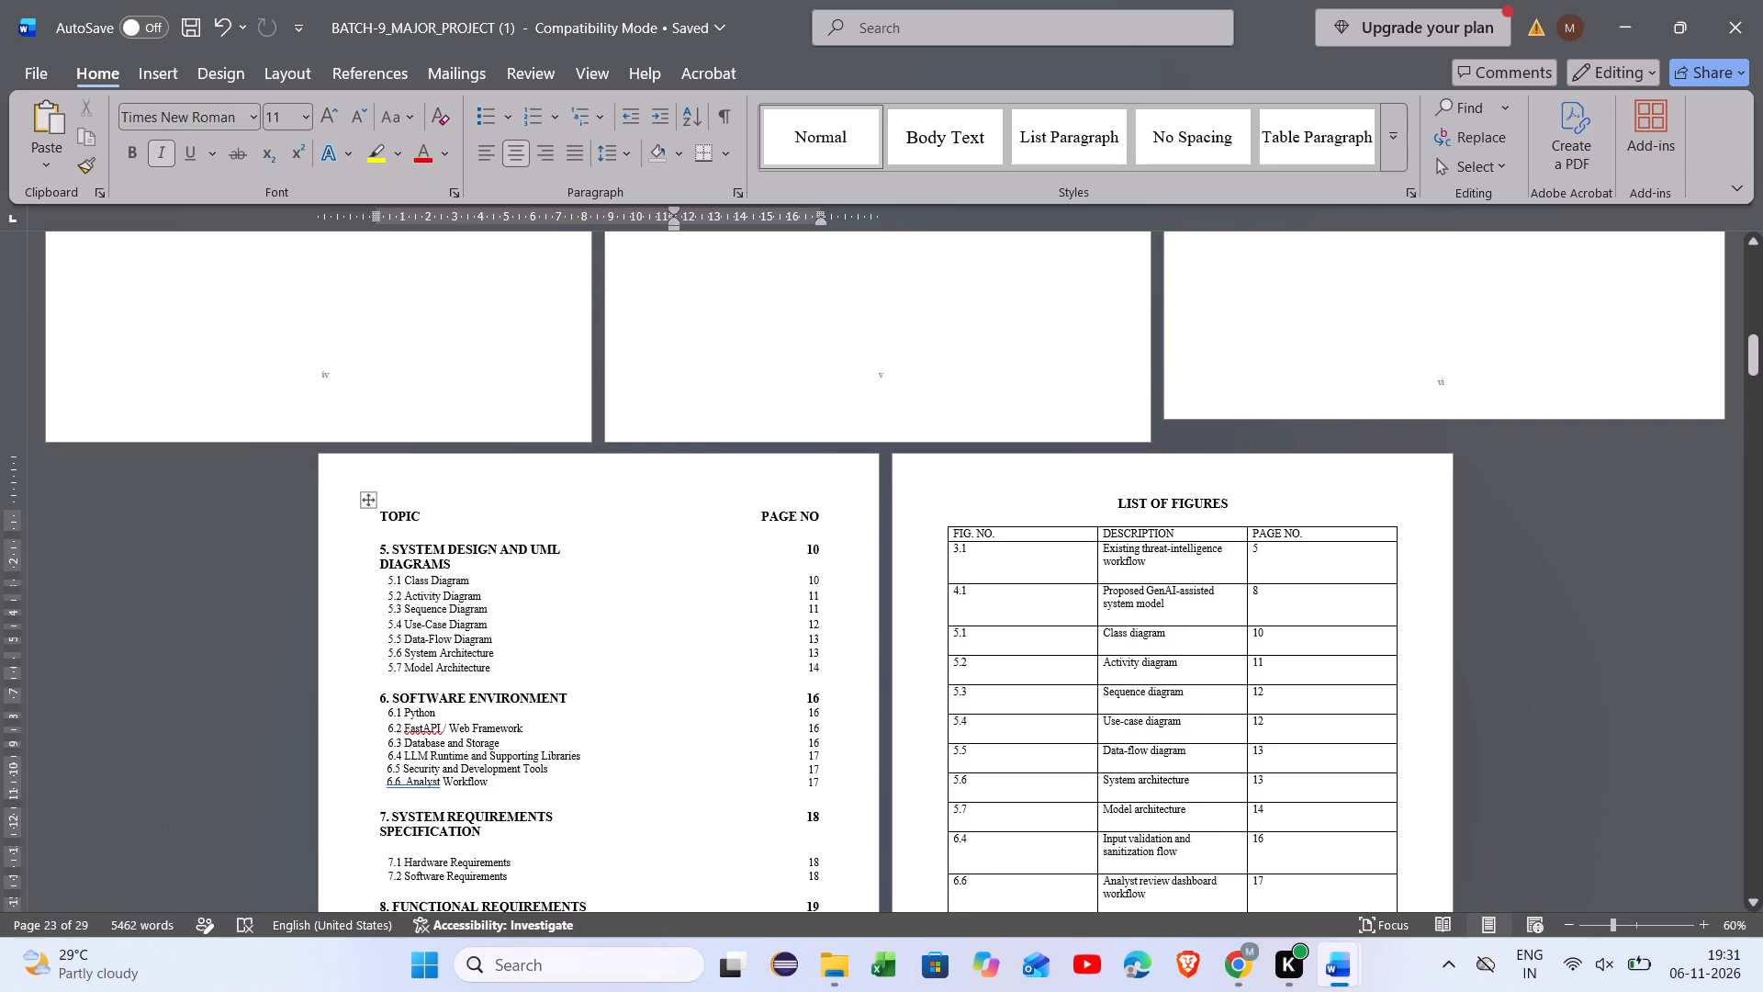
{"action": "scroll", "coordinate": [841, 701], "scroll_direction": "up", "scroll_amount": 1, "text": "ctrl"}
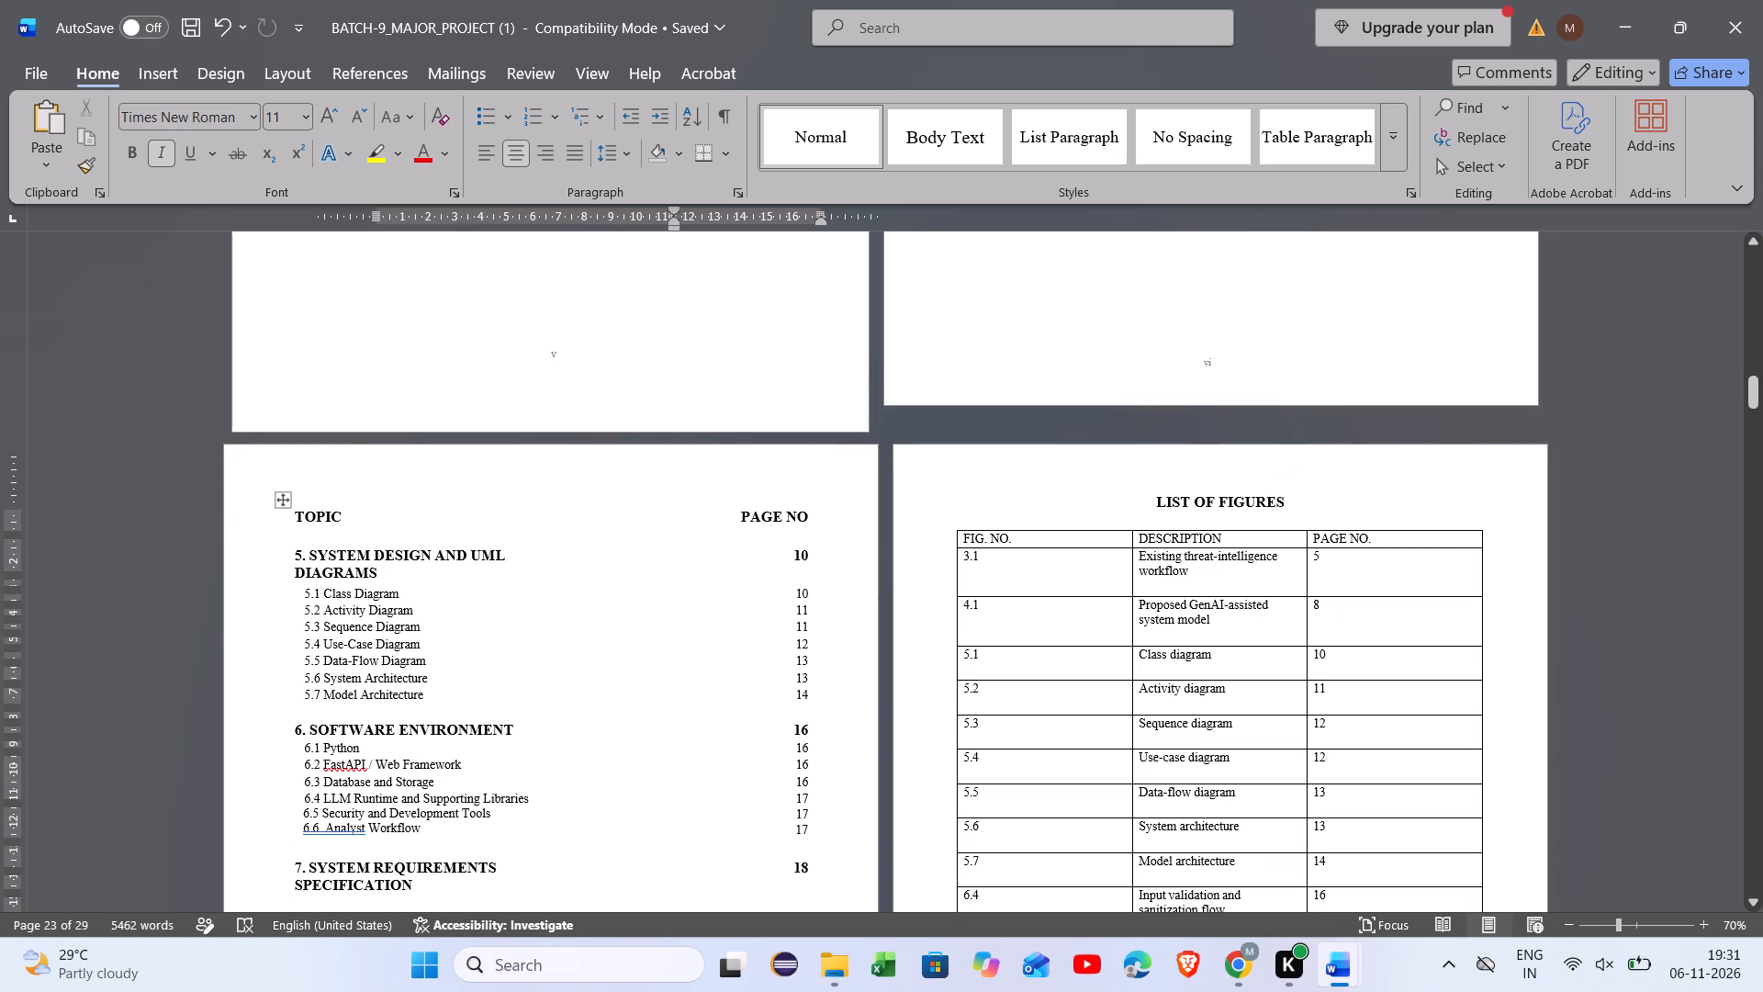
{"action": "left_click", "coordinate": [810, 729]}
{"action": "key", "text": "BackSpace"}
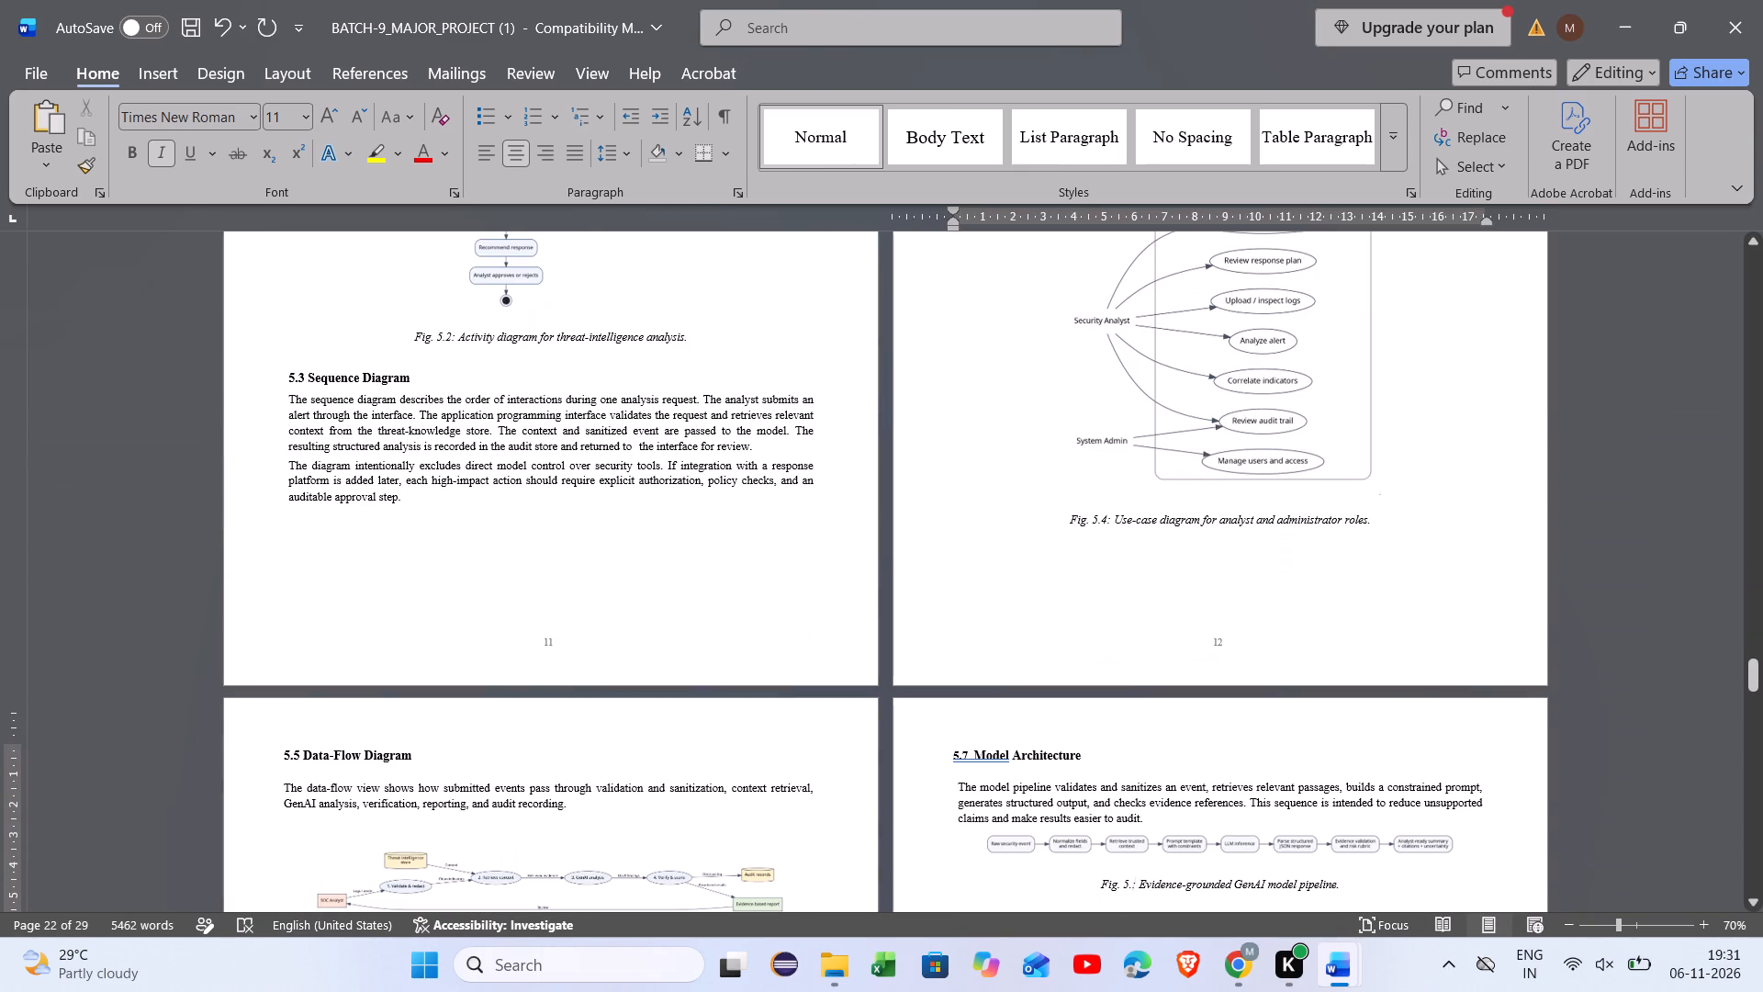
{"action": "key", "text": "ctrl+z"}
Compare the section 5.5 to 5.7 headings, captions and footer page numbers with the table of contents and List of Figures.
{"action": "scroll", "coordinate": [810, 729], "scroll_direction": "down", "scroll_amount": 1}
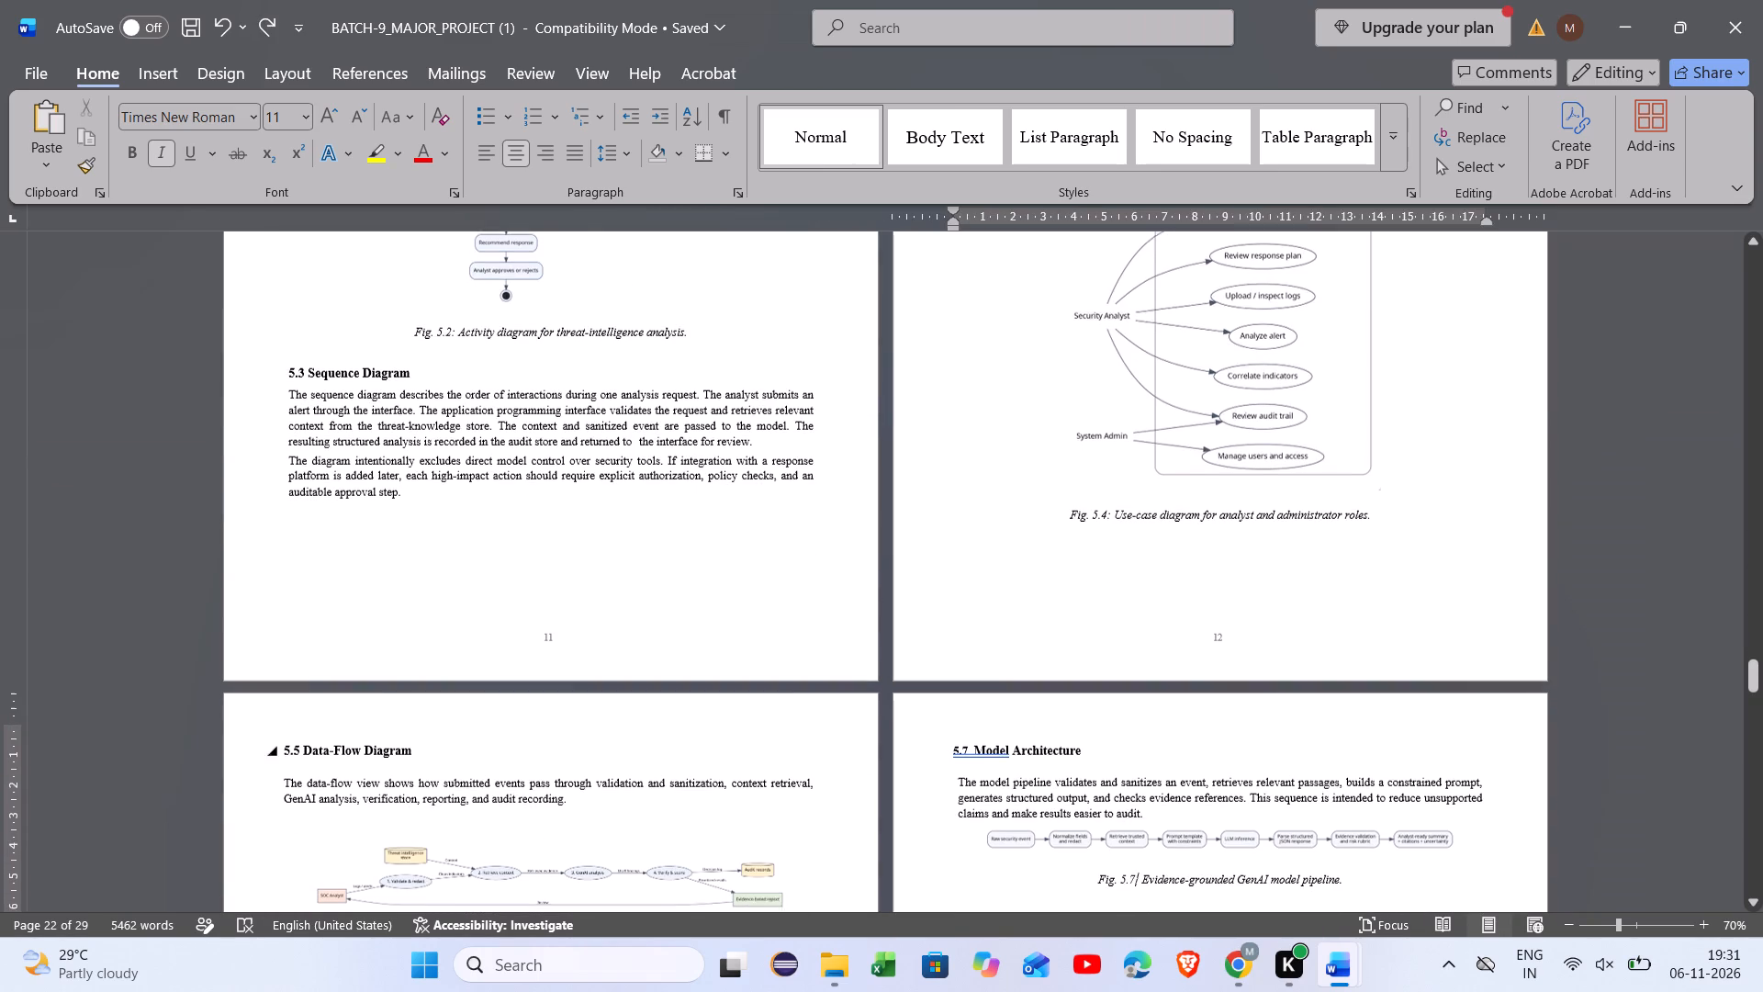
{"action": "scroll", "coordinate": [810, 729], "scroll_direction": "down", "scroll_amount": 3}
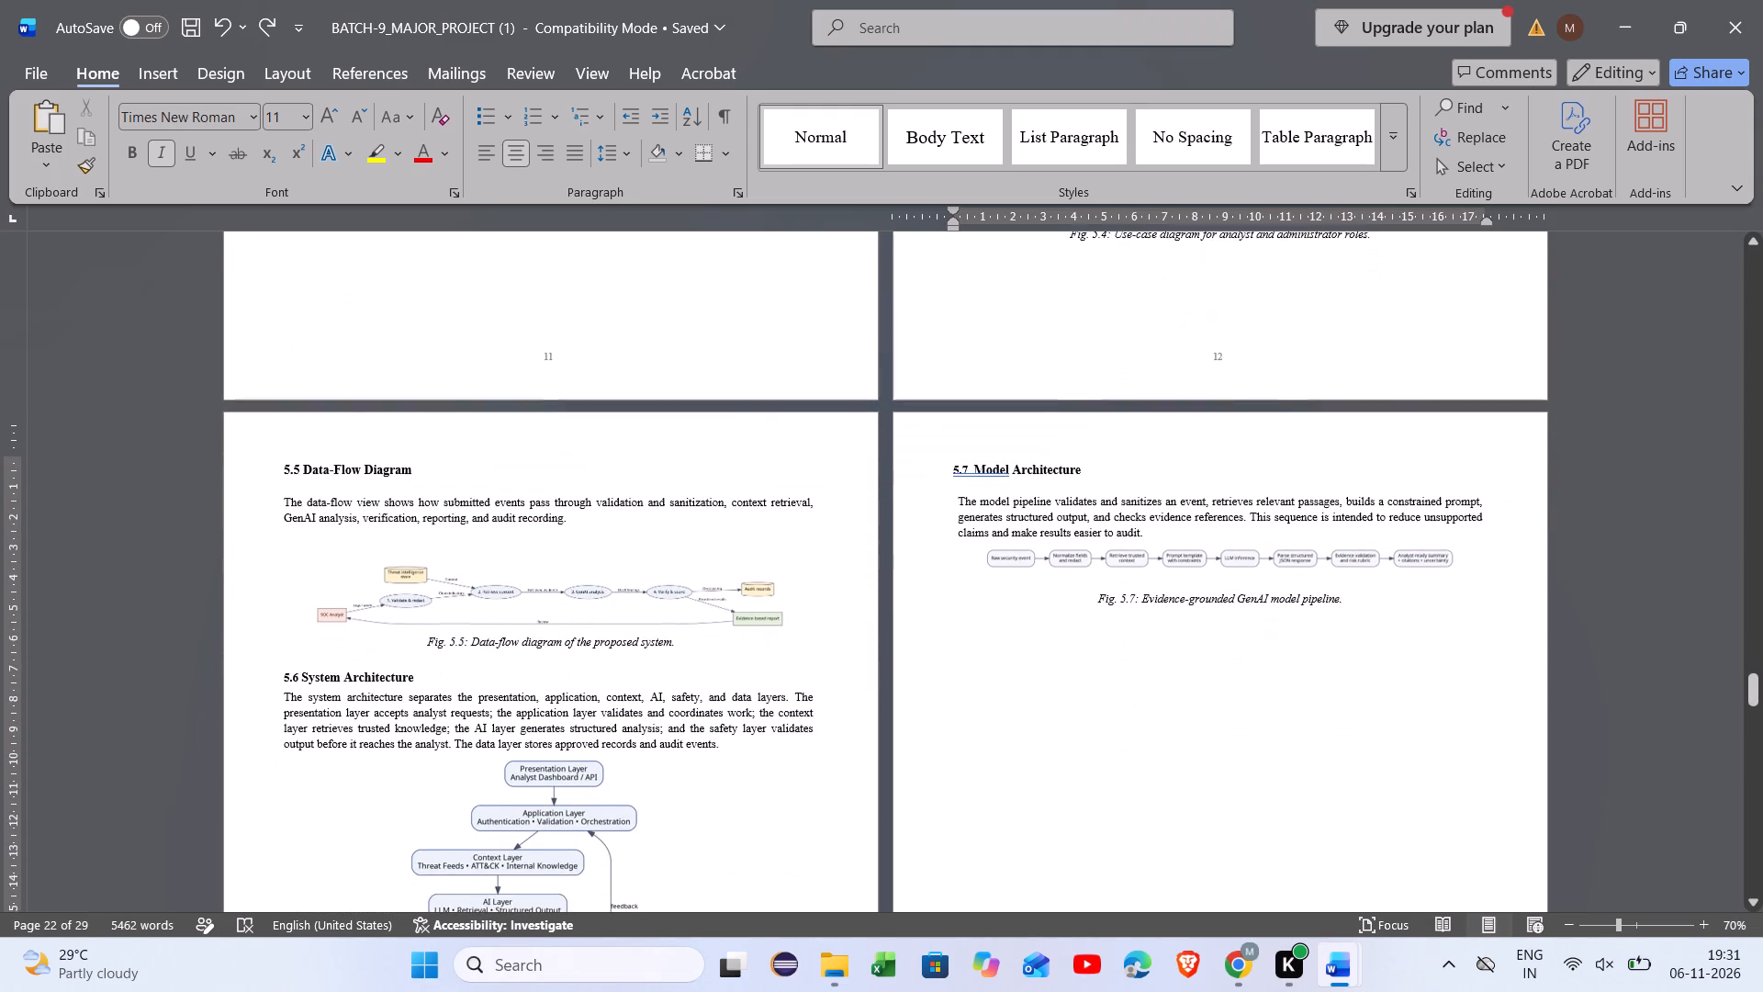
{"action": "scroll", "coordinate": [810, 729], "scroll_direction": "down", "scroll_amount": 2}
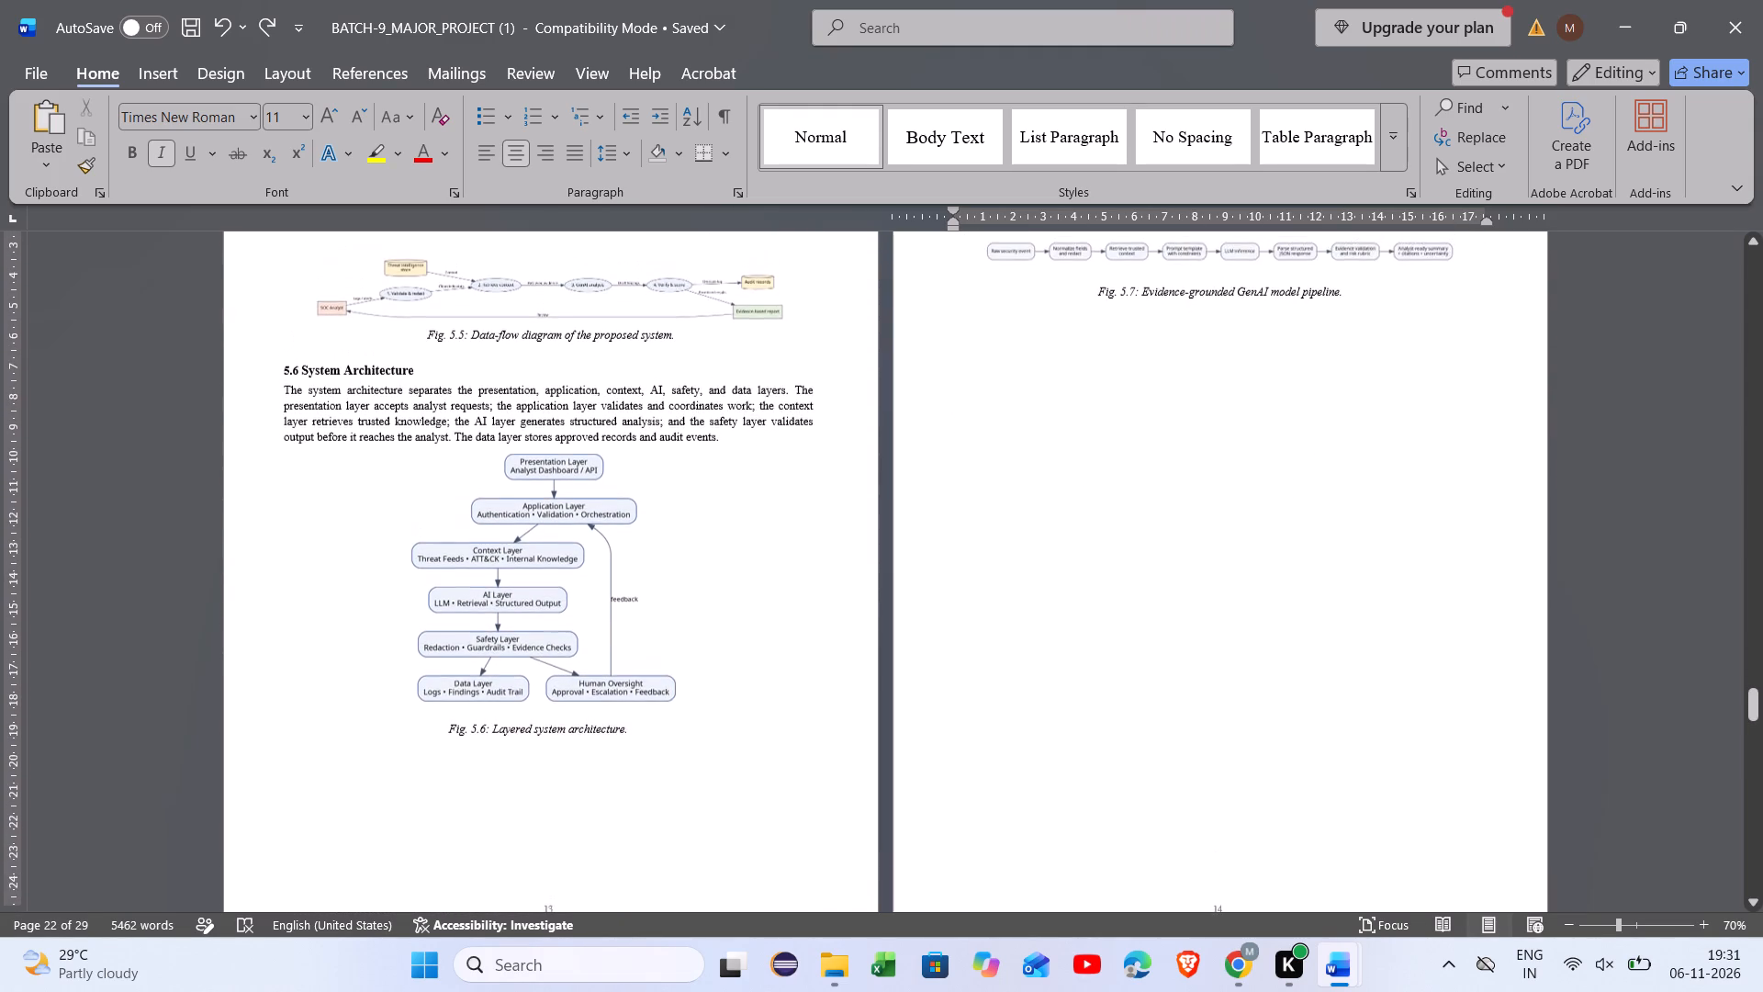
{"action": "scroll", "coordinate": [810, 729], "scroll_direction": "down", "scroll_amount": 2}
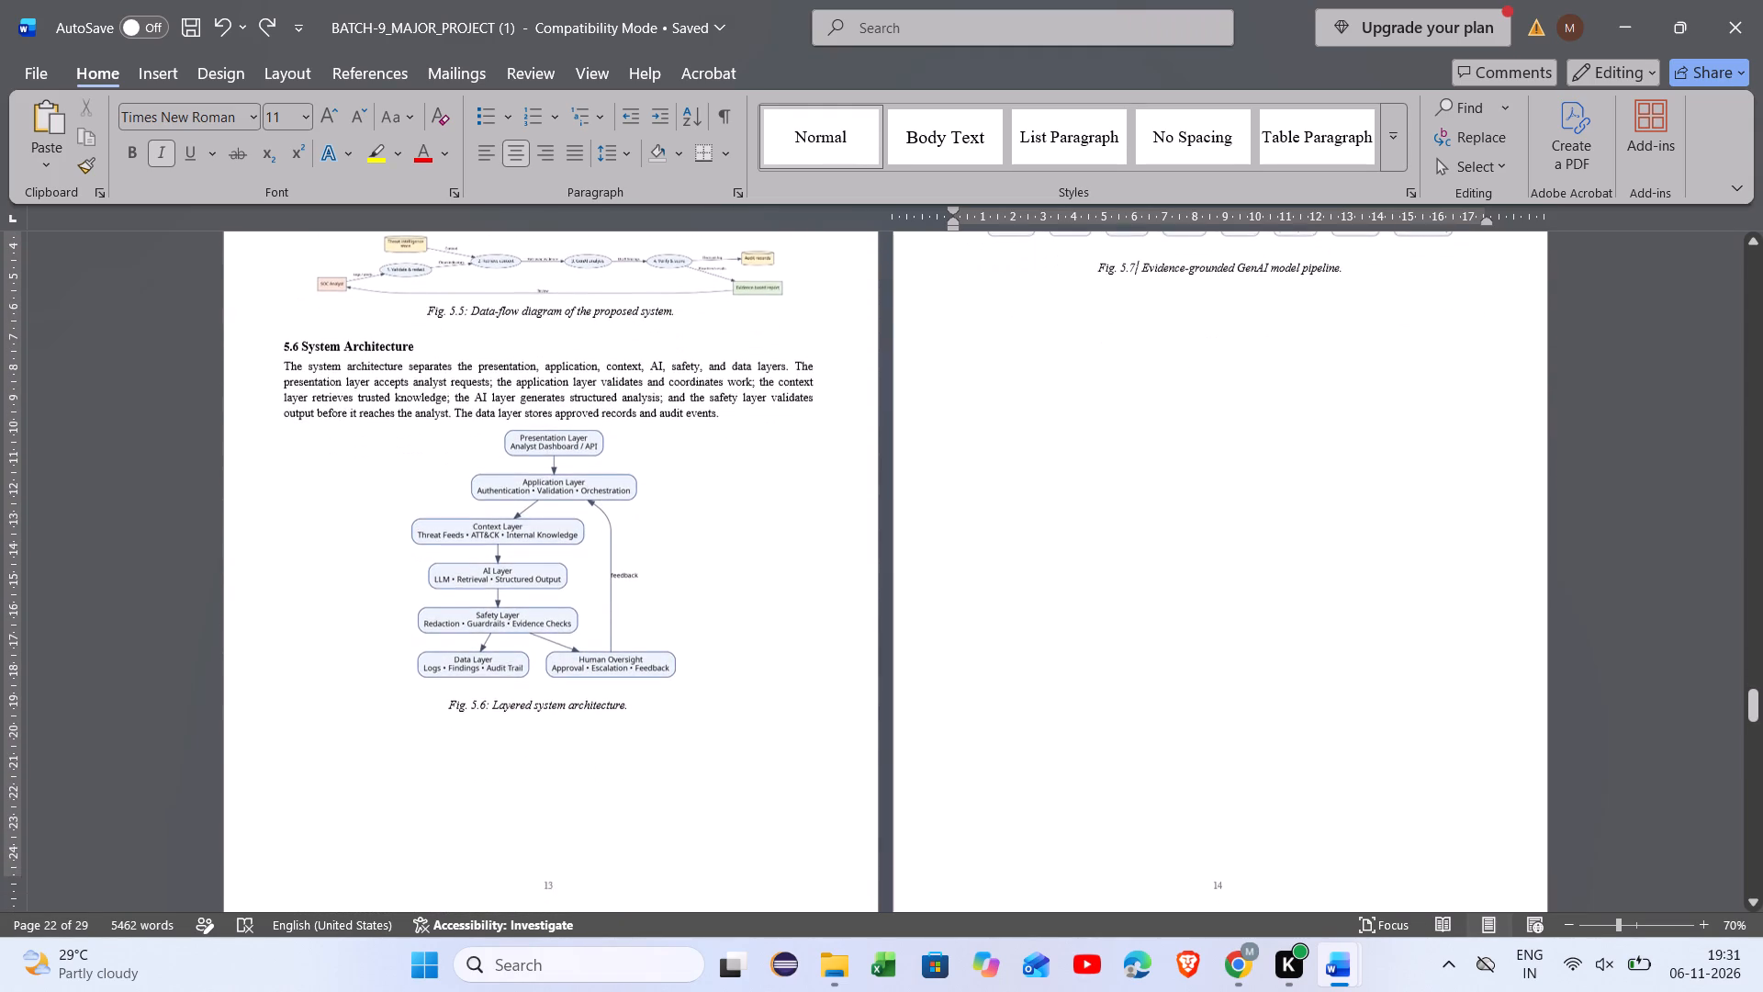
{"action": "scroll", "coordinate": [810, 729], "scroll_direction": "up", "scroll_amount": 20}
{"action": "scroll", "coordinate": [810, 729], "scroll_direction": "up", "scroll_amount": 5}
{"action": "scroll", "coordinate": [810, 729], "scroll_direction": "up", "scroll_amount": 19}
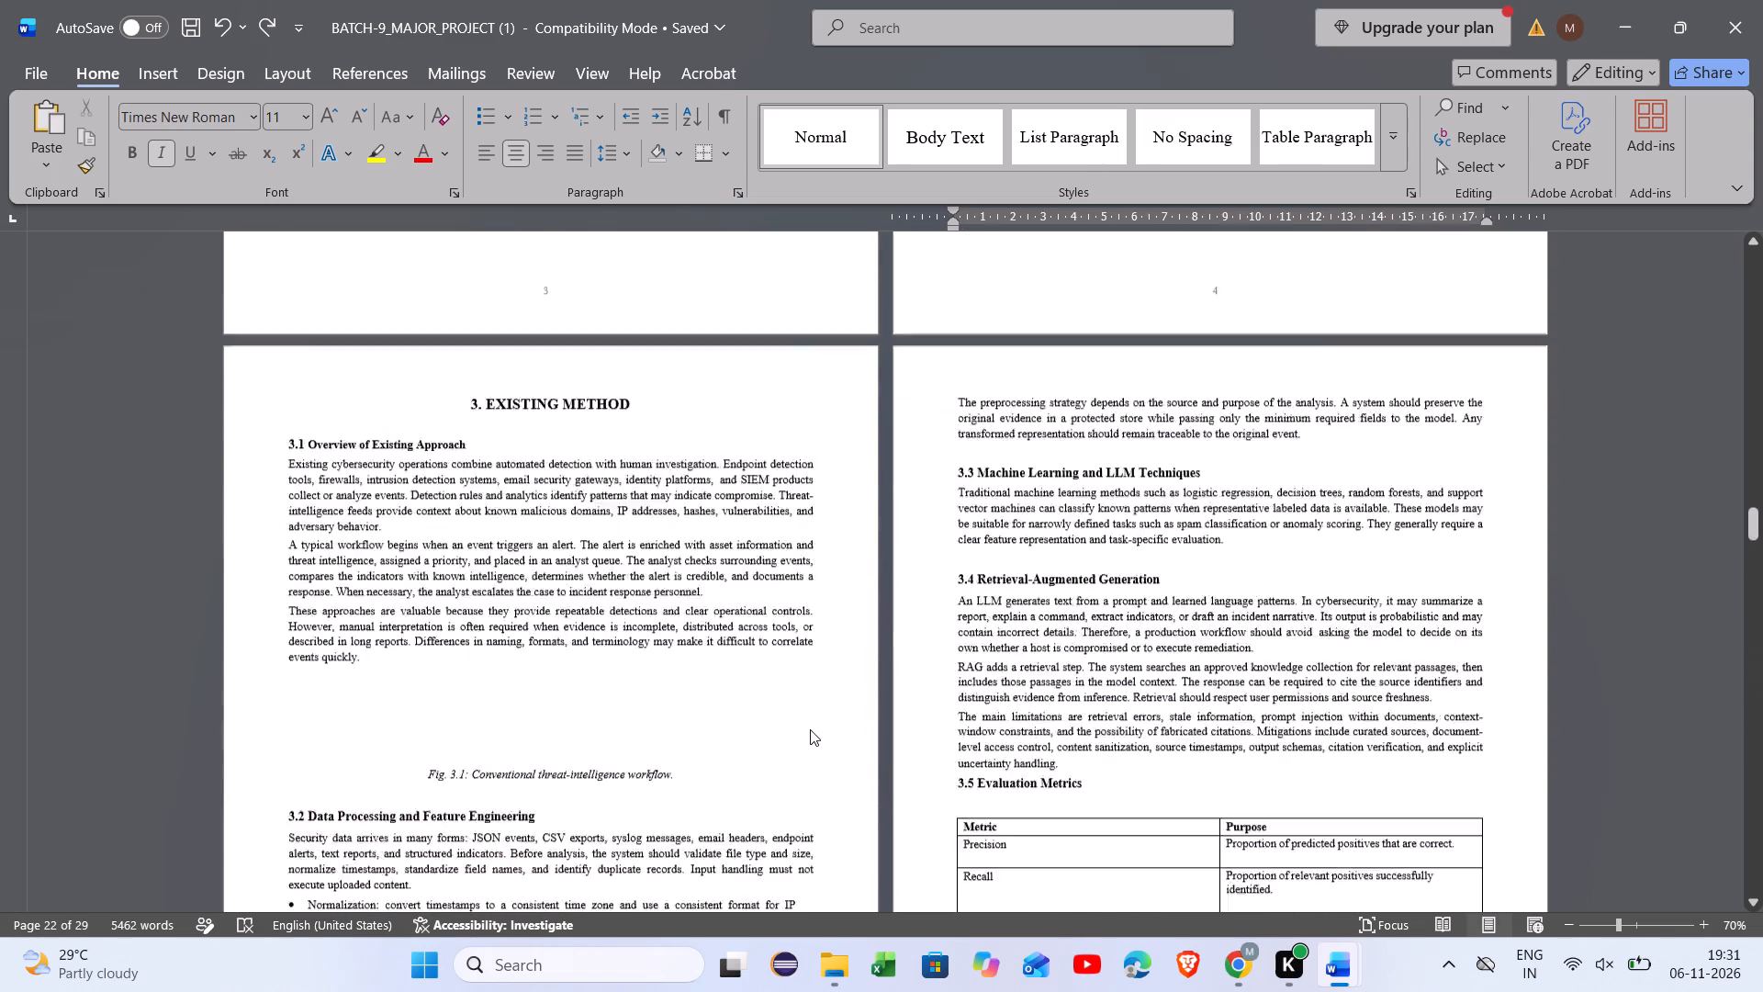
{"action": "scroll", "coordinate": [810, 729], "scroll_direction": "up", "scroll_amount": 20}
{"action": "scroll", "coordinate": [810, 729], "scroll_direction": "up", "scroll_amount": 20}
{"action": "scroll", "coordinate": [810, 729], "scroll_direction": "up", "scroll_amount": 20}
{"action": "scroll", "coordinate": [810, 729], "scroll_direction": "down", "scroll_amount": 3}
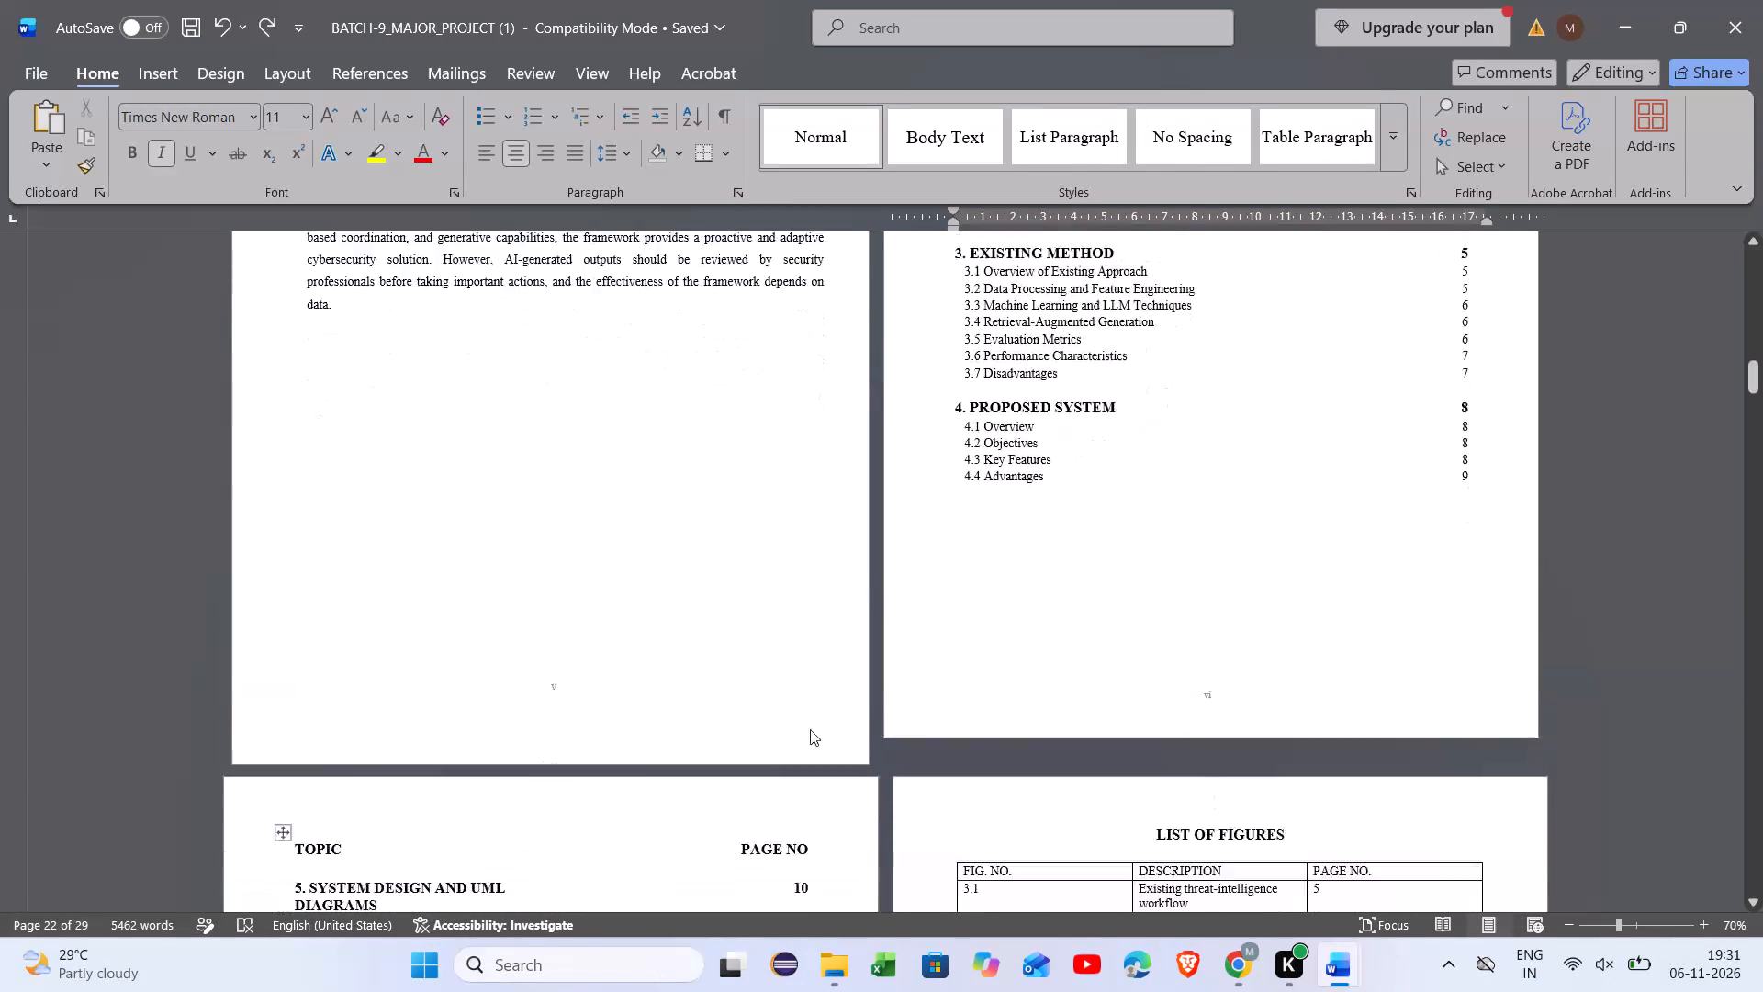
{"action": "scroll", "coordinate": [810, 729], "scroll_direction": "down", "scroll_amount": 2}
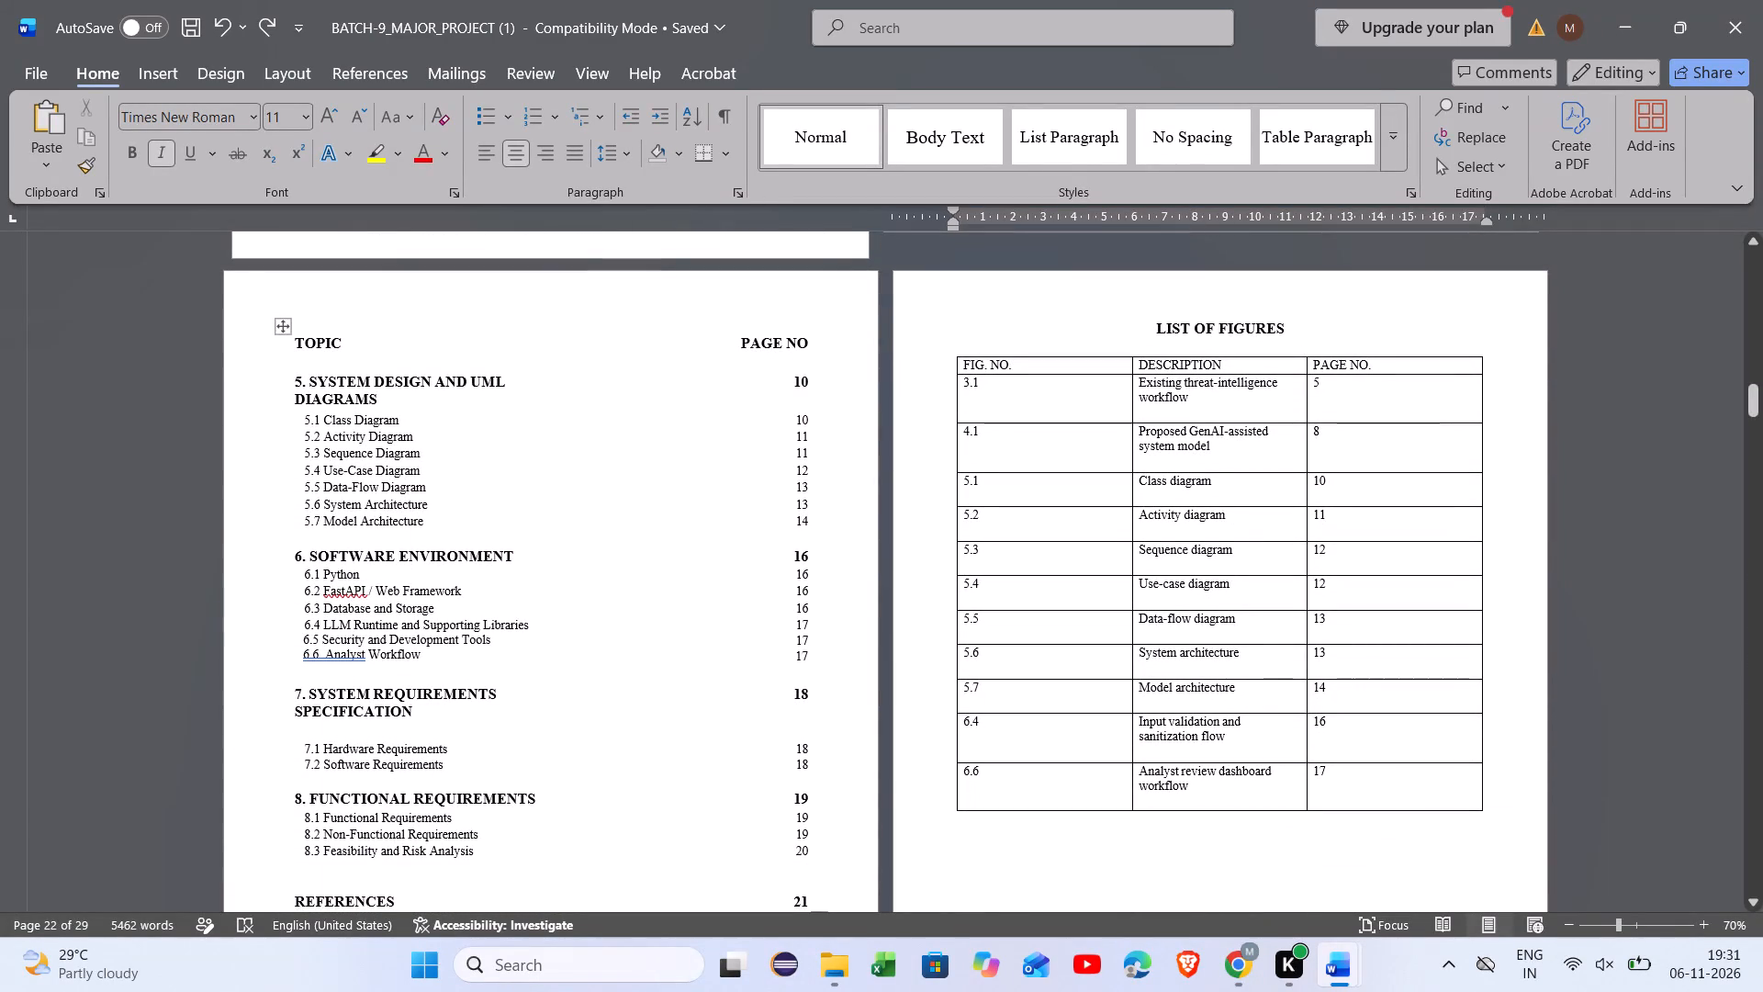
Set the contents page numbers of "6. Software Environment" and "6.1 Python" to 15.
{"action": "left_click", "coordinate": [805, 556]}
{"action": "key", "text": "BackSpace"}
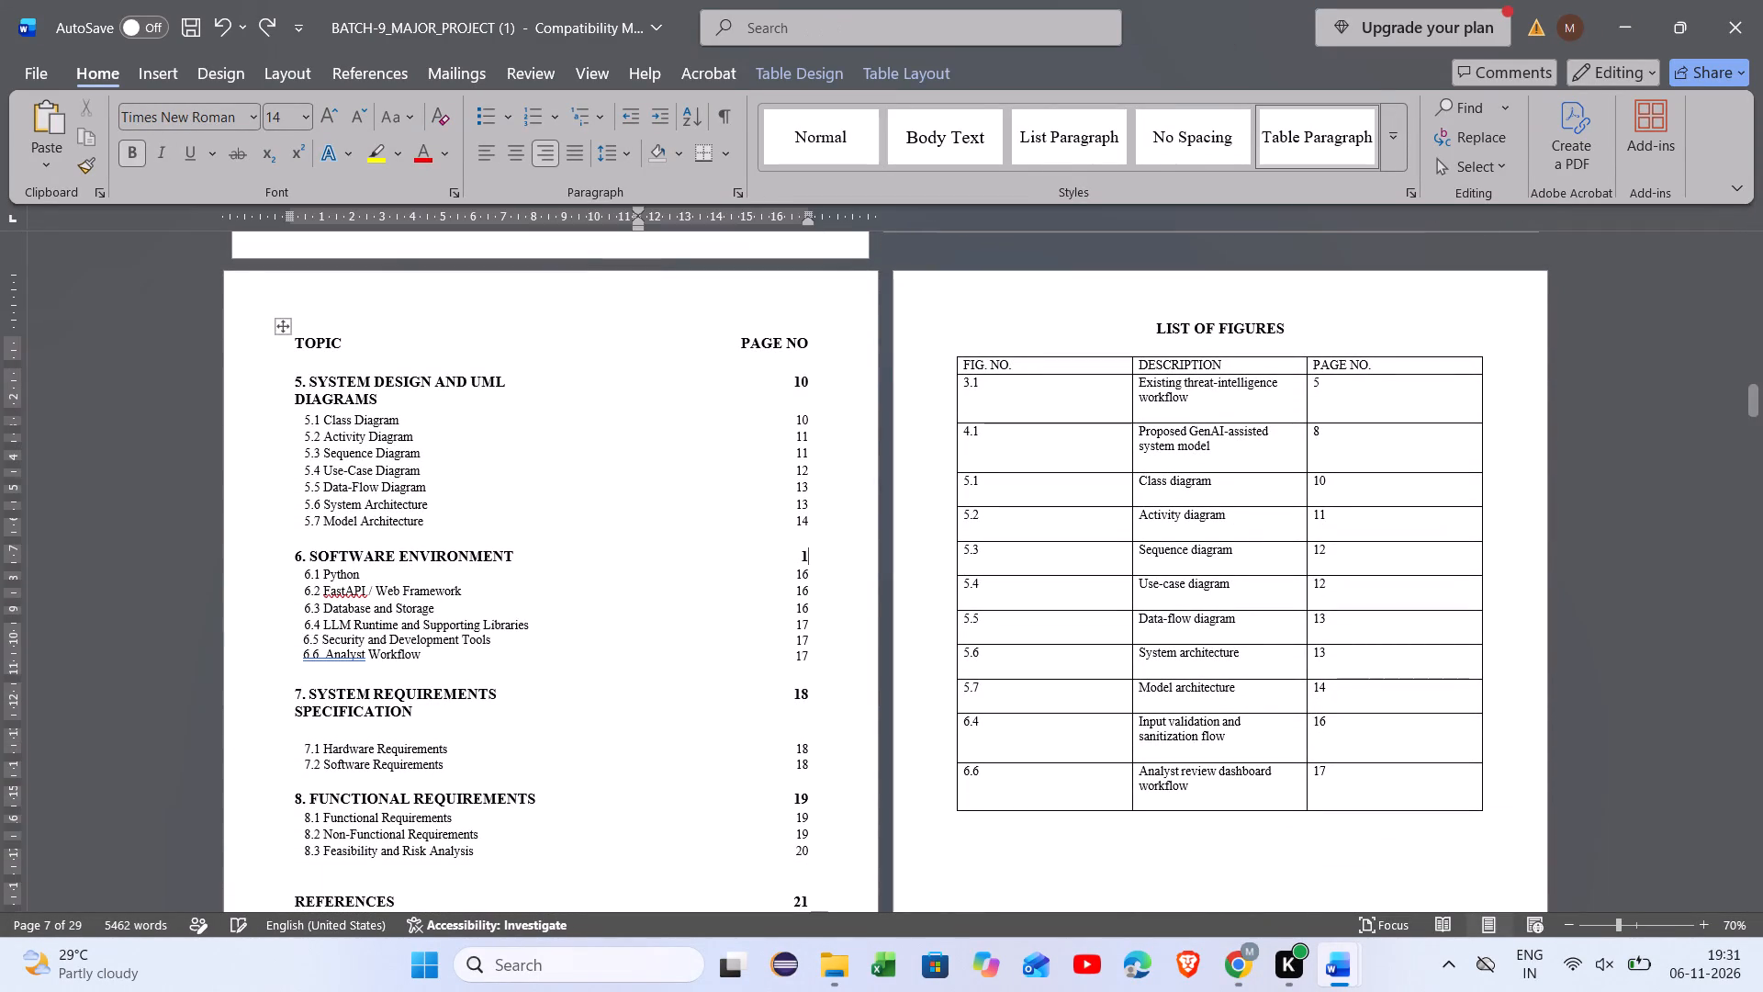
{"action": "key", "text": "5"}
{"action": "left_click", "coordinate": [807, 569]}
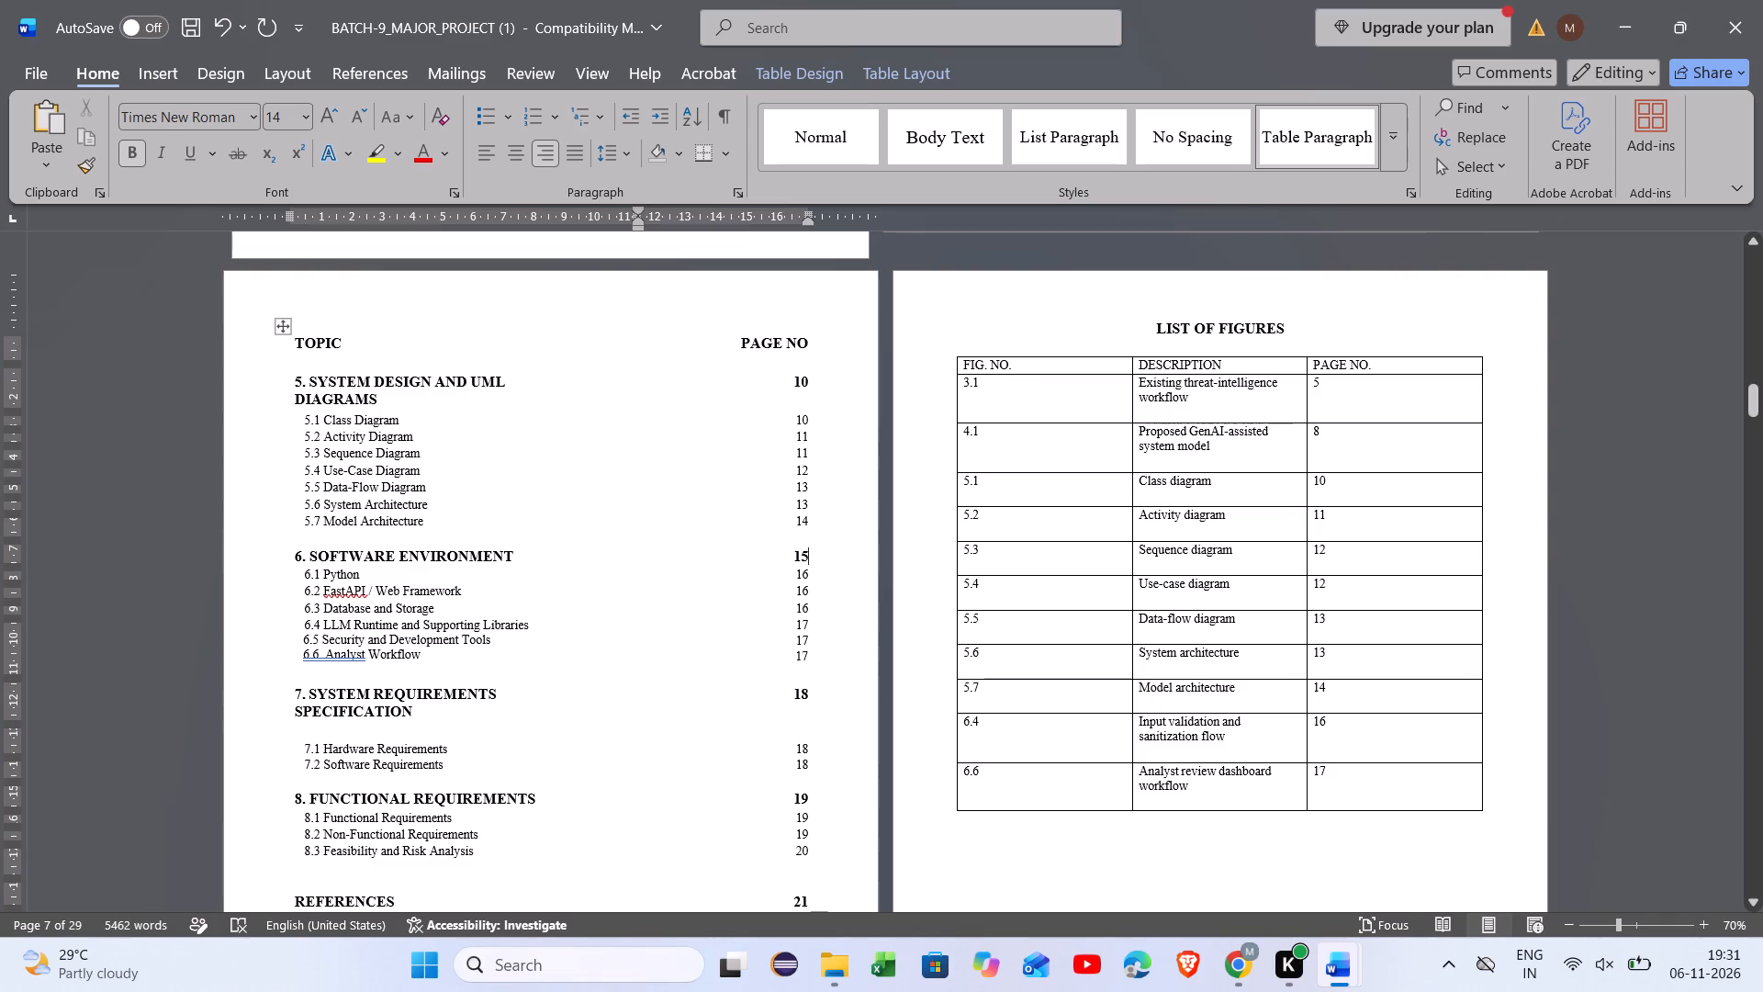
{"action": "key", "text": "BackSpace"}
{"action": "key", "text": "5"}
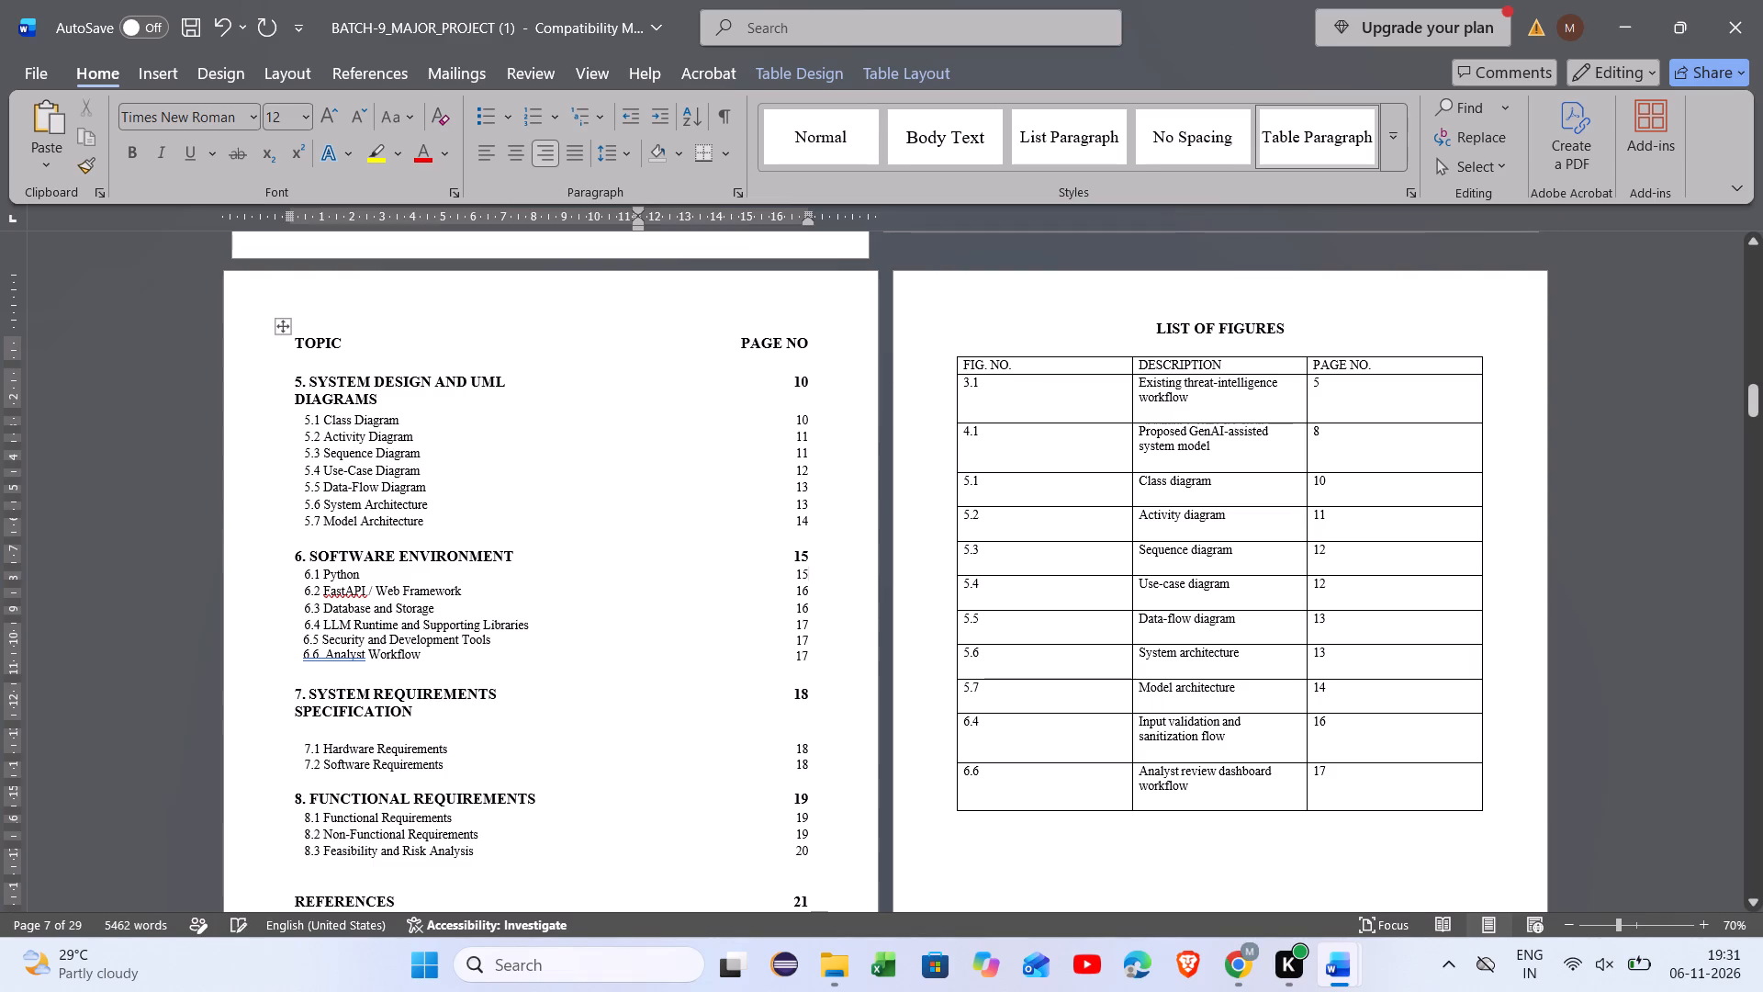
Set the contents page numbers of "6.2 FastAPI / Web Framework" and "6.3 Database and Storage" to 15.
{"action": "left_click", "coordinate": [811, 588]}
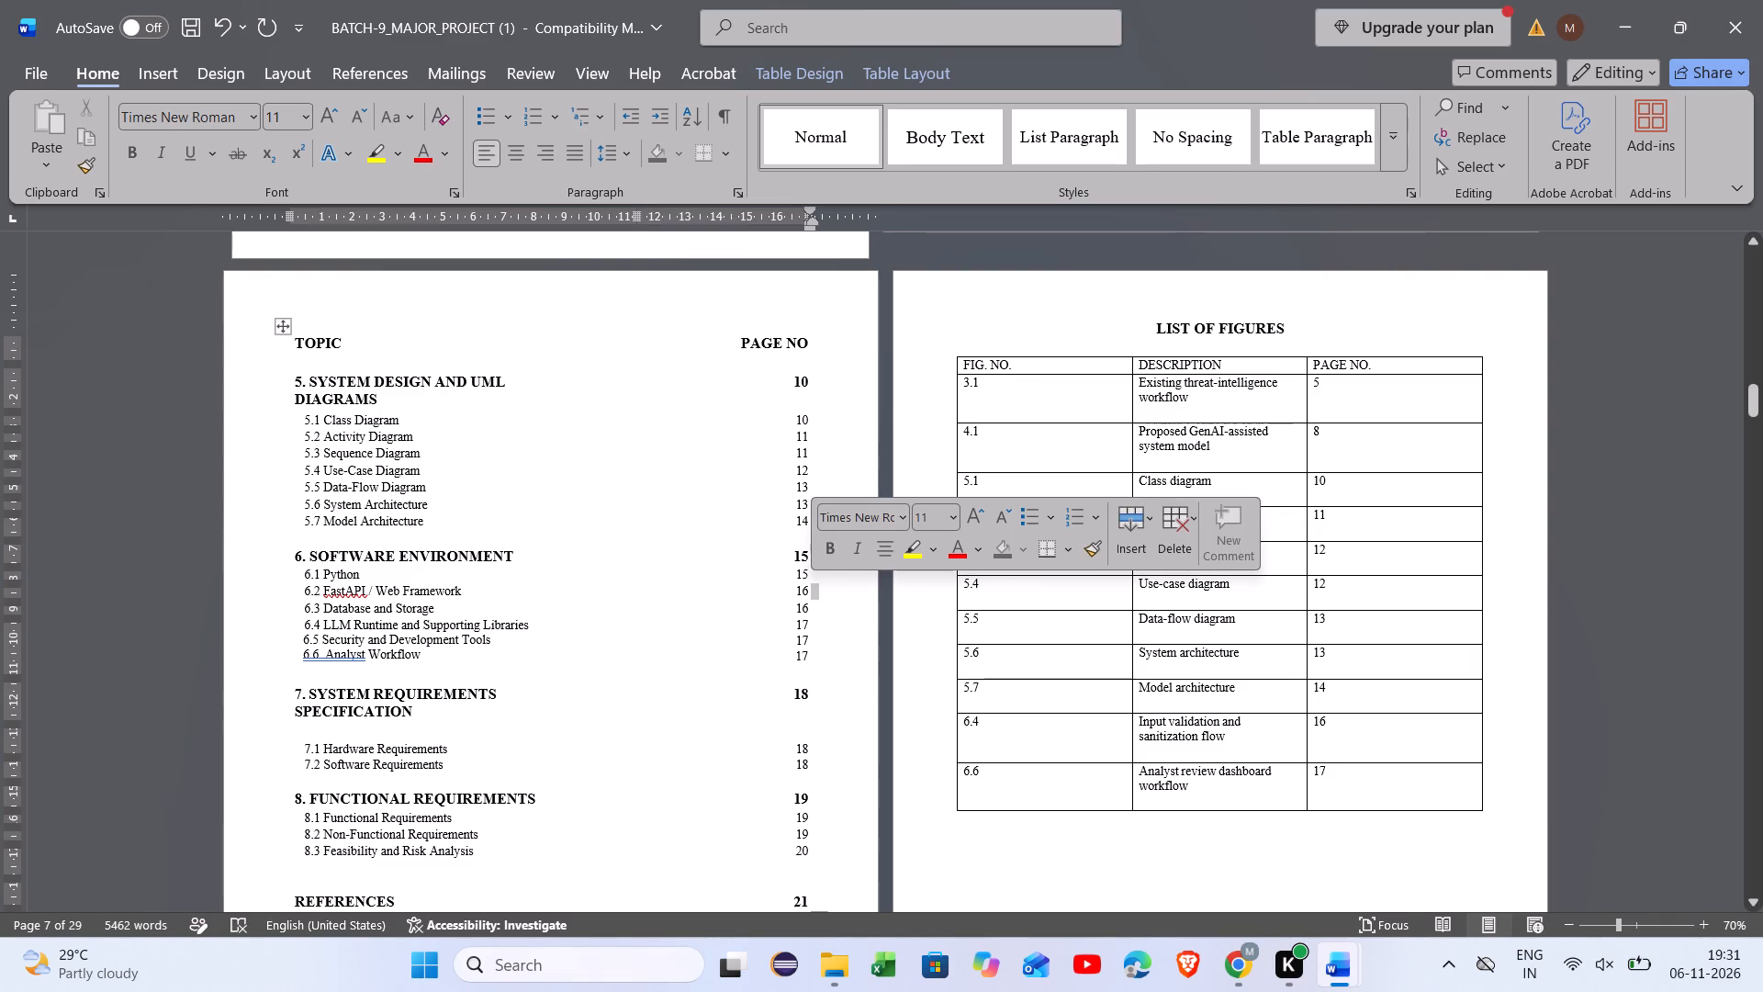
{"action": "left_click", "coordinate": [807, 589]}
{"action": "key", "text": "BackSpace"}
{"action": "key", "text": "5"}
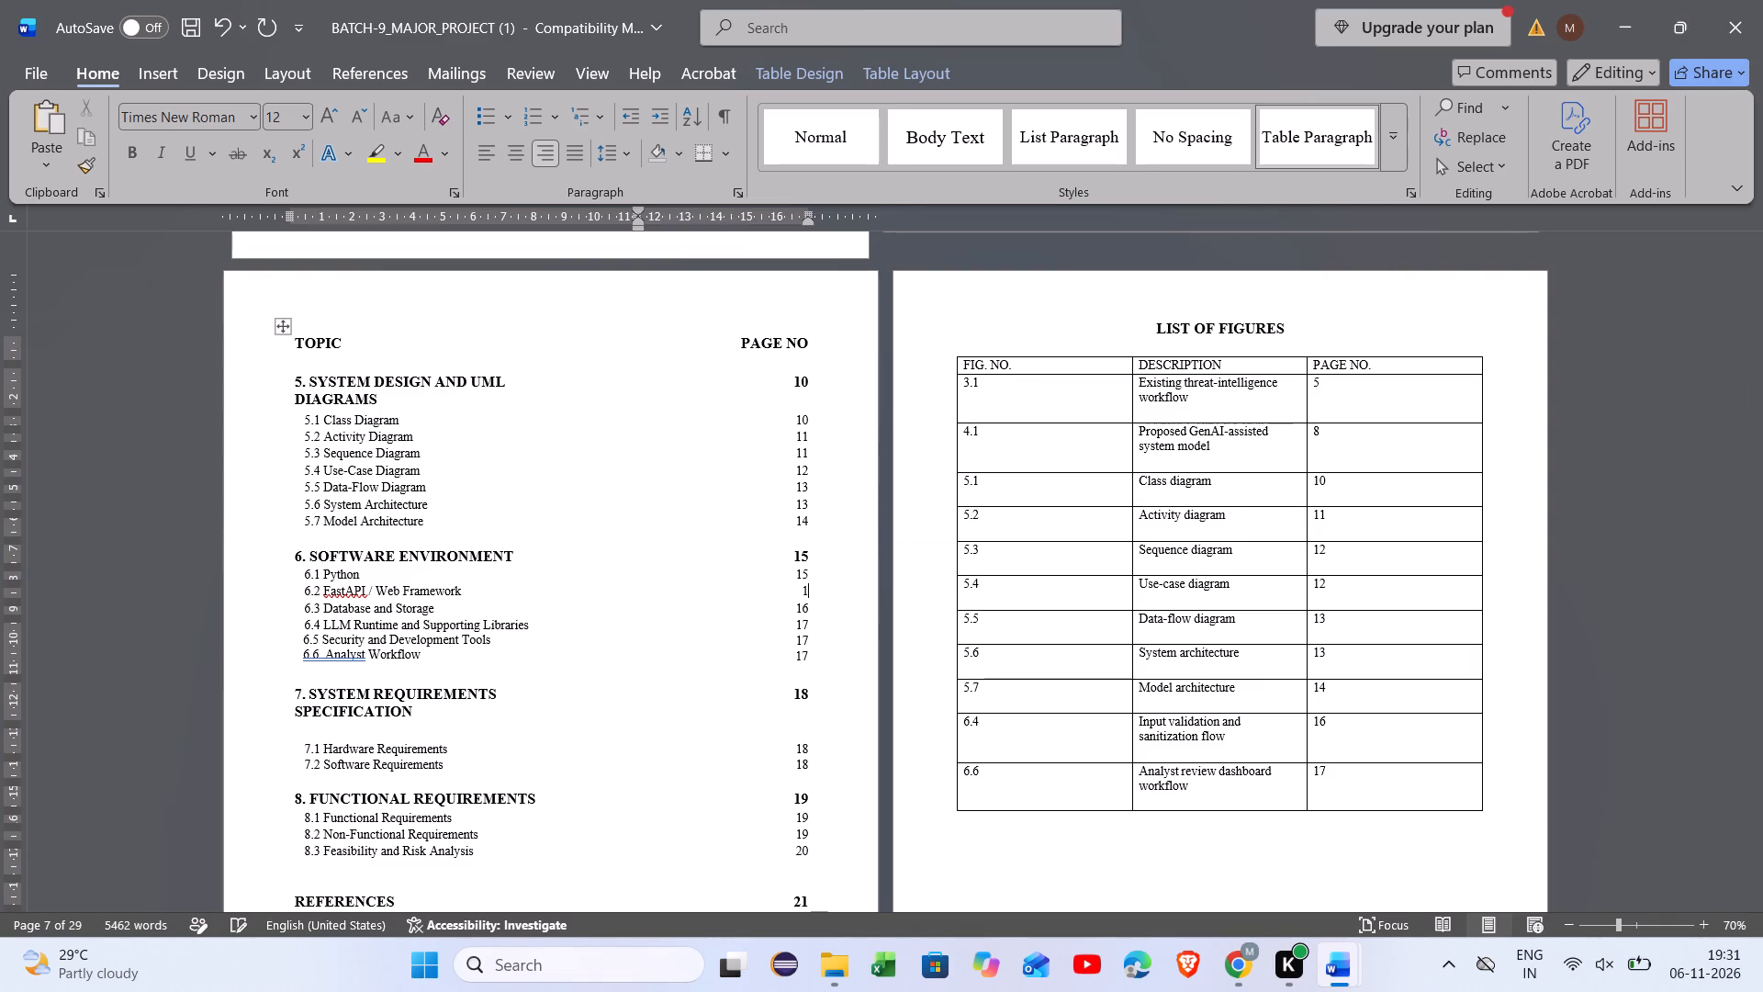
{"action": "left_click", "coordinate": [808, 608]}
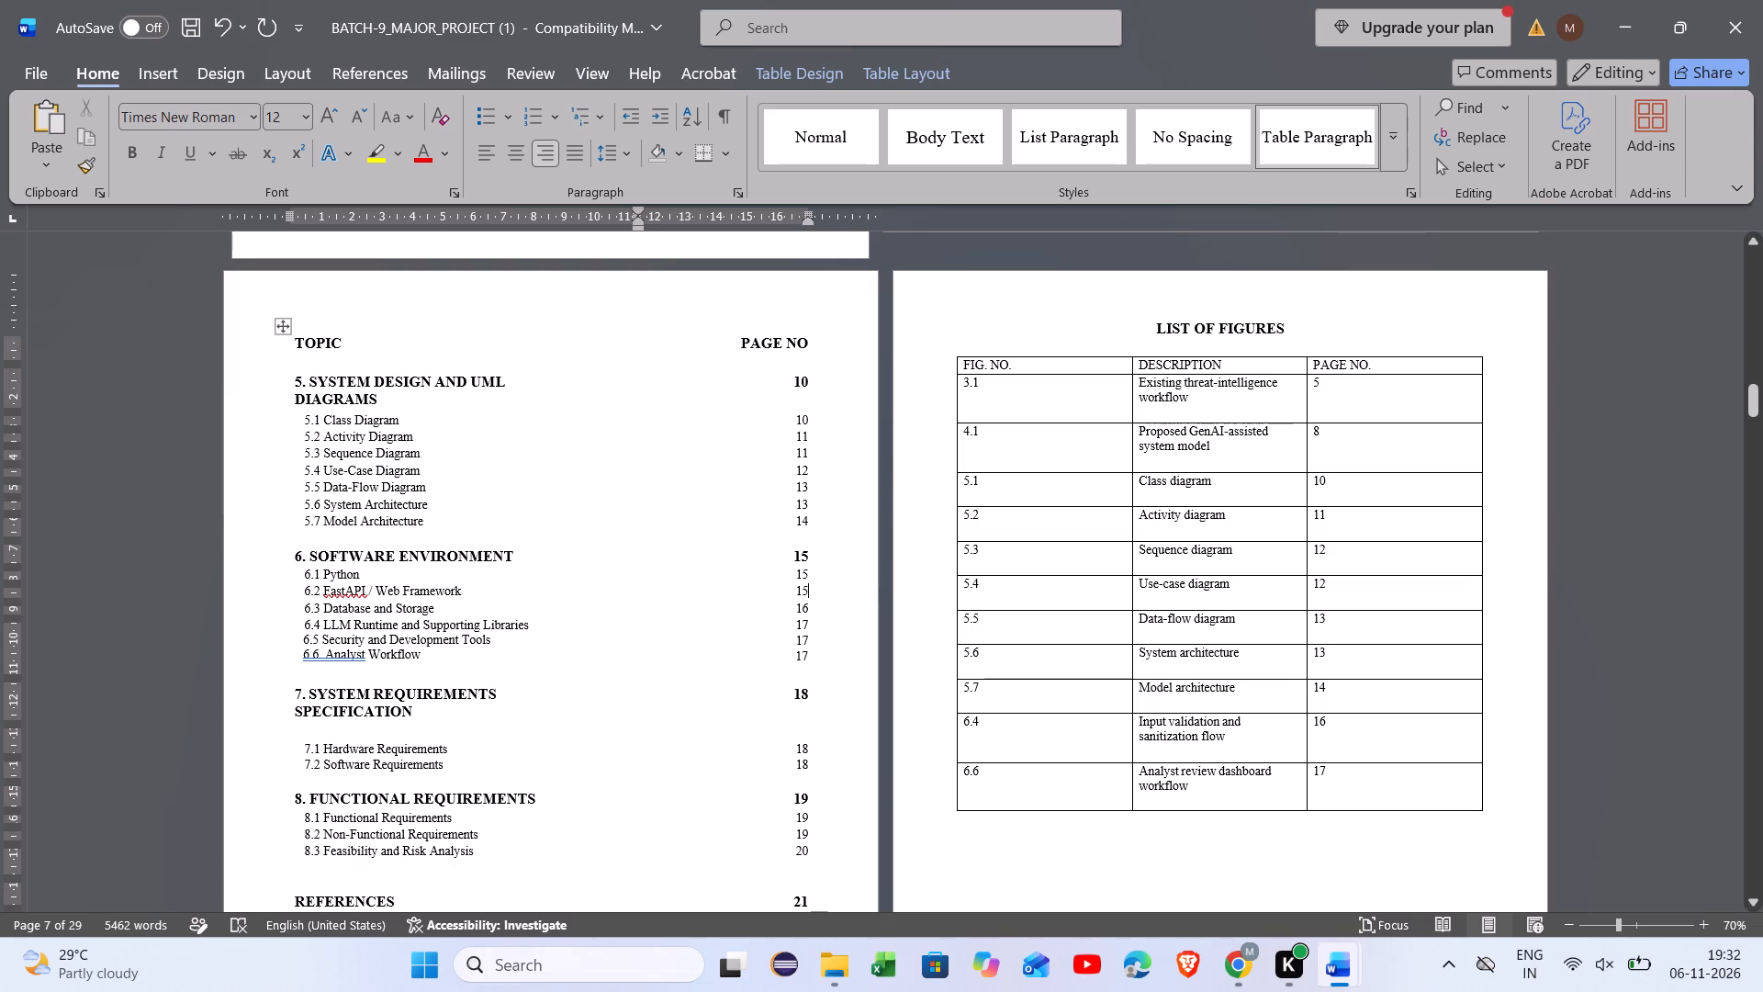
{"action": "left_click", "coordinate": [810, 605]}
{"action": "scroll", "coordinate": [810, 605], "scroll_direction": "up", "scroll_amount": 3, "text": "ctrl"}
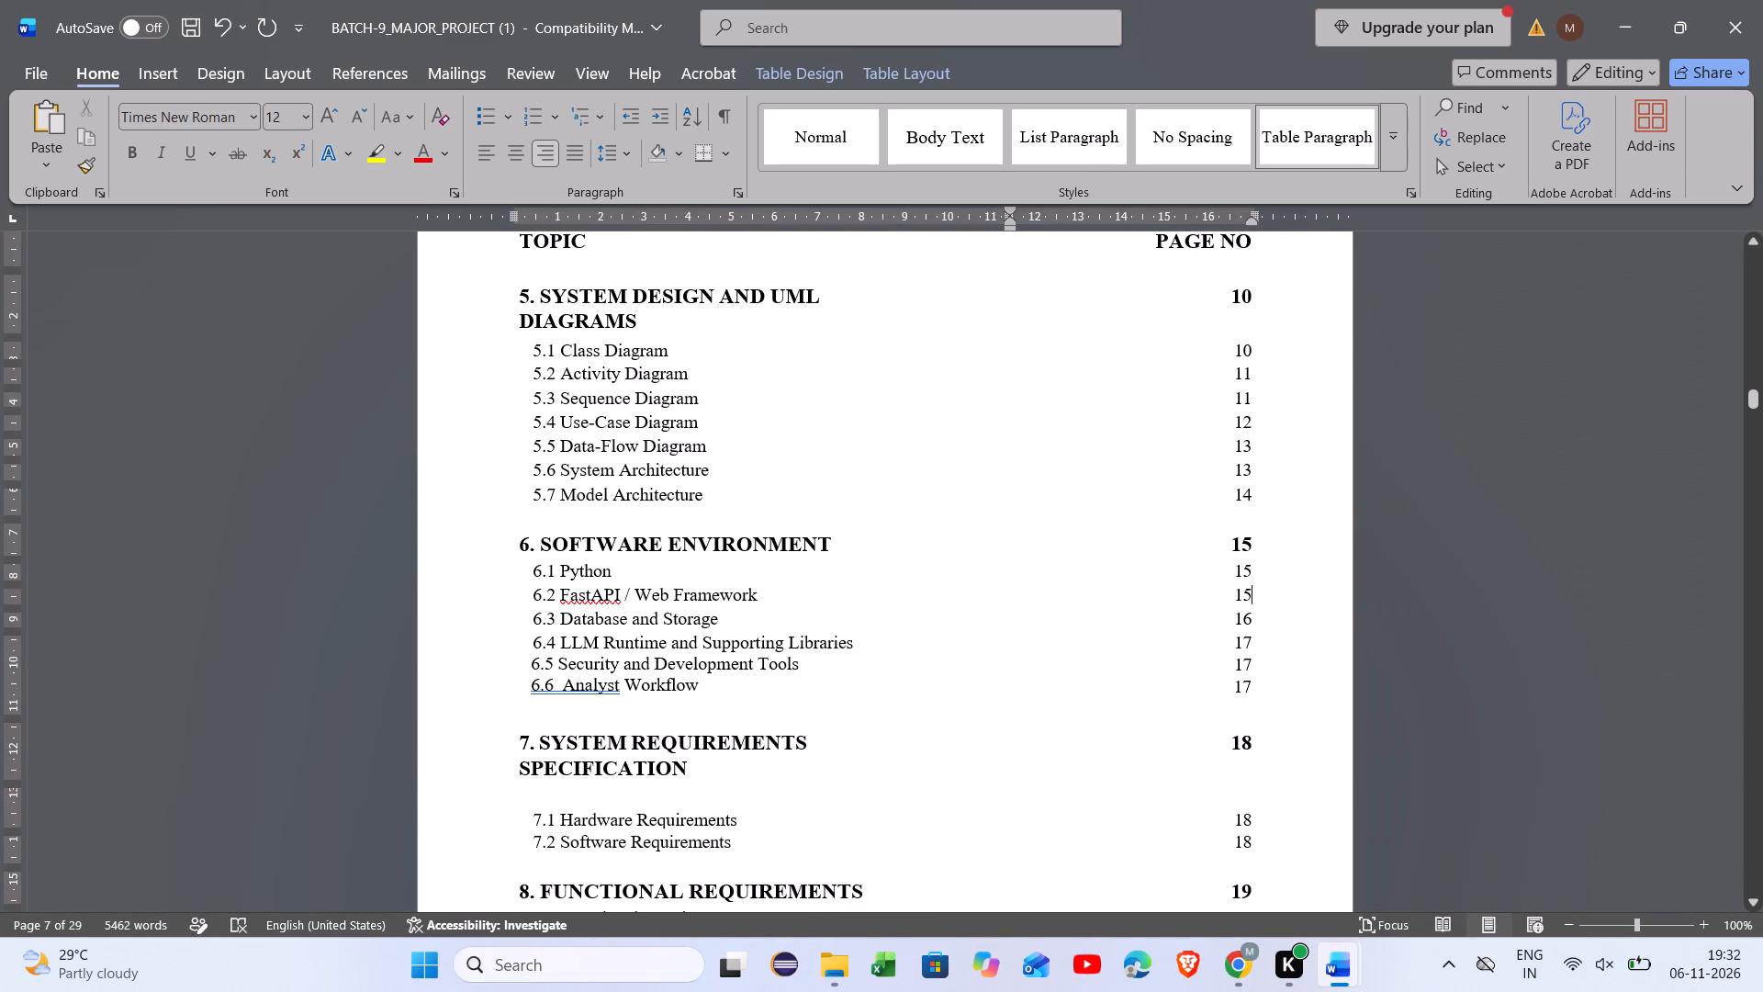
{"action": "left_click", "coordinate": [1254, 617]}
{"action": "left_click", "coordinate": [1254, 617]}
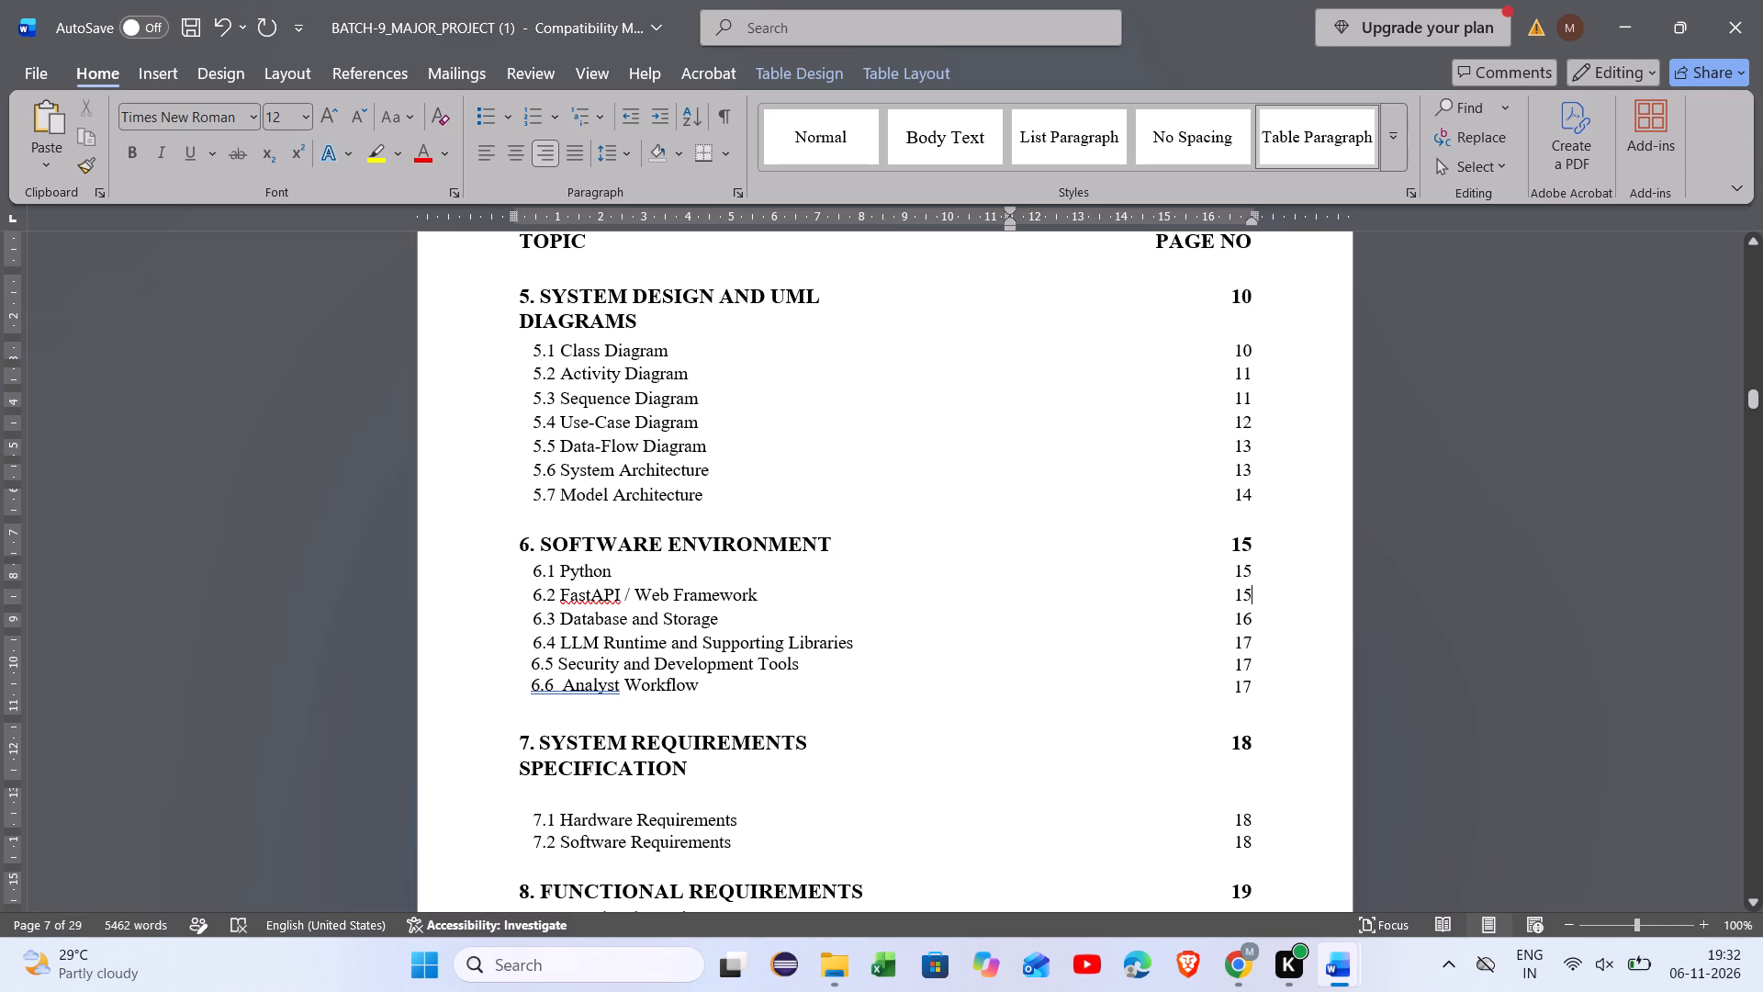
{"action": "left_click", "coordinate": [1246, 615]}
{"action": "key", "text": "Right"}
{"action": "key", "text": "BackSpace"}
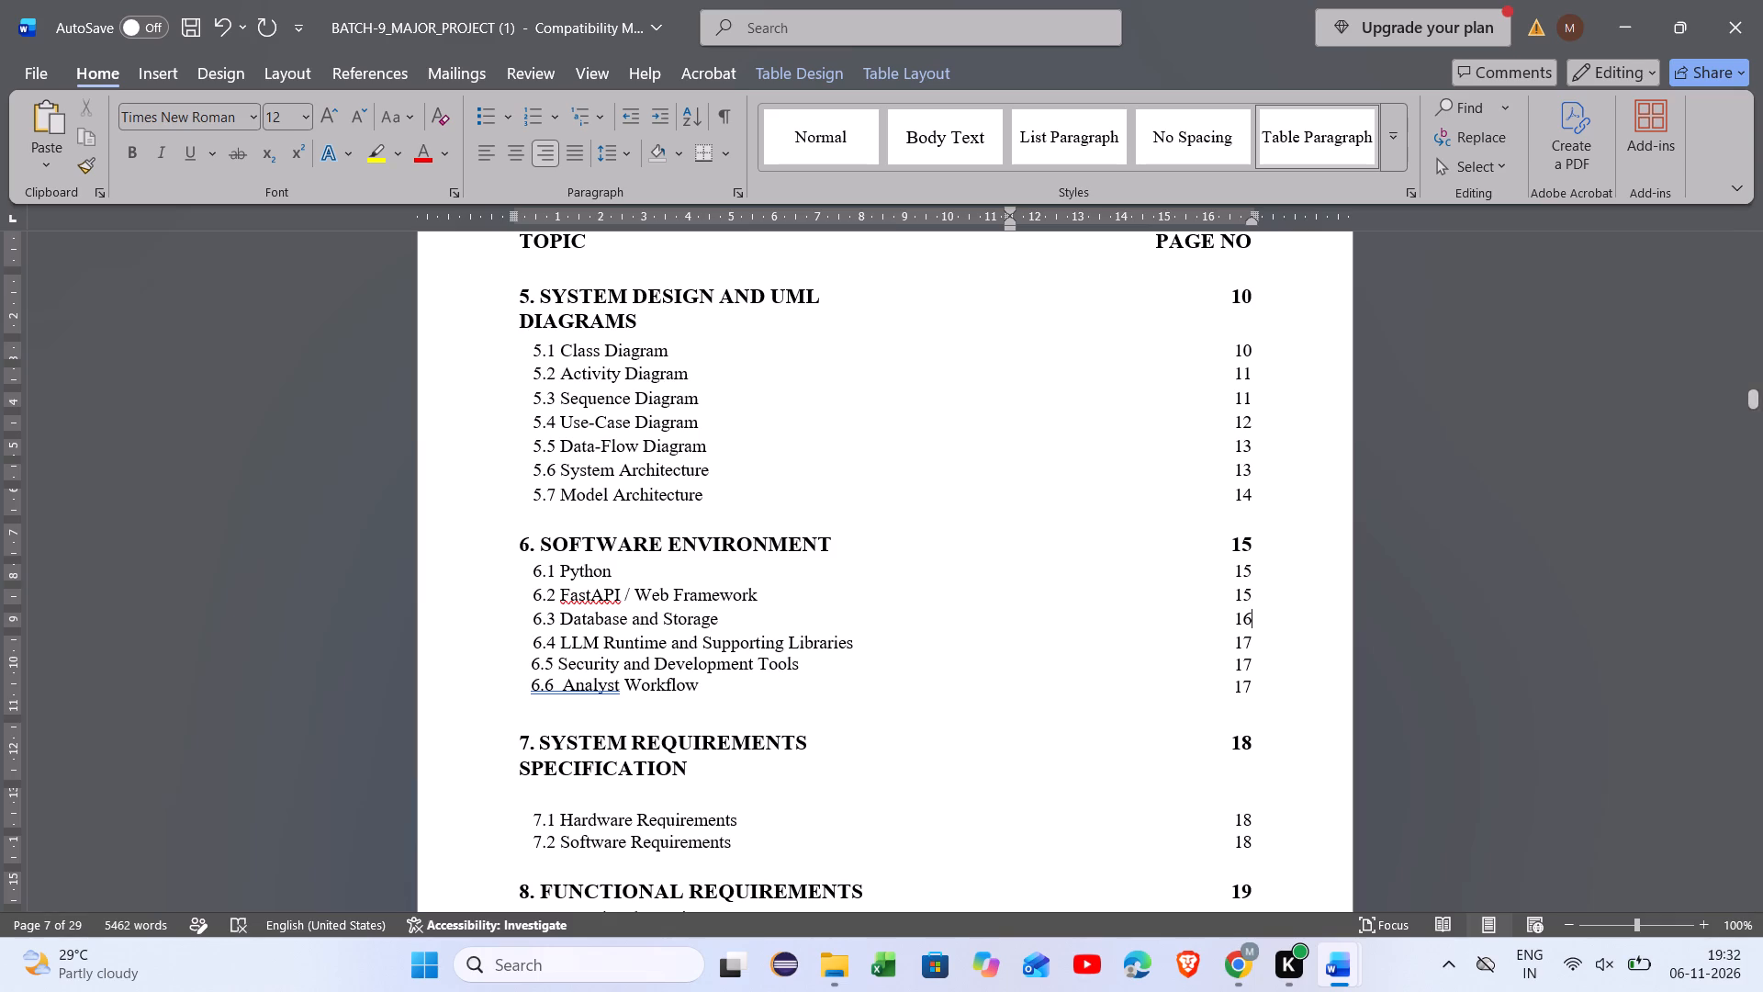
{"action": "key", "text": "5"}
Set the contents page numbers of "6.4 LLM Runtime and Supporting Libraries" and "6.5 Security and Development Tools" to 16.
{"action": "left_click", "coordinate": [1251, 638]}
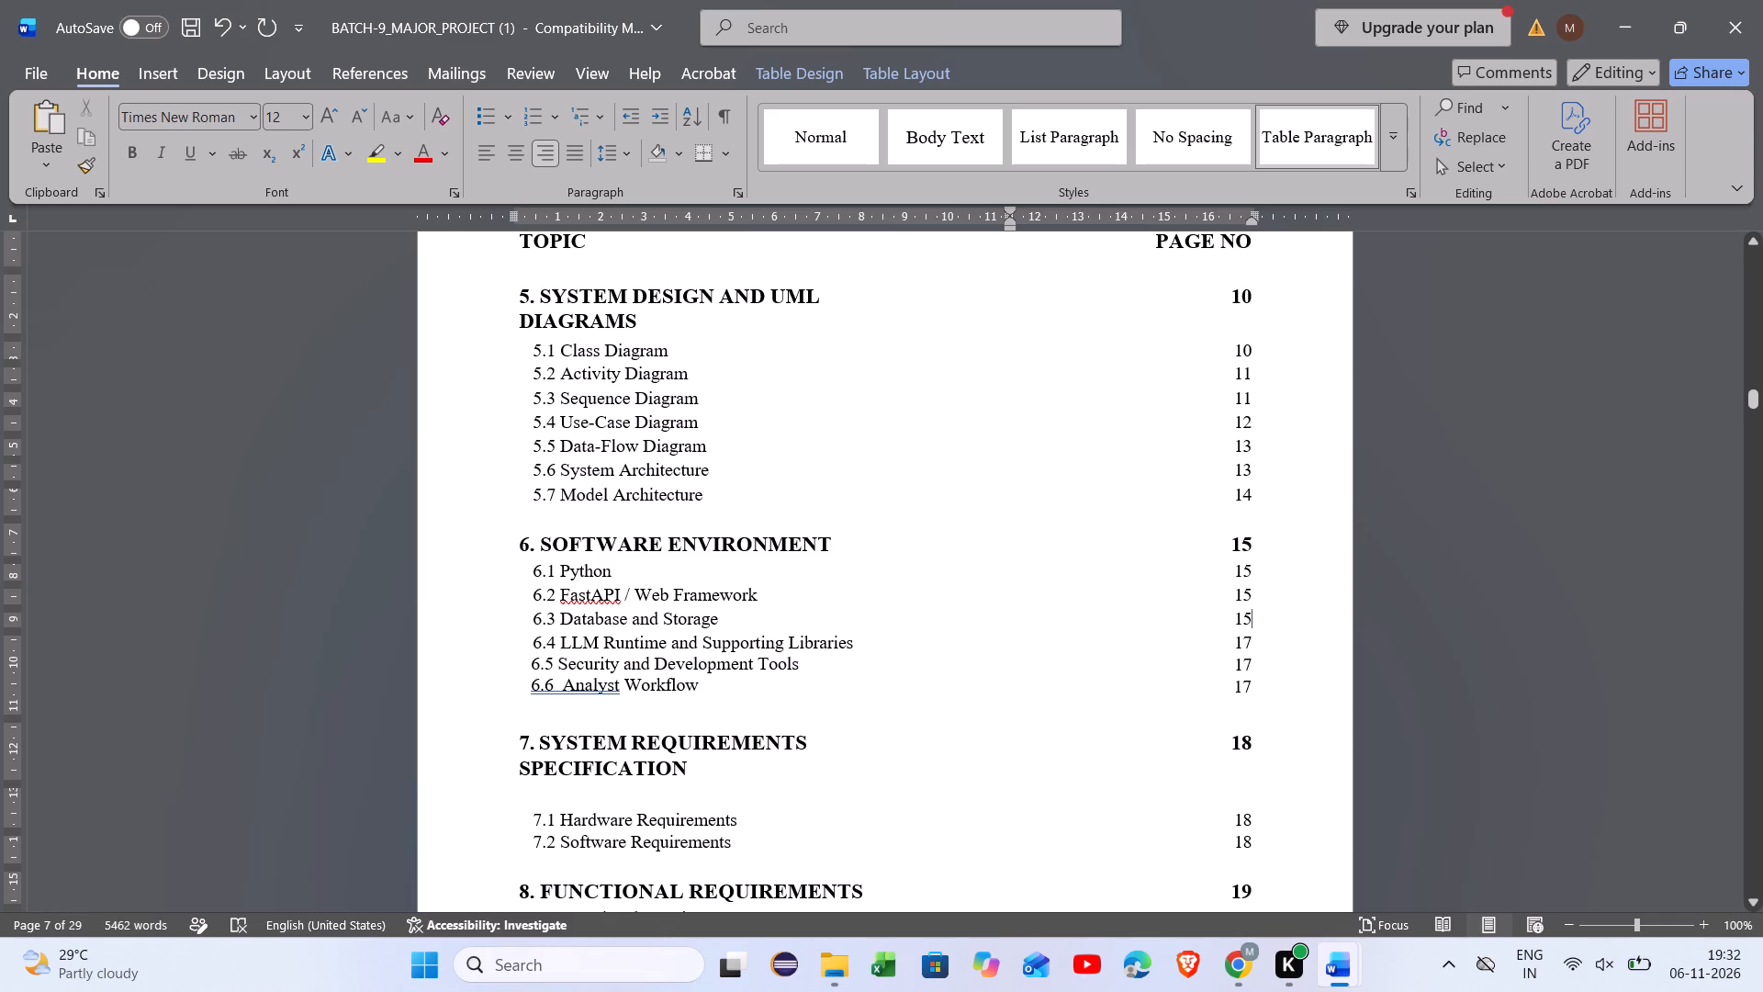
{"action": "key", "text": "BackSpace"}
{"action": "key", "text": "6"}
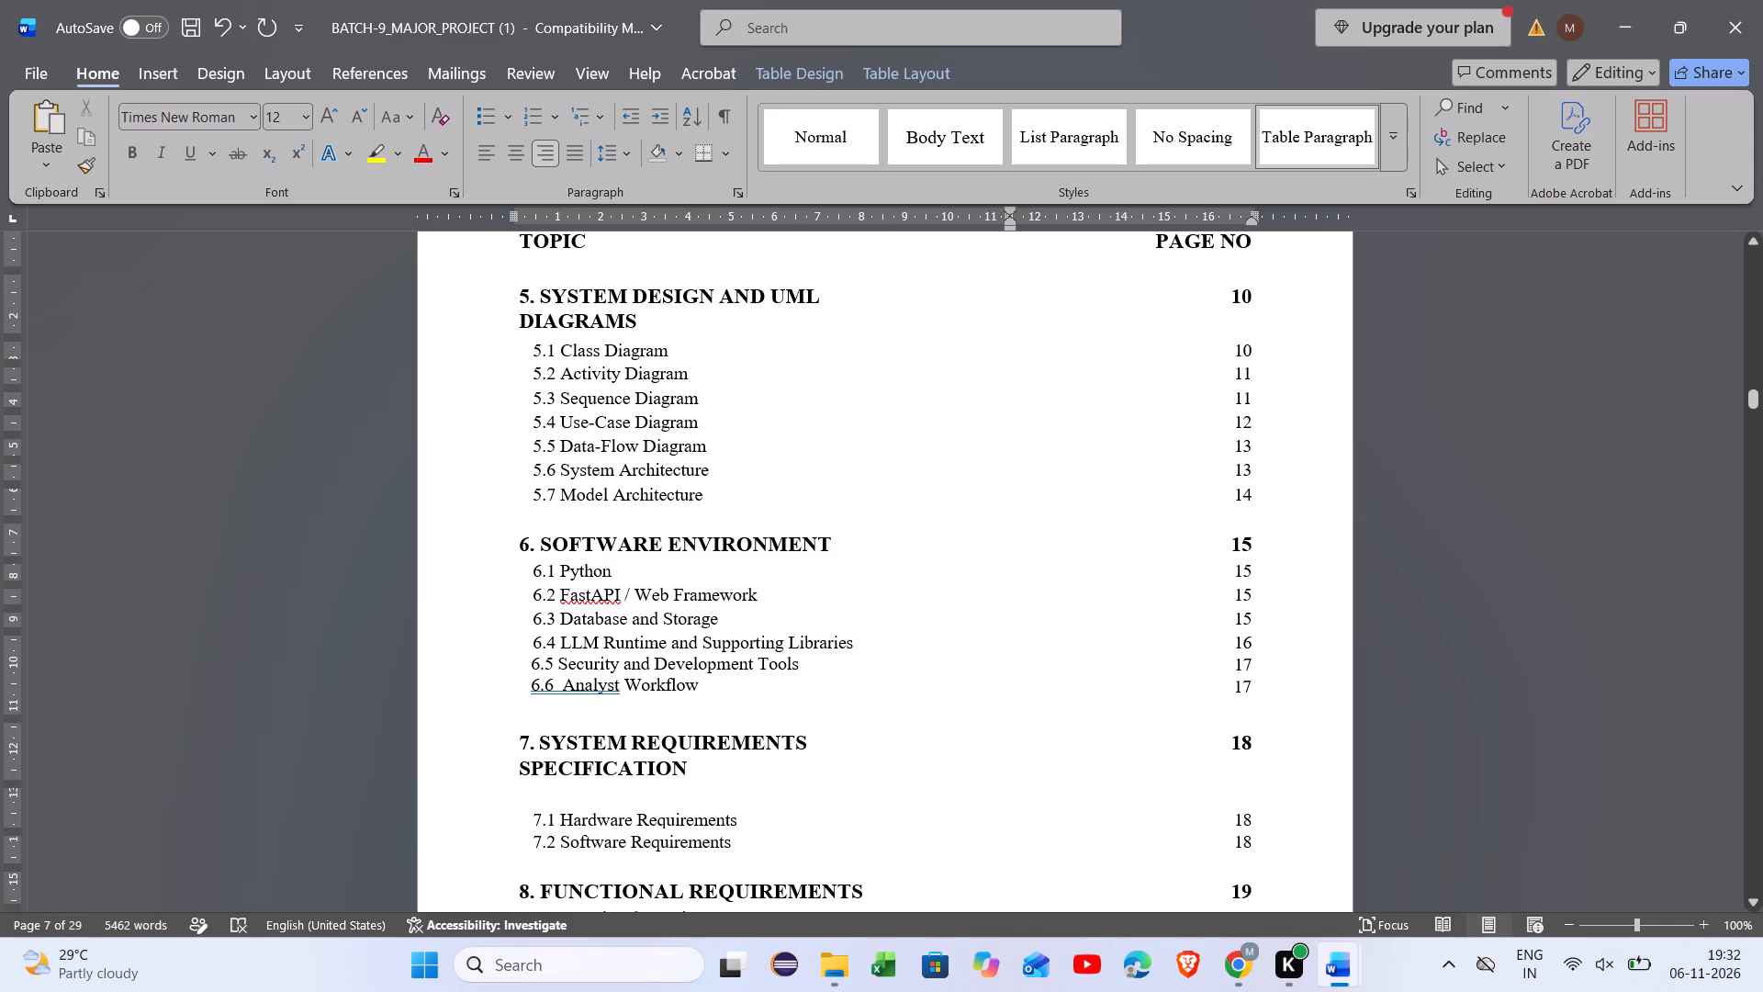
{"action": "left_click", "coordinate": [1249, 667]}
{"action": "key", "text": "BackSpace"}
{"action": "key", "text": "6"}
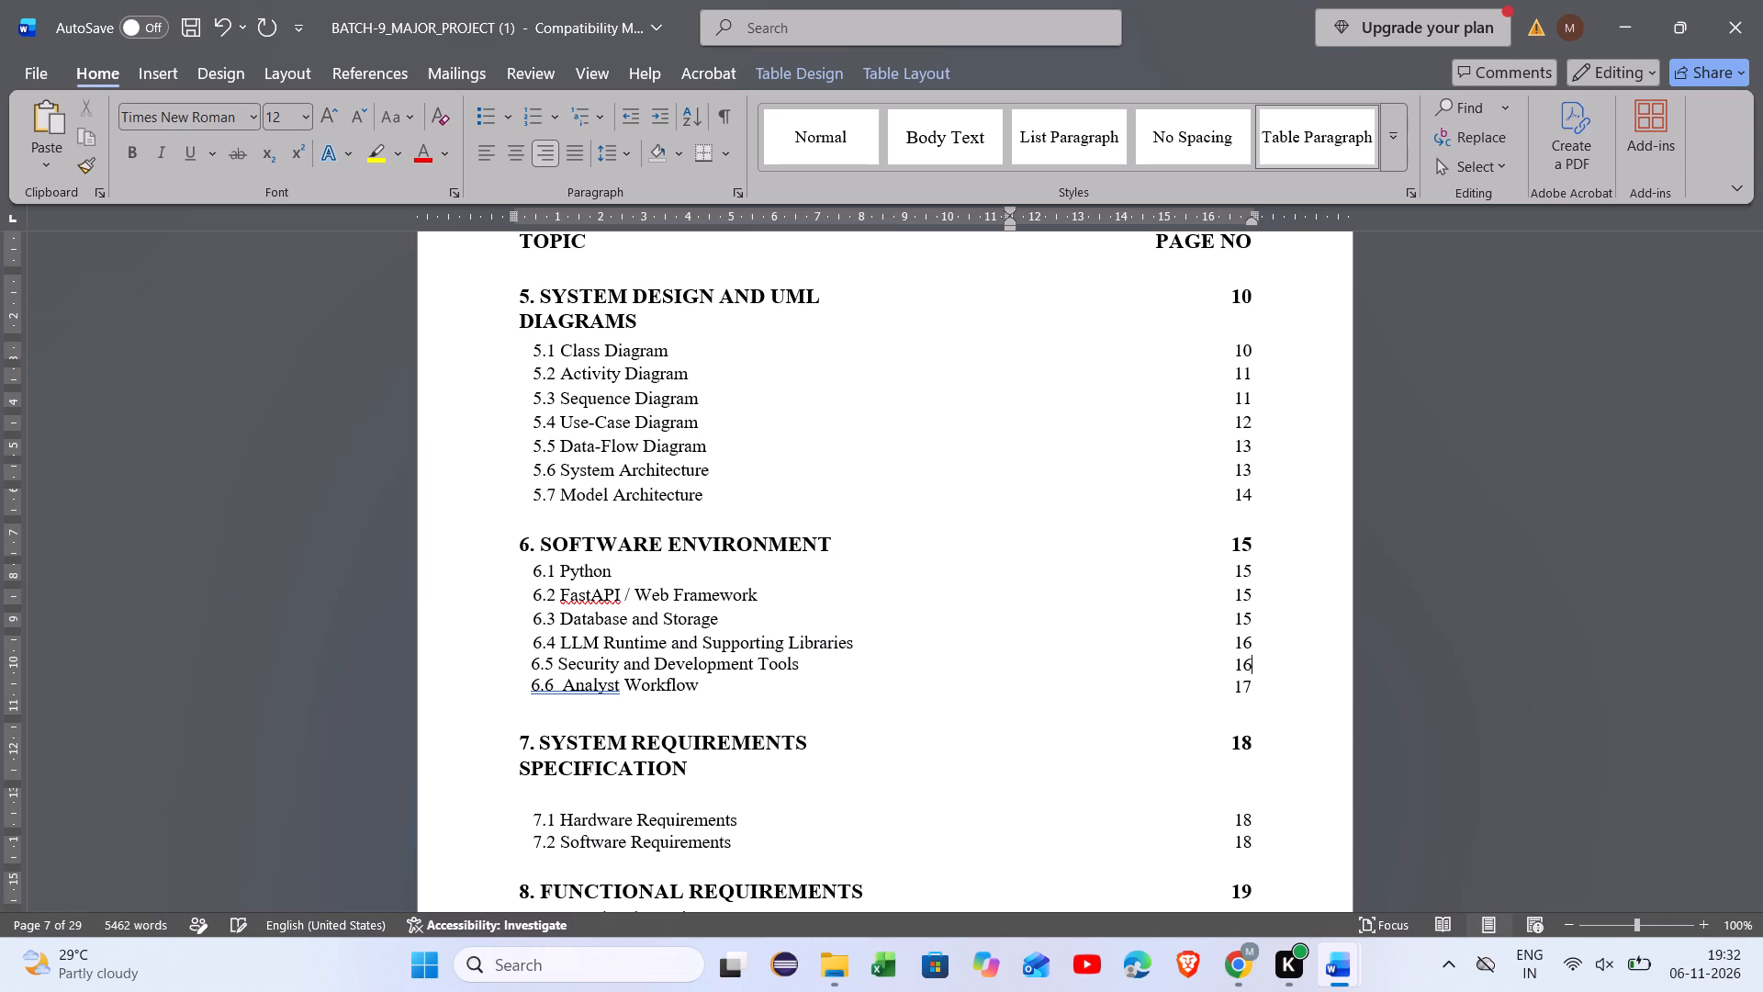
Check the chapter 6 and 7 section headings and footer page numbers in the body against the updated contents entries.
{"action": "scroll", "coordinate": [1293, 592], "scroll_direction": "down", "scroll_amount": 2, "text": "ctrl"}
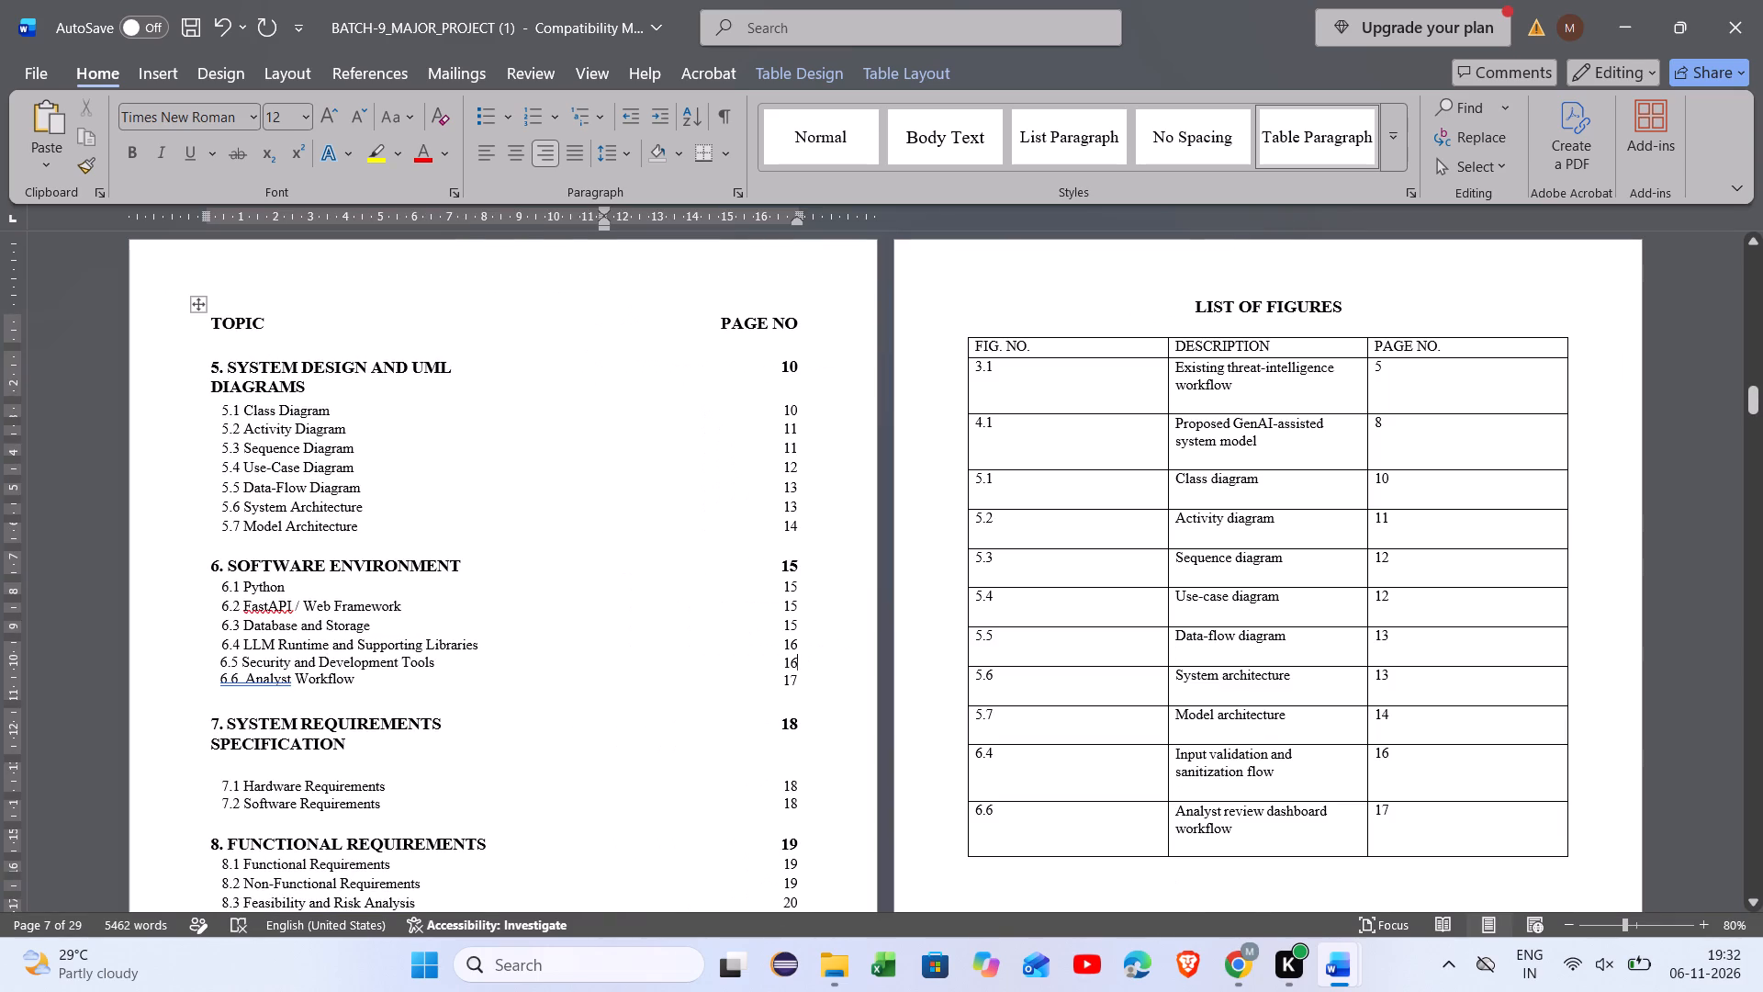
{"action": "scroll", "coordinate": [1293, 592], "scroll_direction": "down", "scroll_amount": 1}
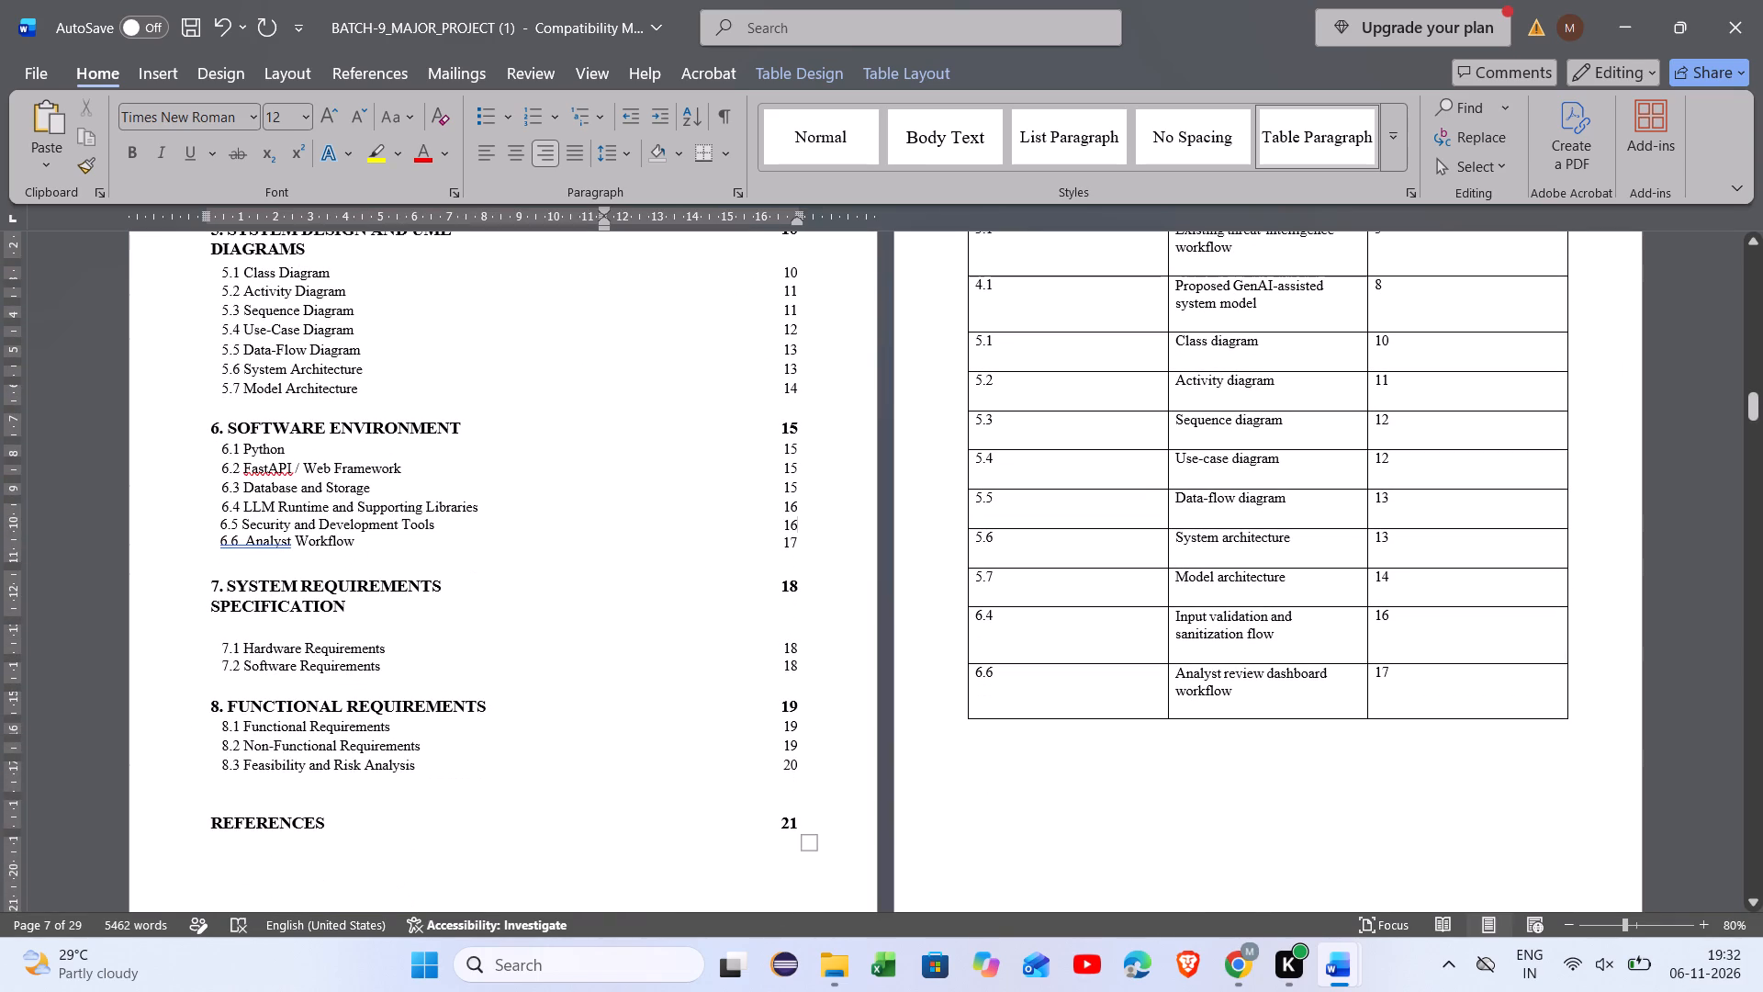
{"action": "scroll", "coordinate": [1293, 592], "scroll_direction": "down", "scroll_amount": 2}
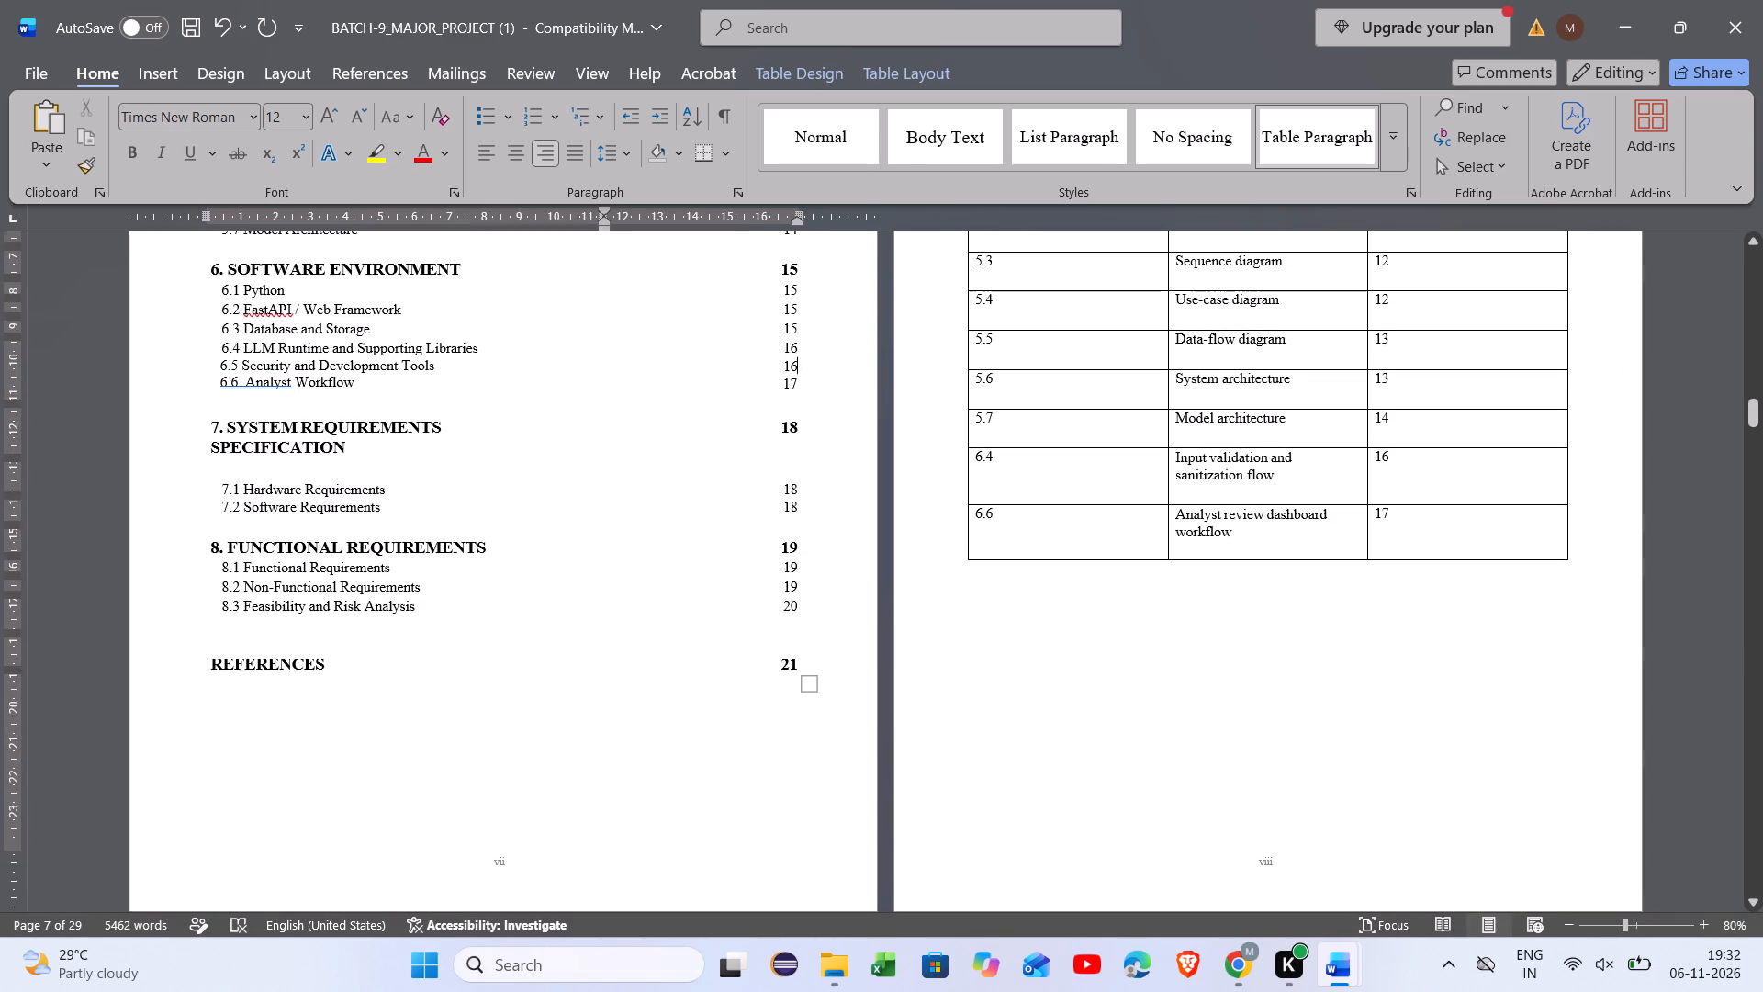
{"action": "scroll", "coordinate": [1293, 592], "scroll_direction": "down", "scroll_amount": 1}
{"action": "scroll", "coordinate": [1293, 592], "scroll_direction": "down", "scroll_amount": 20}
{"action": "scroll", "coordinate": [1293, 592], "scroll_direction": "down", "scroll_amount": 20}
{"action": "scroll", "coordinate": [1293, 592], "scroll_direction": "down", "scroll_amount": 6}
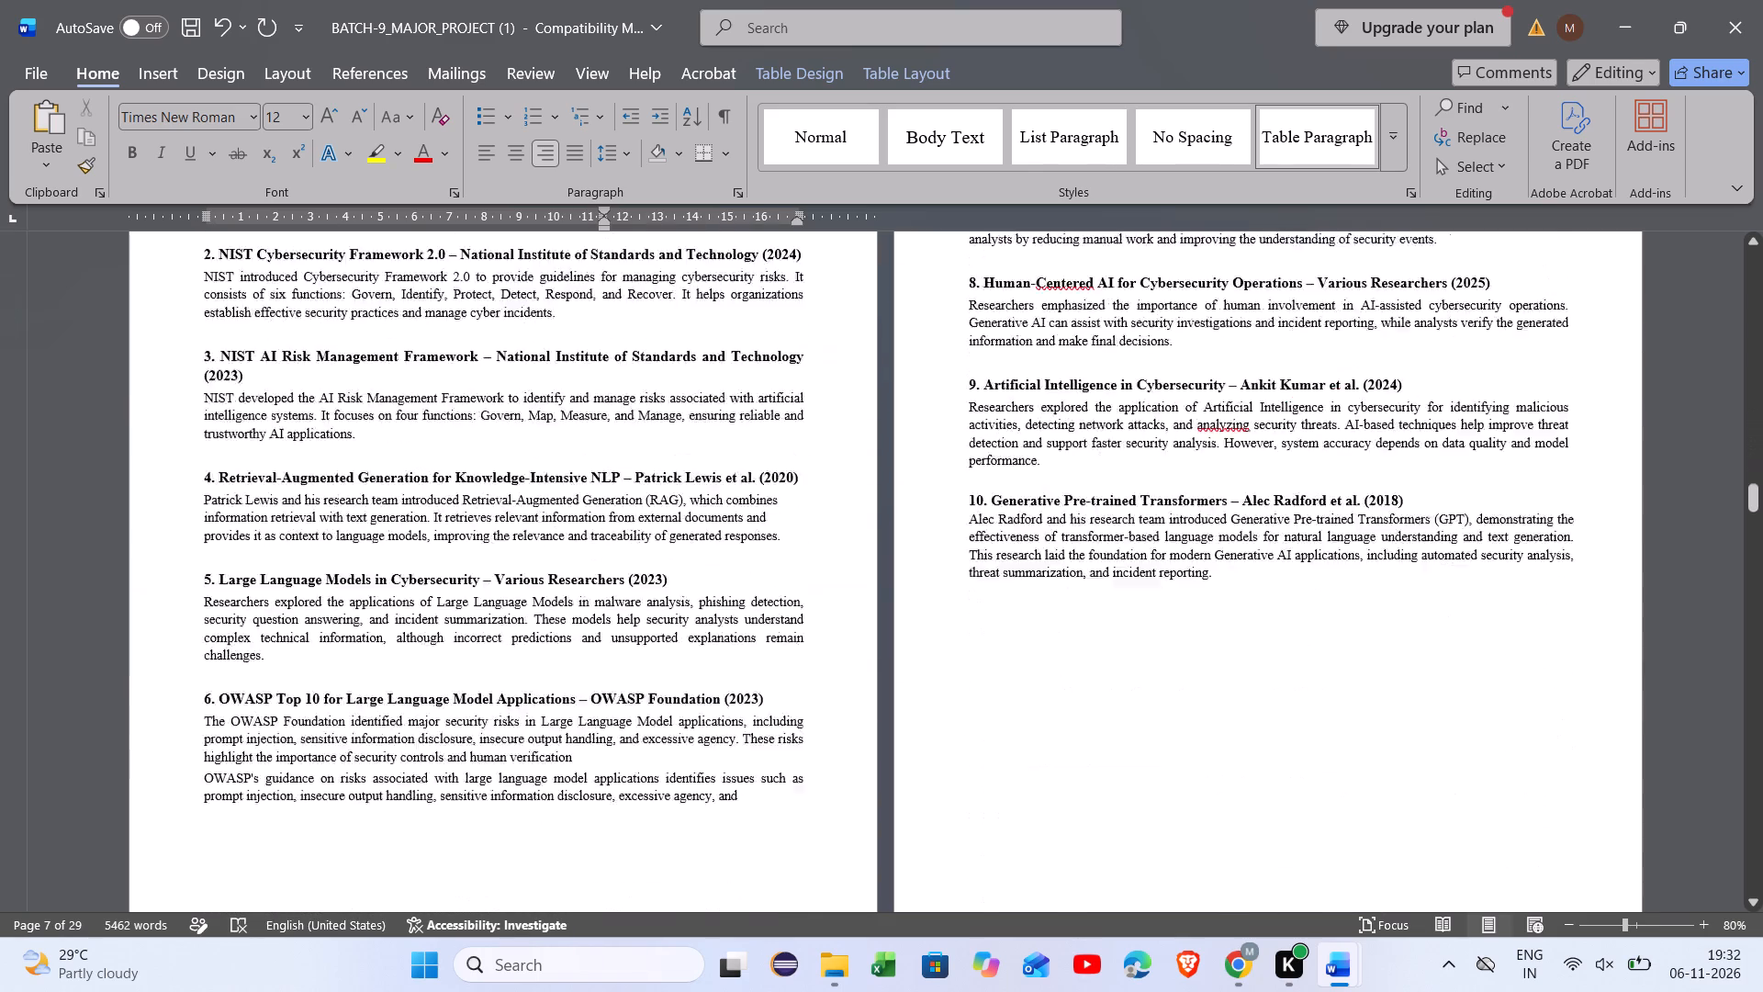
{"action": "scroll", "coordinate": [1293, 592], "scroll_direction": "down", "scroll_amount": 19}
{"action": "scroll", "coordinate": [1293, 592], "scroll_direction": "down", "scroll_amount": 2}
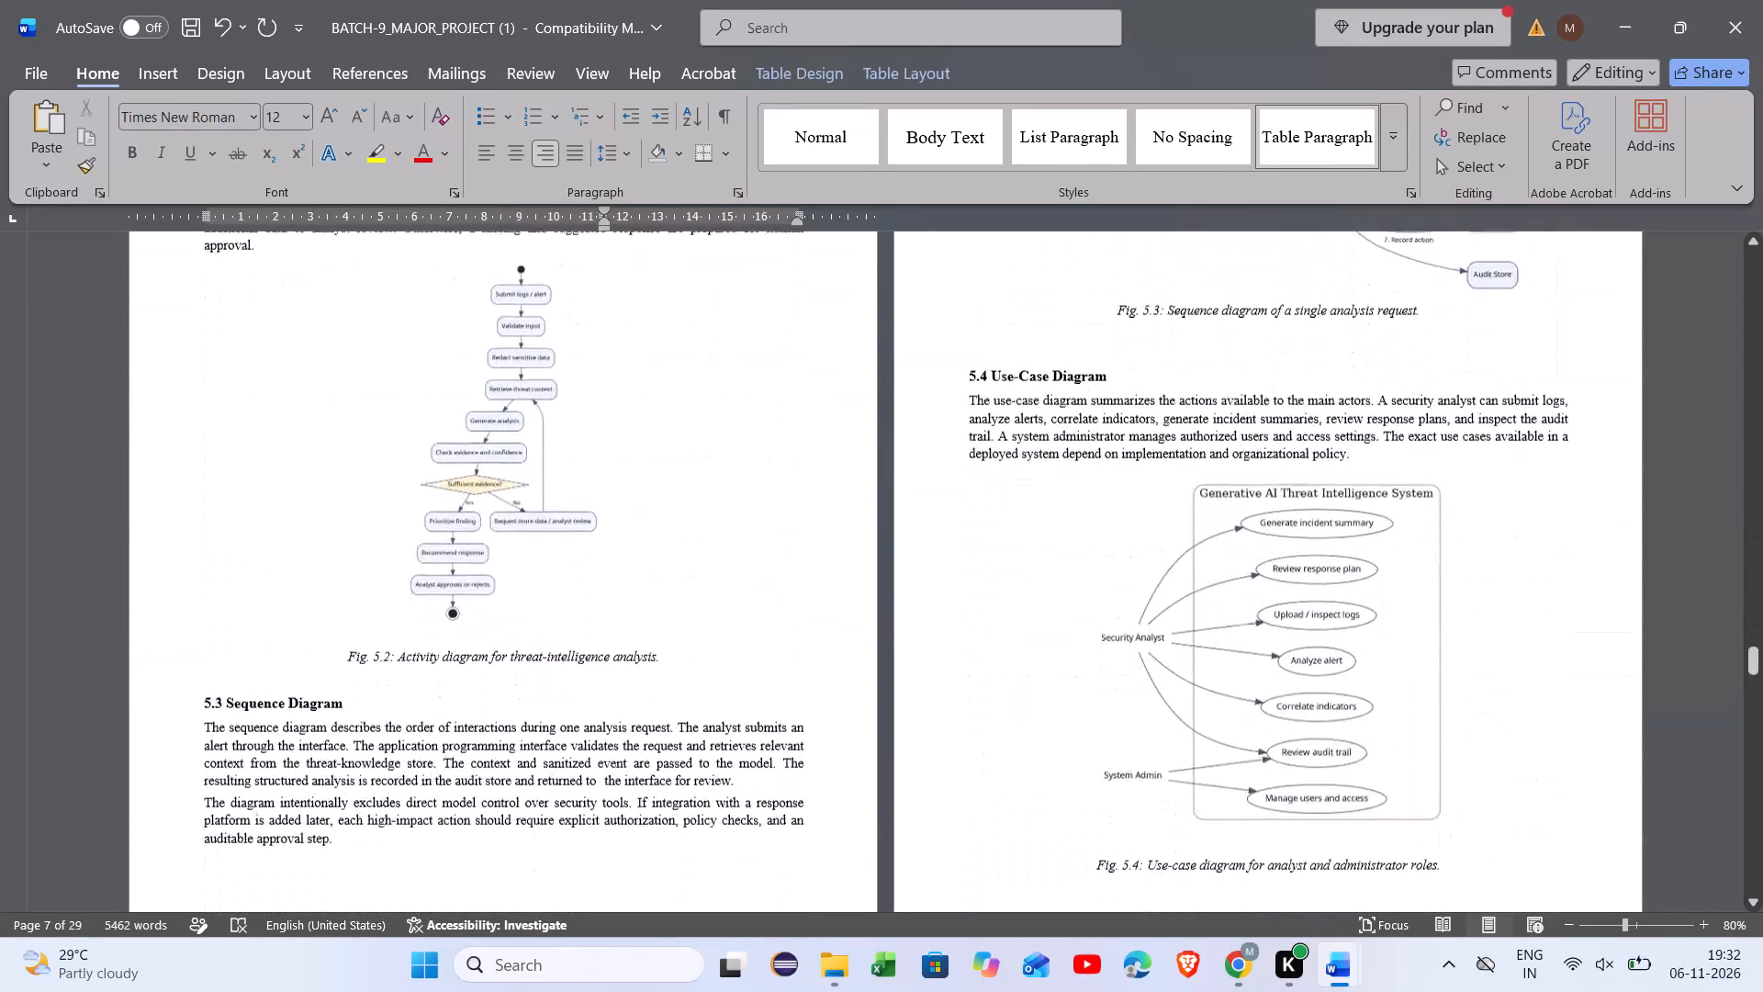
{"action": "scroll", "coordinate": [1293, 592], "scroll_direction": "down", "scroll_amount": 3}
{"action": "scroll", "coordinate": [1293, 592], "scroll_direction": "up", "scroll_amount": 2}
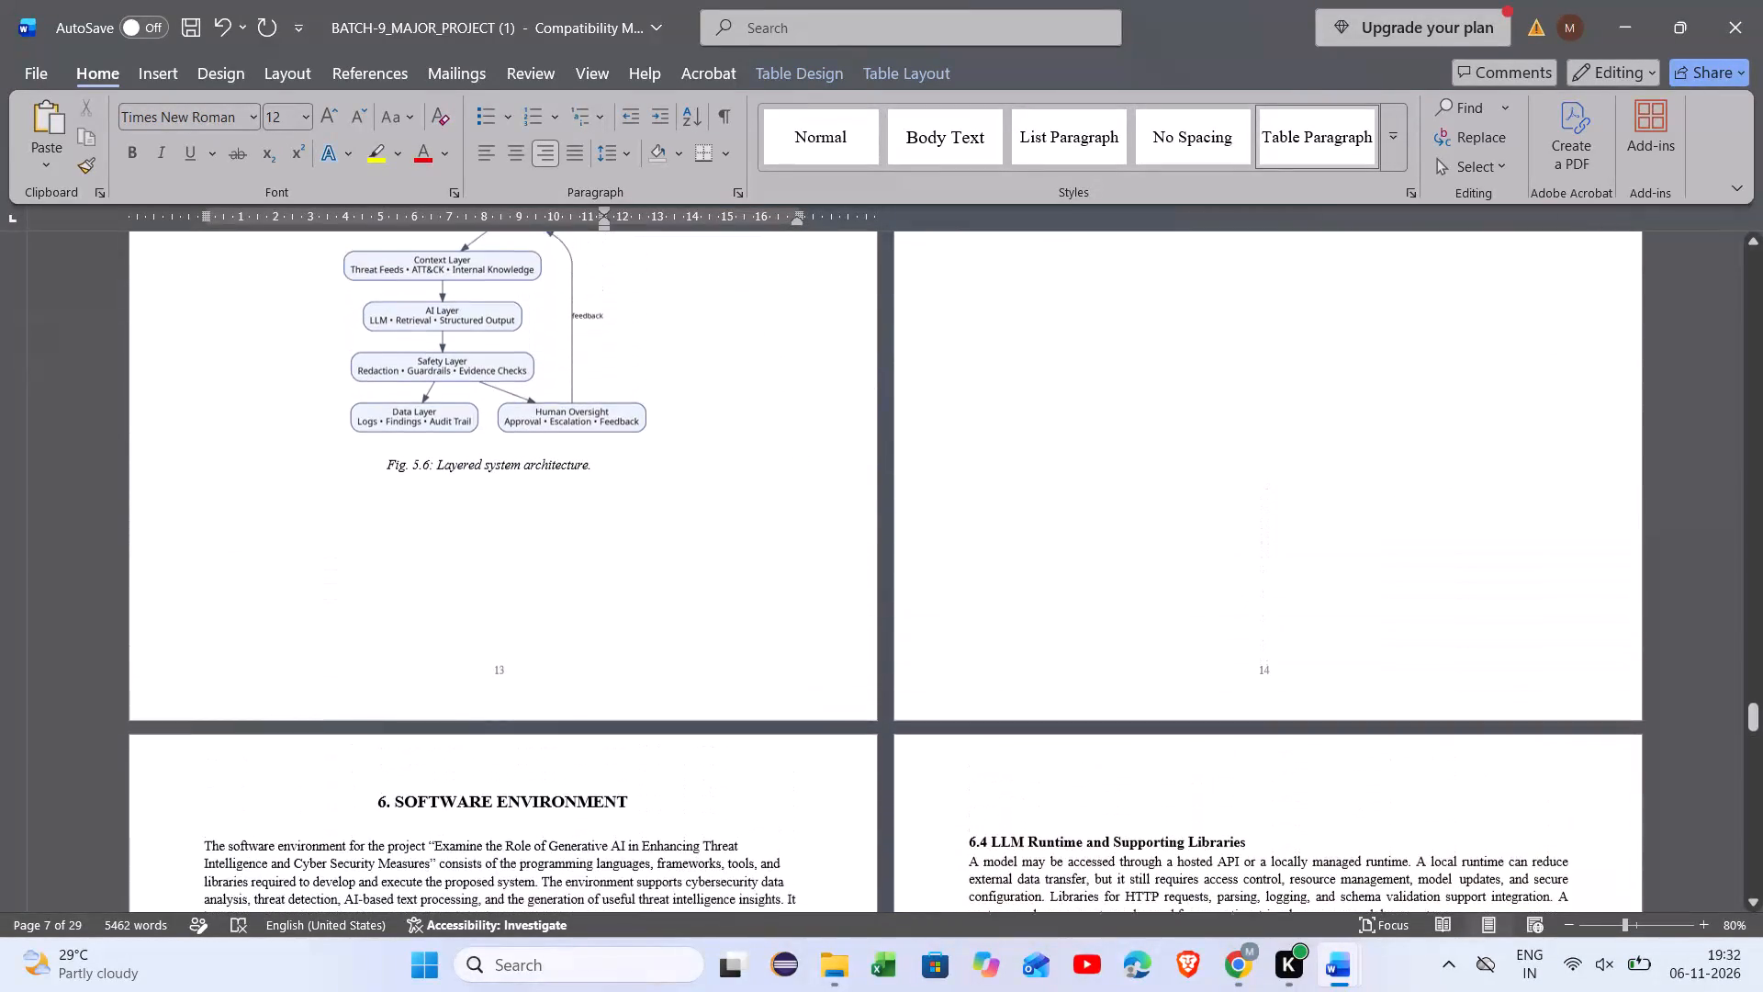
{"action": "scroll", "coordinate": [1293, 592], "scroll_direction": "down", "scroll_amount": 3}
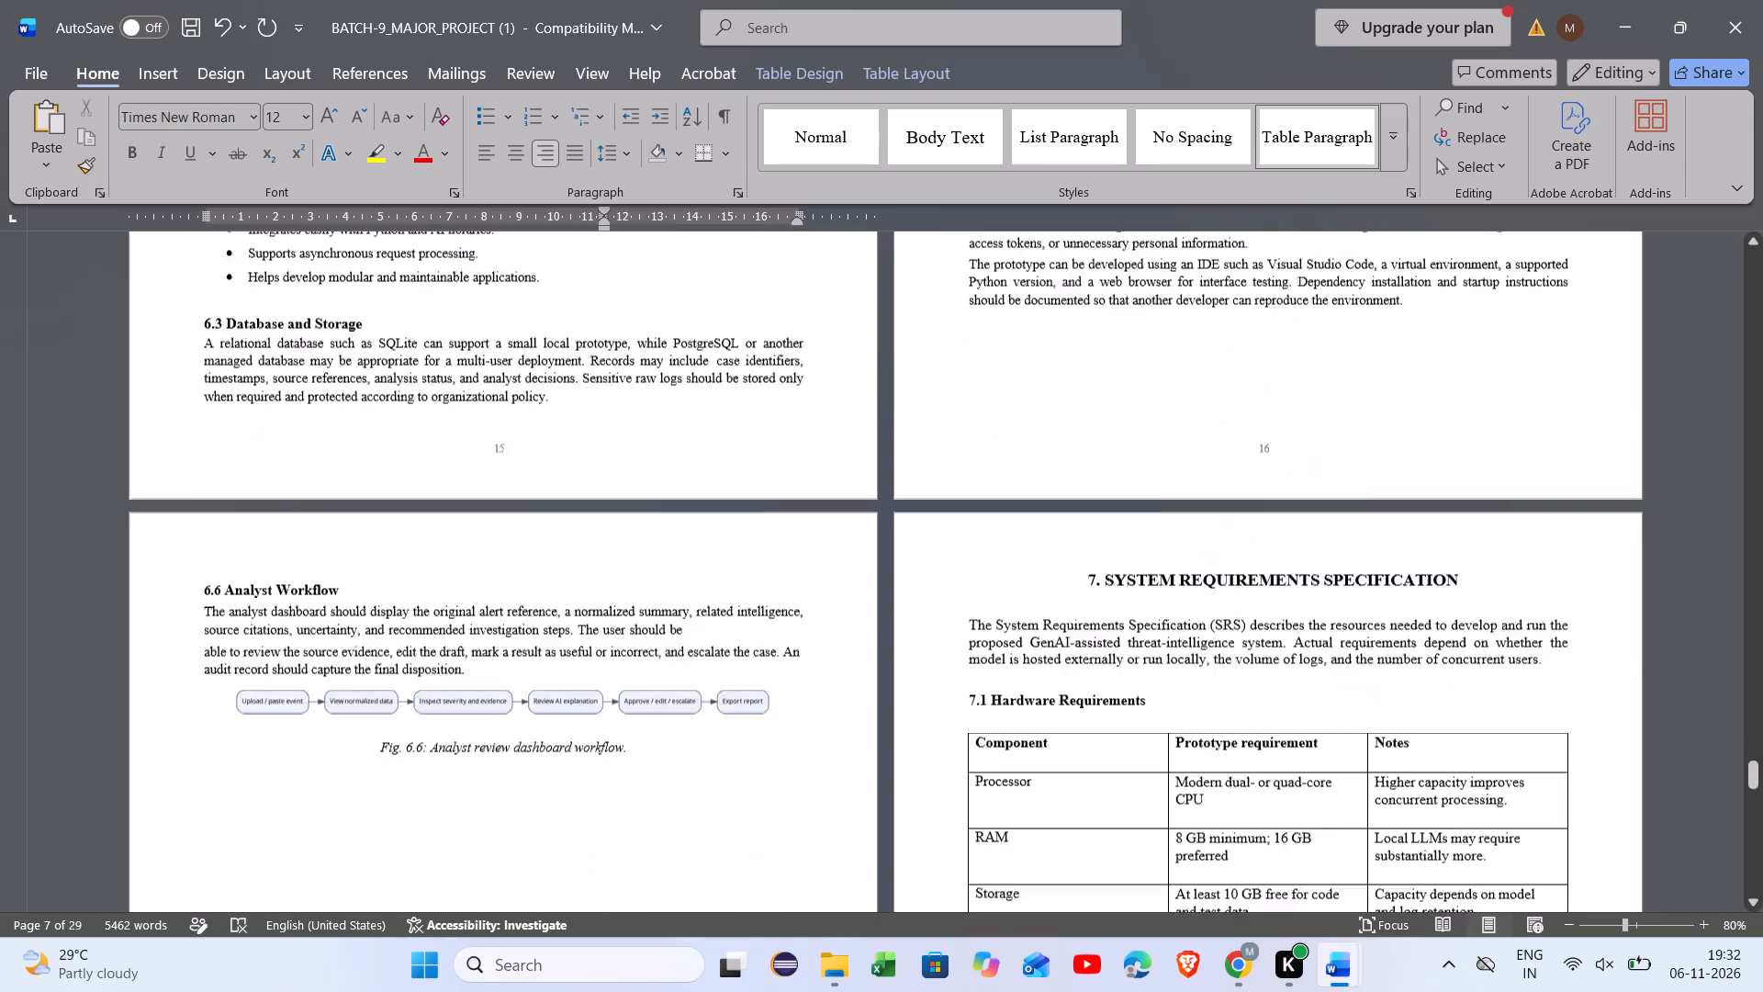
{"action": "scroll", "coordinate": [1293, 592], "scroll_direction": "up", "scroll_amount": 3}
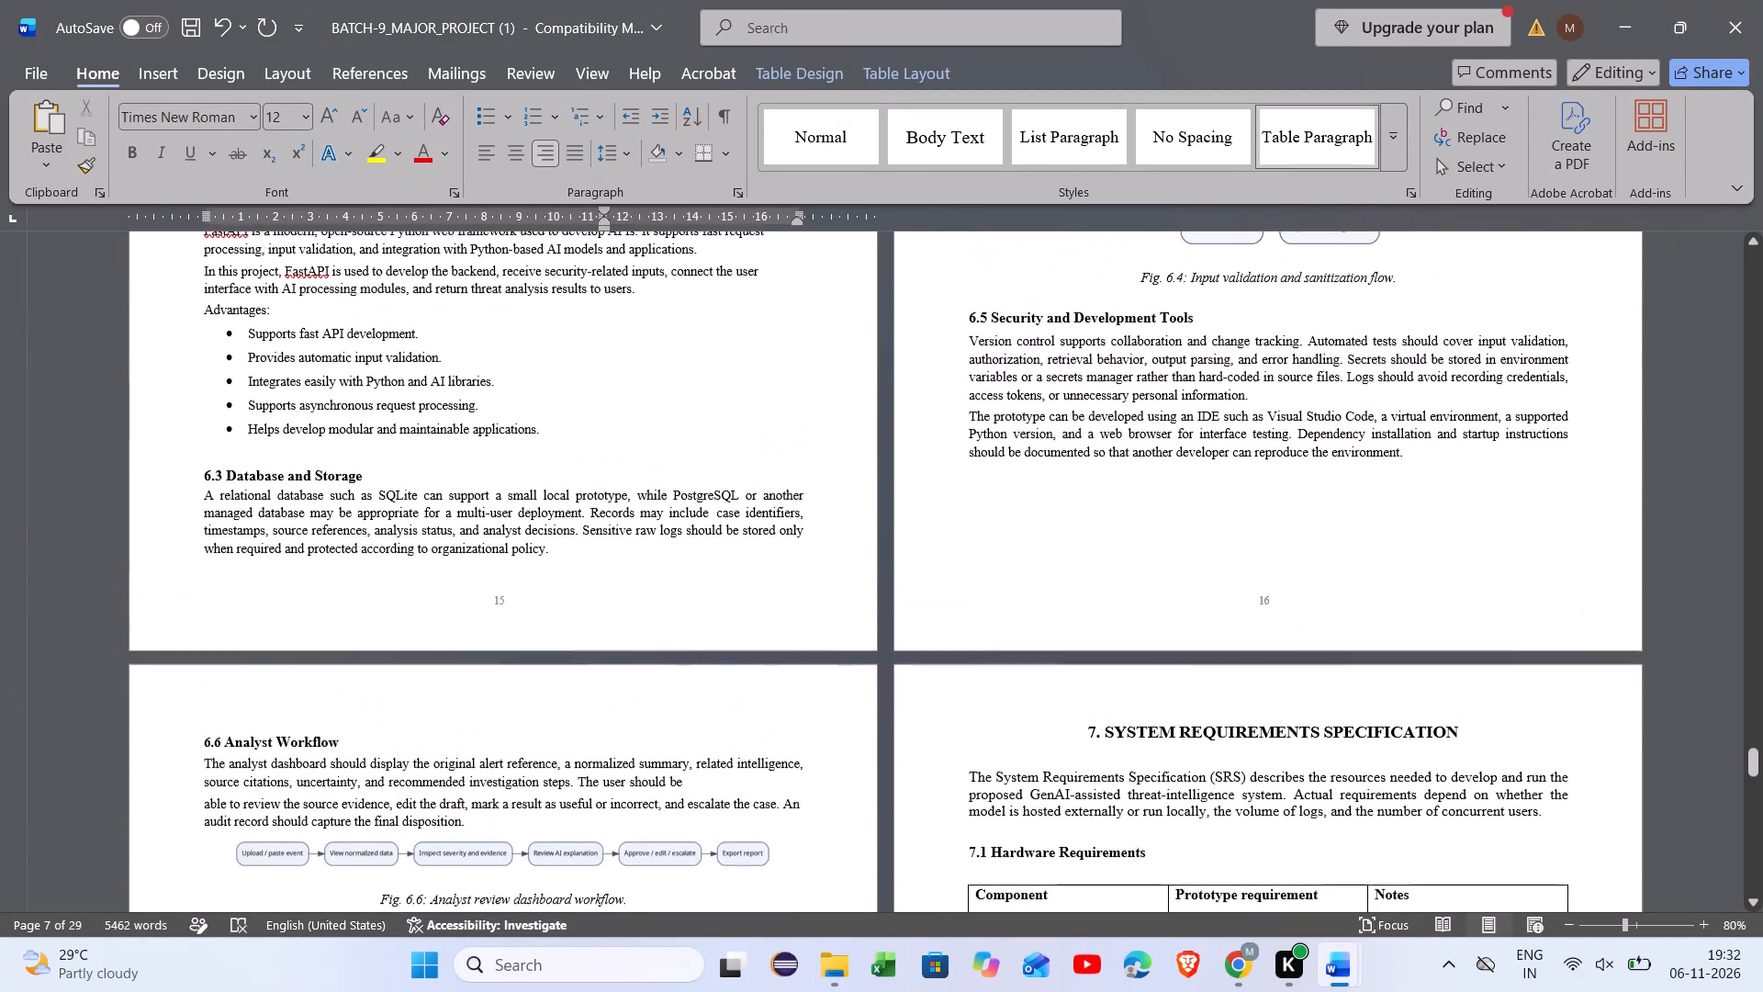
{"action": "scroll", "coordinate": [1293, 592], "scroll_direction": "up", "scroll_amount": 7}
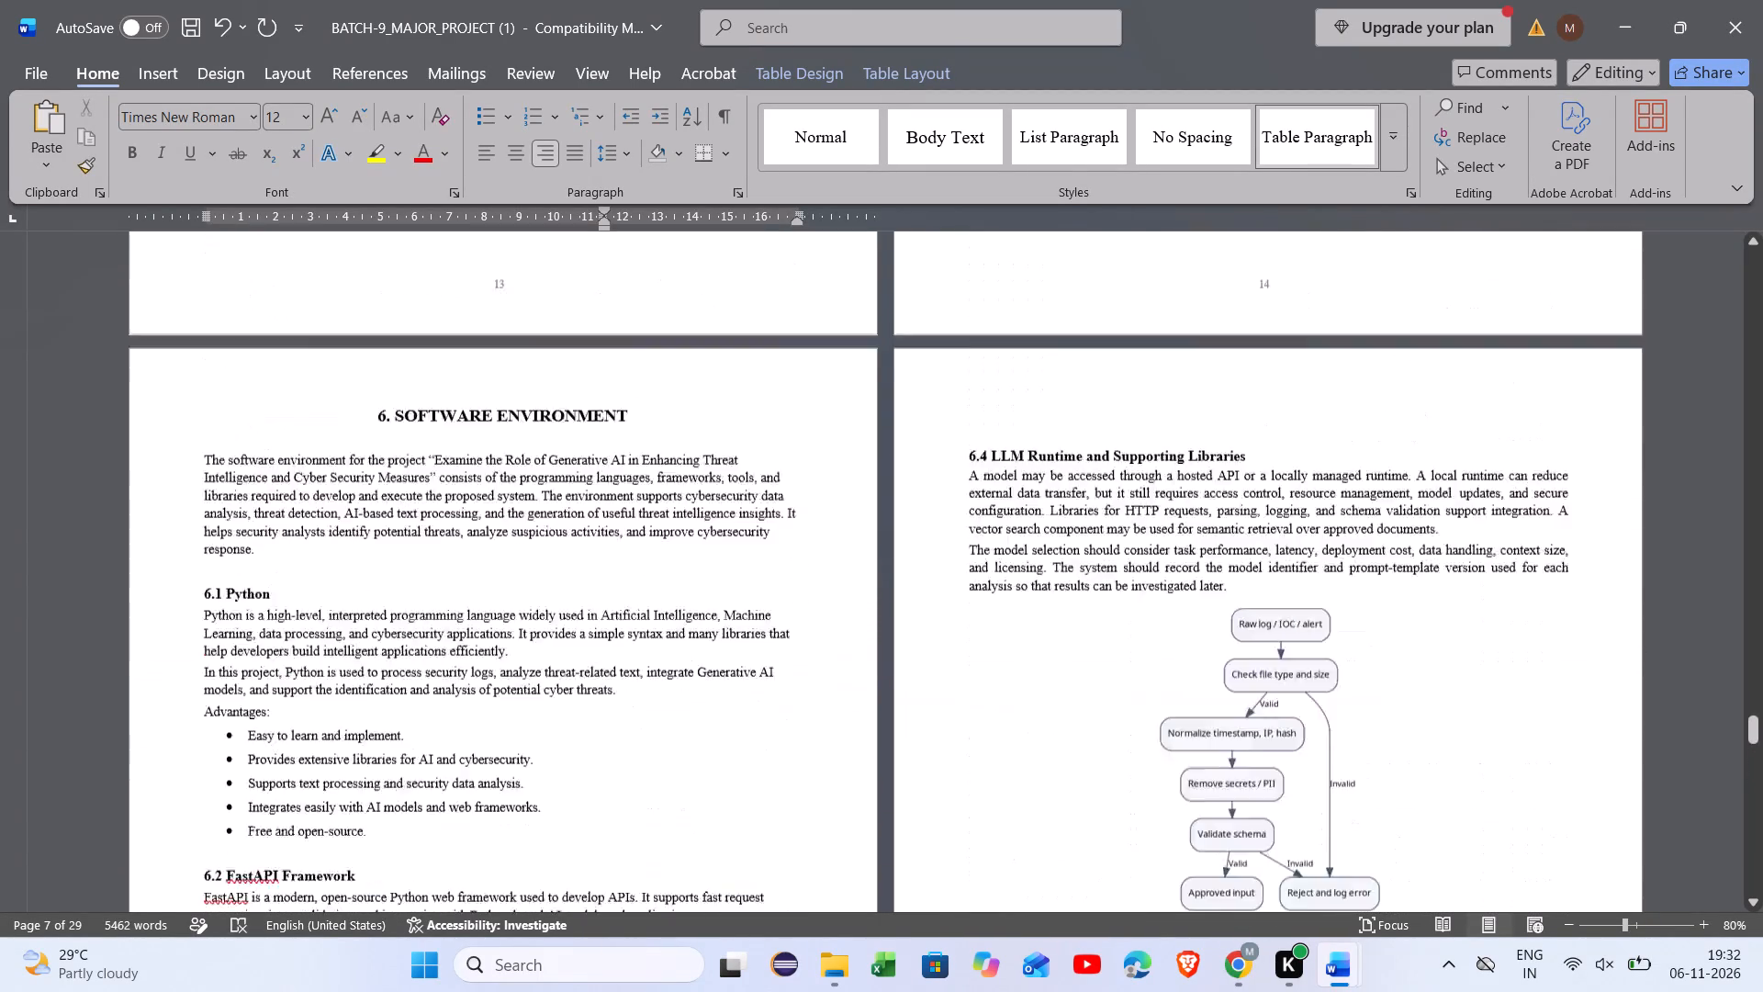
{"action": "scroll", "coordinate": [1293, 592], "scroll_direction": "up", "scroll_amount": 20}
{"action": "scroll", "coordinate": [1293, 592], "scroll_direction": "up", "scroll_amount": 20}
{"action": "scroll", "coordinate": [1293, 592], "scroll_direction": "up", "scroll_amount": 20}
{"action": "scroll", "coordinate": [366, 150], "scroll_direction": "up", "scroll_amount": 17}
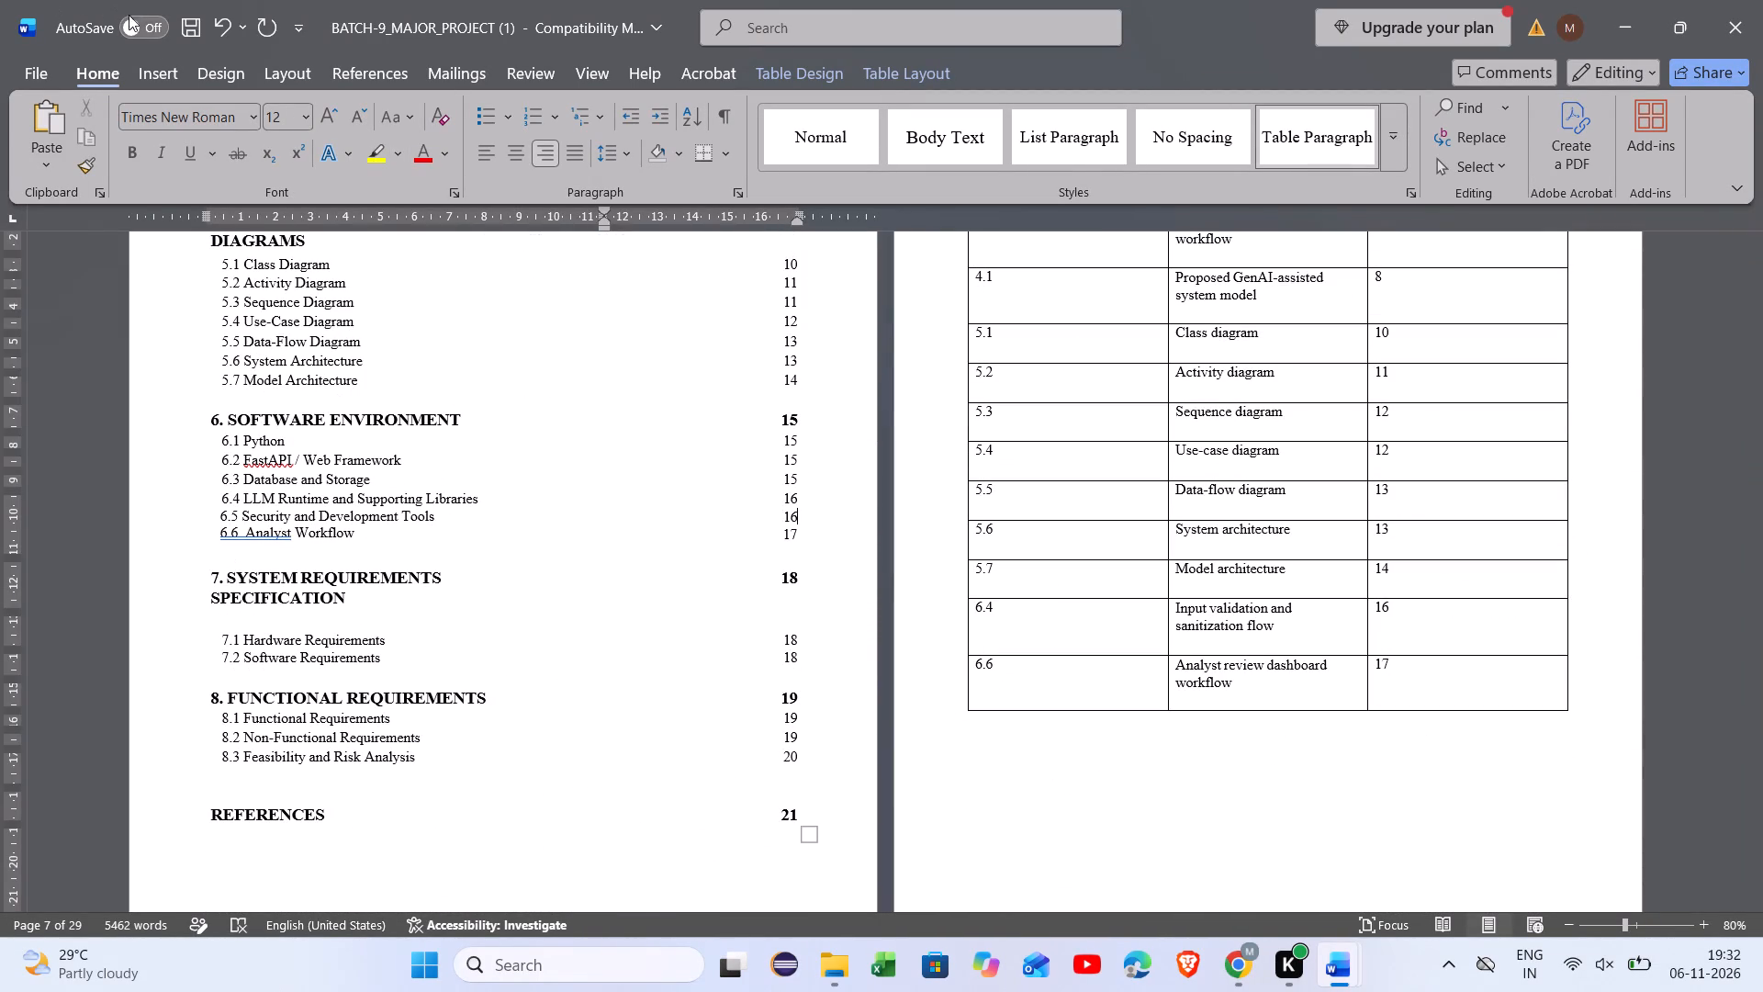
Save the report document.
{"action": "left_click", "coordinate": [192, 16]}
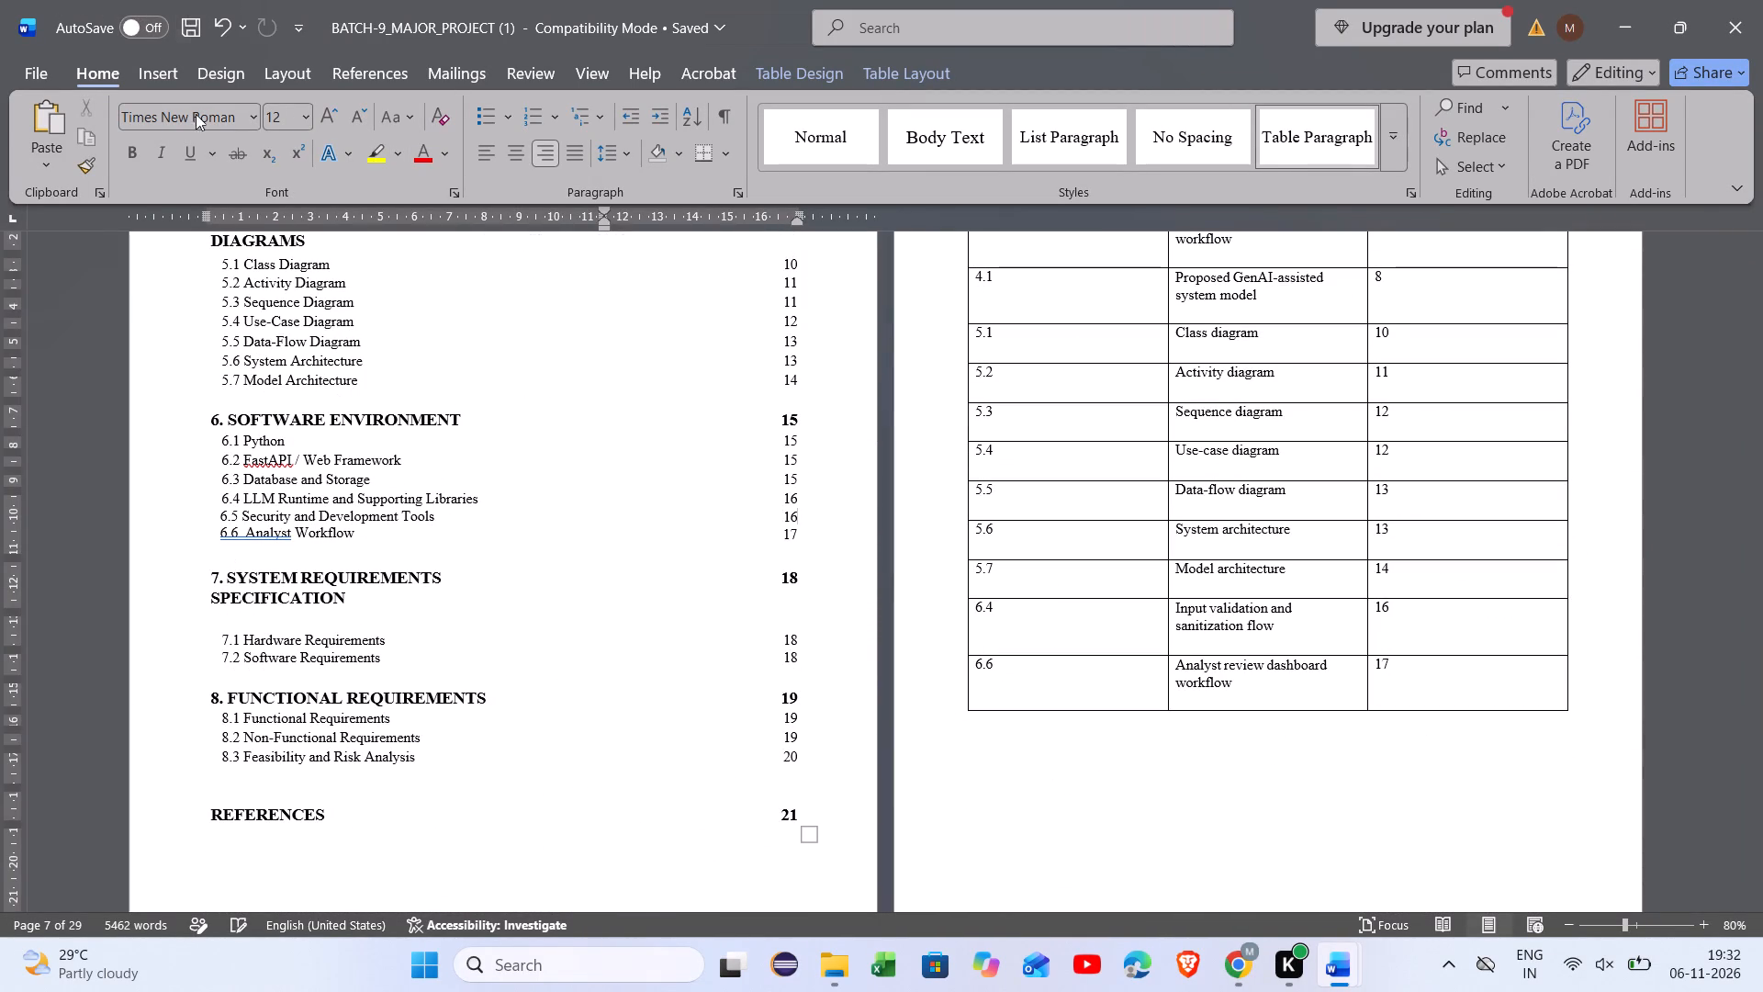
Review the front matter from the title page and certificate through the declaration and acknowledgment, including the footer page numerals.
{"action": "scroll", "coordinate": [400, 403], "scroll_direction": "up", "scroll_amount": 12}
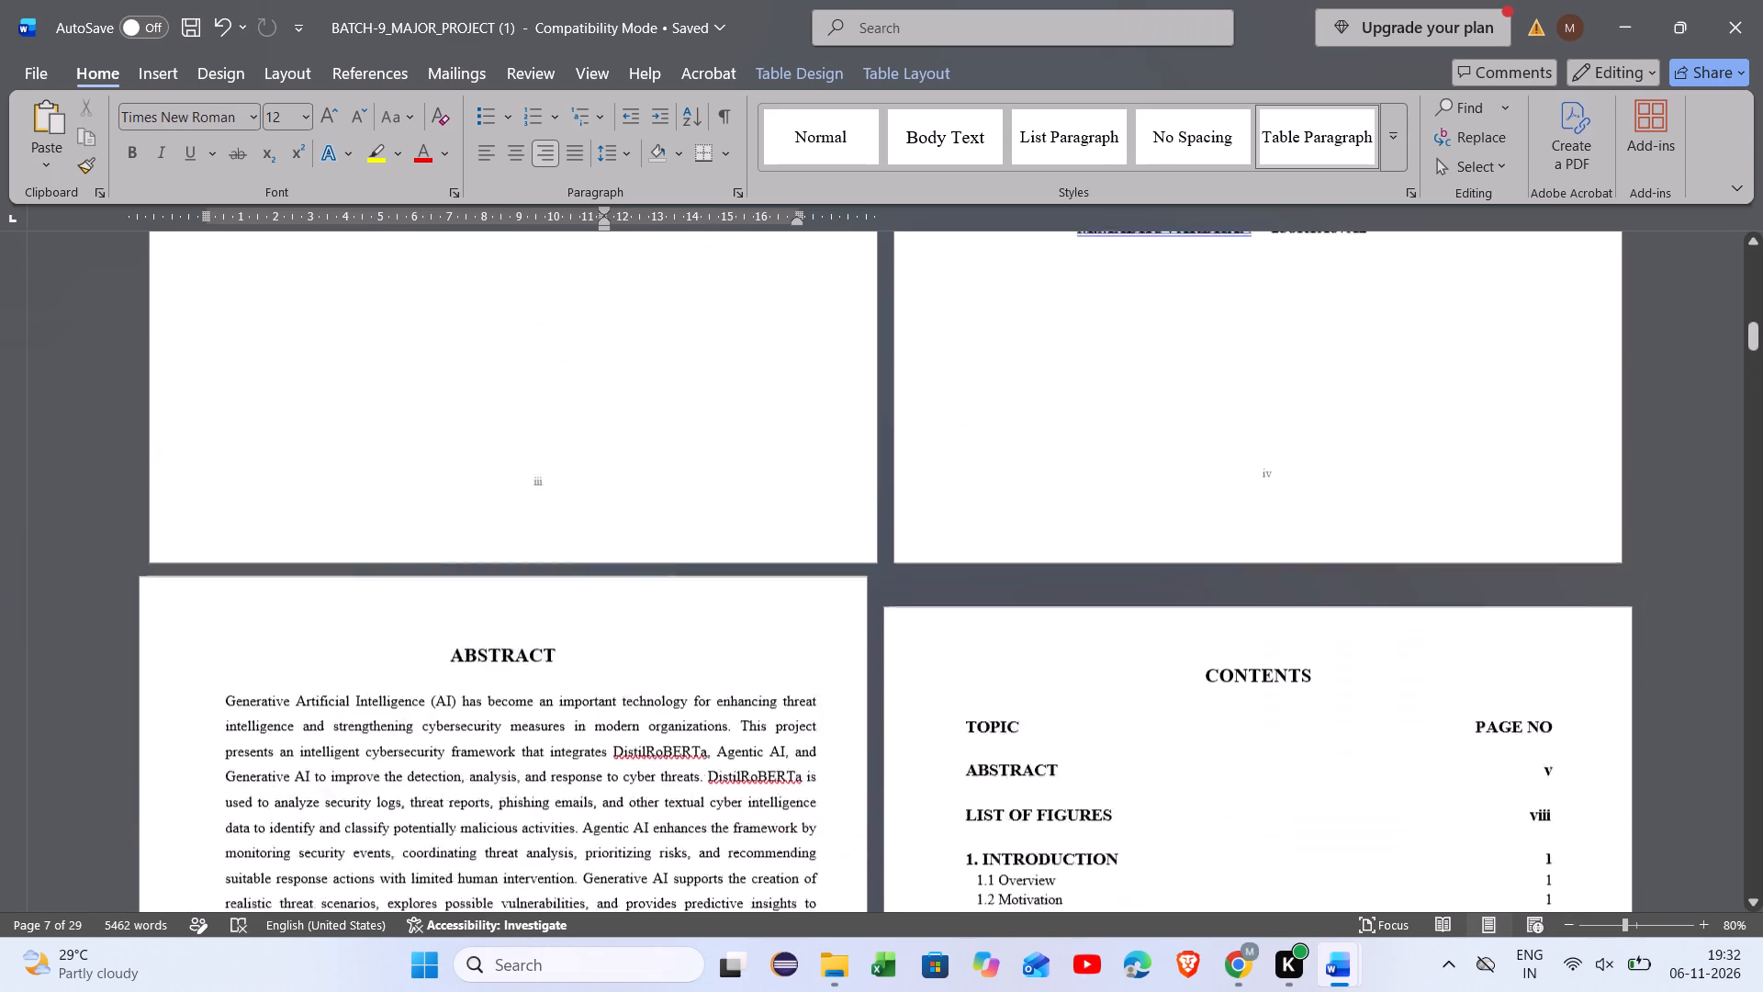
{"action": "scroll", "coordinate": [400, 403], "scroll_direction": "up", "scroll_amount": 17}
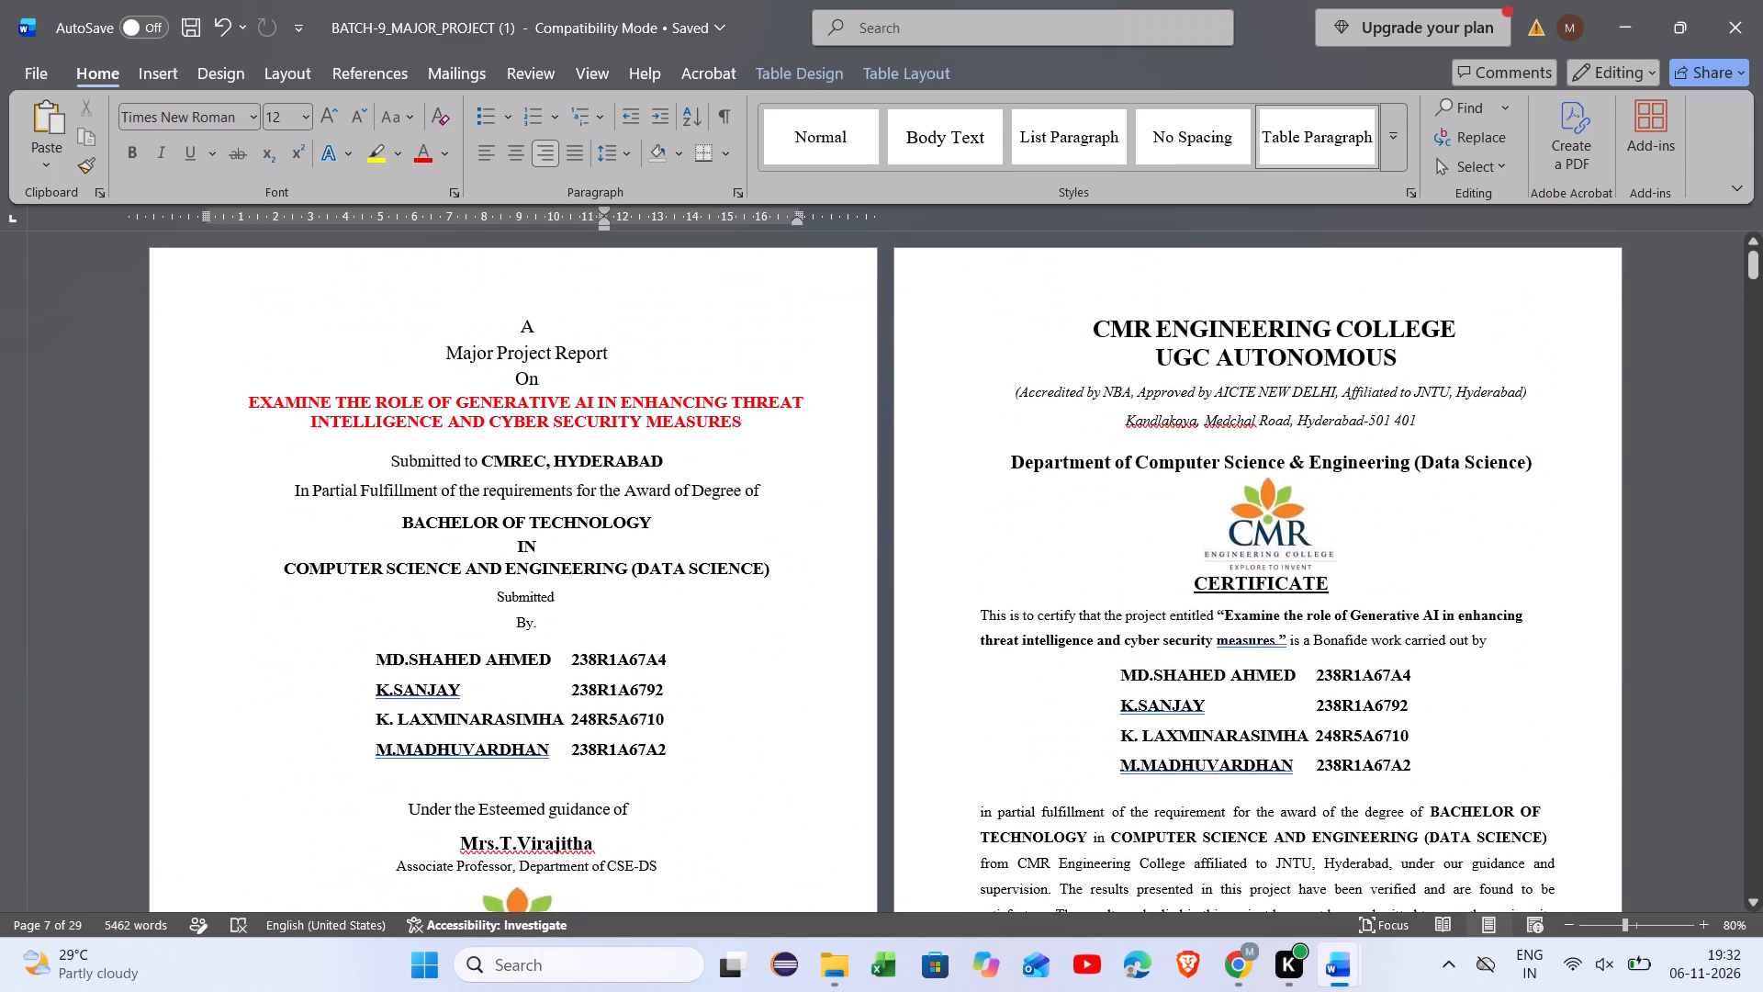
{"action": "scroll", "coordinate": [400, 403], "scroll_direction": "down", "scroll_amount": 3}
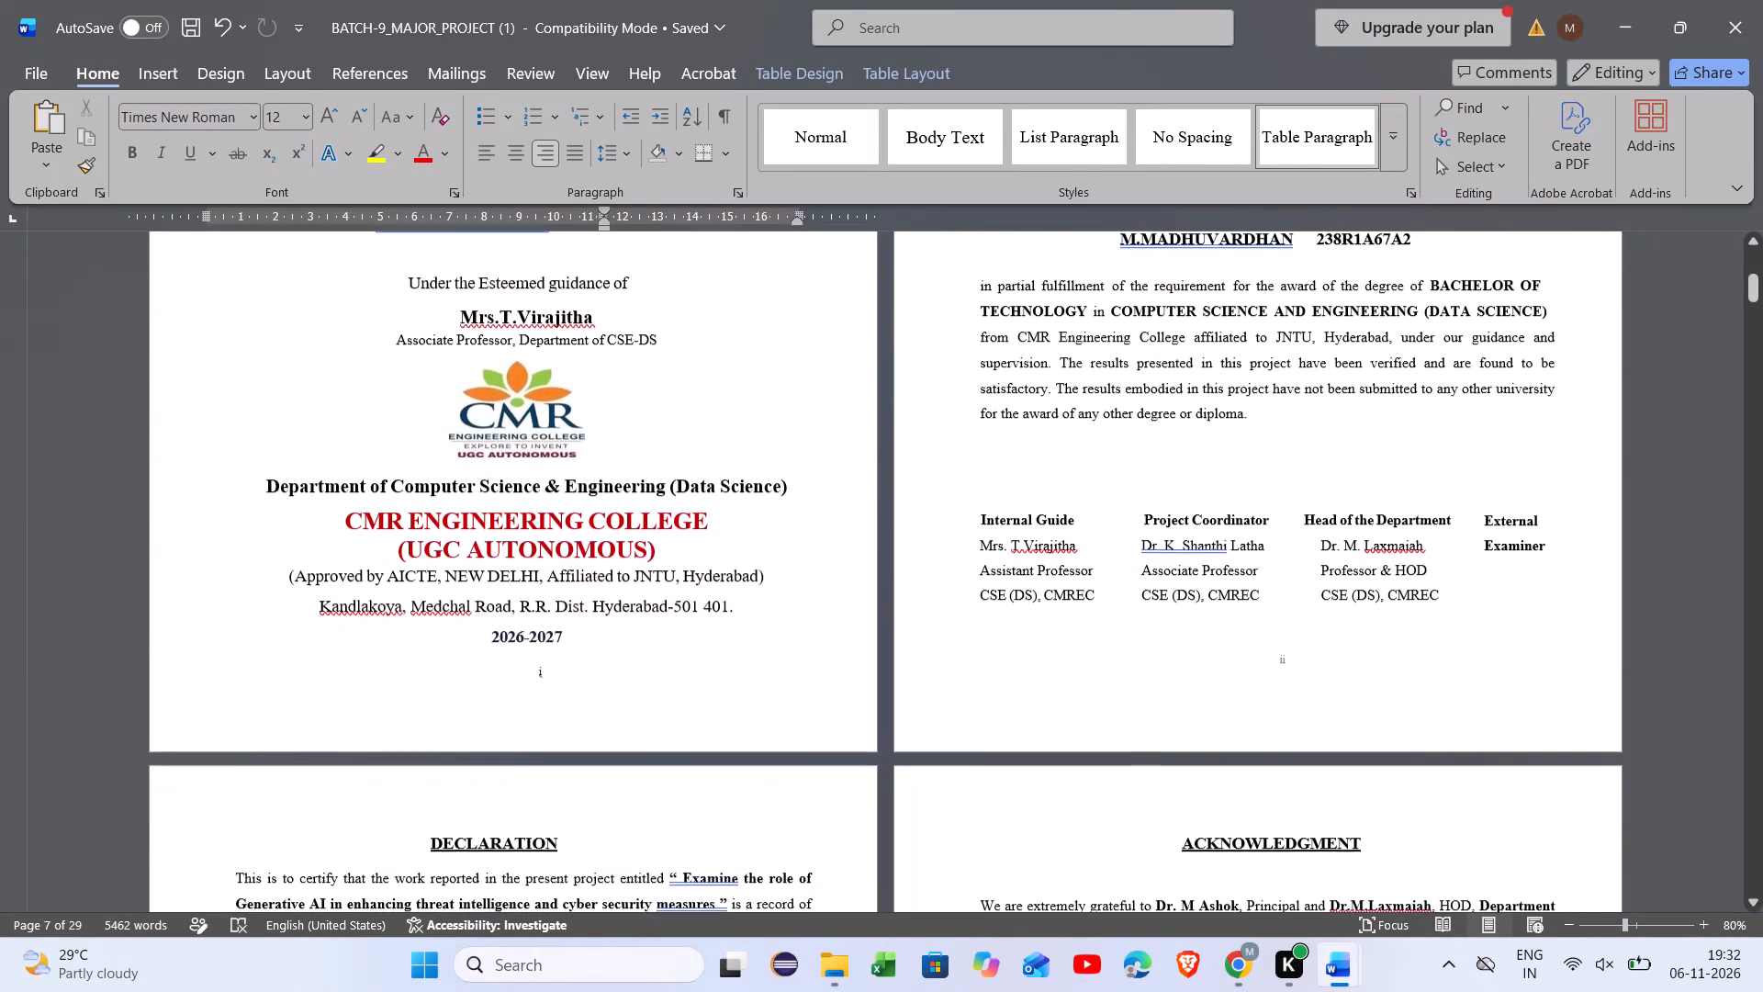
{"action": "scroll", "coordinate": [400, 403], "scroll_direction": "down", "scroll_amount": 3}
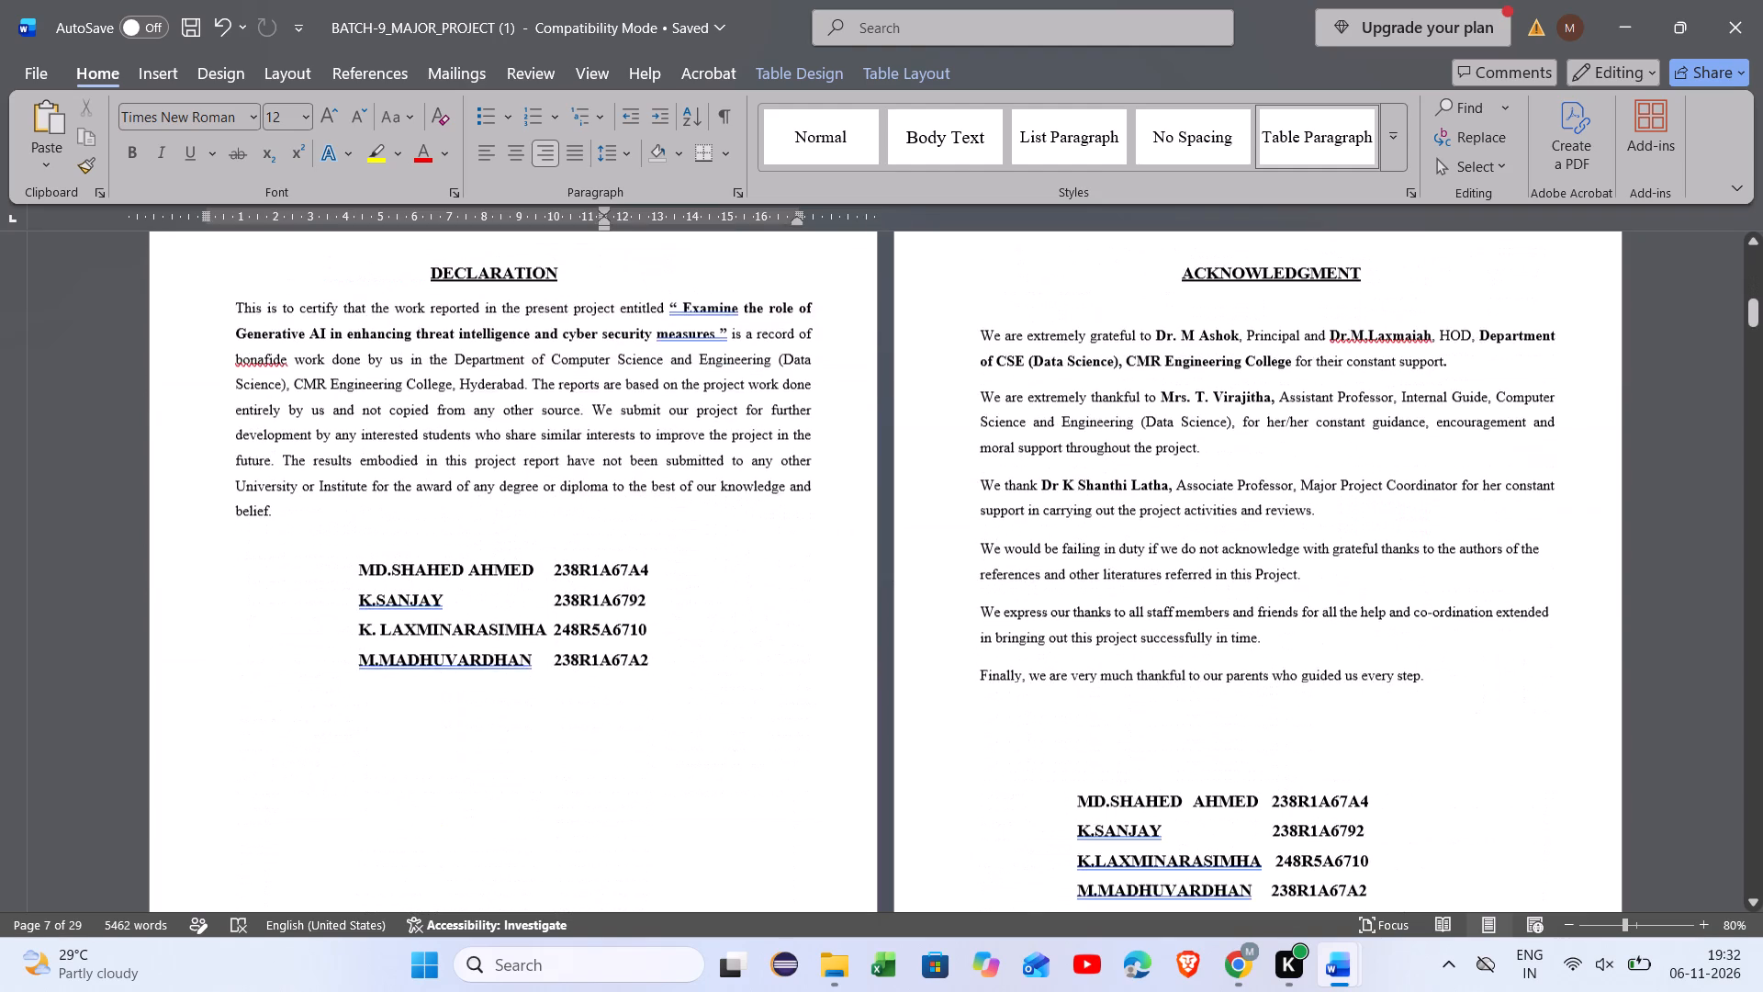
{"action": "scroll", "coordinate": [400, 403], "scroll_direction": "down", "scroll_amount": 2}
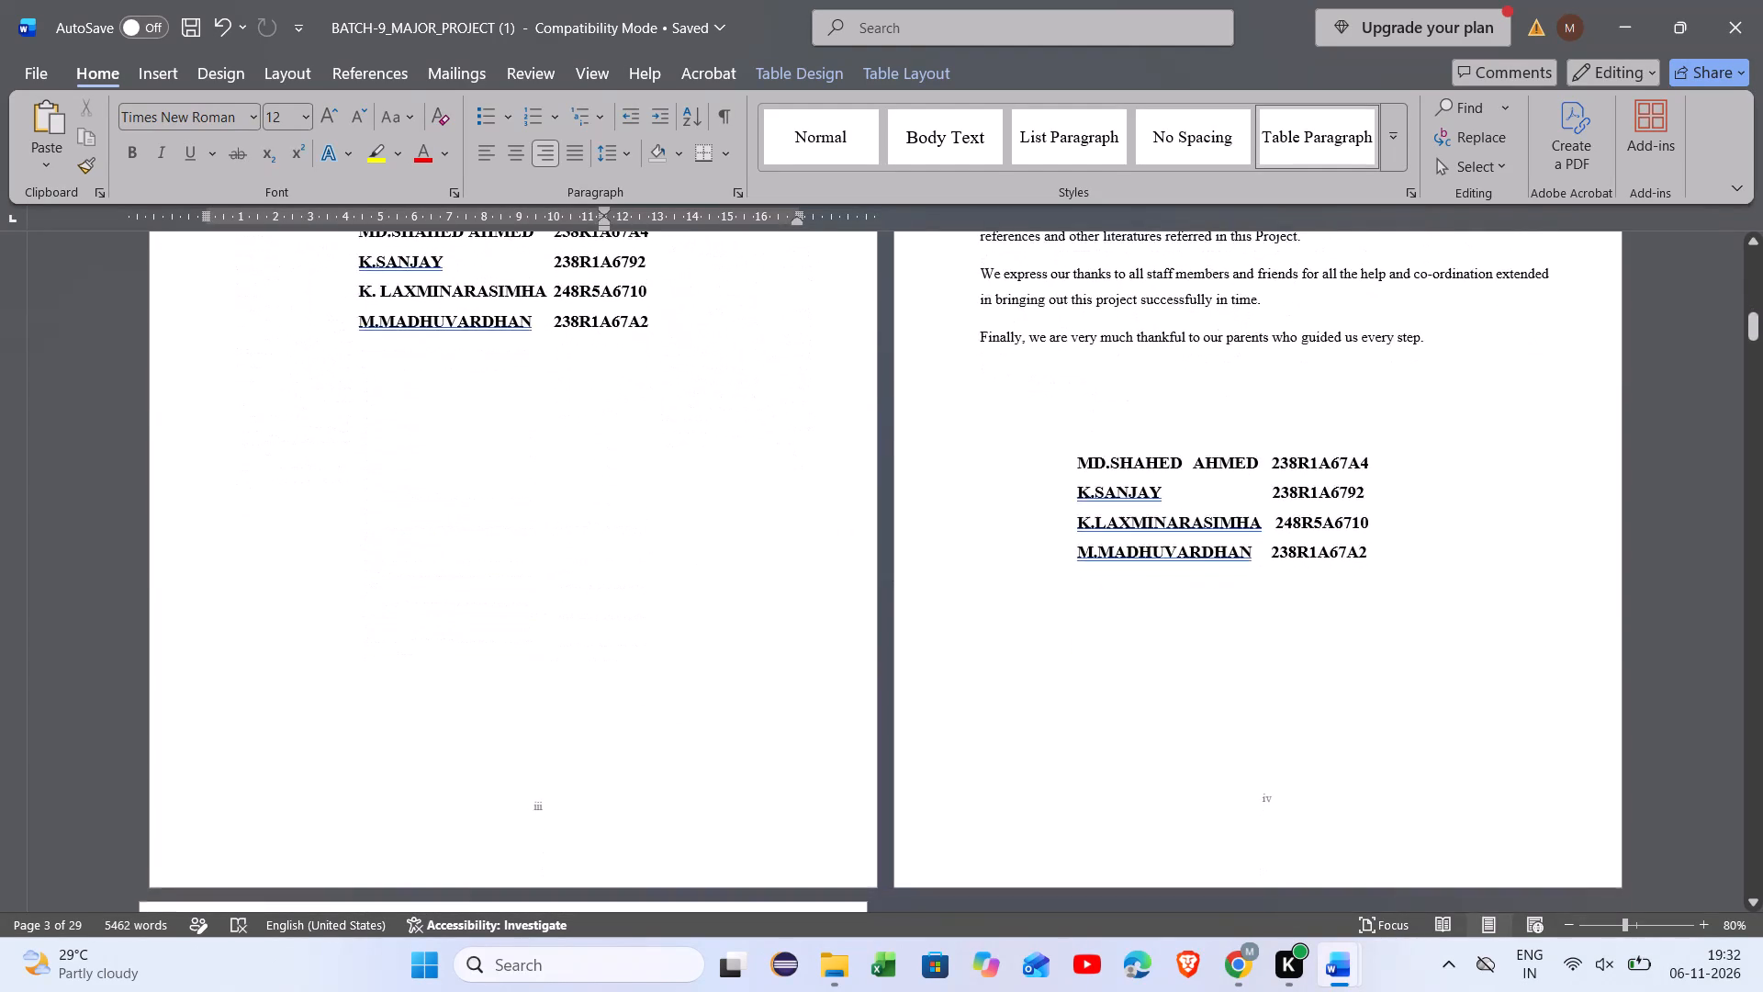
Review the abstract, both contents pages and the List of Figures, including their page numbers.
{"action": "scroll", "coordinate": [400, 403], "scroll_direction": "down", "scroll_amount": 5}
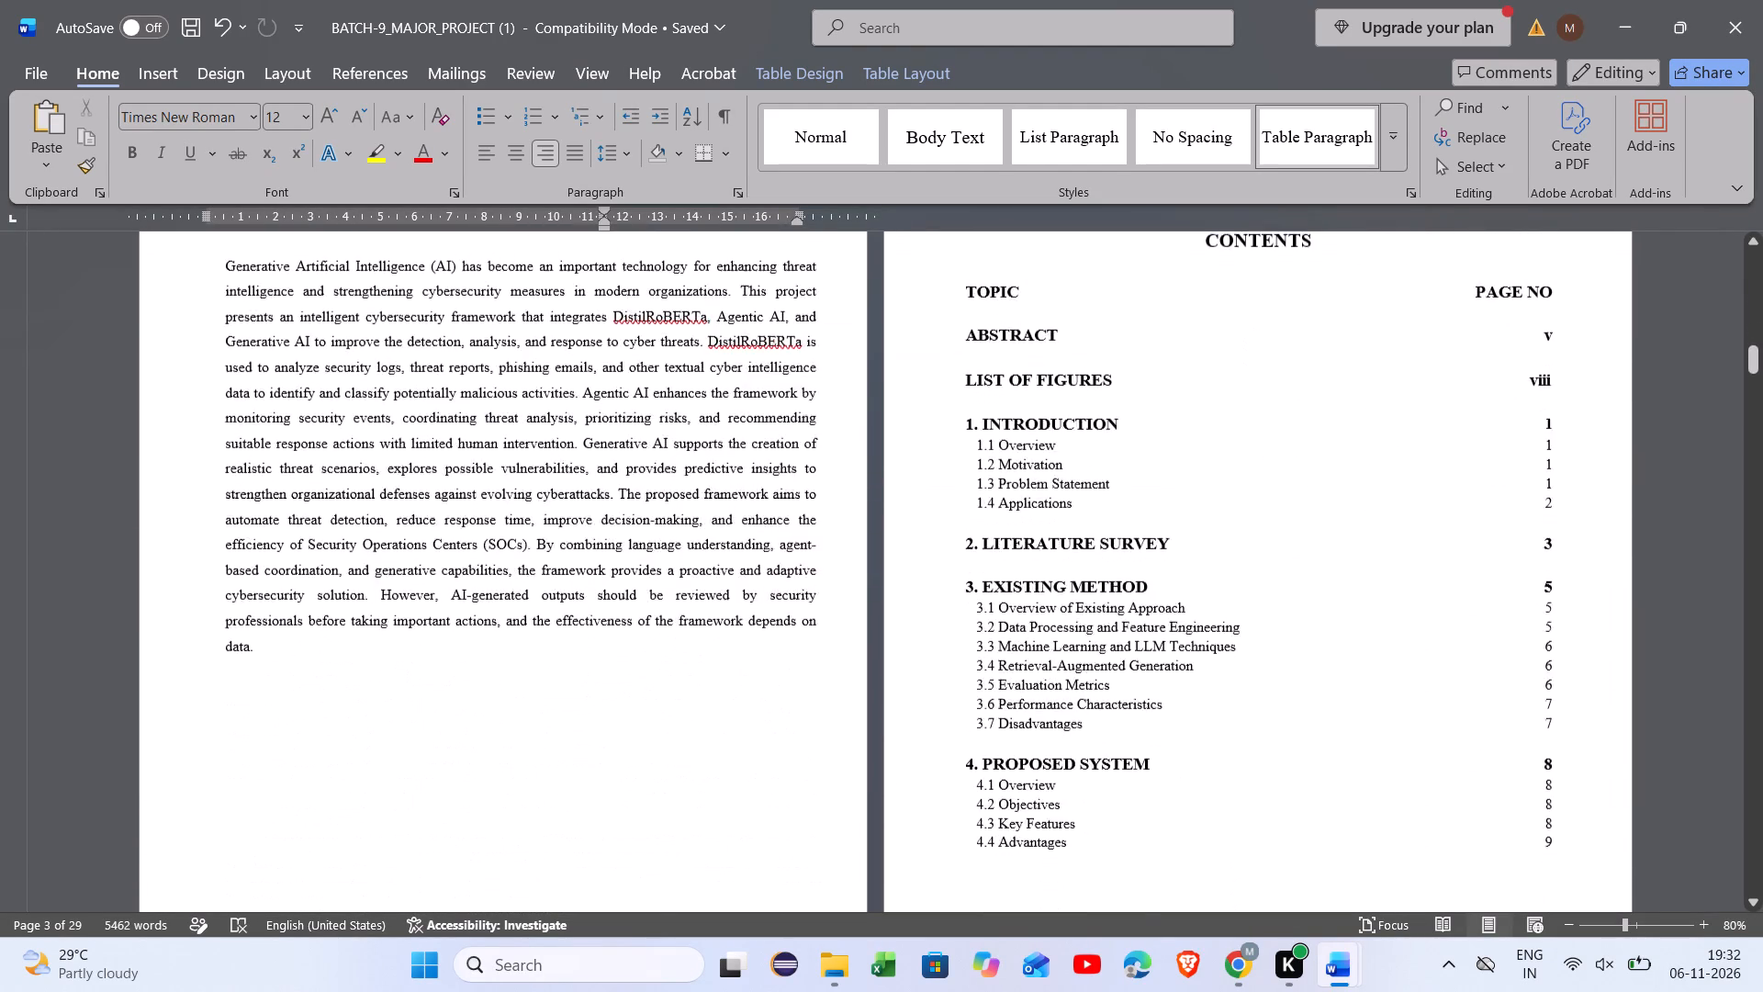
{"action": "scroll", "coordinate": [400, 403], "scroll_direction": "down", "scroll_amount": 3}
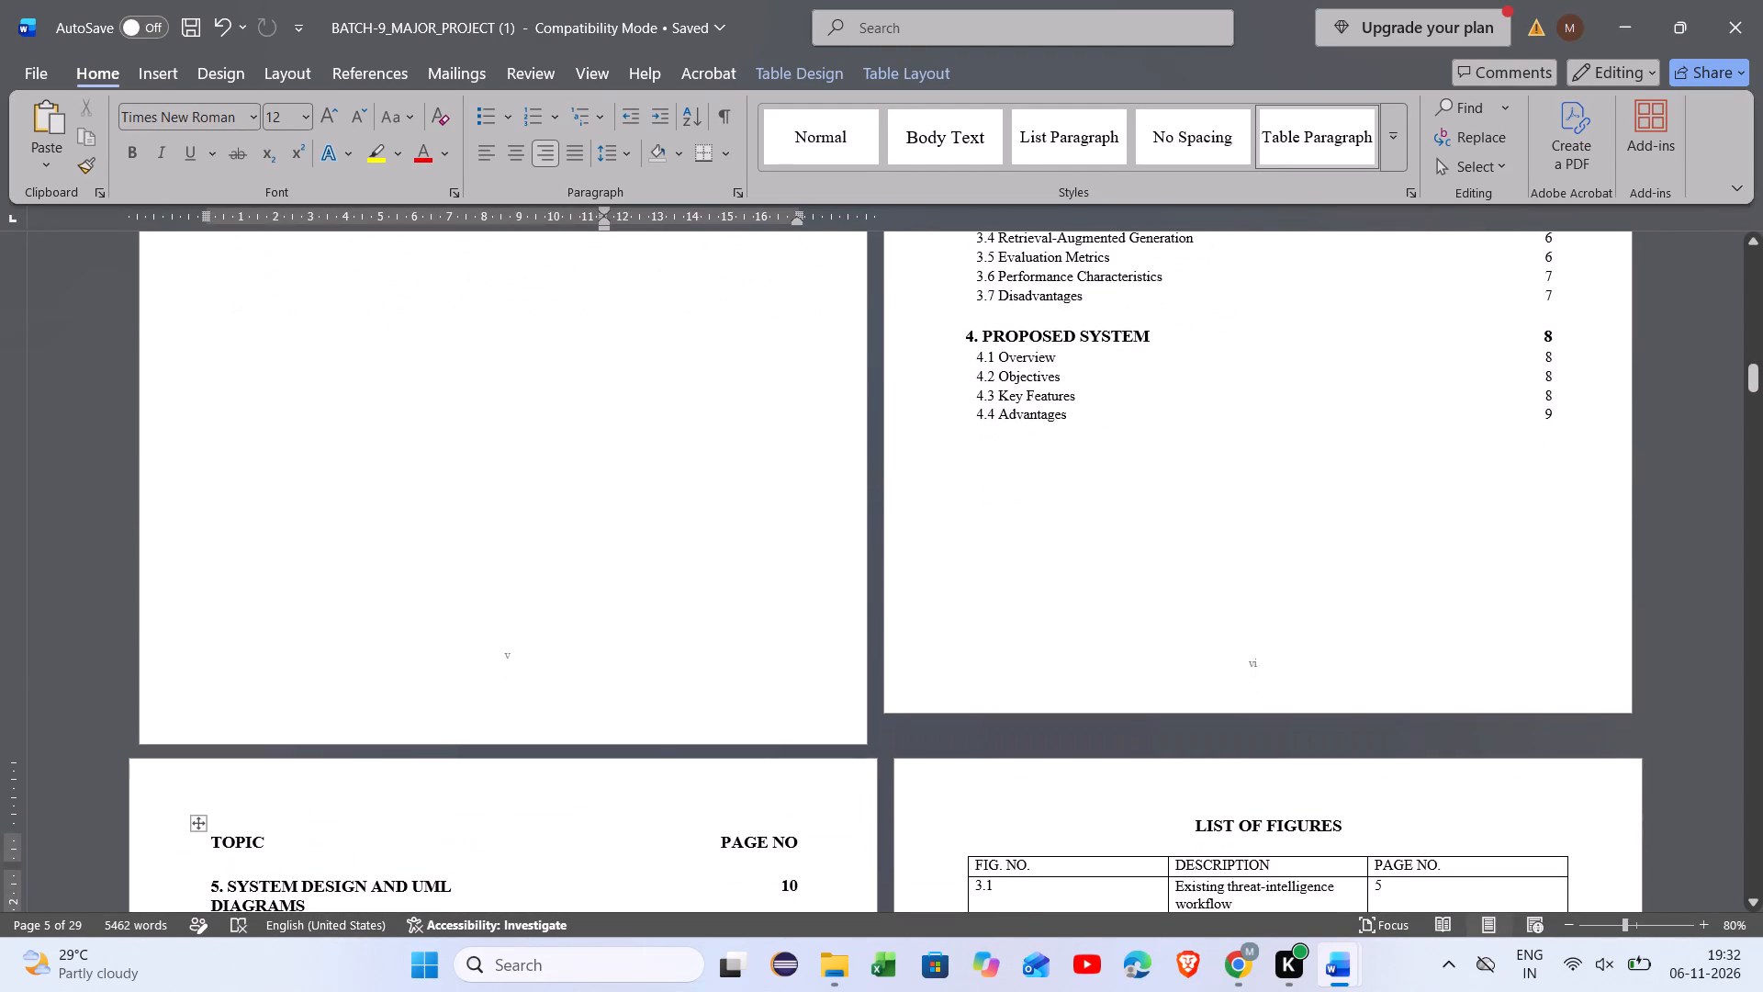
{"action": "scroll", "coordinate": [400, 403], "scroll_direction": "down", "scroll_amount": 3}
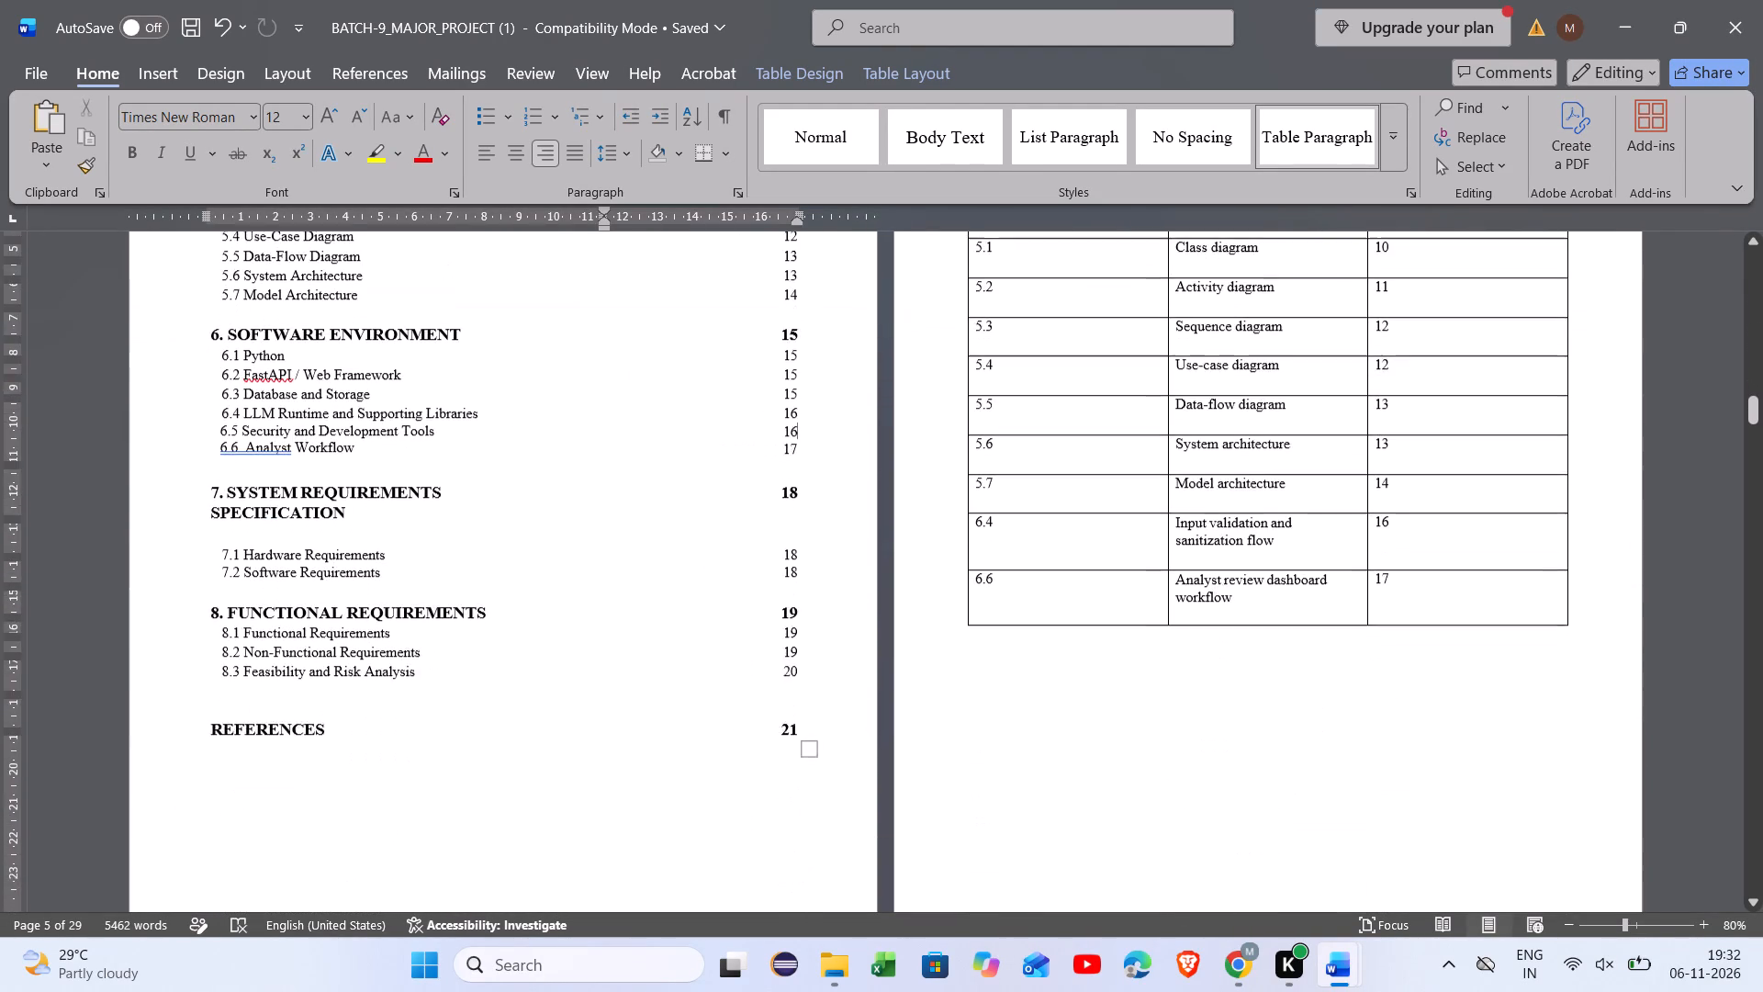
{"action": "scroll", "coordinate": [400, 403], "scroll_direction": "down", "scroll_amount": 1}
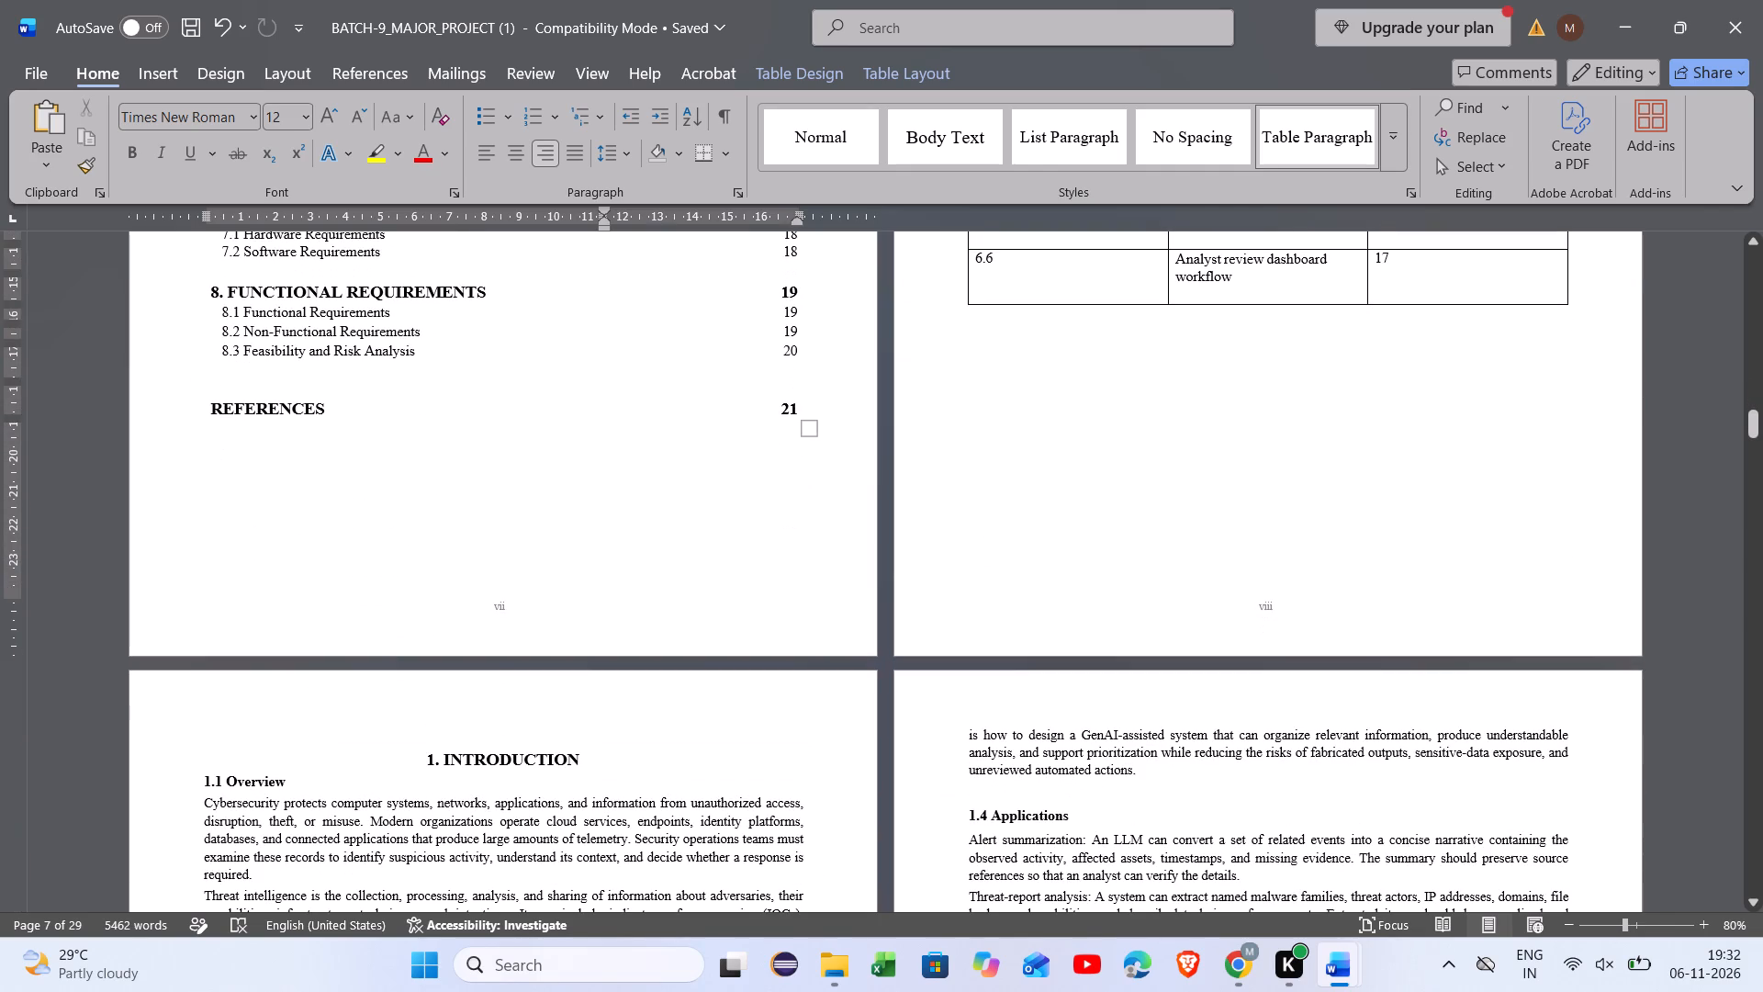
{"action": "scroll", "coordinate": [400, 403], "scroll_direction": "down", "scroll_amount": 1}
{"action": "scroll", "coordinate": [400, 403], "scroll_direction": "up", "scroll_amount": 3}
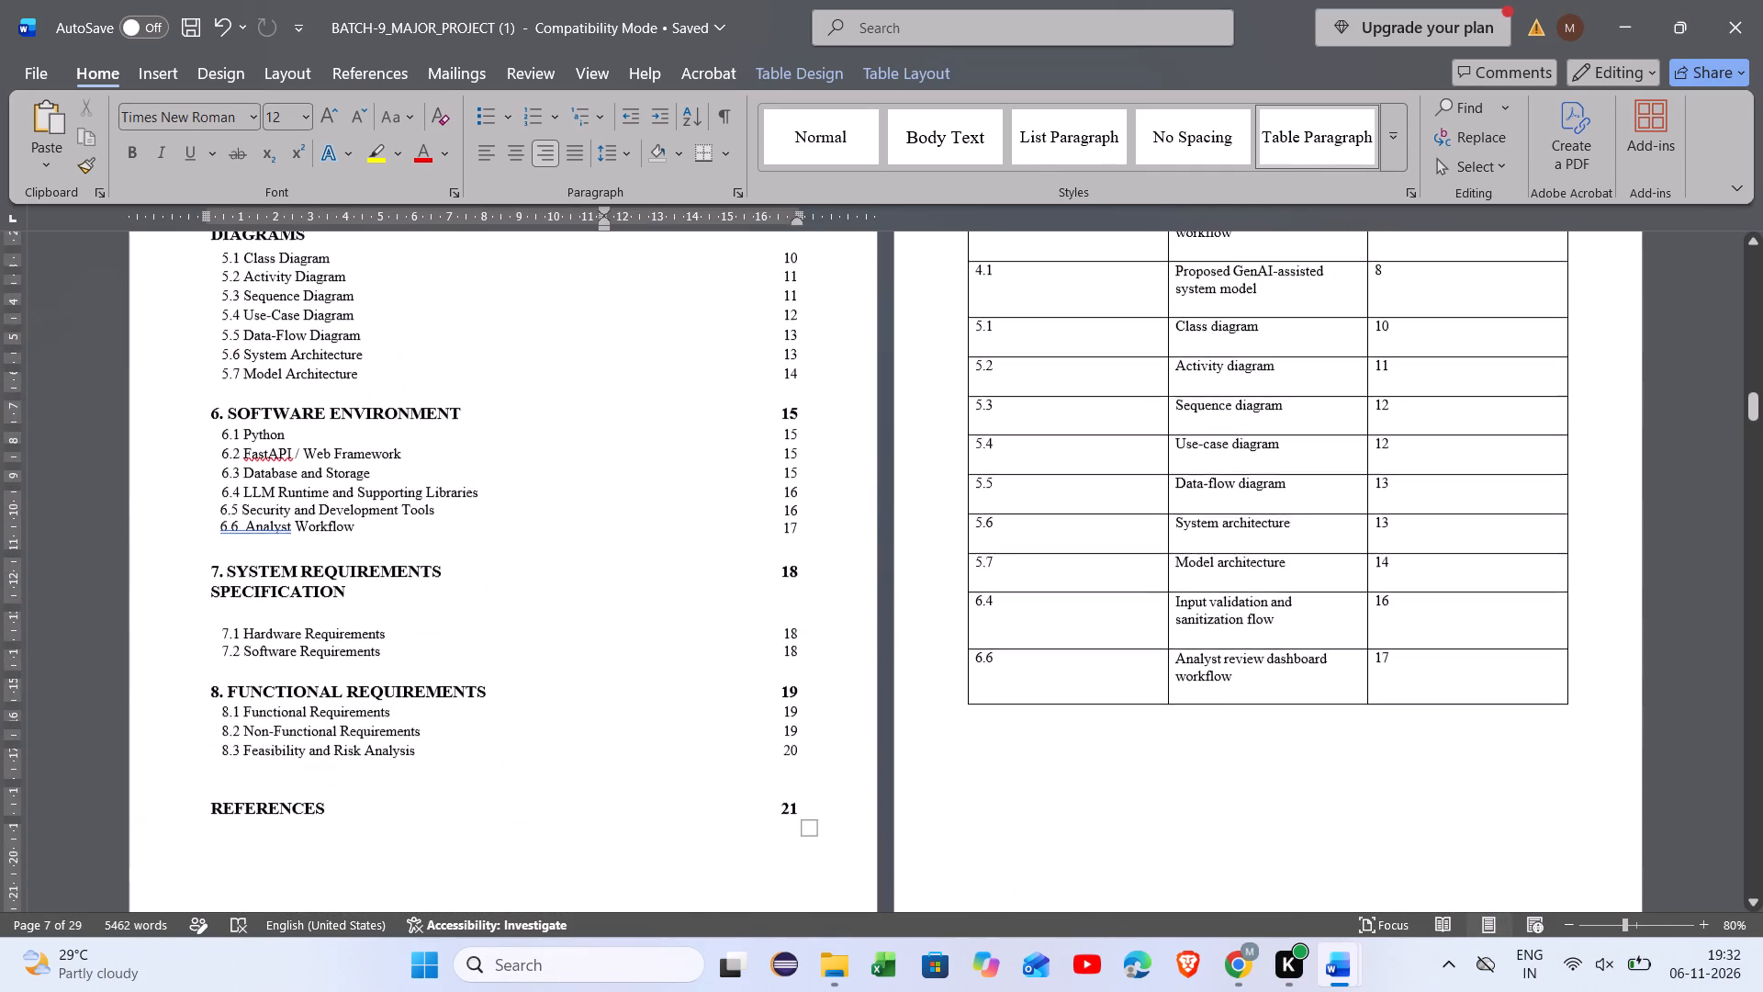
{"action": "scroll", "coordinate": [400, 403], "scroll_direction": "up", "scroll_amount": 2}
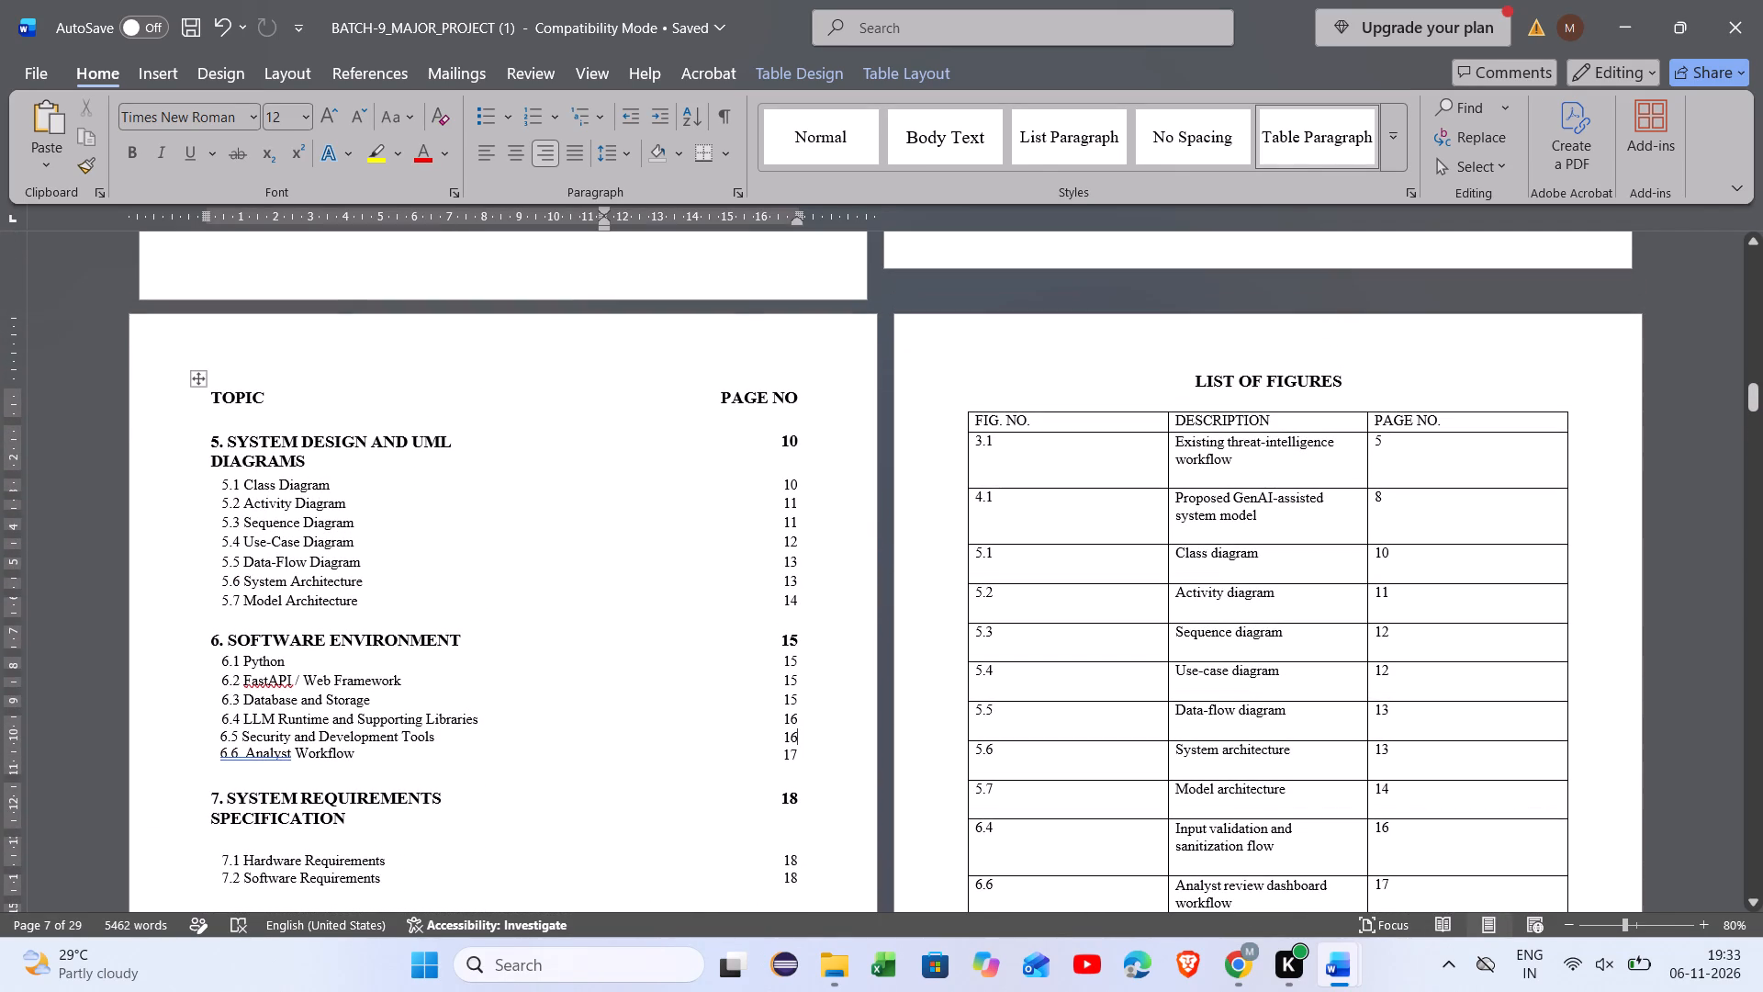
Review the rest of the contents and List of Figures, and chapters 1 to 4 in the body with their footer page numbers.
{"action": "scroll", "coordinate": [400, 403], "scroll_direction": "down", "scroll_amount": 3}
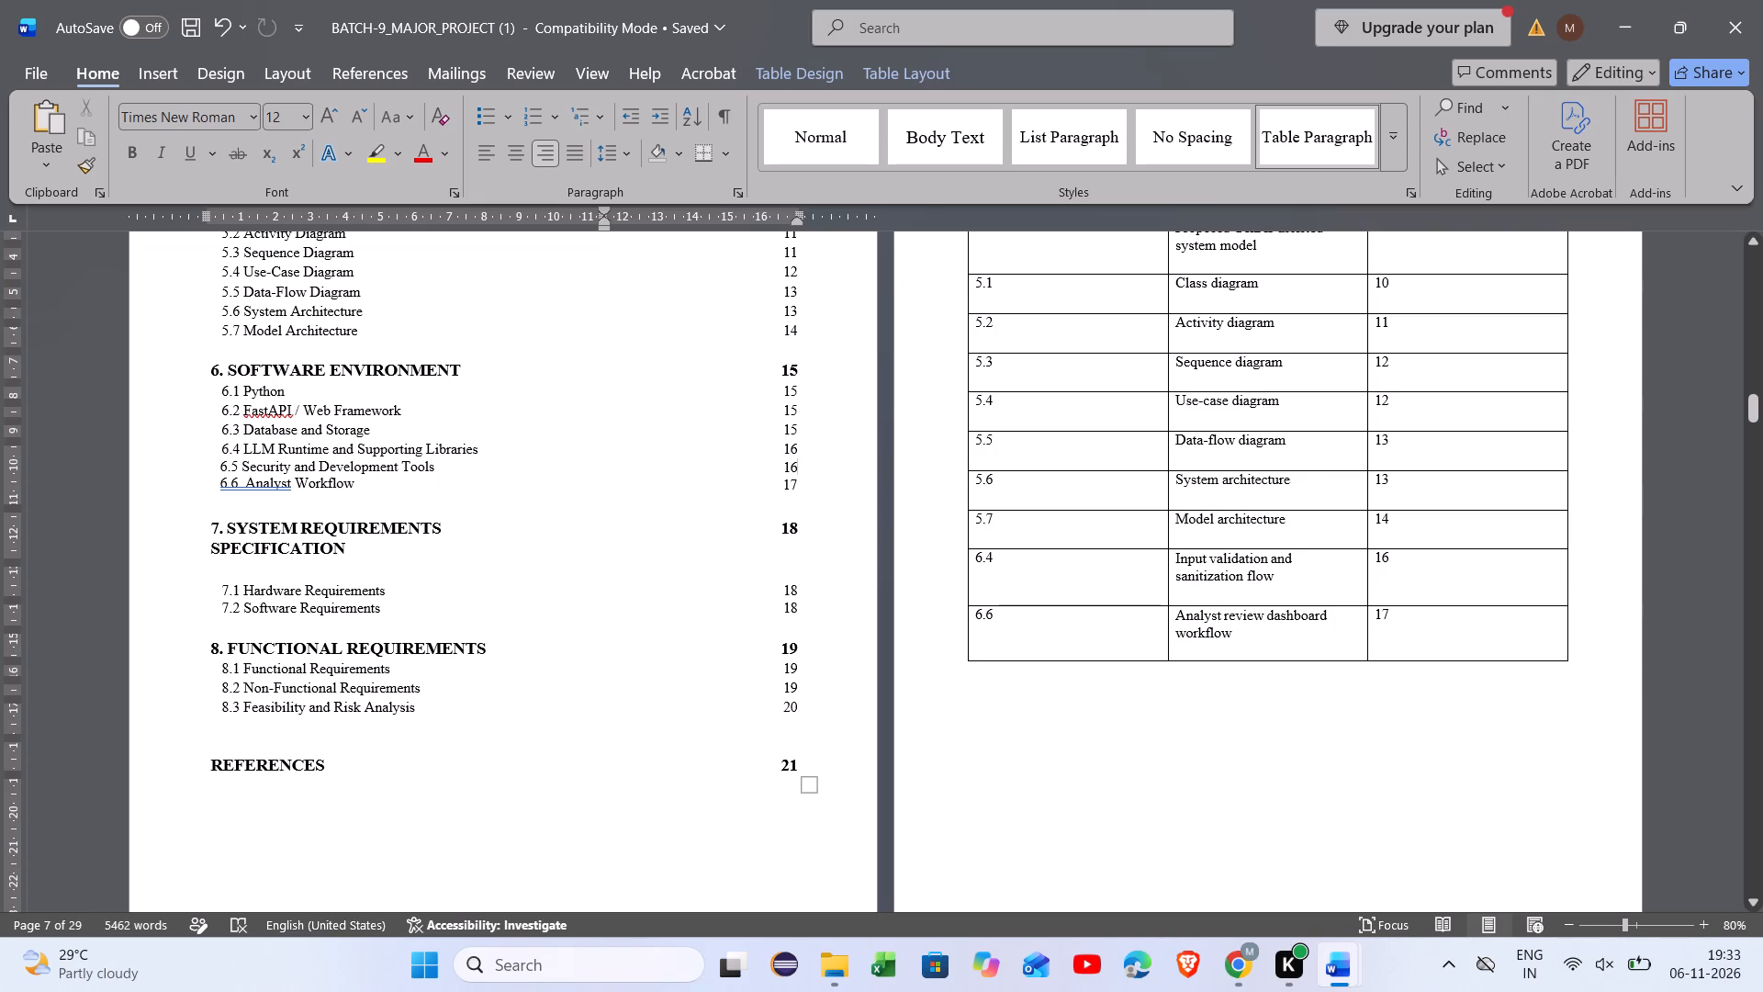
{"action": "scroll", "coordinate": [400, 403], "scroll_direction": "down", "scroll_amount": 2}
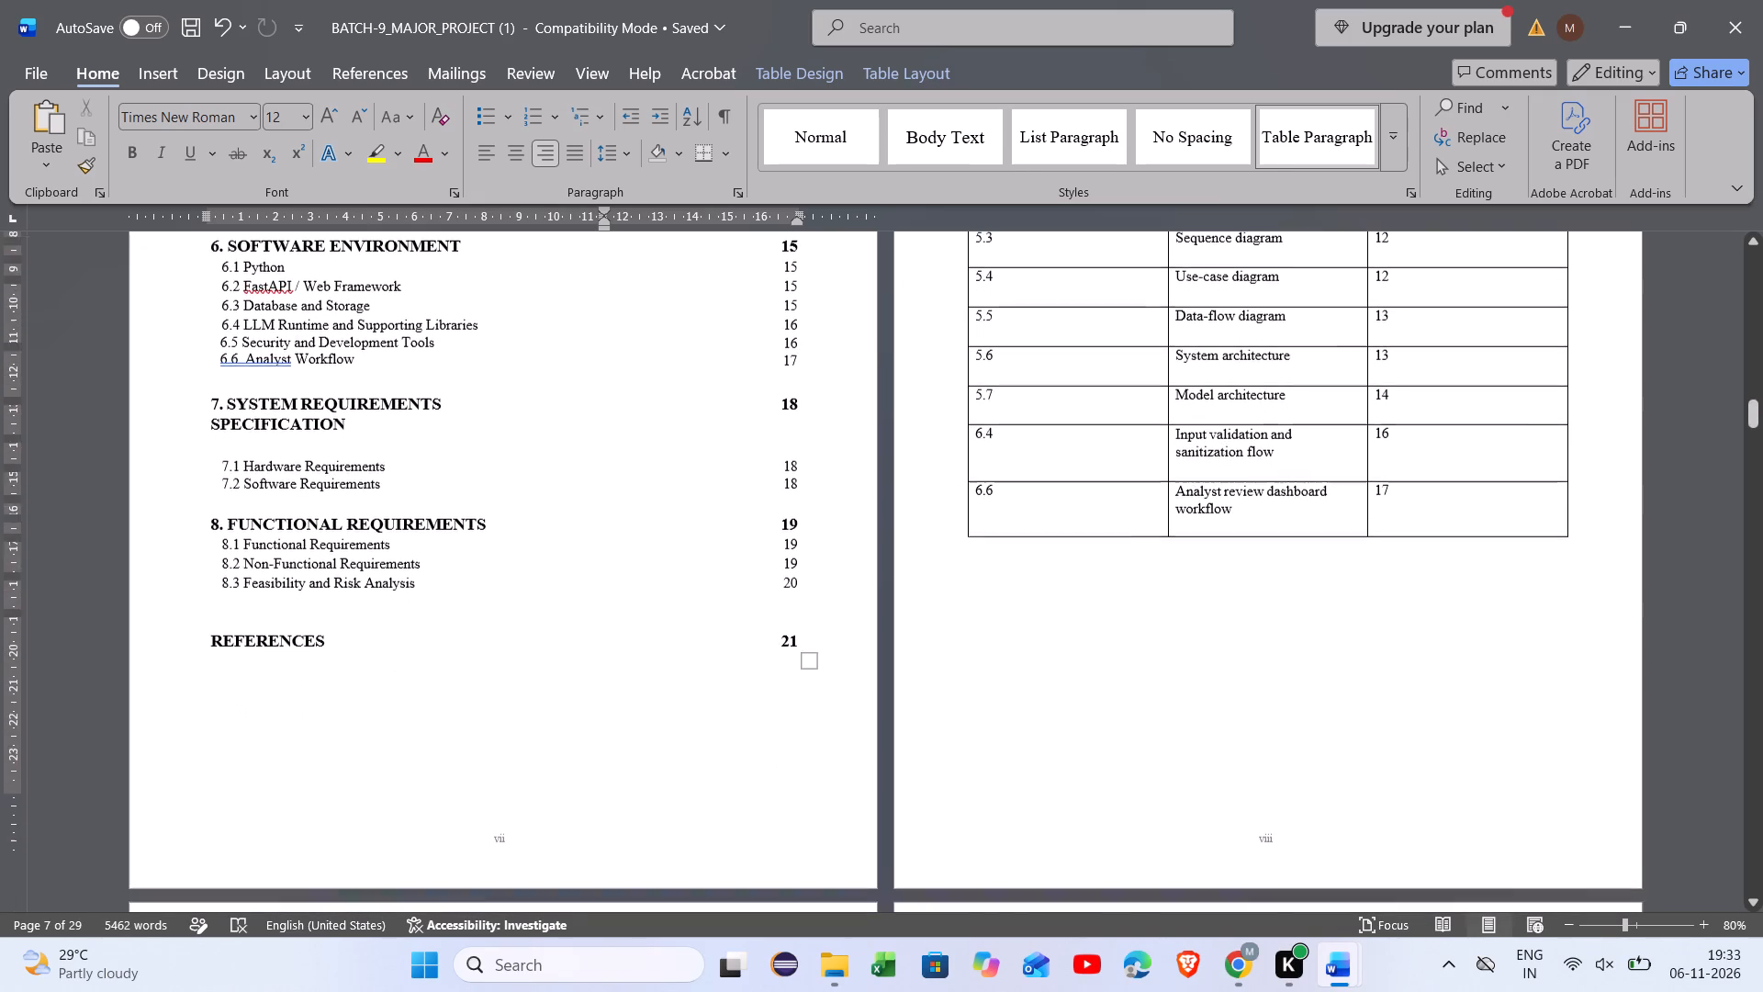
{"action": "scroll", "coordinate": [400, 403], "scroll_direction": "down", "scroll_amount": 3}
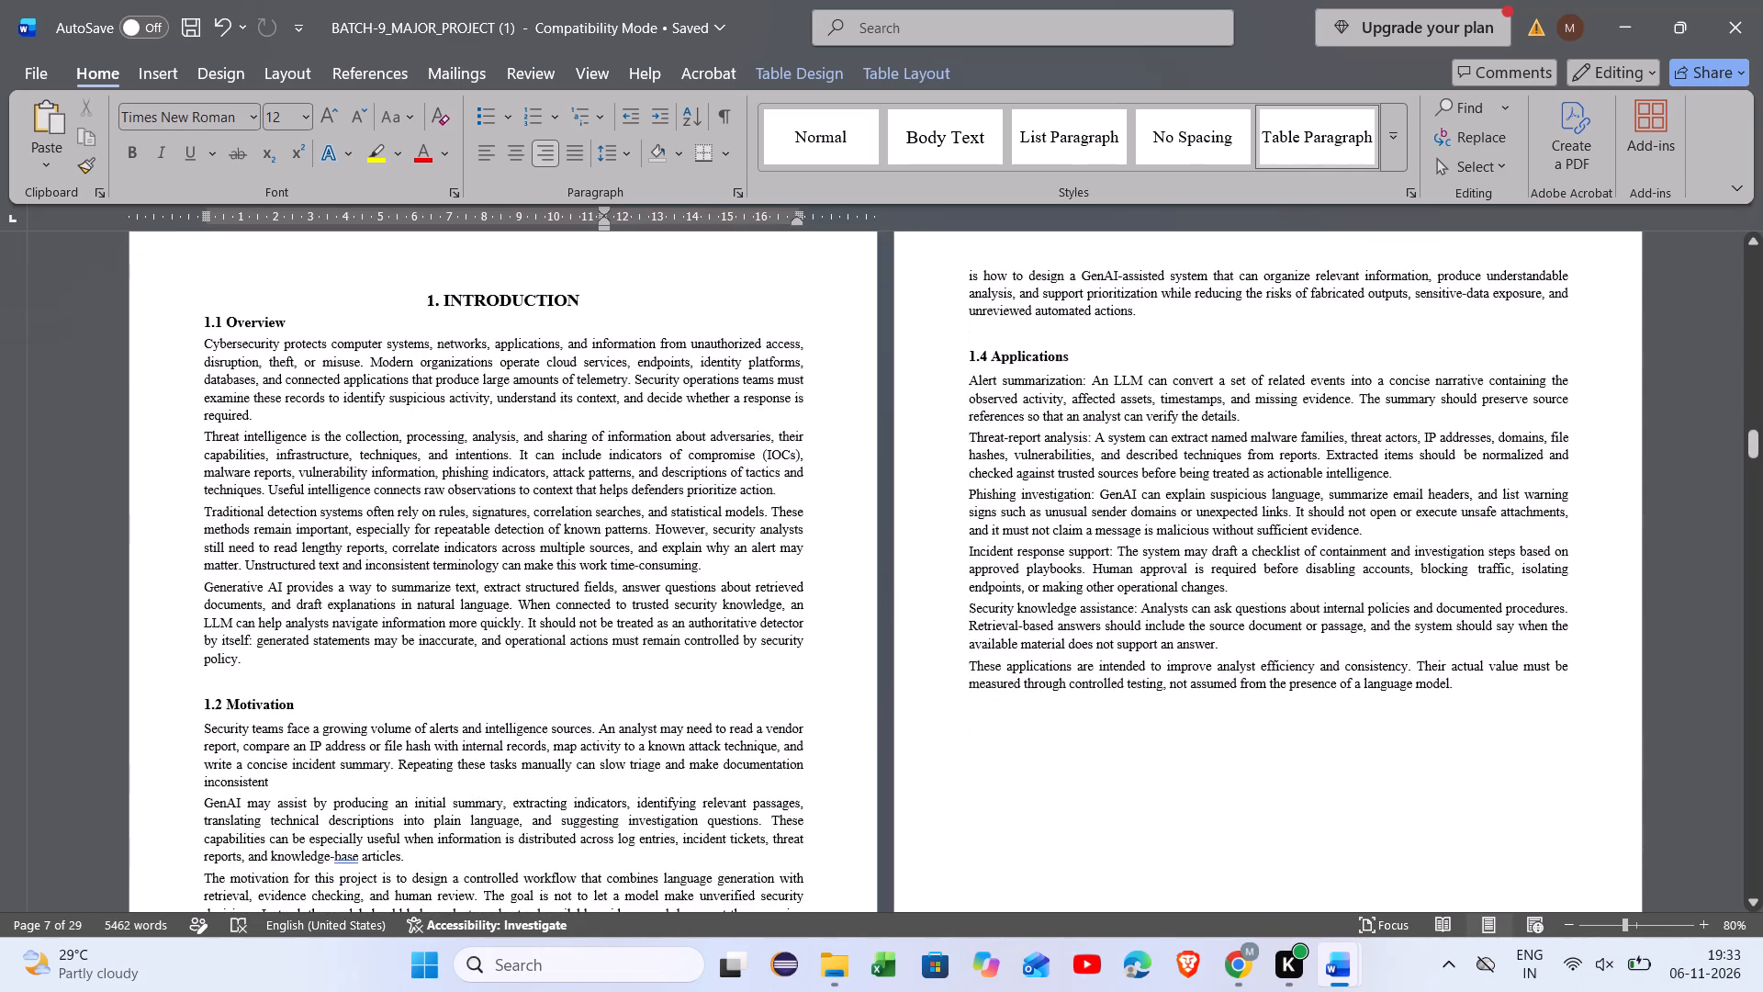
{"action": "scroll", "coordinate": [400, 403], "scroll_direction": "down", "scroll_amount": 2}
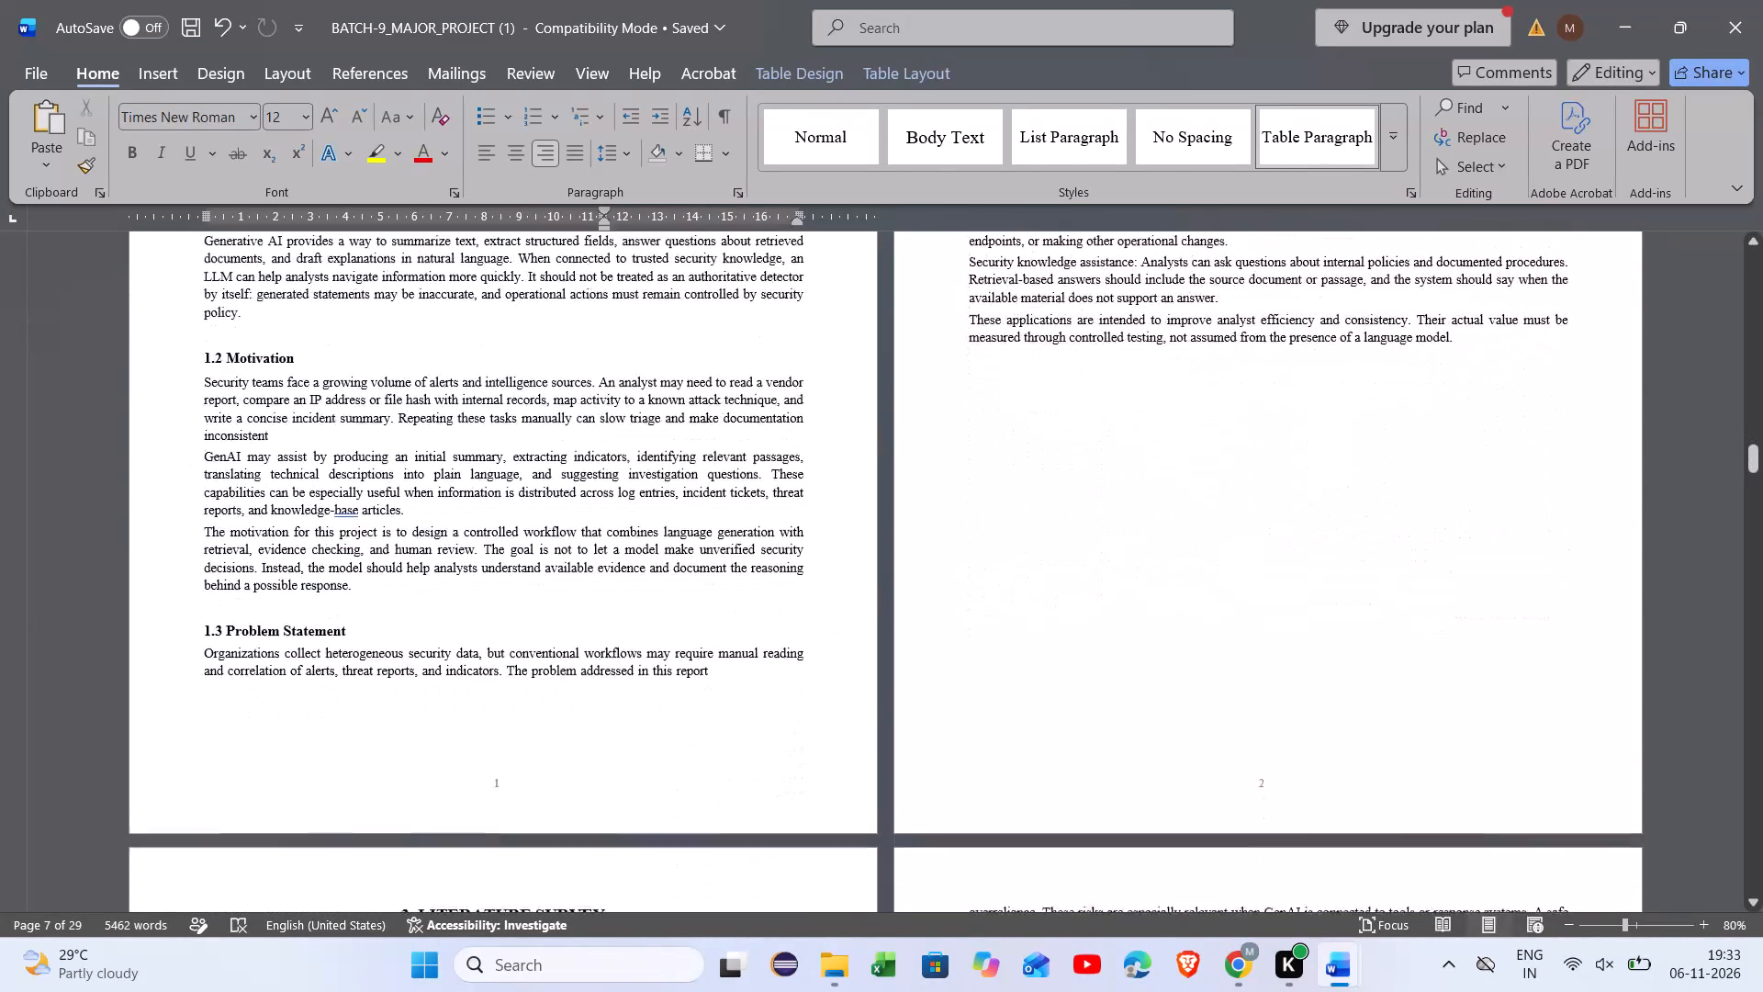
{"action": "scroll", "coordinate": [400, 403], "scroll_direction": "down", "scroll_amount": 3}
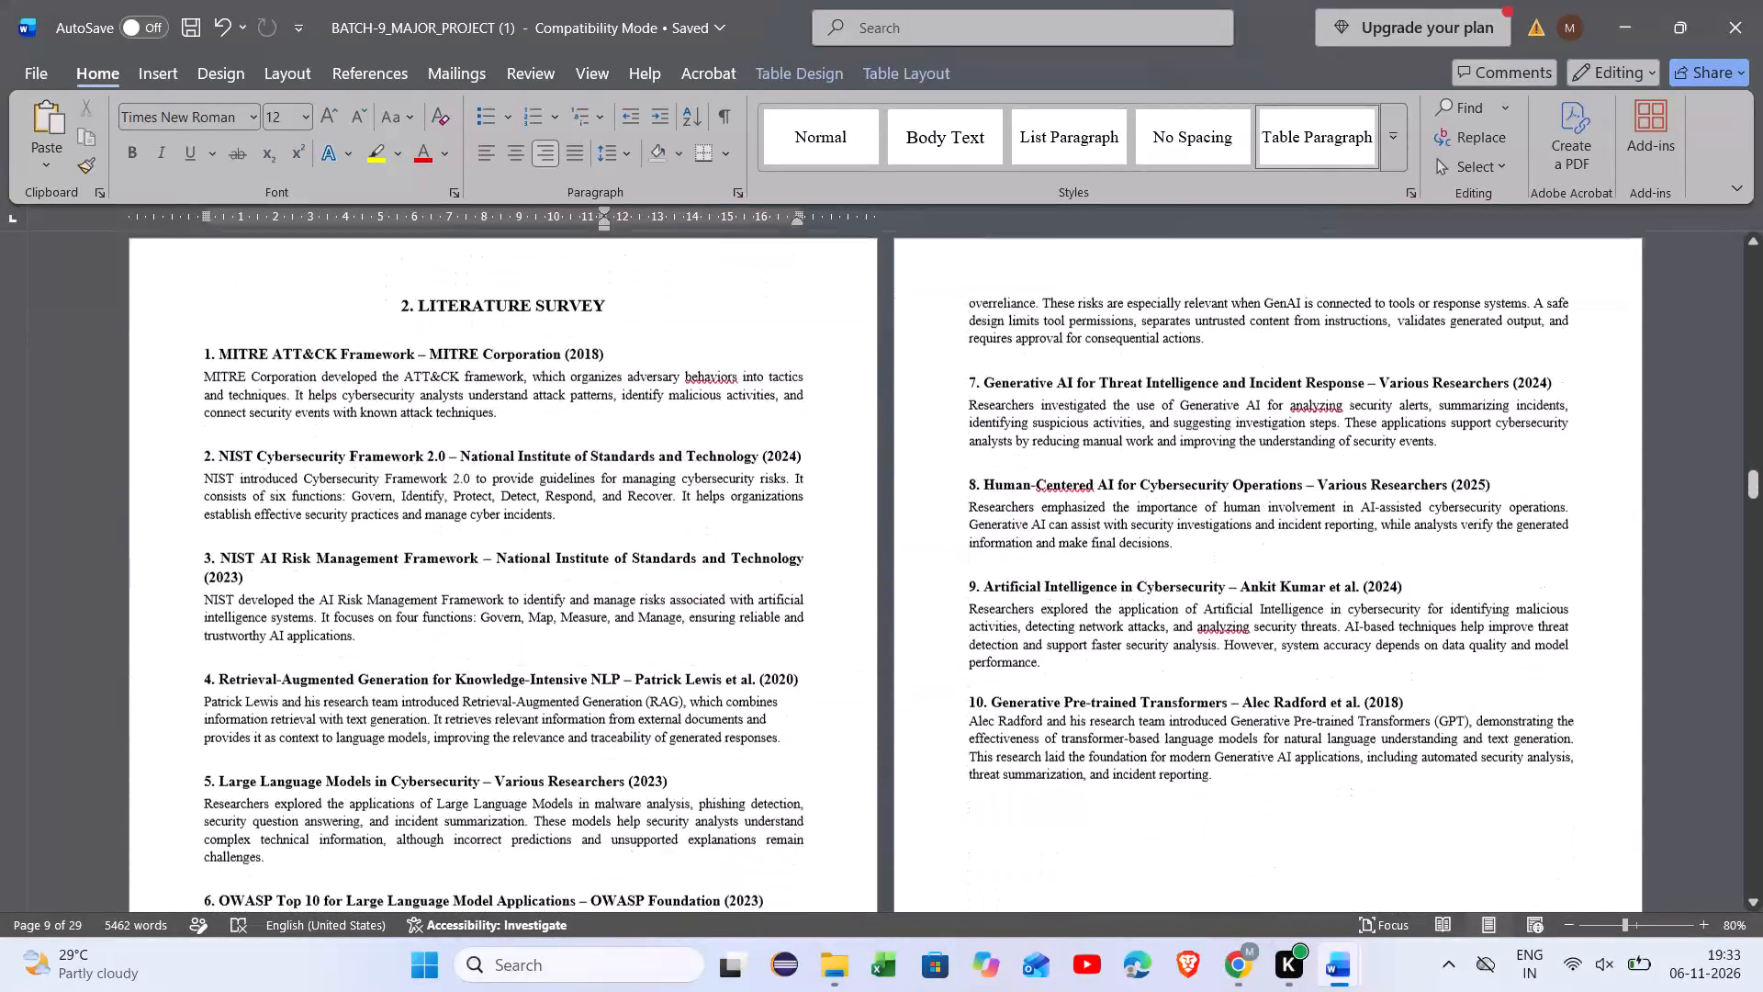
{"action": "scroll", "coordinate": [400, 403], "scroll_direction": "down", "scroll_amount": 3}
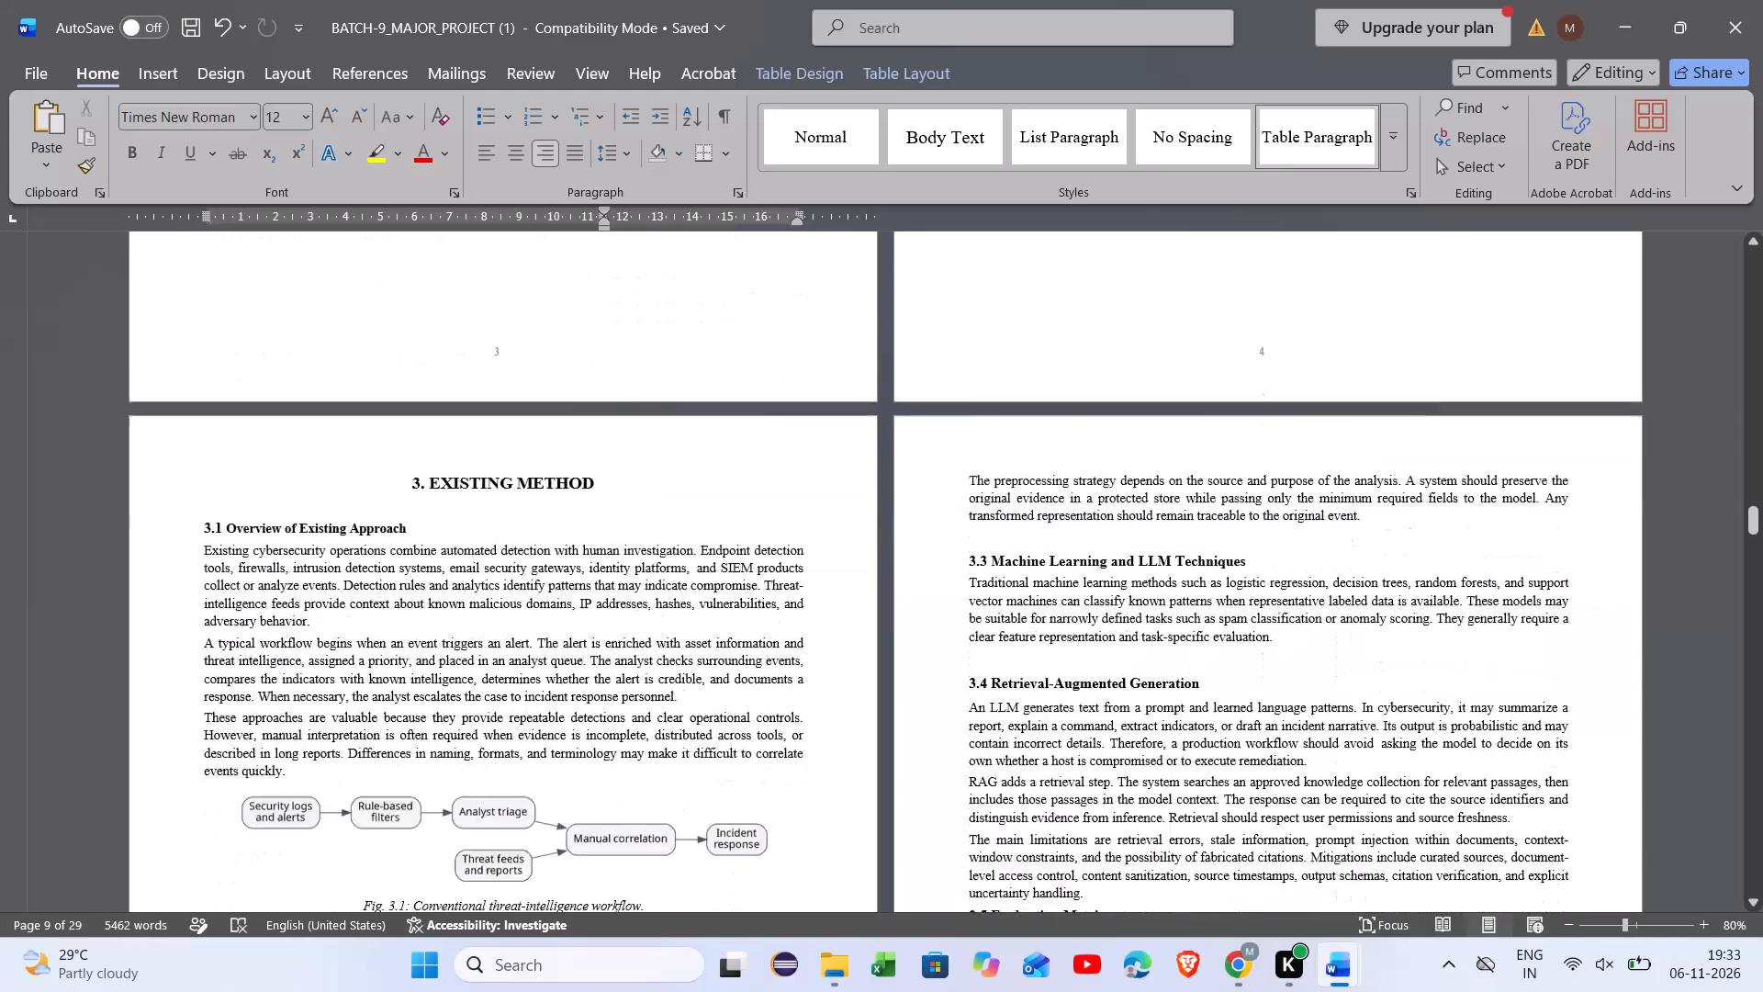
{"action": "scroll", "coordinate": [400, 403], "scroll_direction": "down", "scroll_amount": 1}
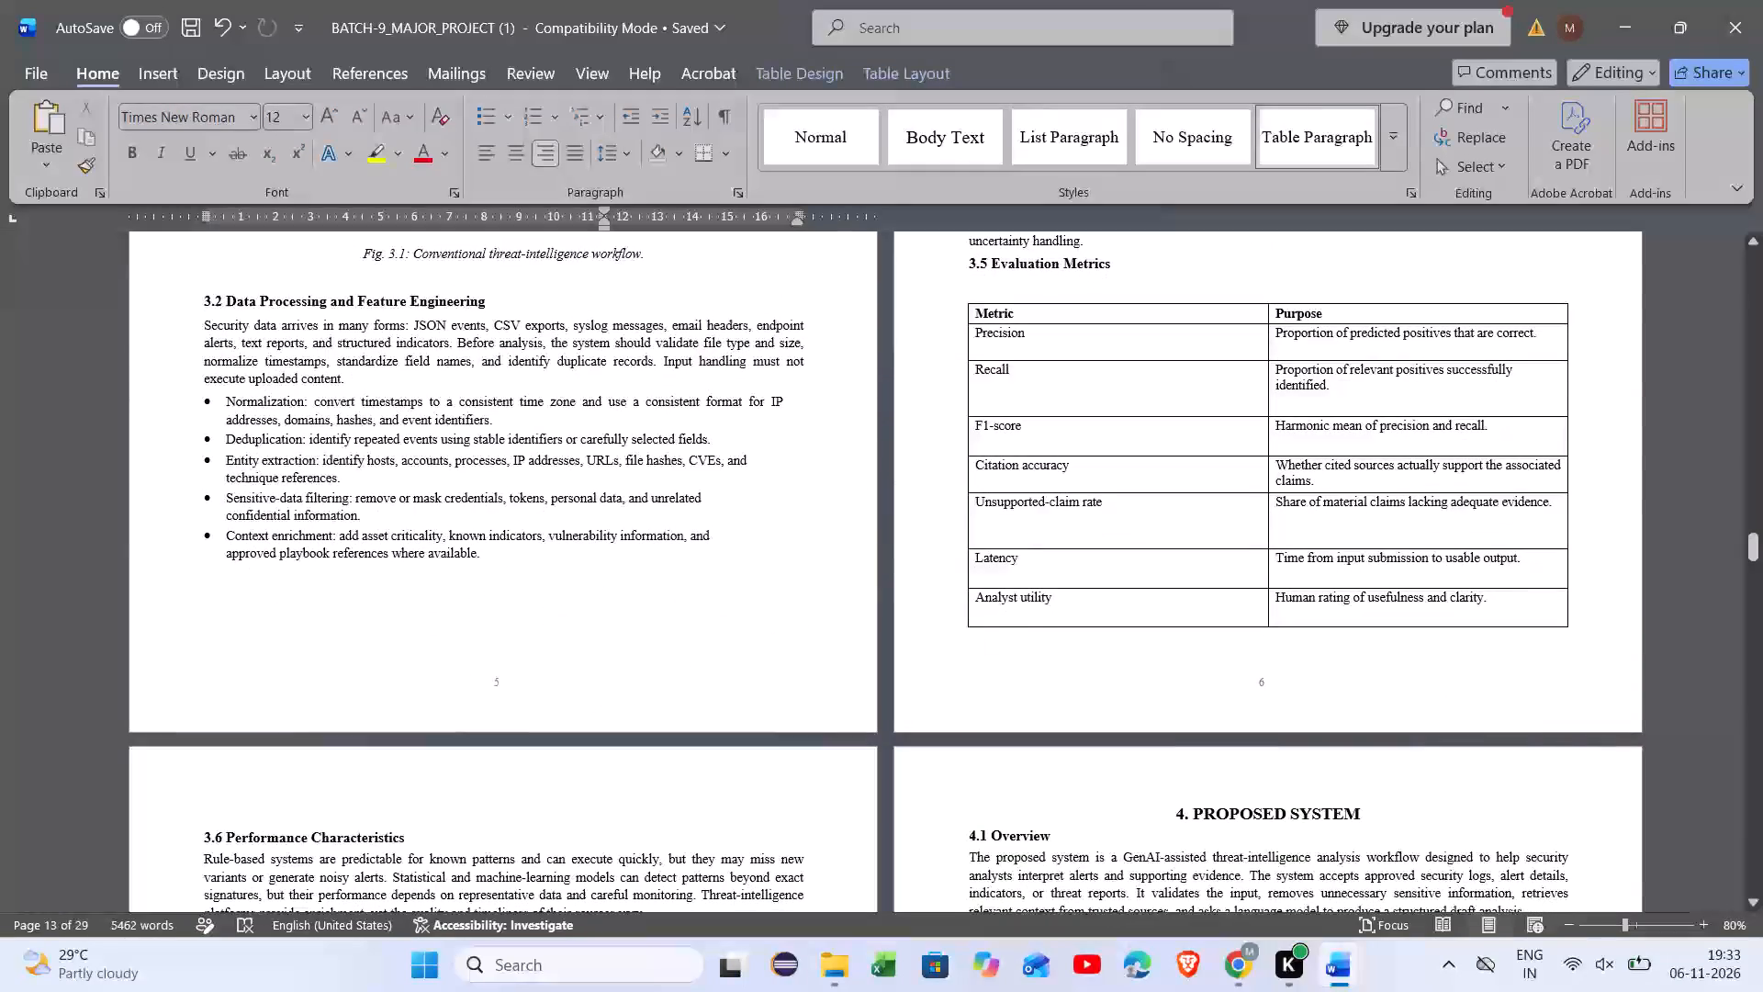
{"action": "scroll", "coordinate": [400, 403], "scroll_direction": "down", "scroll_amount": 3}
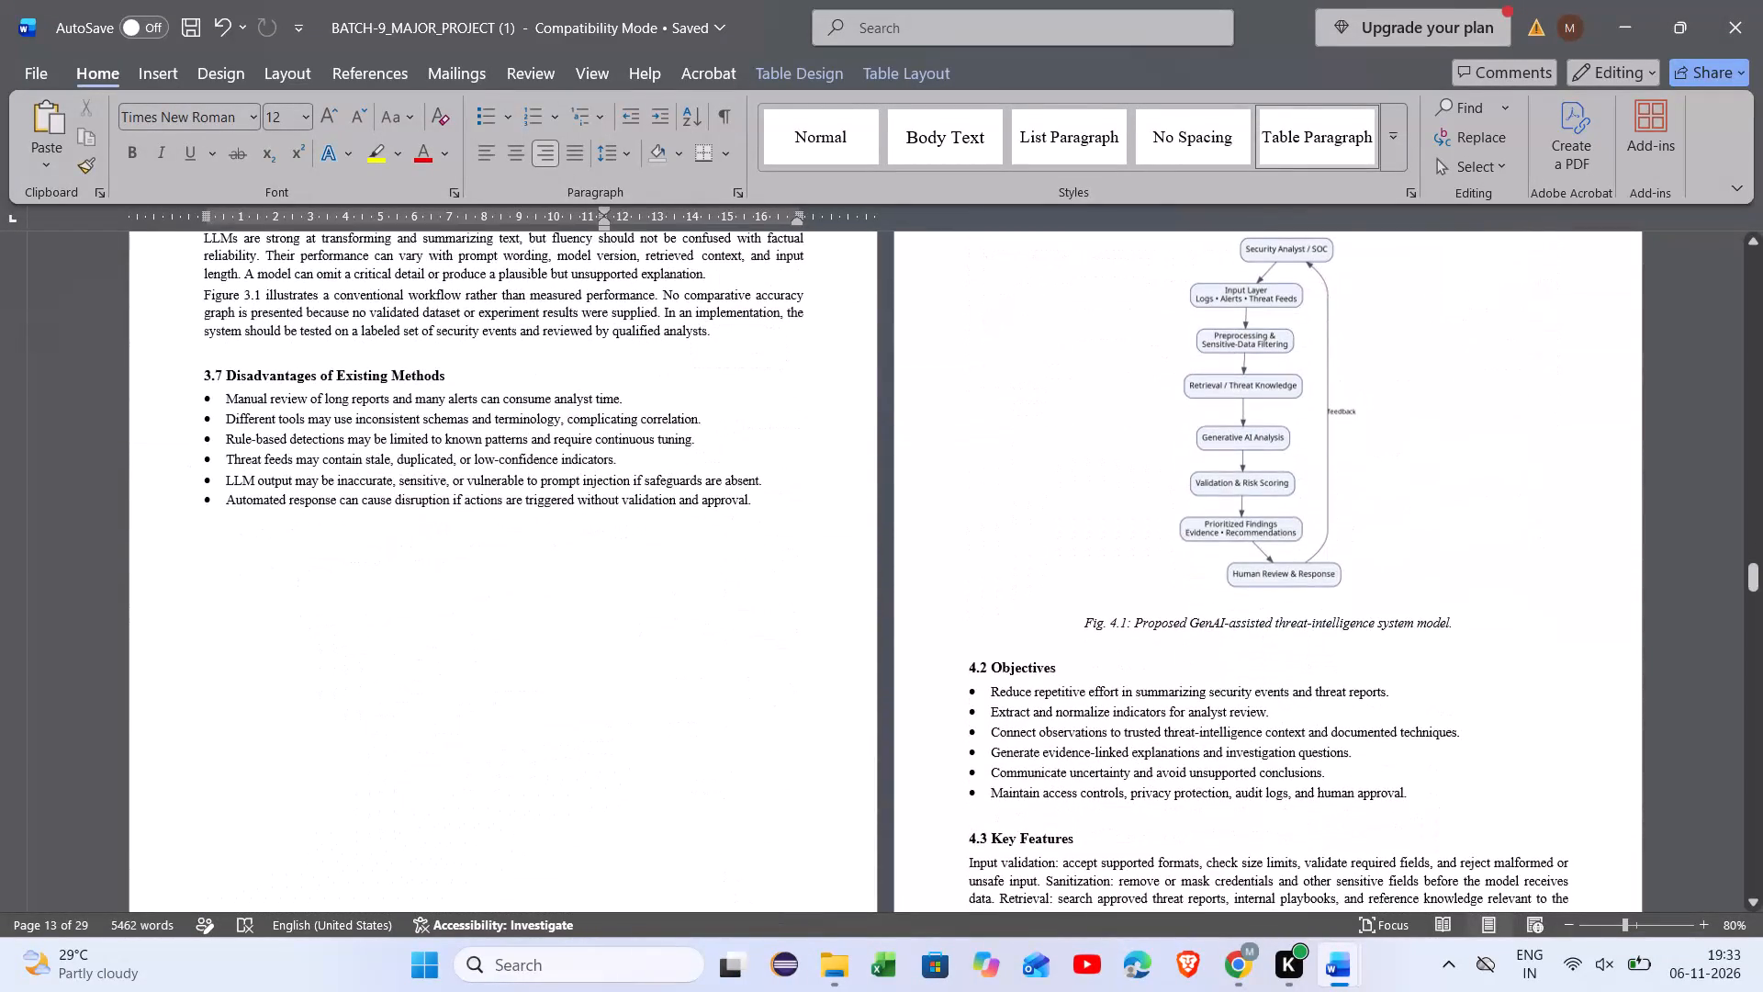
{"action": "scroll", "coordinate": [400, 403], "scroll_direction": "down", "scroll_amount": 1}
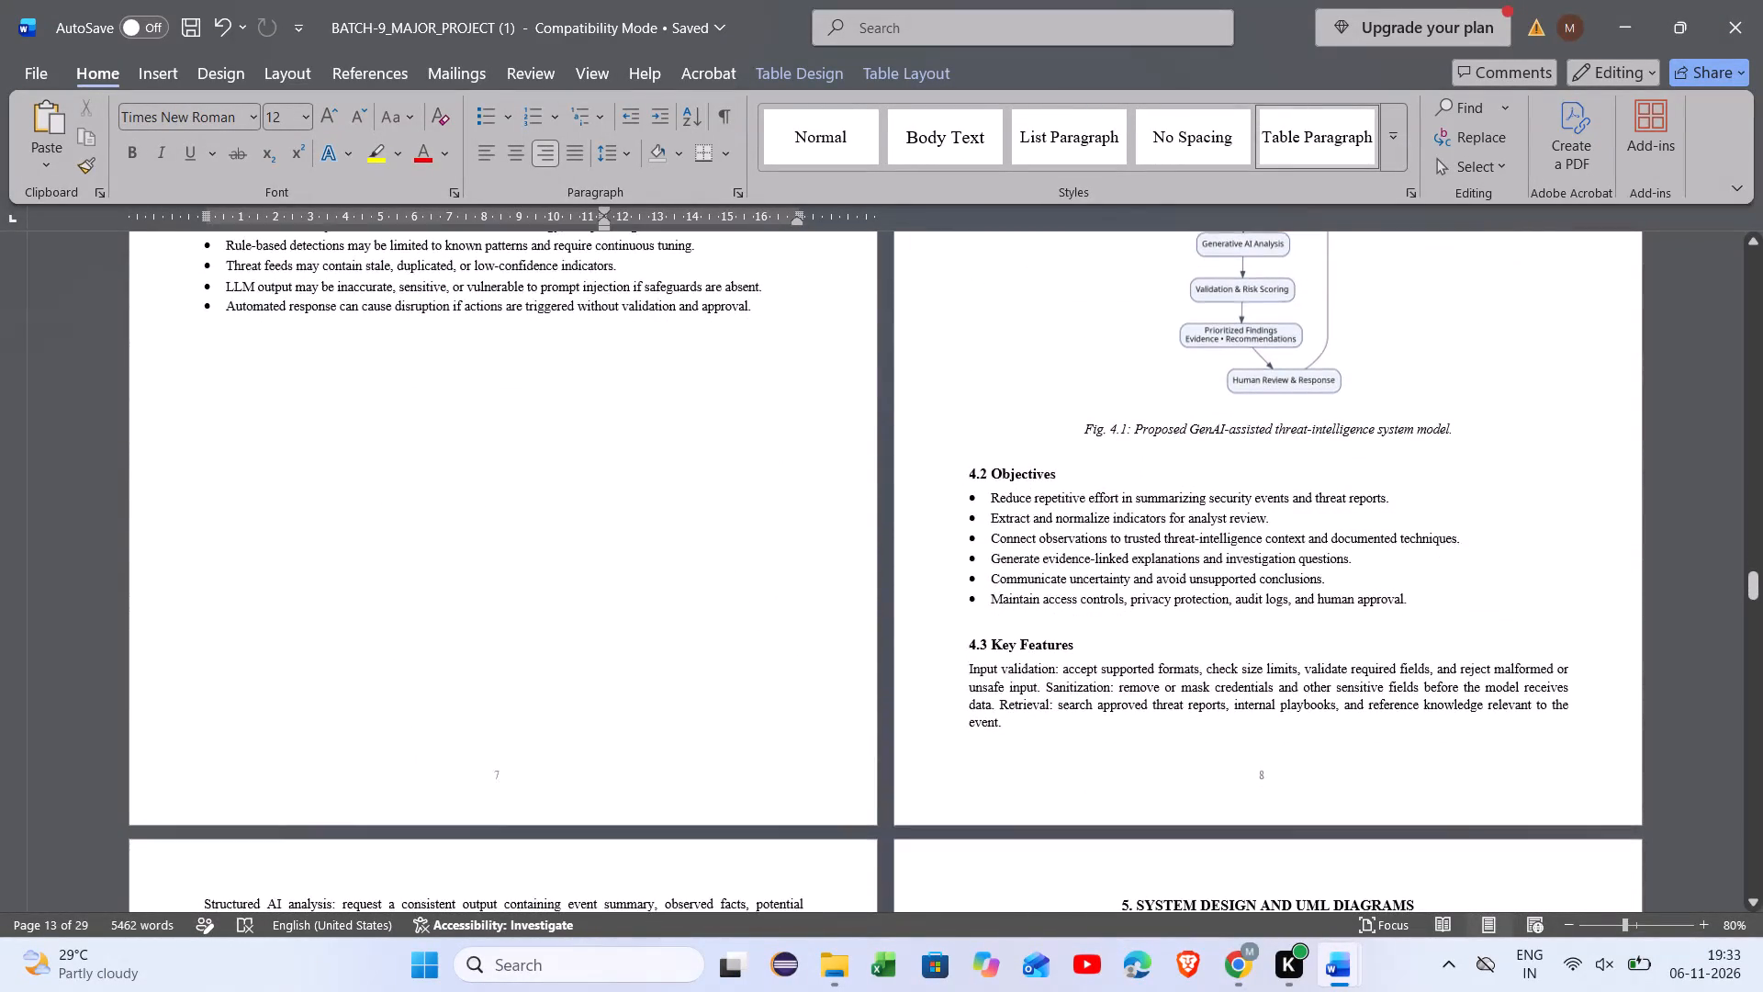
Check the chapter 5 section headings, UML and architecture figures, captions and footer page numbers against the contents and List of Figures.
{"action": "scroll", "coordinate": [400, 403], "scroll_direction": "down", "scroll_amount": 5}
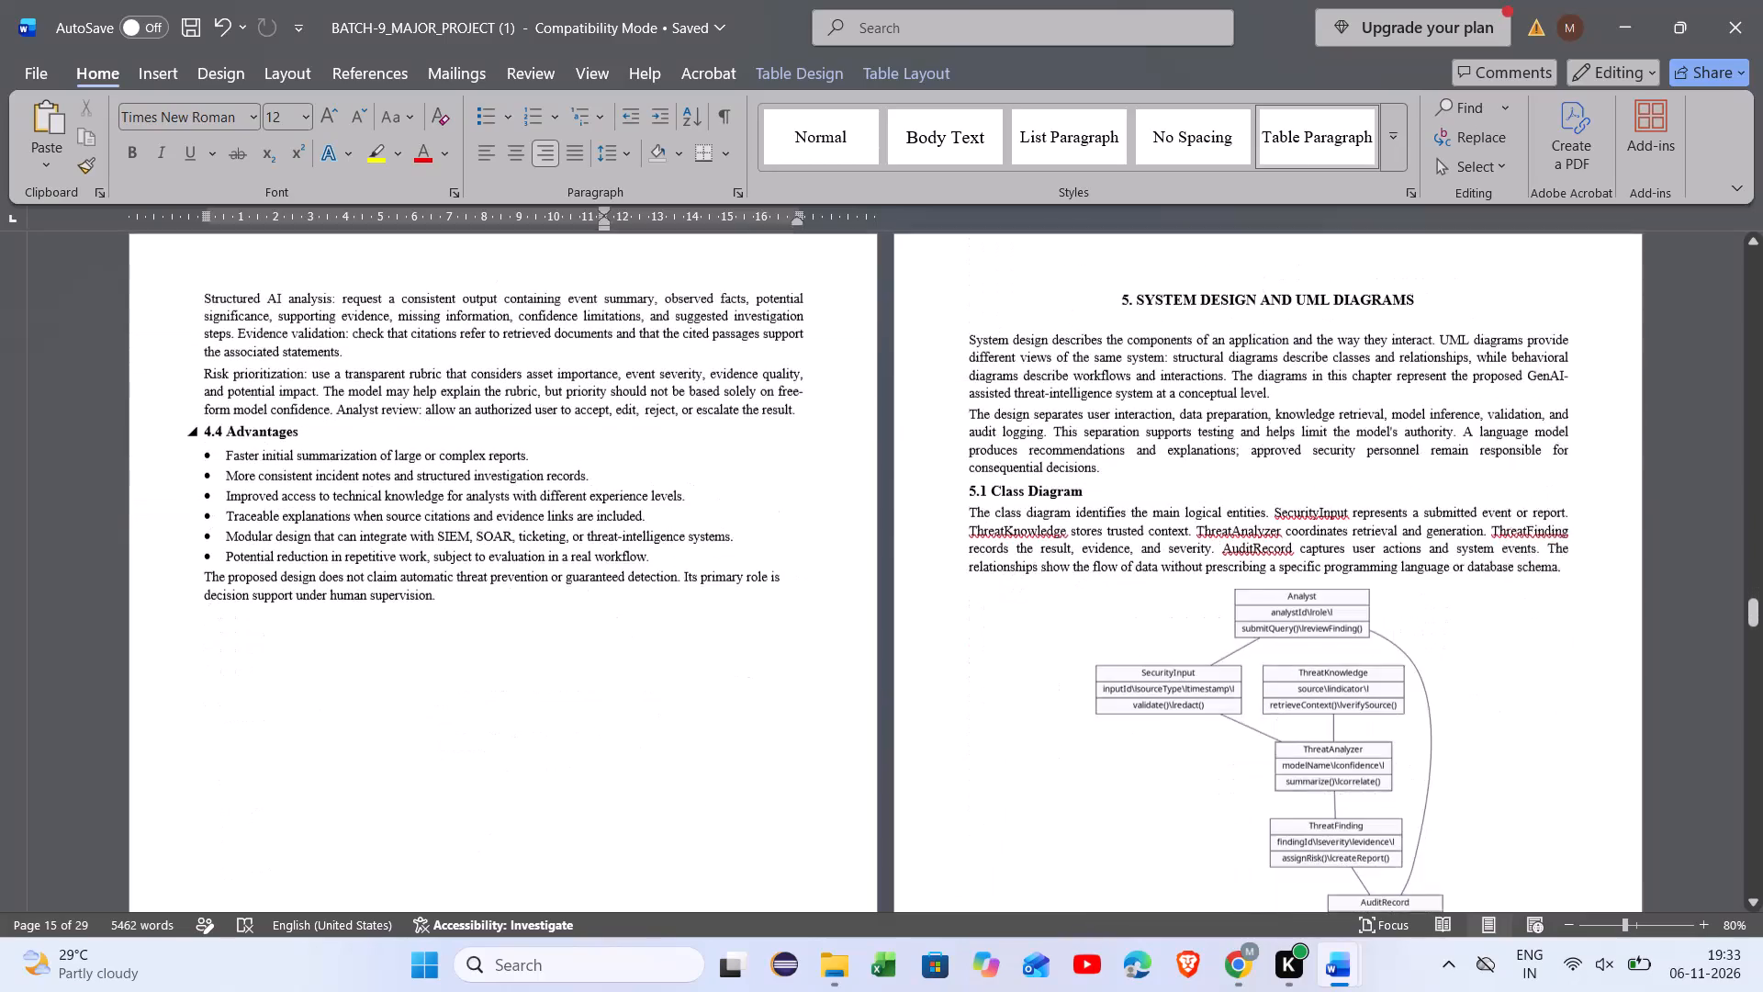
{"action": "scroll", "coordinate": [400, 403], "scroll_direction": "down", "scroll_amount": 2}
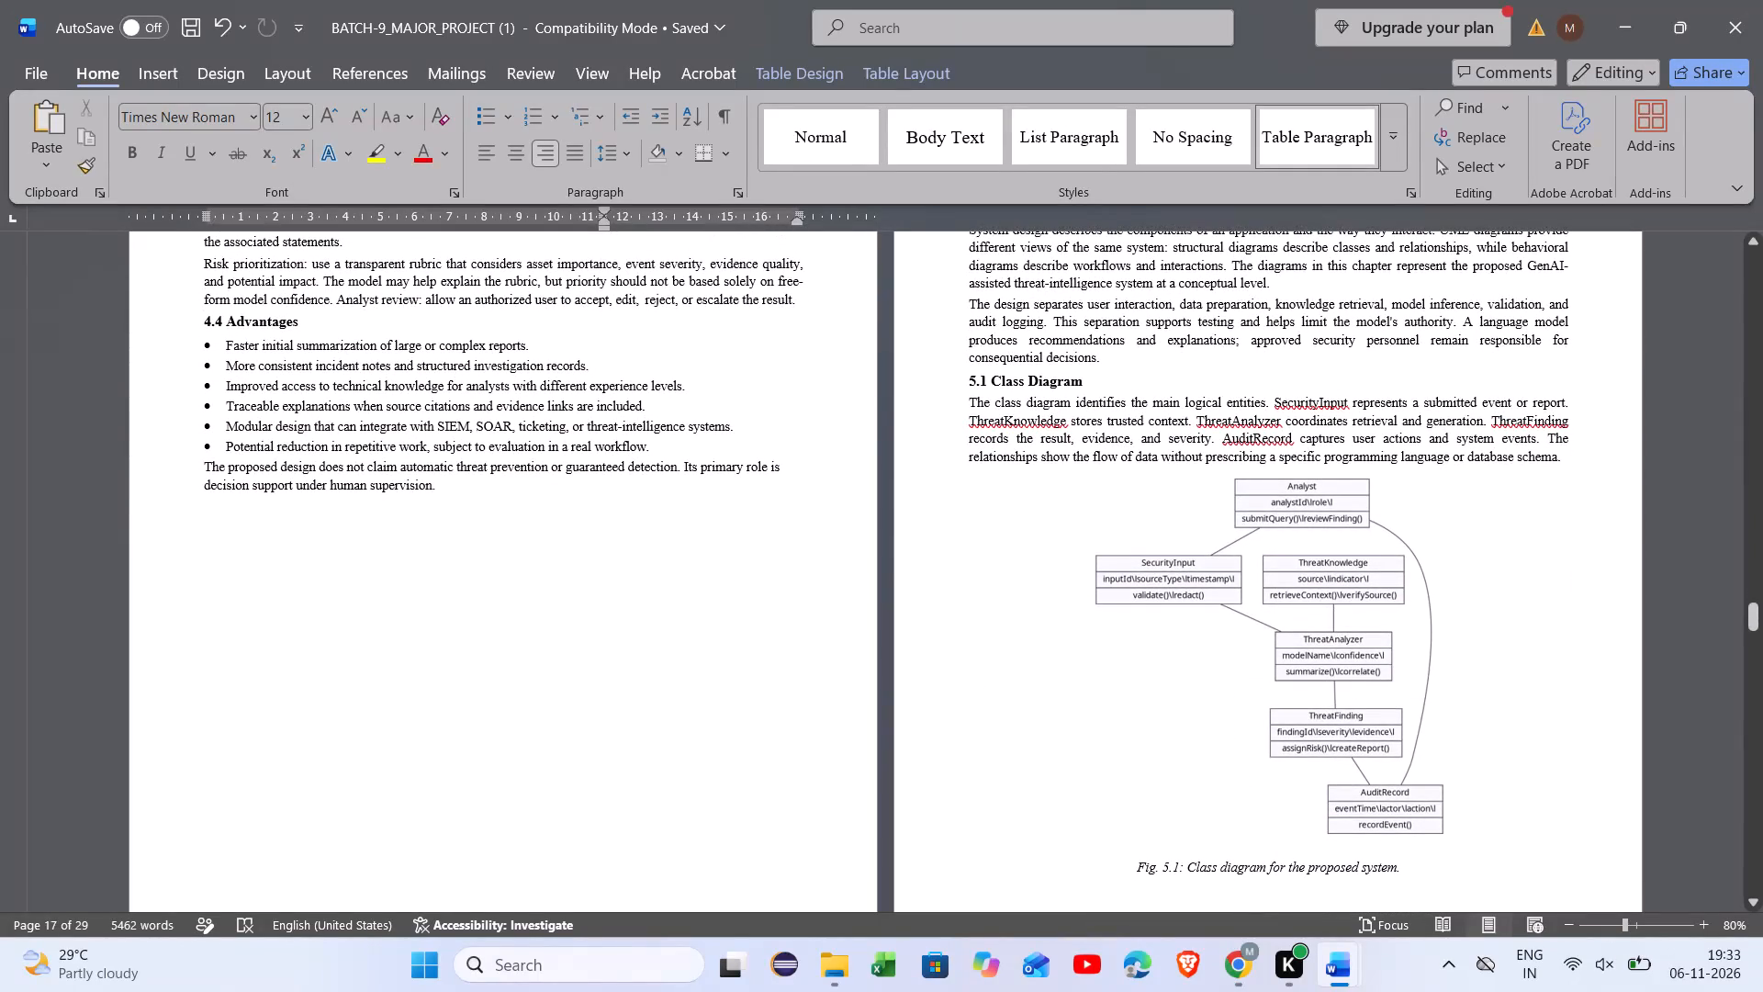
{"action": "scroll", "coordinate": [400, 403], "scroll_direction": "down", "scroll_amount": 3}
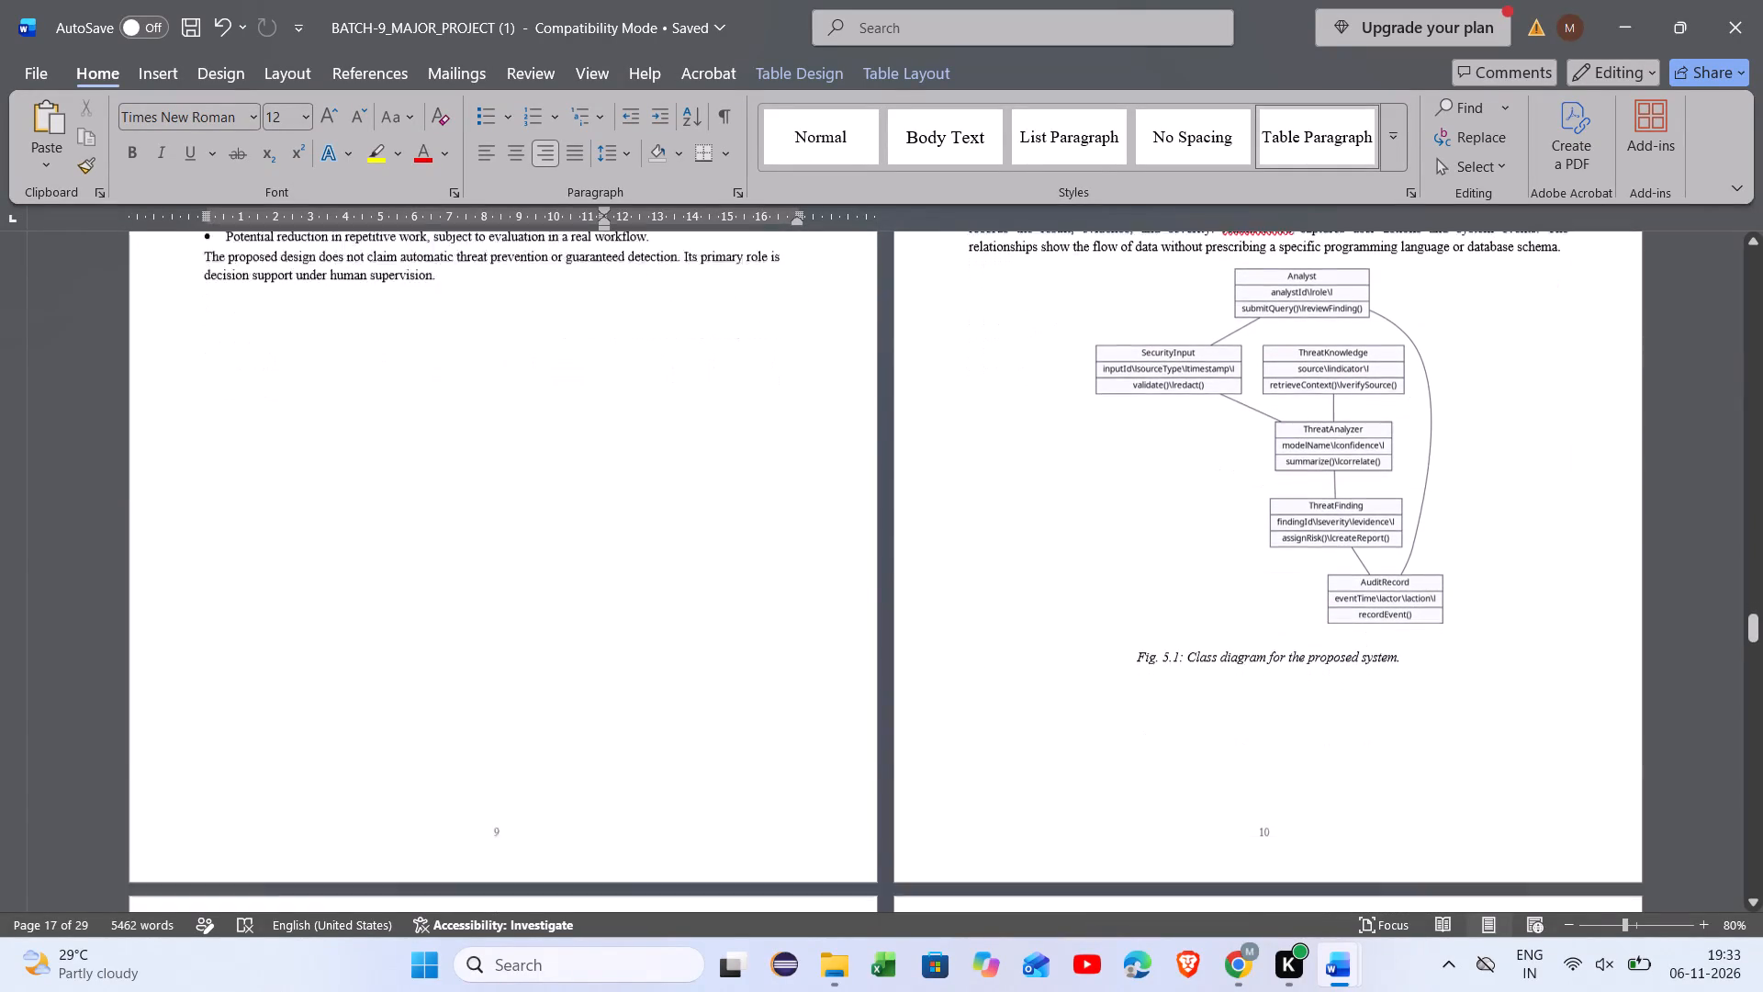
{"action": "scroll", "coordinate": [400, 403], "scroll_direction": "down", "scroll_amount": 3}
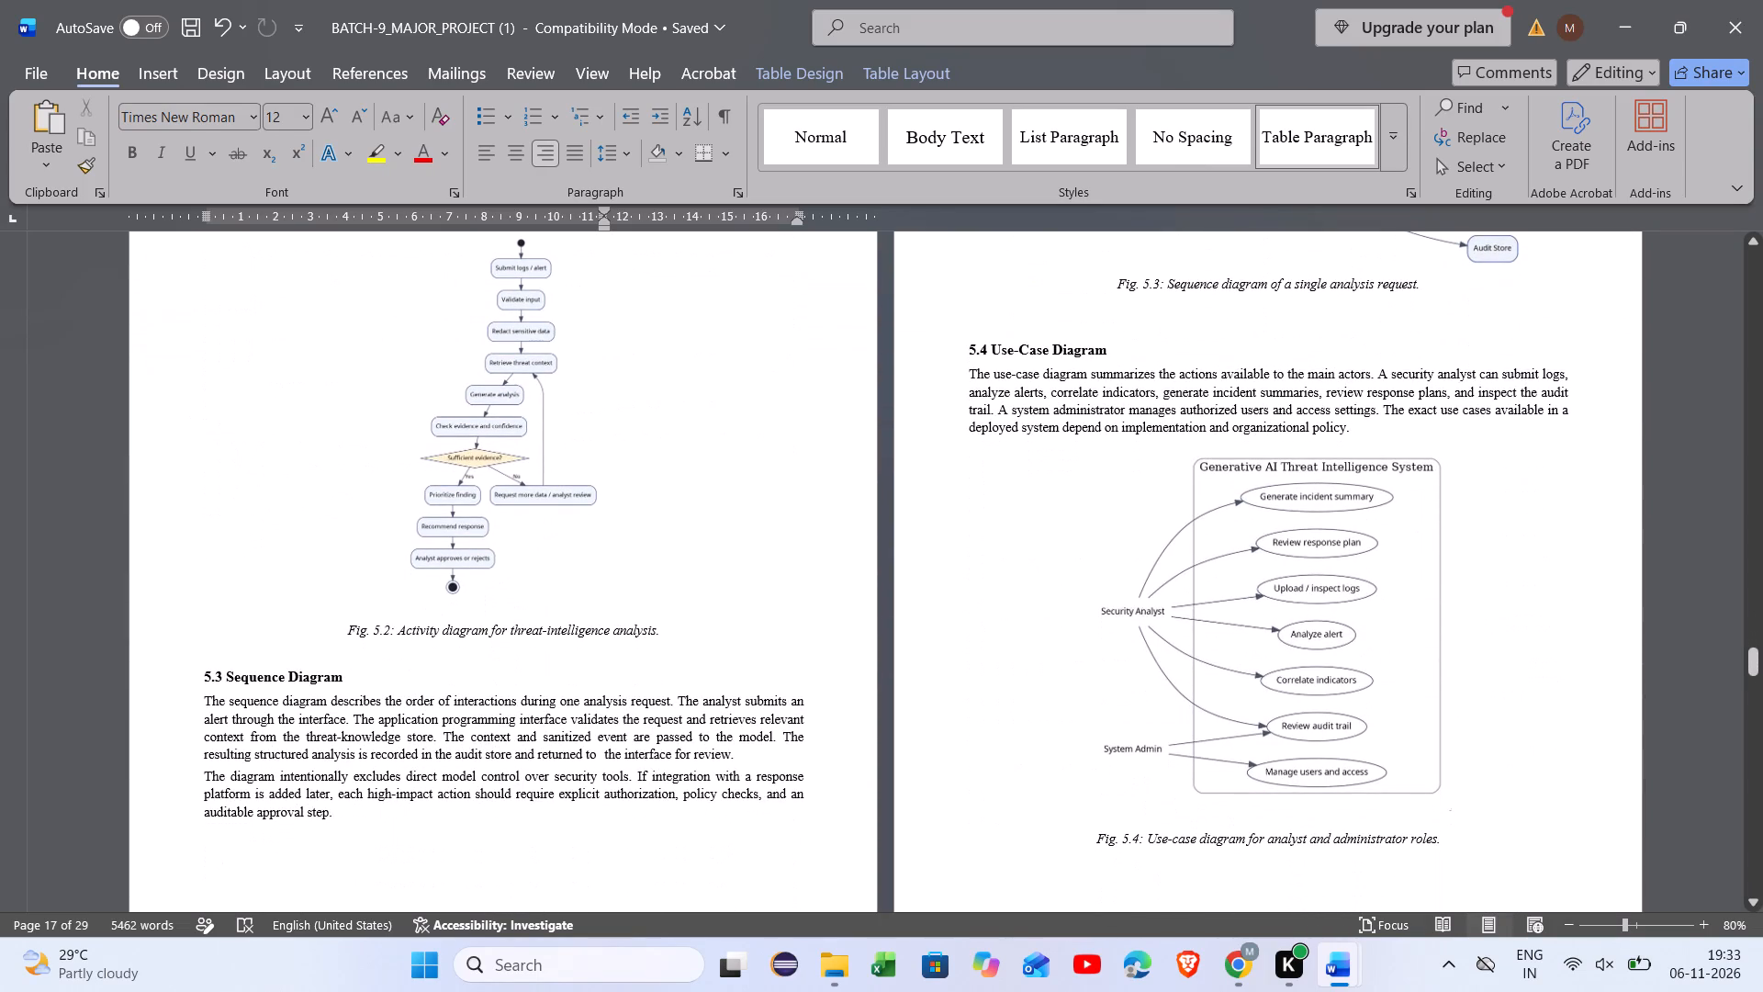
{"action": "scroll", "coordinate": [400, 403], "scroll_direction": "down", "scroll_amount": 3}
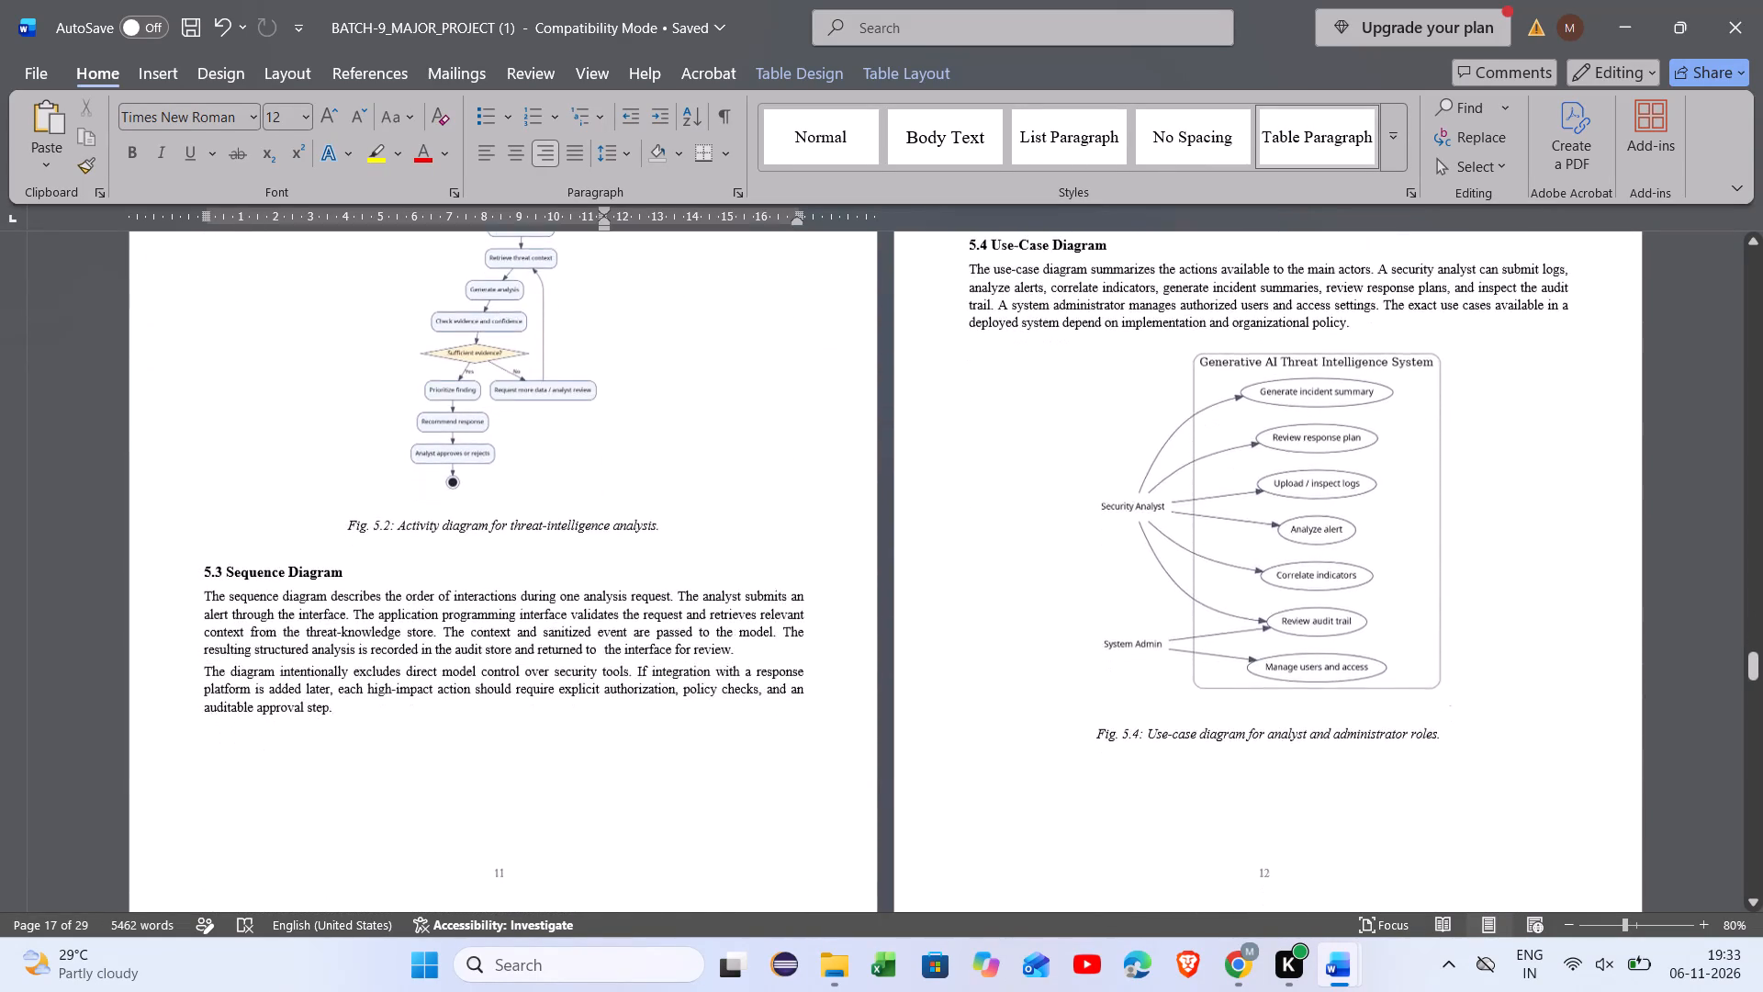
{"action": "scroll", "coordinate": [400, 403], "scroll_direction": "down", "scroll_amount": 2}
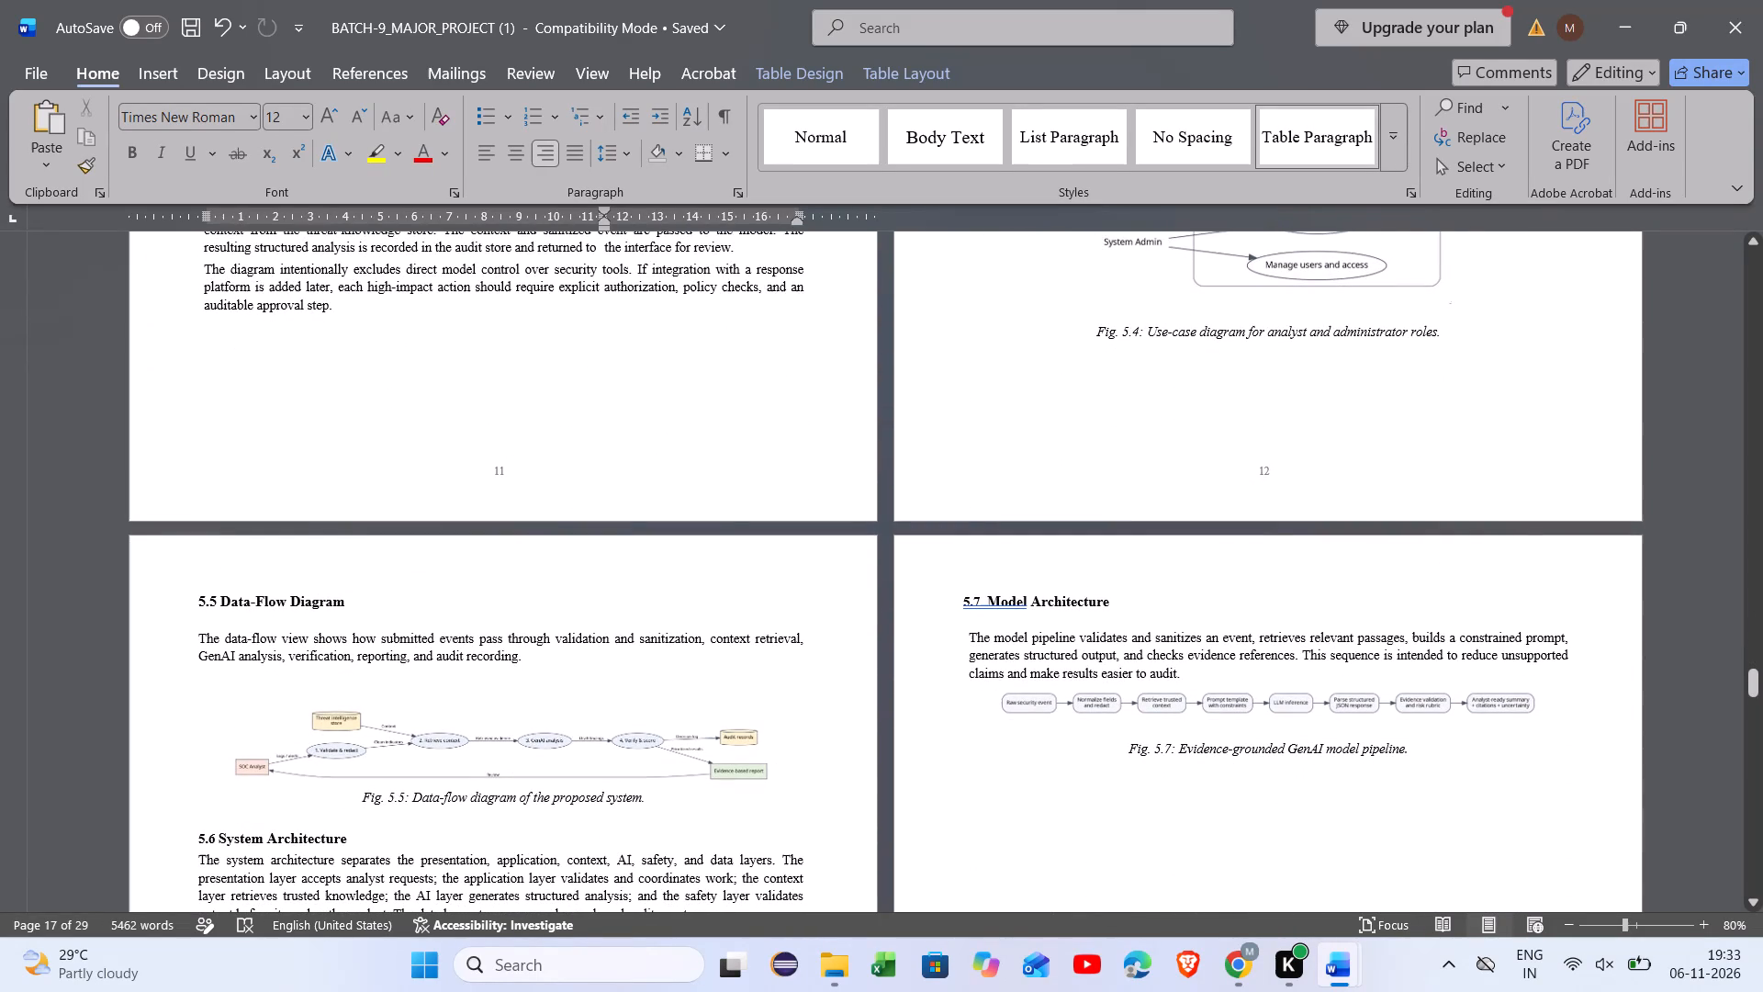
{"action": "scroll", "coordinate": [400, 403], "scroll_direction": "down", "scroll_amount": 3}
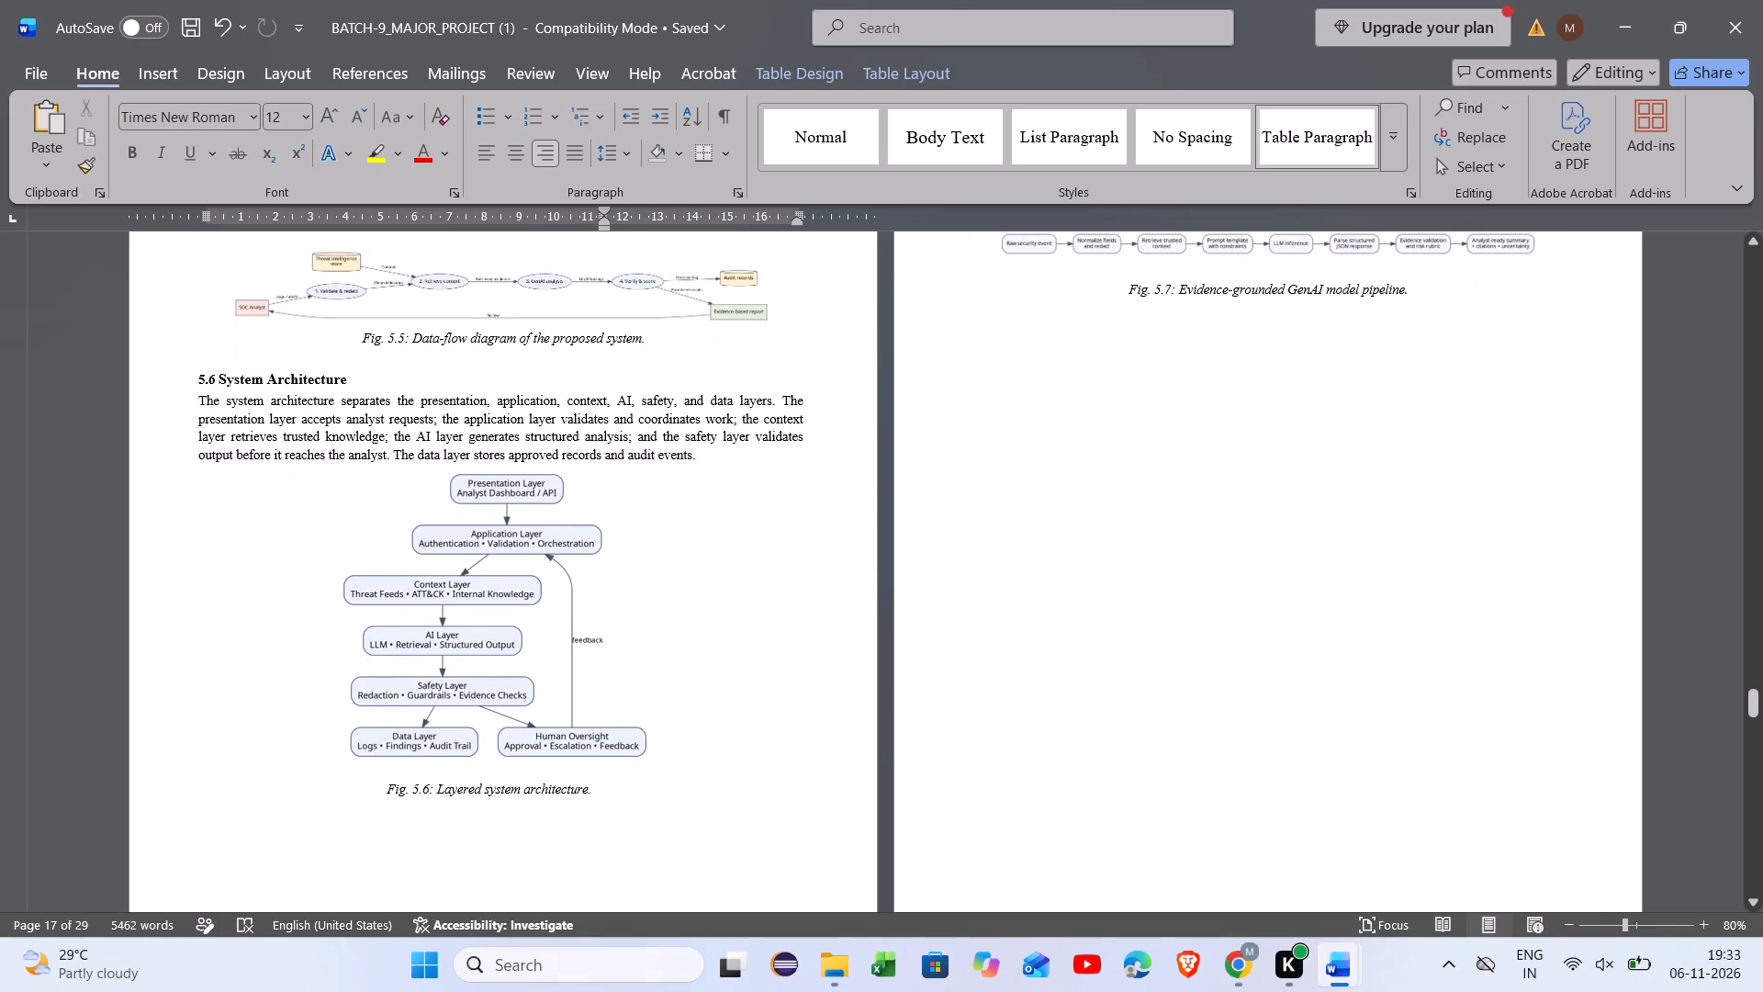
{"action": "scroll", "coordinate": [400, 403], "scroll_direction": "up", "scroll_amount": 2}
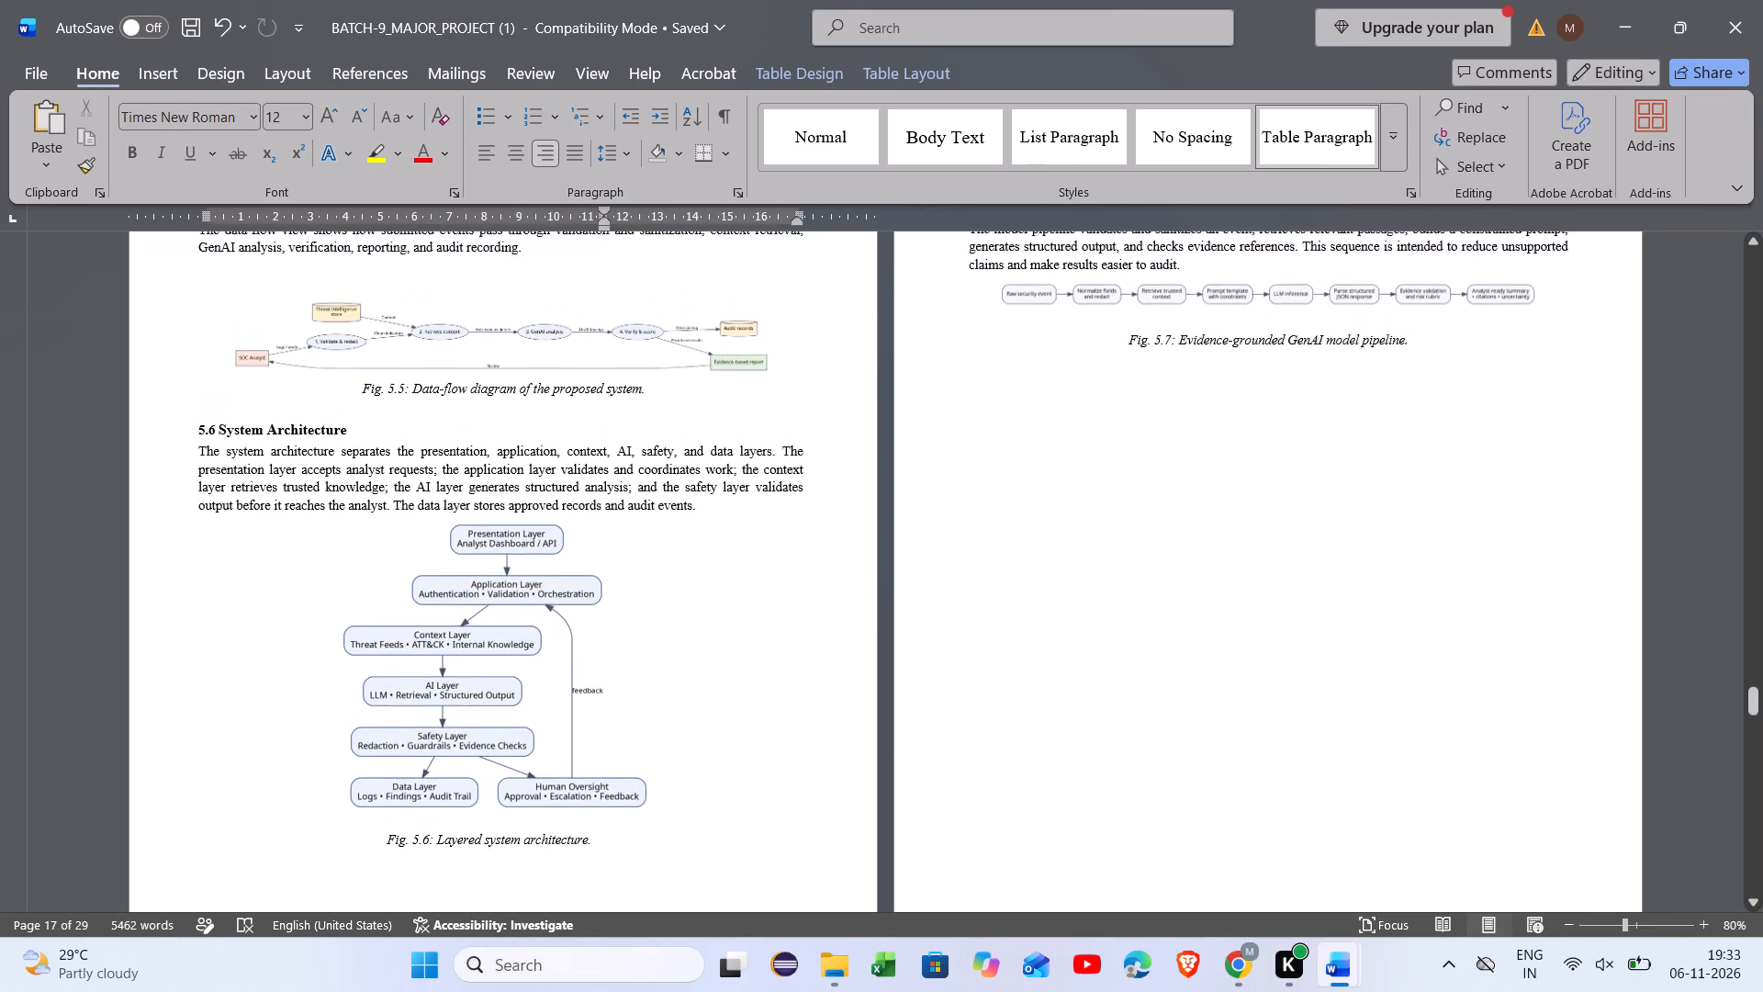
{"action": "scroll", "coordinate": [400, 403], "scroll_direction": "up", "scroll_amount": 1}
{"action": "scroll", "coordinate": [400, 403], "scroll_direction": "down", "scroll_amount": 4}
Review chapters 6 and 7 and the References page, including section headings, figure captions and requirement tables.
{"action": "scroll", "coordinate": [400, 403], "scroll_direction": "down", "scroll_amount": 1}
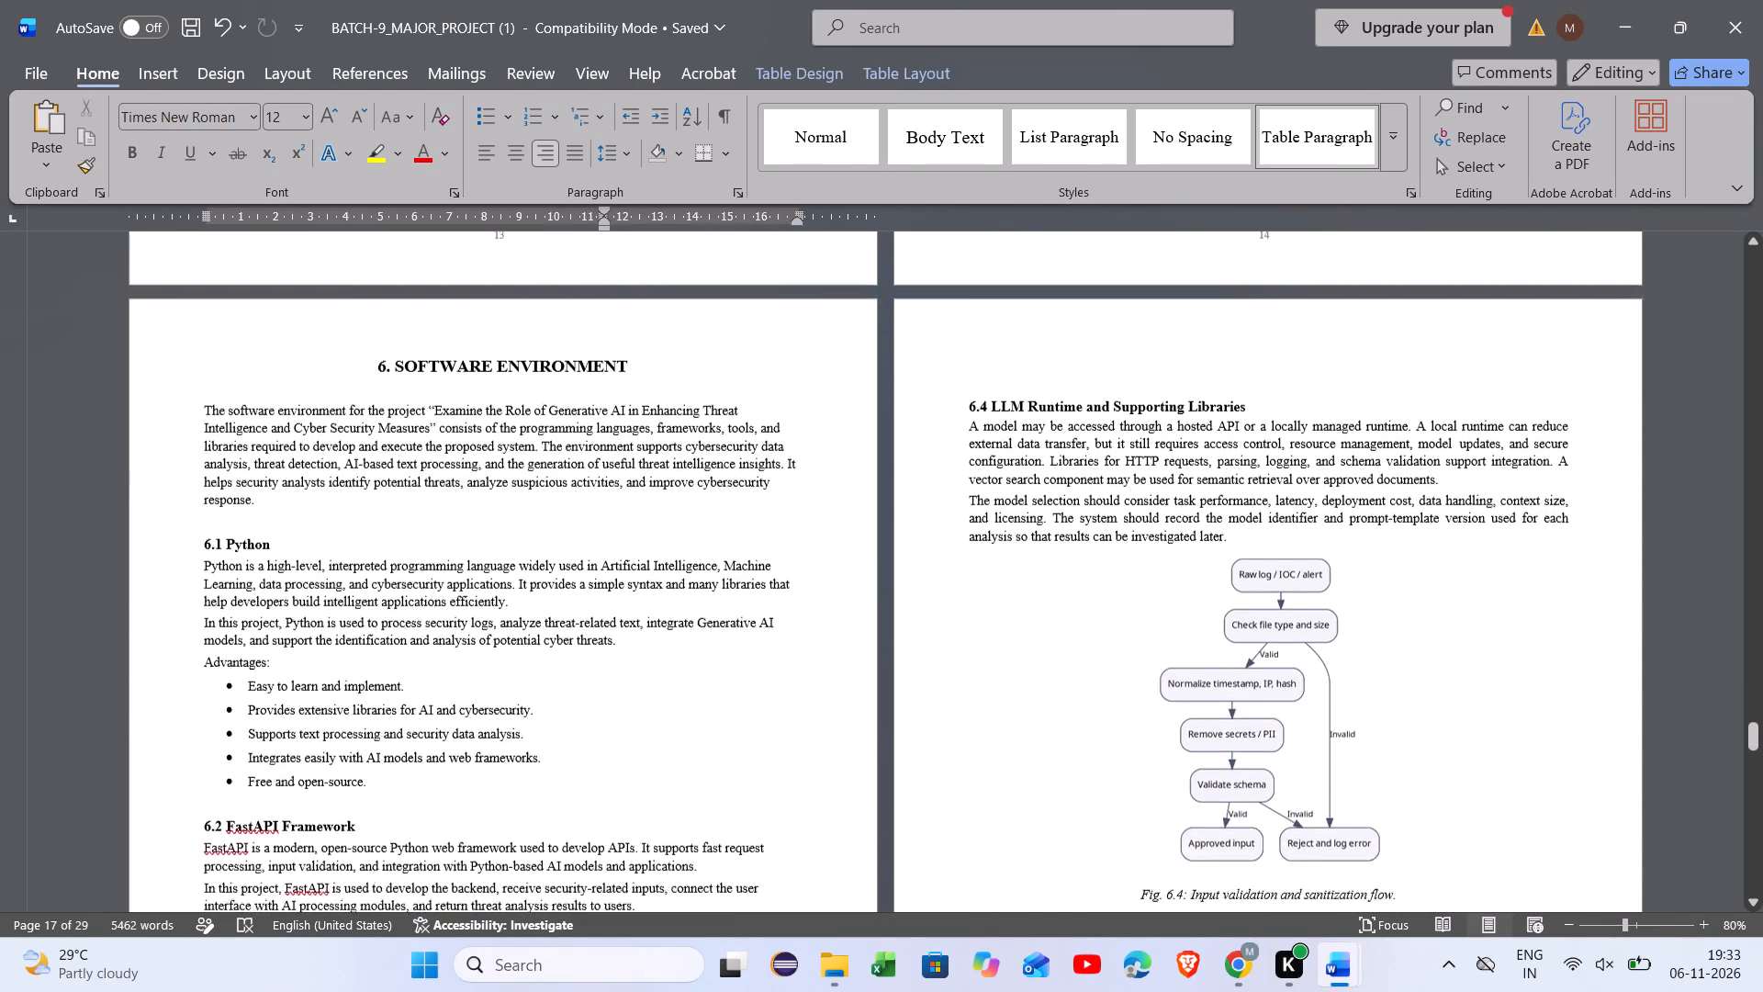
{"action": "scroll", "coordinate": [400, 403], "scroll_direction": "down", "scroll_amount": 4}
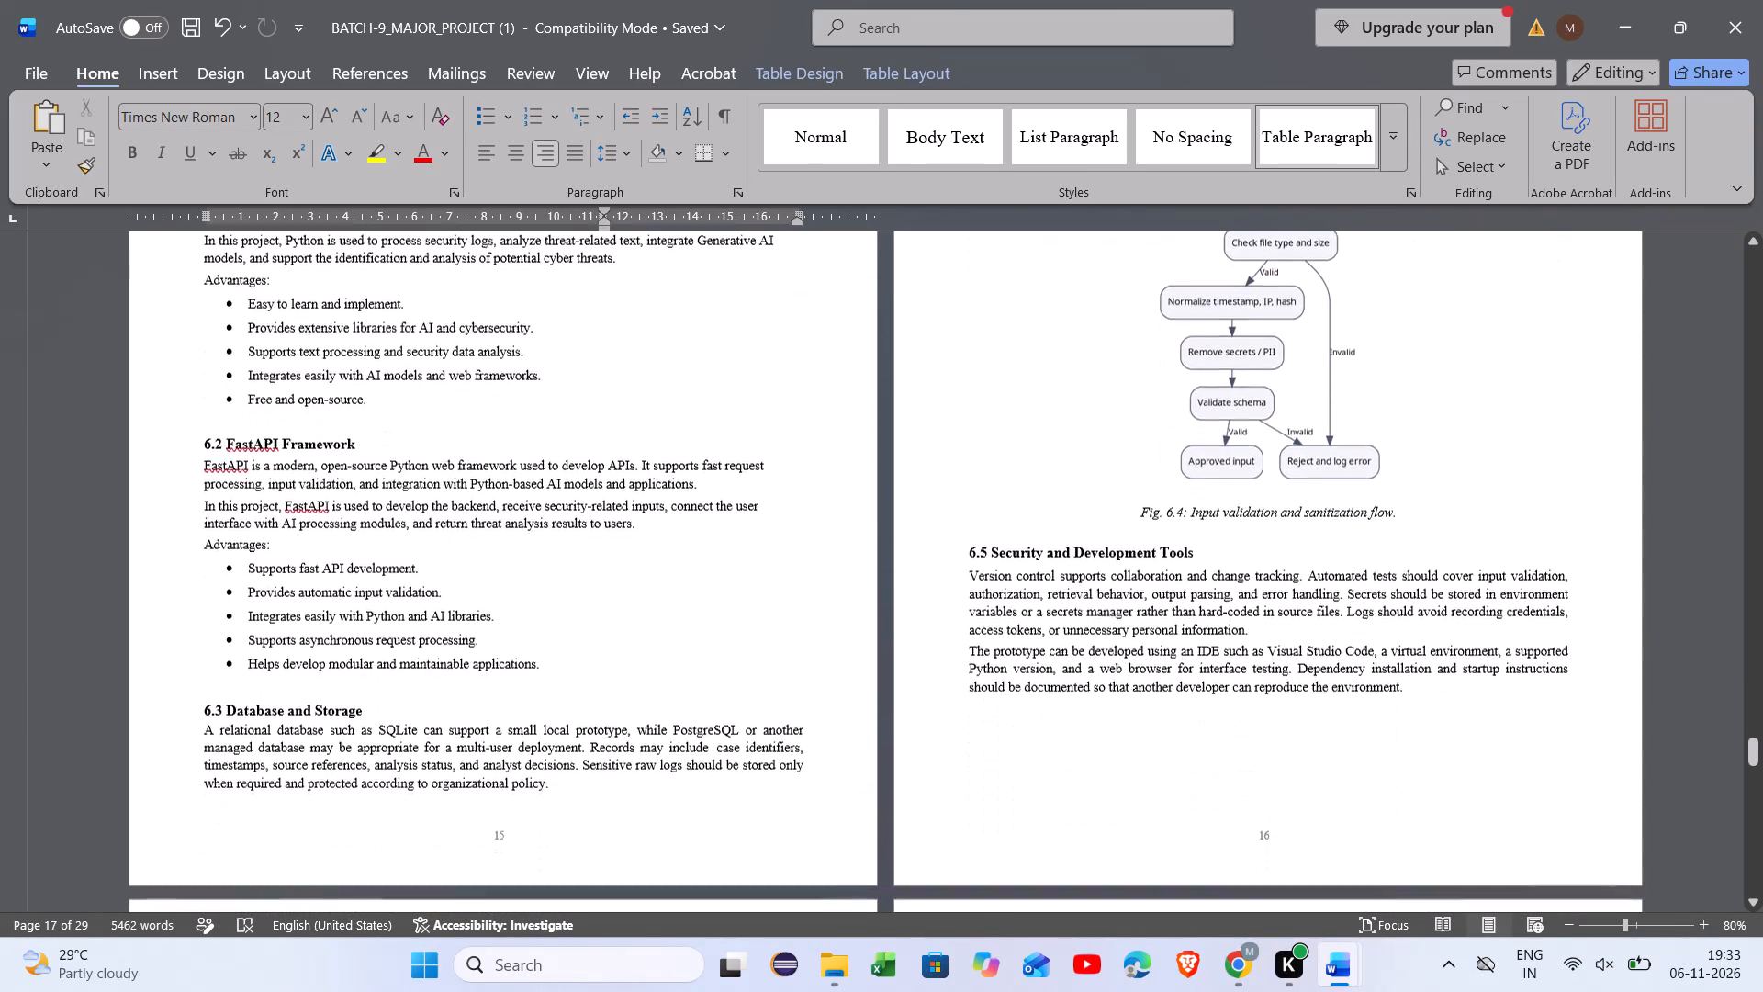
{"action": "scroll", "coordinate": [400, 403], "scroll_direction": "down", "scroll_amount": 3}
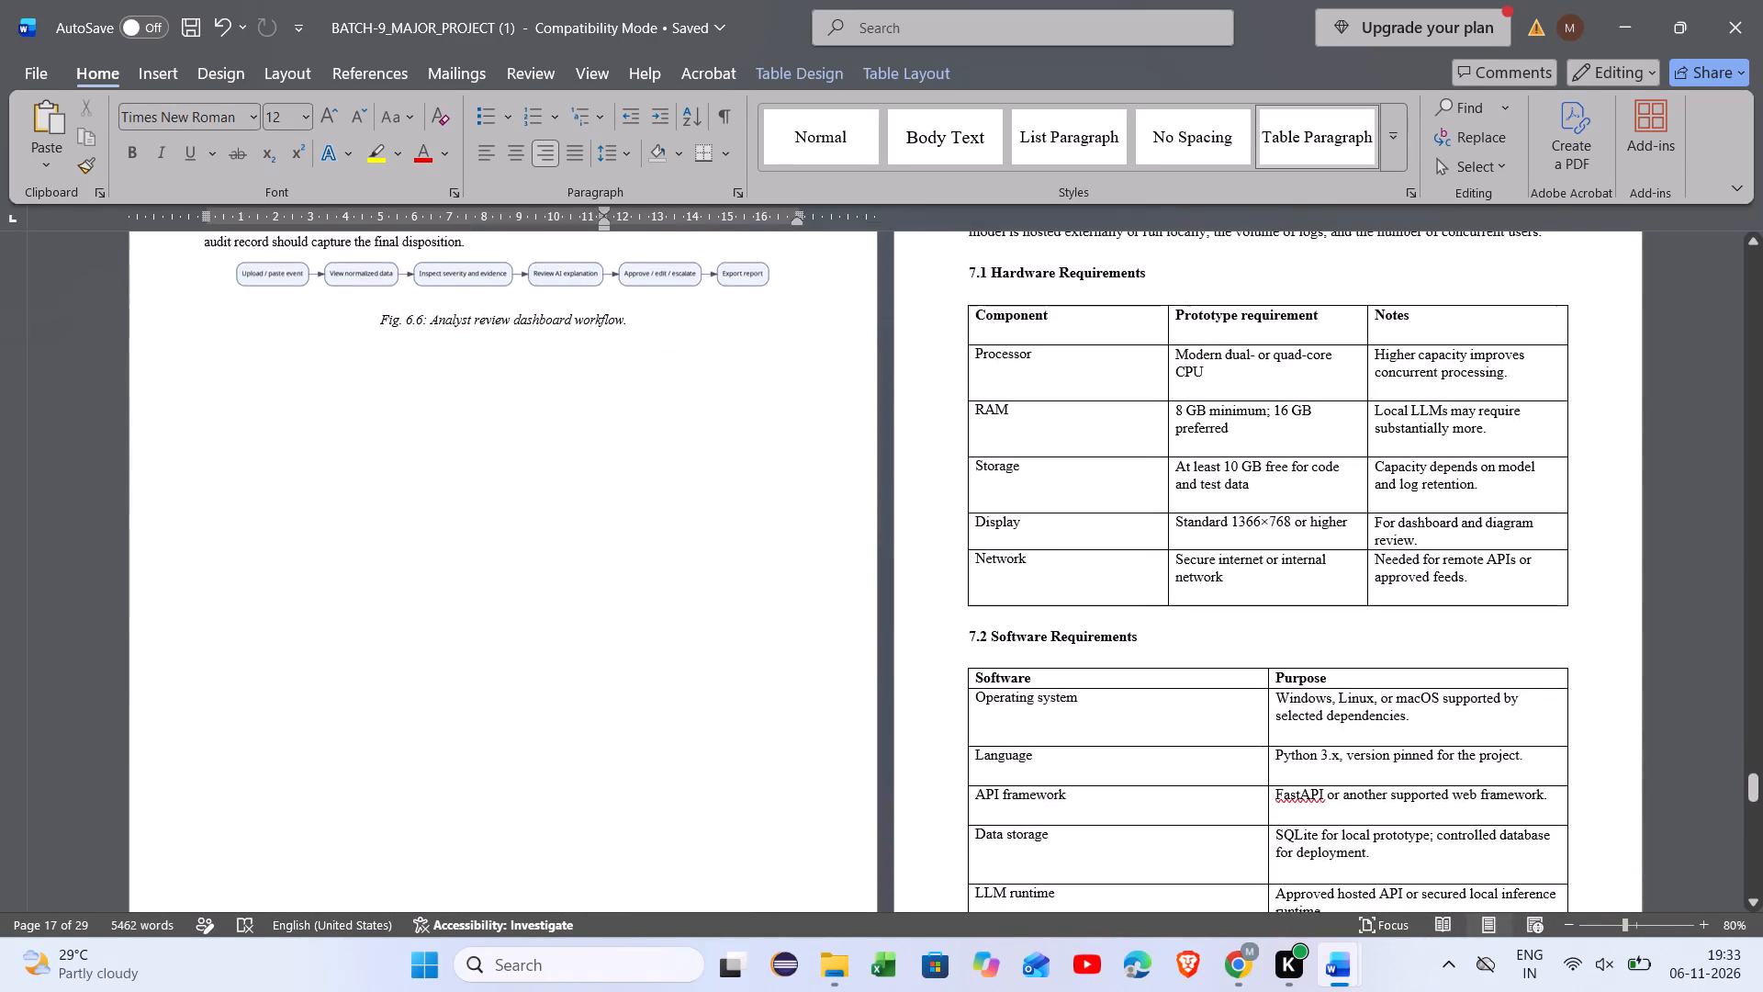
{"action": "scroll", "coordinate": [400, 403], "scroll_direction": "down", "scroll_amount": 1}
{"action": "scroll", "coordinate": [400, 403], "scroll_direction": "up", "scroll_amount": 2}
{"action": "scroll", "coordinate": [400, 403], "scroll_direction": "right", "scroll_amount": 1}
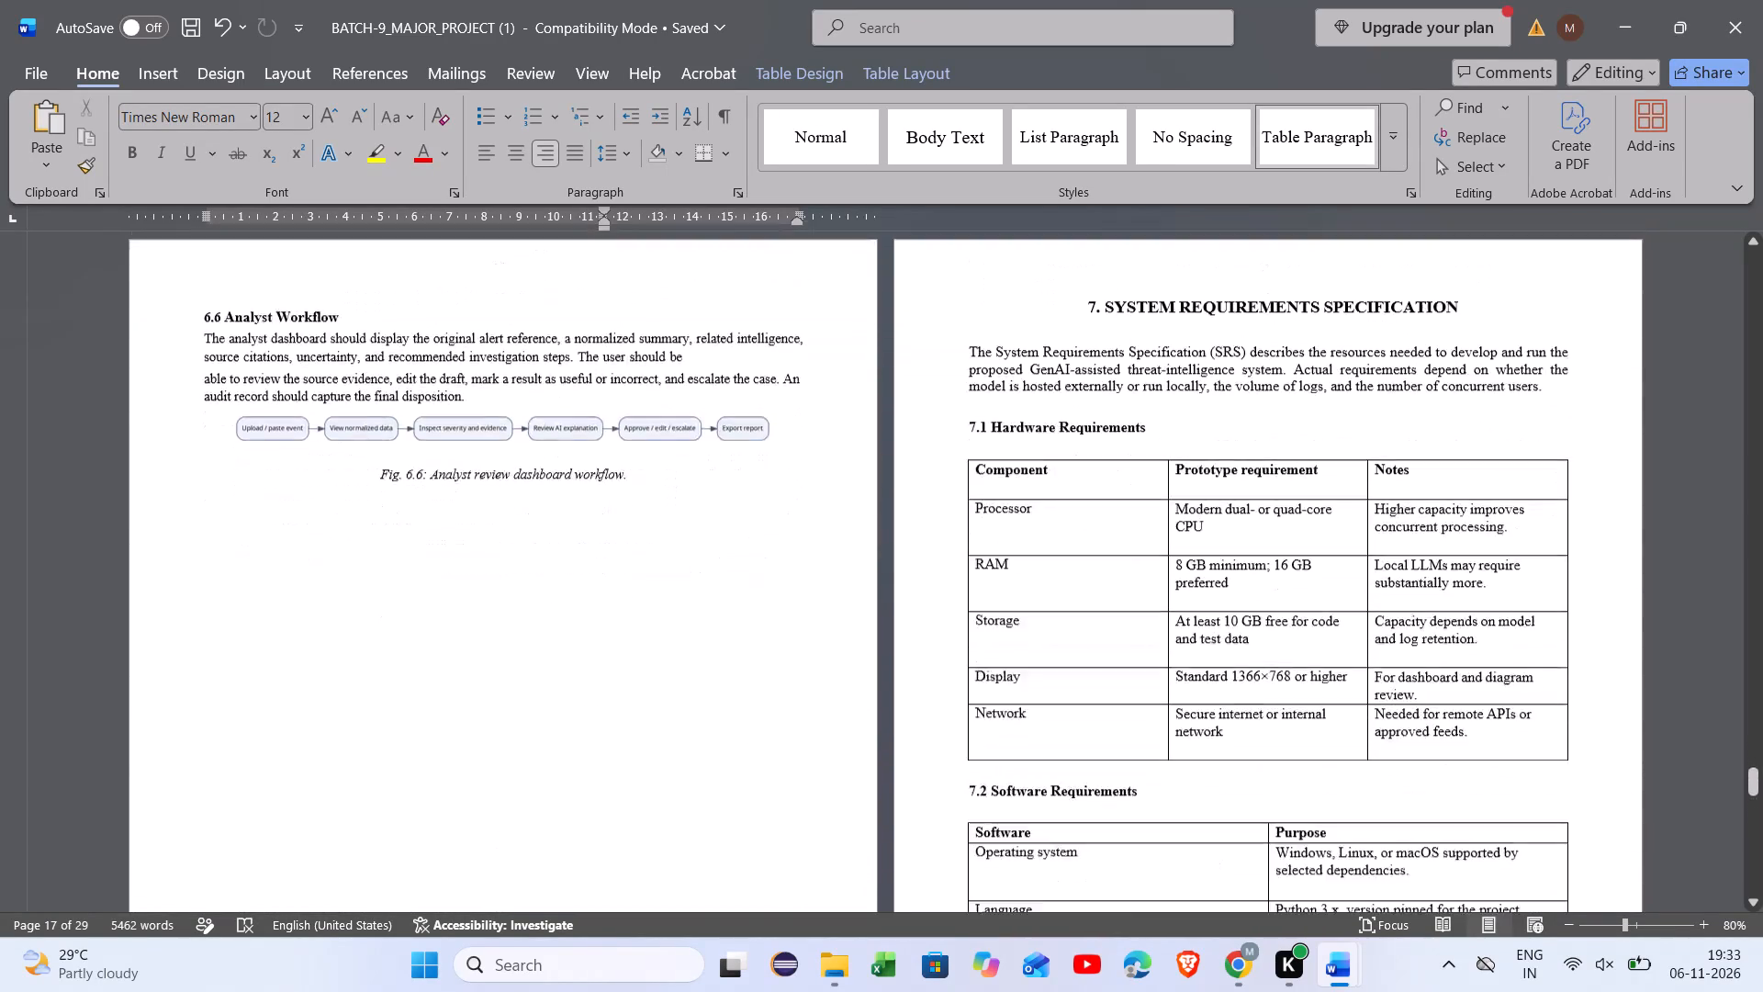
{"action": "scroll", "coordinate": [400, 403], "scroll_direction": "right", "scroll_amount": 1}
{"action": "scroll", "coordinate": [400, 403], "scroll_direction": "down", "scroll_amount": 5}
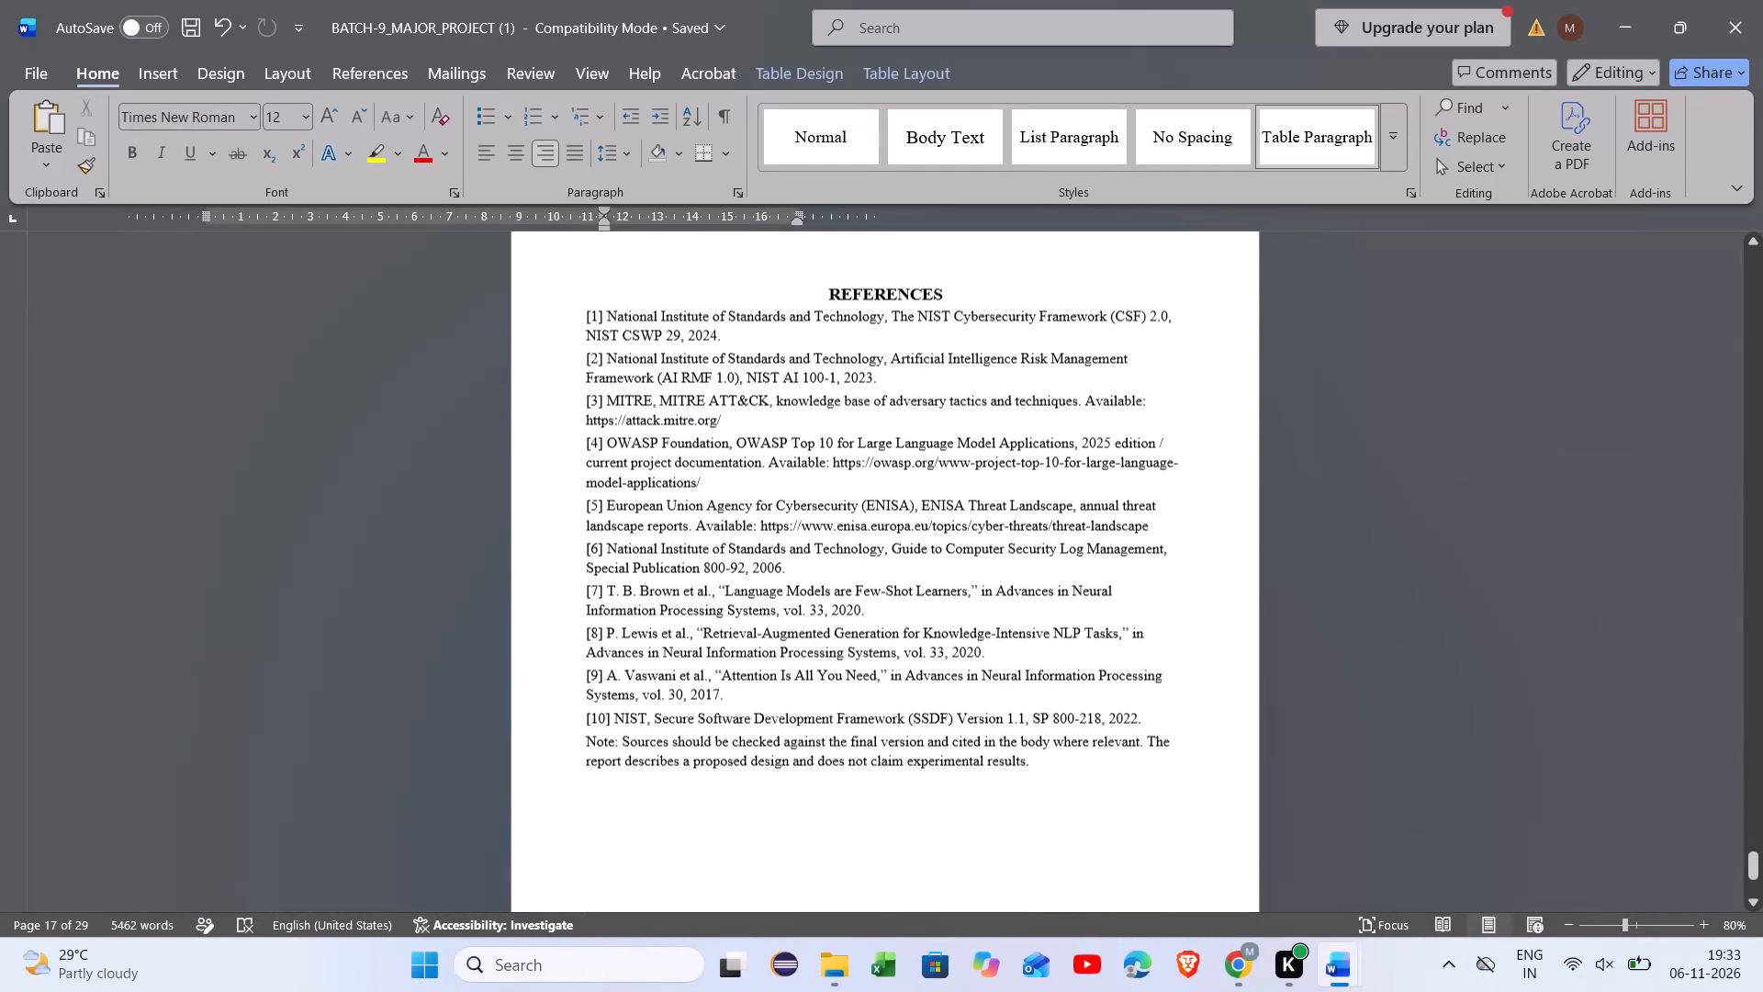
{"action": "scroll", "coordinate": [400, 403], "scroll_direction": "down", "scroll_amount": 3}
Return to the front matter and recheck the page numbers on the second contents page and in the List of Figures.
{"action": "scroll", "coordinate": [400, 403], "scroll_direction": "up", "scroll_amount": 9}
{"action": "scroll", "coordinate": [400, 403], "scroll_direction": "up", "scroll_amount": 20}
{"action": "scroll", "coordinate": [400, 403], "scroll_direction": "up", "scroll_amount": 20}
{"action": "scroll", "coordinate": [400, 403], "scroll_direction": "up", "scroll_amount": 4}
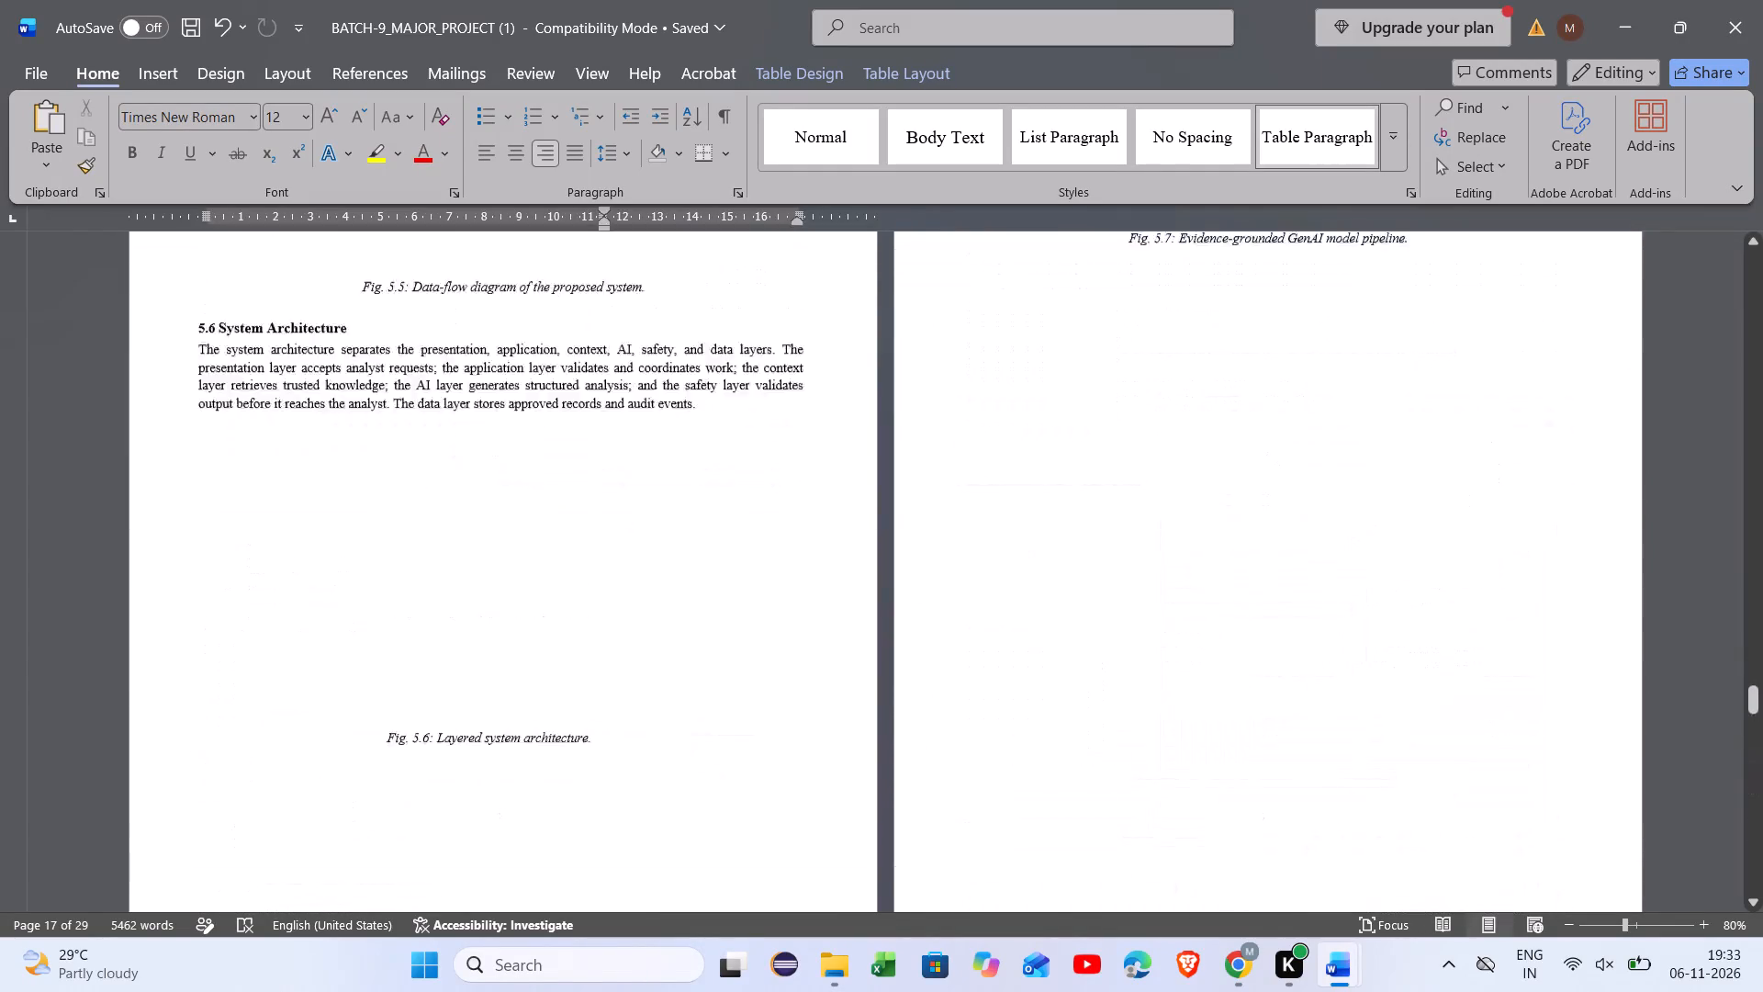
{"action": "scroll", "coordinate": [400, 403], "scroll_direction": "up", "scroll_amount": 20}
{"action": "scroll", "coordinate": [400, 403], "scroll_direction": "up", "scroll_amount": 20}
{"action": "scroll", "coordinate": [400, 403], "scroll_direction": "up", "scroll_amount": 20}
{"action": "scroll", "coordinate": [400, 403], "scroll_direction": "down", "scroll_amount": 3}
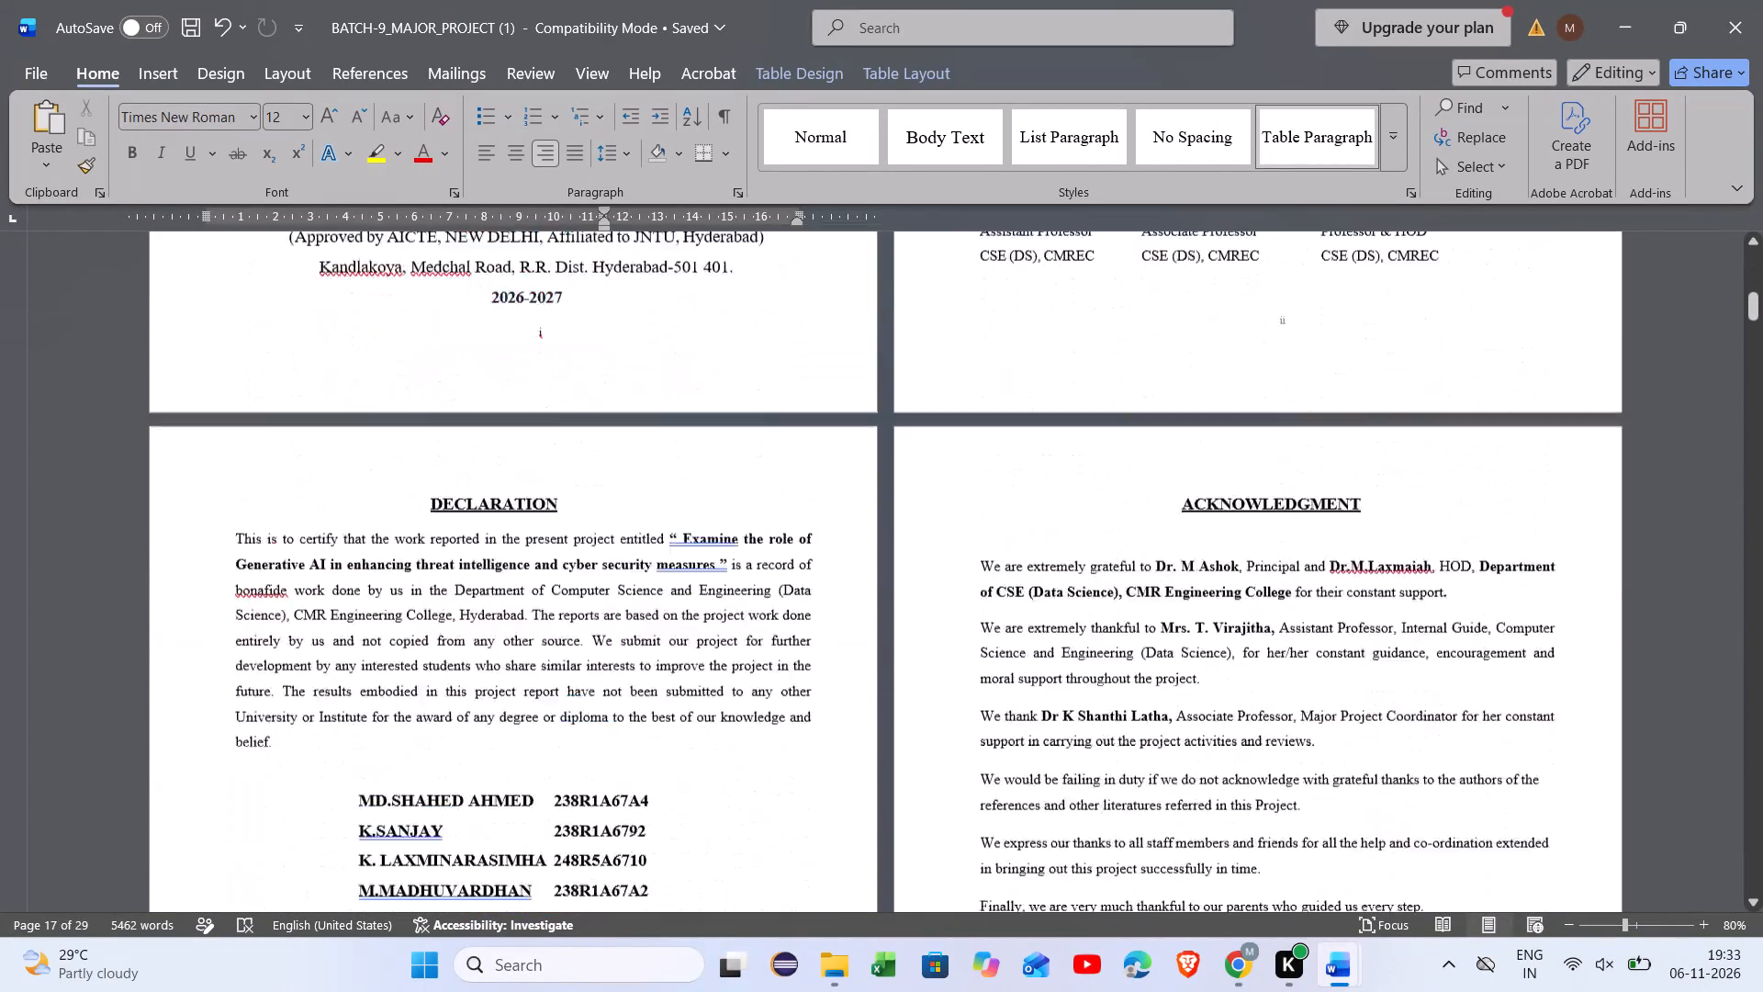
{"action": "scroll", "coordinate": [400, 403], "scroll_direction": "down", "scroll_amount": 5}
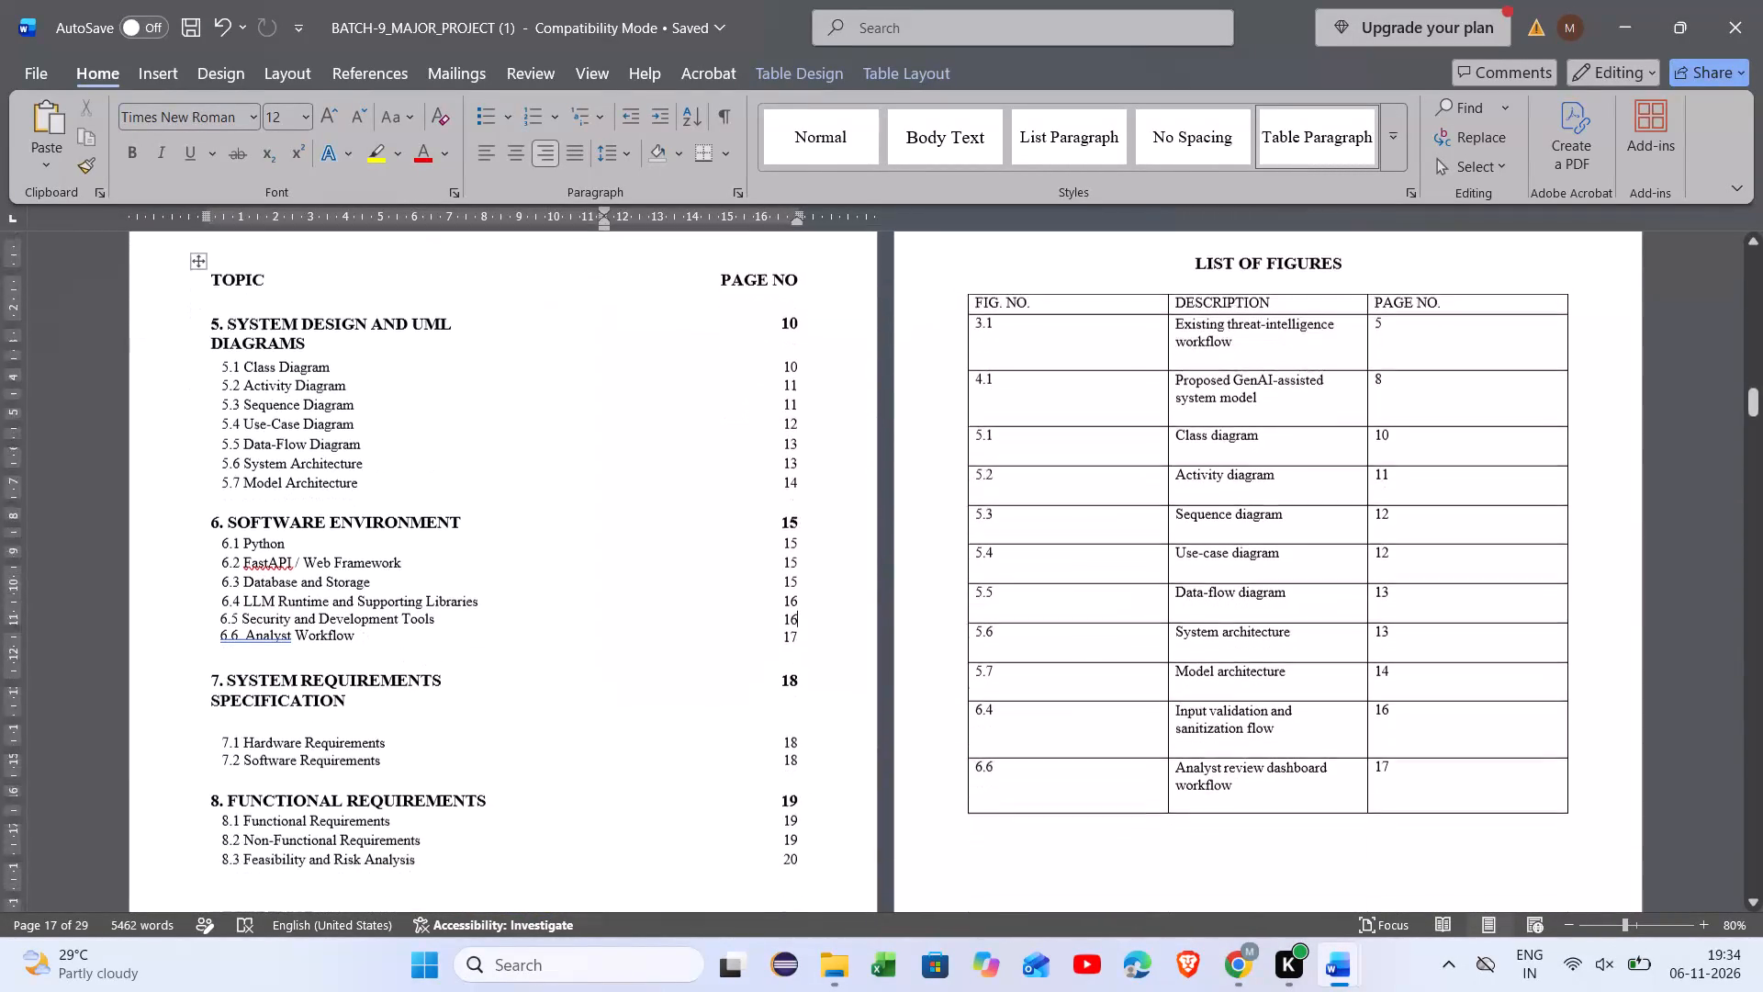
{"action": "scroll", "coordinate": [400, 403], "scroll_direction": "down", "scroll_amount": 2}
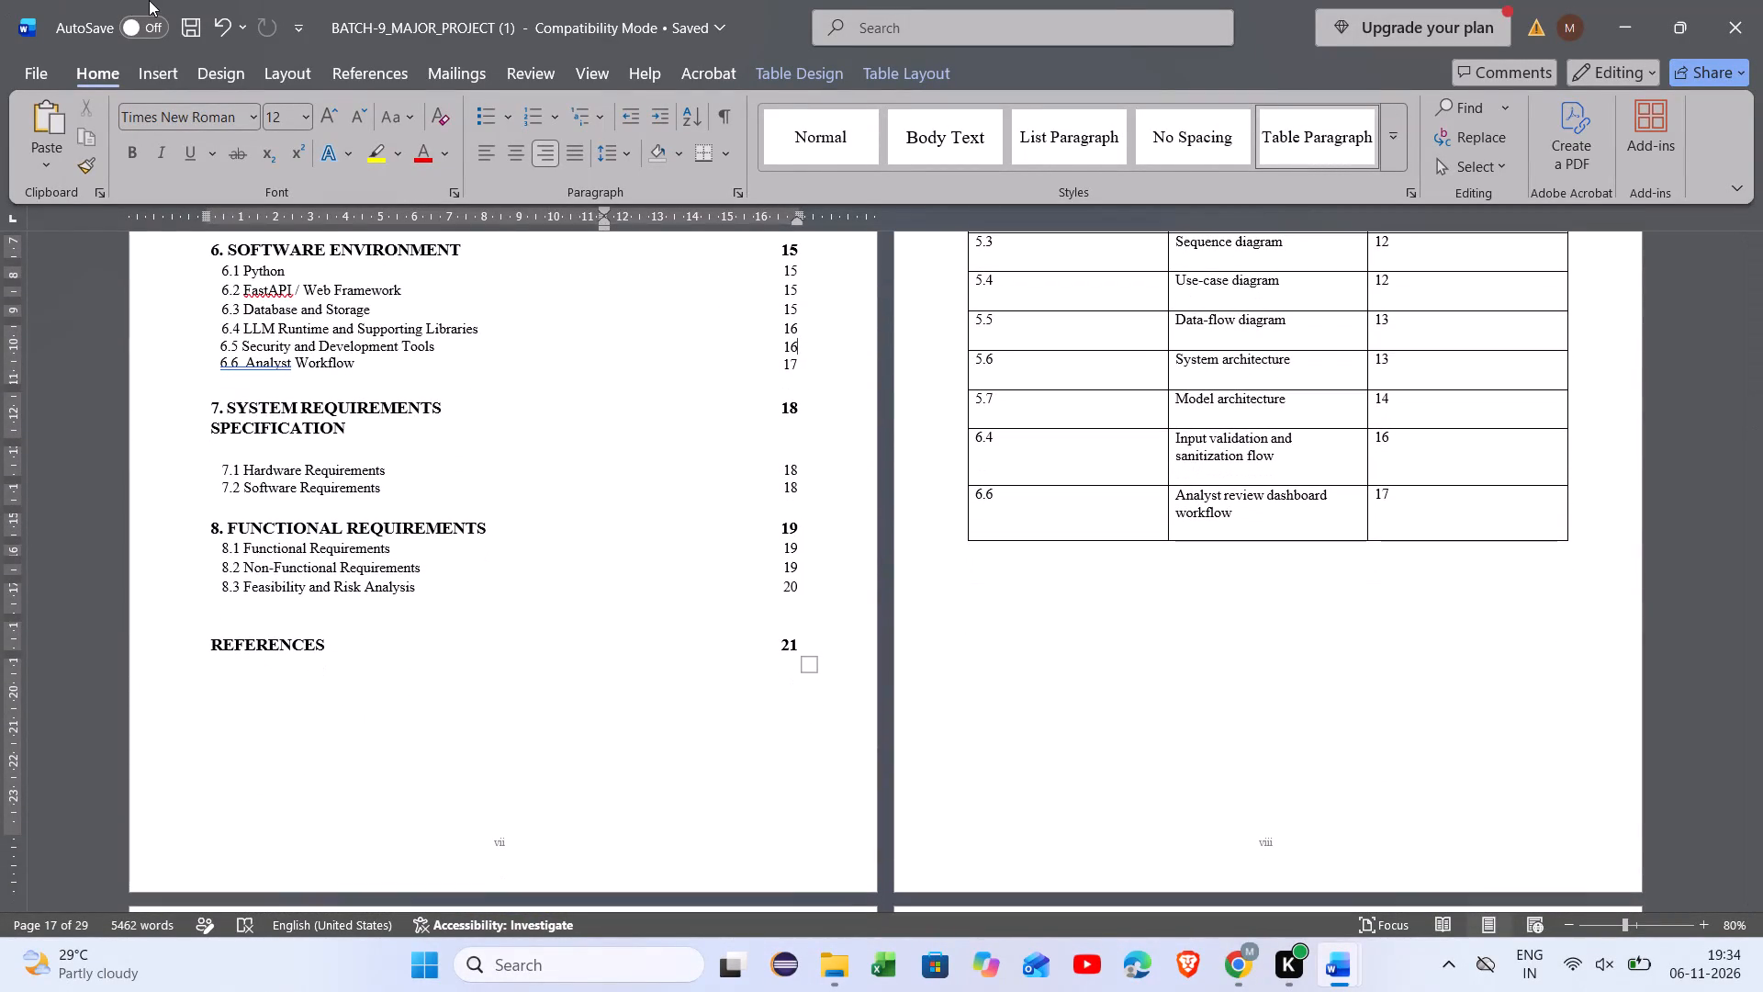
Save the report document.
{"action": "left_click", "coordinate": [205, 28]}
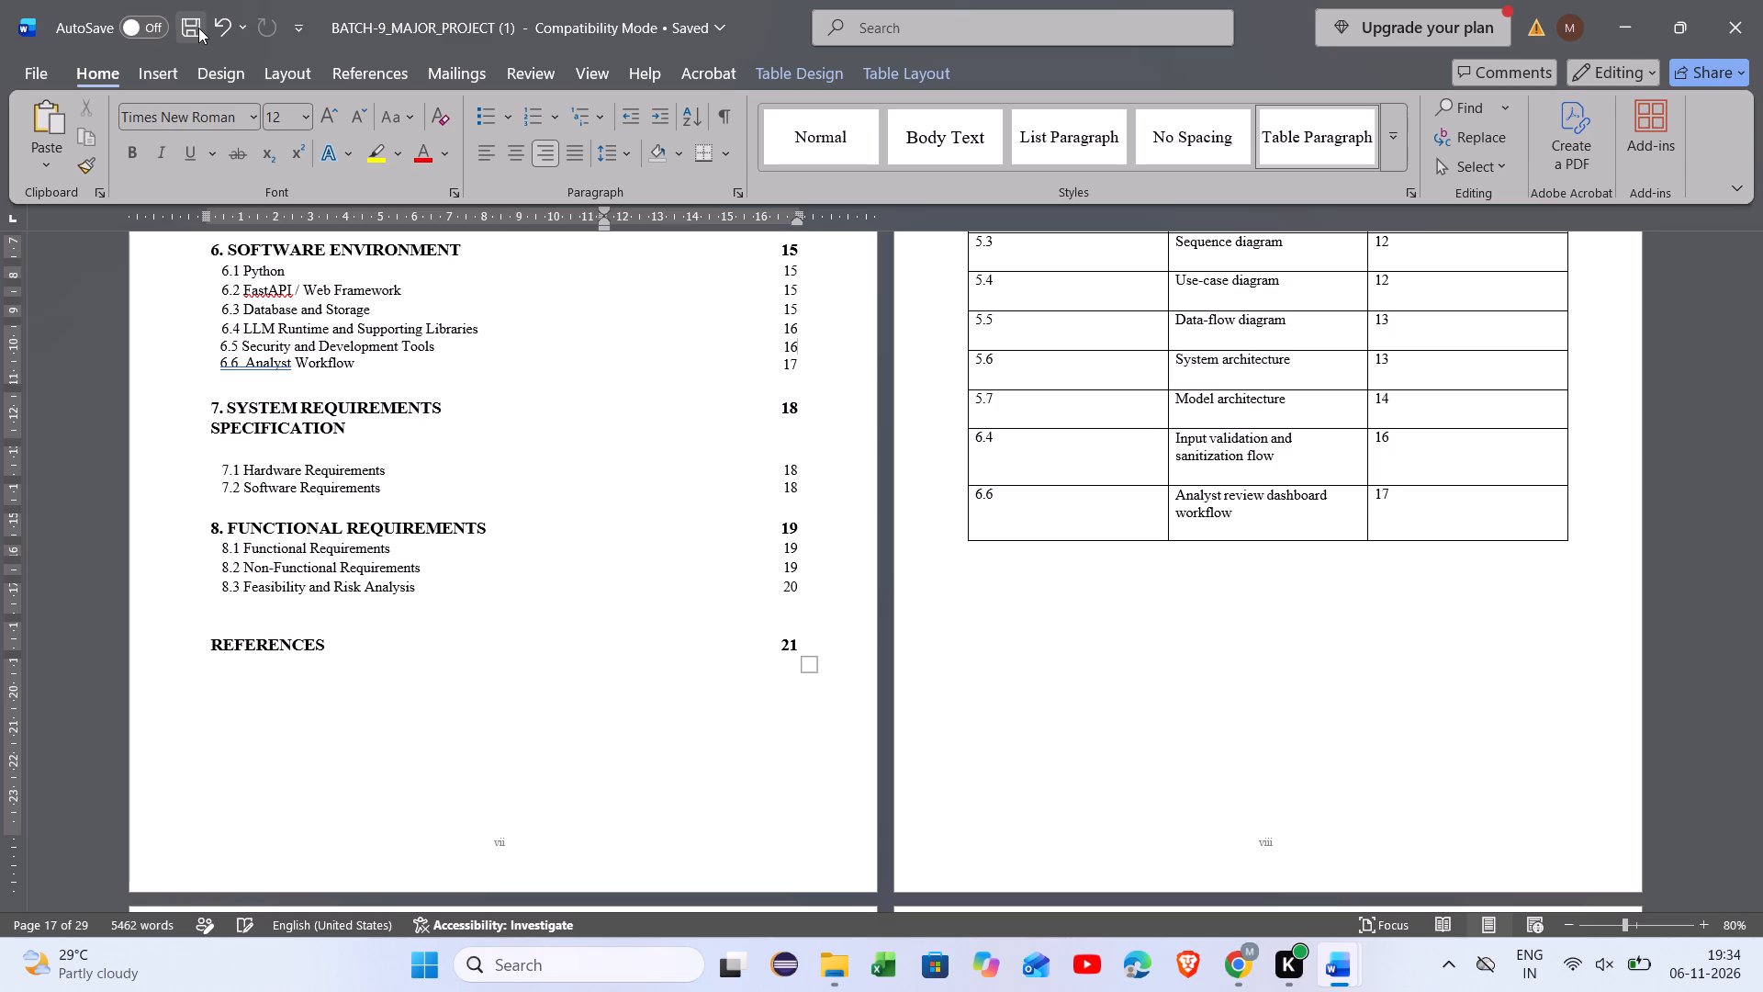
{"action": "left_click", "coordinate": [198, 28]}
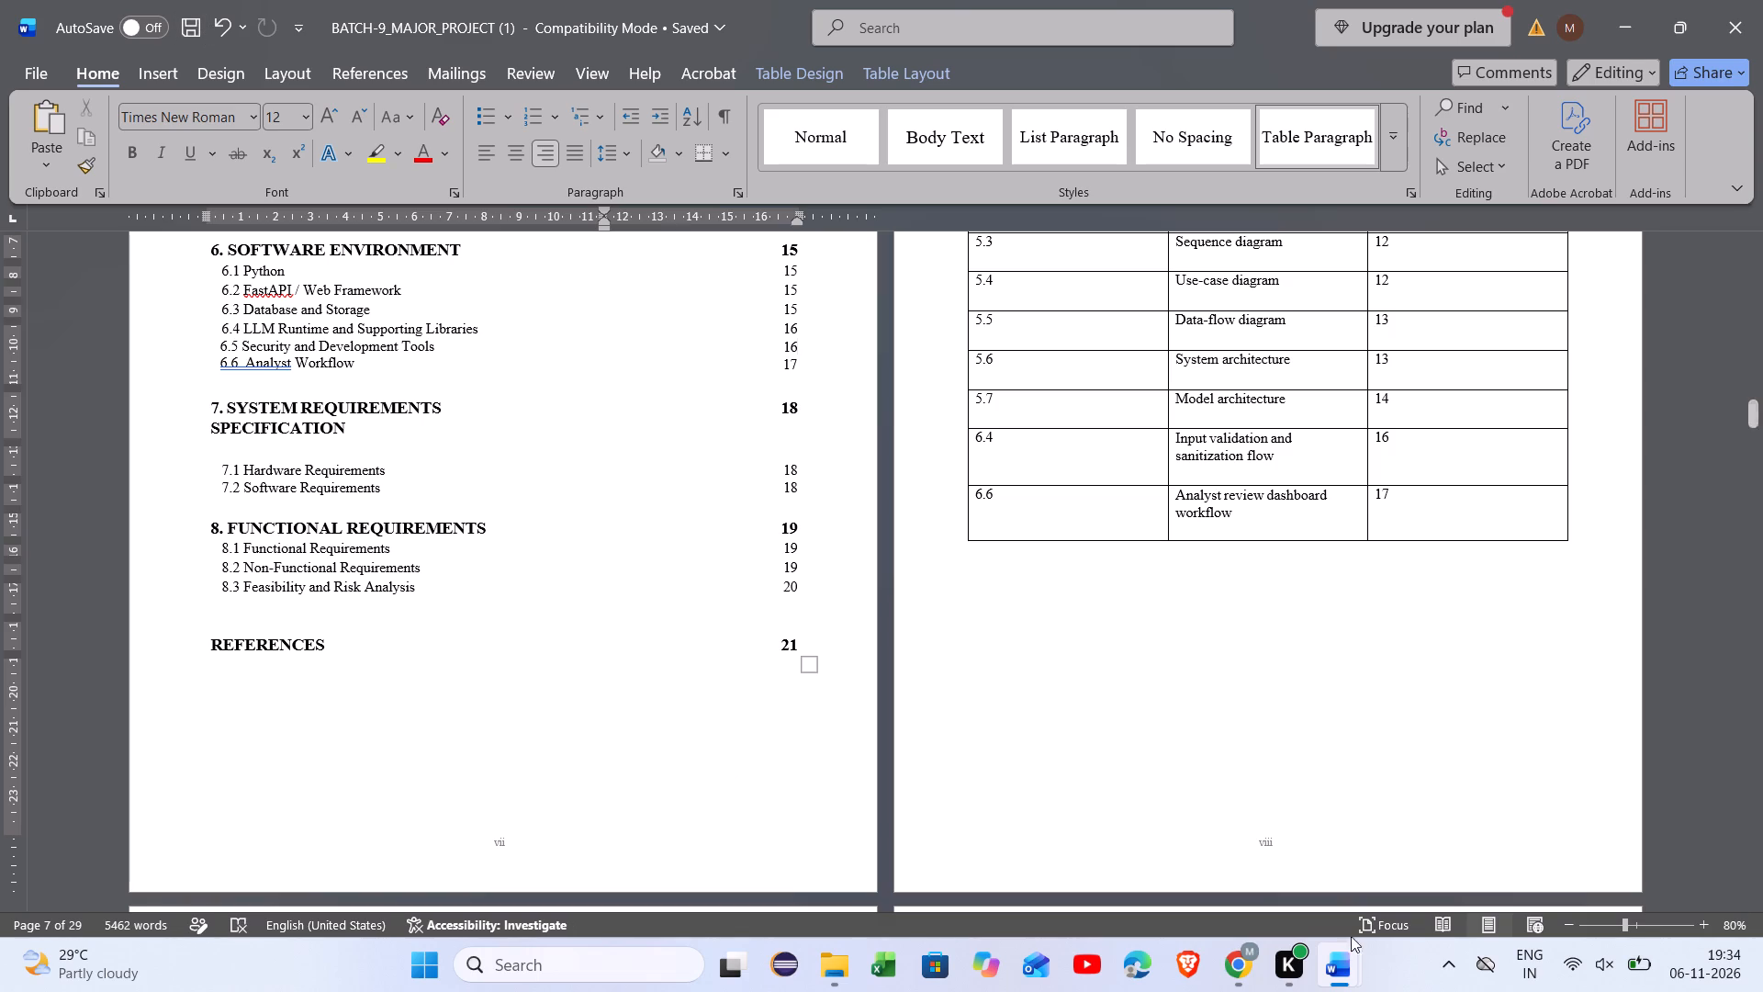
Switch to the Sample_Major_Project Stage-1_Documentation document, maximize its window and enable editing.
{"action": "left_click", "coordinate": [1251, 873]}
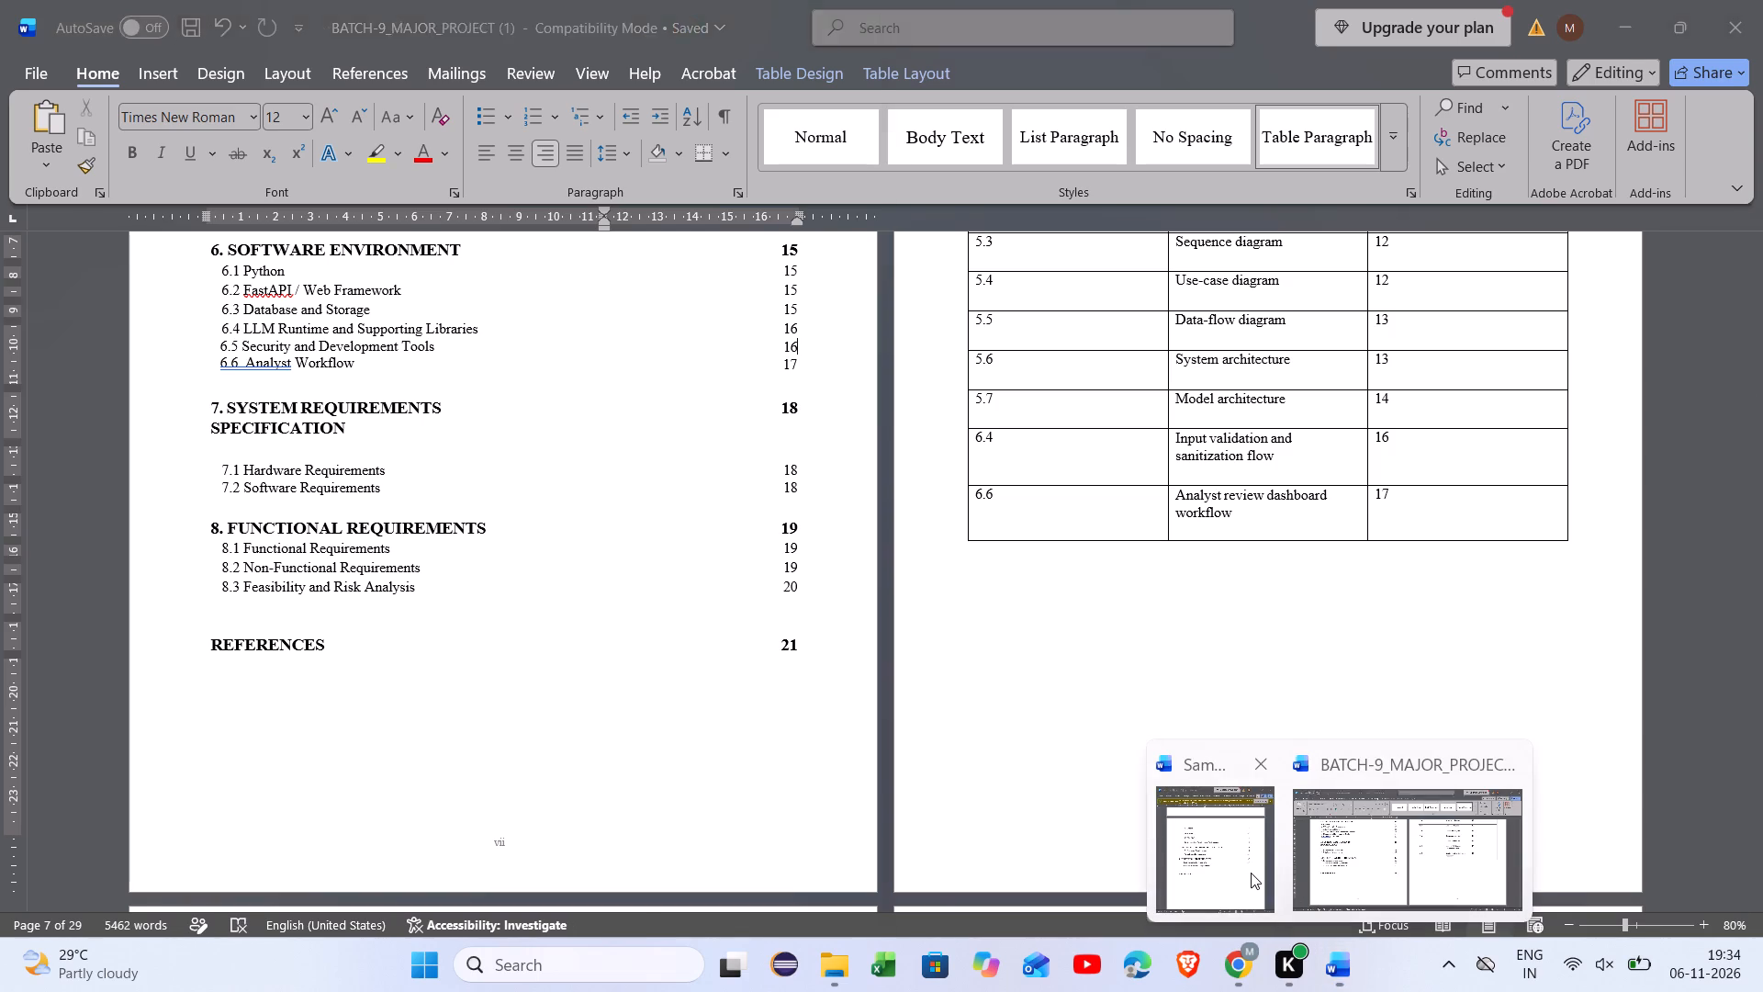
{"action": "left_click", "coordinate": [799, 17]}
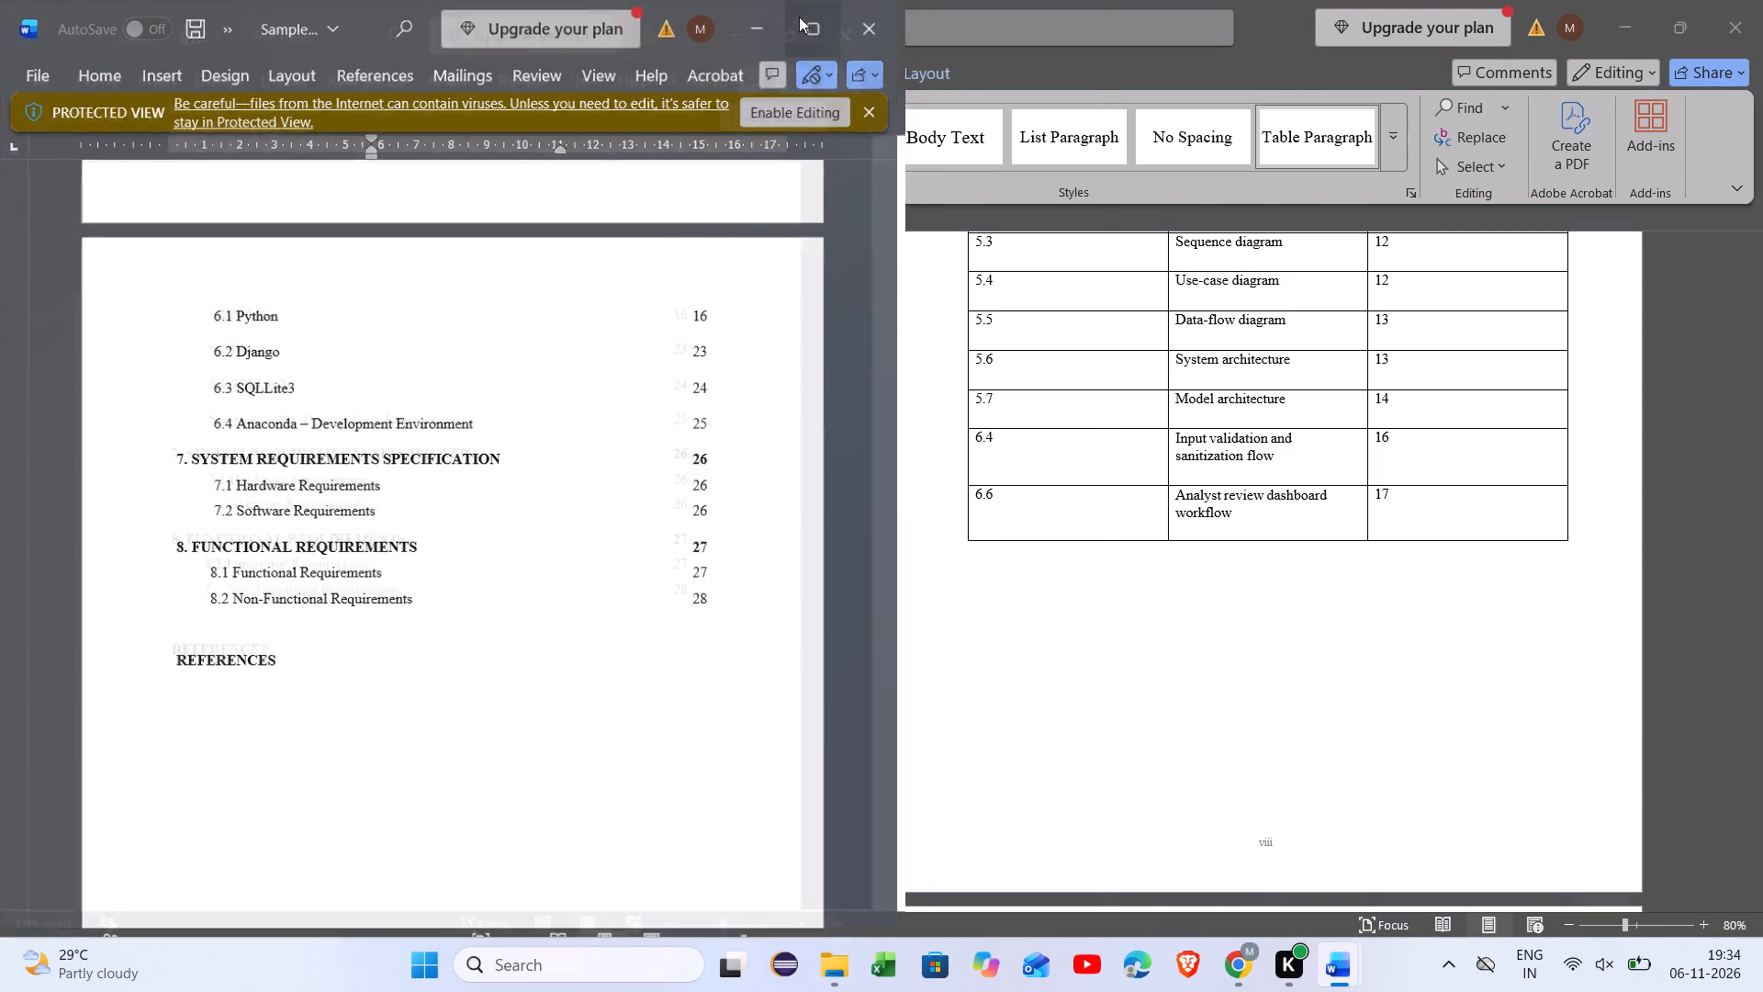
{"action": "scroll", "coordinate": [942, 689], "scroll_direction": "down", "scroll_amount": 9}
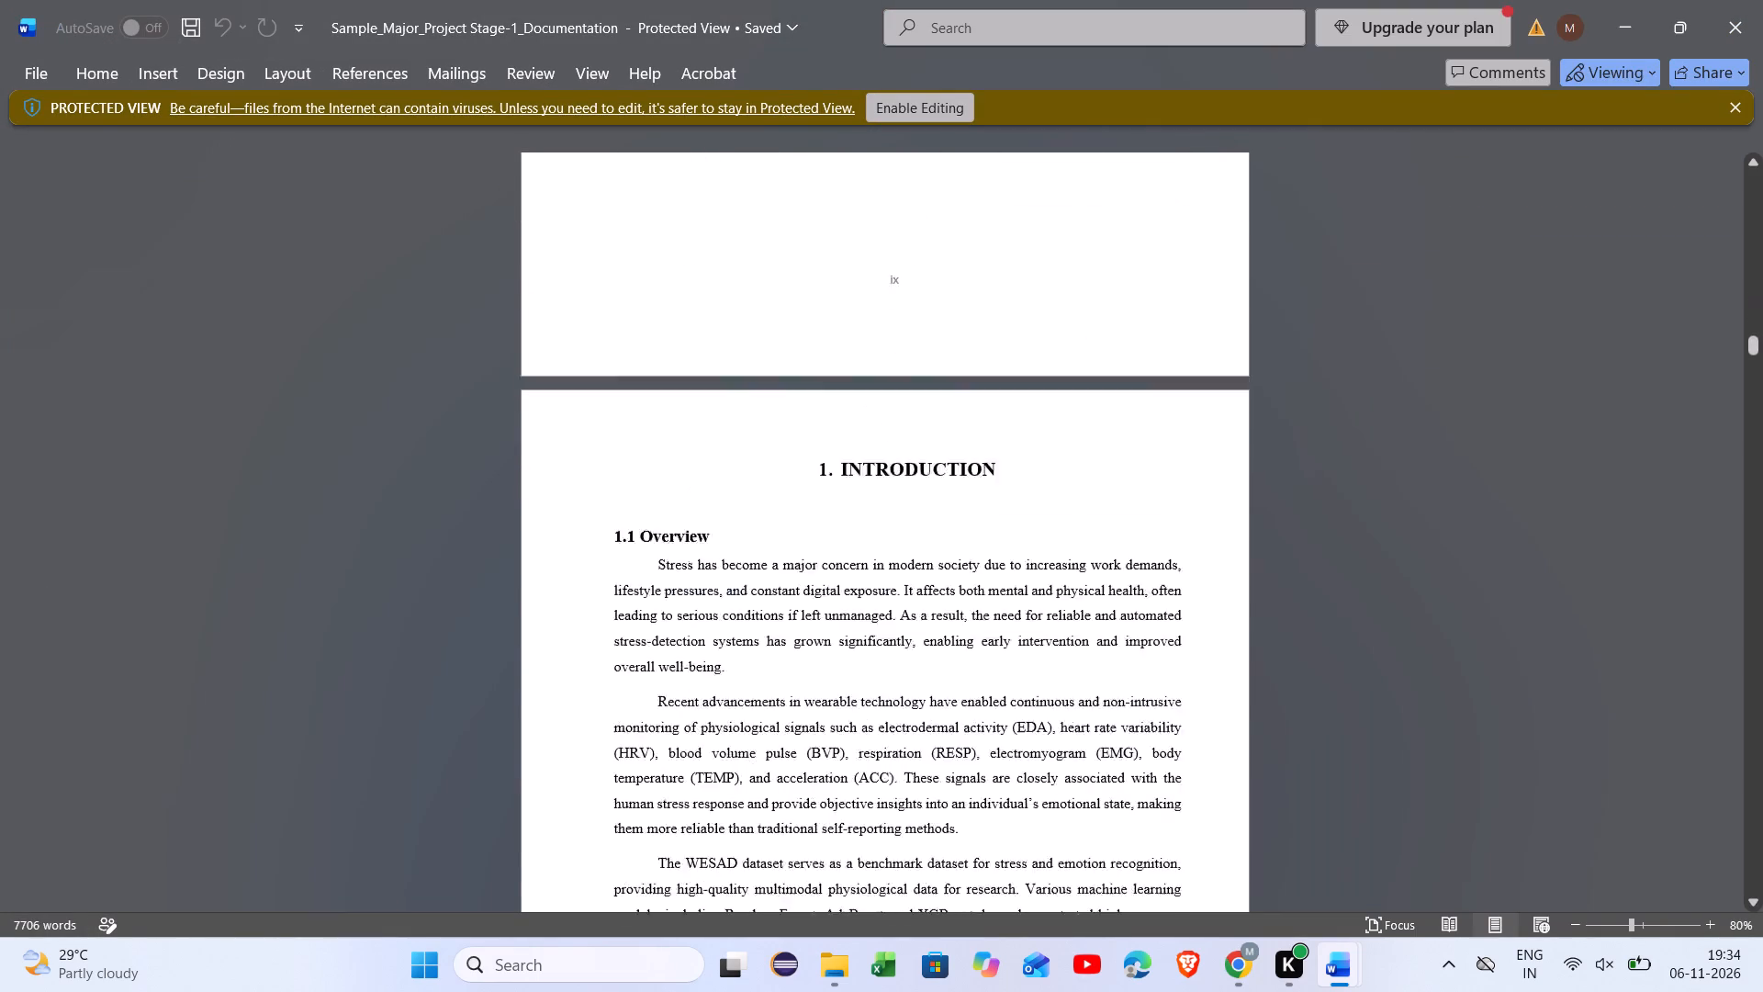
{"action": "scroll", "coordinate": [942, 689], "scroll_direction": "down", "scroll_amount": 5}
{"action": "left_click", "coordinate": [764, 817]}
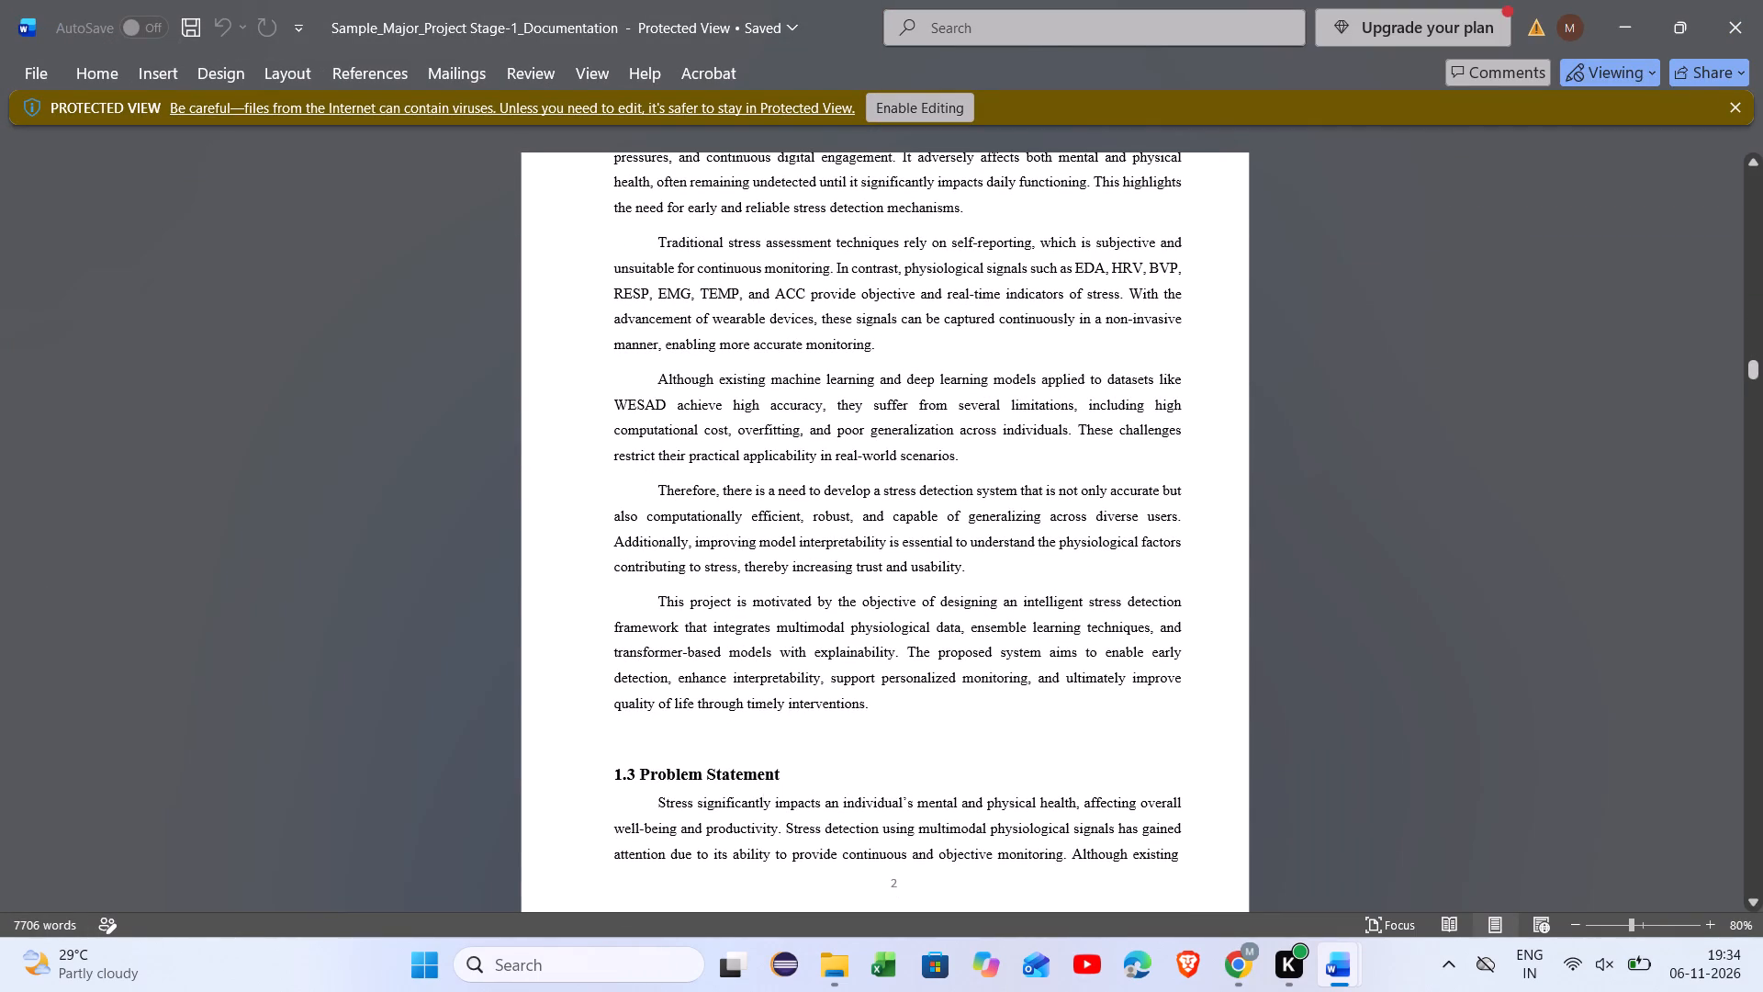
{"action": "left_click", "coordinate": [951, 92]}
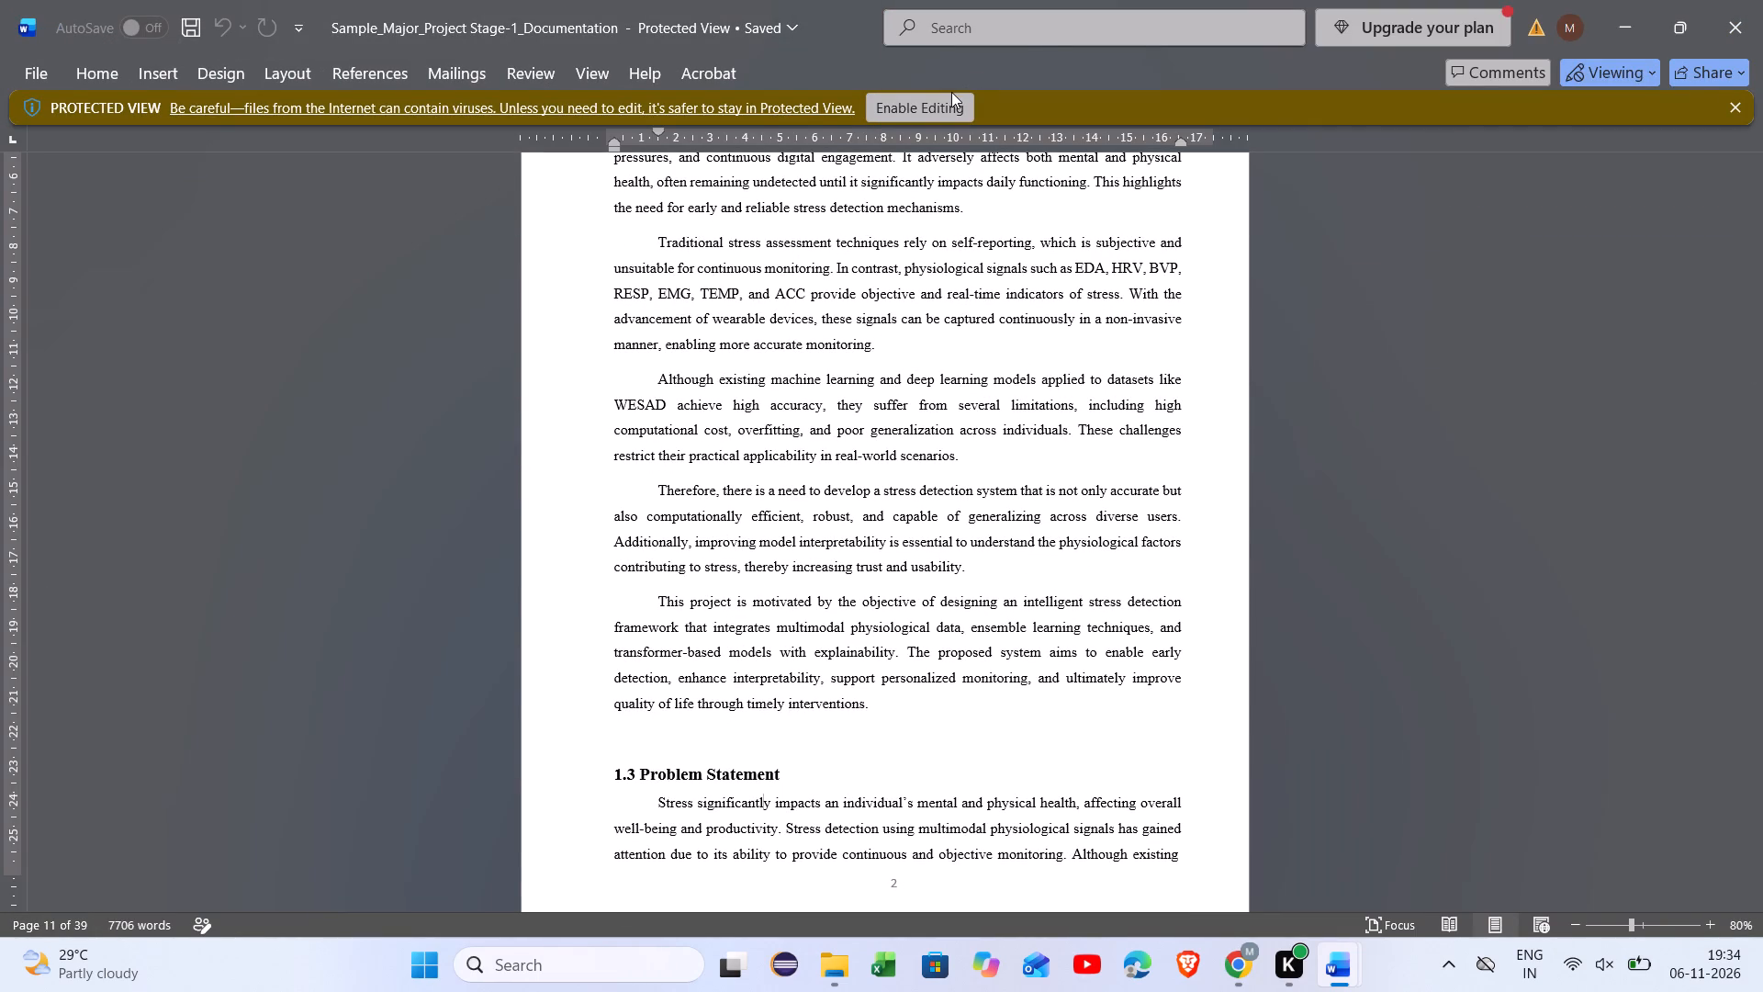
{"action": "left_click", "coordinate": [923, 115]}
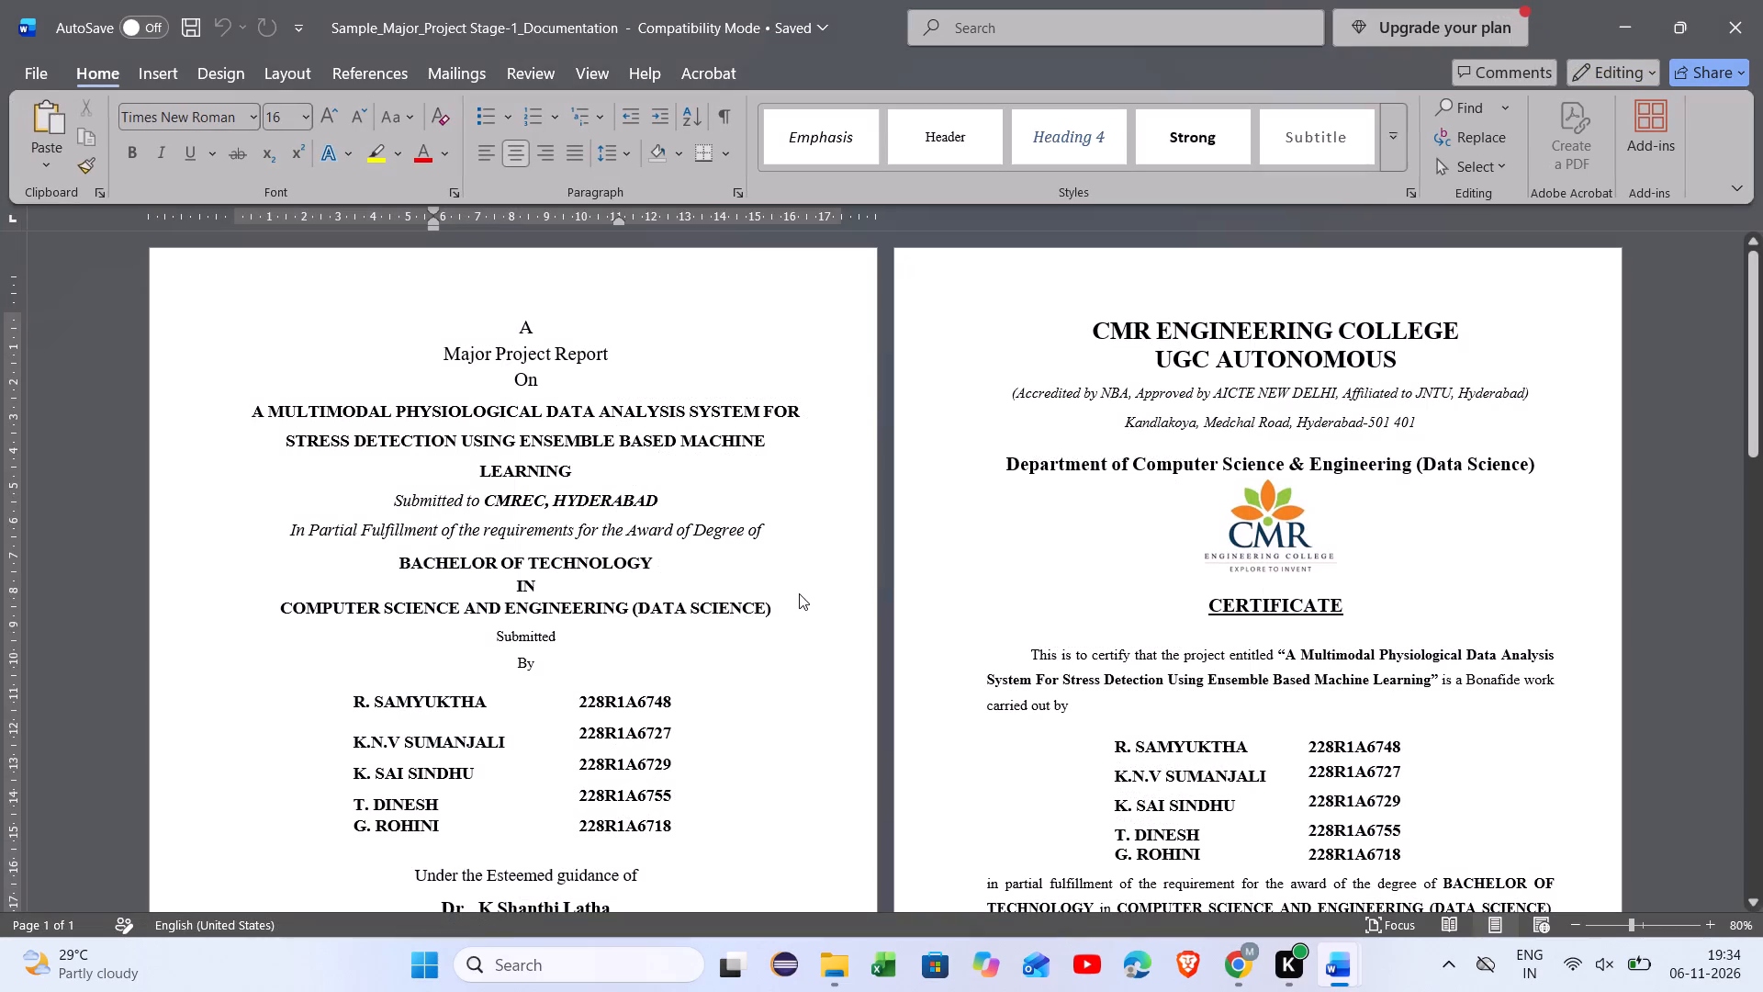
Examine the sample report's front matter and Introduction chapter, checking the font sizes of the body text, section headings and chapter title.
{"action": "scroll", "coordinate": [1042, 626], "scroll_direction": "down", "scroll_amount": 18}
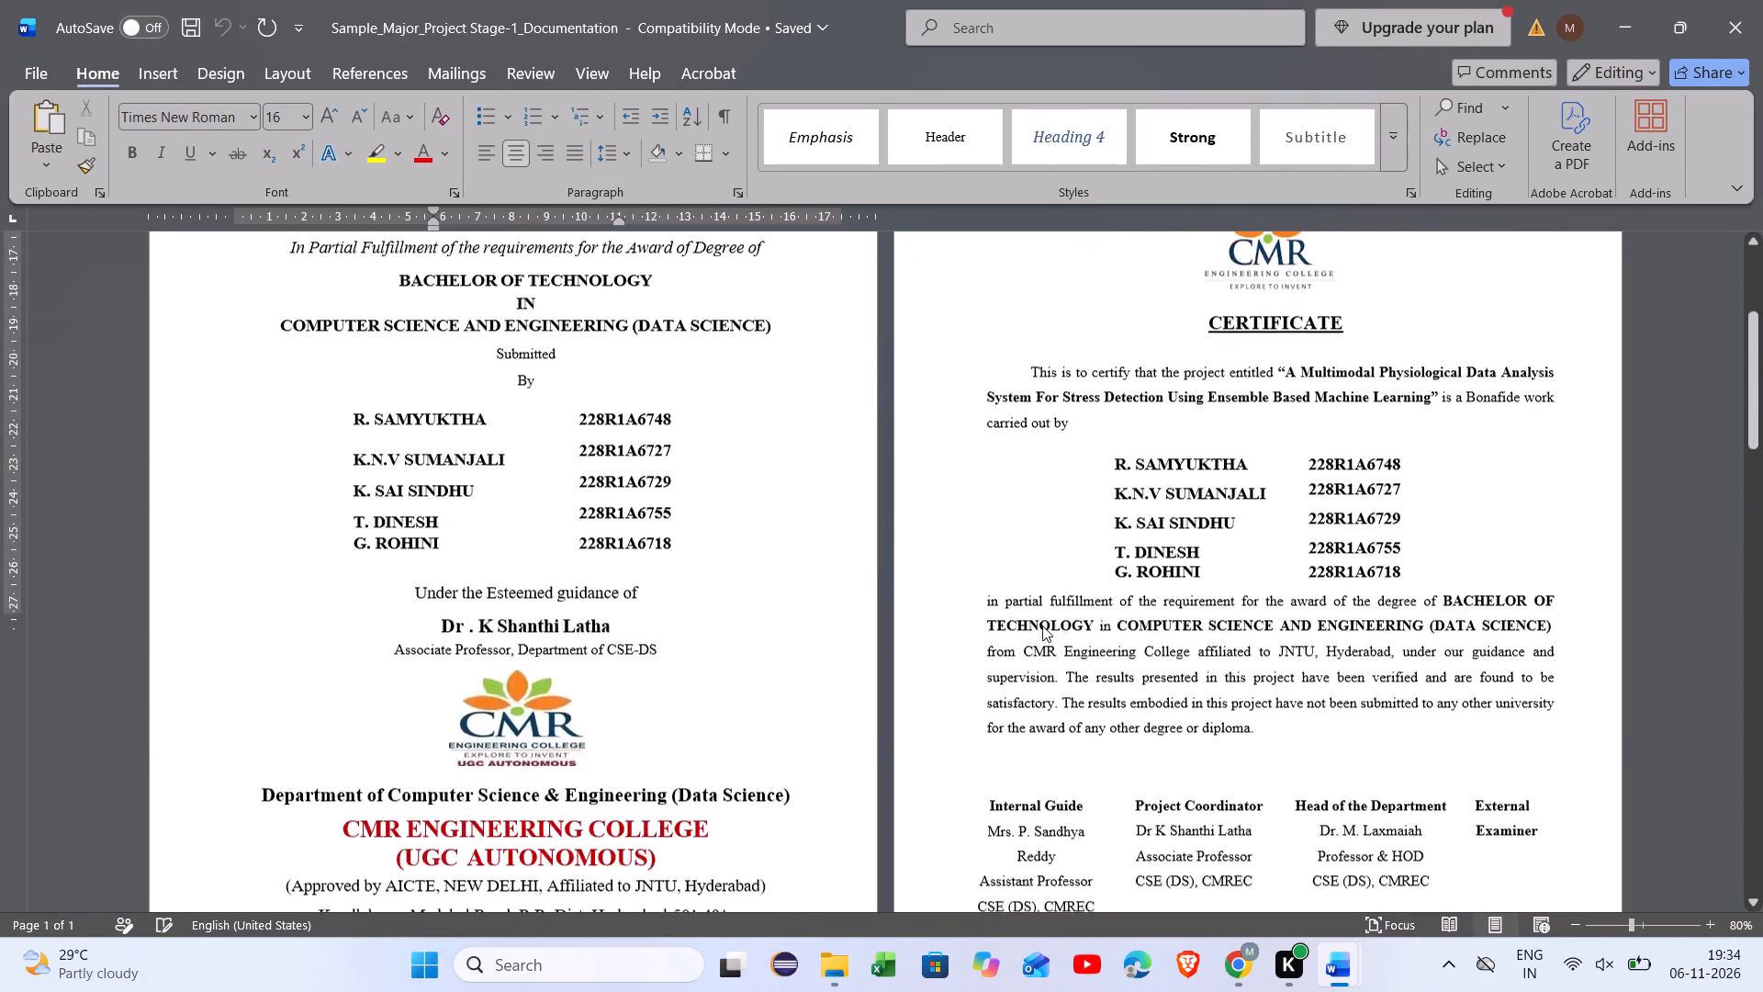
{"action": "scroll", "coordinate": [1042, 626], "scroll_direction": "down", "scroll_amount": 20}
{"action": "scroll", "coordinate": [1042, 626], "scroll_direction": "down", "scroll_amount": 3}
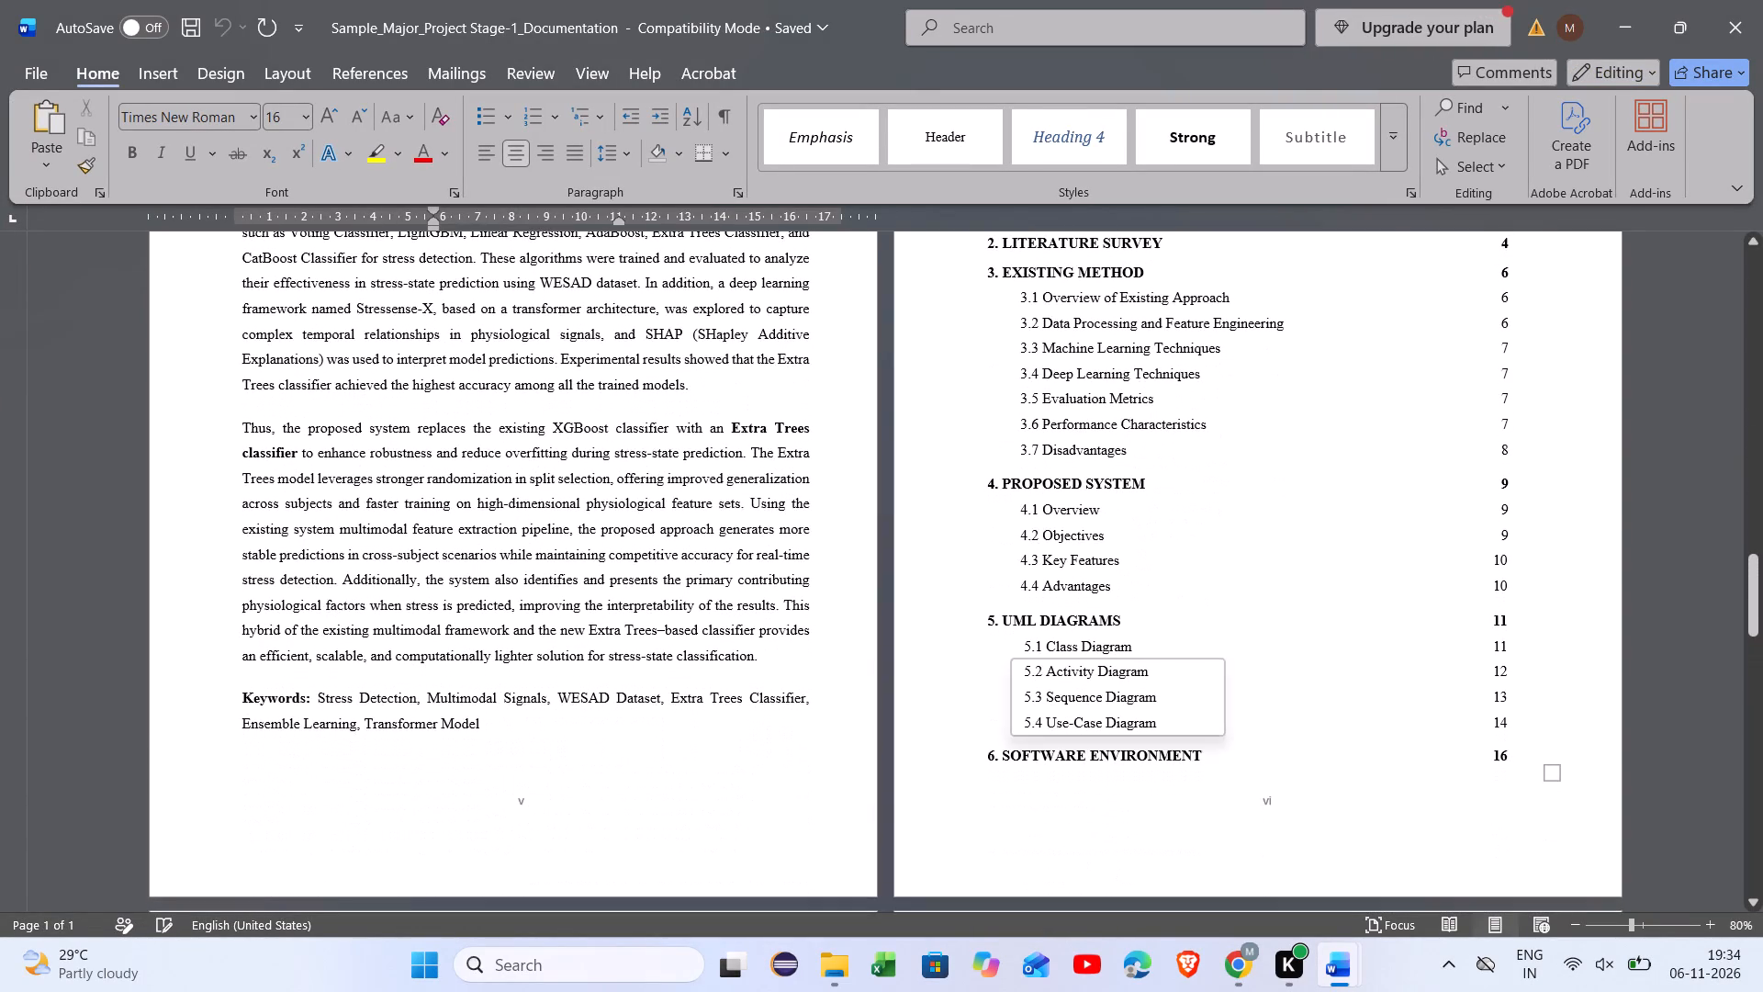
{"action": "left_click", "coordinate": [1013, 757]}
{"action": "scroll", "coordinate": [1013, 757], "scroll_direction": "down", "scroll_amount": 12}
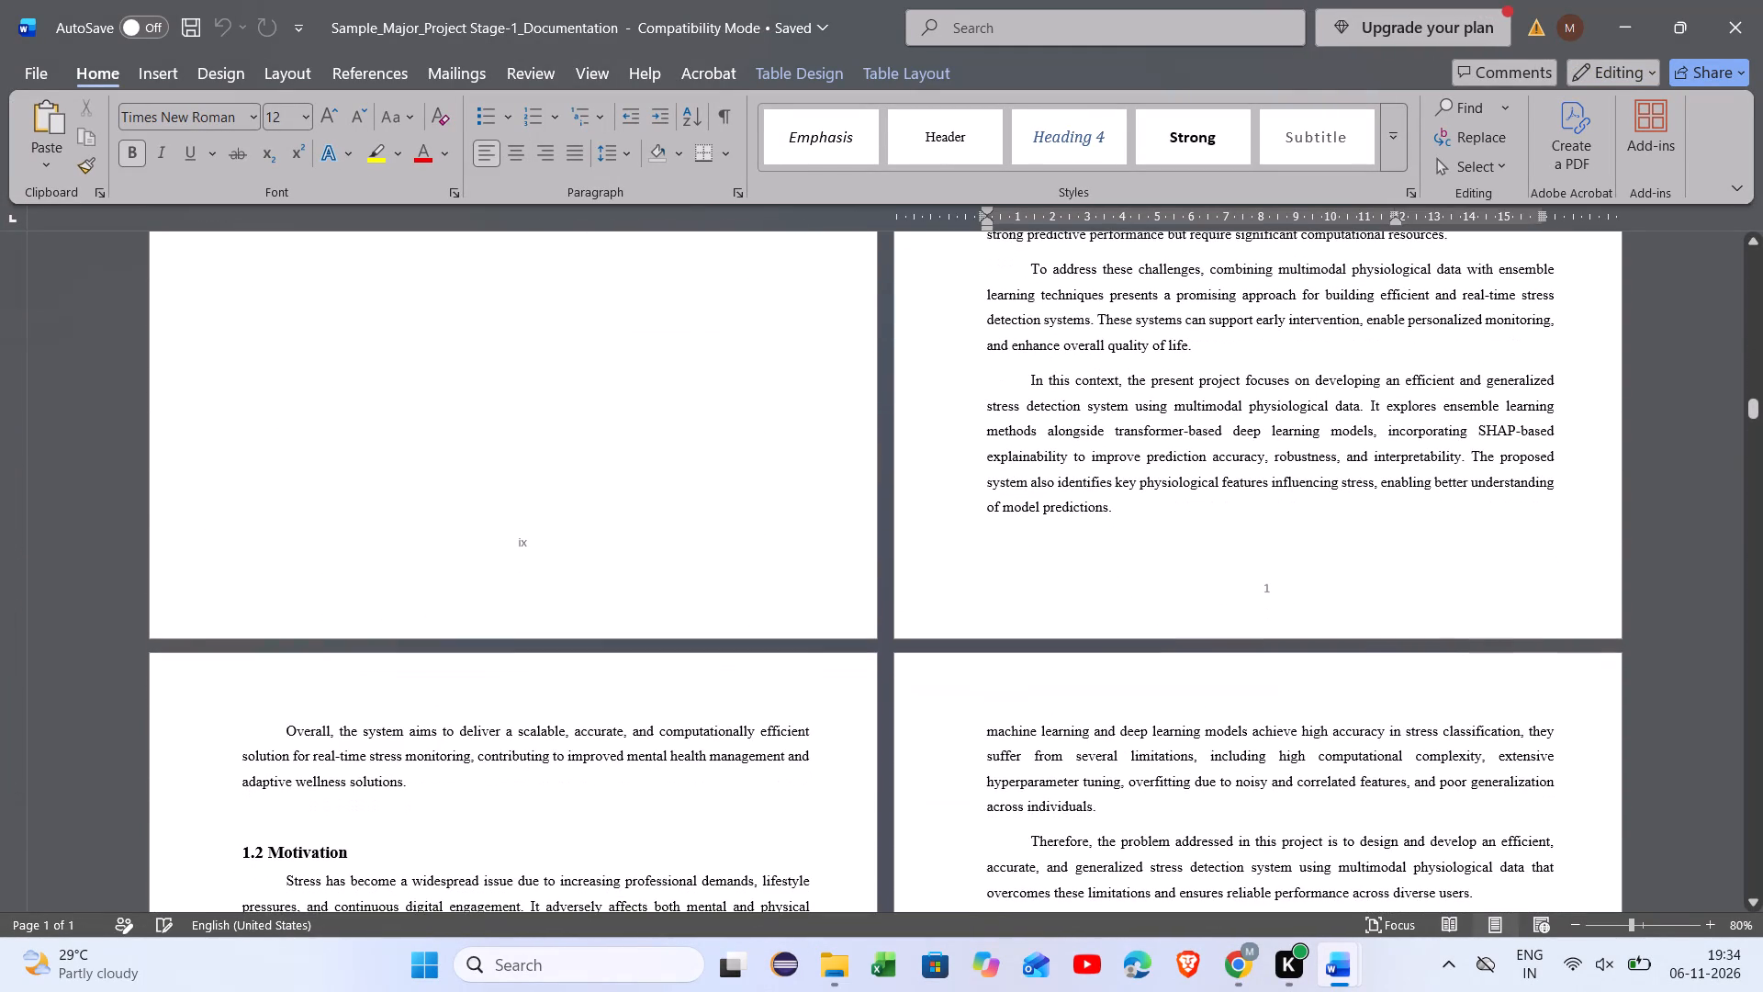
{"action": "left_click", "coordinate": [1033, 742]}
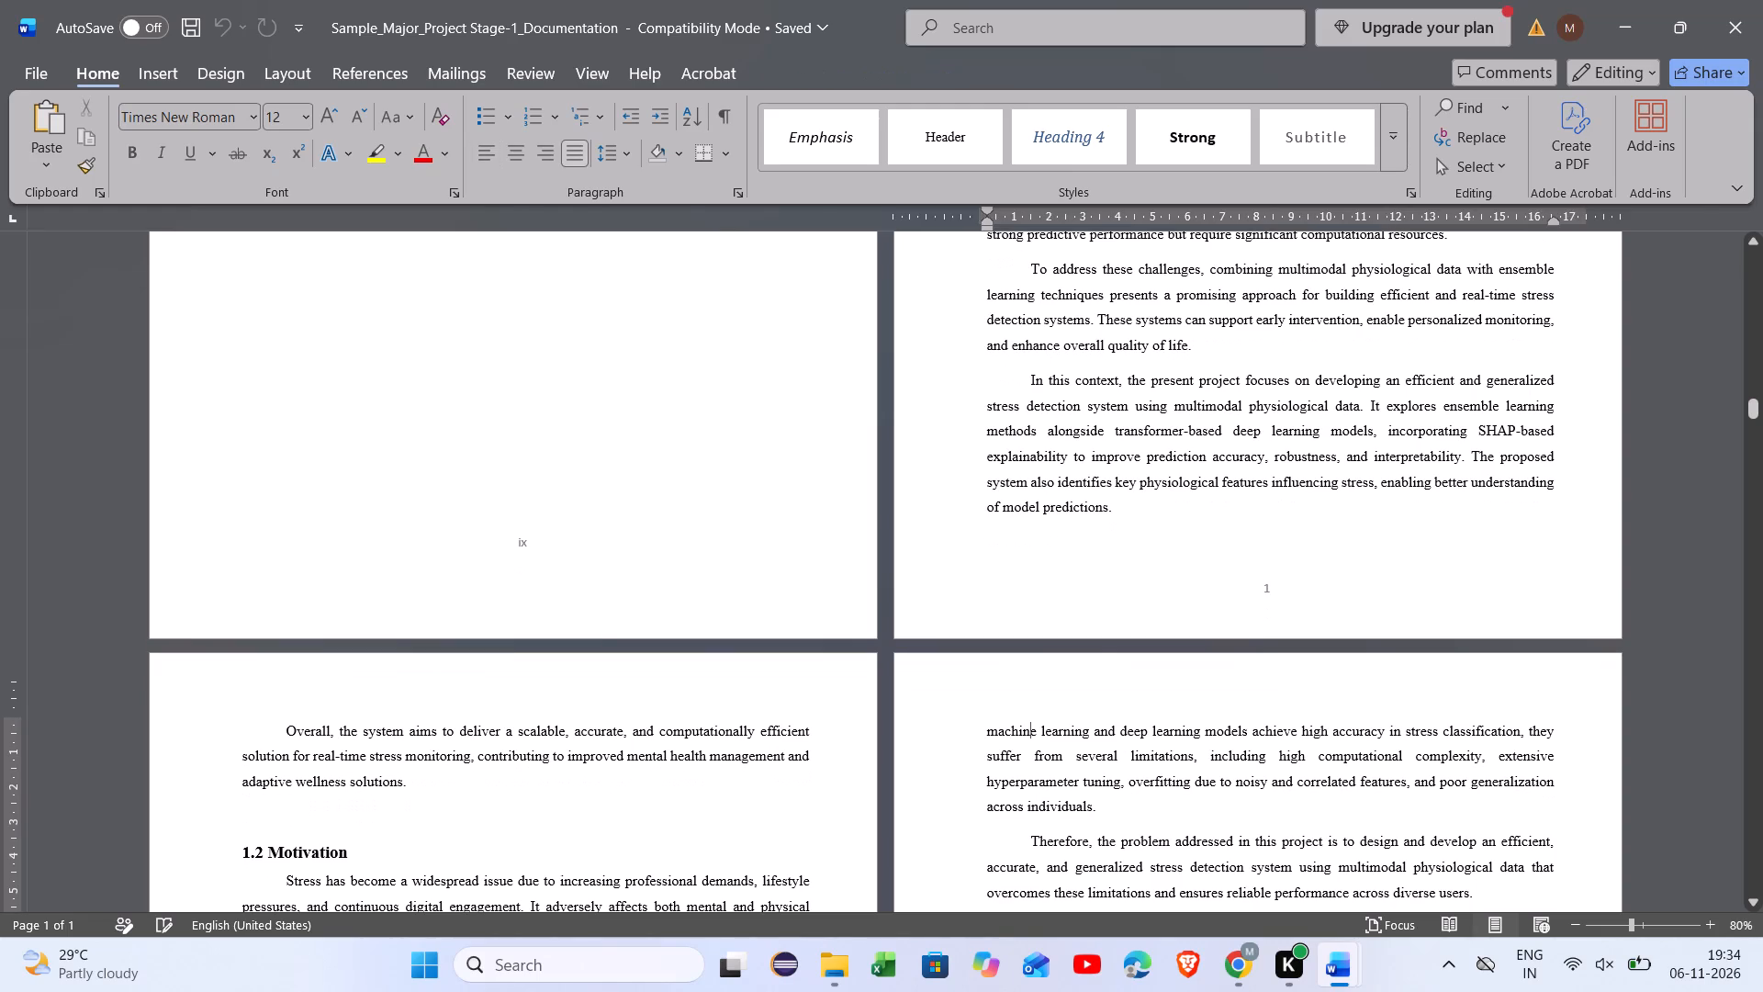
{"action": "left_click", "coordinate": [593, 738]}
{"action": "scroll", "coordinate": [593, 738], "scroll_direction": "down", "scroll_amount": 2}
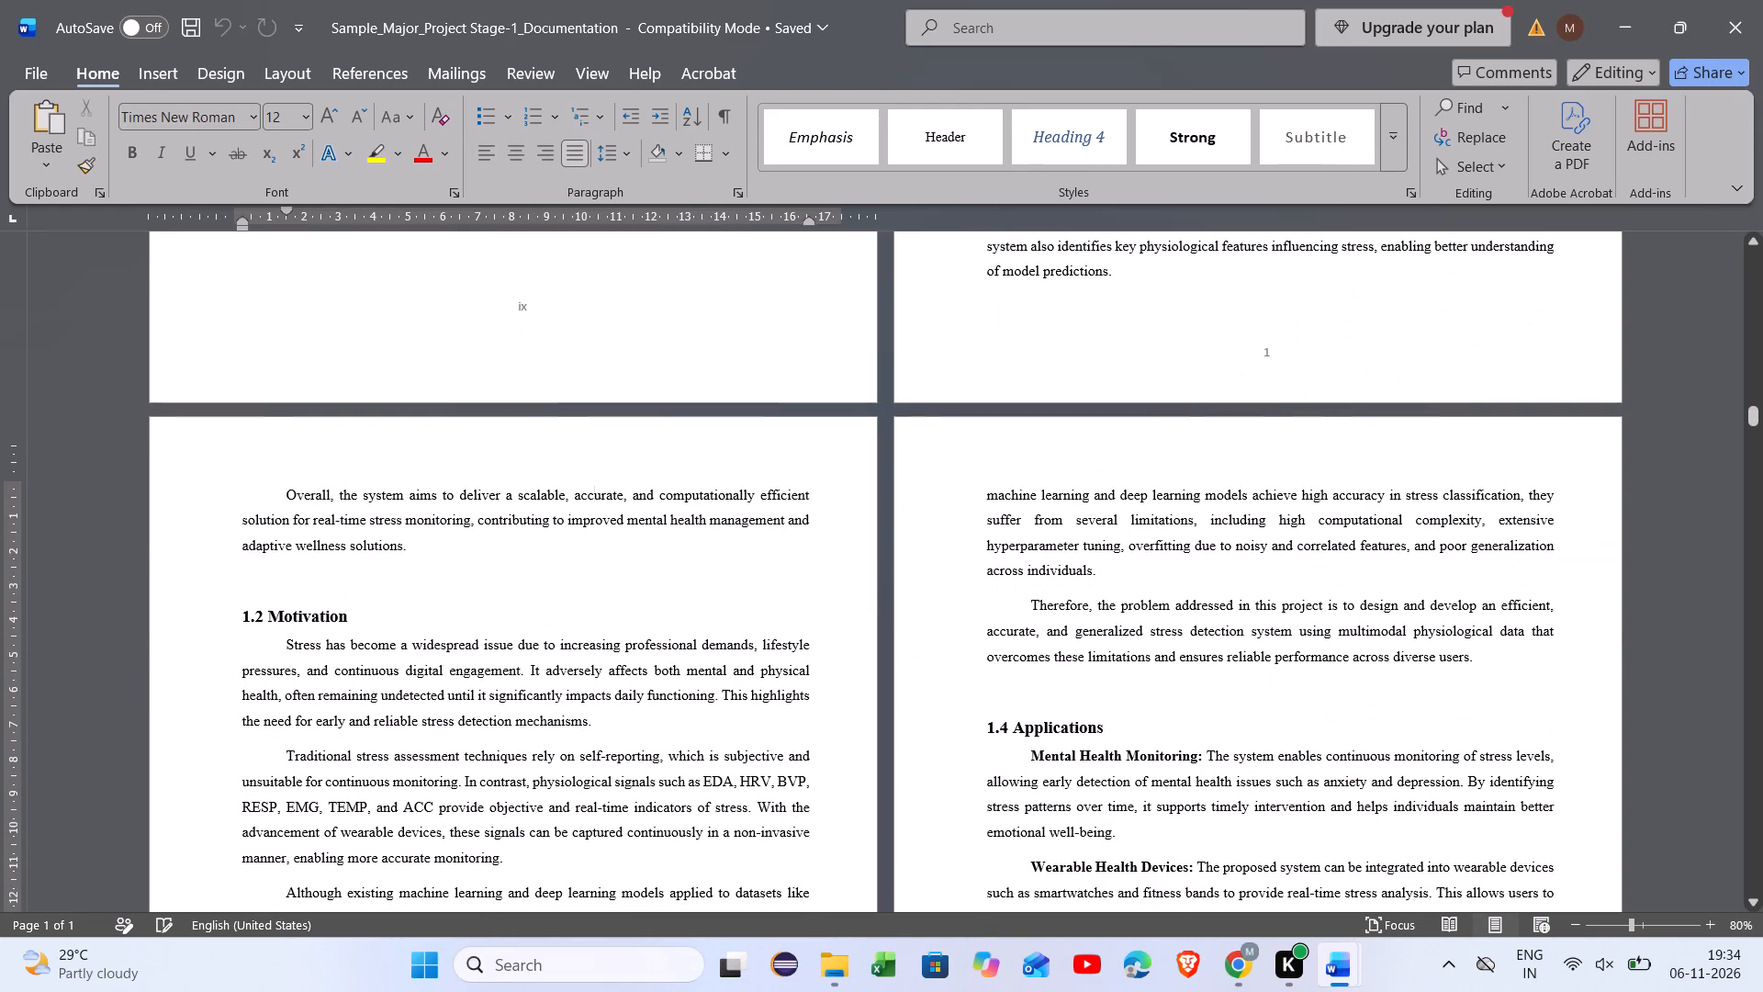
{"action": "left_click", "coordinate": [301, 615]}
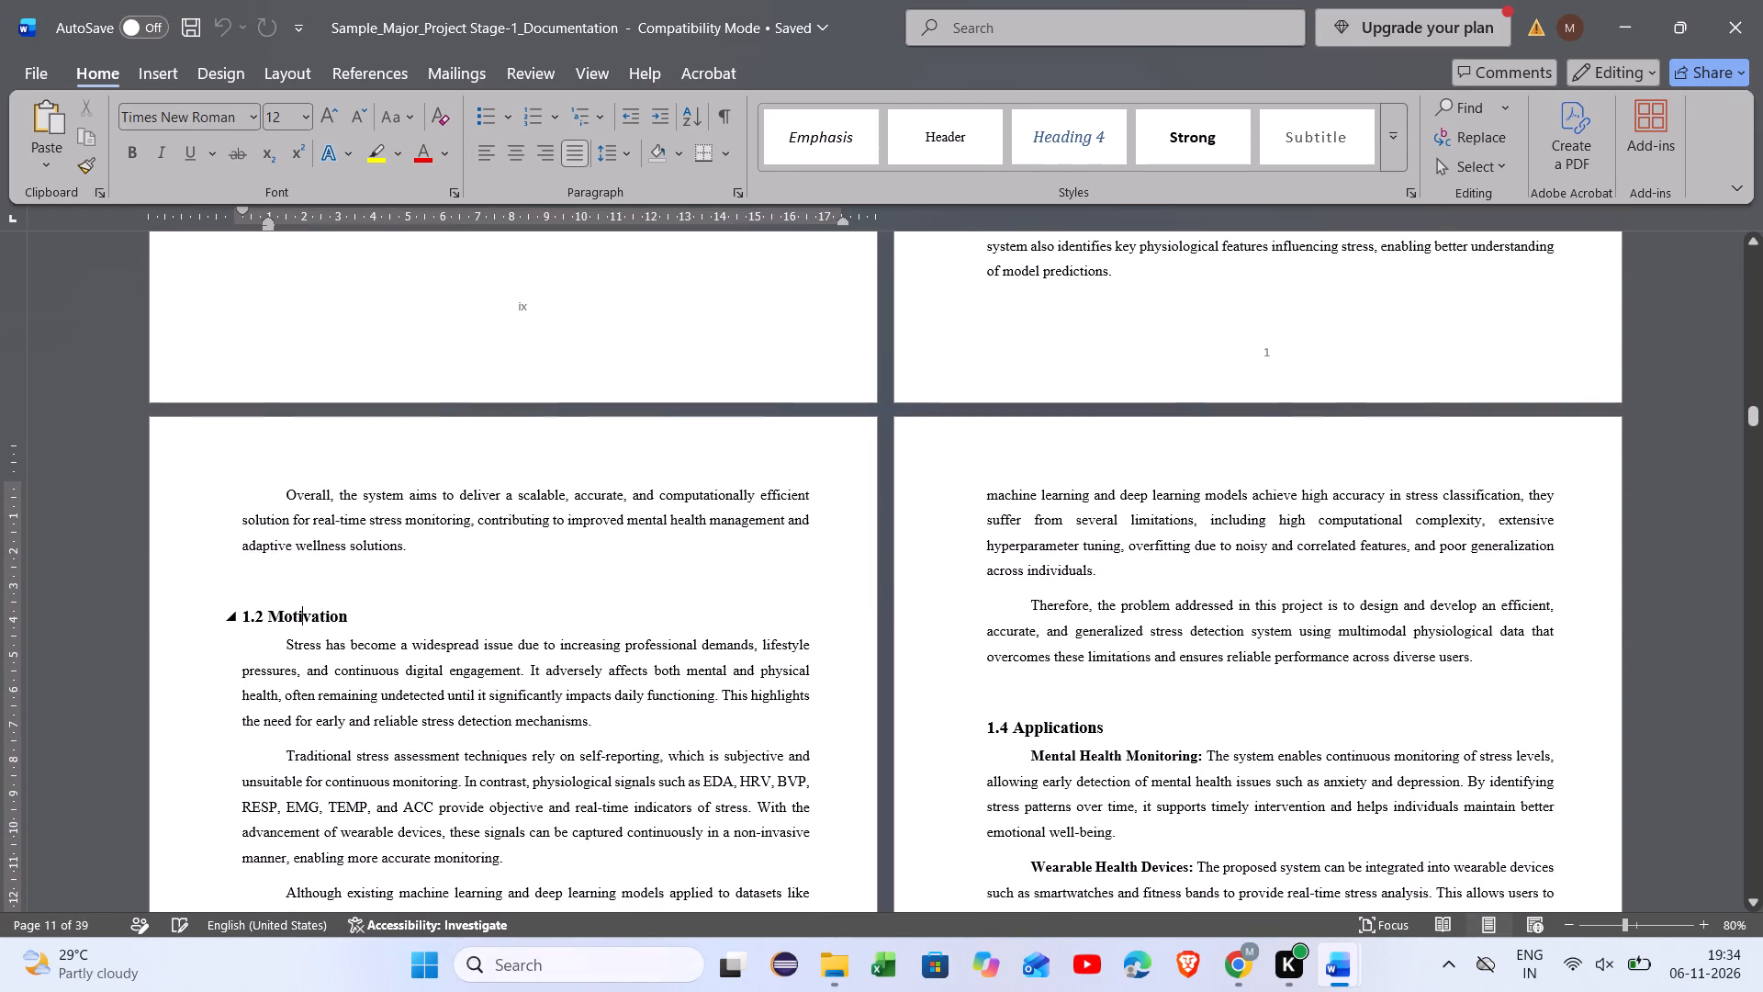
{"action": "scroll", "coordinate": [404, 623], "scroll_direction": "up", "scroll_amount": 7}
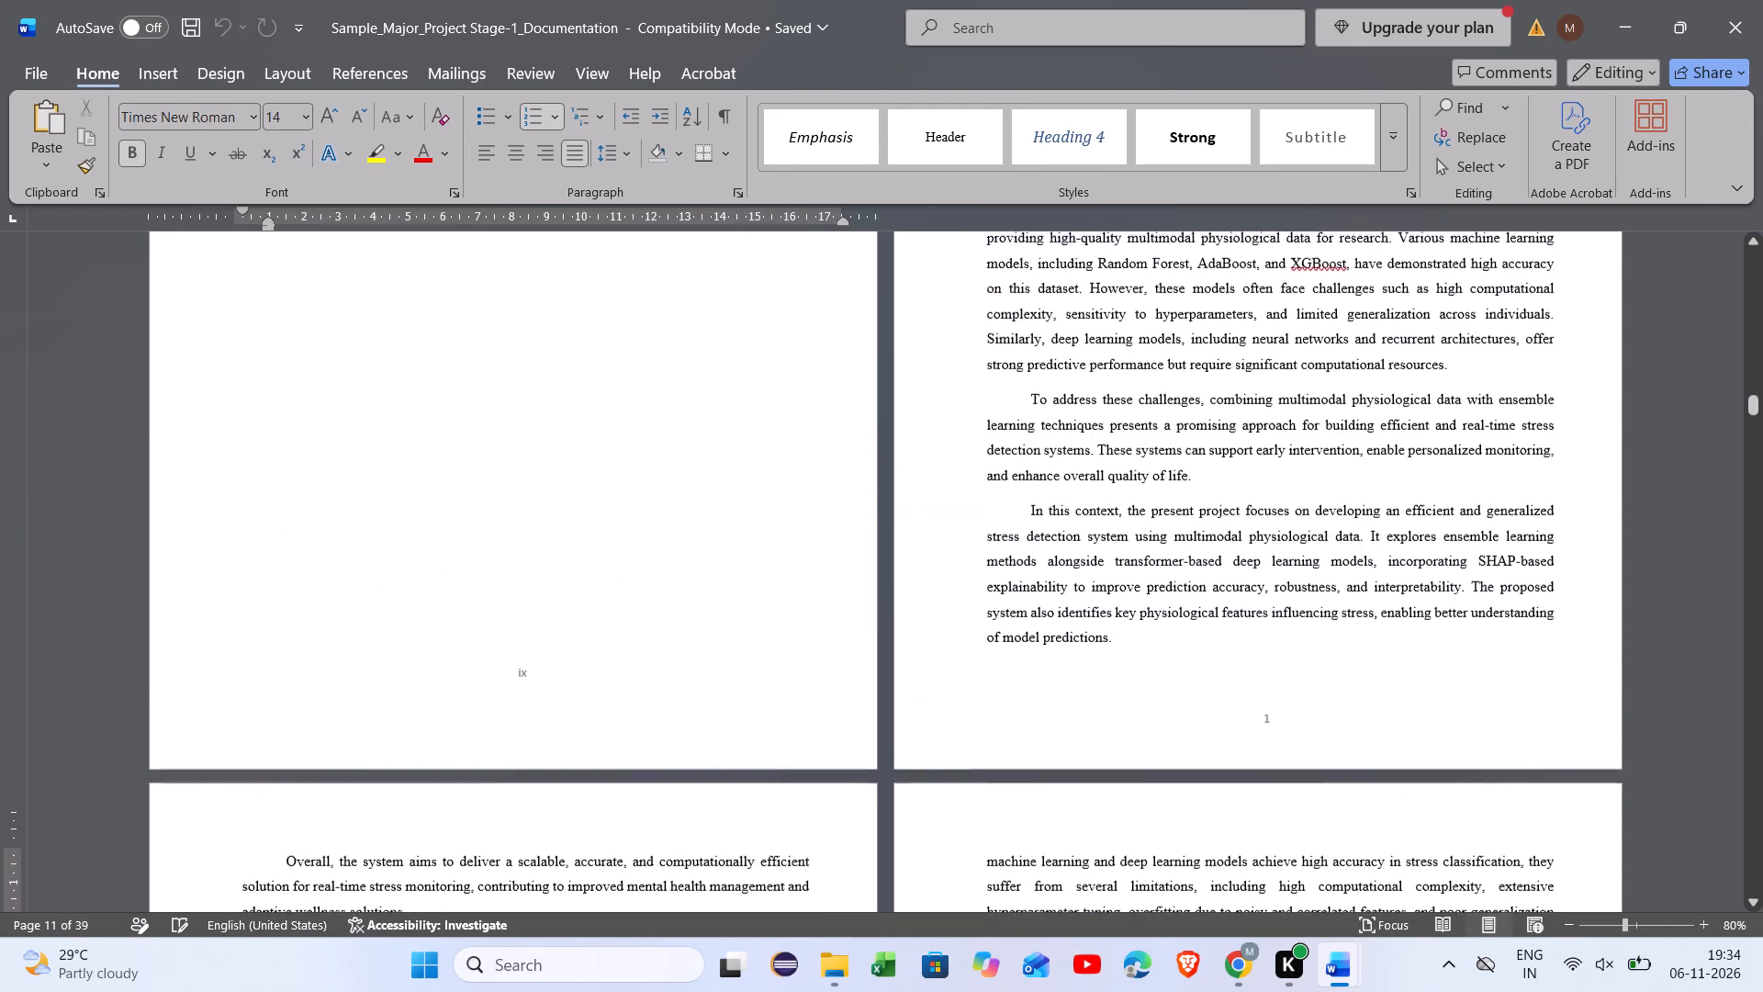
{"action": "scroll", "coordinate": [404, 623], "scroll_direction": "up", "scroll_amount": 2}
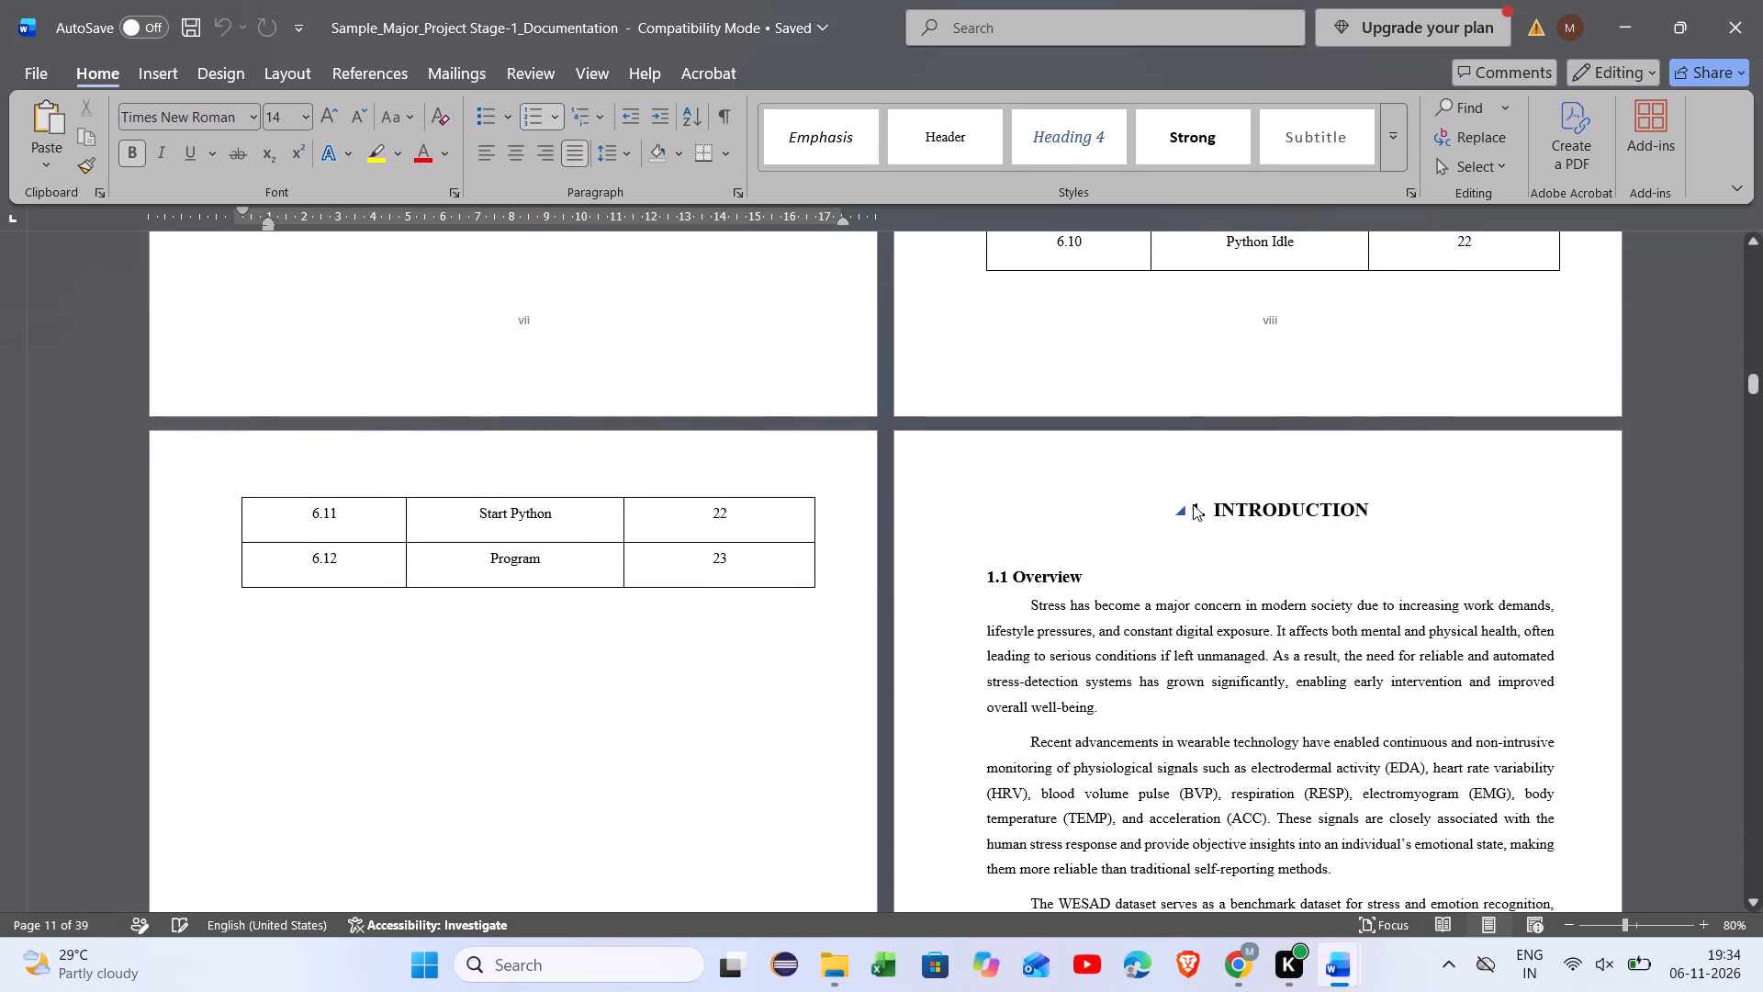
{"action": "left_click", "coordinate": [1232, 502]}
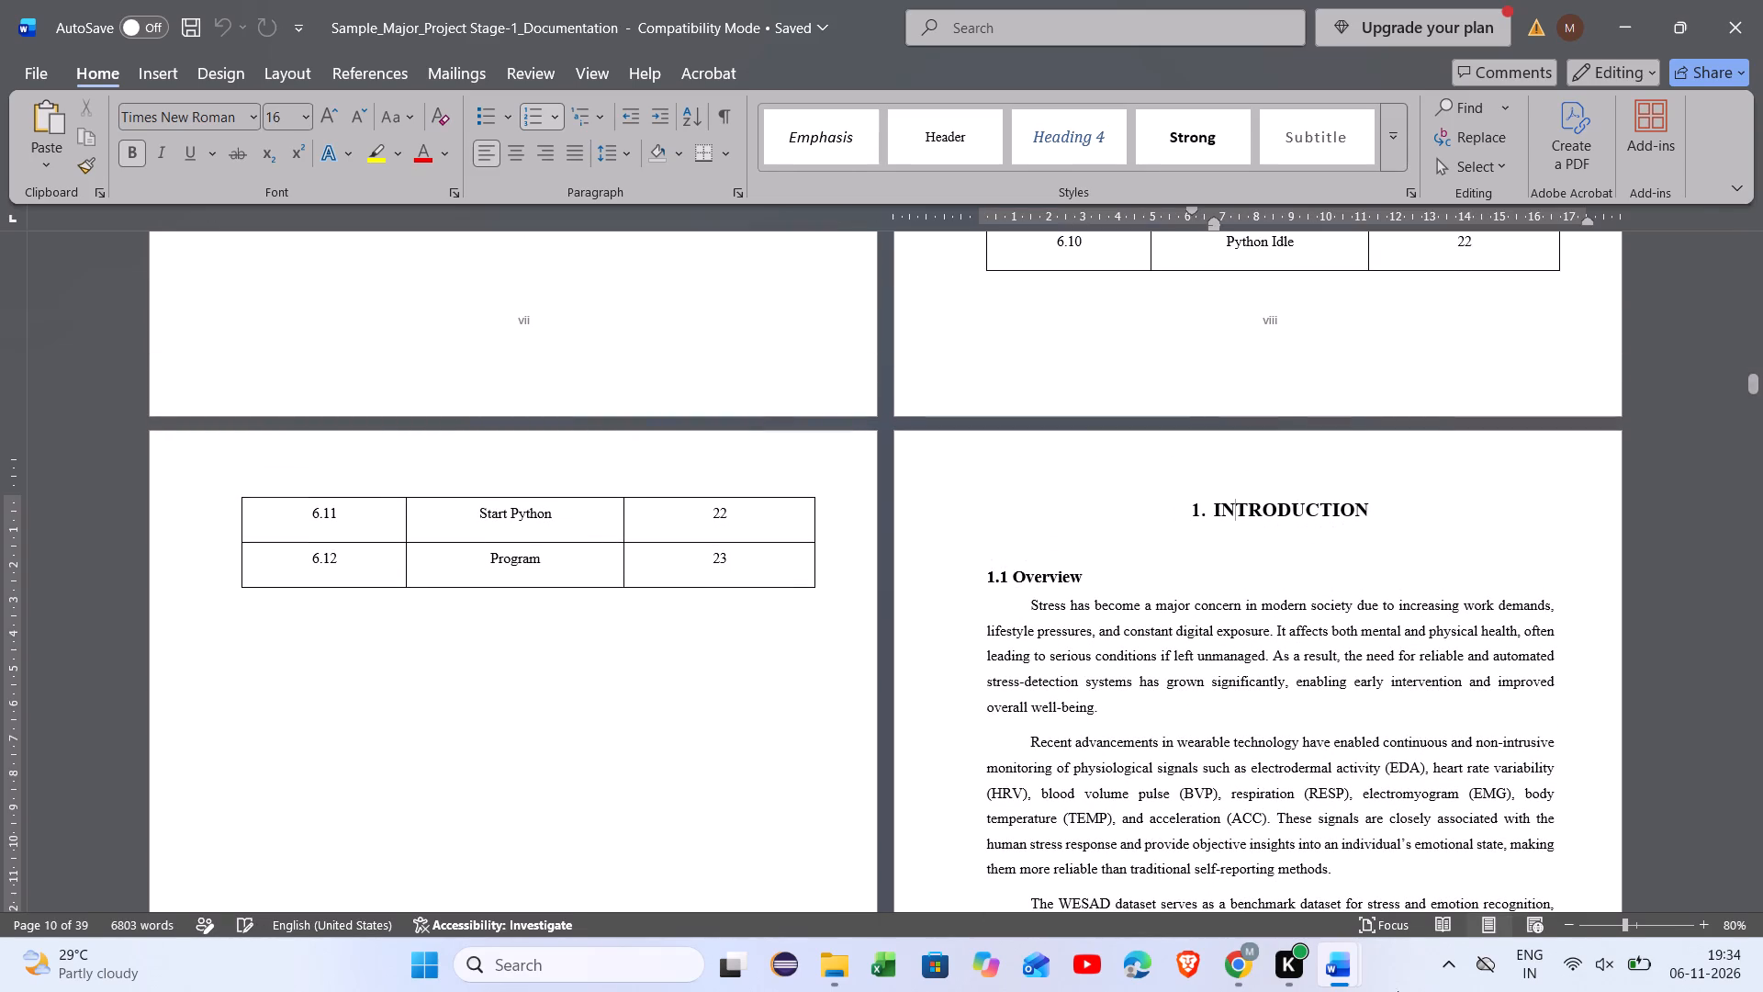
Switch to the BATCH-9_MAJOR_PROJECT (1) report and set the chapter 1 title INTRODUCTION to 16 pt.
{"action": "left_click", "coordinate": [1413, 869]}
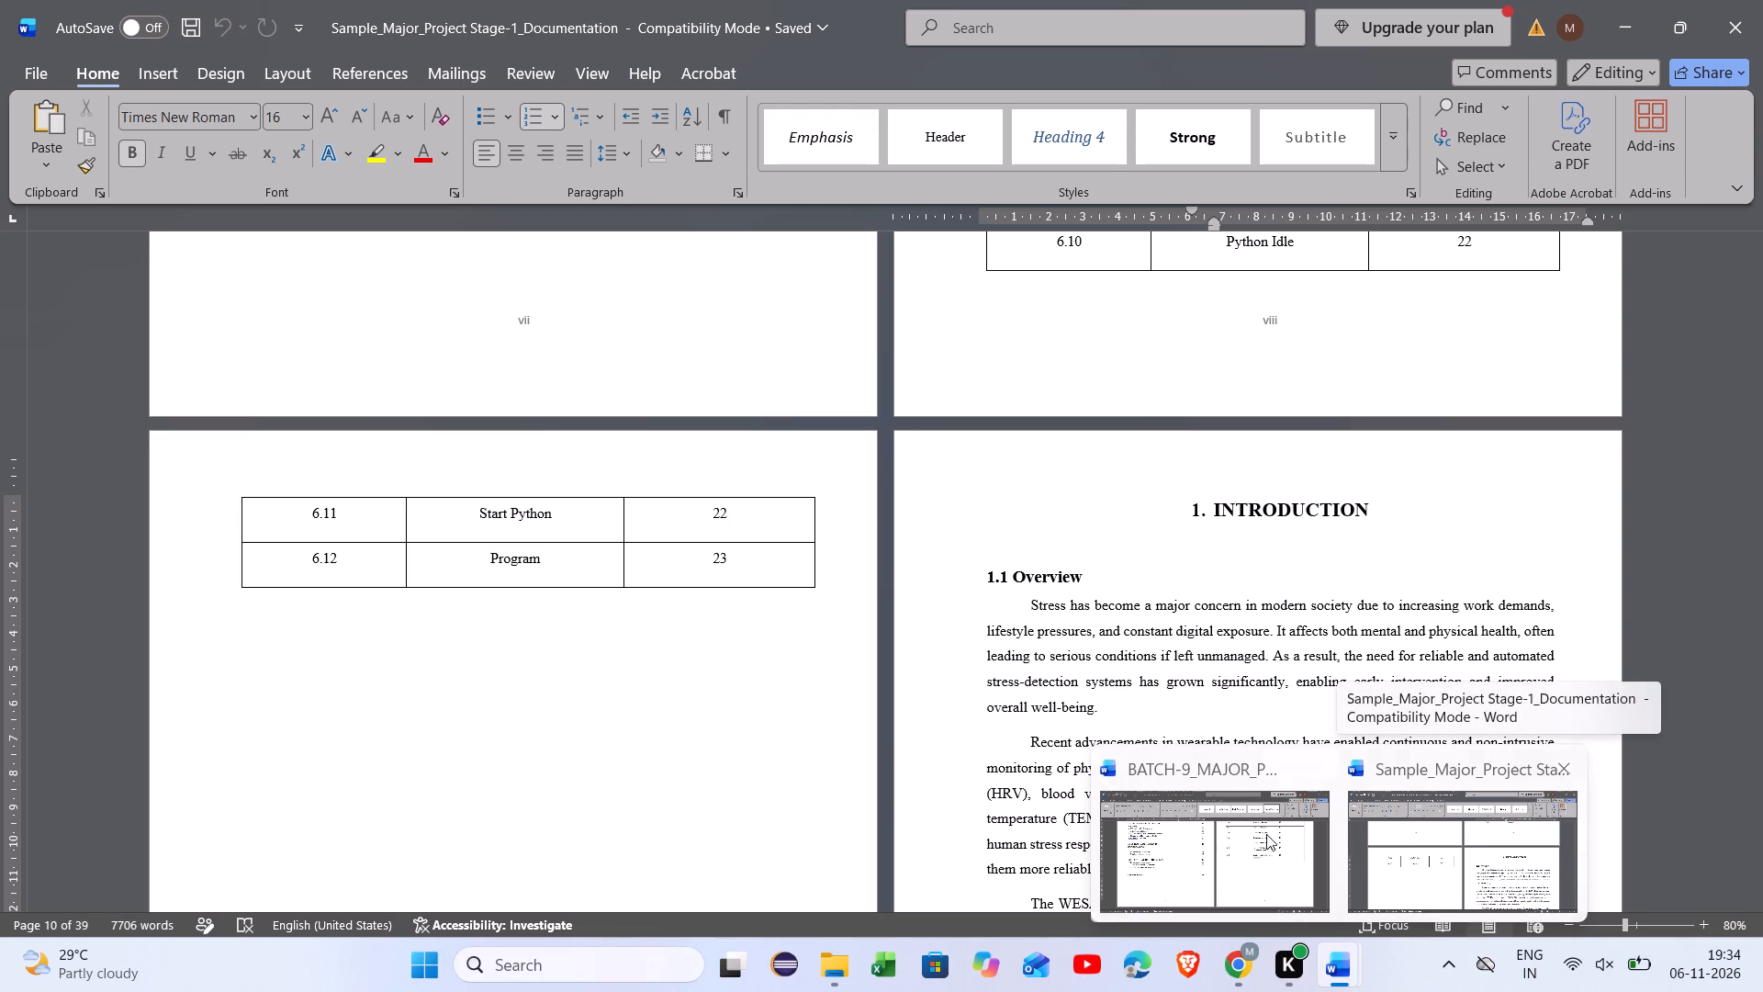
{"action": "left_click", "coordinate": [1163, 821]}
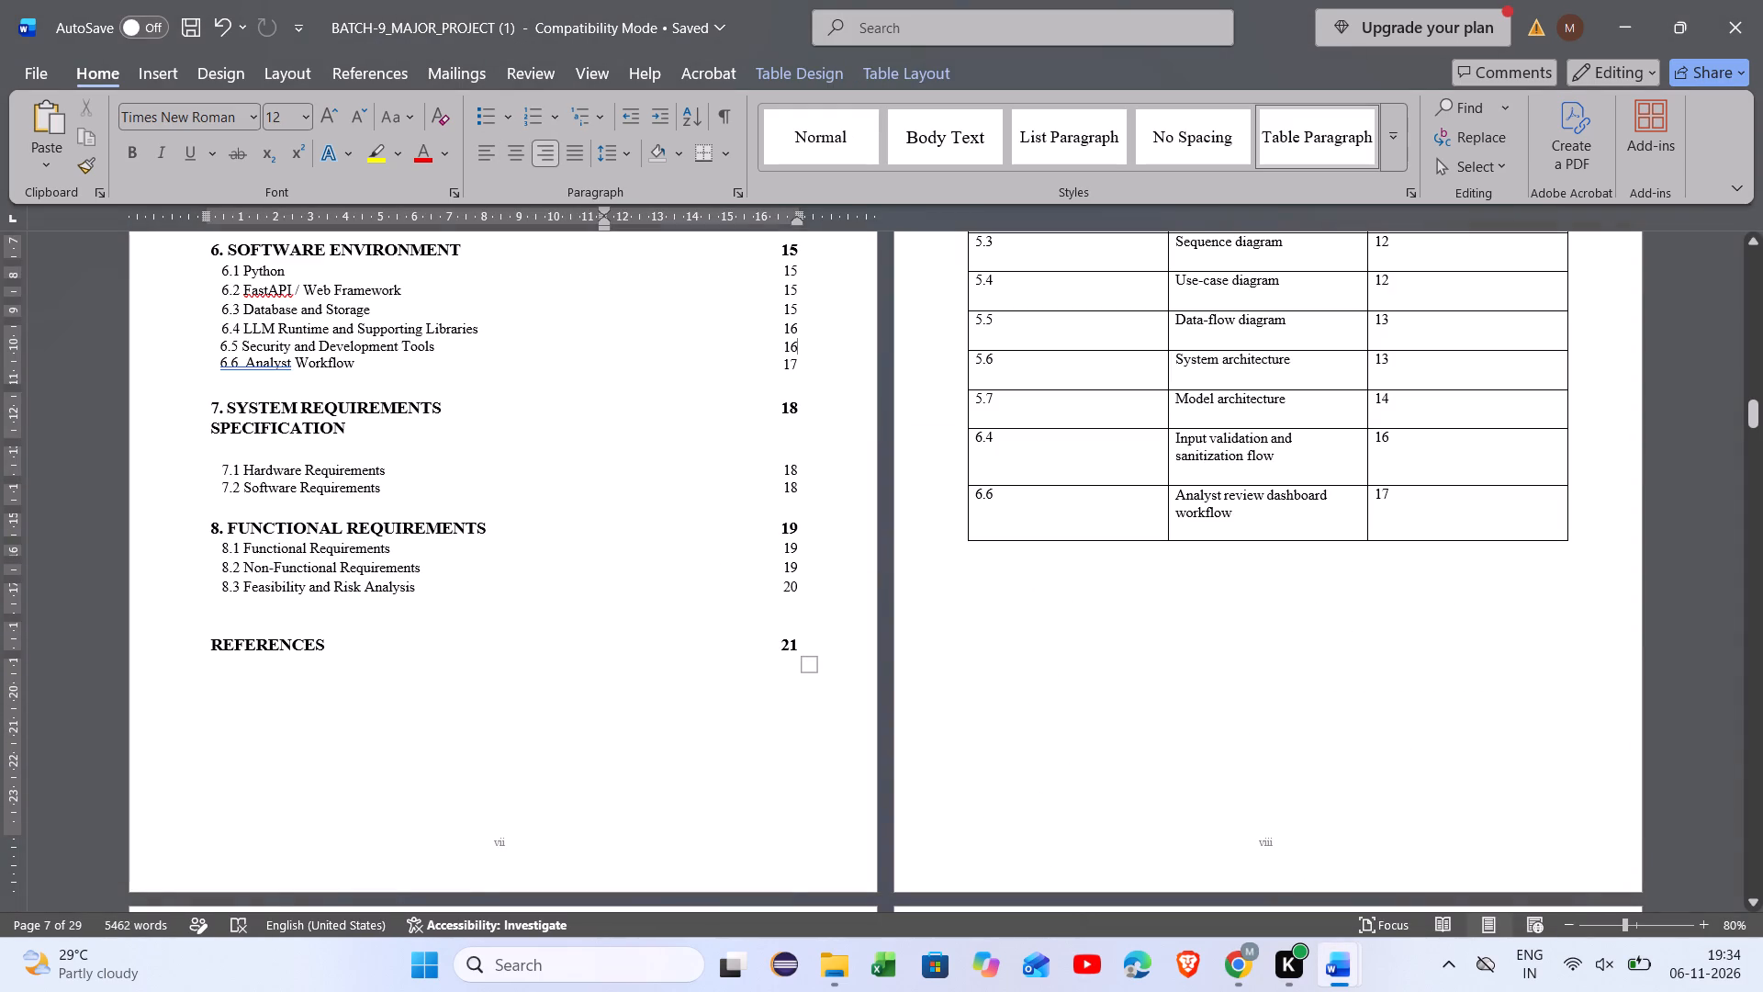
{"action": "scroll", "coordinate": [862, 722], "scroll_direction": "down", "scroll_amount": 3}
{"action": "scroll", "coordinate": [862, 722], "scroll_direction": "up", "scroll_amount": 1}
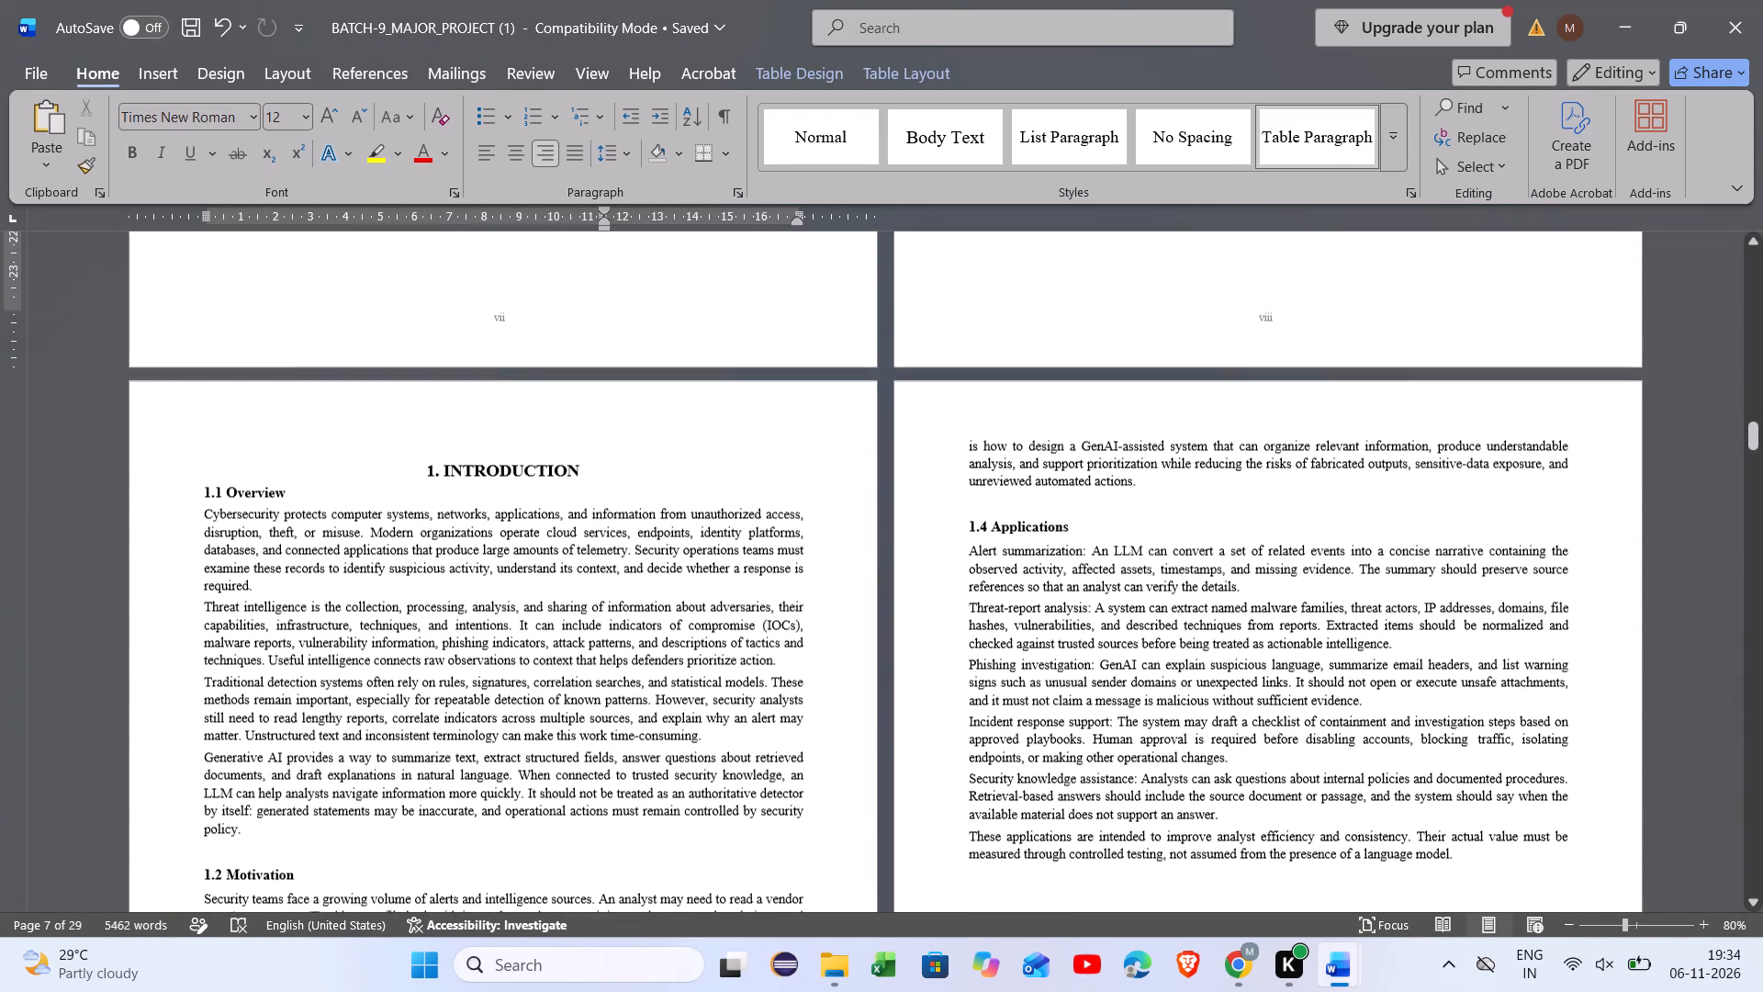
{"action": "left_click_drag", "start_coordinate": [582, 475], "coordinate": [471, 468]}
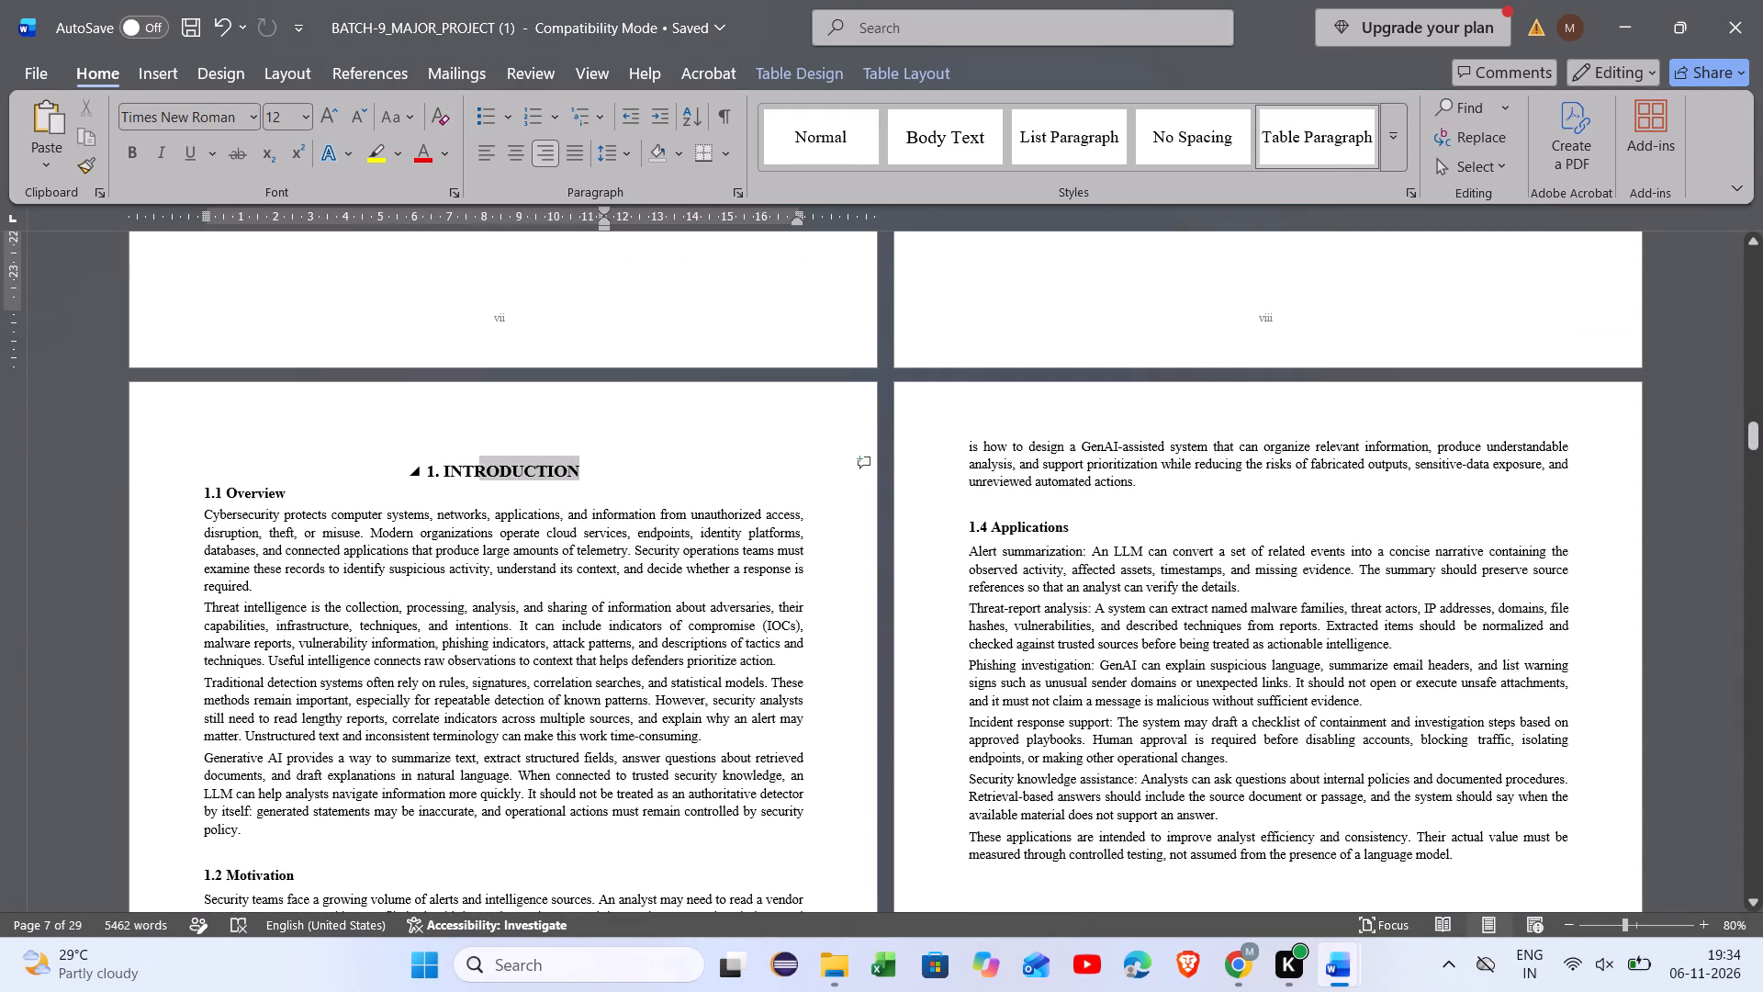
{"action": "left_click_drag", "start_coordinate": [471, 468], "coordinate": [443, 468]}
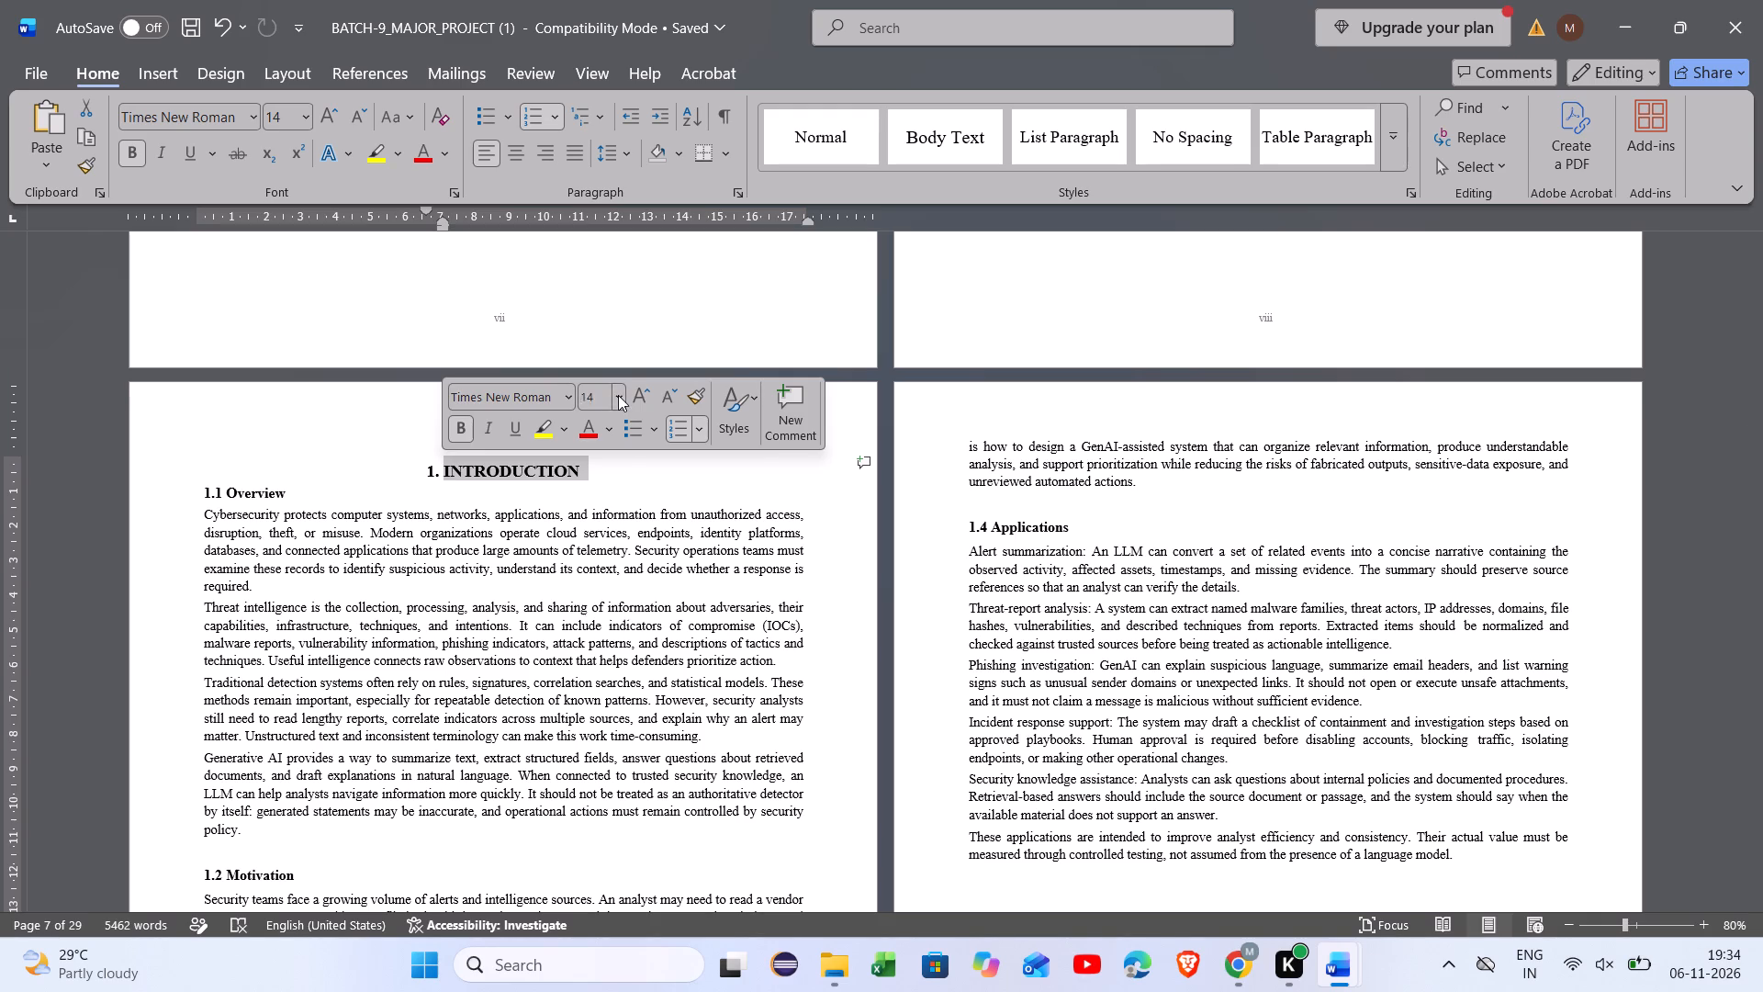
{"action": "left_click", "coordinate": [618, 395]}
{"action": "left_click", "coordinate": [595, 585]}
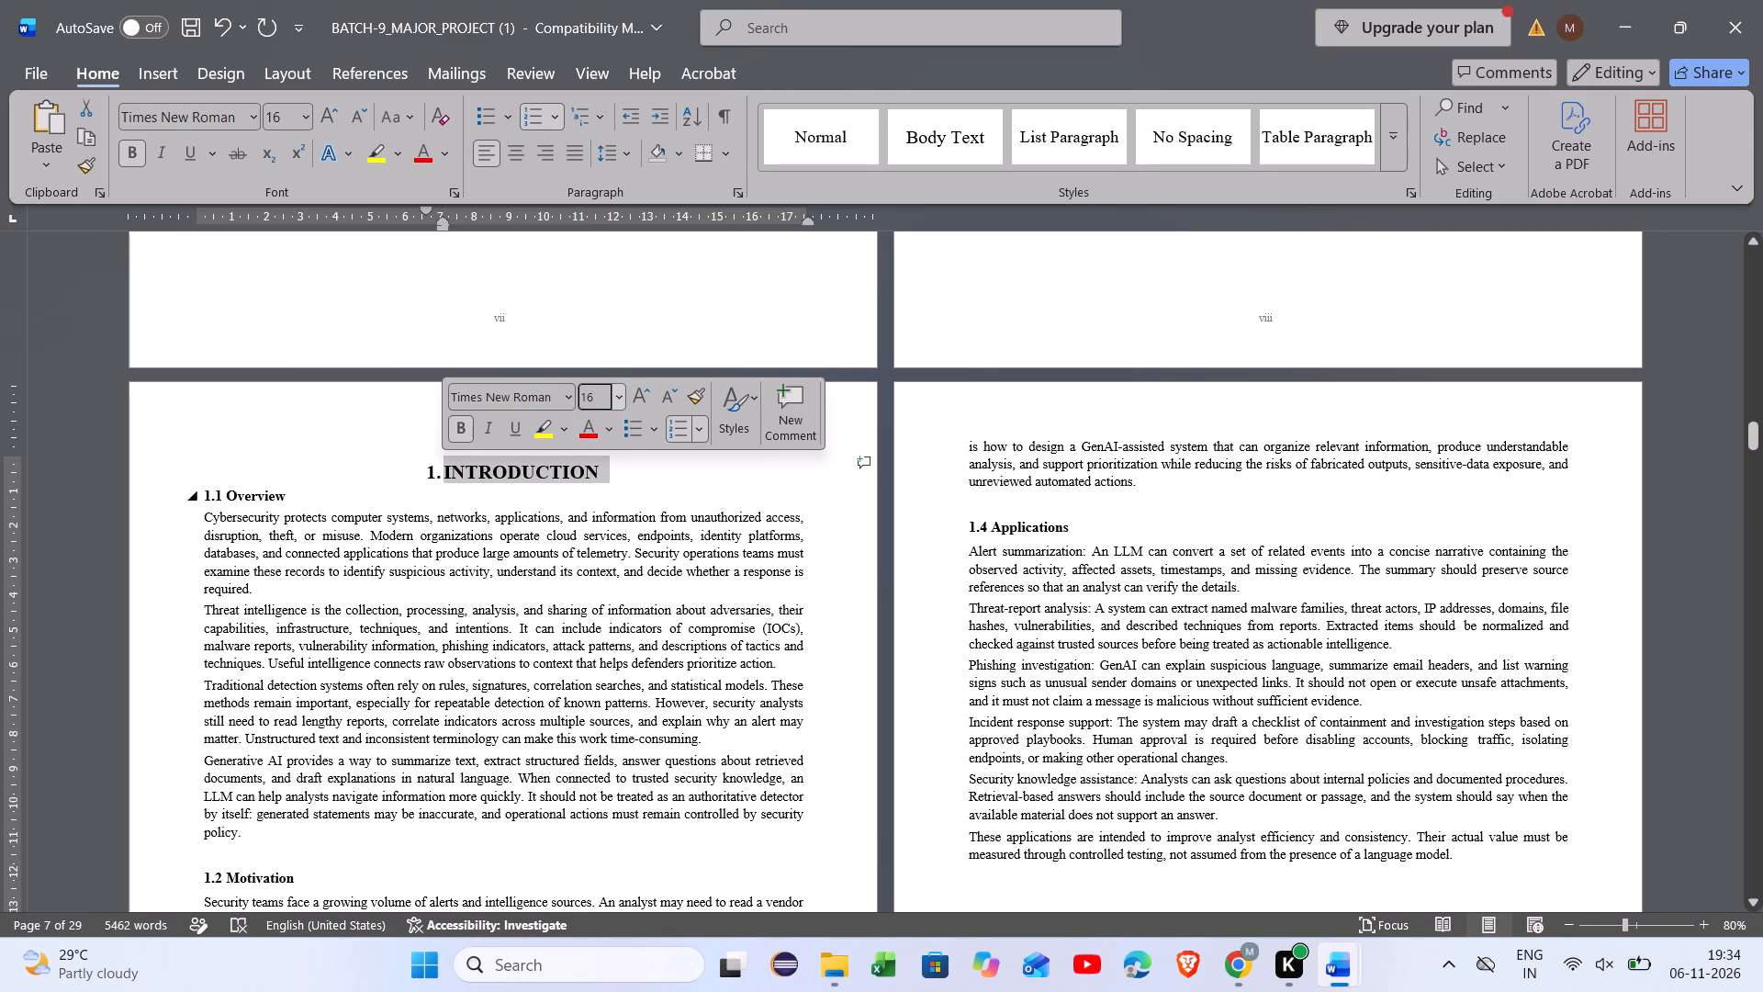
Set the heading text "Overview" of section 1.1 to 14 pt.
{"action": "left_click_drag", "start_coordinate": [287, 497], "coordinate": [219, 495]}
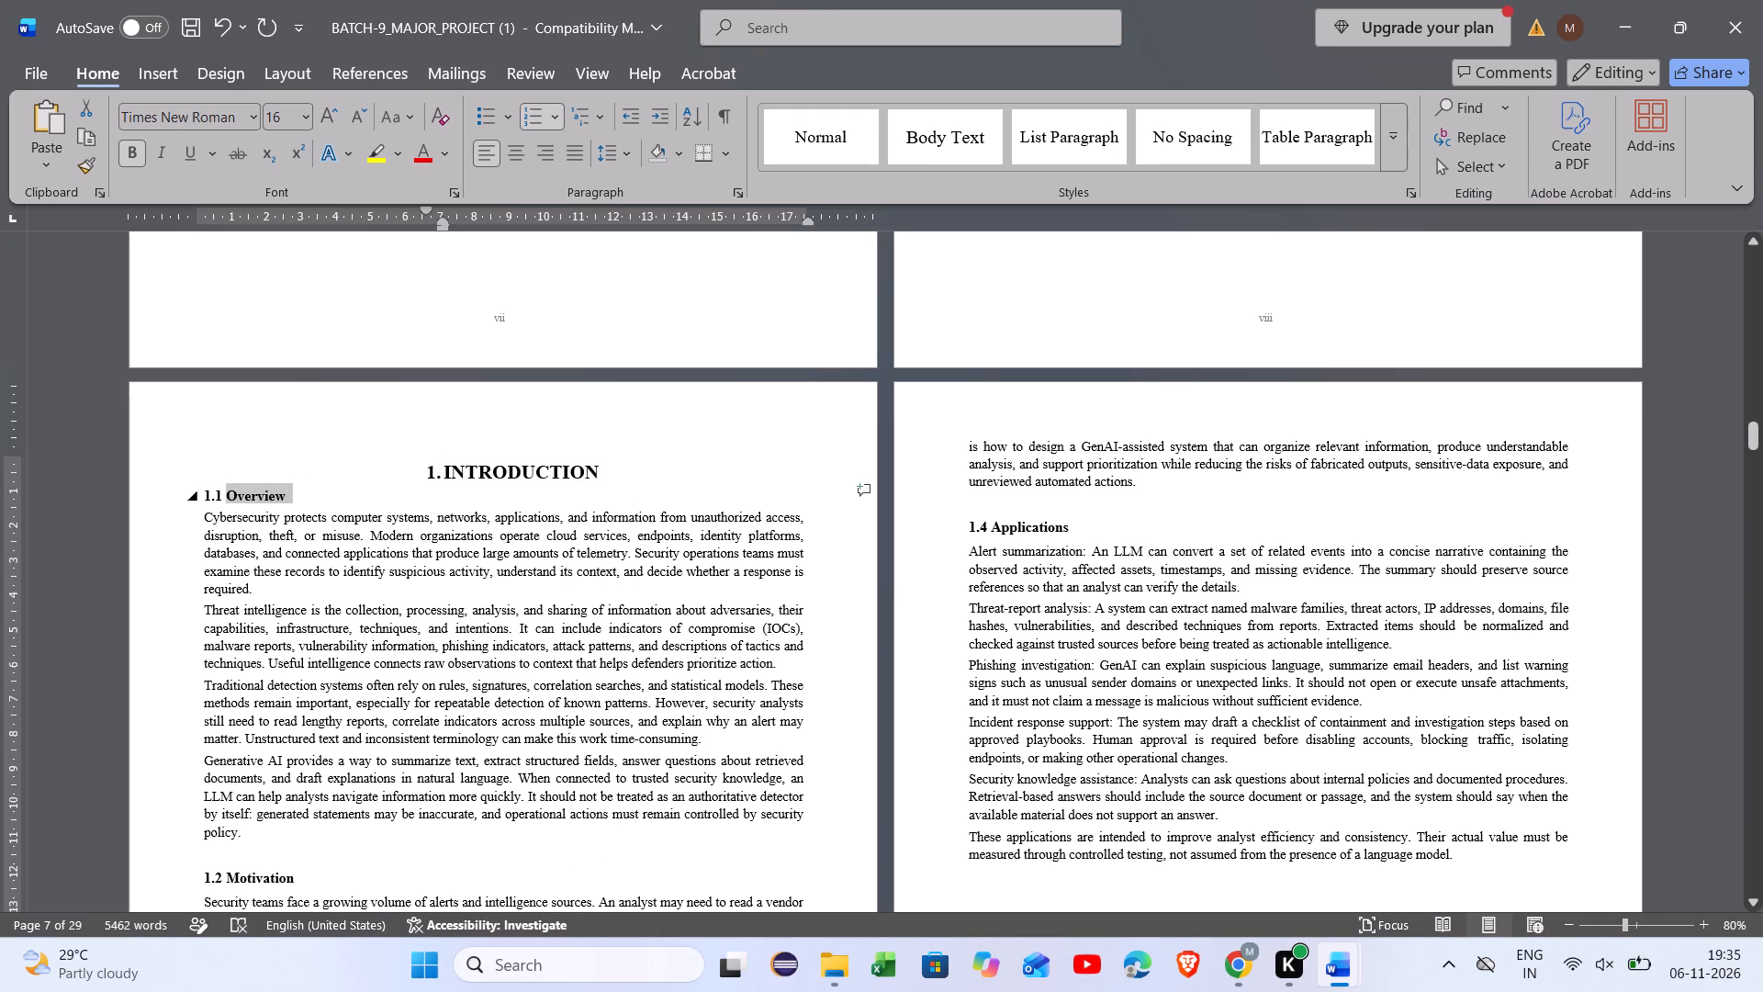
{"action": "left_click_drag", "start_coordinate": [219, 495], "coordinate": [200, 495]}
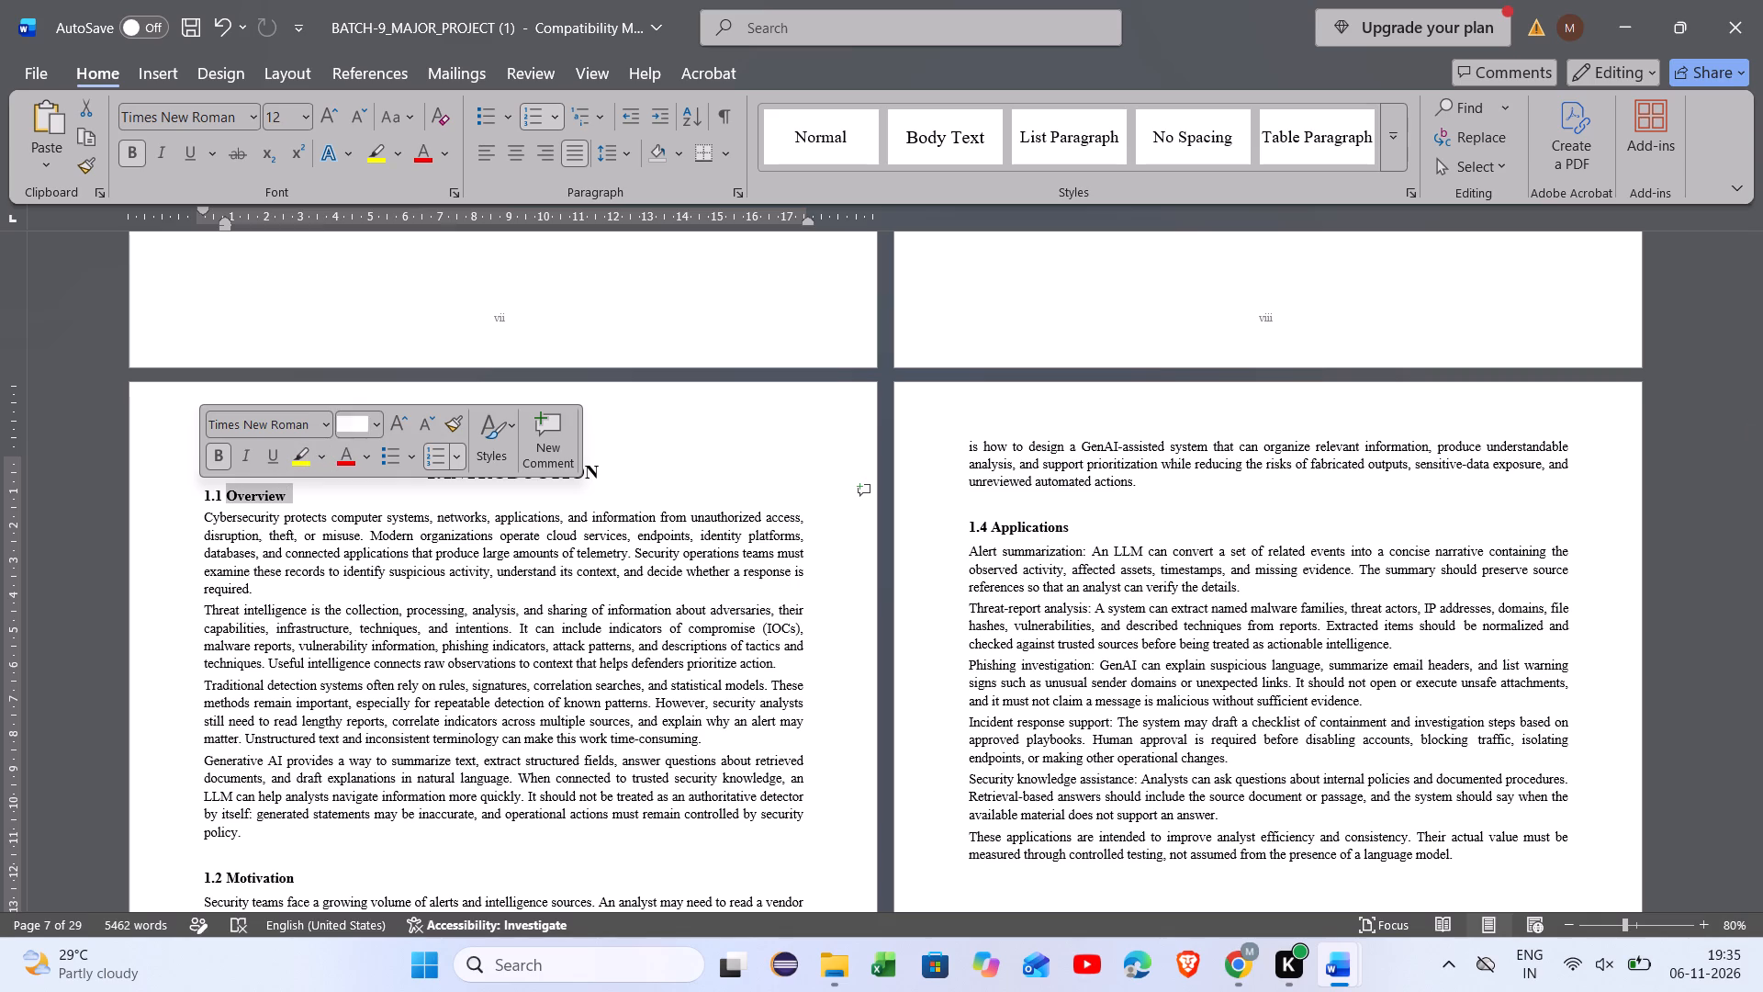
{"action": "left_click", "coordinate": [378, 424]}
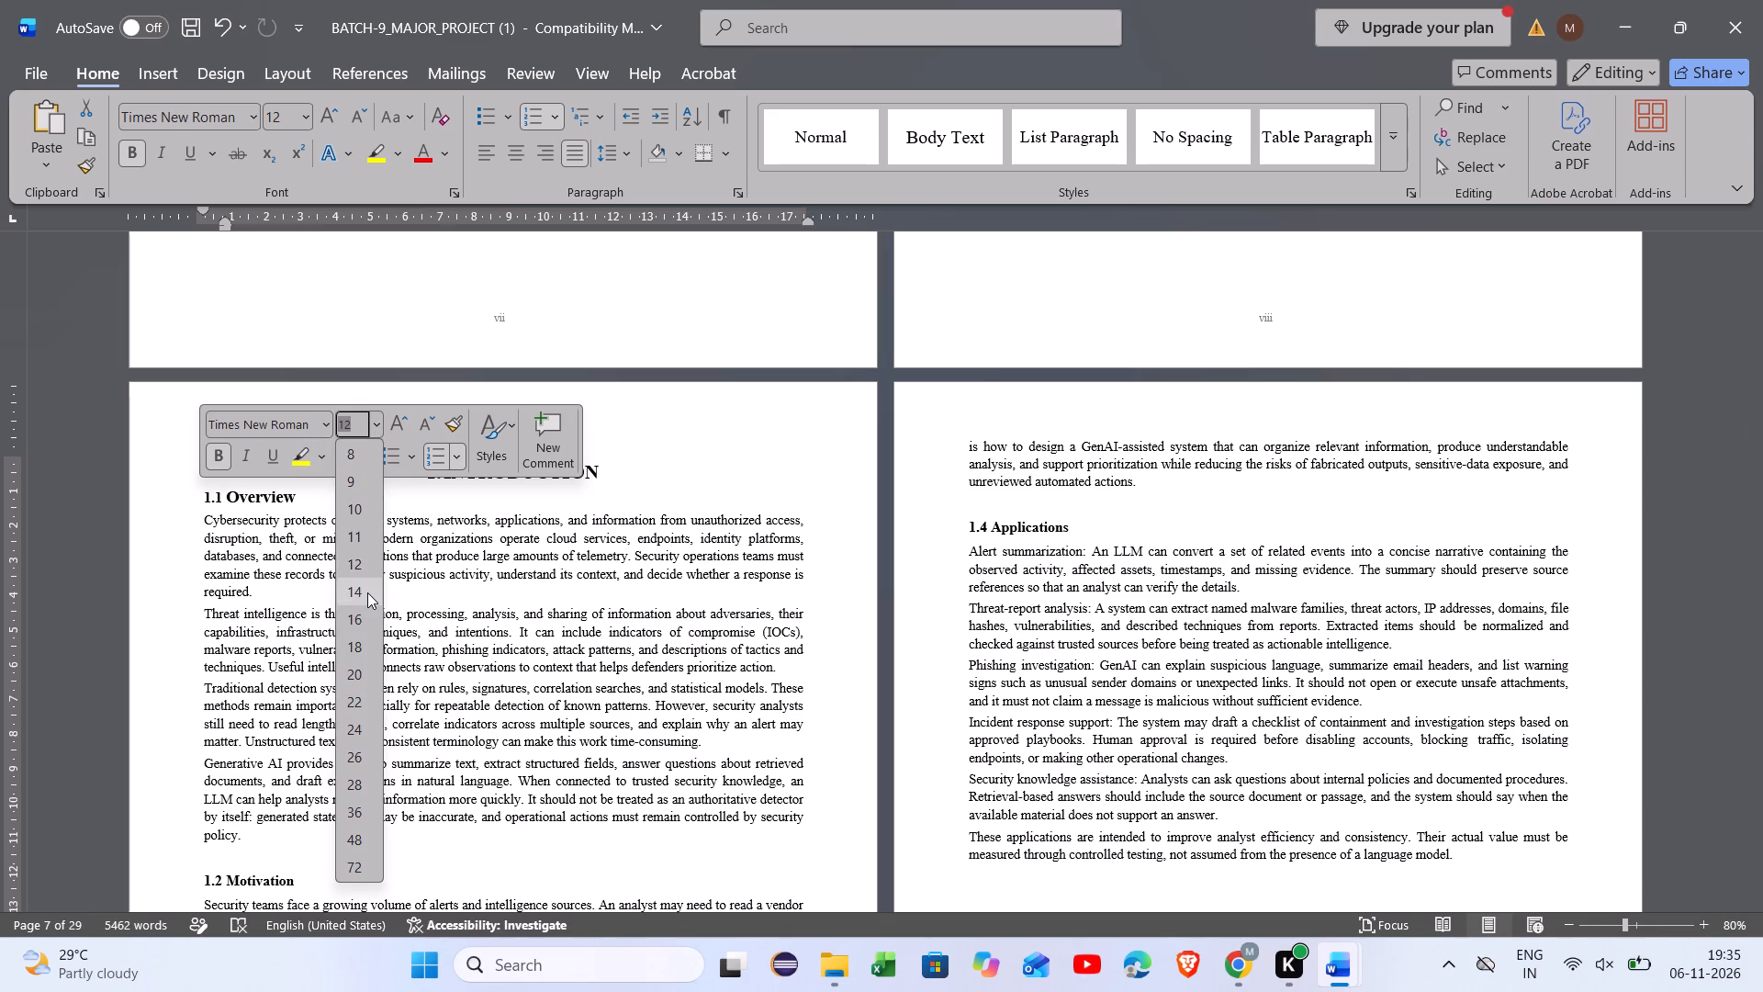
{"action": "left_click", "coordinate": [354, 593]}
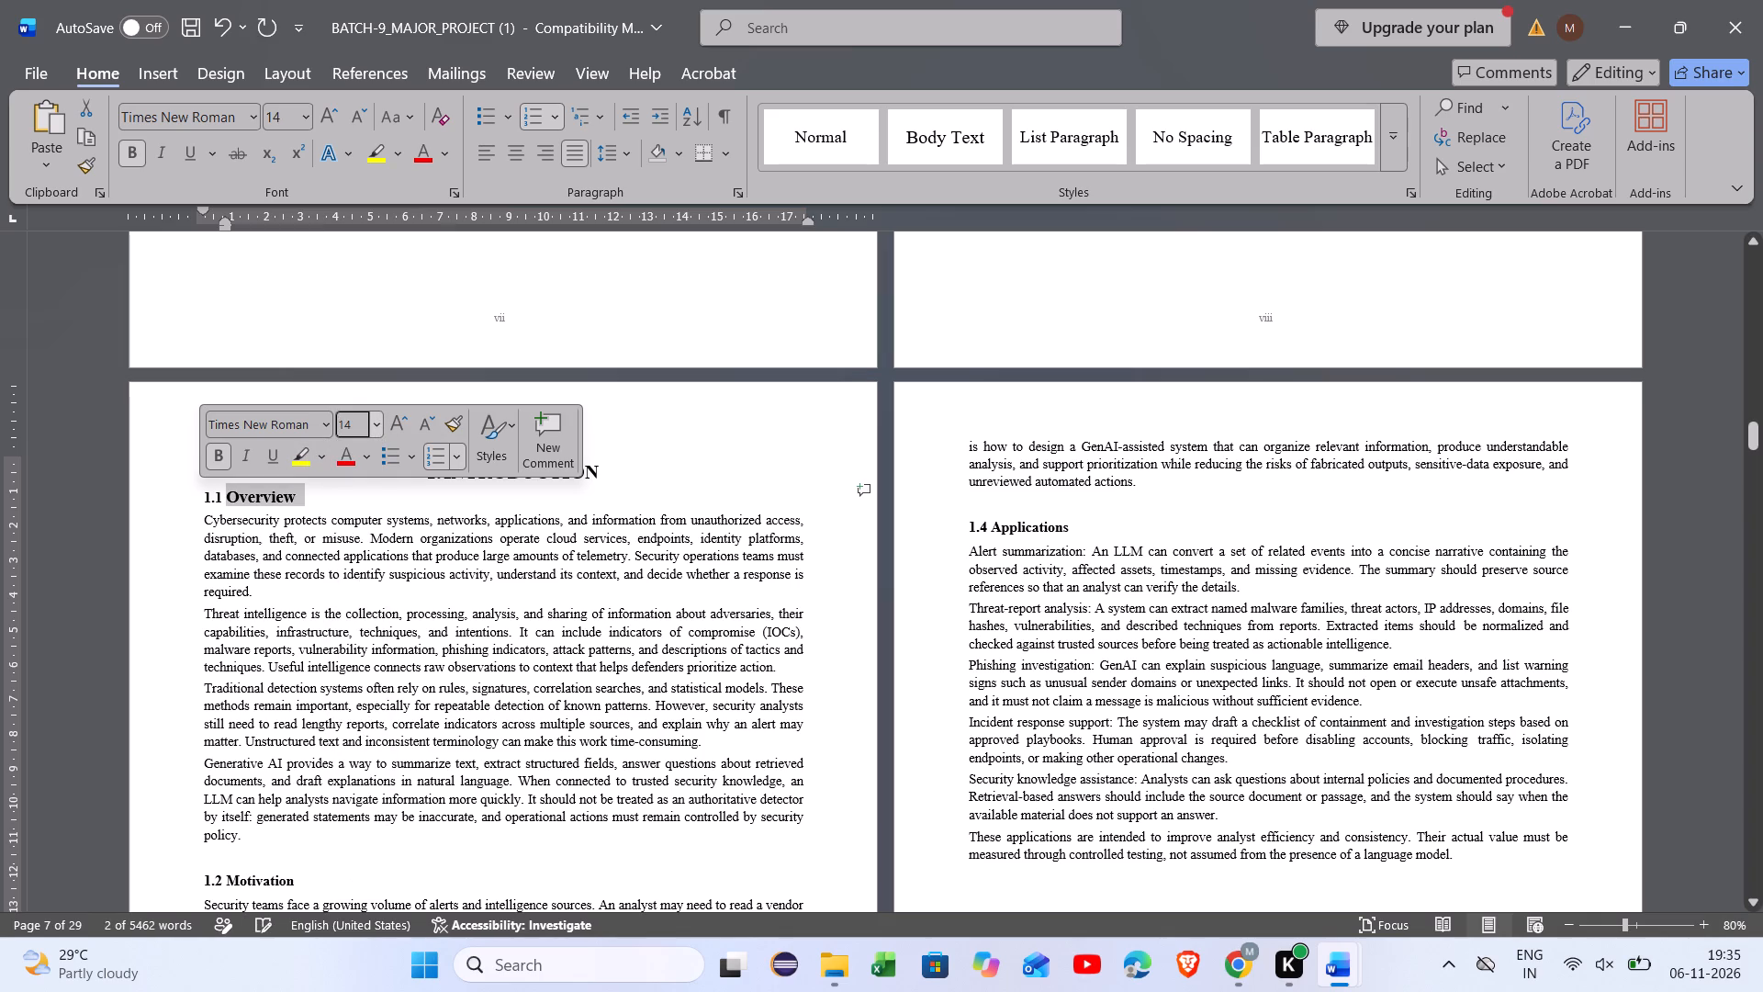
{"action": "left_click", "coordinate": [378, 593]}
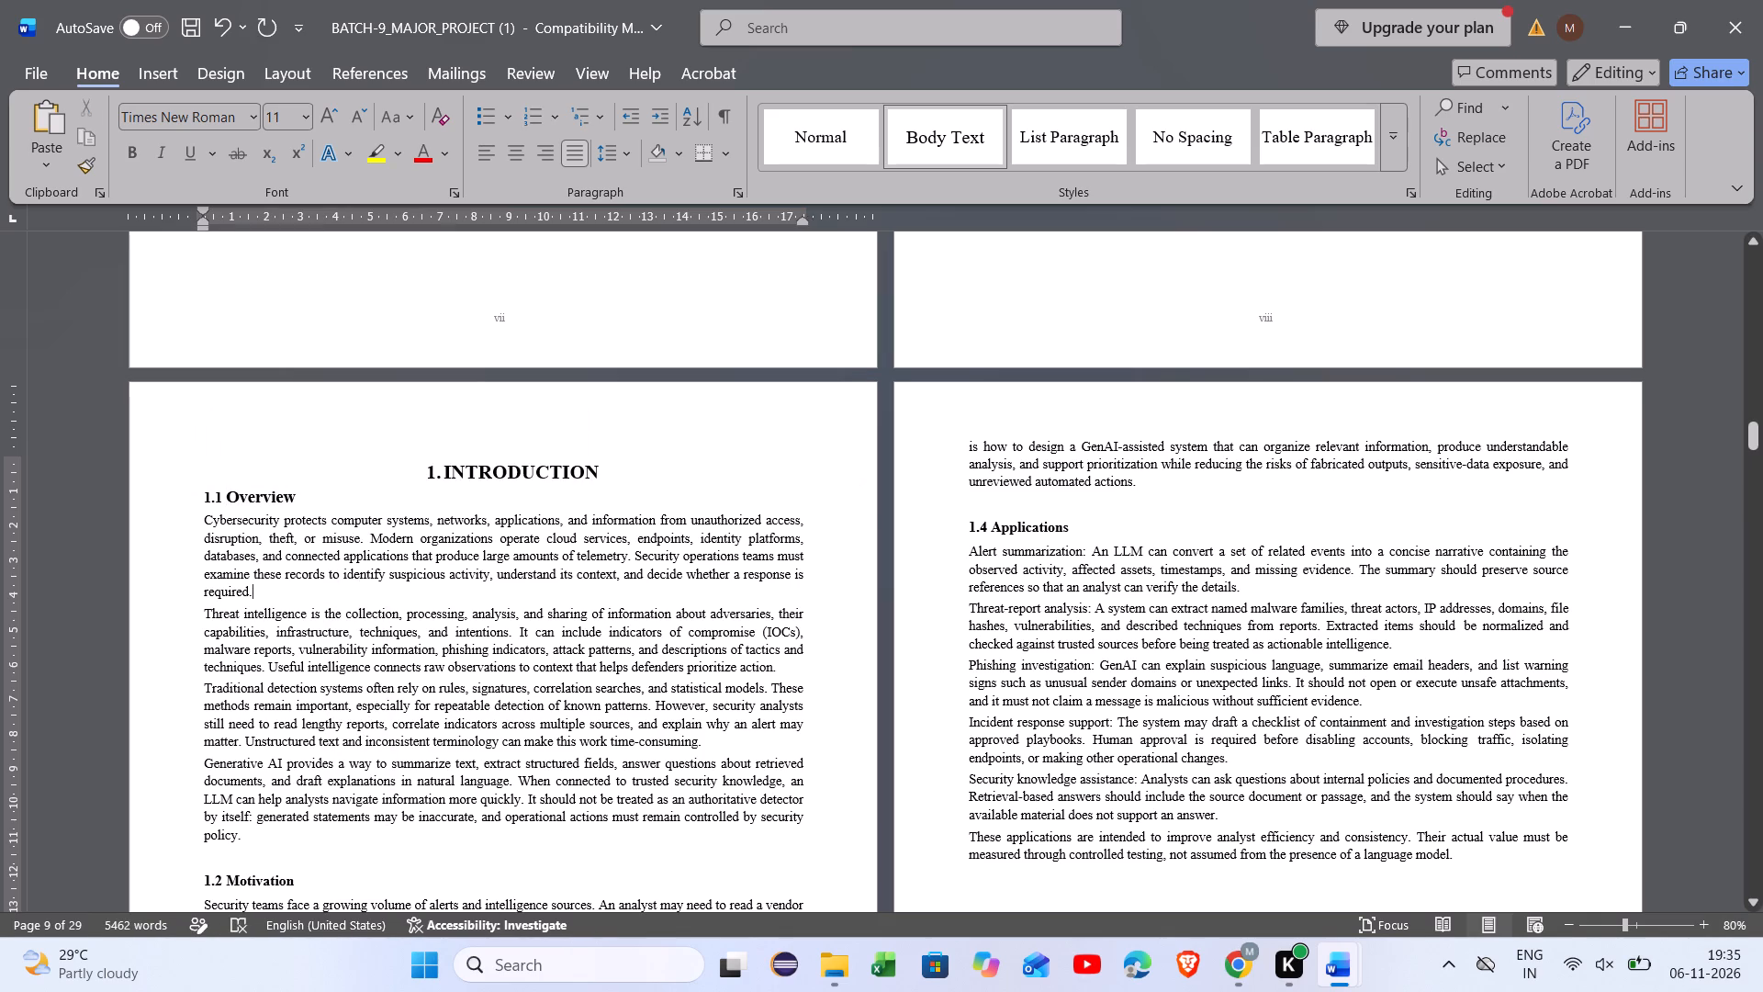
Set all four body paragraphs under 1.1 Overview to 12 pt.
{"action": "left_click_drag", "start_coordinate": [203, 518], "coordinate": [241, 840]}
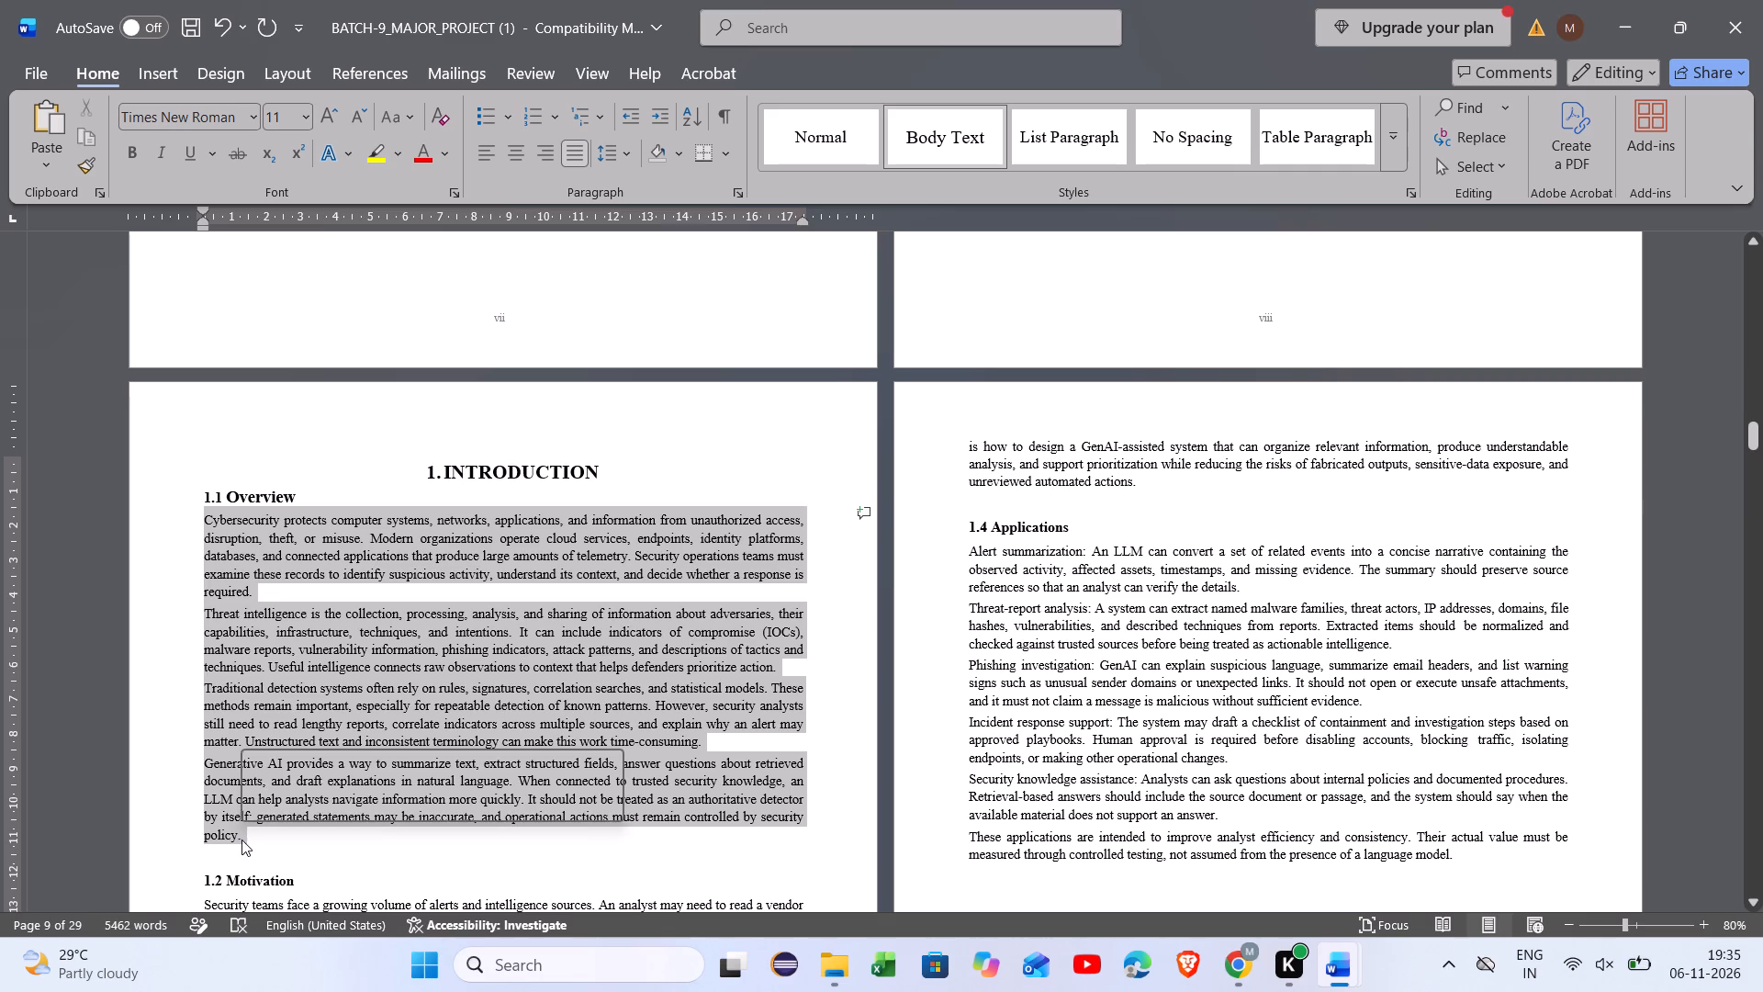
{"action": "left_click", "coordinate": [421, 771]}
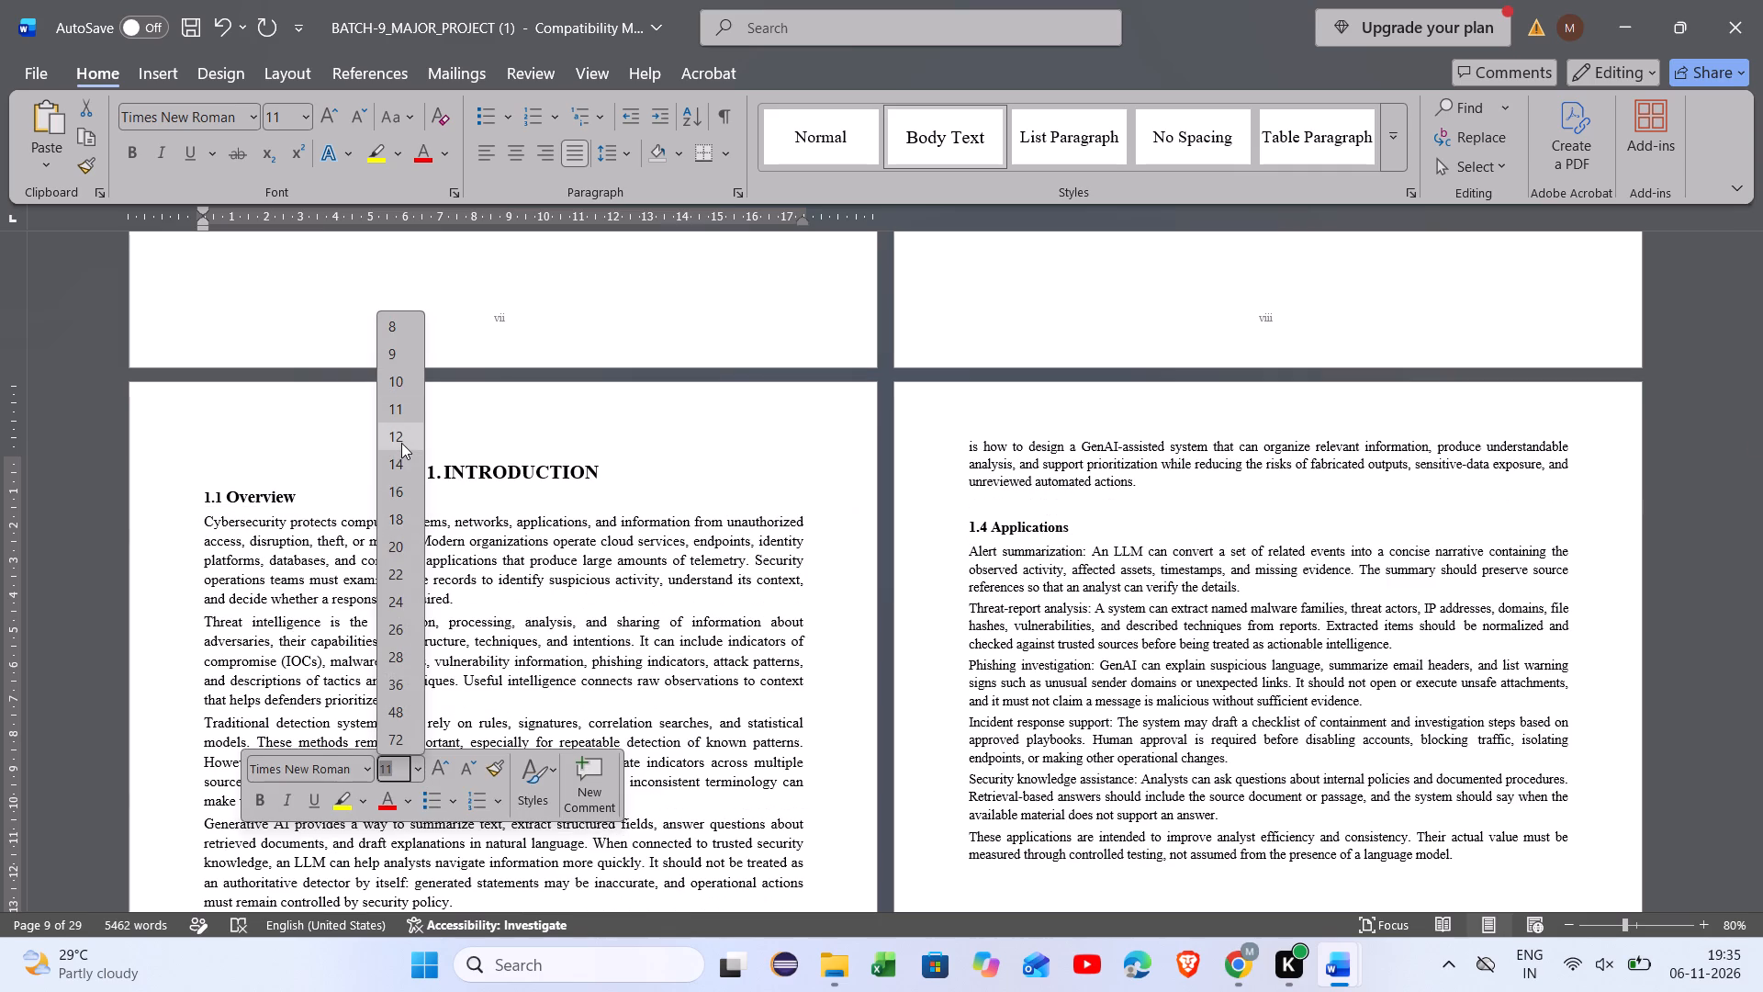
{"action": "left_click", "coordinate": [401, 445]}
{"action": "left_click", "coordinate": [376, 635]}
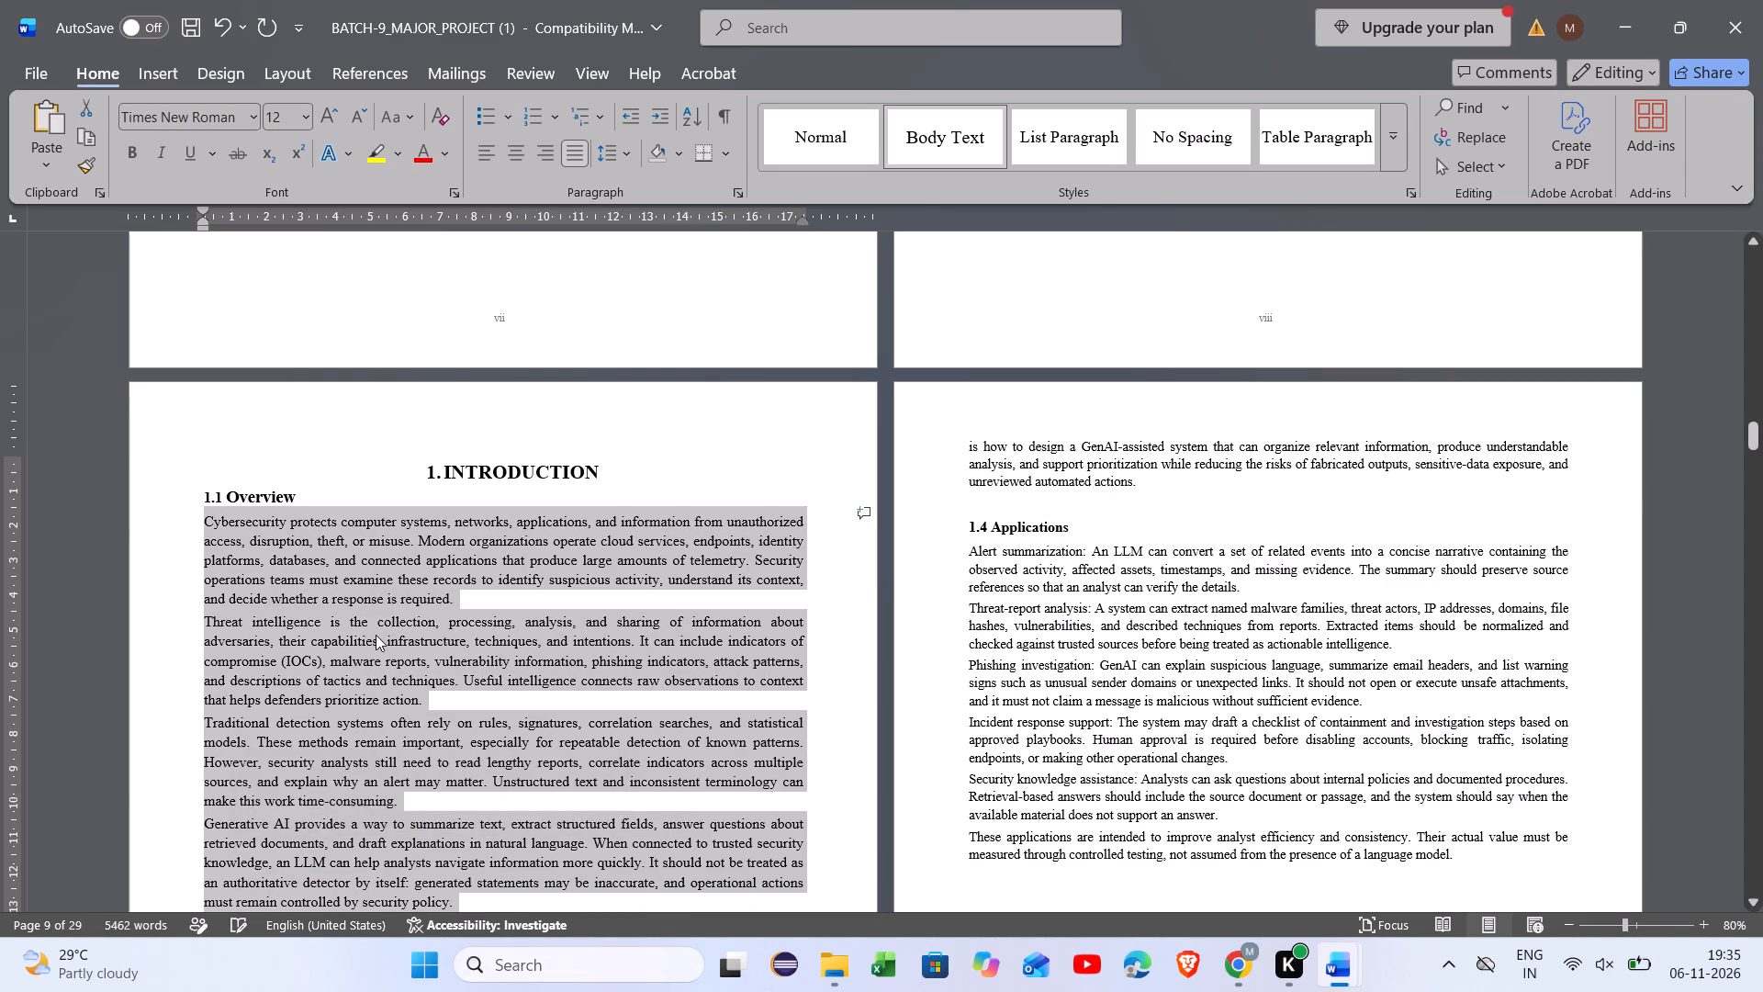
Set the heading text "Motivation" of section 1.2 to 14 pt.
{"action": "scroll", "coordinate": [376, 635], "scroll_direction": "down", "scroll_amount": 2}
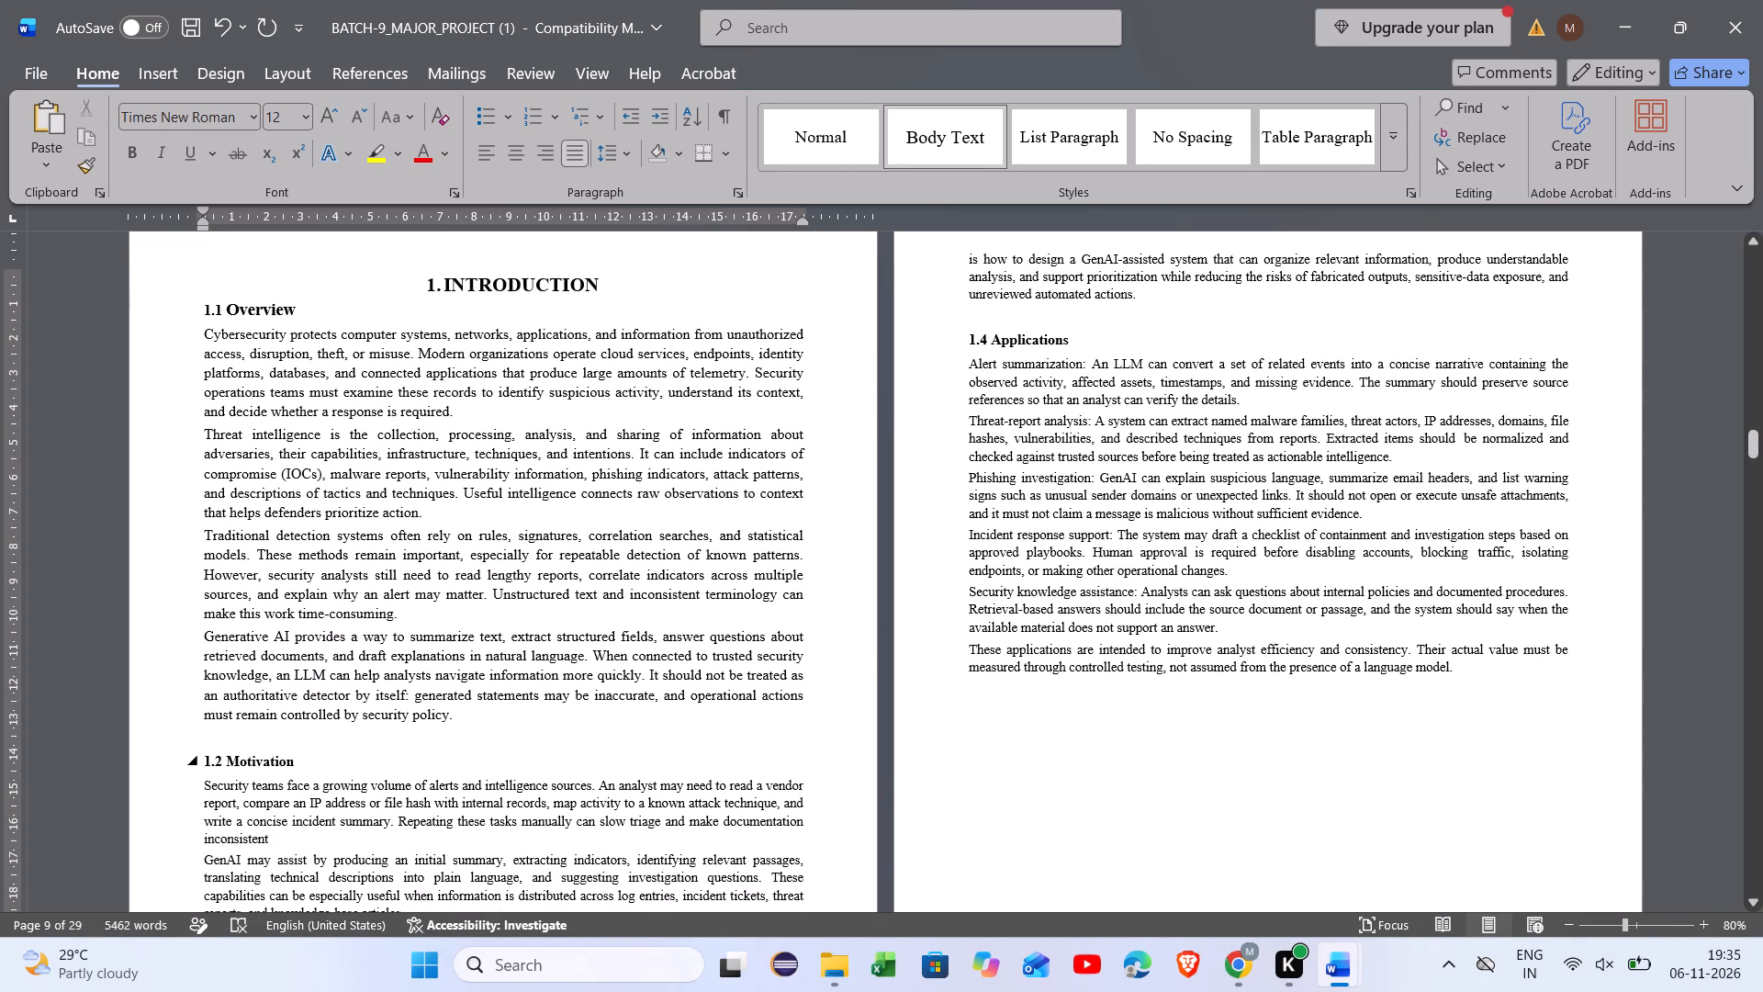
{"action": "left_click_drag", "start_coordinate": [292, 760], "coordinate": [232, 761]}
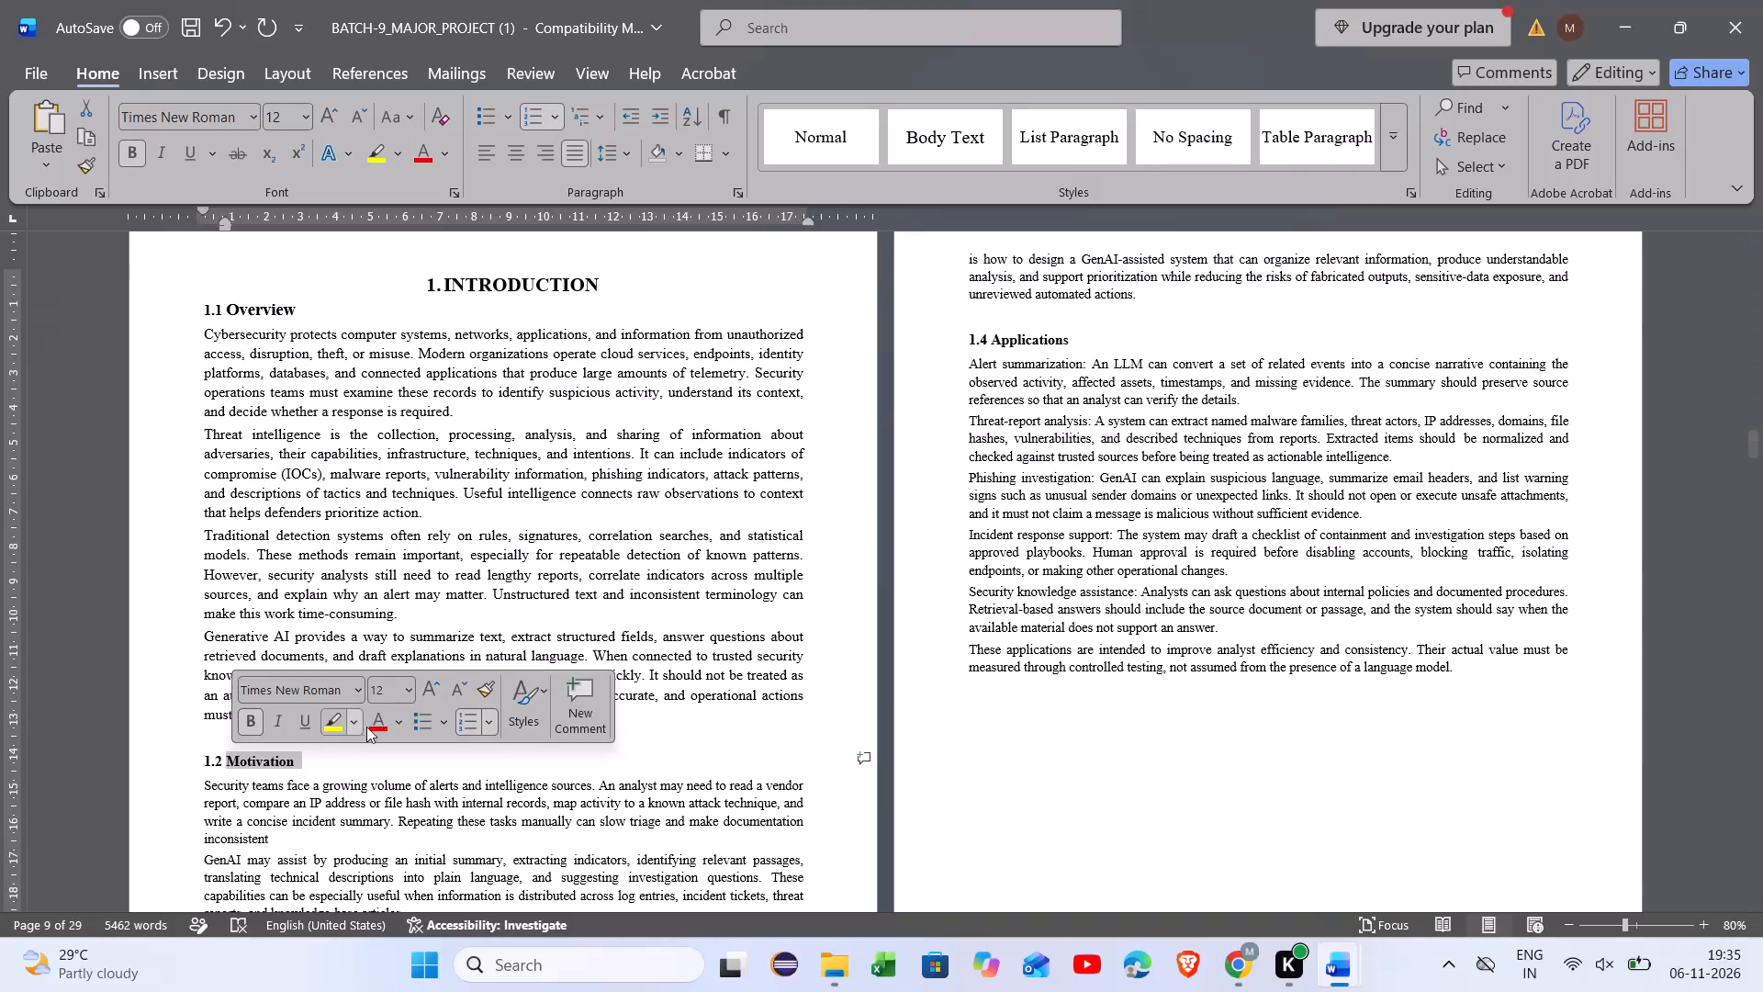
{"action": "left_click", "coordinate": [414, 684]}
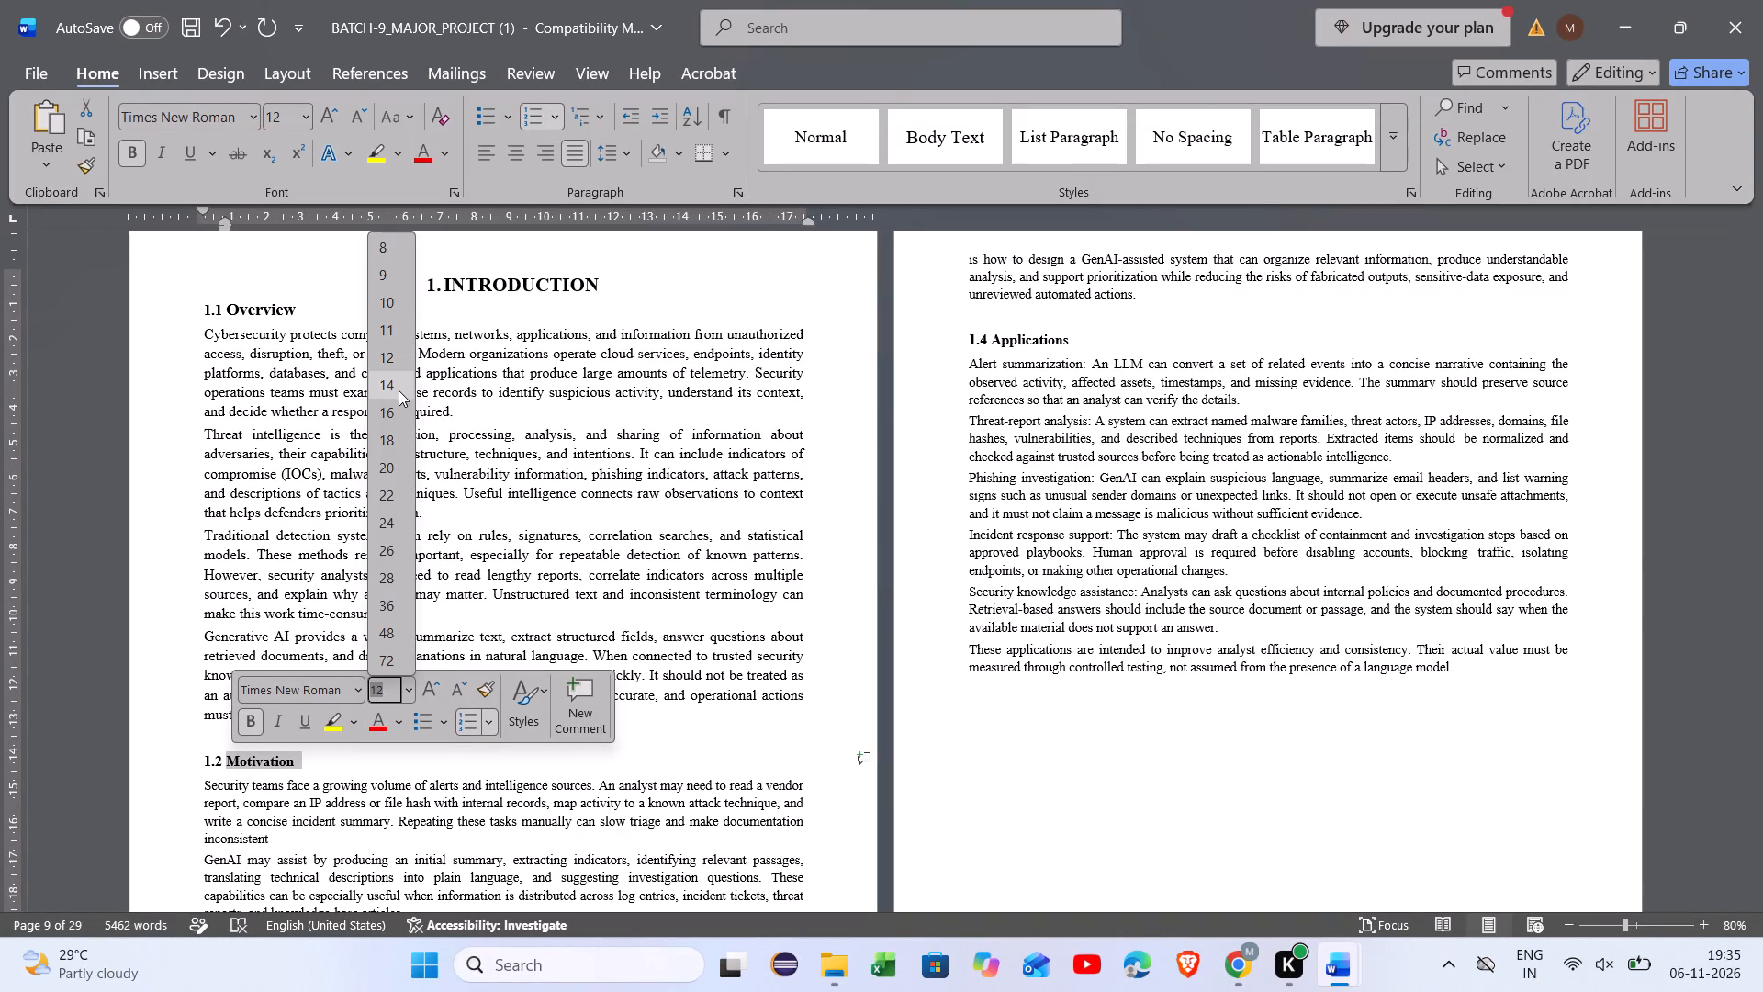
{"action": "left_click", "coordinate": [394, 382]}
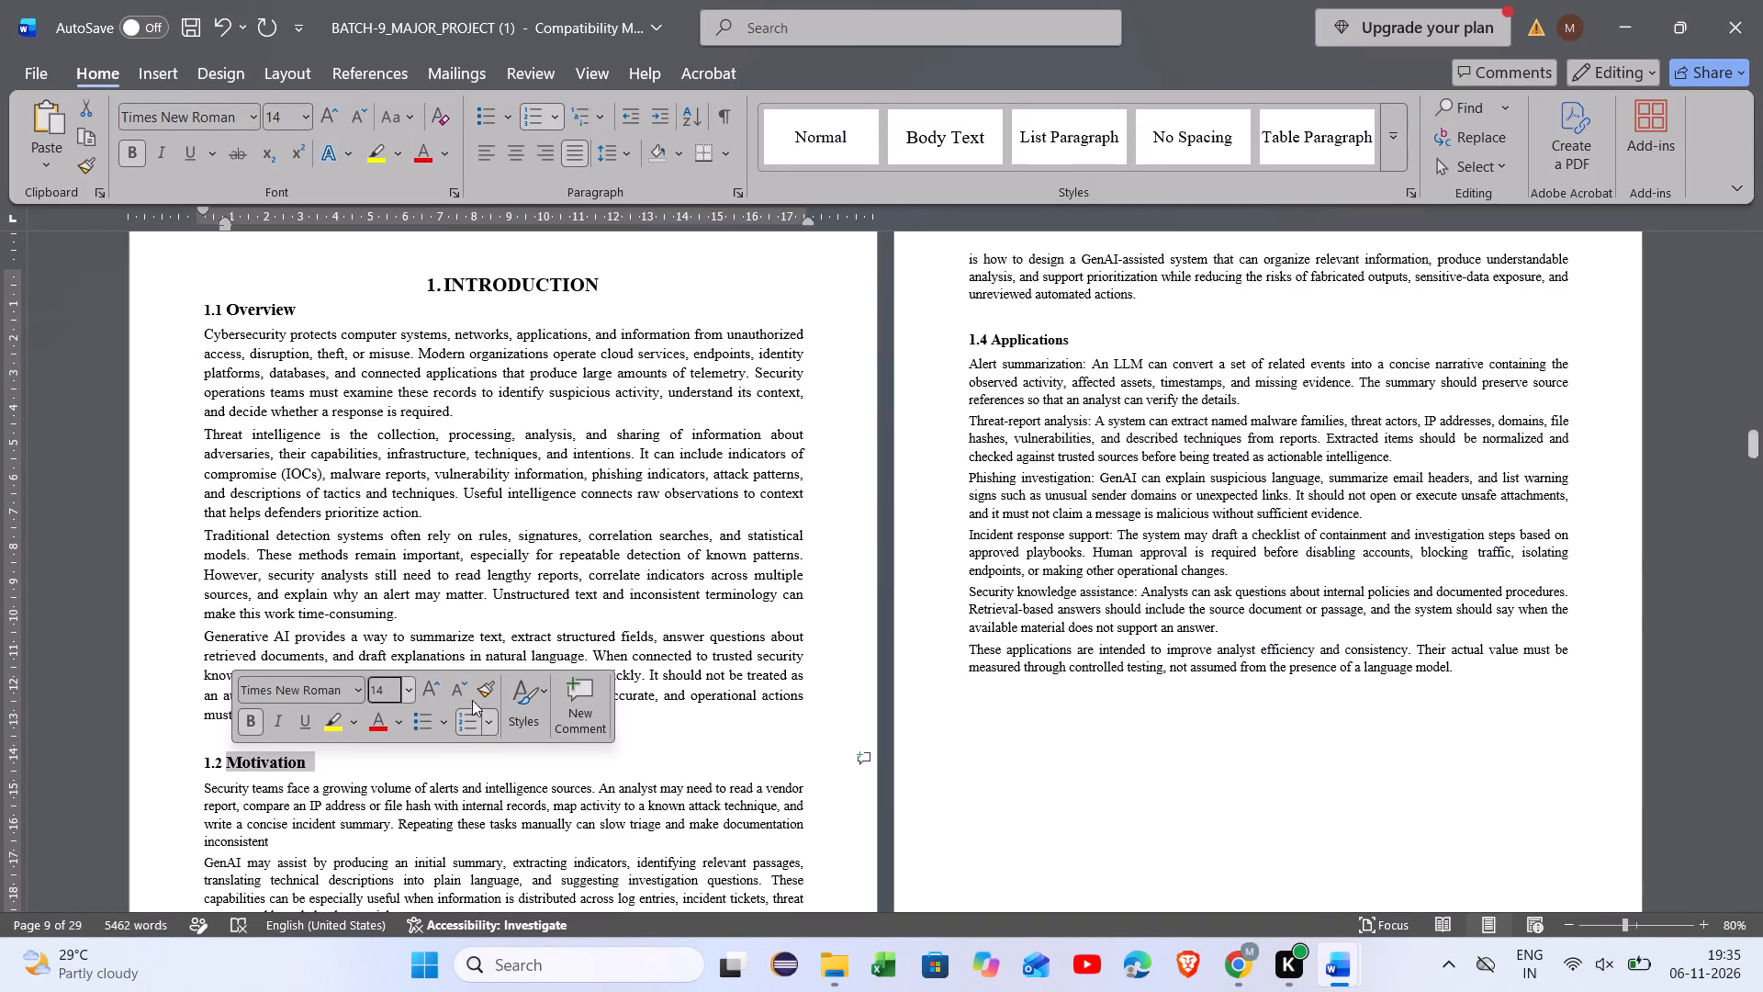
{"action": "left_click", "coordinate": [654, 760]}
Set the three body paragraphs under 1.2 Motivation to 12 pt.
{"action": "scroll", "coordinate": [654, 760], "scroll_direction": "down", "scroll_amount": 2}
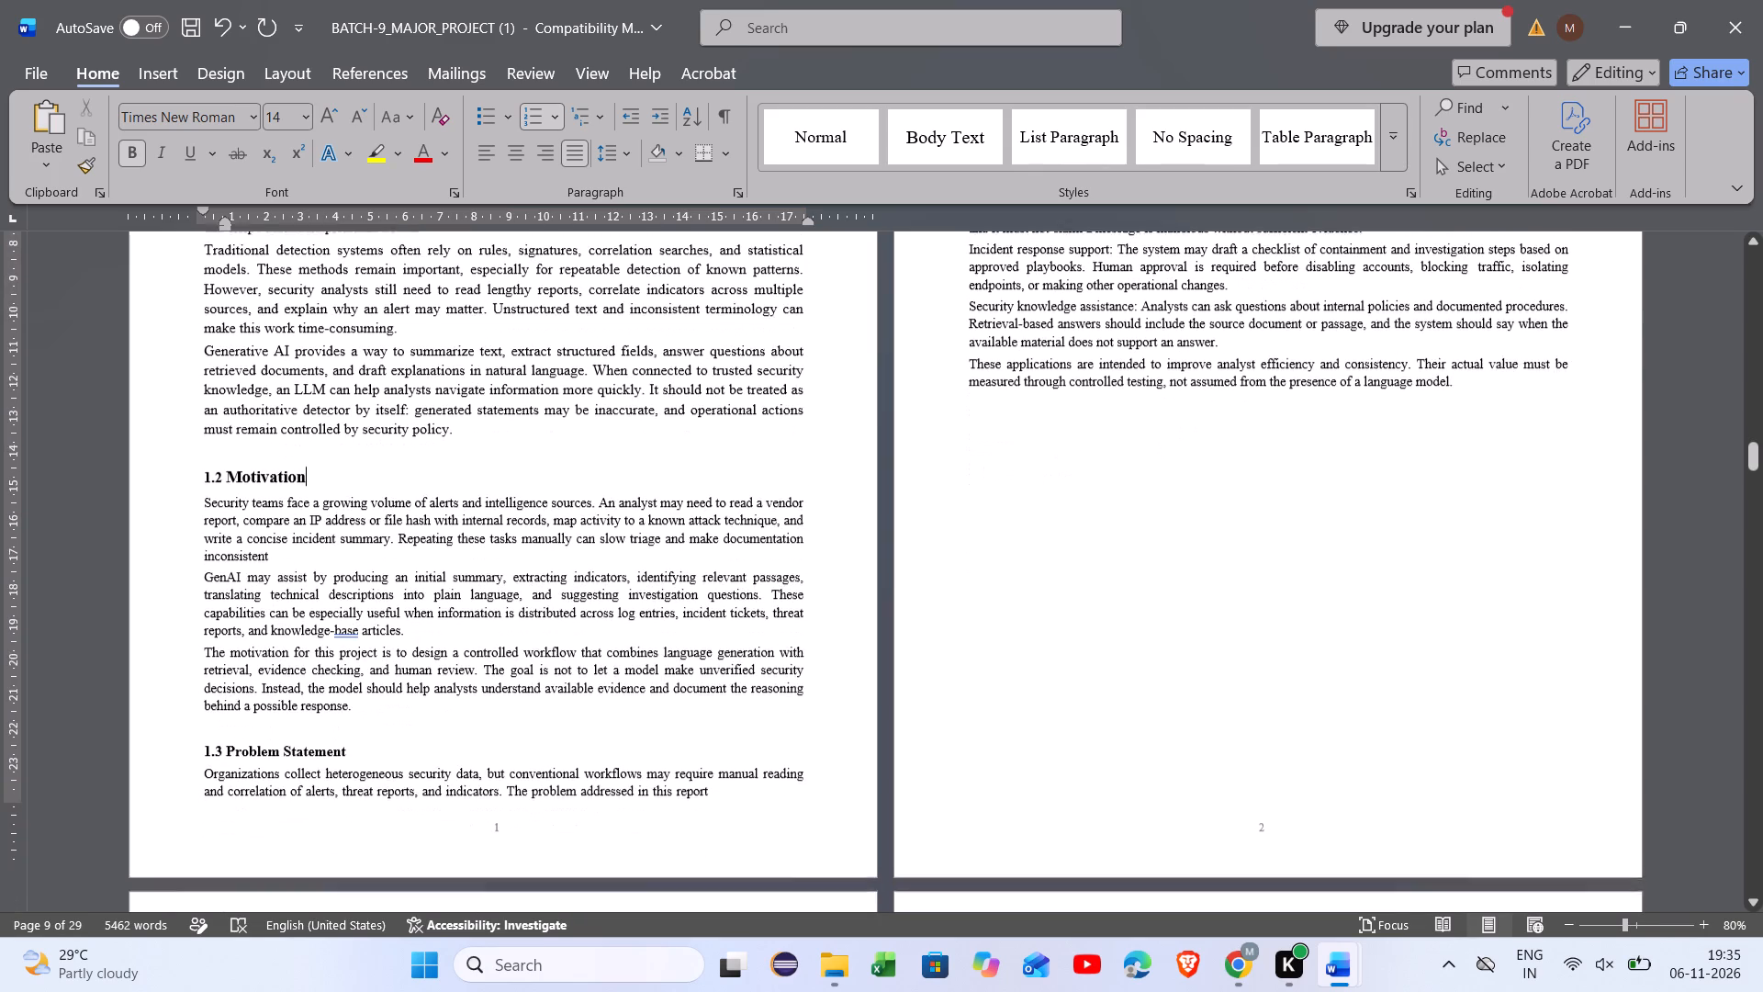
{"action": "left_click_drag", "start_coordinate": [204, 489], "coordinate": [292, 617]}
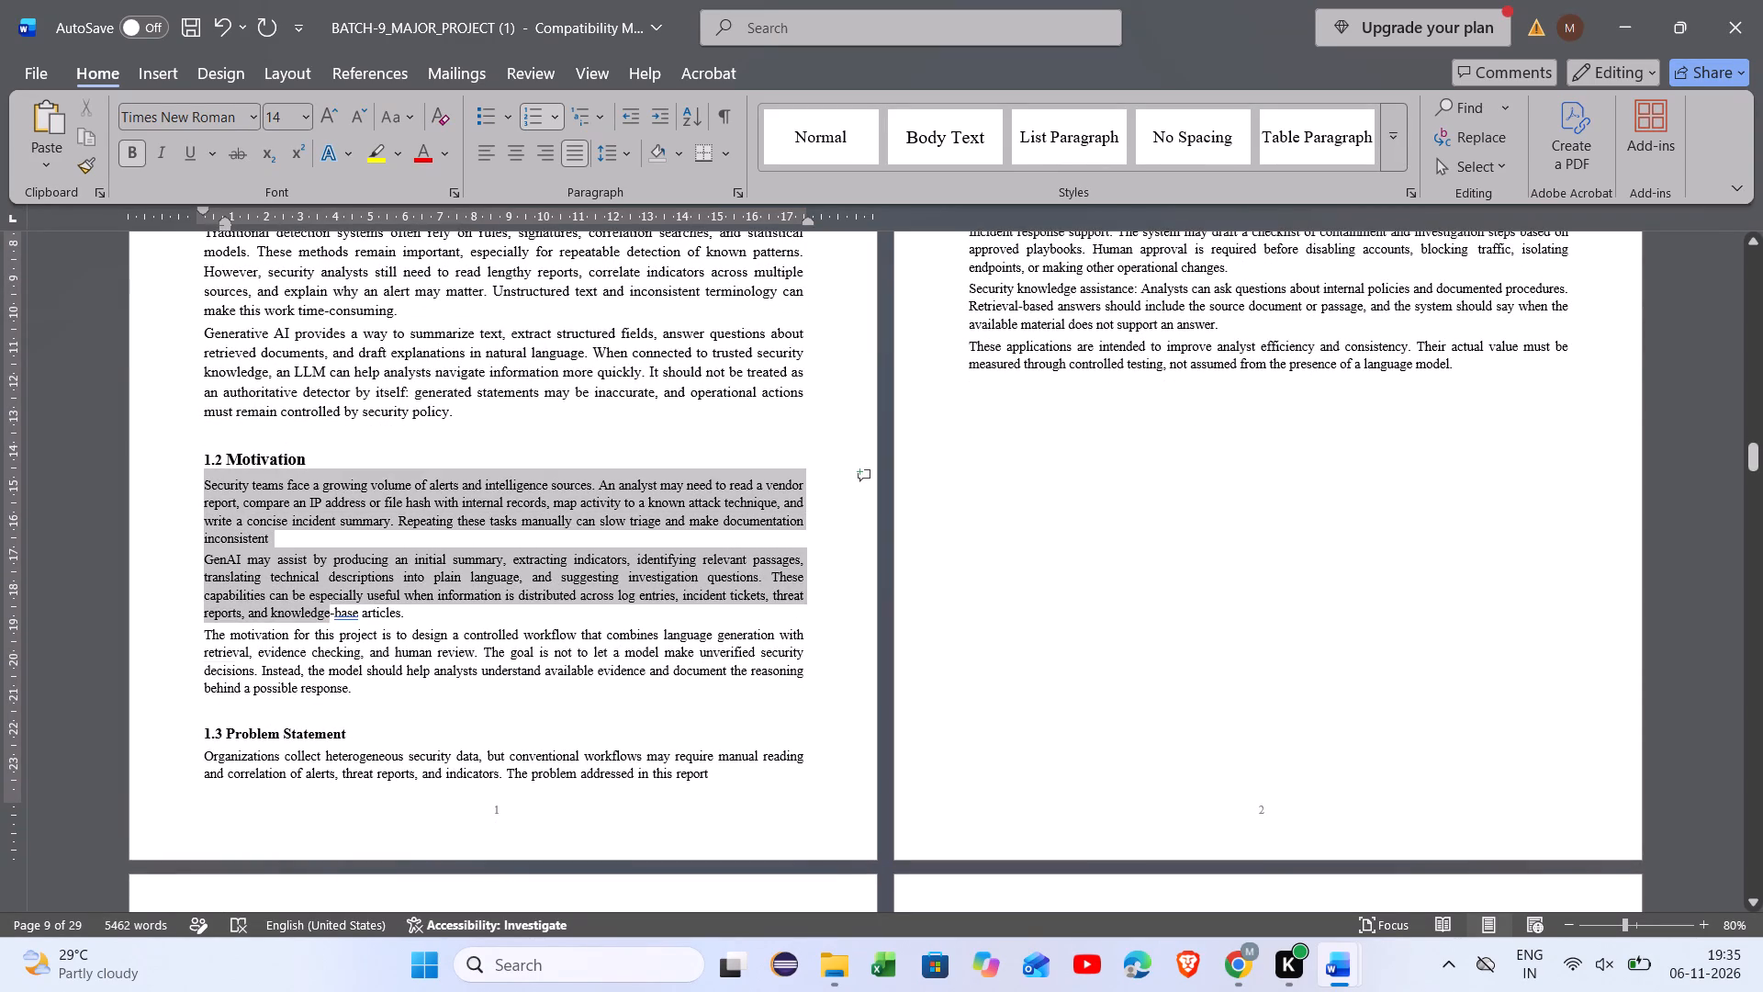
{"action": "left_click_drag", "start_coordinate": [292, 617], "coordinate": [354, 688]}
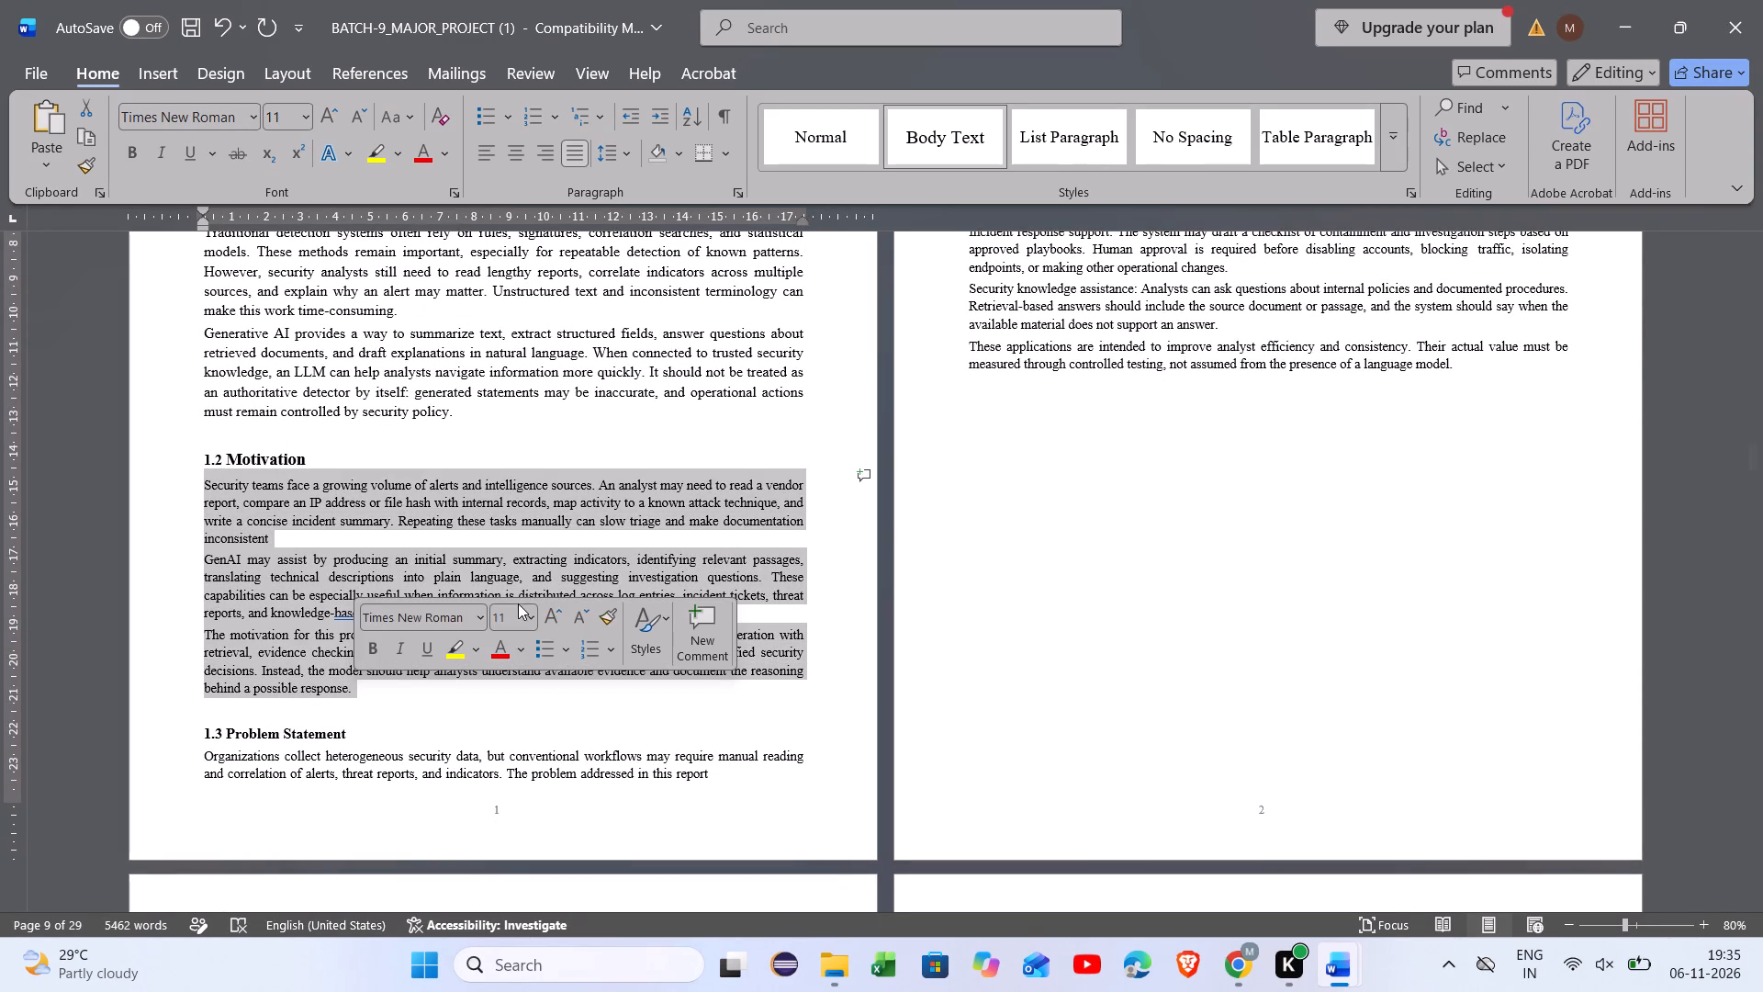
{"action": "left_click", "coordinate": [528, 609]}
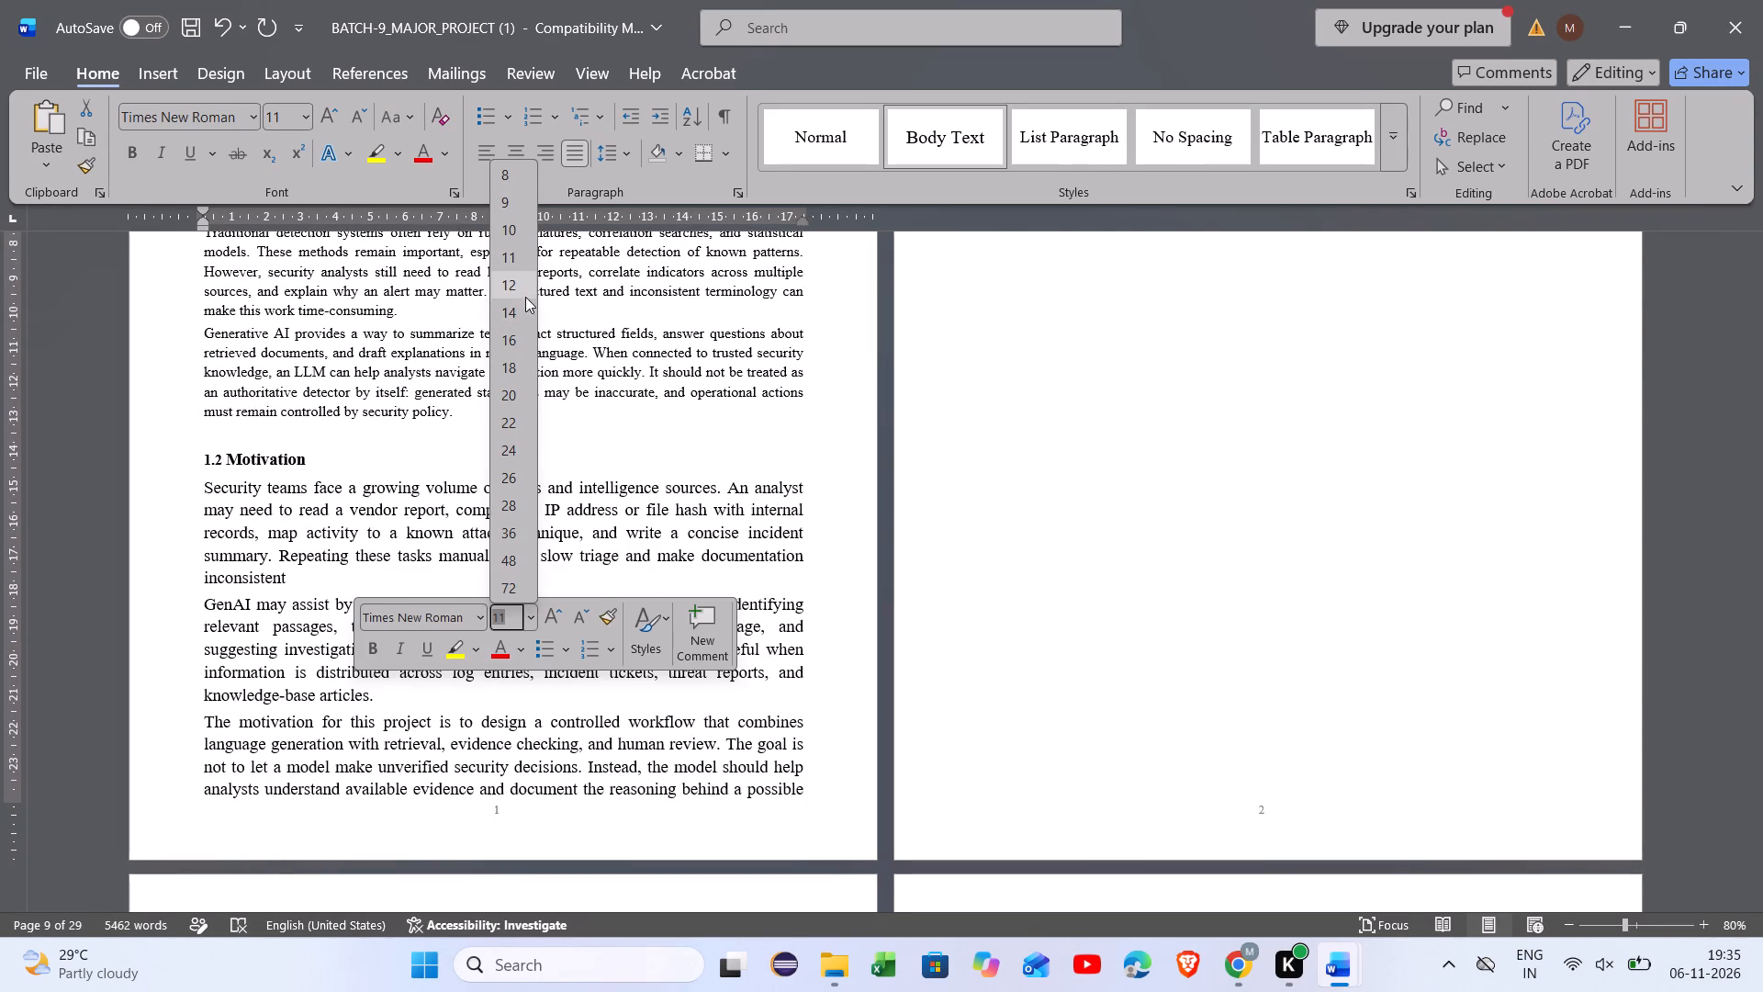
{"action": "left_click", "coordinate": [521, 287]}
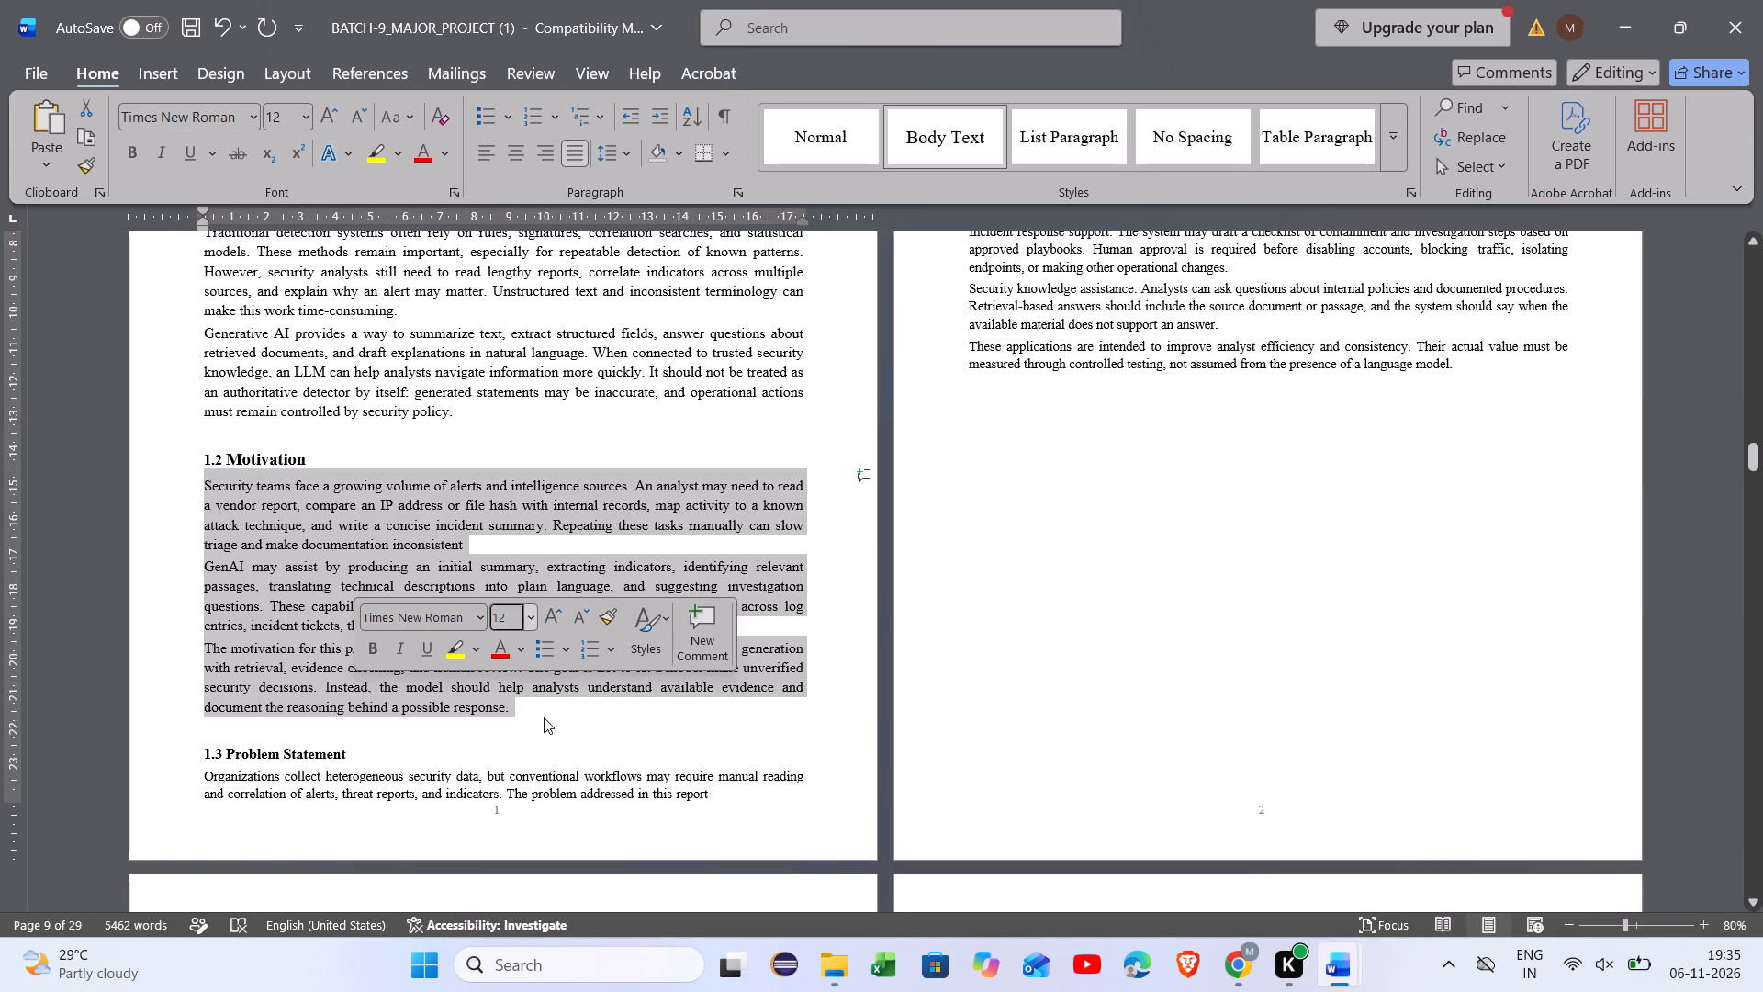
{"action": "left_click", "coordinate": [533, 732]}
Set the heading text "Problem Statement" of section 1.3 to 14 pt.
{"action": "left_click_drag", "start_coordinate": [347, 749], "coordinate": [286, 747]}
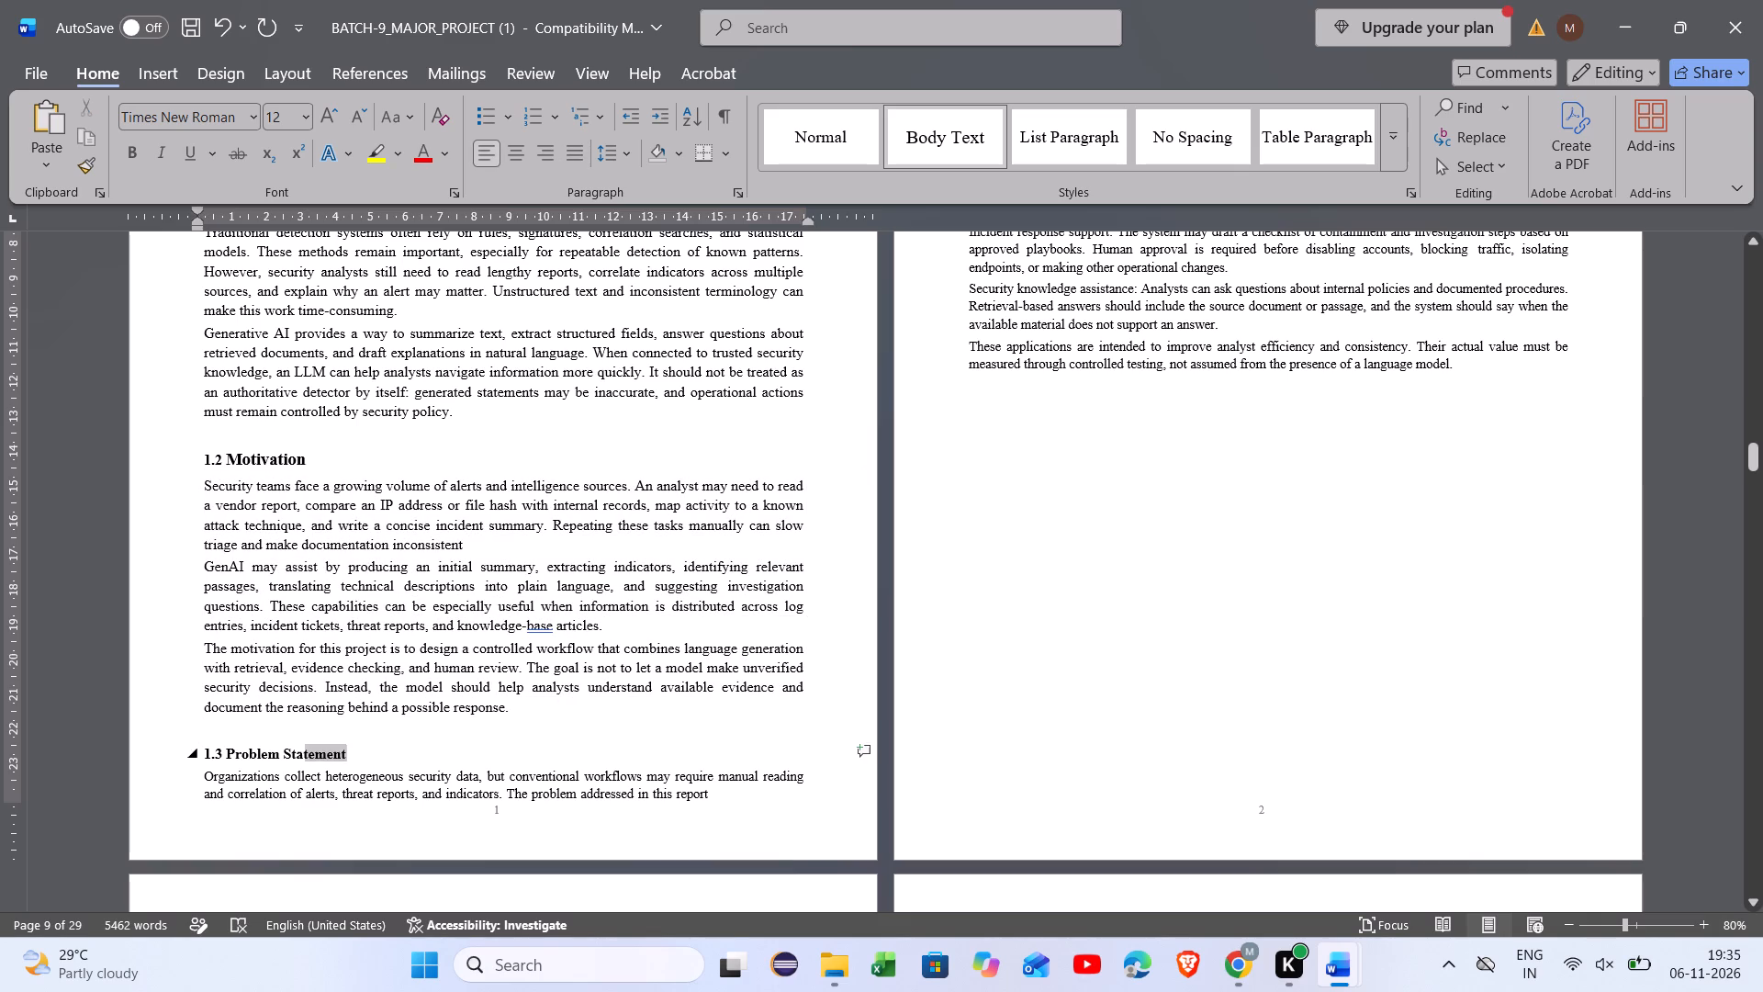
{"action": "left_click_drag", "start_coordinate": [286, 747], "coordinate": [227, 749]}
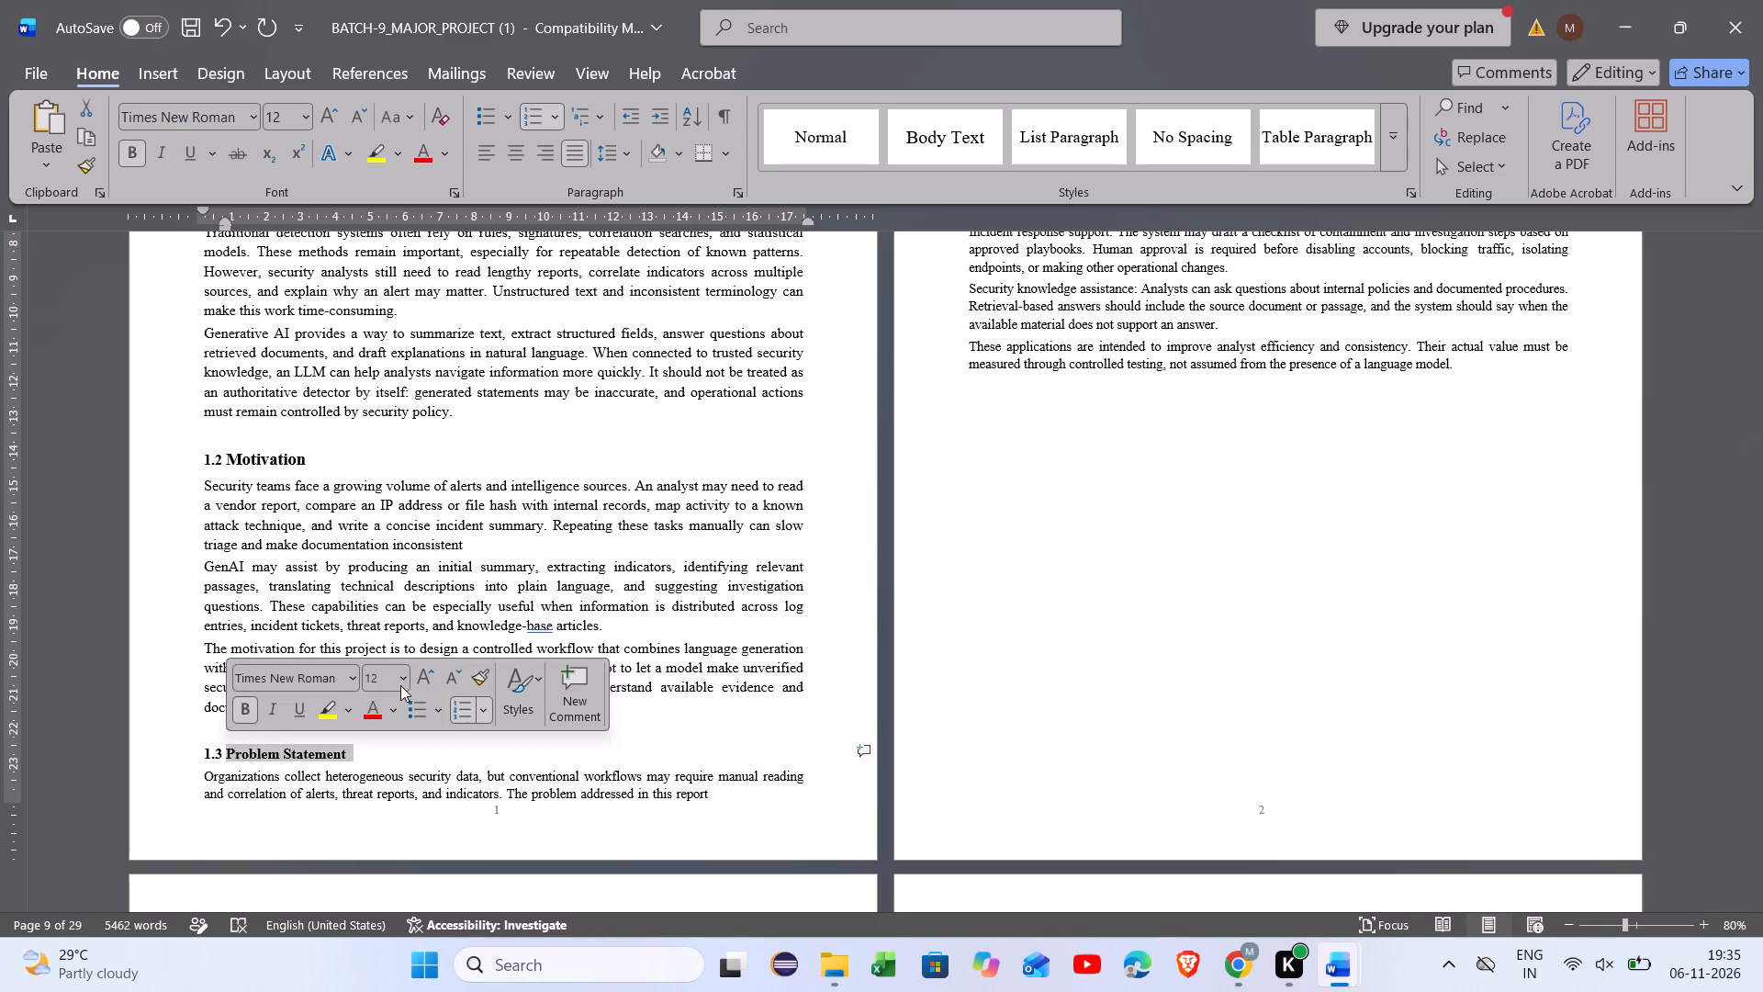
{"action": "left_click", "coordinate": [400, 685]}
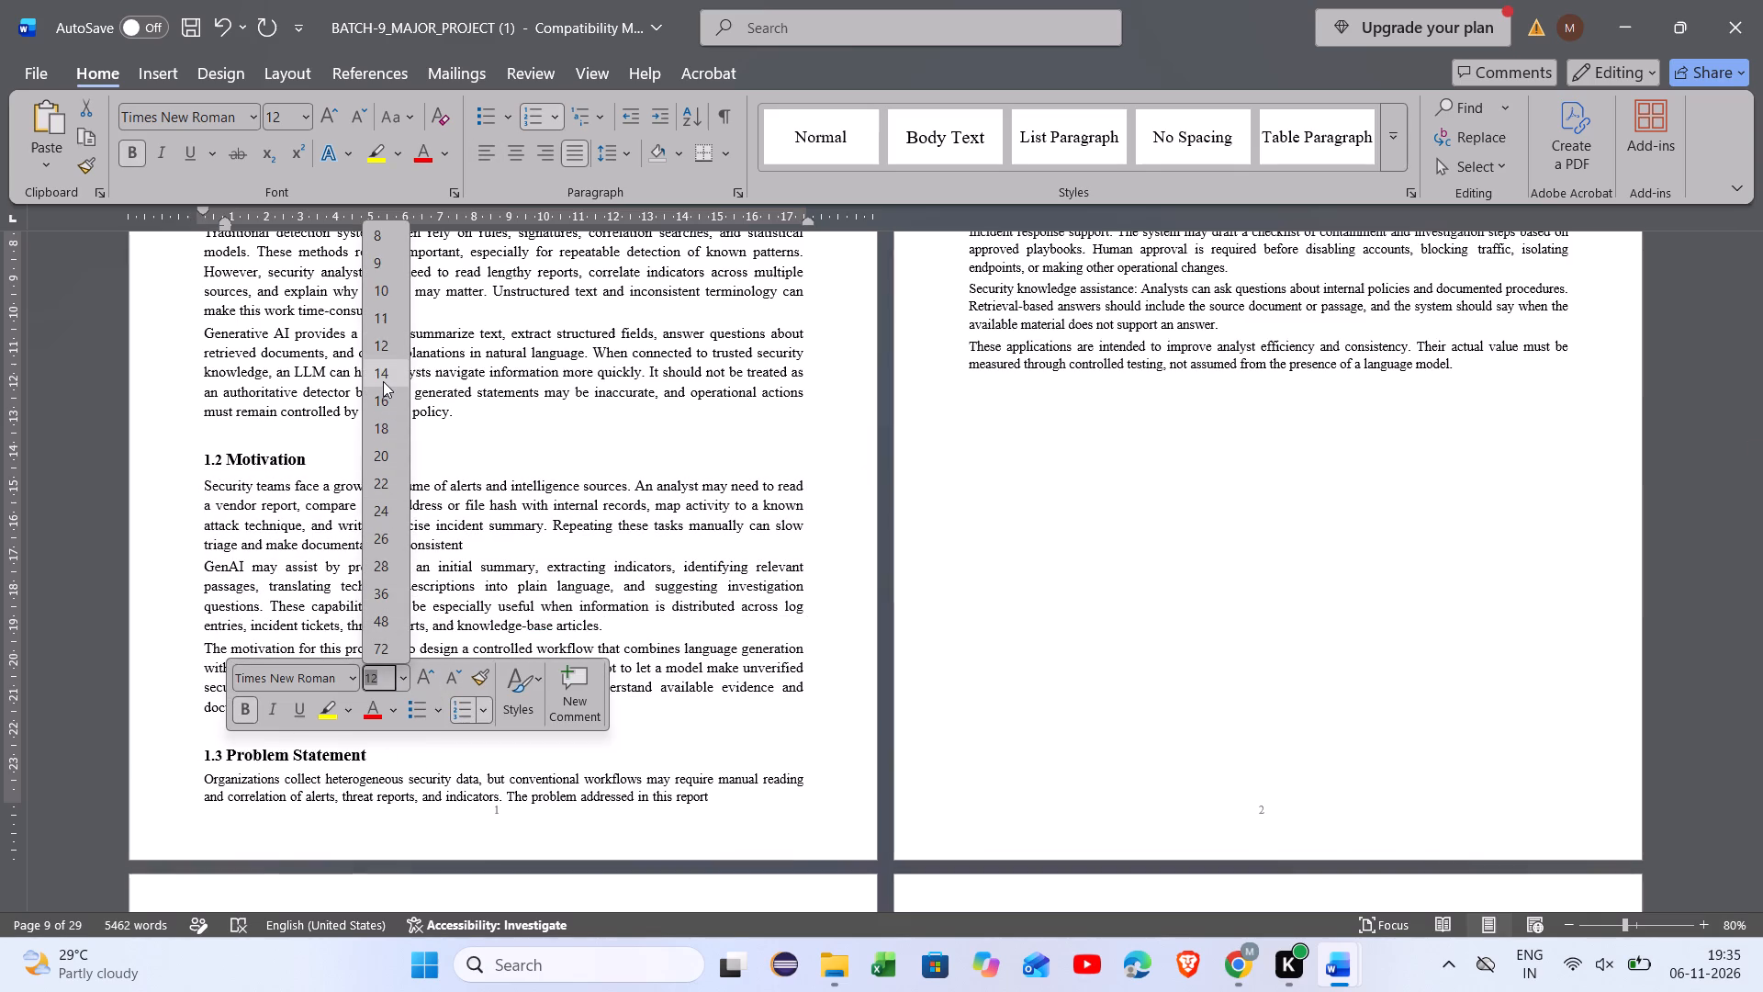
{"action": "left_click", "coordinate": [383, 381]}
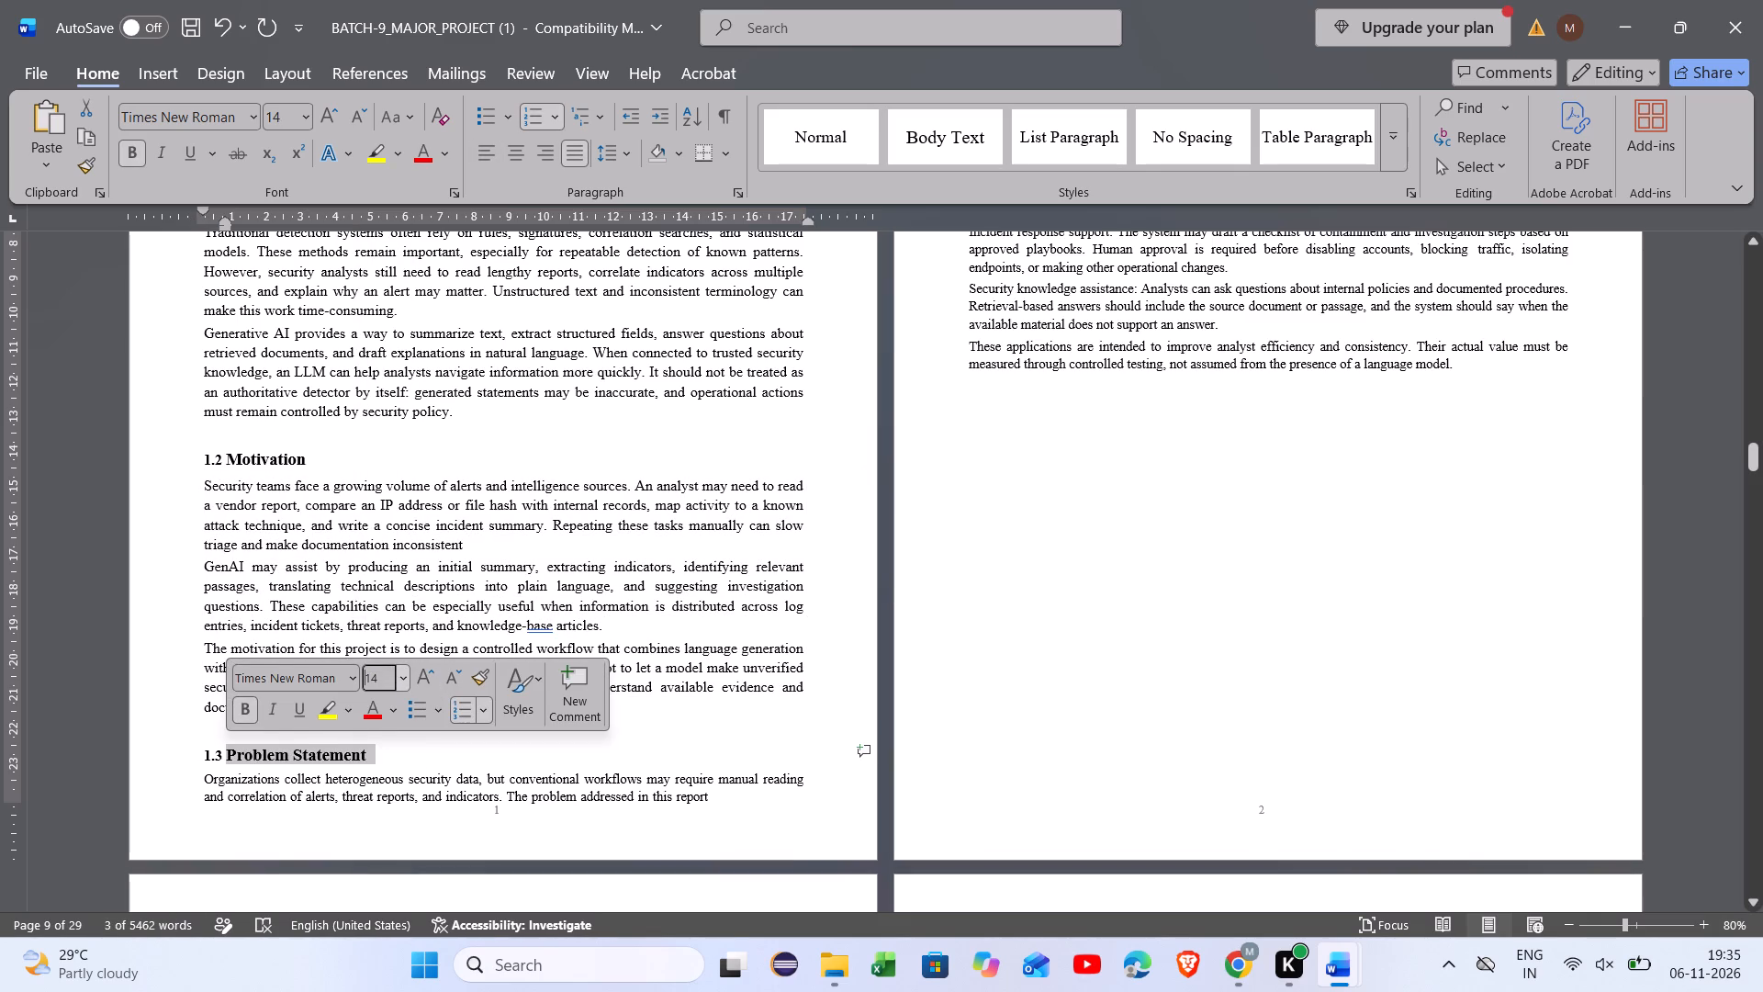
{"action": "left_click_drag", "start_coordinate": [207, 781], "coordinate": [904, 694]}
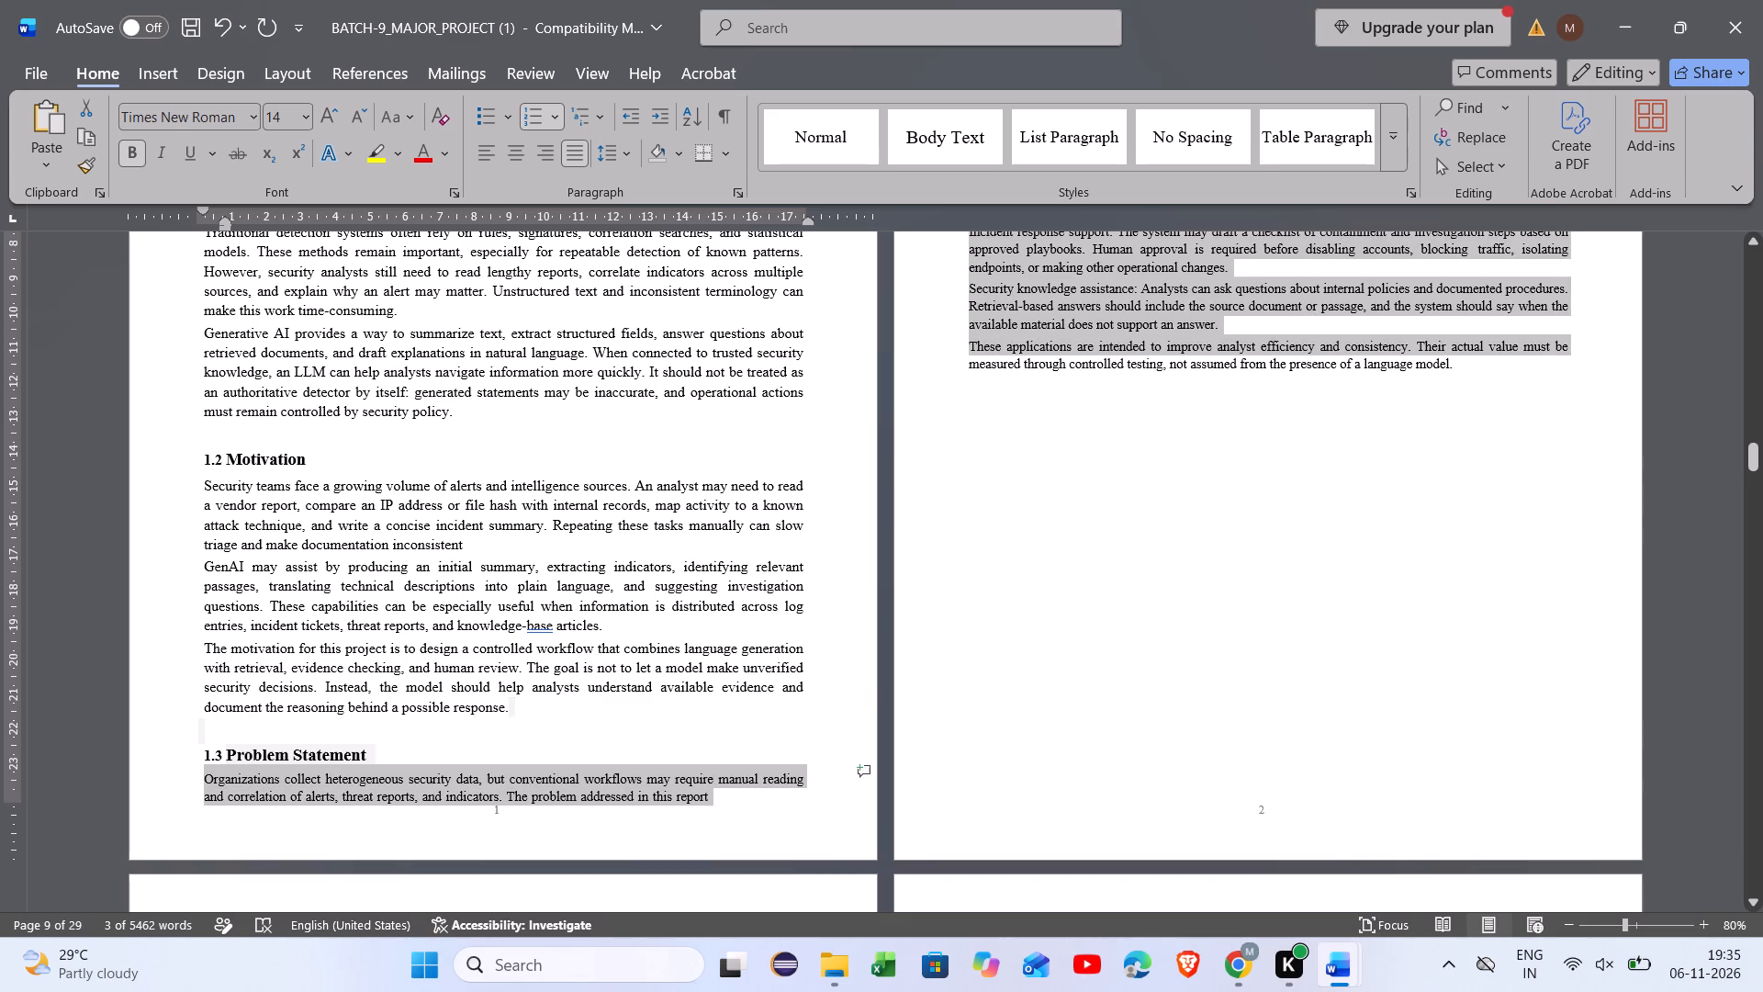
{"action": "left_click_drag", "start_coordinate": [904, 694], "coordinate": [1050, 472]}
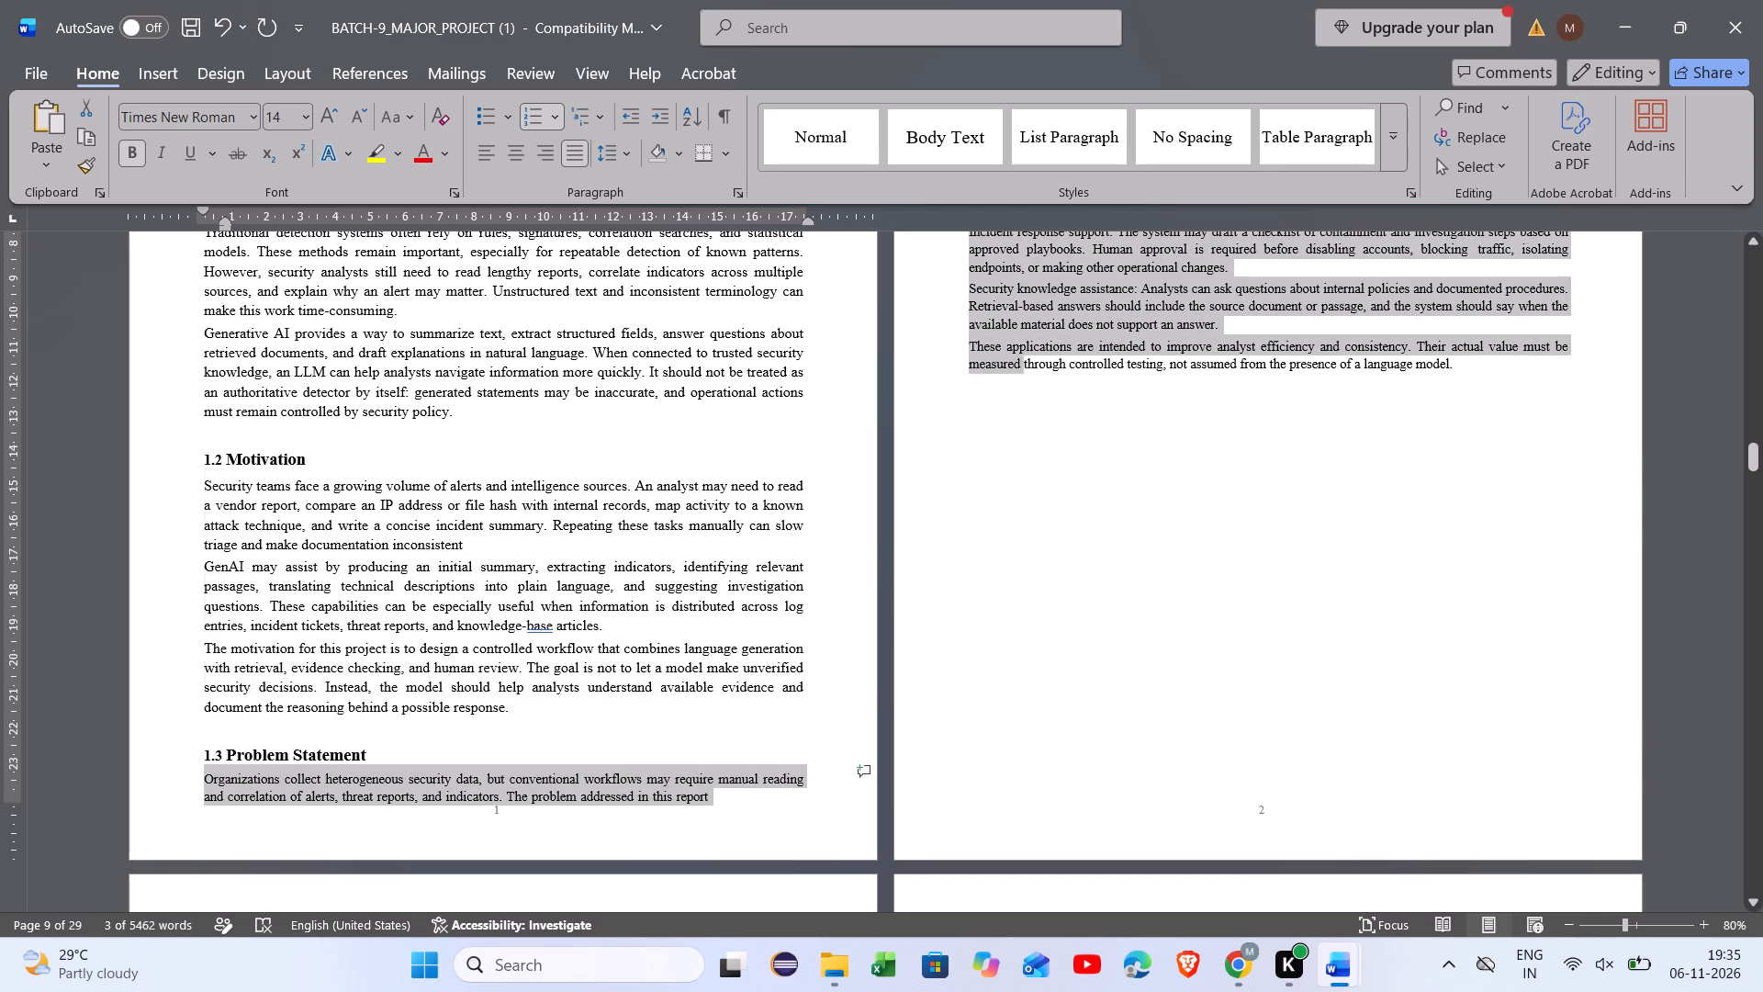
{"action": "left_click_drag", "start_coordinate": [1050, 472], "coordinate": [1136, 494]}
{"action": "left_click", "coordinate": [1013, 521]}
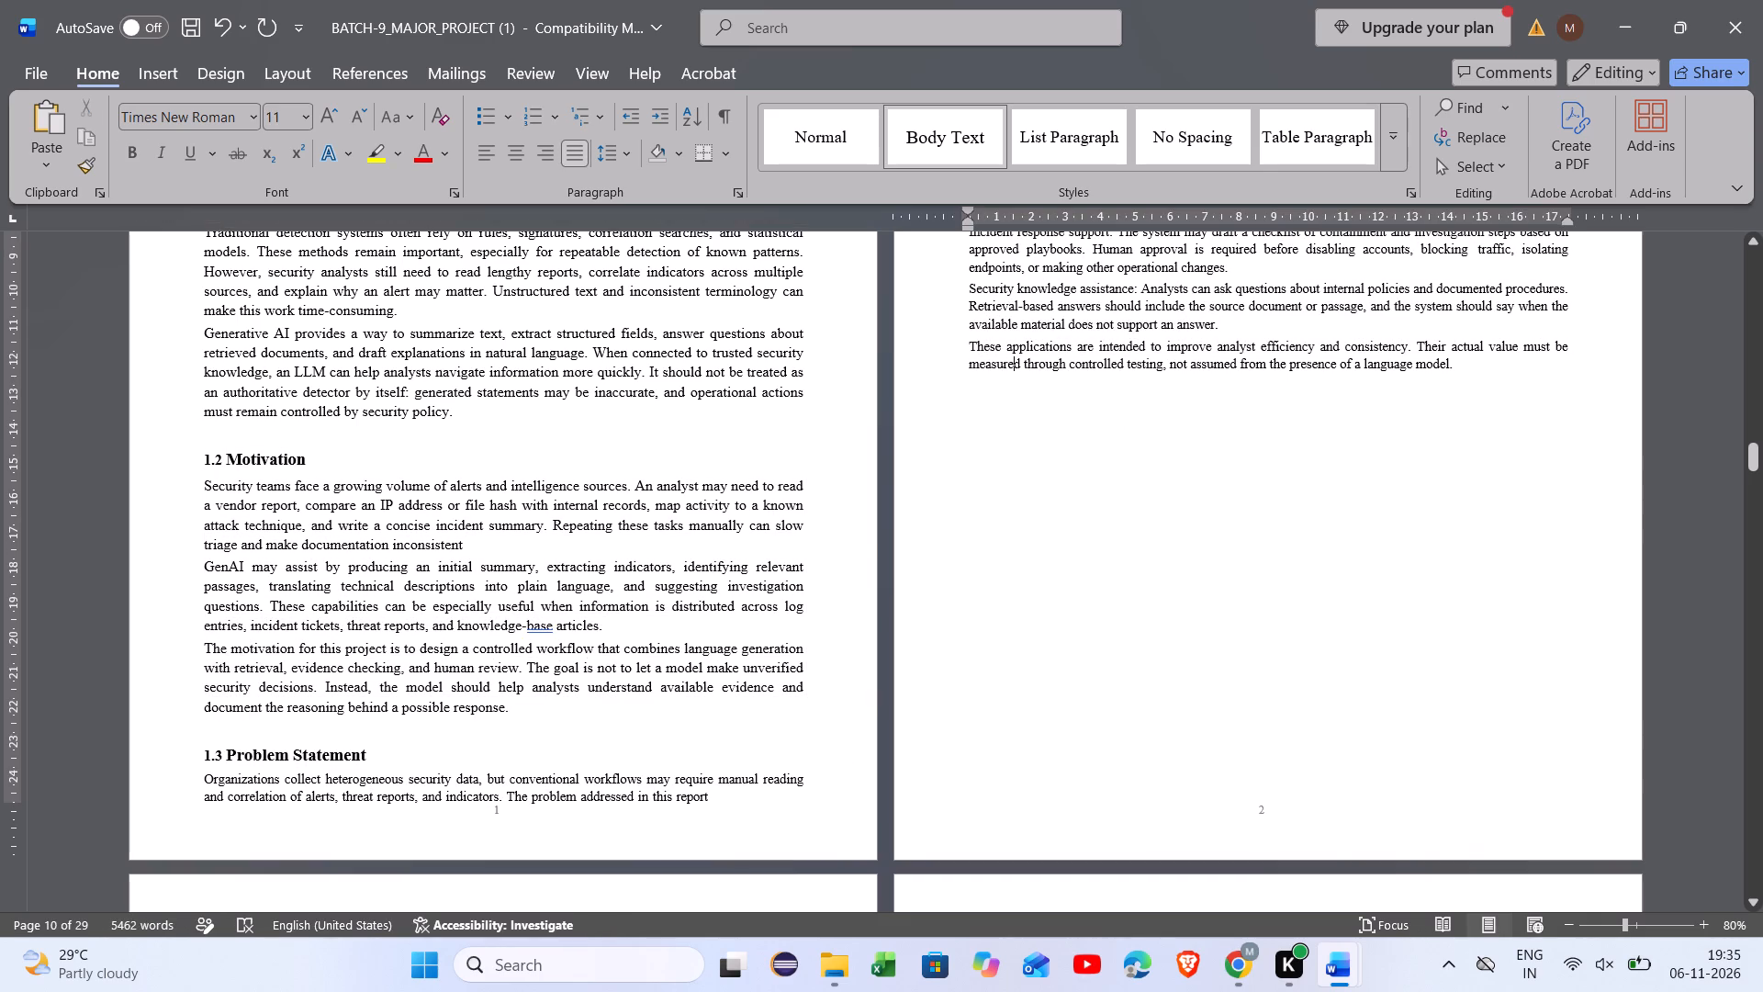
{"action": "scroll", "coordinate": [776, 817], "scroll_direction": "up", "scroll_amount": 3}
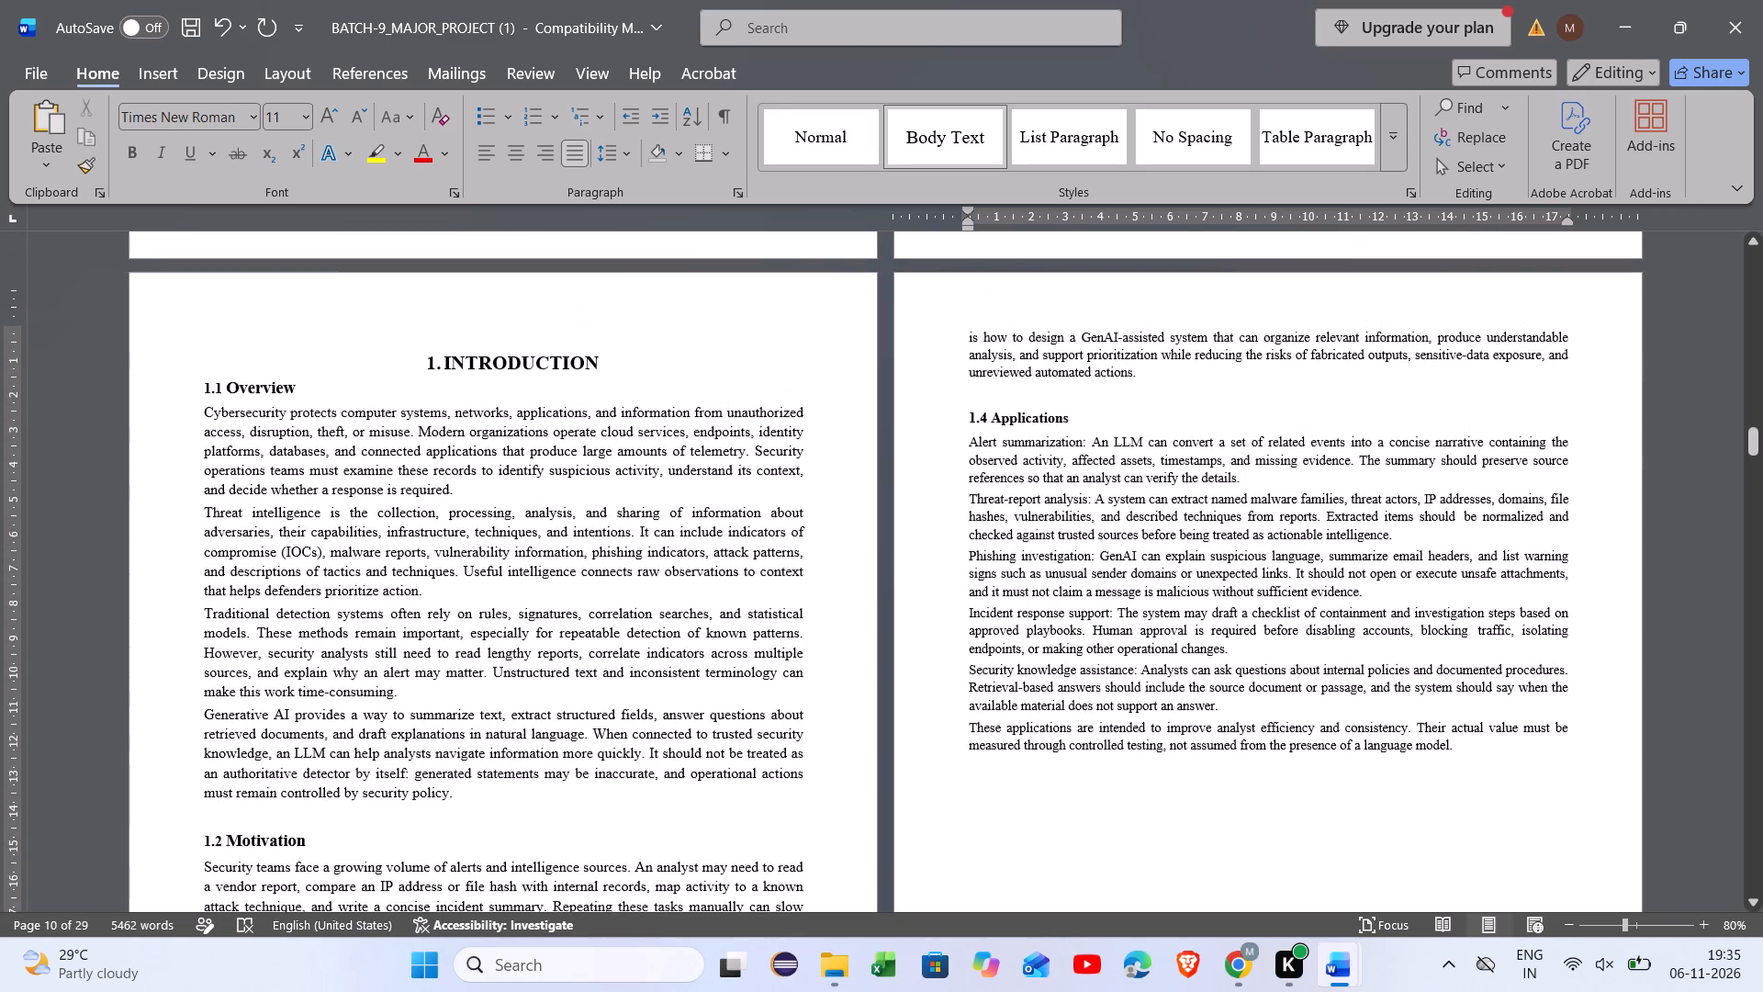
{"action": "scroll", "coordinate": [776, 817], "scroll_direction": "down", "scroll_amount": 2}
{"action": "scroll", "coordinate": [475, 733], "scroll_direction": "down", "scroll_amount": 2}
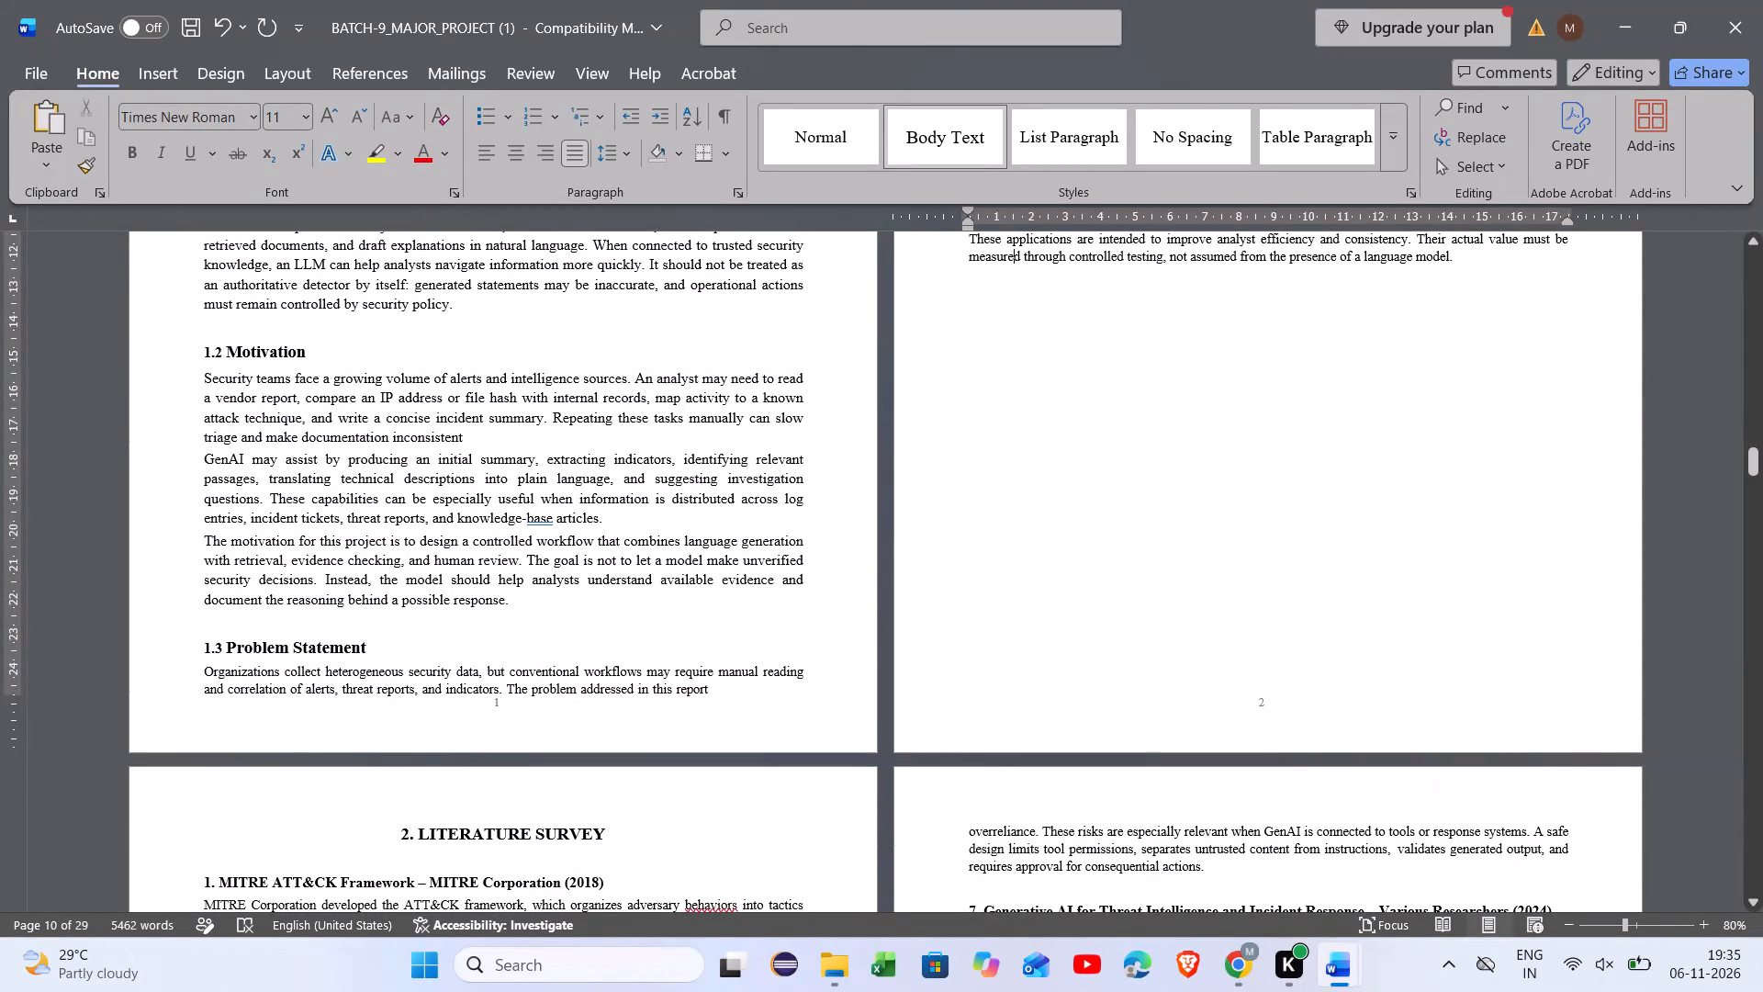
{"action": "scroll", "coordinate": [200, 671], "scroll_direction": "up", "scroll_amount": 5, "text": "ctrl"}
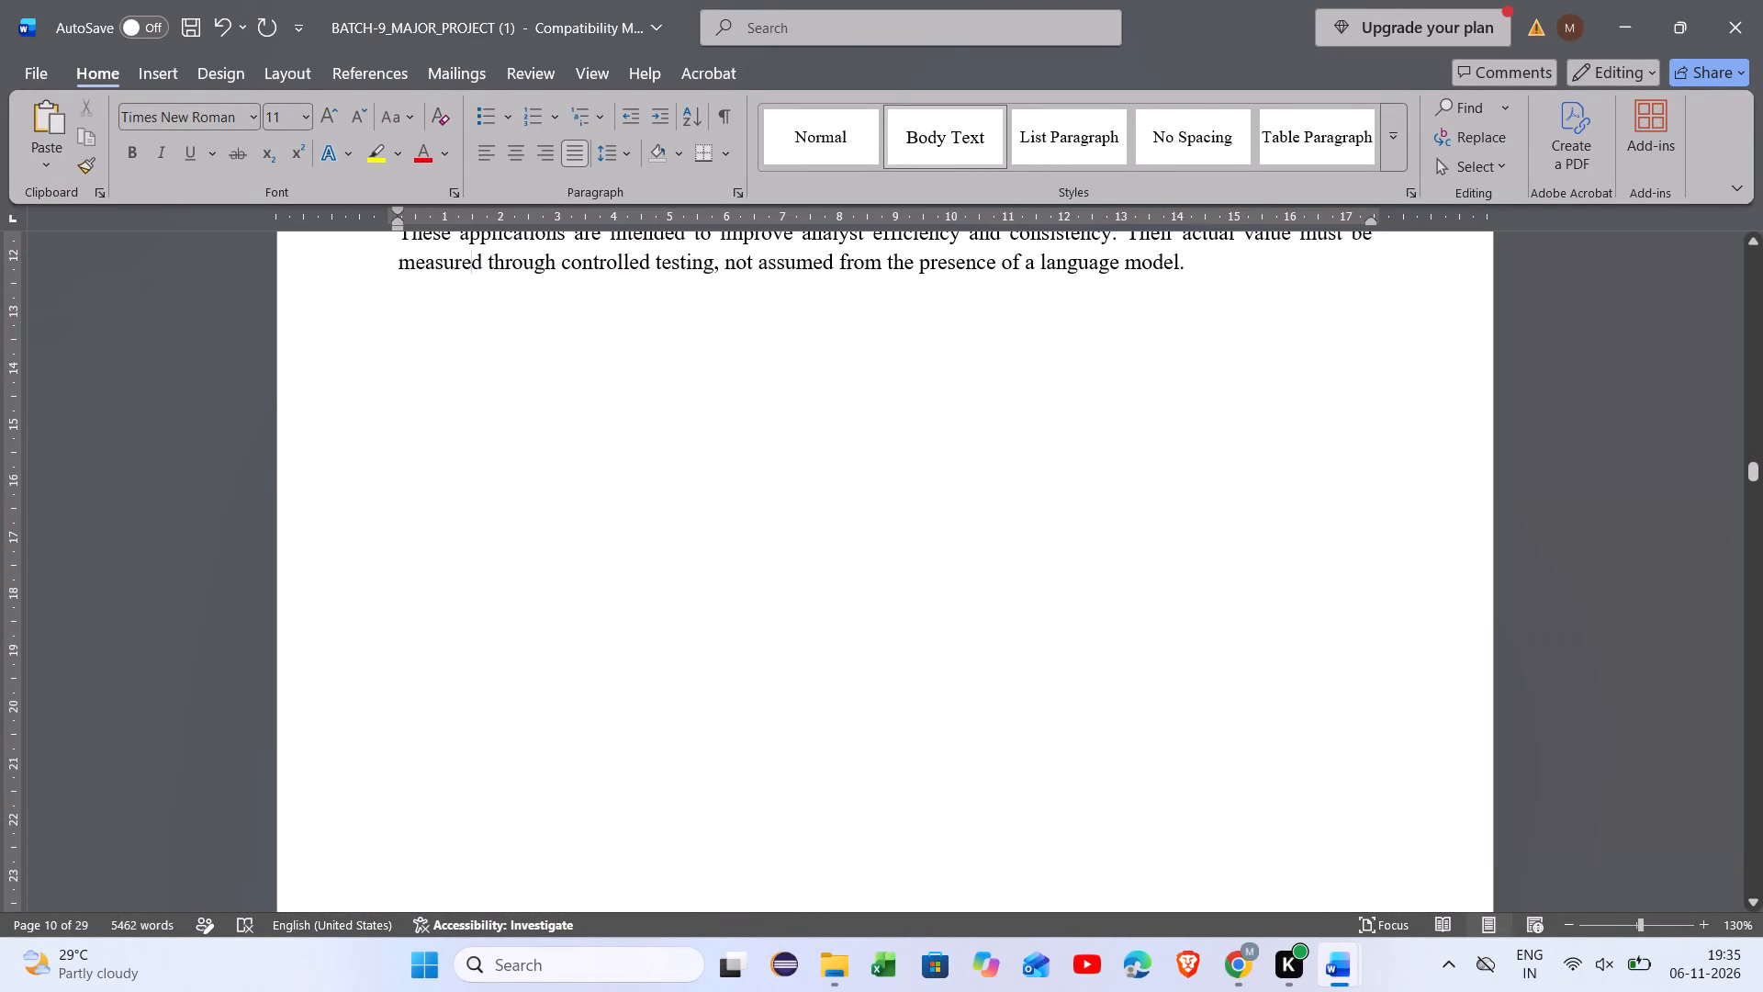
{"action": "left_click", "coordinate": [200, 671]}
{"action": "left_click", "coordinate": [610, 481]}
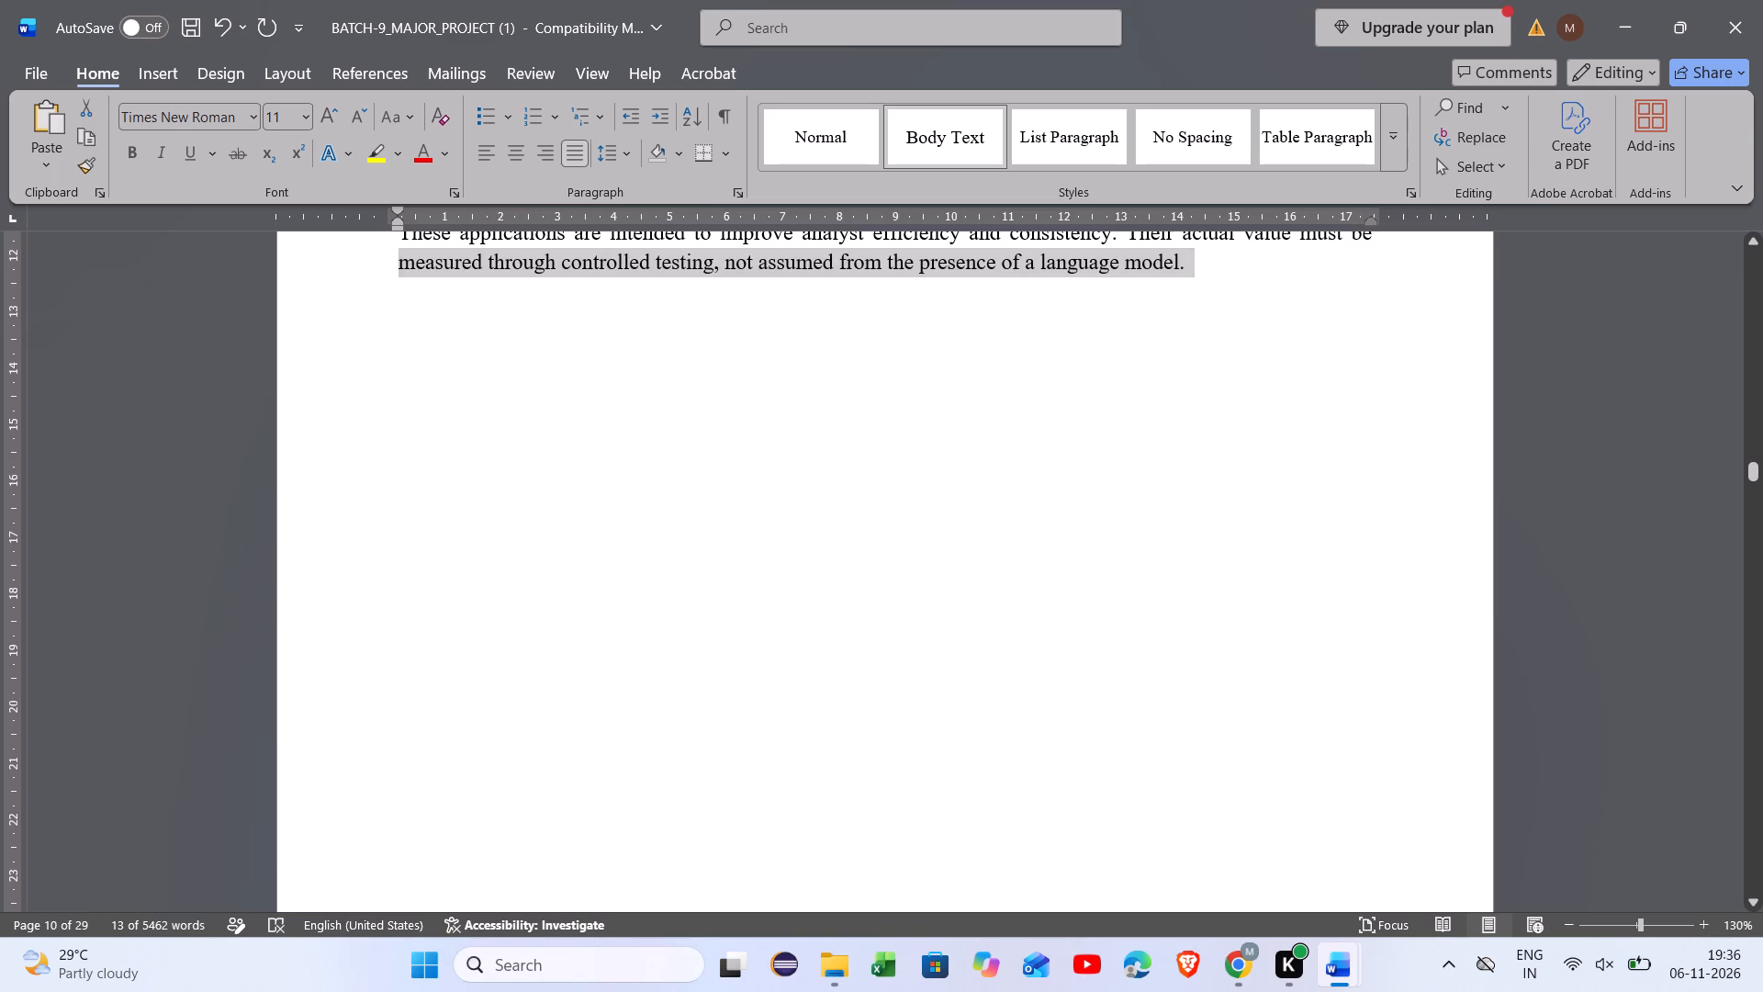
Set the body text under 1.3 Problem Statement, including its continuation on the following page, to 12 pt.
{"action": "scroll", "coordinate": [610, 481], "scroll_direction": "down", "scroll_amount": 4, "text": "ctrl"}
{"action": "scroll", "coordinate": [610, 481], "scroll_direction": "up", "scroll_amount": 5}
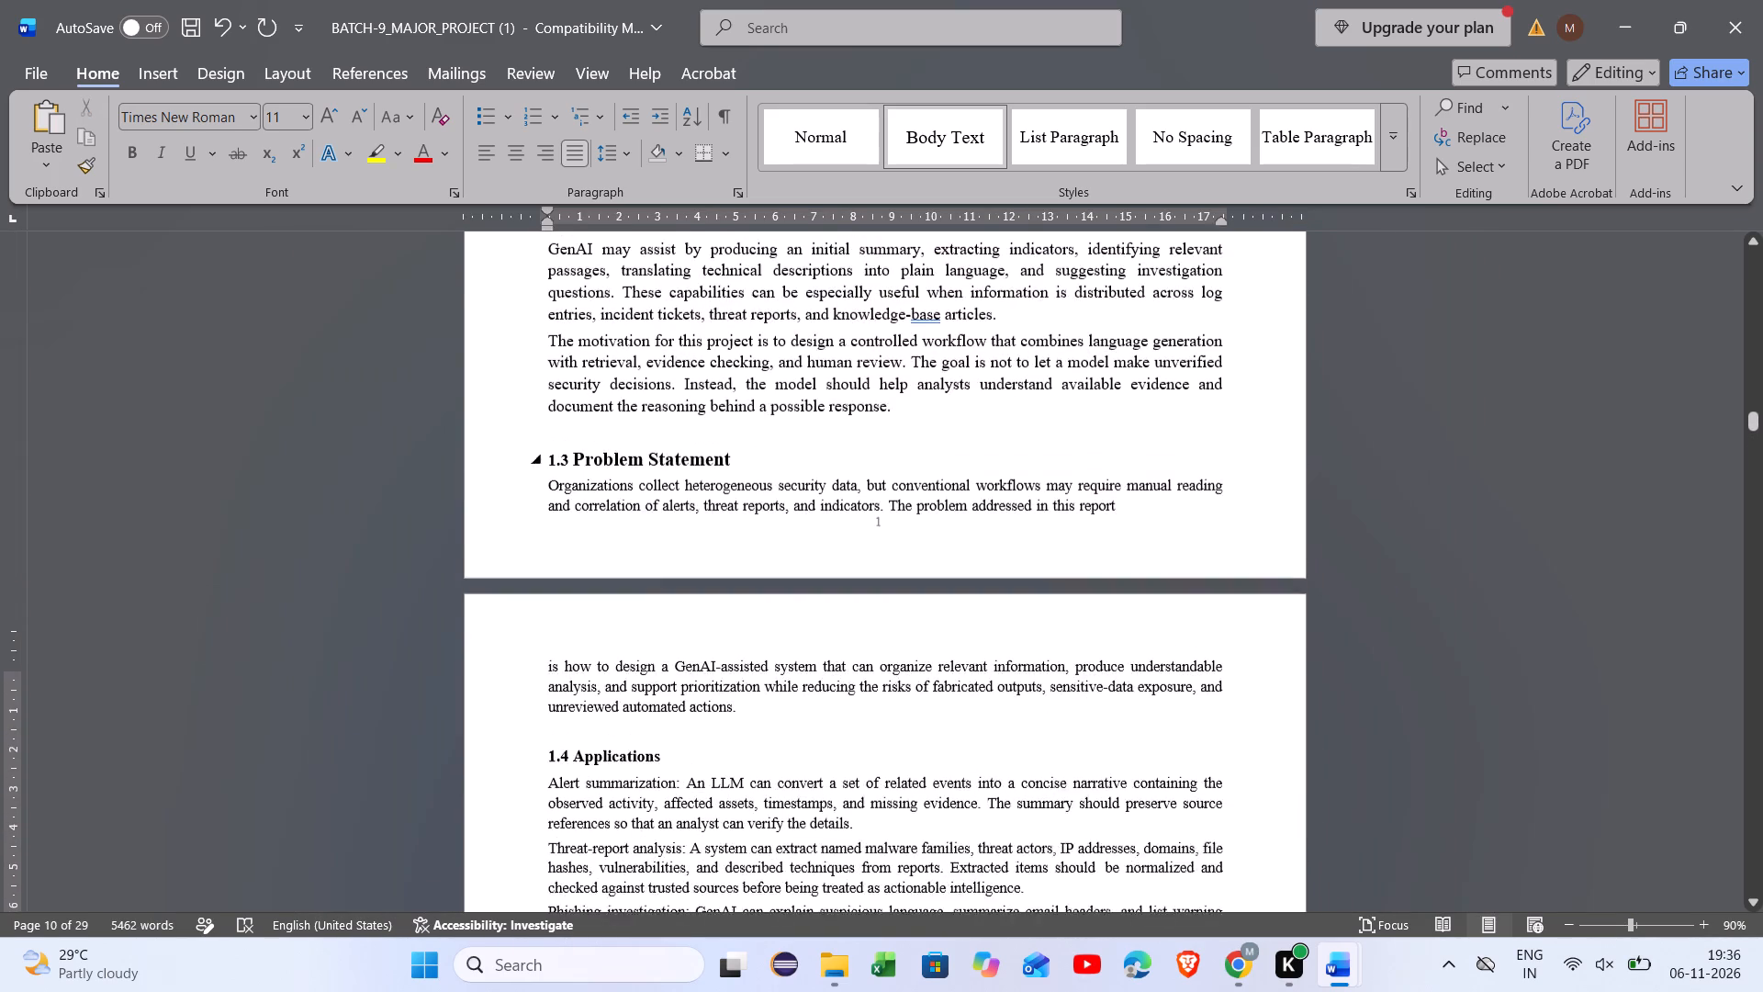
{"action": "left_click_drag", "start_coordinate": [548, 552], "coordinate": [742, 693]}
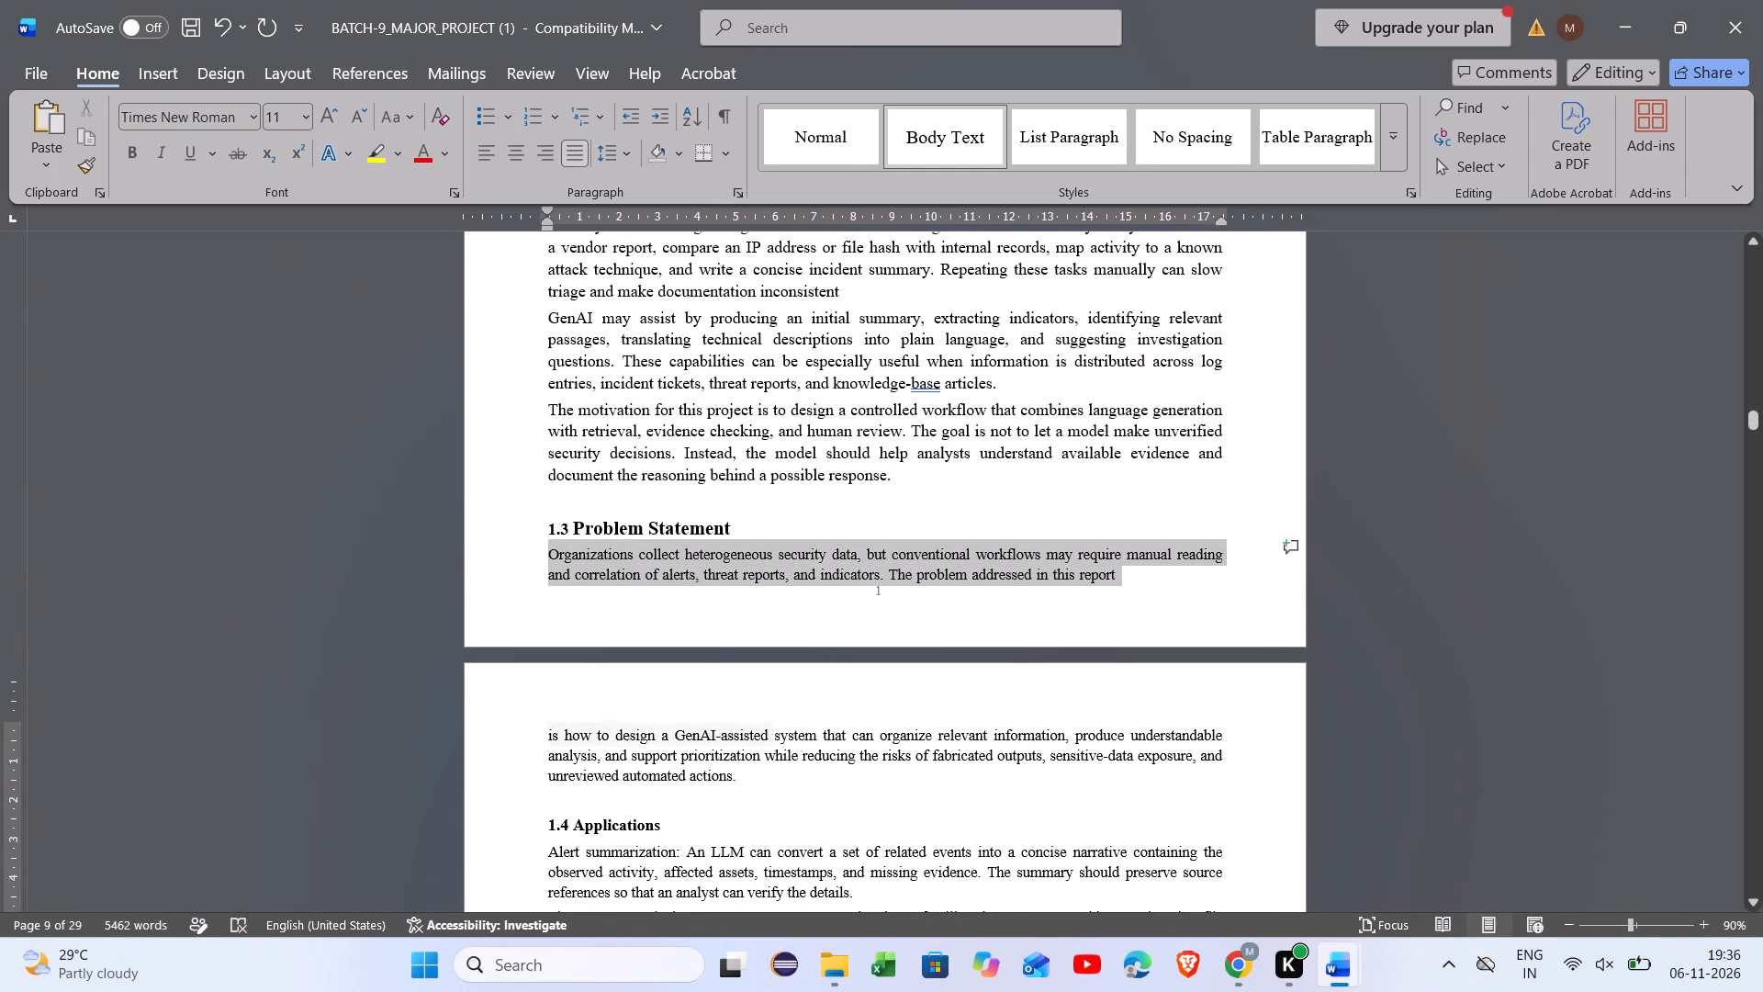
{"action": "left_click_drag", "start_coordinate": [742, 693], "coordinate": [738, 775]}
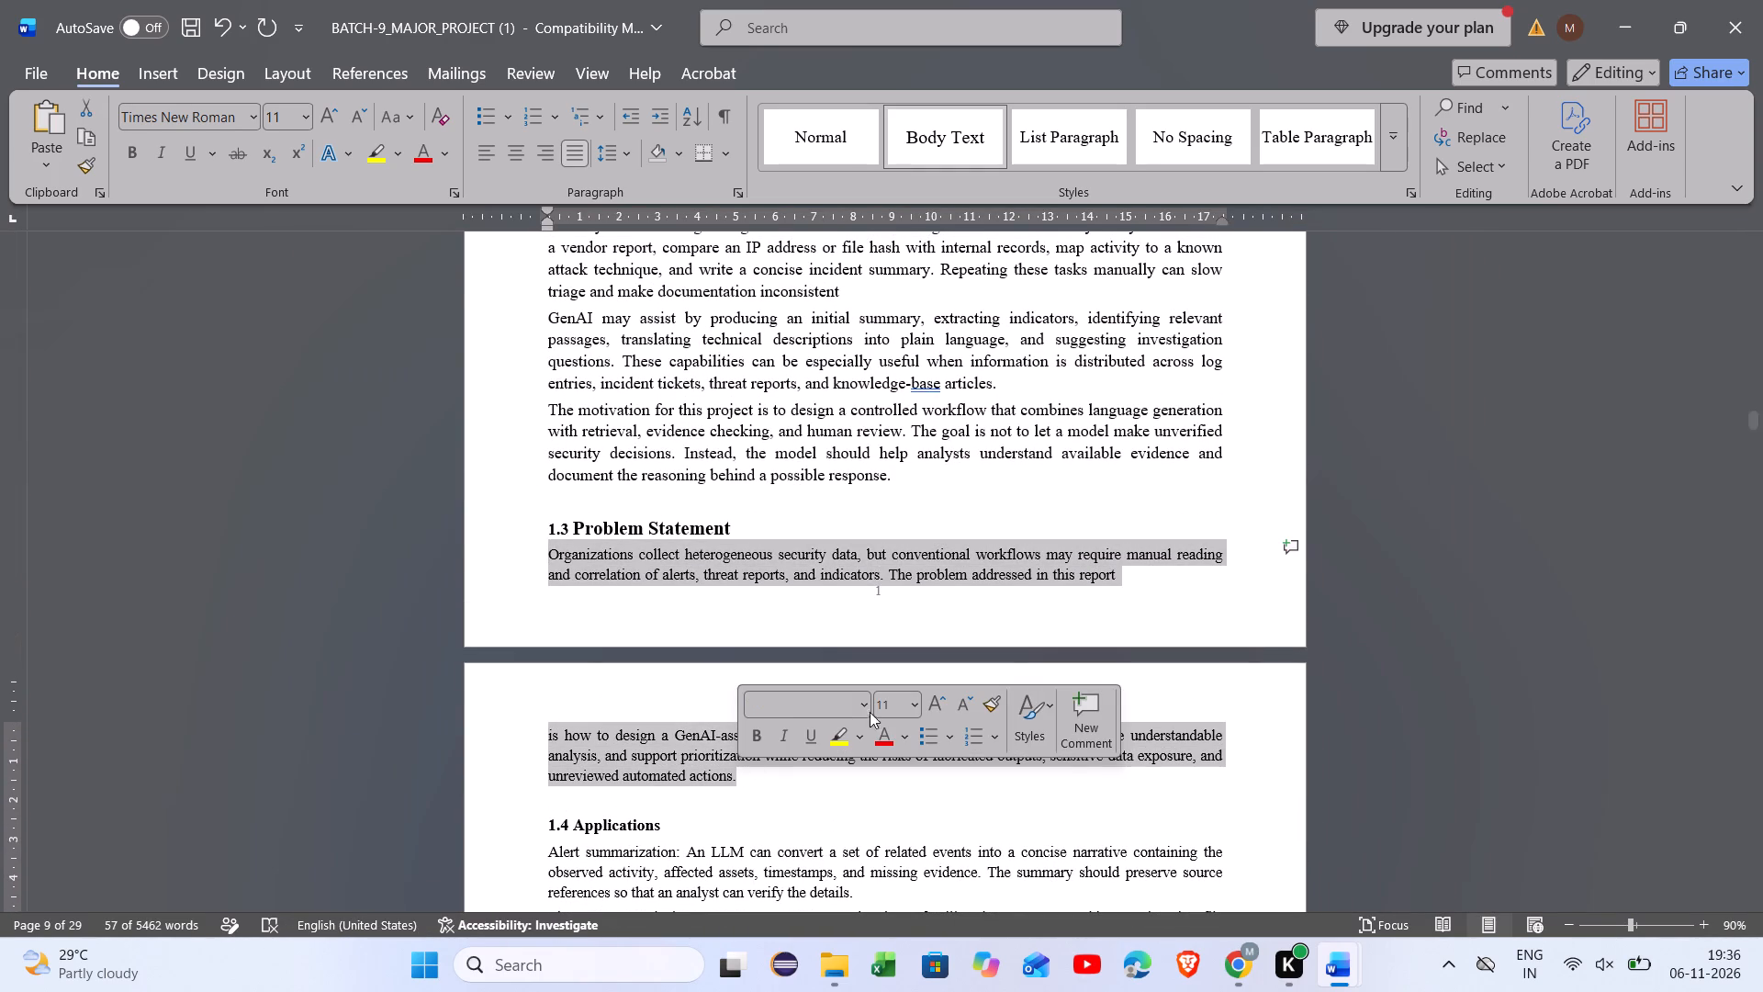
{"action": "left_click", "coordinate": [909, 704]}
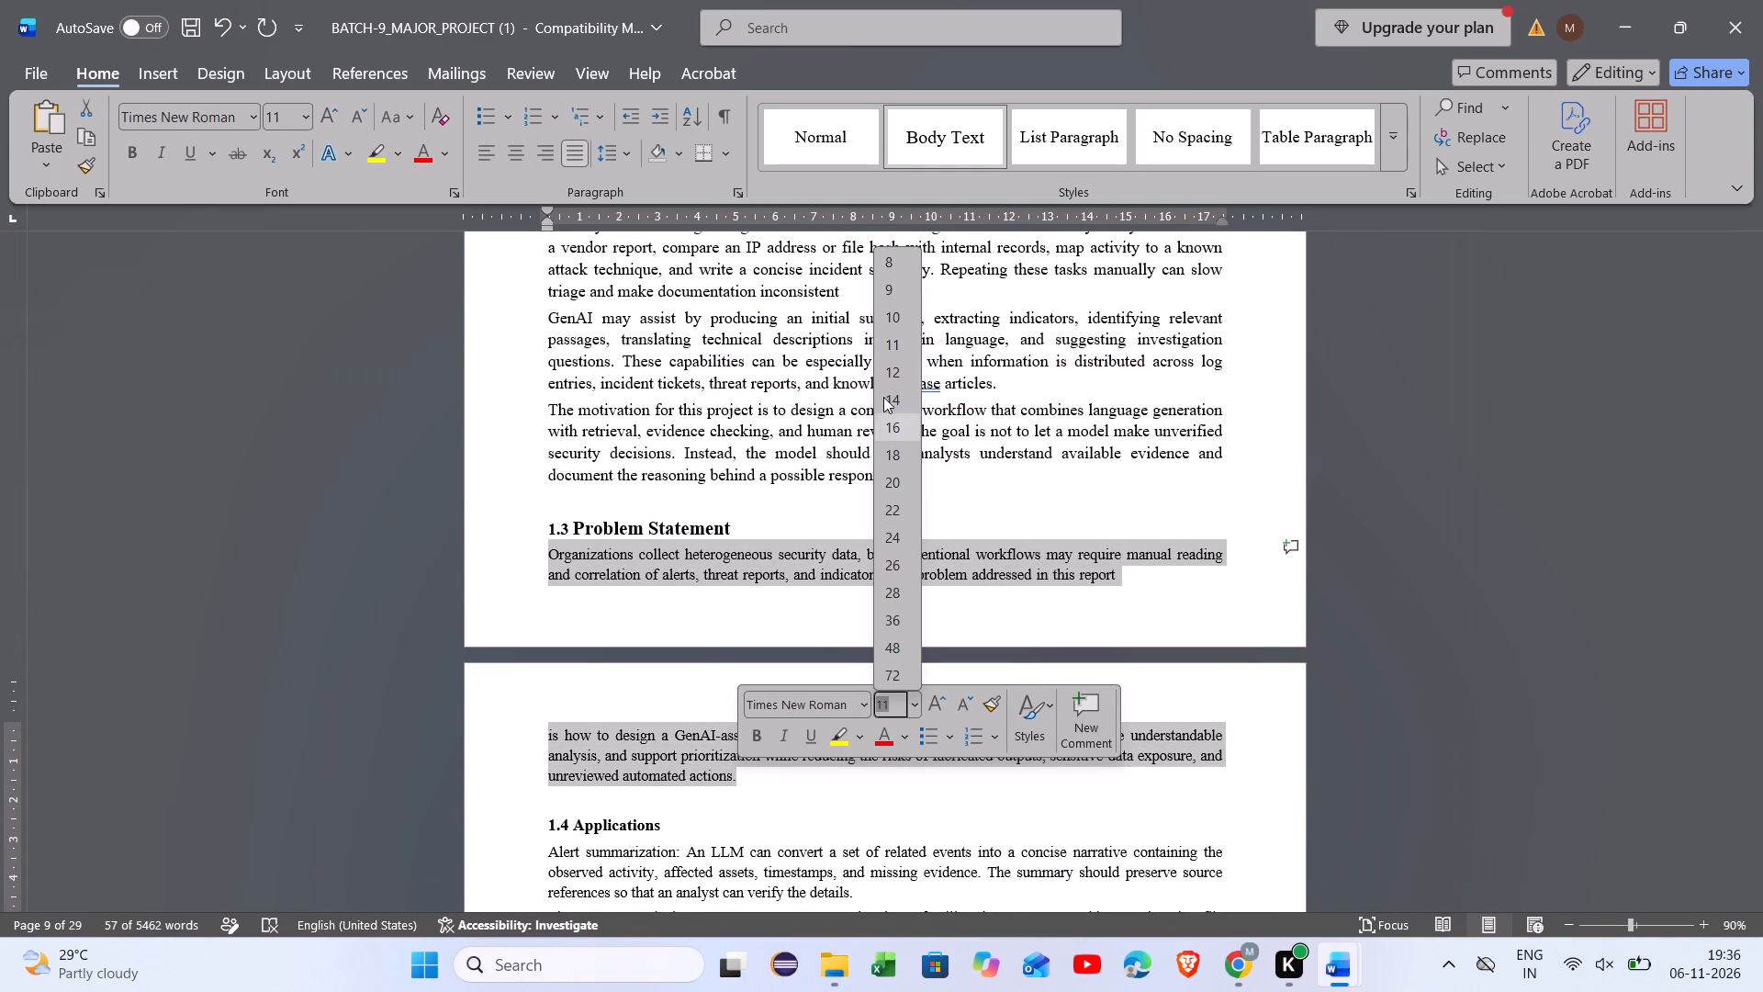
{"action": "left_click", "coordinate": [891, 376]}
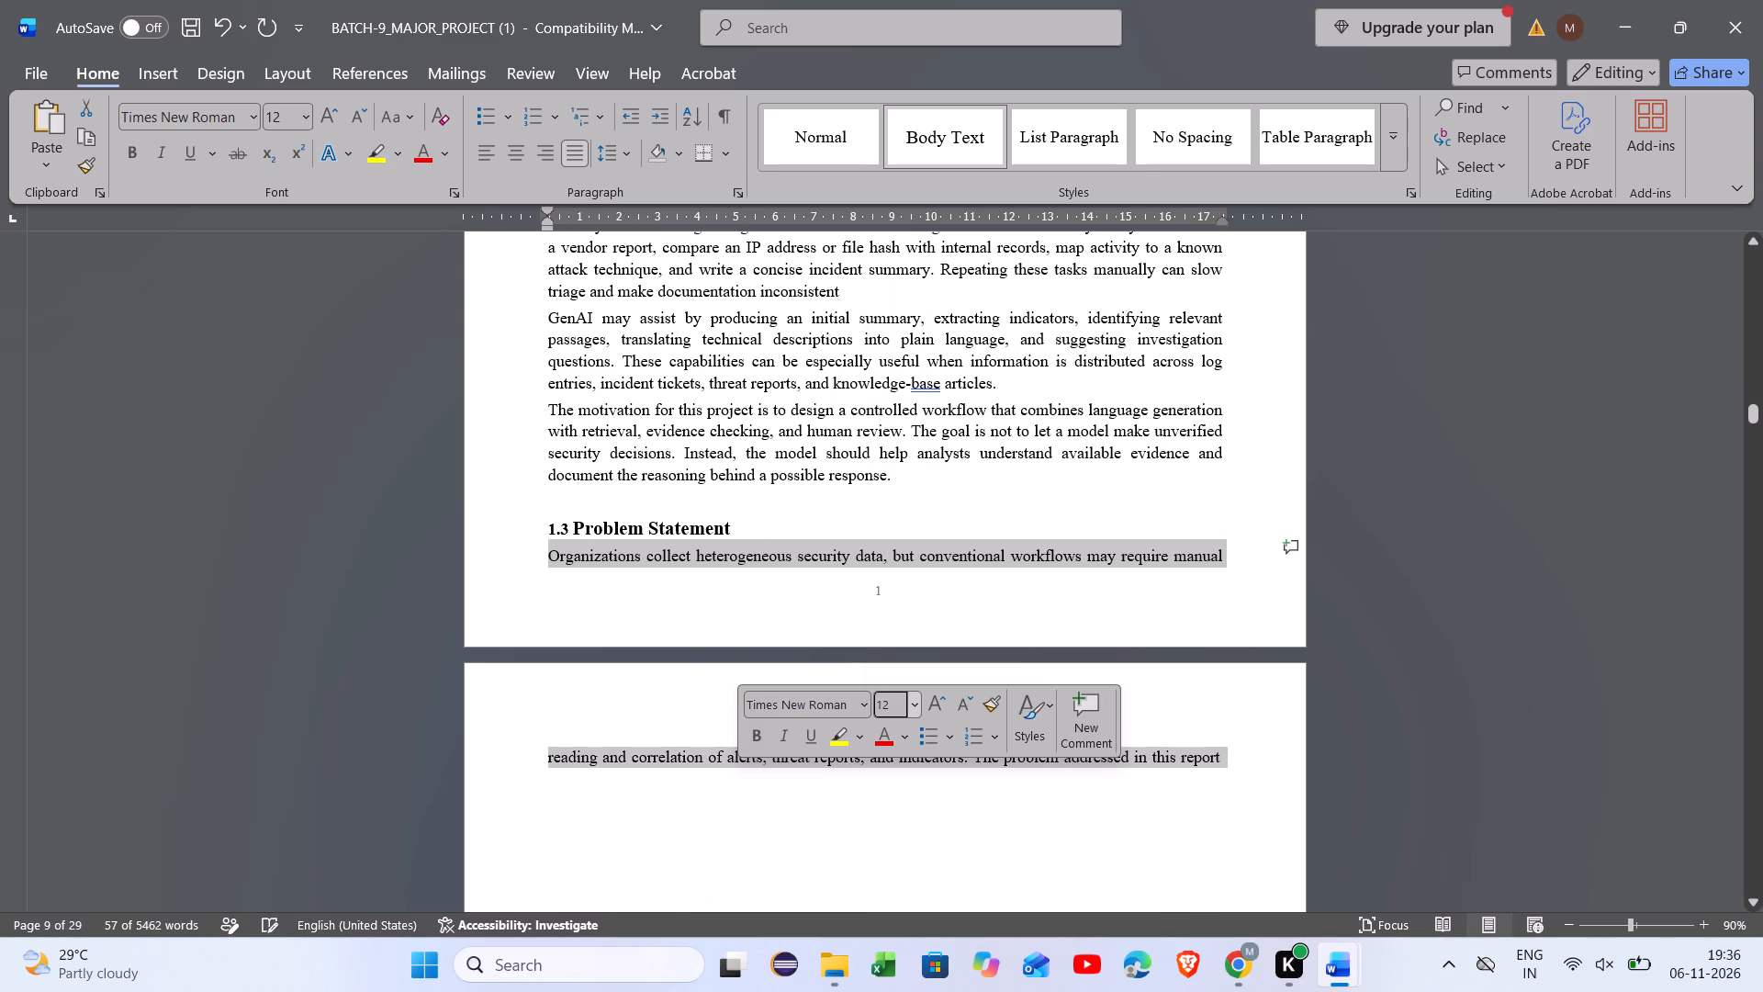
{"action": "left_click", "coordinate": [736, 609]}
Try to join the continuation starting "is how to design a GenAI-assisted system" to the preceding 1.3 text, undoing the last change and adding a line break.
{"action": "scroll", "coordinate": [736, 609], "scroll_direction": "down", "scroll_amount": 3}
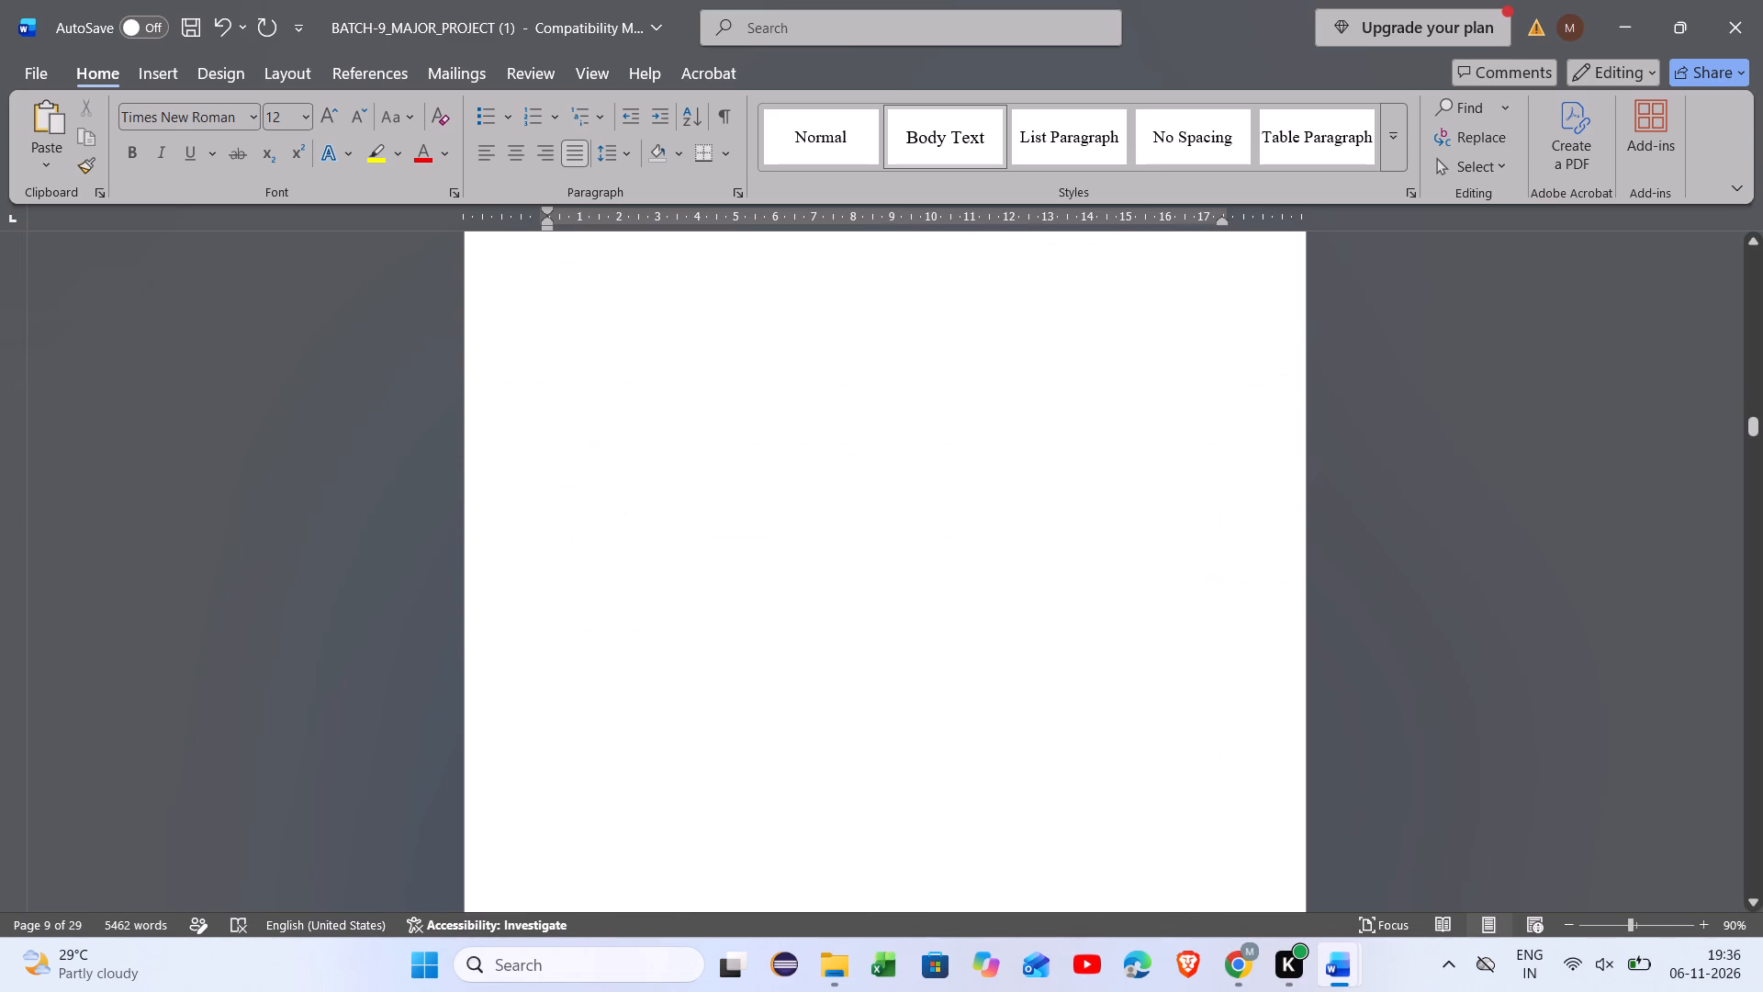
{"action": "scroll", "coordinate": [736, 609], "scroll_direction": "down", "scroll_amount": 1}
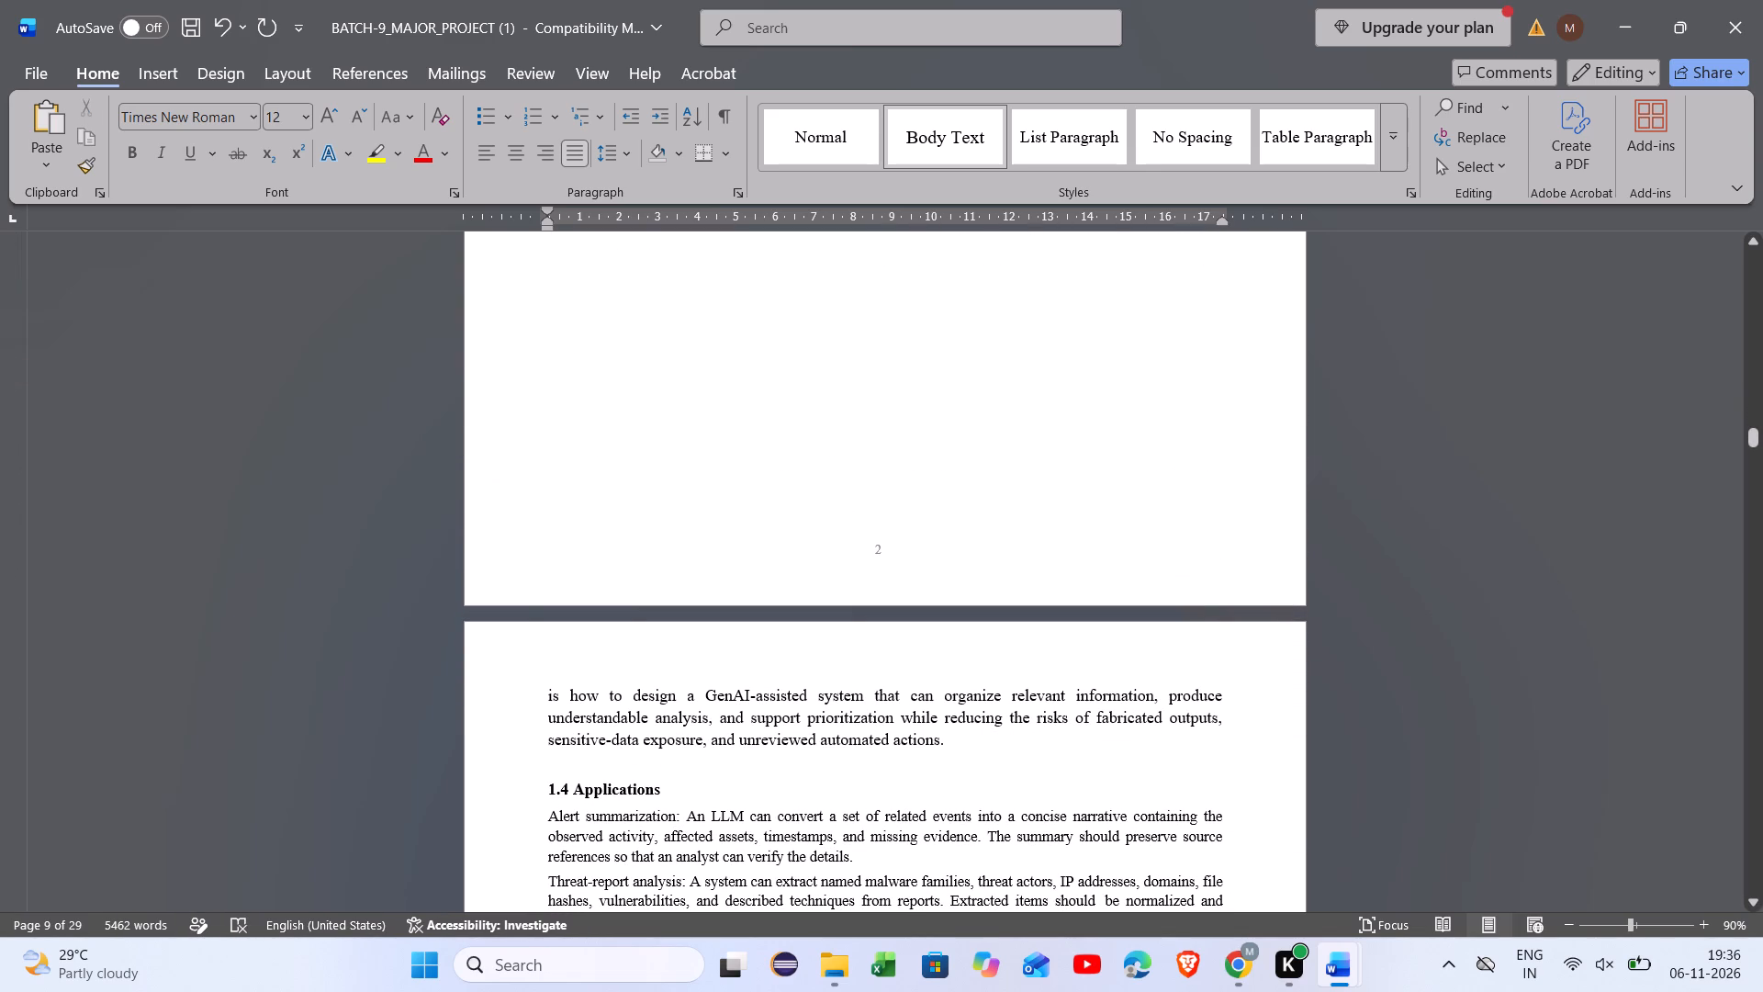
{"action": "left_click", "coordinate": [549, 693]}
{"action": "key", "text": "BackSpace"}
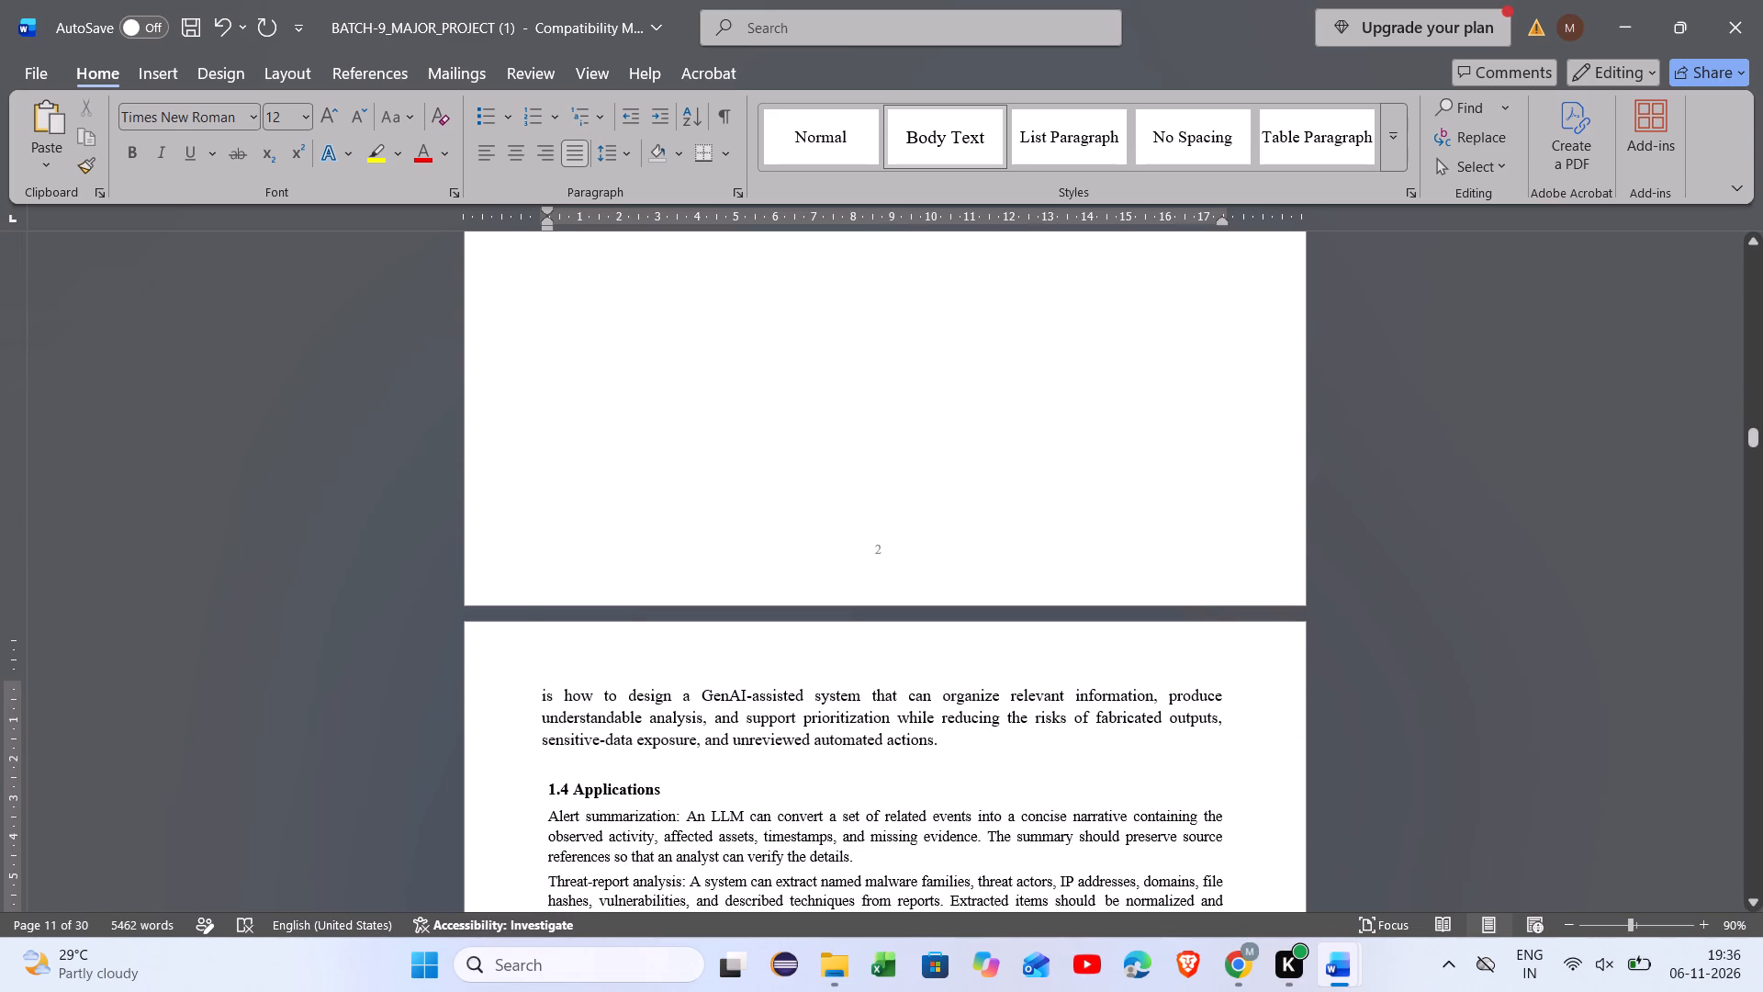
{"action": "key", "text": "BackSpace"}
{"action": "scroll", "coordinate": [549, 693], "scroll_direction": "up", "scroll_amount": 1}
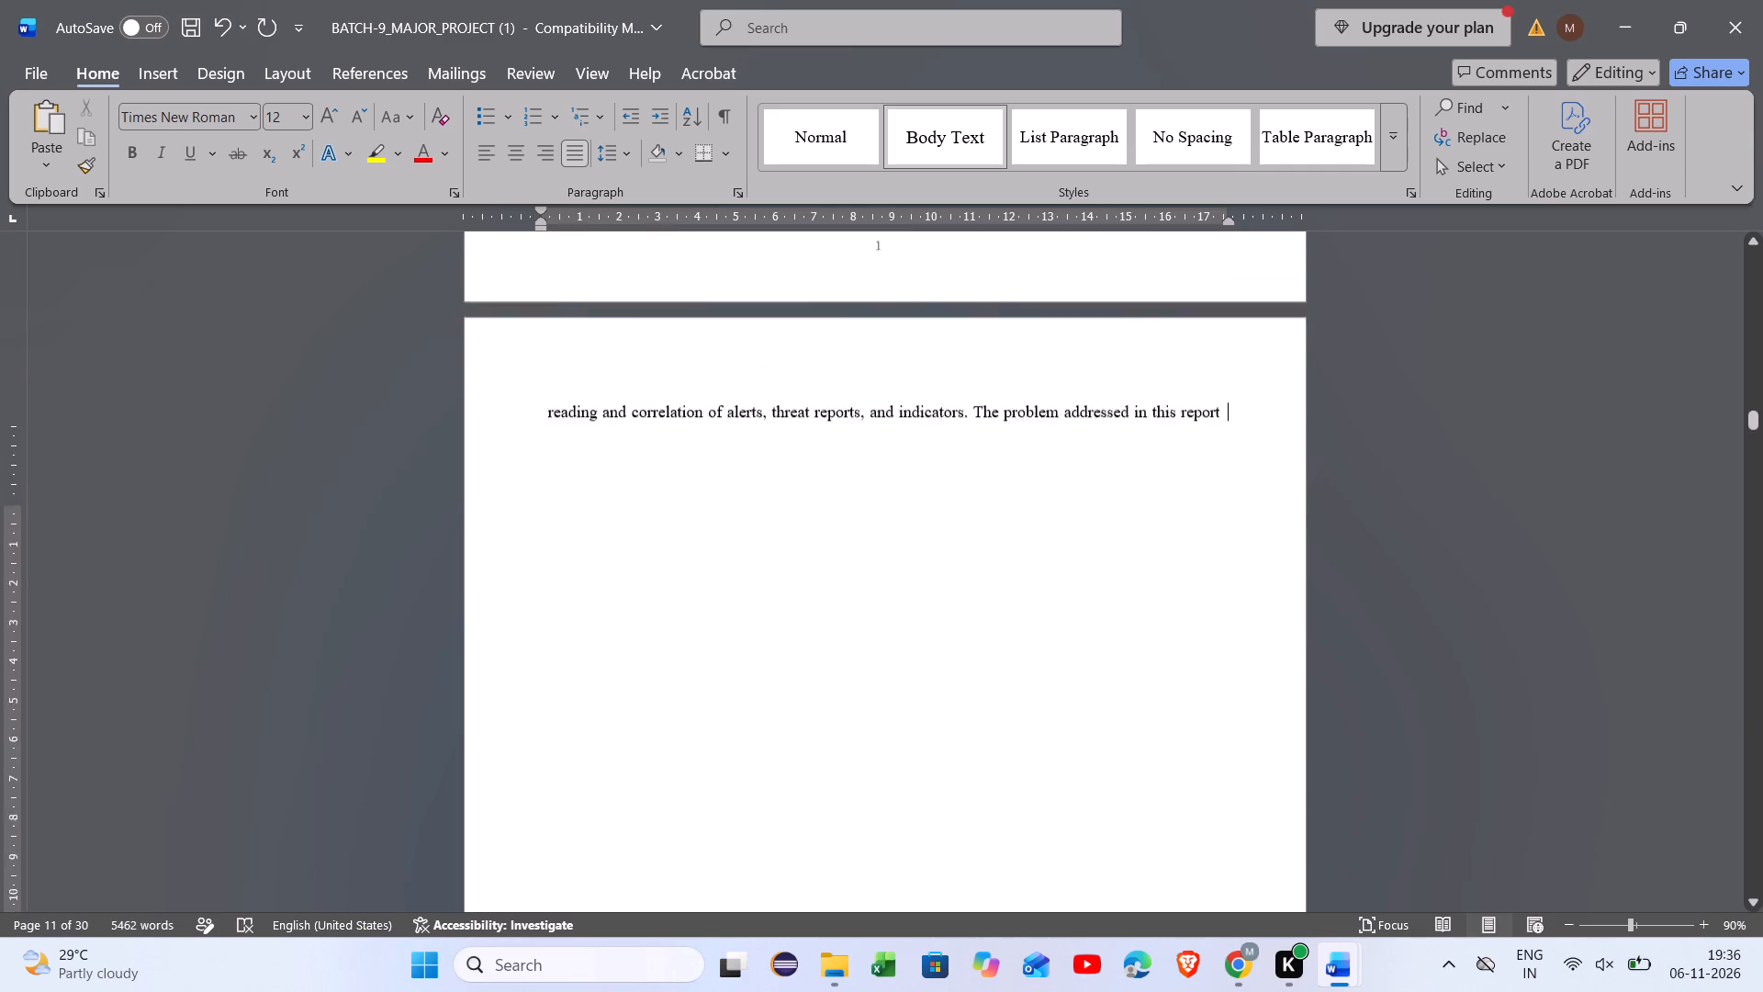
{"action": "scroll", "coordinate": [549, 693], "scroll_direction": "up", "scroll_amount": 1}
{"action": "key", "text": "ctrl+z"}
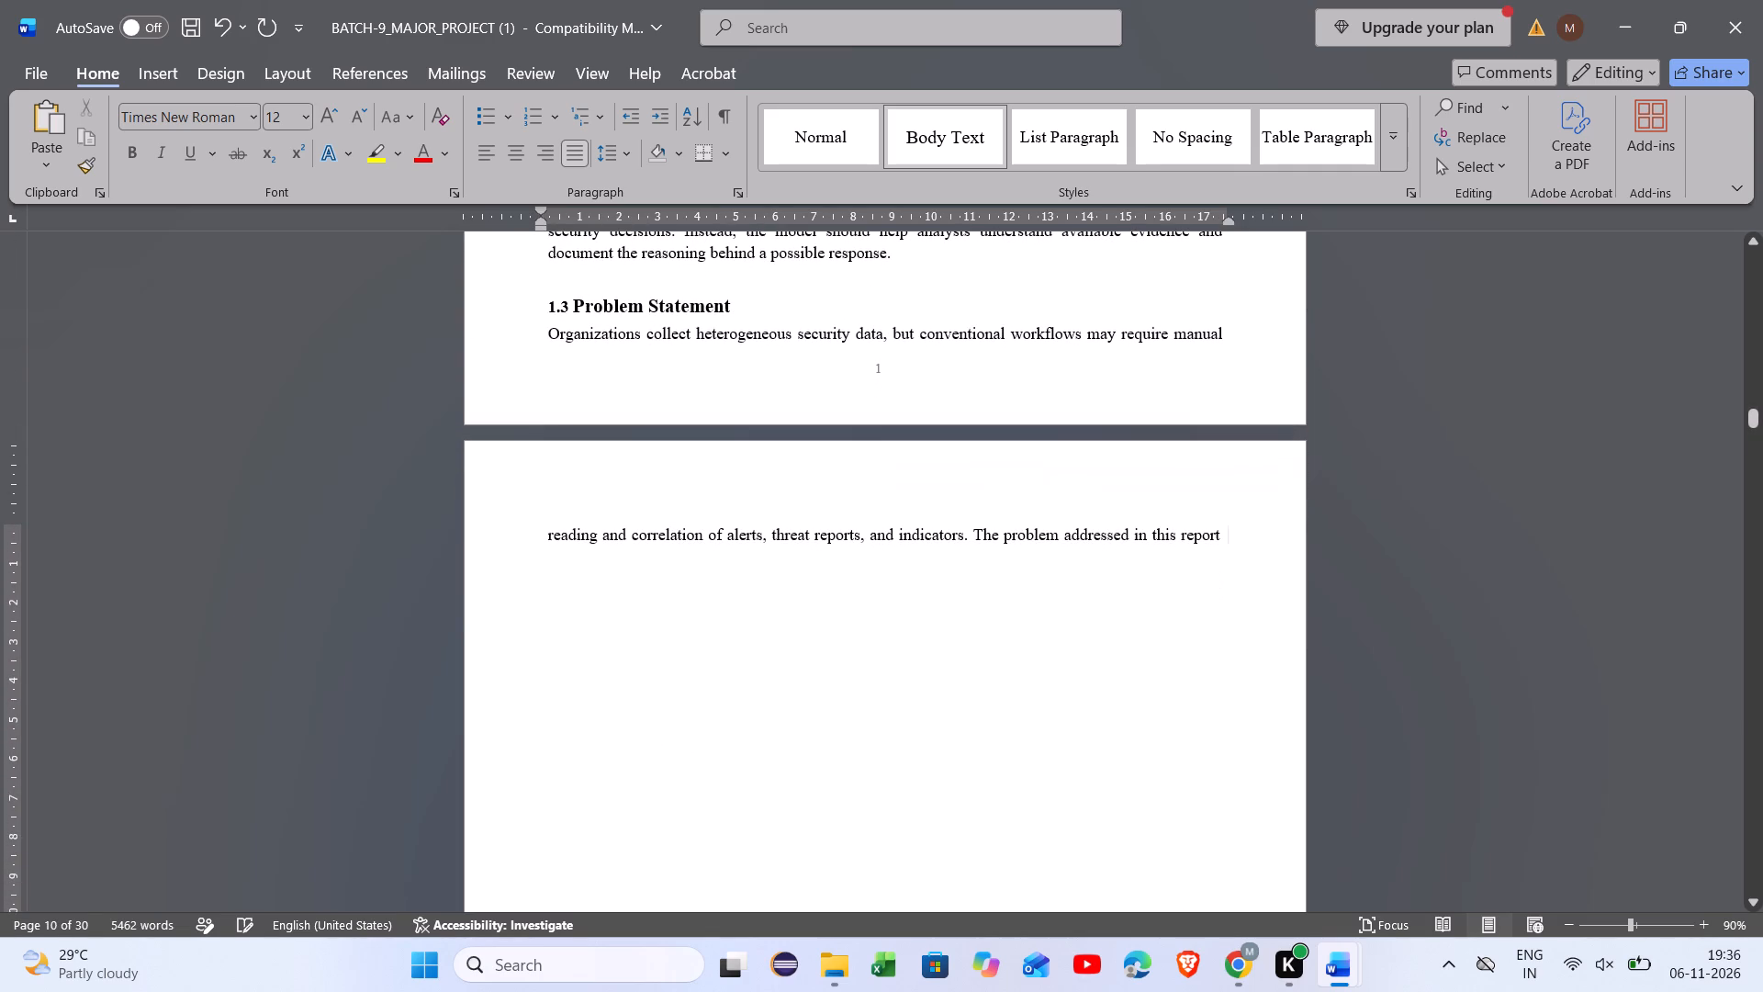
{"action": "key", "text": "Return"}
Copy the 1.3 continuation paragraph starting "is how to design" and paste it right after "The problem addressed in this report" on page 2.
{"action": "scroll", "coordinate": [549, 693], "scroll_direction": "down", "scroll_amount": 4}
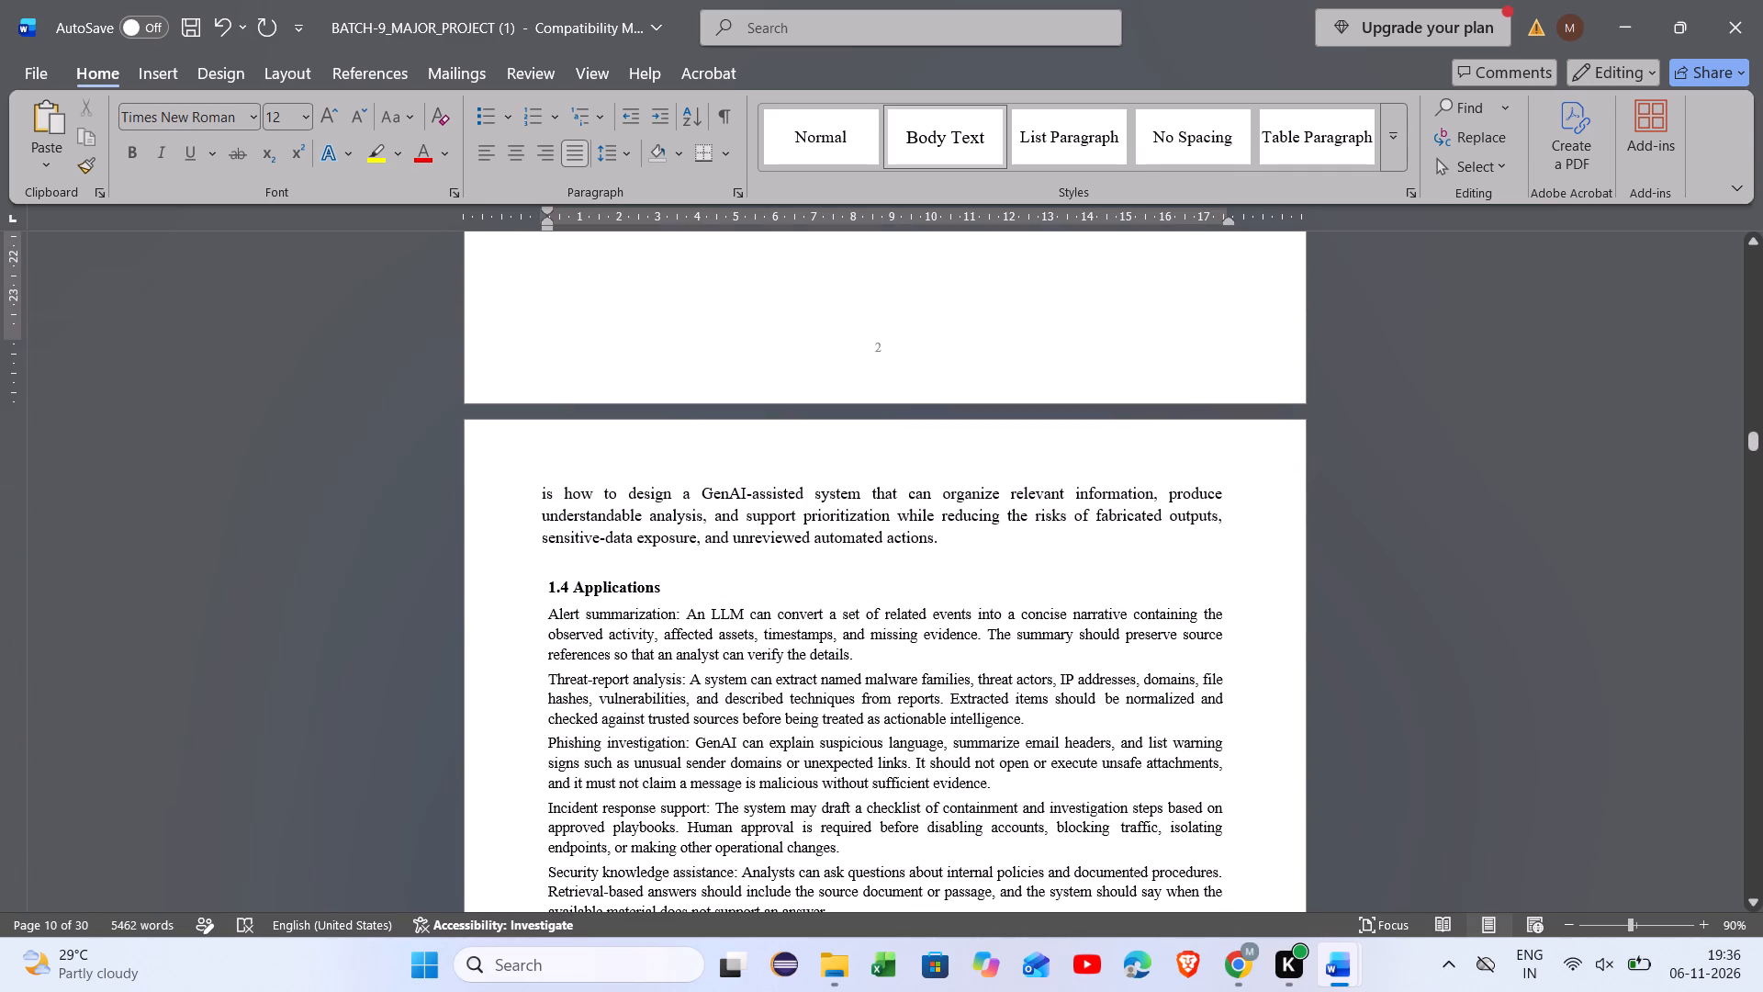
{"action": "left_click_drag", "start_coordinate": [536, 493], "coordinate": [918, 512]}
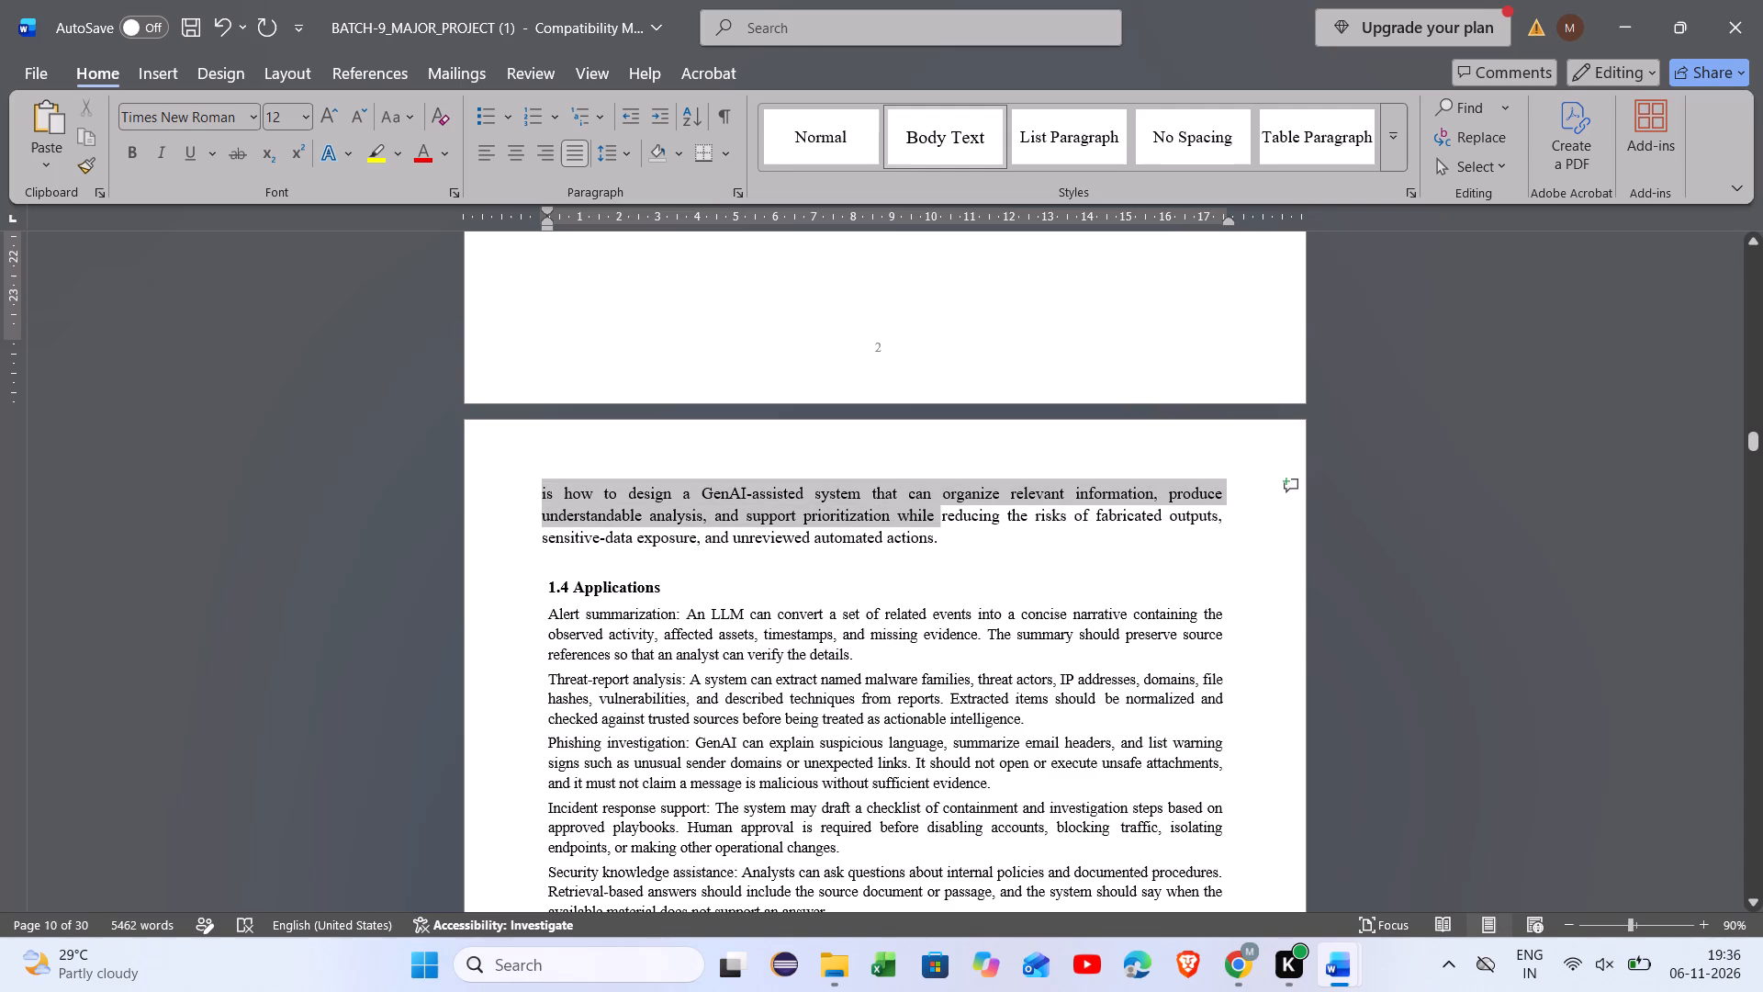
{"action": "left_click_drag", "start_coordinate": [918, 512], "coordinate": [947, 556]}
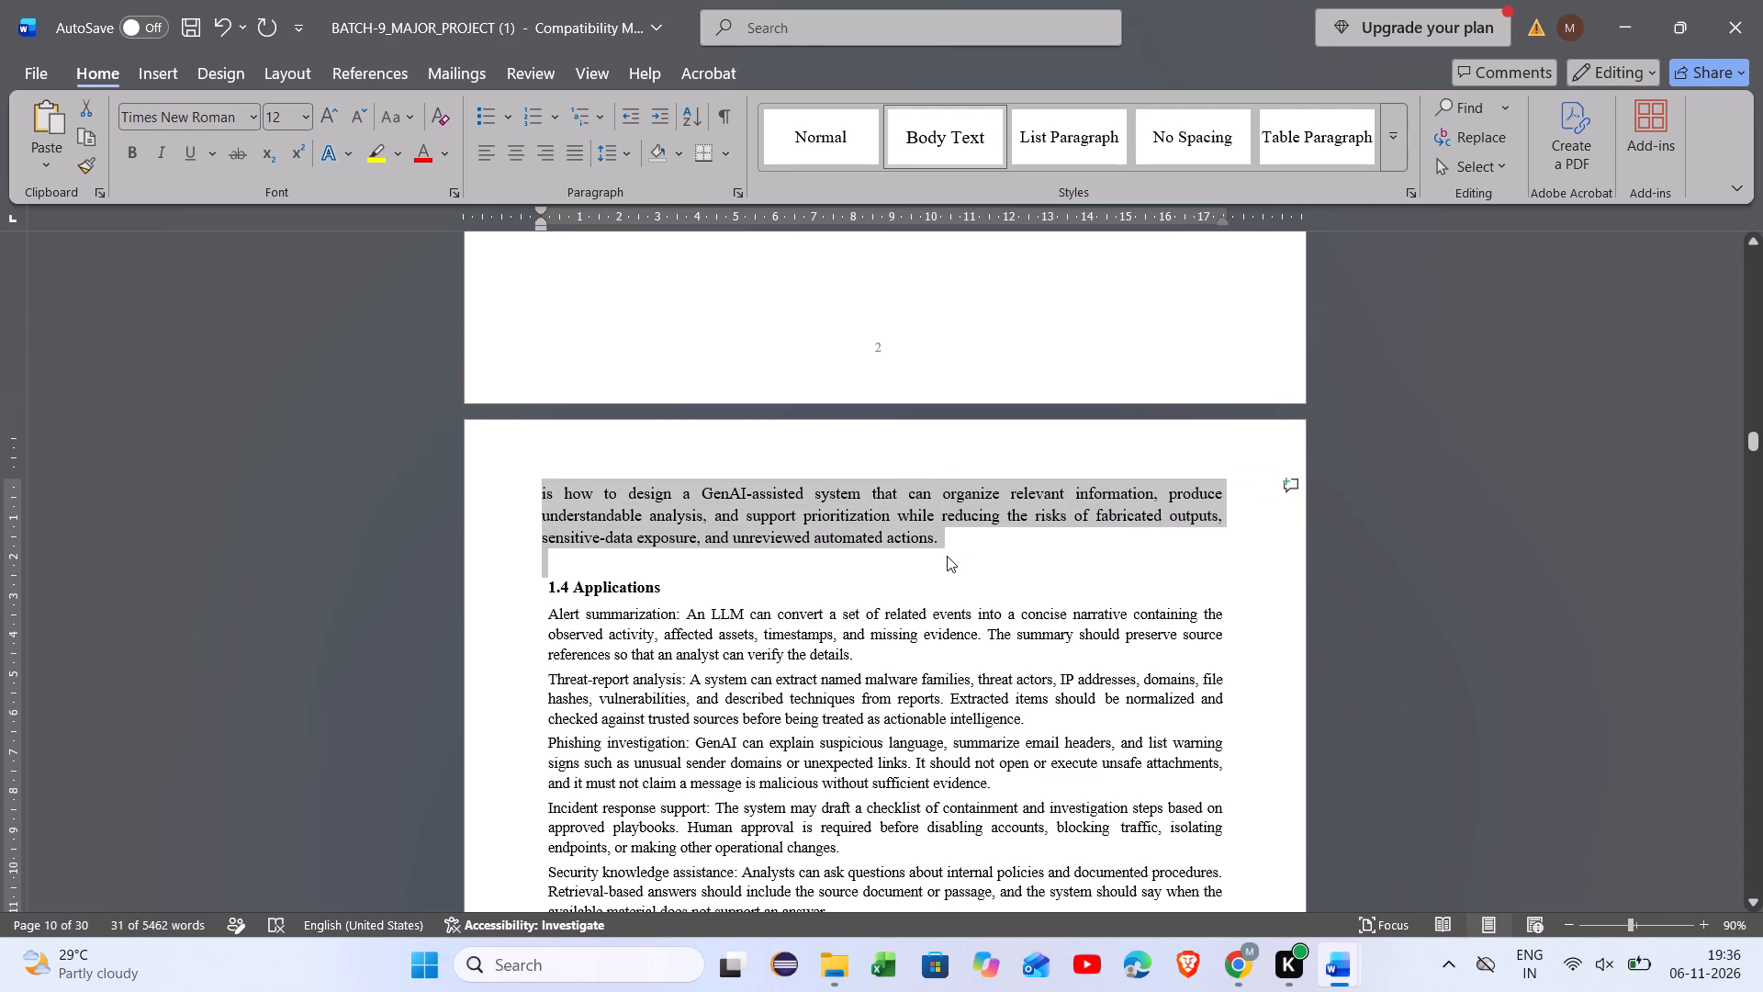
{"action": "key", "text": "ctrl+c"}
{"action": "scroll", "coordinate": [947, 556], "scroll_direction": "up", "scroll_amount": 4}
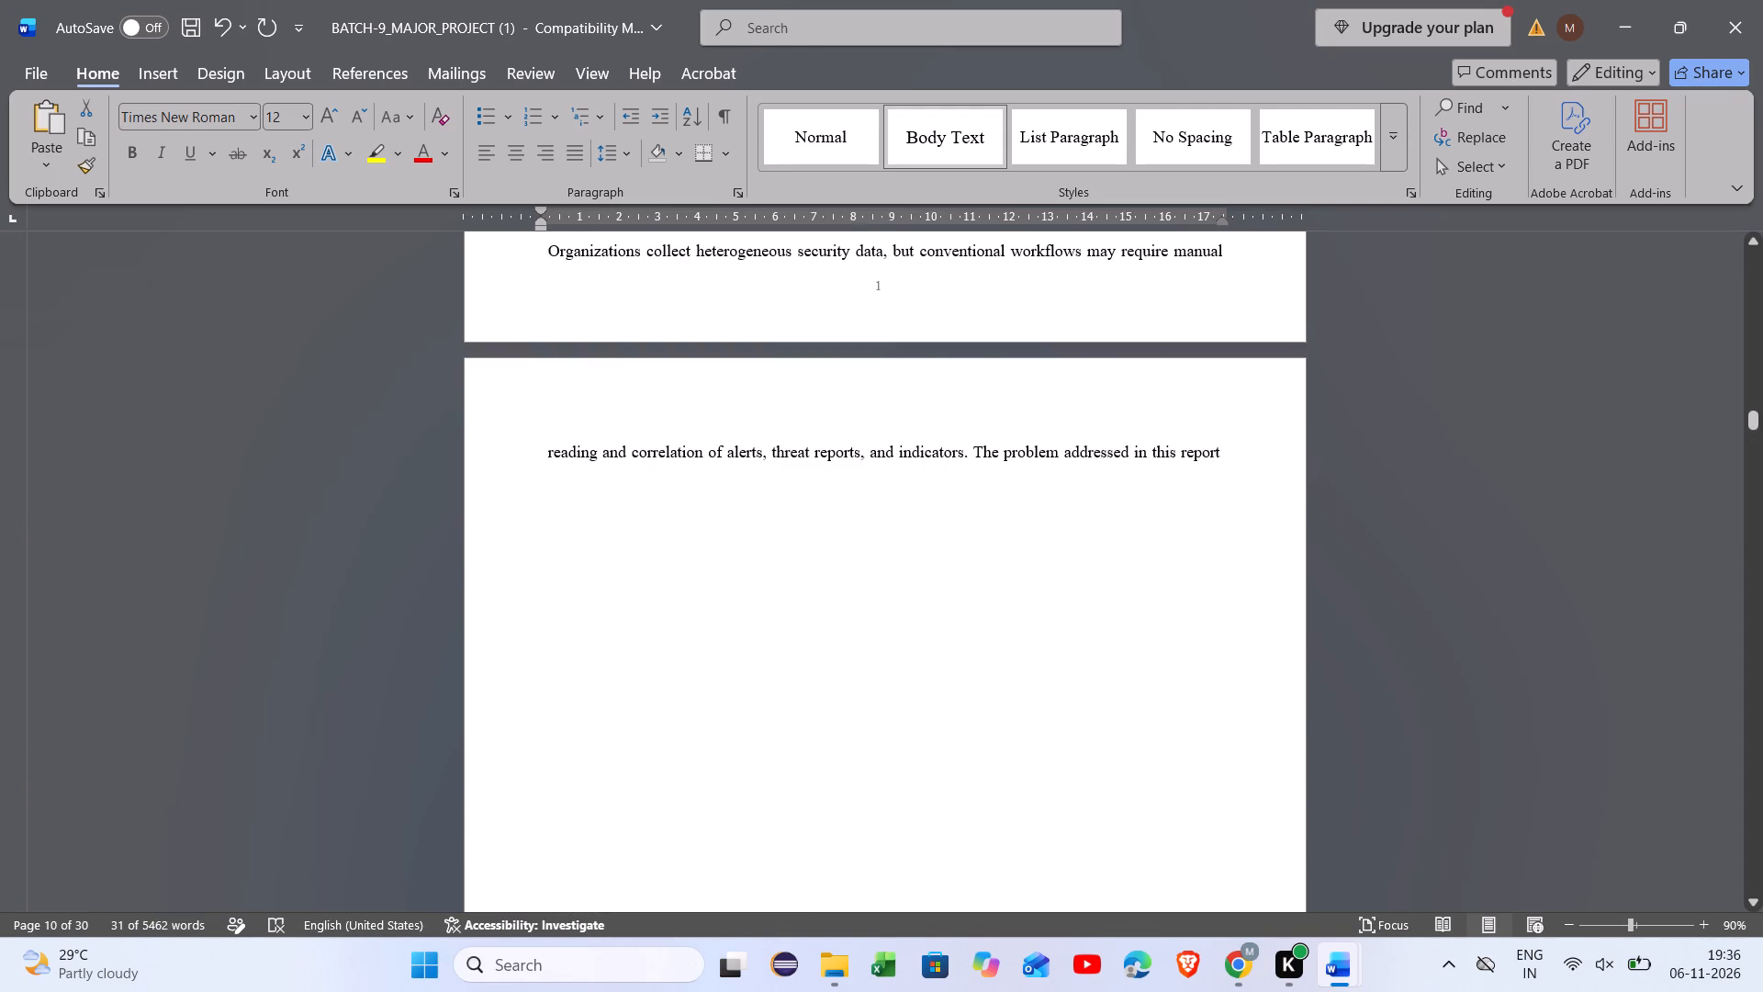
{"action": "left_click", "coordinate": [1220, 458]}
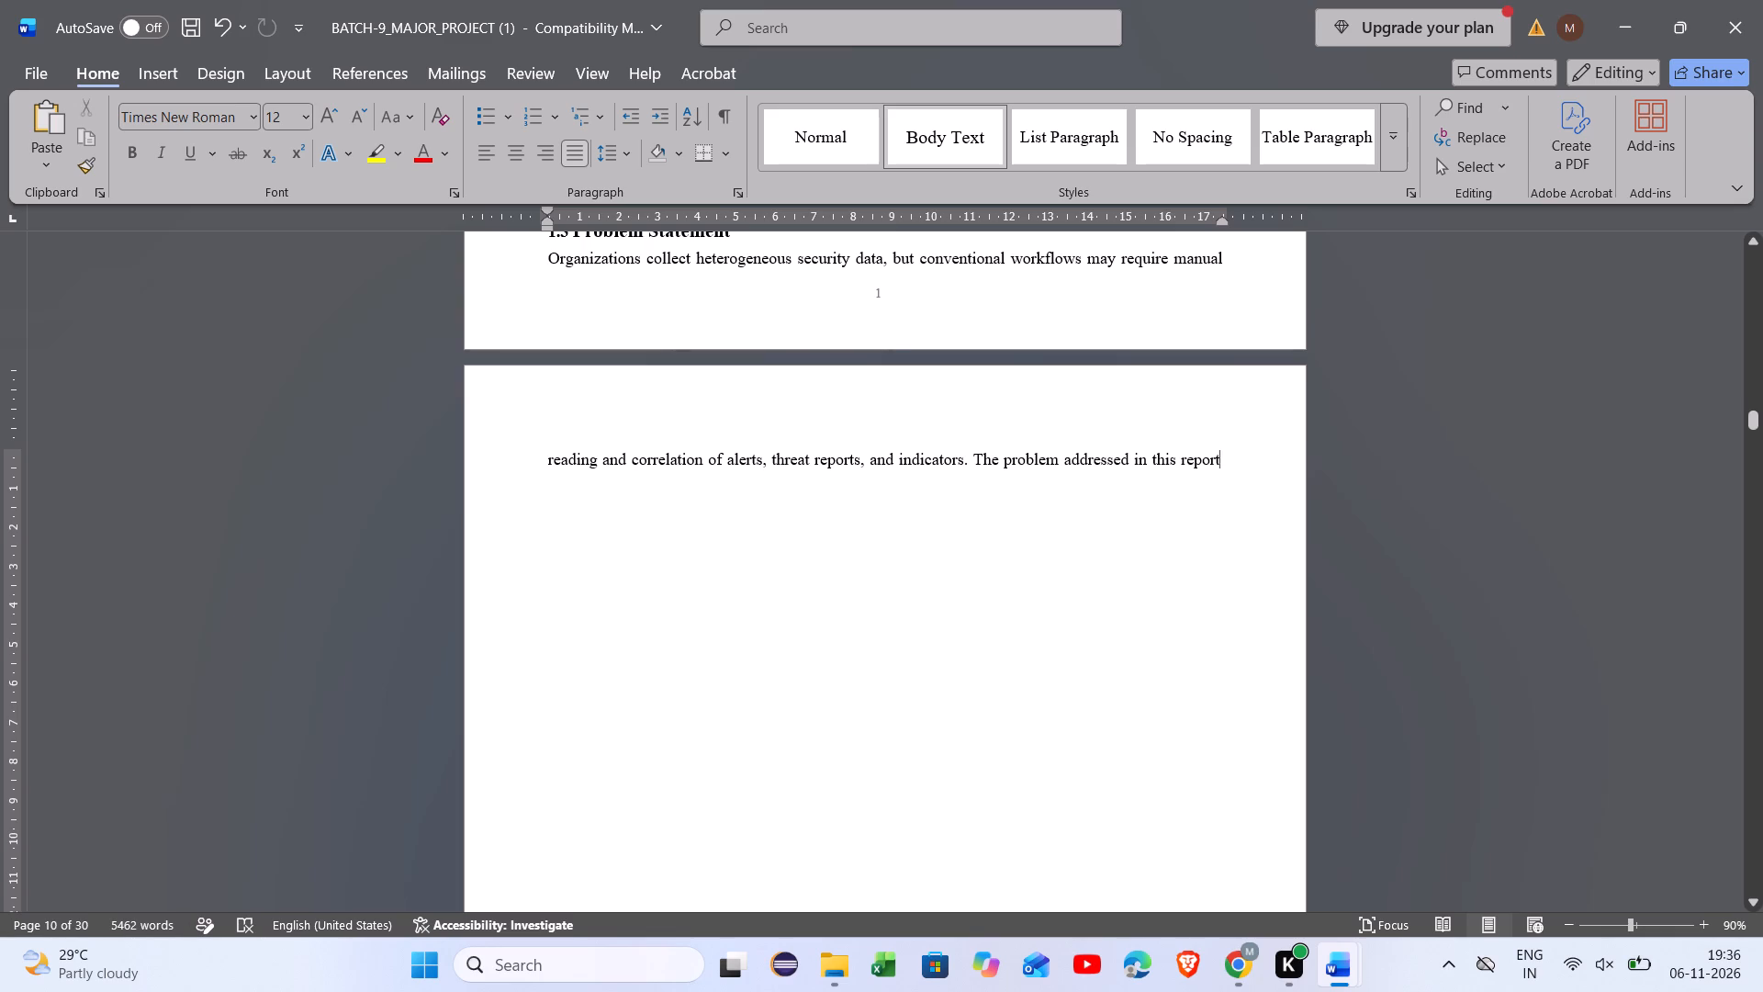
{"action": "key", "text": "ctrl+v"}
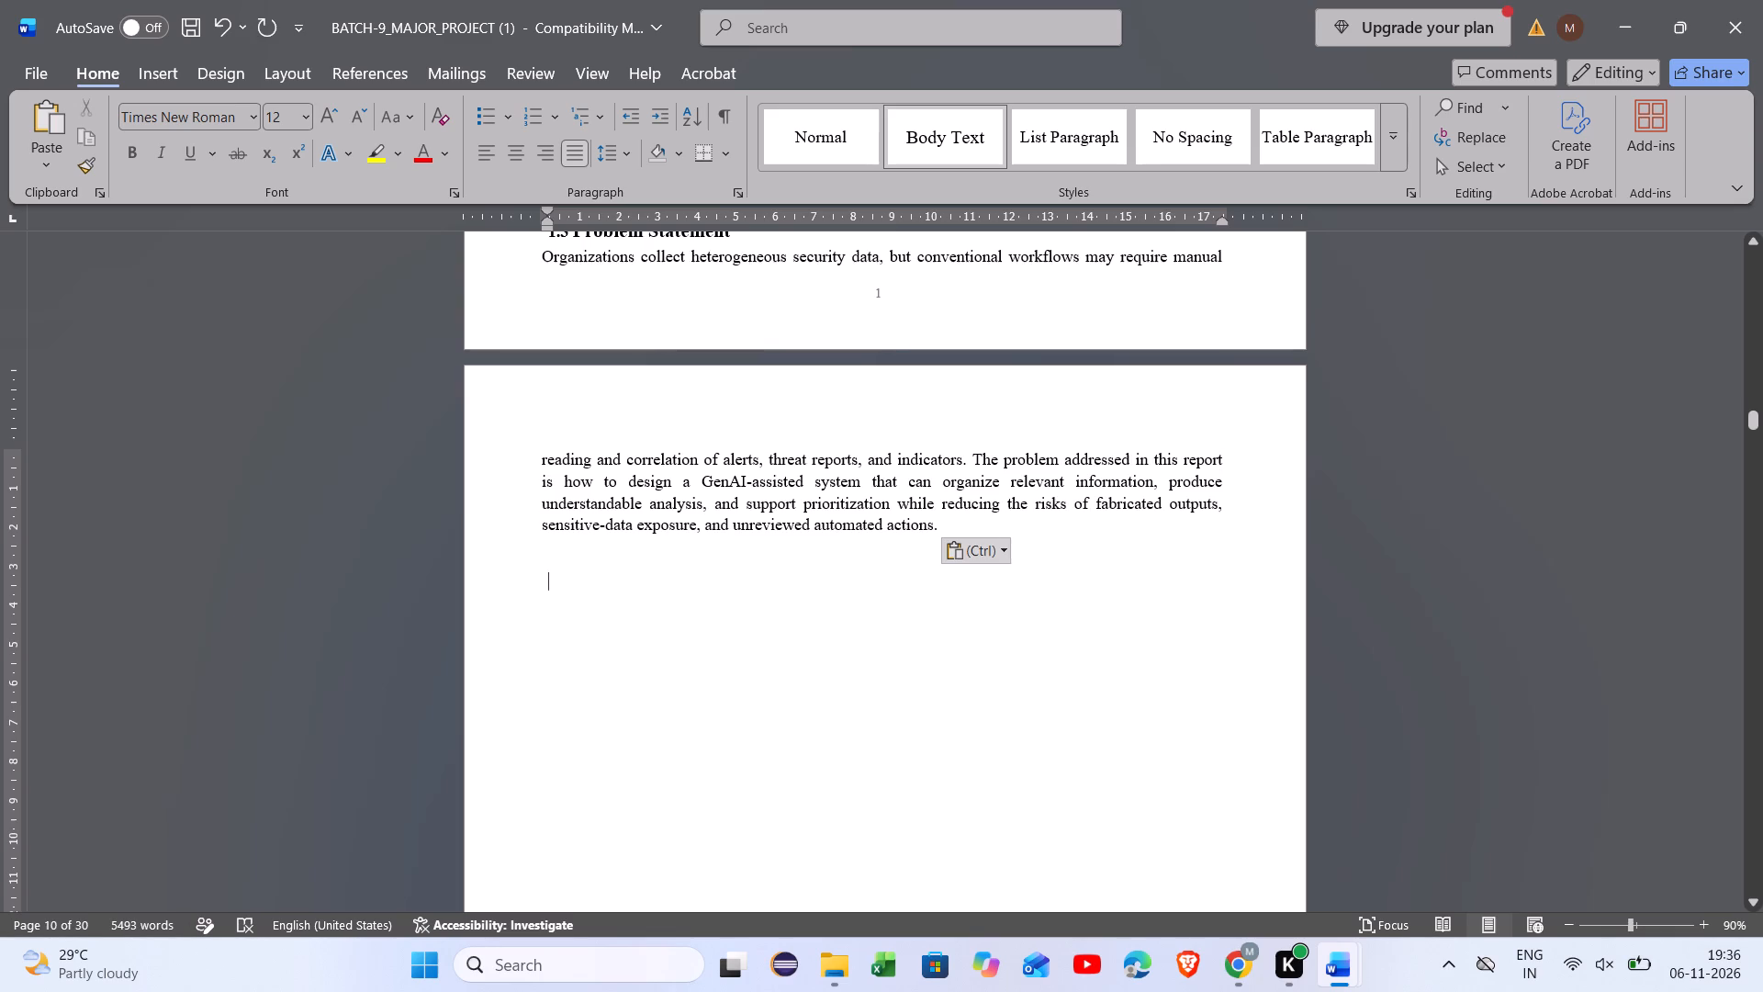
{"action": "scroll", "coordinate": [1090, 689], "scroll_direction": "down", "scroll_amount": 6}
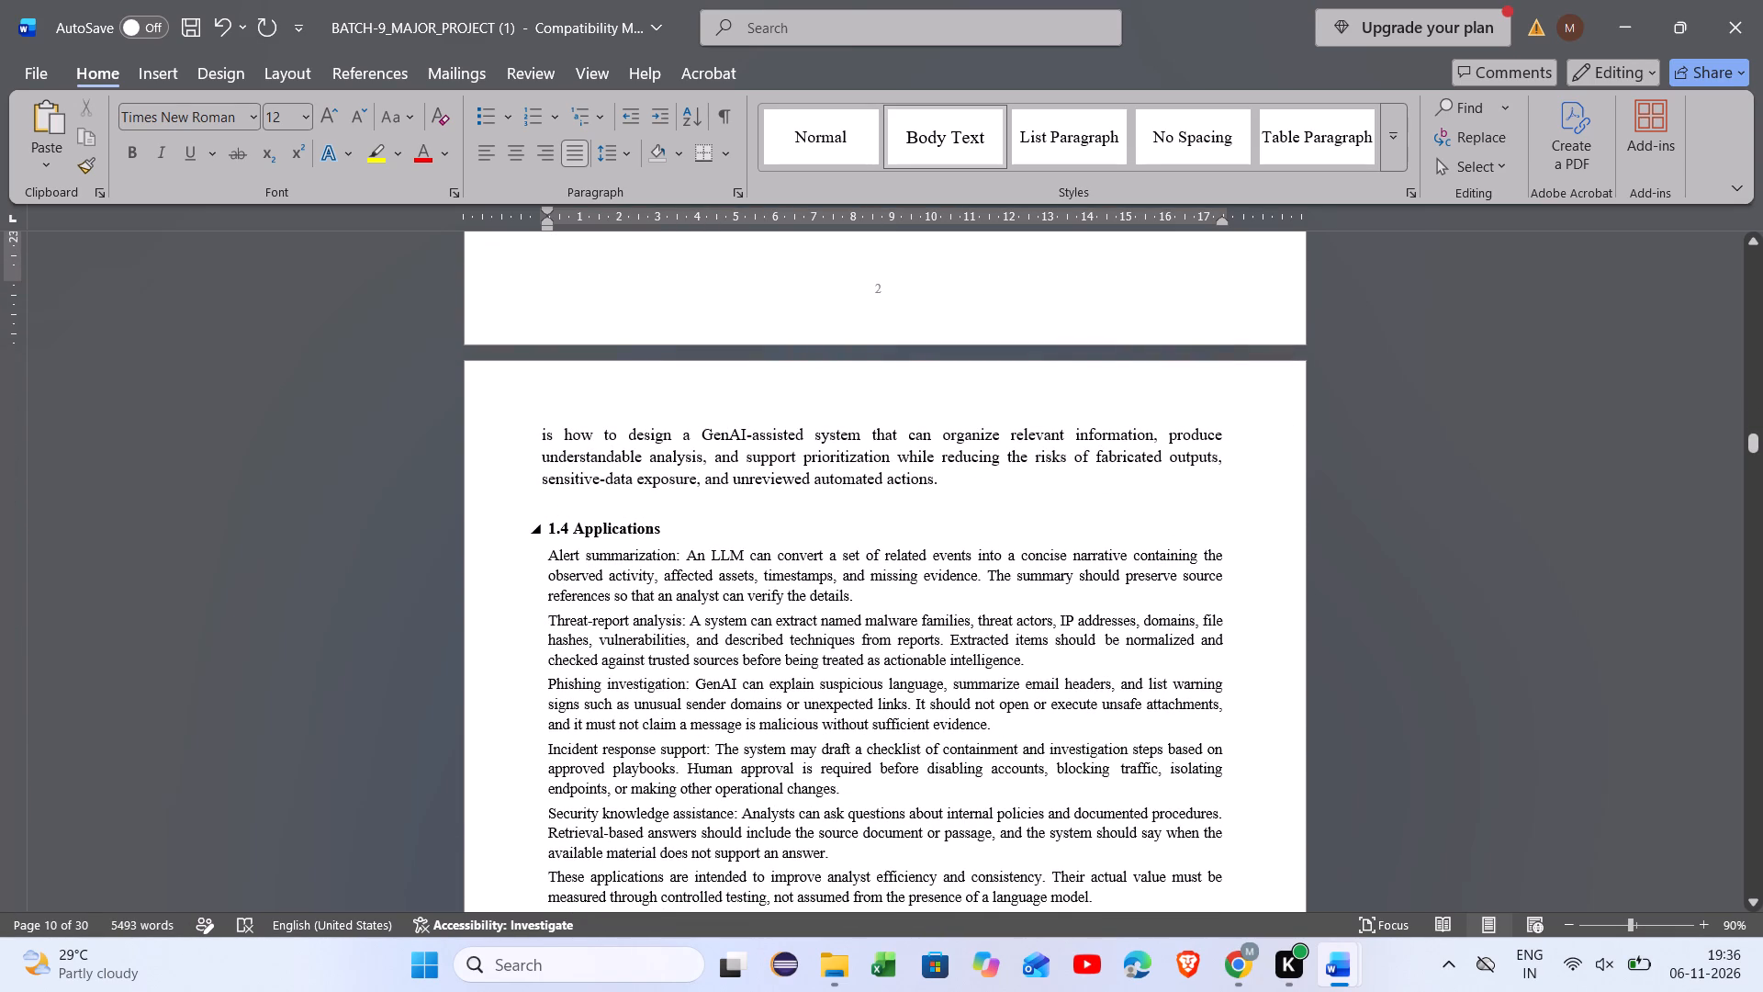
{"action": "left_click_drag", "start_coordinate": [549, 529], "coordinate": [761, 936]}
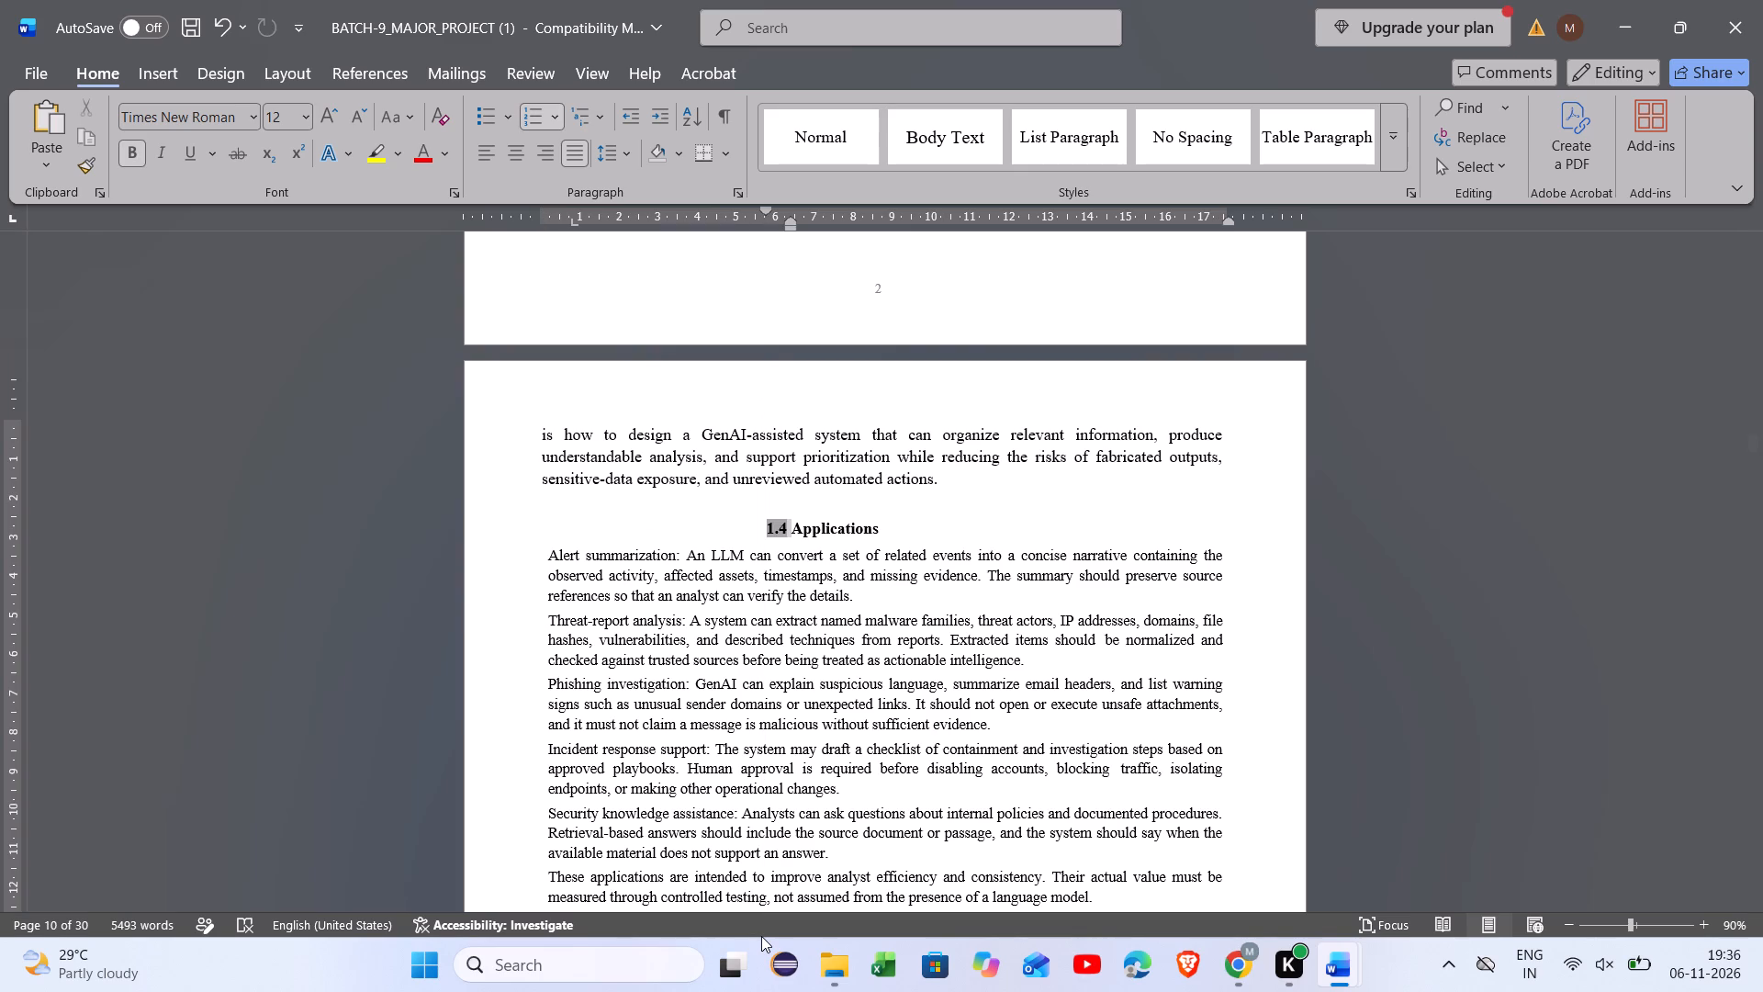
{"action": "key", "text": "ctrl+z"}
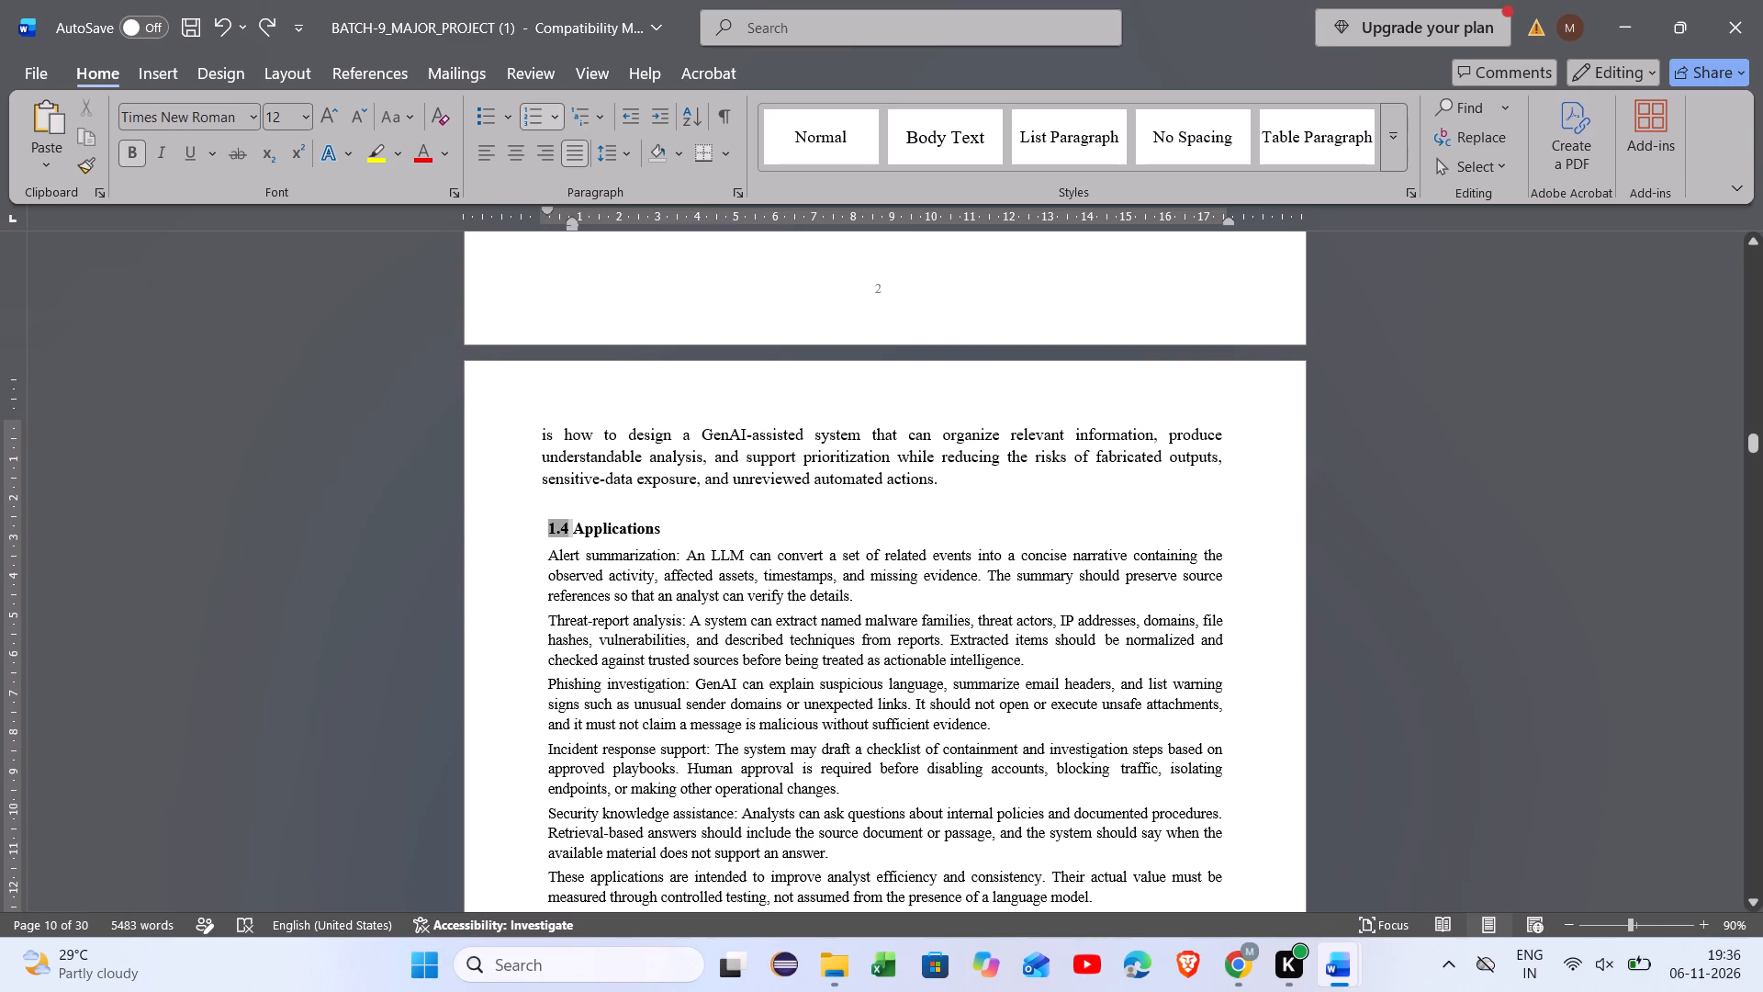
Copy the Applications section from its heading to its last paragraph and paste it two lines below the 1.3 text on page 2.
{"action": "scroll", "coordinate": [685, 574], "scroll_direction": "down", "scroll_amount": 1}
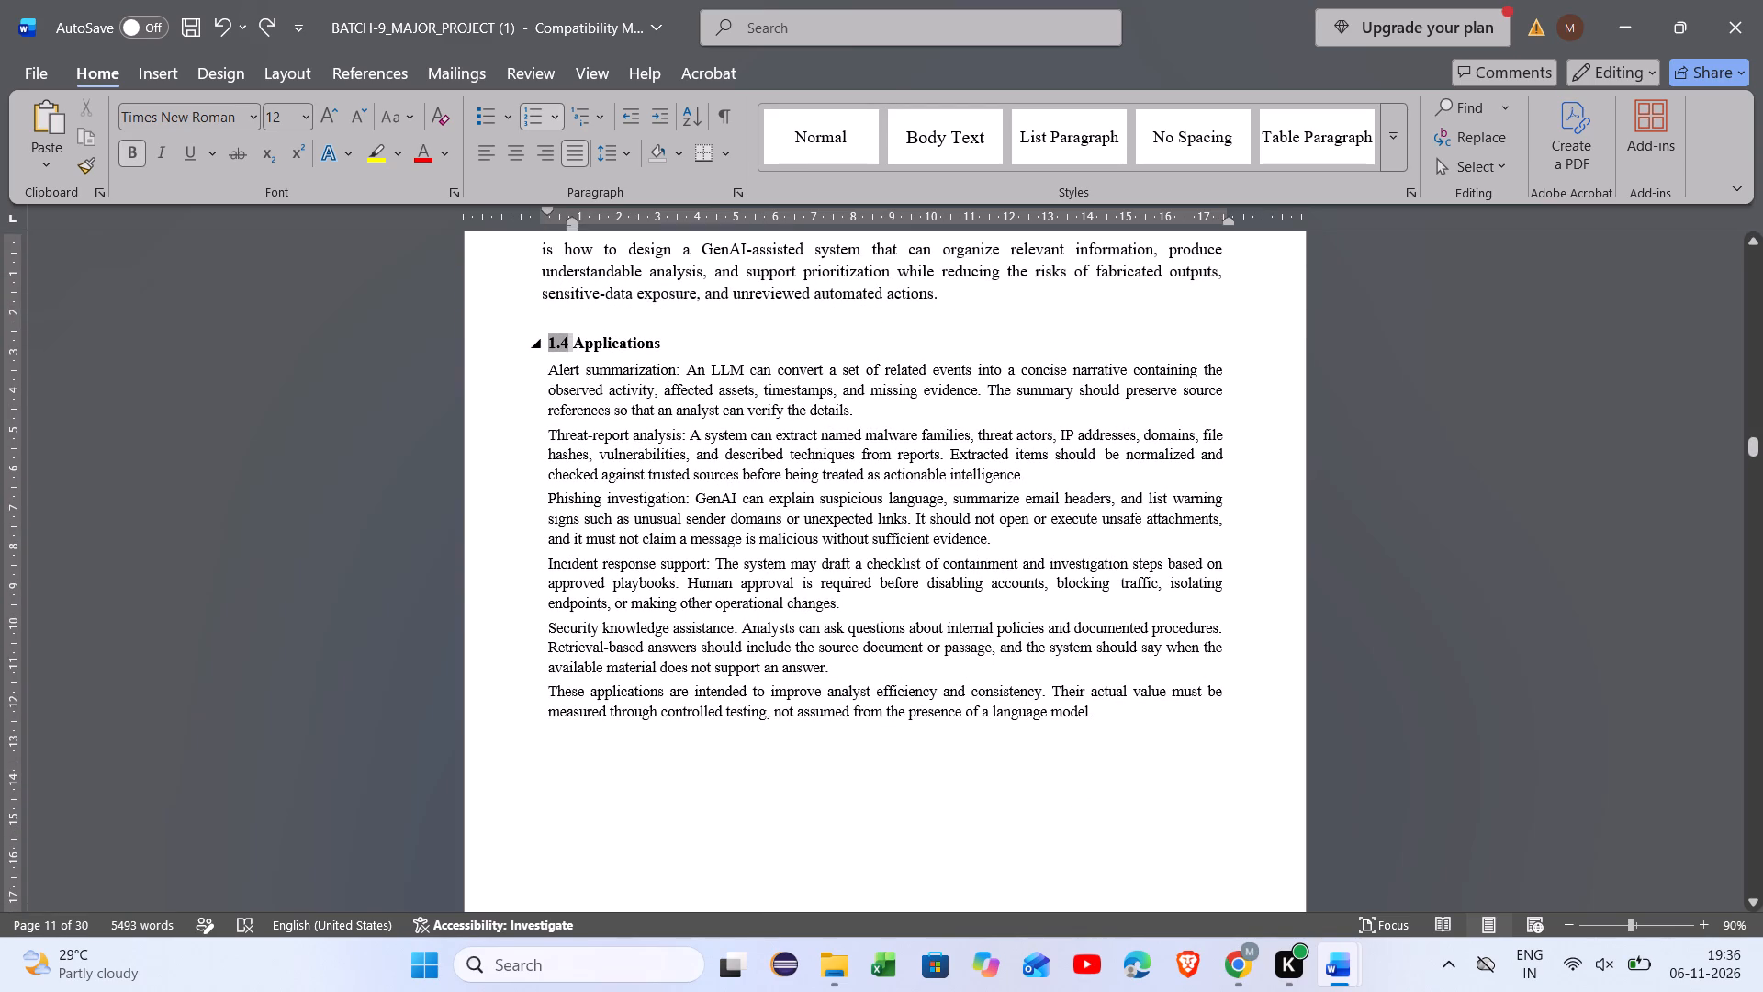
{"action": "left_click", "coordinate": [557, 348]}
{"action": "left_click", "coordinate": [610, 342]}
{"action": "left_click_drag", "start_coordinate": [548, 344], "coordinate": [1095, 717]}
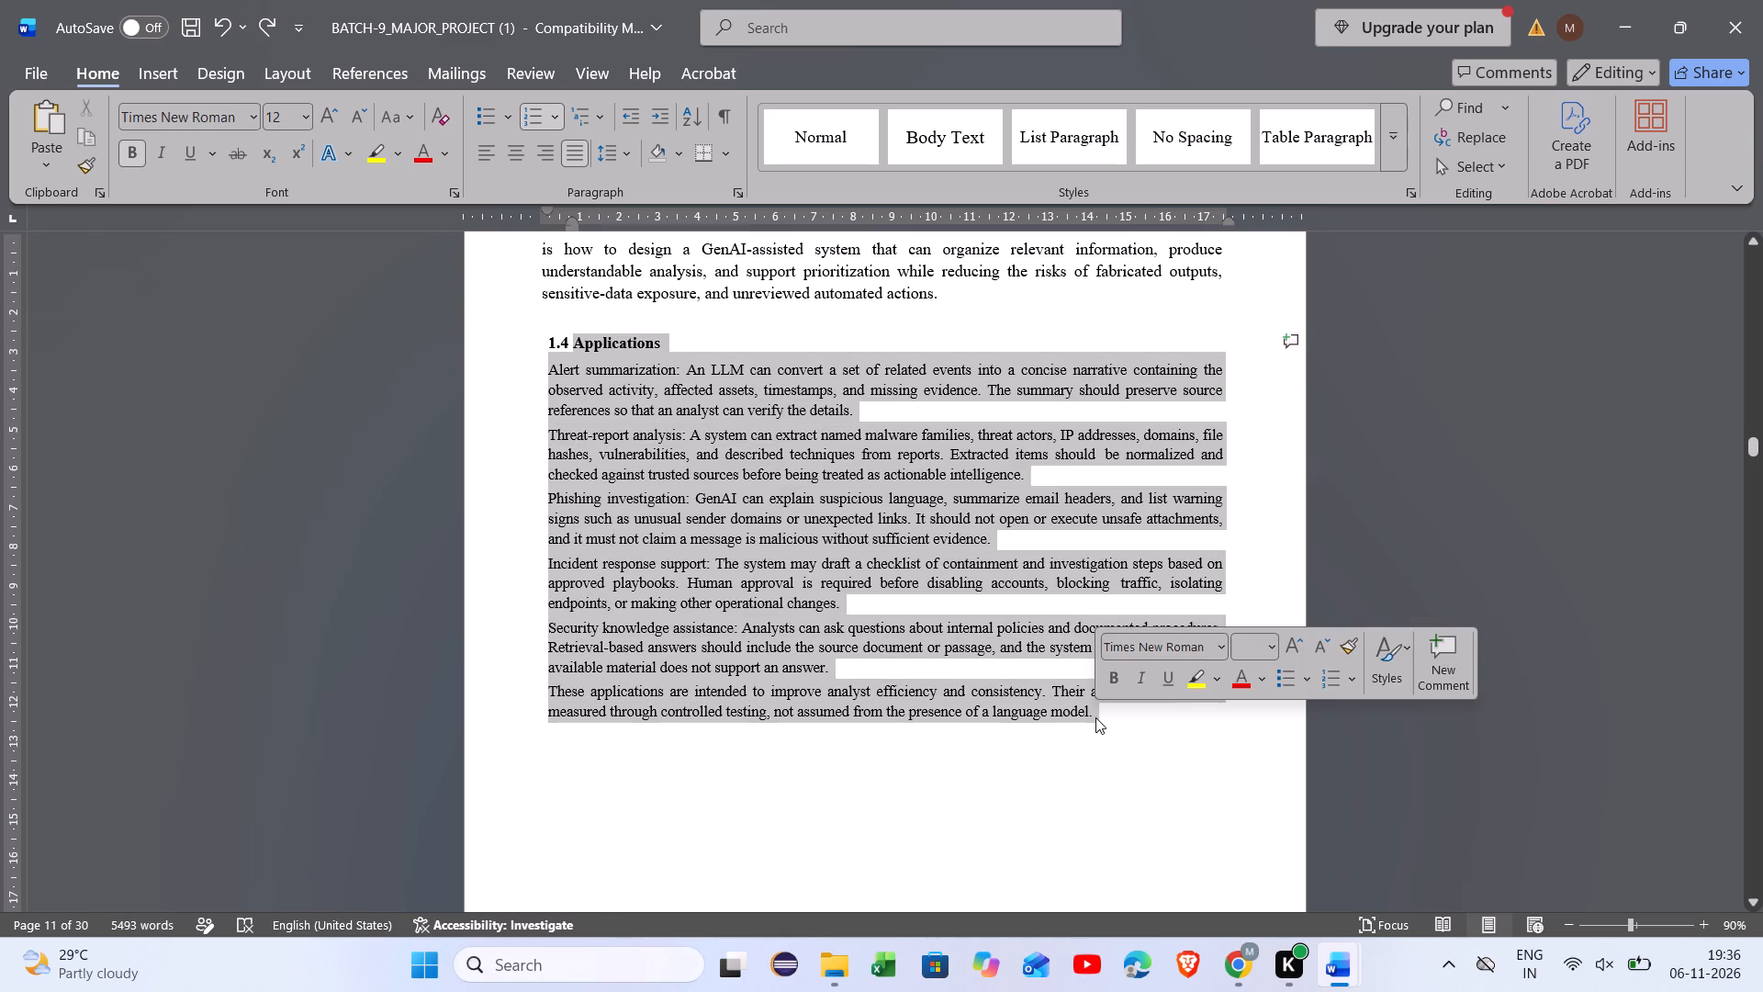
{"action": "key", "text": "ctrl+c"}
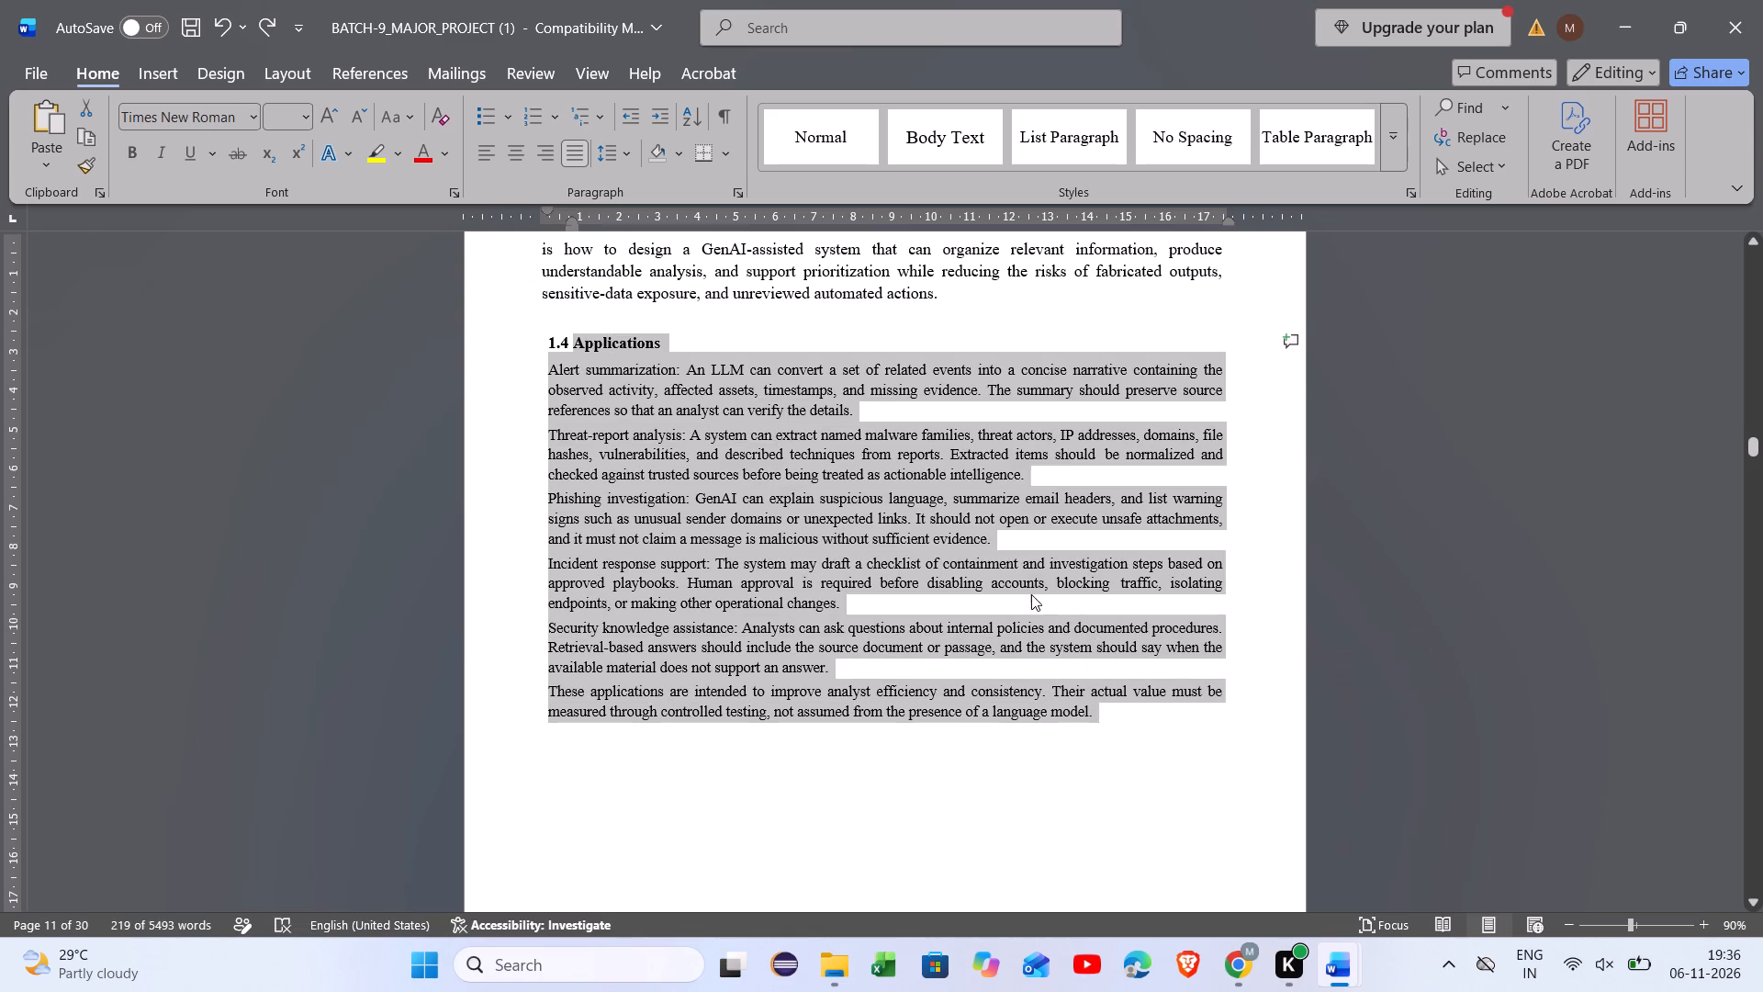
{"action": "scroll", "coordinate": [1031, 594], "scroll_direction": "up", "scroll_amount": 7}
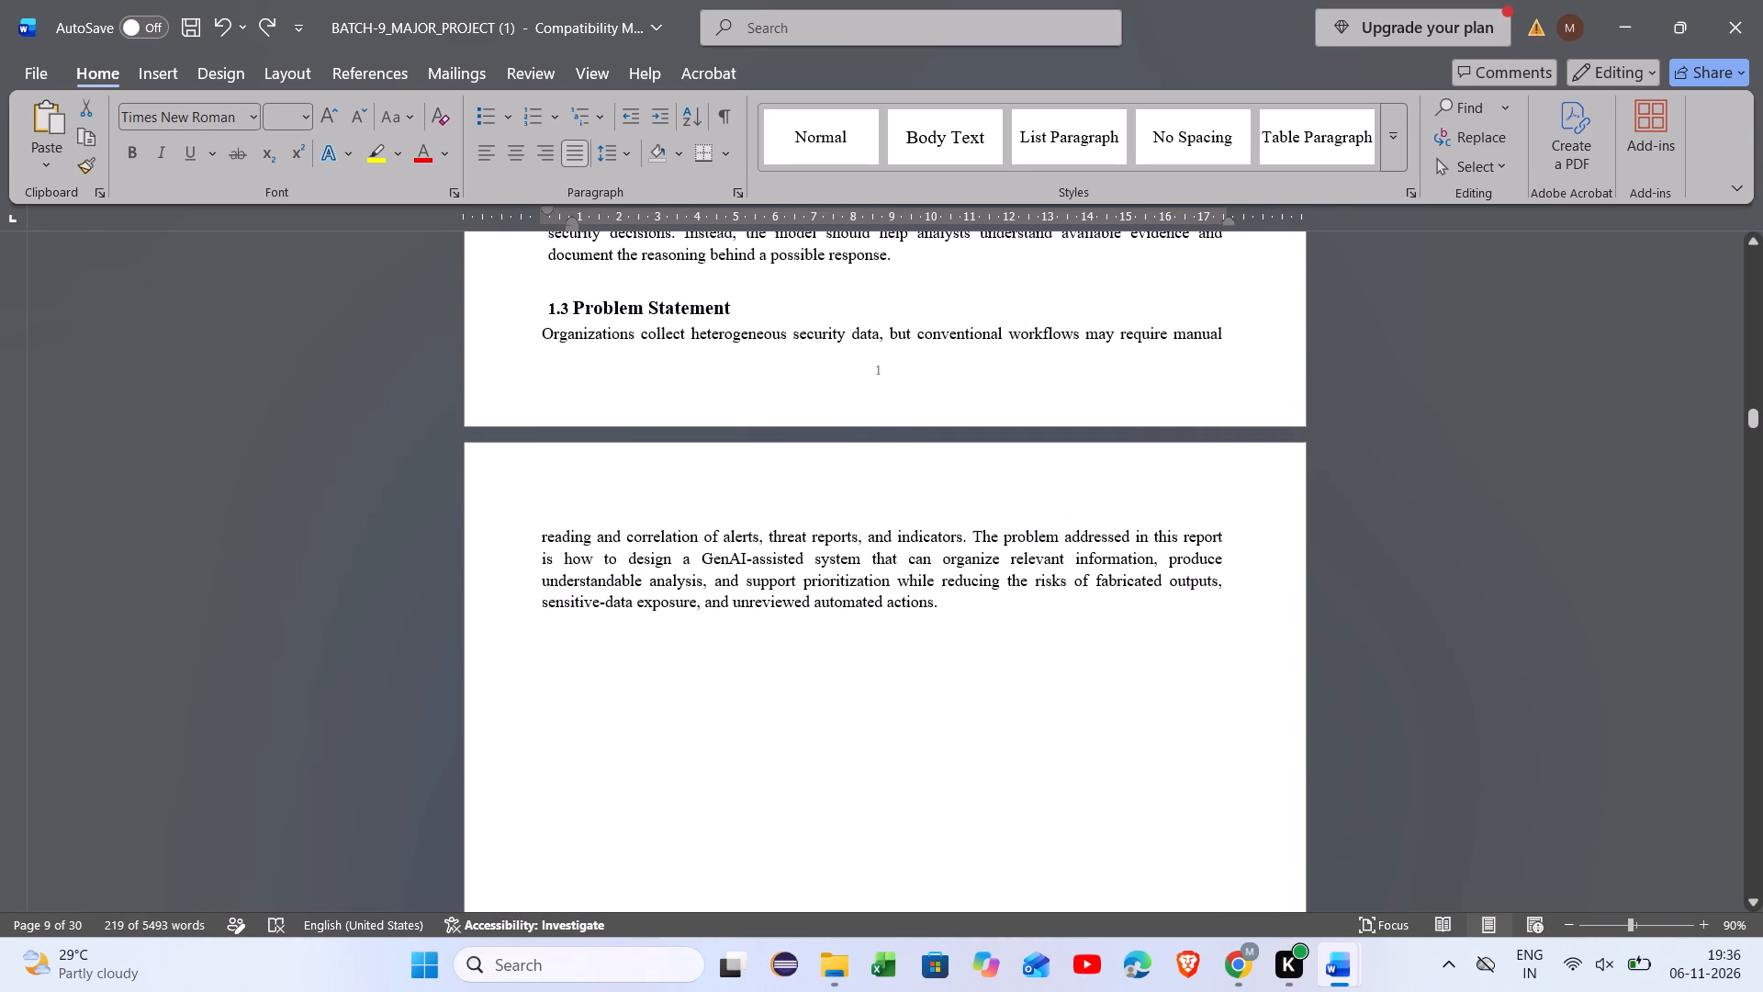
{"action": "left_click", "coordinate": [967, 605]}
{"action": "key", "text": "Return"}
{"action": "key", "text": "Return"}
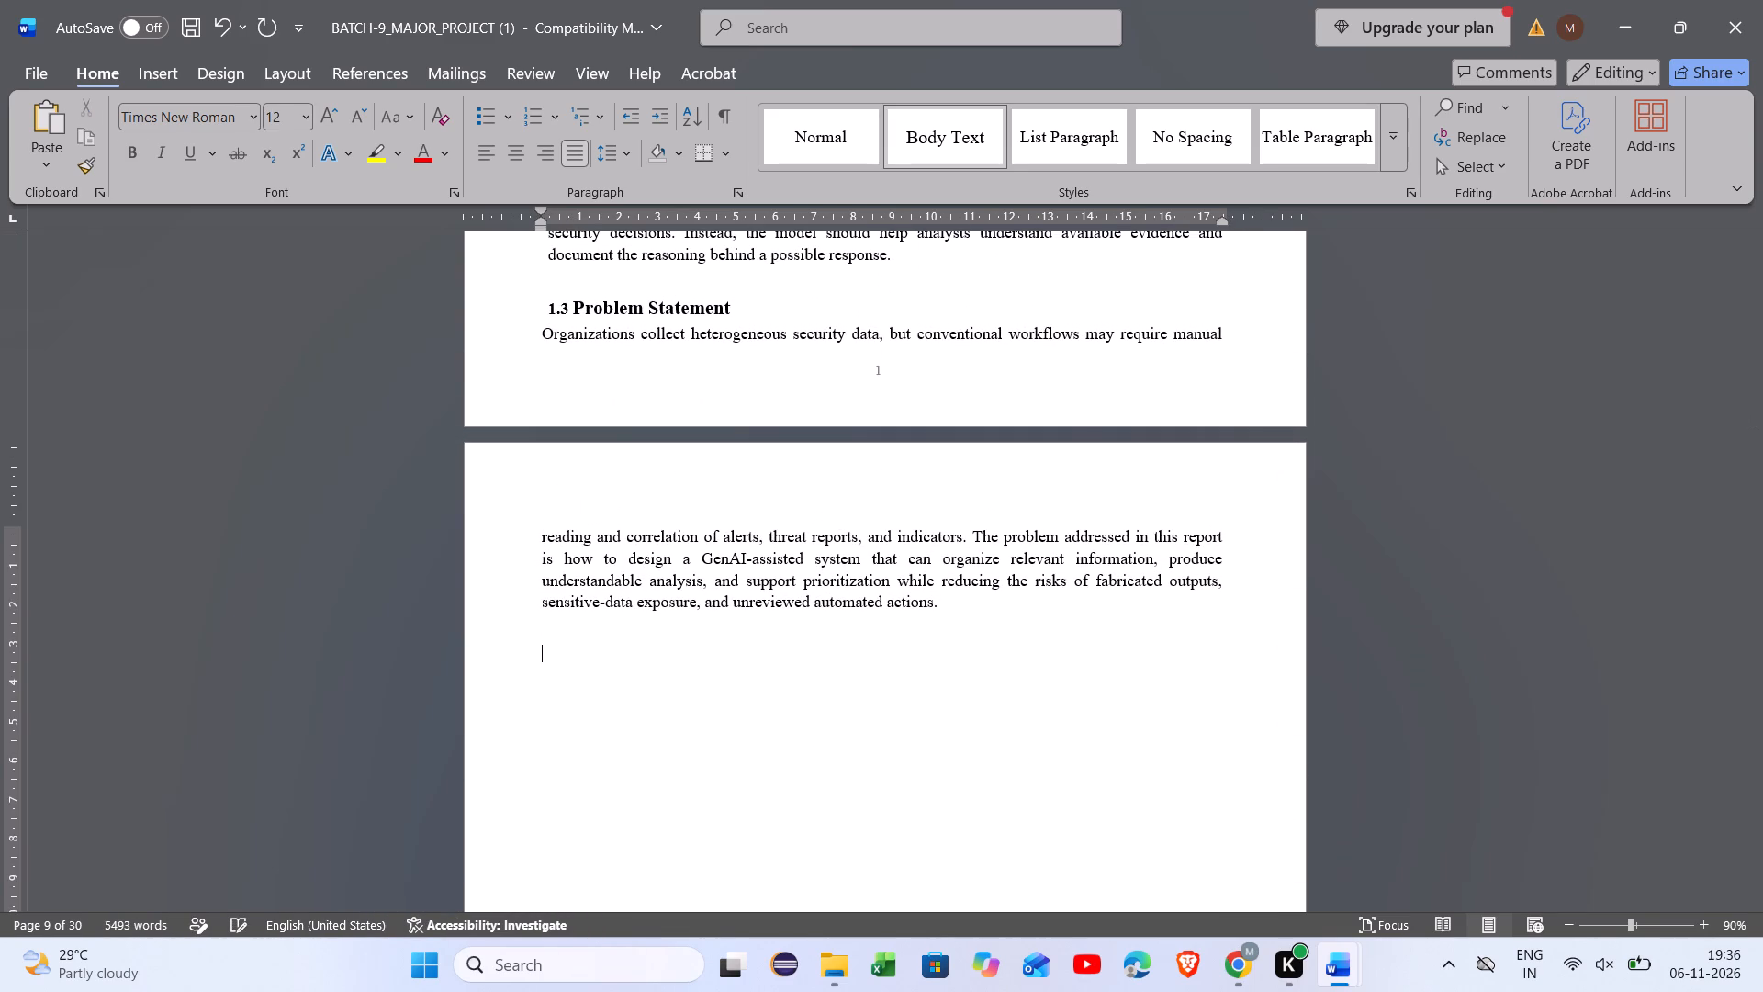
{"action": "key", "text": "ctrl+v"}
Compare the pasted Applications section on page 2 with the original section on page 3.
{"action": "scroll", "coordinate": [967, 605], "scroll_direction": "down", "scroll_amount": 2}
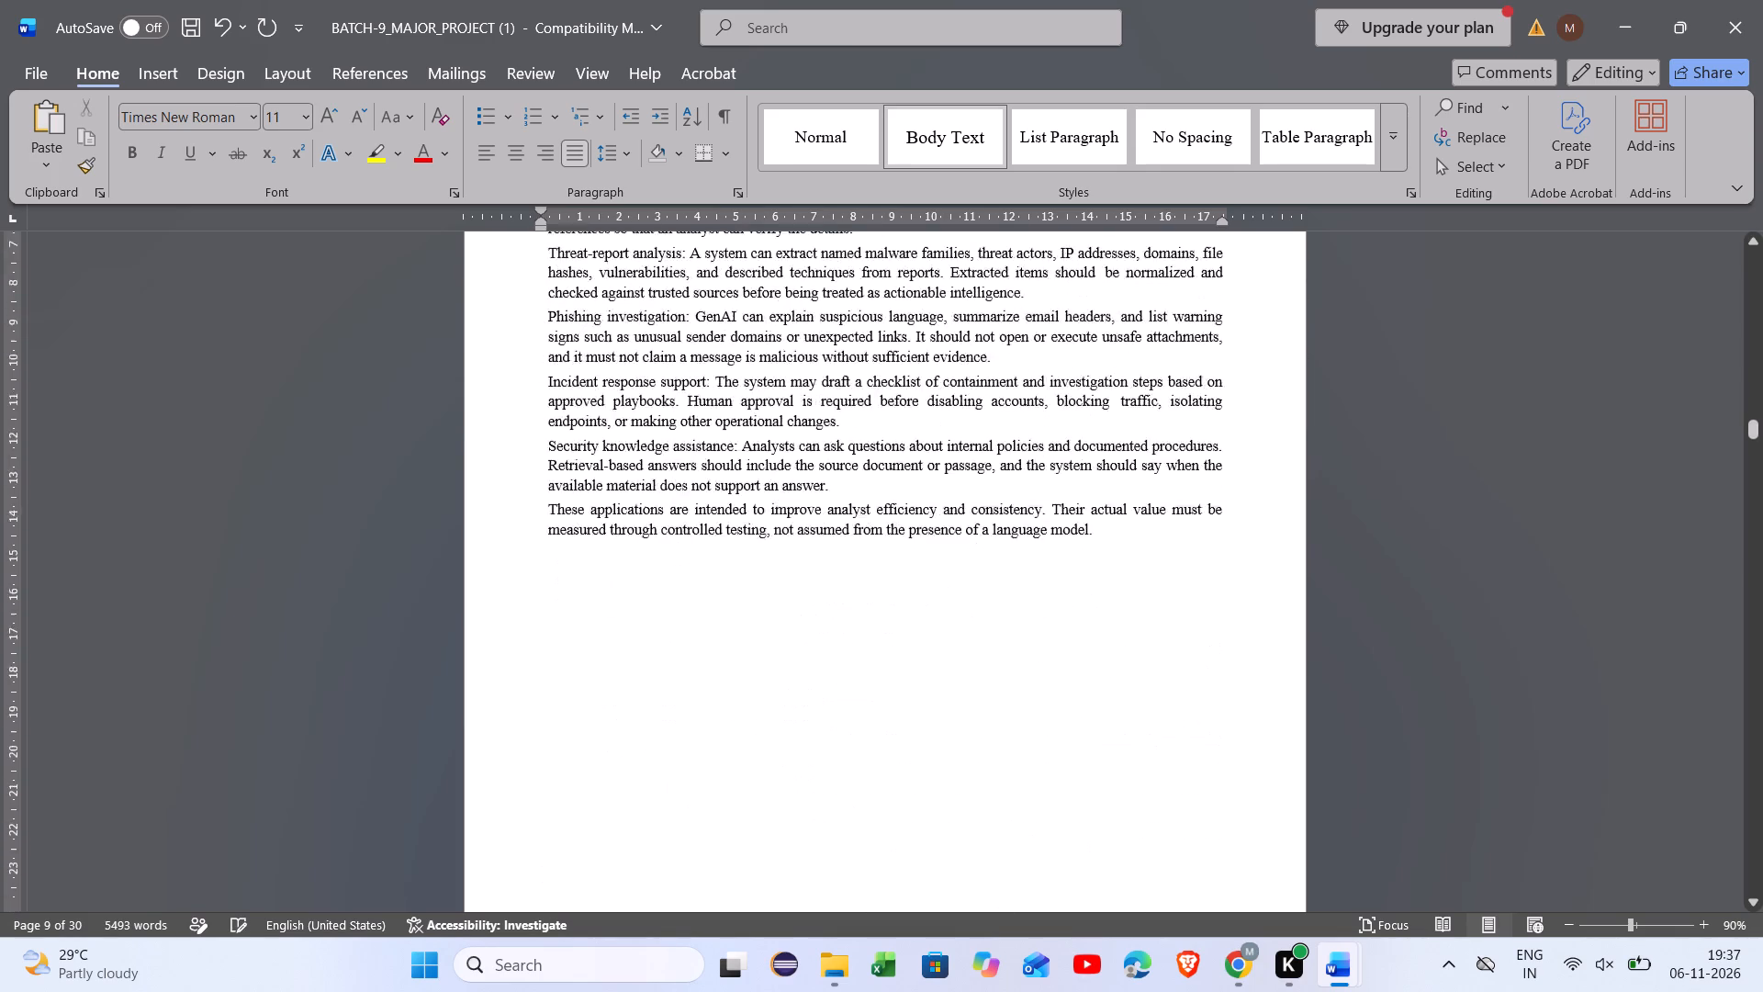
{"action": "scroll", "coordinate": [967, 605], "scroll_direction": "down", "scroll_amount": 3}
{"action": "scroll", "coordinate": [889, 606], "scroll_direction": "down", "scroll_amount": 1}
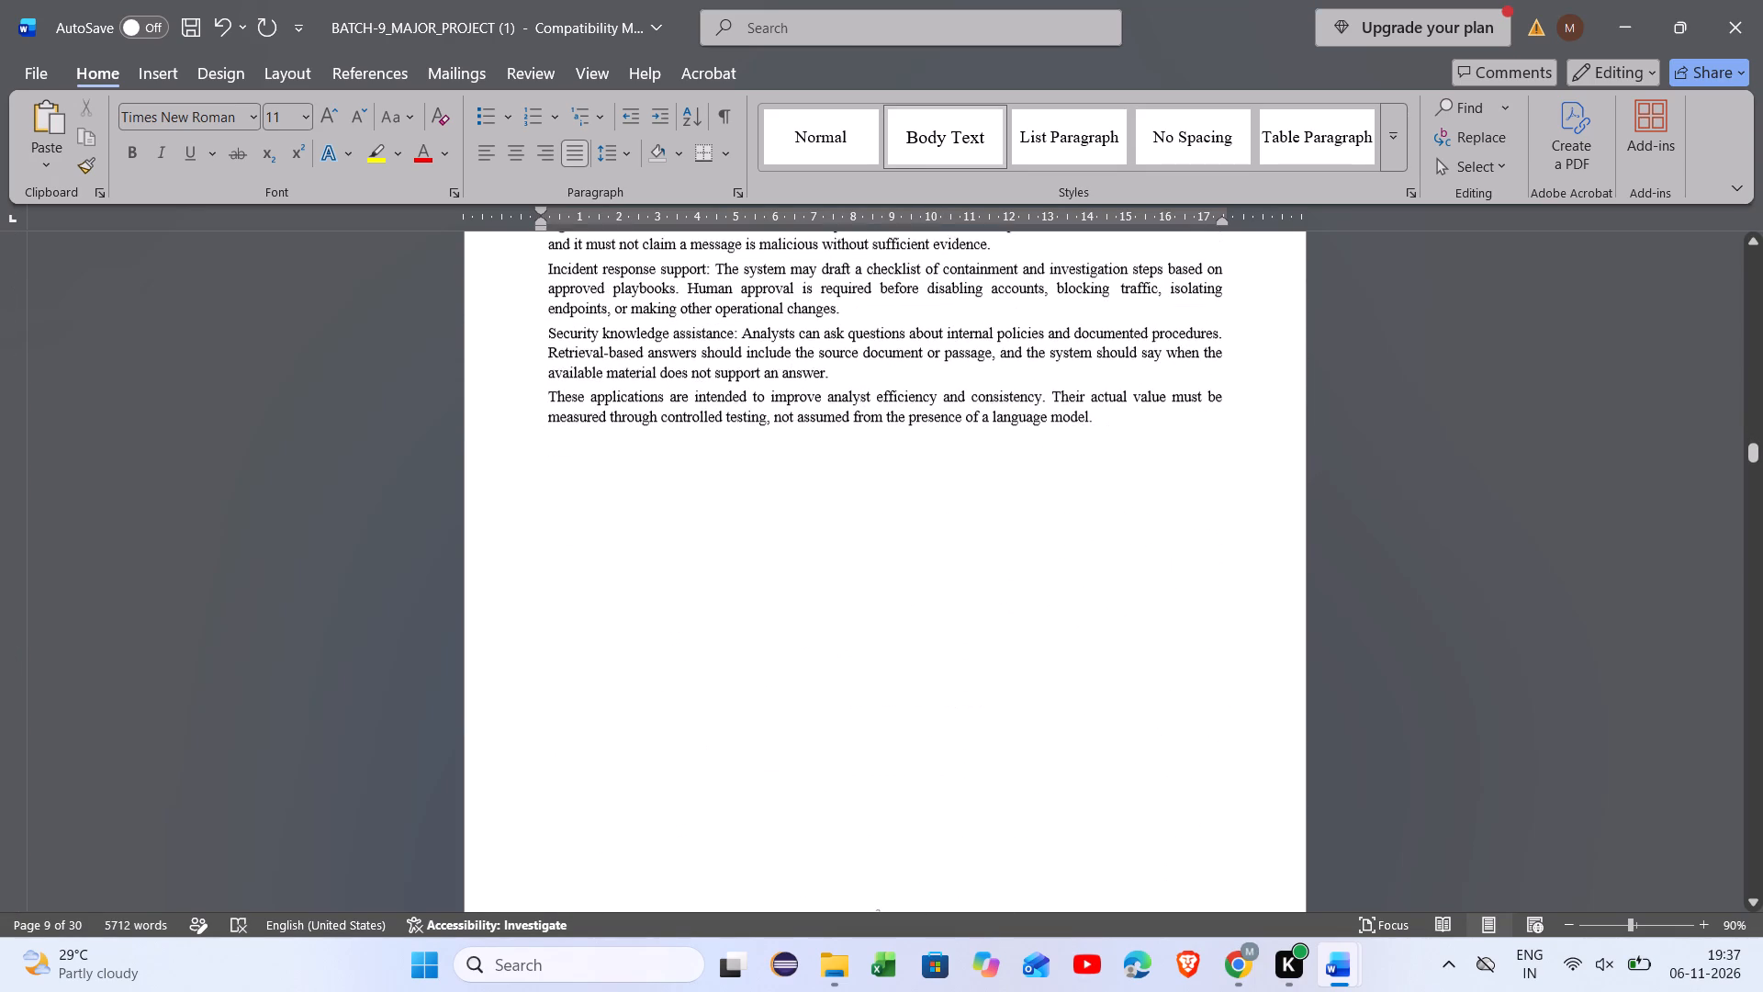
{"action": "scroll", "coordinate": [889, 606], "scroll_direction": "down", "scroll_amount": 1}
{"action": "scroll", "coordinate": [935, 328], "scroll_direction": "right", "scroll_amount": 1}
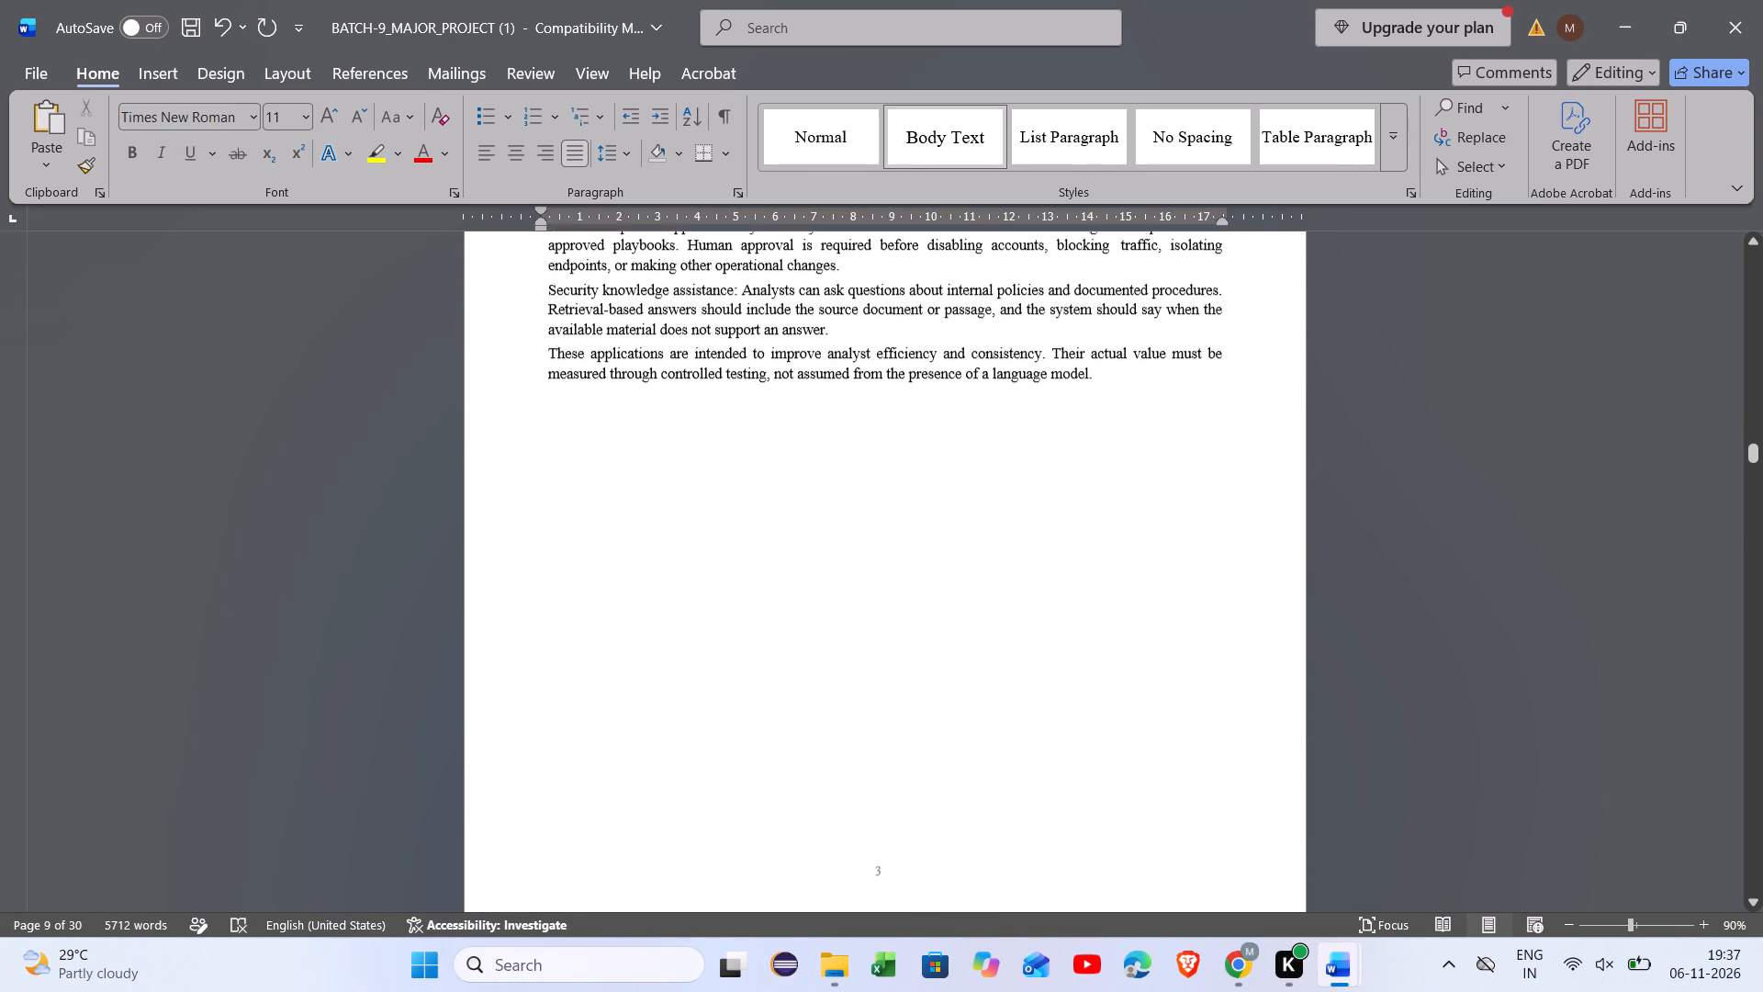
{"action": "scroll", "coordinate": [935, 328], "scroll_direction": "right", "scroll_amount": 1}
{"action": "scroll", "coordinate": [935, 328], "scroll_direction": "up", "scroll_amount": 1}
{"action": "left_click", "coordinate": [935, 328]}
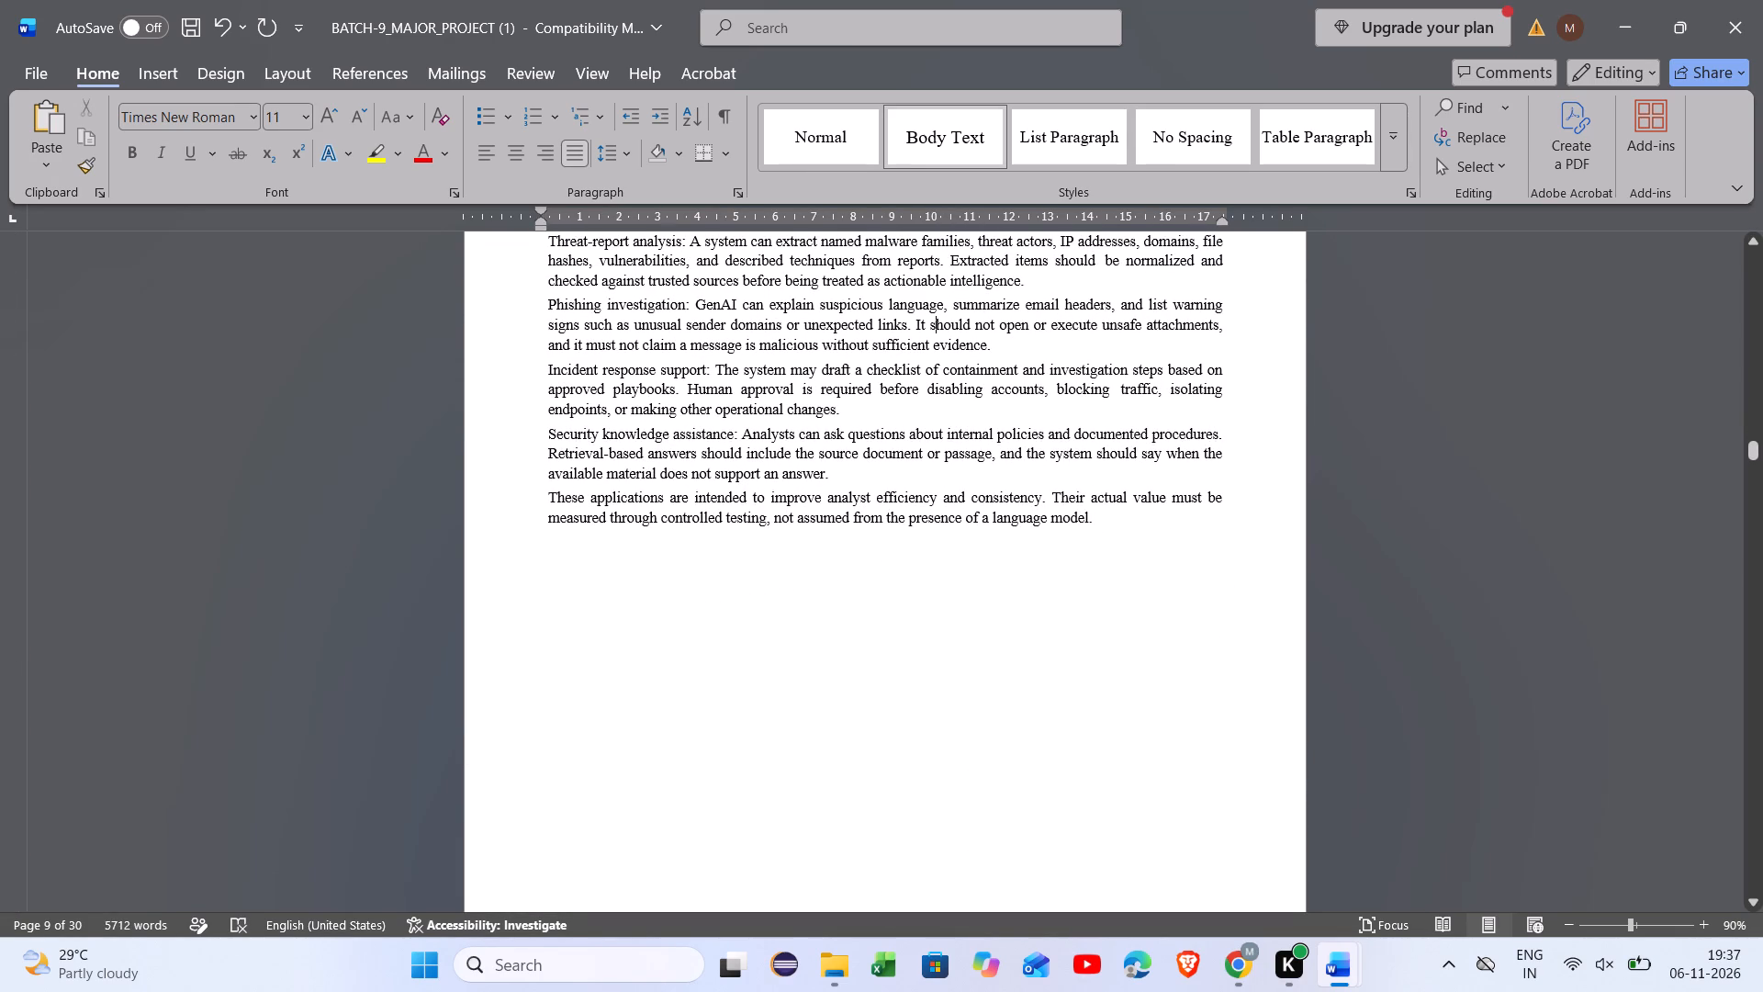
Go to page 3 and look through the report from the Declaration to both copies of the Applications section.
{"action": "key", "text": "ctrl+g"}
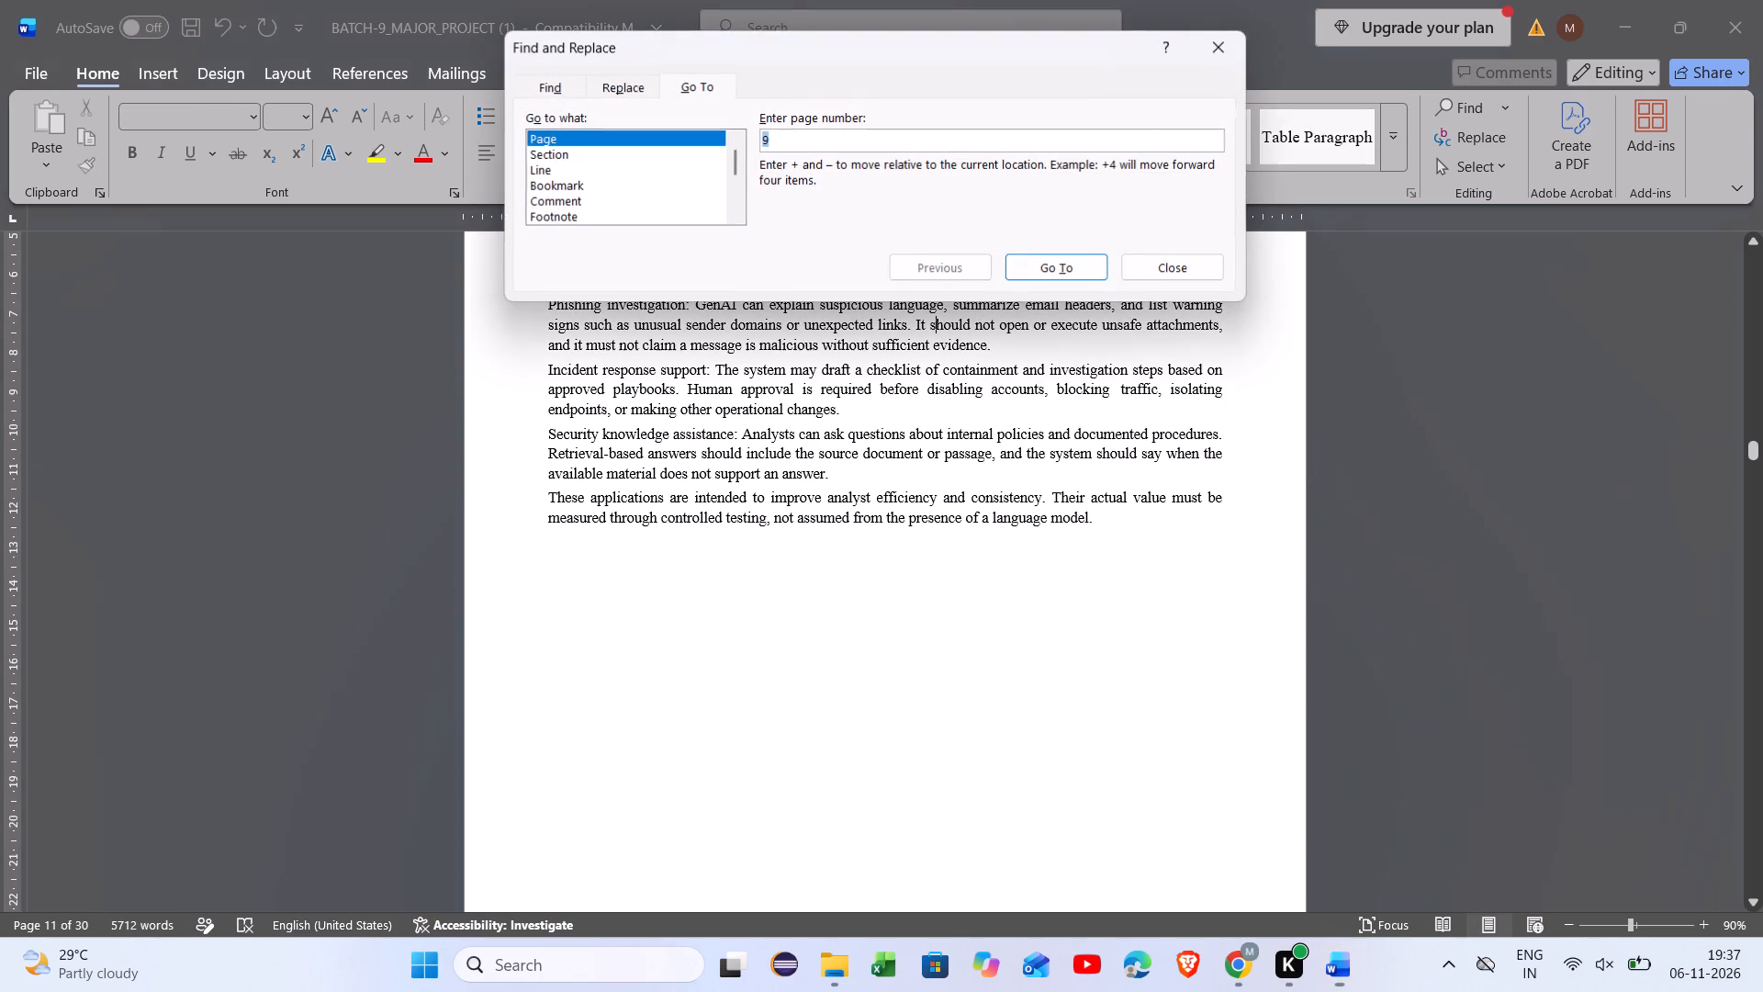
{"action": "key", "text": "3"}
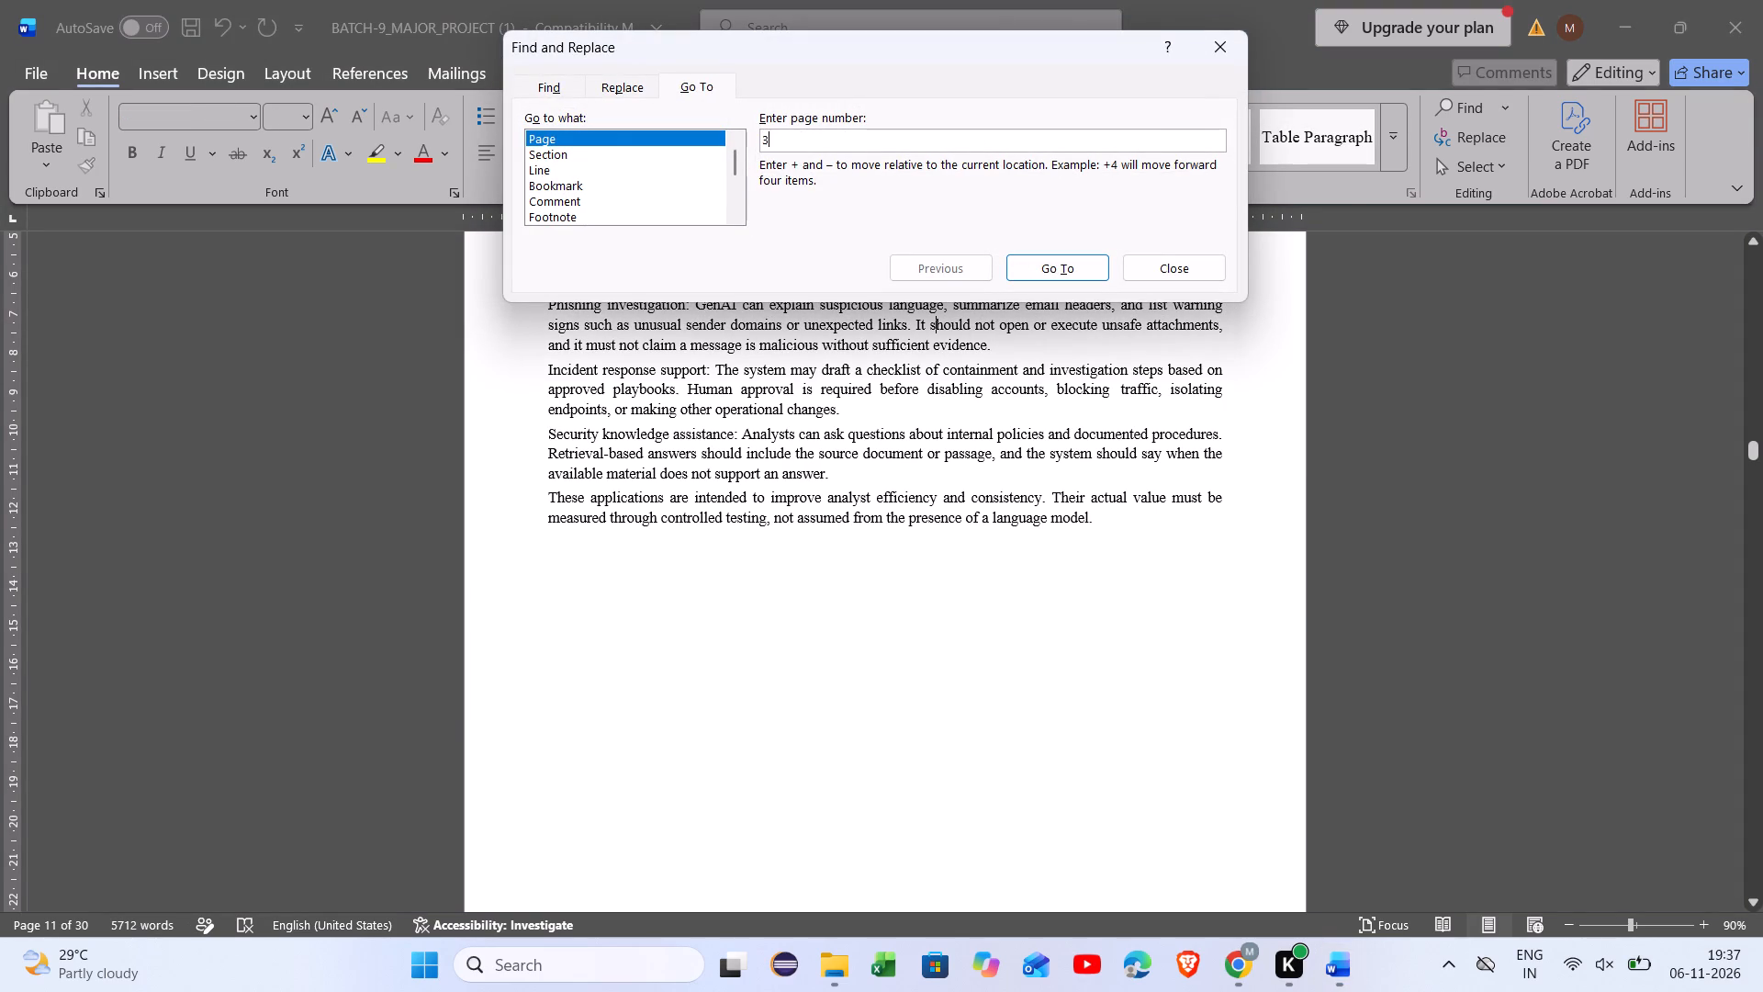
{"action": "left_click", "coordinate": [1049, 265]}
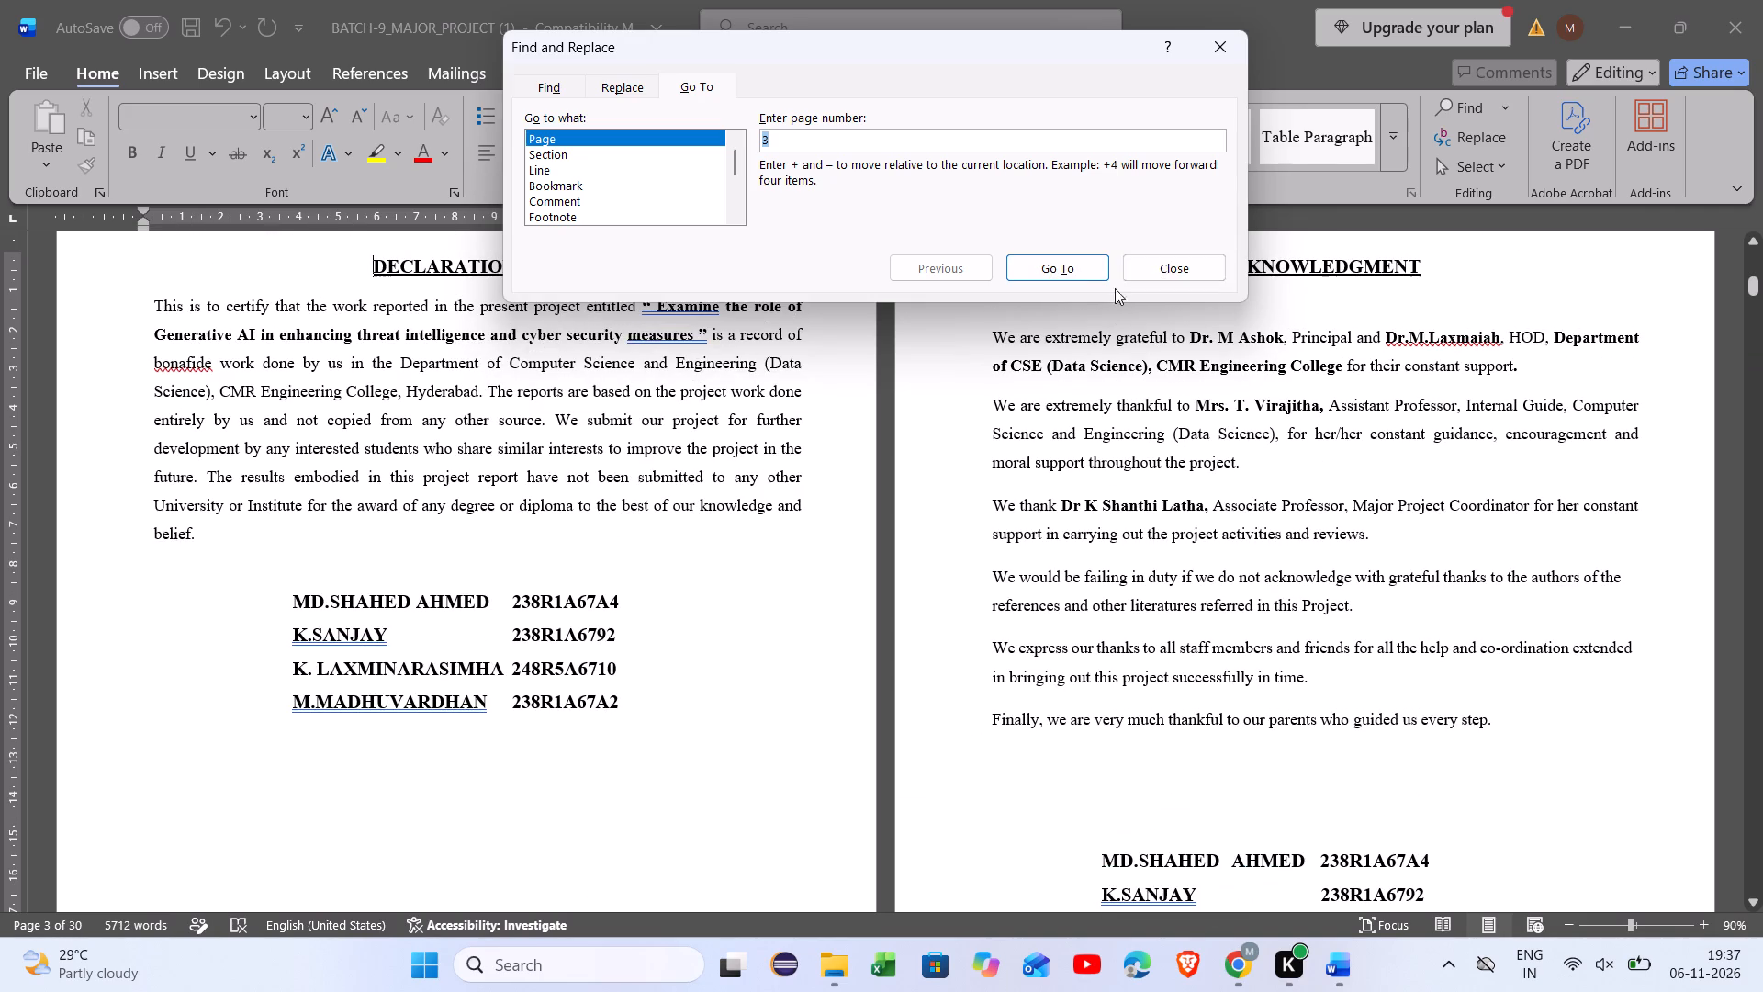
{"action": "scroll", "coordinate": [1013, 485], "scroll_direction": "down", "scroll_amount": 4}
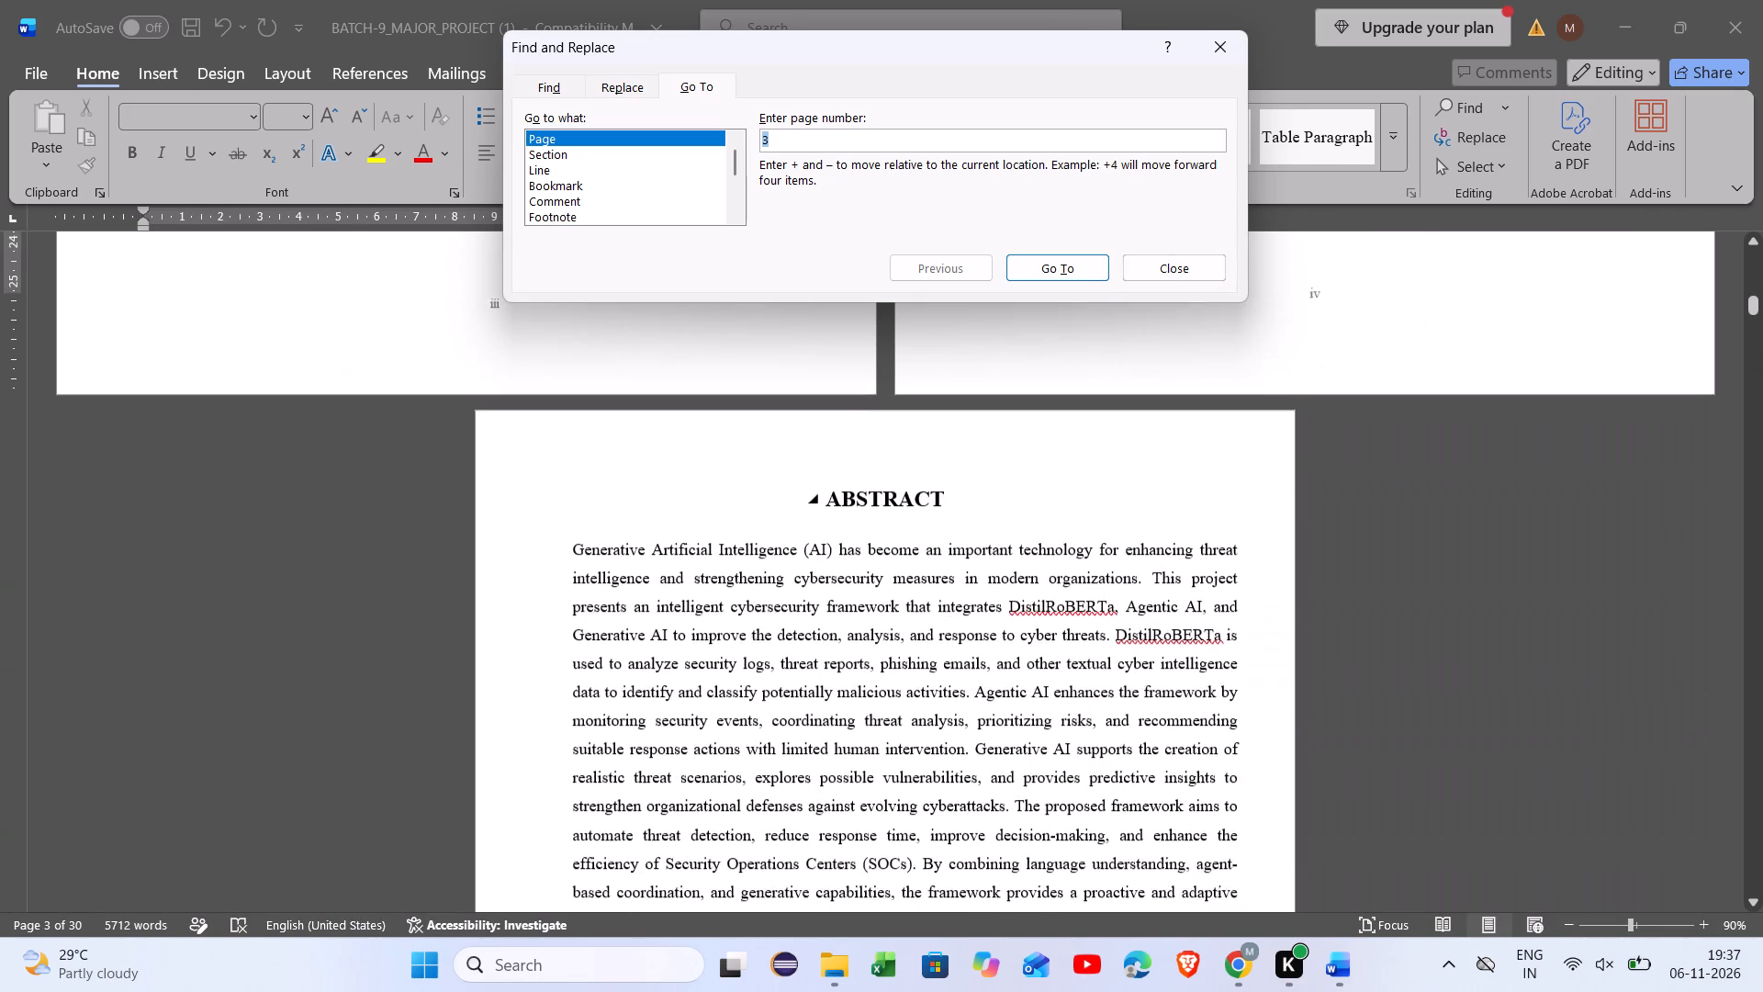
{"action": "scroll", "coordinate": [1013, 485], "scroll_direction": "down", "scroll_amount": 4}
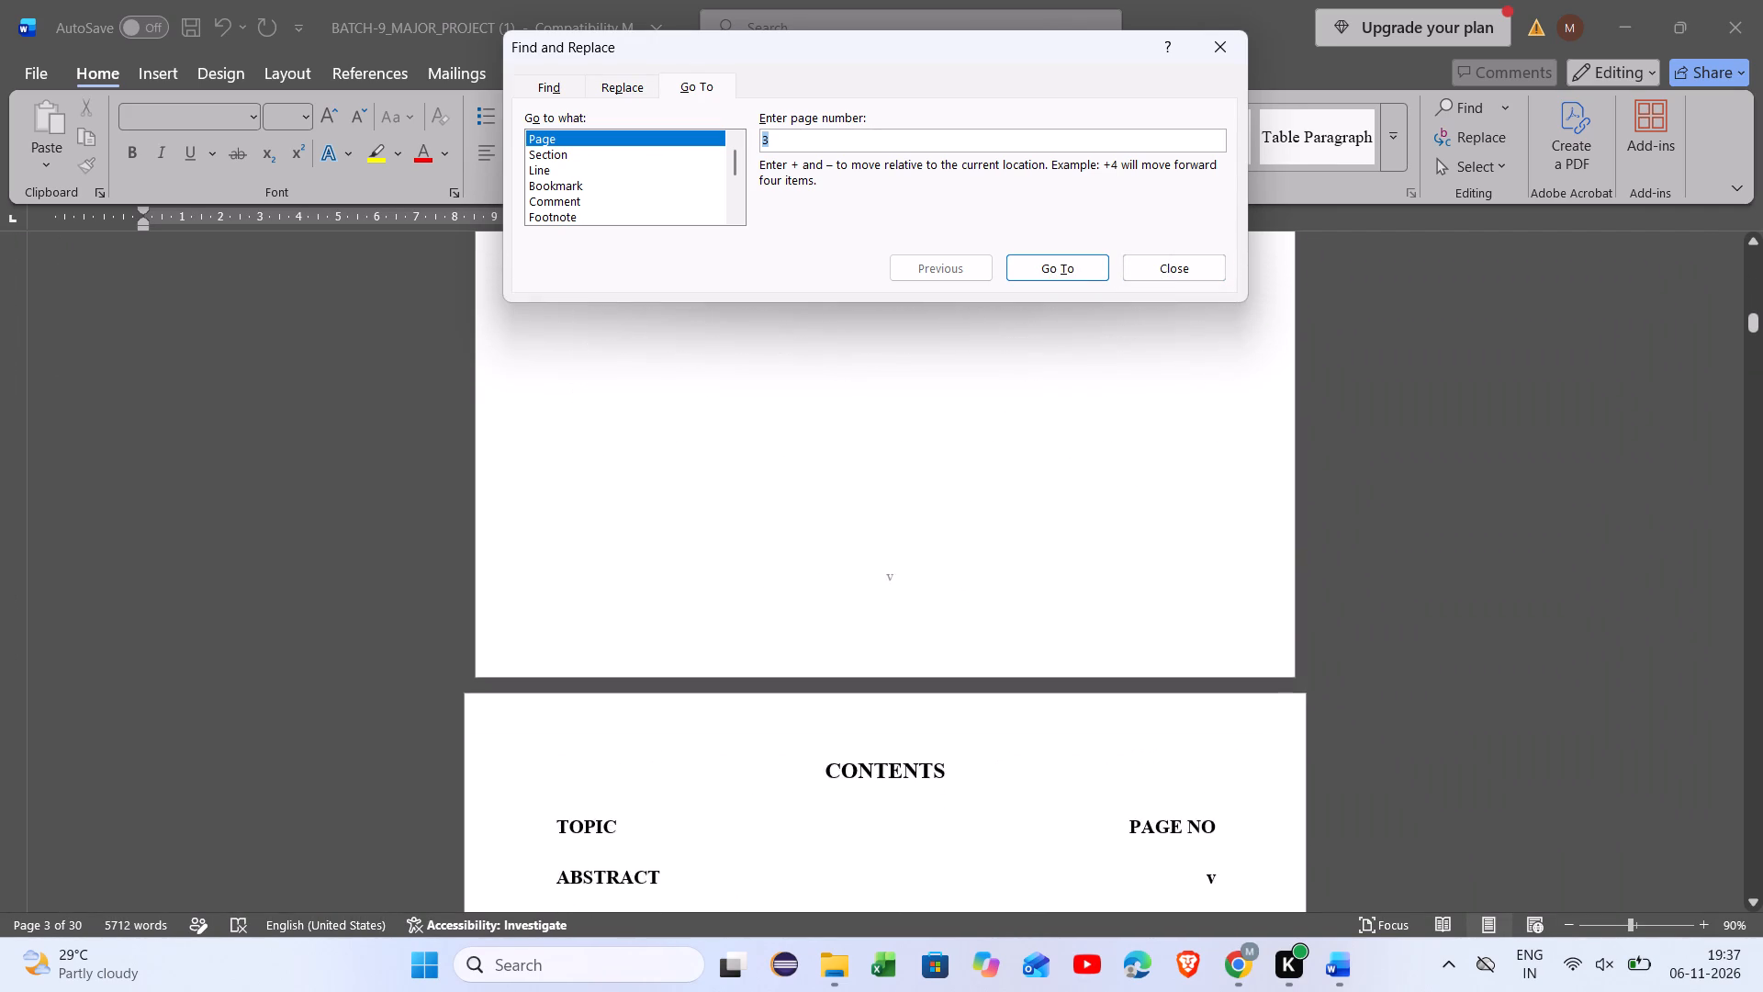
{"action": "scroll", "coordinate": [1013, 485], "scroll_direction": "down", "scroll_amount": 4}
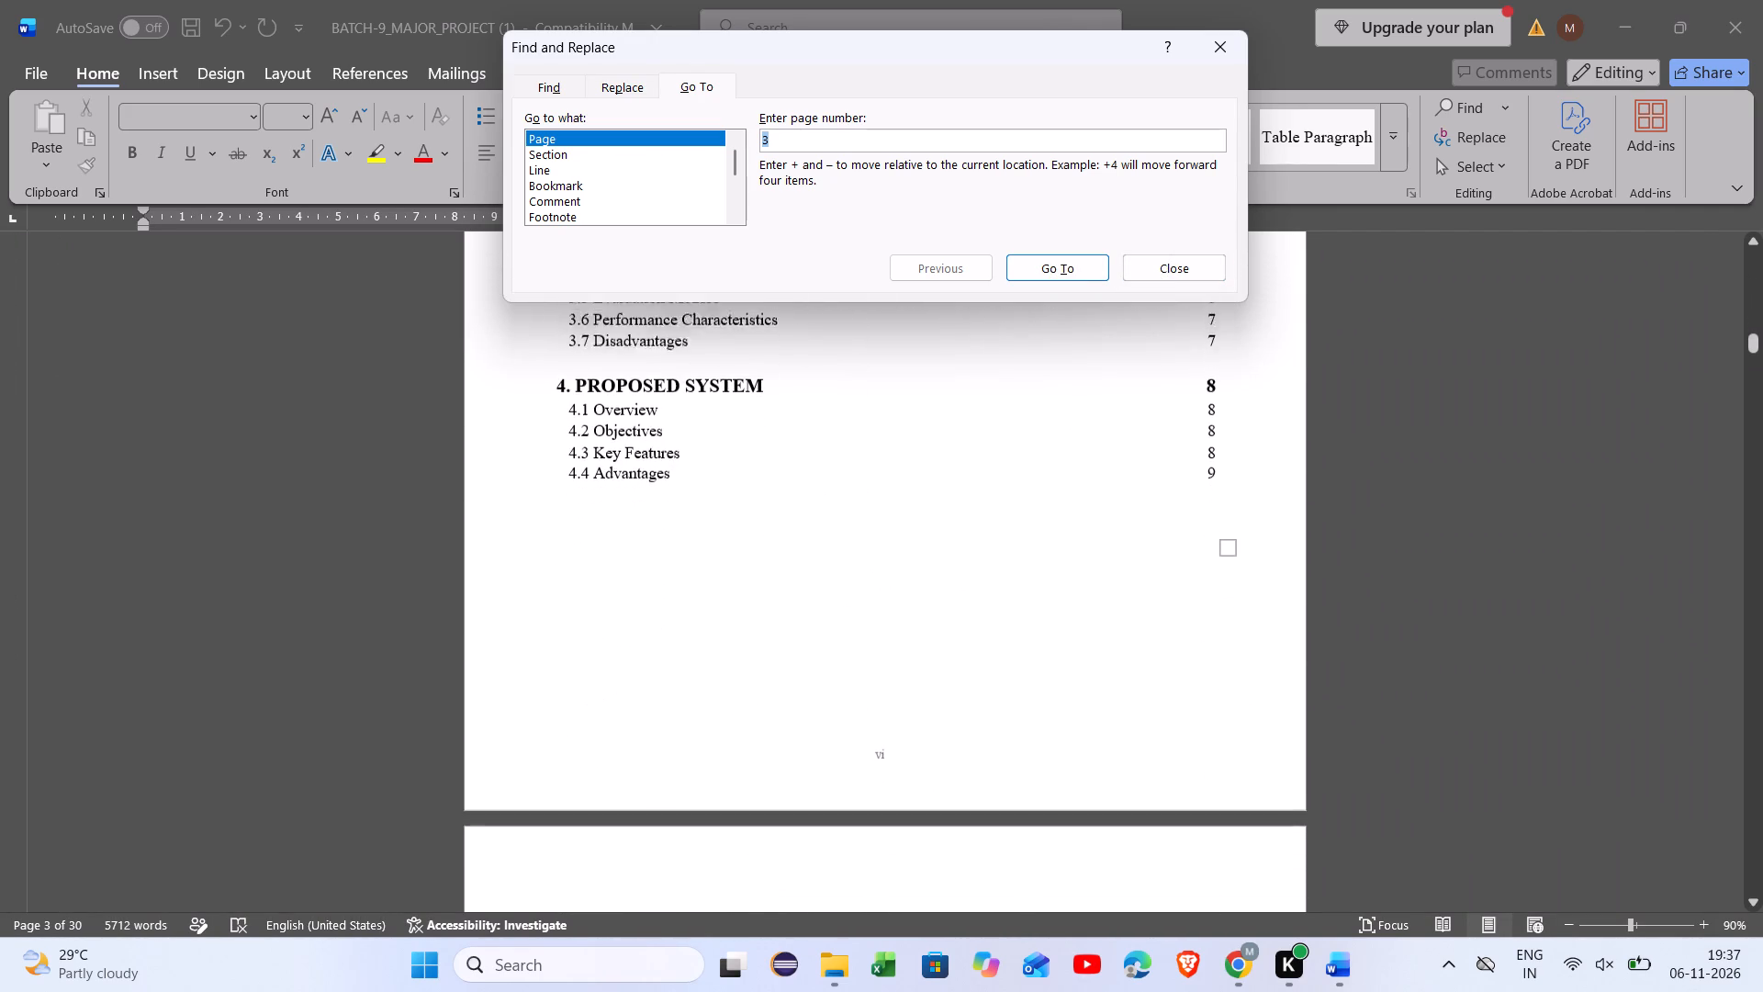
{"action": "scroll", "coordinate": [1013, 485], "scroll_direction": "down", "scroll_amount": 4}
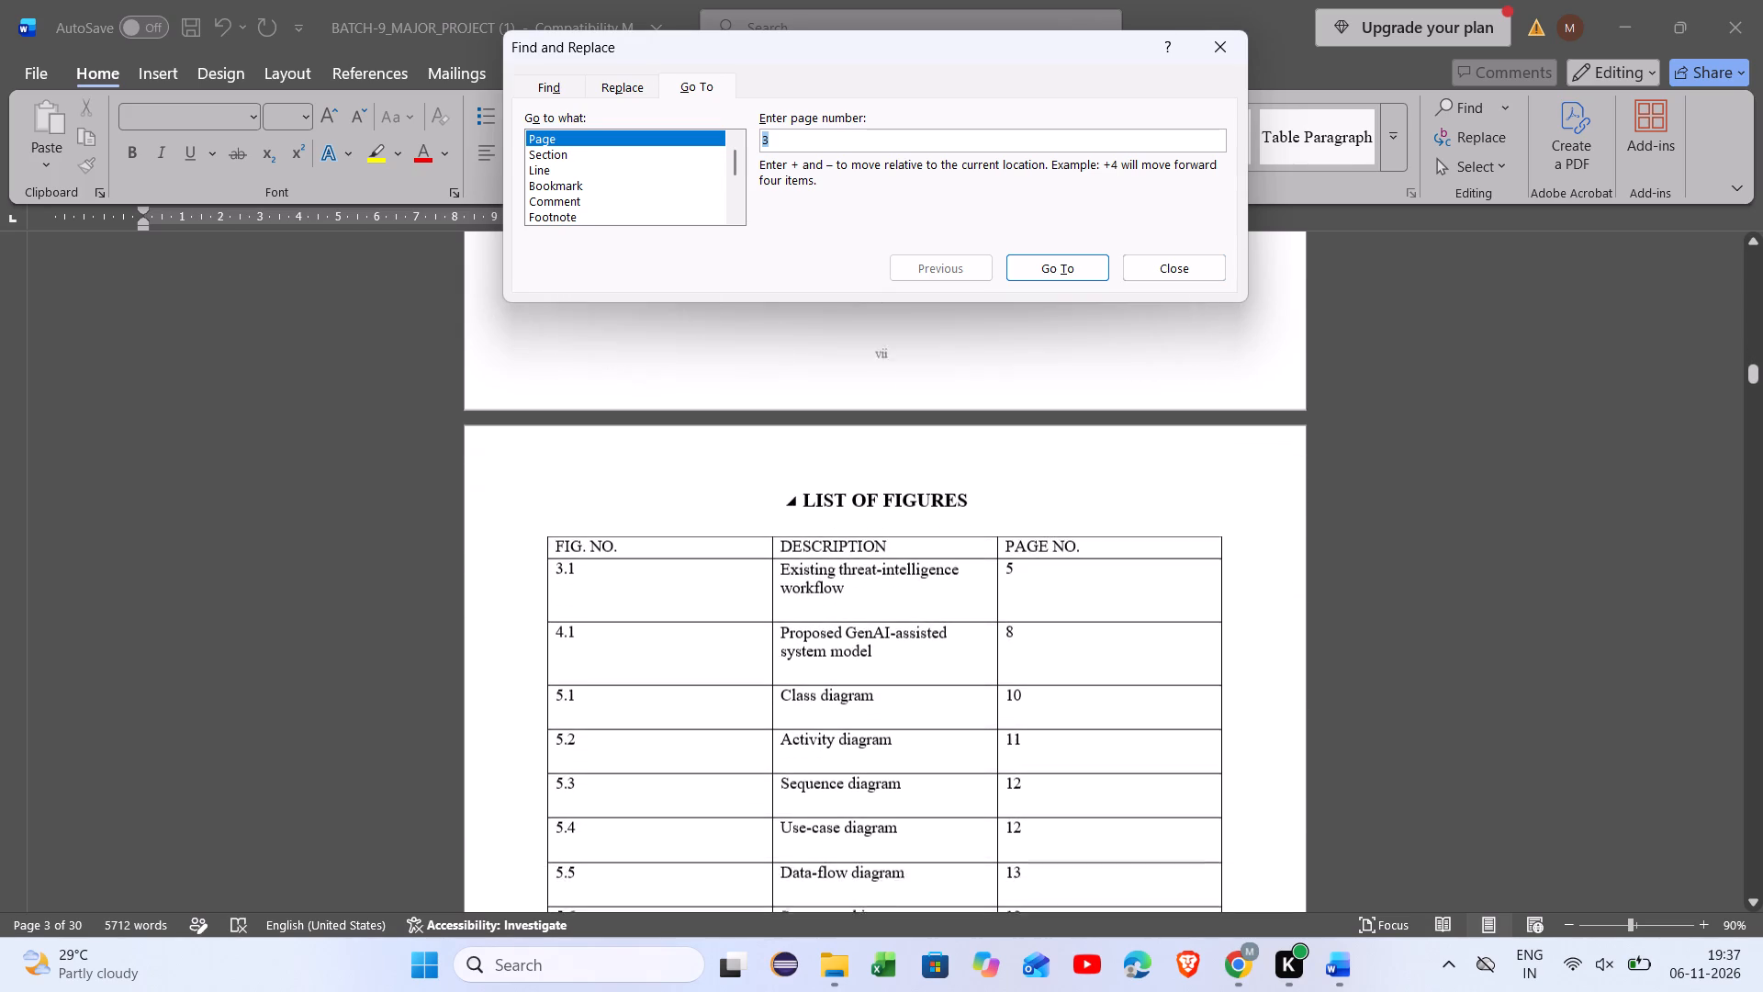
{"action": "scroll", "coordinate": [1013, 485], "scroll_direction": "down", "scroll_amount": 4}
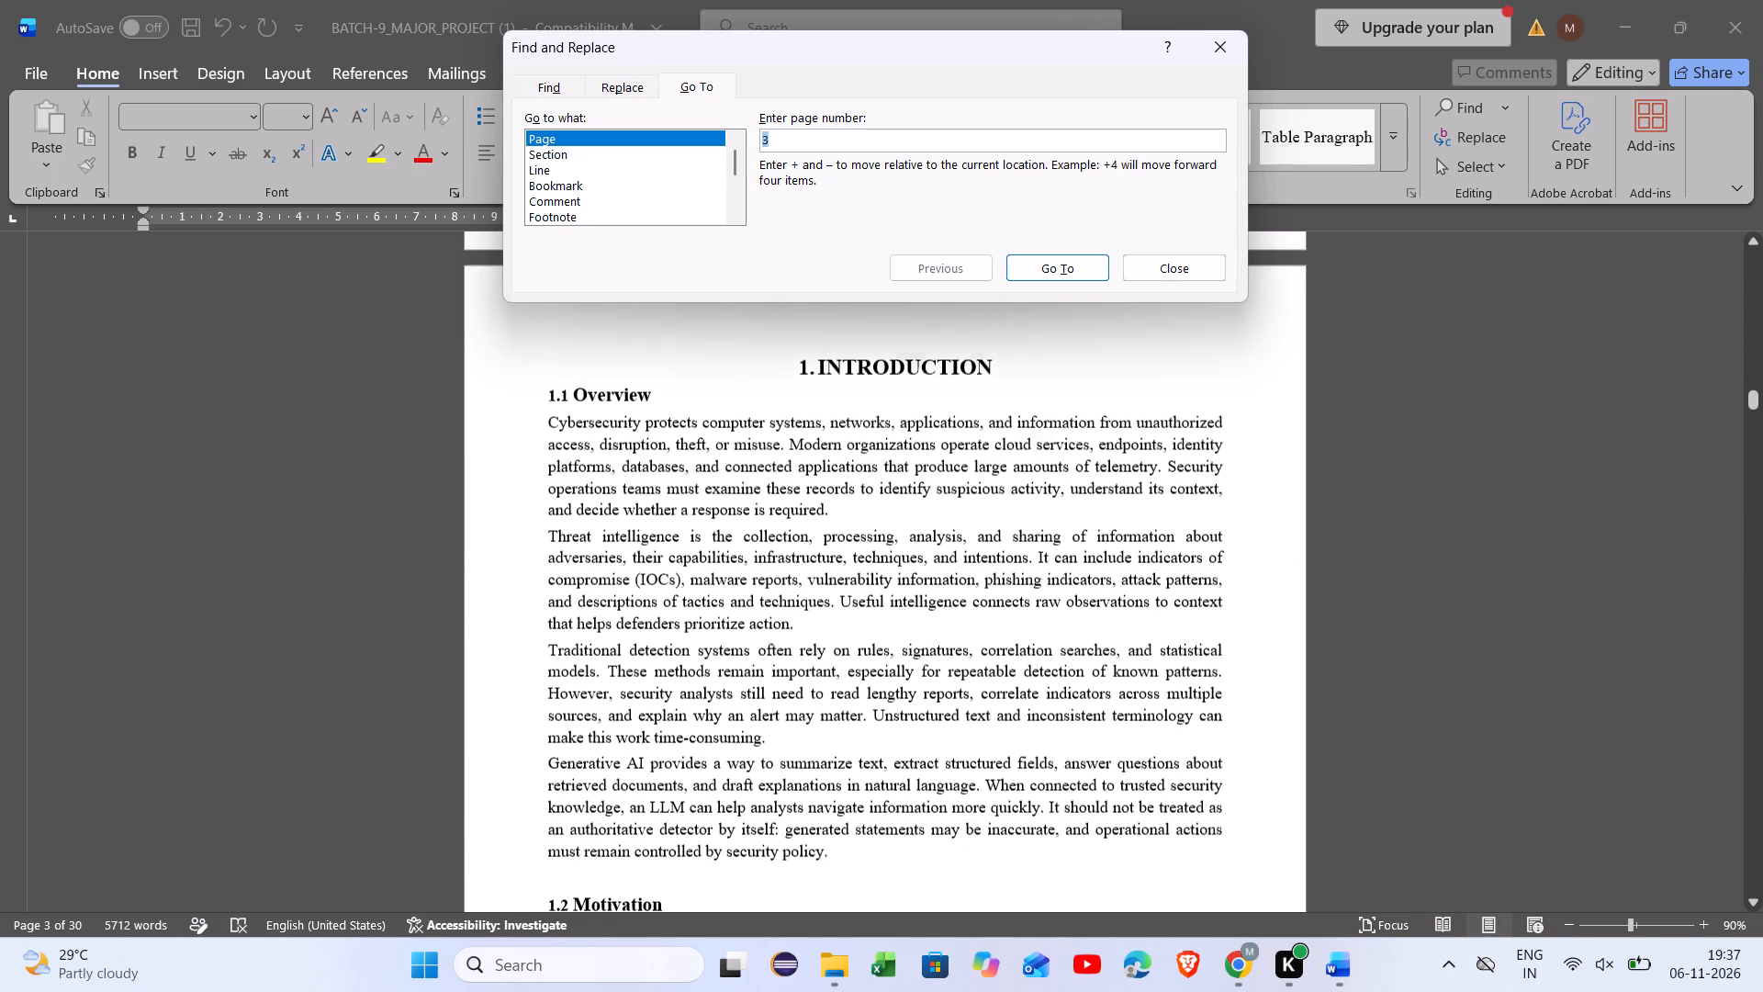
{"action": "scroll", "coordinate": [1013, 485], "scroll_direction": "down", "scroll_amount": 6}
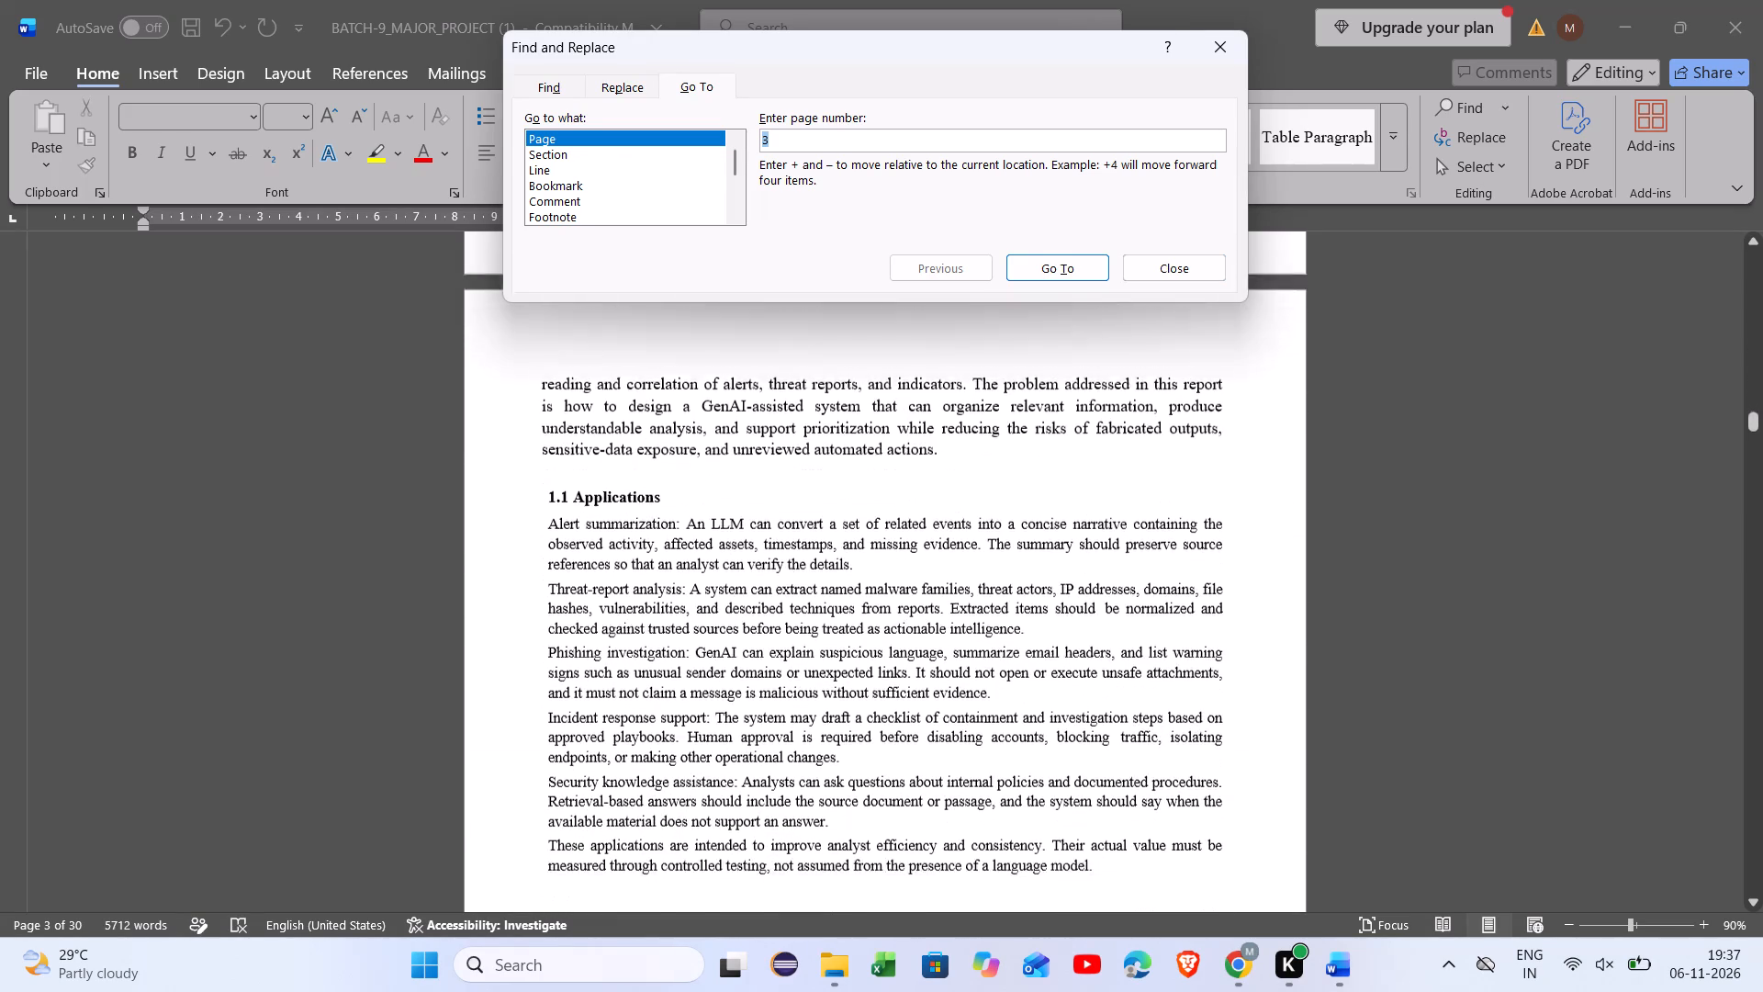
{"action": "scroll", "coordinate": [1013, 485], "scroll_direction": "down", "scroll_amount": 4}
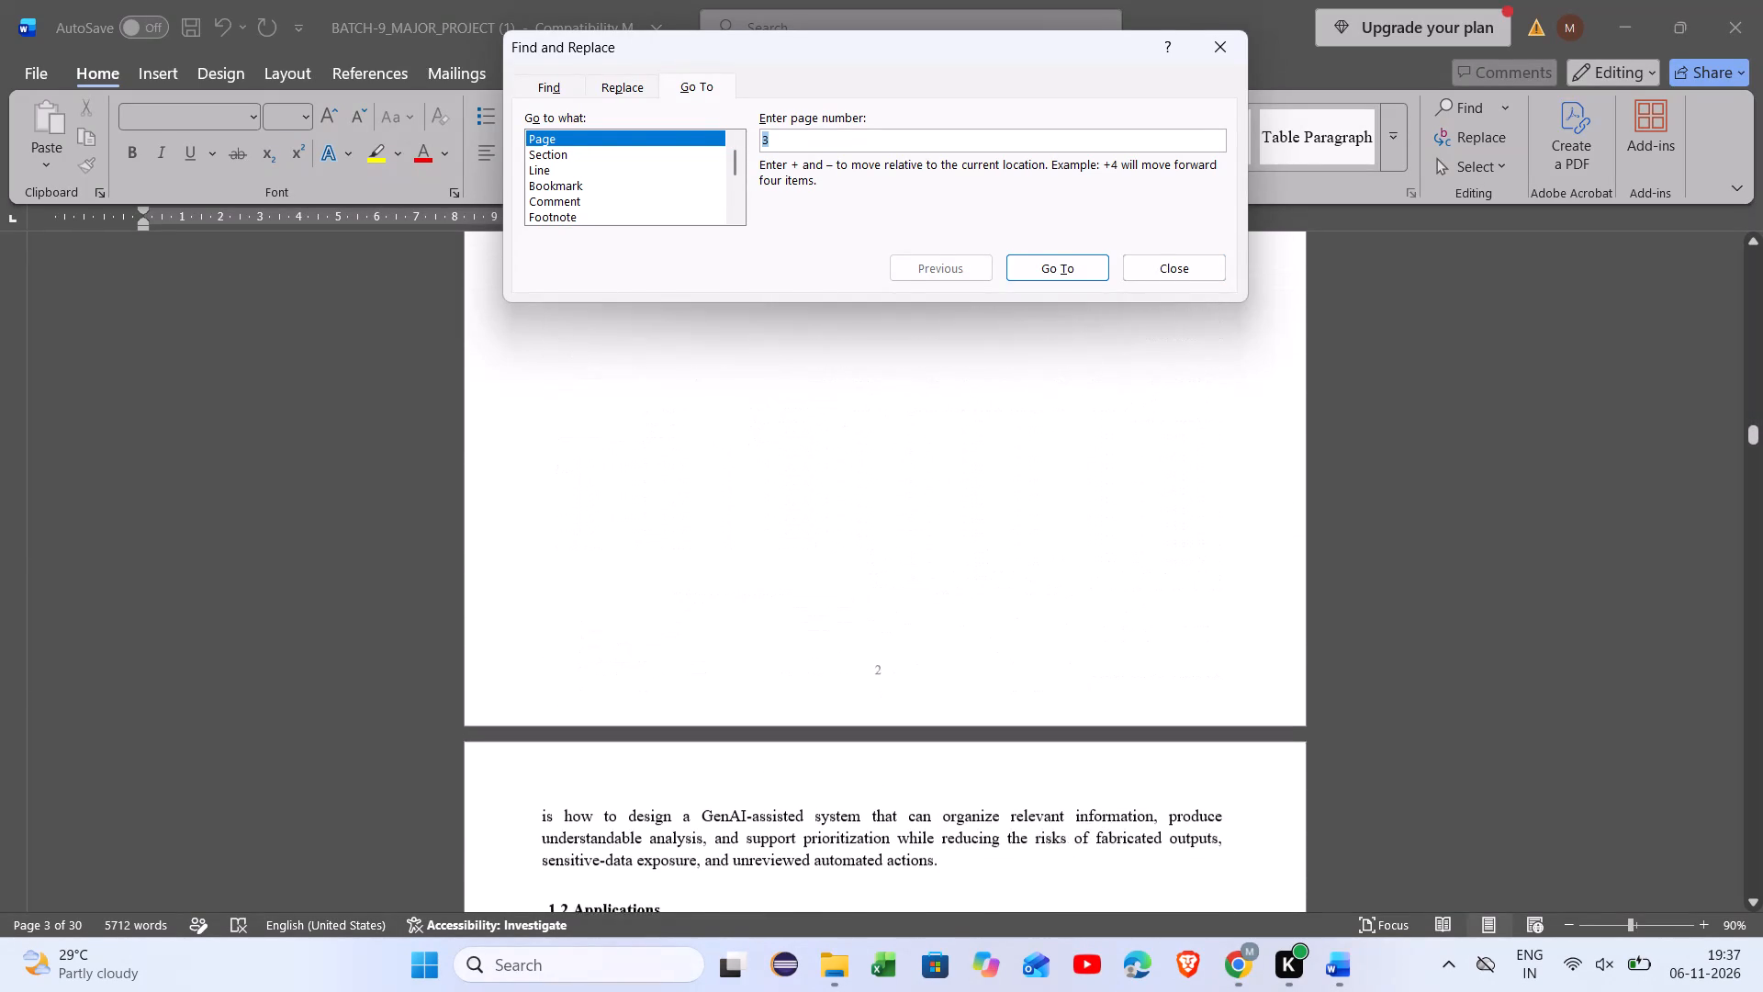
{"action": "scroll", "coordinate": [1013, 485], "scroll_direction": "down", "scroll_amount": 1}
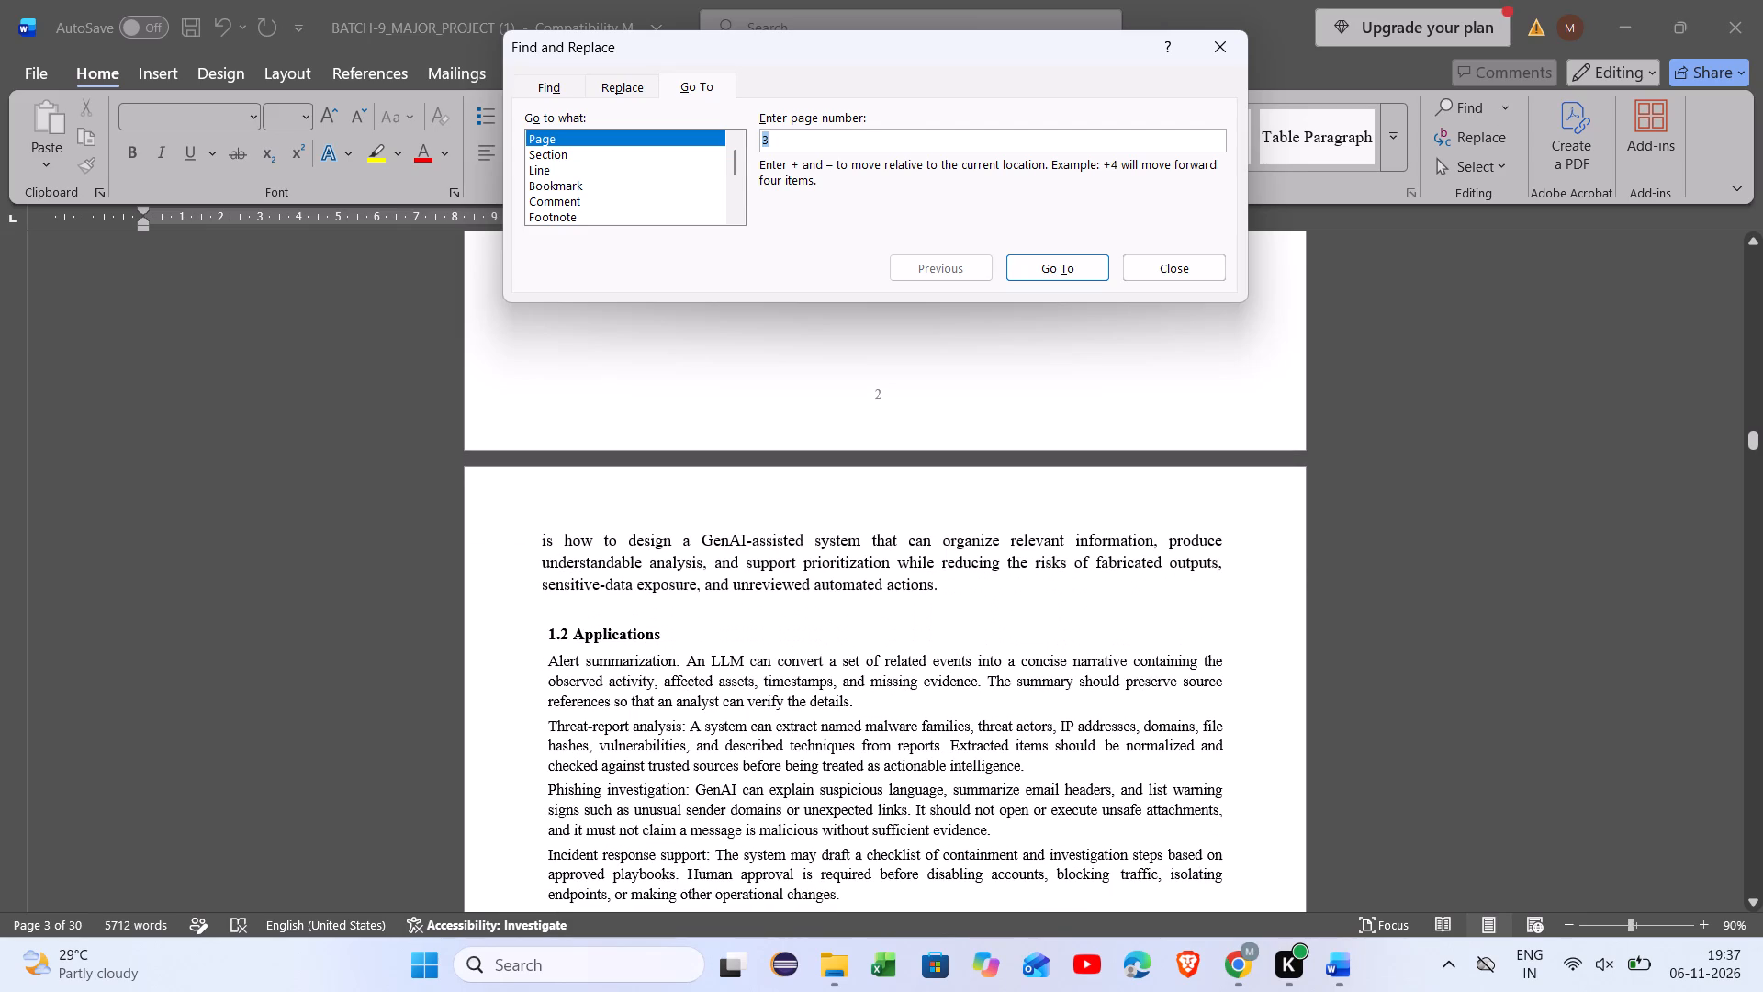
Go to page 11 and look back through the chapters to the Applications section pasted on page 2.
{"action": "type", "text": "11"}
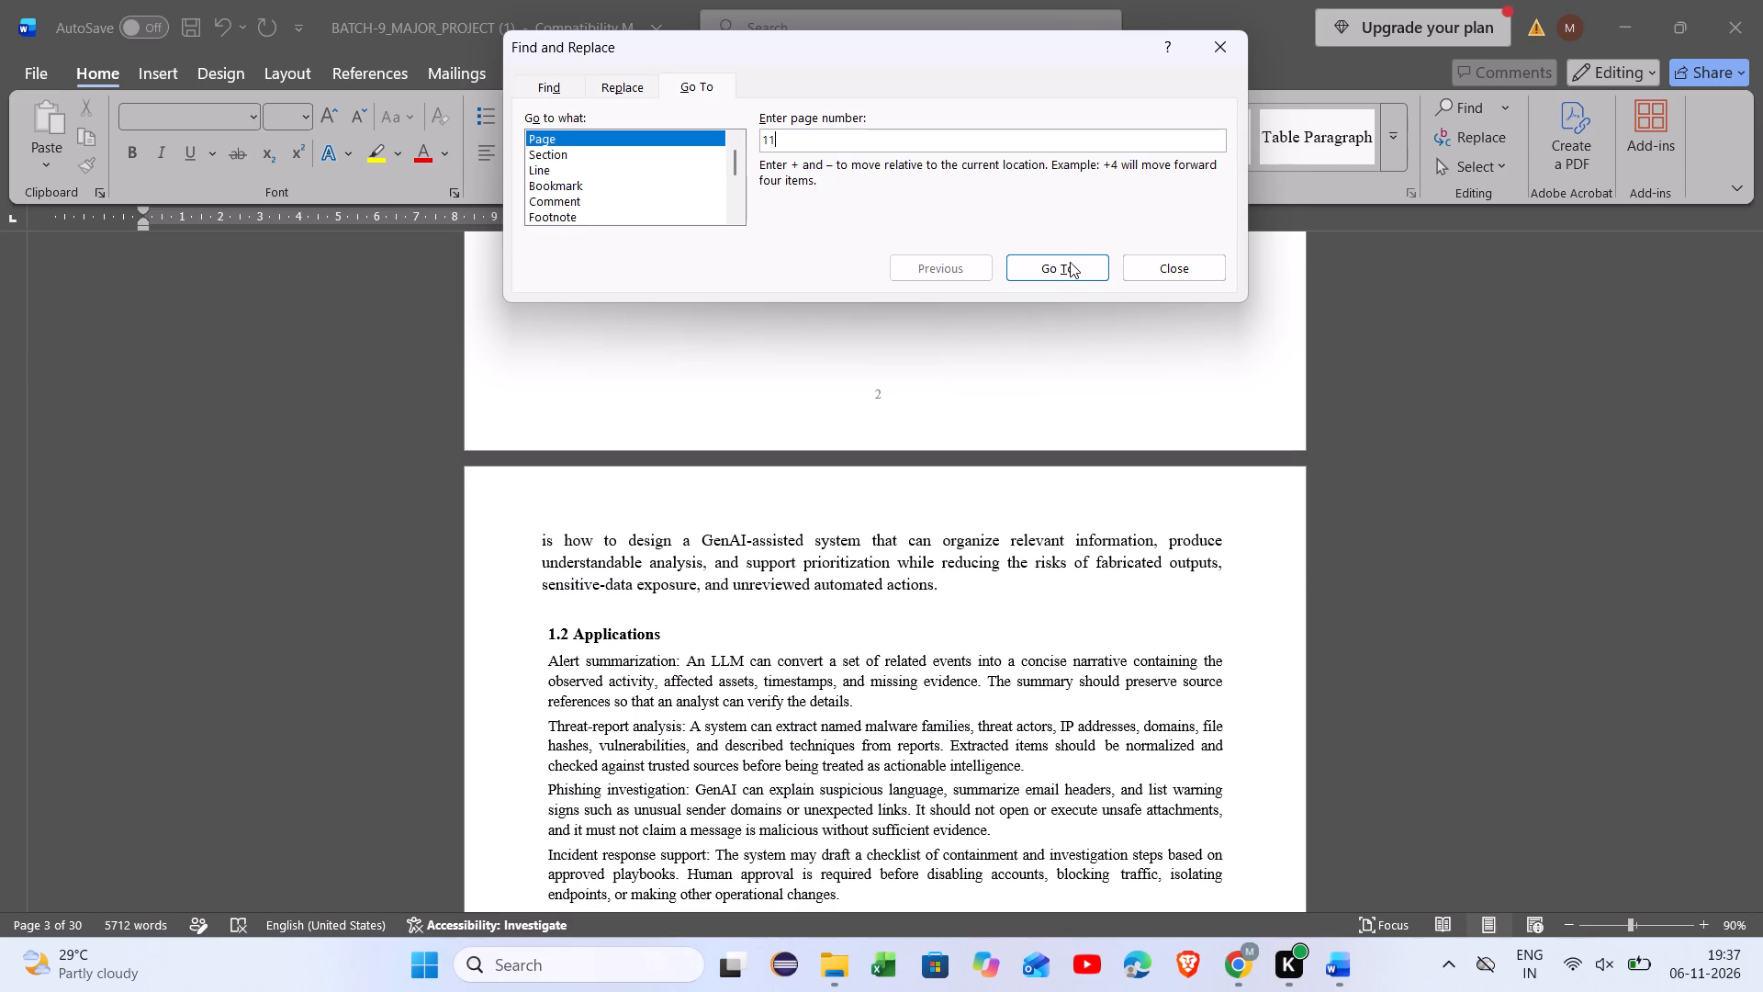
{"action": "left_click", "coordinate": [1070, 262]}
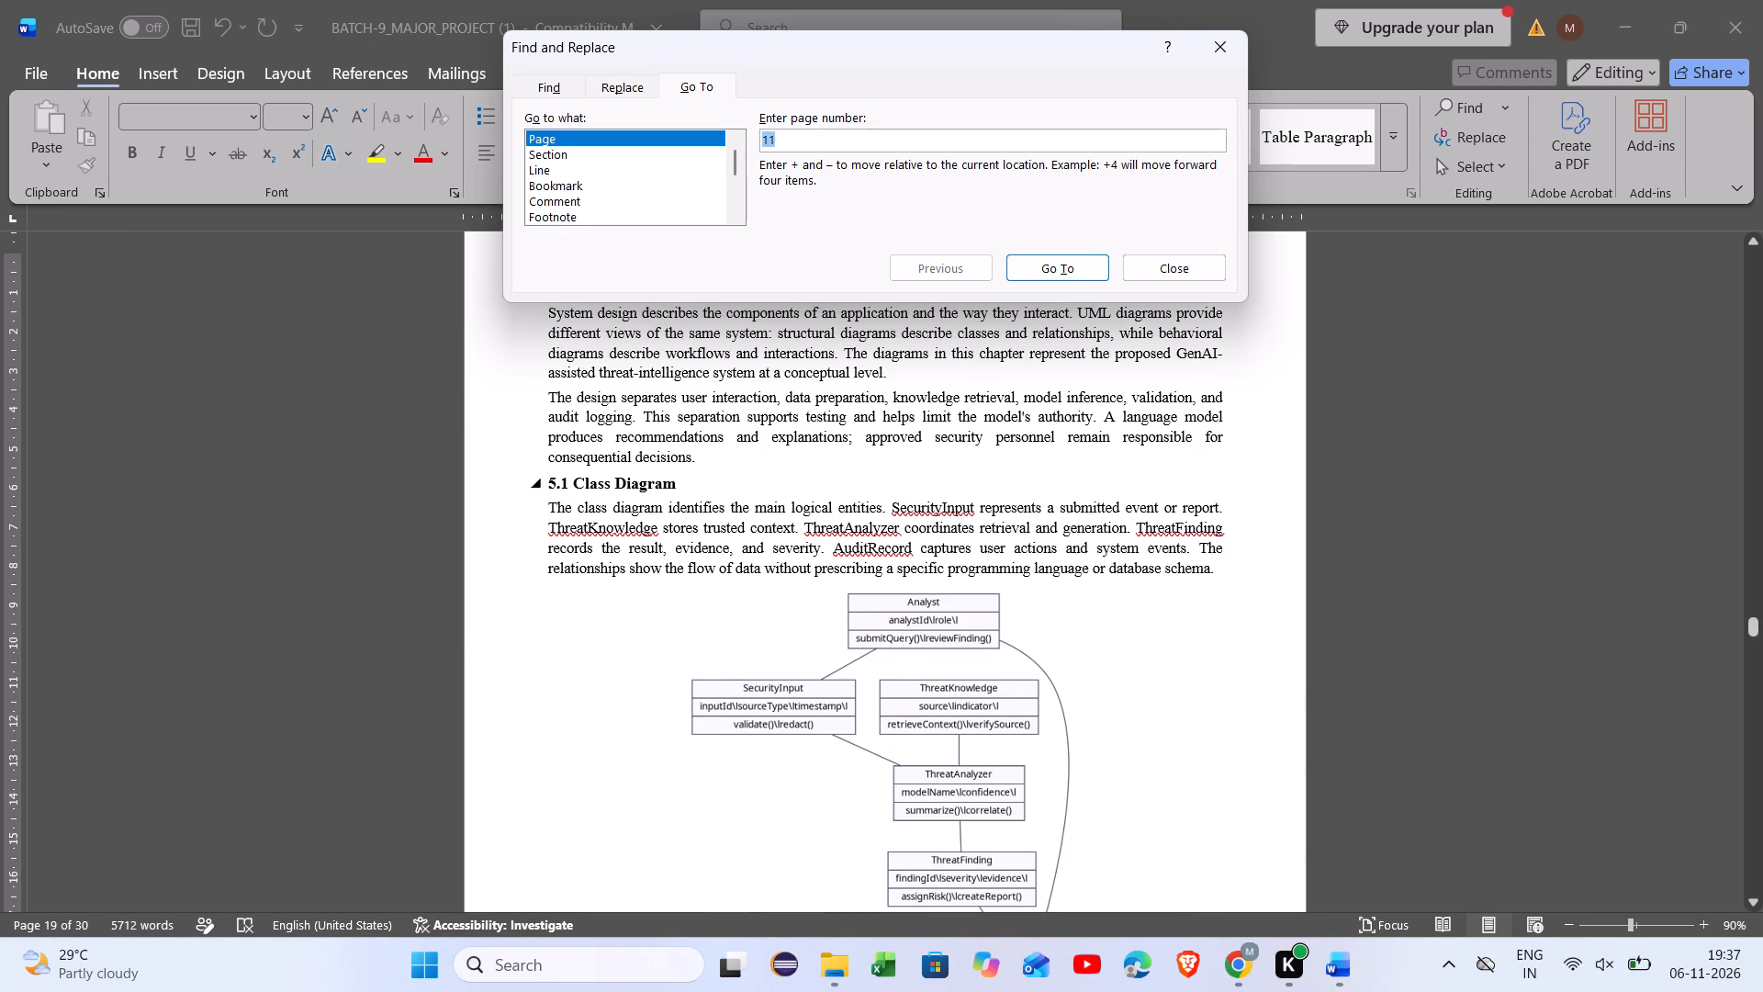
{"action": "scroll", "coordinate": [895, 507], "scroll_direction": "up", "scroll_amount": 7}
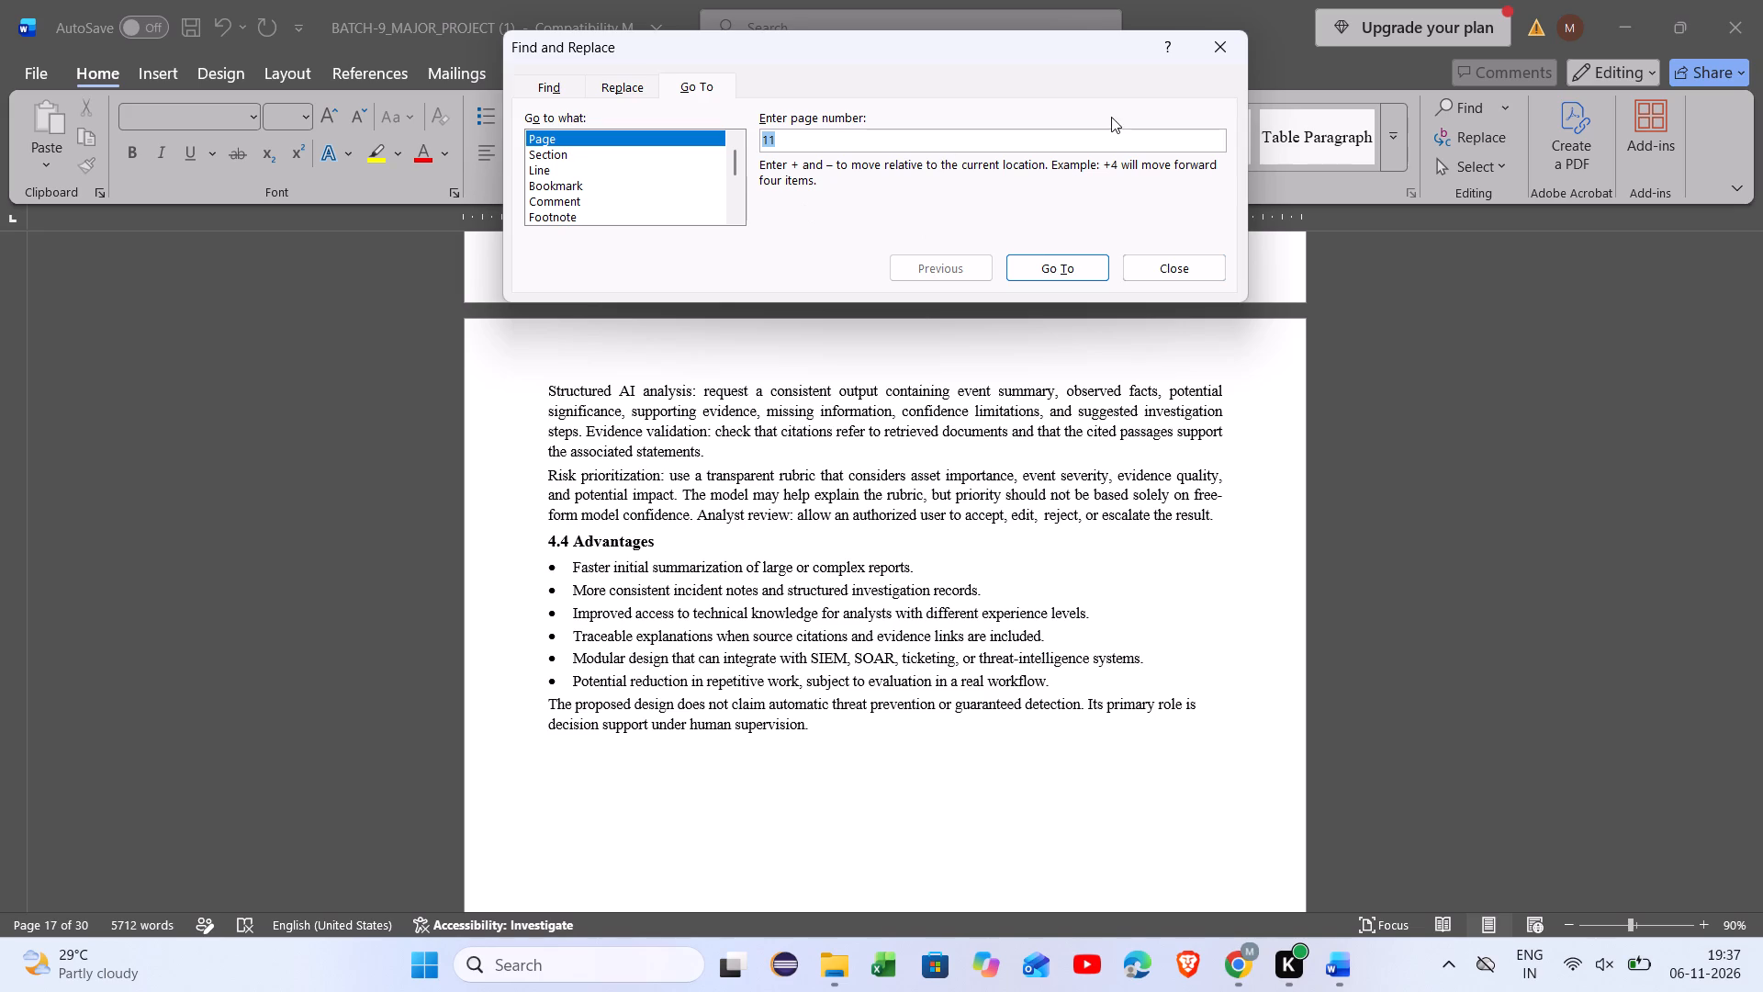
{"action": "left_click", "coordinate": [1163, 261]}
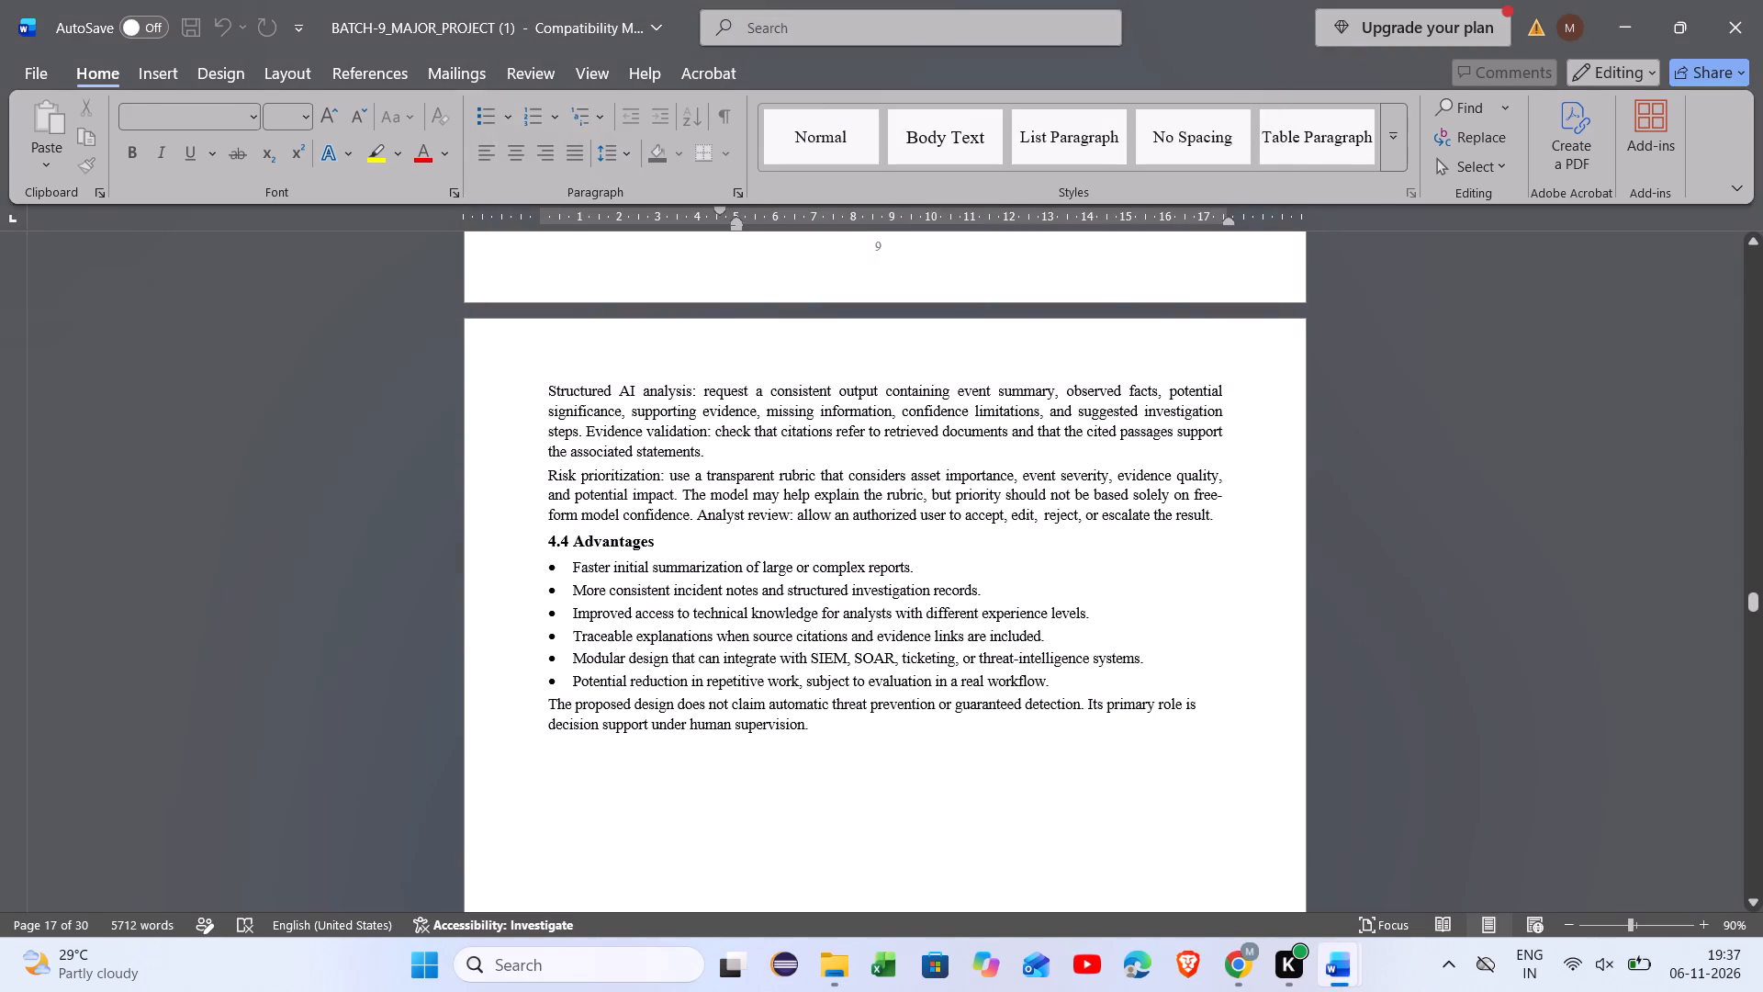
{"action": "scroll", "coordinate": [975, 393], "scroll_direction": "up", "scroll_amount": 8}
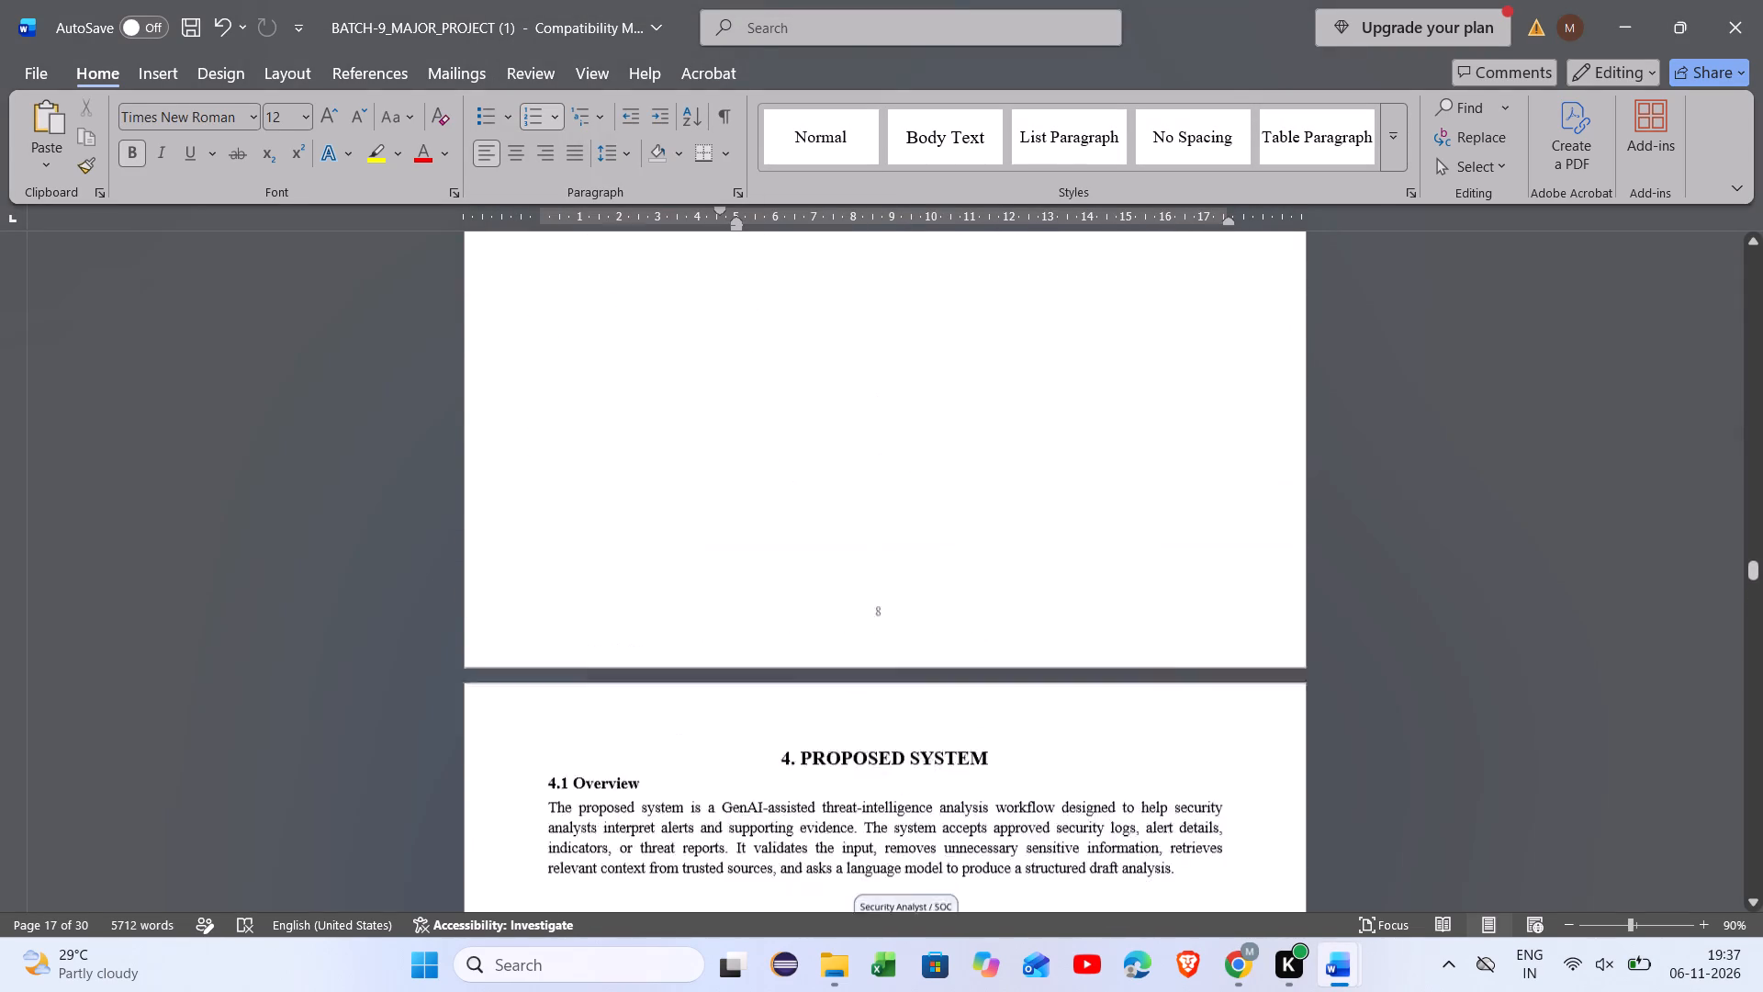
{"action": "scroll", "coordinate": [975, 393], "scroll_direction": "up", "scroll_amount": 9}
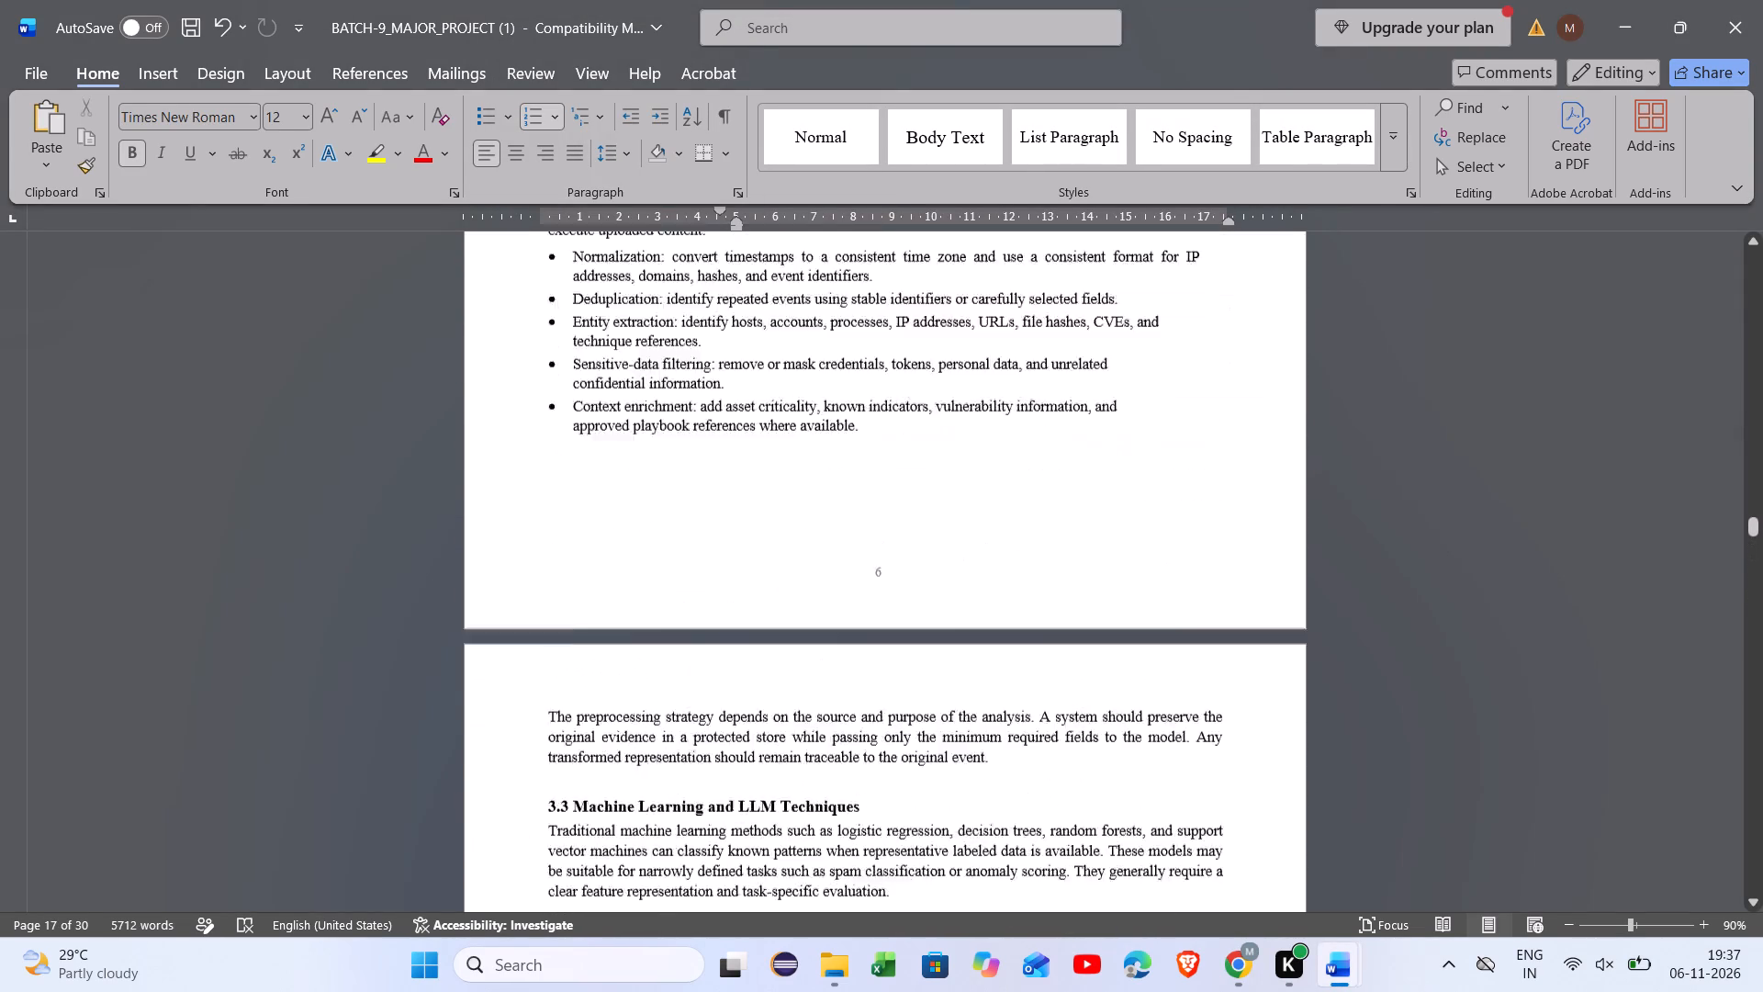
{"action": "scroll", "coordinate": [975, 393], "scroll_direction": "up", "scroll_amount": 3}
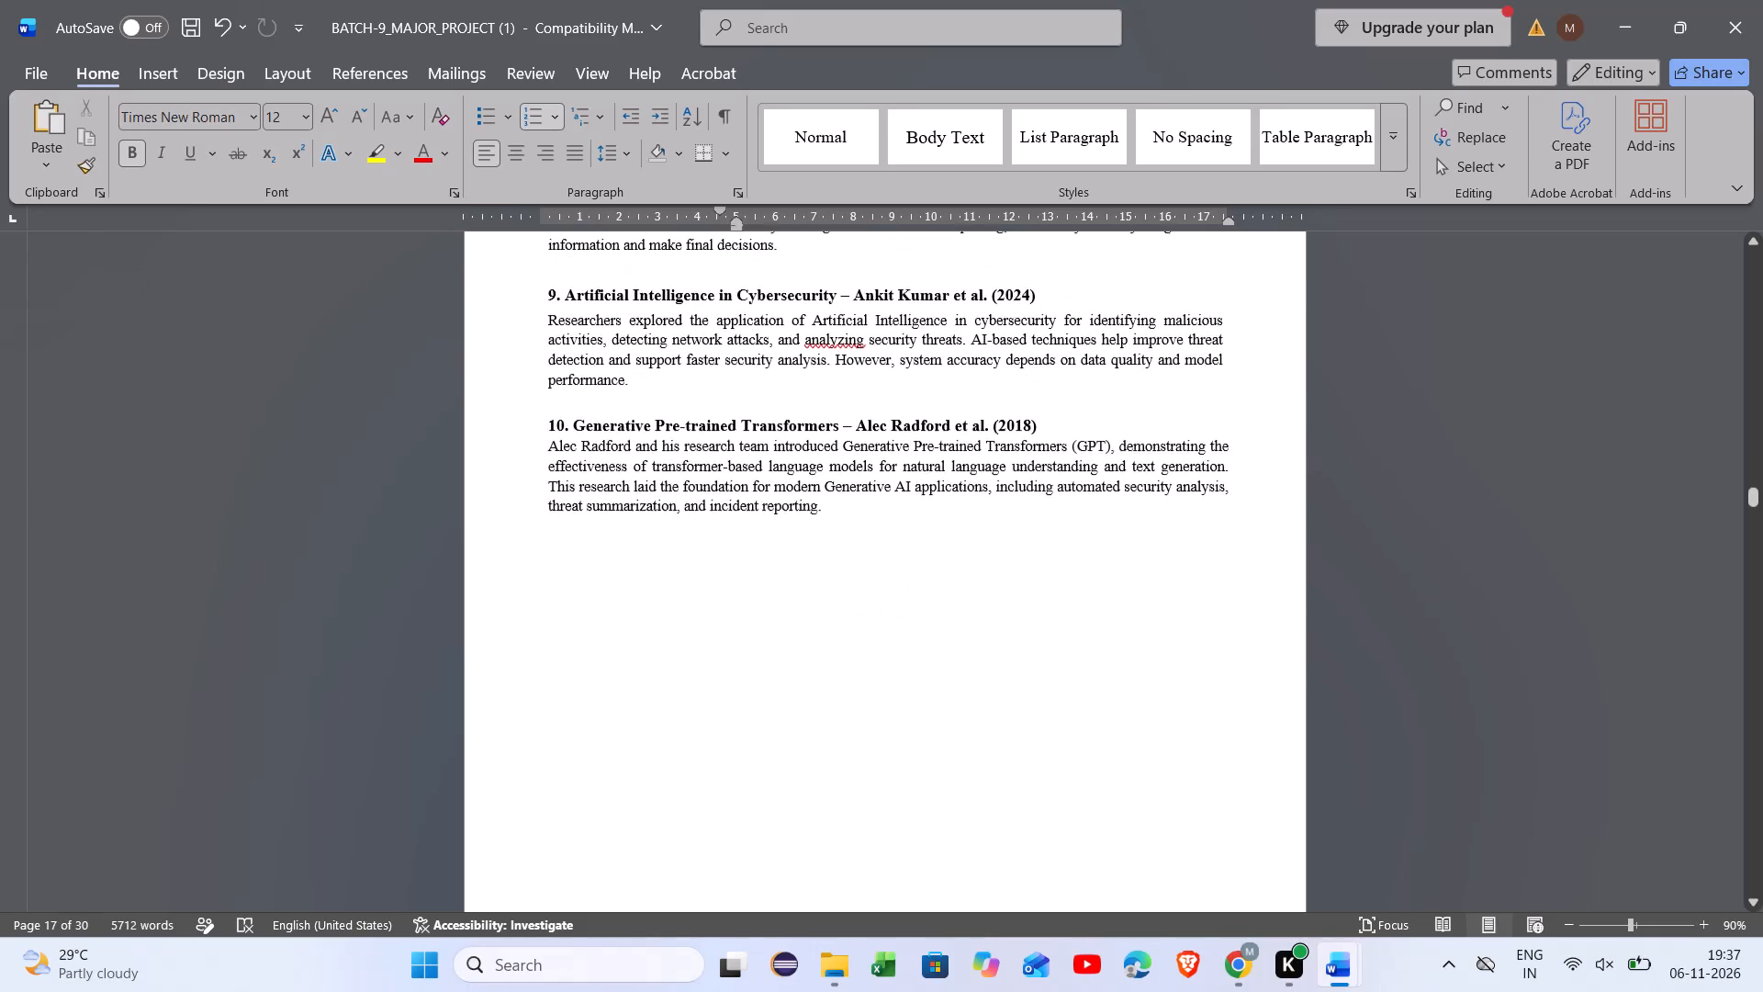
{"action": "scroll", "coordinate": [975, 393], "scroll_direction": "up", "scroll_amount": 5}
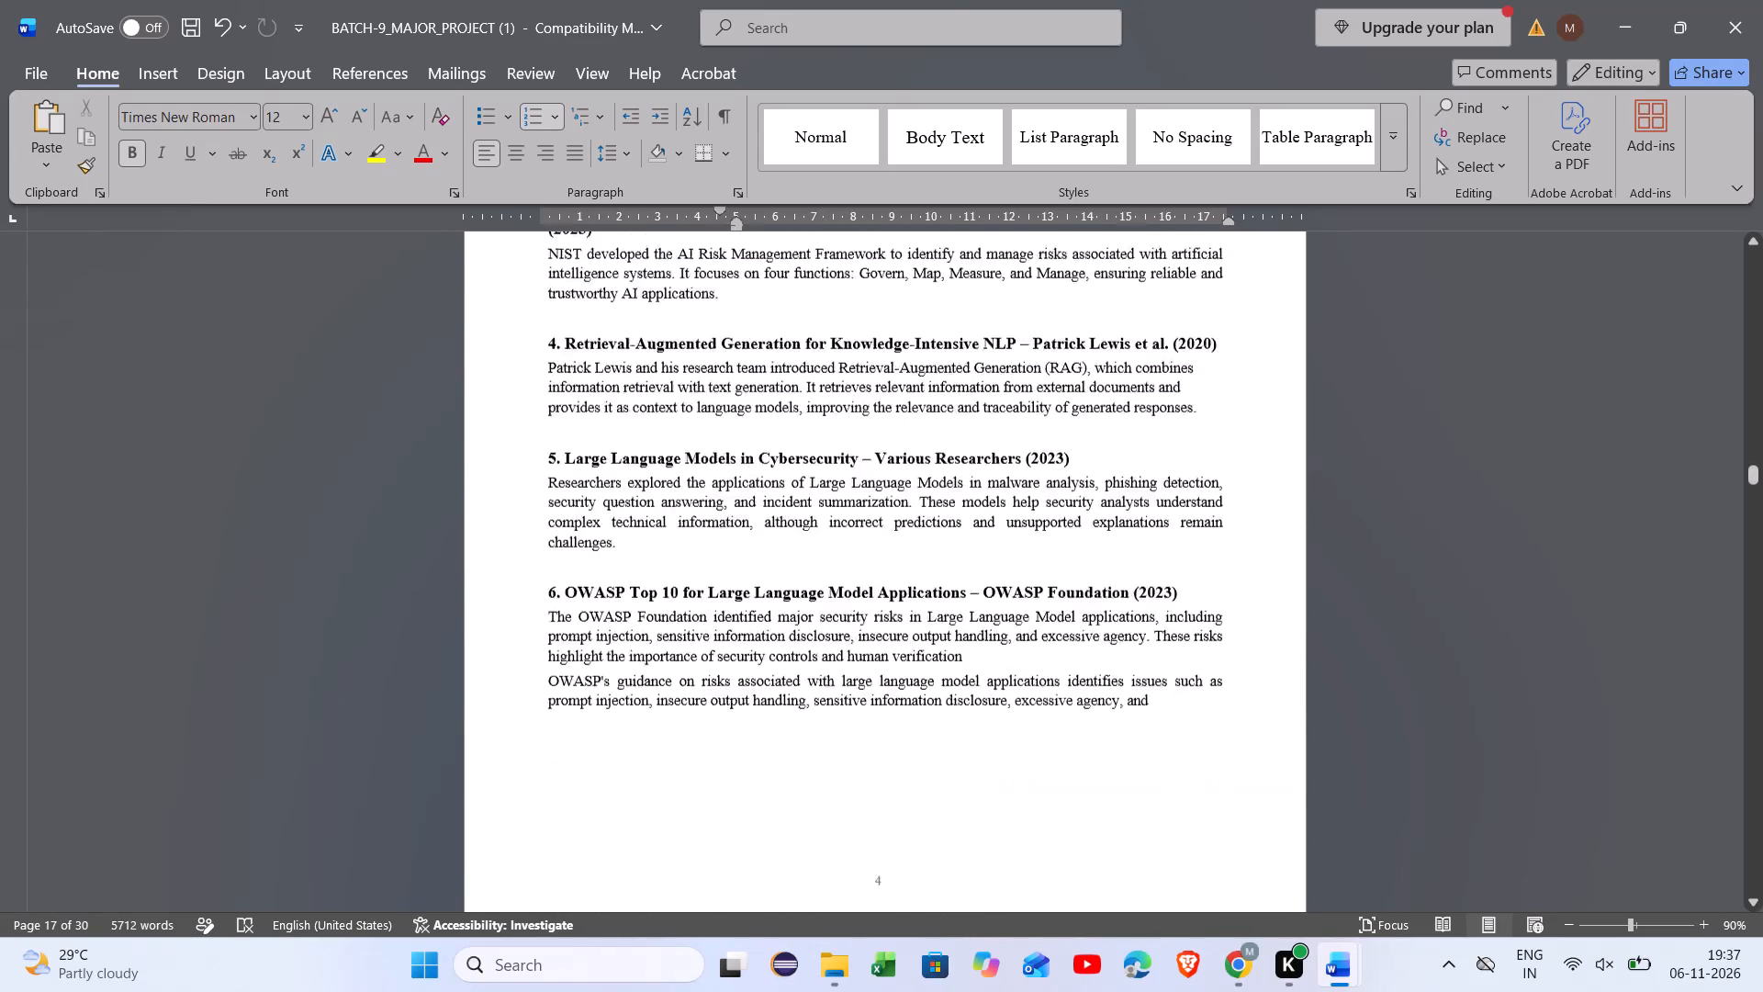
{"action": "scroll", "coordinate": [975, 393], "scroll_direction": "up", "scroll_amount": 6}
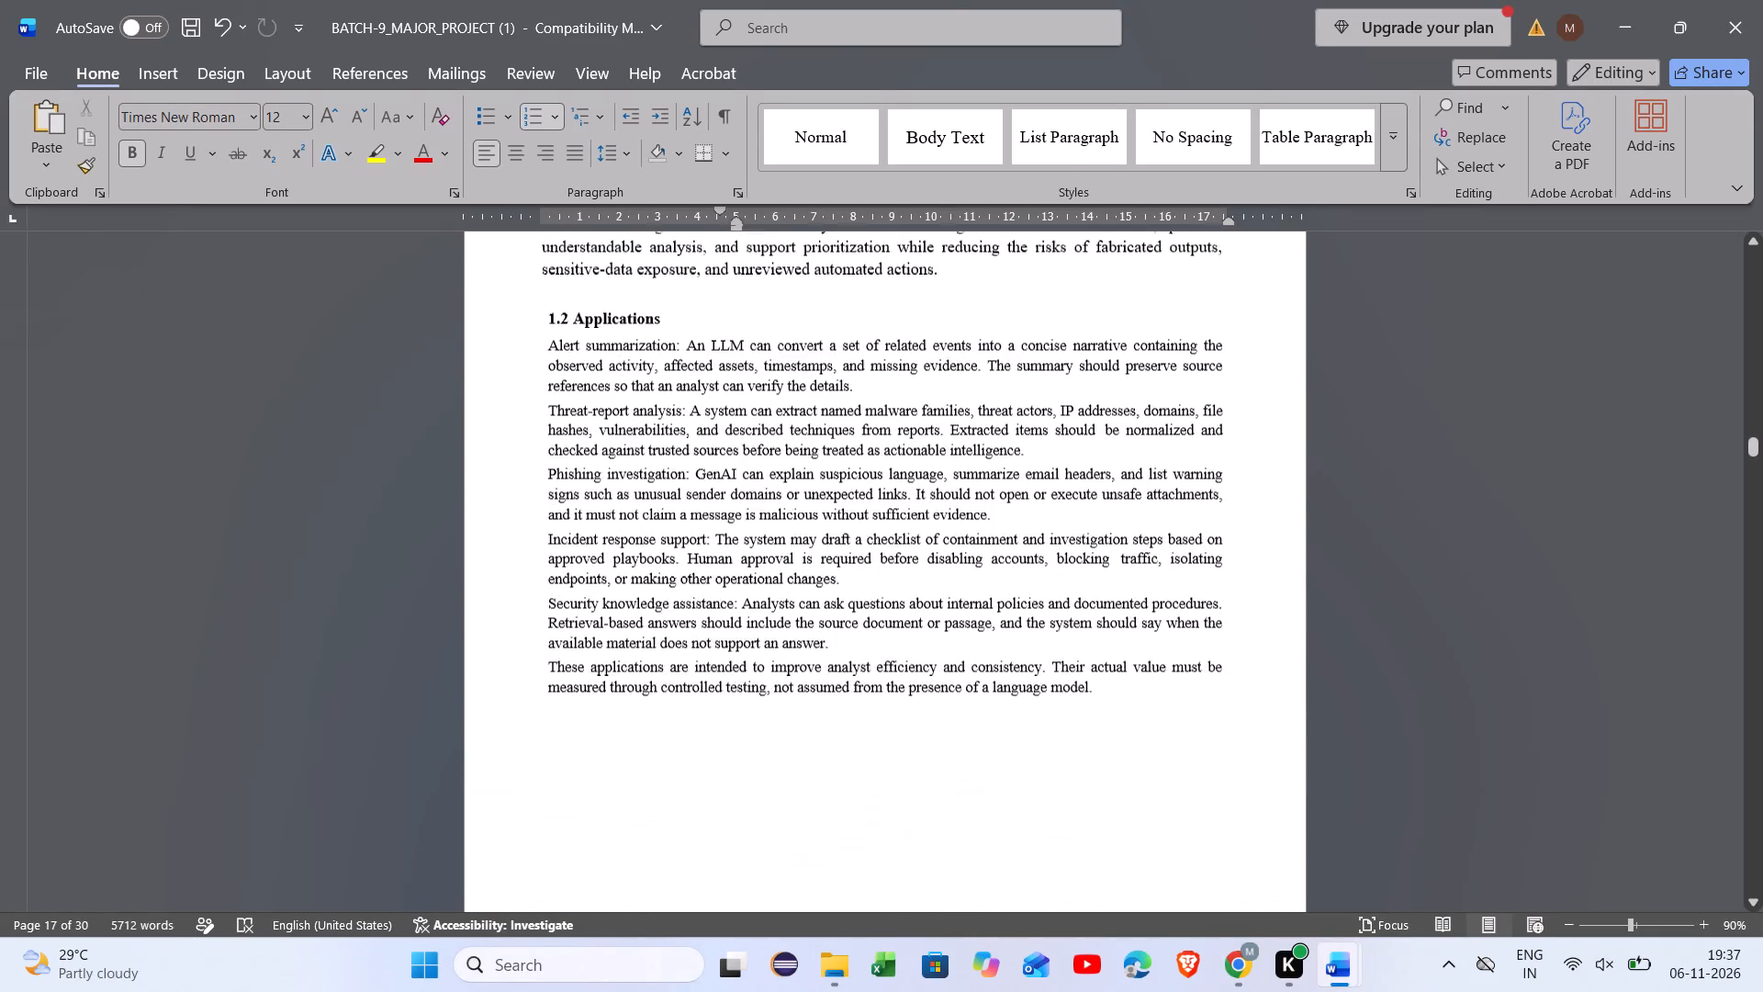
{"action": "scroll", "coordinate": [996, 440], "scroll_direction": "up", "scroll_amount": 6}
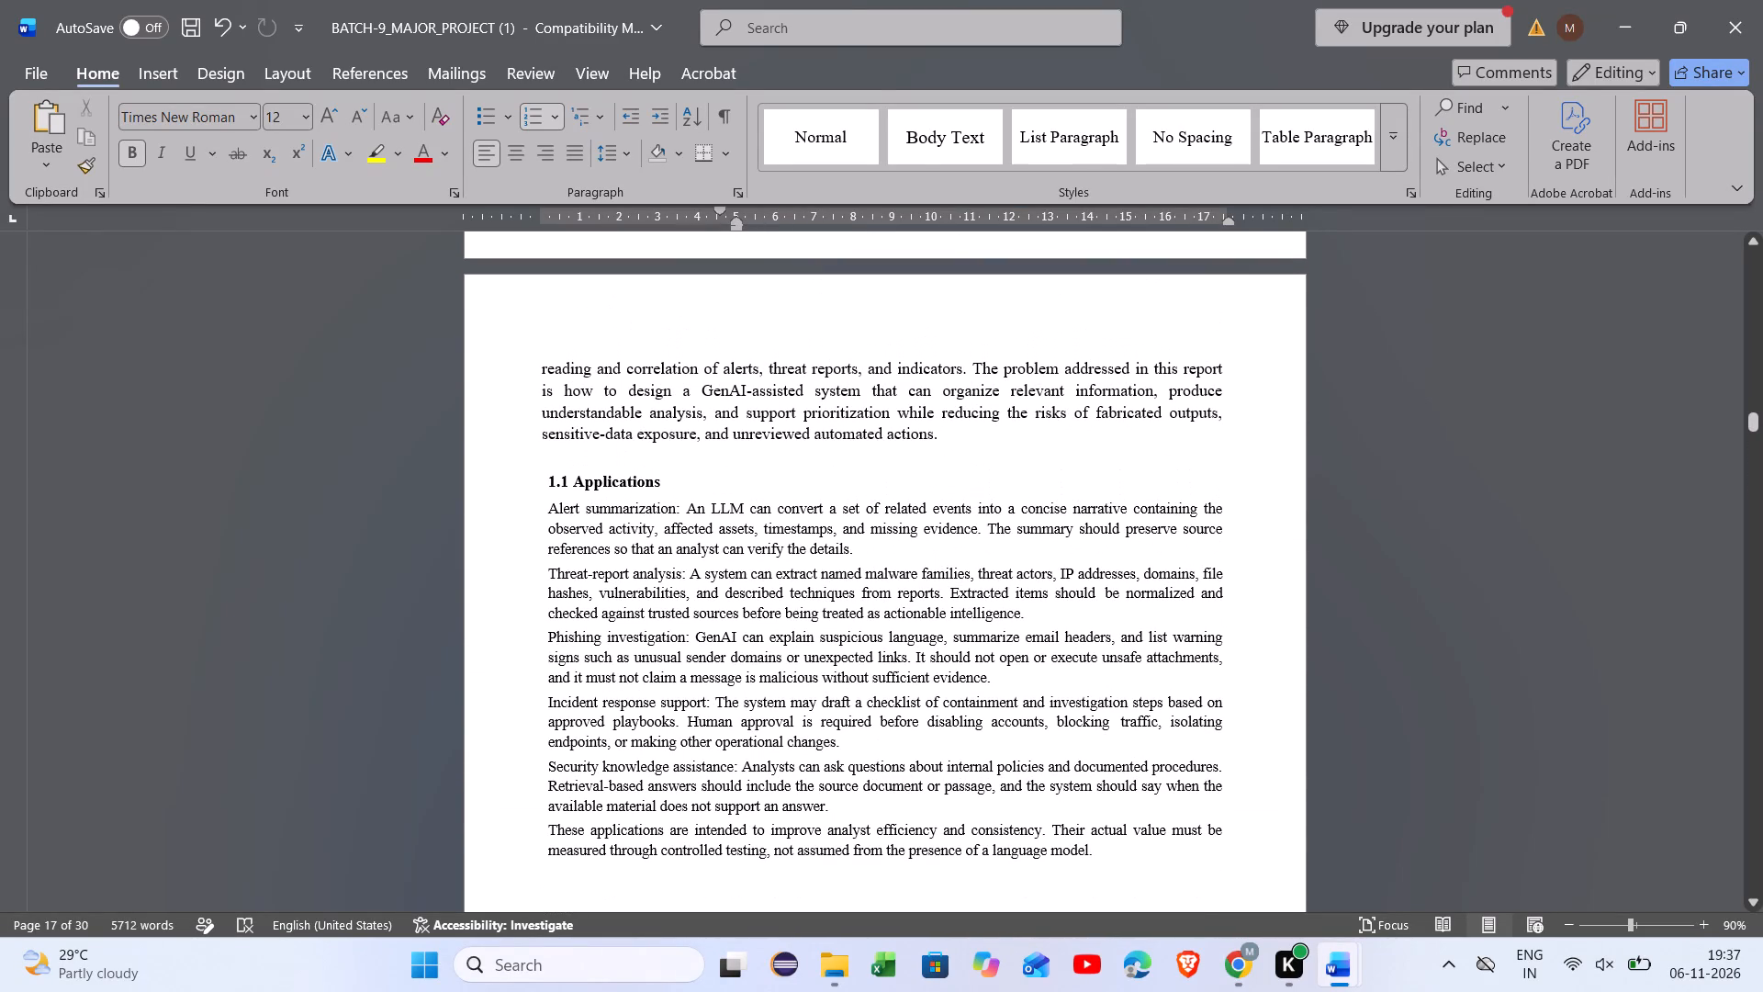
{"action": "scroll", "coordinate": [996, 440], "scroll_direction": "up", "scroll_amount": 1}
Delete the leftover problem statement lines and the original 1.2 Applications section from page 3.
{"action": "scroll", "coordinate": [996, 440], "scroll_direction": "down", "scroll_amount": 4}
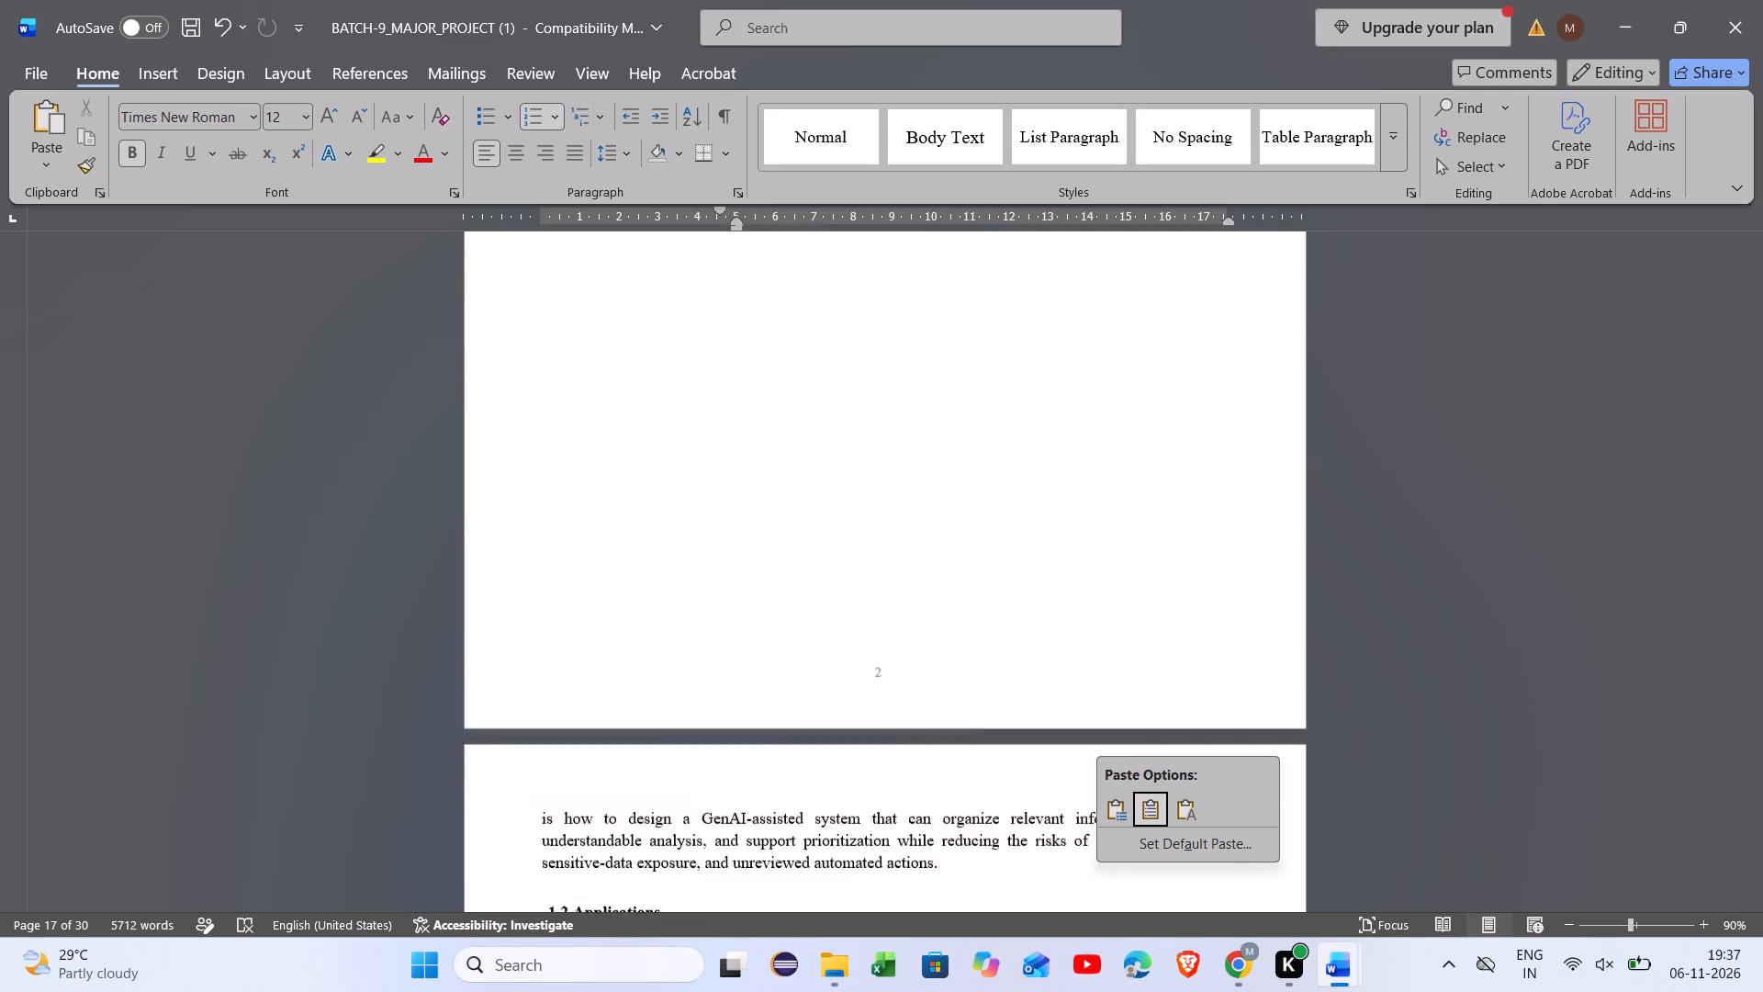
{"action": "scroll", "coordinate": [996, 440], "scroll_direction": "down", "scroll_amount": 4}
{"action": "scroll", "coordinate": [1013, 445], "scroll_direction": "up", "scroll_amount": 4}
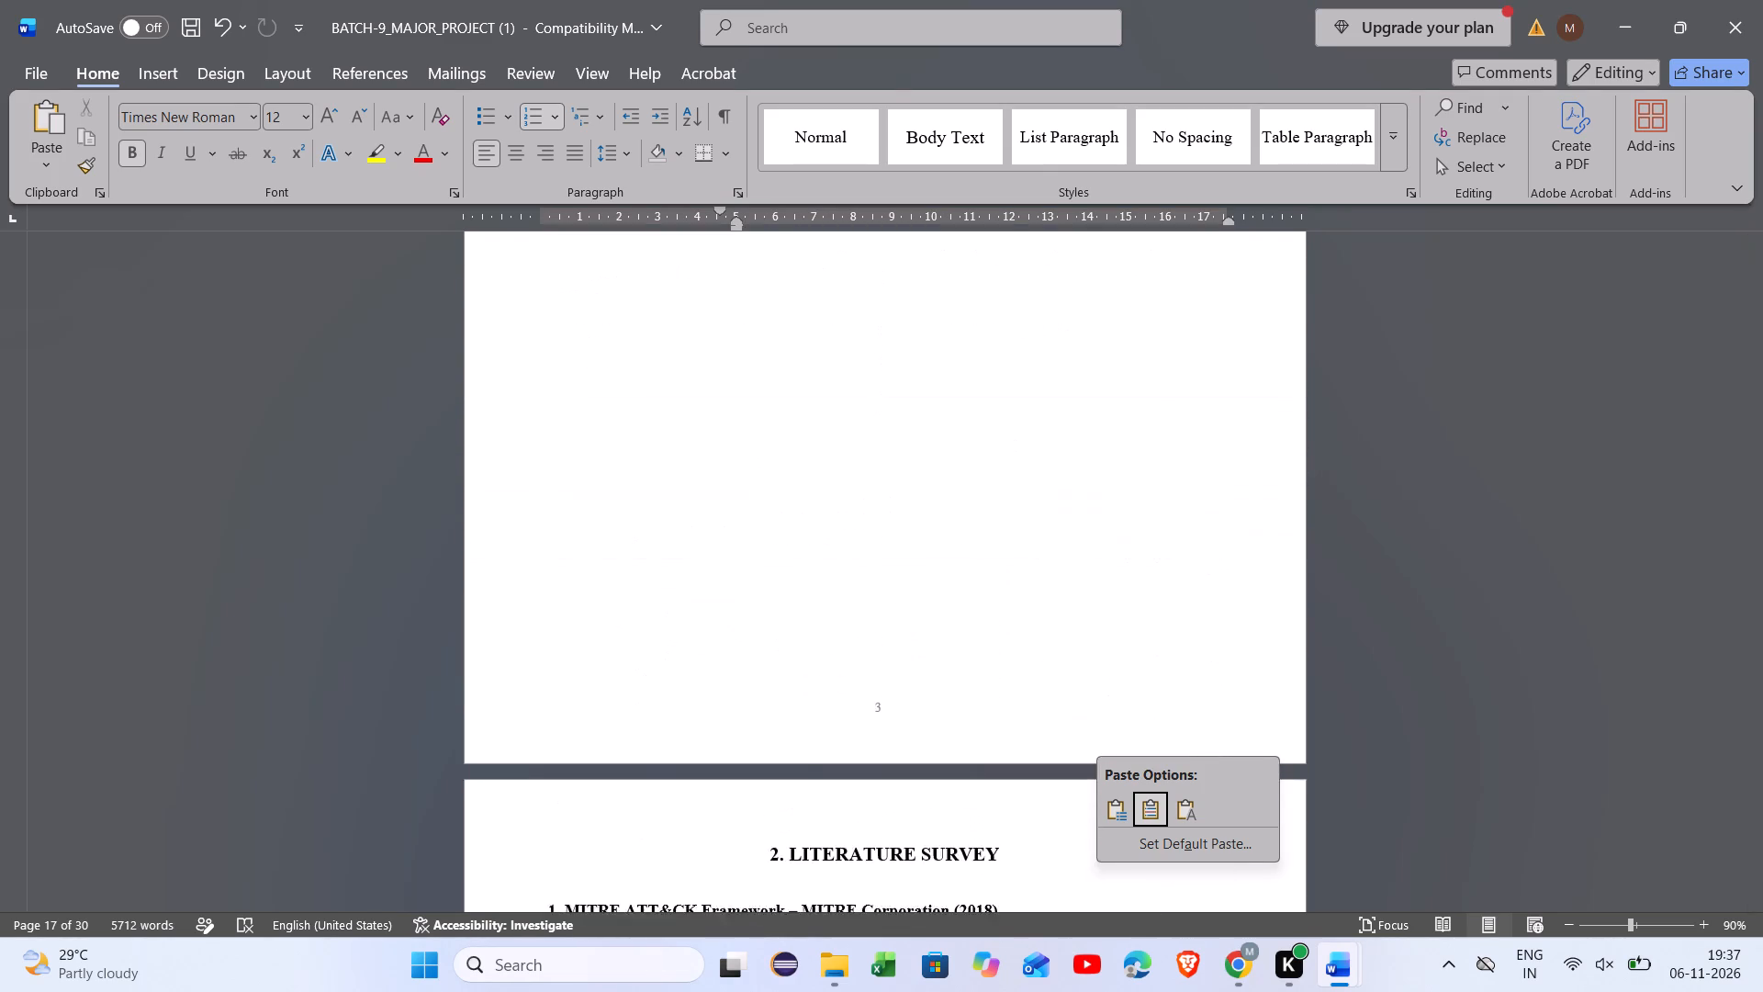
{"action": "scroll", "coordinate": [1013, 445], "scroll_direction": "up", "scroll_amount": 1}
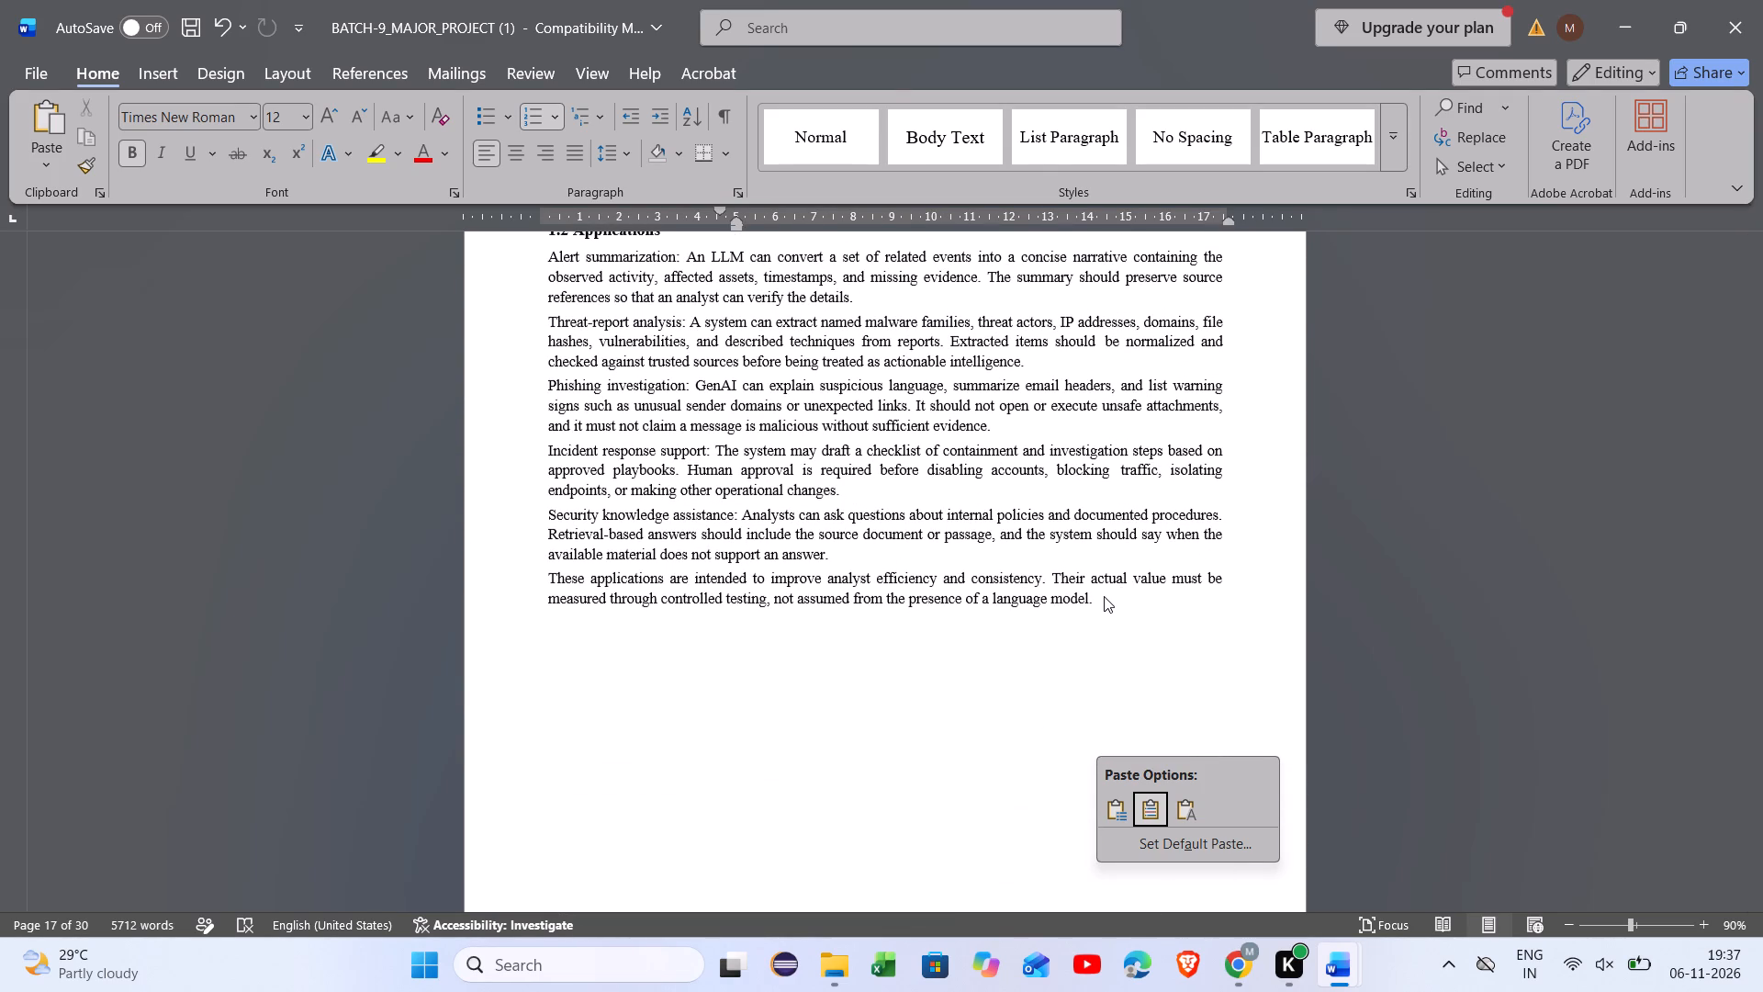
{"action": "left_click_drag", "start_coordinate": [1104, 596], "coordinate": [1054, 548]}
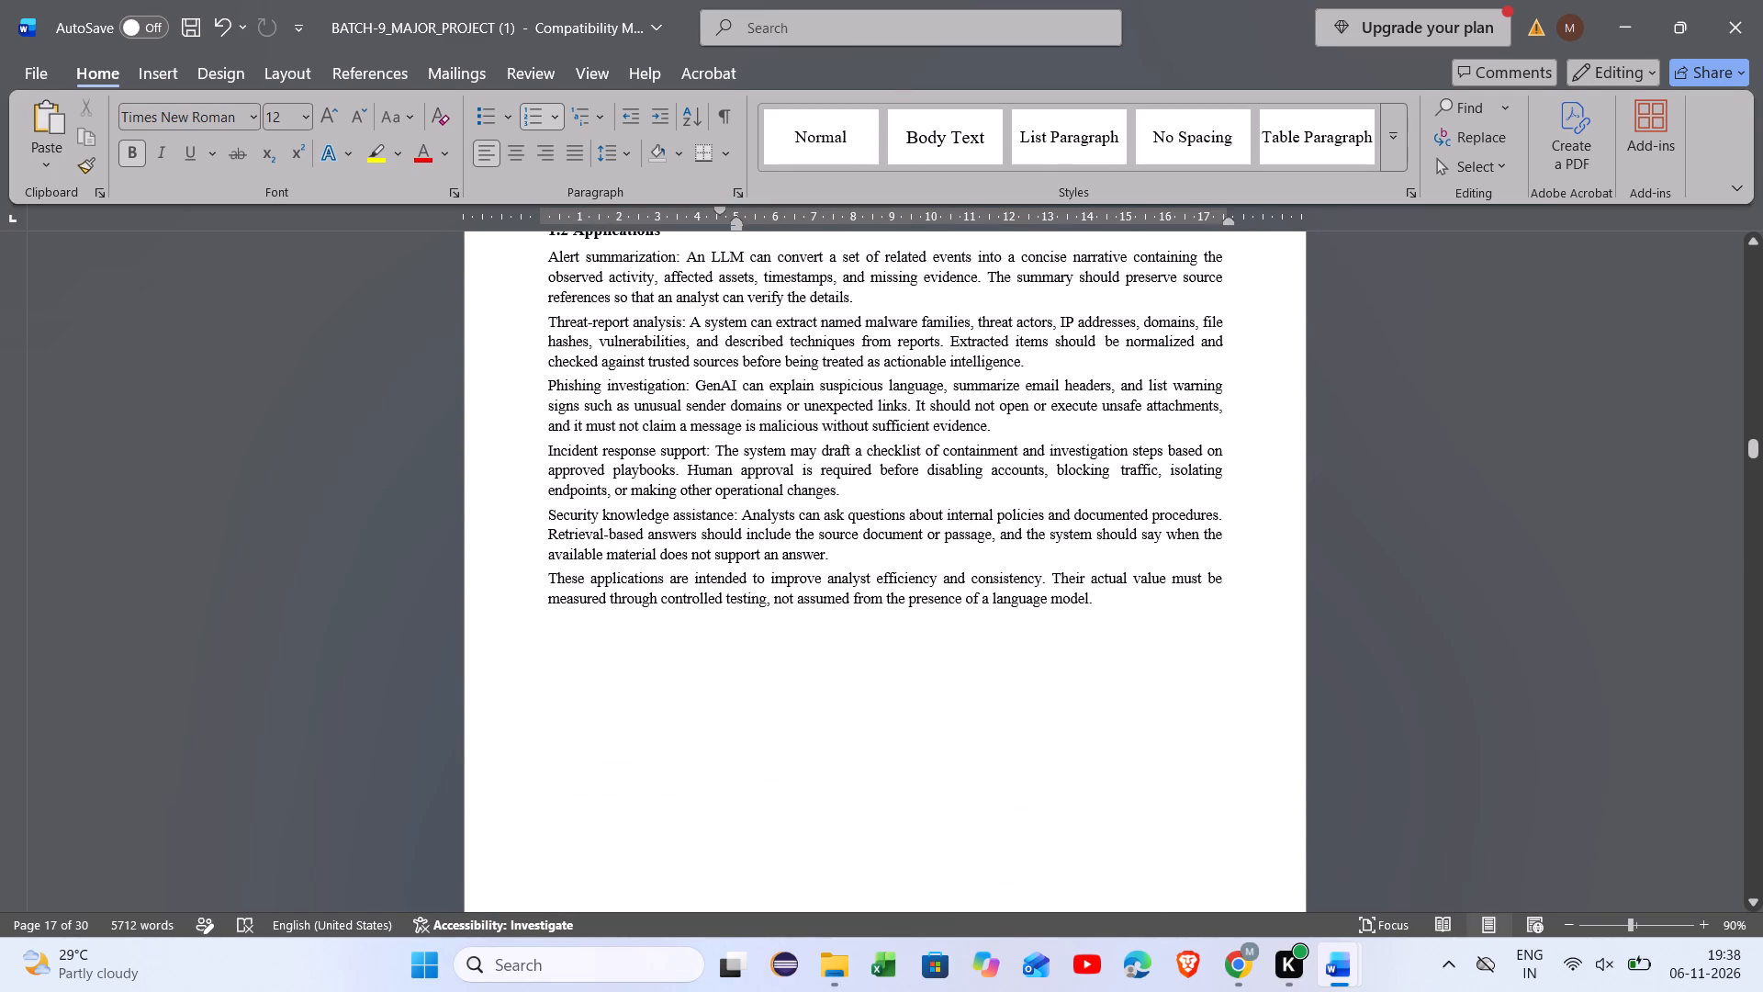
{"action": "left_click_drag", "start_coordinate": [1094, 596], "coordinate": [862, 245]}
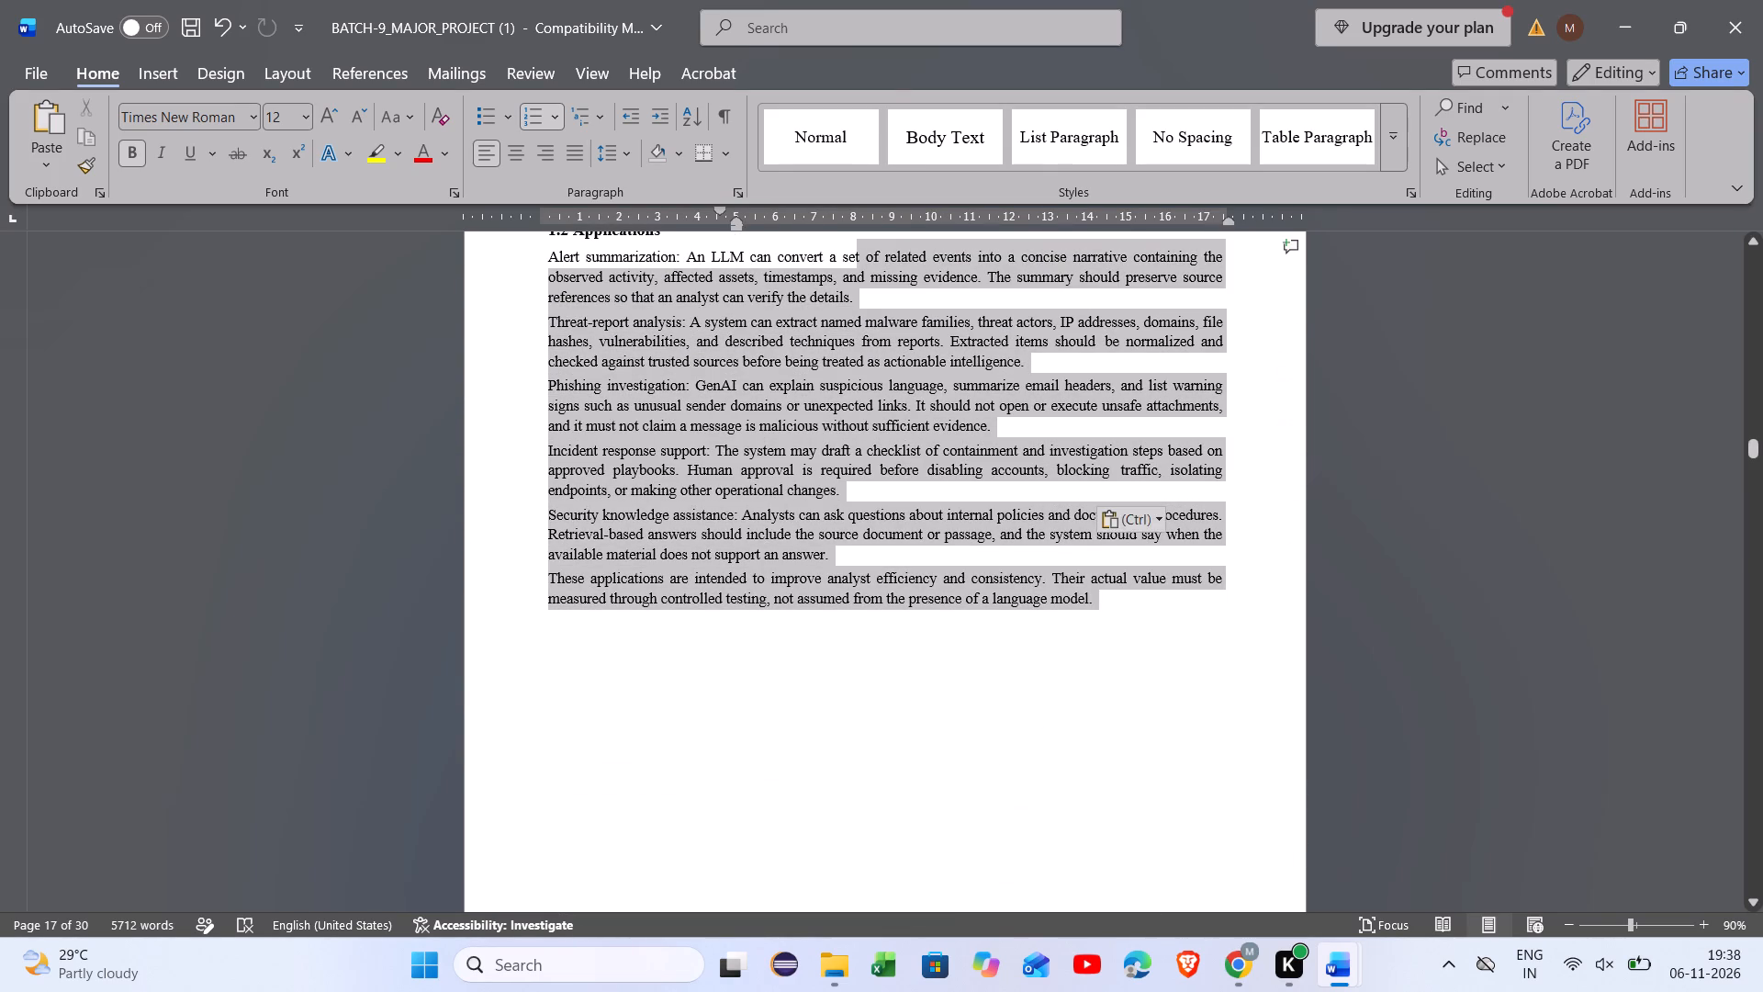
{"action": "left_click_drag", "start_coordinate": [862, 245], "coordinate": [660, 374]}
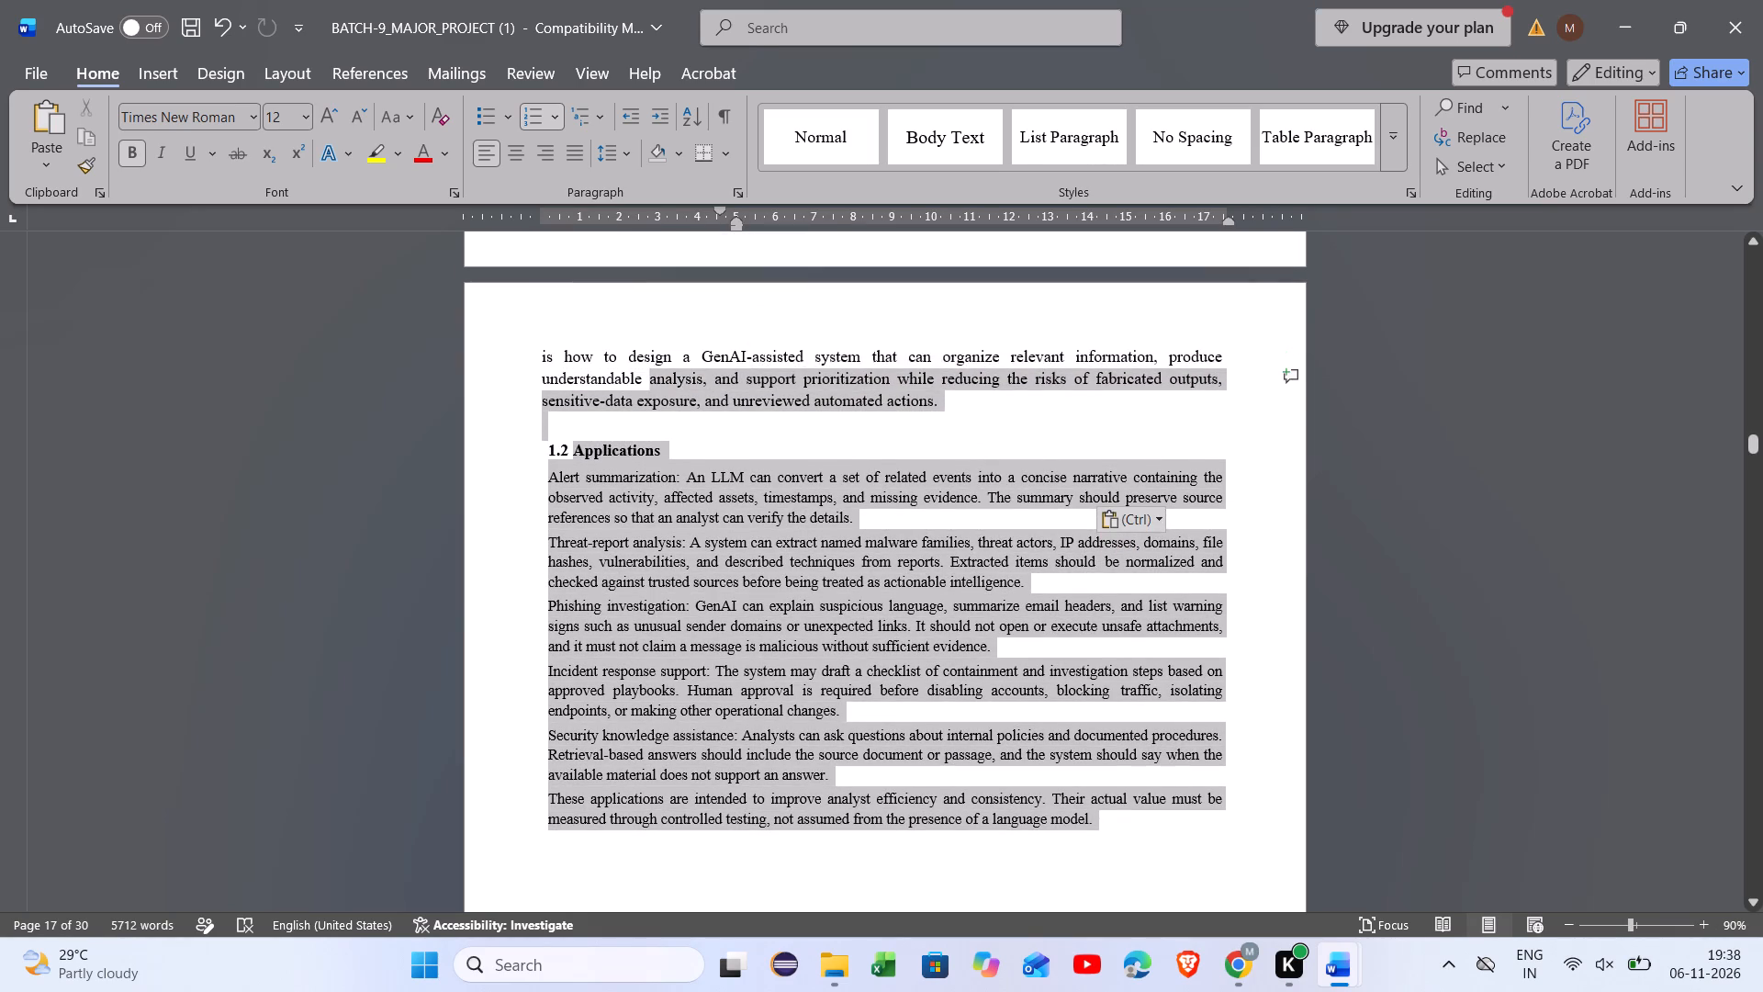
{"action": "left_click_drag", "start_coordinate": [660, 374], "coordinate": [549, 364]}
{"action": "key", "text": "BackSpace"}
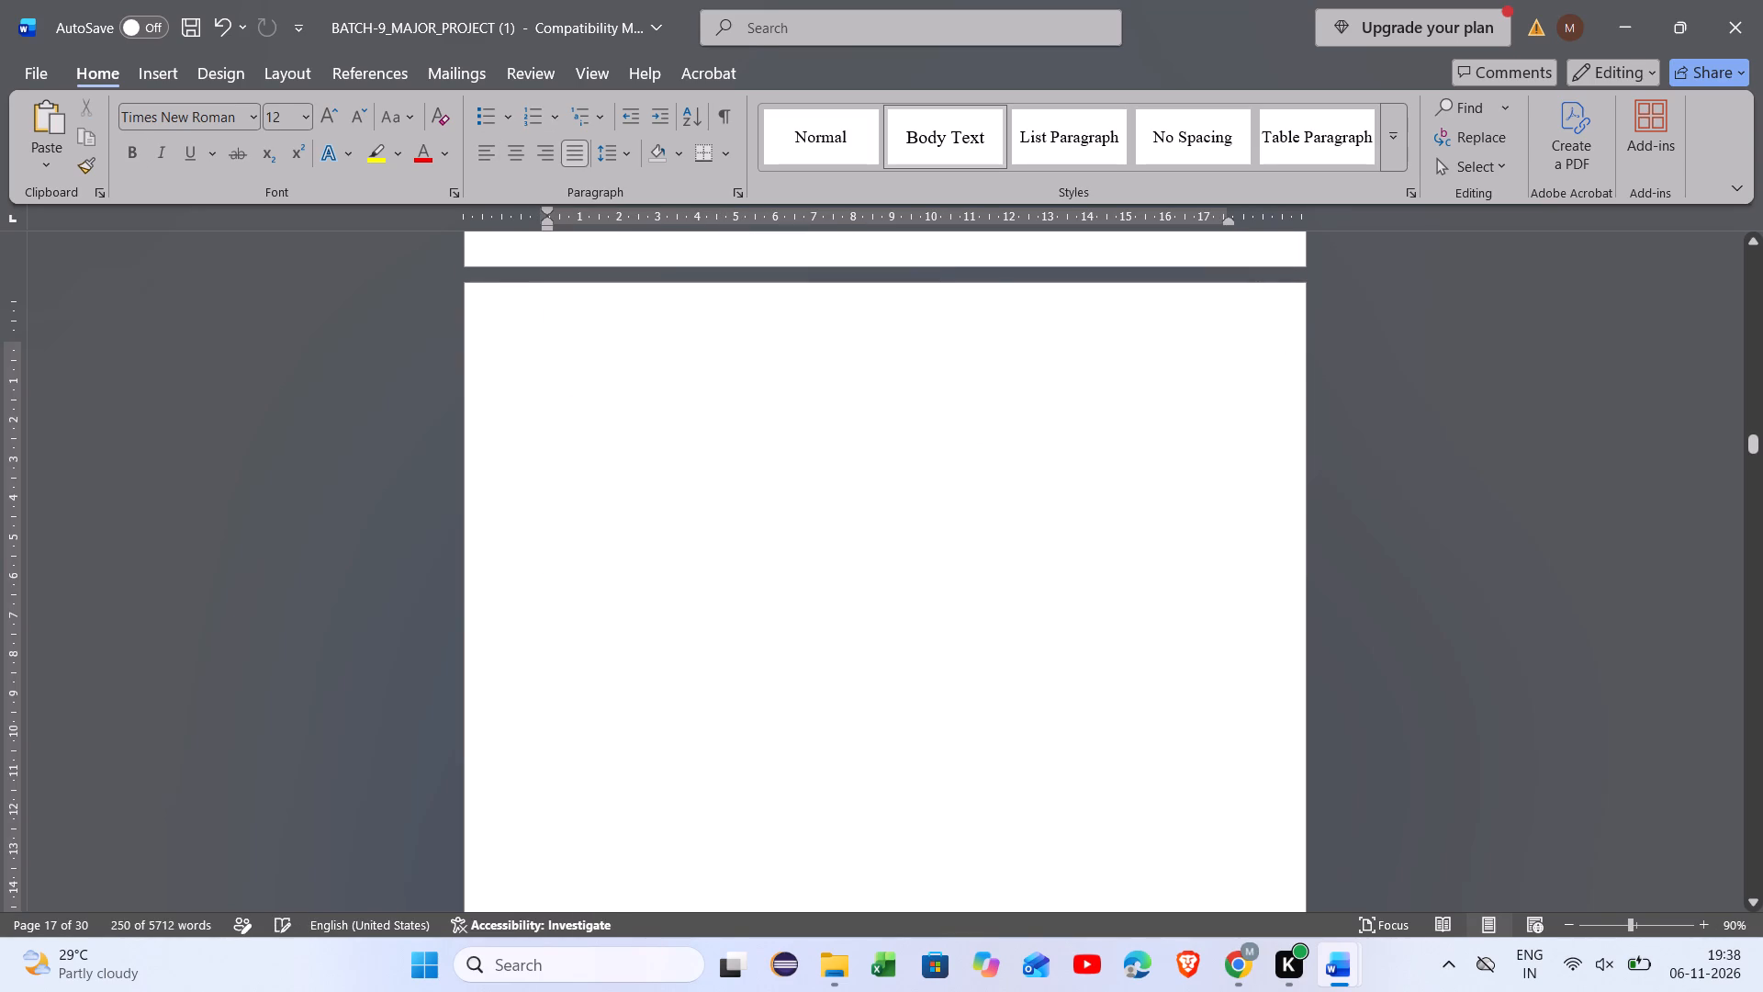
Check the emptied page 3 between the Applications section on page 2 and the Literature Survey chapter.
{"action": "scroll", "coordinate": [713, 599], "scroll_direction": "down", "scroll_amount": 3}
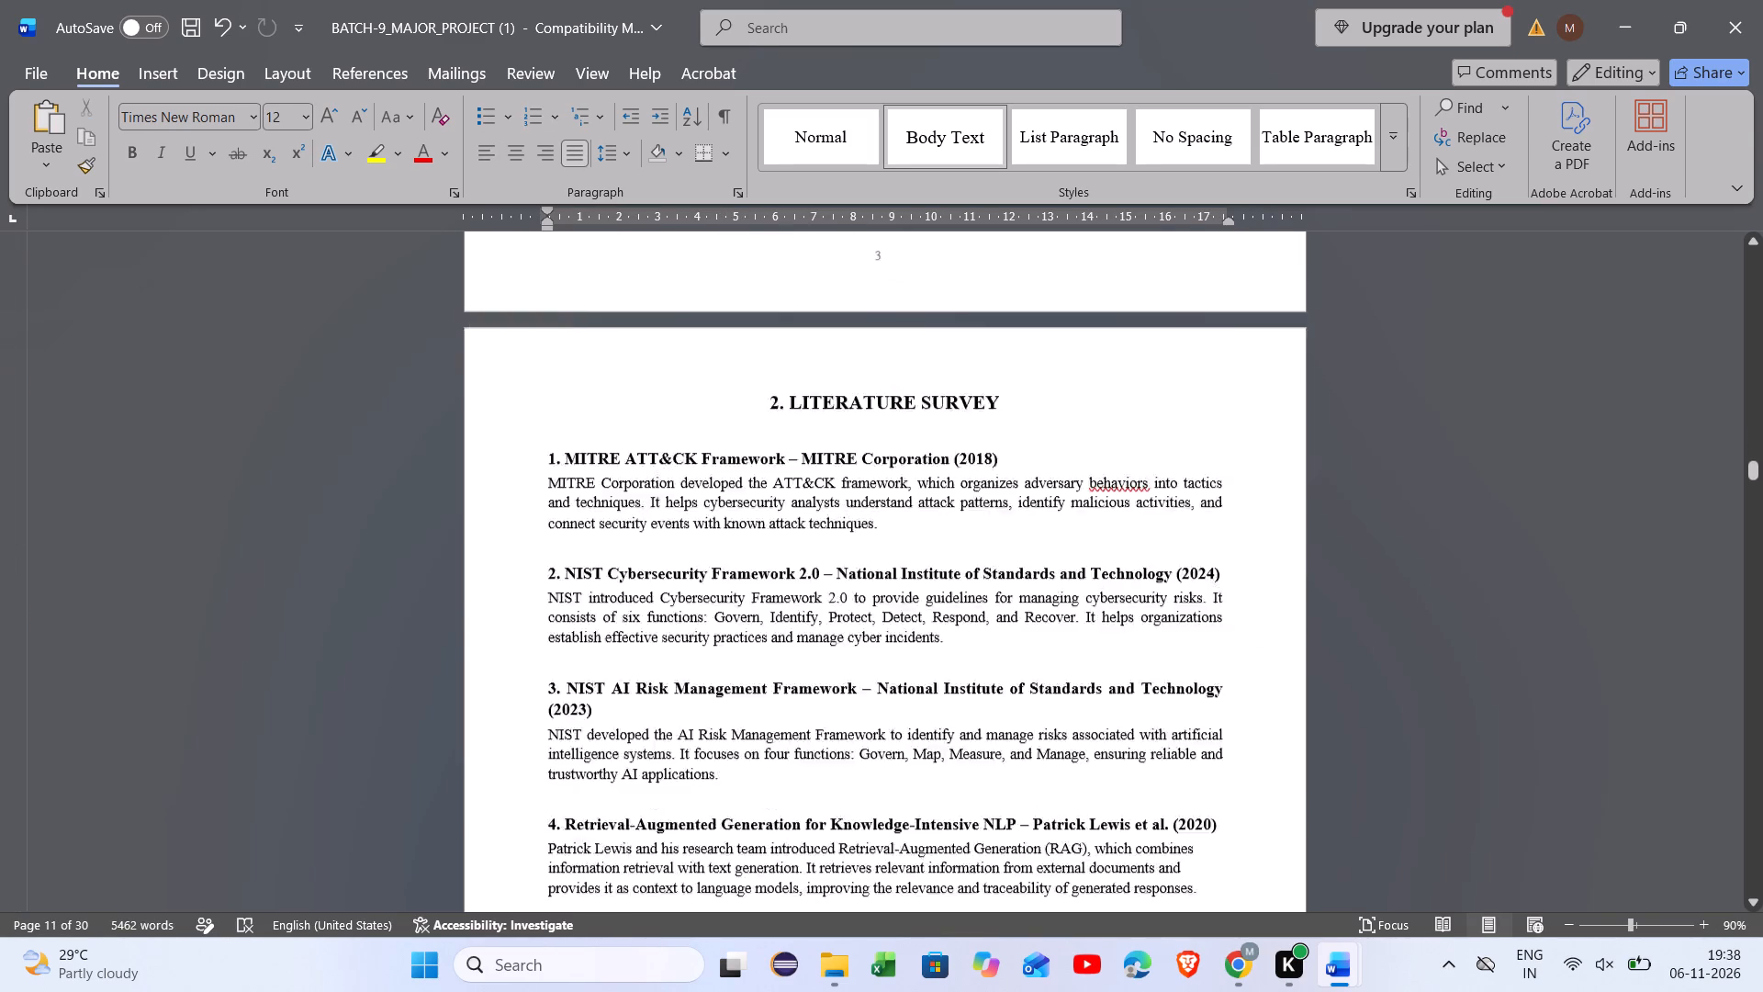
{"action": "scroll", "coordinate": [713, 599], "scroll_direction": "down", "scroll_amount": 1}
{"action": "scroll", "coordinate": [713, 599], "scroll_direction": "up", "scroll_amount": 6}
{"action": "right_click", "coordinate": [713, 599]}
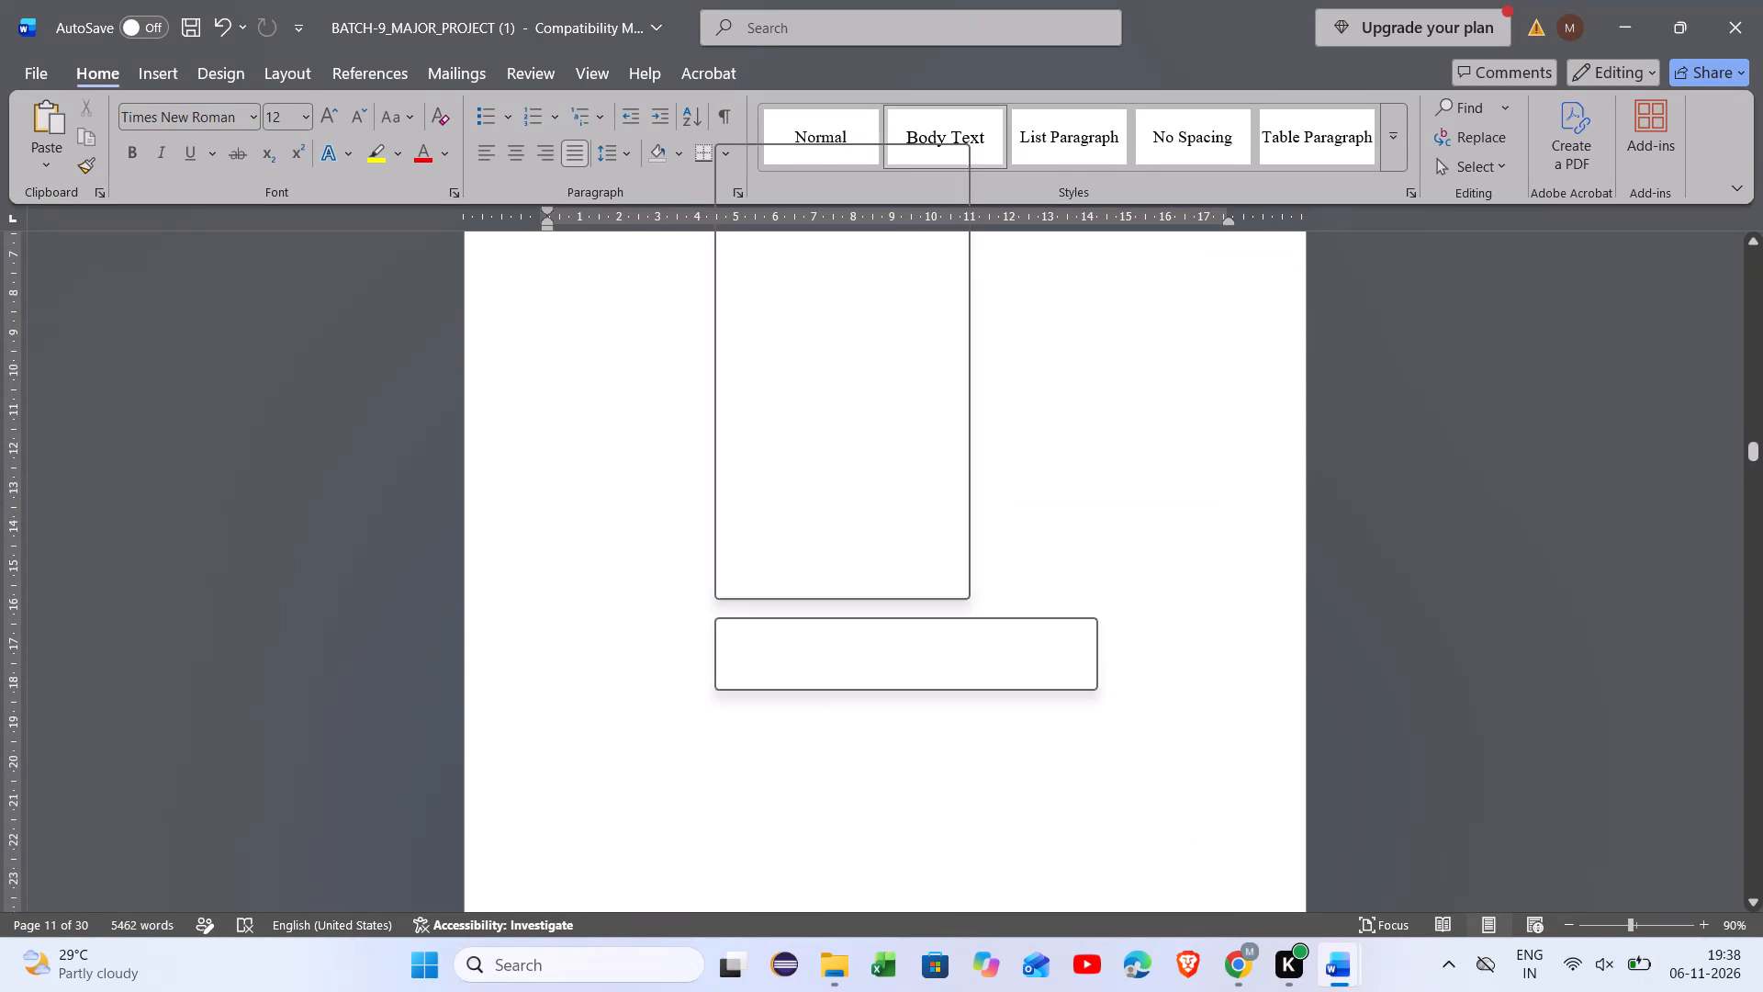
{"action": "left_click", "coordinate": [590, 605]}
{"action": "scroll", "coordinate": [590, 605], "scroll_direction": "up", "scroll_amount": 6}
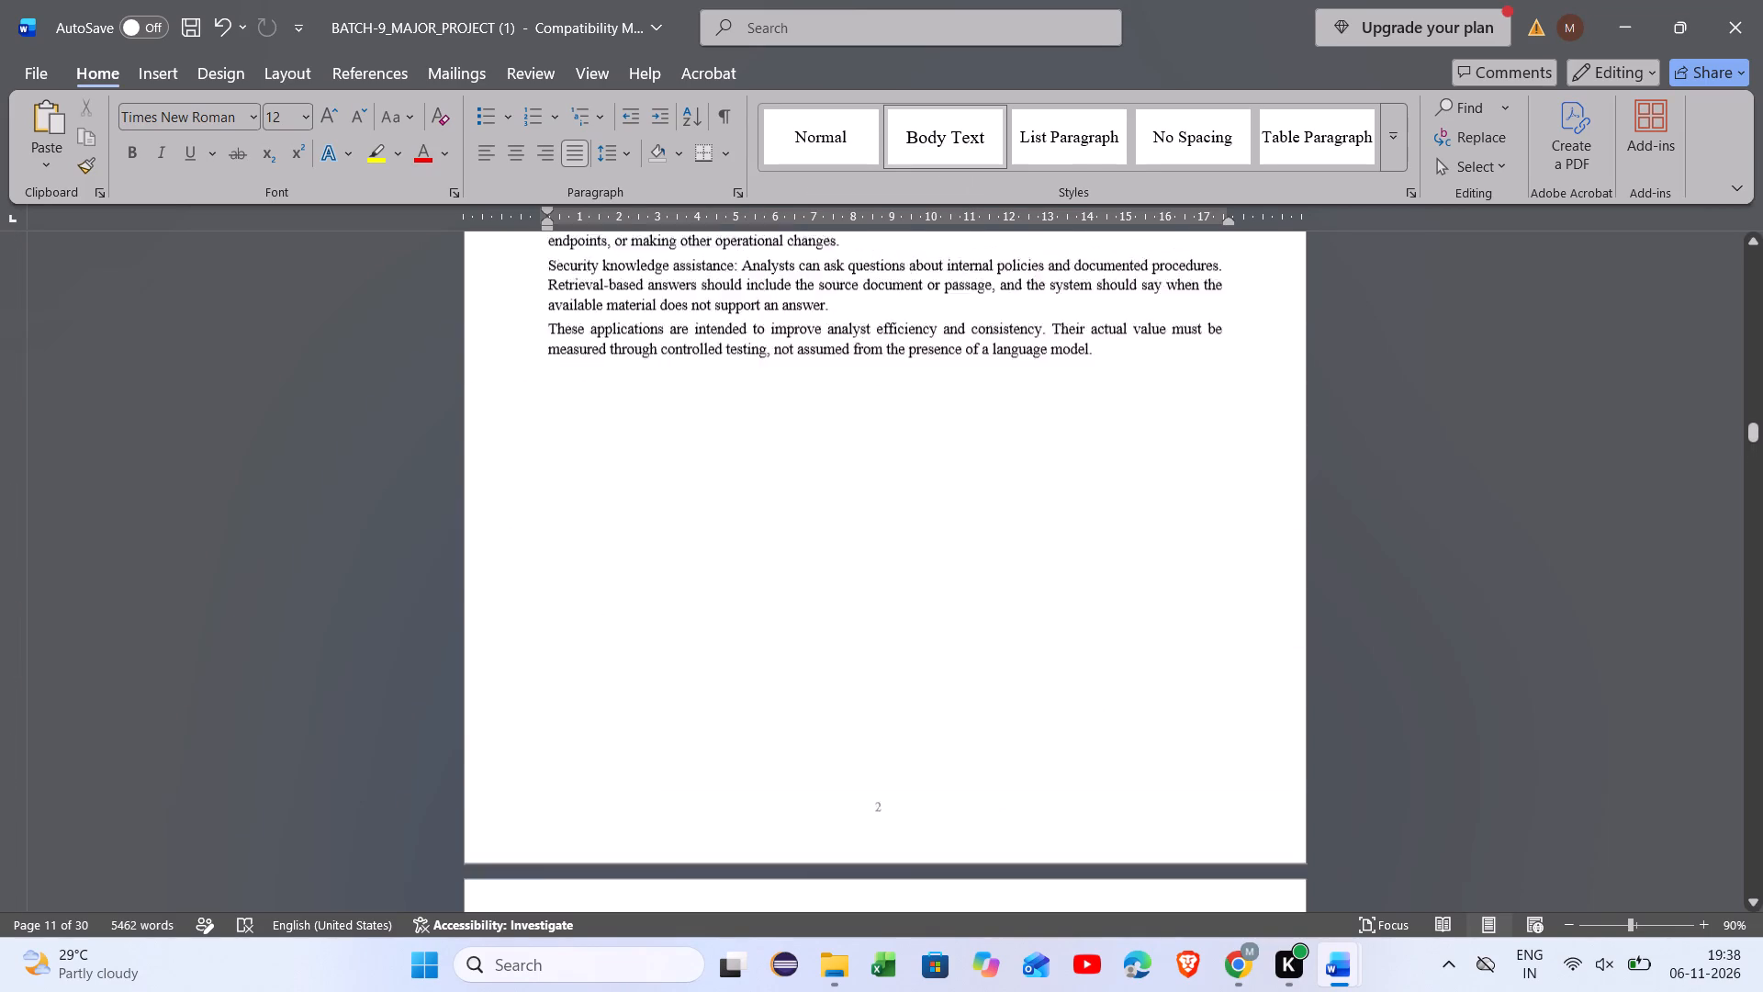
Set the font size of the Applications heading on page 2 to 14.
{"action": "scroll", "coordinate": [590, 605], "scroll_direction": "up", "scroll_amount": 1}
{"action": "scroll", "coordinate": [666, 756], "scroll_direction": "down", "scroll_amount": 1}
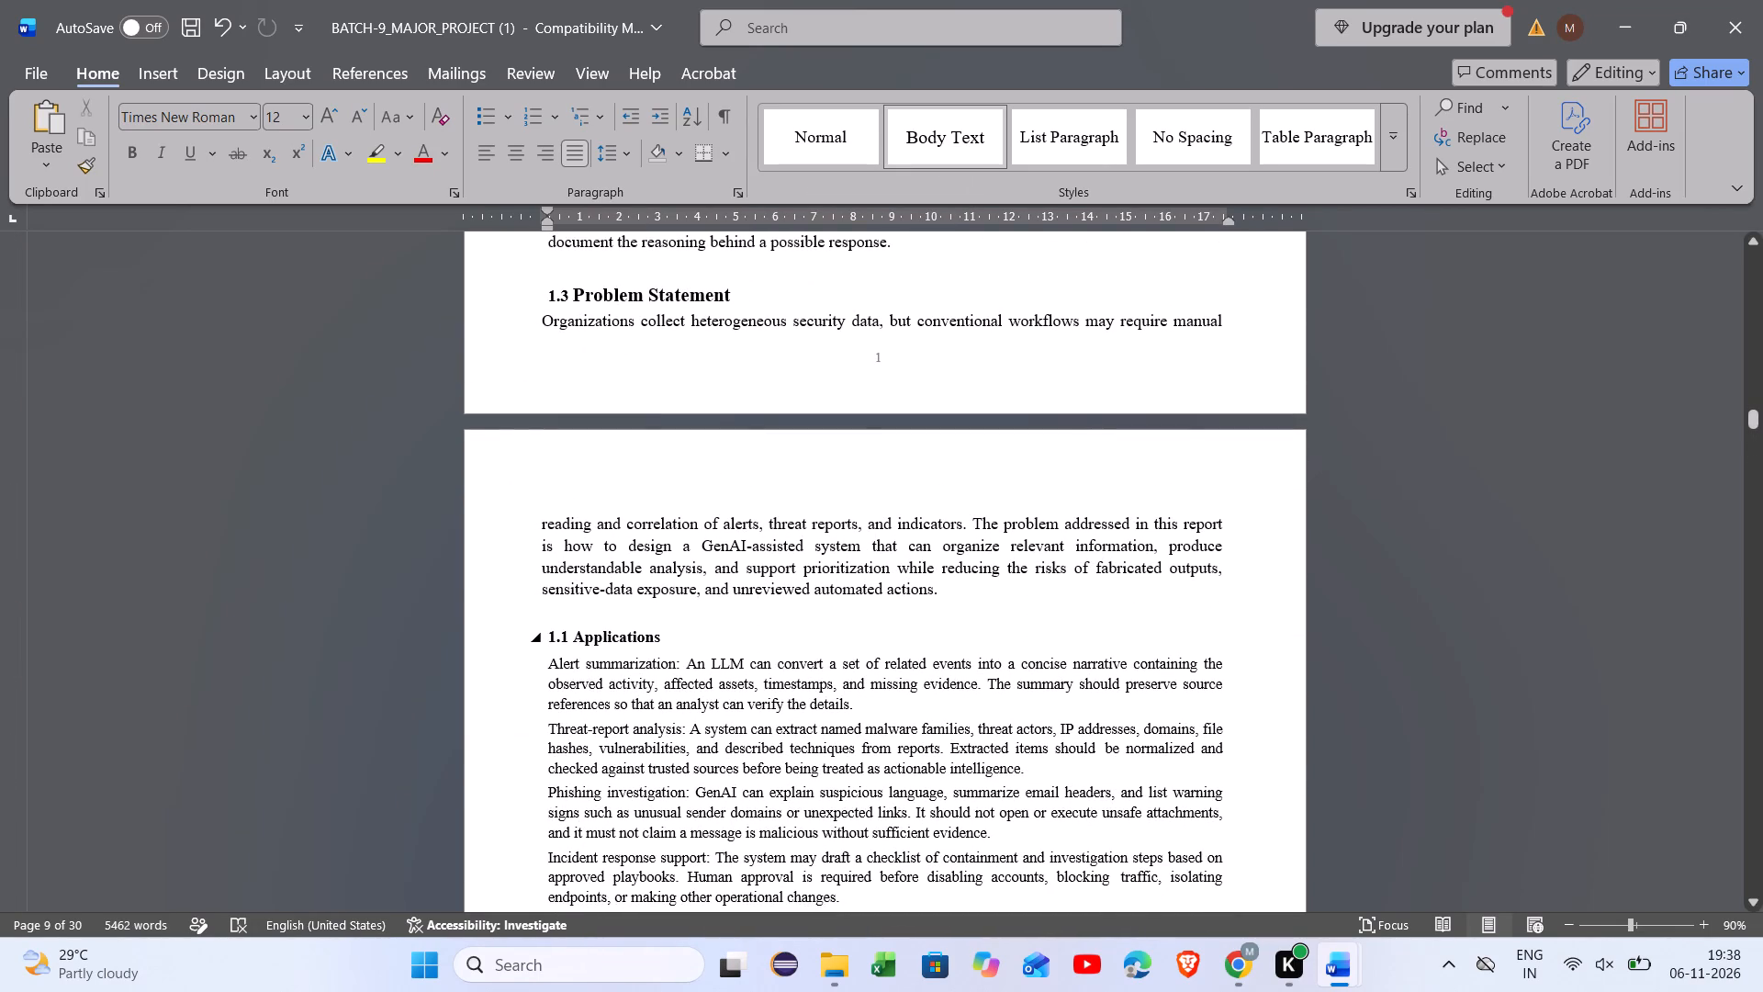
{"action": "left_click_drag", "start_coordinate": [661, 637], "coordinate": [574, 633]}
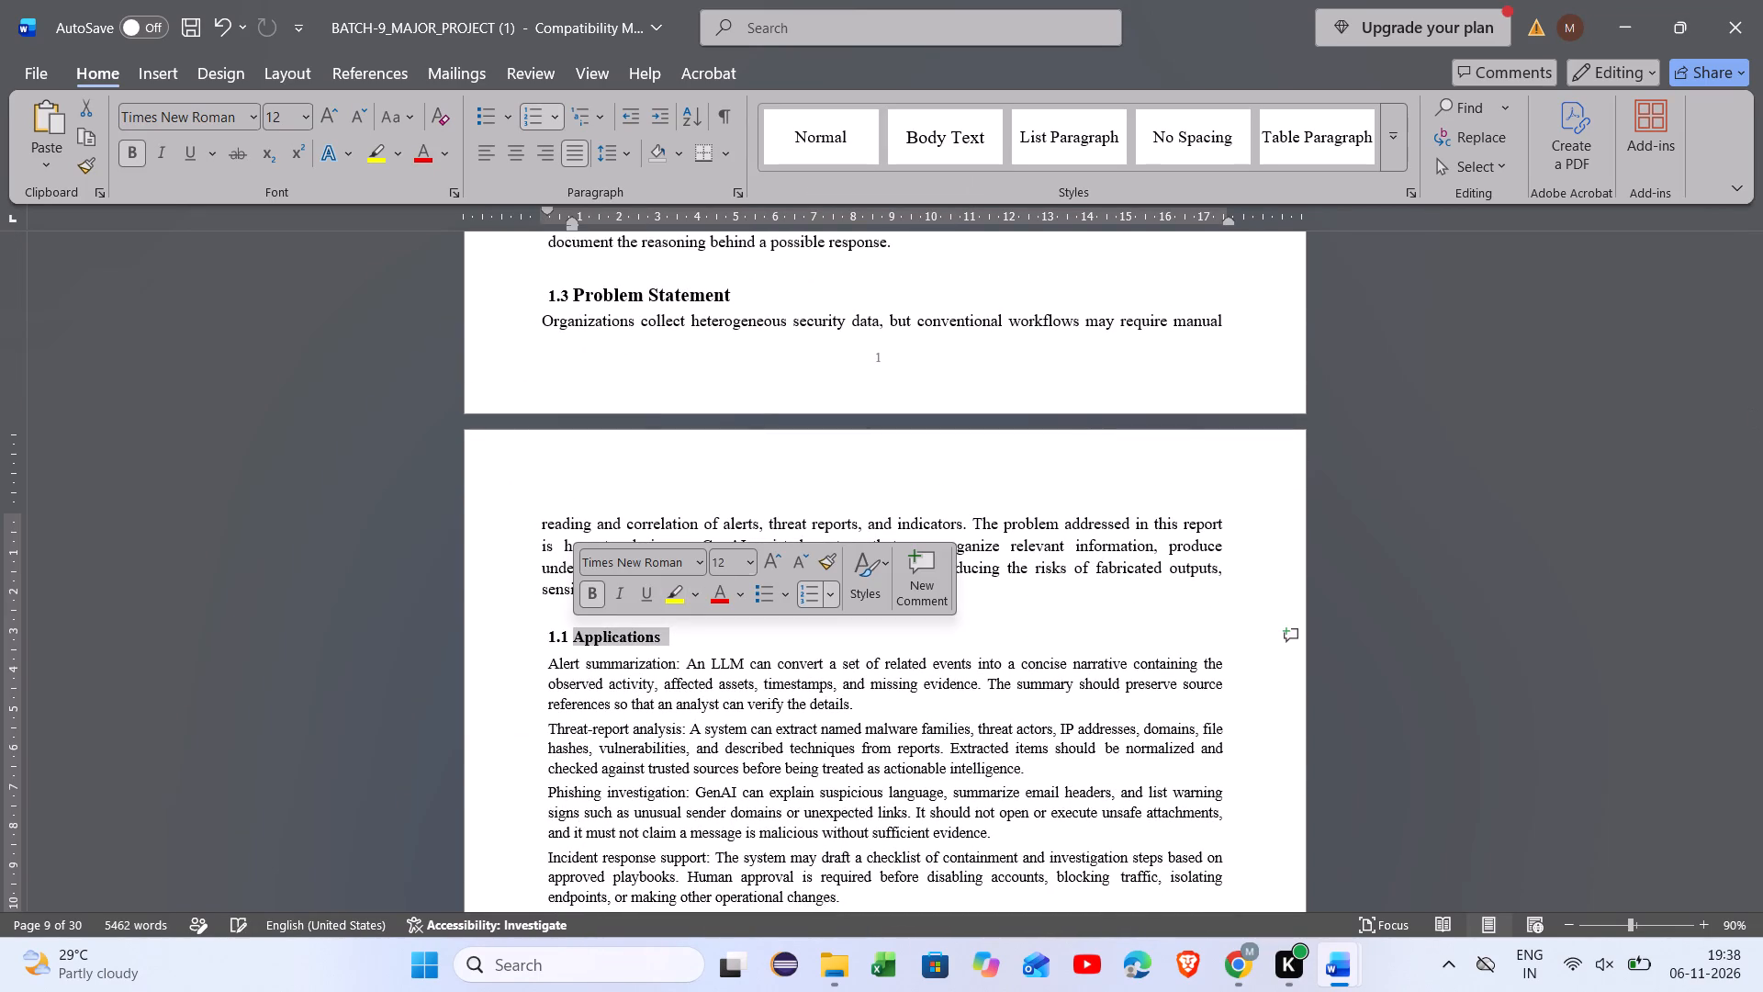
{"action": "left_click", "coordinate": [745, 562]}
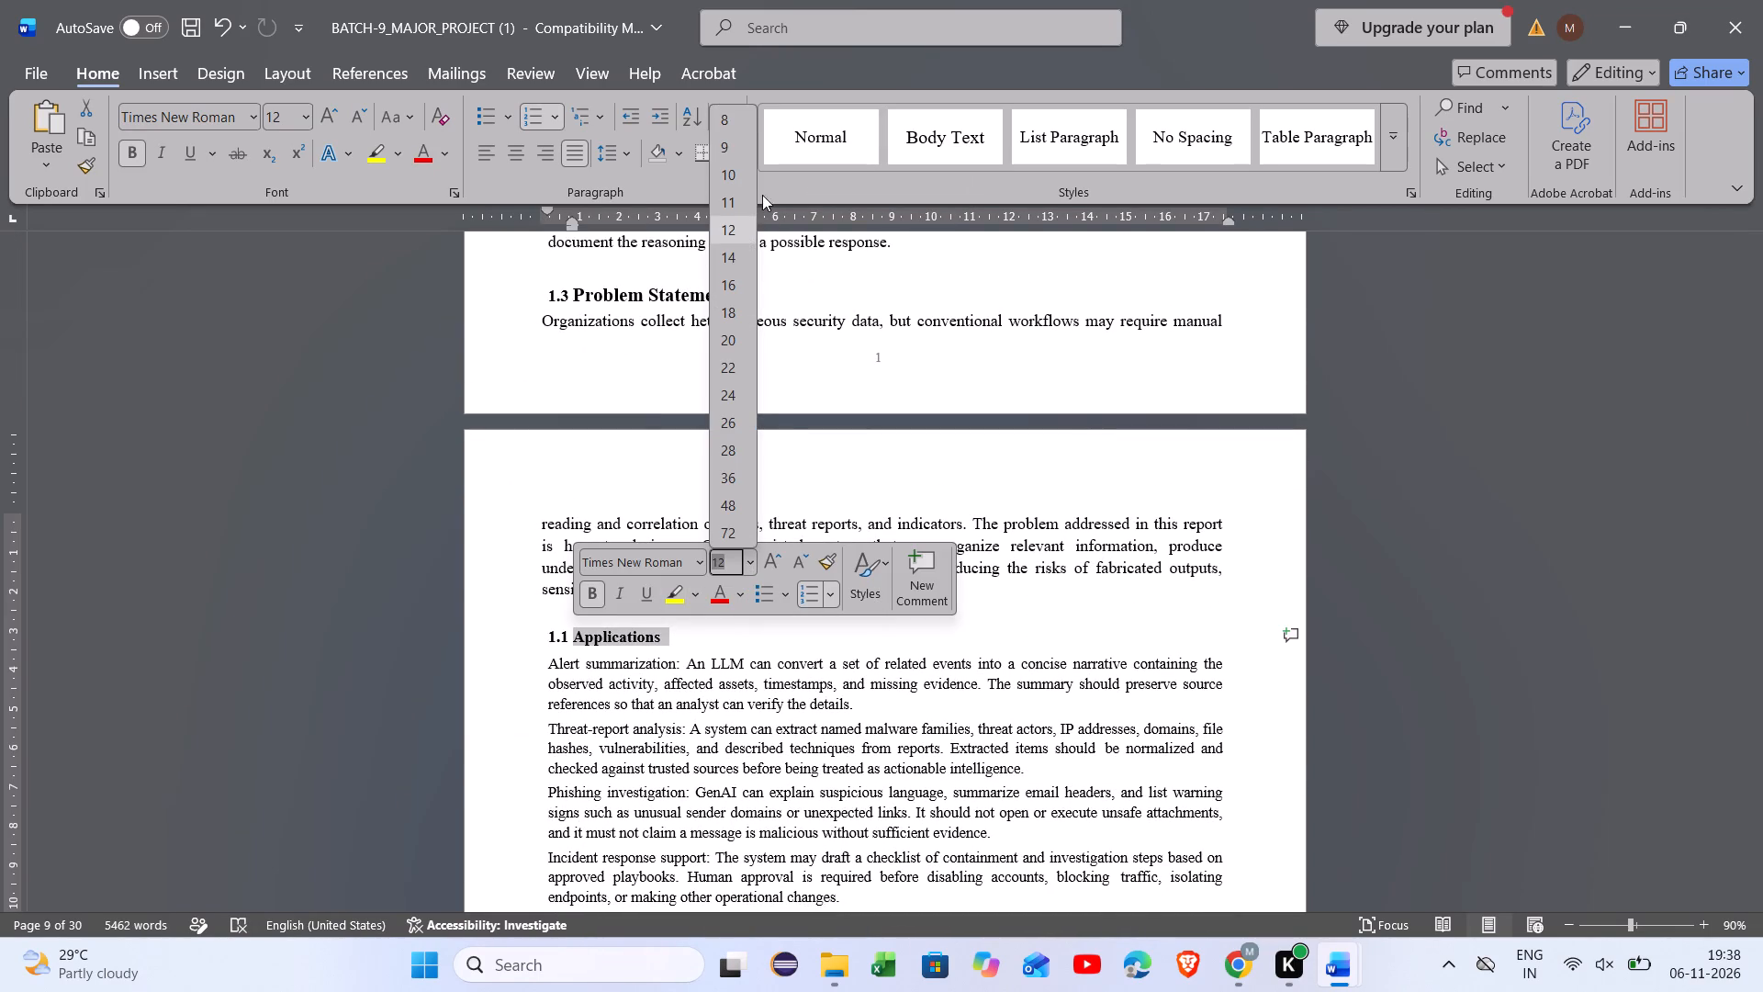
{"action": "left_click", "coordinate": [734, 250]}
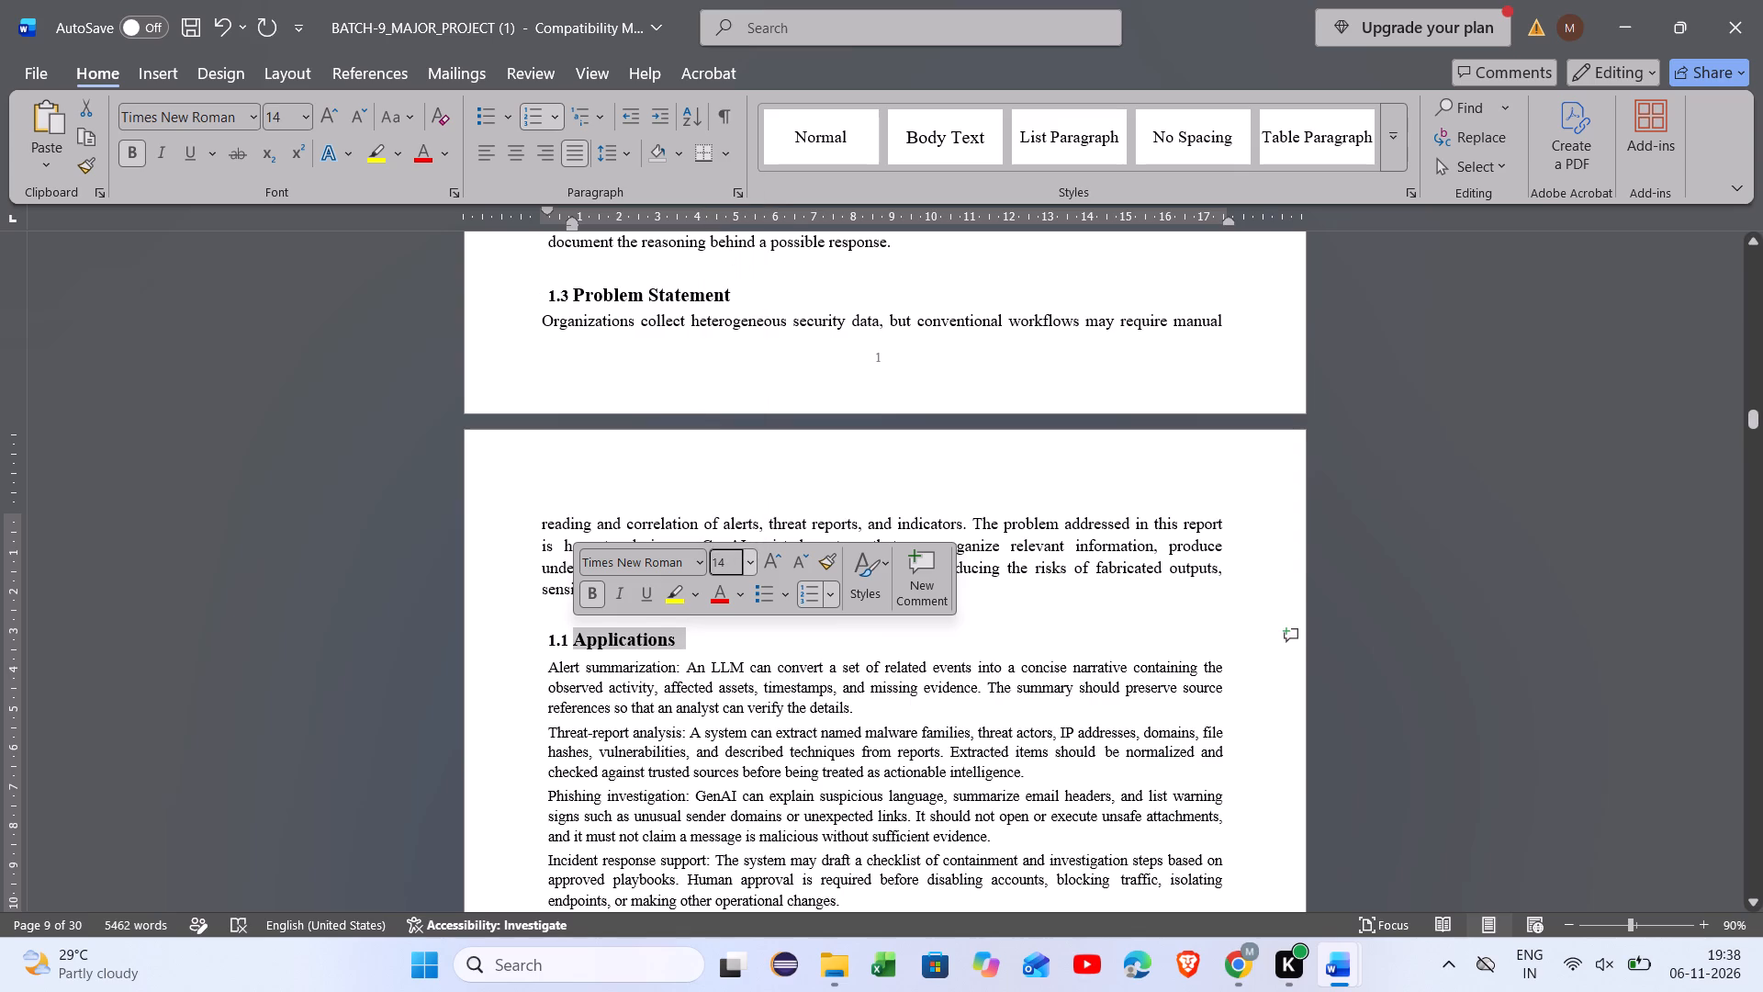
{"action": "left_click", "coordinate": [713, 654]}
Format all the Applications paragraphs under the heading on page 2 in Times New Roman, size 12.
{"action": "scroll", "coordinate": [713, 654], "scroll_direction": "down", "scroll_amount": 2}
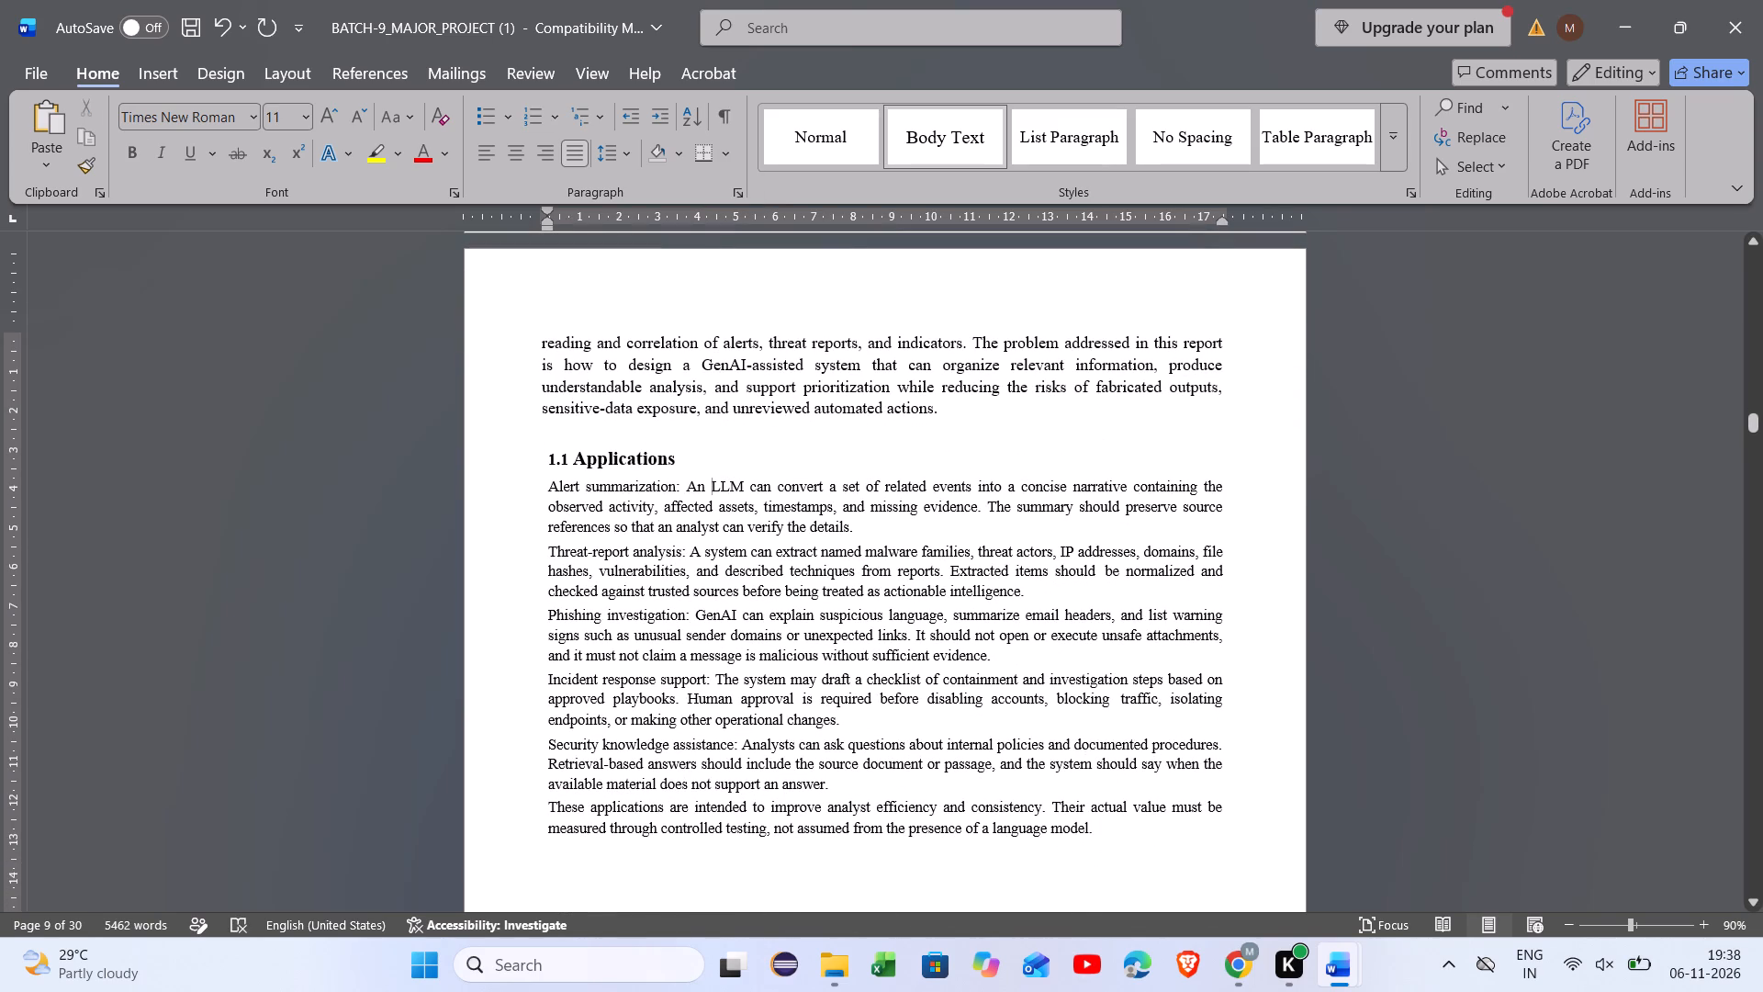
{"action": "left_click_drag", "start_coordinate": [548, 487], "coordinate": [1083, 851]}
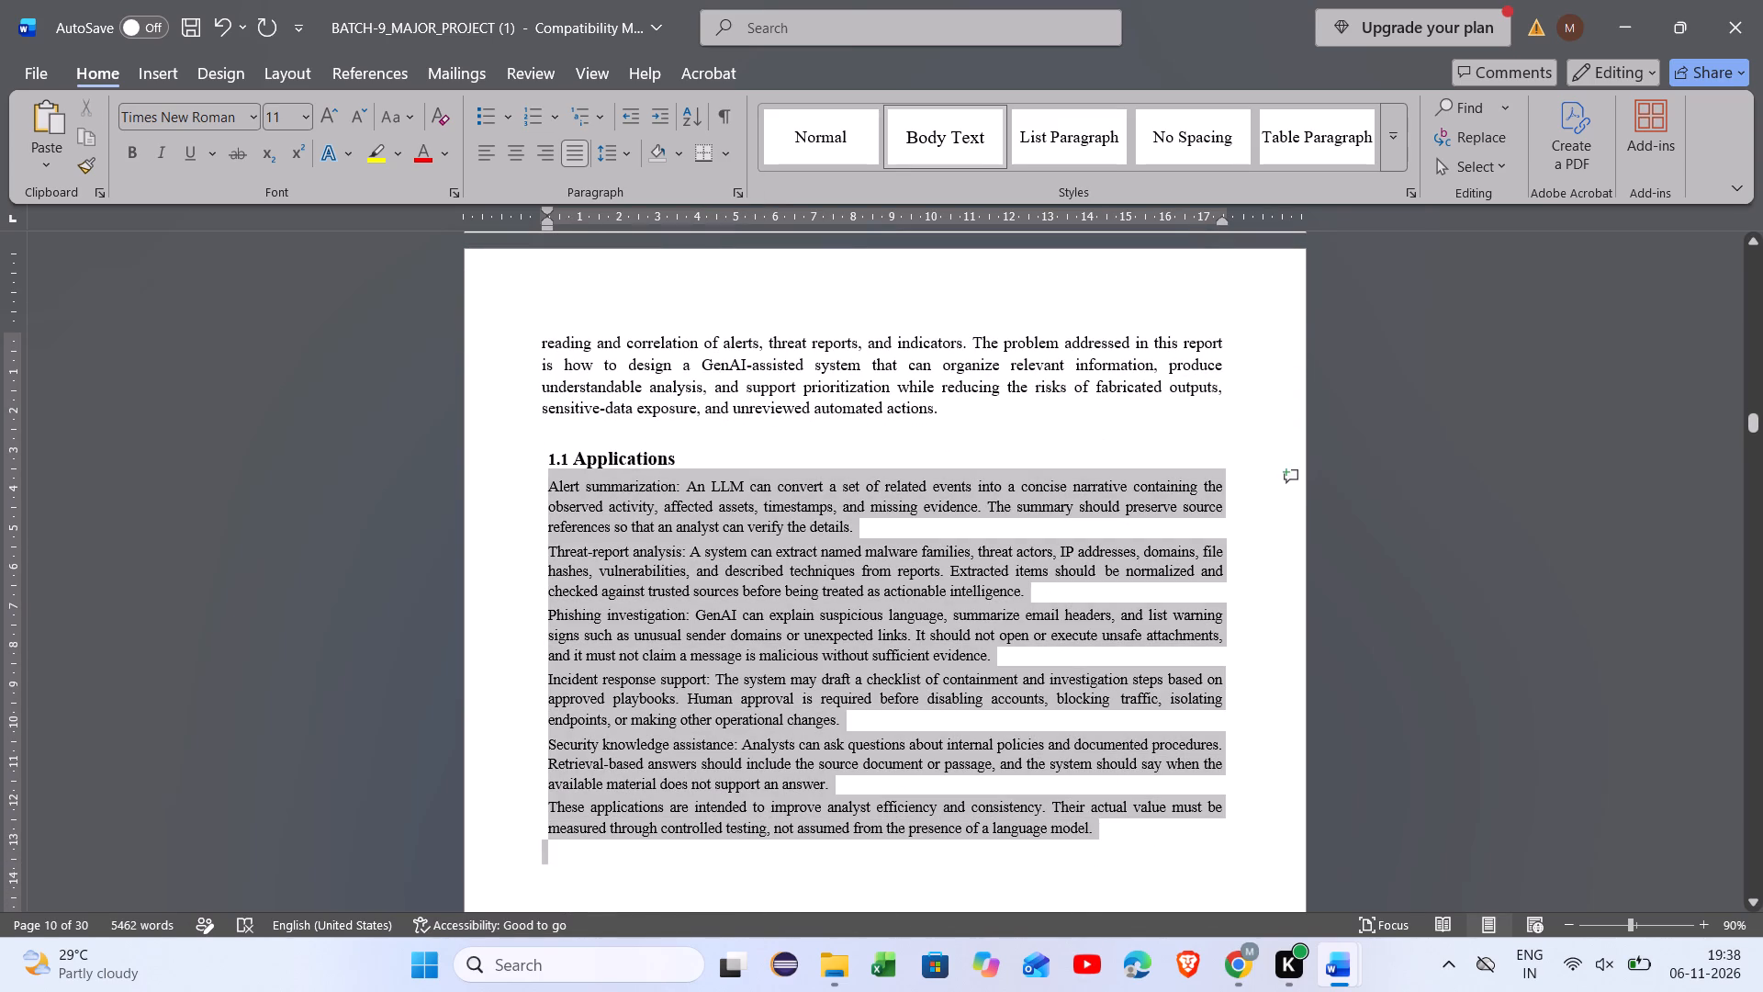
{"action": "left_click_drag", "start_coordinate": [1083, 851], "coordinate": [1092, 829]}
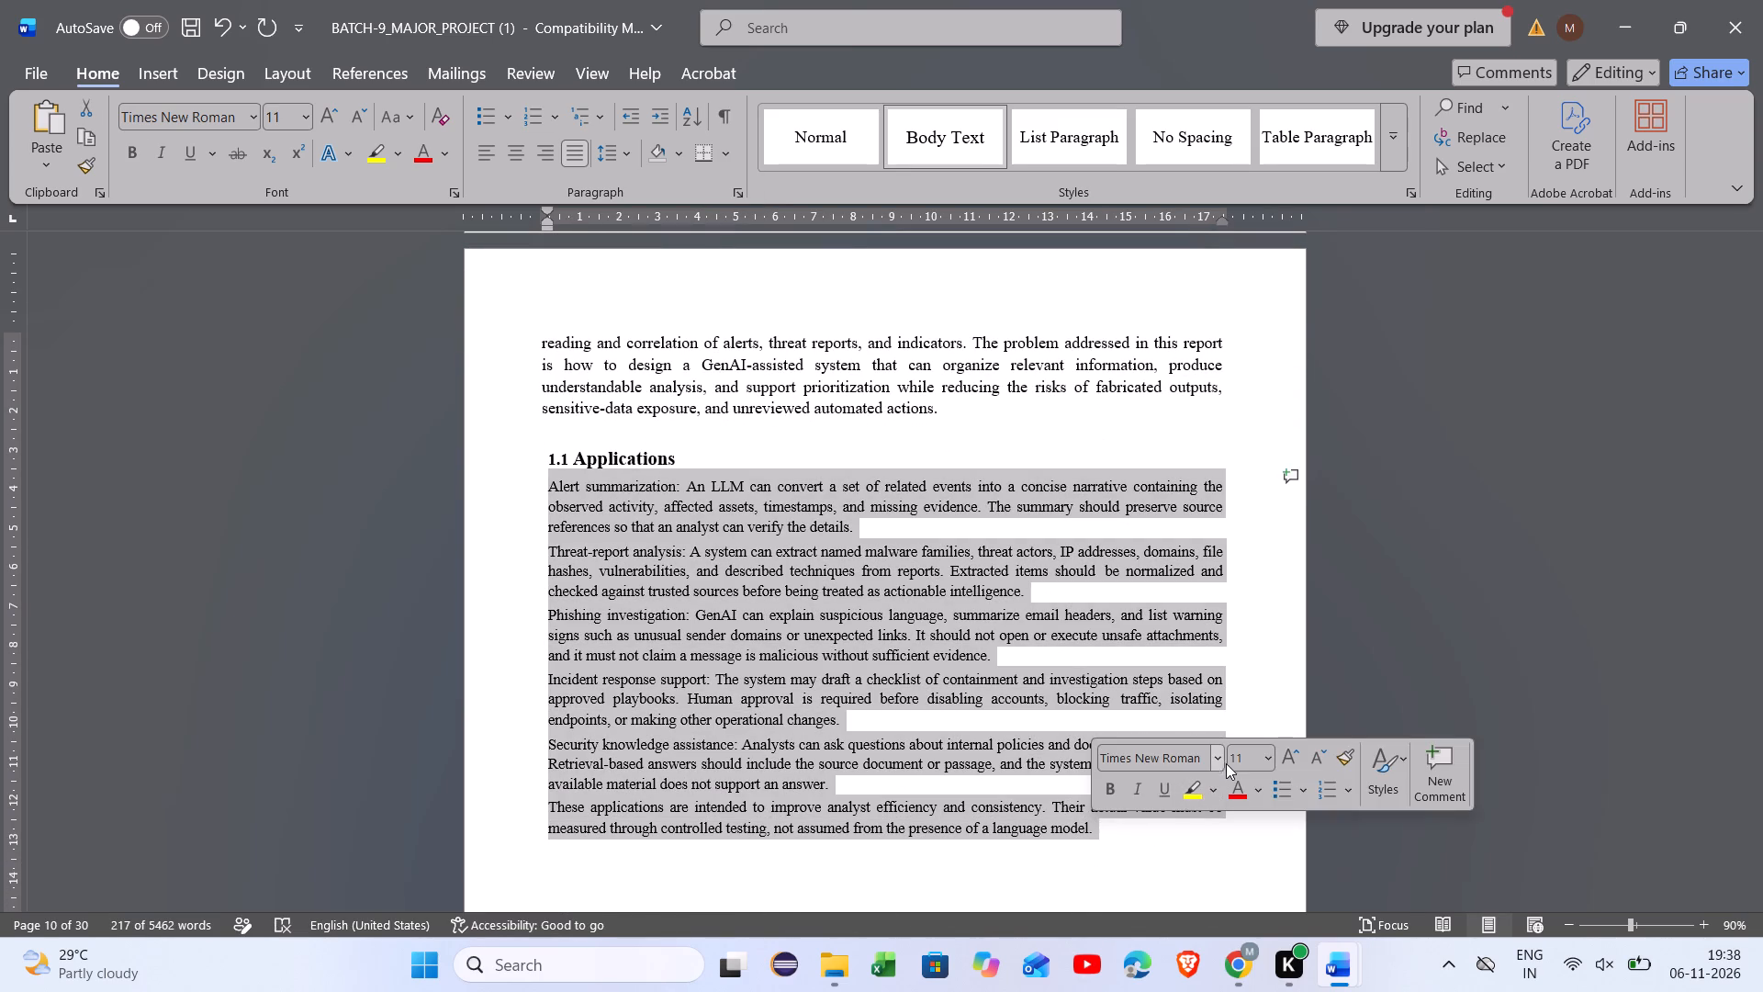
{"action": "left_click", "coordinate": [1212, 754]}
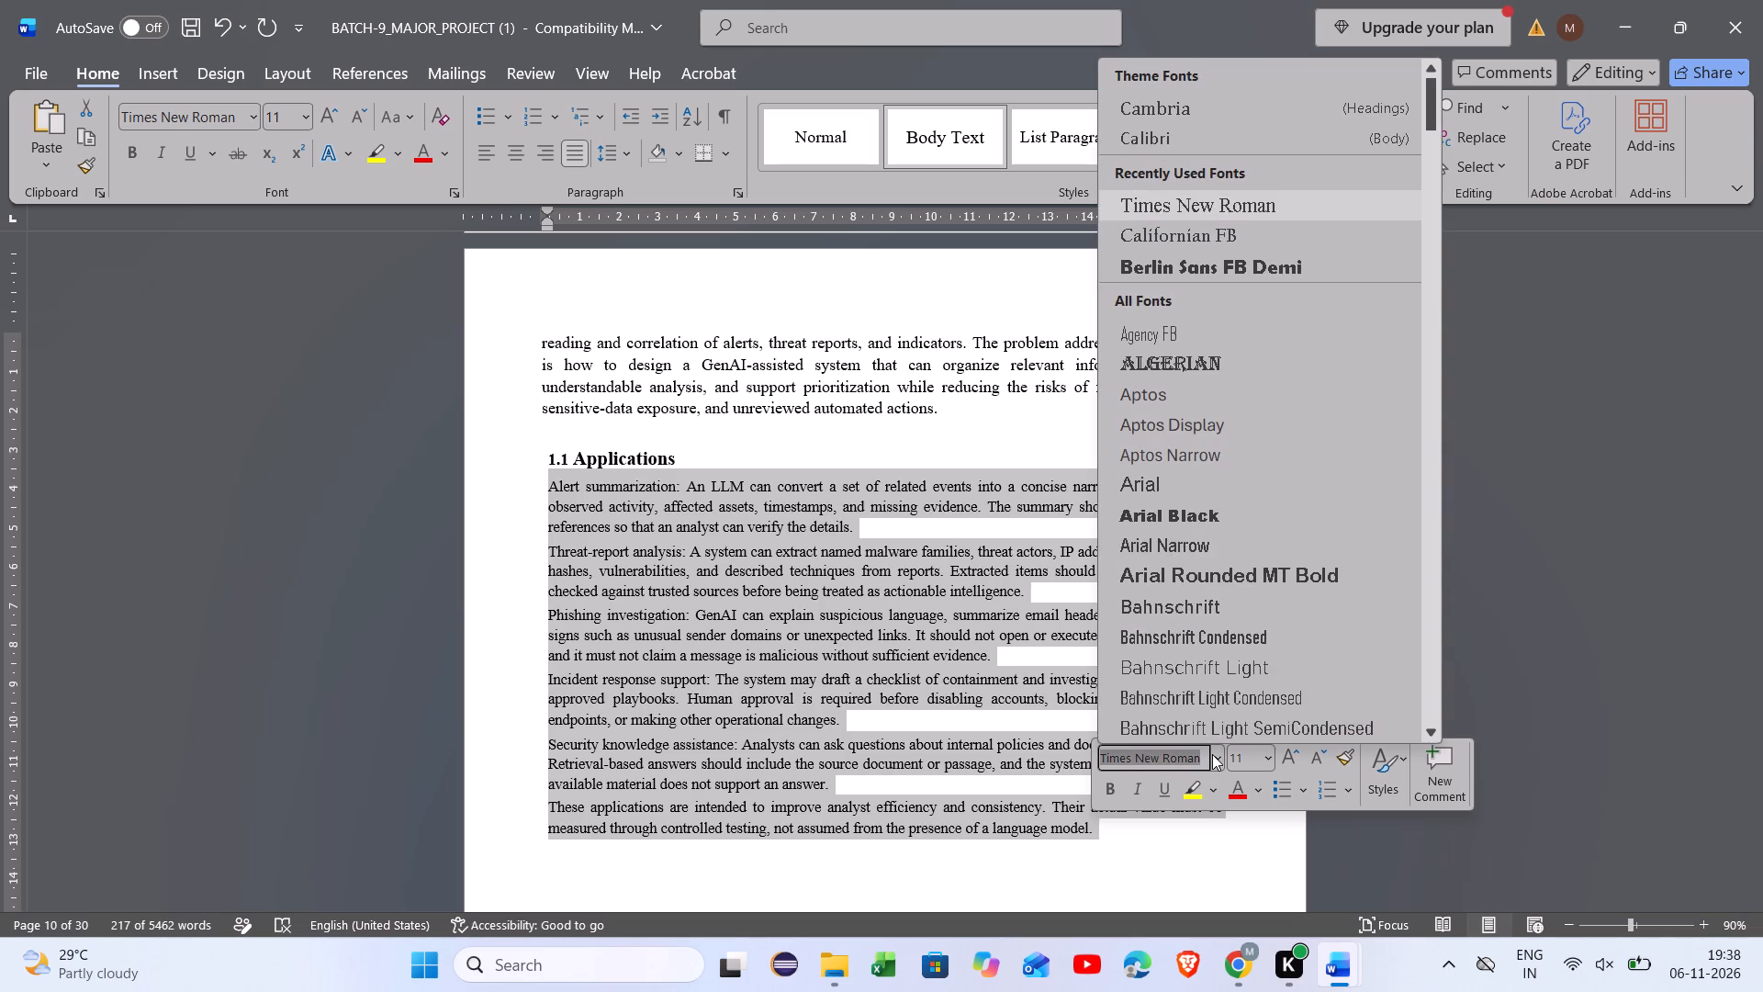
{"action": "left_click", "coordinate": [1152, 216]}
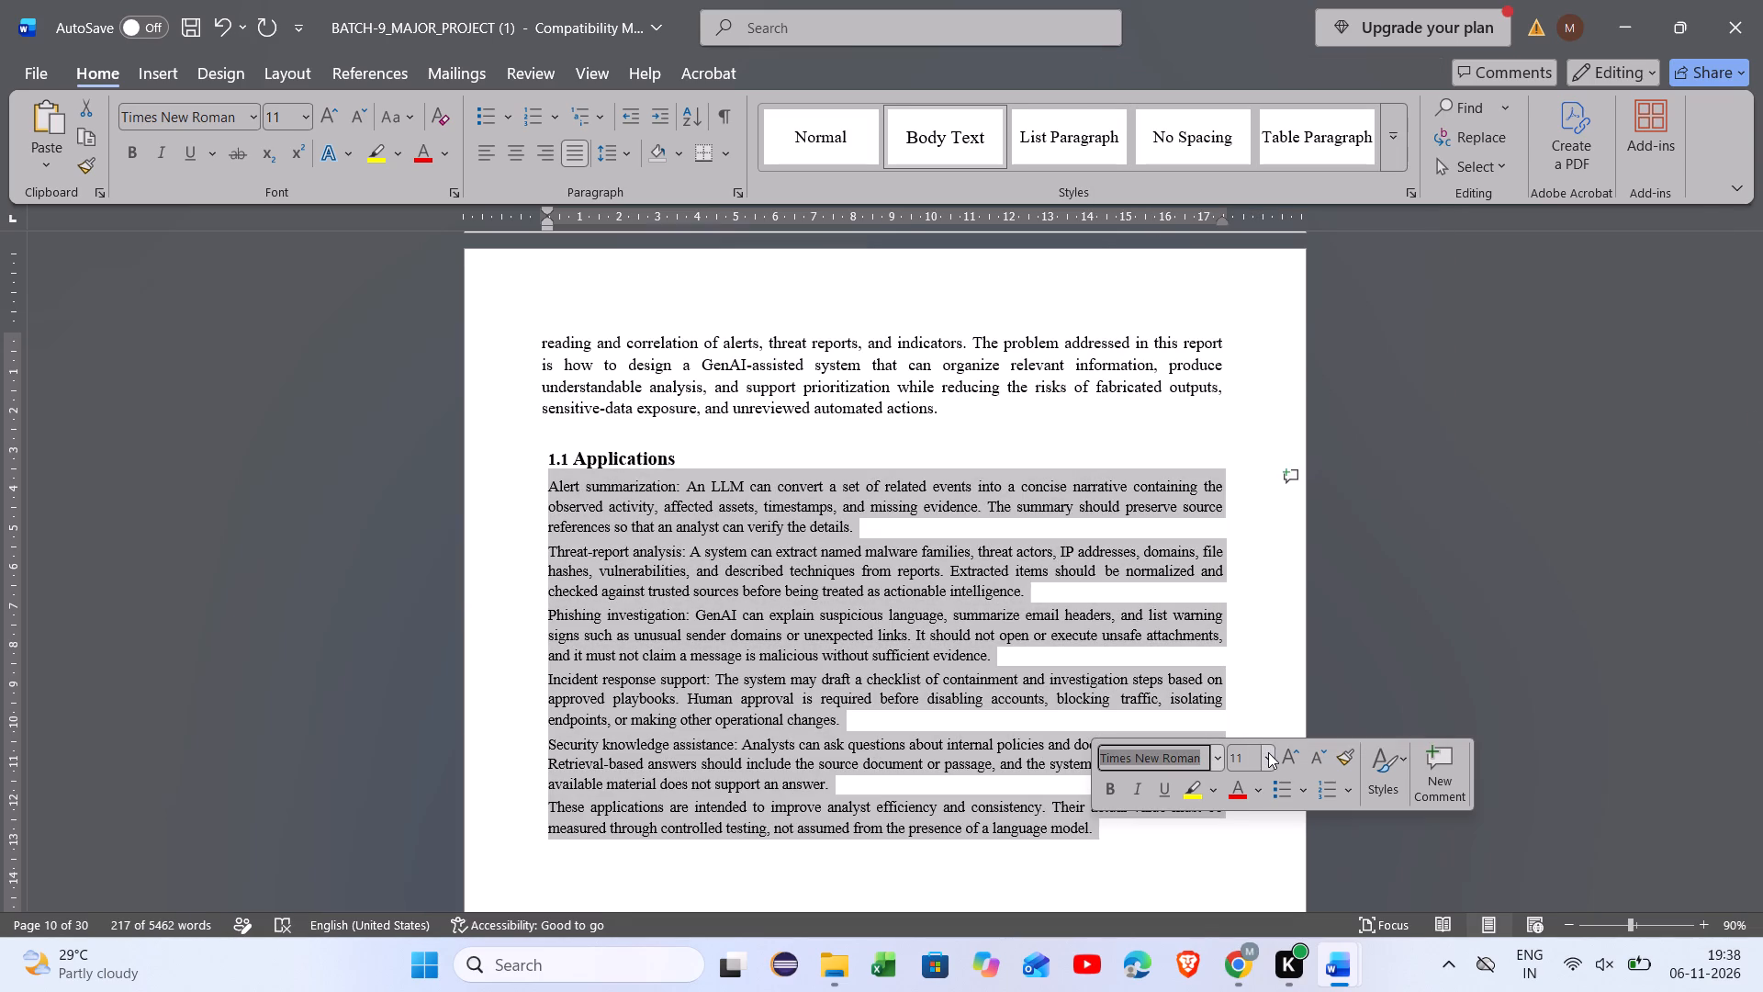
{"action": "left_click", "coordinate": [1270, 752]}
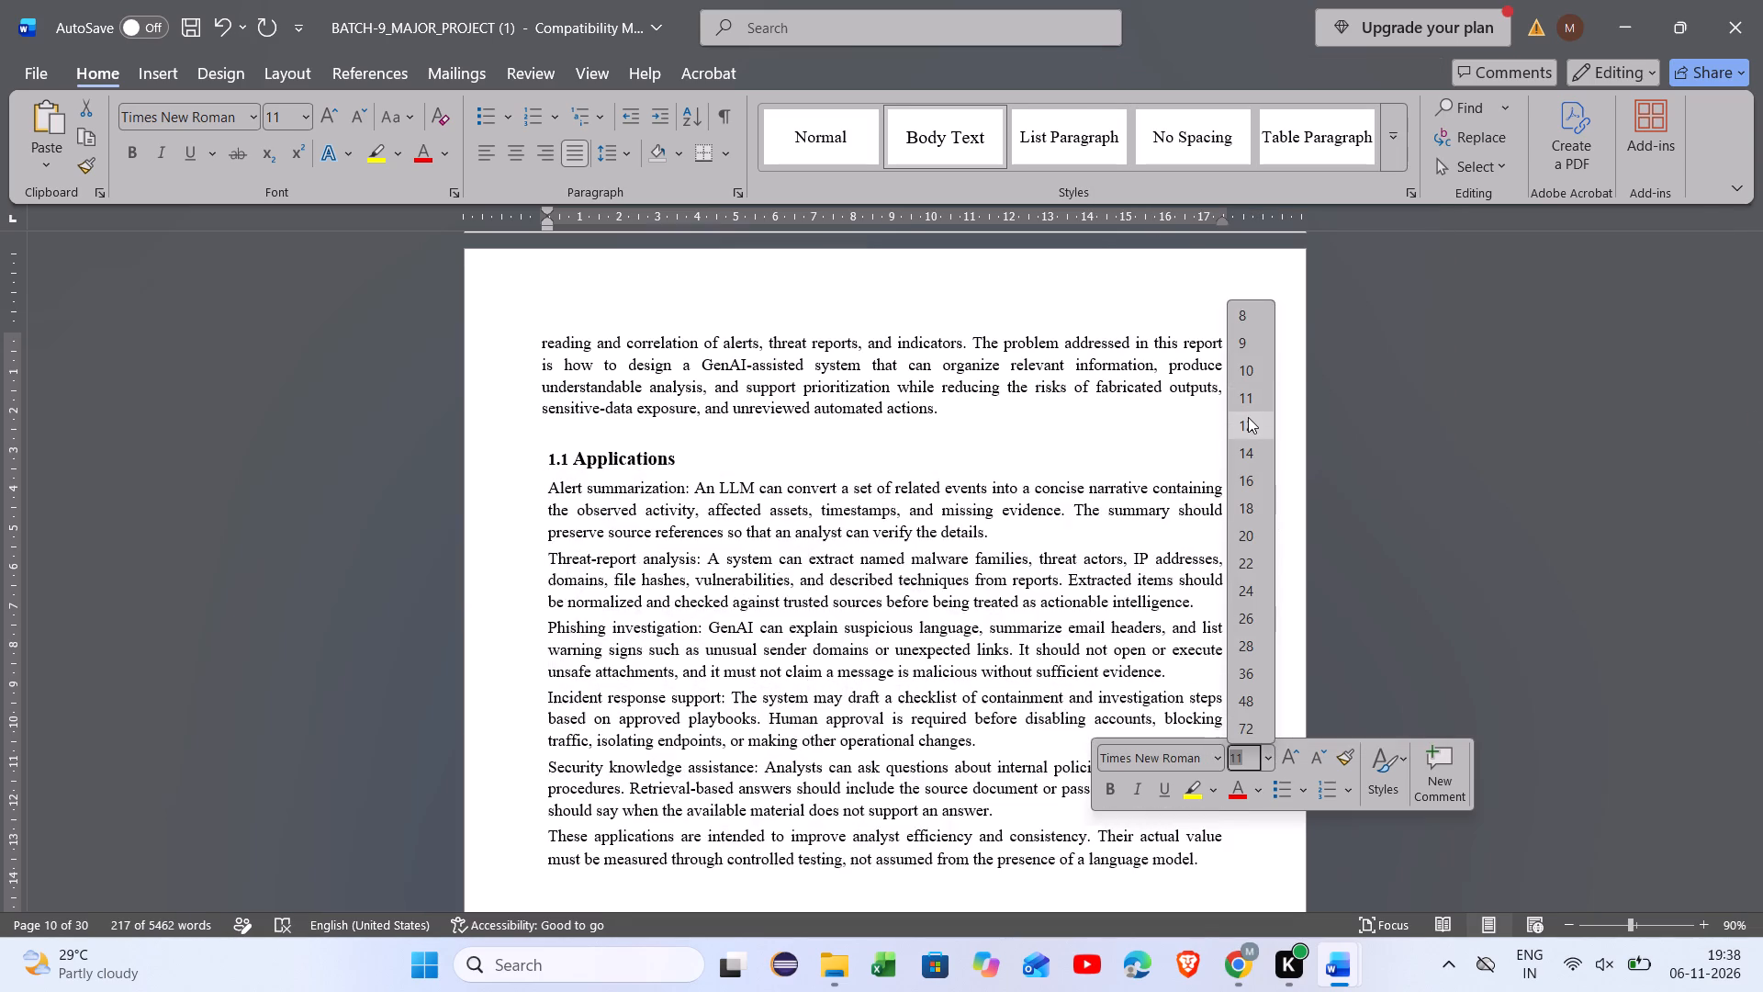
{"action": "left_click", "coordinate": [1248, 417]}
{"action": "left_click", "coordinate": [1015, 427]}
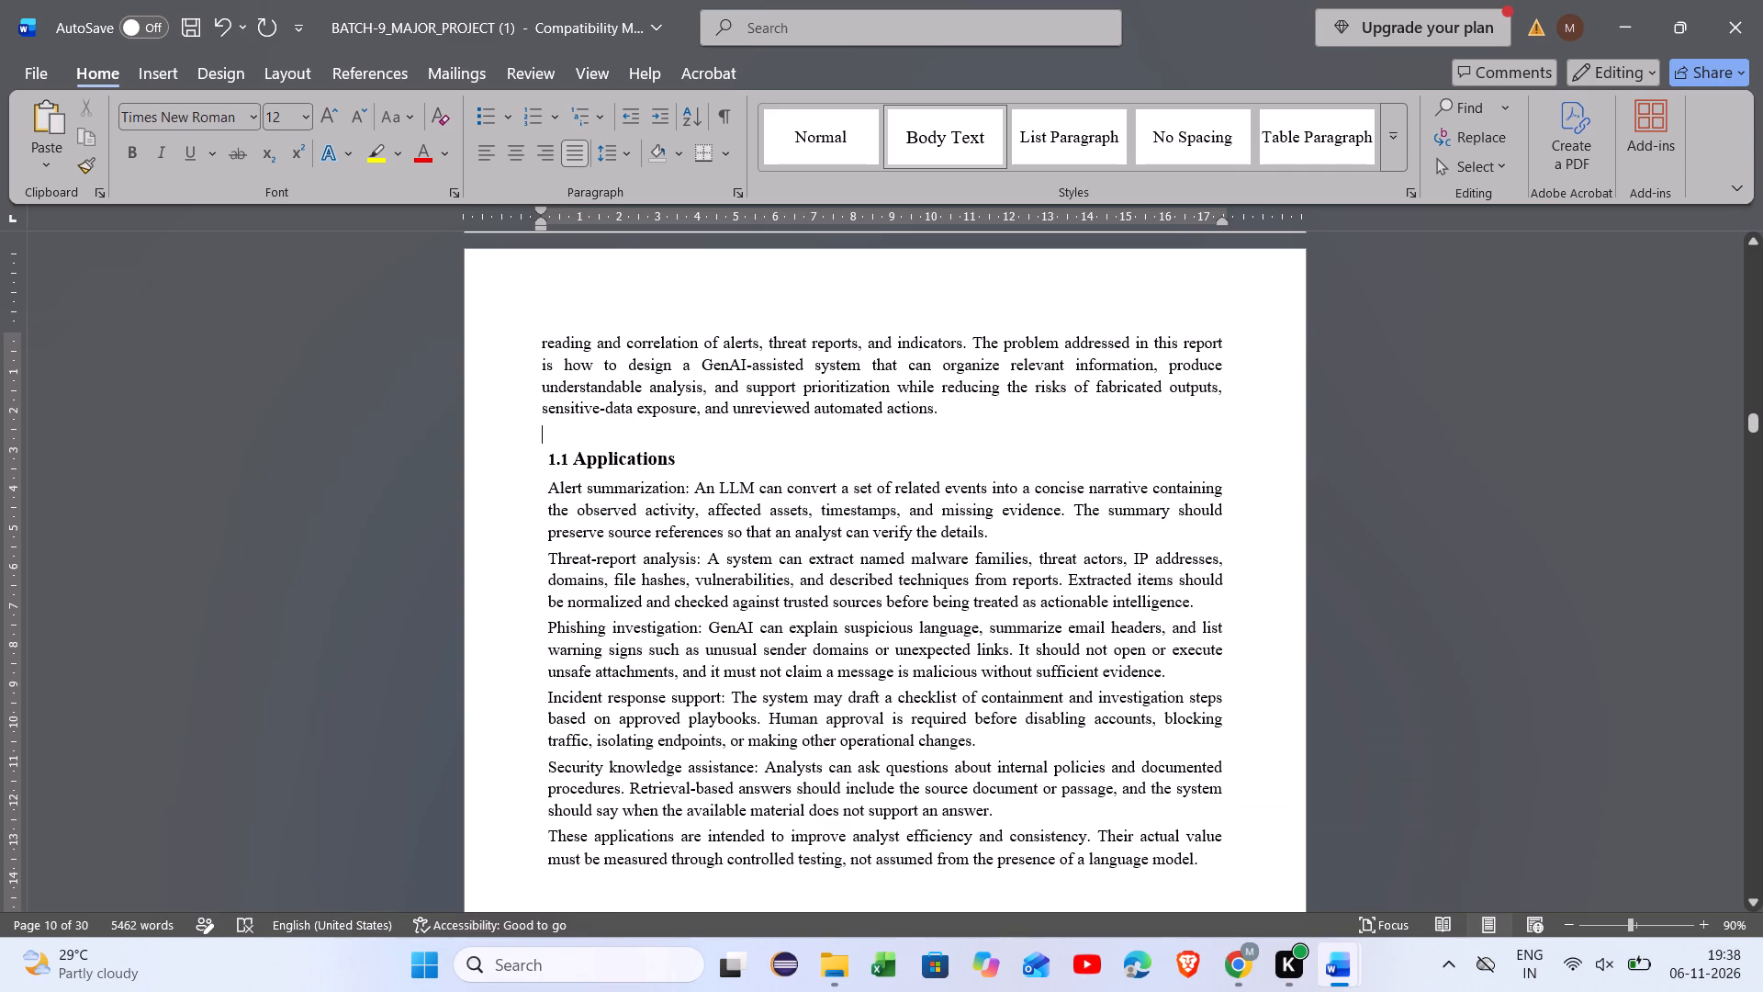
Remove the blank page 3 so the Literature Survey chapter directly follows the Applications page.
{"action": "scroll", "coordinate": [1015, 427], "scroll_direction": "up", "scroll_amount": 1, "text": "ctrl"}
{"action": "scroll", "coordinate": [1015, 427], "scroll_direction": "down", "scroll_amount": 2}
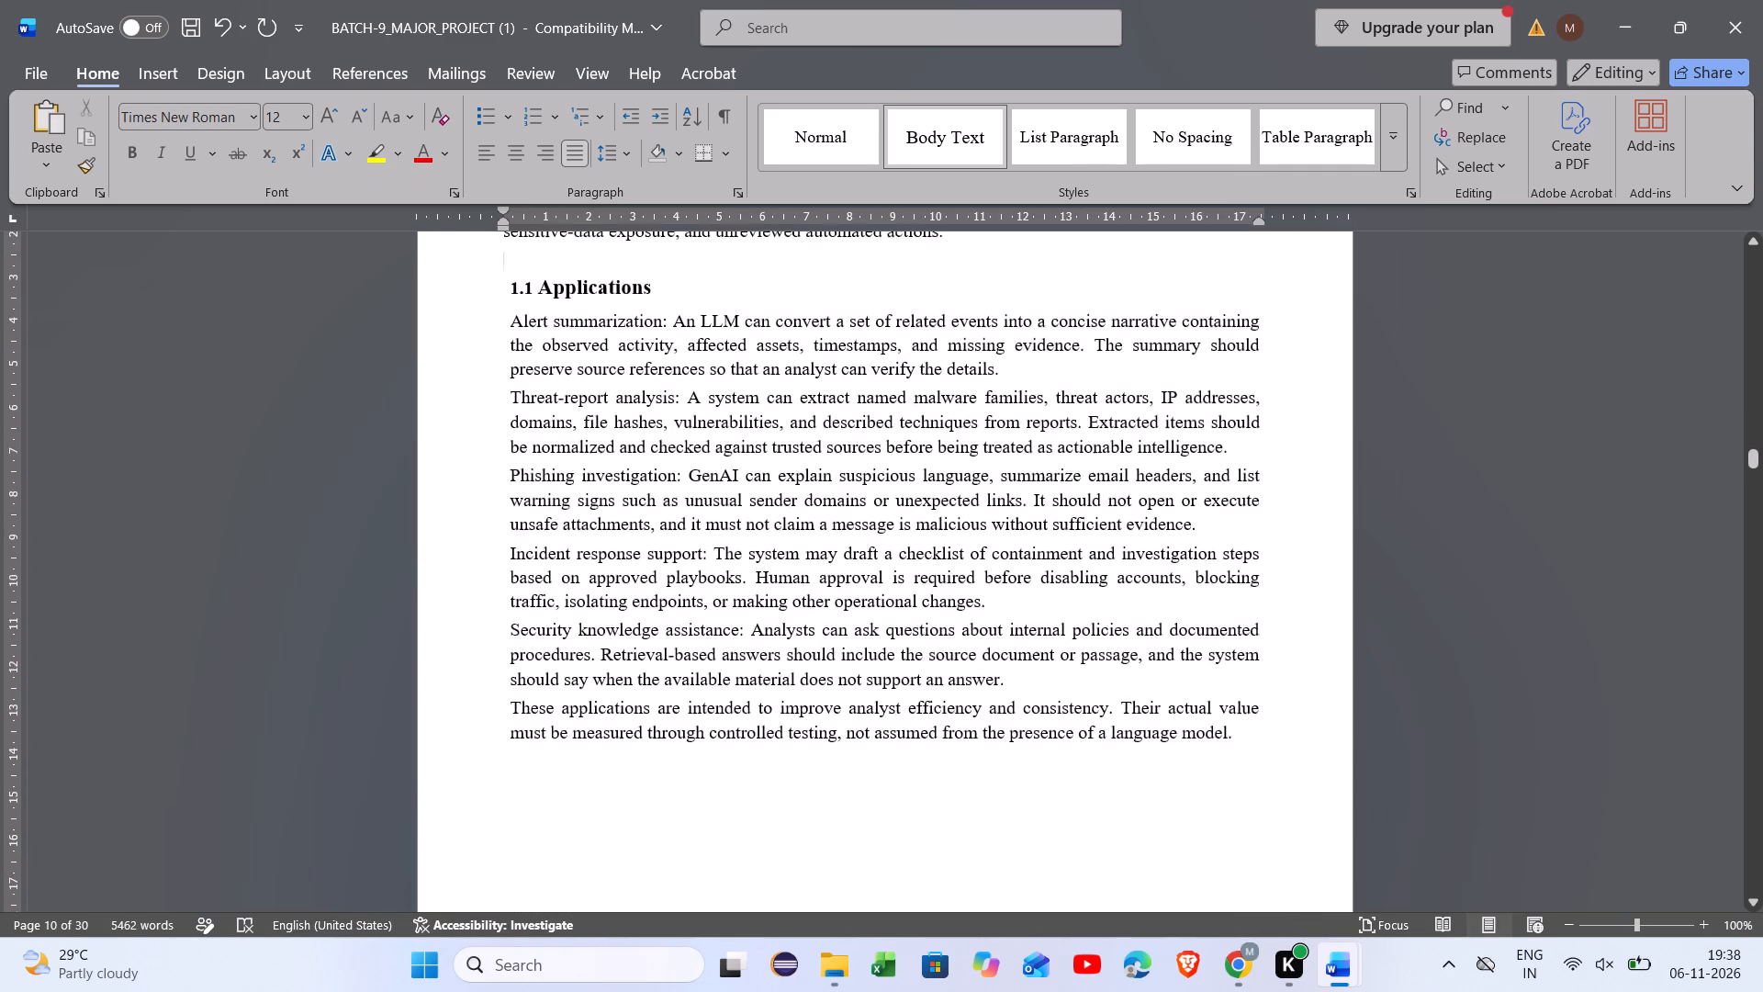
{"action": "scroll", "coordinate": [1015, 427], "scroll_direction": "down", "scroll_amount": 5}
{"action": "scroll", "coordinate": [1015, 427], "scroll_direction": "up", "scroll_amount": 4}
{"action": "scroll", "coordinate": [1015, 427], "scroll_direction": "down", "scroll_amount": 2, "text": "ctrl"}
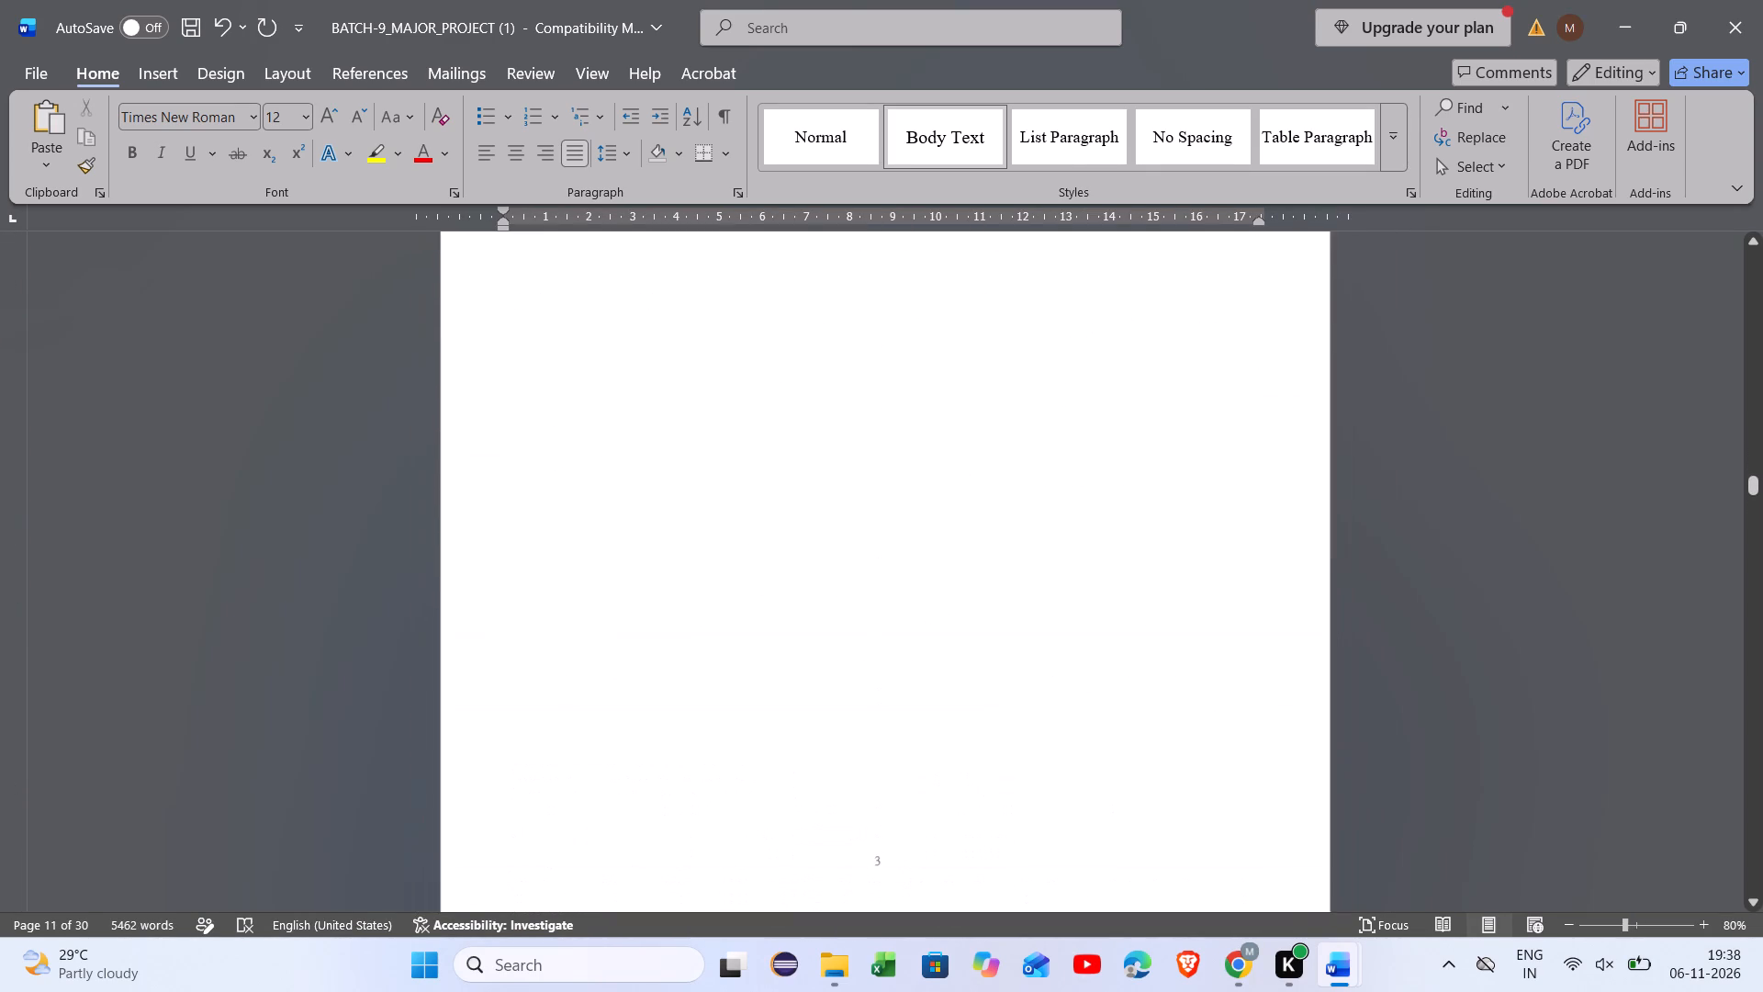
{"action": "scroll", "coordinate": [1015, 427], "scroll_direction": "up", "scroll_amount": 1}
{"action": "scroll", "coordinate": [1015, 427], "scroll_direction": "down", "scroll_amount": 1}
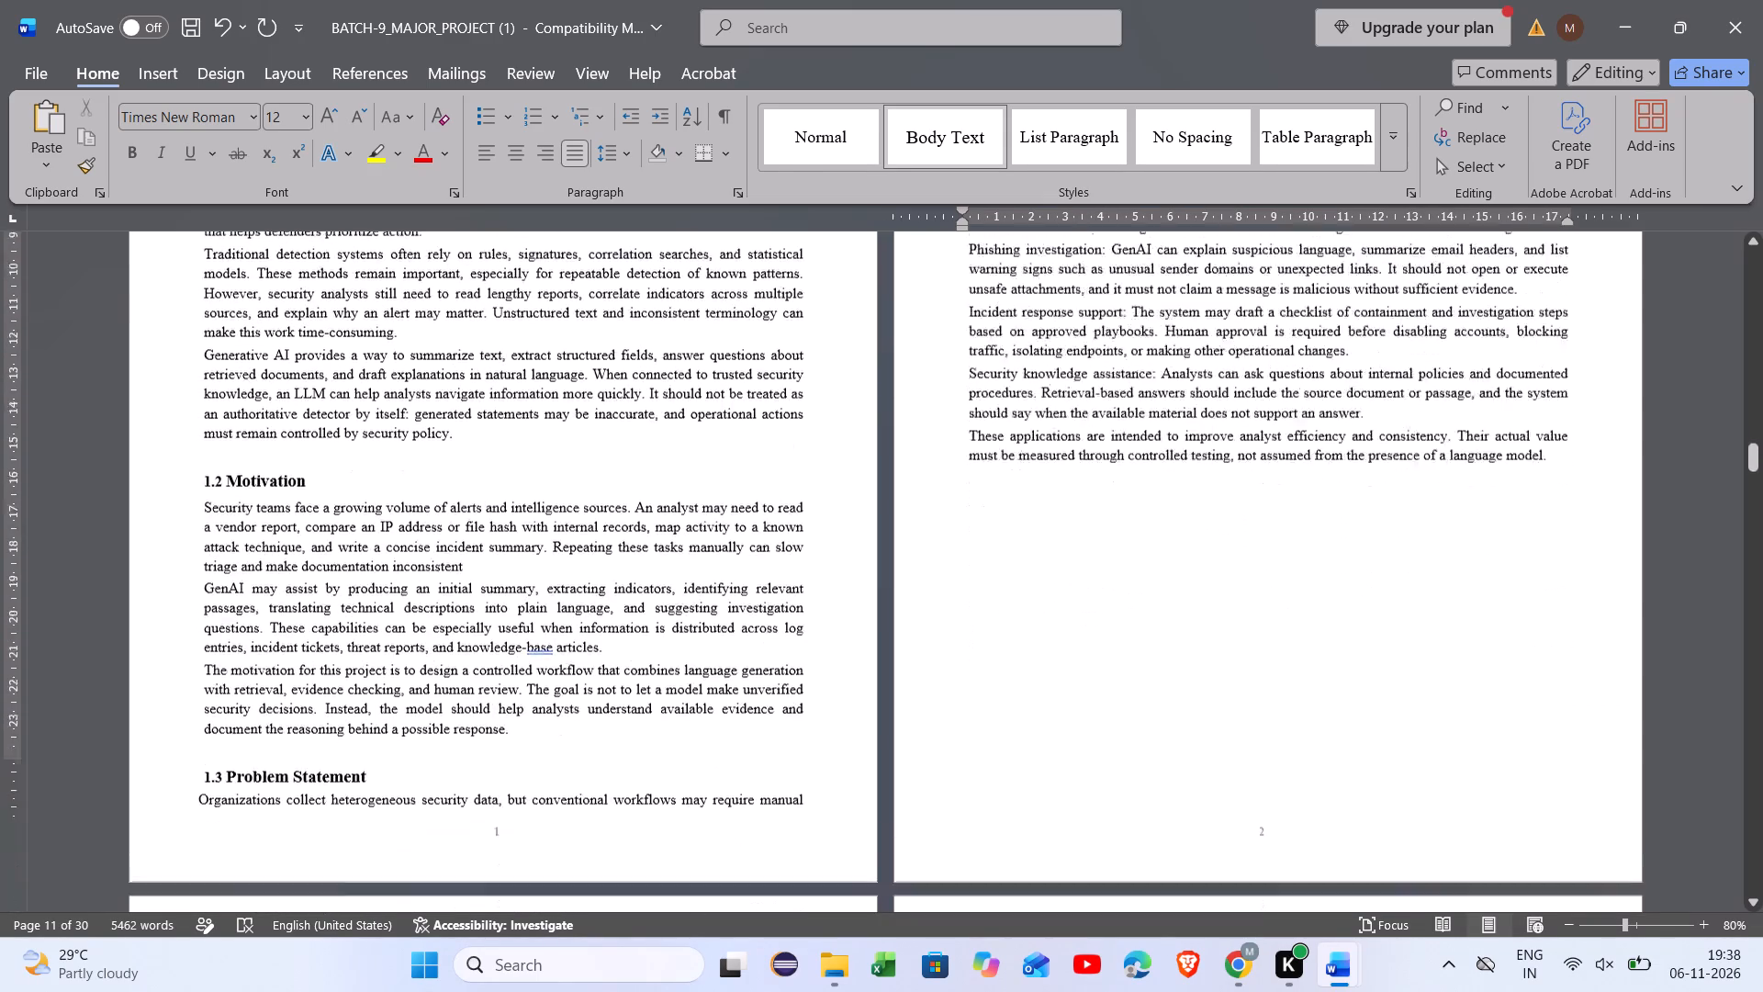
{"action": "scroll", "coordinate": [1015, 427], "scroll_direction": "down", "scroll_amount": 1}
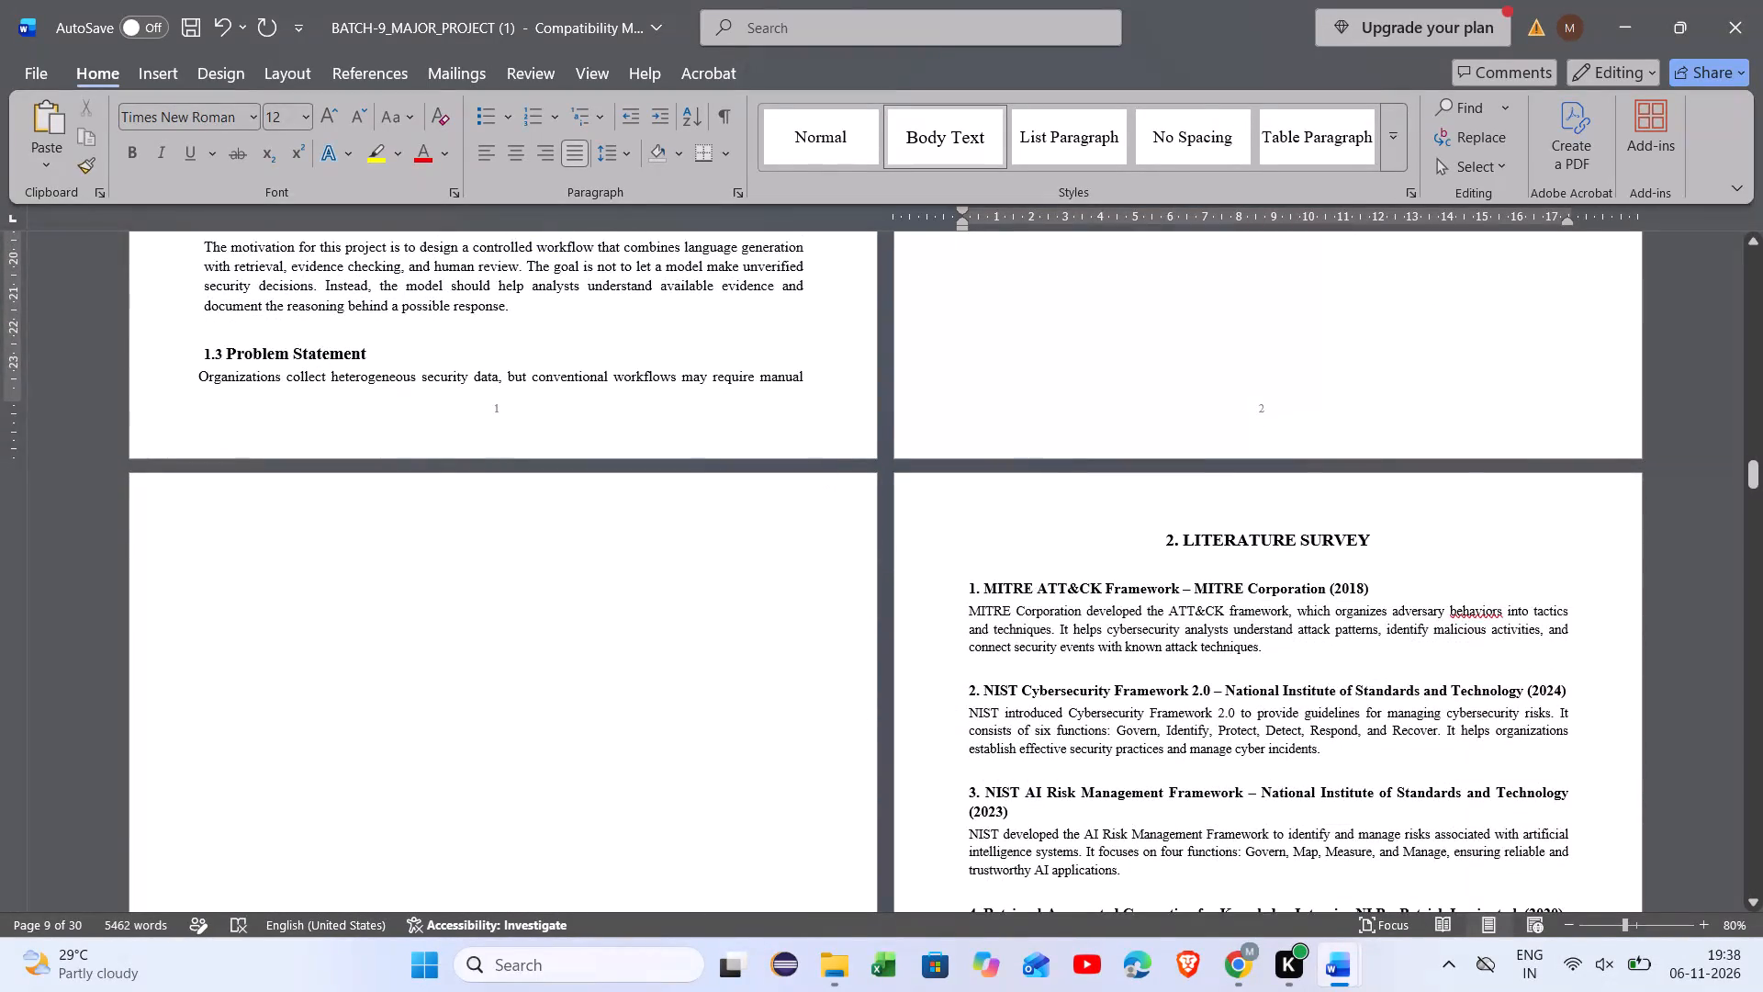
{"action": "scroll", "coordinate": [690, 669], "scroll_direction": "down", "scroll_amount": 2}
{"action": "left_click", "coordinate": [636, 669]}
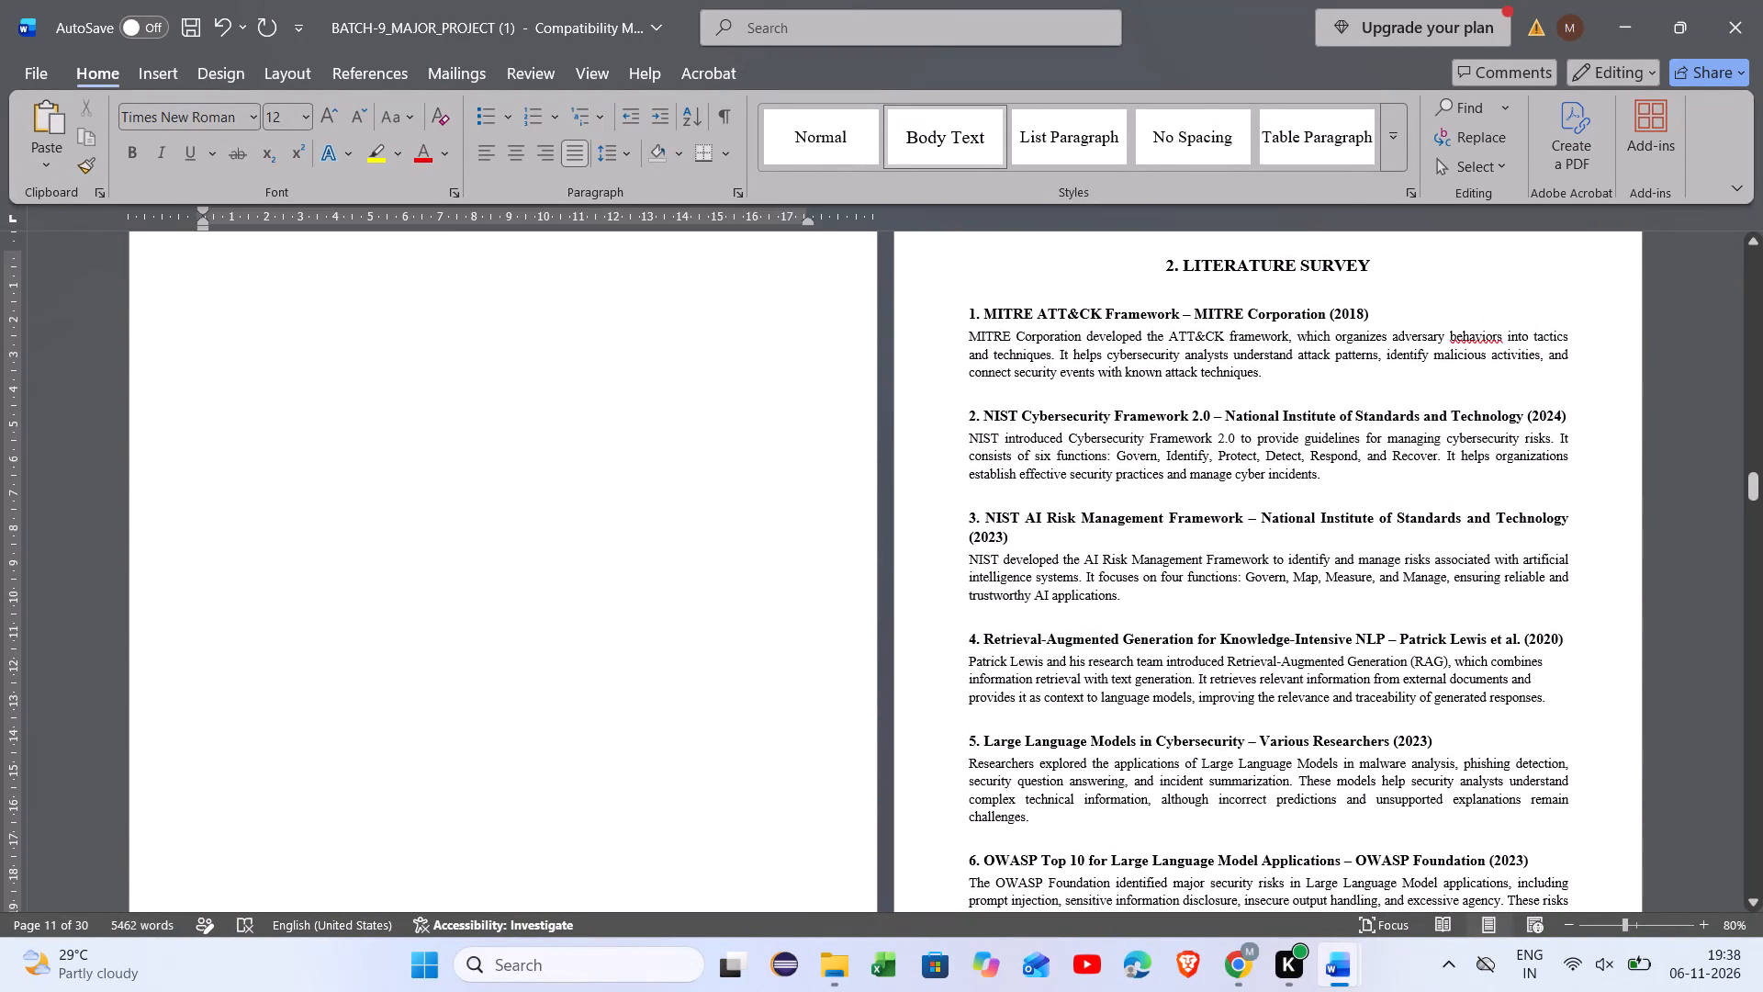
{"action": "scroll", "coordinate": [572, 600], "scroll_direction": "up", "scroll_amount": 2}
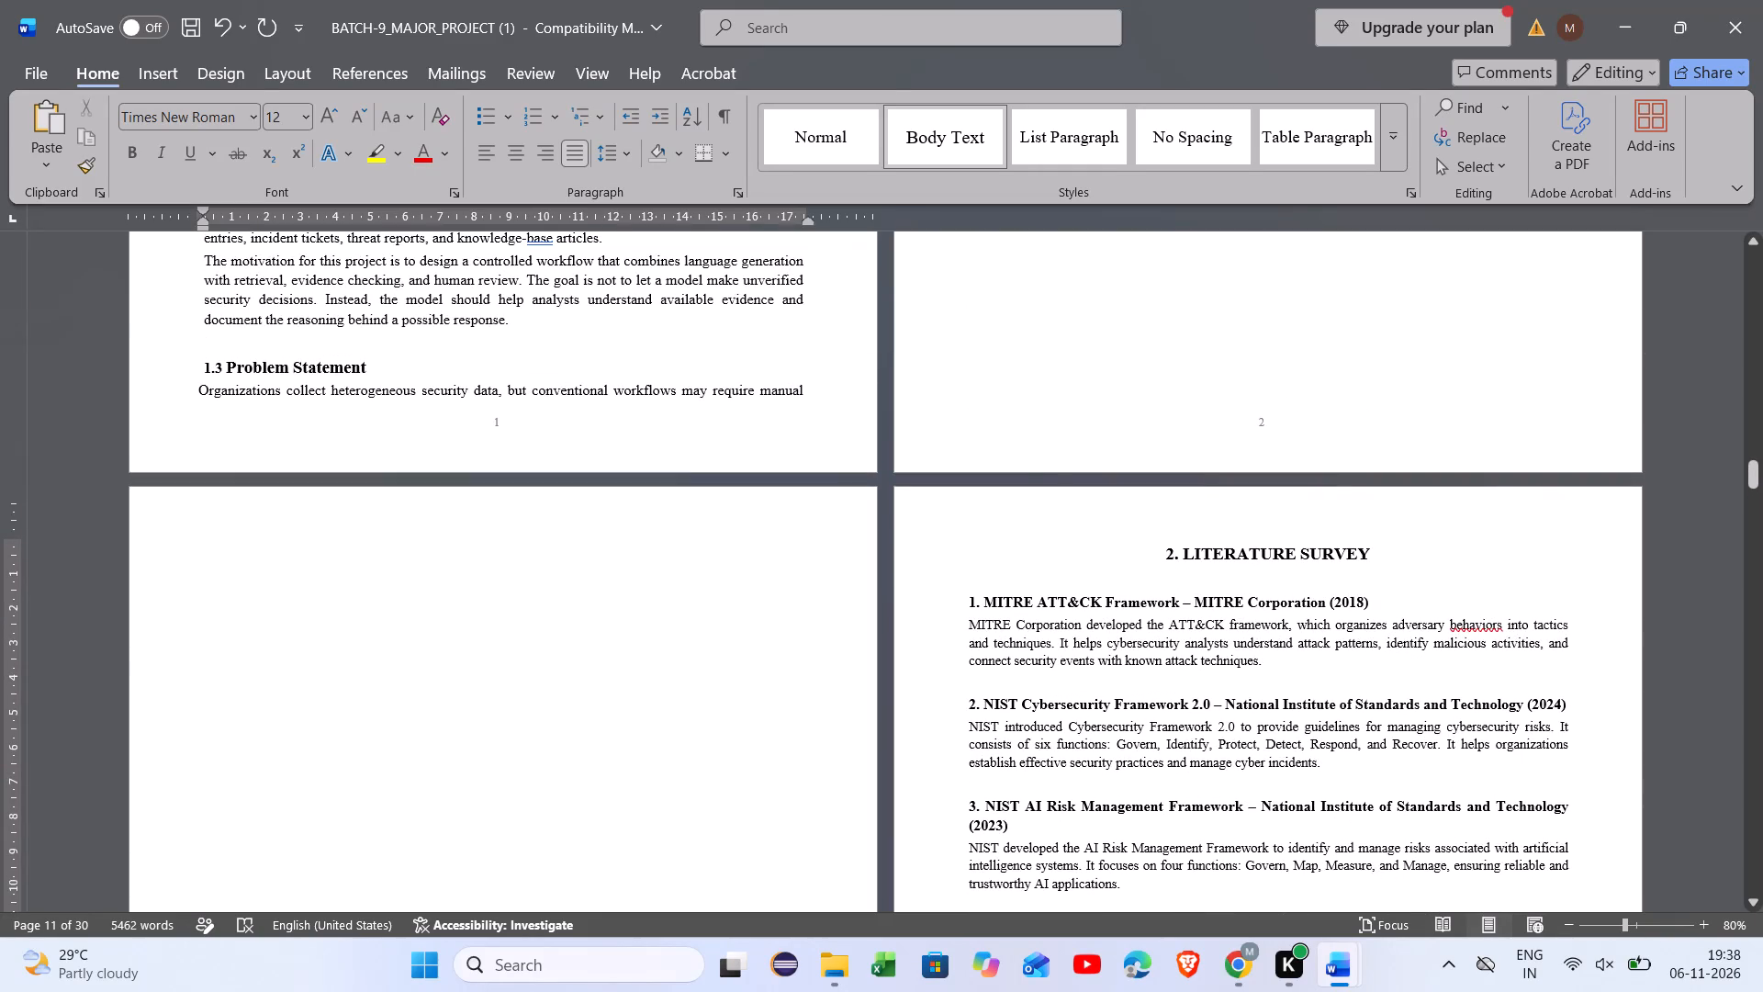
{"action": "scroll", "coordinate": [740, 491], "scroll_direction": "right", "scroll_amount": 2}
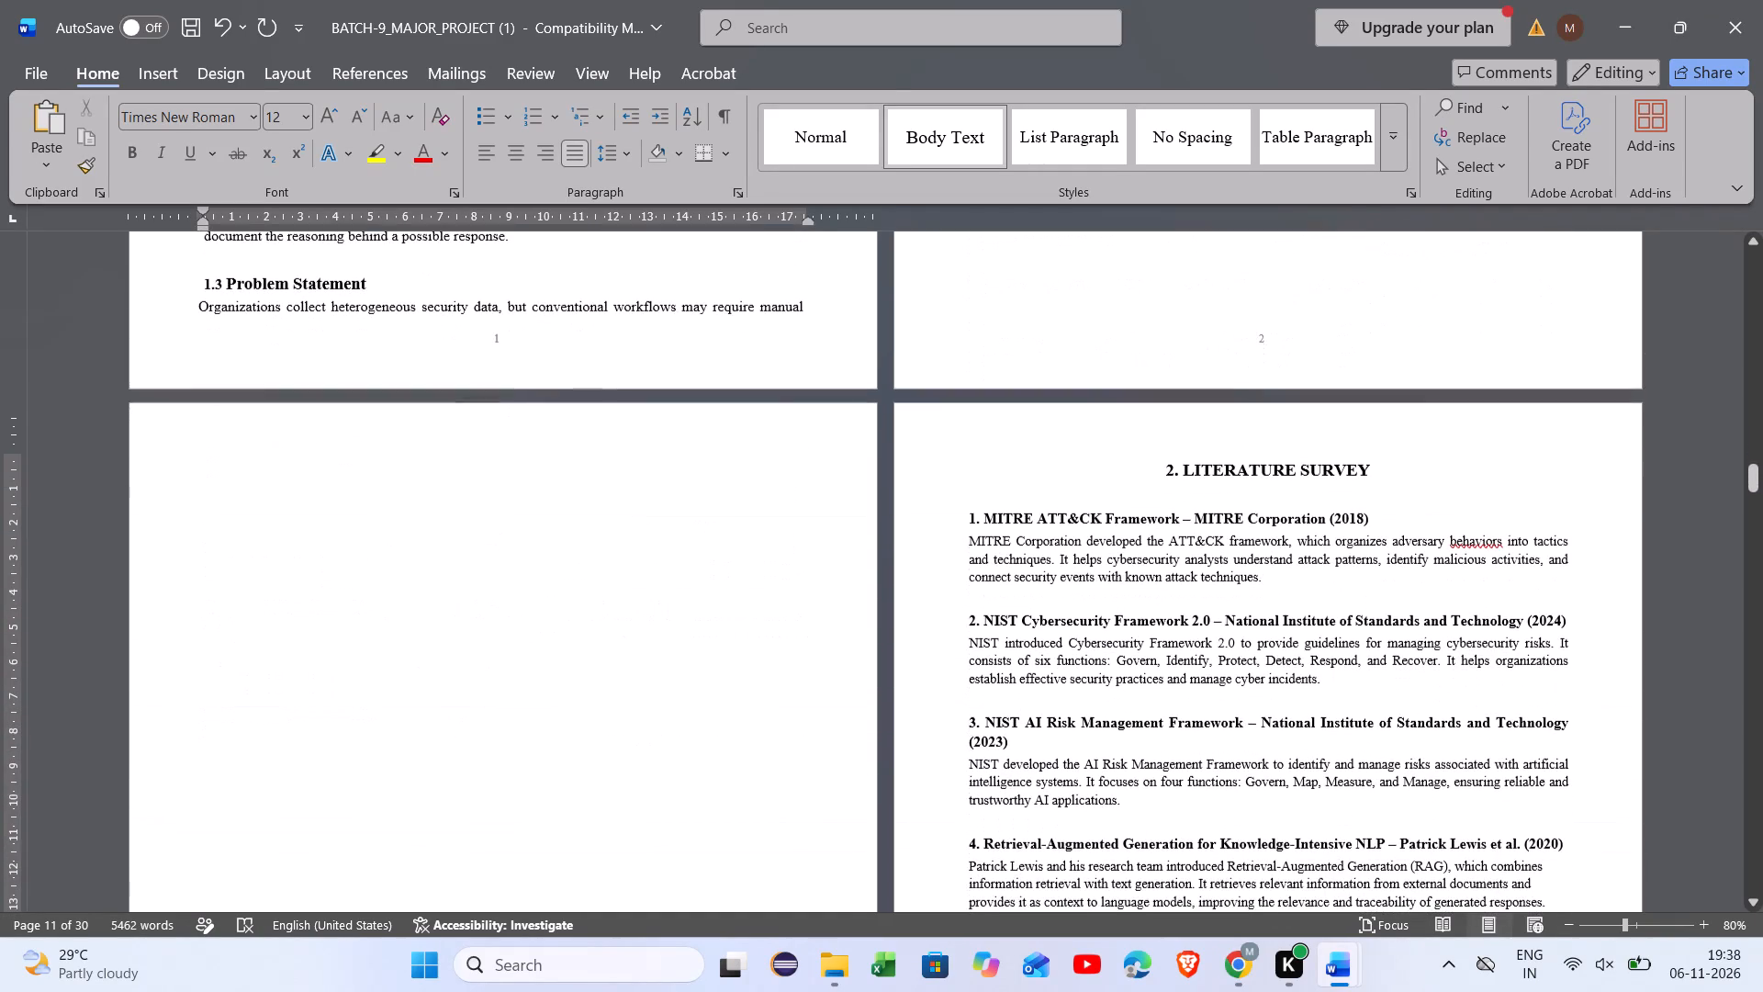
{"action": "left_click", "coordinate": [610, 602]}
{"action": "key", "text": "g"}
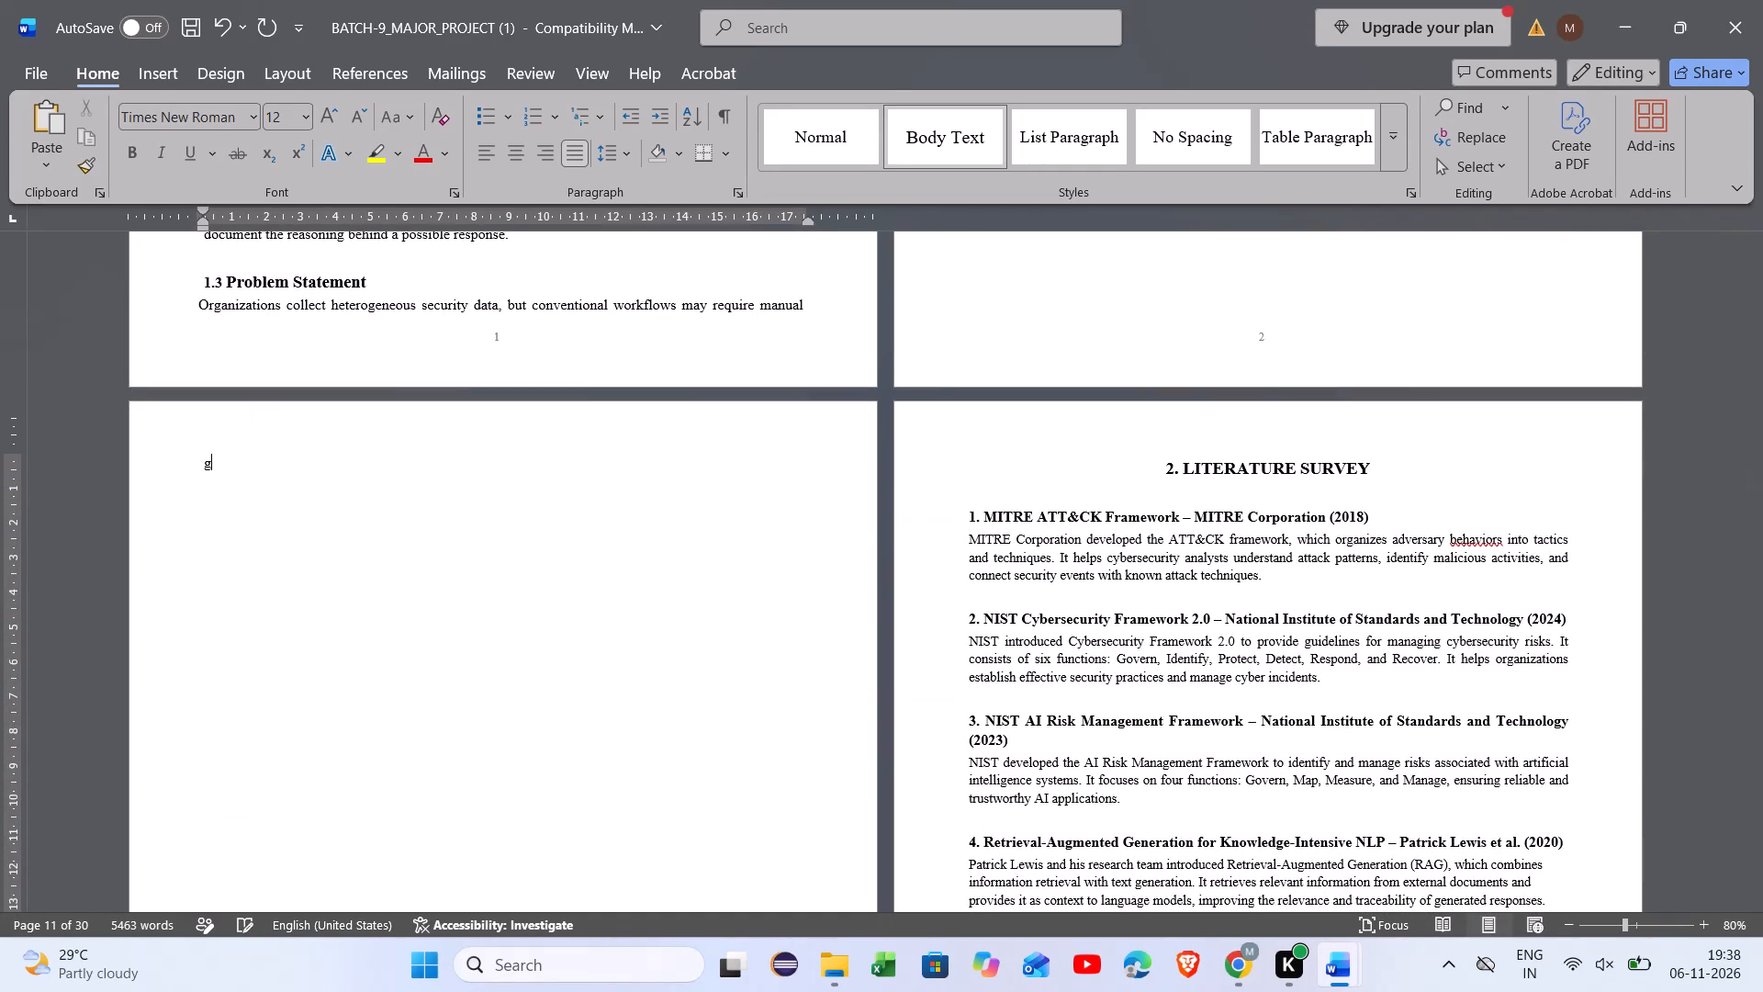
{"action": "key", "text": "BackSpace"}
{"action": "key", "text": "ctrl+Delete"}
Look through the report around the Literature Survey and Existing Method chapters, and back to the Declaration and Acknowledgment pages.
{"action": "scroll", "coordinate": [610, 602], "scroll_direction": "up", "scroll_amount": 1}
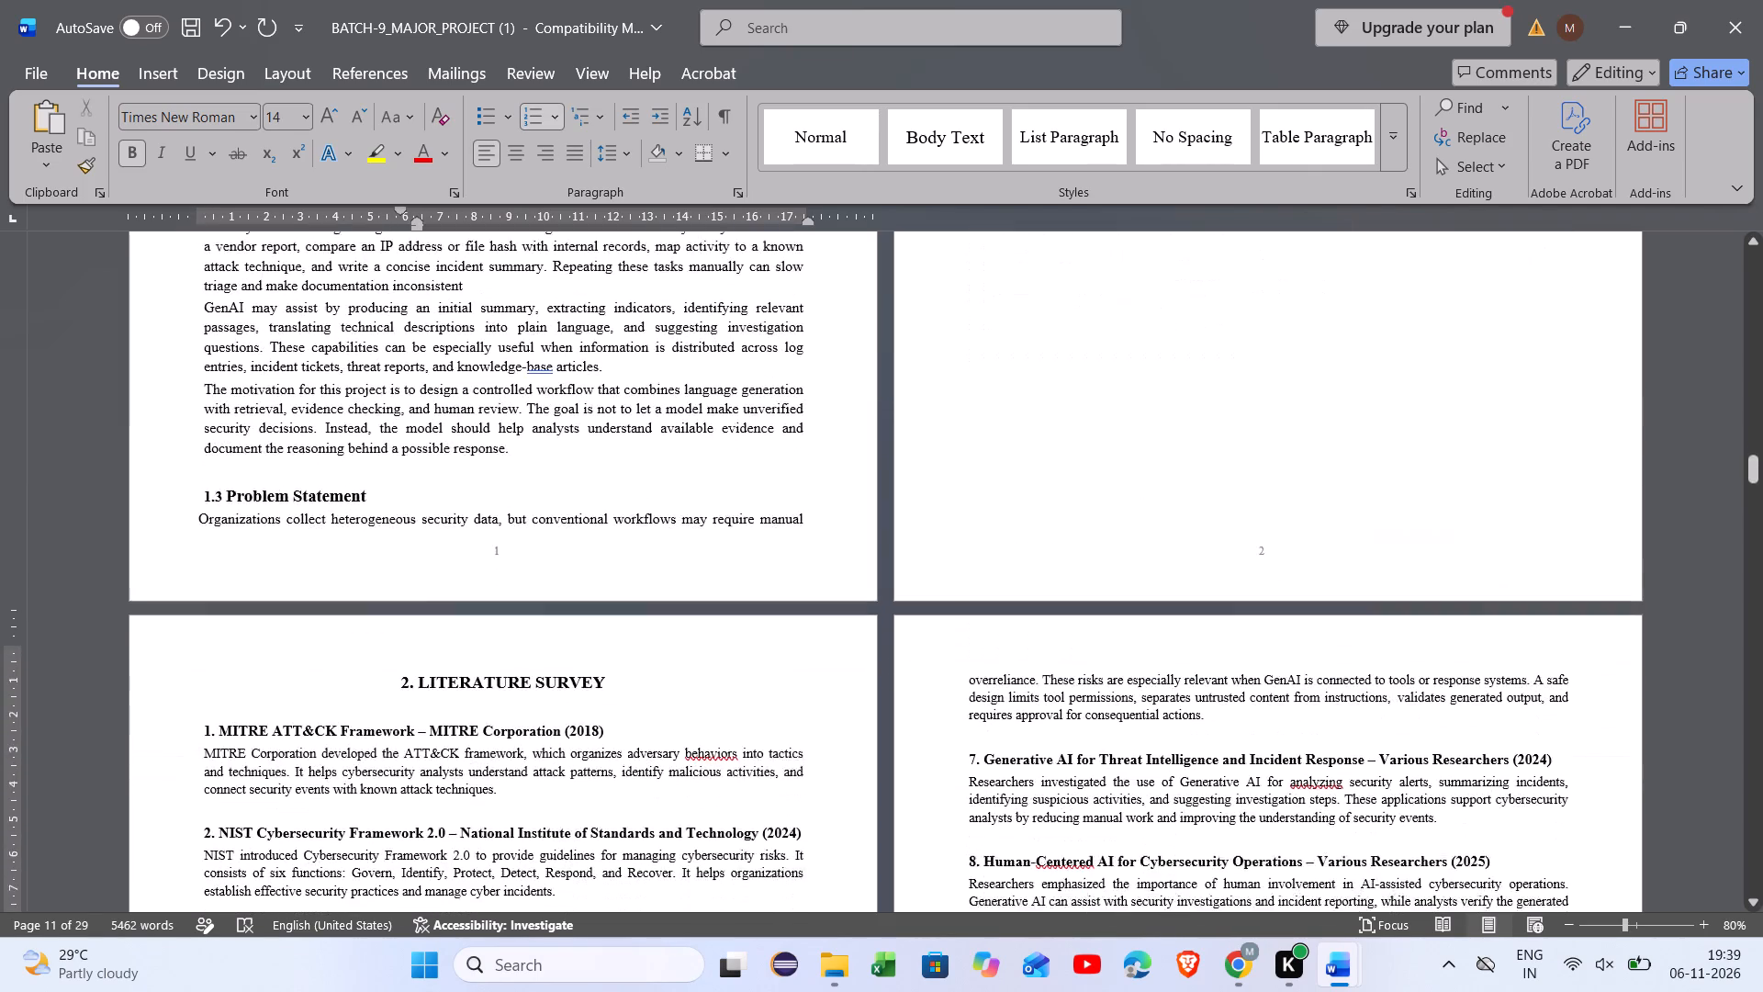
{"action": "scroll", "coordinate": [610, 602], "scroll_direction": "down", "scroll_amount": 4}
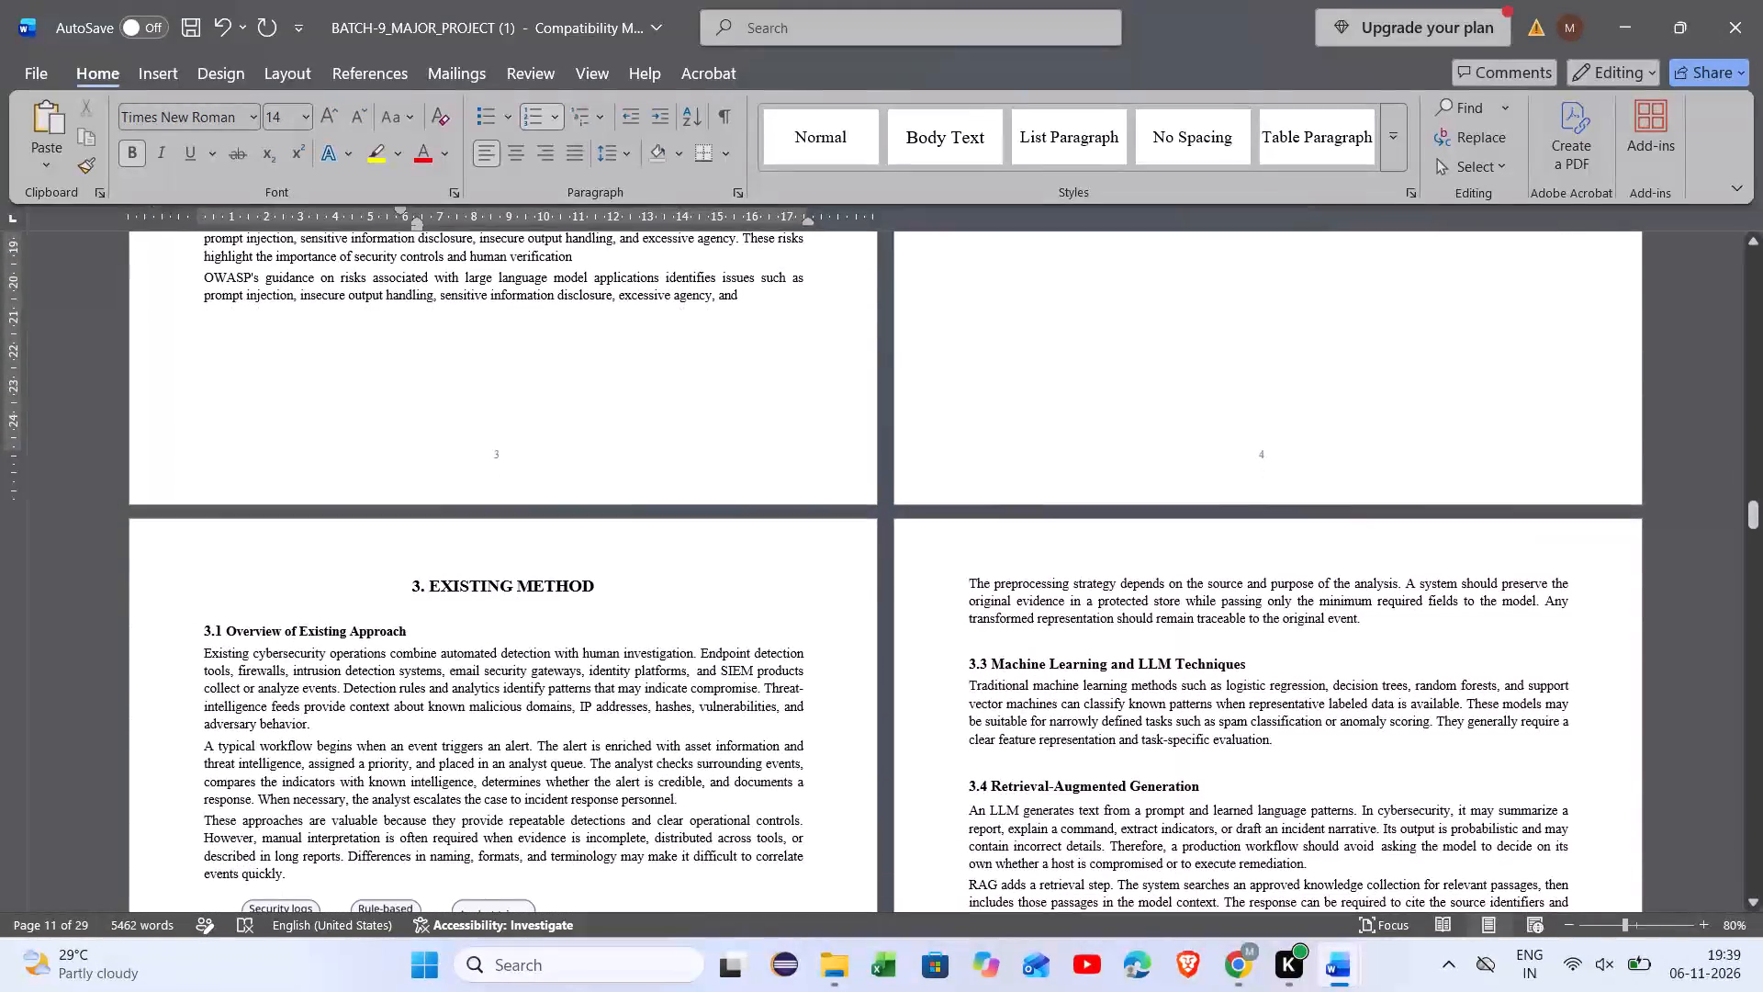
{"action": "scroll", "coordinate": [610, 602], "scroll_direction": "up", "scroll_amount": 2}
{"action": "scroll", "coordinate": [610, 602], "scroll_direction": "up", "scroll_amount": 20}
{"action": "scroll", "coordinate": [610, 602], "scroll_direction": "up", "scroll_amount": 13}
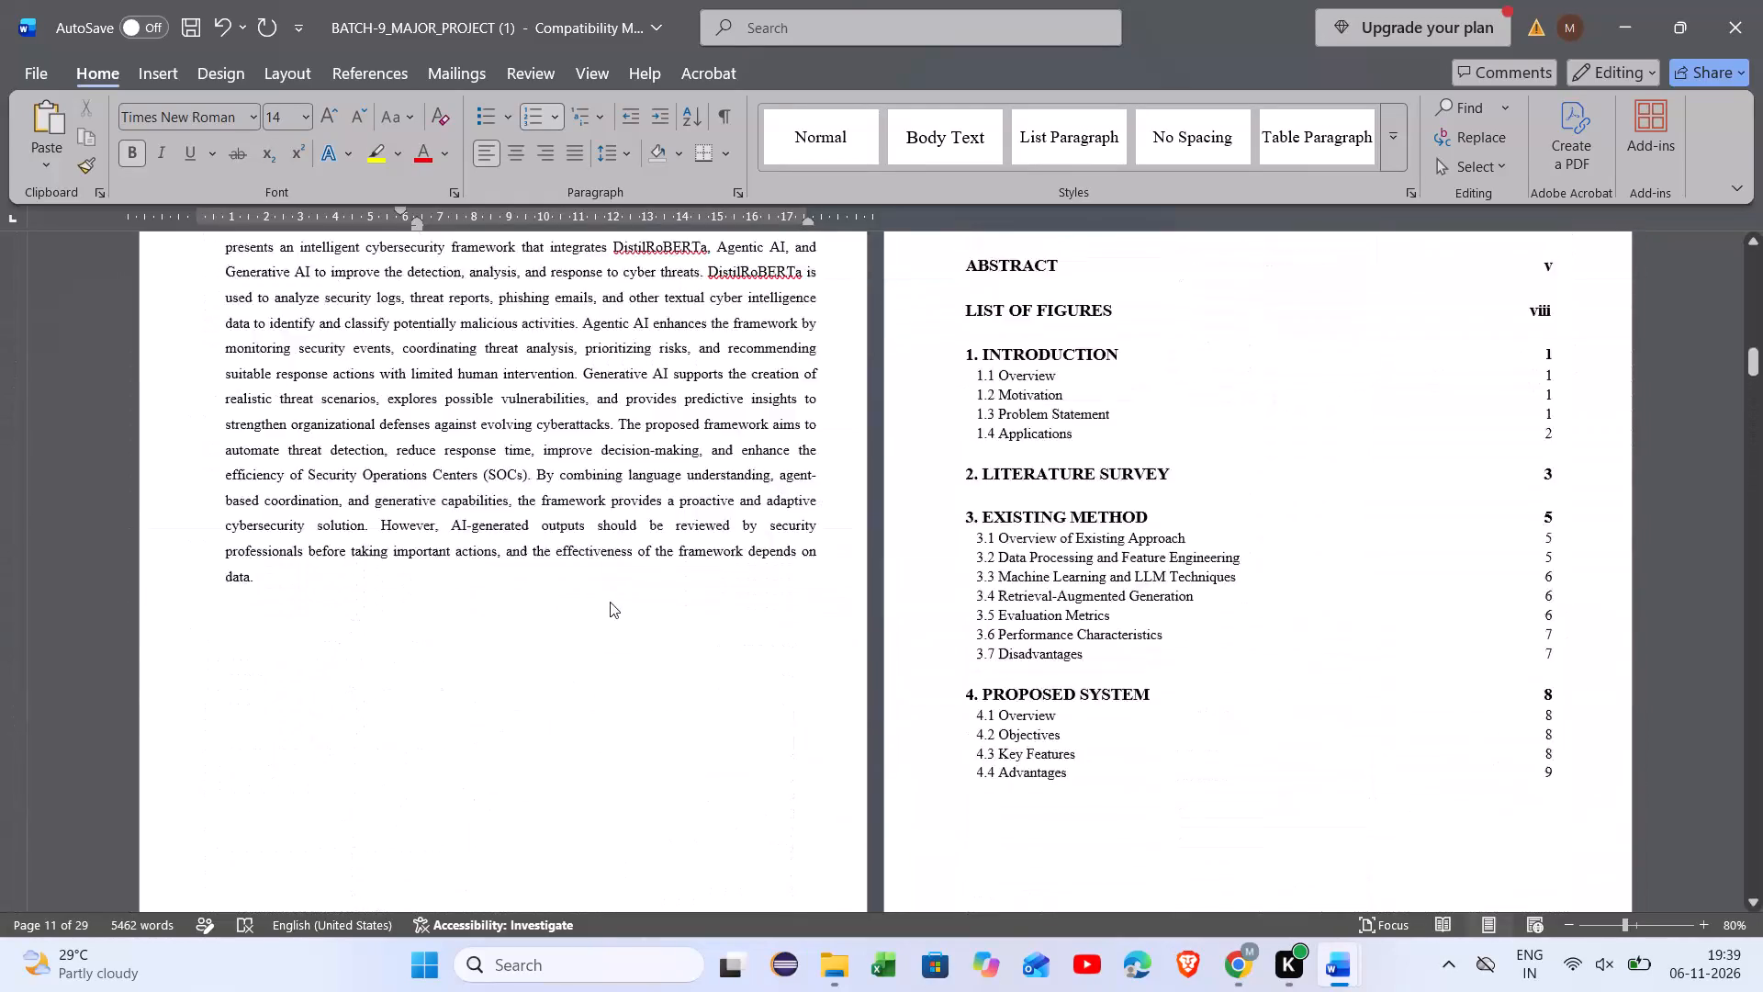
{"action": "scroll", "coordinate": [610, 602], "scroll_direction": "up", "scroll_amount": 2}
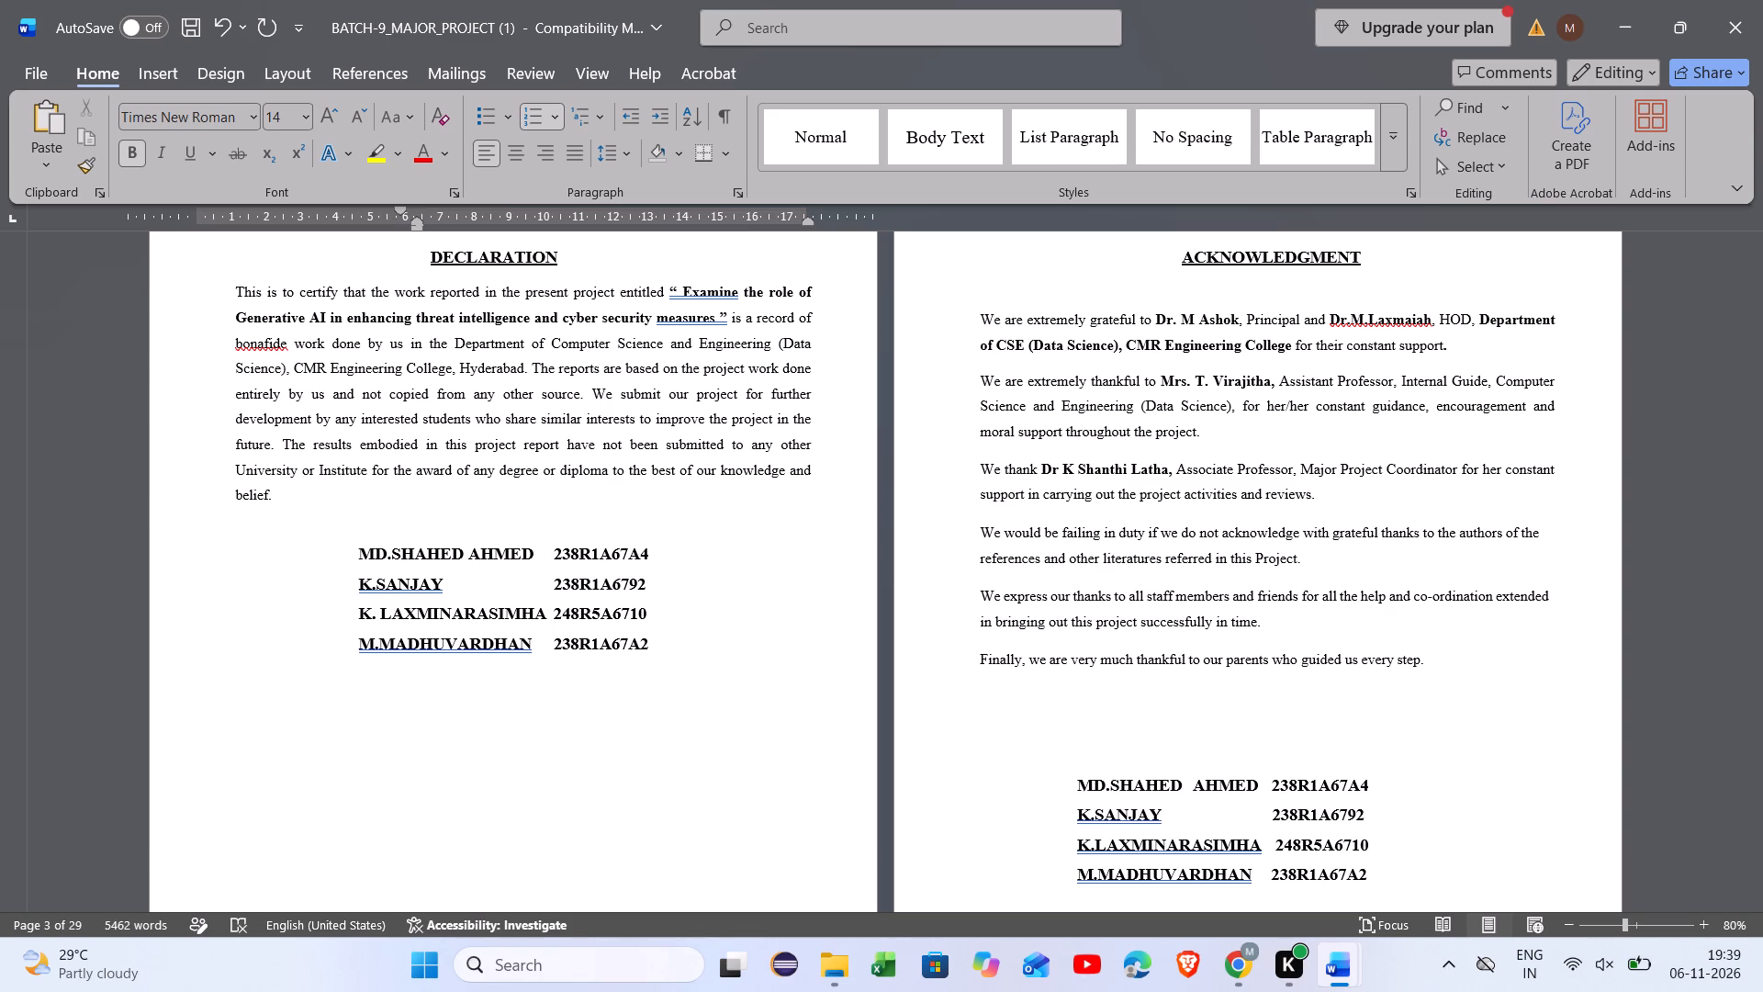
{"action": "scroll", "coordinate": [1103, 635], "scroll_direction": "up", "scroll_amount": 1}
{"action": "scroll", "coordinate": [1103, 635], "scroll_direction": "down", "scroll_amount": 1}
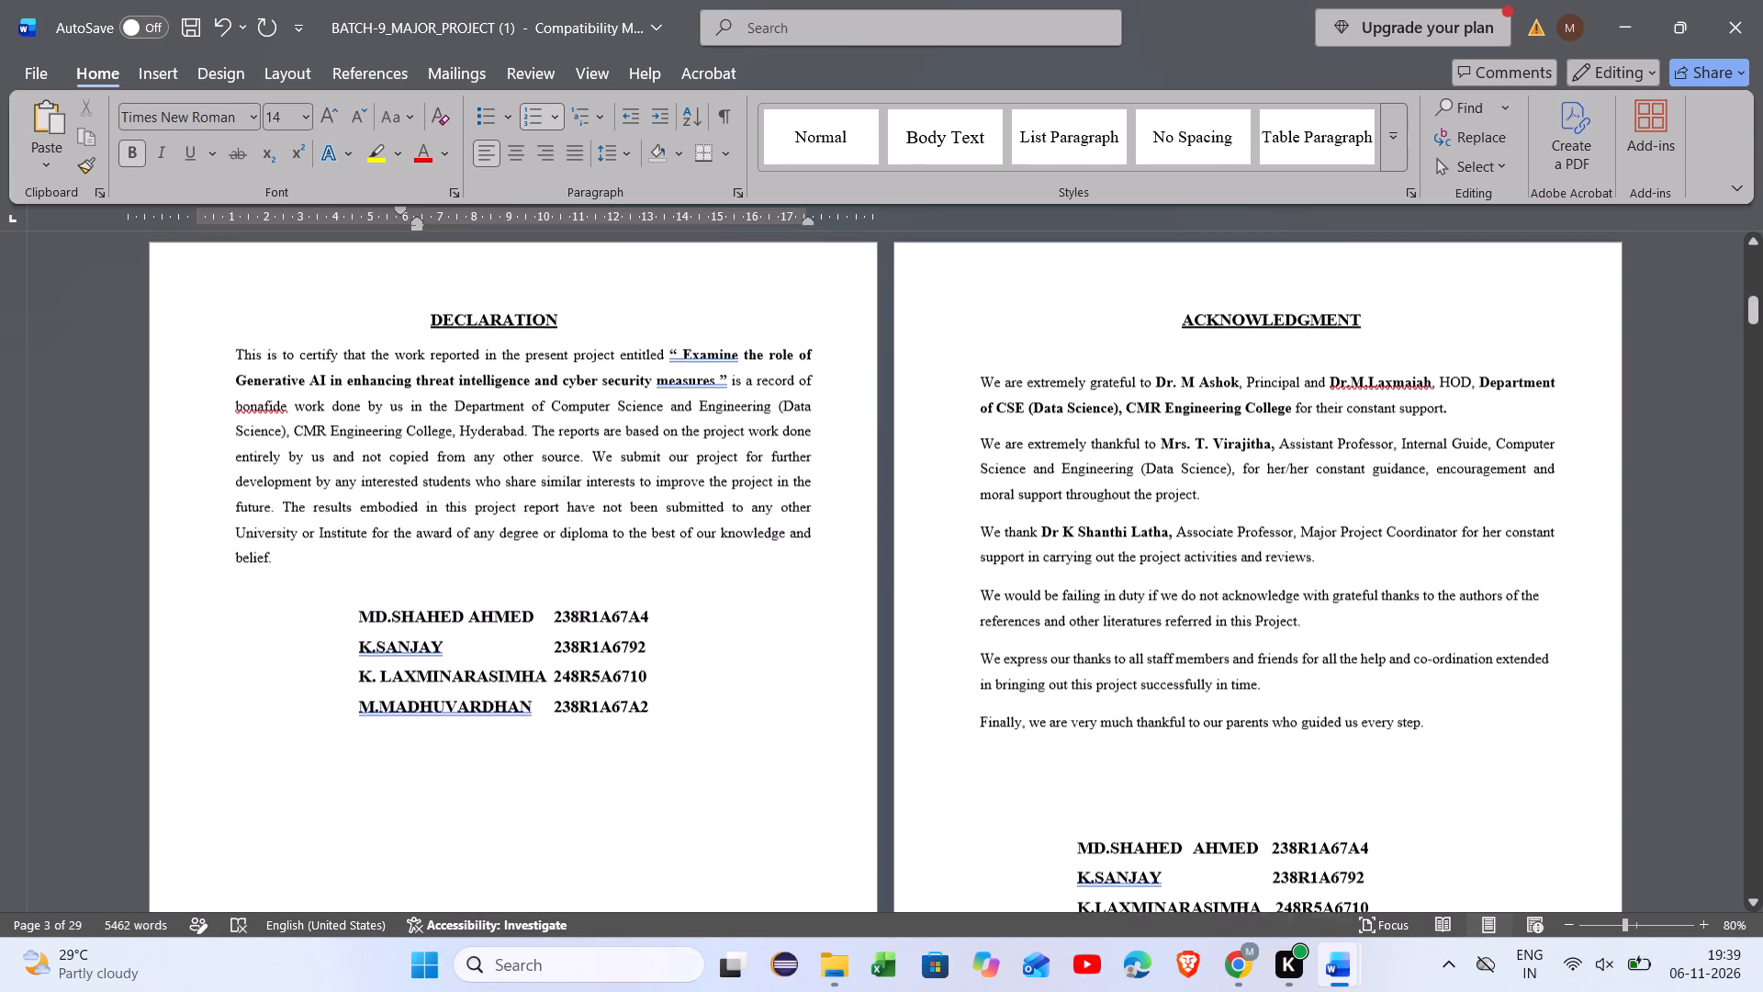
Look through the report from the Declaration page to the Literature Survey chapter, and back to the Introduction and Applications pages.
{"action": "scroll", "coordinate": [1103, 635], "scroll_direction": "down", "scroll_amount": 6}
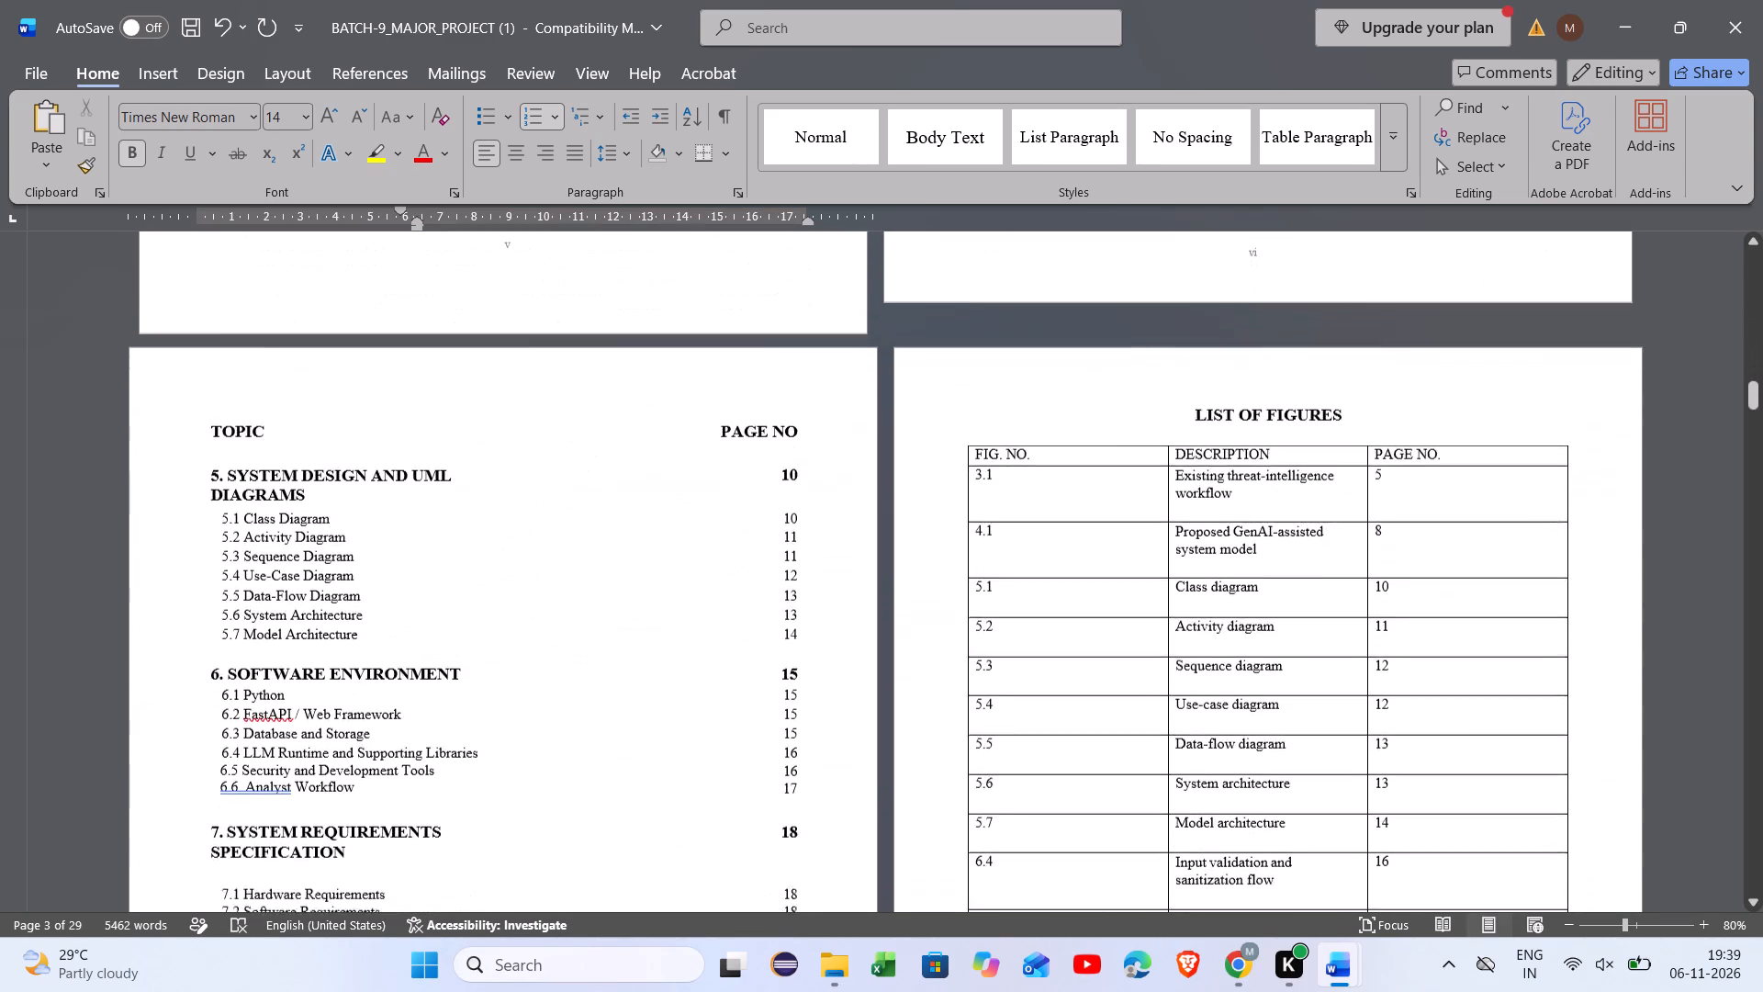
{"action": "scroll", "coordinate": [1103, 635], "scroll_direction": "down", "scroll_amount": 3}
{"action": "scroll", "coordinate": [1103, 635], "scroll_direction": "up", "scroll_amount": 1}
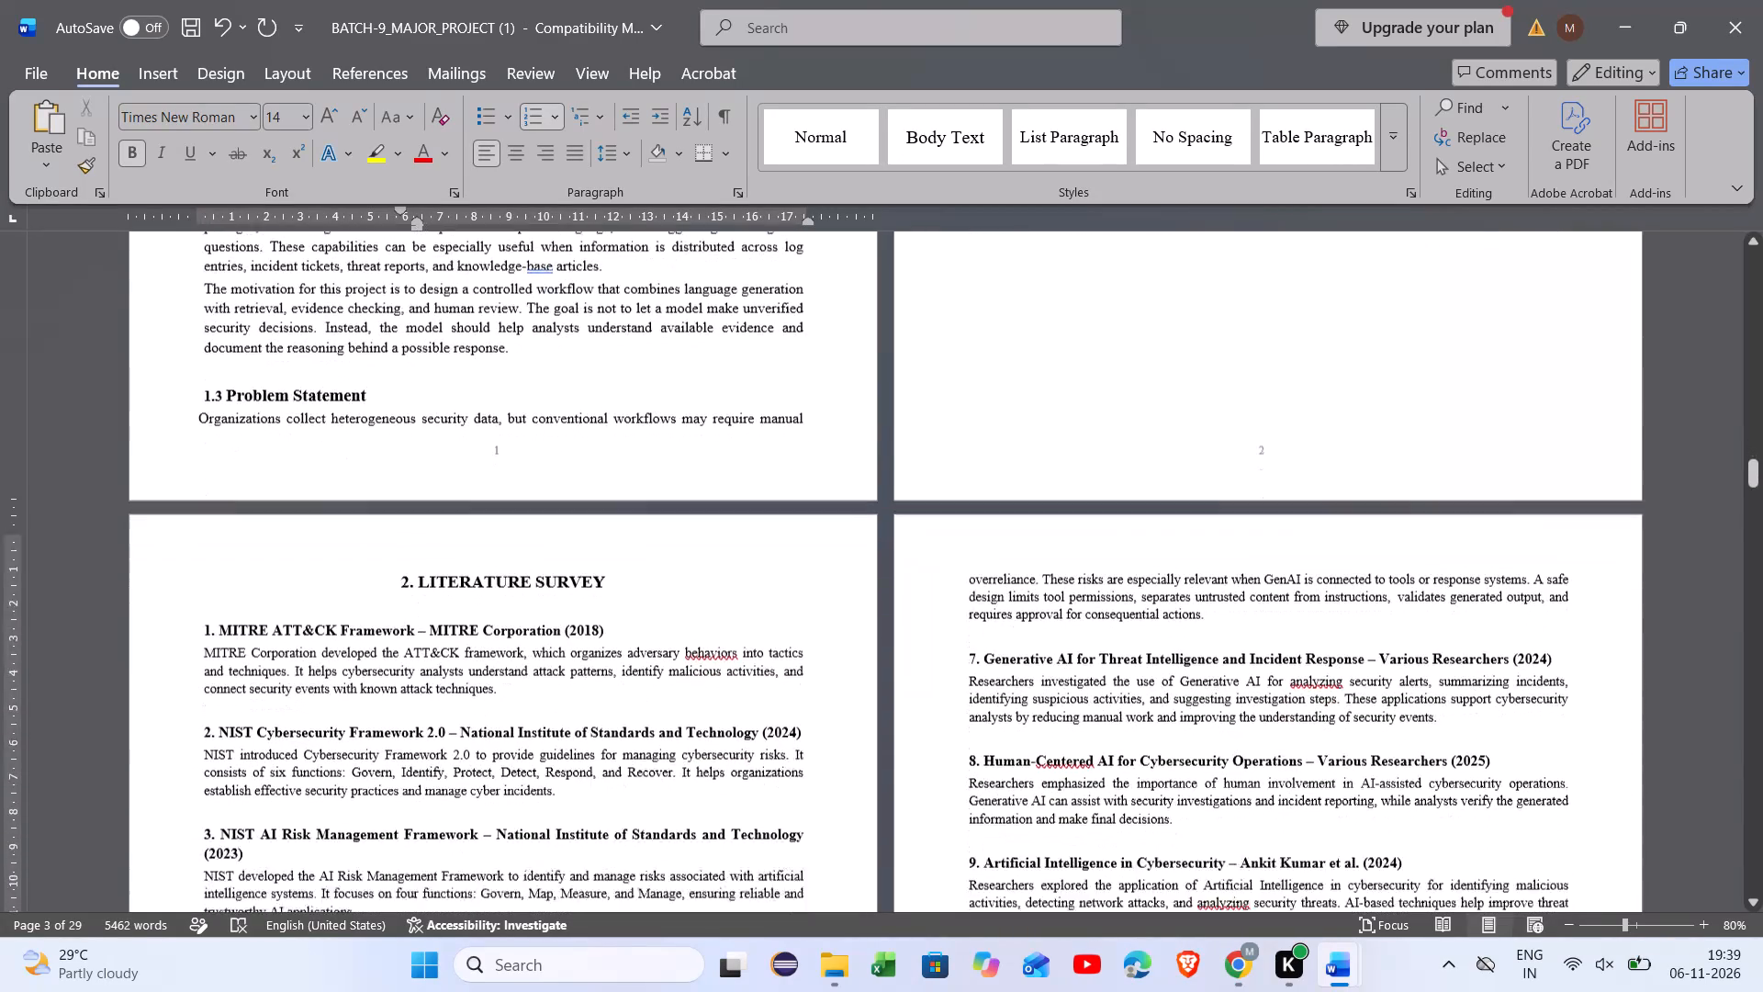
{"action": "scroll", "coordinate": [1103, 635], "scroll_direction": "up", "scroll_amount": 2}
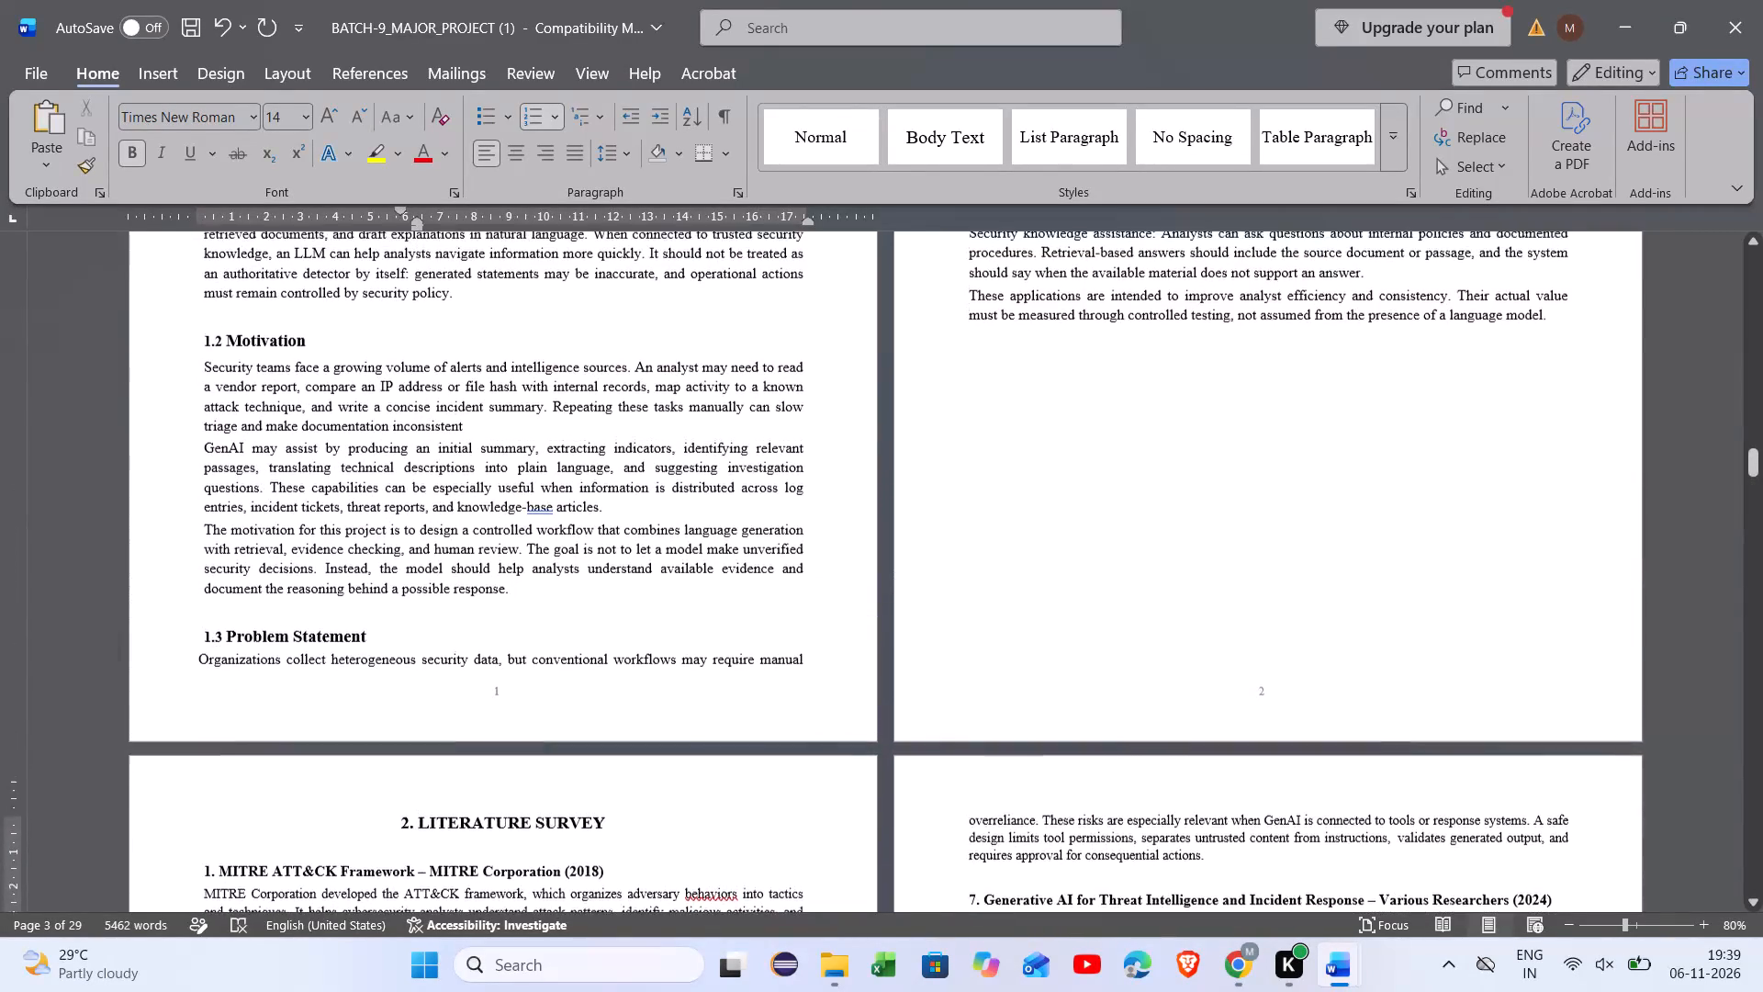
{"action": "scroll", "coordinate": [1103, 635], "scroll_direction": "up", "scroll_amount": 2}
{"action": "left_click", "coordinate": [1207, 468]}
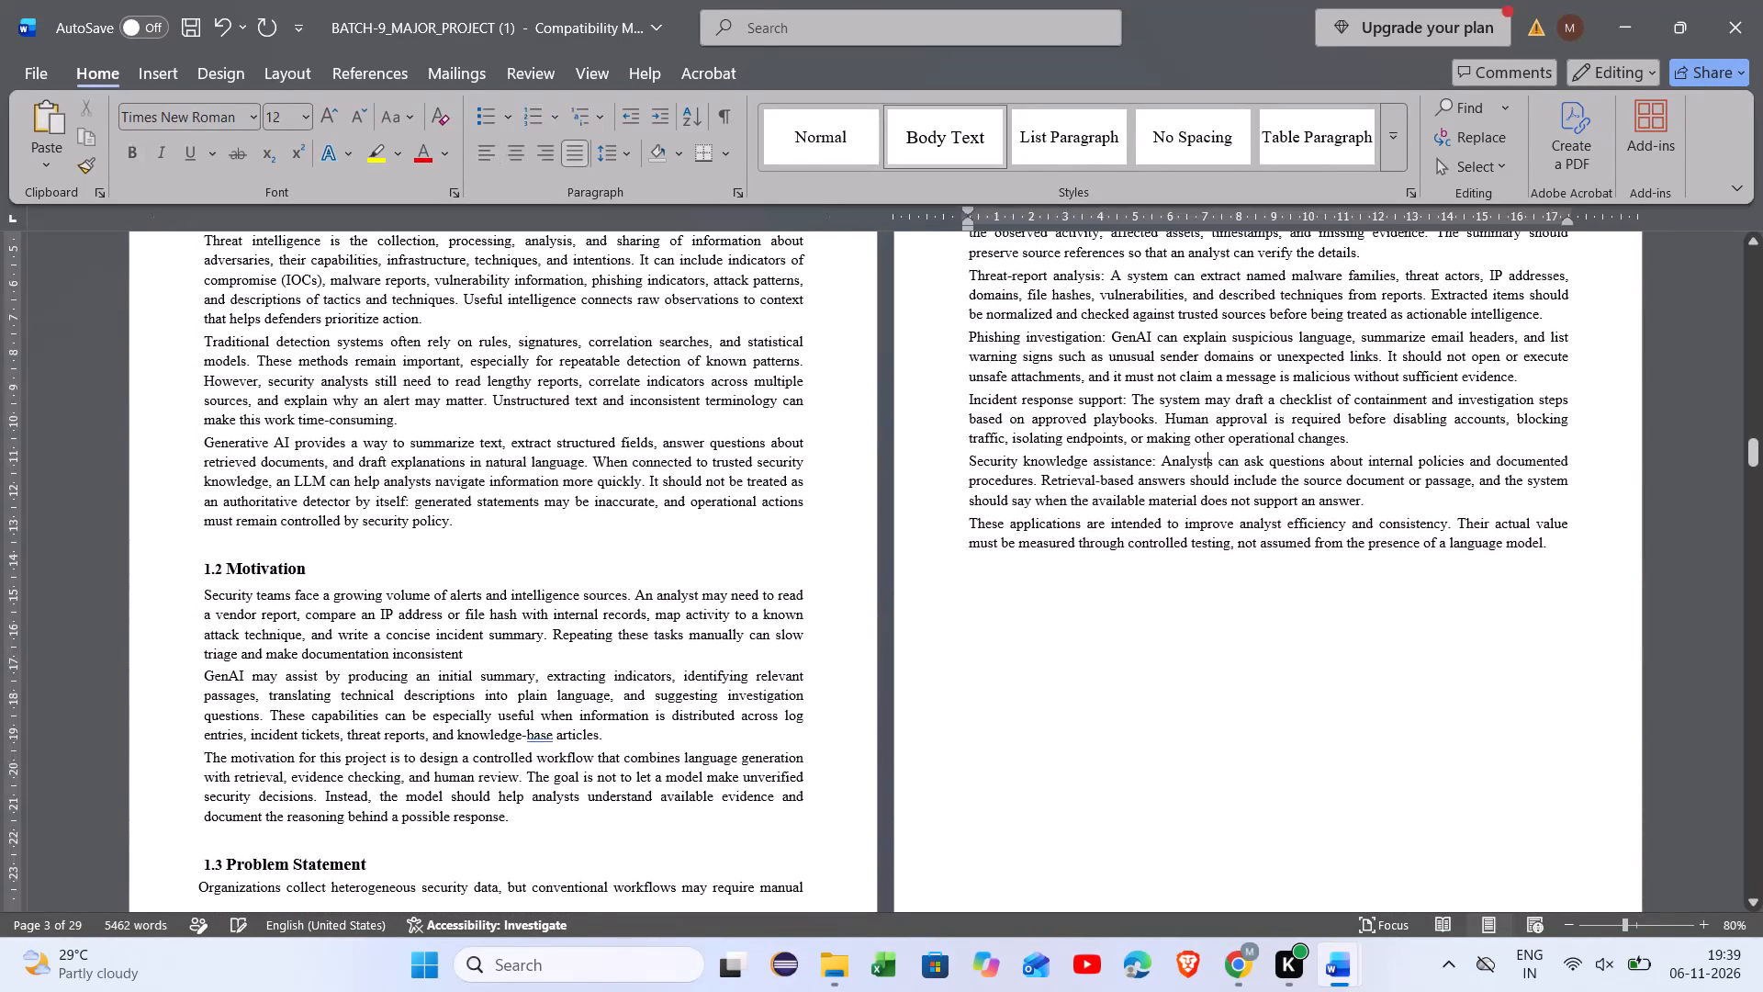
Set the font size of the Literature Survey chapter heading to 16.
{"action": "scroll", "coordinate": [1207, 468], "scroll_direction": "down", "scroll_amount": 4}
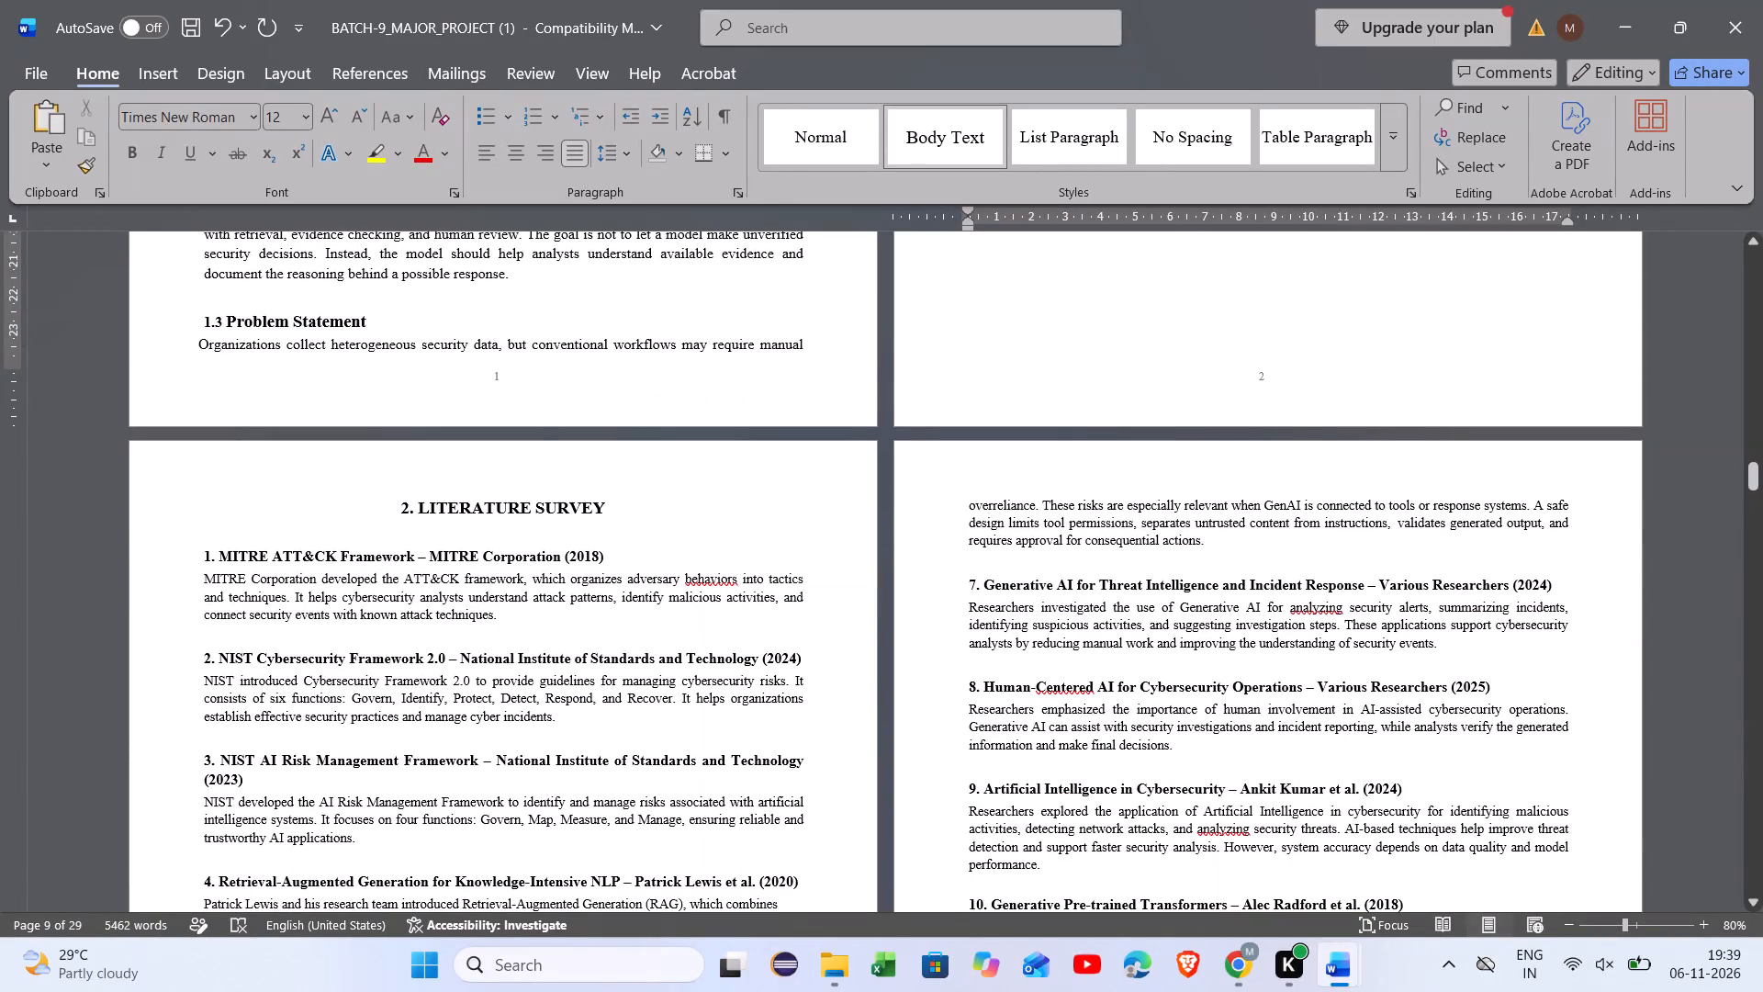
{"action": "left_click_drag", "start_coordinate": [610, 500], "coordinate": [414, 511]}
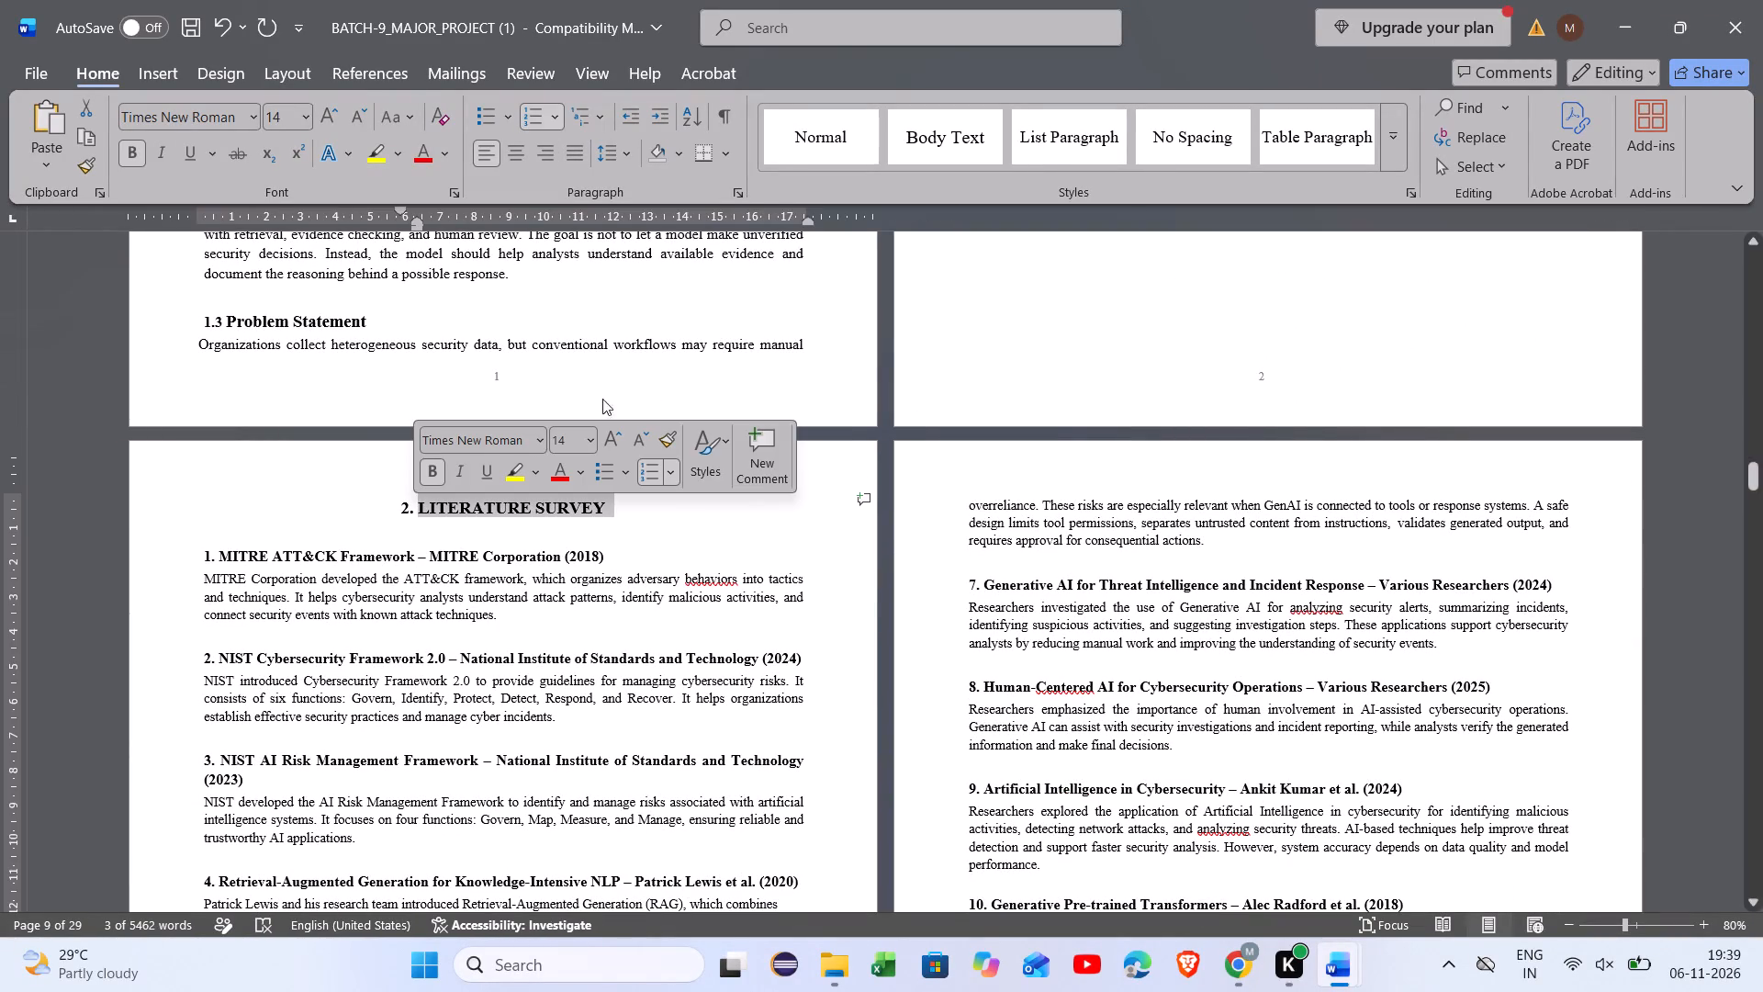
{"action": "left_click", "coordinate": [582, 431]}
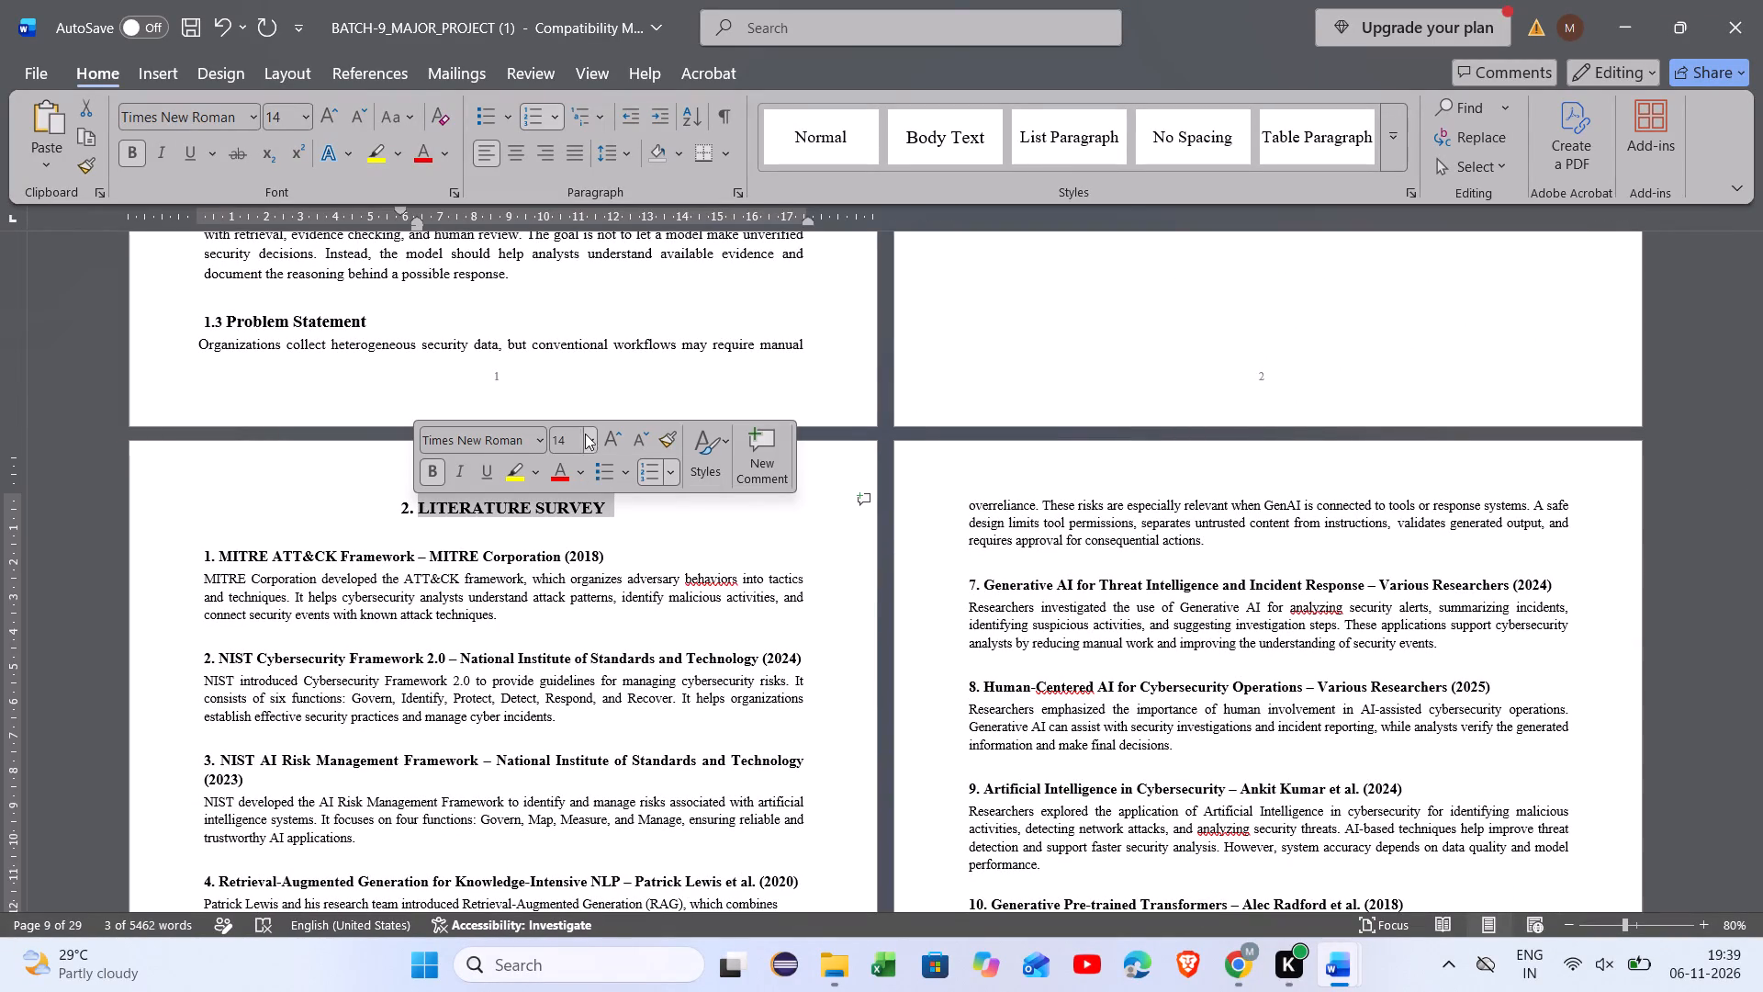
{"action": "left_click", "coordinate": [596, 438]}
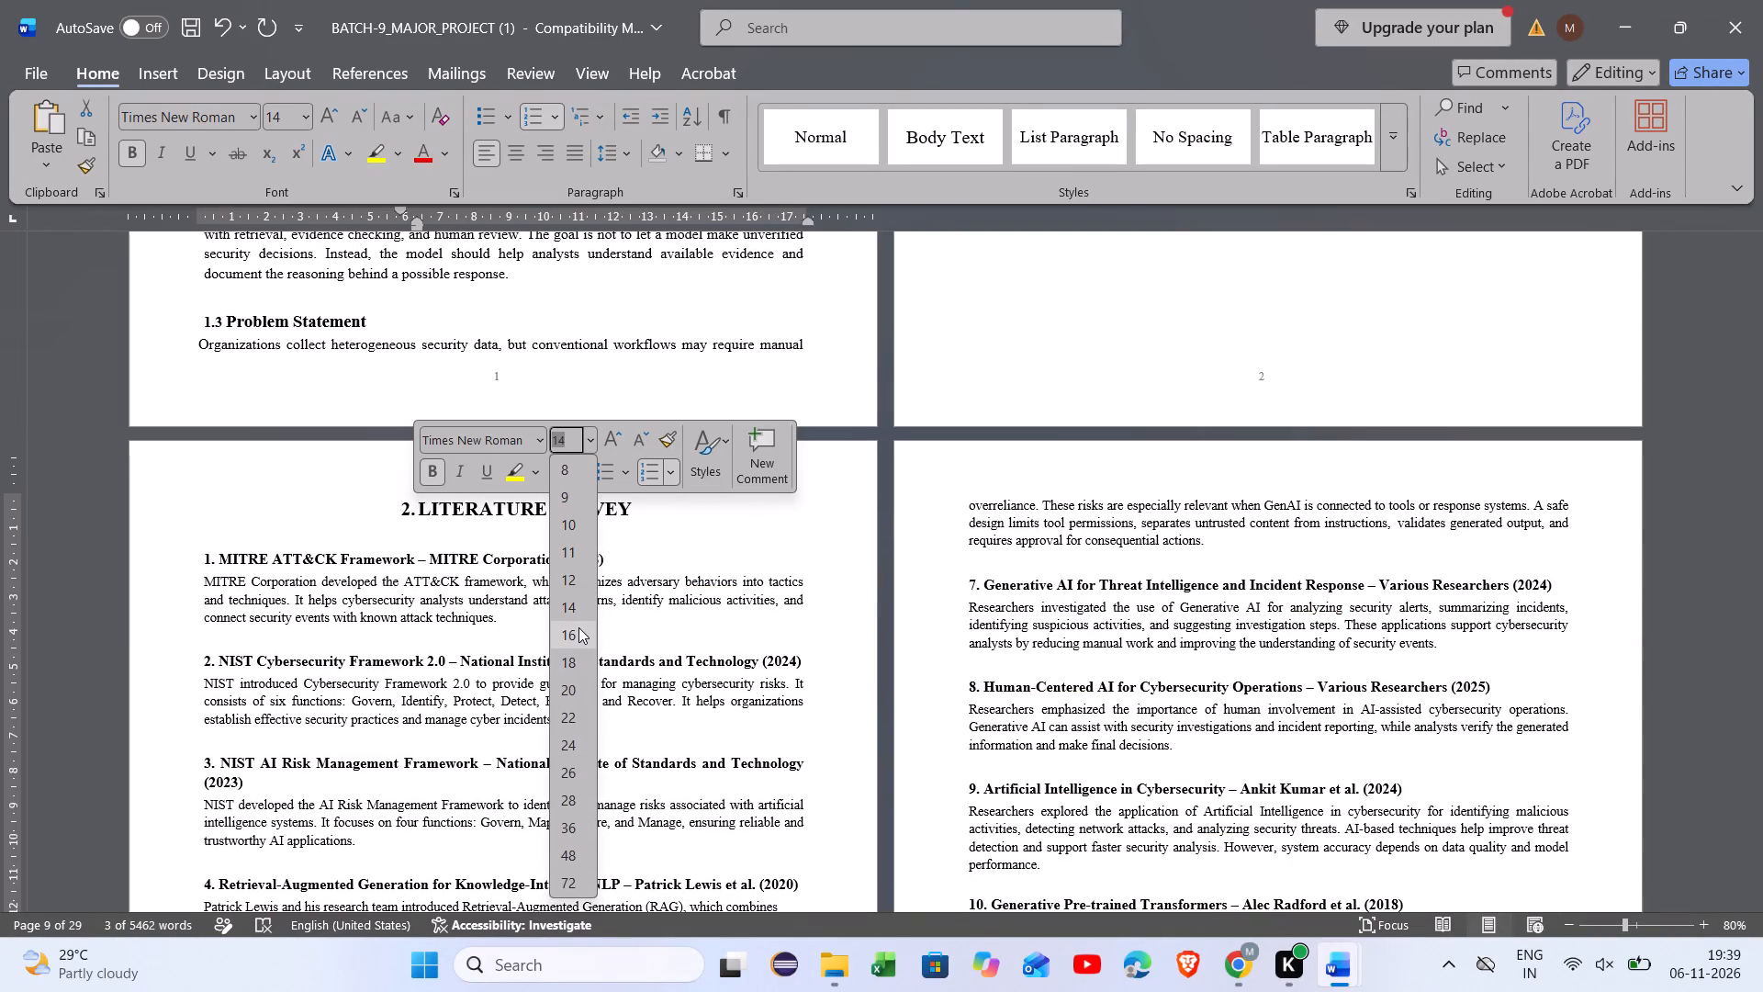
{"action": "left_click", "coordinate": [578, 627]}
{"action": "left_click", "coordinate": [713, 532]}
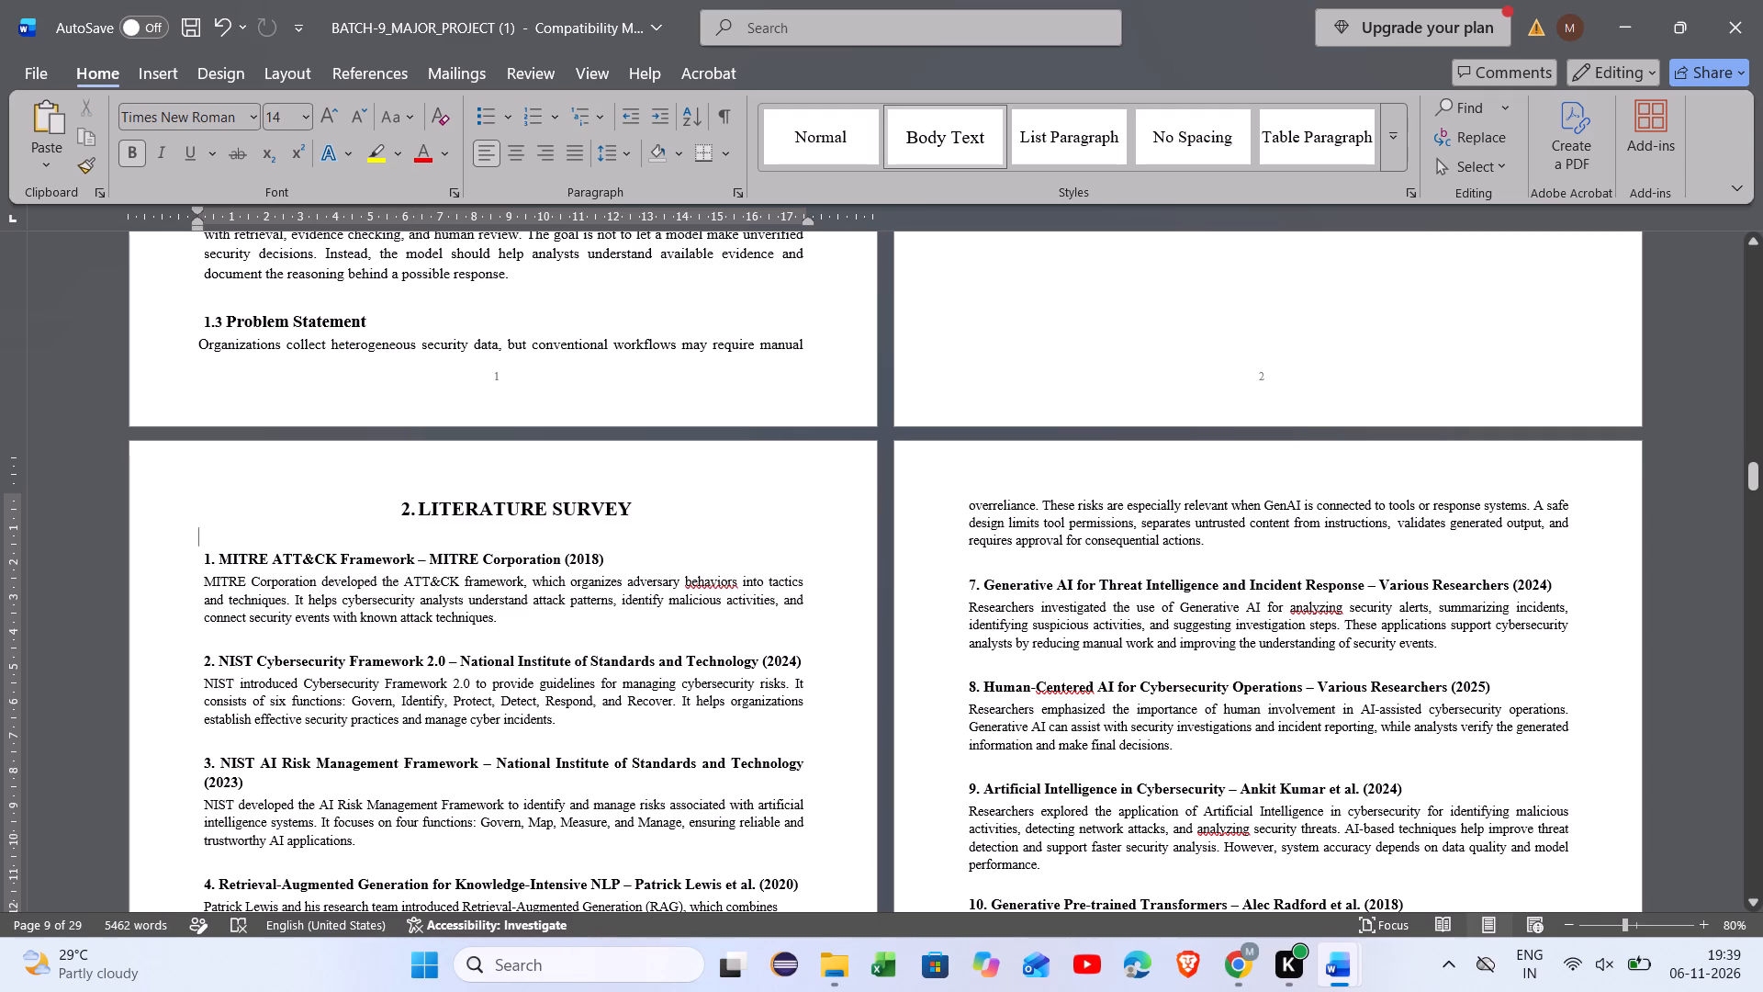
Set the first two Literature Survey entry headings, MITRE ATT&CK Framework and NIST Cybersecurity Framework 2.0, to font size 14.
{"action": "left_click_drag", "start_coordinate": [608, 561], "coordinate": [227, 562]}
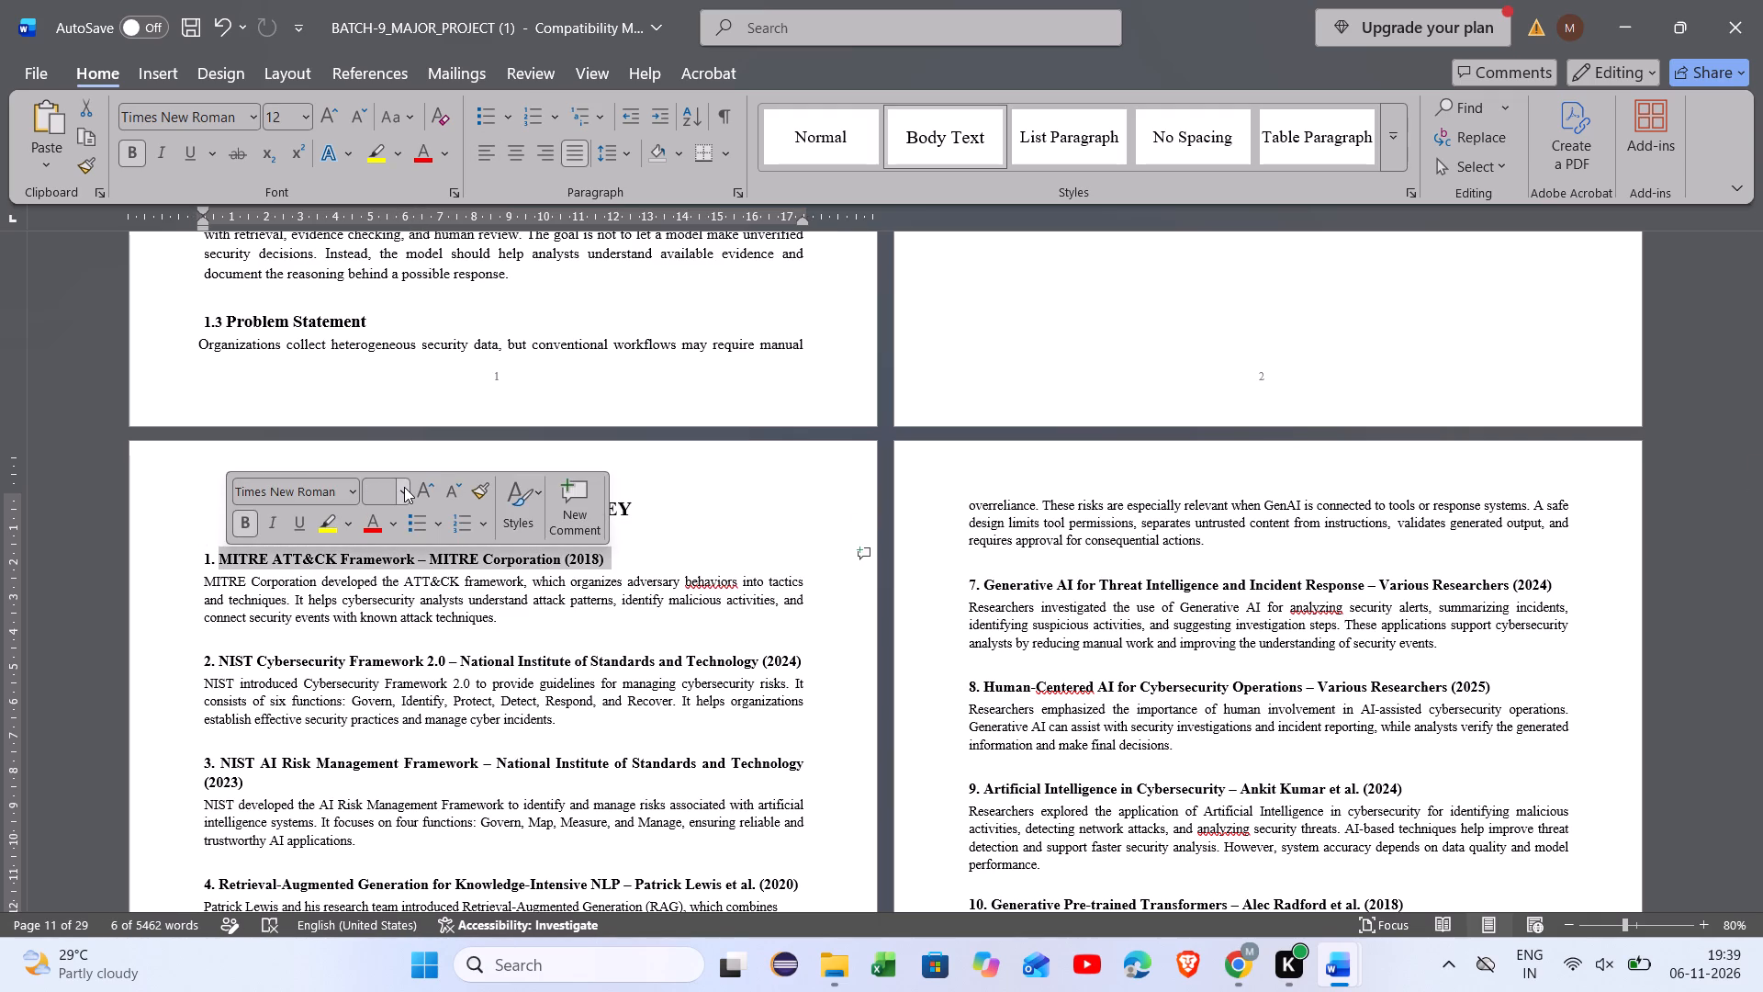
{"action": "left_click", "coordinate": [404, 487]}
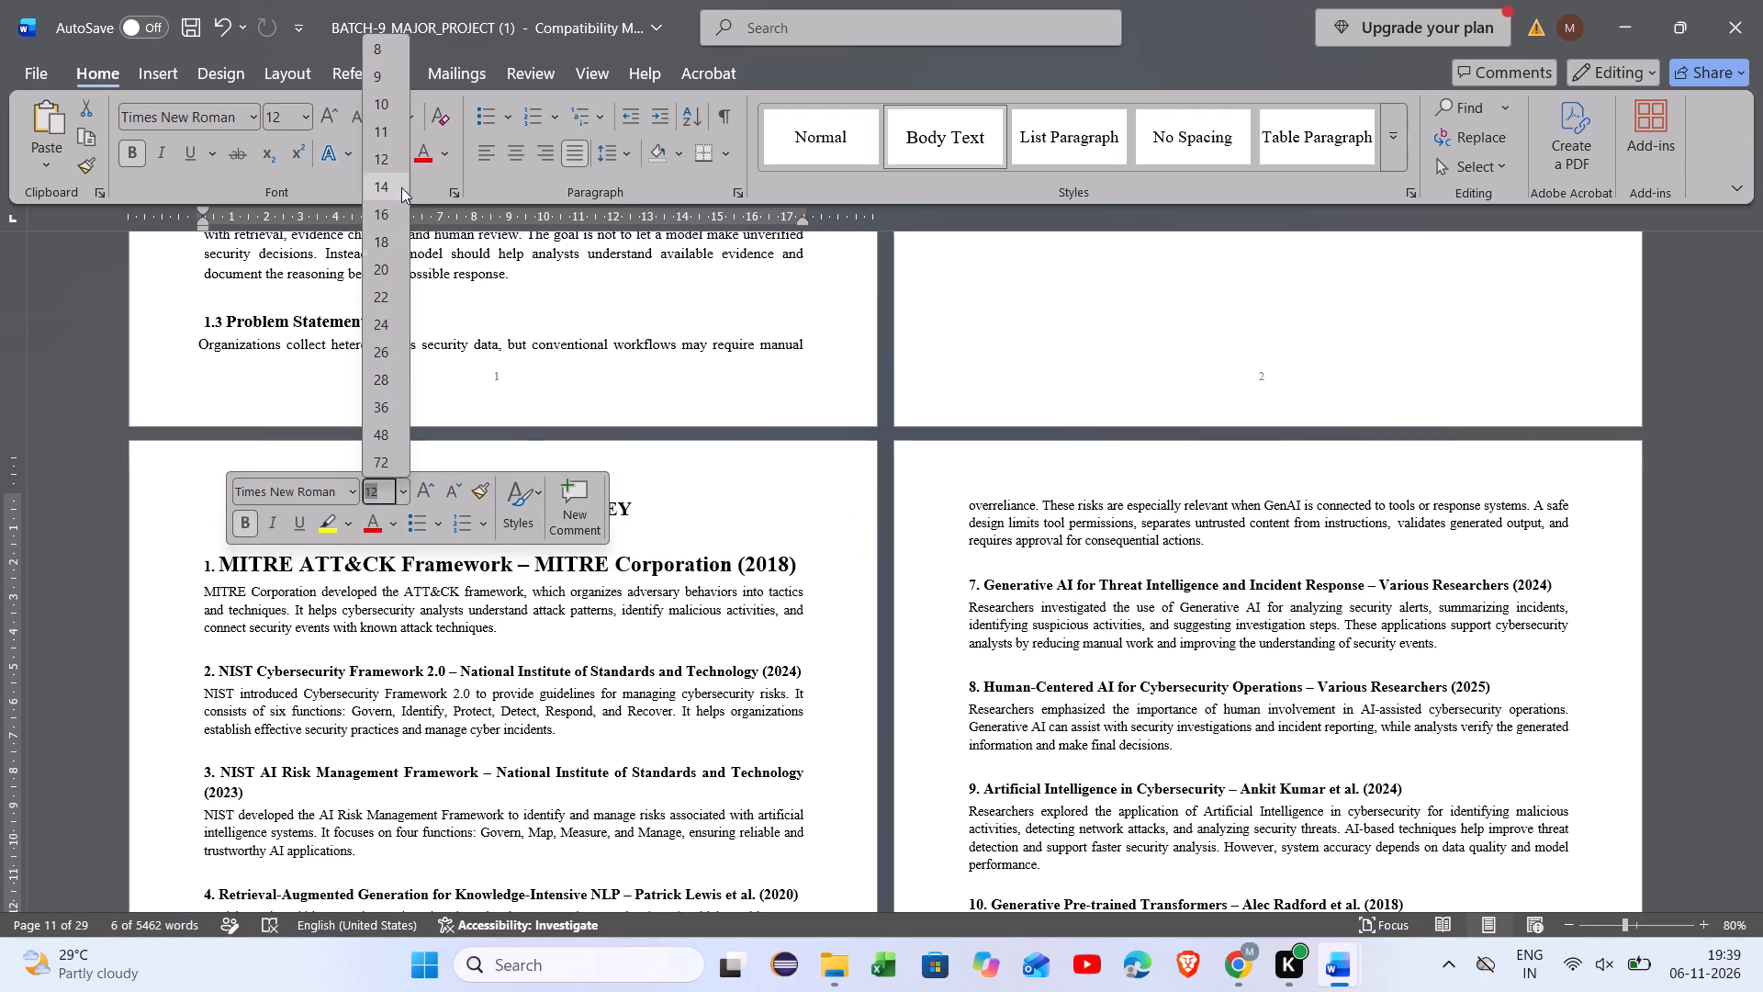
{"action": "left_click", "coordinate": [397, 184]}
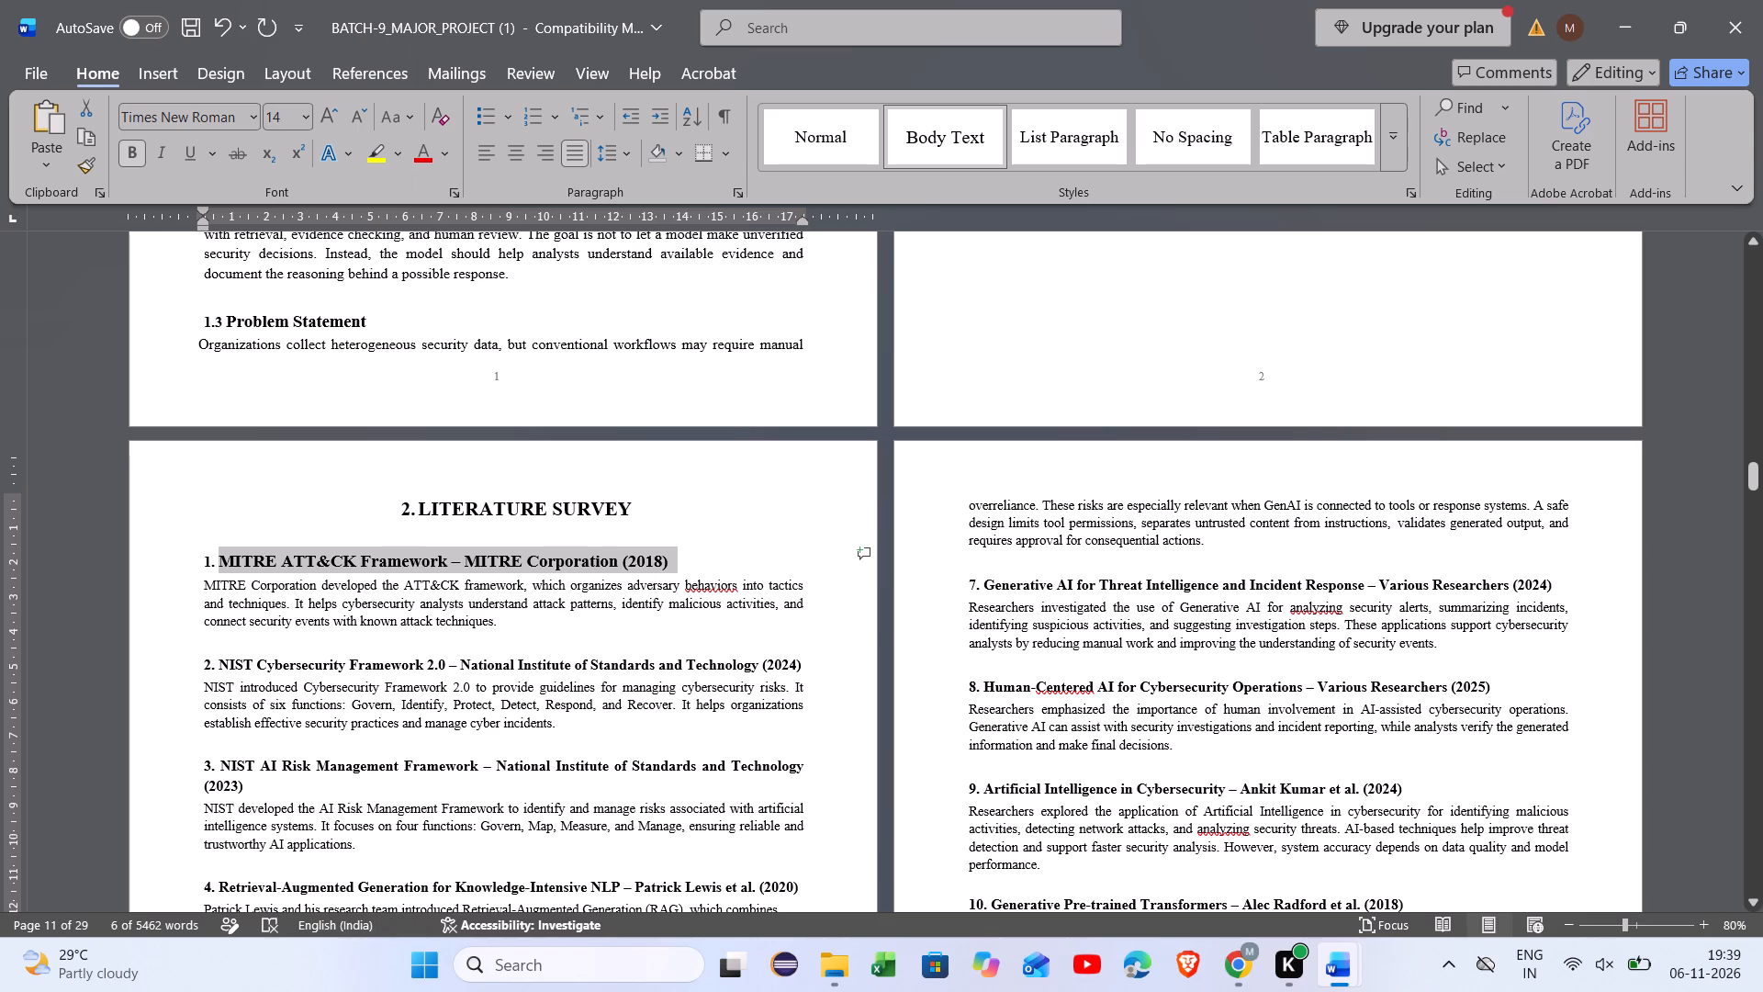
{"action": "left_click_drag", "start_coordinate": [805, 663], "coordinate": [231, 663]}
{"action": "left_click", "coordinate": [414, 588]}
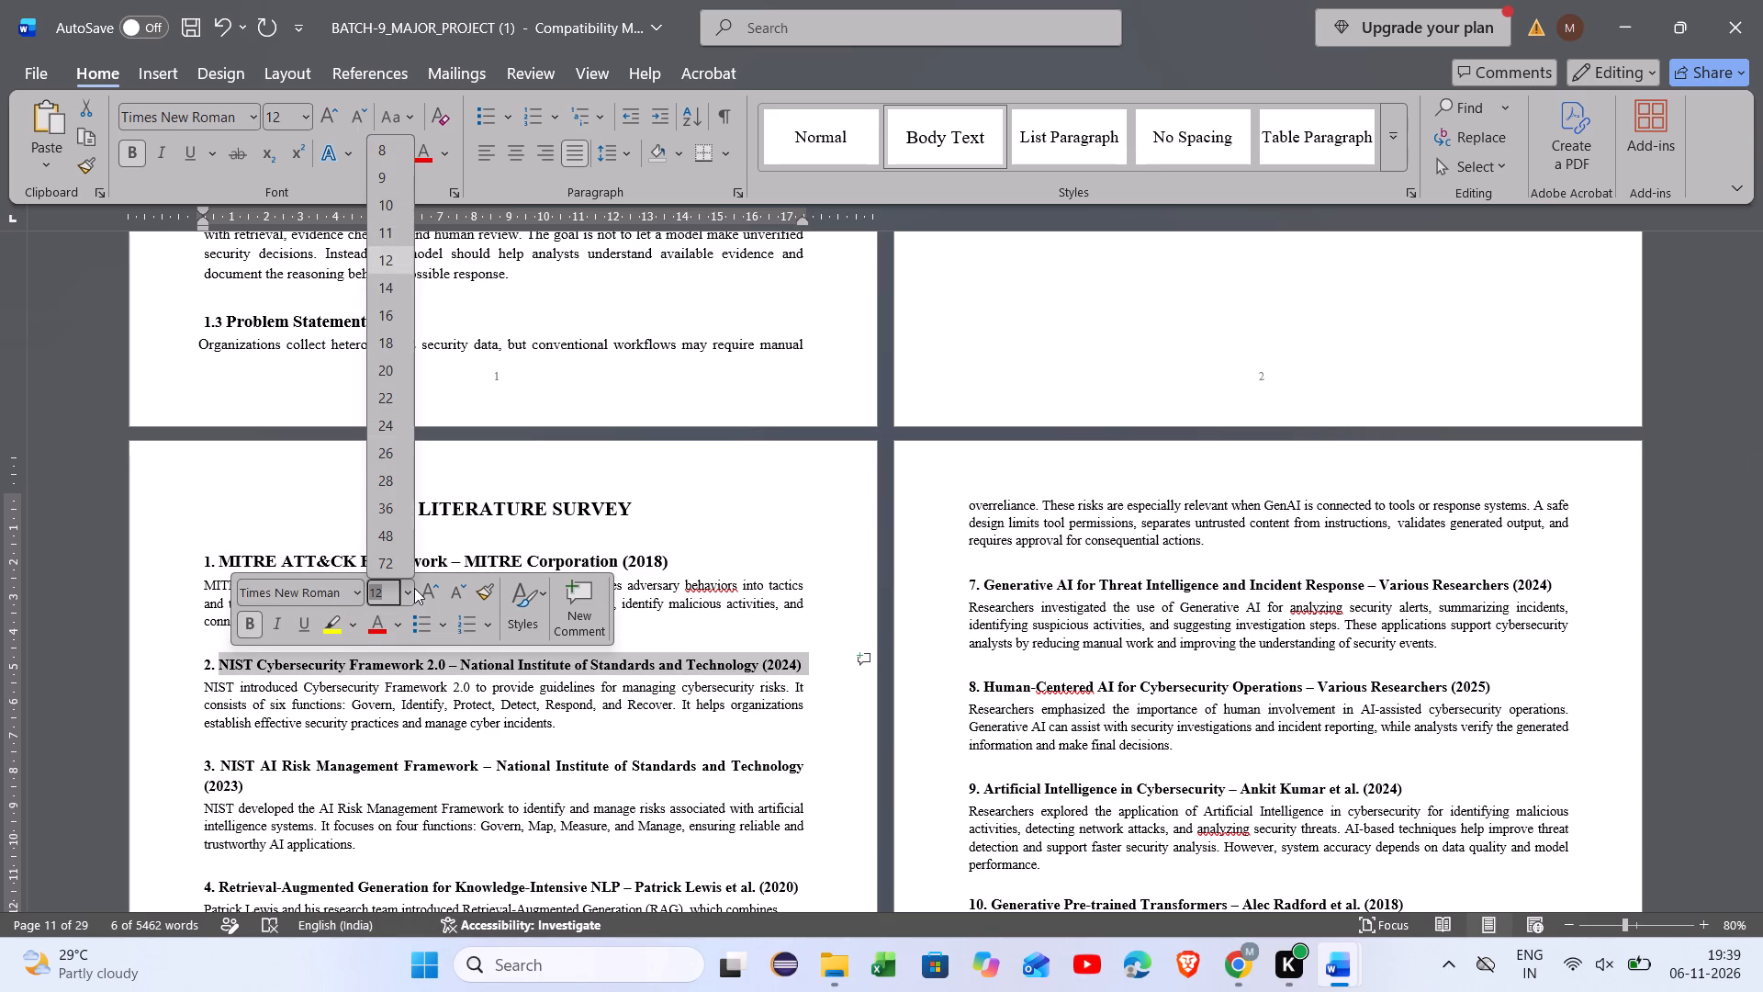
{"action": "left_click", "coordinate": [383, 291]}
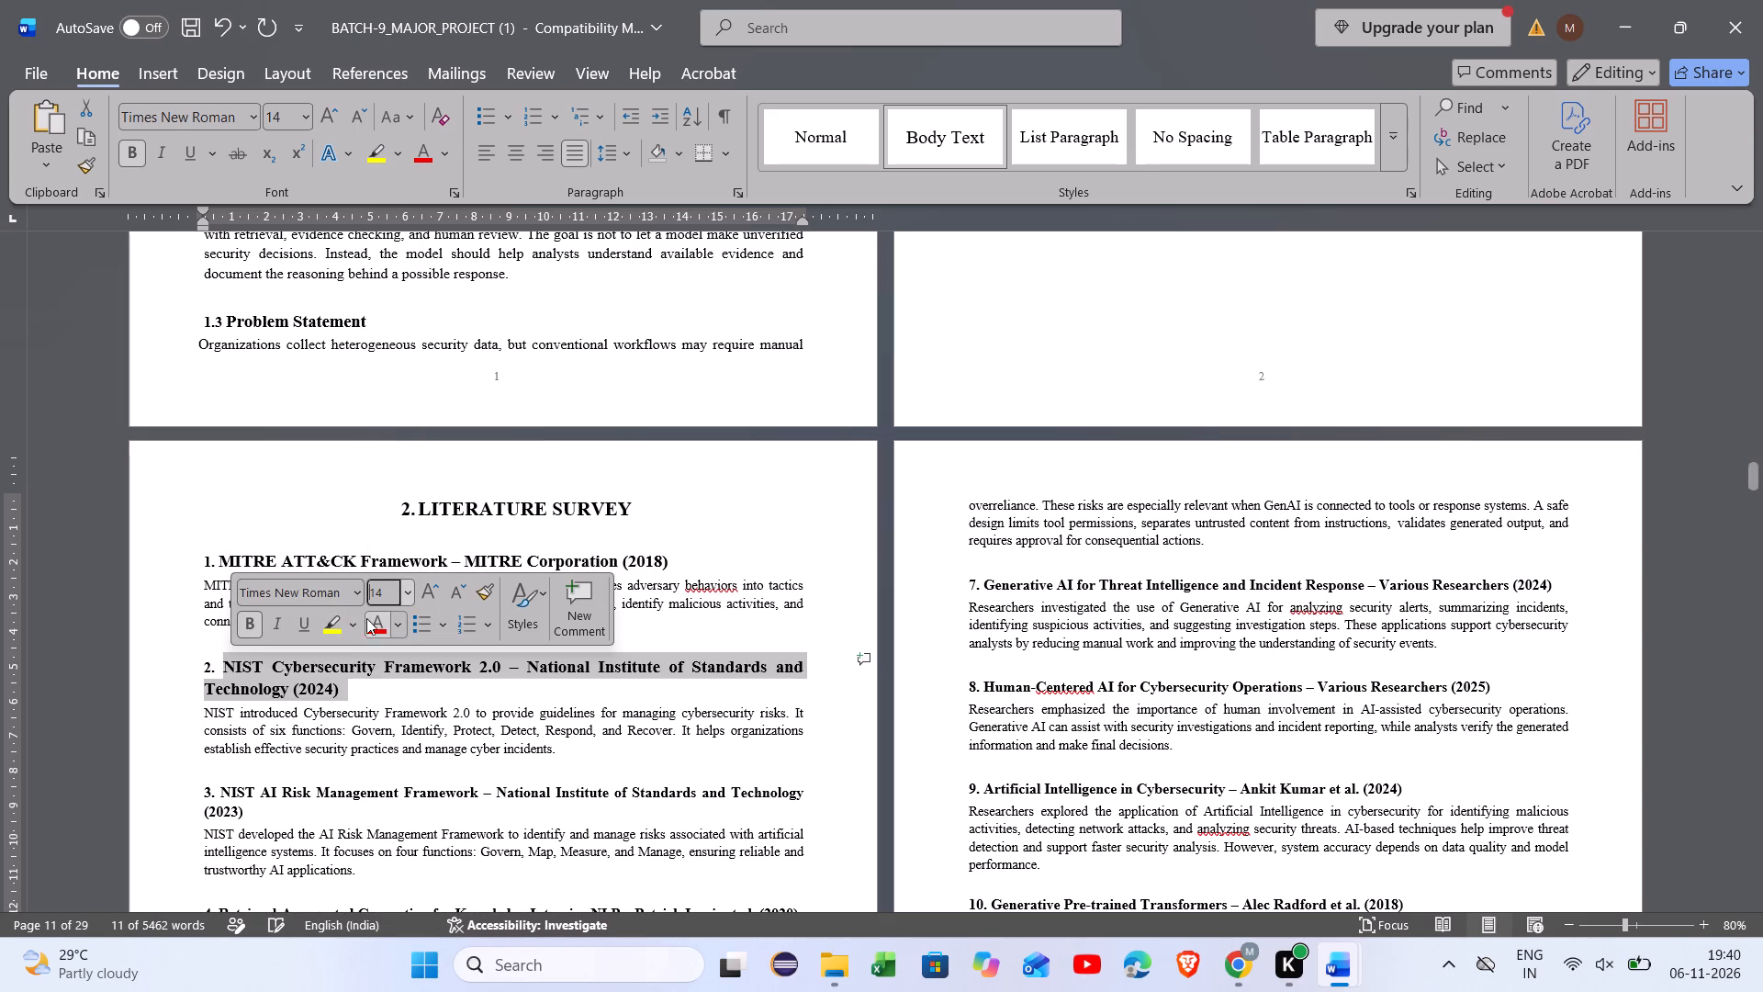
{"action": "left_click", "coordinate": [365, 698]}
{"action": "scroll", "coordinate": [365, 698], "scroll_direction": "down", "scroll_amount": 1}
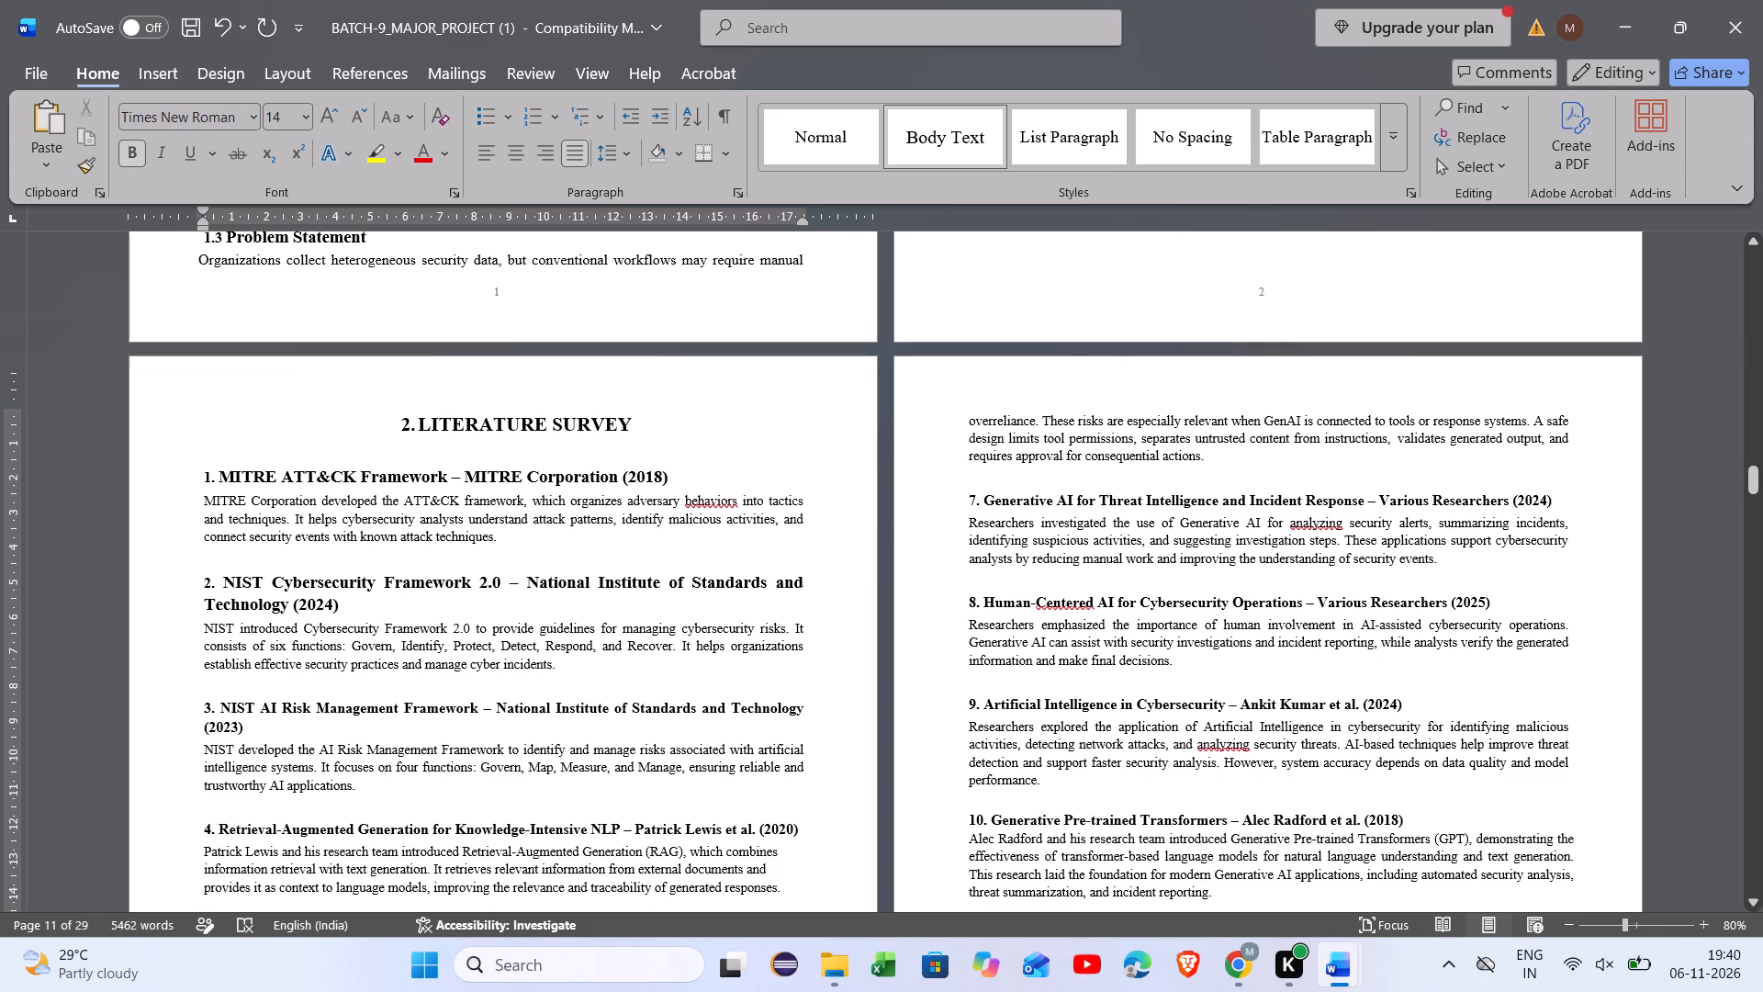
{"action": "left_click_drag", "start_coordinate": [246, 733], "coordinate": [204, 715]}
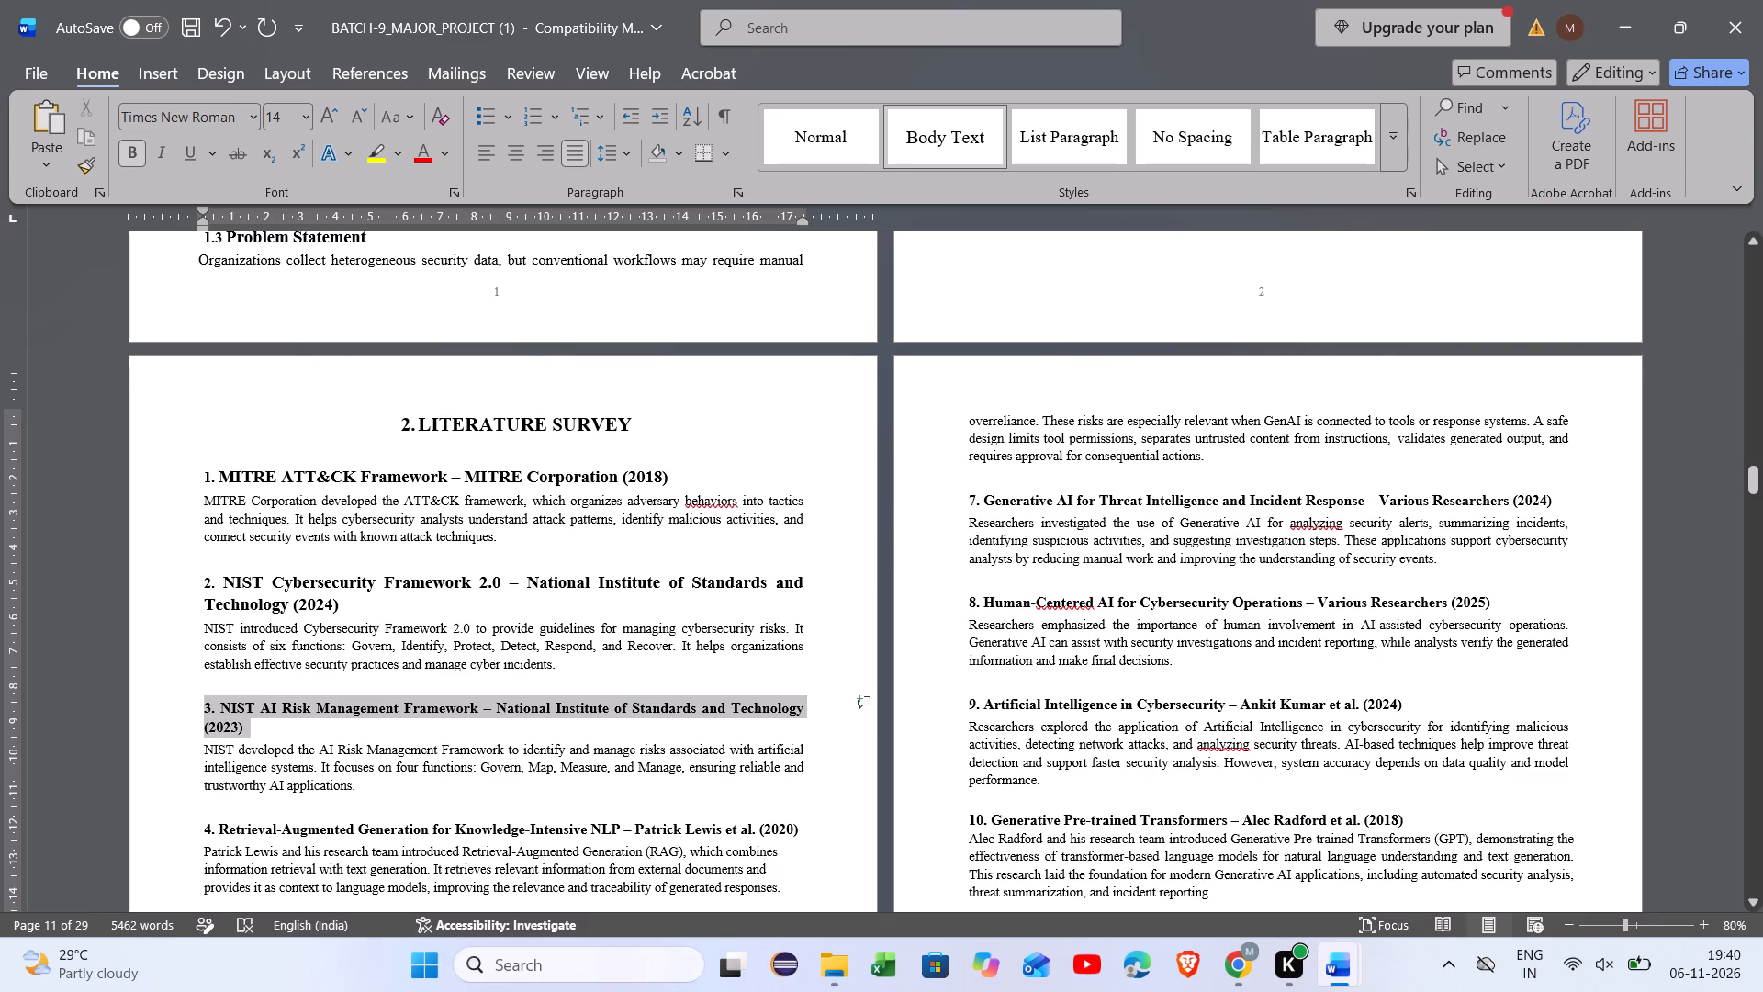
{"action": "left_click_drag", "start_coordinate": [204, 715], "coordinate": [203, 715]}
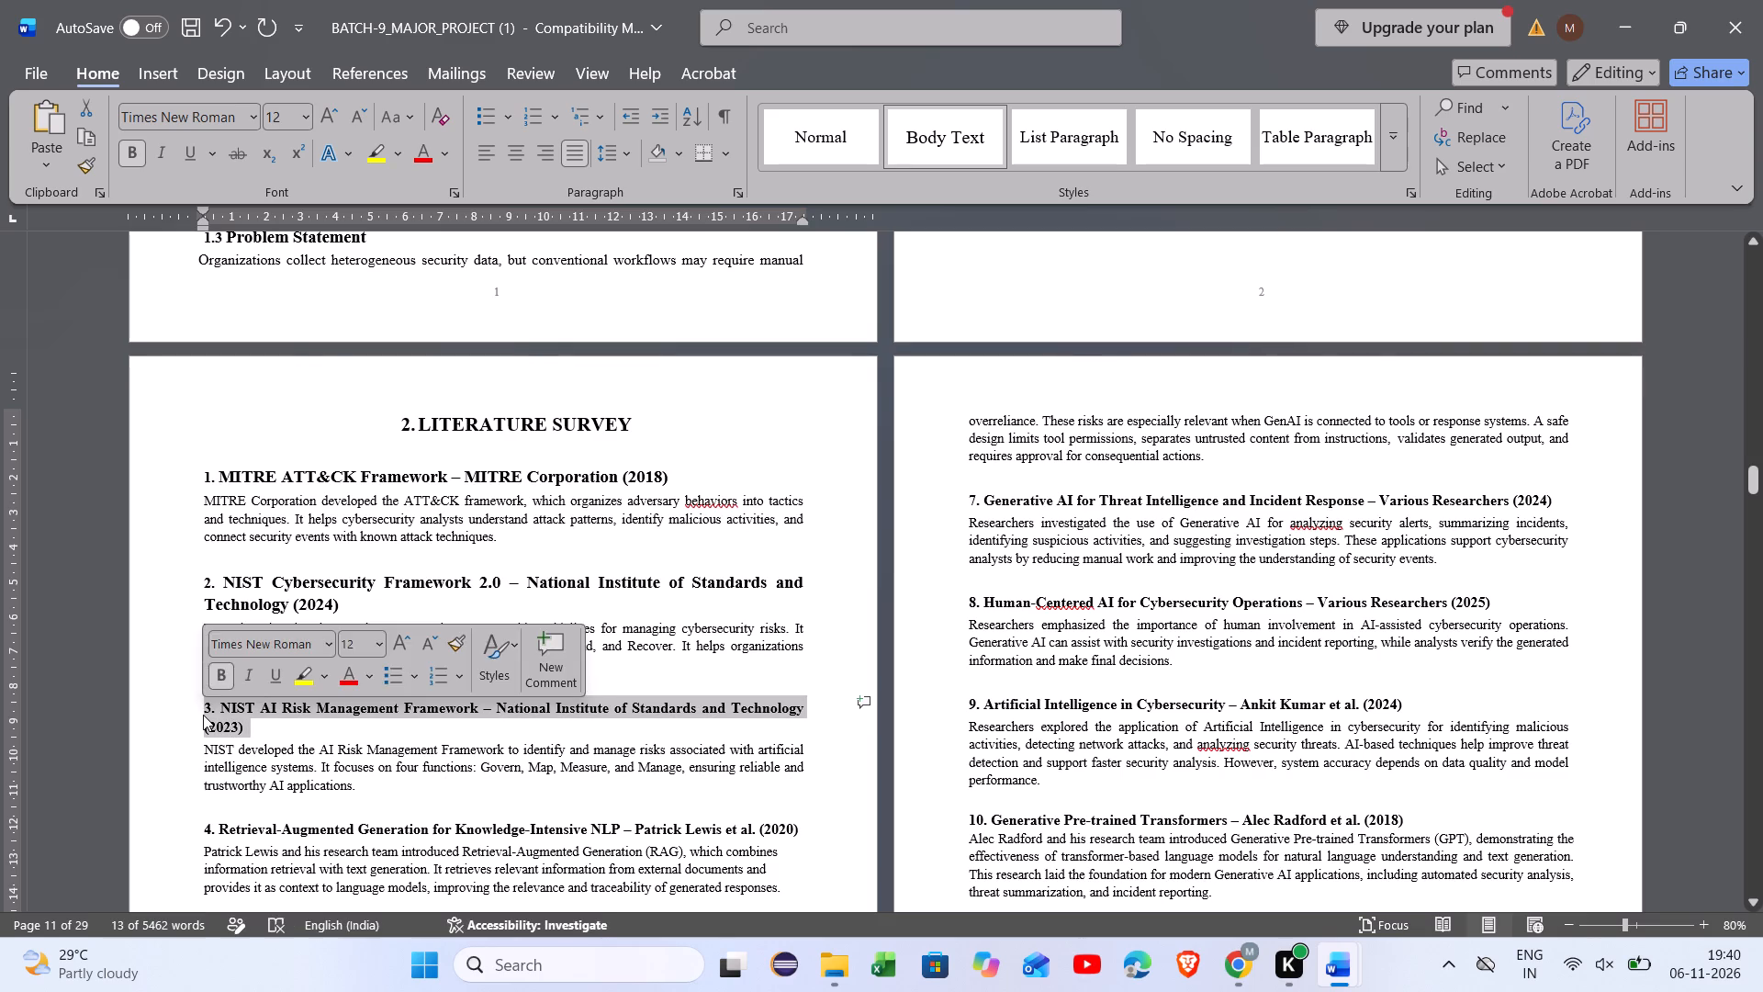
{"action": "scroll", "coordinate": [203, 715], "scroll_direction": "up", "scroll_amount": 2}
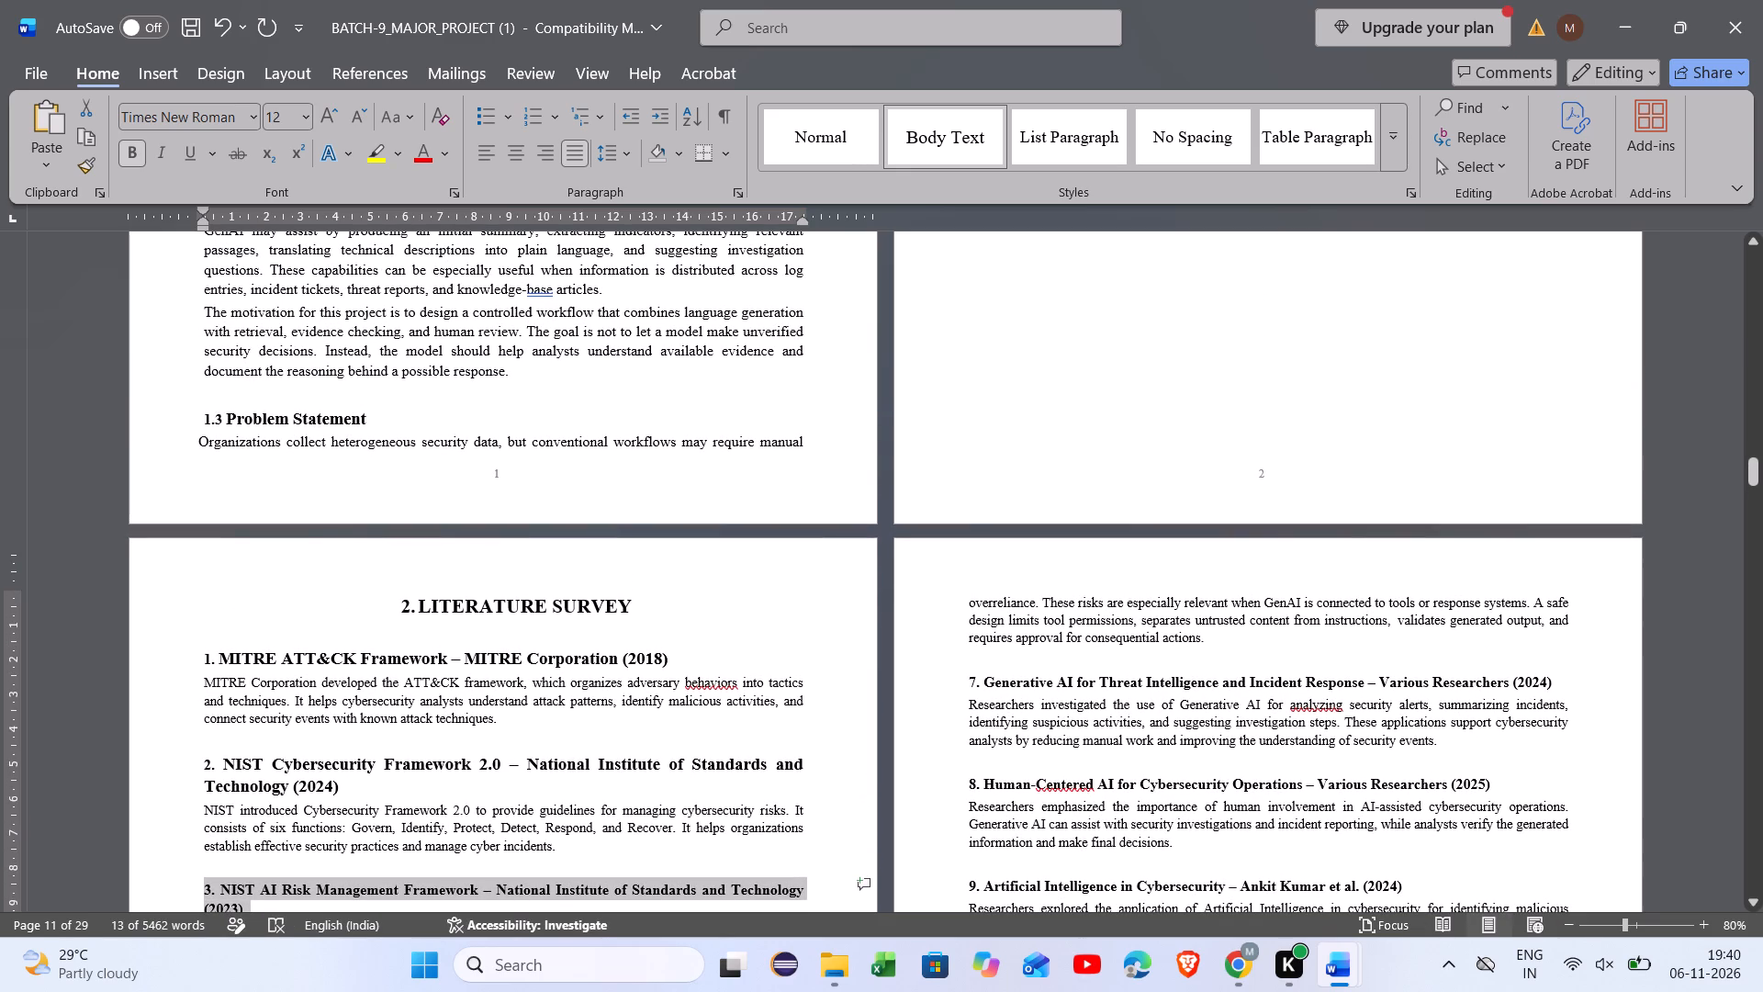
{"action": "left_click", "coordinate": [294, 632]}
Set the font size of the automatic section numbers before the Introduction headings, such as 1.2 and 1.3, to 14.
{"action": "scroll", "coordinate": [294, 632], "scroll_direction": "up", "scroll_amount": 1}
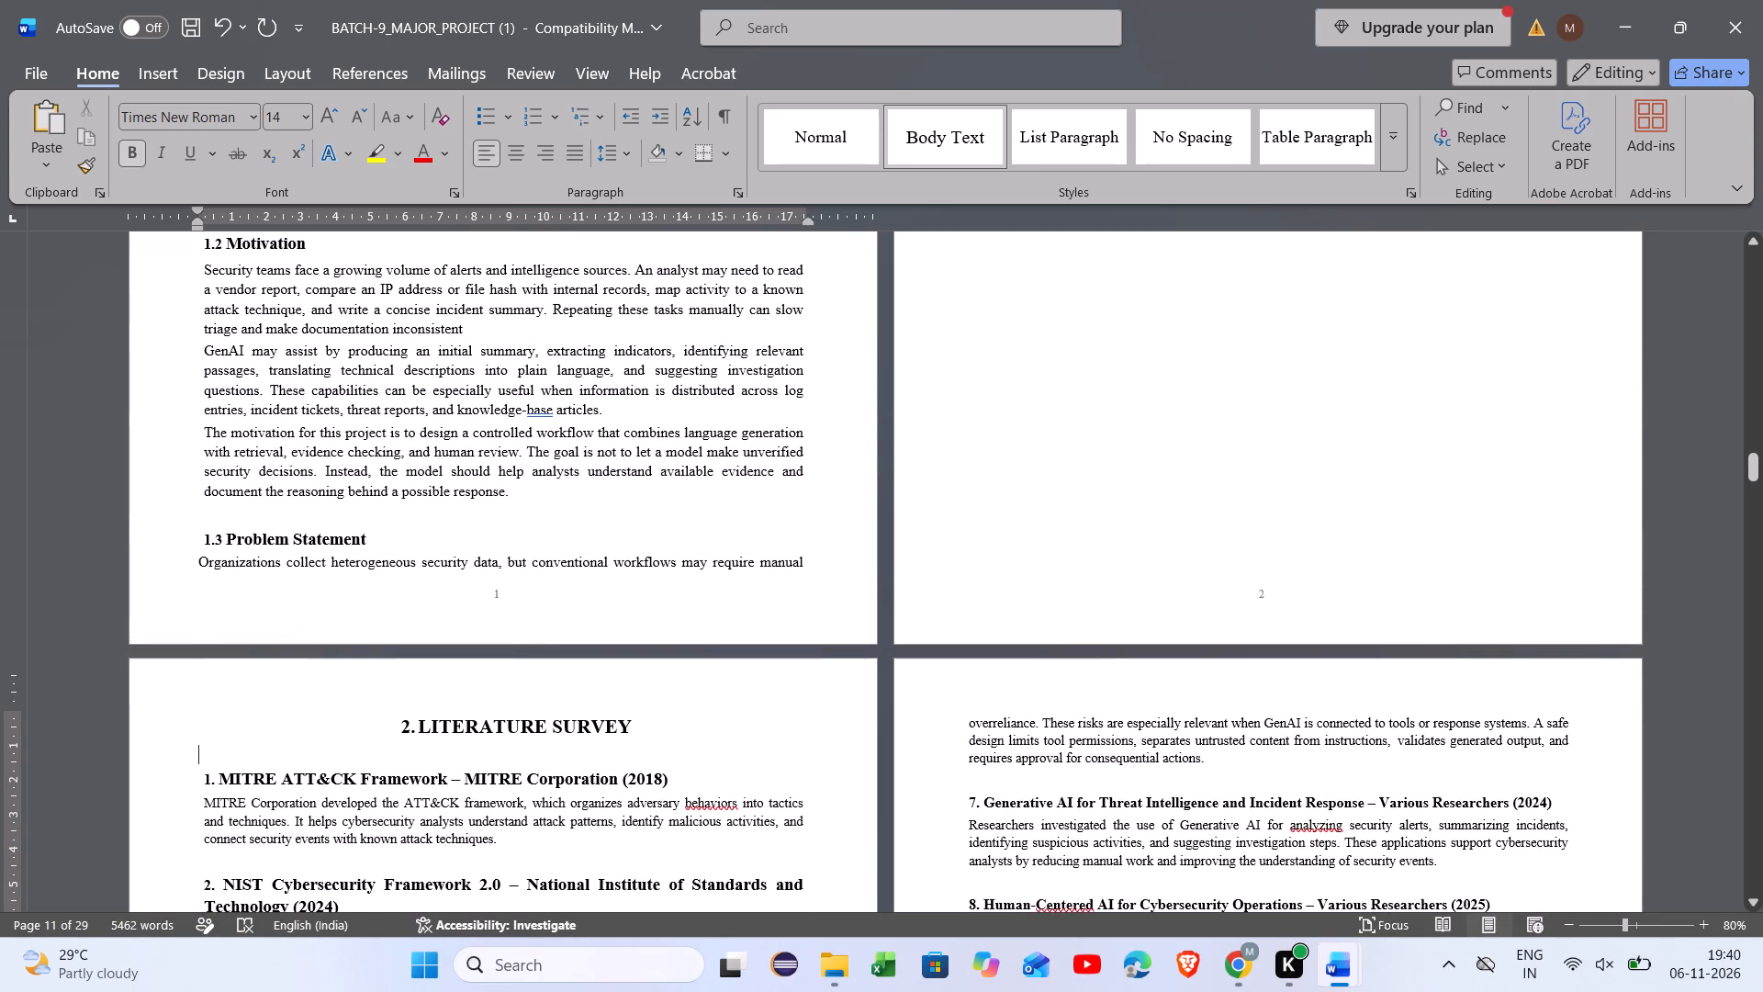
{"action": "left_click_drag", "start_coordinate": [222, 541], "coordinate": [205, 539]}
{"action": "left_click_drag", "start_coordinate": [205, 539], "coordinate": [225, 539]}
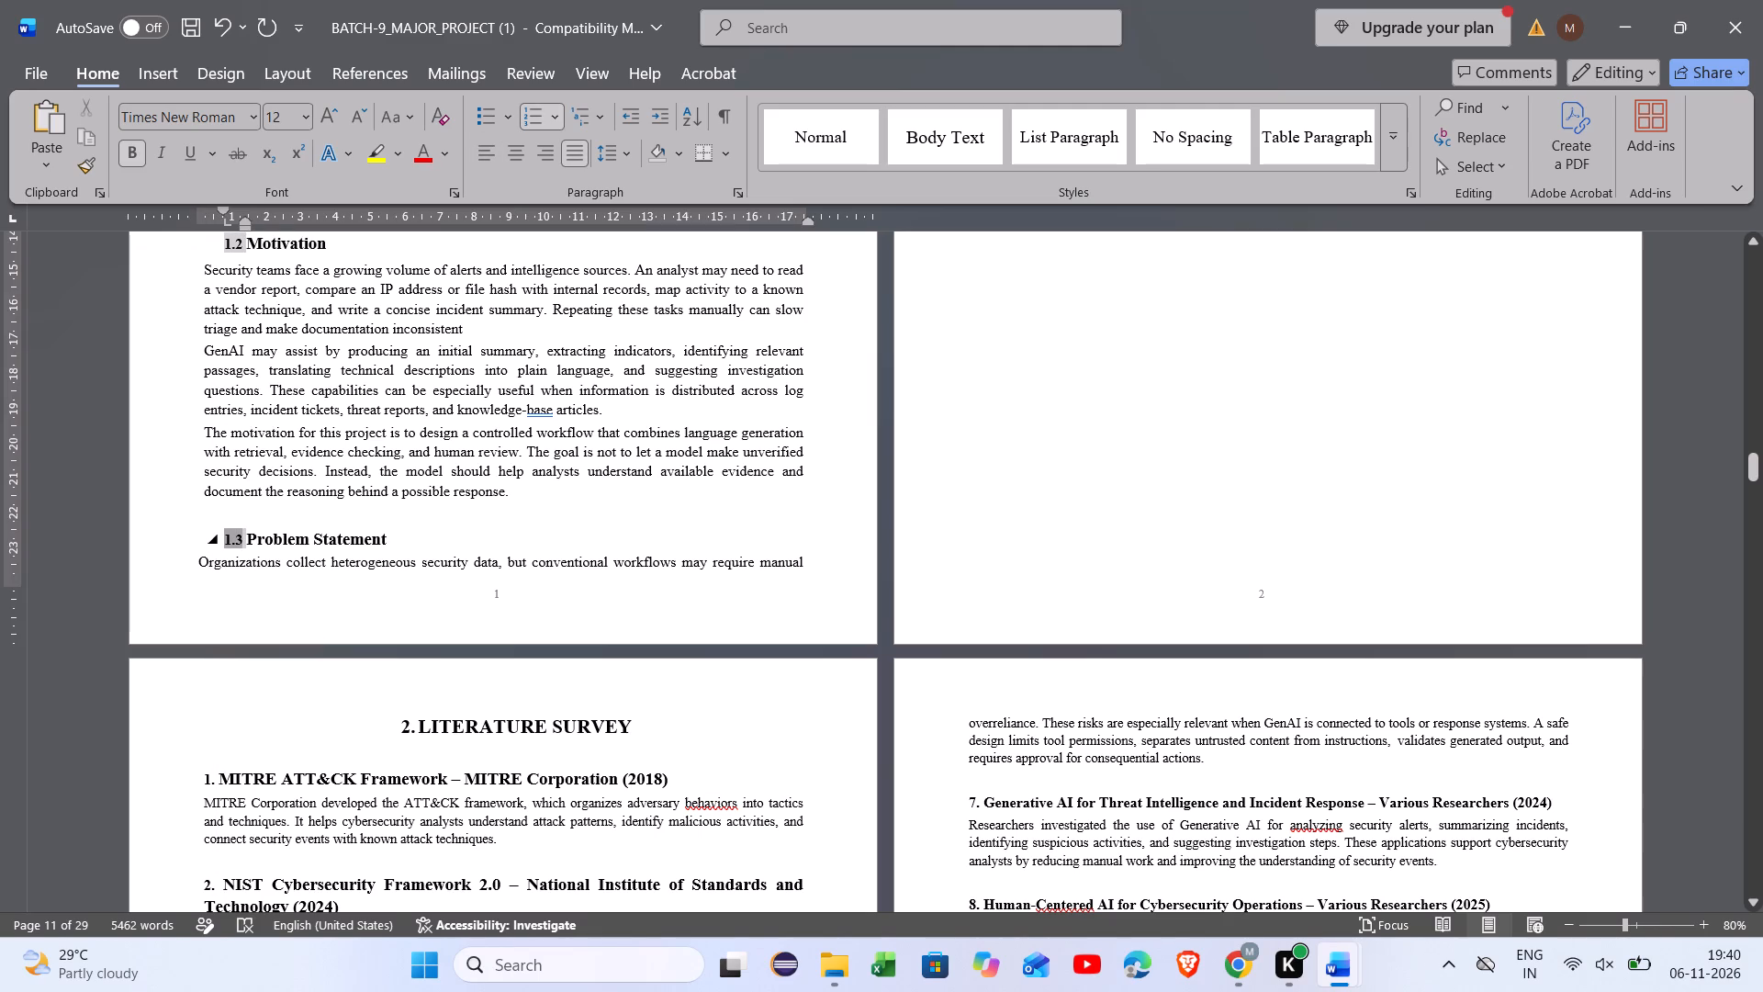
{"action": "key", "text": "ctrl+z"}
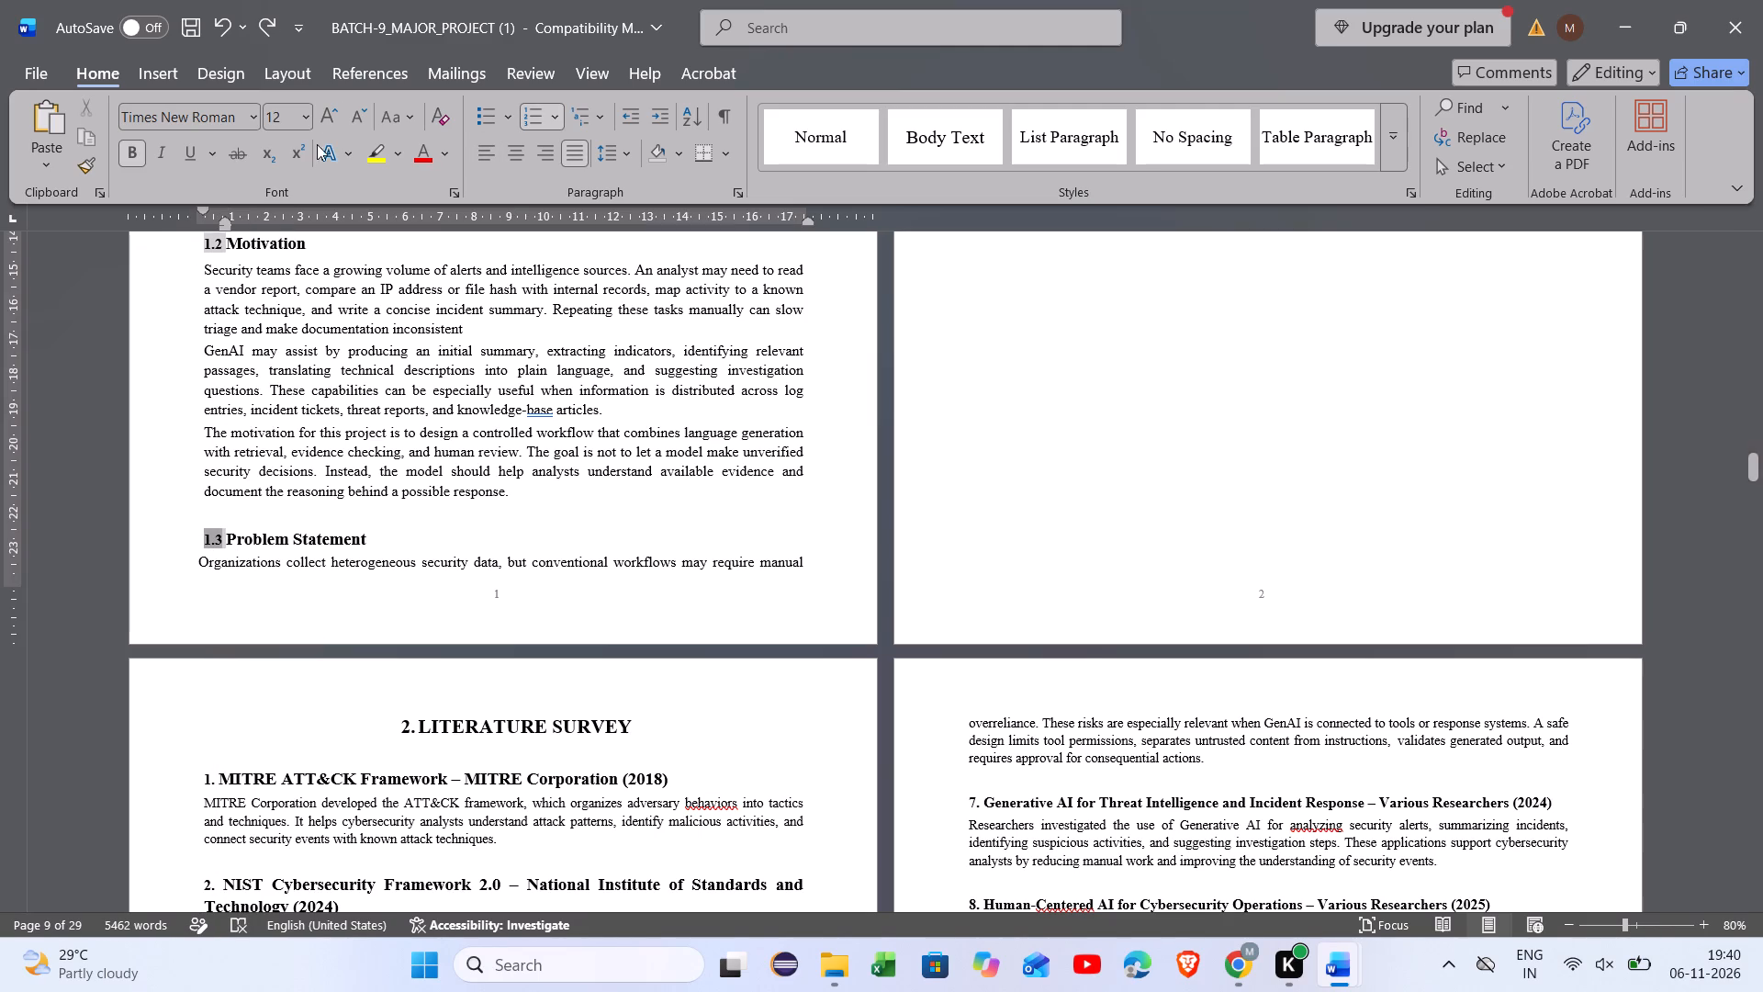
{"action": "left_click", "coordinate": [303, 113]}
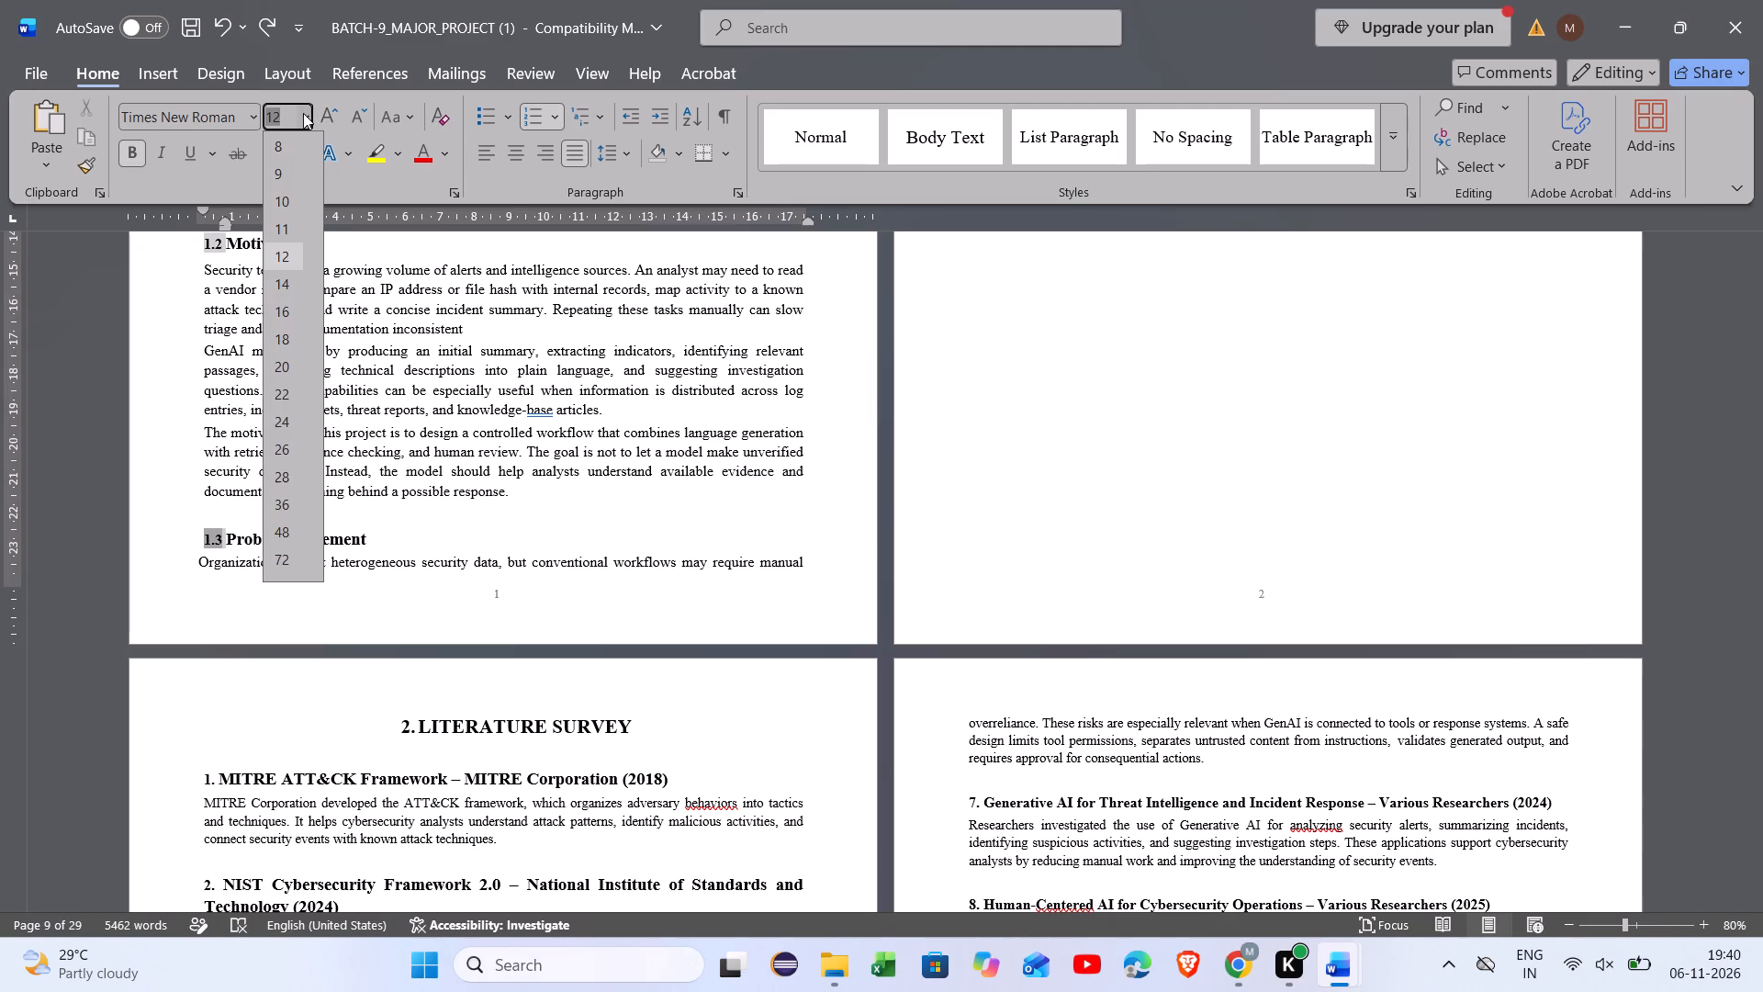
{"action": "left_click", "coordinate": [292, 284]}
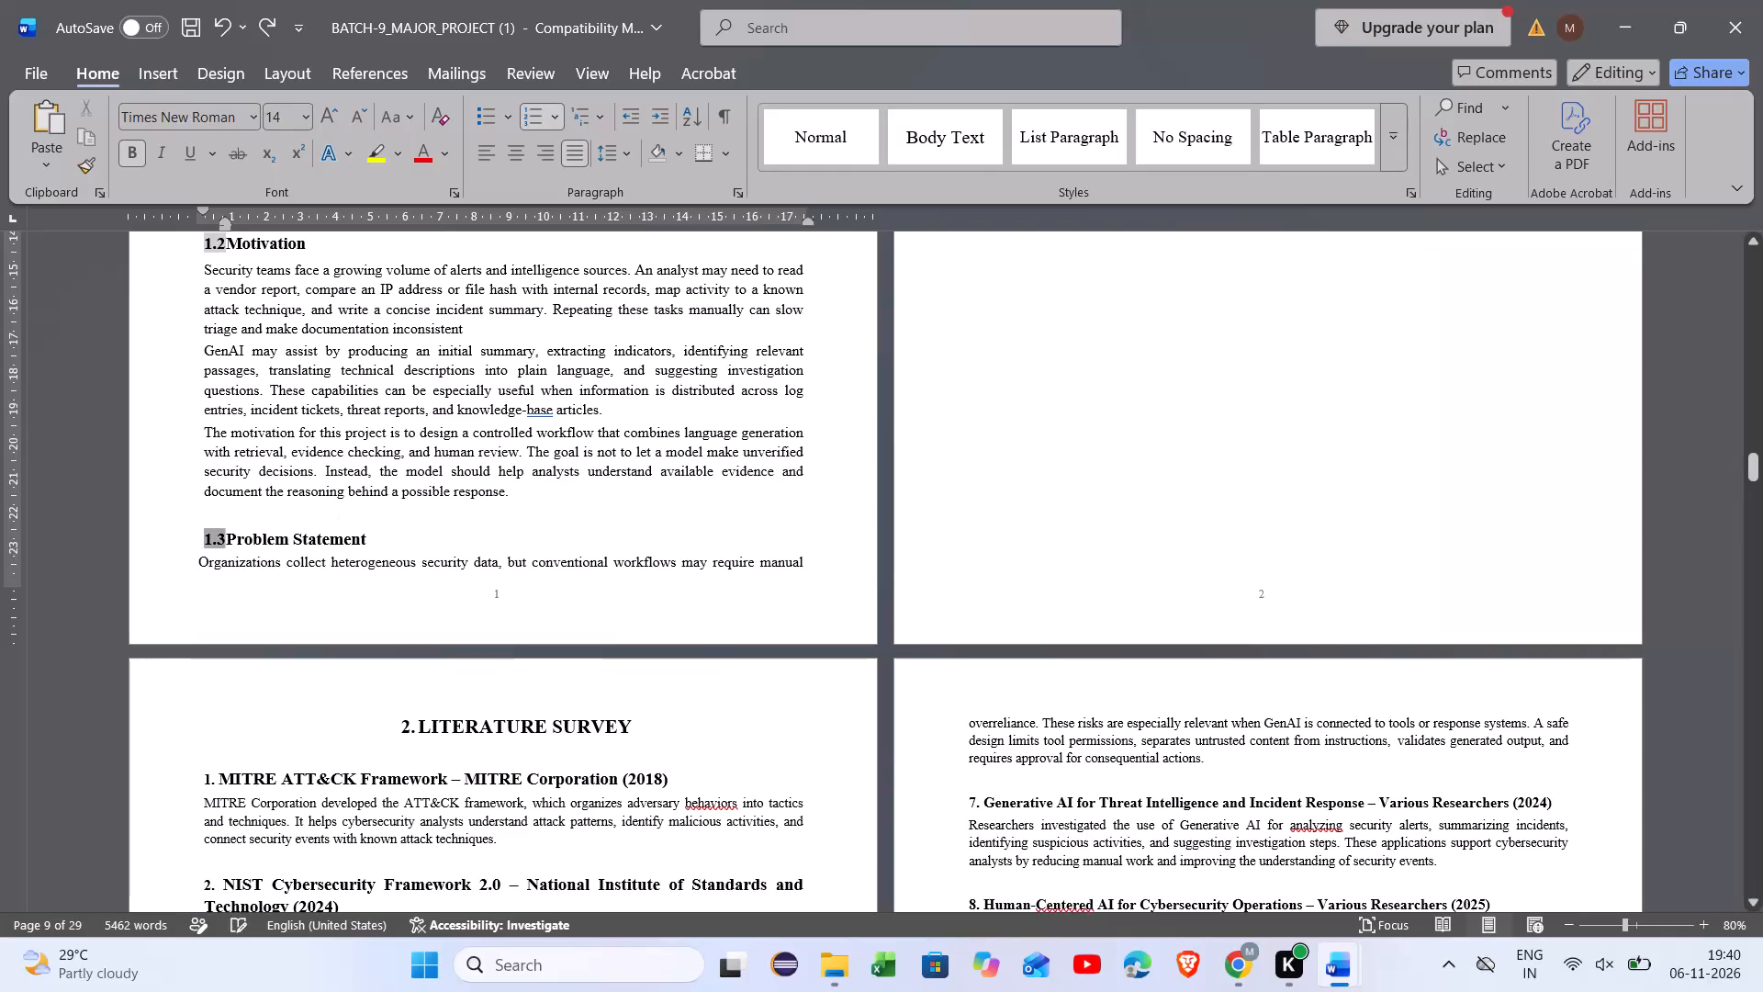
{"action": "left_click", "coordinate": [361, 517]}
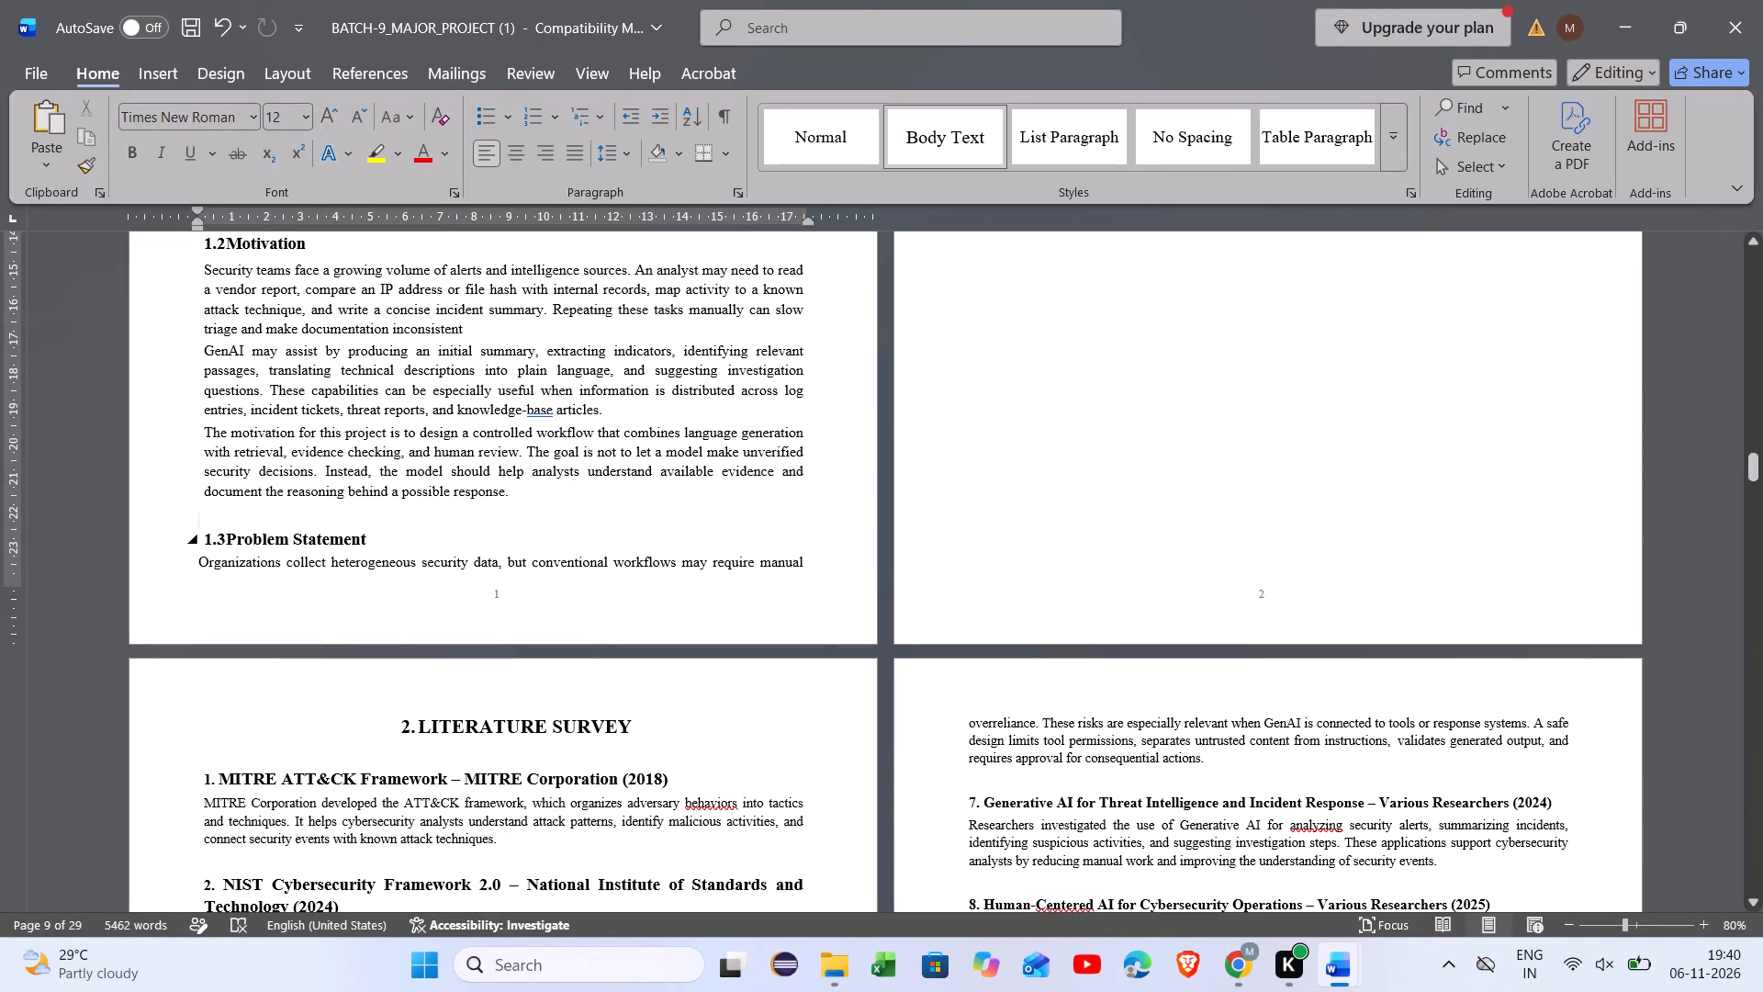
Insert a space between the number and the title of the 1.3 Problem Statement and 1.2 Motivation headings.
{"action": "left_click", "coordinate": [226, 535]}
{"action": "key", "text": "space"}
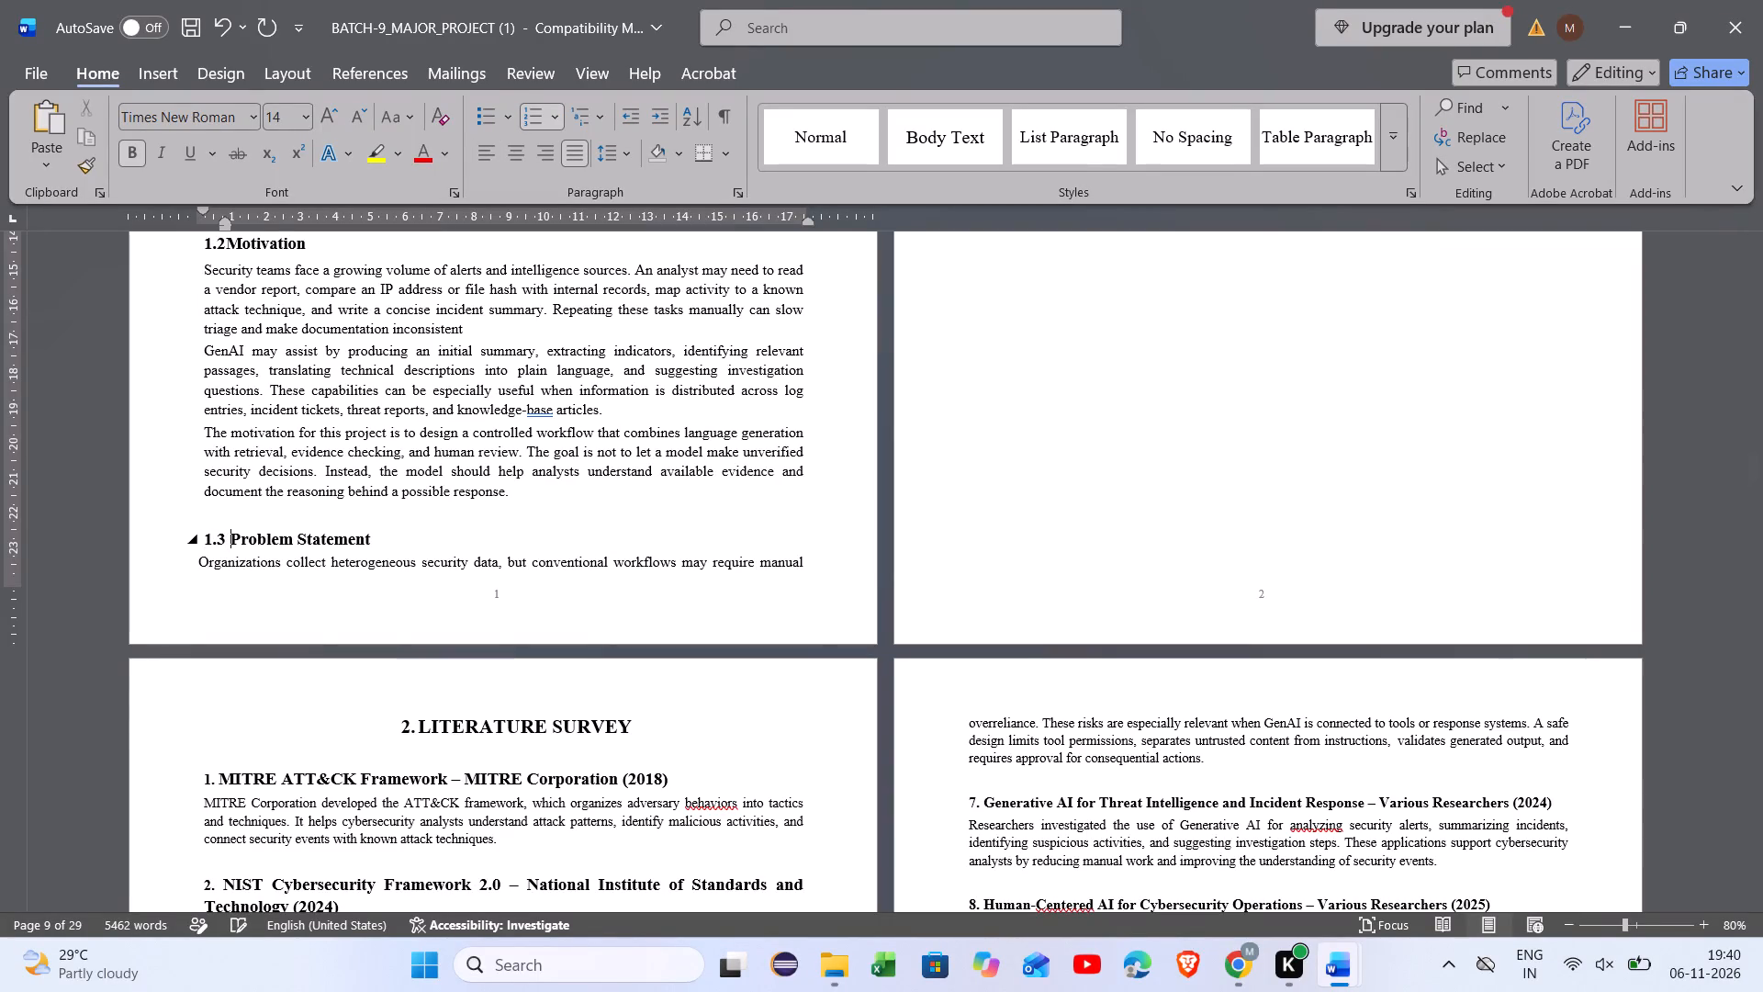
{"action": "scroll", "coordinate": [226, 535], "scroll_direction": "up", "scroll_amount": 3}
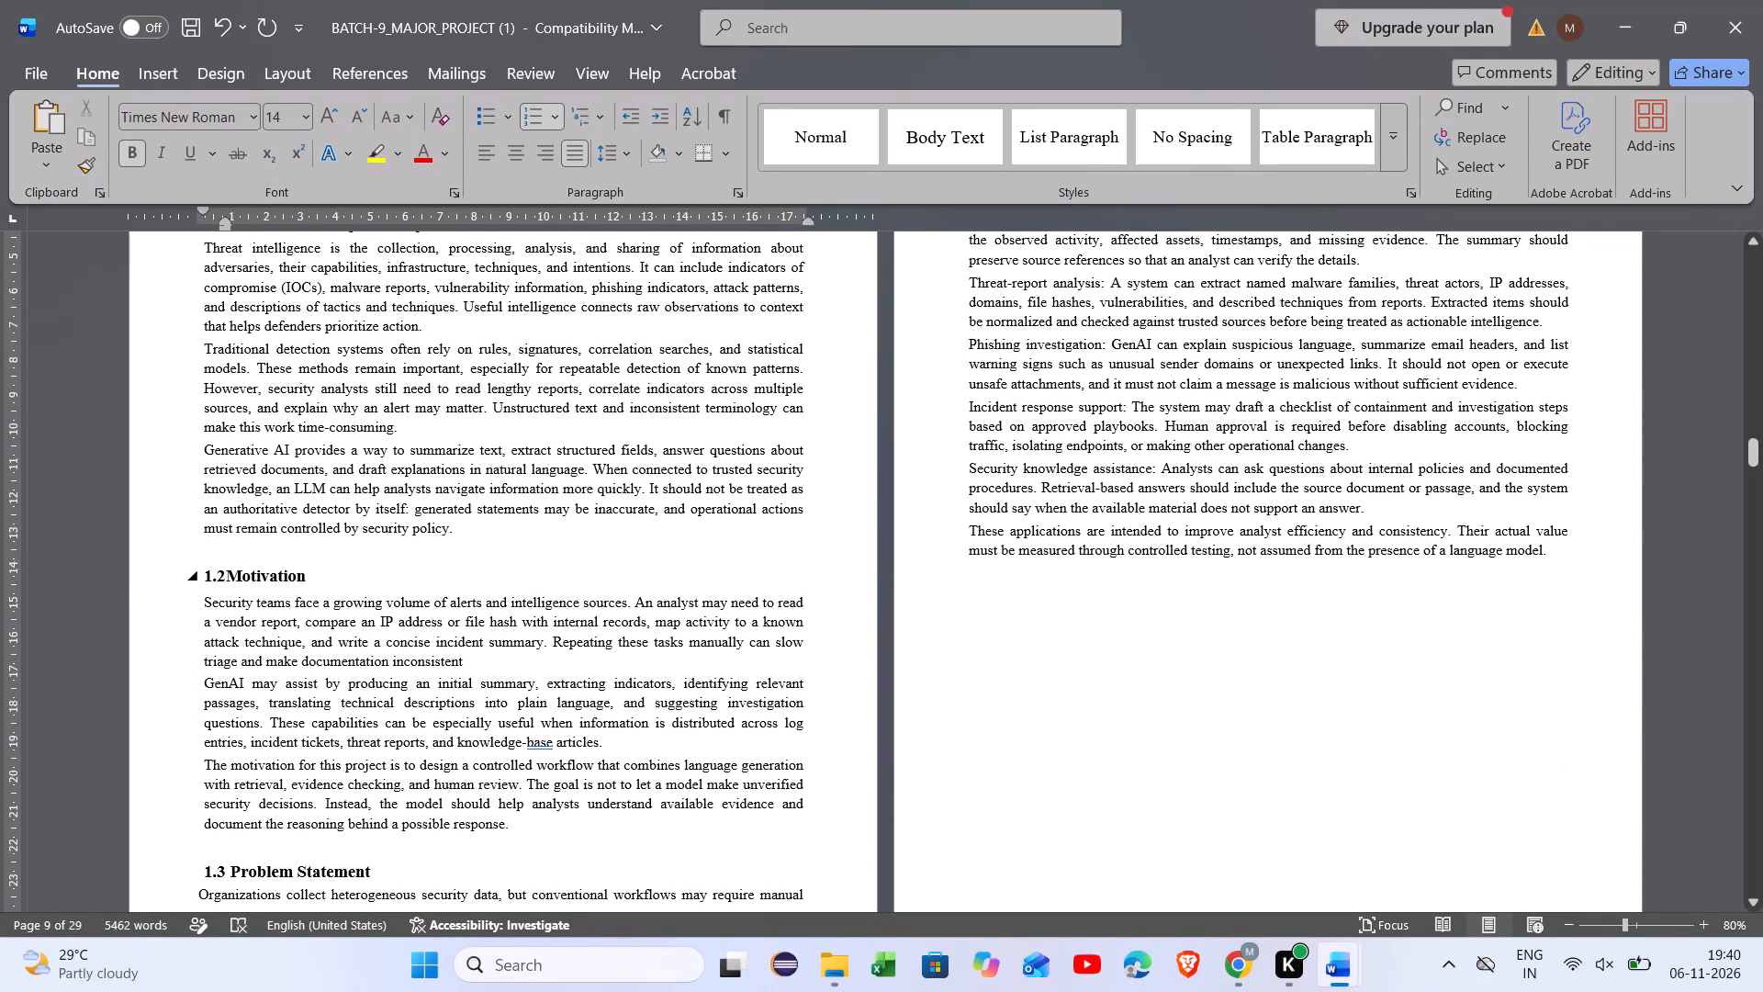
{"action": "left_click_drag", "start_coordinate": [221, 580], "coordinate": [211, 580]}
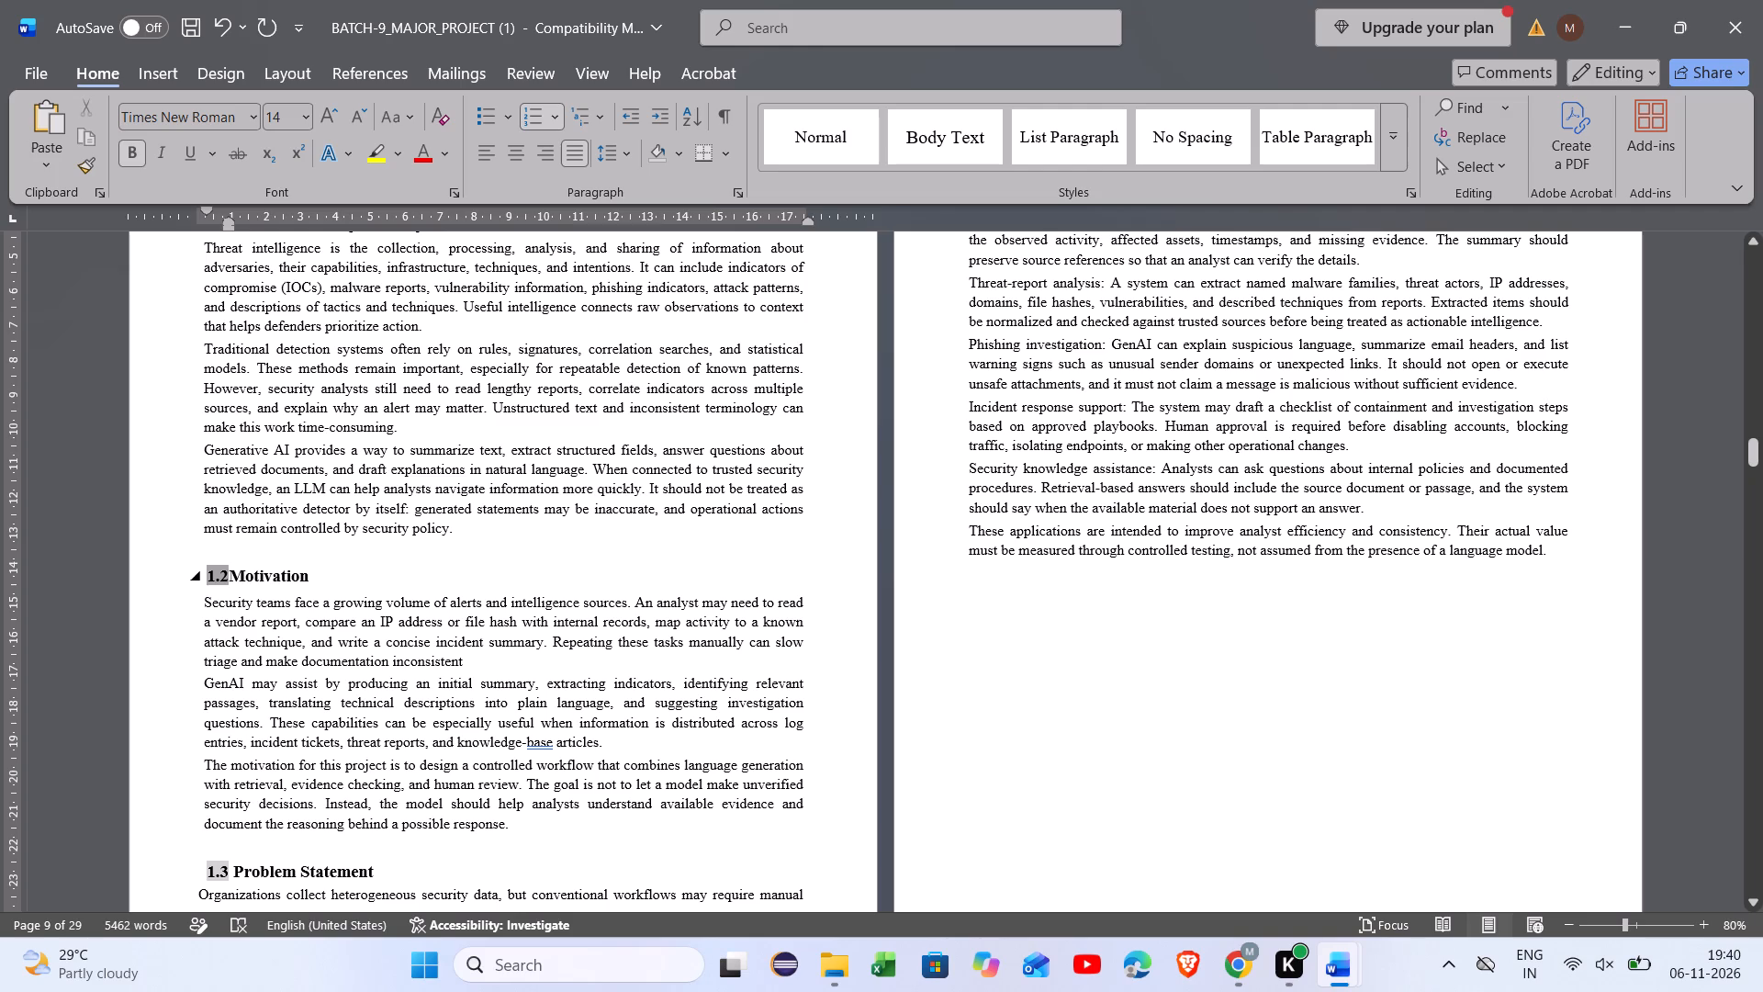
{"action": "key", "text": "ctrl+z"}
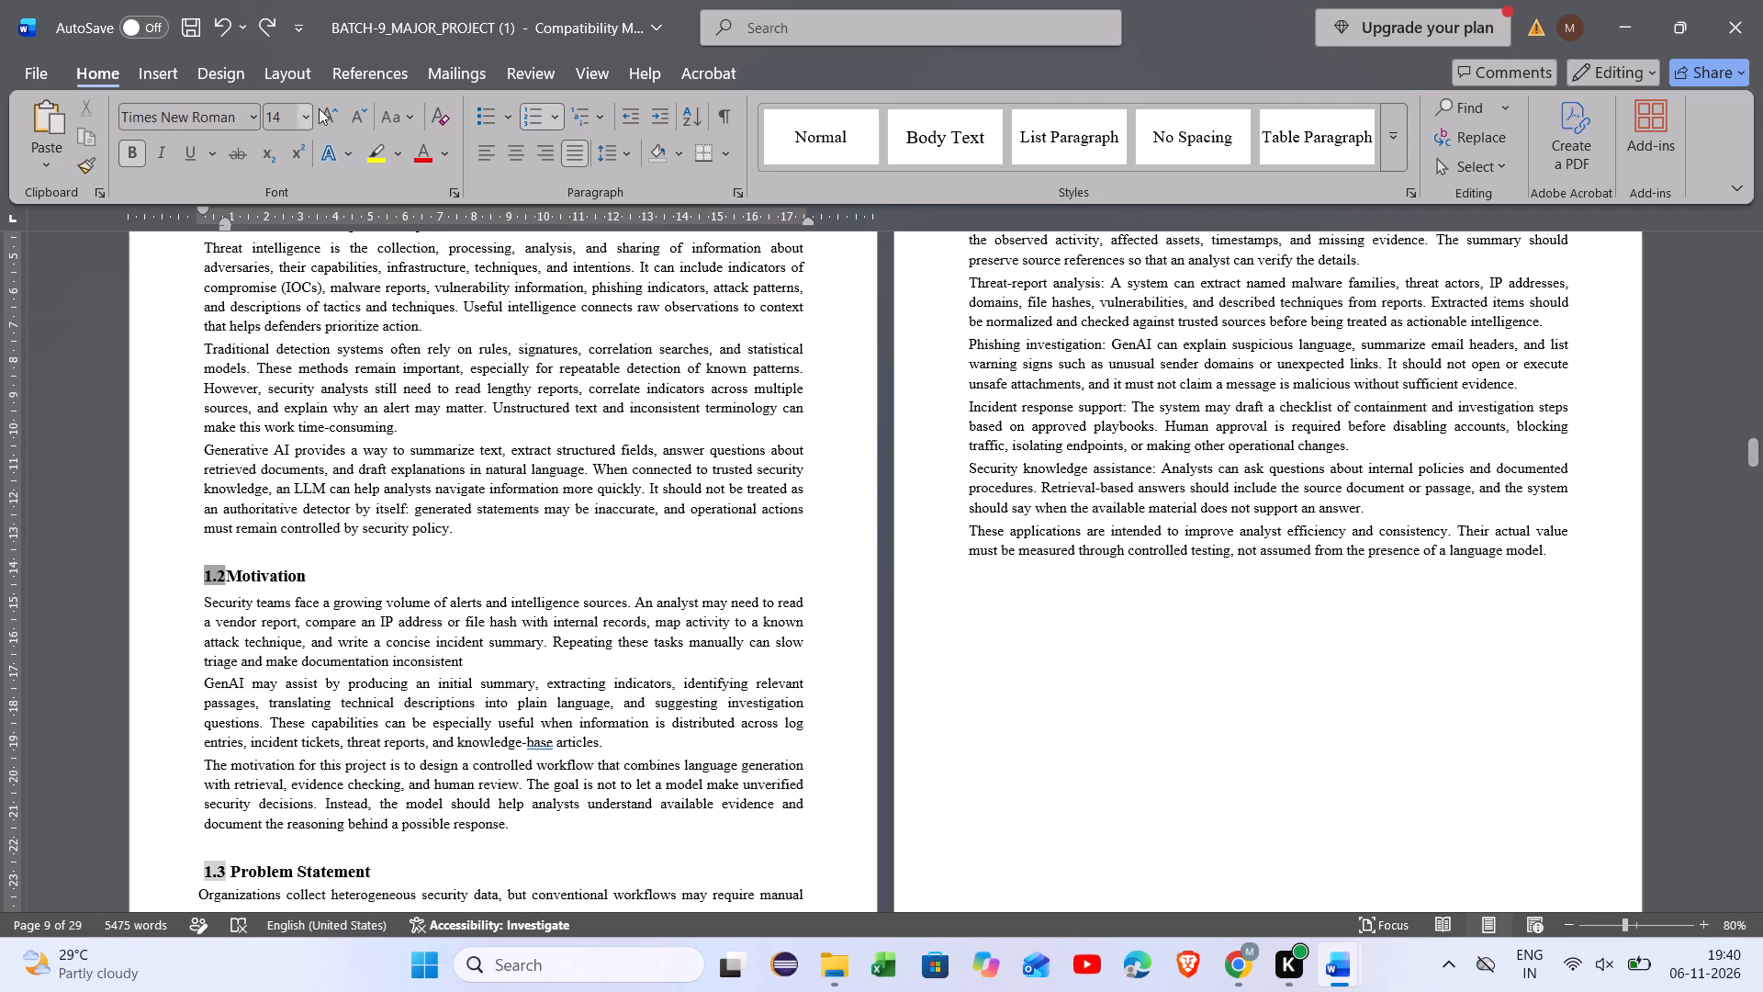
{"action": "left_click", "coordinate": [232, 578]}
{"action": "key", "text": "space"}
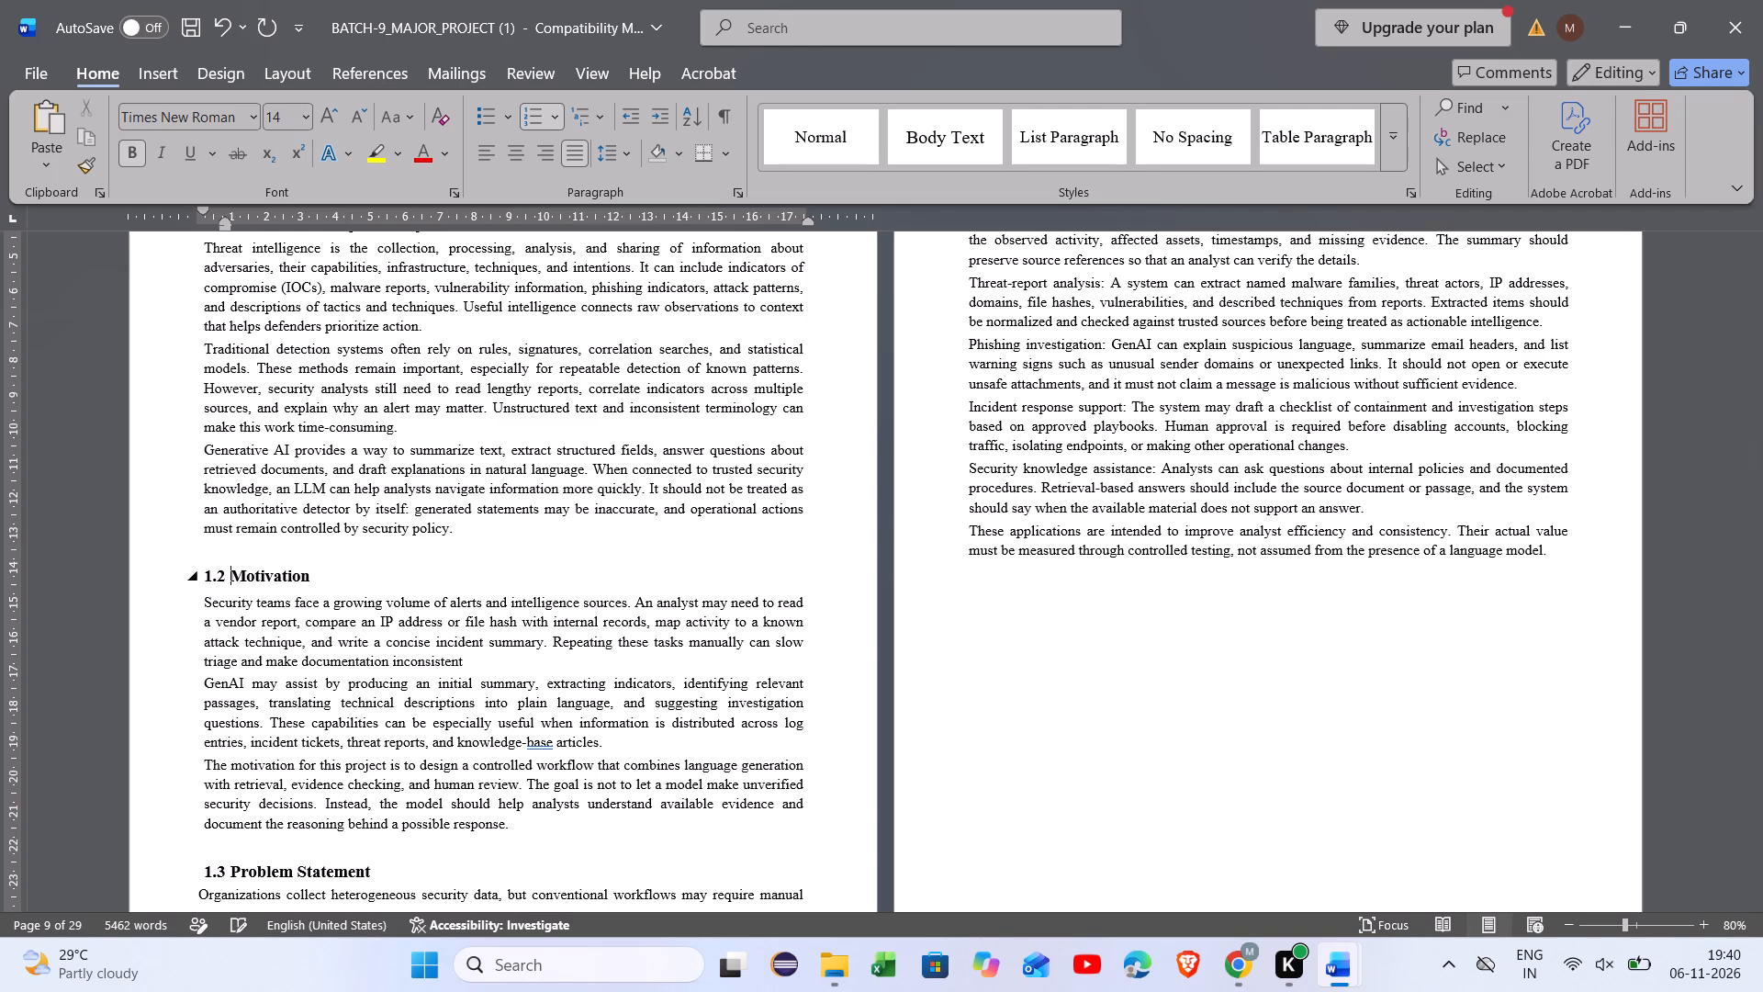
Renumber the Applications heading on page 2 as 1.4, keeping a space before the title.
{"action": "scroll", "coordinate": [232, 578], "scroll_direction": "up", "scroll_amount": 1}
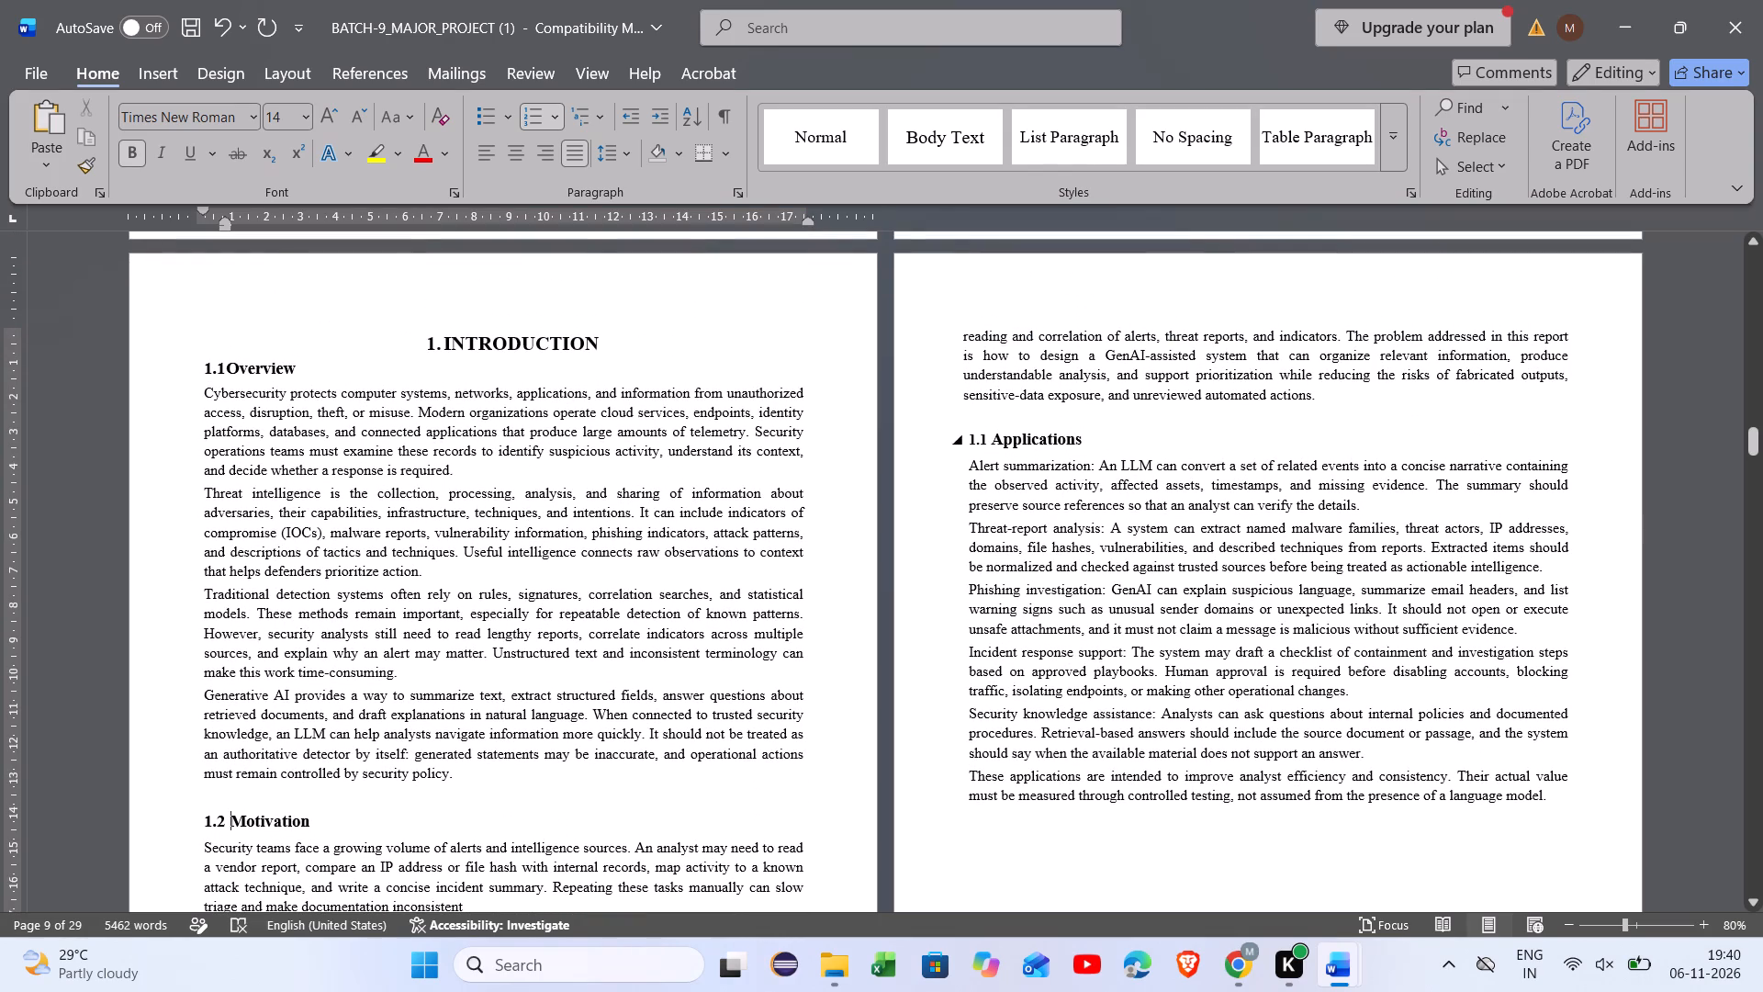
{"action": "scroll", "coordinate": [714, 671], "scroll_direction": "down", "scroll_amount": 2}
{"action": "scroll", "coordinate": [714, 671], "scroll_direction": "up", "scroll_amount": 2}
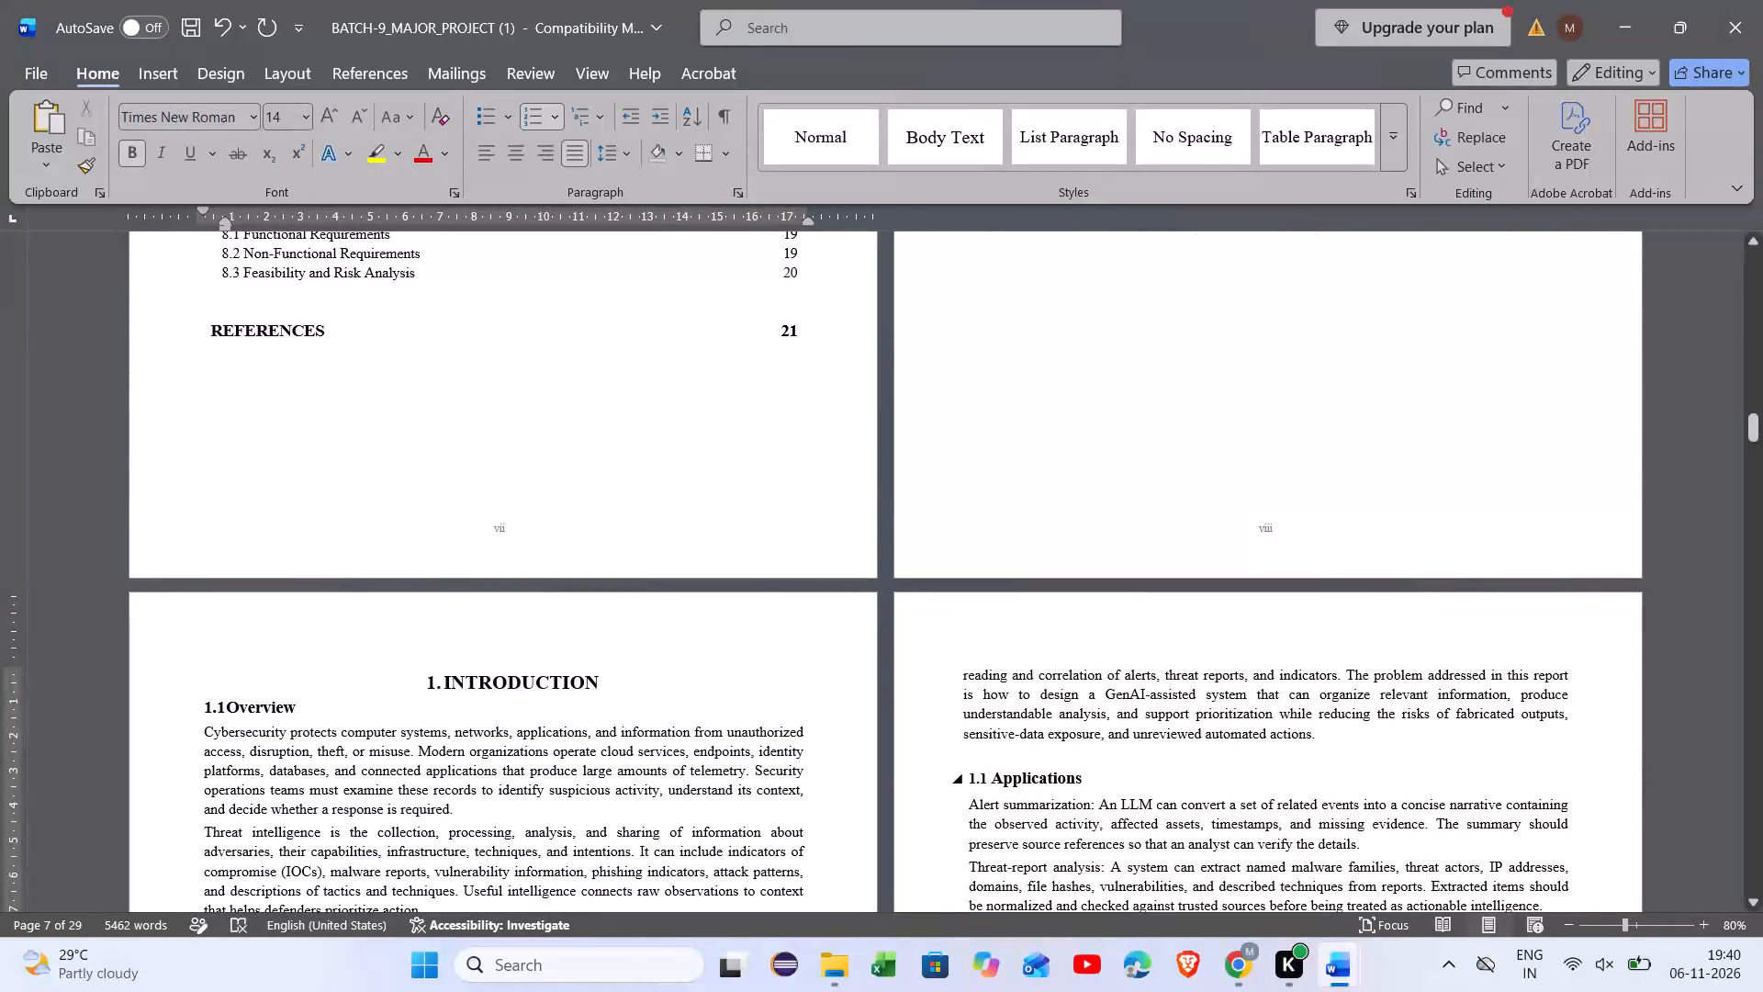
{"action": "left_click", "coordinate": [984, 773]}
{"action": "key", "text": "1"}
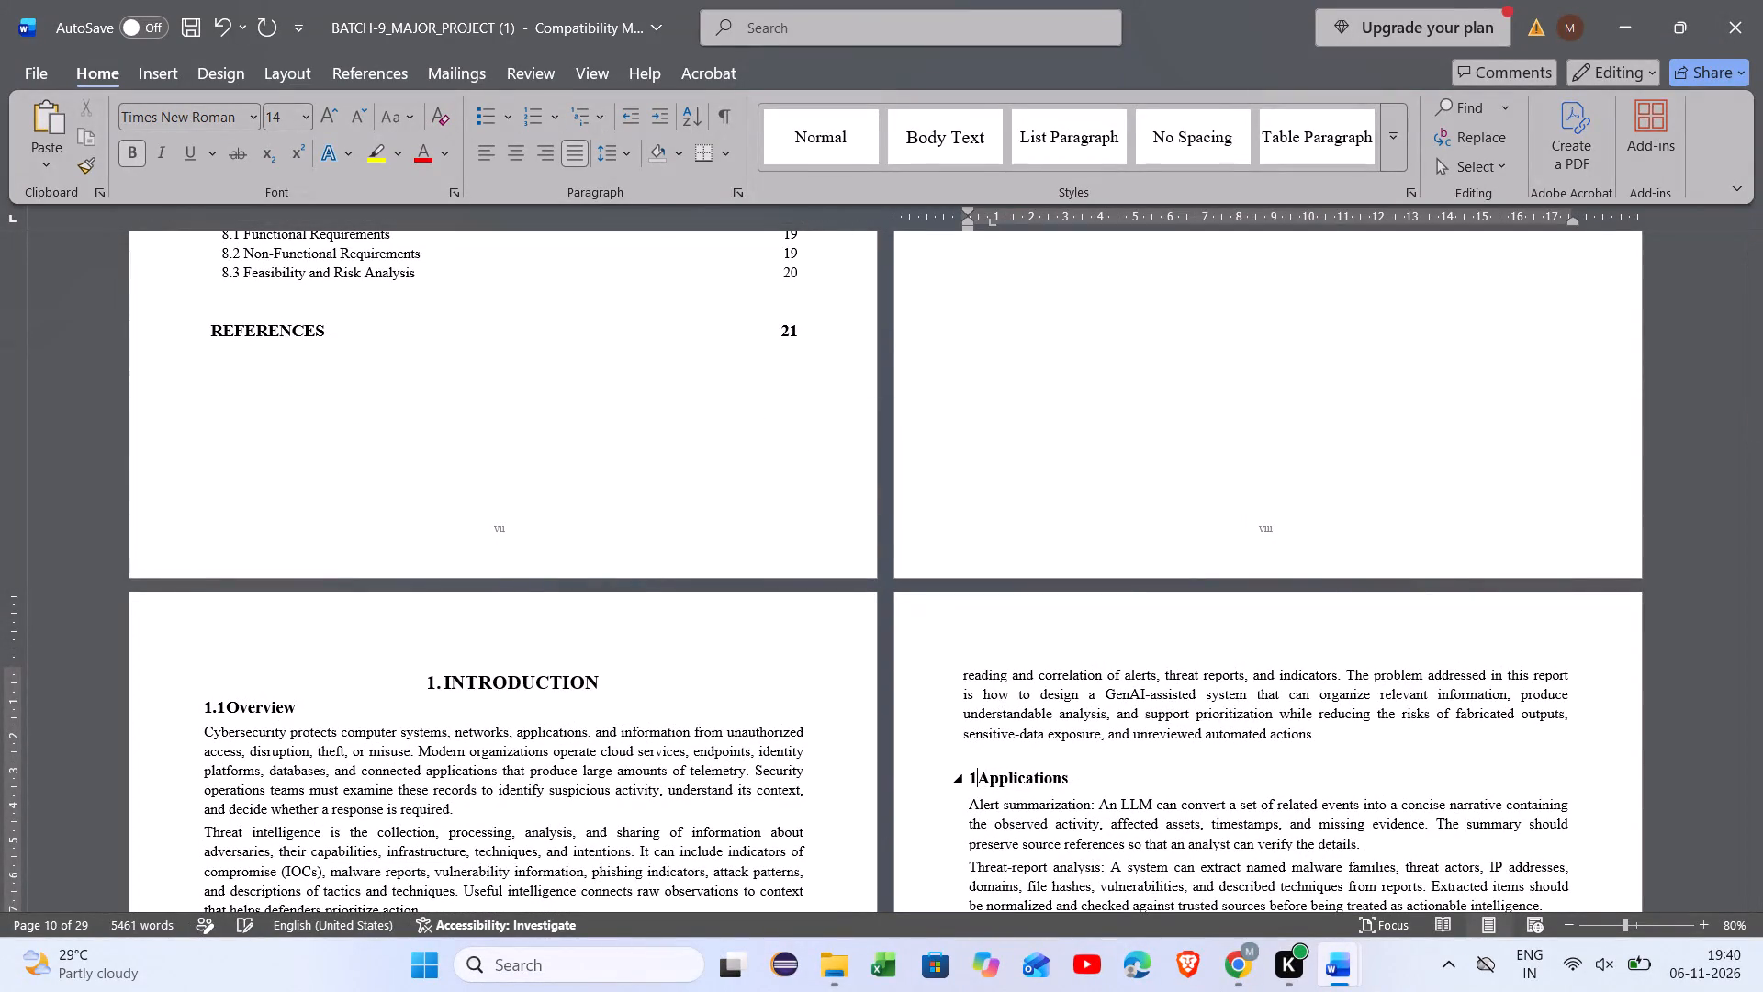
{"action": "type", "text": ".4"}
{"action": "key", "text": "space"}
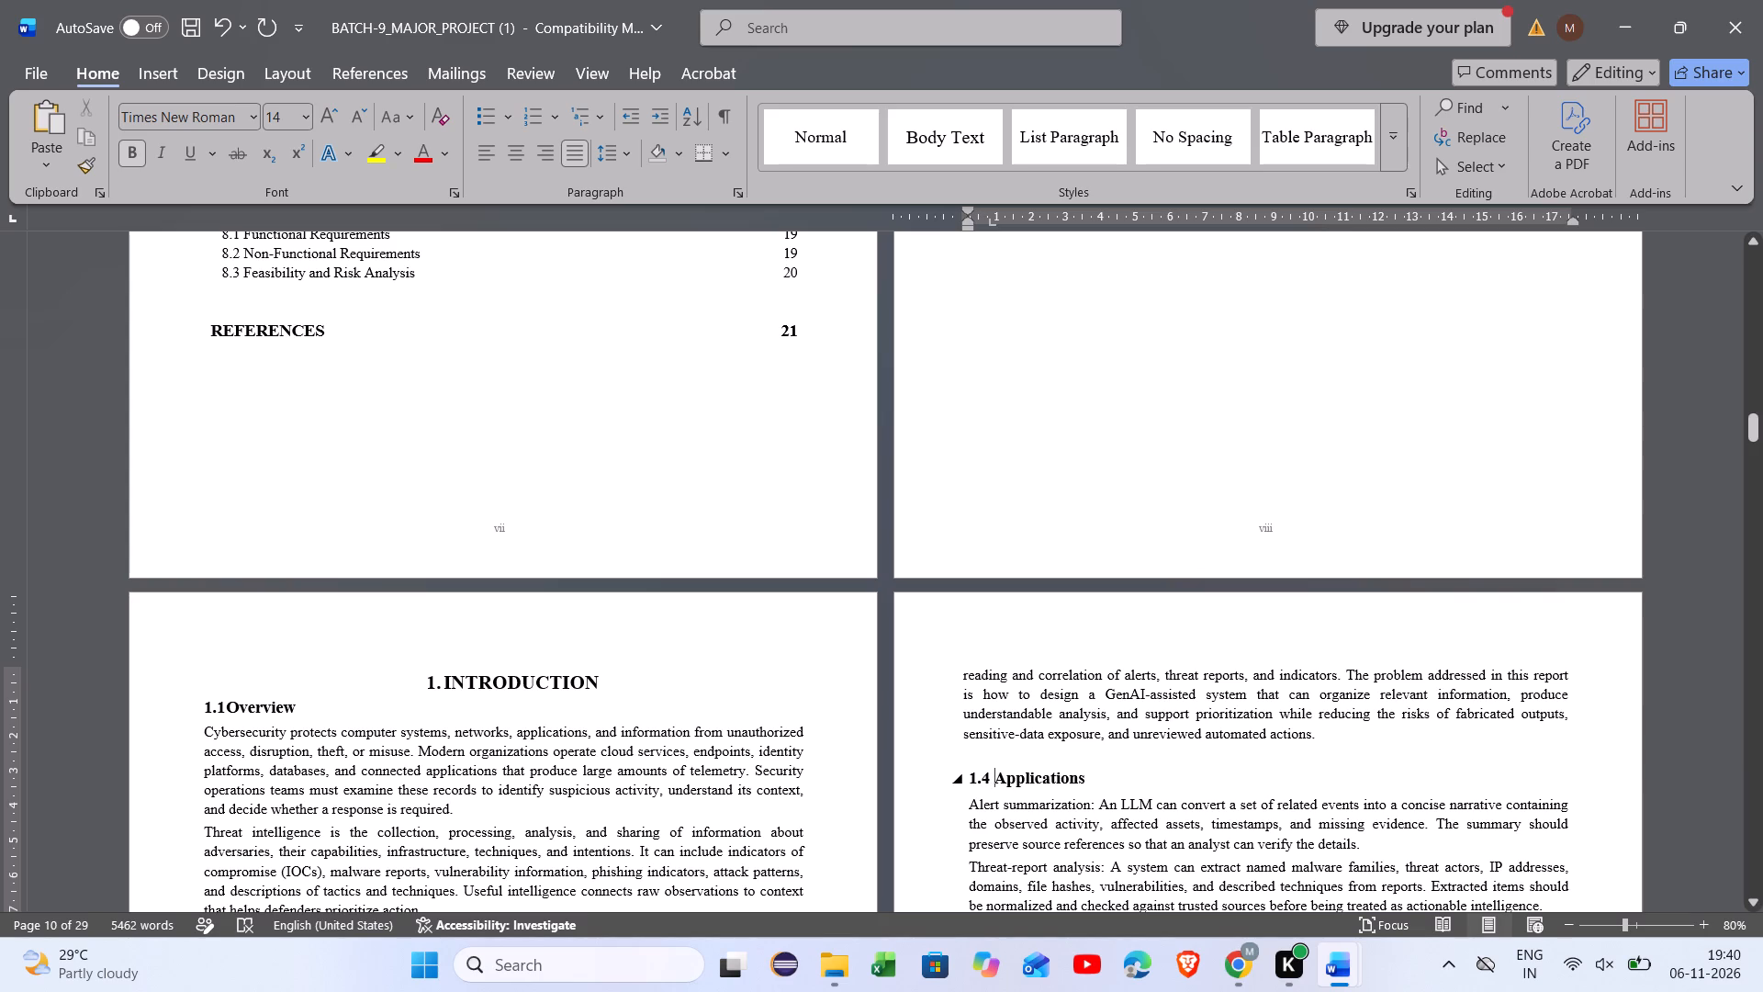
{"action": "left_click_drag", "start_coordinate": [989, 775], "coordinate": [971, 775]}
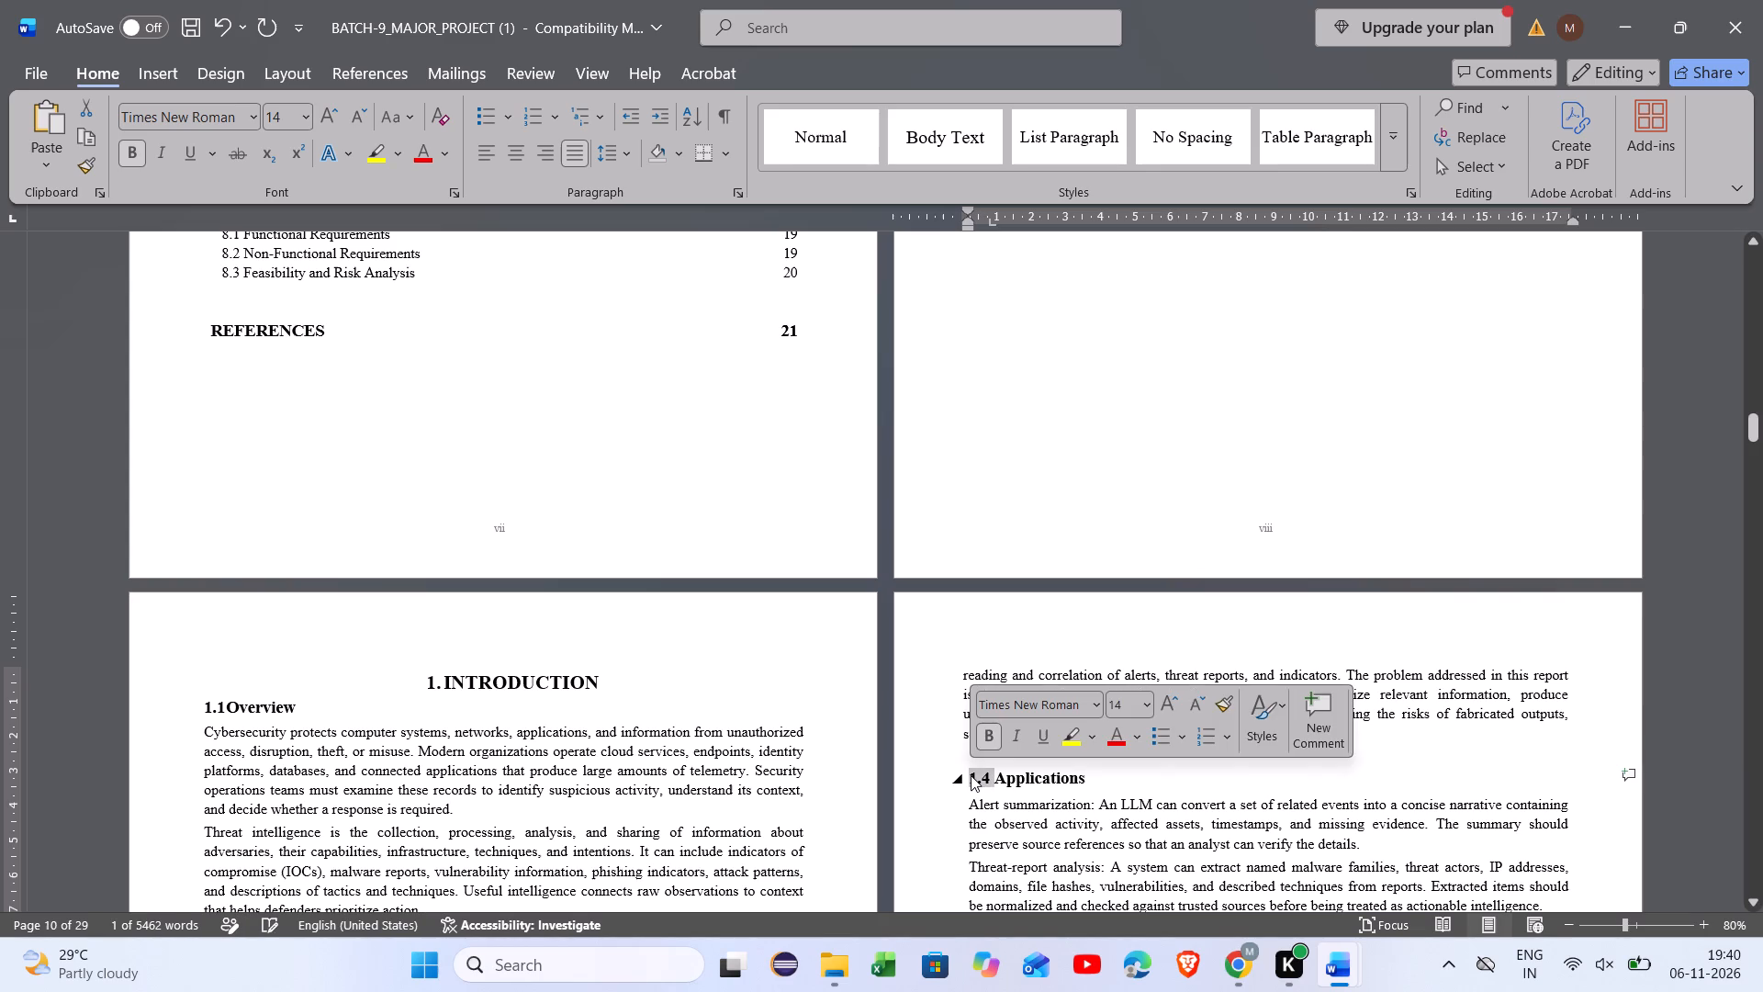
{"action": "left_click", "coordinate": [1052, 787]}
{"action": "scroll", "coordinate": [1052, 787], "scroll_direction": "up", "scroll_amount": 1}
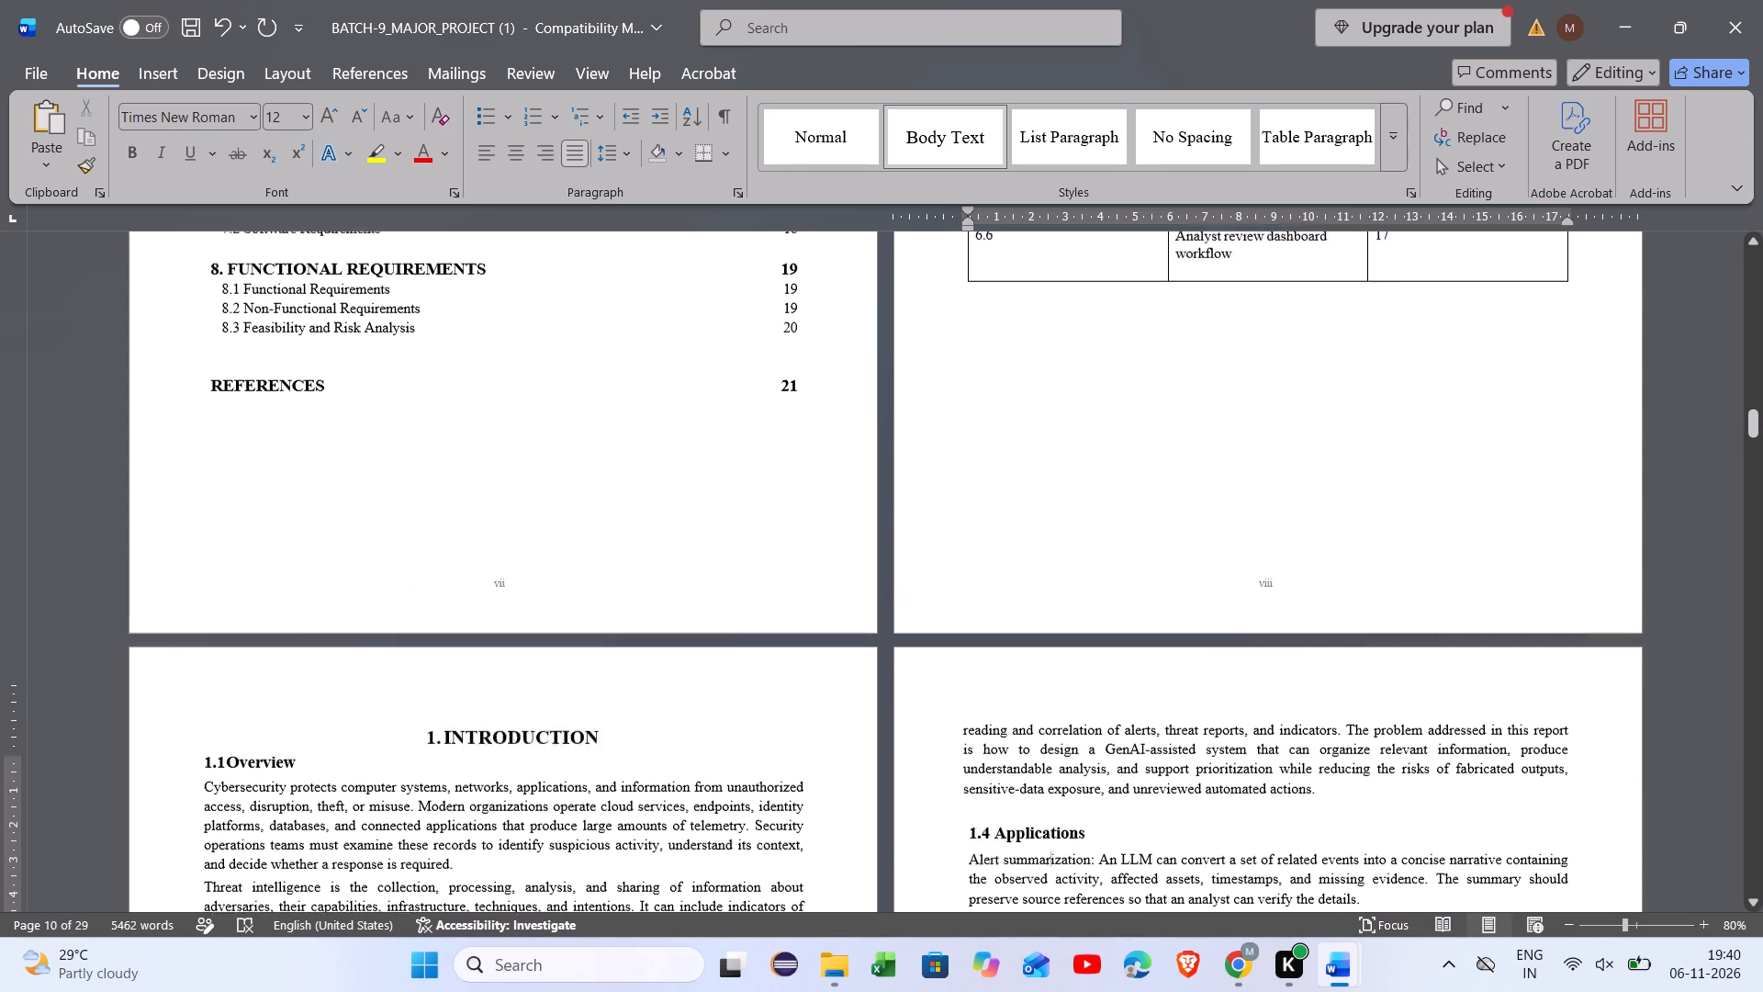
Set the Literature Survey entry headings 3, NIST AI Risk Management Framework, and 4, Retrieval-Augmented Generation, to font size 14.
{"action": "scroll", "coordinate": [1052, 787], "scroll_direction": "up", "scroll_amount": 1}
{"action": "scroll", "coordinate": [1052, 787], "scroll_direction": "right", "scroll_amount": 1}
{"action": "scroll", "coordinate": [1052, 787], "scroll_direction": "down", "scroll_amount": 1}
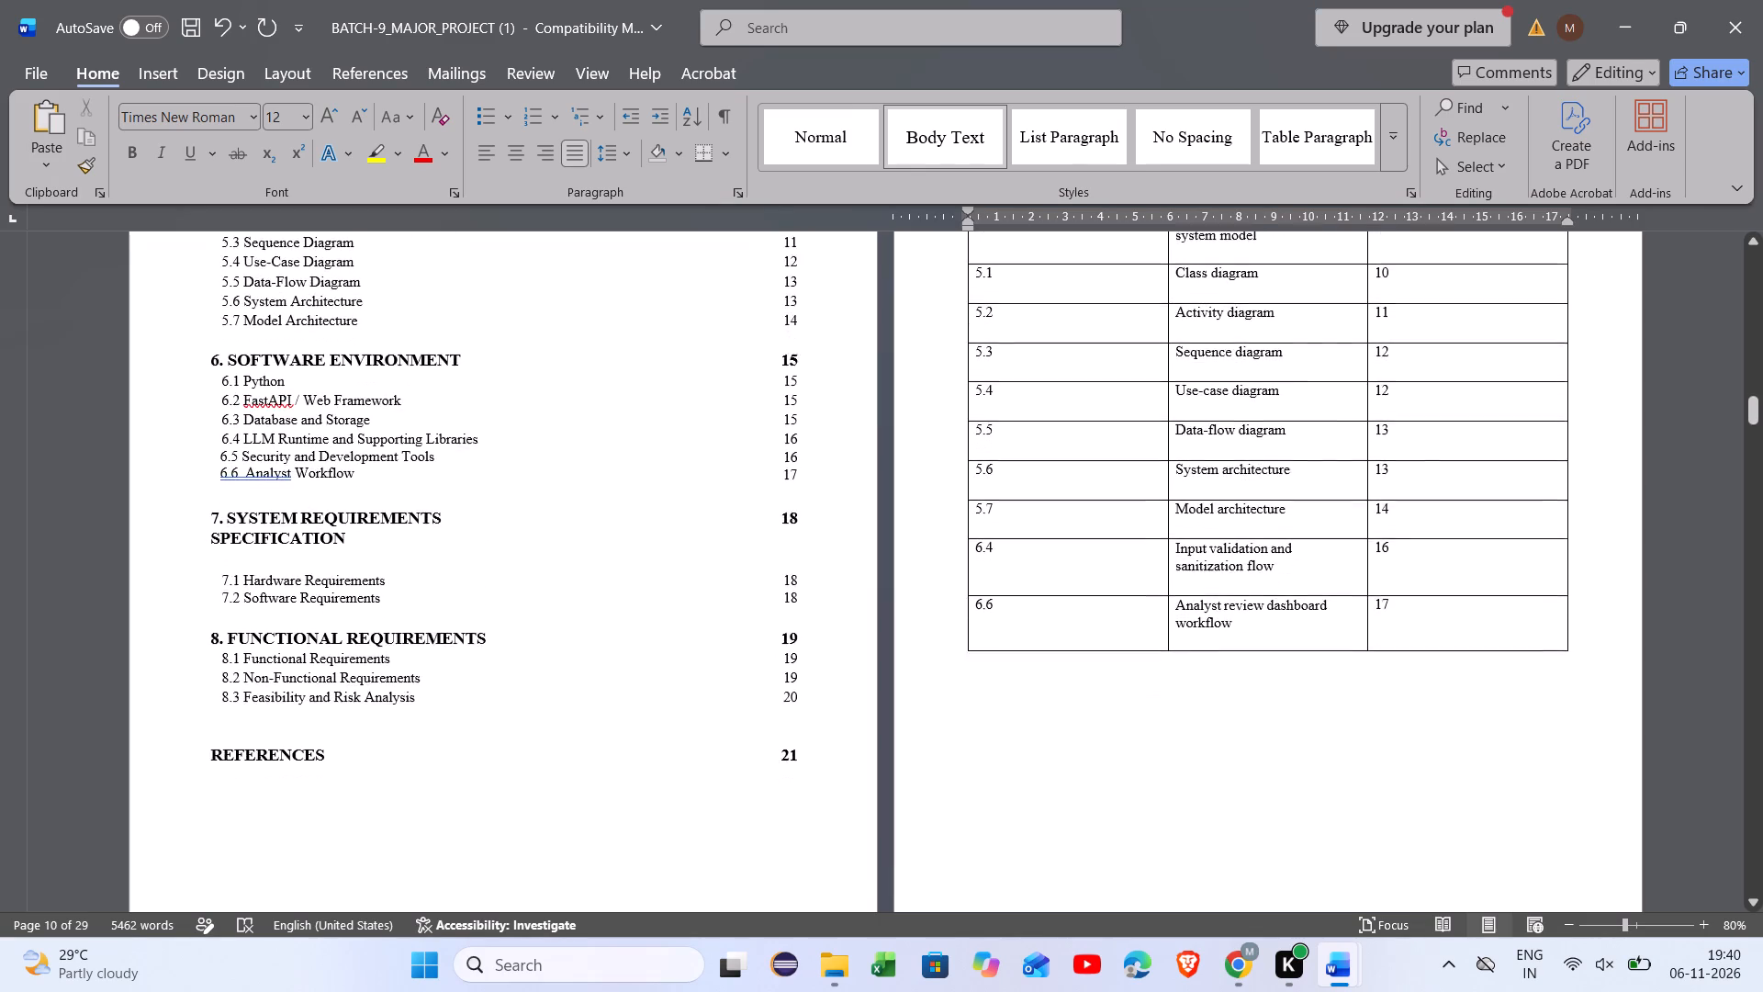
{"action": "scroll", "coordinate": [1052, 787], "scroll_direction": "down", "scroll_amount": 6}
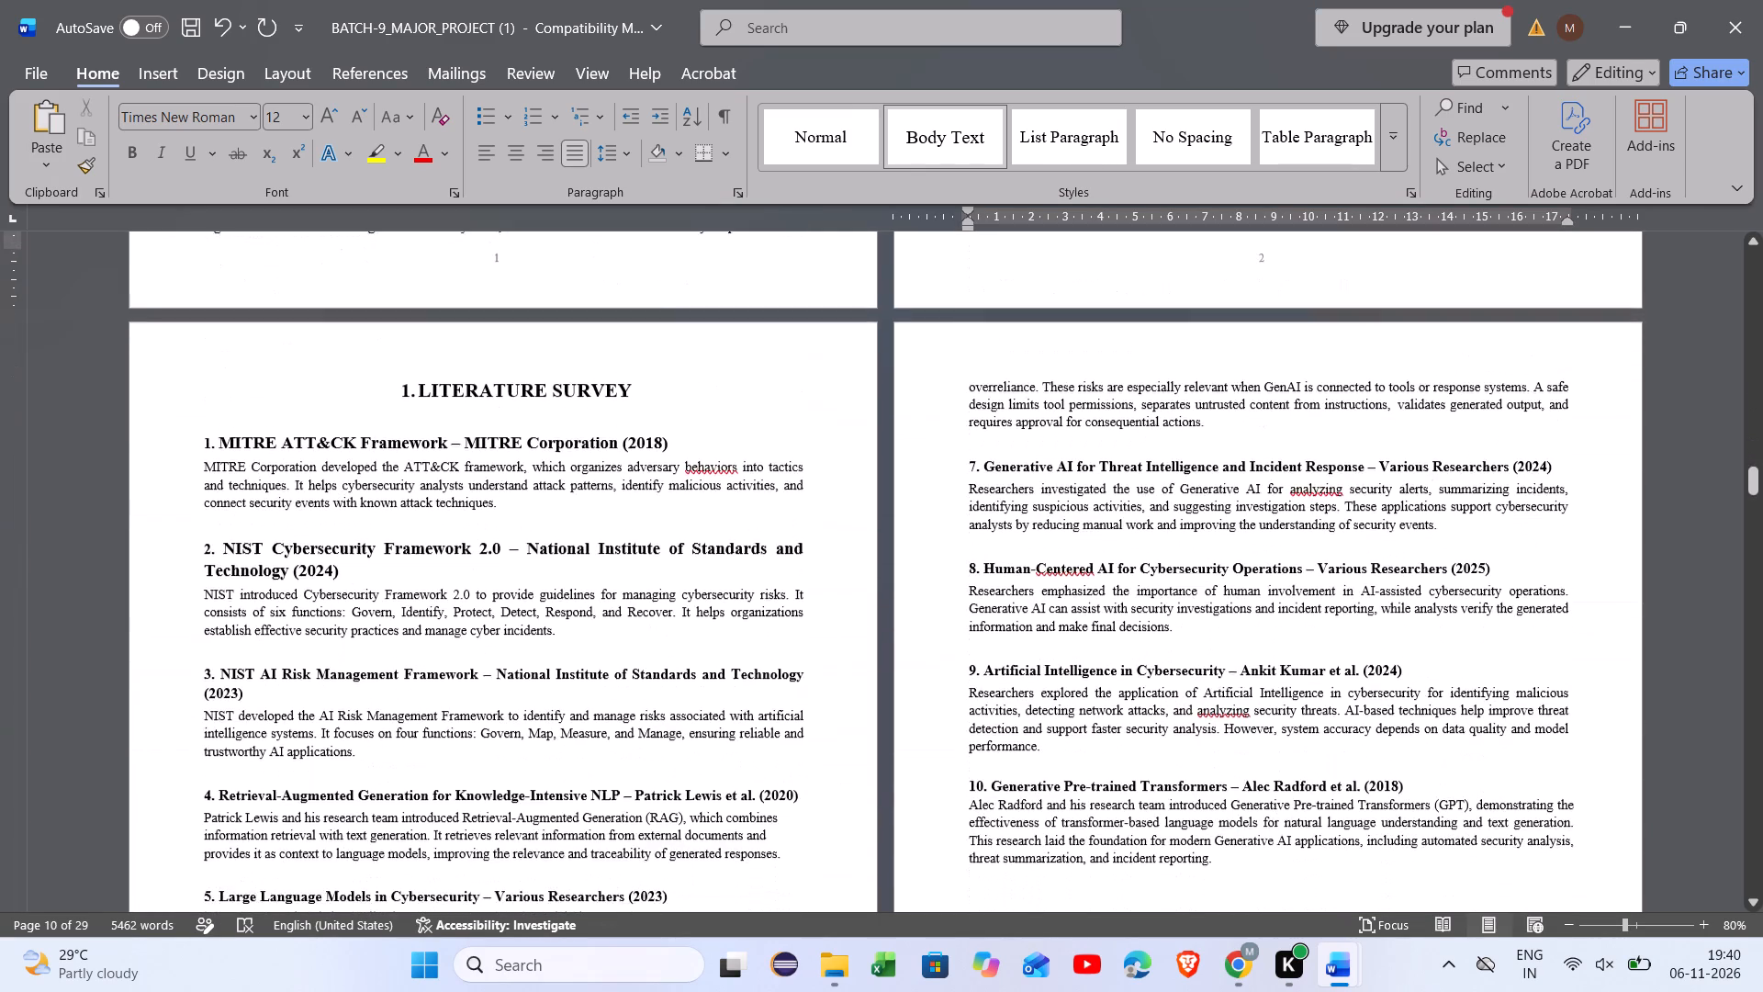
{"action": "scroll", "coordinate": [1052, 787], "scroll_direction": "up", "scroll_amount": 1}
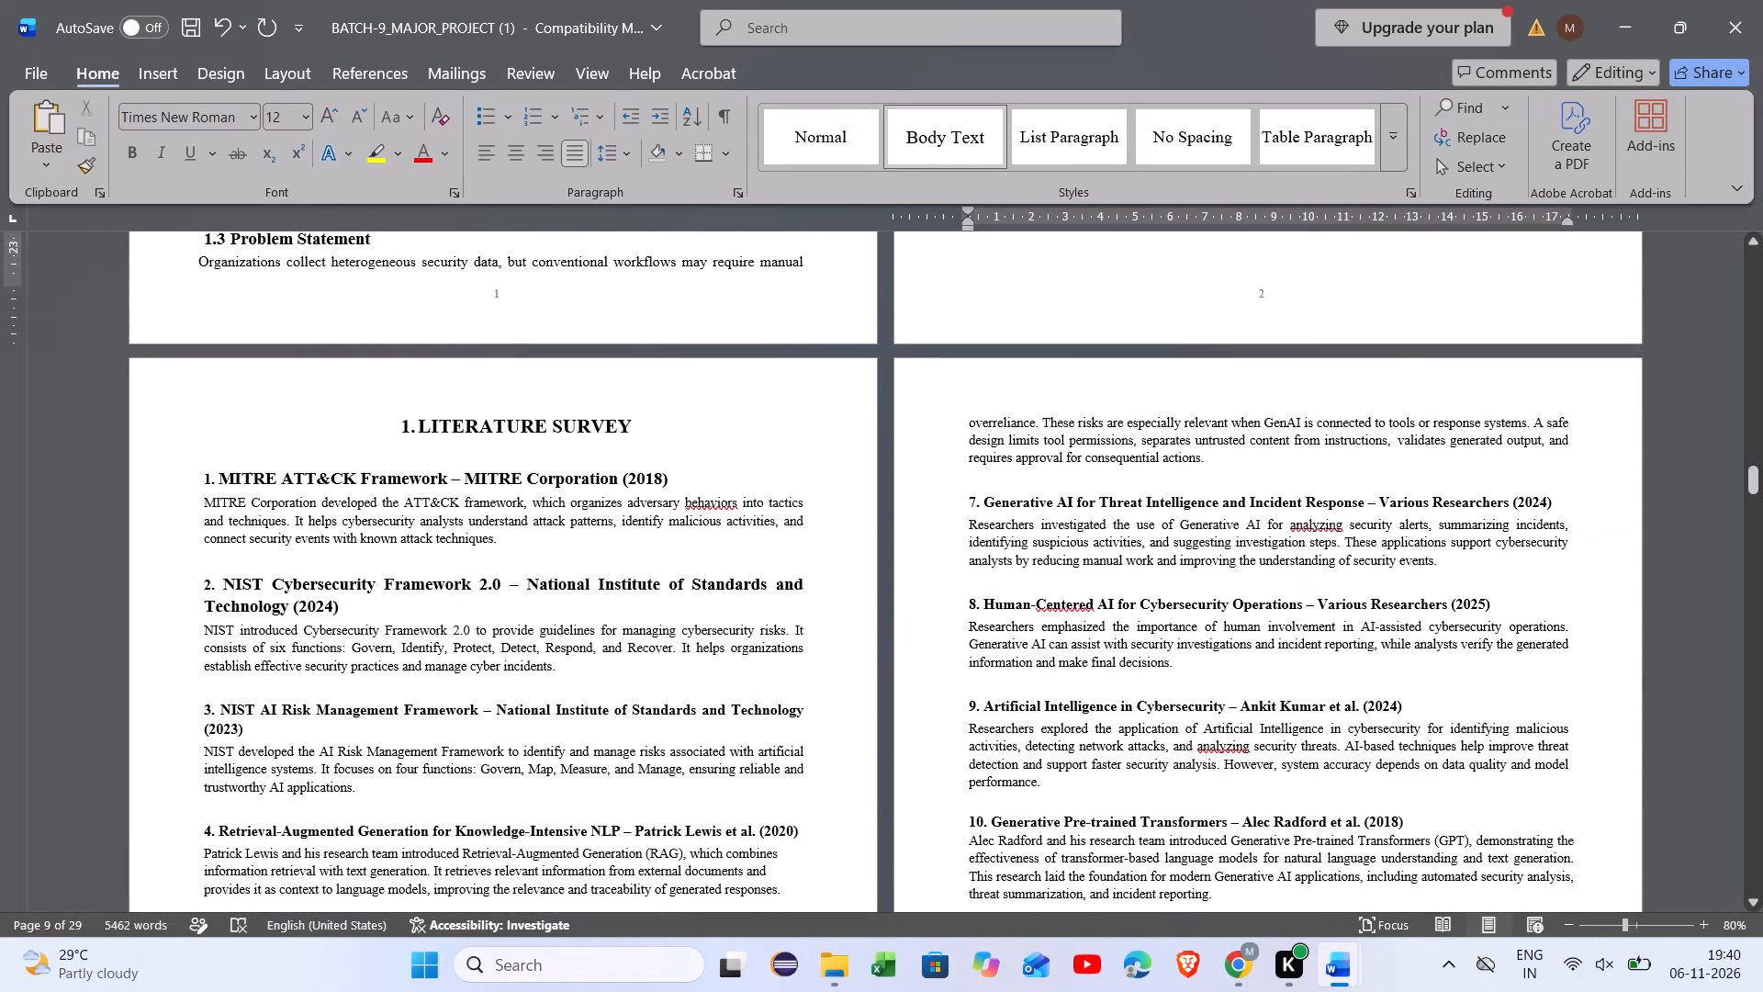
{"action": "scroll", "coordinate": [475, 784], "scroll_direction": "down", "scroll_amount": 2}
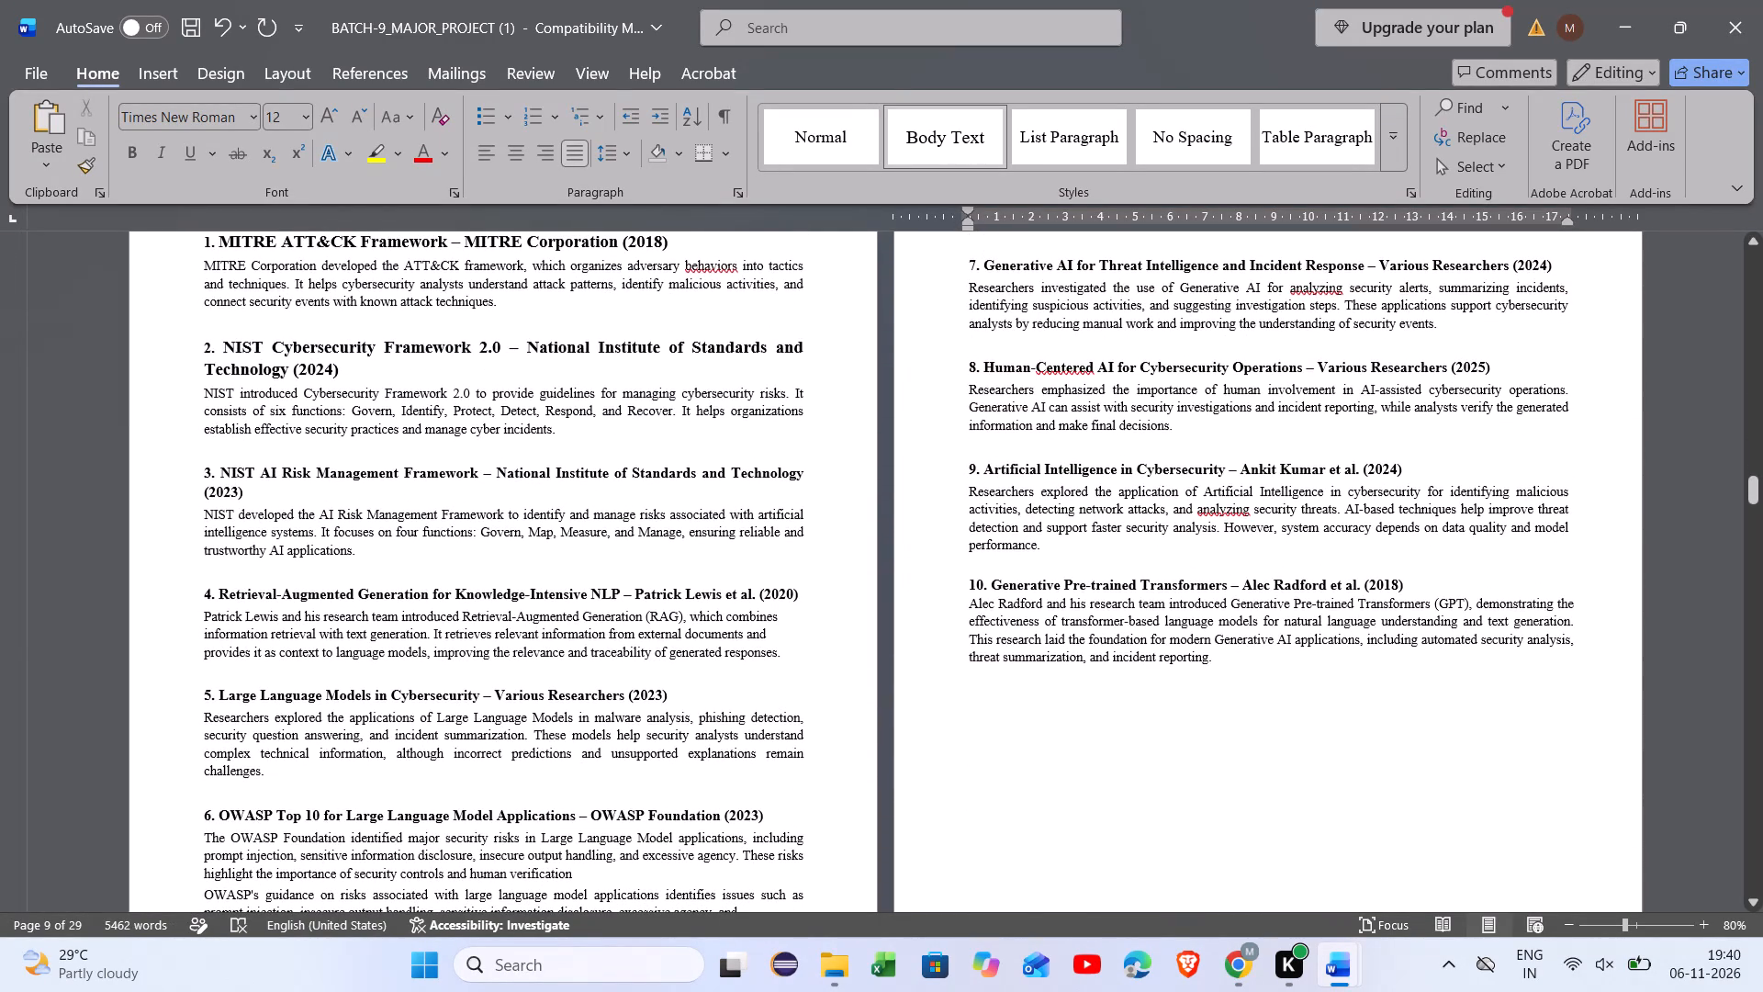
{"action": "left_click_drag", "start_coordinate": [247, 493], "coordinate": [205, 479]}
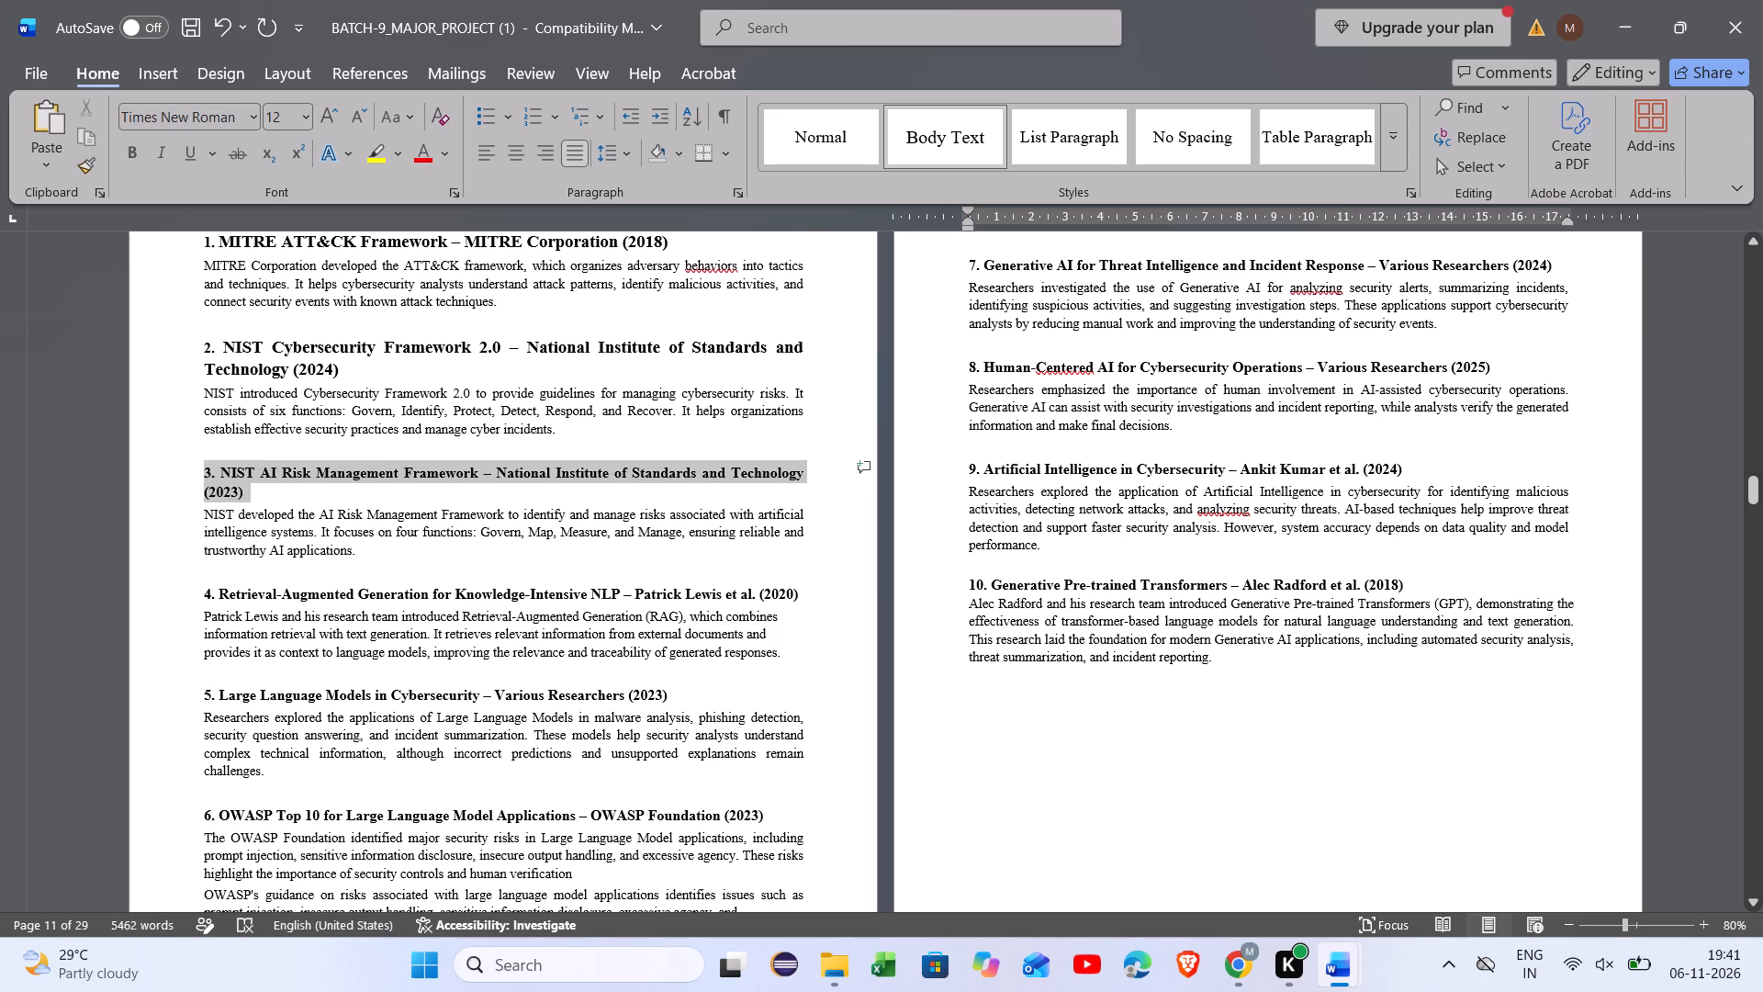
{"action": "left_click_drag", "start_coordinate": [205, 479], "coordinate": [204, 479]}
{"action": "left_click", "coordinate": [380, 408]}
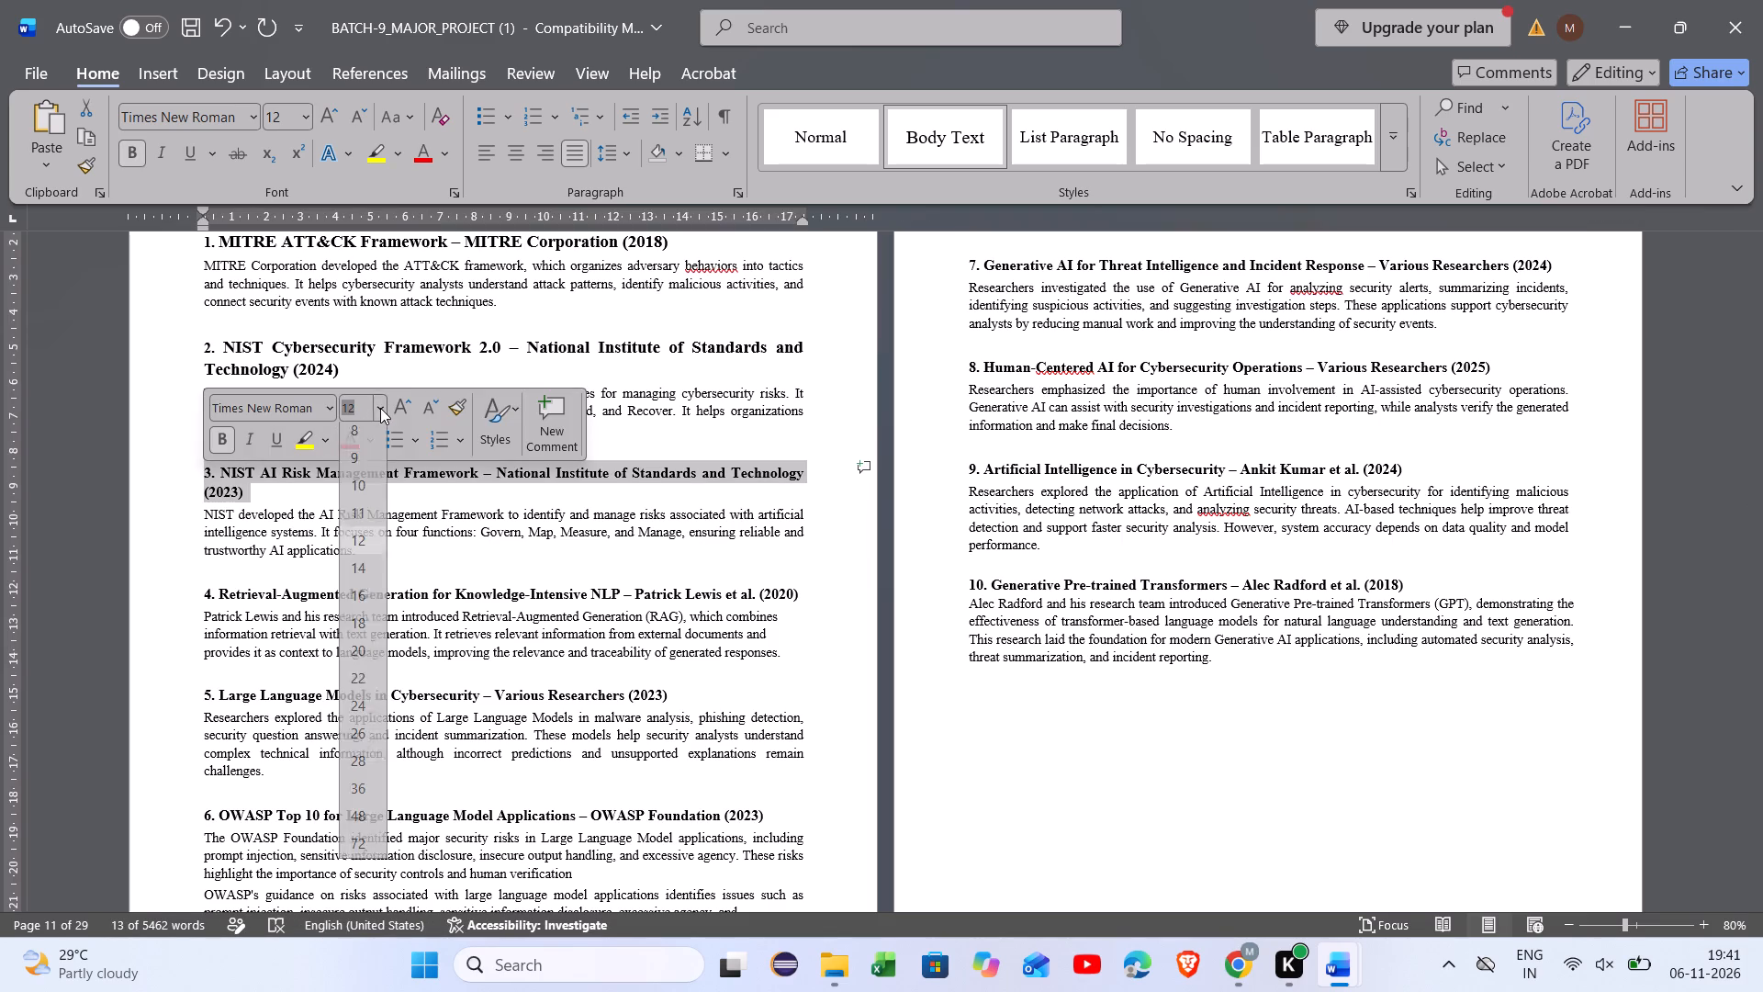
{"action": "left_click", "coordinate": [372, 574]}
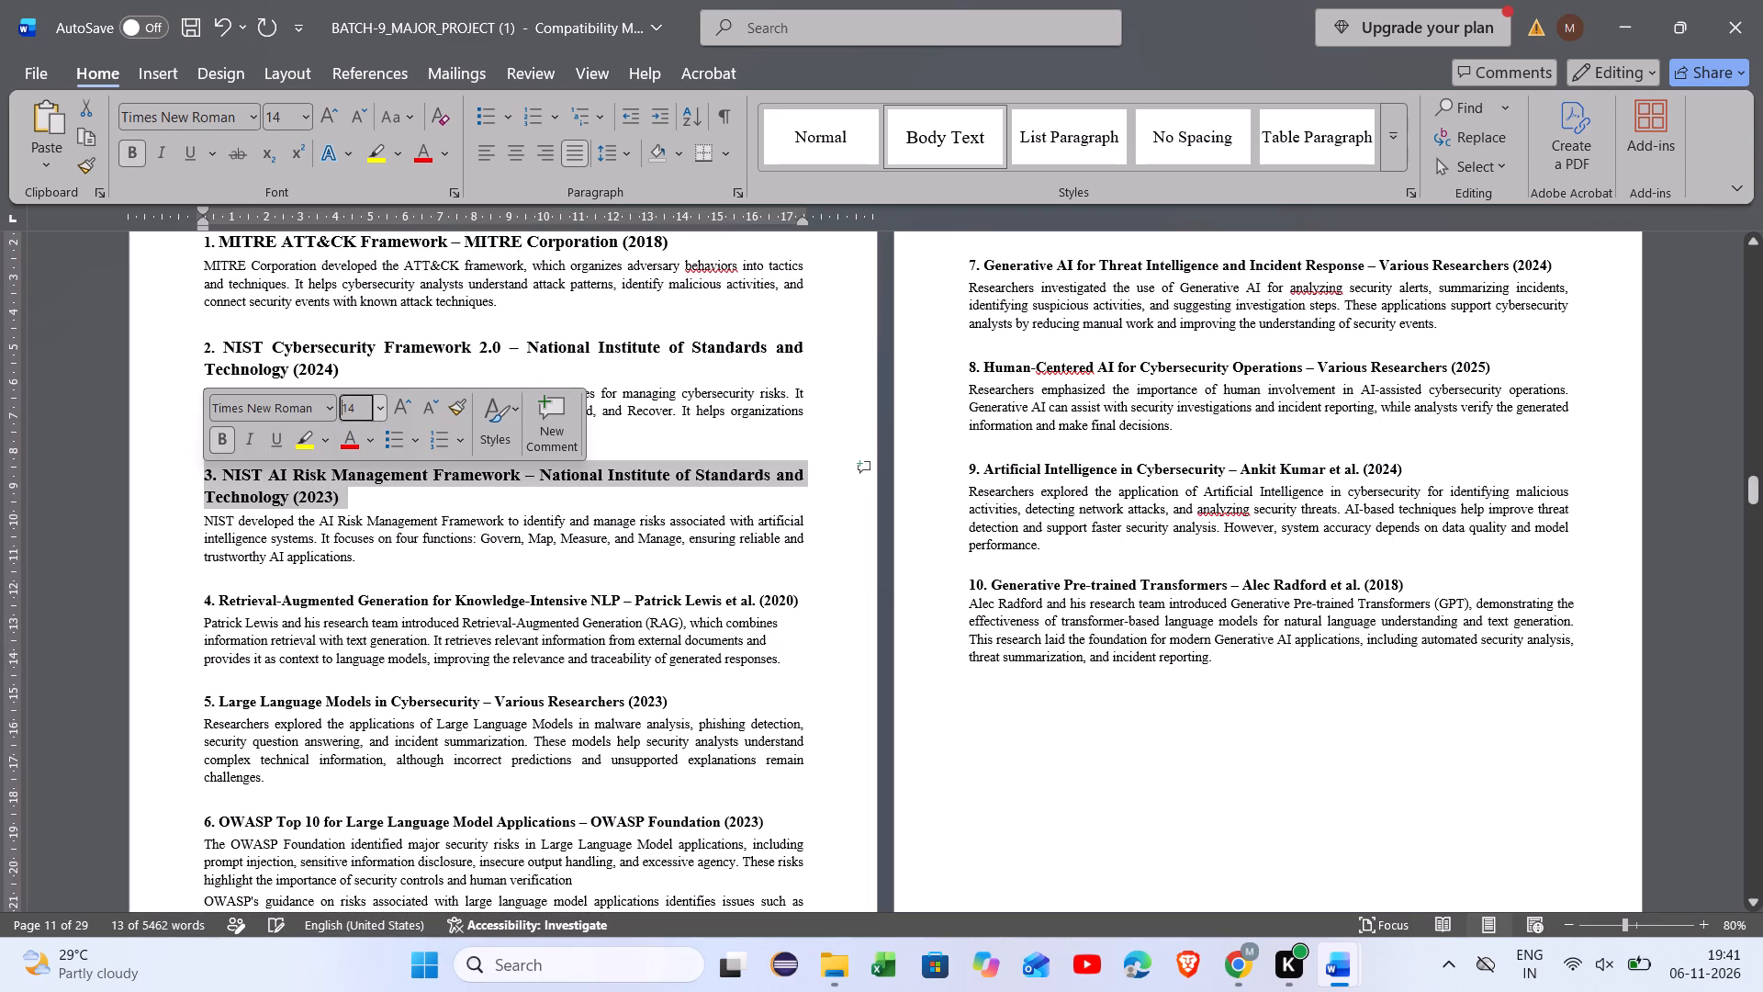
{"action": "left_click", "coordinate": [388, 578]}
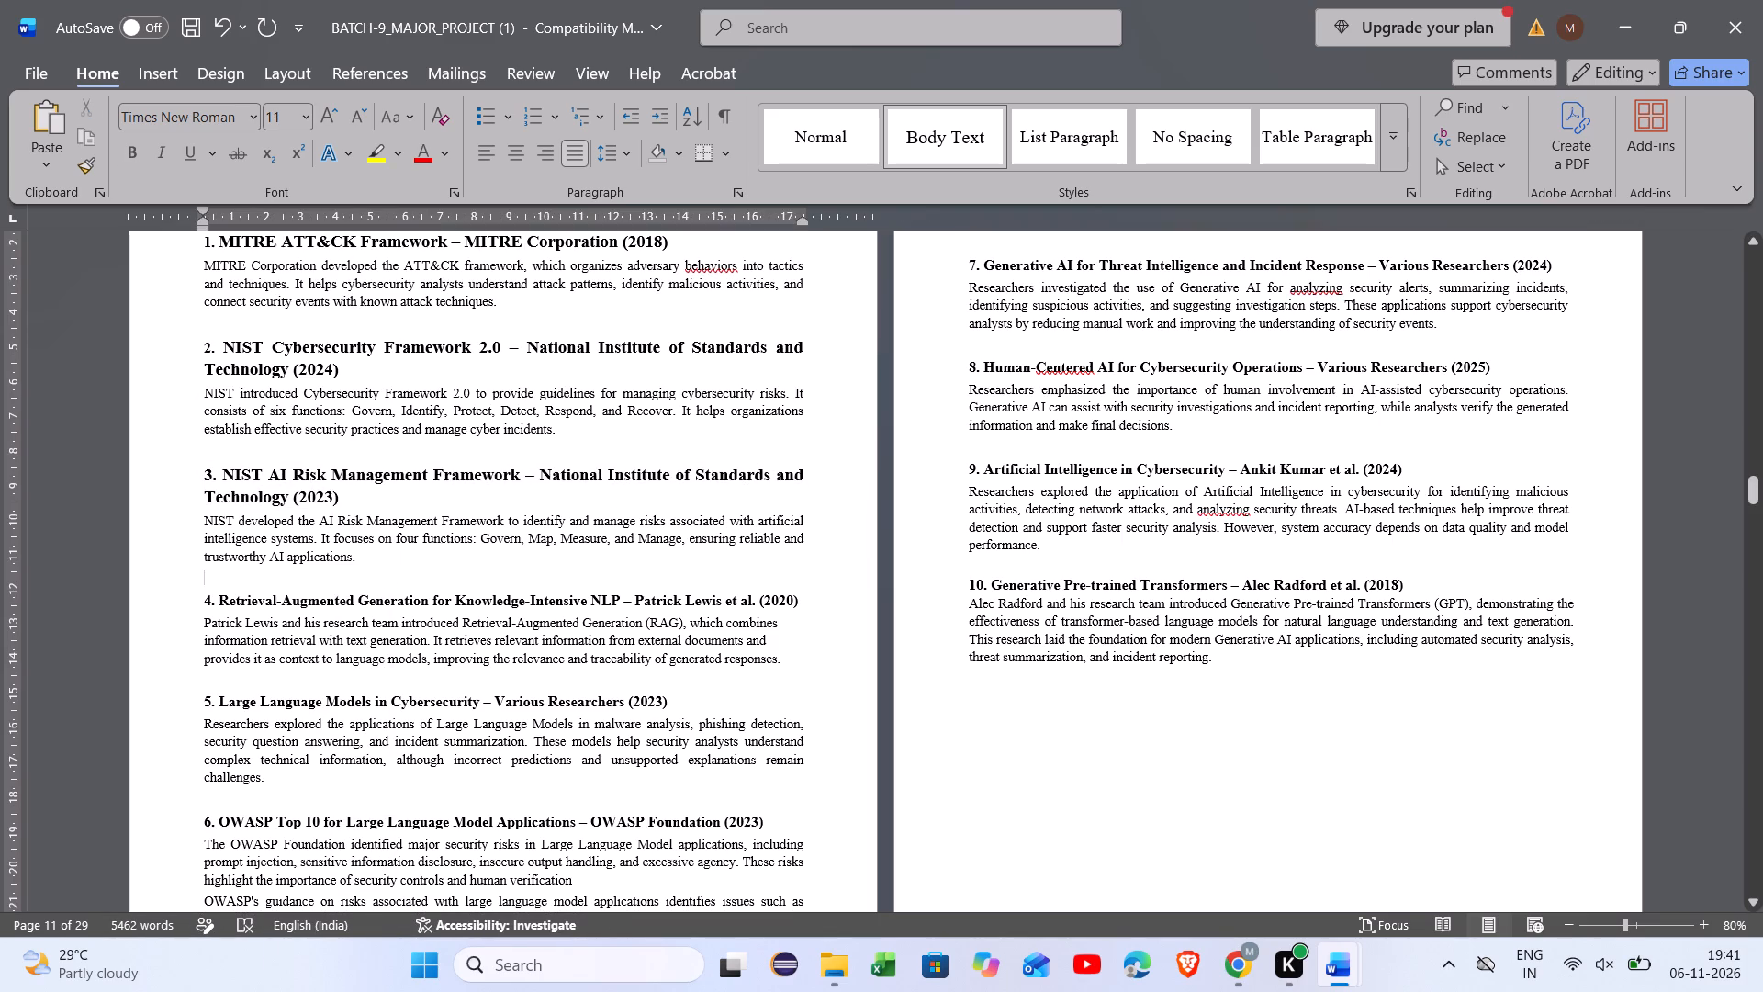
{"action": "left_click_drag", "start_coordinate": [805, 599], "coordinate": [163, 603]}
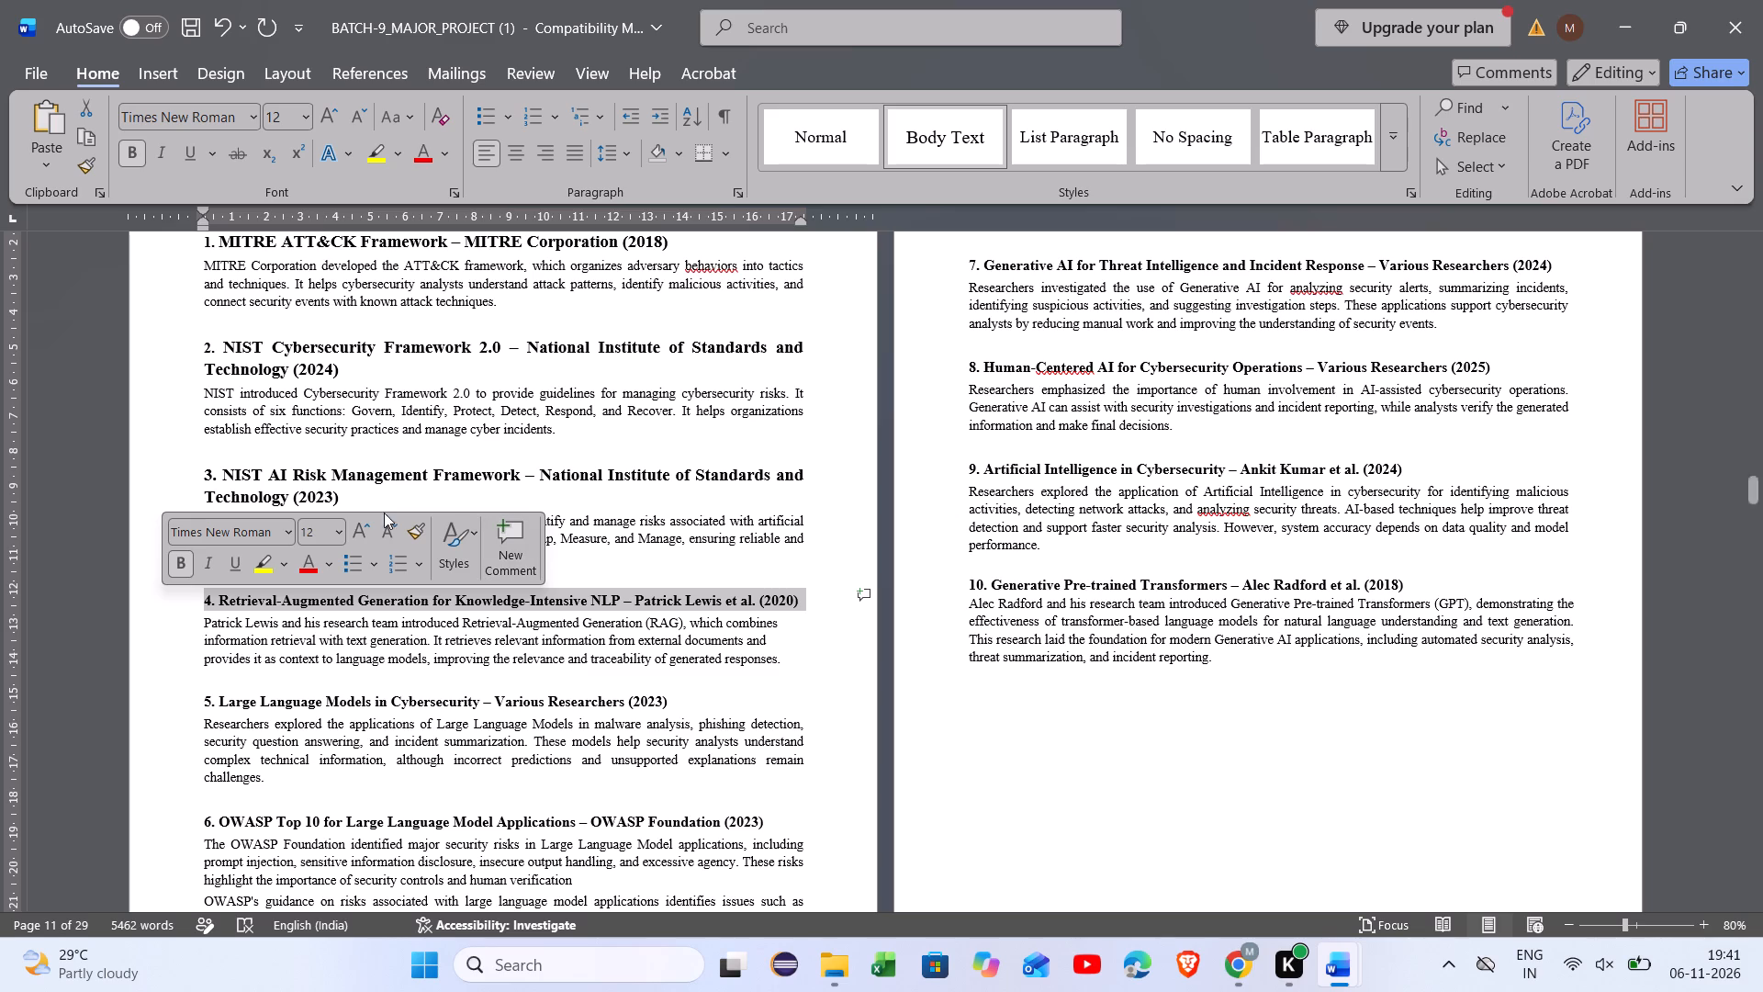
{"action": "left_click", "coordinate": [342, 525]}
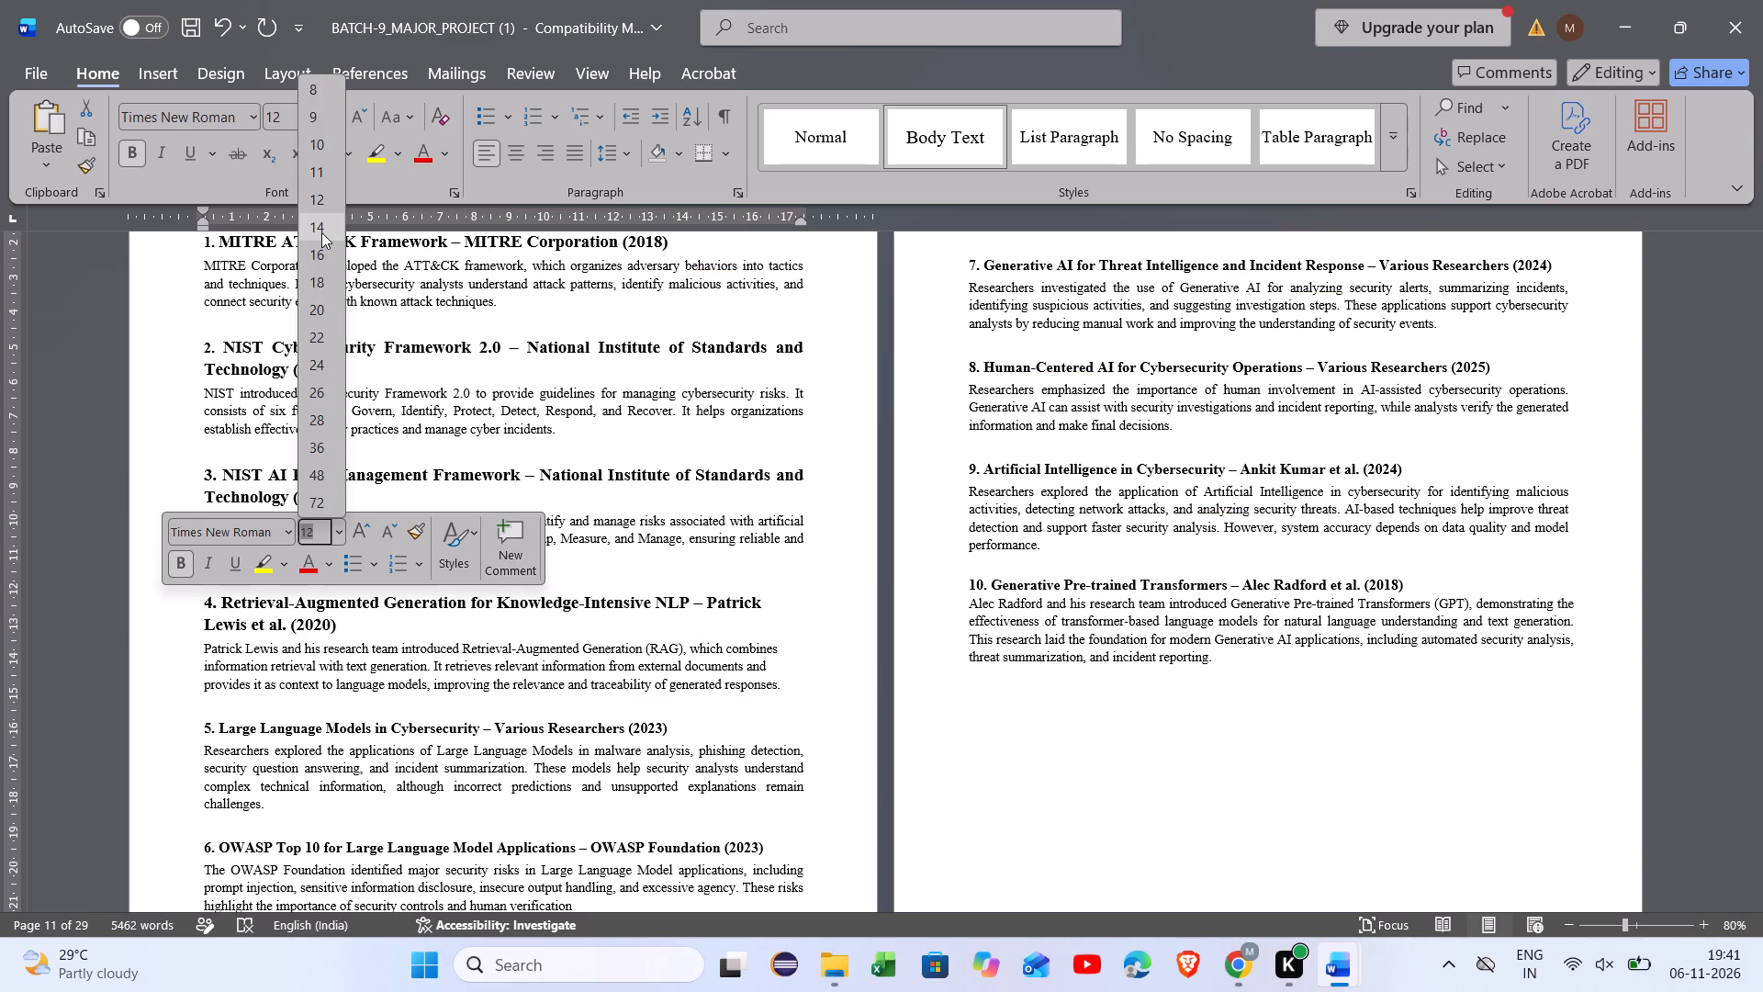
{"action": "left_click", "coordinate": [321, 232]}
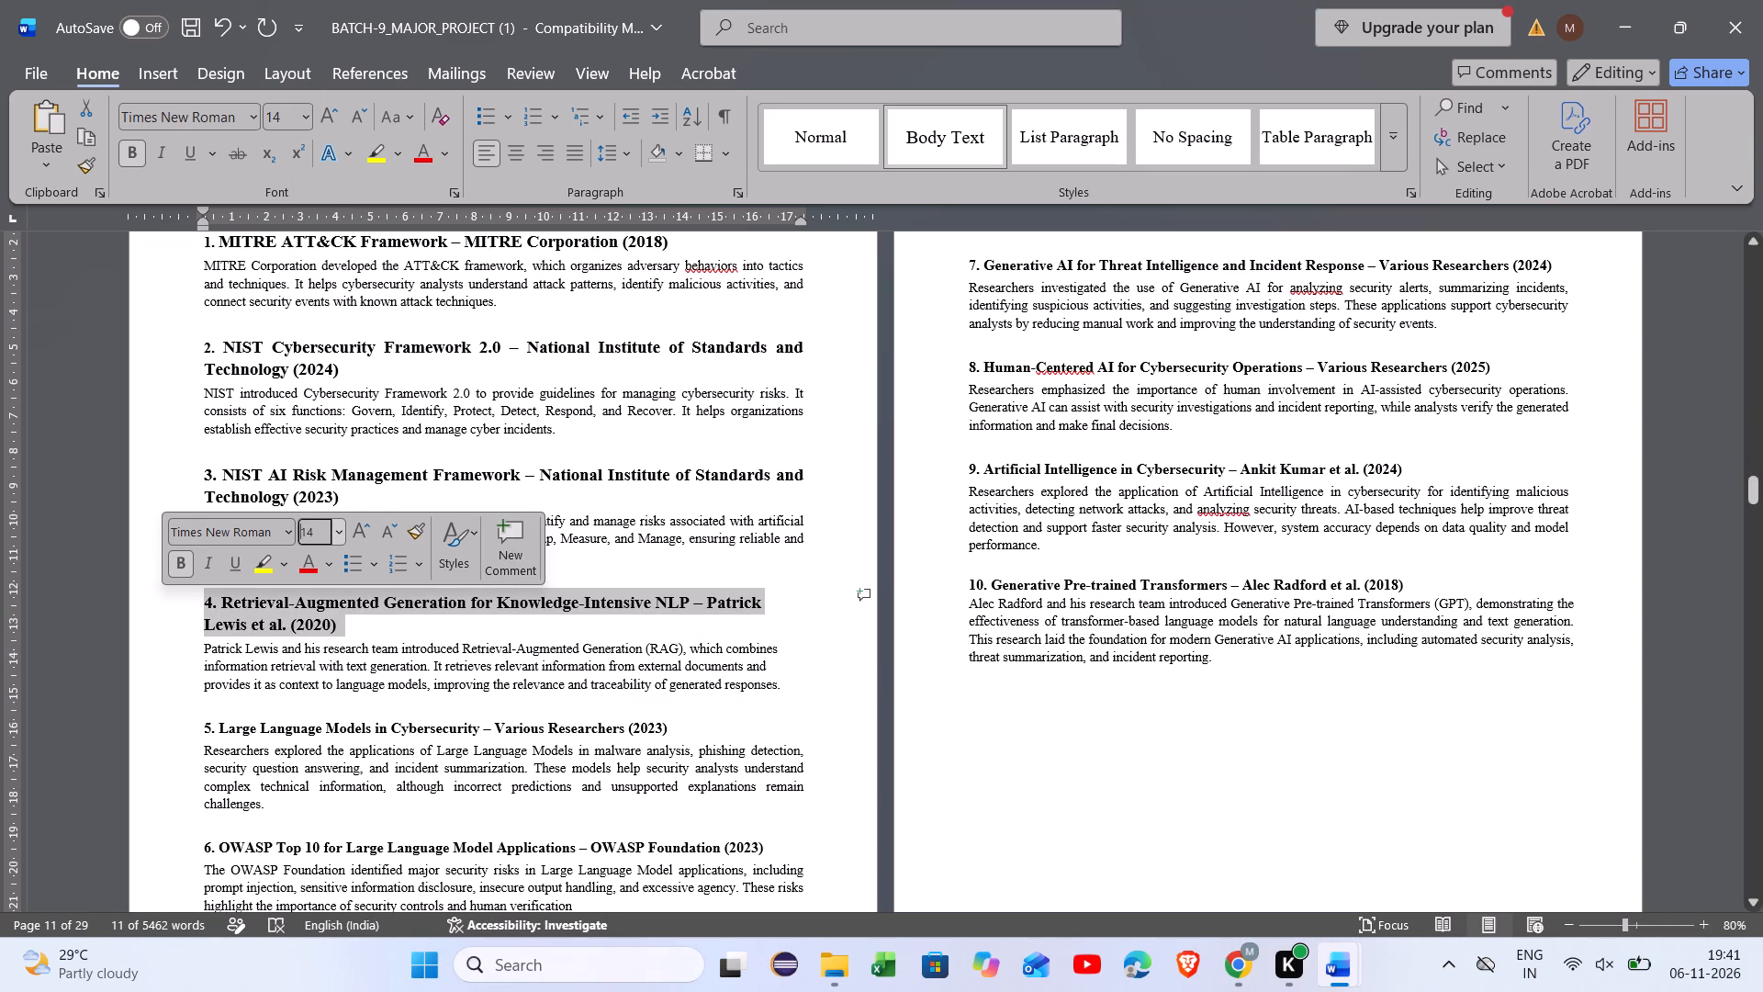
Set the Literature Survey entry headings 5, Large Language Models in Cybersecurity, and 6, OWASP Top 10, to font size 14.
{"action": "left_click_drag", "start_coordinate": [668, 724], "coordinate": [232, 726]}
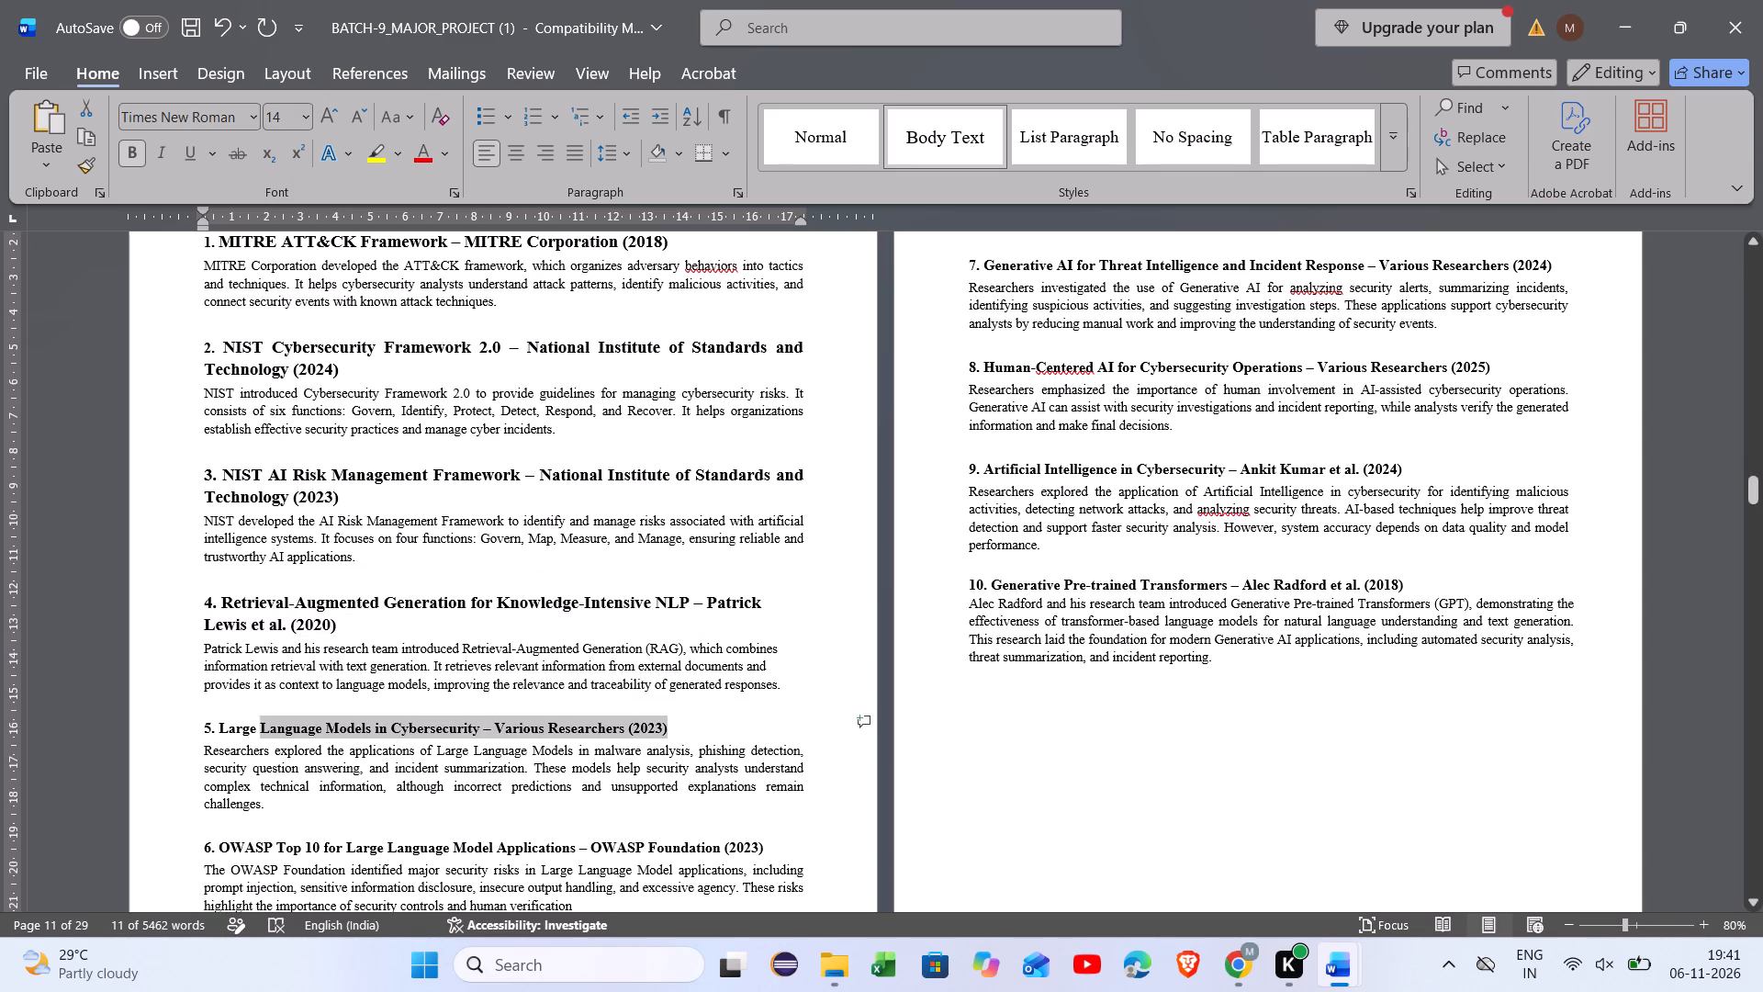
{"action": "left_click_drag", "start_coordinate": [232, 726], "coordinate": [192, 731]}
{"action": "left_click", "coordinate": [370, 663]}
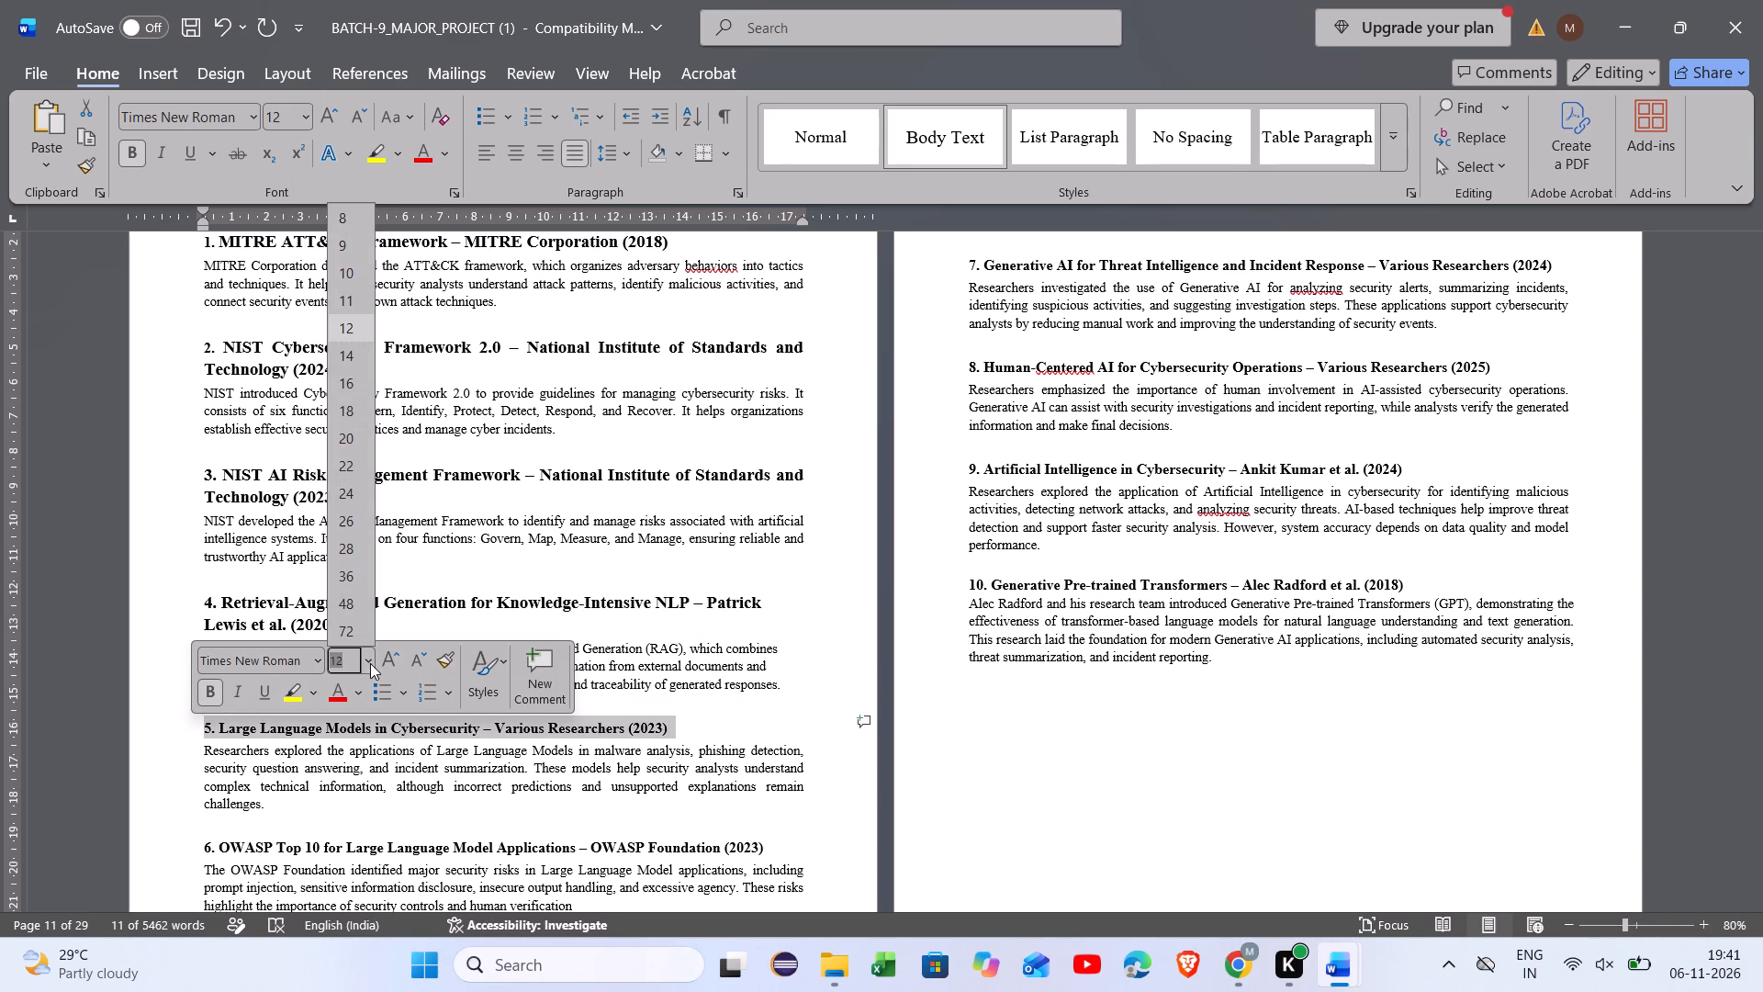
{"action": "left_click", "coordinate": [359, 356]}
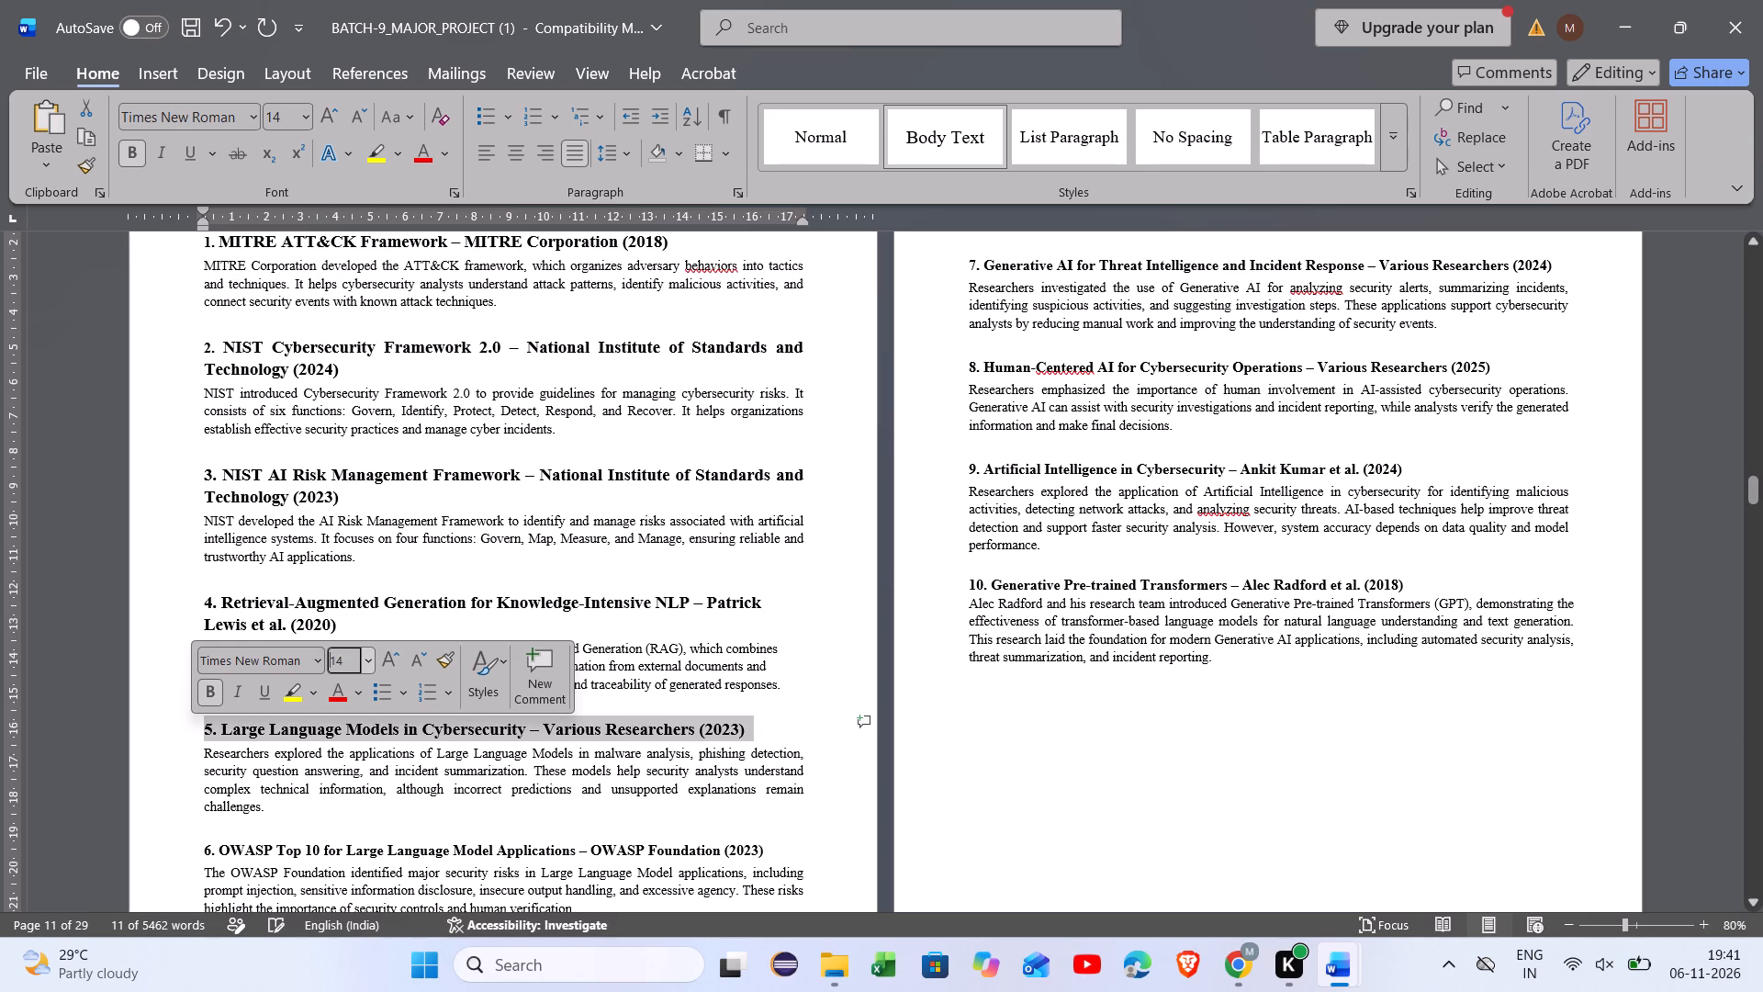
{"action": "left_click", "coordinate": [652, 719]}
{"action": "scroll", "coordinate": [652, 719], "scroll_direction": "down", "scroll_amount": 1}
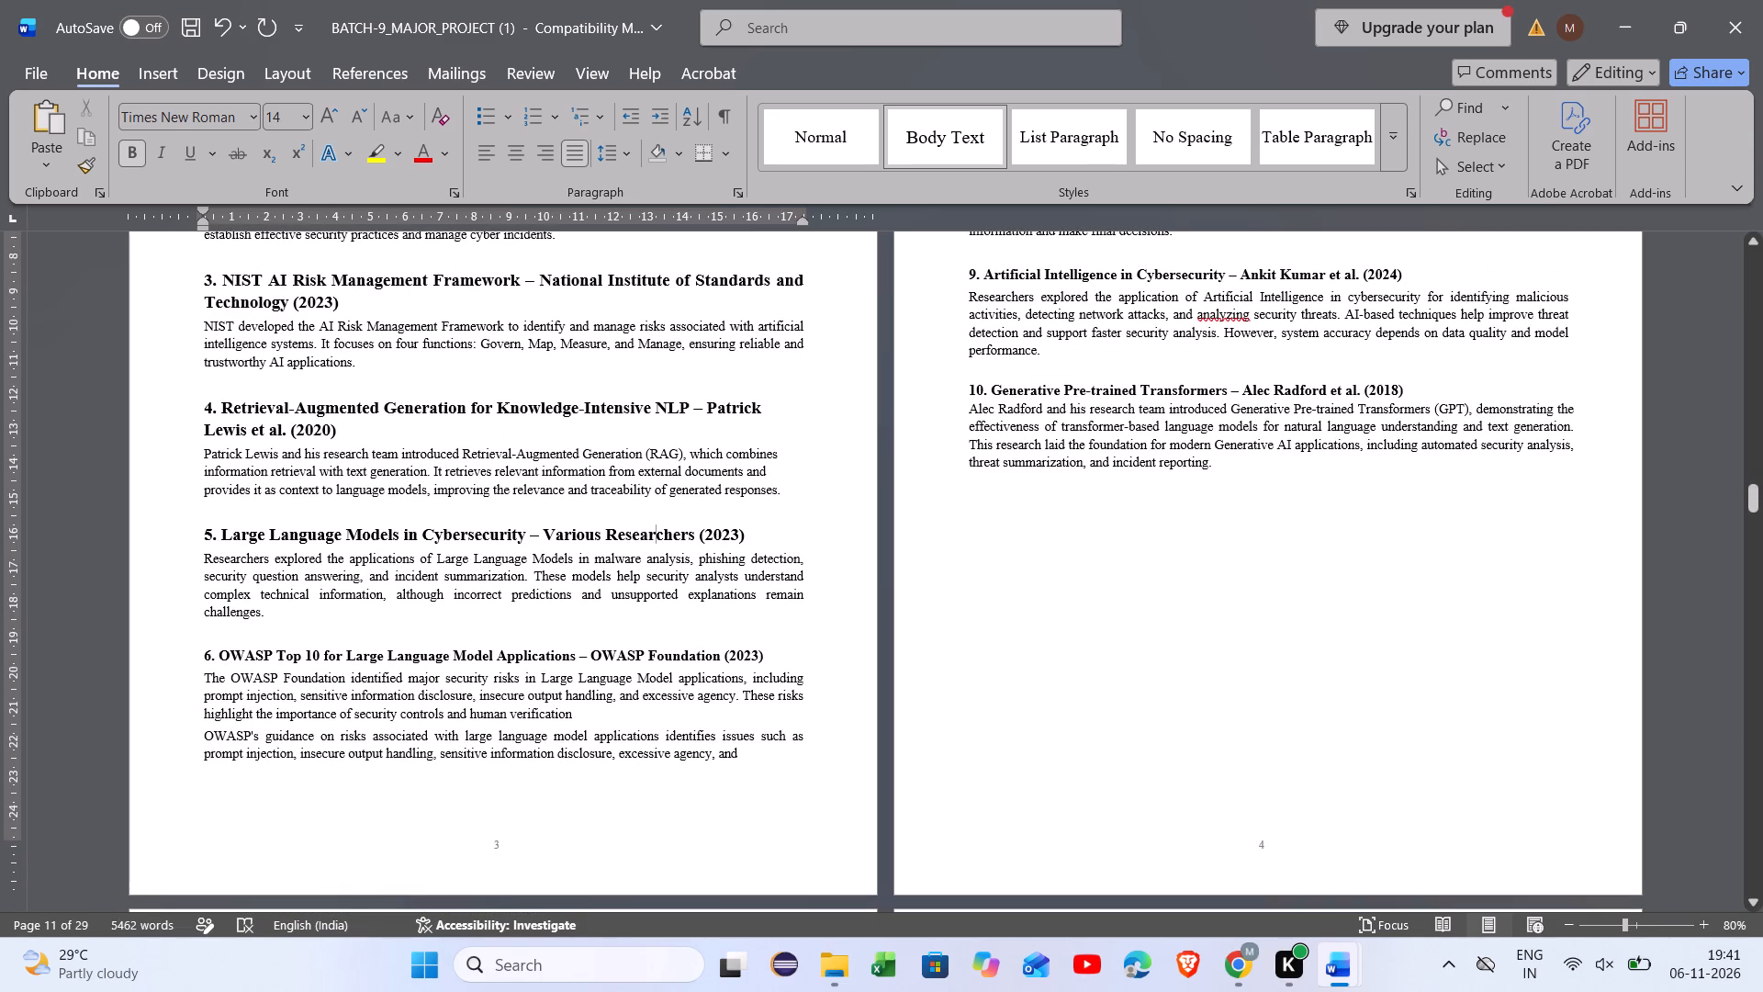
{"action": "left_click_drag", "start_coordinate": [770, 656], "coordinate": [208, 657]}
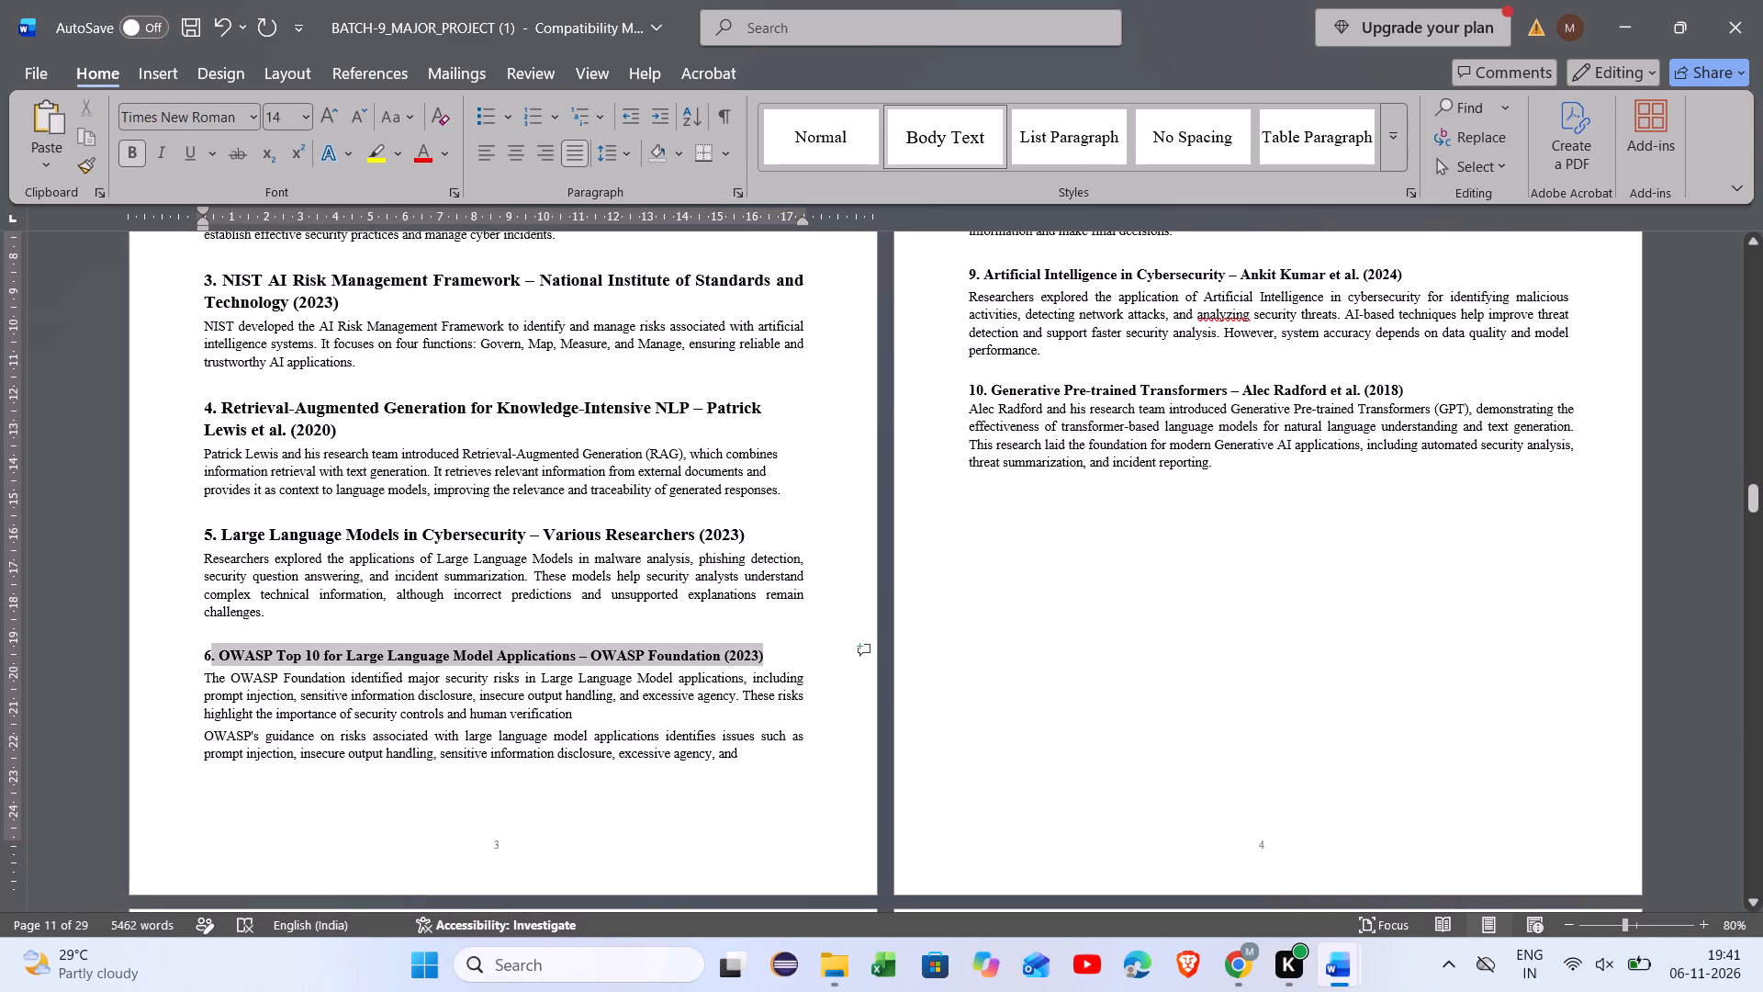
{"action": "left_click_drag", "start_coordinate": [208, 657], "coordinate": [202, 658]}
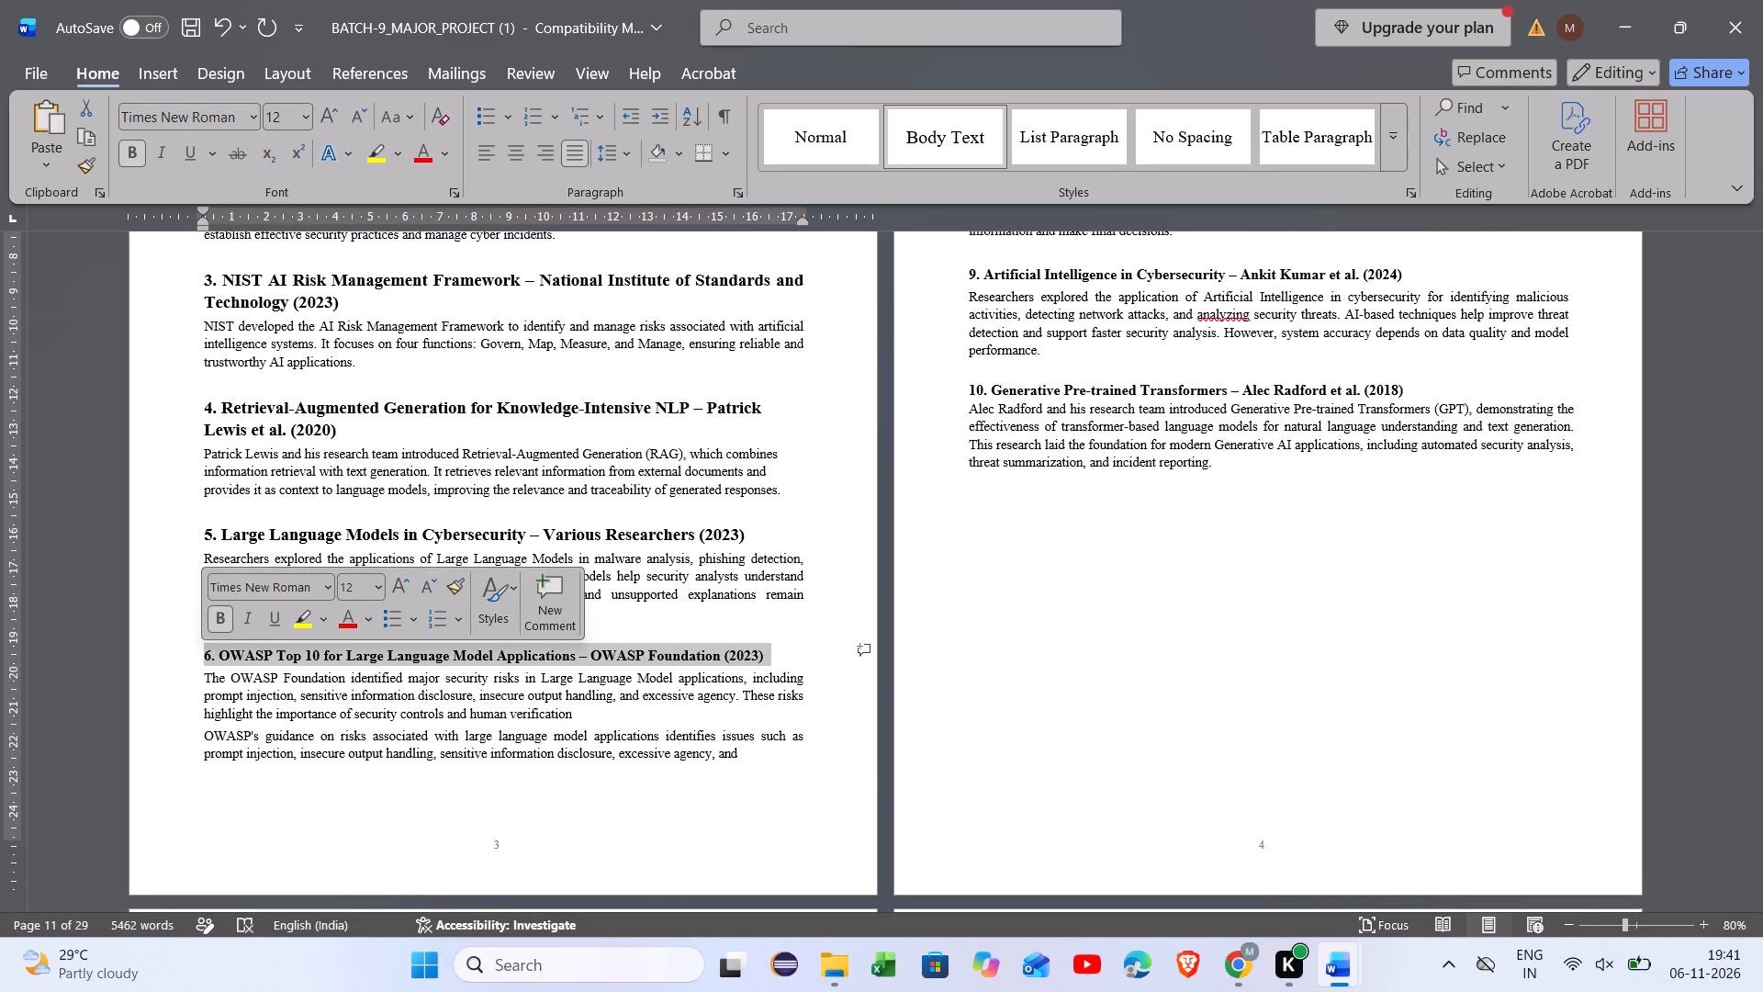
{"action": "left_click", "coordinate": [373, 581]}
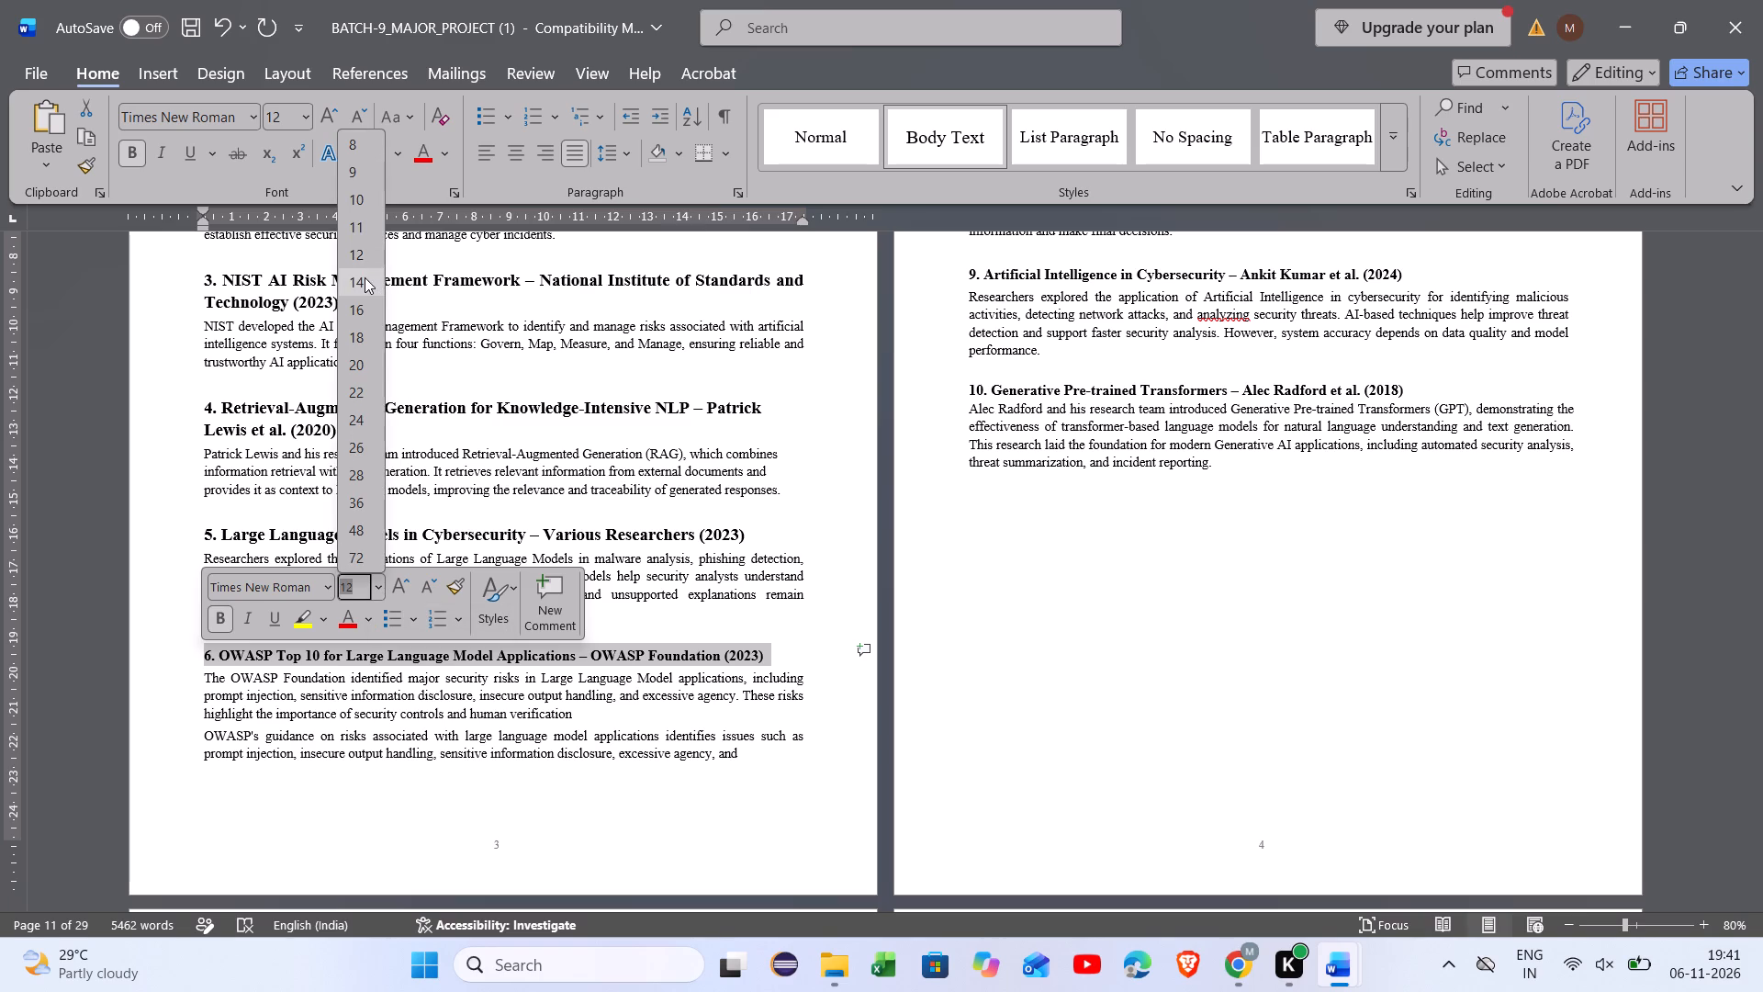
{"action": "left_click", "coordinate": [365, 277]}
{"action": "left_click", "coordinate": [439, 686]}
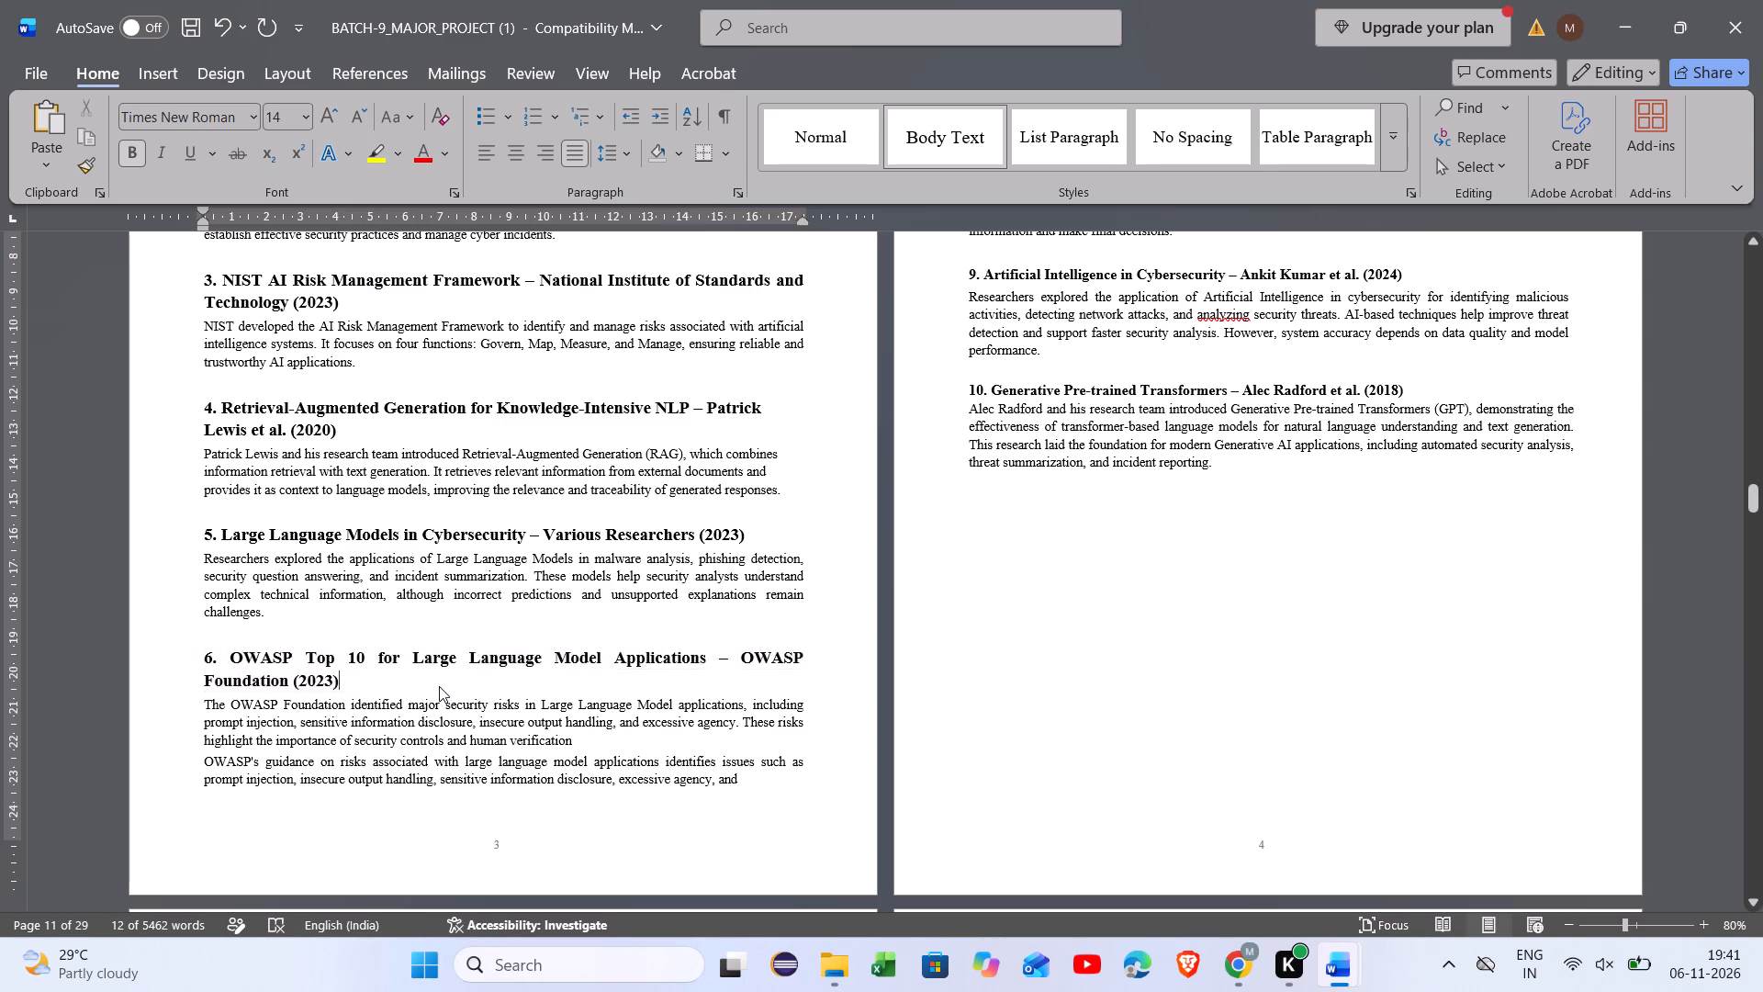
Set the body paragraphs under the MITRE ATT&CK Framework and NIST Cybersecurity Framework 2.0 headings to font size 12.
{"action": "scroll", "coordinate": [439, 686], "scroll_direction": "up", "scroll_amount": 2}
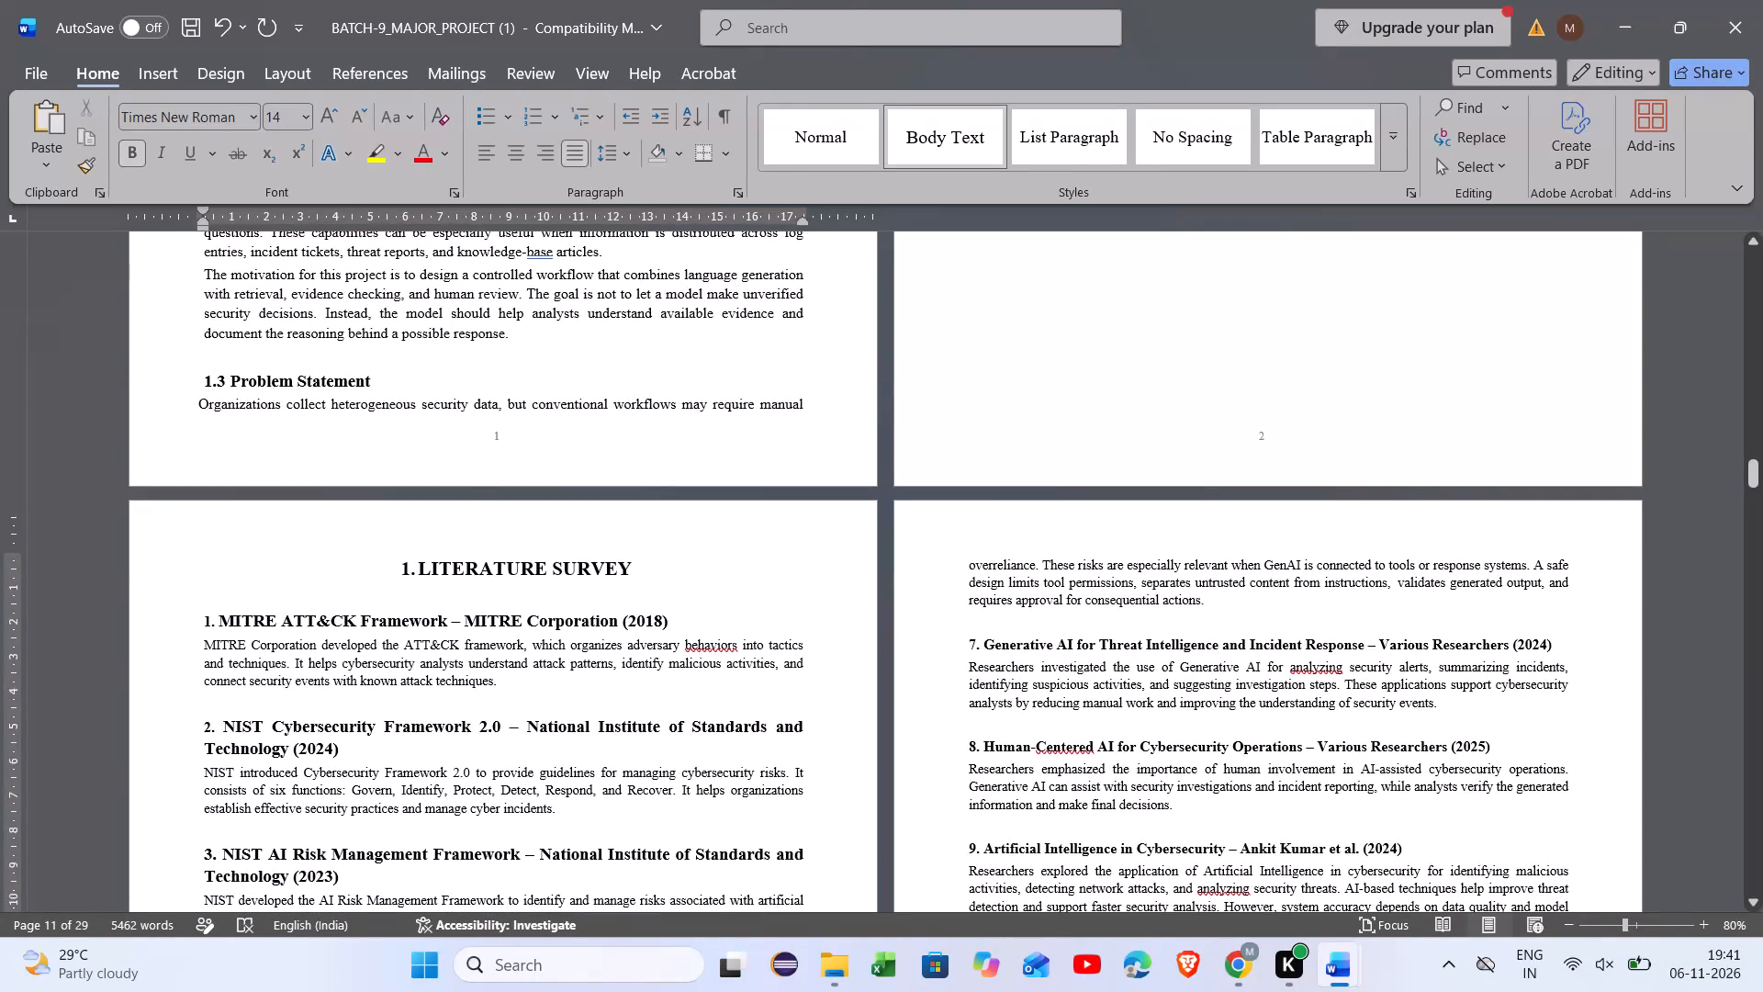
{"action": "left_click_drag", "start_coordinate": [506, 680], "coordinate": [195, 650]}
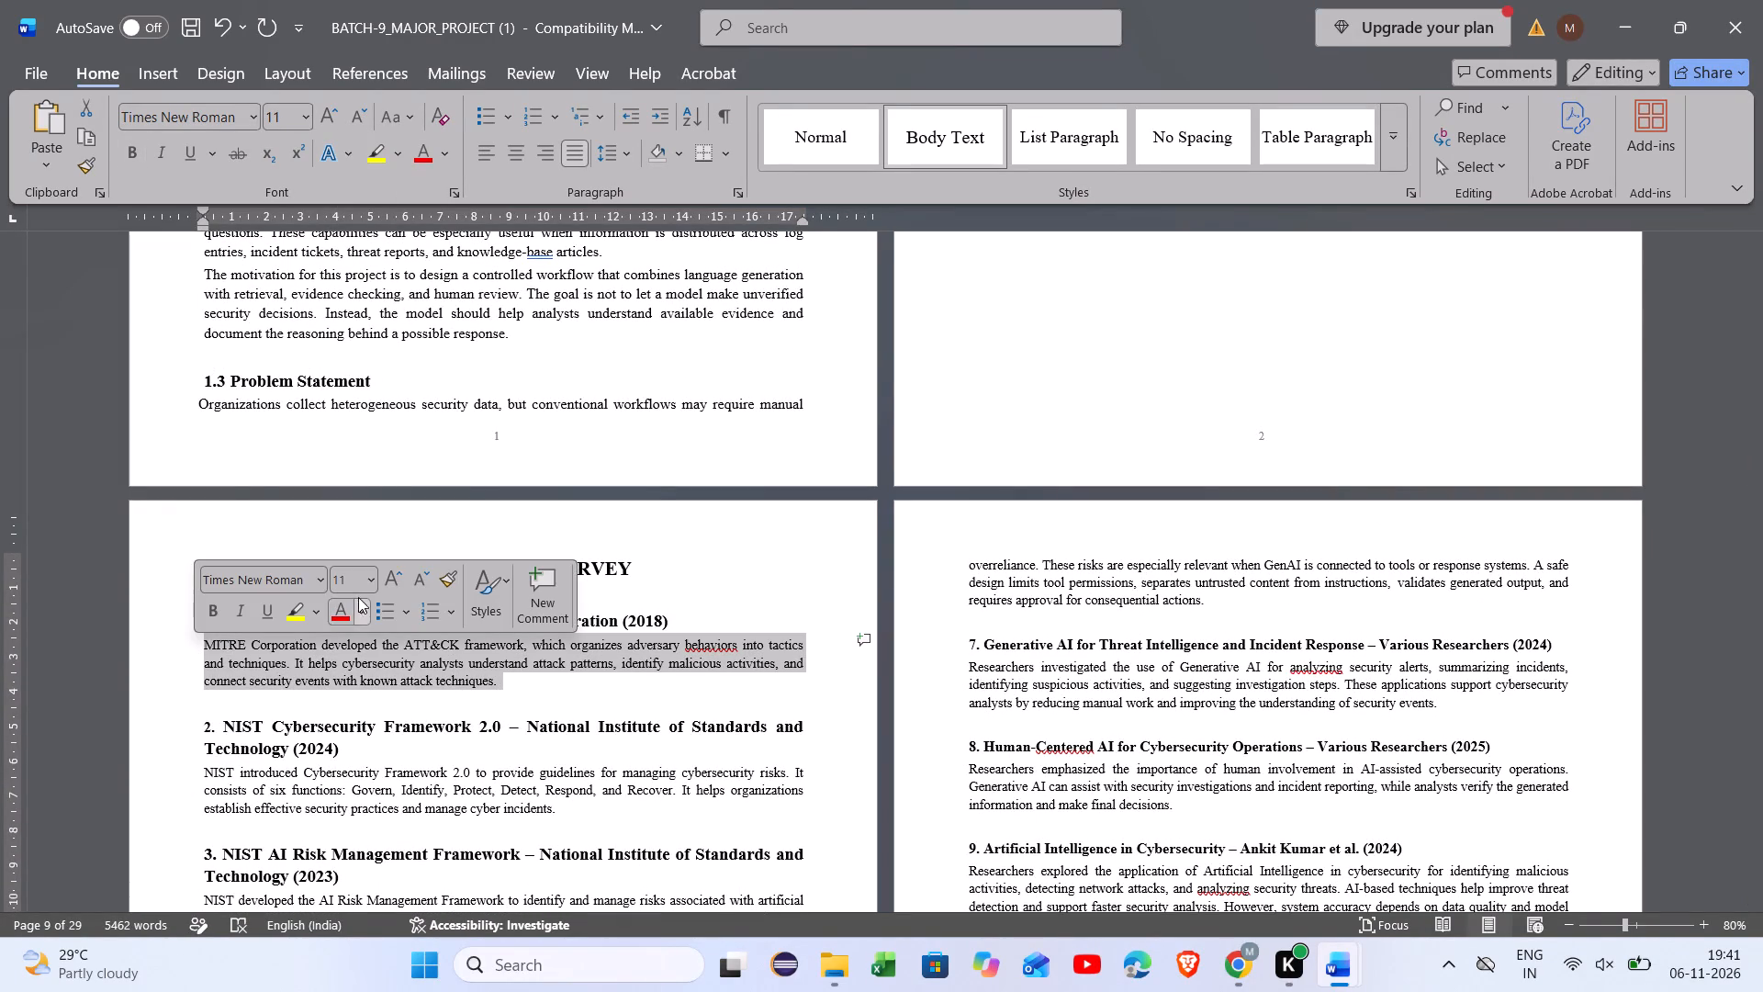
{"action": "left_click", "coordinate": [376, 581]}
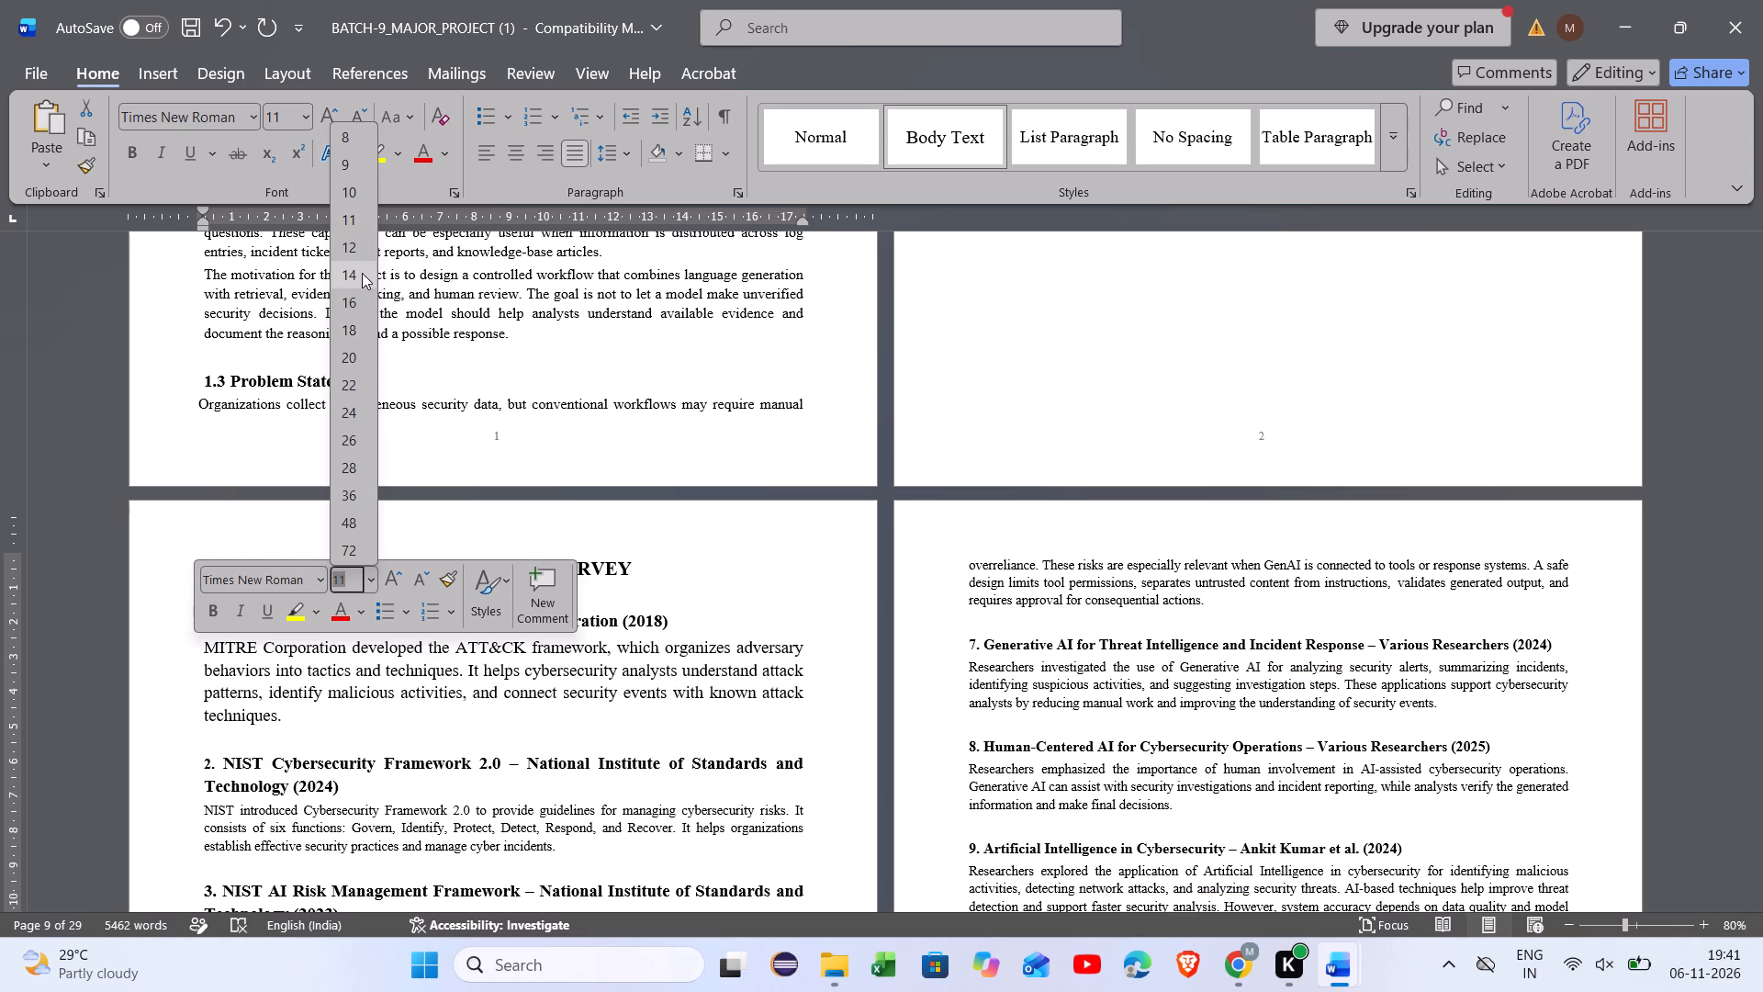
{"action": "left_click", "coordinate": [351, 249]}
{"action": "left_click", "coordinate": [436, 761]}
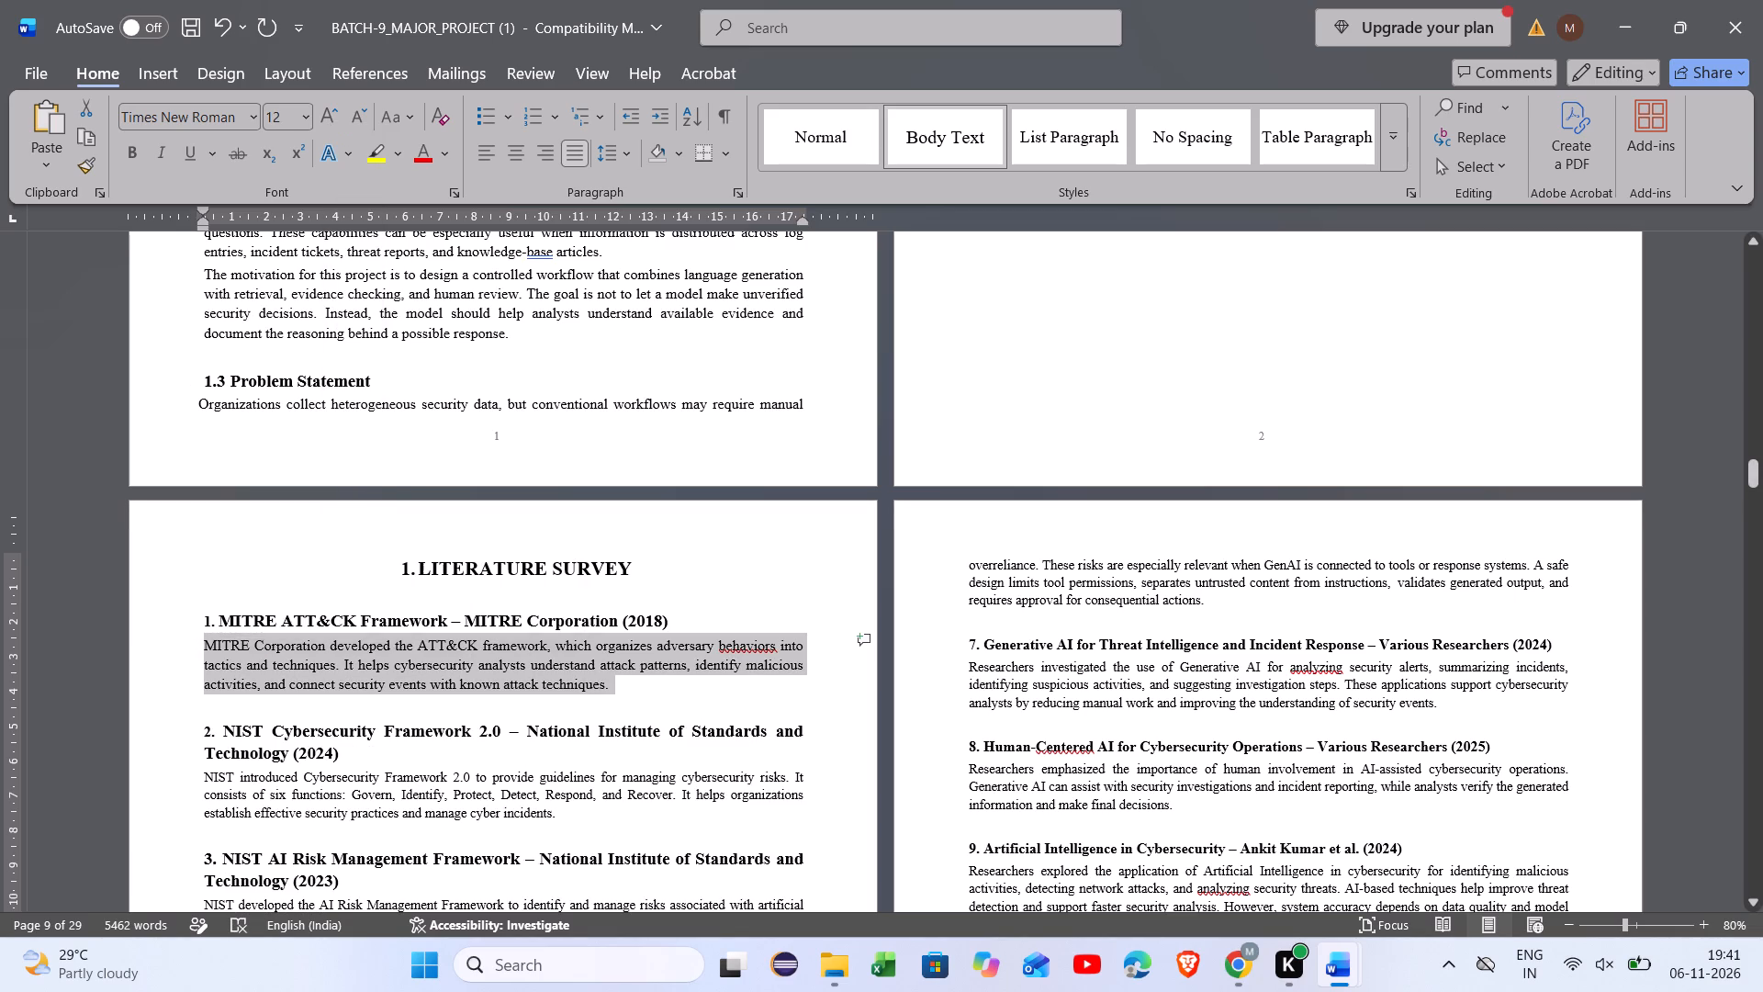
{"action": "left_click_drag", "start_coordinate": [572, 812], "coordinate": [255, 765]}
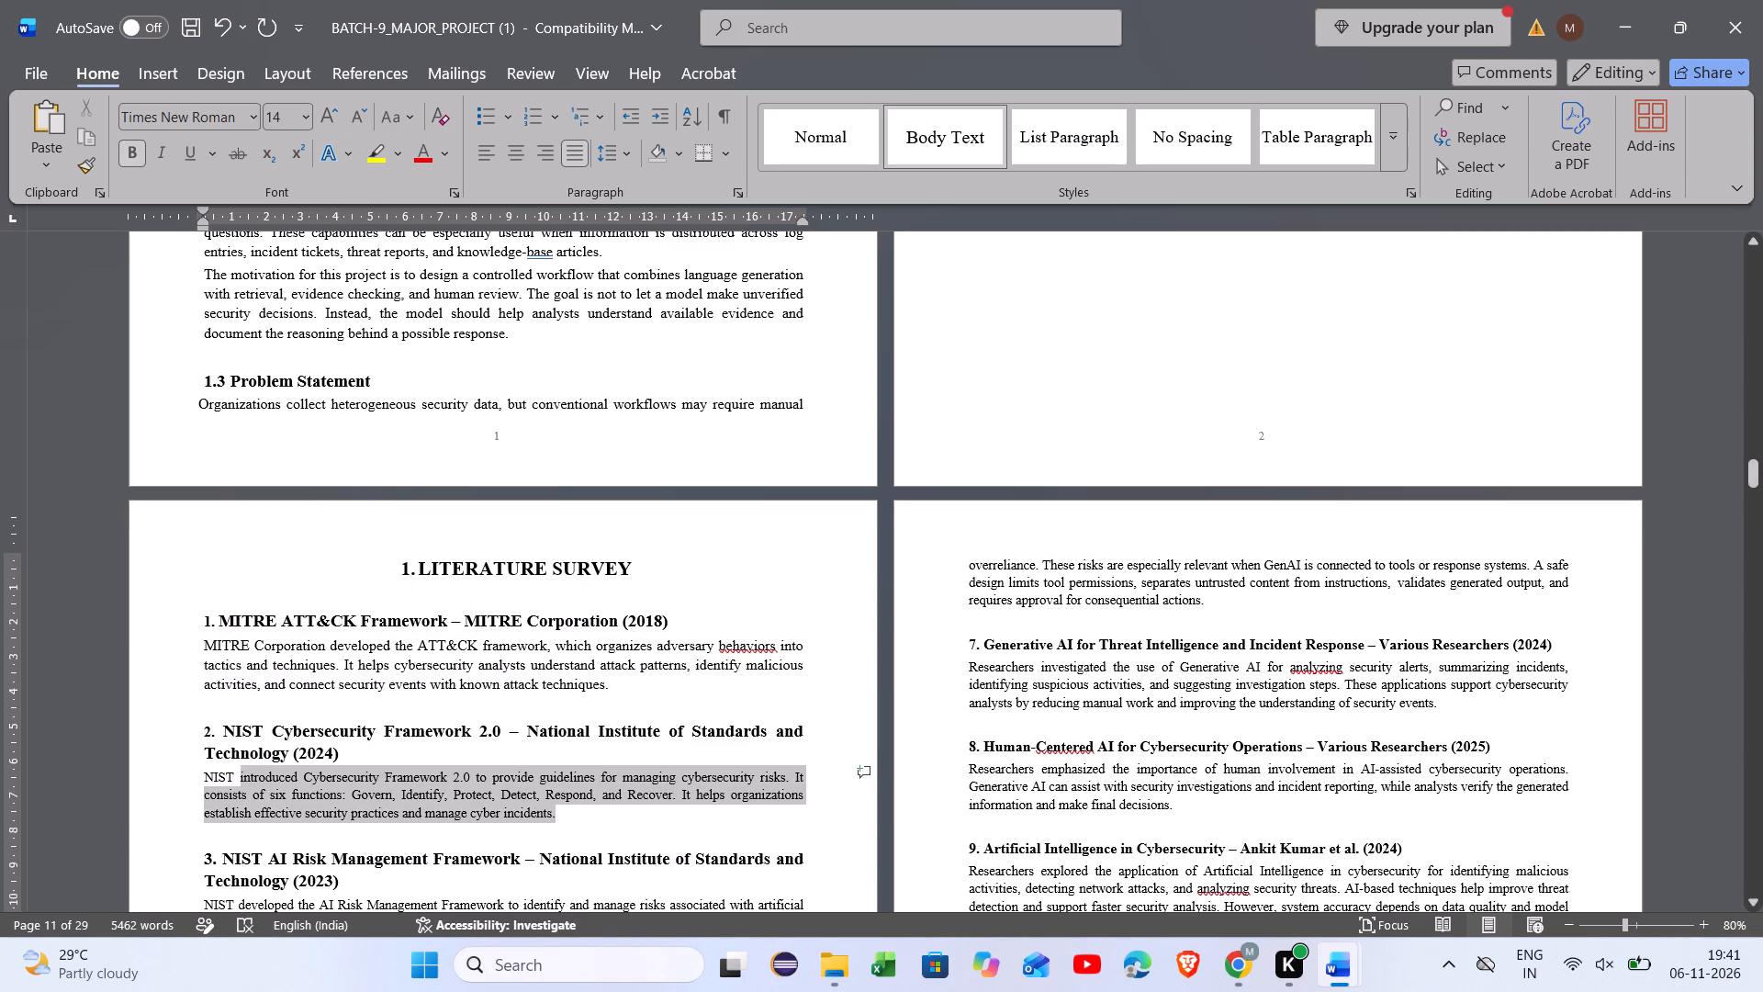
{"action": "left_click_drag", "start_coordinate": [255, 765], "coordinate": [208, 780]}
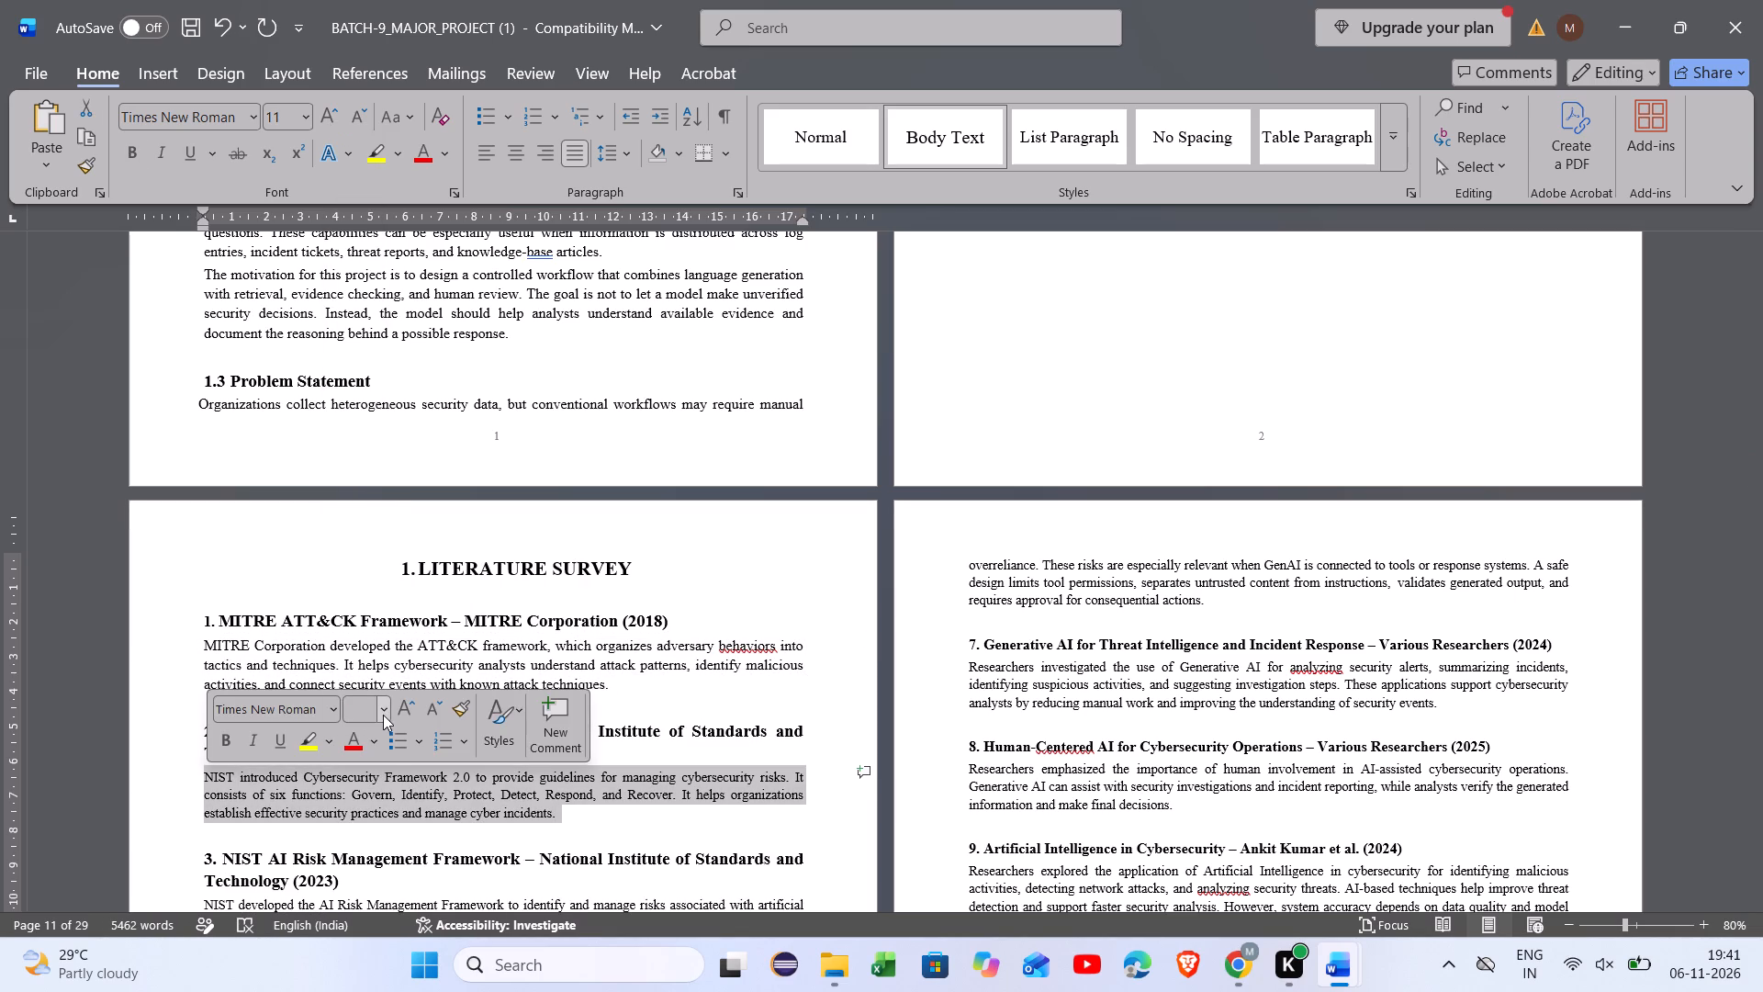
{"action": "left_click", "coordinate": [383, 715]}
{"action": "left_click", "coordinate": [350, 383]}
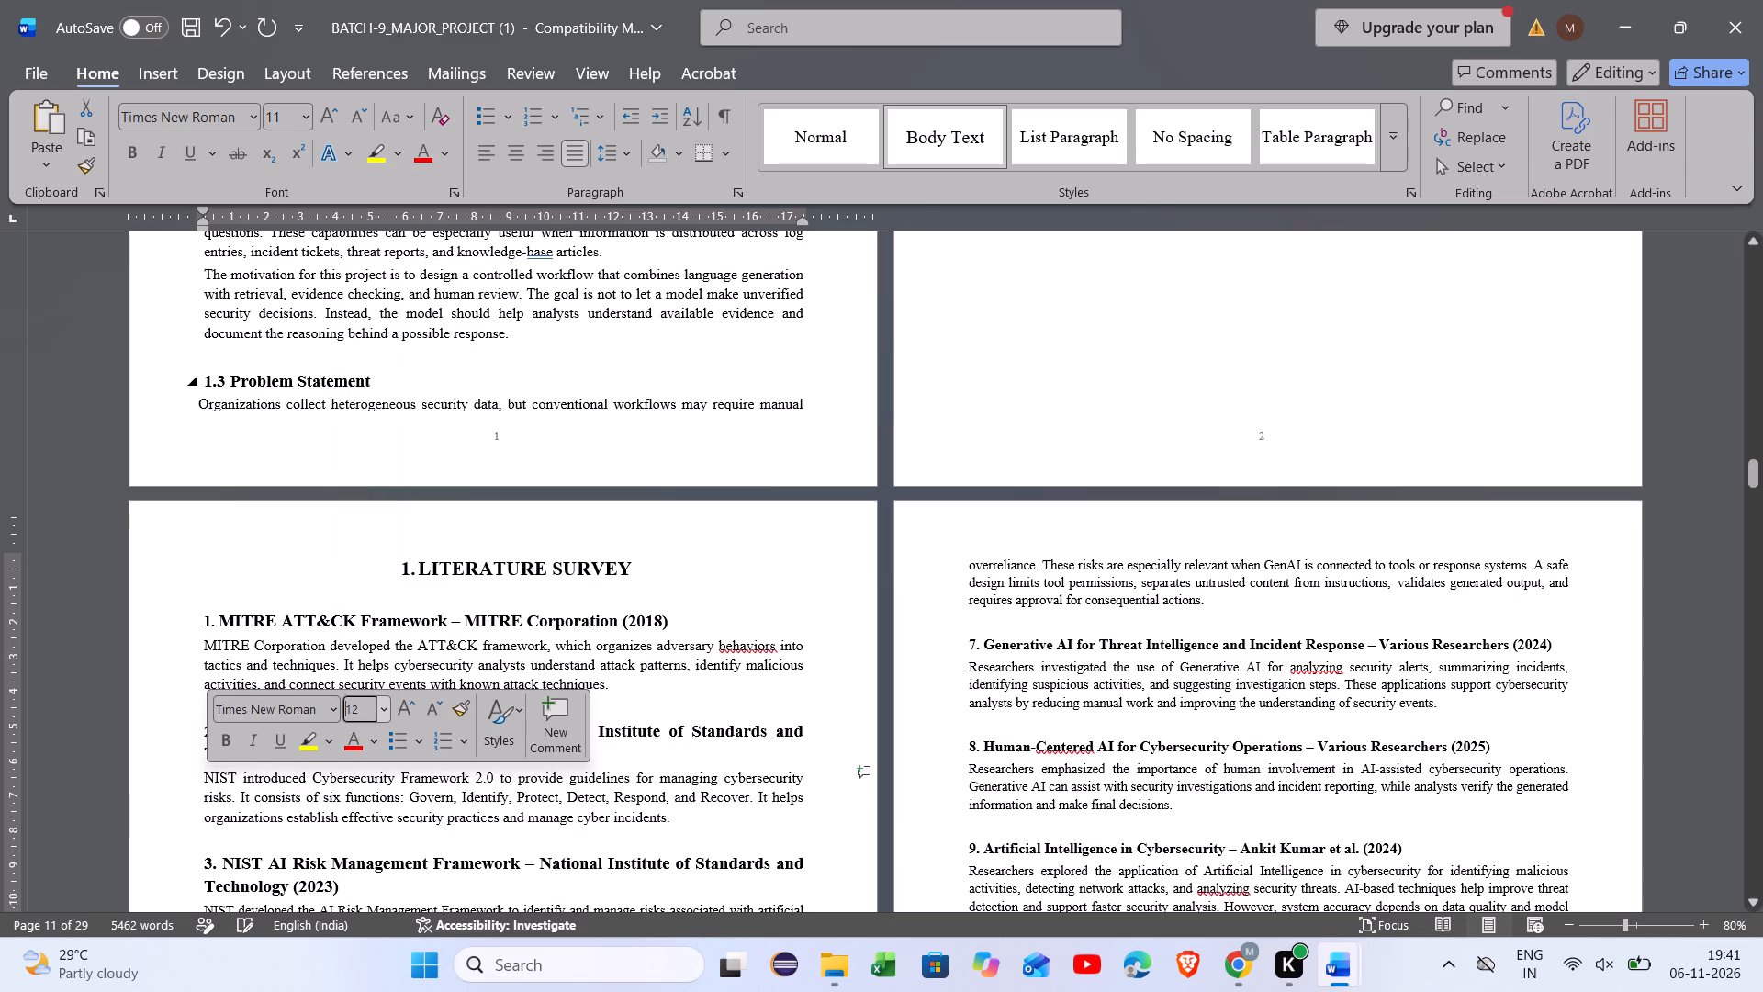
{"action": "left_click", "coordinate": [546, 781]}
Set the body paragraphs under the NIST AI Risk Management Framework and Retrieval-Augmented Generation headings to font size 12.
{"action": "scroll", "coordinate": [546, 781], "scroll_direction": "down", "scroll_amount": 1}
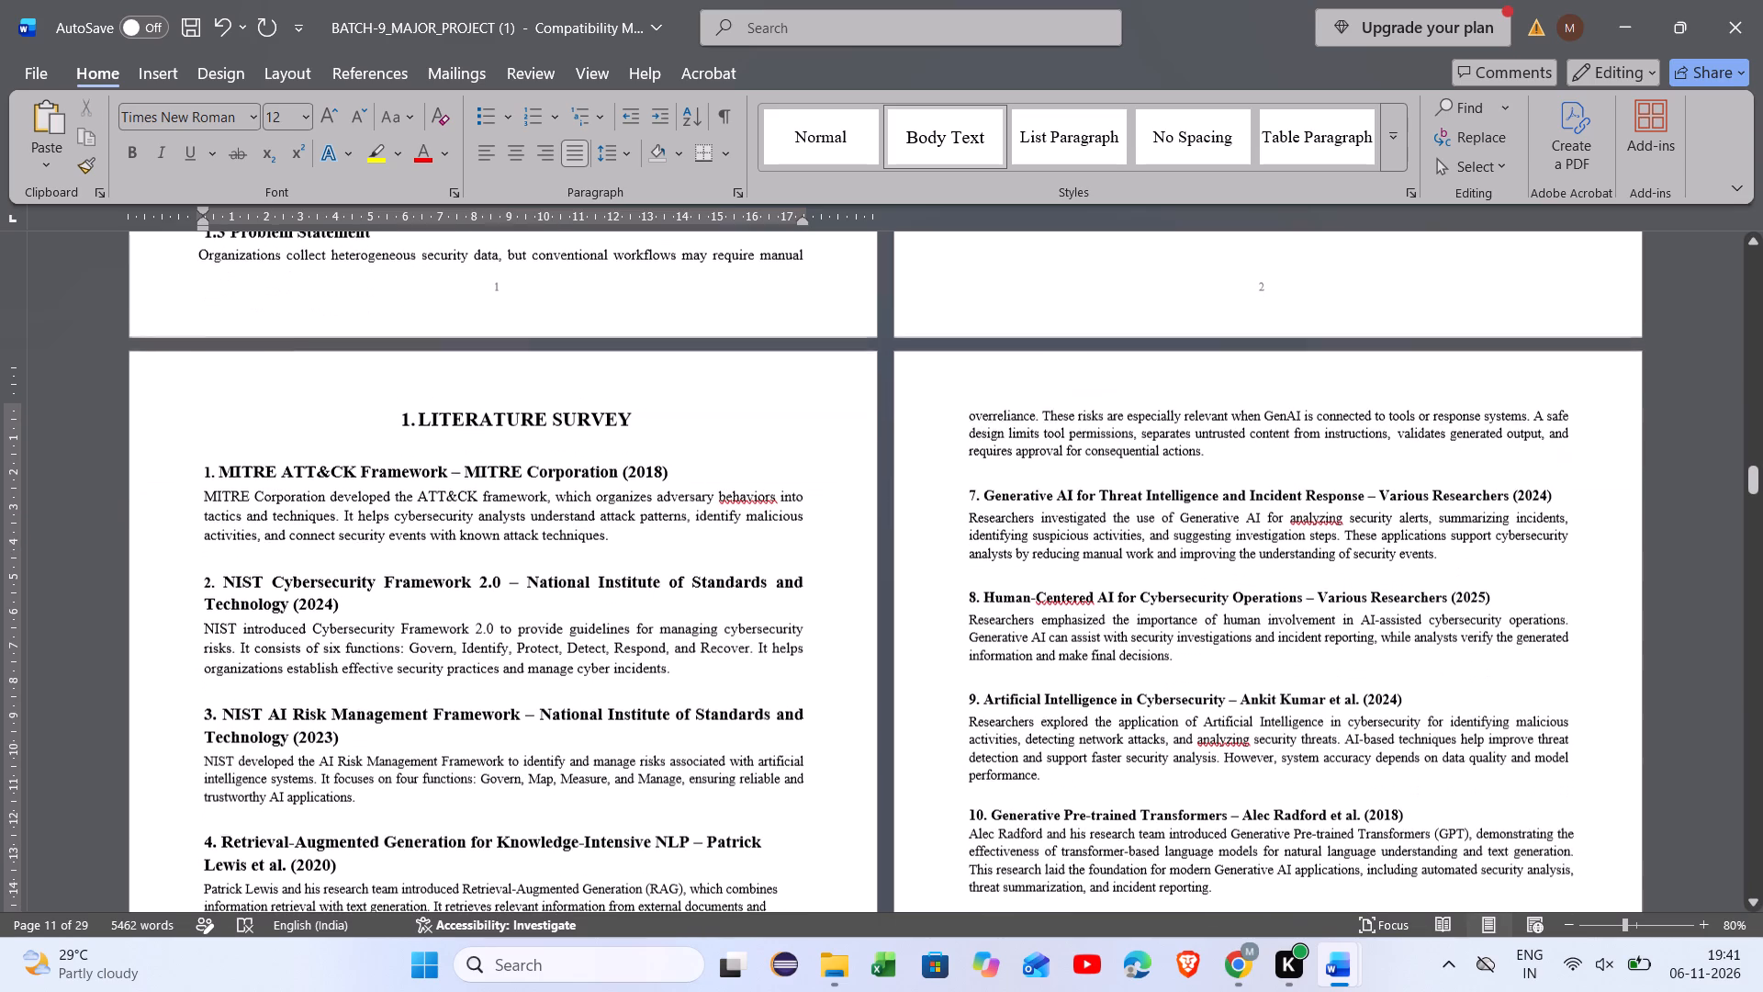
{"action": "left_click_drag", "start_coordinate": [362, 799], "coordinate": [218, 767]}
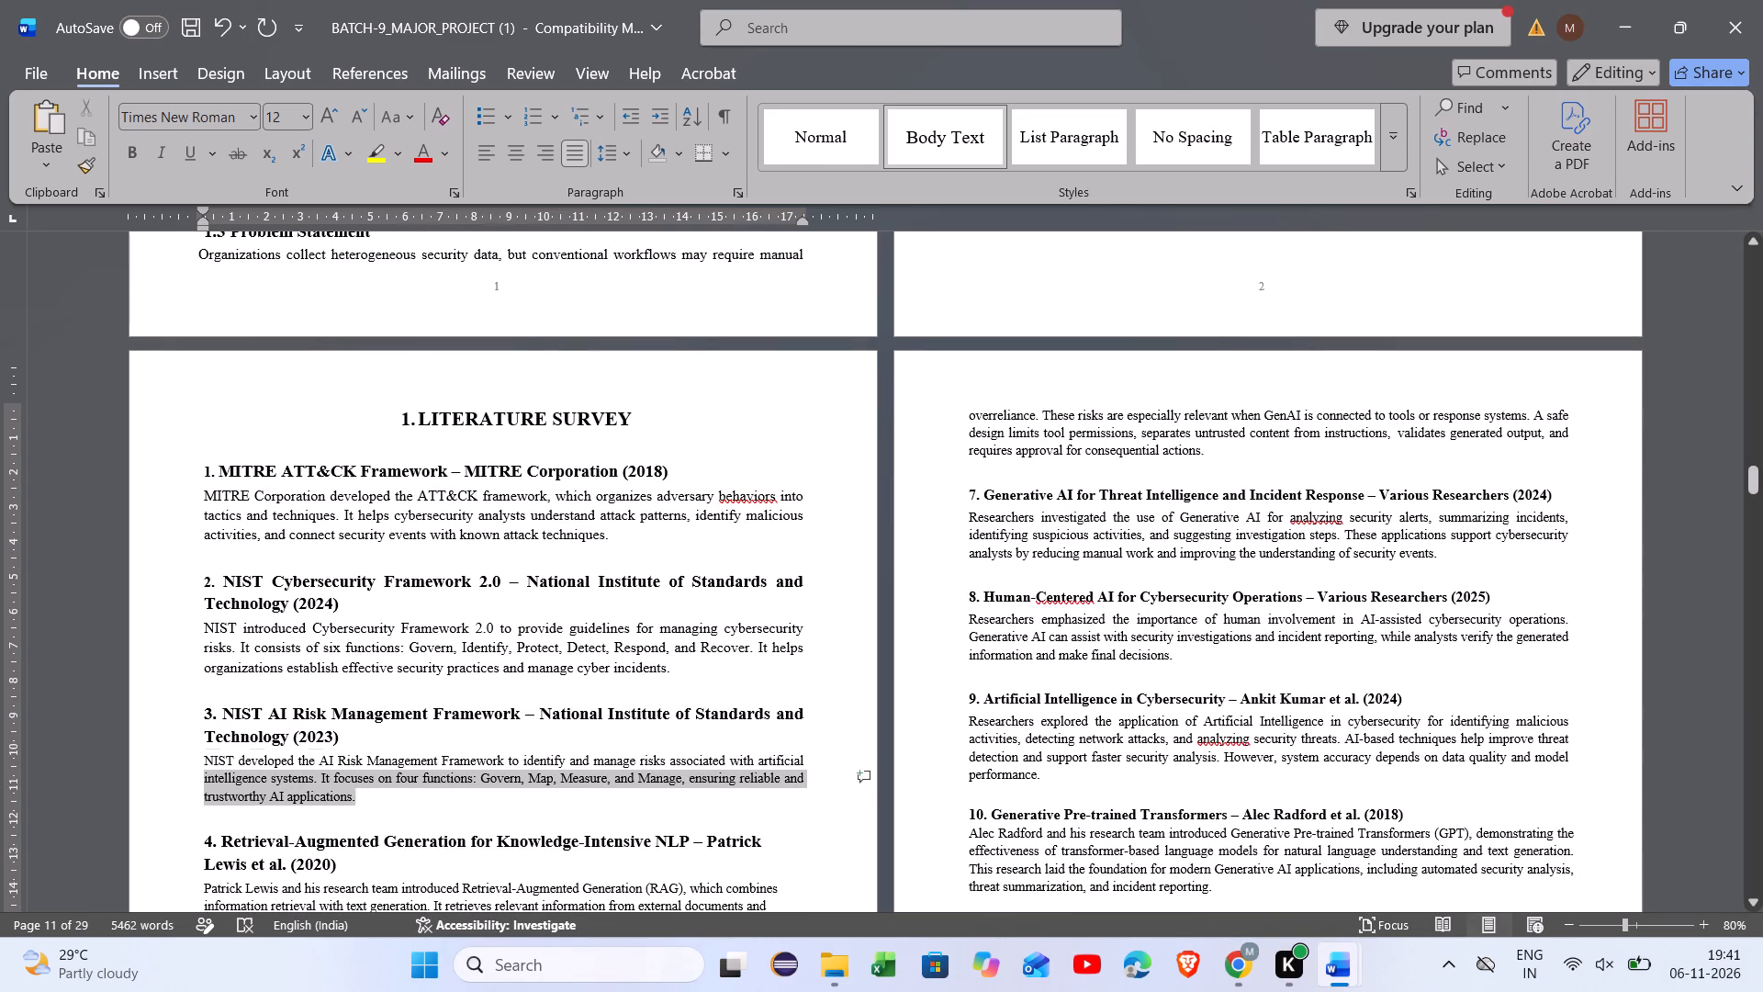
{"action": "left_click_drag", "start_coordinate": [218, 767], "coordinate": [198, 760]}
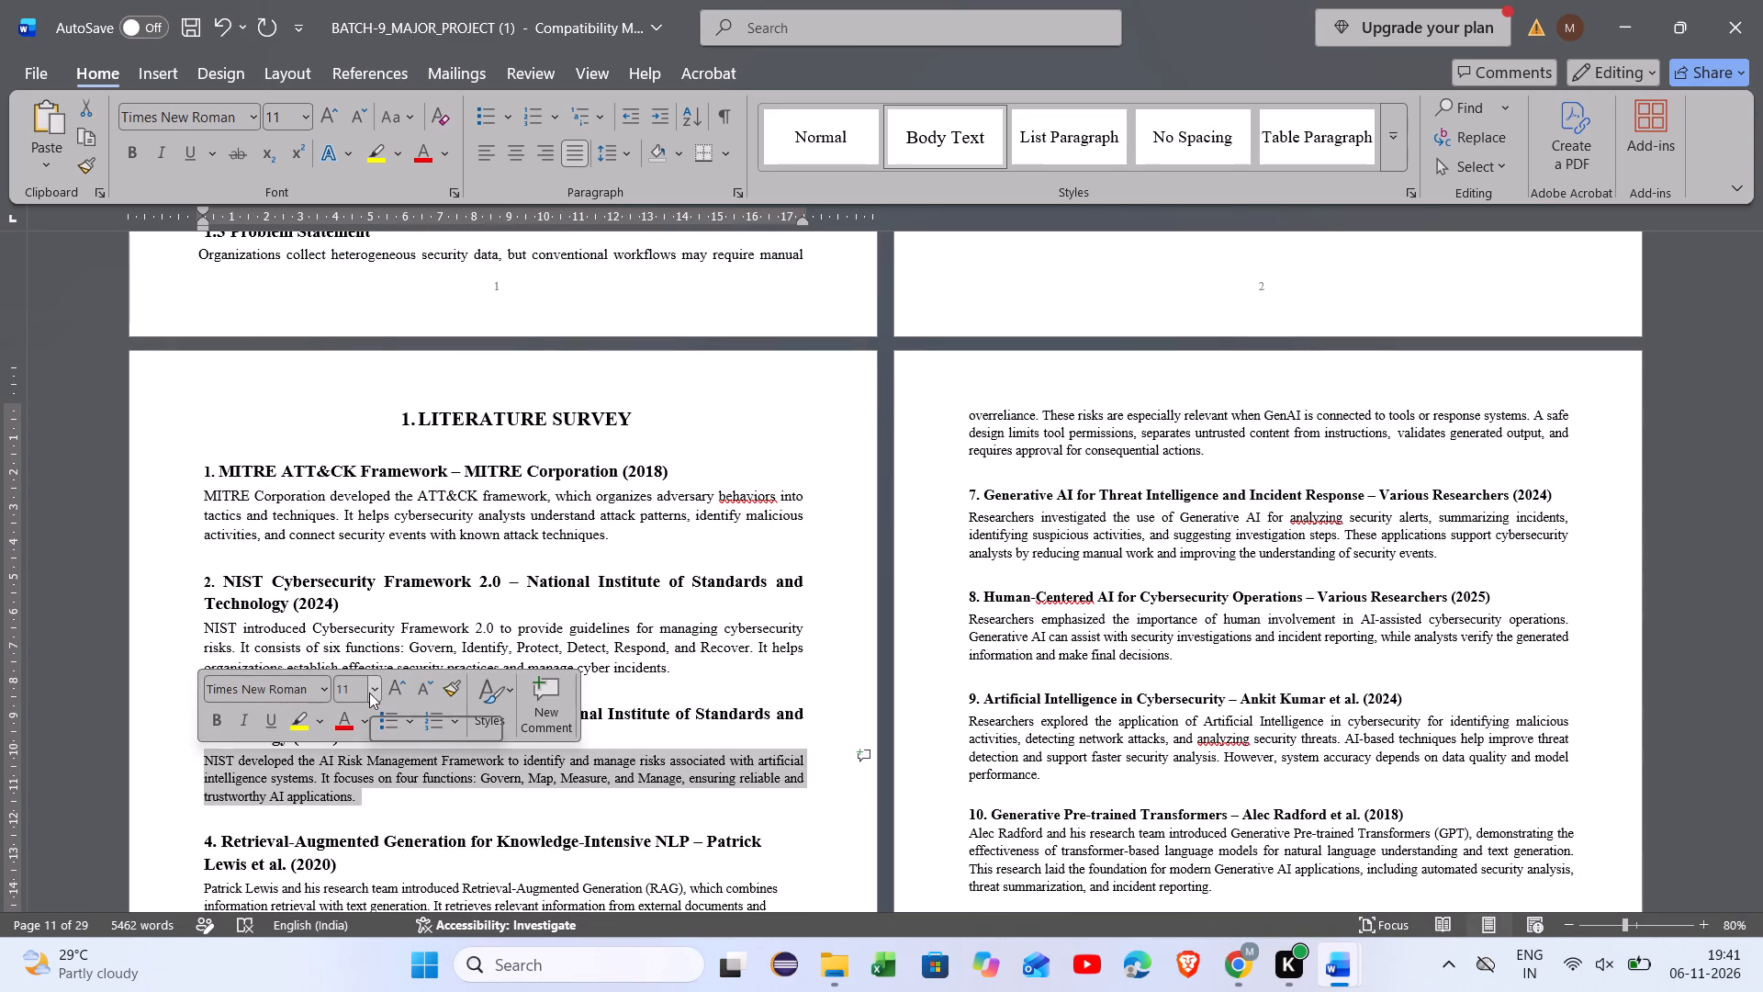
{"action": "left_click", "coordinate": [373, 690]}
{"action": "left_click", "coordinate": [358, 366]}
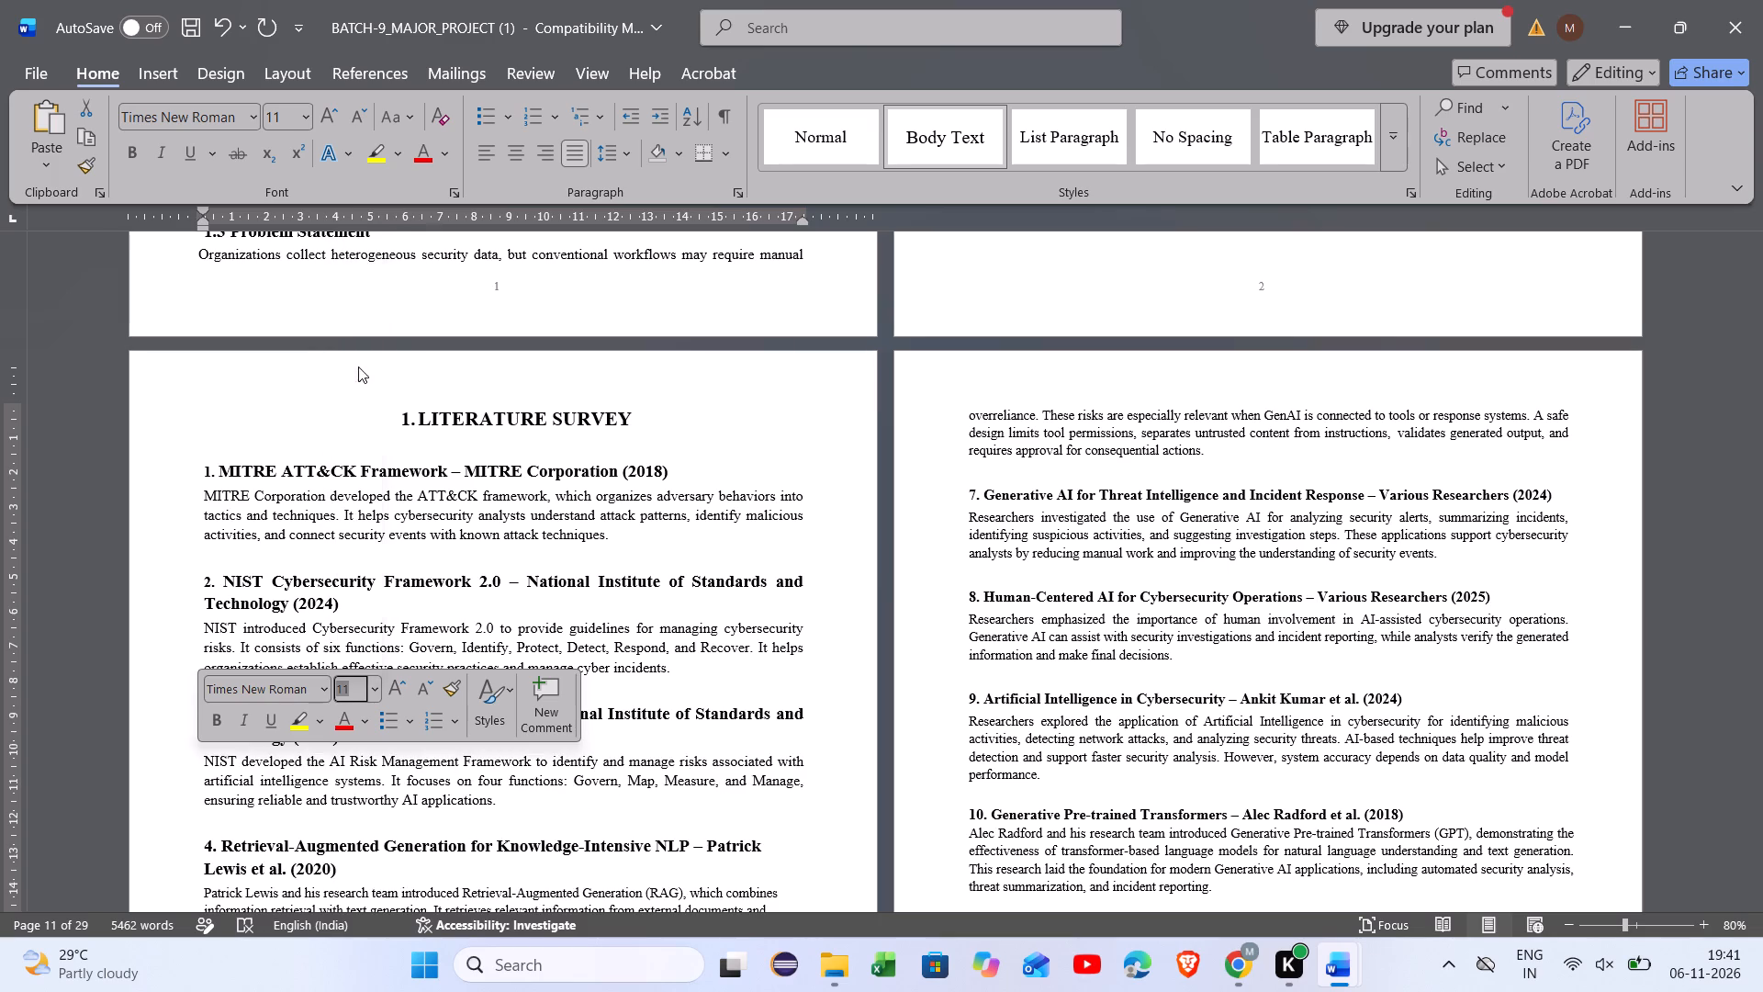
{"action": "left_click", "coordinate": [469, 773]}
{"action": "scroll", "coordinate": [469, 773], "scroll_direction": "down", "scroll_amount": 2}
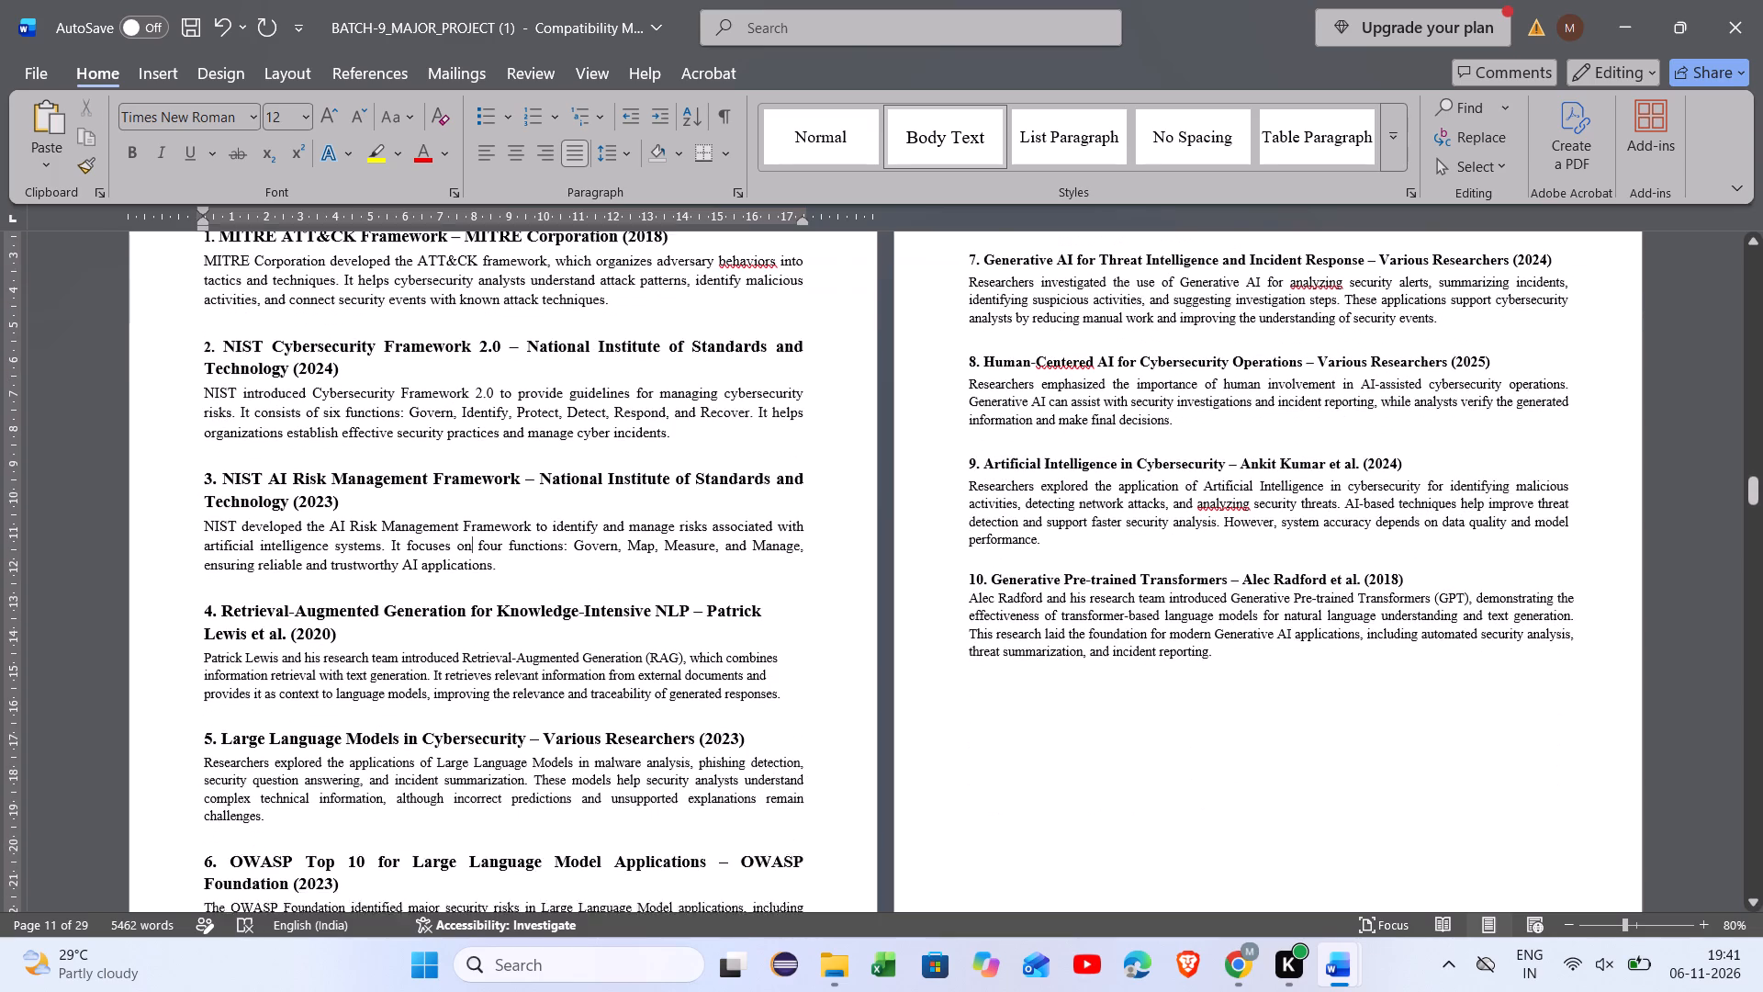
{"action": "left_click_drag", "start_coordinate": [788, 679], "coordinate": [311, 667]}
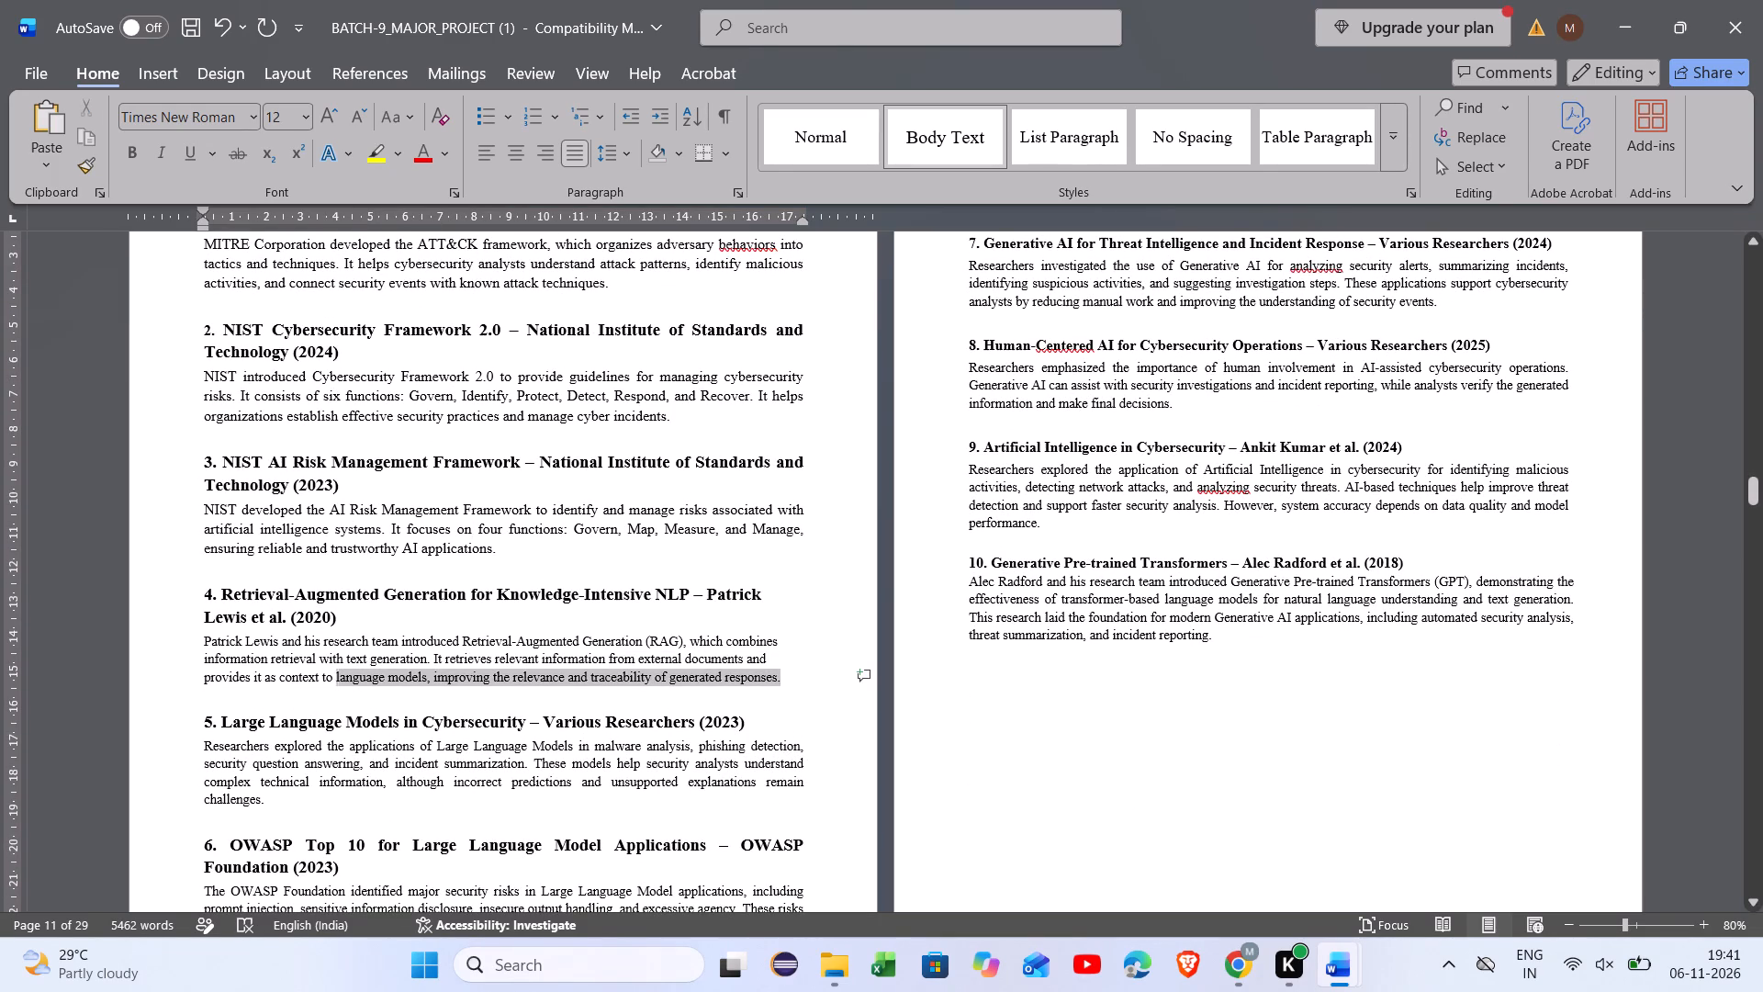
{"action": "left_click_drag", "start_coordinate": [311, 667], "coordinate": [220, 645]}
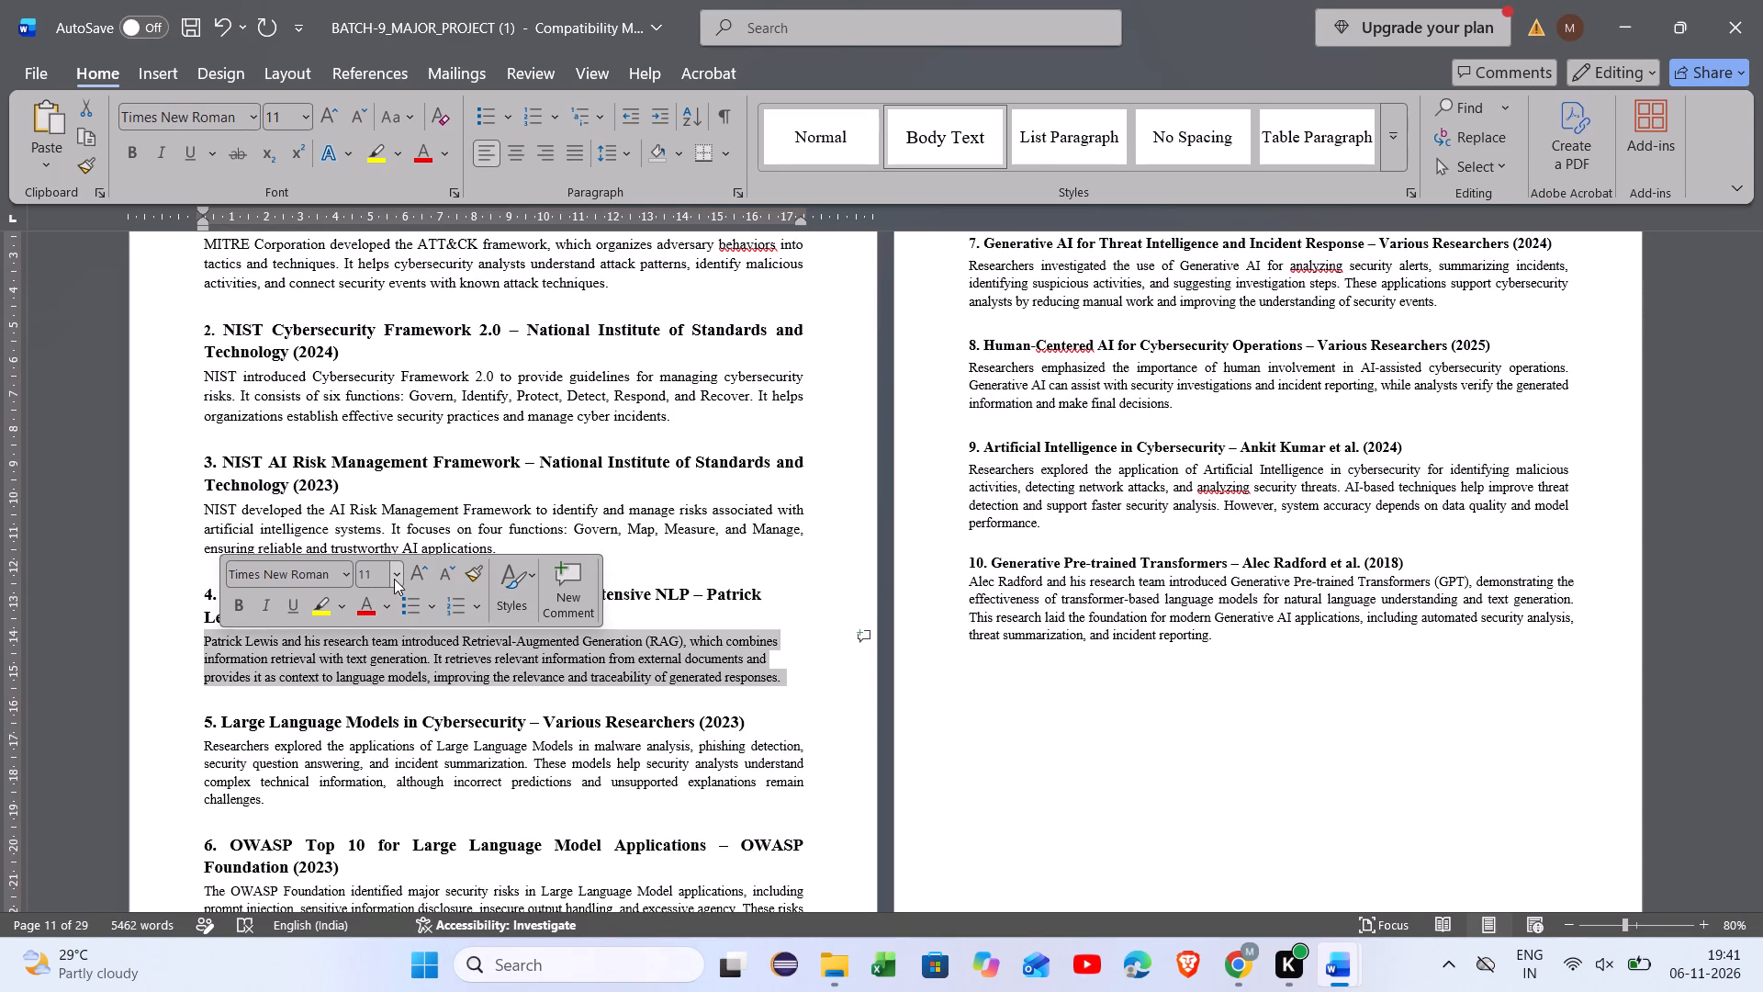
{"action": "left_click", "coordinate": [394, 579]}
{"action": "left_click", "coordinate": [380, 242]}
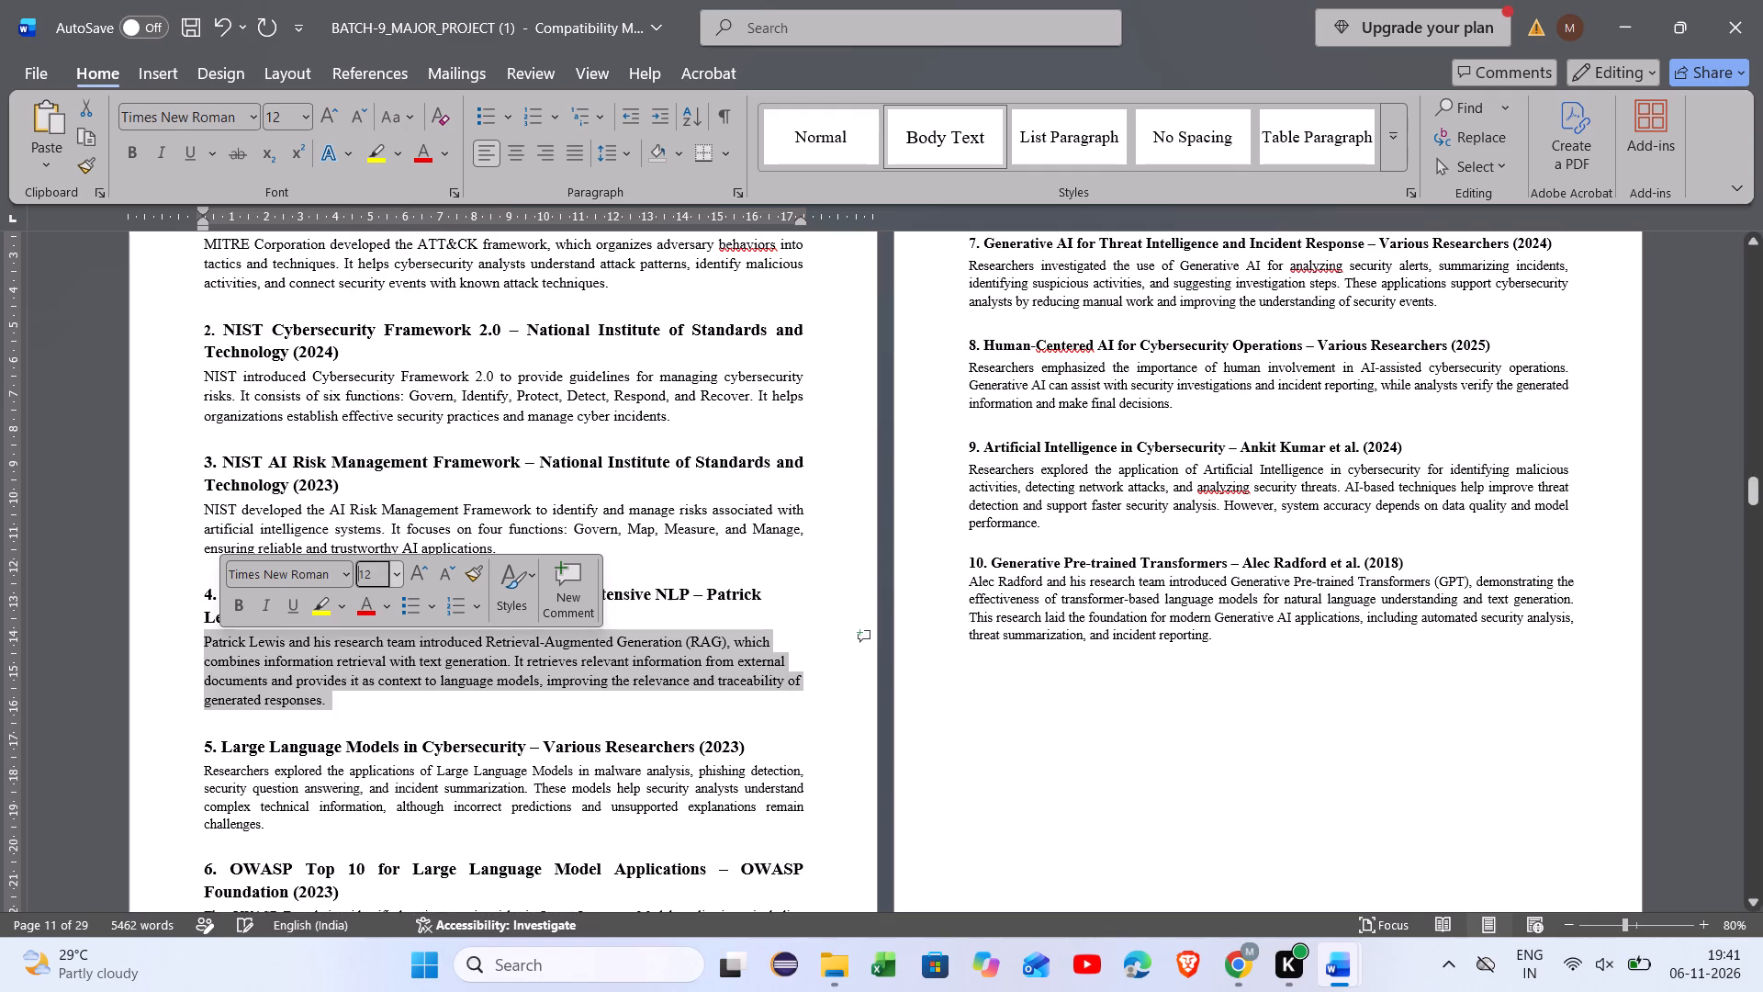
{"action": "left_click", "coordinate": [487, 692]}
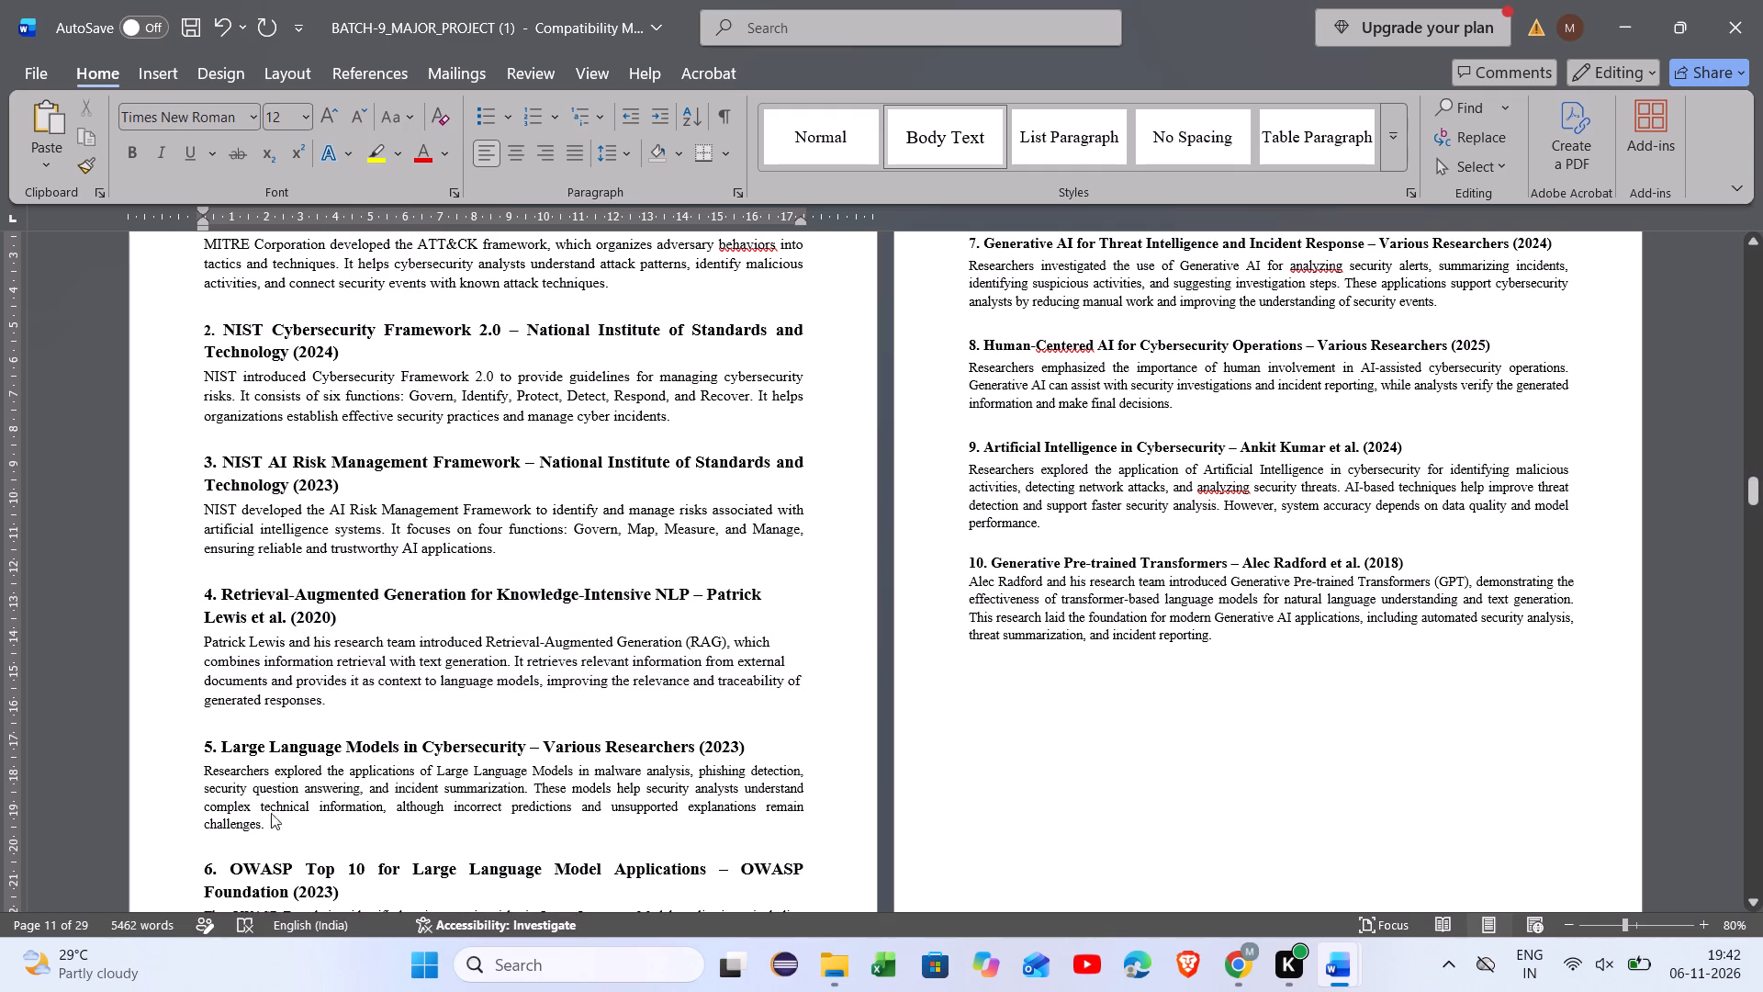
Set the body paragraphs under the Large Language Models in Cybersecurity and OWASP Top 10 headings to font size 12.
{"action": "left_click_drag", "start_coordinate": [271, 827], "coordinate": [209, 771]}
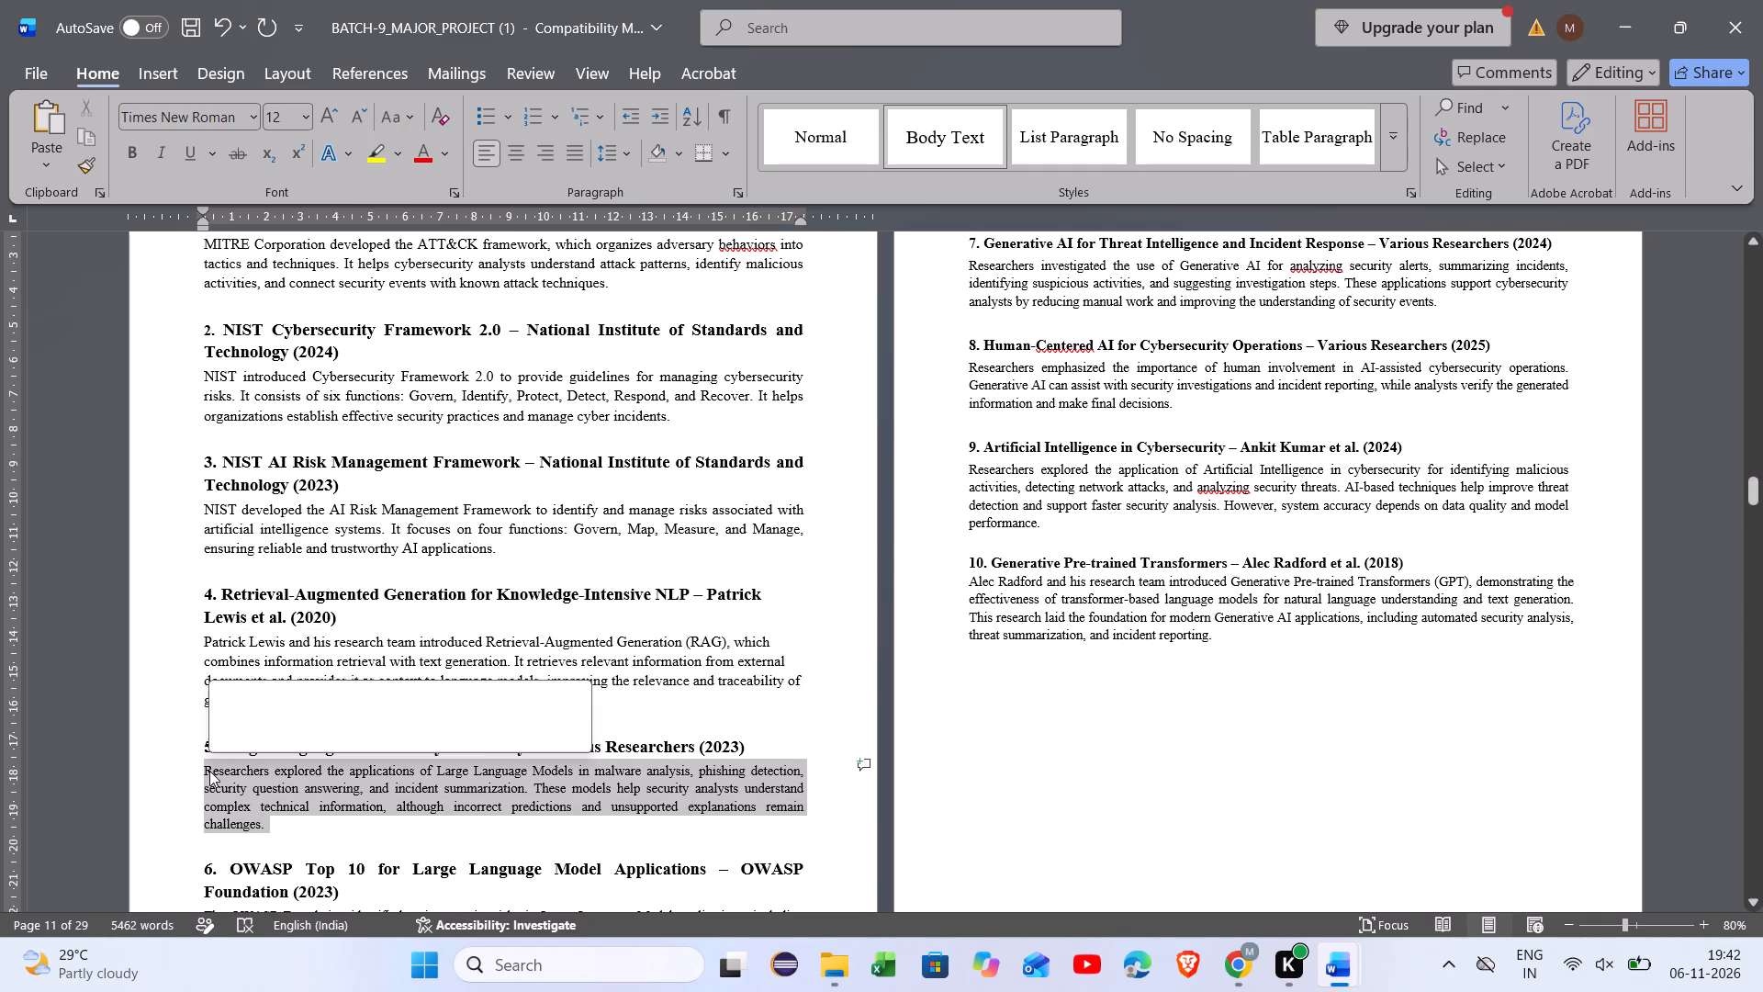
{"action": "left_click", "coordinate": [381, 703]}
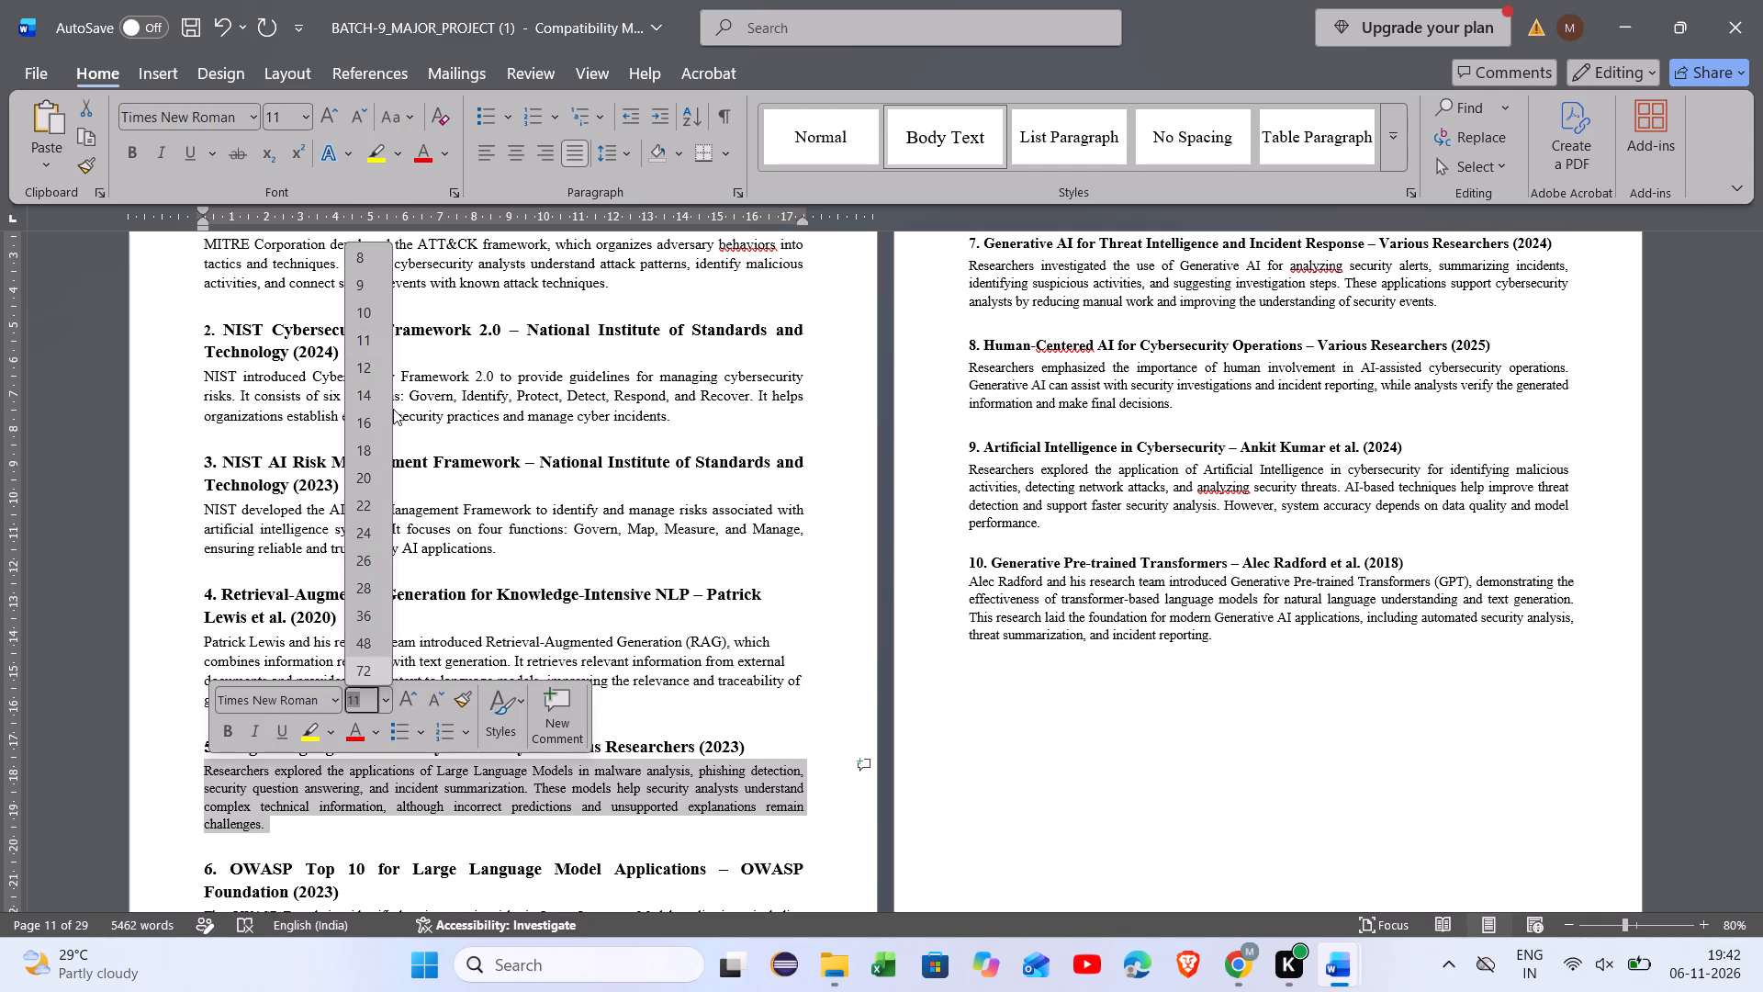
{"action": "left_click", "coordinate": [371, 363]}
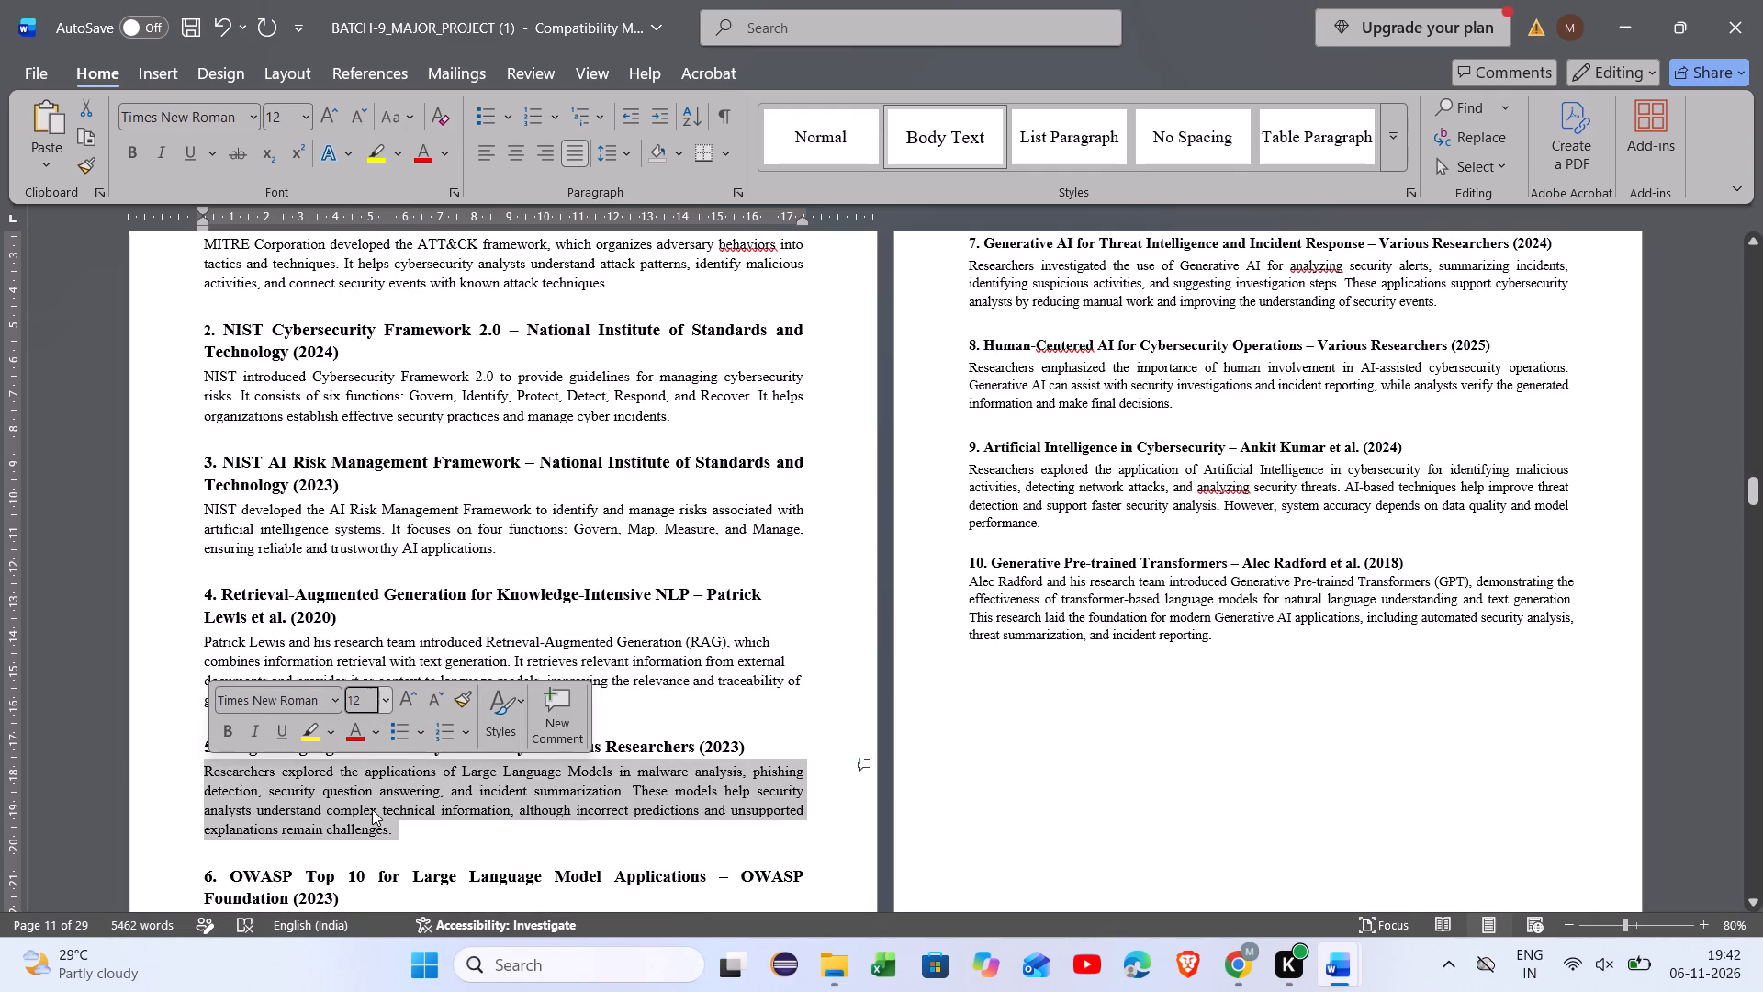
{"action": "left_click", "coordinate": [373, 817]}
{"action": "scroll", "coordinate": [373, 817], "scroll_direction": "down", "scroll_amount": 2}
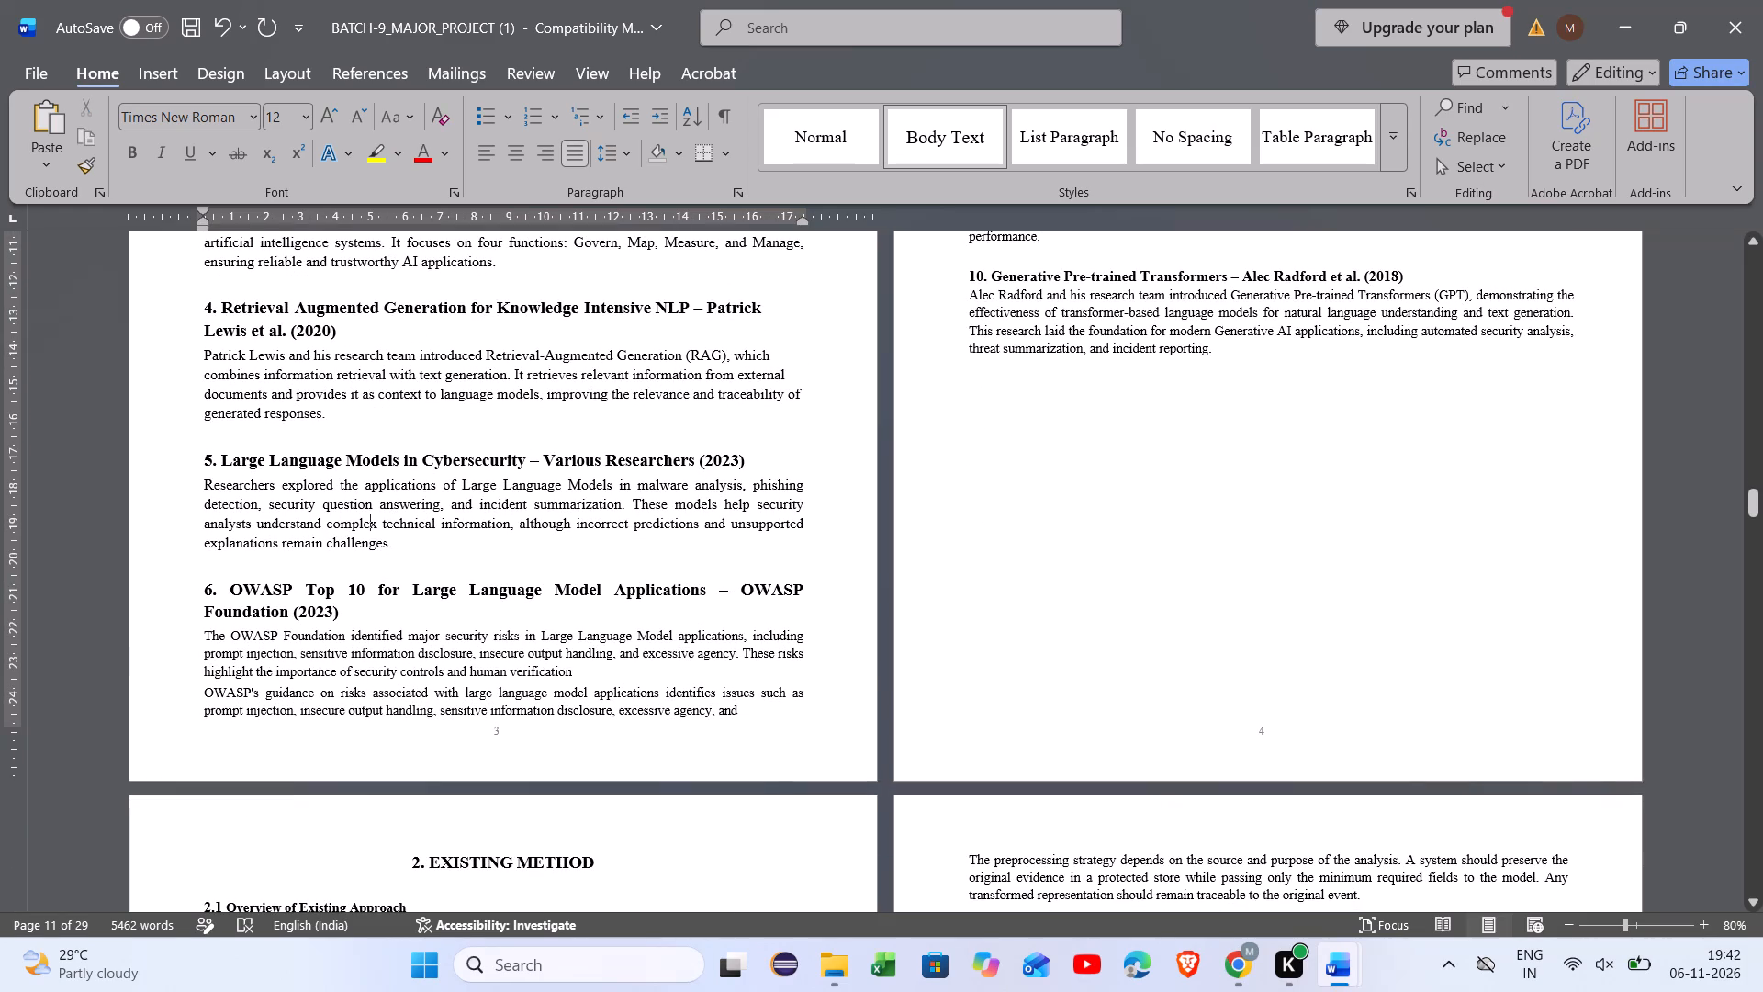
{"action": "left_click_drag", "start_coordinate": [747, 713], "coordinate": [247, 657]}
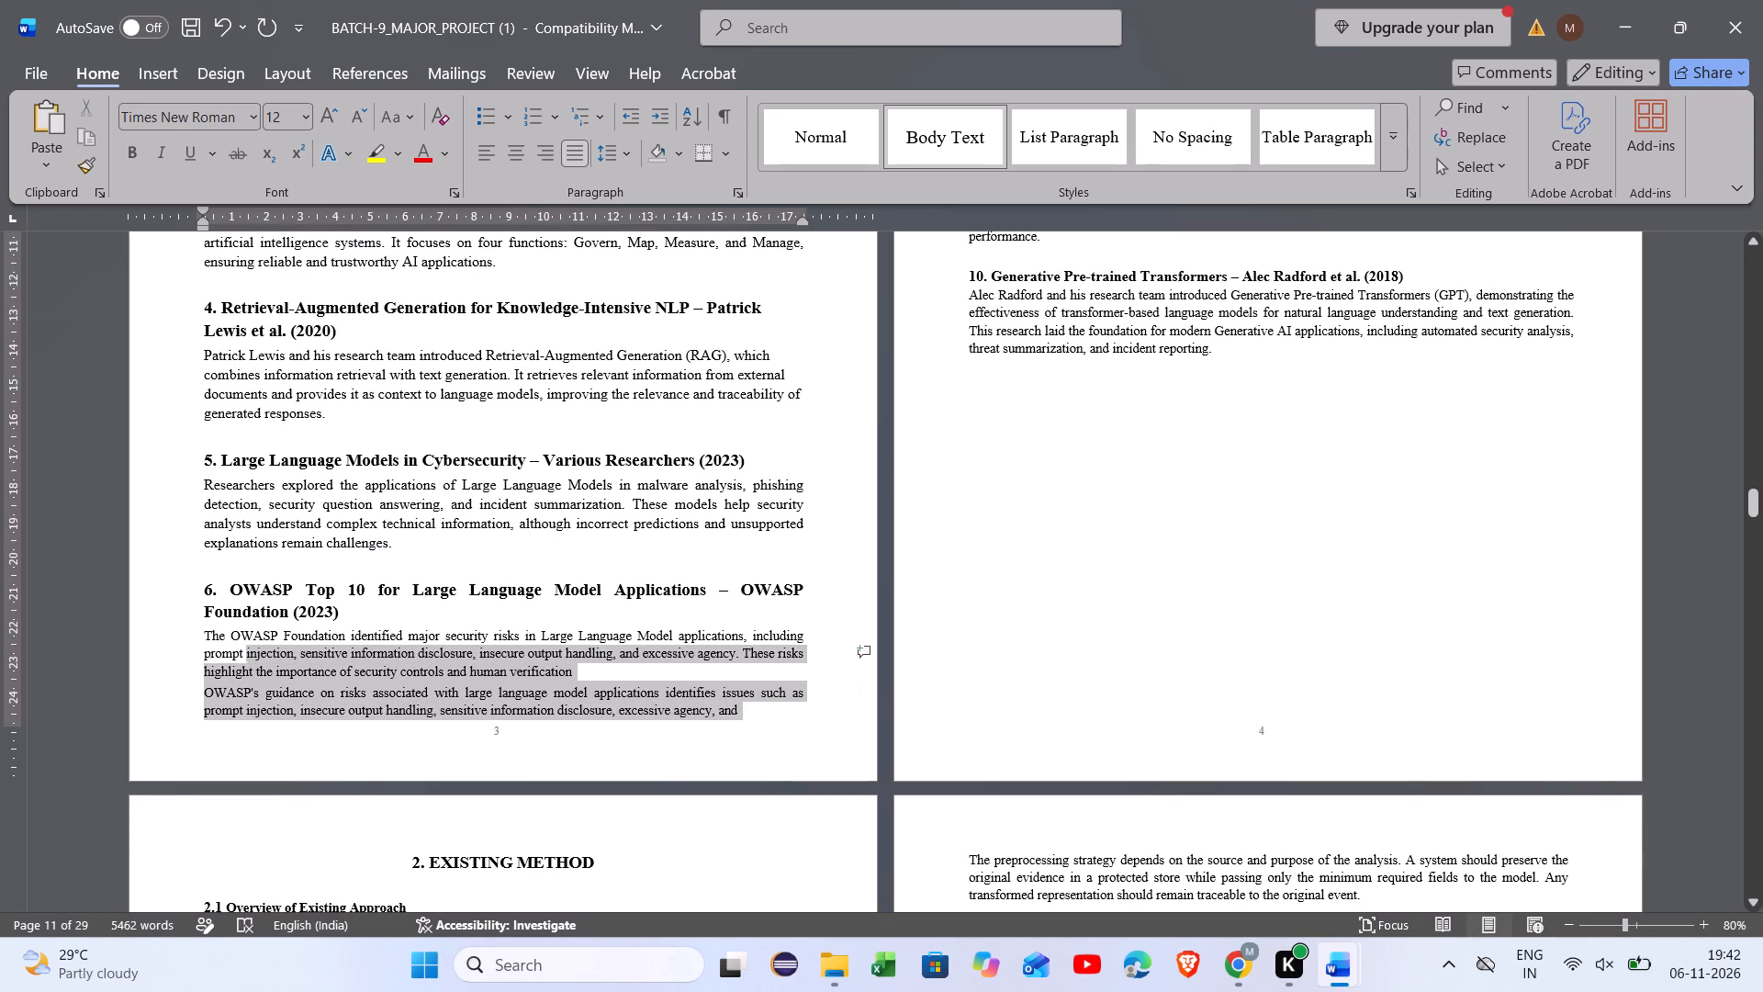
{"action": "left_click_drag", "start_coordinate": [247, 657], "coordinate": [208, 641]}
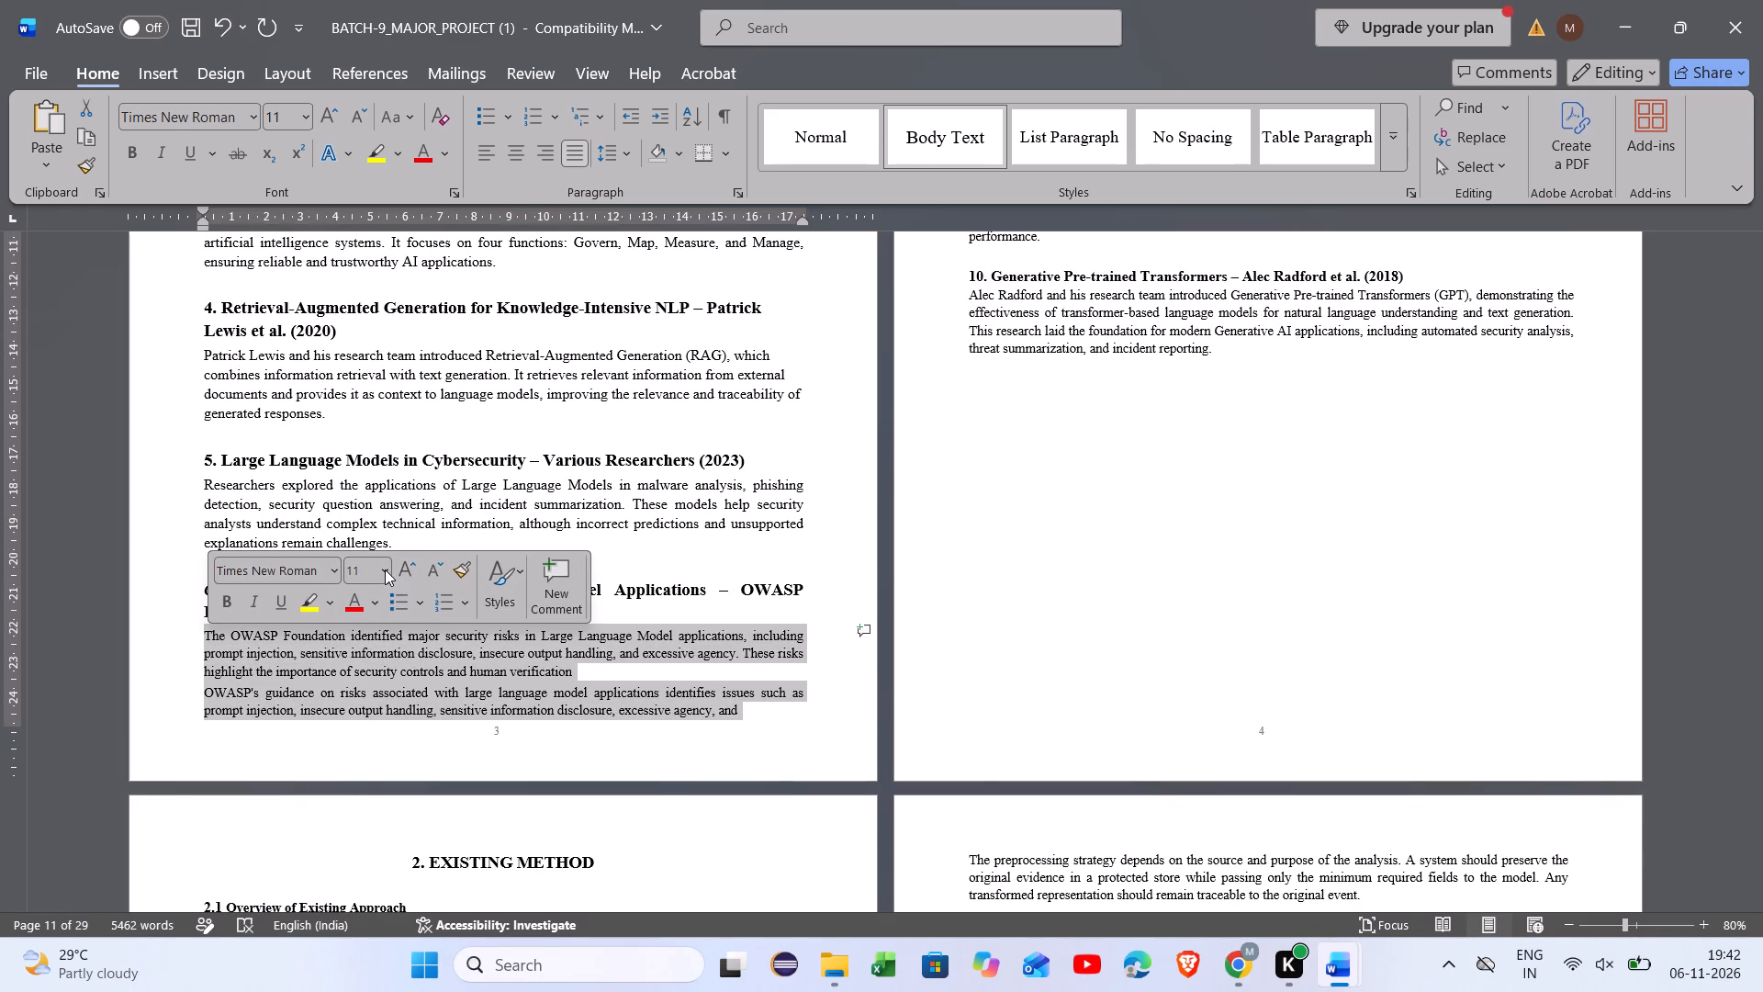
{"action": "left_click", "coordinate": [385, 569]}
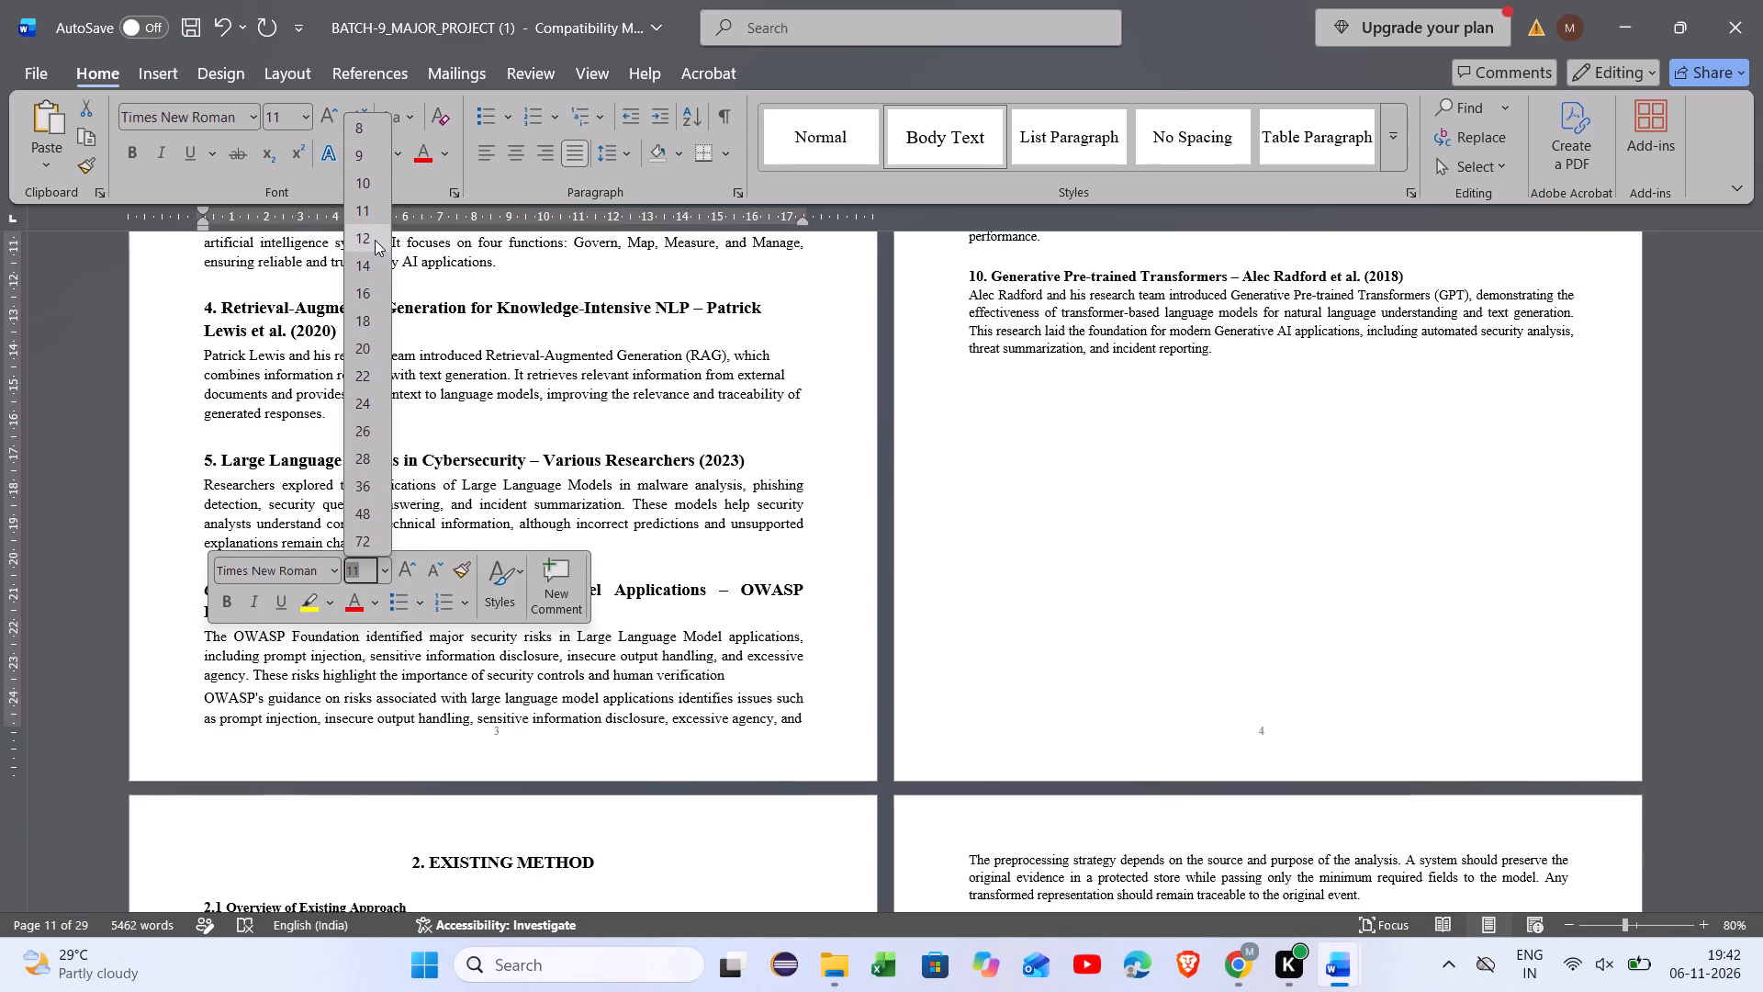
{"action": "left_click", "coordinate": [375, 240]}
{"action": "left_click", "coordinate": [731, 664]}
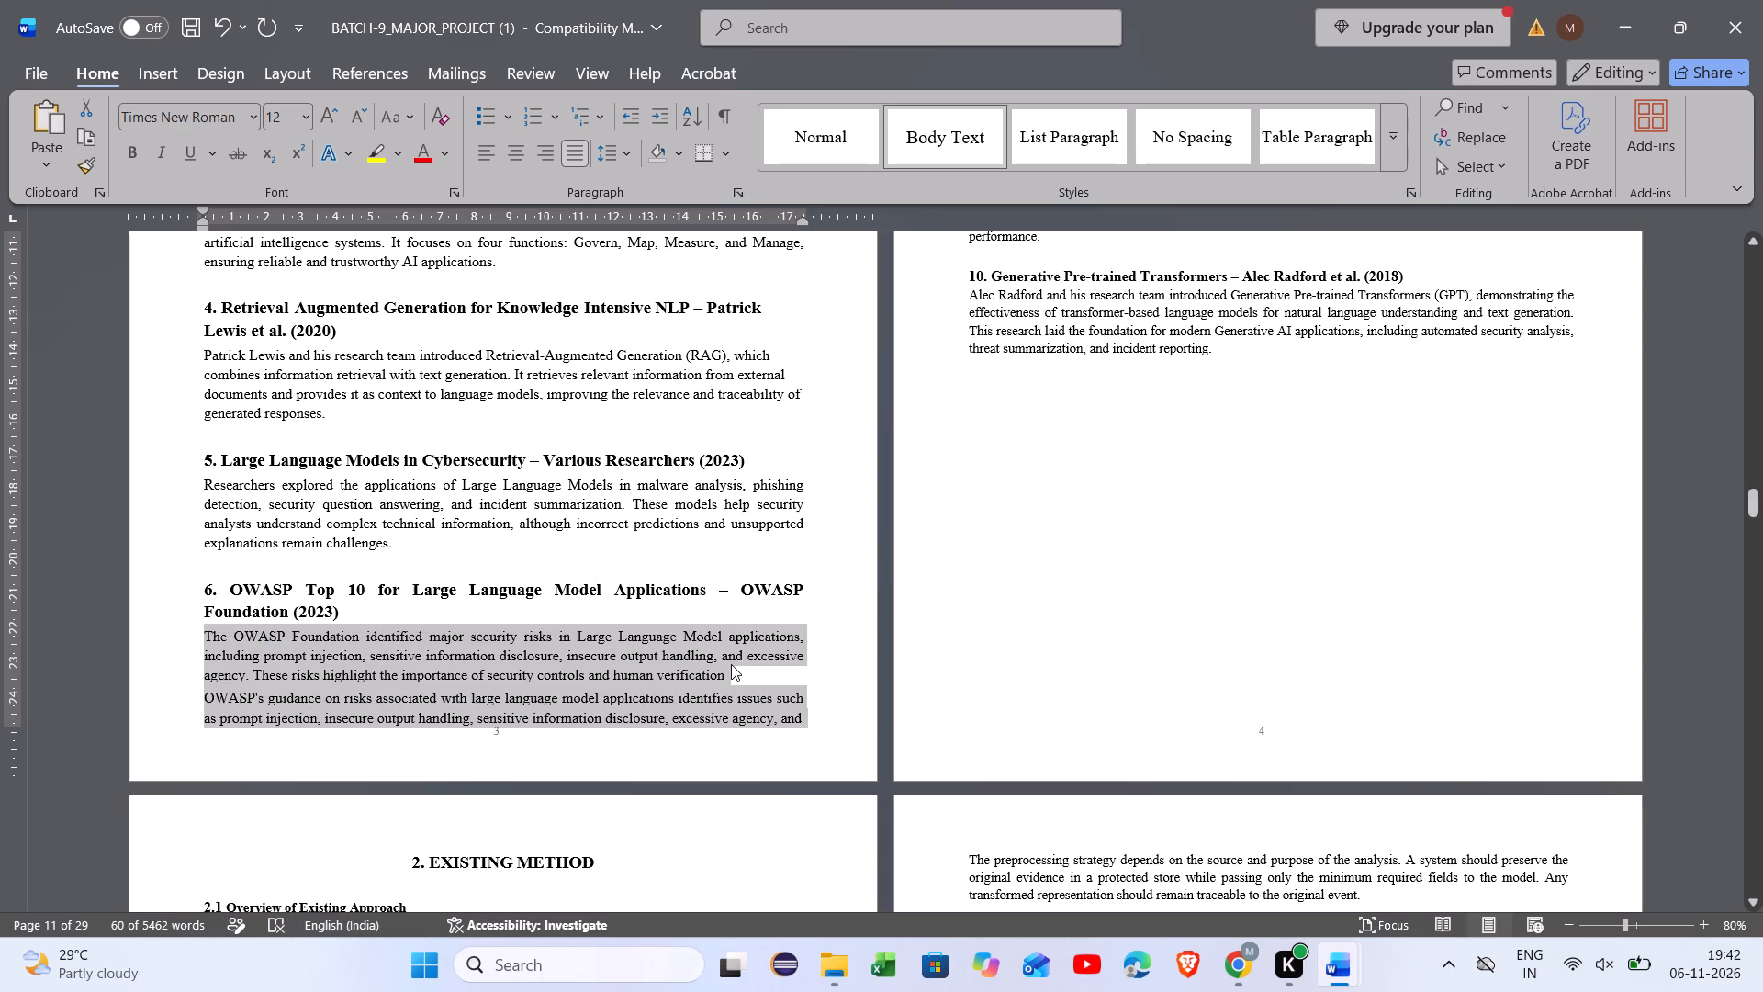
Set the remainder of the OWASP body text, continued at the start of the following page, to font size 12.
{"action": "scroll", "coordinate": [1125, 575], "scroll_direction": "up", "scroll_amount": 4}
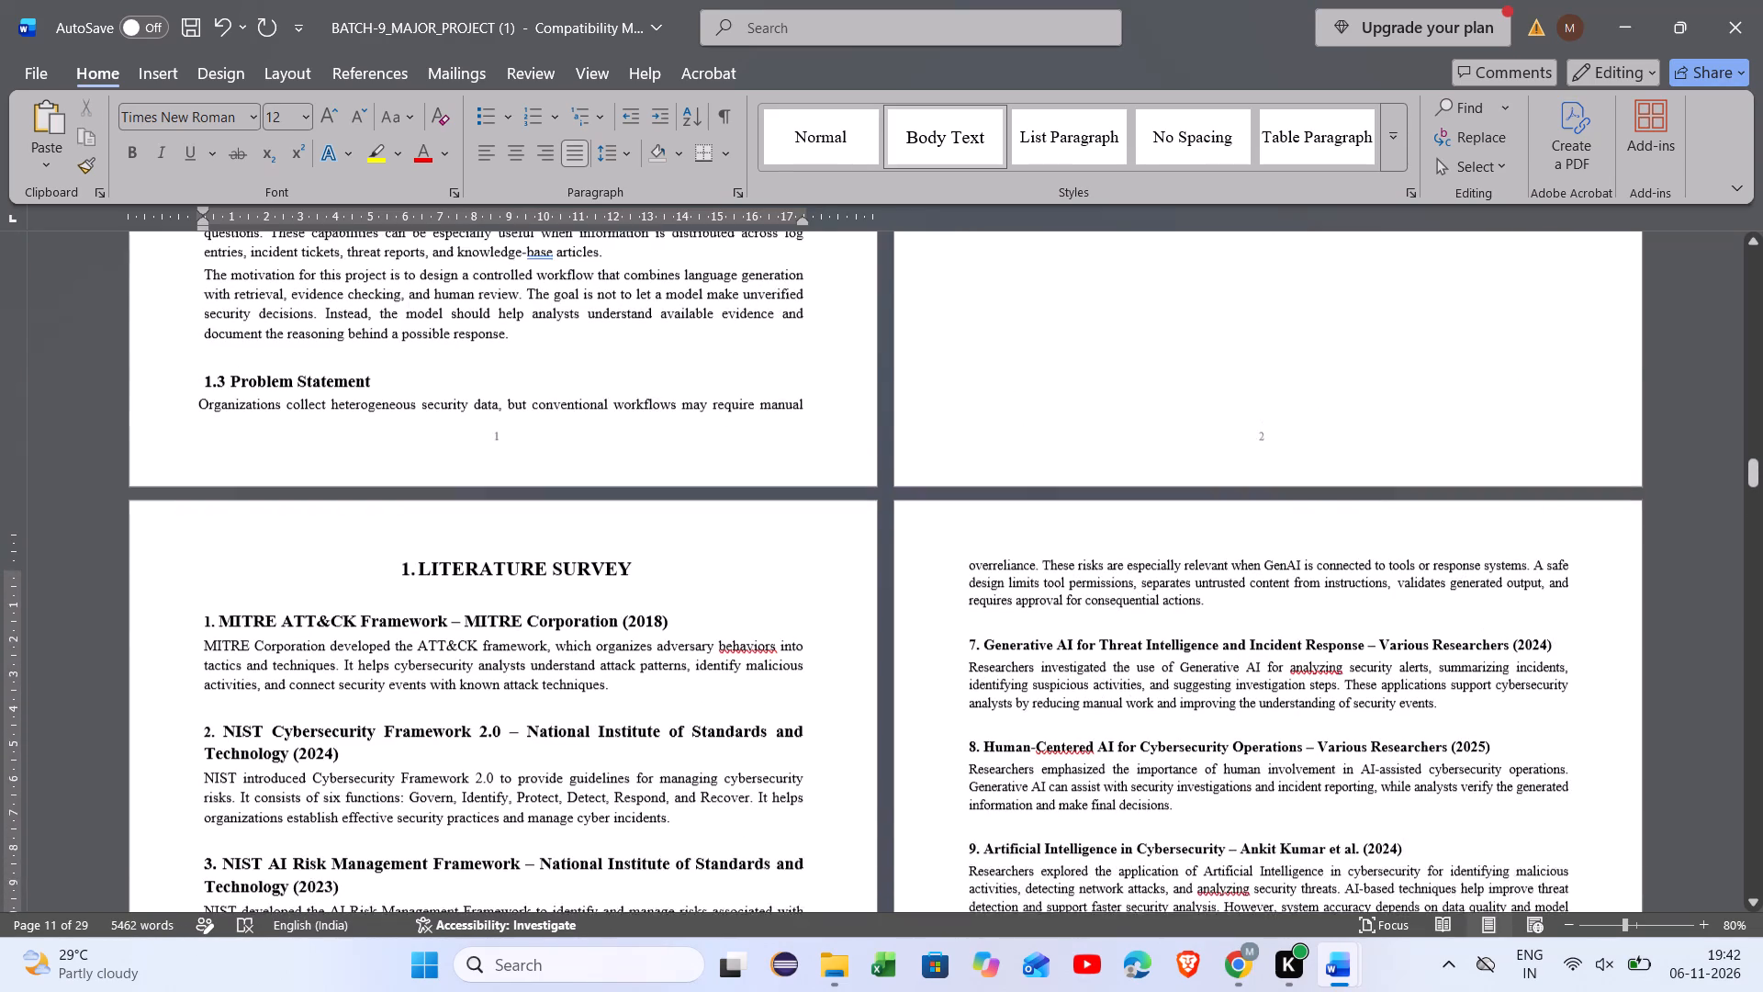
{"action": "scroll", "coordinate": [1125, 575], "scroll_direction": "up", "scroll_amount": 1}
{"action": "left_click_drag", "start_coordinate": [1211, 626], "coordinate": [1012, 603]}
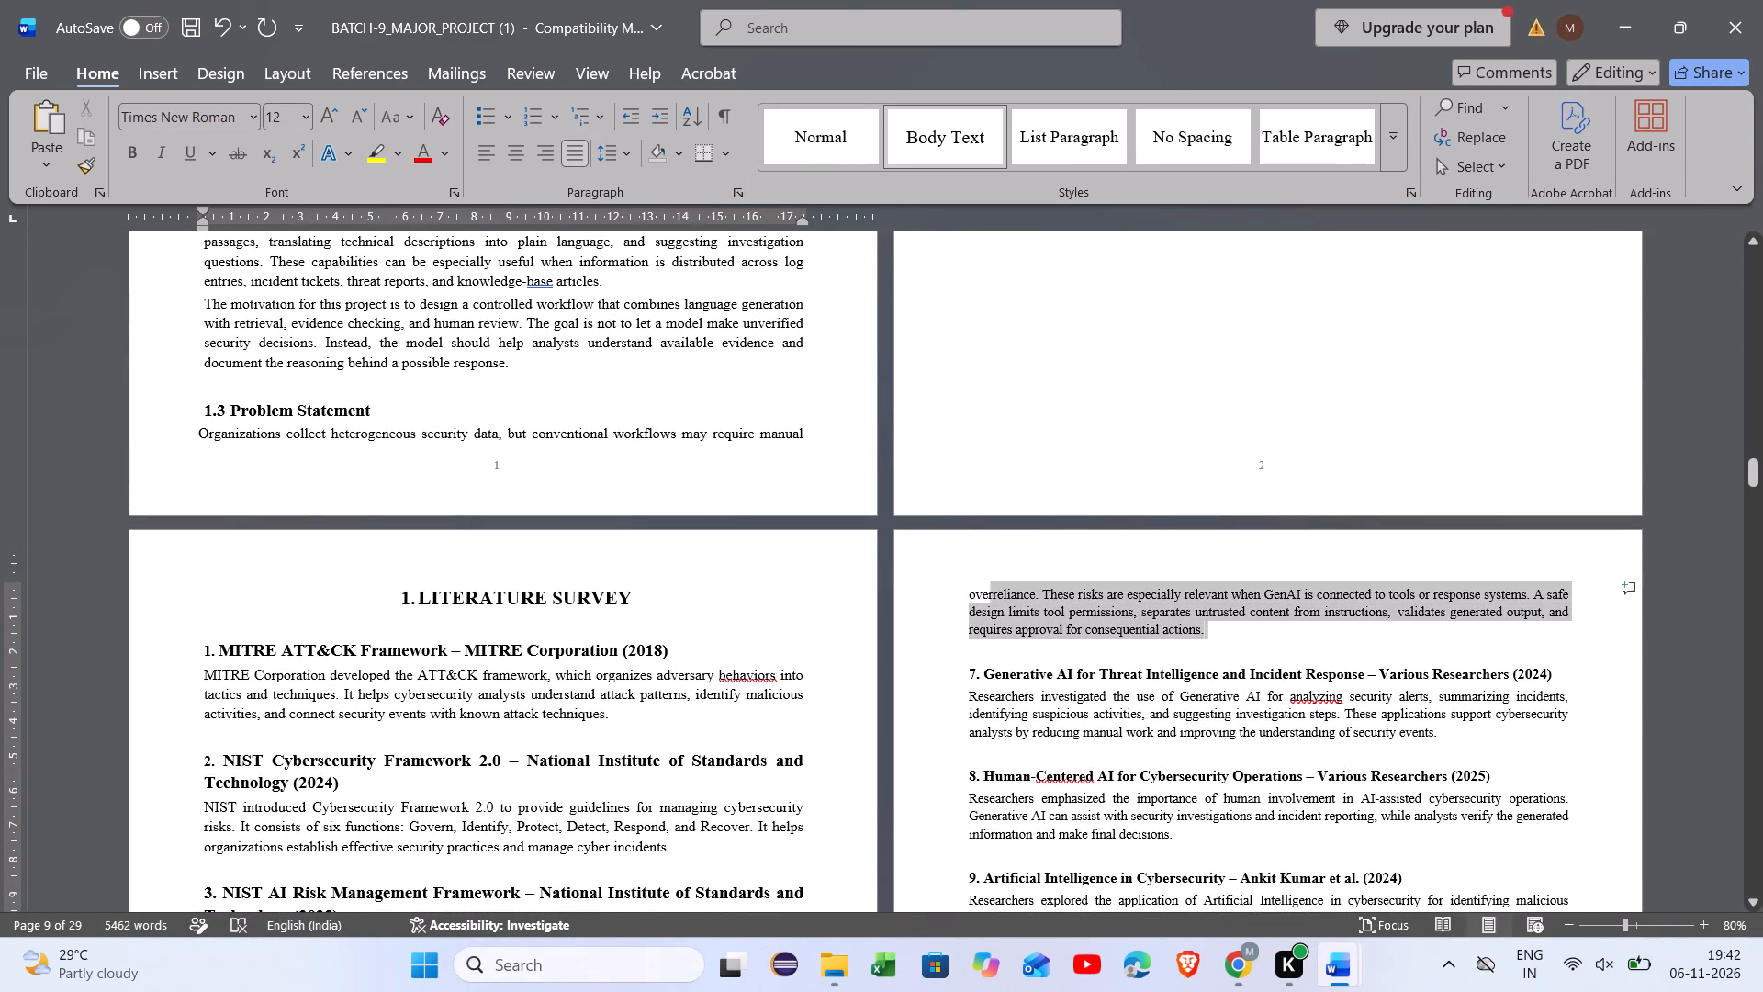
{"action": "left_click_drag", "start_coordinate": [1012, 603], "coordinate": [994, 603]}
{"action": "left_click", "coordinate": [1176, 531]}
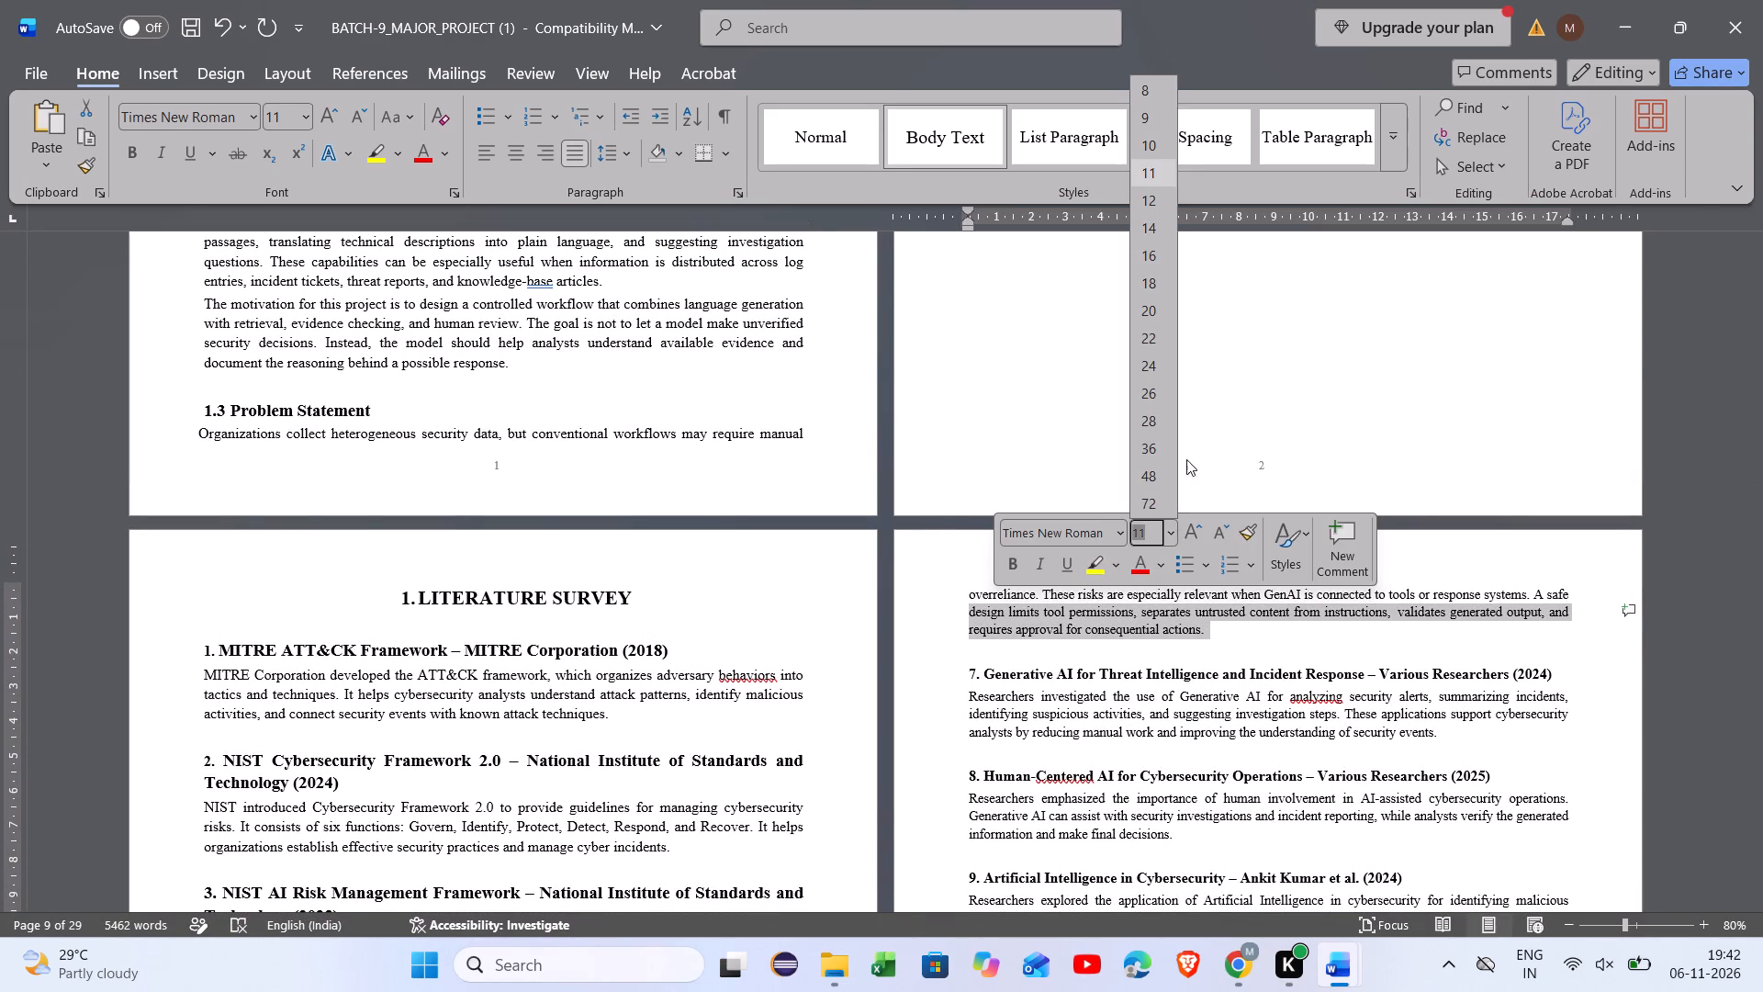
{"action": "left_click", "coordinate": [1150, 199]}
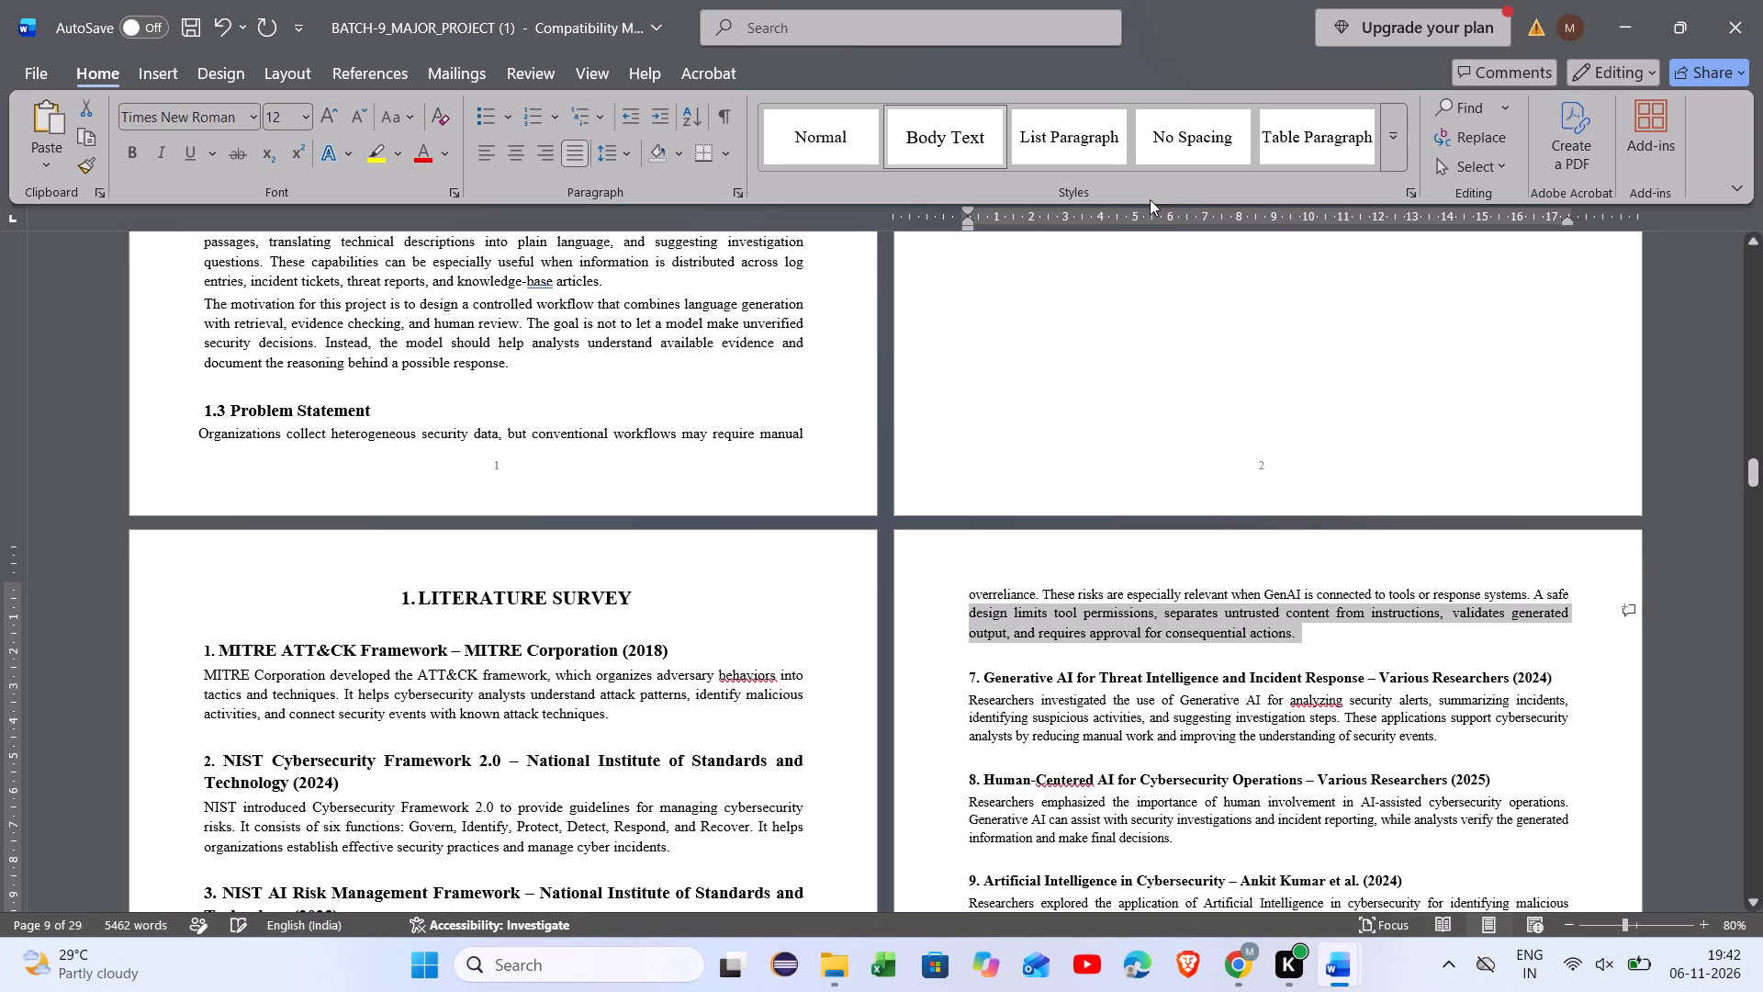
{"action": "left_click", "coordinate": [1212, 715]}
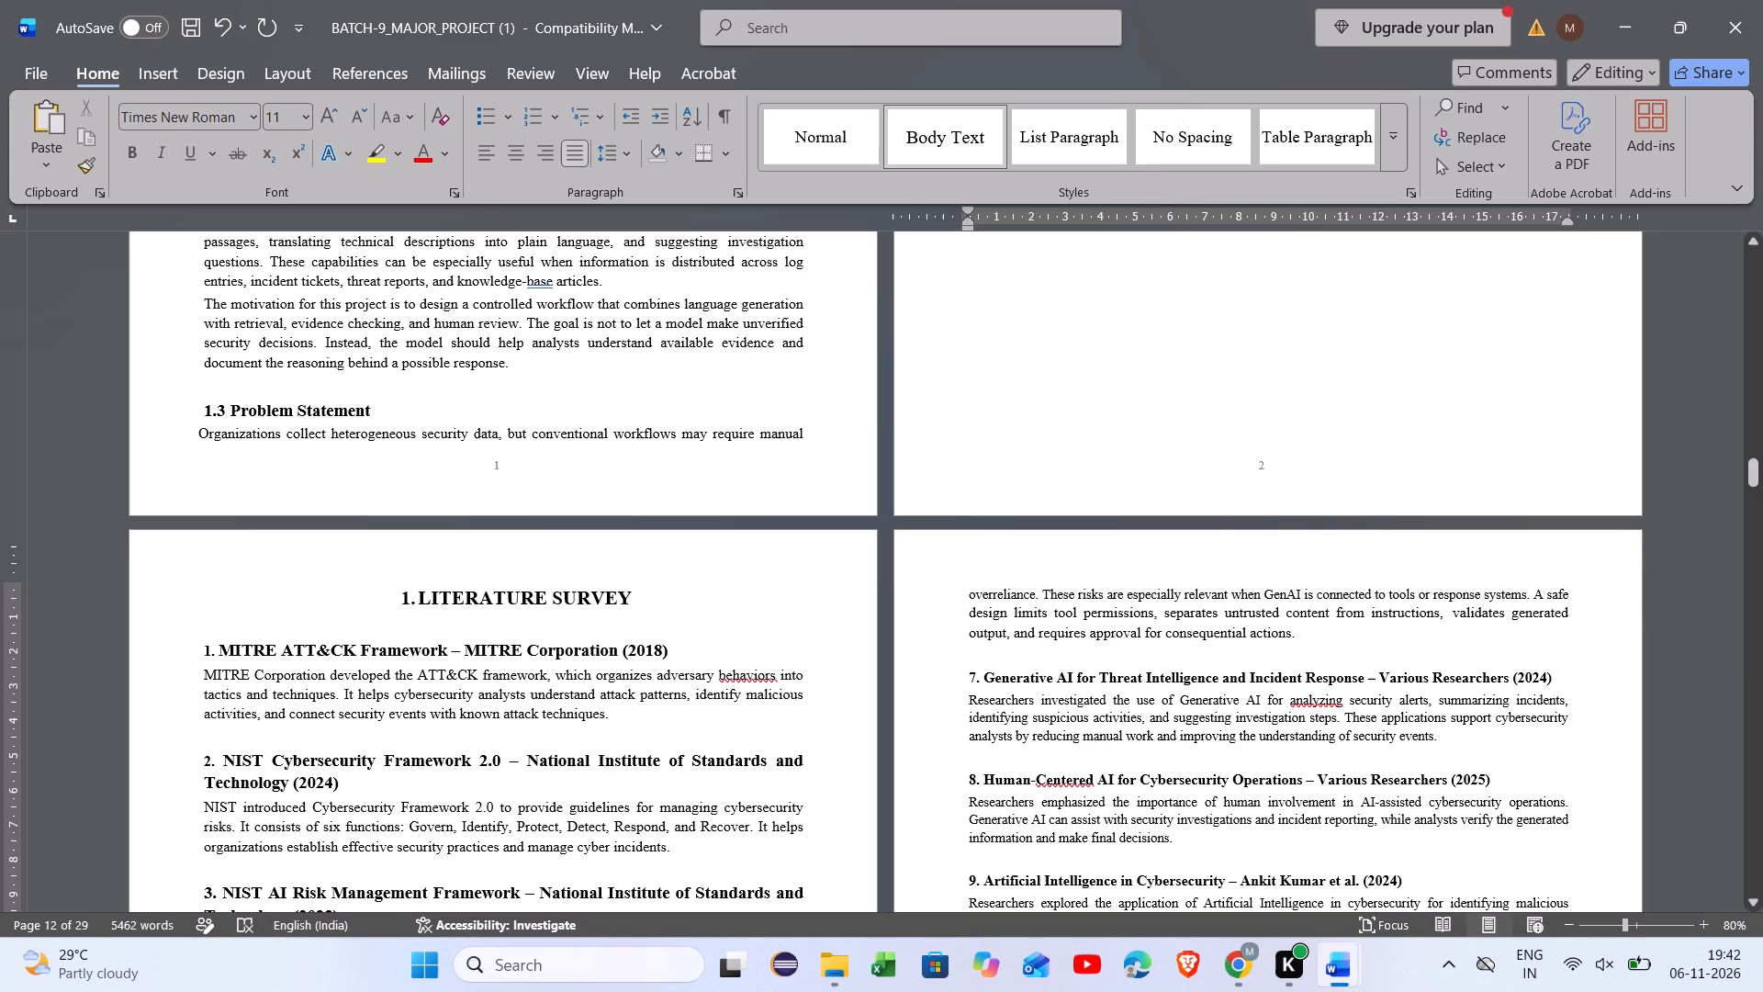
Set the Literature Survey entry headings 7, Generative AI for Threat Intelligence, and 8, Human-Centered AI, to font size 14.
{"action": "left_click_drag", "start_coordinate": [1561, 672], "coordinate": [985, 681]}
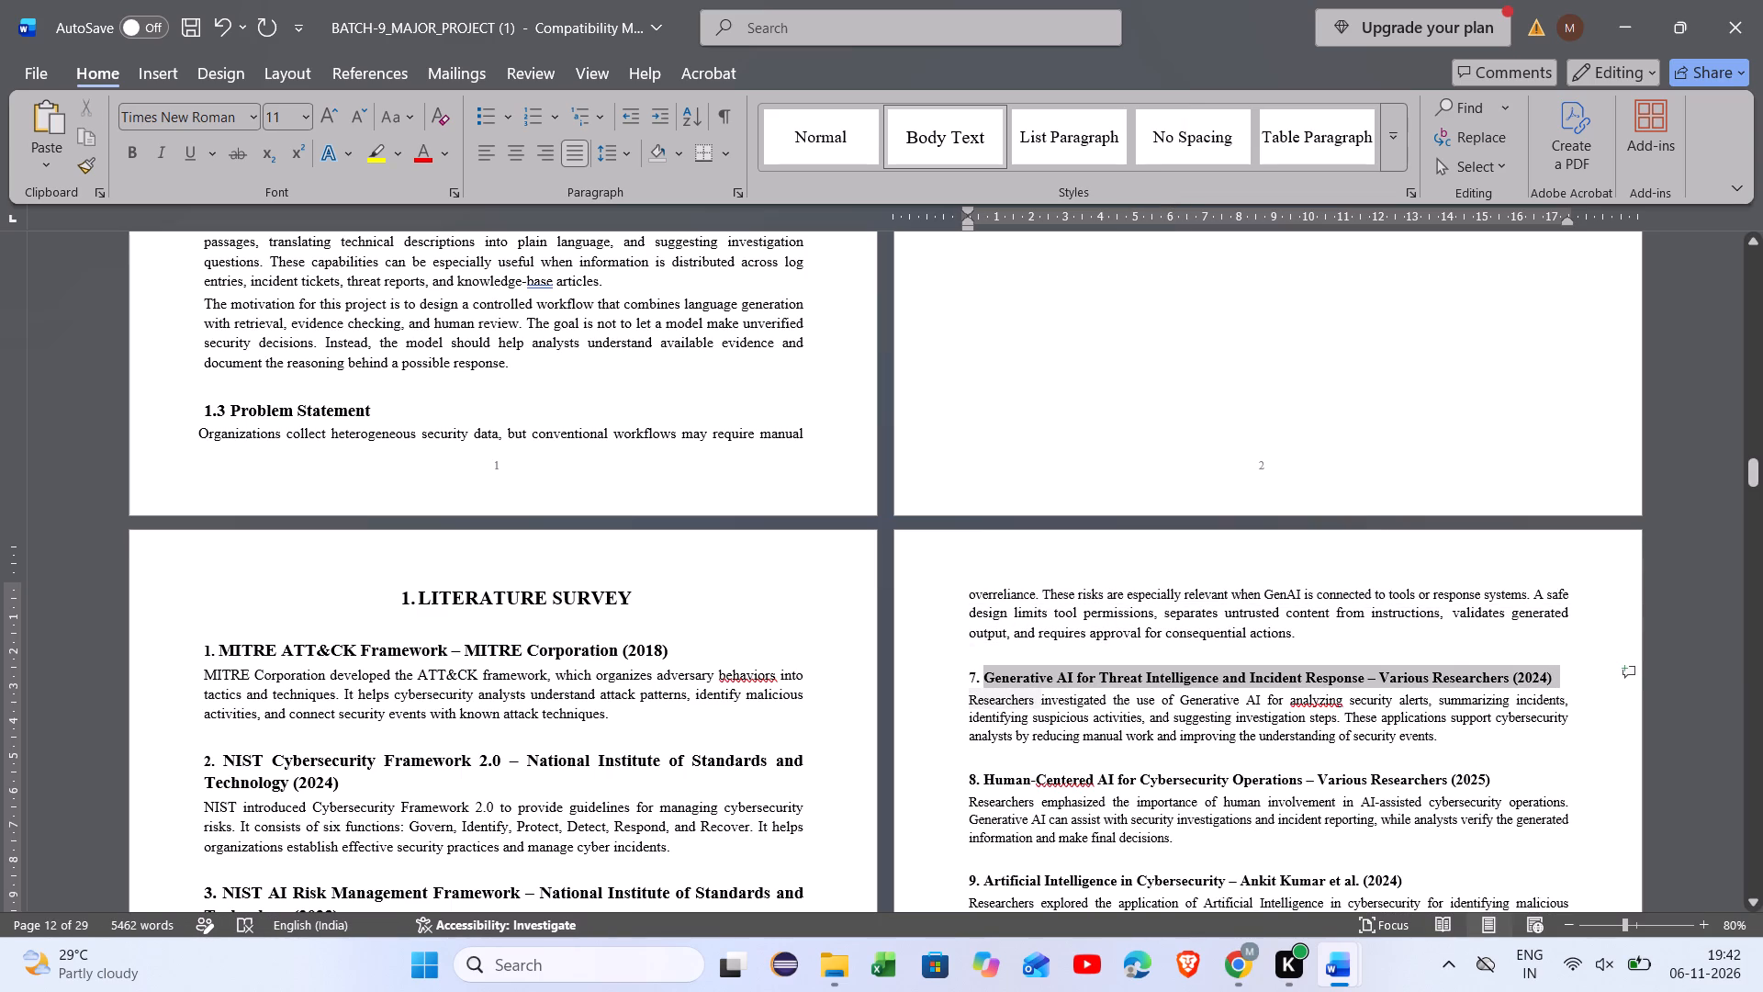
{"action": "left_click_drag", "start_coordinate": [985, 681], "coordinate": [963, 674]}
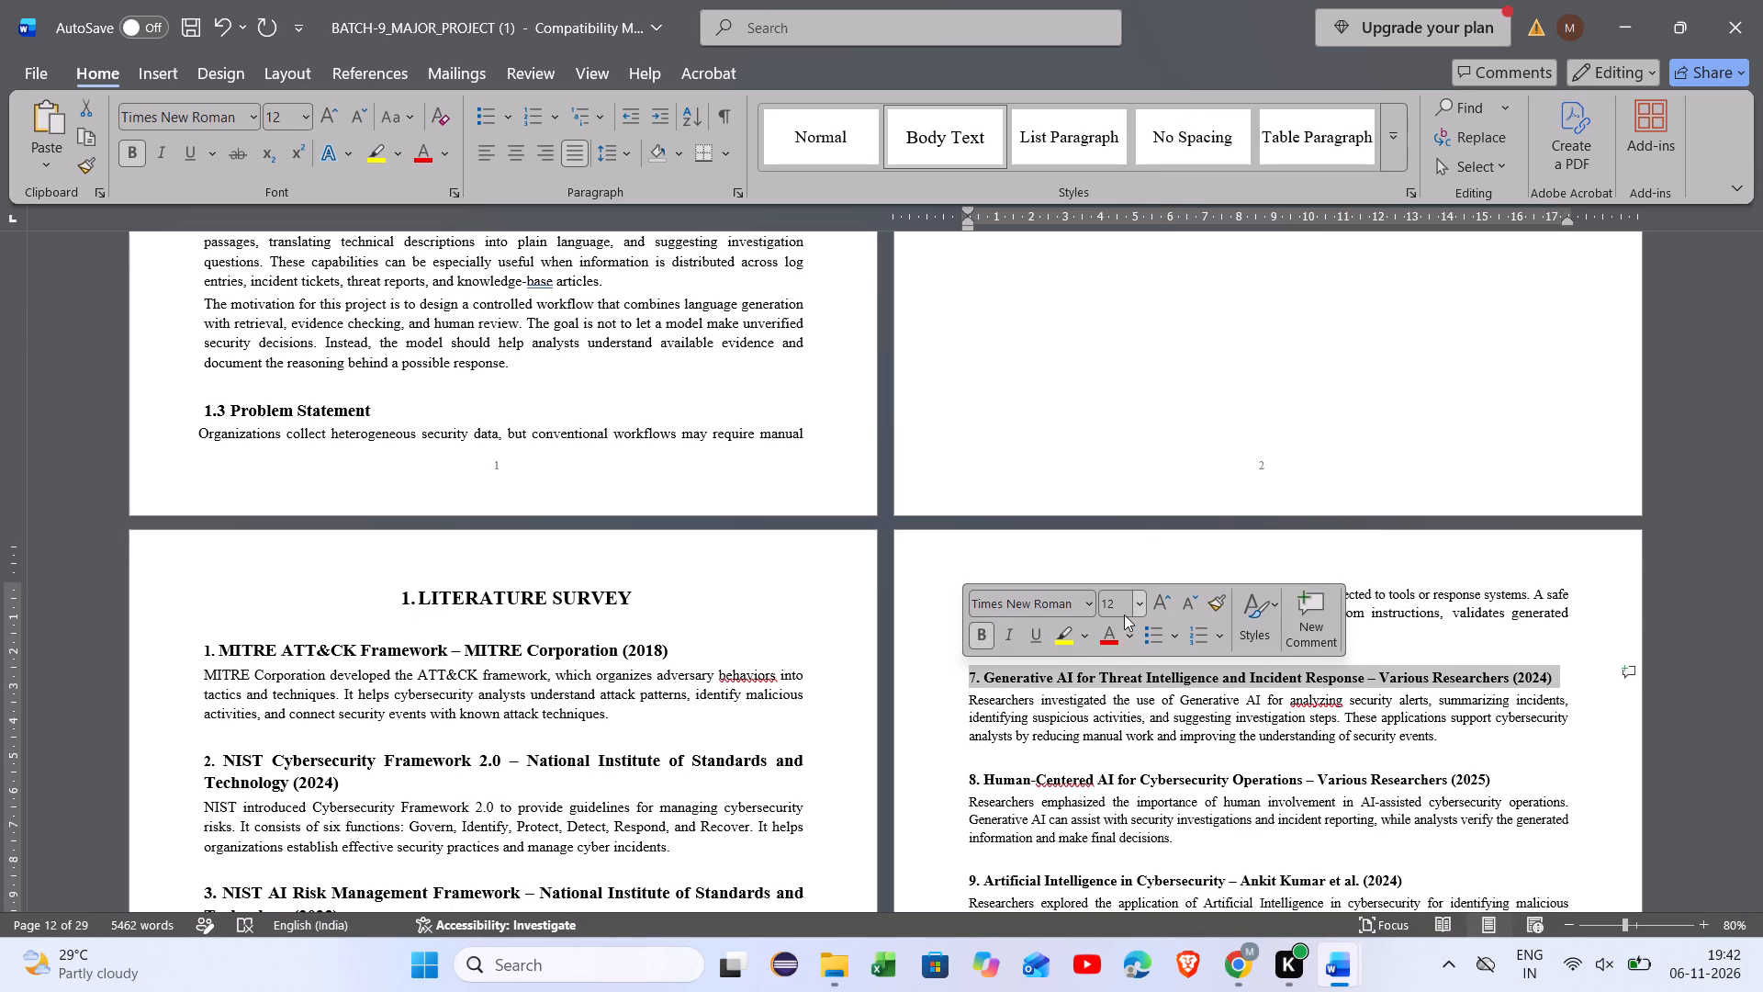
{"action": "left_click", "coordinate": [1141, 605]}
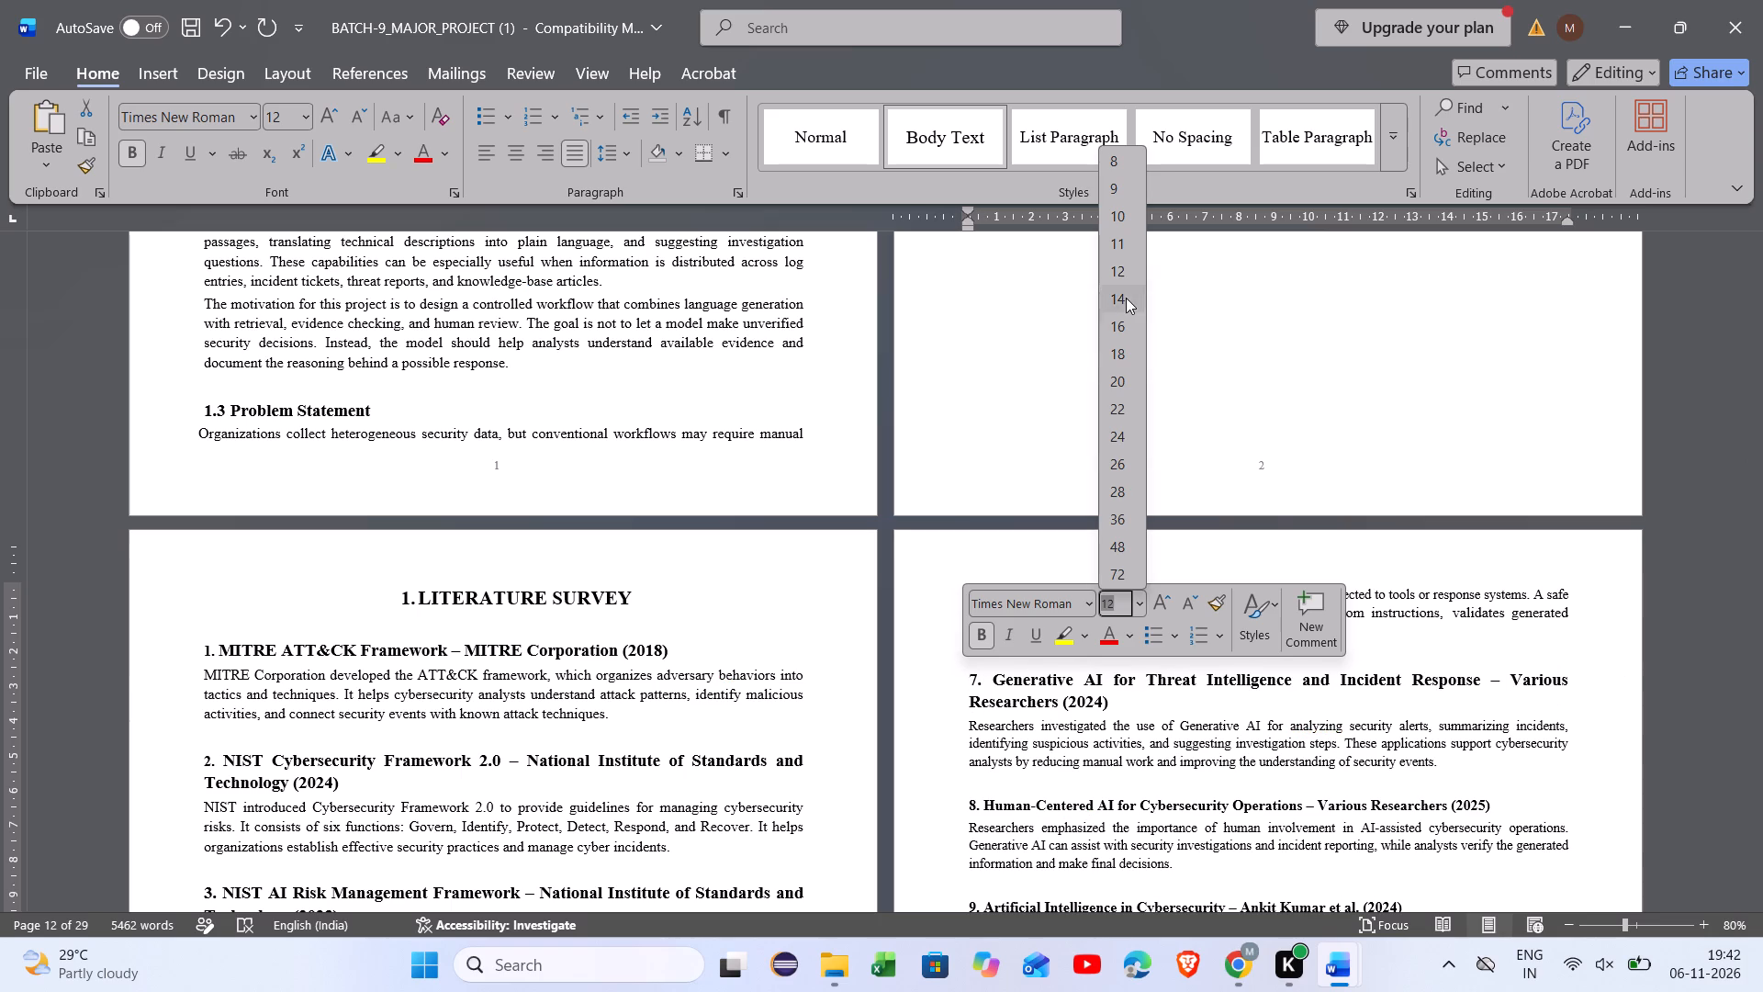
{"action": "left_click", "coordinate": [1126, 298]}
{"action": "left_click", "coordinate": [1094, 793]}
{"action": "scroll", "coordinate": [1094, 793], "scroll_direction": "down", "scroll_amount": 1}
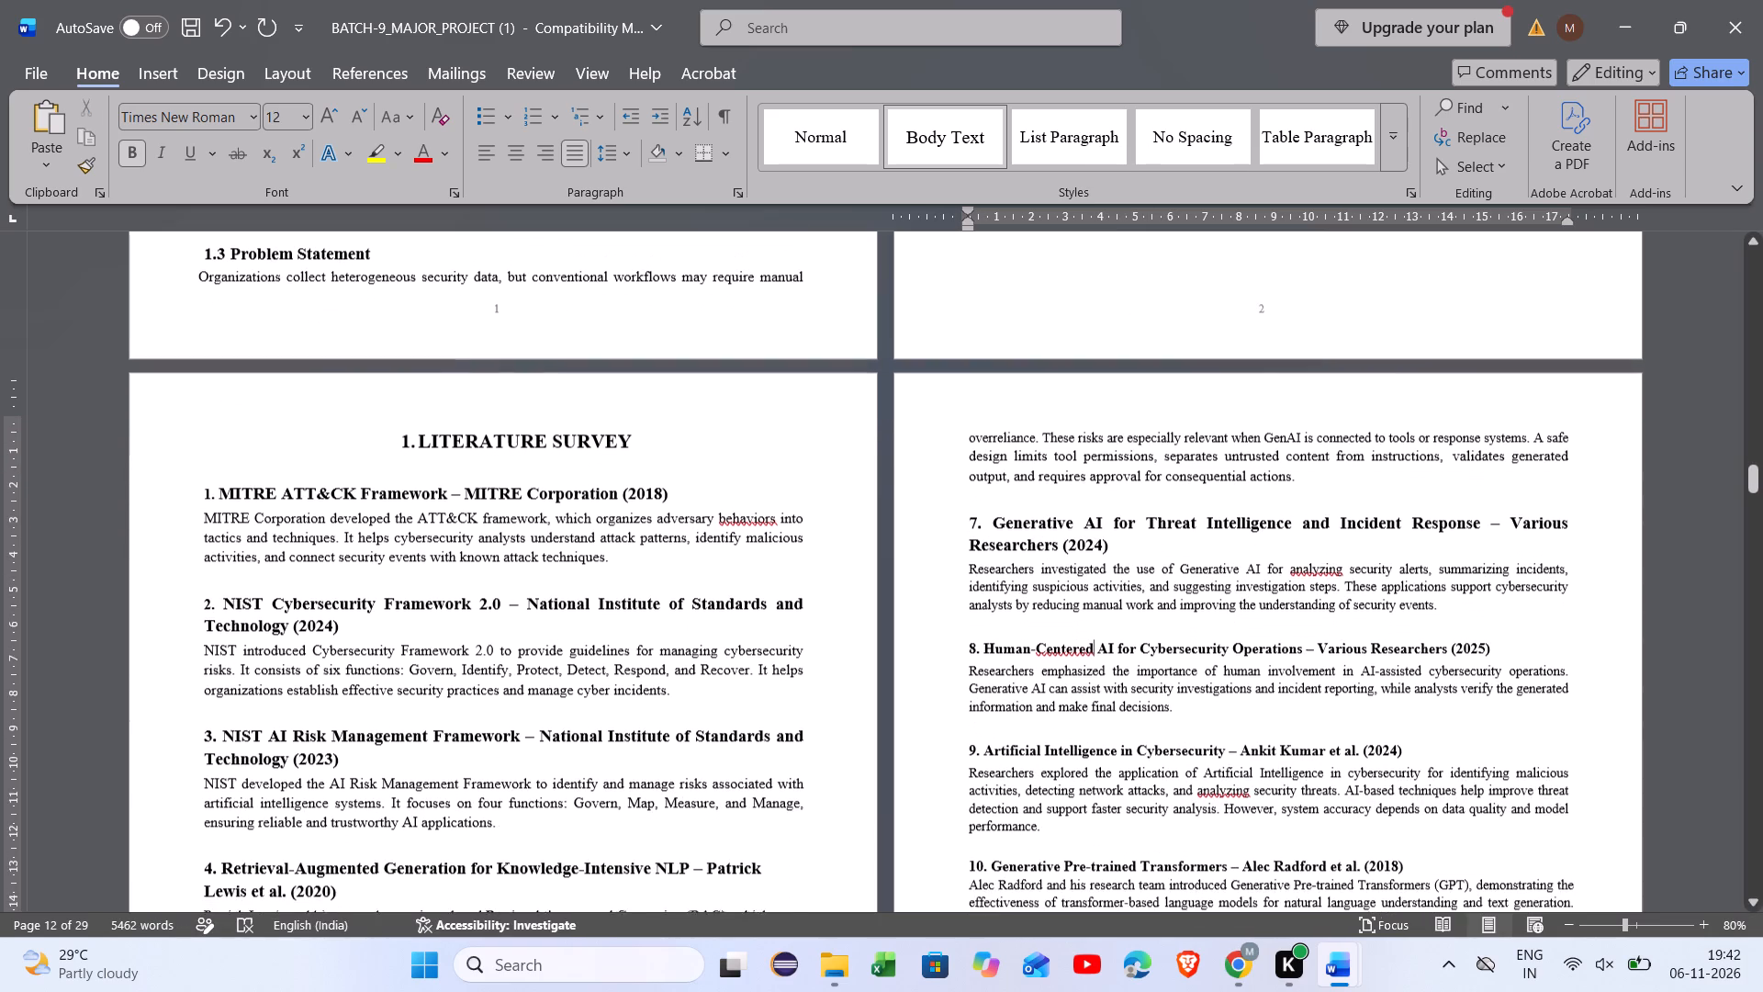
{"action": "left_click_drag", "start_coordinate": [1495, 637], "coordinate": [1000, 639]}
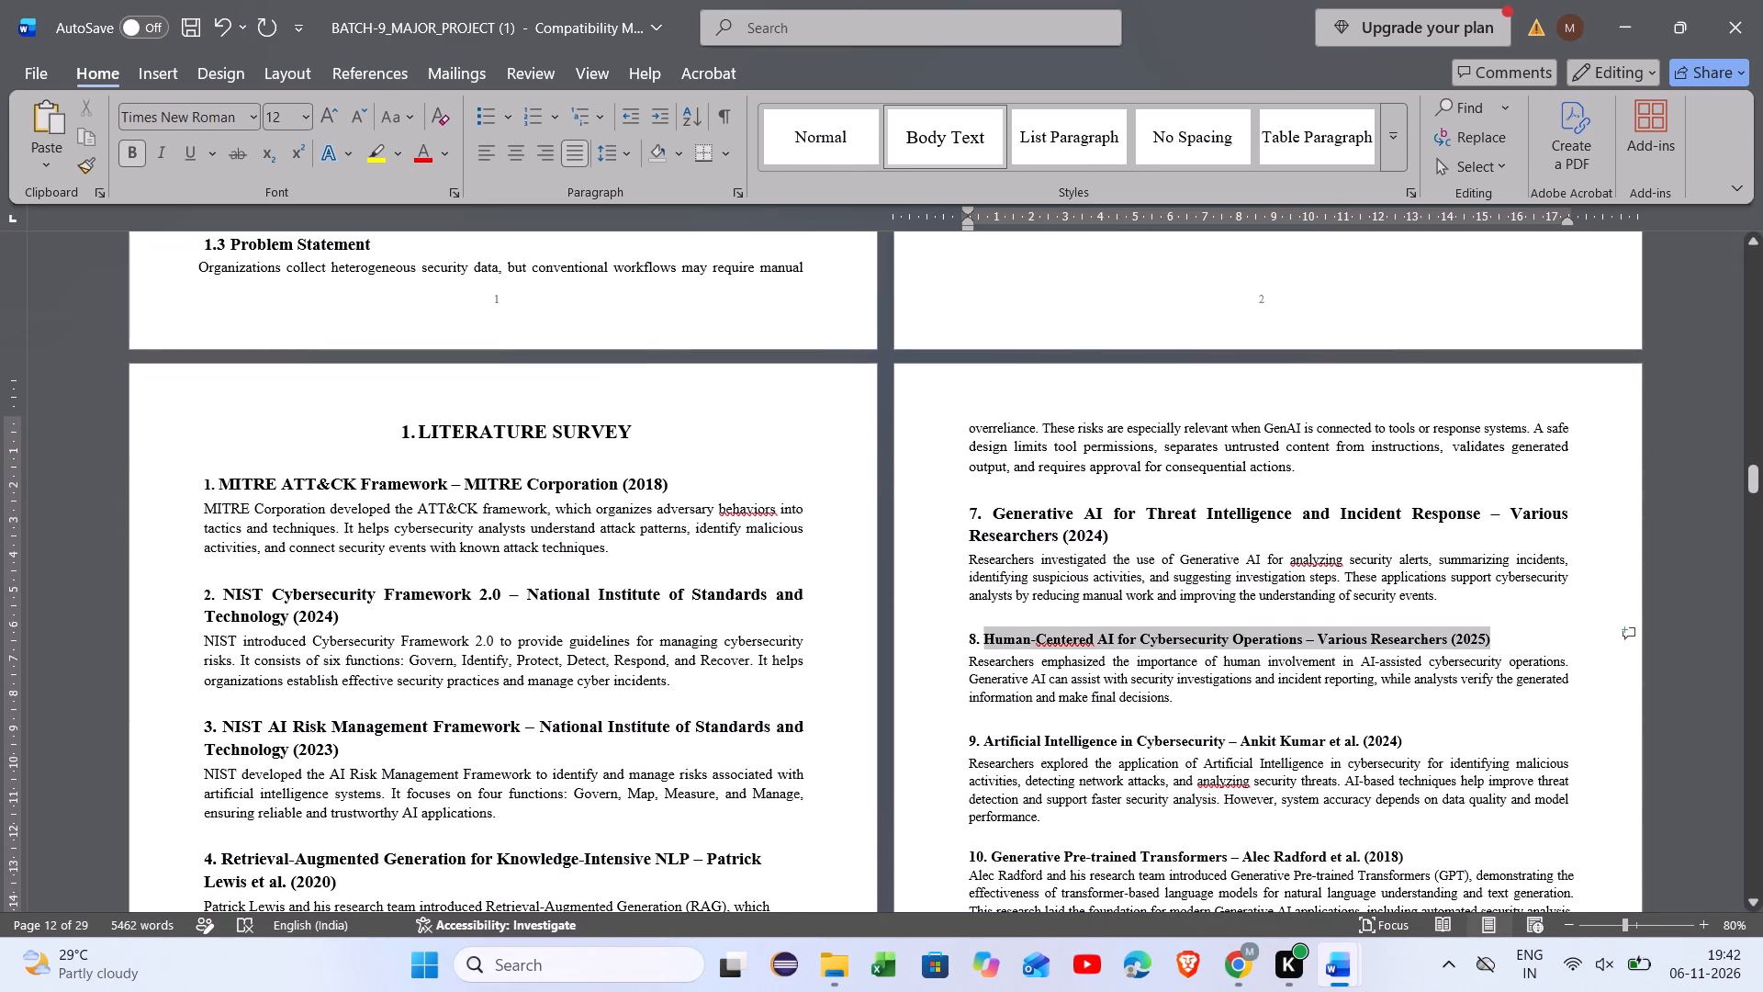
{"action": "left_click_drag", "start_coordinate": [1000, 639], "coordinate": [964, 637]}
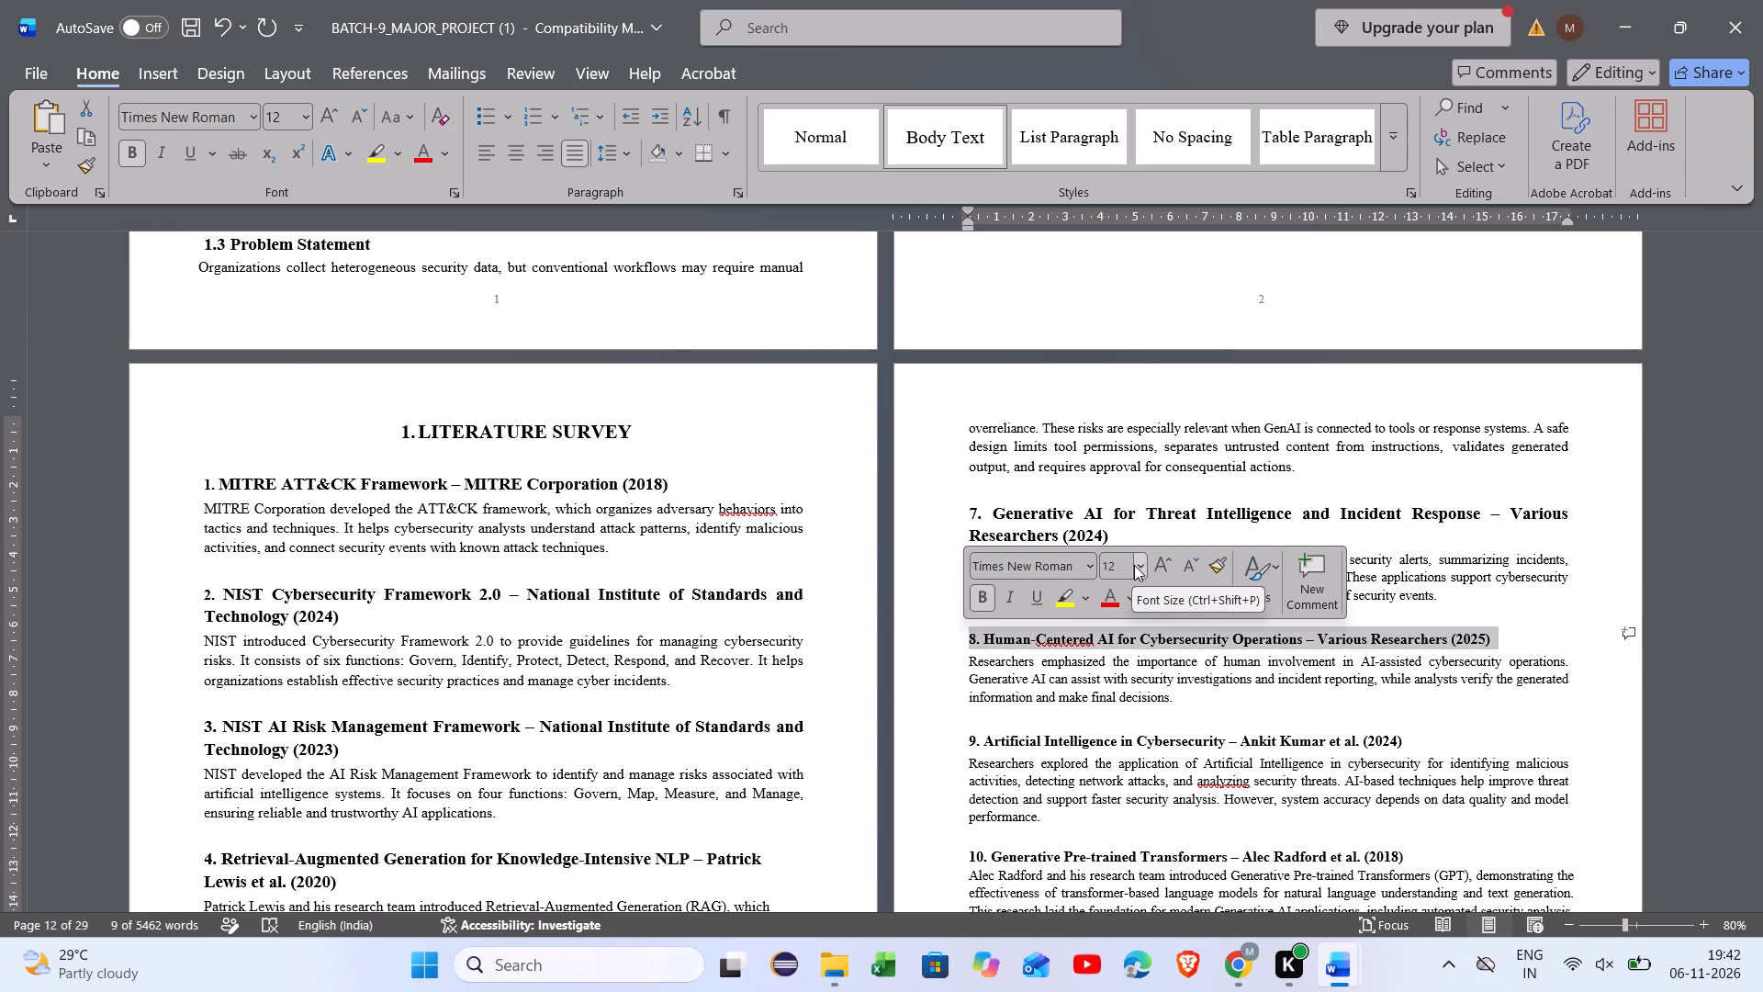
{"action": "left_click", "coordinate": [1139, 566]}
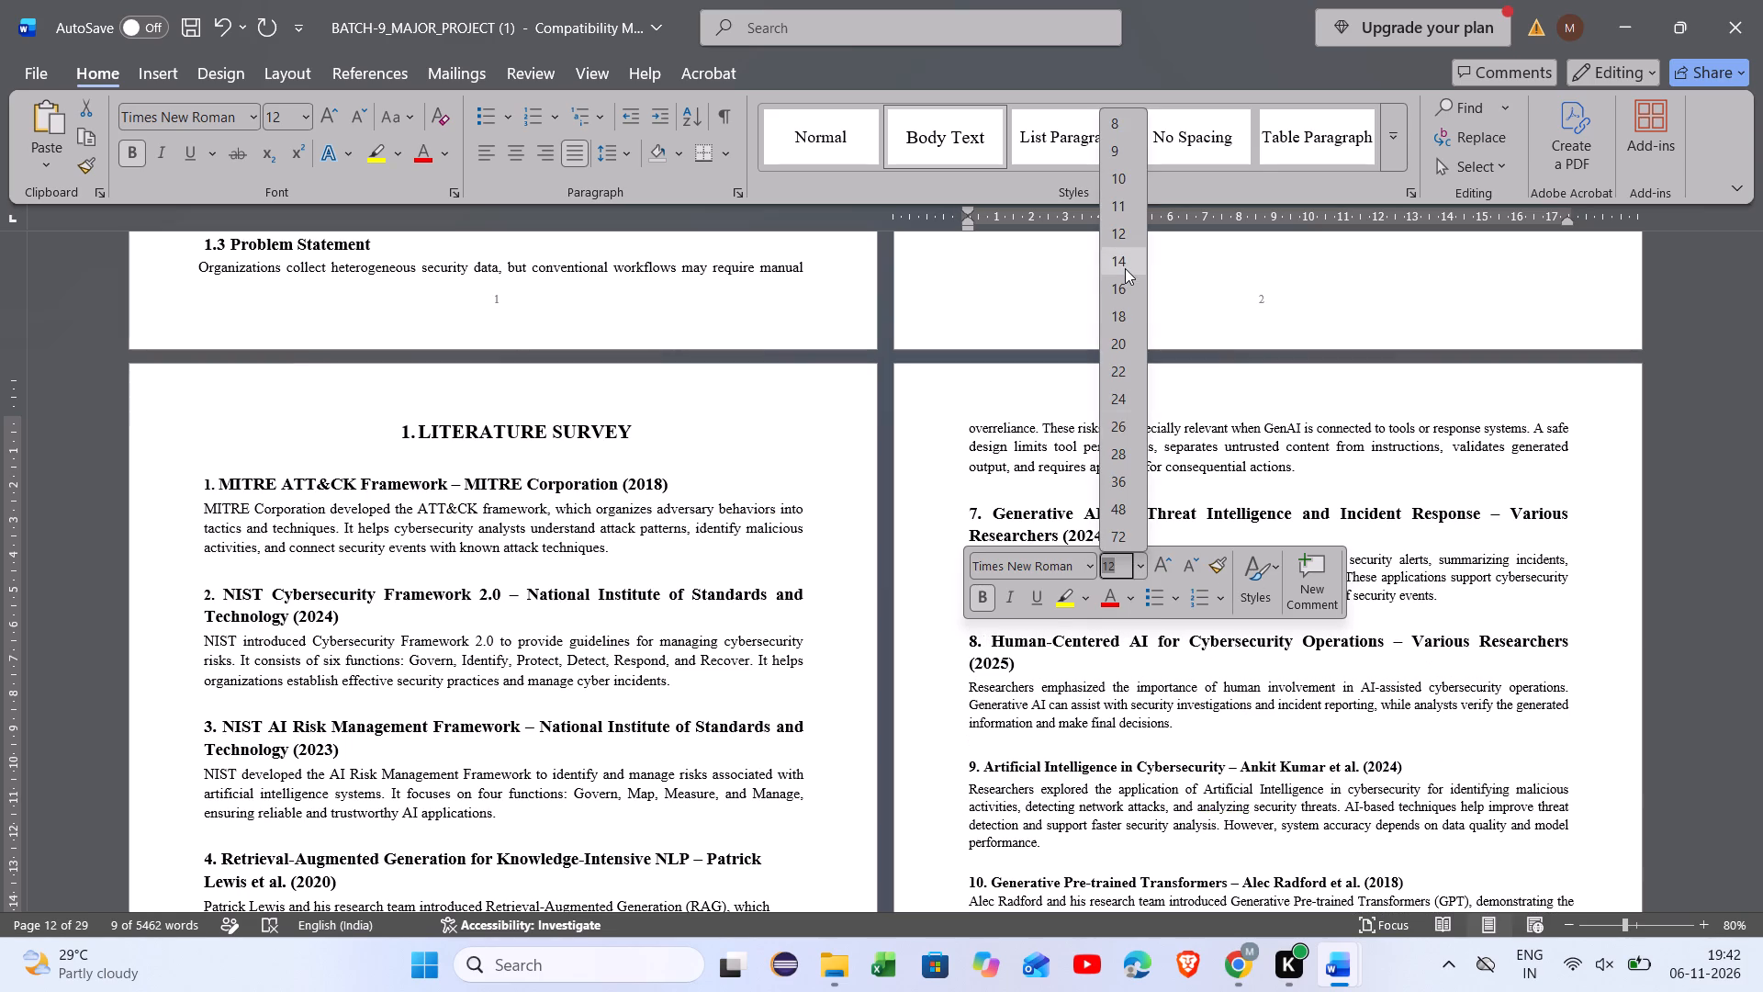
{"action": "left_click", "coordinate": [1125, 268]}
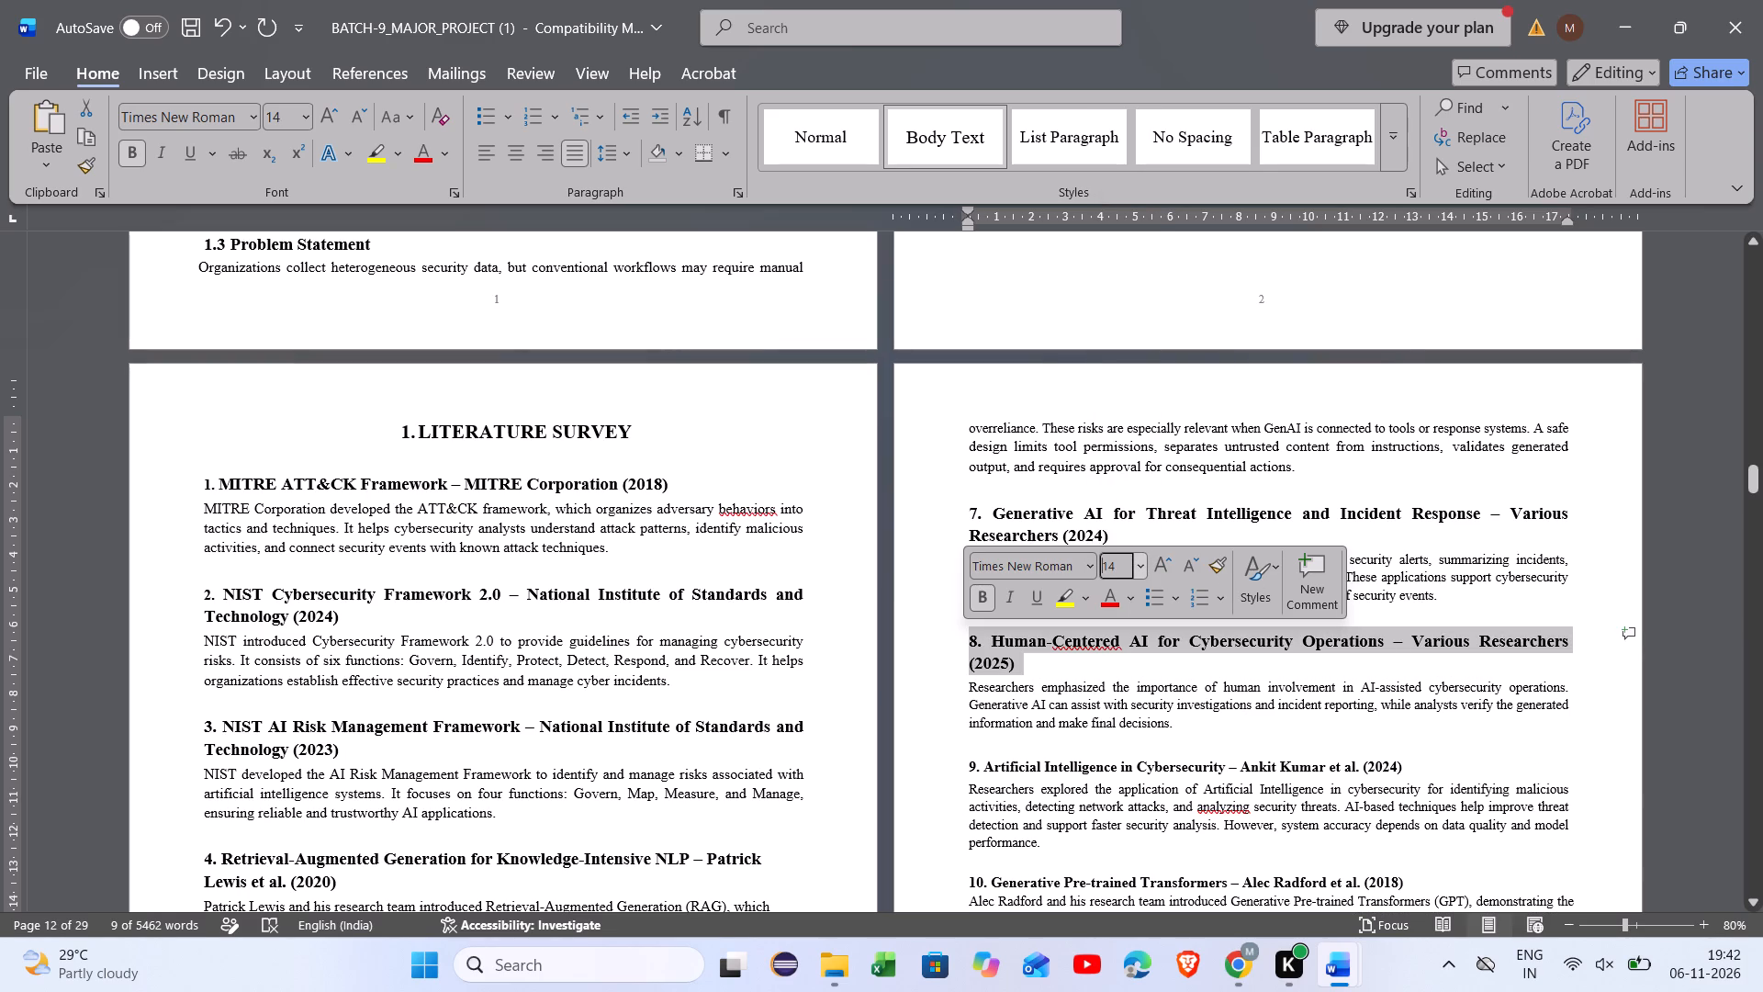
Set the Literature Survey entry headings 9, Artificial Intelligence in Cybersecurity, and 10, Generative Pre-trained Transformers, to font size 14.
{"action": "left_click_drag", "start_coordinate": [1404, 765], "coordinate": [948, 761]}
{"action": "left_click", "coordinate": [1123, 689]}
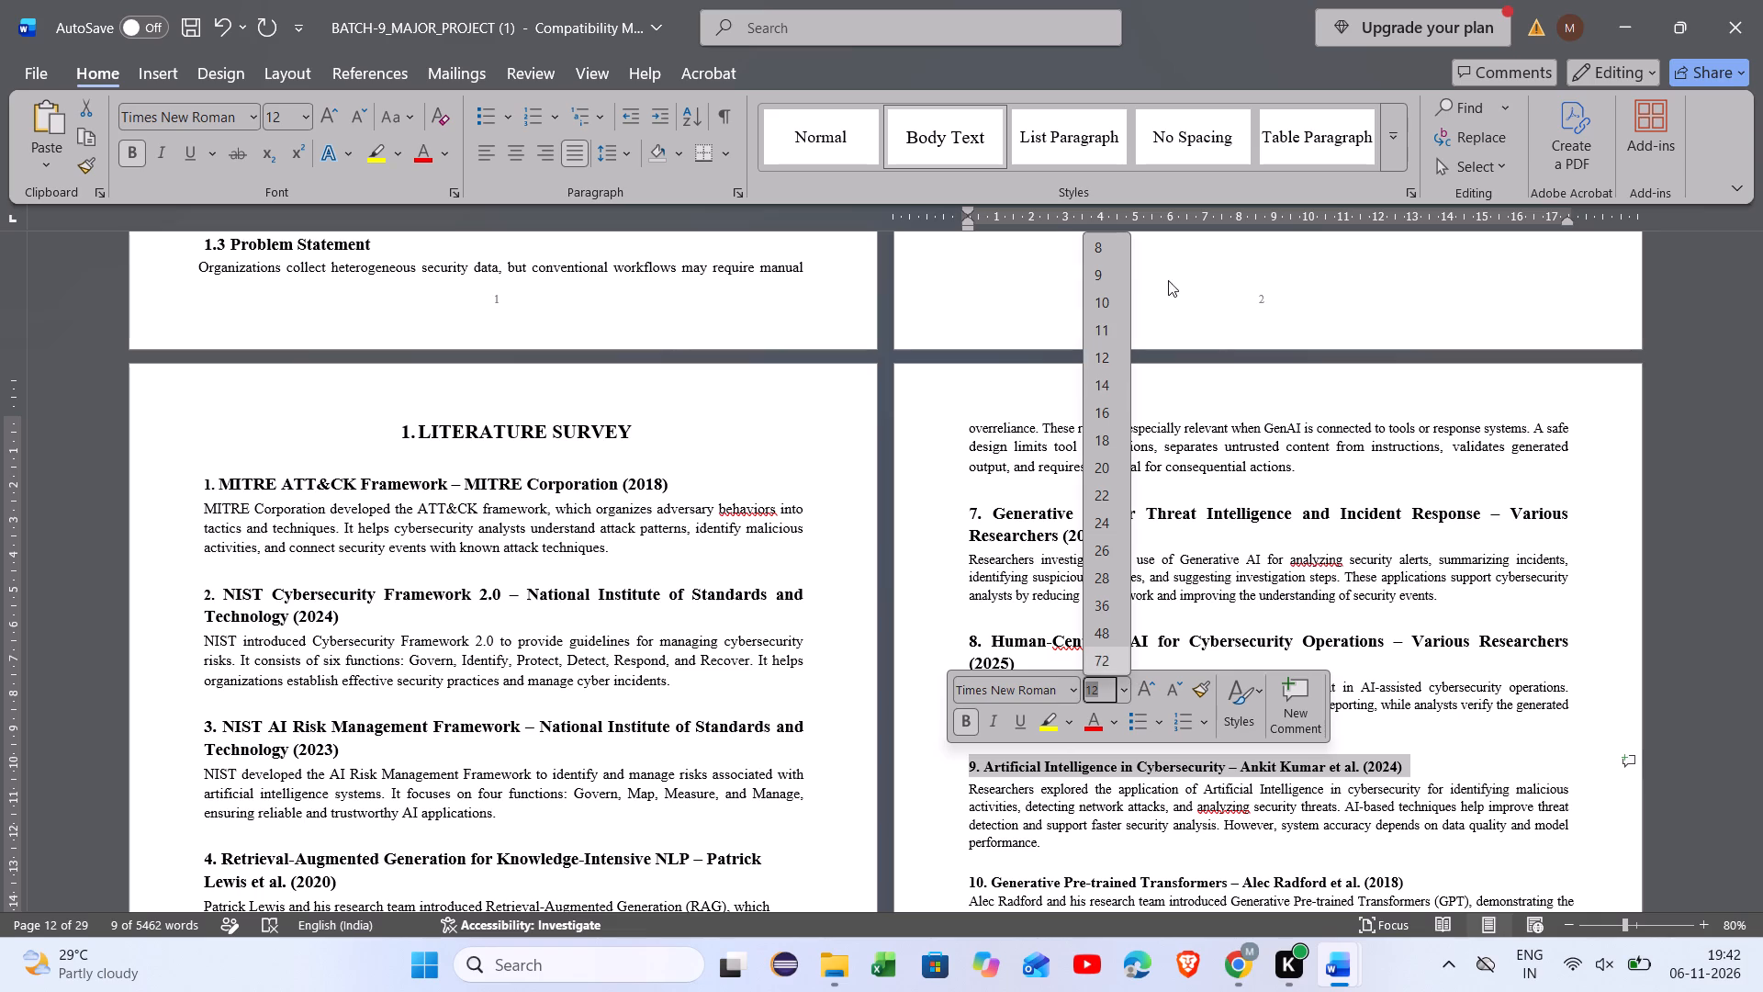
{"action": "left_click", "coordinate": [1099, 387]}
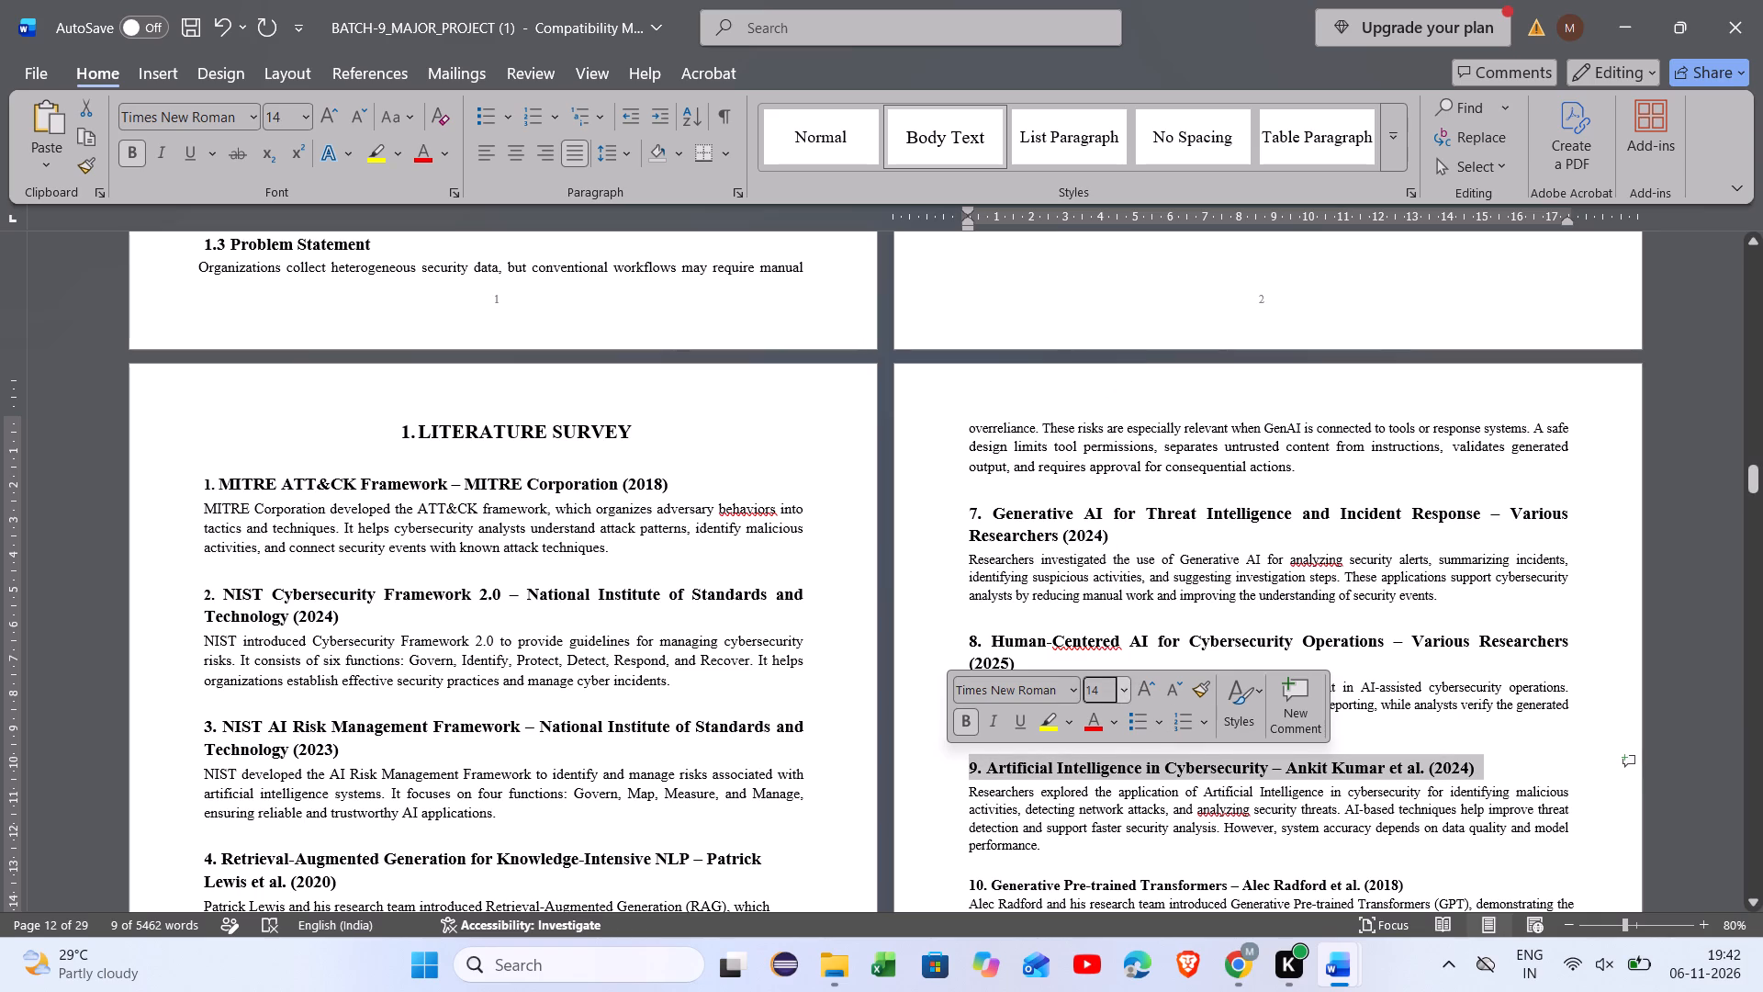
{"action": "left_click", "coordinate": [1218, 783]}
{"action": "scroll", "coordinate": [1218, 783], "scroll_direction": "down", "scroll_amount": 1}
{"action": "left_click_drag", "start_coordinate": [1400, 652], "coordinate": [1083, 661]}
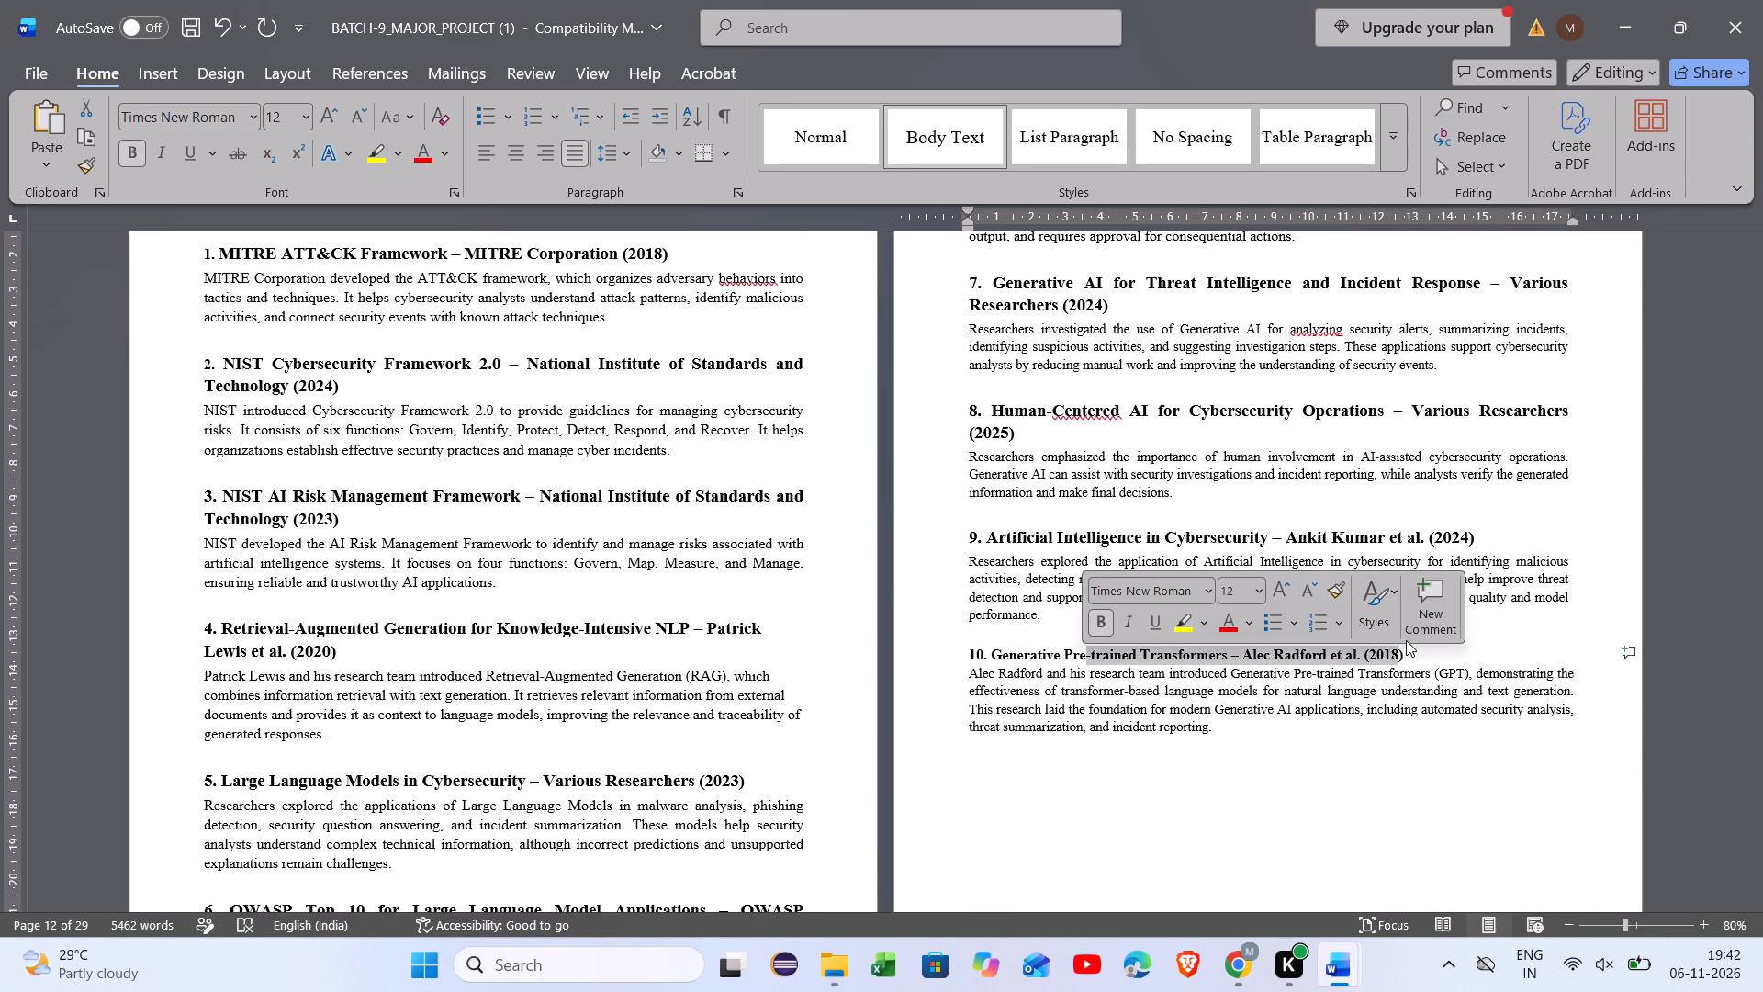
{"action": "left_click", "coordinate": [1403, 660]}
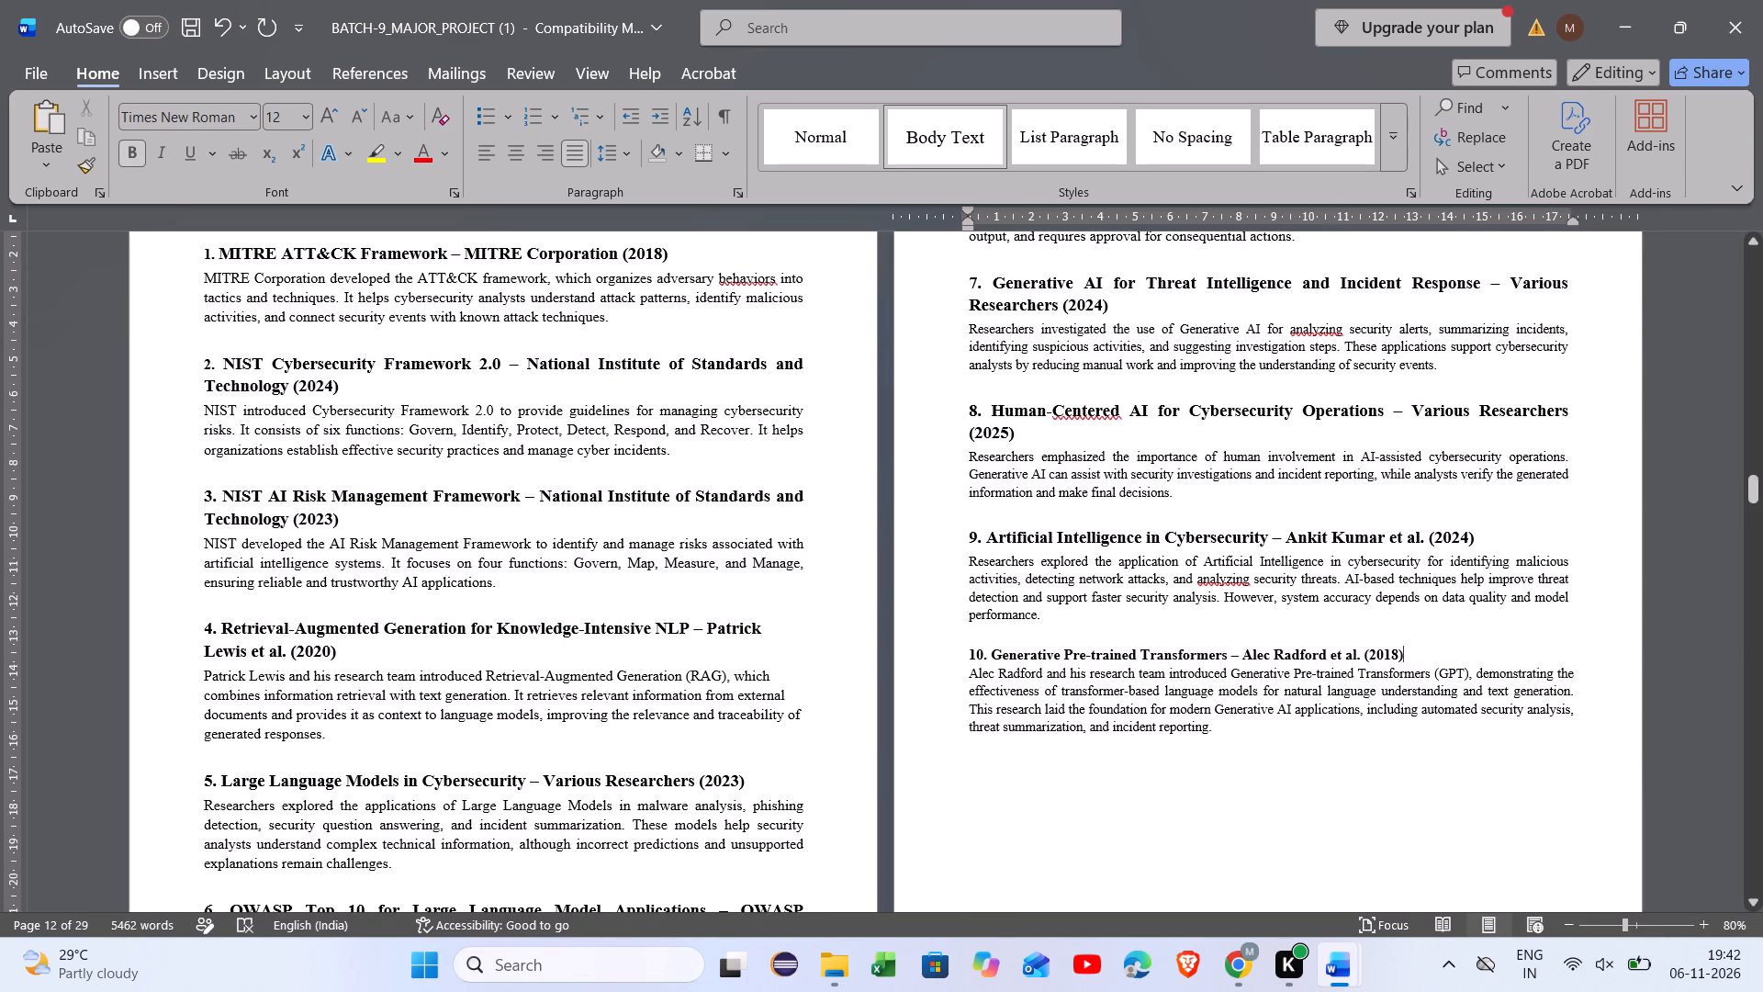
{"action": "left_click_drag", "start_coordinate": [1409, 658], "coordinate": [970, 666]}
{"action": "left_click_drag", "start_coordinate": [970, 666], "coordinate": [968, 659]}
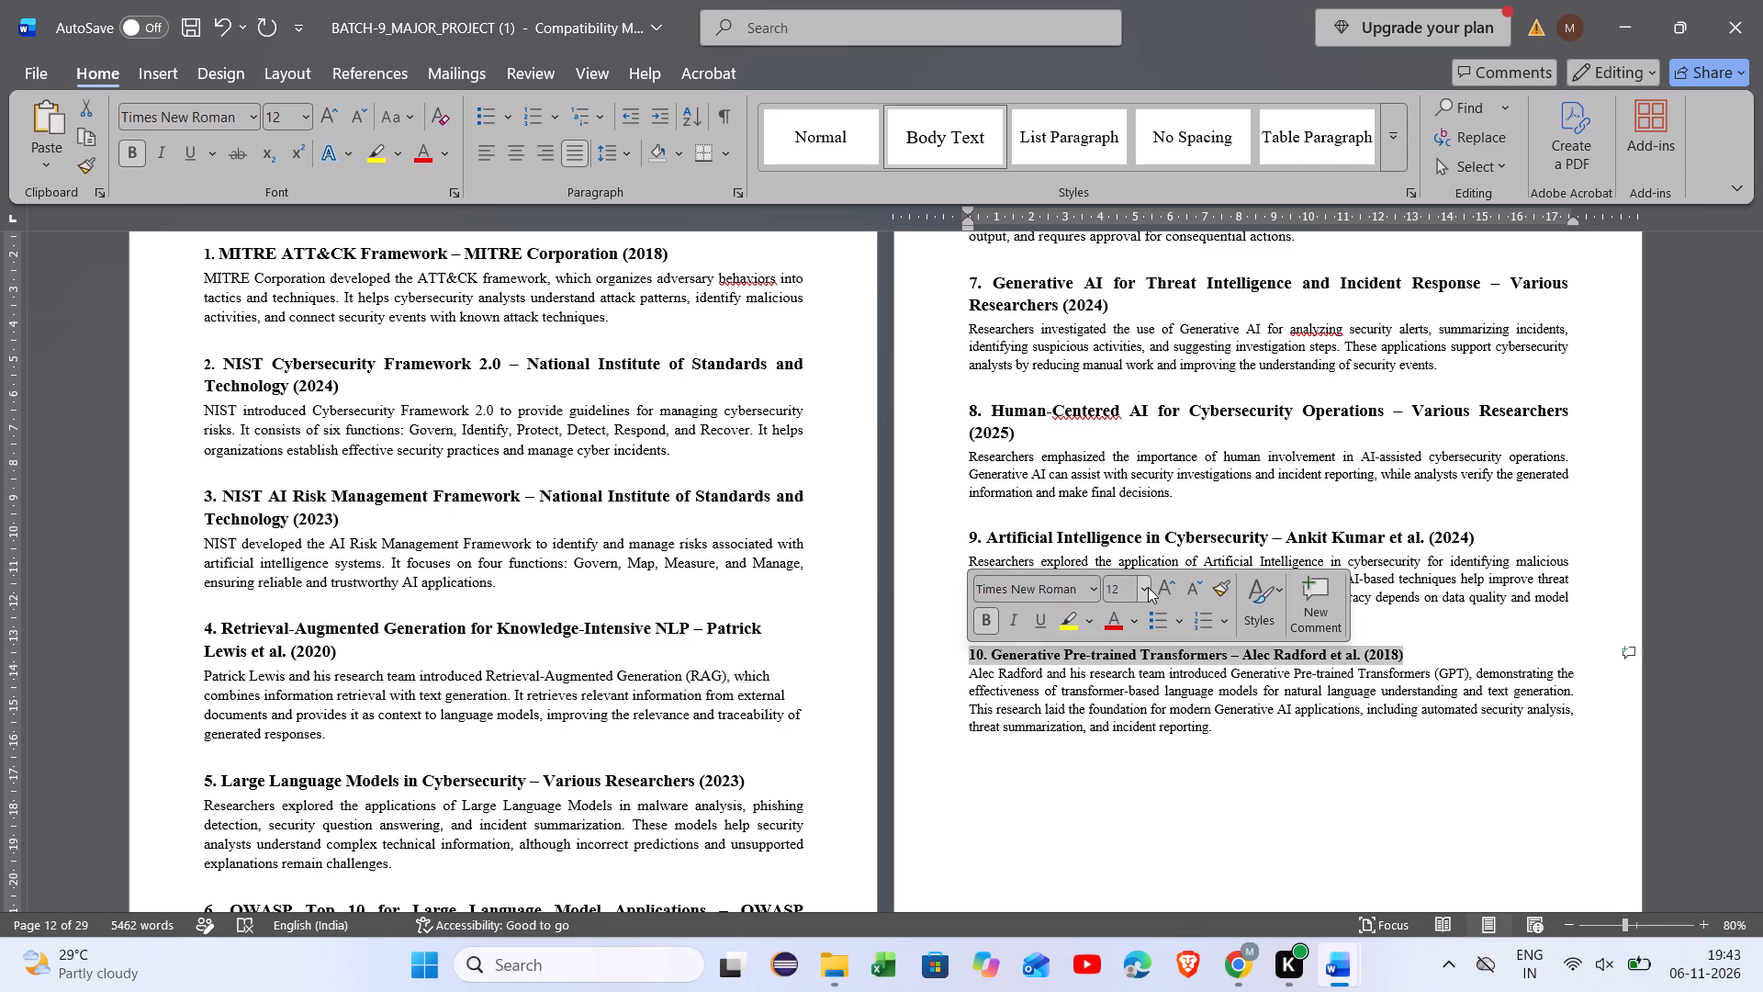
{"action": "left_click", "coordinate": [1148, 587]}
{"action": "left_click", "coordinate": [1124, 278]}
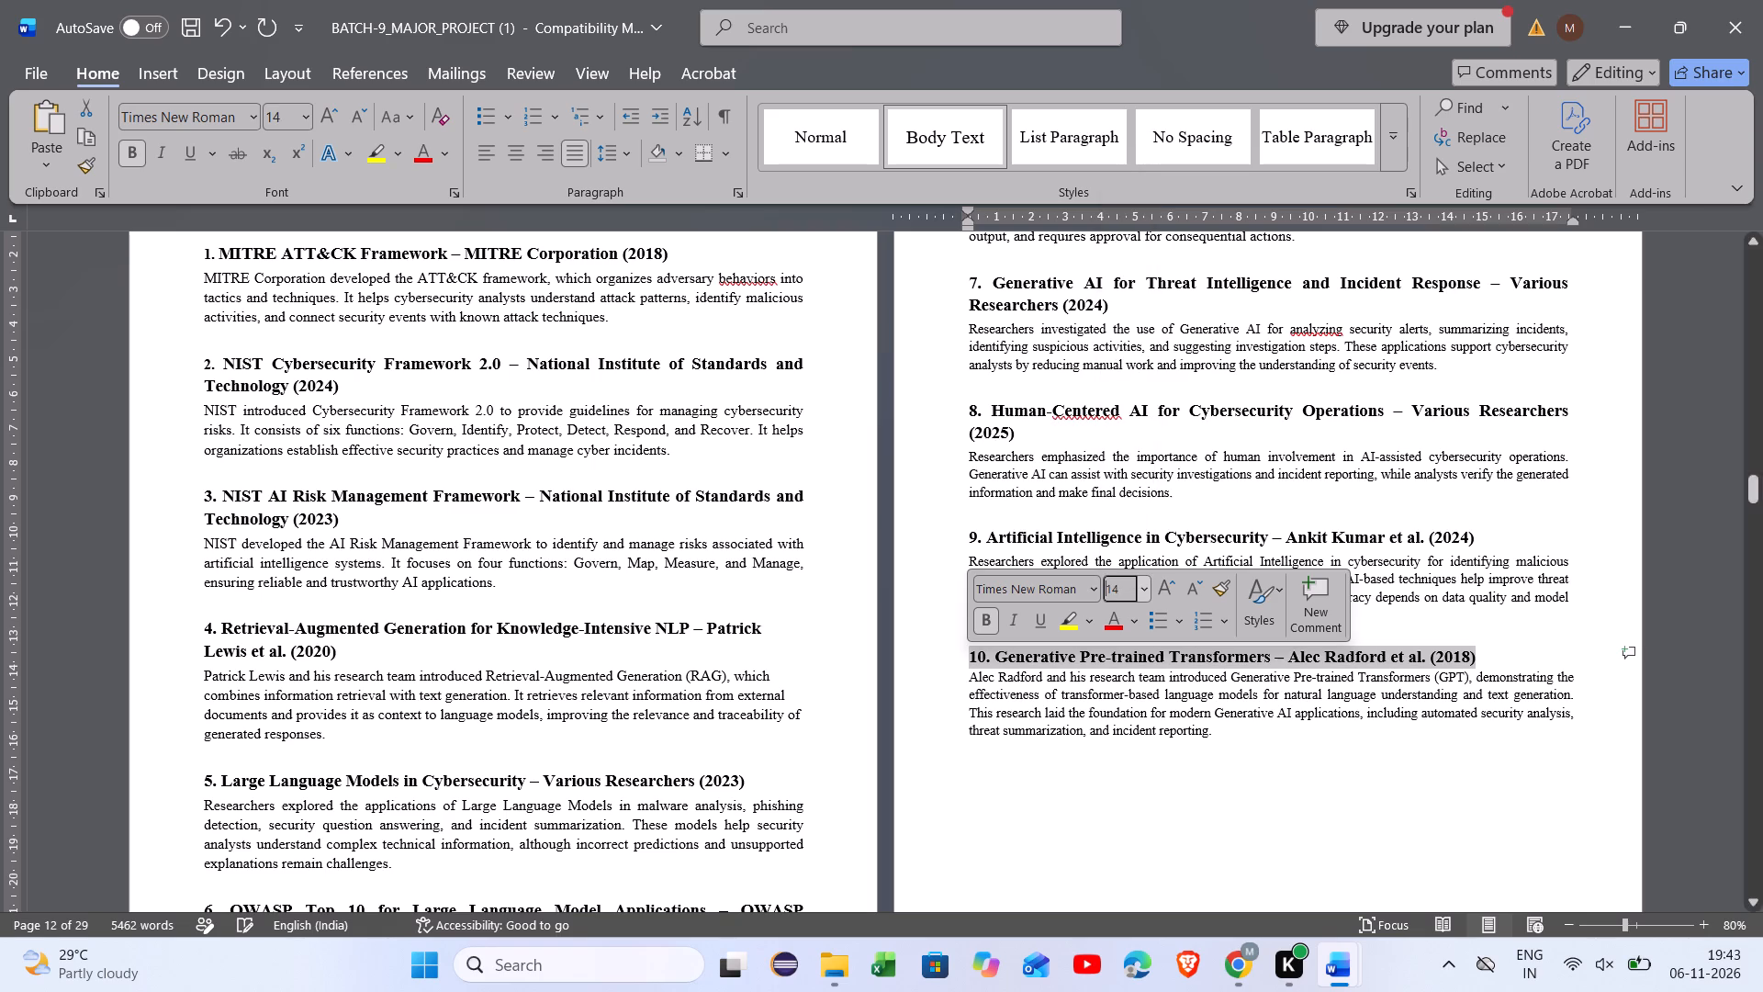
{"action": "left_click", "coordinate": [1112, 756]}
Set the body paragraphs under the Generative Pre-trained Transformers and Artificial Intelligence in Cybersecurity headings to font size 12.
{"action": "left_click_drag", "start_coordinate": [1220, 735], "coordinate": [970, 681]}
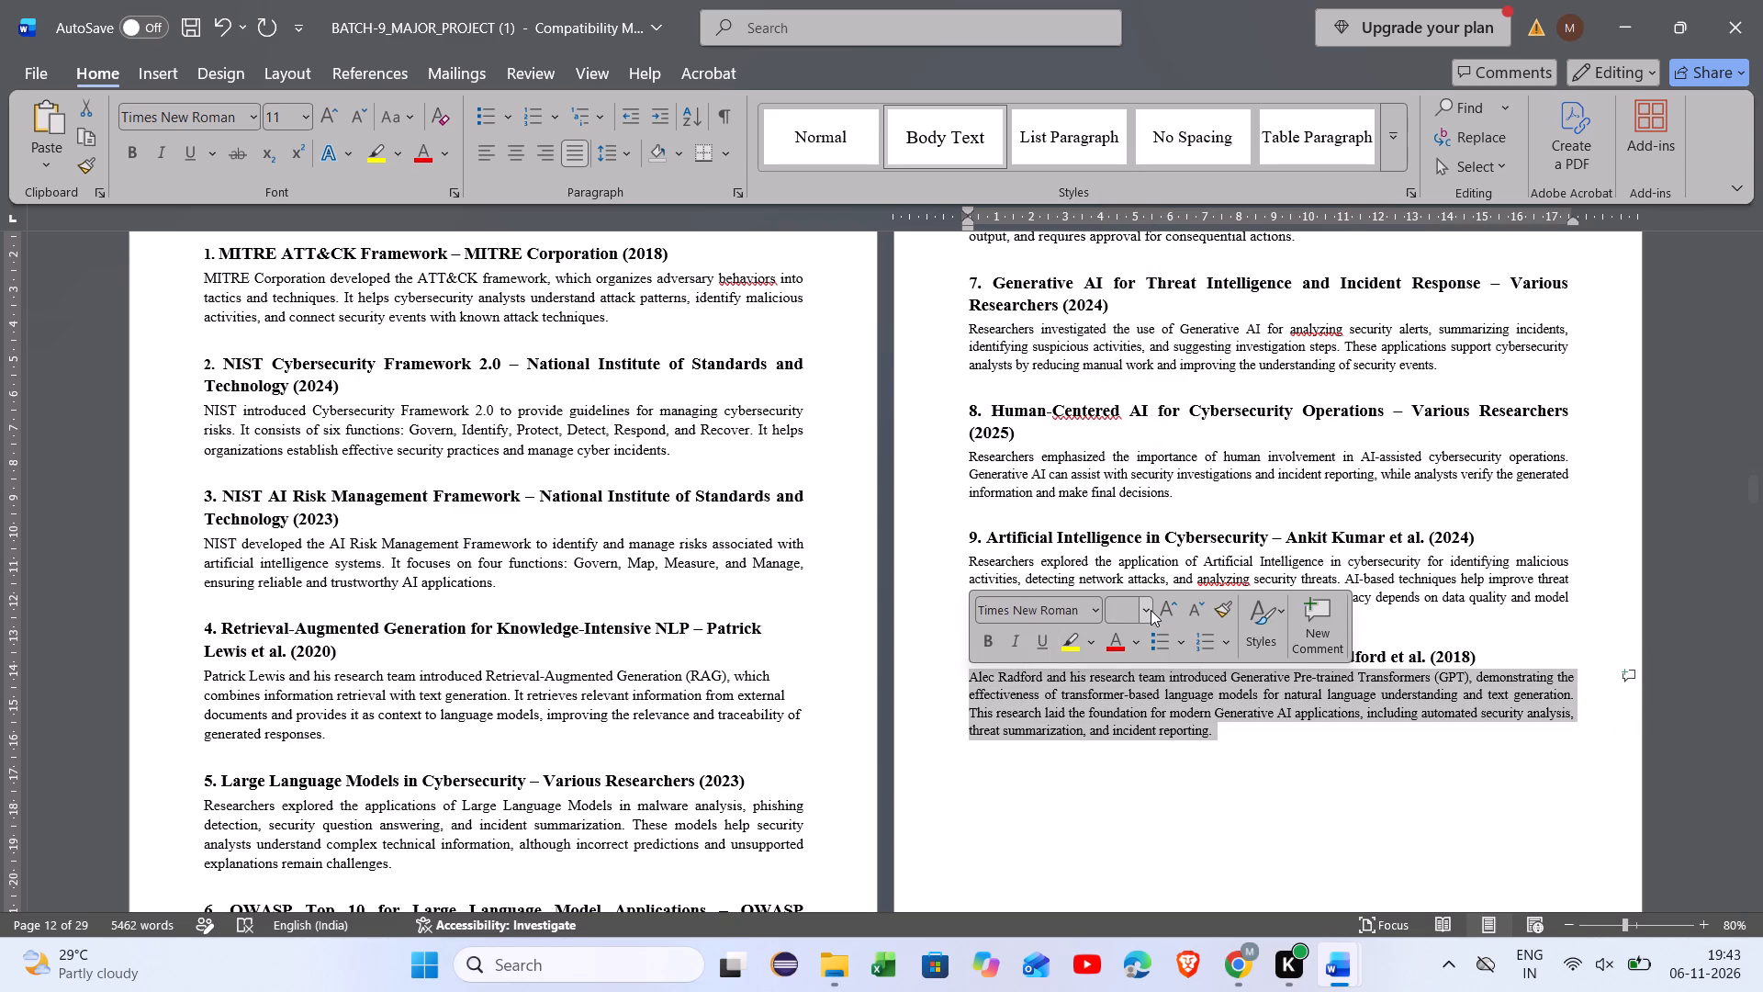
{"action": "left_click", "coordinate": [1151, 610]}
{"action": "left_click", "coordinate": [1143, 281]}
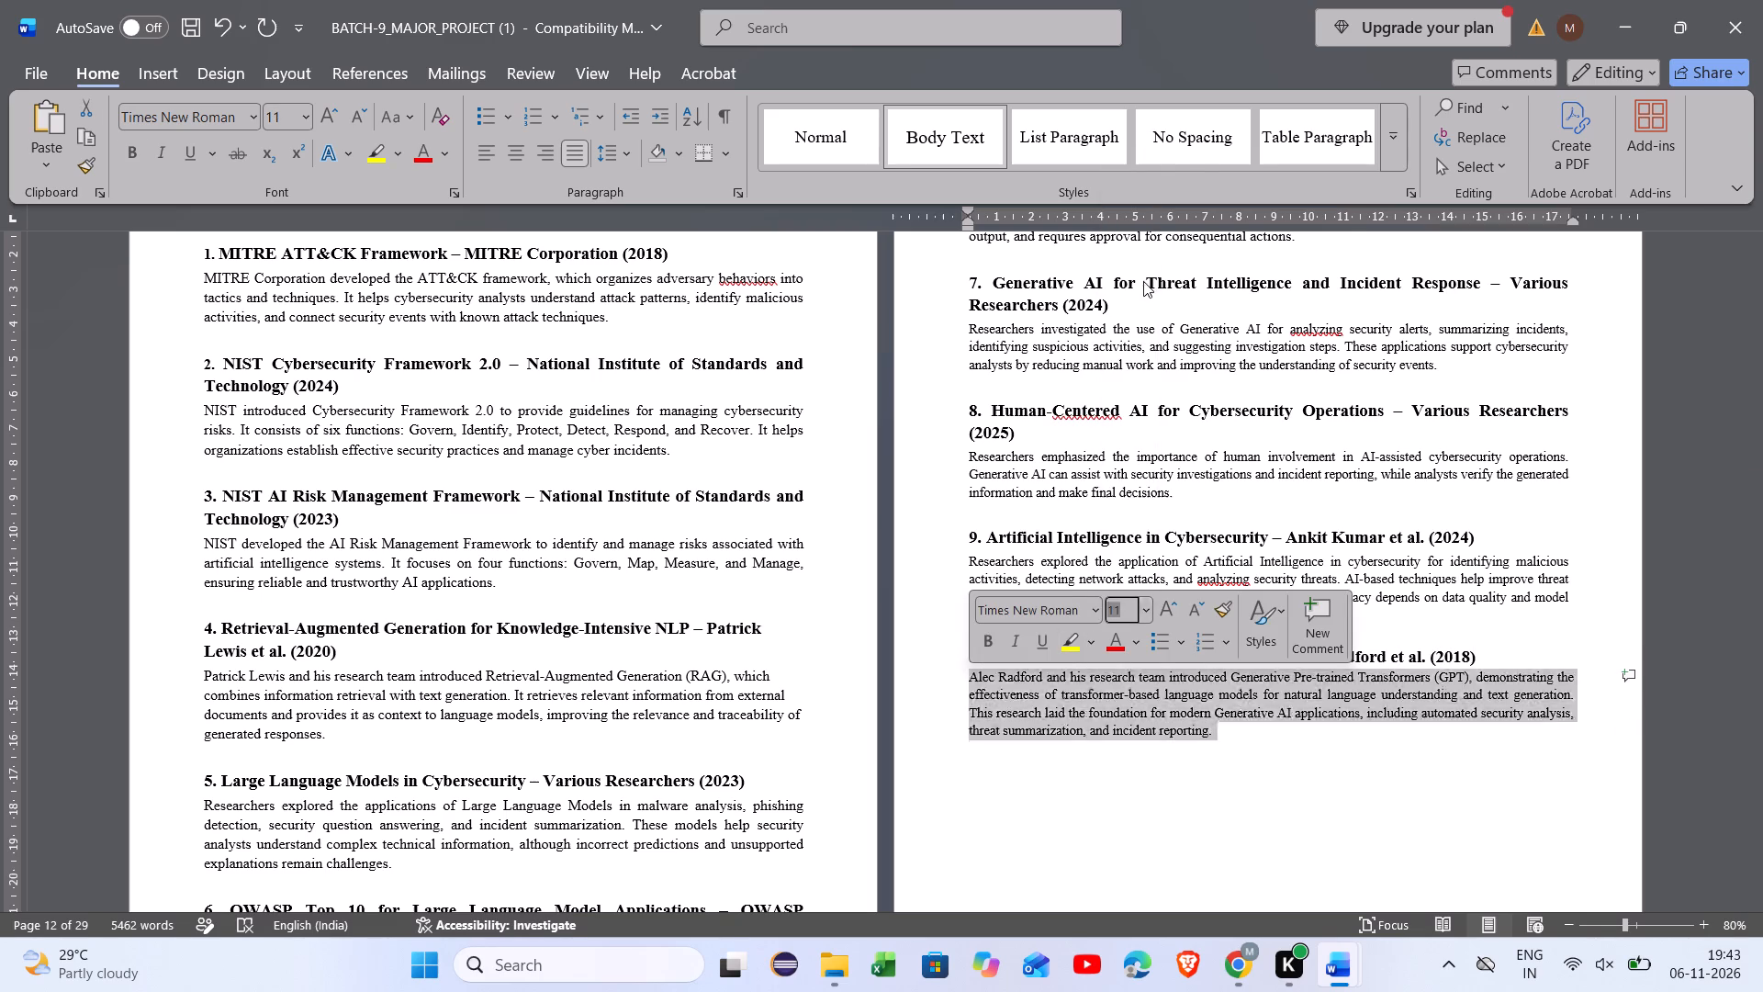
{"action": "left_click", "coordinate": [1377, 550]}
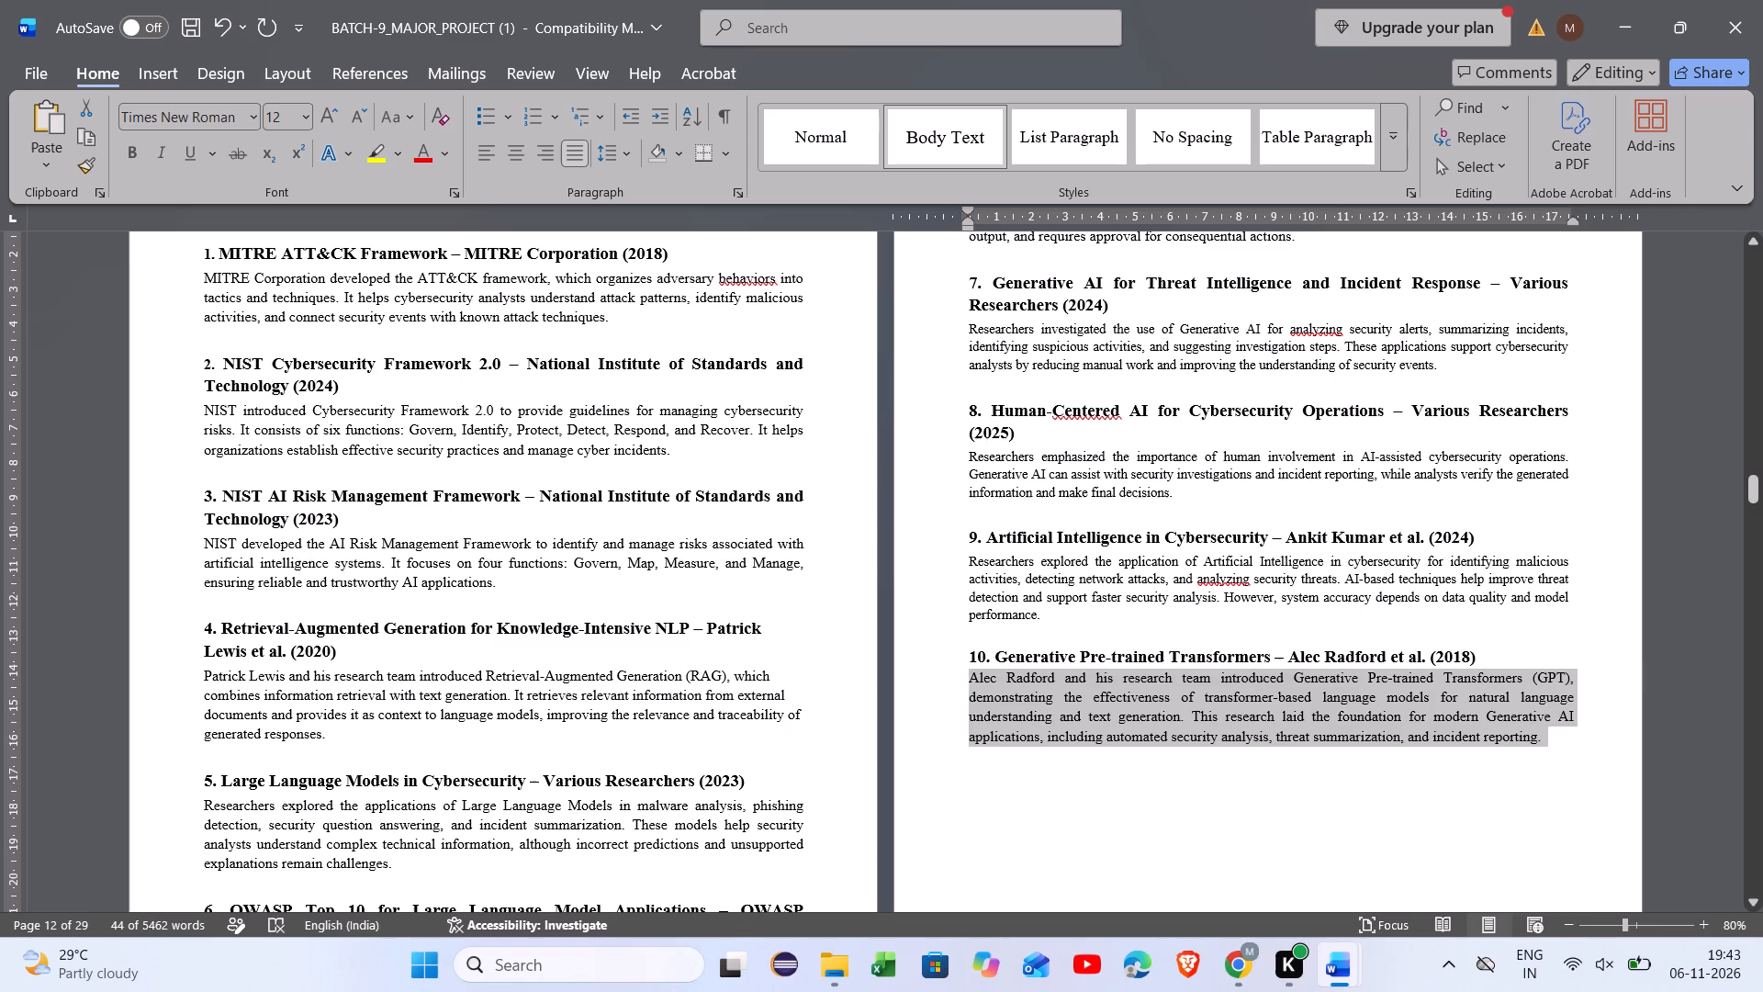
{"action": "left_click_drag", "start_coordinate": [1047, 614], "coordinate": [971, 559]}
{"action": "left_click", "coordinate": [1143, 492]}
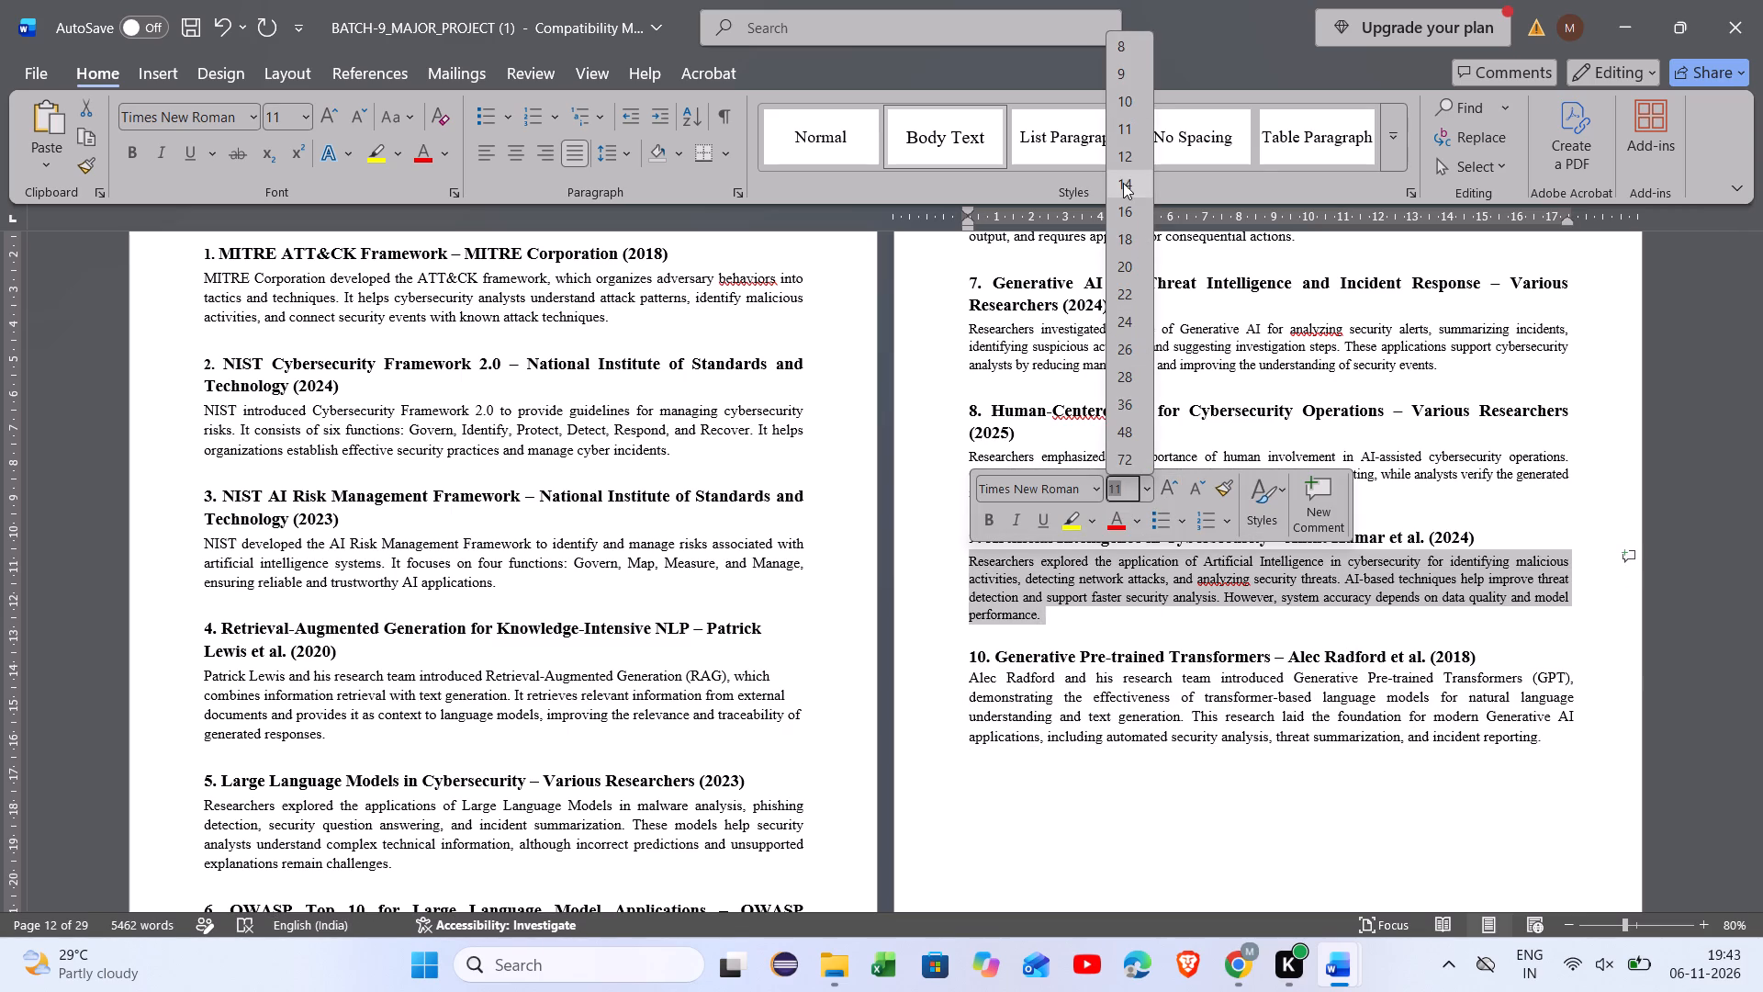
{"action": "left_click", "coordinate": [1124, 150]}
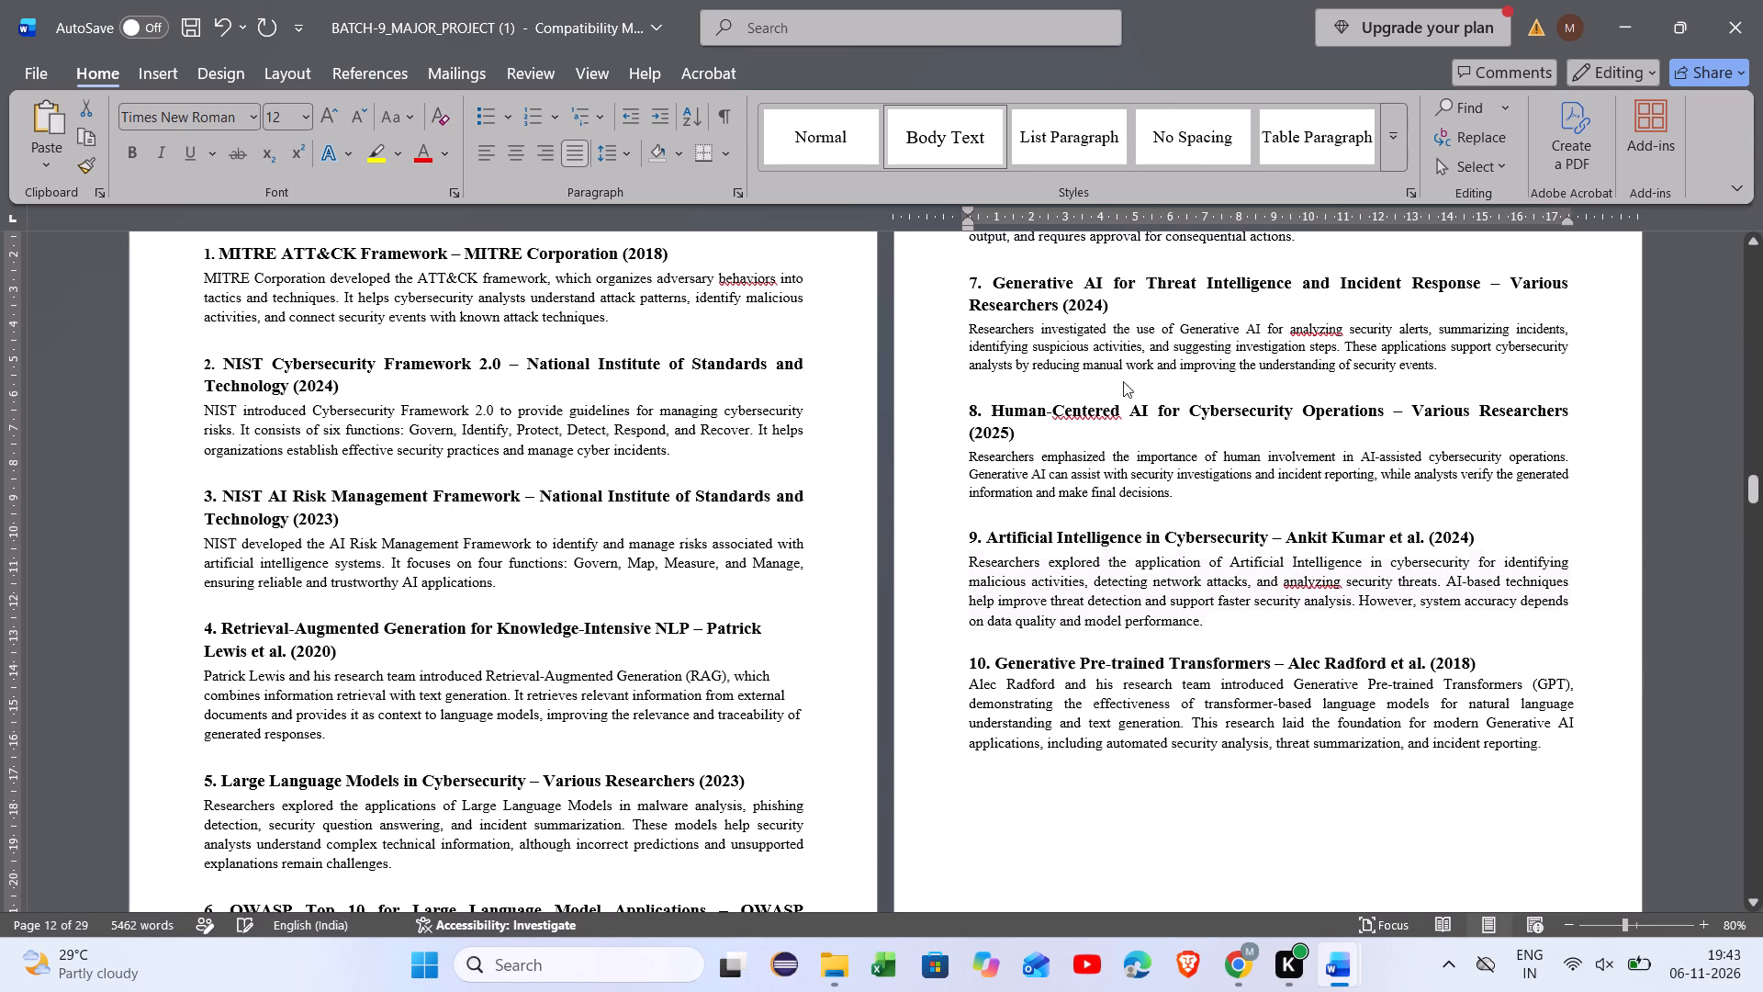
{"action": "left_click", "coordinate": [1087, 629]}
Set the body paragraph under Literature Survey entry 8, Human-Centered AI for Cybersecurity Operations, to font size 12.
{"action": "scroll", "coordinate": [1087, 629], "scroll_direction": "up", "scroll_amount": 1}
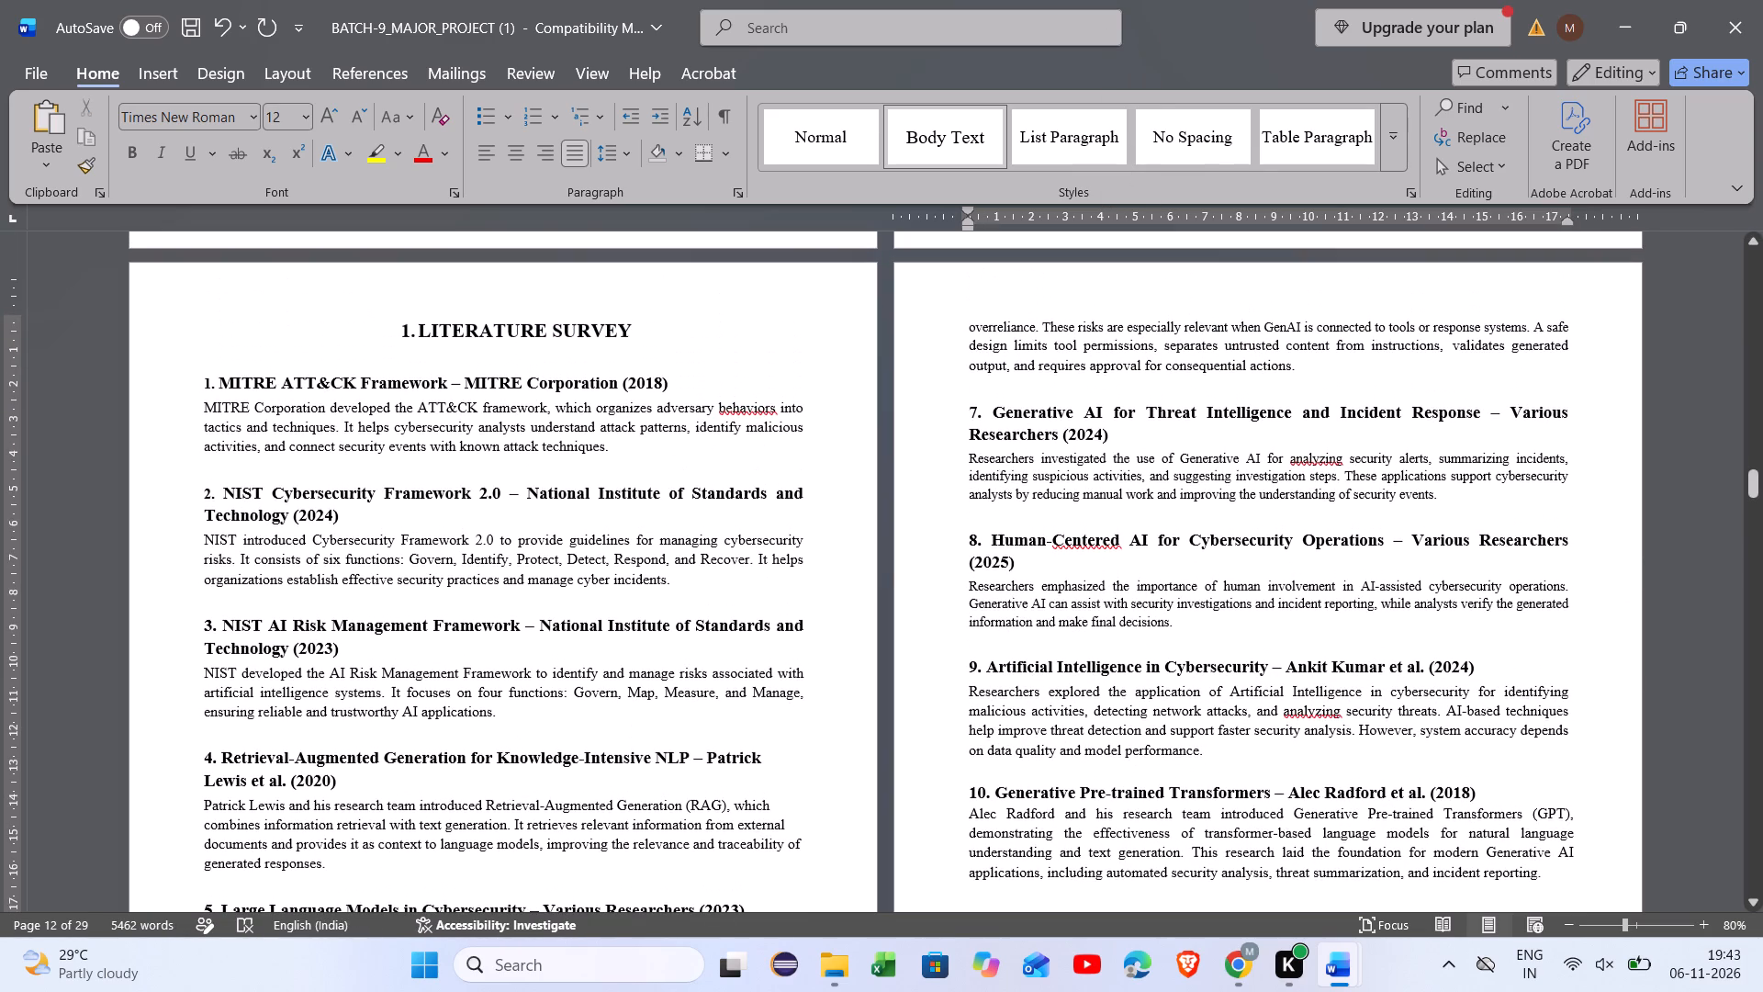
{"action": "left_click_drag", "start_coordinate": [1174, 625], "coordinate": [990, 587]}
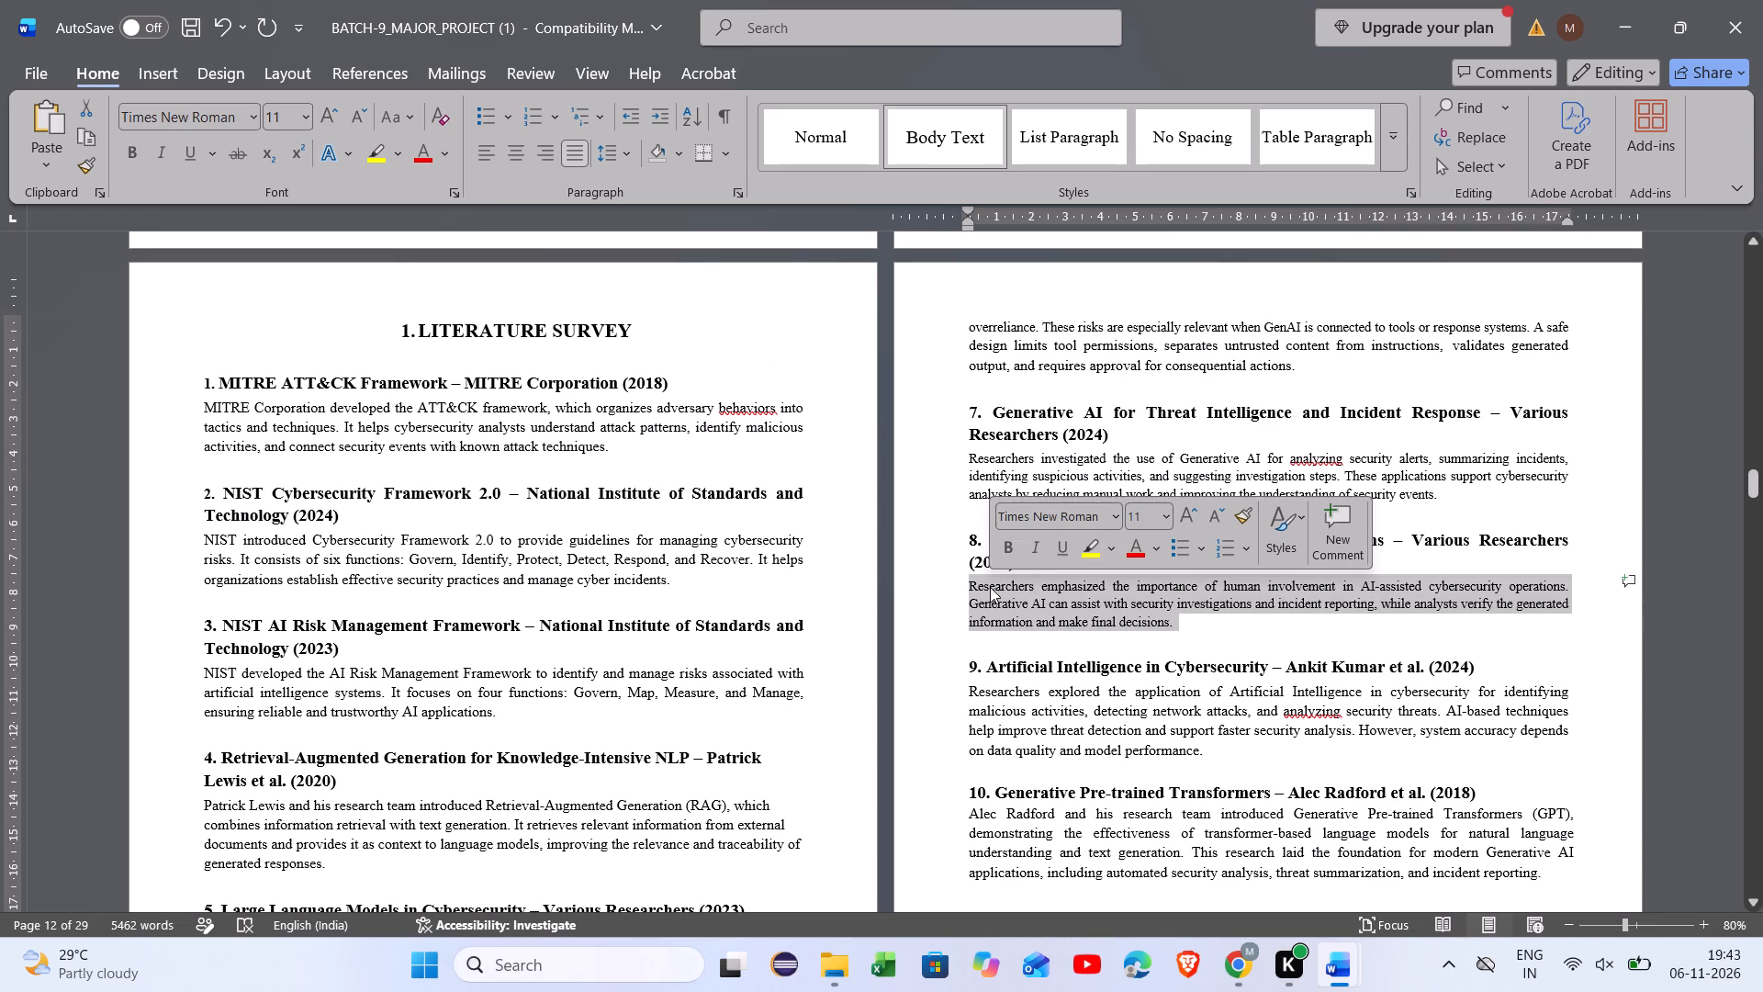
{"action": "left_click", "coordinate": [1164, 517]}
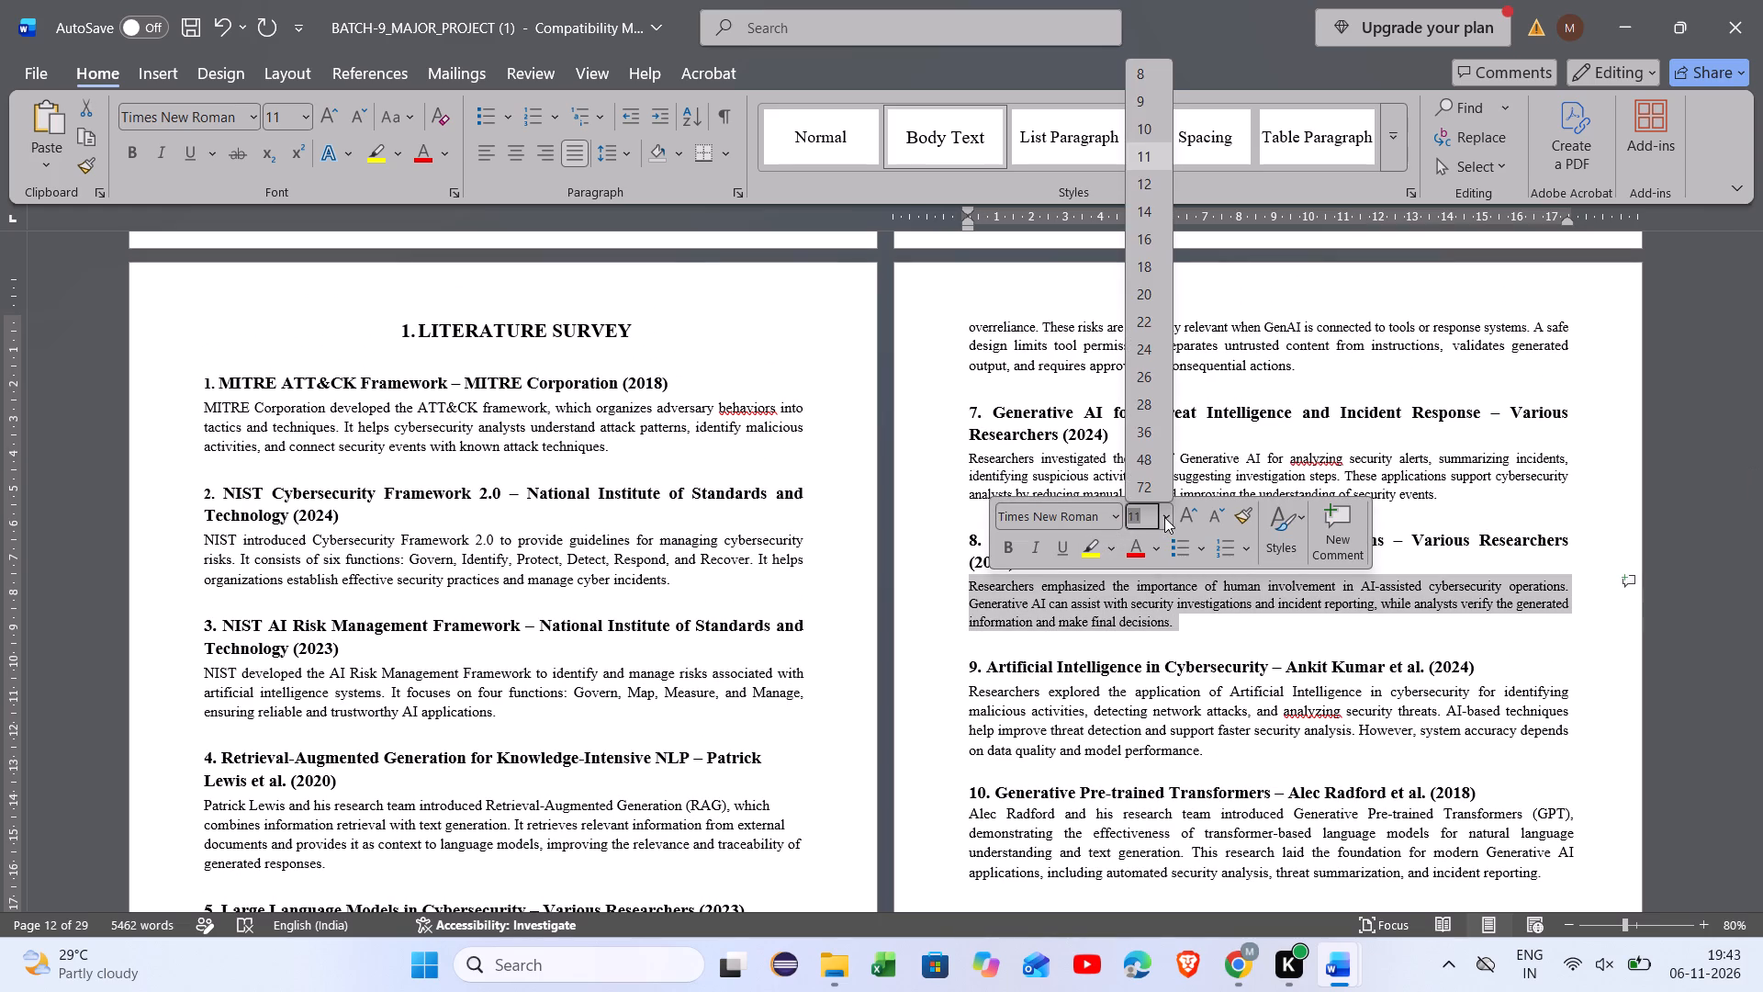
{"action": "left_click", "coordinate": [1158, 186]}
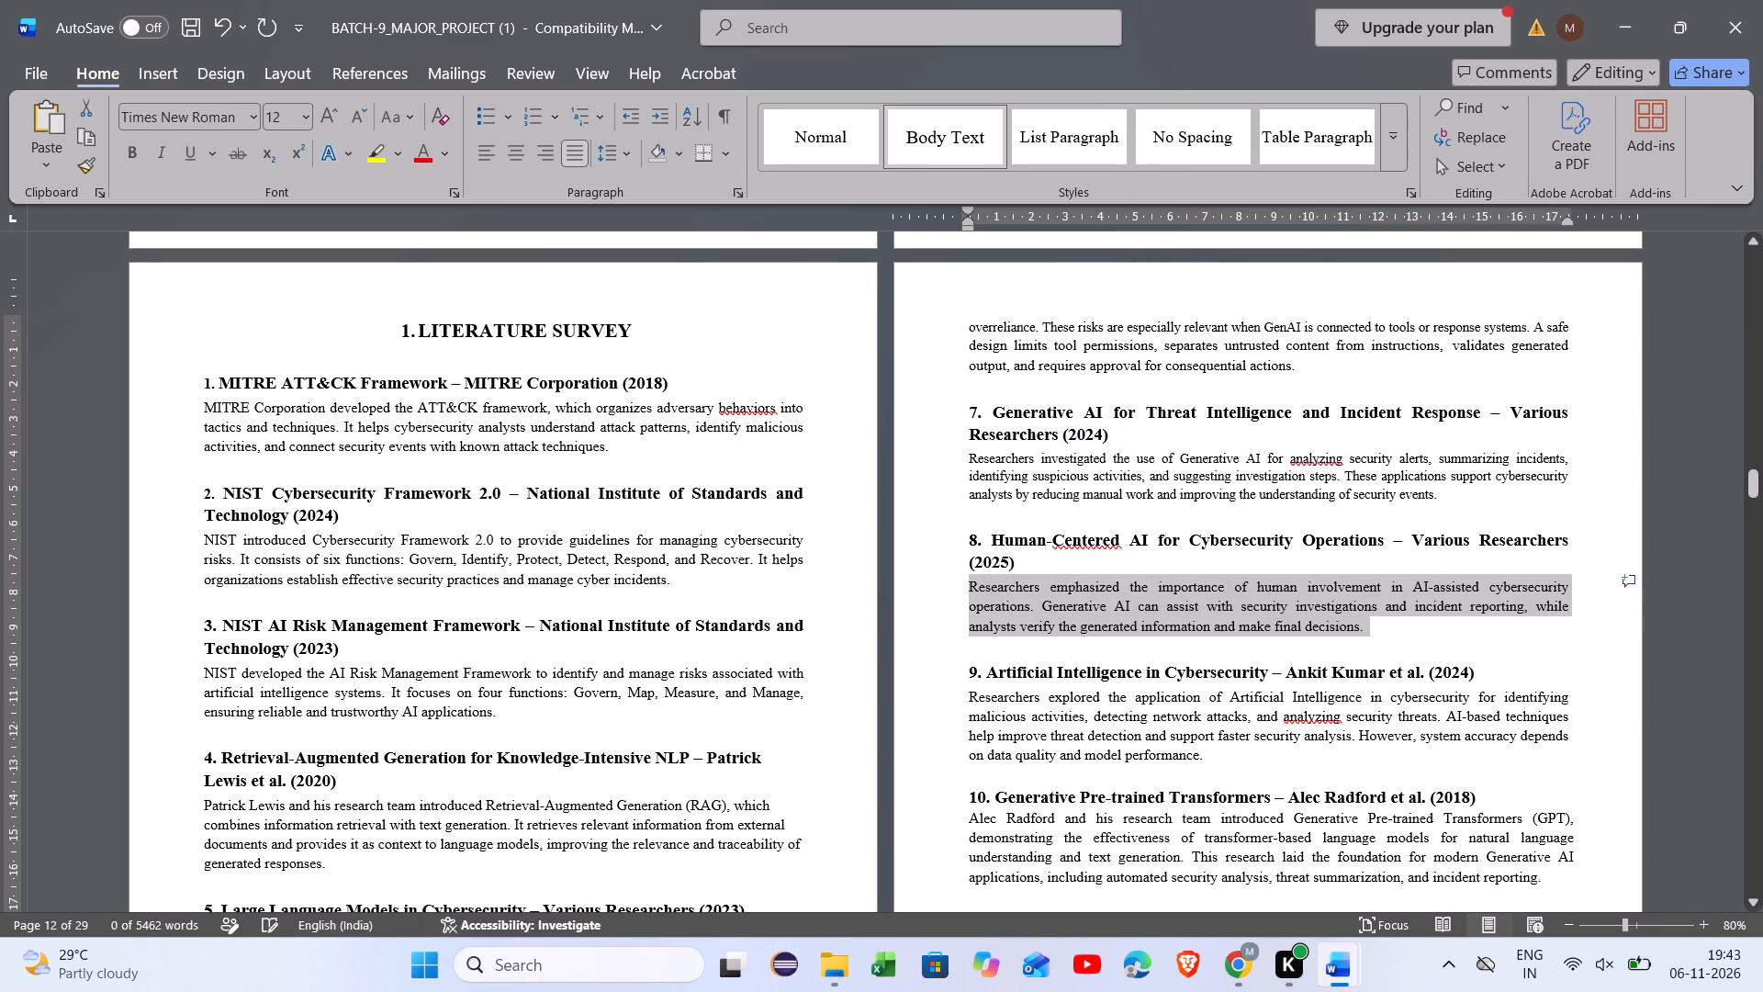
{"action": "left_click", "coordinate": [1089, 594]}
Set the body paragraph under Literature Survey entry 7, Generative AI for Threat Intelligence and Incident Response, to font size 12.
{"action": "scroll", "coordinate": [1089, 594], "scroll_direction": "up", "scroll_amount": 2}
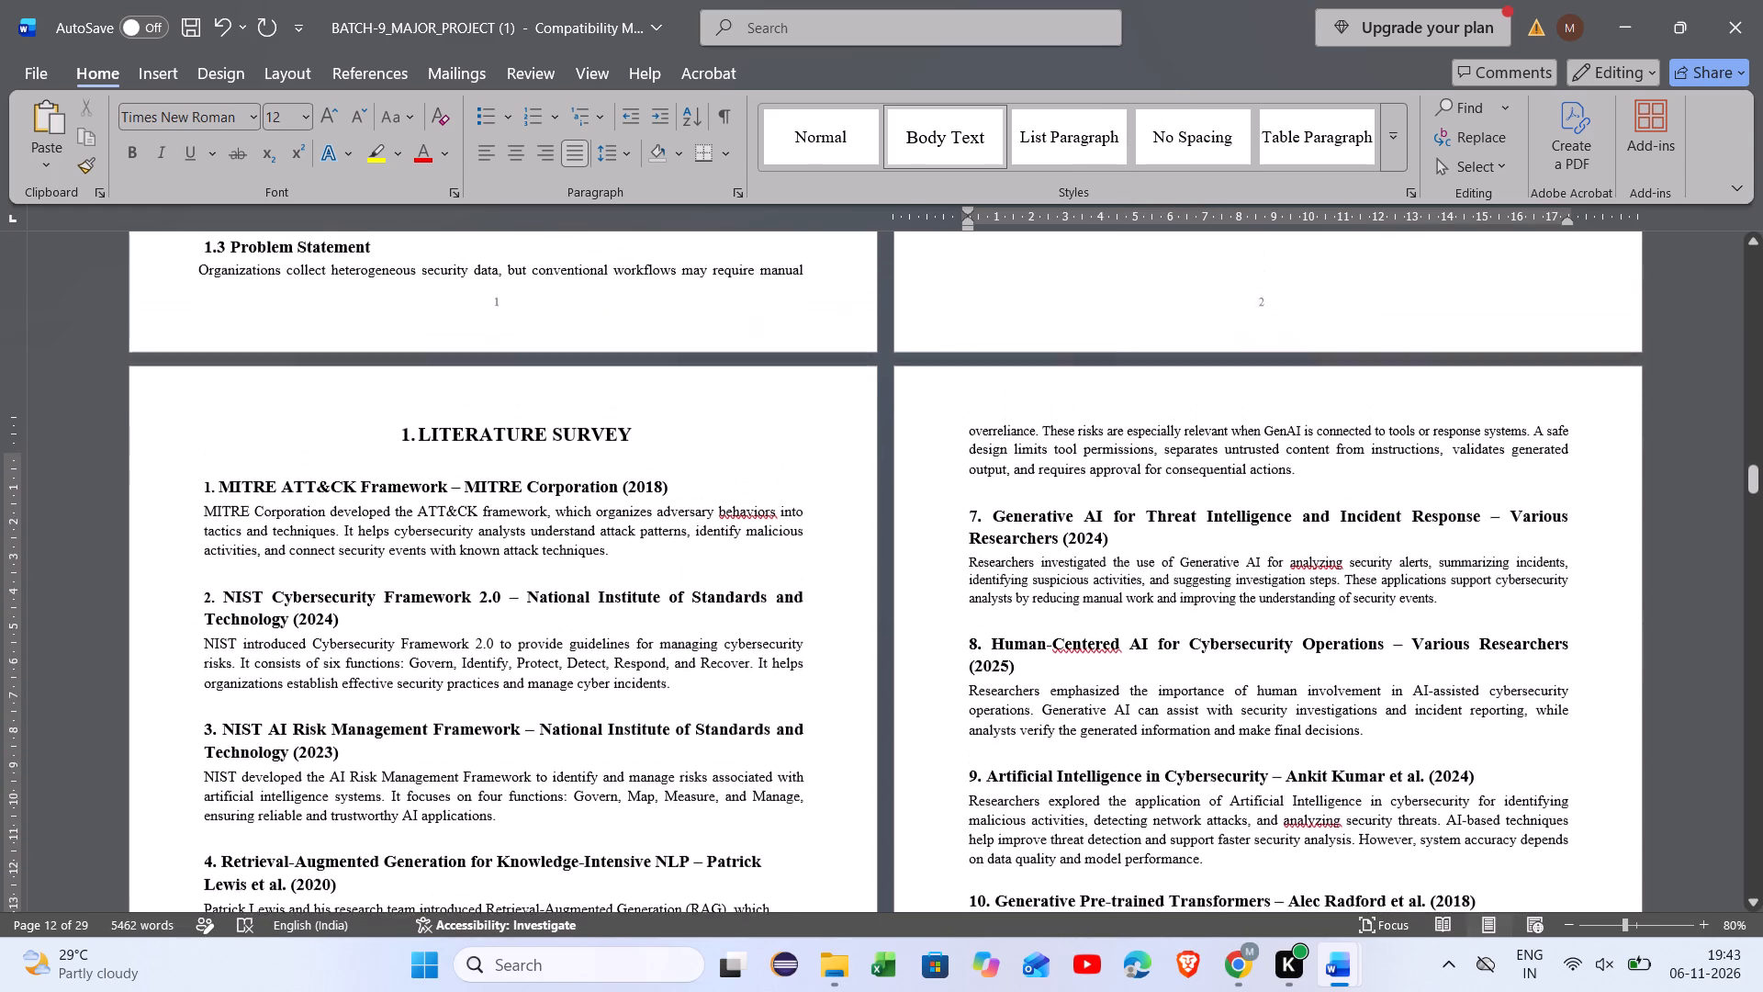
{"action": "scroll", "coordinate": [1089, 594], "scroll_direction": "up", "scroll_amount": 1}
{"action": "left_click_drag", "start_coordinate": [1446, 642], "coordinate": [1050, 614]}
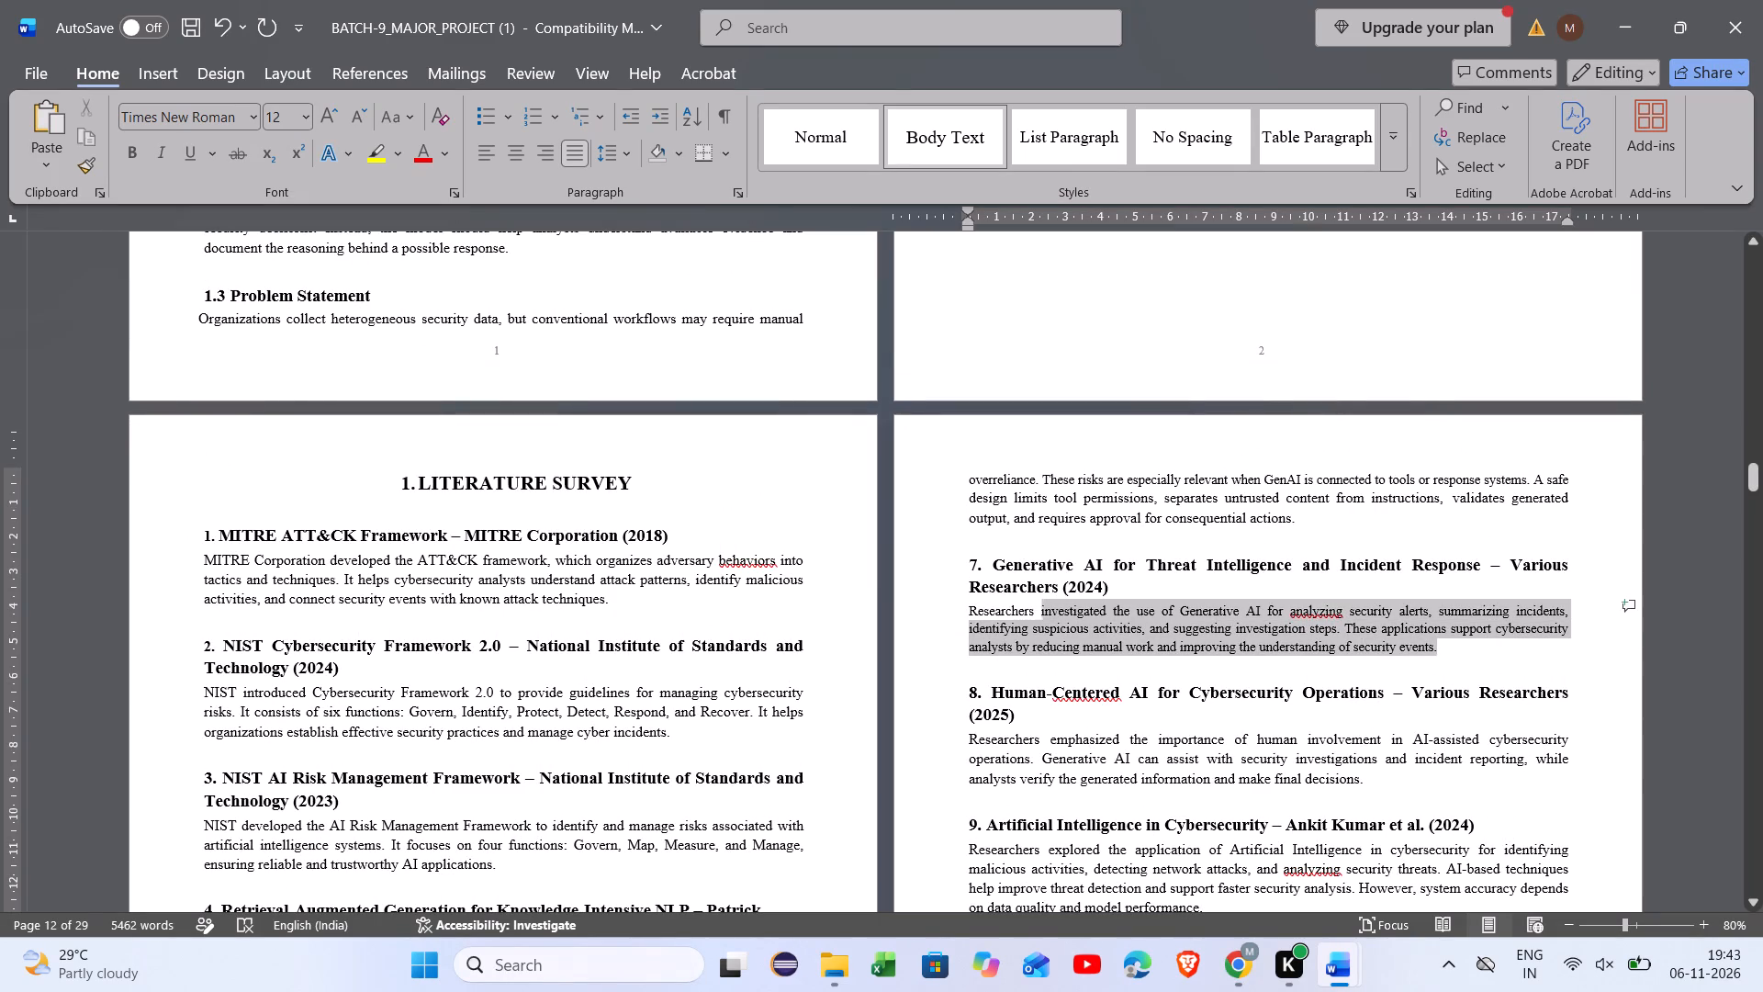
{"action": "left_click_drag", "start_coordinate": [1050, 614], "coordinate": [971, 618]}
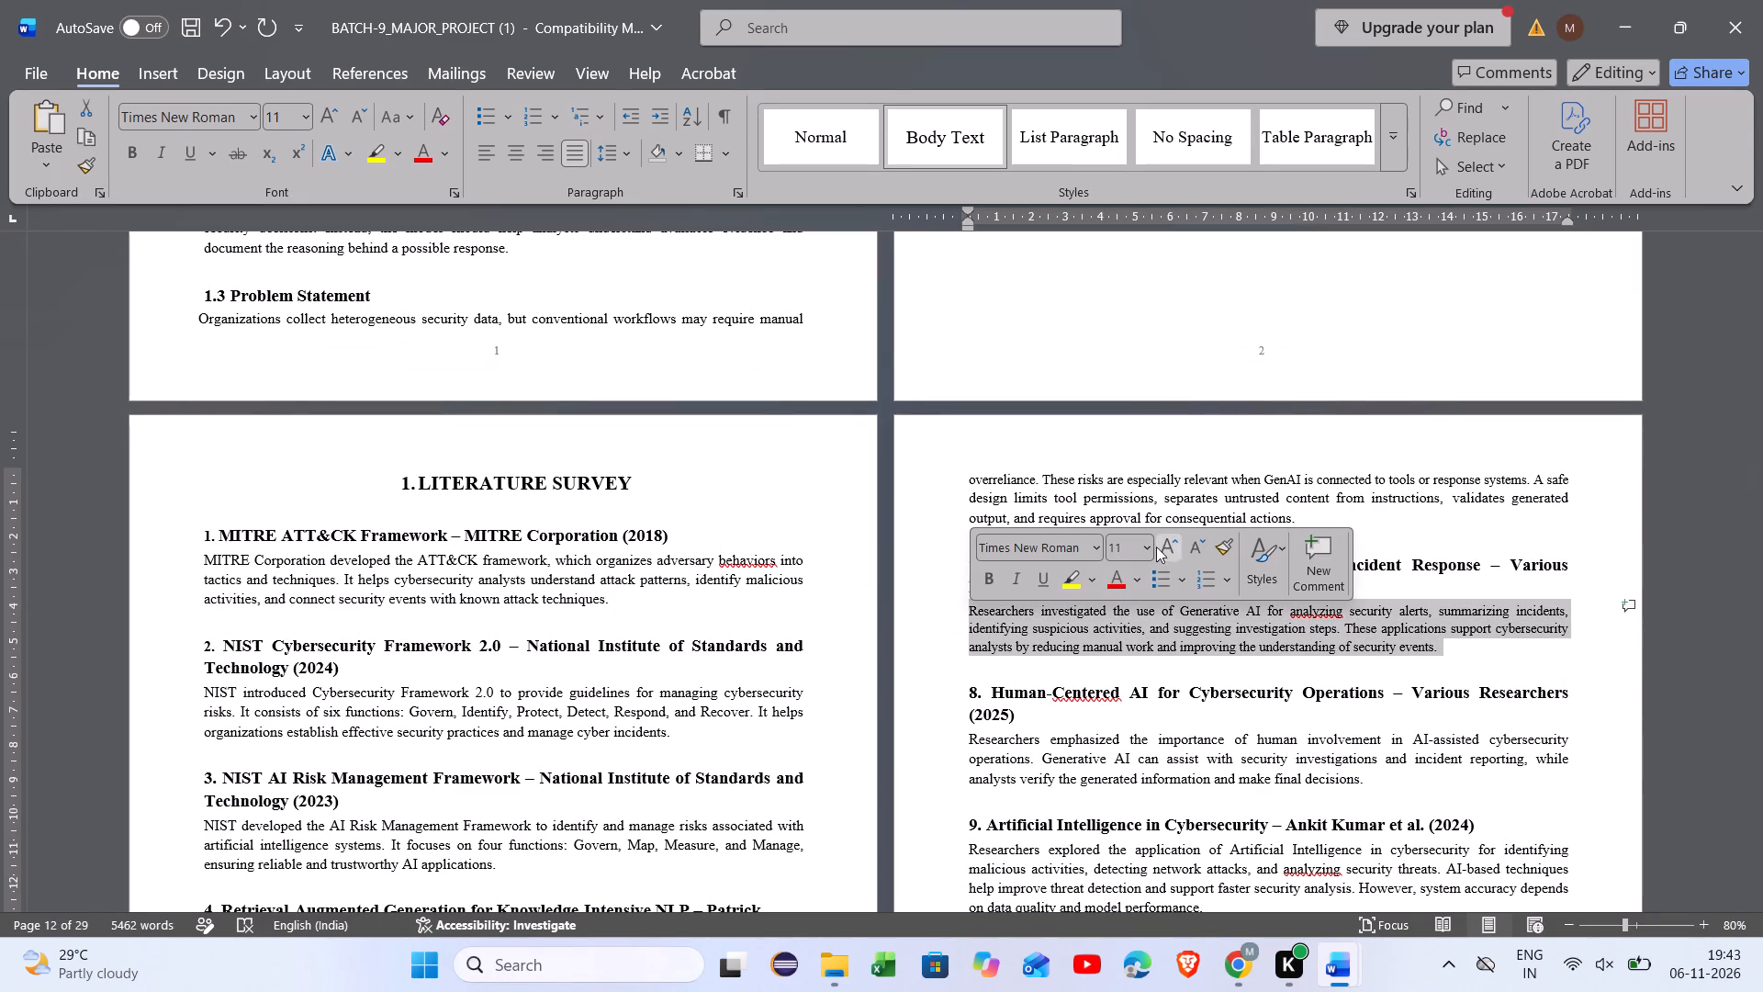
{"action": "left_click", "coordinate": [1156, 547]}
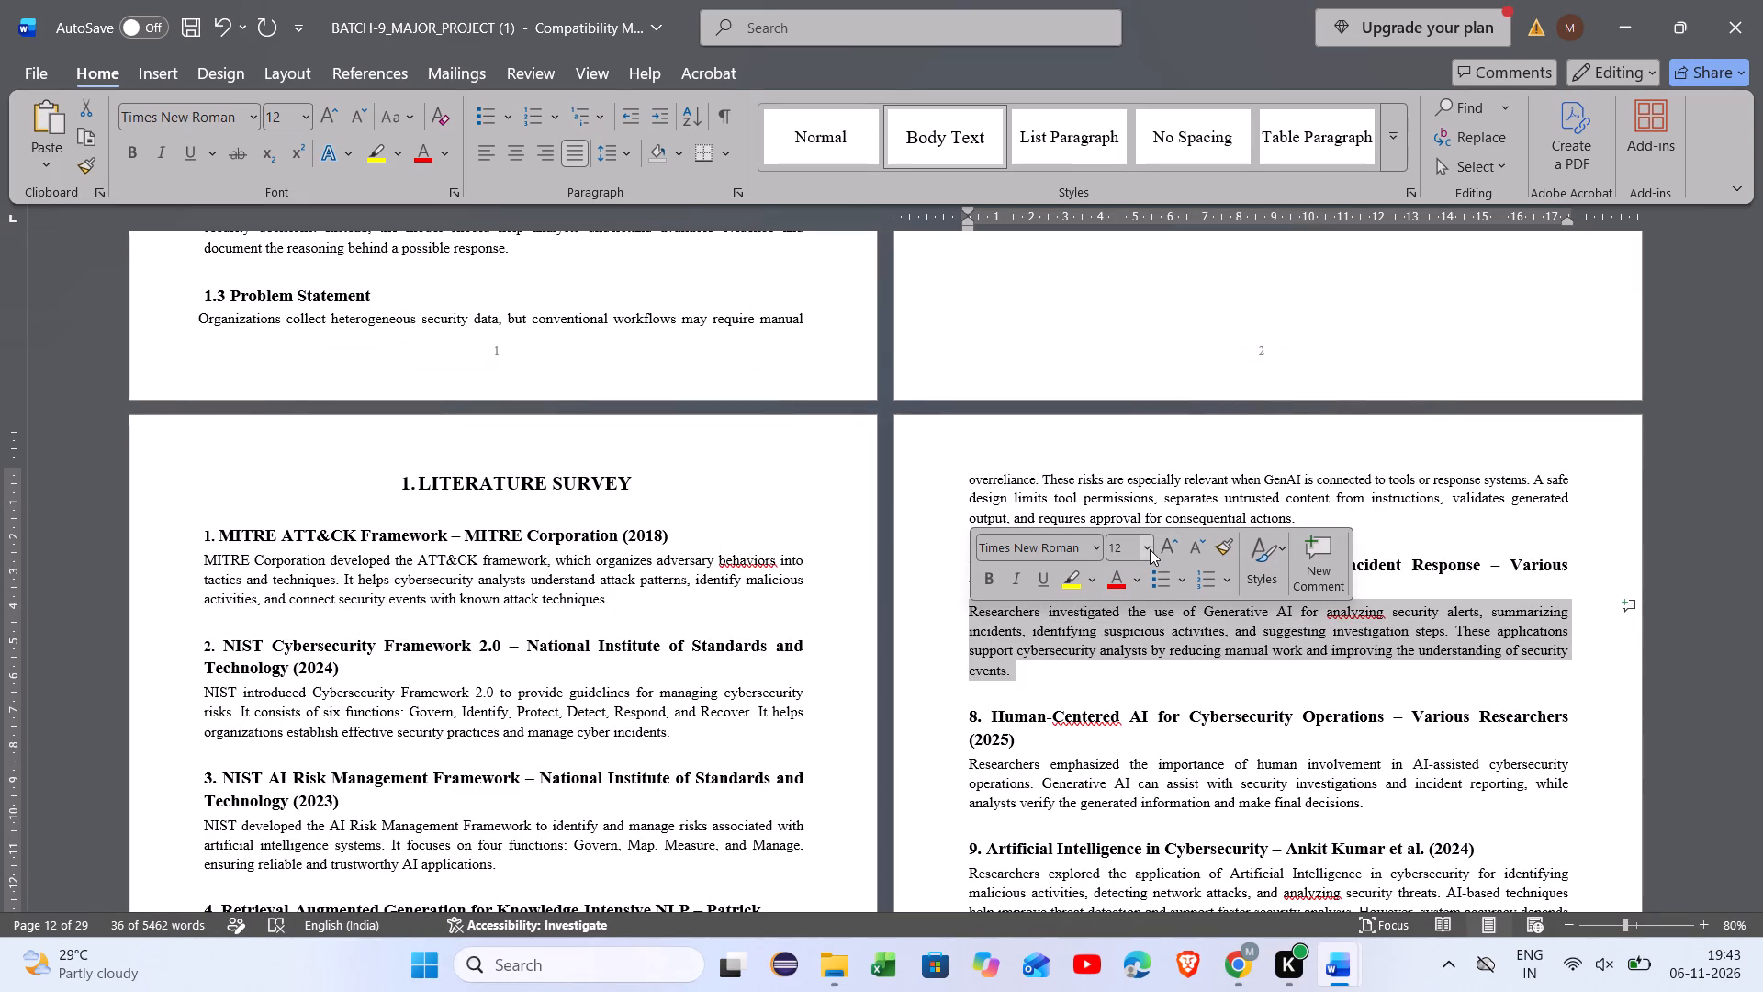
{"action": "key", "text": "ctrl+z"}
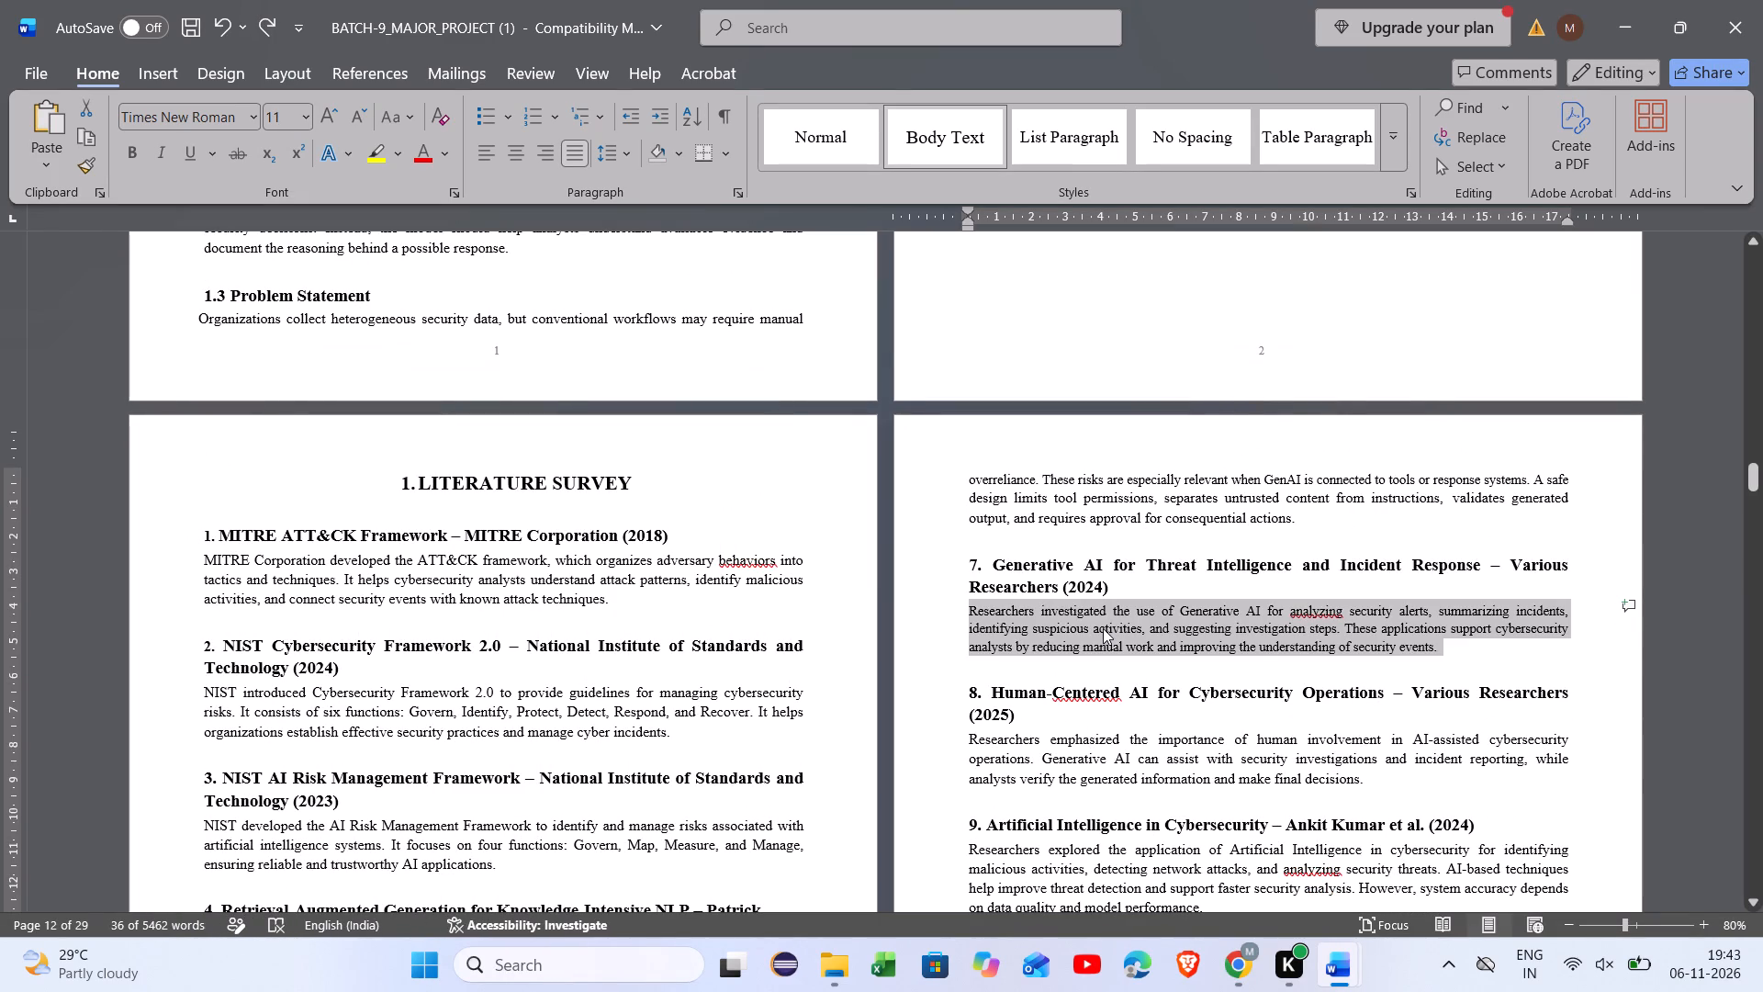
{"action": "right_click", "coordinate": [1103, 628]}
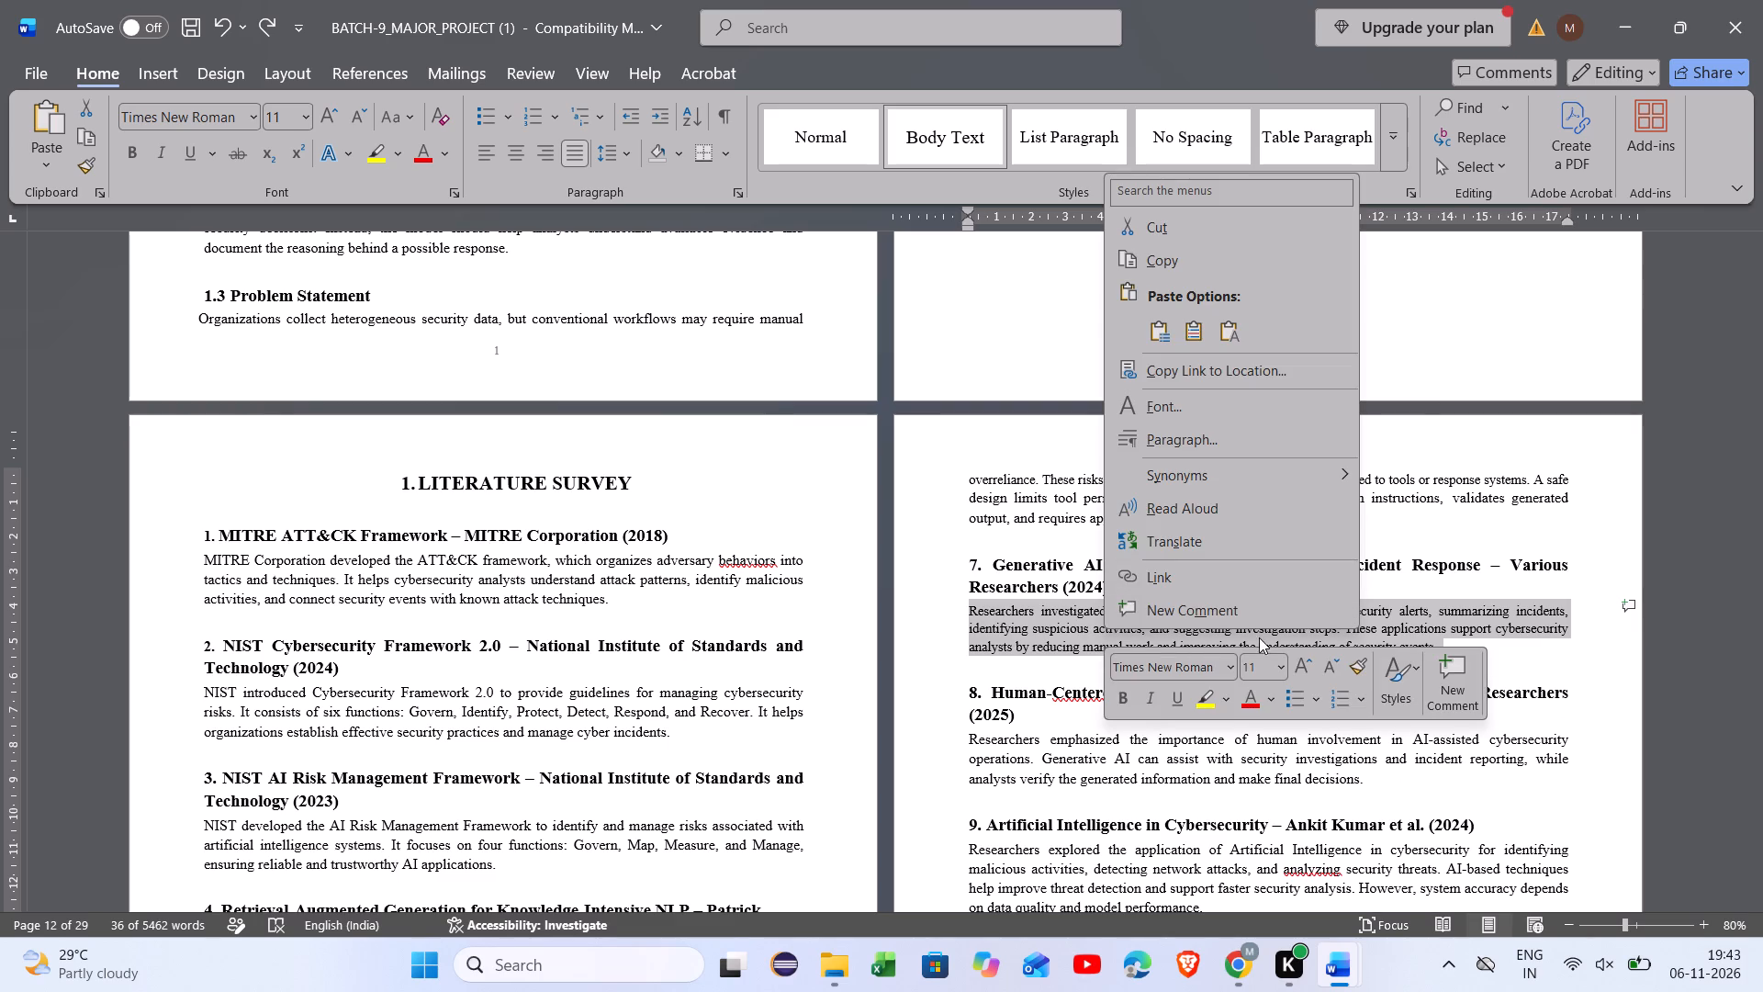
{"action": "left_click", "coordinate": [1282, 665]}
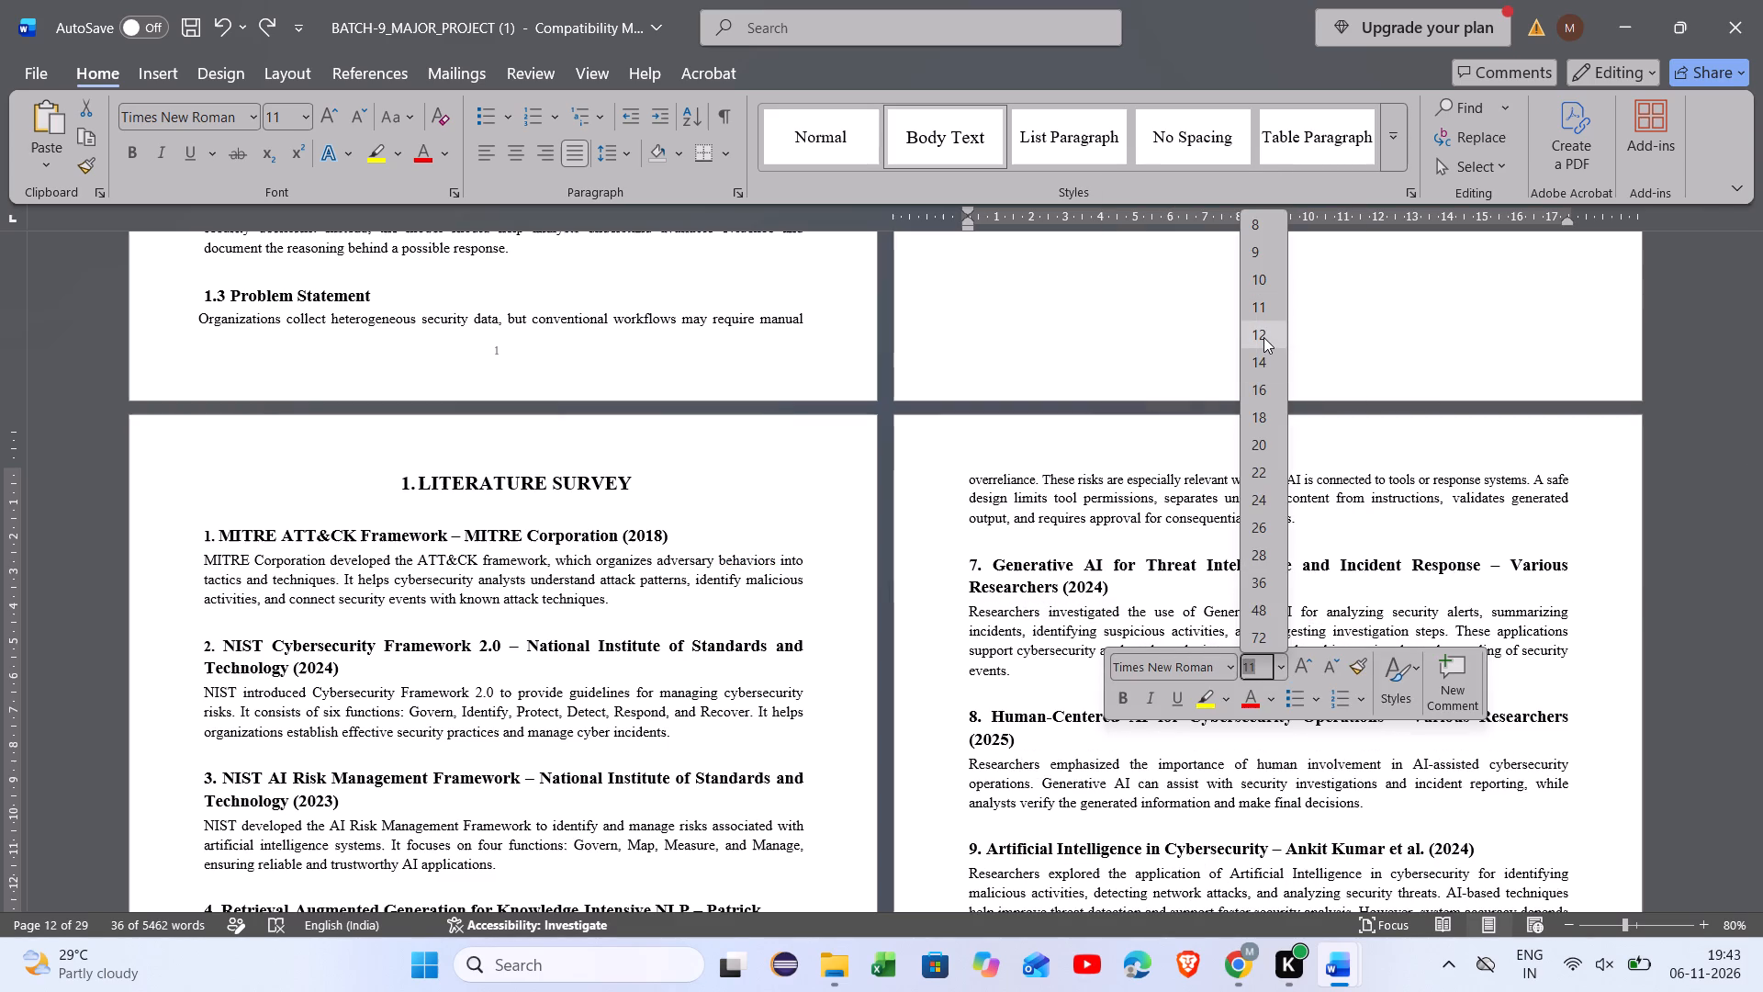
{"action": "left_click", "coordinate": [1263, 337]}
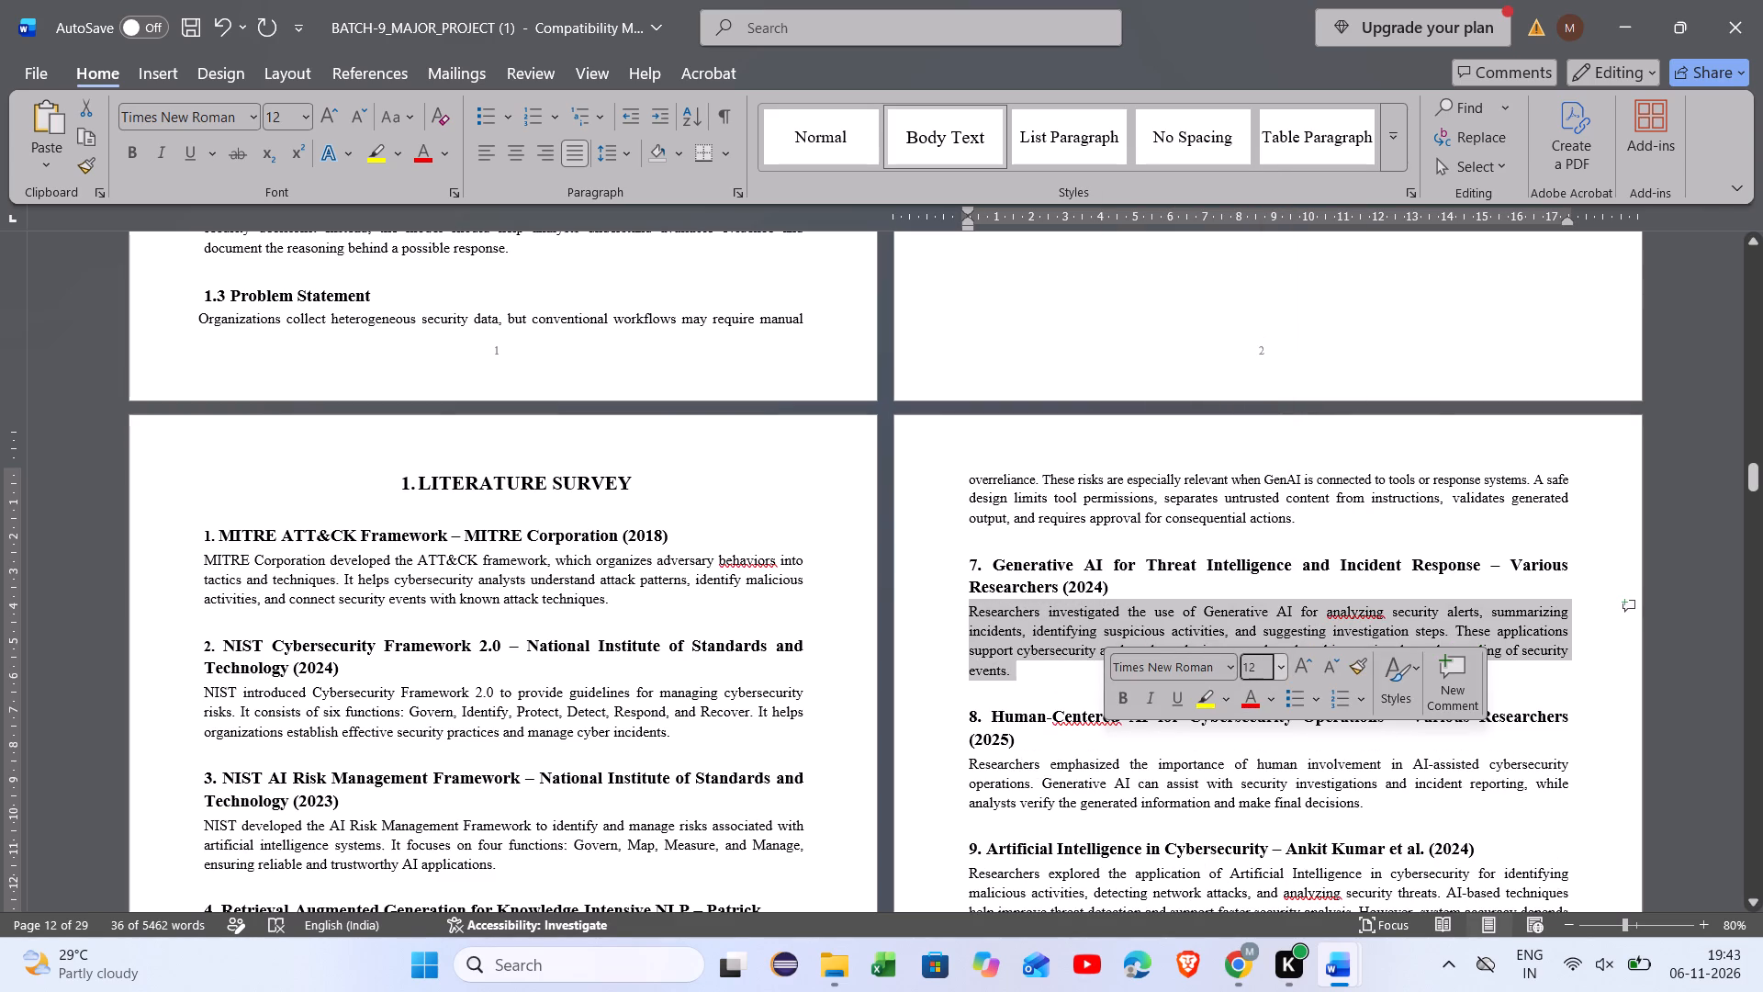
{"action": "left_click", "coordinate": [1033, 678]}
{"action": "left_click", "coordinate": [1096, 569]}
Set the chapter 2 title, EXISTING METHOD, to font size 16.
{"action": "scroll", "coordinate": [1096, 569], "scroll_direction": "down", "scroll_amount": 2}
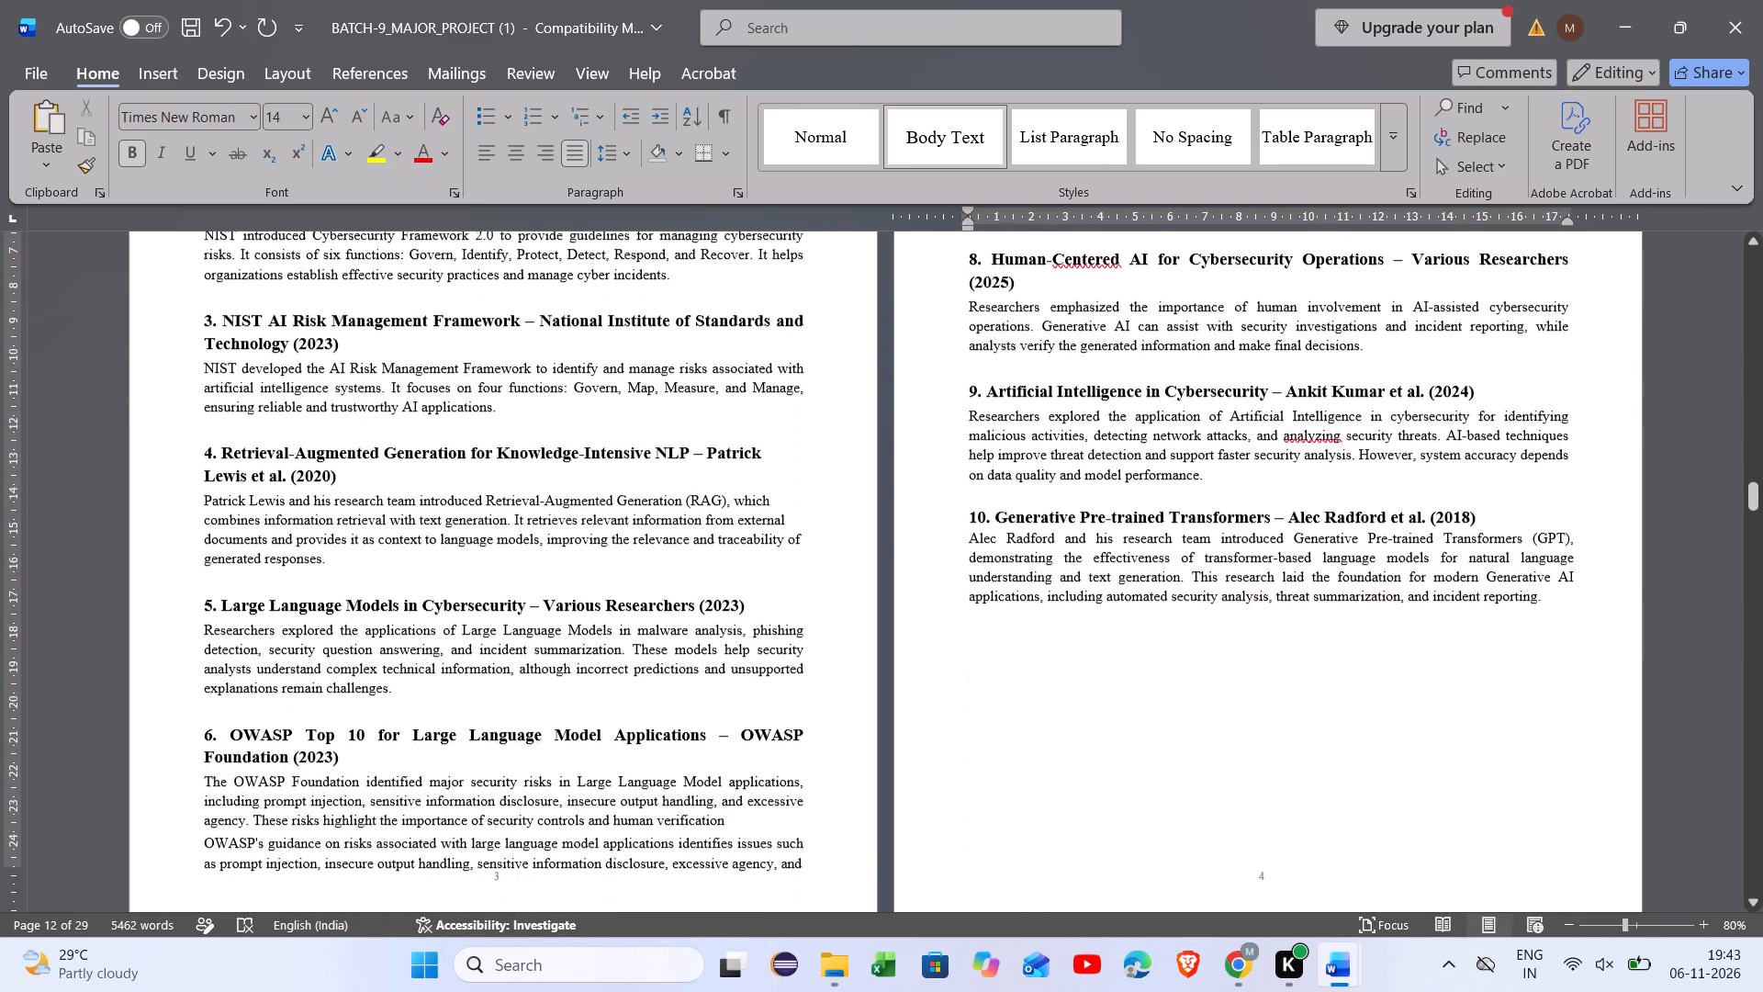
{"action": "scroll", "coordinate": [1096, 569], "scroll_direction": "down", "scroll_amount": 3}
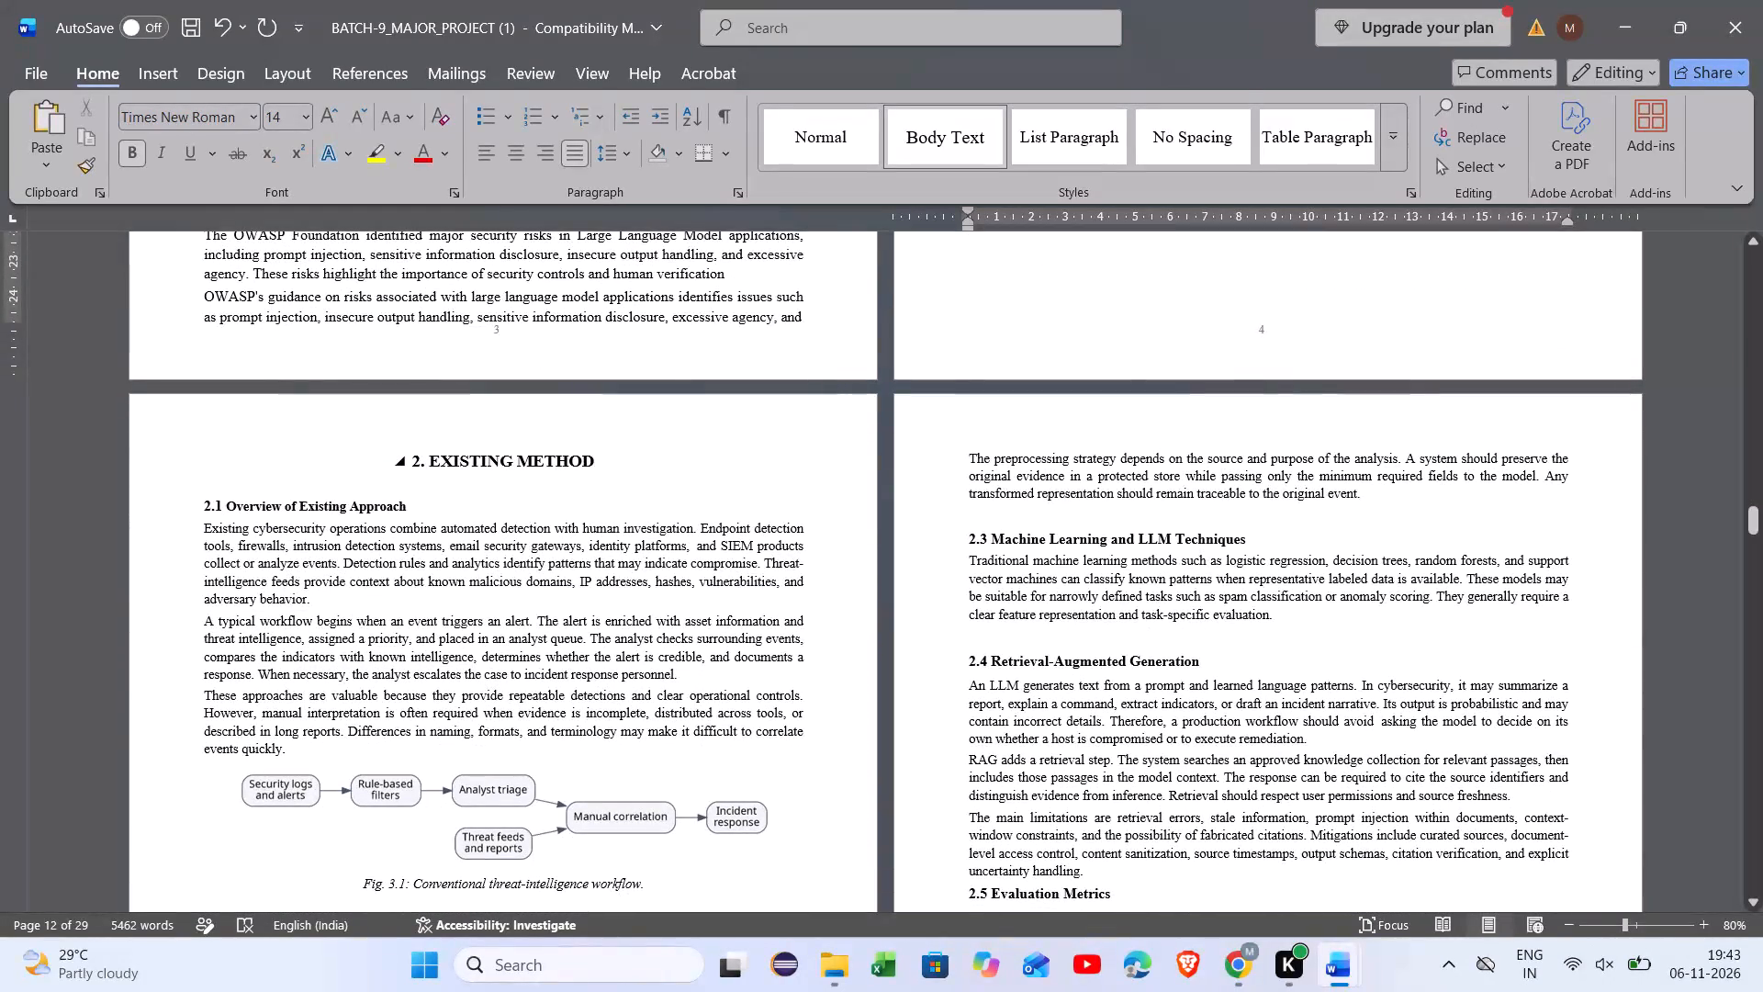
{"action": "left_click_drag", "start_coordinate": [602, 468], "coordinate": [435, 458]}
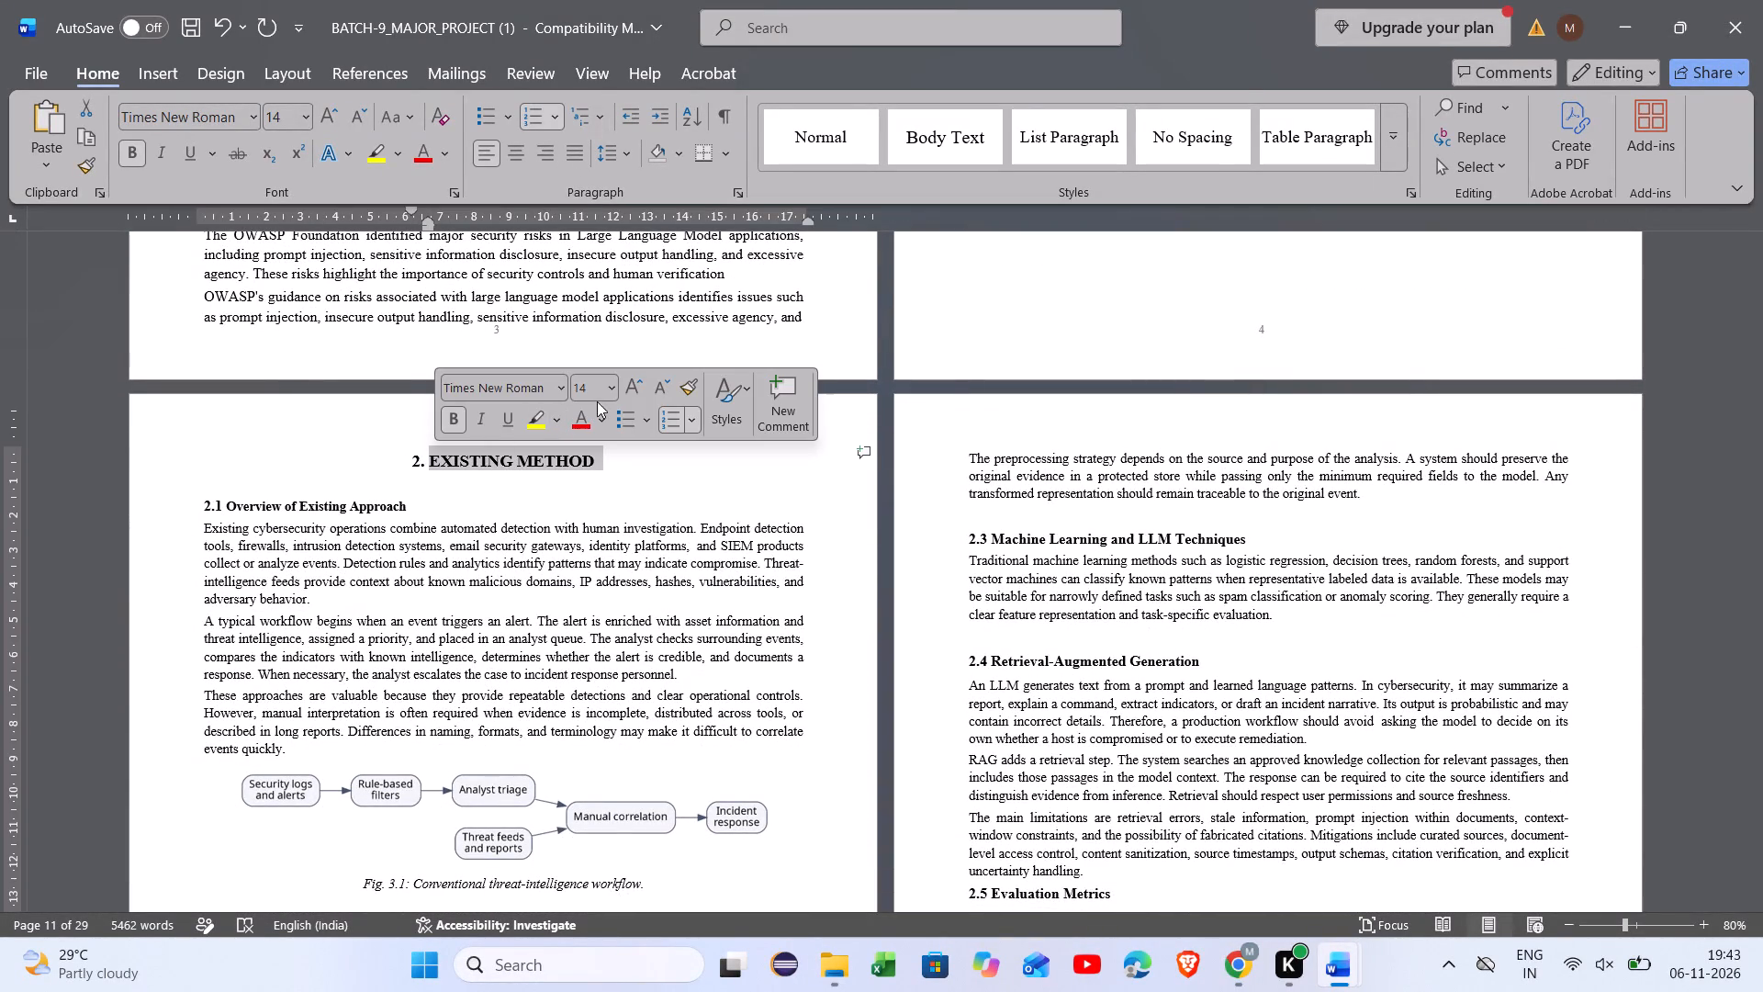
{"action": "left_click", "coordinate": [609, 392]}
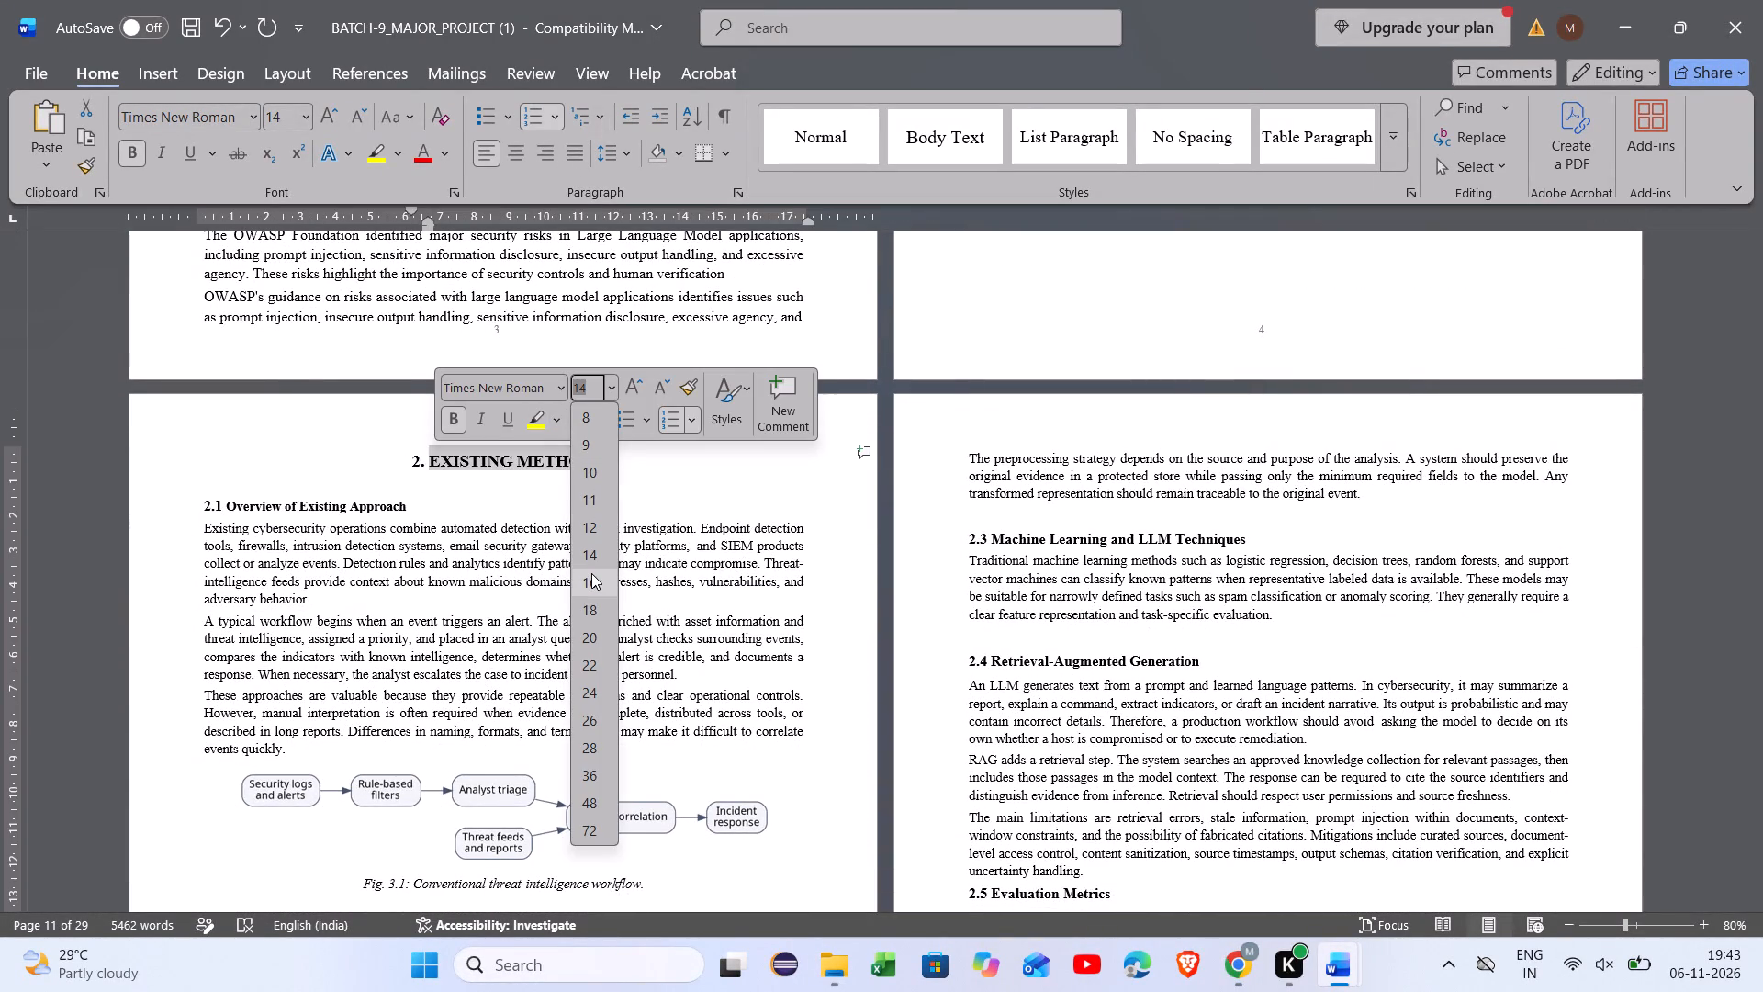
{"action": "left_click", "coordinate": [591, 573]}
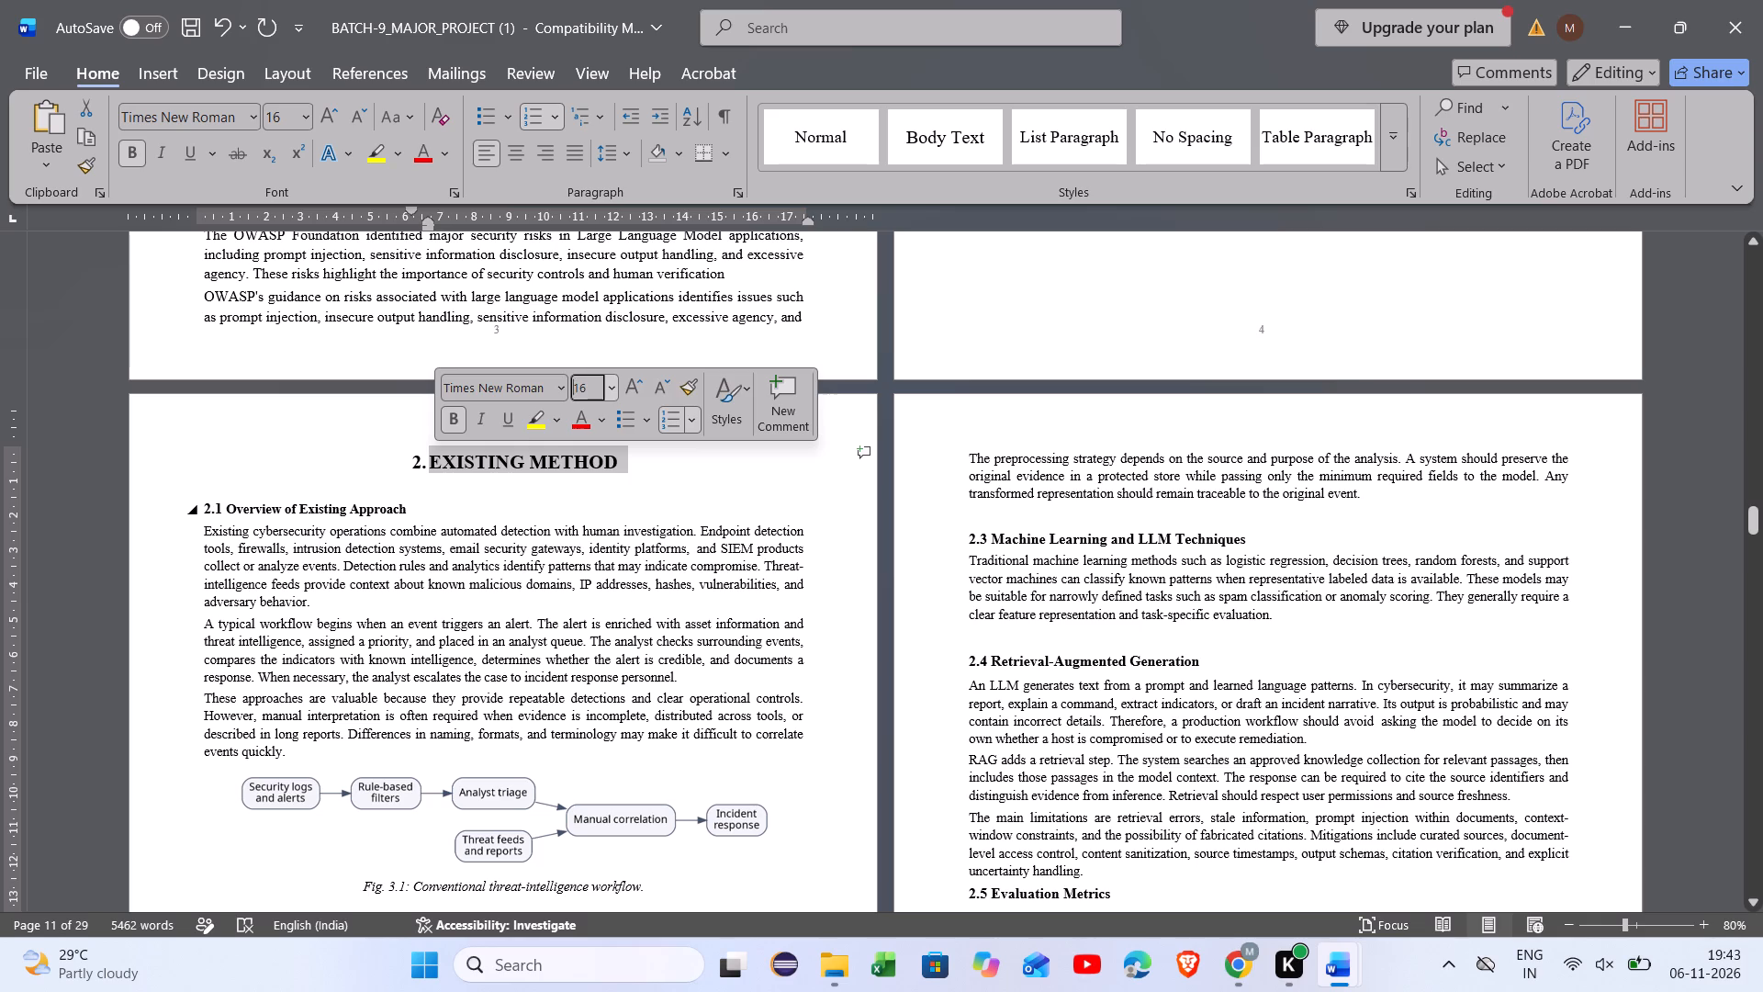
Set the 2.1 Overview of Existing Approach heading to font size 14.
{"action": "left_click_drag", "start_coordinate": [410, 515], "coordinate": [199, 509]}
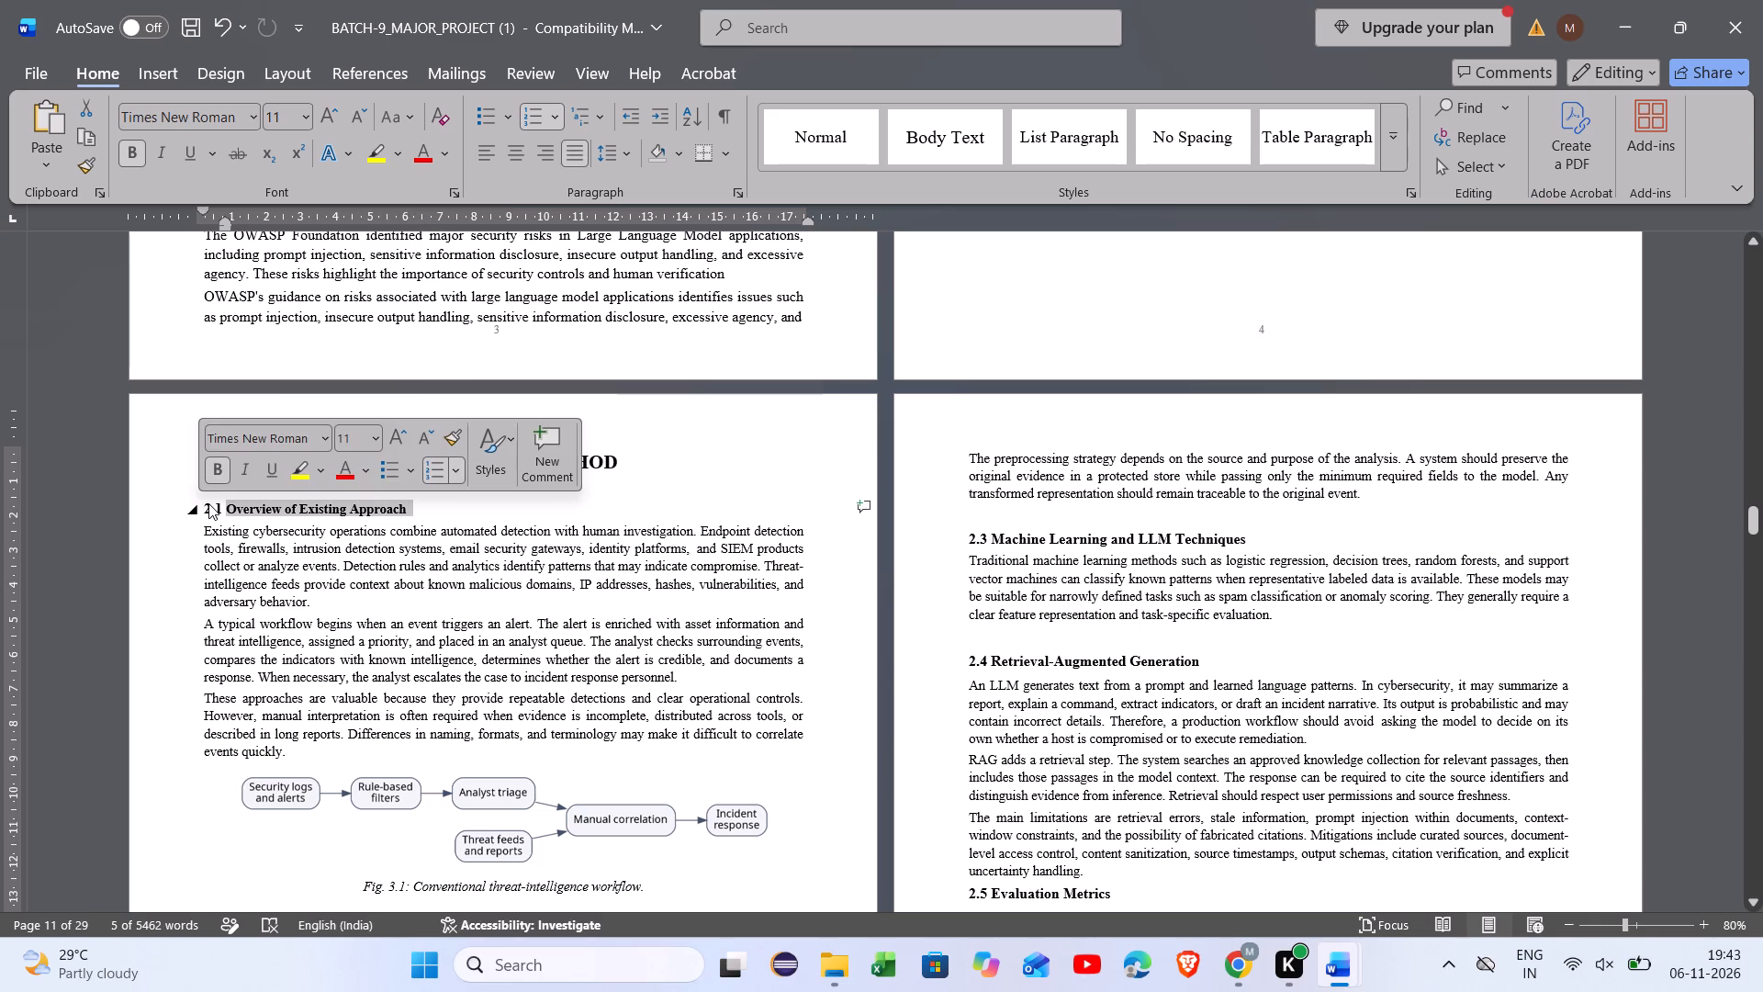
{"action": "left_click", "coordinate": [385, 499]}
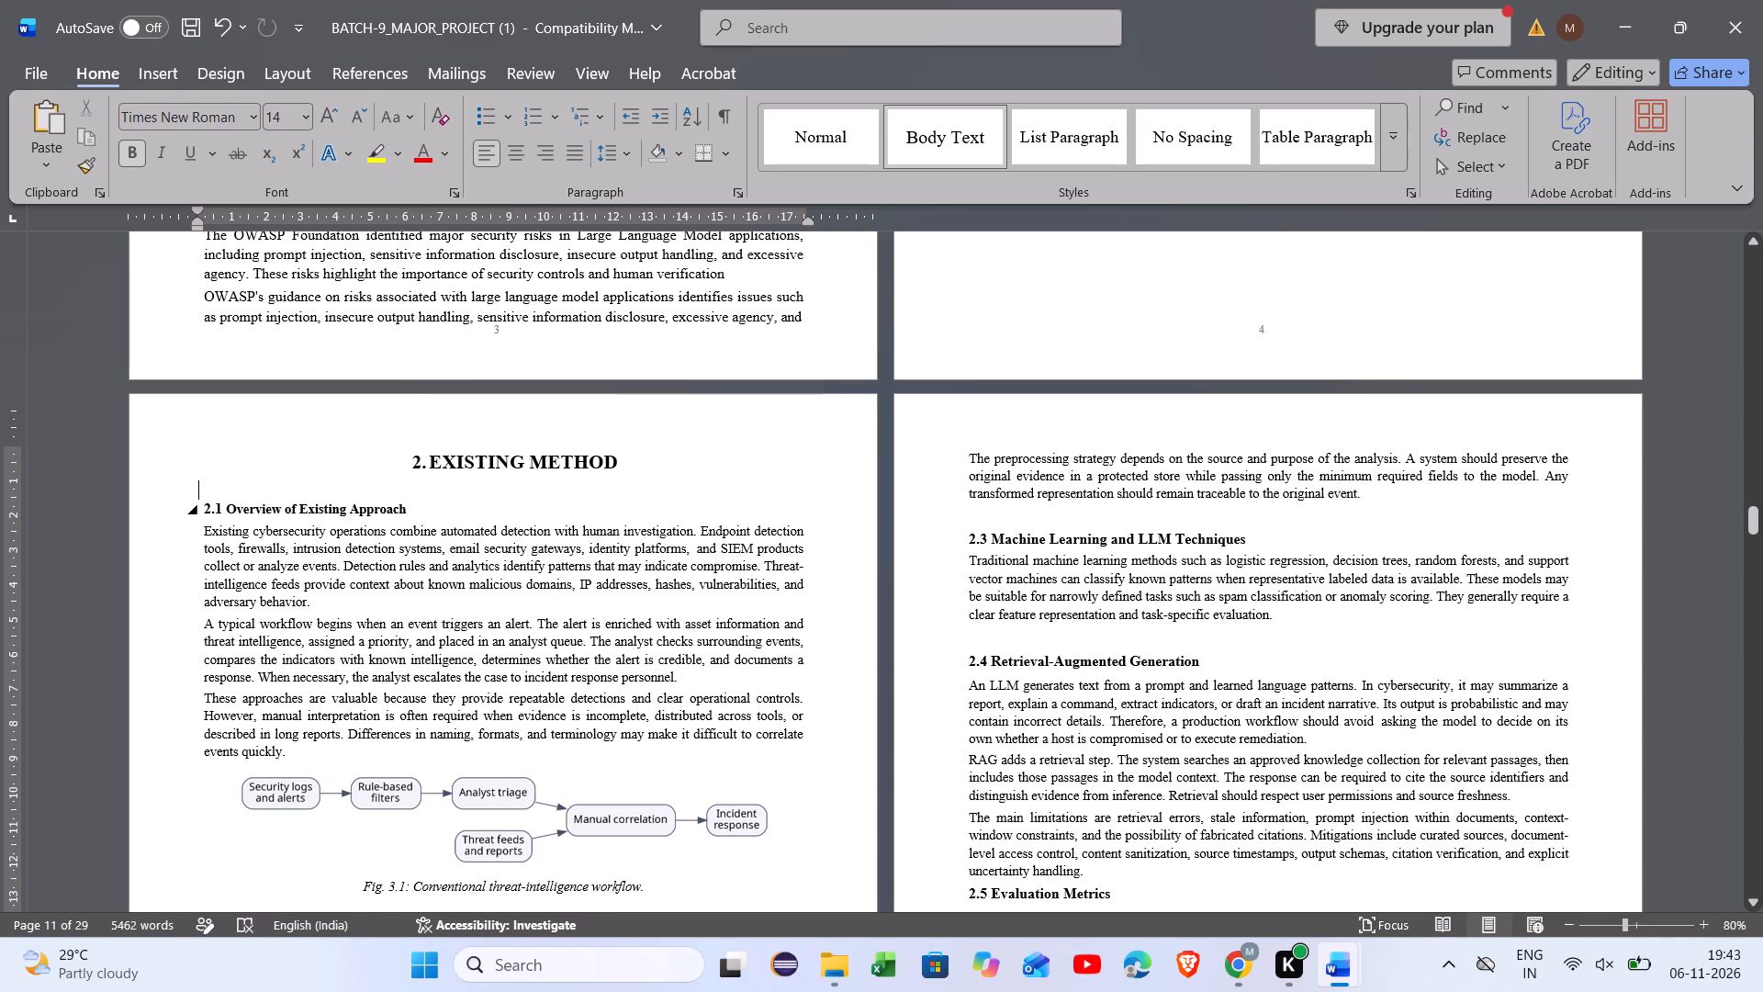
{"action": "left_click_drag", "start_coordinate": [410, 510], "coordinate": [200, 506]}
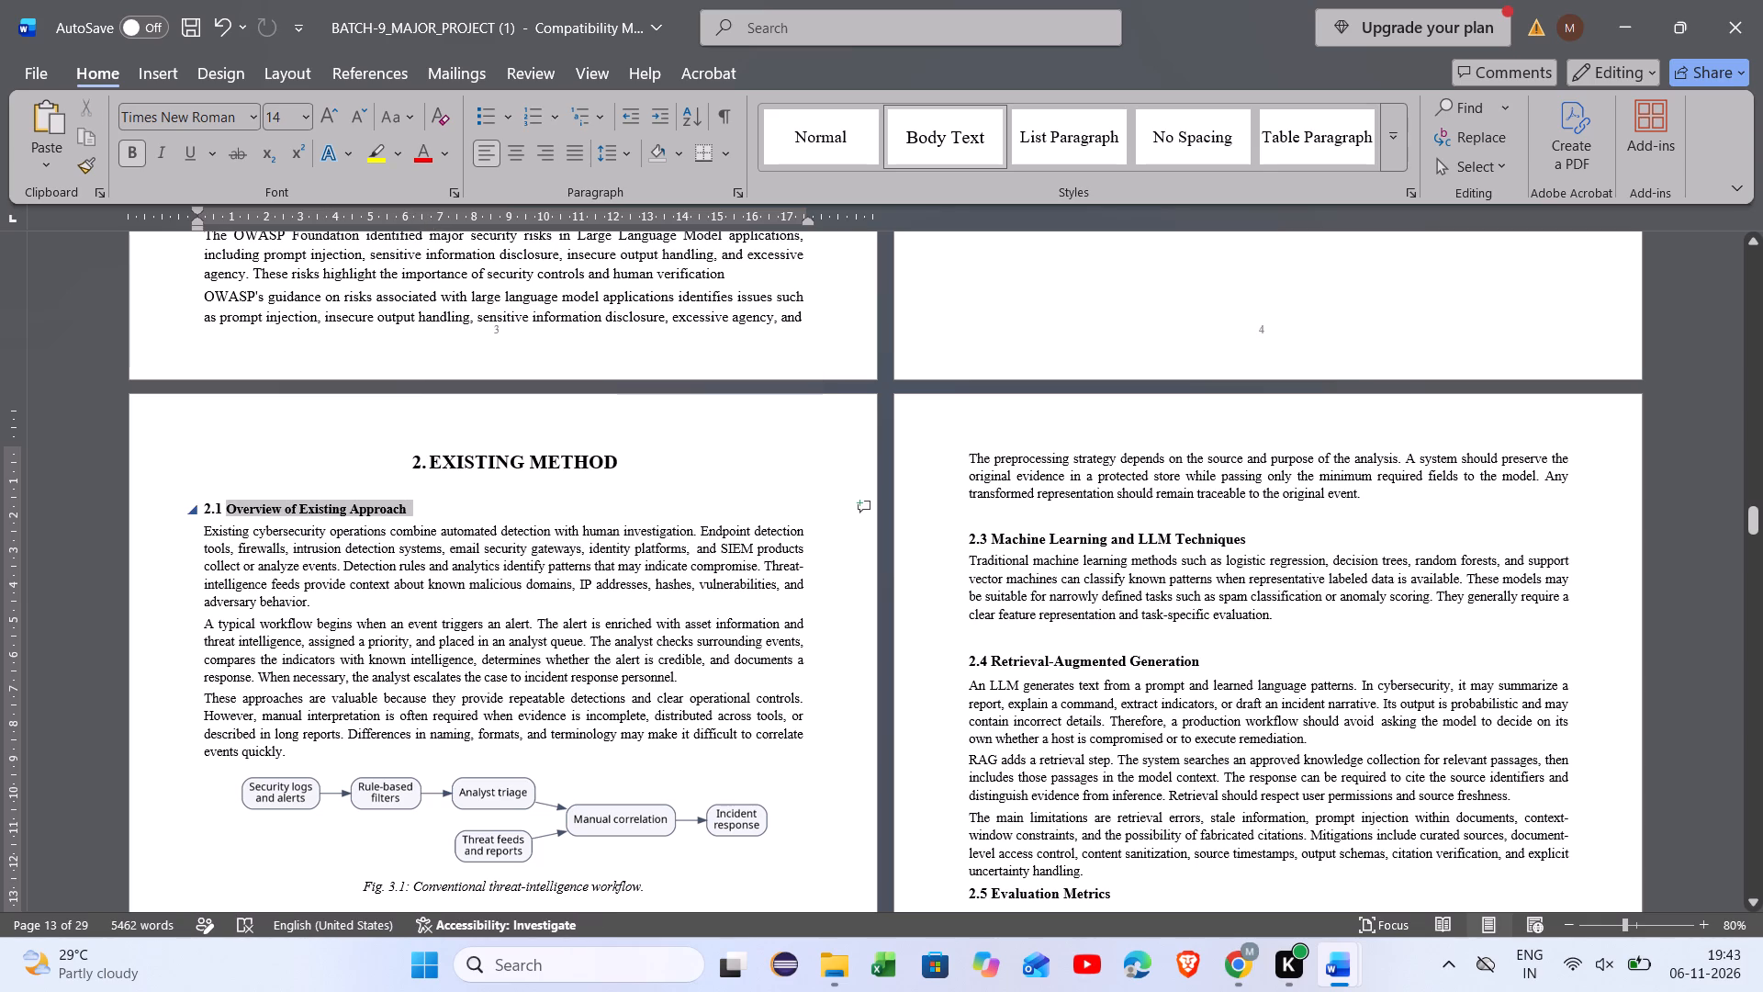
{"action": "left_click_drag", "start_coordinate": [200, 506], "coordinate": [203, 504]}
{"action": "left_click", "coordinate": [380, 431]}
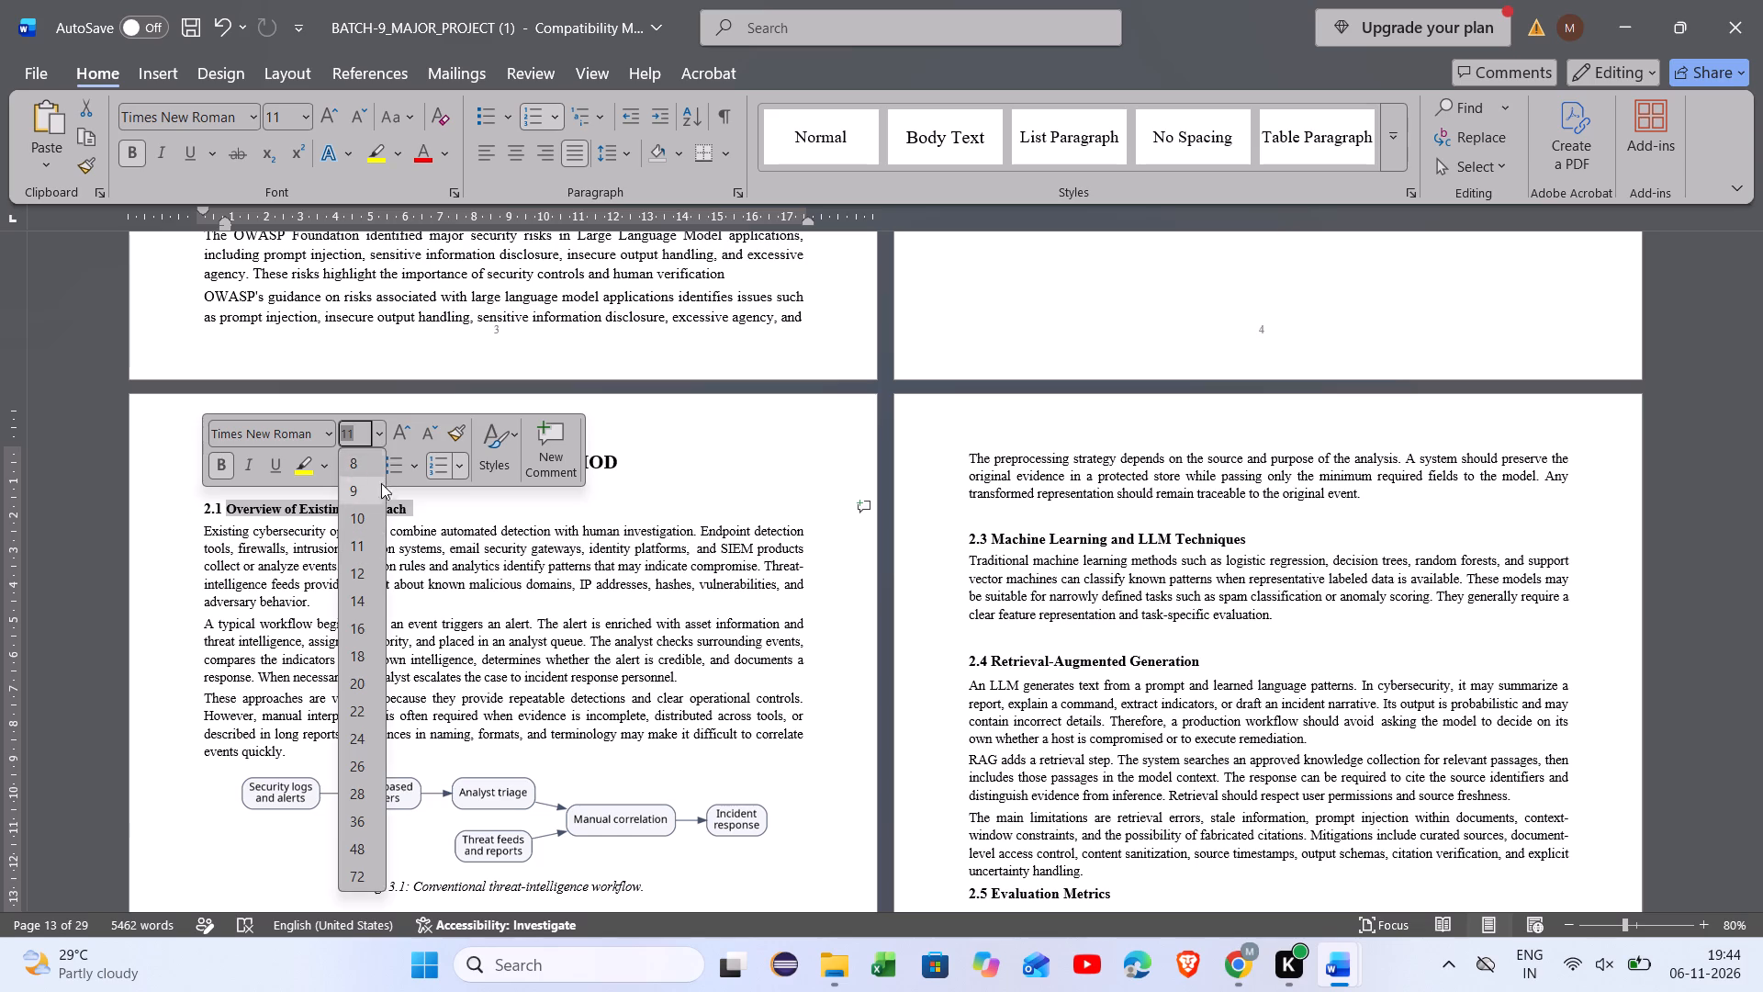
{"action": "left_click", "coordinate": [361, 602]}
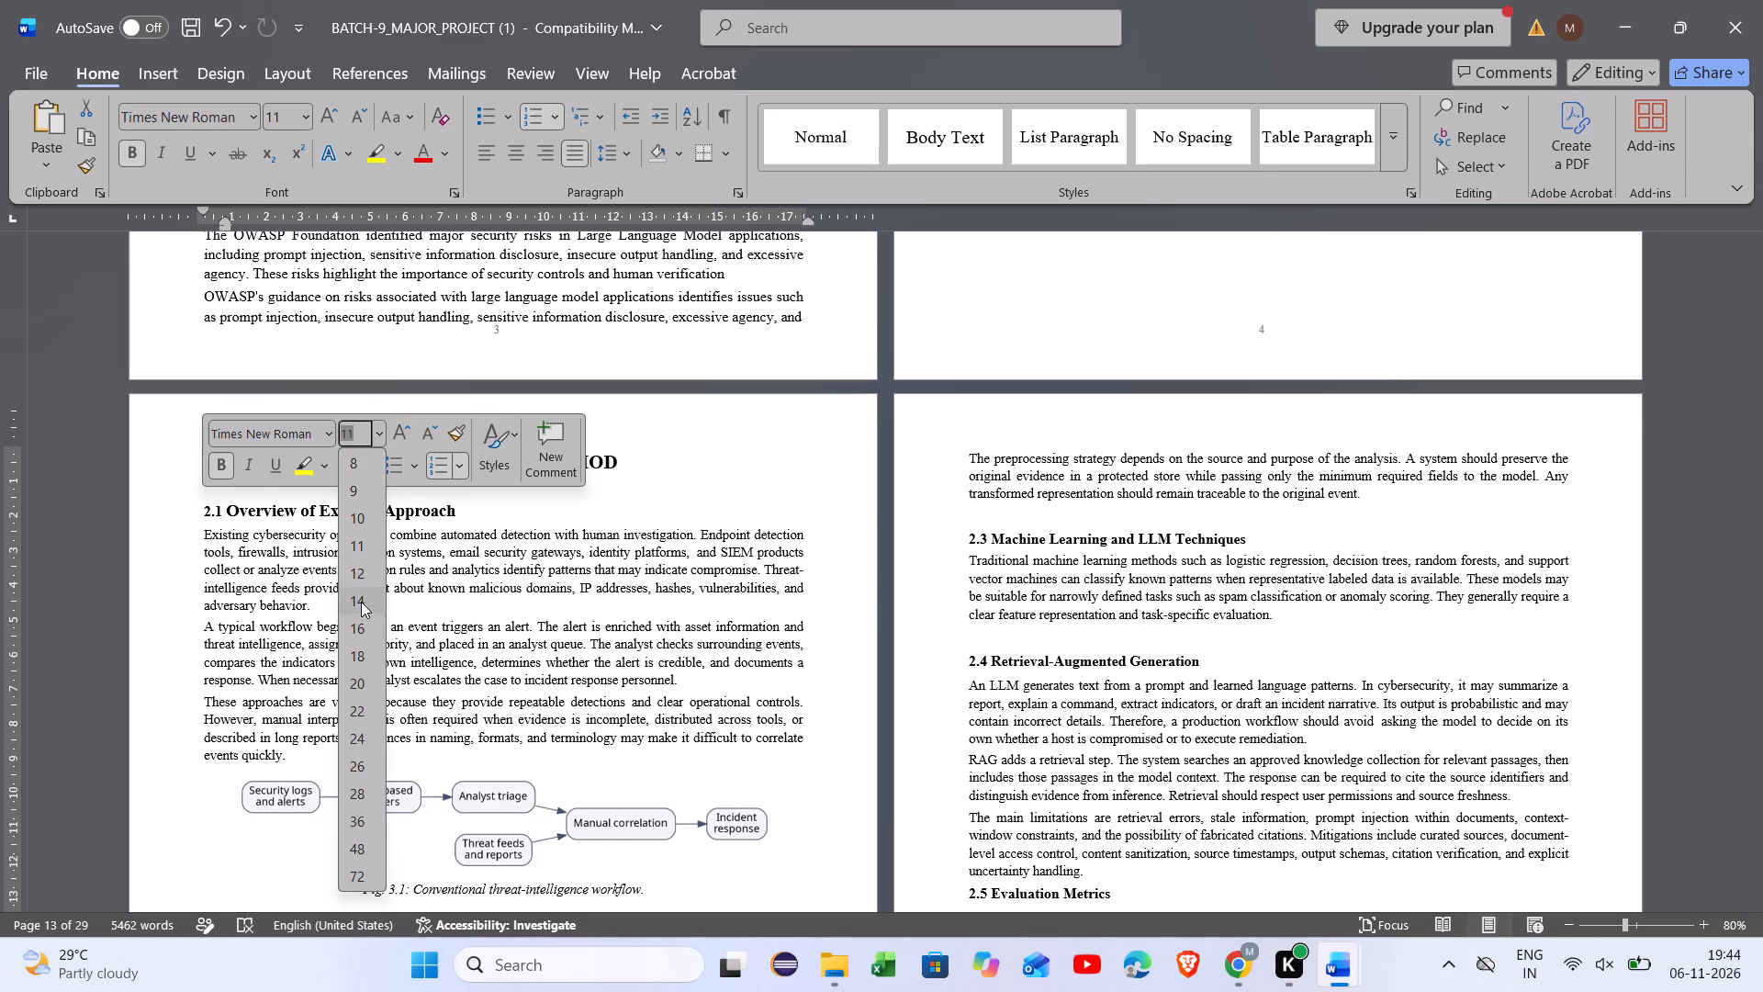
{"action": "left_click", "coordinate": [420, 602]}
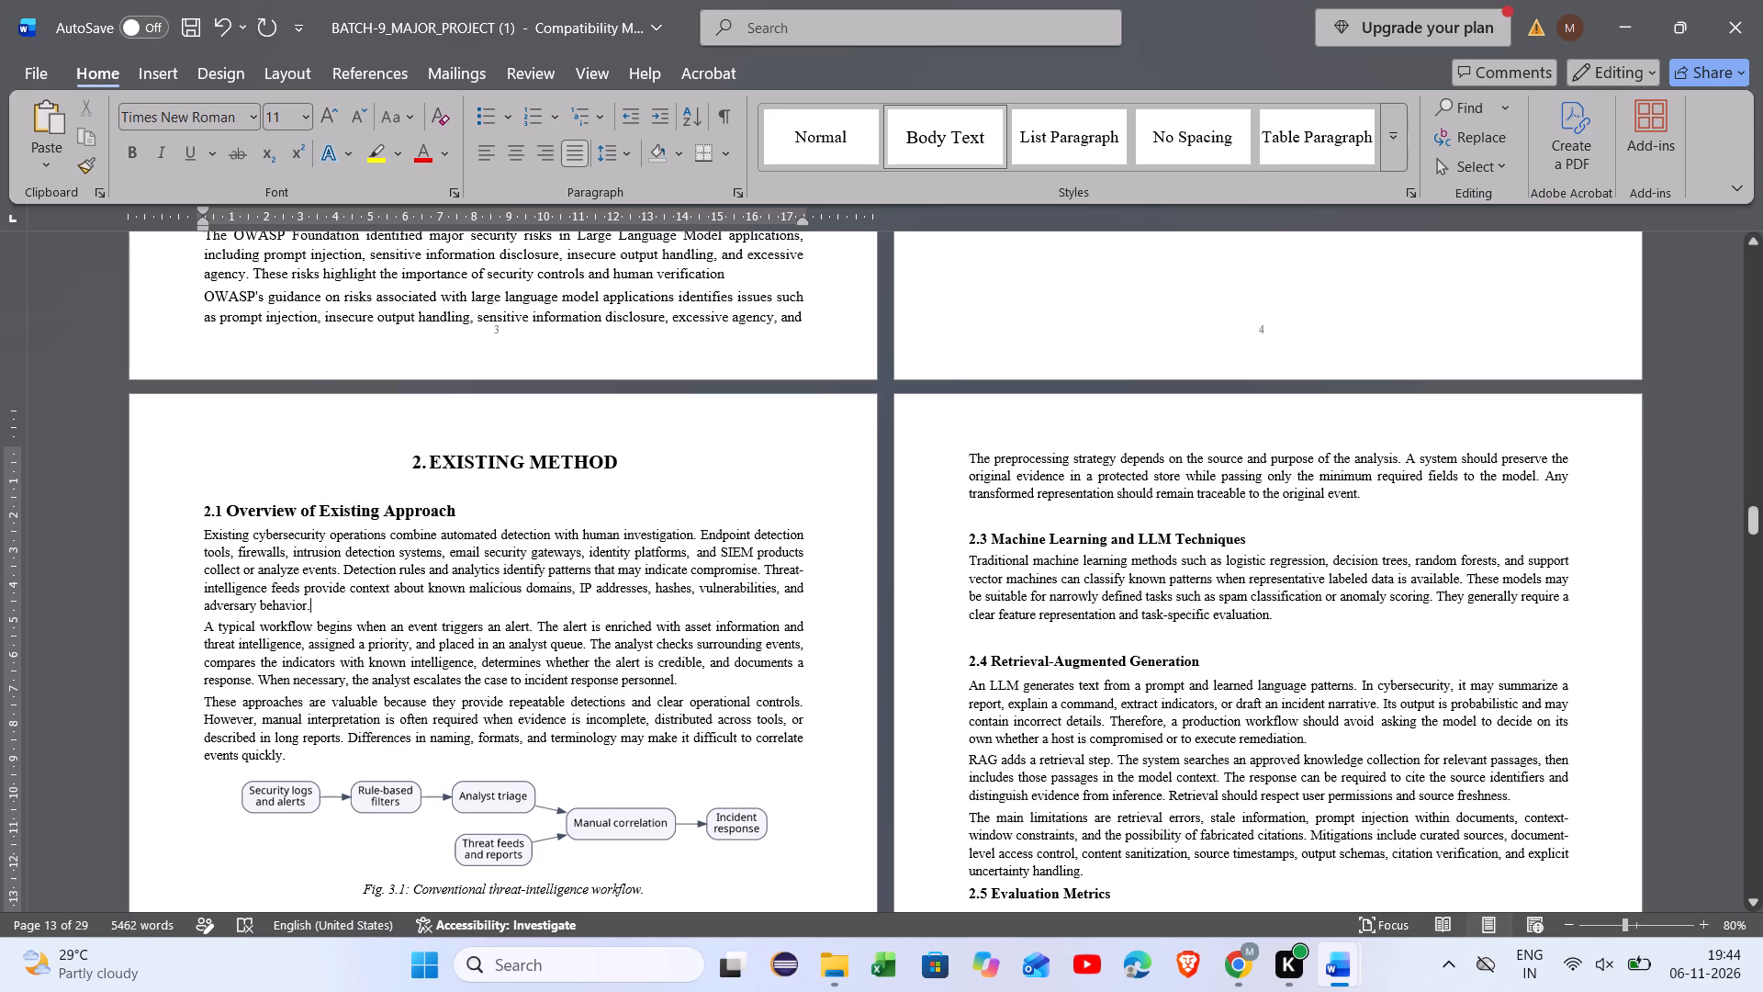
Set the three body paragraphs under 2.1 Overview of Existing Approach to font size 12.
{"action": "left_click_drag", "start_coordinate": [201, 534], "coordinate": [301, 754]}
{"action": "left_click", "coordinate": [478, 672]}
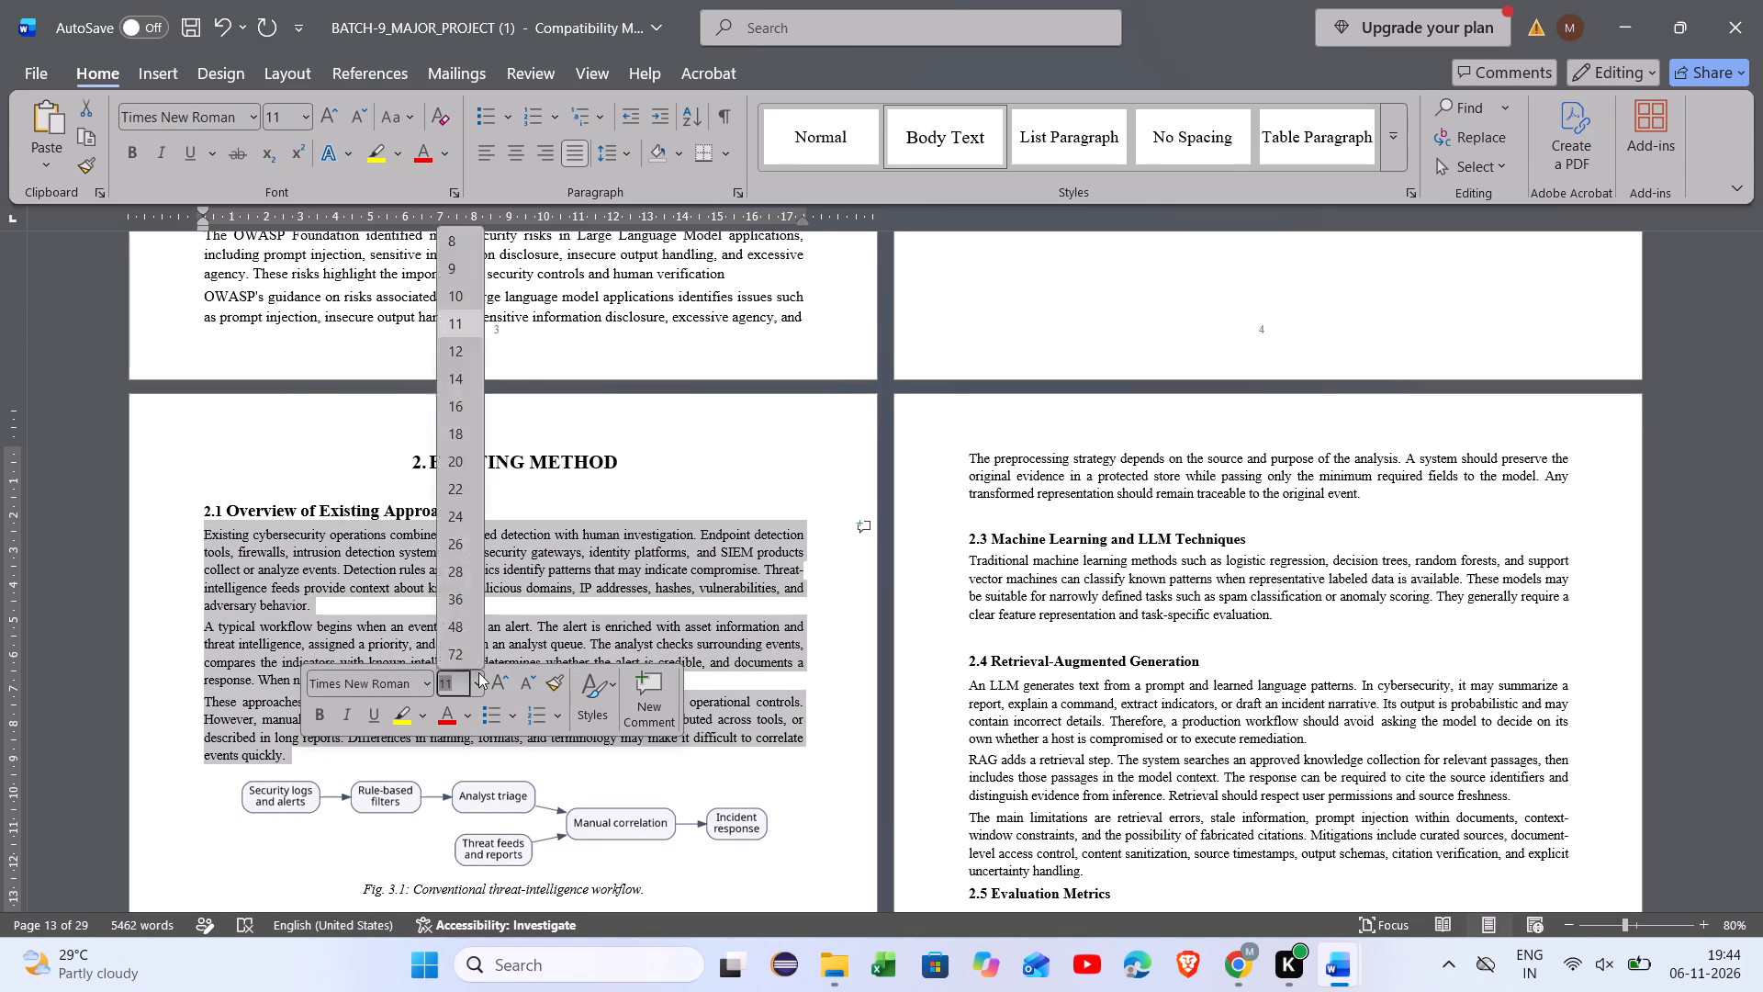
{"action": "left_click", "coordinate": [464, 355]}
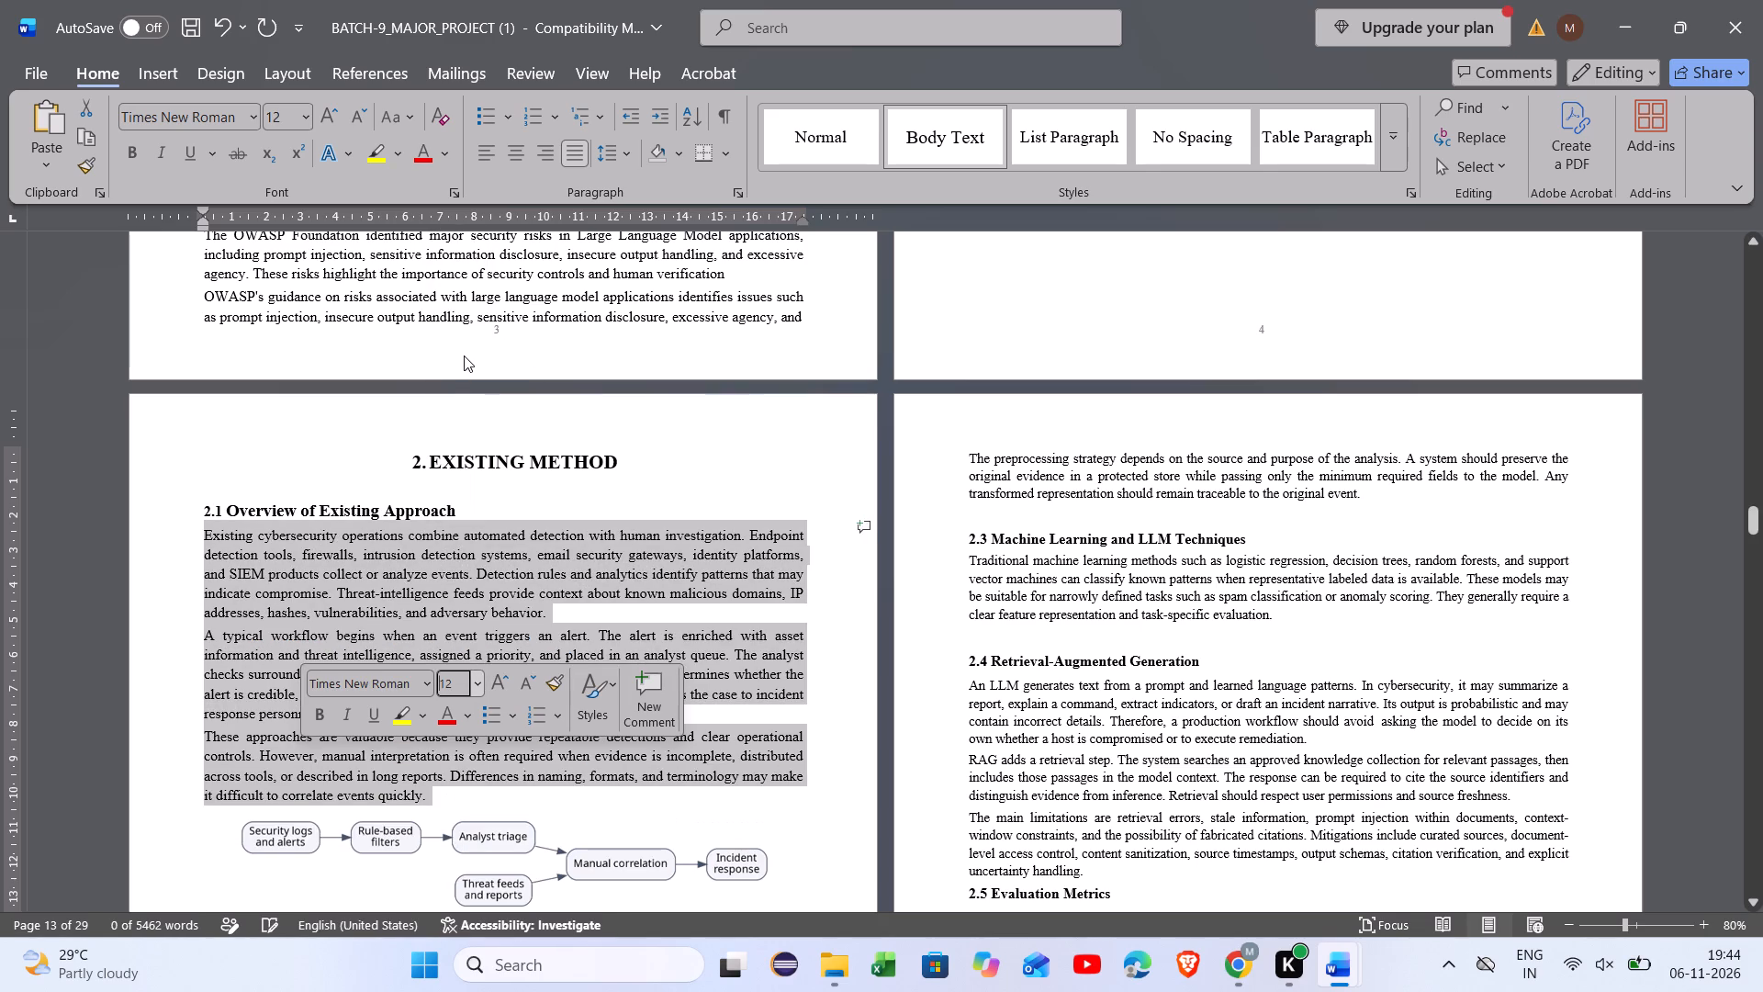
{"action": "left_click", "coordinate": [622, 615]}
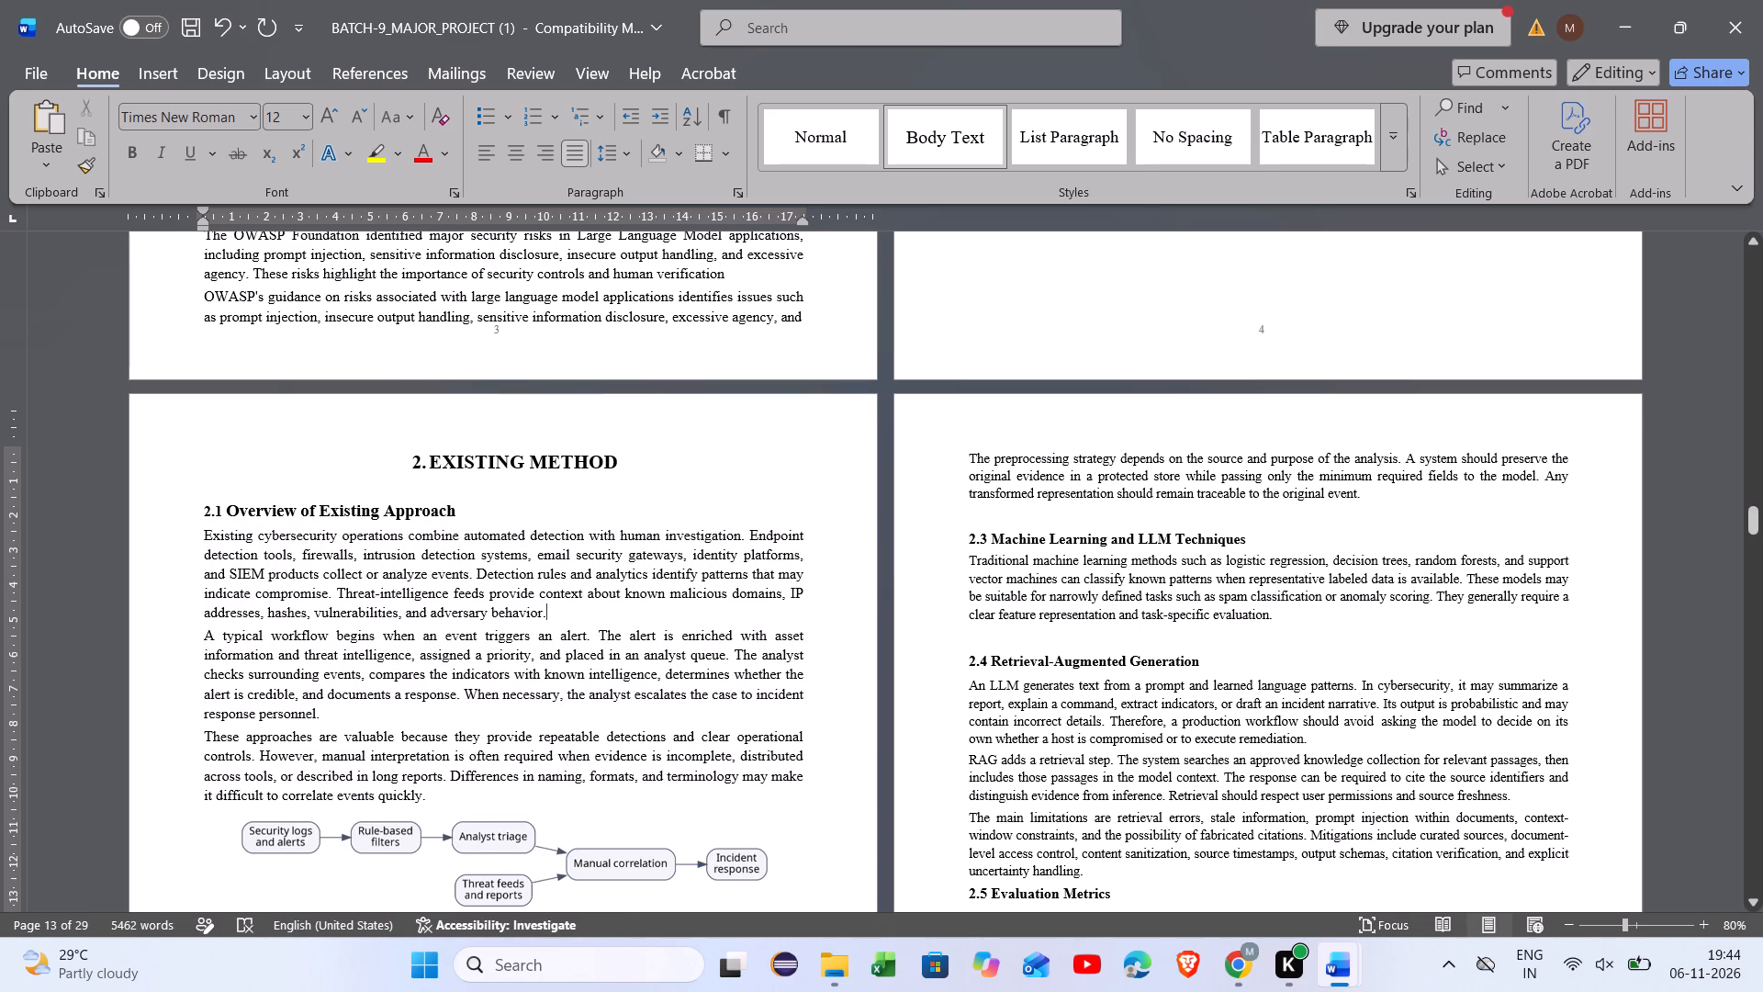
{"action": "left_click_drag", "start_coordinate": [205, 534], "coordinate": [432, 792]}
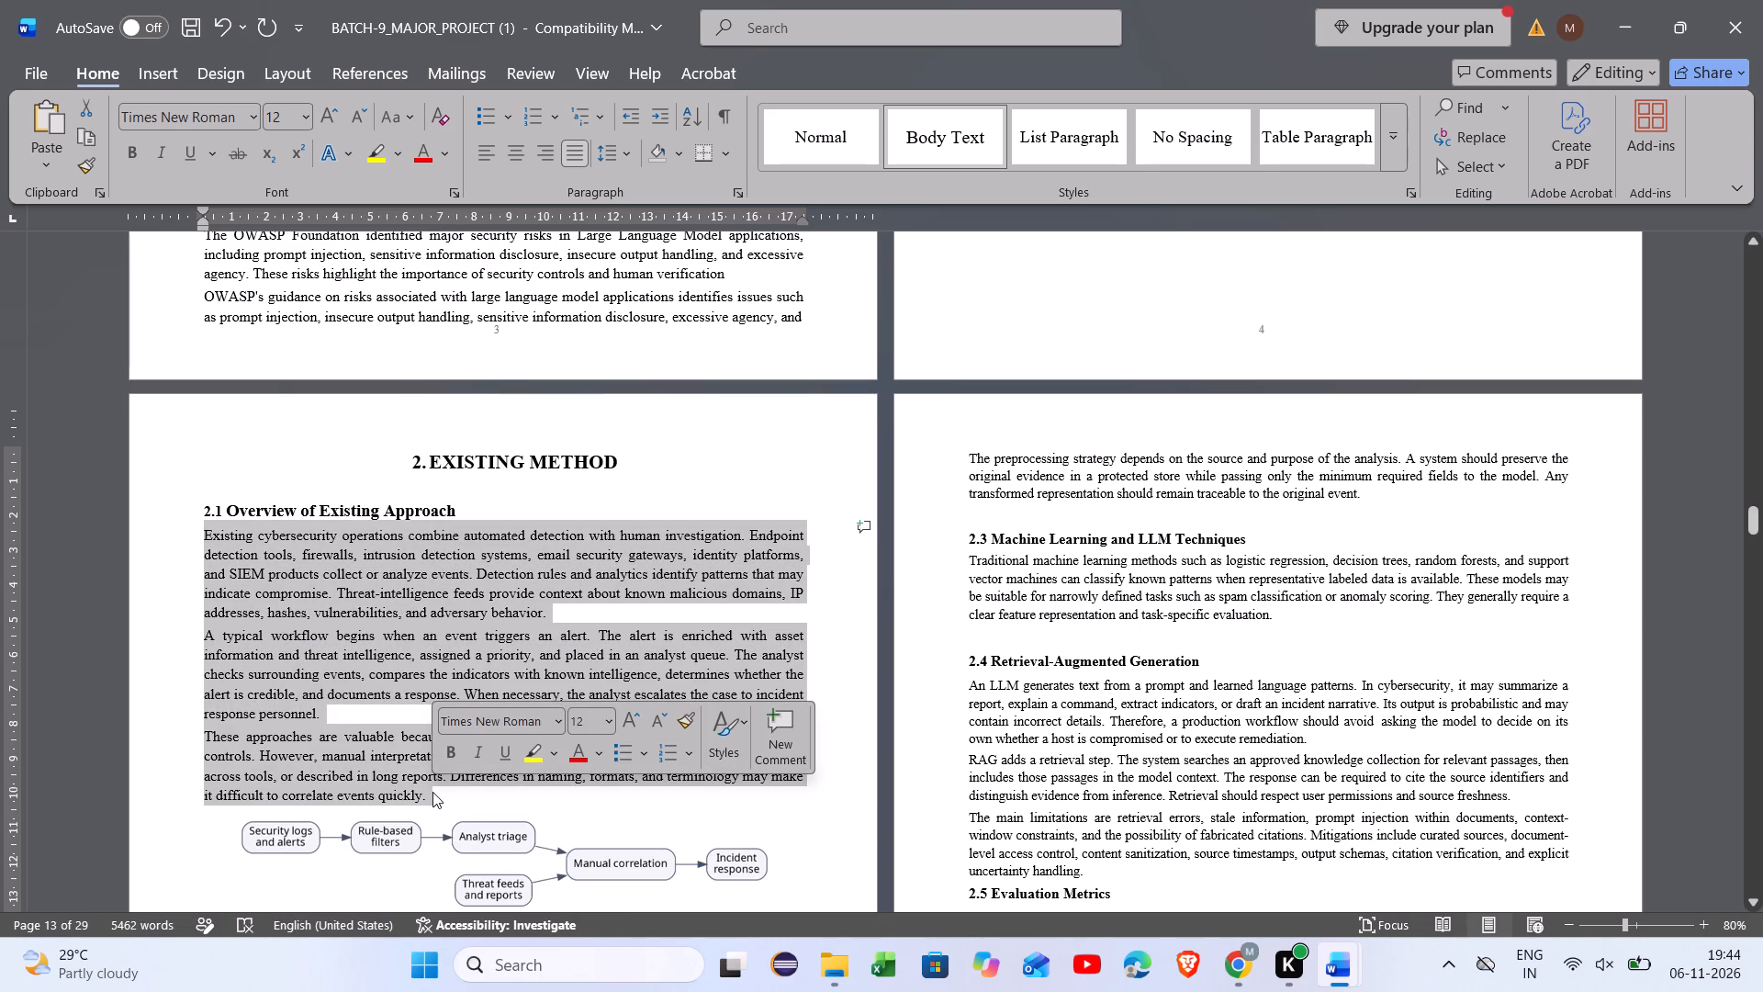
{"action": "left_click", "coordinate": [562, 614]}
Set the 2.2 Data Processing and Feature Engineering heading text to font size 14.
{"action": "scroll", "coordinate": [562, 614], "scroll_direction": "down", "scroll_amount": 1}
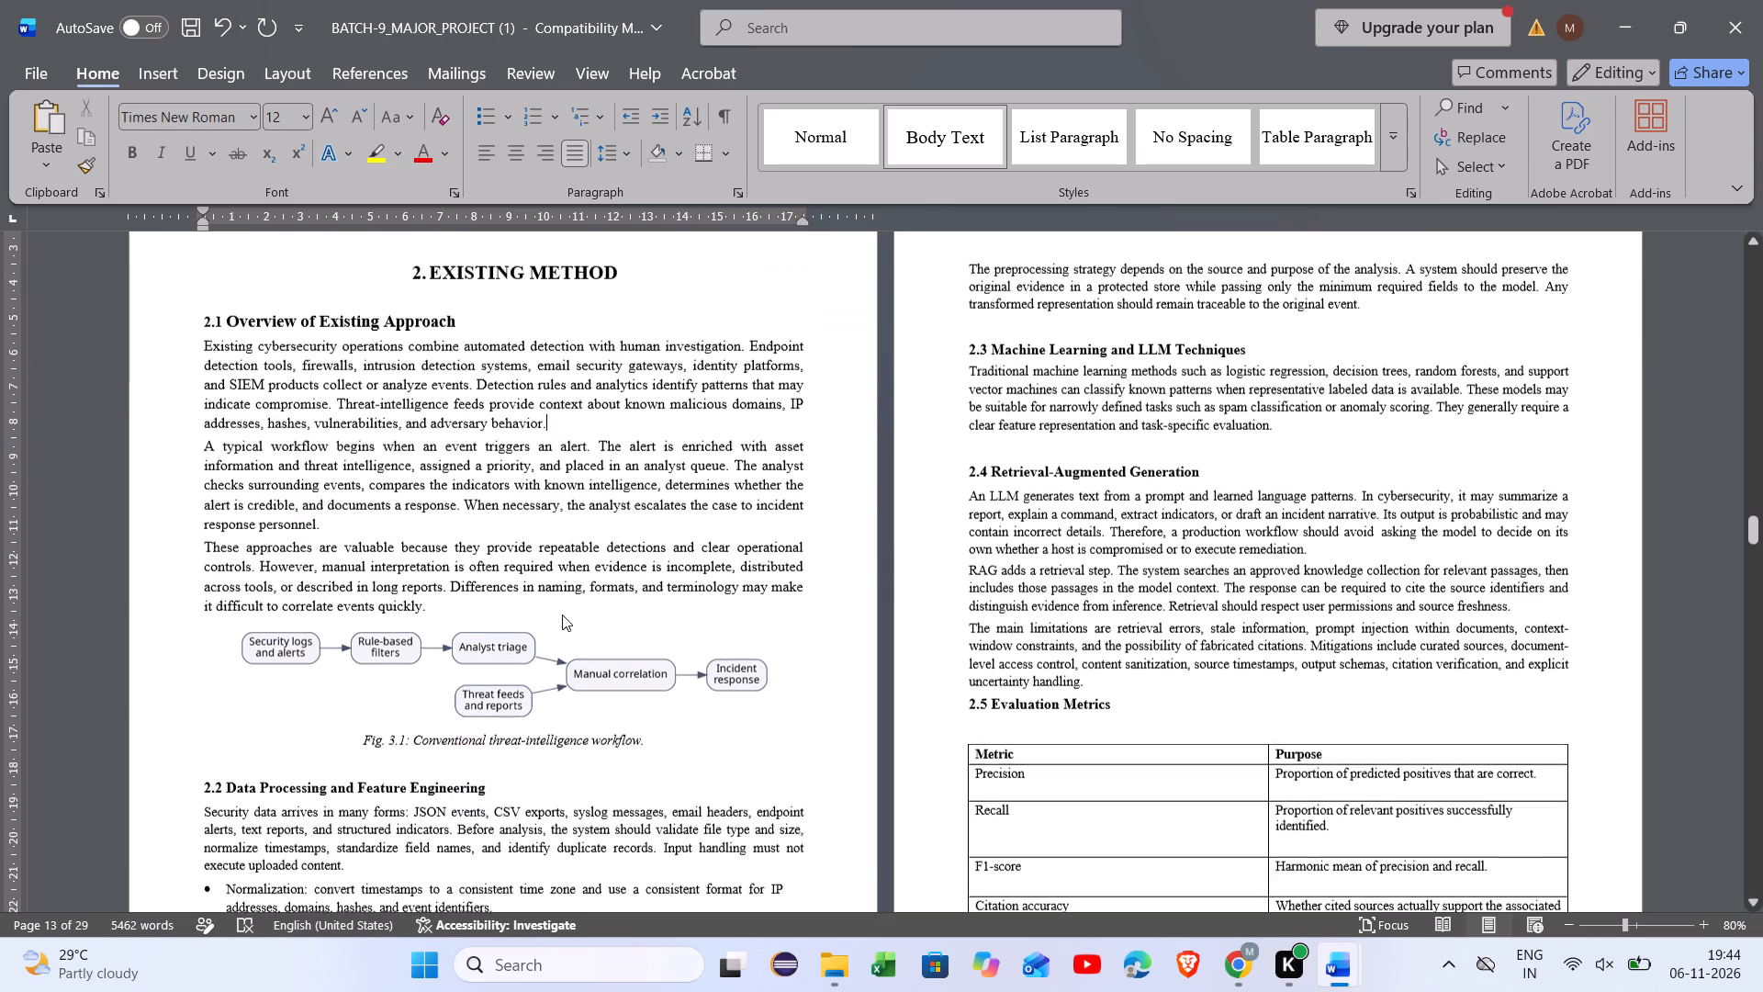
{"action": "scroll", "coordinate": [562, 614], "scroll_direction": "down", "scroll_amount": 1}
{"action": "left_click_drag", "start_coordinate": [492, 572], "coordinate": [399, 573]}
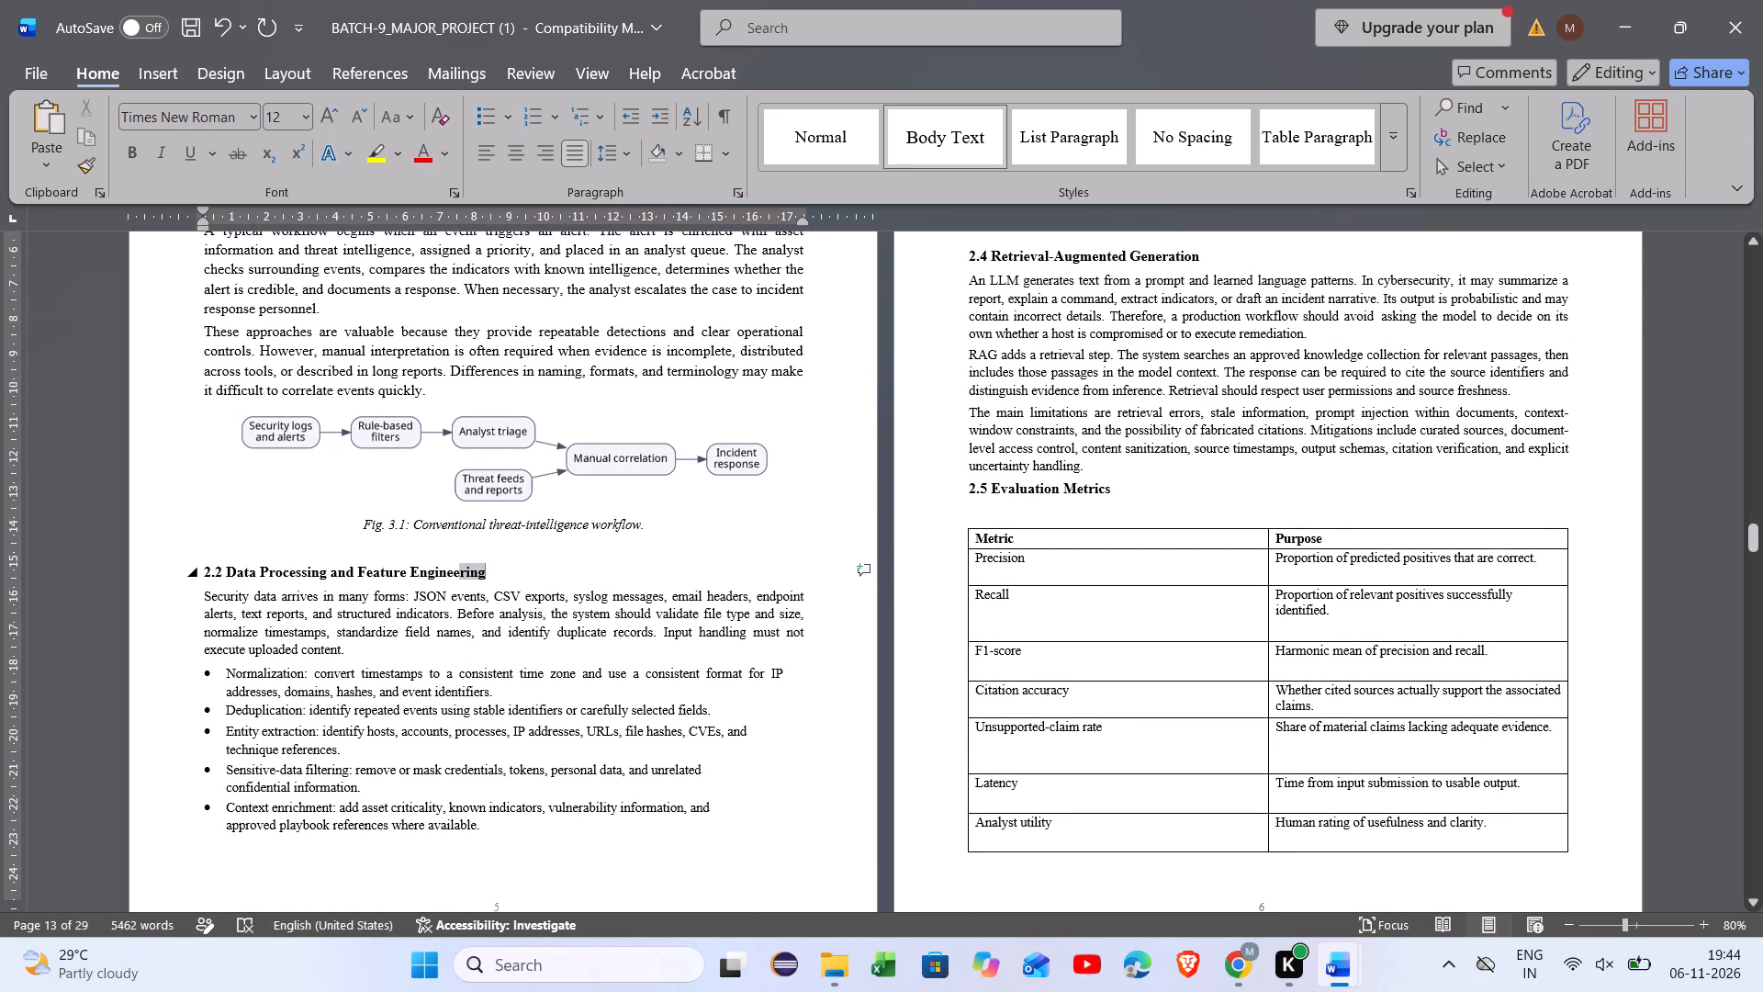
{"action": "left_click_drag", "start_coordinate": [399, 573], "coordinate": [196, 574]}
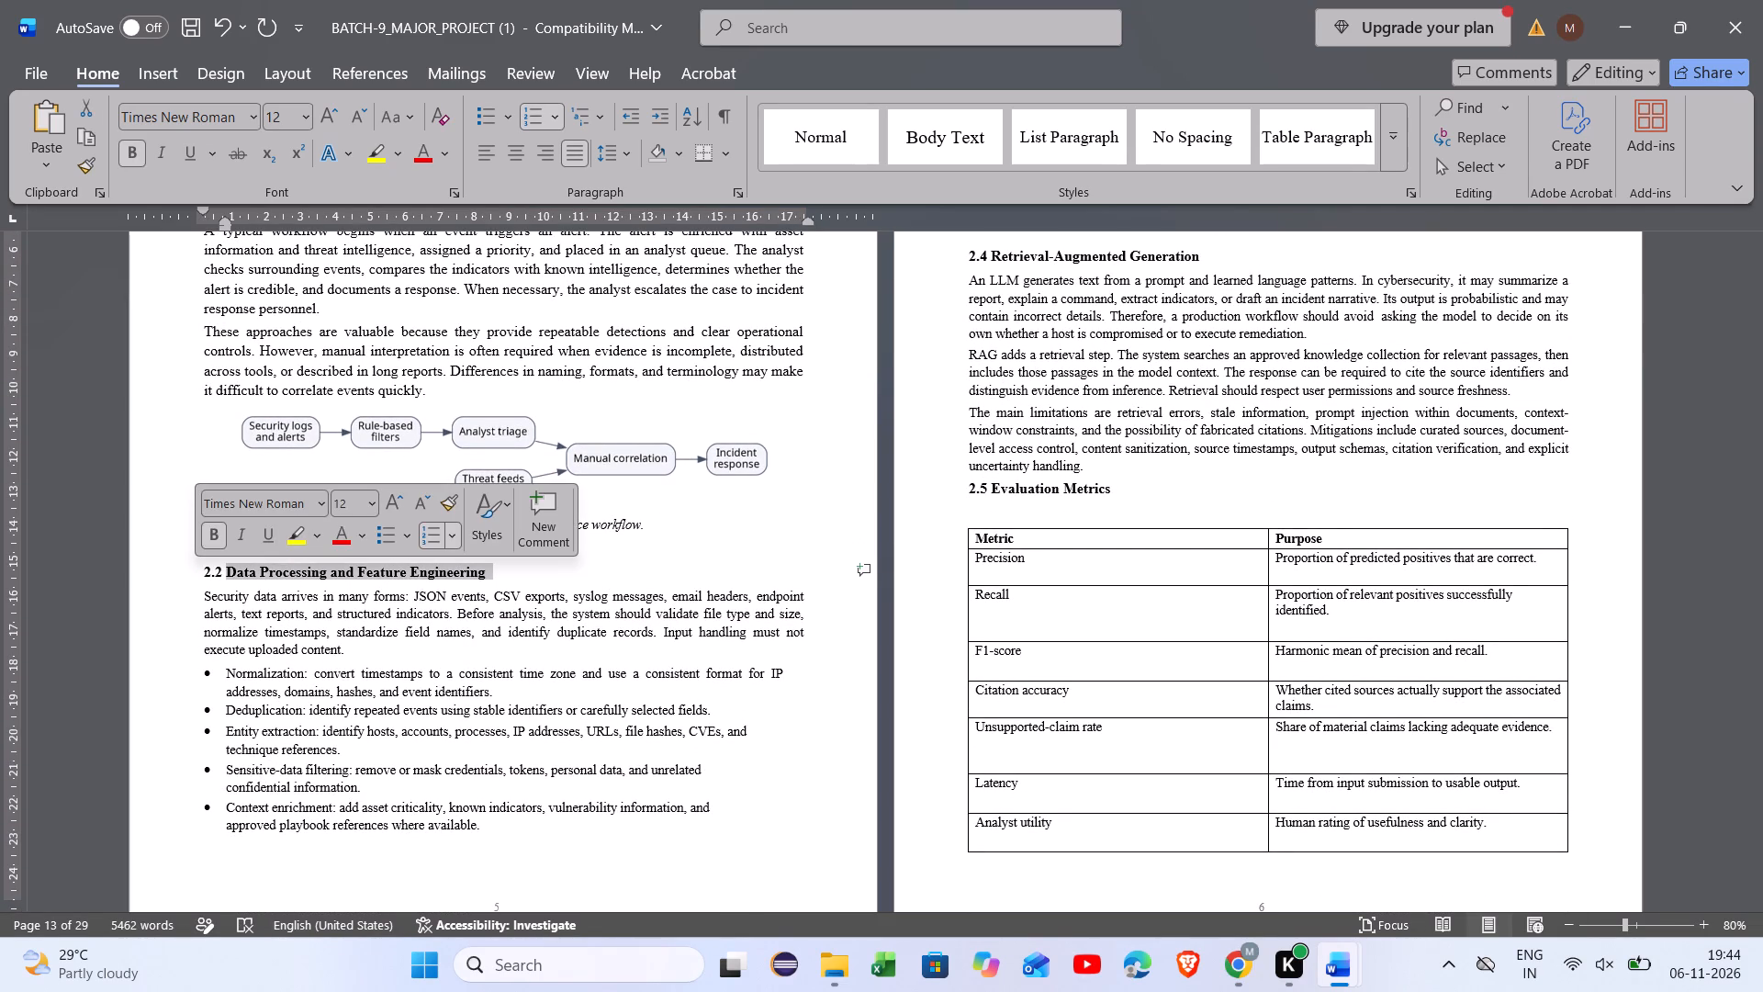
{"action": "left_click", "coordinate": [369, 502]}
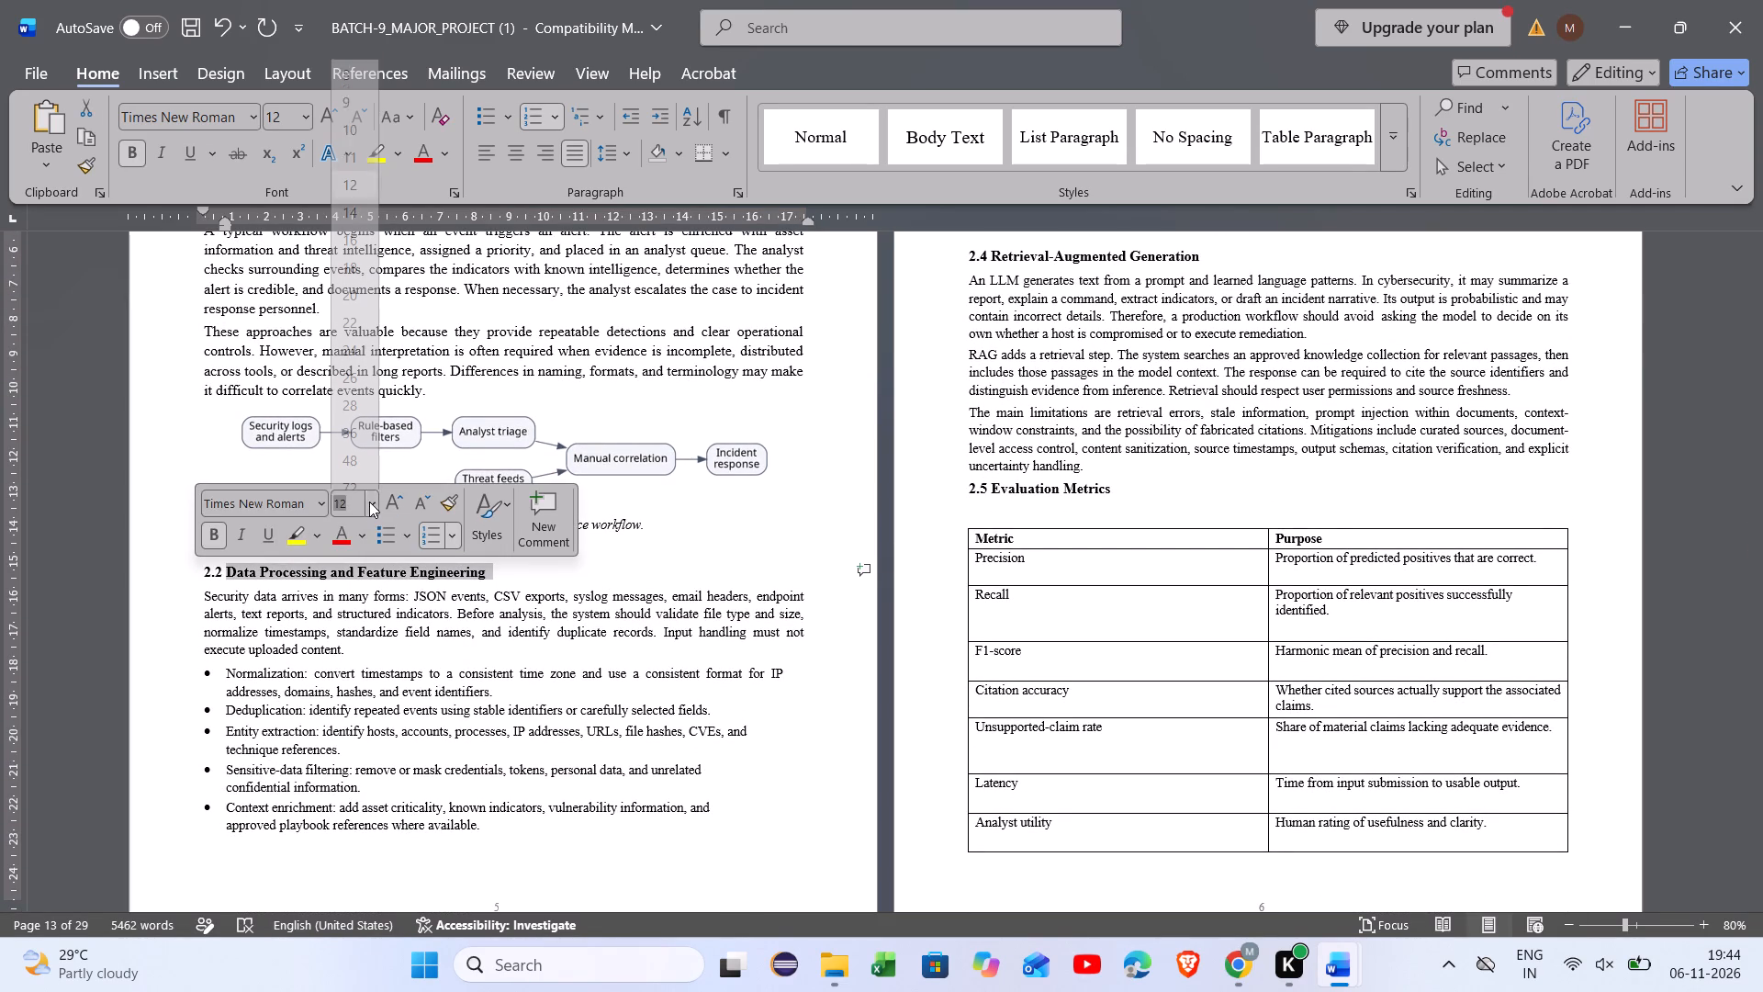
{"action": "left_click", "coordinate": [344, 200]}
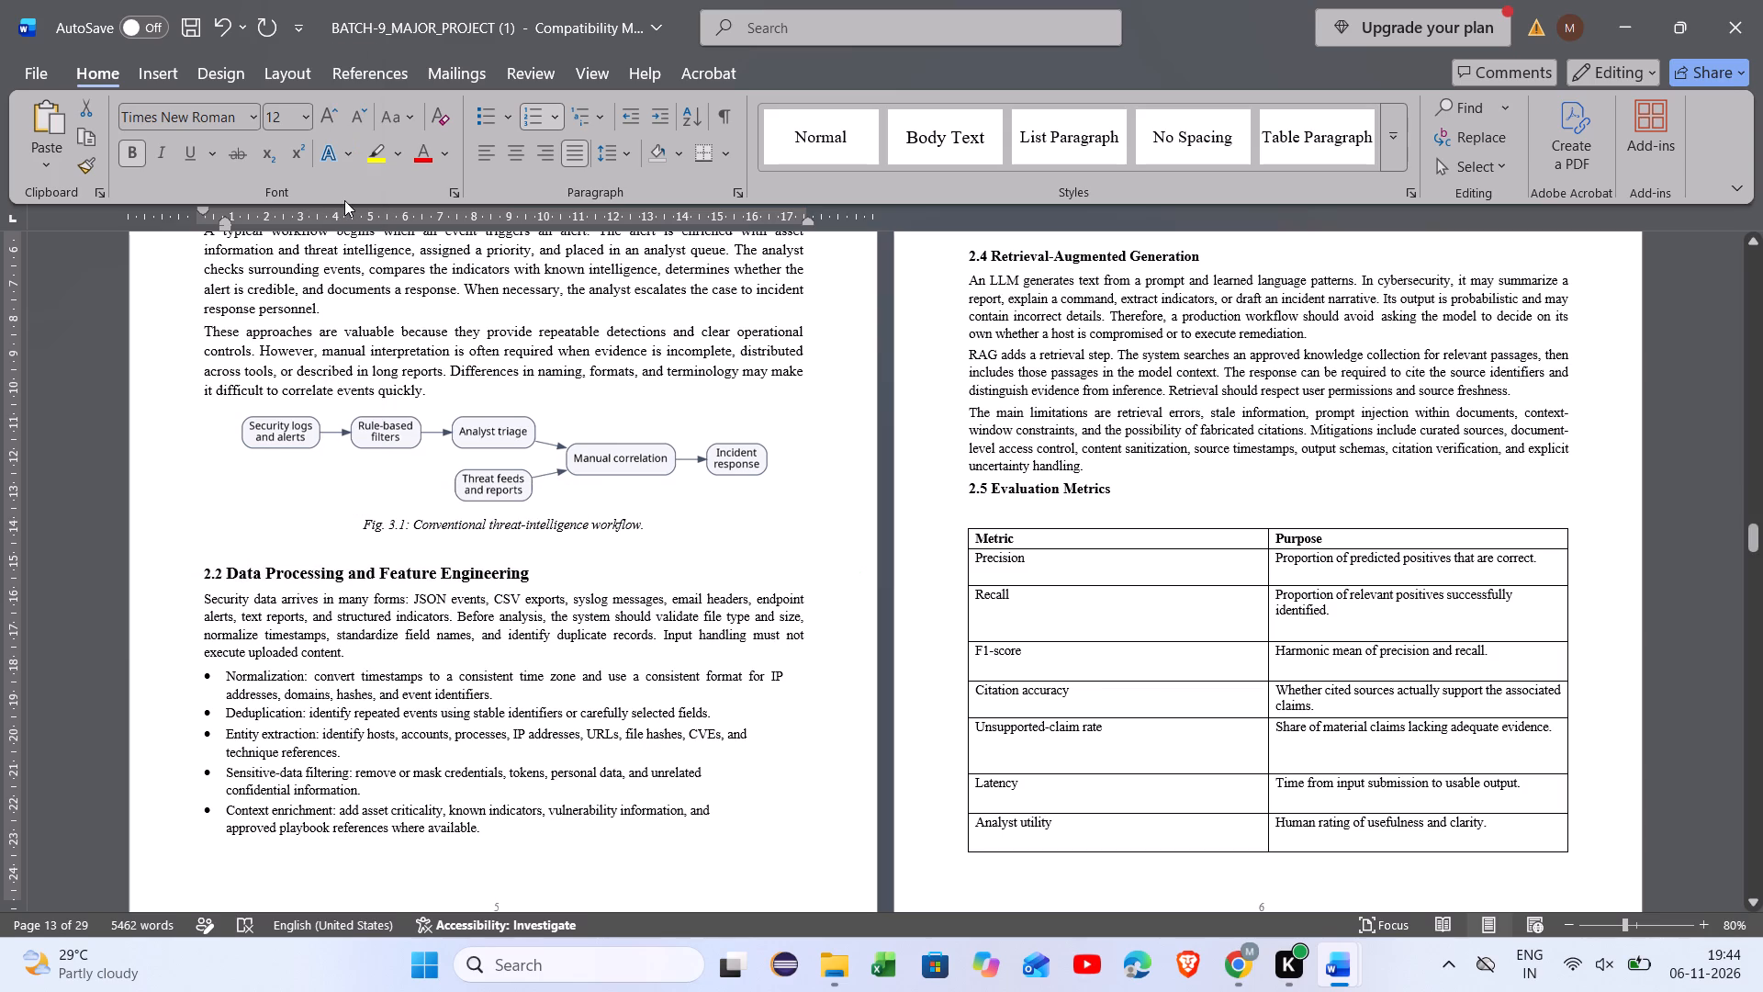
Set the automatic section numbering of the chapter 2 headings, such as 2.2, to font size 14.
{"action": "left_click", "coordinate": [214, 570]}
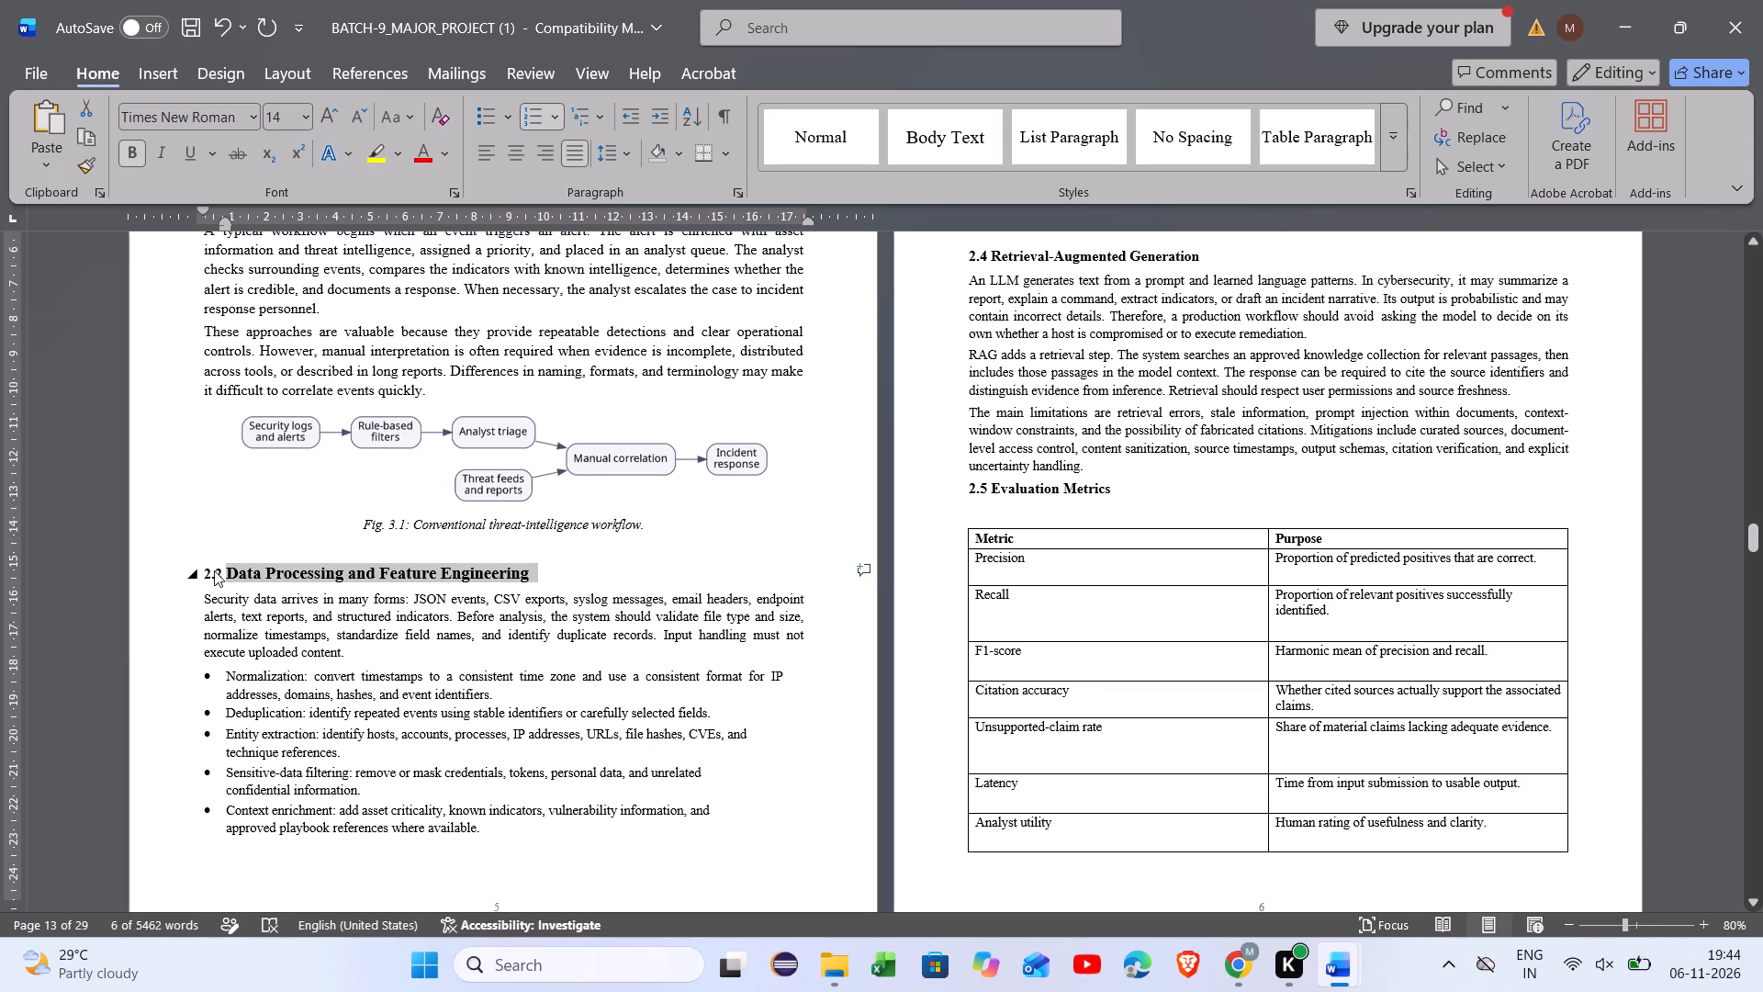
{"action": "left_click", "coordinate": [302, 118]}
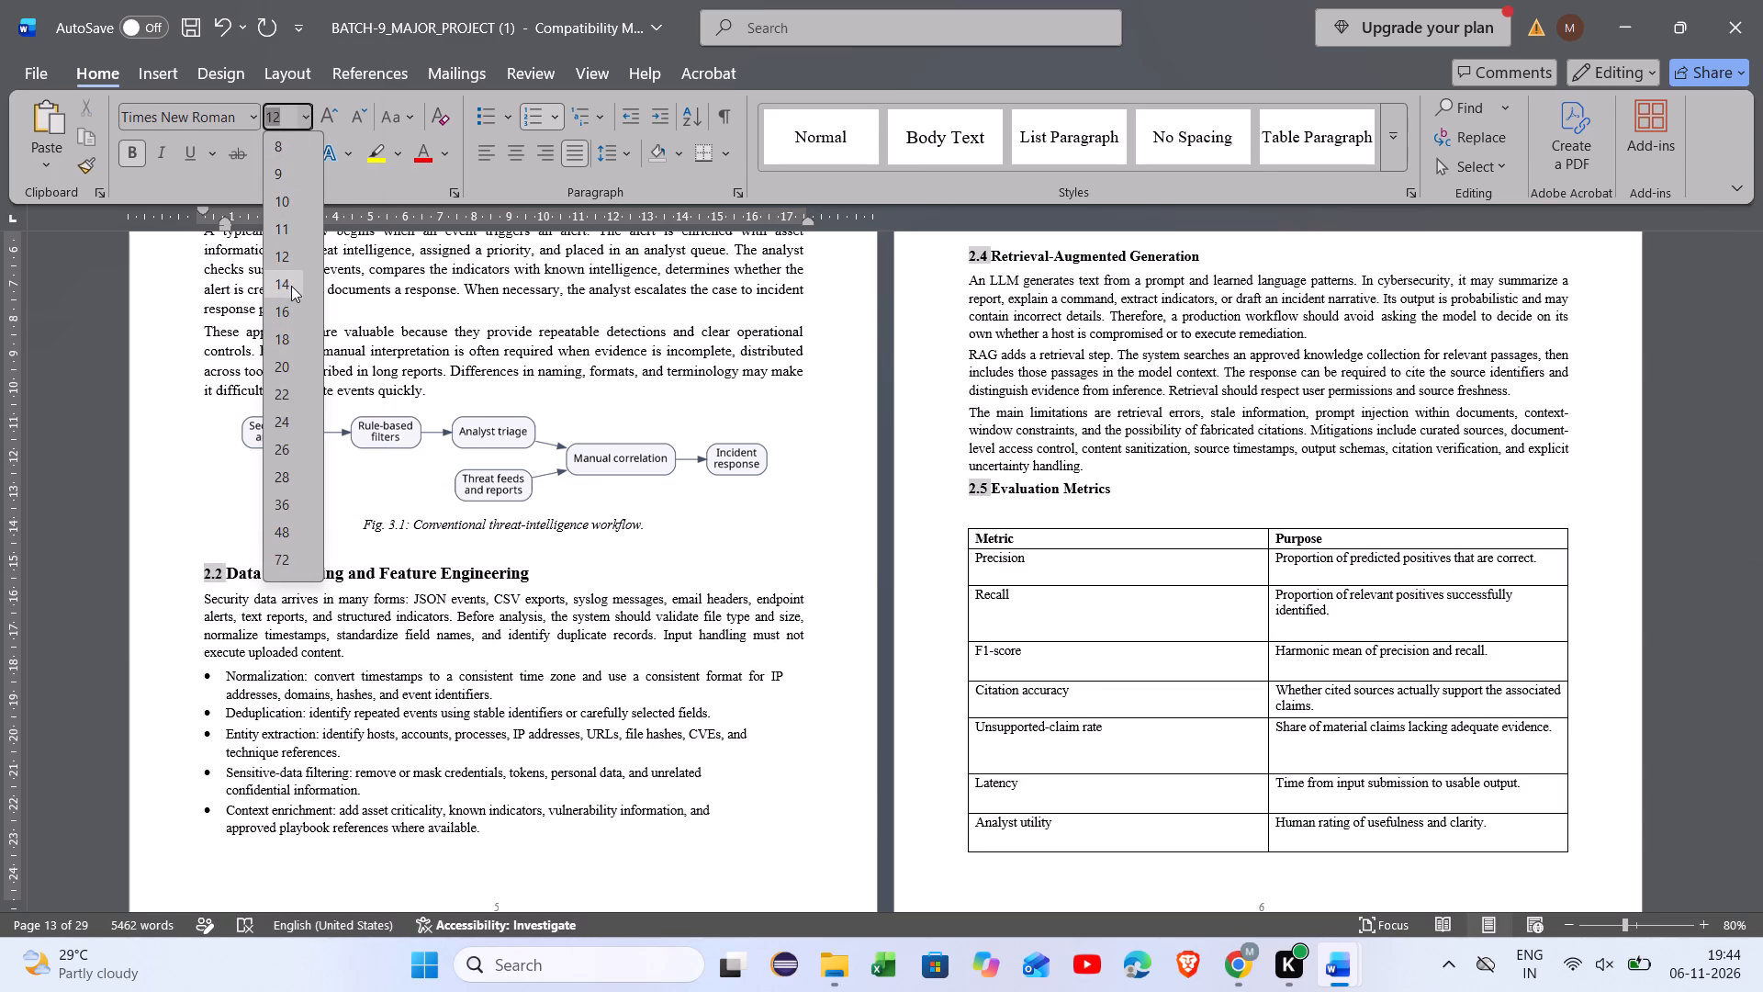
{"action": "left_click", "coordinate": [291, 286]}
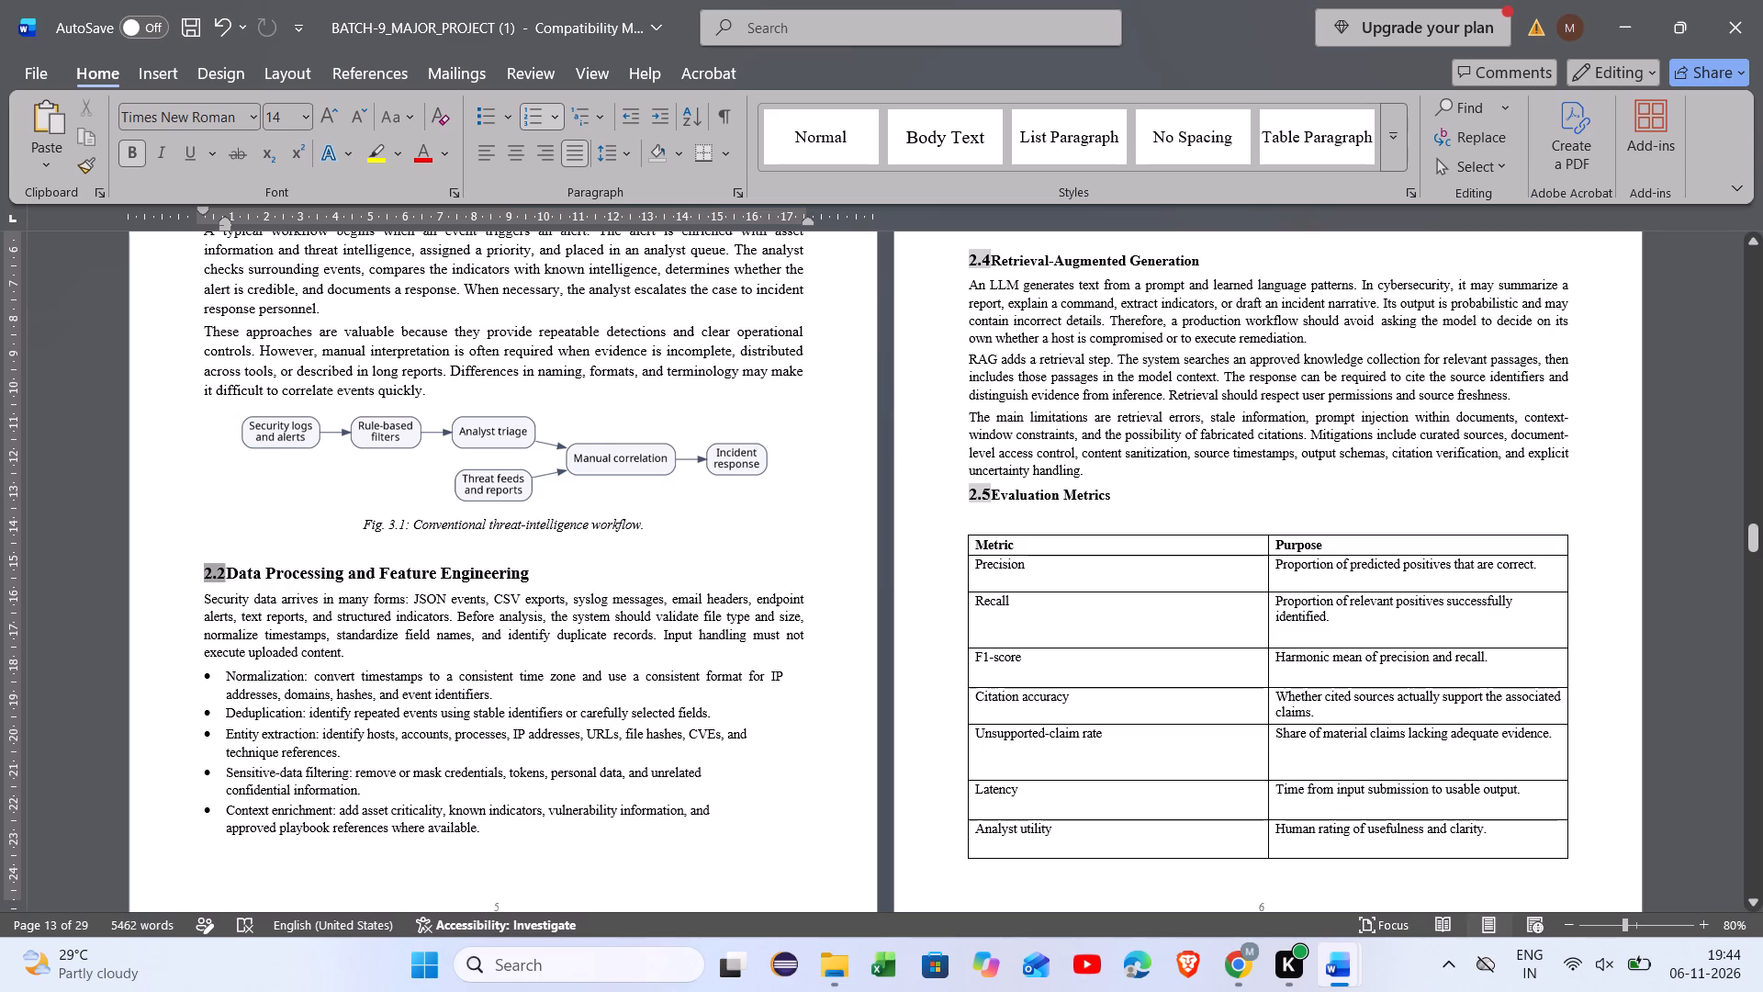
{"action": "left_click", "coordinate": [381, 564]}
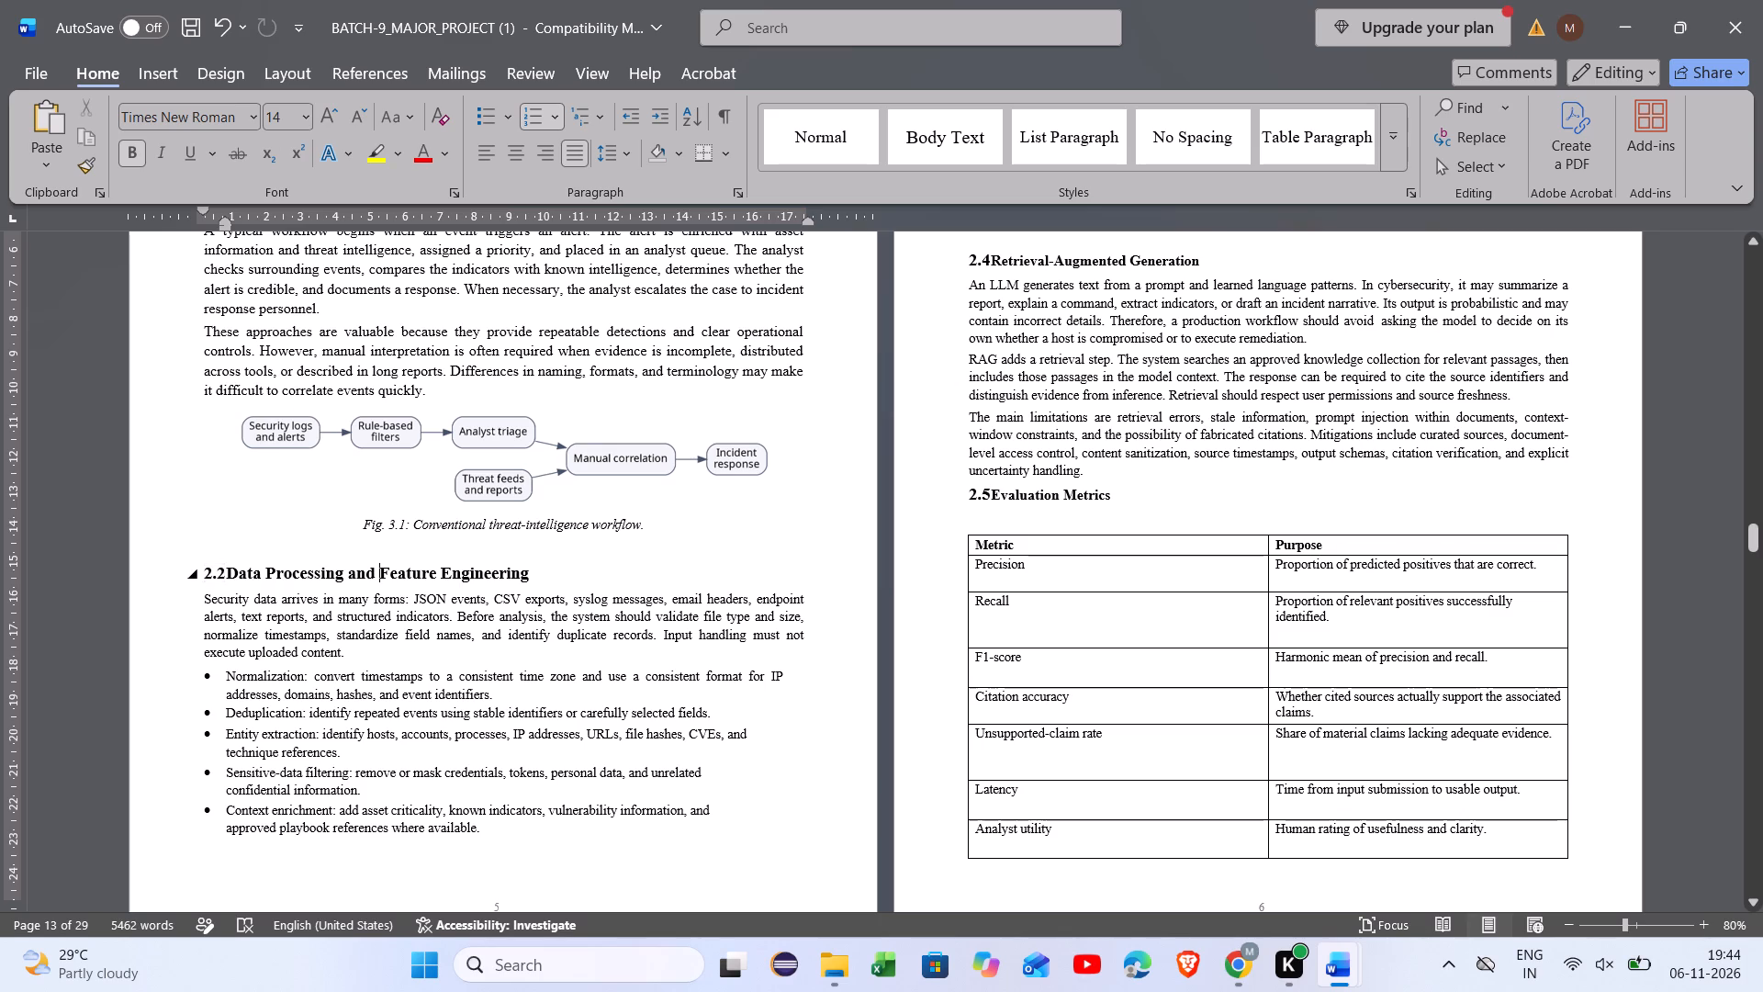
Insert a space between the number 2.1 and the heading text Overview of Existing Approach.
{"action": "scroll", "coordinate": [229, 581], "scroll_direction": "up", "scroll_amount": 1}
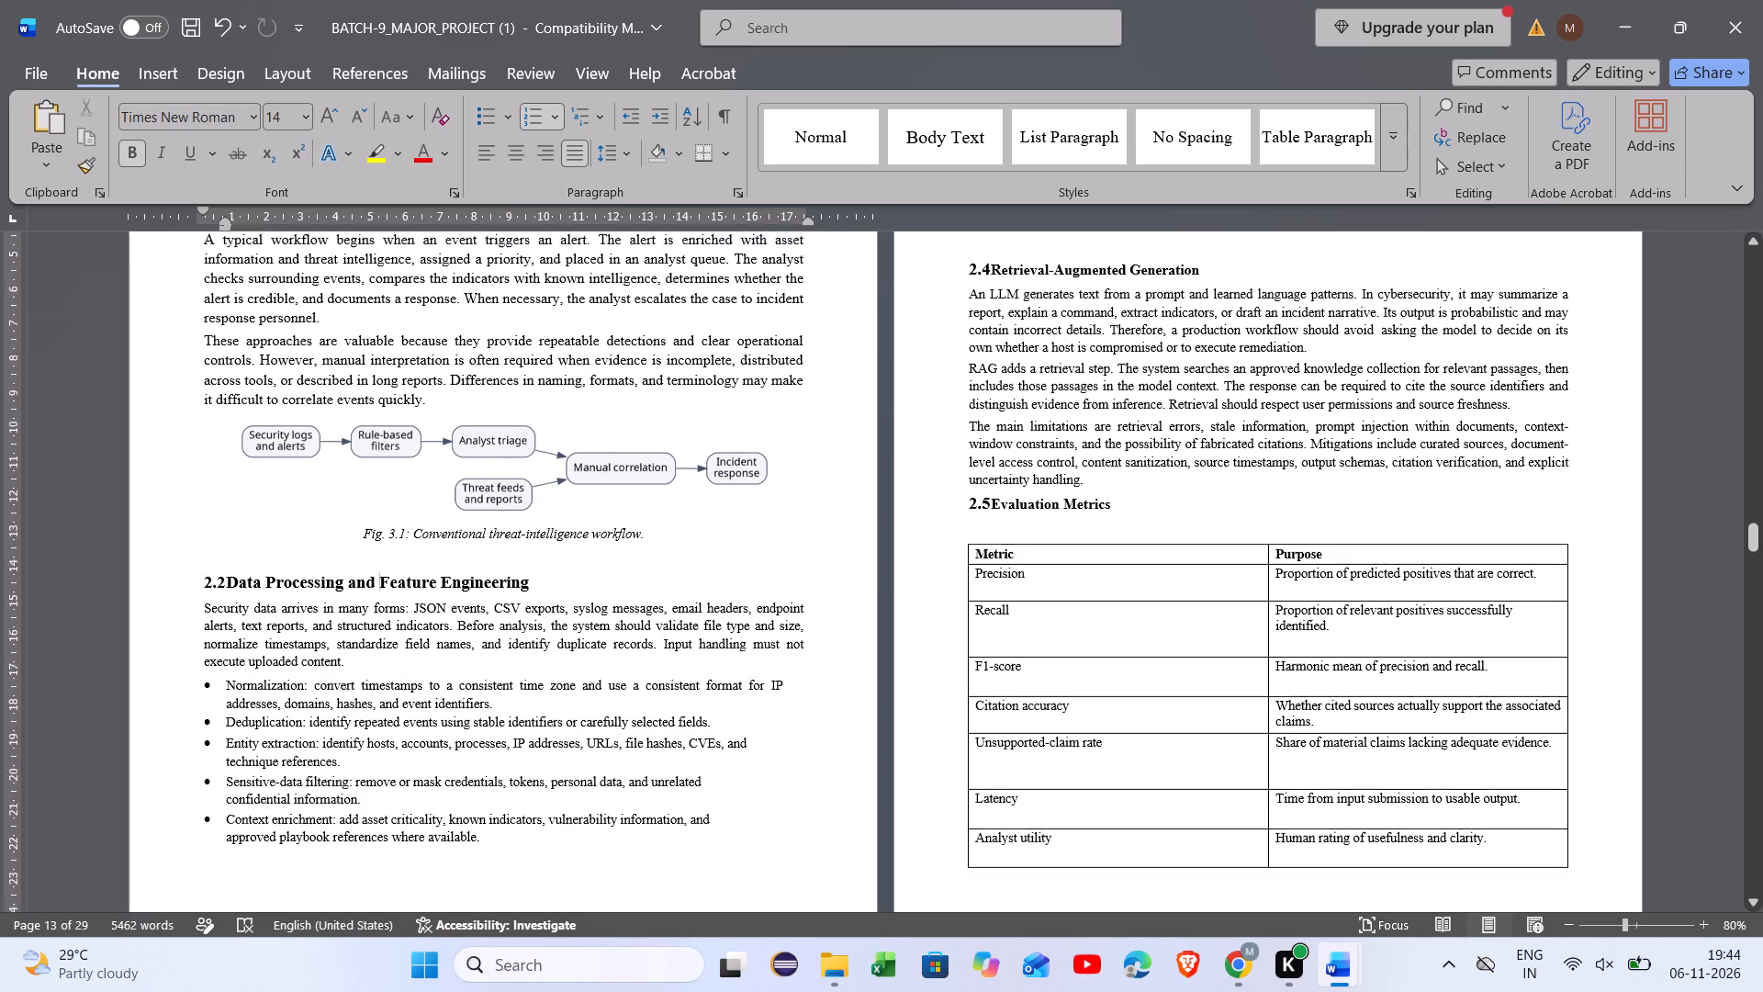
{"action": "scroll", "coordinate": [229, 581], "scroll_direction": "up", "scroll_amount": 3}
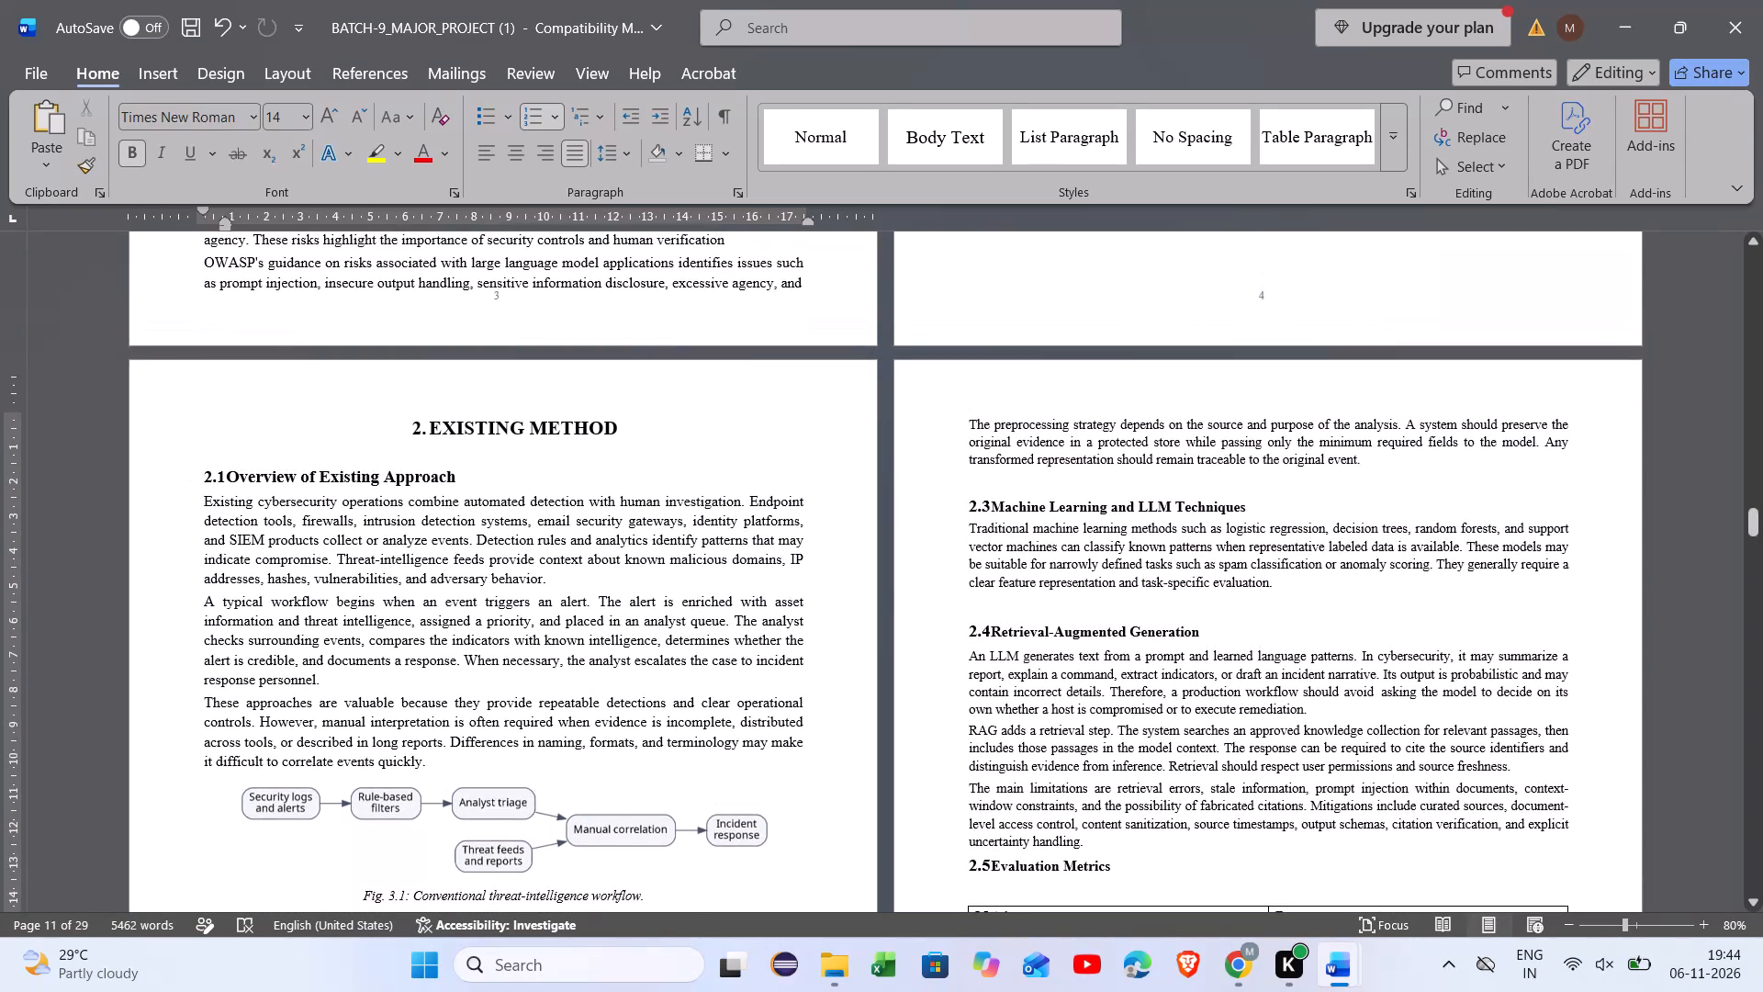
{"action": "left_click", "coordinate": [225, 479]}
{"action": "key", "text": "space"}
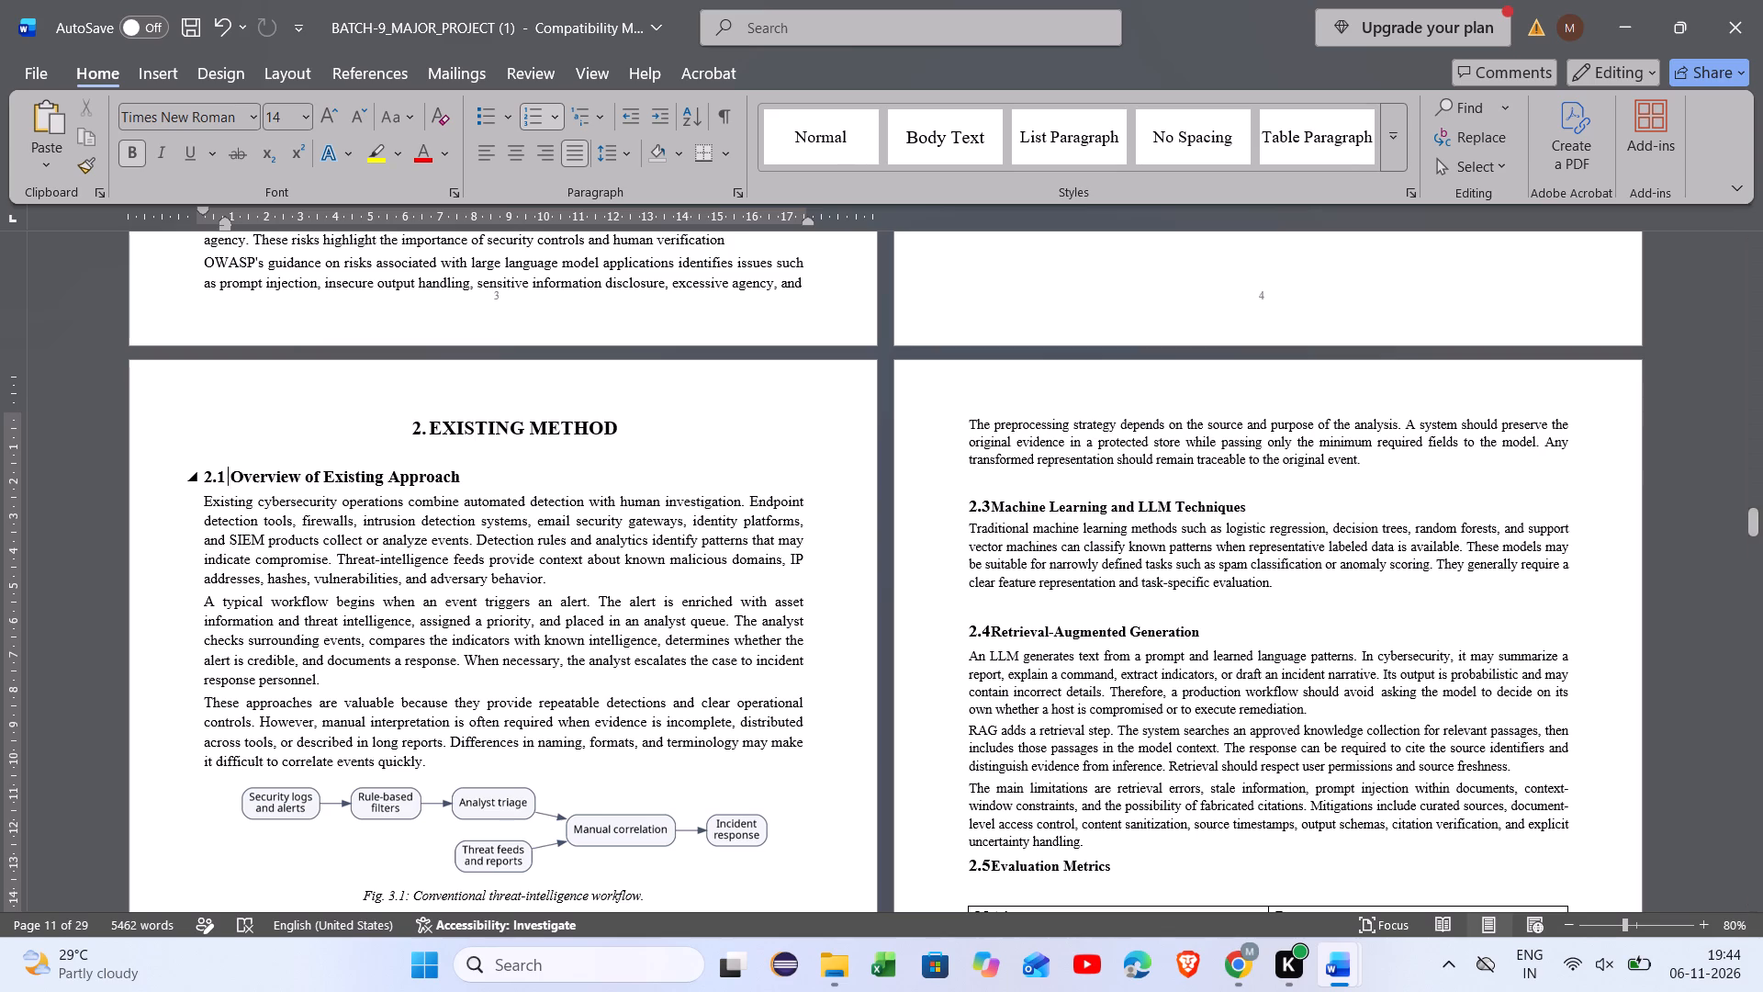
Insert a space between the number 1.1 and the heading text Overview in the Introduction chapter.
{"action": "scroll", "coordinate": [225, 479], "scroll_direction": "up", "scroll_amount": 4}
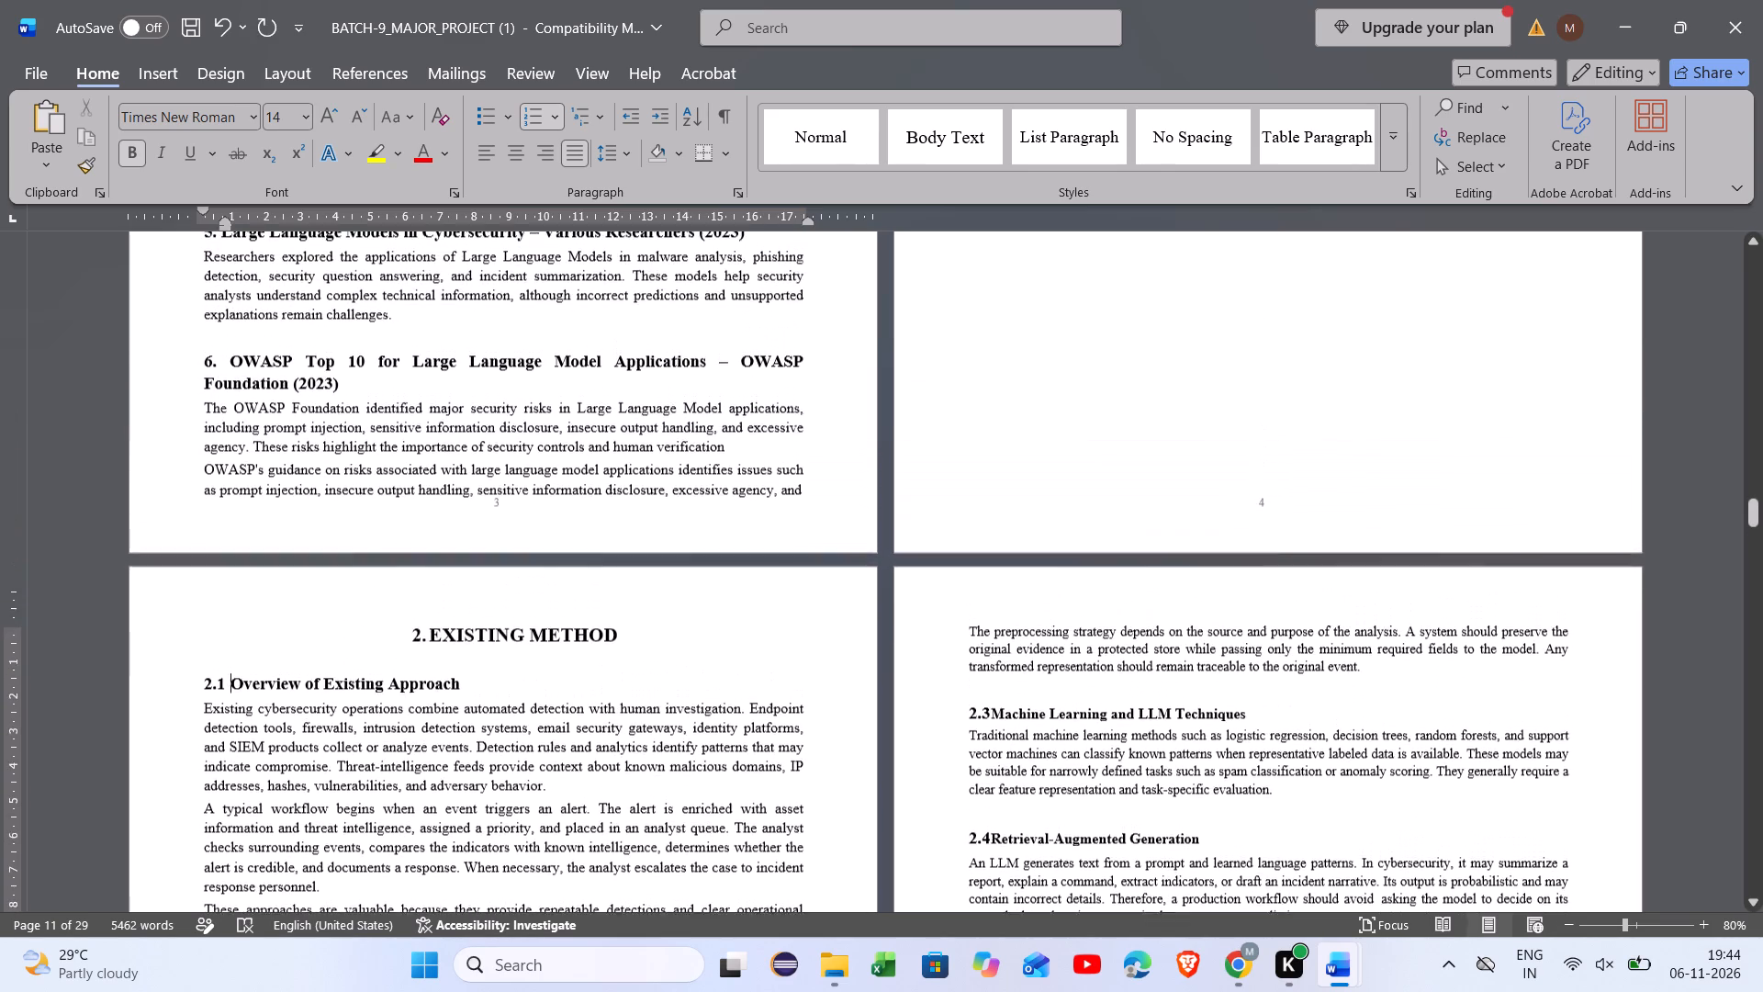
{"action": "scroll", "coordinate": [225, 479], "scroll_direction": "up", "scroll_amount": 5}
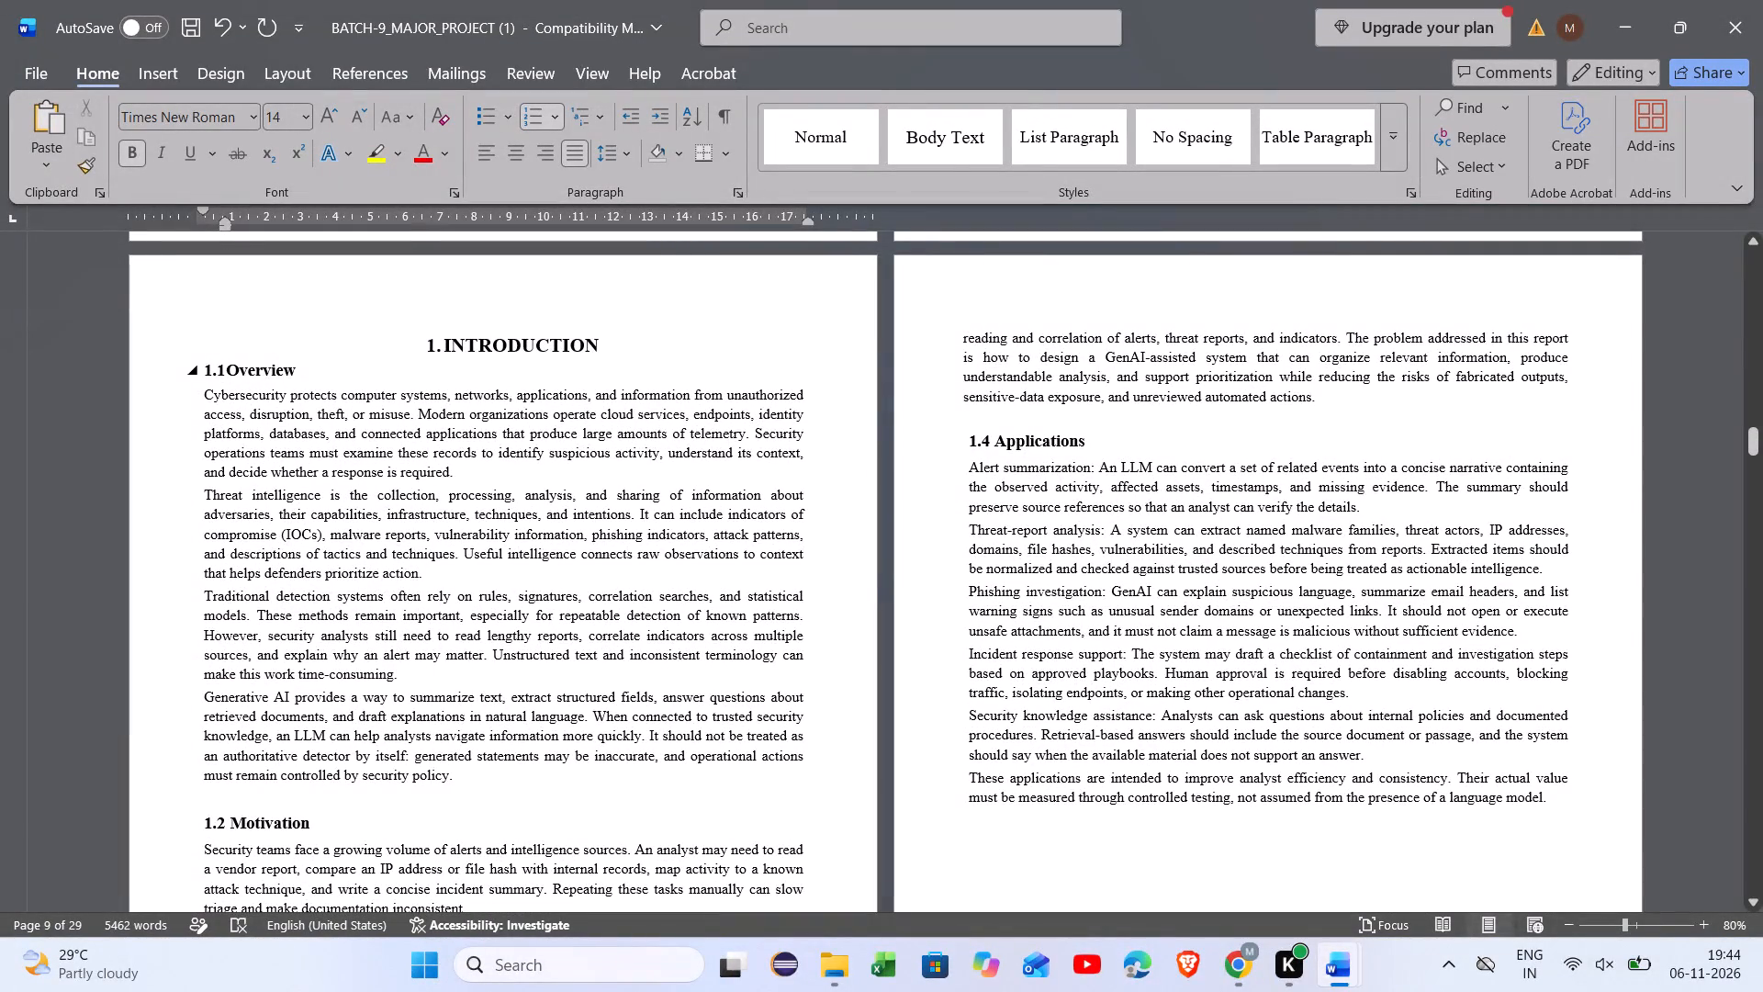
{"action": "left_click", "coordinate": [224, 364]}
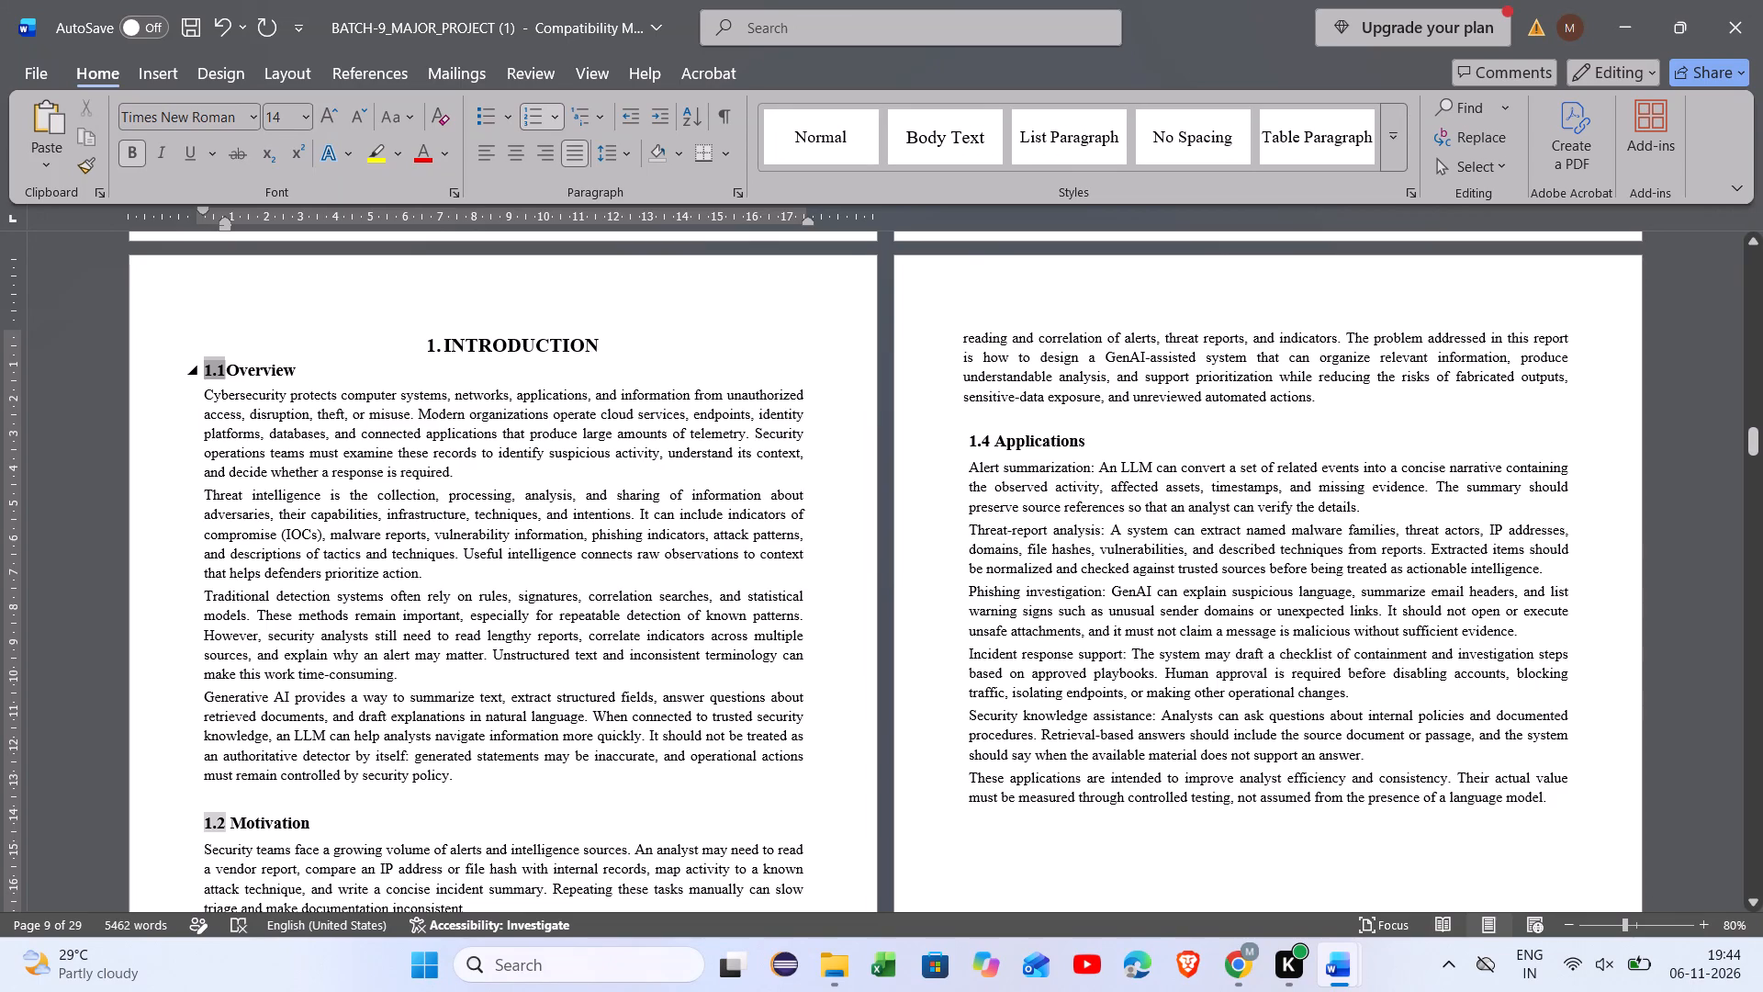
{"action": "left_click", "coordinate": [230, 365]}
{"action": "key", "text": "space"}
Set the paragraph and all bullet points under 2.2 Data Processing and Feature Engineering to font size 12.
{"action": "scroll", "coordinate": [262, 426], "scroll_direction": "down", "scroll_amount": 2}
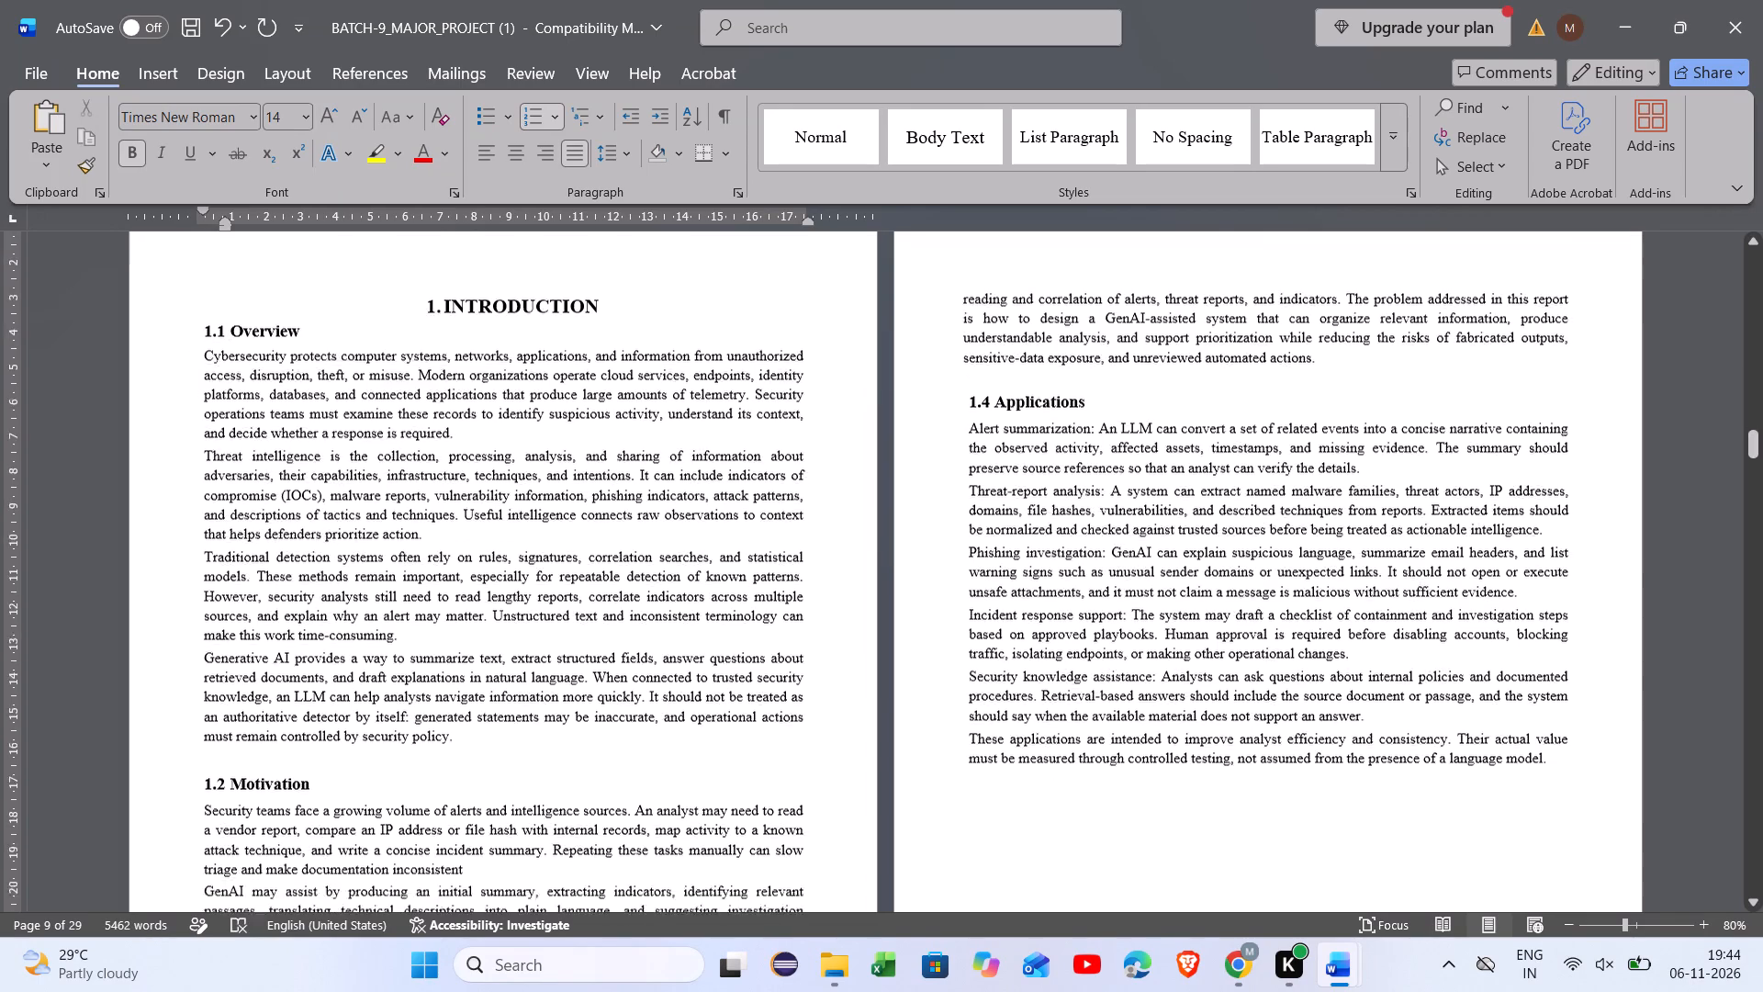
{"action": "scroll", "coordinate": [262, 426], "scroll_direction": "down", "scroll_amount": 5}
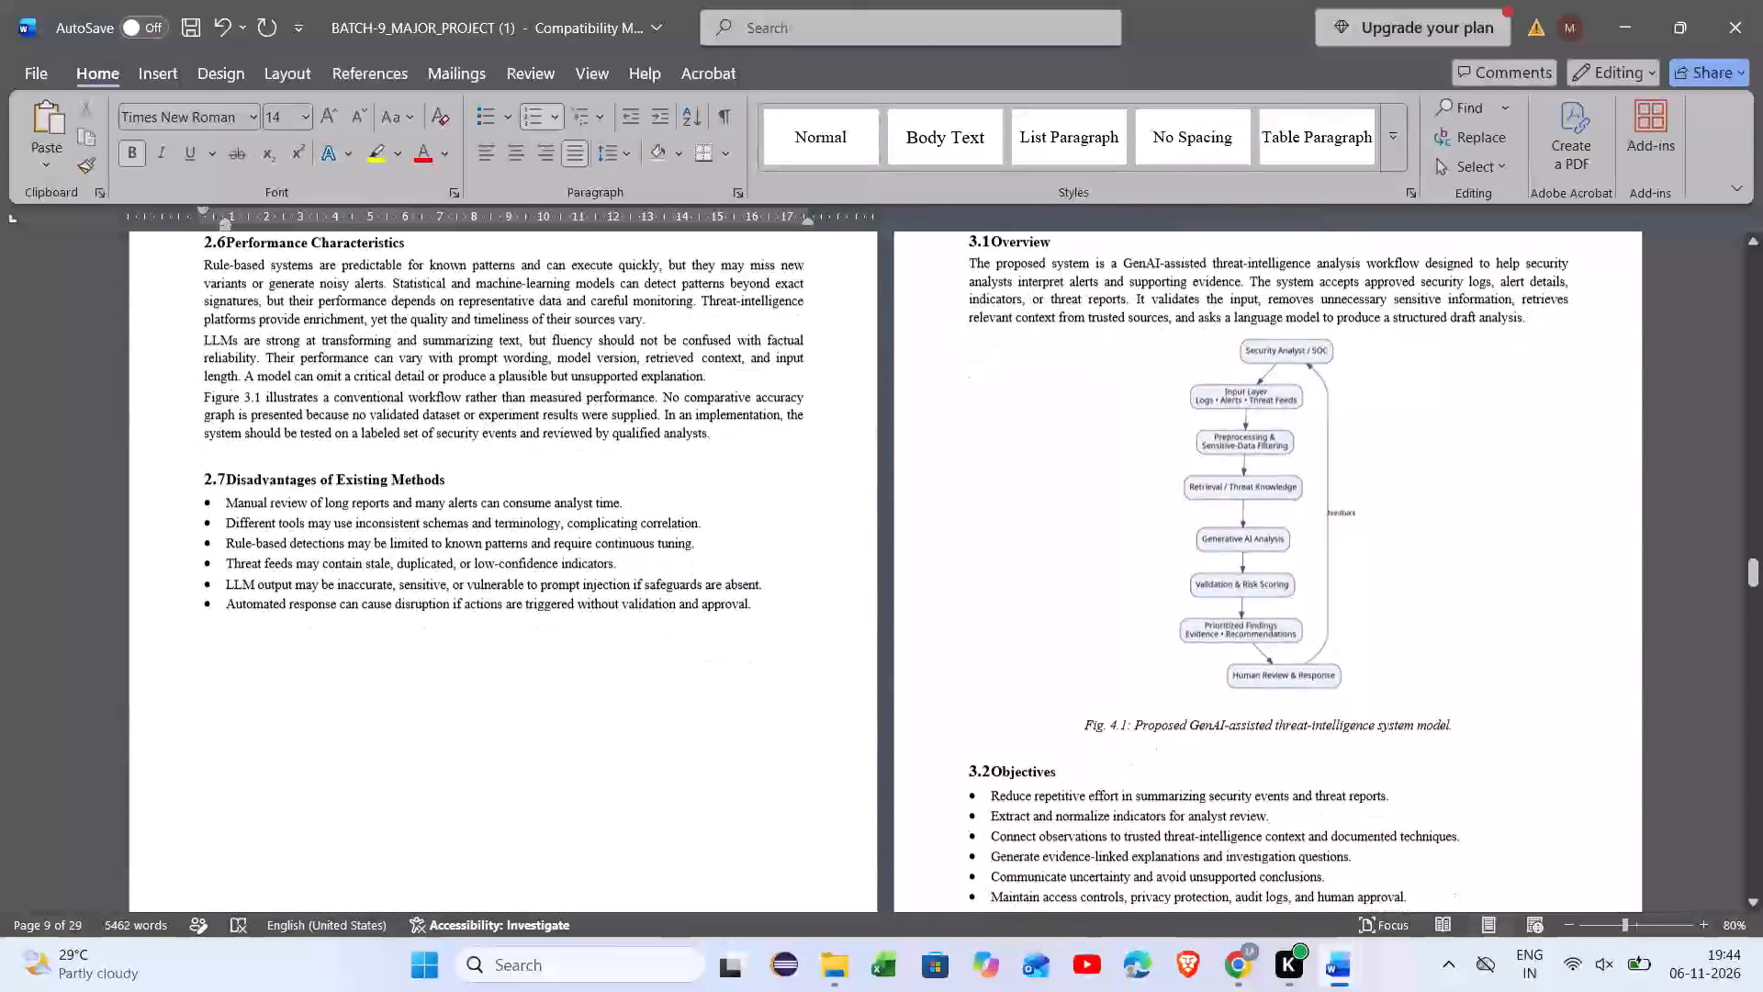
{"action": "scroll", "coordinate": [262, 426], "scroll_direction": "up", "scroll_amount": 5}
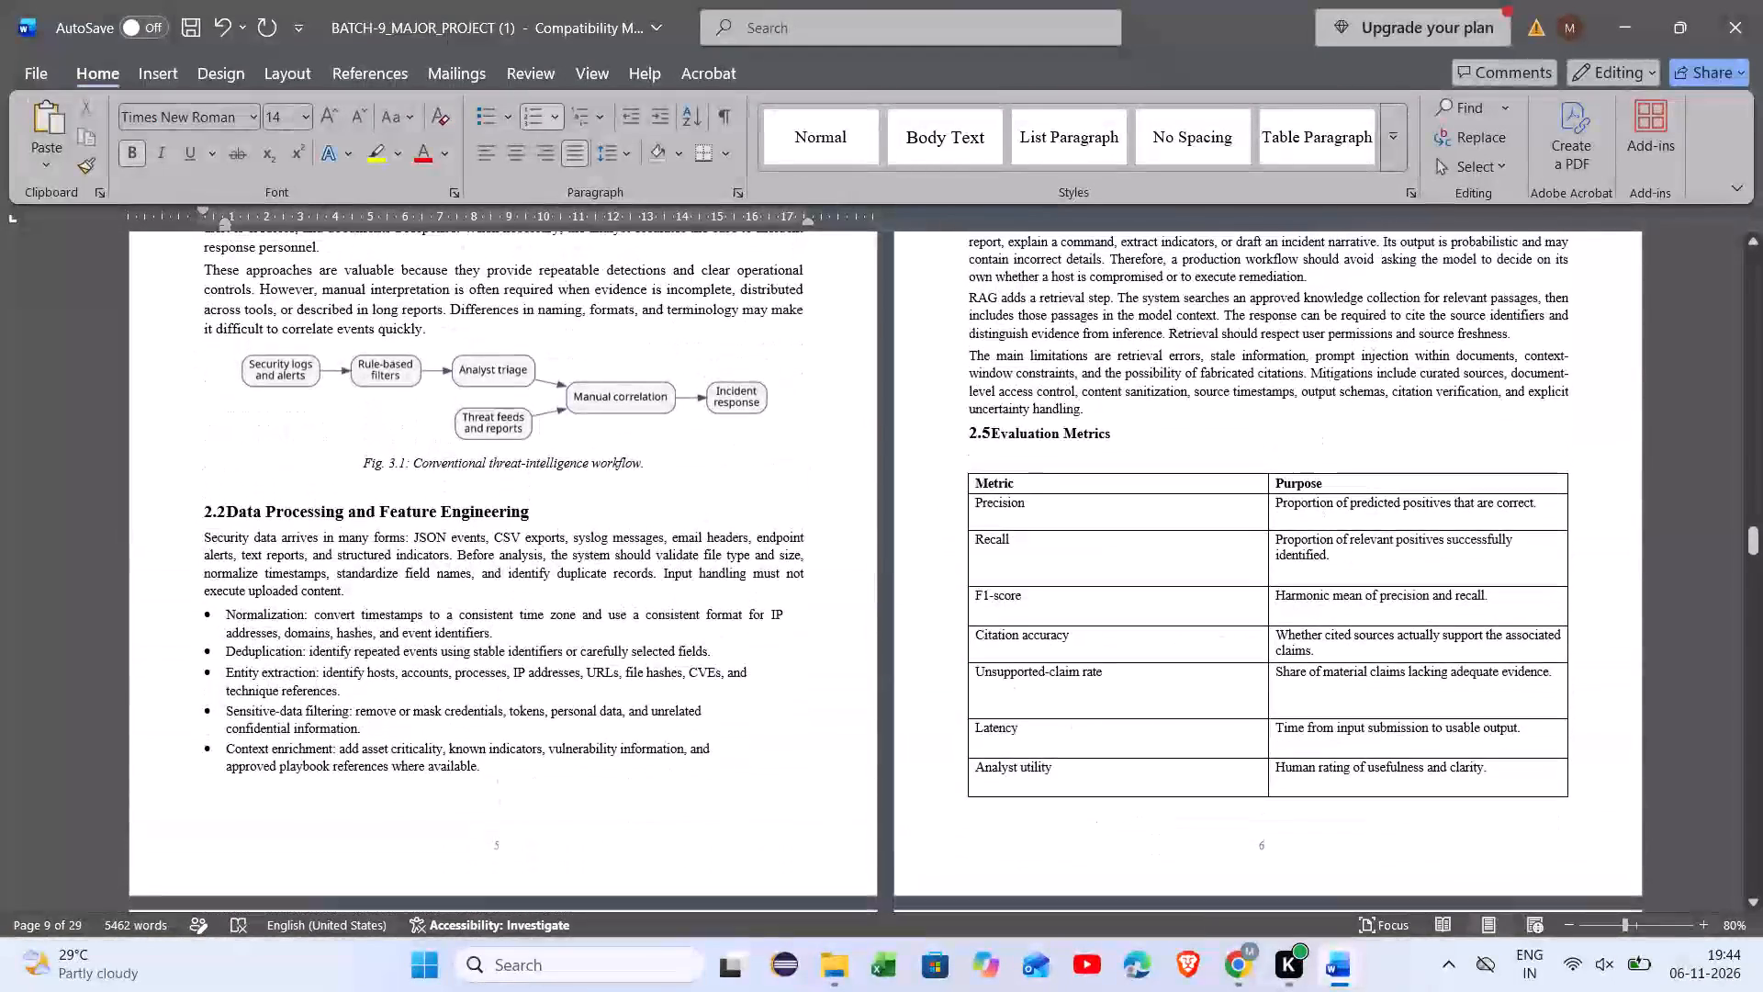
{"action": "scroll", "coordinate": [262, 426], "scroll_direction": "up", "scroll_amount": 2}
{"action": "left_click", "coordinate": [289, 397]}
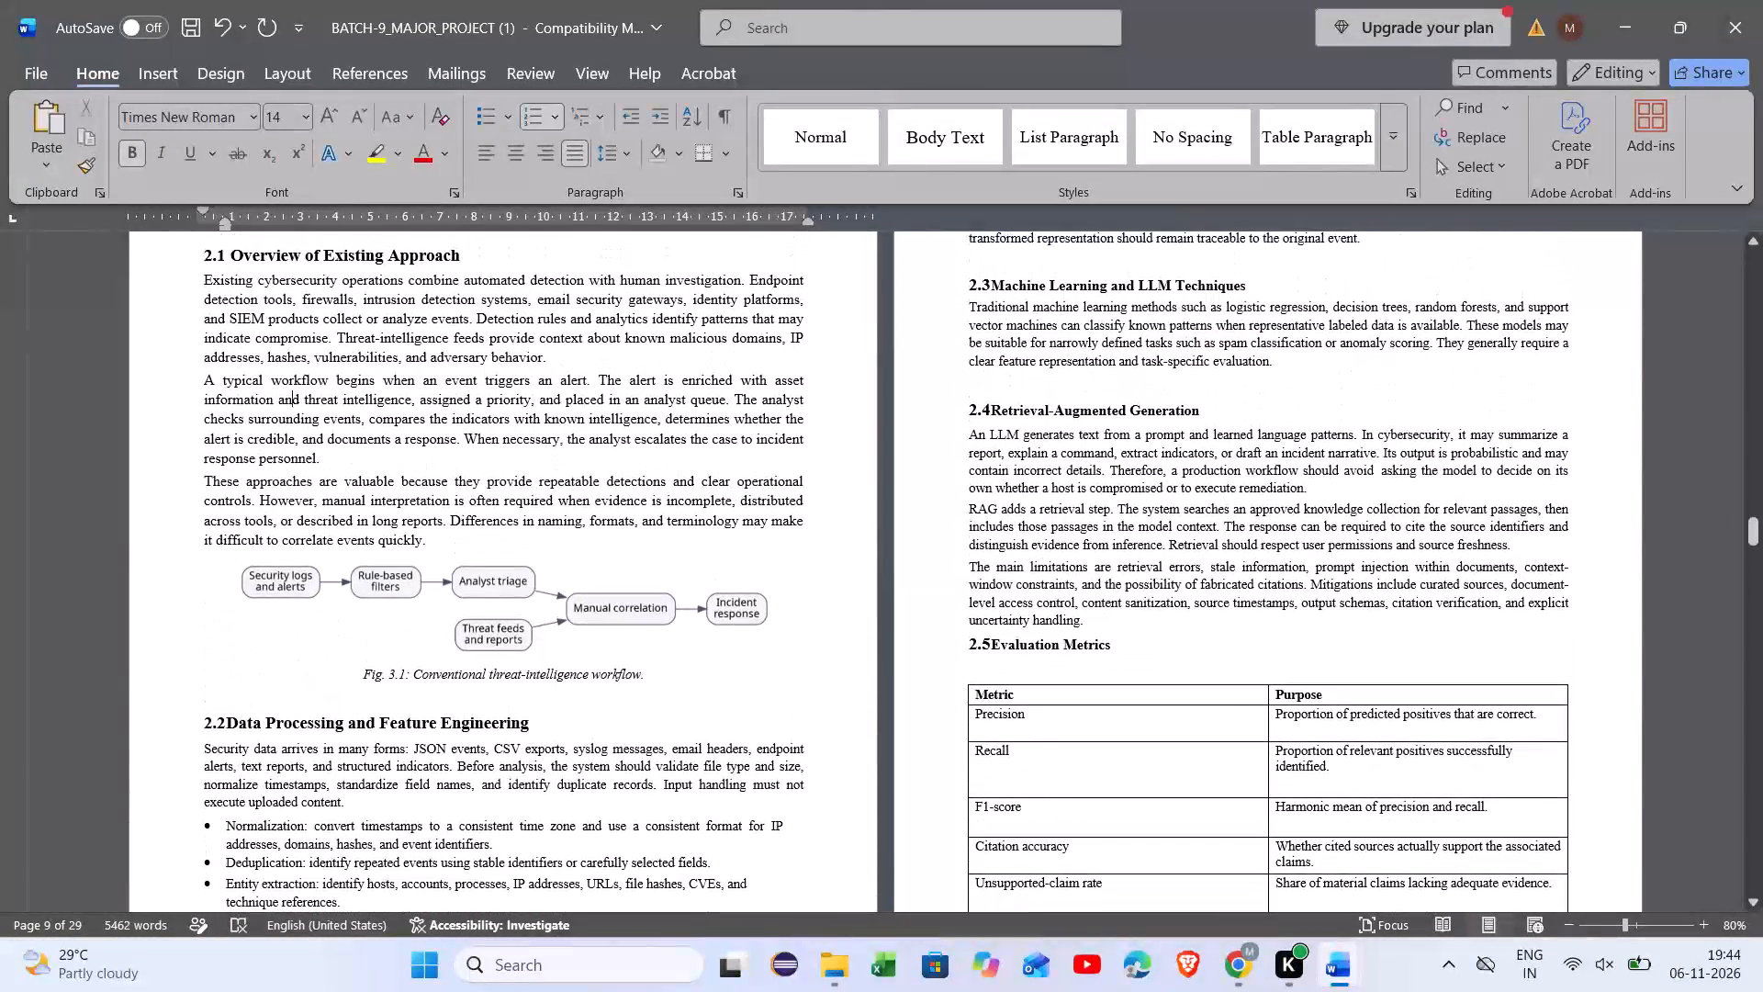
{"action": "scroll", "coordinate": [289, 397], "scroll_direction": "down", "scroll_amount": 1}
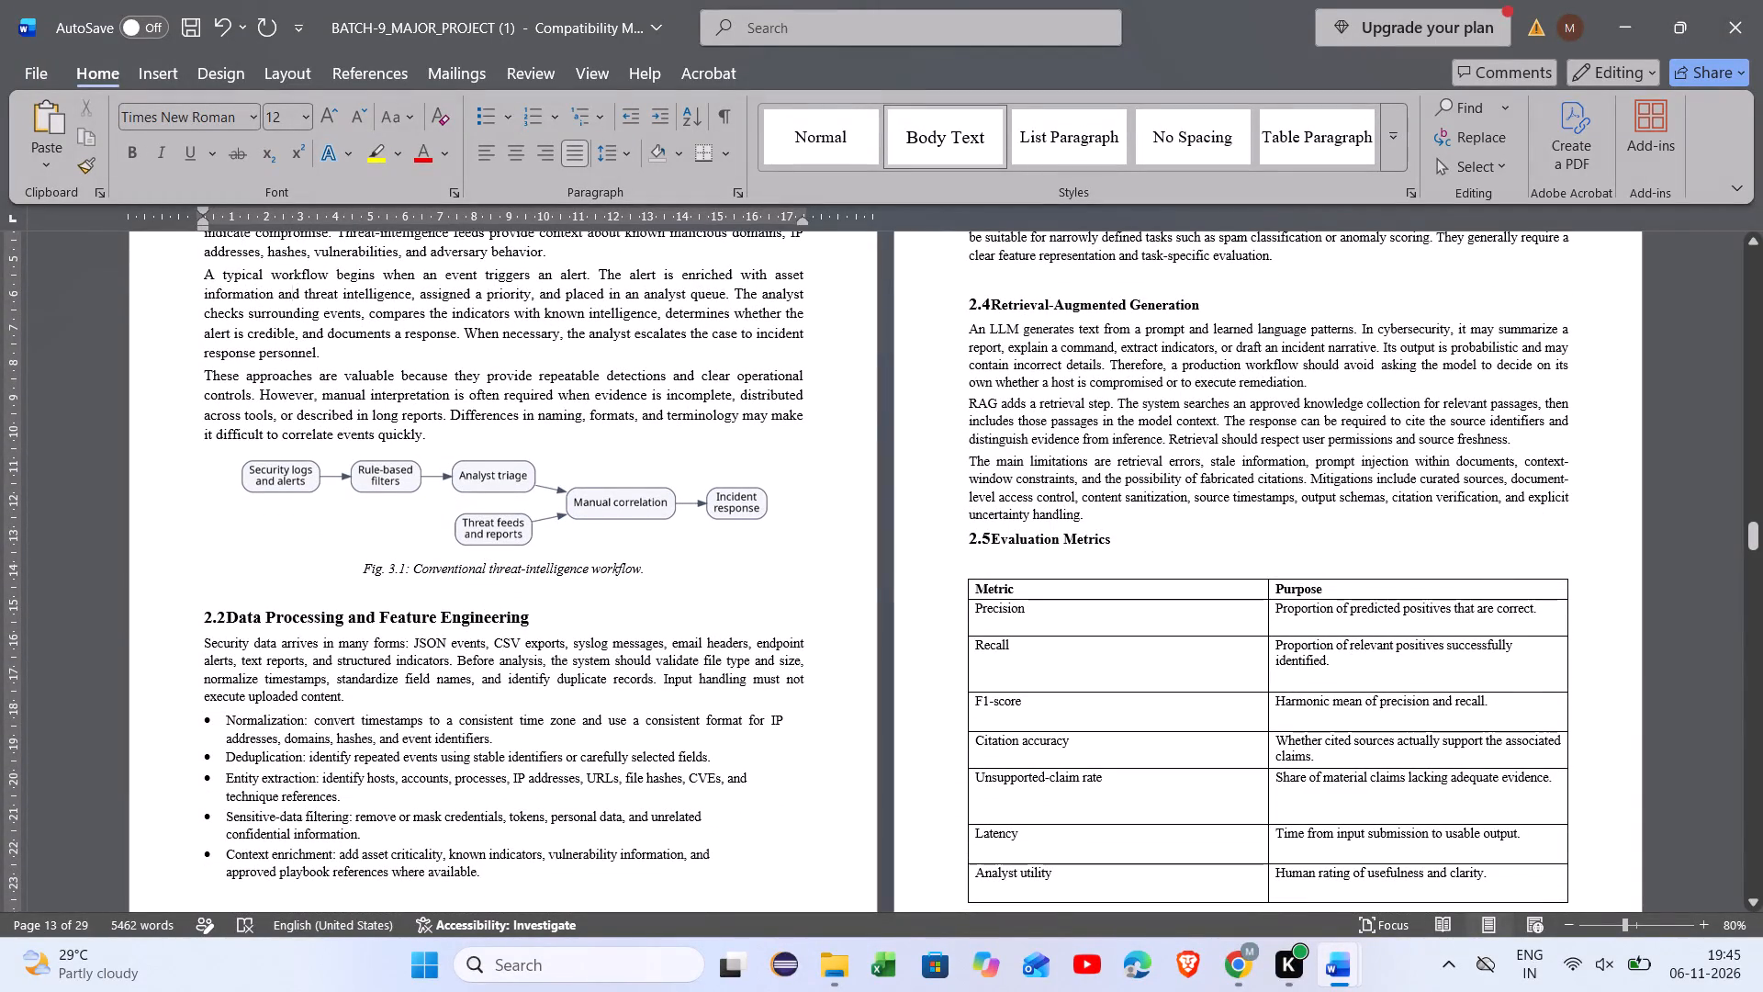
{"action": "left_click_drag", "start_coordinate": [202, 641], "coordinate": [486, 851]}
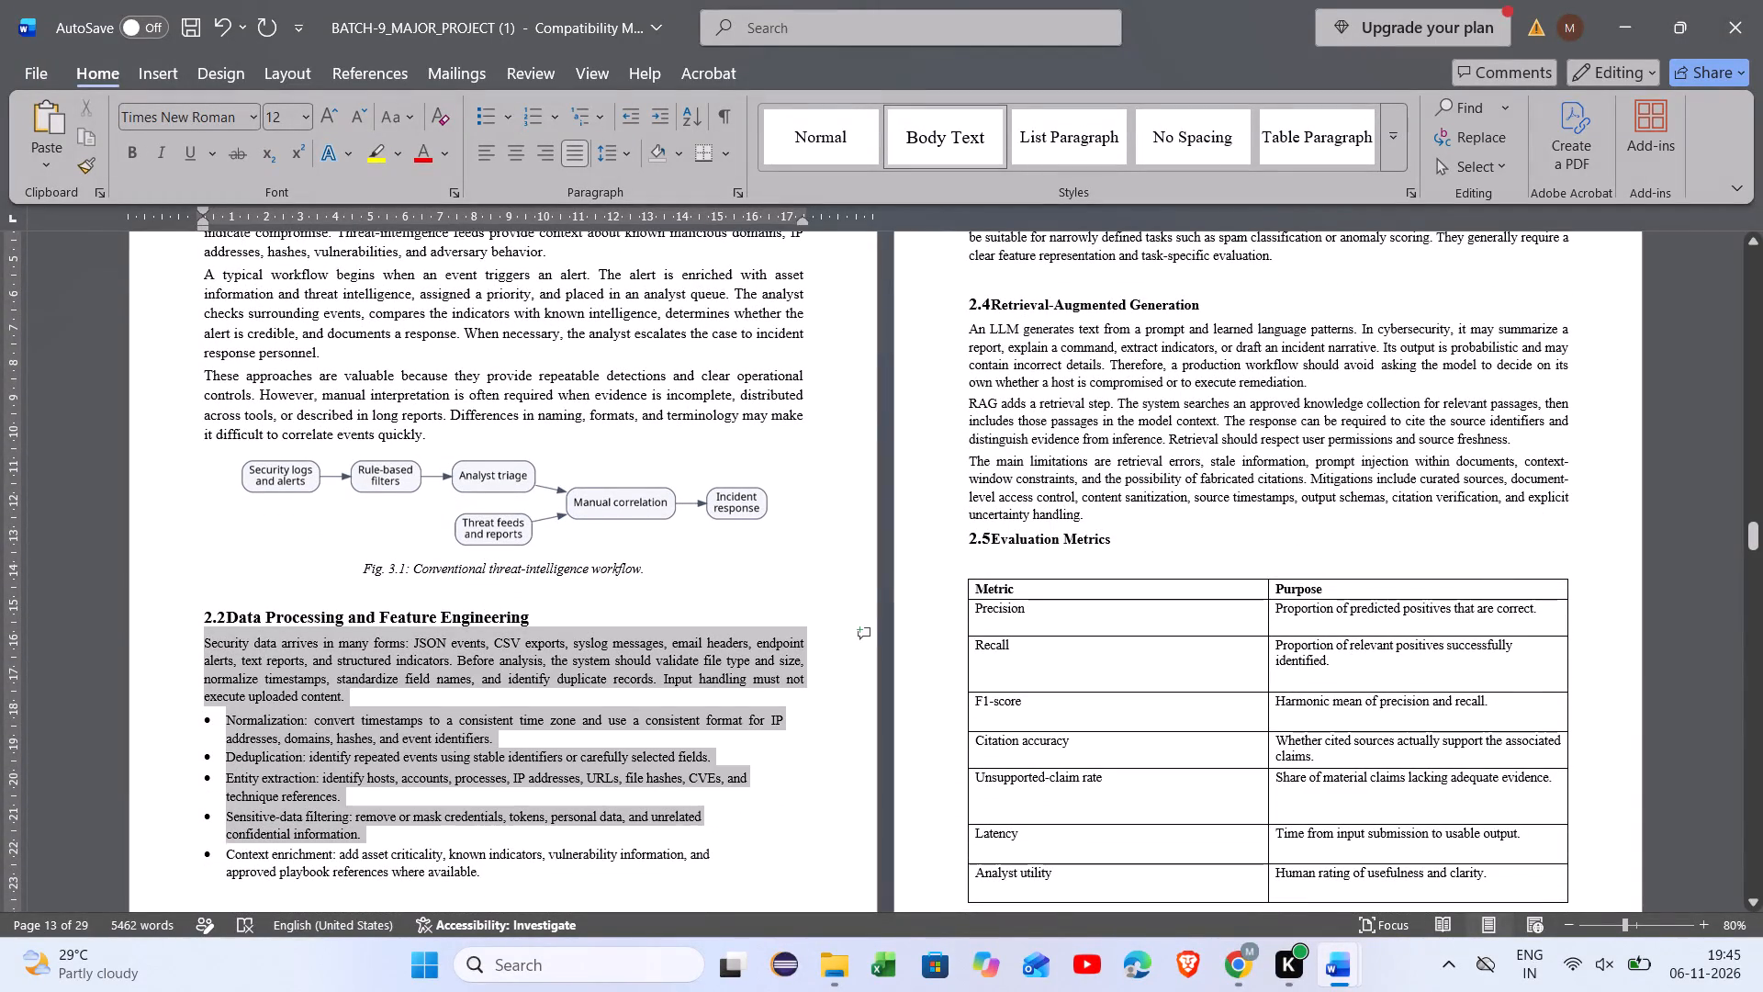
{"action": "left_click_drag", "start_coordinate": [486, 851], "coordinate": [486, 866]}
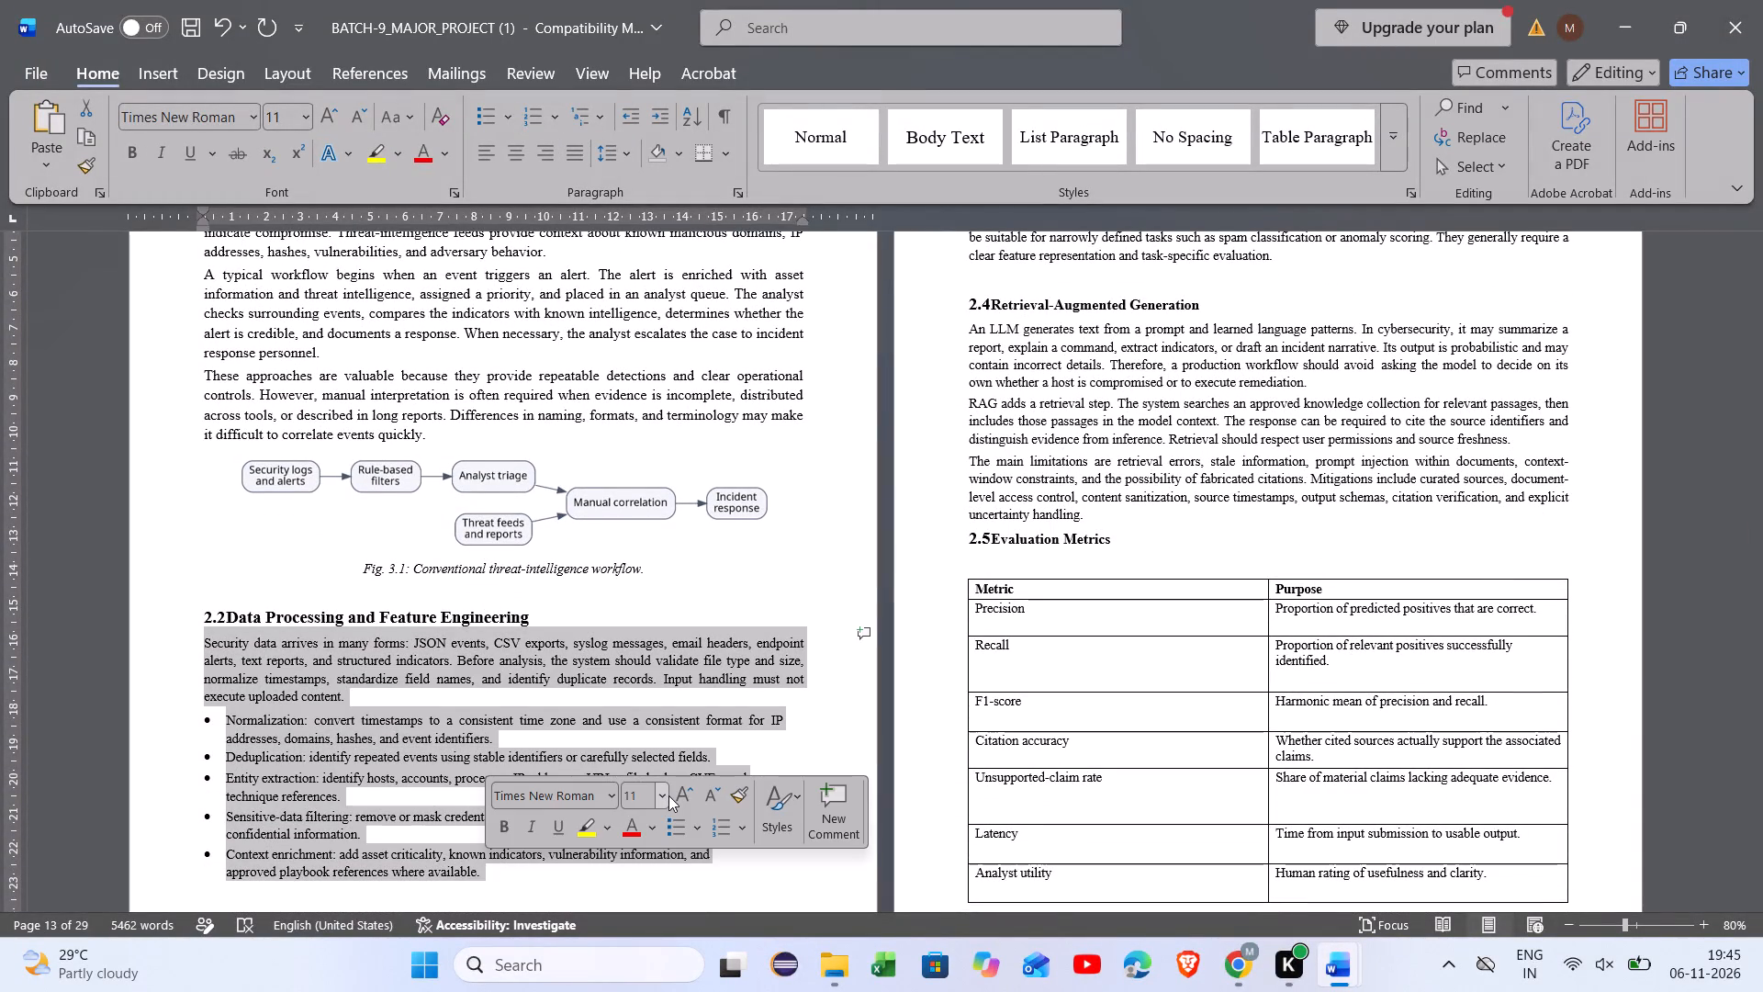
{"action": "left_click", "coordinate": [665, 795]}
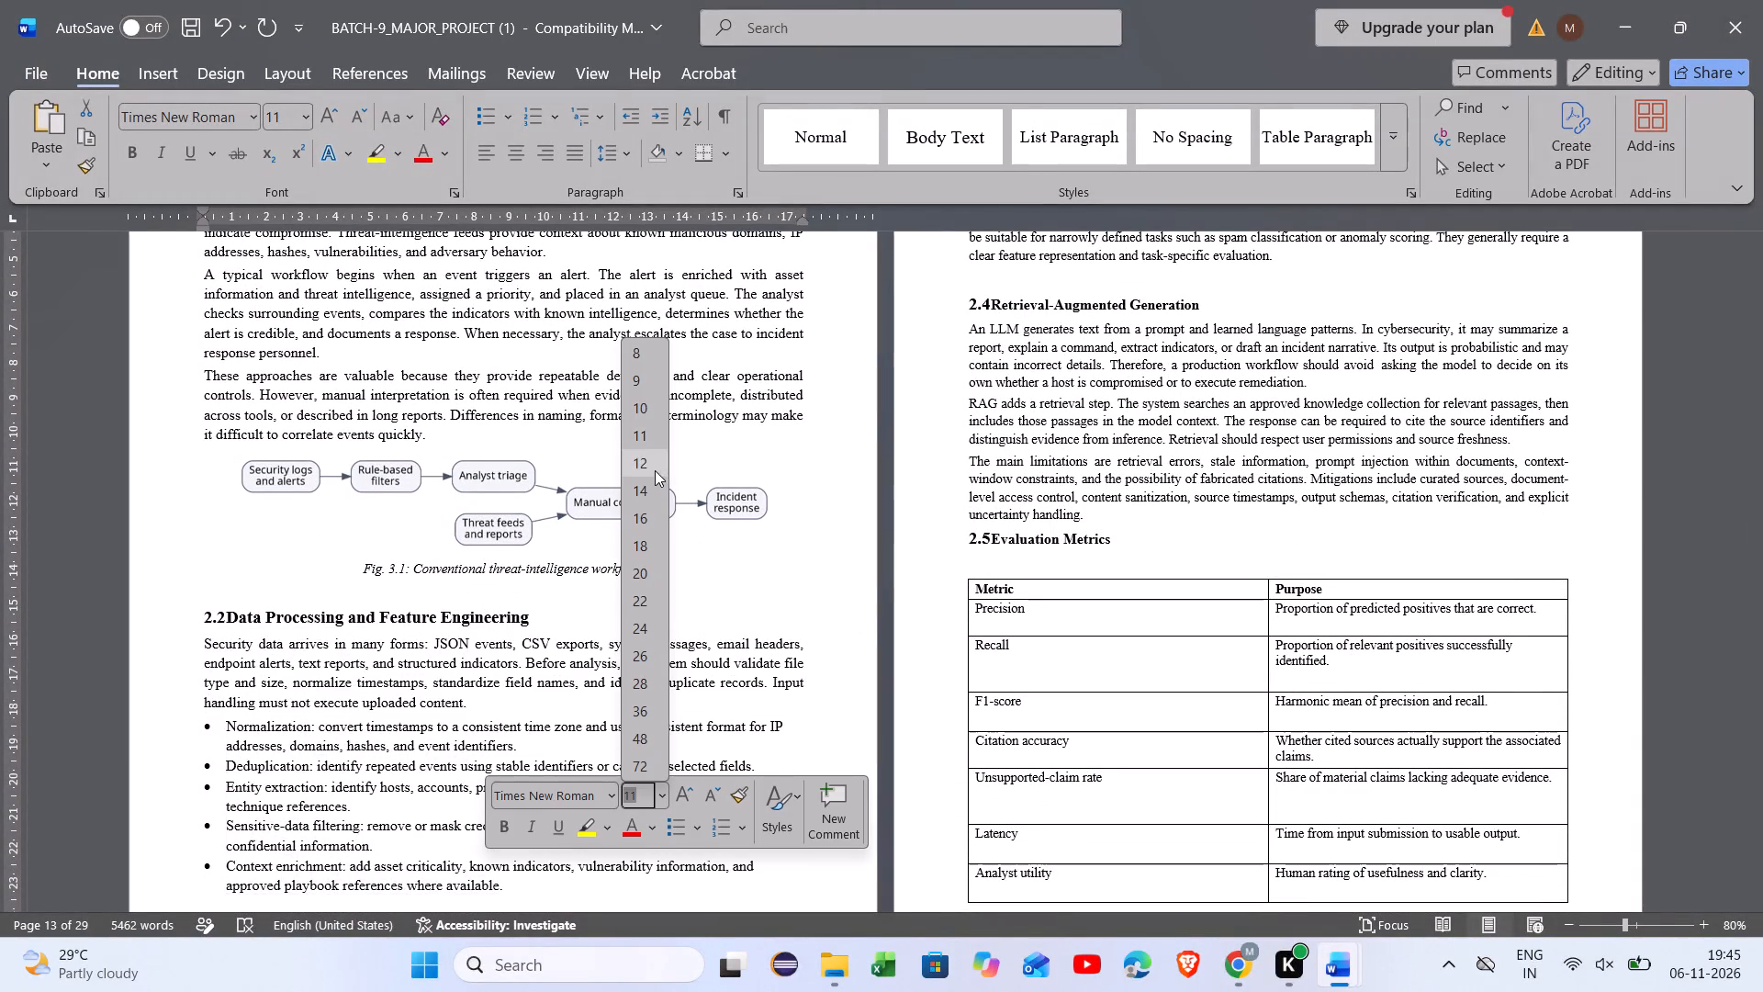
{"action": "left_click", "coordinate": [655, 470]}
{"action": "left_click", "coordinate": [539, 690]}
Set the preprocessing strategy paragraph above the 2.3 heading to font size 12.
{"action": "scroll", "coordinate": [539, 690], "scroll_direction": "right", "scroll_amount": 1}
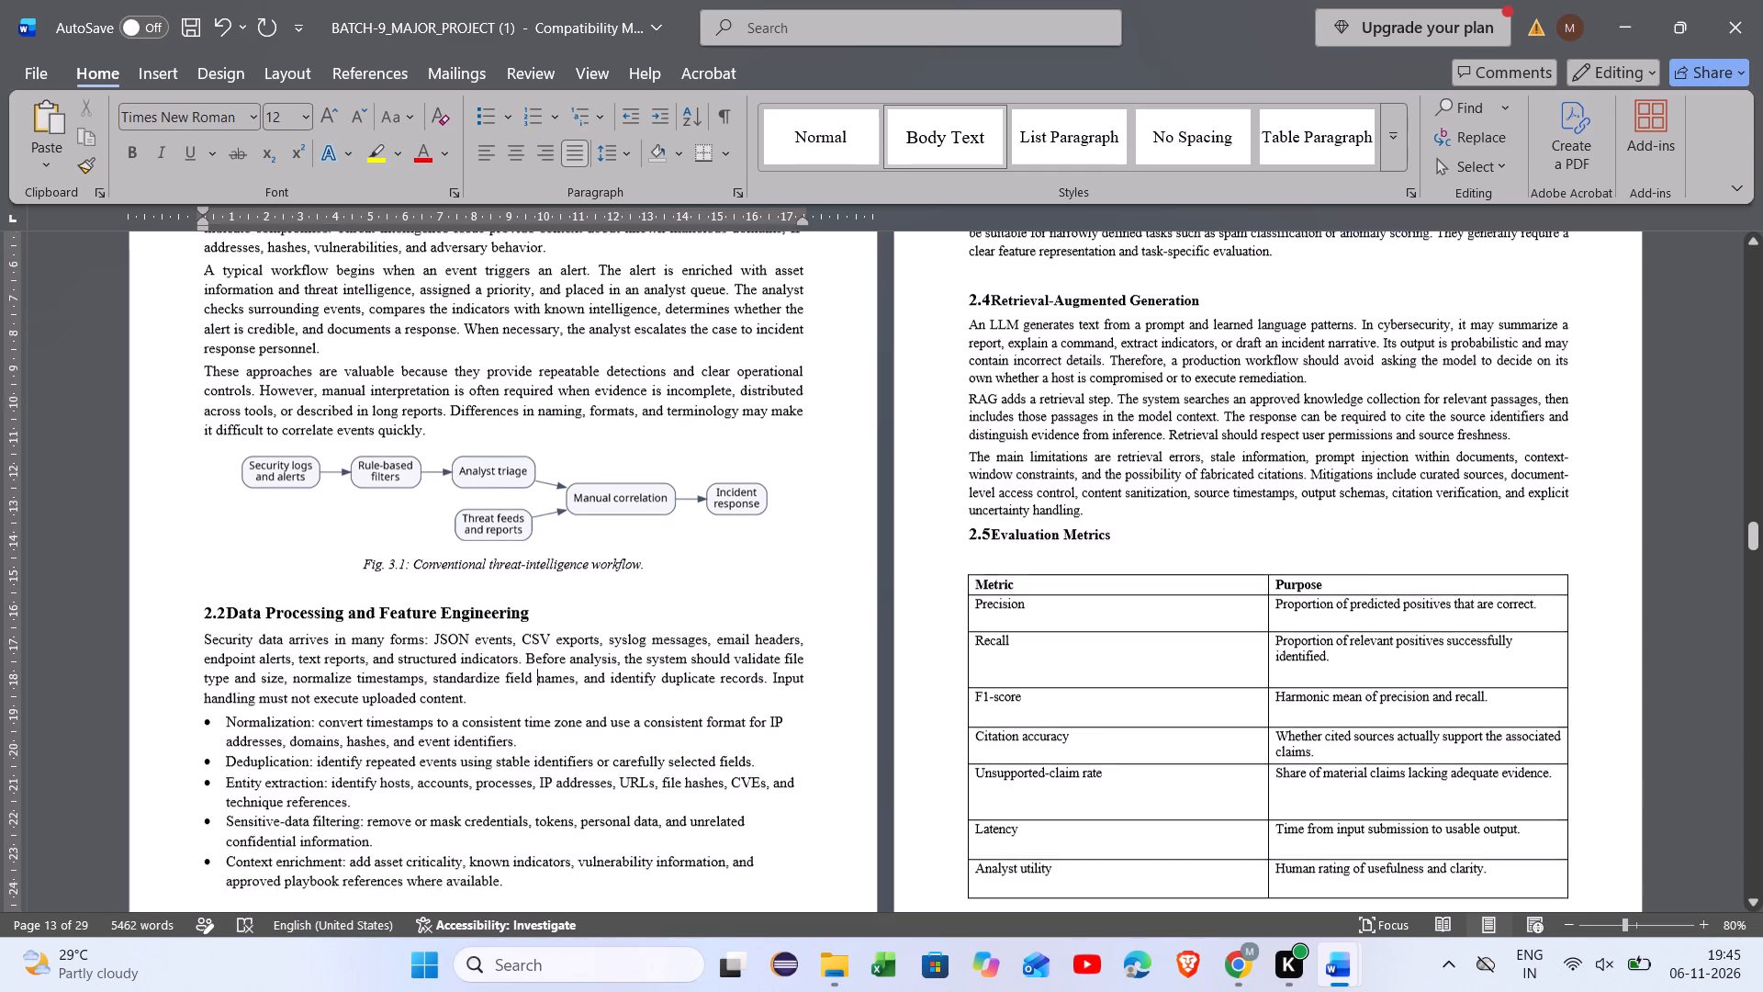
{"action": "scroll", "coordinate": [539, 690], "scroll_direction": "right", "scroll_amount": 1}
{"action": "scroll", "coordinate": [539, 690], "scroll_direction": "up", "scroll_amount": 1}
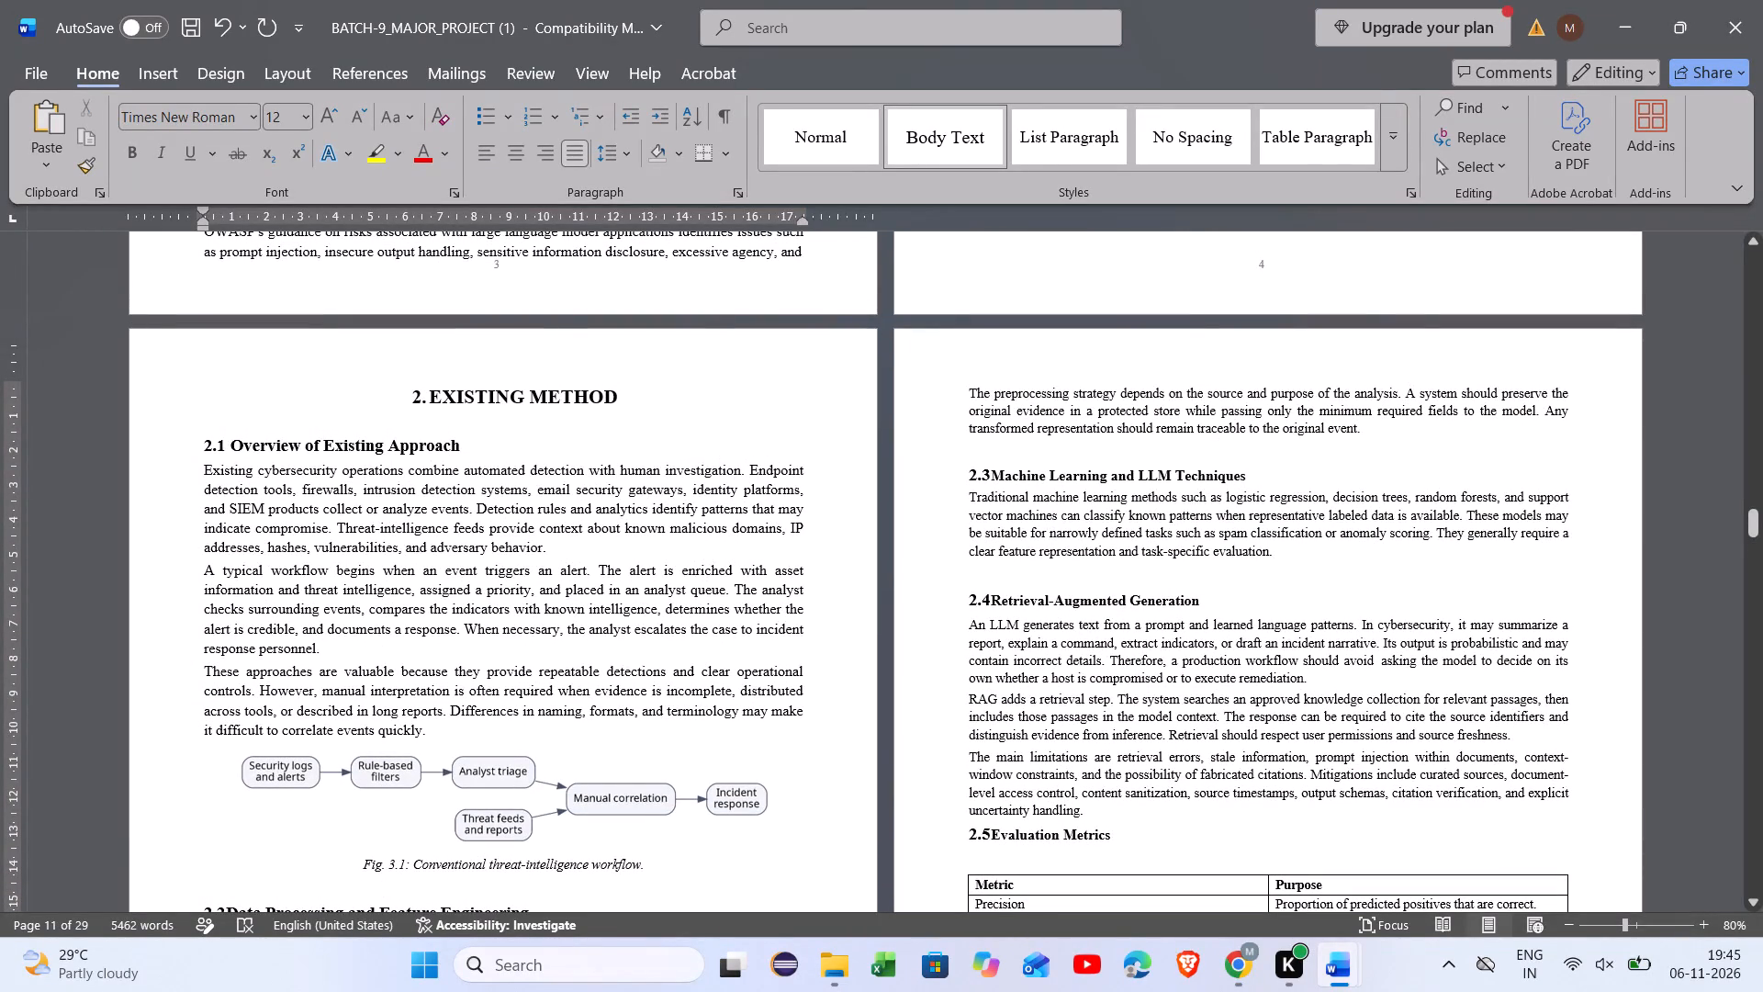
{"action": "left_click_drag", "start_coordinate": [1367, 426], "coordinate": [979, 391]}
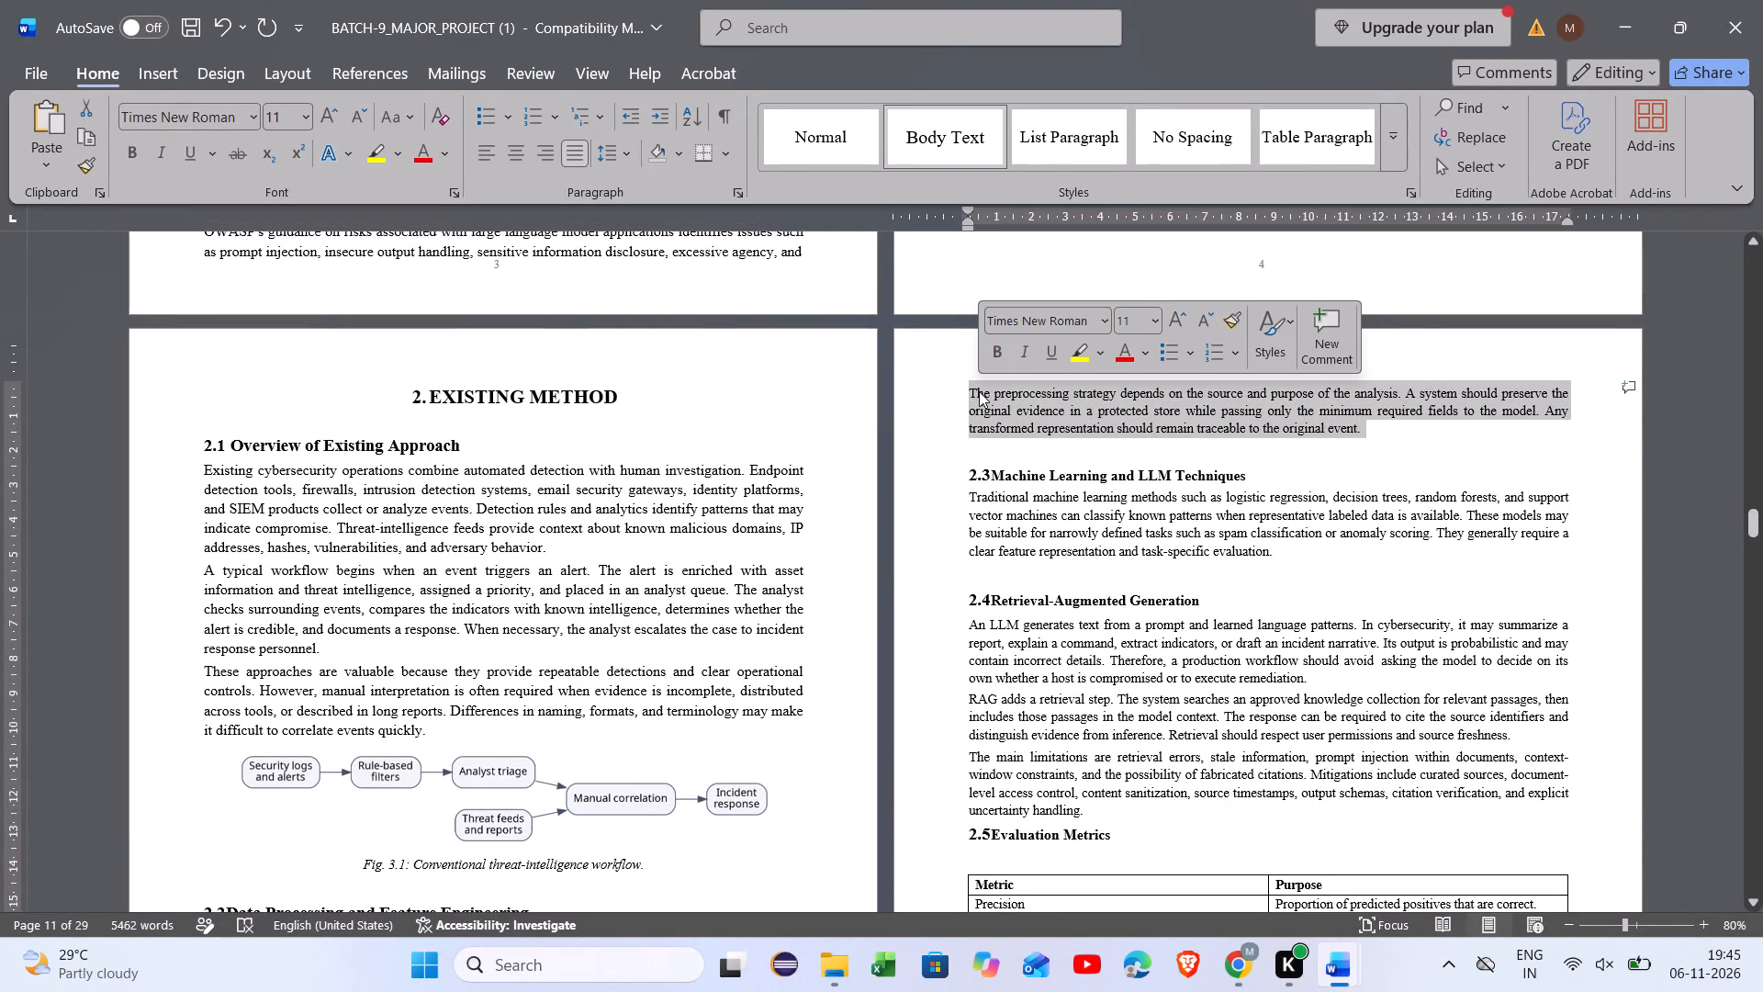
{"action": "left_click", "coordinate": [1153, 320]}
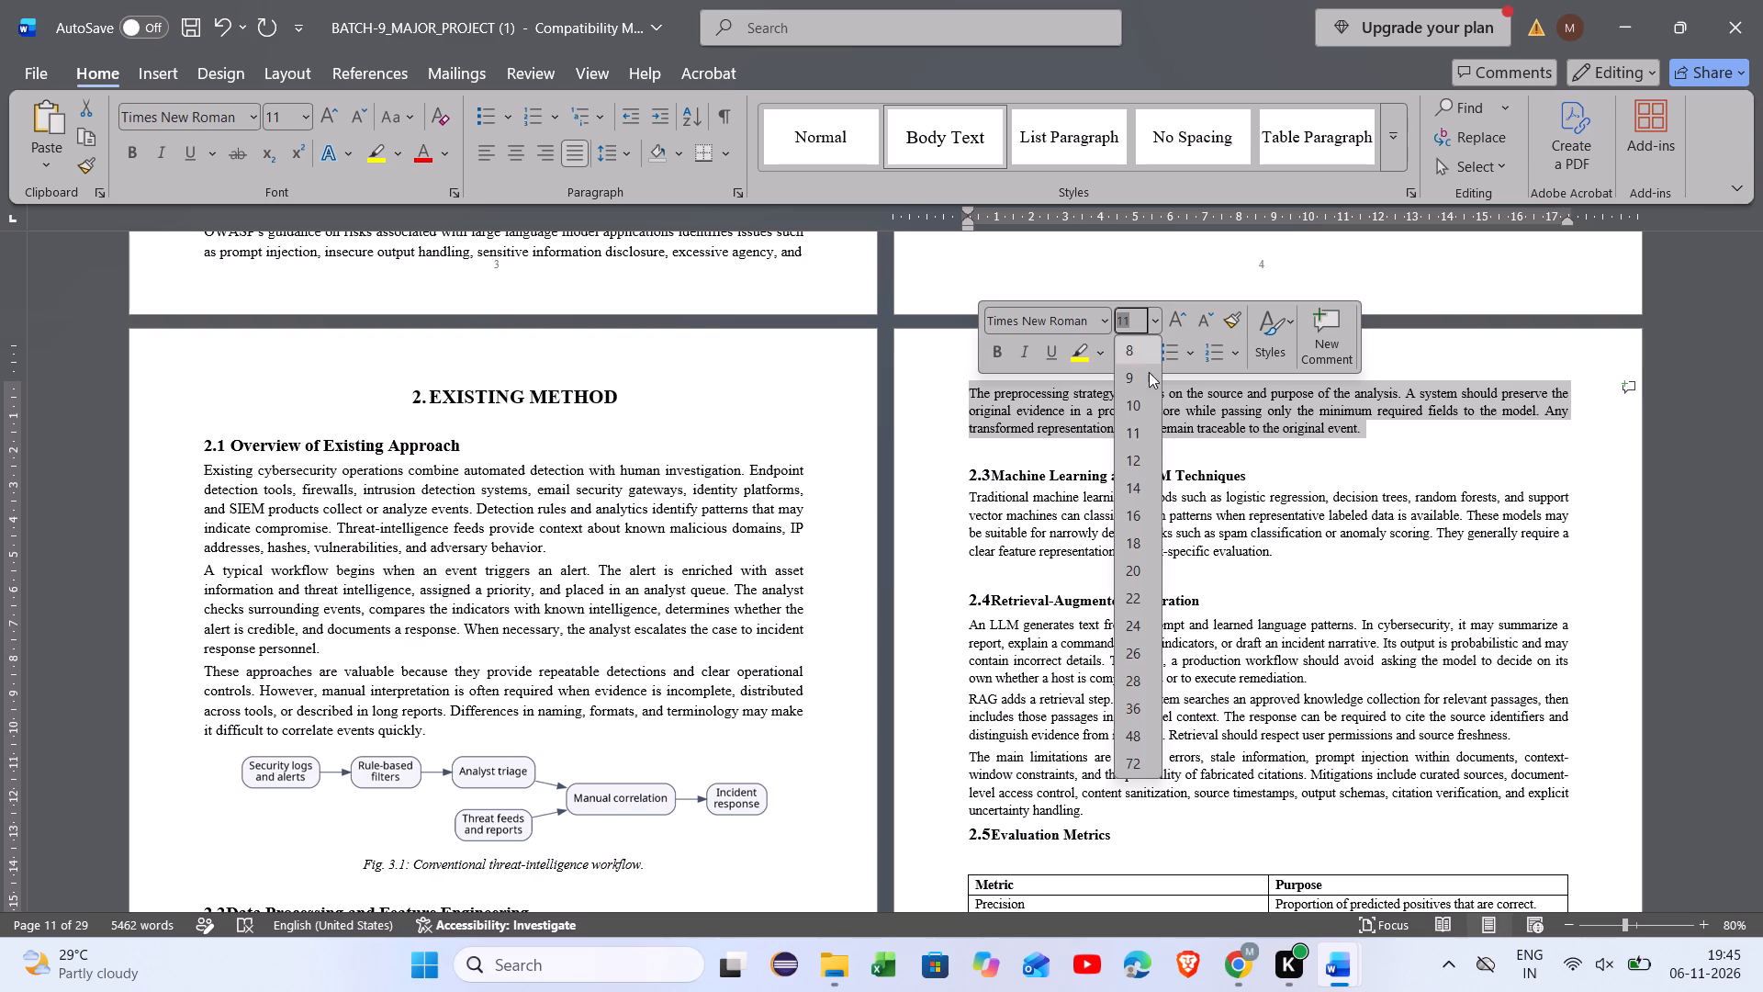
{"action": "left_click", "coordinate": [1140, 462]}
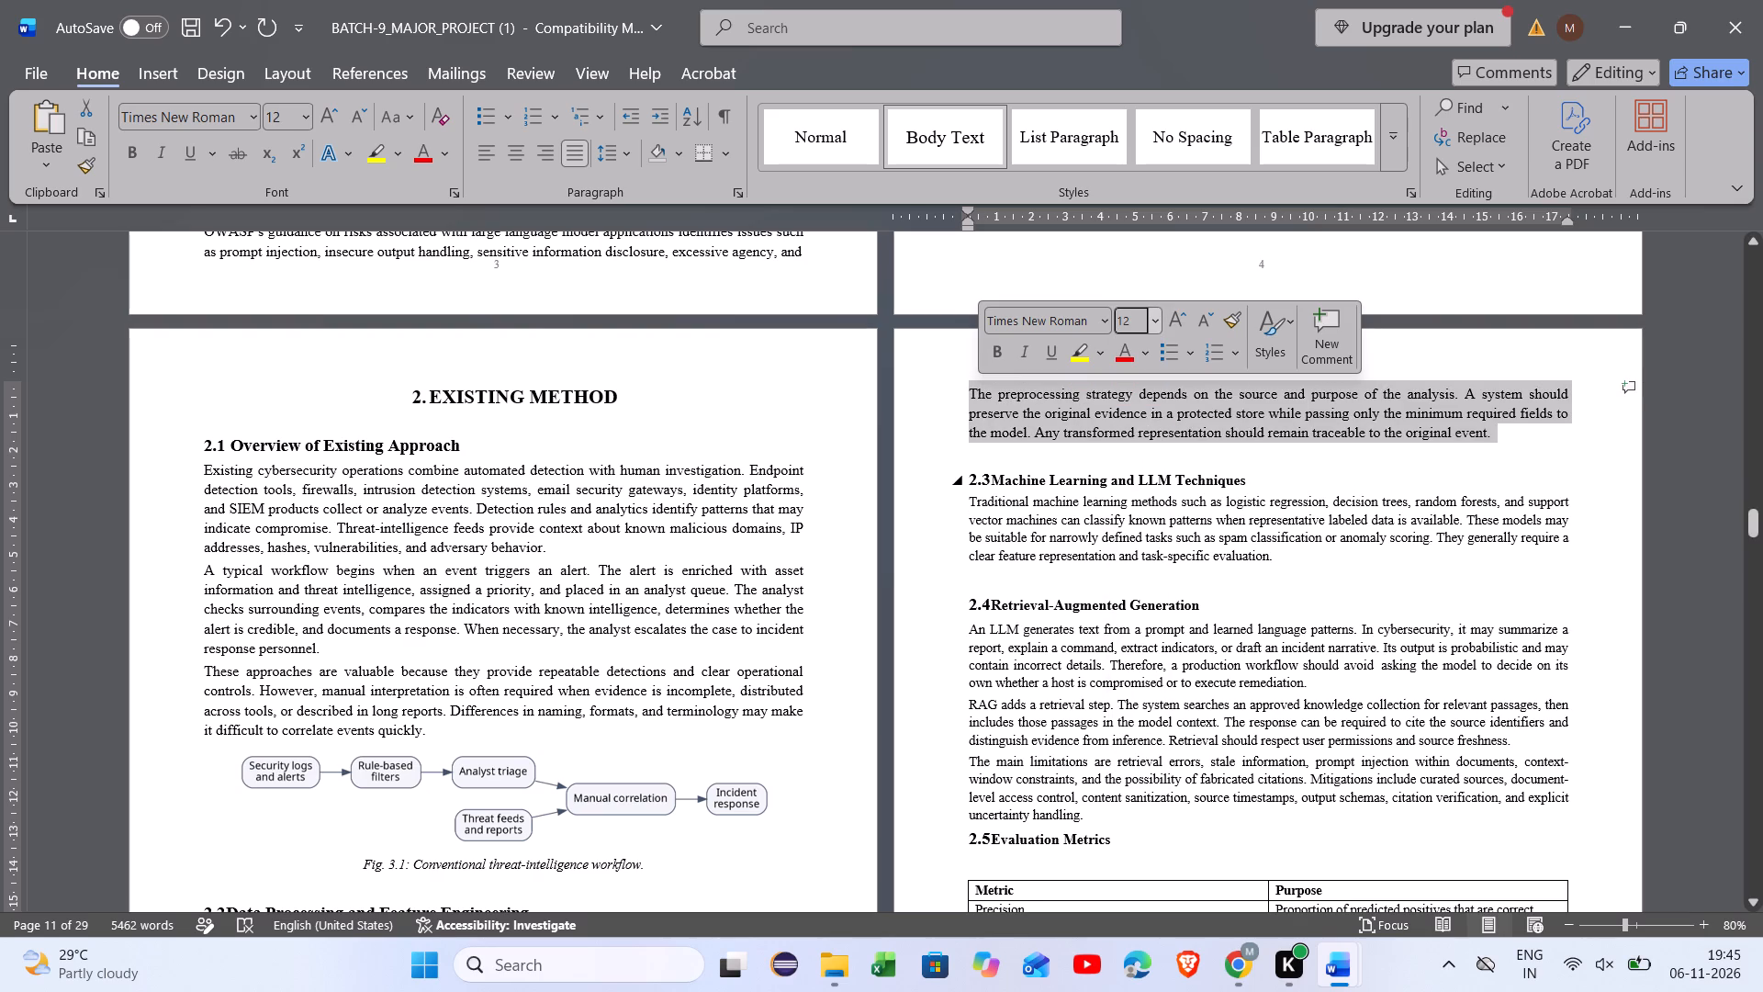
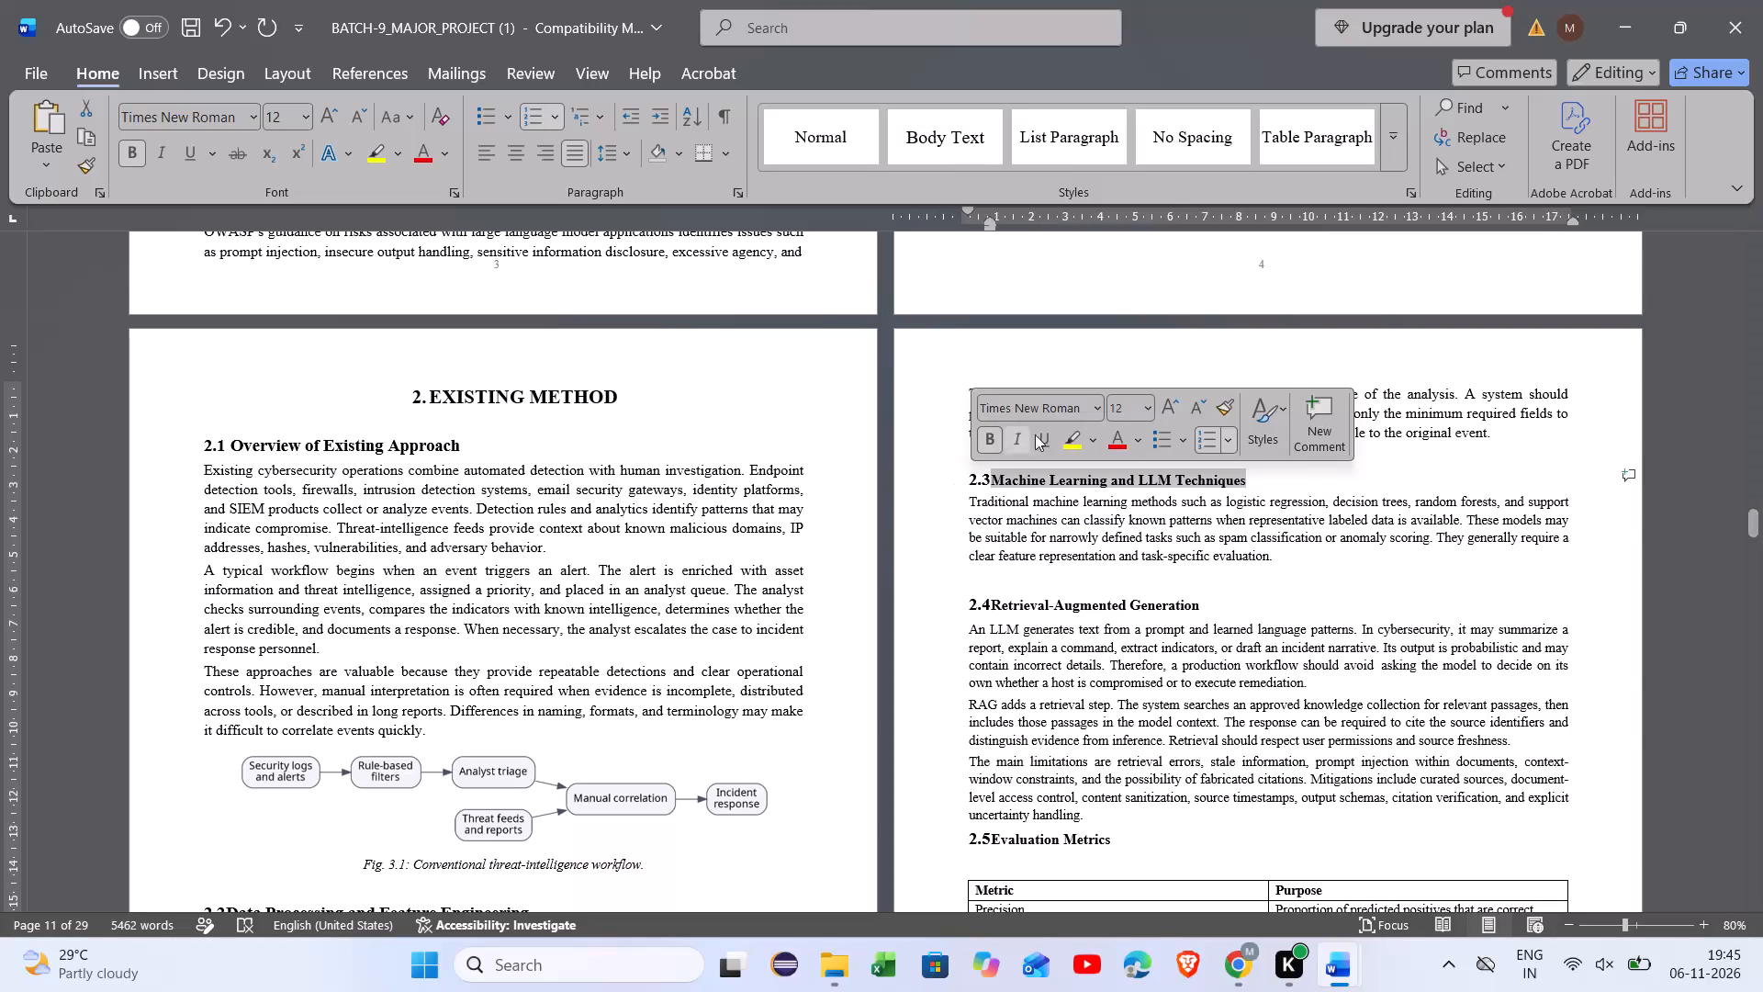
Set the Machine Learning and LLM Techniques heading to font size 14 and insert a space after its number 2.3.
{"action": "left_click", "coordinate": [1151, 400]}
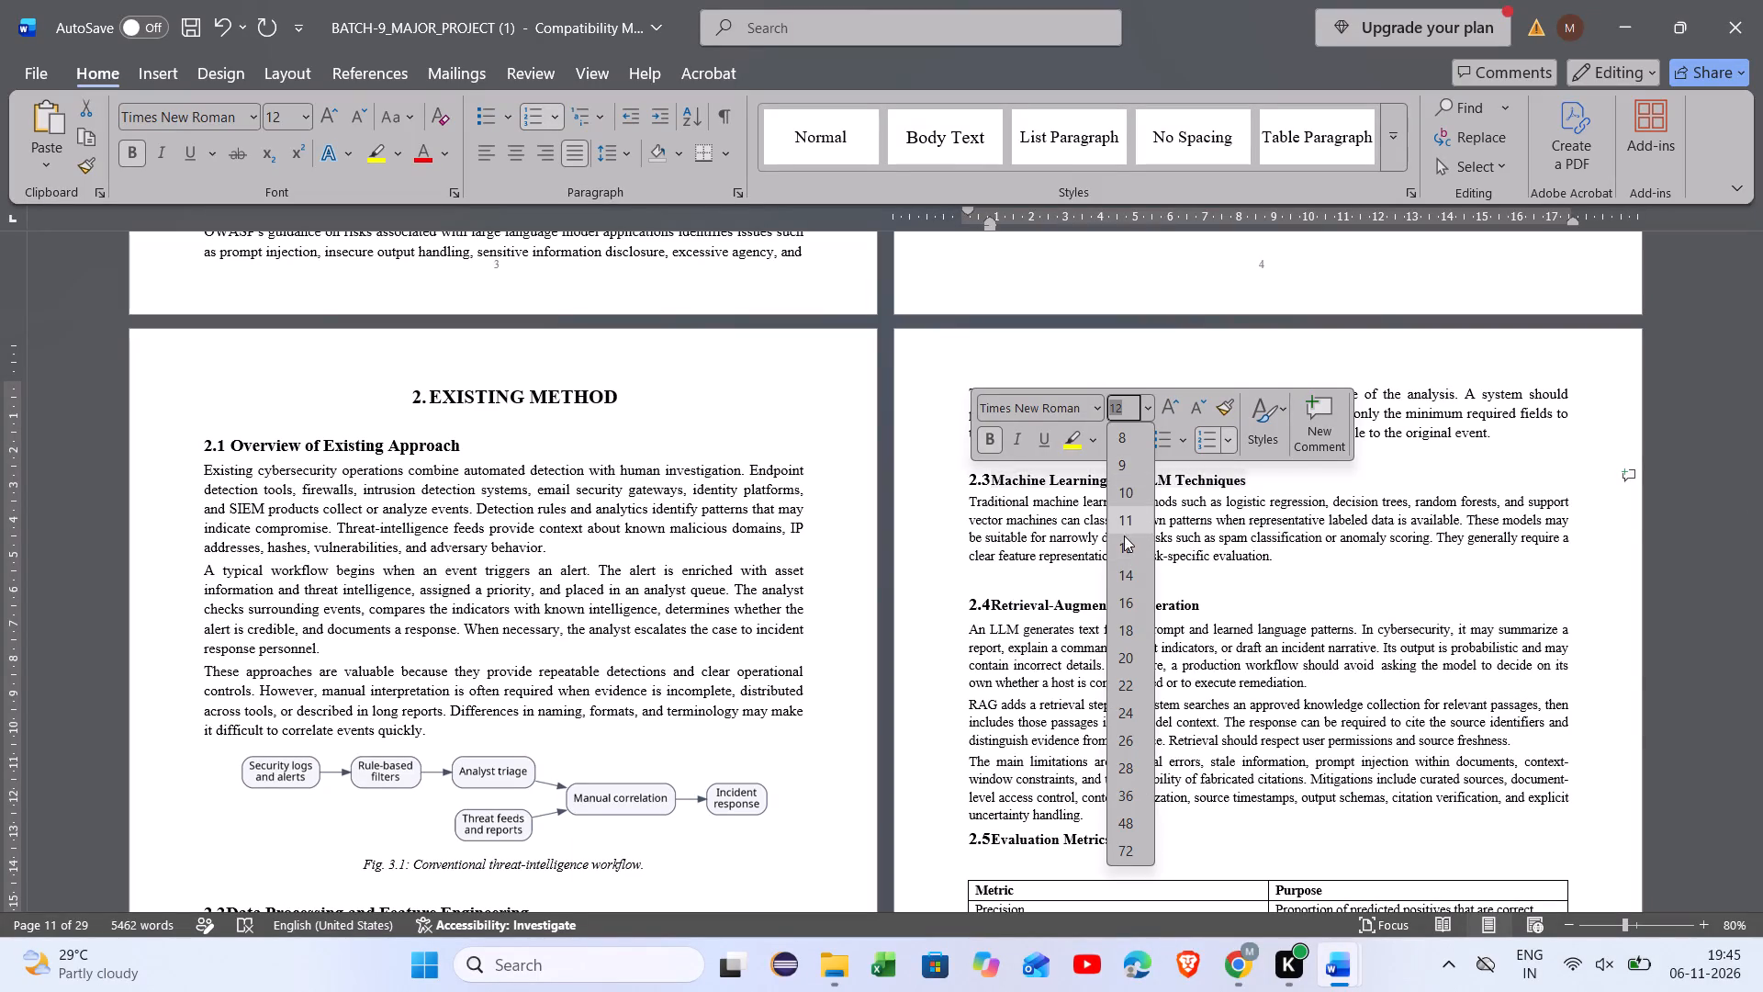
{"action": "left_click", "coordinate": [1129, 563]}
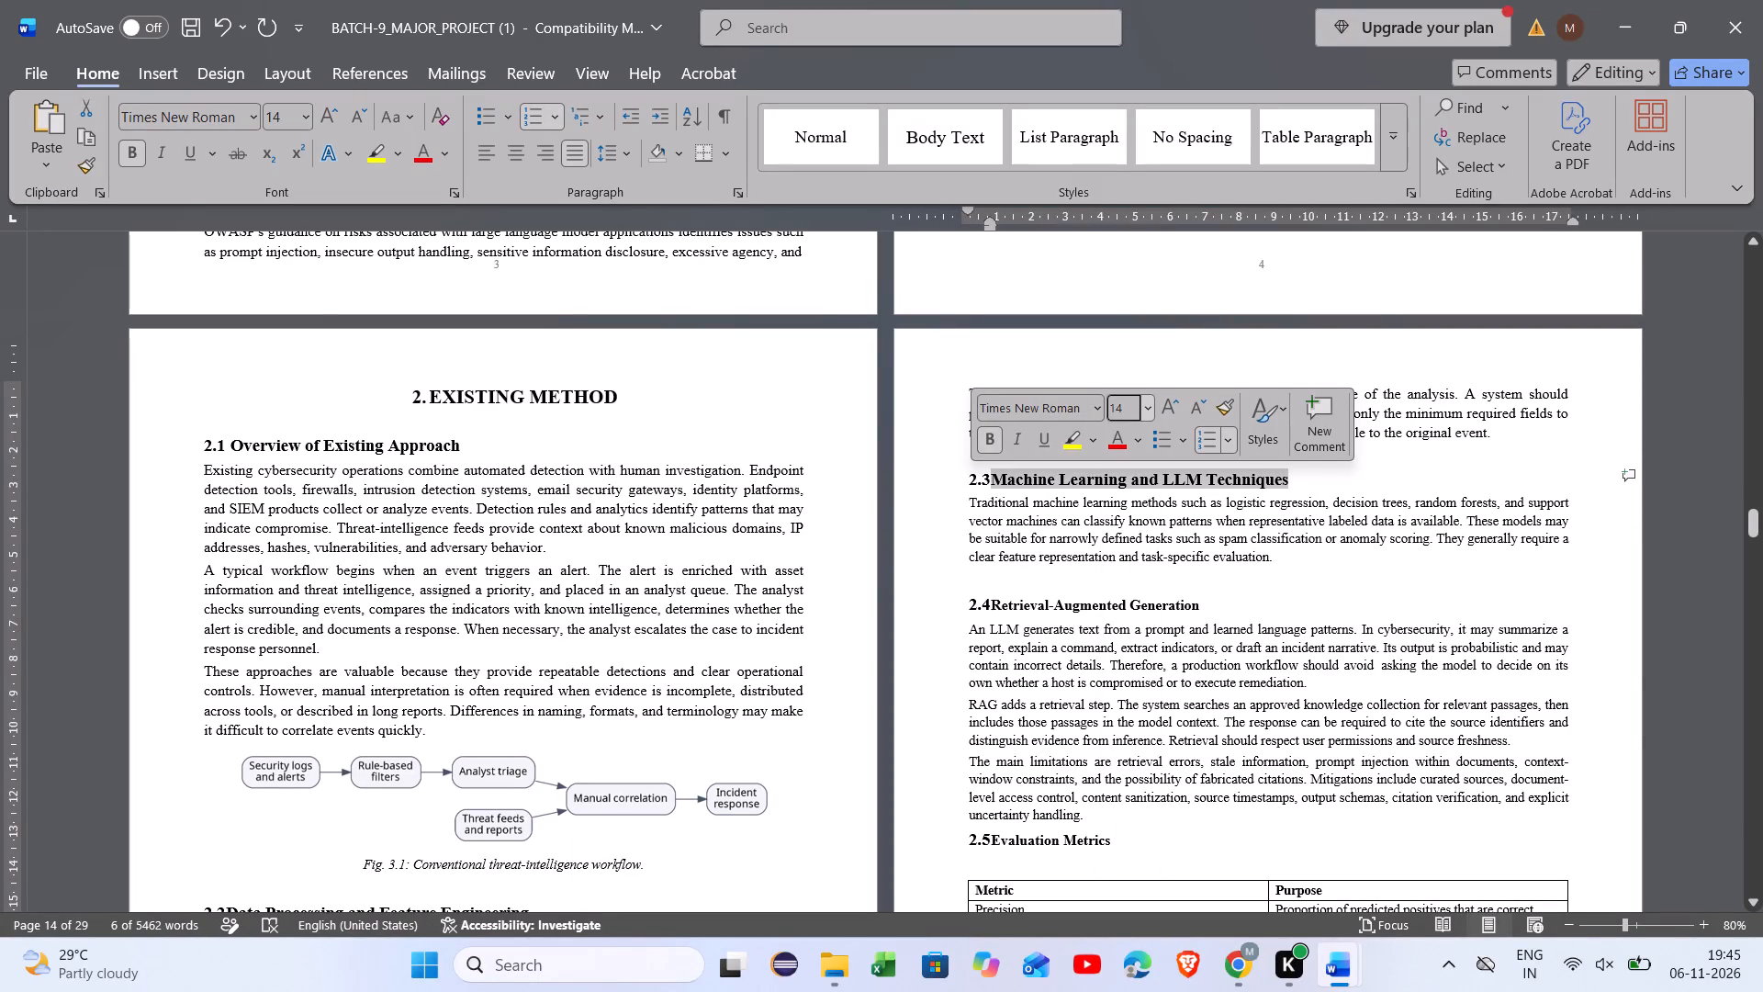
{"action": "left_click", "coordinate": [992, 473]}
{"action": "key", "text": "space"}
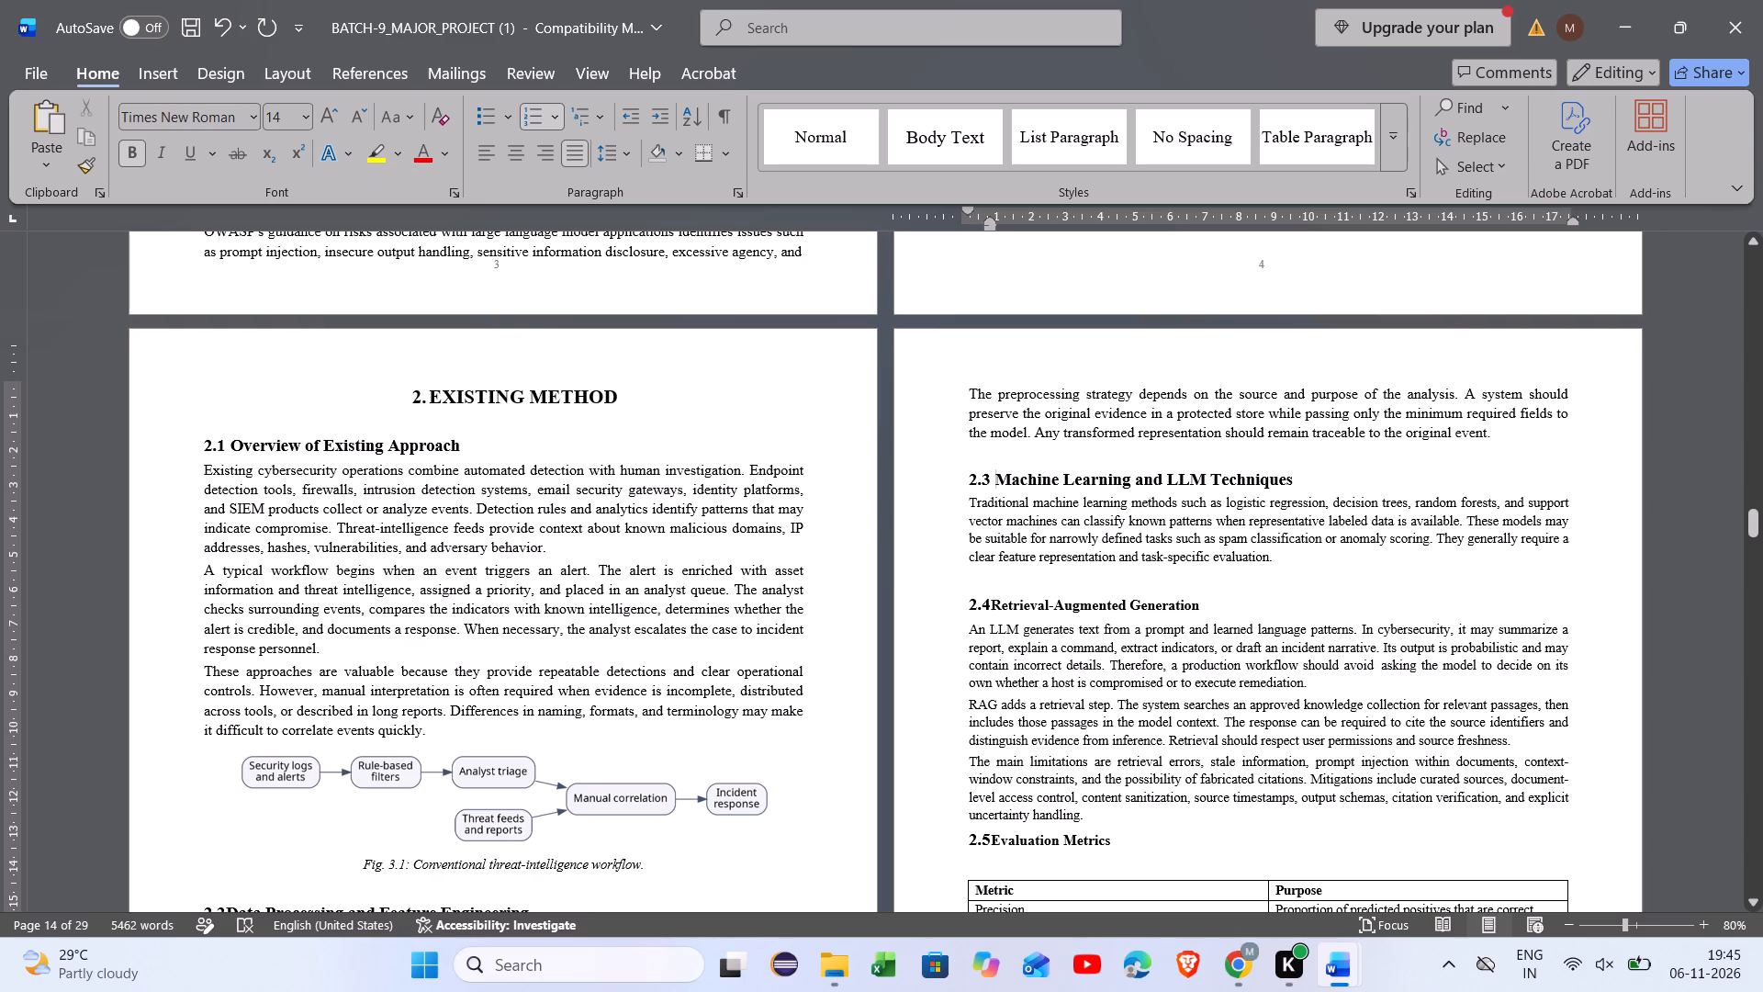
Set the Retrieval-Augmented Generation heading to font size 14 and insert a space after its number 2.4.
{"action": "left_click_drag", "start_coordinate": [1200, 607], "coordinate": [995, 598]}
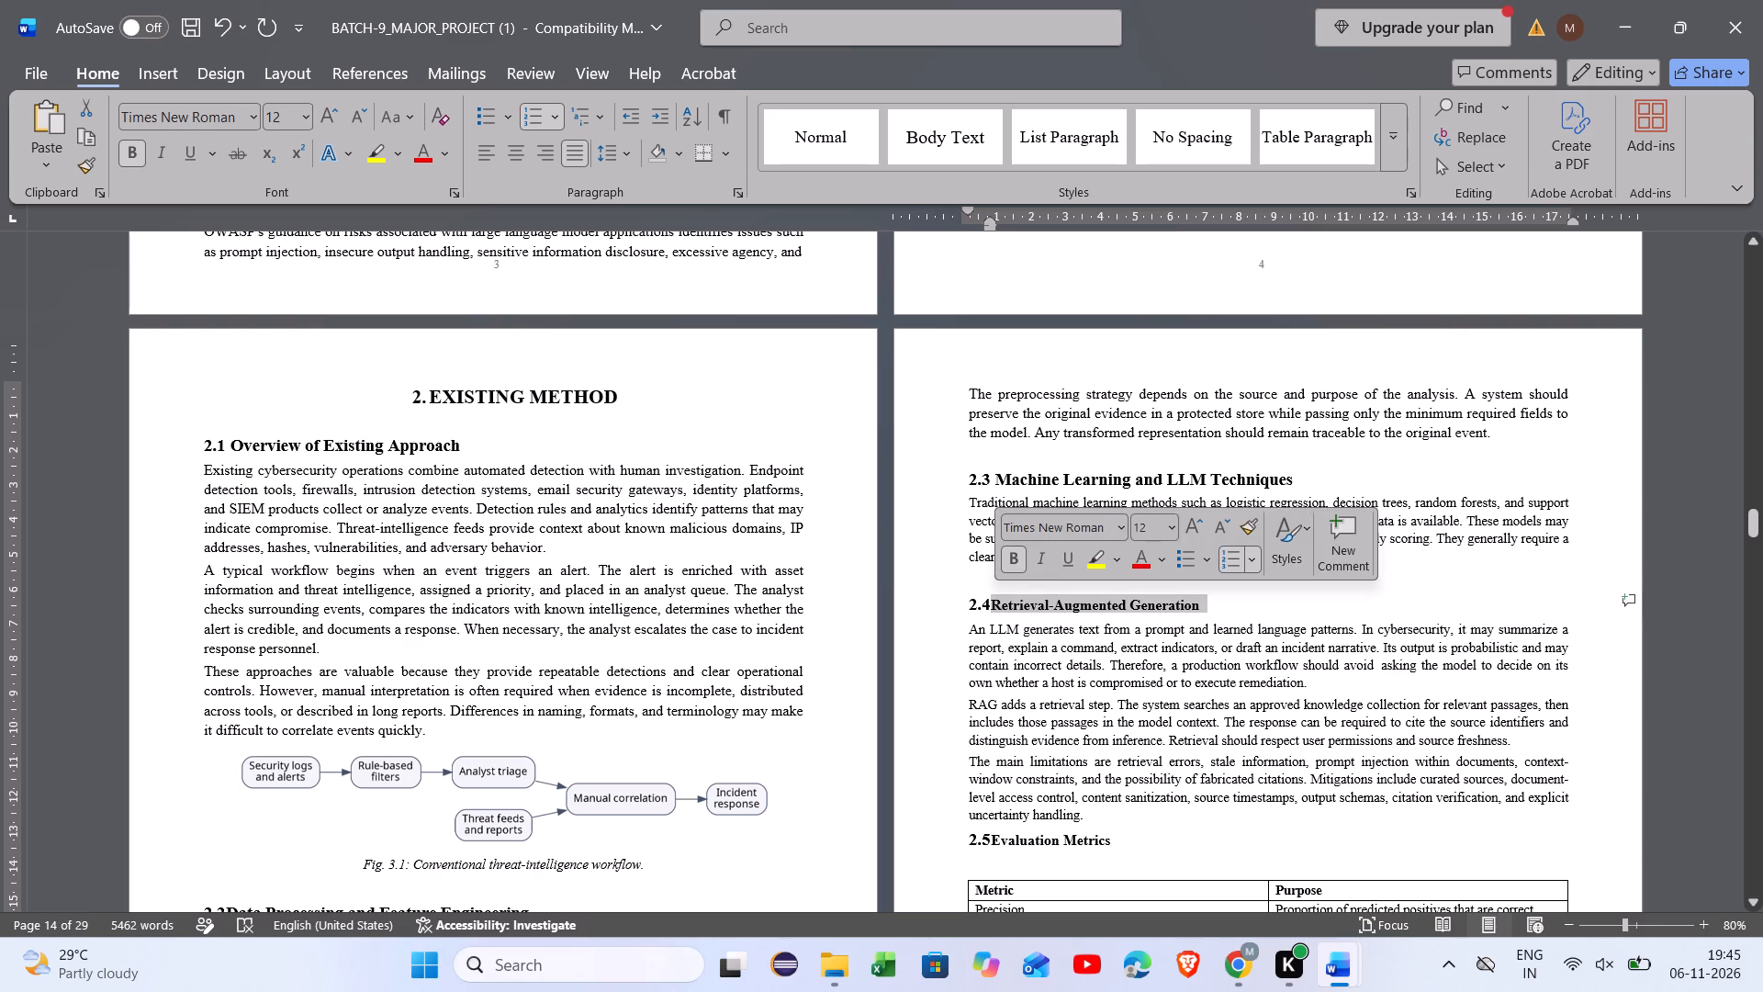
{"action": "left_click", "coordinate": [1166, 526]}
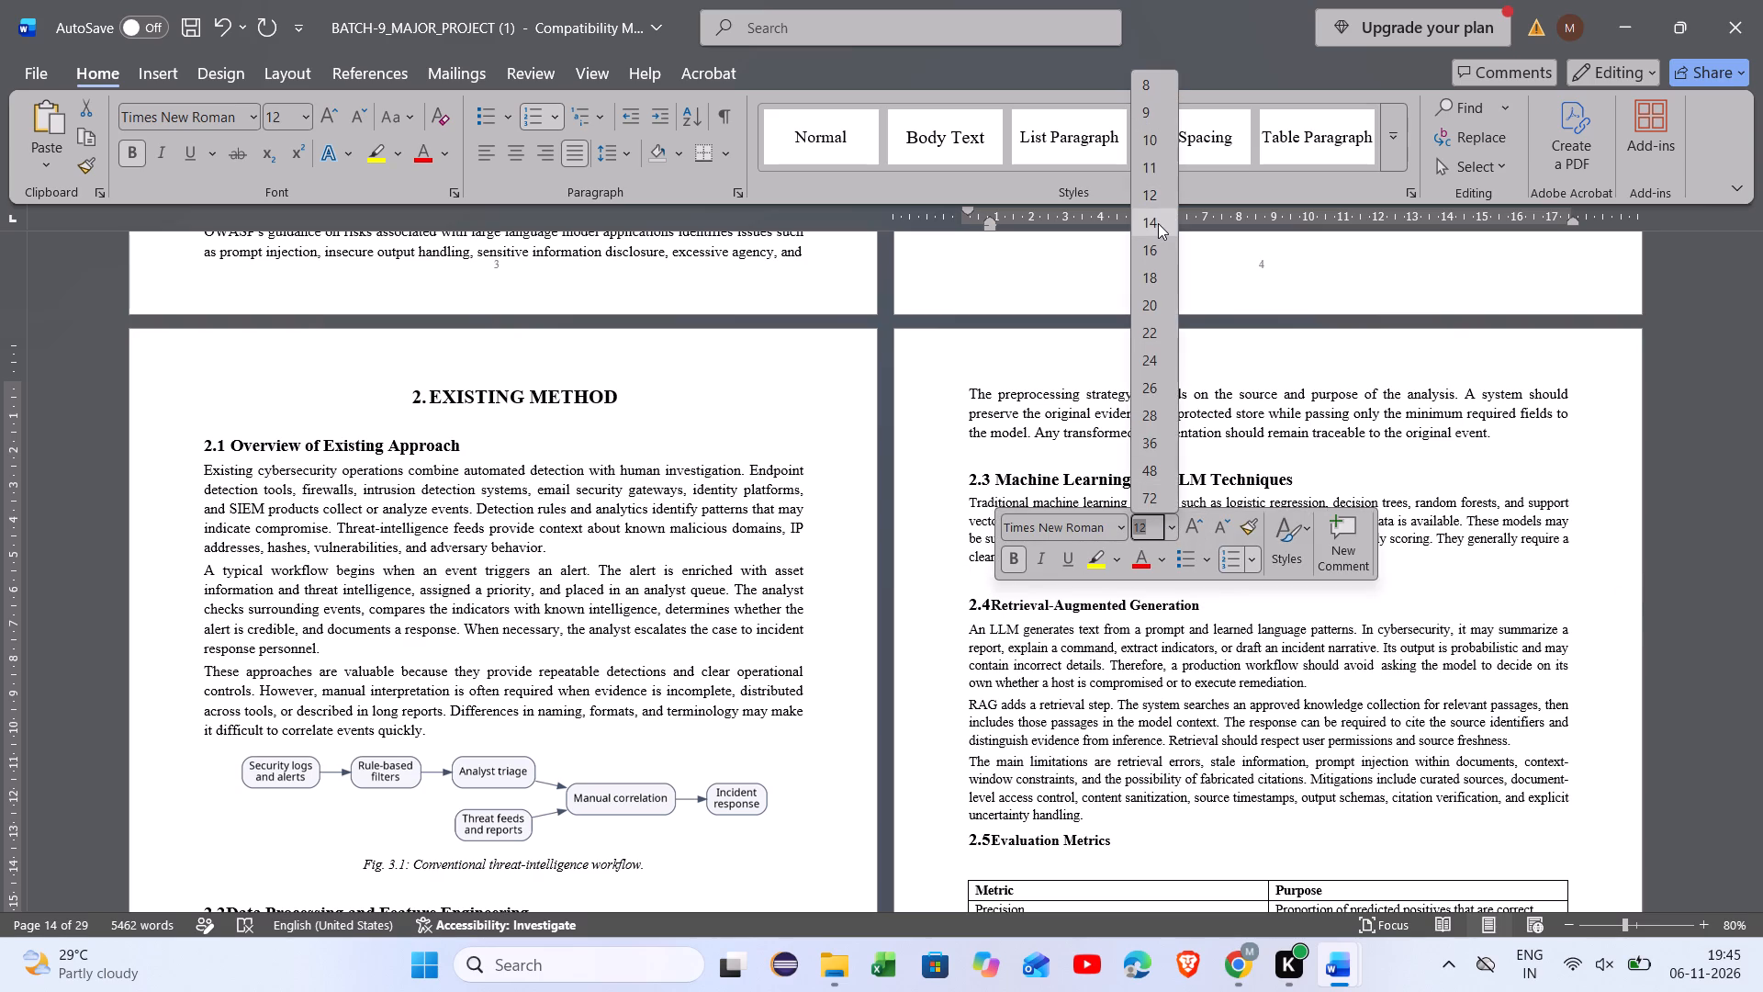
{"action": "left_click", "coordinate": [1151, 223]}
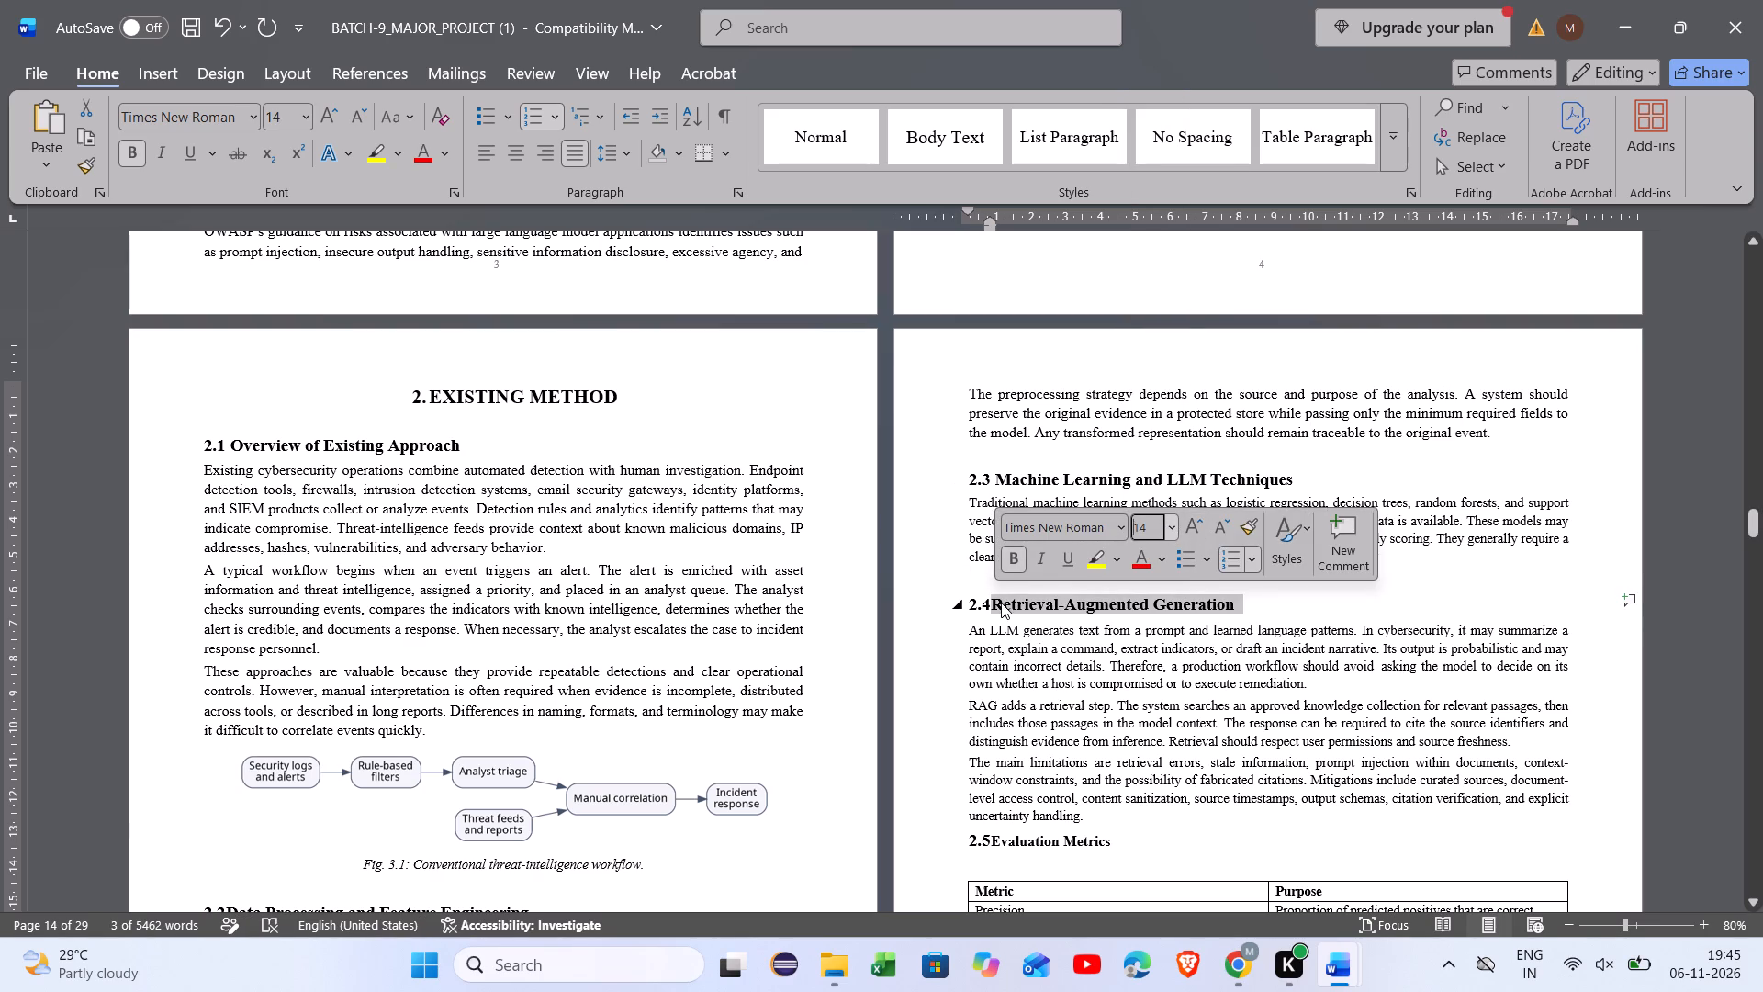
{"action": "left_click", "coordinate": [1001, 603]}
{"action": "key", "text": "Left"}
{"action": "key", "text": "space"}
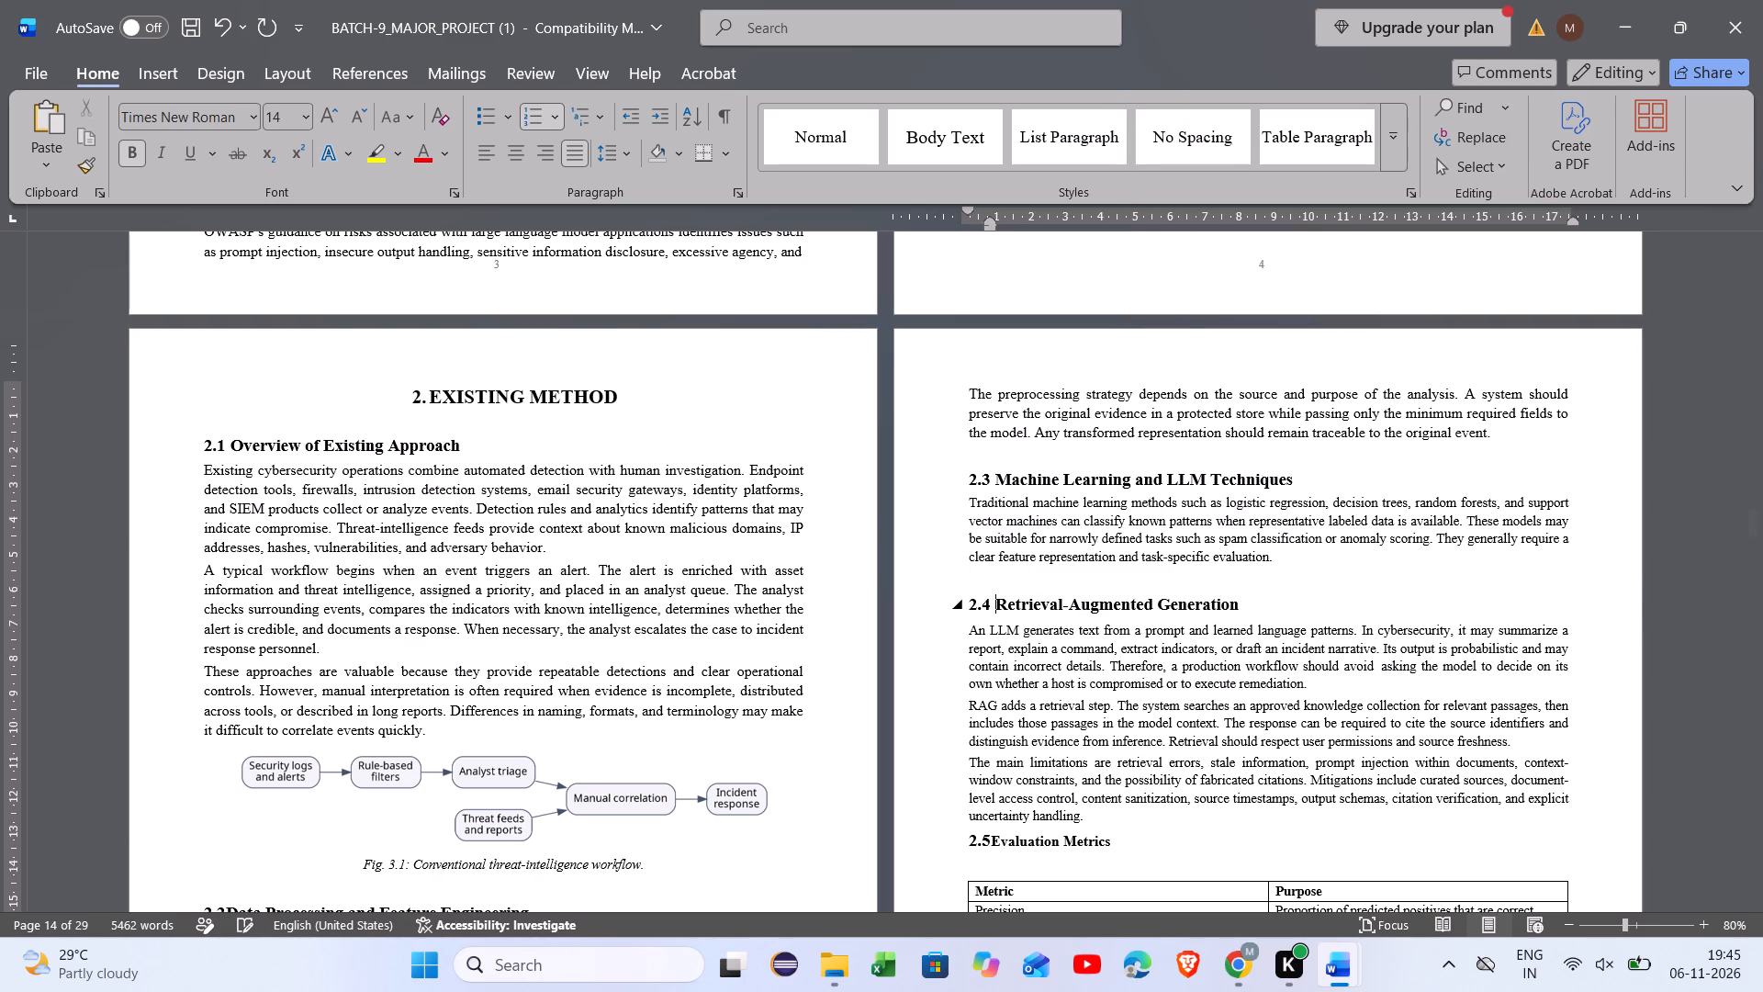
Set the Evaluation Metrics heading to font size 14 and insert a space after its number 2.5.
{"action": "scroll", "coordinate": [1020, 709], "scroll_direction": "down", "scroll_amount": 1}
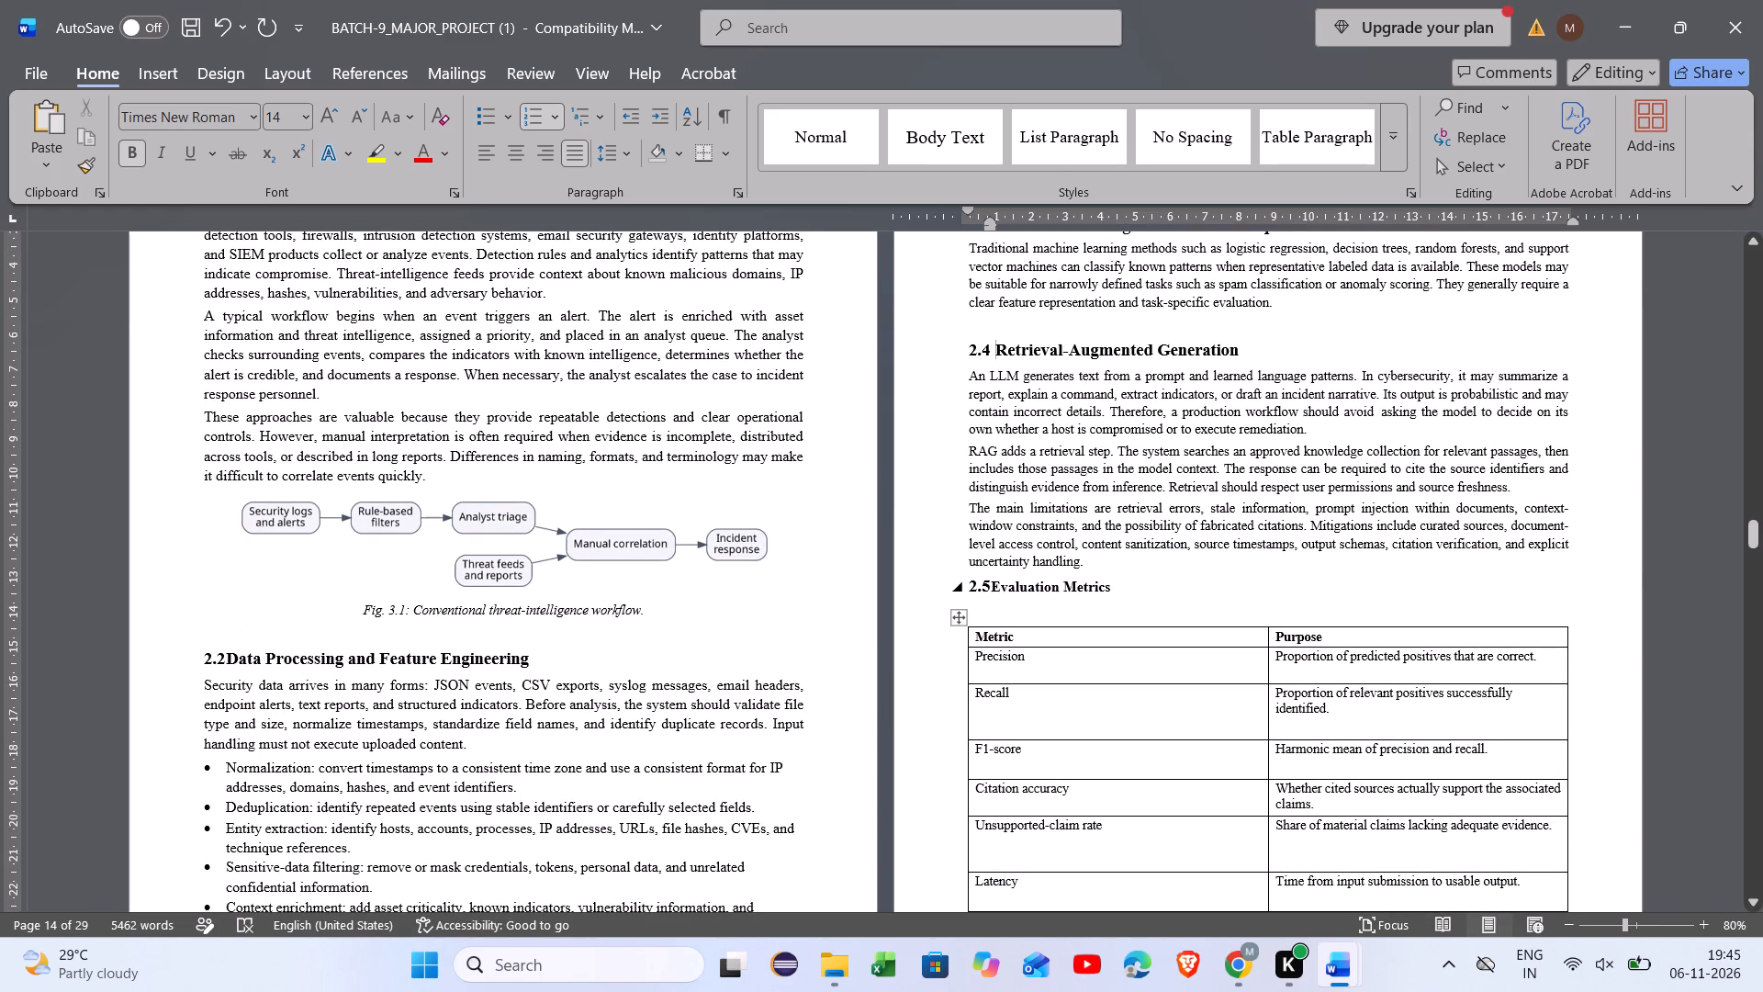
{"action": "left_click_drag", "start_coordinate": [1112, 588], "coordinate": [987, 591]}
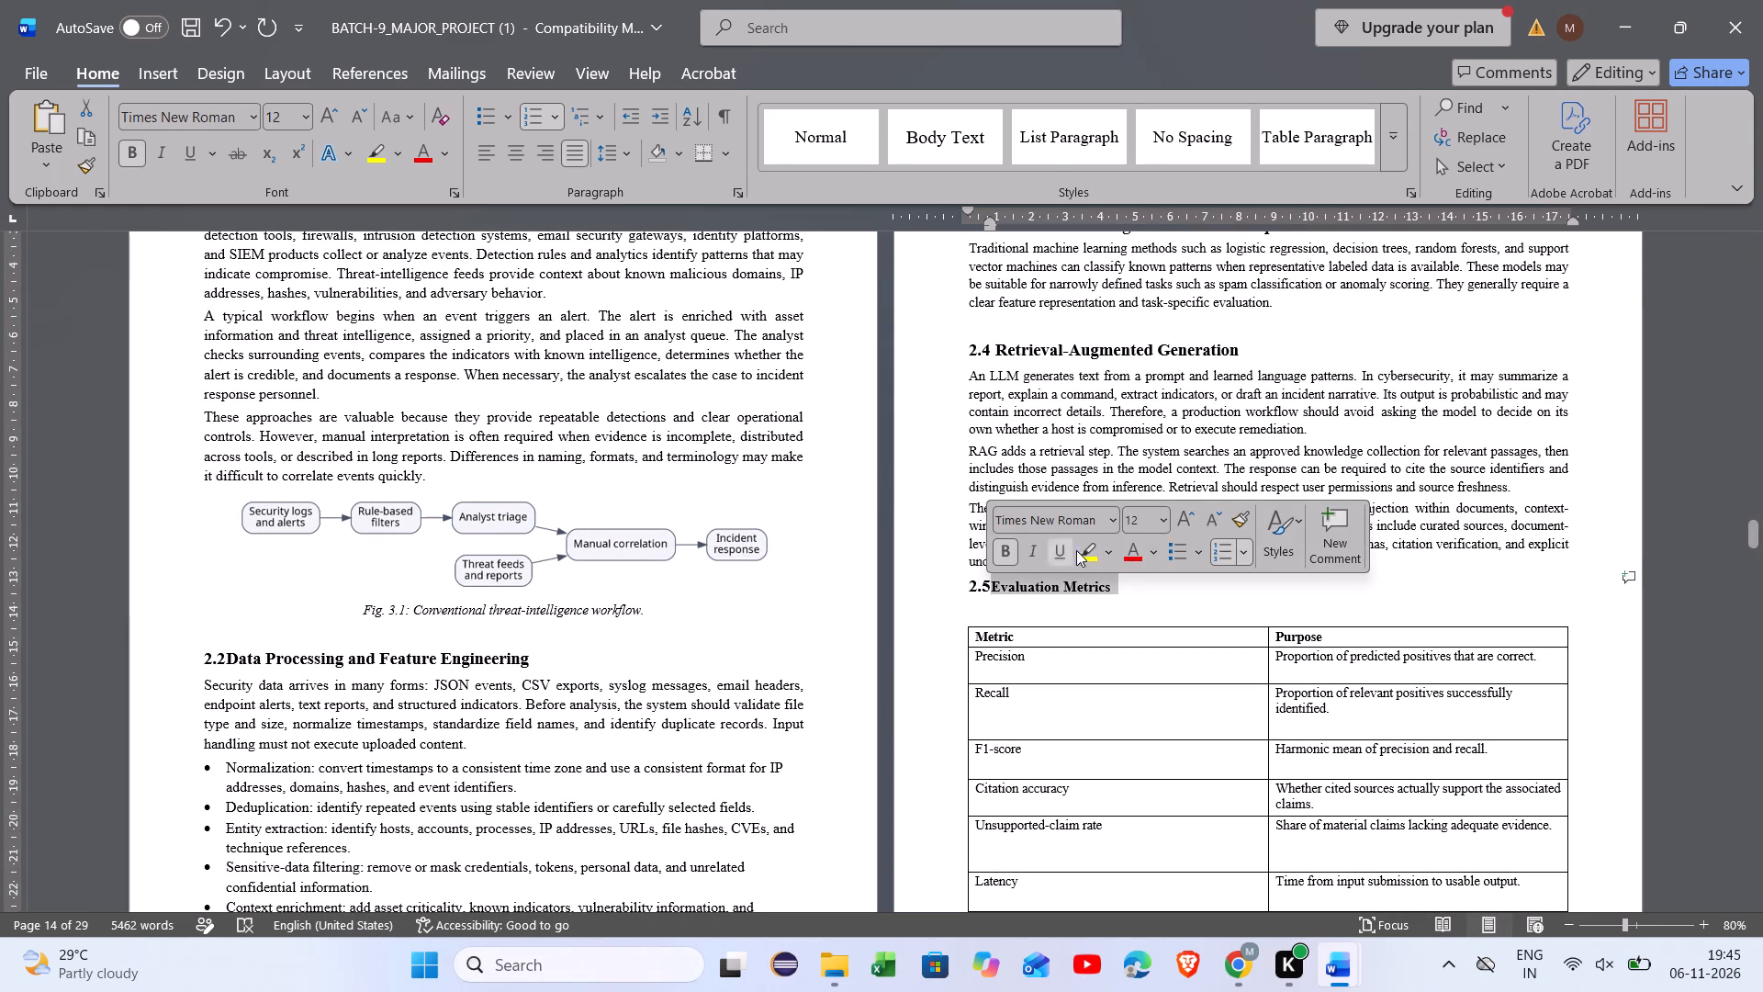
{"action": "left_click", "coordinate": [1167, 523]}
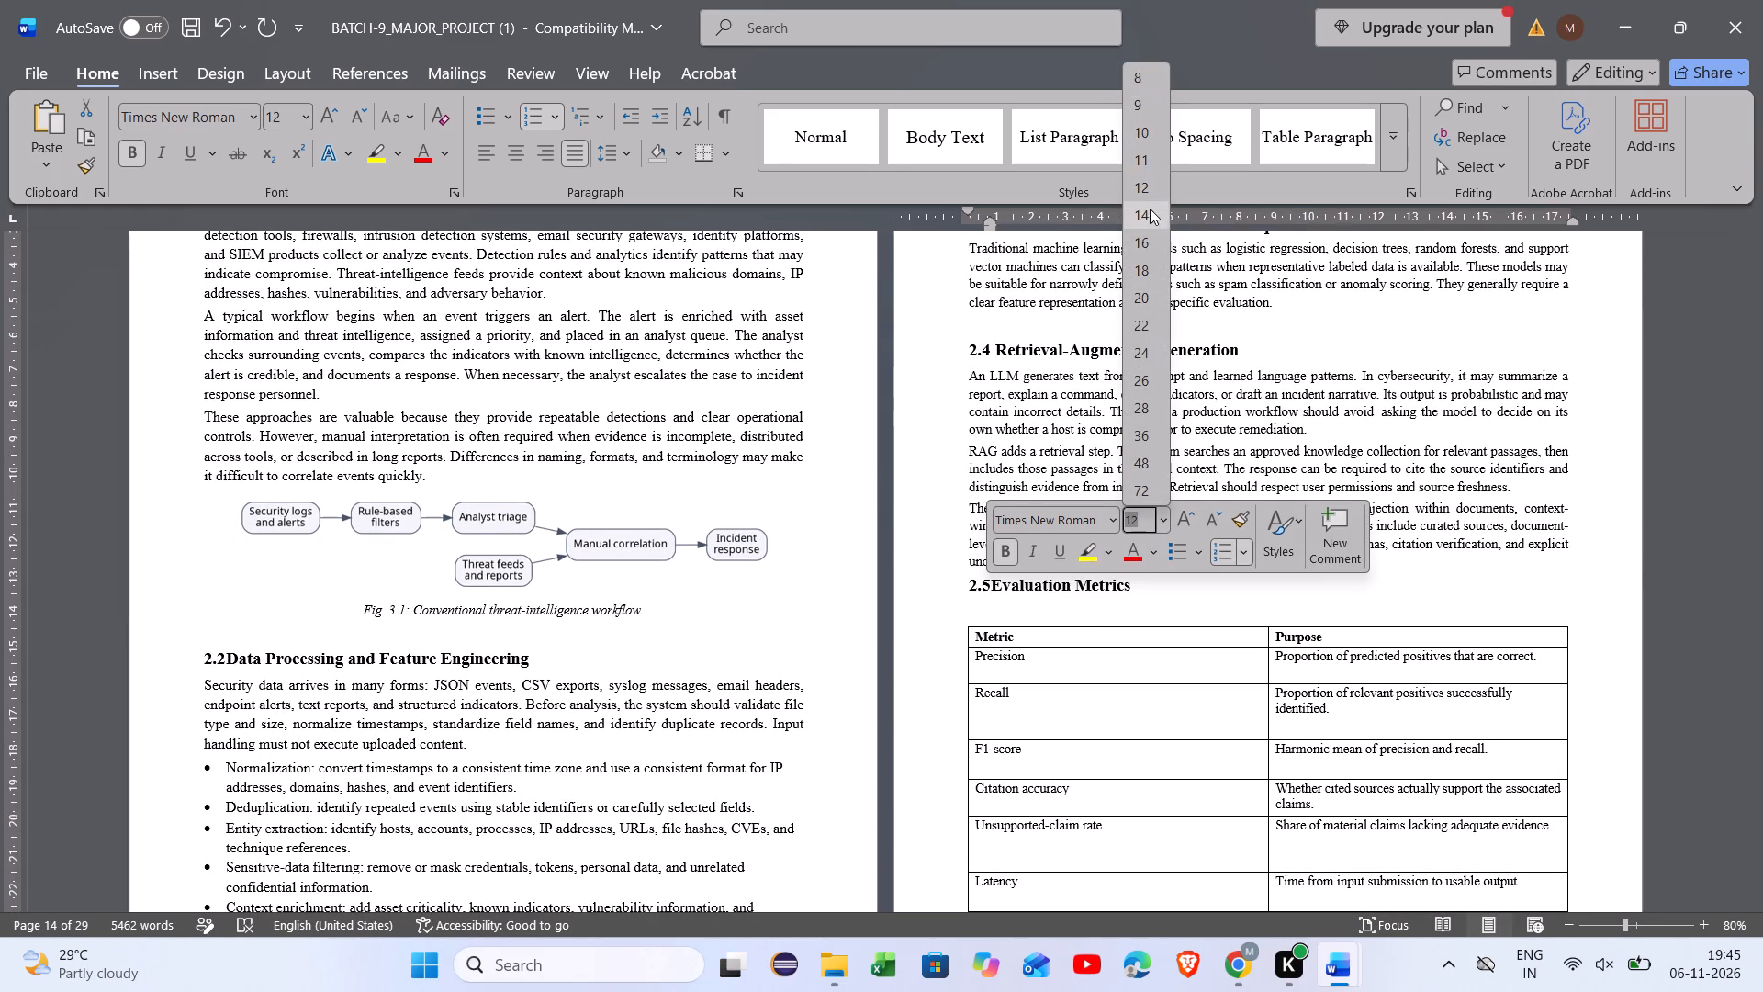
{"action": "left_click", "coordinate": [1150, 209]}
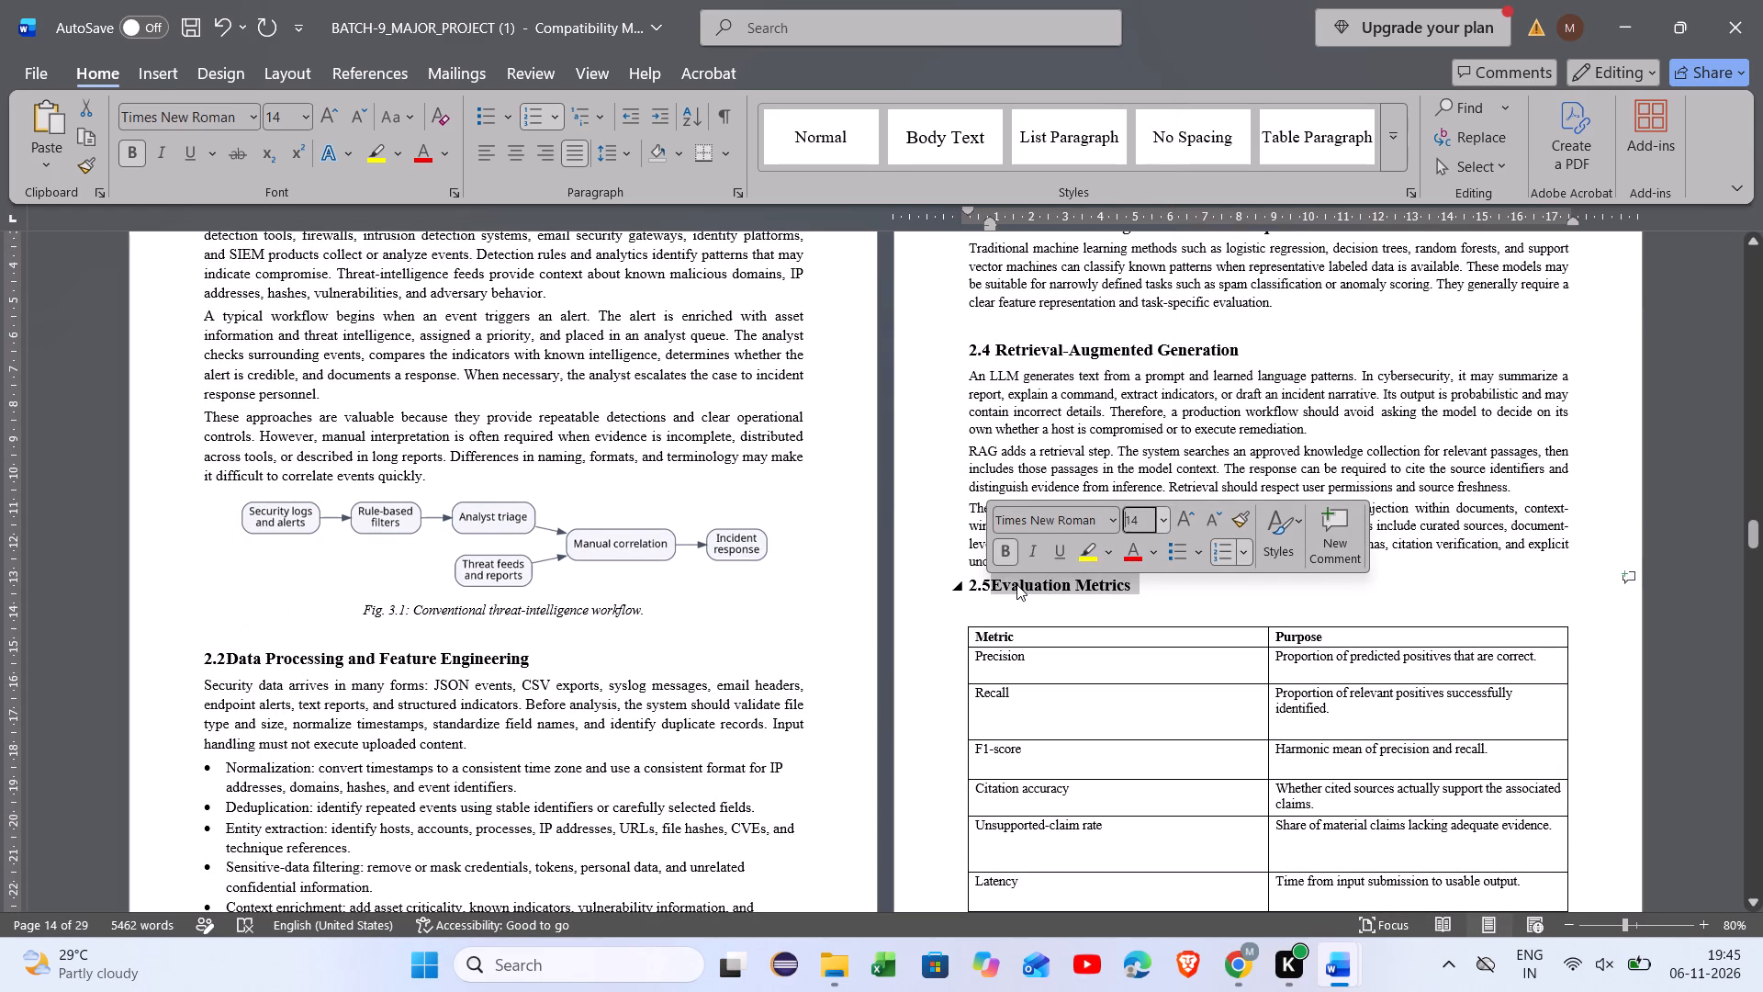
{"action": "left_click", "coordinate": [1016, 584]}
{"action": "key", "text": "Left"}
{"action": "key", "text": "Left"}
{"action": "key", "text": "Left"}
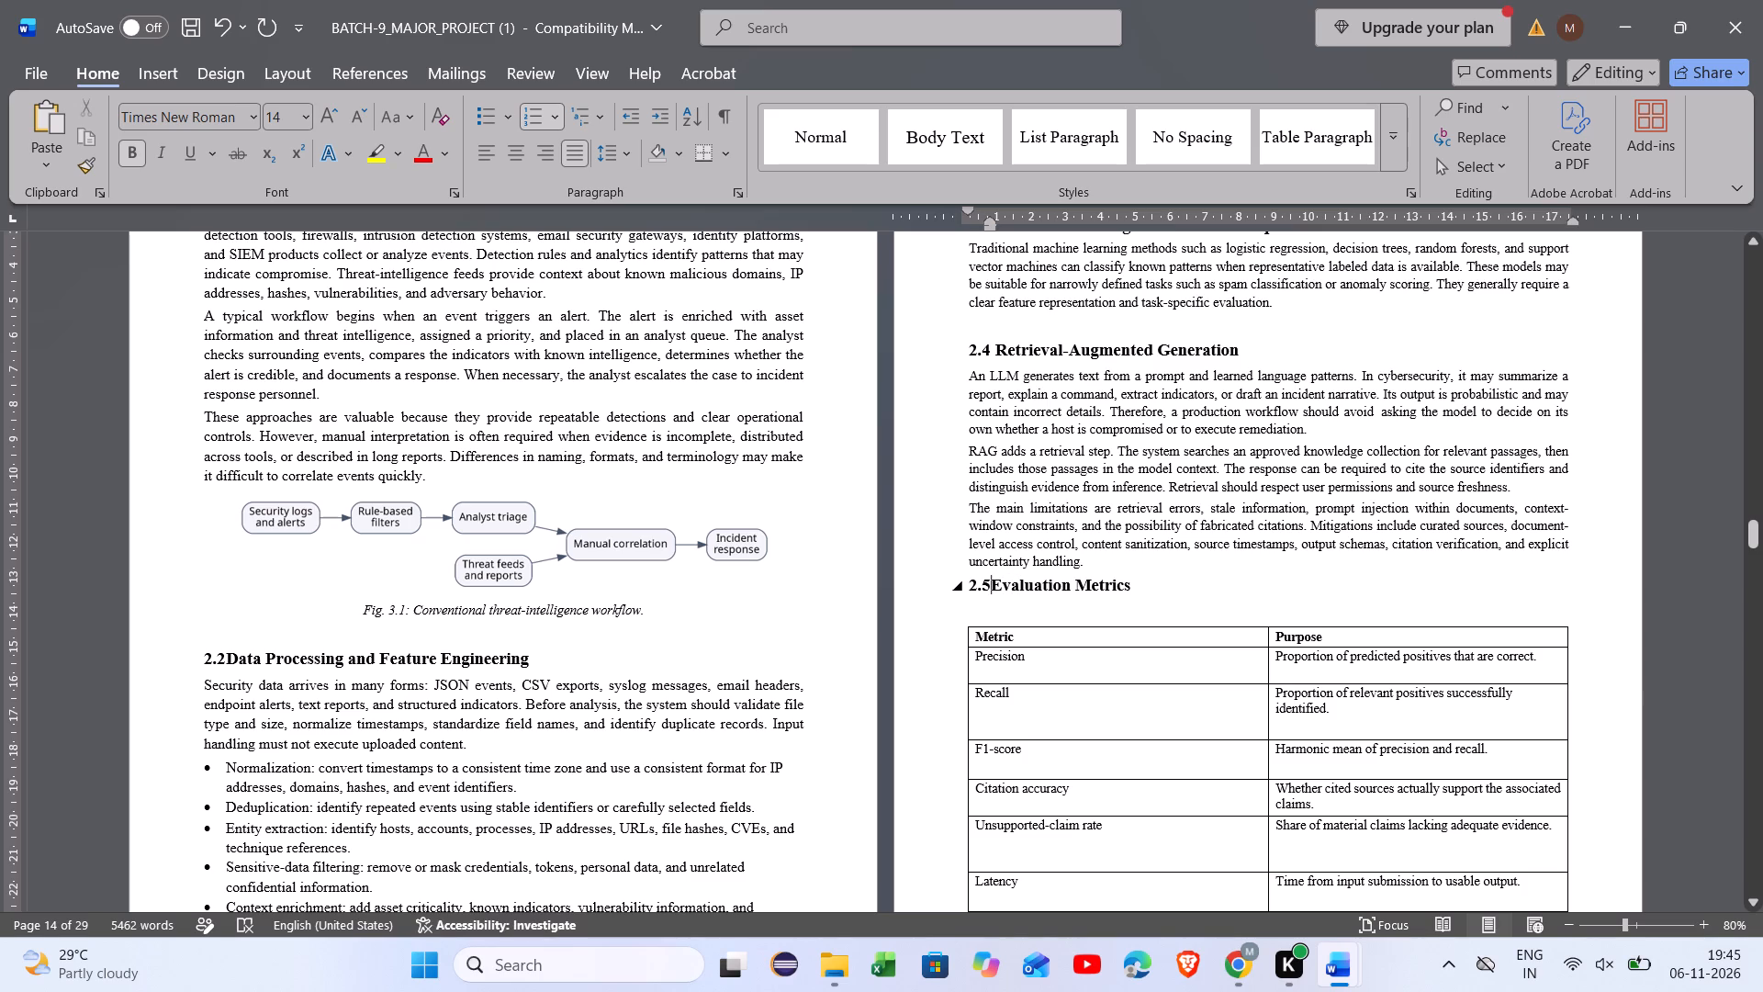
{"action": "key", "text": "space"}
Set the paragraph under 2.3 Machine Learning and LLM Techniques to font size 12.
{"action": "scroll", "coordinate": [917, 632], "scroll_direction": "down", "scroll_amount": 1, "text": "ctrl"}
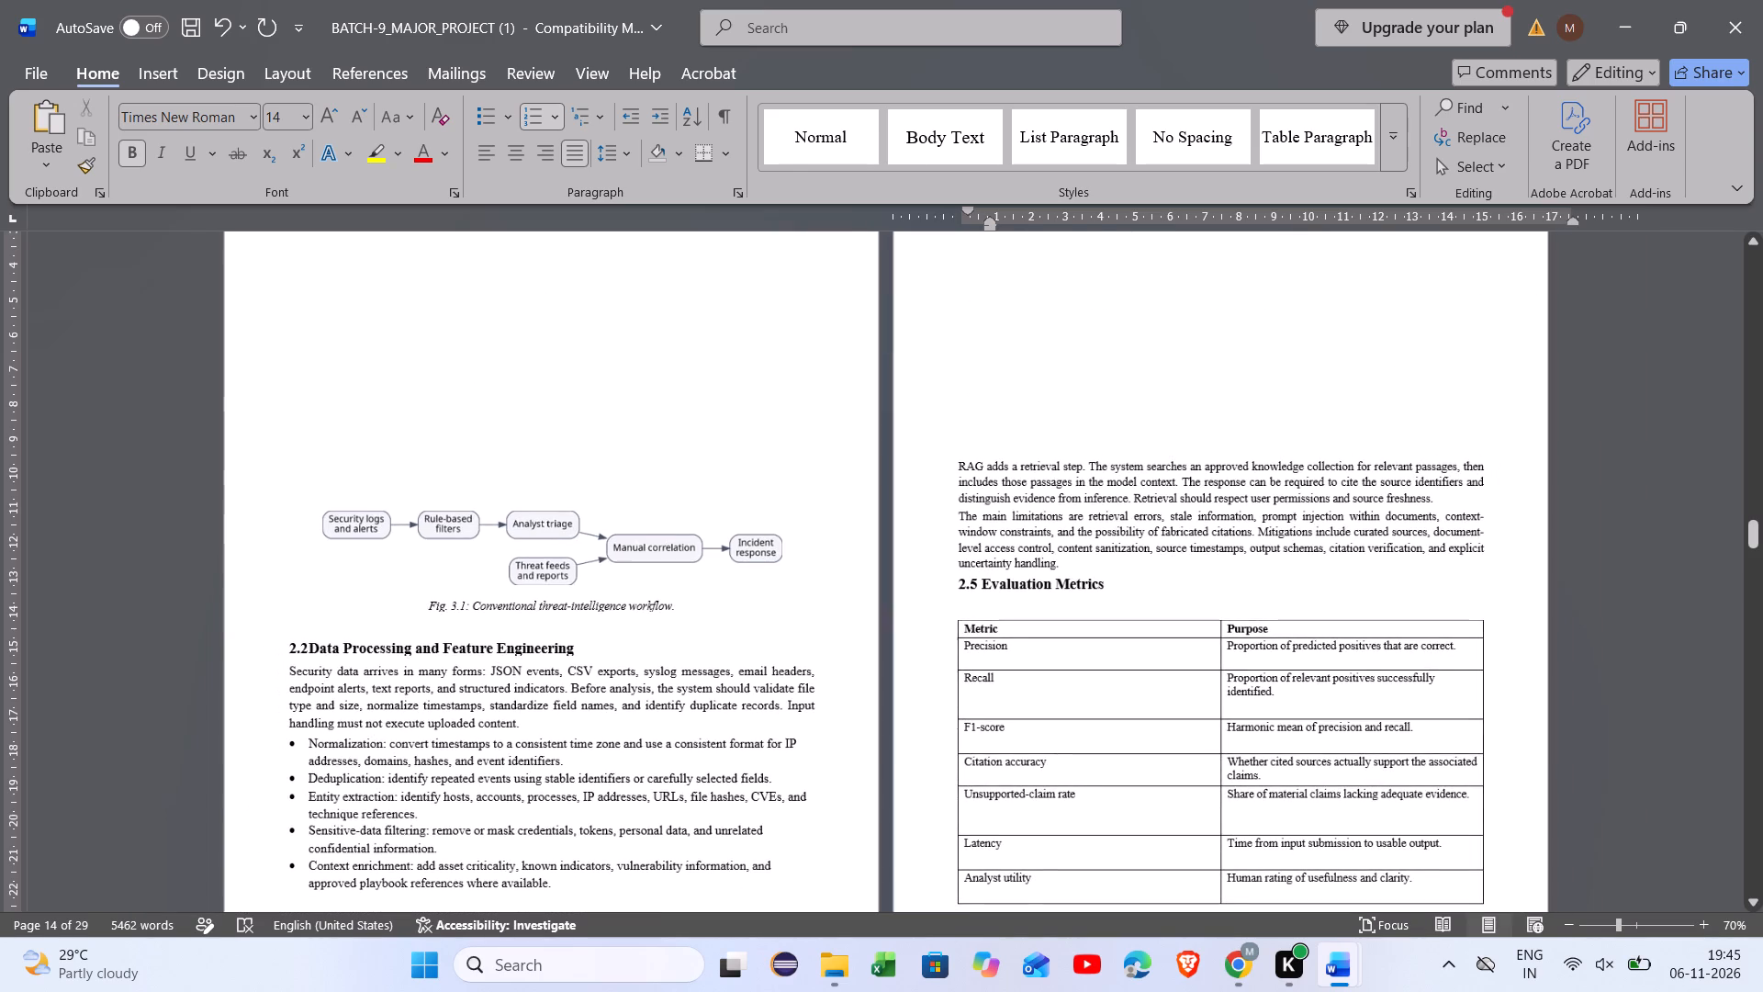
{"action": "scroll", "coordinate": [1114, 548], "scroll_direction": "up", "scroll_amount": 2}
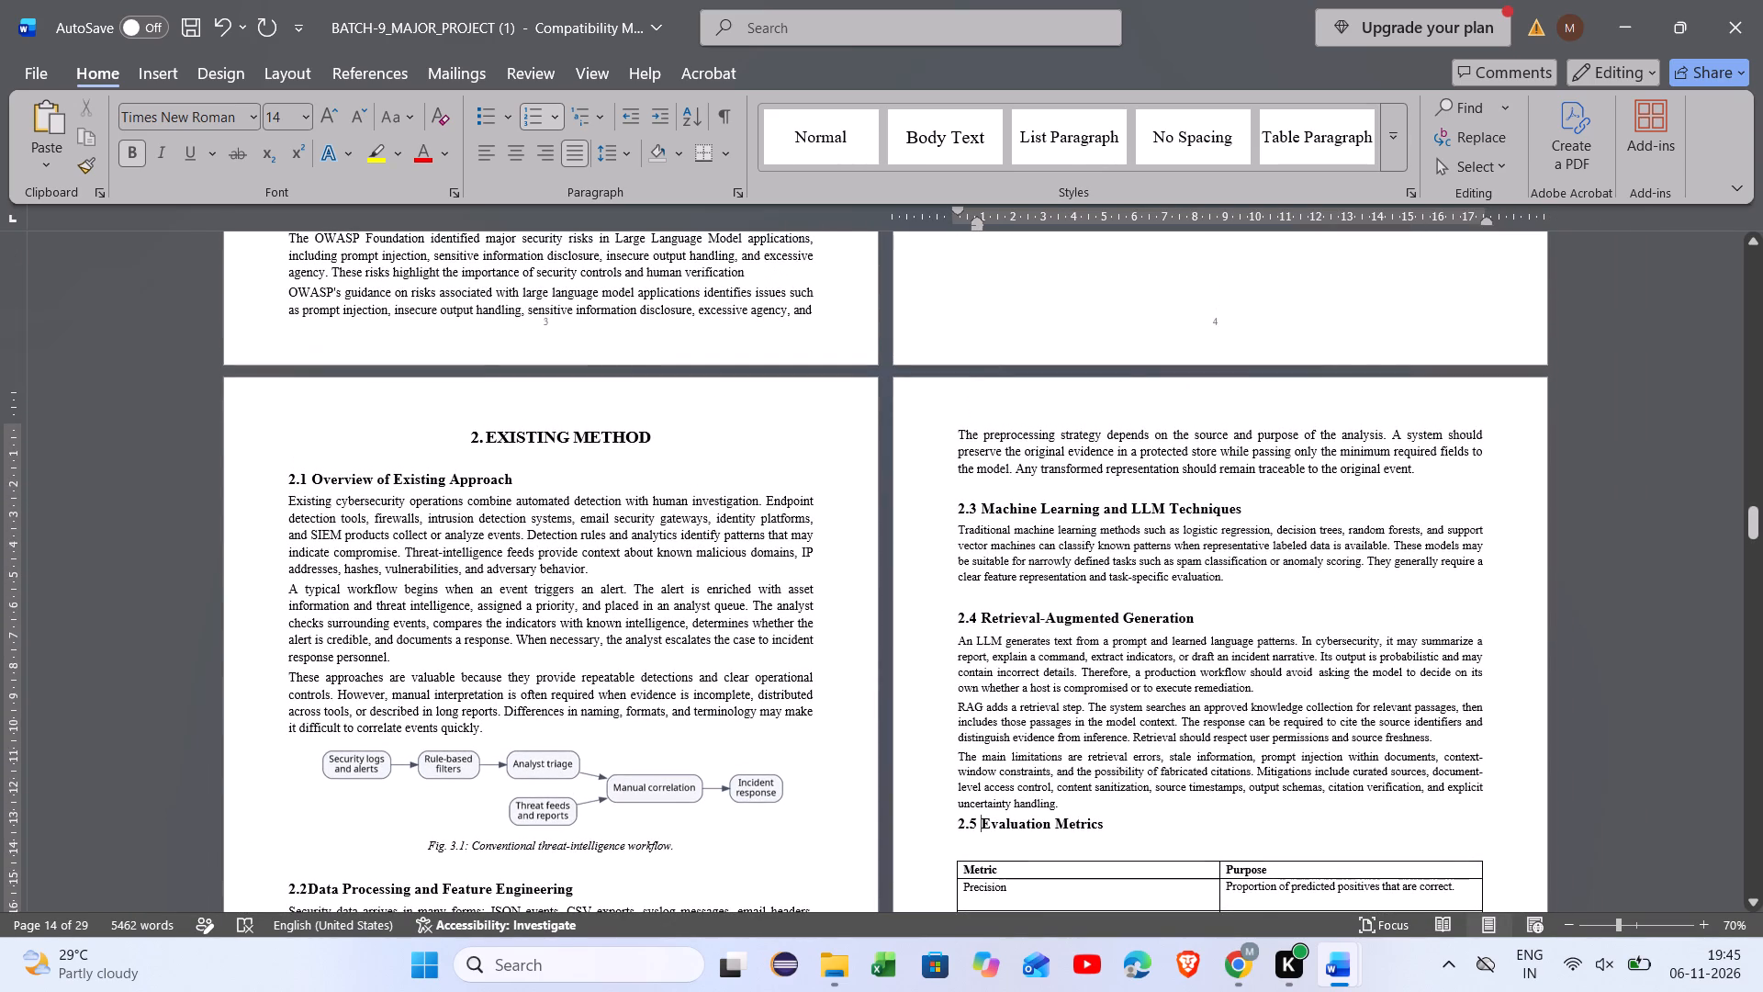
{"action": "left_click_drag", "start_coordinate": [1218, 578], "coordinate": [963, 528]}
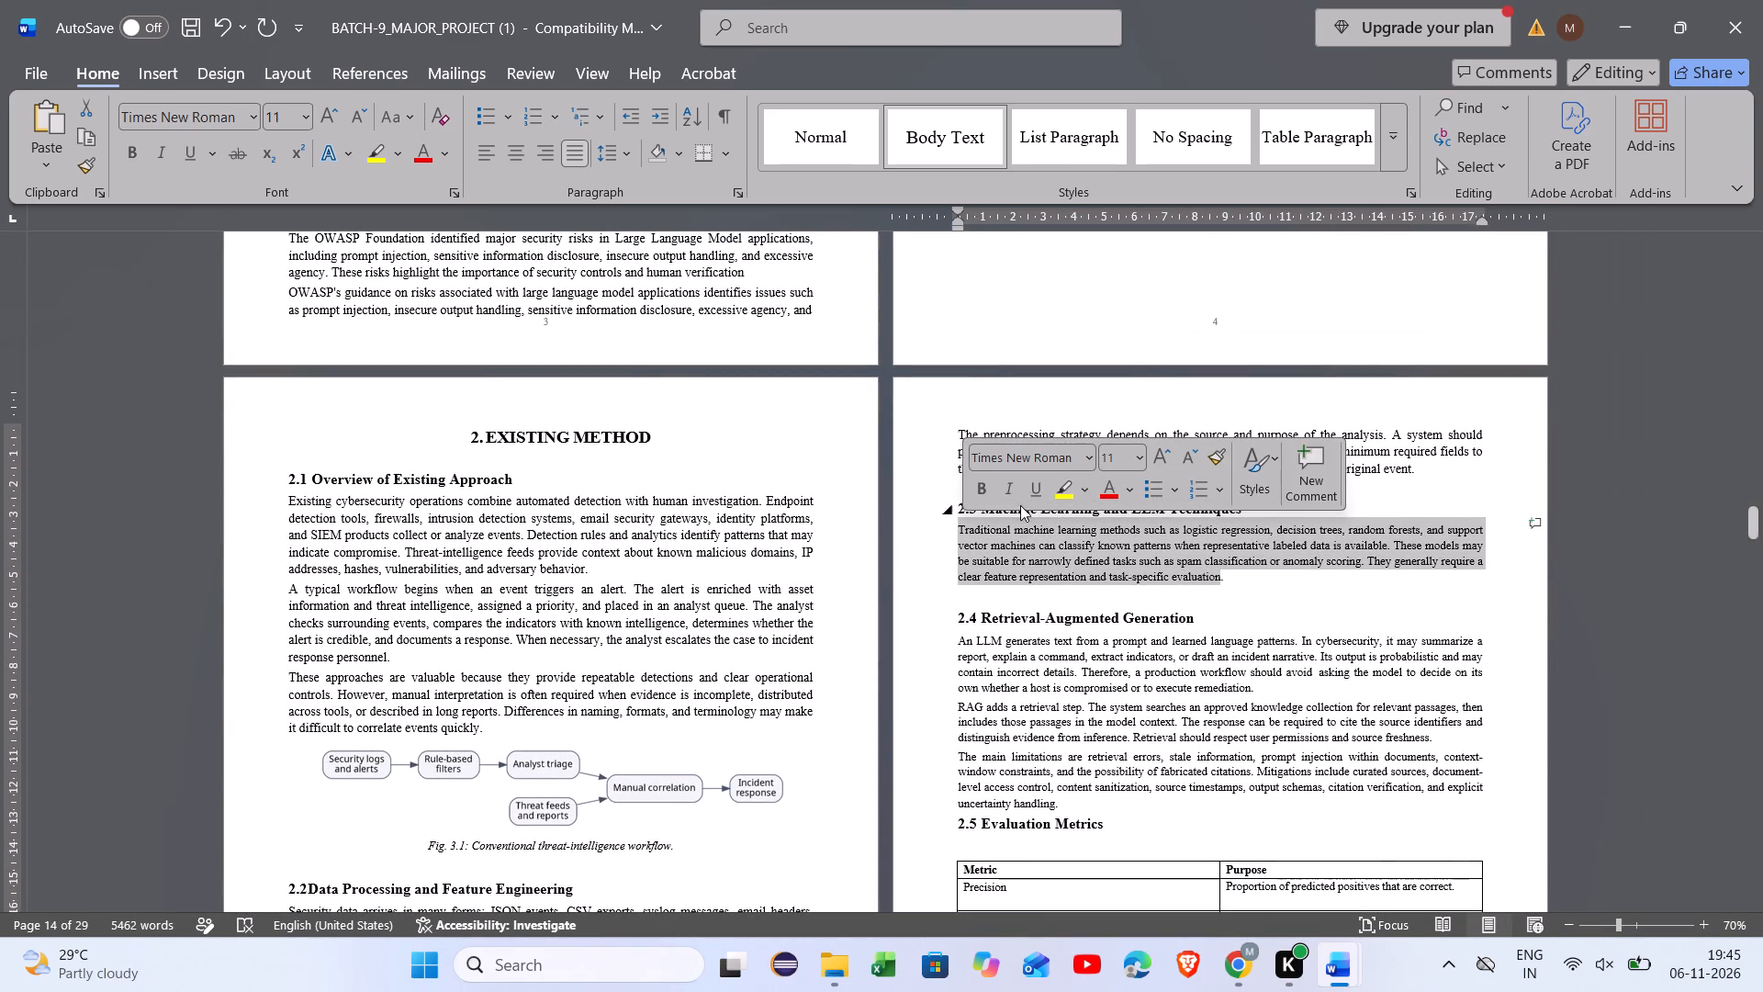
{"action": "left_click", "coordinate": [1137, 458]}
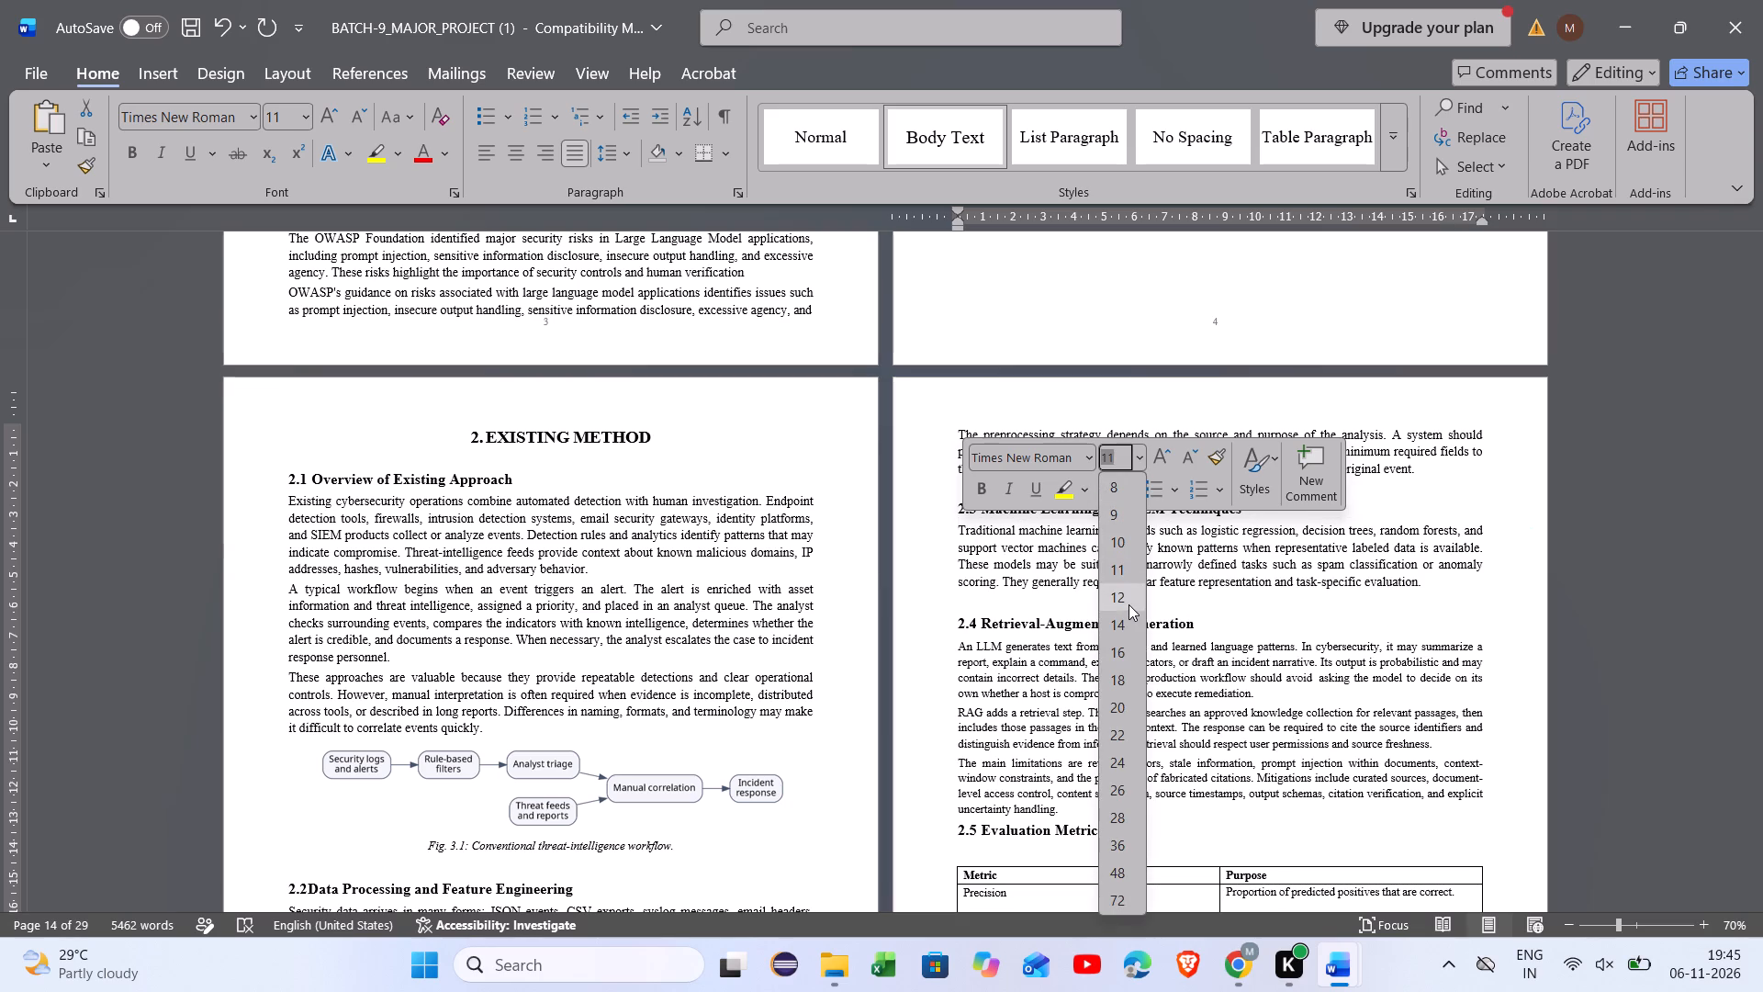
{"action": "left_click", "coordinate": [1129, 604]}
{"action": "left_click", "coordinate": [1320, 606]}
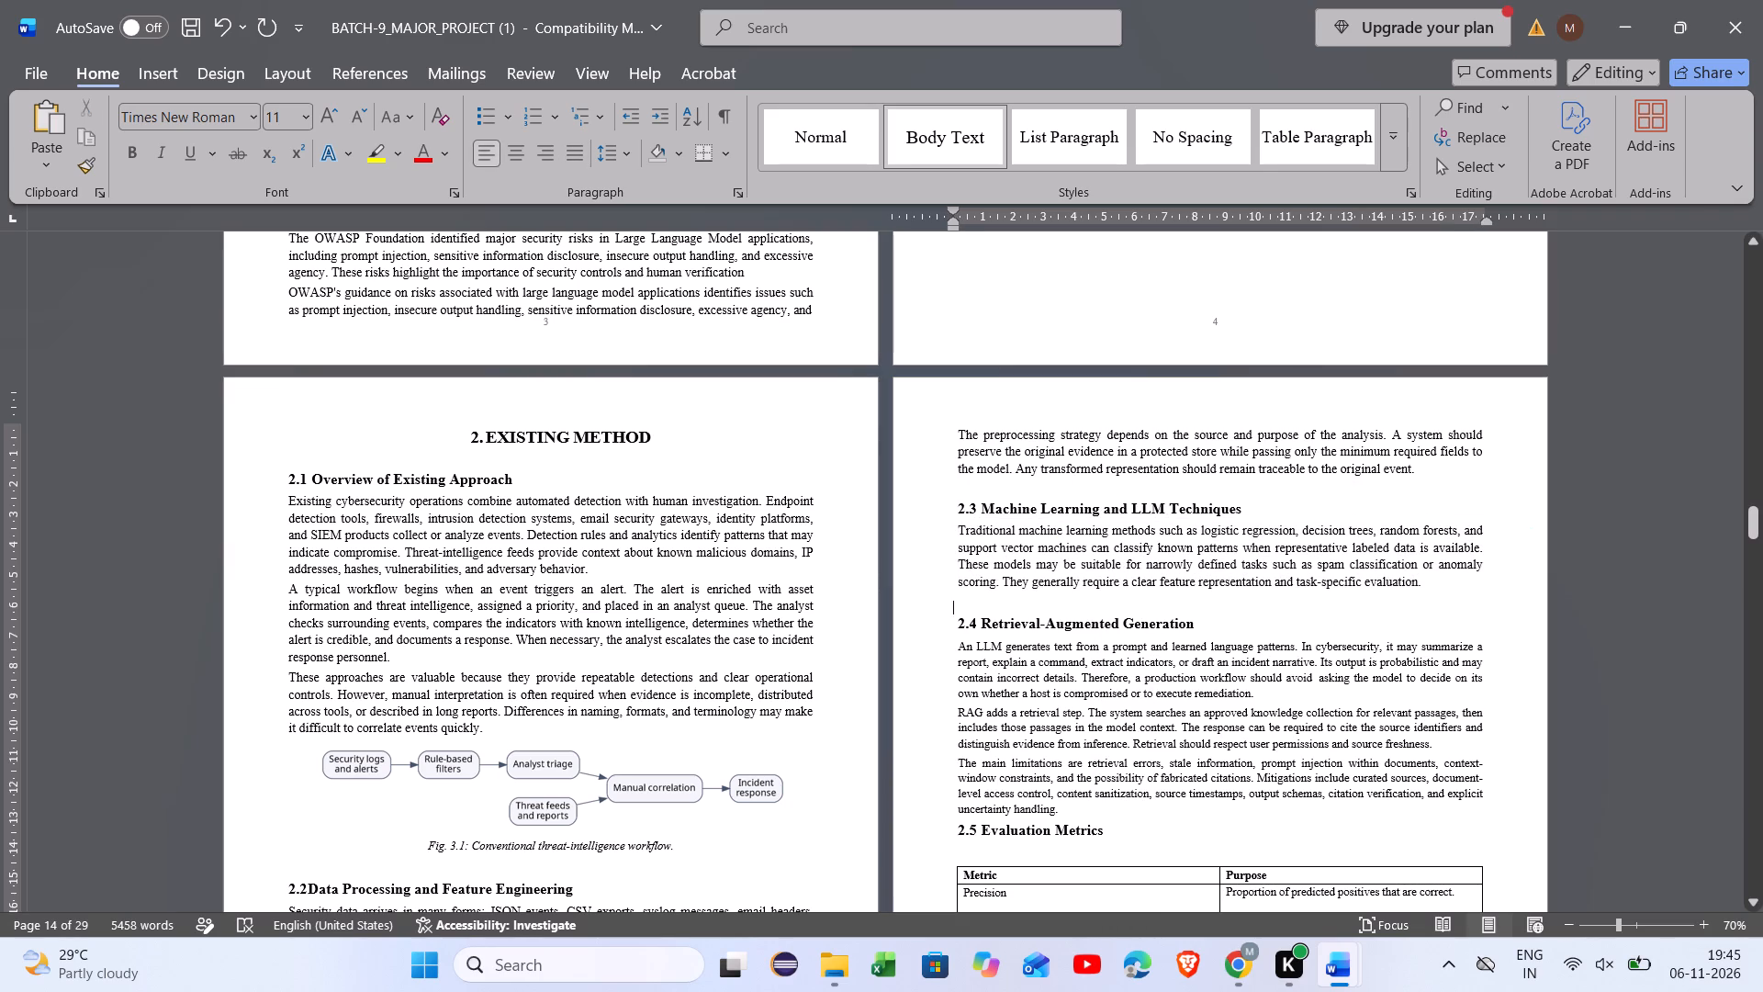
Set all three paragraphs under 2.4 Retrieval-Augmented Generation to font size 12.
{"action": "left_click_drag", "start_coordinate": [1062, 806], "coordinate": [1027, 783]}
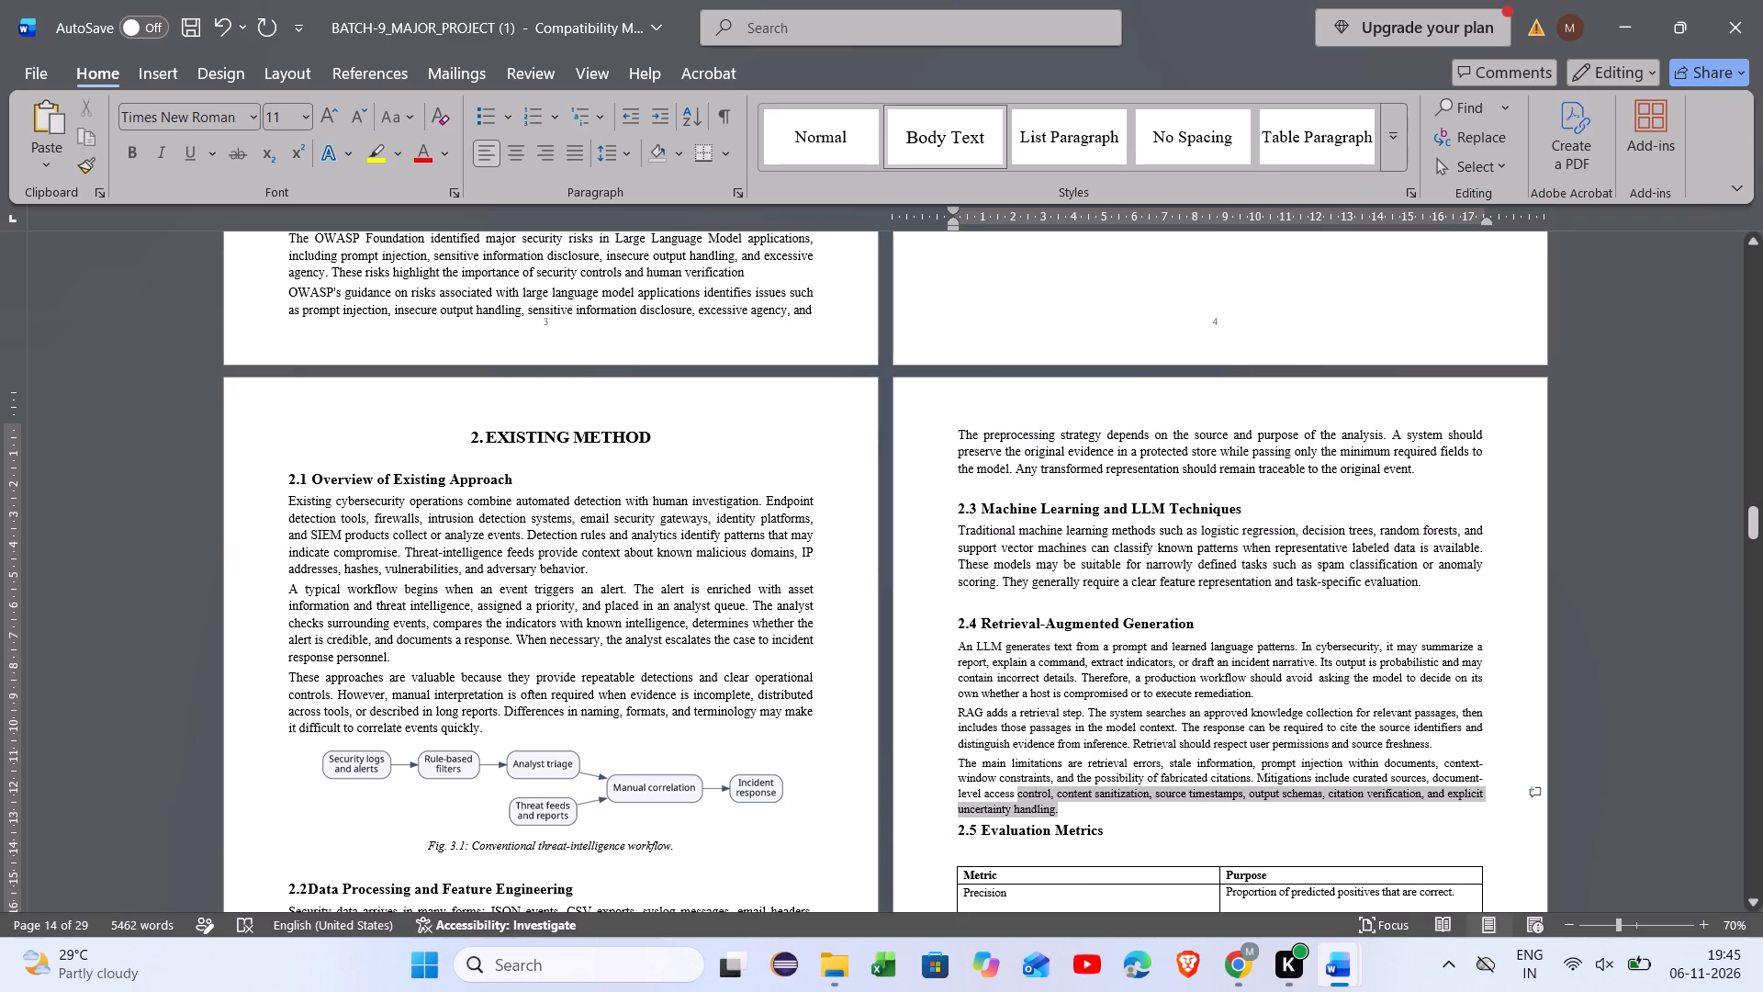
{"action": "left_click_drag", "start_coordinate": [1027, 783], "coordinate": [955, 652]}
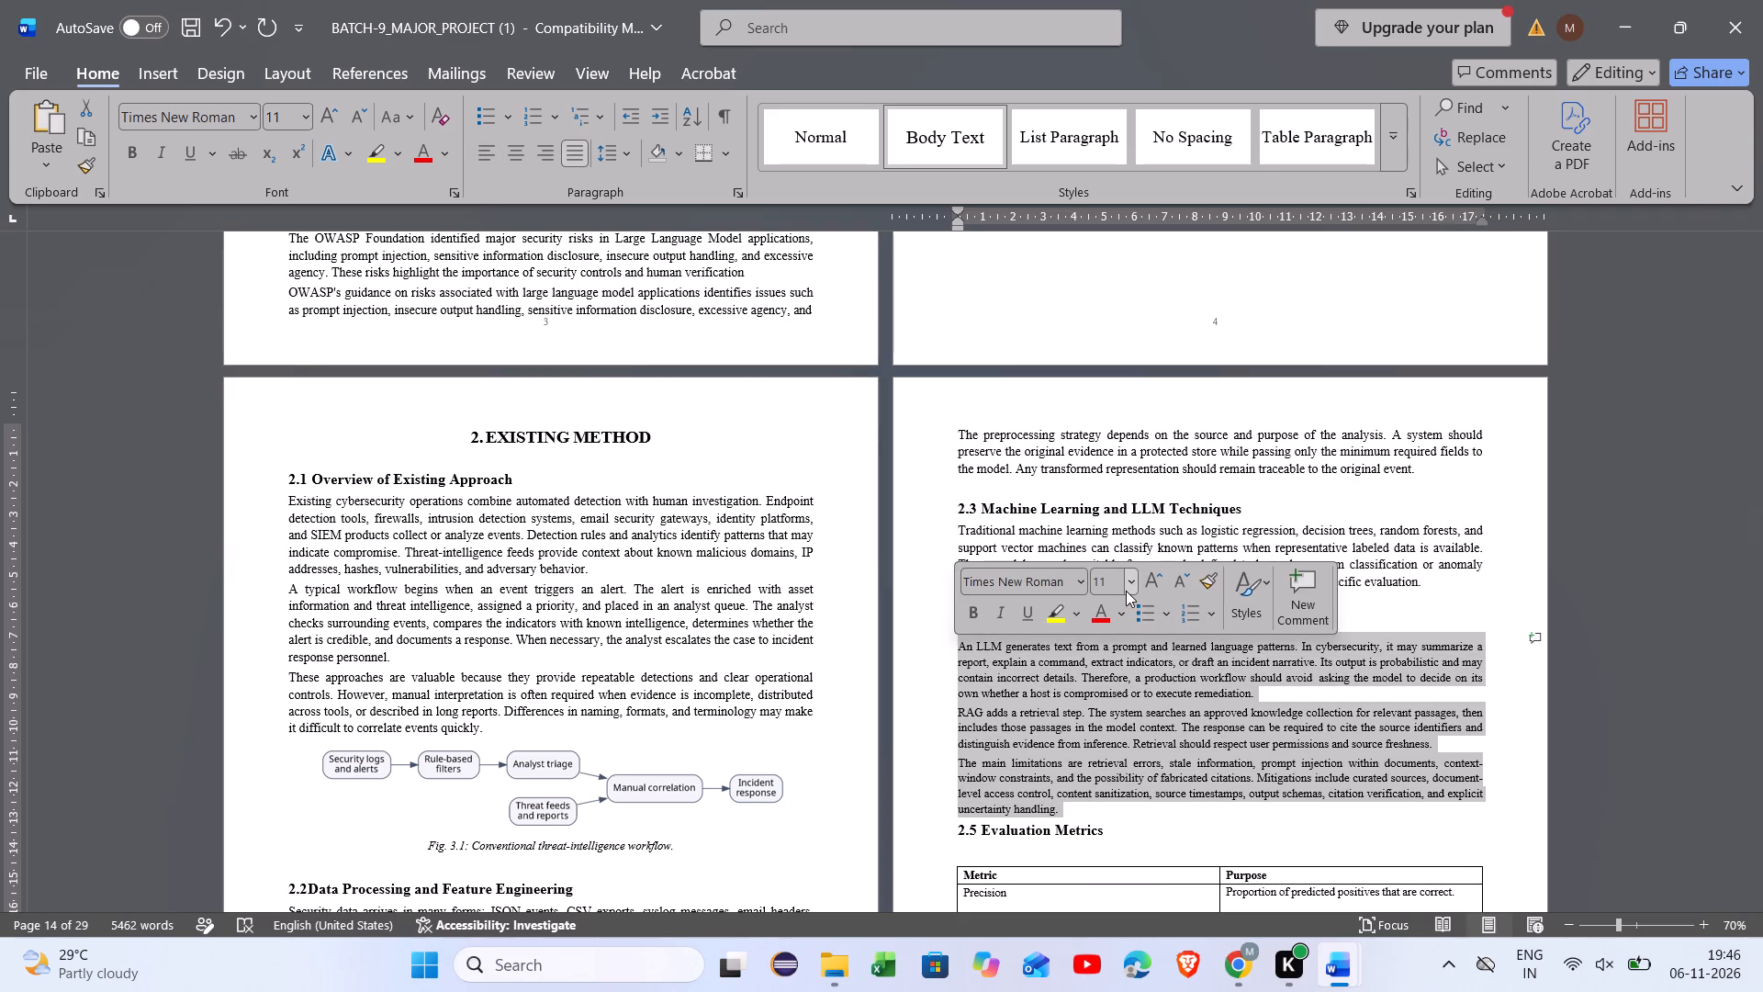
{"action": "left_click", "coordinate": [1129, 591]}
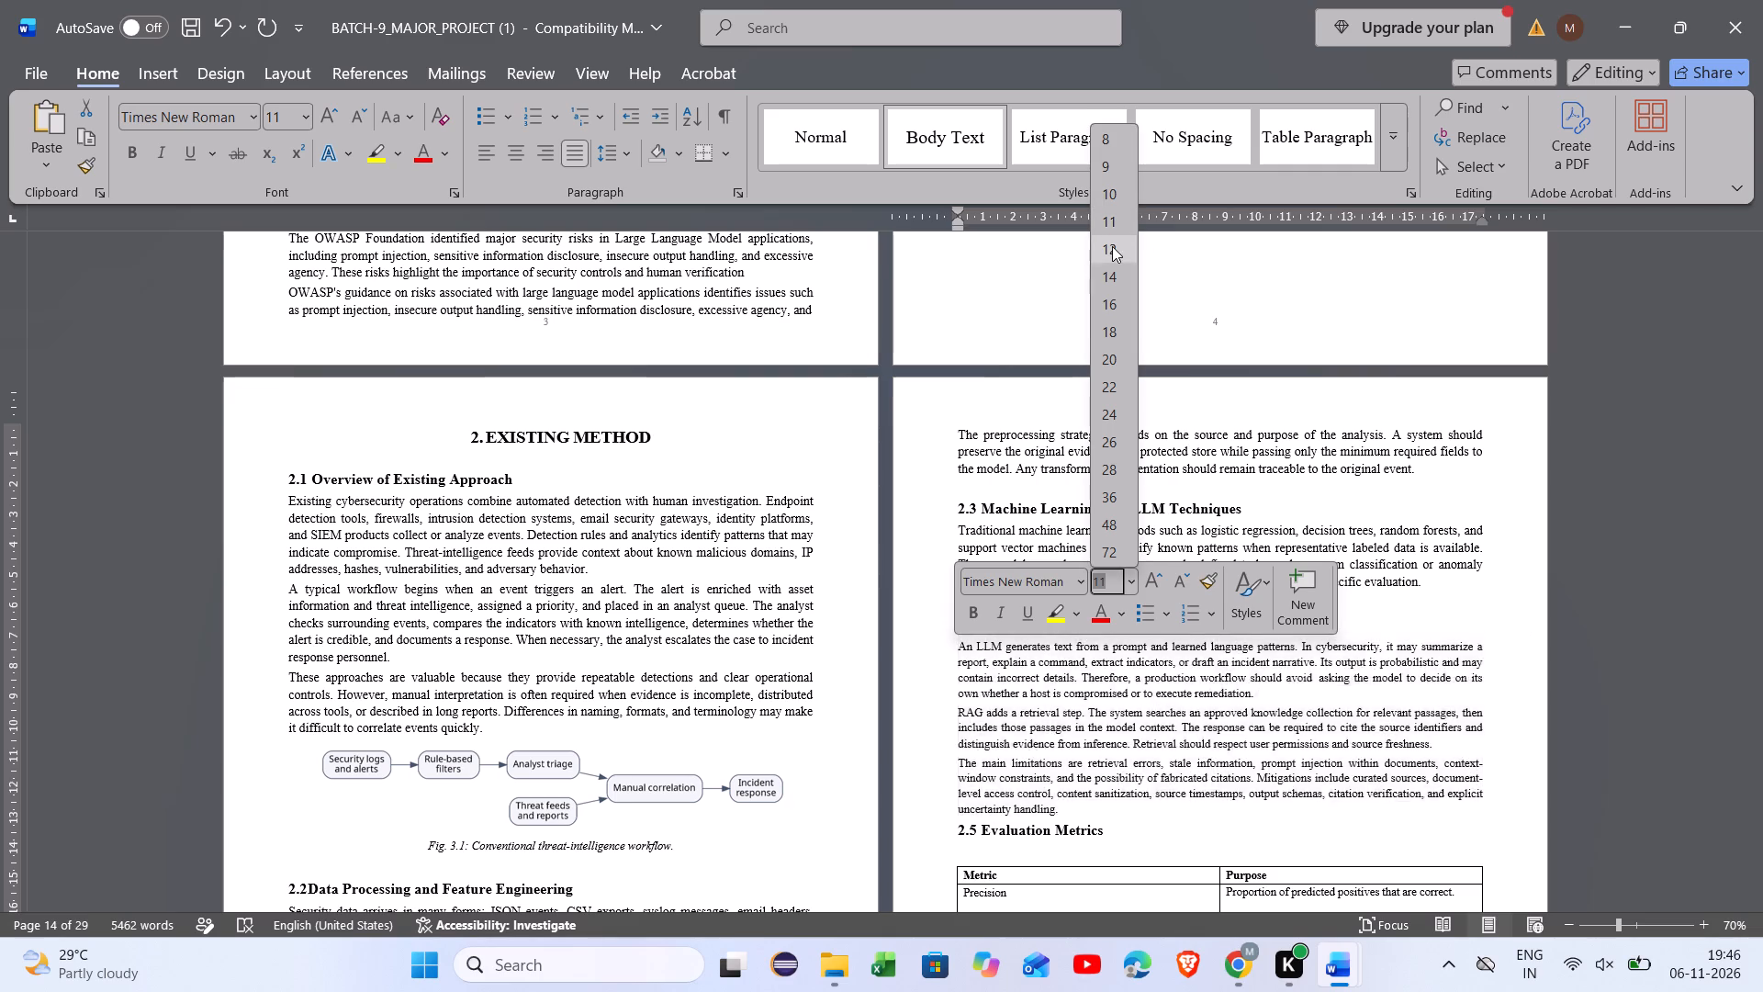
{"action": "left_click", "coordinate": [1112, 246]}
{"action": "left_click", "coordinate": [1067, 752]}
Set the Evaluation Metrics table text from the header row through the Latency row to font size 12.
{"action": "scroll", "coordinate": [1067, 752], "scroll_direction": "down", "scroll_amount": 4}
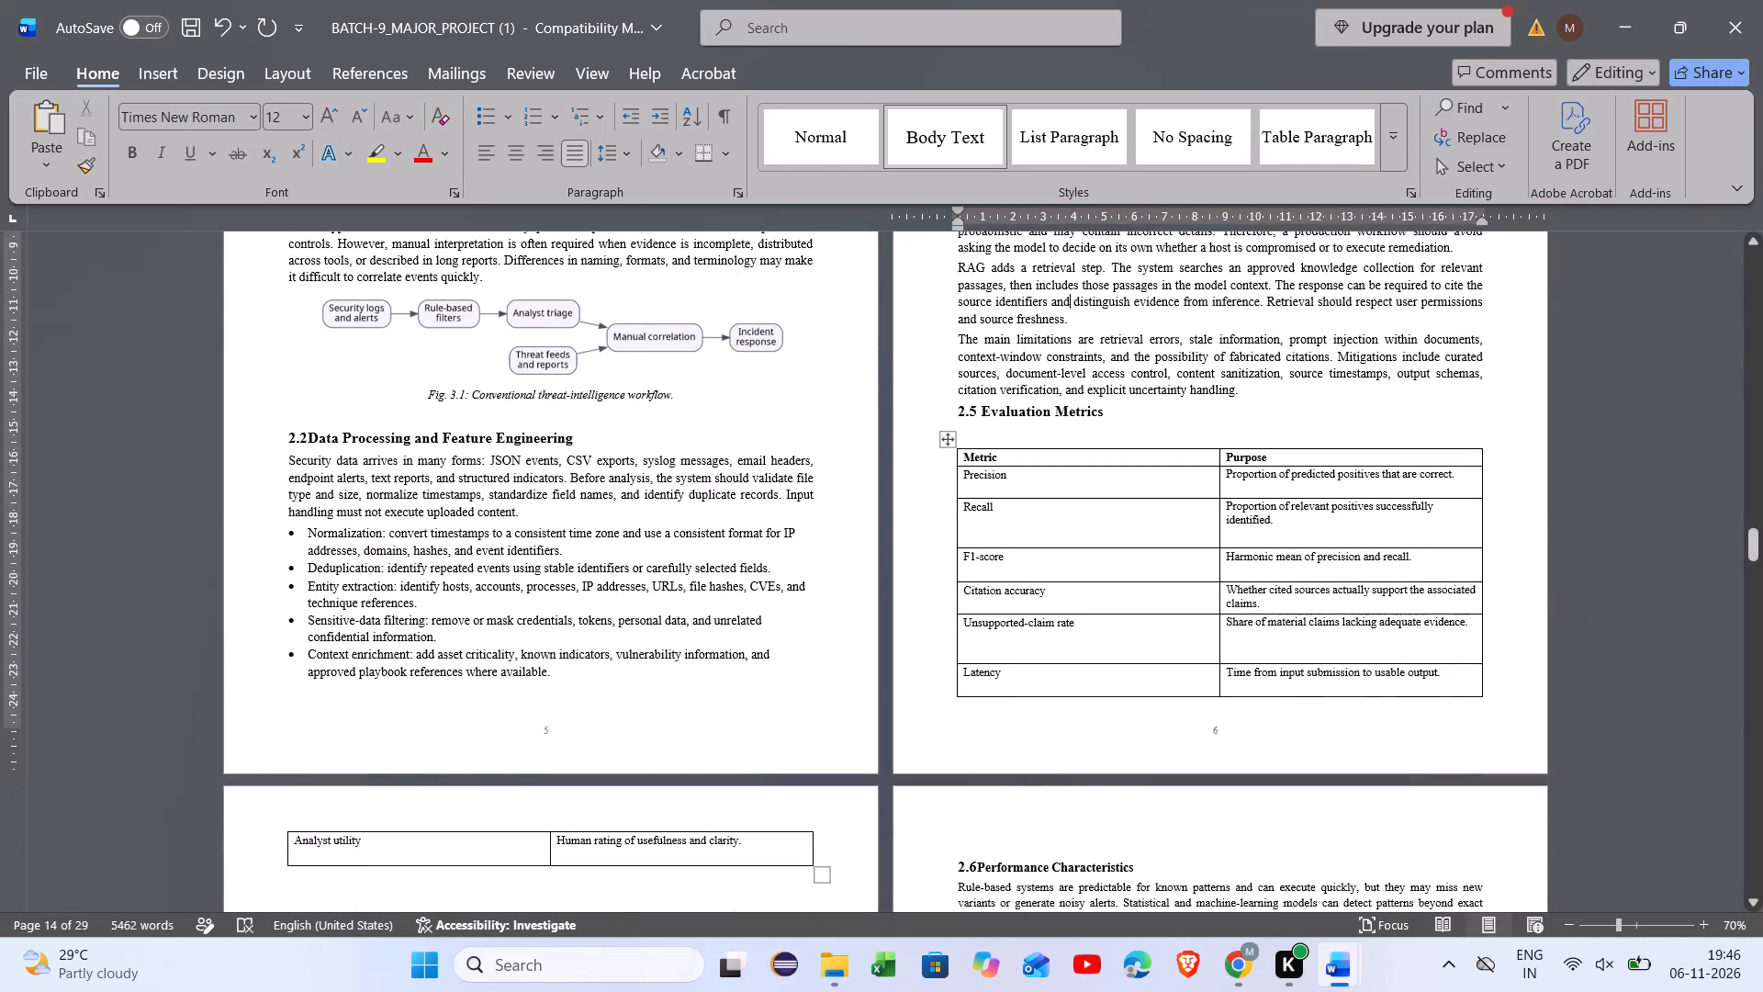
{"action": "left_click_drag", "start_coordinate": [974, 433], "coordinate": [1322, 661]}
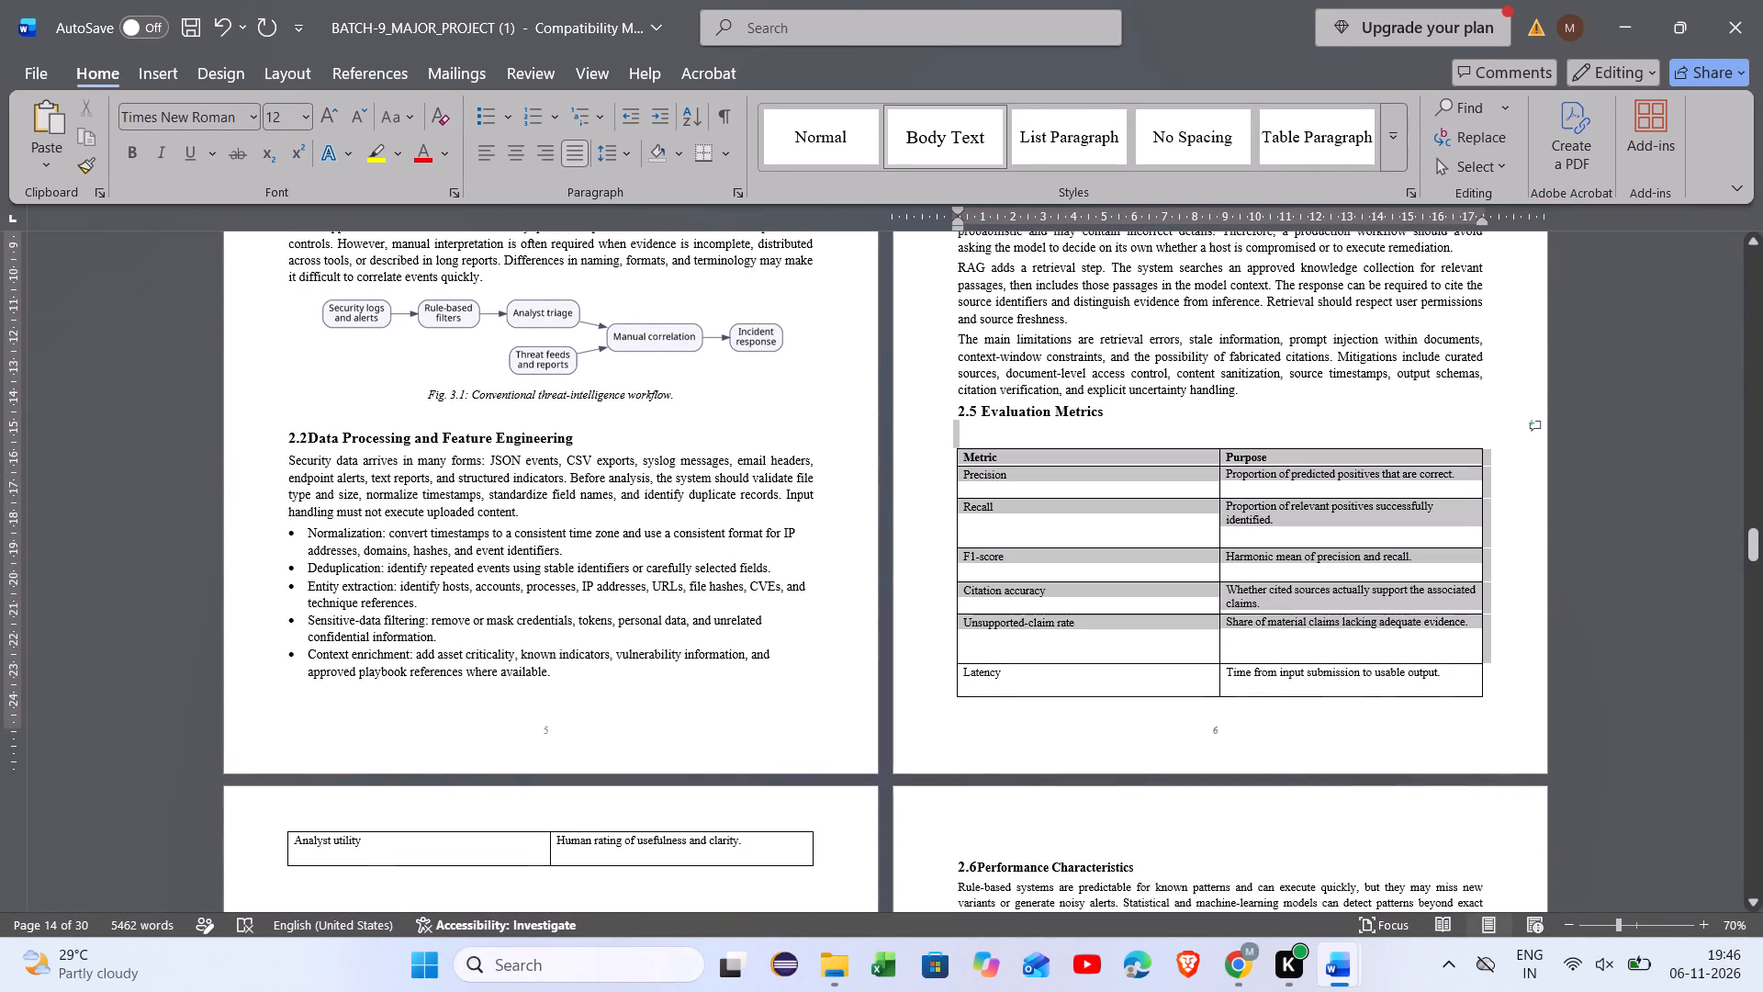
{"action": "left_click_drag", "start_coordinate": [1322, 661], "coordinate": [1488, 657]}
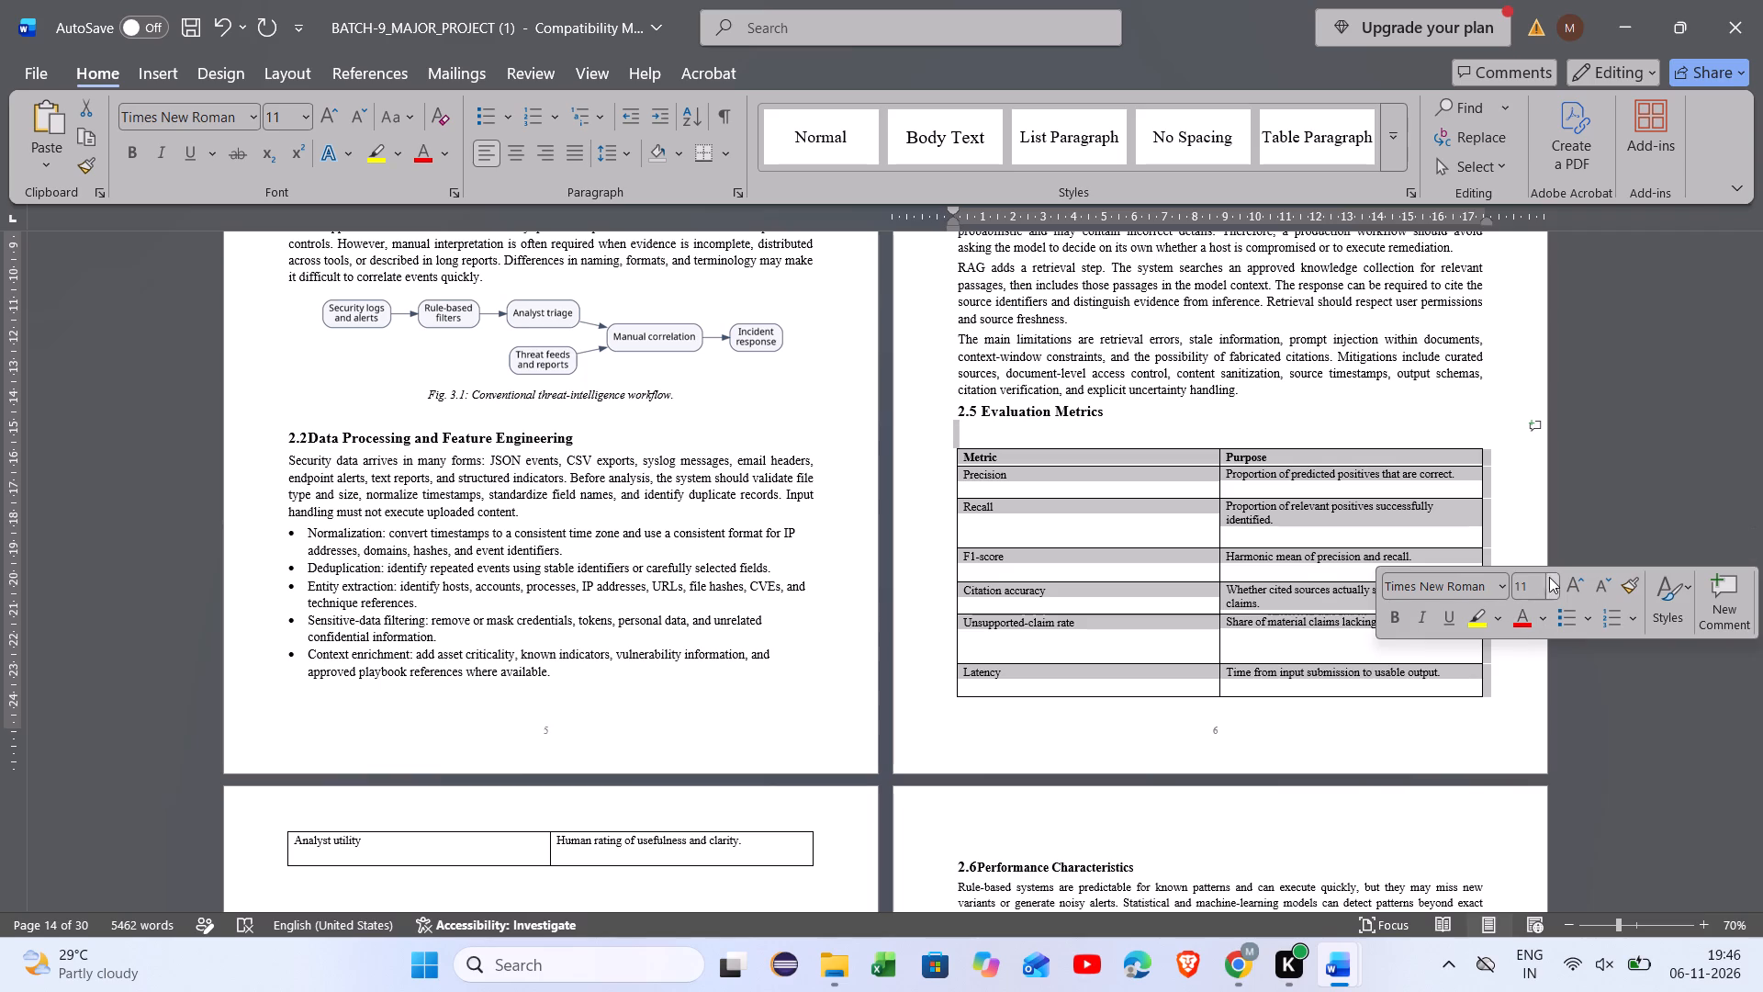
{"action": "left_click", "coordinate": [1548, 588]}
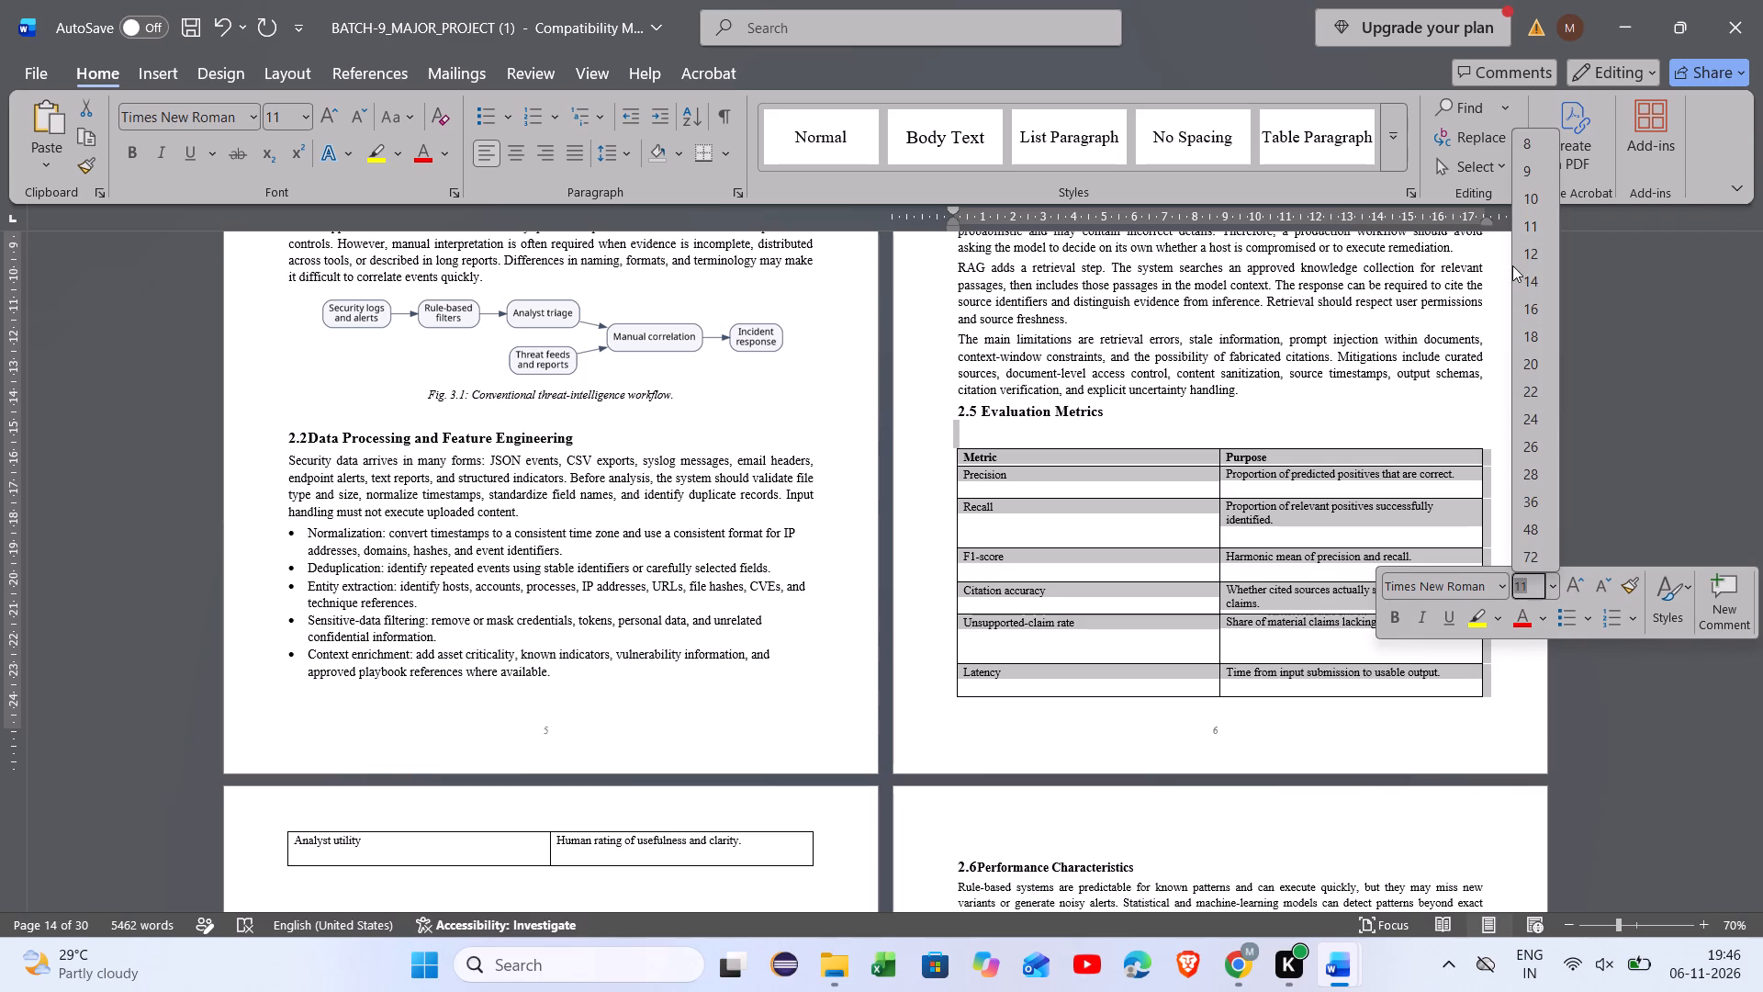
{"action": "left_click", "coordinate": [1523, 255]}
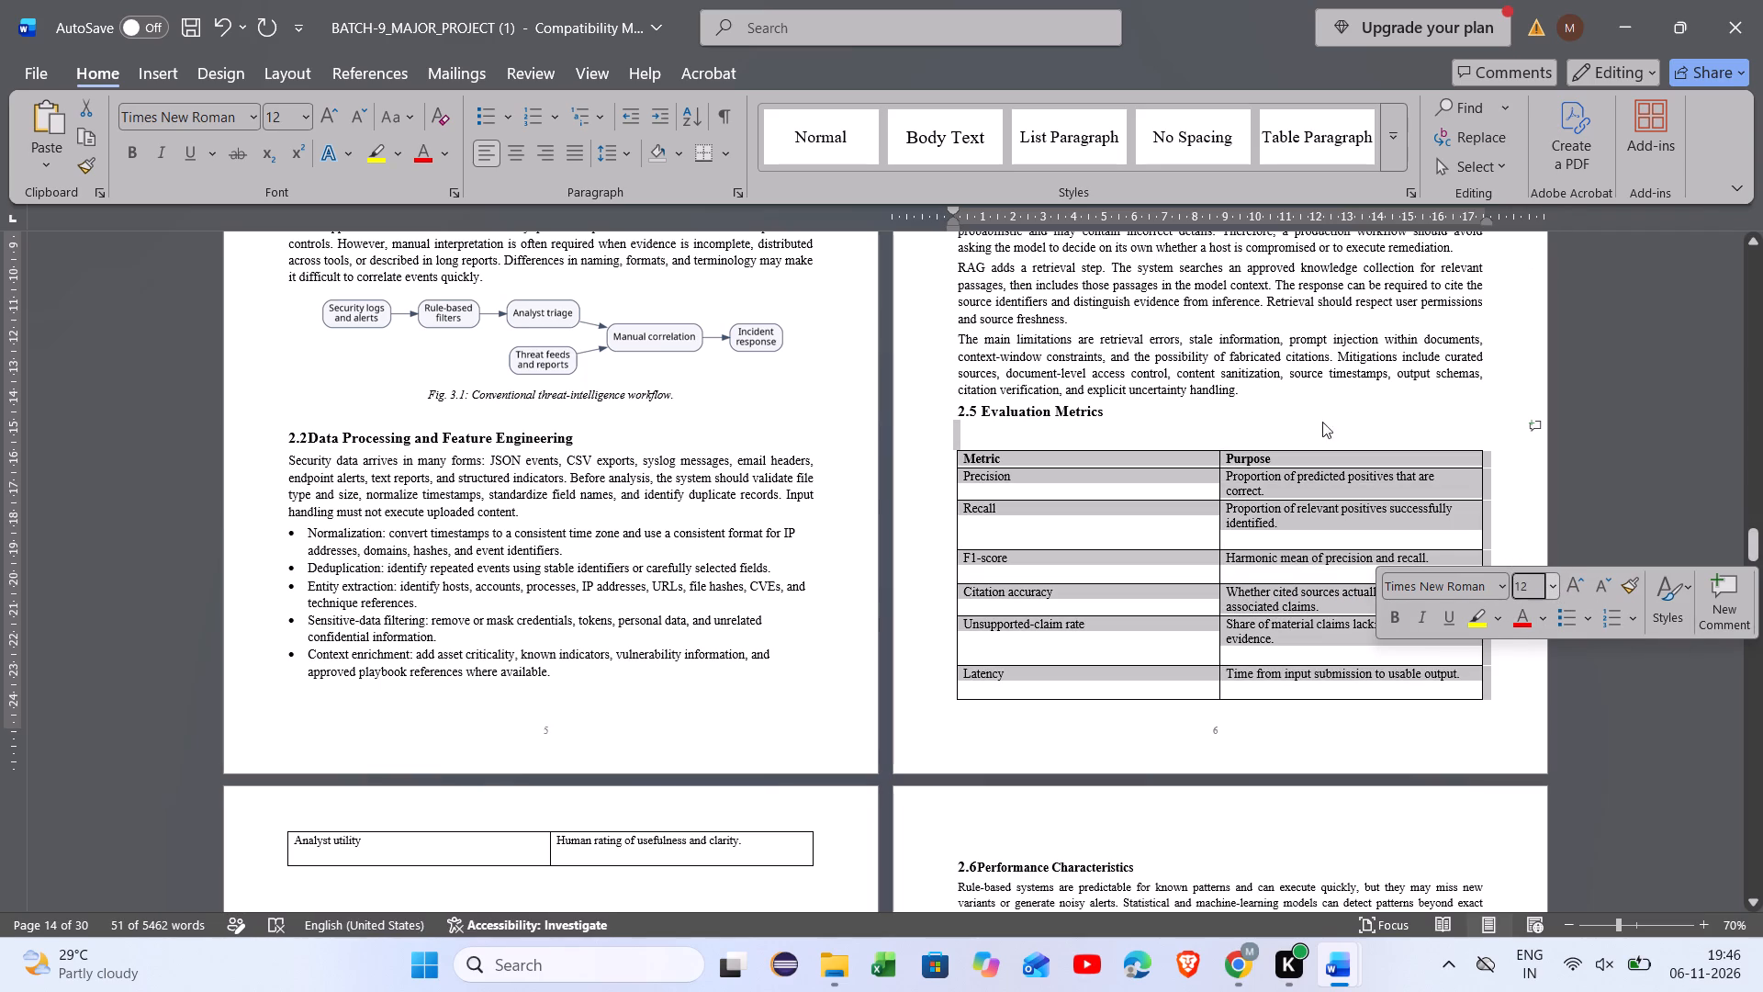
{"action": "left_click", "coordinate": [1321, 423]}
Remove the extra blank line above the Evaluation Metrics table to bring the Analyst utility row onto the same page.
{"action": "scroll", "coordinate": [1321, 423], "scroll_direction": "down", "scroll_amount": 2}
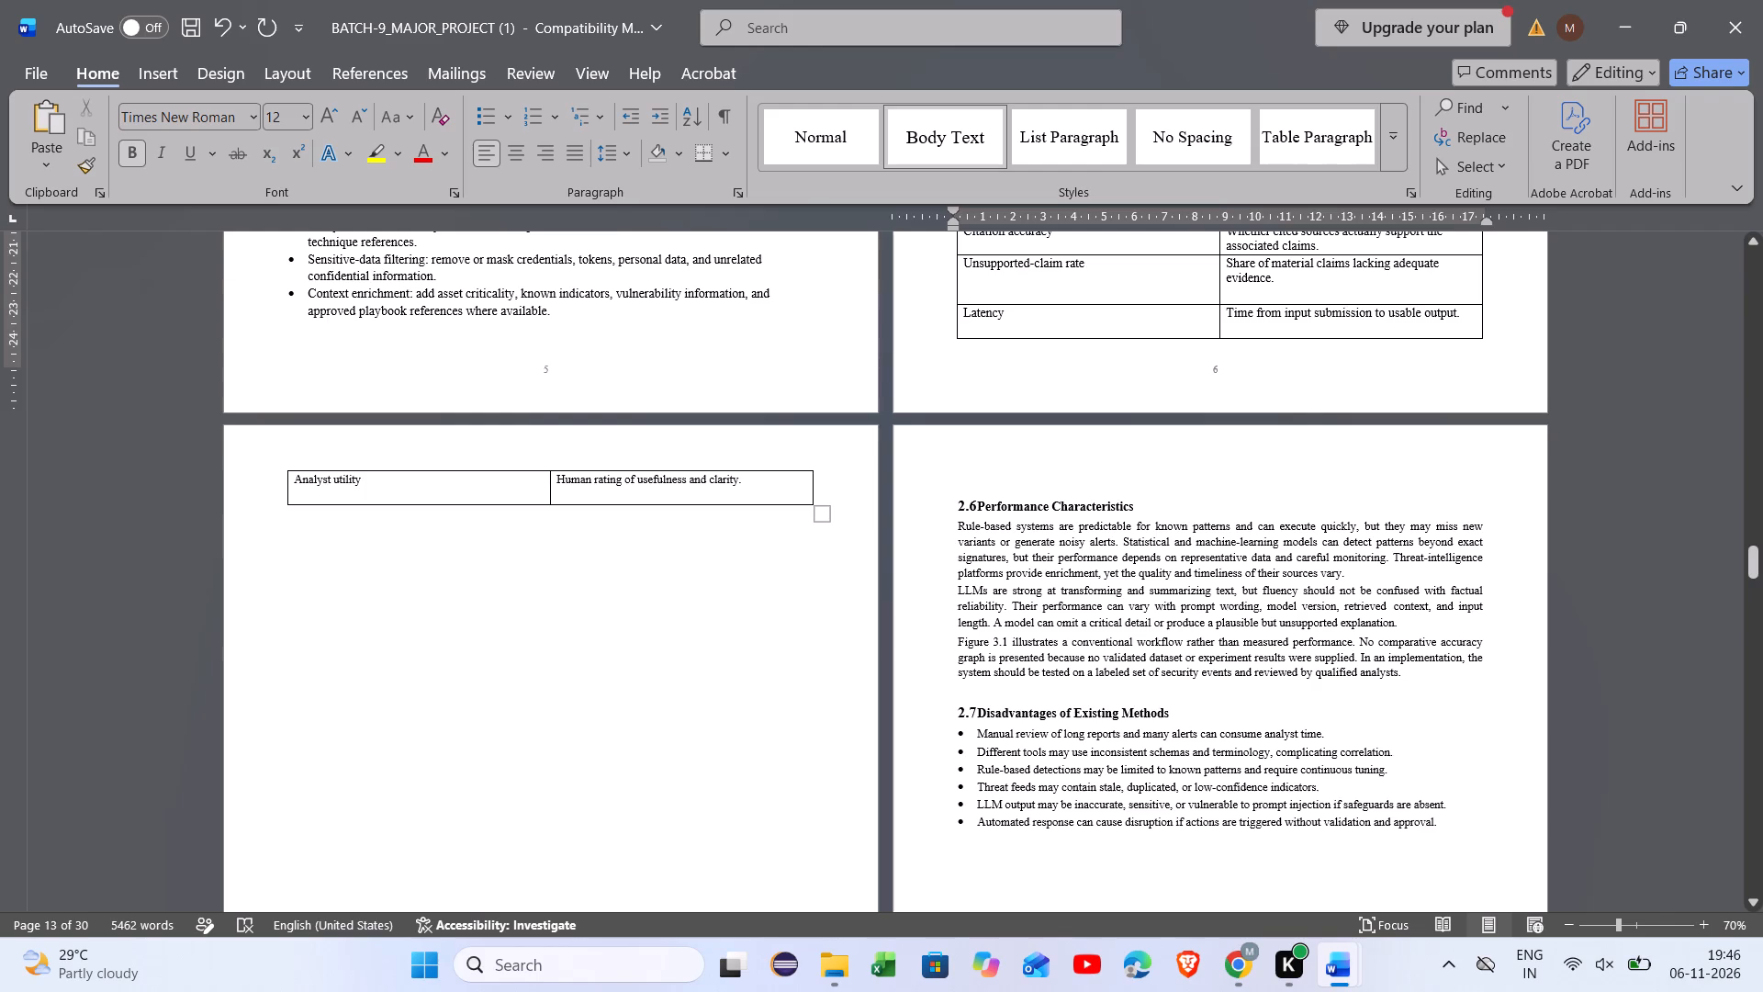
{"action": "left_click", "coordinate": [751, 690]}
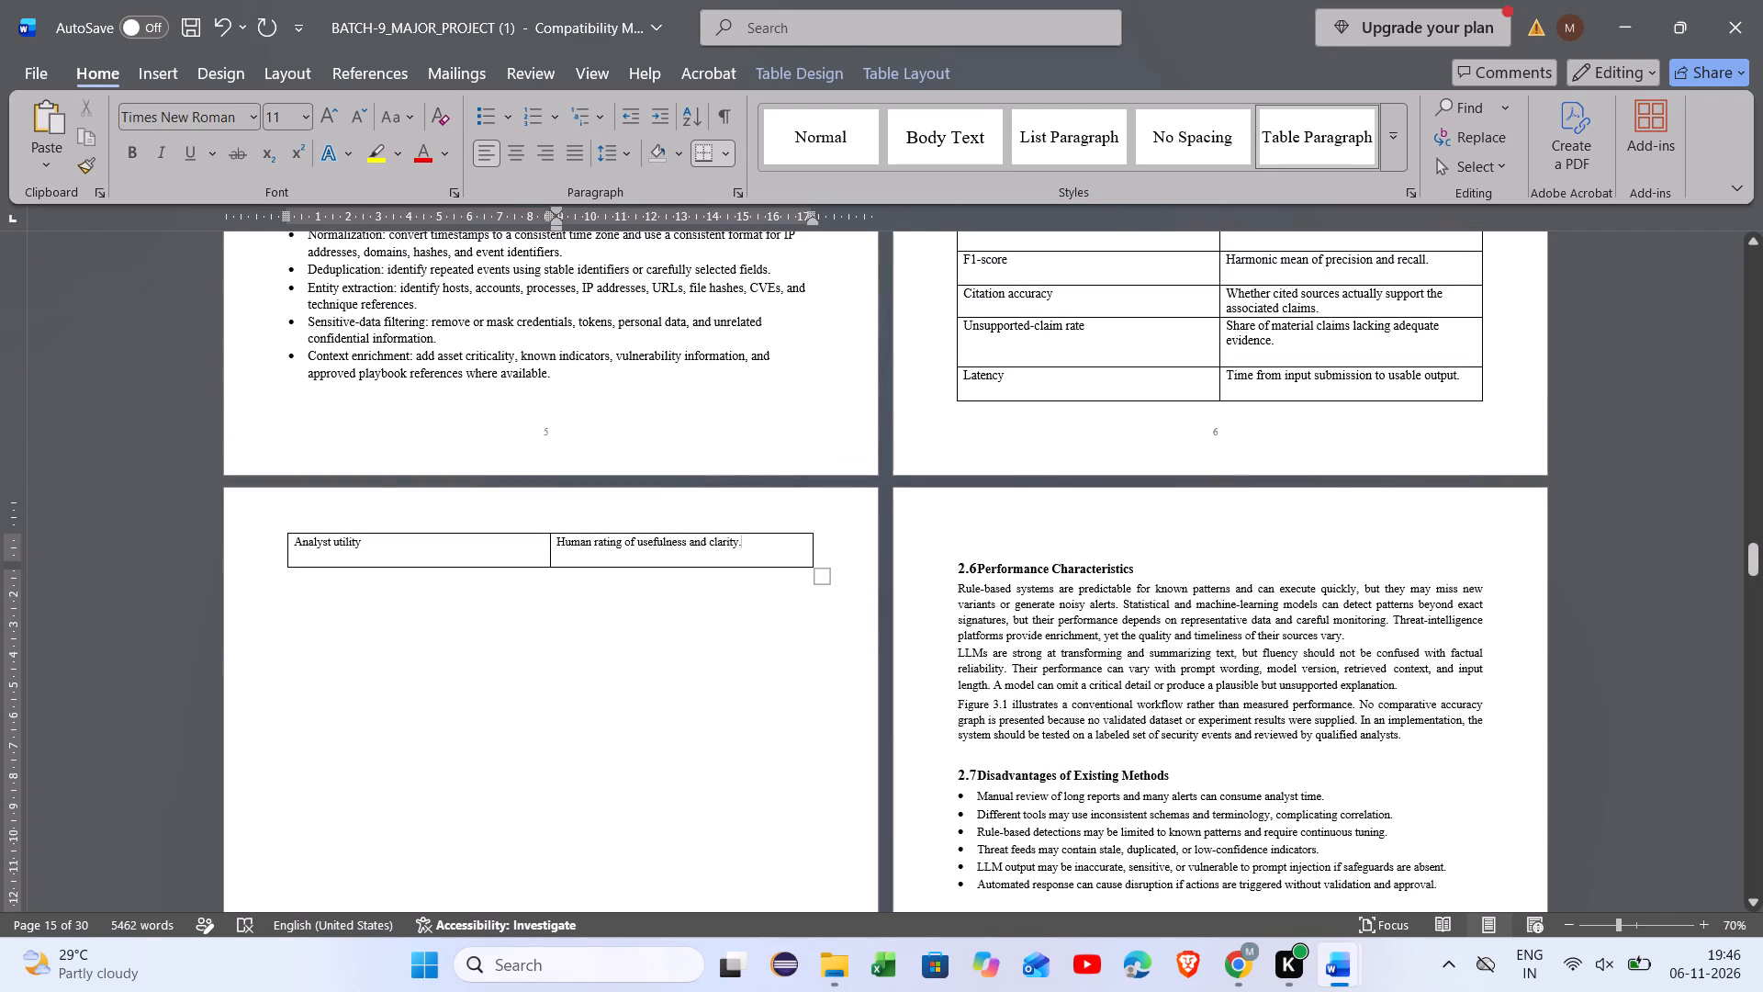
{"action": "scroll", "coordinate": [787, 648], "scroll_direction": "up", "scroll_amount": 2}
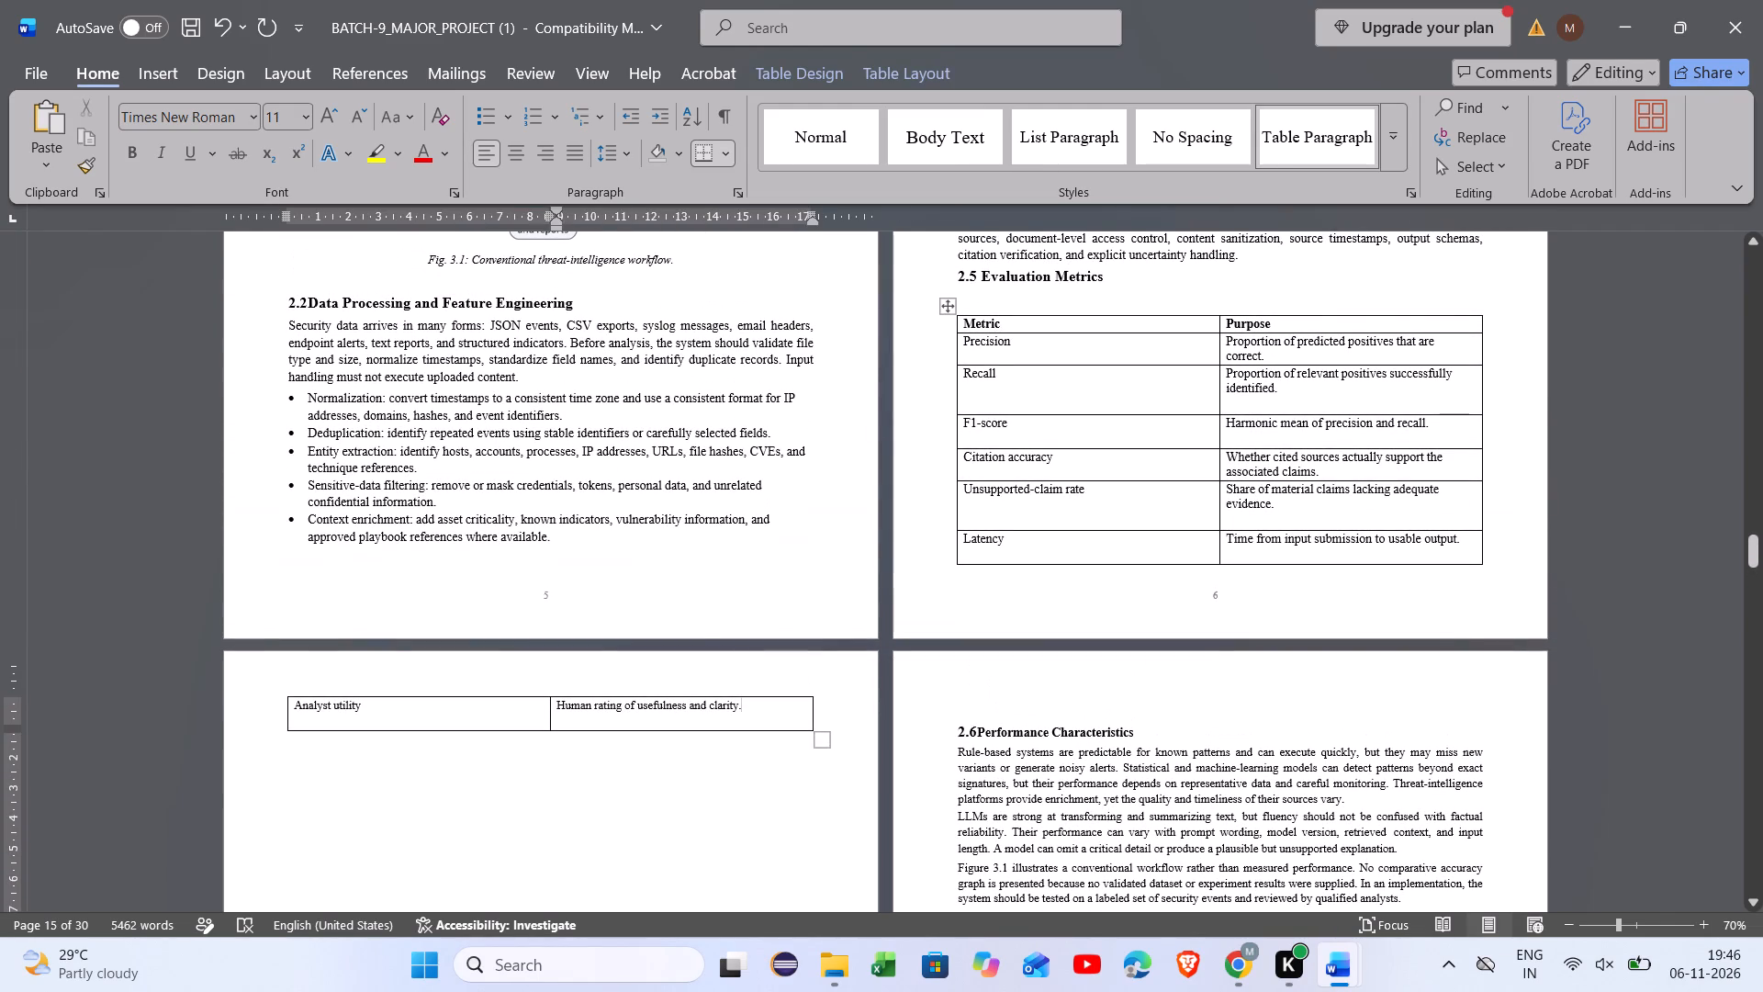
{"action": "left_click", "coordinate": [985, 305]}
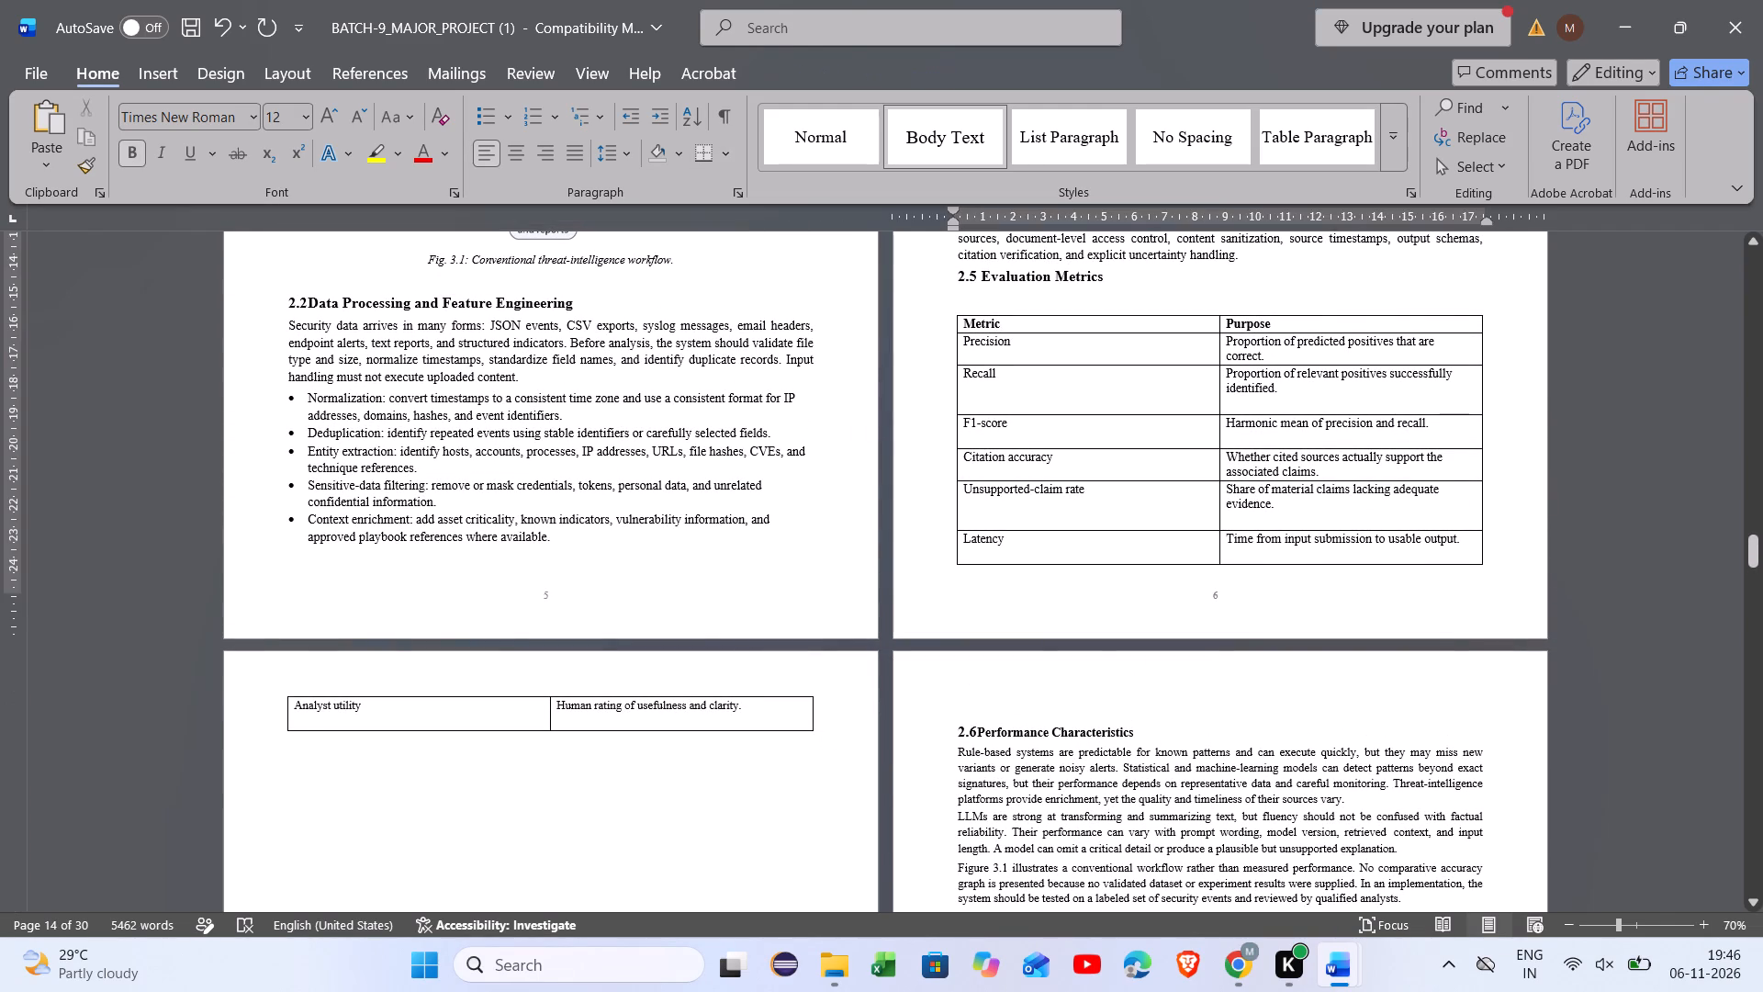
{"action": "key", "text": "BackSpace"}
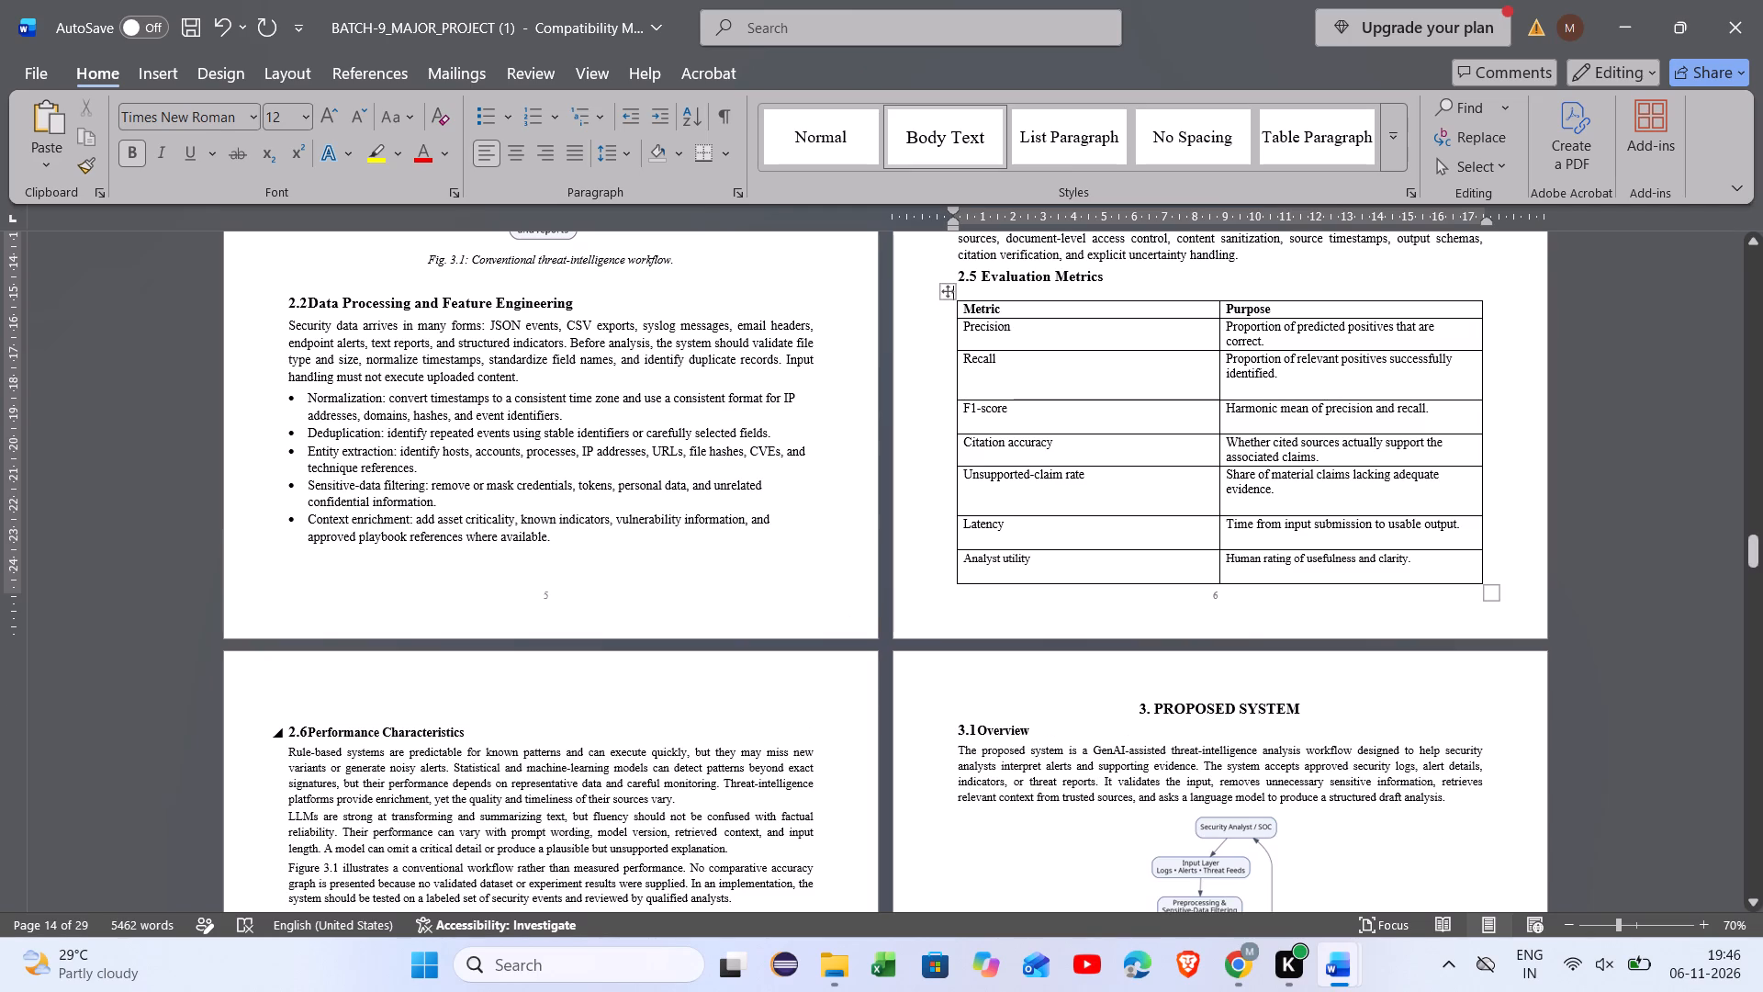
{"action": "scroll", "coordinate": [809, 777], "scroll_direction": "up", "scroll_amount": 2}
{"action": "scroll", "coordinate": [809, 777], "scroll_direction": "down", "scroll_amount": 1}
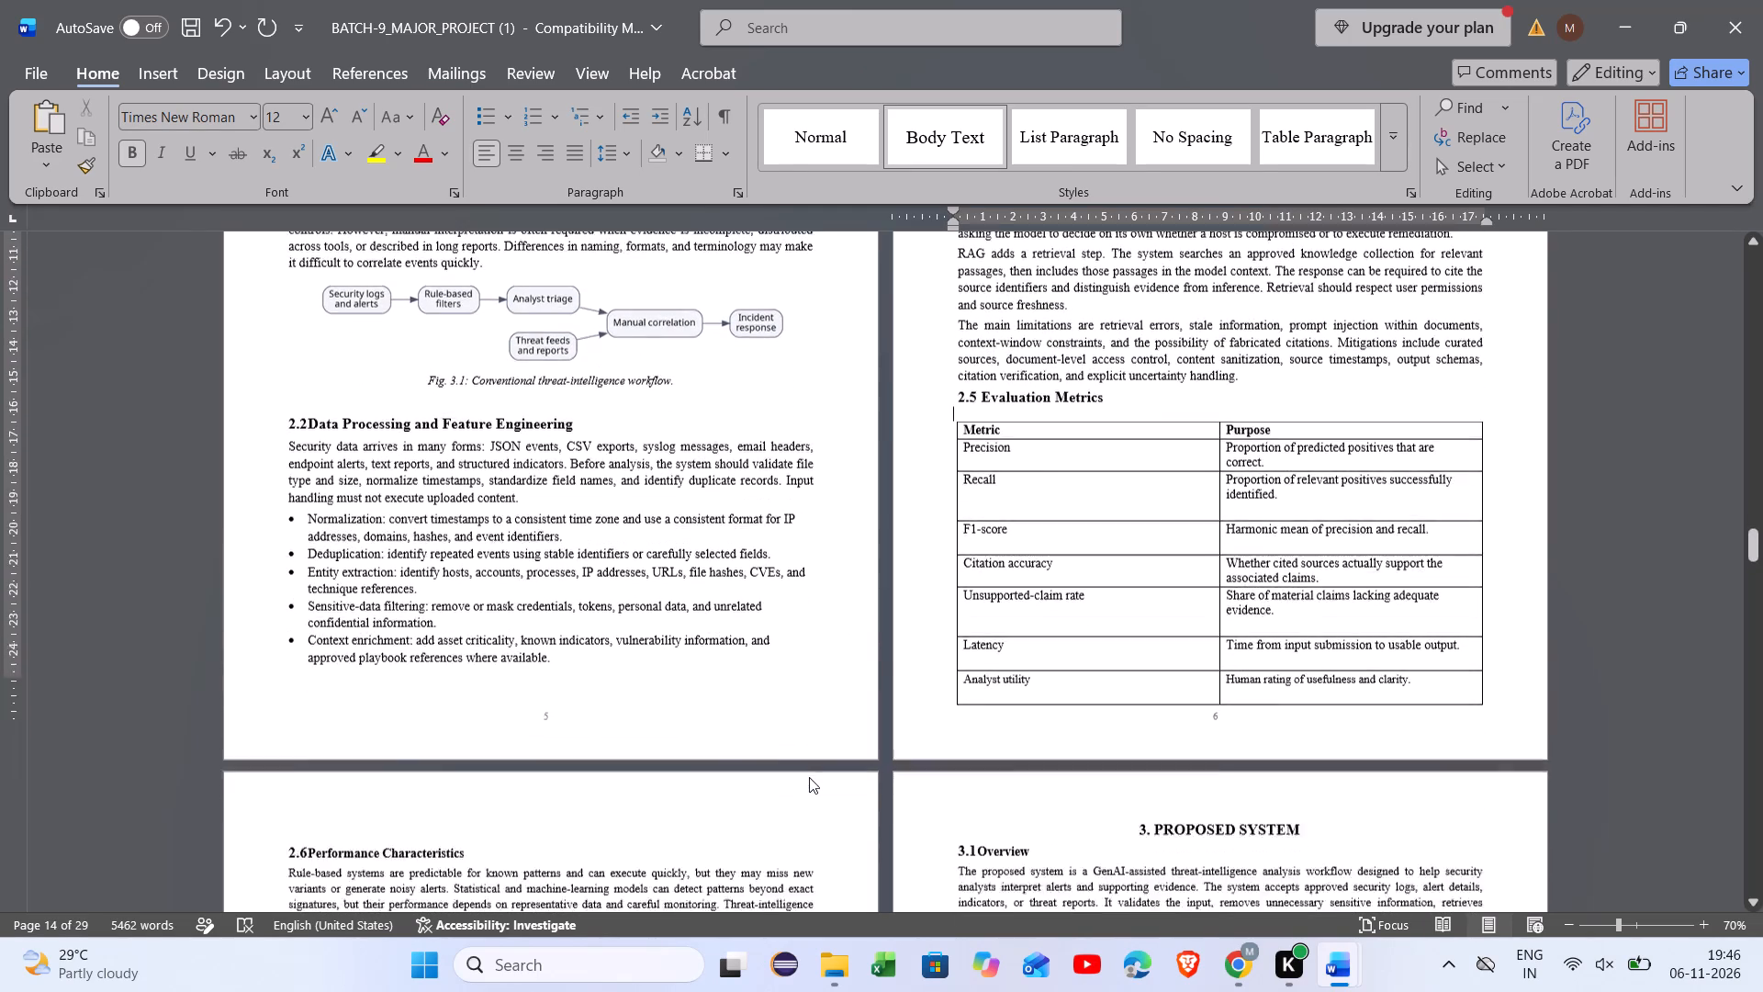
Set the Performance Characteristics heading to font size 14 and insert a space after its number 2.6.
{"action": "scroll", "coordinate": [809, 777], "scroll_direction": "down", "scroll_amount": 1}
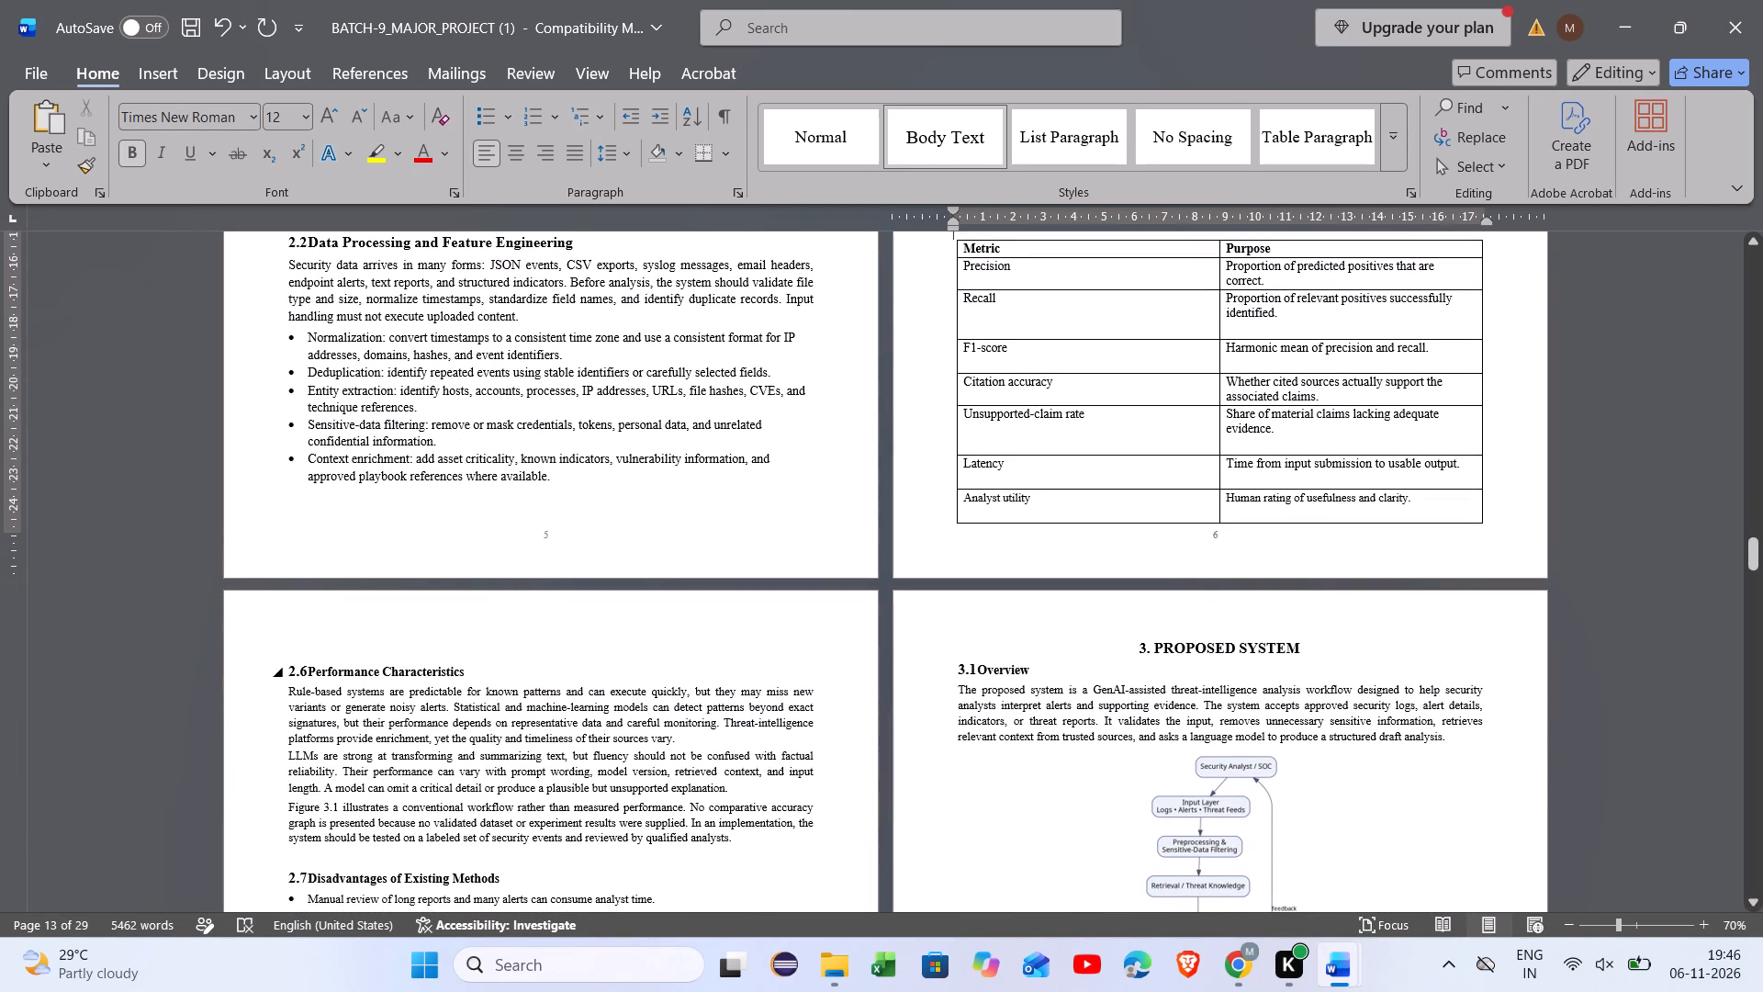
{"action": "left_click_drag", "start_coordinate": [470, 670], "coordinate": [329, 675]}
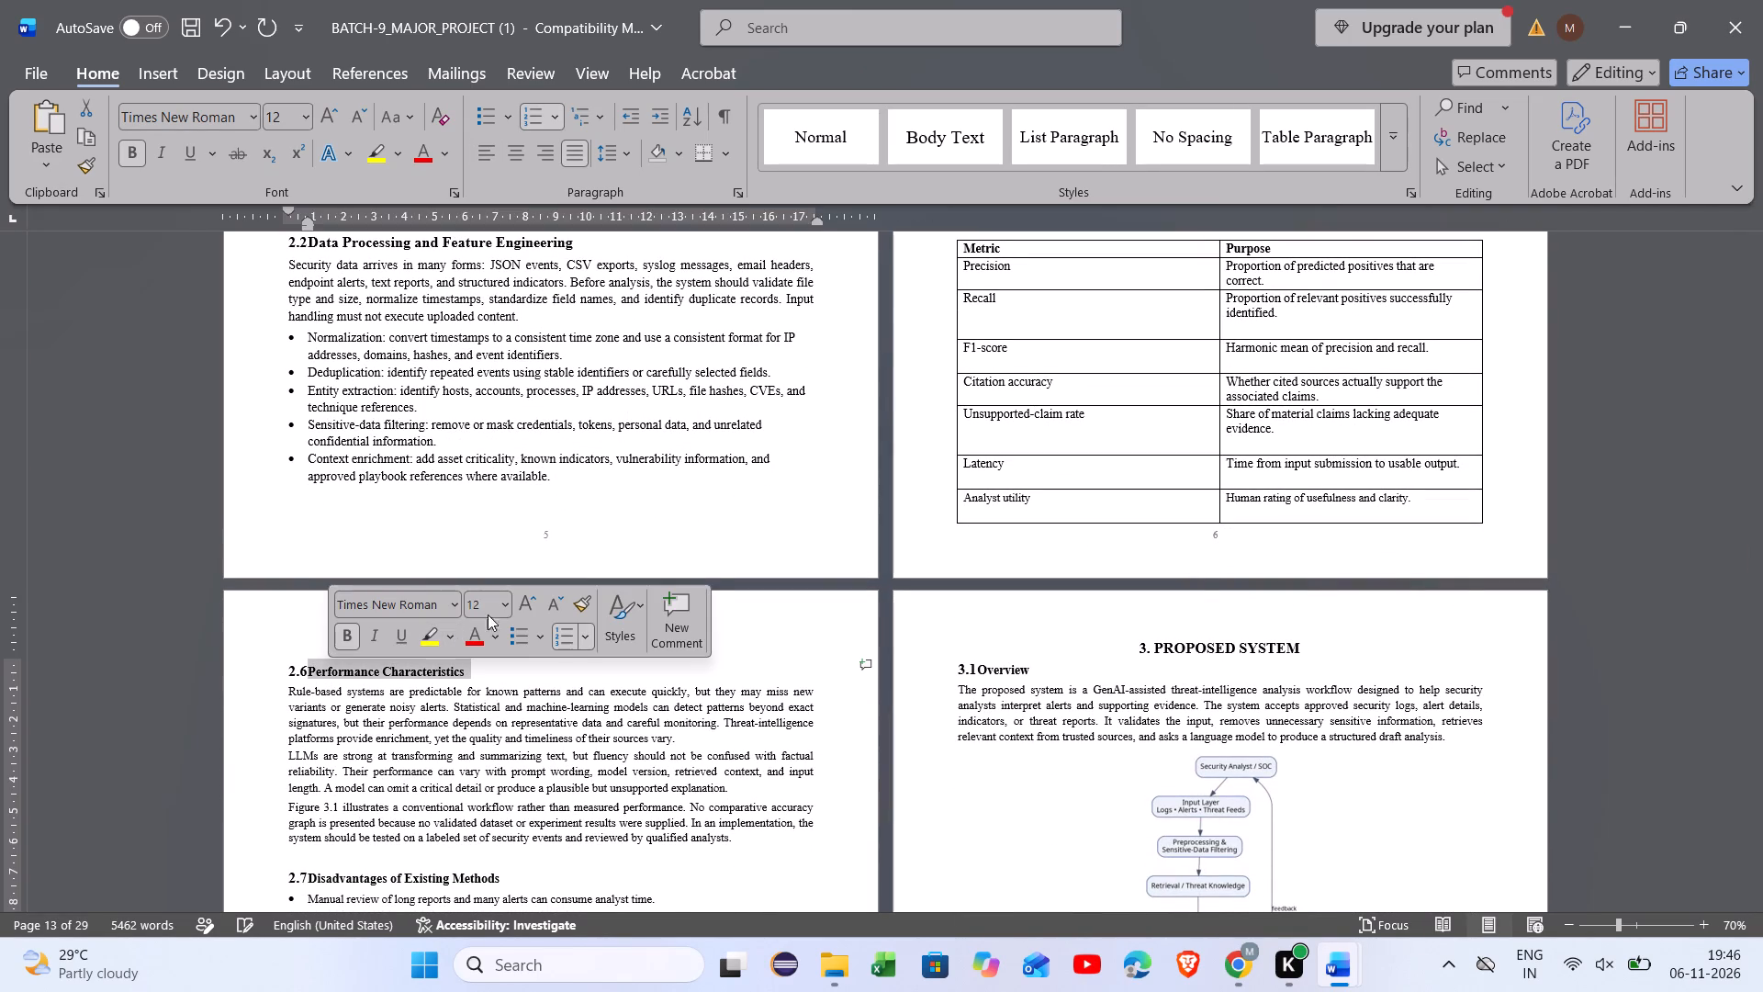
{"action": "left_click", "coordinate": [507, 600]}
{"action": "left_click", "coordinate": [484, 301]}
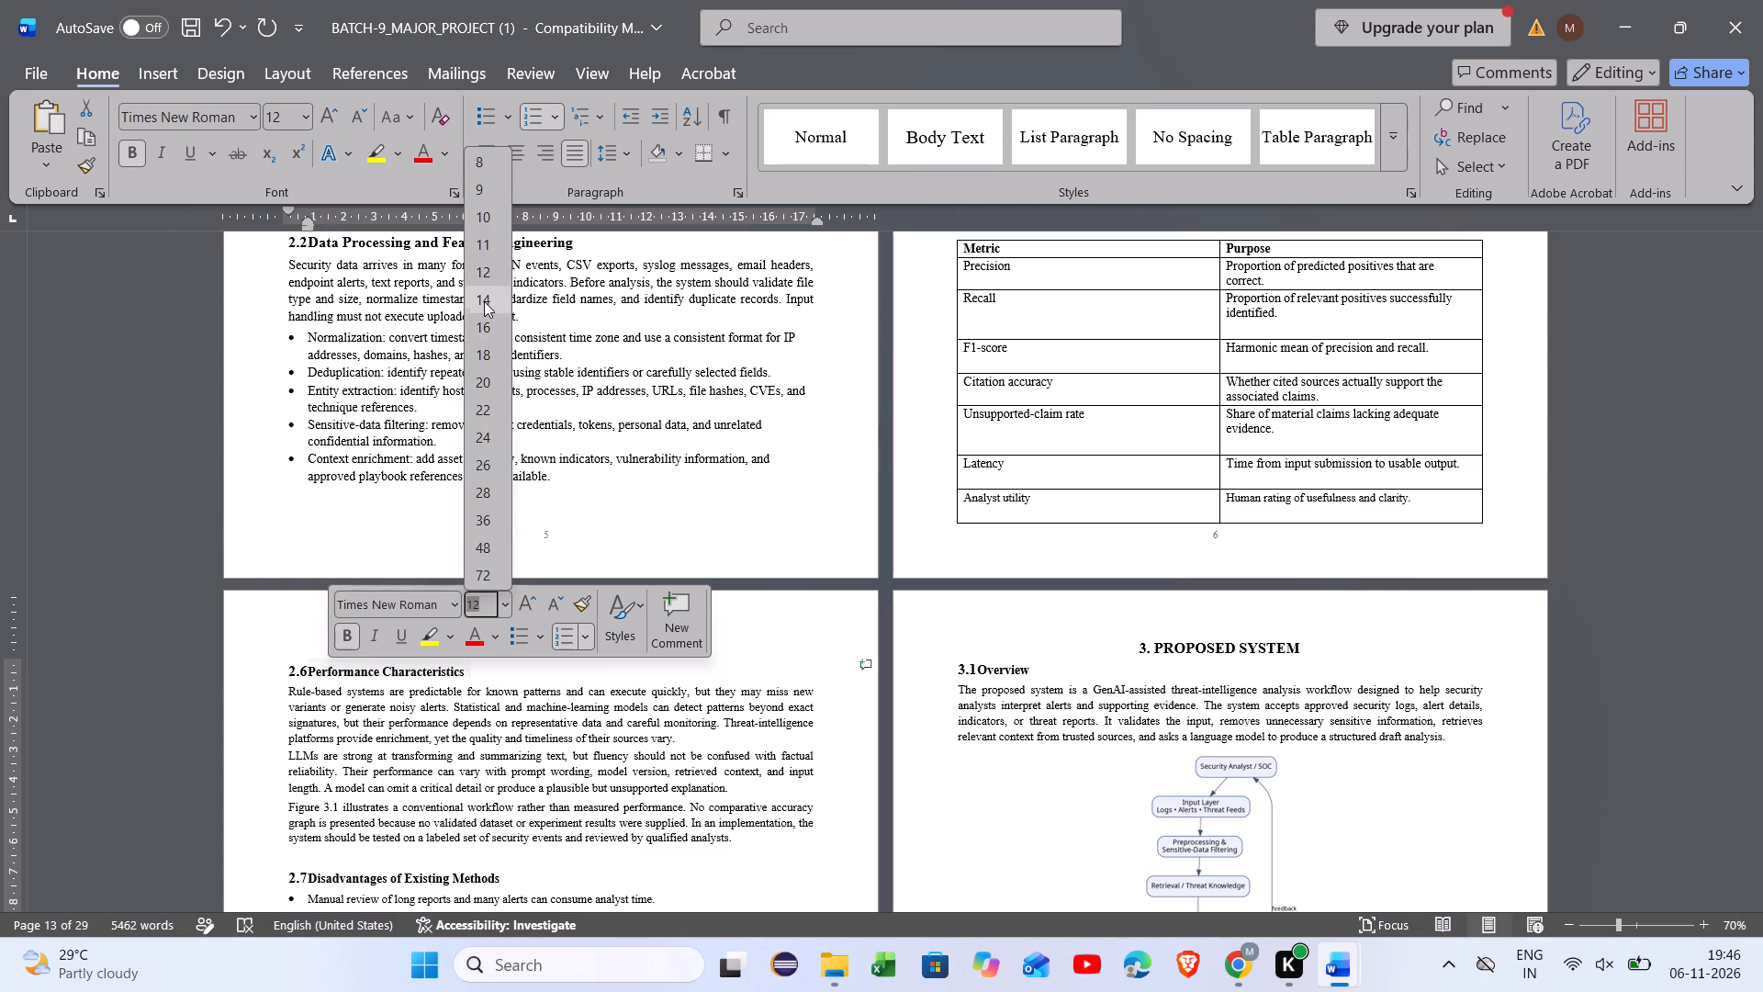
{"action": "left_click", "coordinate": [314, 663]}
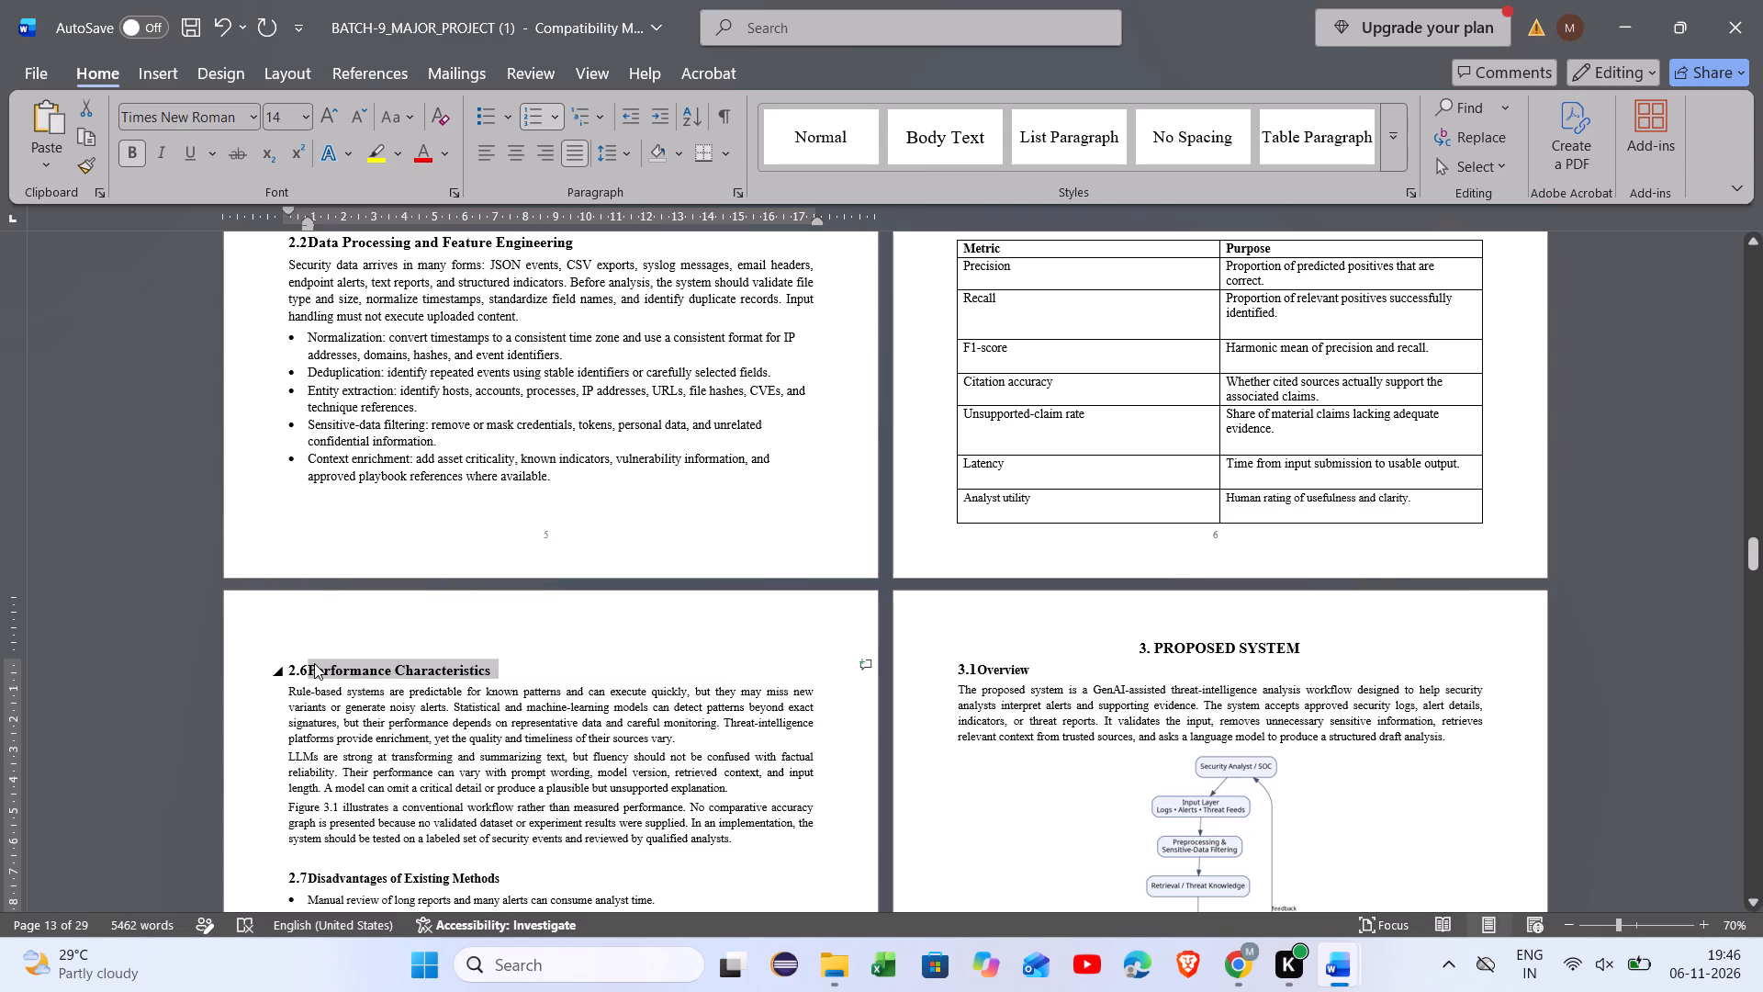
{"action": "key", "text": "Left"}
{"action": "key", "text": "space"}
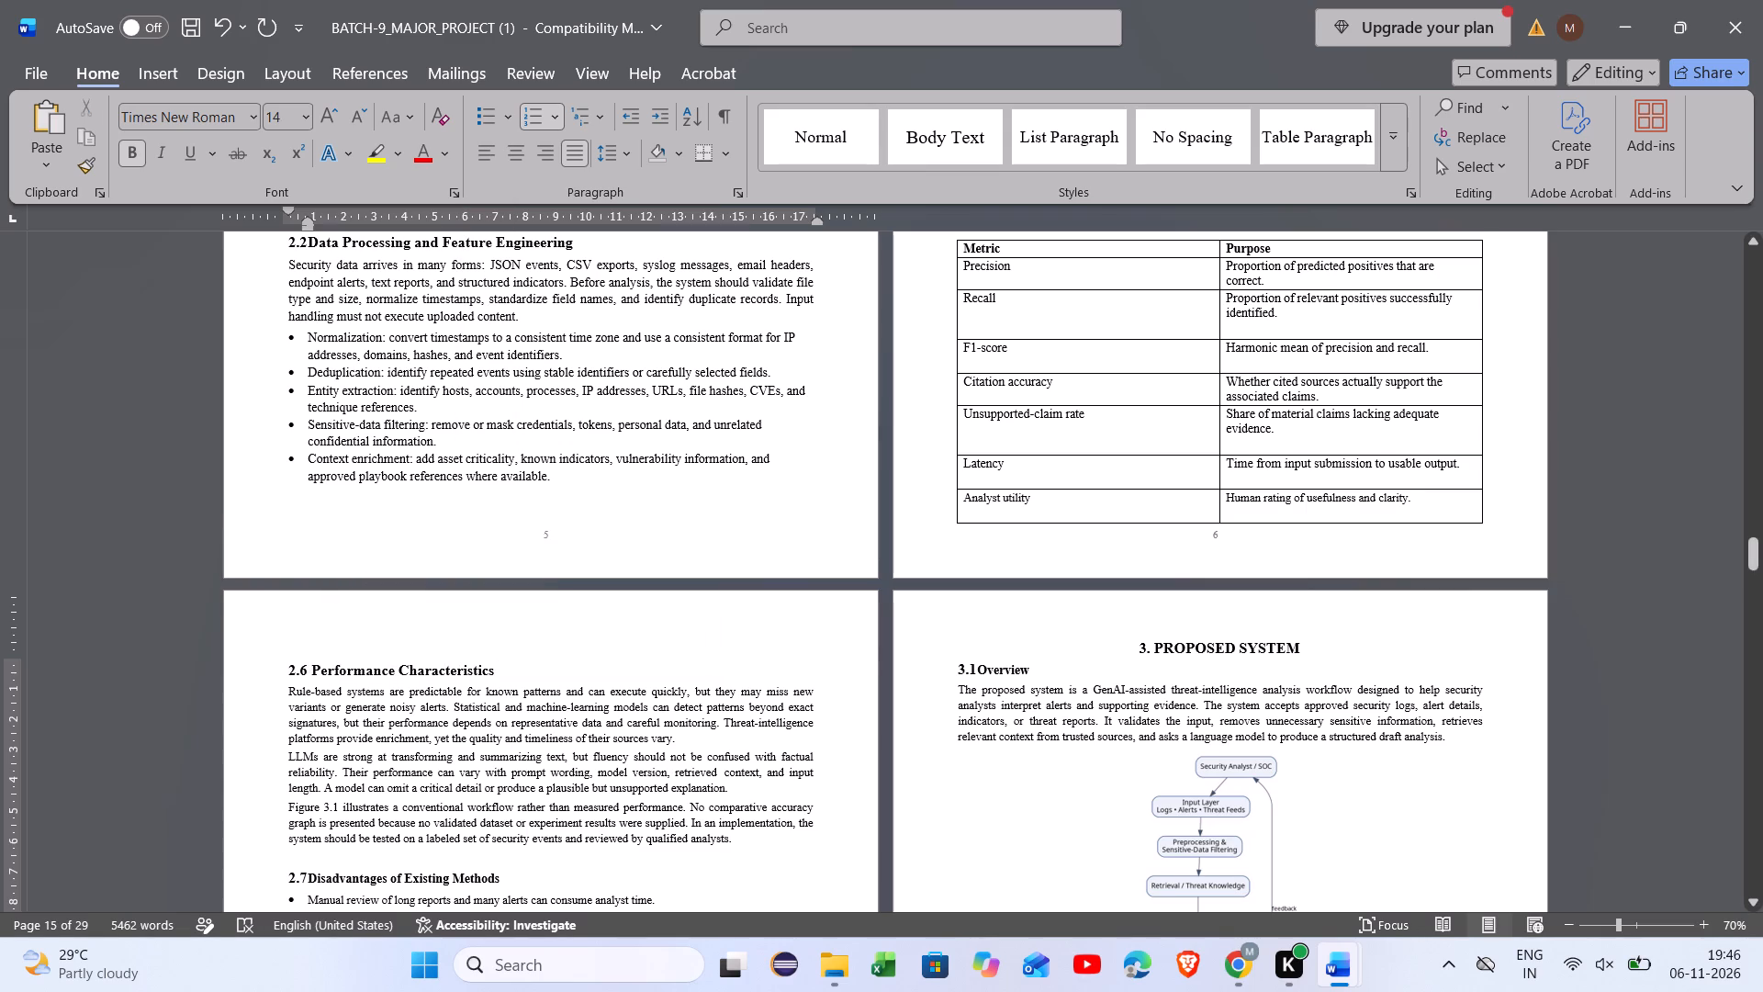
Set all text from the first paragraph under 2.6 through the last bullet of 2.7 to font size 12.
{"action": "scroll", "coordinate": [337, 705], "scroll_direction": "down", "scroll_amount": 1}
{"action": "left_click_drag", "start_coordinate": [287, 629], "coordinate": [351, 667]}
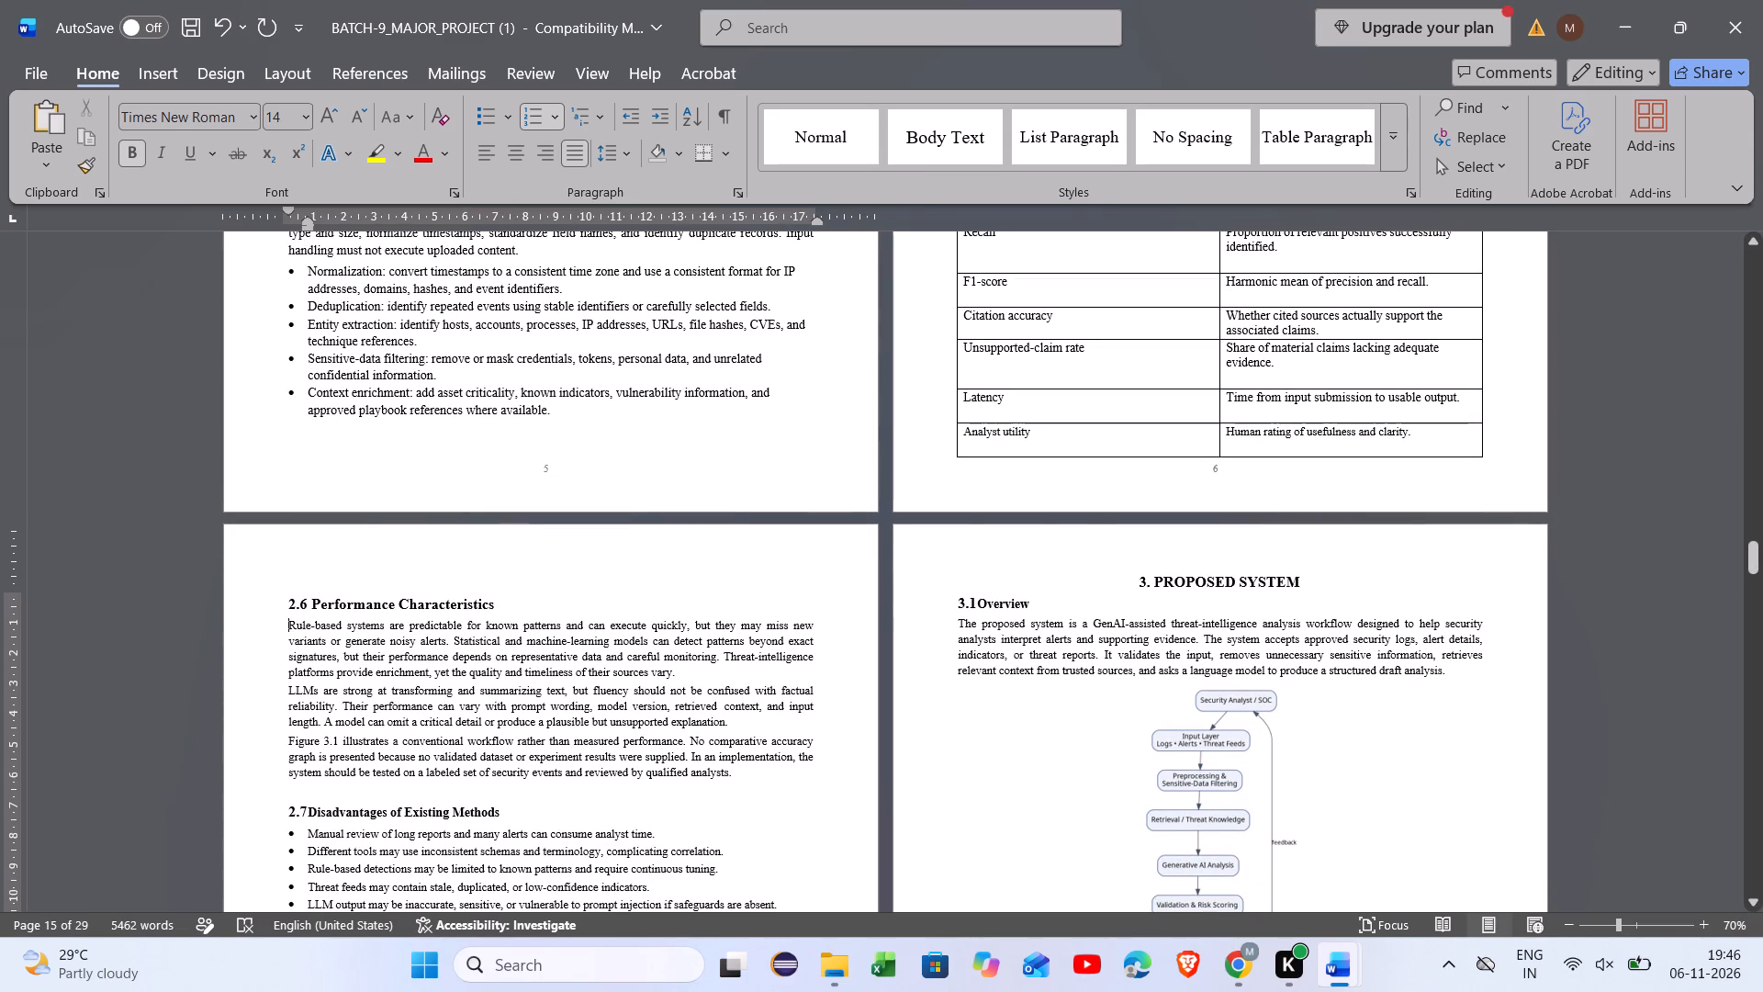
{"action": "left_click_drag", "start_coordinate": [351, 667], "coordinate": [769, 834]}
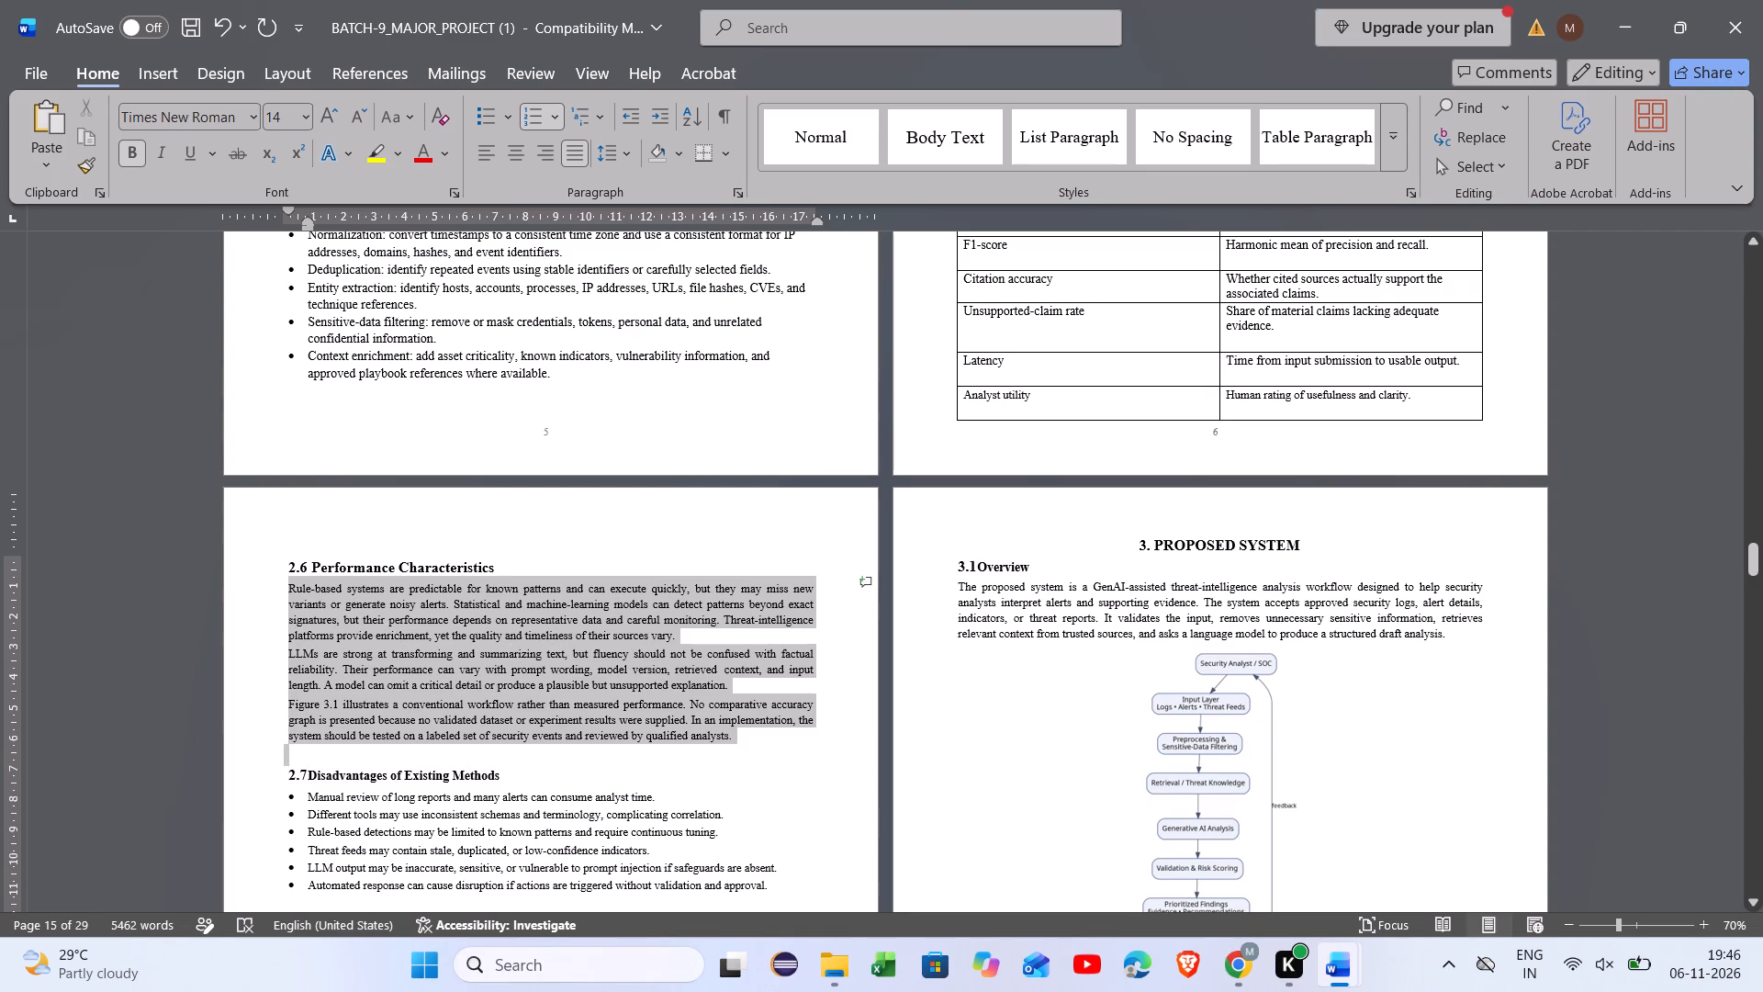
{"action": "left_click_drag", "start_coordinate": [769, 834], "coordinate": [784, 324]}
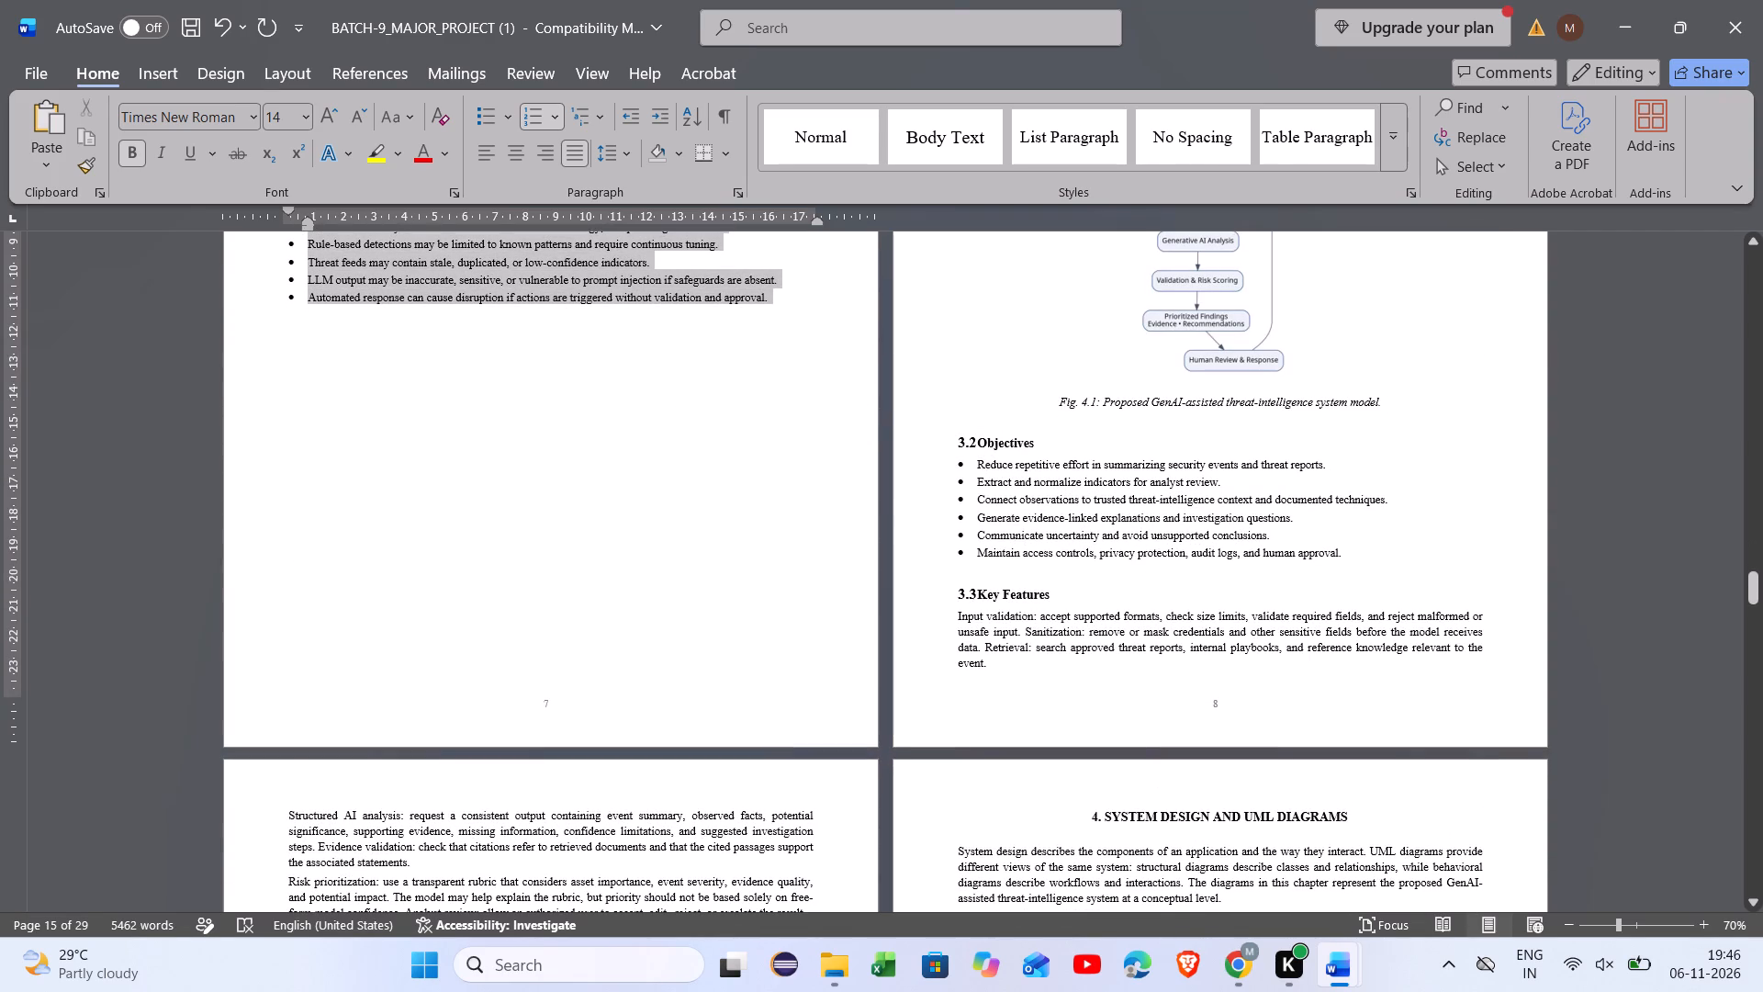
{"action": "left_click_drag", "start_coordinate": [784, 324], "coordinate": [773, 319]}
{"action": "scroll", "coordinate": [773, 319], "scroll_direction": "up", "scroll_amount": 3}
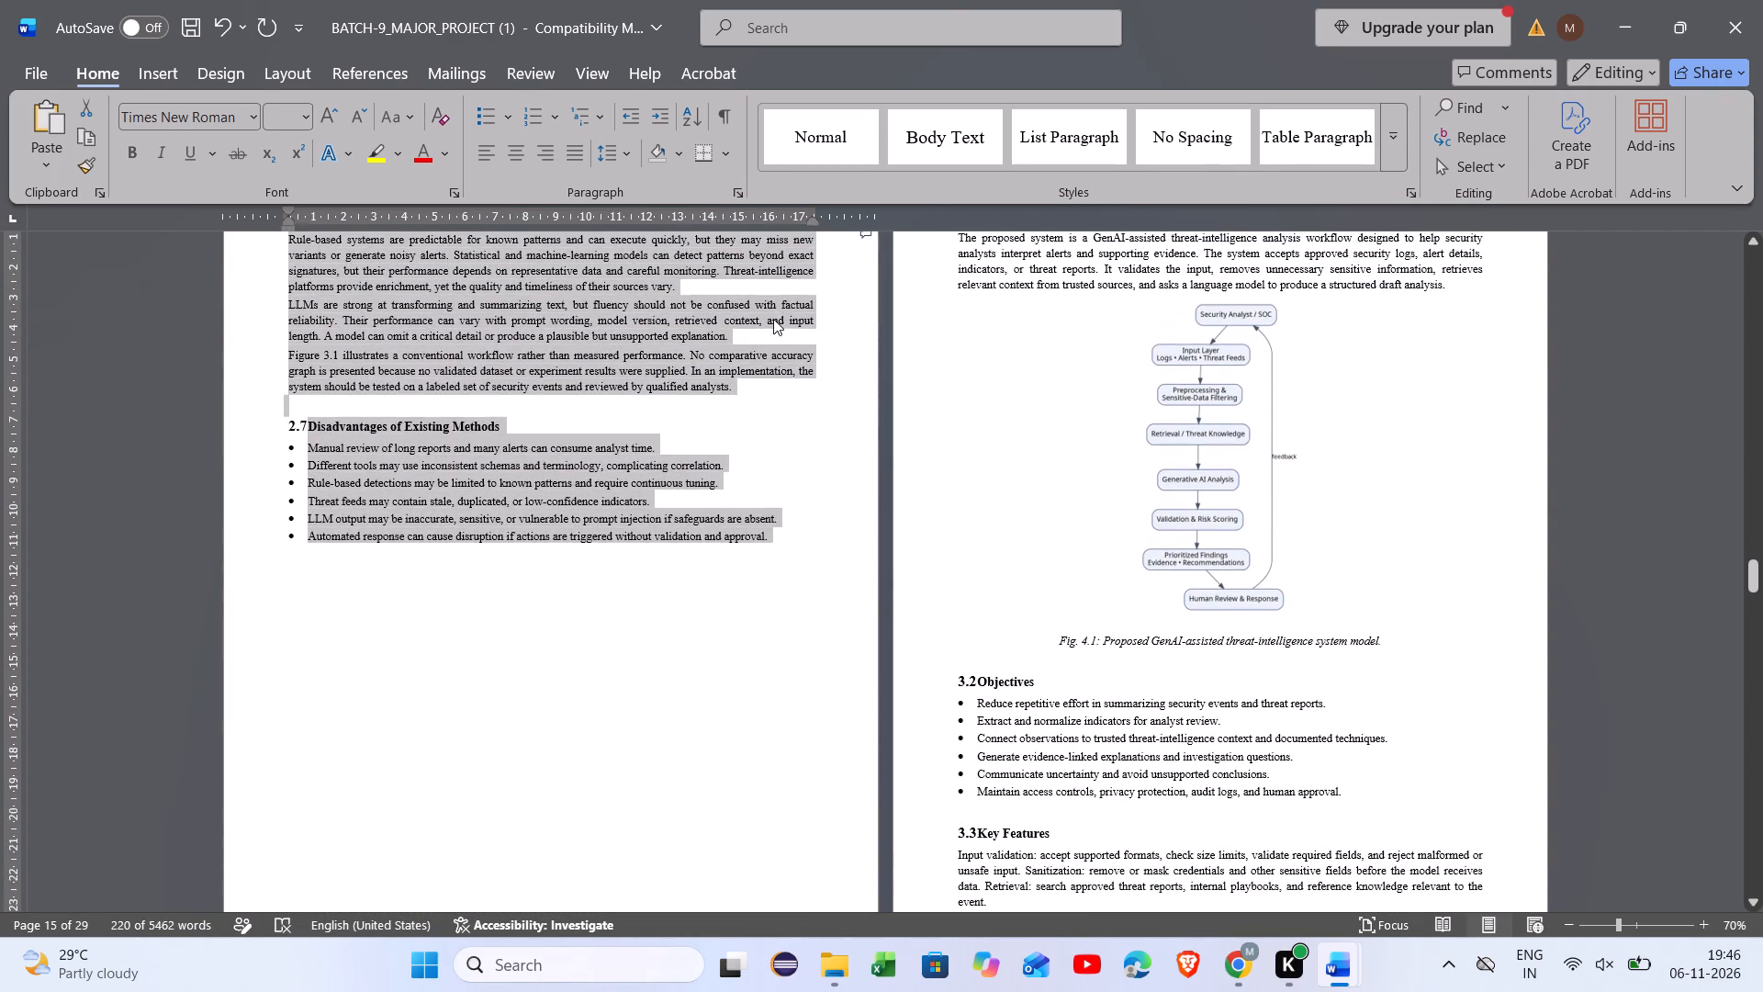
{"action": "scroll", "coordinate": [773, 319], "scroll_direction": "up", "scroll_amount": 3}
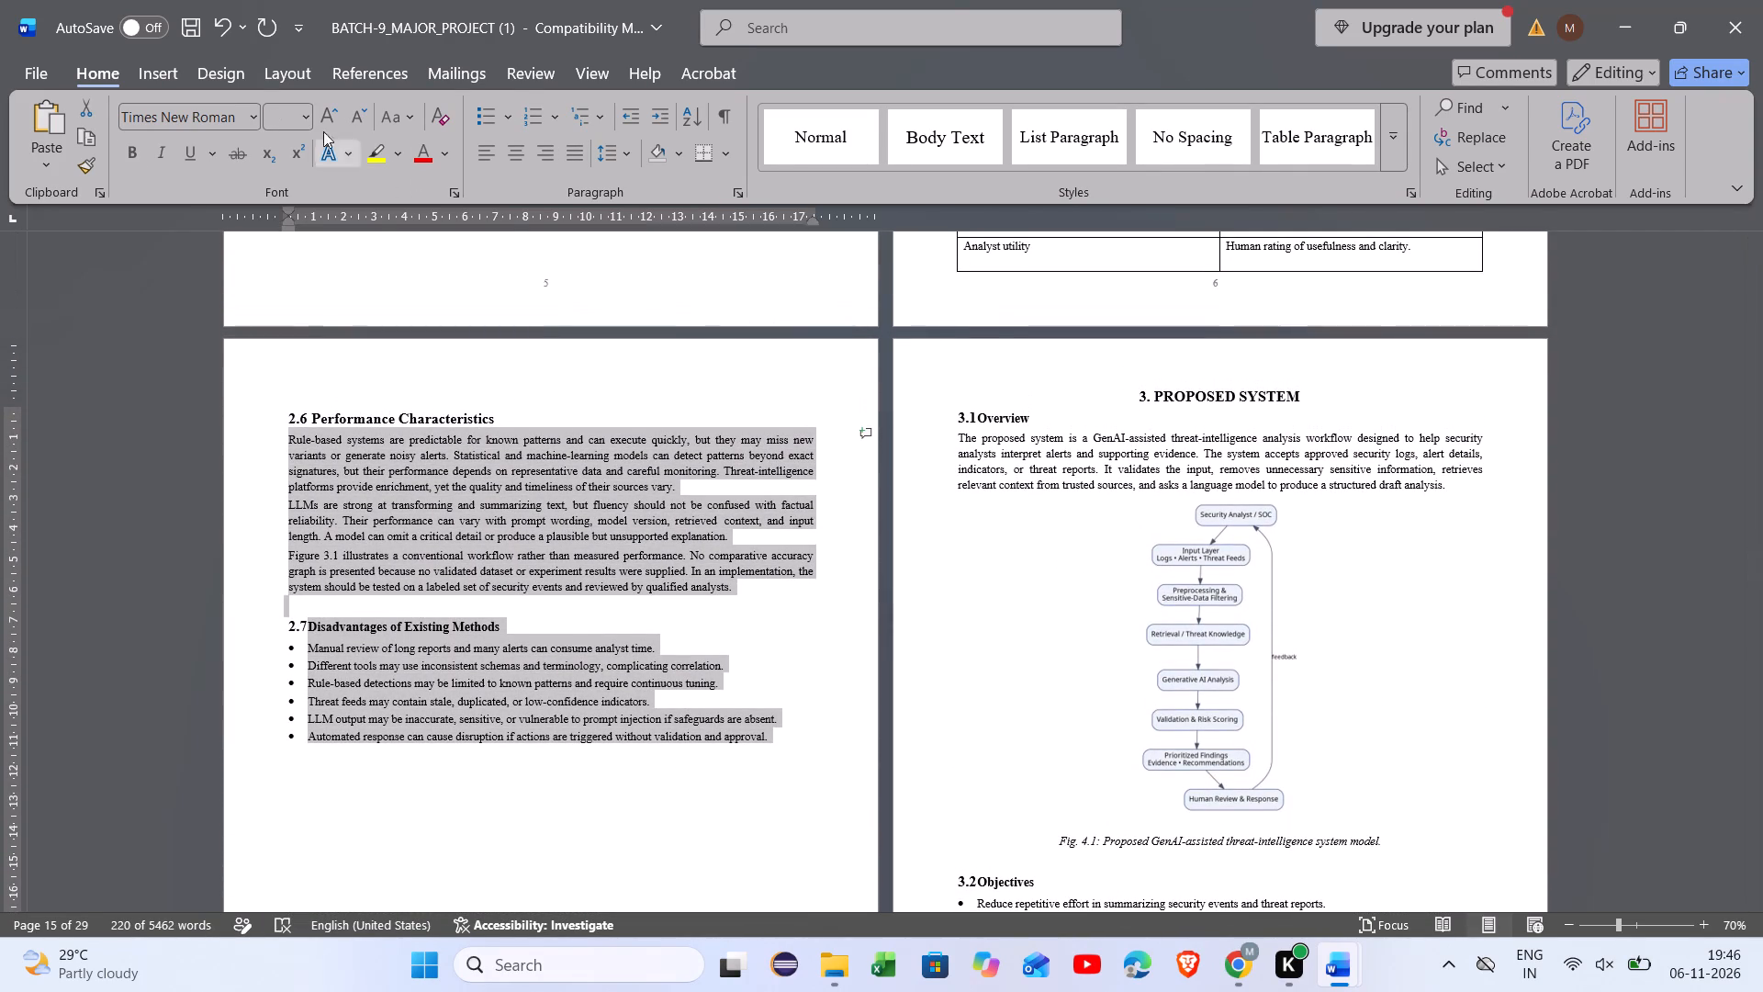
{"action": "right_click", "coordinate": [410, 546]}
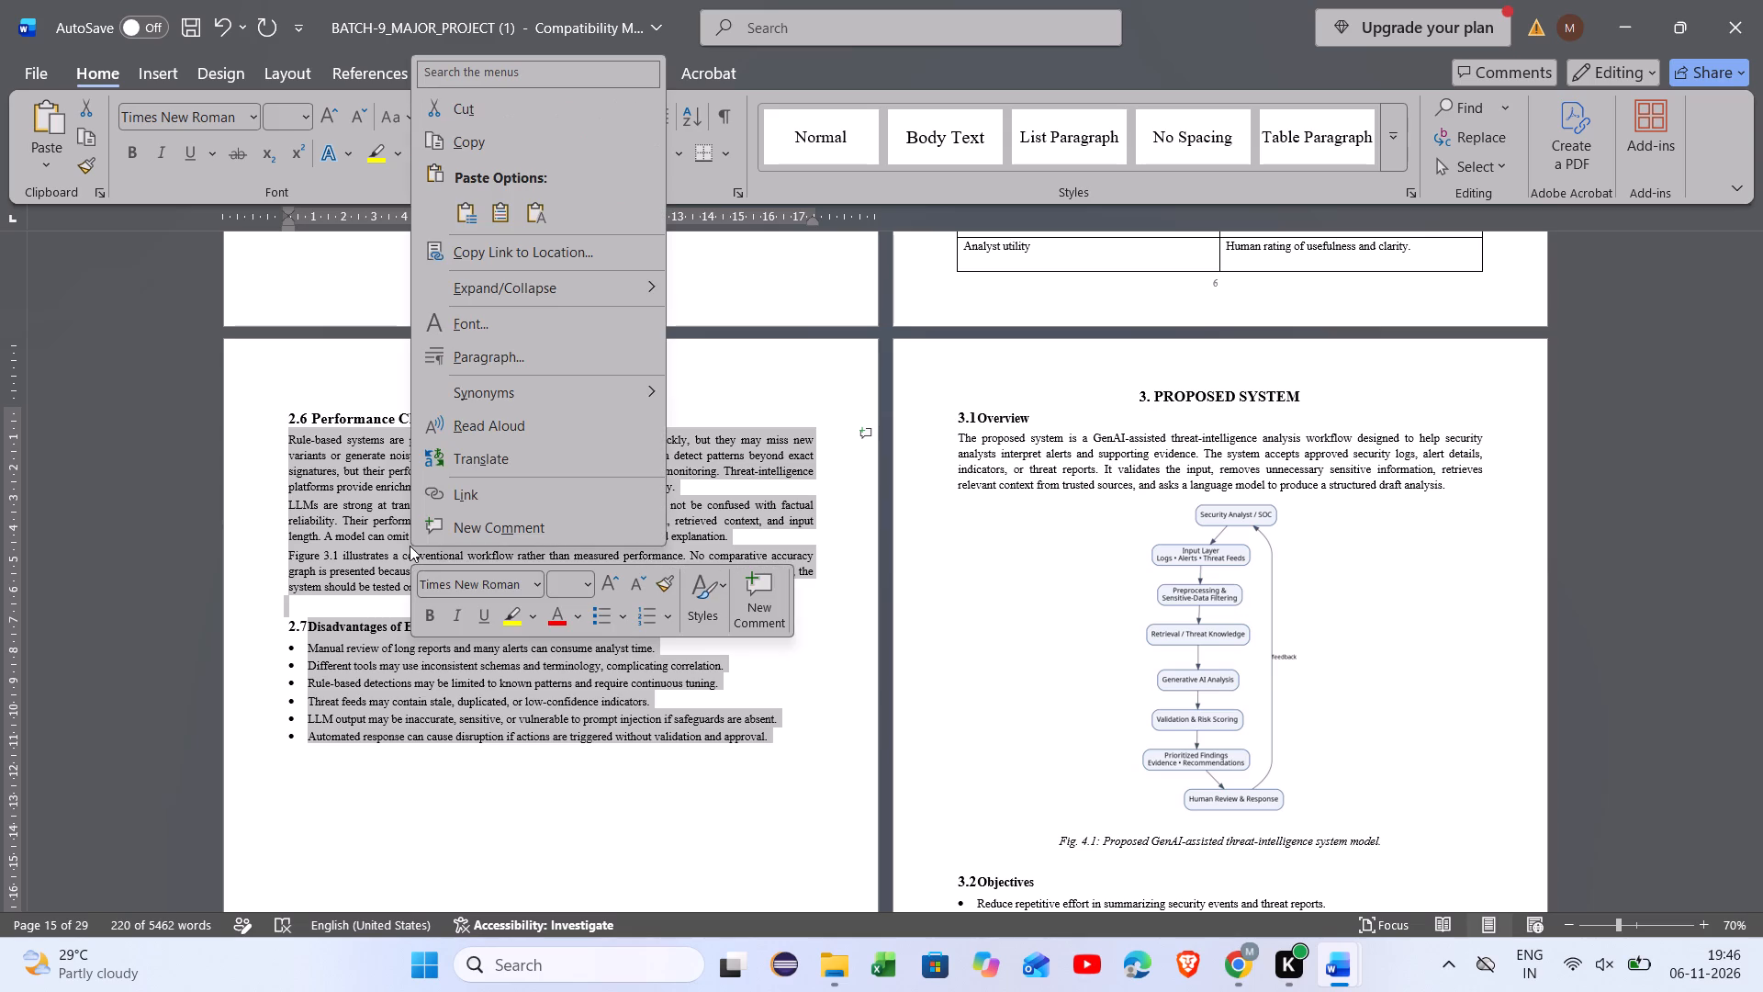
{"action": "left_click", "coordinate": [591, 583]}
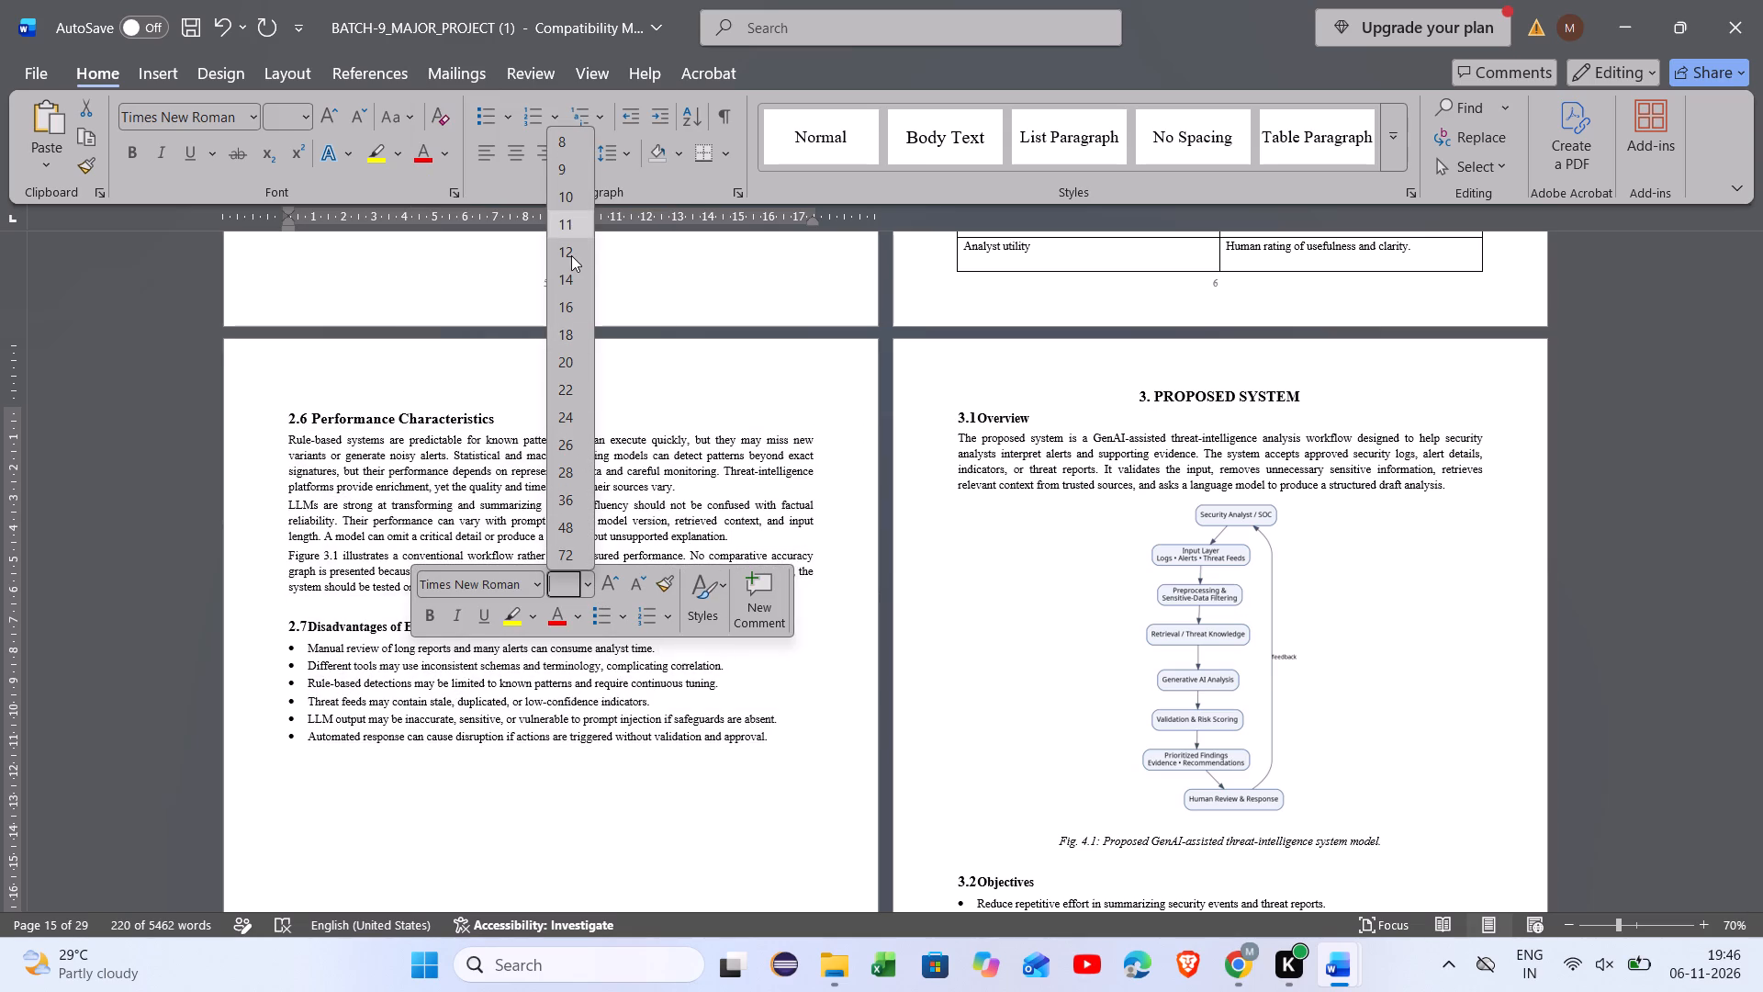
{"action": "left_click", "coordinate": [571, 258]}
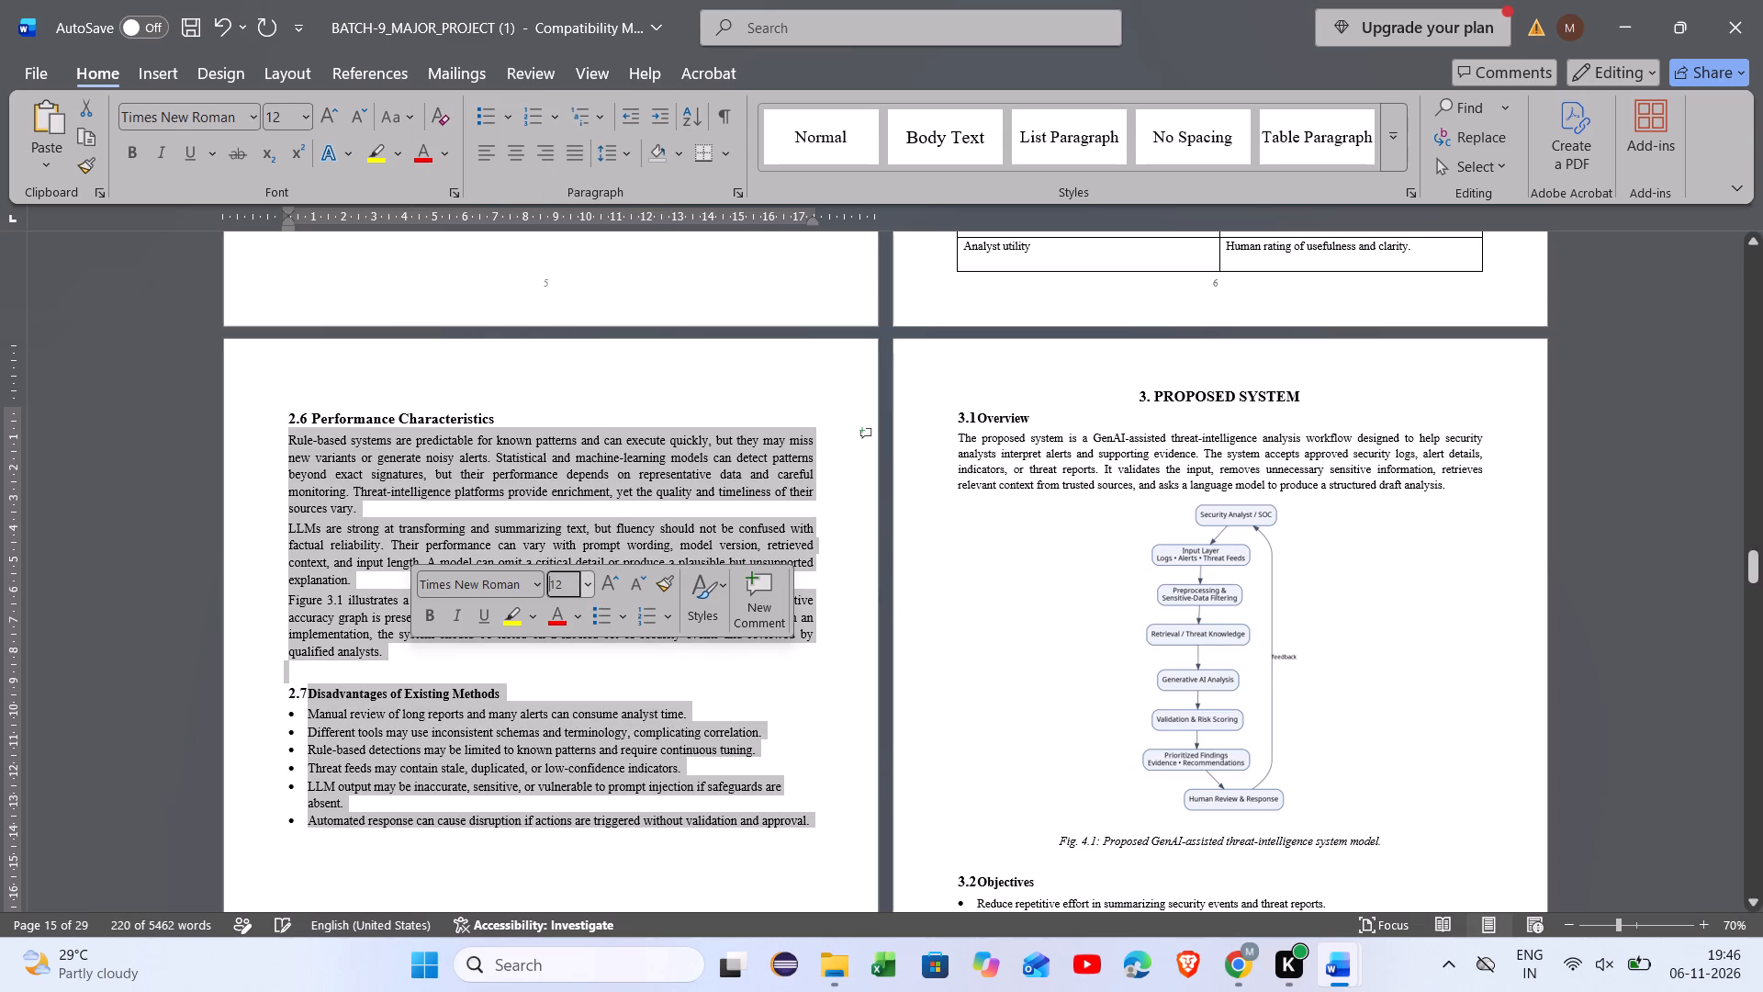
{"action": "left_click", "coordinate": [527, 691]}
{"action": "left_click", "coordinate": [559, 674]}
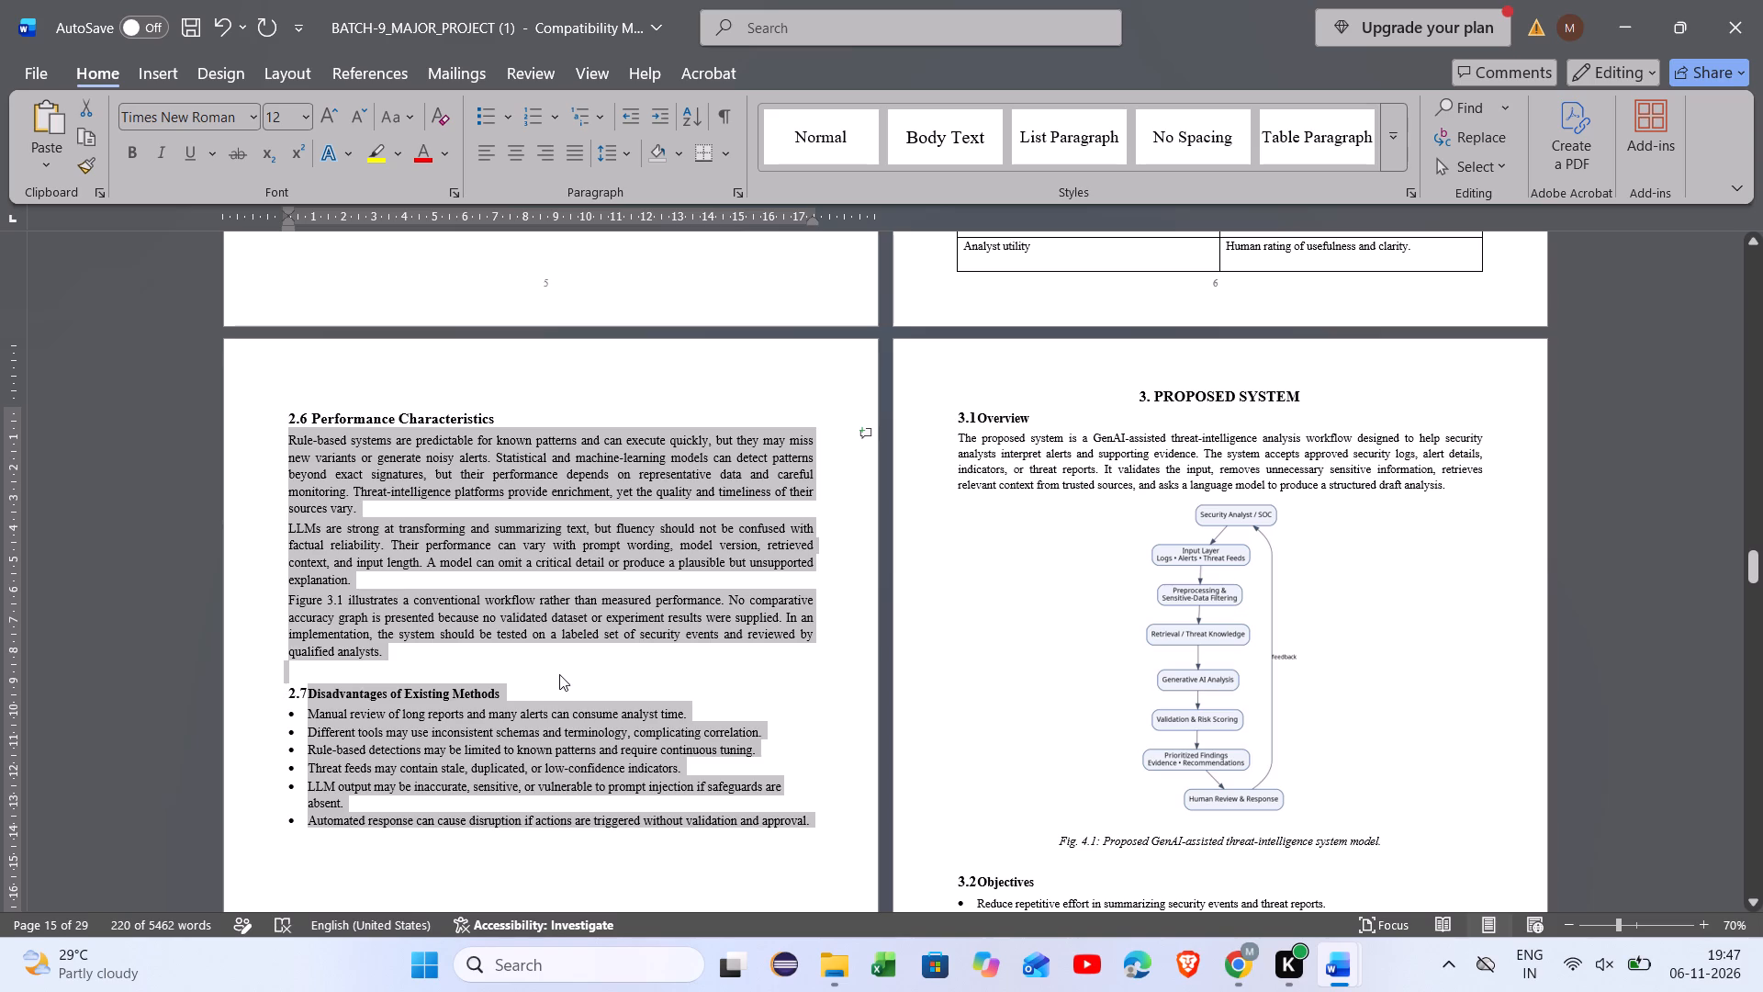
Set the Disadvantages of Existing Methods heading to font size 14 and insert a space after its number 2.7.
{"action": "left_click_drag", "start_coordinate": [502, 690], "coordinate": [321, 682]}
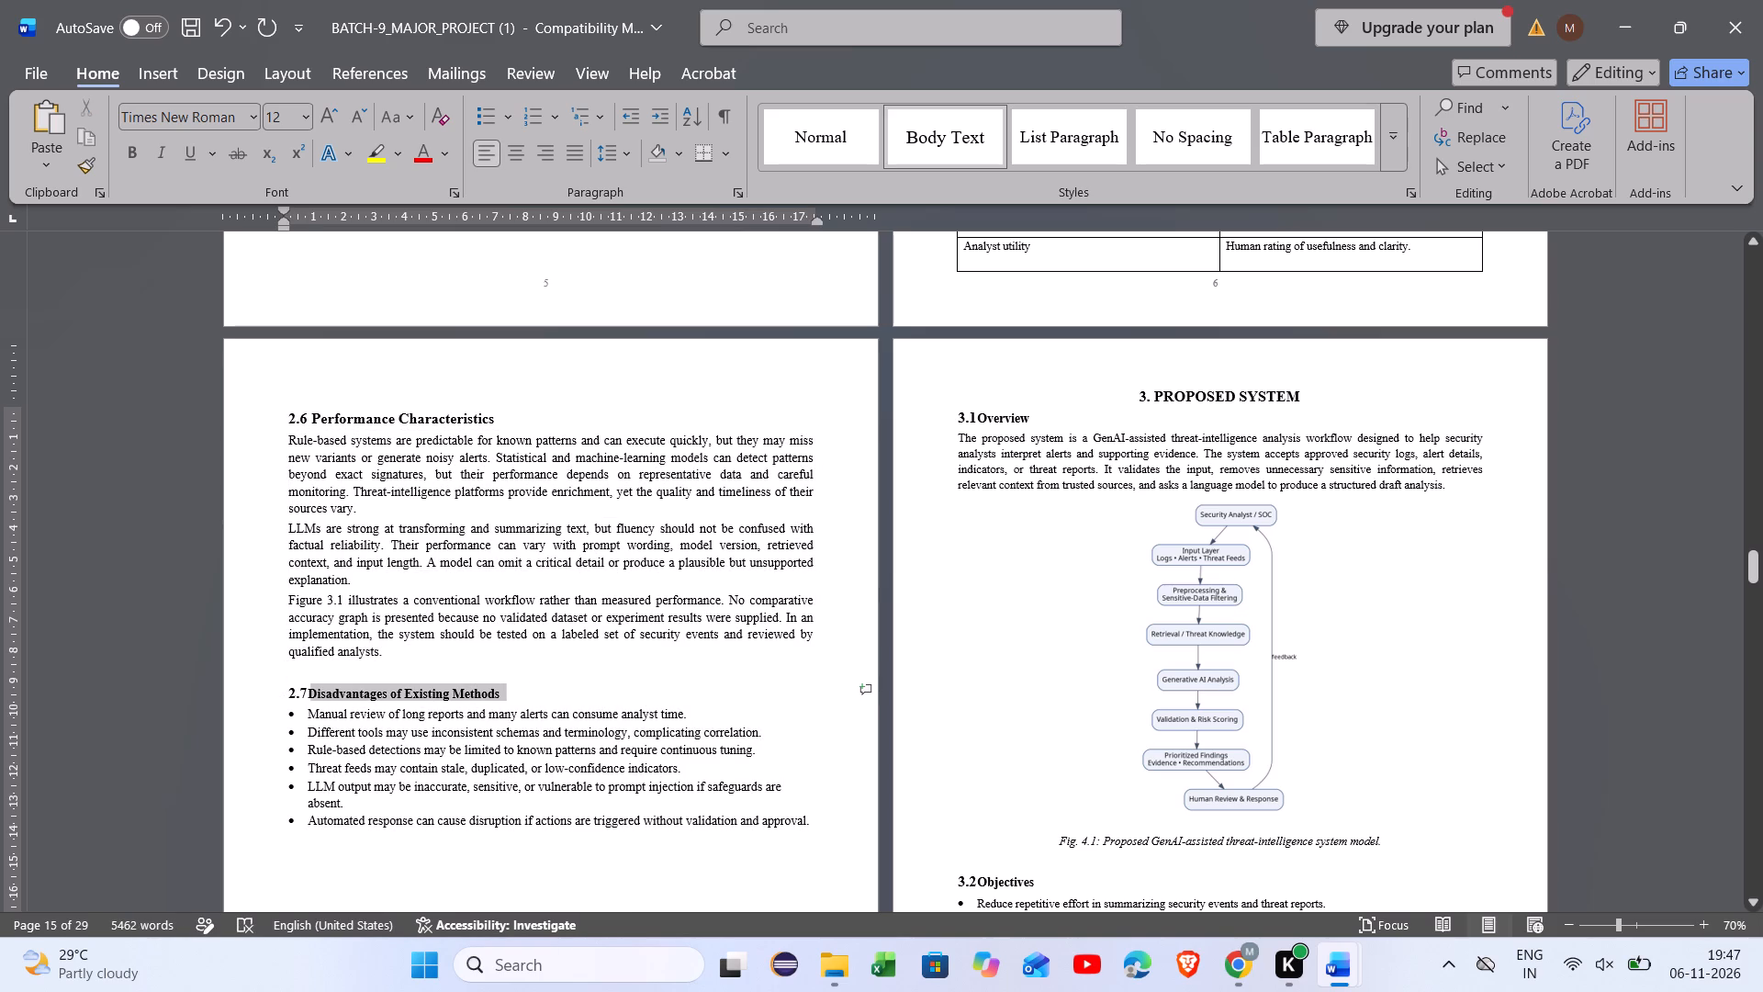
{"action": "left_click_drag", "start_coordinate": [321, 682], "coordinate": [315, 686]}
{"action": "left_click", "coordinate": [489, 613]}
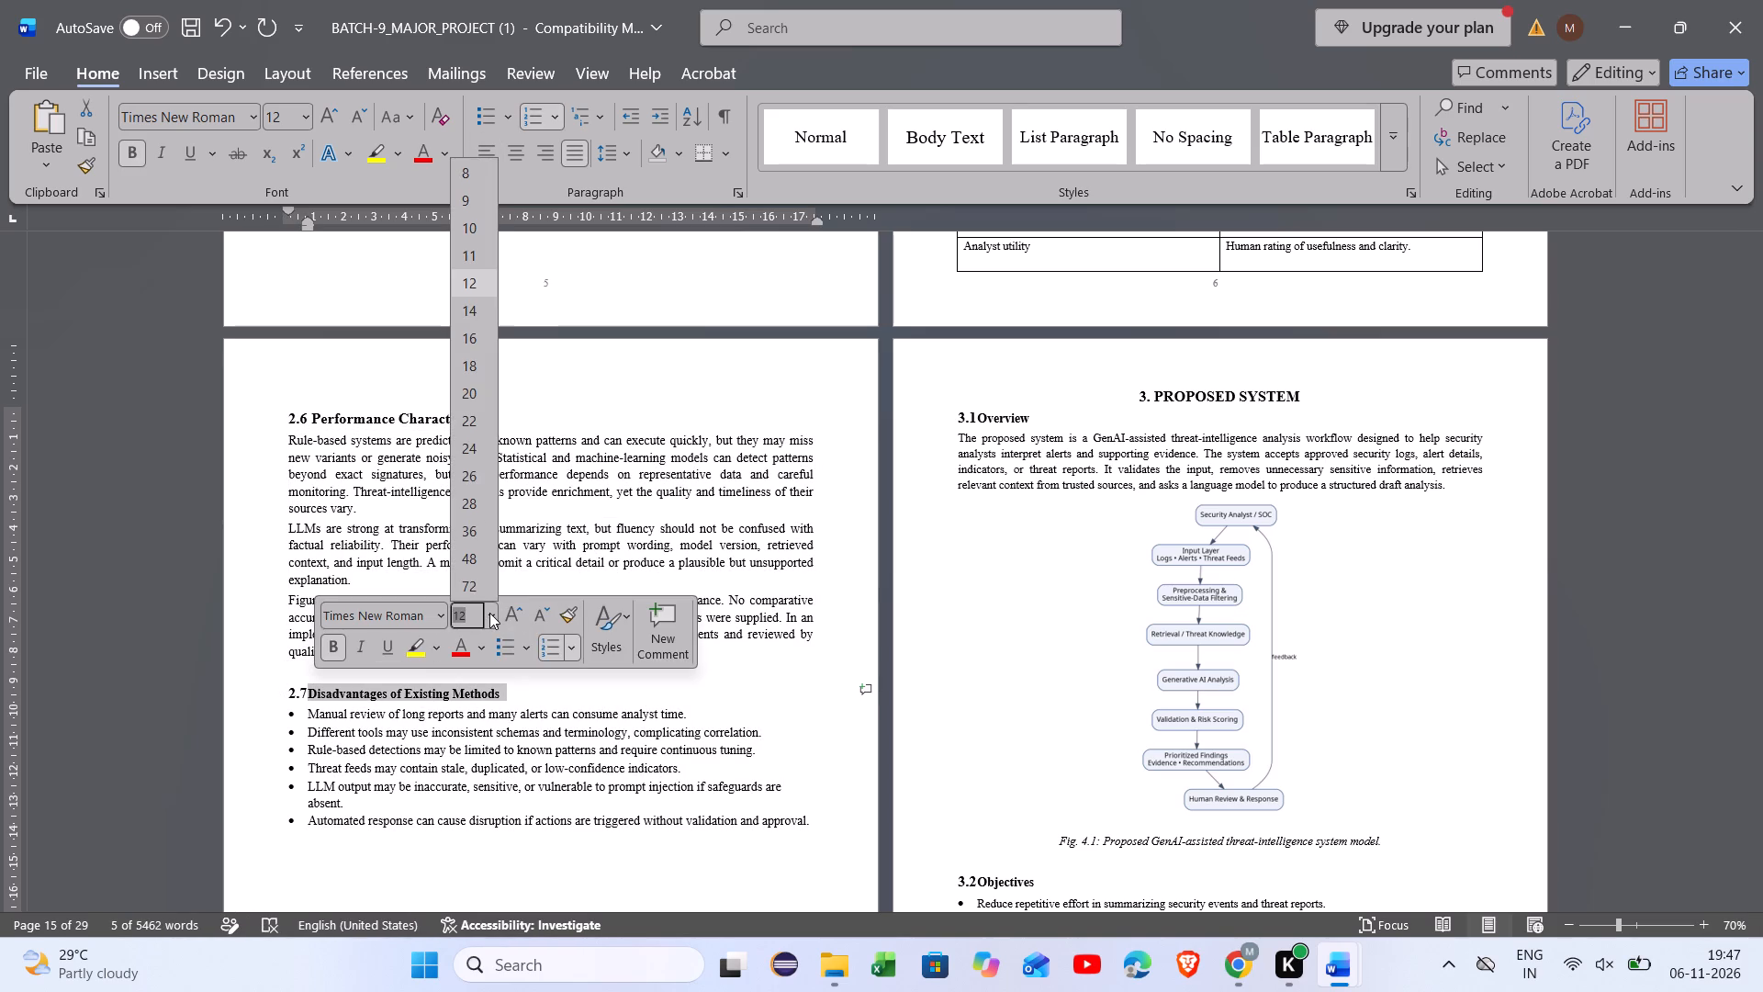
{"action": "left_click", "coordinate": [471, 310]}
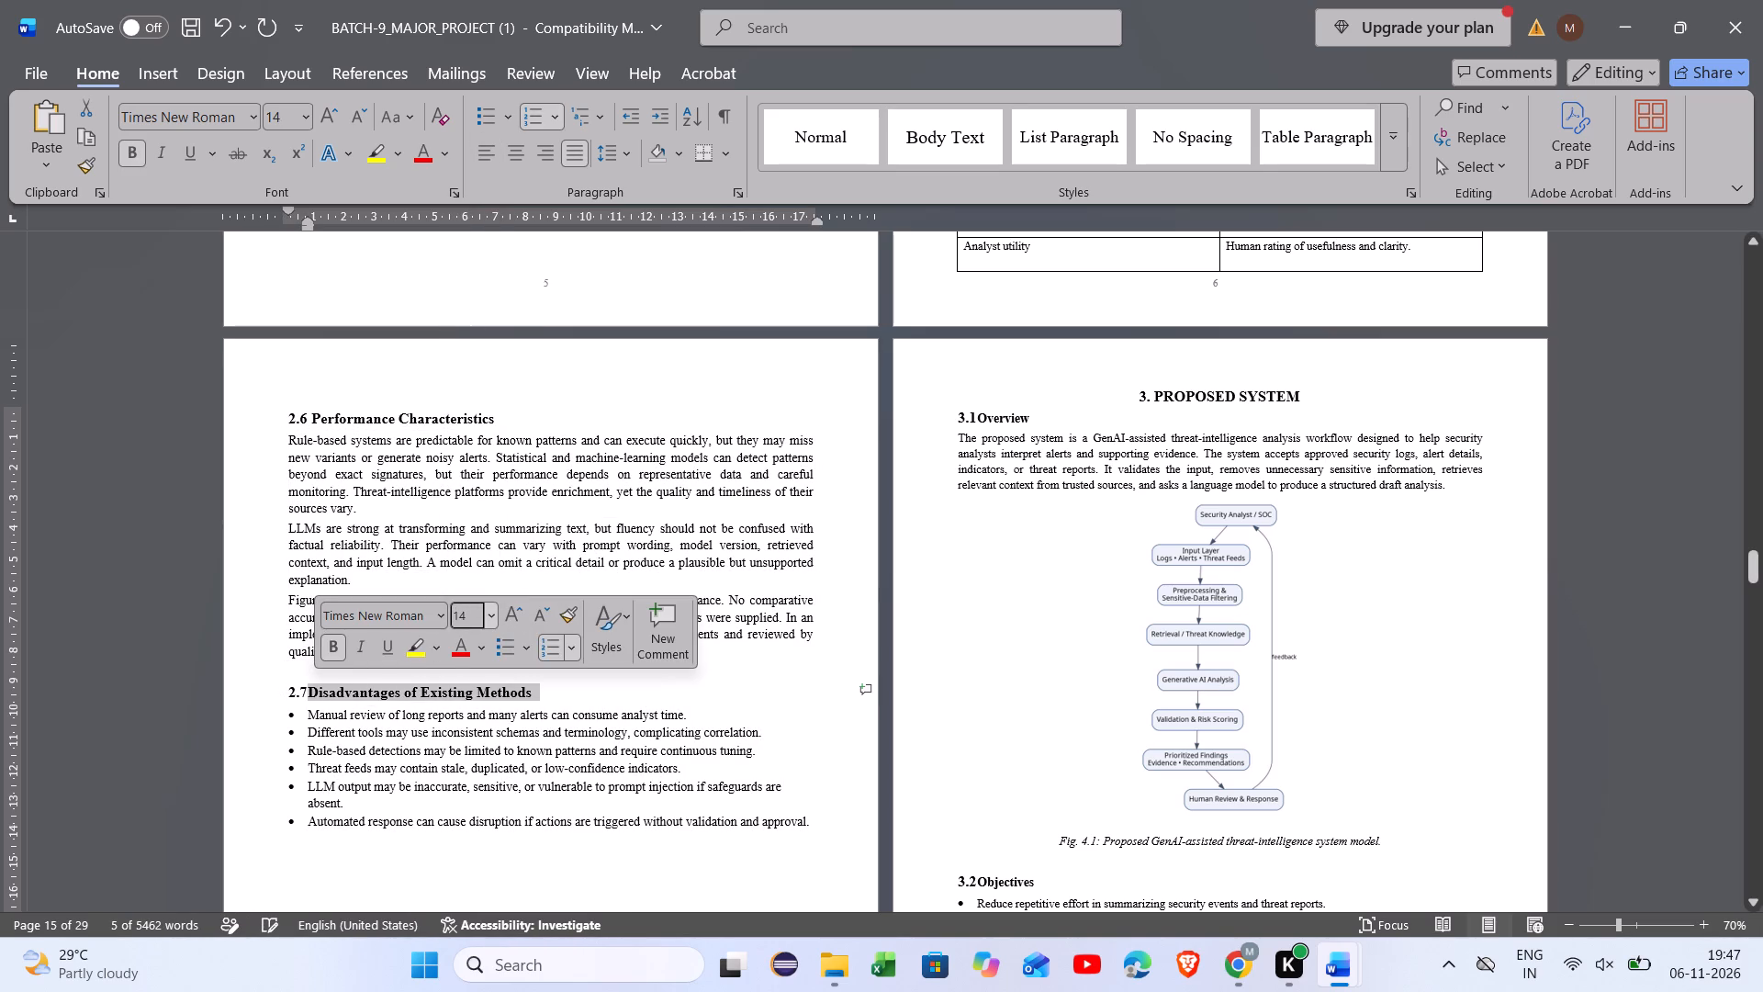
{"action": "left_click", "coordinate": [321, 683]}
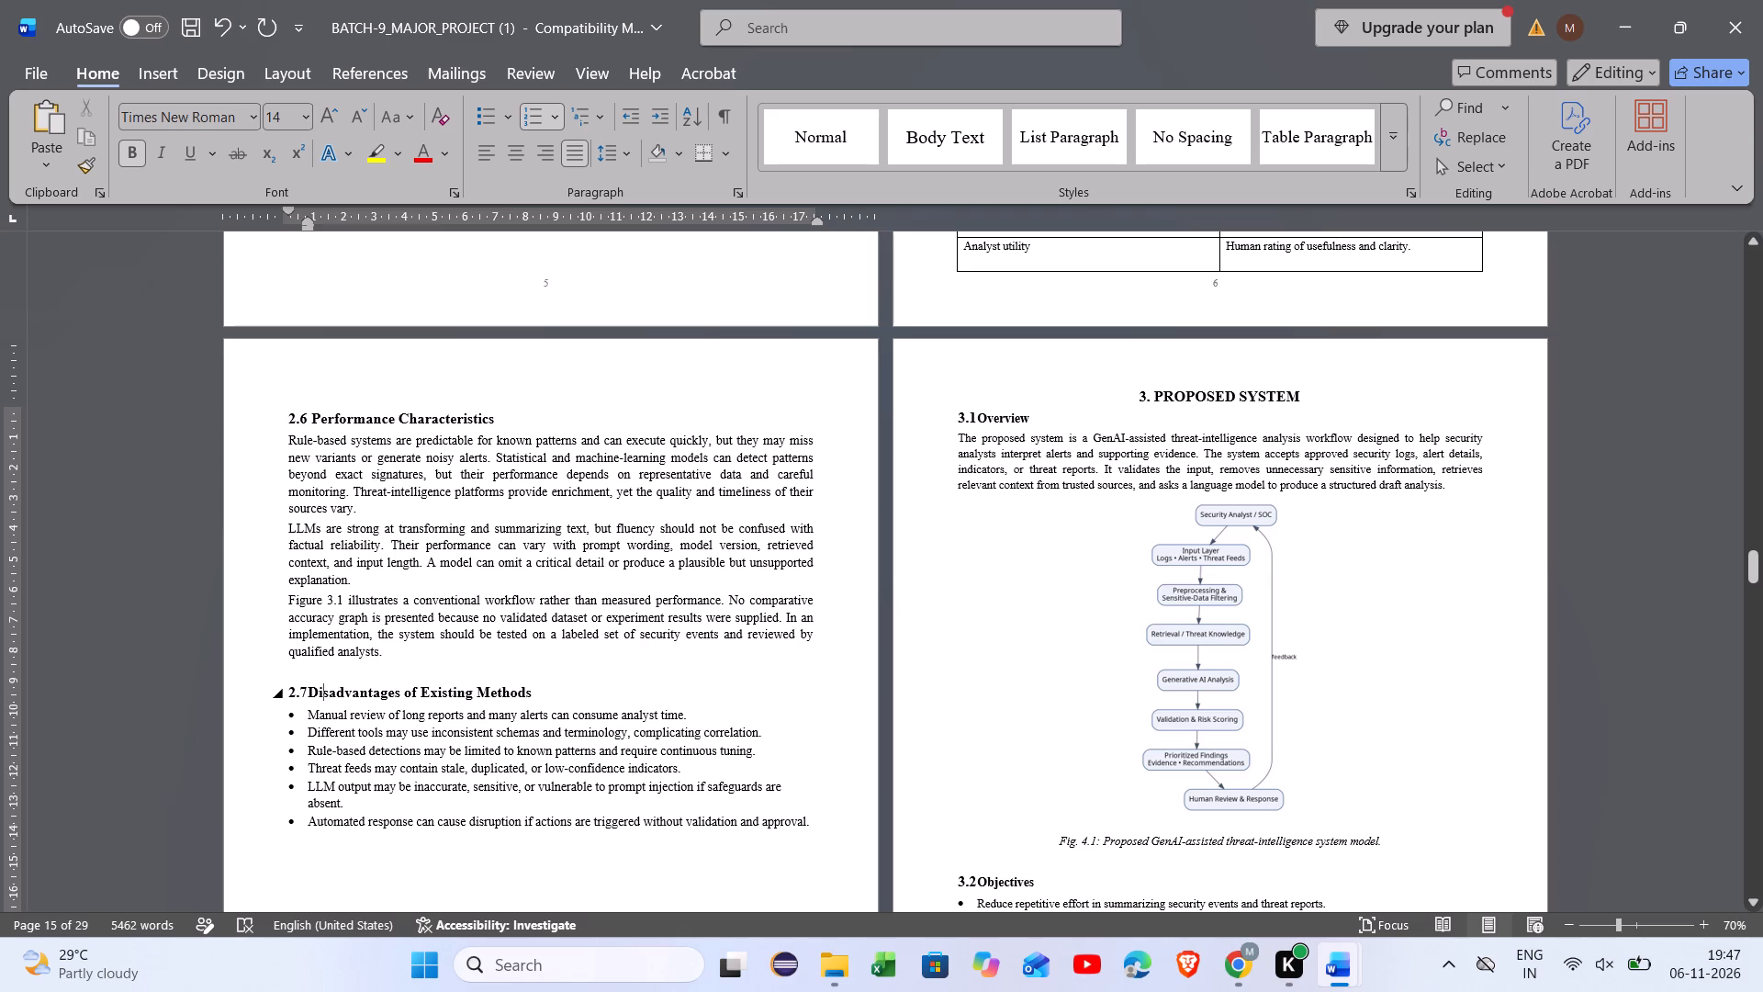
{"action": "key", "text": "Left"}
{"action": "key", "text": "Left"}
{"action": "key", "text": "space"}
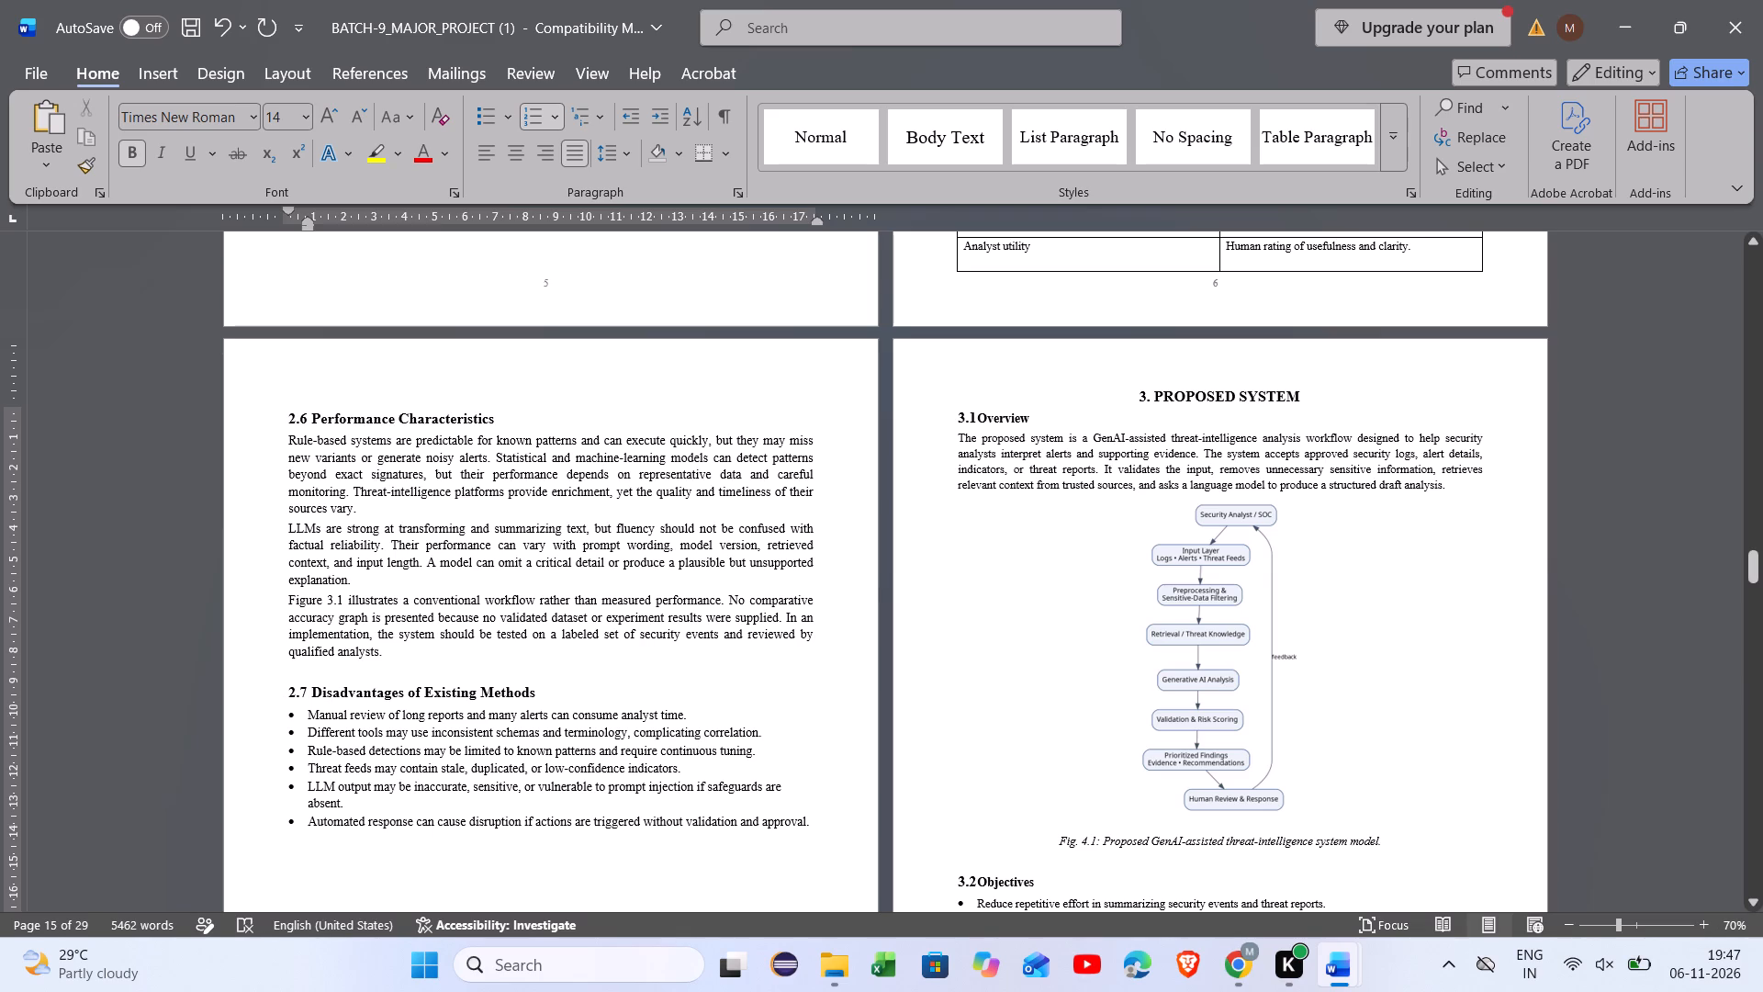
{"action": "left_click", "coordinate": [356, 735]}
{"action": "left_click", "coordinate": [416, 690]}
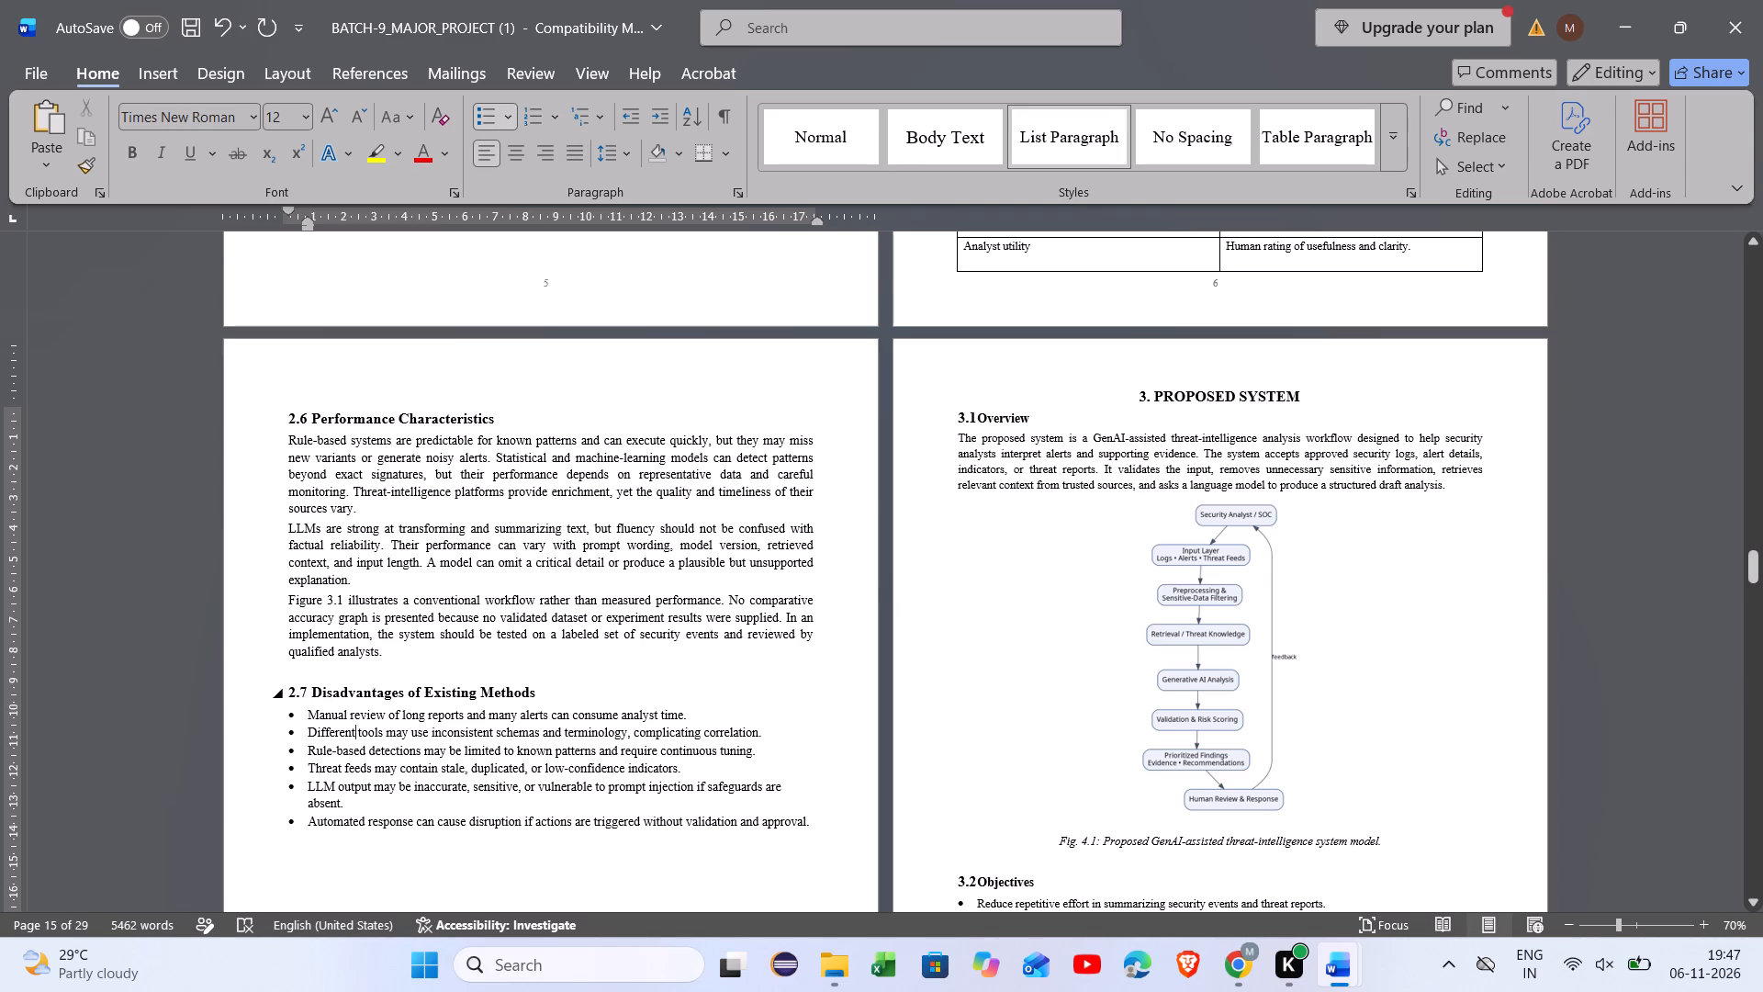
{"action": "left_click", "coordinate": [429, 831]}
Set the chapter 3 title PROPOSED SYSTEM to font size 16.
{"action": "left_click_drag", "start_coordinate": [1302, 395], "coordinate": [1164, 398]}
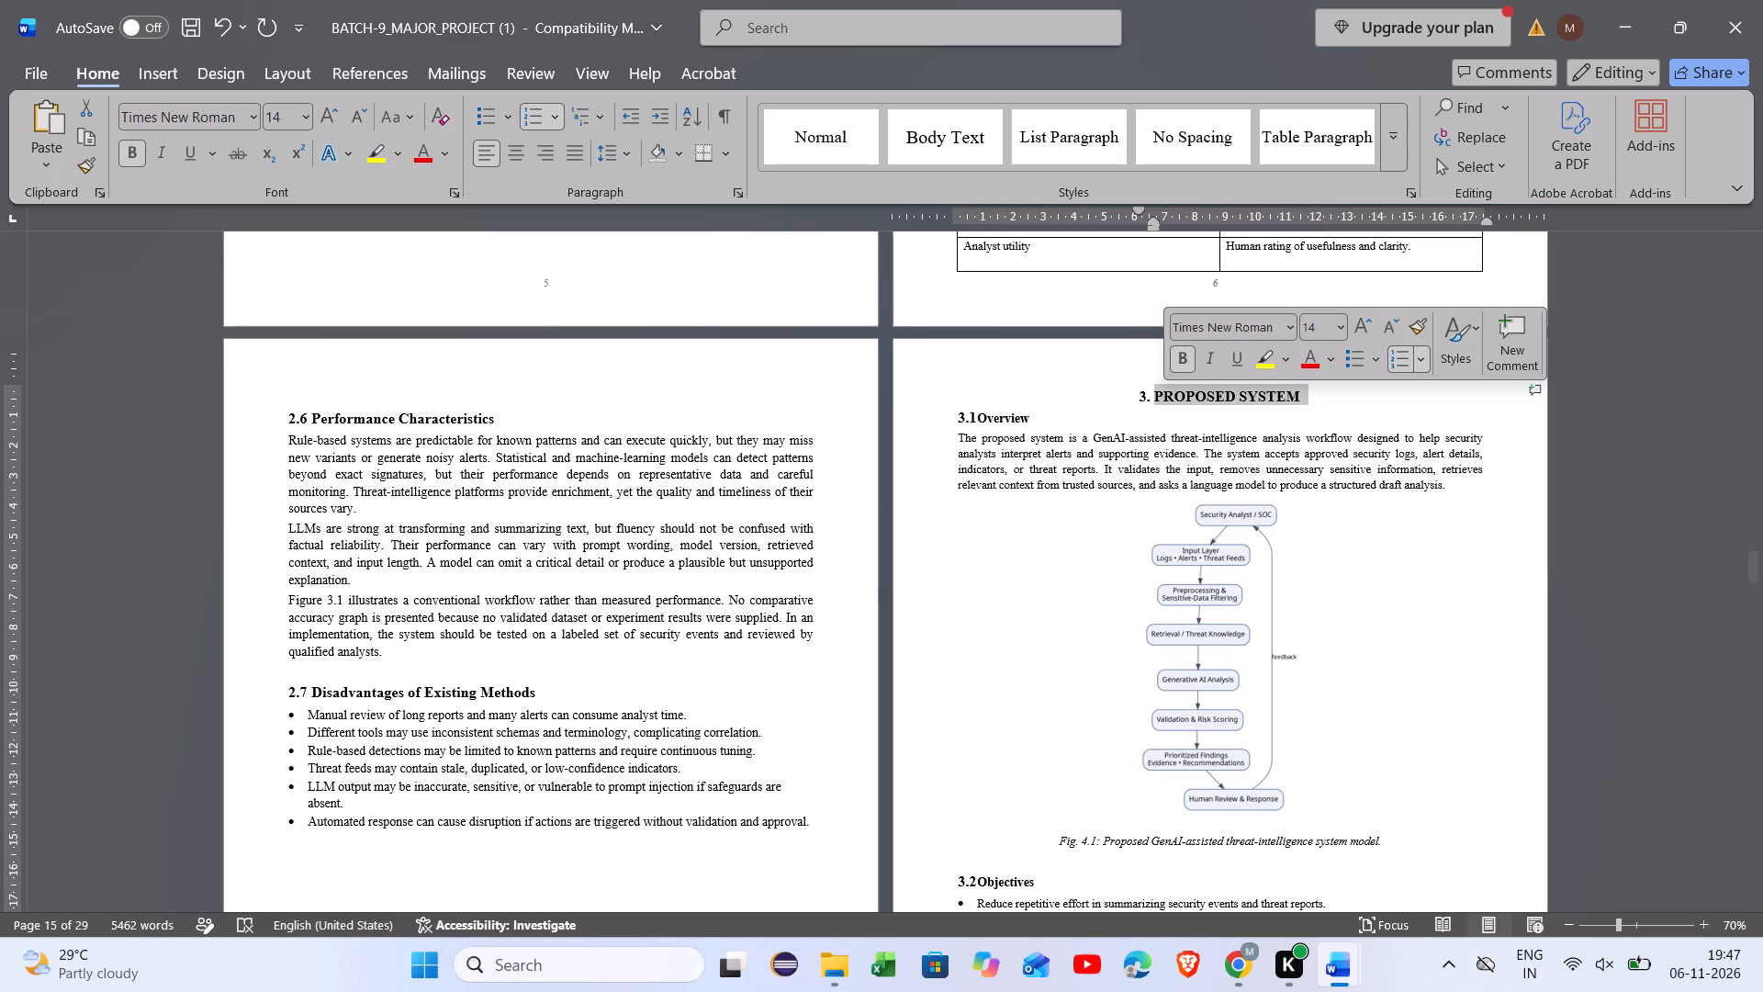
{"action": "left_click", "coordinate": [1339, 329]}
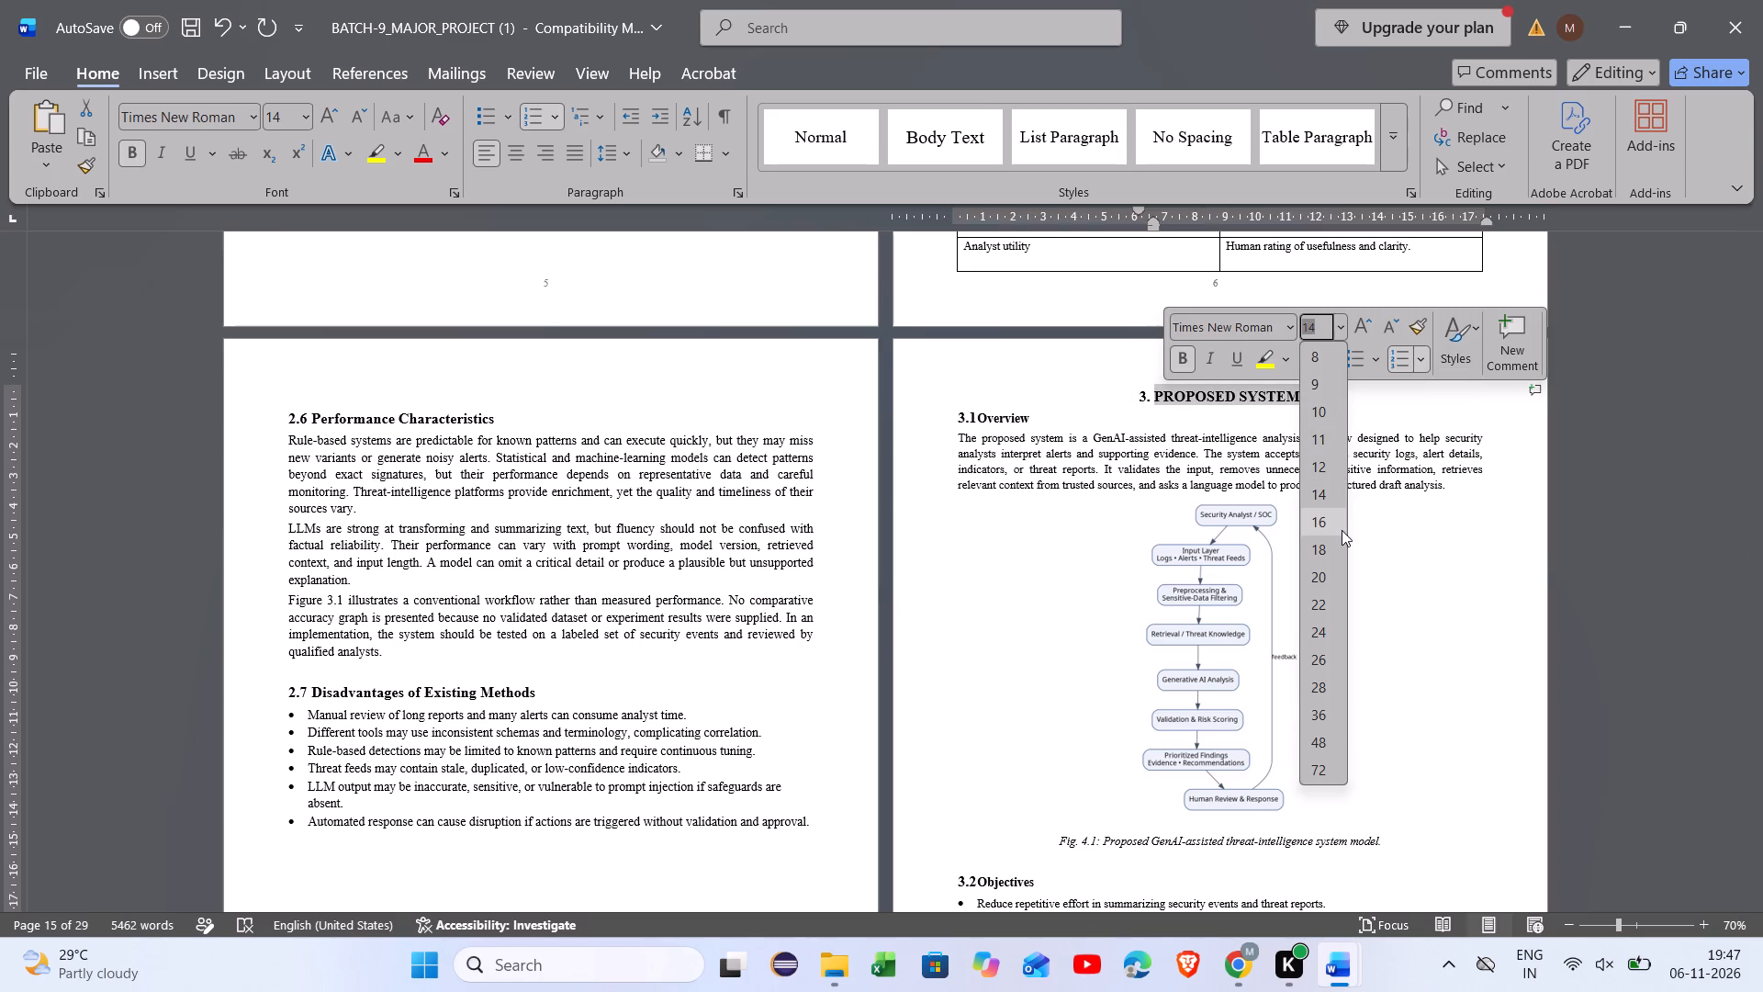
{"action": "left_click", "coordinate": [1335, 523]}
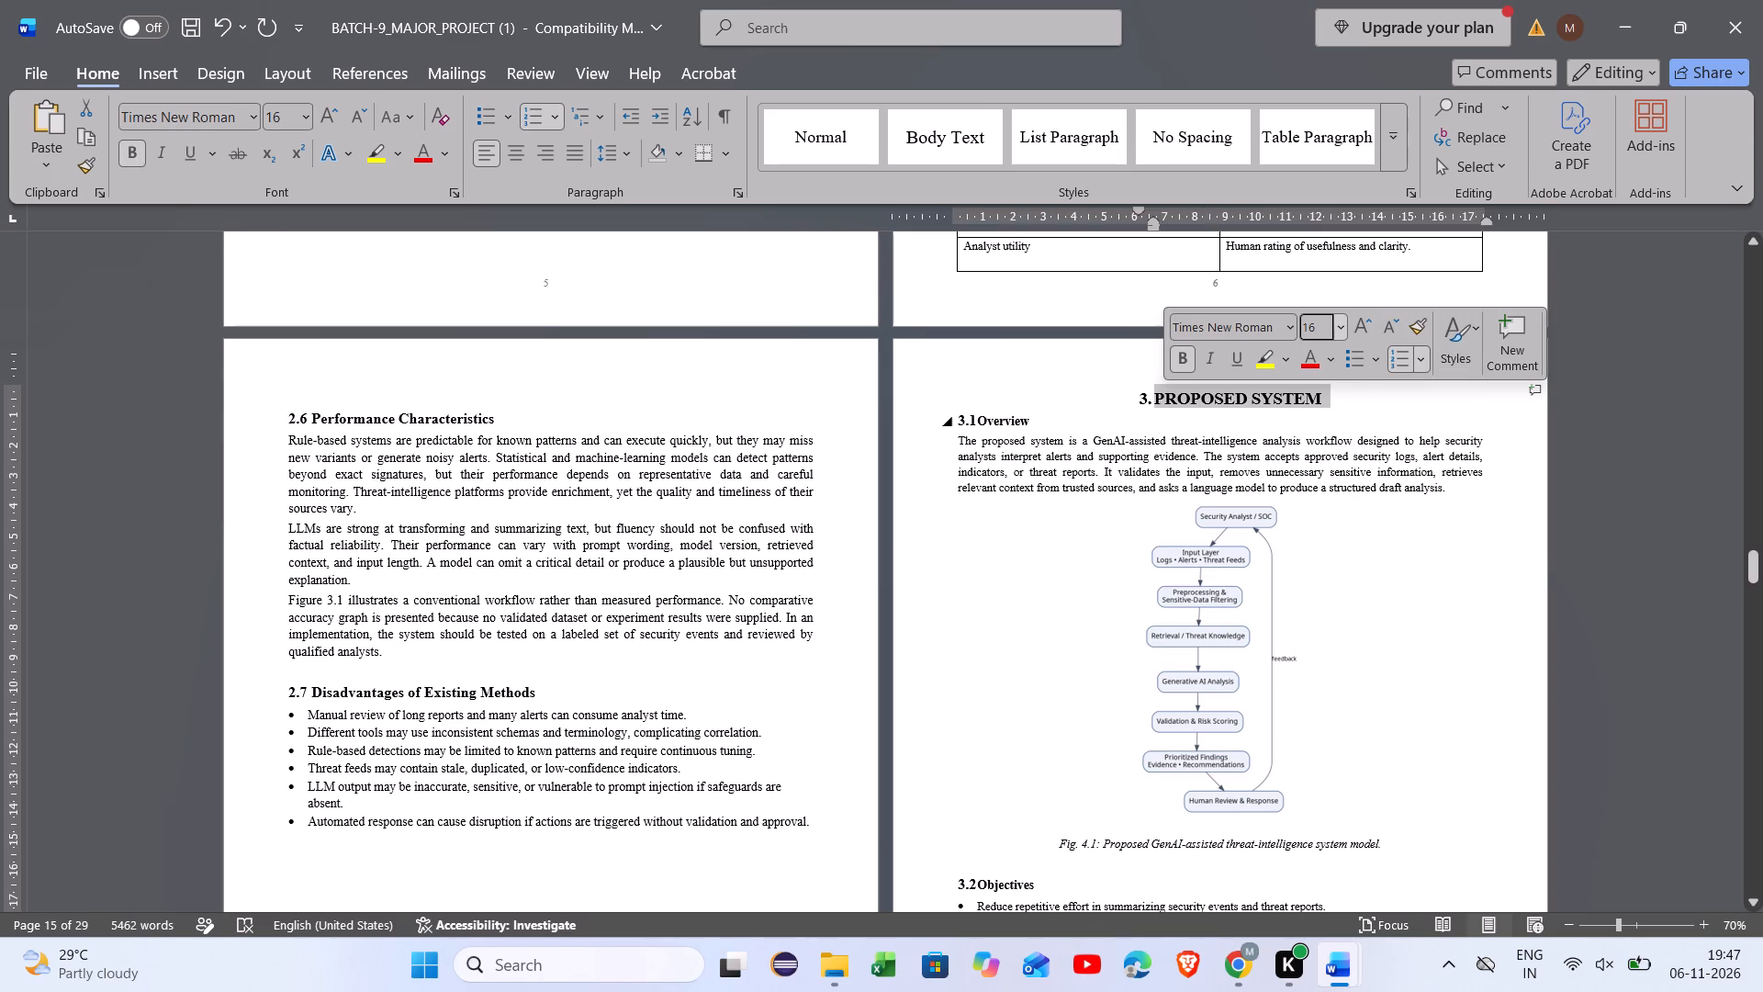
Set the Overview heading to font size 14 and insert a space after its number 3.1.
{"action": "left_click_drag", "start_coordinate": [1042, 413], "coordinate": [978, 423]}
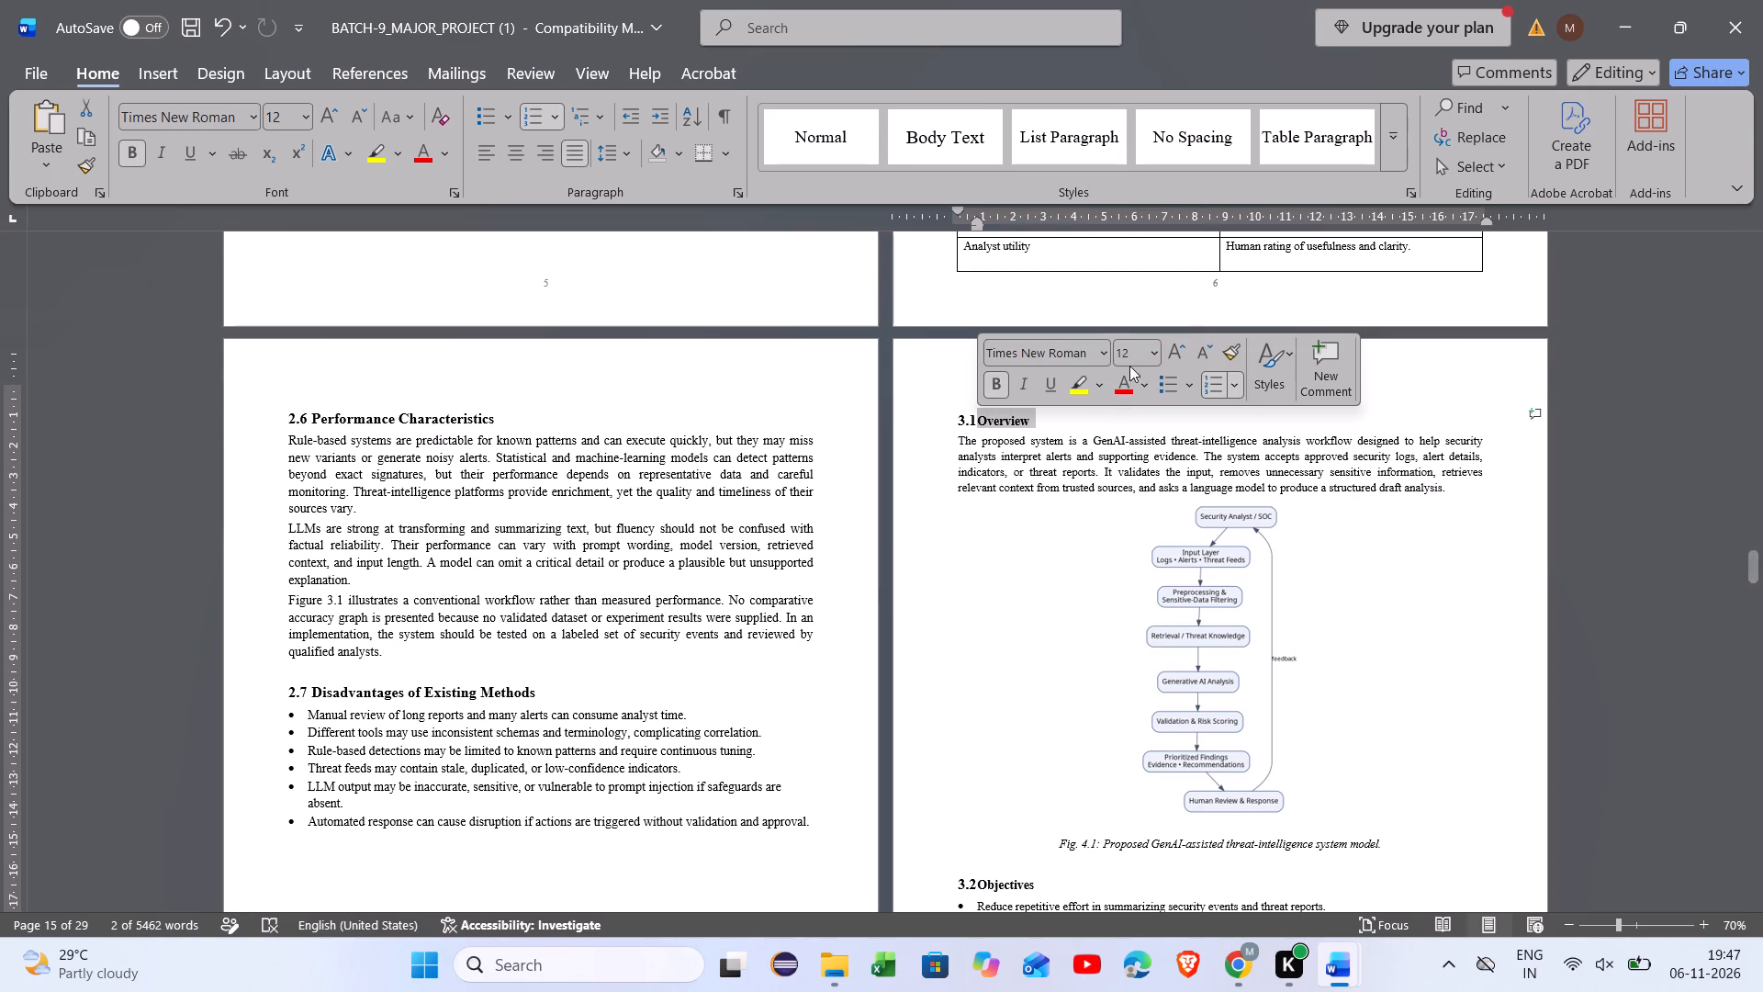
{"action": "left_click", "coordinate": [1156, 349]}
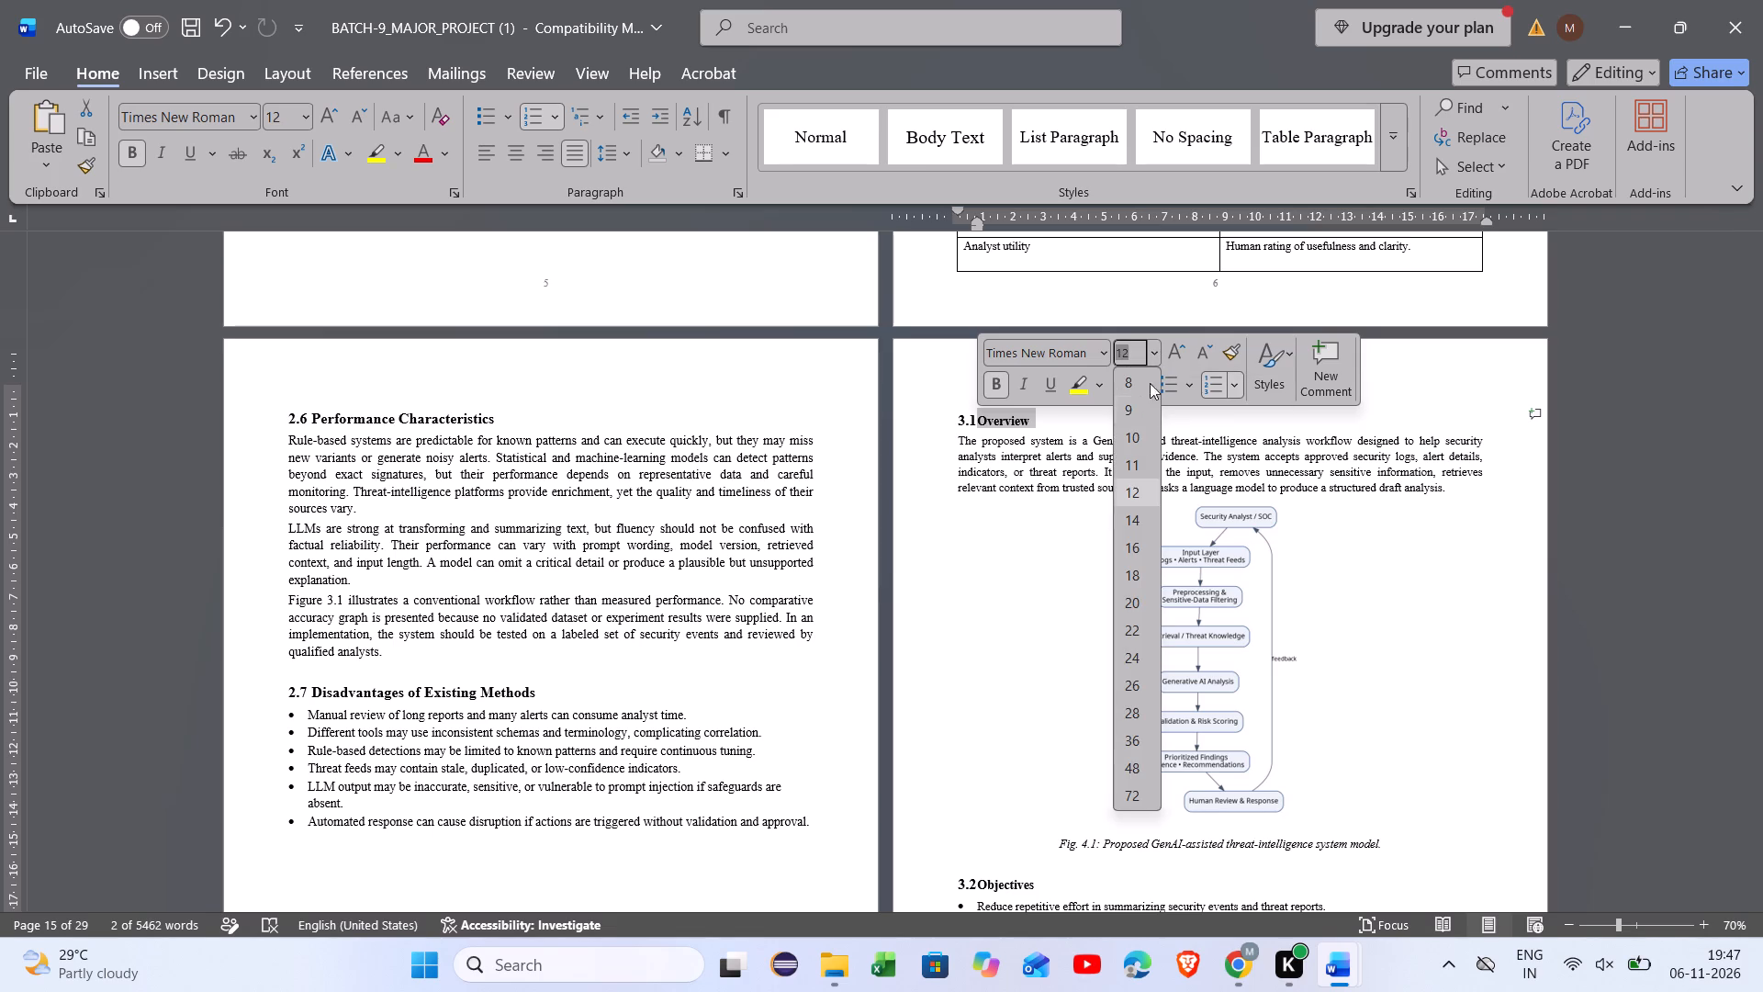
{"action": "left_click", "coordinate": [1138, 527]}
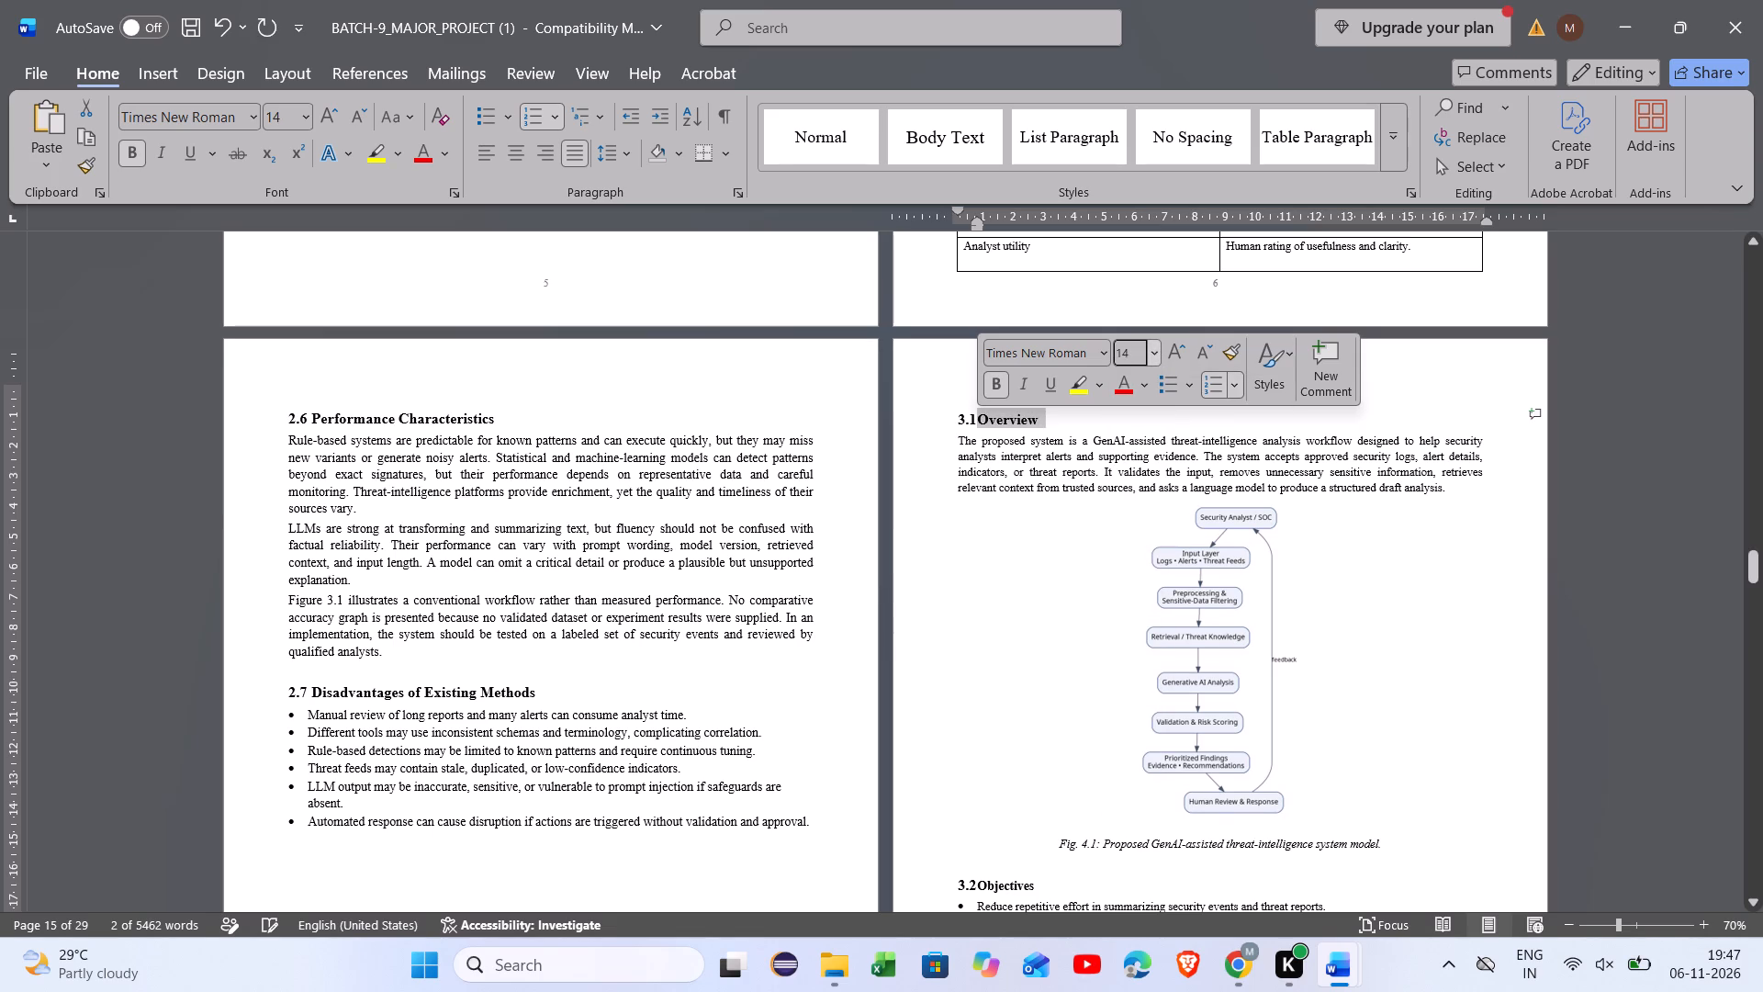
{"action": "left_click", "coordinate": [966, 421]}
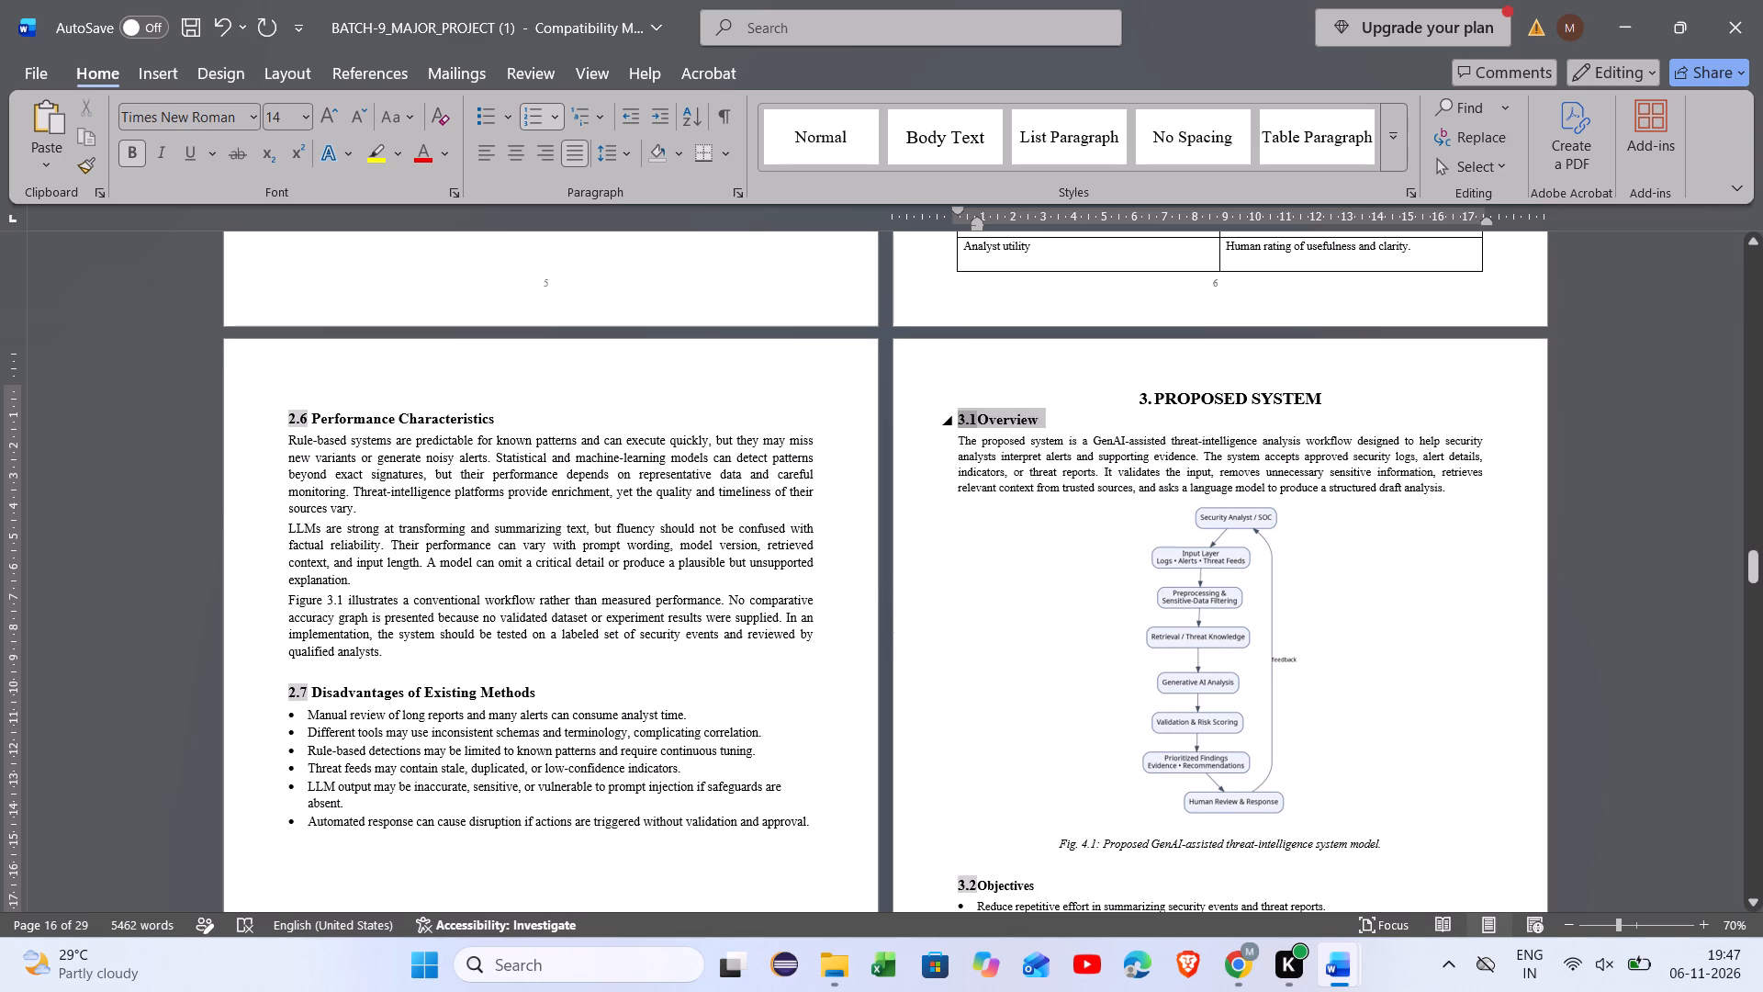
{"action": "left_click", "coordinate": [966, 421]}
{"action": "left_click", "coordinate": [966, 421]}
{"action": "left_click", "coordinate": [1002, 425]}
{"action": "key", "text": "Left"}
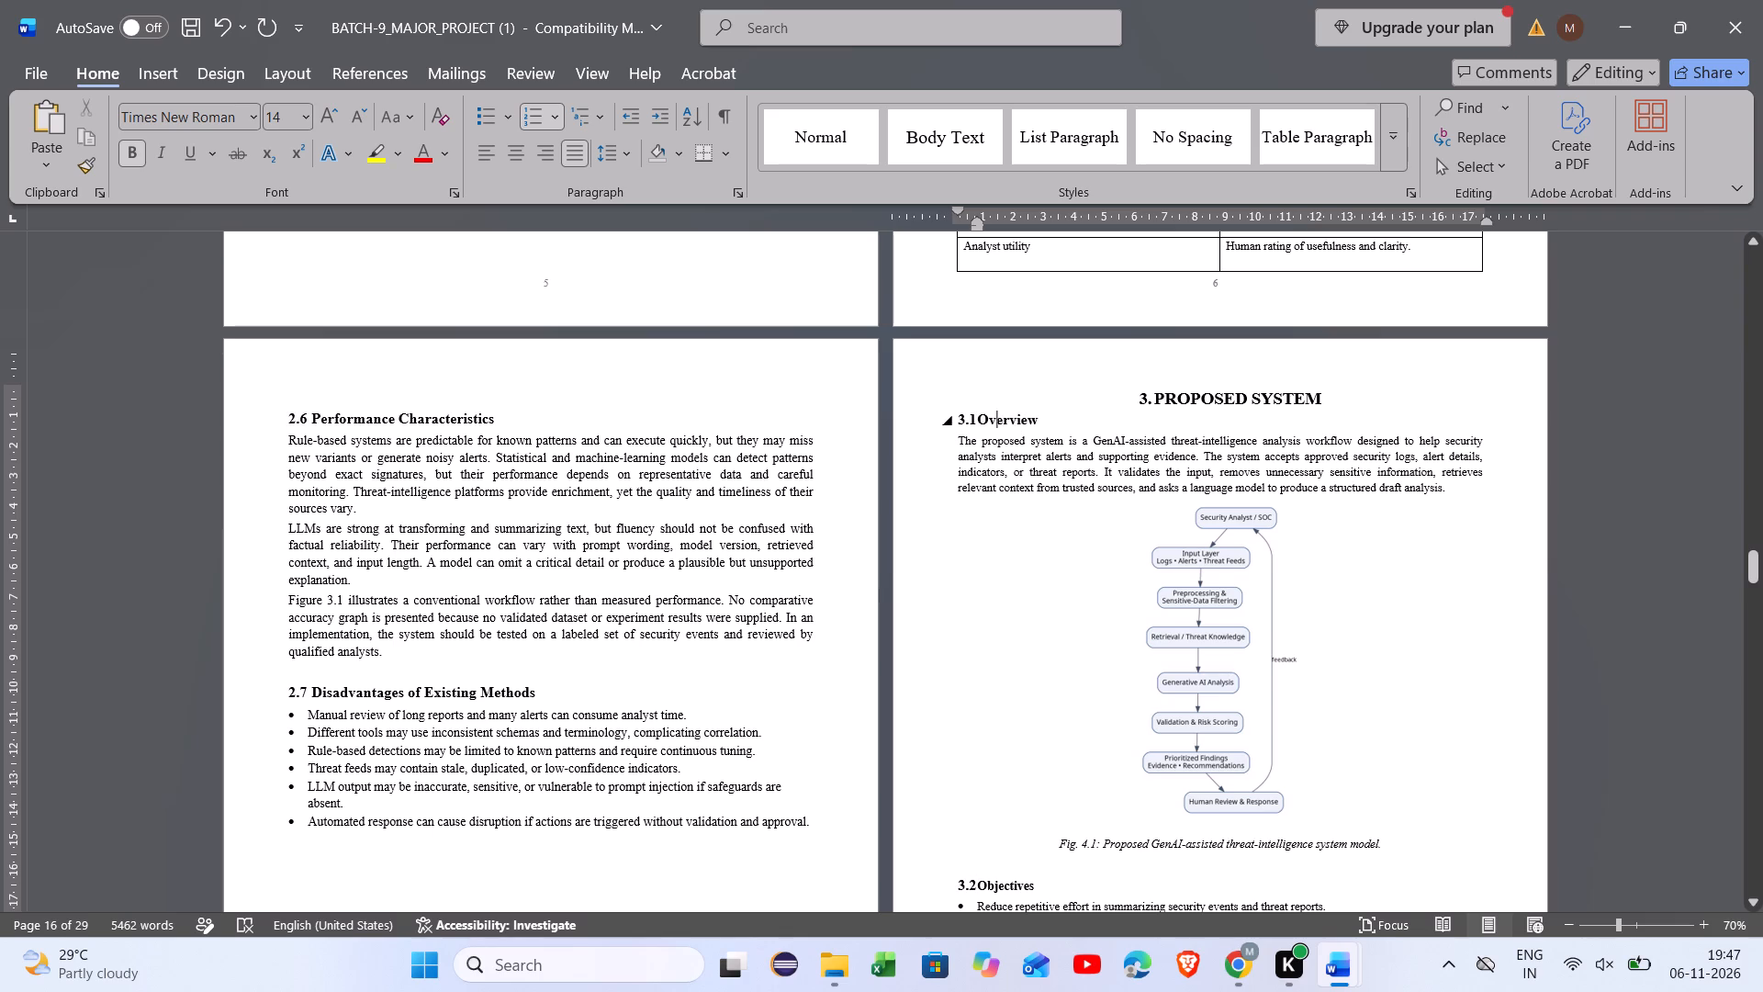
{"action": "key", "text": "Left"}
{"action": "key", "text": "Left"}
{"action": "key", "text": "space"}
Set the paragraph under 3.1 Overview to font size 12.
{"action": "left_click_drag", "start_coordinate": [957, 443], "coordinate": [1460, 479]}
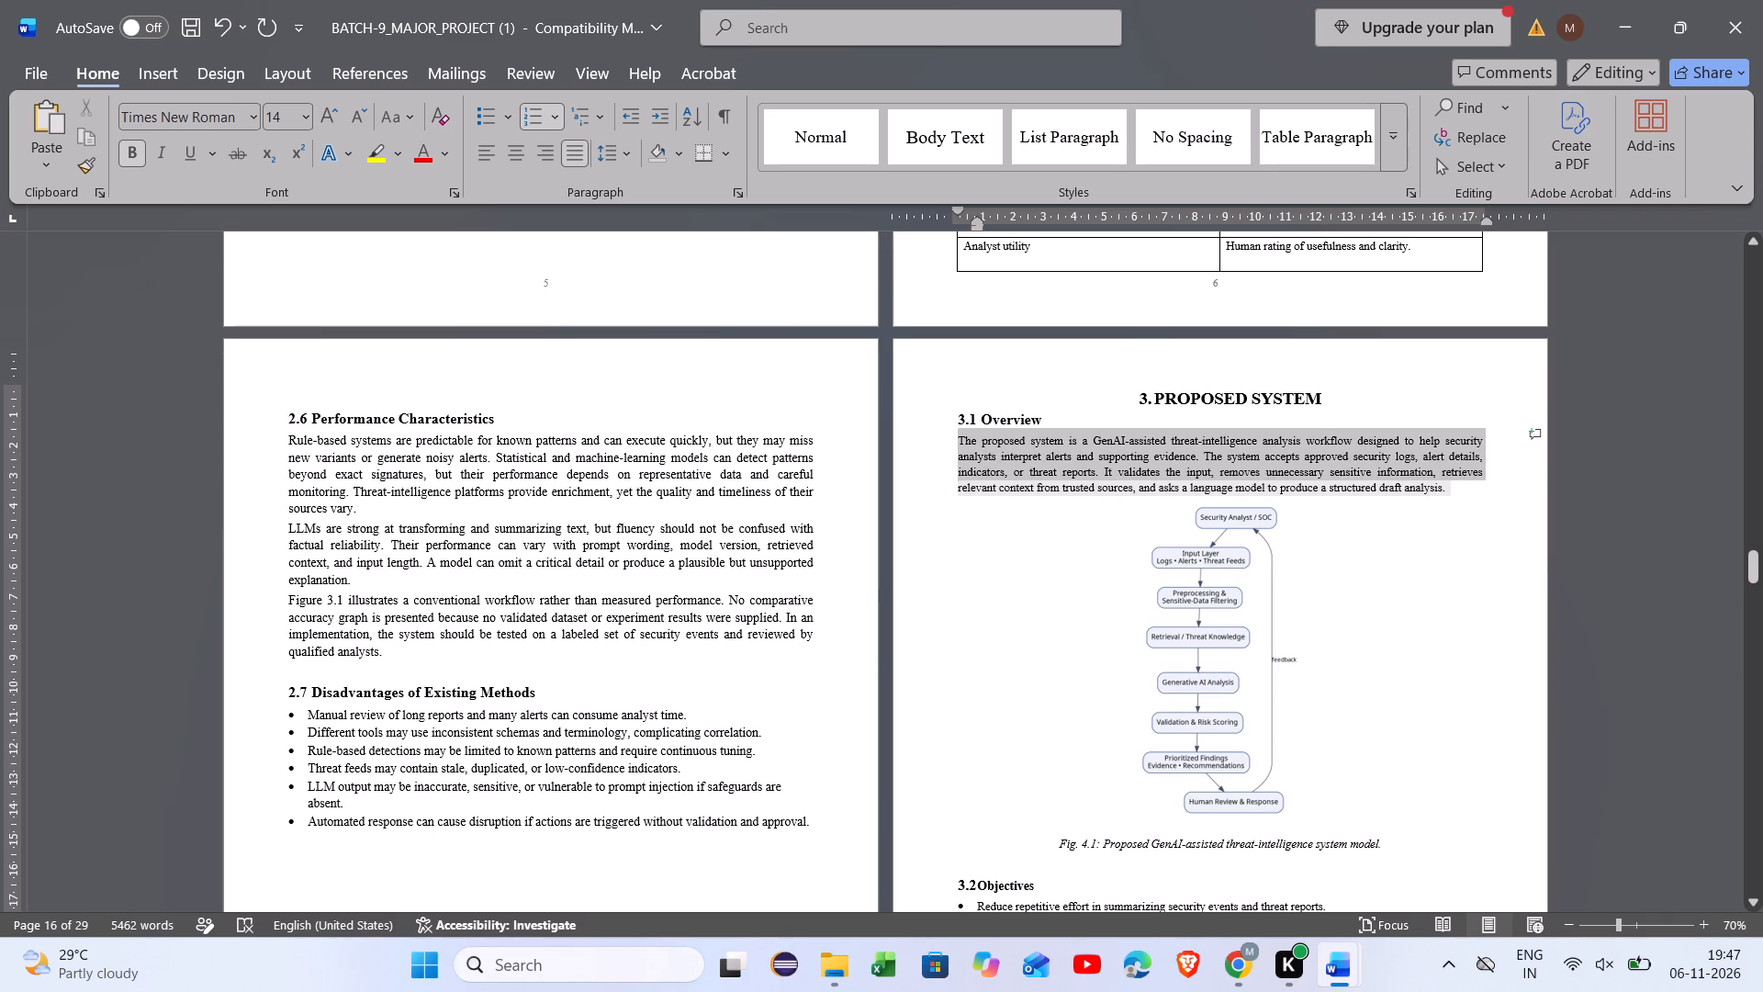
{"action": "left_click_drag", "start_coordinate": [1460, 479], "coordinate": [1448, 486]}
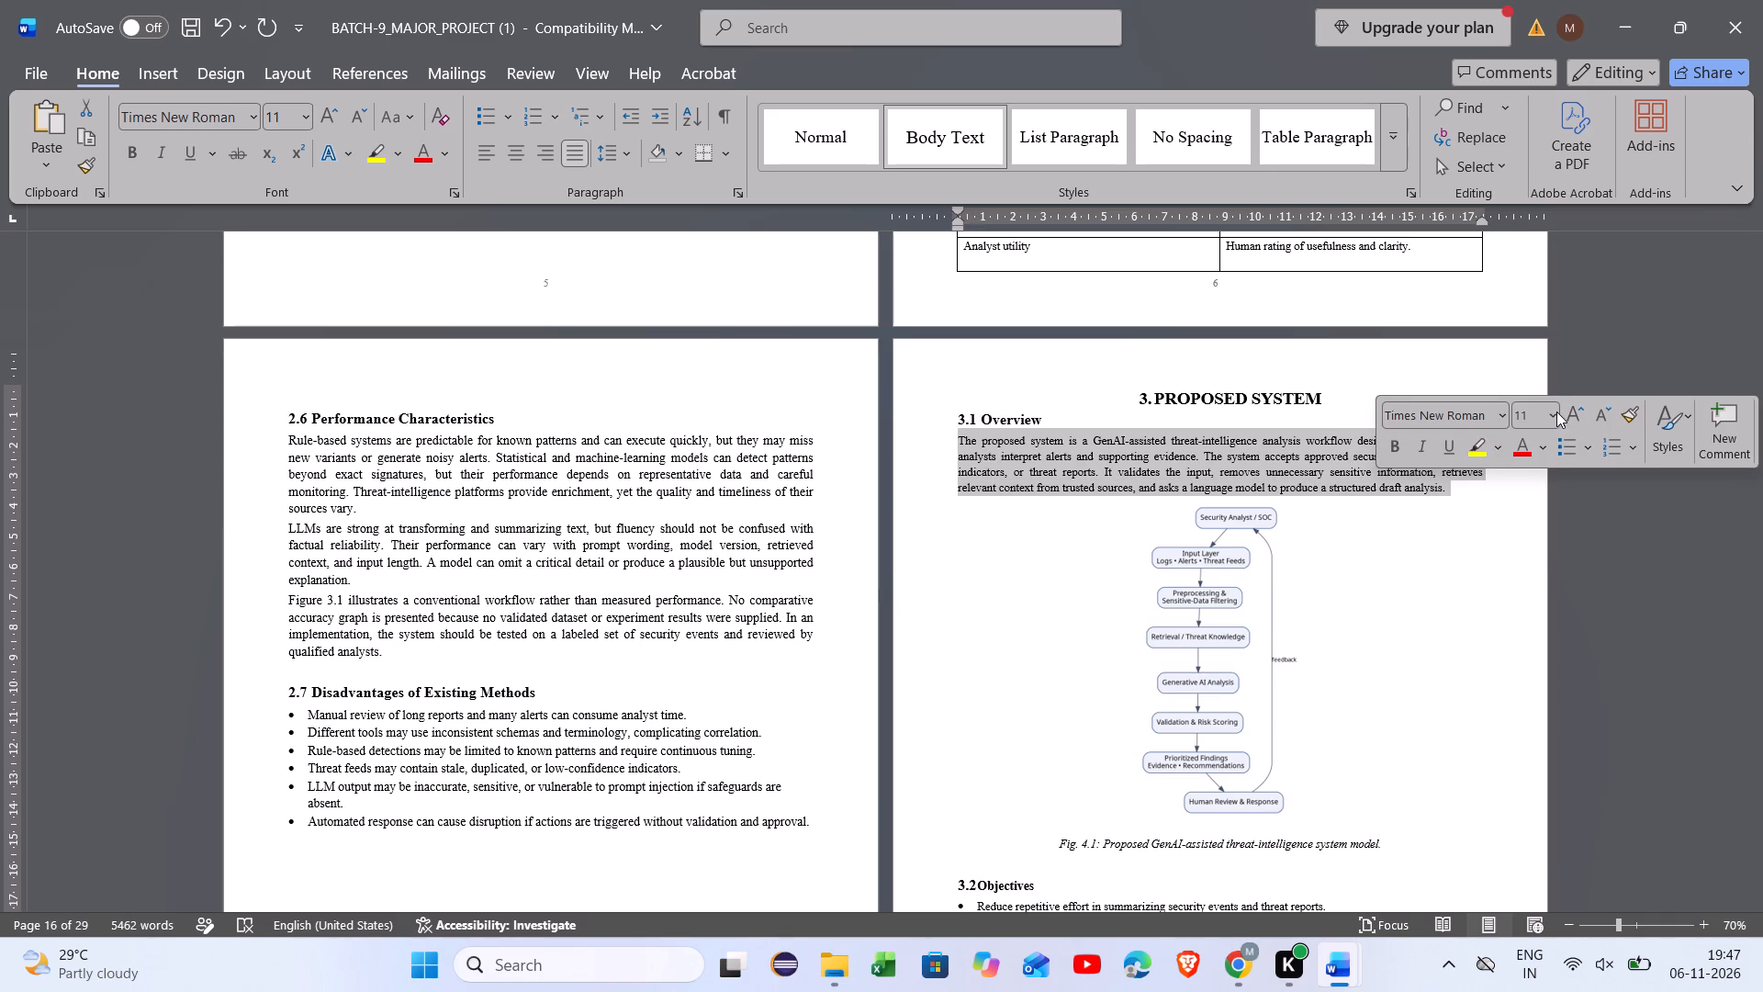
{"action": "left_click", "coordinate": [1555, 411]}
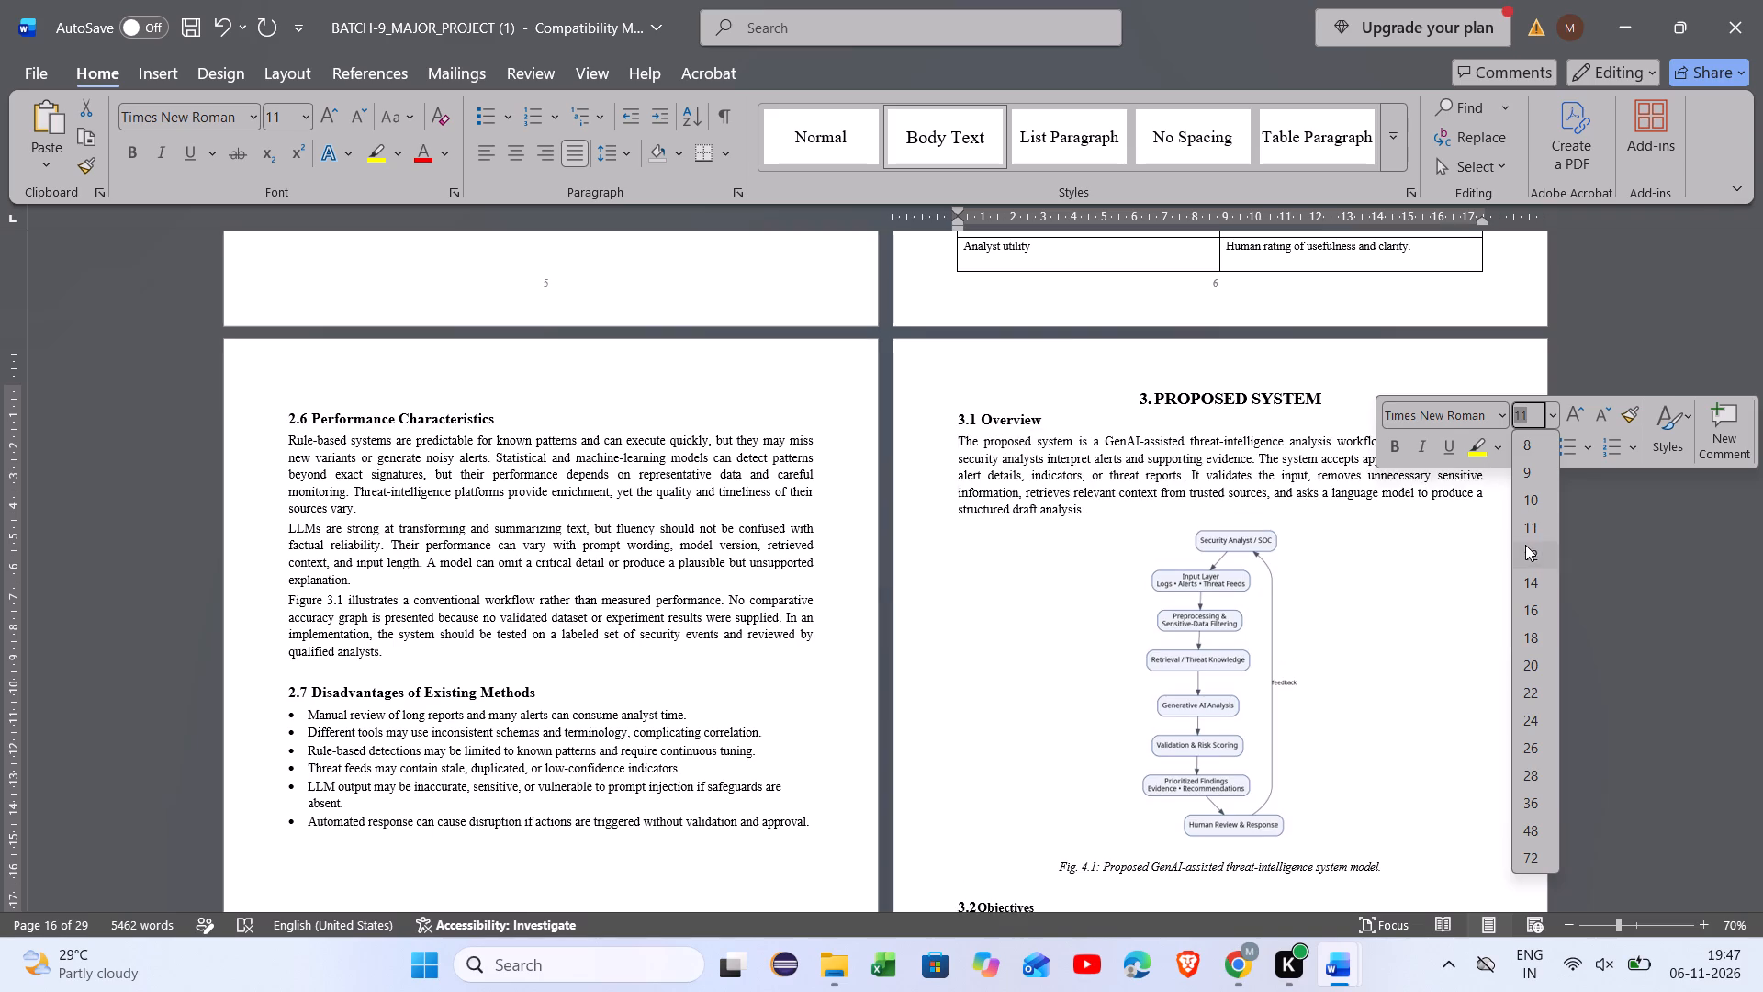
{"action": "left_click", "coordinate": [1525, 545]}
{"action": "left_click", "coordinate": [1387, 553]}
{"action": "scroll", "coordinate": [1387, 553], "scroll_direction": "down", "scroll_amount": 2}
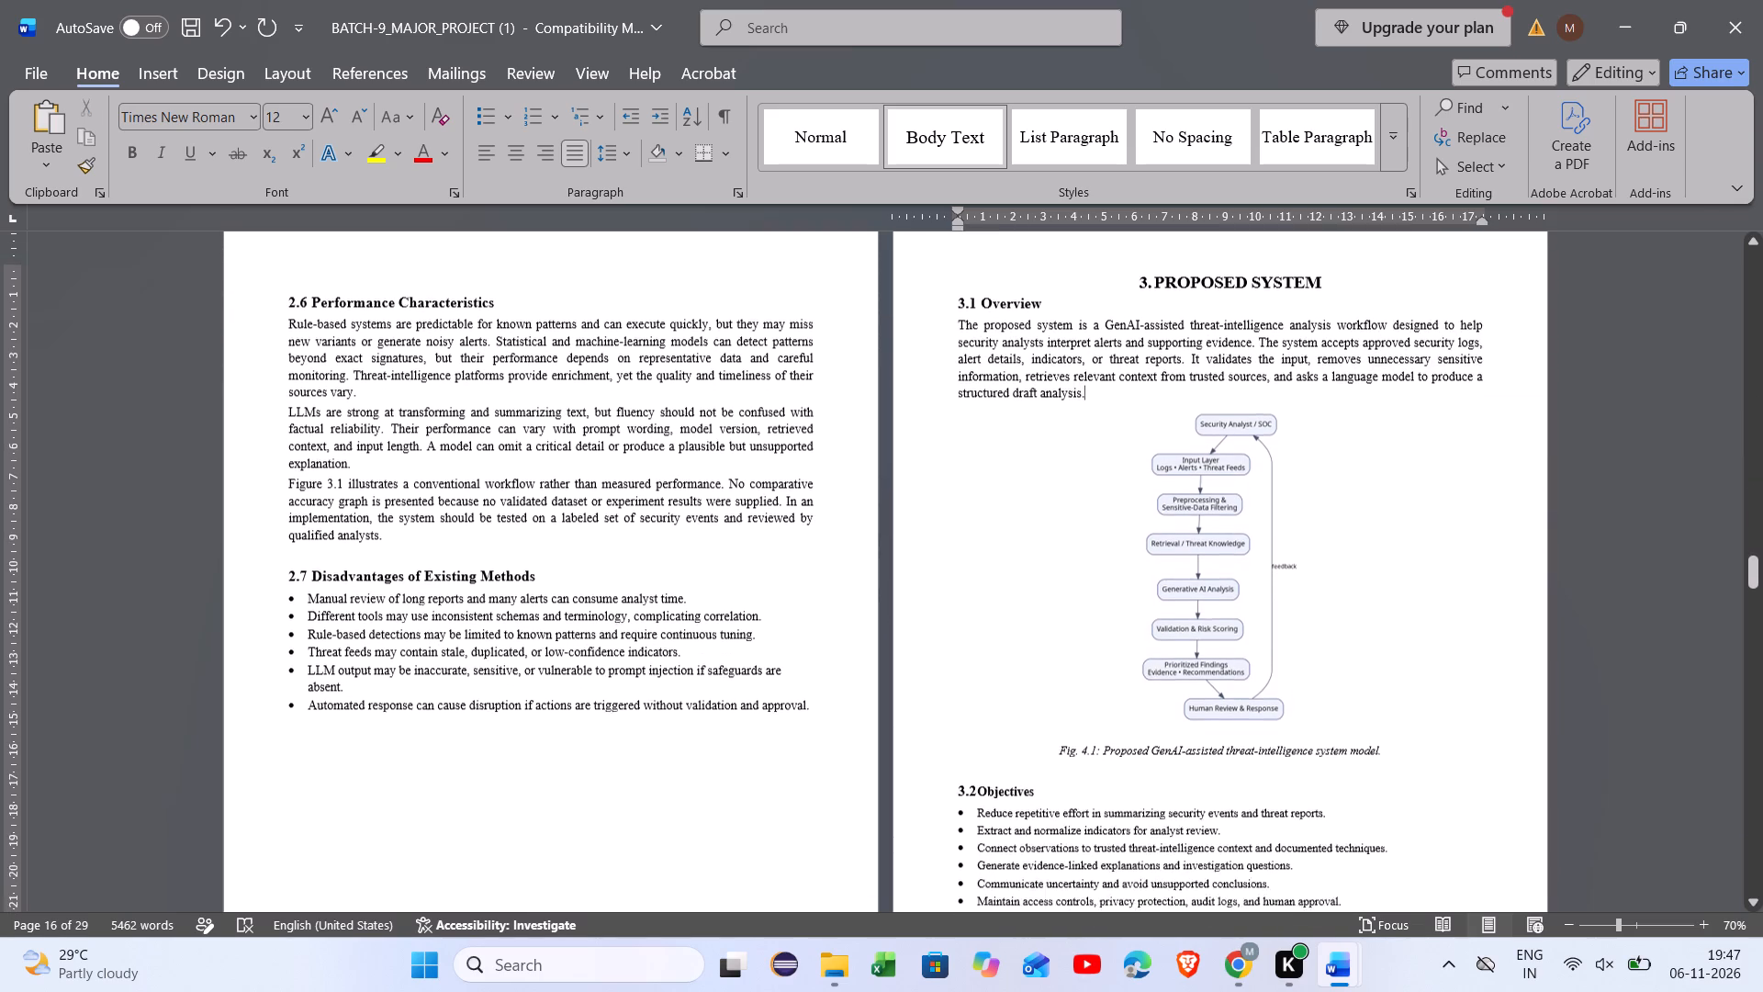
Set the Objectives heading to font size 14 and insert a space after its number 3.2.
{"action": "scroll", "coordinate": [1387, 553], "scroll_direction": "down", "scroll_amount": 2}
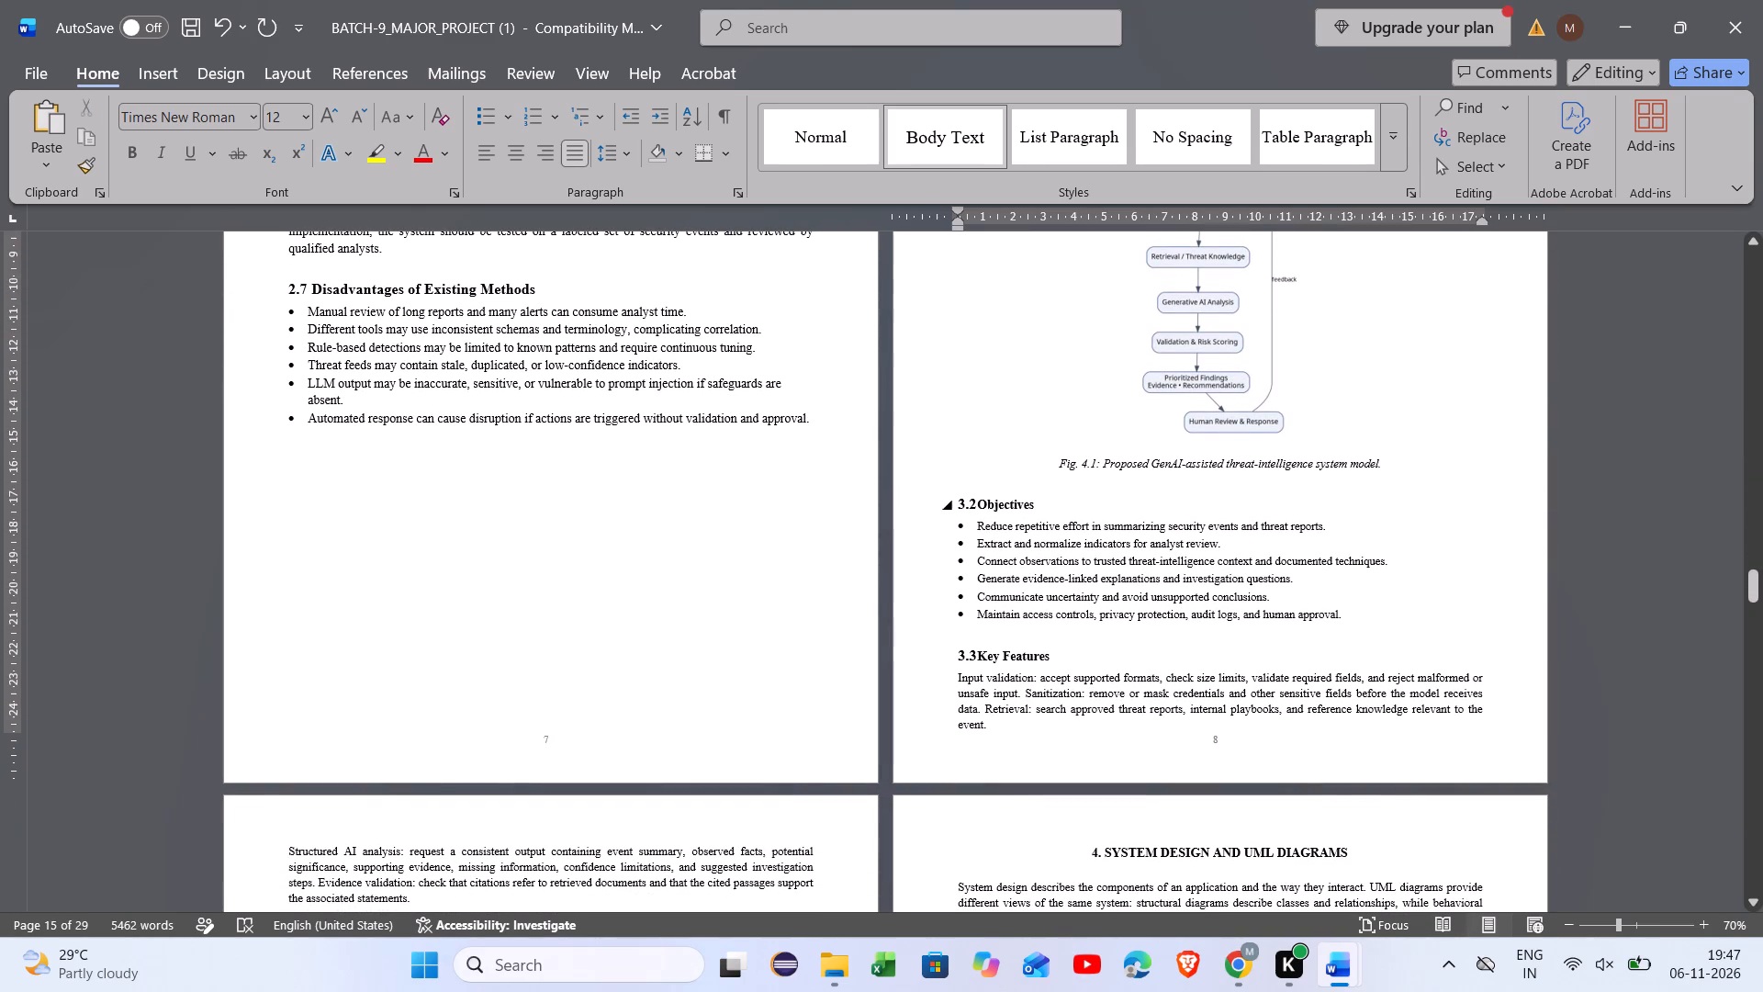
{"action": "left_click_drag", "start_coordinate": [1035, 501], "coordinate": [979, 507]}
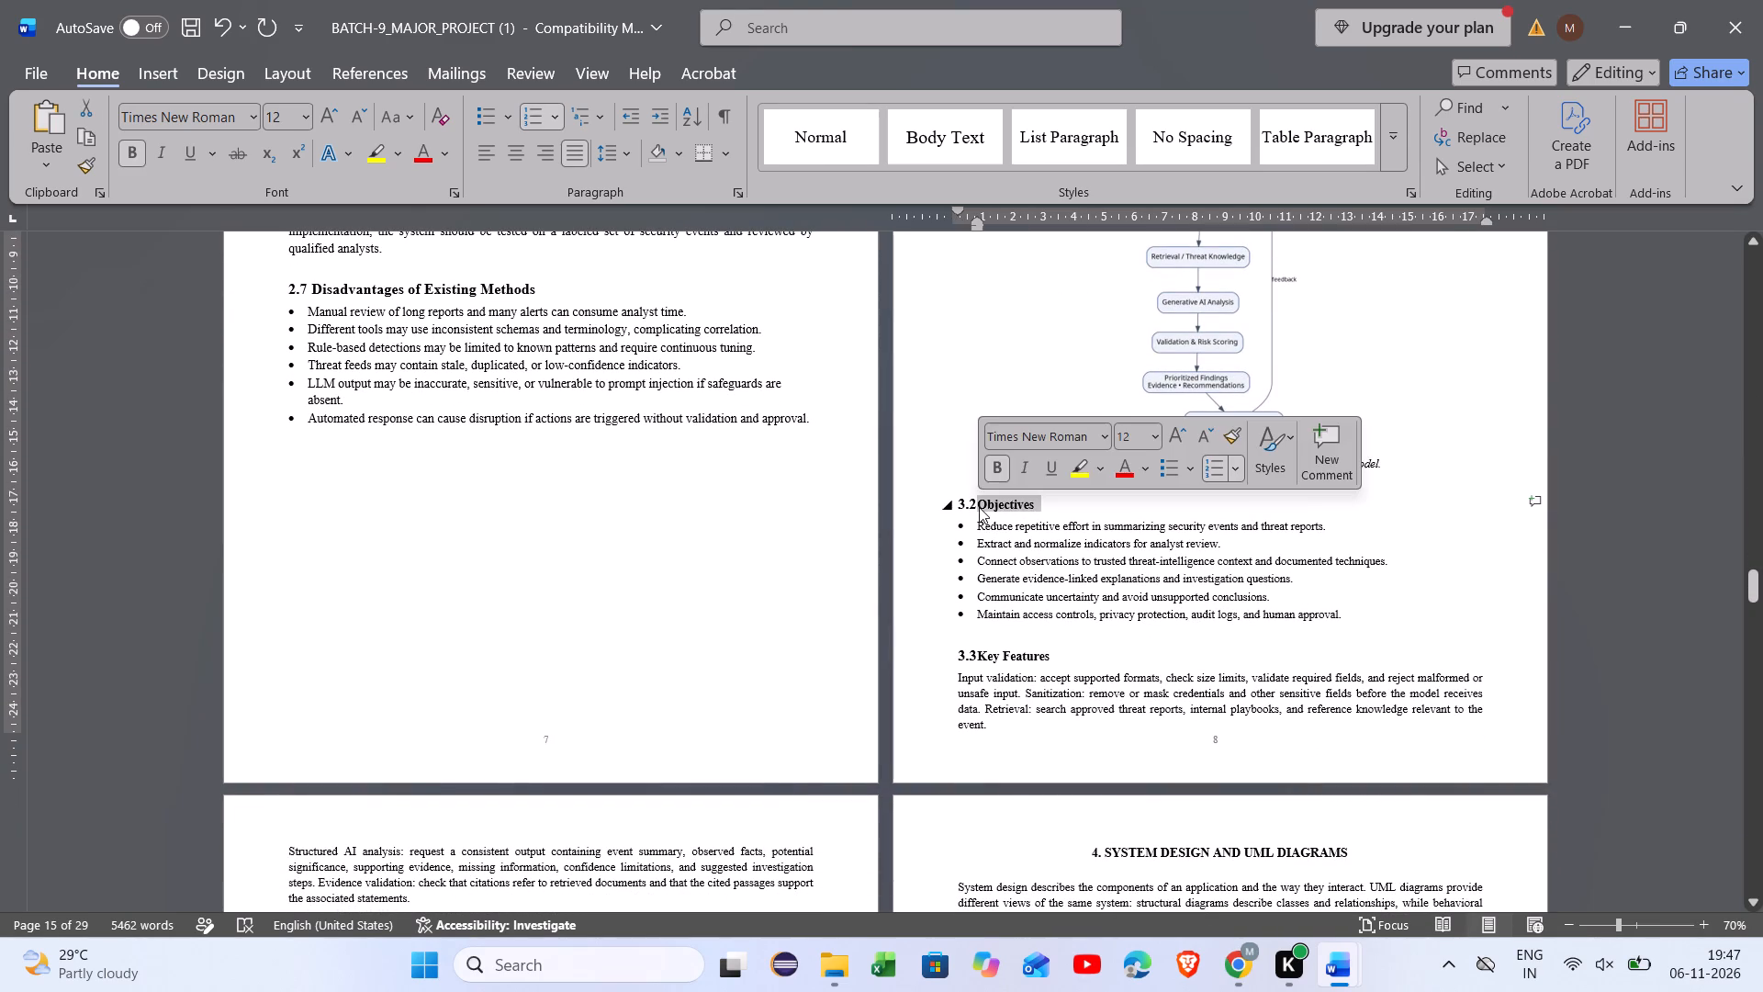
{"action": "left_click", "coordinate": [1159, 438]}
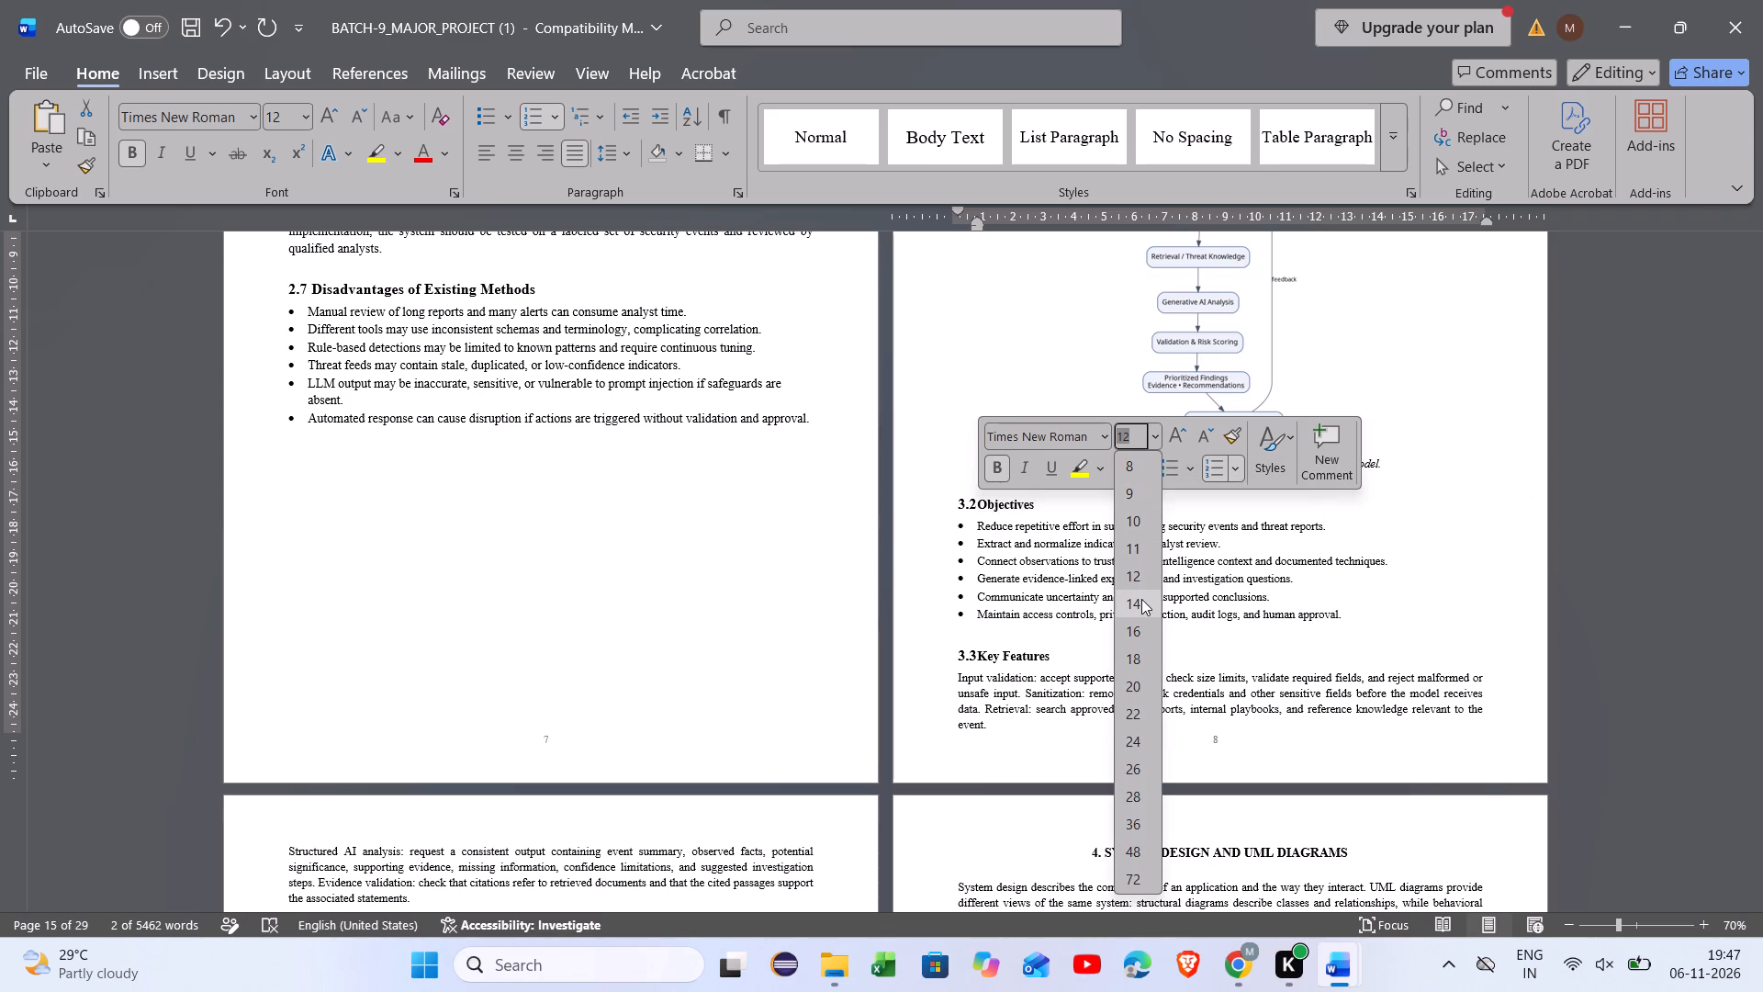
{"action": "left_click", "coordinate": [1141, 599]}
{"action": "left_click", "coordinate": [985, 502]}
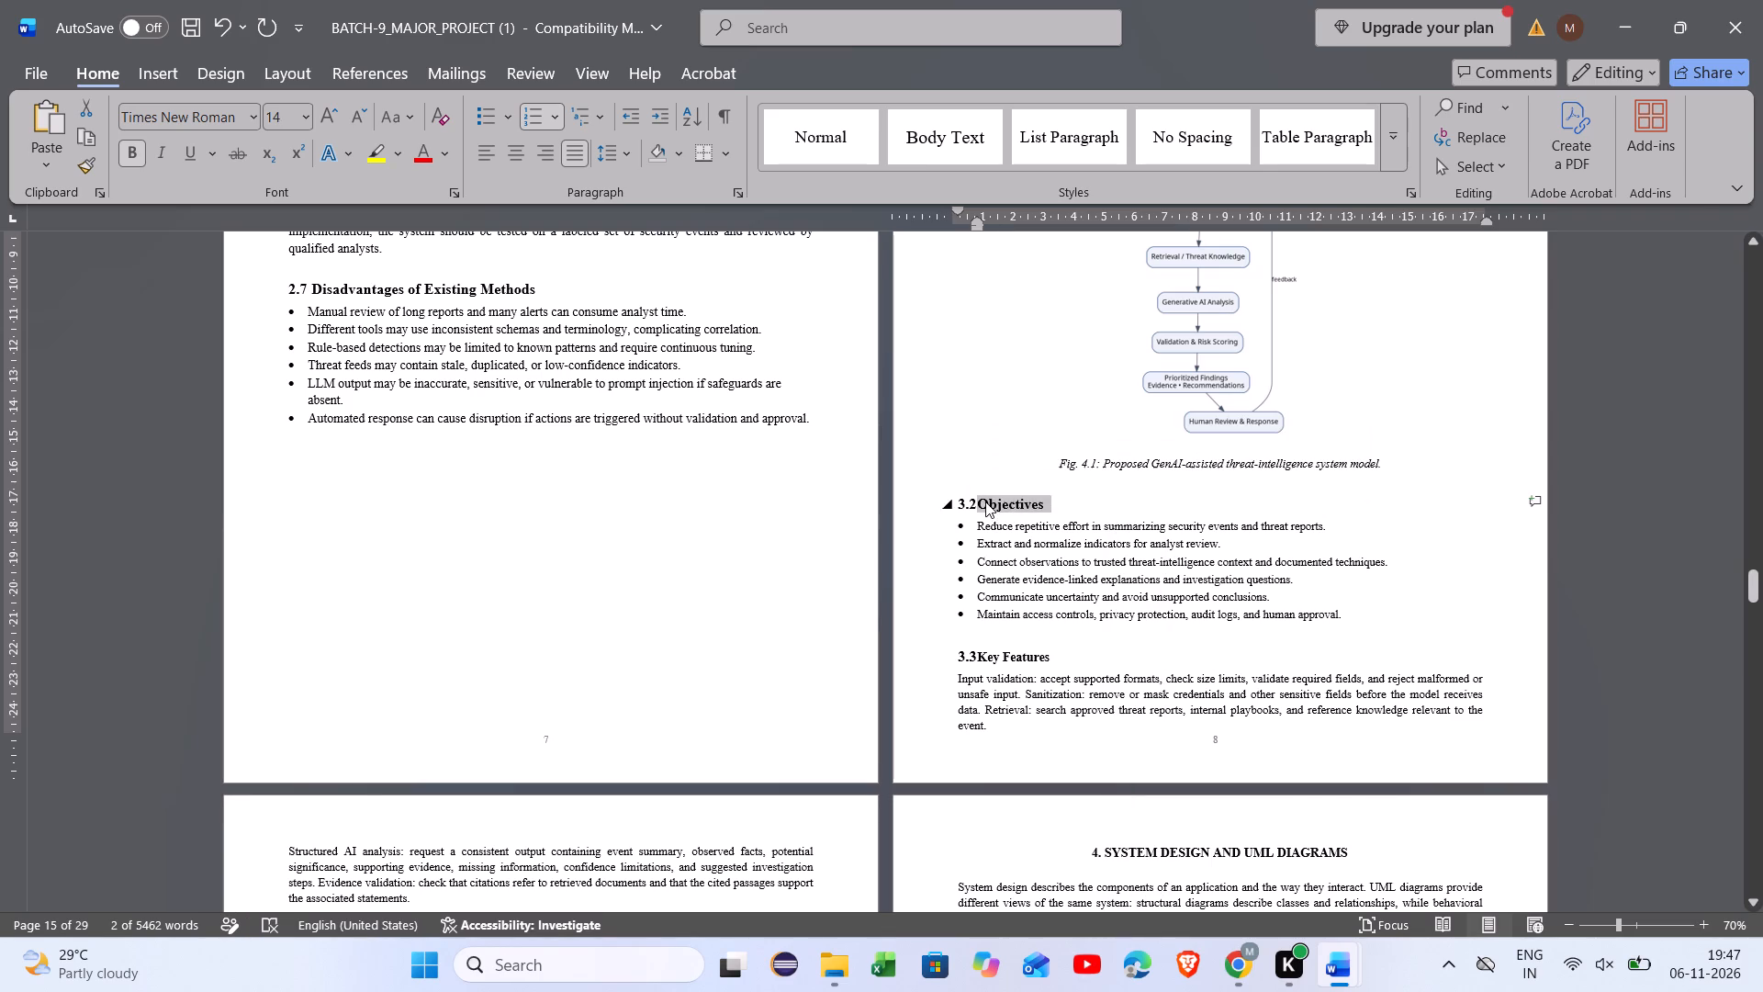
{"action": "key", "text": "Left"}
{"action": "key", "text": "space"}
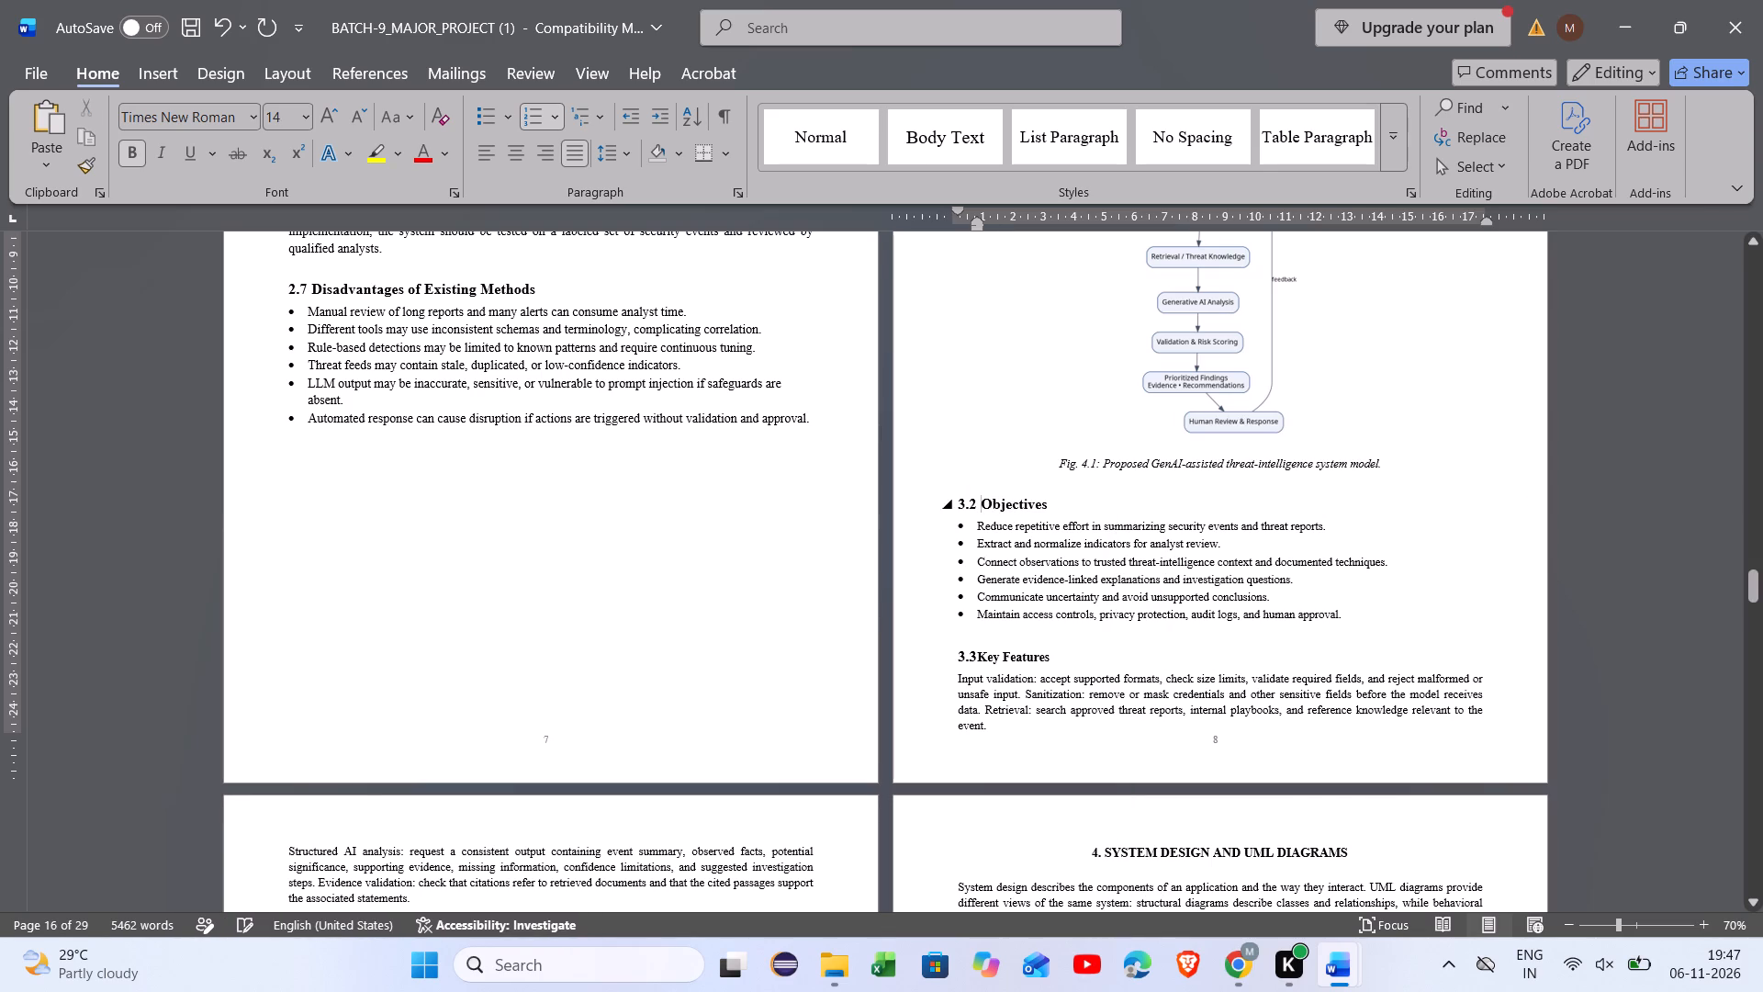
Set the bulleted list under 3.2 Objectives to font size 12.
{"action": "left_click_drag", "start_coordinate": [957, 522], "coordinate": [1343, 608]}
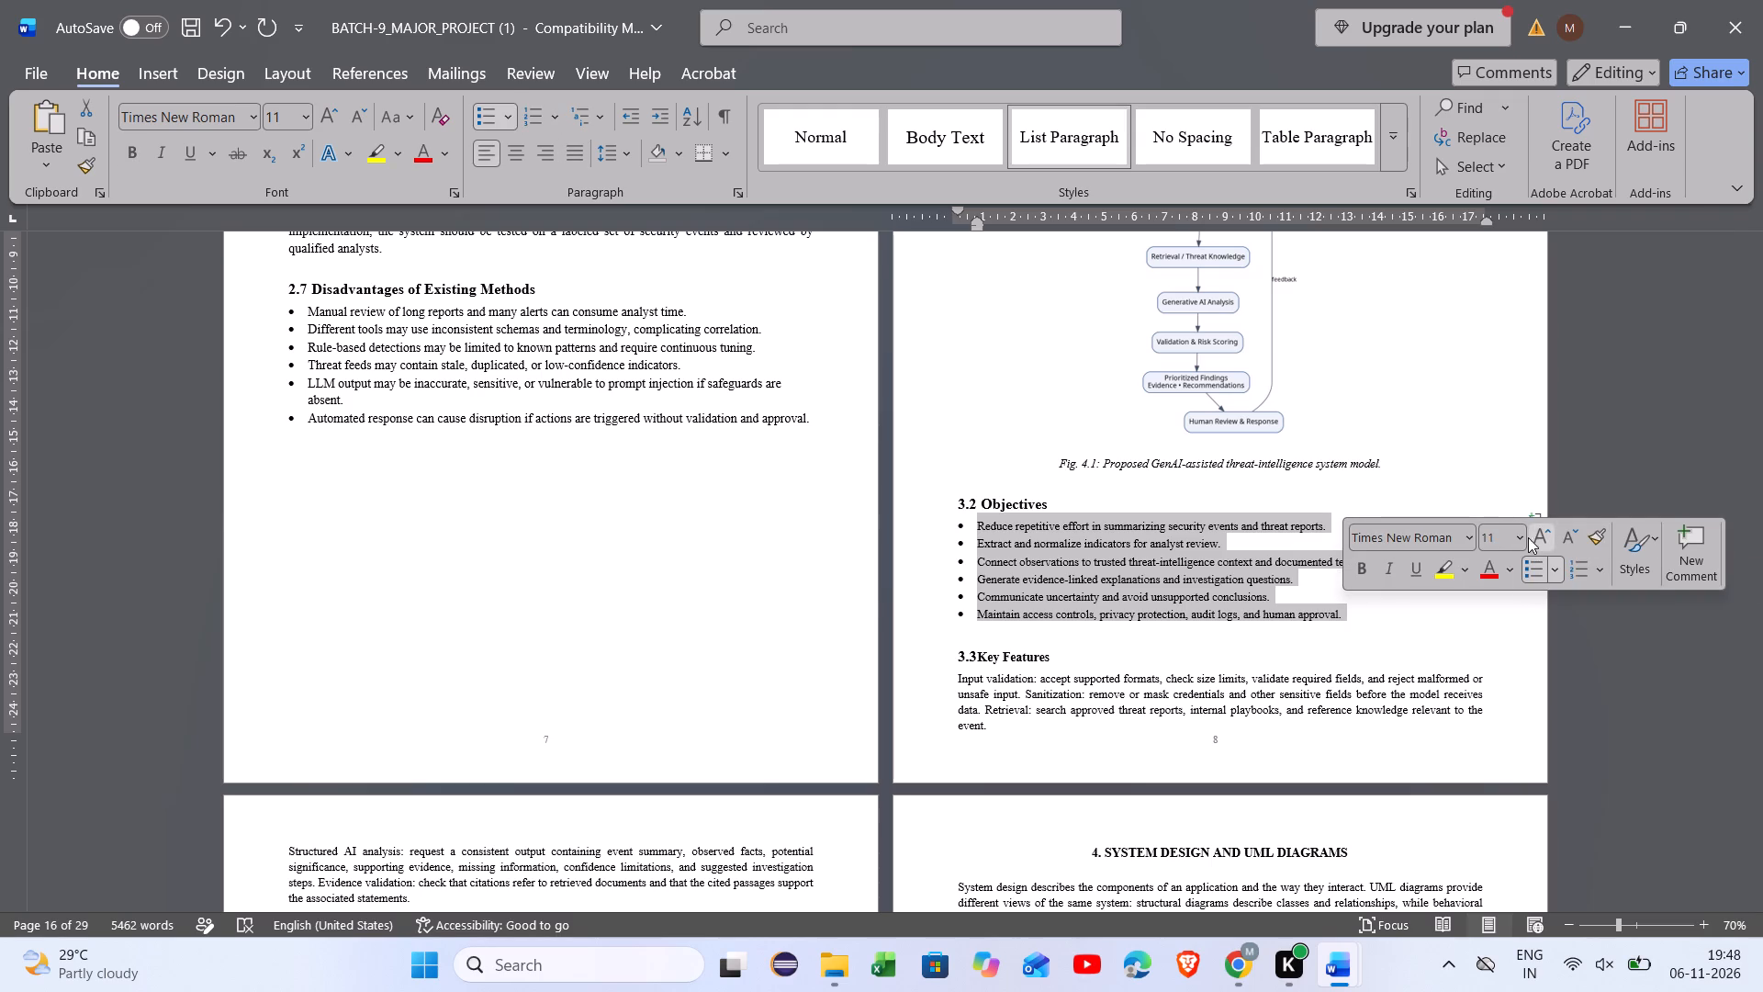
{"action": "left_click", "coordinate": [1520, 538]}
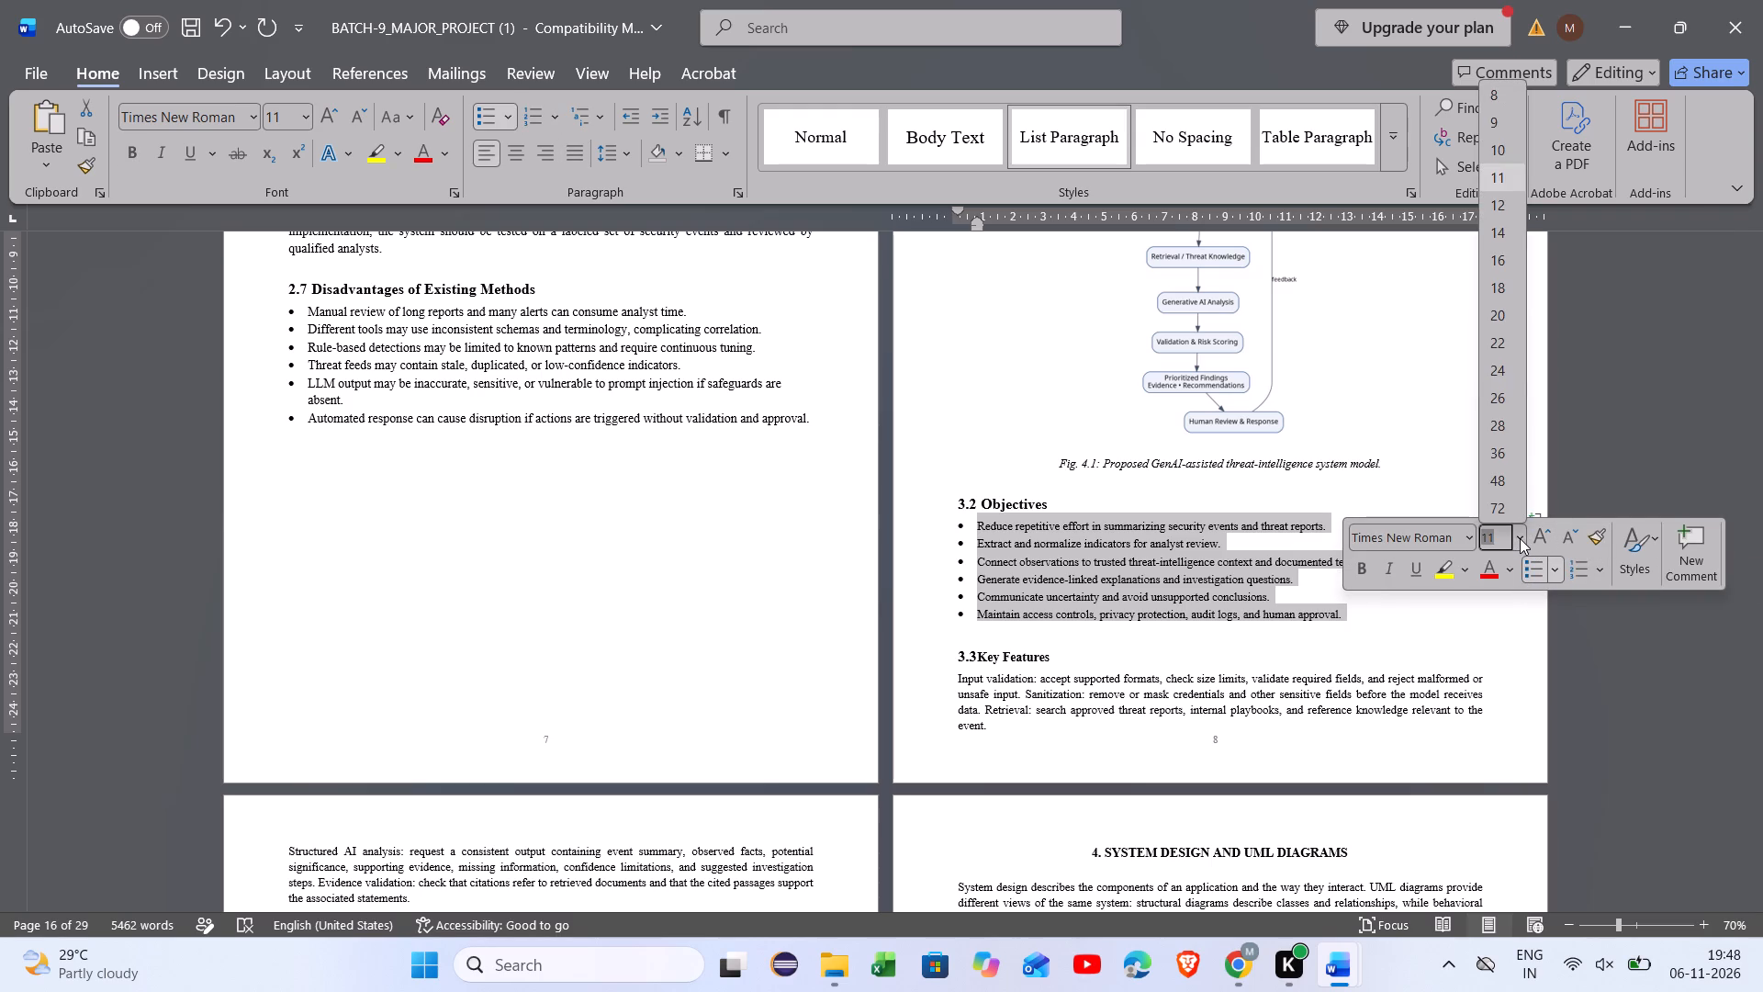
{"action": "left_click", "coordinate": [1490, 211]}
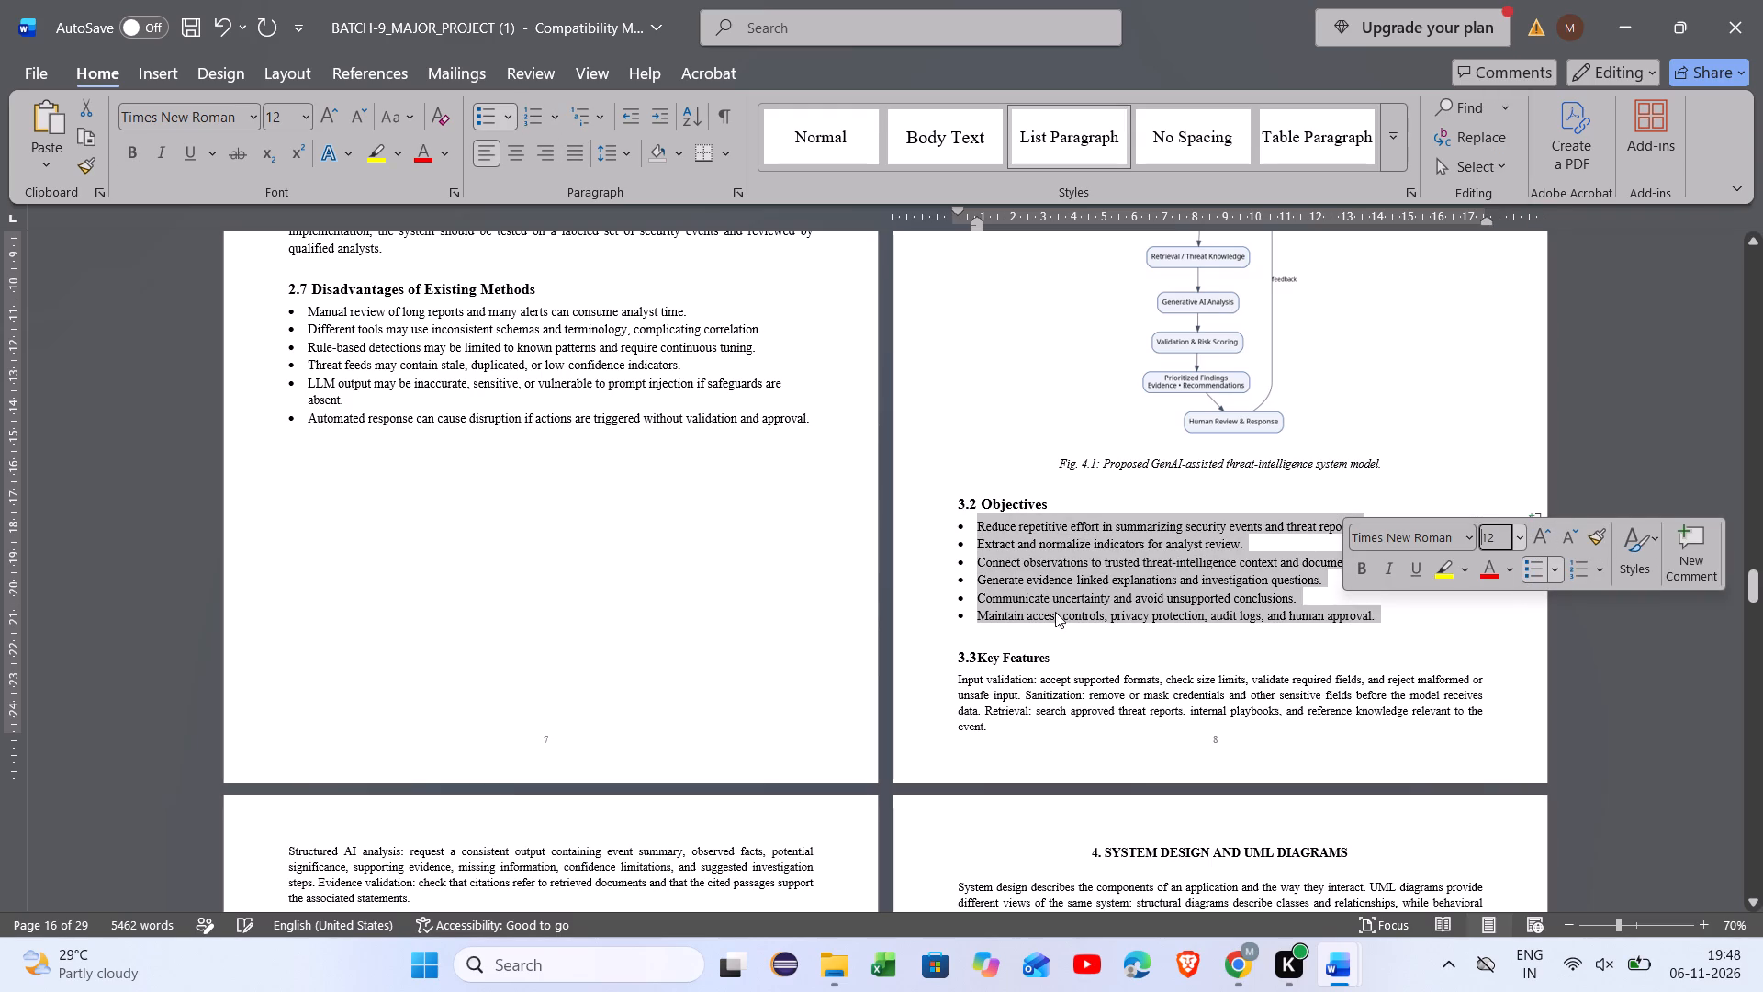
Set the Key Features heading to font size 14 and insert a space after its number 3.3.
{"action": "left_click_drag", "start_coordinate": [1048, 661], "coordinate": [984, 664]}
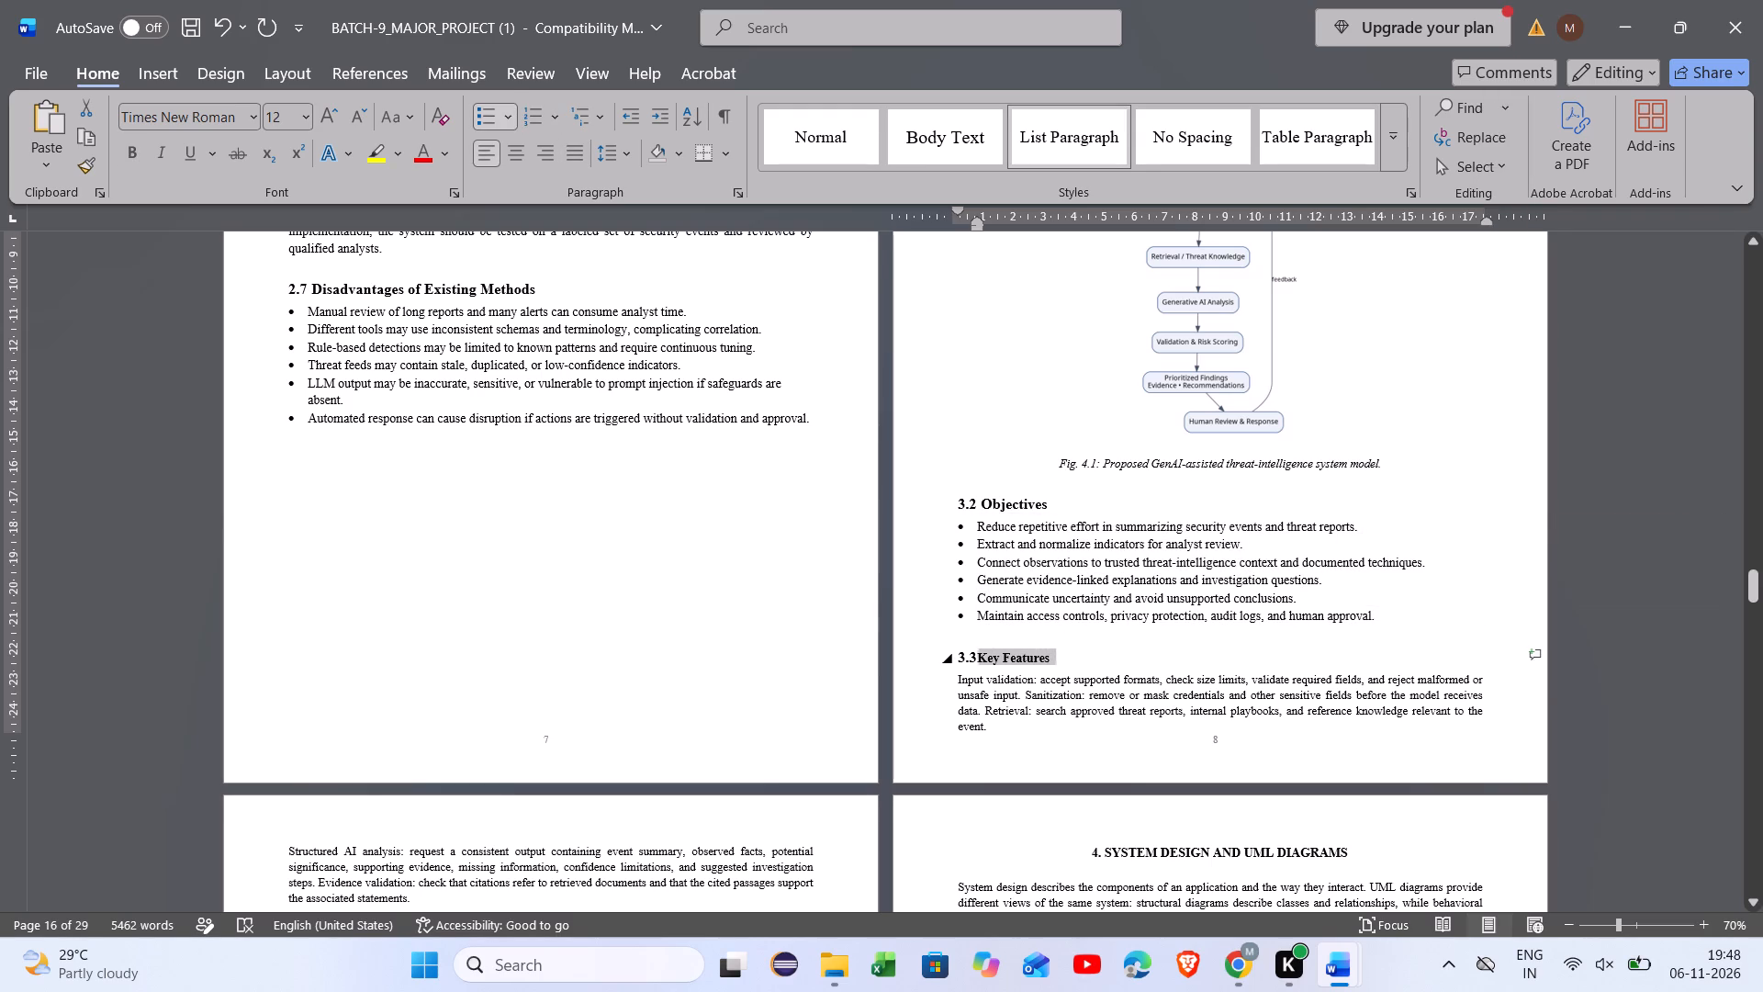
{"action": "left_click_drag", "start_coordinate": [984, 664], "coordinate": [982, 664]}
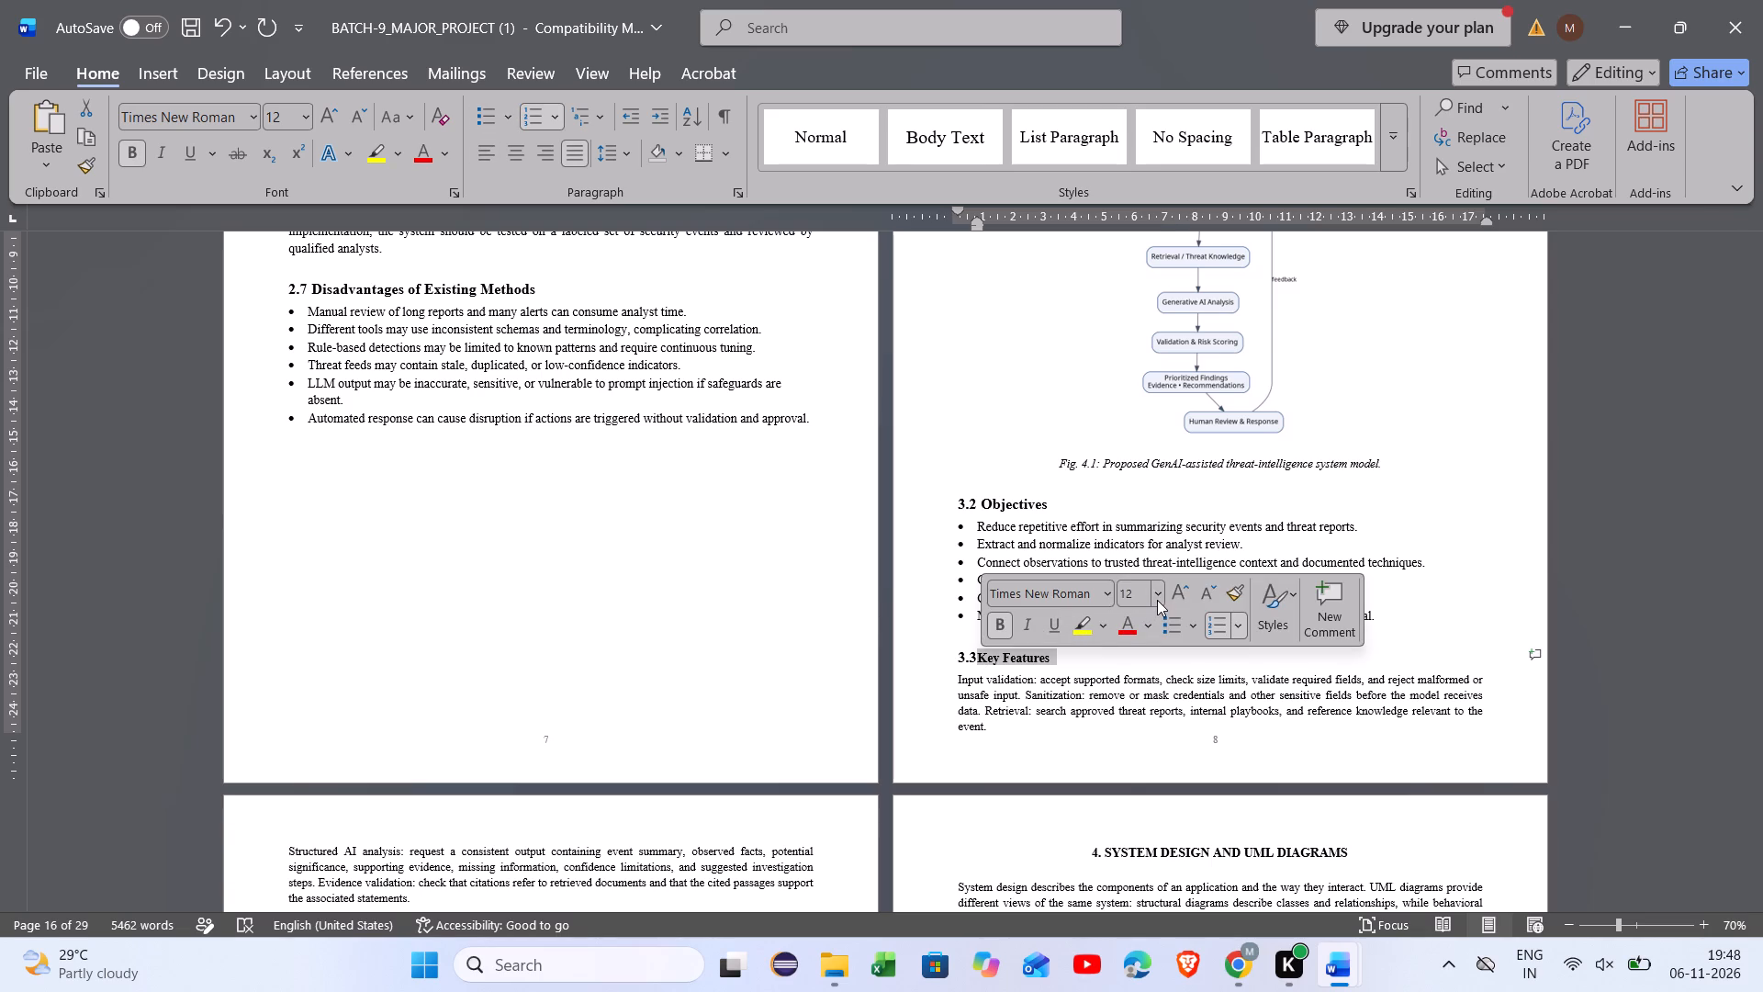
{"action": "left_click", "coordinate": [1157, 600]}
{"action": "left_click", "coordinate": [1146, 287]}
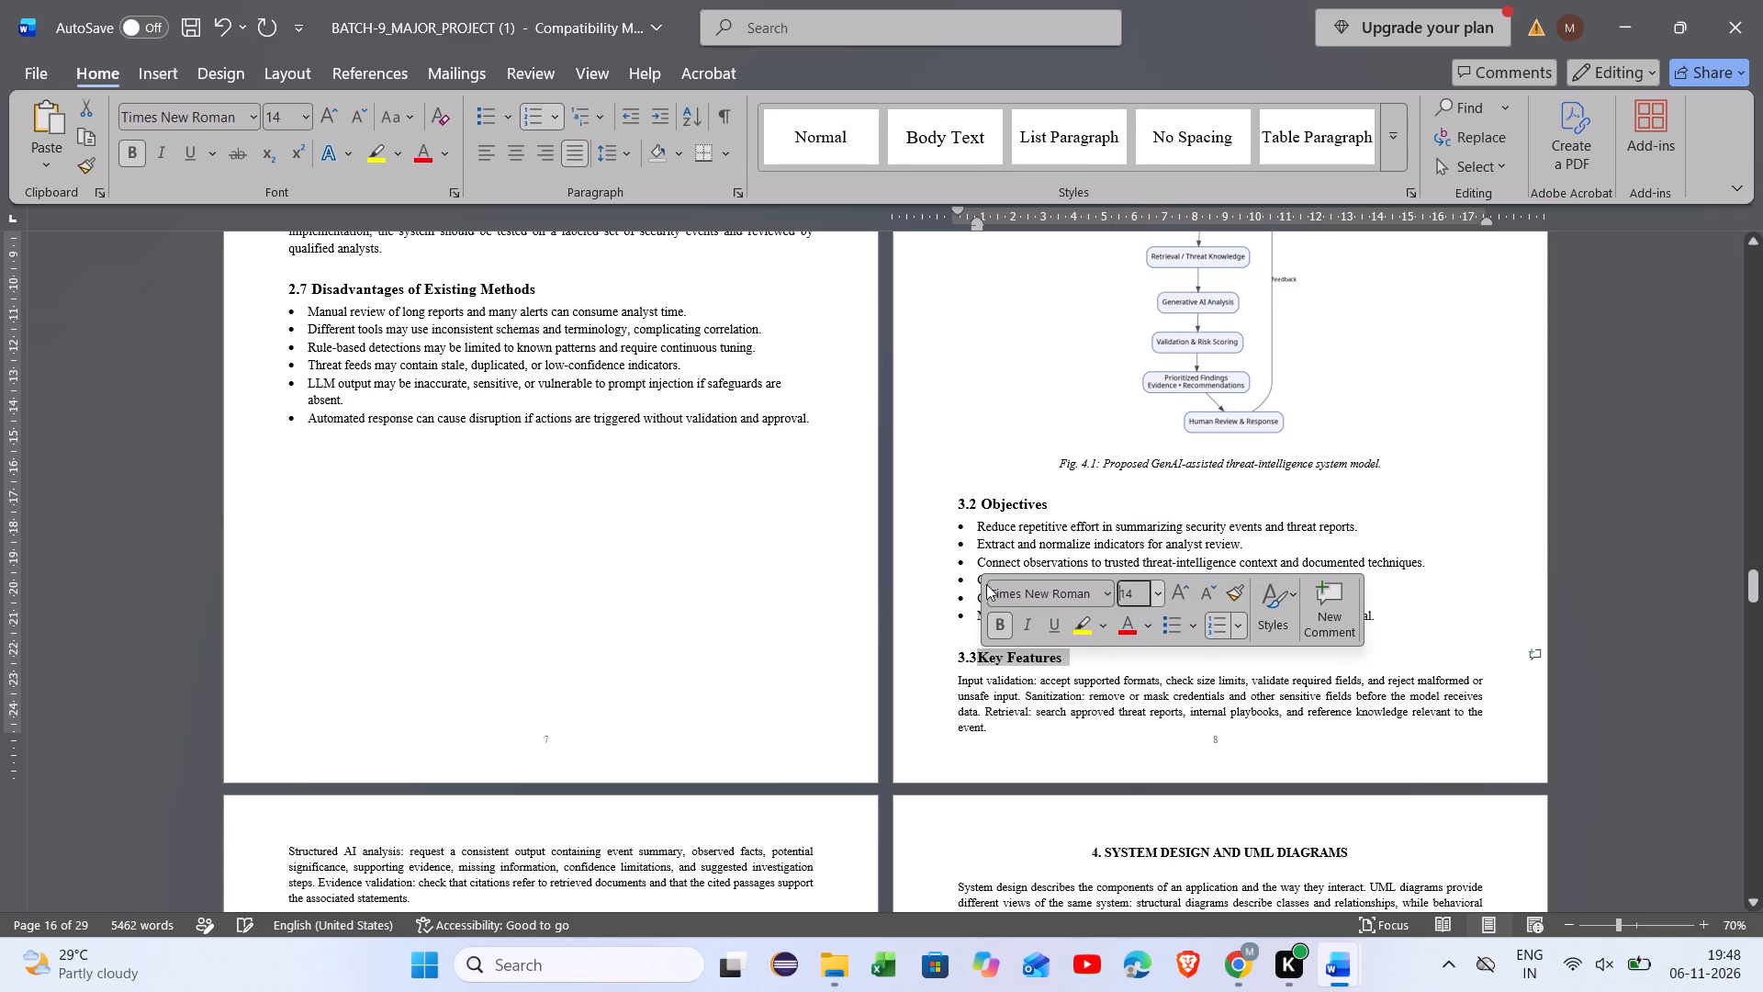
{"action": "left_click", "coordinate": [991, 665]}
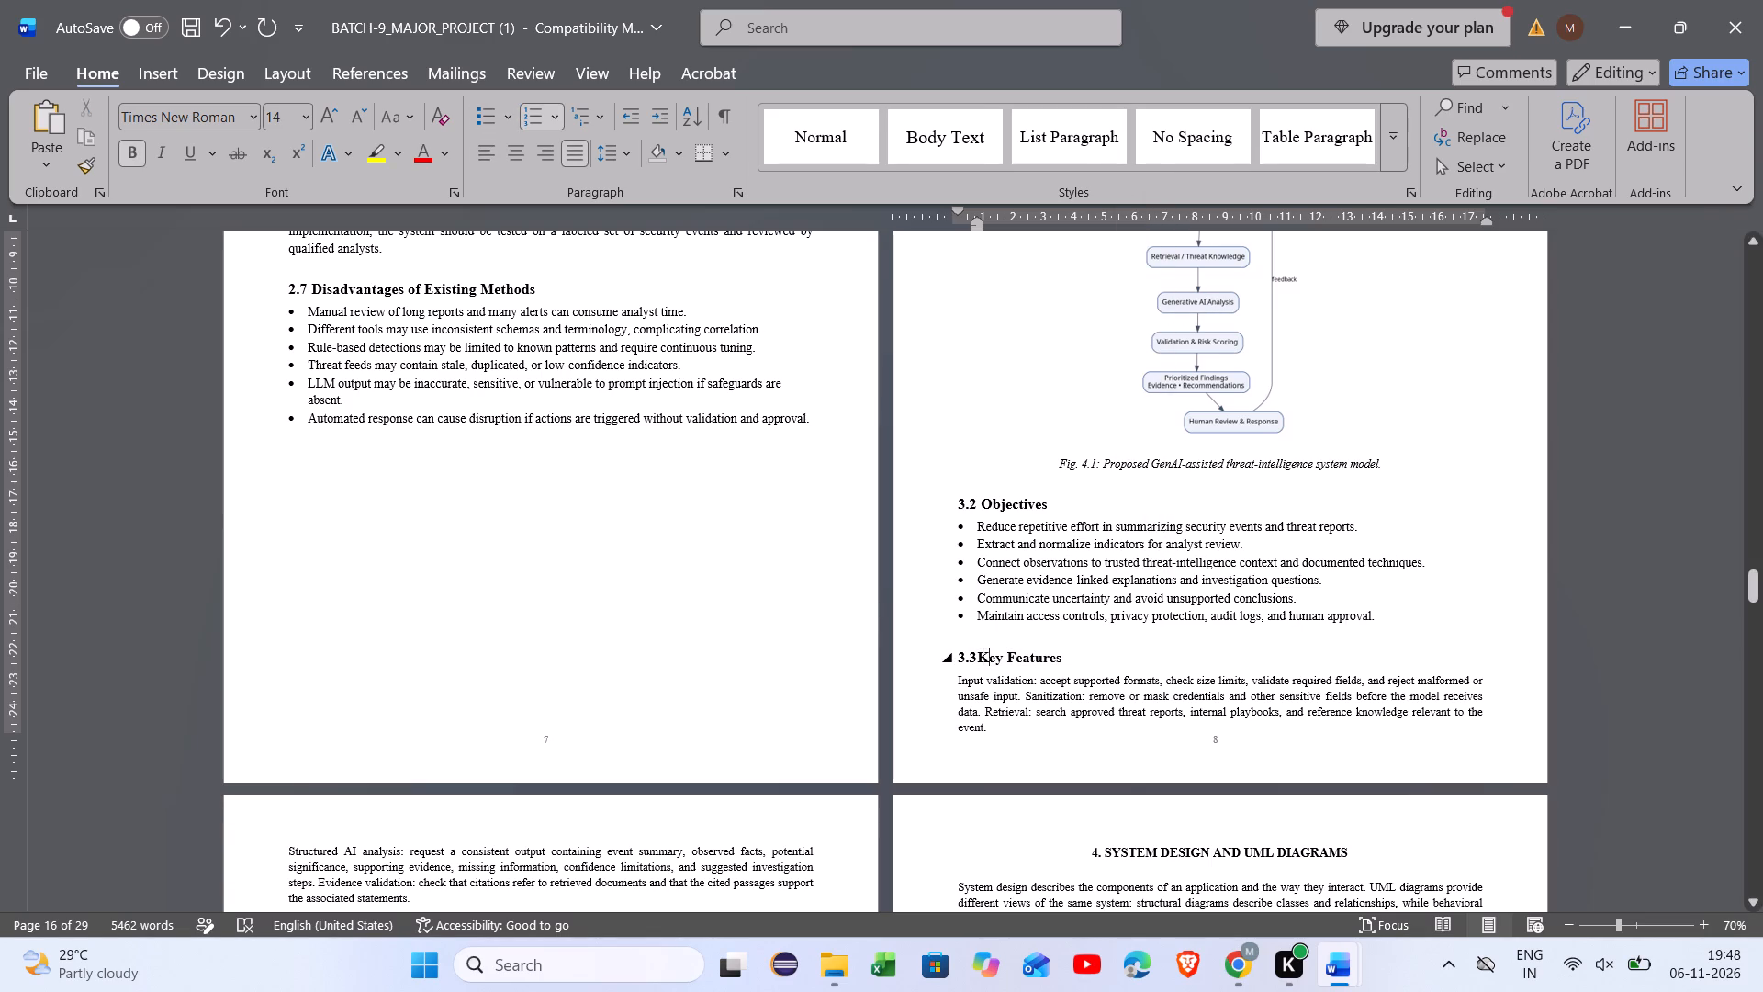
{"action": "key", "text": "Left"}
{"action": "key", "text": "space"}
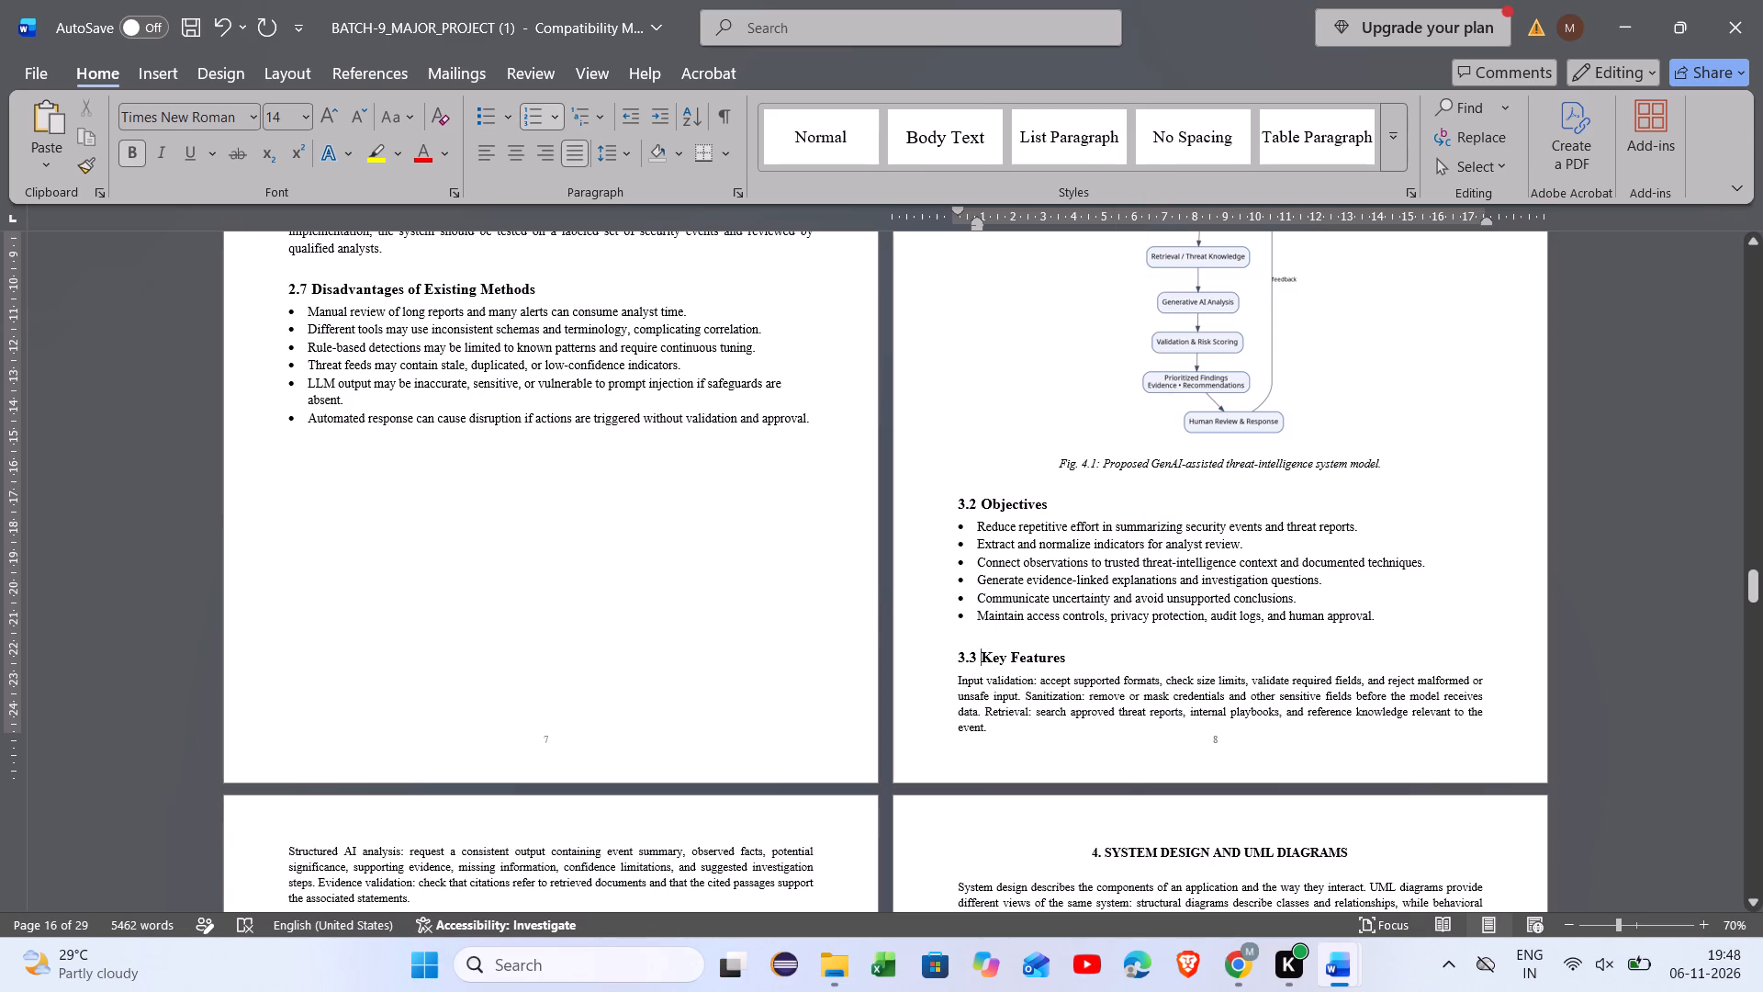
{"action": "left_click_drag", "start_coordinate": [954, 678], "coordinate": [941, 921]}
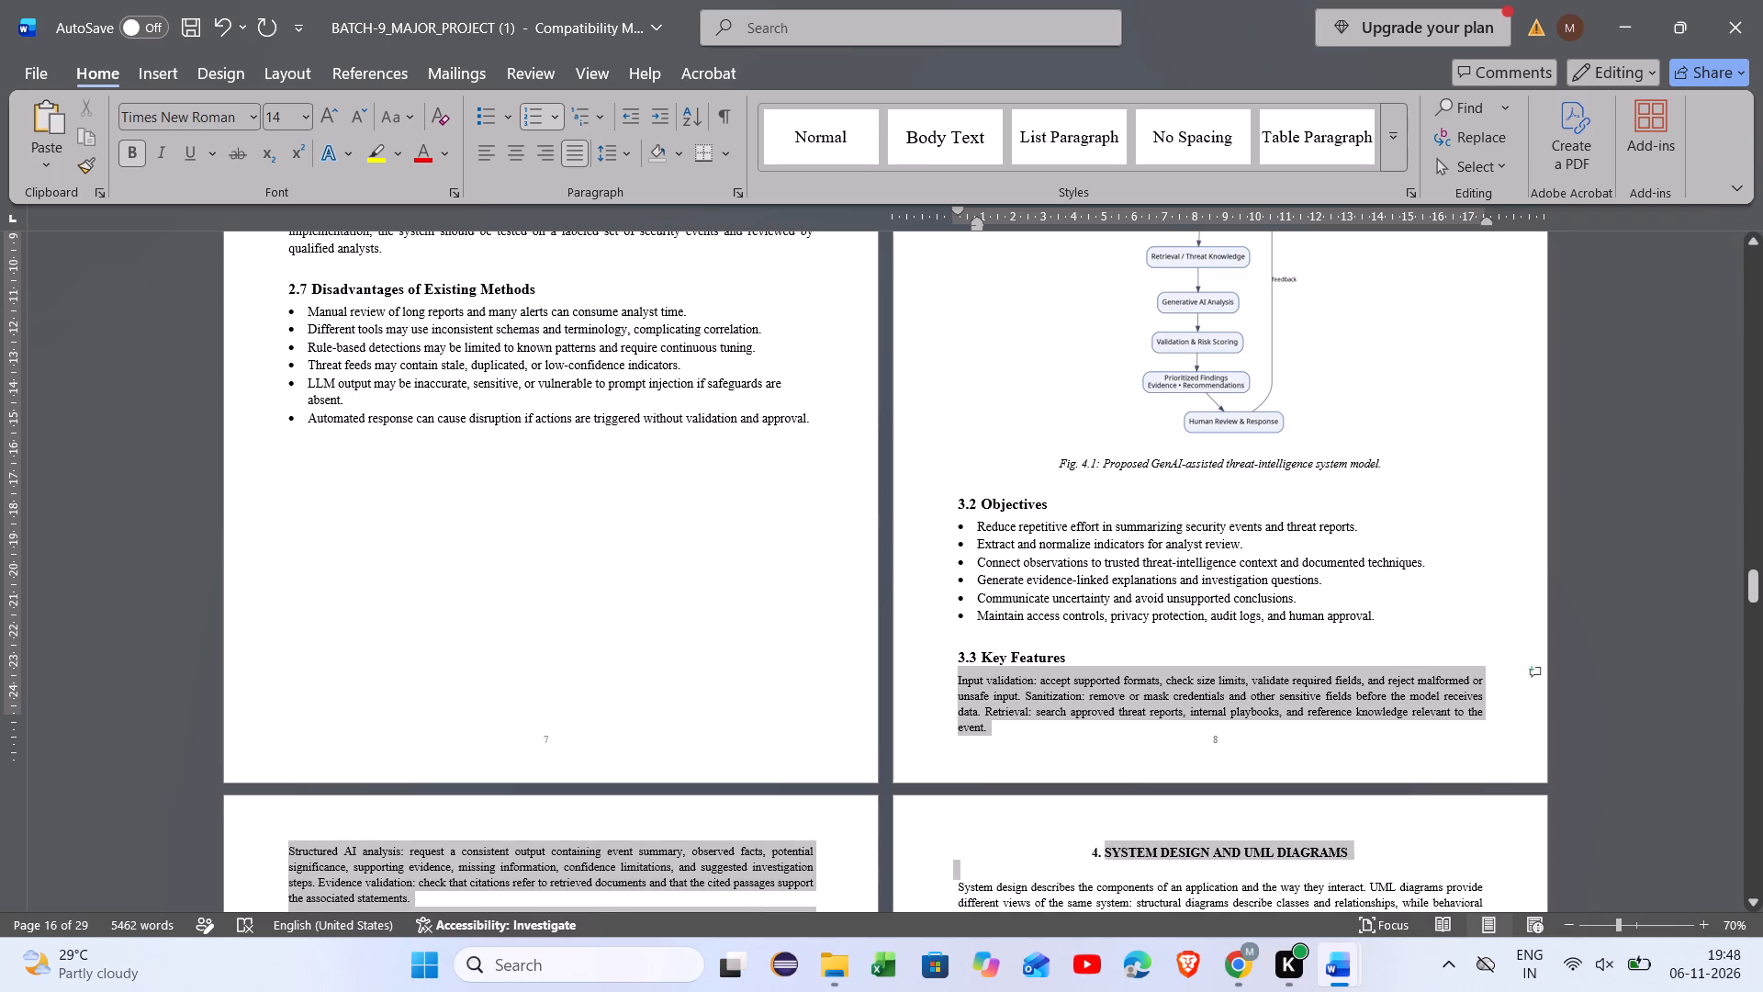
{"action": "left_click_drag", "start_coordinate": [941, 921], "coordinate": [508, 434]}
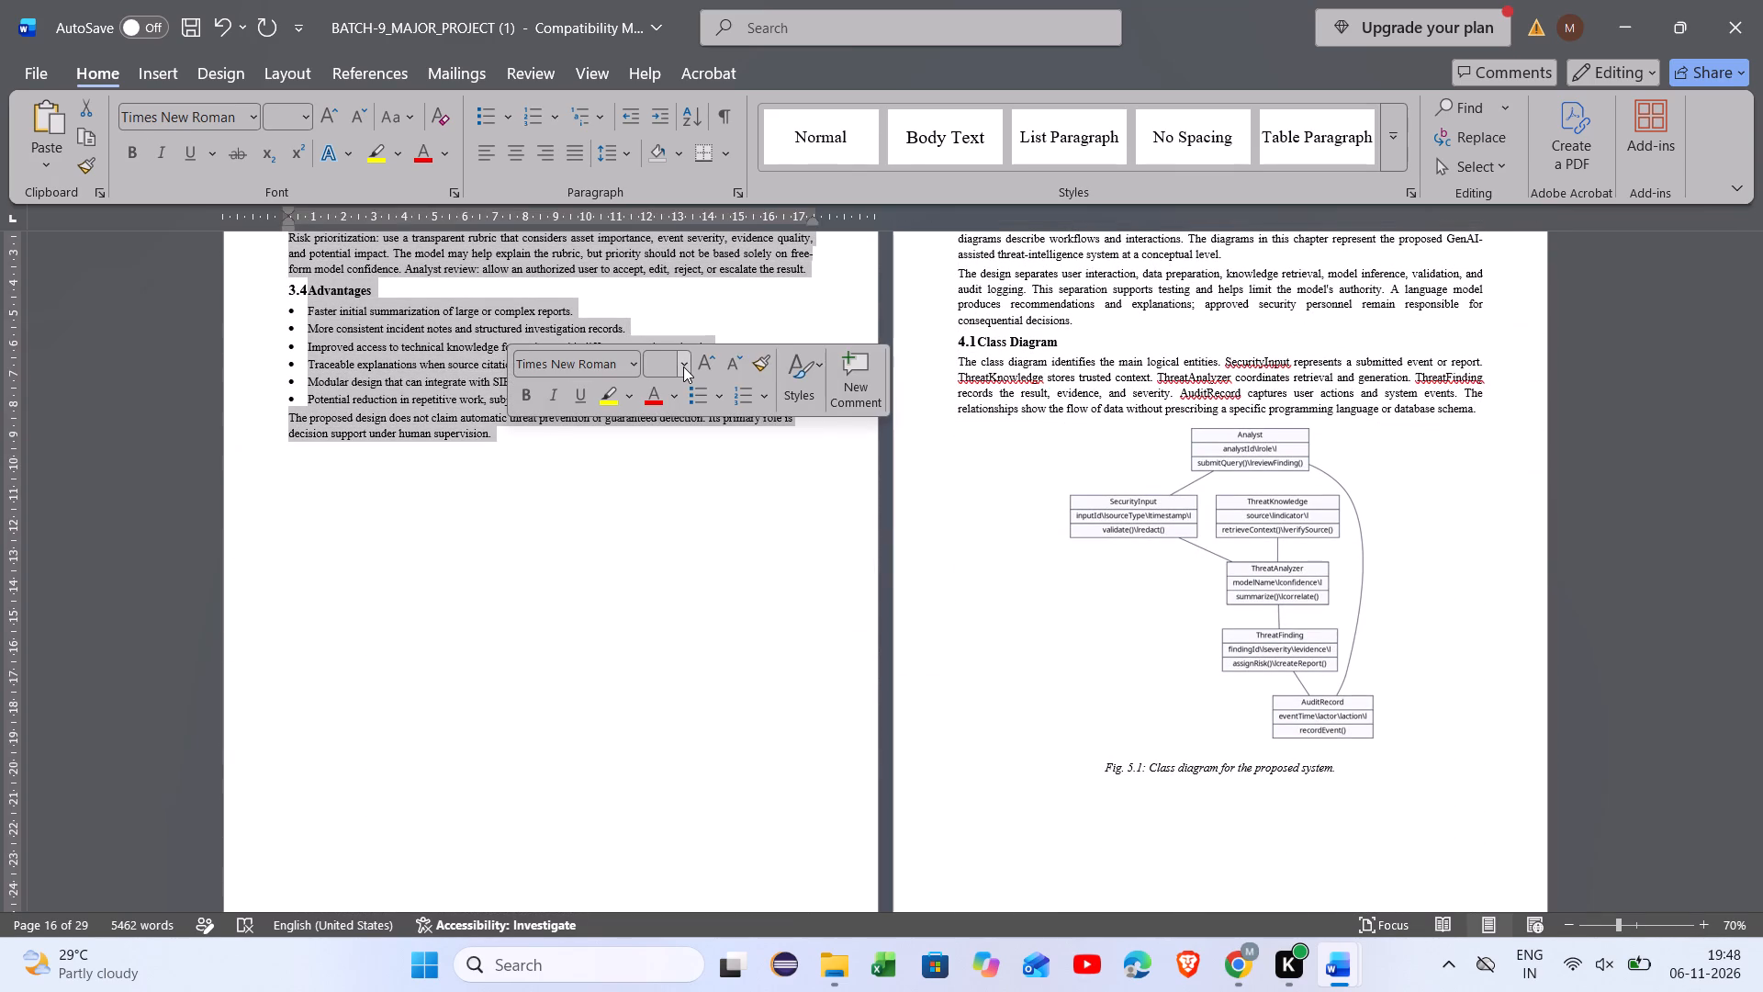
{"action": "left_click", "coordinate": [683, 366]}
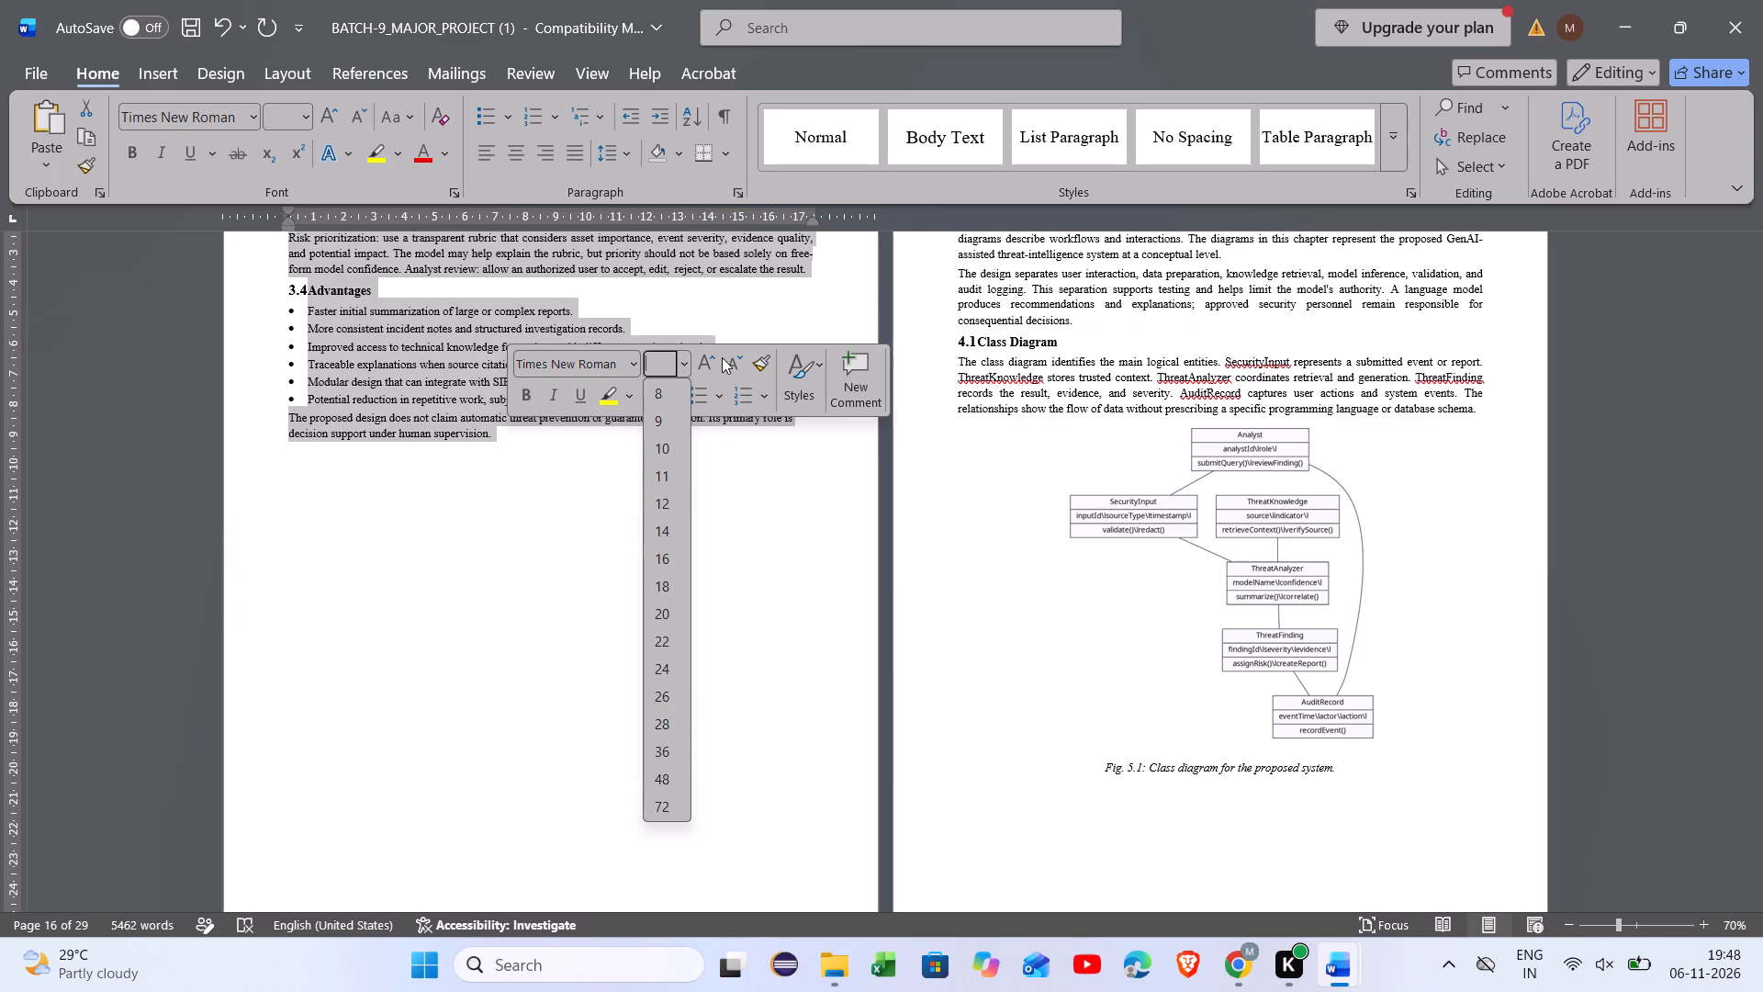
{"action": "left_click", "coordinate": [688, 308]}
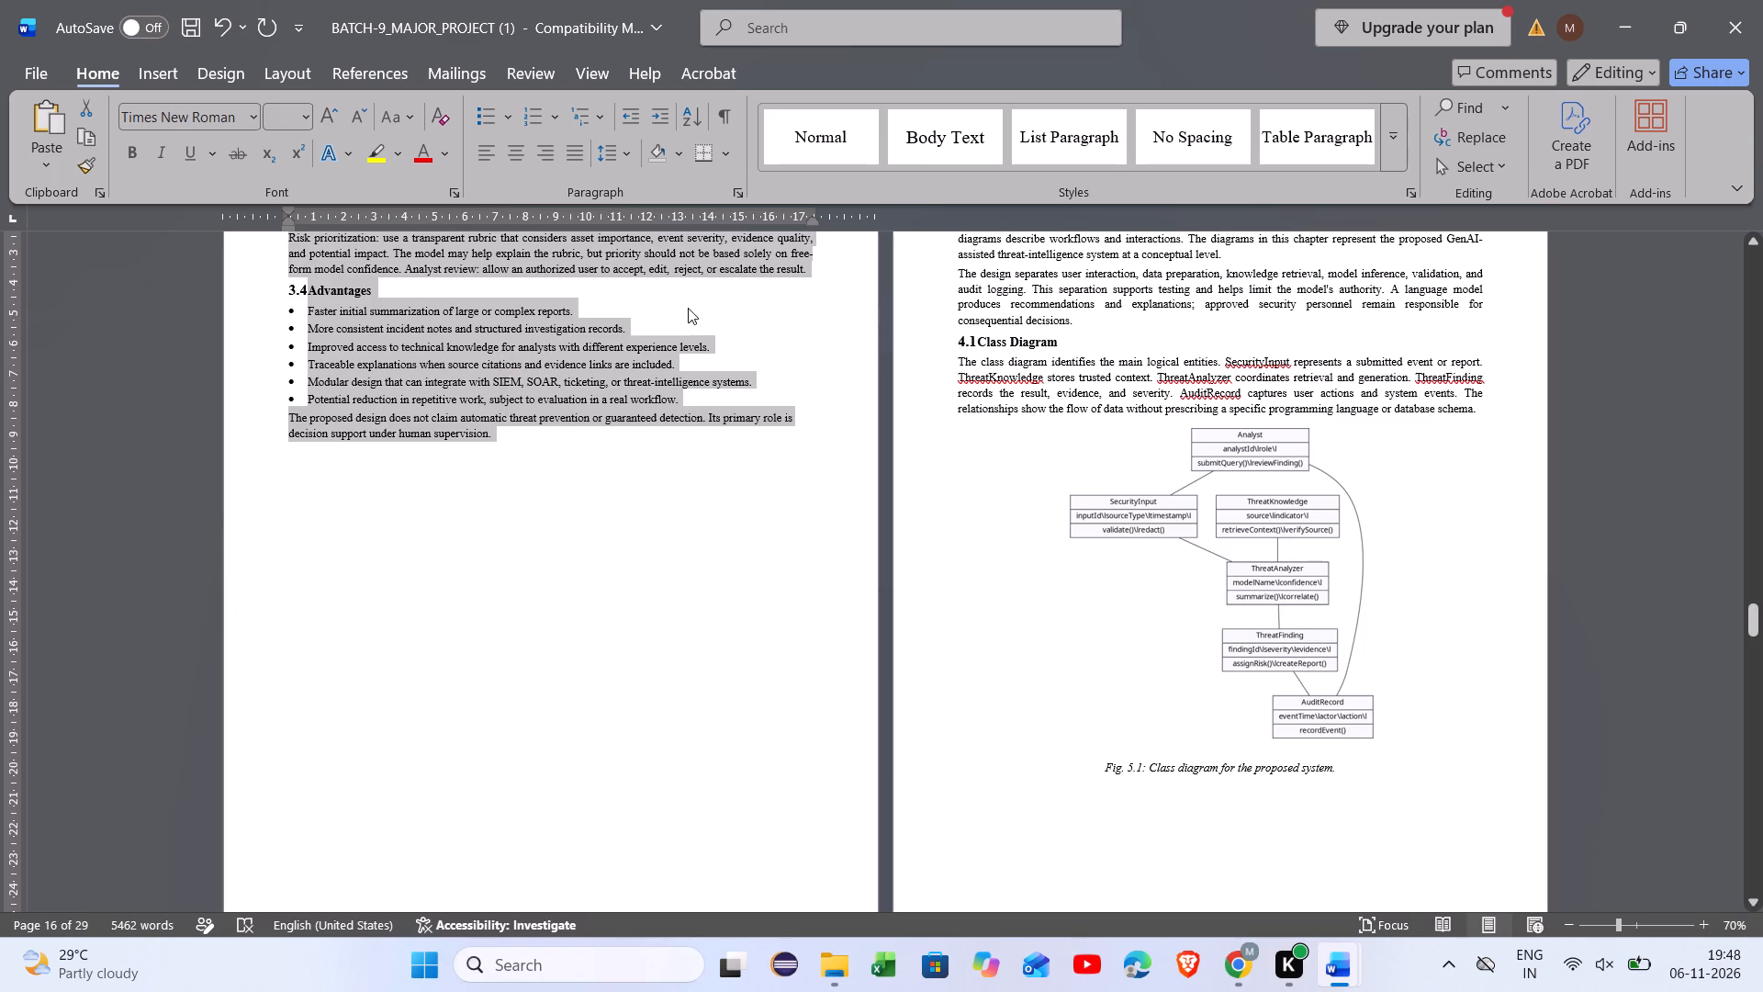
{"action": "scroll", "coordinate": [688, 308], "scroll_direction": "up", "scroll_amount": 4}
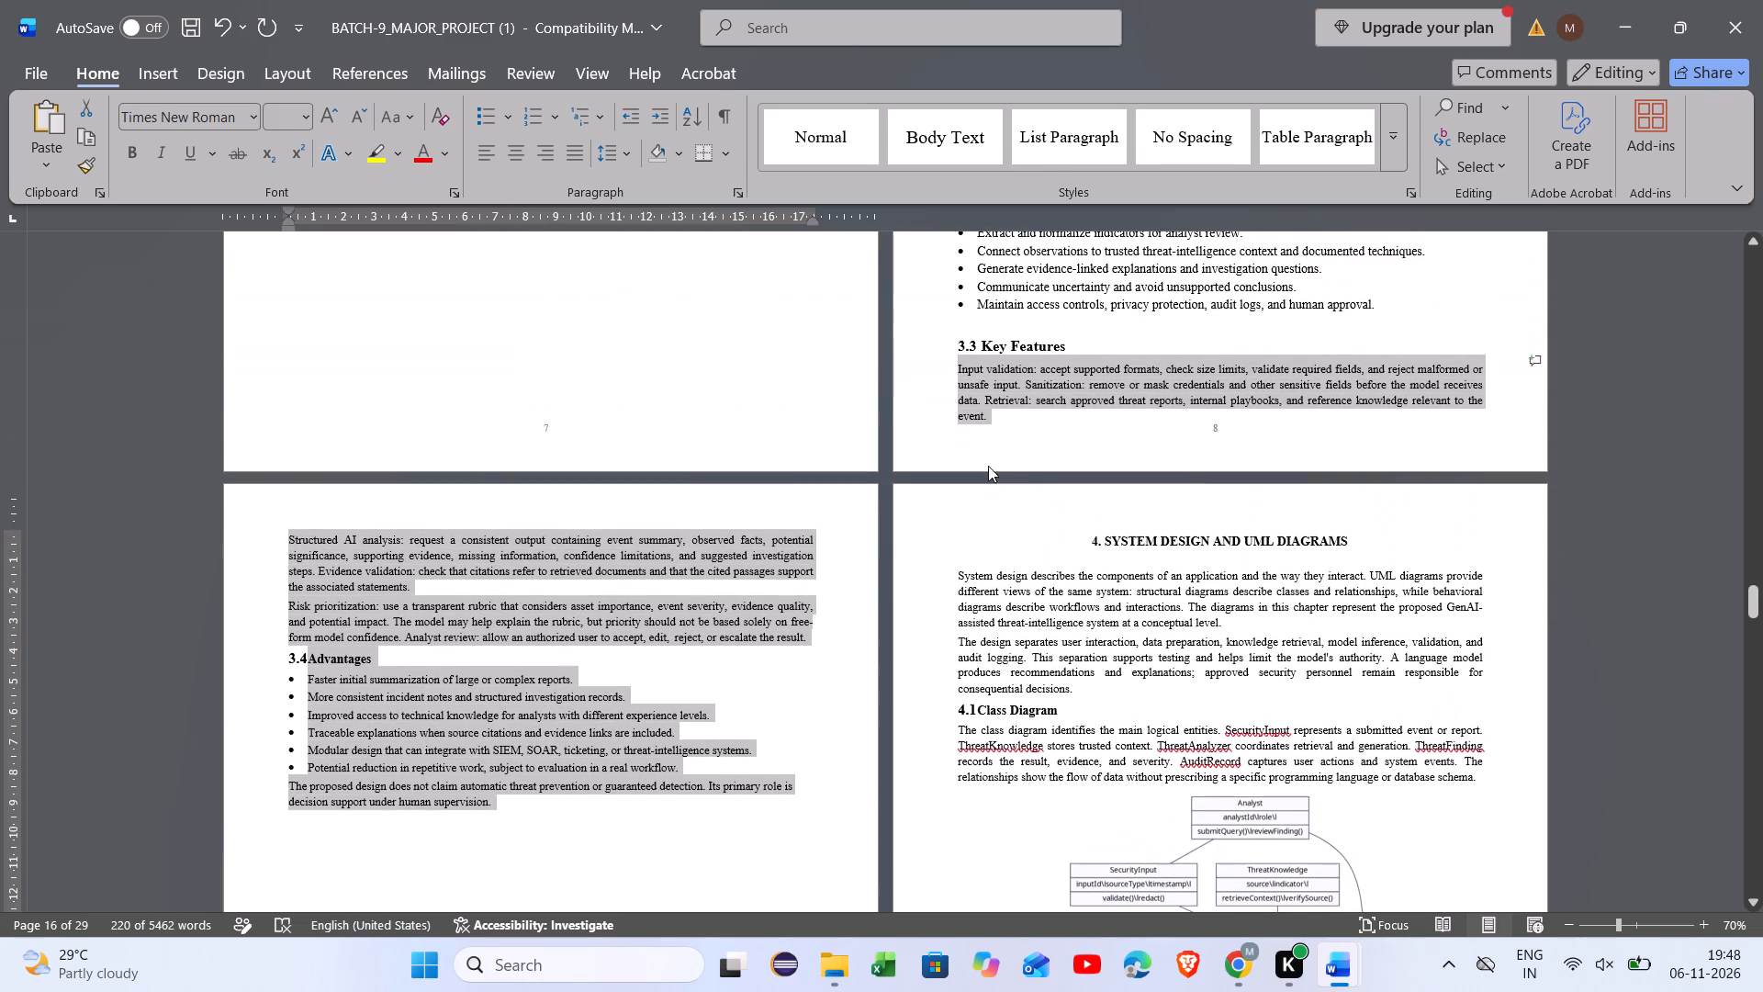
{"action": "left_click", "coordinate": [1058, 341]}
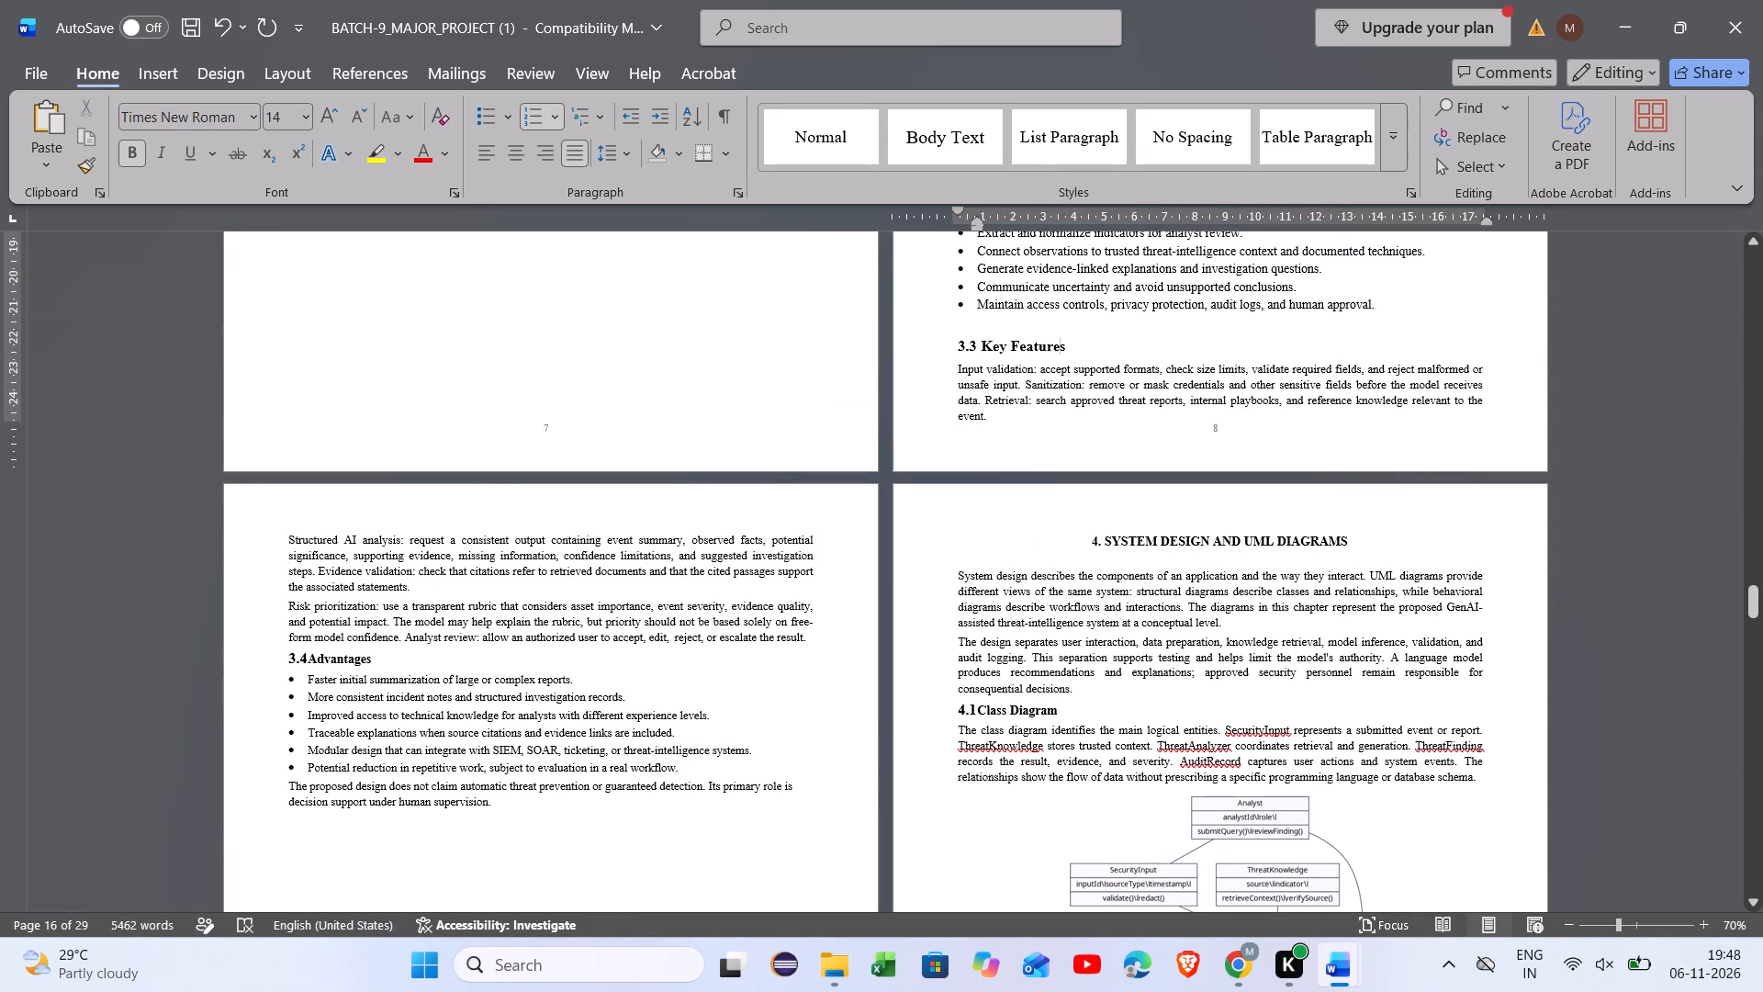
Set the Input validation paragraph under 3.3 Key Features to font size 12.
{"action": "left_click", "coordinate": [1024, 368]}
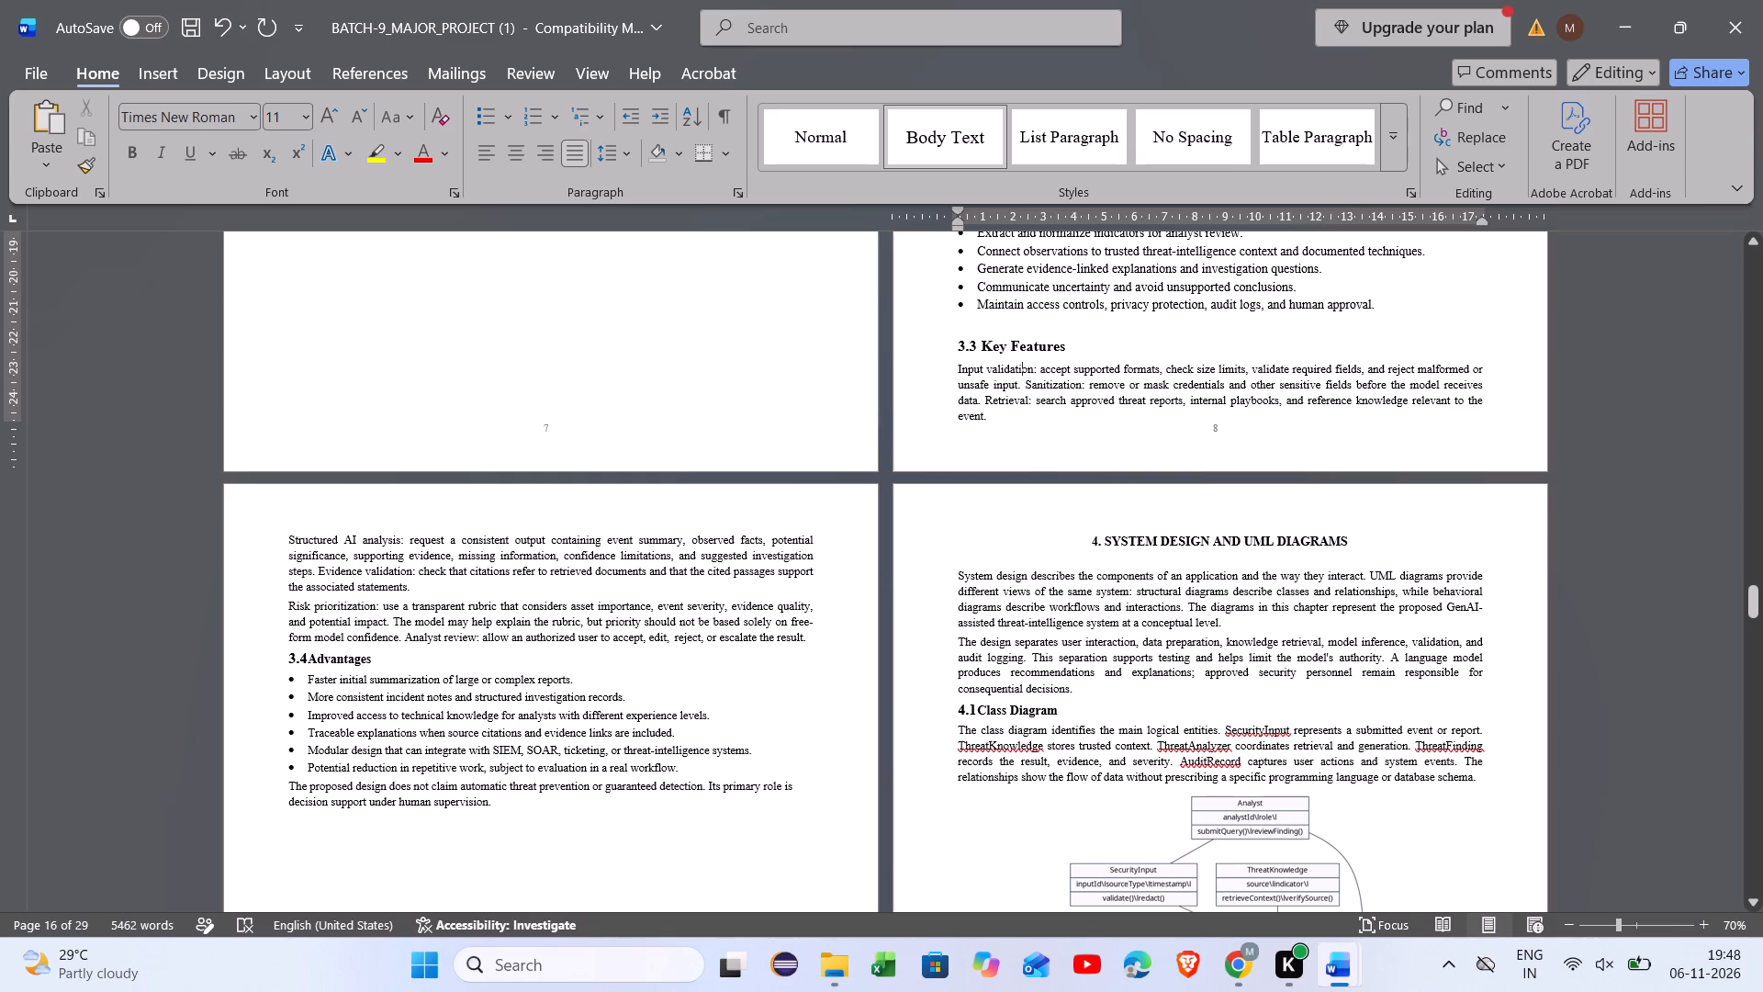
{"action": "left_click_drag", "start_coordinate": [987, 408], "coordinate": [962, 394]}
{"action": "left_click_drag", "start_coordinate": [962, 394], "coordinate": [962, 393]}
{"action": "left_click_drag", "start_coordinate": [989, 408], "coordinate": [945, 336]}
{"action": "left_click", "coordinate": [983, 419]}
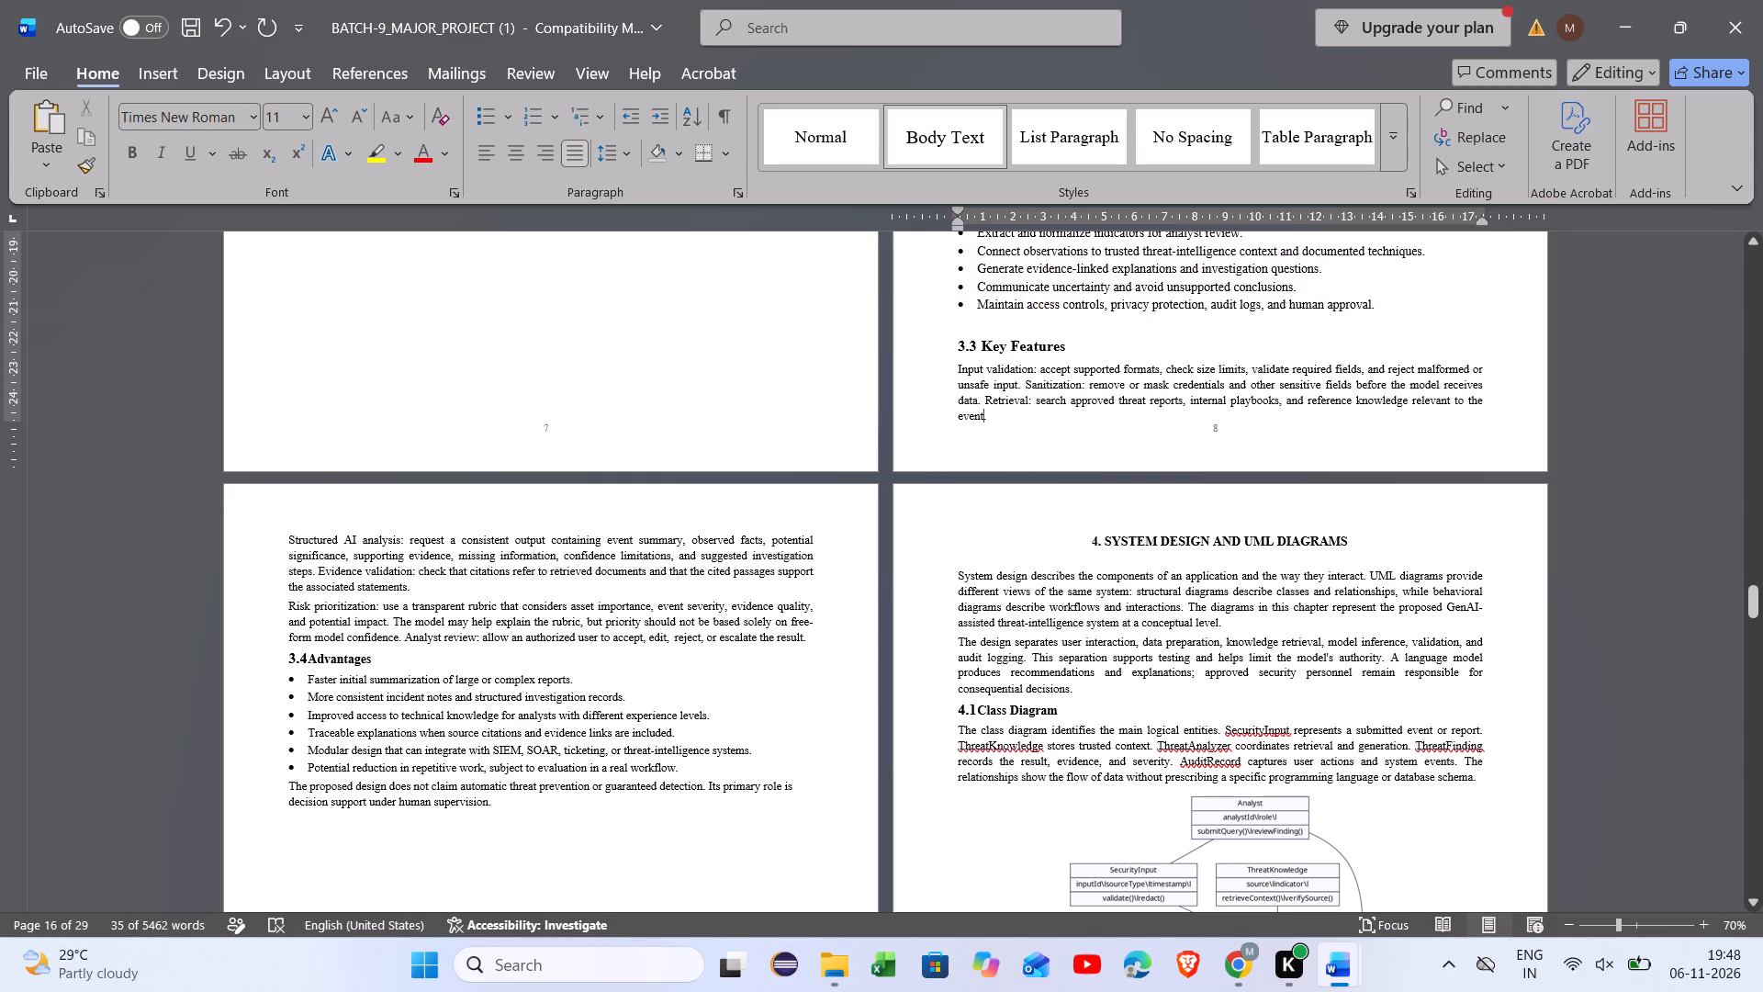
{"action": "left_click_drag", "start_coordinate": [994, 422], "coordinate": [954, 372]}
{"action": "left_click", "coordinate": [1125, 301]}
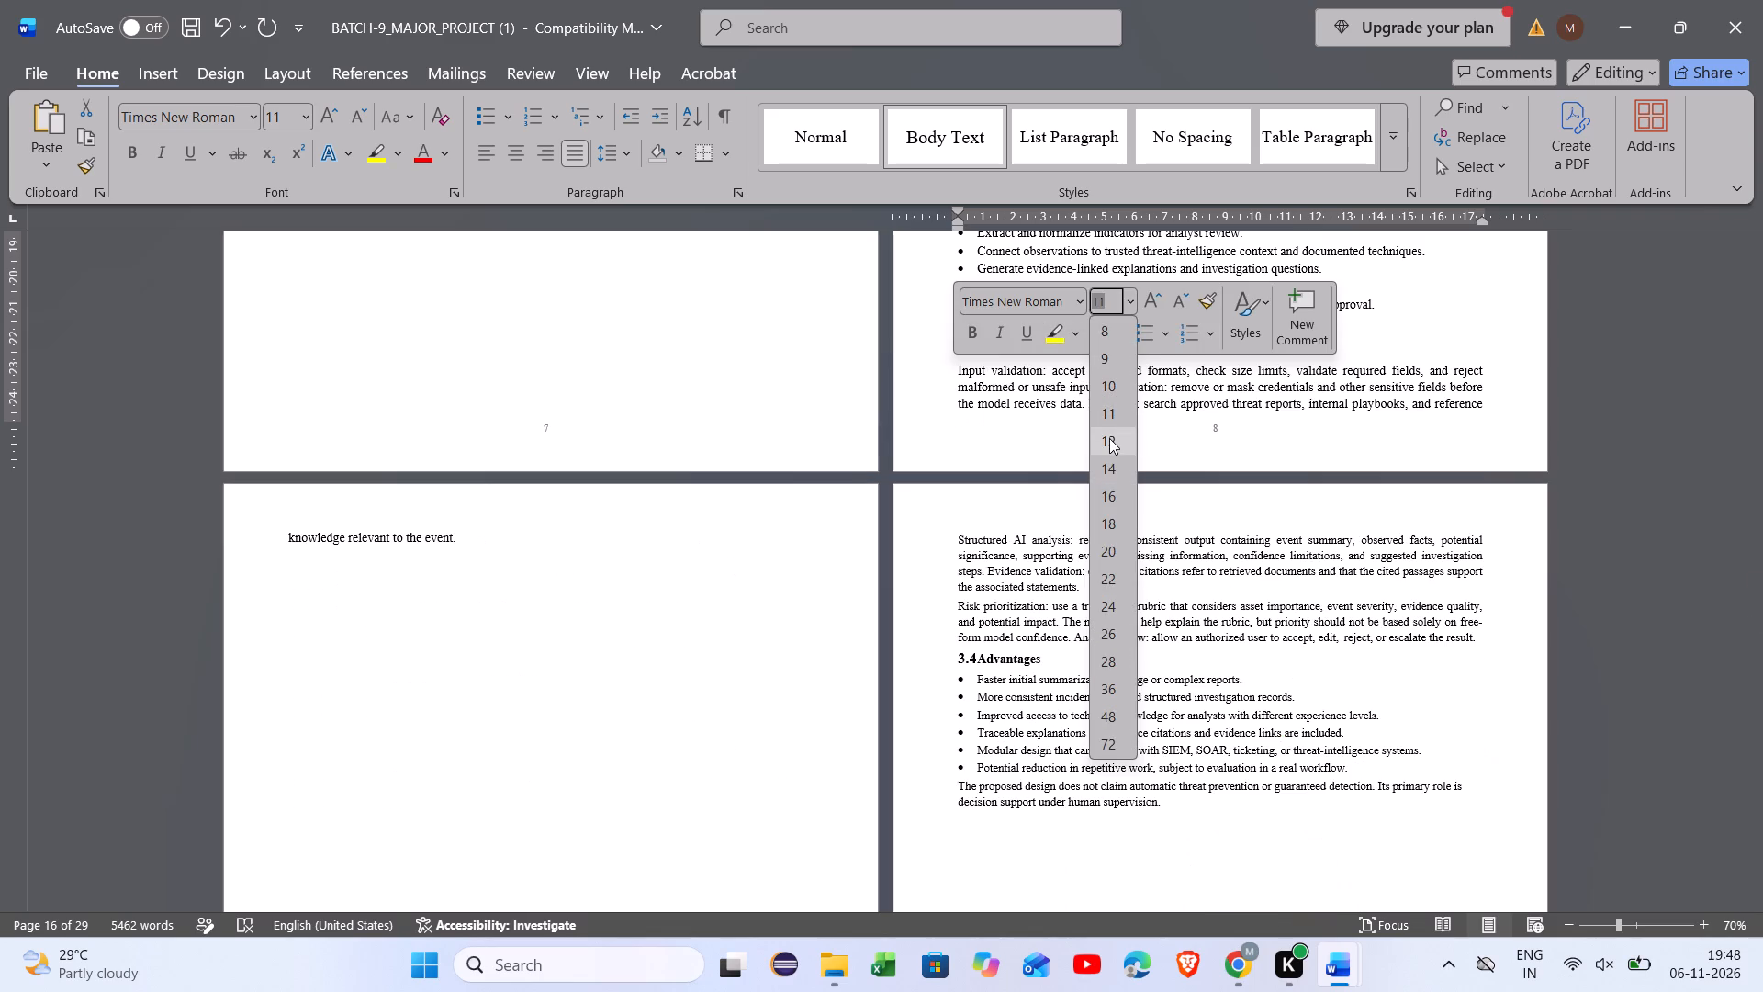
{"action": "left_click", "coordinate": [1109, 438]}
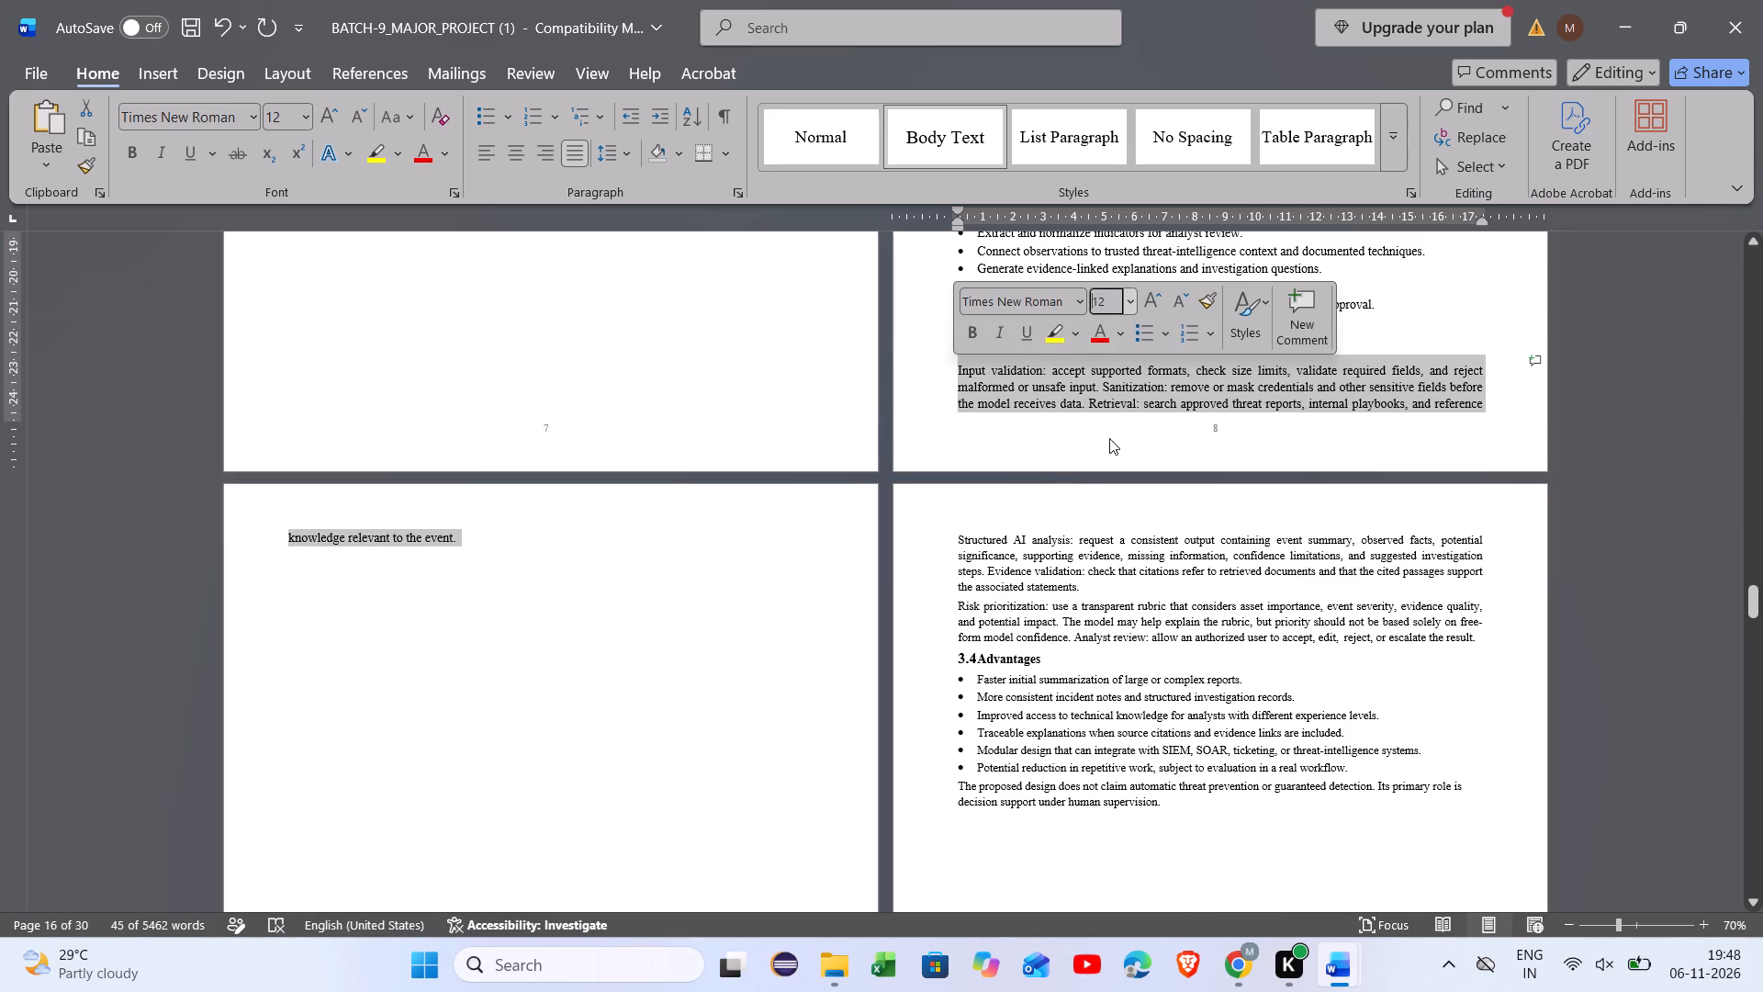
{"action": "left_click", "coordinate": [728, 547]}
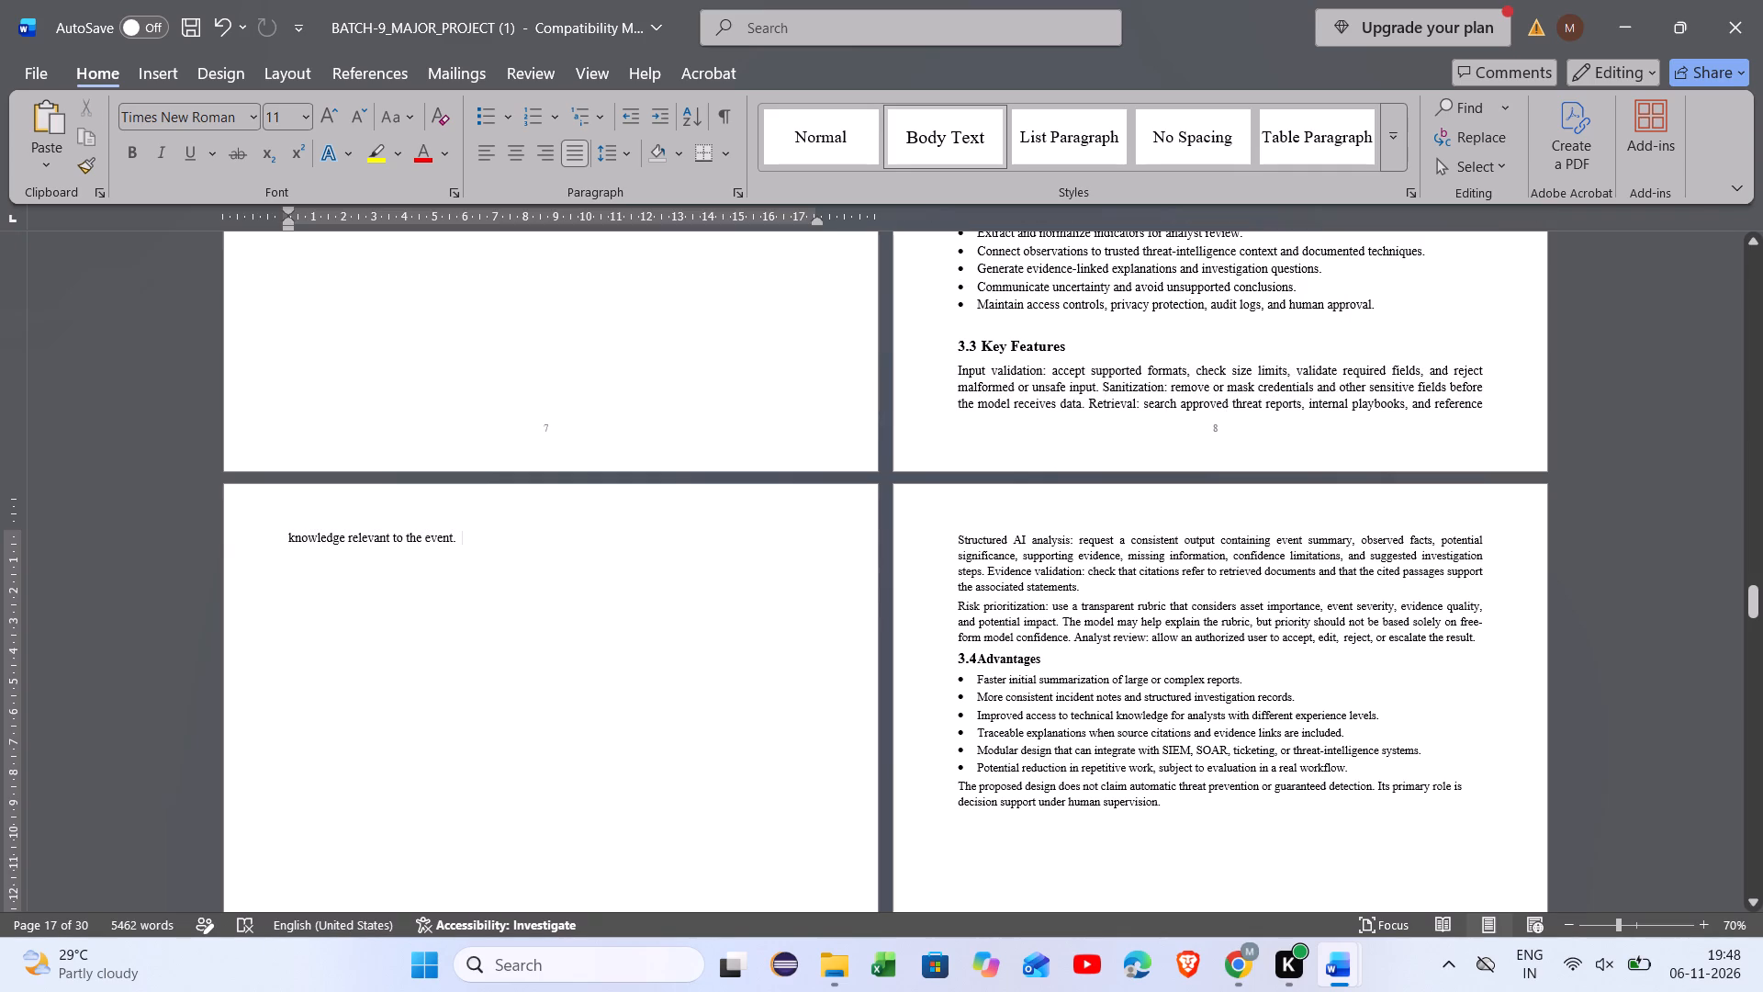
Copy the Structured AI analysis and Risk prioritization paragraphs and paste them after "knowledge relevant to the event.", preceded by three line breaks.
{"action": "left_click_drag", "start_coordinate": [955, 535], "coordinate": [1413, 595]}
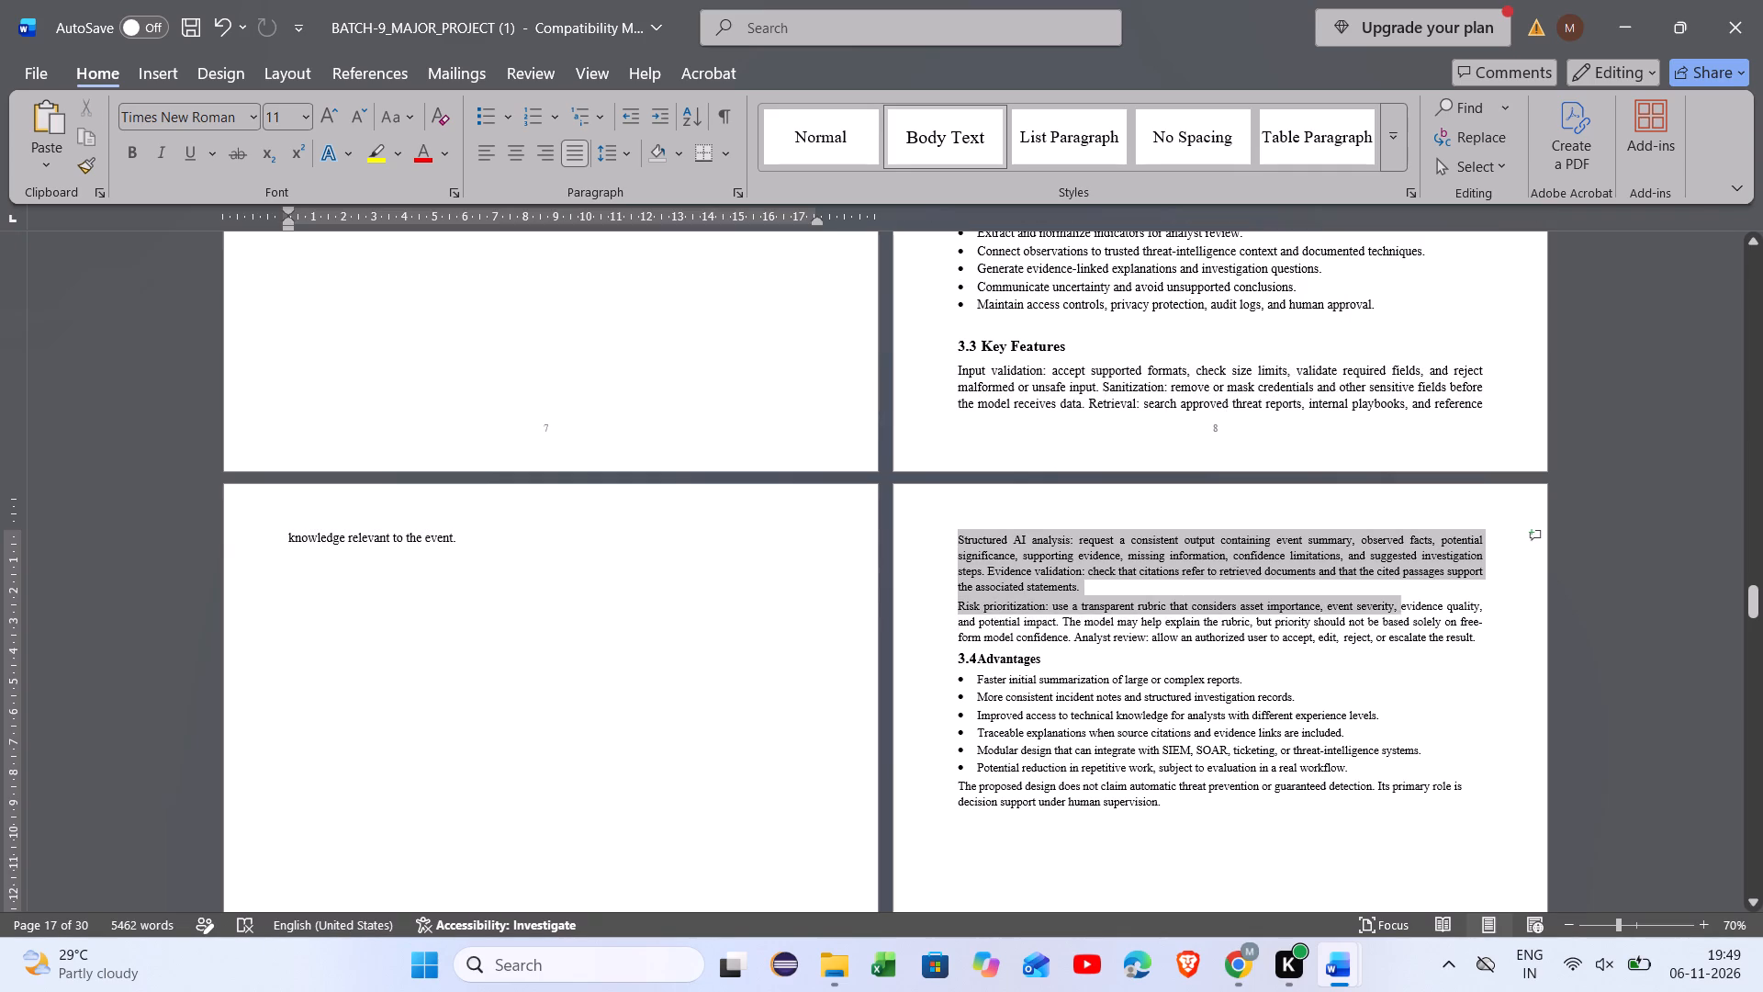
{"action": "left_click_drag", "start_coordinate": [1413, 595], "coordinate": [1477, 647]}
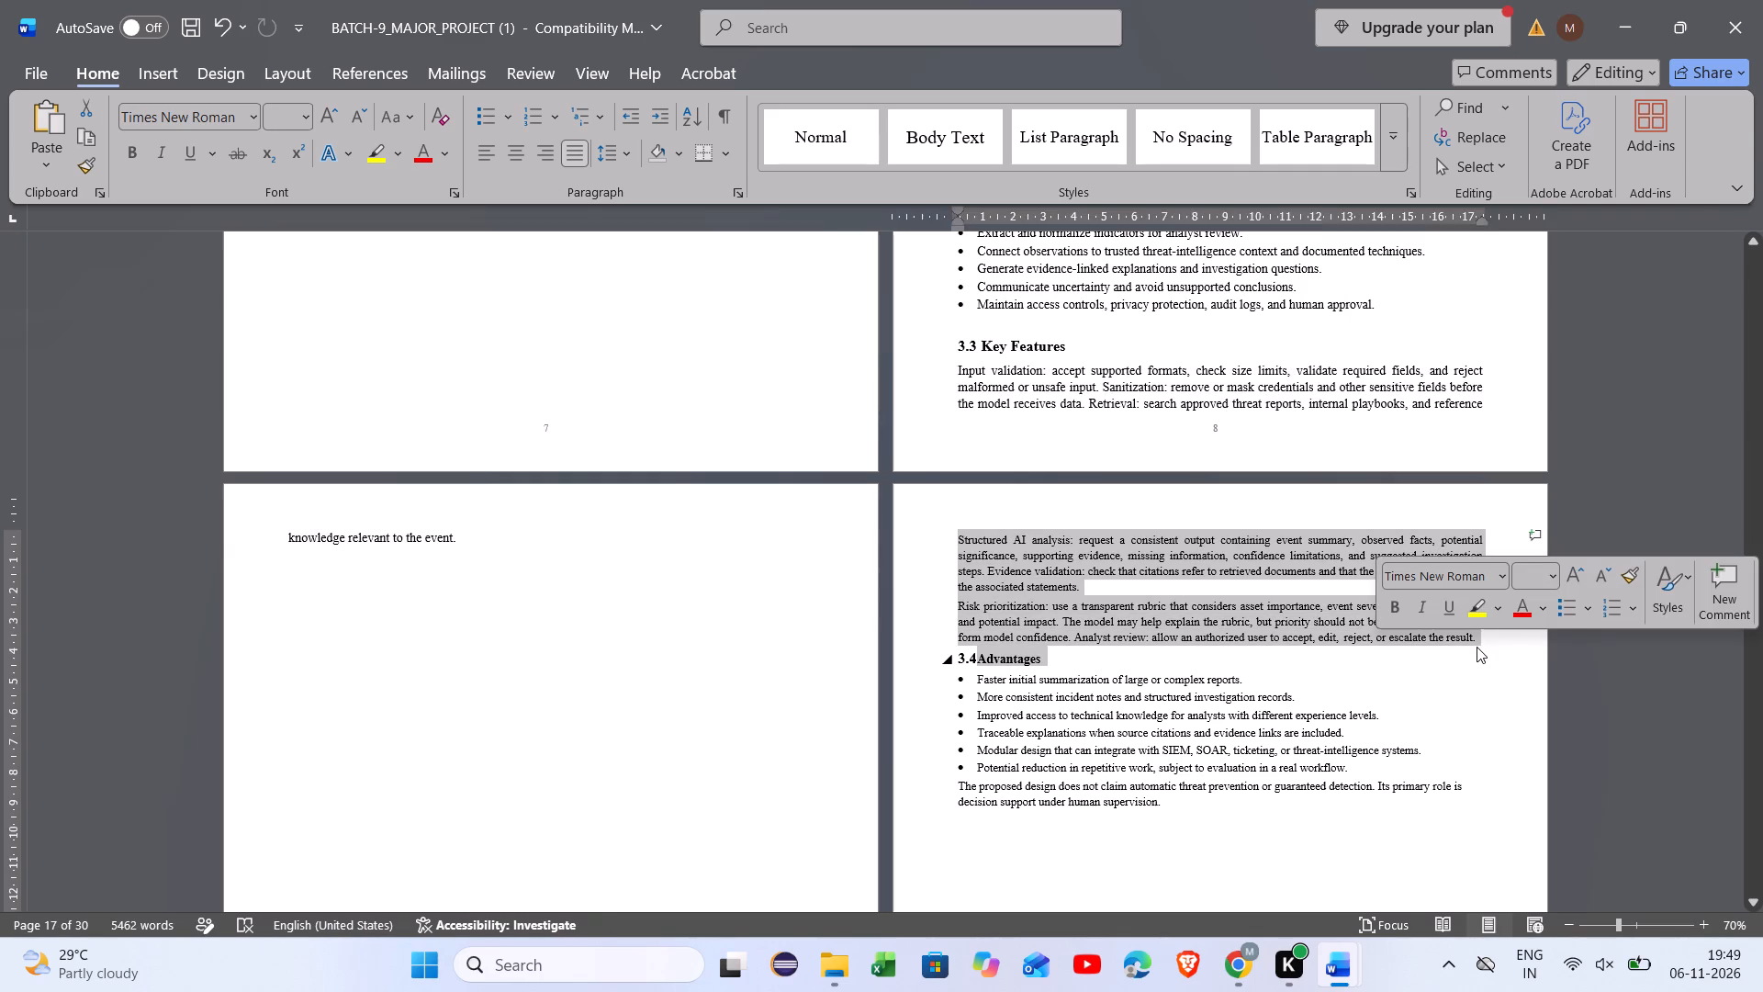
{"action": "left_click", "coordinate": [1321, 647]}
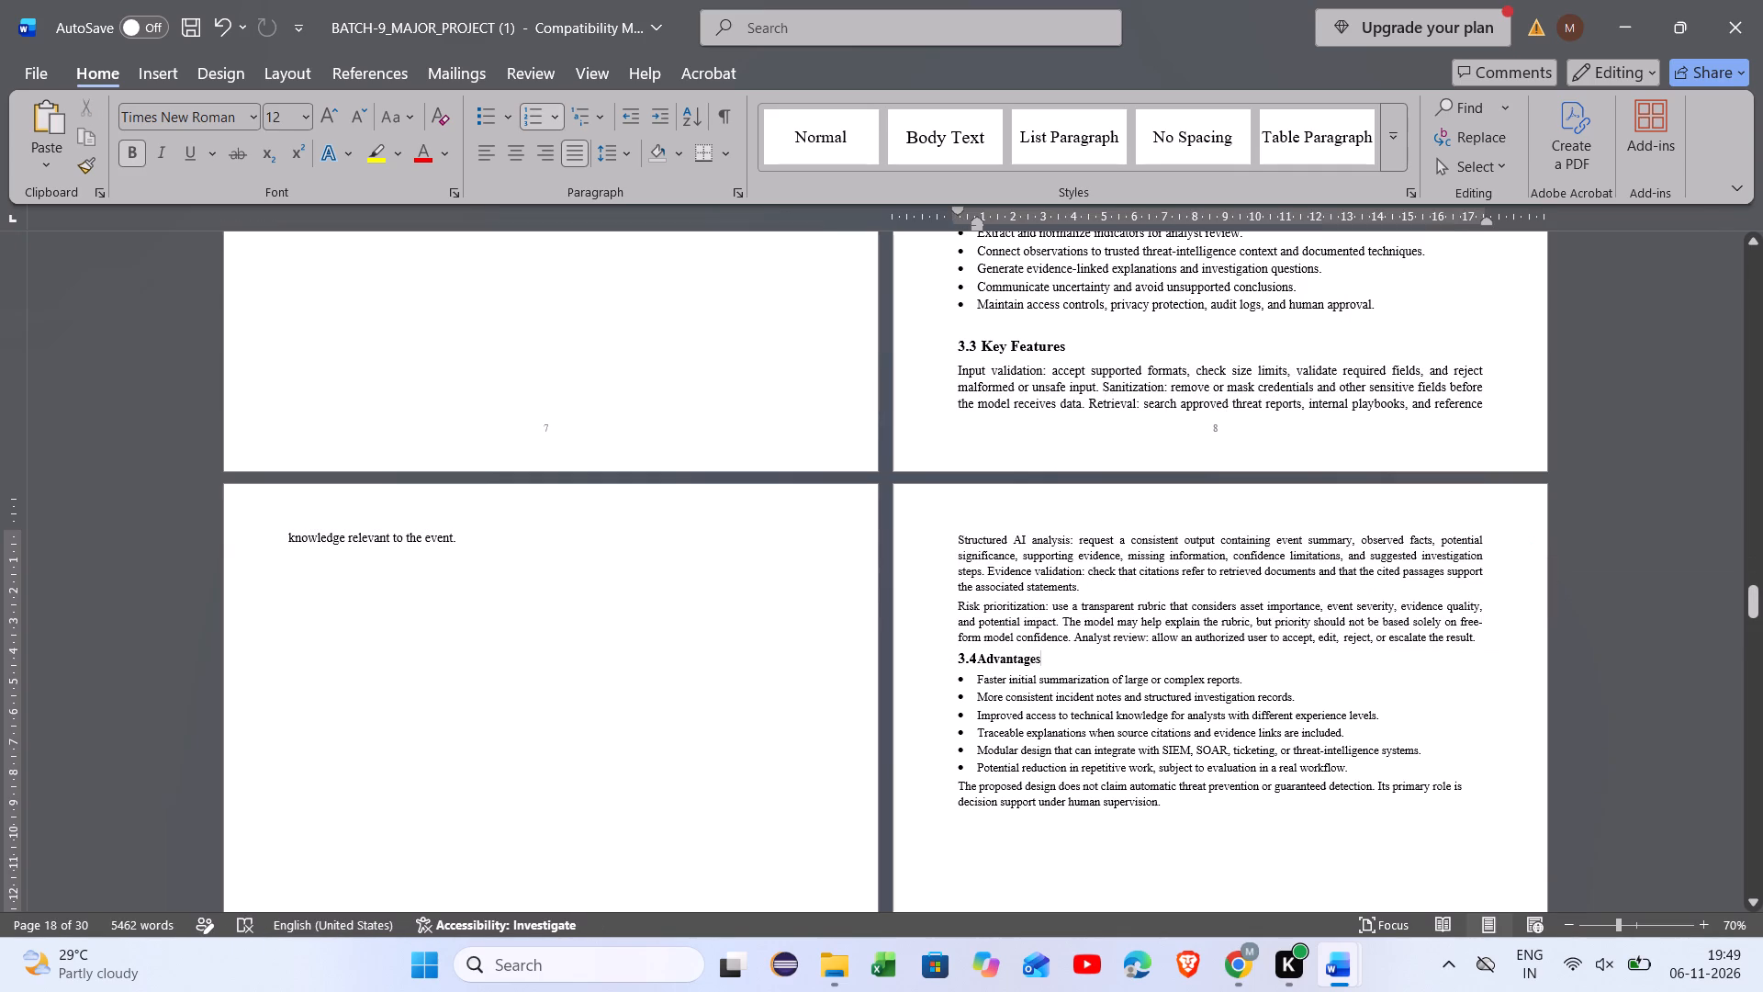
{"action": "left_click_drag", "start_coordinate": [954, 535], "coordinate": [1485, 654]}
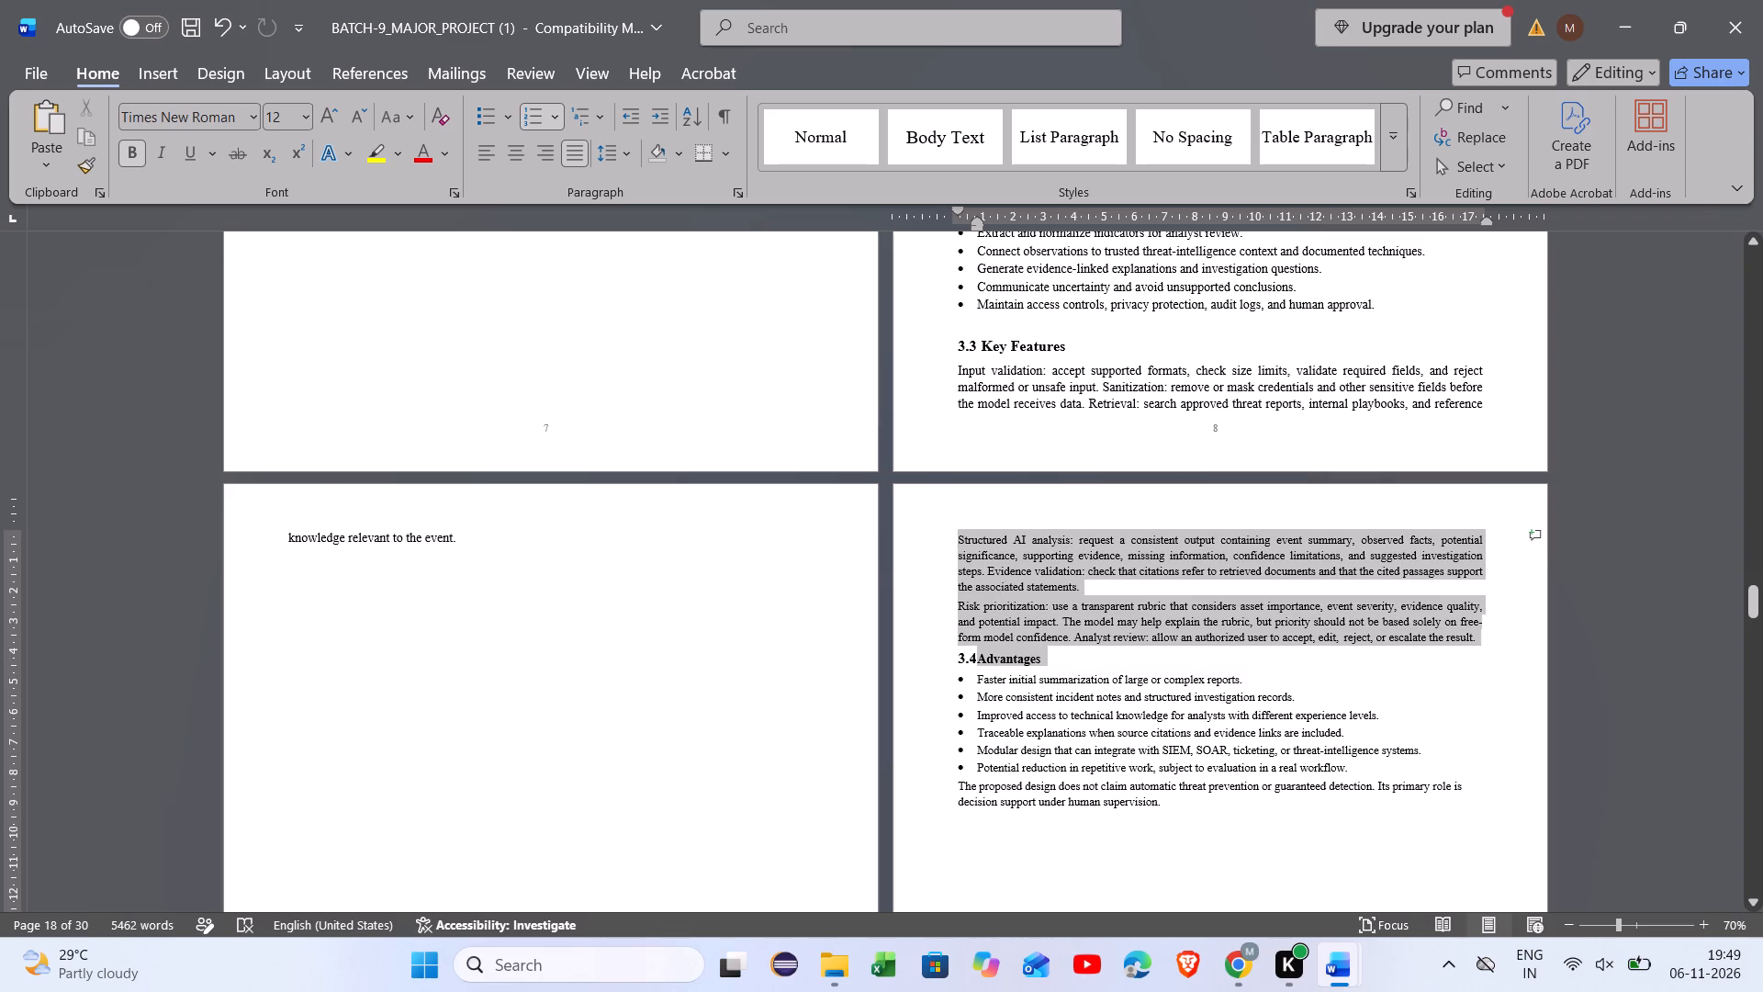
{"action": "left_click_drag", "start_coordinate": [1485, 654], "coordinate": [1477, 631]}
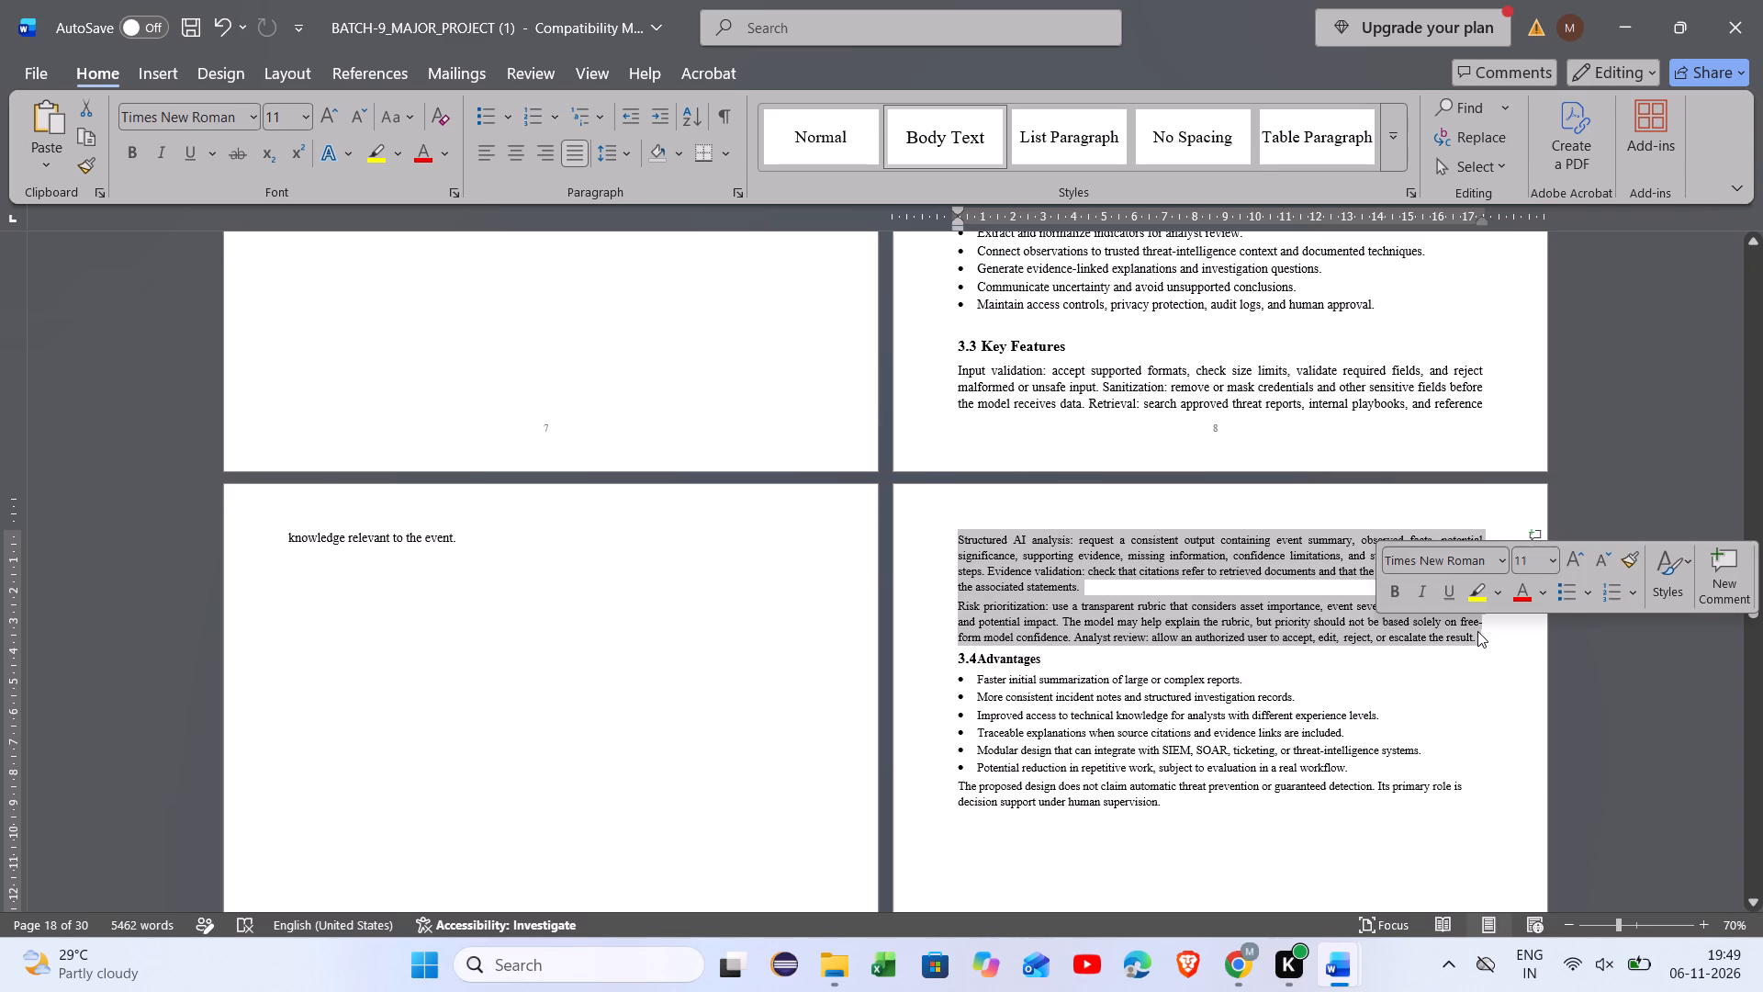
{"action": "key", "text": "ctrl+c"}
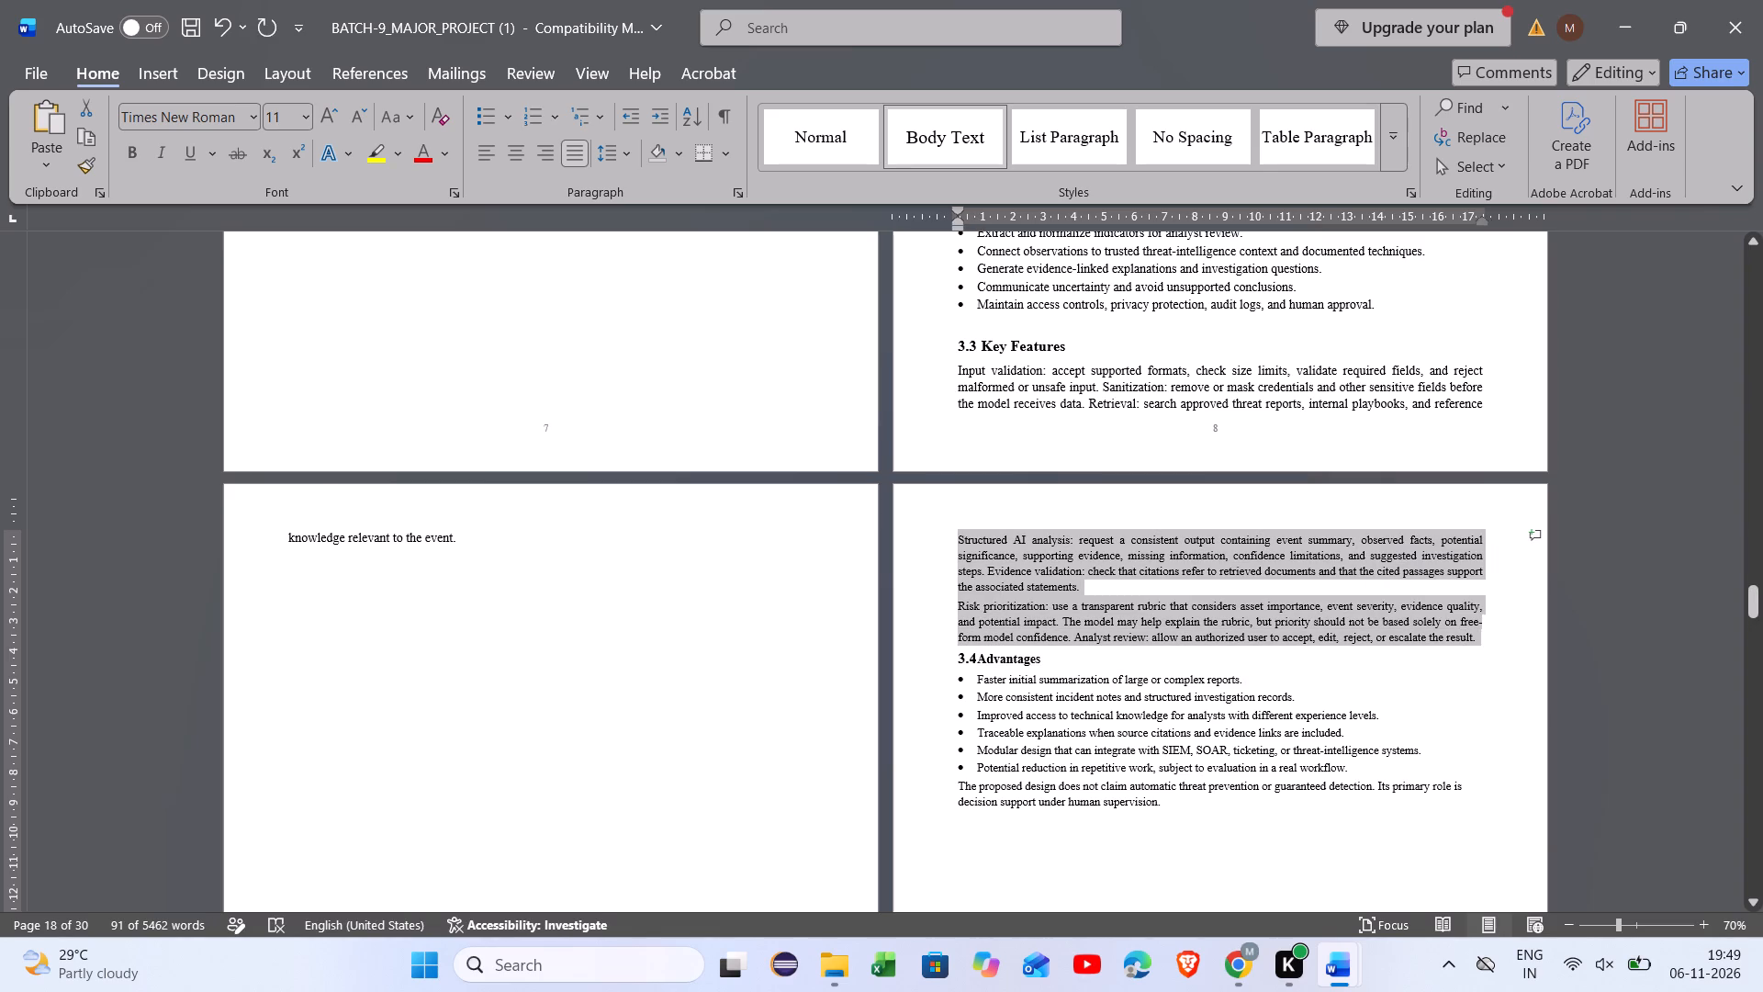
{"action": "left_click", "coordinate": [480, 538]}
{"action": "key", "text": "Return"}
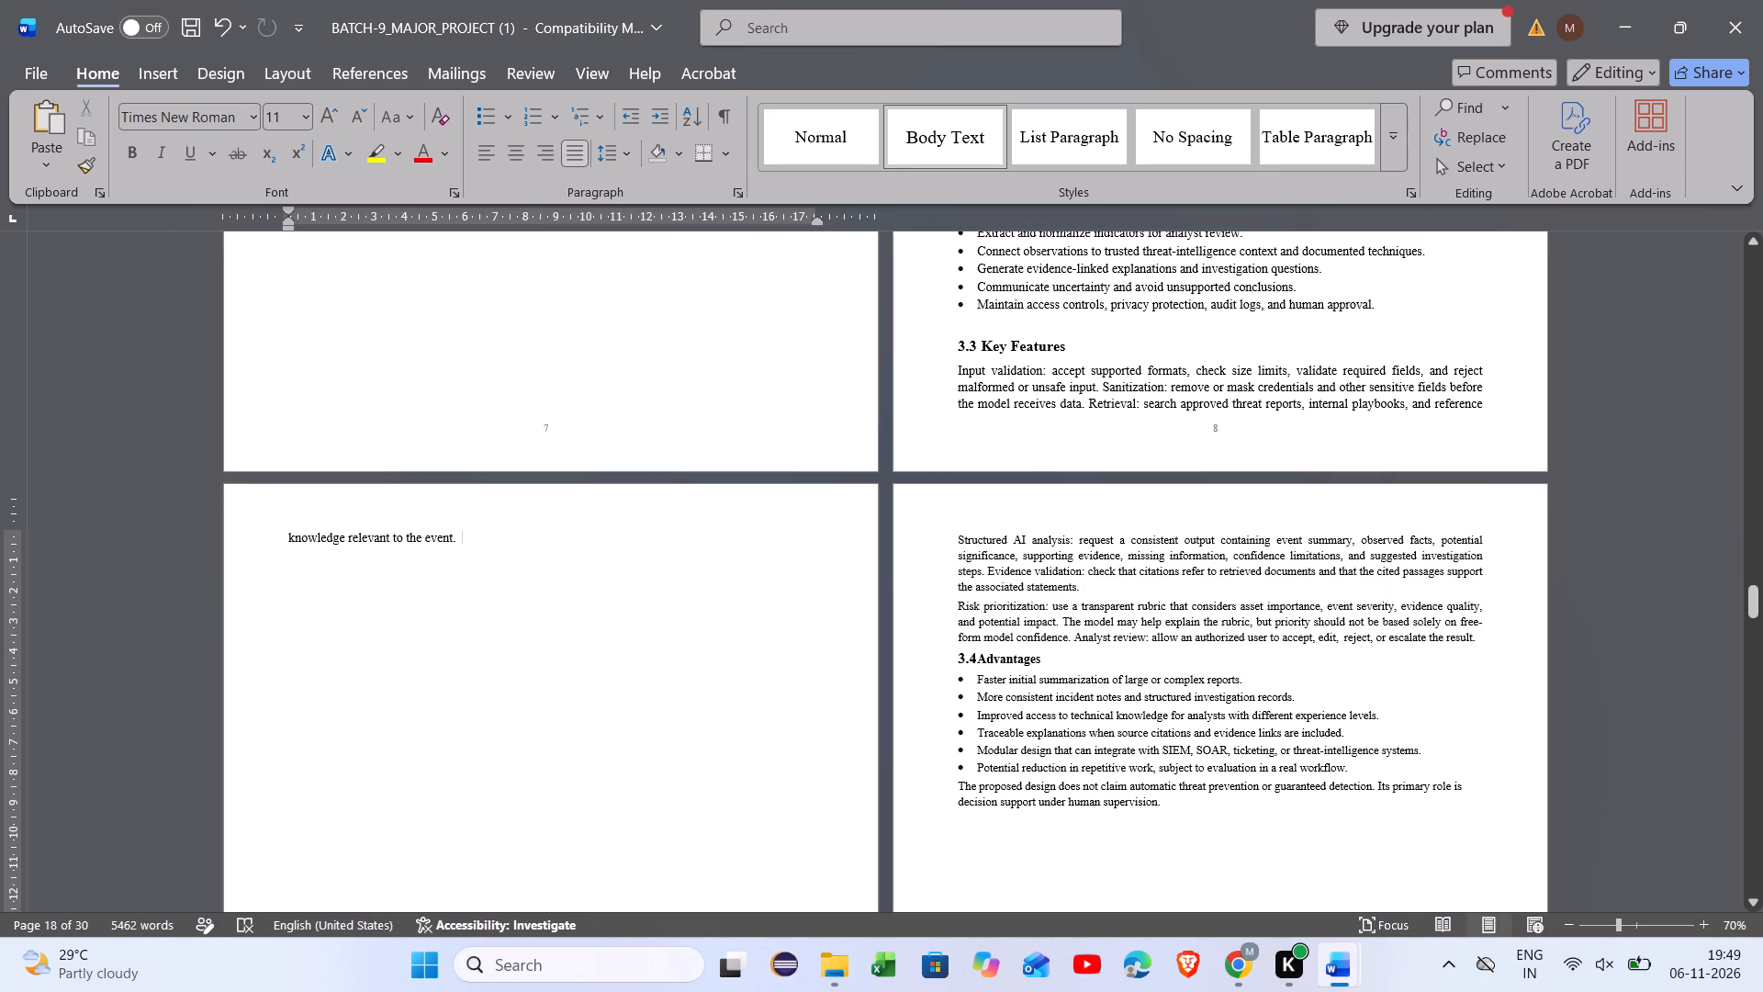
{"action": "key", "text": "Return"}
{"action": "key", "text": "Return"}
{"action": "key", "text": "ctrl+v"}
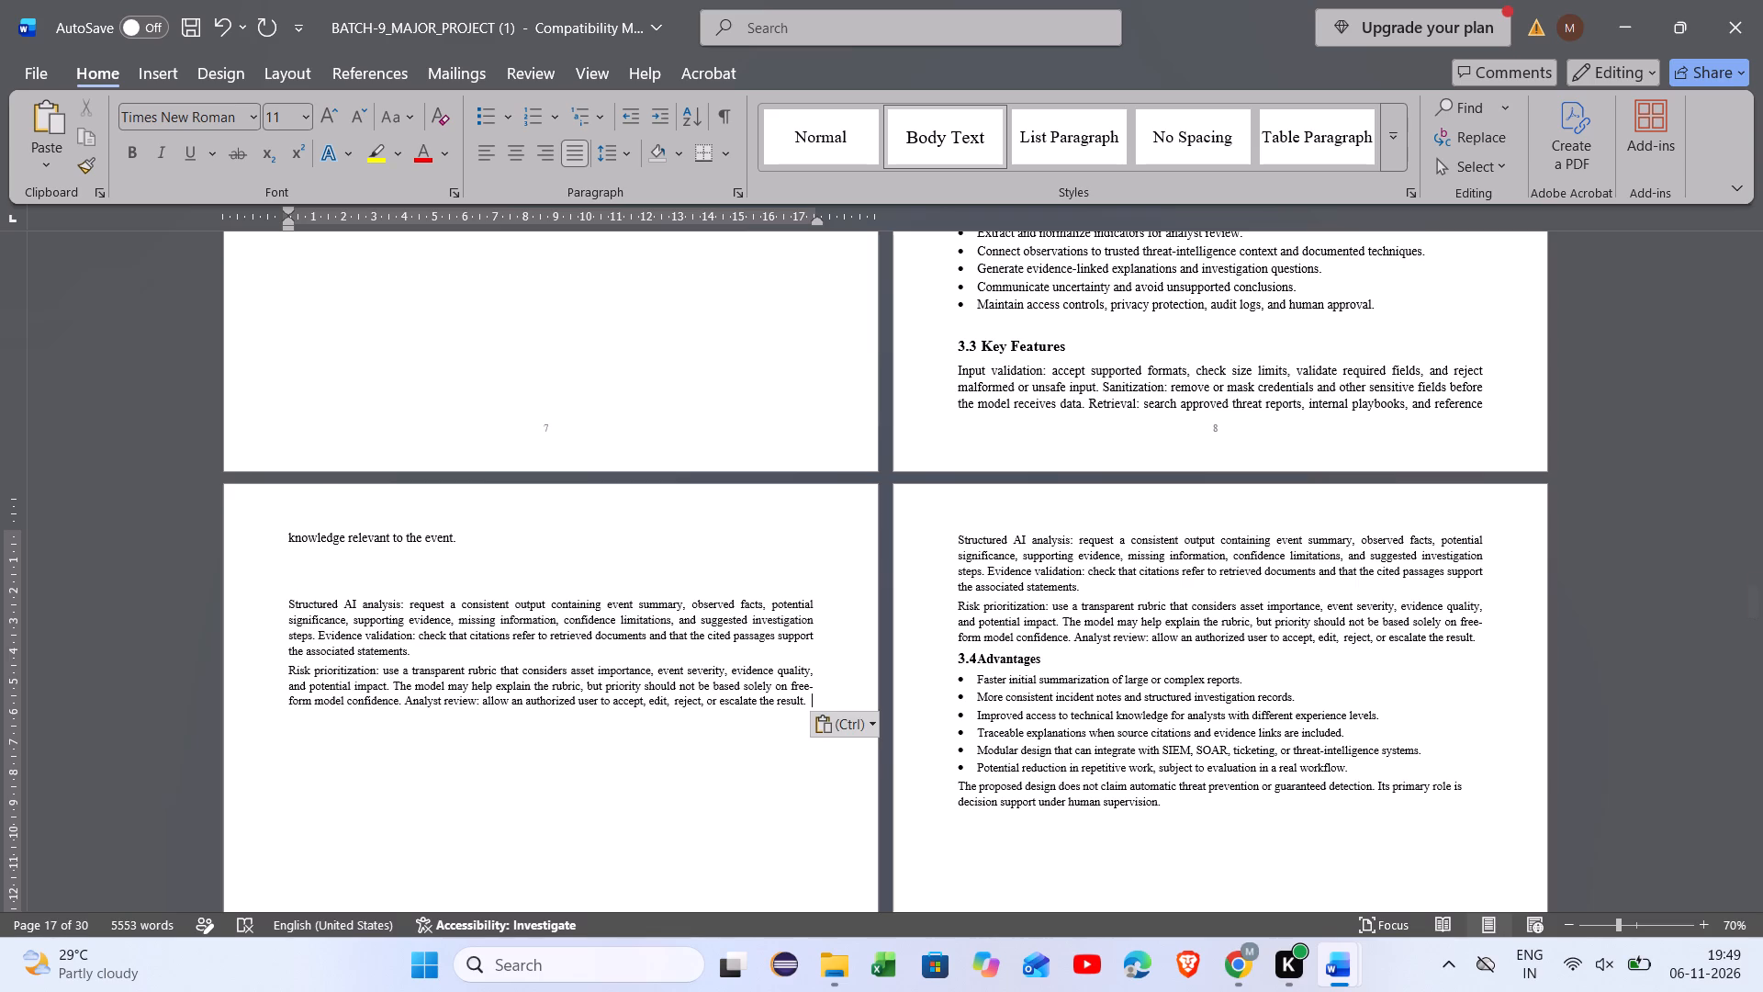
Reduce the gap between "knowledge relevant to the event." and the pasted Structured AI analysis paragraph to a single blank line.
{"action": "left_click", "coordinate": [319, 585]}
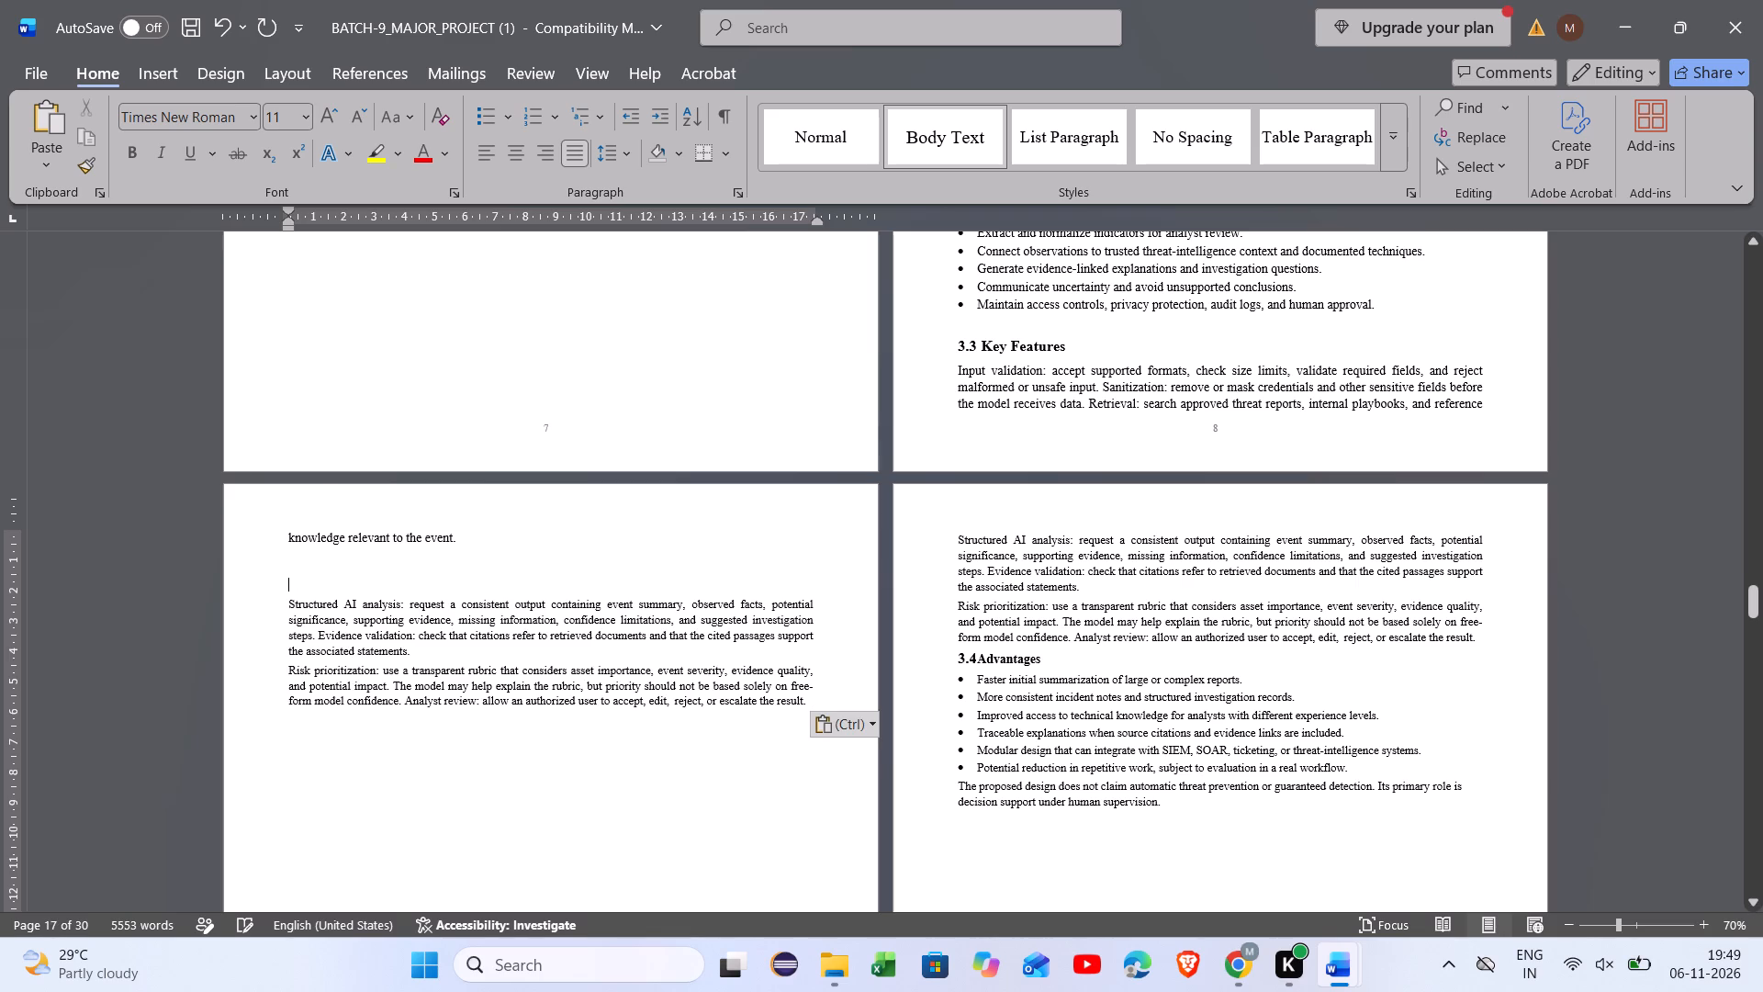
{"action": "key", "text": "BackSpace"}
{"action": "key", "text": "BackSpace"}
{"action": "key", "text": "BackSpace"}
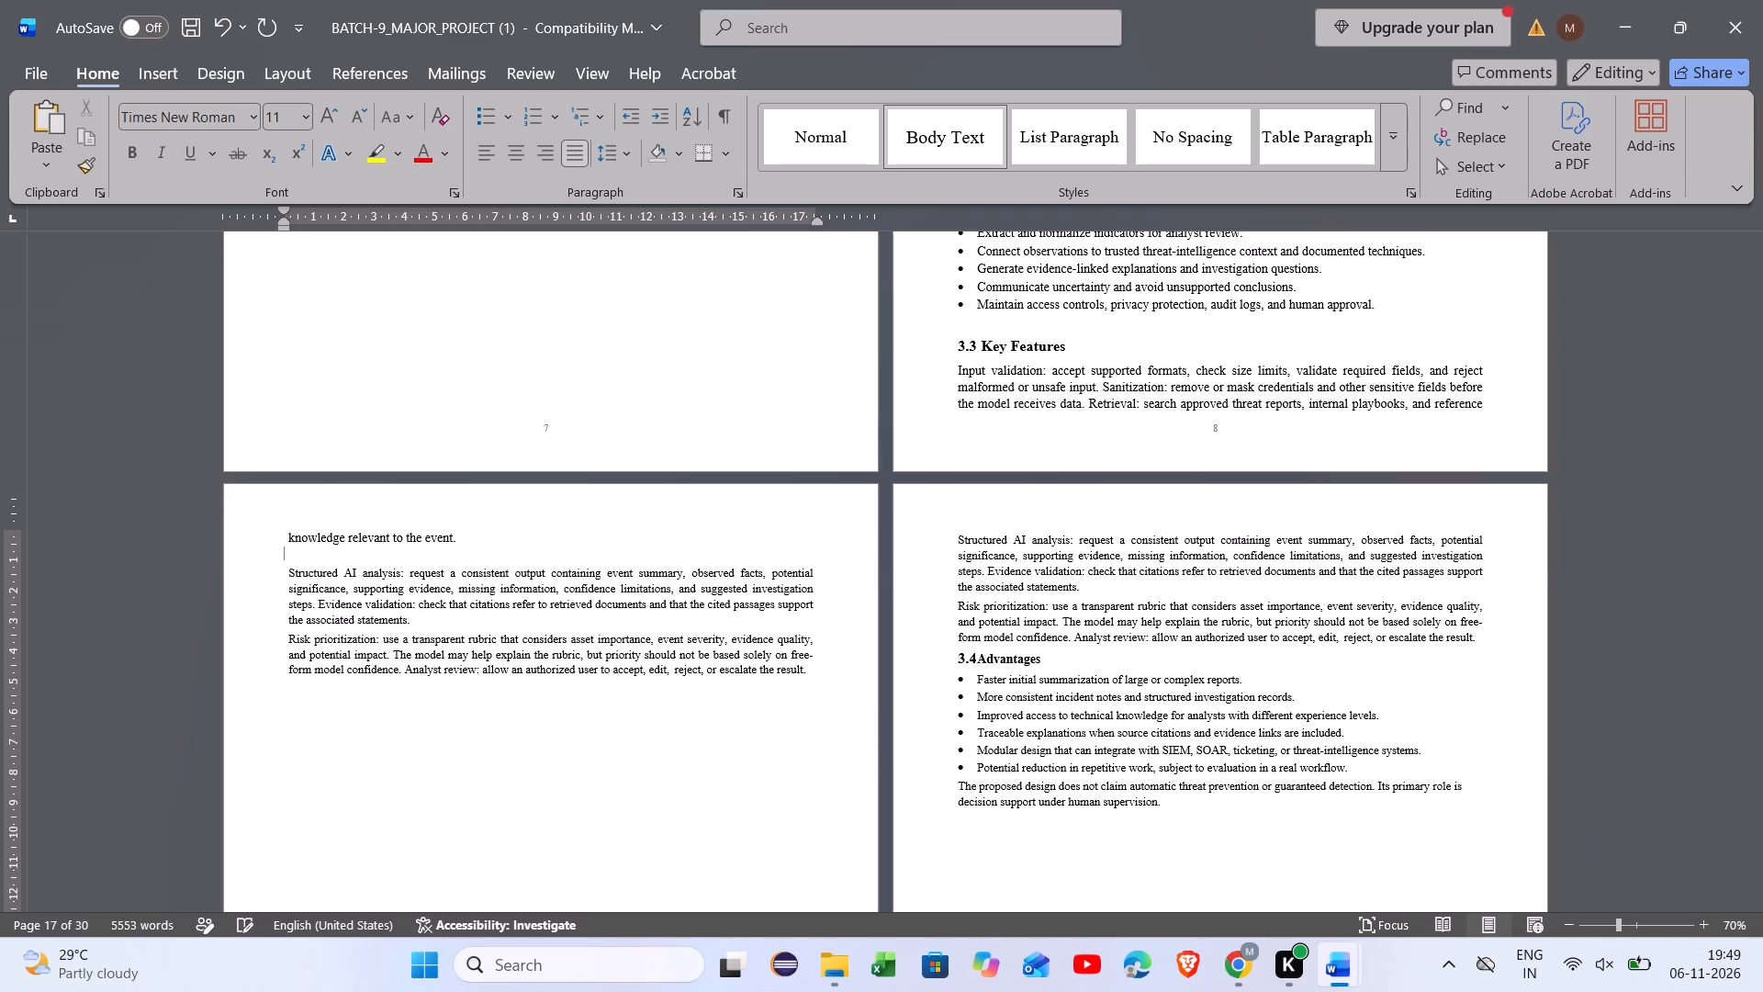
{"action": "key", "text": "BackSpace"}
{"action": "key", "text": "Return"}
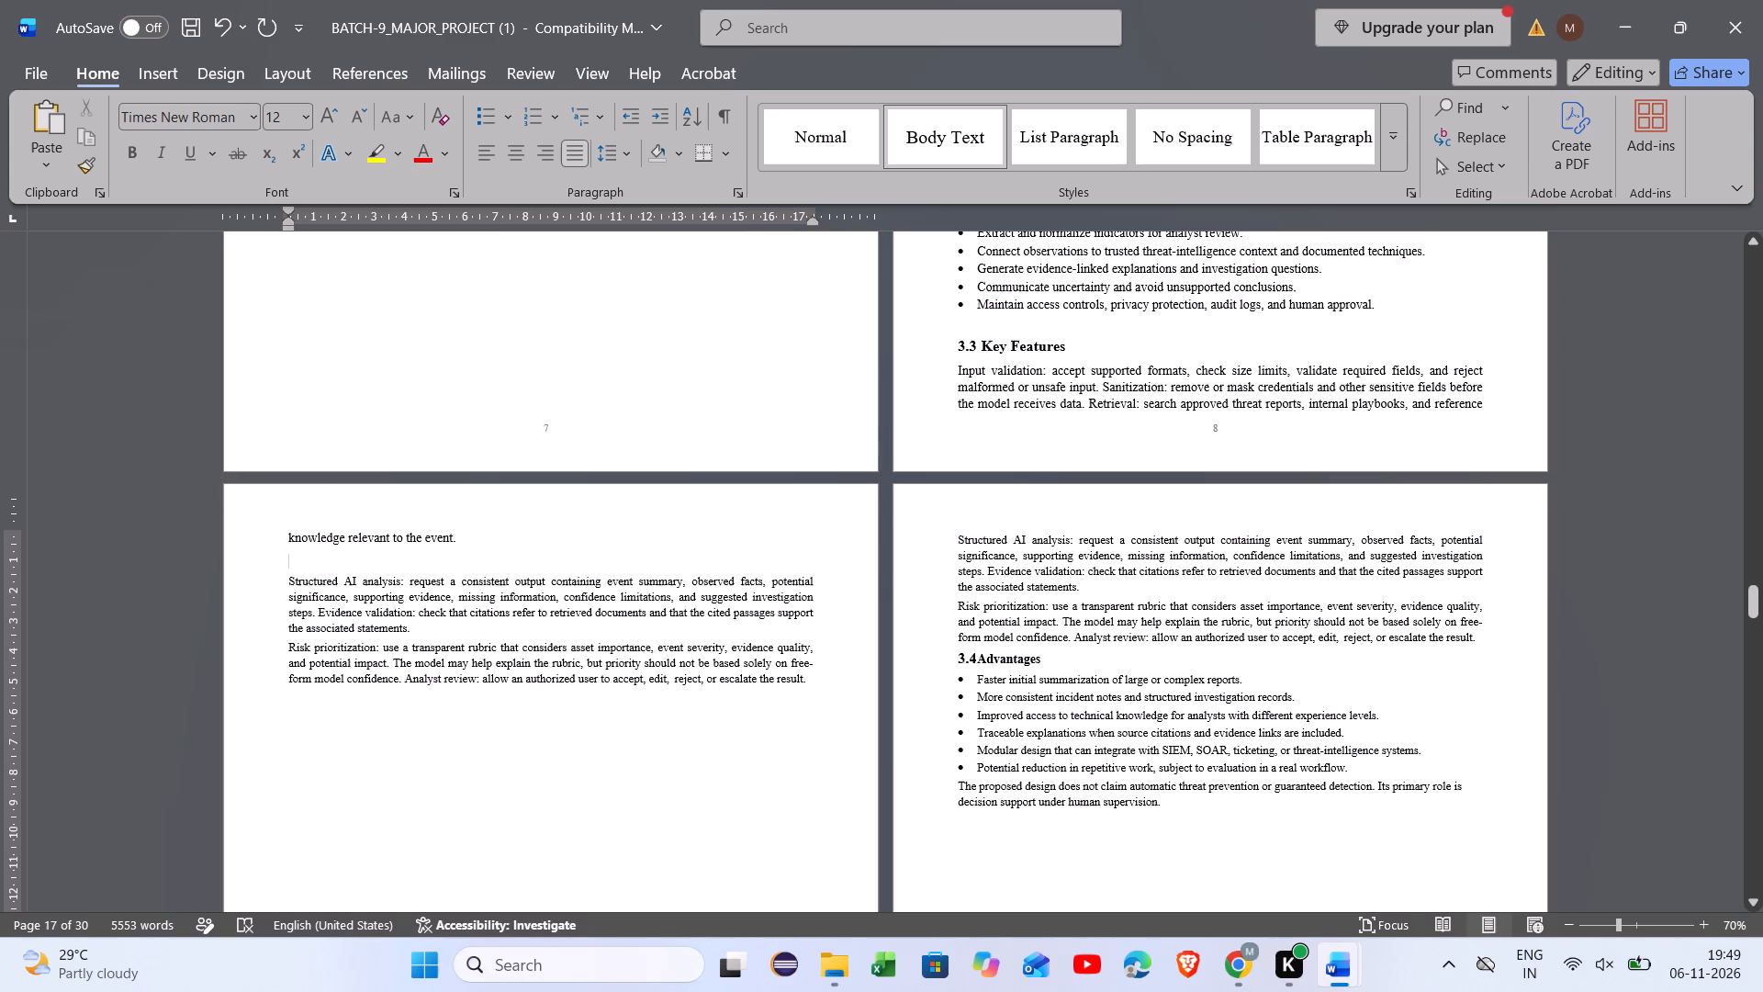
Set the pasted Structured AI analysis and Risk prioritization paragraphs to font size 12.
{"action": "left_click_drag", "start_coordinate": [287, 583], "coordinate": [820, 698]}
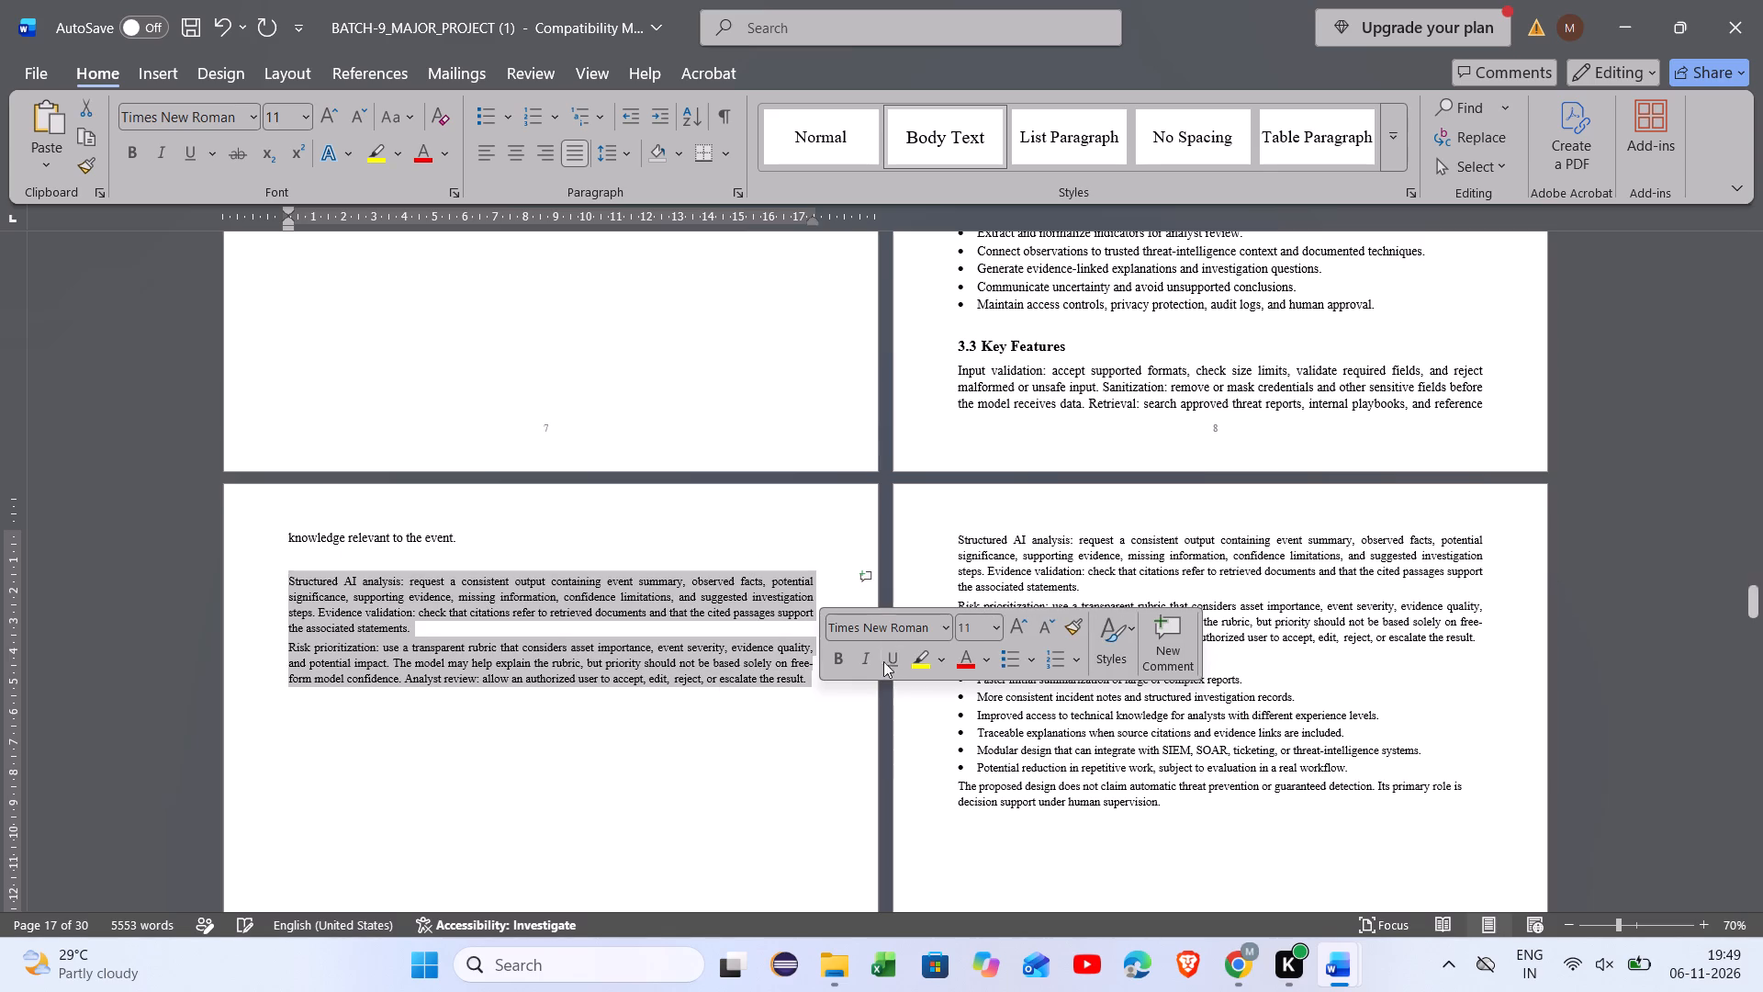
{"action": "left_click", "coordinate": [1000, 629]}
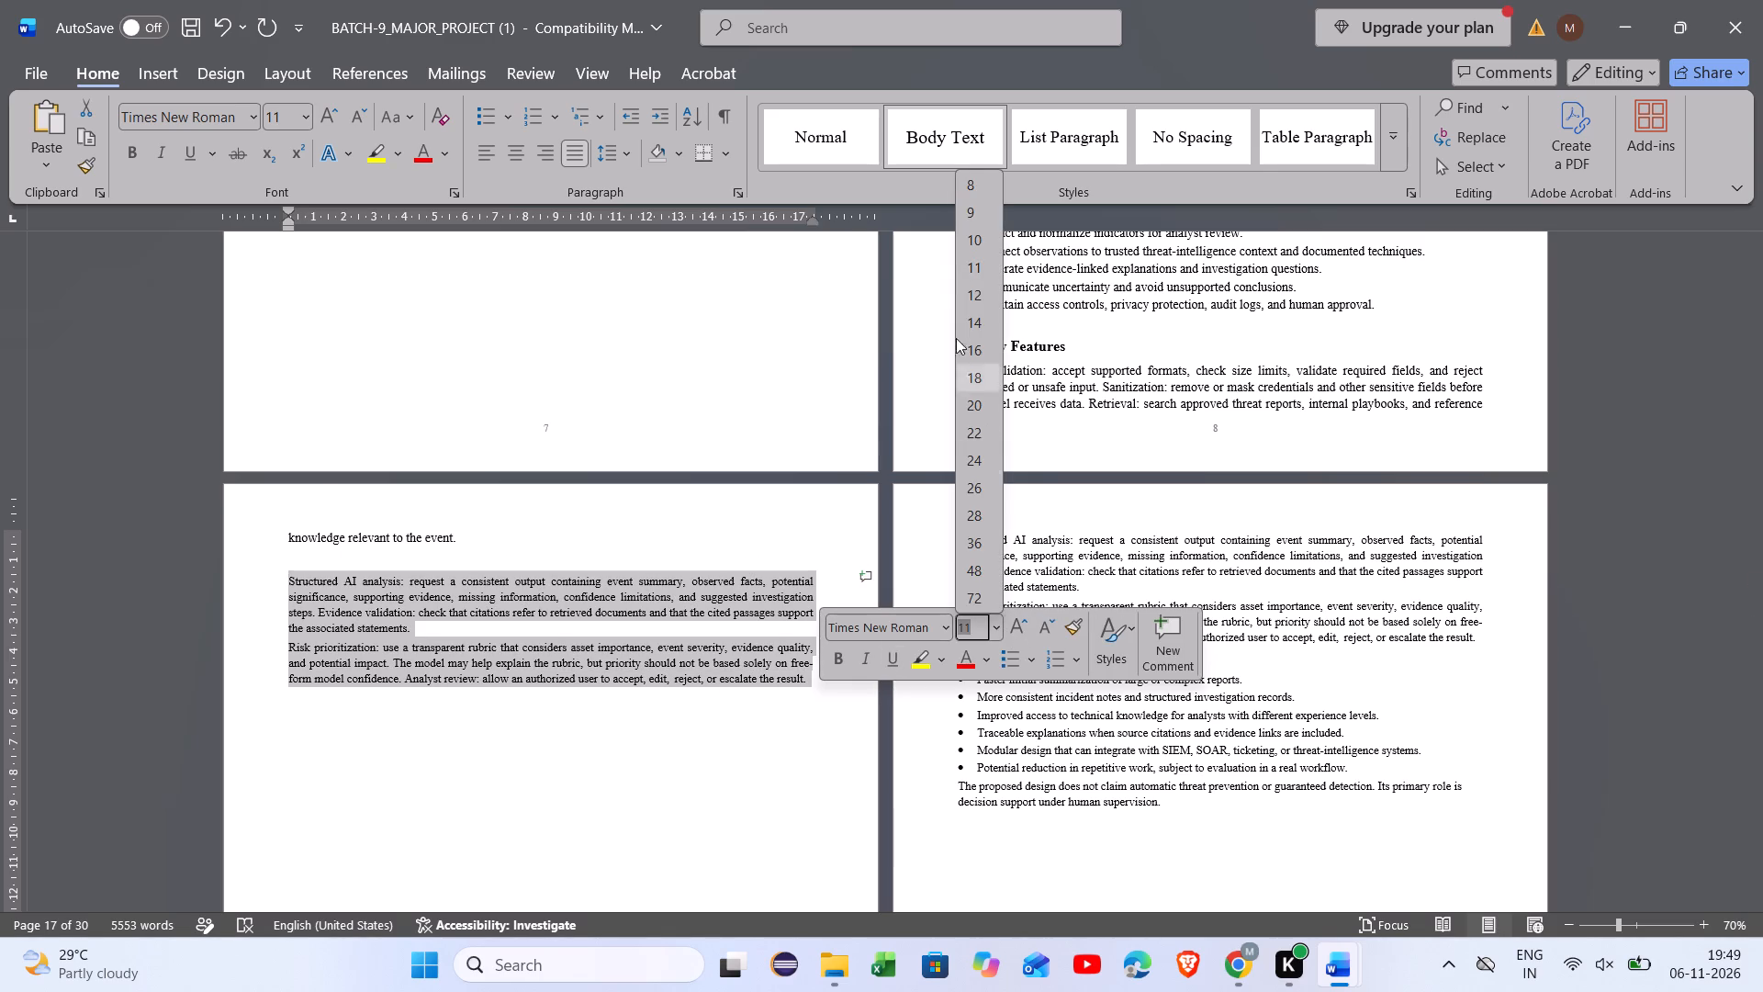
{"action": "left_click", "coordinate": [980, 297]}
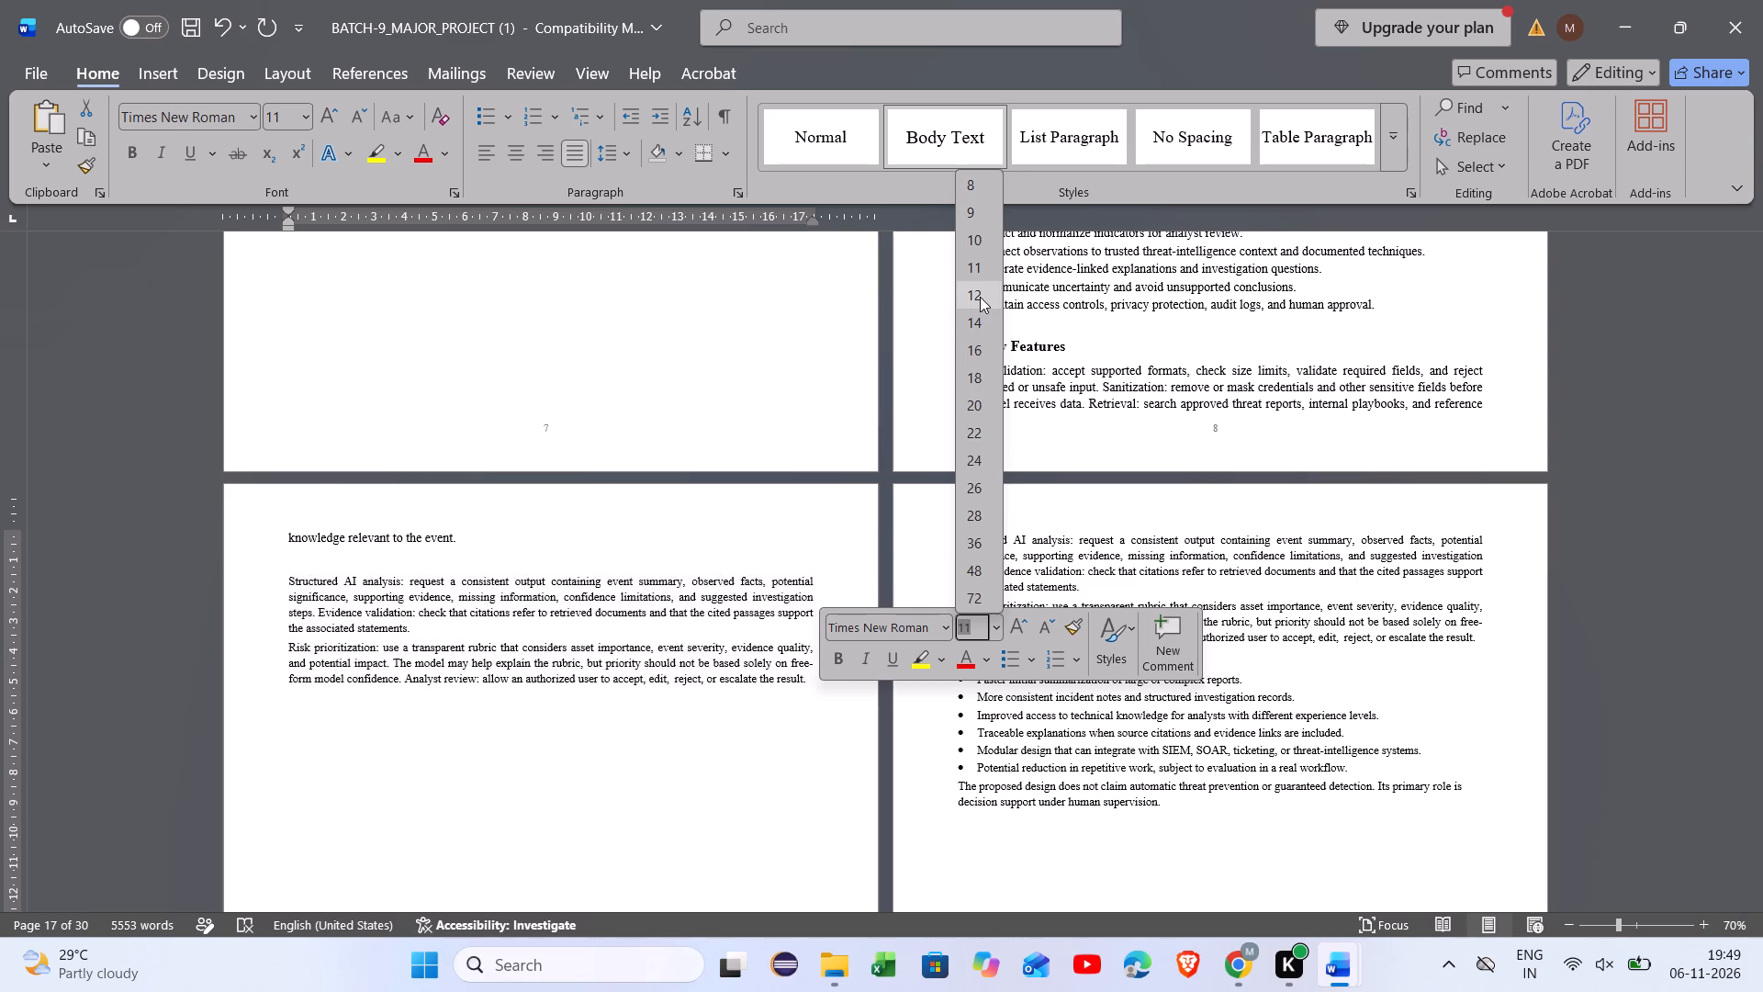
{"action": "left_click", "coordinate": [686, 549]}
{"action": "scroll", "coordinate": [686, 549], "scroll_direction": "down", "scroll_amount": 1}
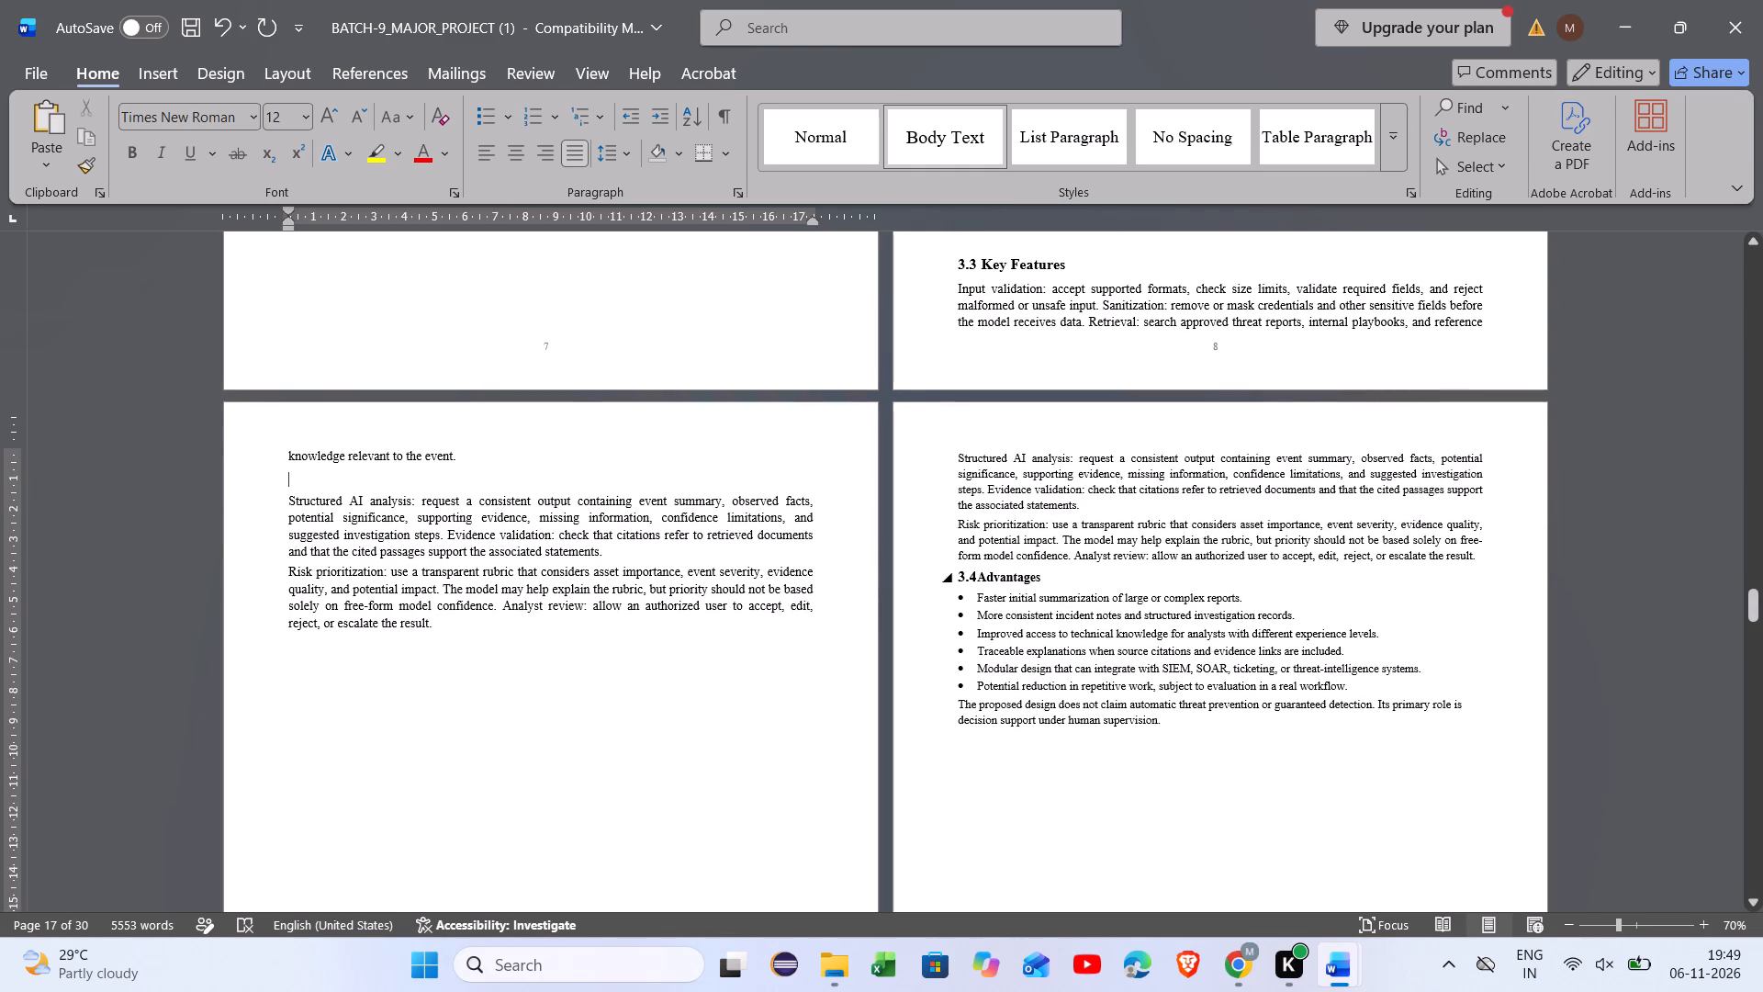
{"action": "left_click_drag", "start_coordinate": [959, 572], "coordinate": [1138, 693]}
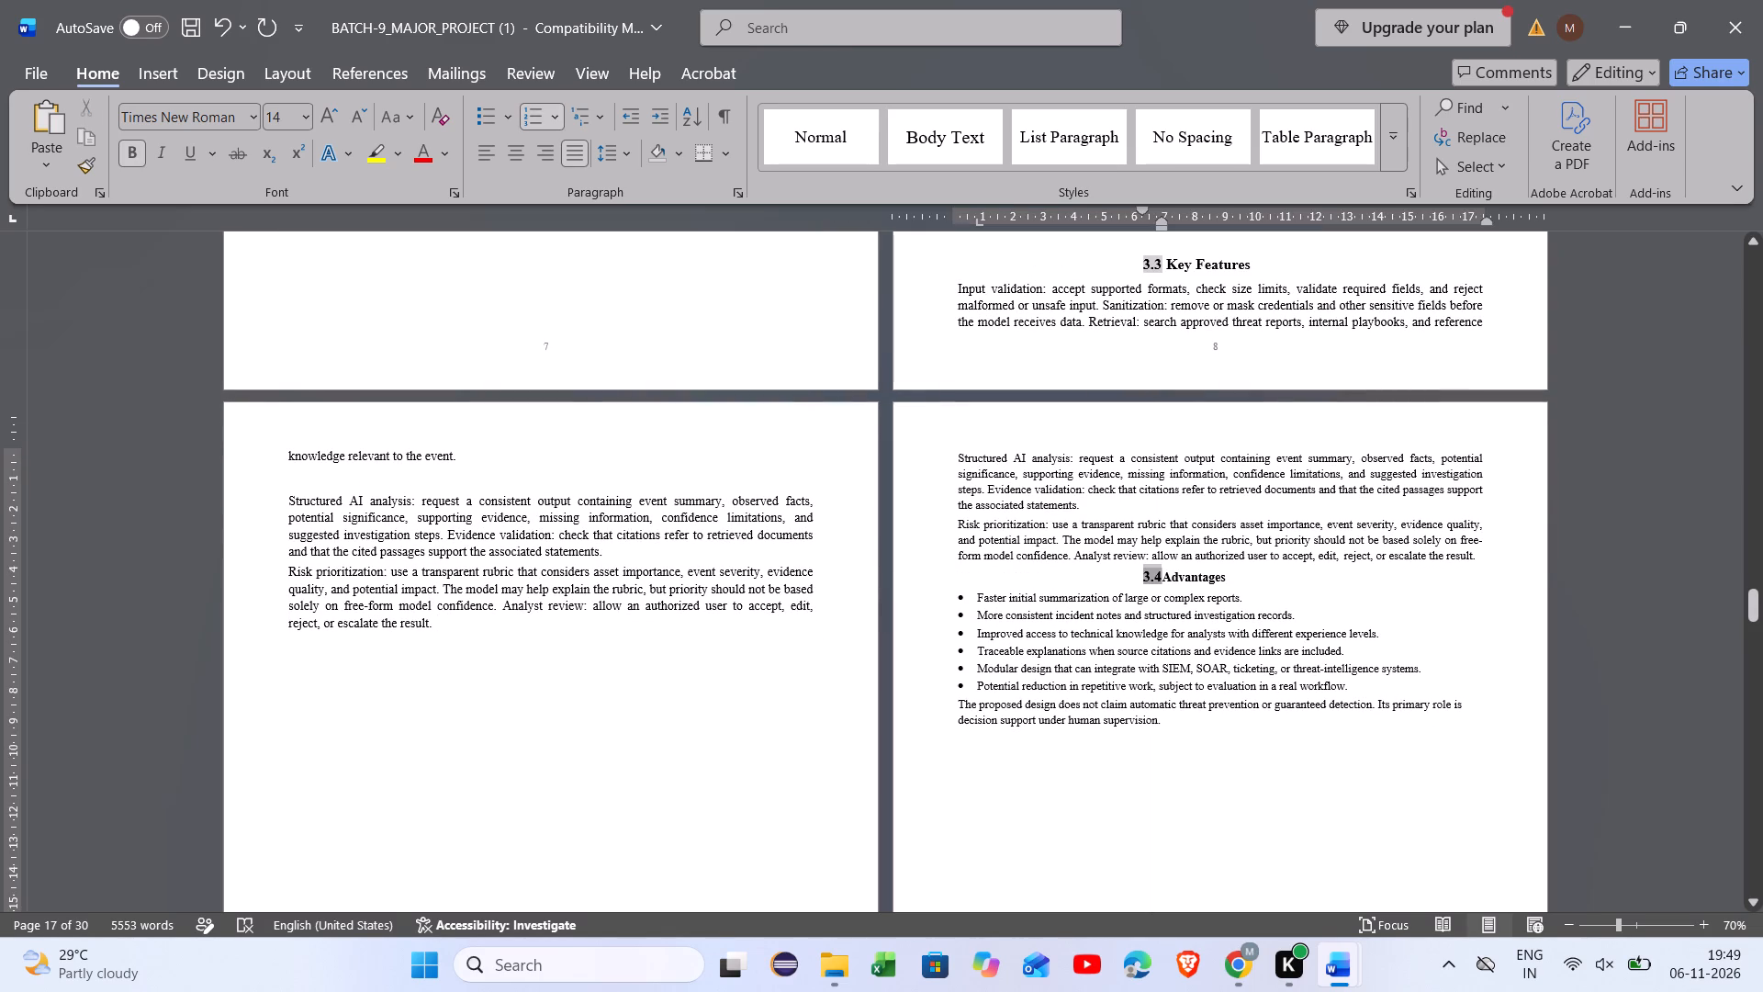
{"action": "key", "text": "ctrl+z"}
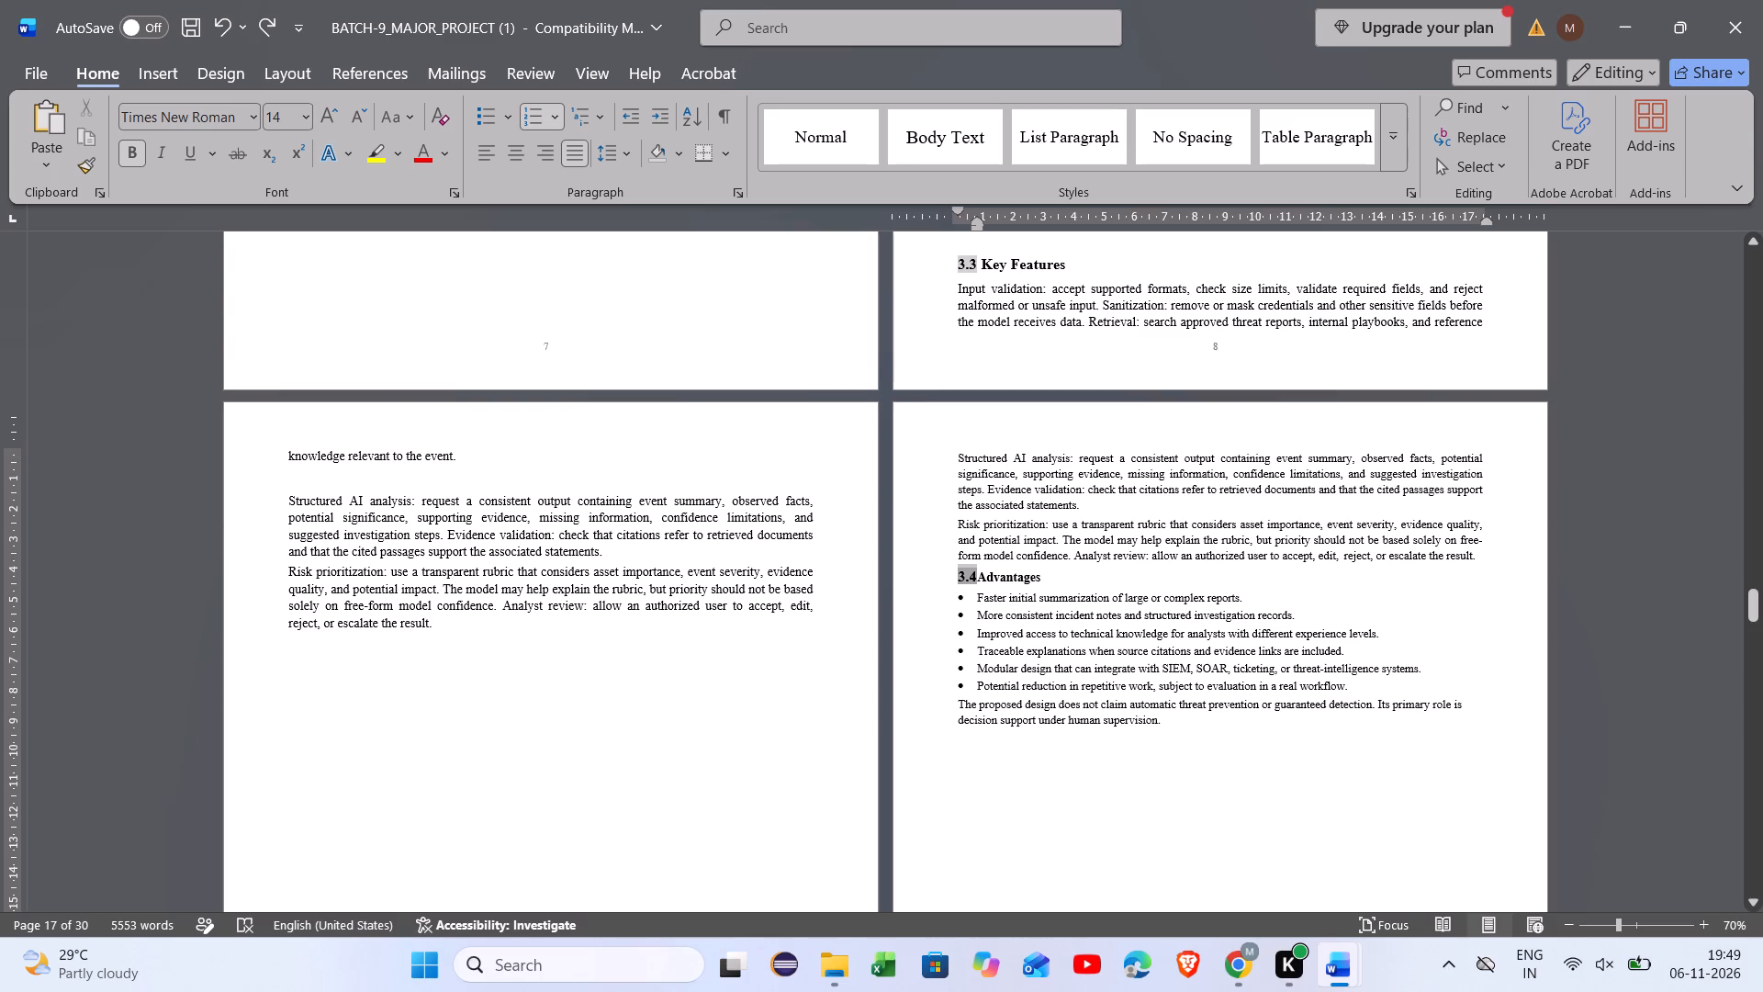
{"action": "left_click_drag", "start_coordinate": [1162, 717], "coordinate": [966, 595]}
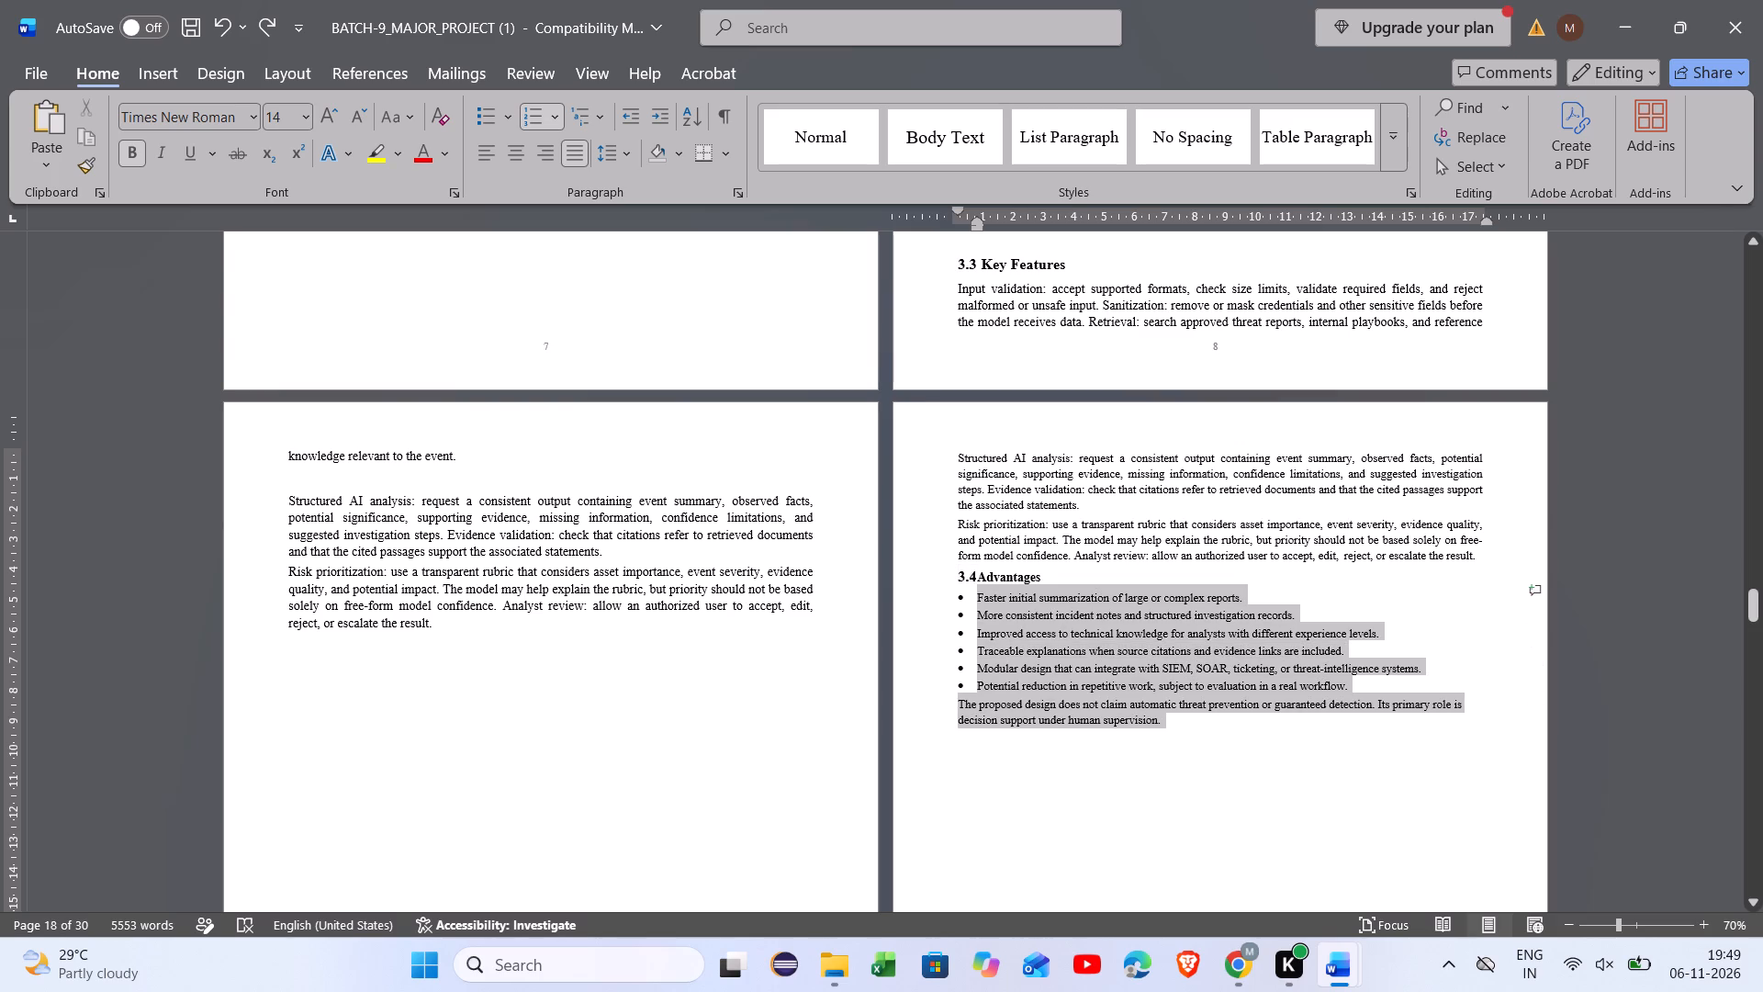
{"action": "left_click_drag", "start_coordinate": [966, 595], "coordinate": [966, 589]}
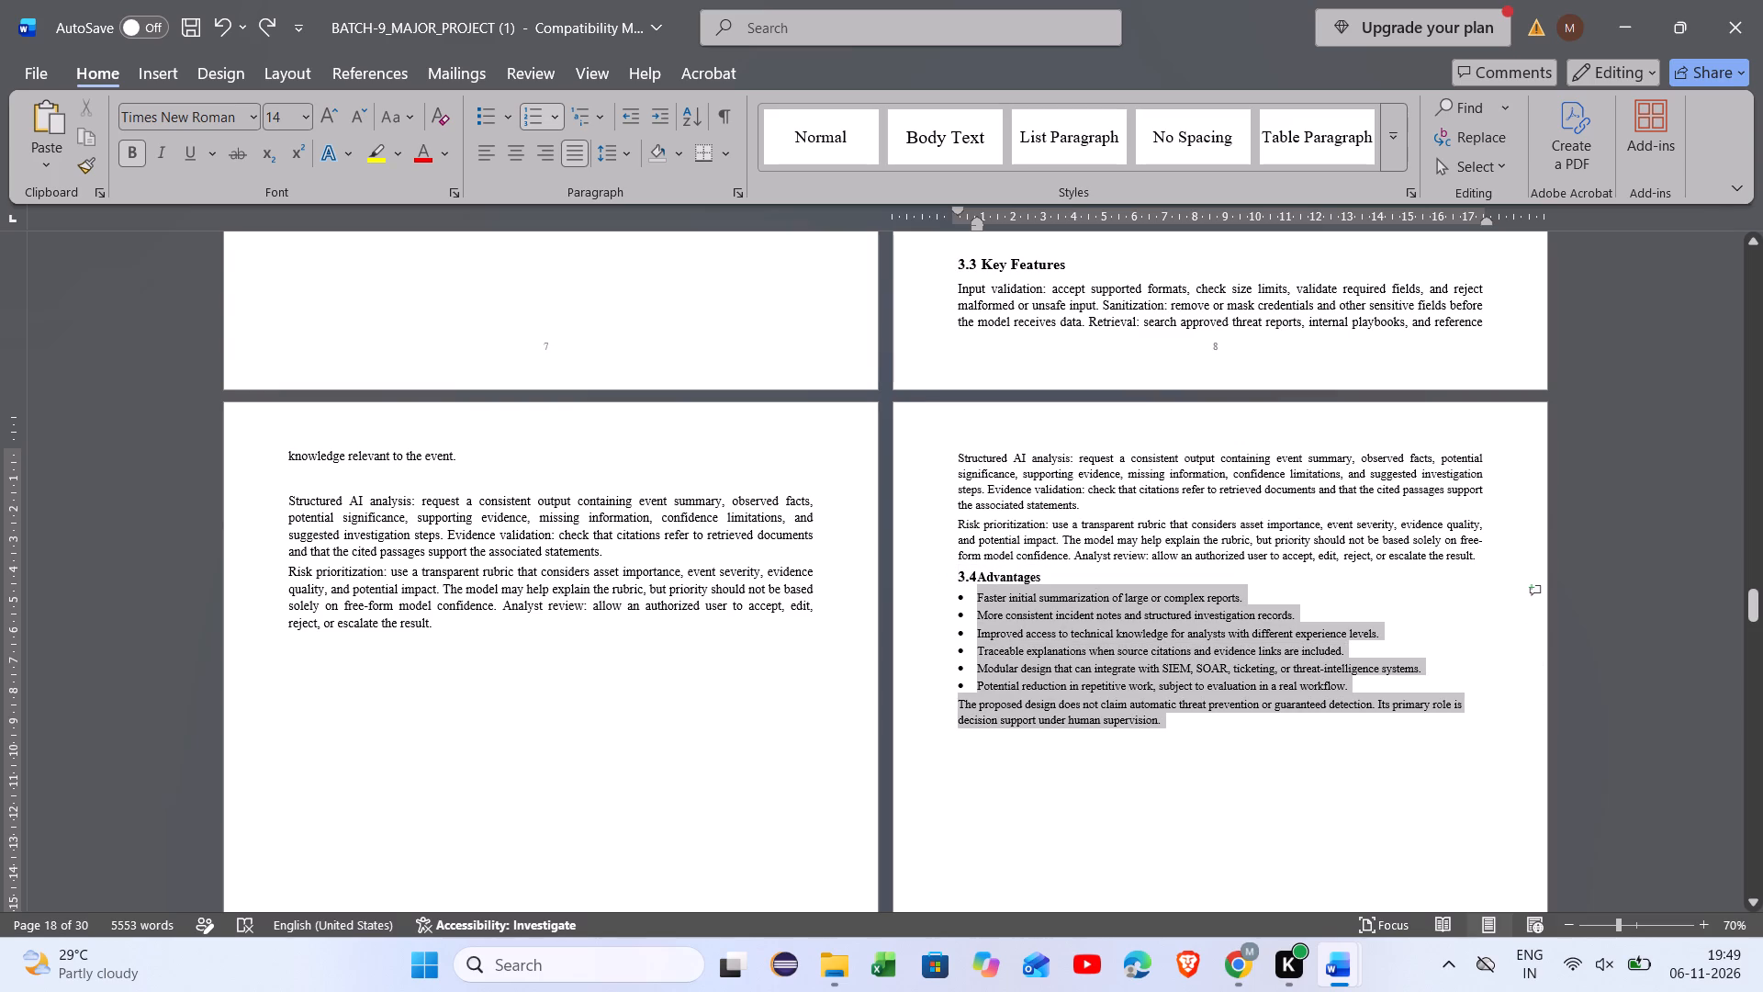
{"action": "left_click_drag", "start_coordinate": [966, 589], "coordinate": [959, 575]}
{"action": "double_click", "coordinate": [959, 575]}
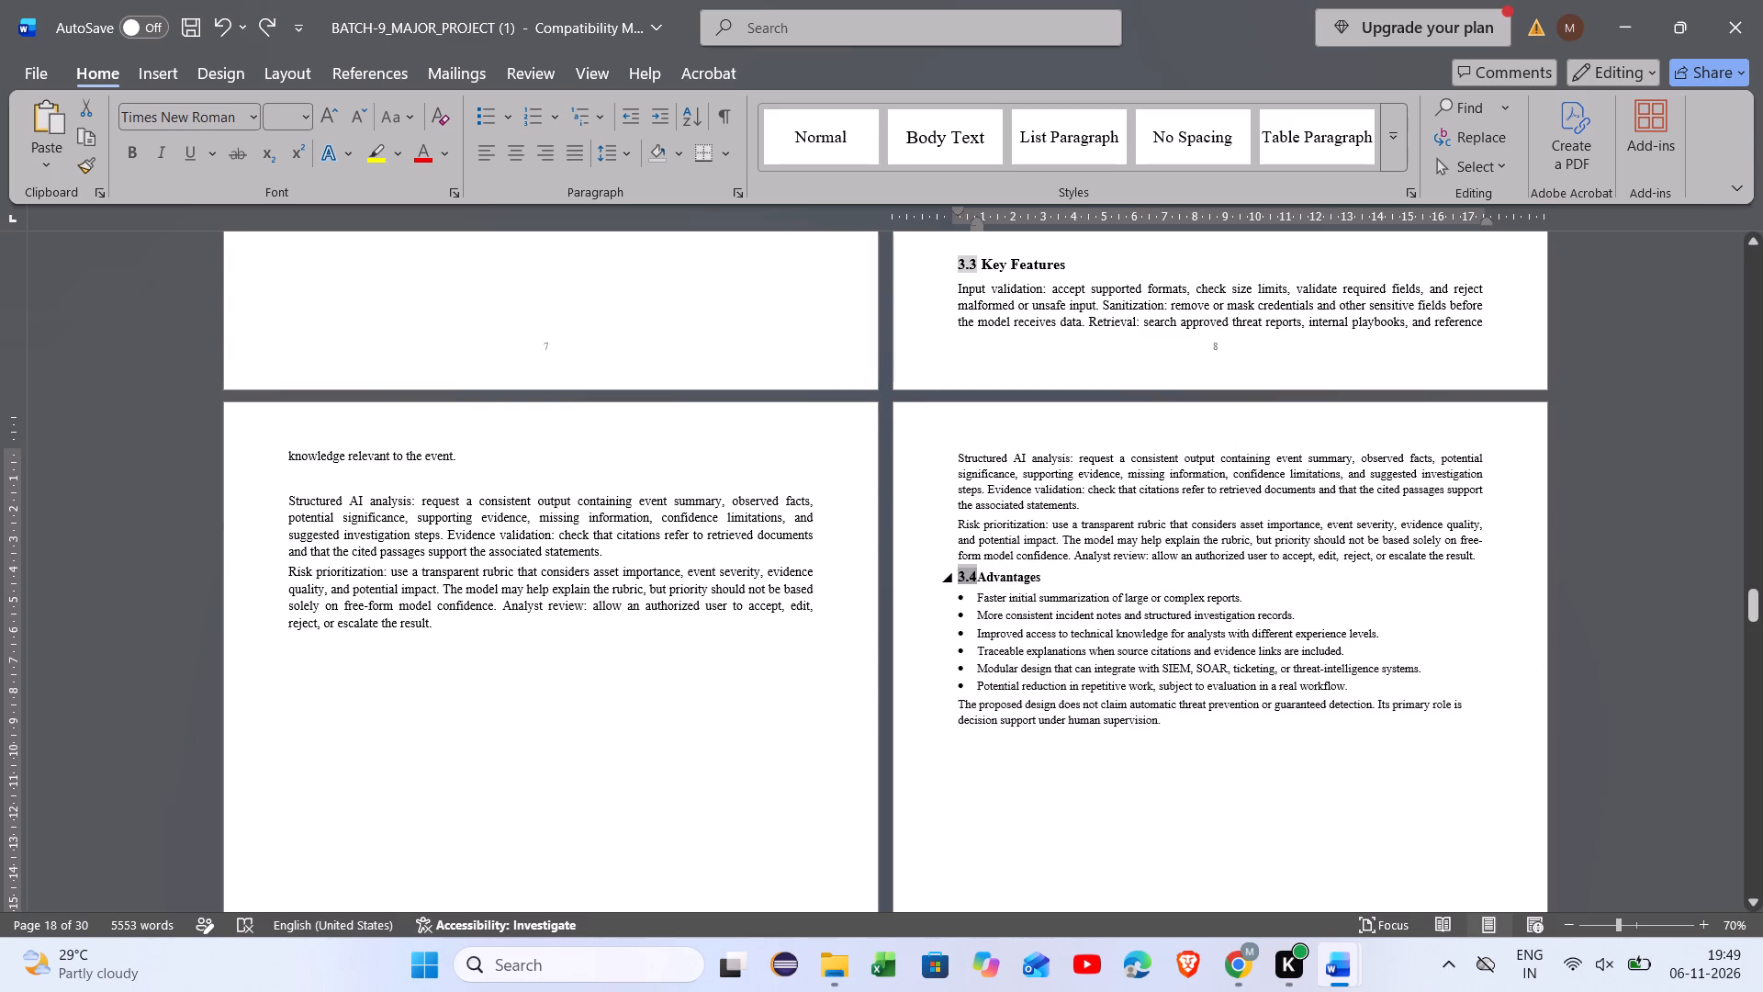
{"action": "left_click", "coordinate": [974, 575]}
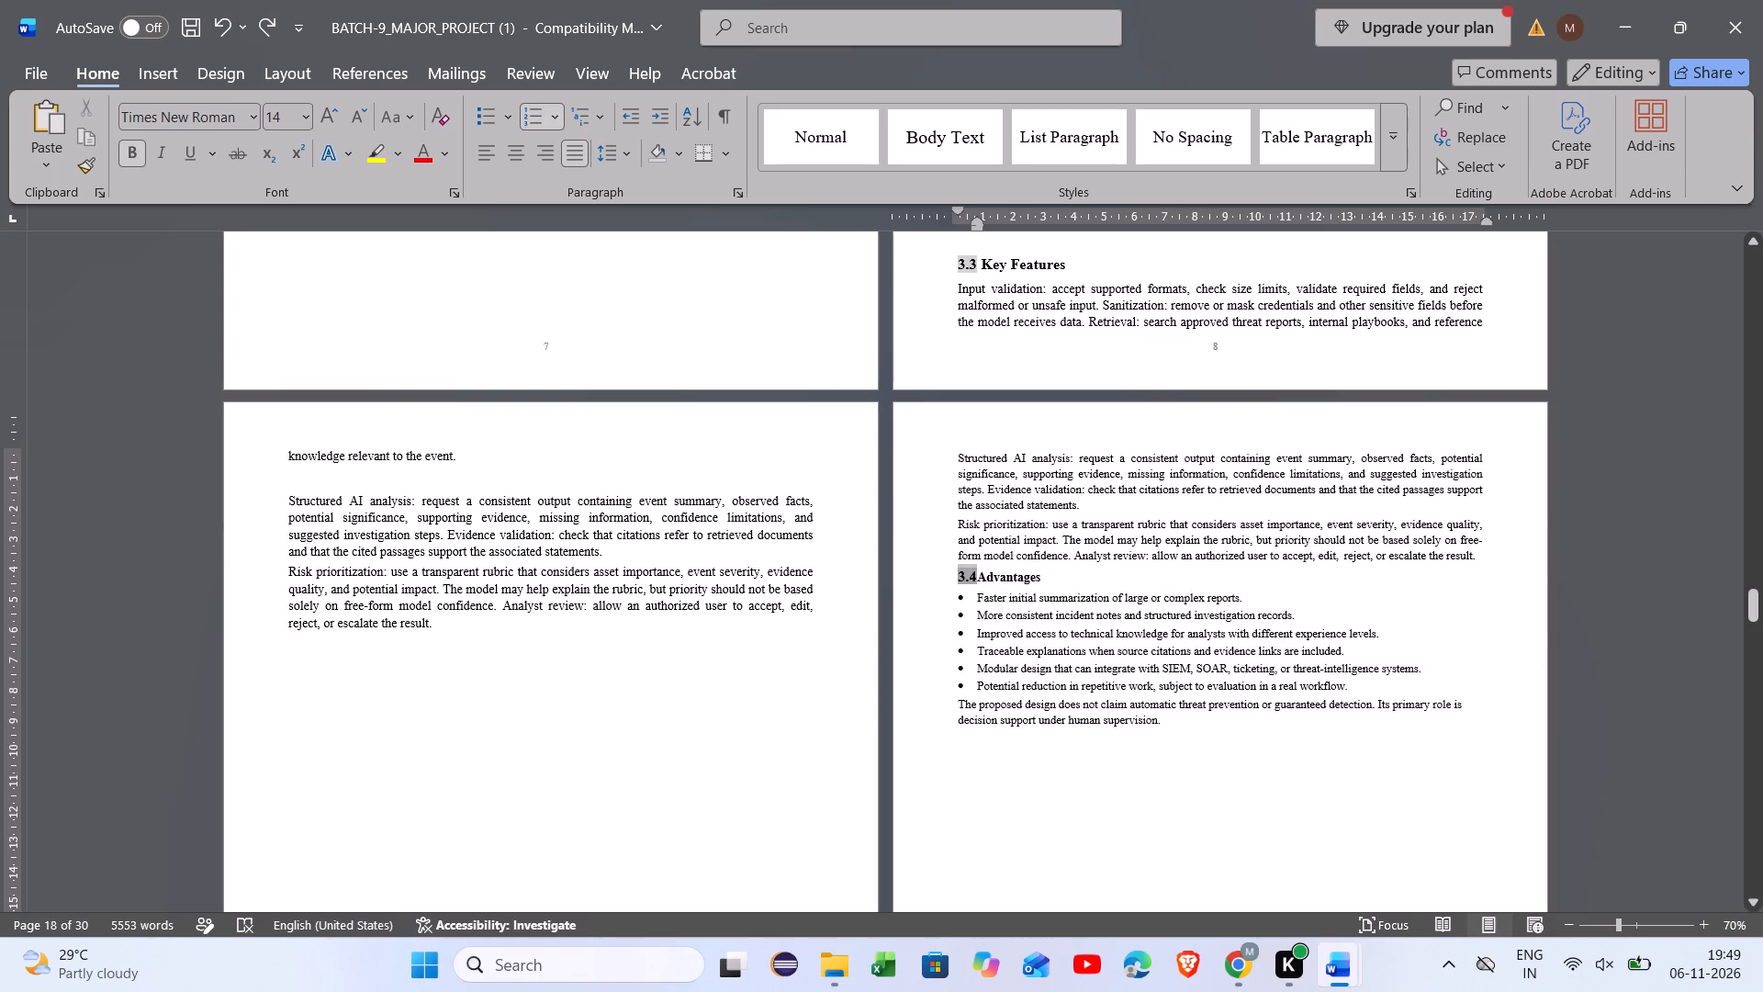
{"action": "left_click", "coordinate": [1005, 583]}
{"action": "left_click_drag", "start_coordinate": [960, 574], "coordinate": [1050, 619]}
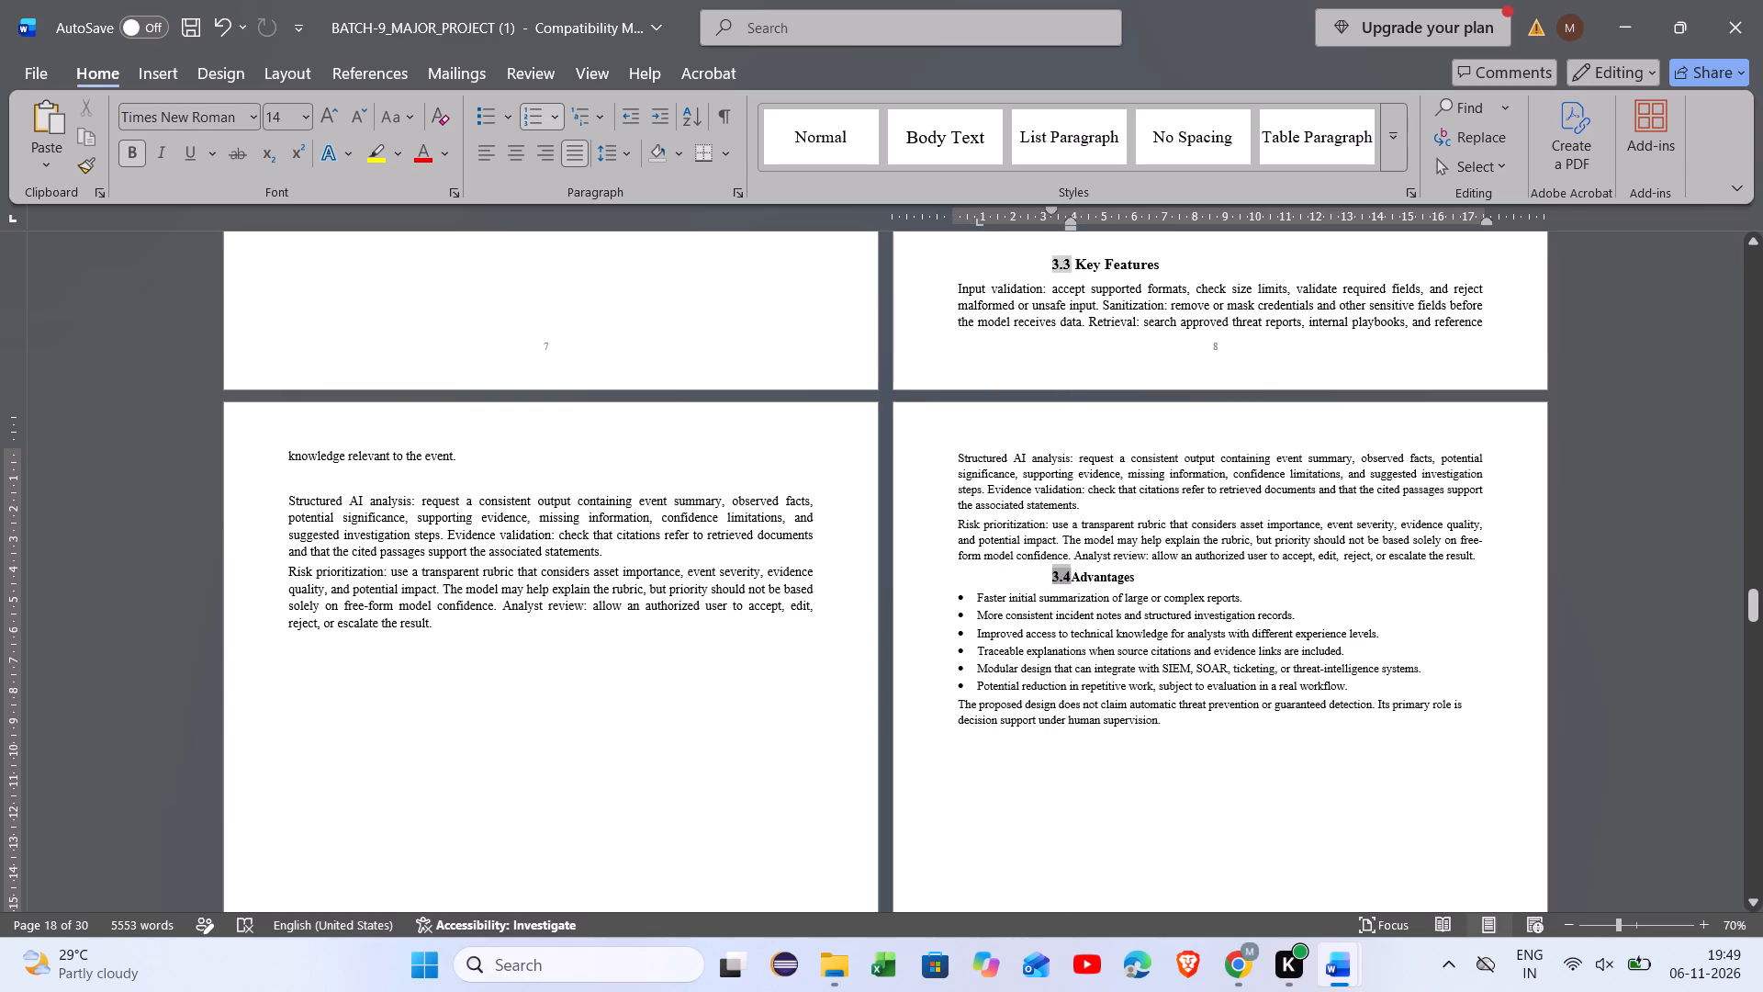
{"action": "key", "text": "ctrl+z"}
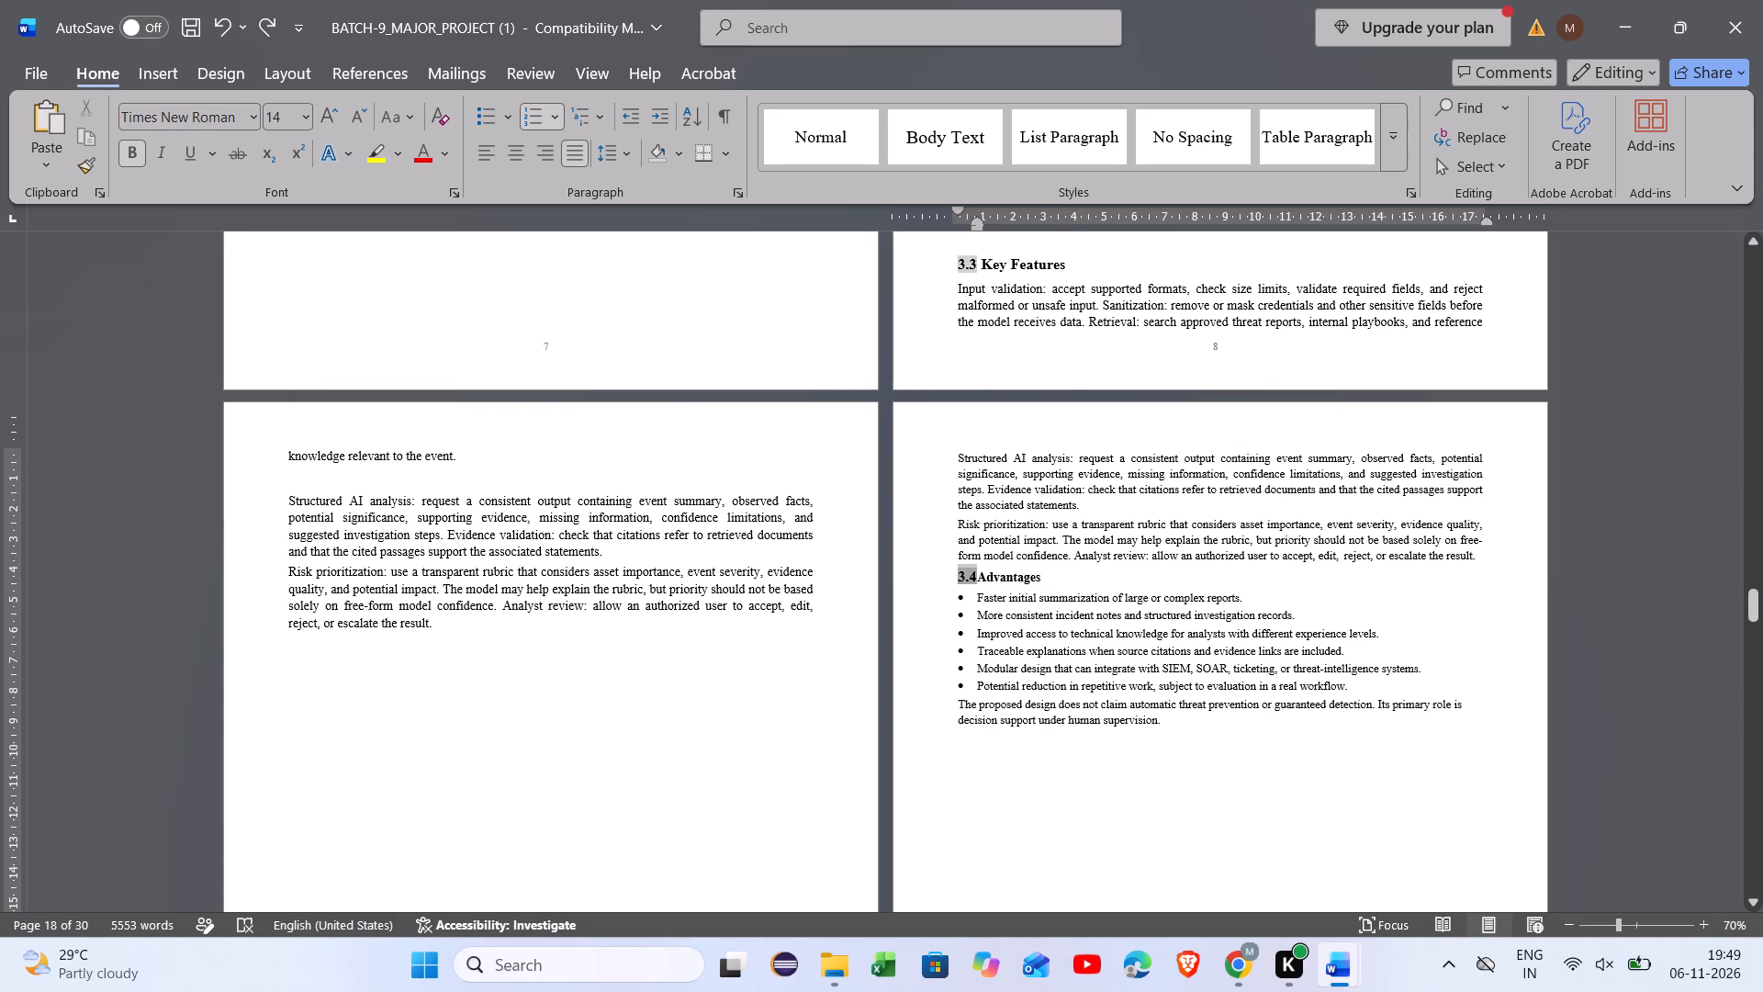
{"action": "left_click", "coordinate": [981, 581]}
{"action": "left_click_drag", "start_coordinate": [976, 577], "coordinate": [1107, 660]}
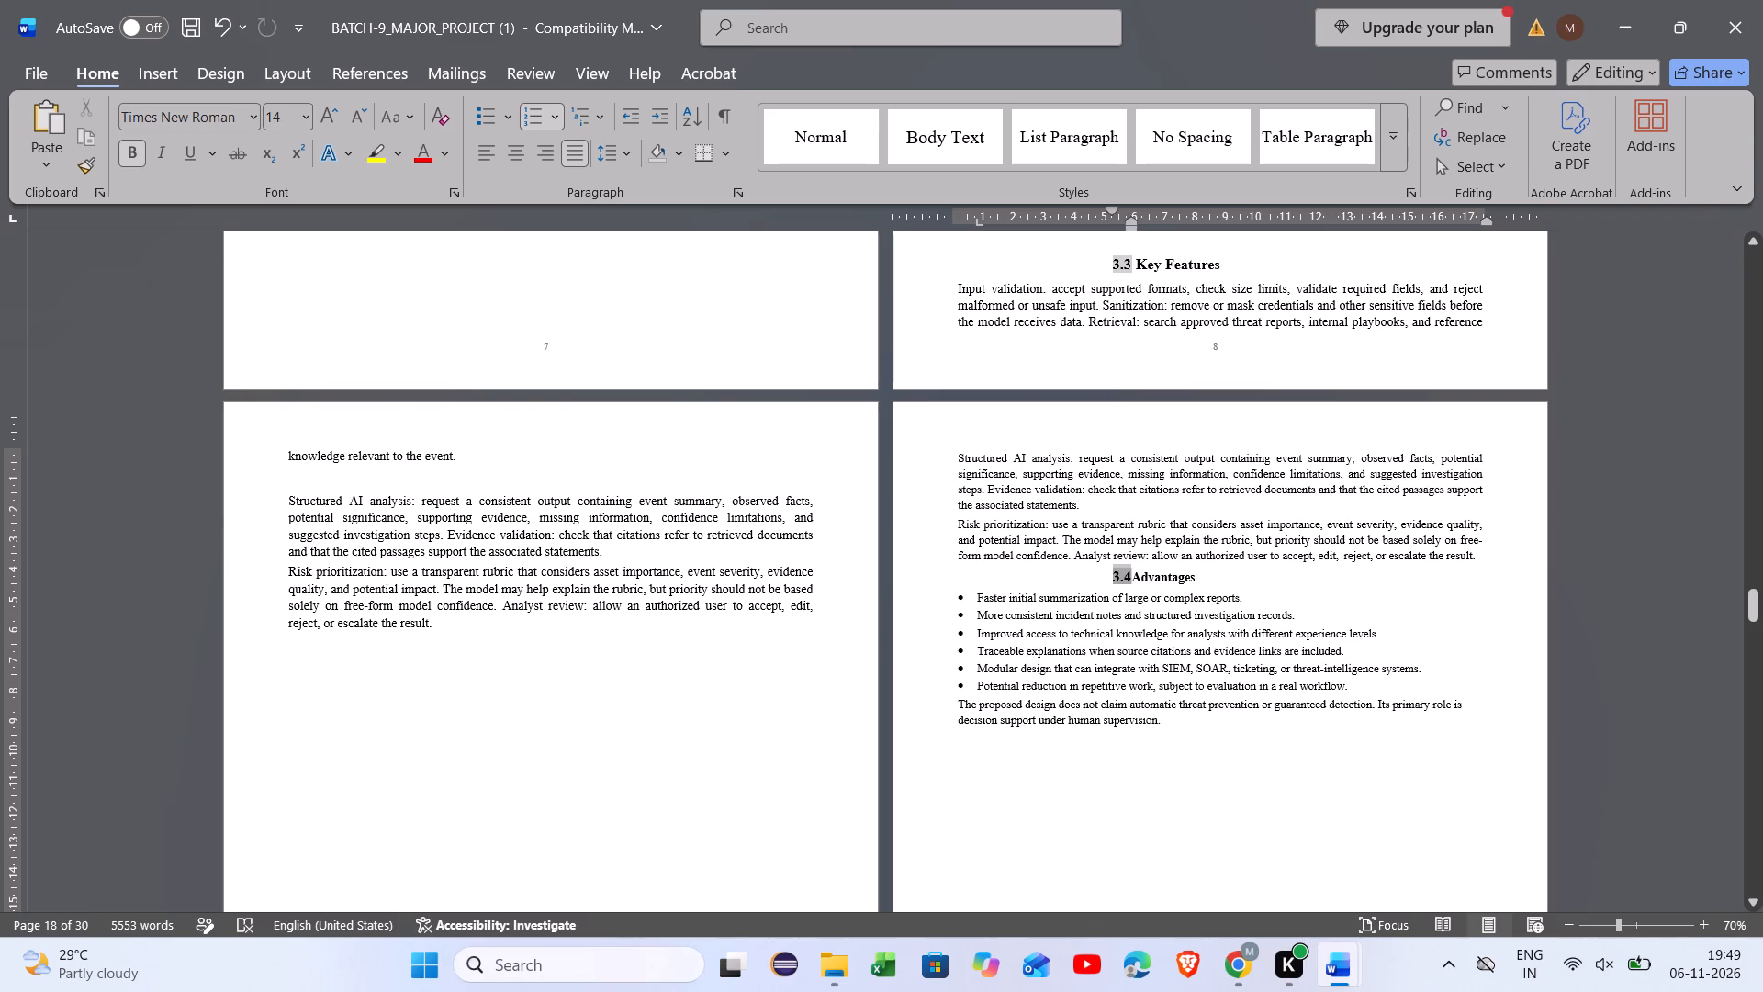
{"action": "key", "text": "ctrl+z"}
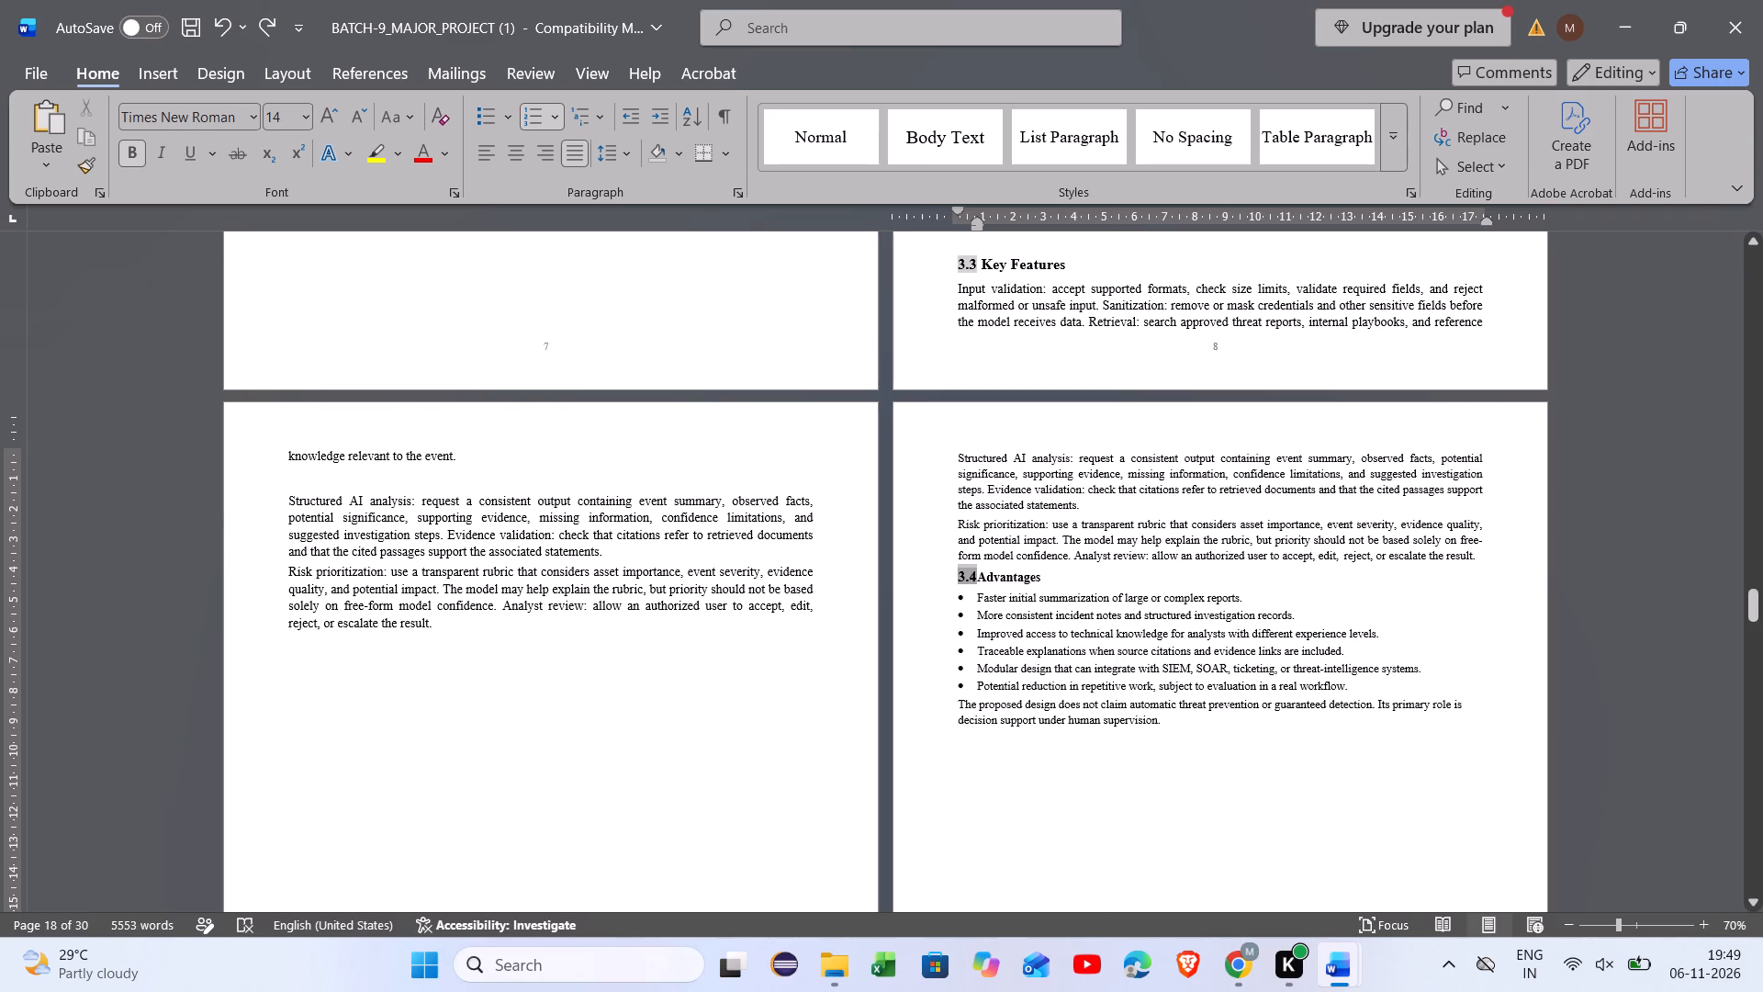
Copy the Advantages heading with its bullets and closing paragraph, and paste it after the size-12 Risk prioritization paragraph, preceded by two line breaks.
{"action": "left_click_drag", "start_coordinate": [1163, 718], "coordinate": [1000, 569]}
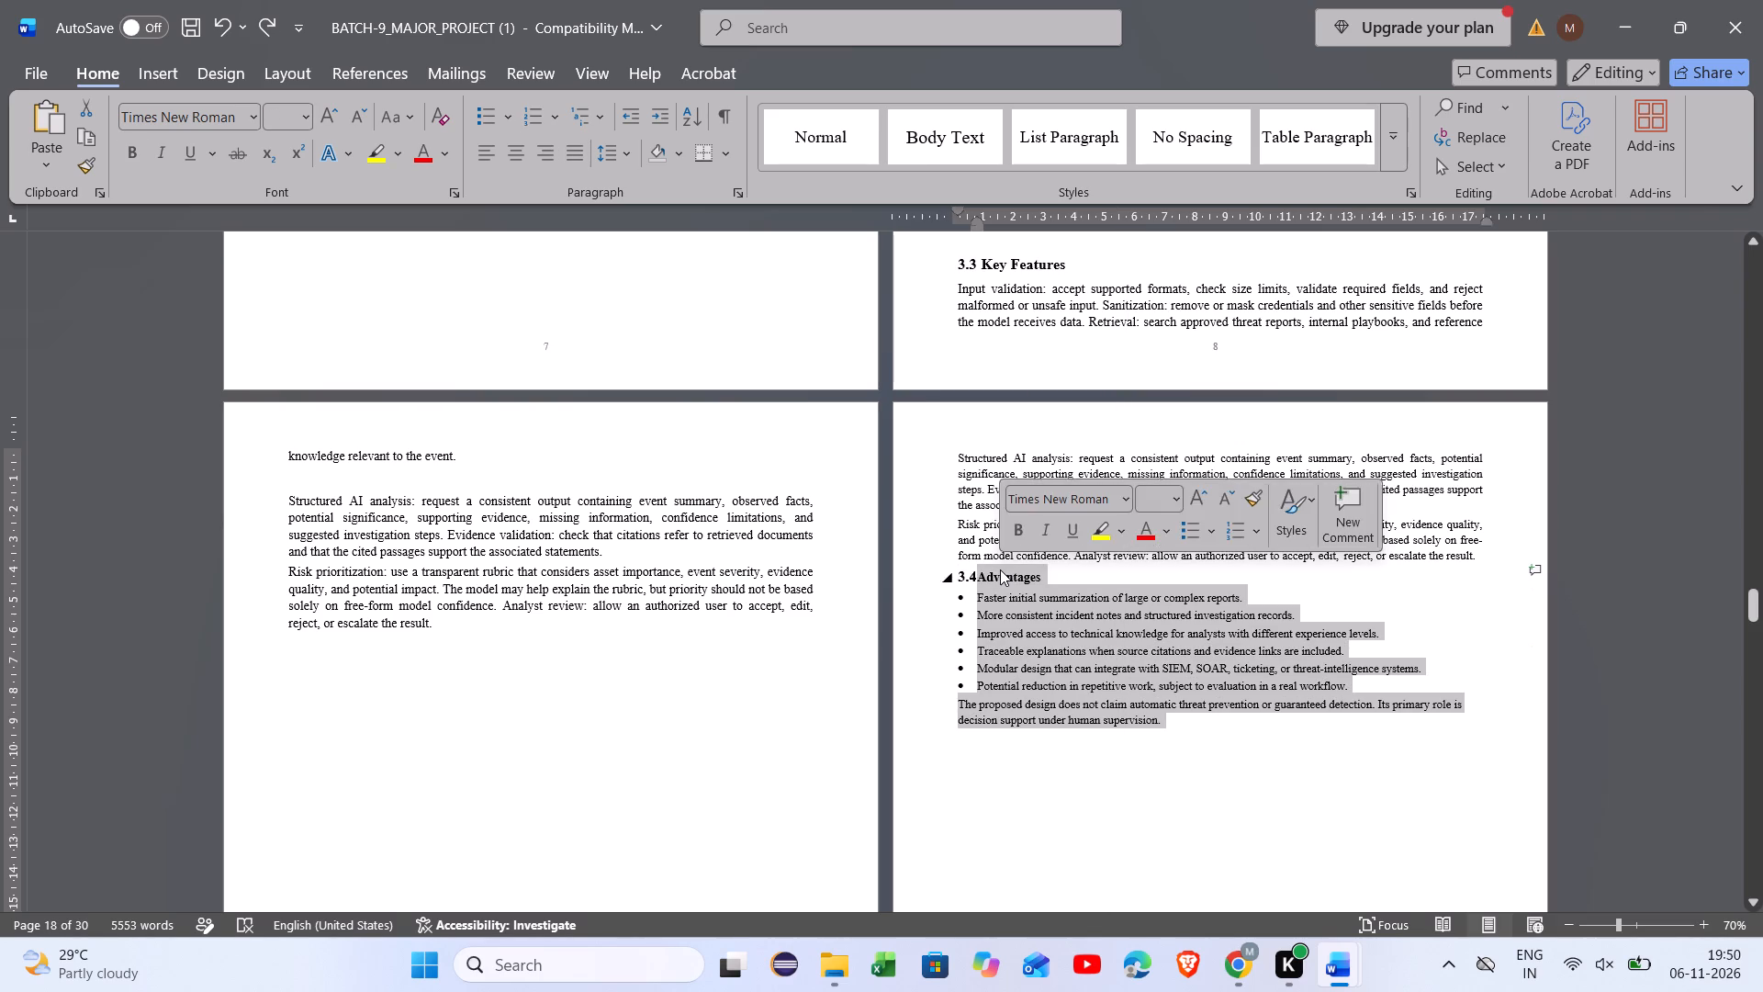
{"action": "key", "text": "ctrl+c"}
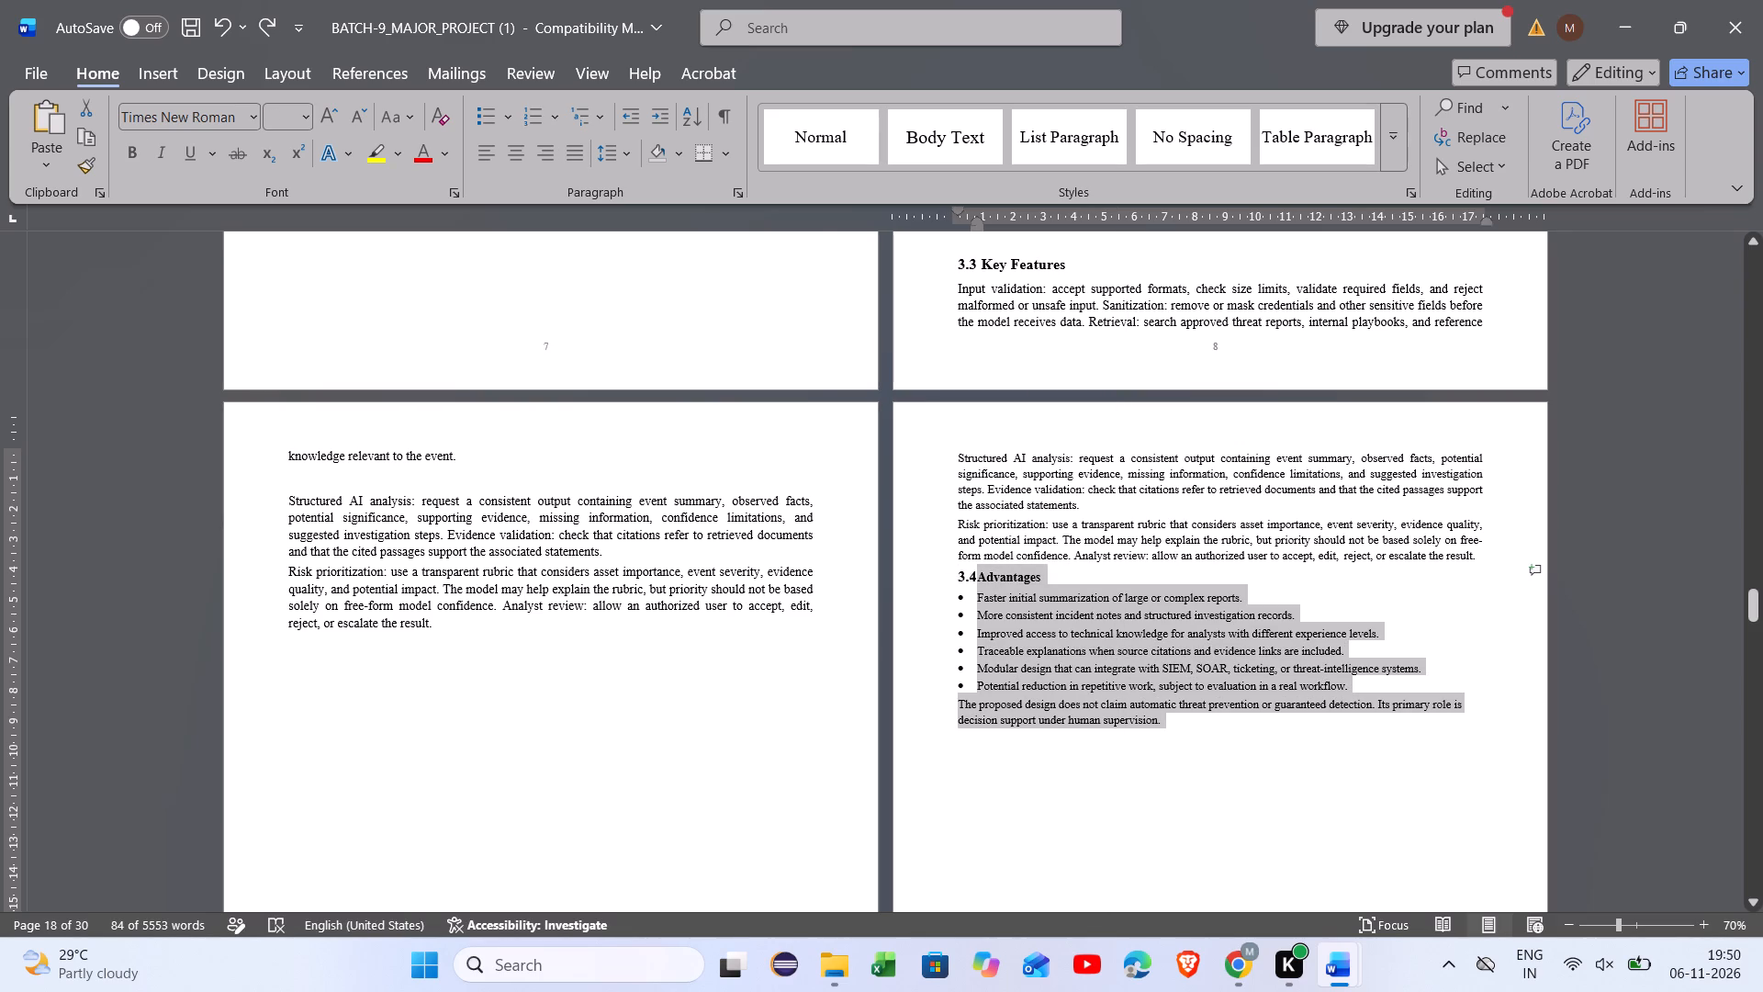
{"action": "left_click", "coordinate": [627, 656]}
{"action": "key", "text": "Return"}
{"action": "key", "text": "Return"}
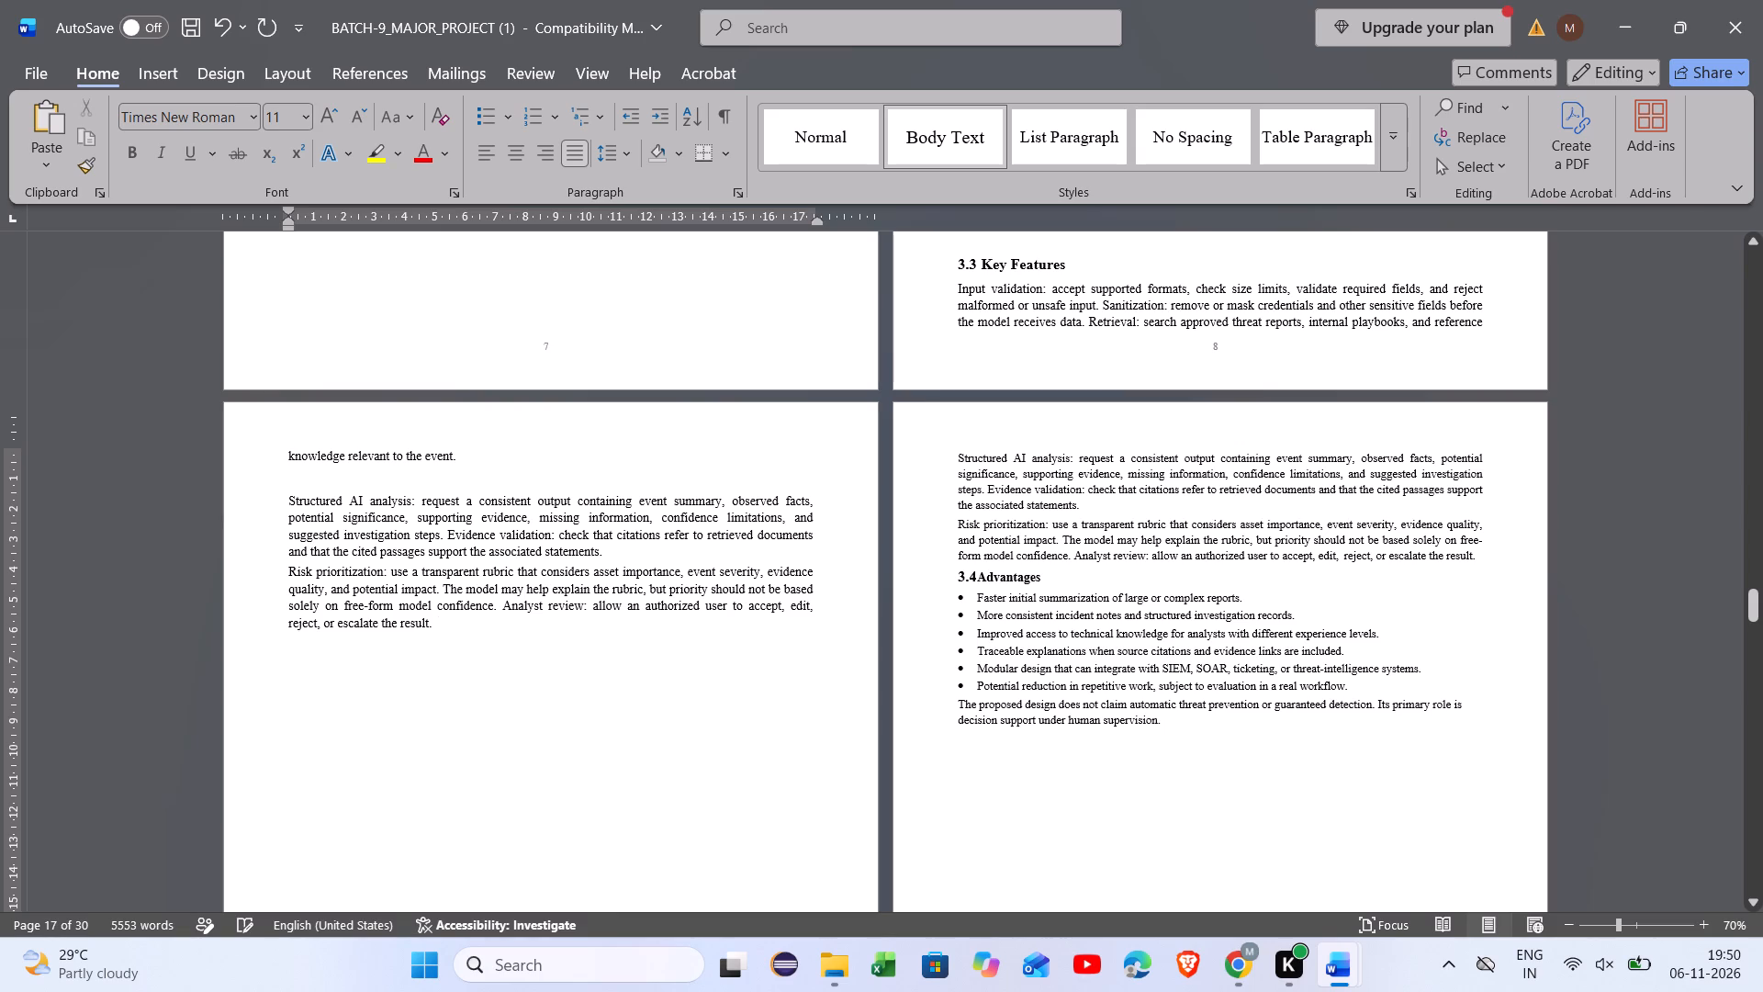
{"action": "key", "text": "ctrl+v"}
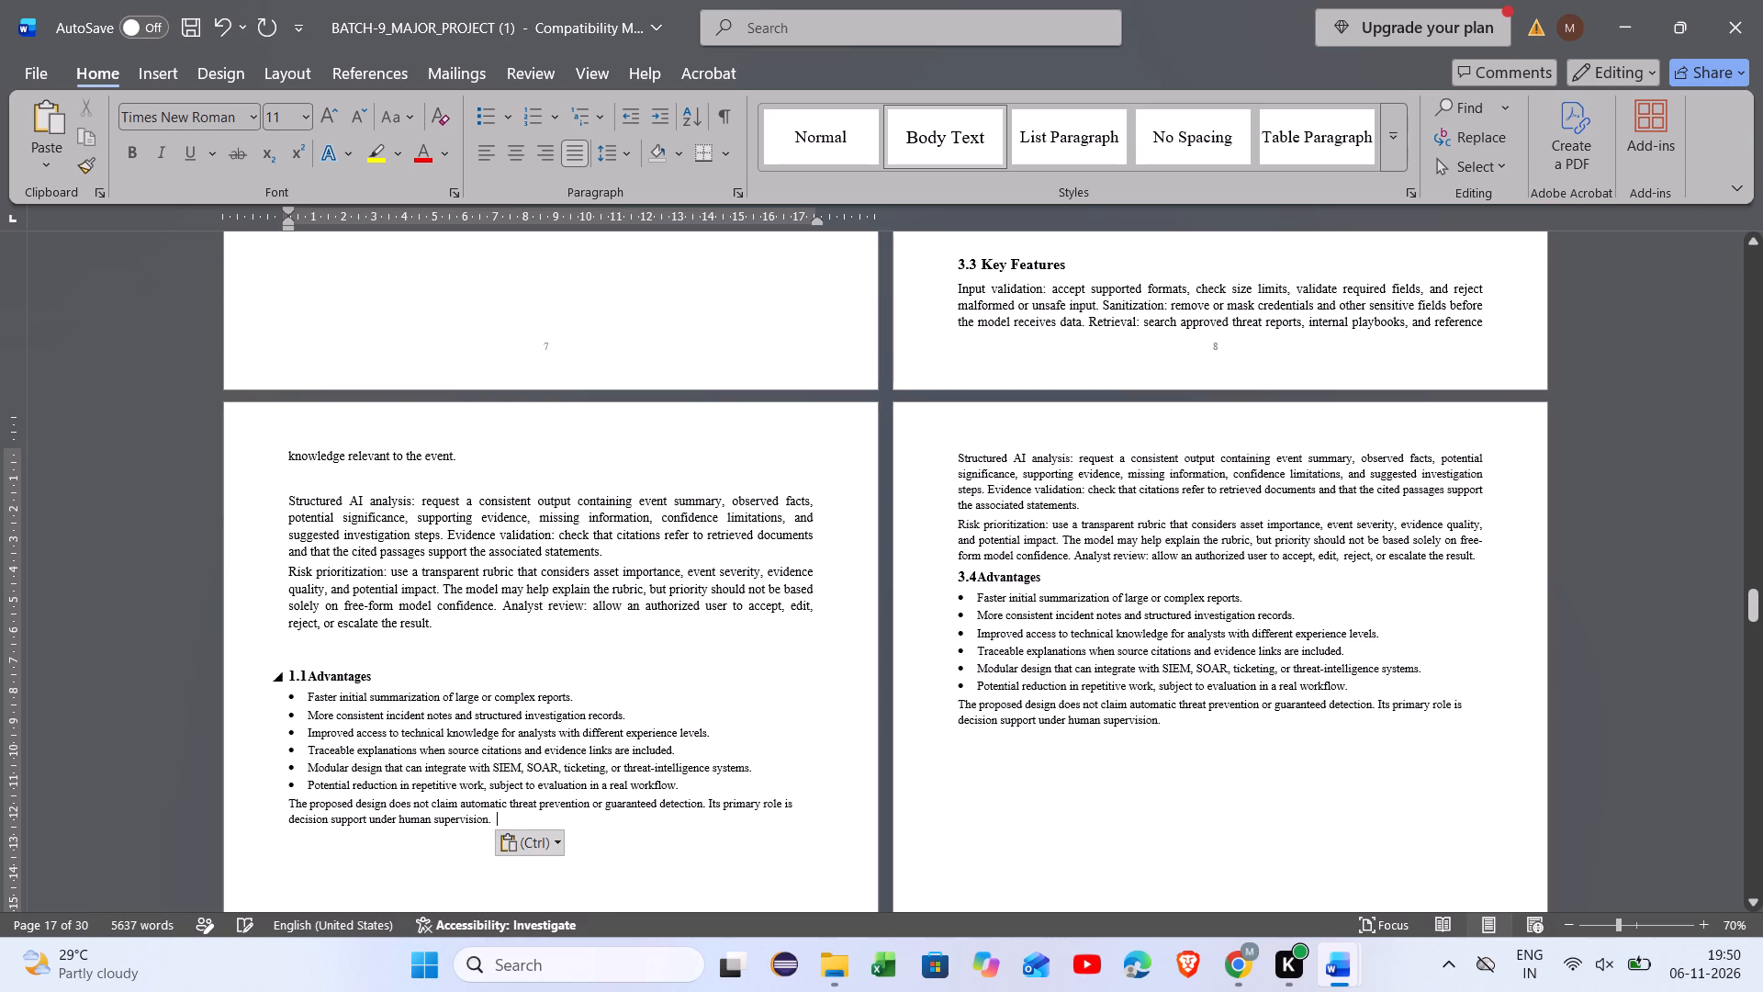
Replace the pasted Advantages heading's automatic number with 3.4 followed by a space.
{"action": "left_click", "coordinate": [296, 676]}
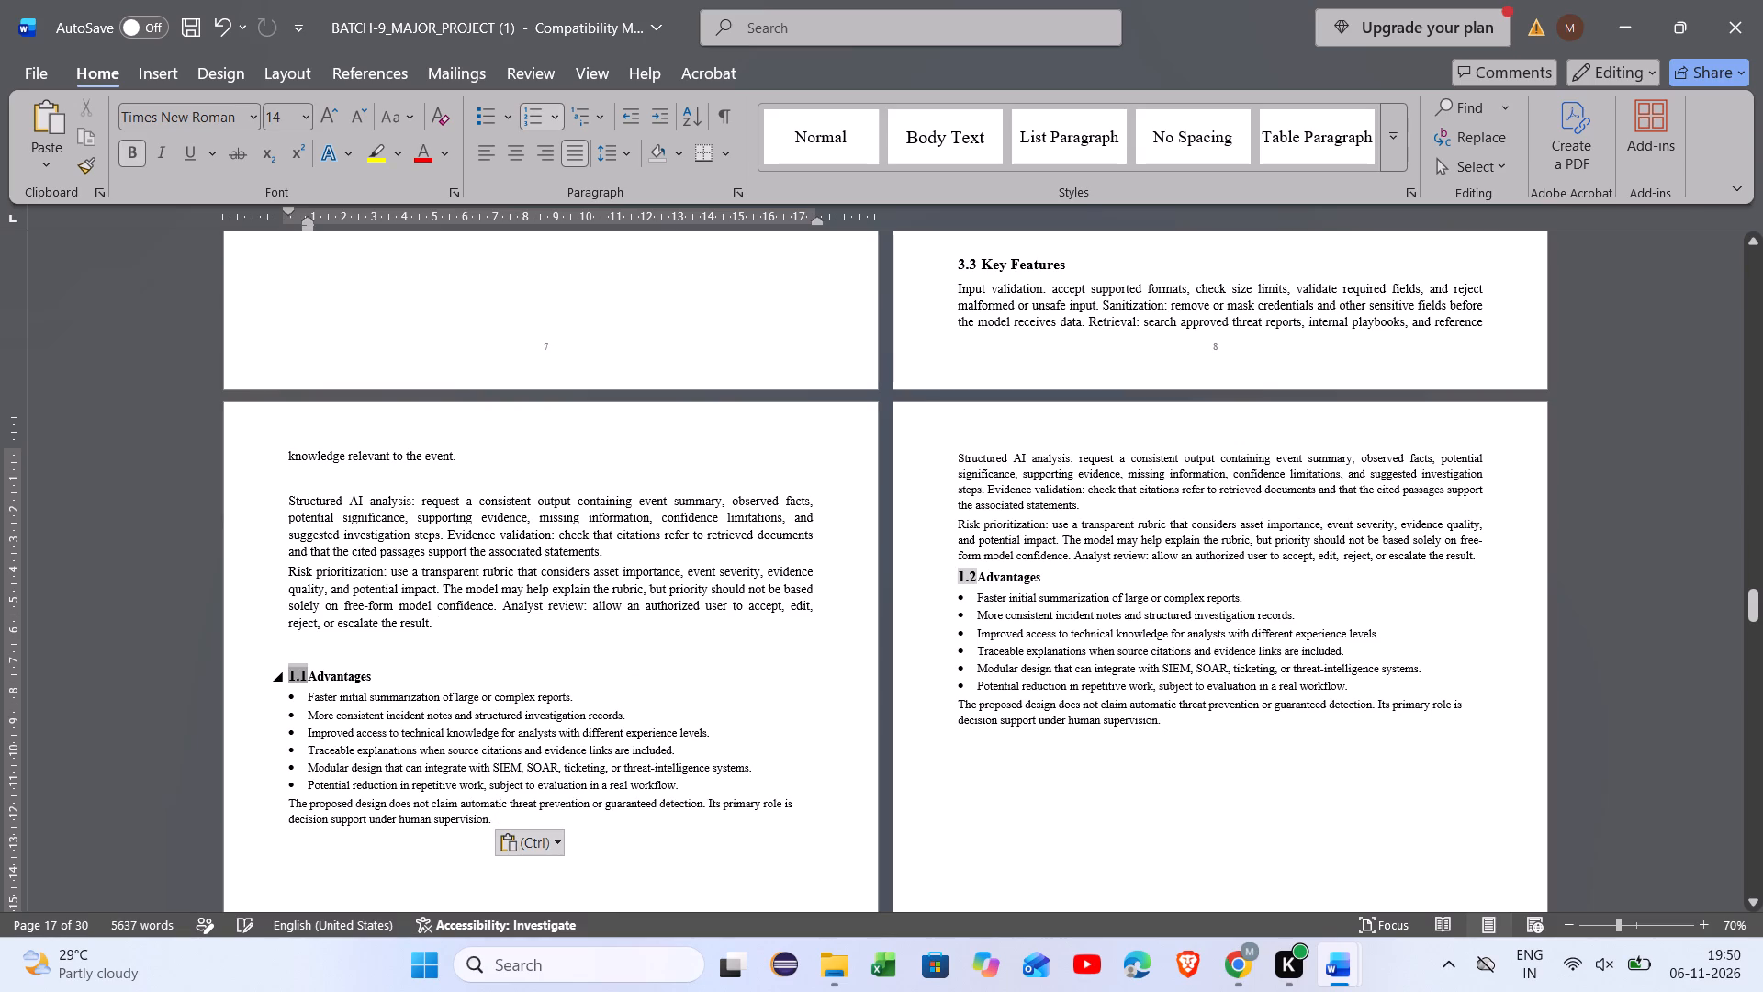
{"action": "type", "text": "3."}
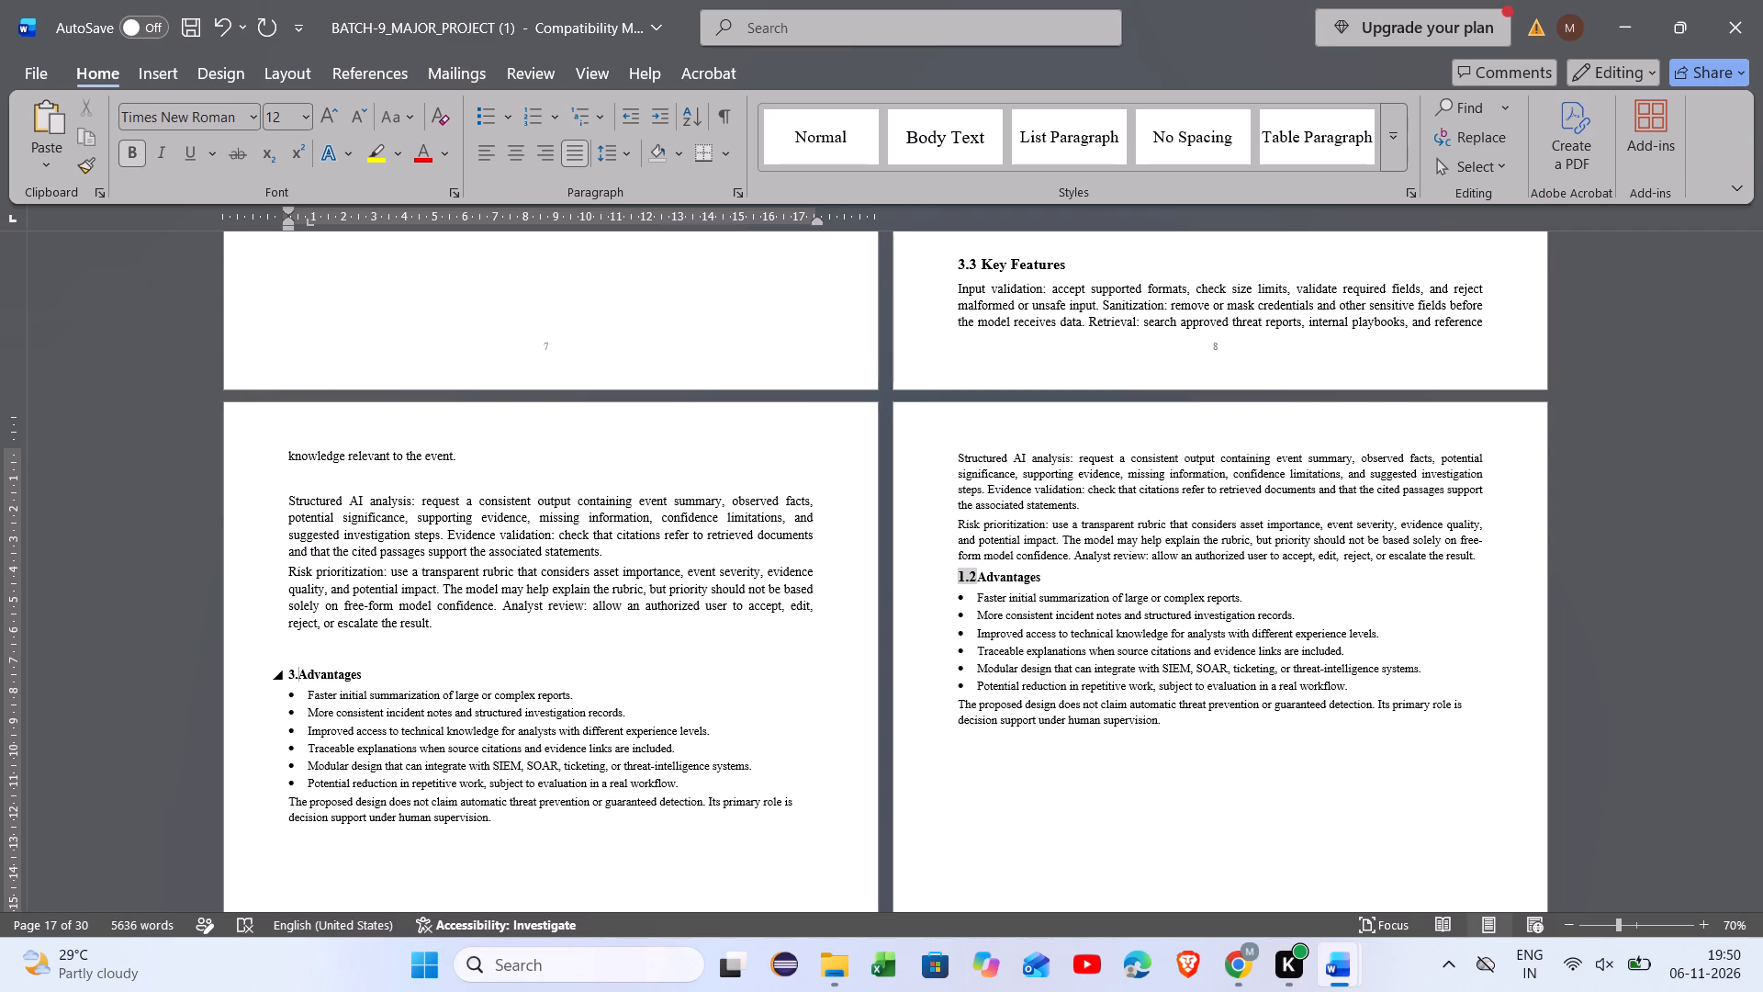
{"action": "key", "text": "4"}
{"action": "key", "text": "space"}
Examine the numbering and page gaps from the Proposed System chapter through the System Design and UML Diagrams chapter.
{"action": "scroll", "coordinate": [296, 676], "scroll_direction": "up", "scroll_amount": 11}
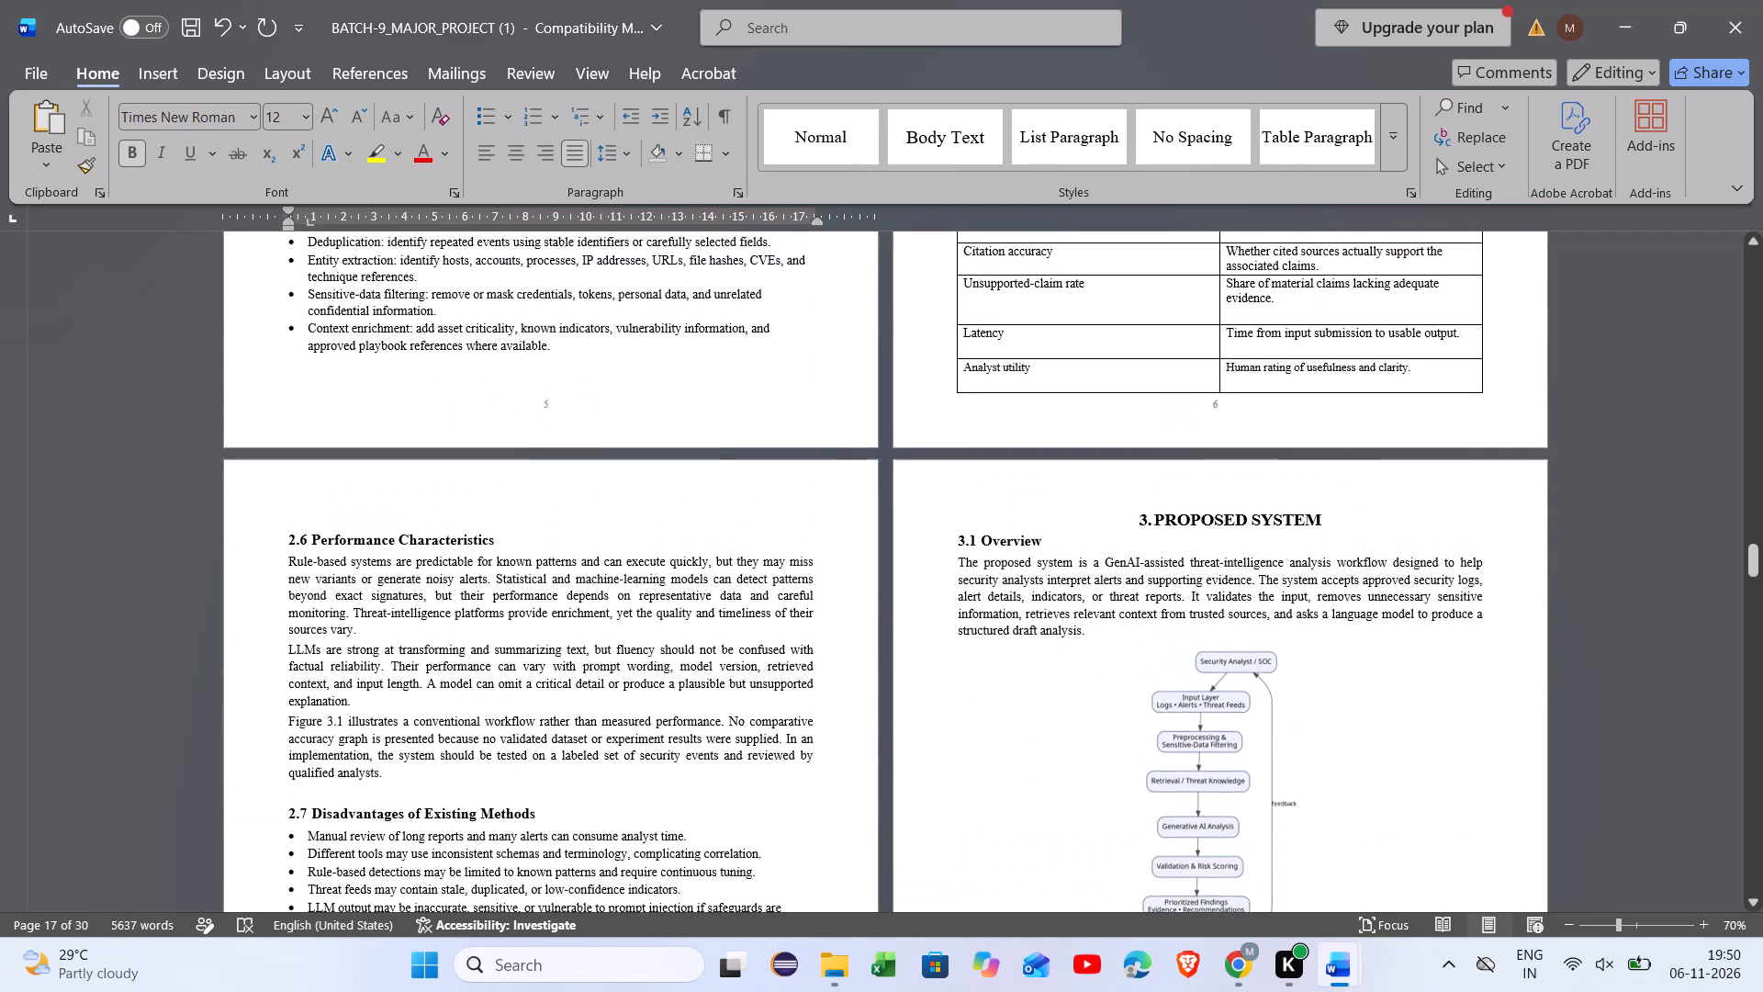
{"action": "scroll", "coordinate": [296, 676], "scroll_direction": "up", "scroll_amount": 1}
{"action": "scroll", "coordinate": [296, 676], "scroll_direction": "down", "scroll_amount": 5}
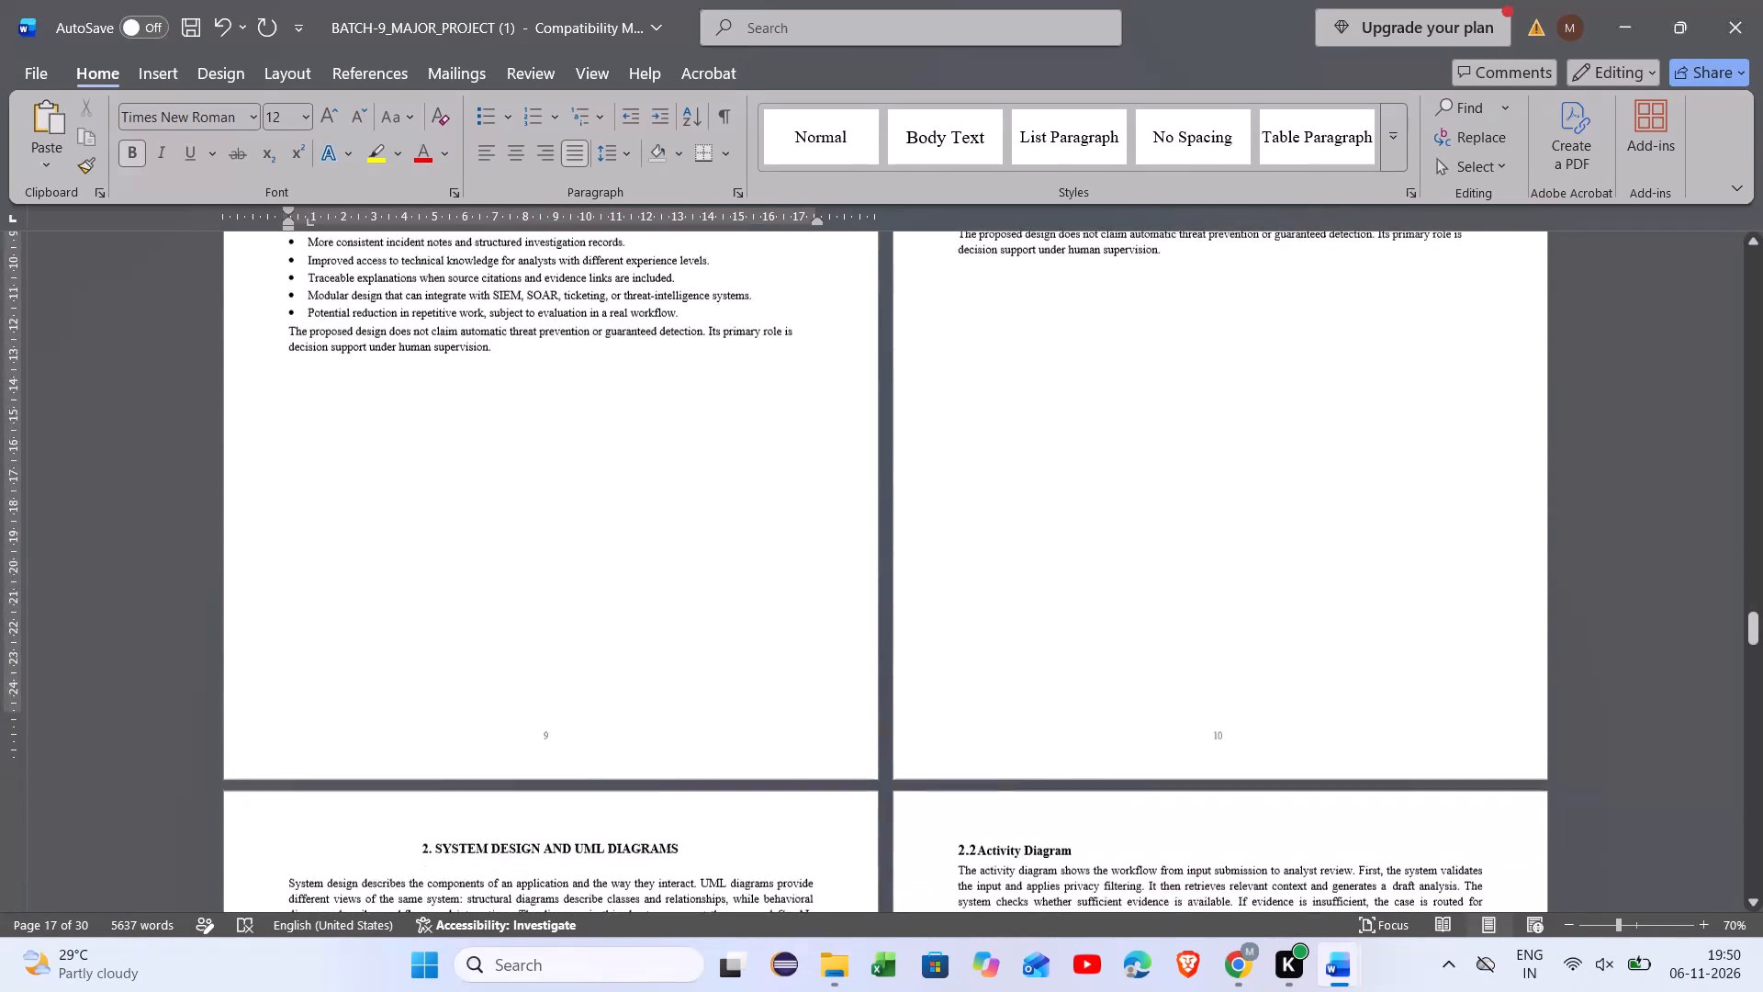
{"action": "scroll", "coordinate": [296, 676], "scroll_direction": "down", "scroll_amount": 1}
{"action": "scroll", "coordinate": [296, 676], "scroll_direction": "up", "scroll_amount": 1}
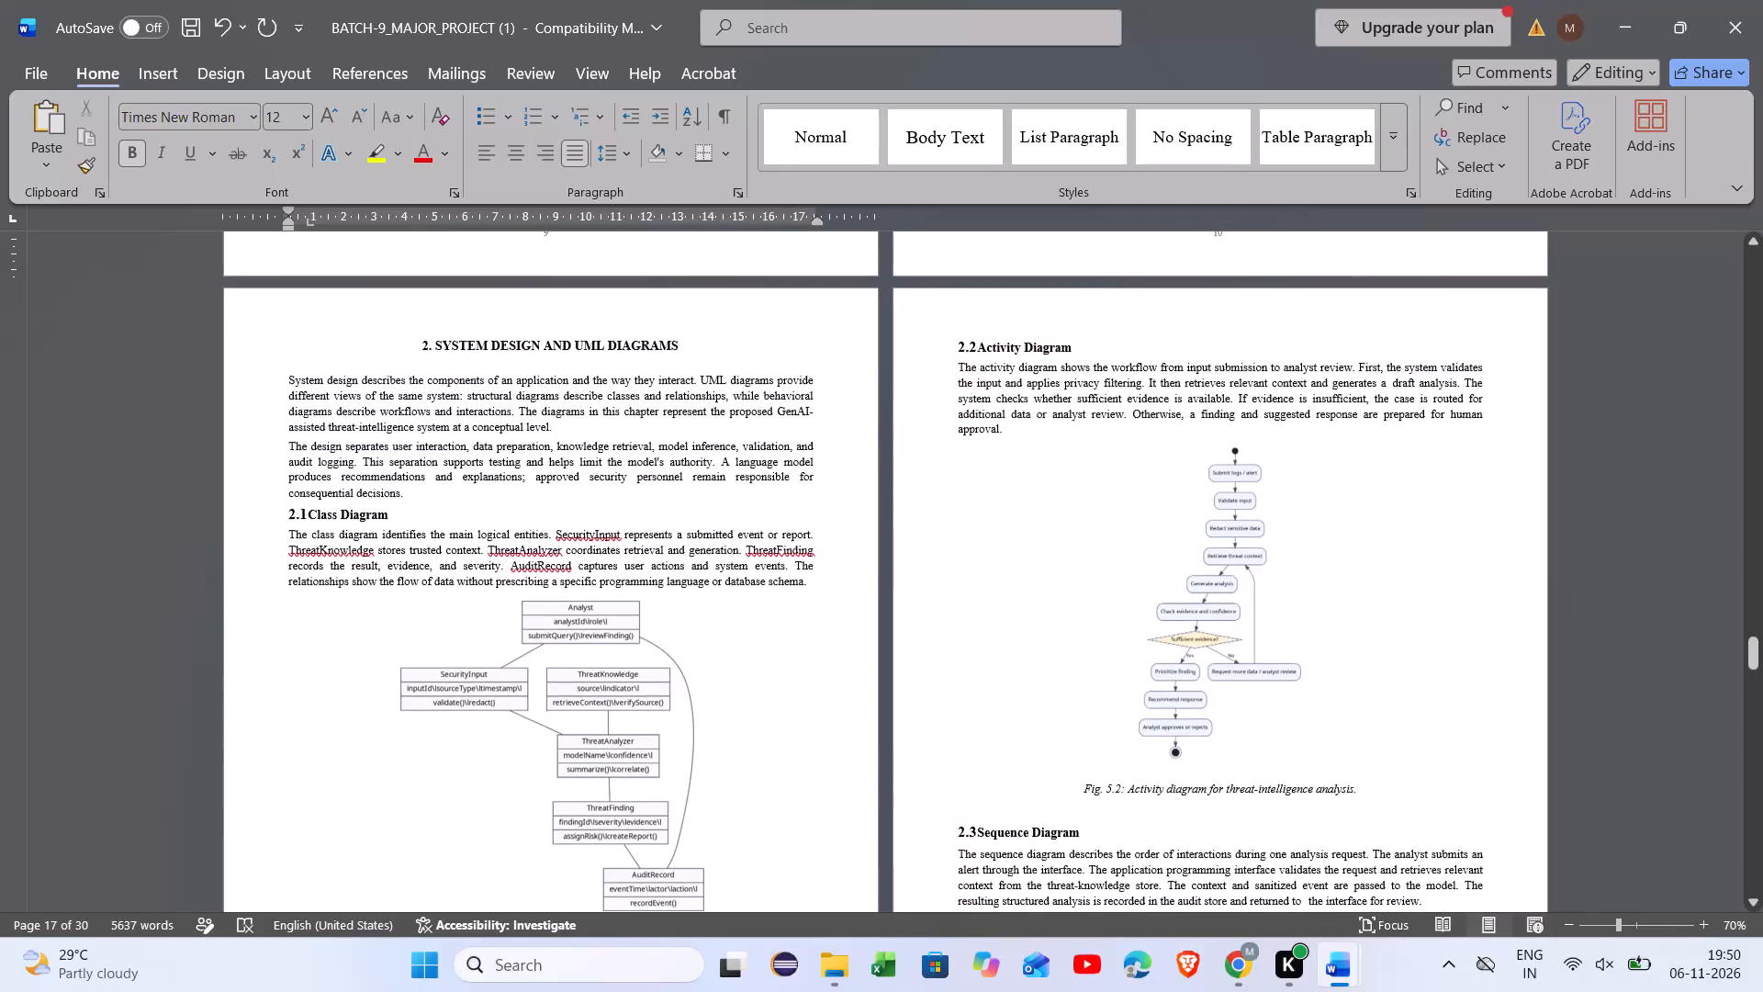
{"action": "scroll", "coordinate": [296, 676], "scroll_direction": "up", "scroll_amount": 4}
{"action": "scroll", "coordinate": [296, 676], "scroll_direction": "right", "scroll_amount": 1}
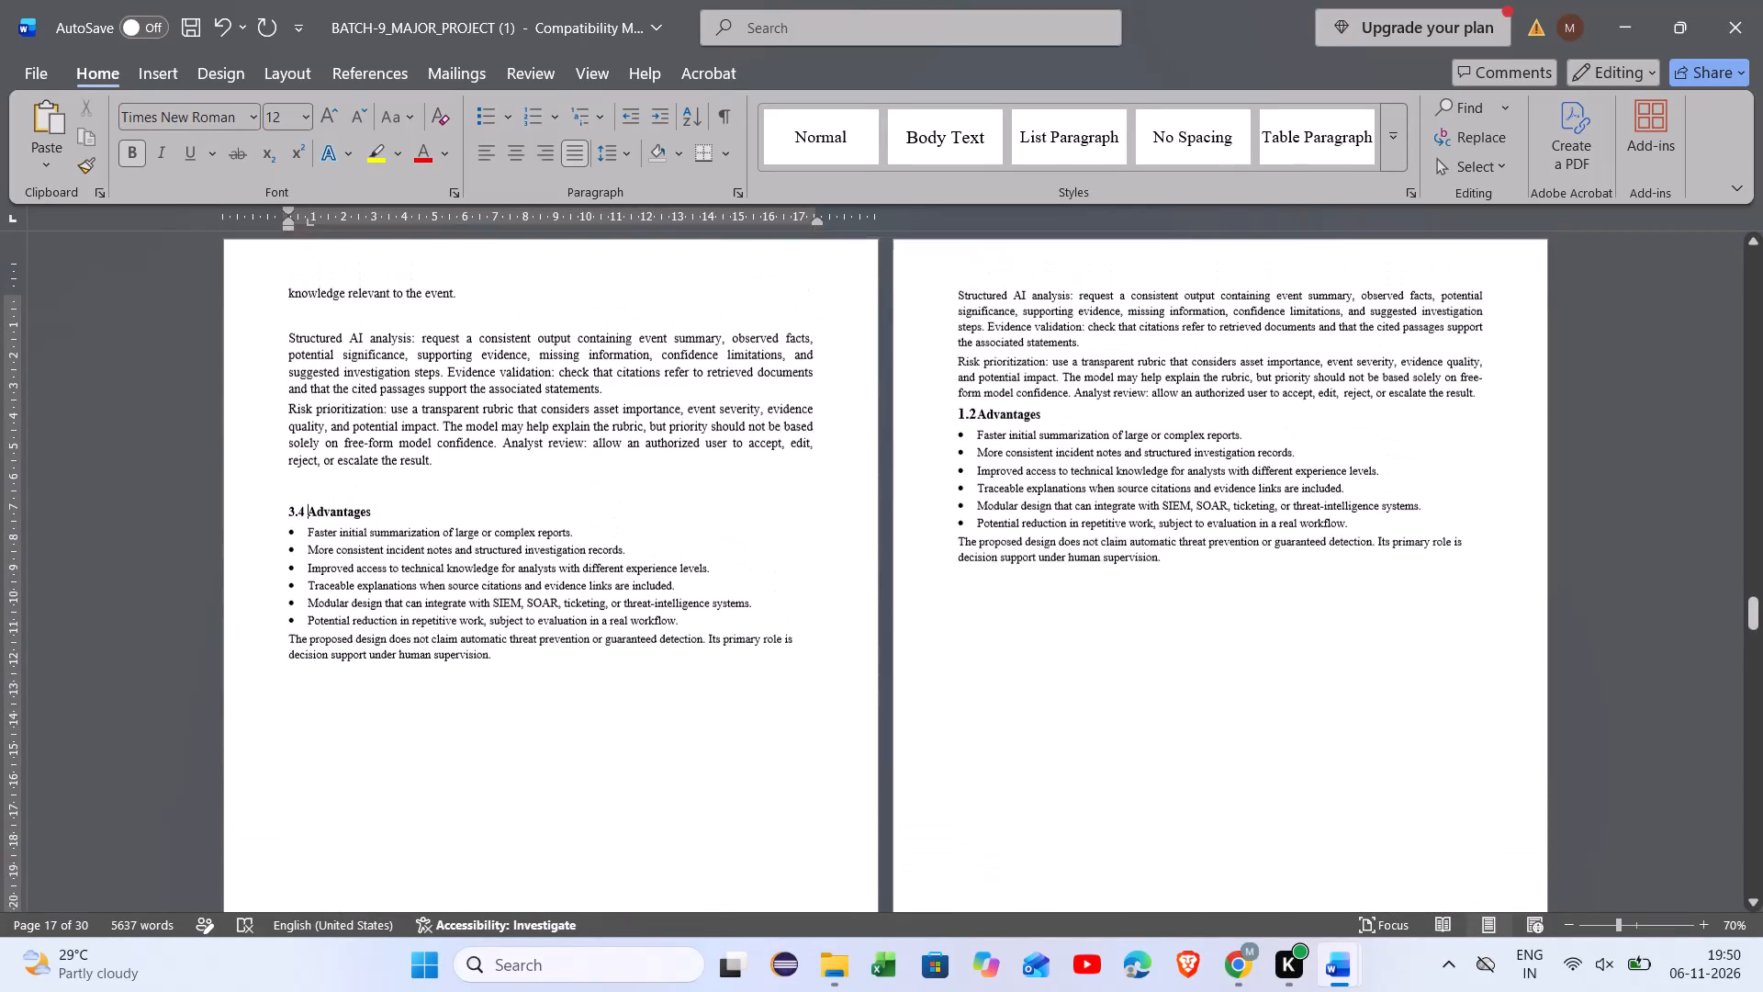
{"action": "scroll", "coordinate": [296, 676], "scroll_direction": "right", "scroll_amount": 1}
{"action": "scroll", "coordinate": [296, 676], "scroll_direction": "down", "scroll_amount": 1}
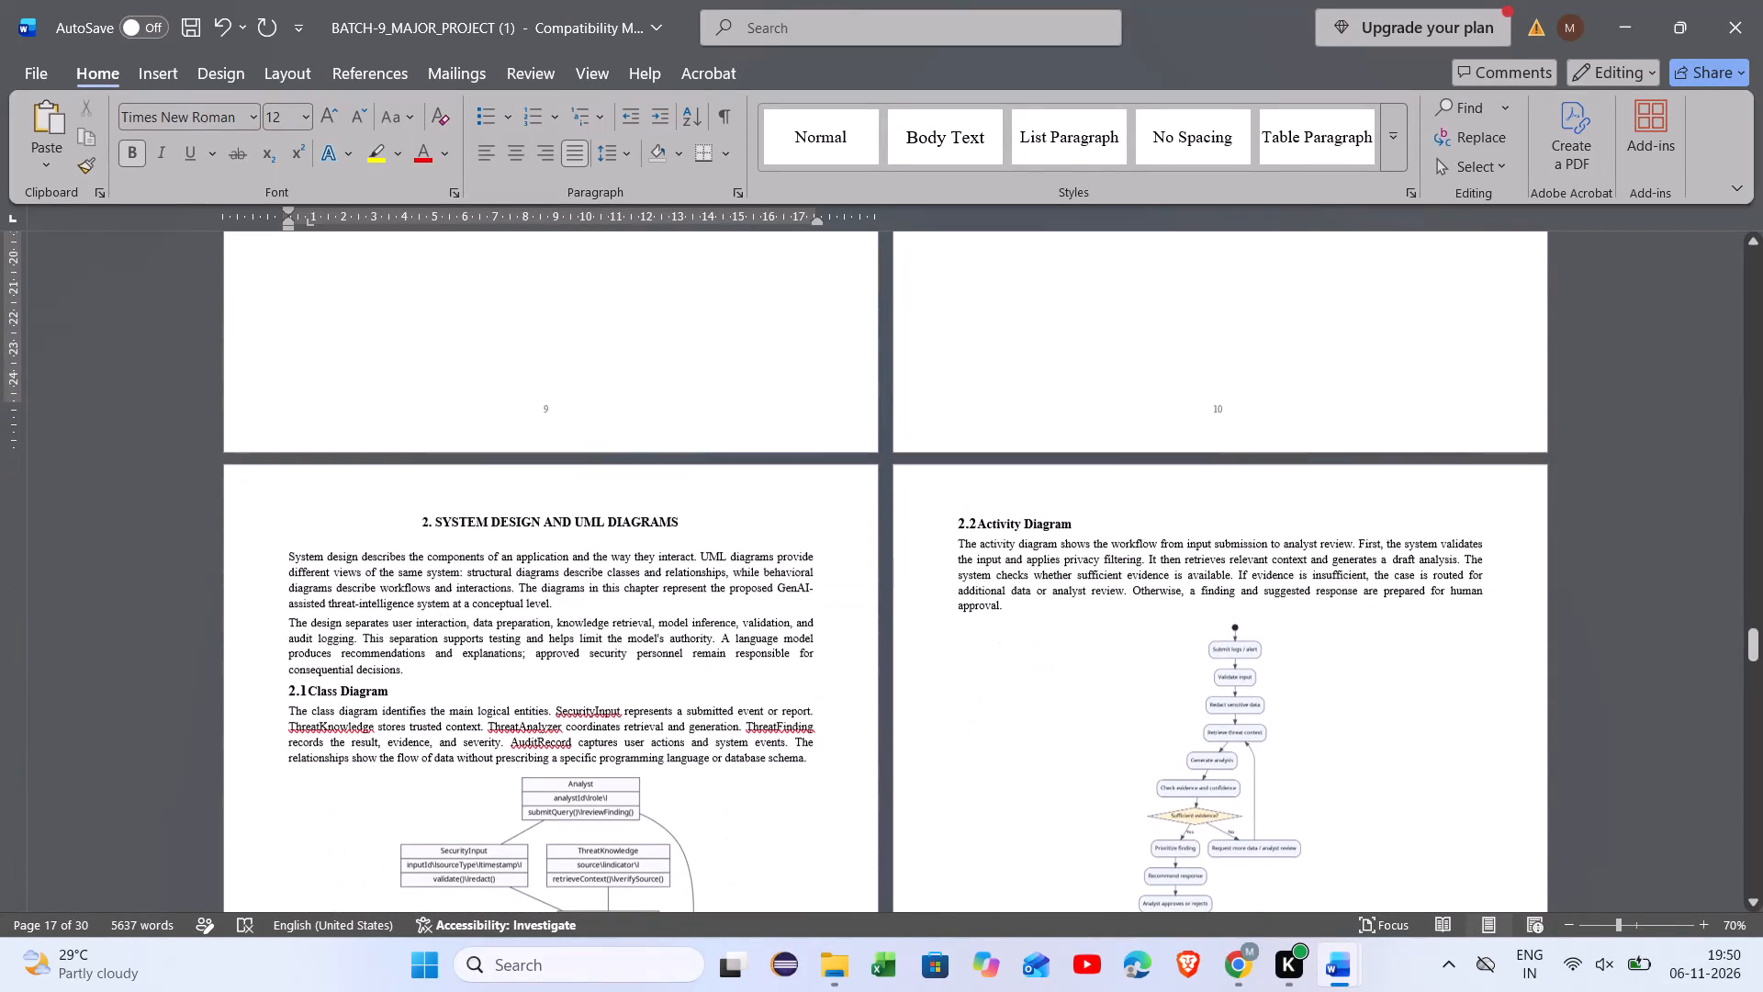
{"action": "scroll", "coordinate": [296, 676], "scroll_direction": "down", "scroll_amount": 2}
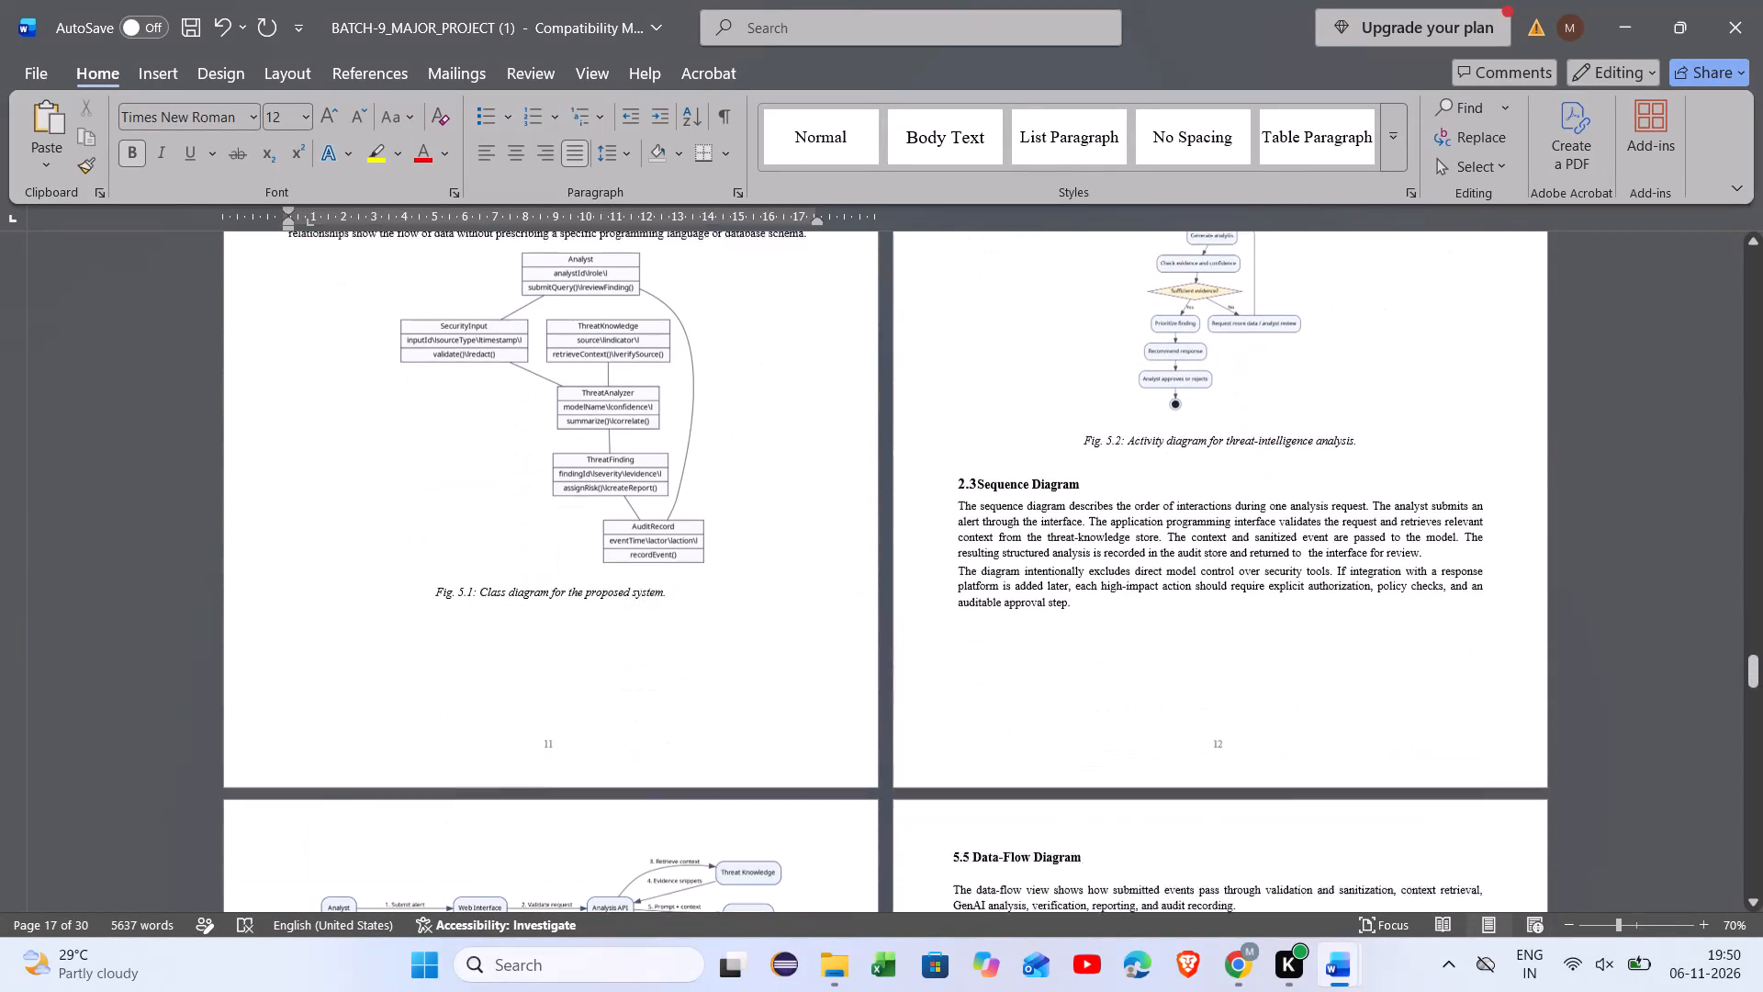
{"action": "right_click", "coordinate": [296, 676]}
{"action": "scroll", "coordinate": [296, 676], "scroll_direction": "down", "scroll_amount": 2}
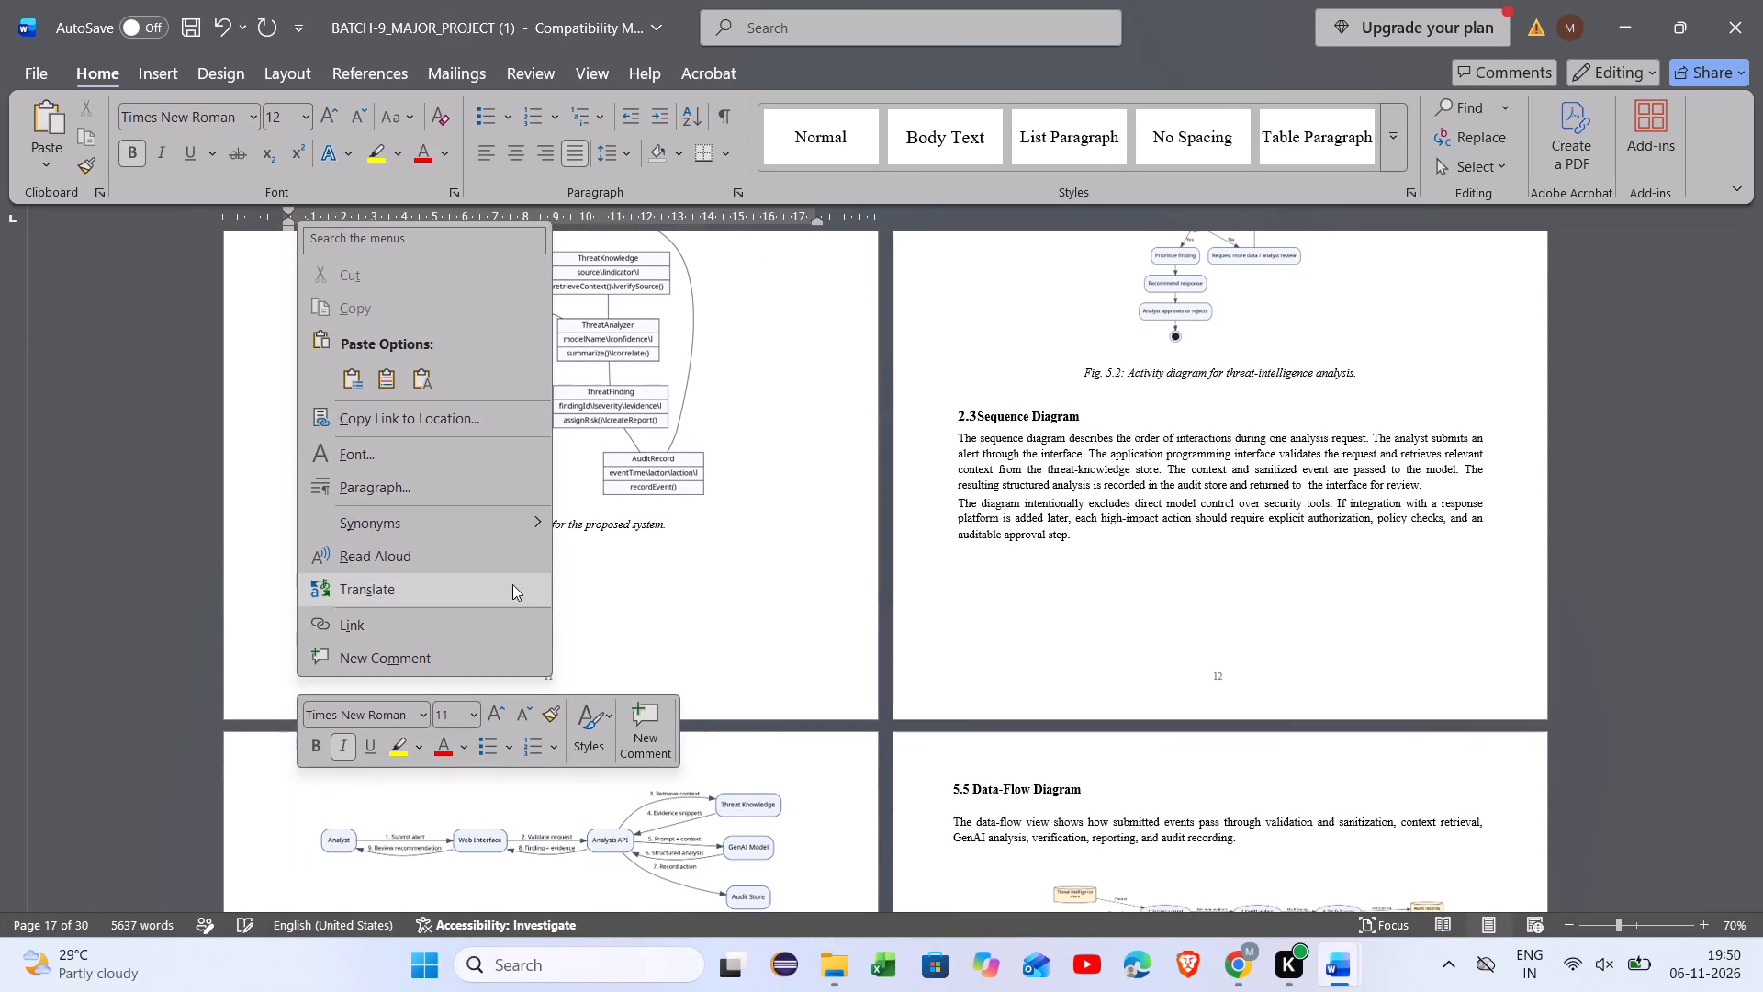
{"action": "left_click", "coordinate": [803, 445]}
{"action": "scroll", "coordinate": [803, 445], "scroll_direction": "up", "scroll_amount": 5}
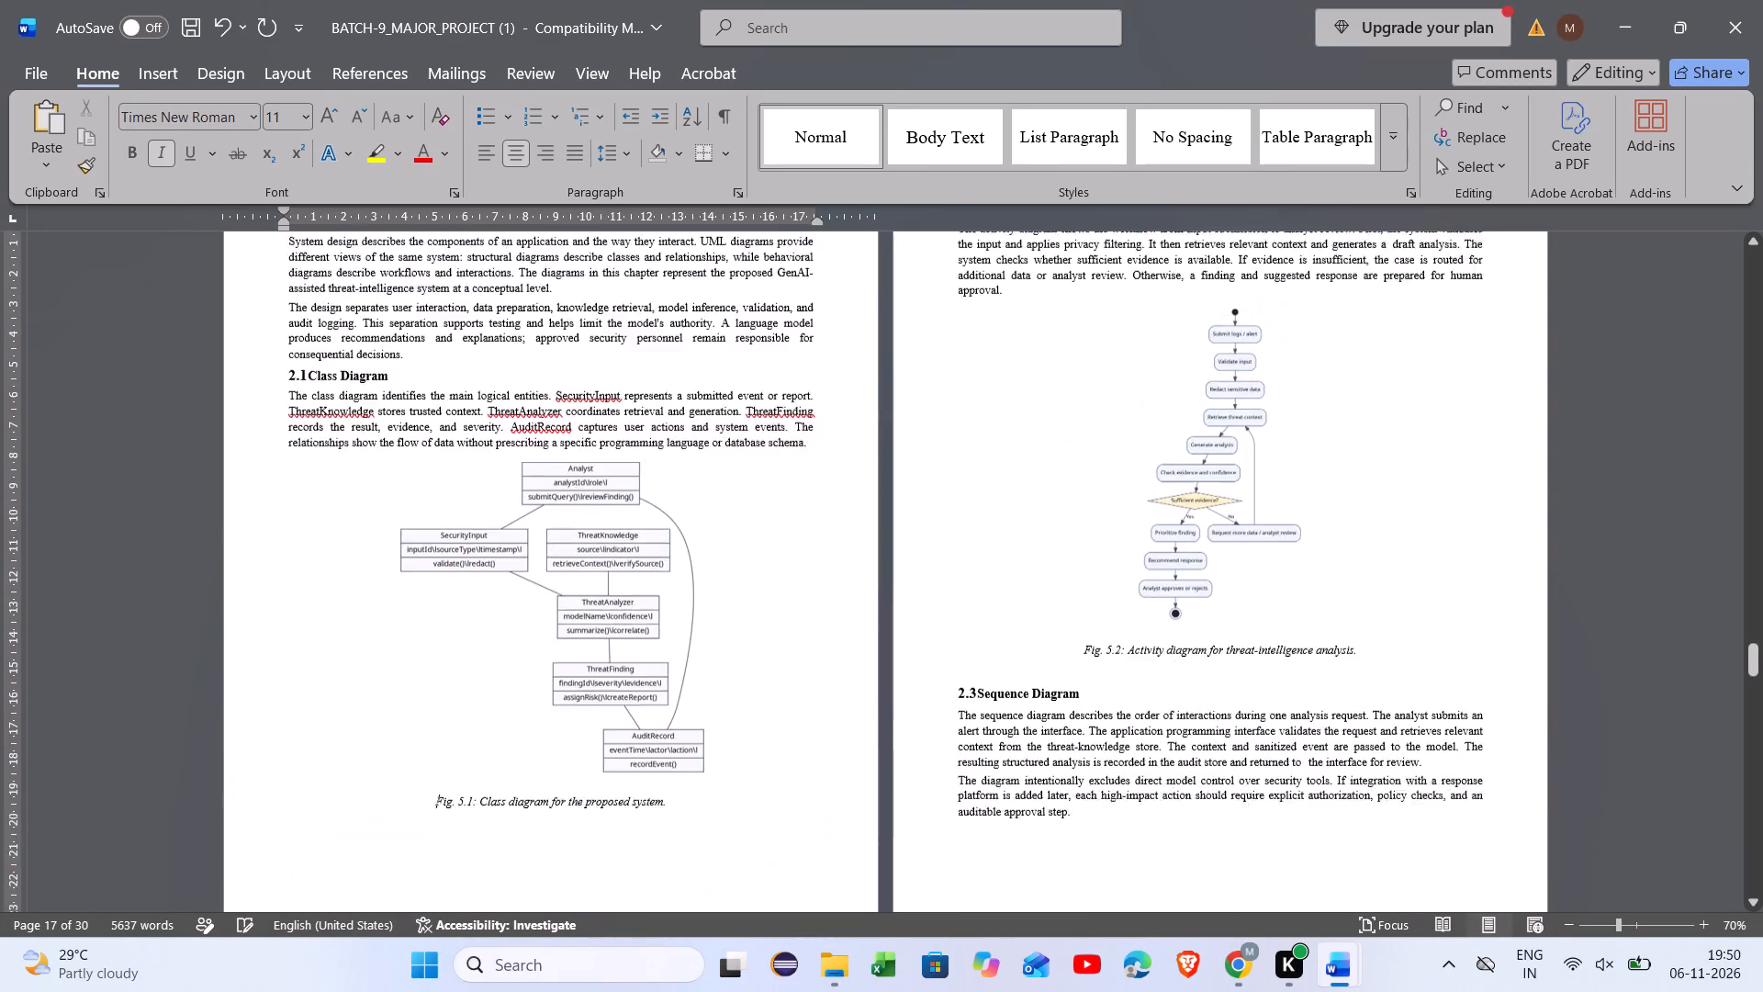
{"action": "scroll", "coordinate": [803, 445], "scroll_direction": "up", "scroll_amount": 3}
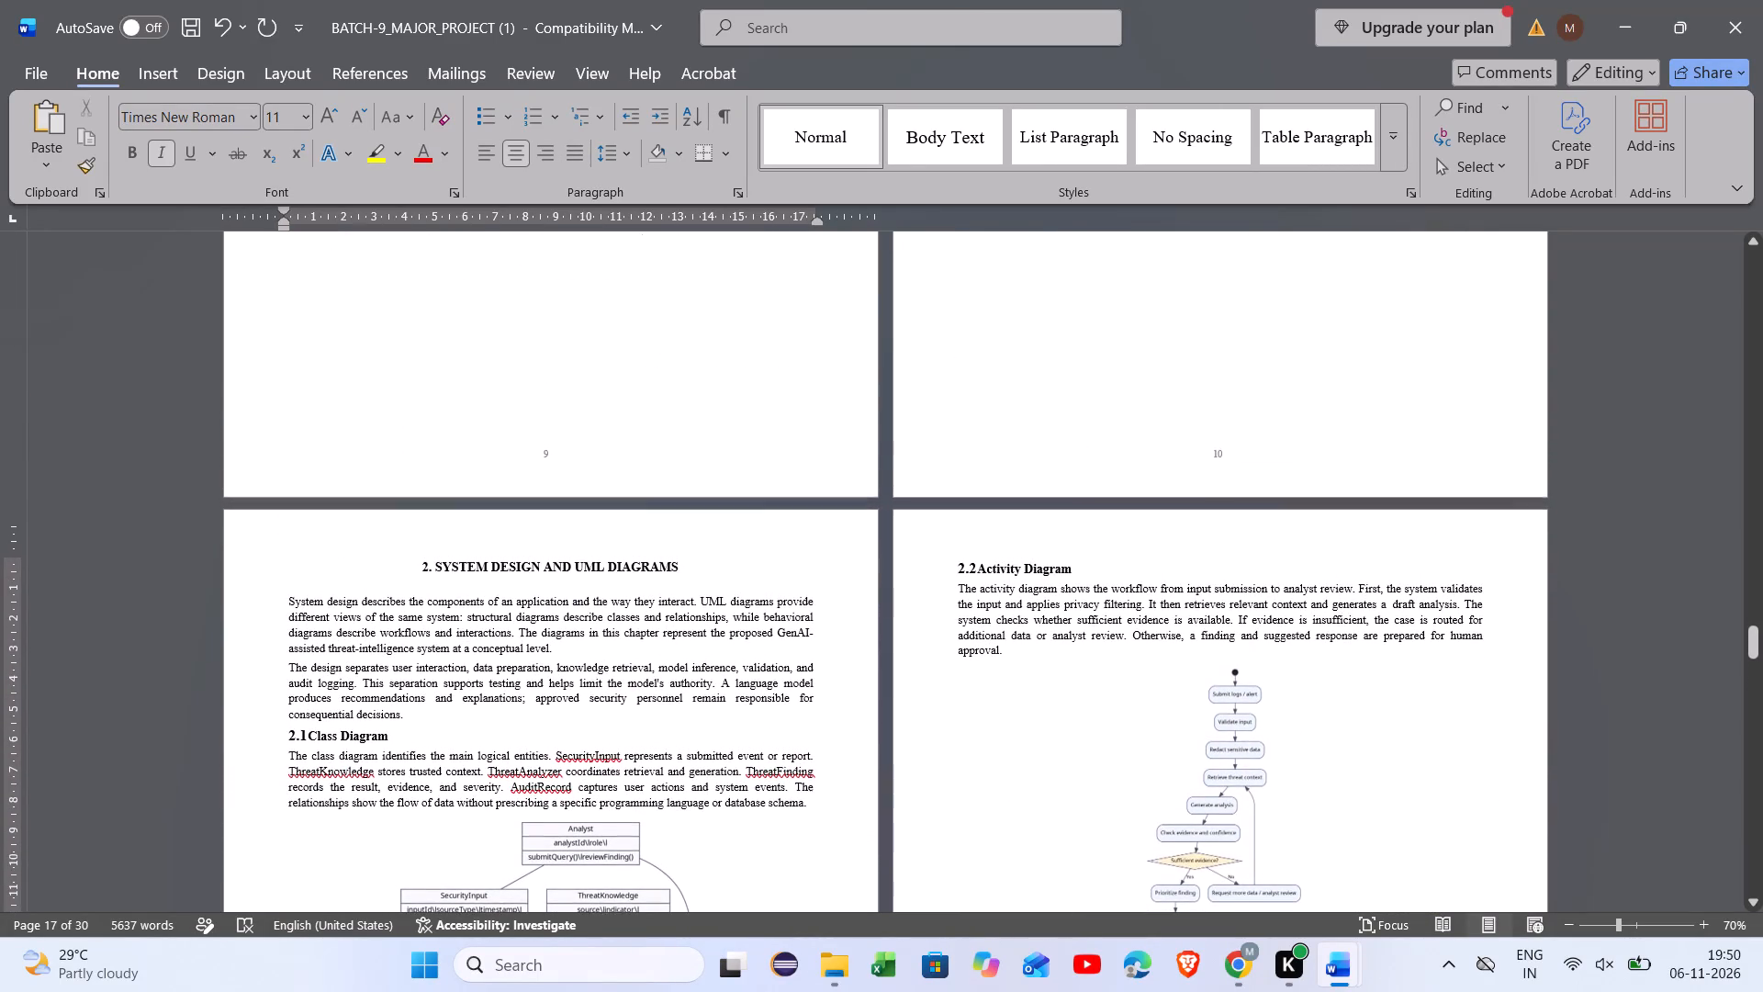
{"action": "scroll", "coordinate": [803, 445], "scroll_direction": "up", "scroll_amount": 4}
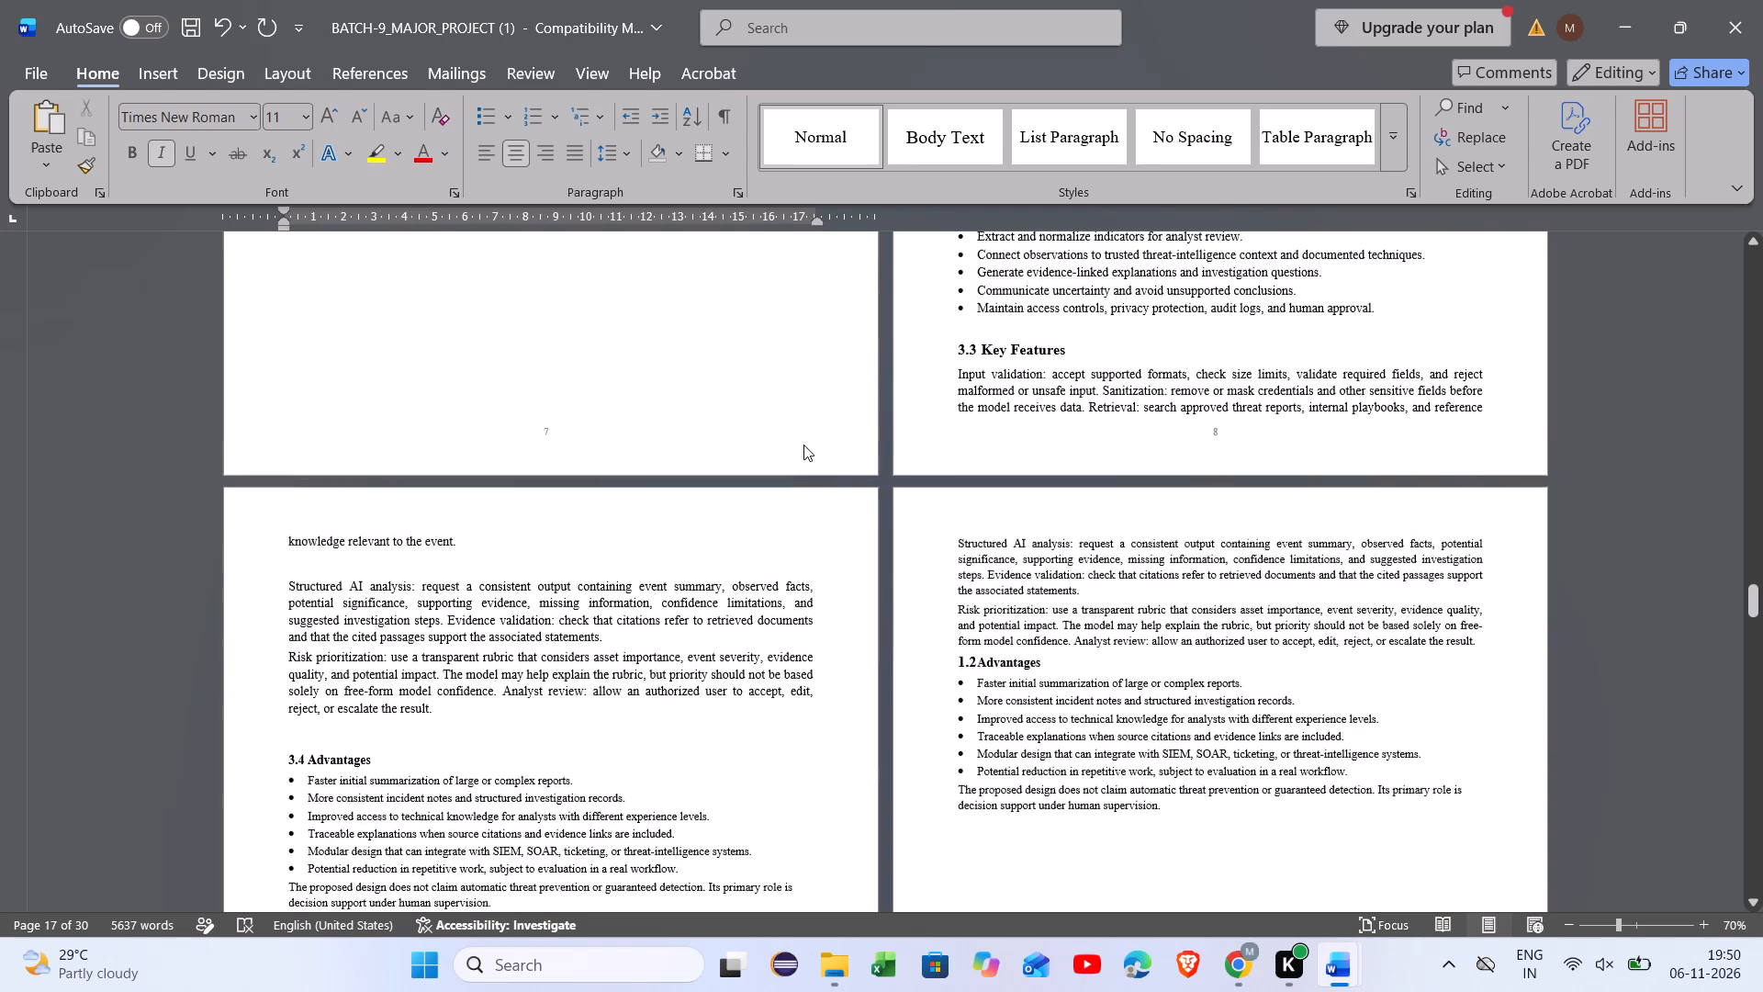
Examine the chapter and section numbering and page gaps across the report, from the references back to the Introduction chapter.
{"action": "scroll", "coordinate": [803, 445], "scroll_direction": "up", "scroll_amount": 2}
{"action": "scroll", "coordinate": [803, 445], "scroll_direction": "right", "scroll_amount": 1}
{"action": "scroll", "coordinate": [803, 445], "scroll_direction": "down", "scroll_amount": 3}
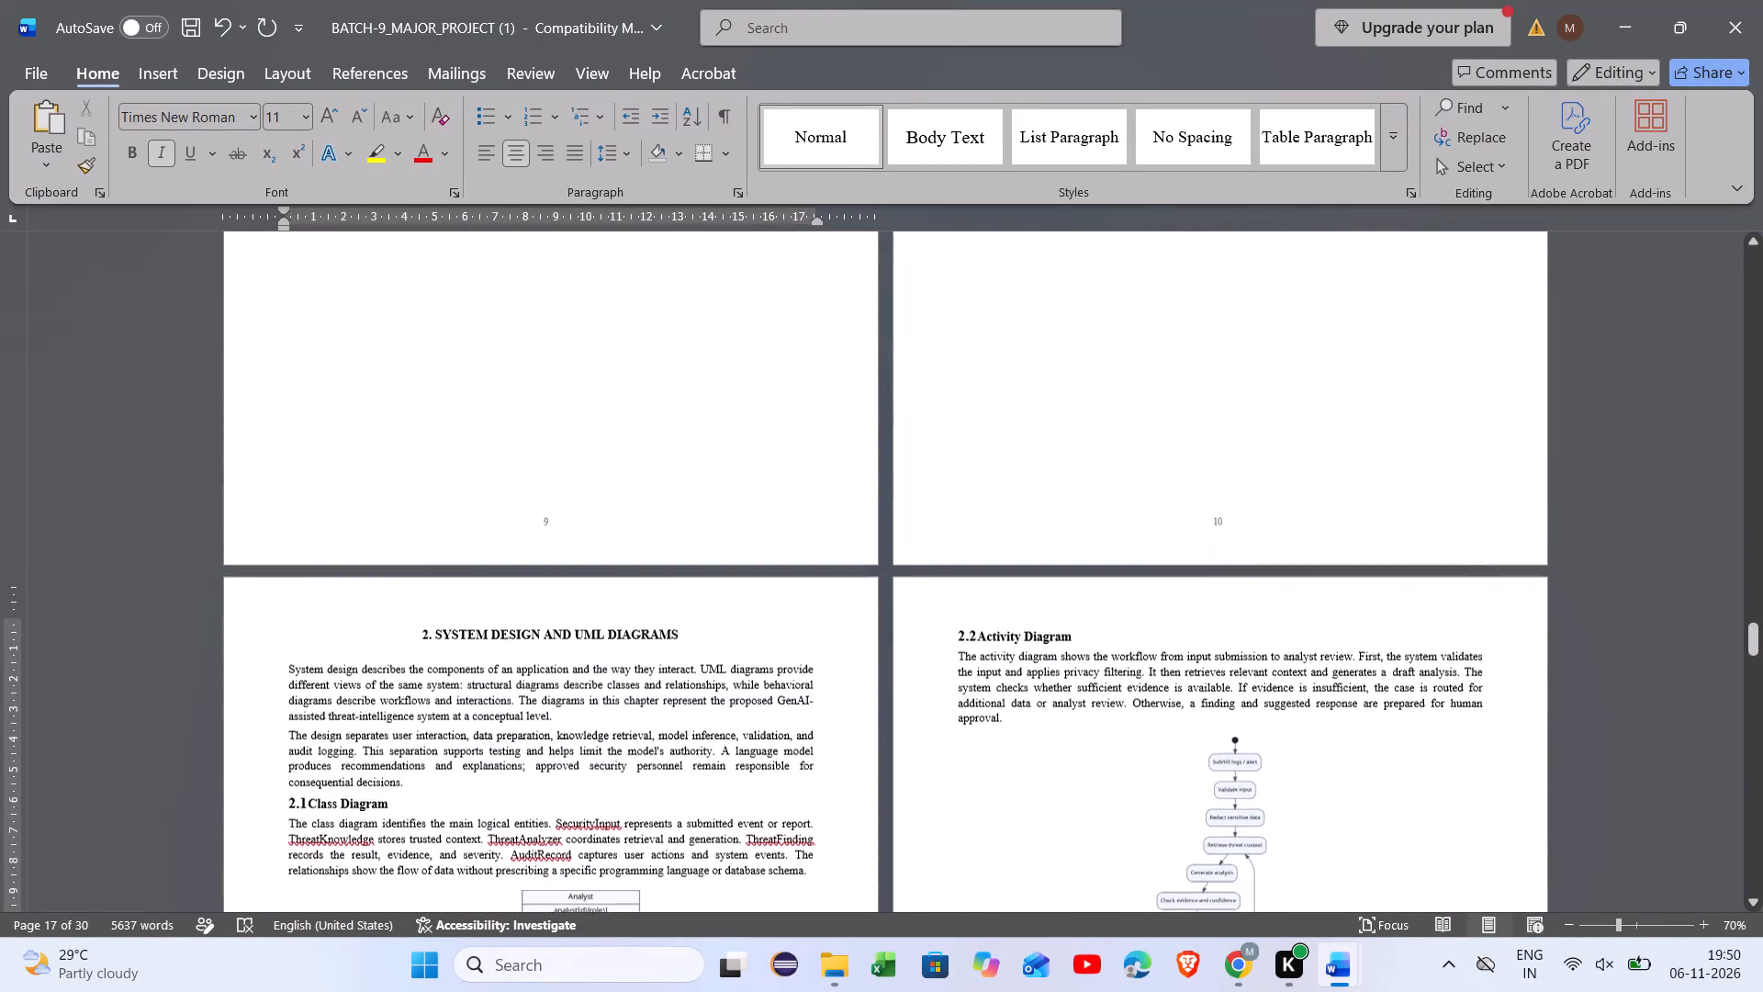
{"action": "scroll", "coordinate": [803, 445], "scroll_direction": "down", "scroll_amount": 4}
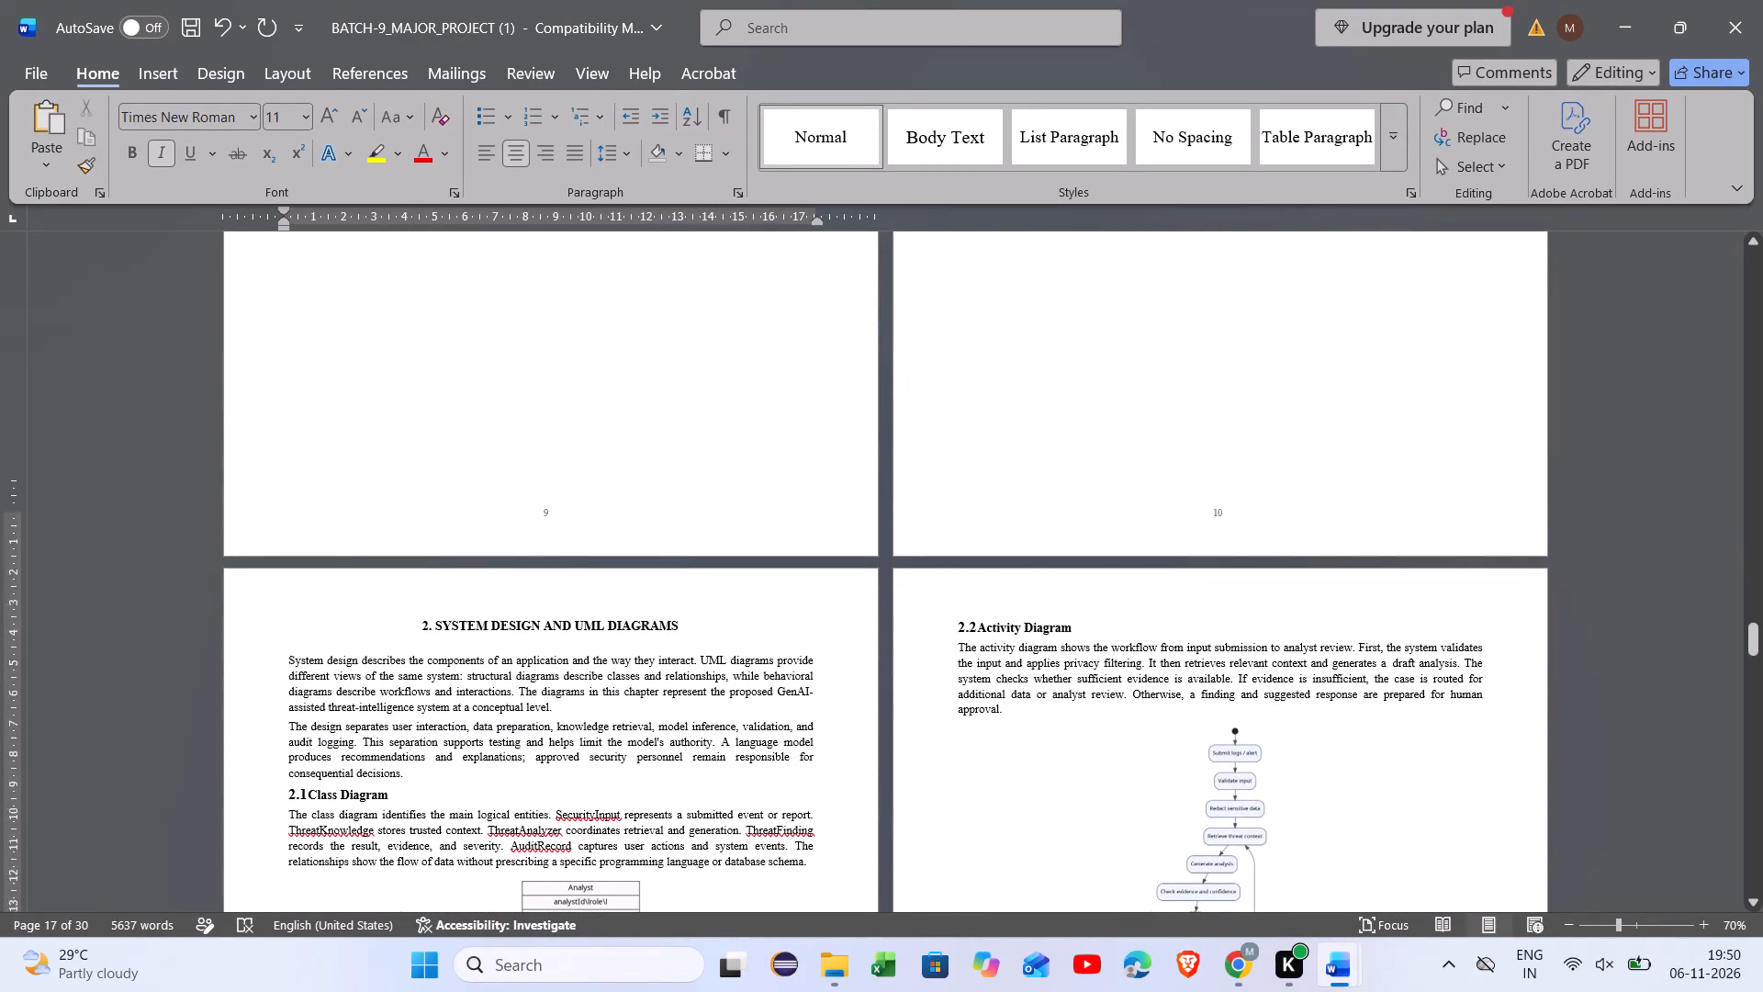
{"action": "scroll", "coordinate": [803, 445], "scroll_direction": "down", "scroll_amount": 17}
{"action": "scroll", "coordinate": [803, 445], "scroll_direction": "up", "scroll_amount": 8}
{"action": "scroll", "coordinate": [803, 445], "scroll_direction": "down", "scroll_amount": 20}
{"action": "scroll", "coordinate": [803, 445], "scroll_direction": "down", "scroll_amount": 20}
{"action": "scroll", "coordinate": [803, 445], "scroll_direction": "down", "scroll_amount": 6}
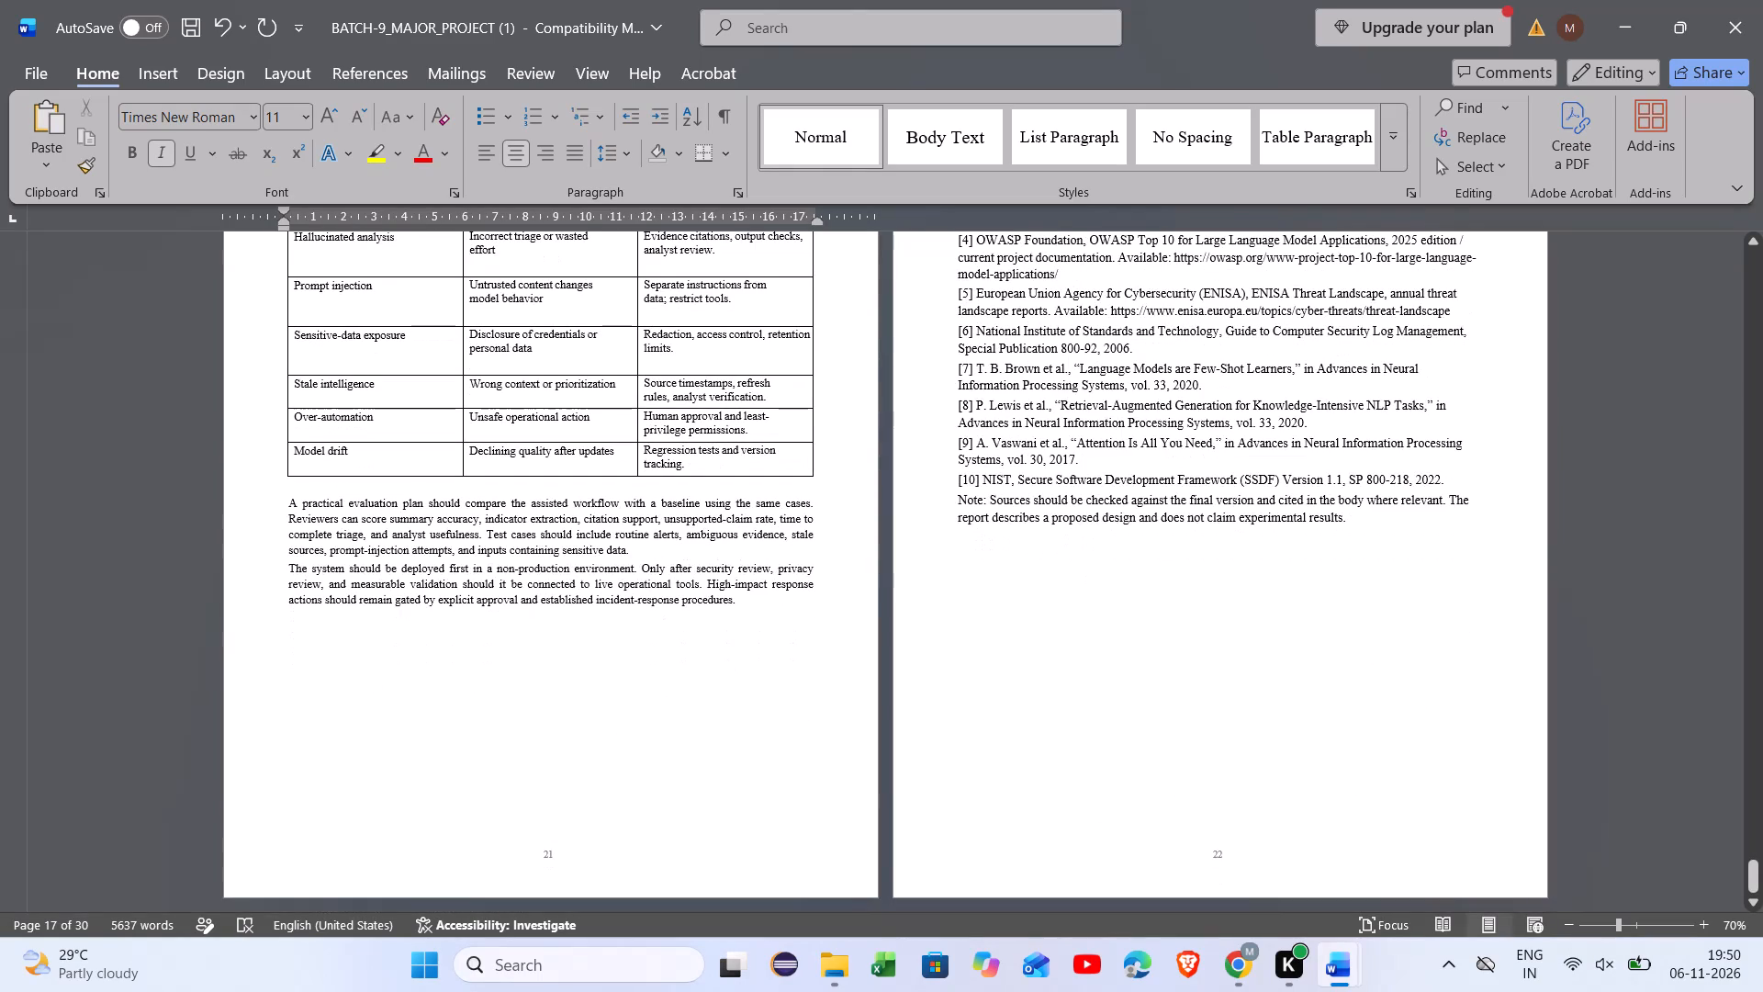
{"action": "scroll", "coordinate": [803, 445], "scroll_direction": "up", "scroll_amount": 1}
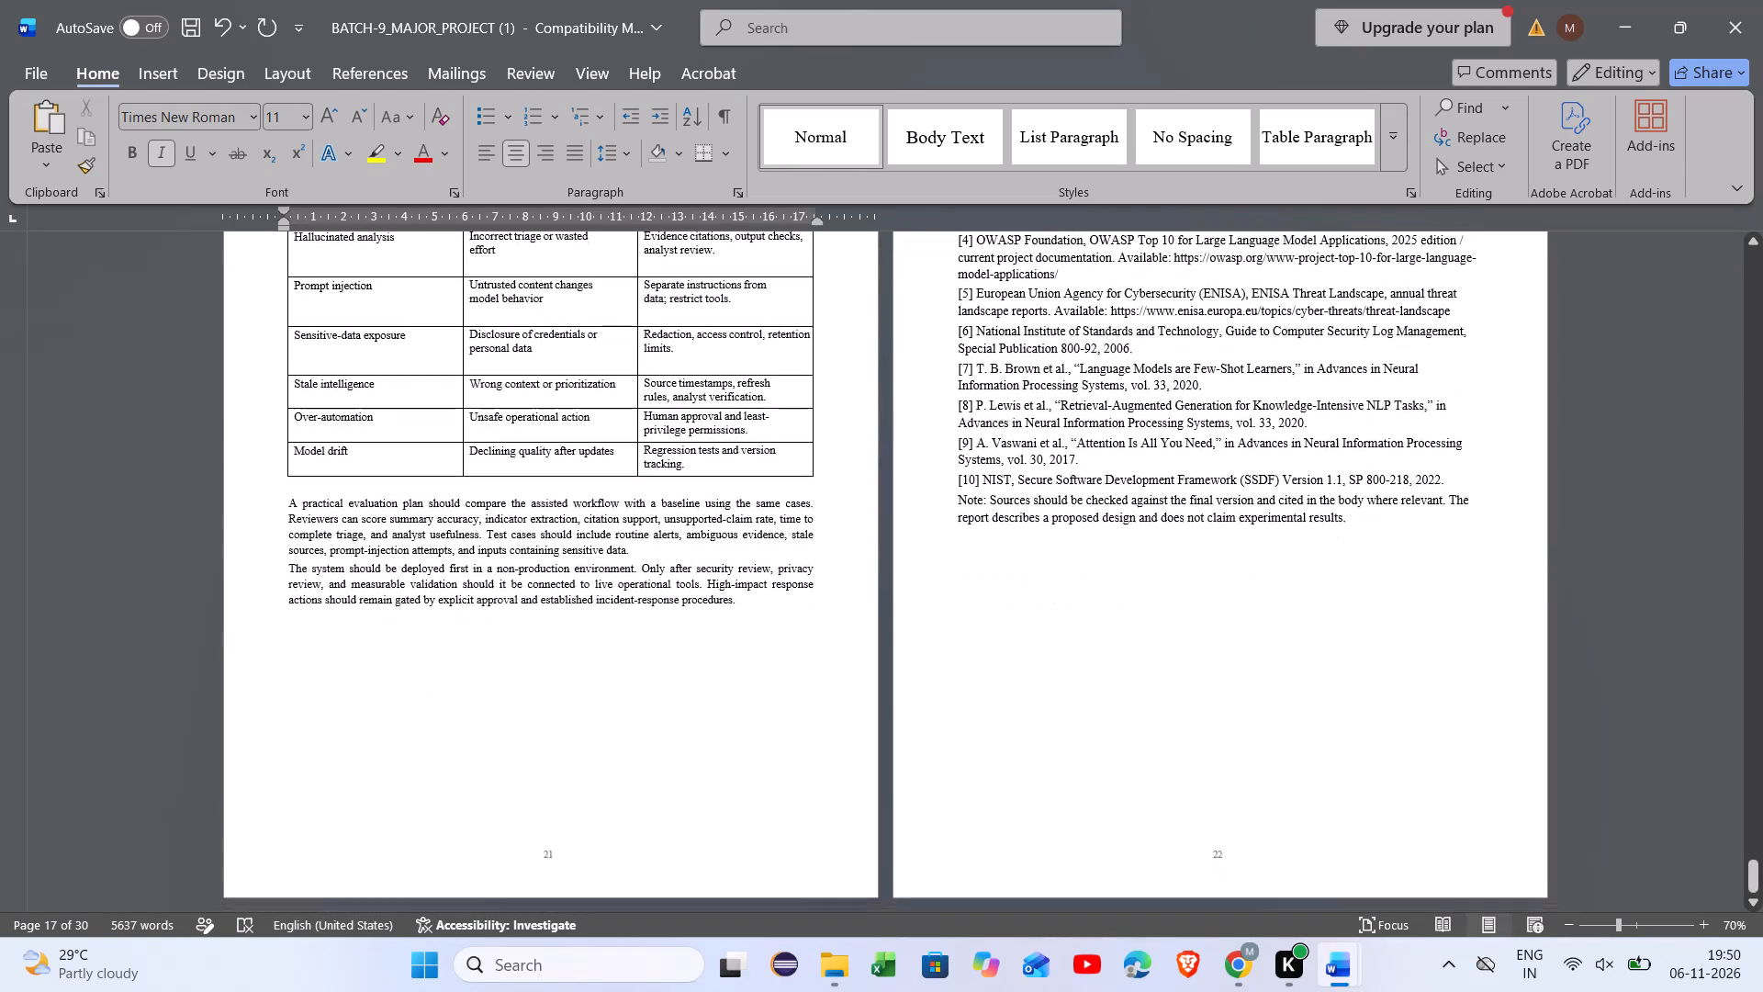
{"action": "scroll", "coordinate": [803, 445], "scroll_direction": "up", "scroll_amount": 6}
{"action": "scroll", "coordinate": [803, 445], "scroll_direction": "up", "scroll_amount": 20}
{"action": "scroll", "coordinate": [803, 445], "scroll_direction": "up", "scroll_amount": 16}
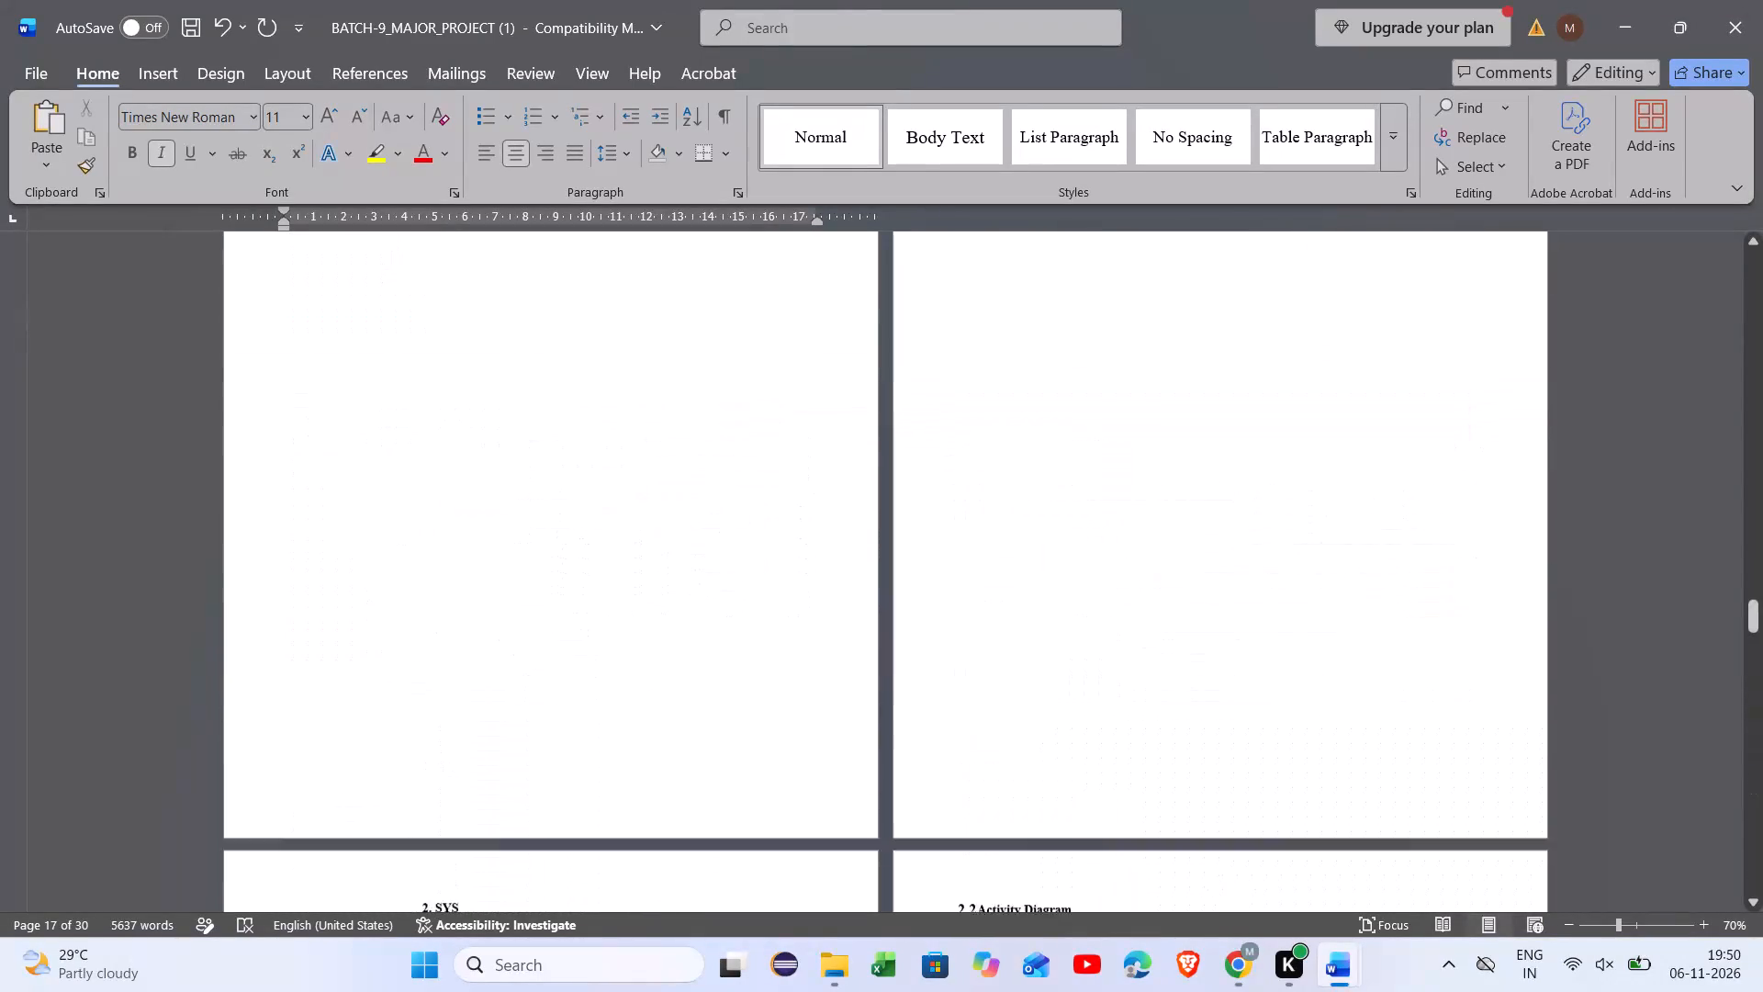
{"action": "scroll", "coordinate": [803, 445], "scroll_direction": "right", "scroll_amount": 2}
{"action": "scroll", "coordinate": [803, 445], "scroll_direction": "down", "scroll_amount": 1}
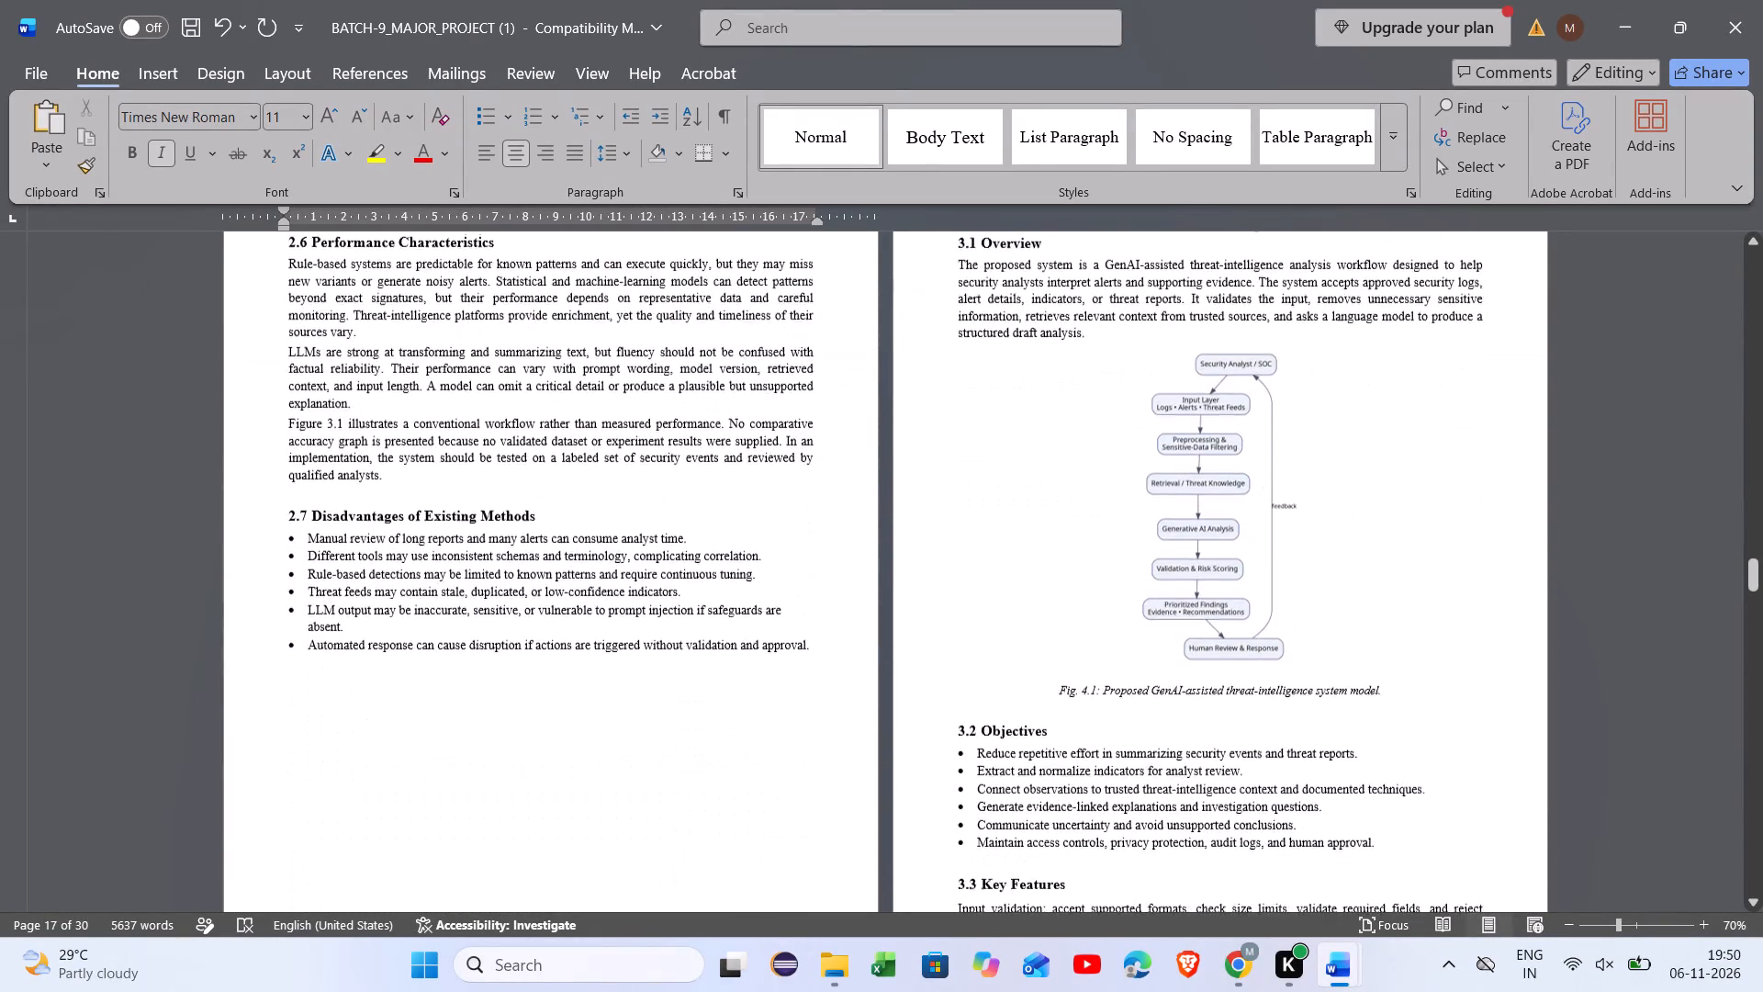
{"action": "scroll", "coordinate": [803, 445], "scroll_direction": "down", "scroll_amount": 1}
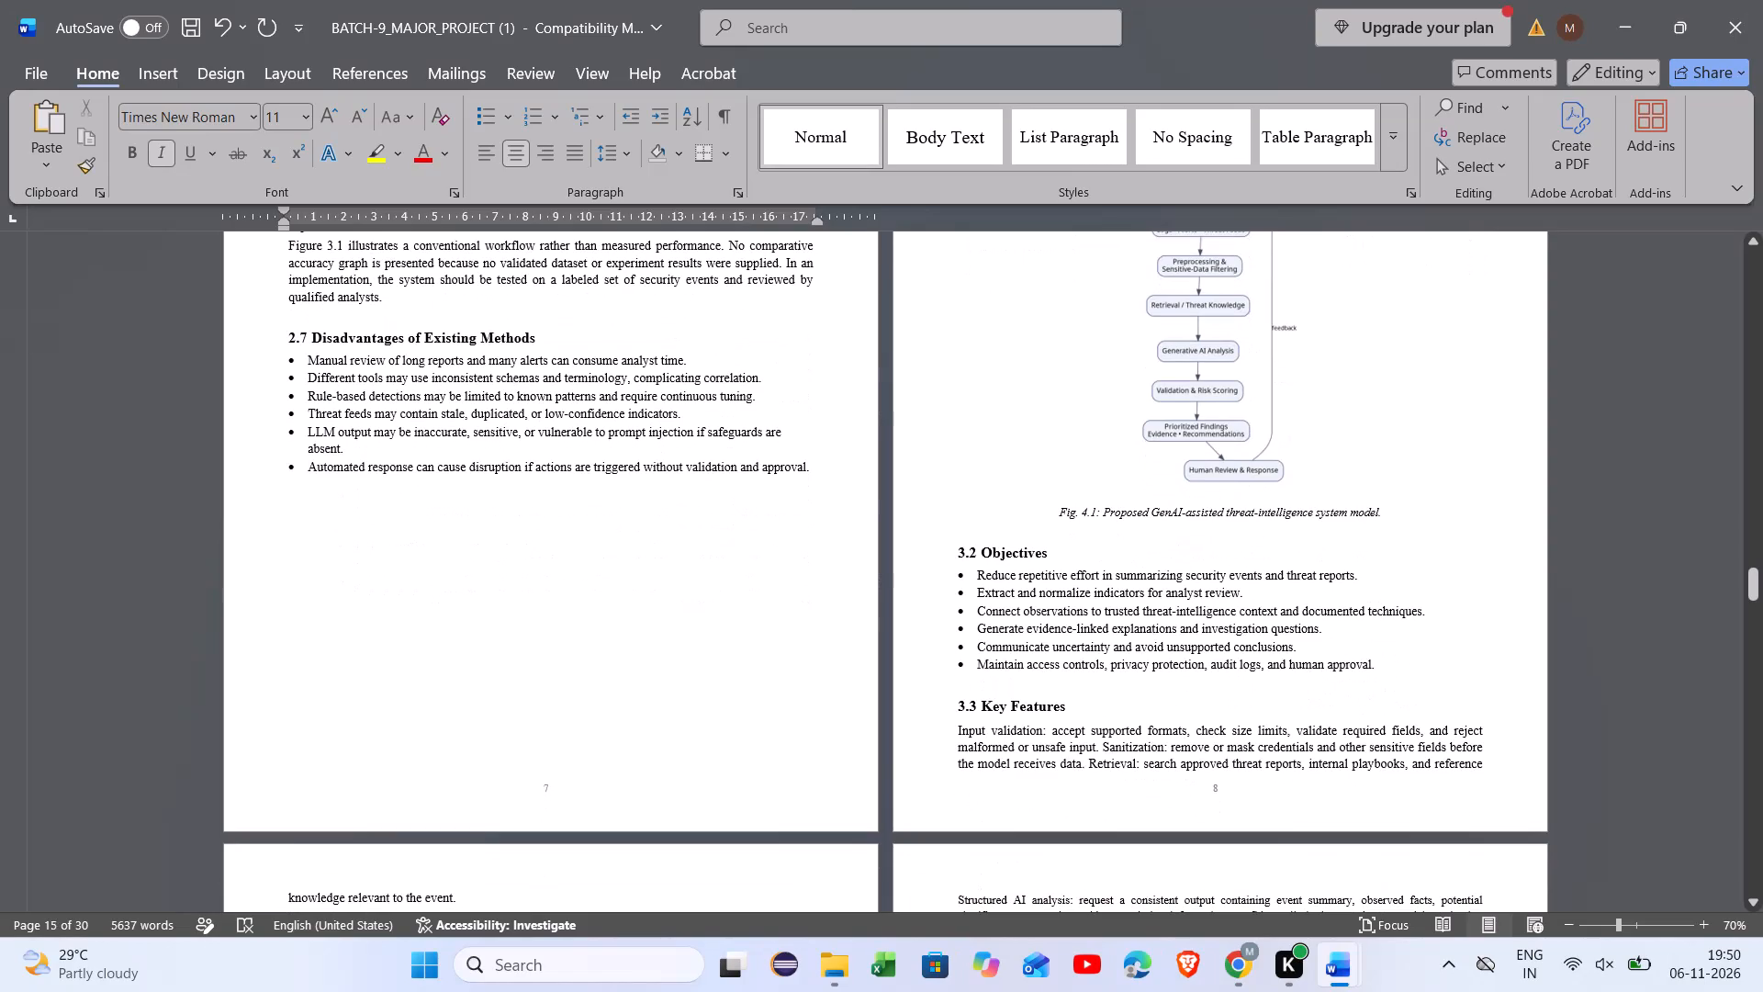
{"action": "scroll", "coordinate": [803, 445], "scroll_direction": "down", "scroll_amount": 3}
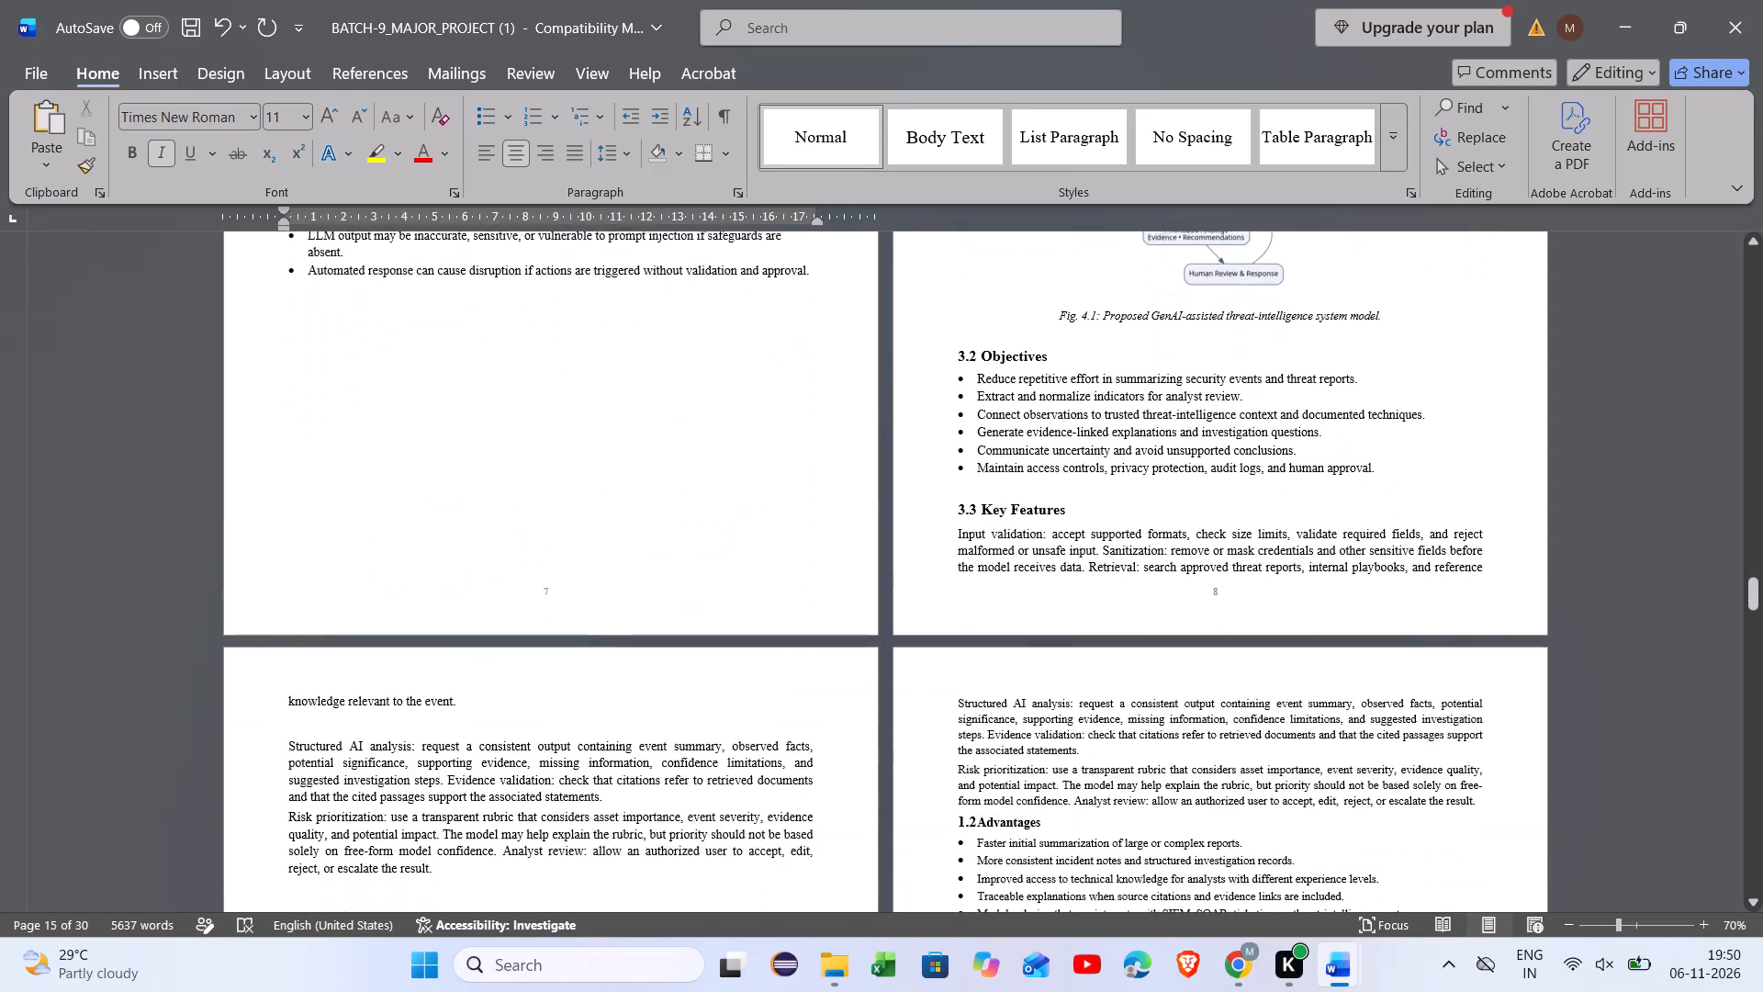
{"action": "scroll", "coordinate": [803, 445], "scroll_direction": "down", "scroll_amount": 2}
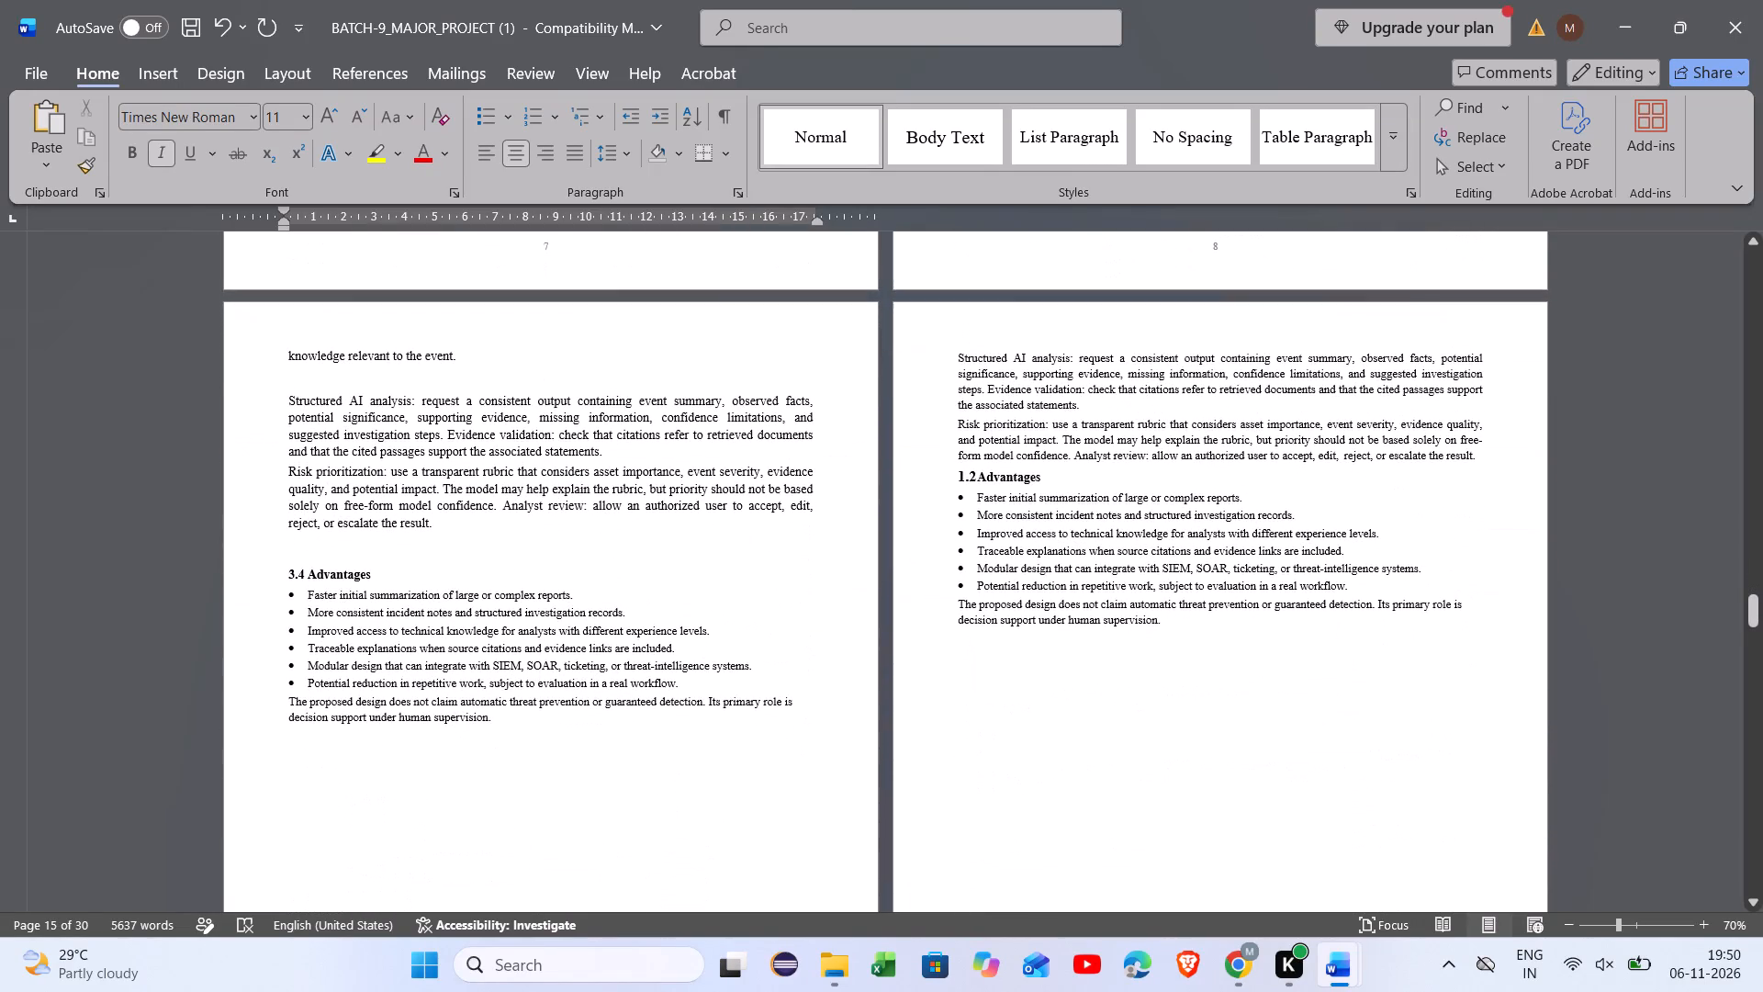
{"action": "scroll", "coordinate": [803, 445], "scroll_direction": "up", "scroll_amount": 9}
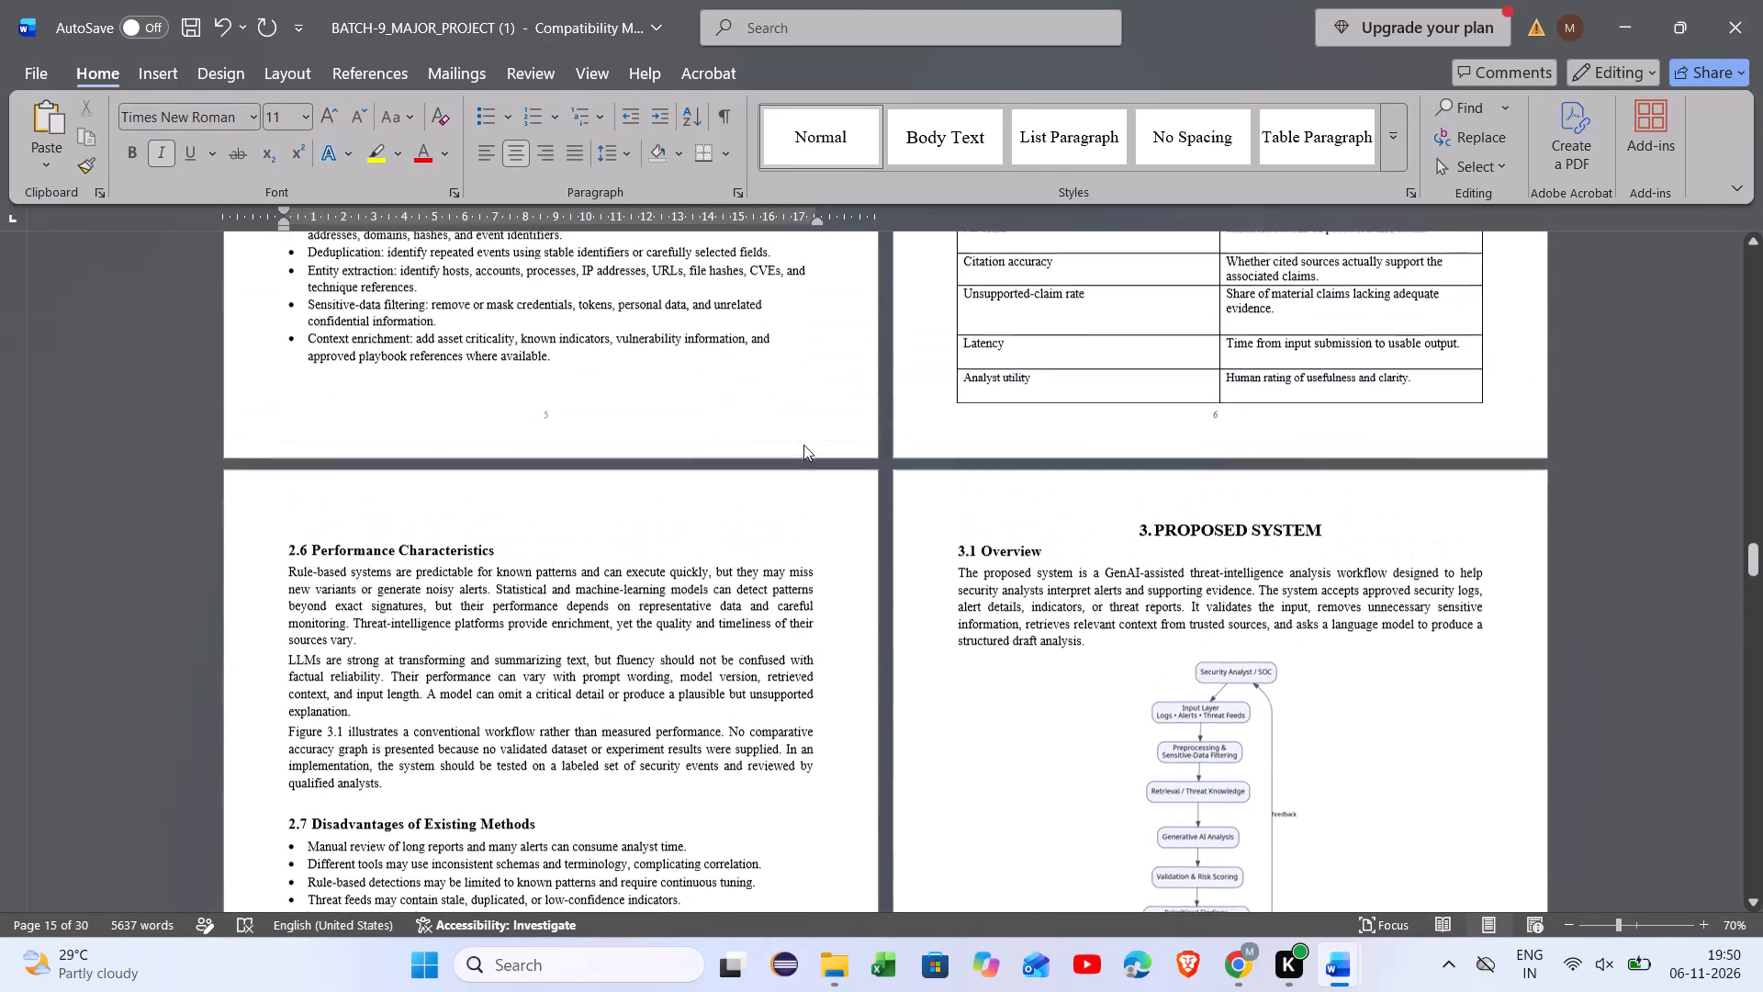
{"action": "scroll", "coordinate": [803, 445], "scroll_direction": "up", "scroll_amount": 4}
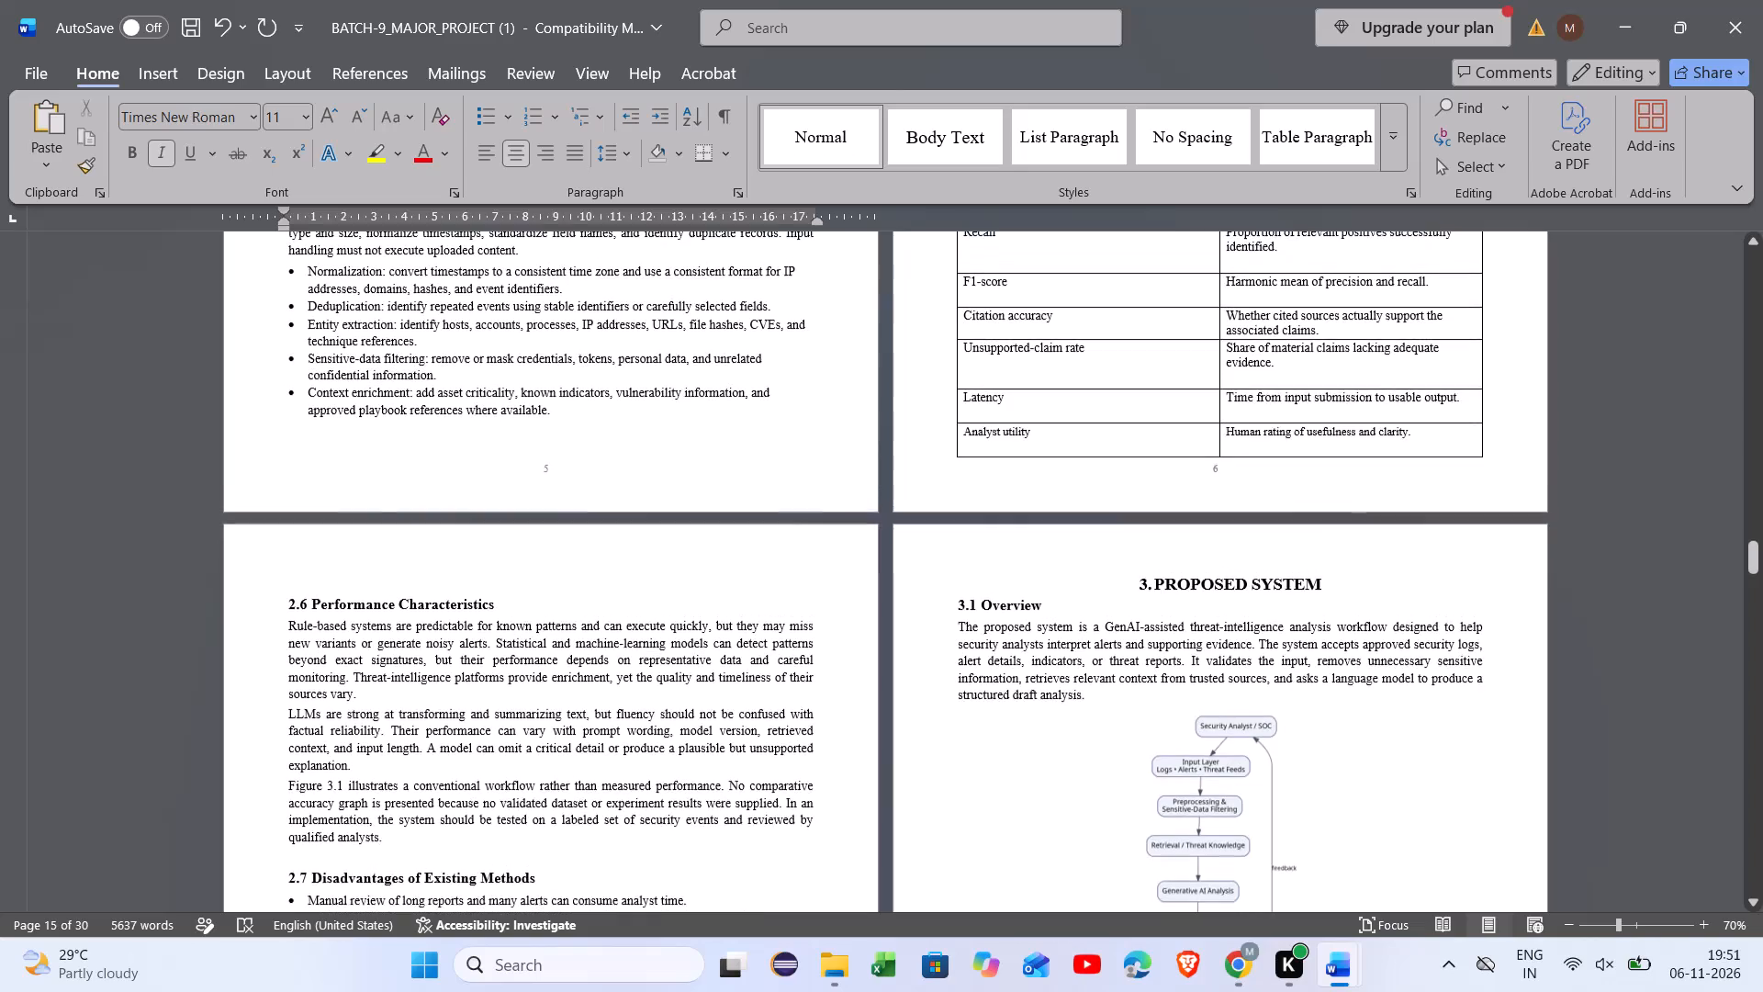
{"action": "scroll", "coordinate": [803, 445], "scroll_direction": "up", "scroll_amount": 4}
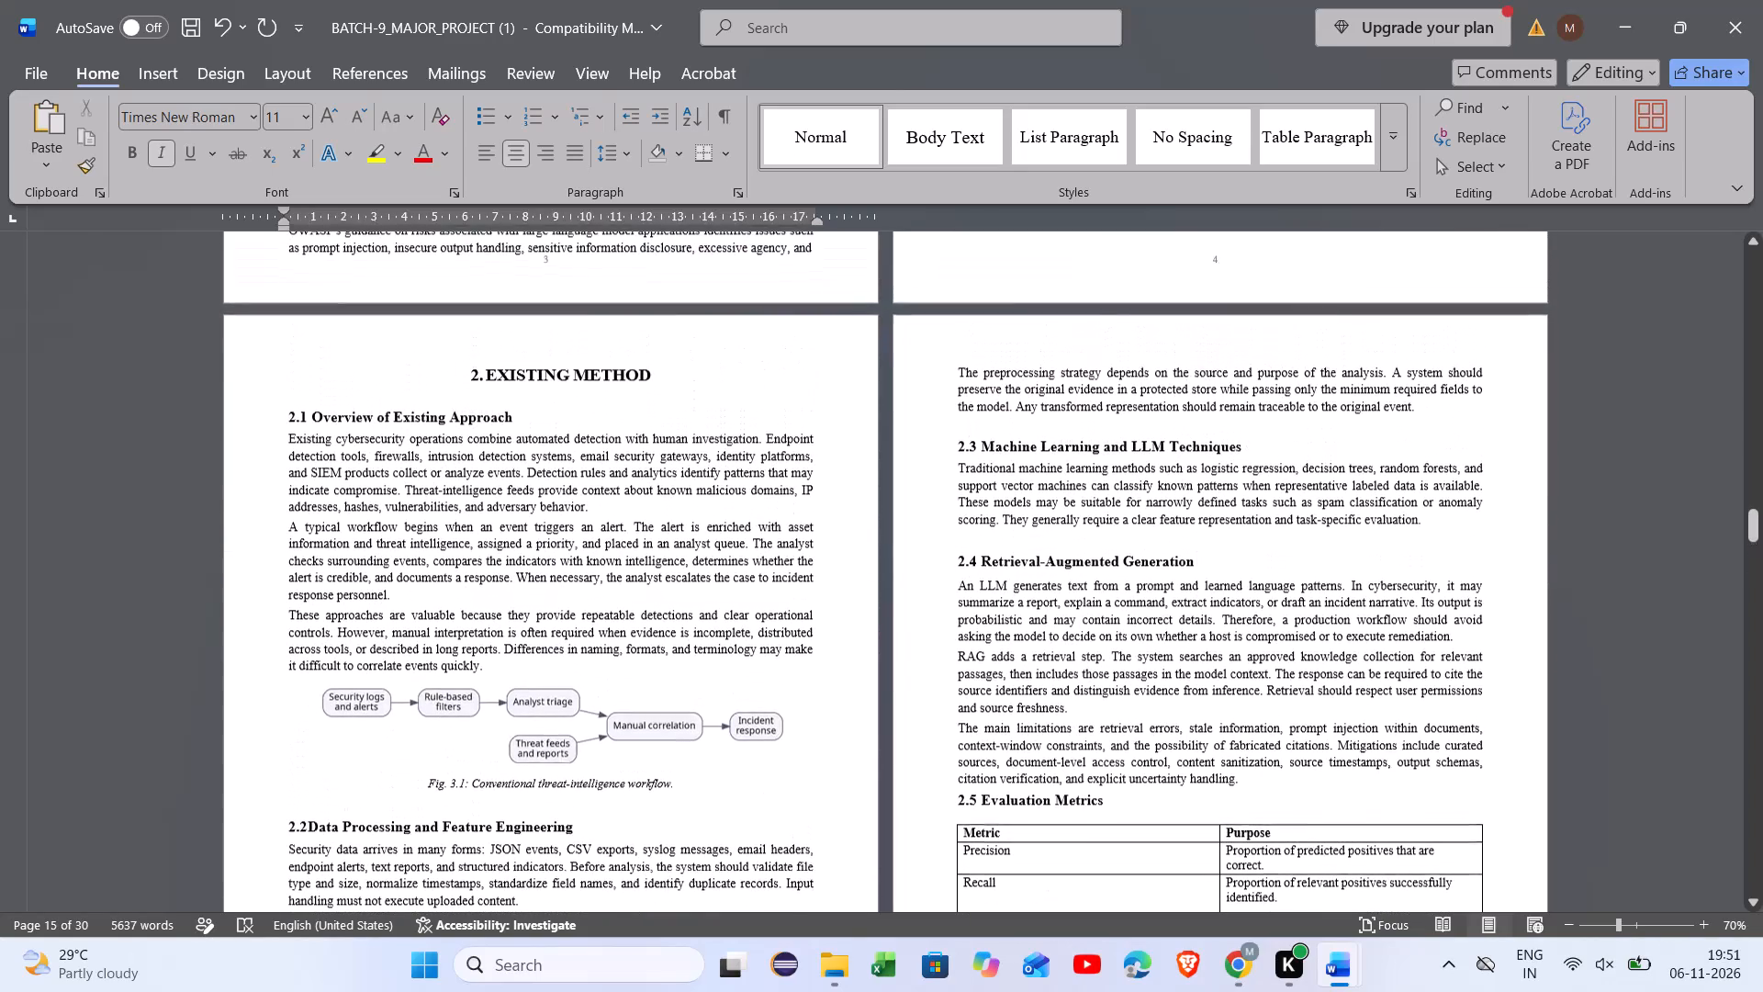
{"action": "scroll", "coordinate": [803, 445], "scroll_direction": "up", "scroll_amount": 5}
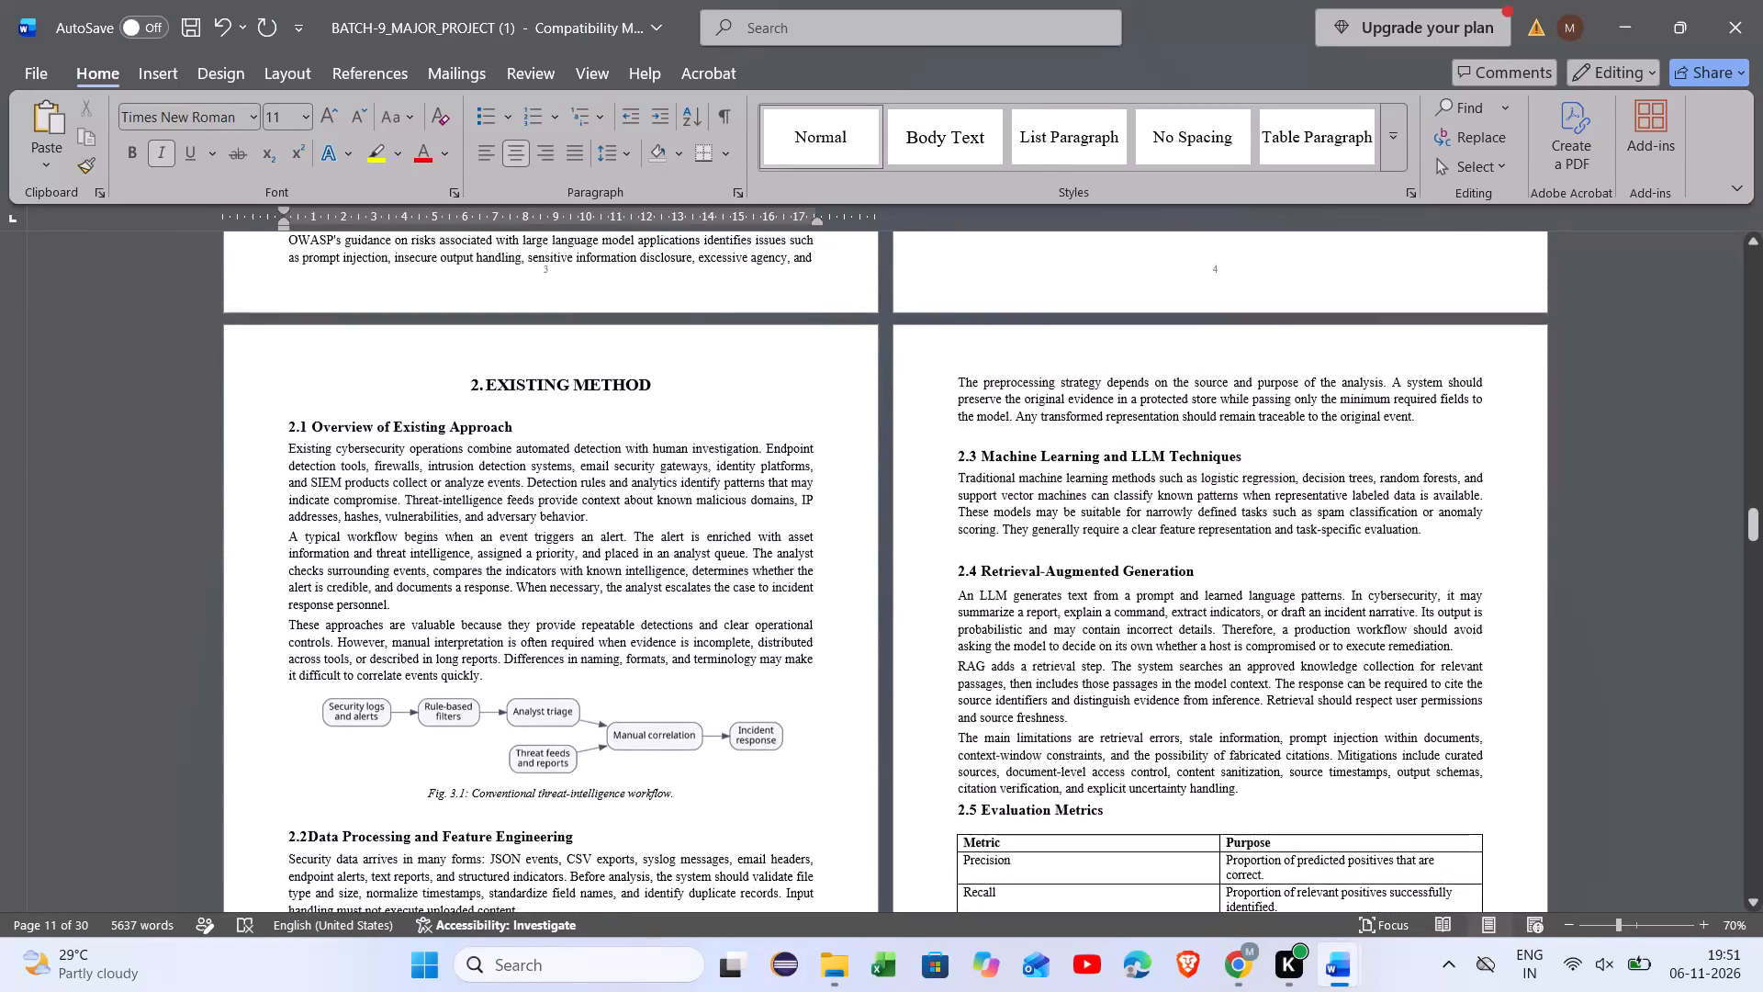
{"action": "scroll", "coordinate": [803, 445], "scroll_direction": "up", "scroll_amount": 4}
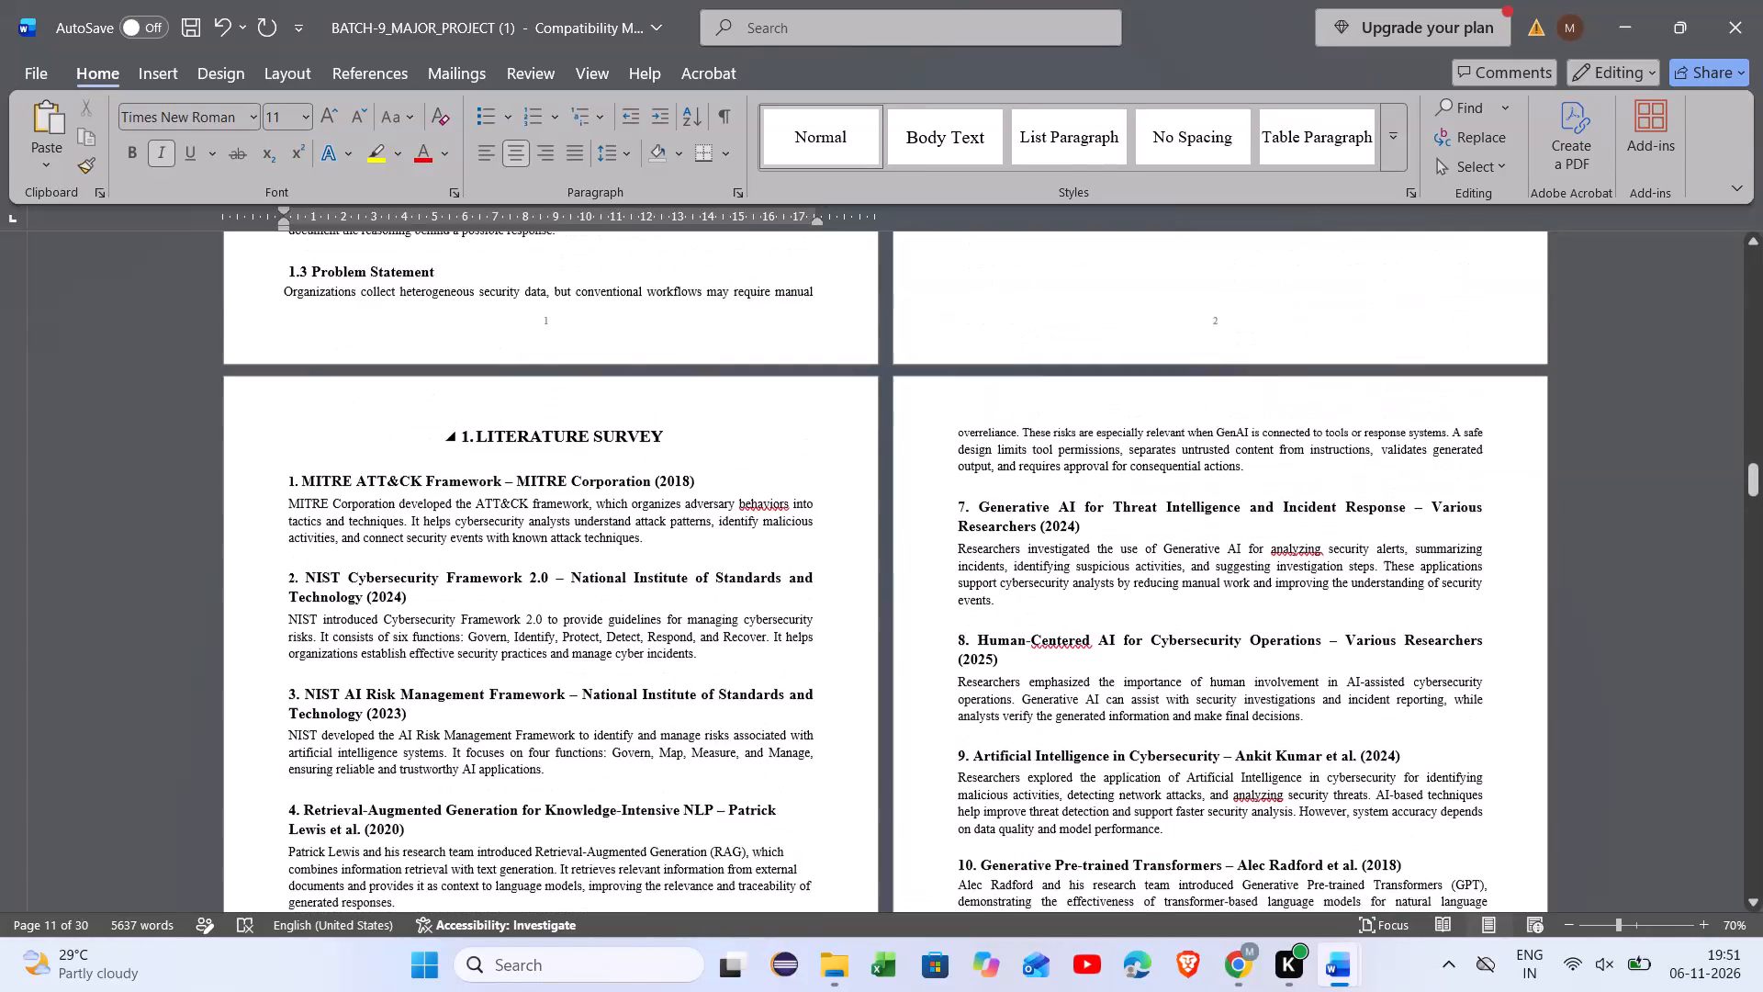
{"action": "scroll", "coordinate": [803, 445], "scroll_direction": "up", "scroll_amount": 4}
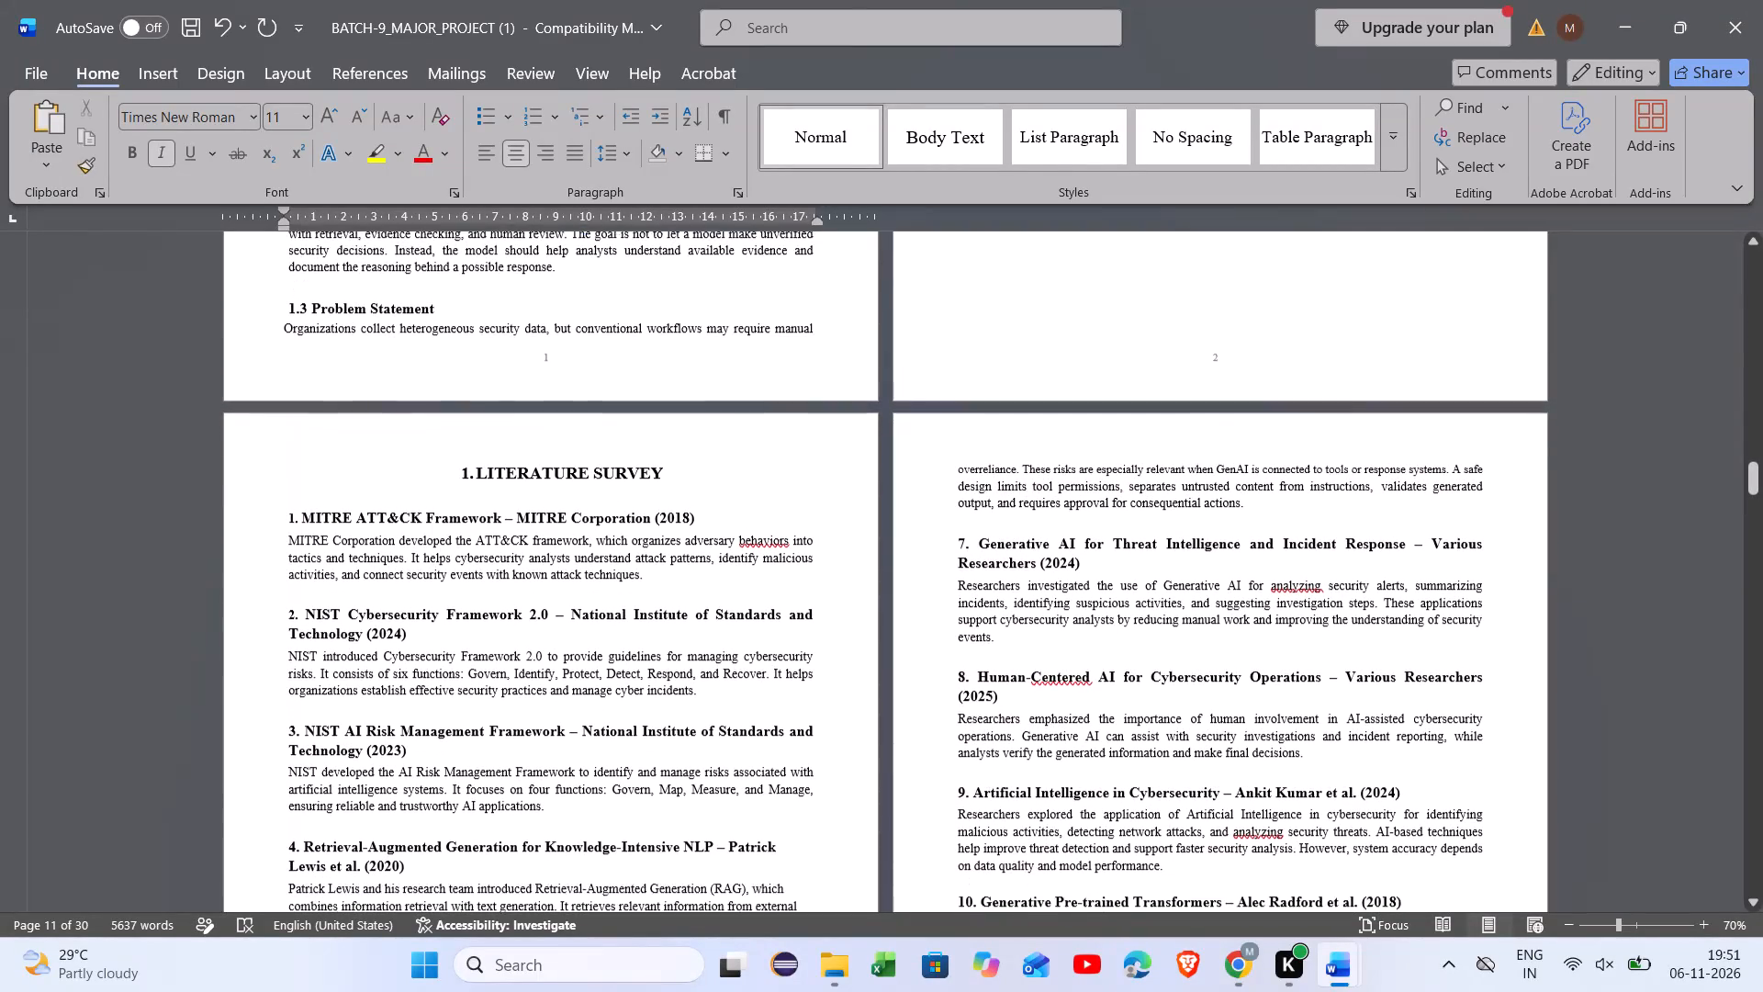
{"action": "scroll", "coordinate": [803, 445], "scroll_direction": "up", "scroll_amount": 4}
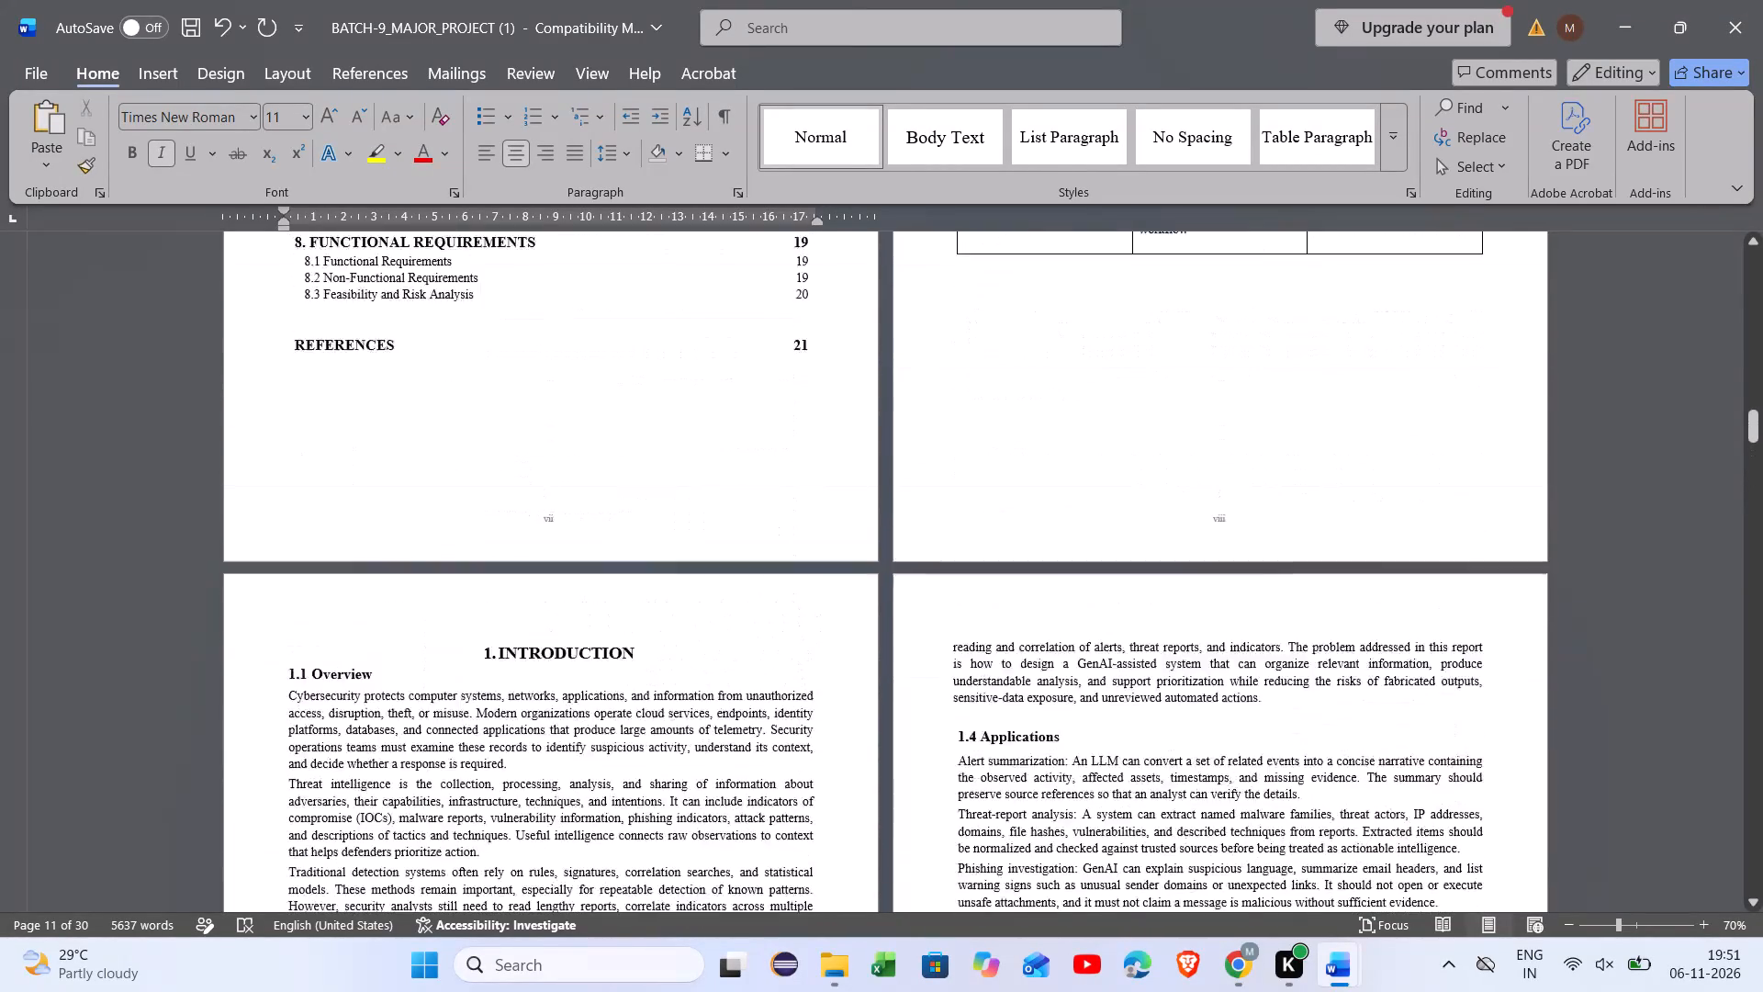
Replace the Literature Survey chapter title's automatic number with 2. plus a space, and shift the title towards the page centre with leading spaces.
{"action": "scroll", "coordinate": [803, 445], "scroll_direction": "down", "scroll_amount": 3}
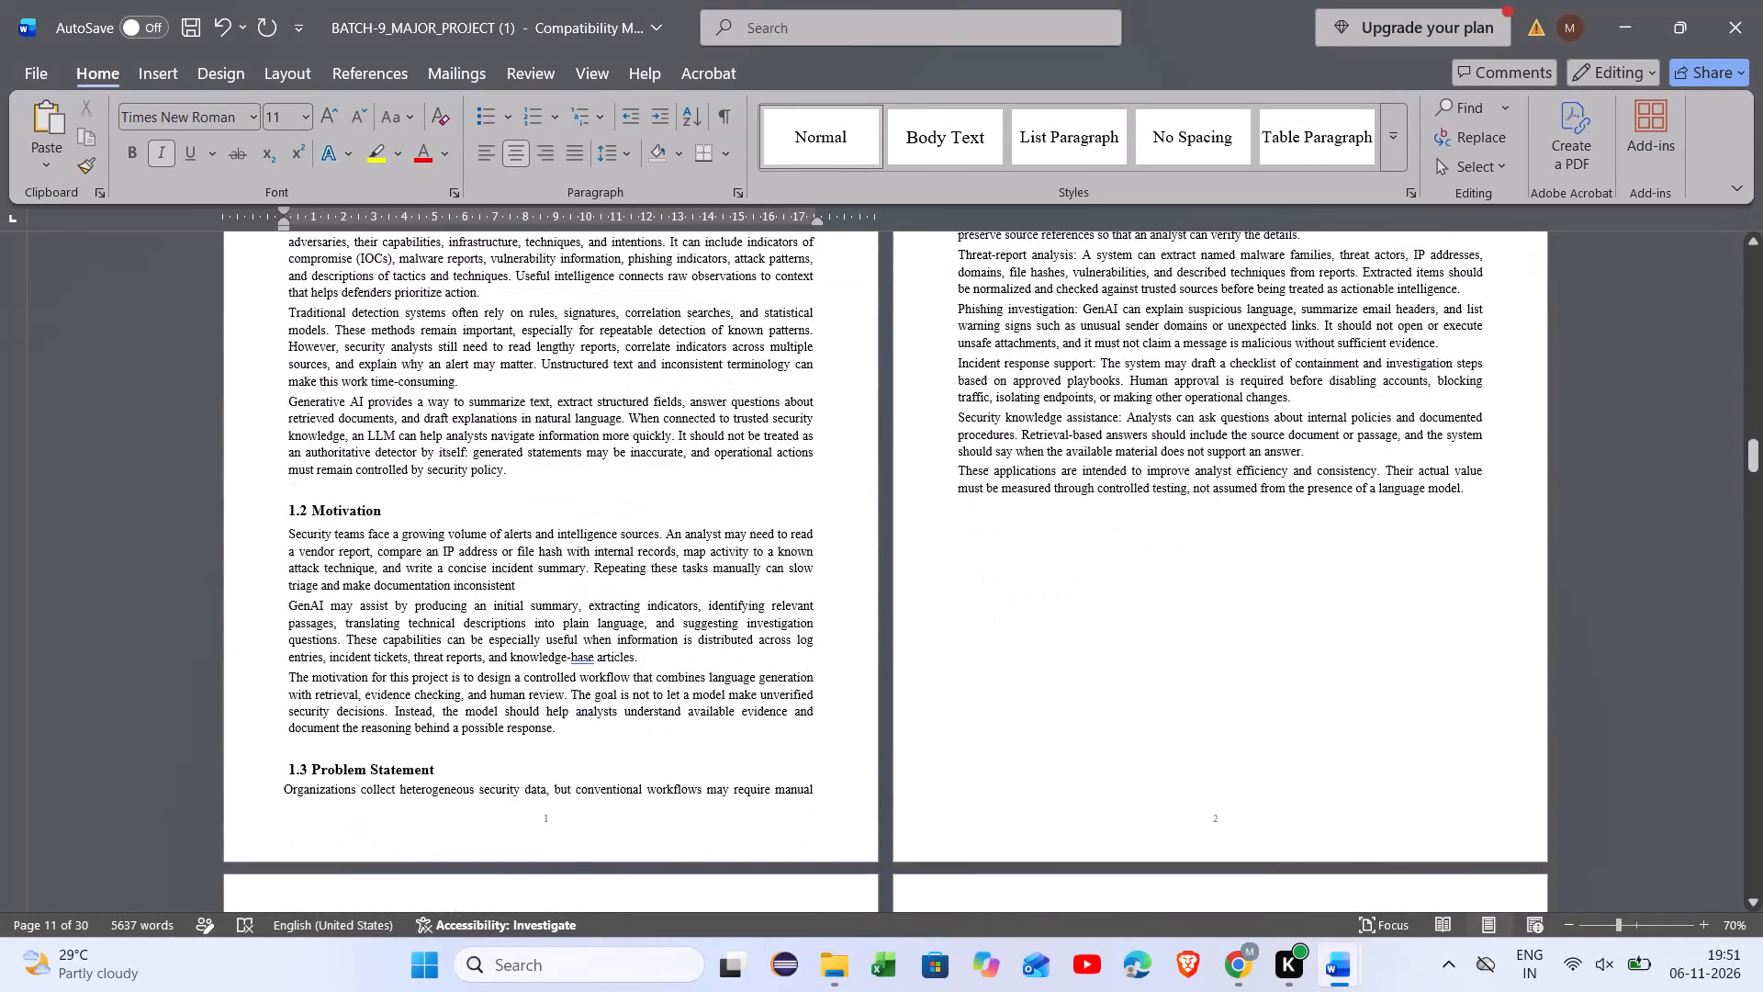
{"action": "scroll", "coordinate": [803, 445], "scroll_direction": "down", "scroll_amount": 1}
{"action": "scroll", "coordinate": [638, 336], "scroll_direction": "up", "scroll_amount": 3}
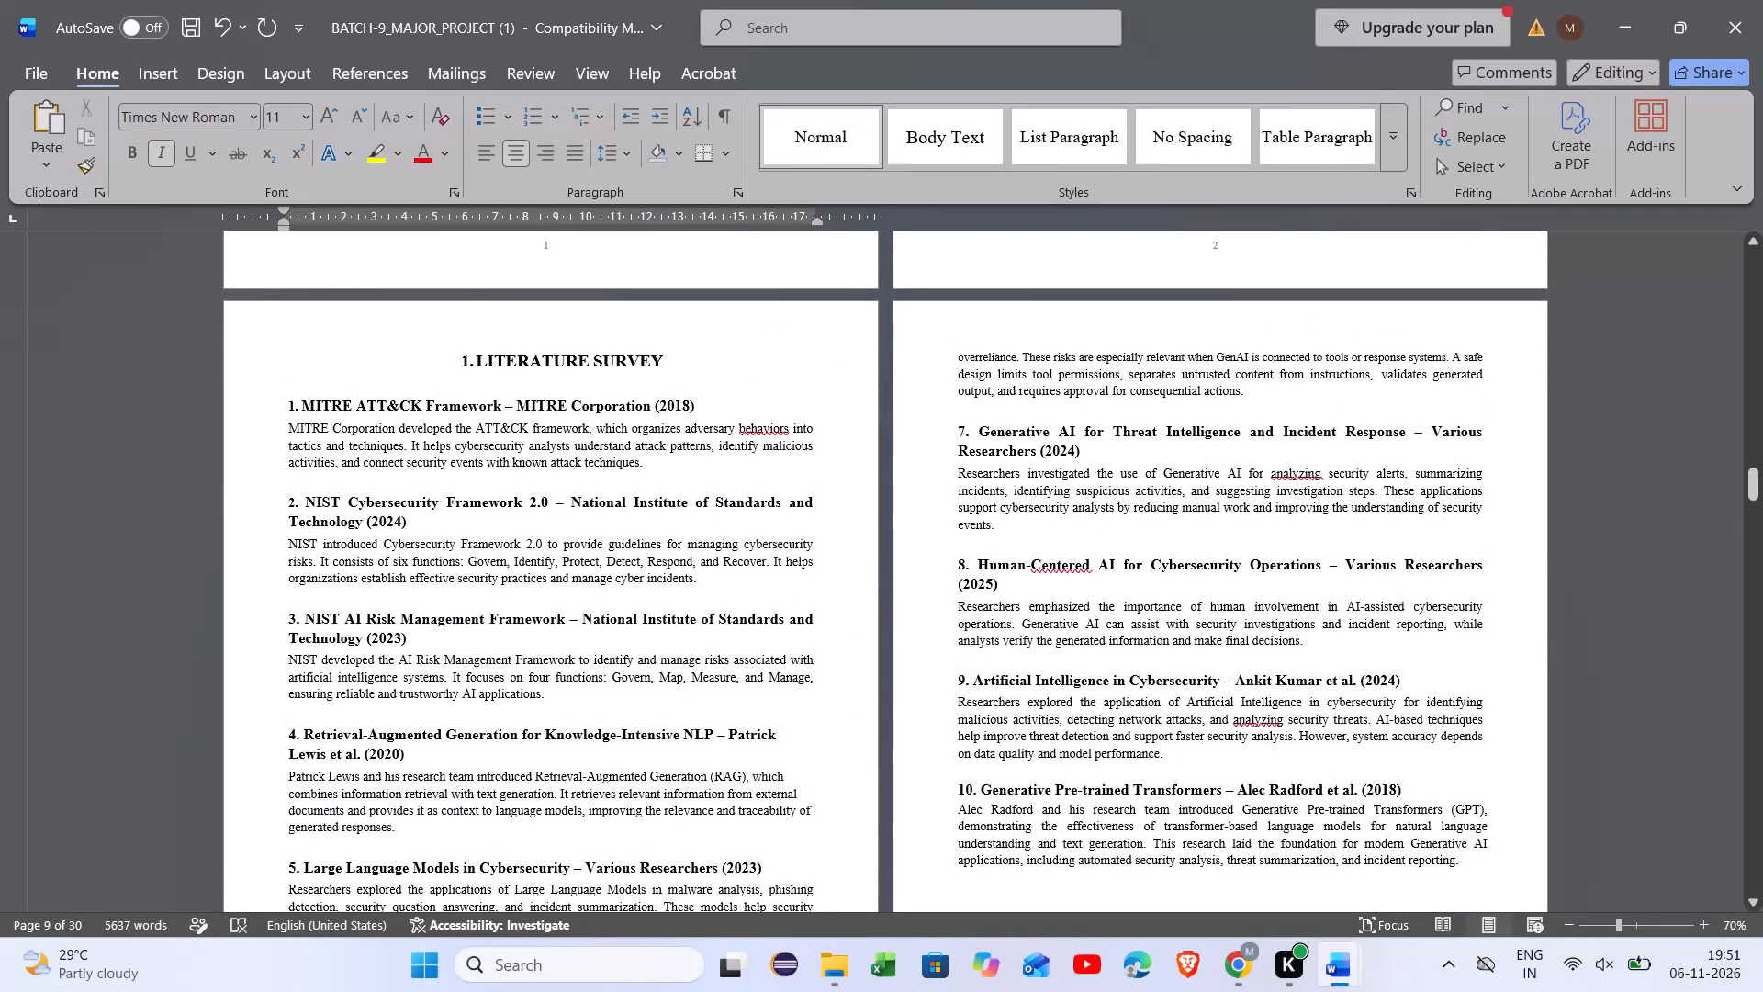
{"action": "left_click", "coordinate": [466, 359]}
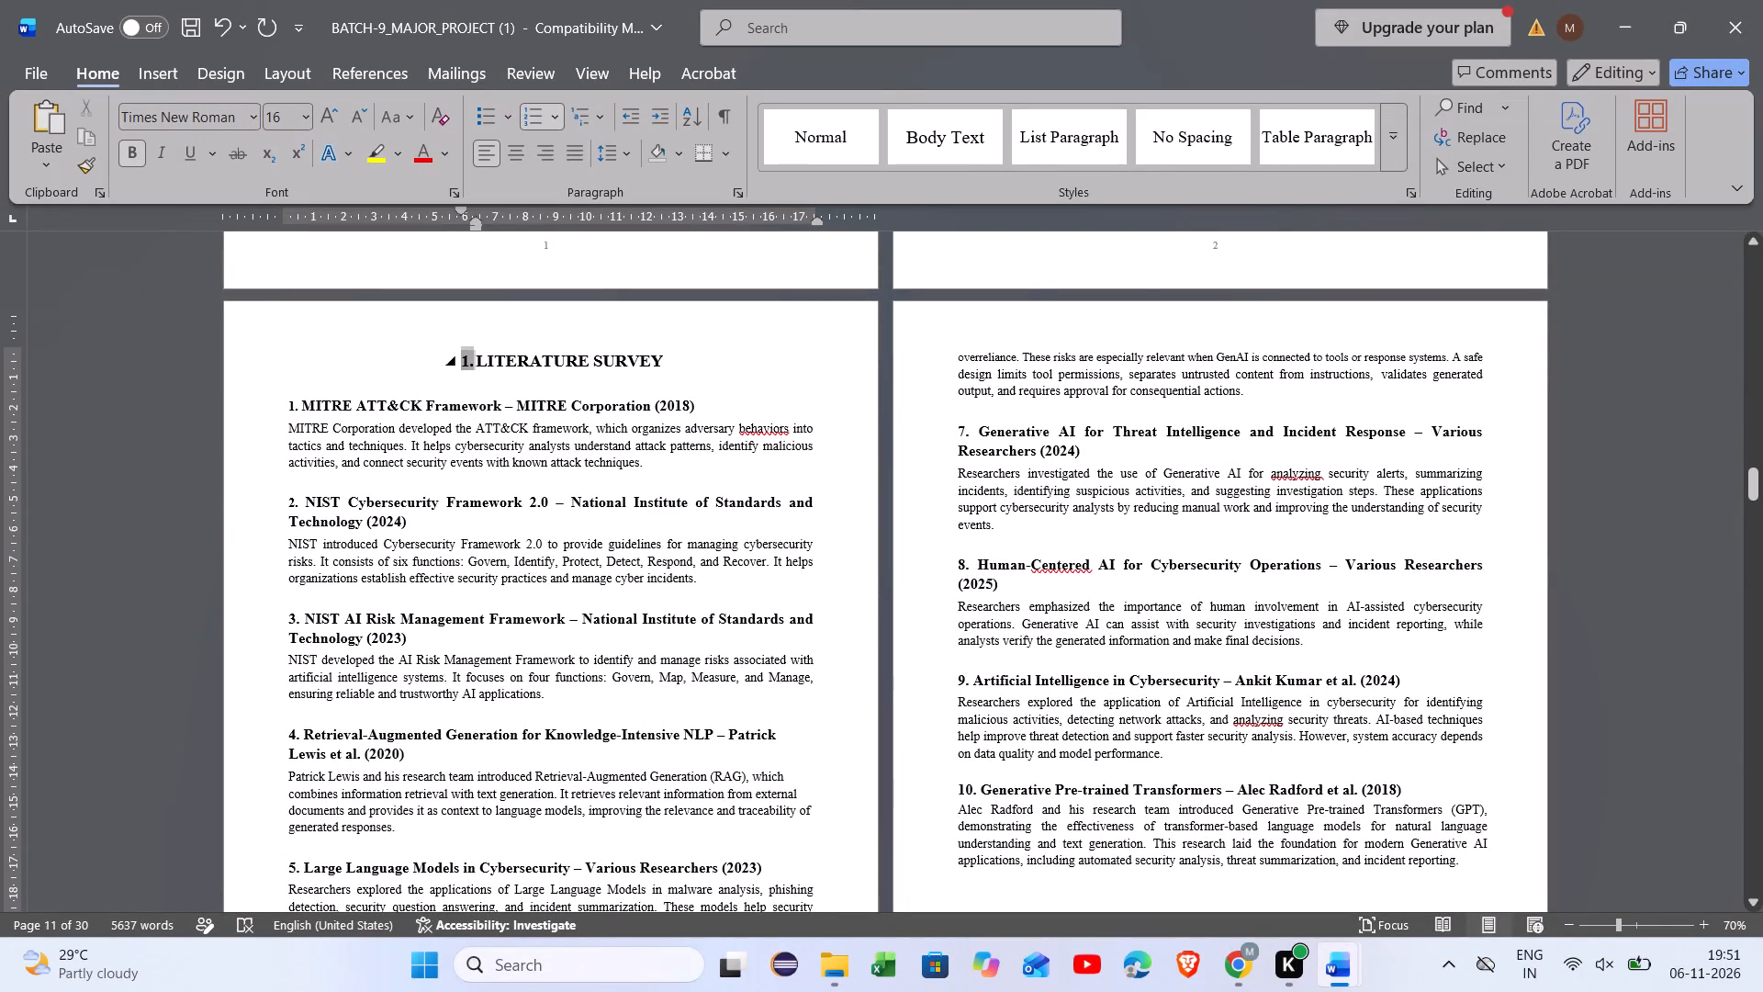
{"action": "key", "text": "2"}
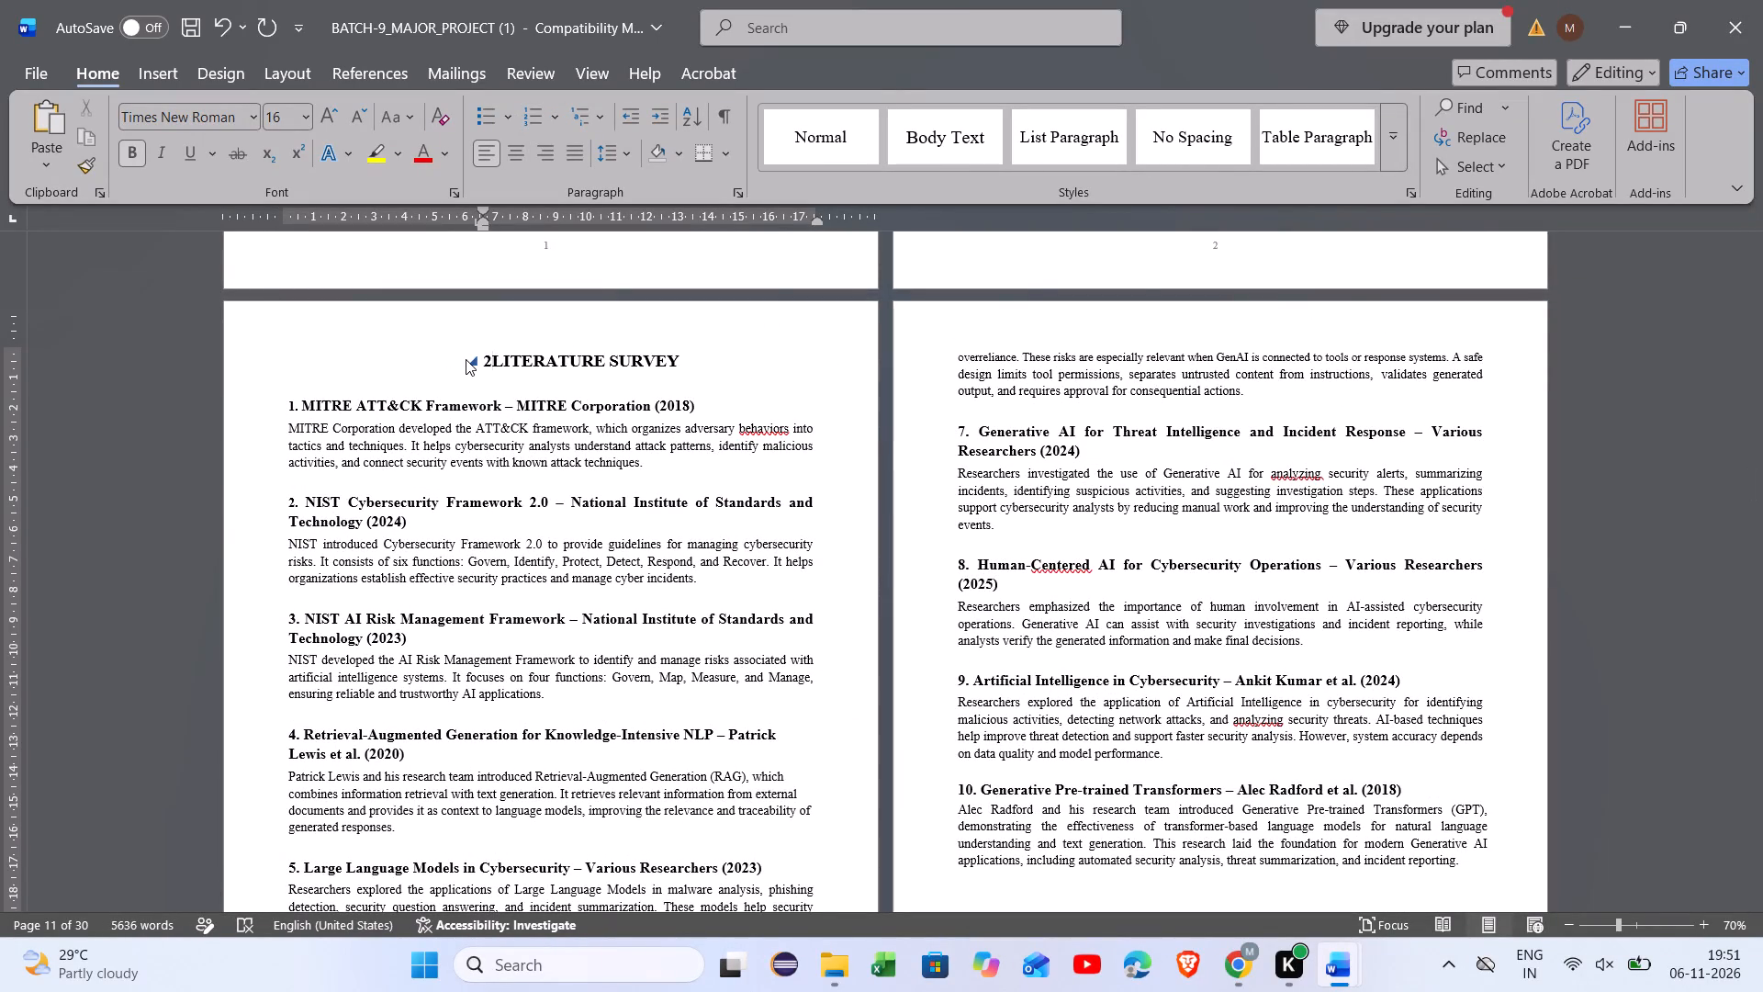
{"action": "type", "text": "."}
{"action": "key", "text": "space"}
{"action": "key", "text": "Left"}
{"action": "key", "text": "Left"}
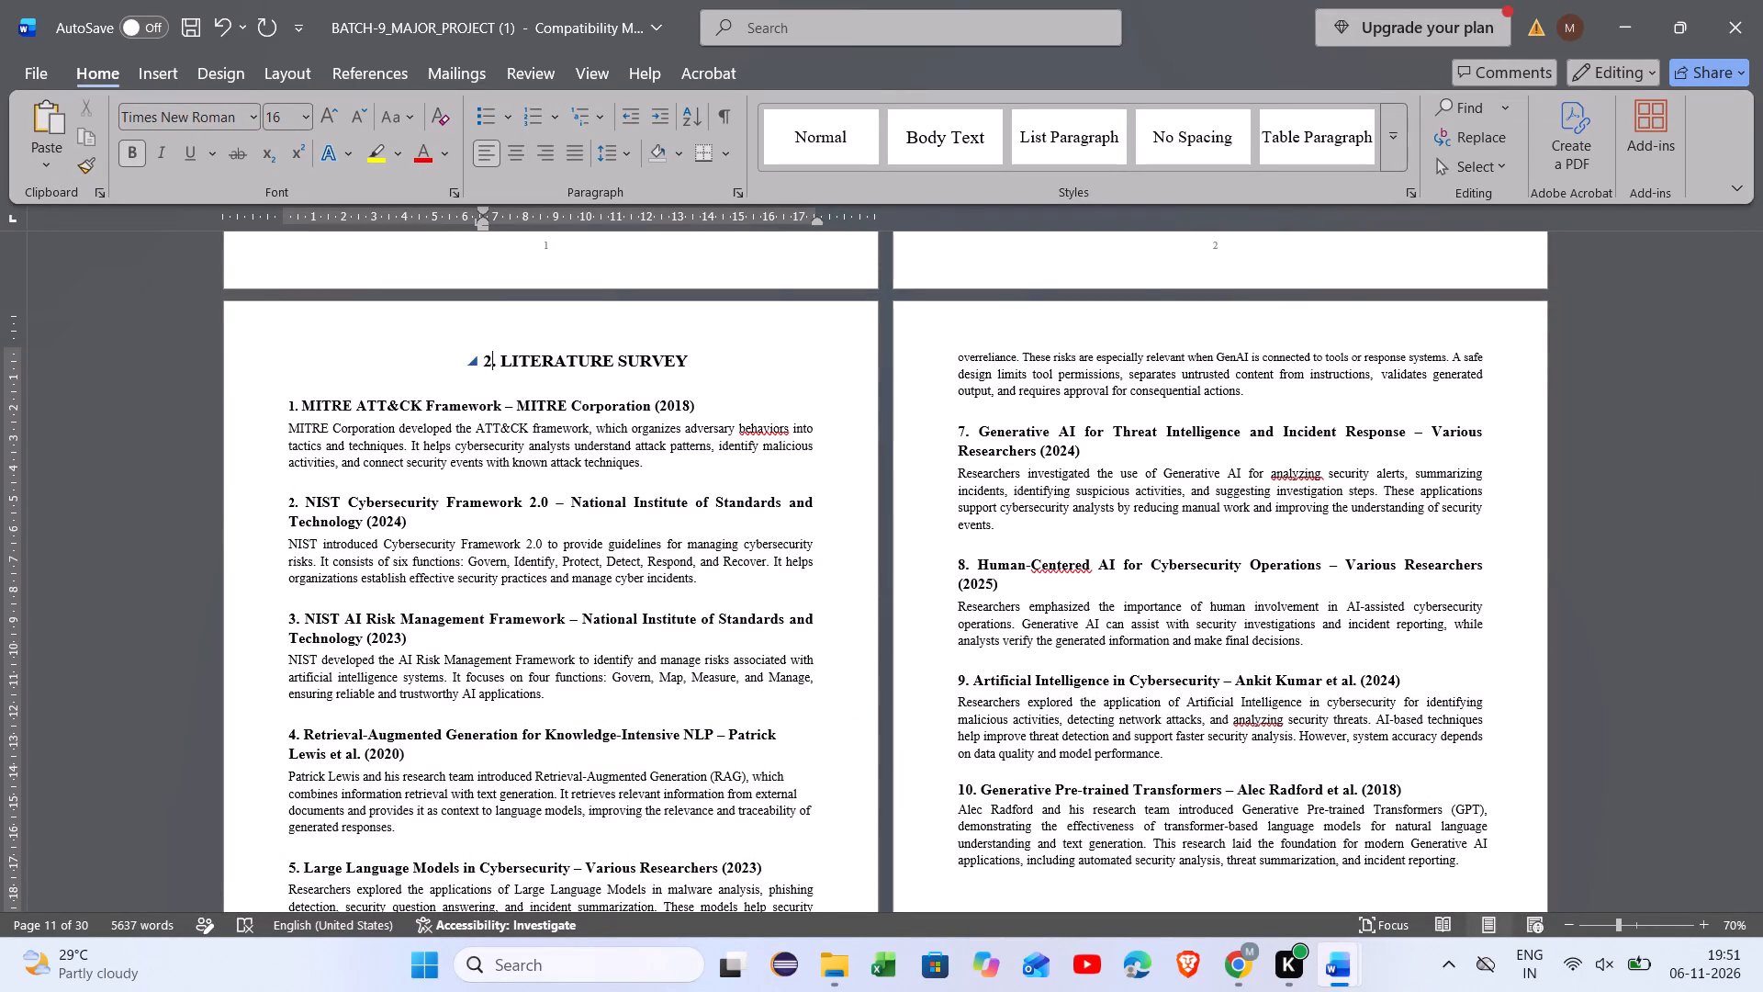
{"action": "key", "text": "Left"}
{"action": "key", "text": "BackSpace"}
{"action": "key", "text": "space"}
{"action": "key", "text": "space"}
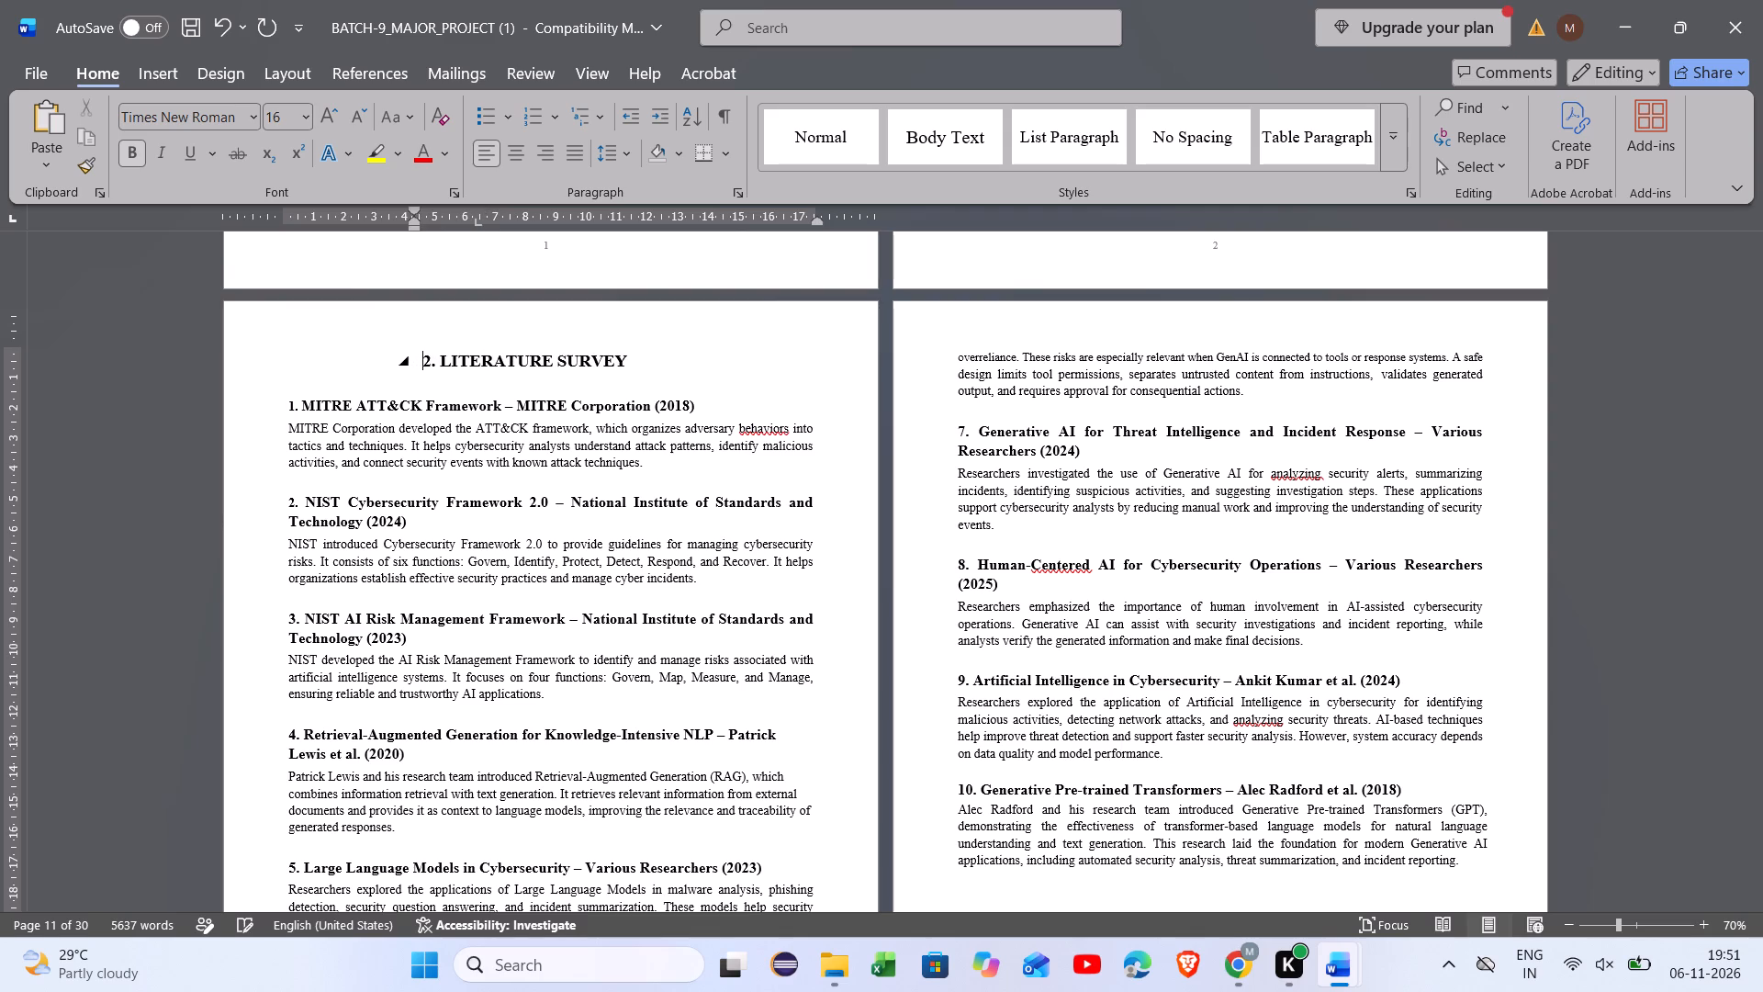
{"action": "key", "text": "space"}
{"action": "key", "text": "space"}
{"action": "key", "text": "space"}
{"action": "key", "text": "space"}
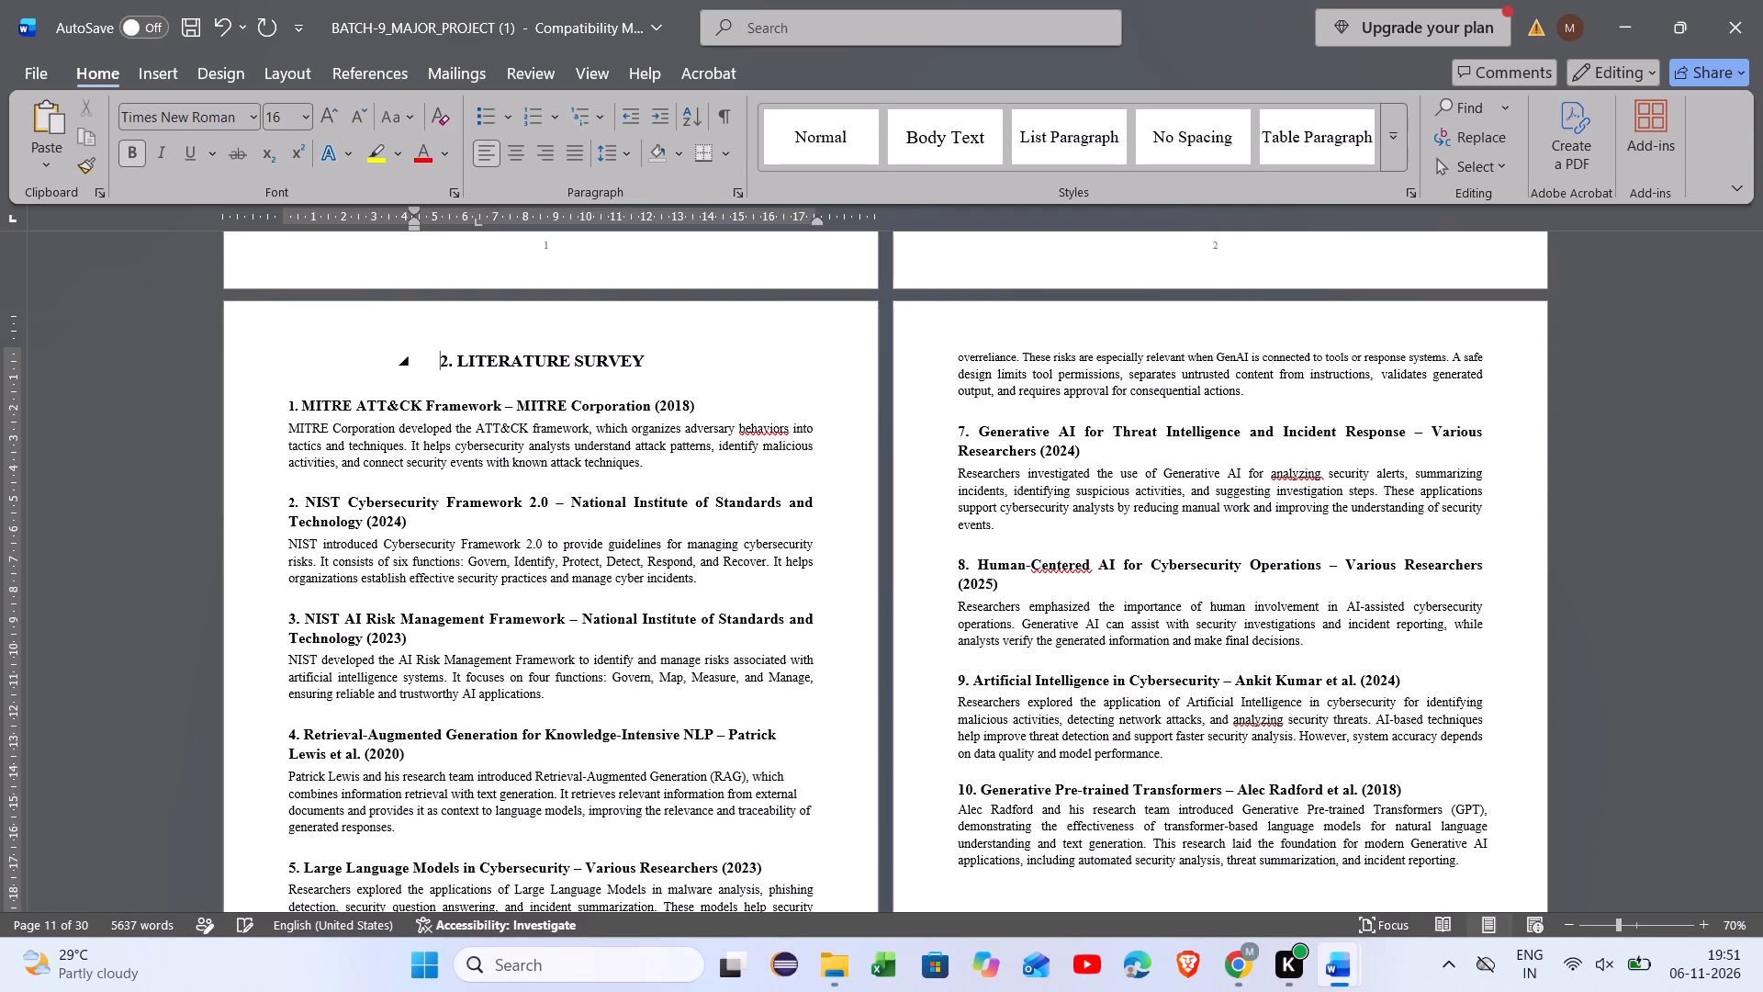
{"action": "key", "text": "space"}
{"action": "key", "text": "space"}
Replace the Existing Method chapter title's automatic number with 3. plus a space, and shift the title towards the page centre with leading spaces.
{"action": "scroll", "coordinate": [593, 646], "scroll_direction": "down", "scroll_amount": 2}
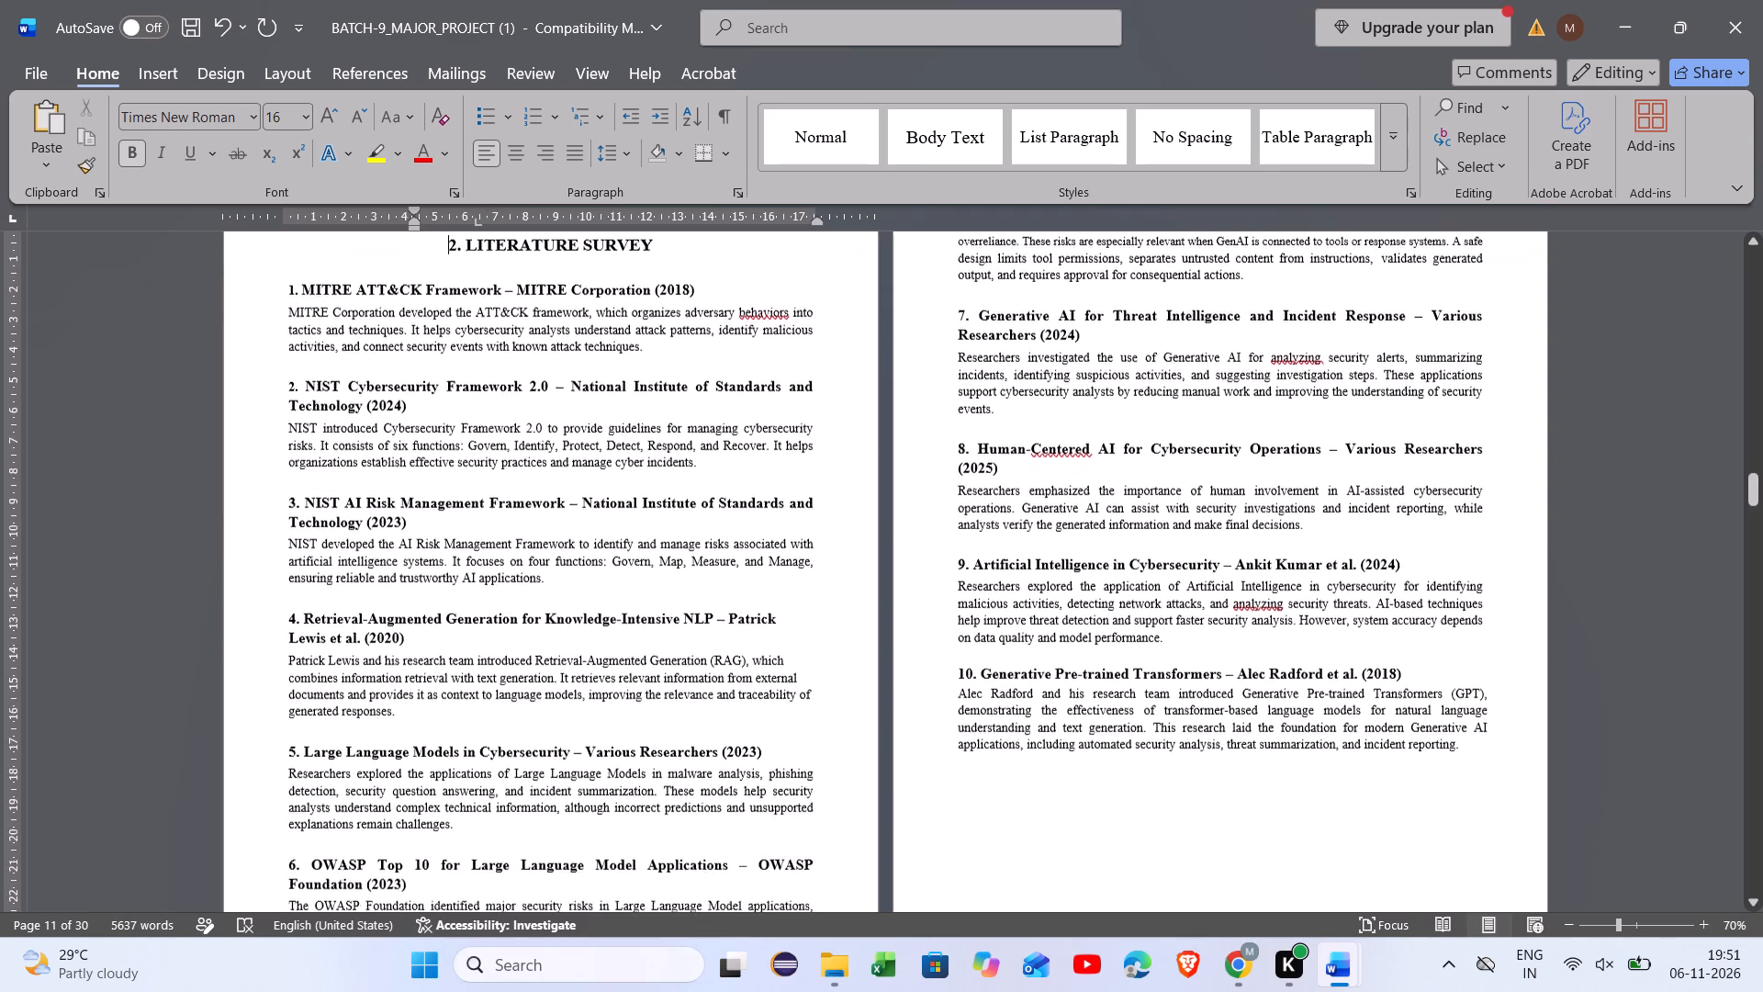
{"action": "scroll", "coordinate": [593, 646], "scroll_direction": "down", "scroll_amount": 2}
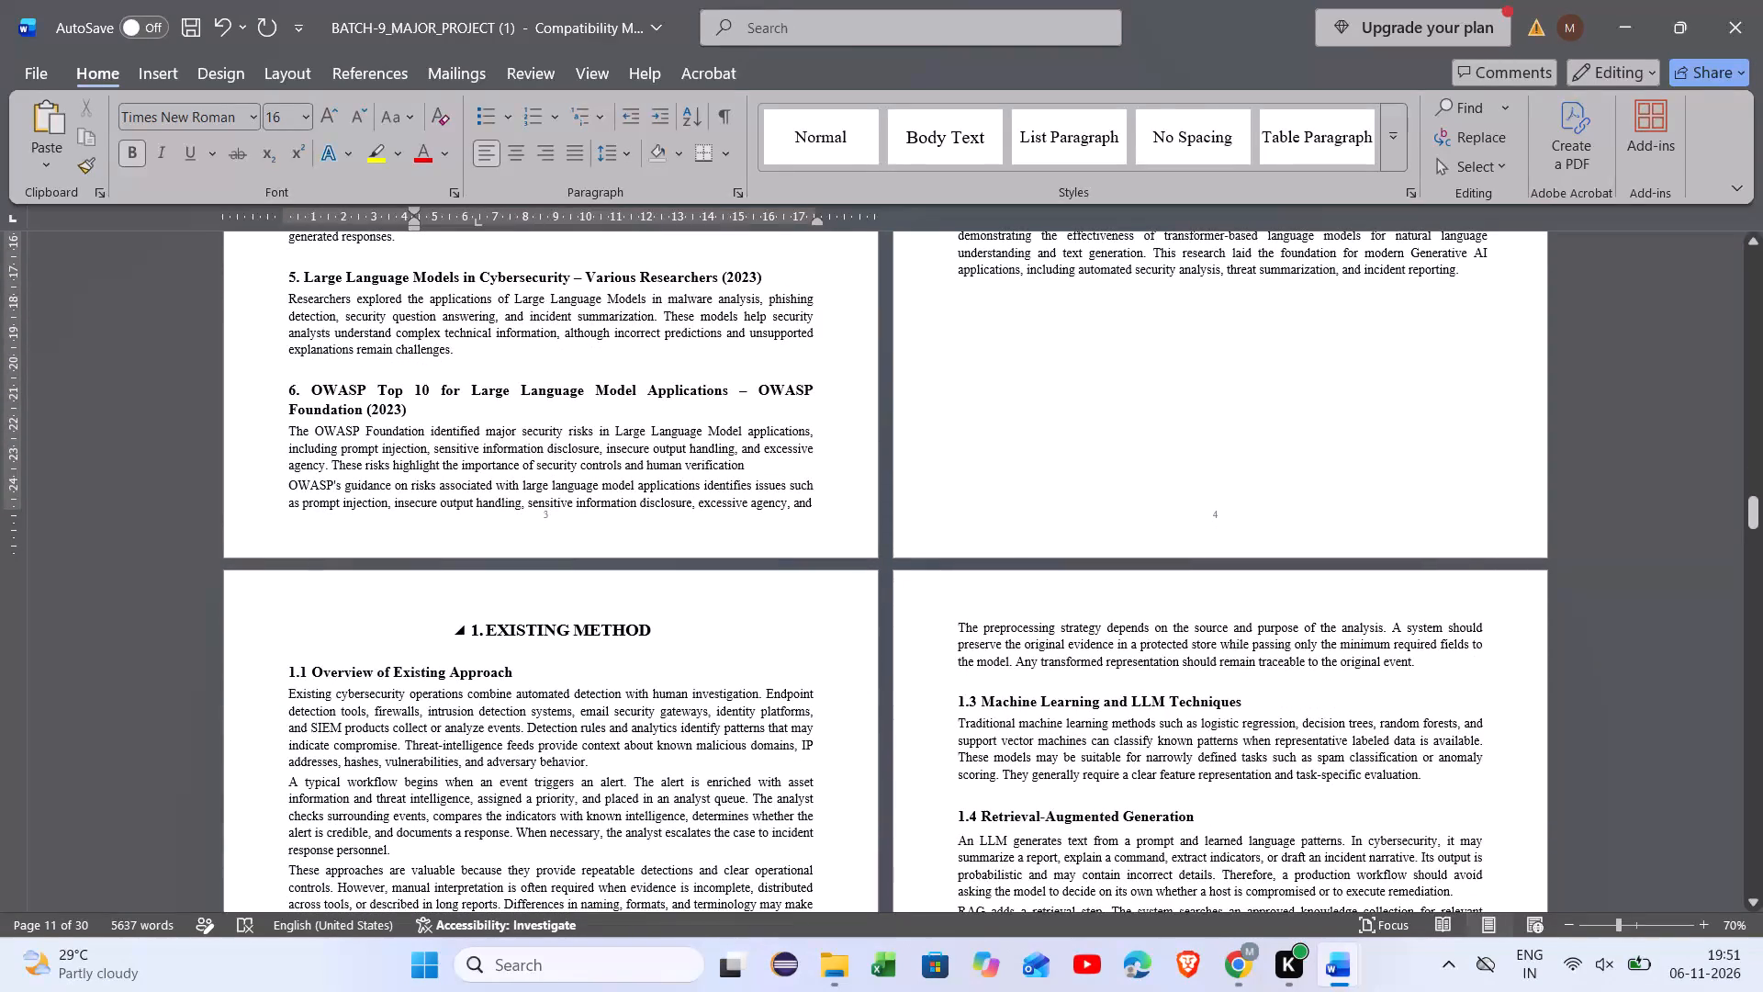
{"action": "left_click", "coordinate": [481, 631]}
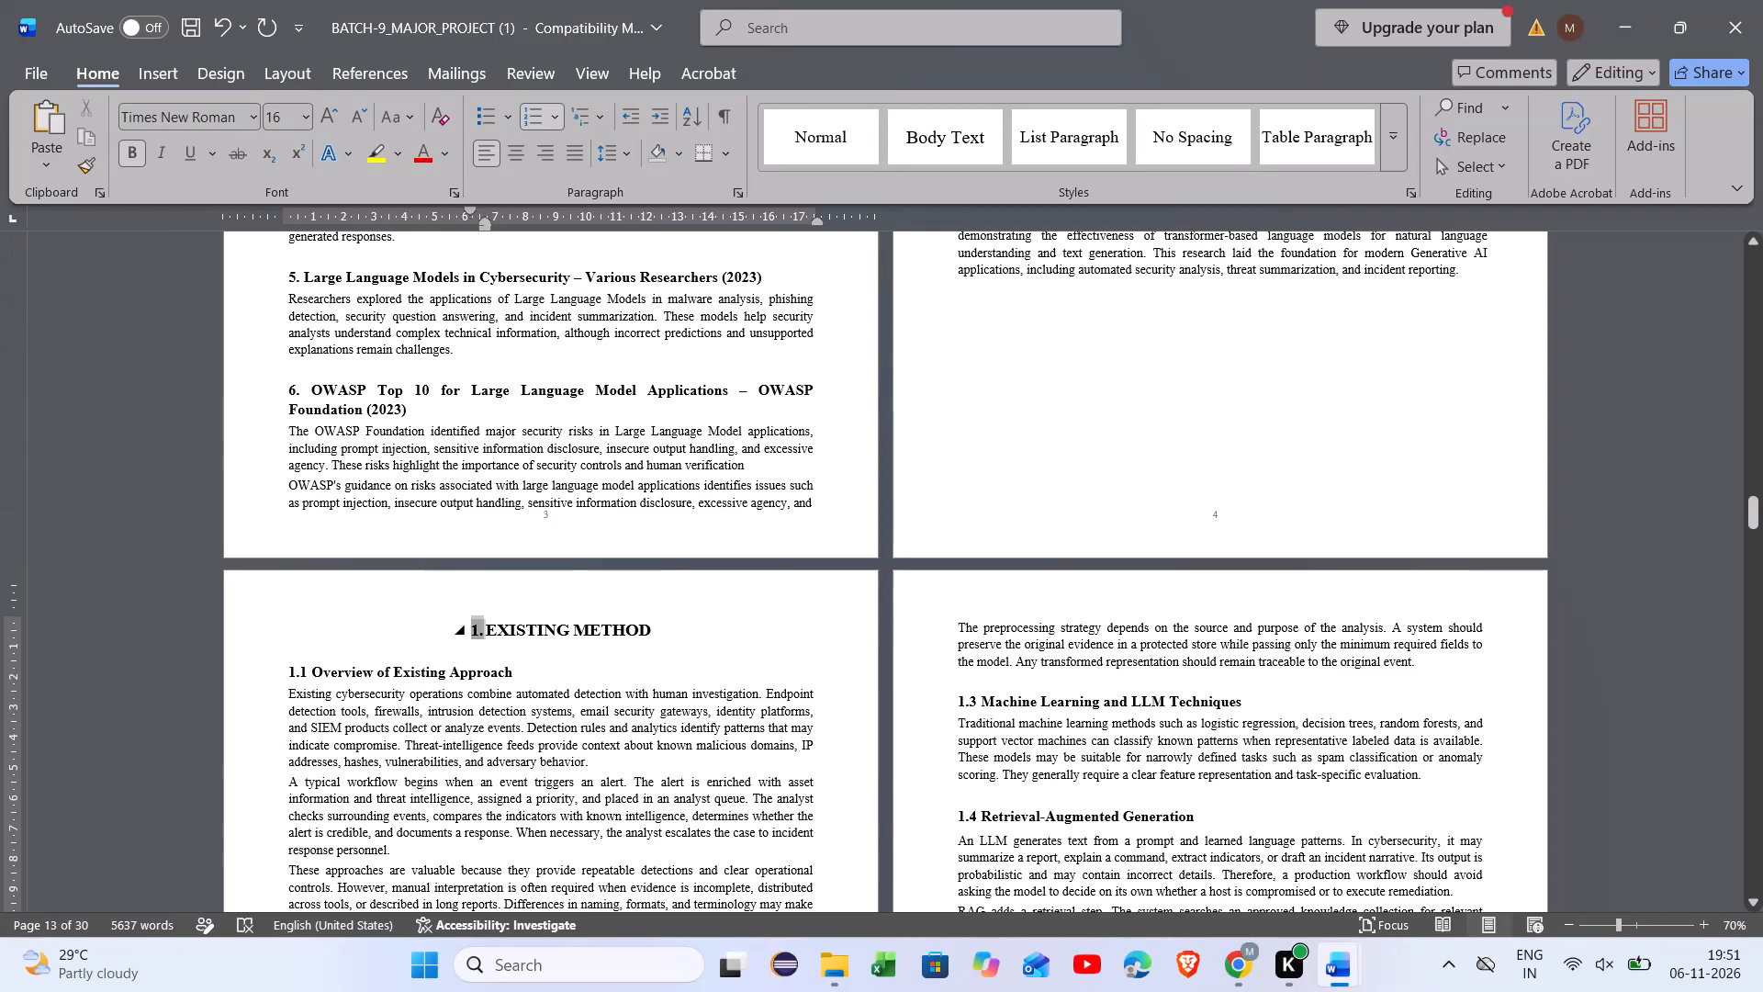
{"action": "type", "text": "3."}
{"action": "key", "text": "space"}
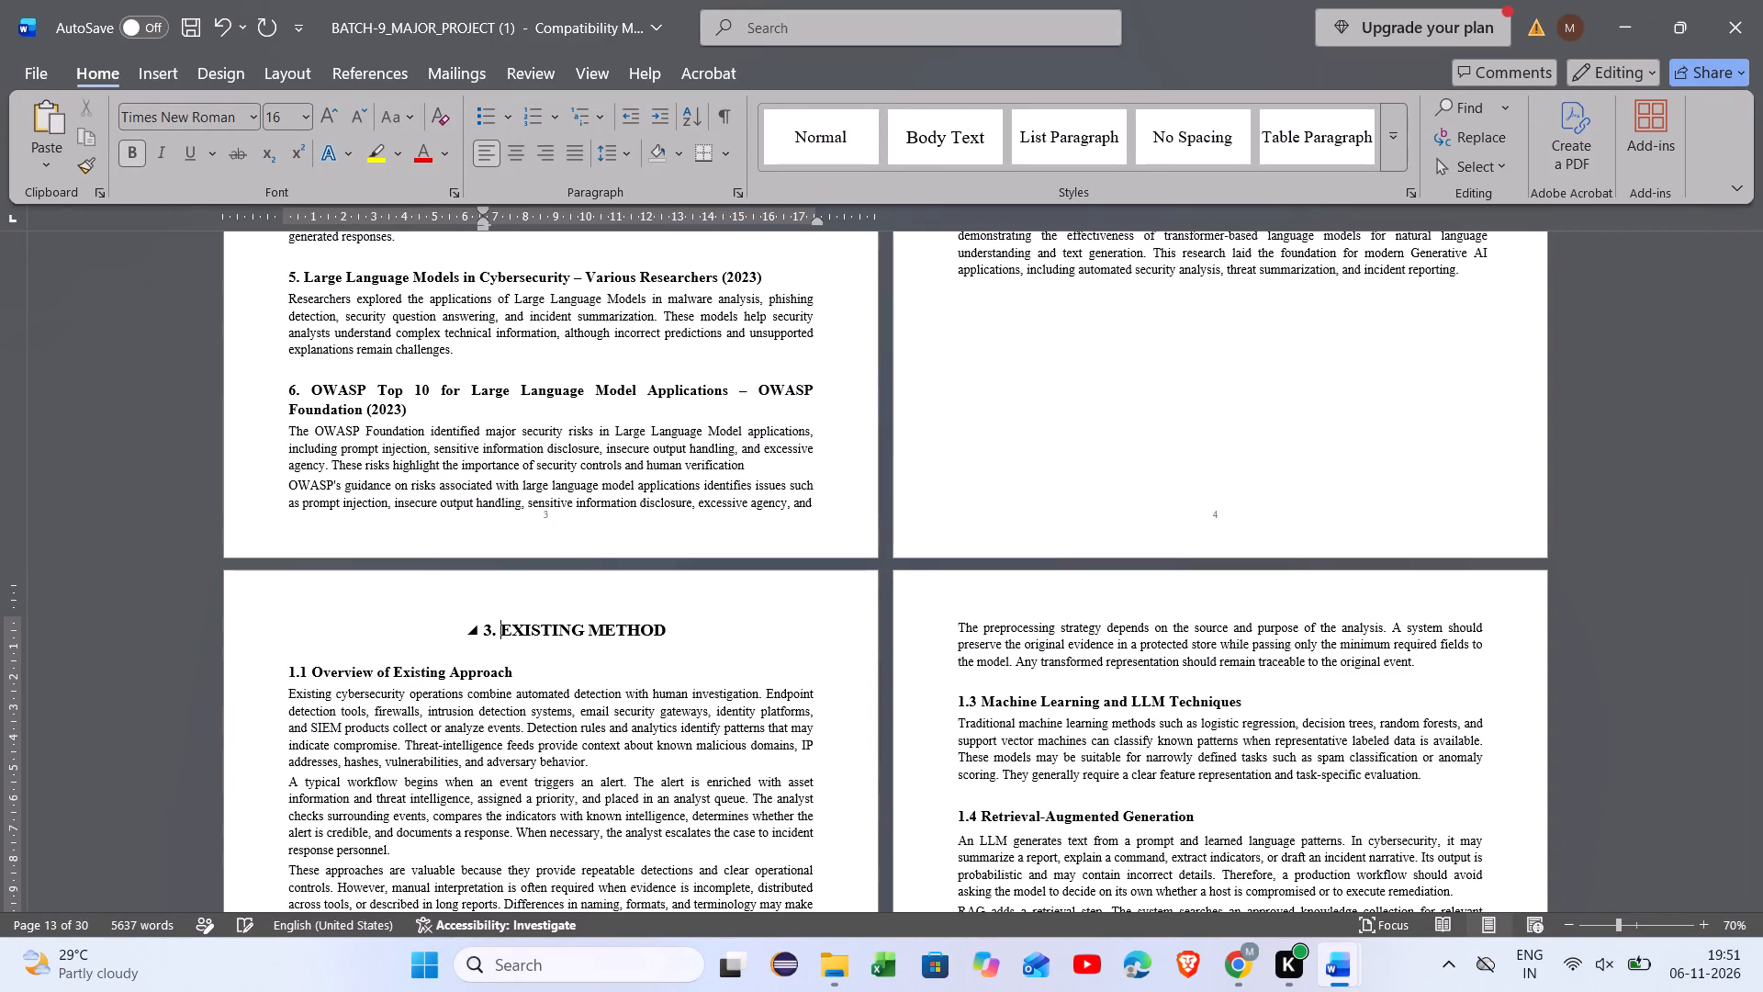
{"action": "key", "text": "Left"}
{"action": "key", "text": "Left"}
{"action": "key", "text": "Left"}
{"action": "key", "text": "BackSpace"}
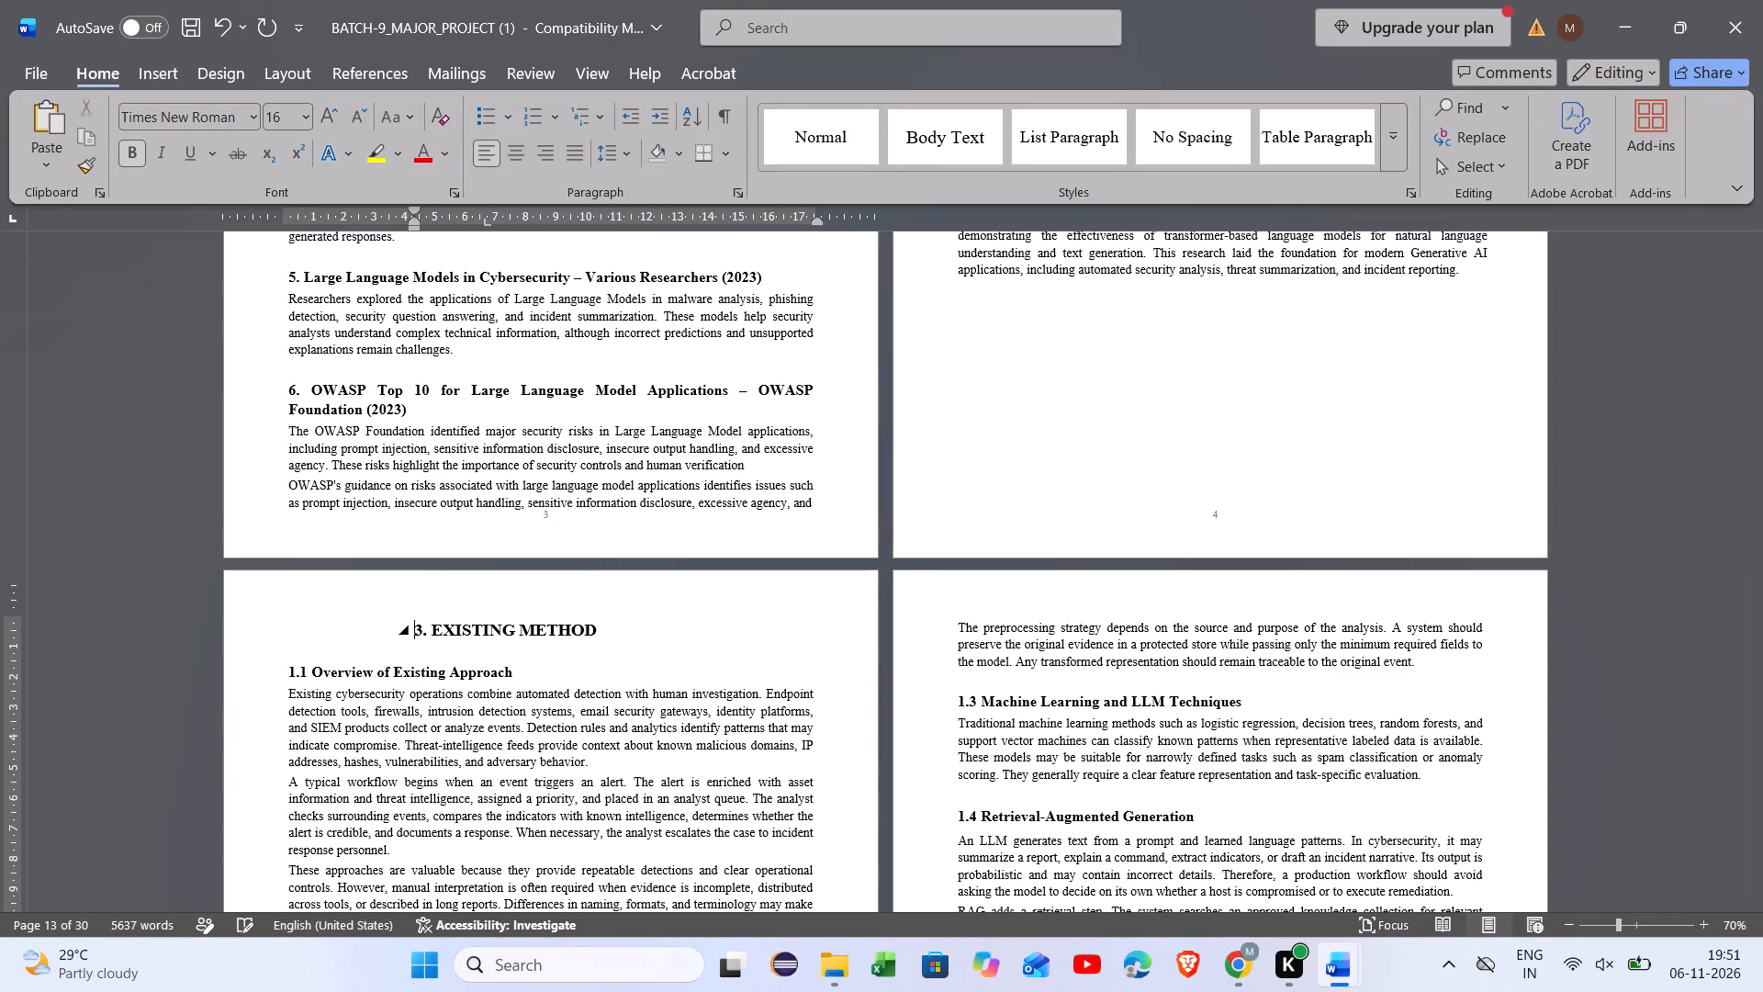
{"action": "key", "text": "space"}
{"action": "key", "text": "space"}
{"action": "key", "text": "space"}
{"action": "key", "text": "space"}
{"action": "key", "text": "space"}
{"action": "key", "text": "space"}
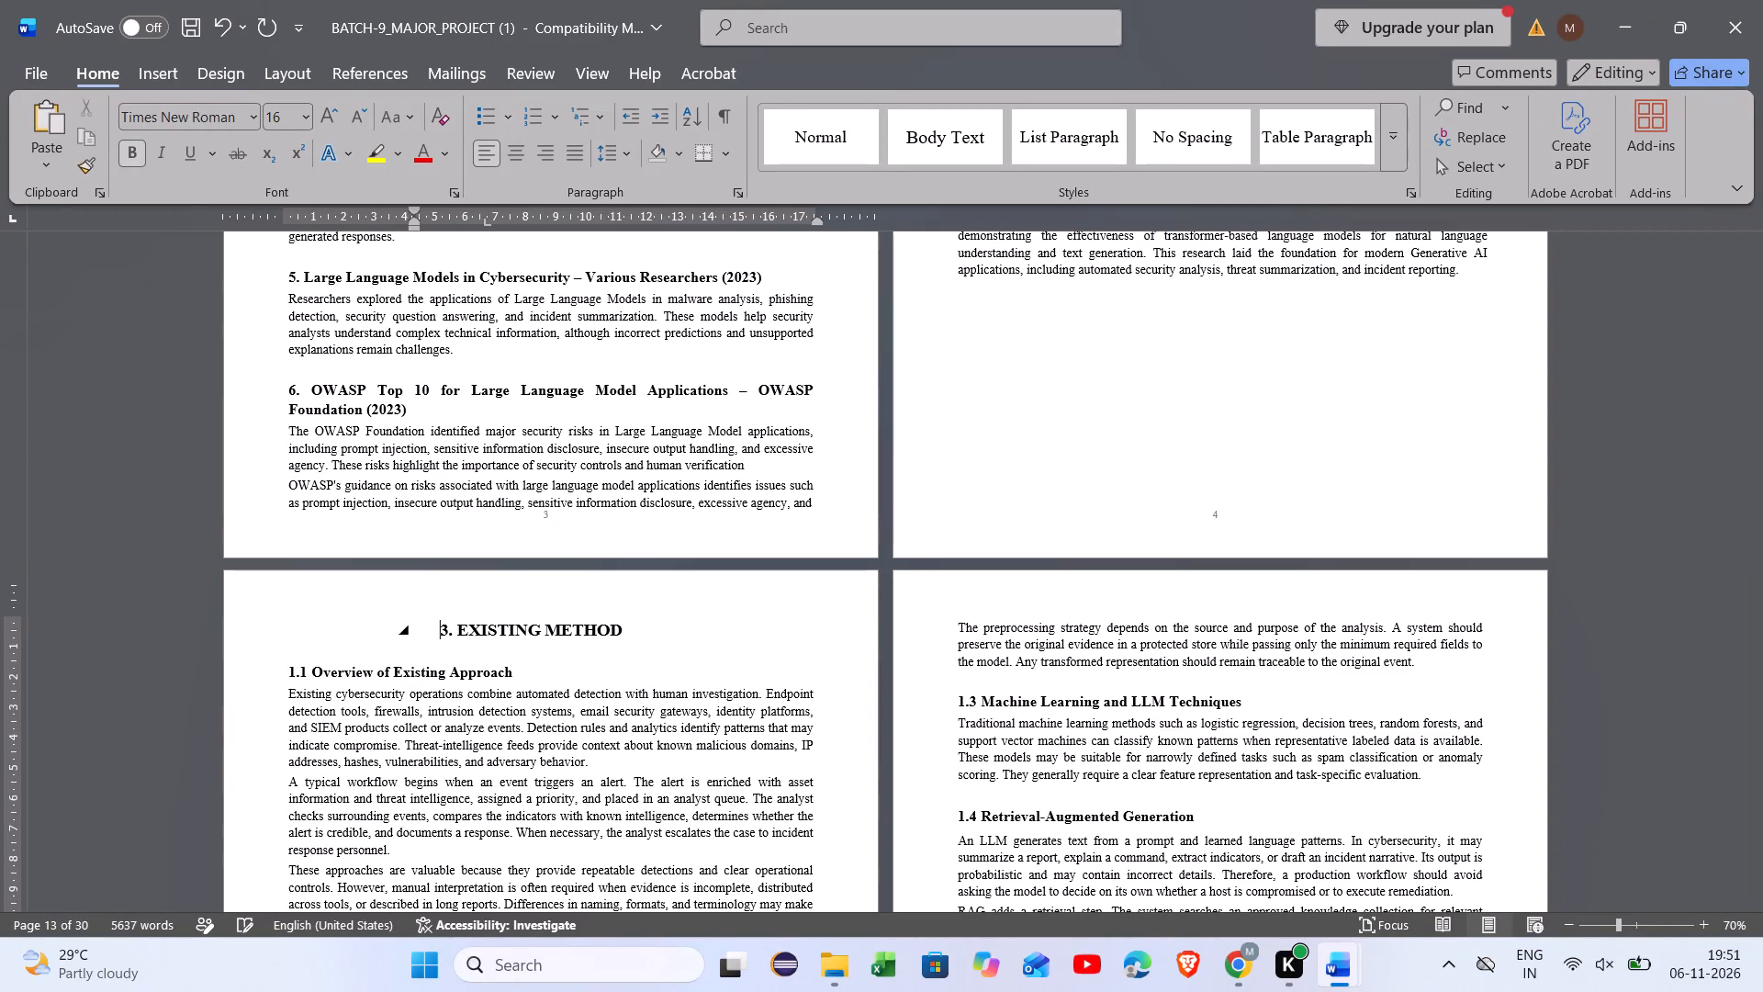
Replace the Overview of Existing Approach heading's automatic number with 3.1.
{"action": "left_click", "coordinate": [293, 676]}
{"action": "type", "text": "3."}
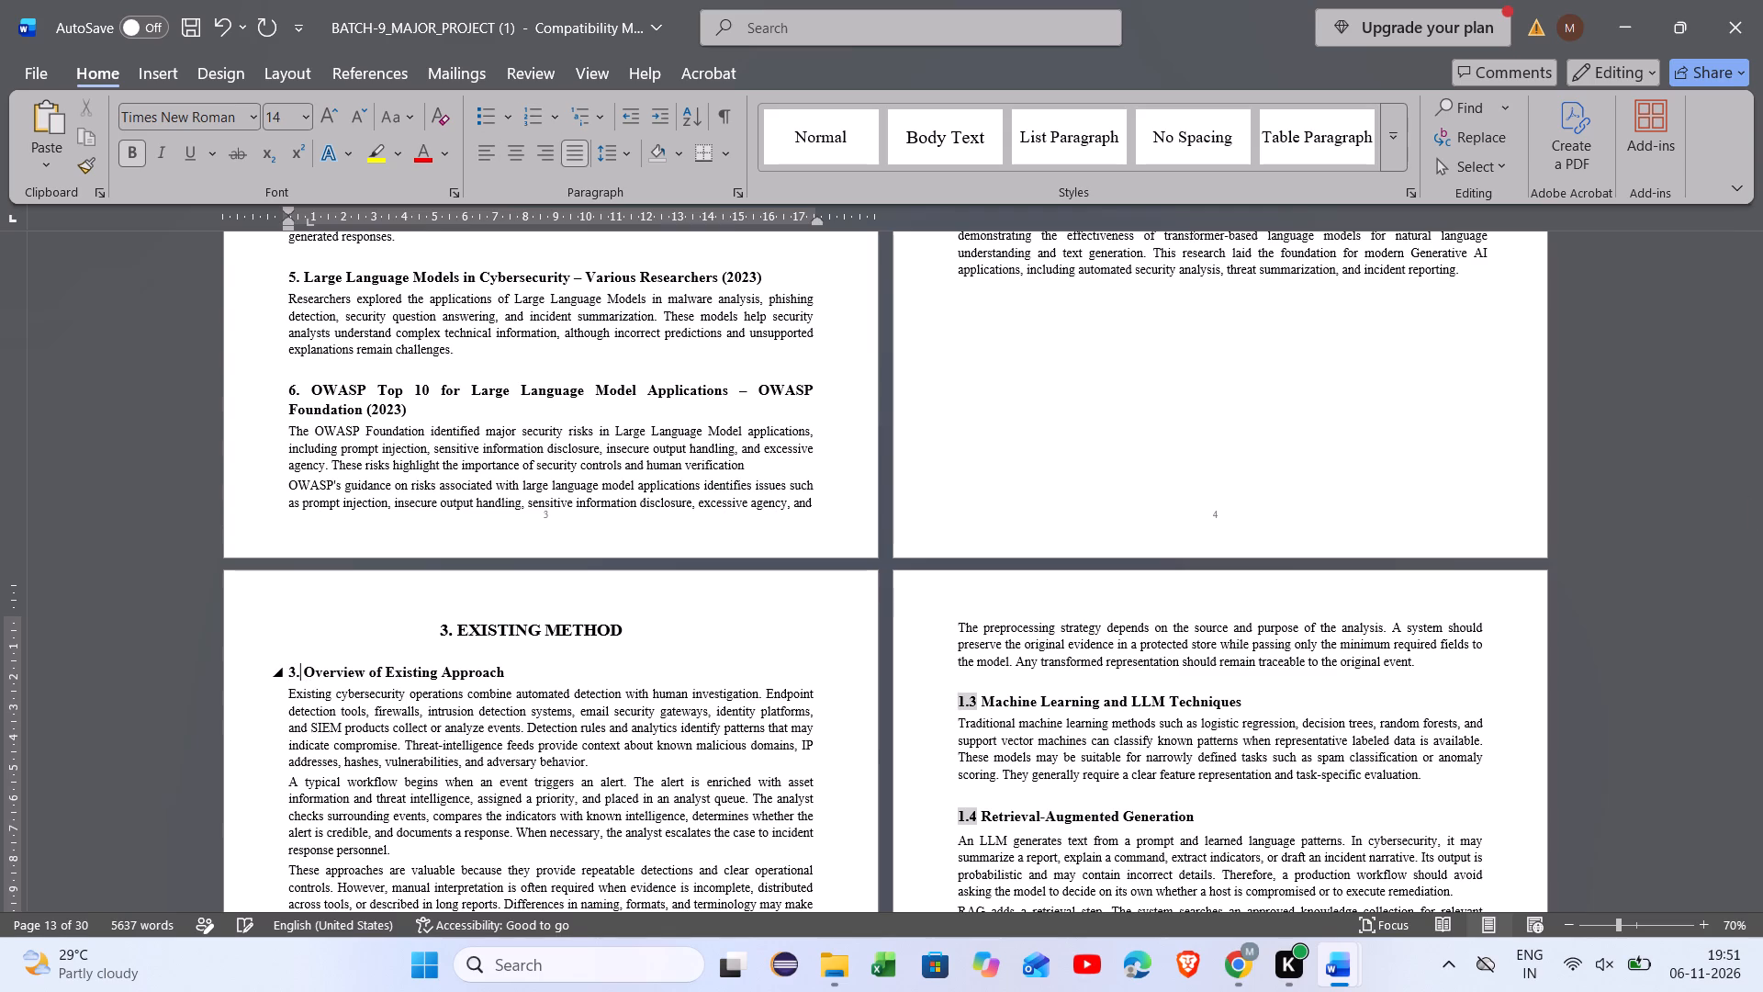
{"action": "key", "text": "1"}
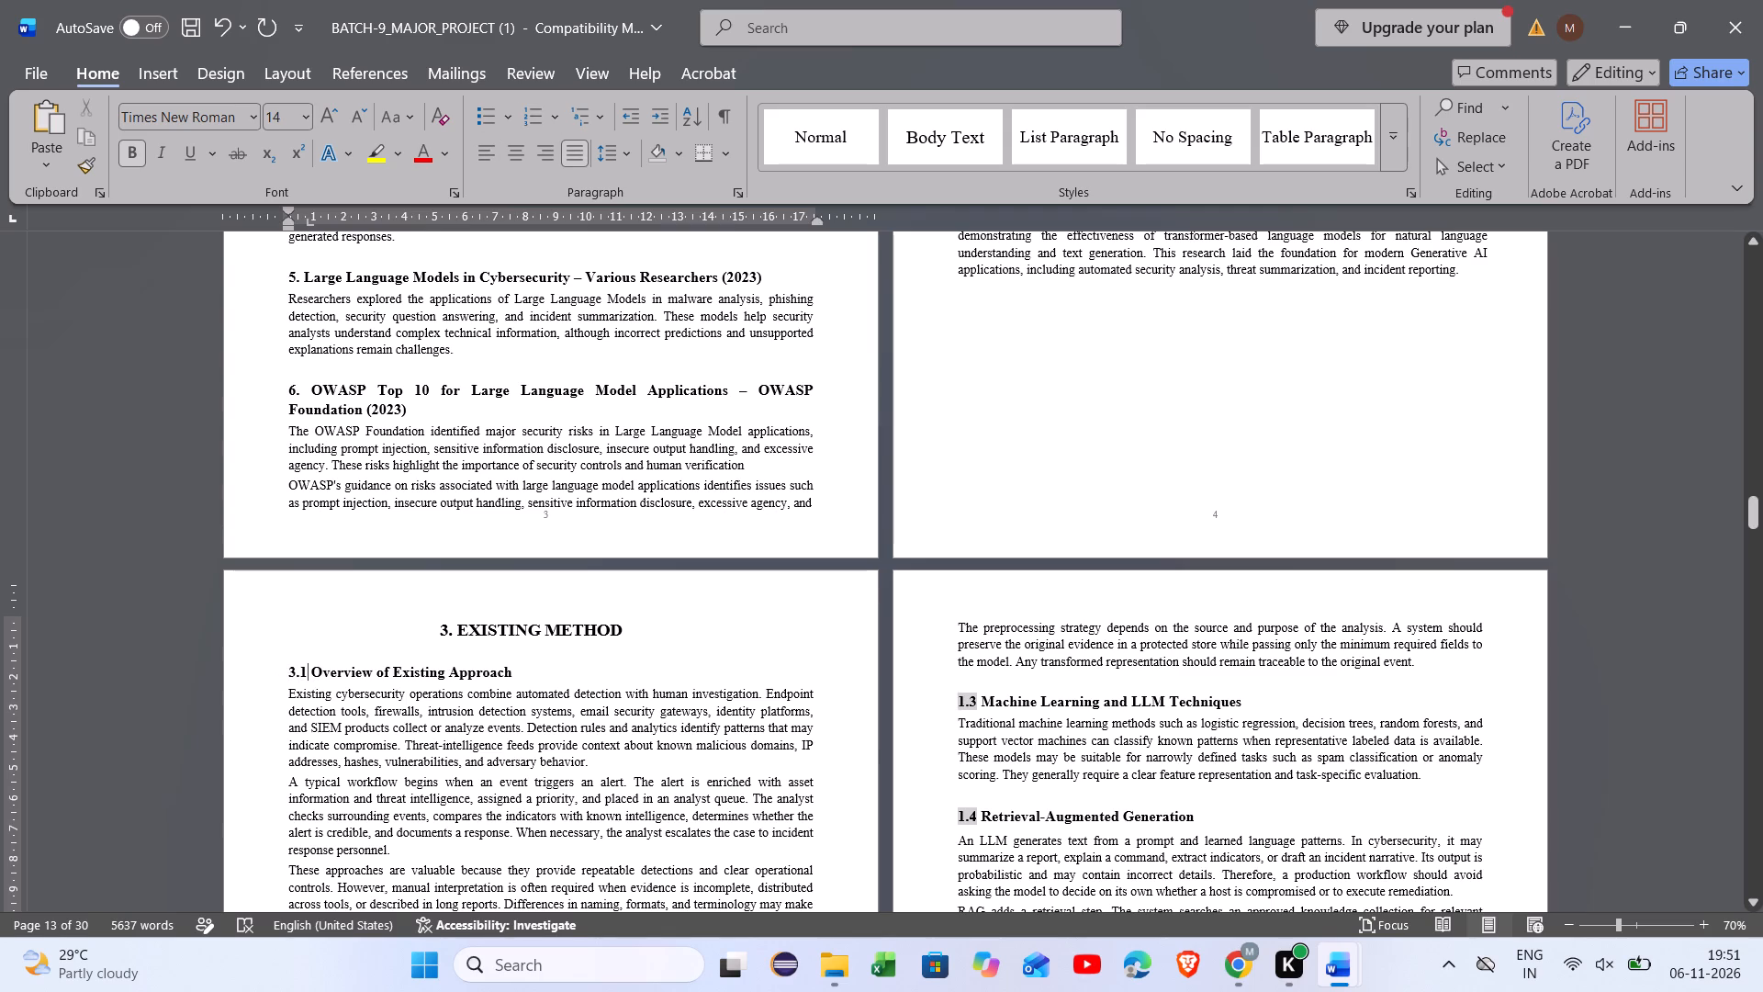
Replace the Data Processing and Feature Engineering heading's automatic number with 3.2 followed by a space.
{"action": "scroll", "coordinate": [369, 808], "scroll_direction": "down", "scroll_amount": 3}
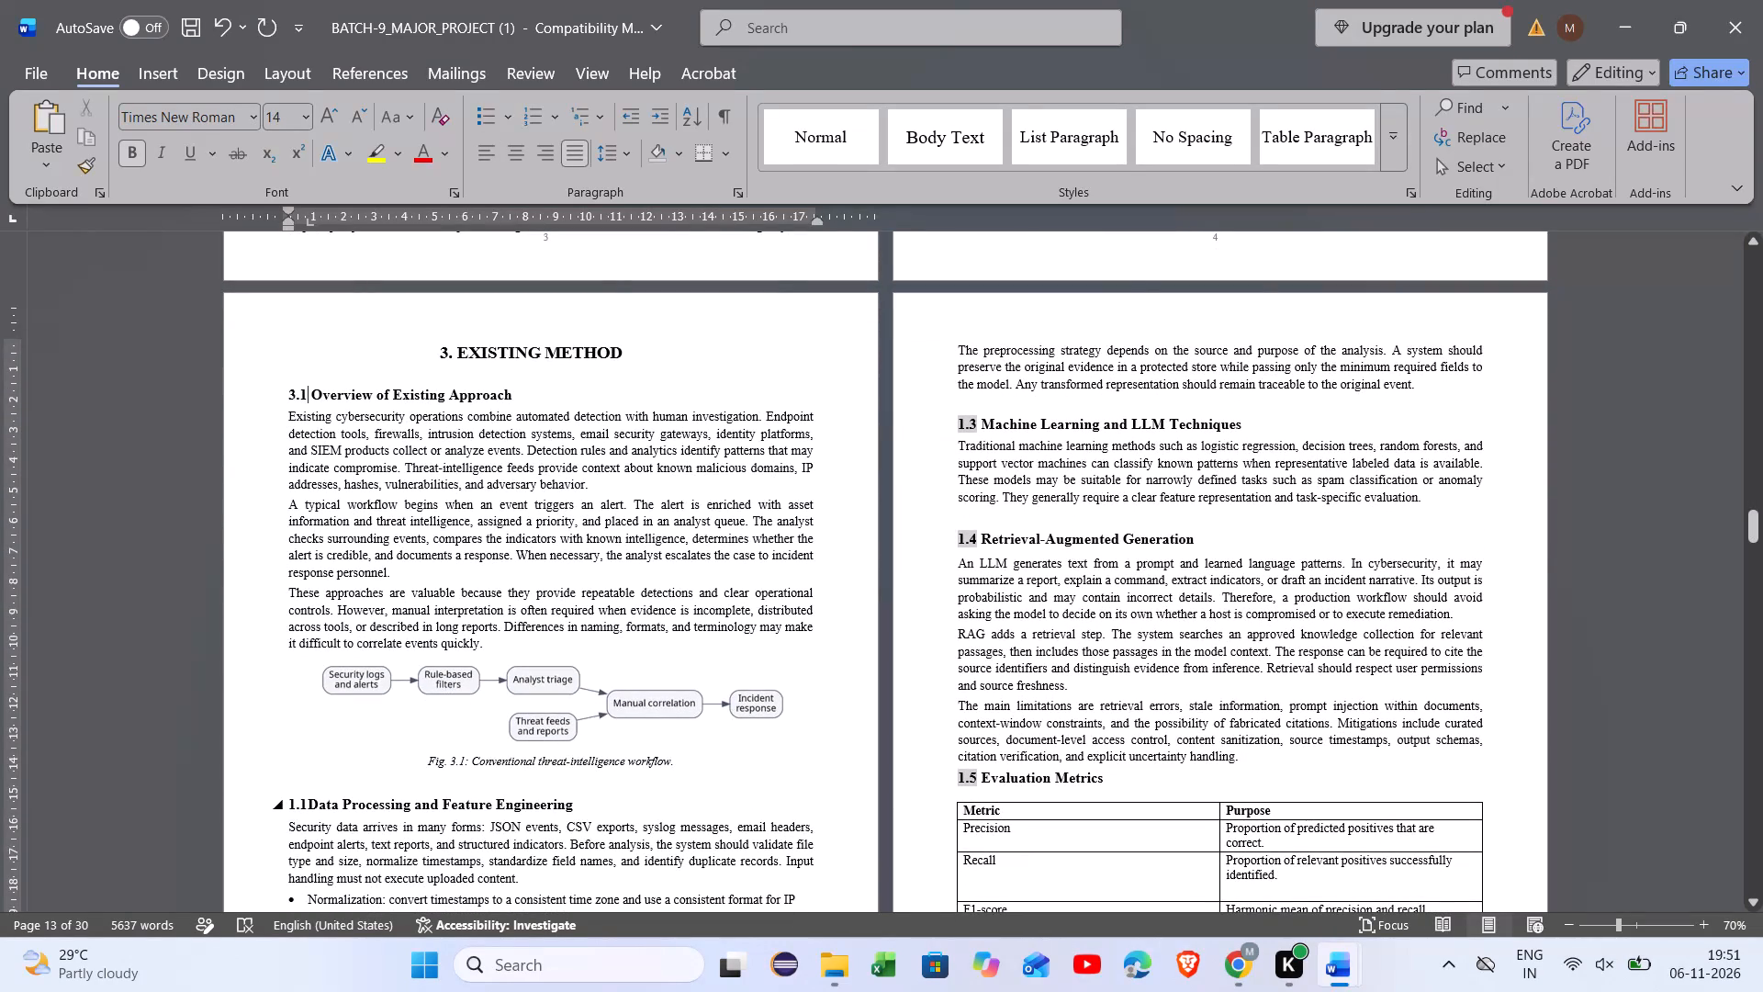
{"action": "left_click", "coordinate": [306, 805]}
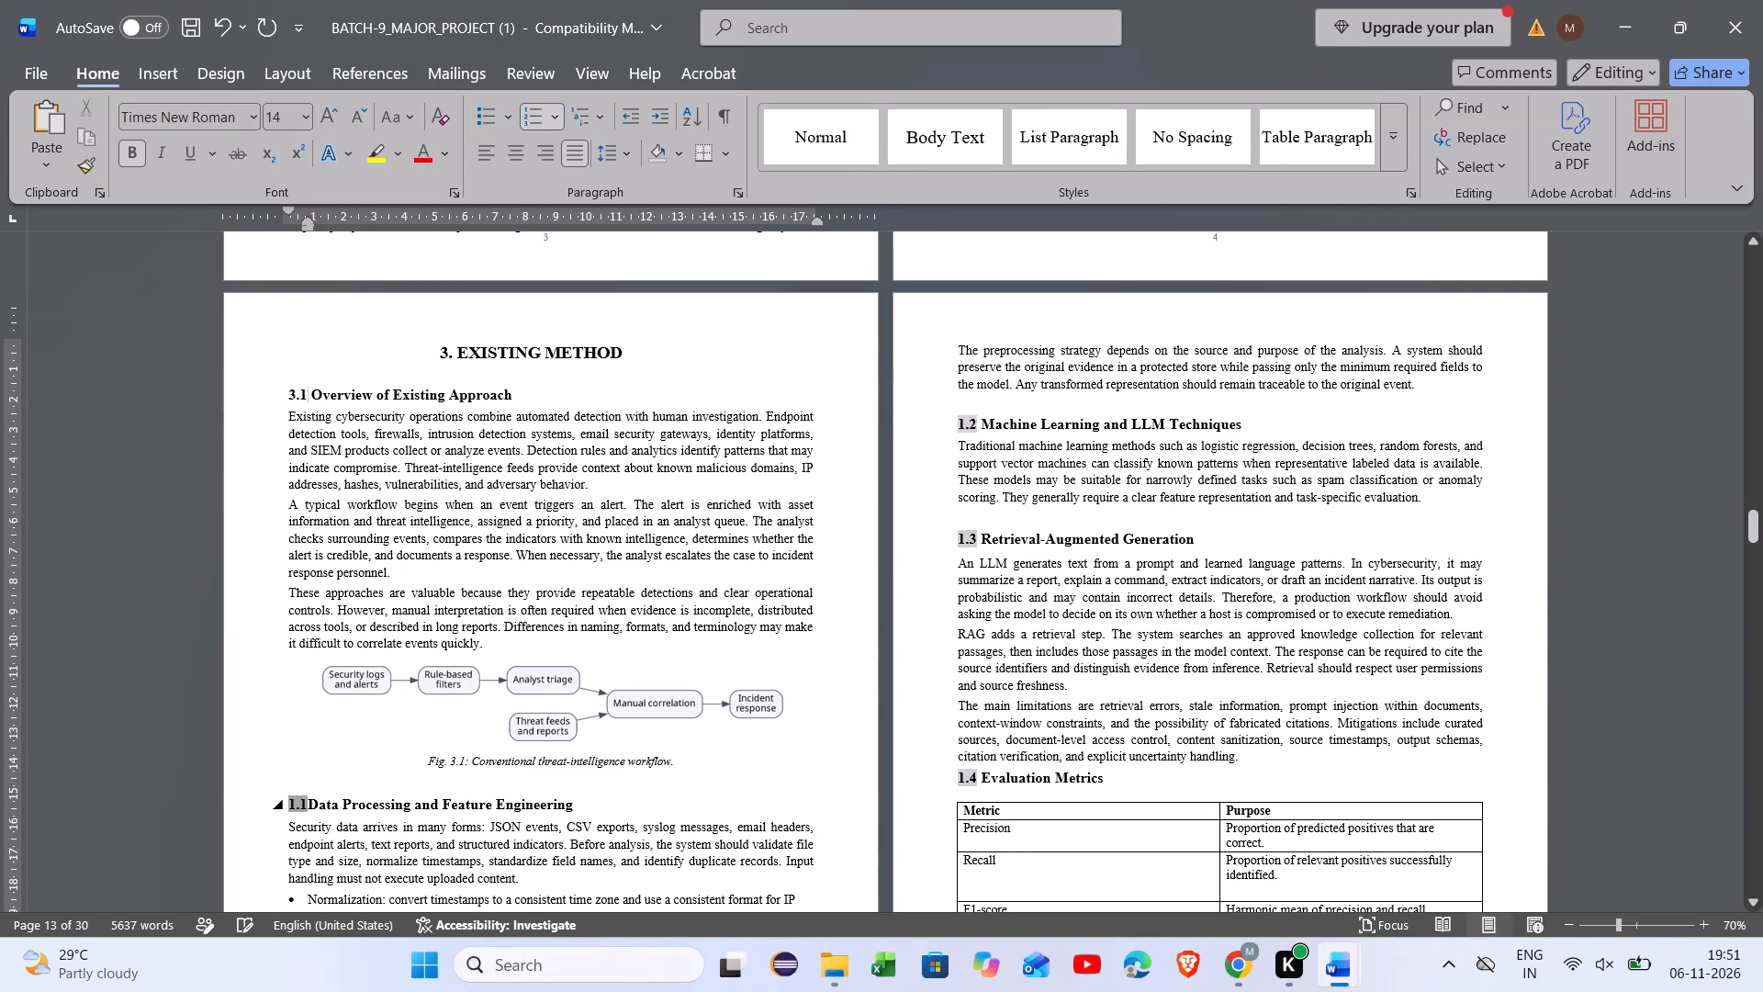
{"action": "type", "text": "3.2"}
{"action": "key", "text": "space"}
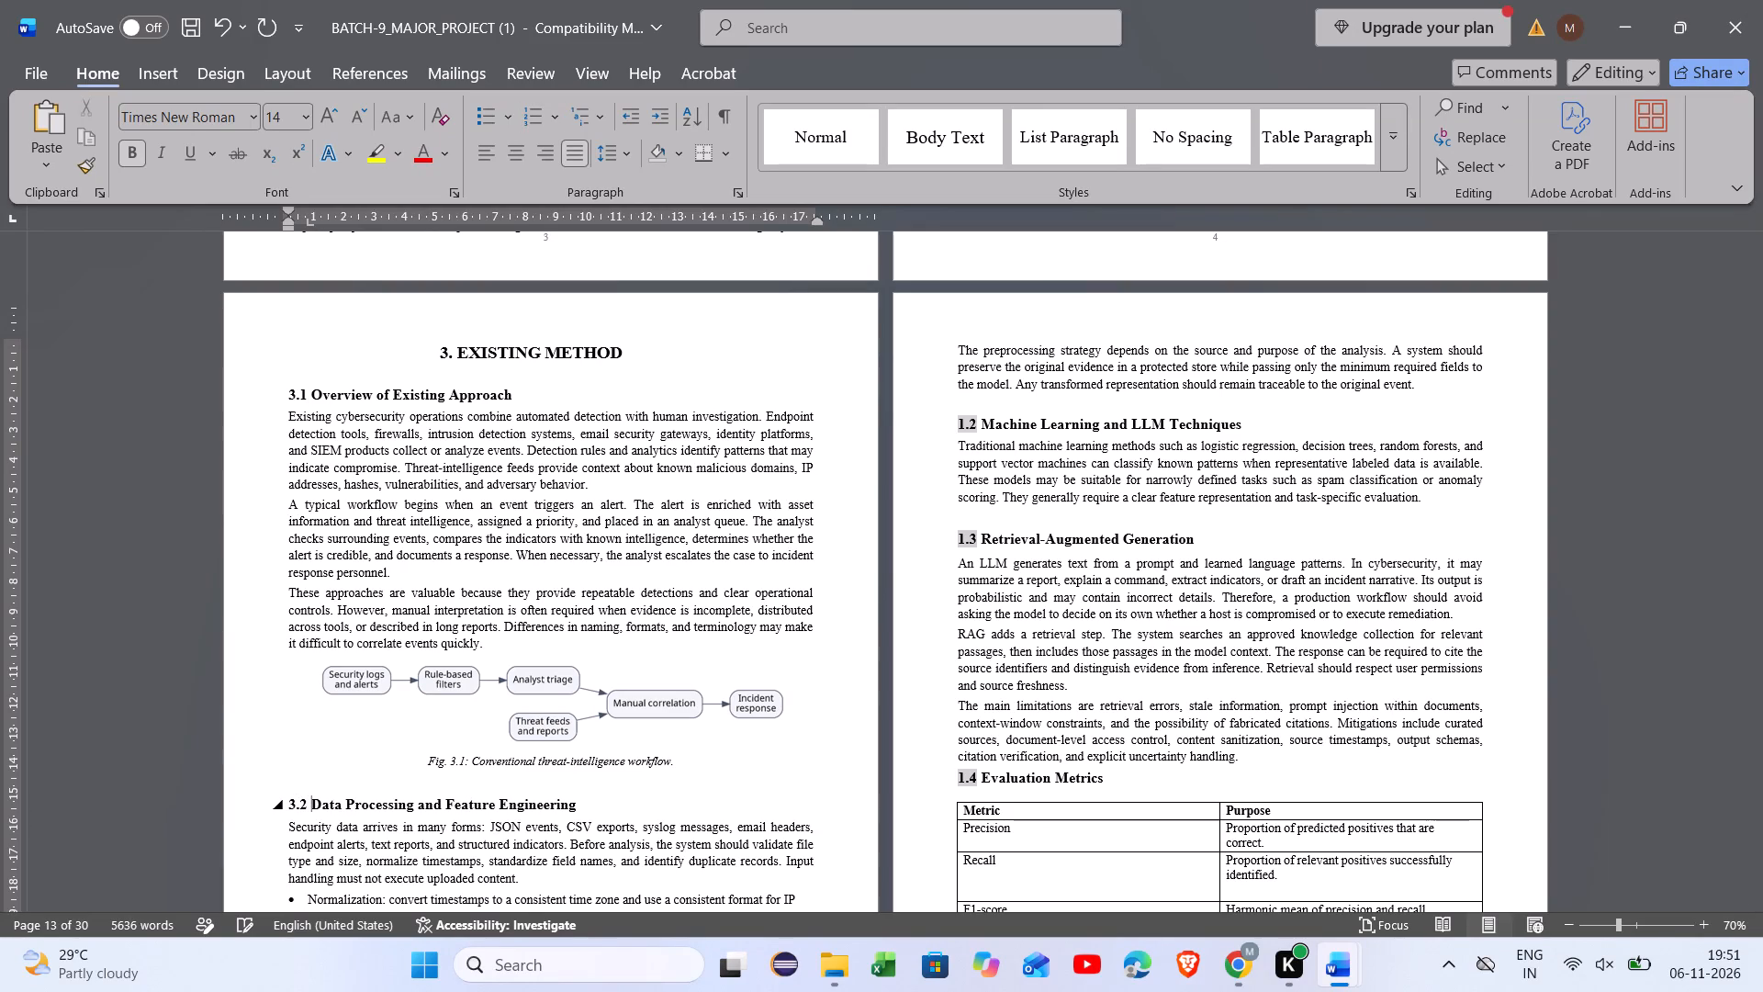
{"action": "scroll", "coordinate": [802, 588], "scroll_direction": "down", "scroll_amount": 3}
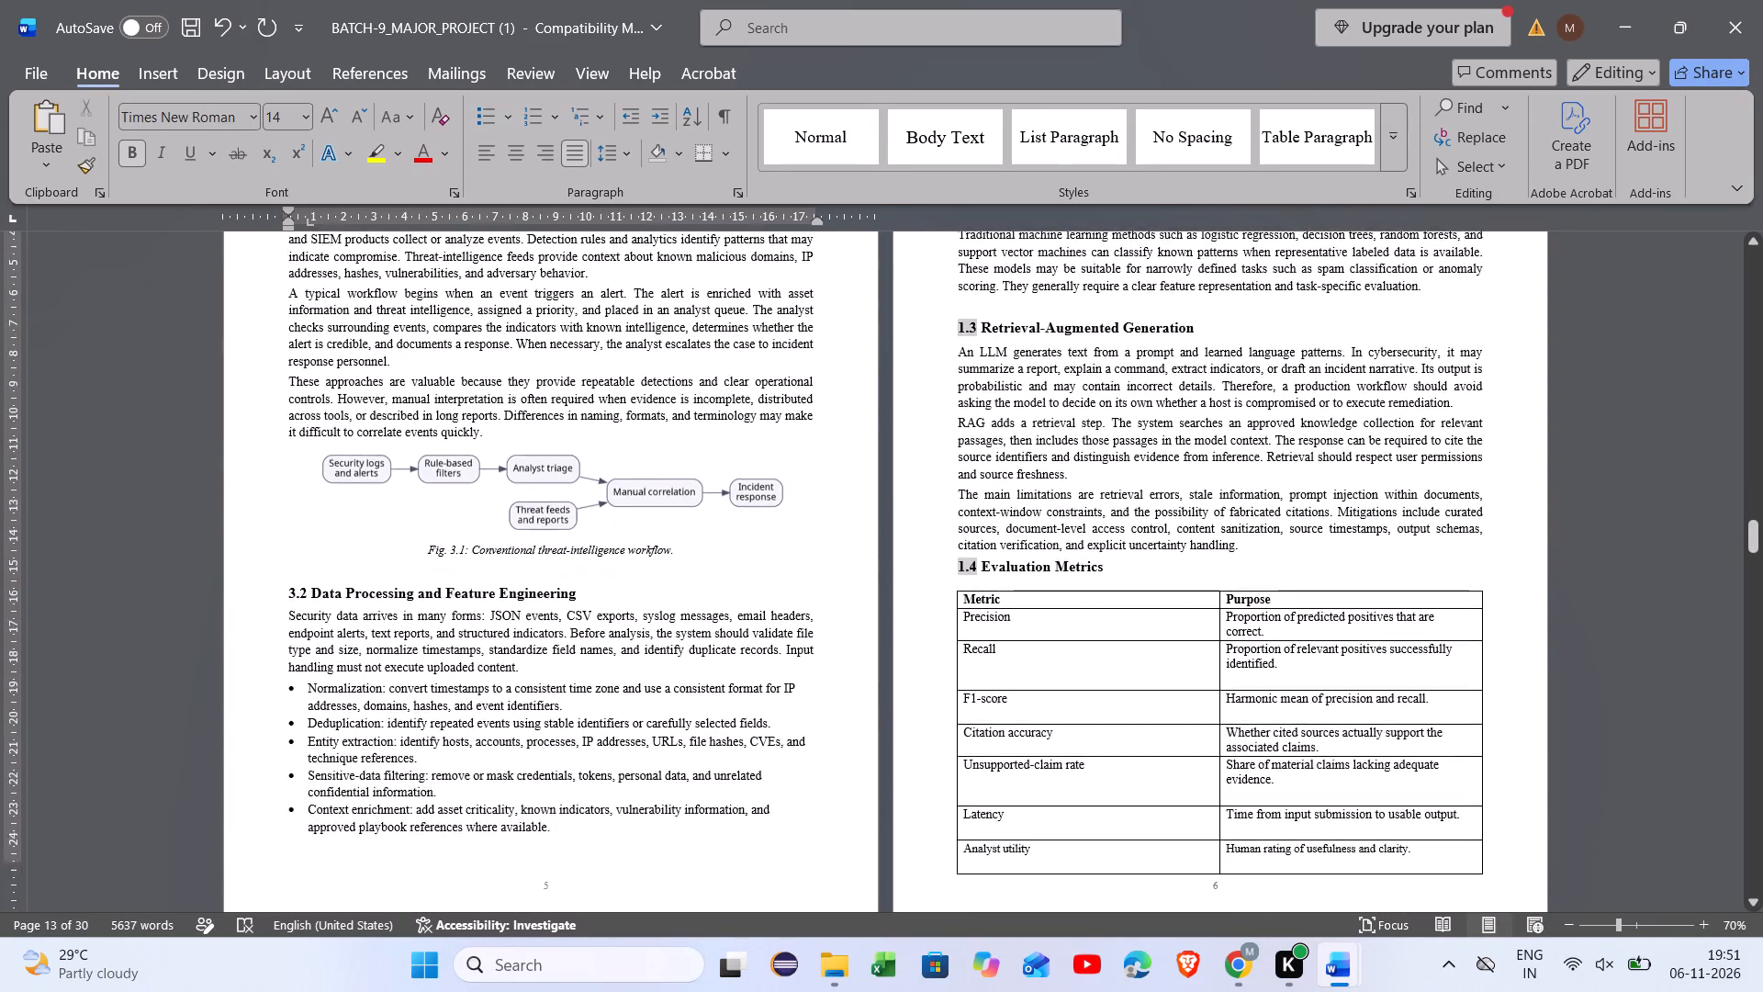
Replace the Machine Learning and LLM Techniques heading's automatic number with 3.3.
{"action": "scroll", "coordinate": [802, 588], "scroll_direction": "down", "scroll_amount": 1}
{"action": "scroll", "coordinate": [802, 588], "scroll_direction": "up", "scroll_amount": 3}
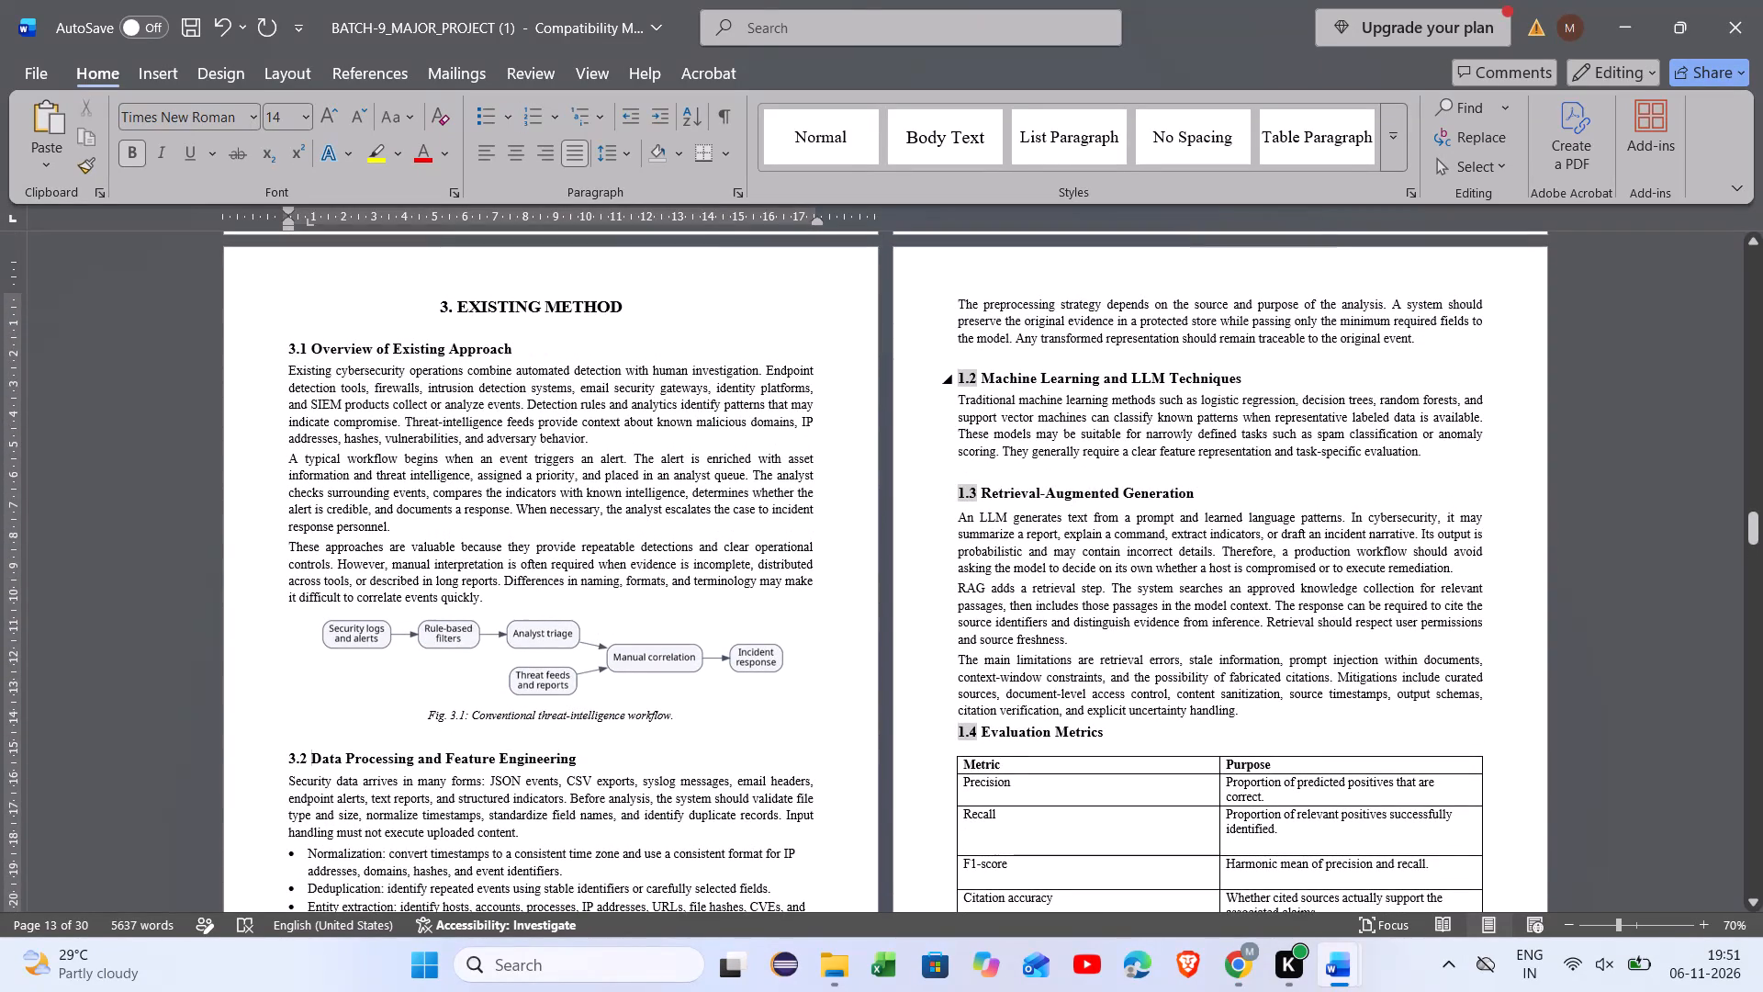
{"action": "left_click", "coordinate": [975, 368]}
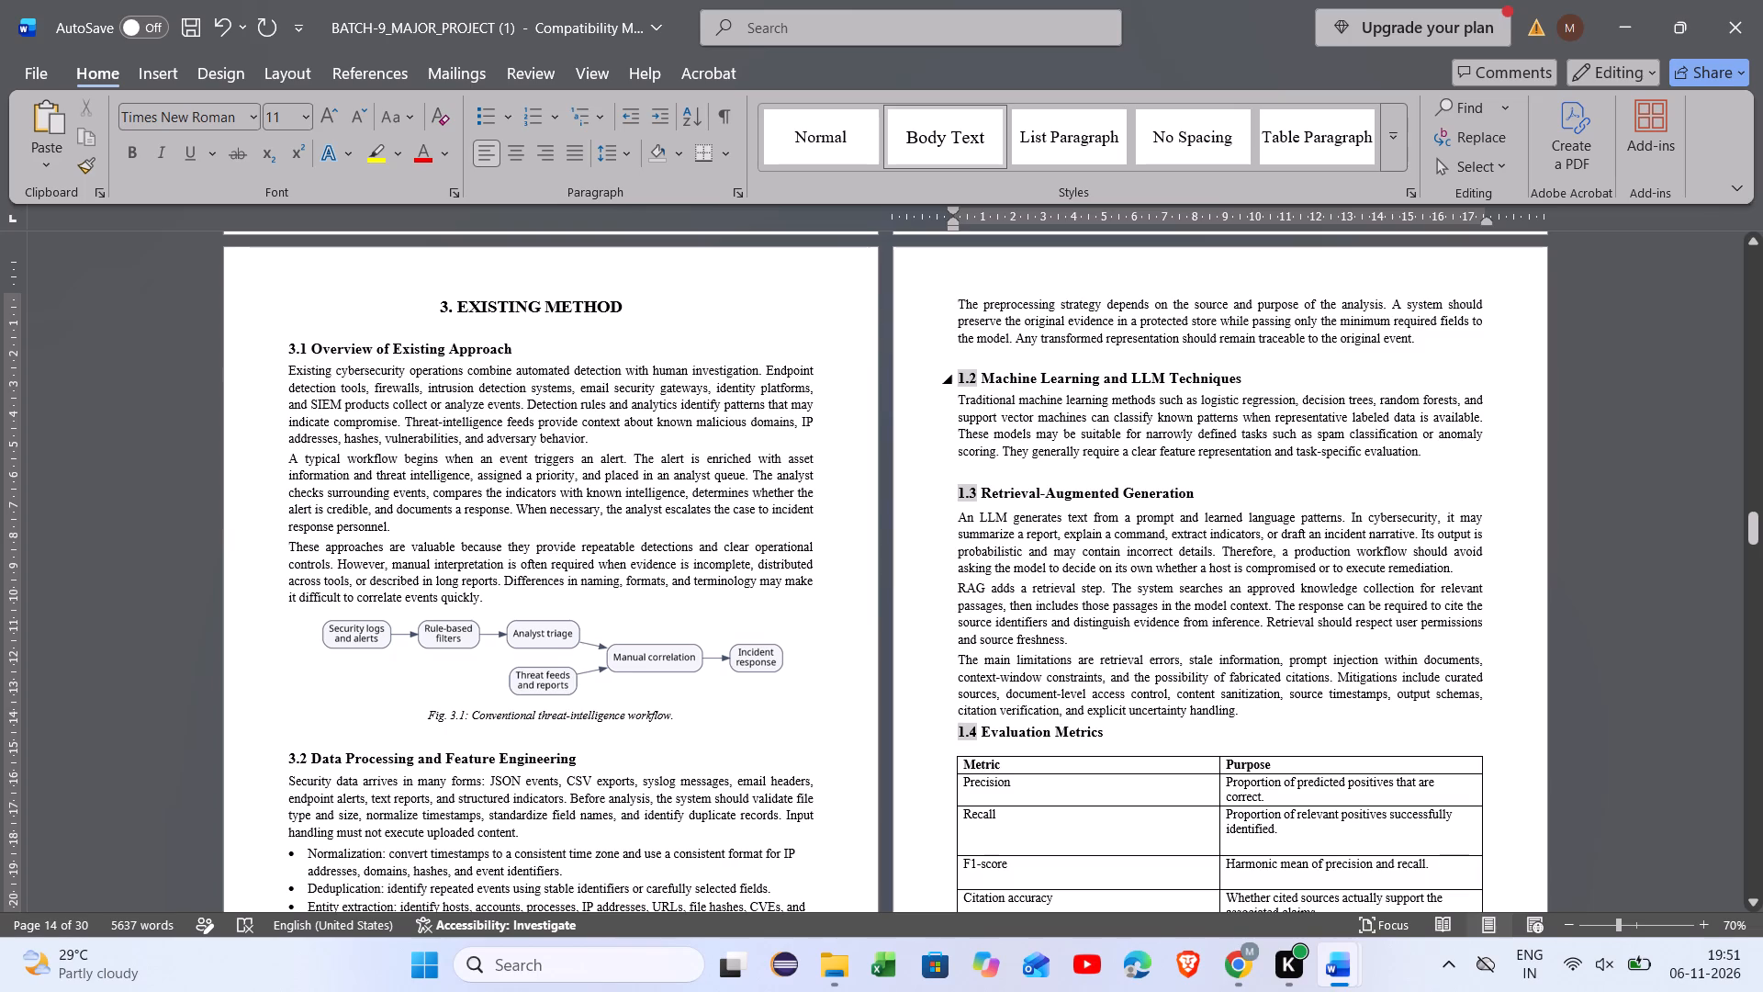
{"action": "left_click", "coordinate": [969, 377]}
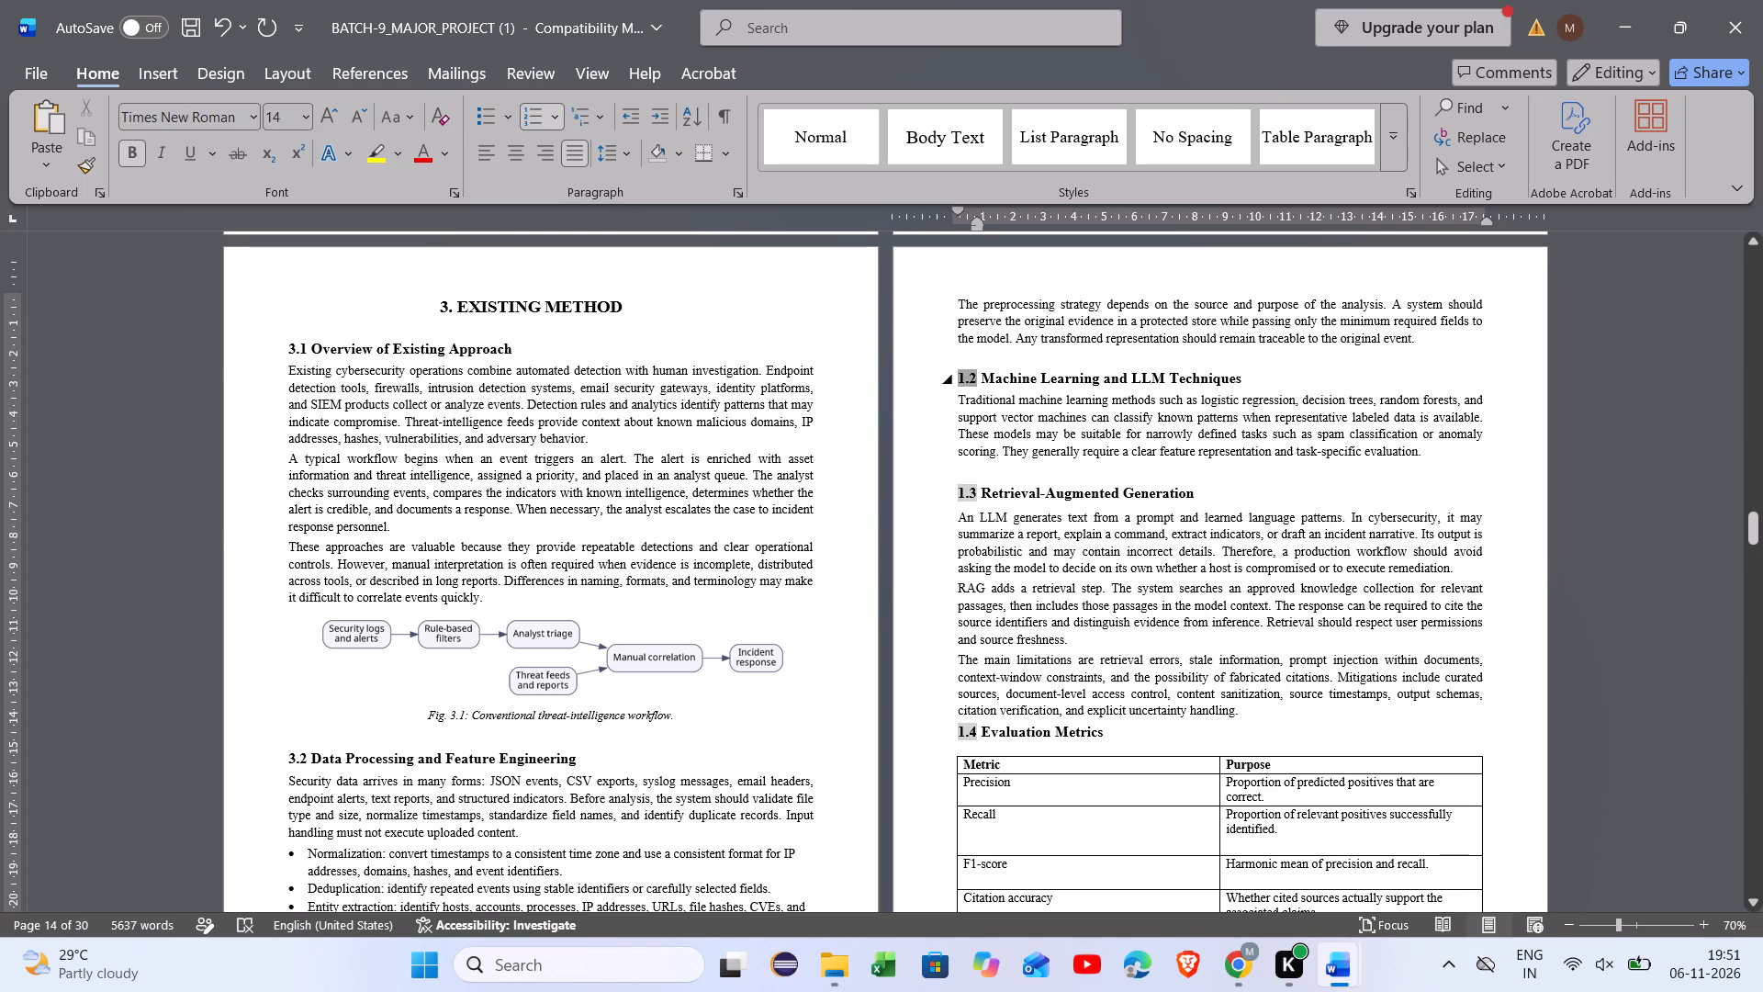
{"action": "type", "text": "3.3"}
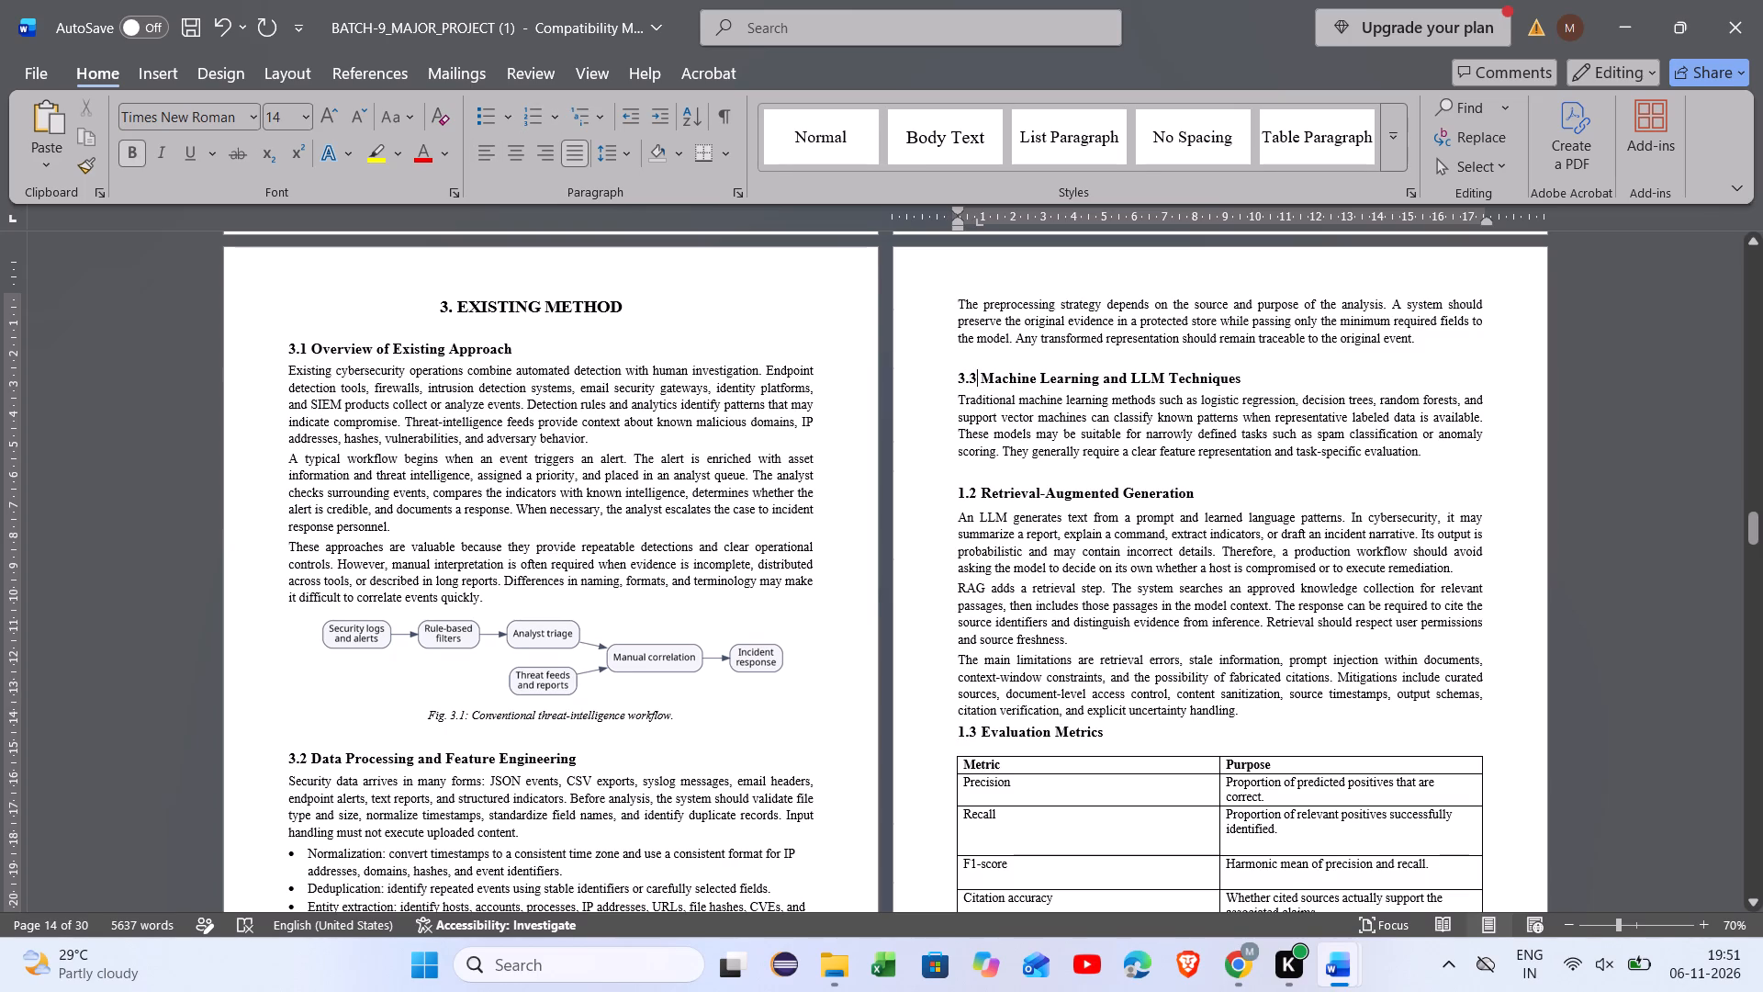
Replace the automatic numbers of the Retrieval-Augmented Generation and Evaluation Metrics headings with 3.4 and 3.5 respectively.
{"action": "left_click", "coordinate": [974, 490]}
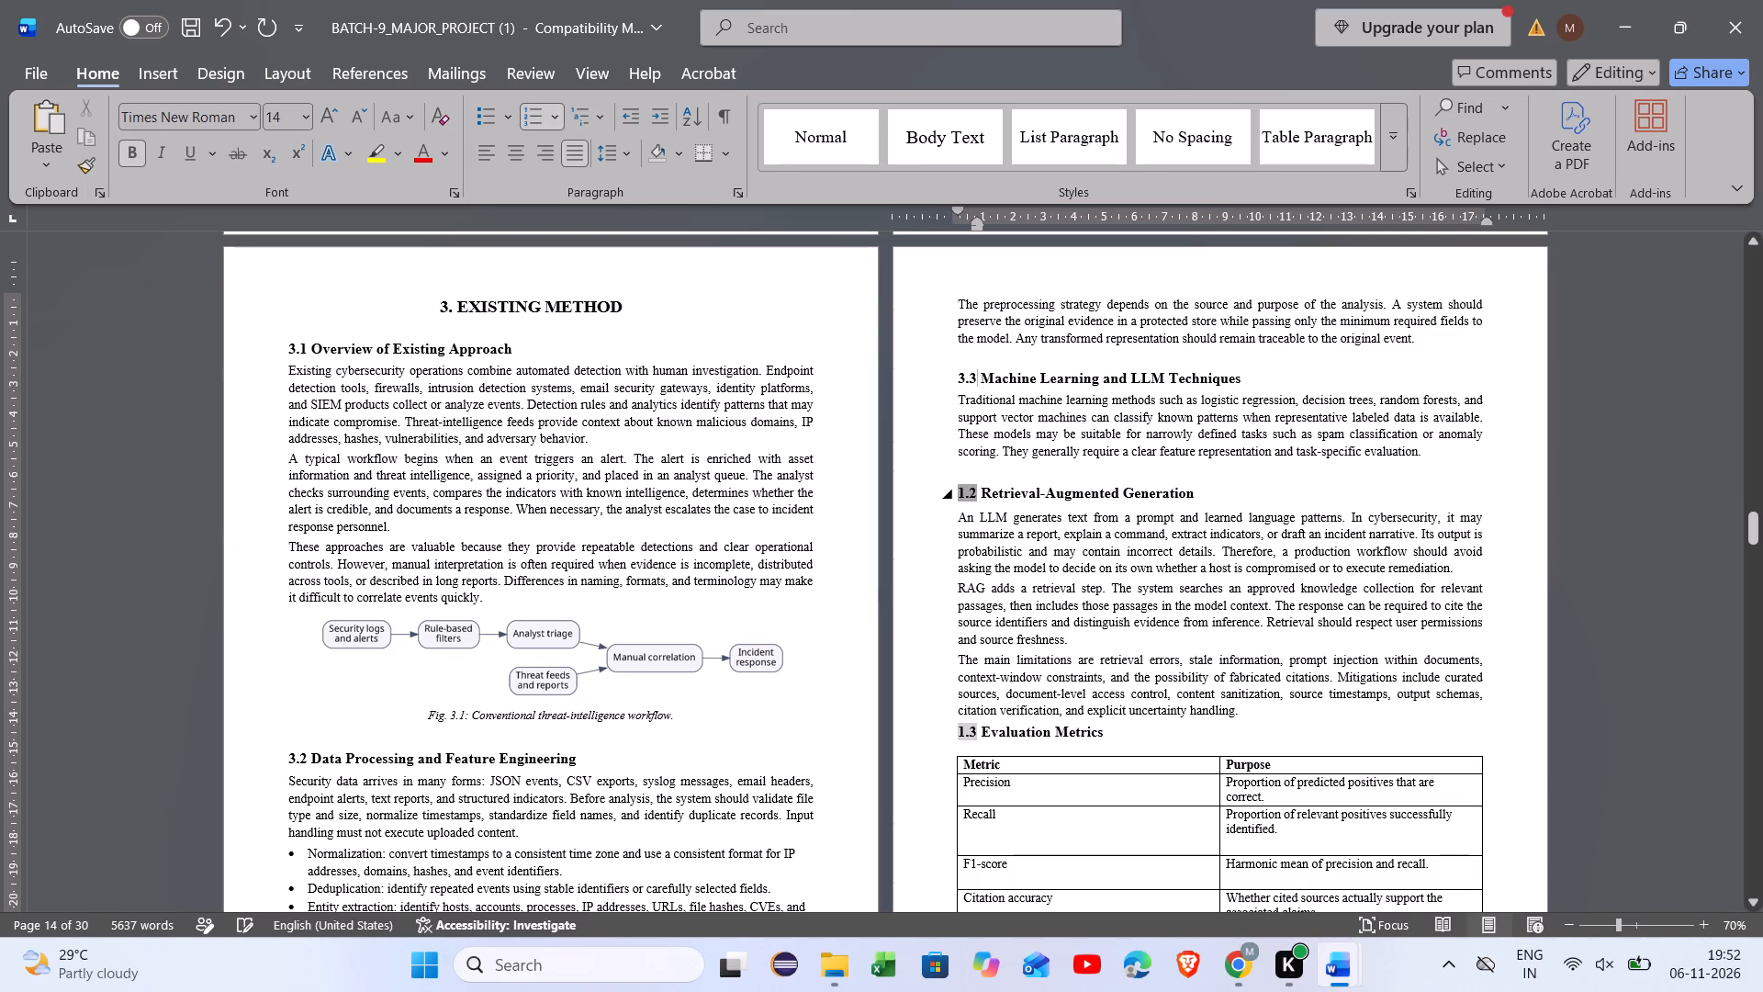
{"action": "type", "text": "3.4"}
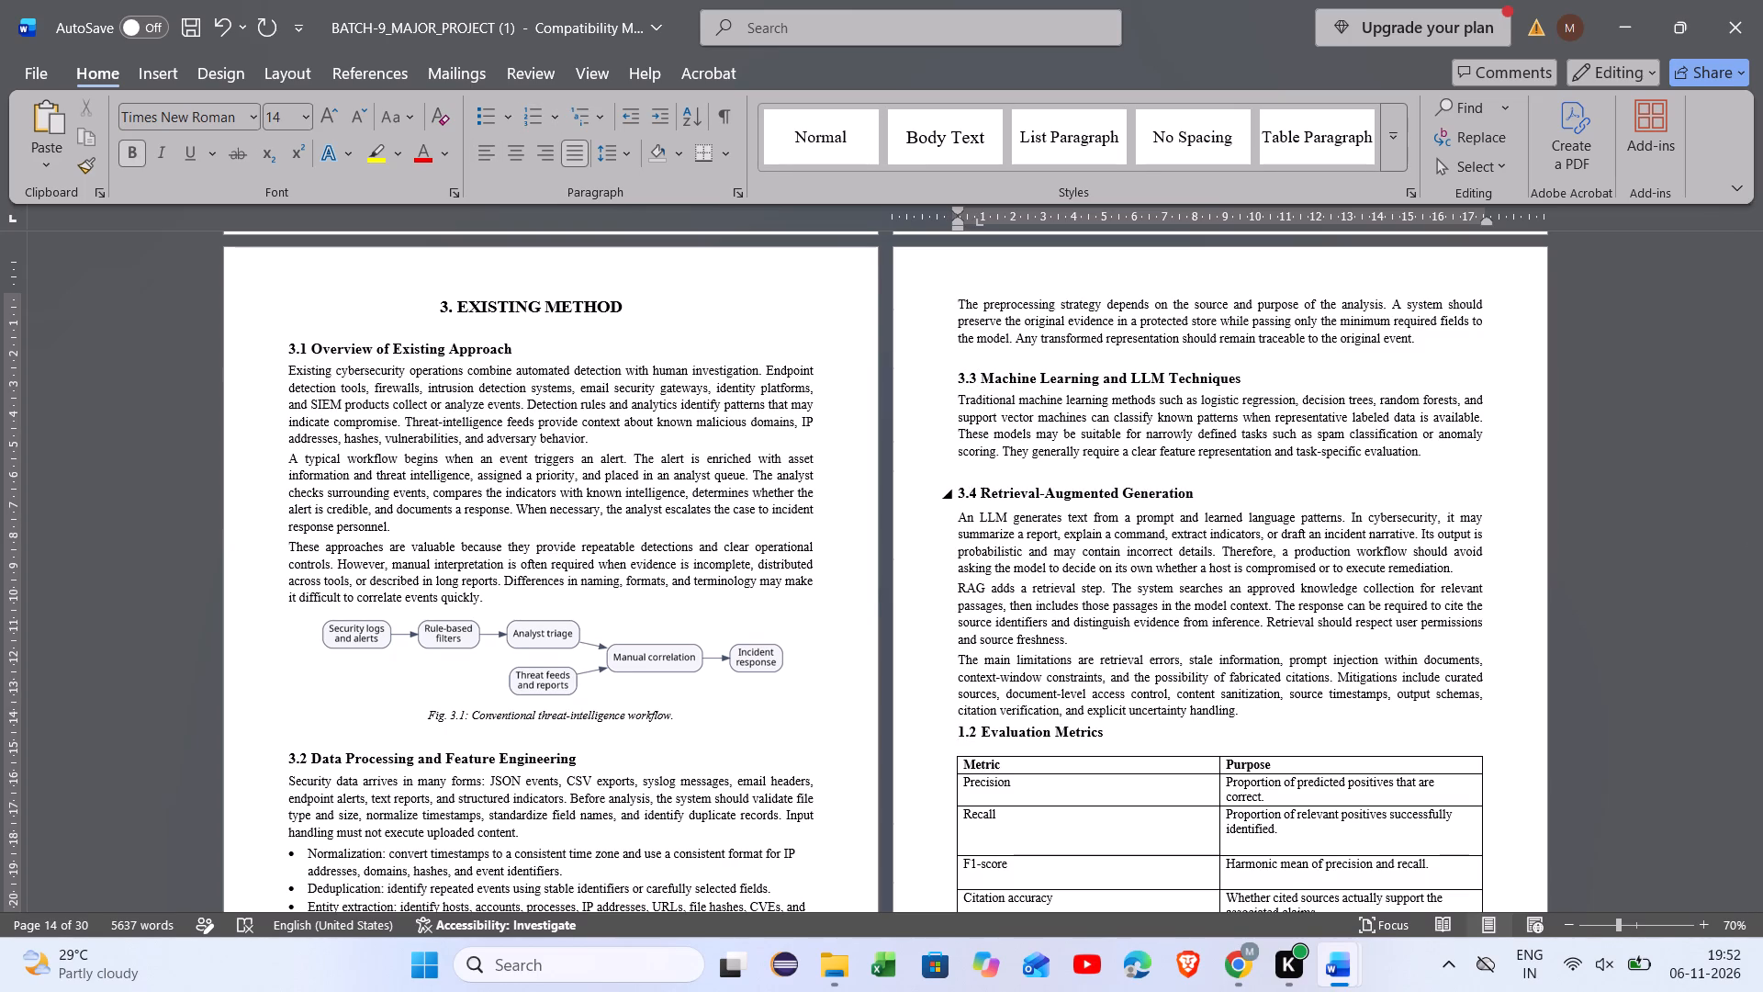
{"action": "left_click", "coordinate": [975, 731]}
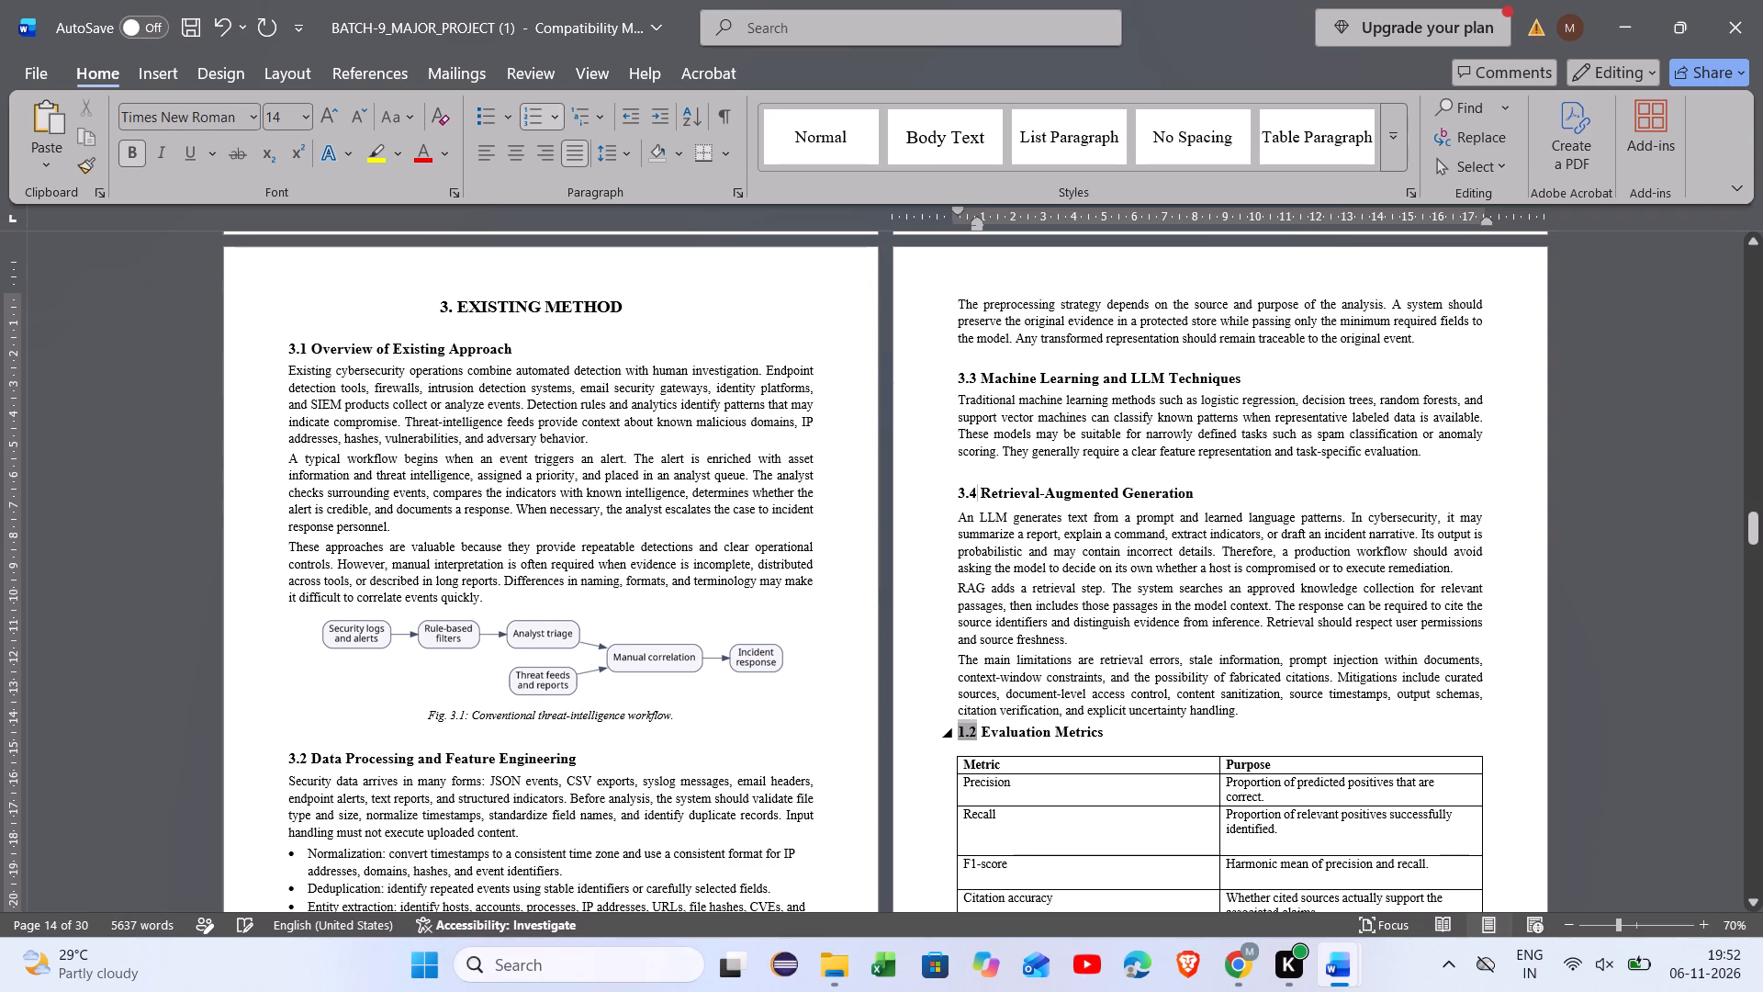
{"action": "type", "text": "3.5"}
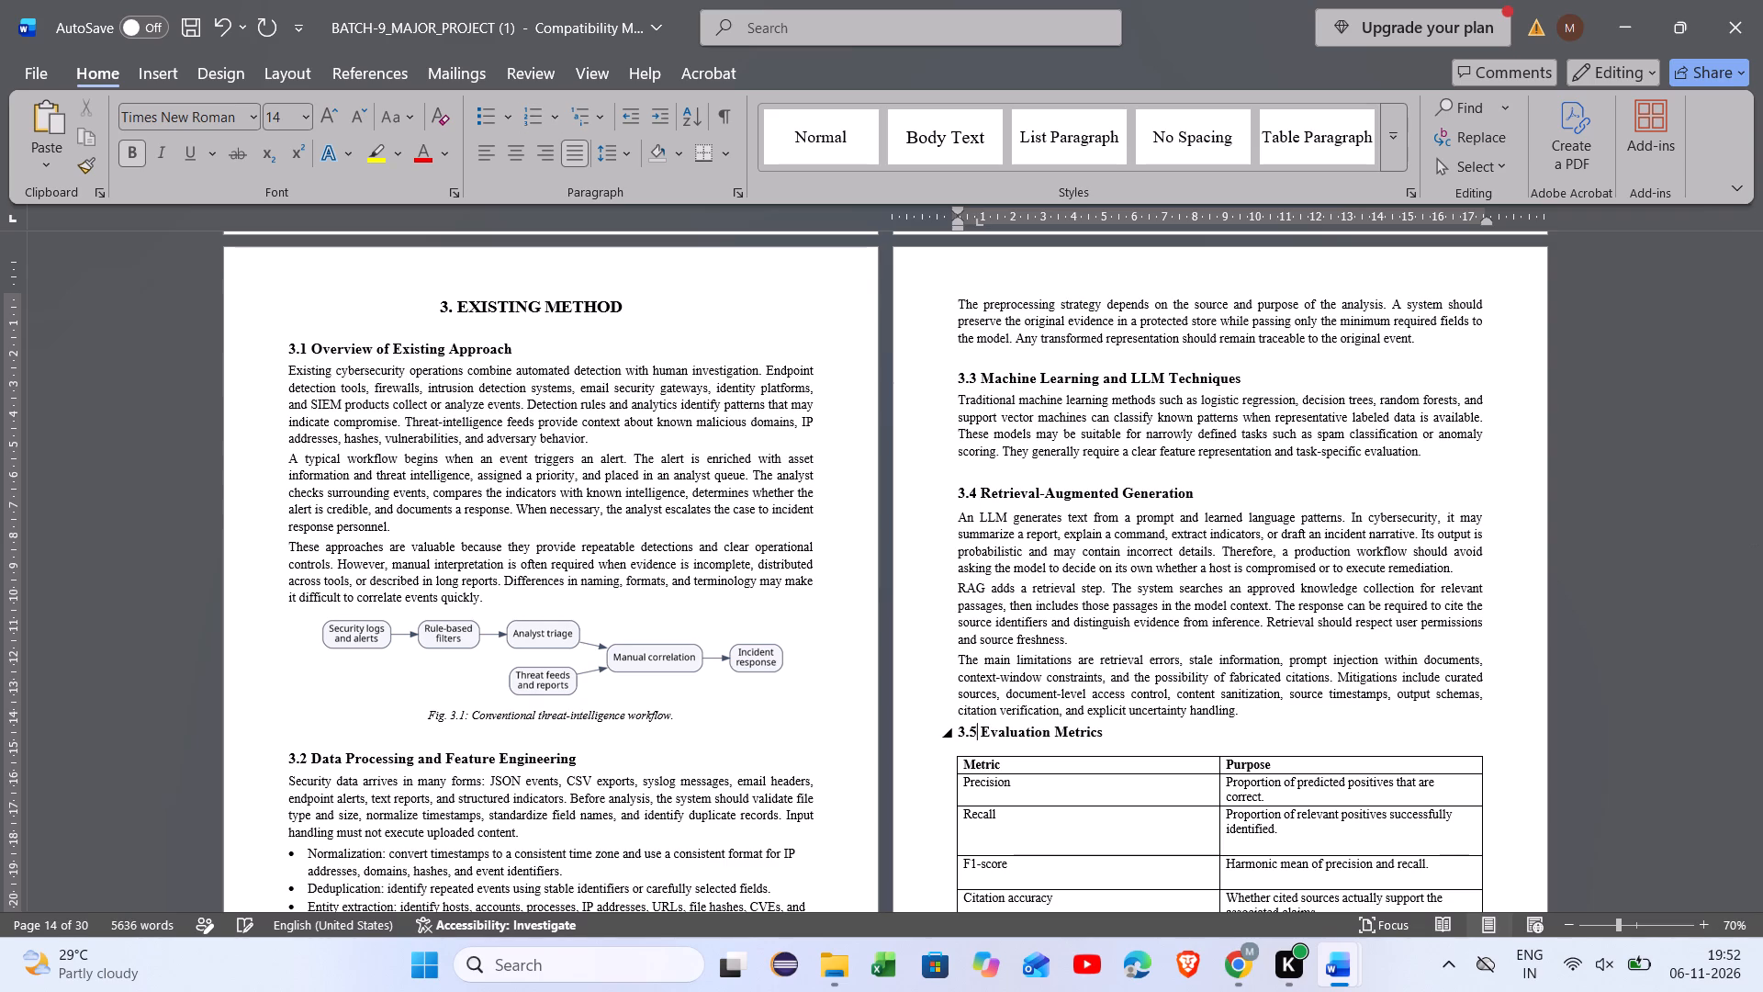
Replace the automatic numbers of the Performance Characteristics and Disadvantages of Existing Methods headings with 3.6 and 3.7 respectively.
{"action": "scroll", "coordinate": [1100, 752], "scroll_direction": "down", "scroll_amount": 4}
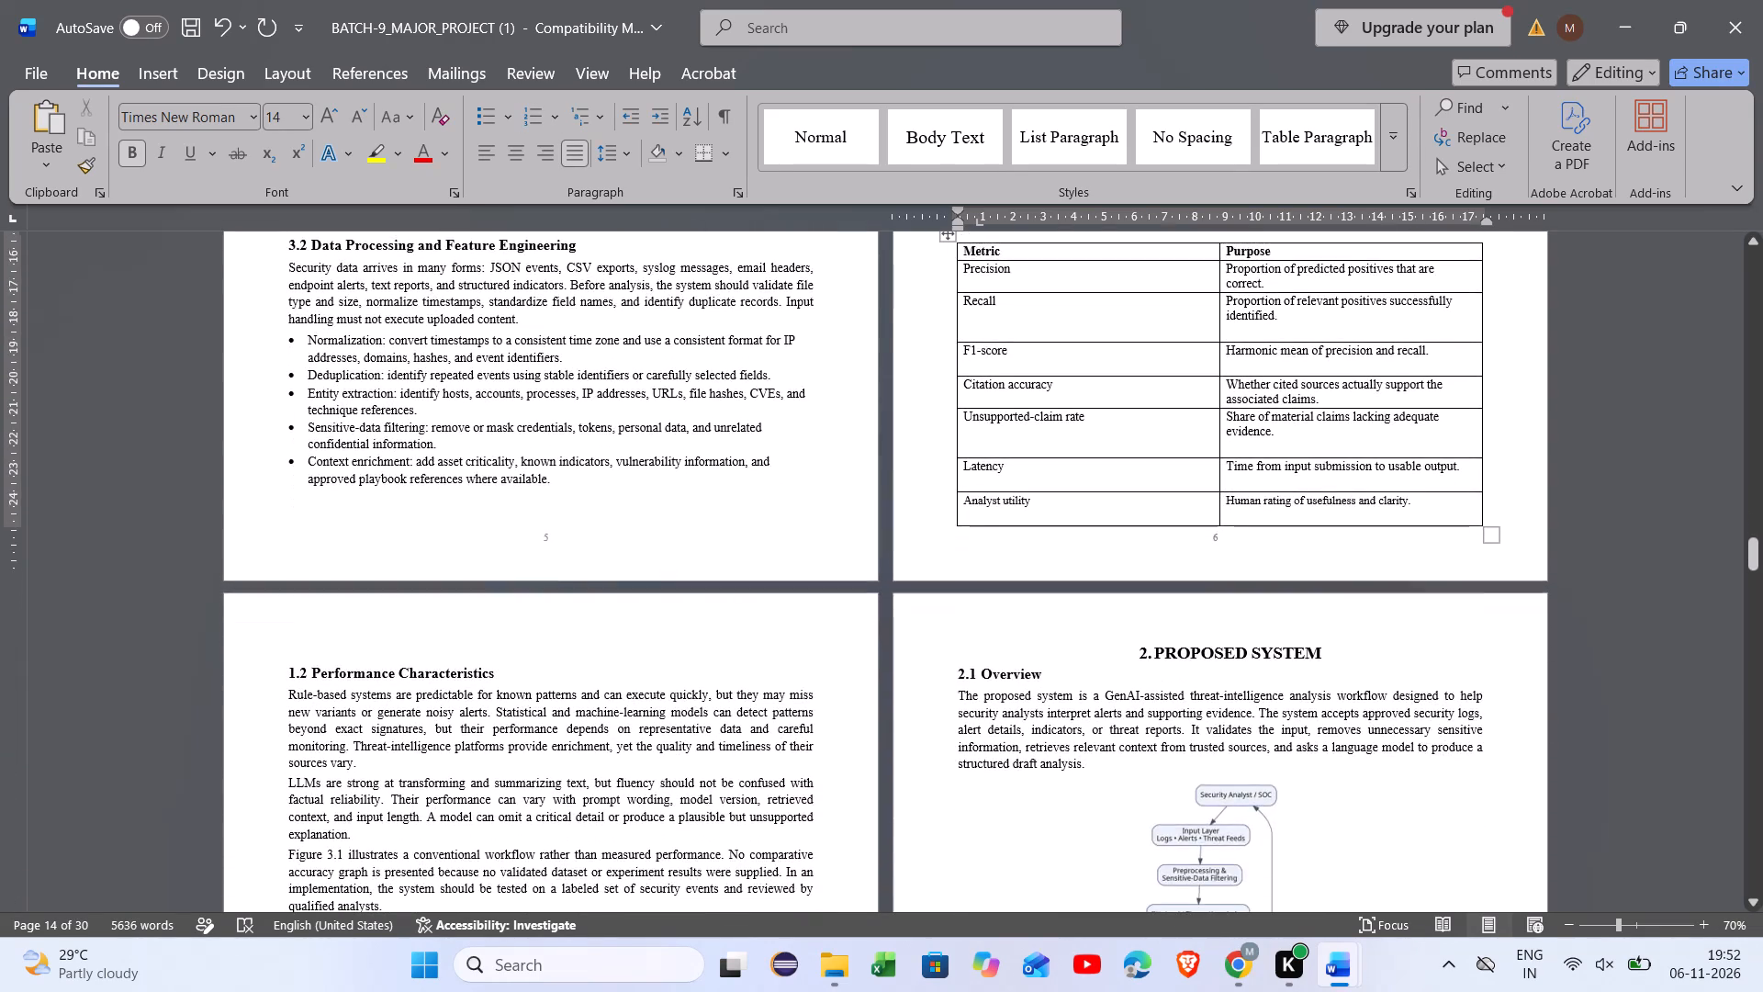
{"action": "scroll", "coordinate": [1100, 752], "scroll_direction": "down", "scroll_amount": 1}
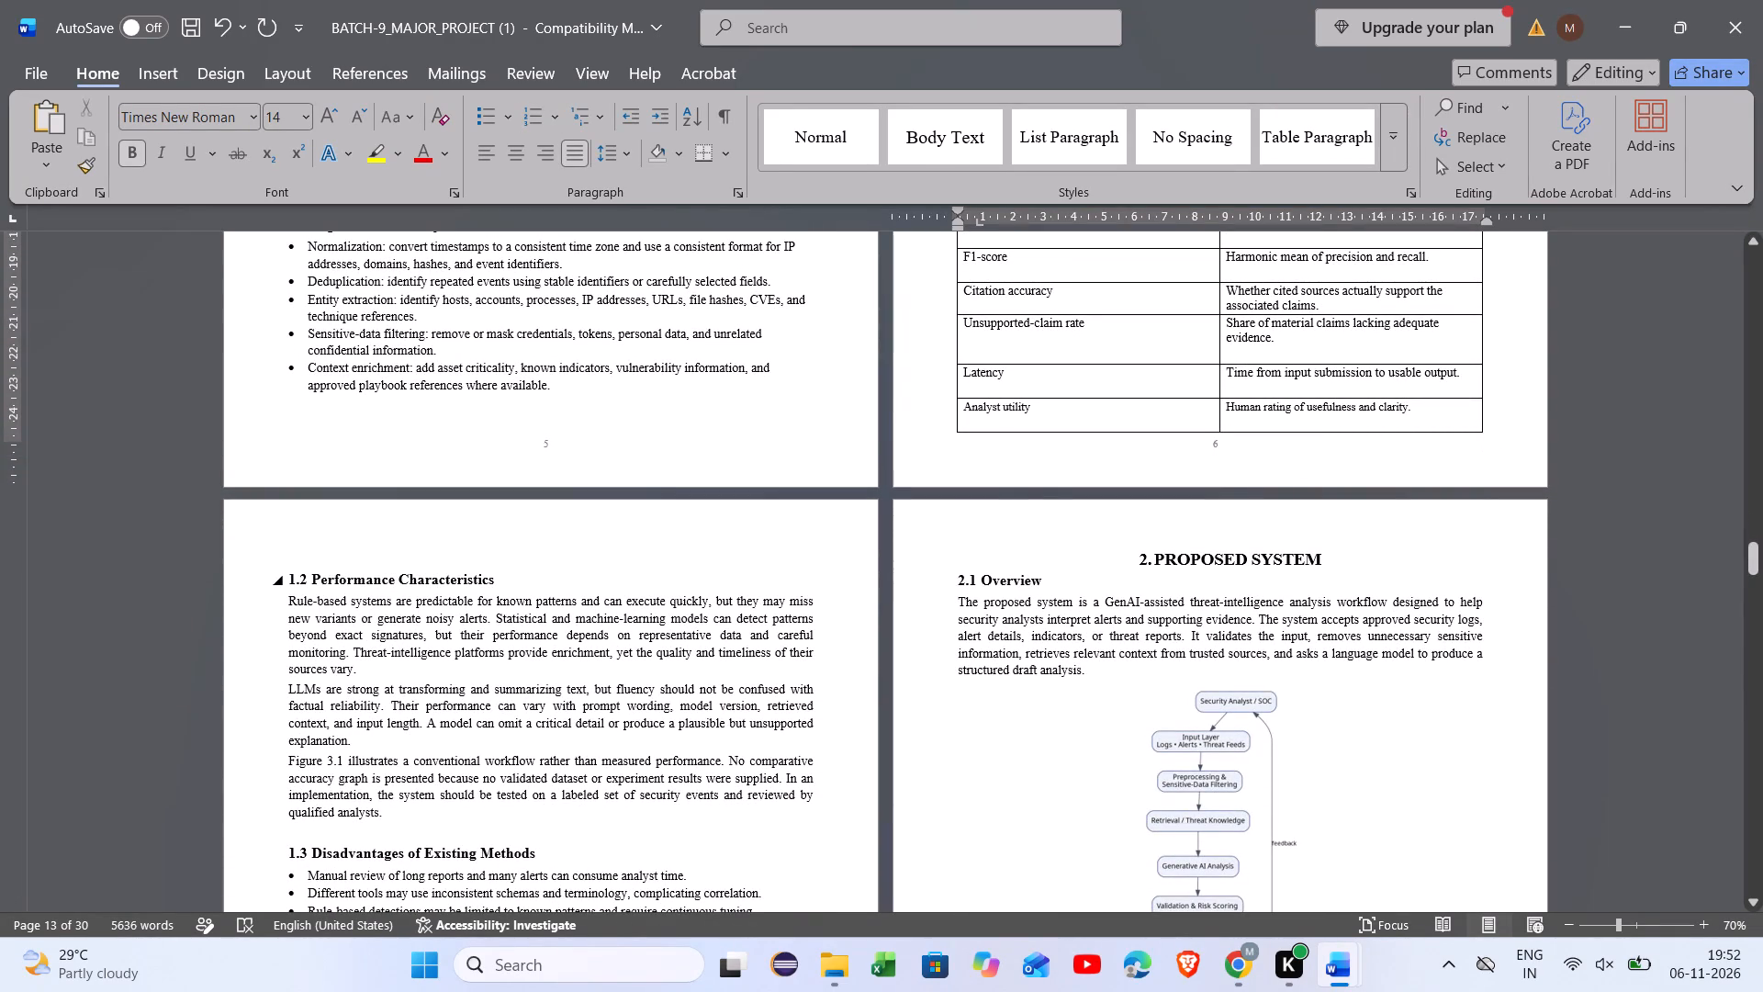
{"action": "left_click", "coordinate": [305, 579]}
{"action": "type", "text": "3.6"}
{"action": "scroll", "coordinate": [338, 718], "scroll_direction": "down", "scroll_amount": 1}
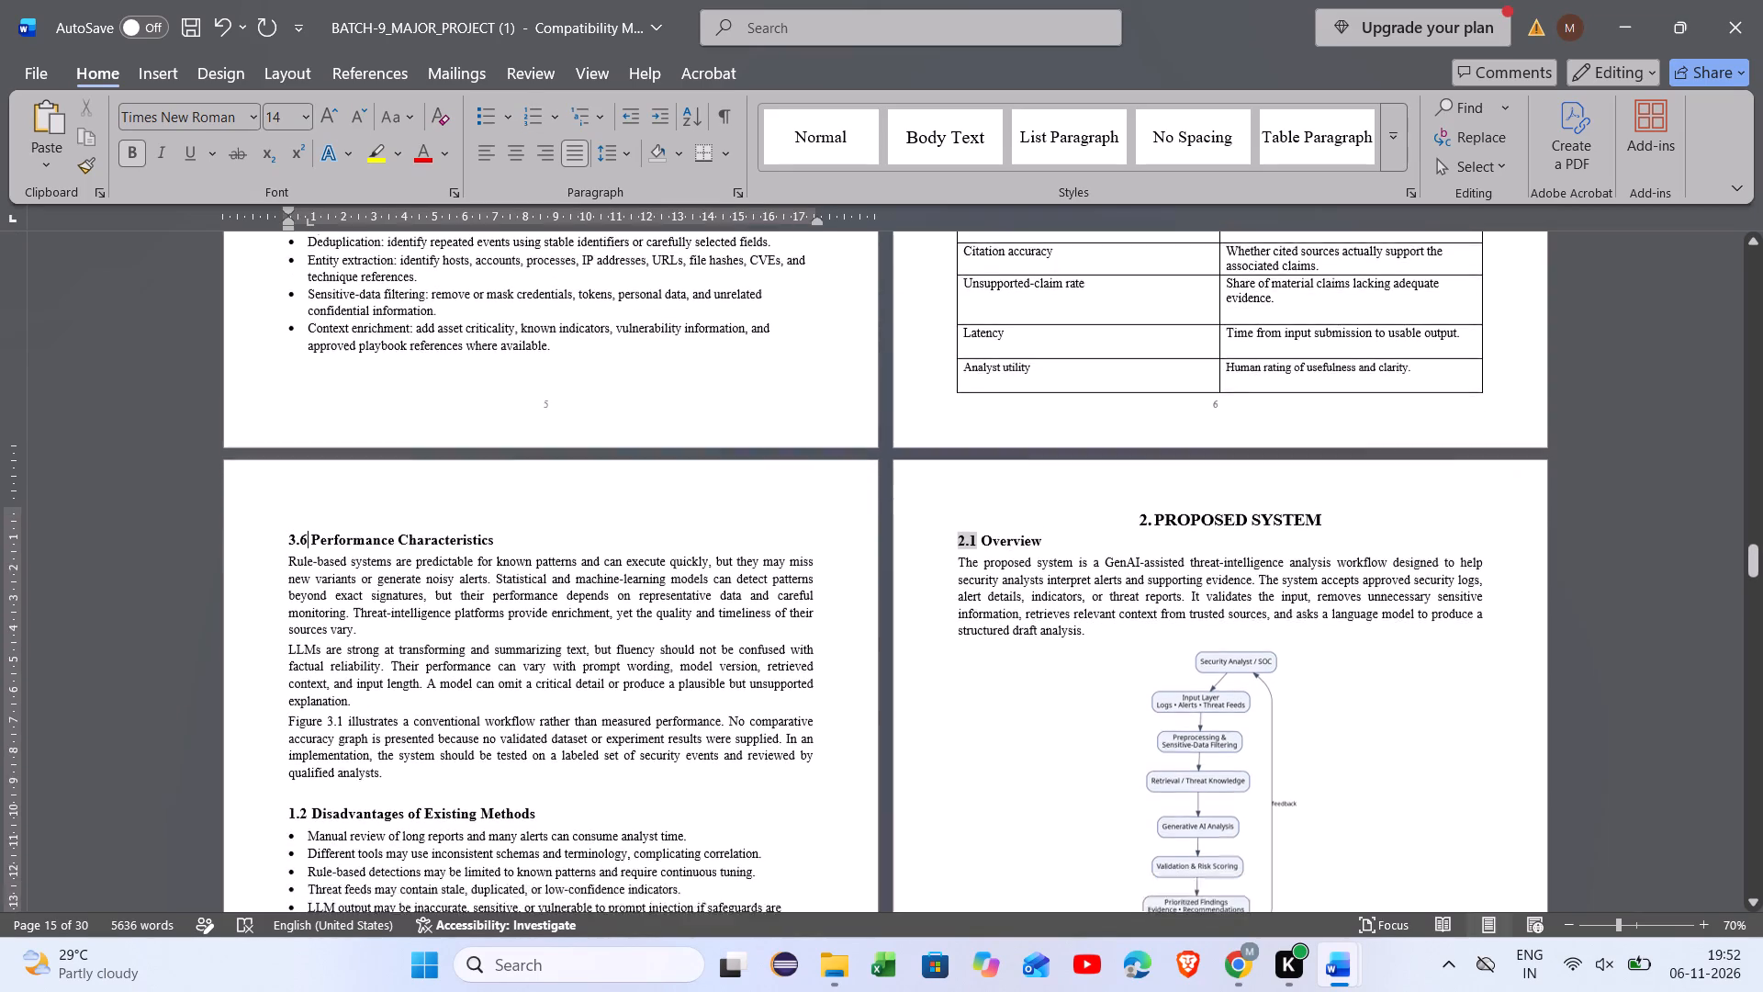
{"action": "scroll", "coordinate": [338, 718], "scroll_direction": "down", "scroll_amount": 1}
{"action": "left_click", "coordinate": [299, 692]}
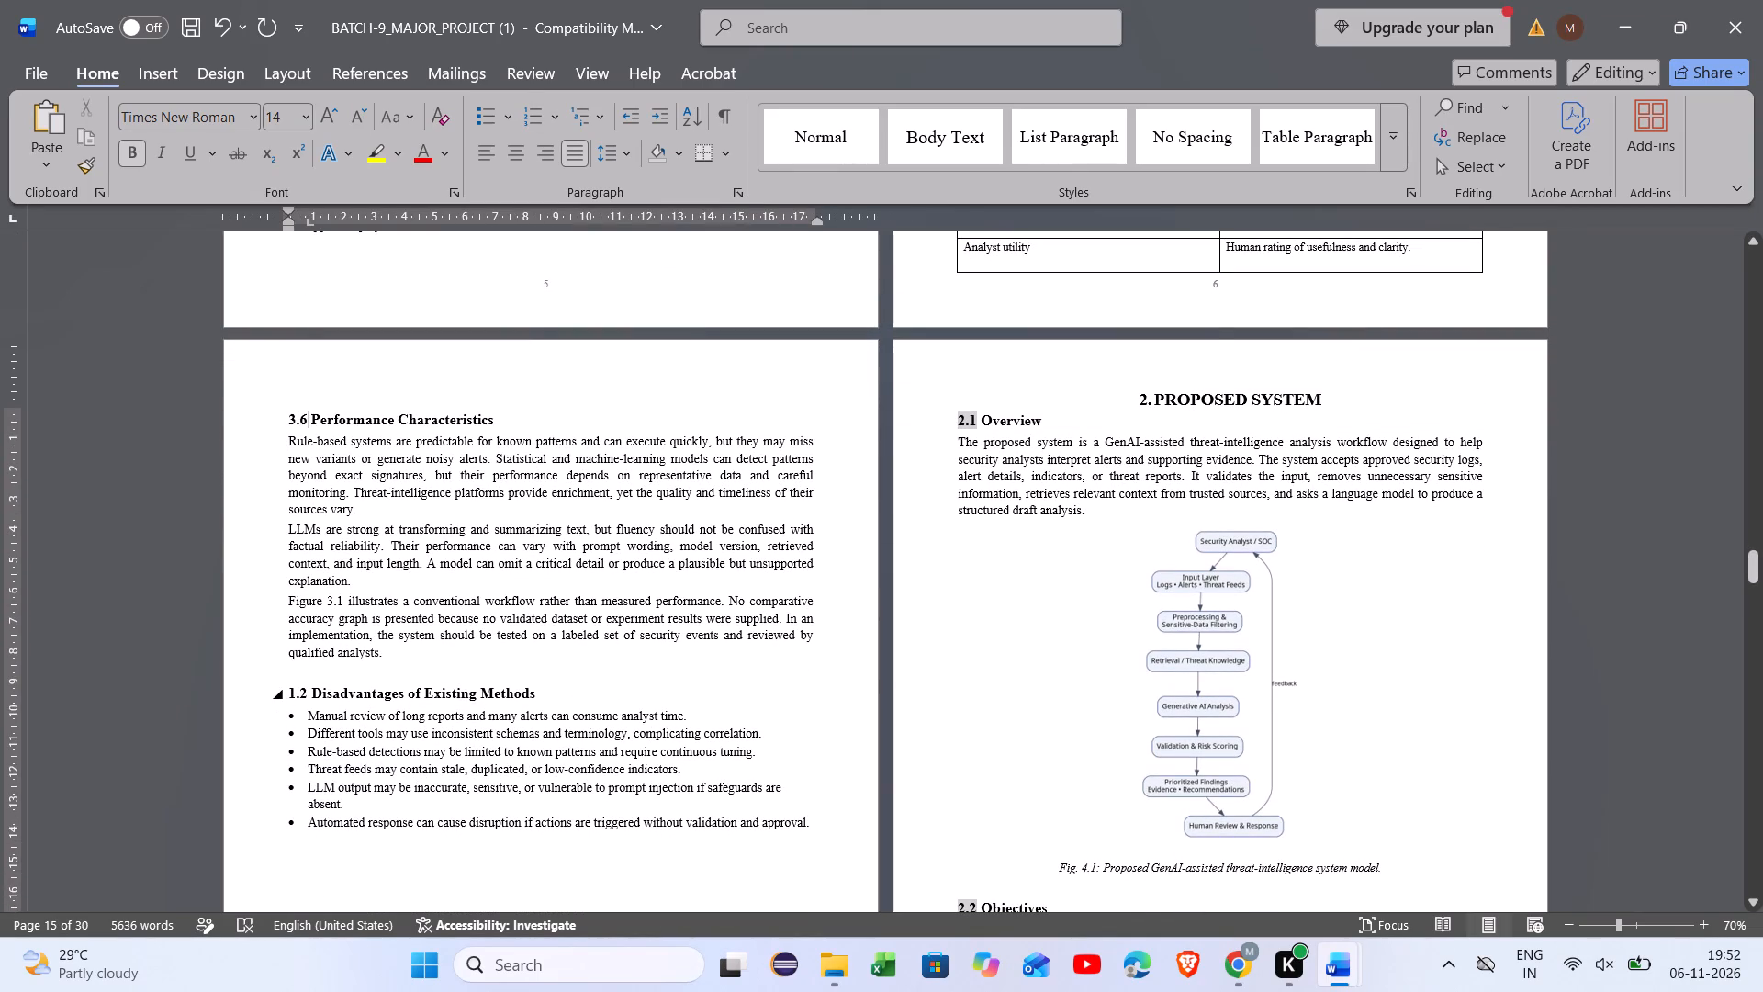
{"action": "type", "text": "3.7"}
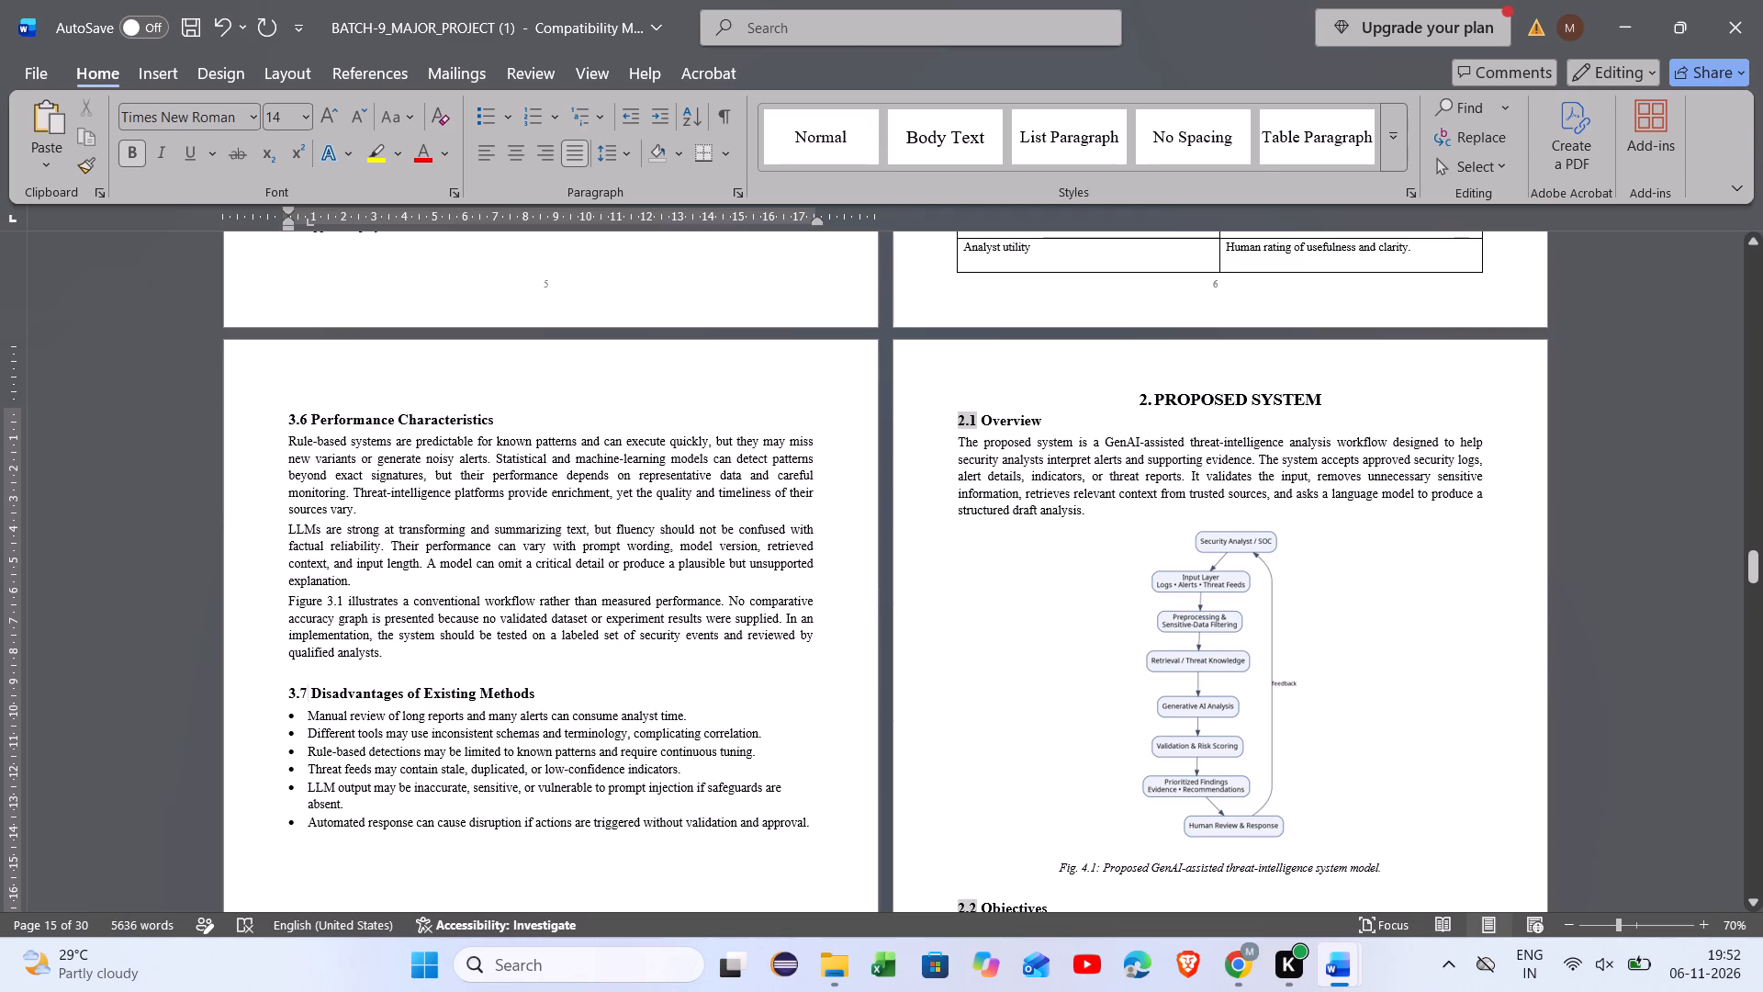
Replace the Proposed System chapter title's automatic number with 4. plus a space, remove its indent, and shift it towards the page centre with leading spaces.
{"action": "left_click", "coordinate": [1148, 404]}
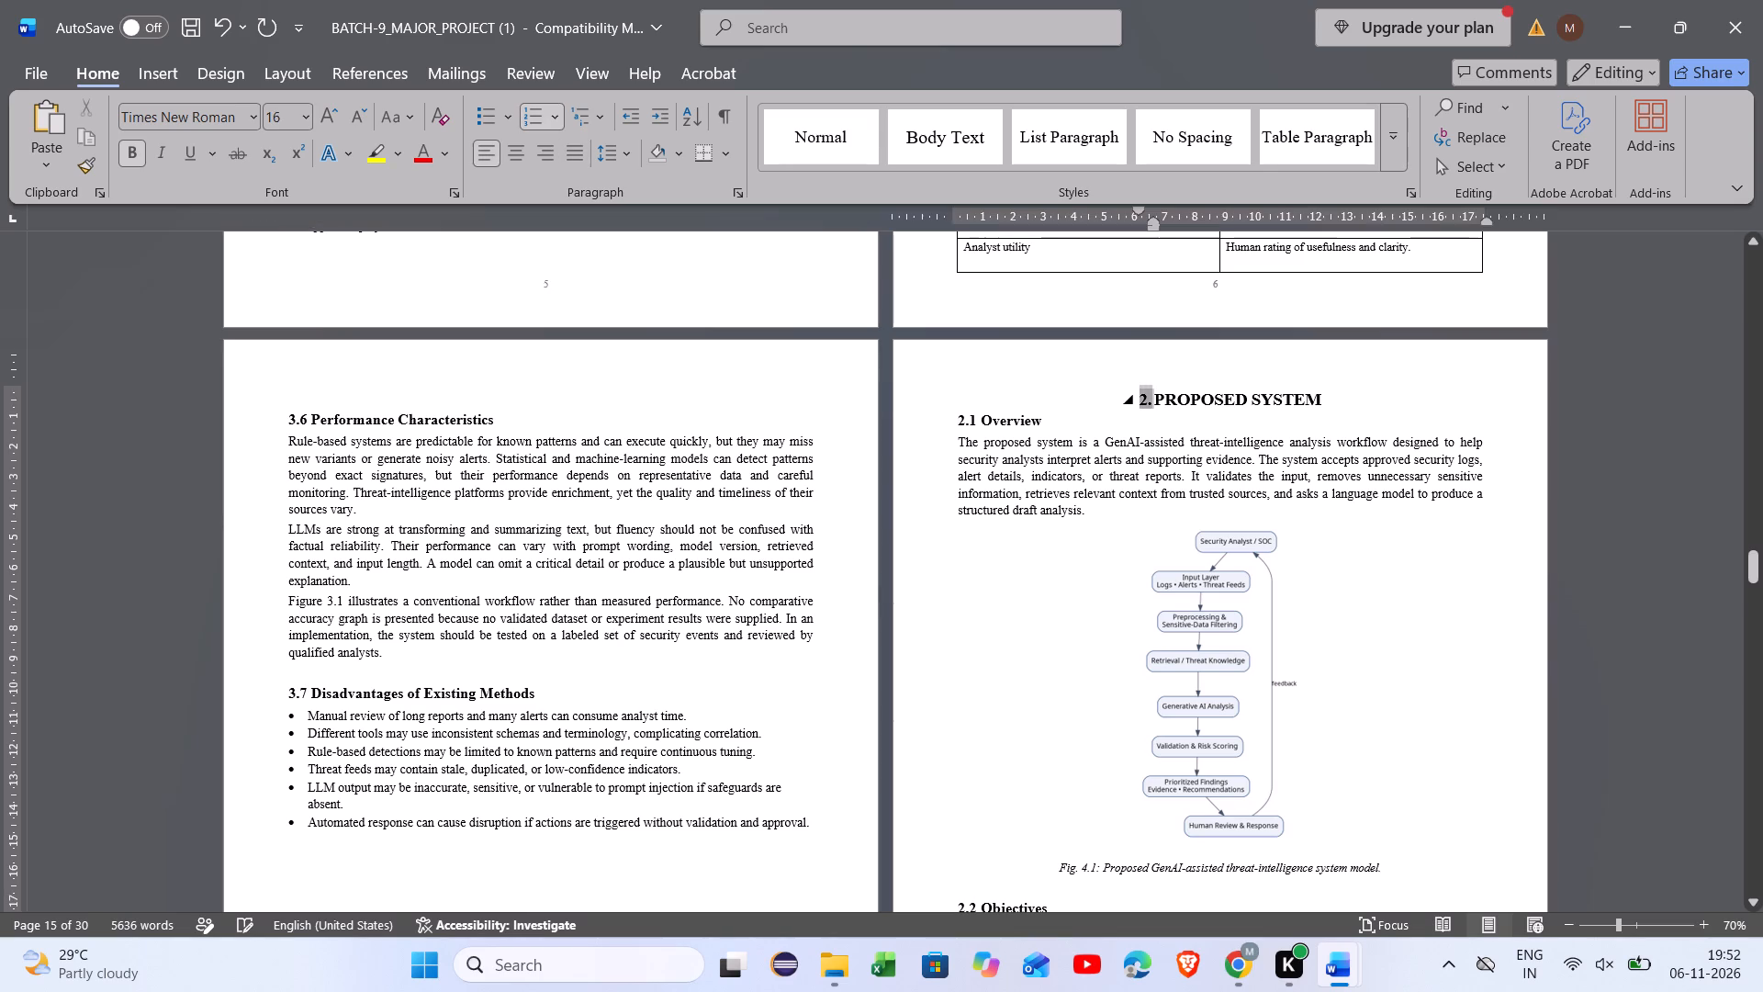
{"action": "key", "text": "4"}
{"action": "type", "text": "."}
{"action": "key", "text": "space"}
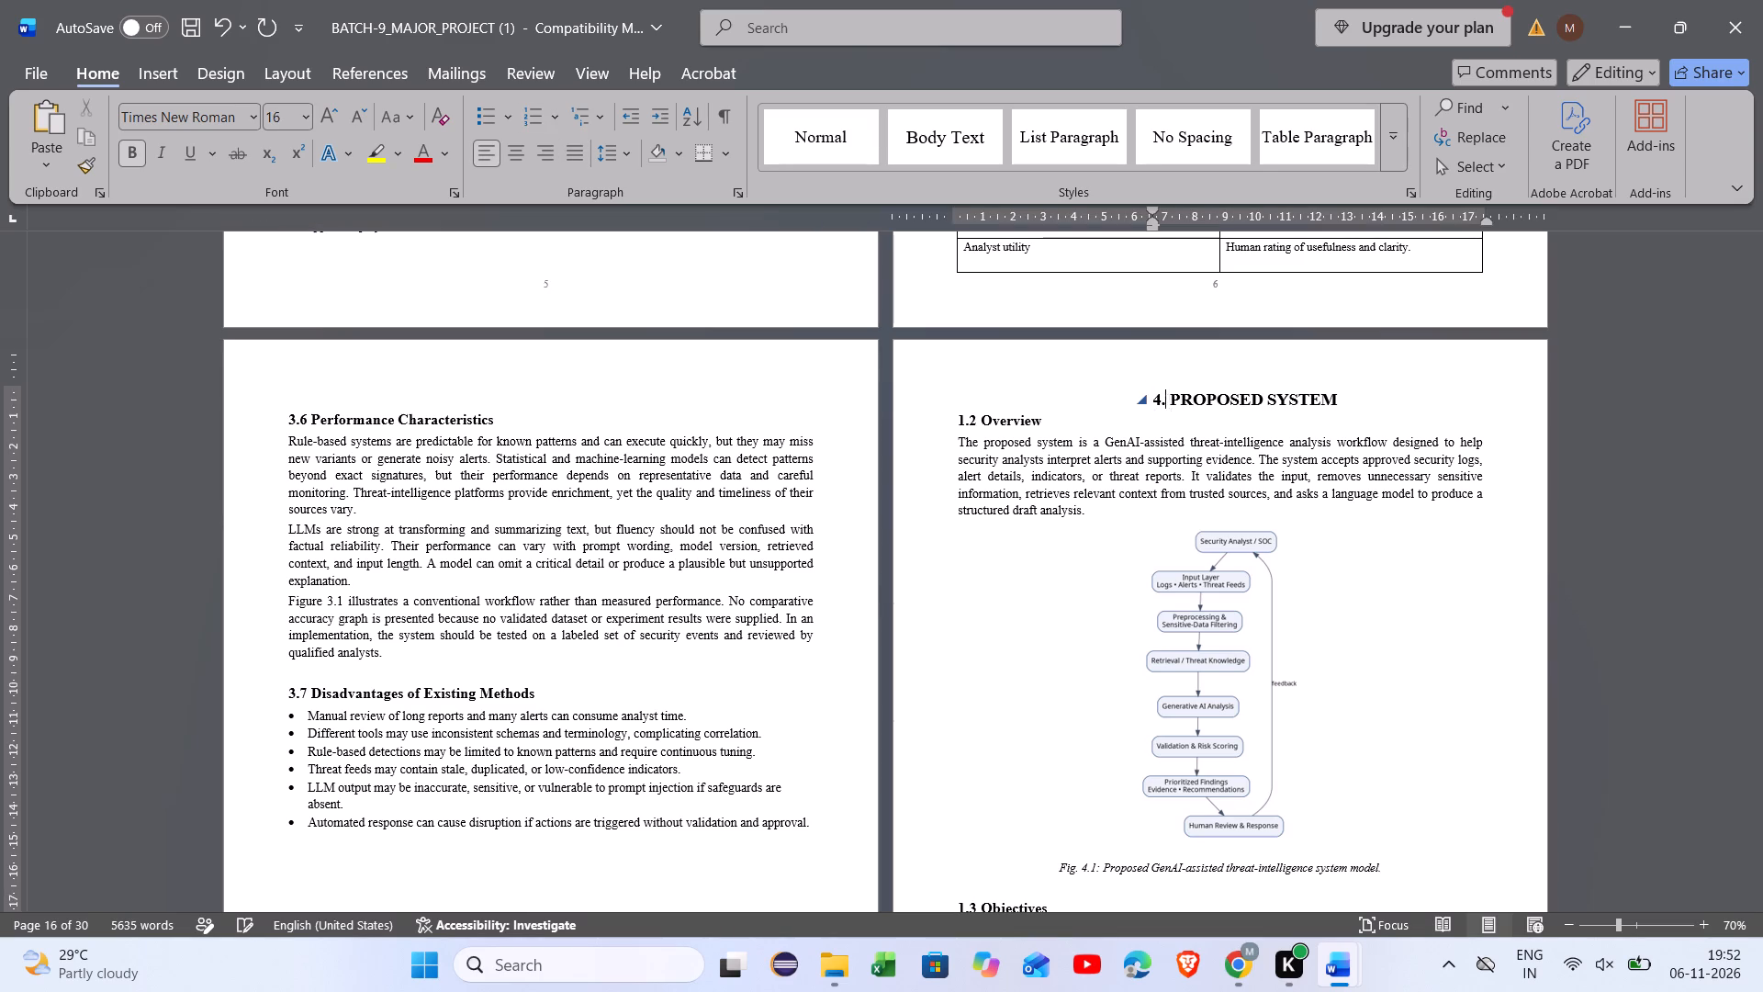
{"action": "key", "text": "Left"}
{"action": "key", "text": "Left"}
{"action": "key", "text": "Left"}
{"action": "key", "text": "BackSpace"}
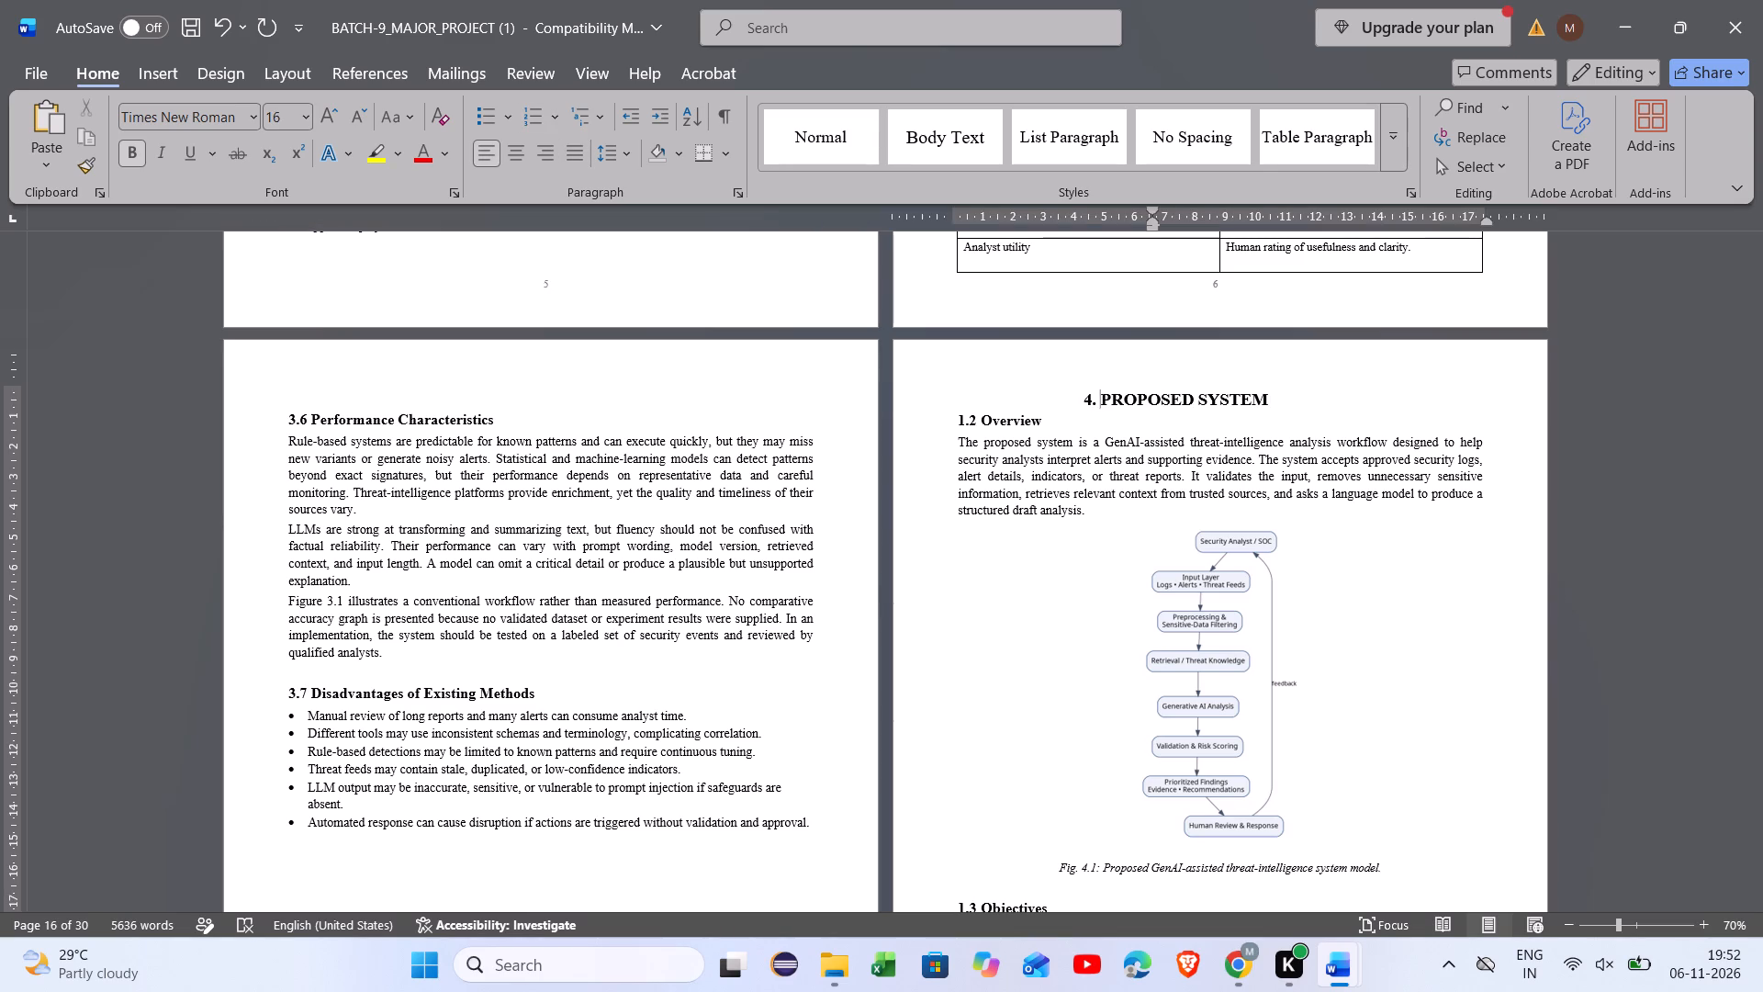
{"action": "key", "text": "space"}
{"action": "key", "text": "space"}
{"action": "key", "text": "space"}
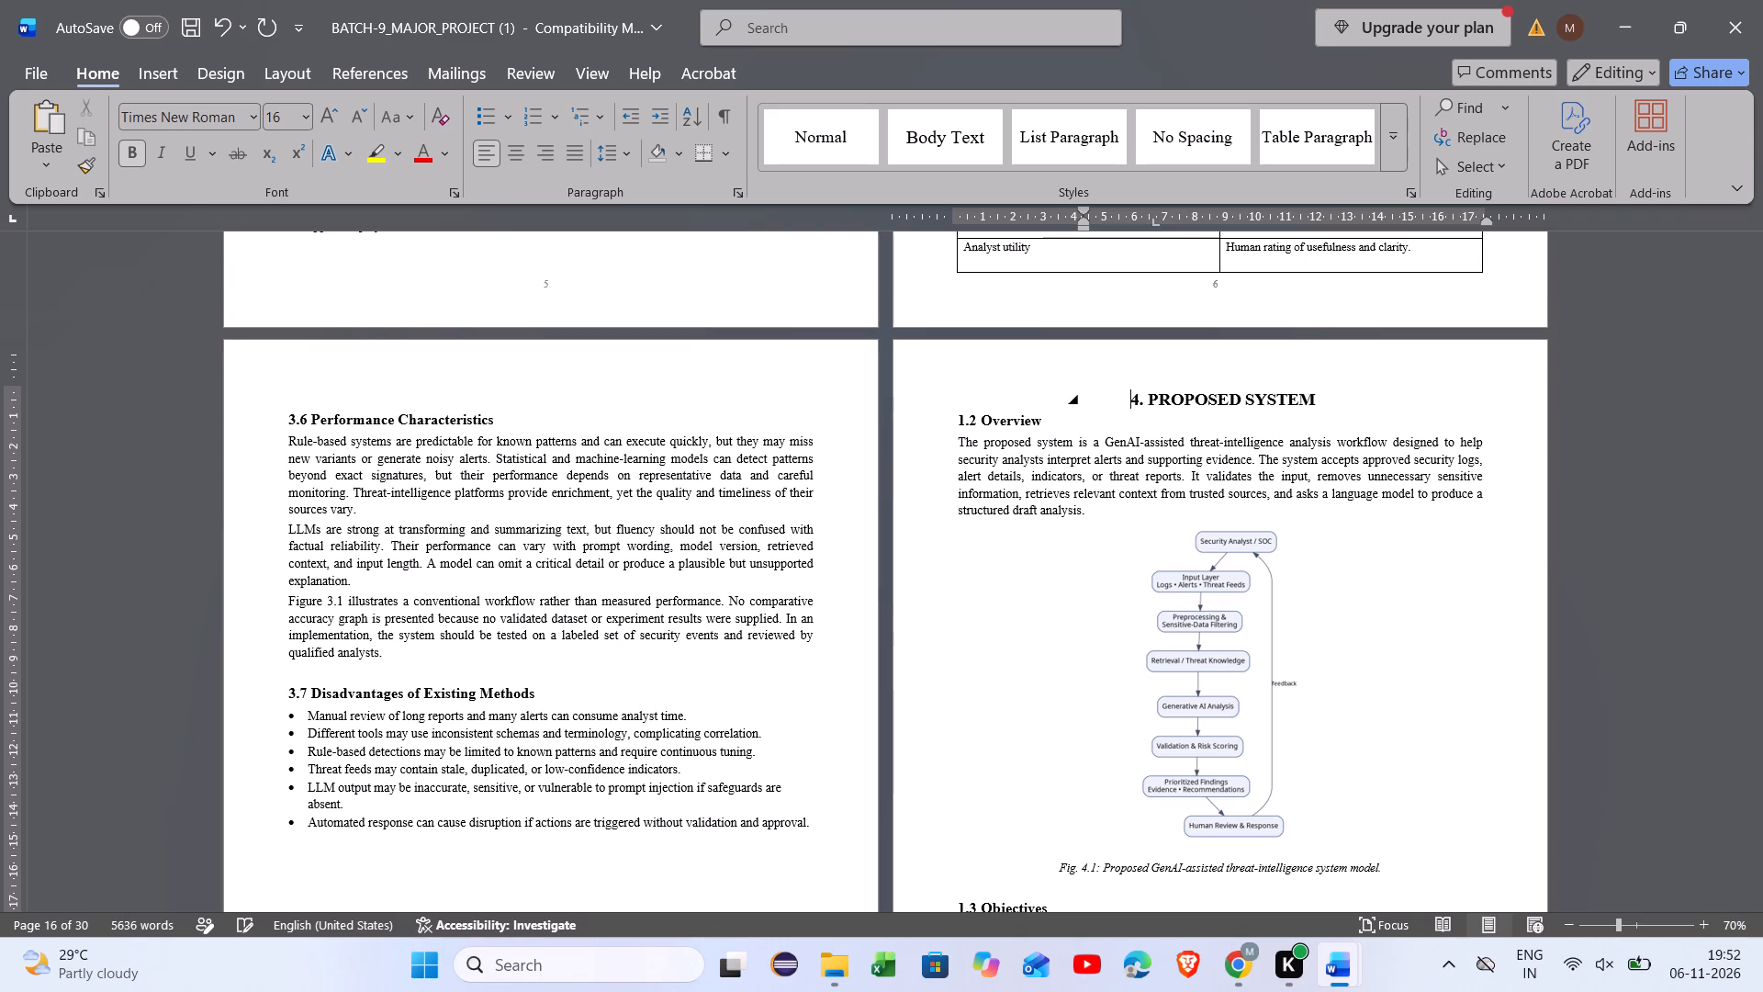
{"action": "key", "text": "space"}
Replace the automatic number of the Overview heading under Proposed System with 4.1.
{"action": "scroll", "coordinate": [1186, 500], "scroll_direction": "down", "scroll_amount": 1}
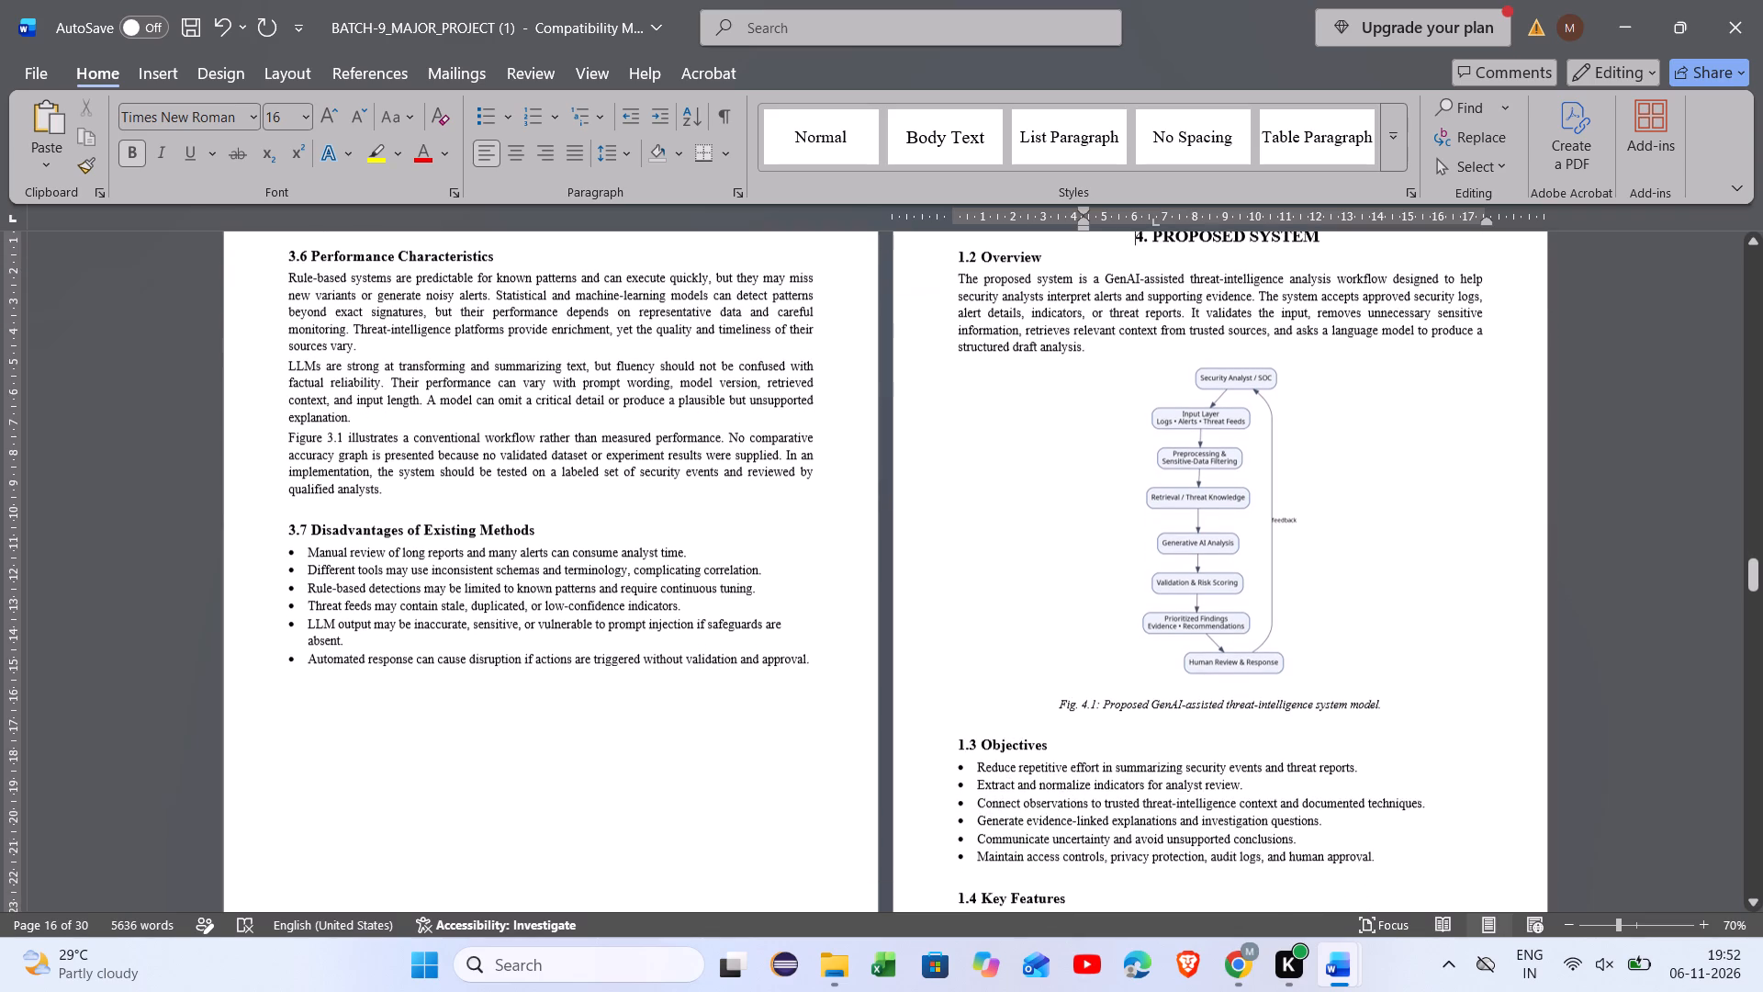
{"action": "left_click", "coordinate": [1186, 500]}
{"action": "left_click", "coordinate": [1050, 444]}
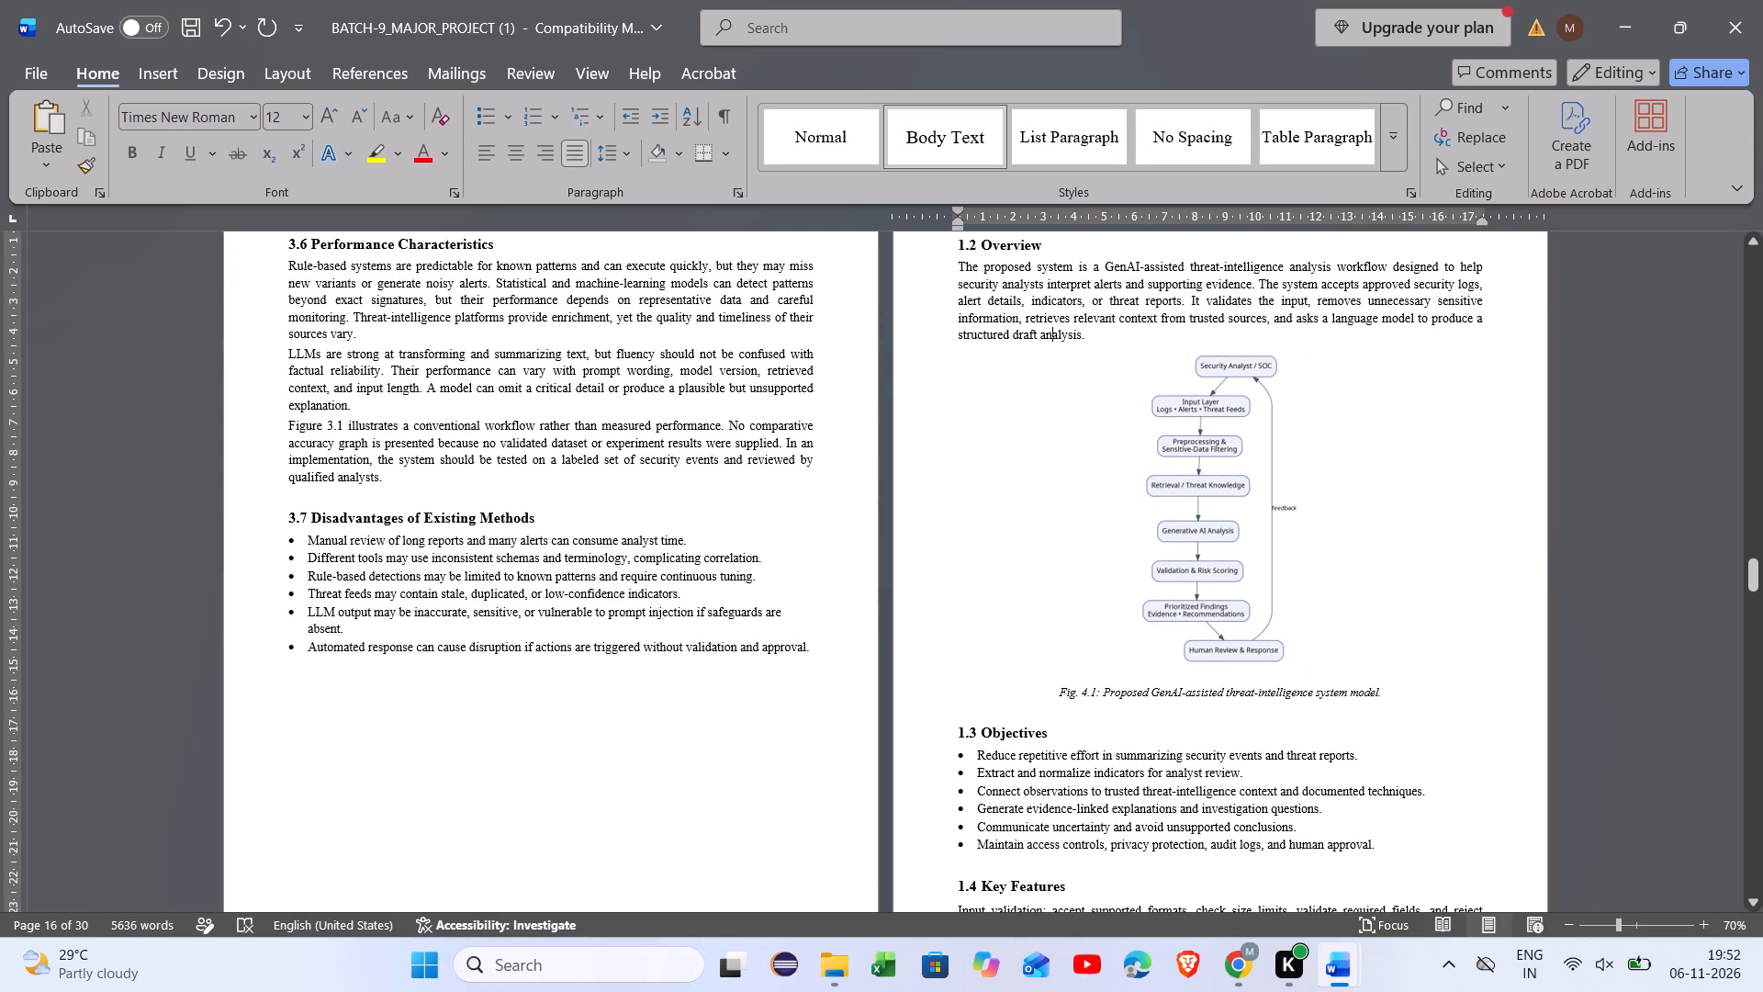
{"action": "scroll", "coordinate": [1050, 444], "scroll_direction": "up", "scroll_amount": 2}
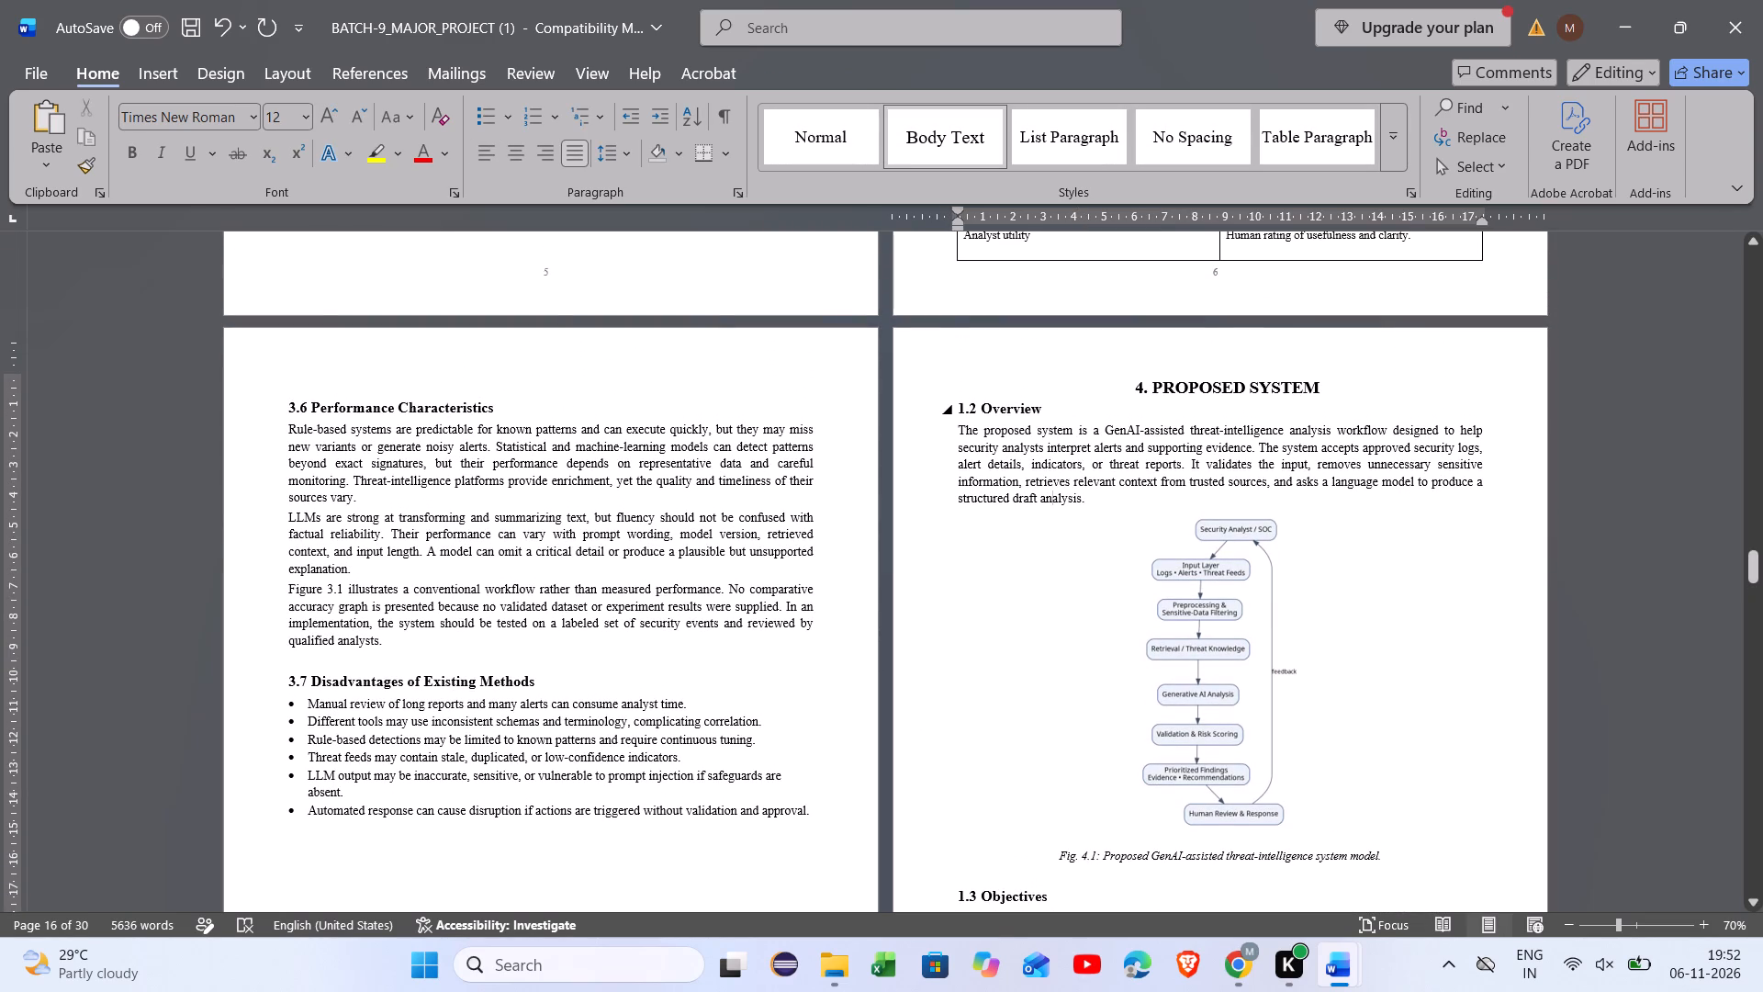
{"action": "left_click", "coordinate": [965, 410]}
{"action": "type", "text": "4.1"}
Replace the automatic numbers of the Objectives and Key Features headings in the Proposed System chapter with 4.2 and 4.3 respectively.
{"action": "scroll", "coordinate": [1013, 603], "scroll_direction": "down", "scroll_amount": 1}
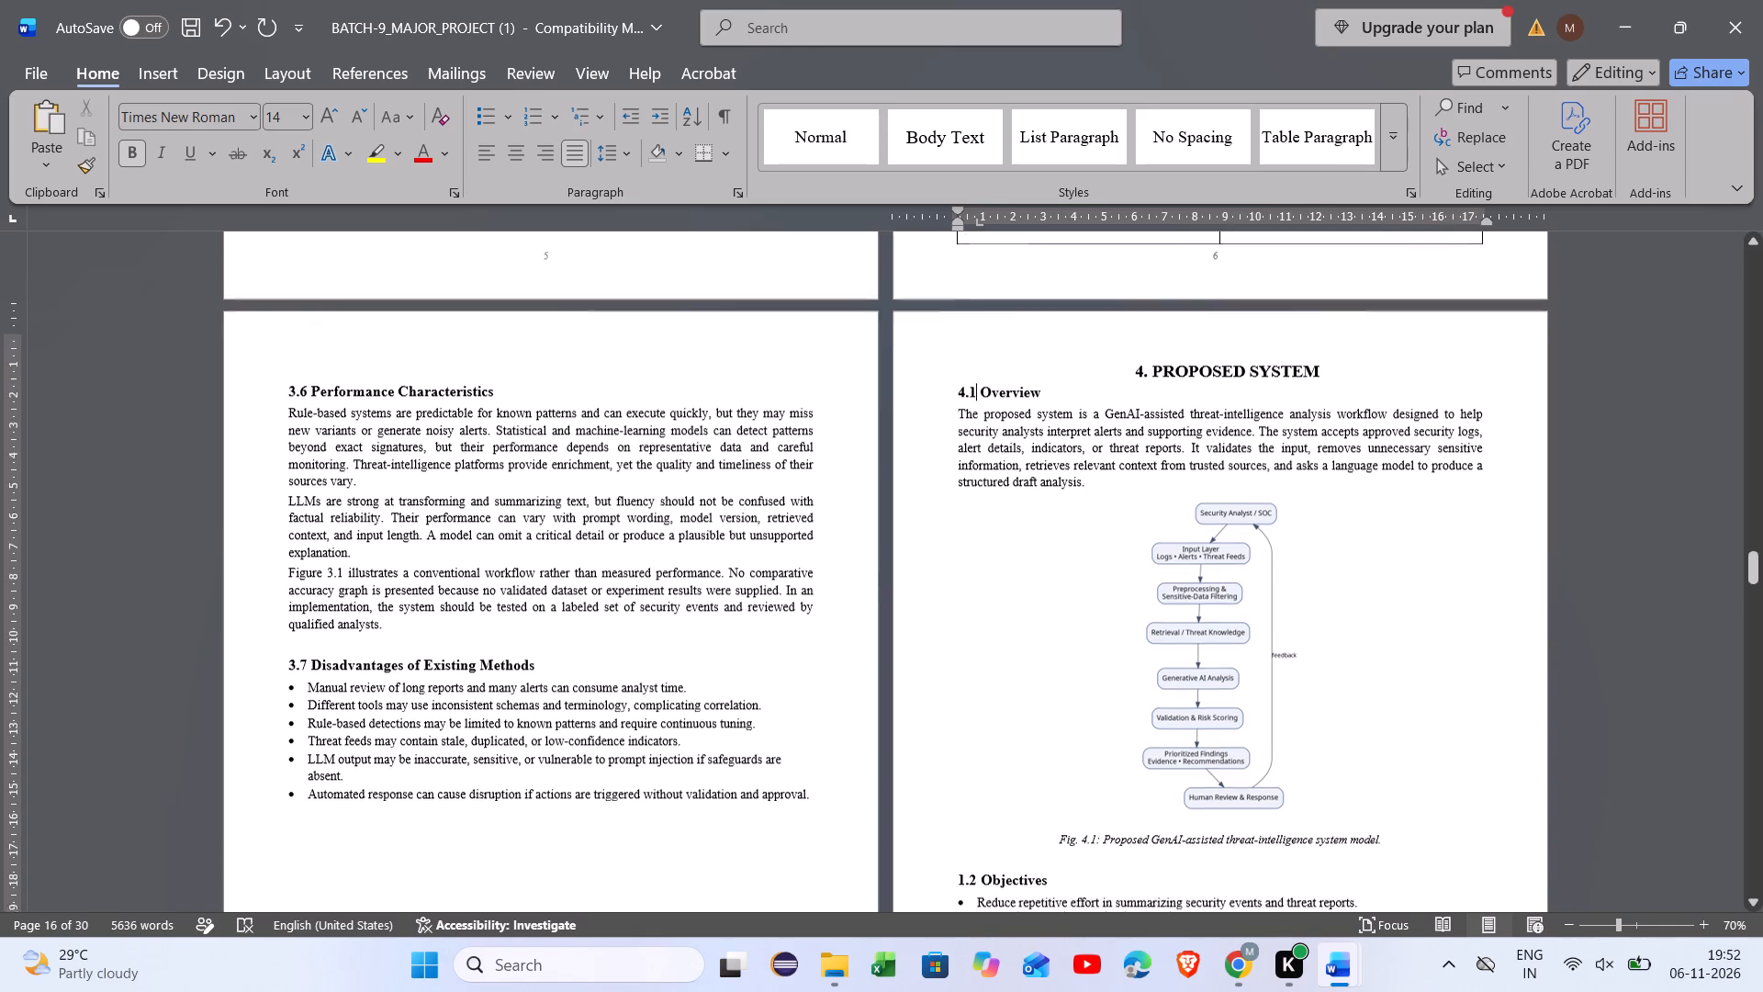
{"action": "scroll", "coordinate": [1013, 603], "scroll_direction": "down", "scroll_amount": 2}
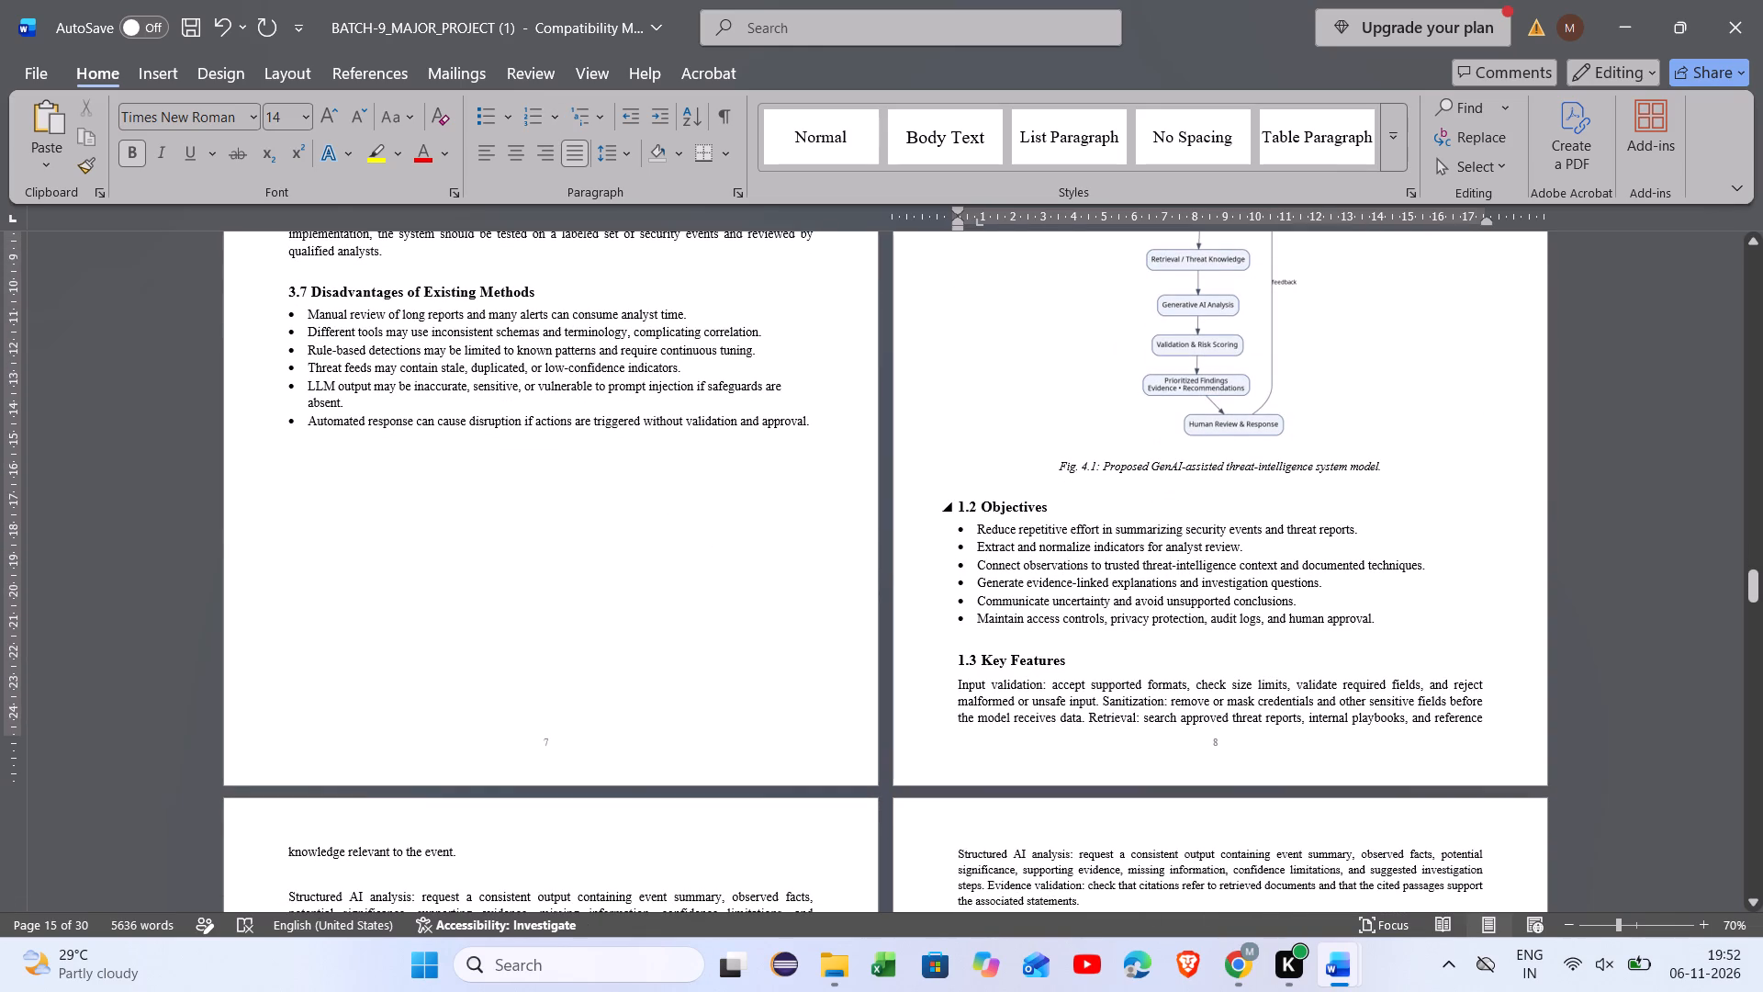
{"action": "left_click", "coordinate": [970, 509]}
{"action": "type", "text": "4.2"}
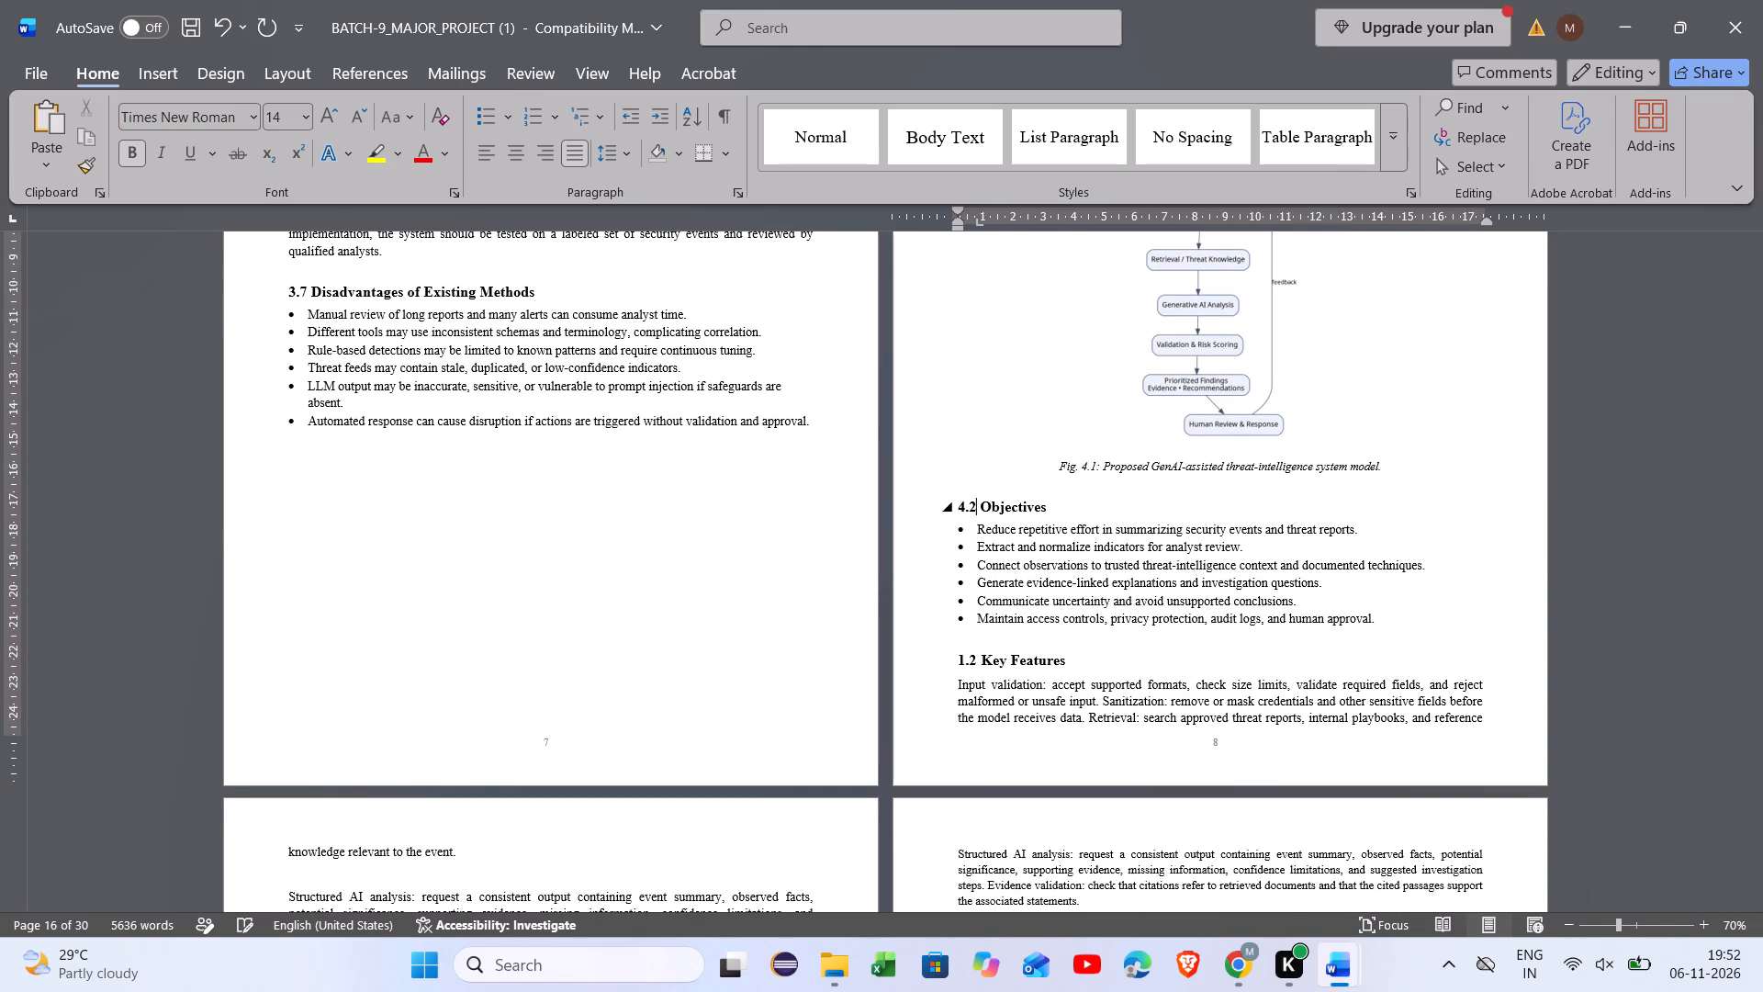
{"action": "scroll", "coordinate": [970, 509], "scroll_direction": "down", "scroll_amount": 1}
{"action": "left_click", "coordinate": [971, 548]}
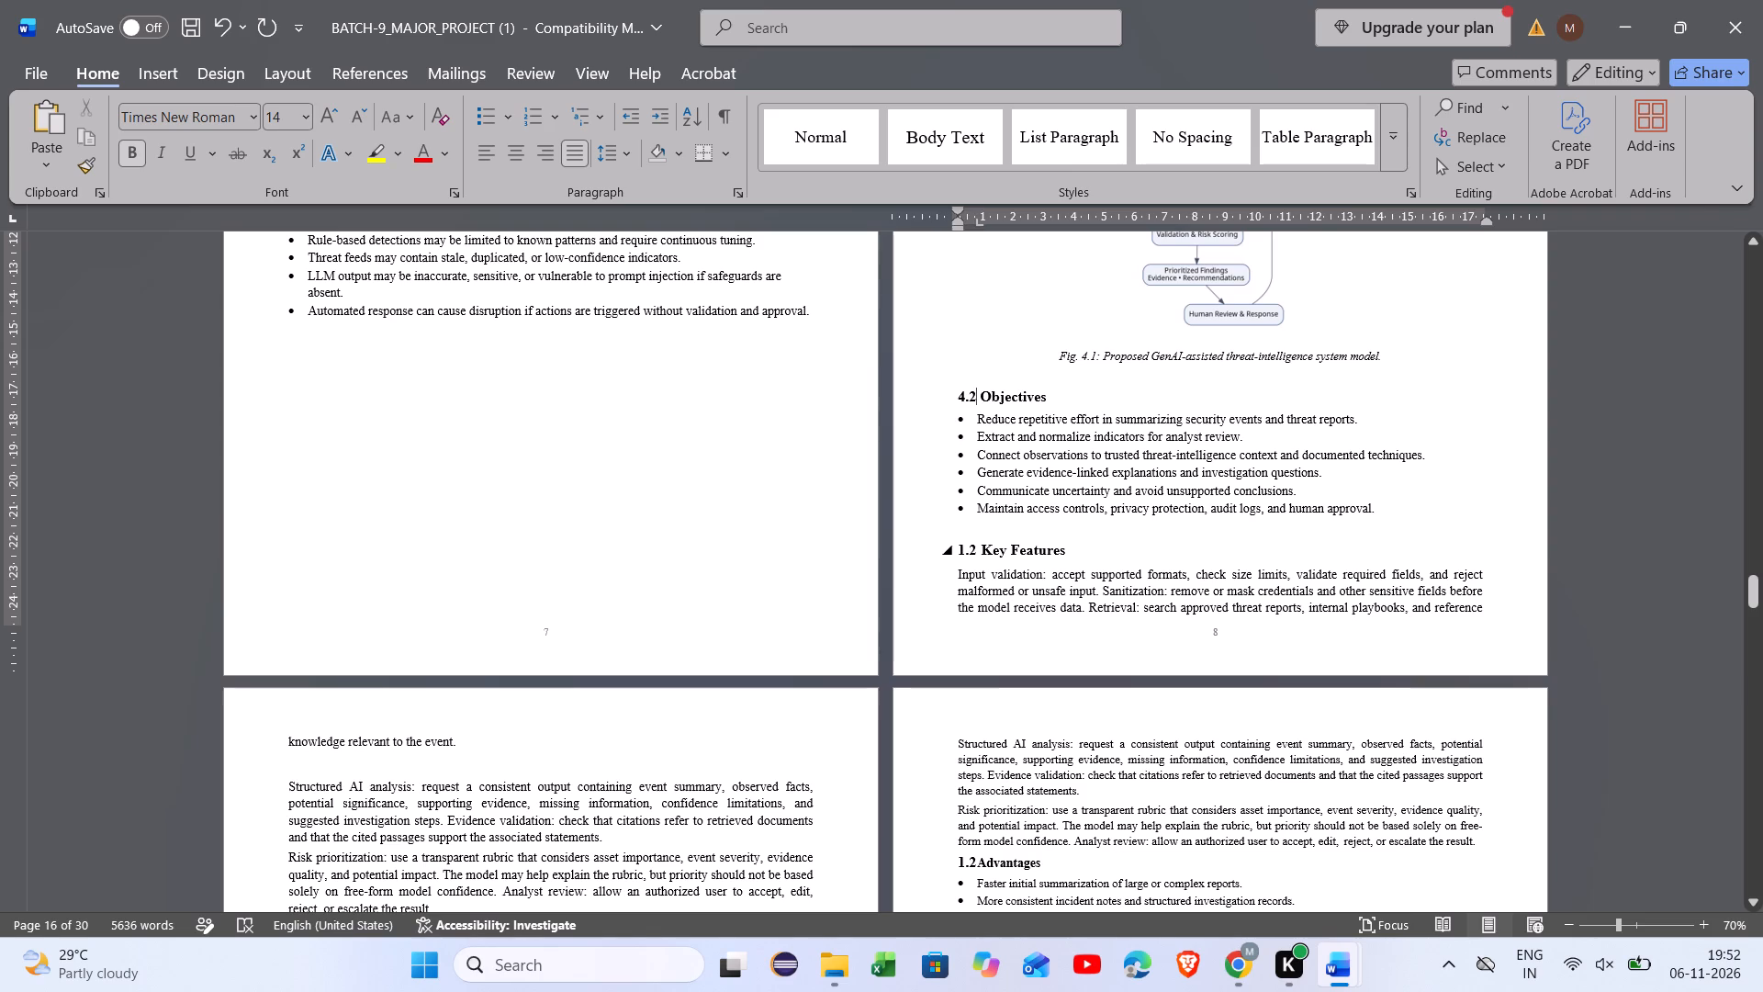
{"action": "type", "text": "4.3"}
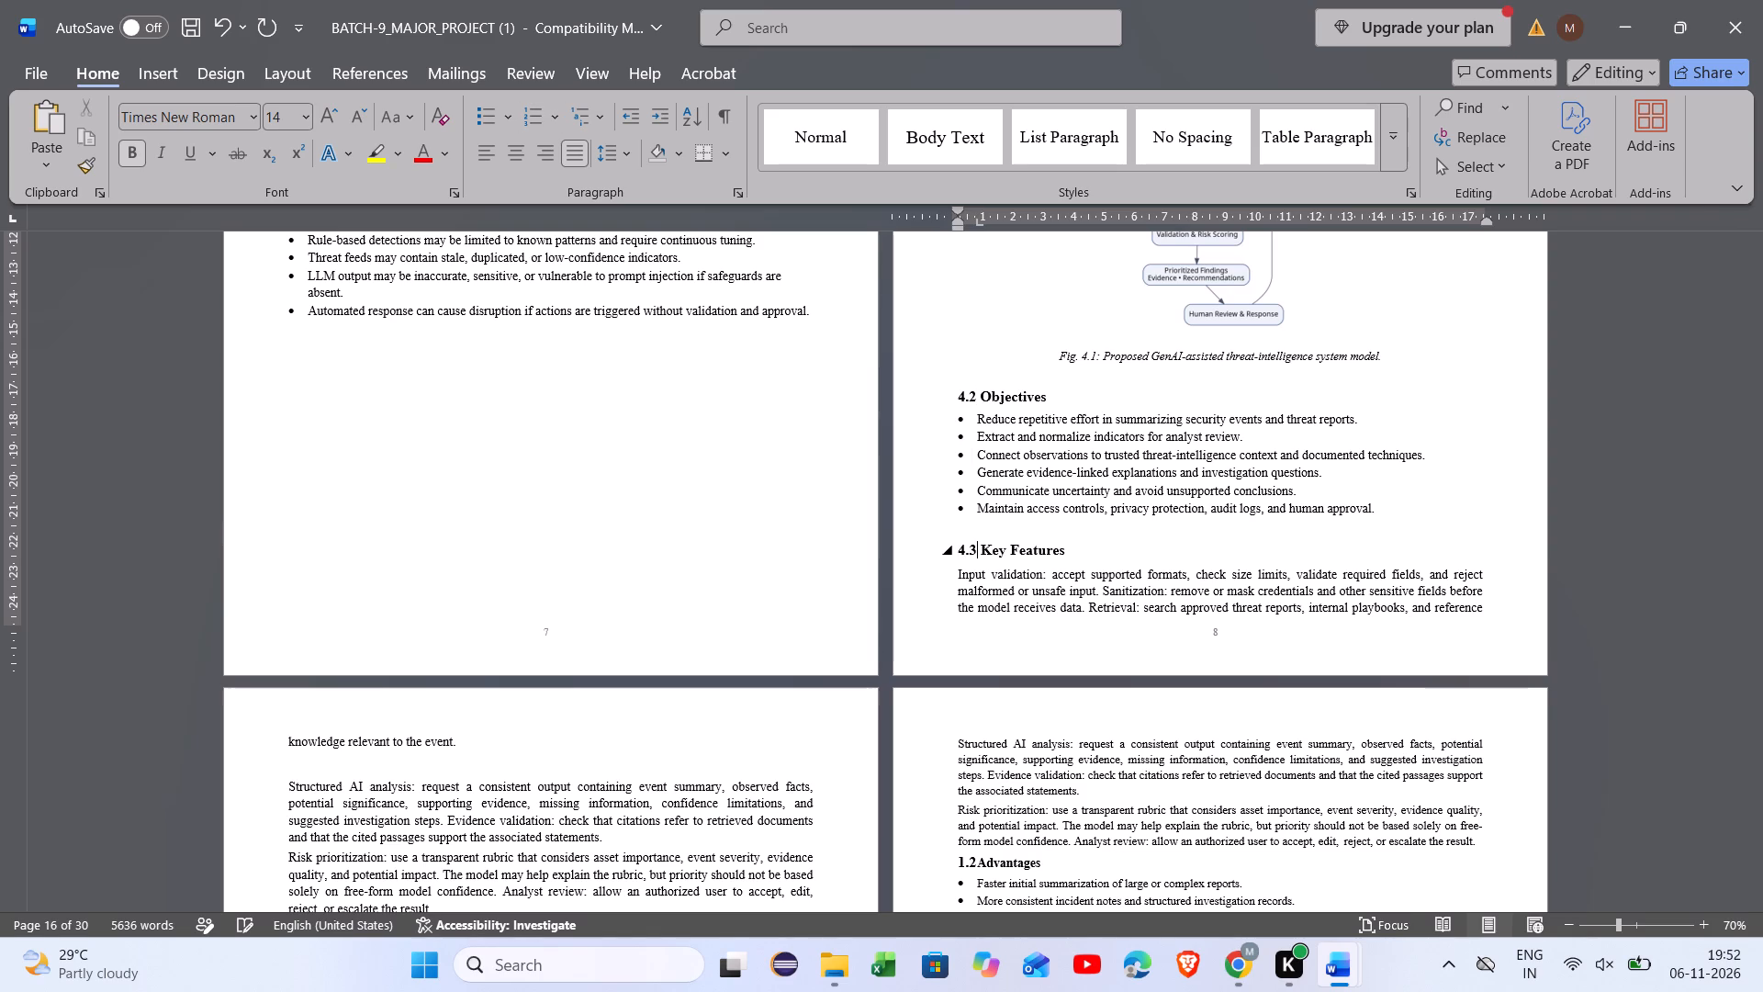
Renumber the first Advantages heading in the Proposed System chapter as 4.4 by changing its chapter digit.
{"action": "scroll", "coordinate": [971, 547], "scroll_direction": "down", "scroll_amount": 3}
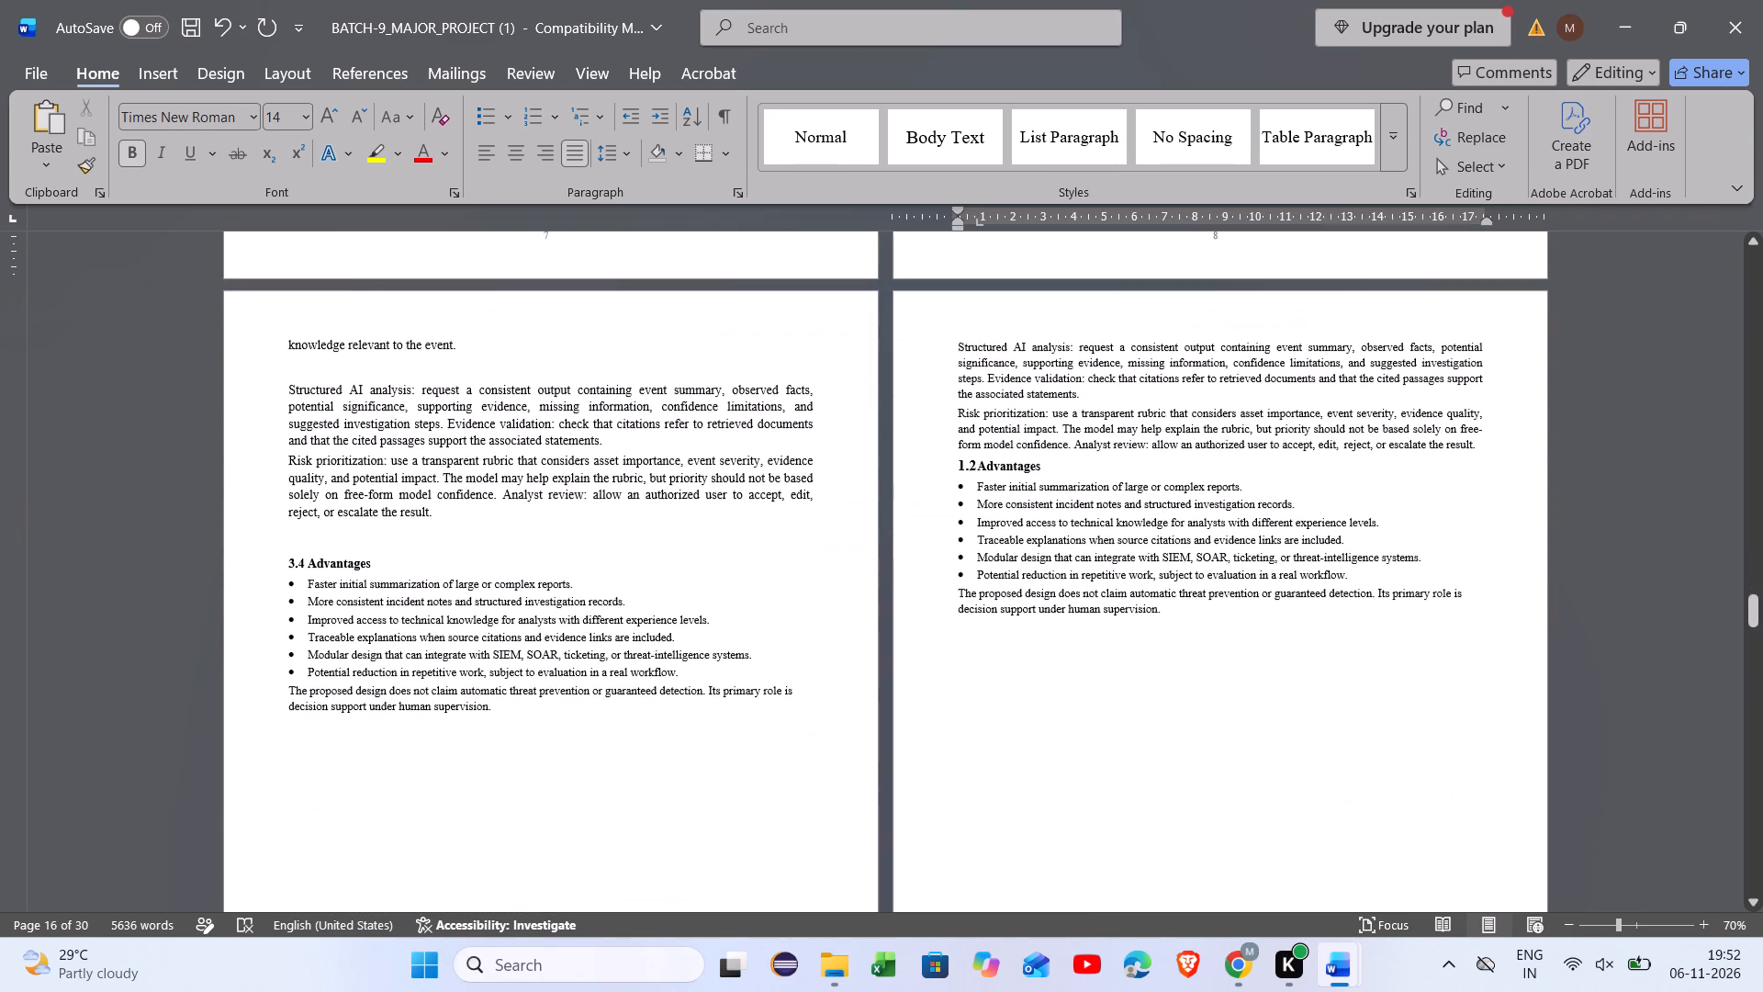
{"action": "left_click", "coordinate": [304, 563]}
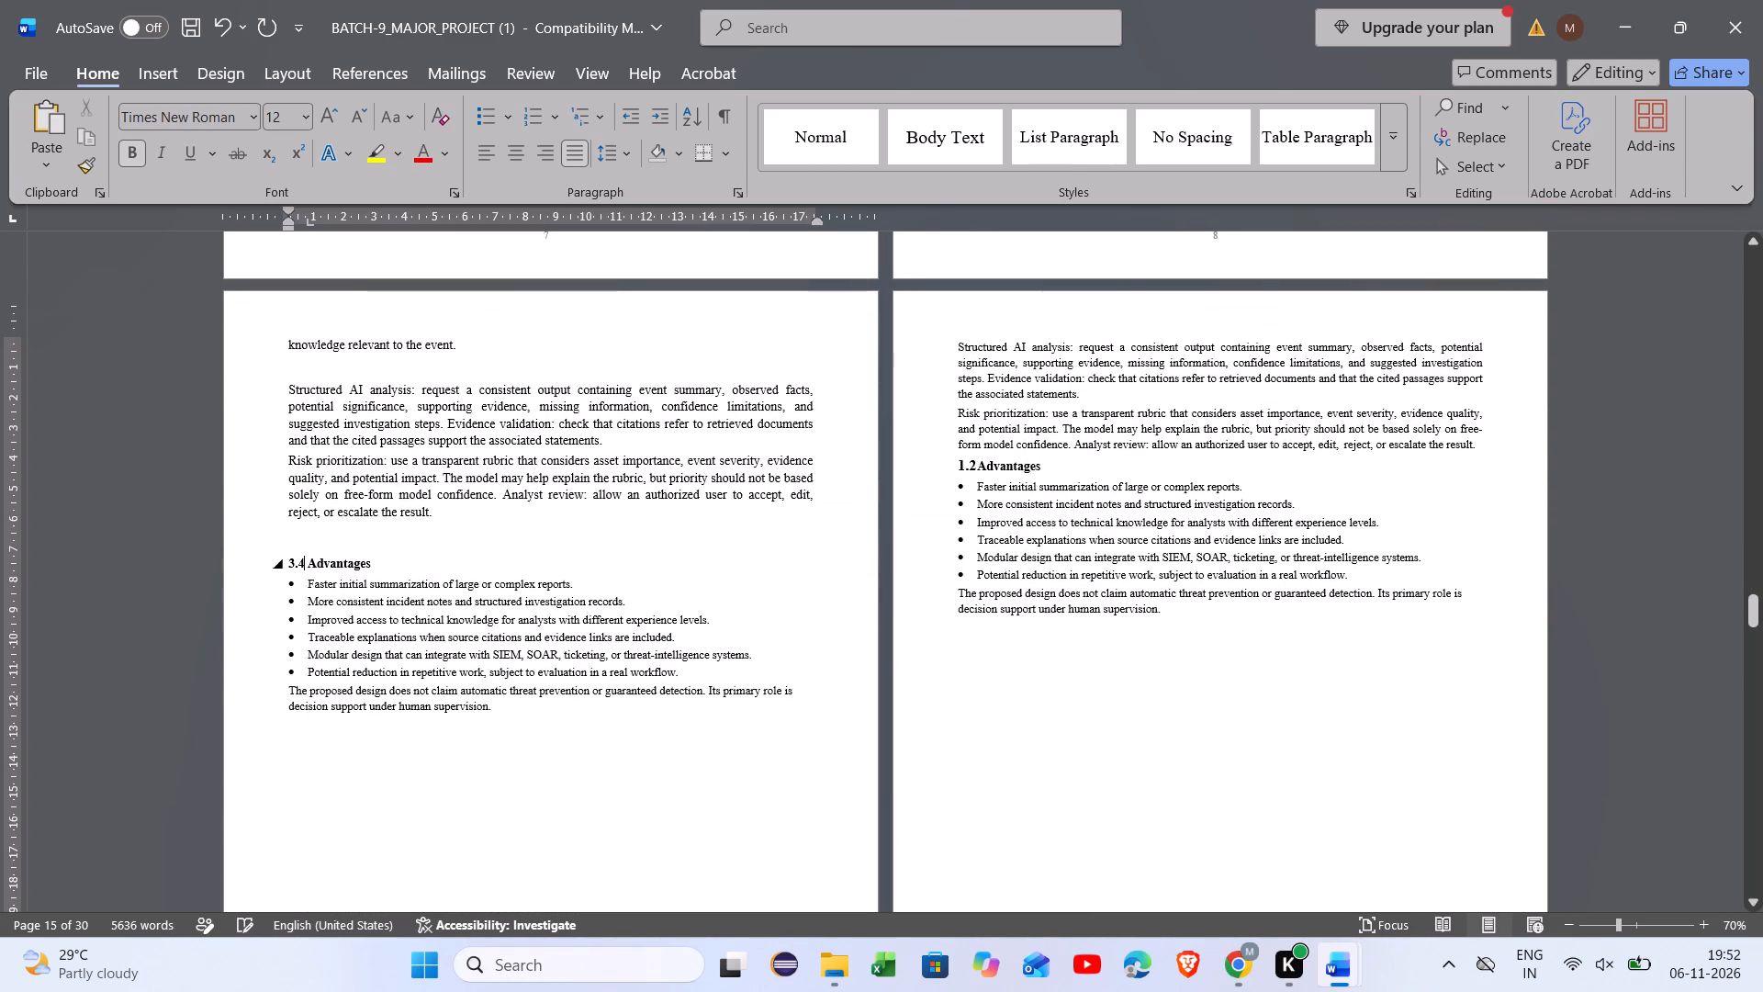
{"action": "left_click", "coordinate": [304, 563]}
{"action": "key", "text": "Left"}
{"action": "key", "text": "Left"}
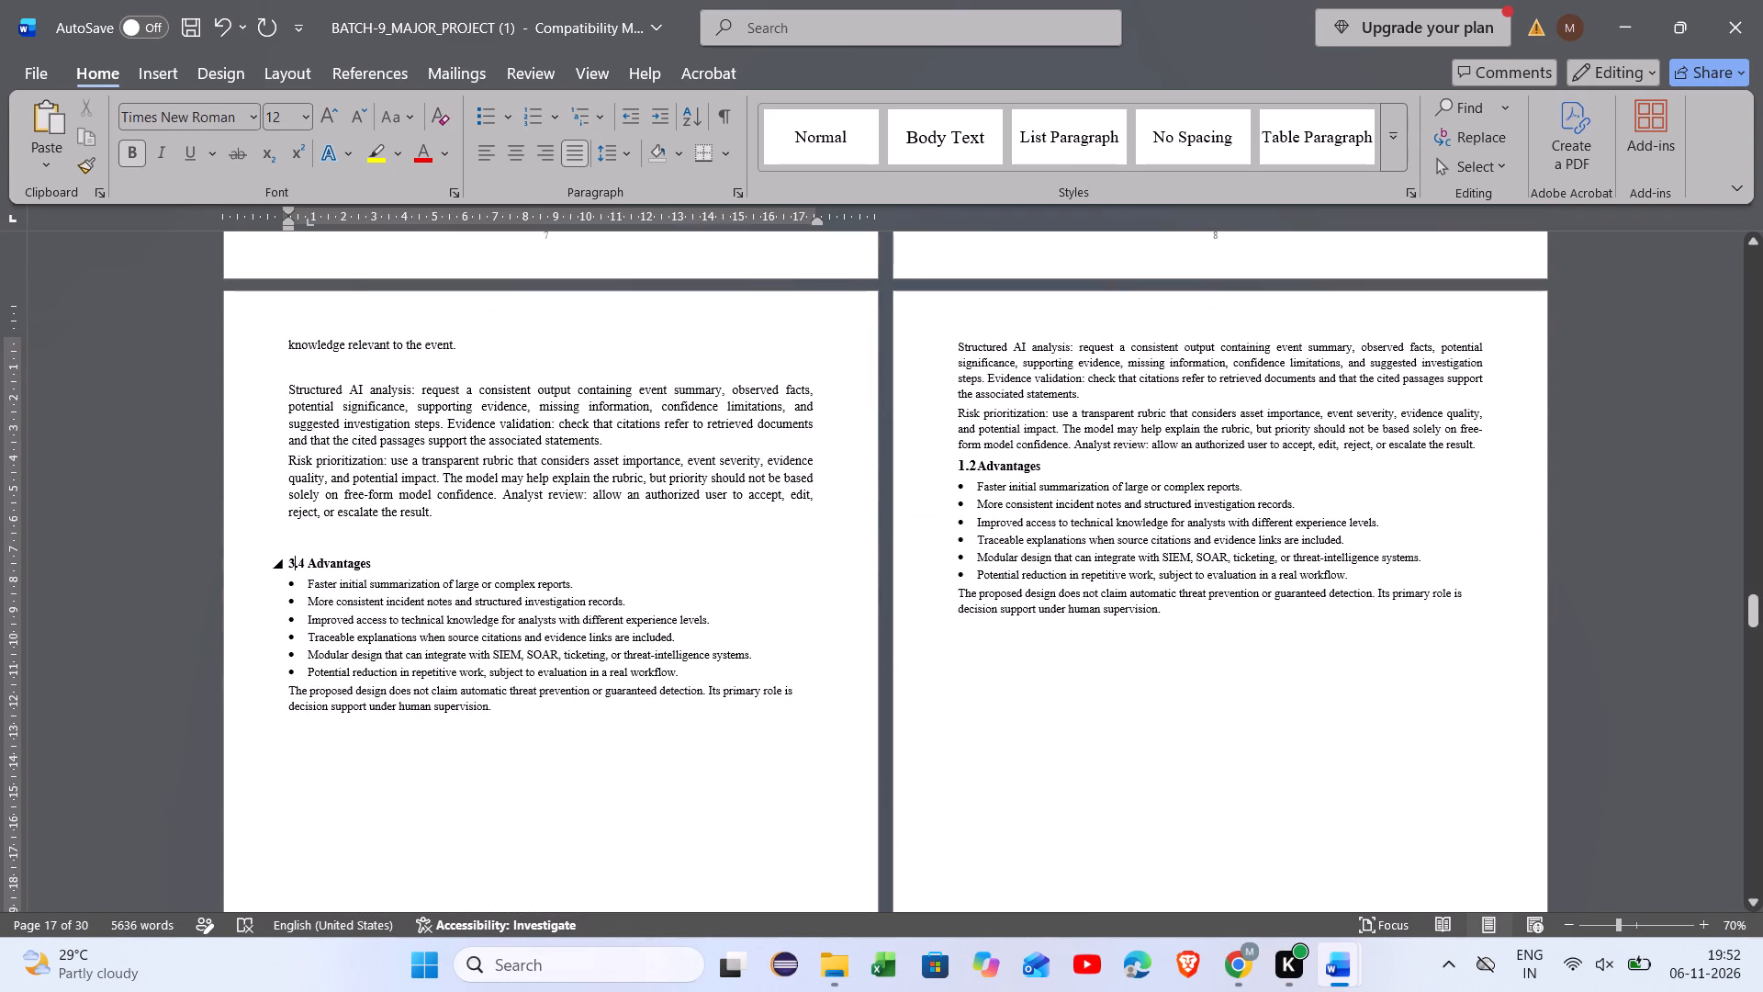
{"action": "key", "text": "BackSpace"}
{"action": "key", "text": "4"}
Delete the duplicate Structured AI analysis through Advantages text on the page following 4.4 Advantages, and remove the leftover blank page.
{"action": "left_click_drag", "start_coordinate": [1174, 604], "coordinate": [947, 259]}
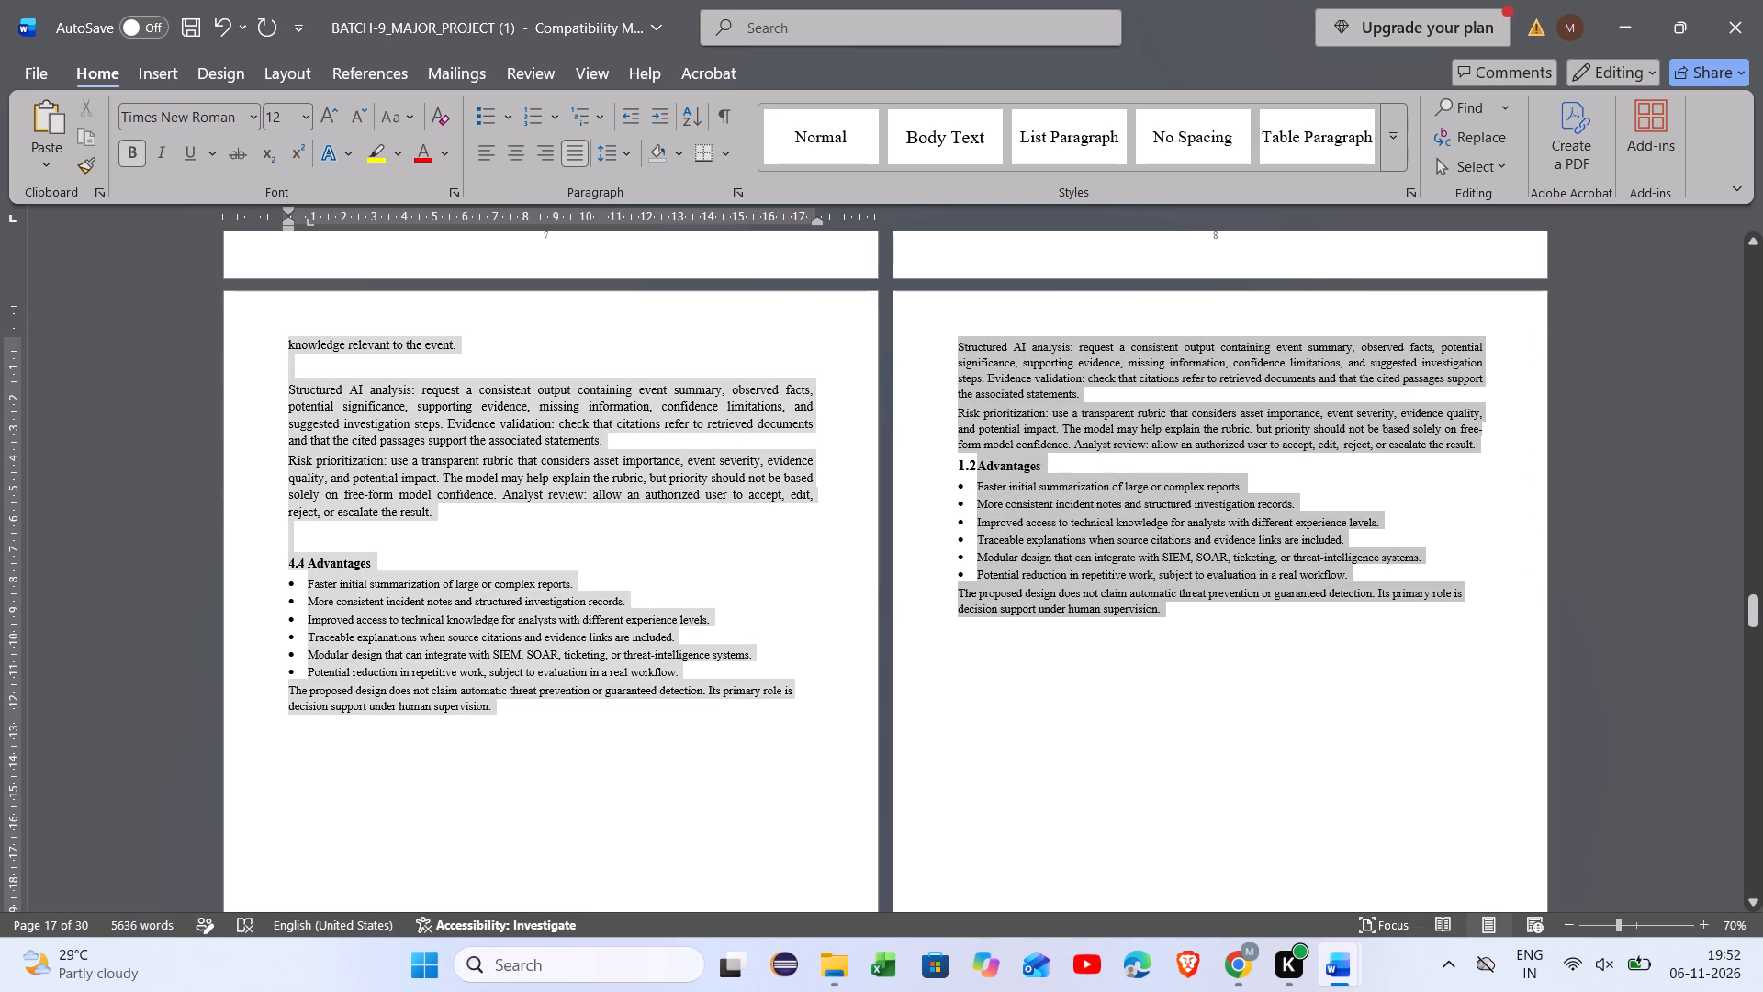
{"action": "left_click_drag", "start_coordinate": [947, 259], "coordinate": [958, 344]}
{"action": "key", "text": "BackSpace"}
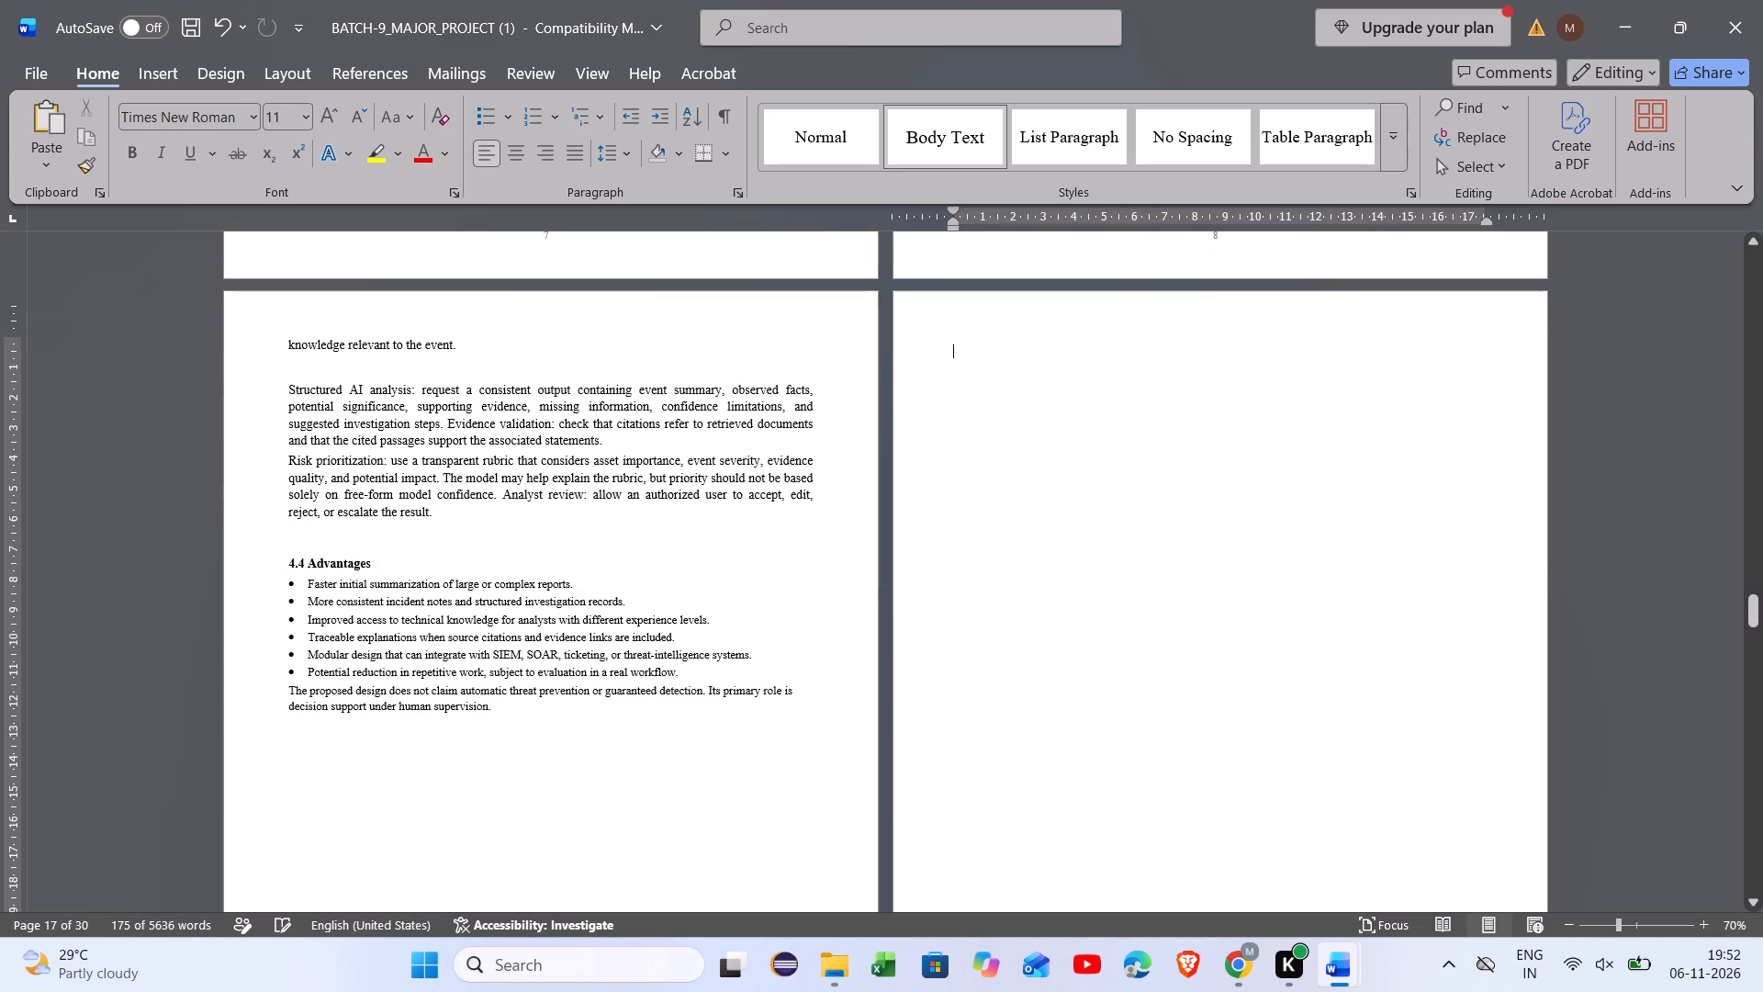
{"action": "key", "text": "ctrl+Delete"}
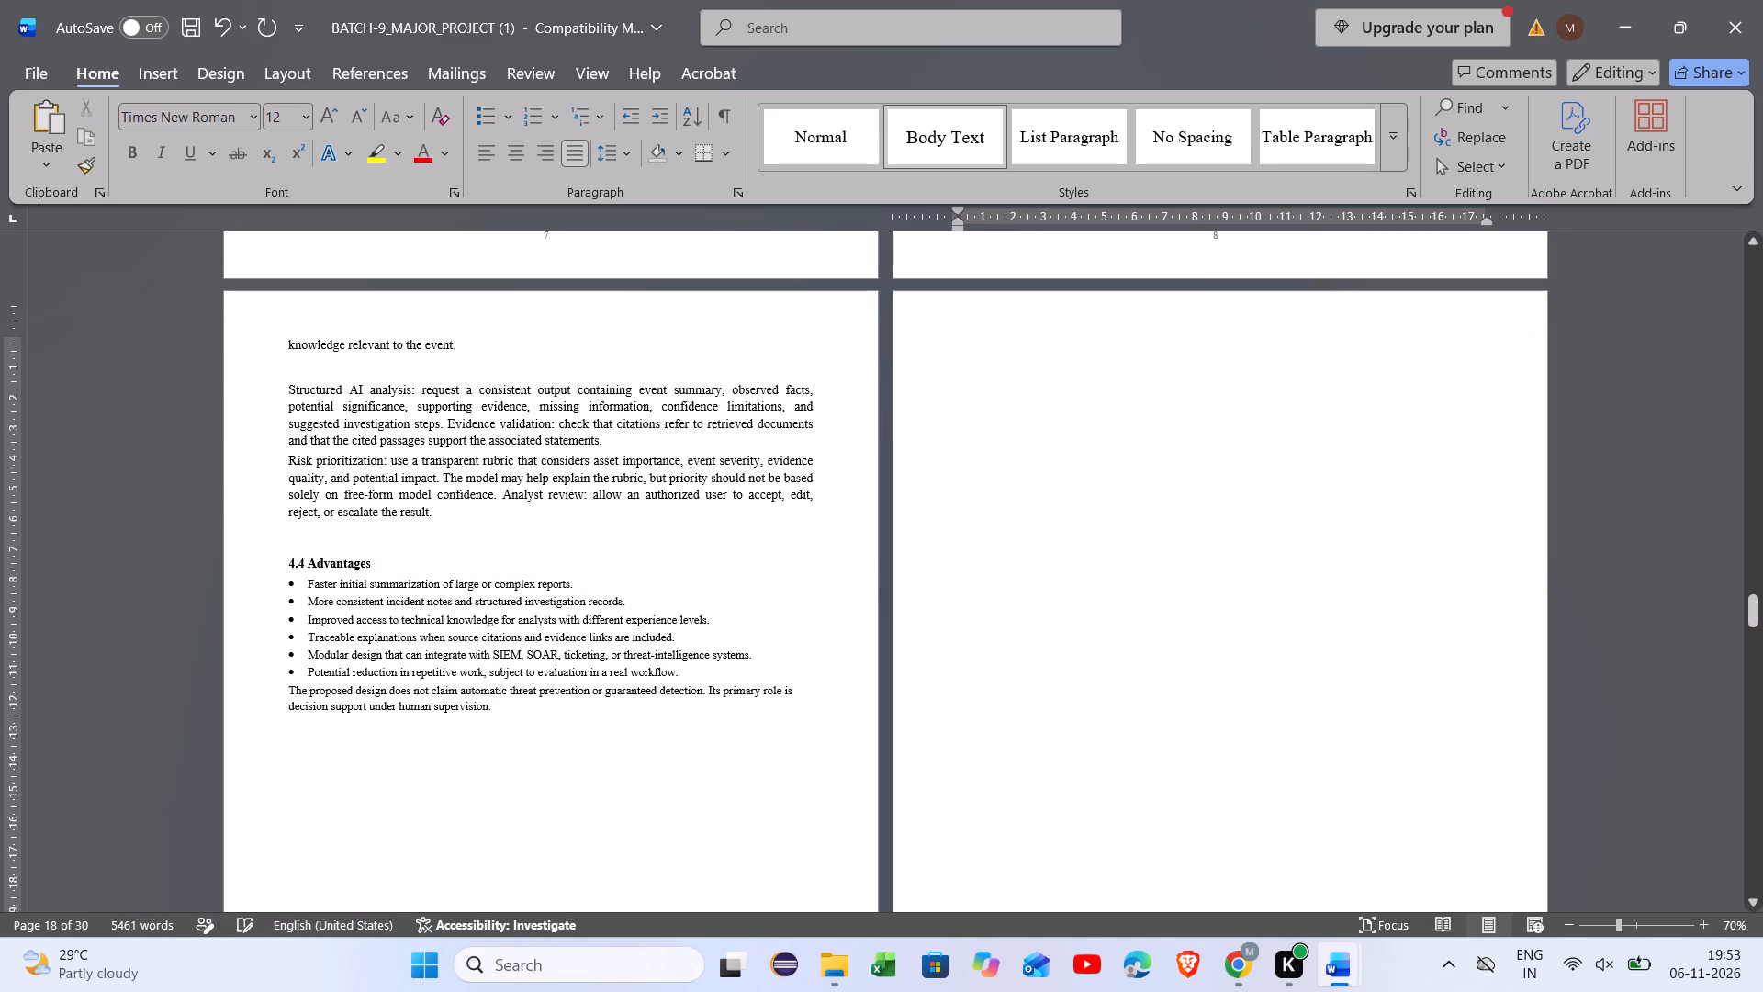
{"action": "left_click", "coordinate": [1005, 468]}
{"action": "key", "text": "ctrl+Delete"}
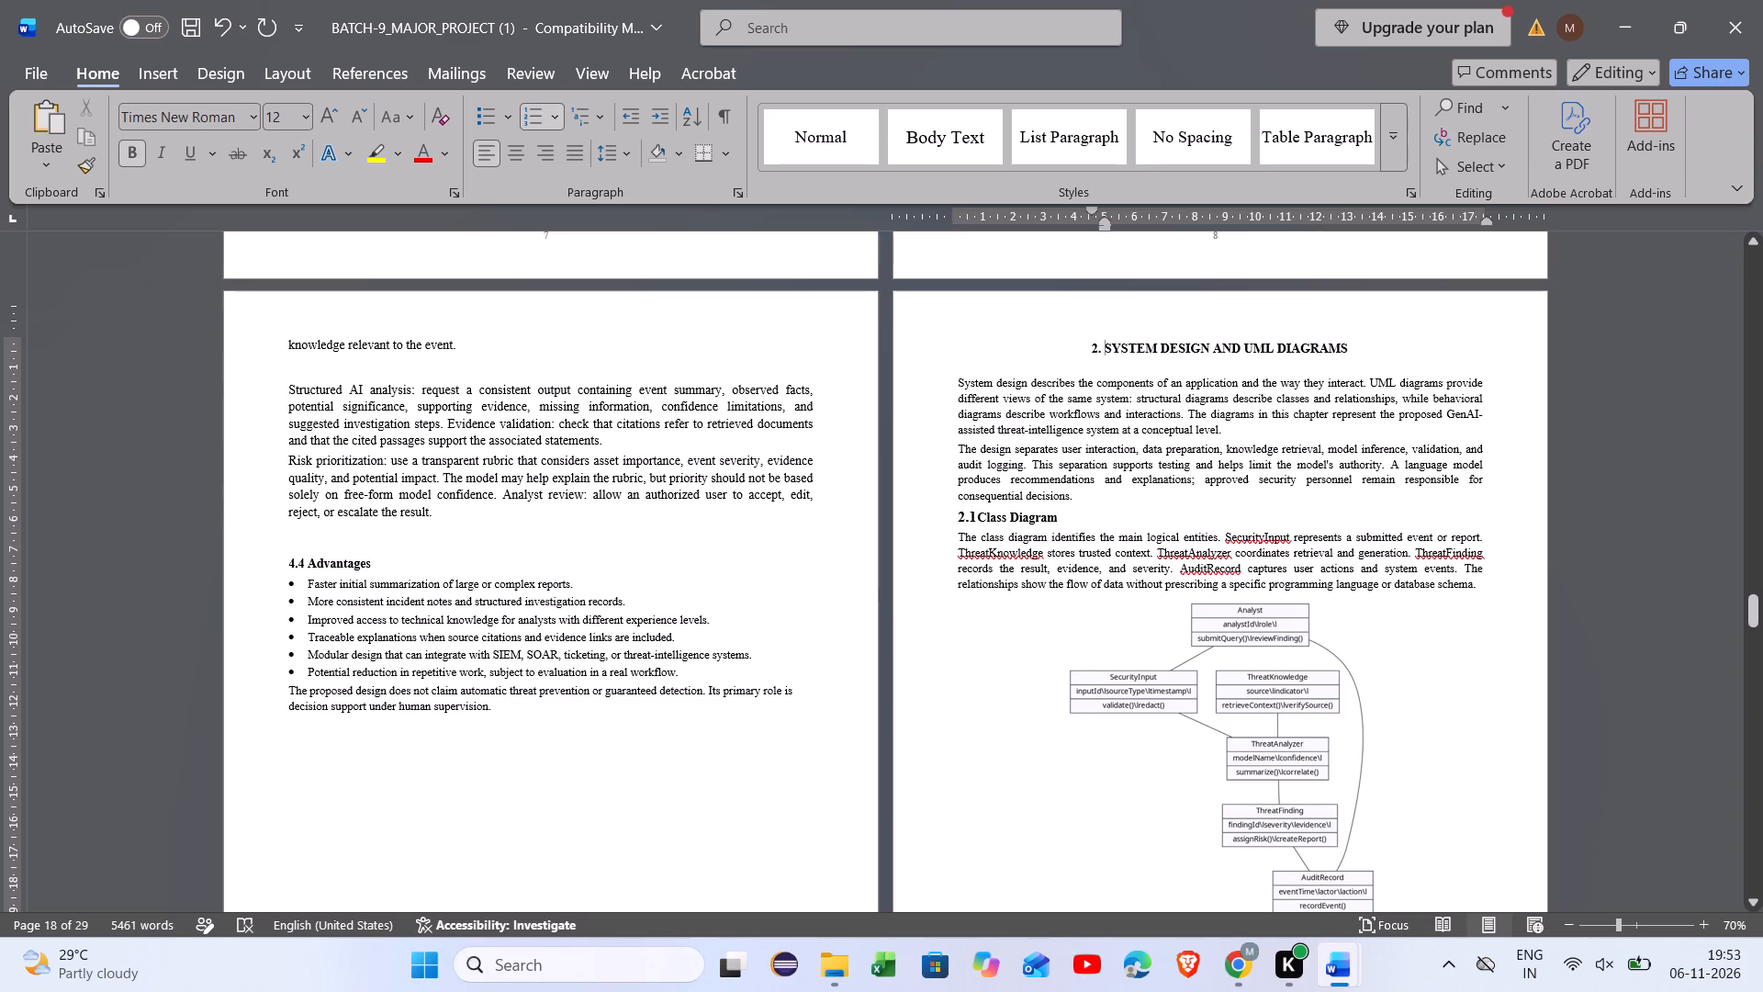
Replace the automatic number of the SYSTEM DESIGN AND UML DIAGRAMS chapter heading with "5." as plain text.
{"action": "left_click", "coordinate": [1095, 354]}
{"action": "key", "text": "5"}
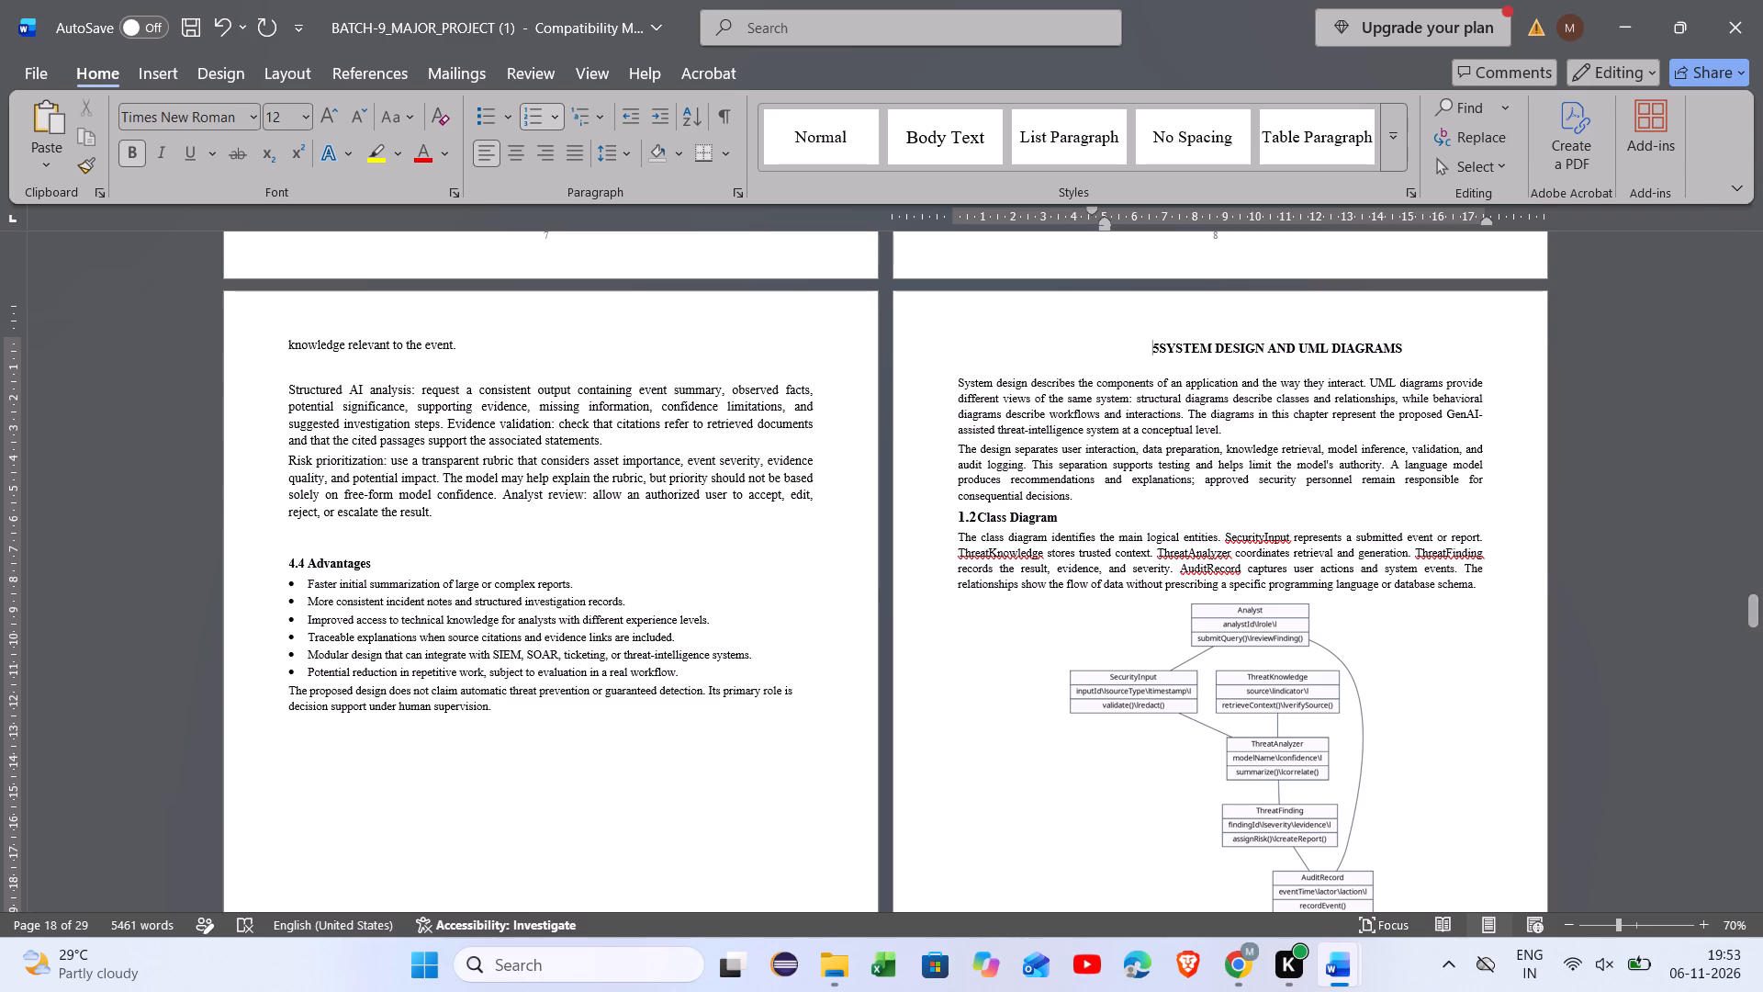
{"action": "type", "text": "."}
{"action": "key", "text": "space"}
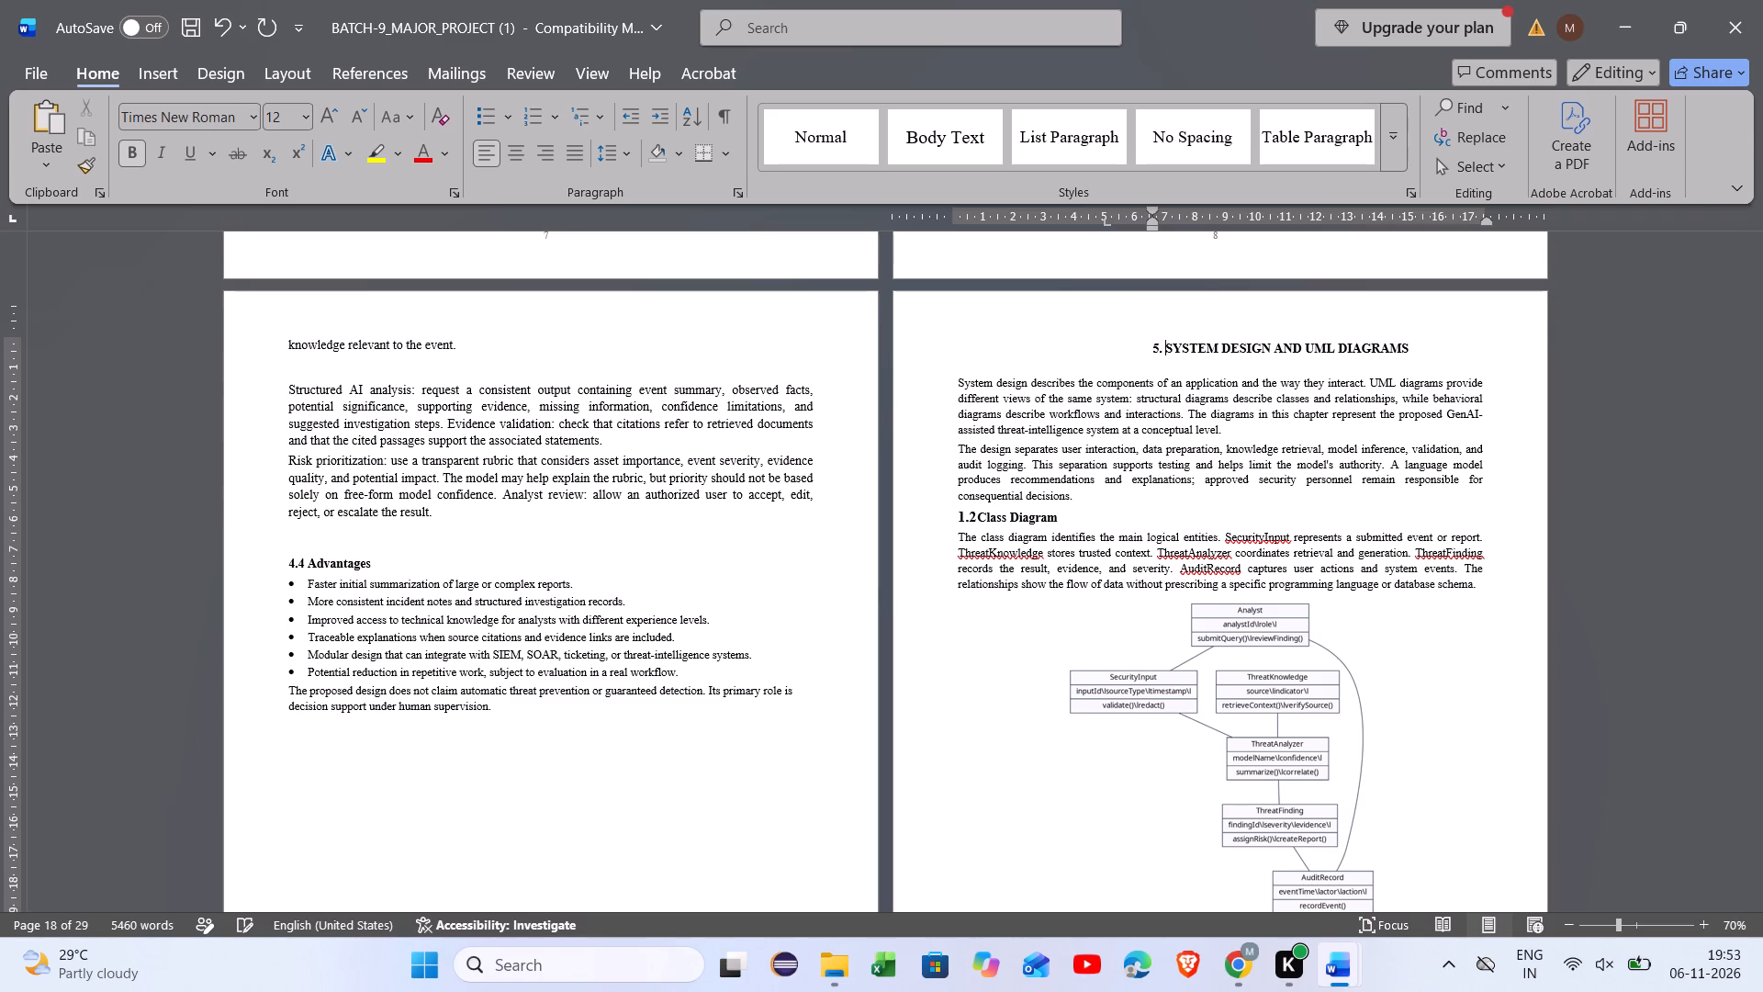
Remove the indent of the chapter 5 heading and pad it with leading spaces so it sits centred on the page.
{"action": "key", "text": "Left"}
{"action": "key", "text": "Left"}
{"action": "key", "text": "BackSpace"}
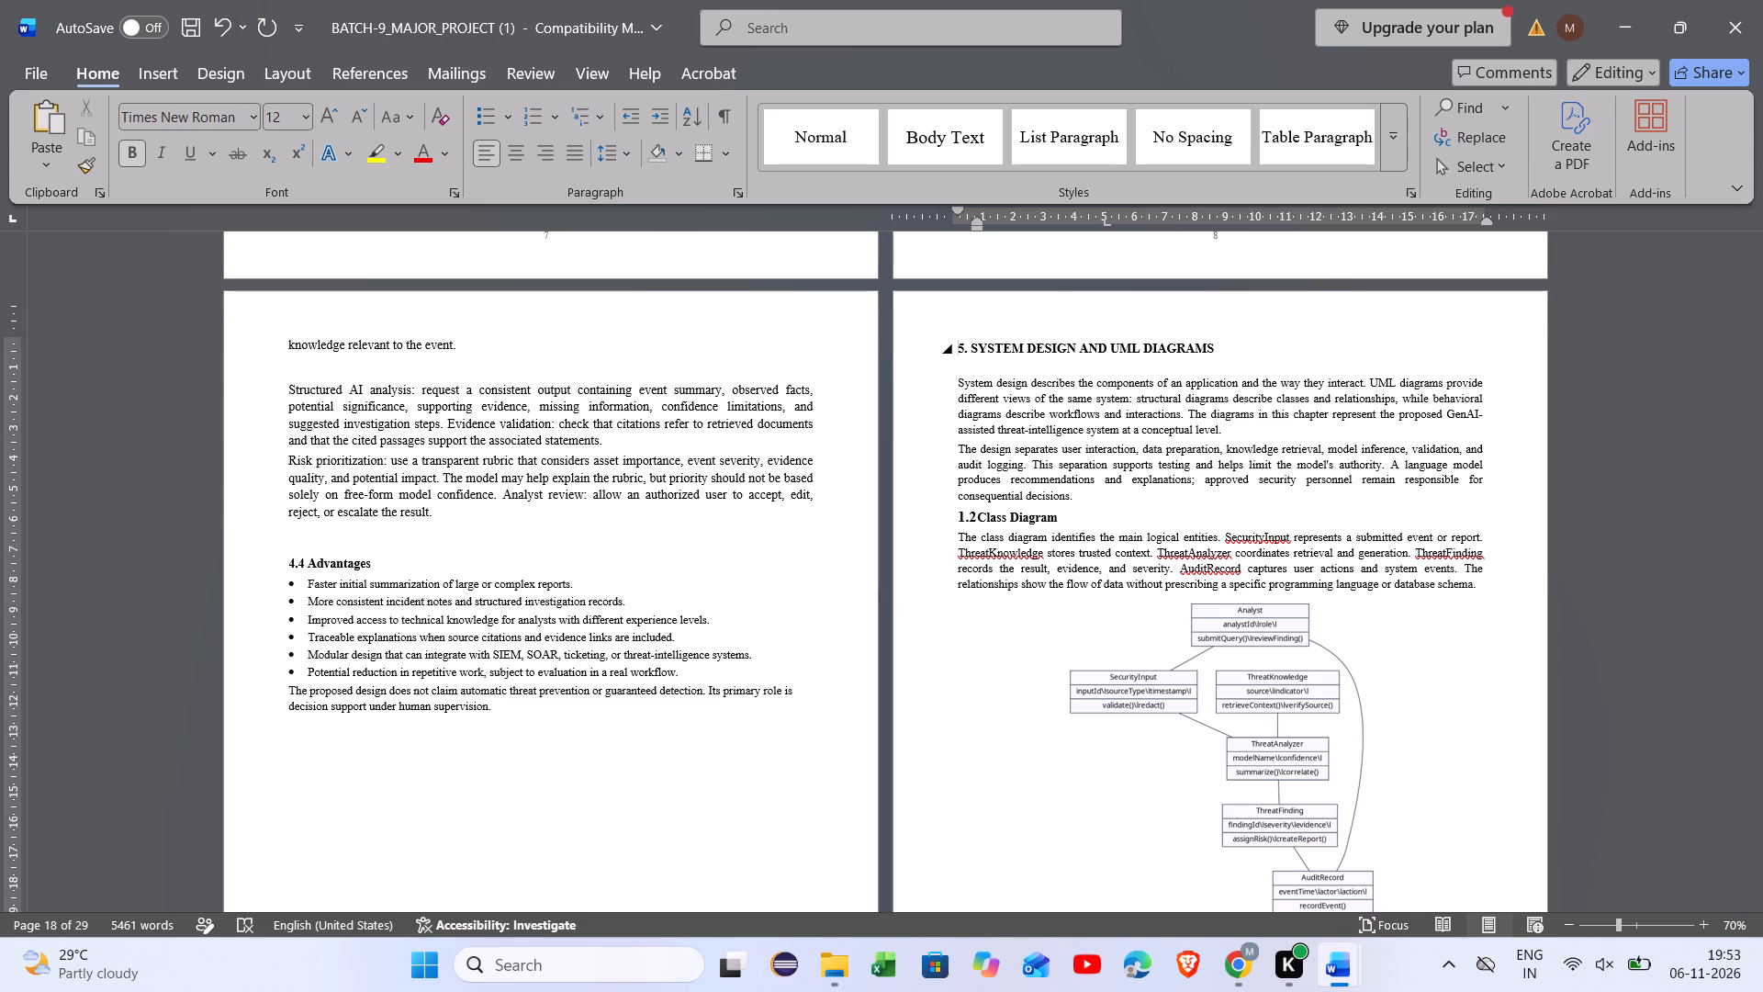
{"action": "key", "text": "space"}
{"action": "key", "text": "space"}
{"action": "key", "text": "space"}
{"action": "key", "text": "space"}
{"action": "key", "text": "space"}
{"action": "key", "text": "space"}
{"action": "key", "text": "space"}
{"action": "key", "text": "space"}
{"action": "key", "text": "space"}
{"action": "key", "text": "space"}
{"action": "key", "text": "space"}
{"action": "key", "text": "space"}
{"action": "key", "text": "space"}
{"action": "key", "text": "space"}
{"action": "key", "text": "space"}
{"action": "key", "text": "space"}
{"action": "key", "text": "space"}
{"action": "key", "text": "space"}
{"action": "key", "text": "space"}
{"action": "key", "text": "space"}
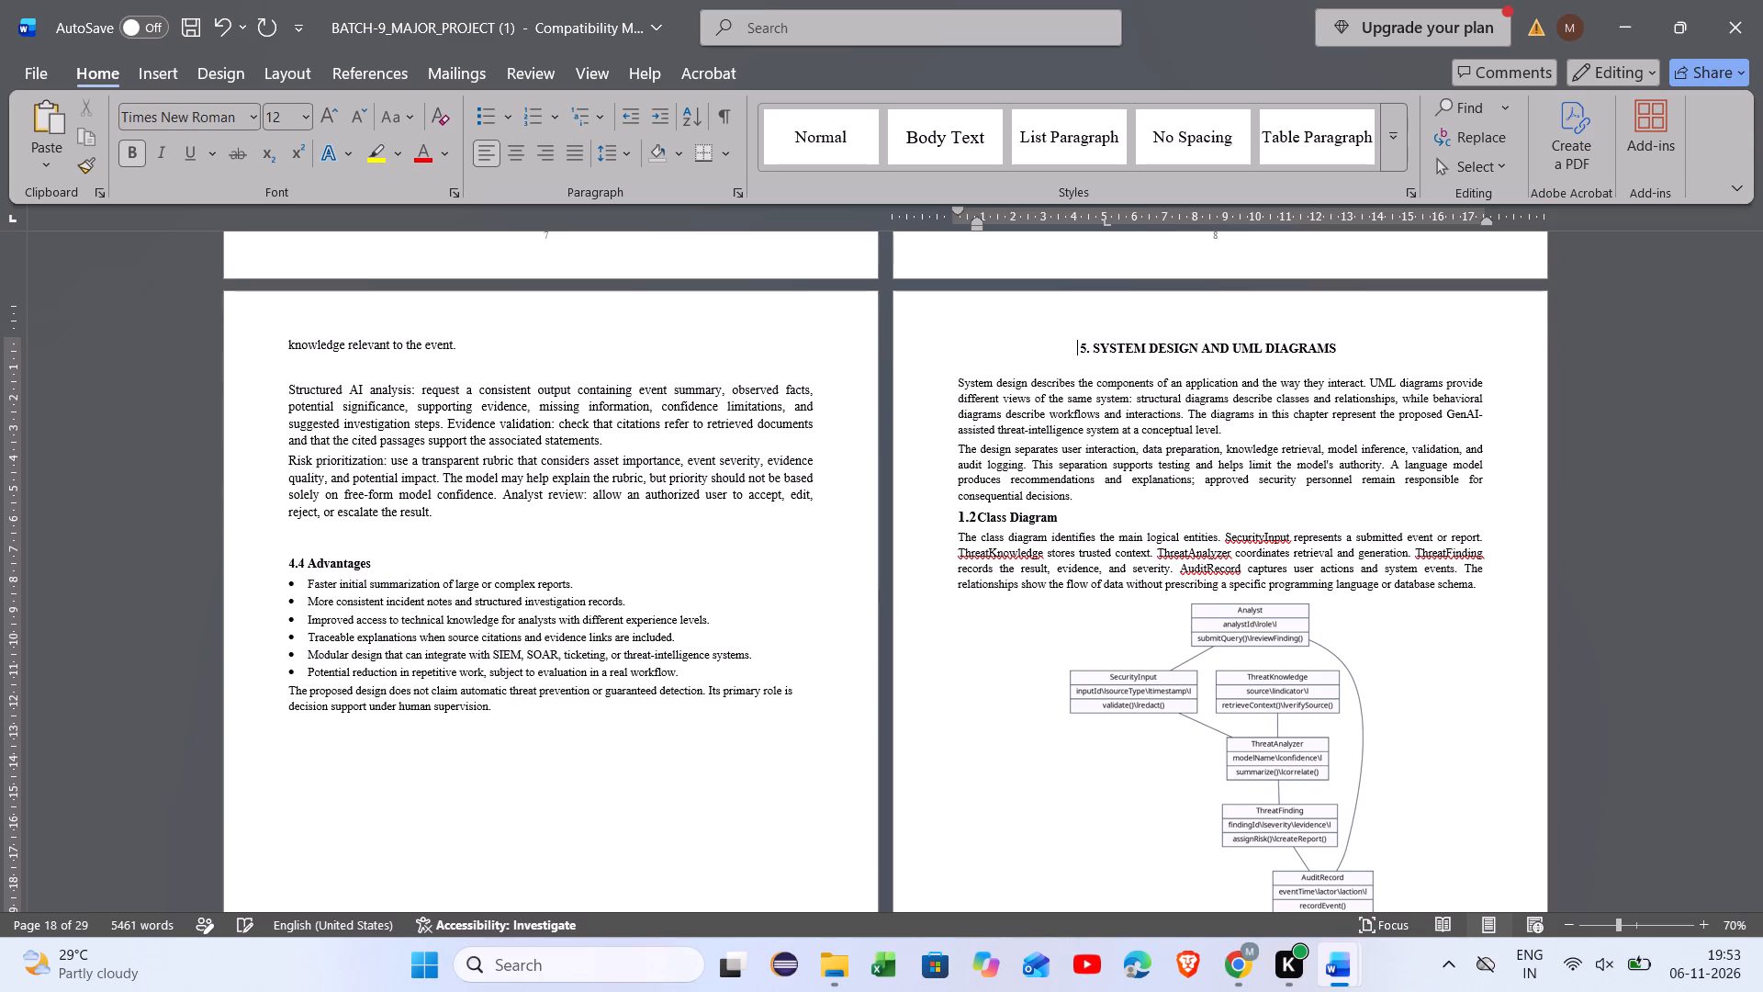
Set the 5. SYSTEM DESIGN AND UML DIAGRAMS heading to font size 16.
{"action": "scroll", "coordinate": [1095, 354], "scroll_direction": "up", "scroll_amount": 3}
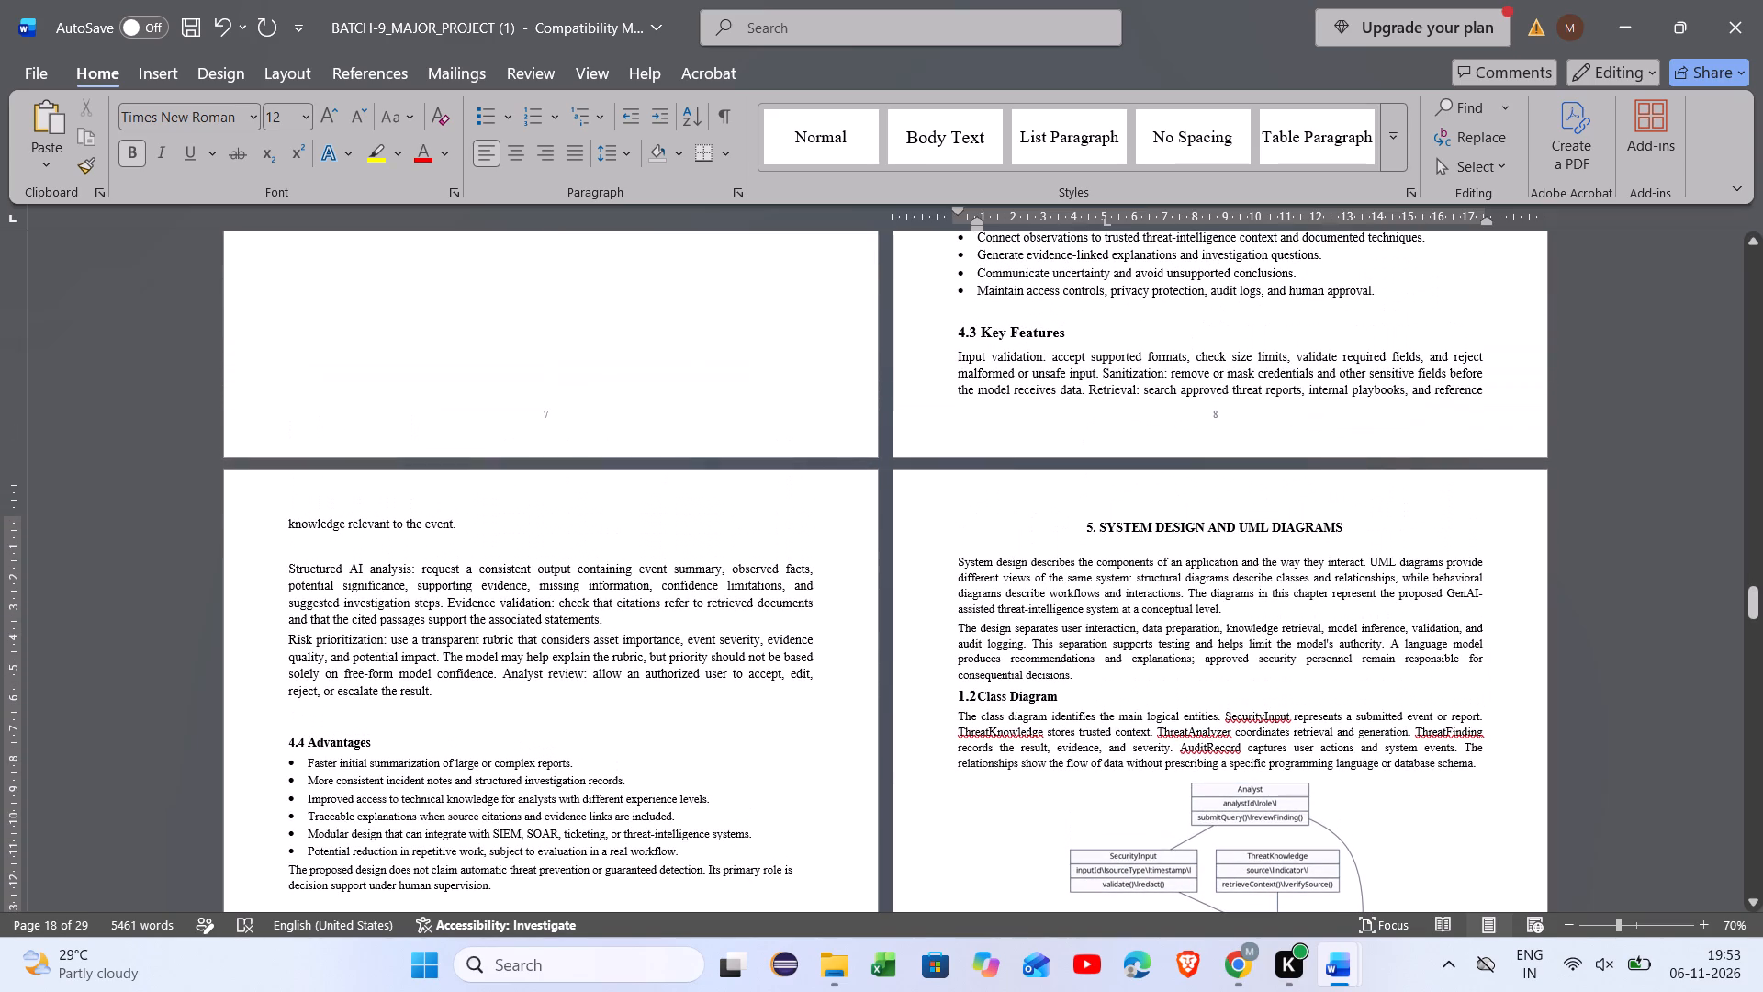
{"action": "scroll", "coordinate": [1049, 632], "scroll_direction": "down", "scroll_amount": 1}
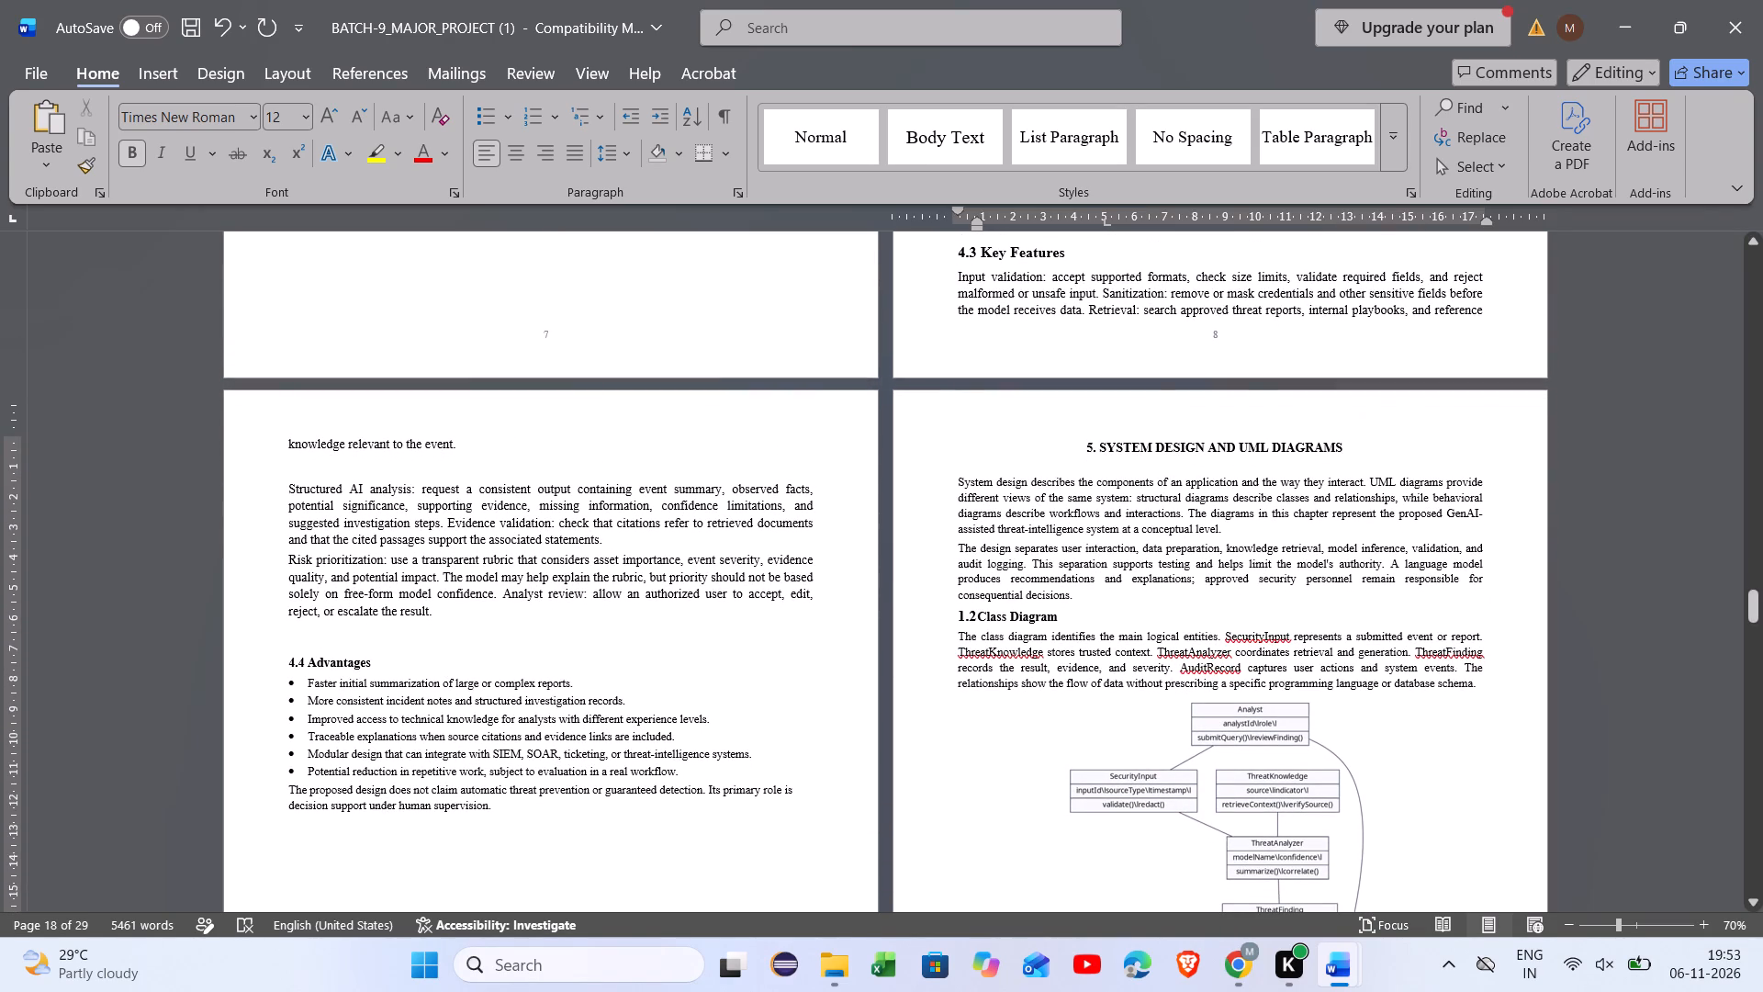
{"action": "scroll", "coordinate": [1049, 632], "scroll_direction": "up", "scroll_amount": 1, "text": "ctrl"}
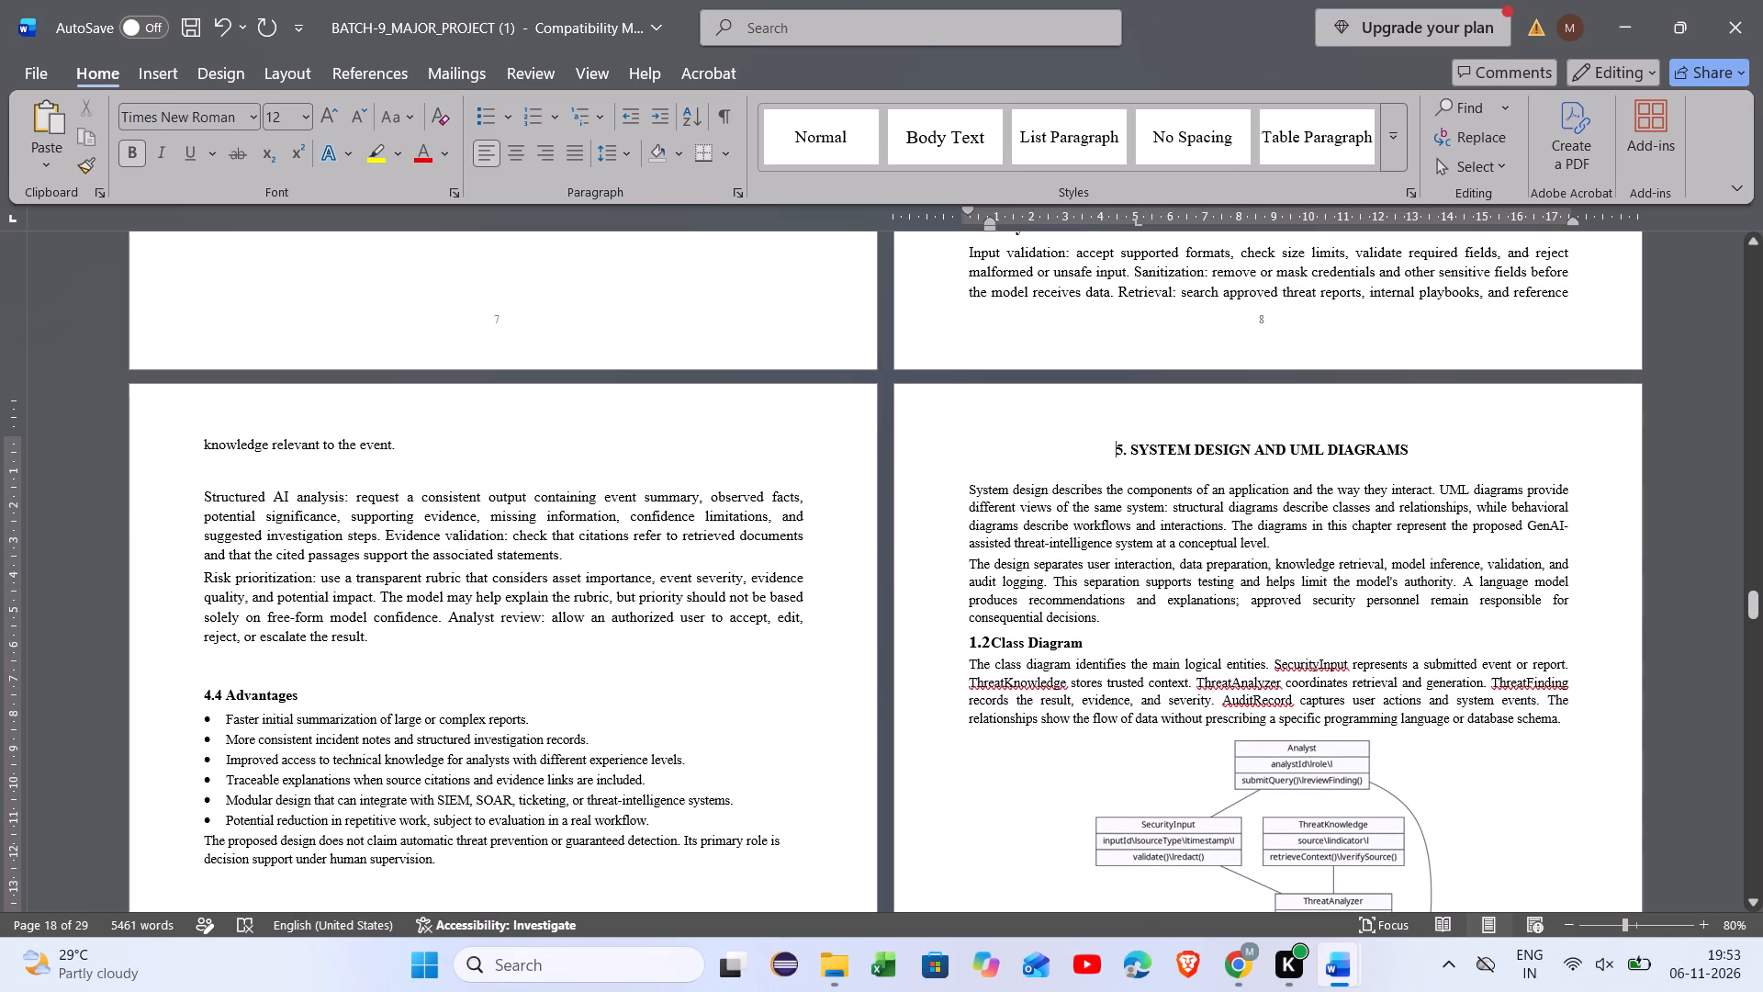
{"action": "scroll", "coordinate": [606, 772], "scroll_direction": "down", "scroll_amount": 3}
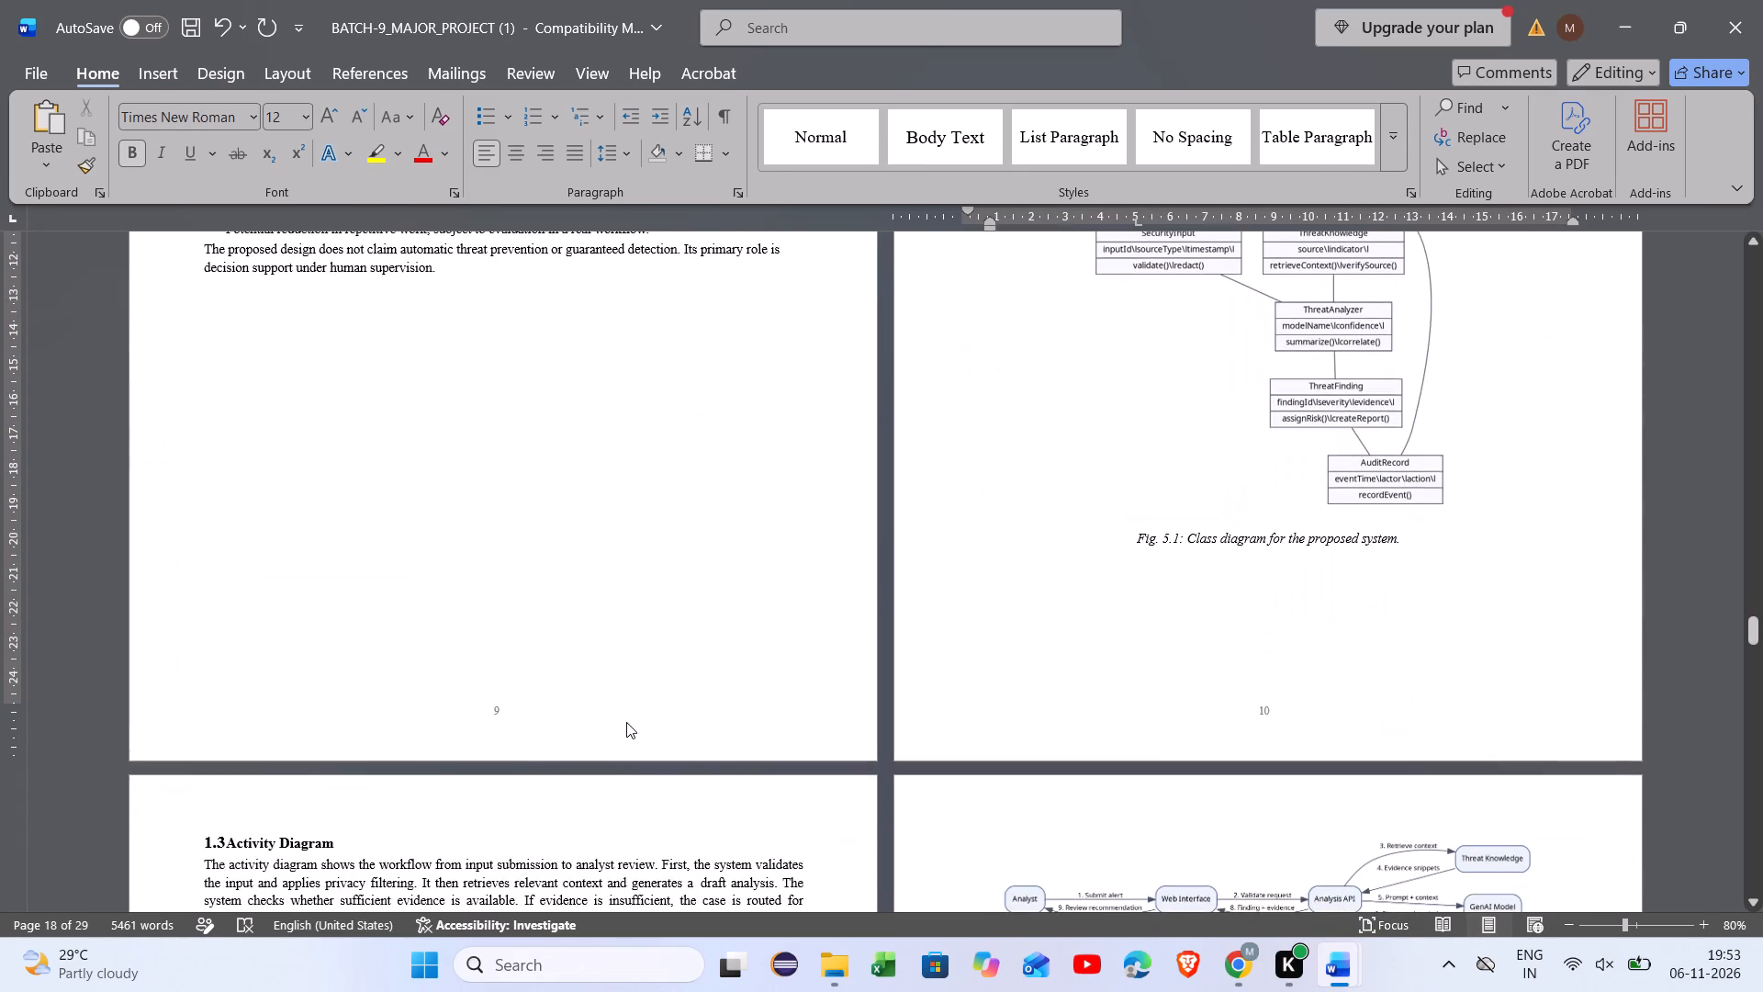
{"action": "scroll", "coordinate": [626, 722], "scroll_direction": "up", "scroll_amount": 6}
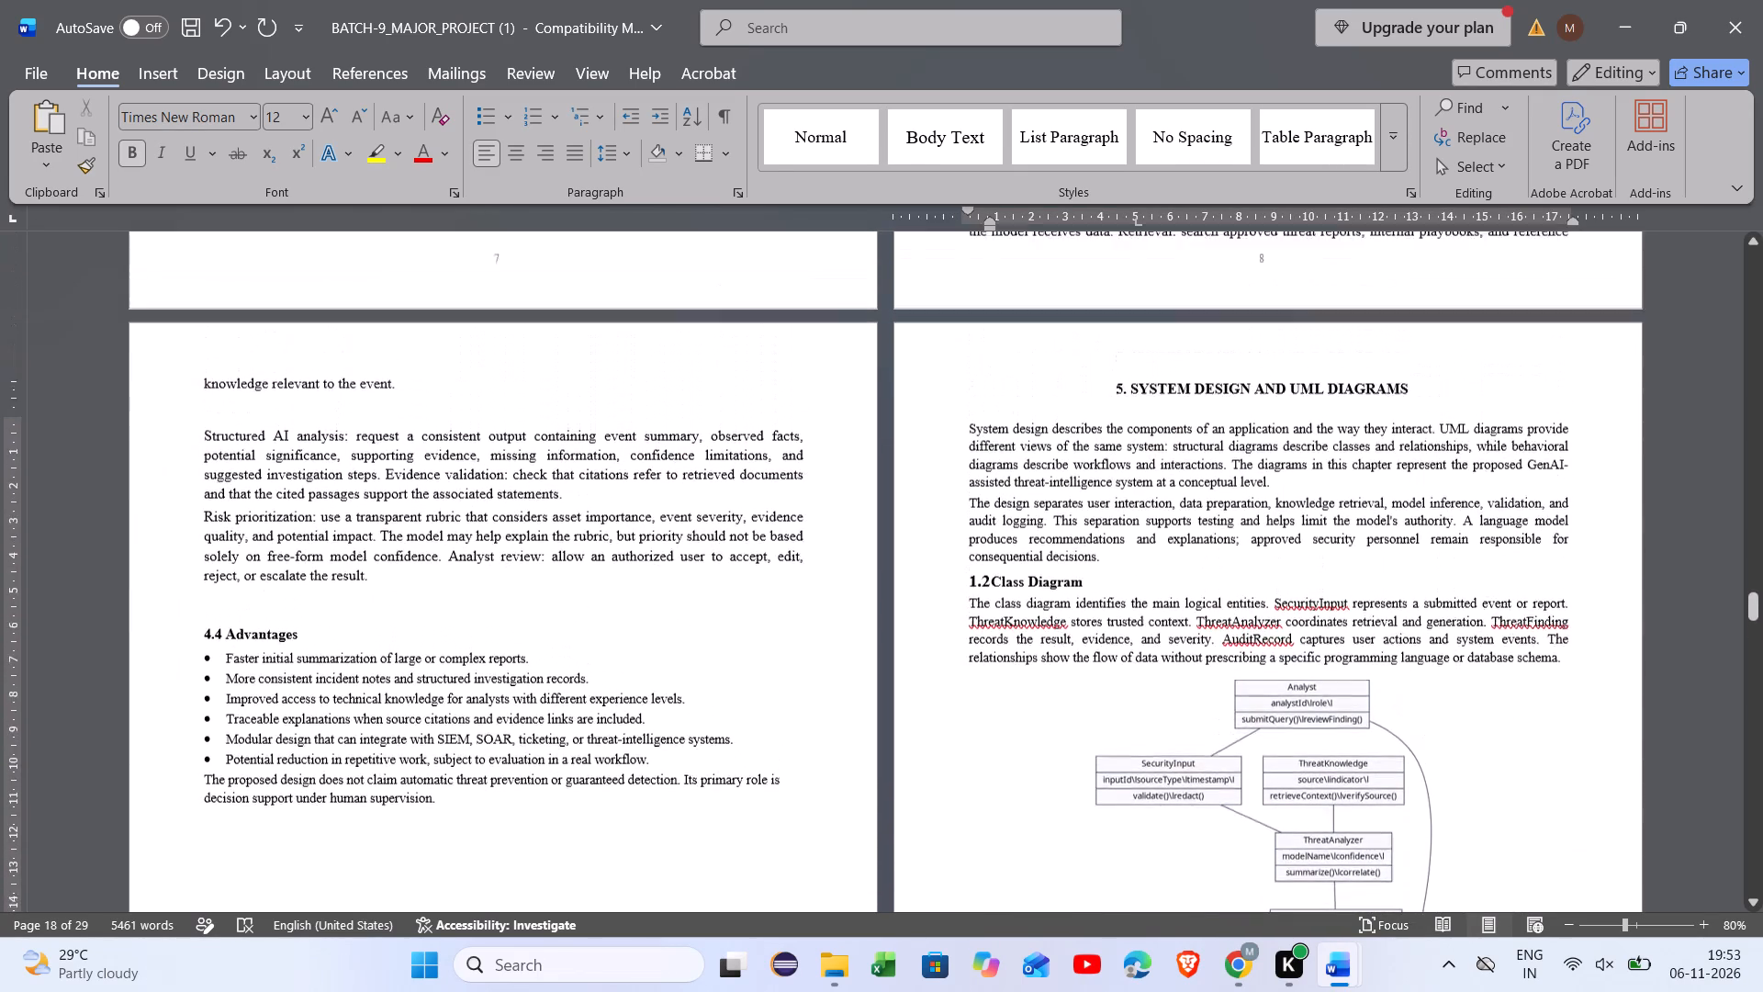
{"action": "scroll", "coordinate": [626, 722], "scroll_direction": "up", "scroll_amount": 1}
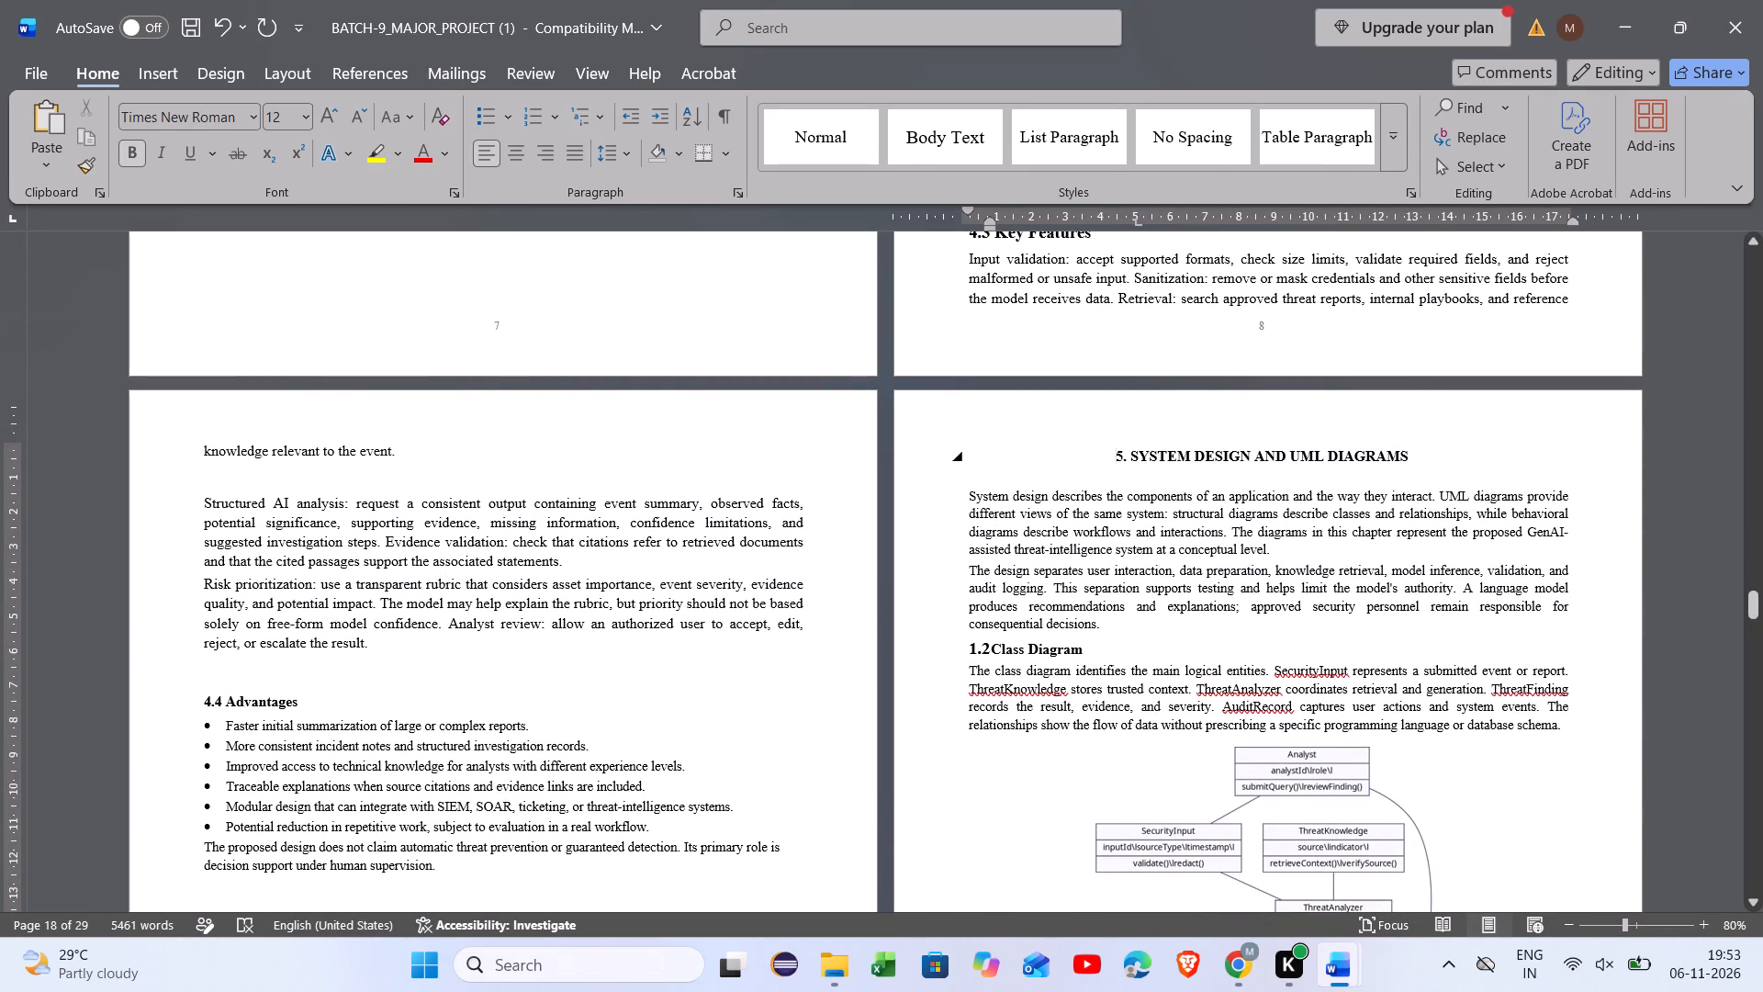
{"action": "left_click_drag", "start_coordinate": [1416, 457], "coordinate": [1099, 455]}
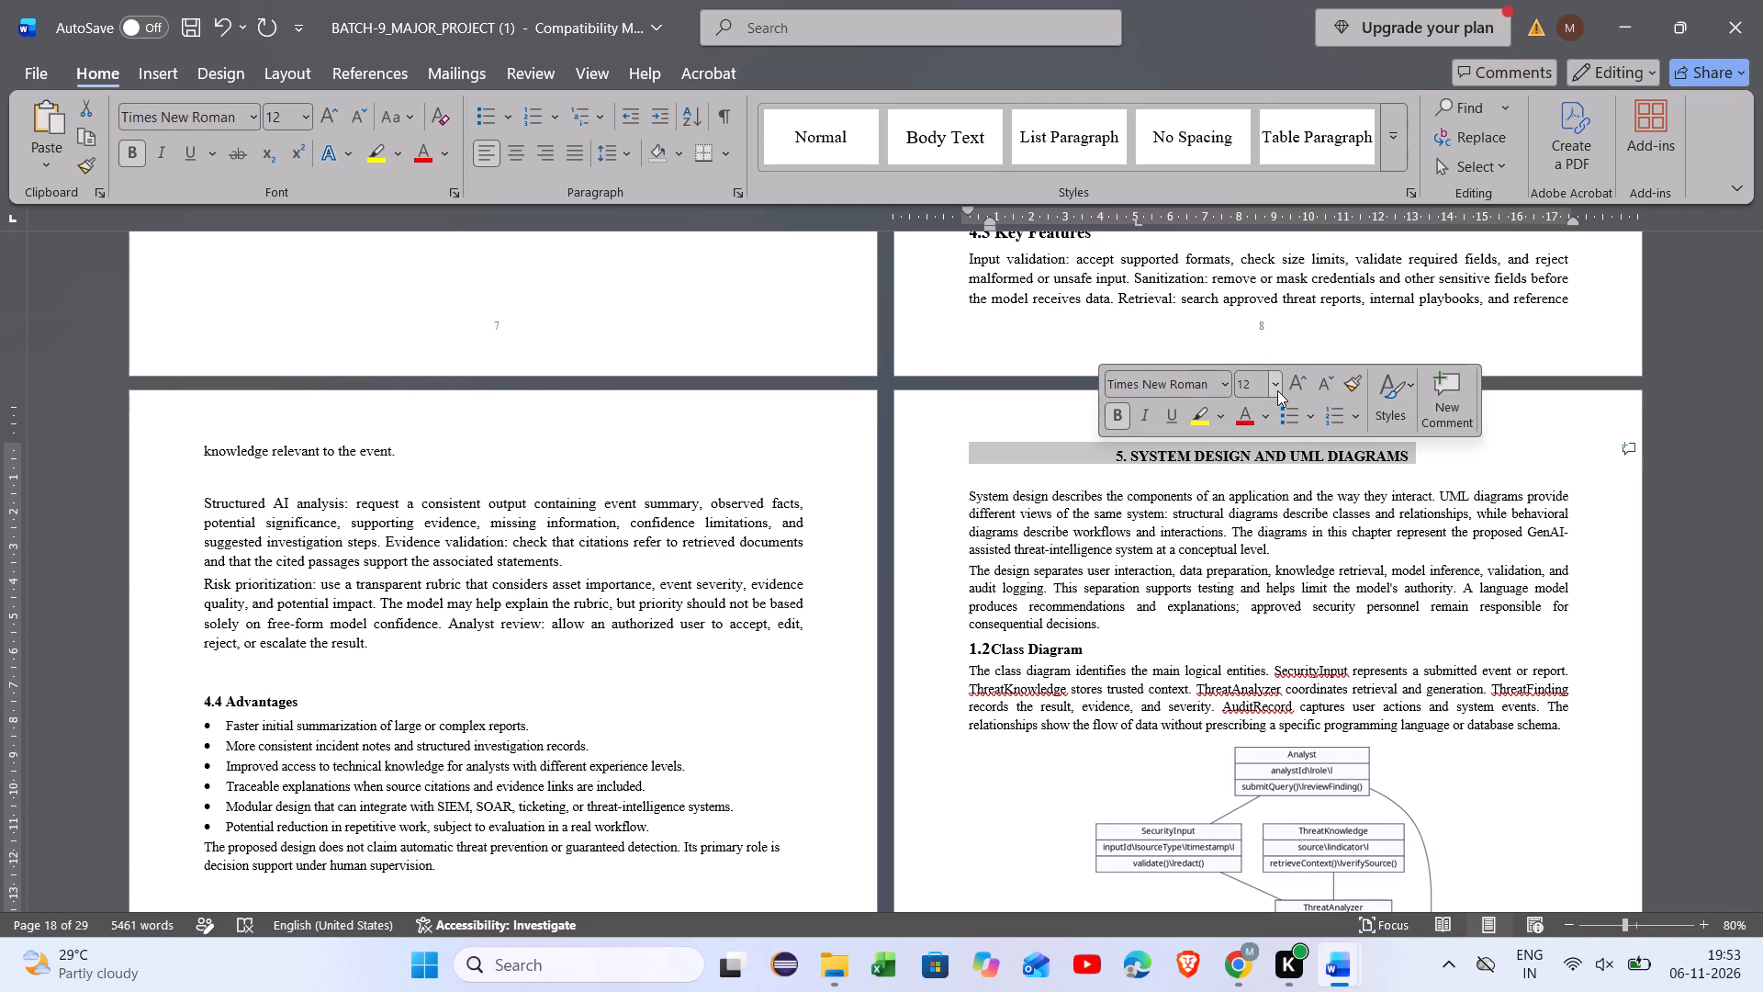
{"action": "left_click", "coordinate": [1277, 390]}
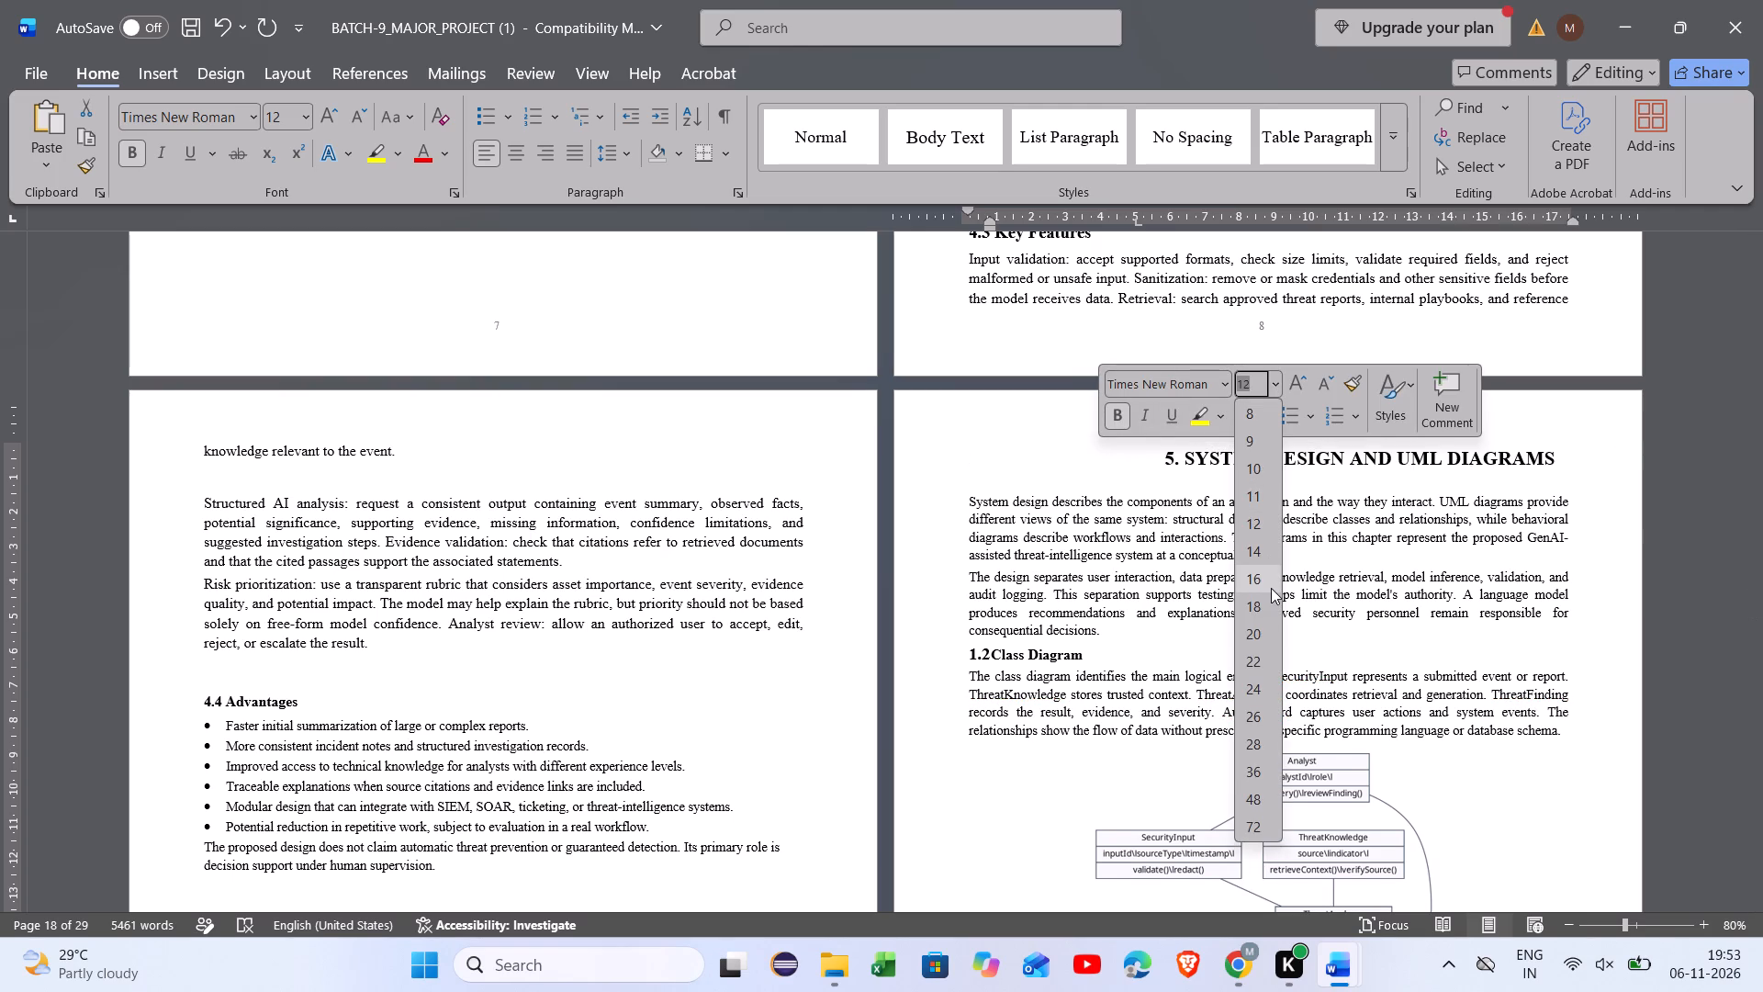
{"action": "left_click", "coordinate": [1268, 586]}
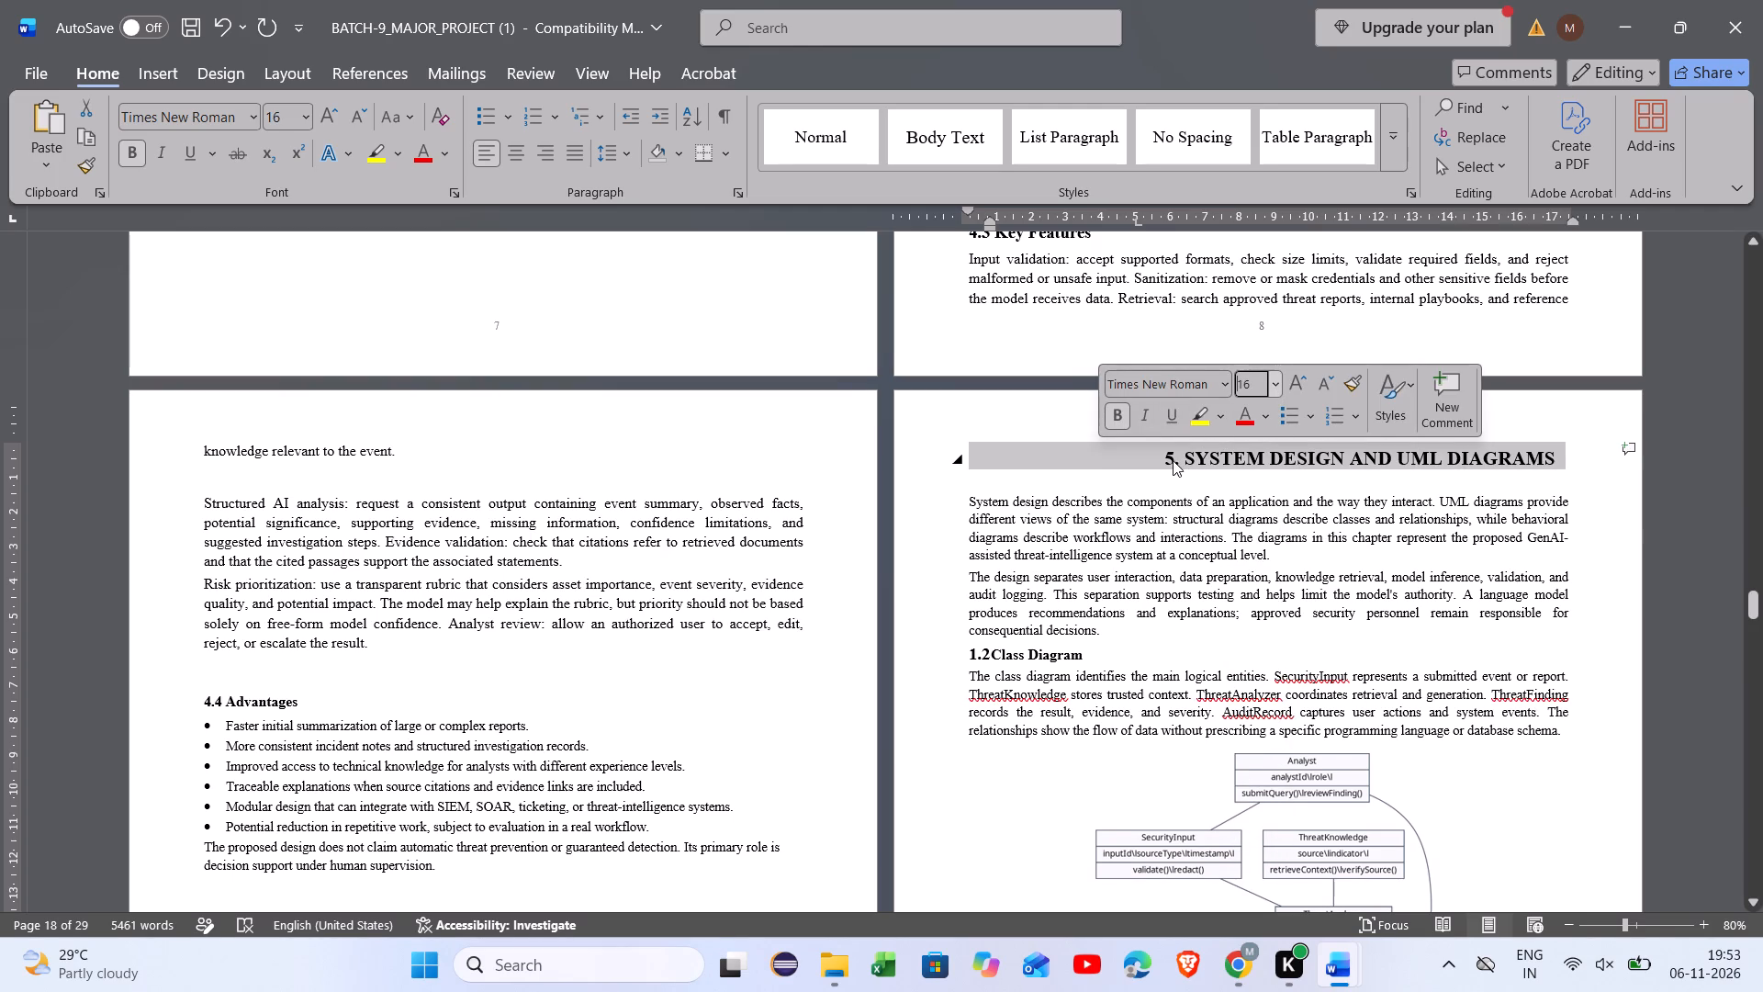
Remove surplus leading spaces before the enlarged chapter 5 heading to recentre it on the page.
{"action": "left_click", "coordinate": [1167, 458]}
{"action": "key", "text": "BackSpace"}
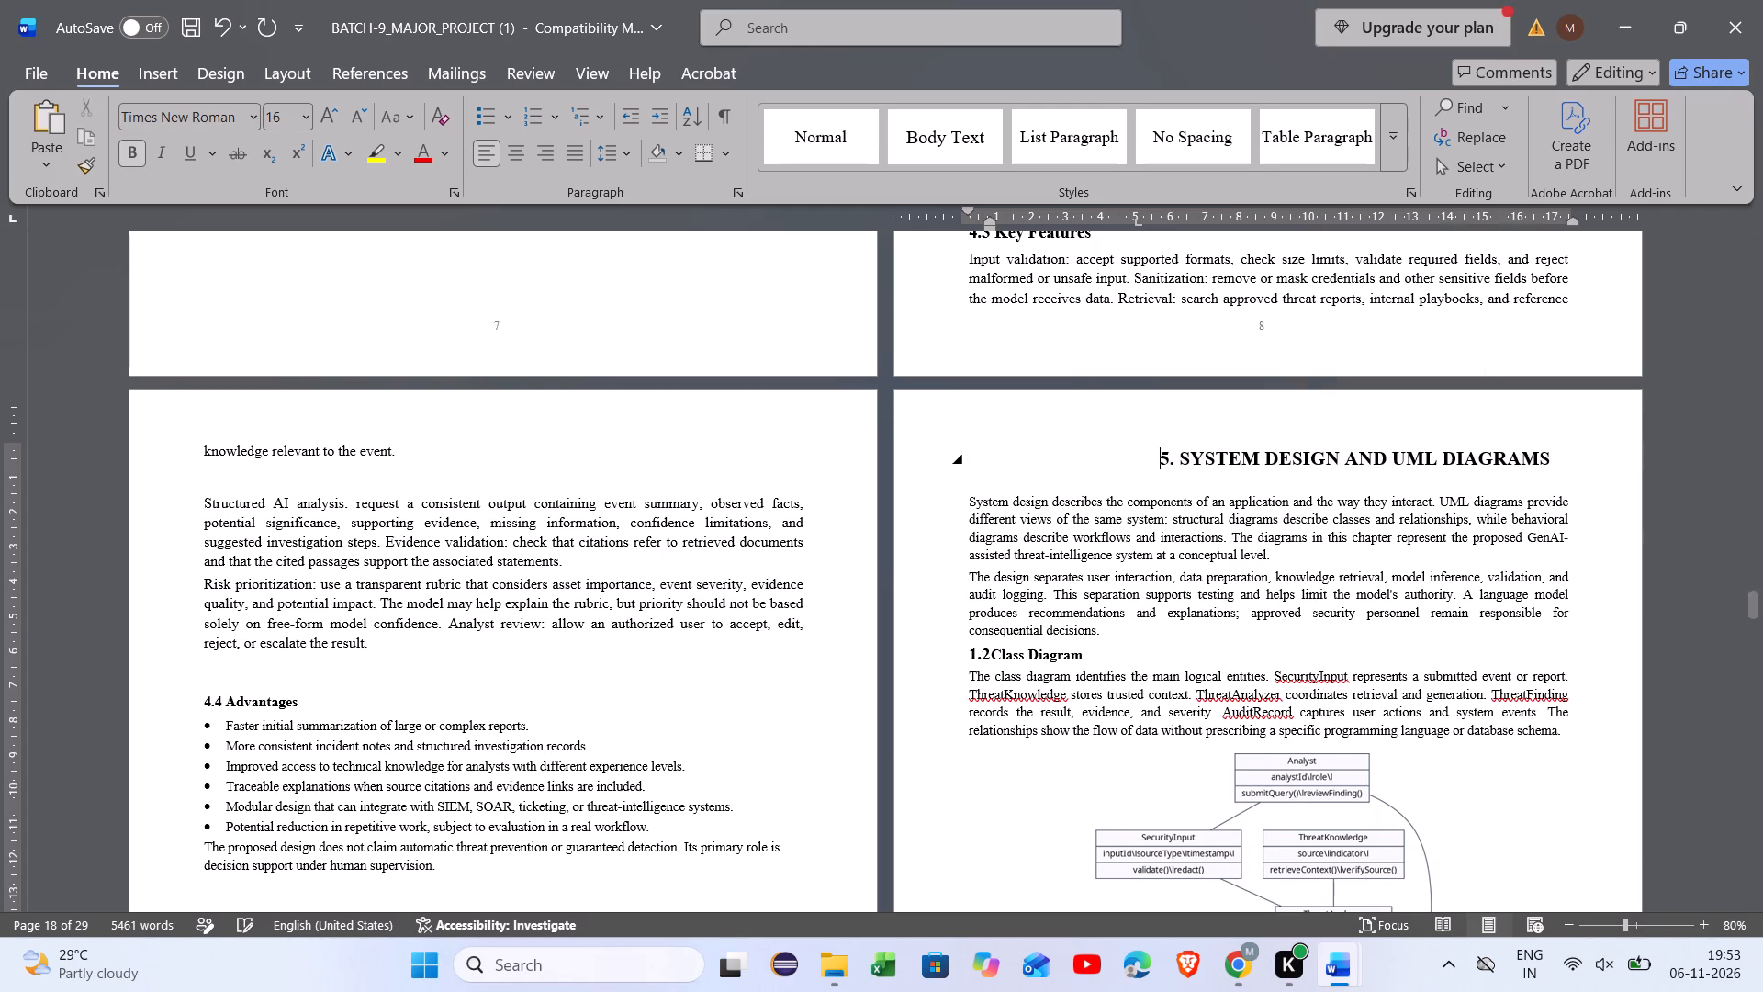
{"action": "key", "text": "BackSpace"}
{"action": "key", "text": "BackSpace"}
{"action": "key", "text": "BackSpace"}
{"action": "key", "text": "BackSpace"}
{"action": "key", "text": "BackSpace"}
{"action": "key", "text": "BackSpace"}
{"action": "key", "text": "BackSpace"}
{"action": "key", "text": "BackSpace"}
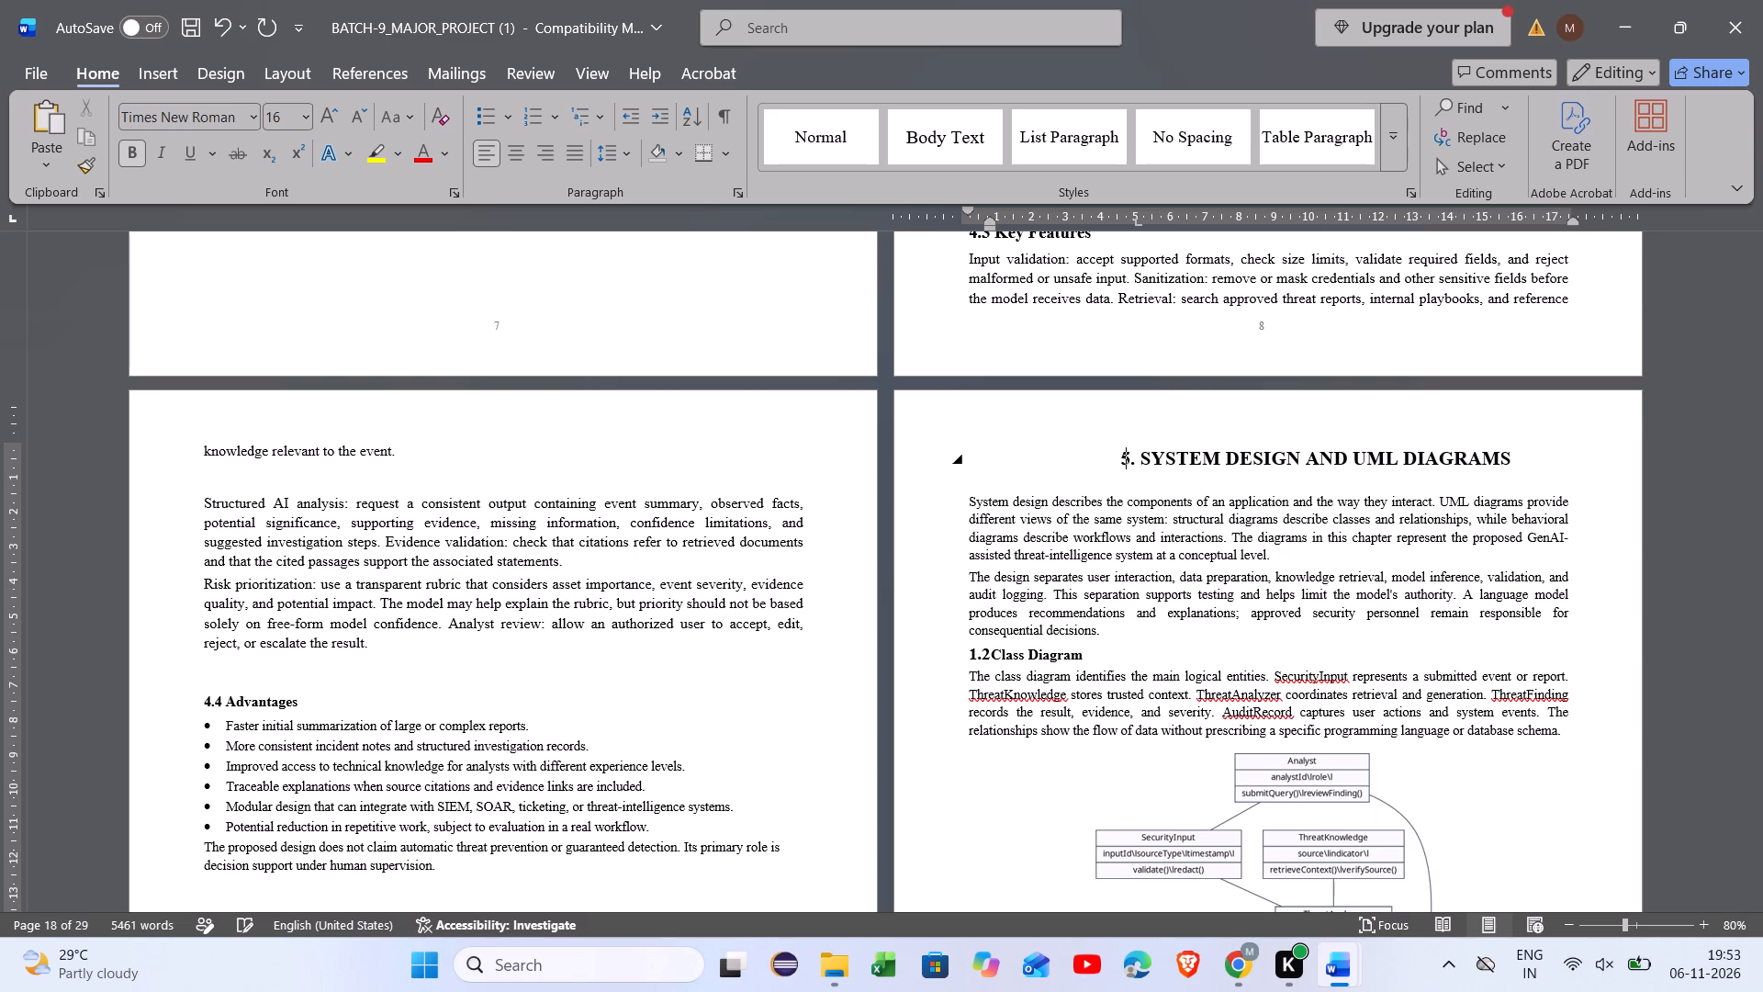
{"action": "key", "text": "BackSpace"}
{"action": "key", "text": "BackSpace"}
{"action": "key", "text": "BackSpace"}
{"action": "key", "text": "BackSpace"}
{"action": "key", "text": "BackSpace"}
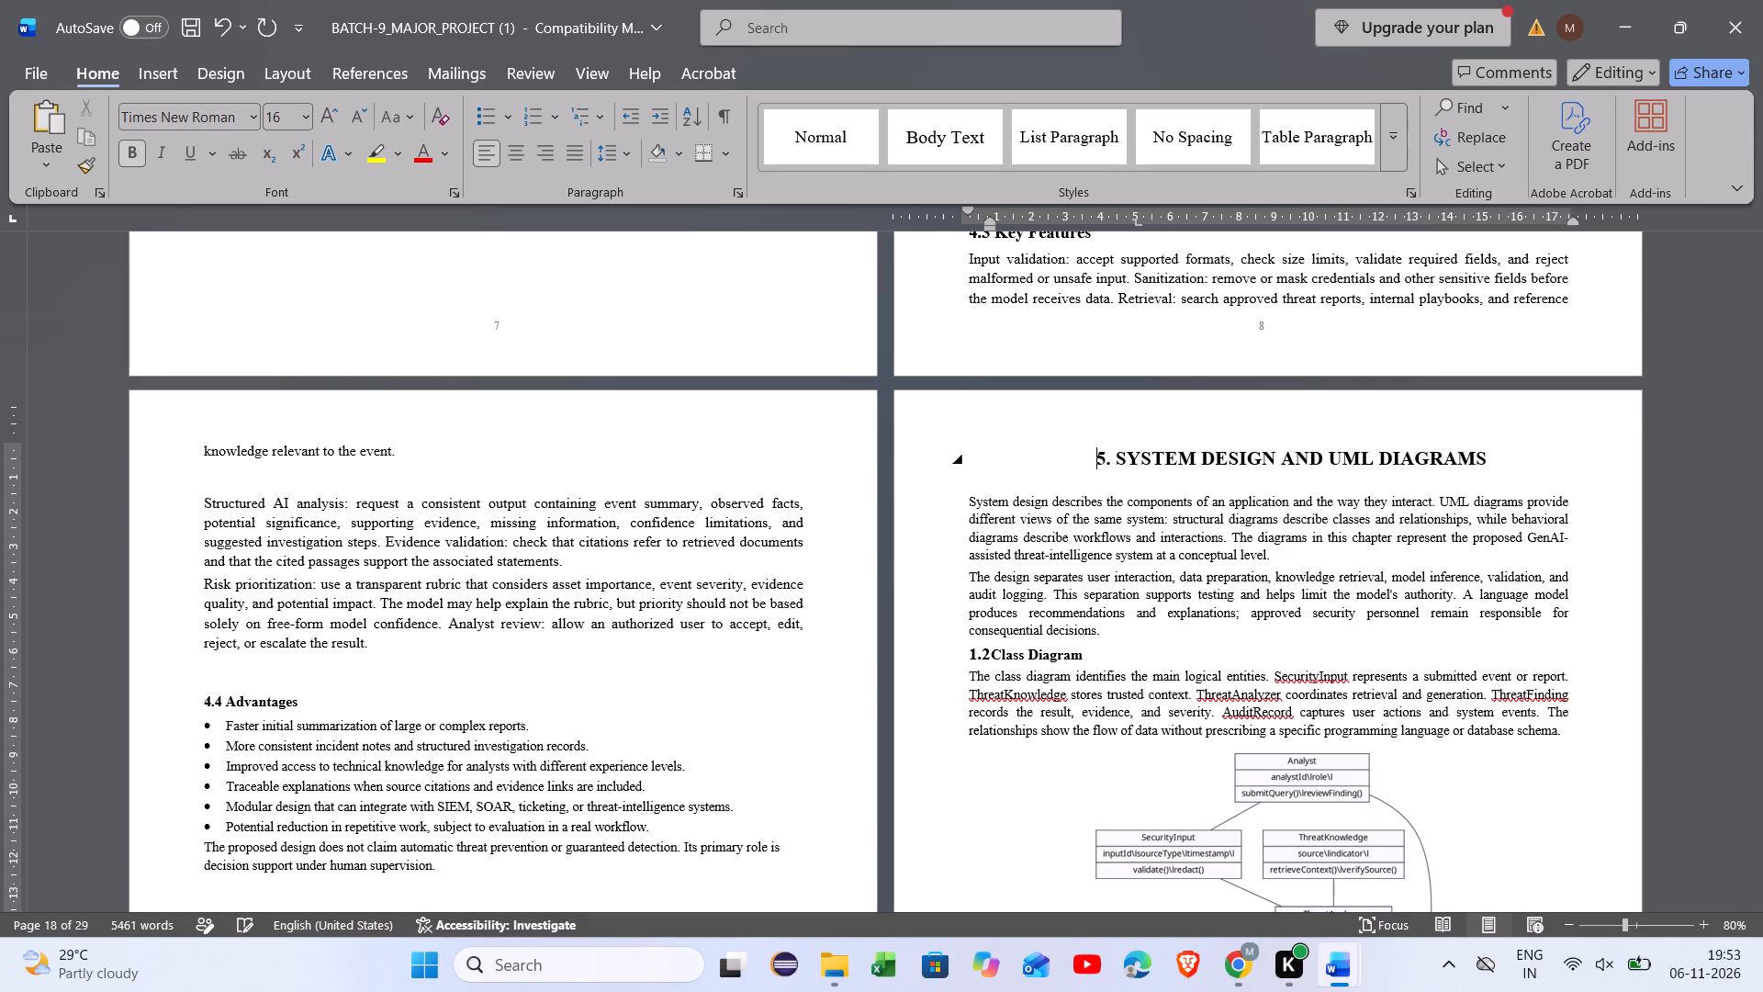
{"action": "key", "text": "BackSpace"}
{"action": "key", "text": "BackSpace"}
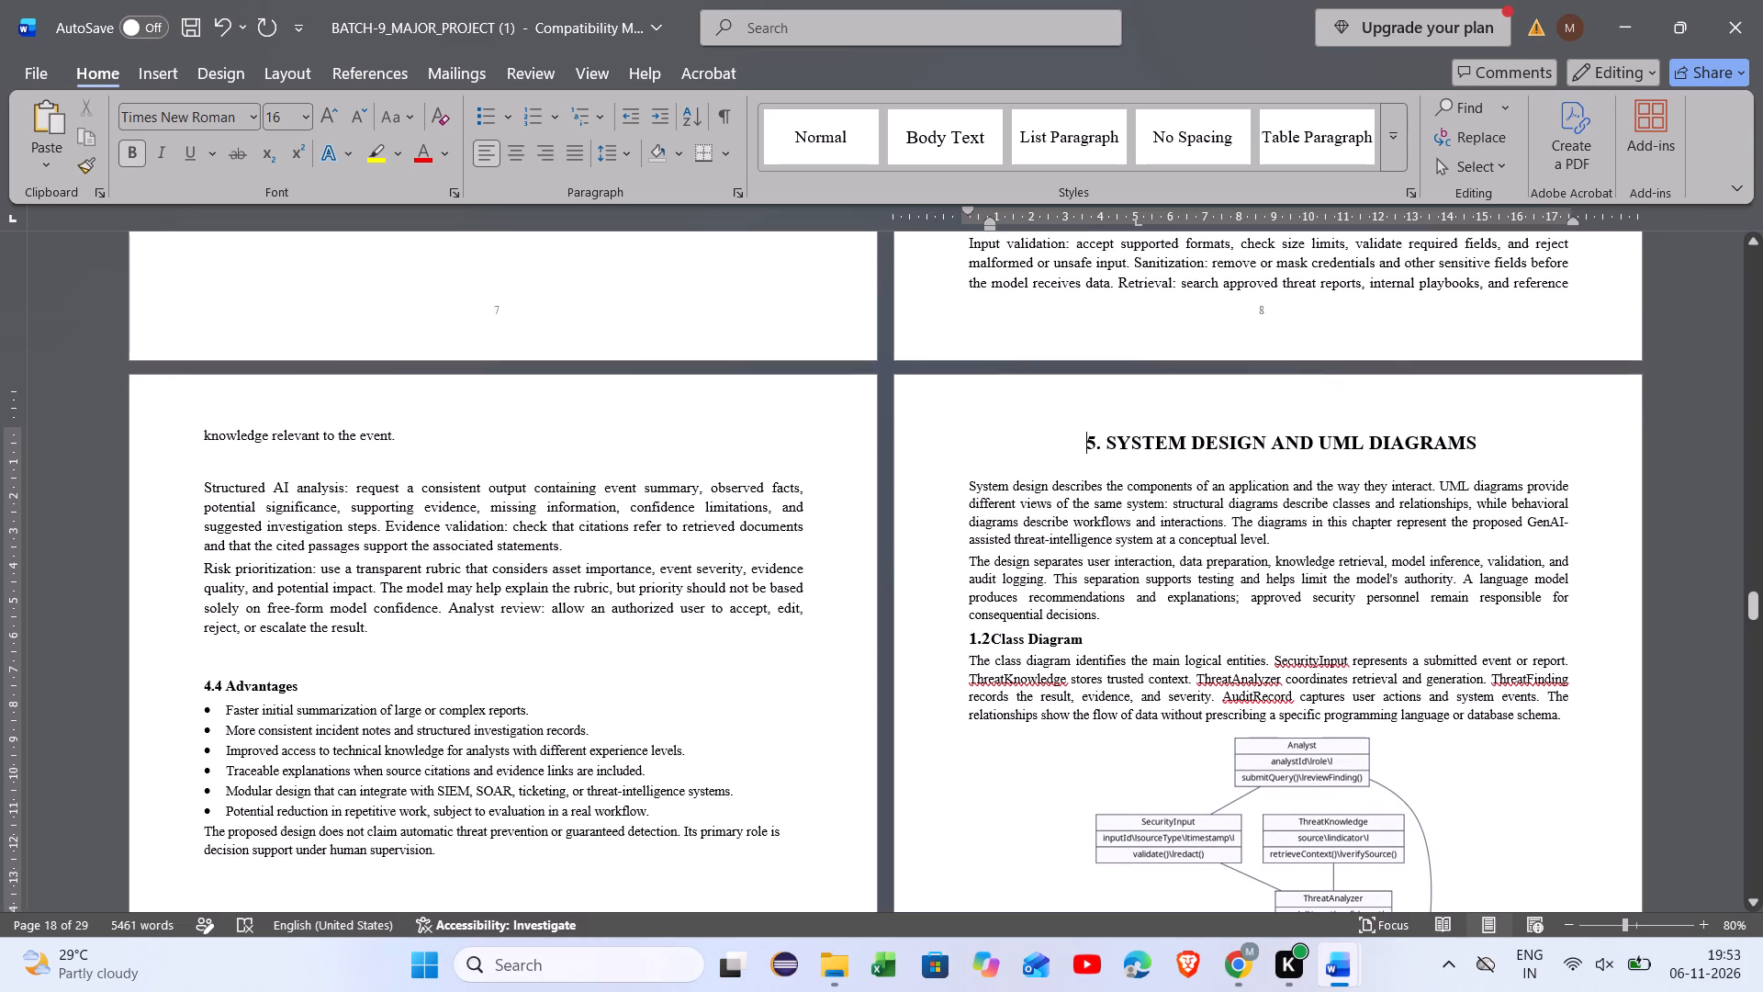
Set the two introductory paragraphs under the chapter 5 heading to font size 12.
{"action": "left_click_drag", "start_coordinate": [971, 481], "coordinate": [1308, 634]}
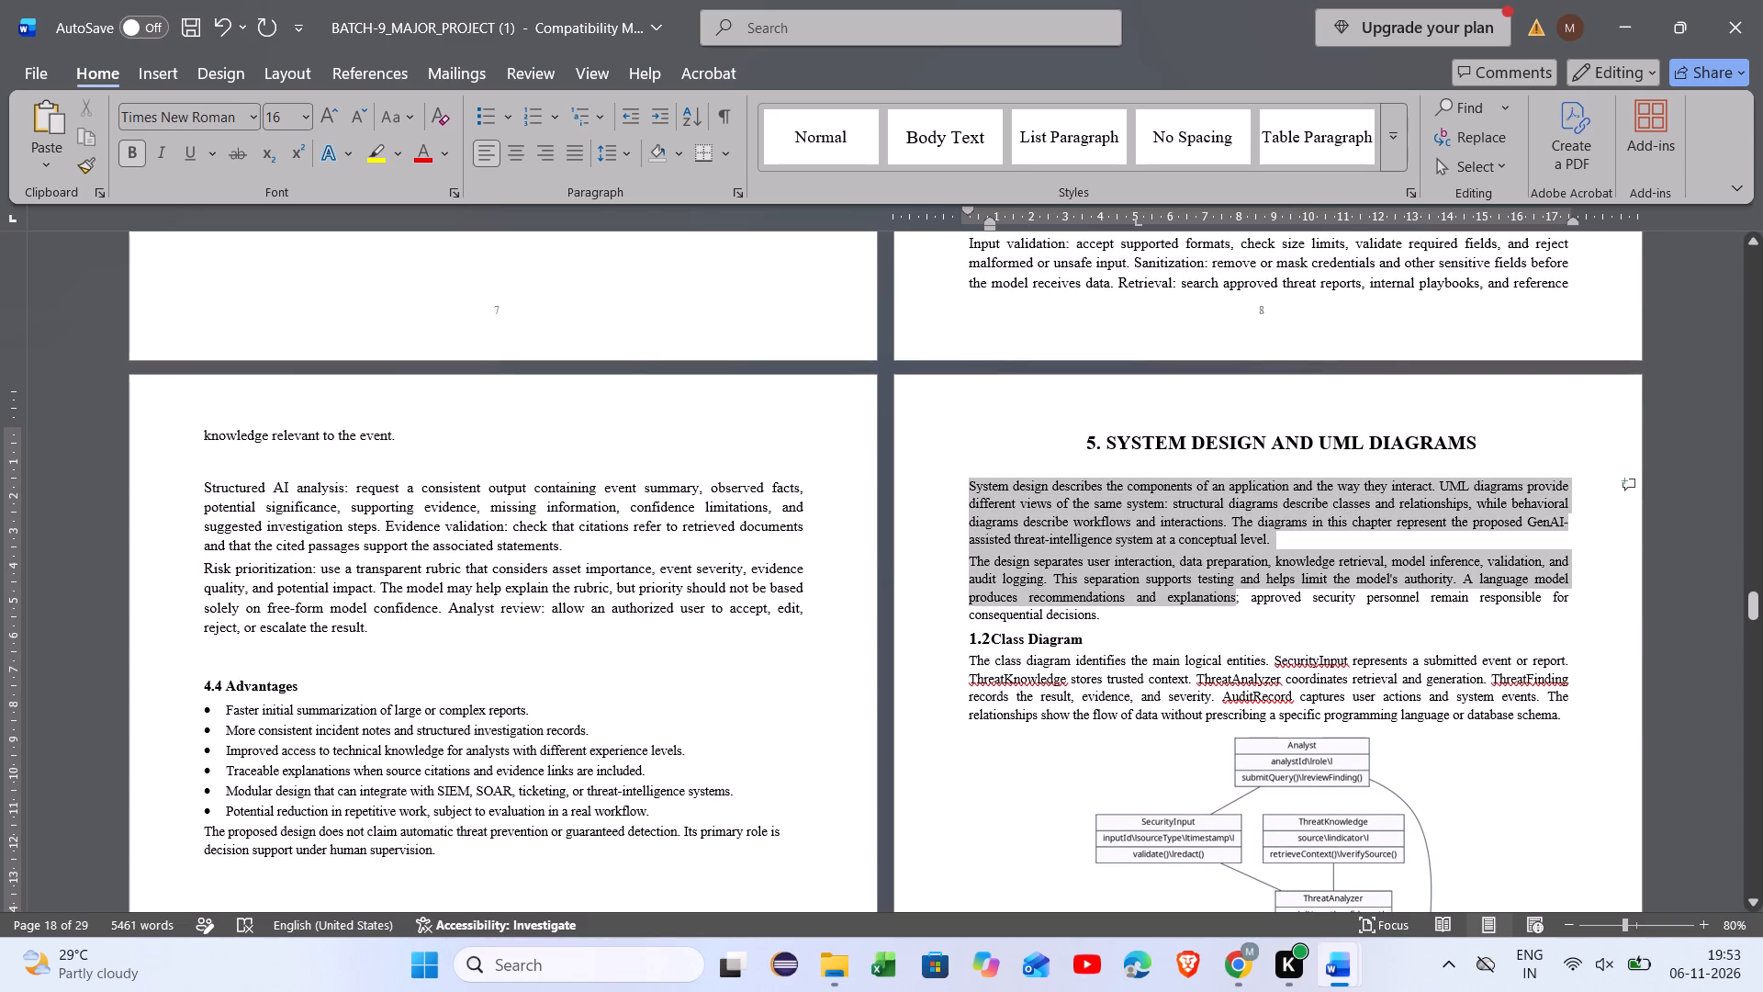
{"action": "left_click_drag", "start_coordinate": [1308, 634], "coordinate": [1111, 612]}
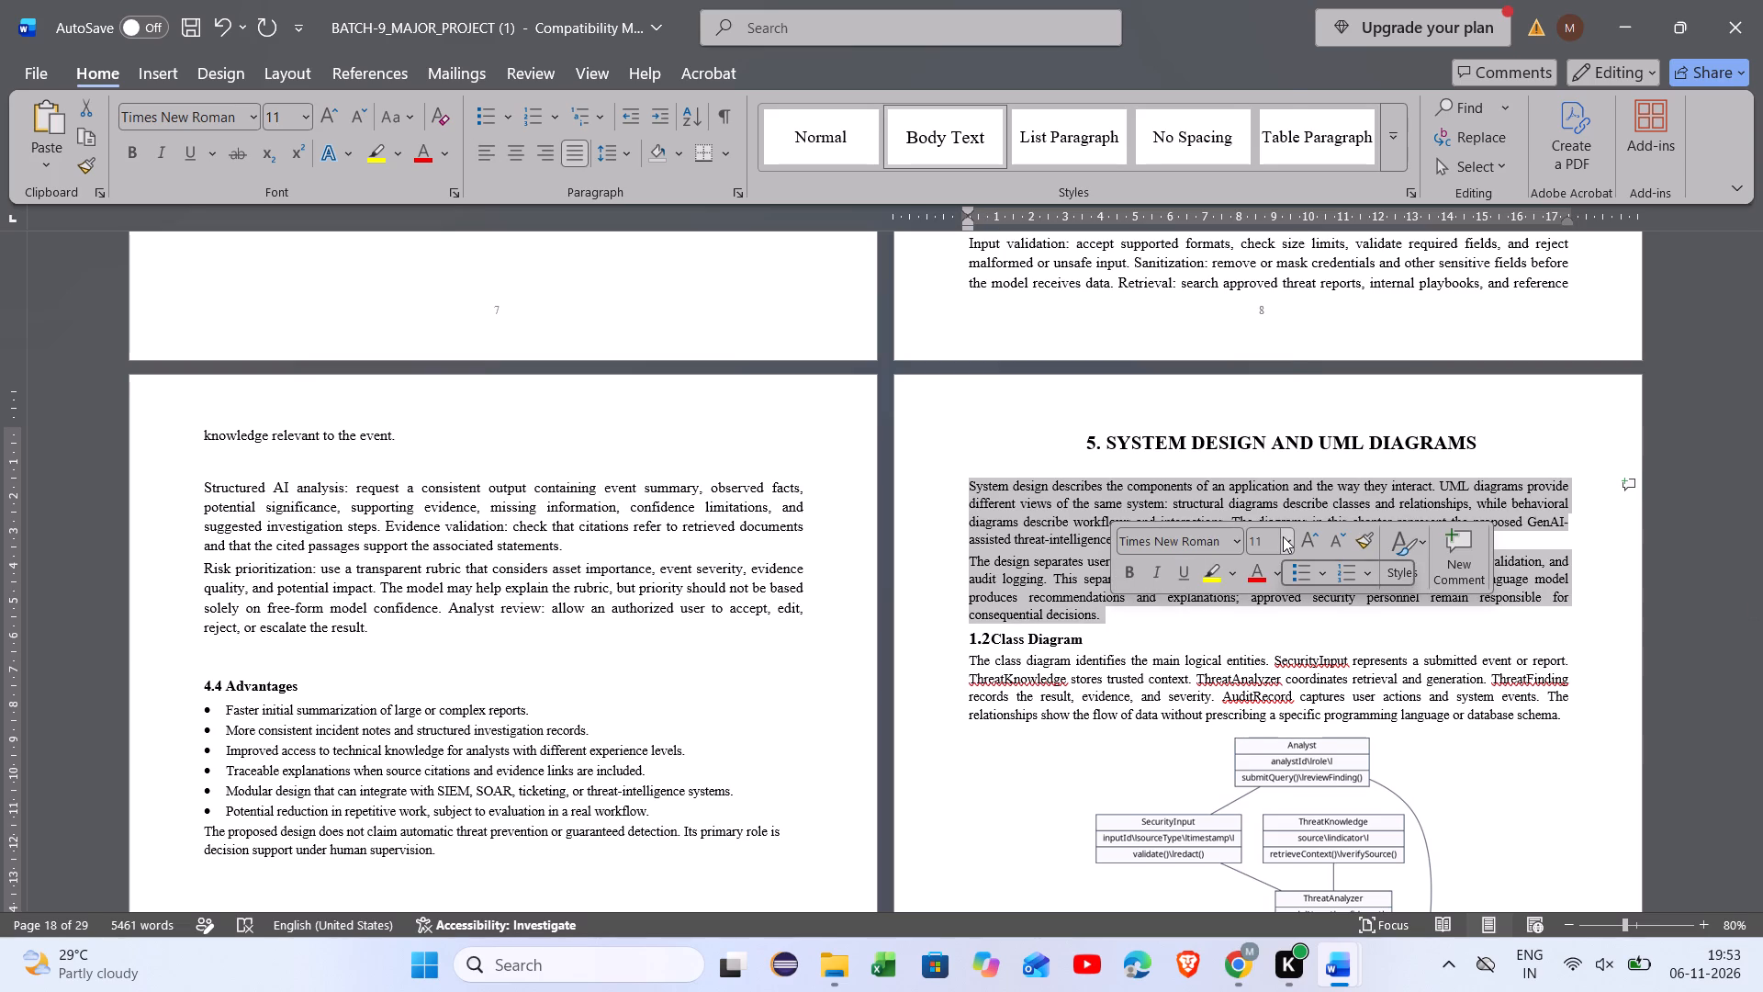
{"action": "left_click", "coordinate": [1283, 536]}
{"action": "left_click", "coordinate": [1267, 209]}
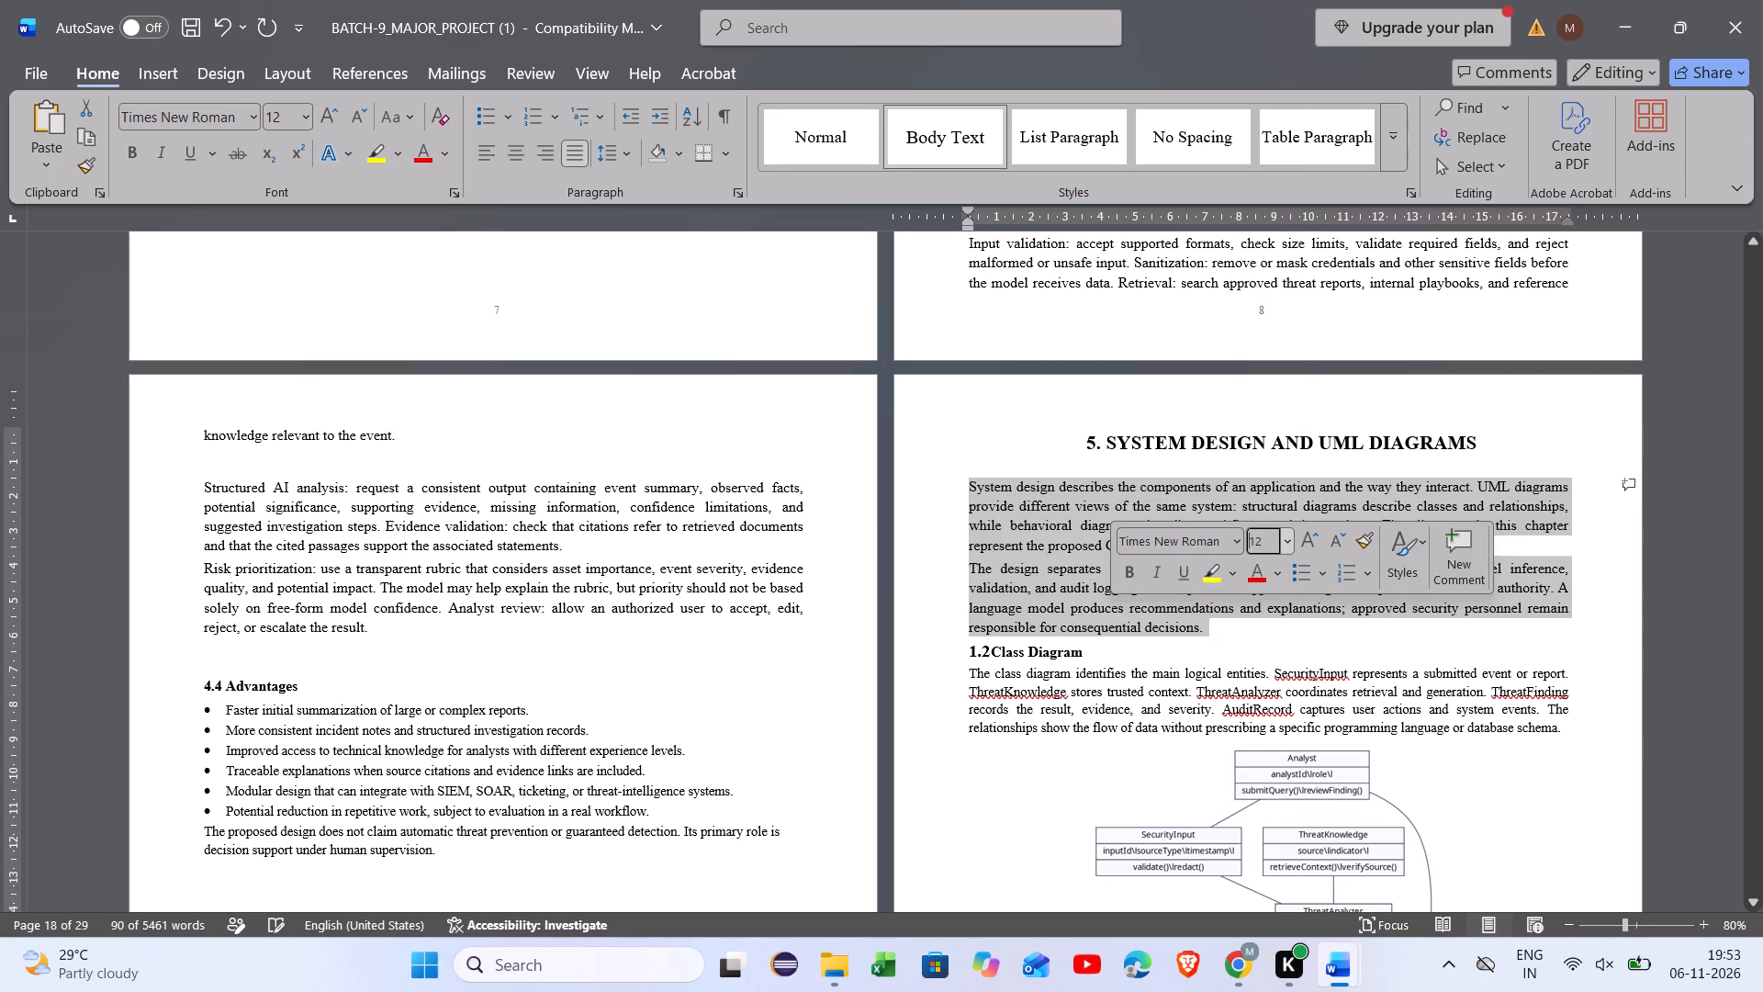
{"action": "left_click", "coordinate": [1040, 486]}
Replace the automatic number of the Class Diagram heading with 5.1.
{"action": "scroll", "coordinate": [1040, 486], "scroll_direction": "down", "scroll_amount": 1}
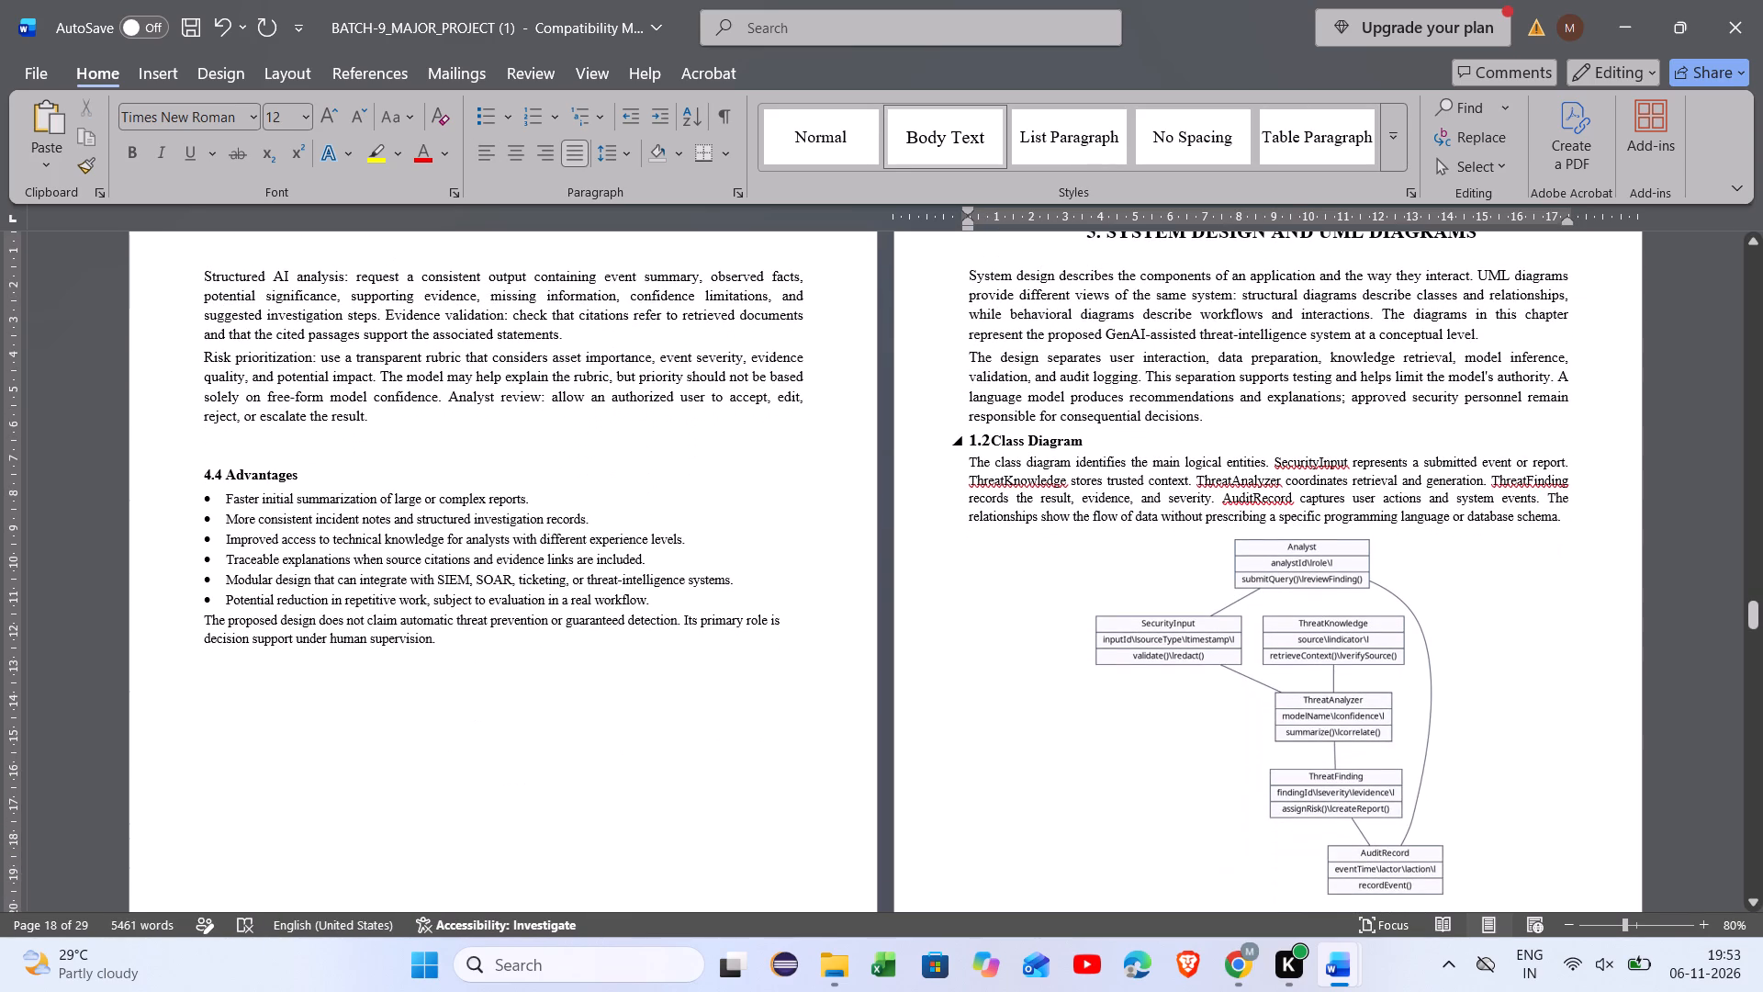
{"action": "left_click_drag", "start_coordinate": [991, 440], "coordinate": [975, 443]}
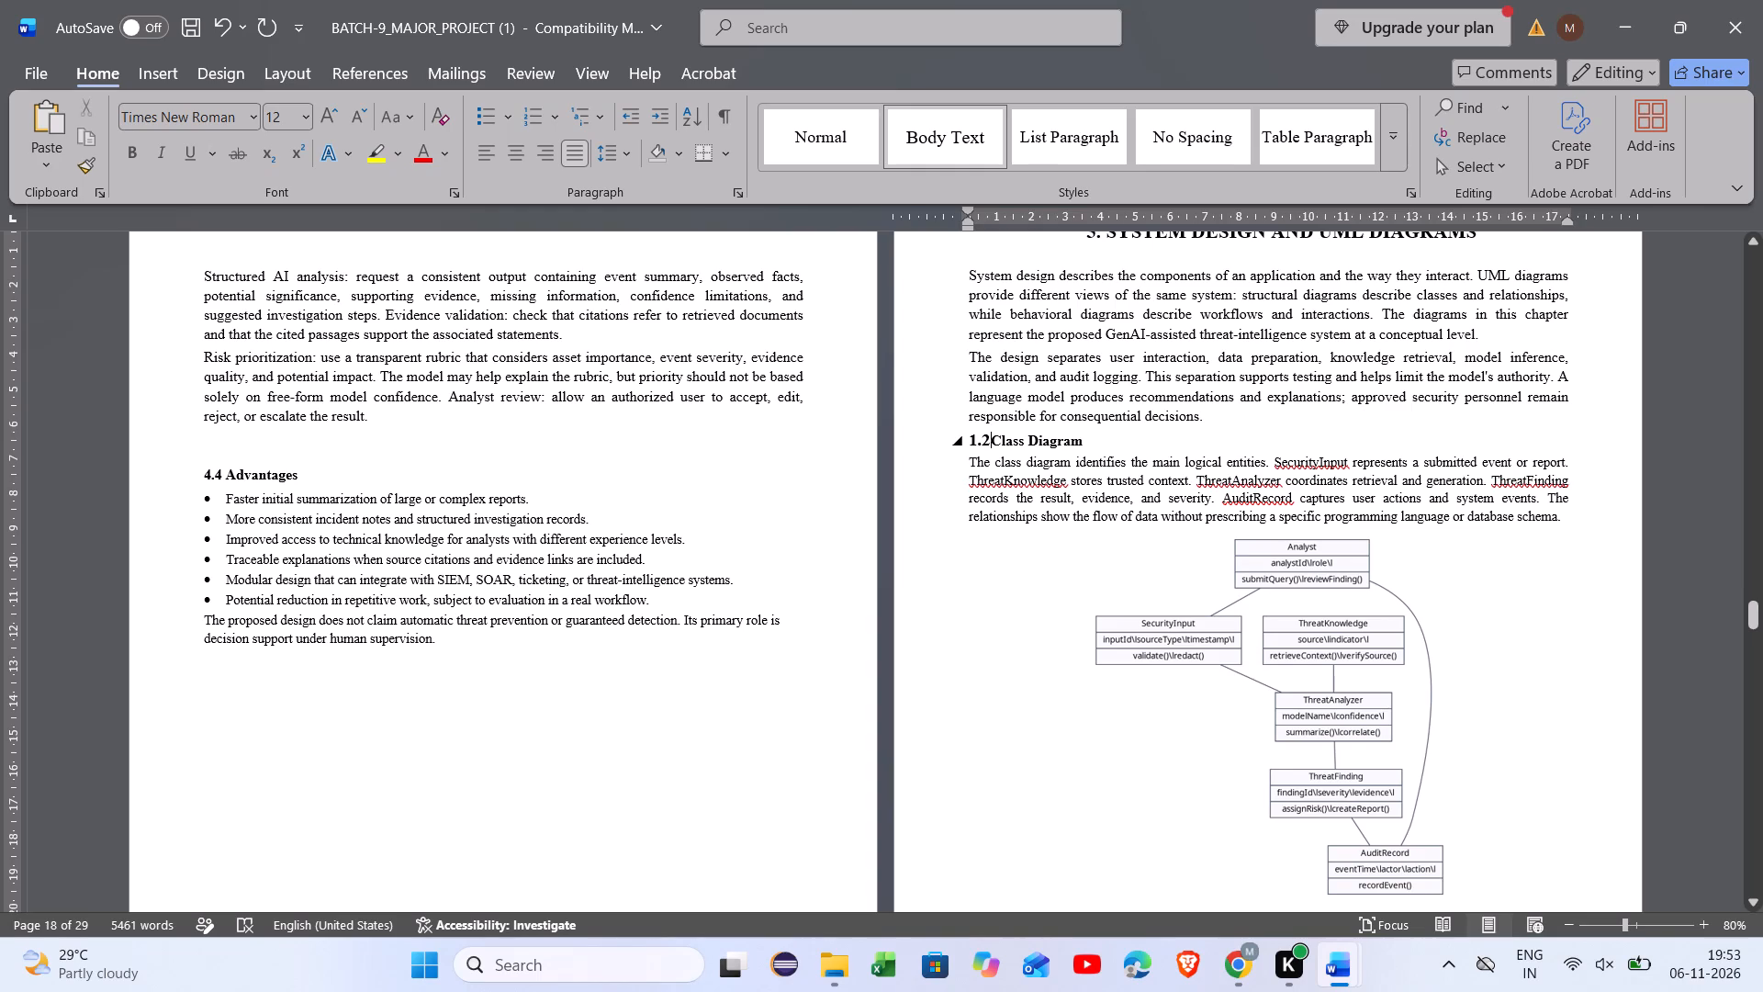
{"action": "left_click_drag", "start_coordinate": [975, 443], "coordinate": [974, 442]}
{"action": "left_click", "coordinate": [974, 442]}
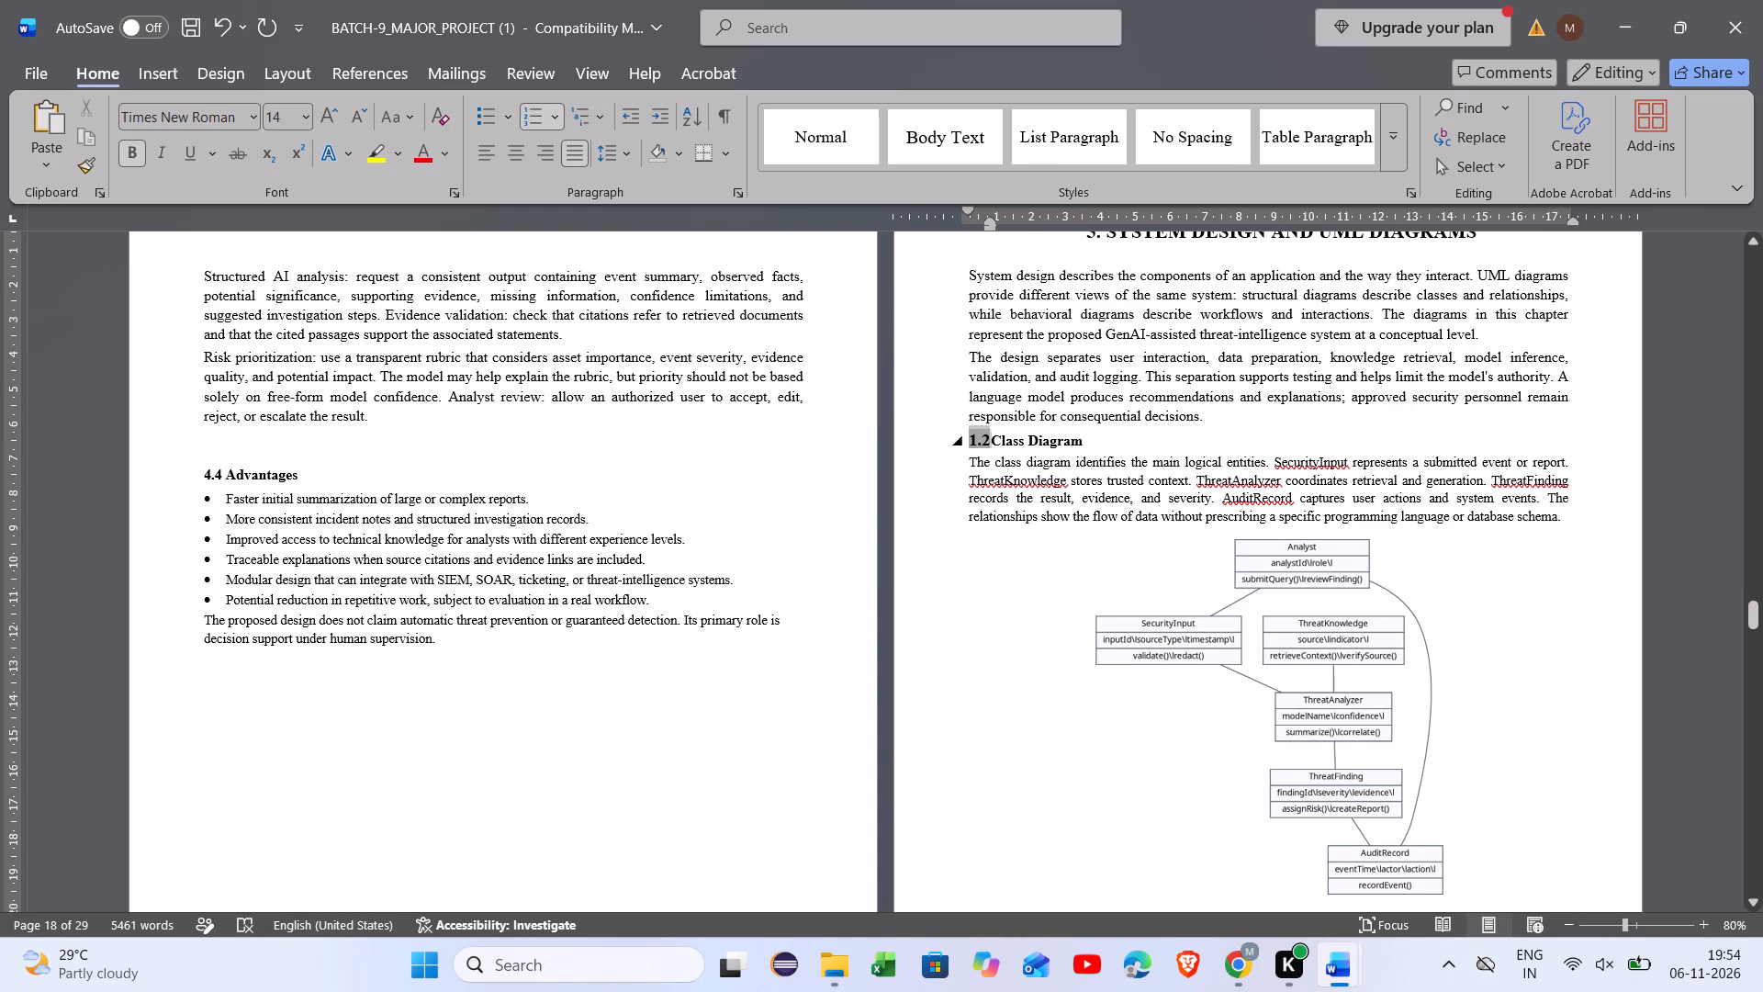
{"action": "type", "text": "5.1"}
{"action": "key", "text": "space"}
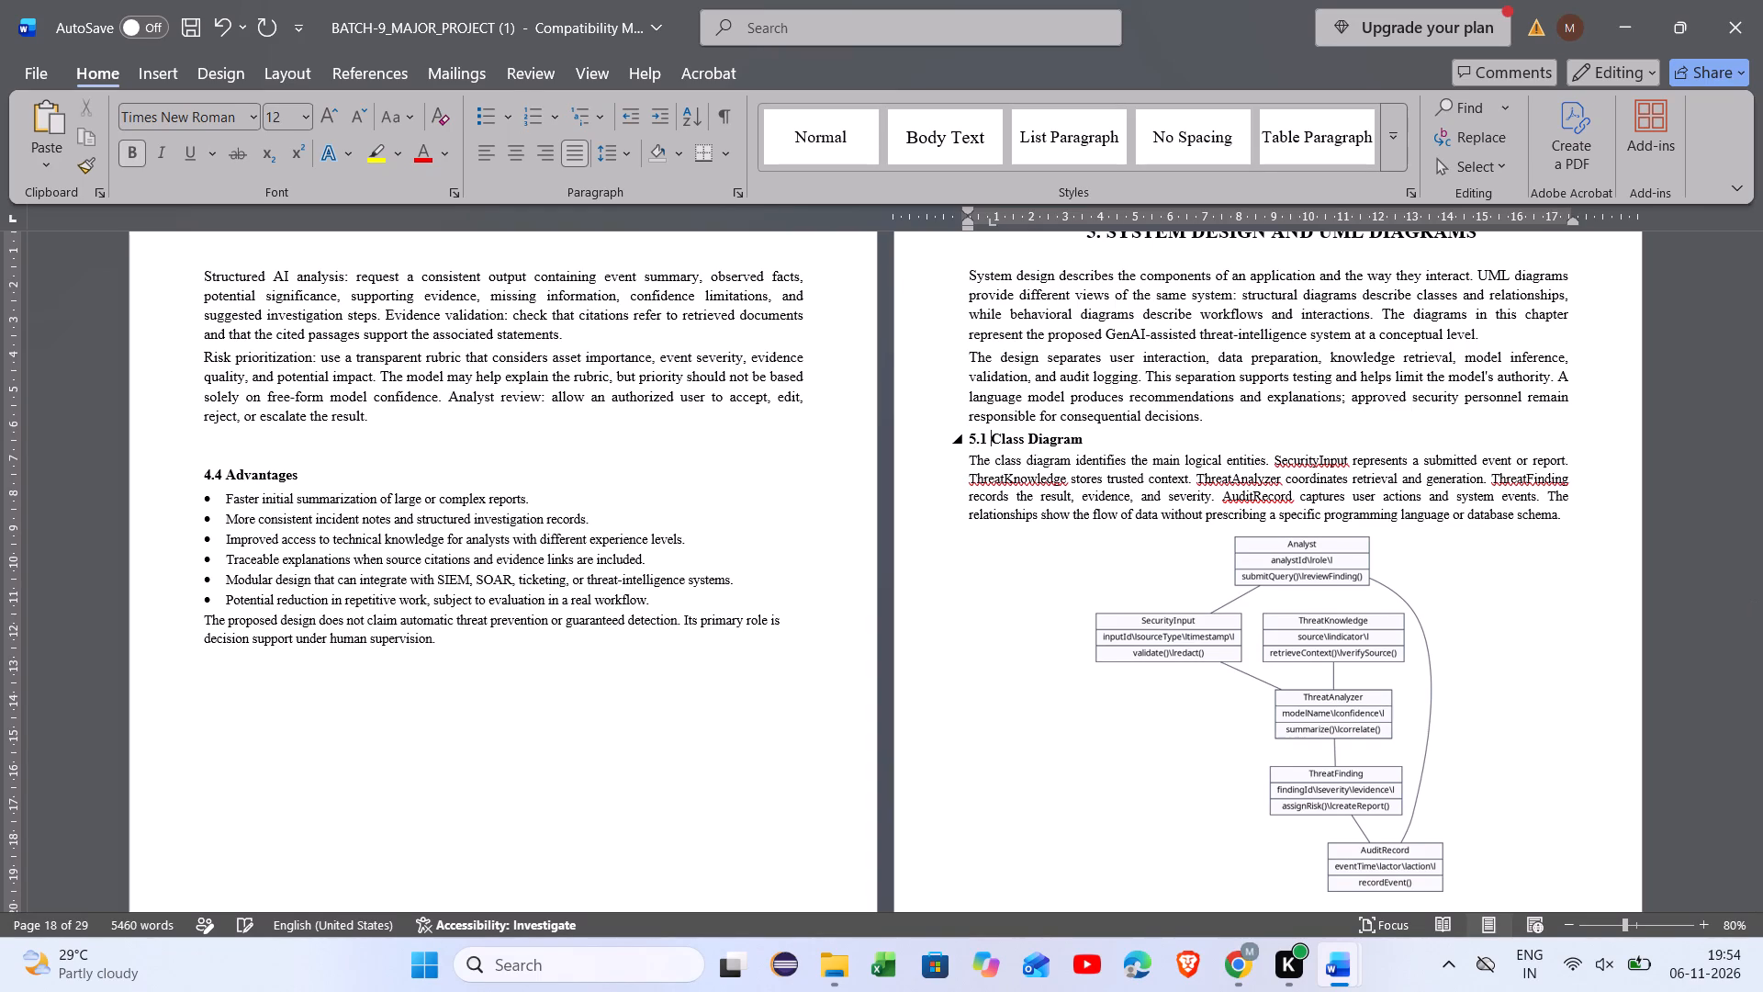
Set the words Class Diagram in the 5.1 heading to font size 14.
{"action": "left_click_drag", "start_coordinate": [1084, 433], "coordinate": [1006, 444]}
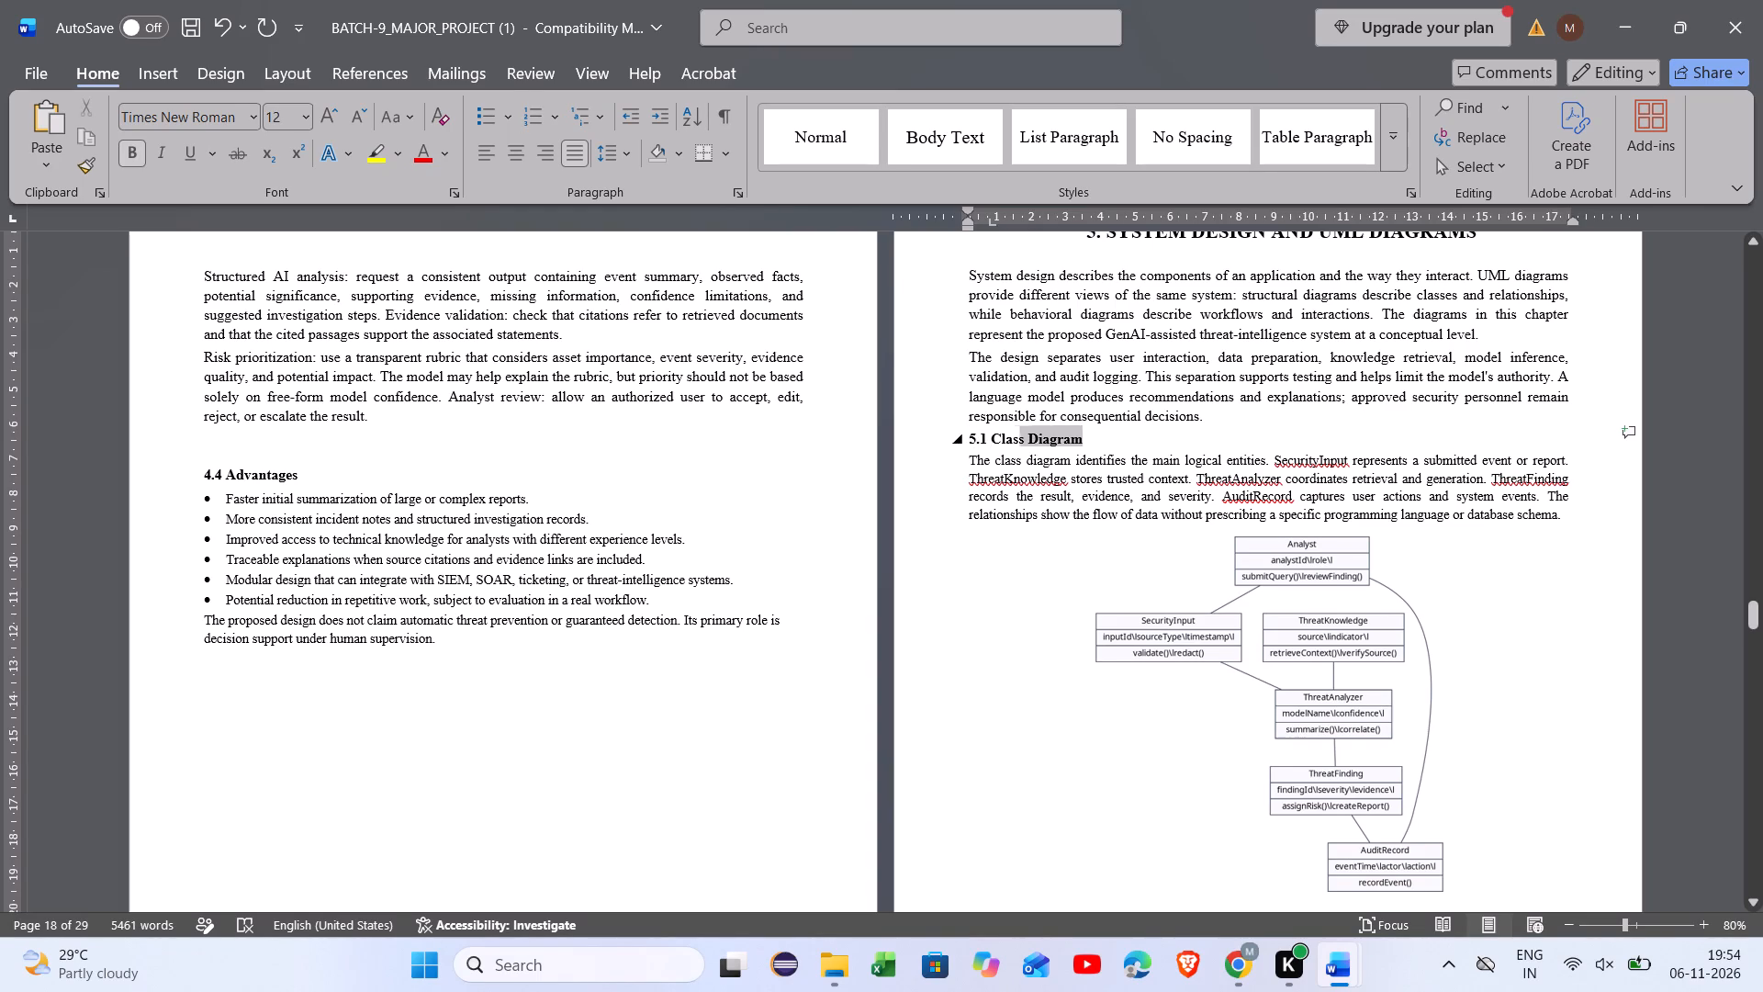
{"action": "left_click_drag", "start_coordinate": [1006, 444], "coordinate": [1005, 444]}
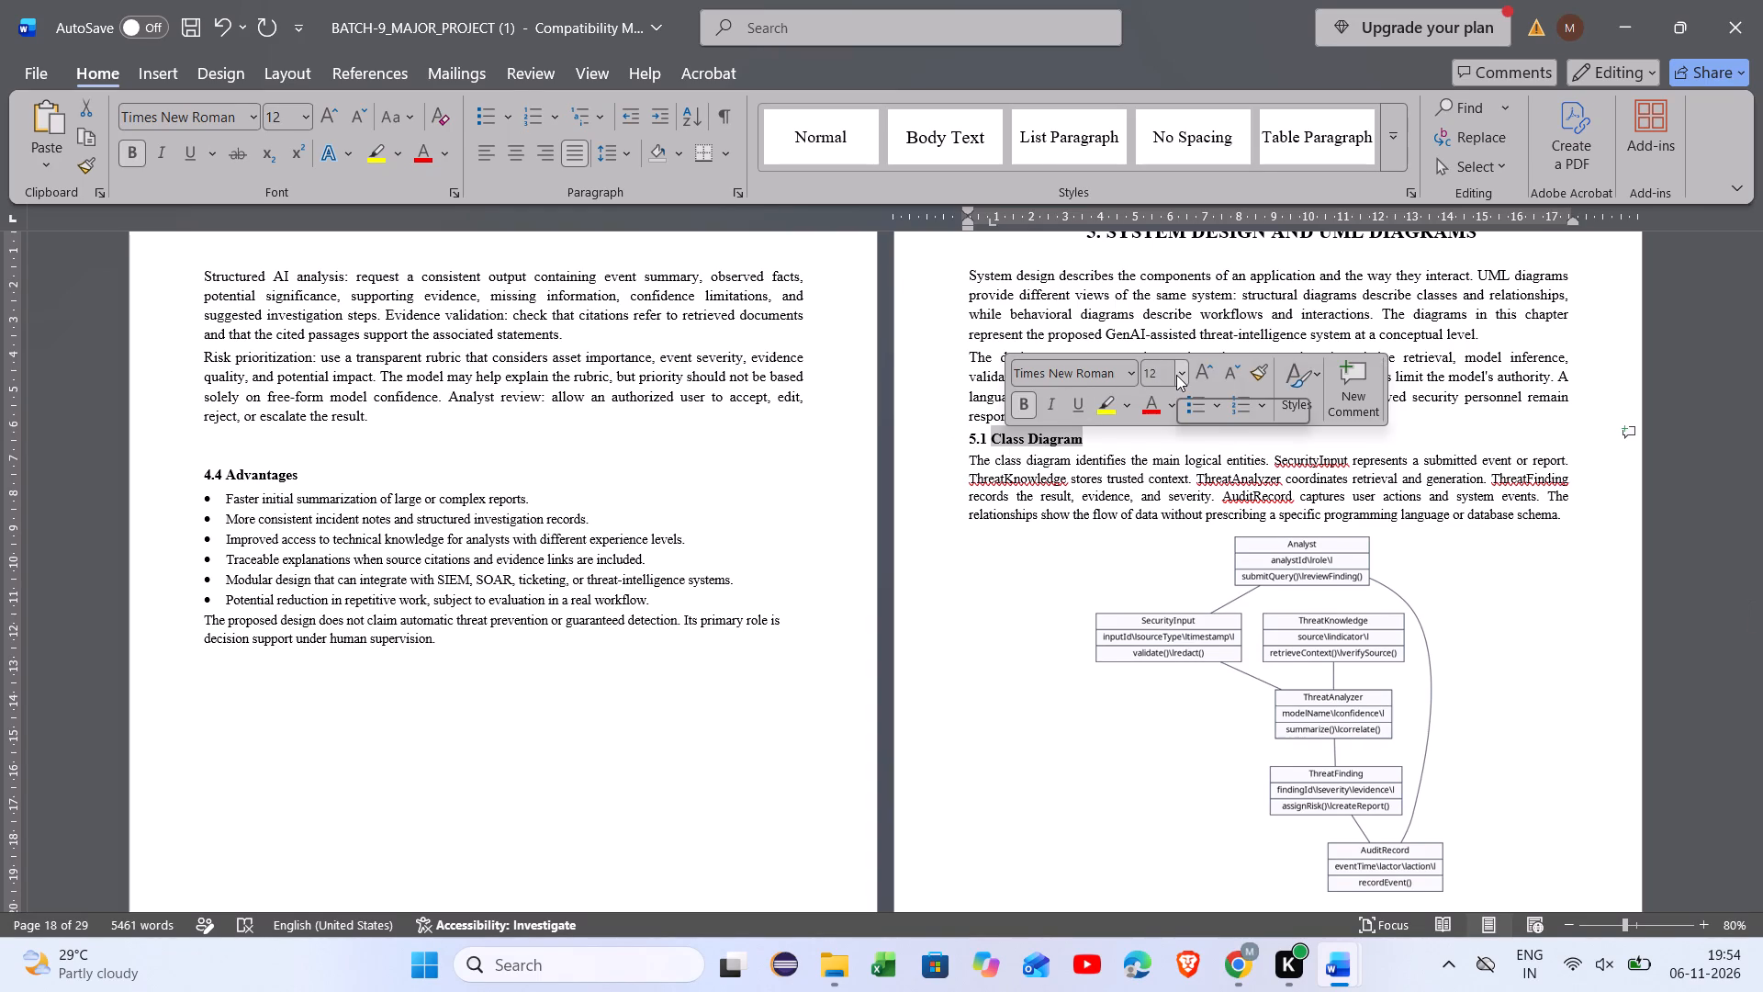
{"action": "left_click", "coordinate": [1179, 375]}
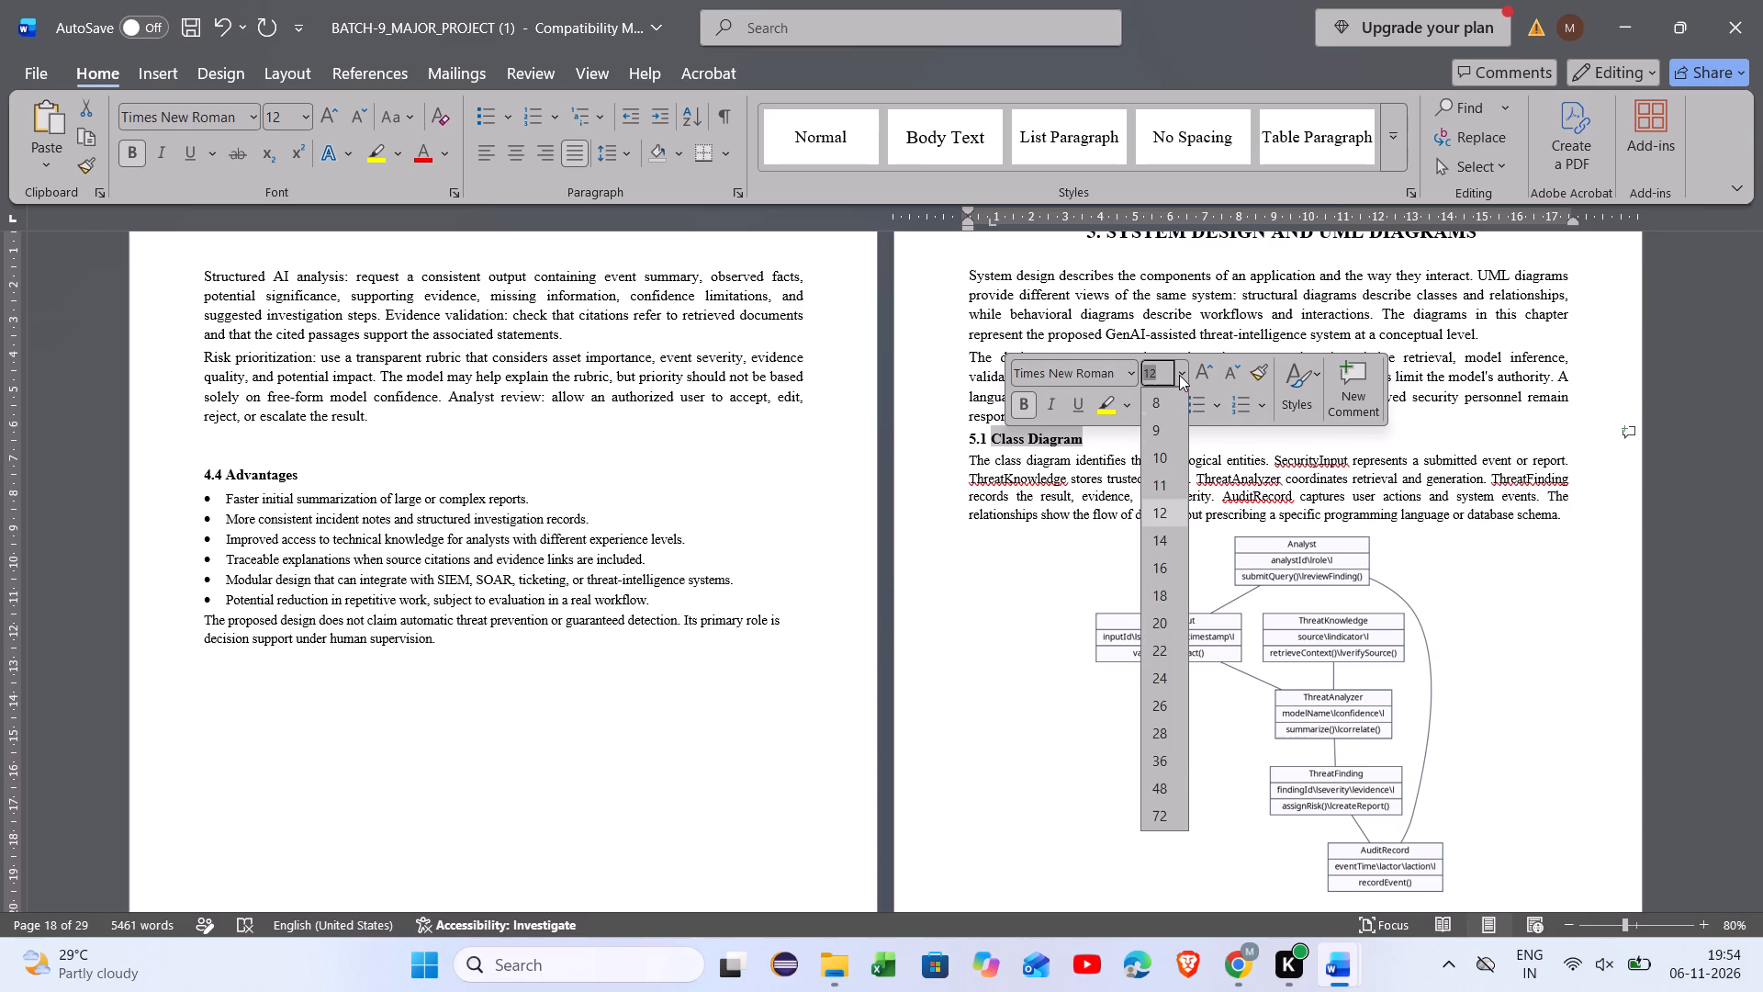
{"action": "left_click", "coordinate": [1162, 533]}
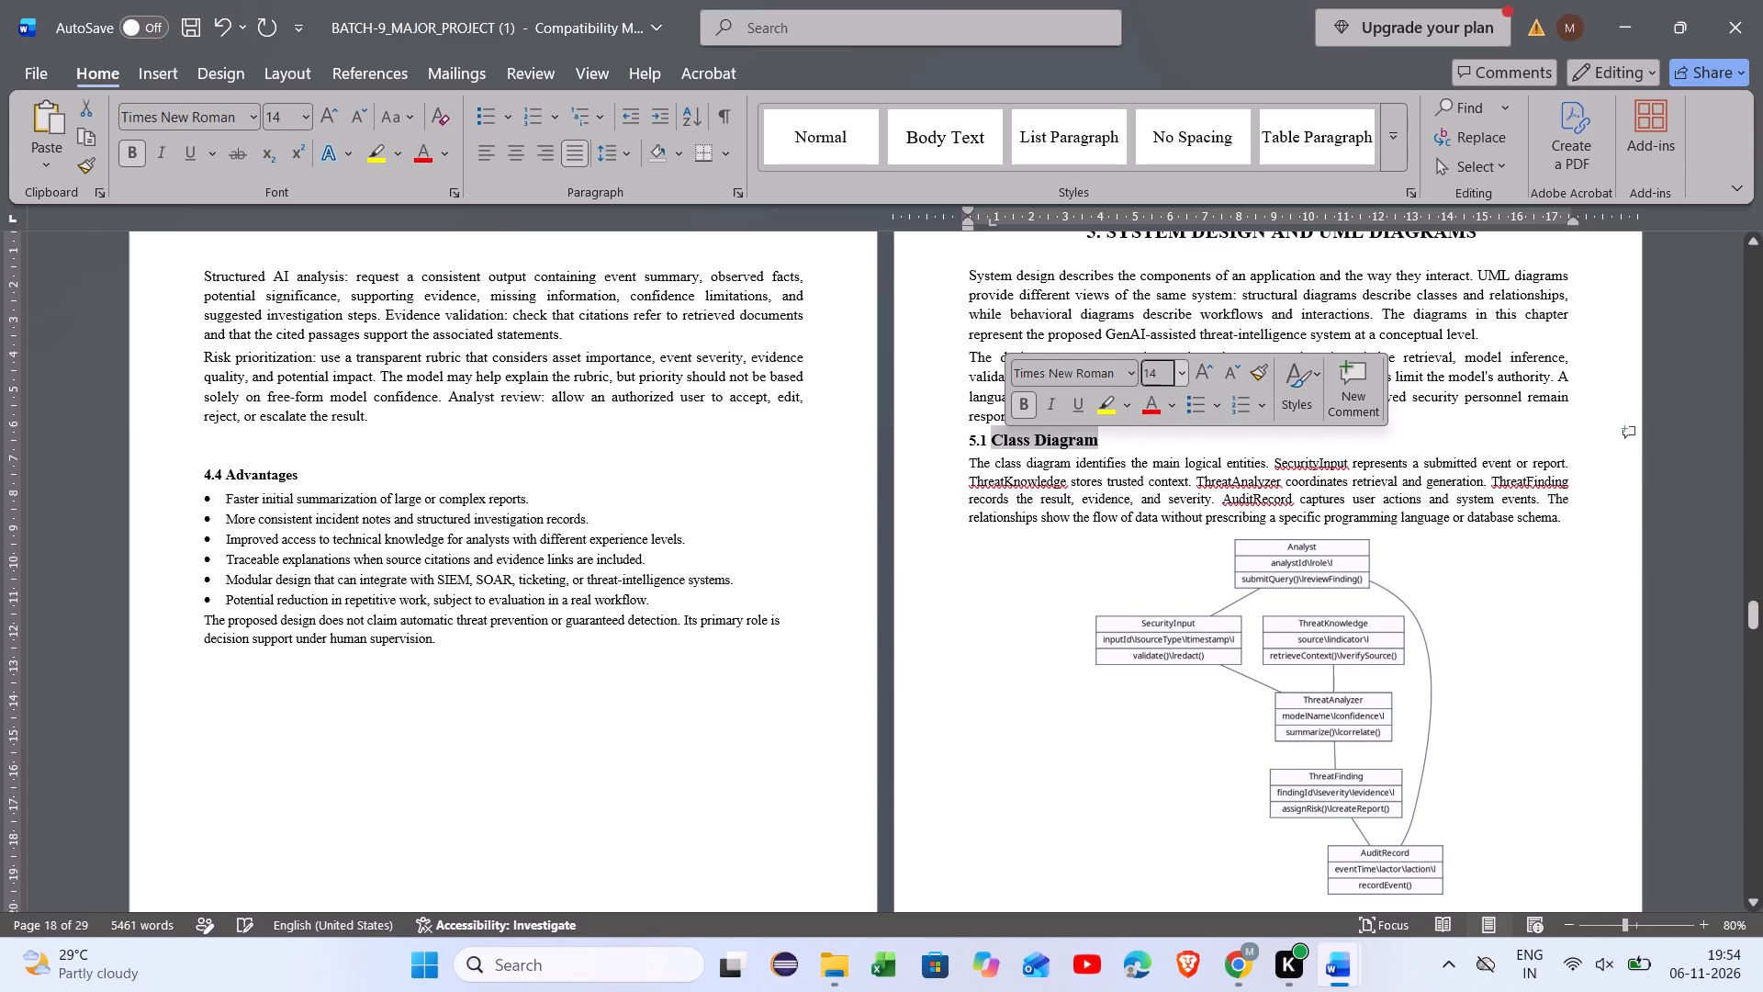
{"action": "left_click", "coordinate": [1028, 593]}
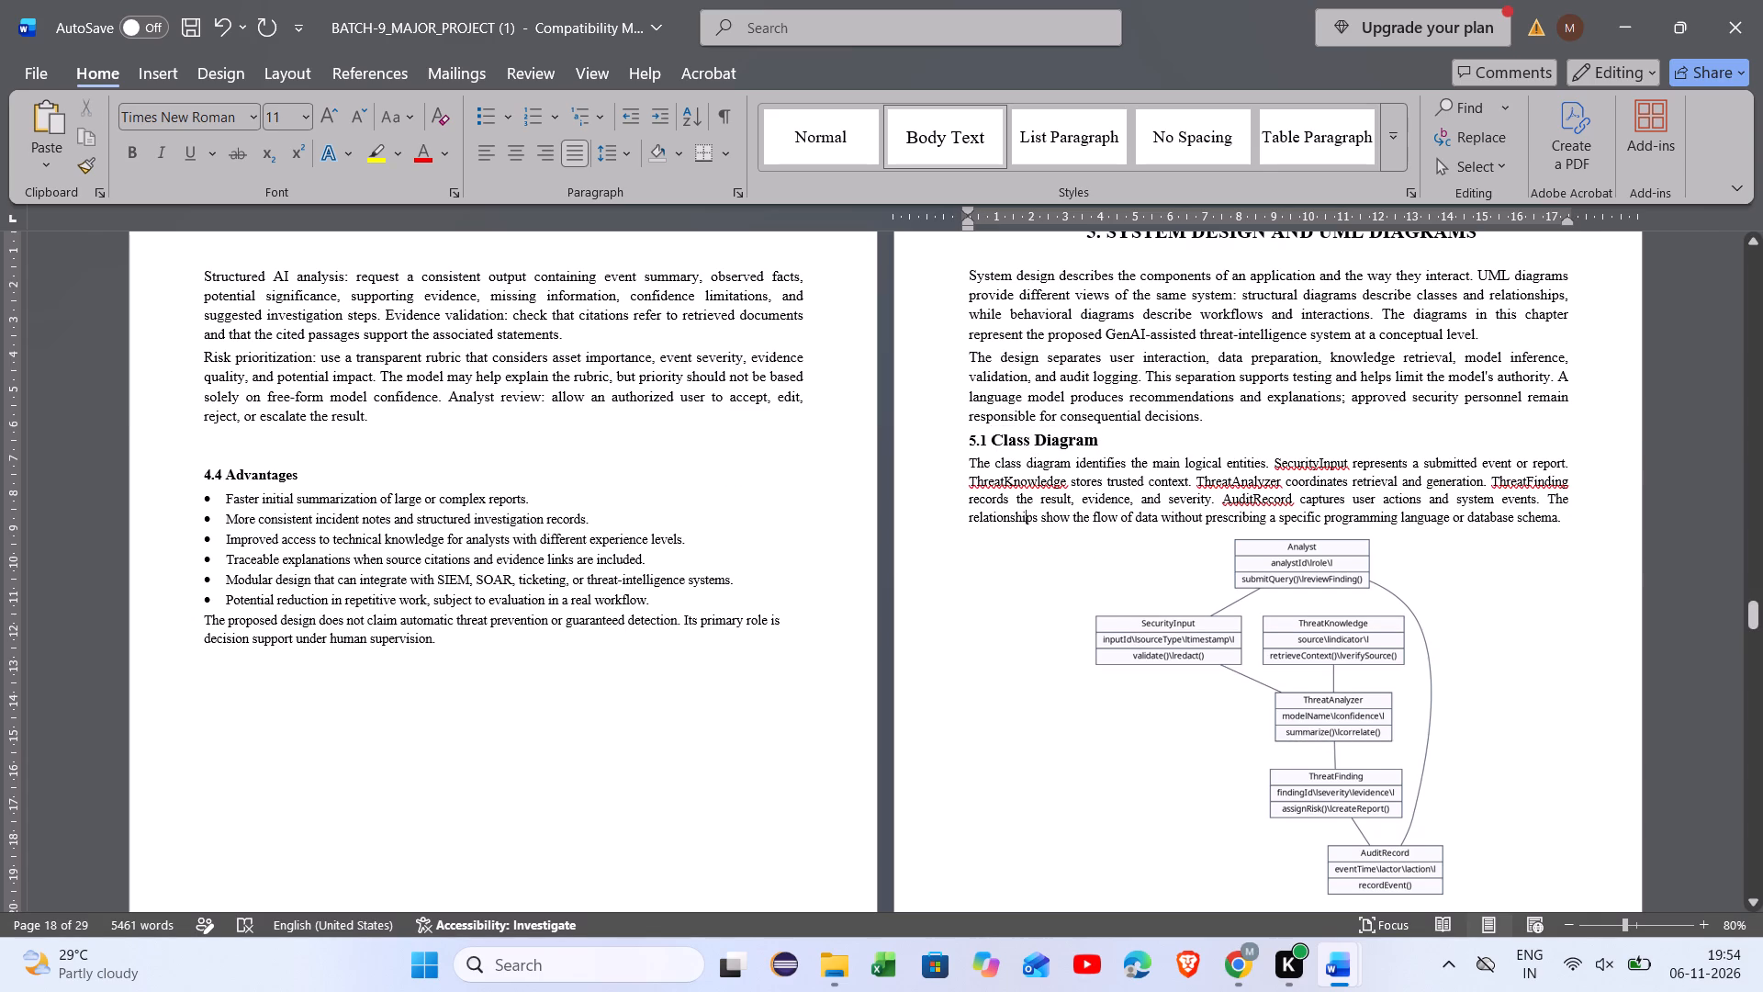
Set the descriptive paragraph under 5.1 Class Diagram to font size 12.
{"action": "left_click_drag", "start_coordinate": [967, 465], "coordinate": [1637, 539]}
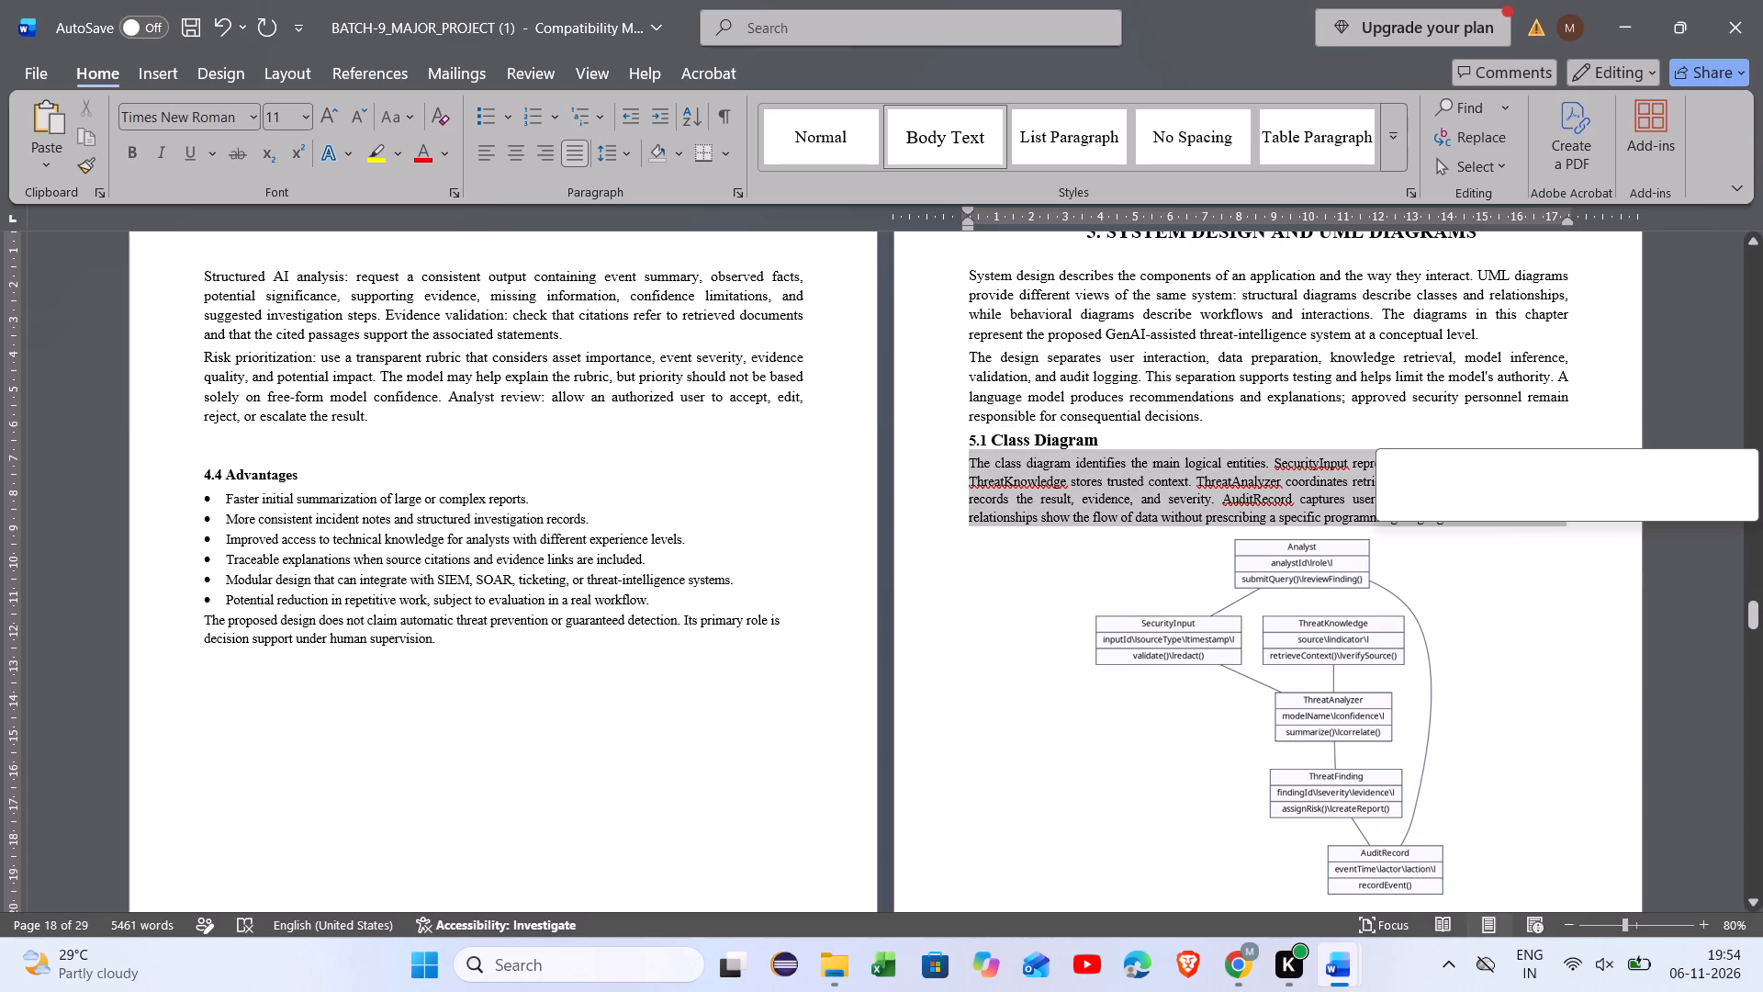
{"action": "left_click", "coordinate": [1548, 470]}
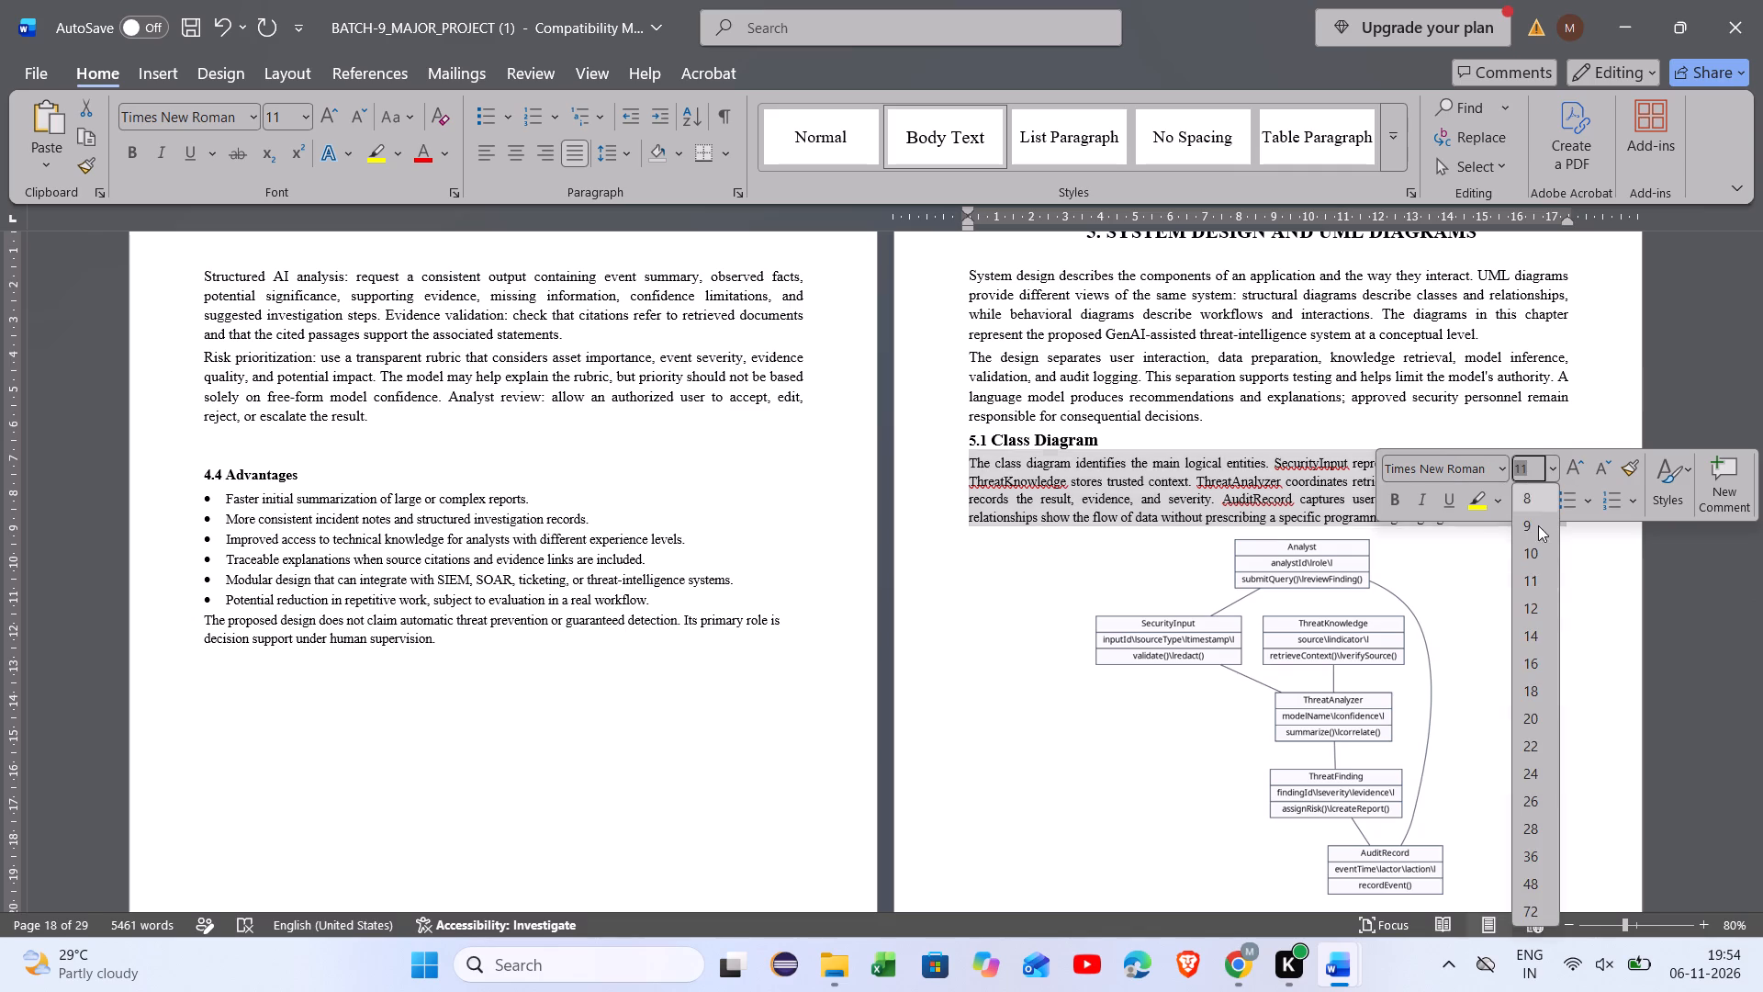
{"action": "left_click", "coordinate": [1534, 612]}
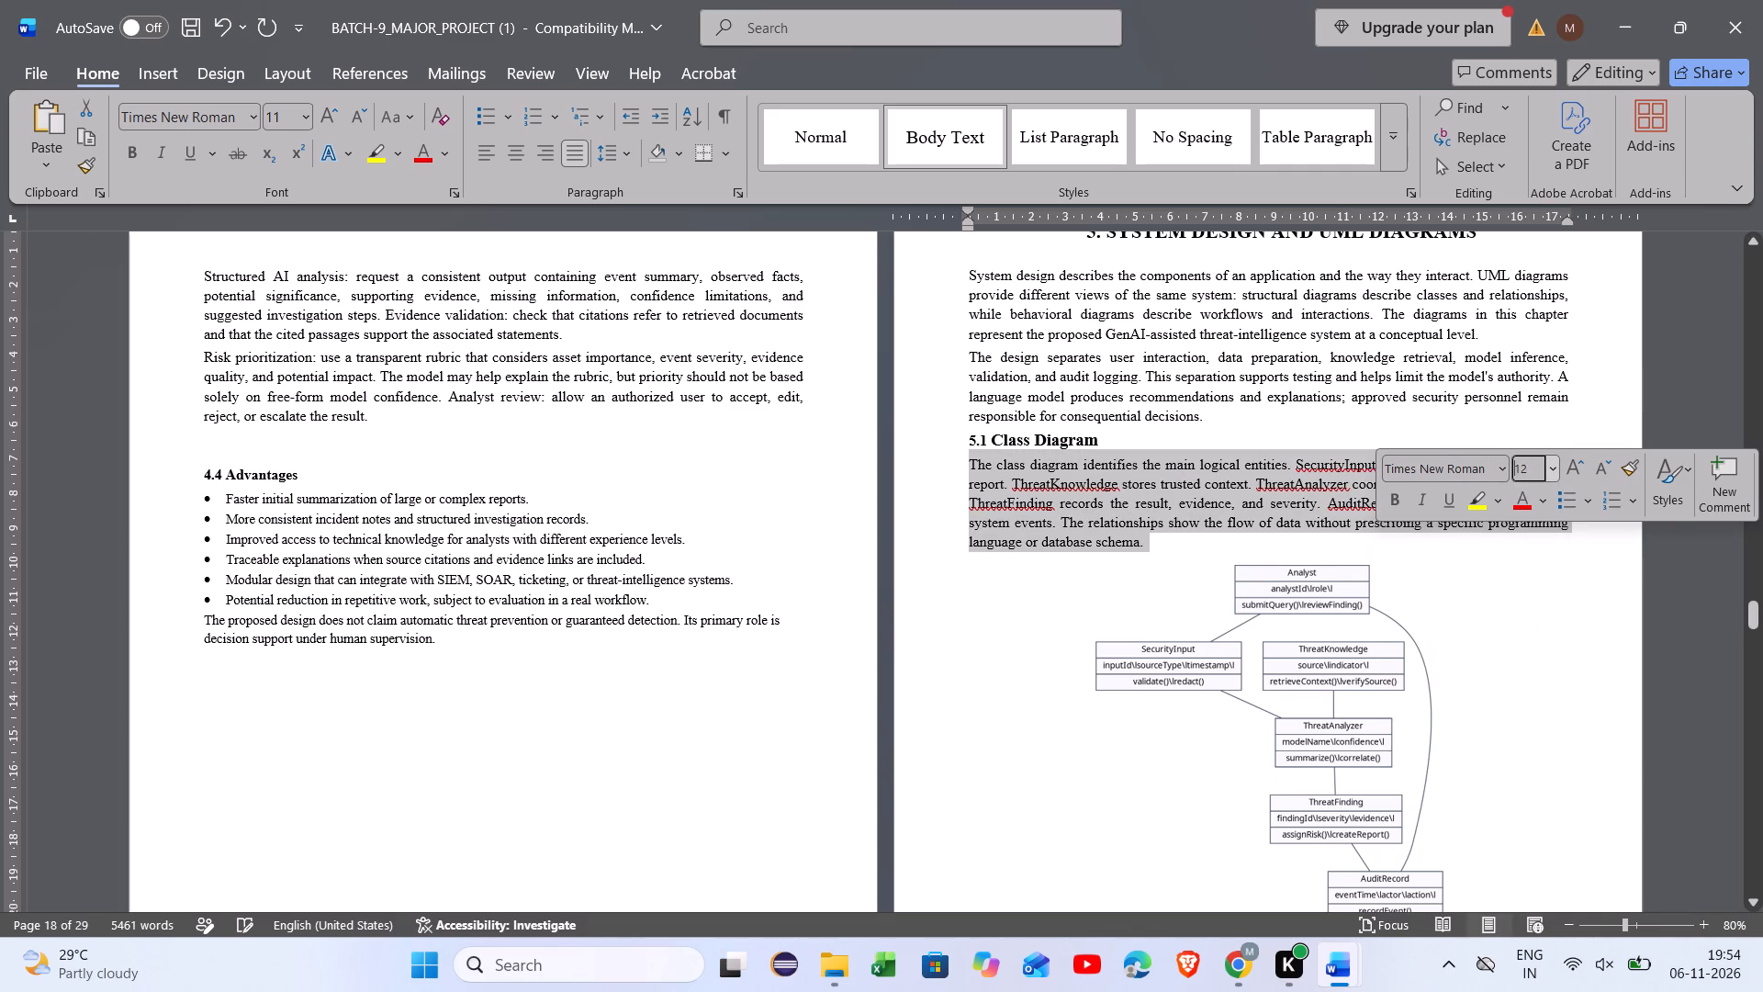
{"action": "left_click", "coordinate": [1083, 611]}
{"action": "scroll", "coordinate": [1083, 611], "scroll_direction": "down", "scroll_amount": 4}
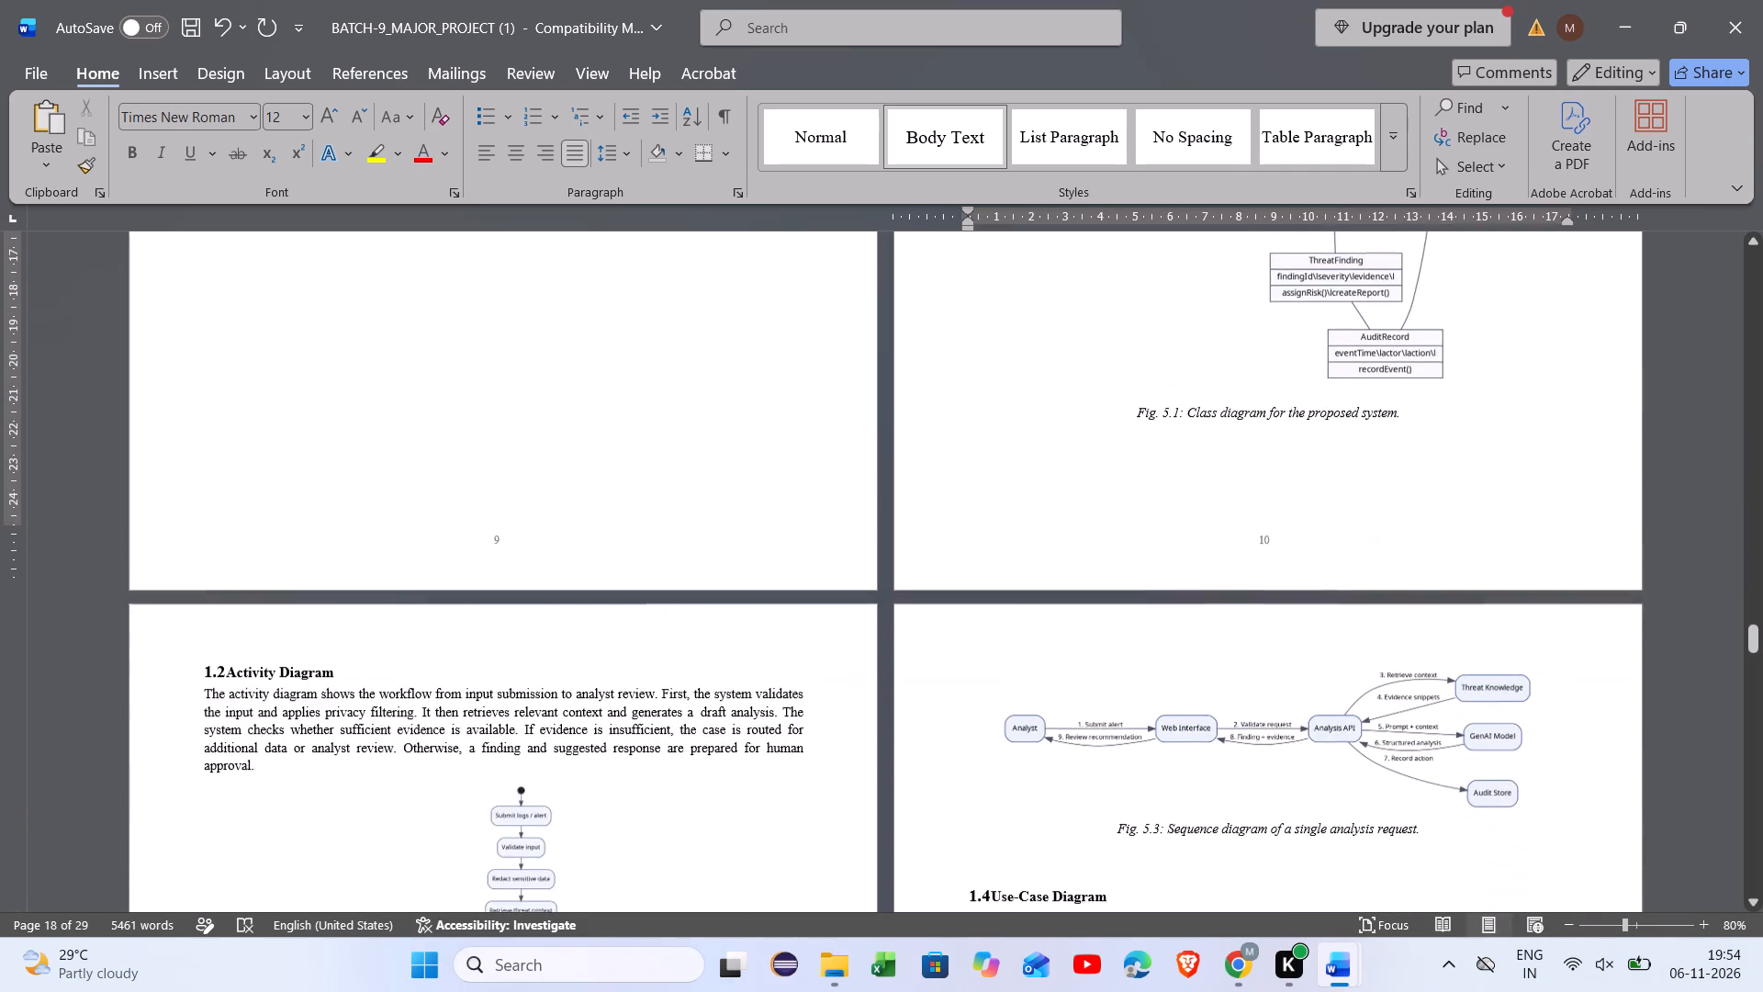
Replace the automatic number of the Activity Diagram heading with 5.2.
{"action": "scroll", "coordinate": [1083, 611], "scroll_direction": "down", "scroll_amount": 1}
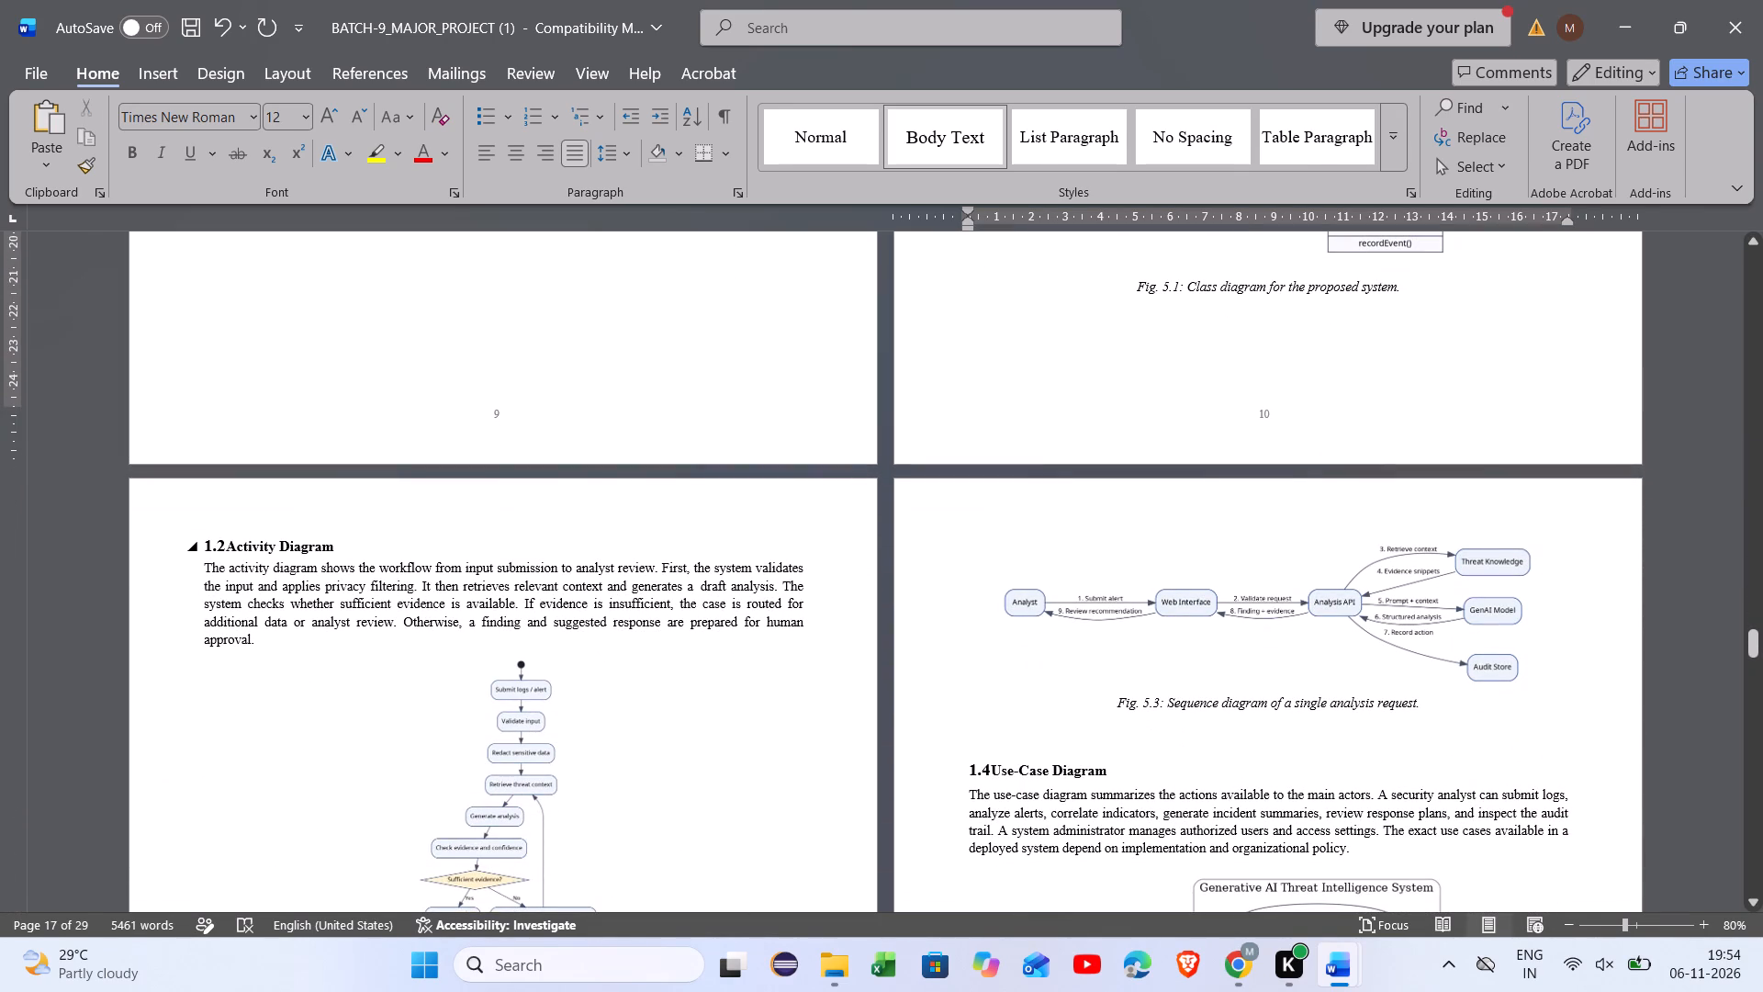
{"action": "left_click", "coordinate": [212, 547]}
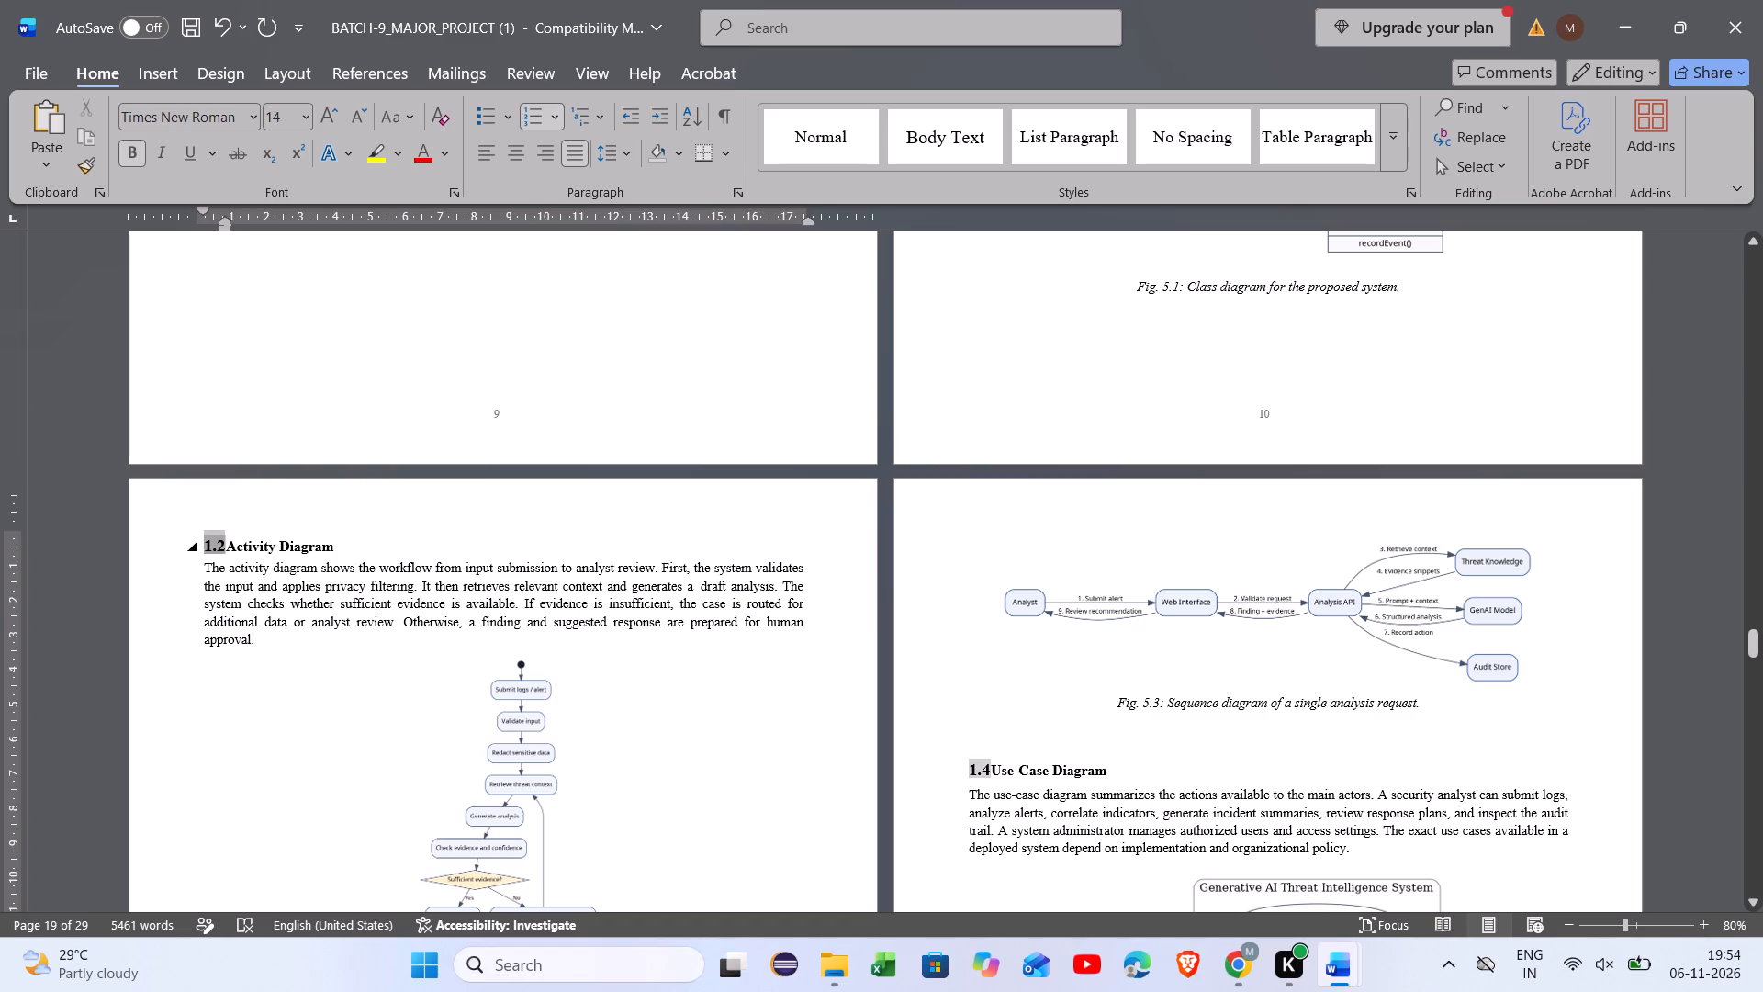
{"action": "type", "text": "5.2"}
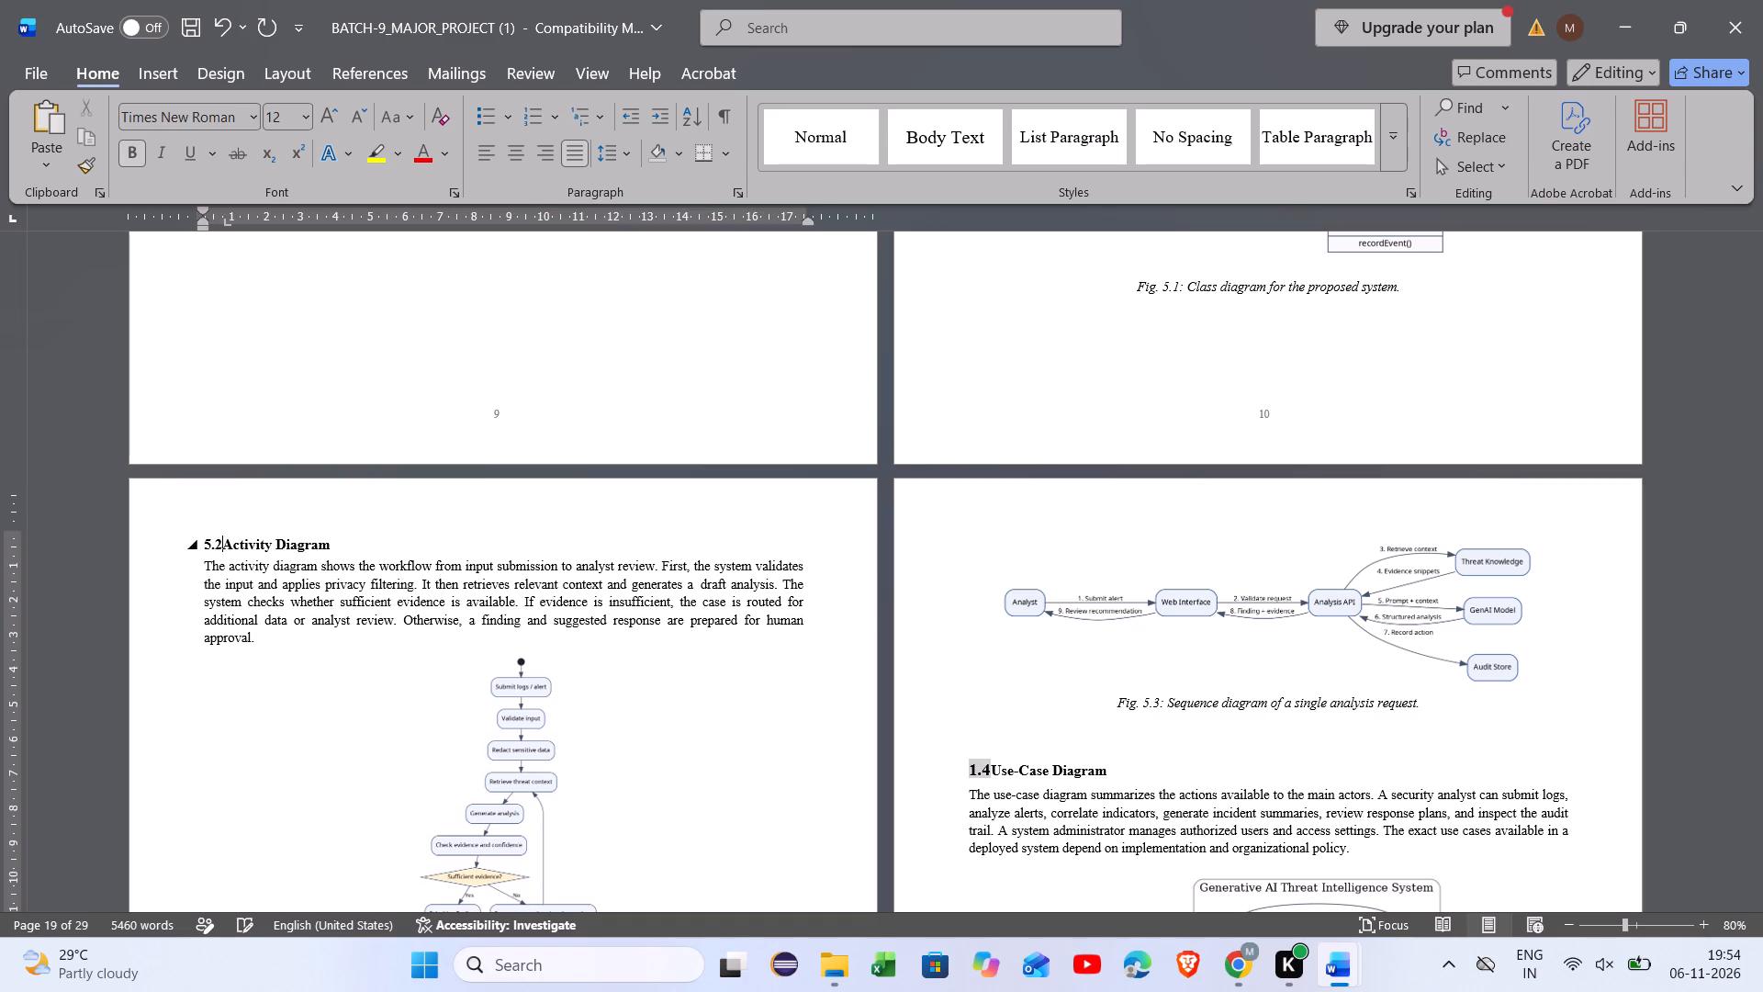
{"action": "key", "text": "space"}
Set the entire 5.2 Activity Diagram heading to font size 14.
{"action": "left_click_drag", "start_coordinate": [337, 542], "coordinate": [199, 547]}
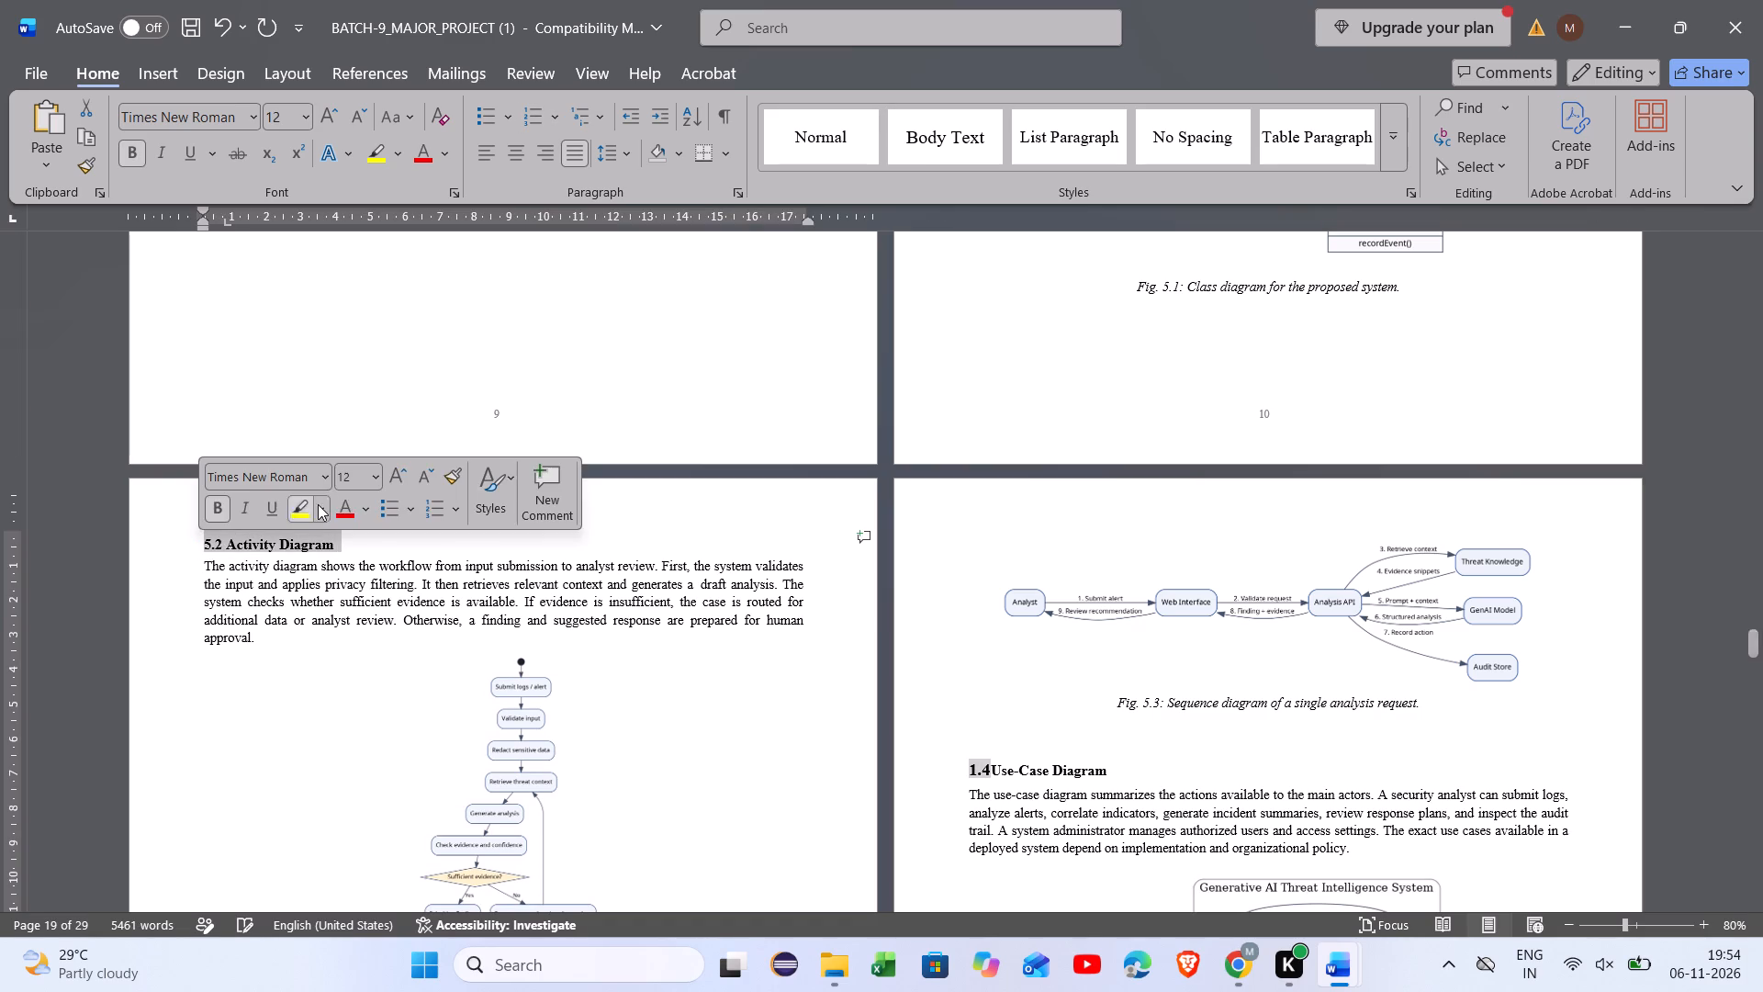
{"action": "left_click", "coordinate": [372, 470]}
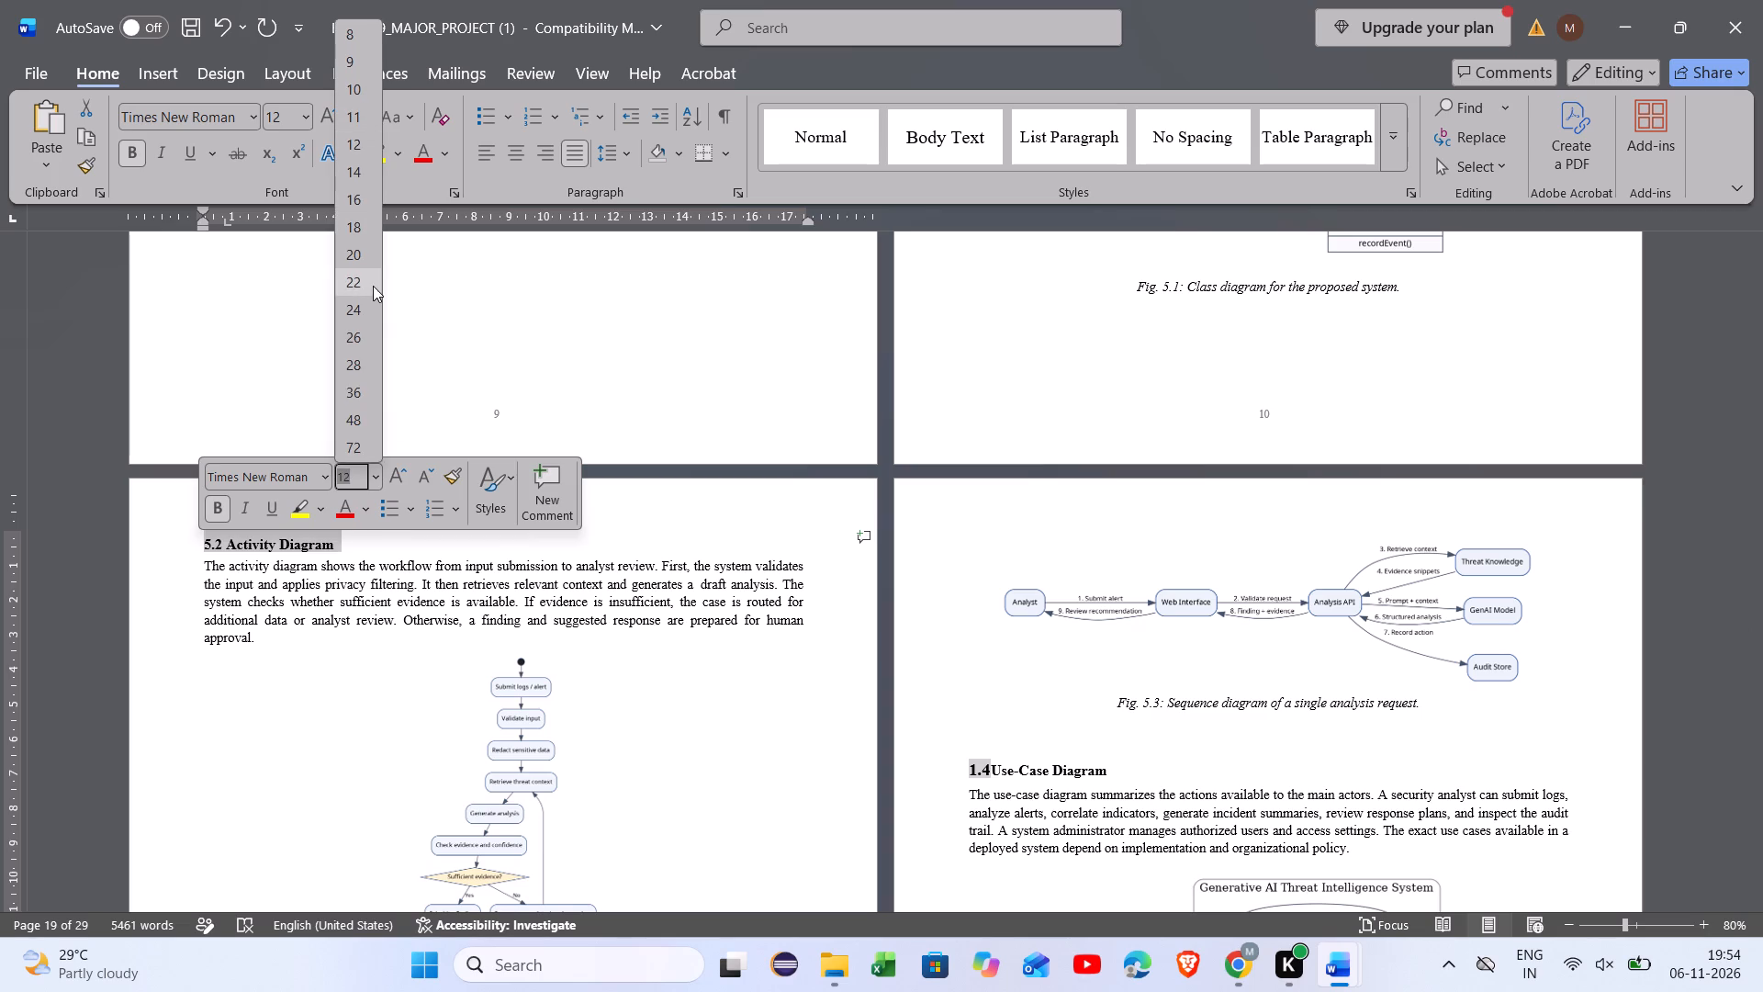
{"action": "left_click", "coordinate": [352, 175]}
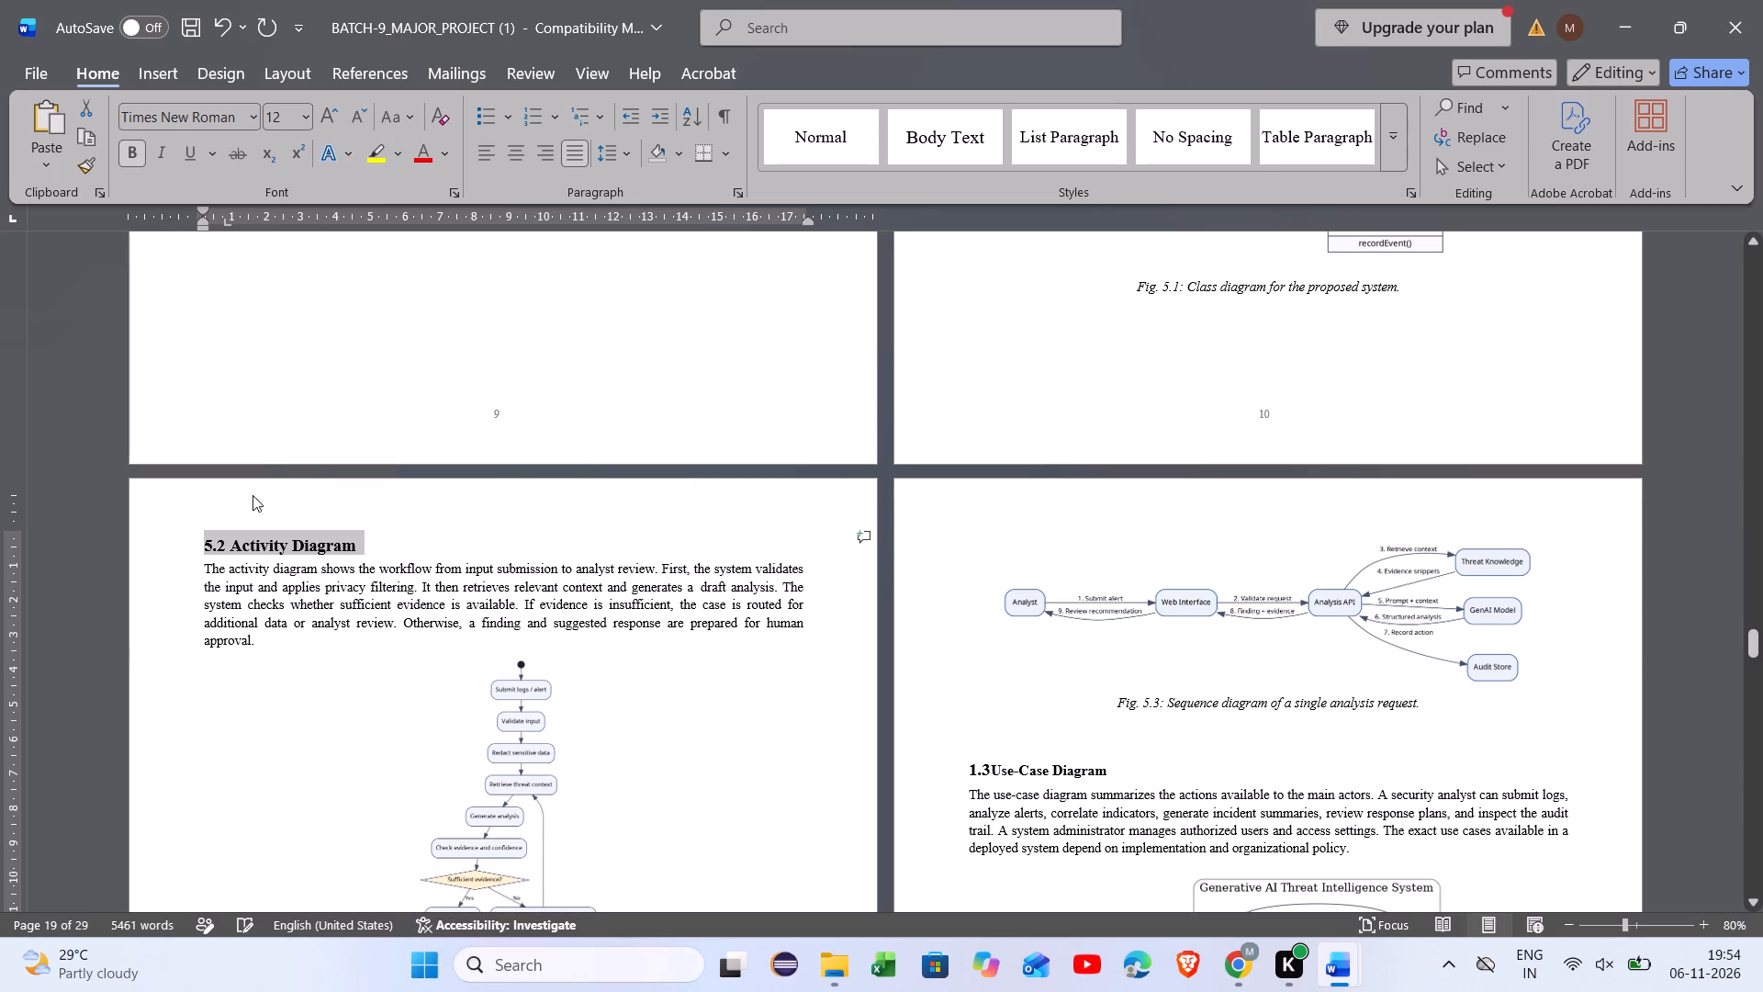
Set the descriptive paragraph under 5.2 Activity Diagram to font size 12.
{"action": "left_click", "coordinate": [246, 637]}
{"action": "left_click_drag", "start_coordinate": [263, 639], "coordinate": [253, 635]}
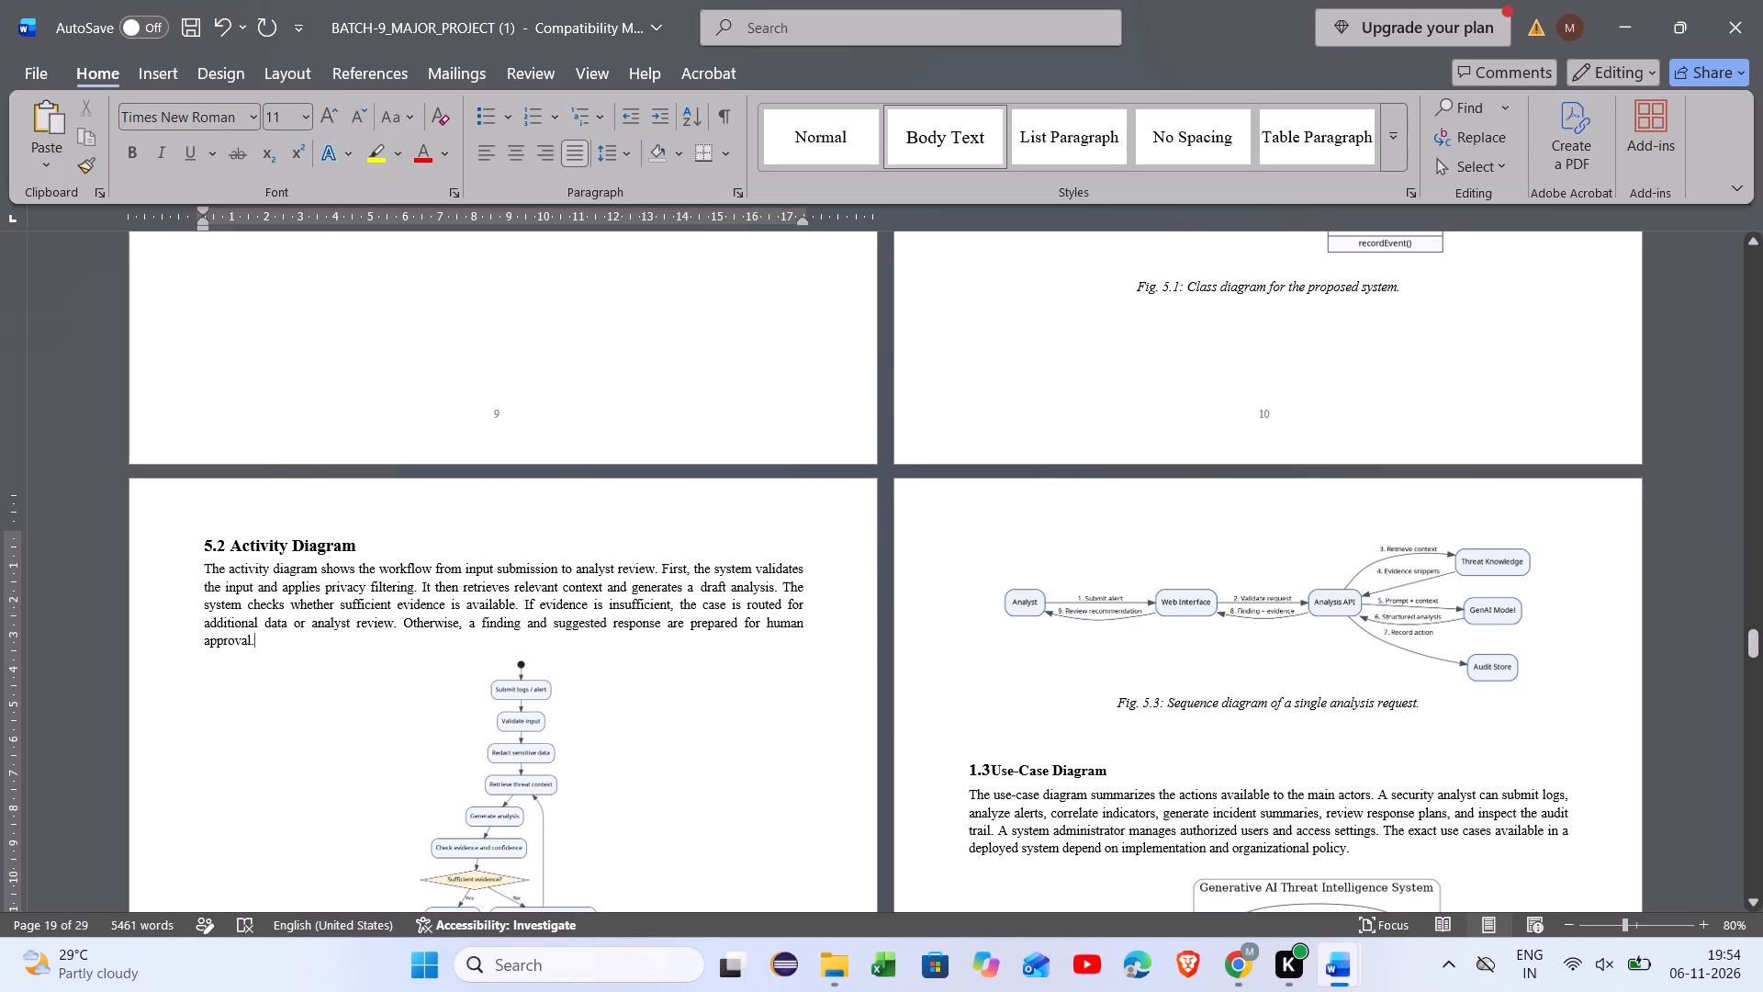
{"action": "left_click_drag", "start_coordinate": [253, 635], "coordinate": [208, 569]}
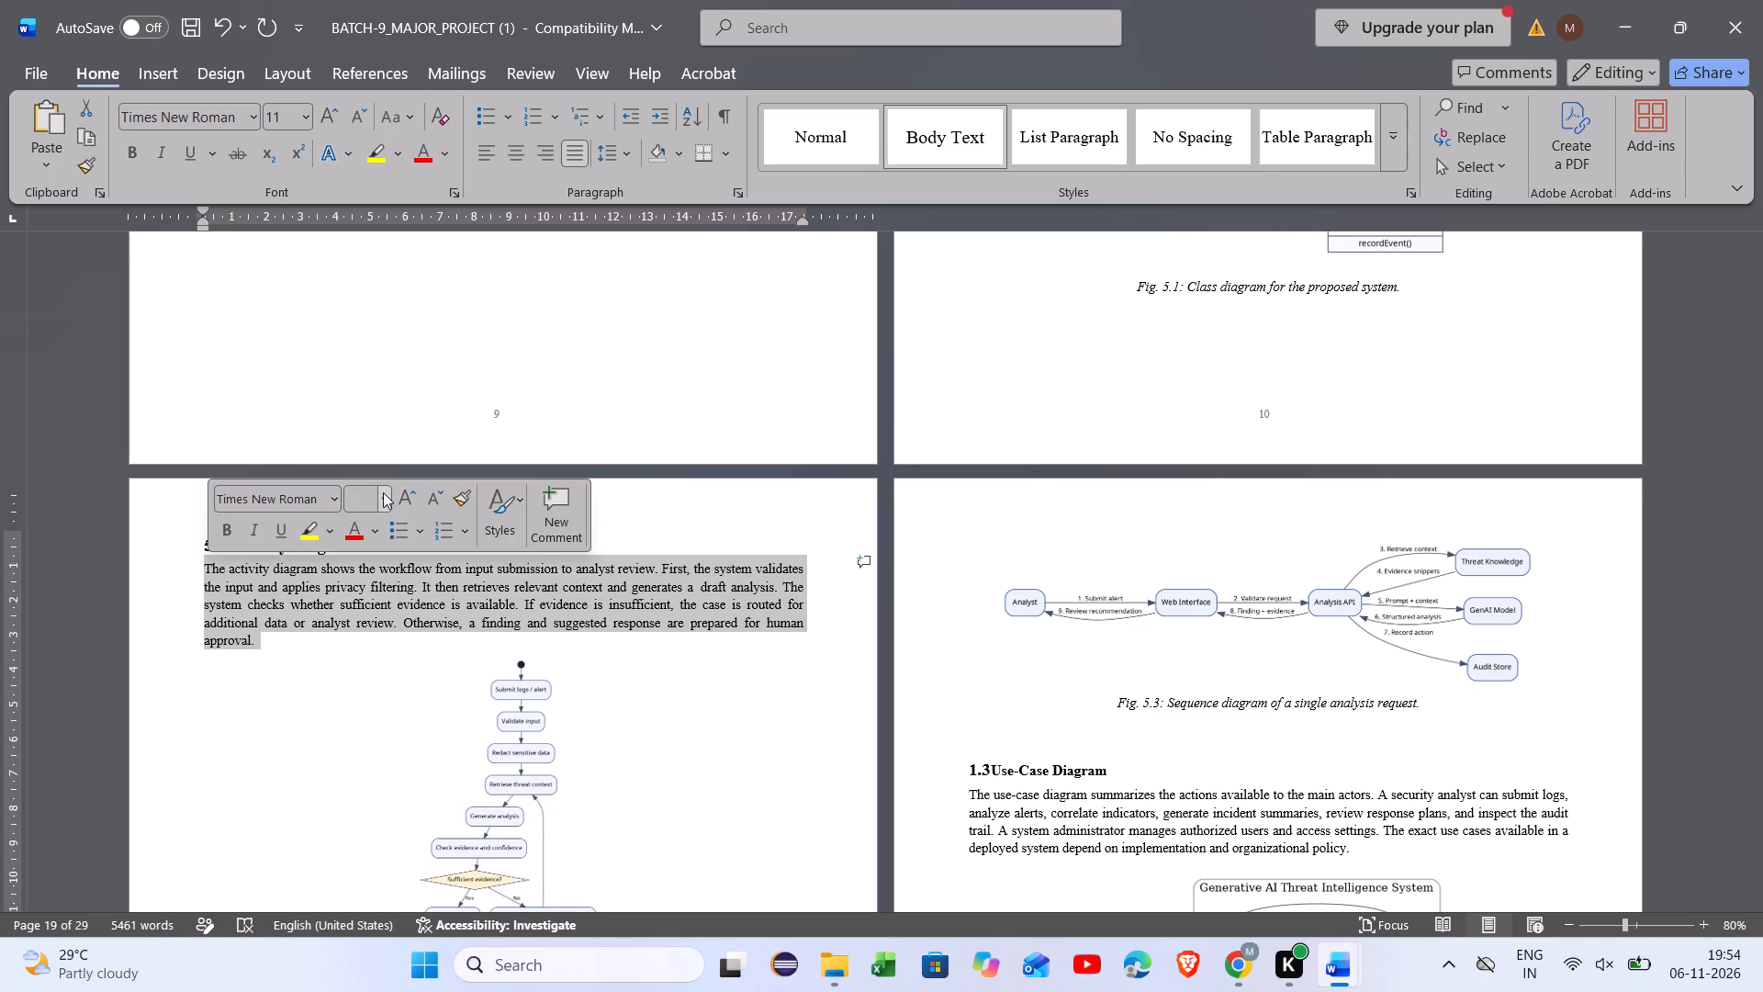
{"action": "left_click", "coordinate": [383, 492]}
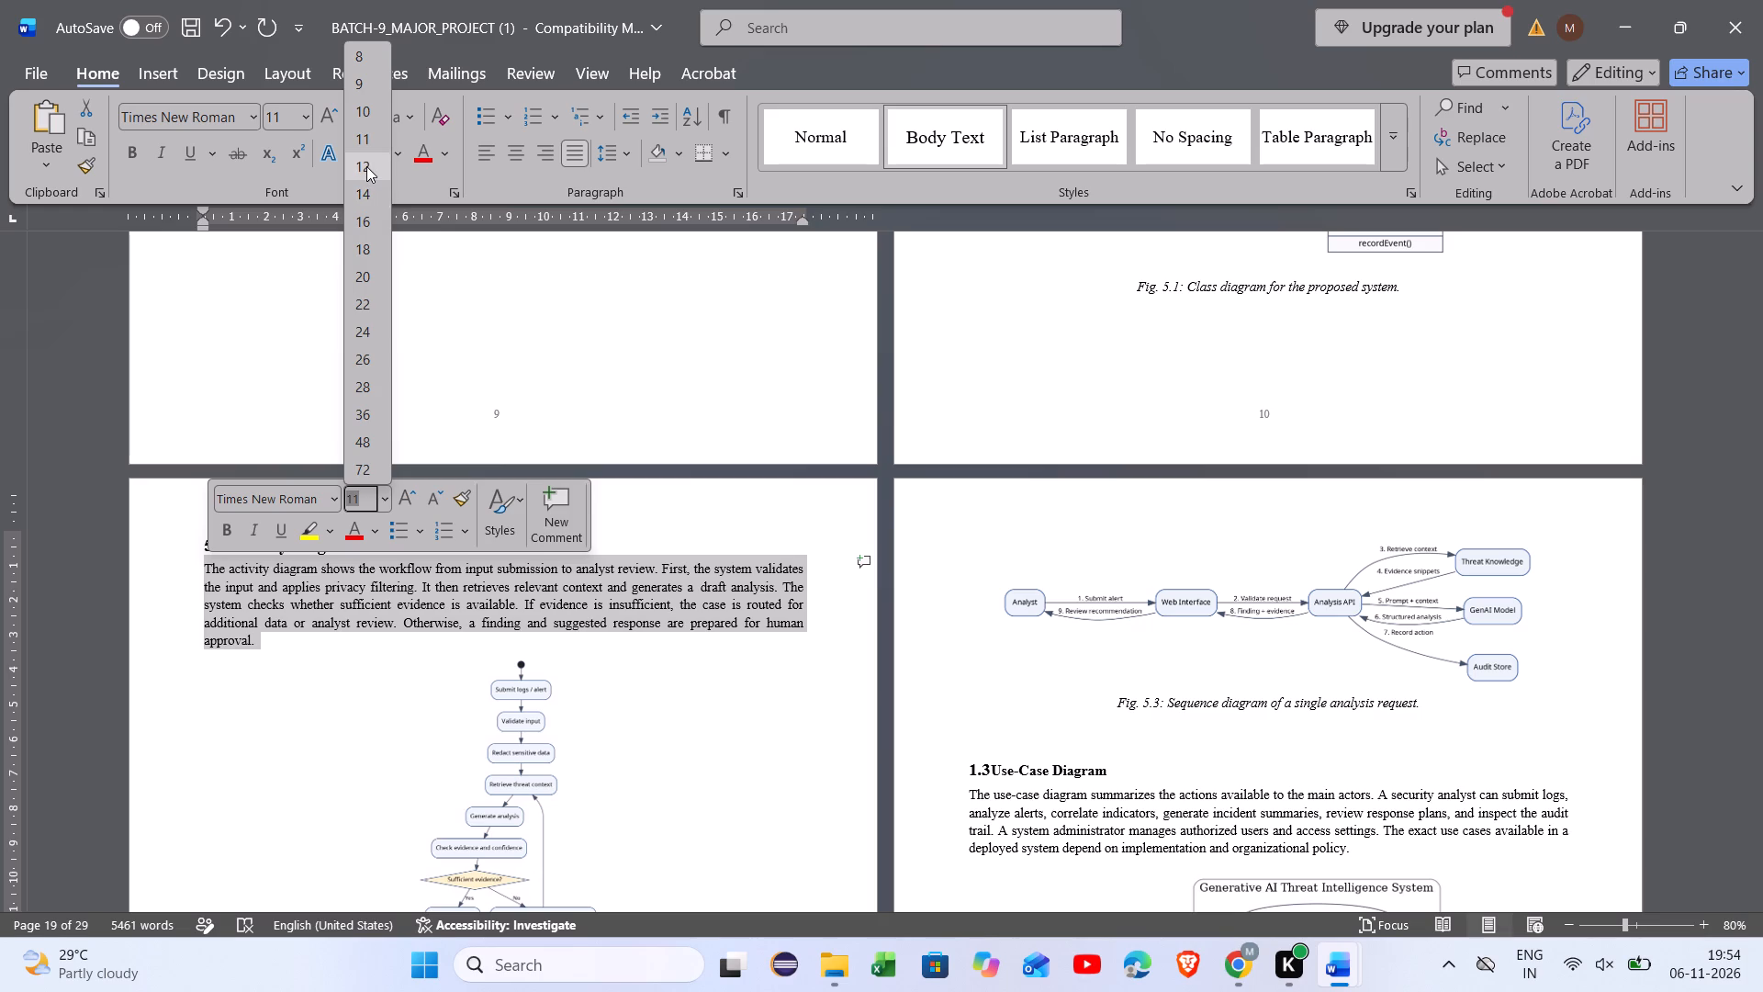
{"action": "left_click", "coordinate": [365, 166]}
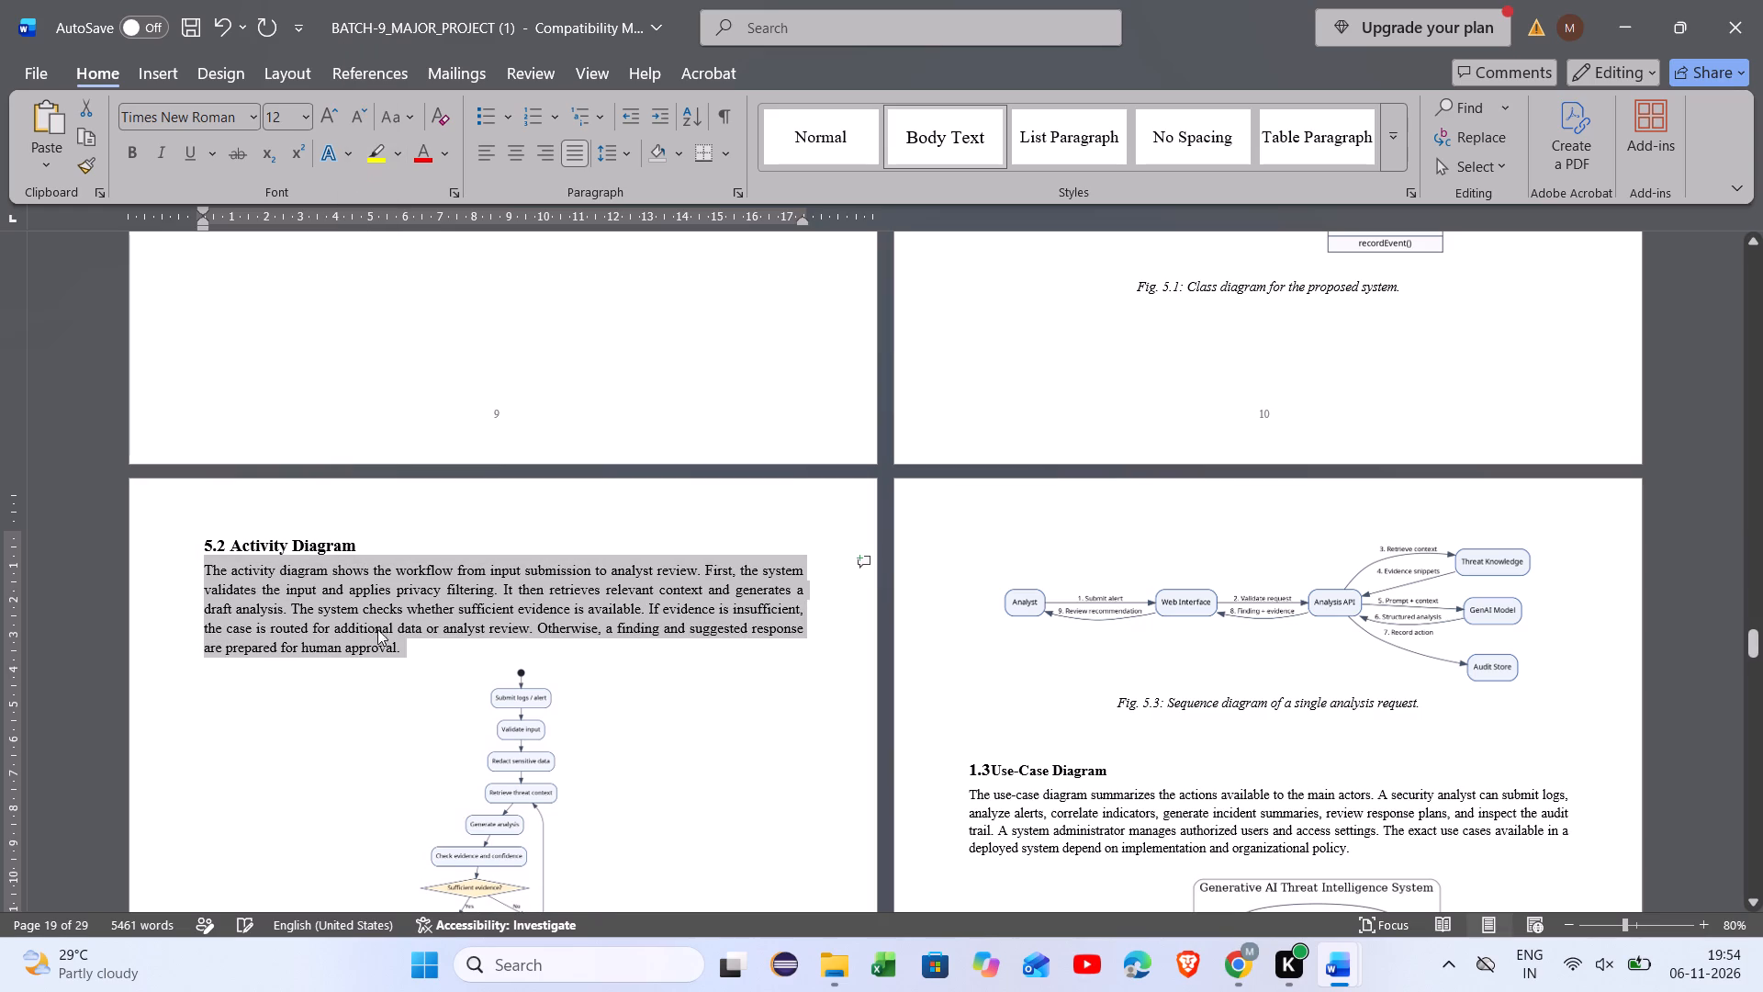
{"action": "left_click", "coordinate": [388, 678]}
Replace the automatic number of the Sequence Diagram heading with 5.3.
{"action": "scroll", "coordinate": [388, 678], "scroll_direction": "down", "scroll_amount": 4}
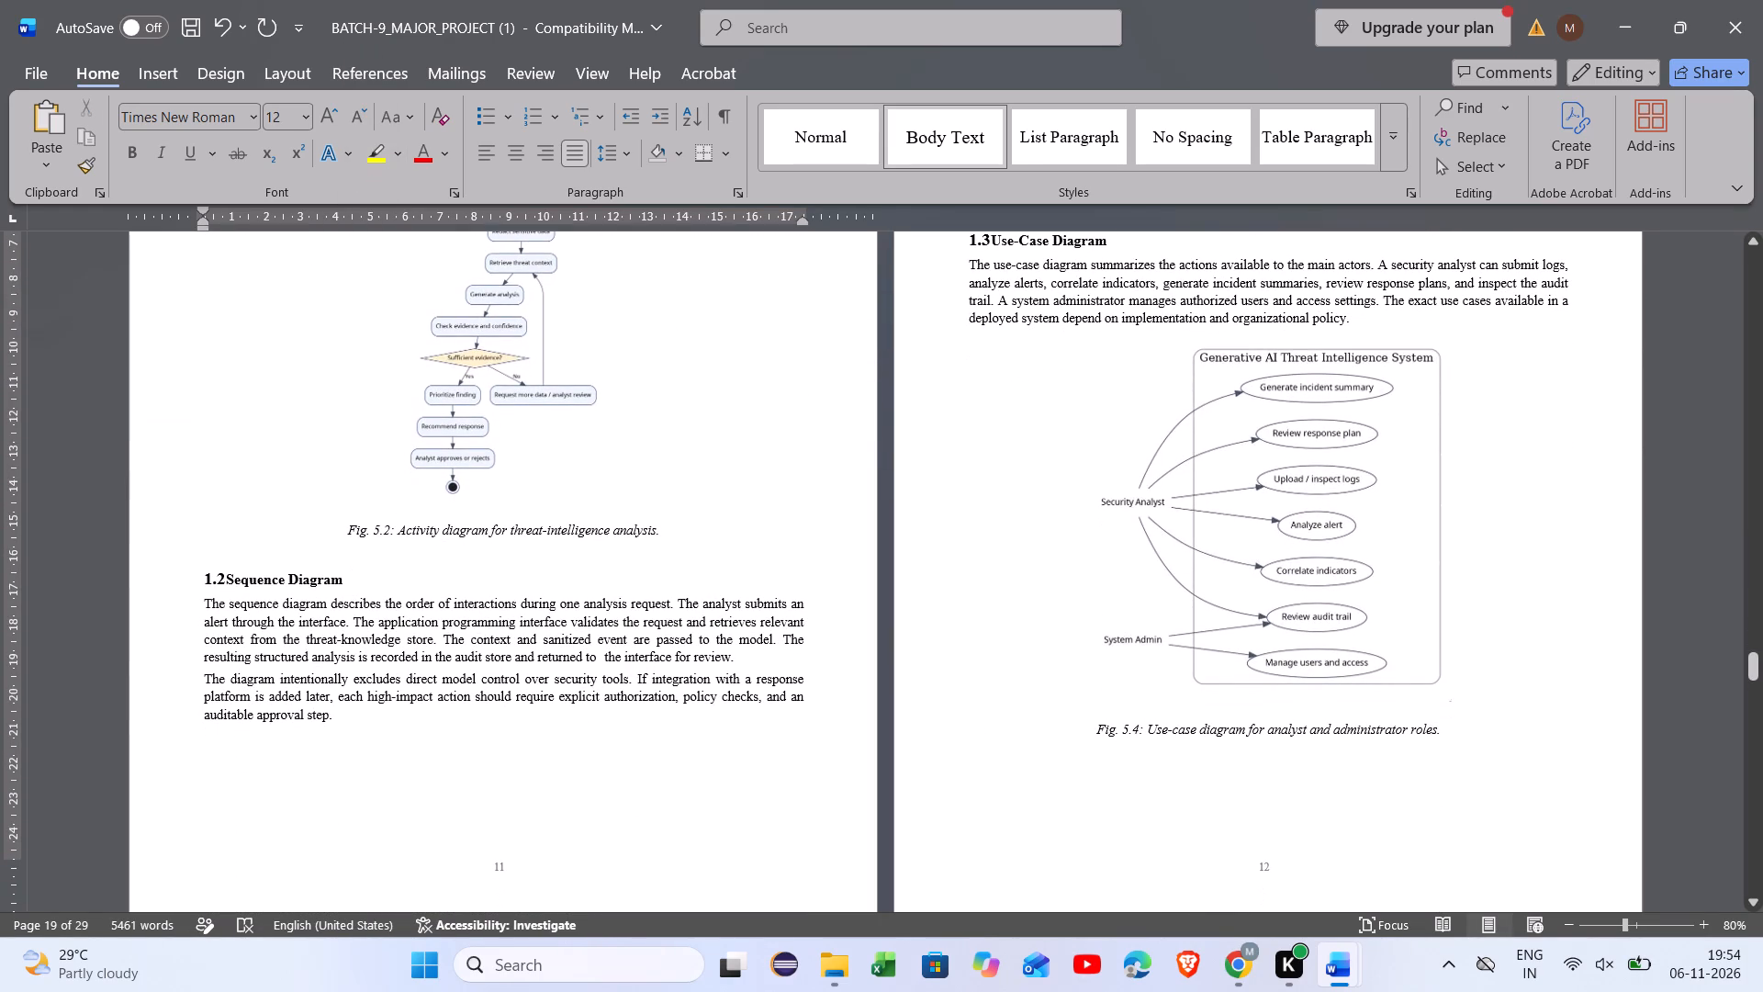
{"action": "left_click_drag", "start_coordinate": [343, 583], "coordinate": [231, 582]}
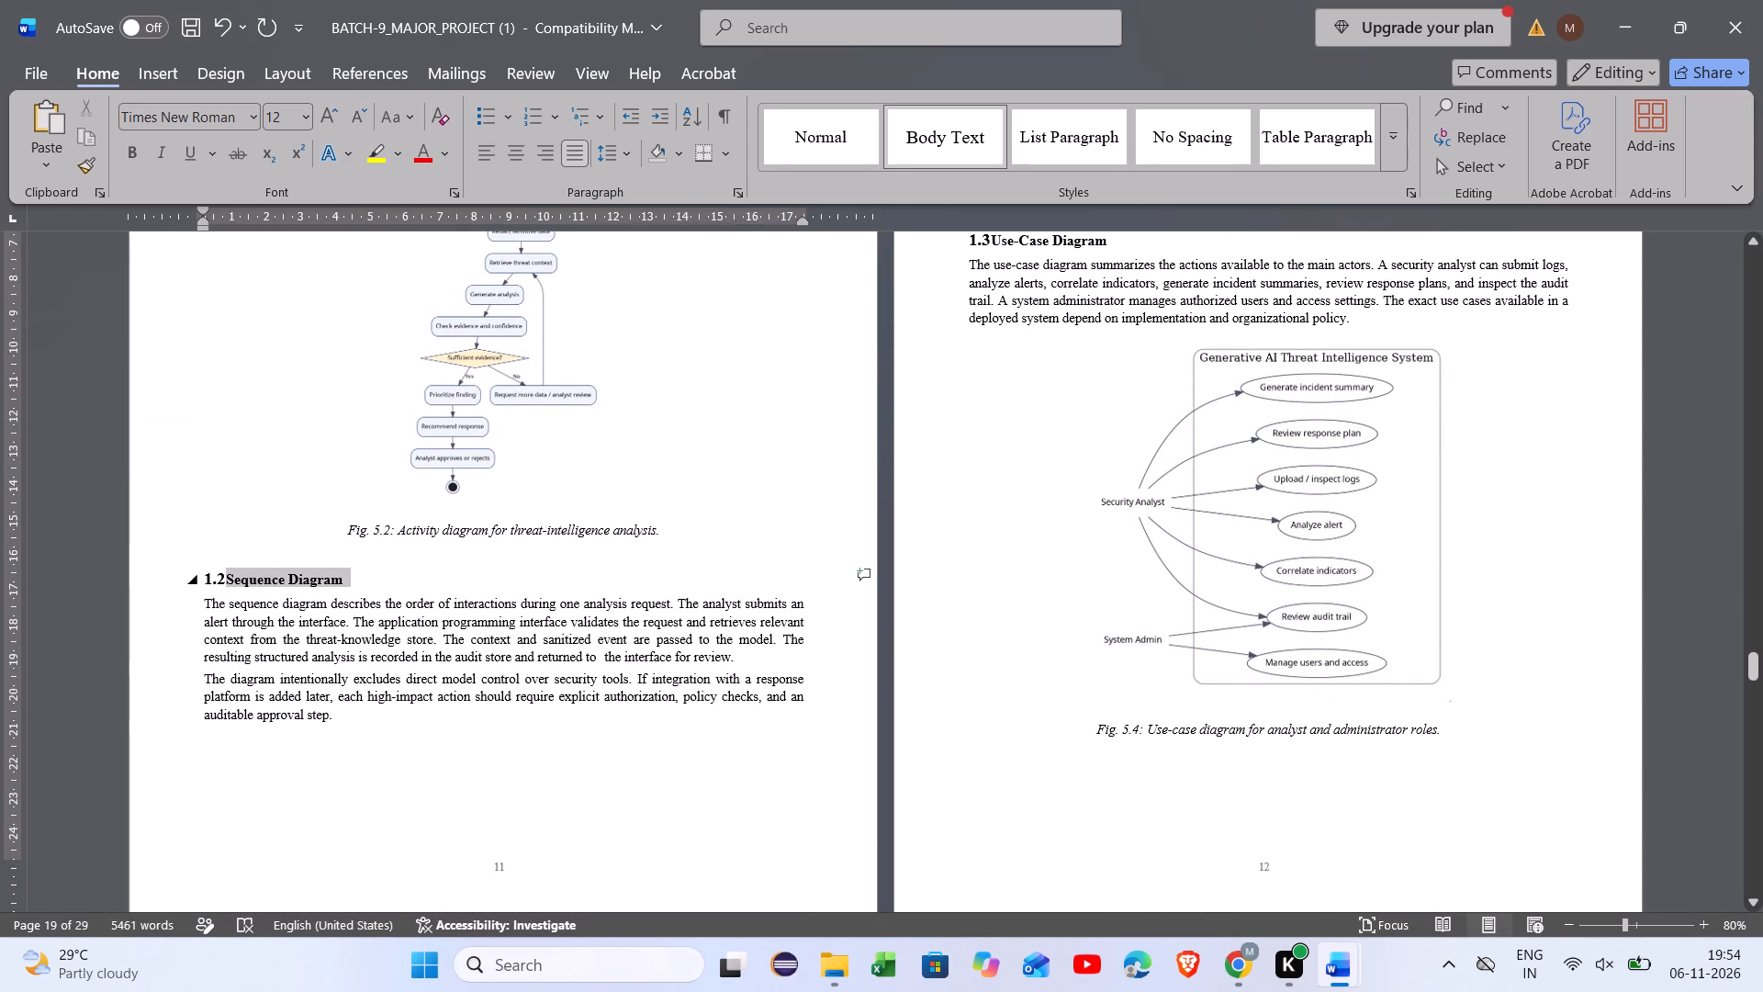
{"action": "left_click_drag", "start_coordinate": [231, 582], "coordinate": [208, 581]}
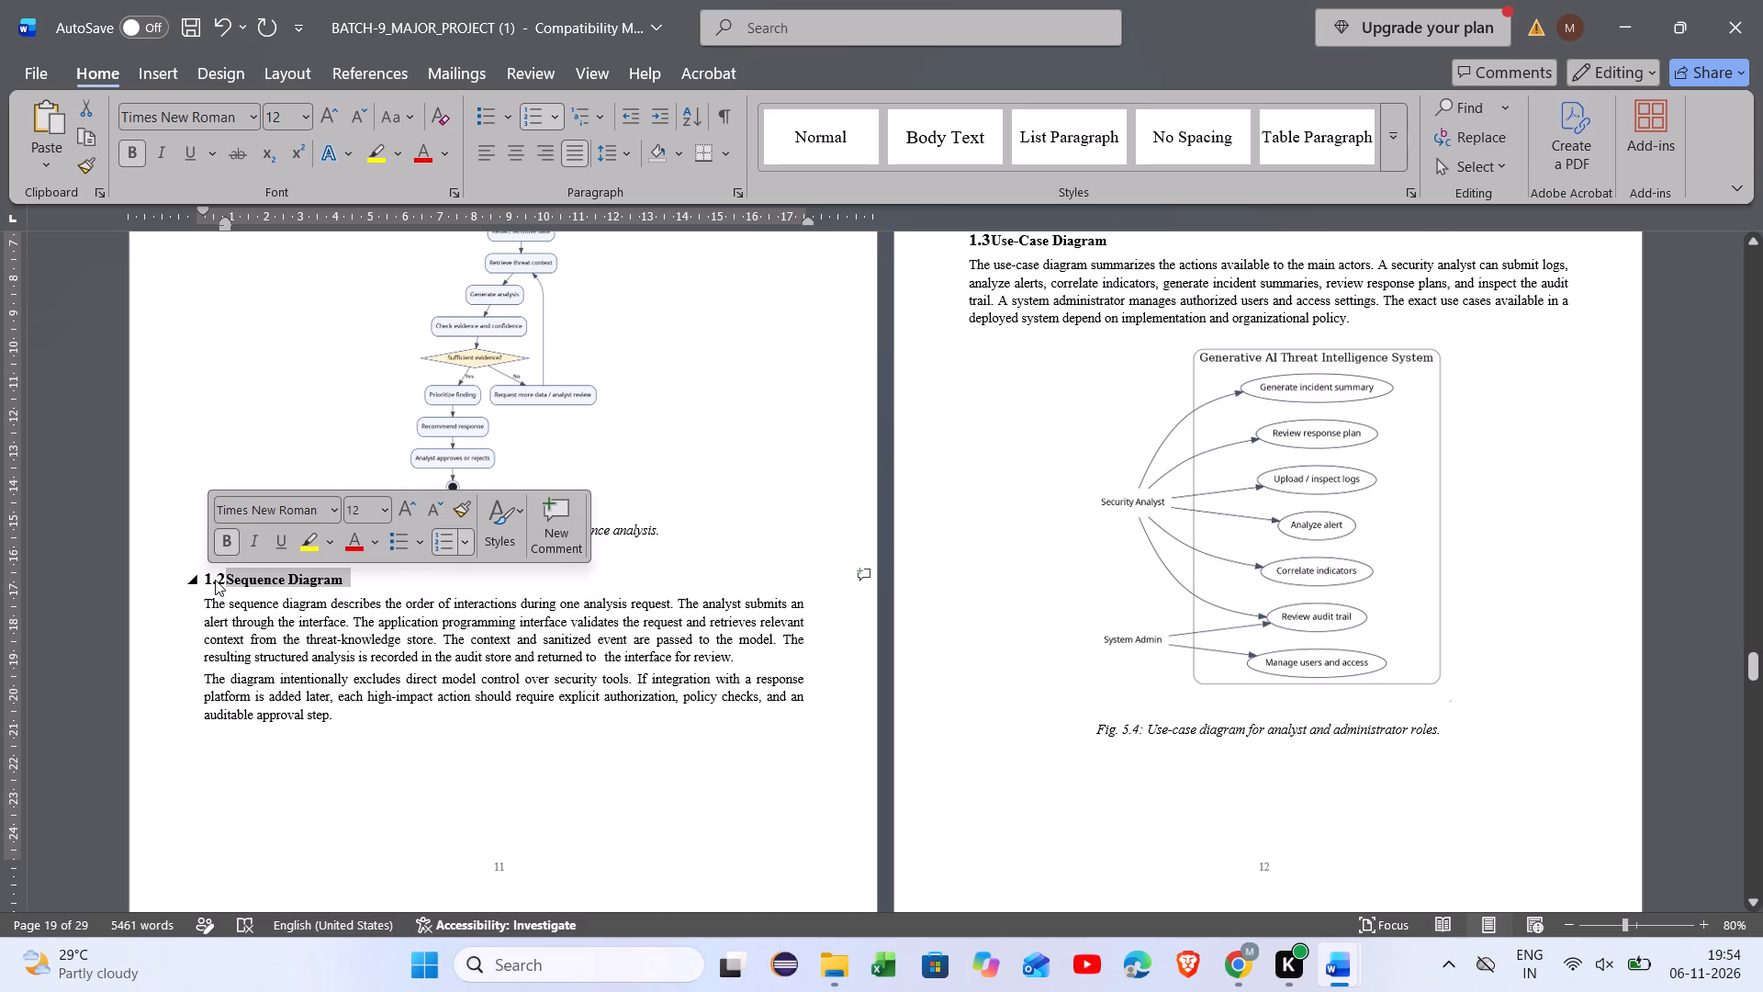
{"action": "left_click", "coordinate": [218, 579]}
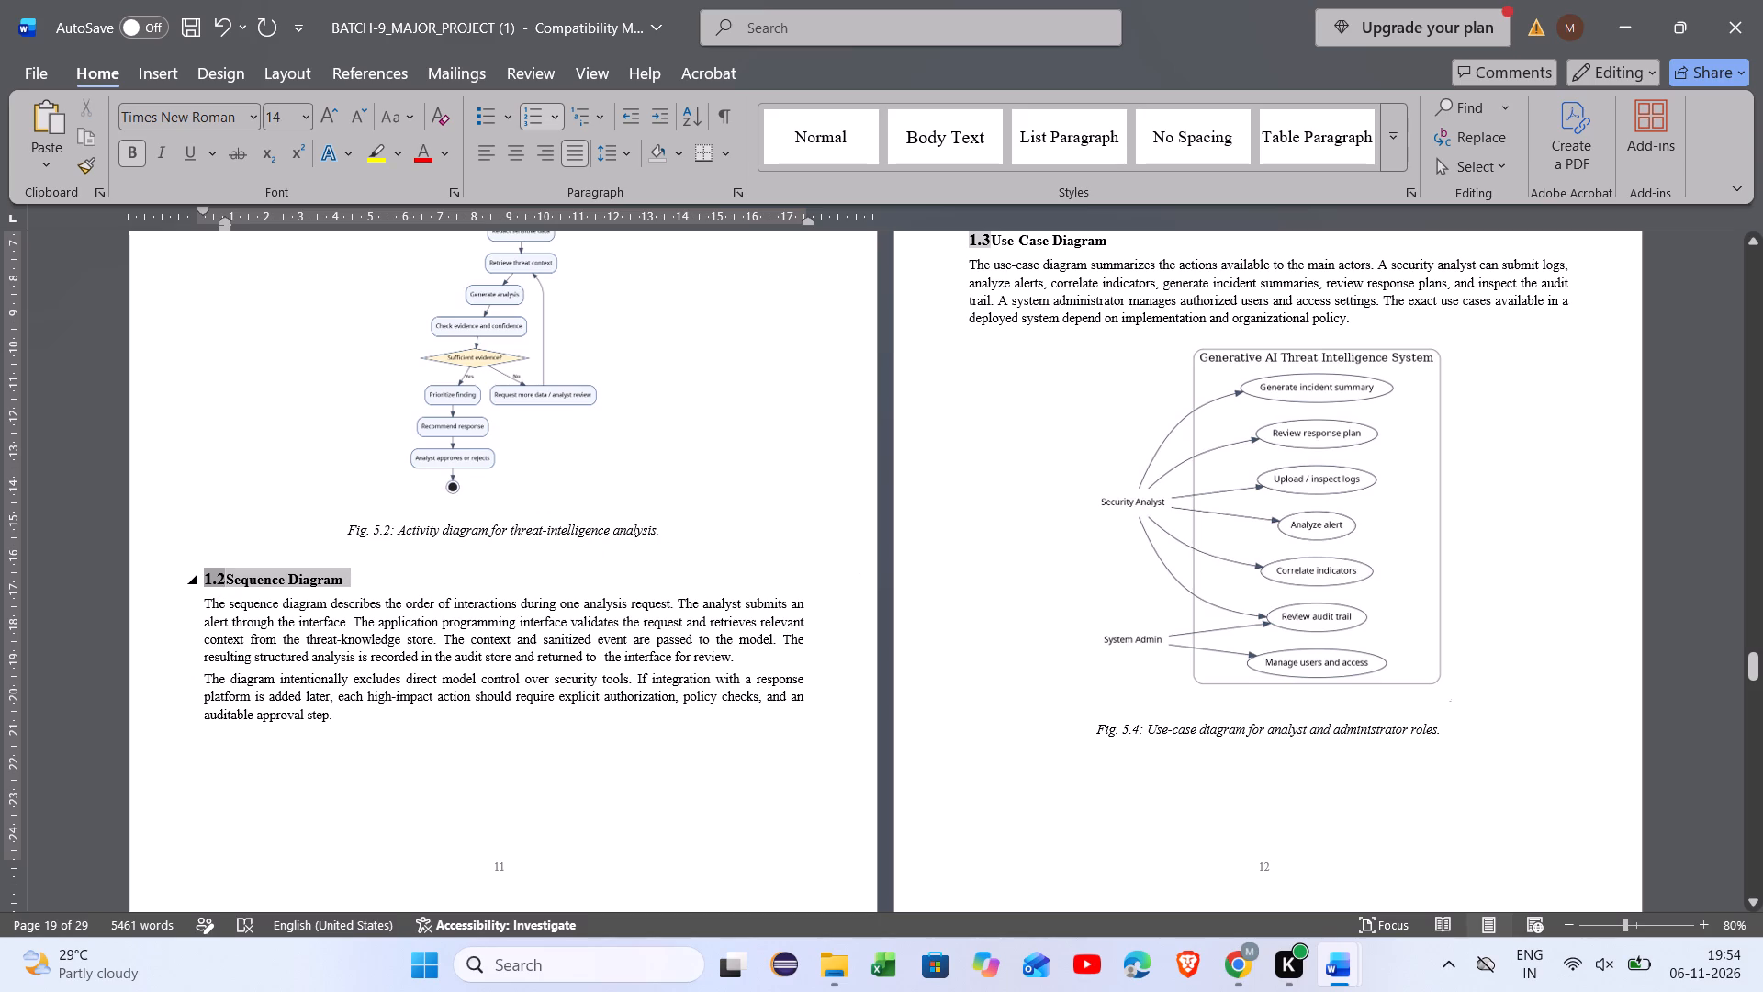
{"action": "left_click", "coordinate": [218, 579]}
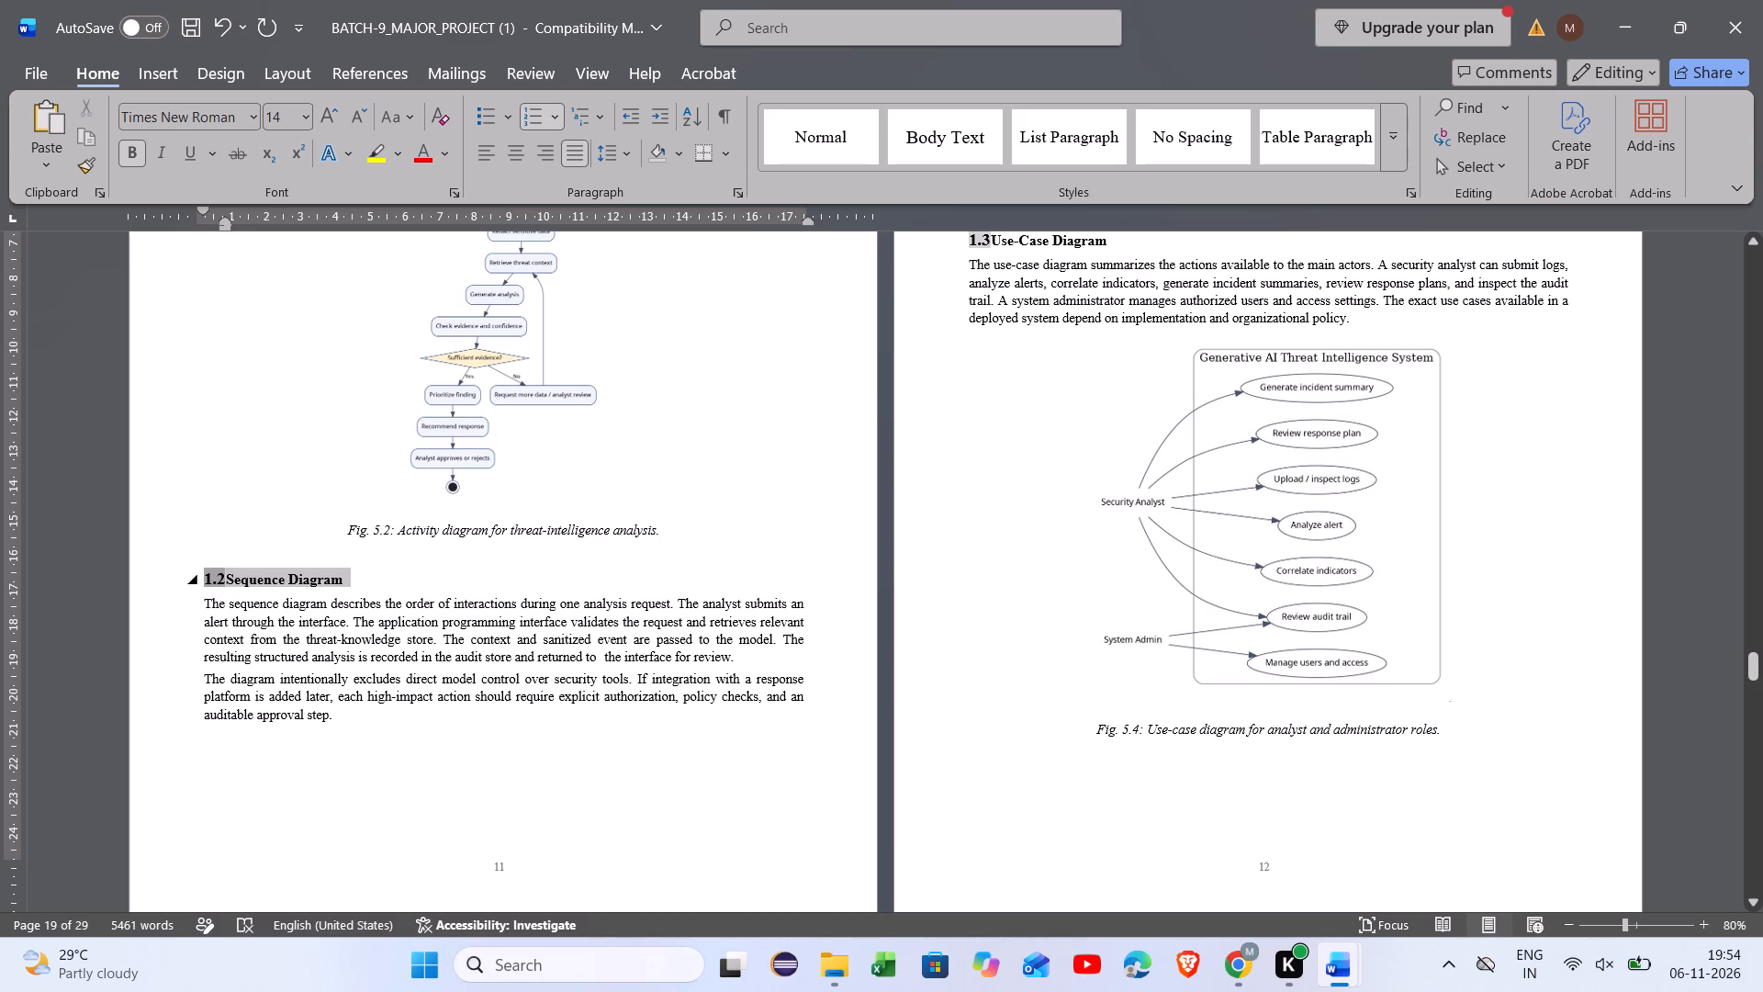
{"action": "left_click", "coordinate": [256, 572]}
{"action": "left_click", "coordinate": [218, 579]}
{"action": "type", "text": "5.3"}
{"action": "key", "text": "space"}
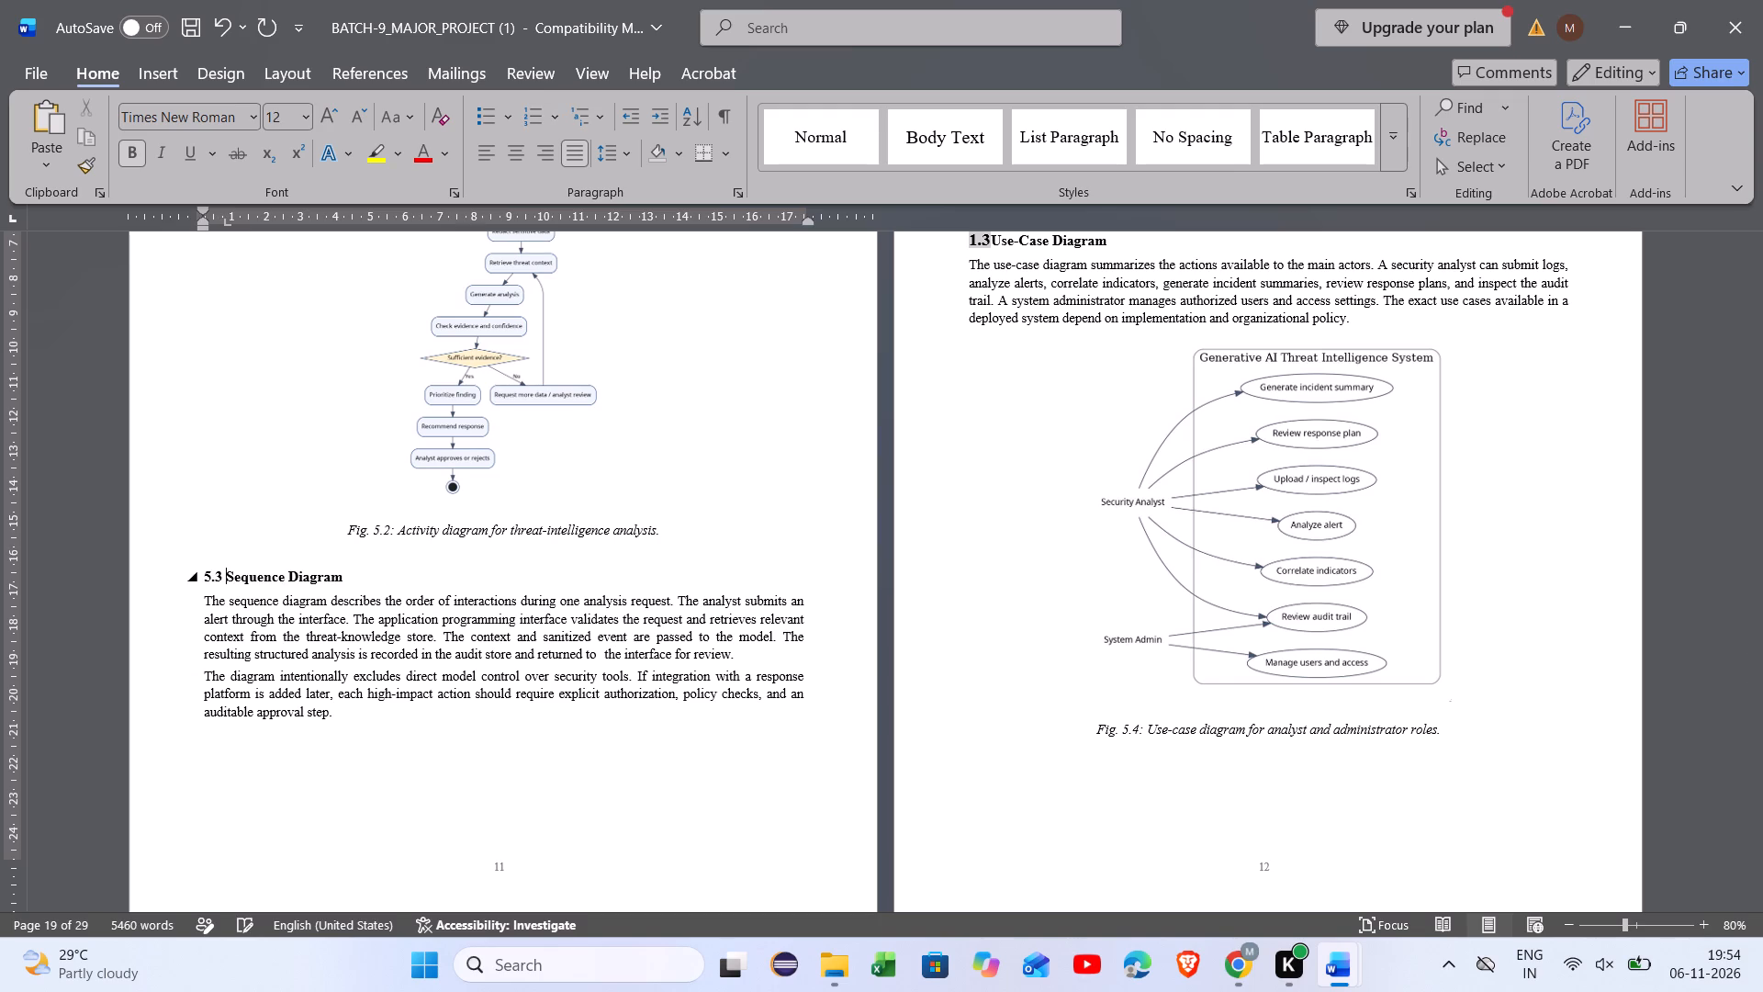
Set the words Sequence Diagram in the 5.3 heading to font size 14.
{"action": "scroll", "coordinate": [331, 564], "scroll_direction": "up", "scroll_amount": 2}
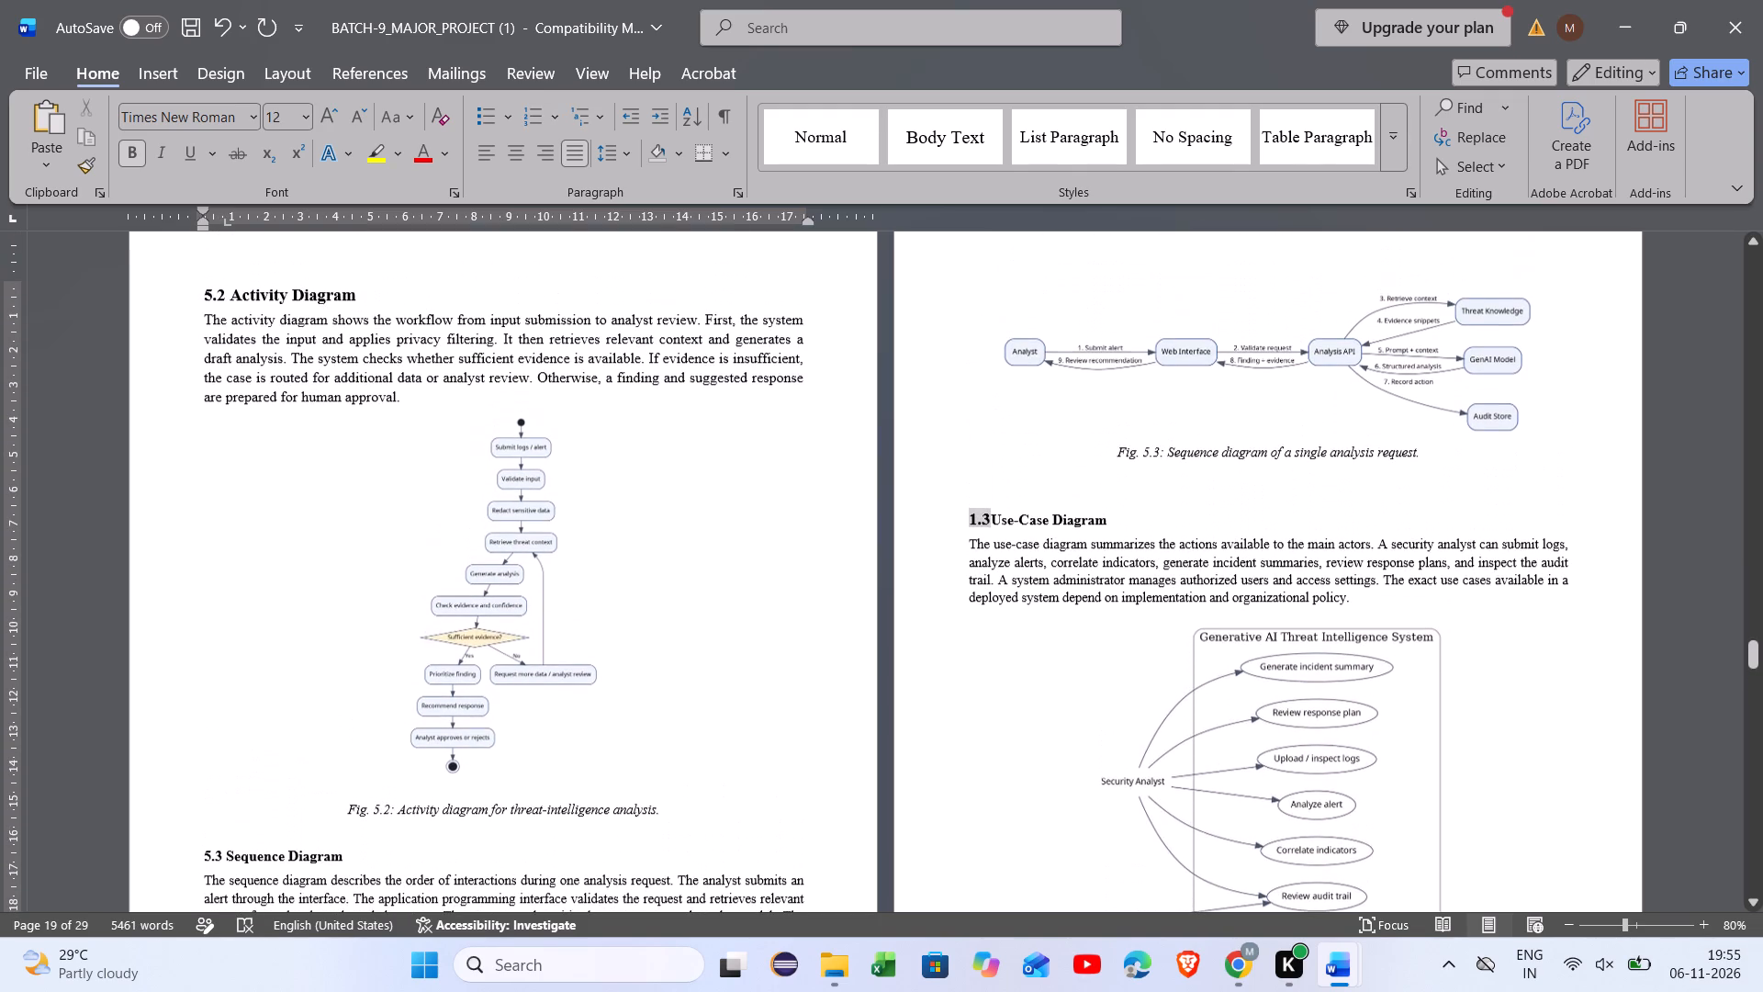
{"action": "scroll", "coordinate": [522, 647], "scroll_direction": "up", "scroll_amount": 4}
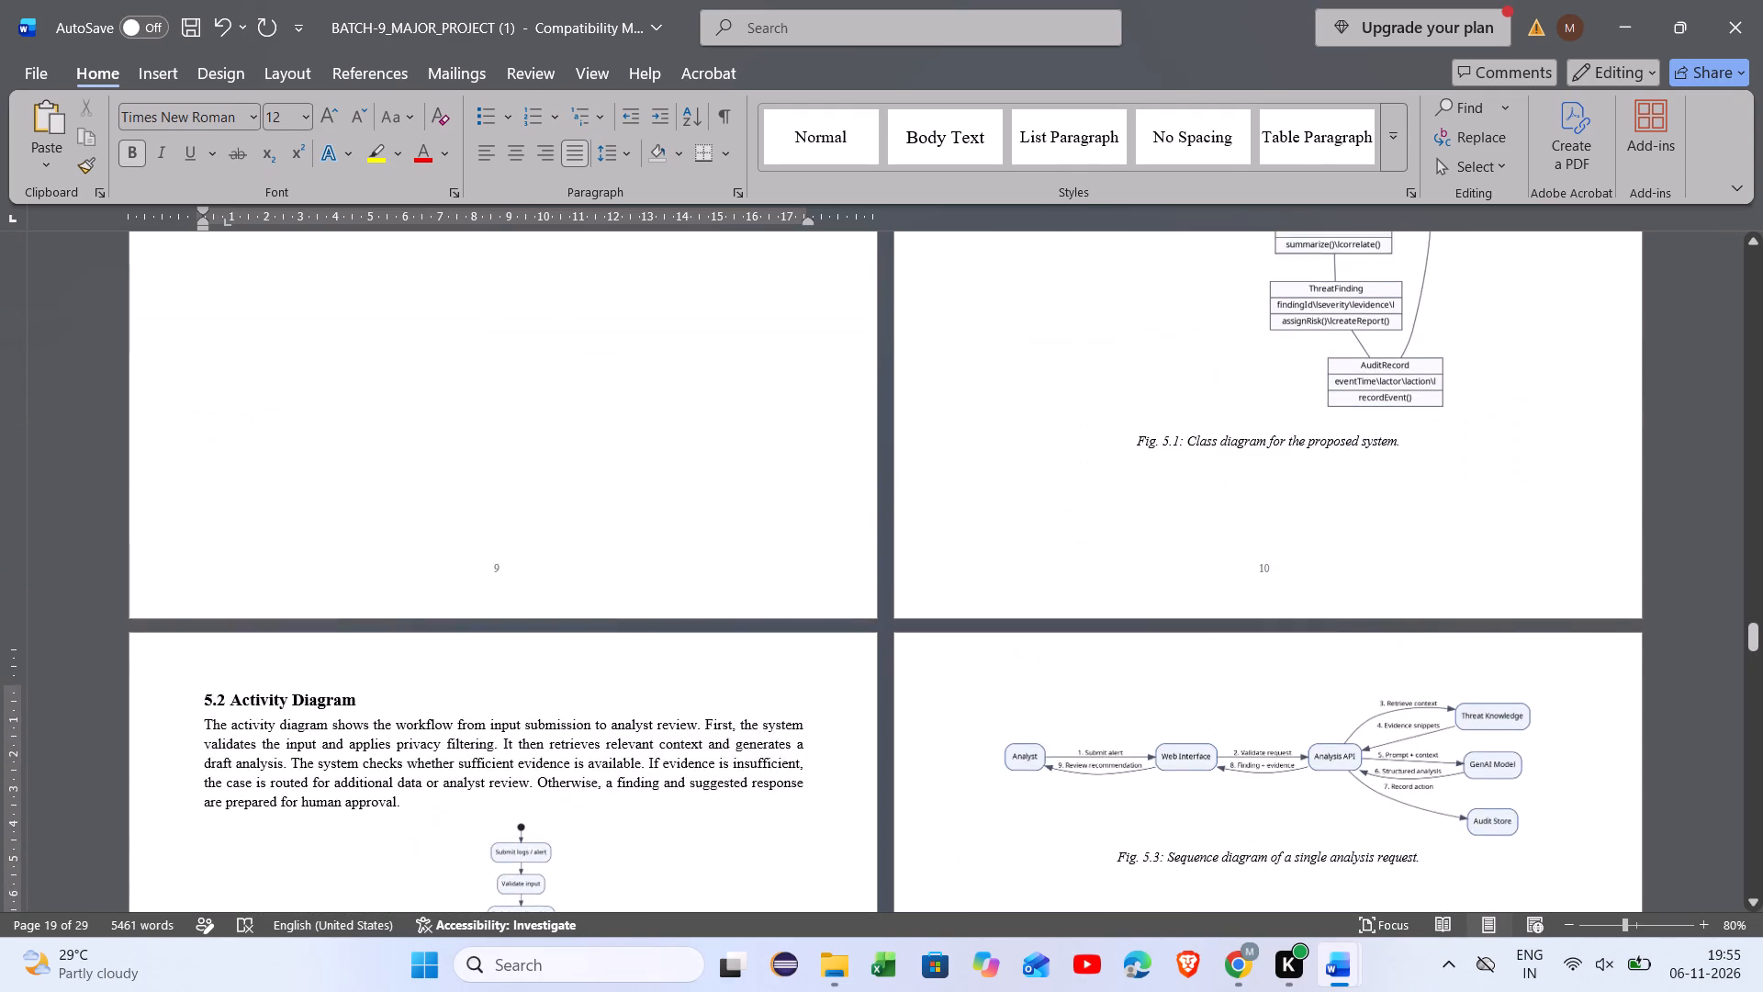
{"action": "scroll", "coordinate": [522, 647], "scroll_direction": "up", "scroll_amount": 3}
{"action": "scroll", "coordinate": [522, 647], "scroll_direction": "right", "scroll_amount": 1}
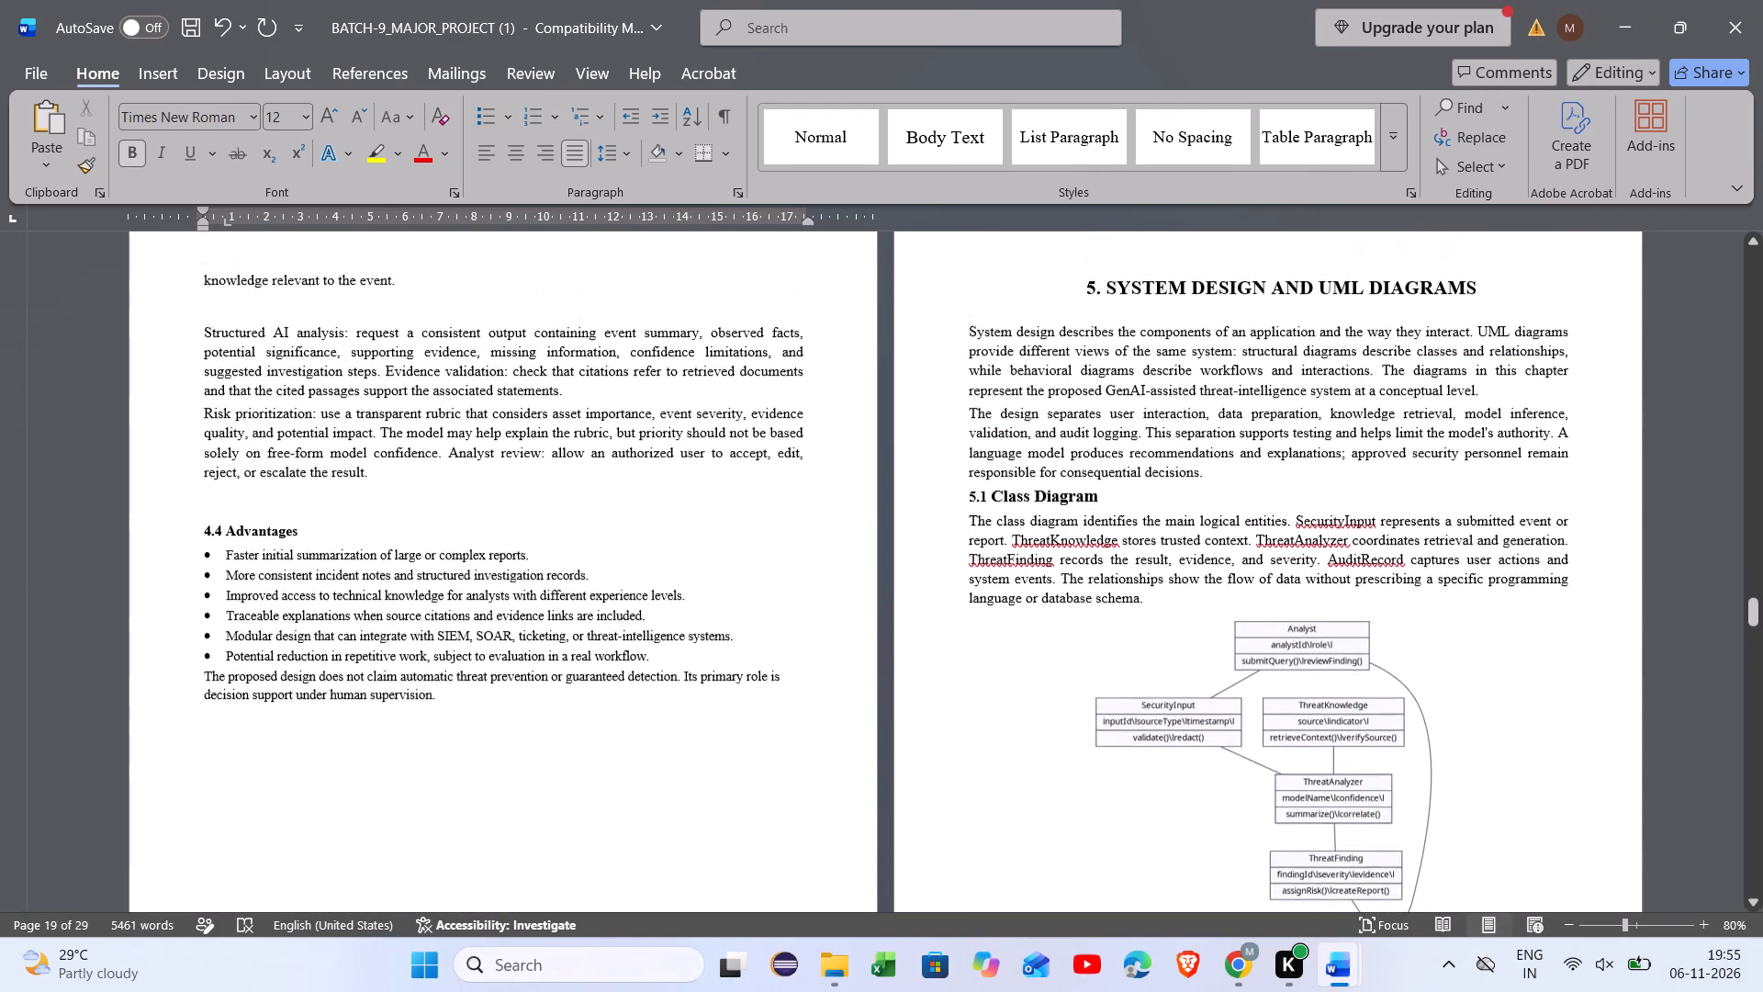
{"action": "scroll", "coordinate": [522, 647], "scroll_direction": "right", "scroll_amount": 1}
{"action": "scroll", "coordinate": [522, 647], "scroll_direction": "down", "scroll_amount": 2}
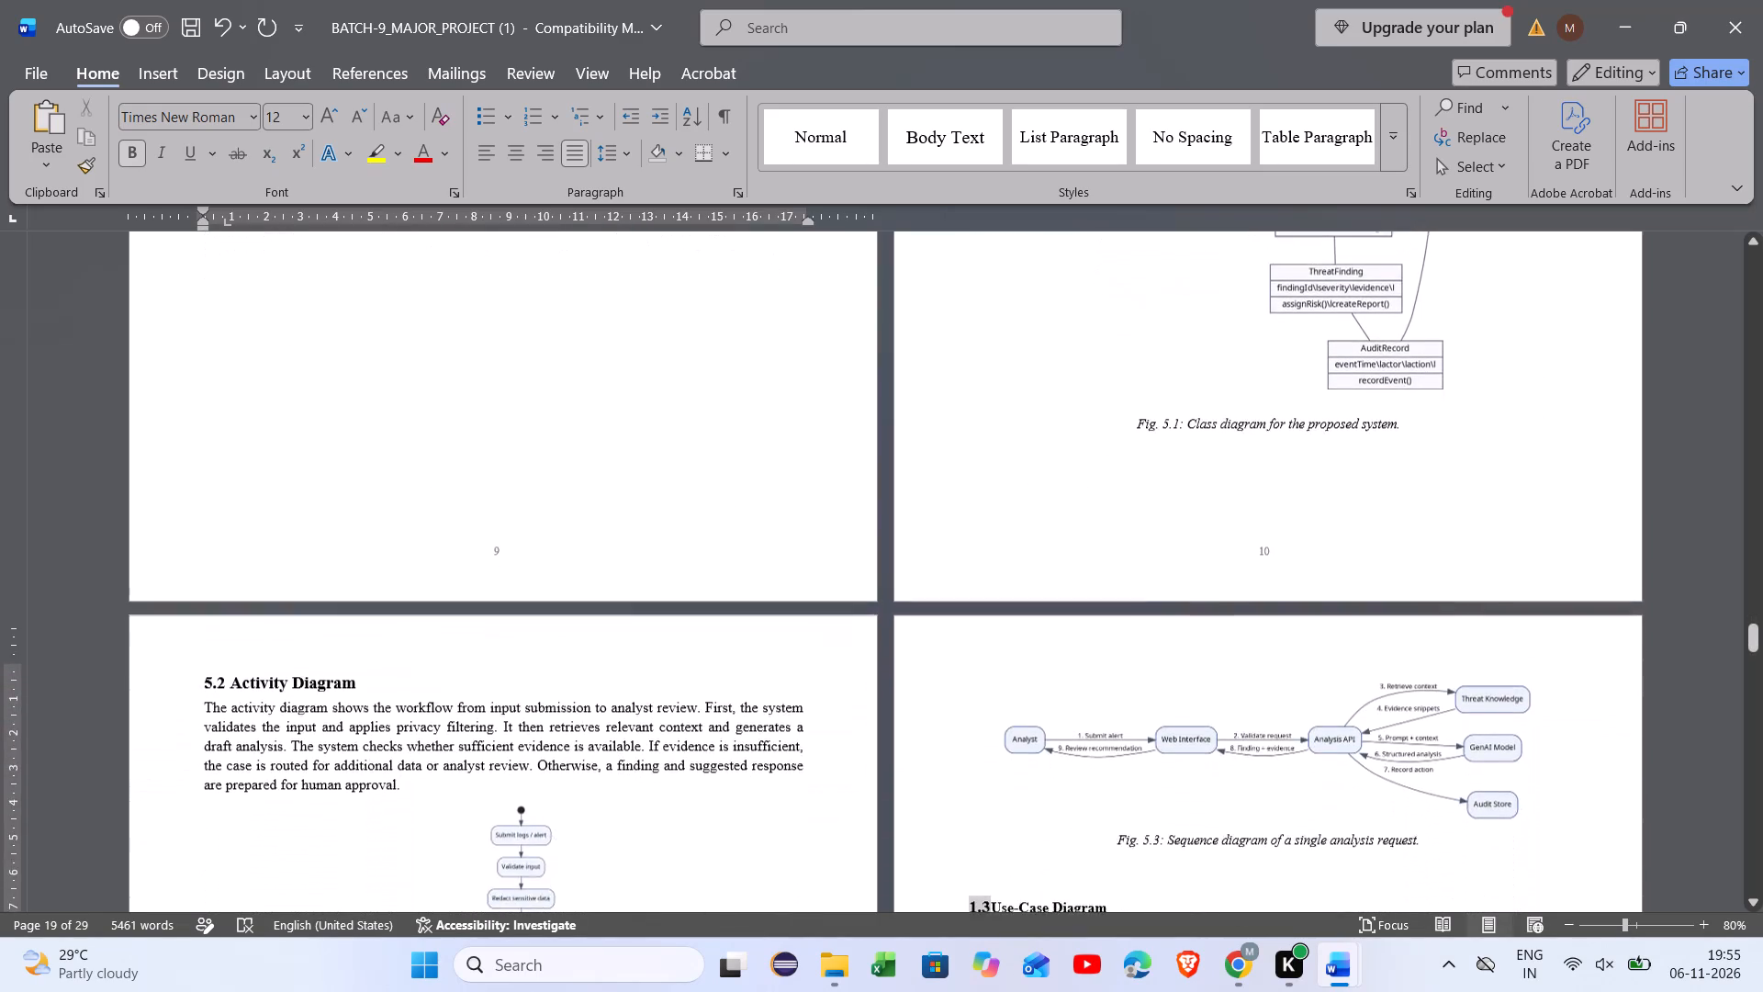
{"action": "scroll", "coordinate": [522, 647], "scroll_direction": "down", "scroll_amount": 3}
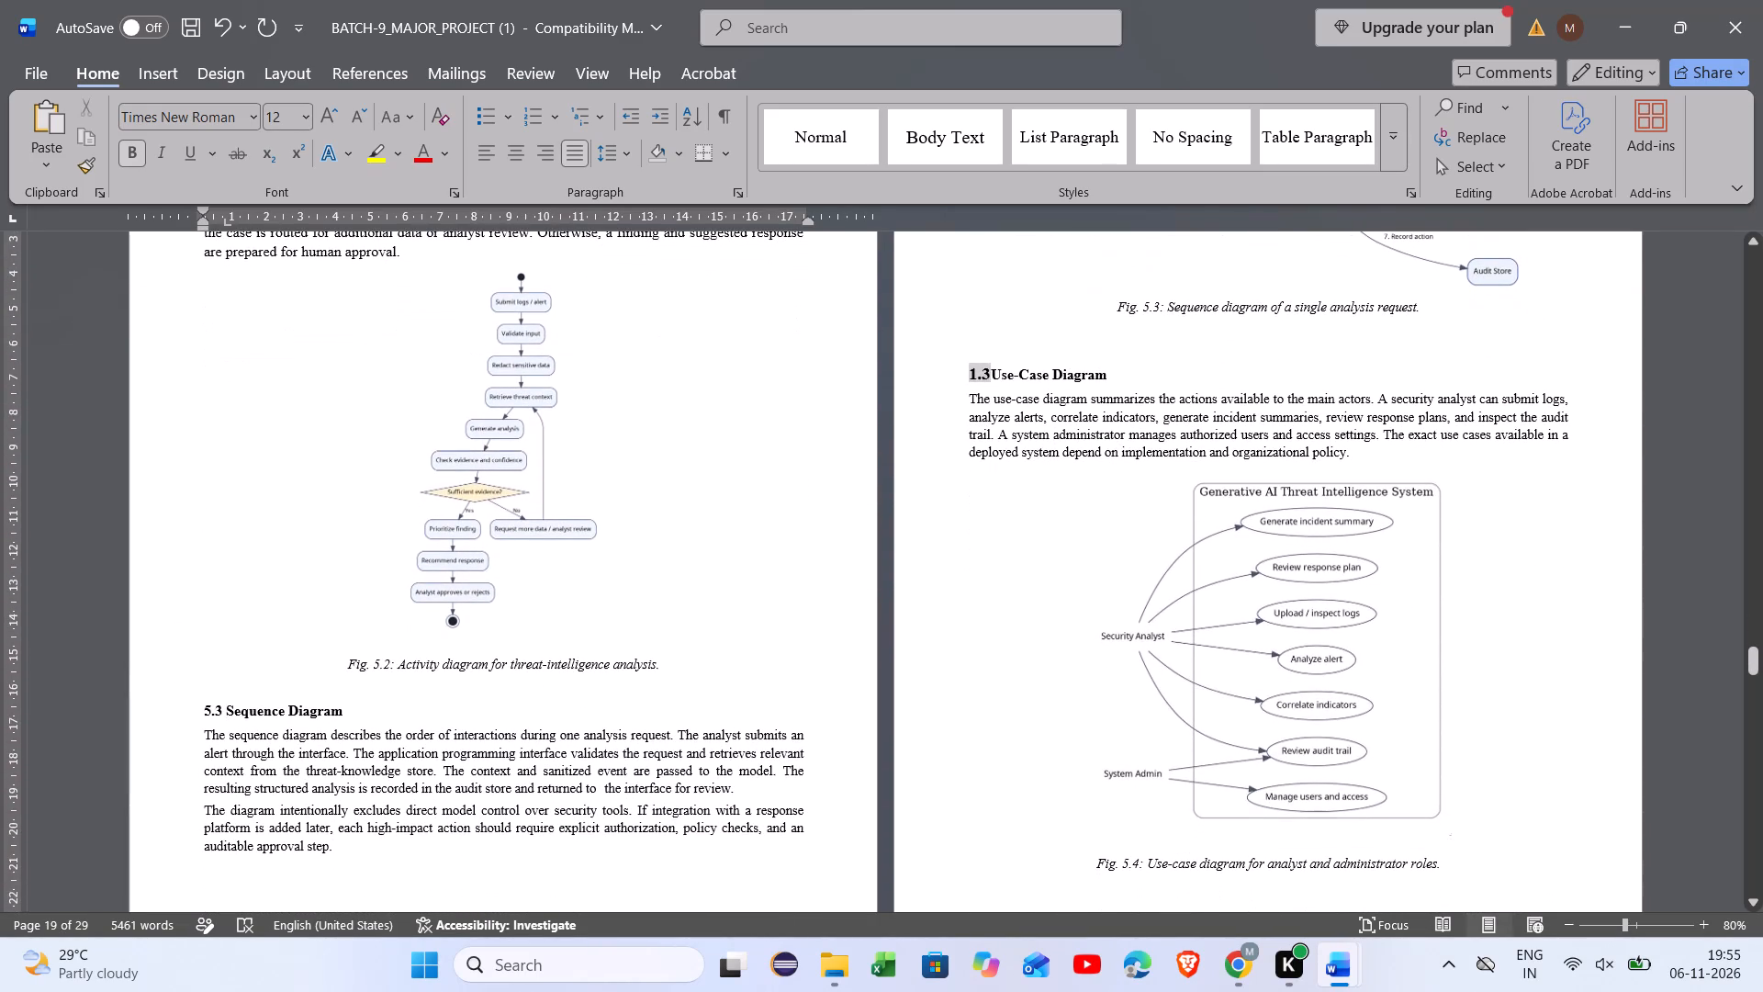
{"action": "left_click_drag", "start_coordinate": [354, 708], "coordinate": [283, 718]}
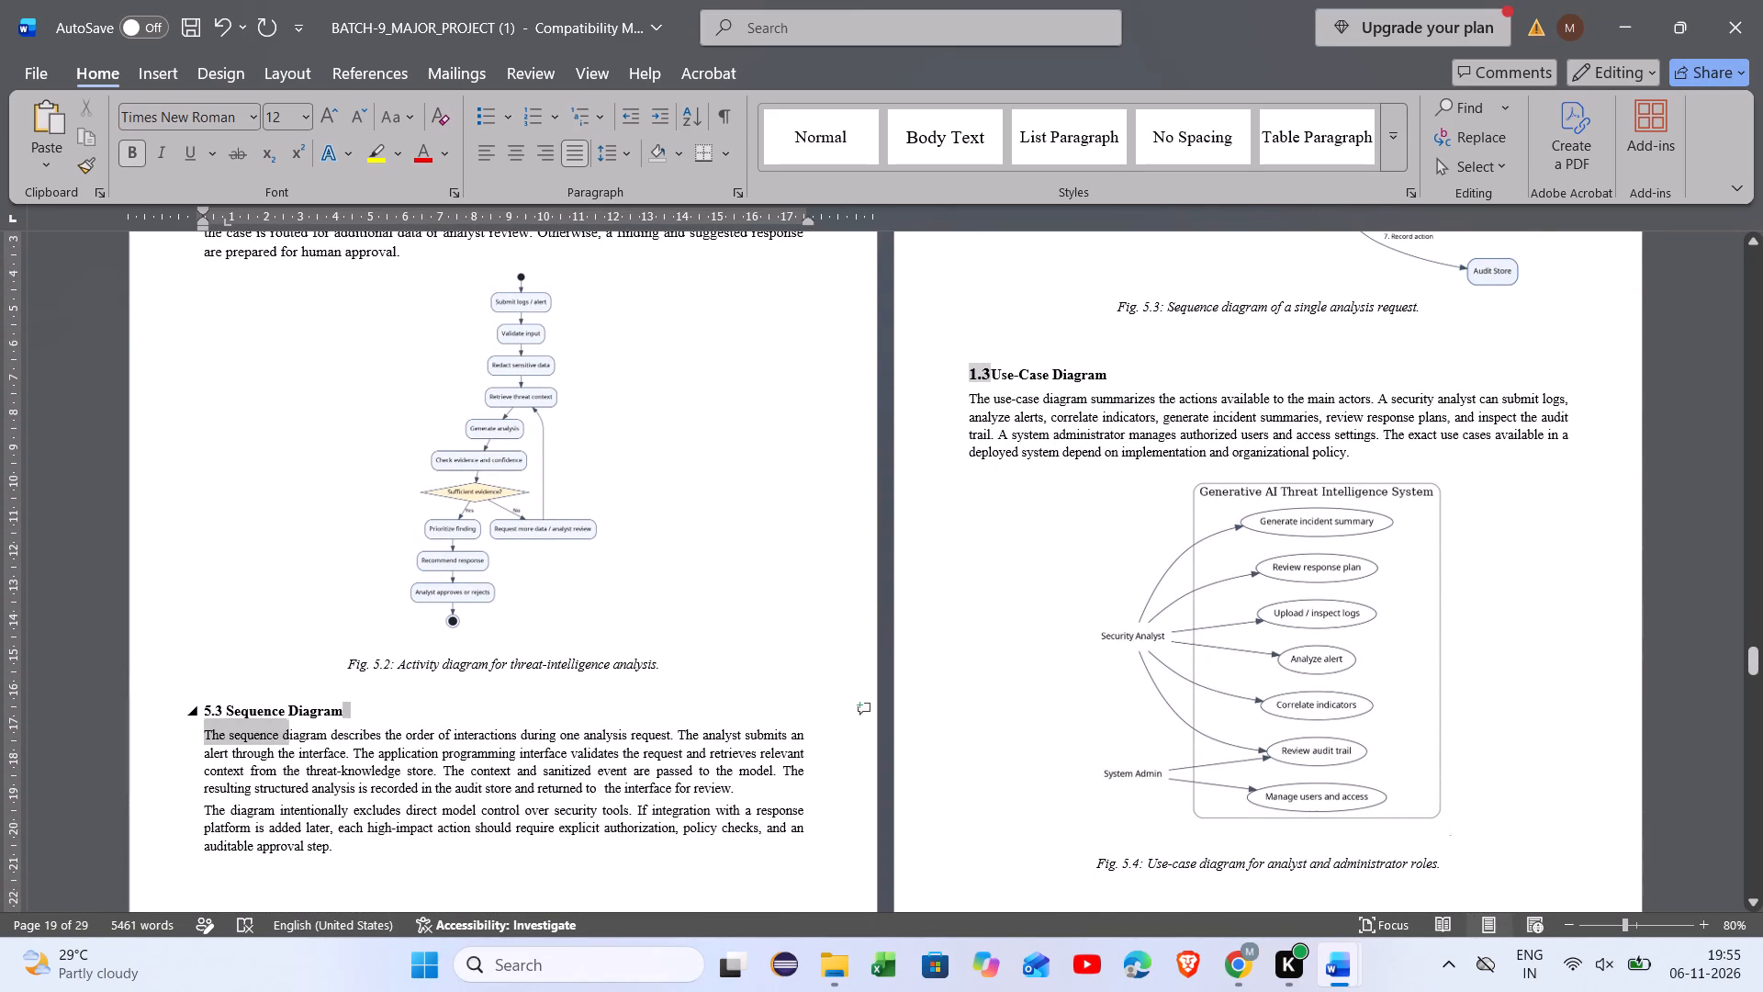
{"action": "left_click_drag", "start_coordinate": [283, 718], "coordinate": [236, 708]}
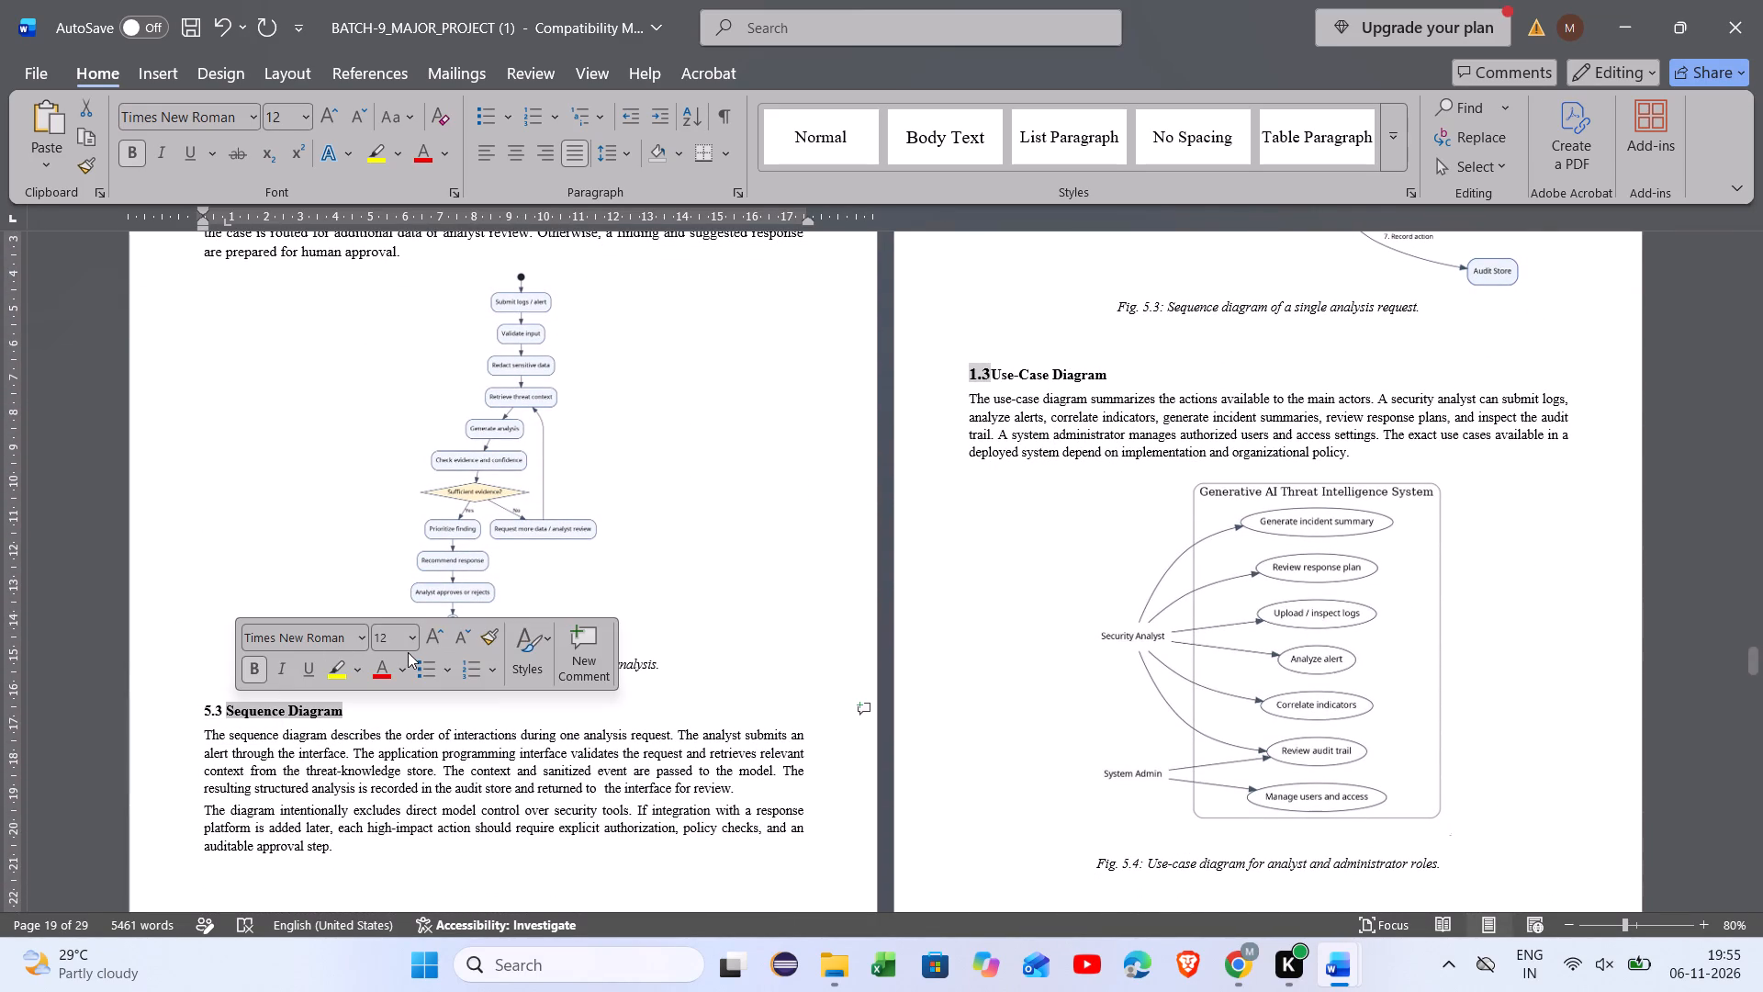
{"action": "left_click", "coordinate": [416, 641]}
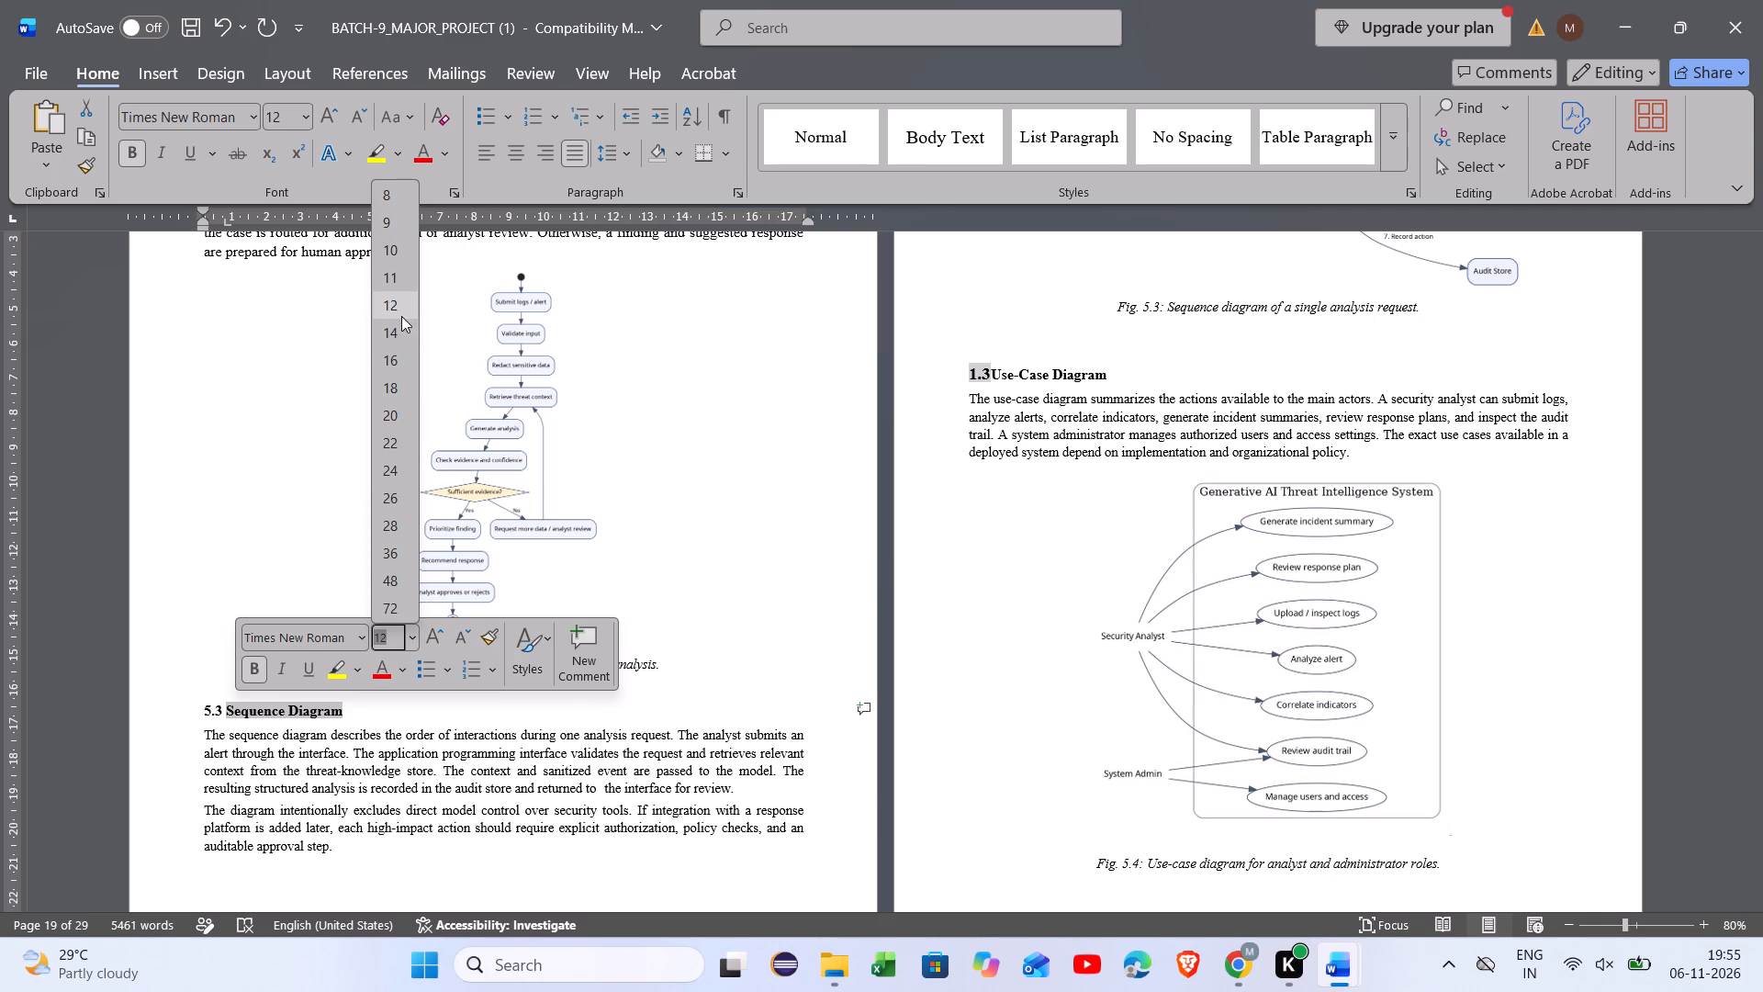
{"action": "left_click", "coordinate": [392, 334]}
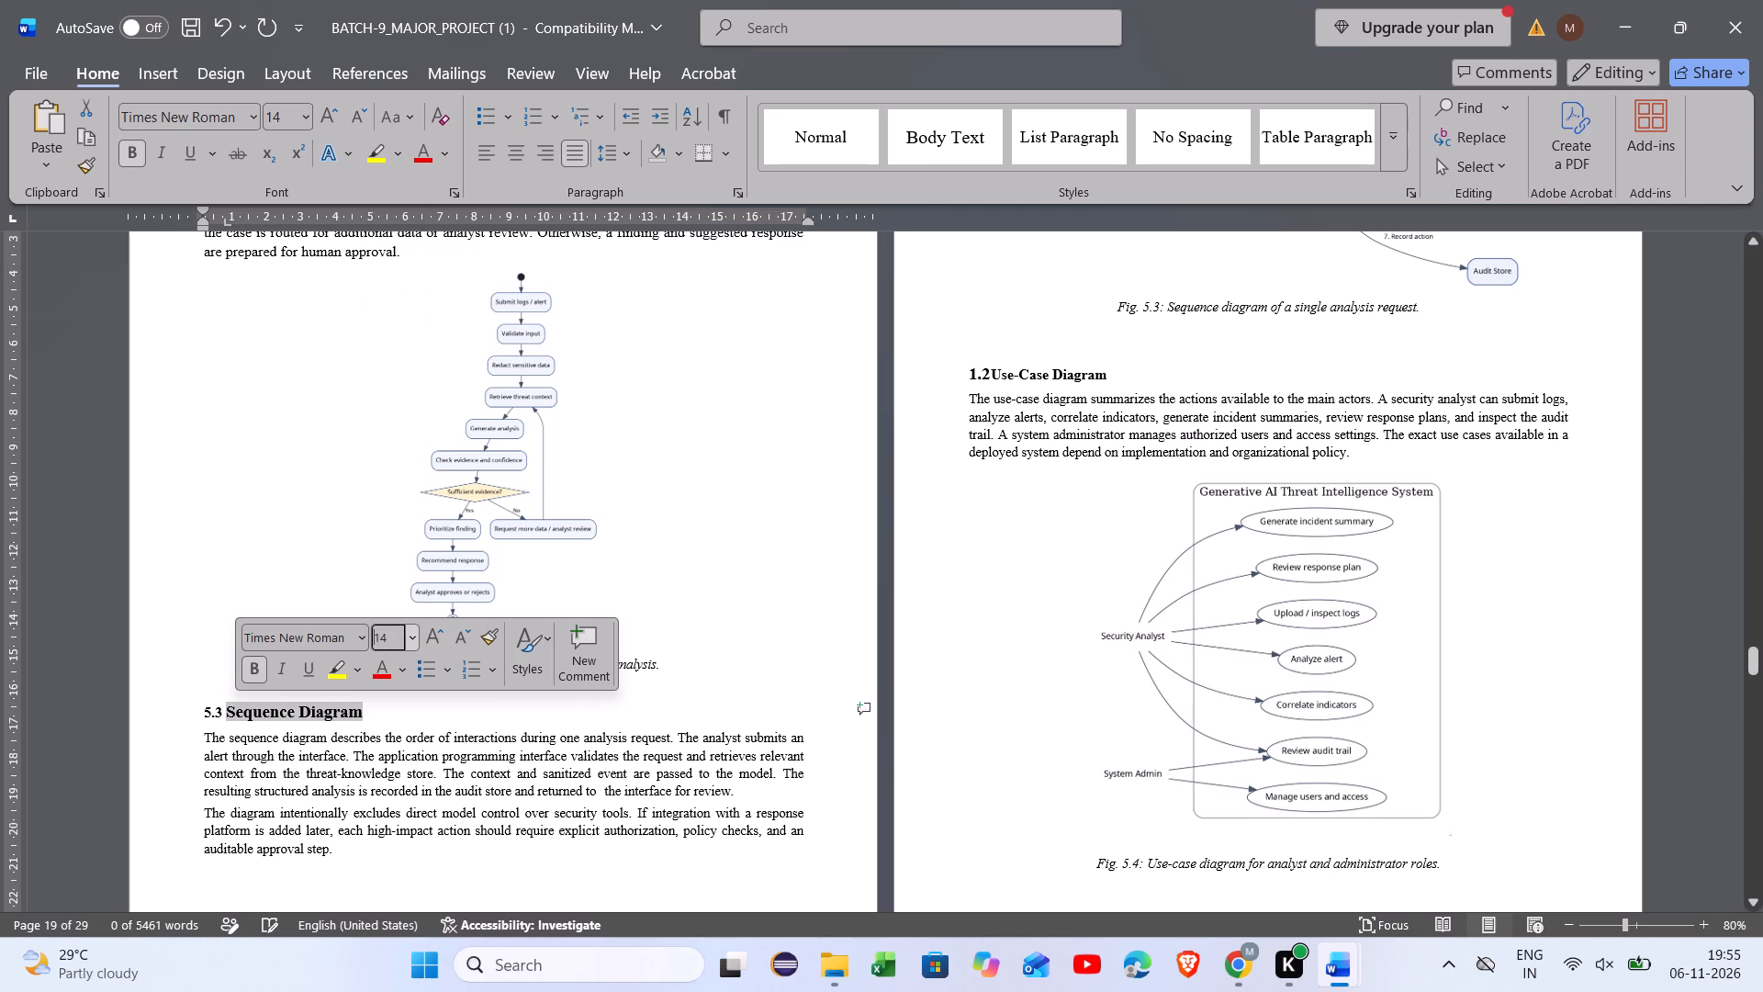
Set the number 5.3 in the Sequence Diagram heading to font size 14.
{"action": "left_click", "coordinate": [299, 768]}
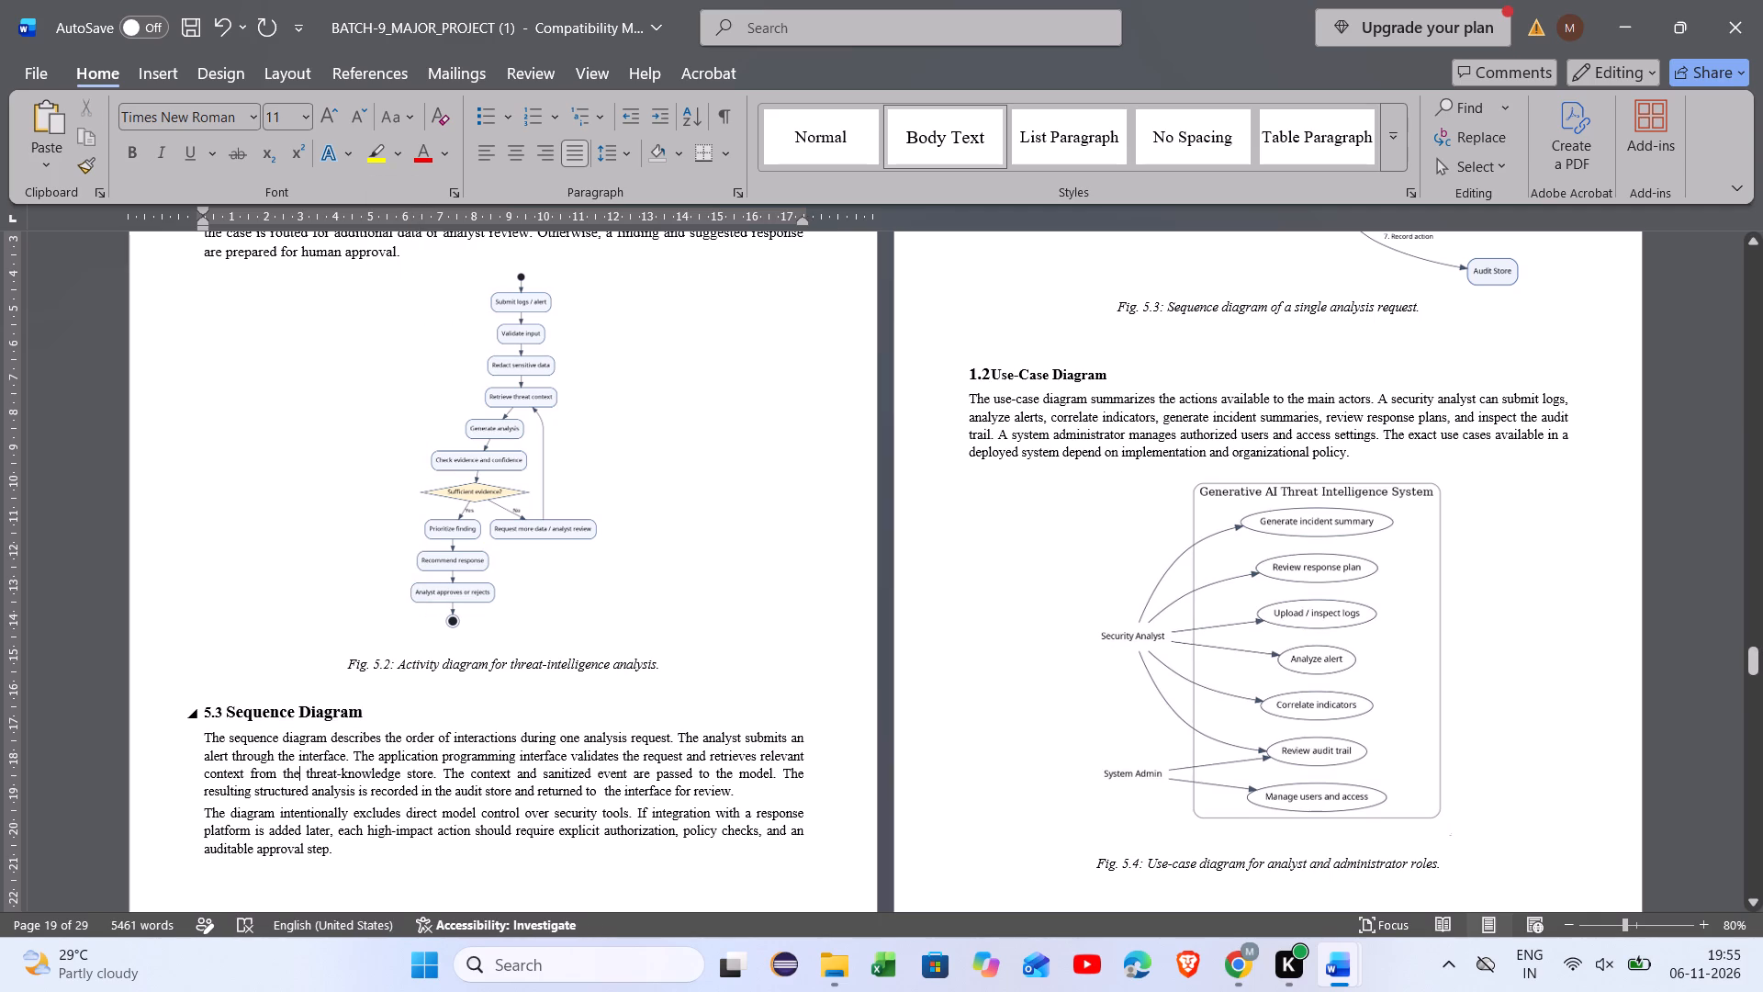
{"action": "left_click", "coordinate": [213, 714]}
{"action": "left_click", "coordinate": [223, 711]}
{"action": "left_click_drag", "start_coordinate": [223, 711], "coordinate": [200, 713]}
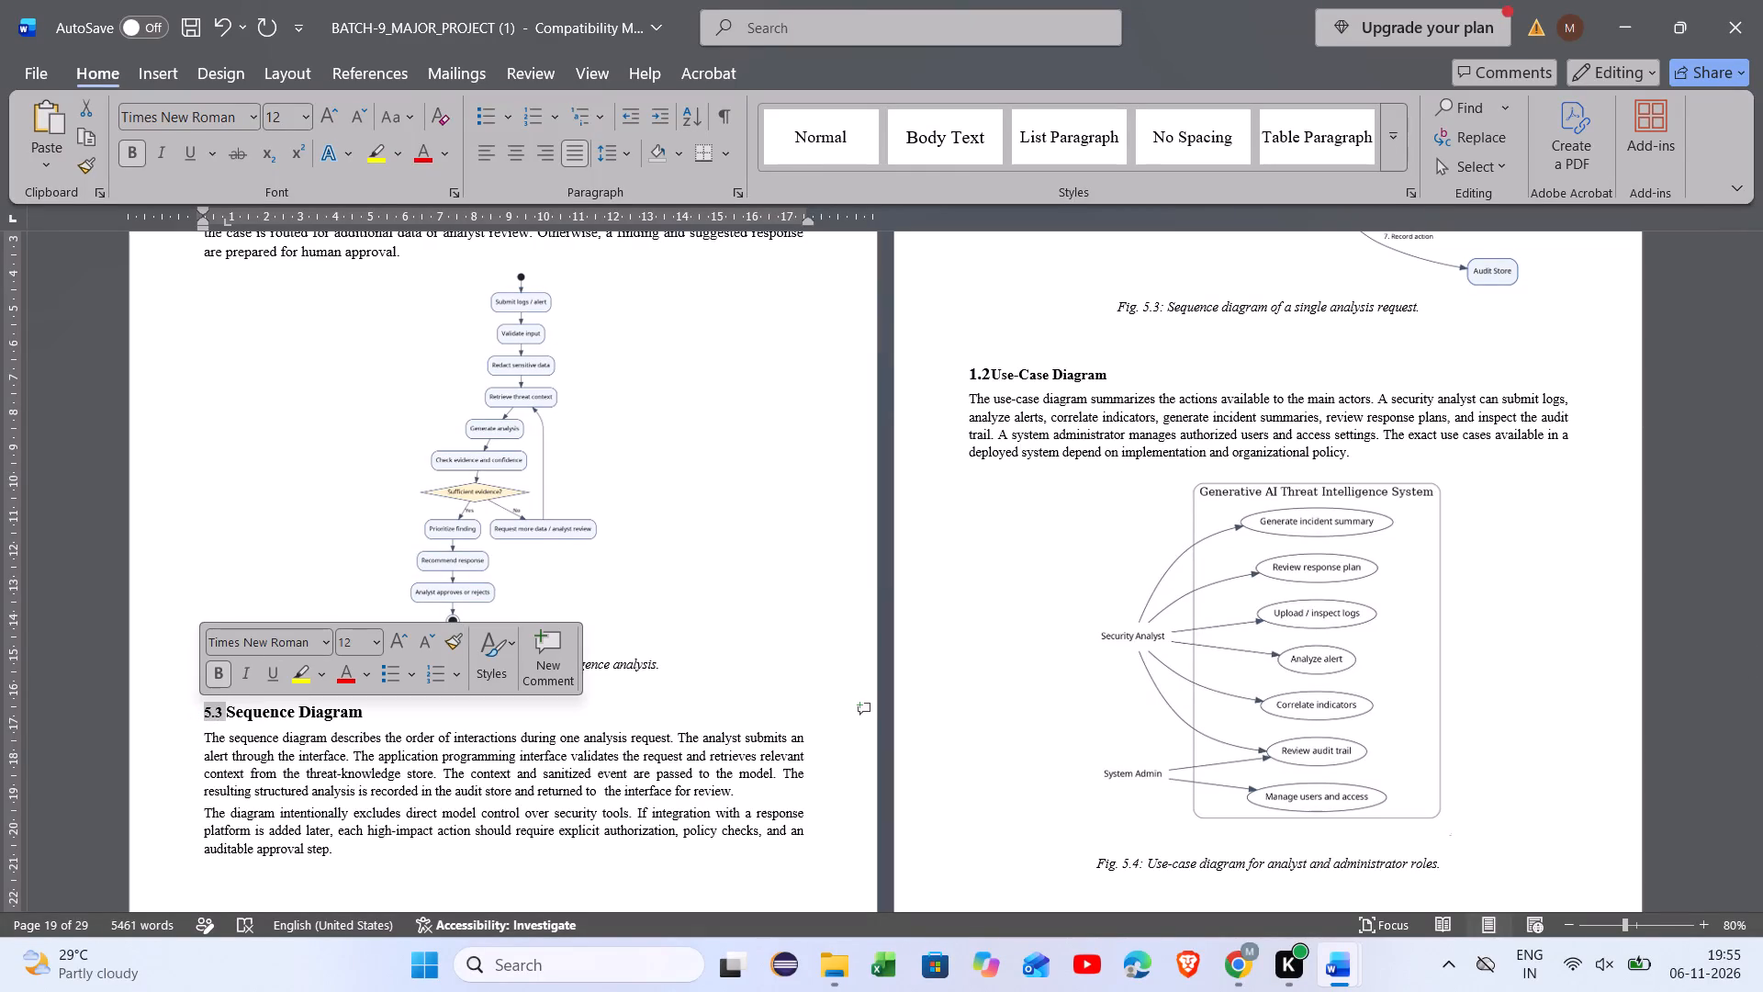
{"action": "left_click", "coordinate": [376, 637]}
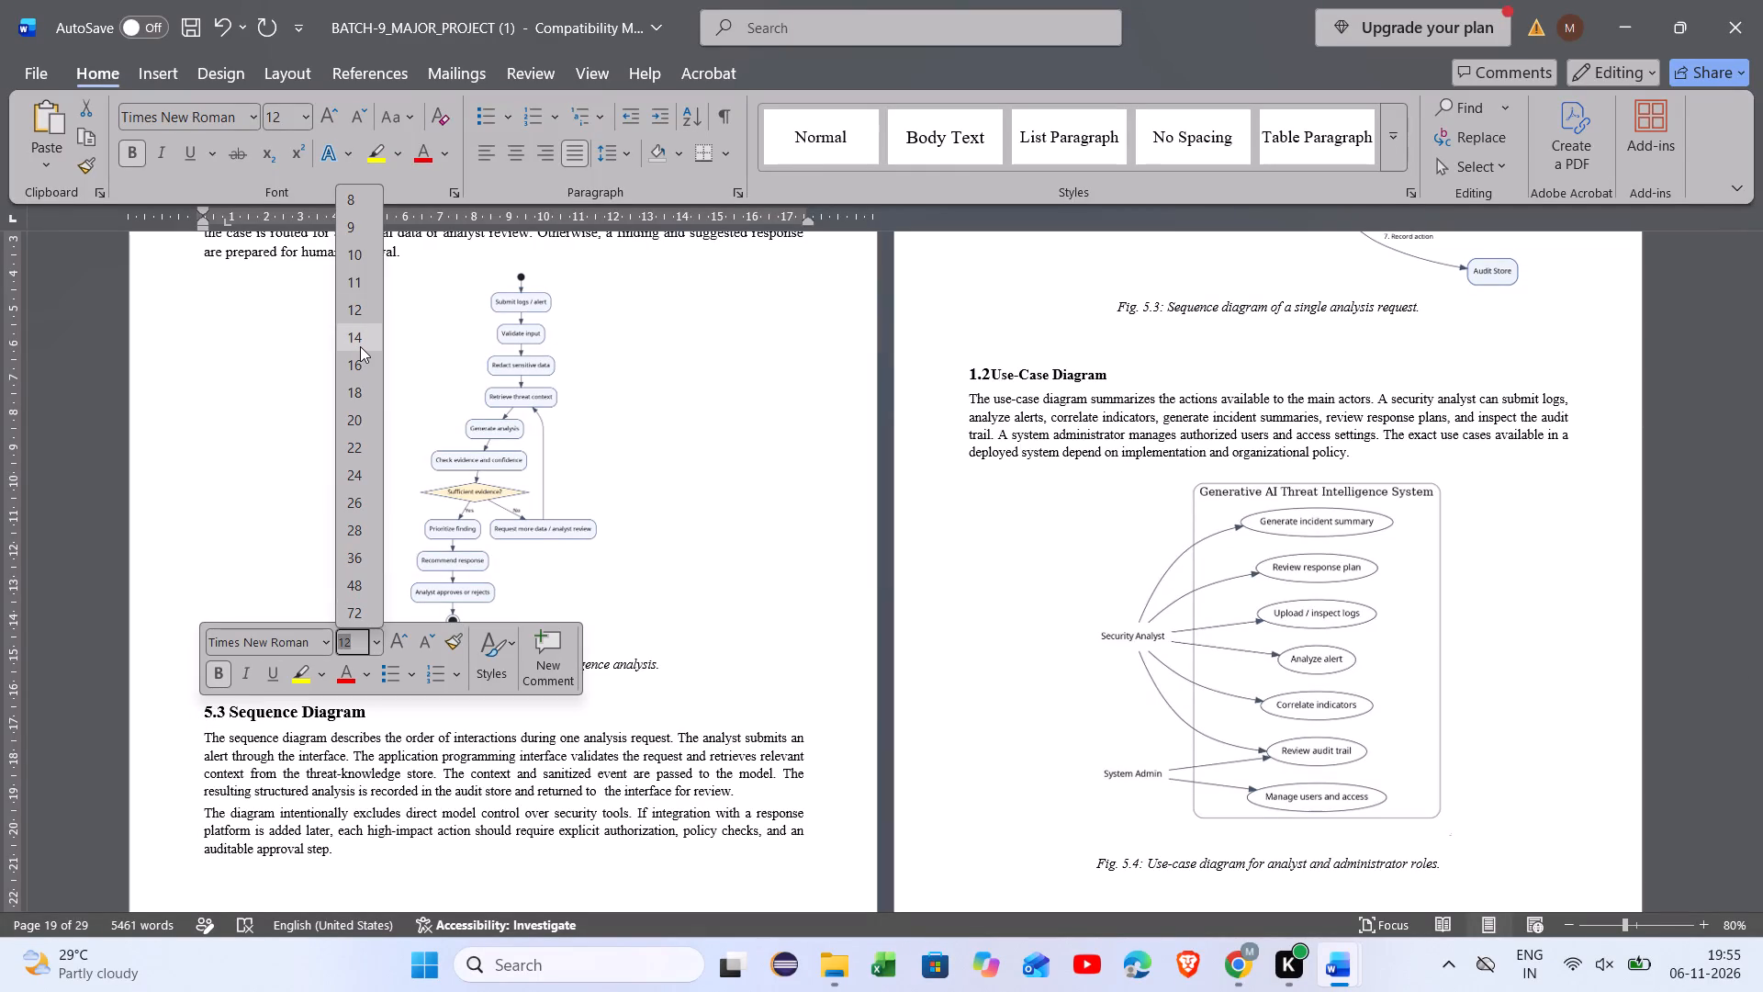
{"action": "left_click", "coordinate": [360, 346]}
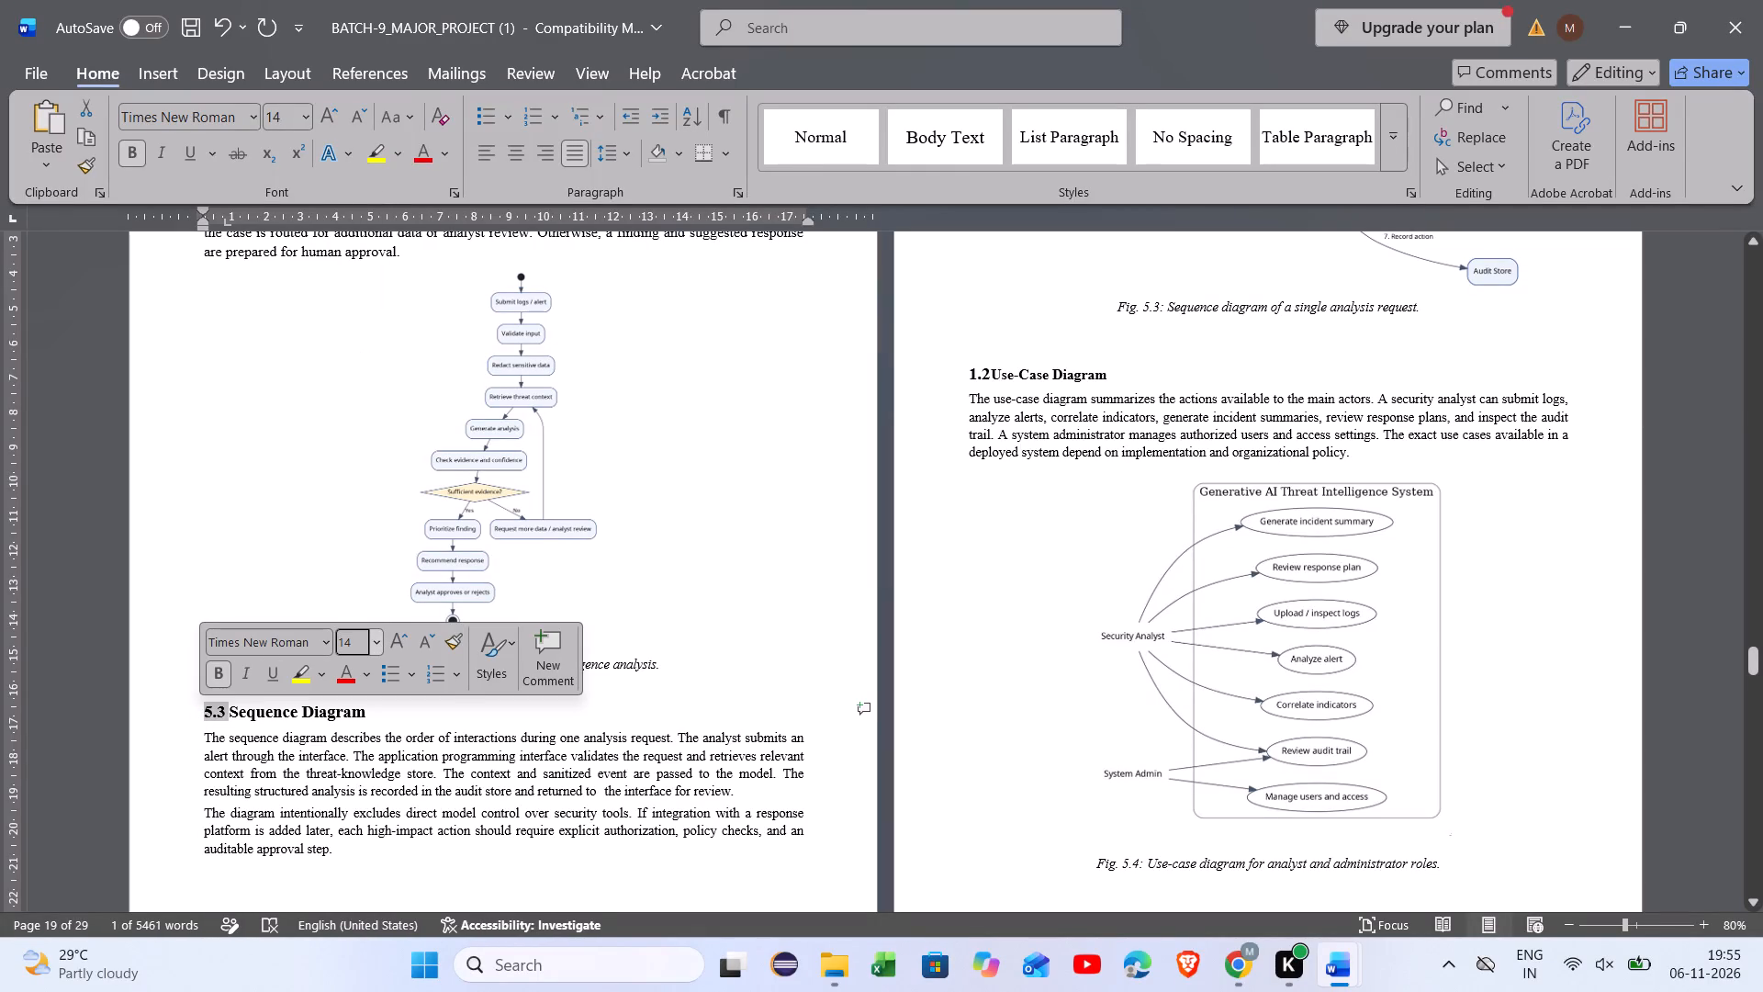
{"action": "left_click", "coordinate": [638, 588]}
Set the two descriptive paragraphs under 5.3 Sequence Diagram to font size 12.
{"action": "scroll", "coordinate": [638, 588], "scroll_direction": "up", "scroll_amount": 3}
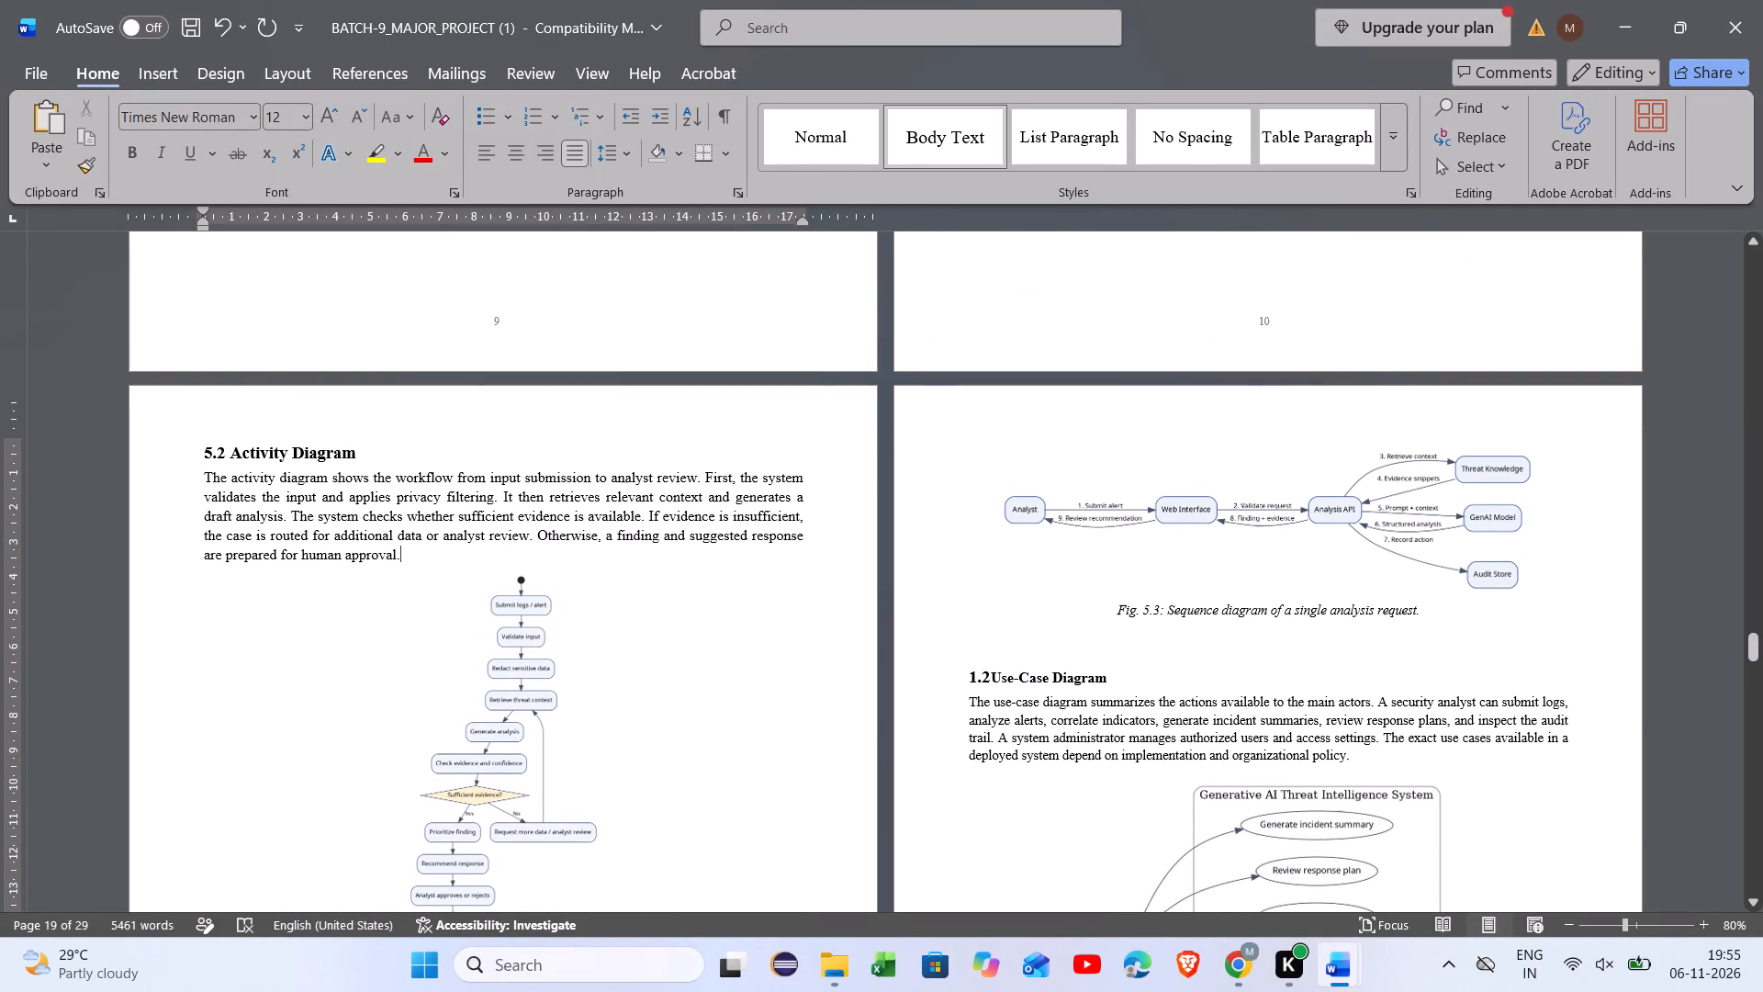
{"action": "left_click", "coordinate": [216, 448]}
{"action": "scroll", "coordinate": [335, 755], "scroll_direction": "down", "scroll_amount": 3}
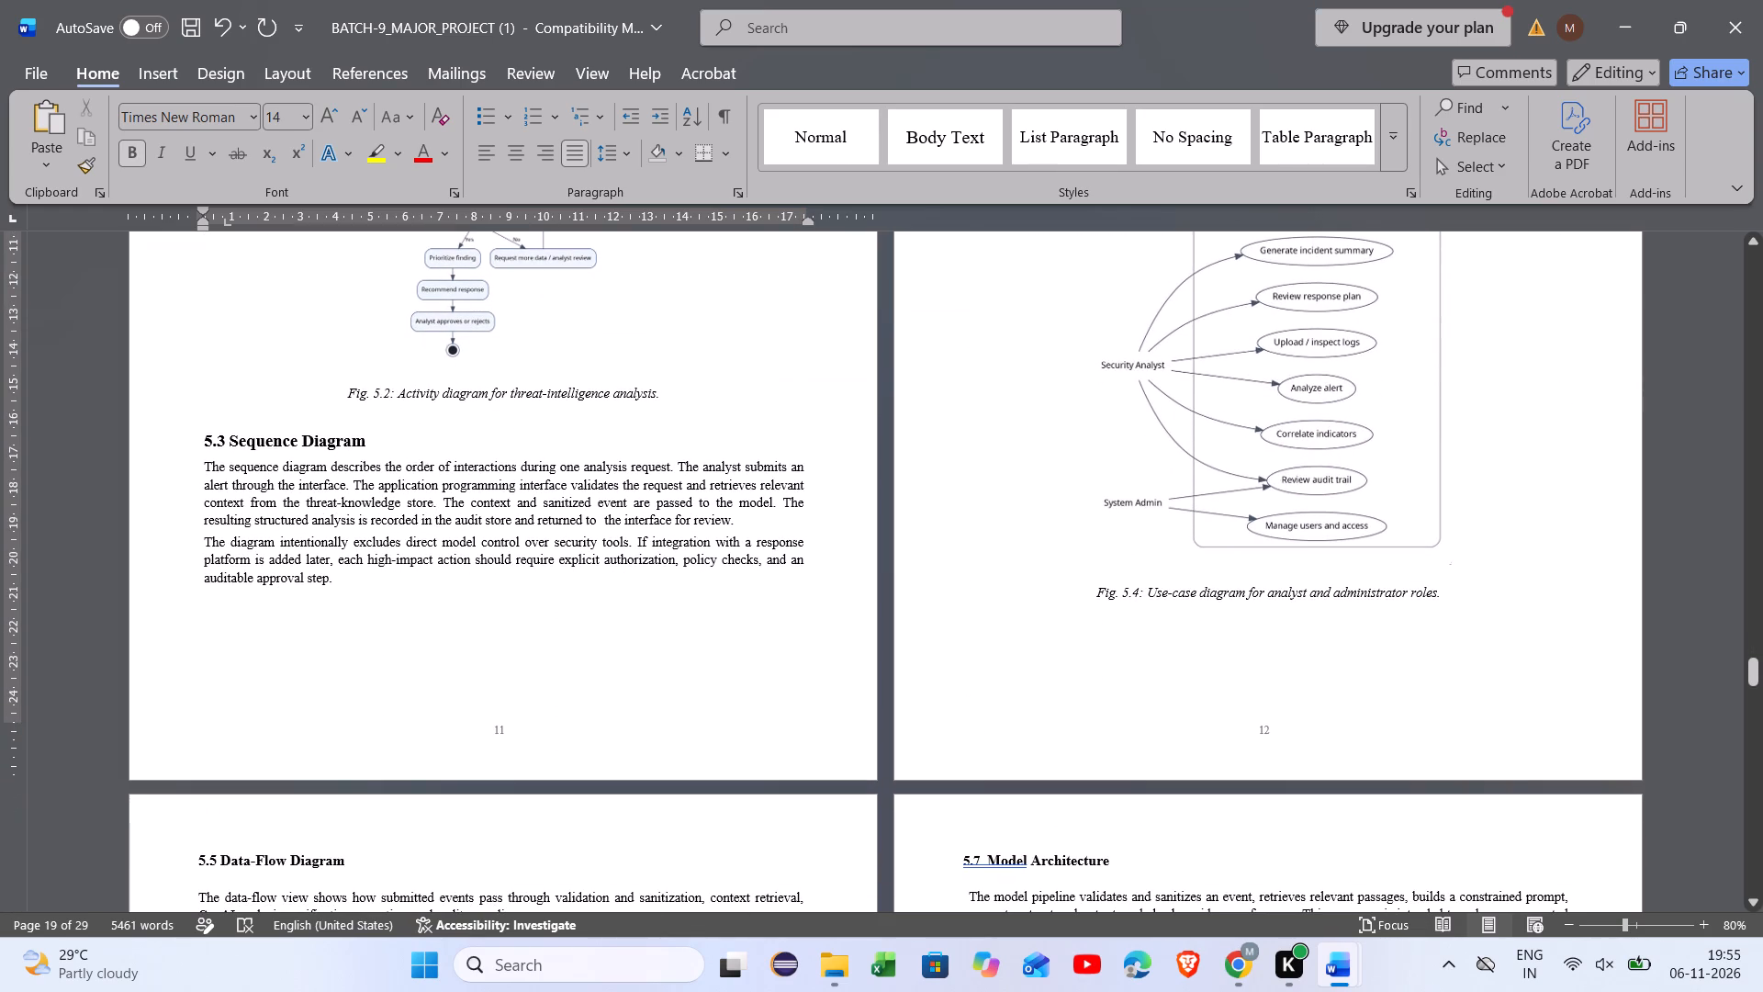
{"action": "left_click_drag", "start_coordinate": [336, 588], "coordinate": [207, 469]}
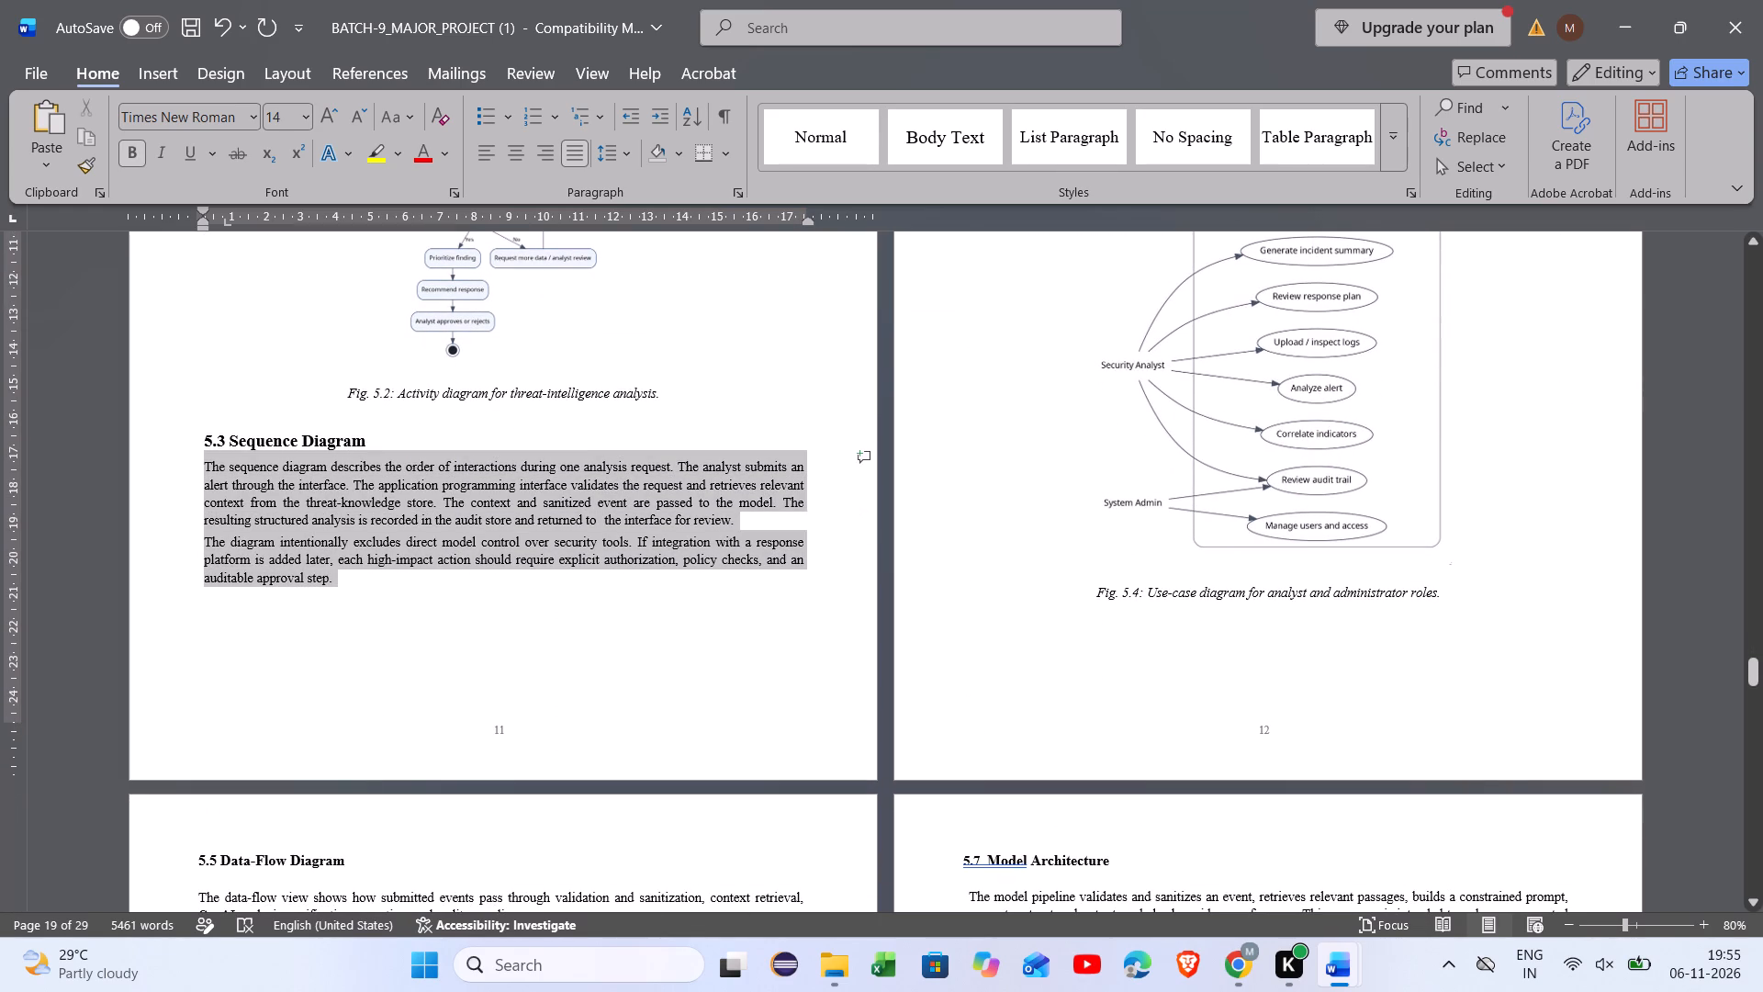
{"action": "left_click_drag", "start_coordinate": [207, 469], "coordinate": [207, 468]}
{"action": "left_click", "coordinate": [376, 394]}
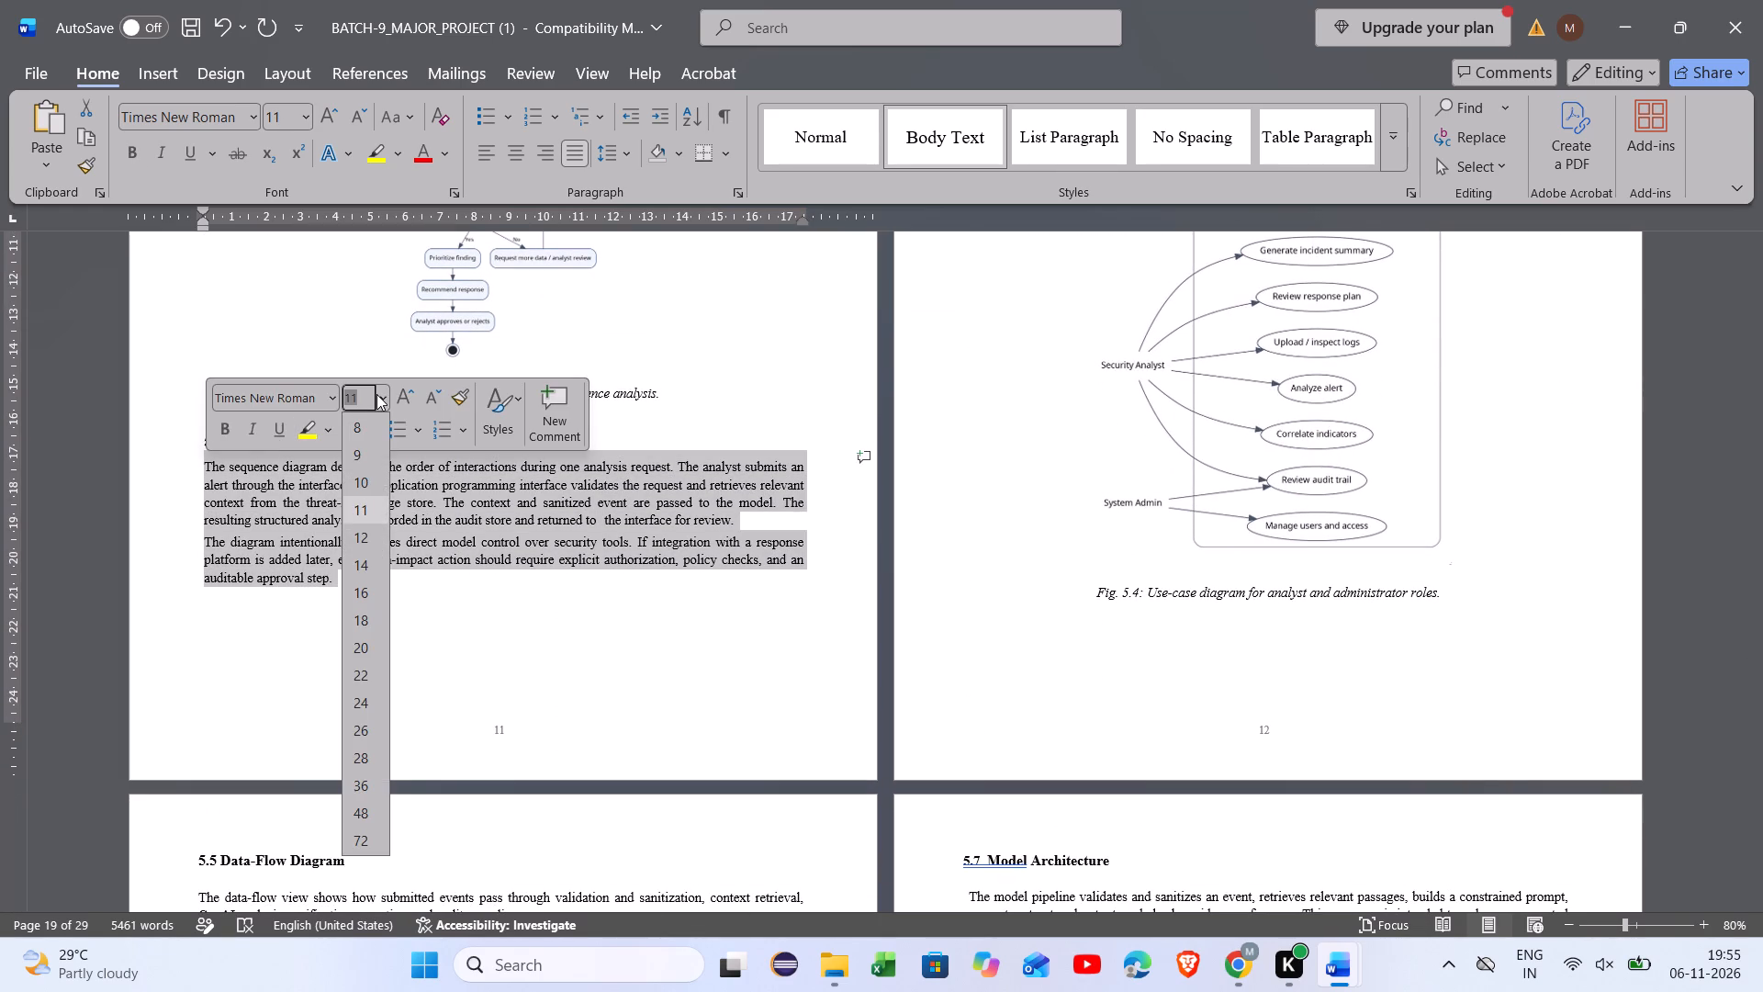
{"action": "left_click", "coordinate": [373, 527]}
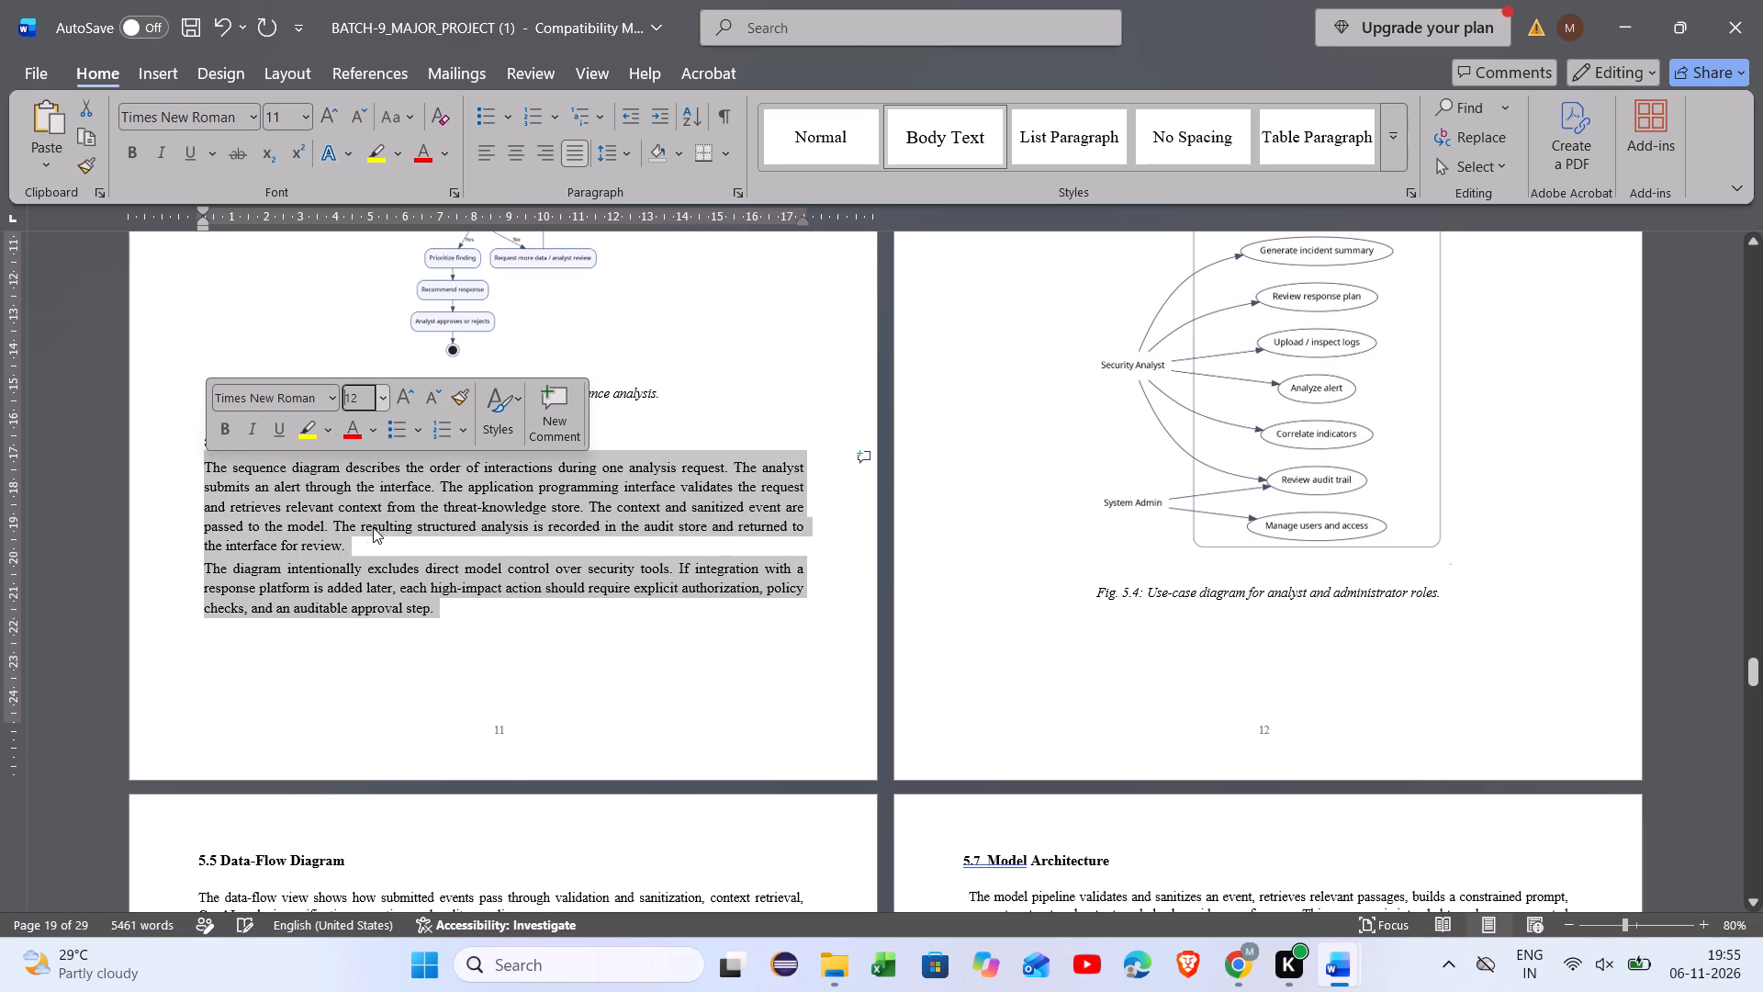
{"action": "left_click", "coordinate": [396, 640]}
Replace the automatic number of the Use-Case Diagram heading with 5.4 followed by a space.
{"action": "scroll", "coordinate": [826, 505], "scroll_direction": "up", "scroll_amount": 4}
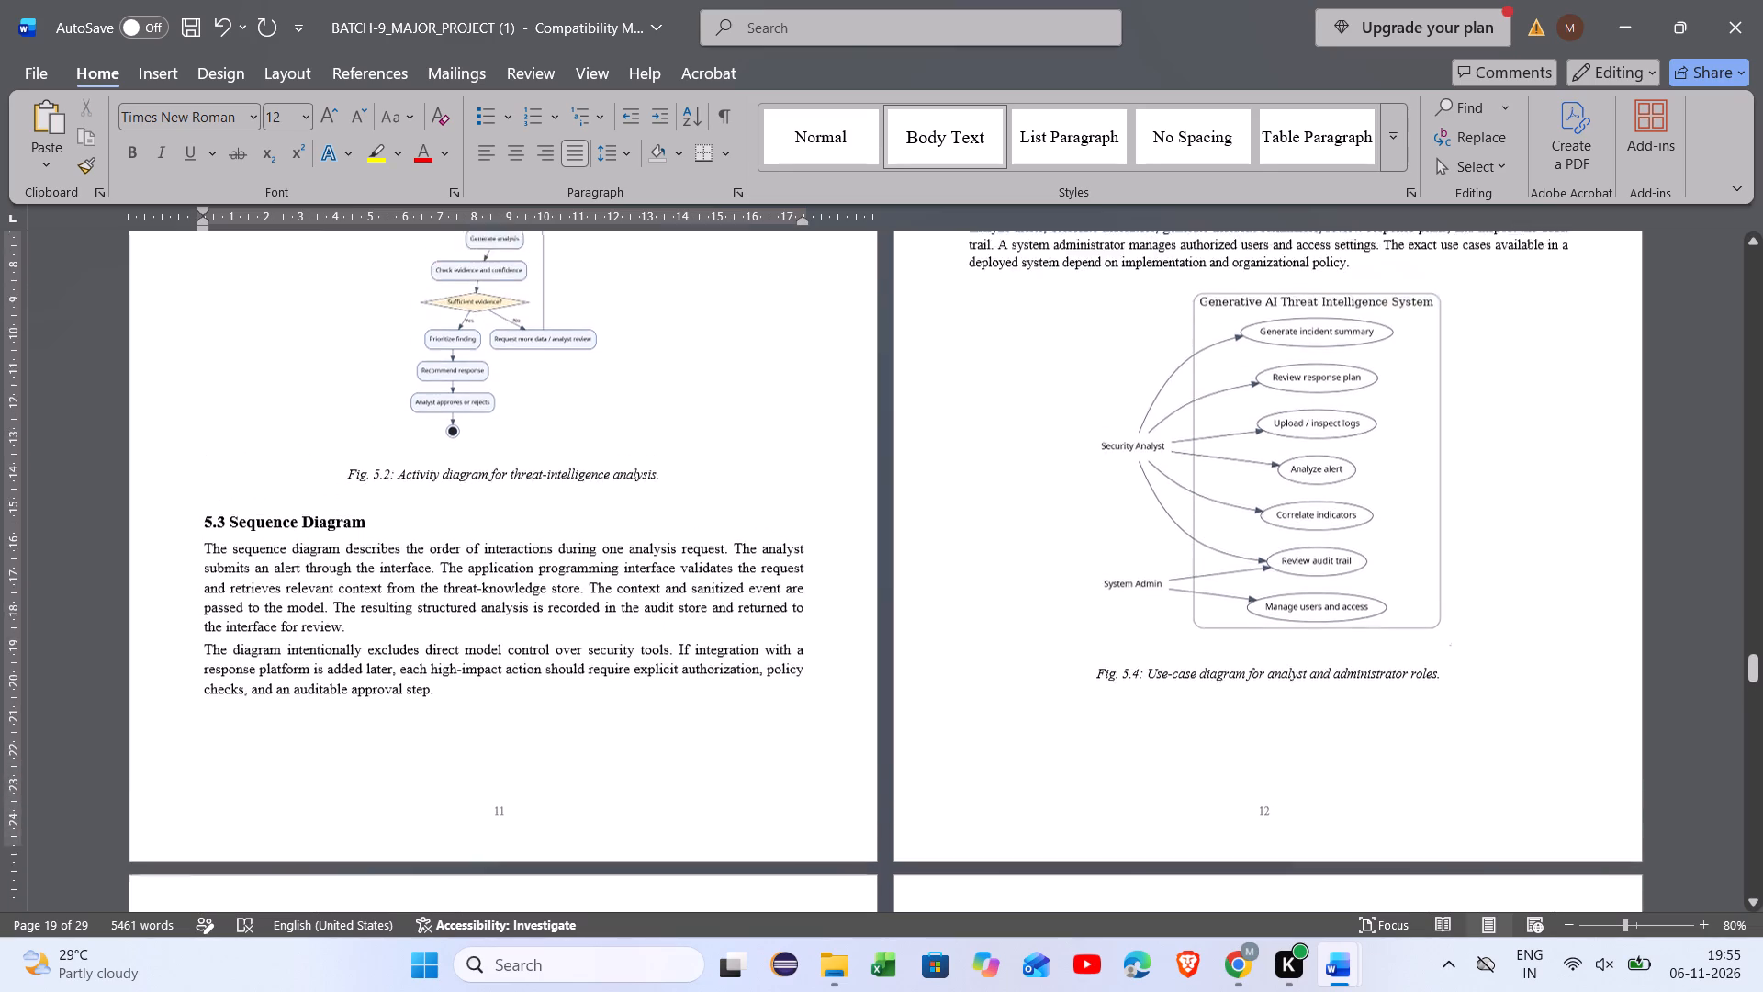
{"action": "scroll", "coordinate": [826, 505], "scroll_direction": "up", "scroll_amount": 3}
{"action": "scroll", "coordinate": [826, 505], "scroll_direction": "right", "scroll_amount": 1}
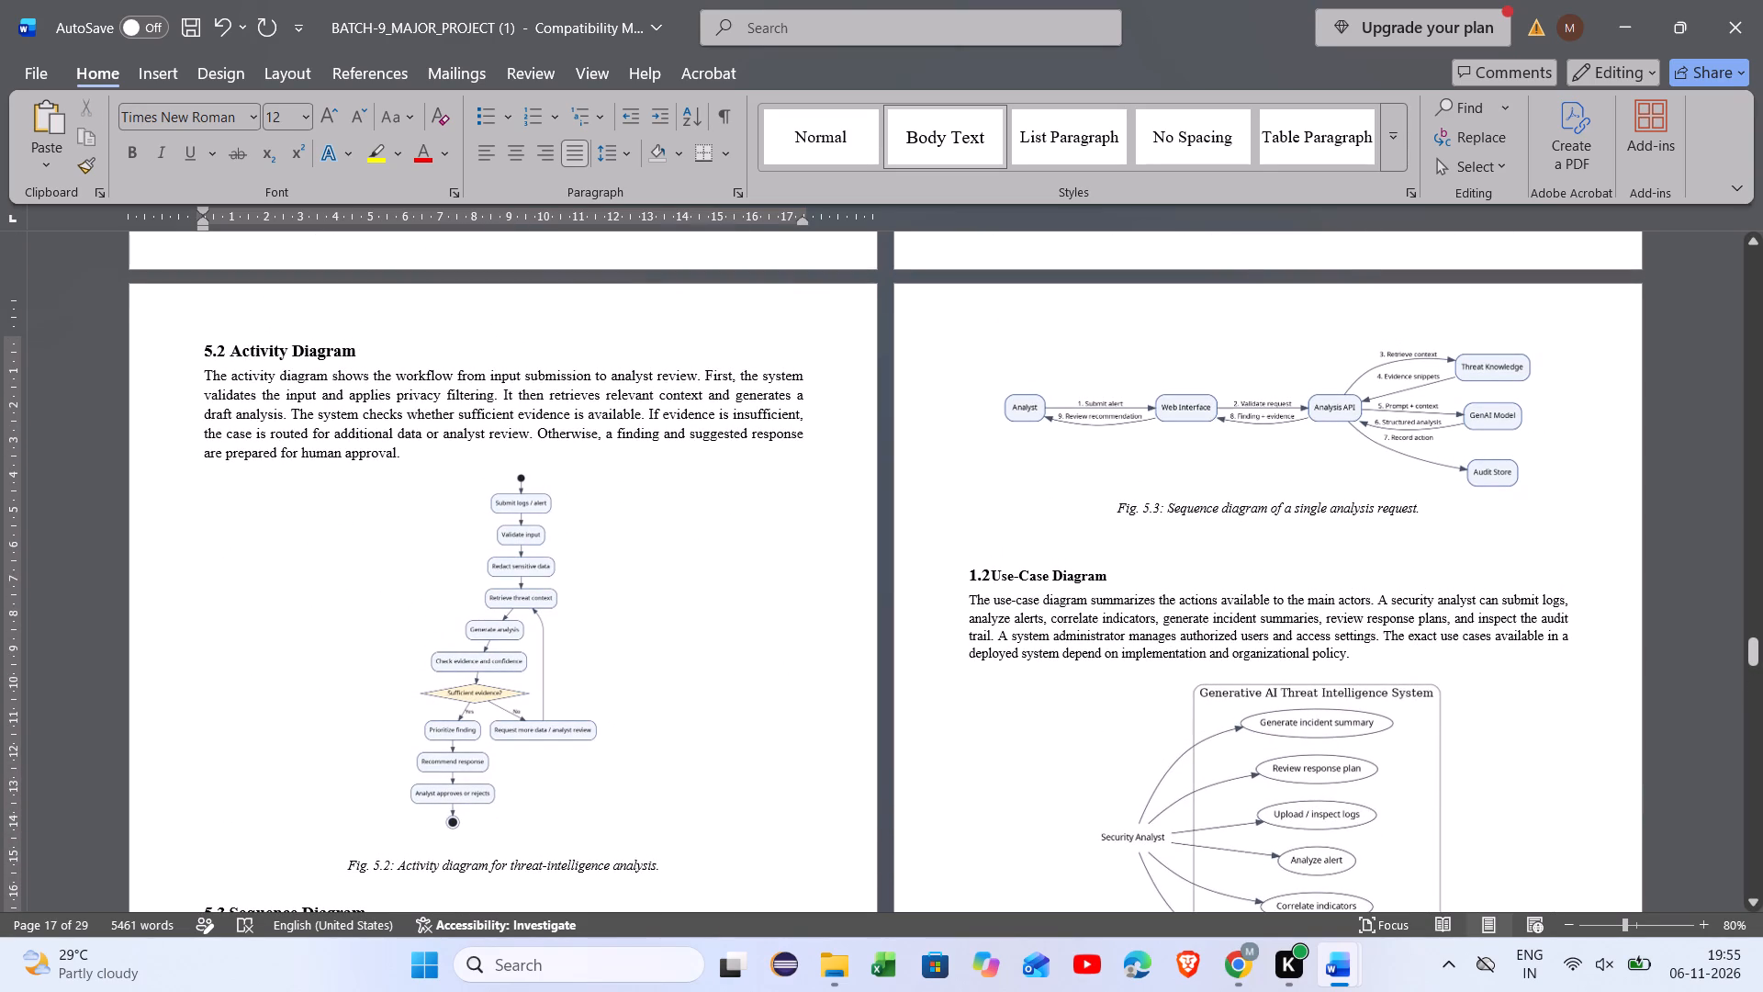
{"action": "left_click_drag", "start_coordinate": [1113, 580], "coordinate": [968, 580]}
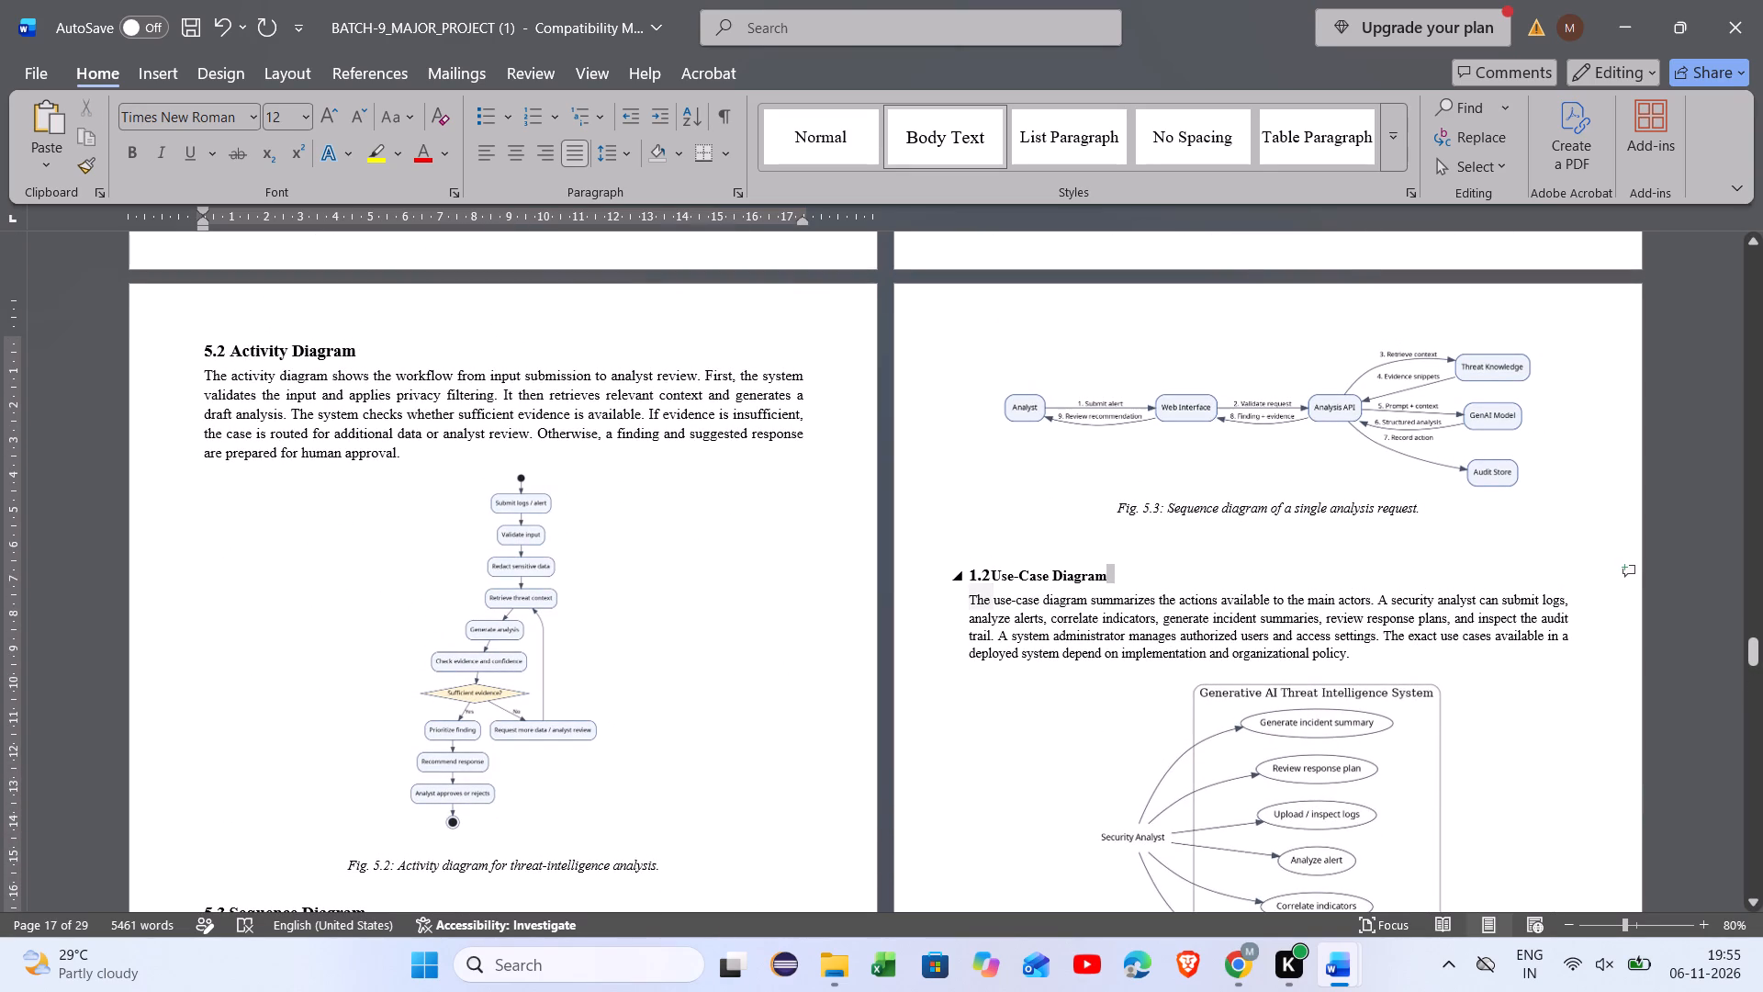
{"action": "left_click_drag", "start_coordinate": [968, 580], "coordinate": [979, 576]}
{"action": "left_click", "coordinate": [979, 576]}
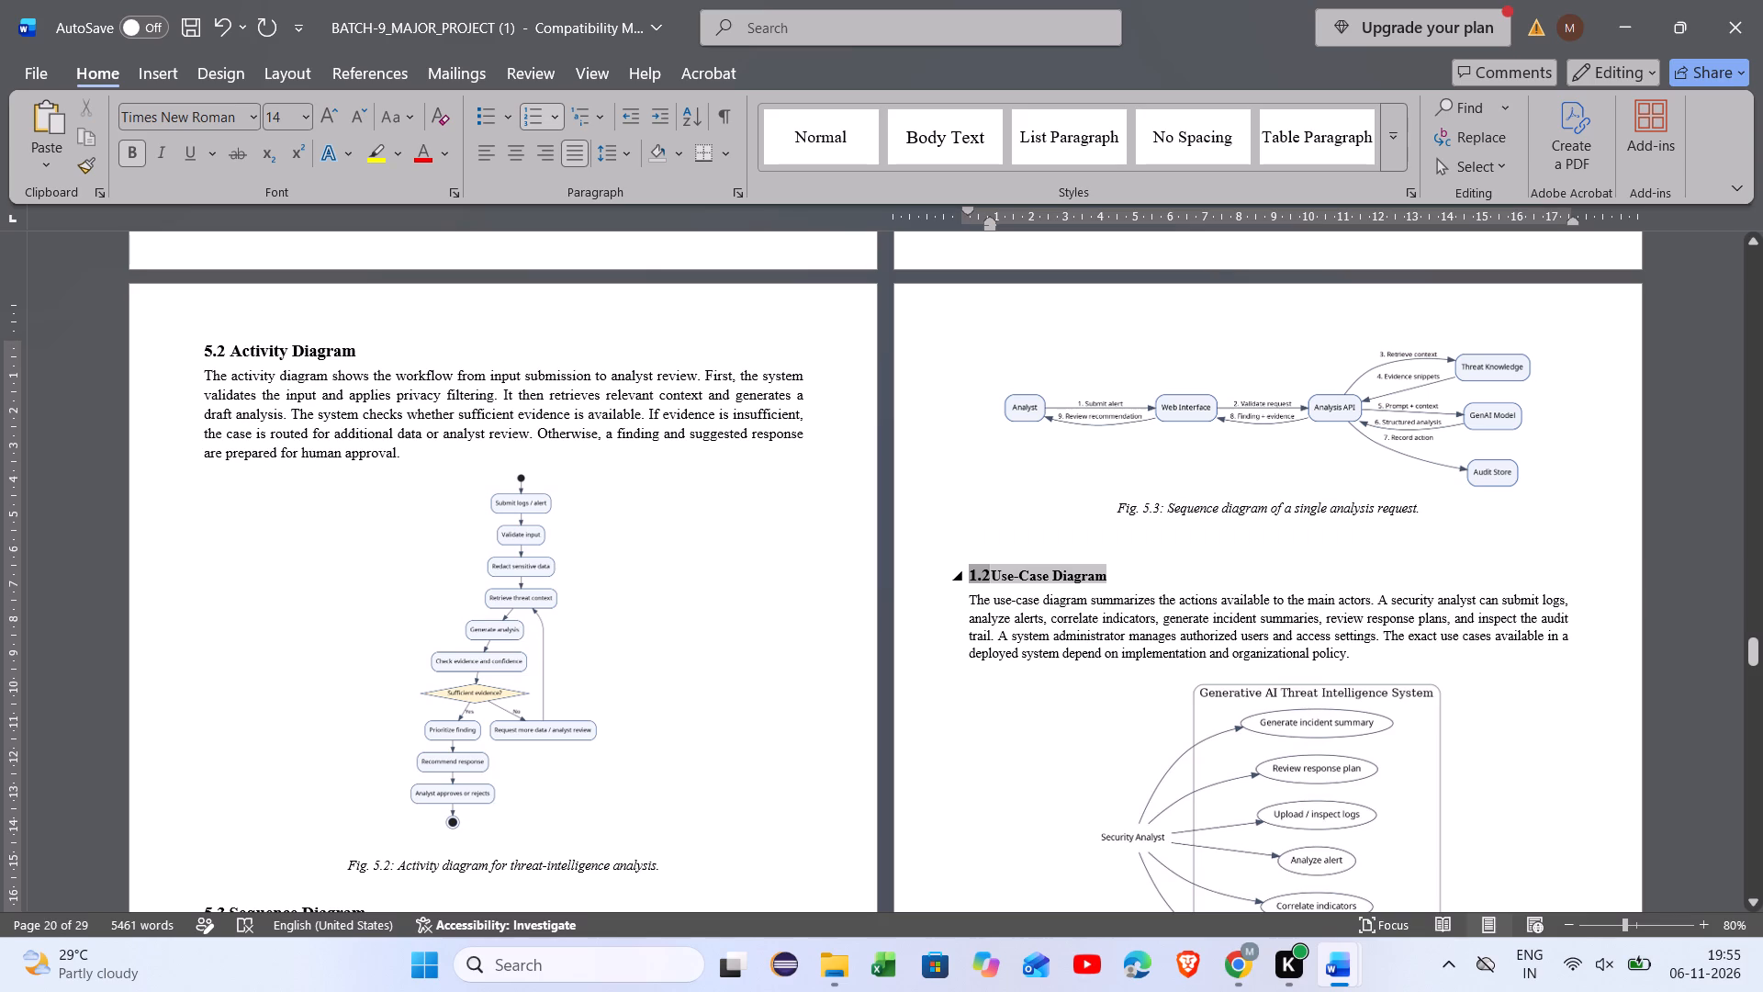
{"action": "left_click", "coordinate": [1044, 566]}
{"action": "scroll", "coordinate": [769, 656], "scroll_direction": "down", "scroll_amount": 1}
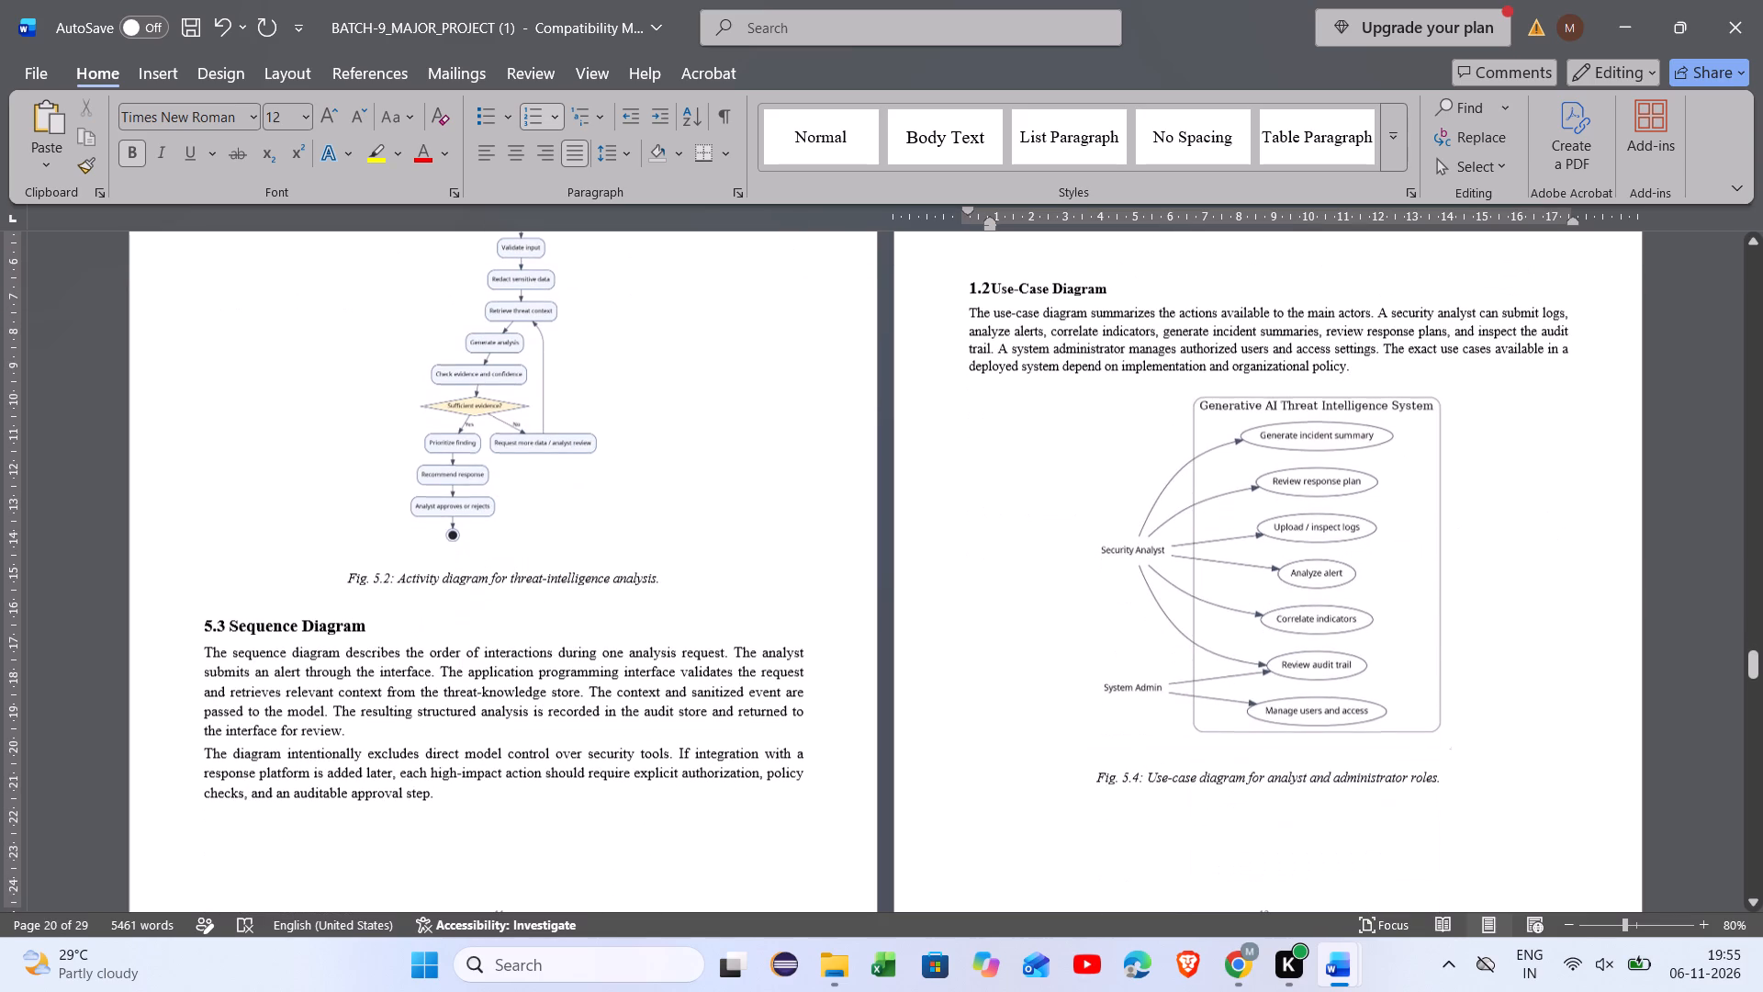
{"action": "left_click", "coordinate": [982, 288]}
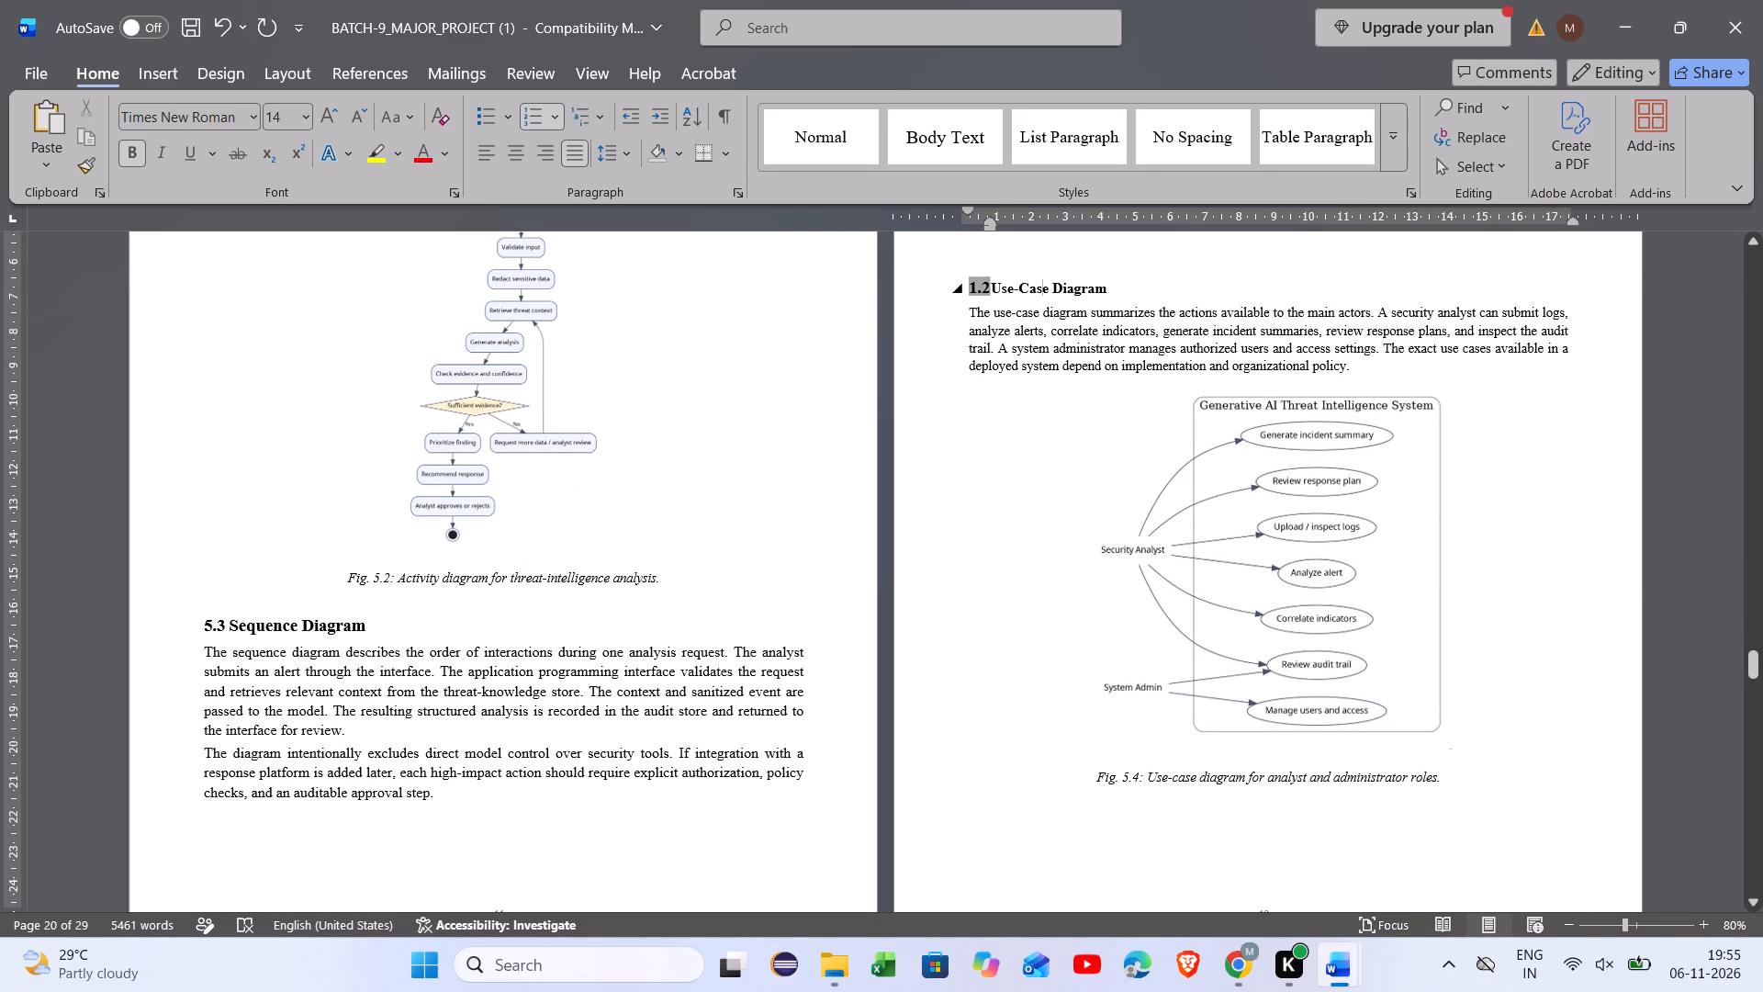
{"action": "type", "text": "5.4"}
{"action": "key", "text": "space"}
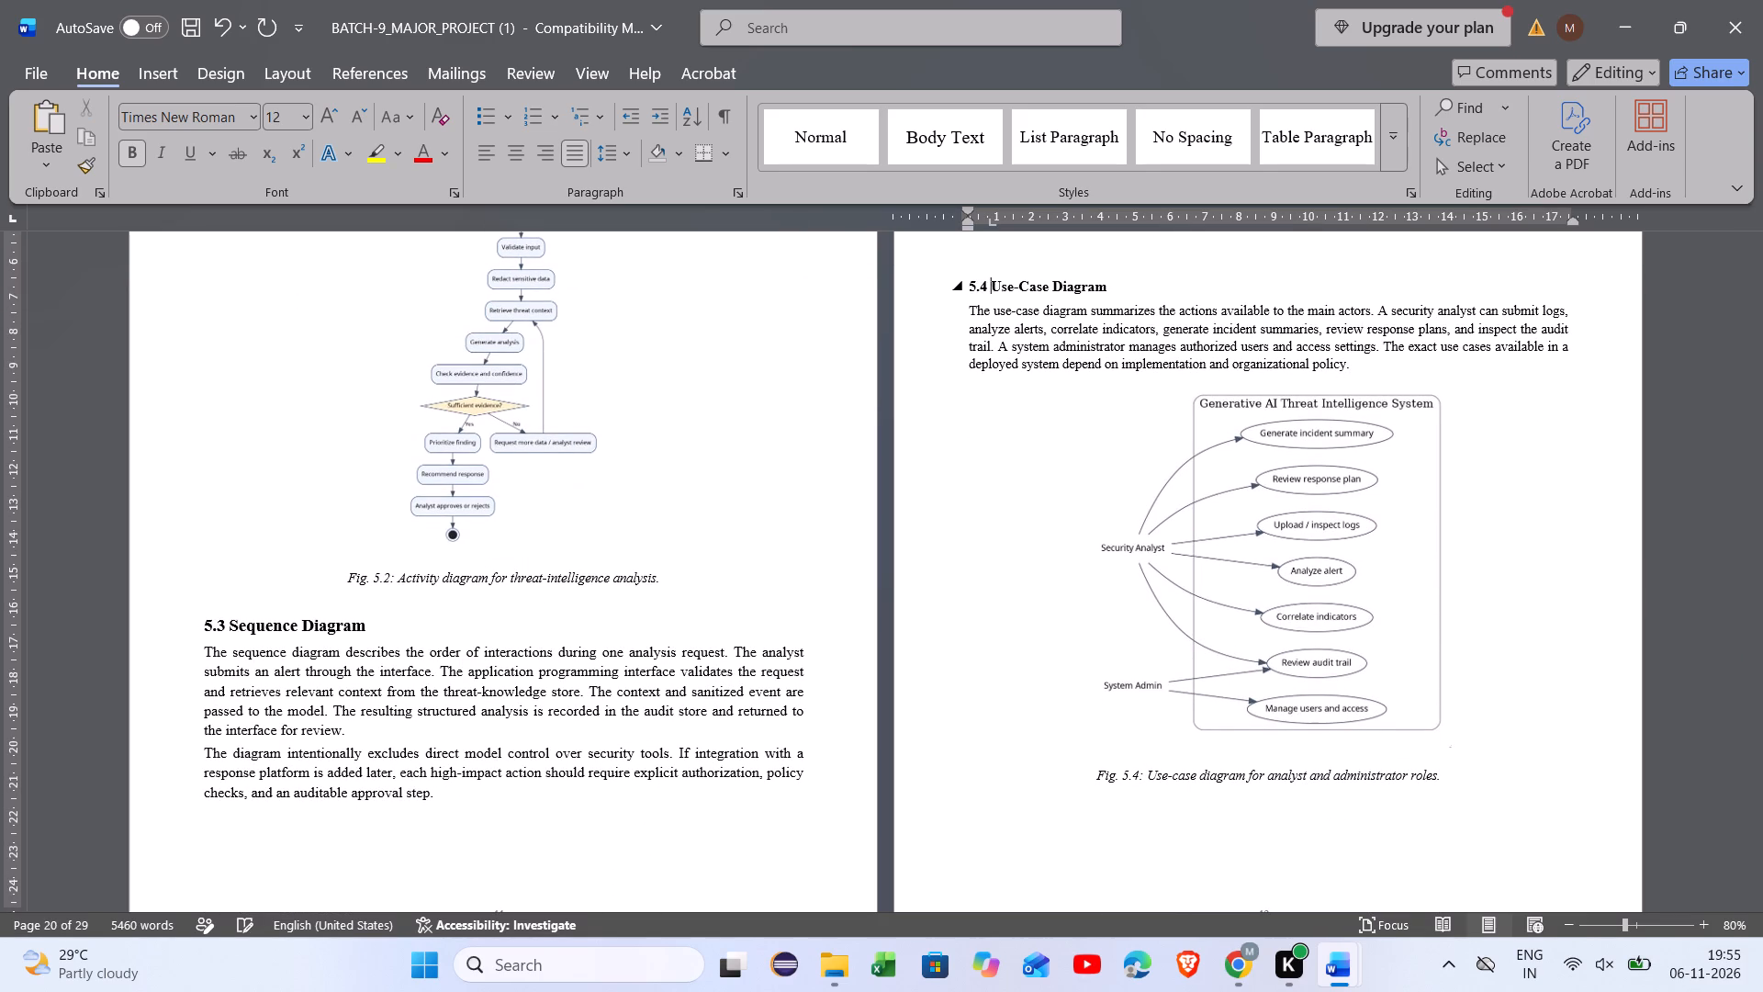
{"action": "left_click", "coordinate": [967, 310]}
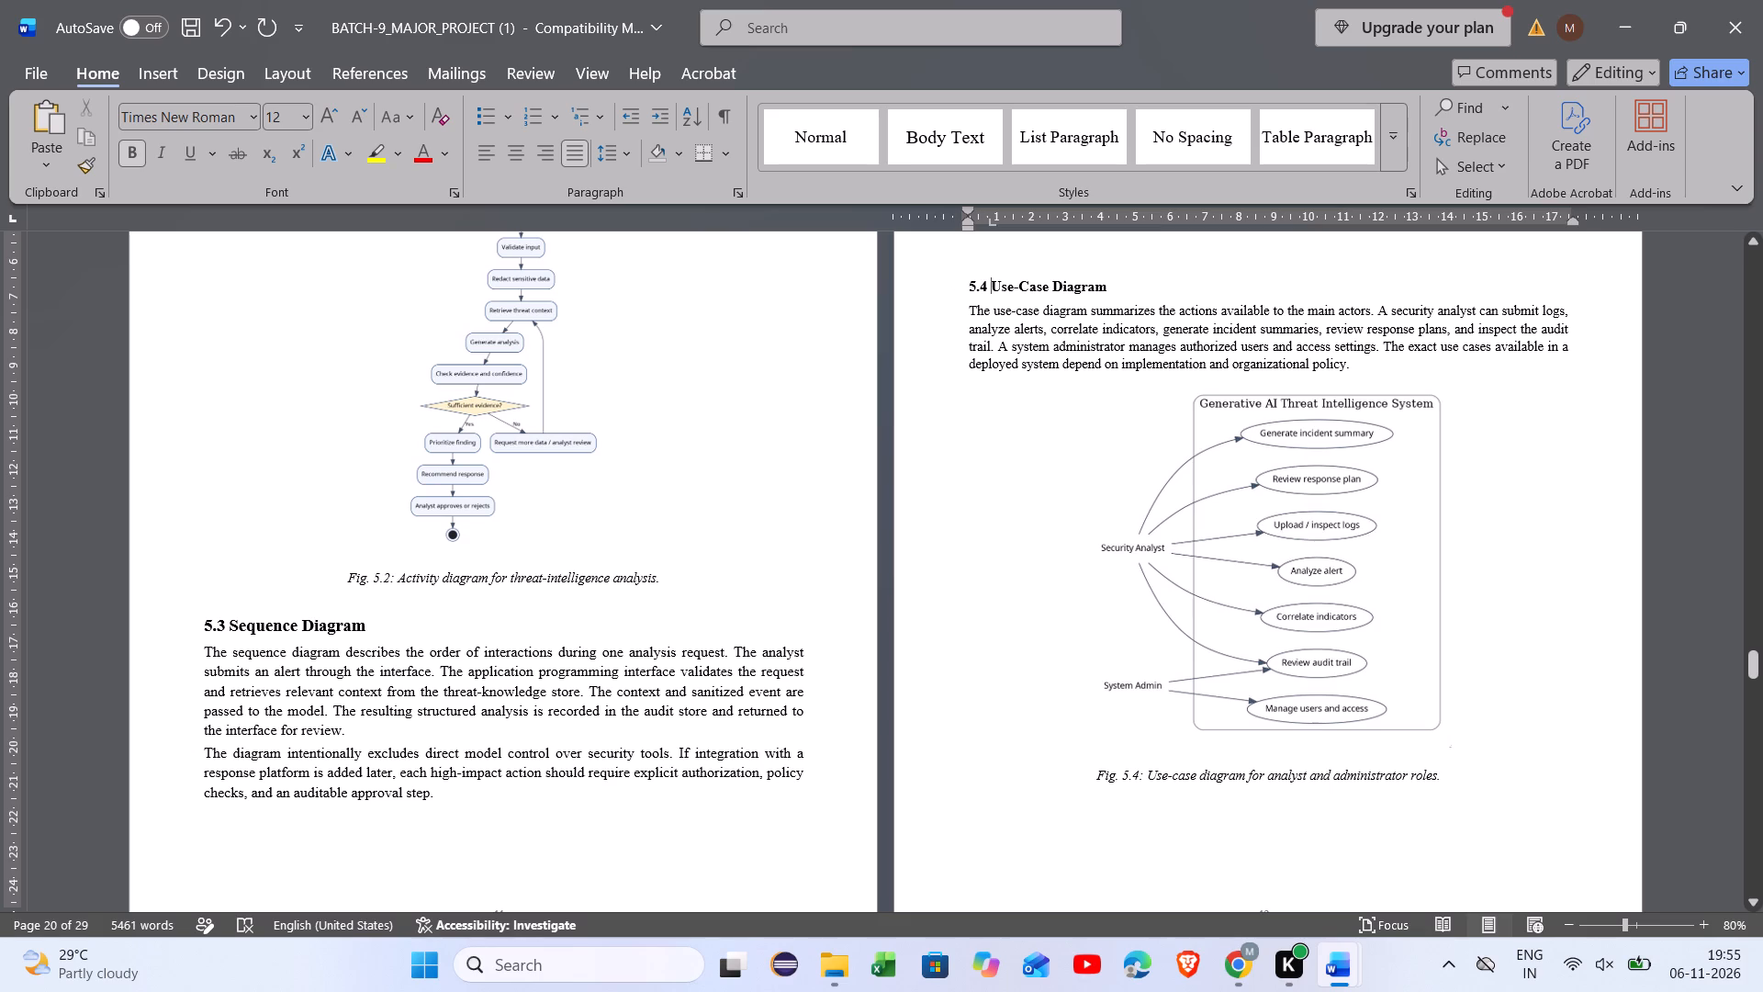
Set the whole 5.4 Use-Case Diagram heading to font size 14.
{"action": "left_click_drag", "start_coordinate": [1109, 285], "coordinate": [971, 290]}
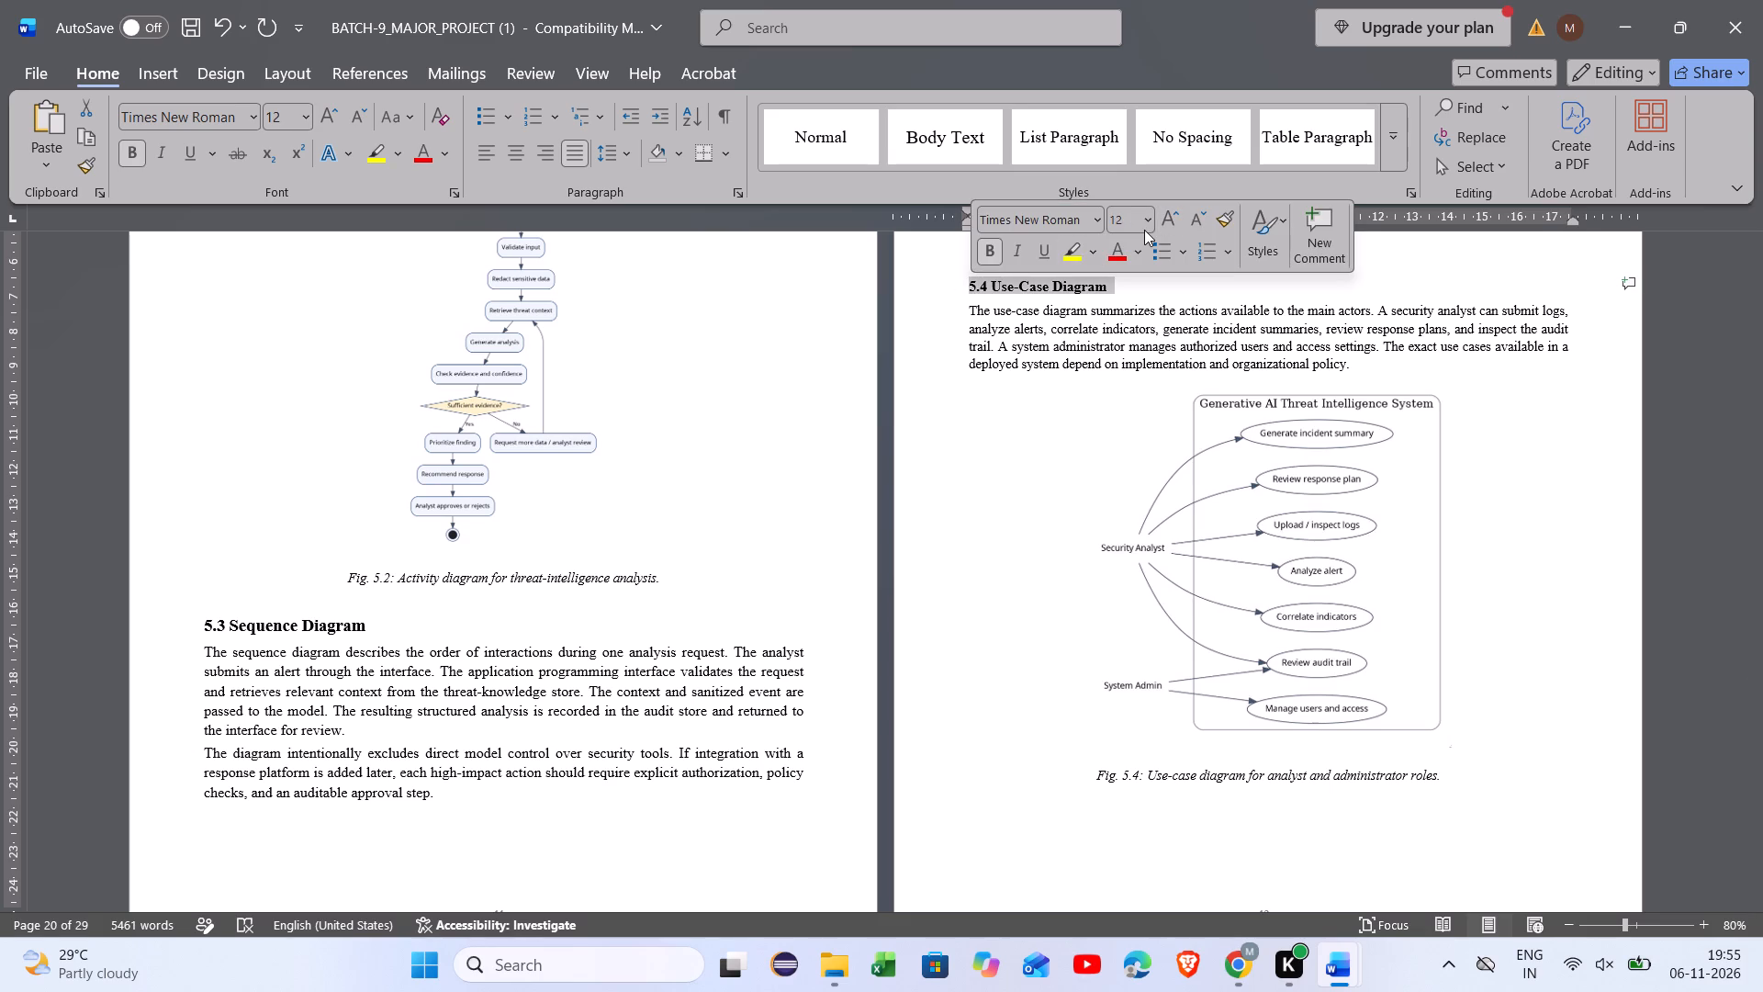
{"action": "left_click", "coordinate": [1144, 230]}
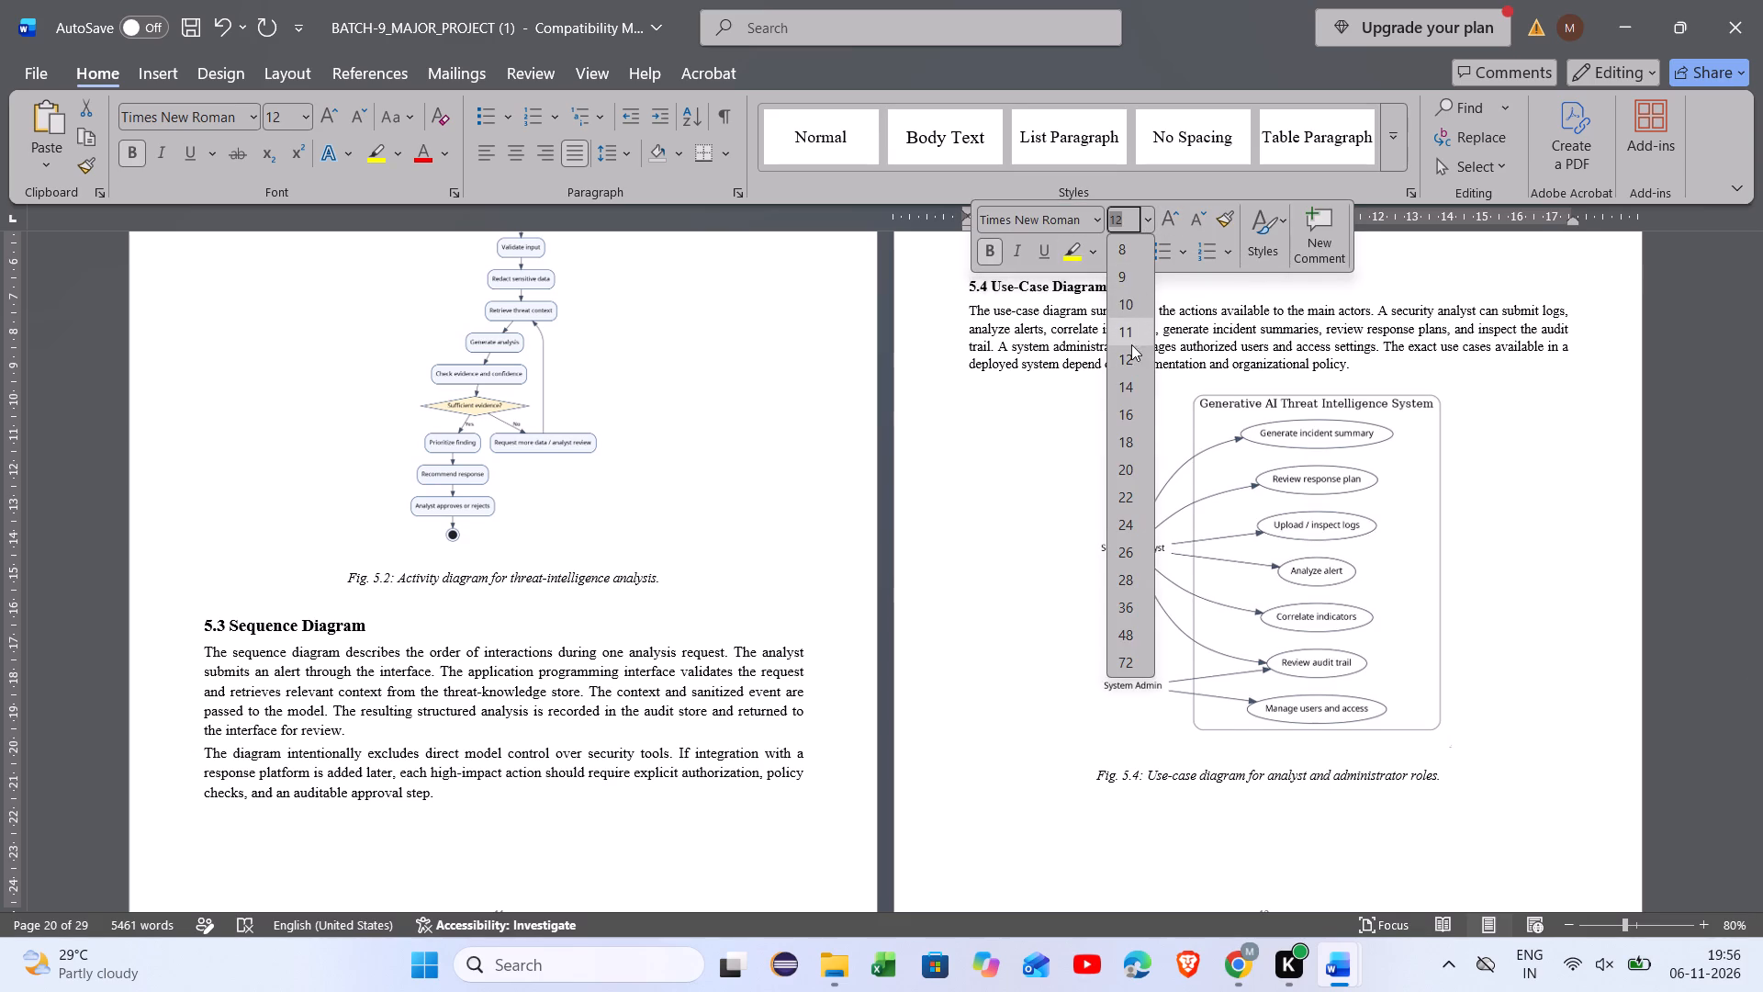
{"action": "left_click", "coordinate": [1132, 390]}
{"action": "left_click", "coordinate": [1061, 454]}
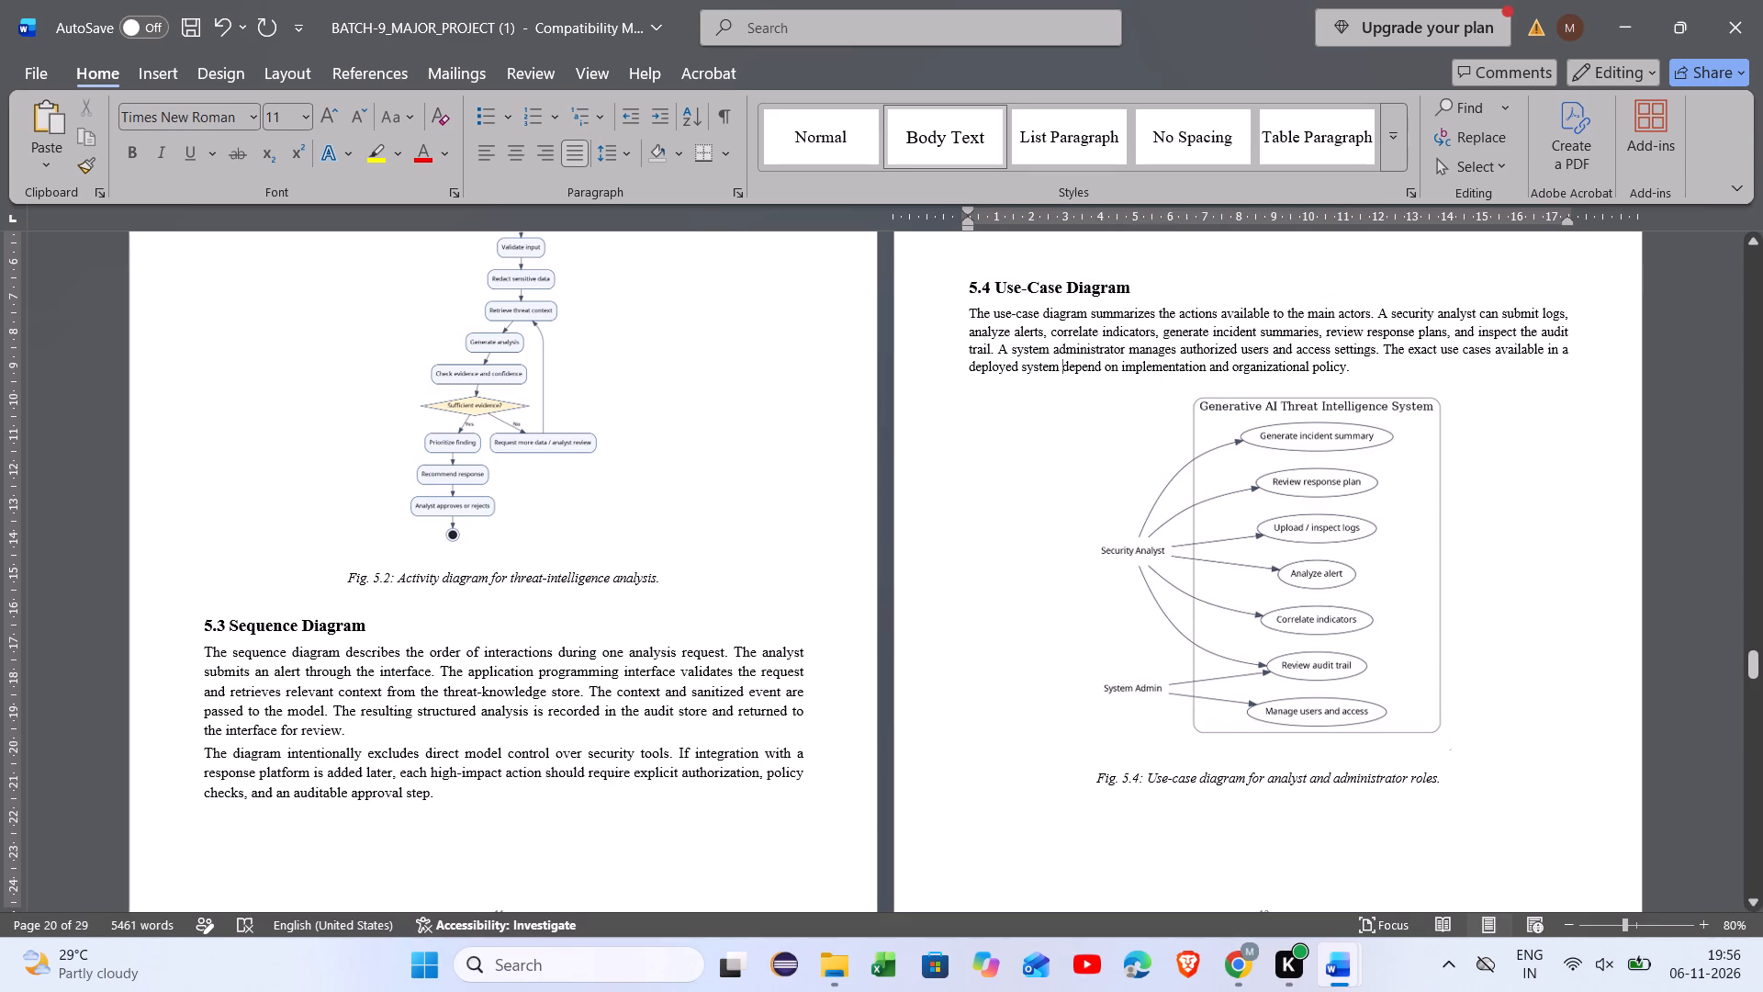
Set the descriptive paragraph under 5.4 Use-Case Diagram to font size 12.
{"action": "left_click_drag", "start_coordinate": [971, 312], "coordinate": [1319, 343]}
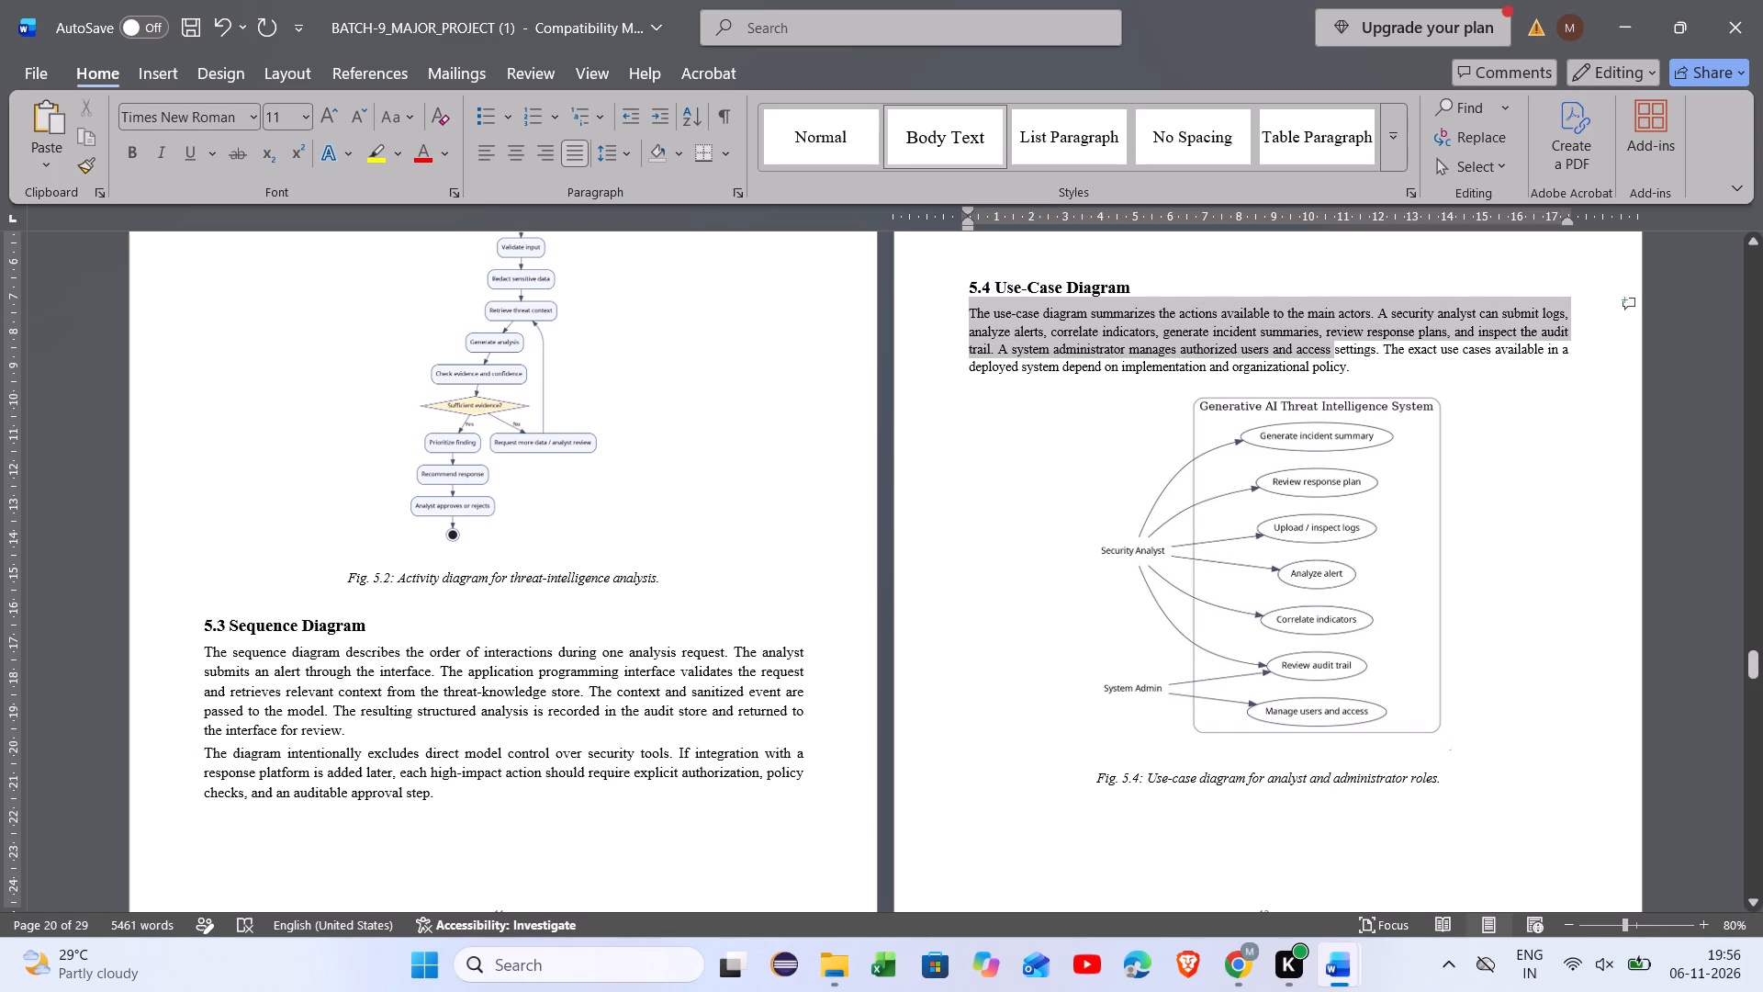
{"action": "left_click_drag", "start_coordinate": [1319, 343], "coordinate": [1353, 363]}
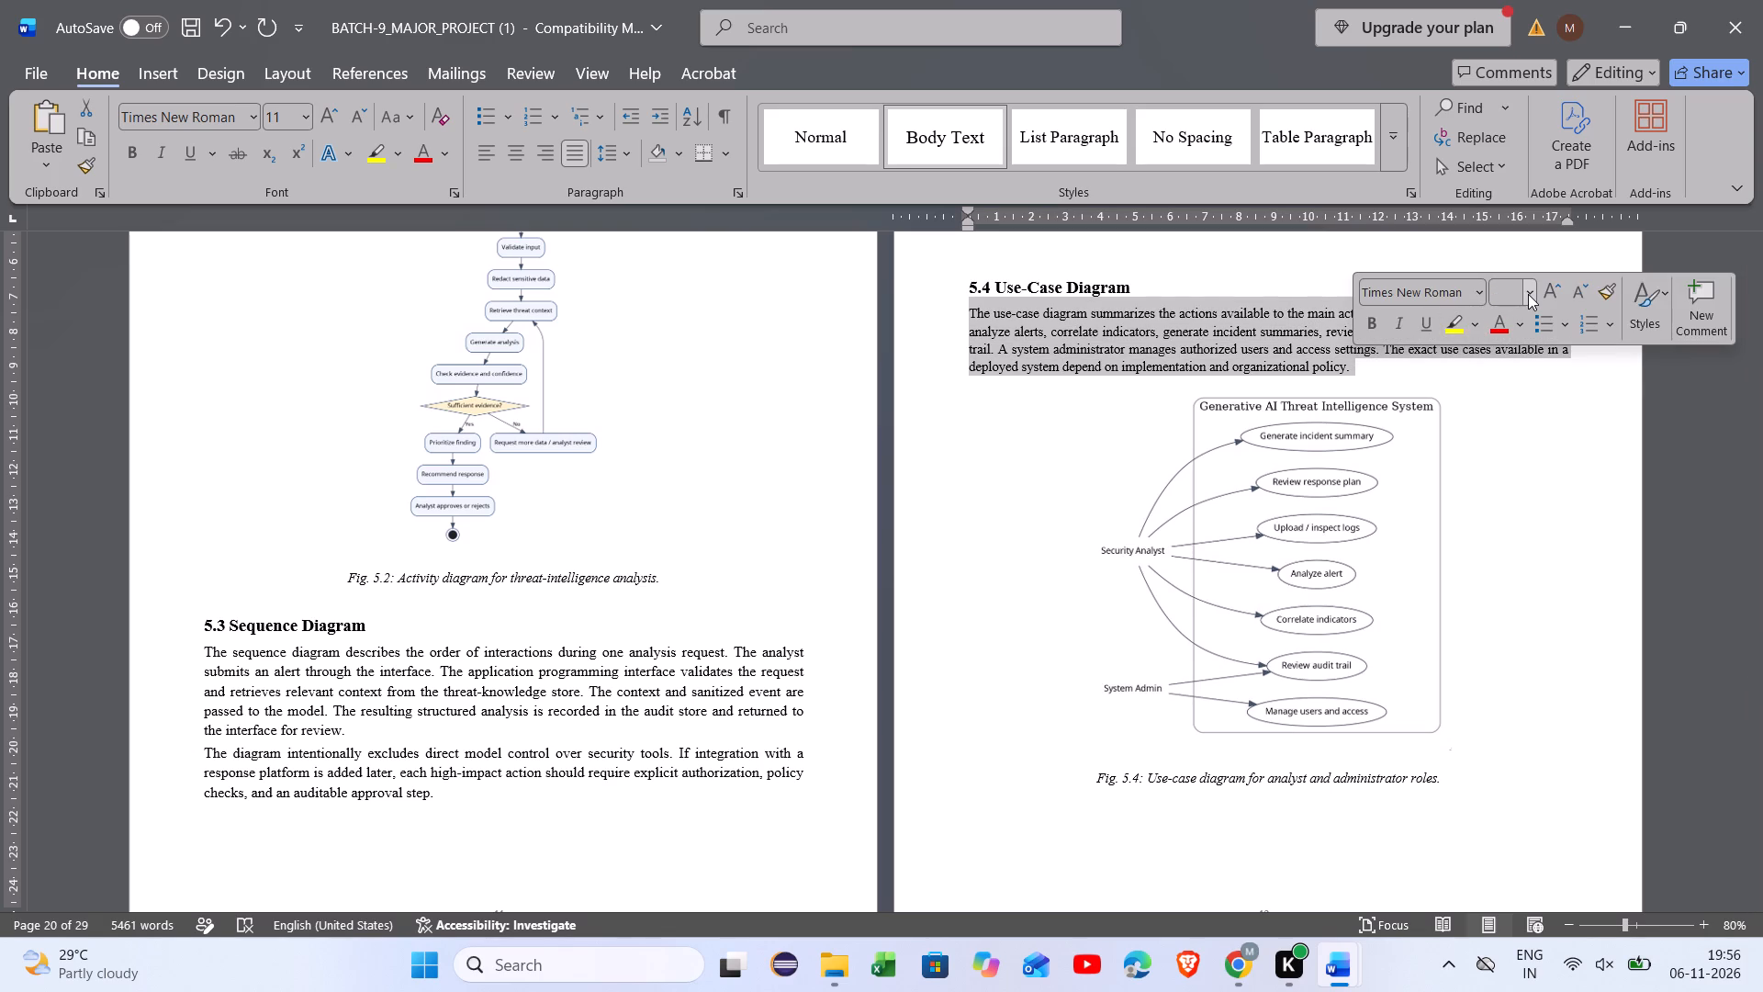
{"action": "left_click", "coordinate": [1528, 294]}
{"action": "left_click", "coordinate": [1516, 428]}
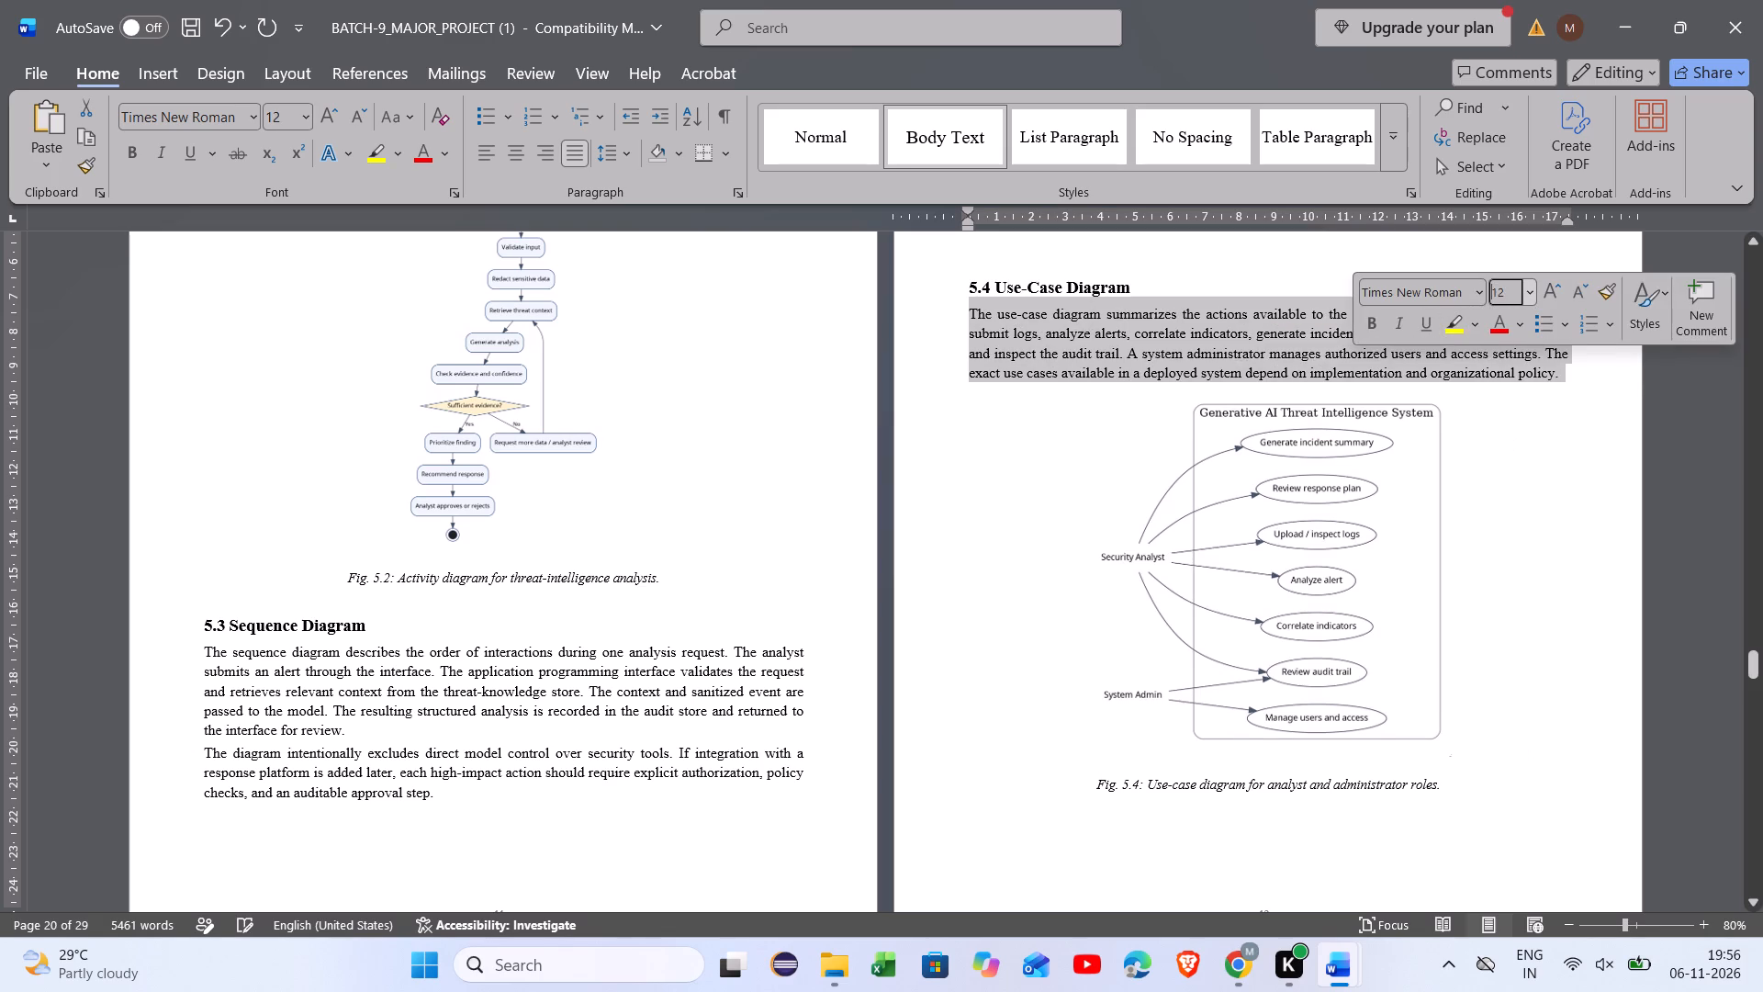
{"action": "left_click", "coordinate": [1011, 483]}
Set the 5.5 Data-Flow Diagram heading, including its number, to font size 14.
{"action": "scroll", "coordinate": [1011, 483], "scroll_direction": "down", "scroll_amount": 1}
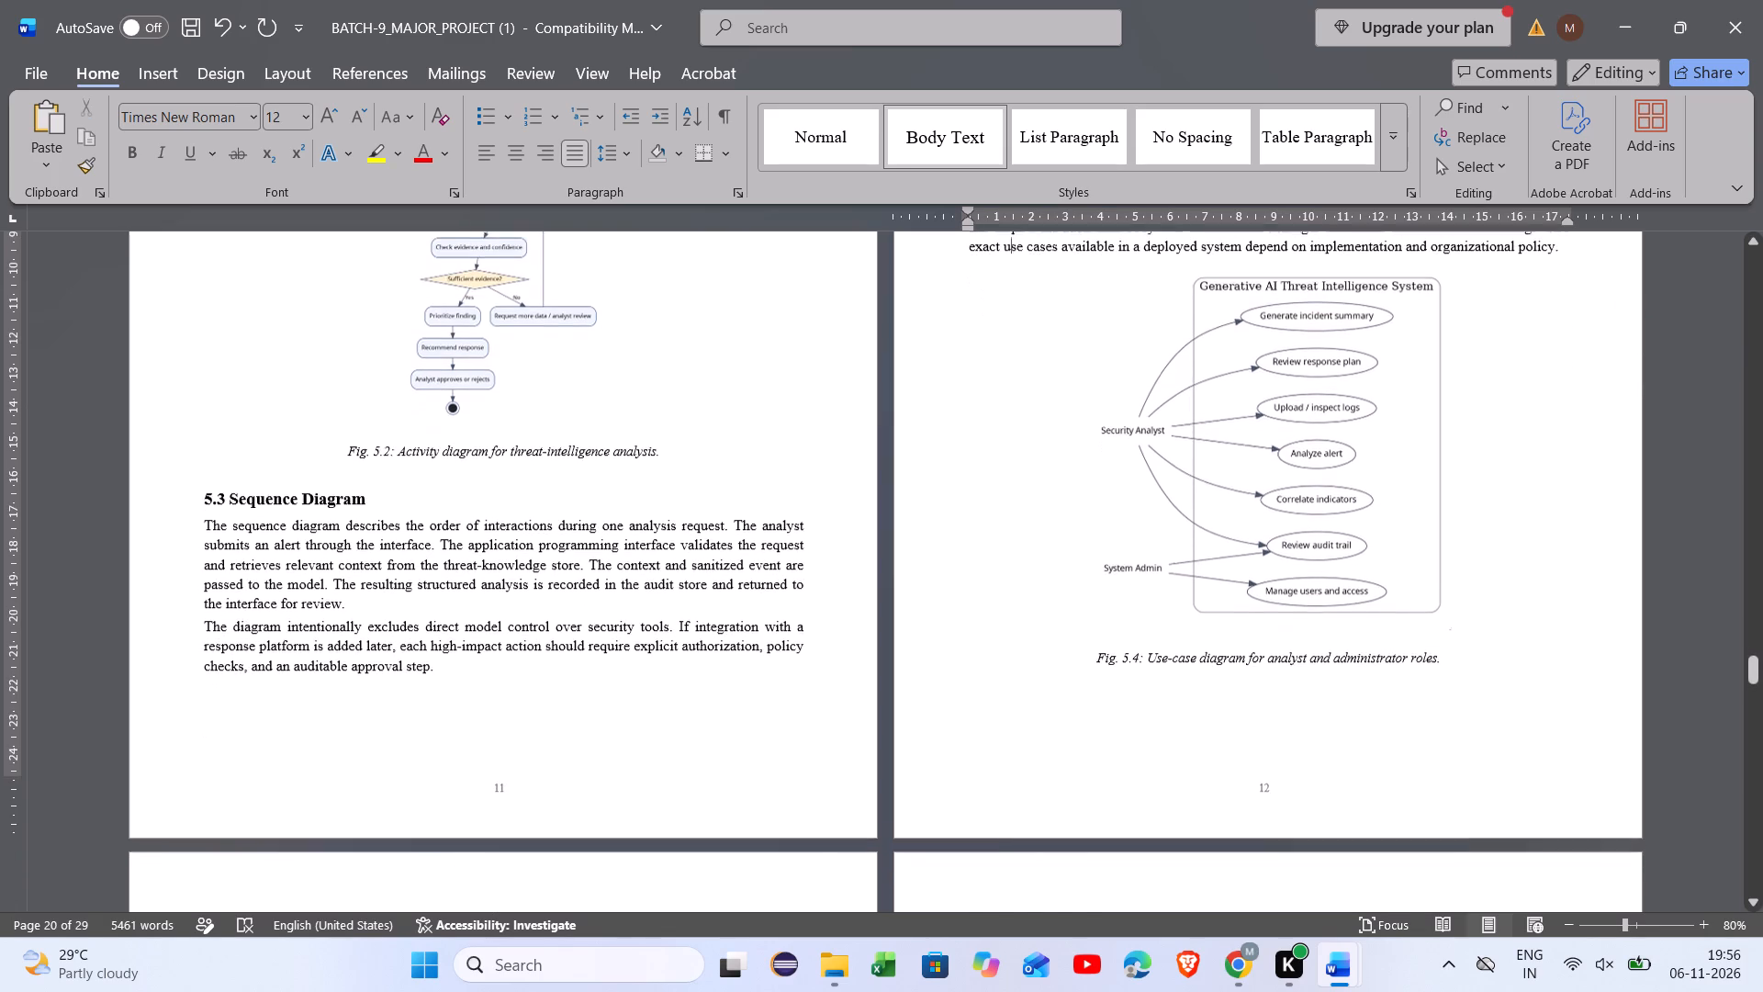
{"action": "scroll", "coordinate": [1011, 483], "scroll_direction": "down", "scroll_amount": 3}
{"action": "scroll", "coordinate": [1011, 483], "scroll_direction": "up", "scroll_amount": 3}
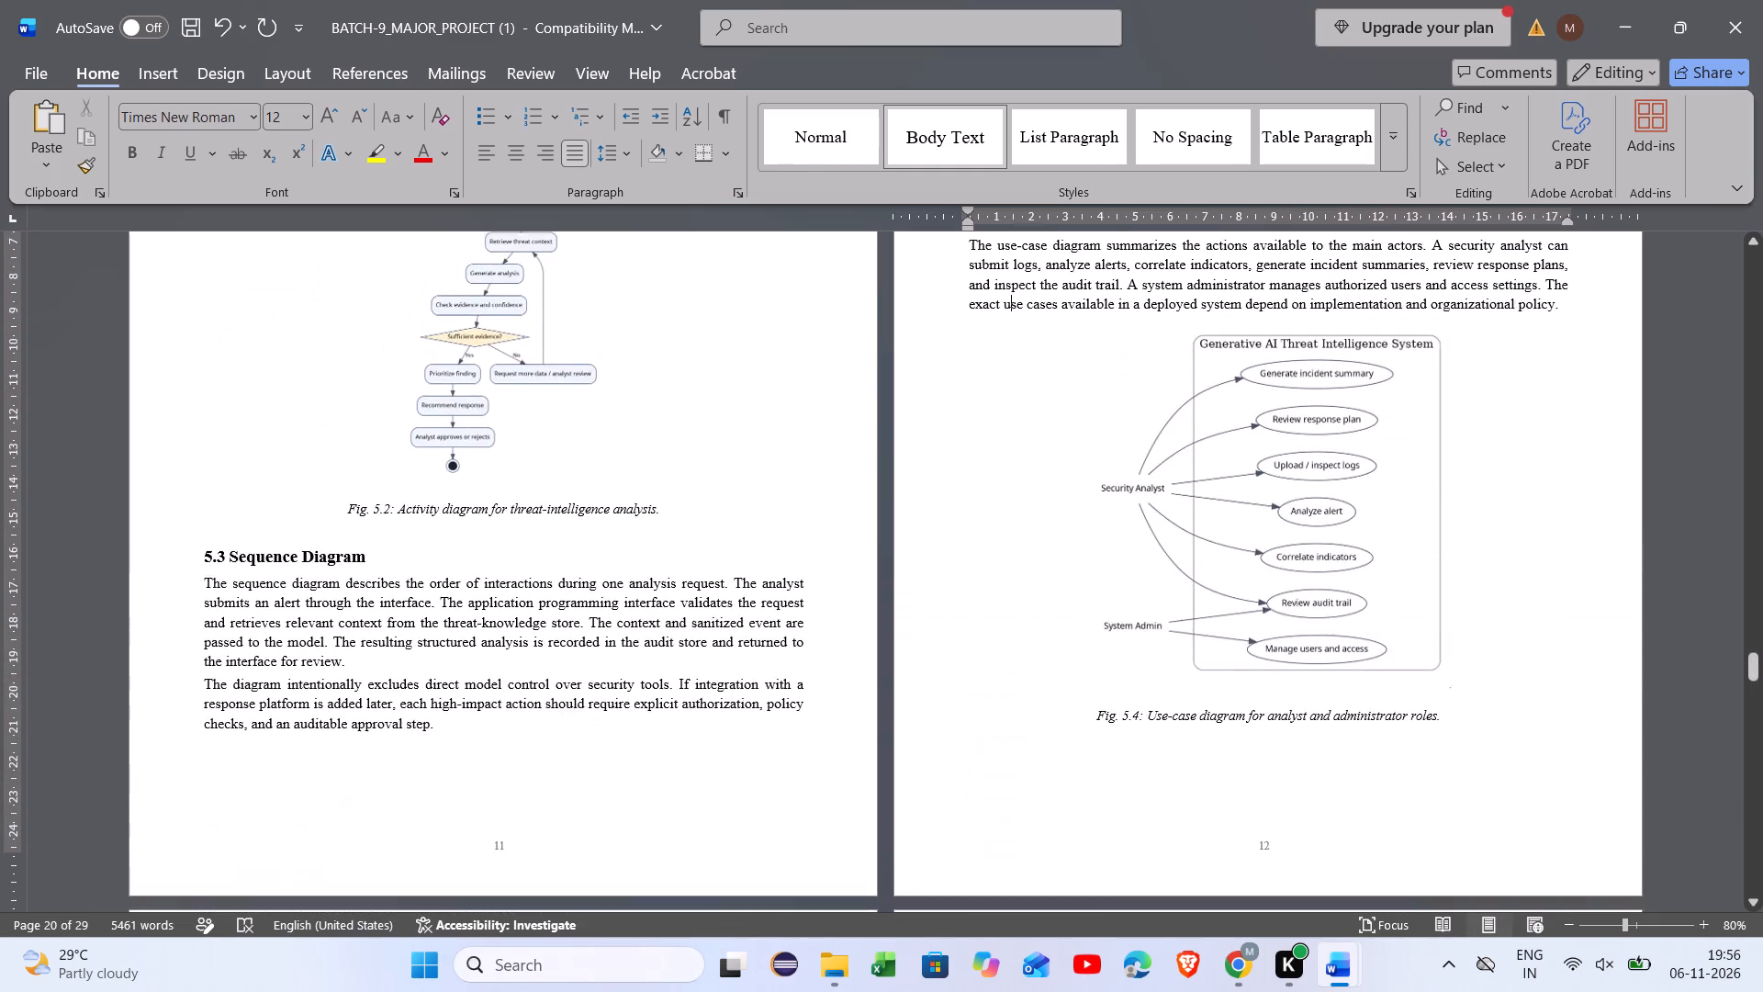
{"action": "scroll", "coordinate": [1011, 483], "scroll_direction": "right", "scroll_amount": 2}
{"action": "scroll", "coordinate": [1011, 483], "scroll_direction": "down", "scroll_amount": 1}
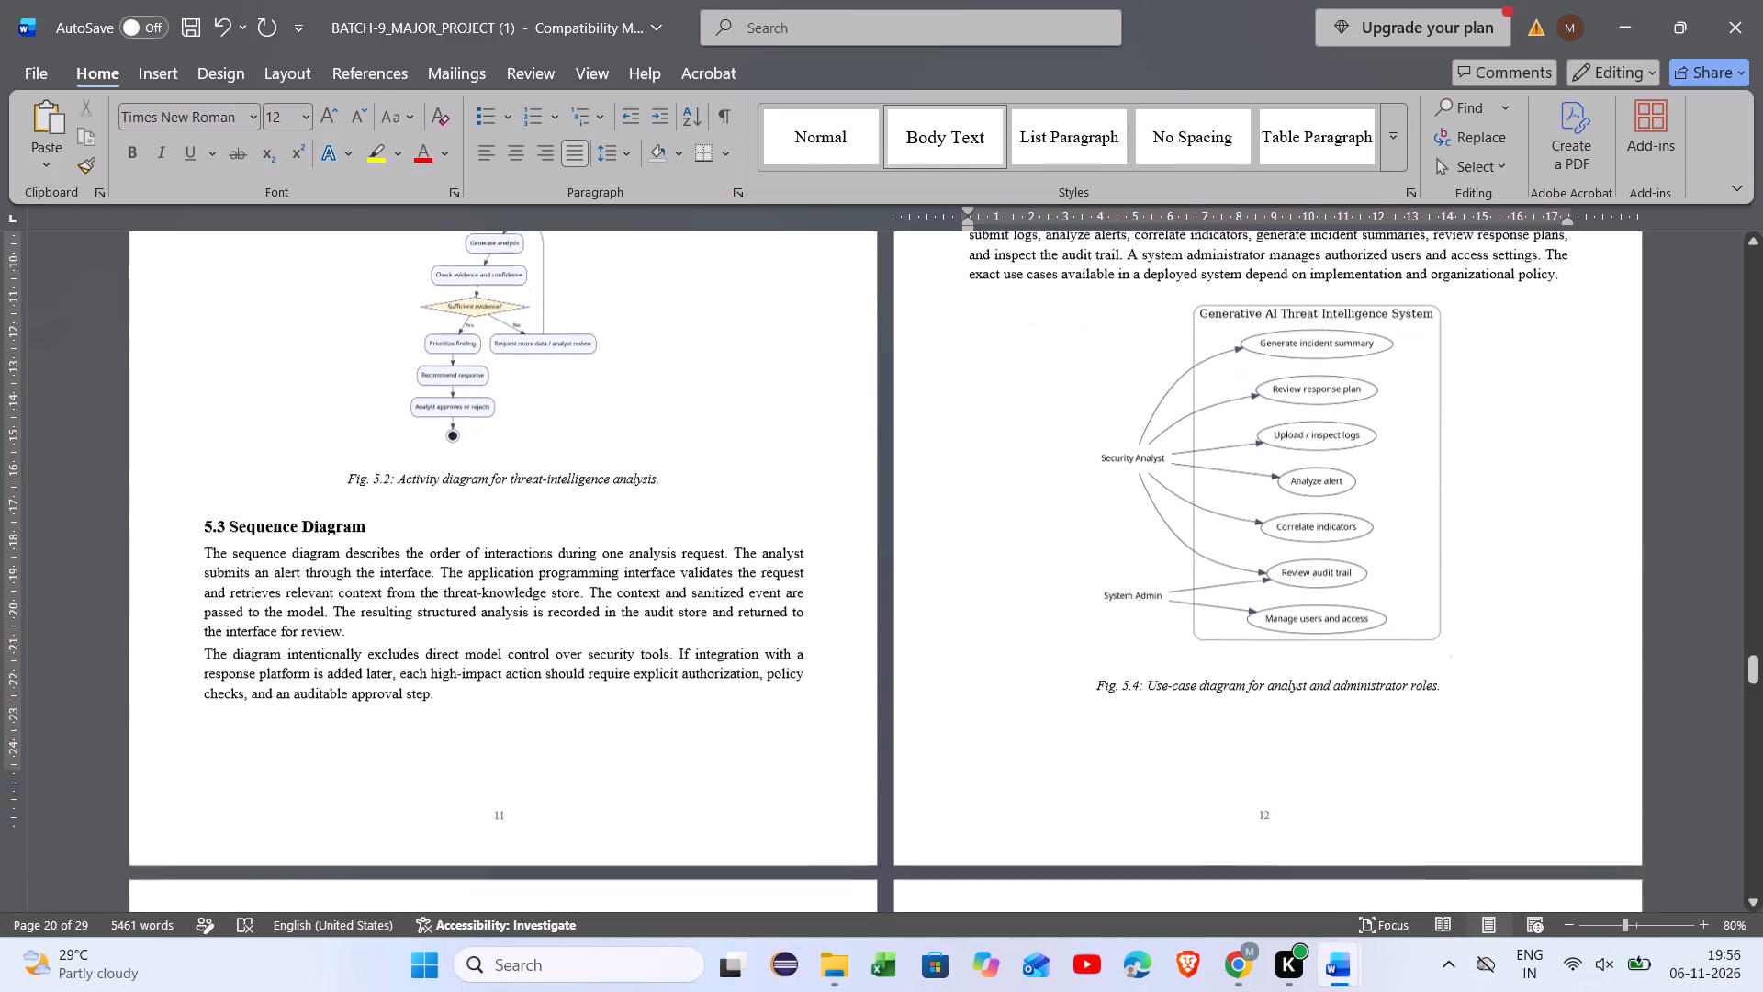
{"action": "scroll", "coordinate": [1011, 483], "scroll_direction": "down", "scroll_amount": 3}
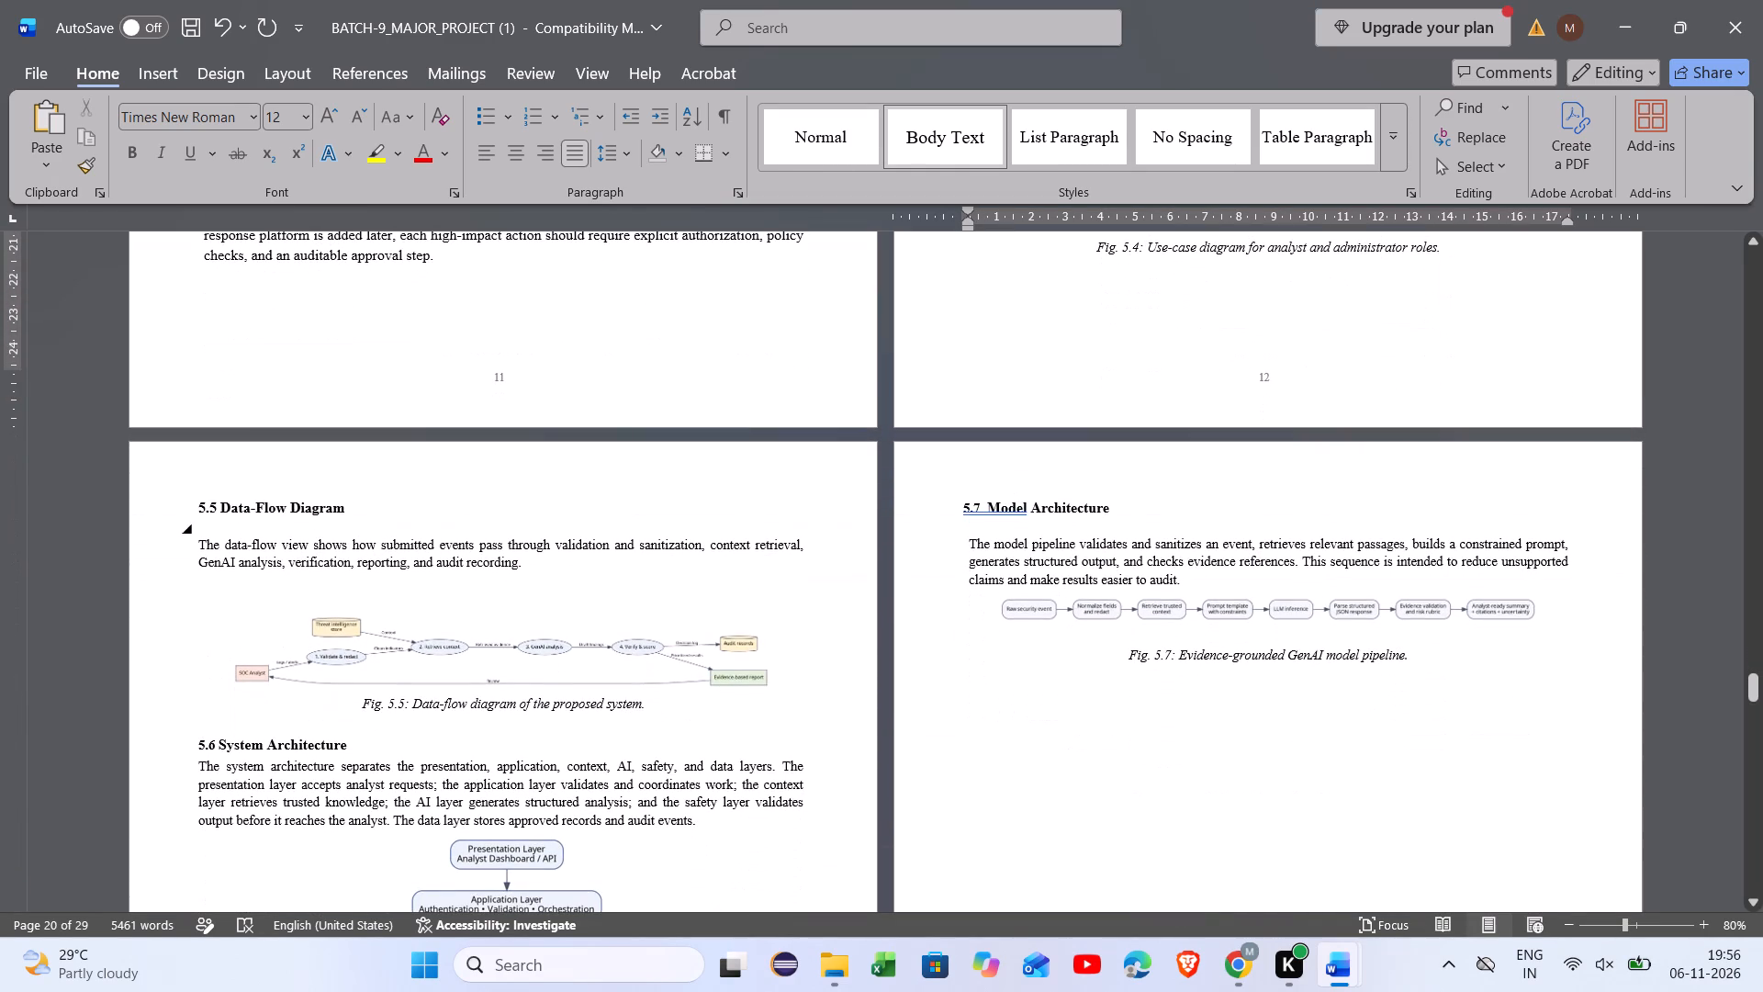
{"action": "left_click_drag", "start_coordinate": [347, 511], "coordinate": [207, 516]}
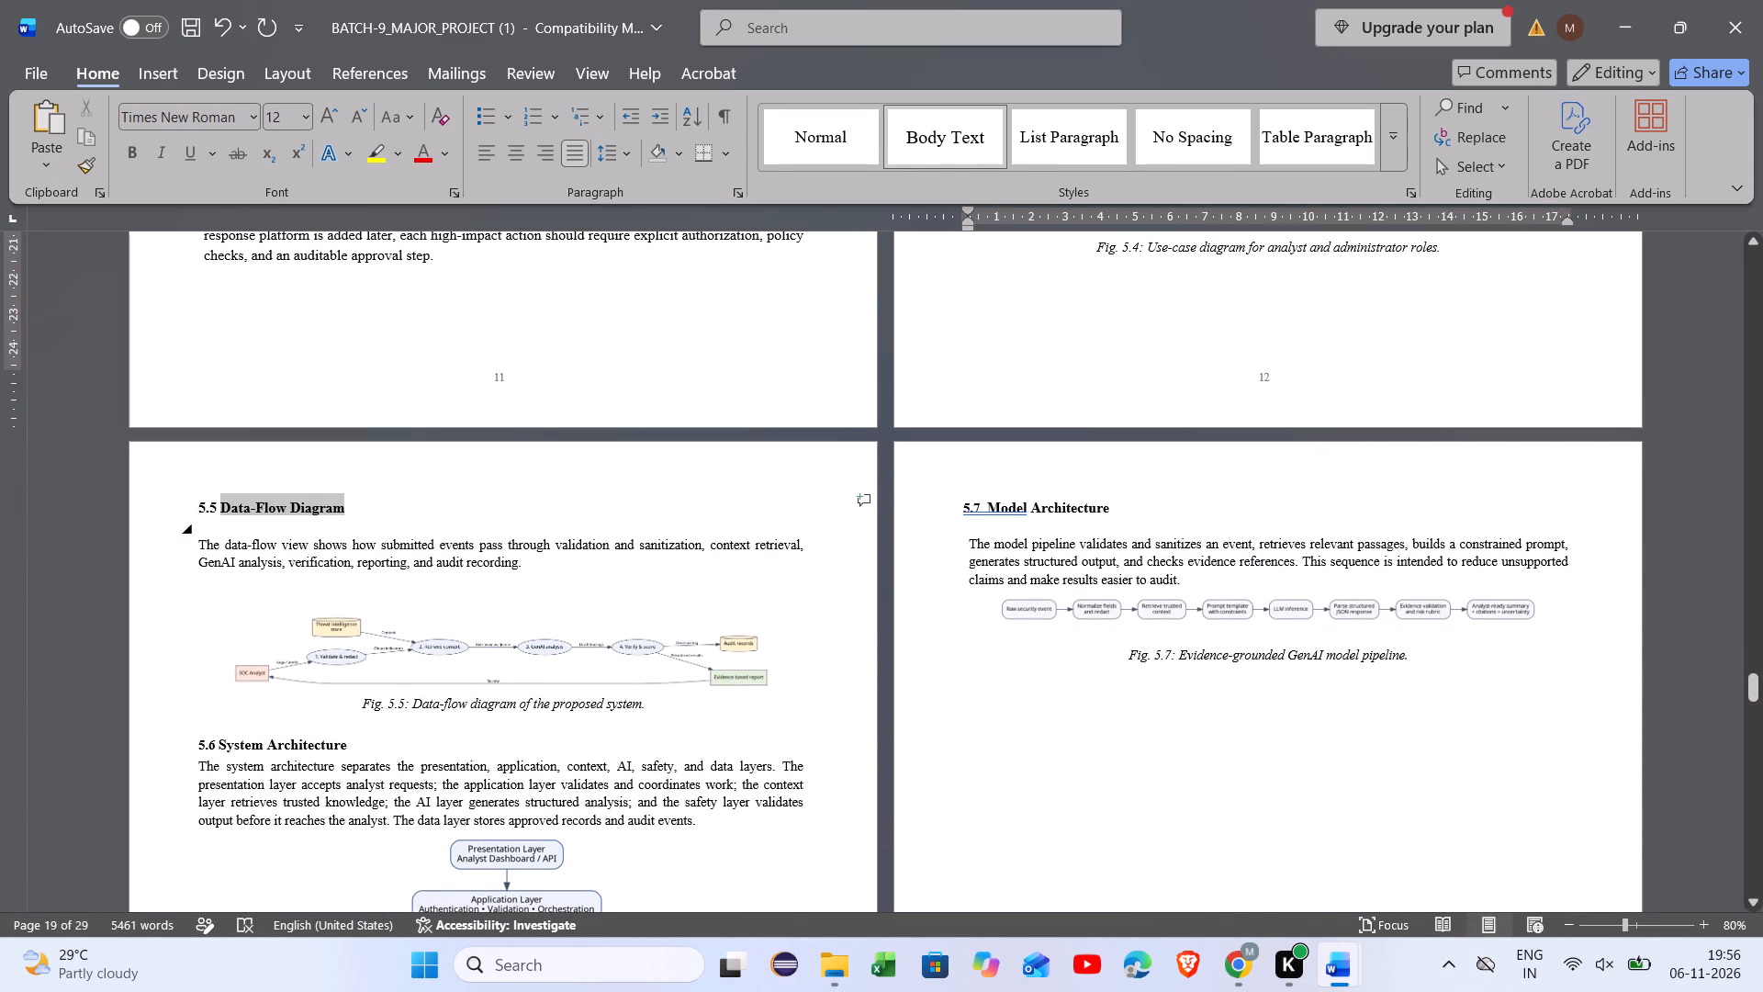
{"action": "left_click_drag", "start_coordinate": [207, 516], "coordinate": [199, 509]}
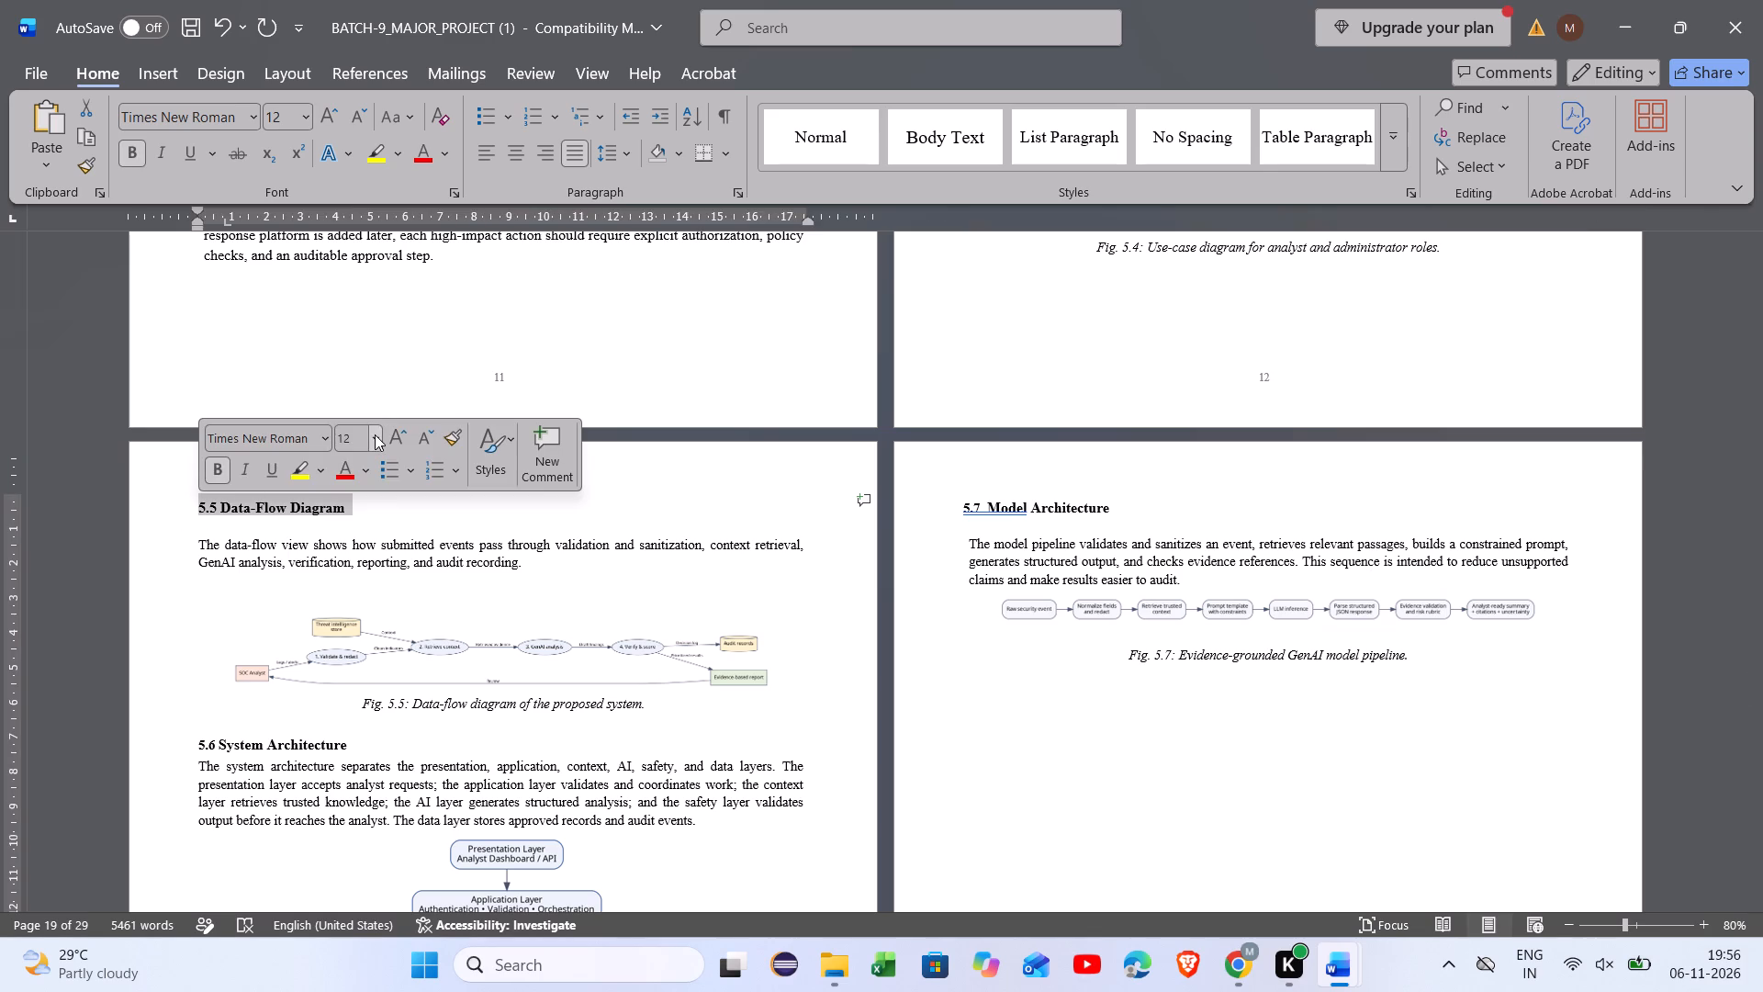
{"action": "left_click", "coordinate": [375, 434]}
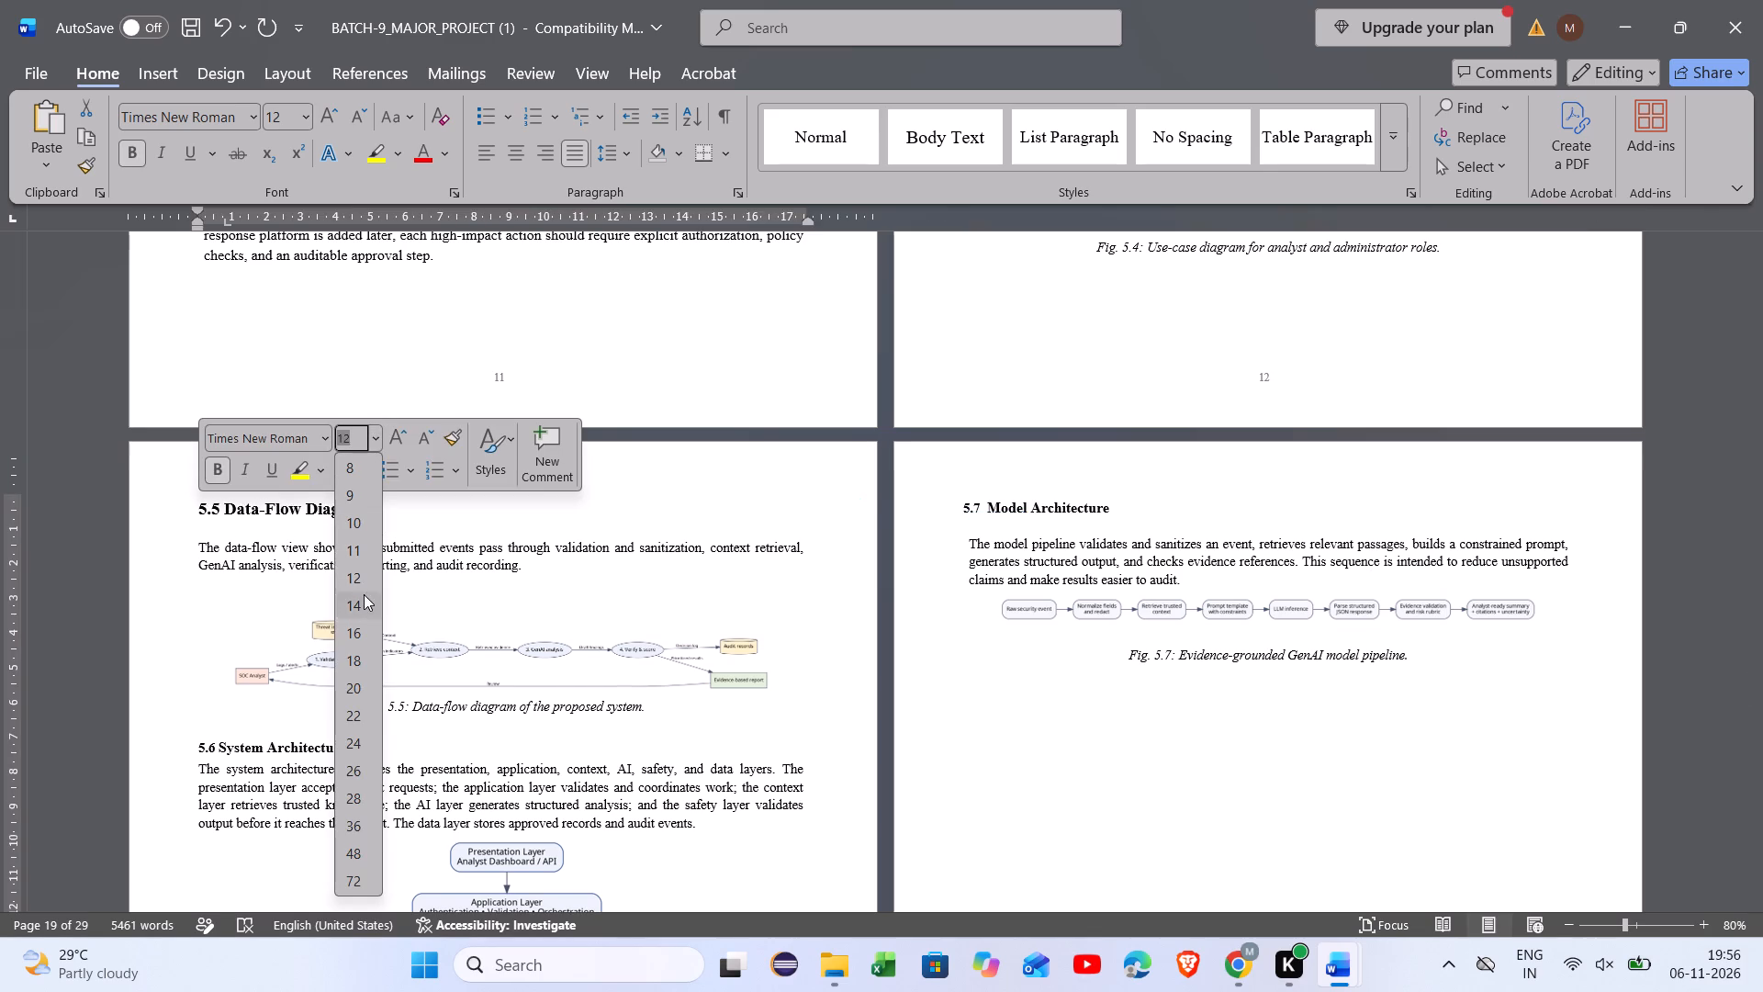
{"action": "left_click", "coordinate": [364, 594]}
Set the descriptive paragraph under 5.5 Data-Flow Diagram to font size 12.
{"action": "left_click_drag", "start_coordinate": [522, 570], "coordinate": [510, 570]}
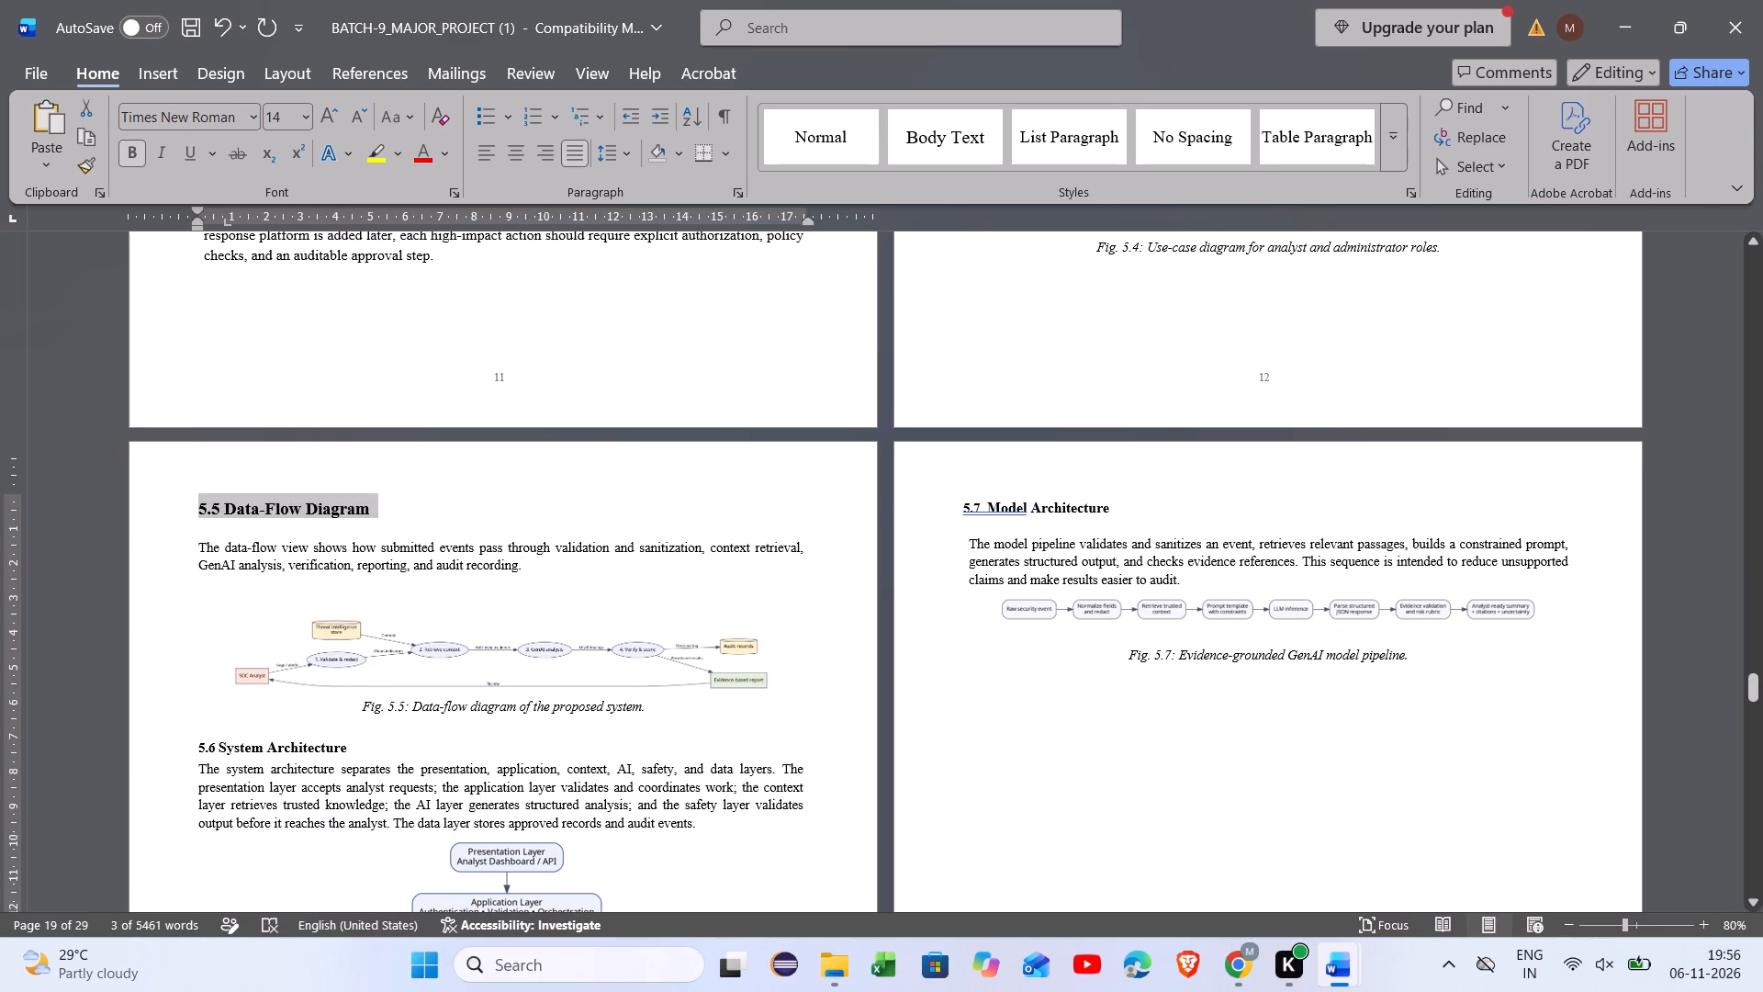
{"action": "left_click_drag", "start_coordinate": [510, 570], "coordinate": [192, 547]}
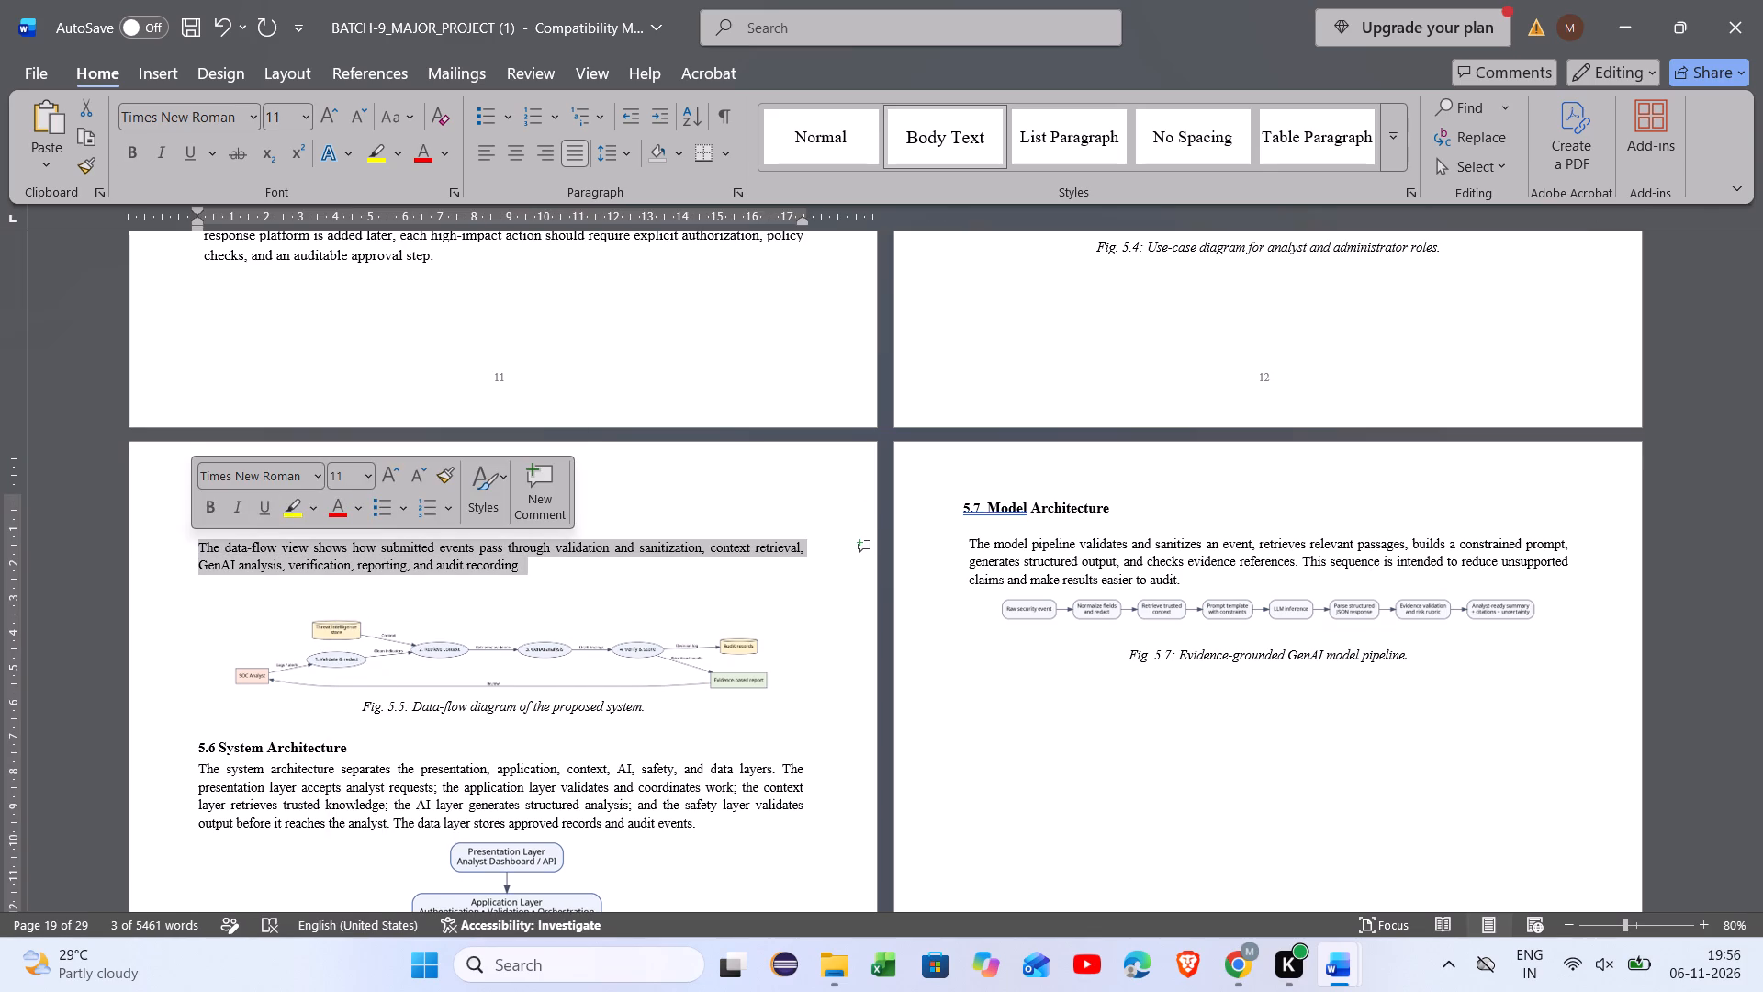
{"action": "left_click", "coordinate": [367, 475]}
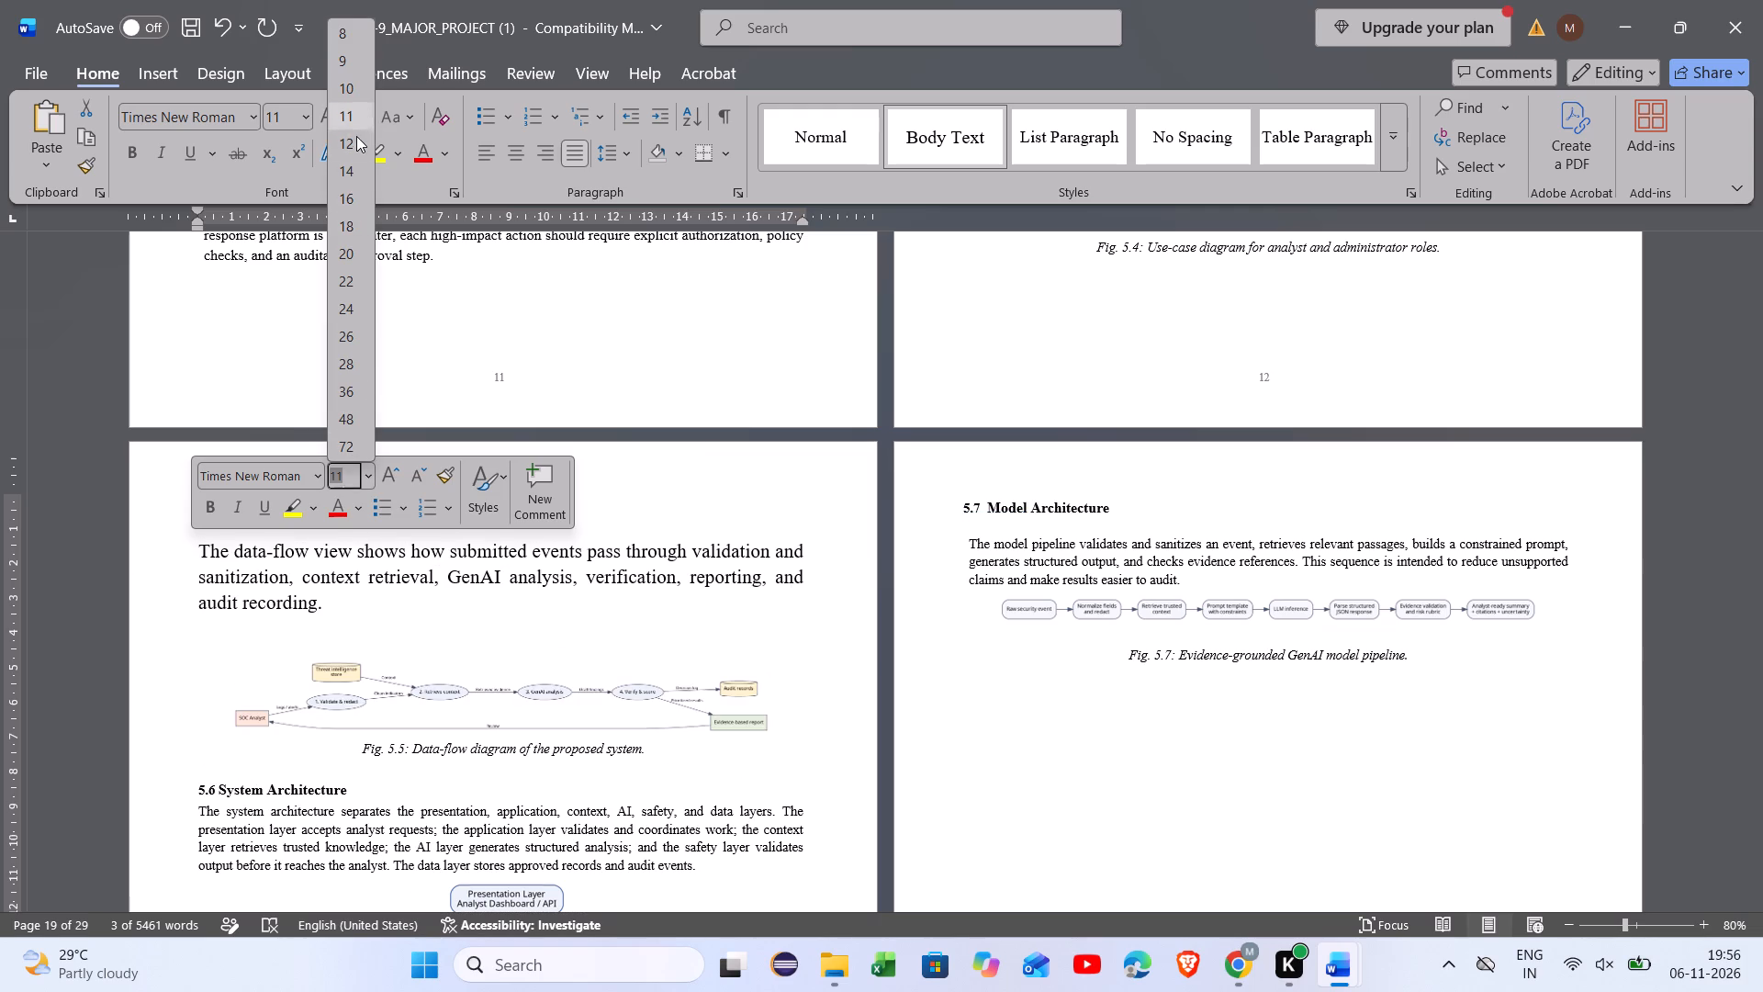
{"action": "left_click", "coordinate": [356, 139]}
{"action": "left_click", "coordinate": [297, 581]}
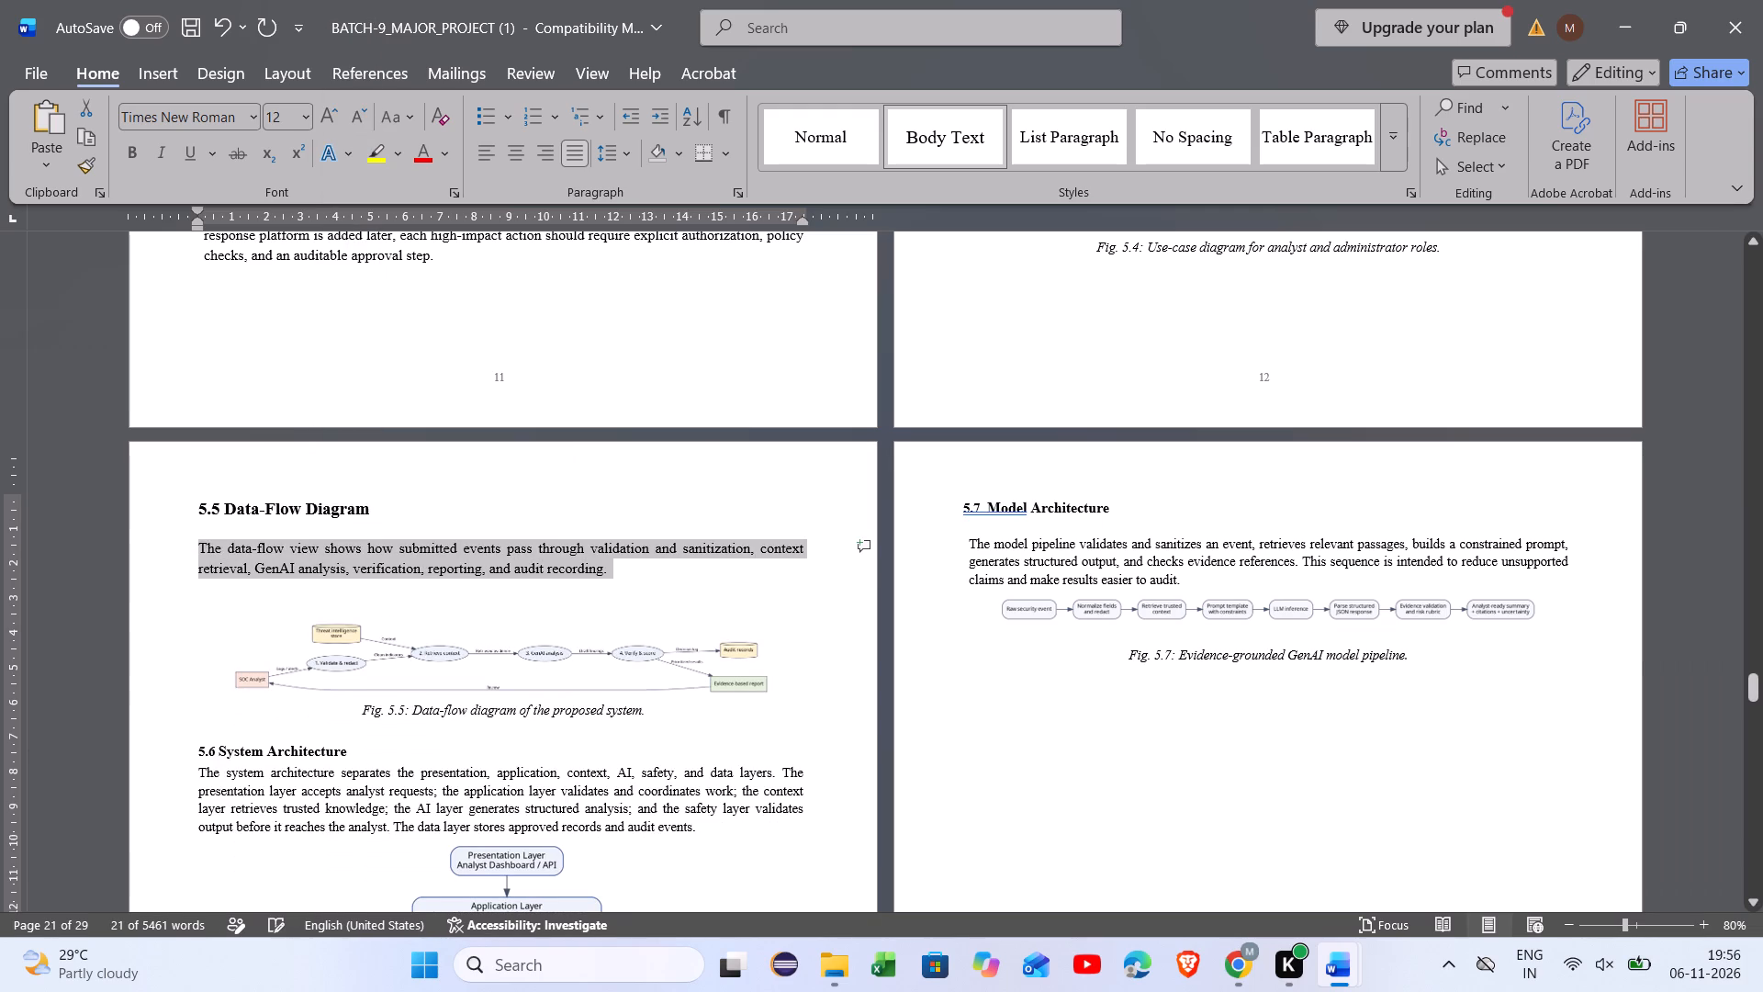
Set the 5.6 System Architecture heading, including its number, to font size 14.
{"action": "scroll", "coordinate": [297, 581], "scroll_direction": "down", "scroll_amount": 1}
{"action": "left_click_drag", "start_coordinate": [358, 596], "coordinate": [277, 600]}
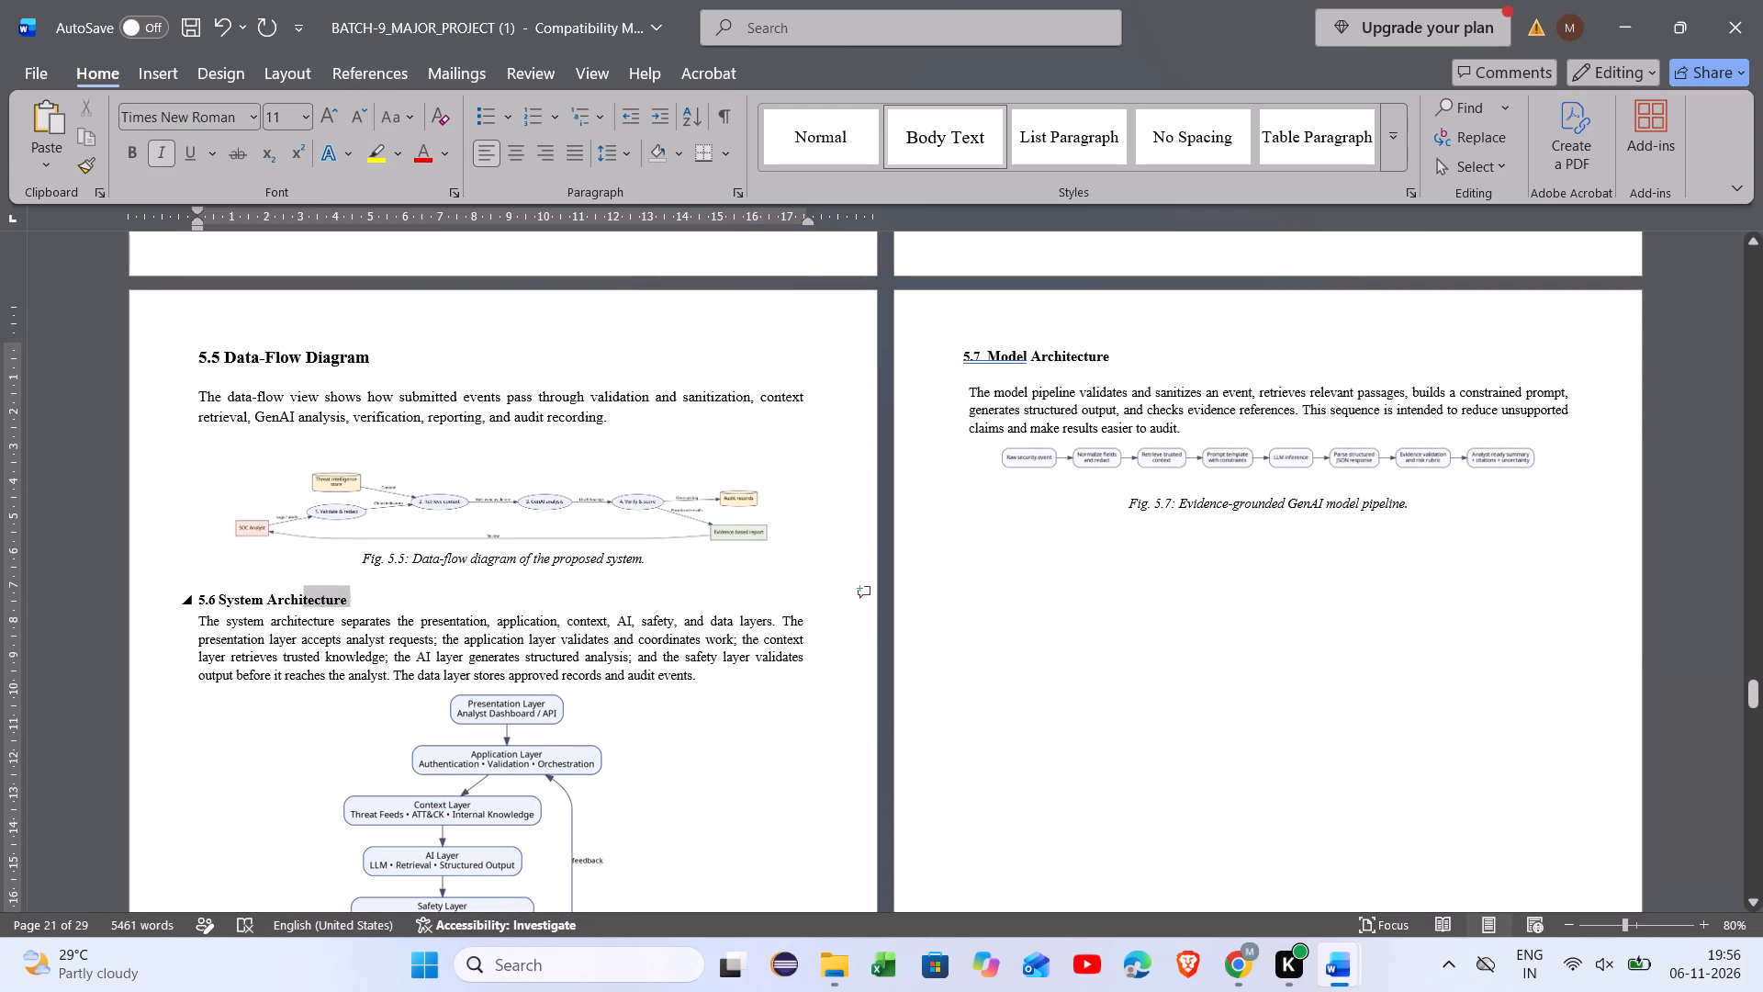
{"action": "left_click_drag", "start_coordinate": [277, 600], "coordinate": [197, 600]}
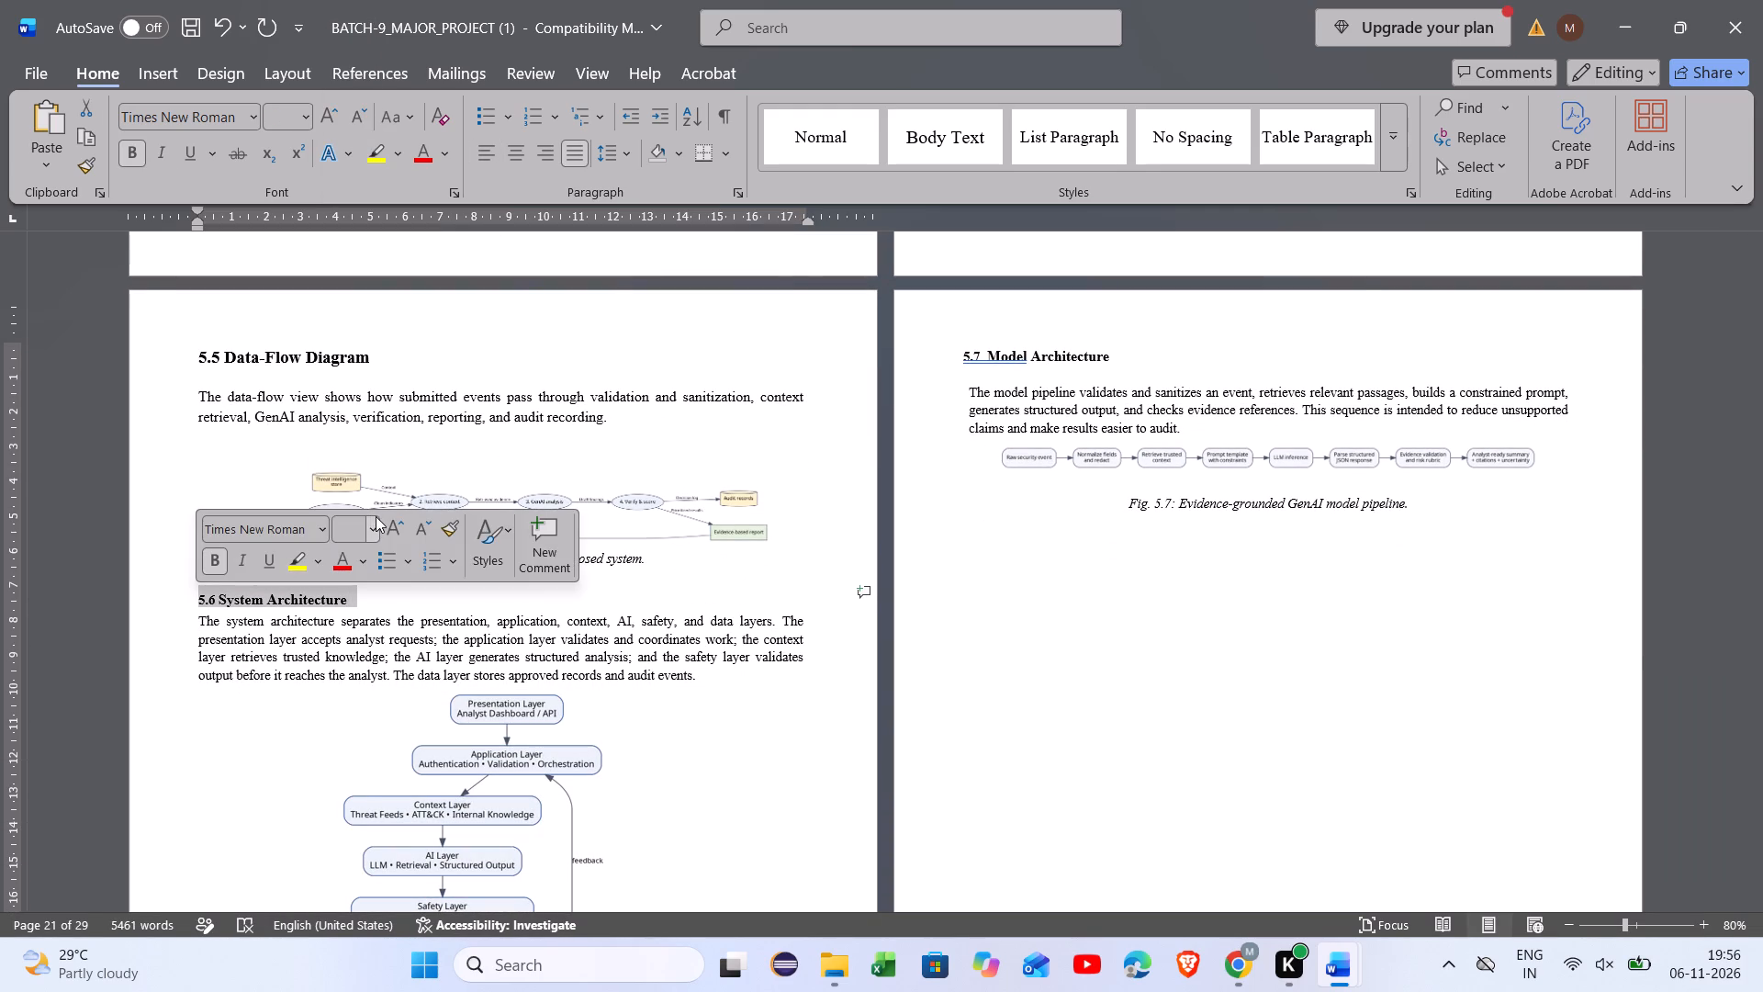
{"action": "left_click", "coordinate": [374, 525]}
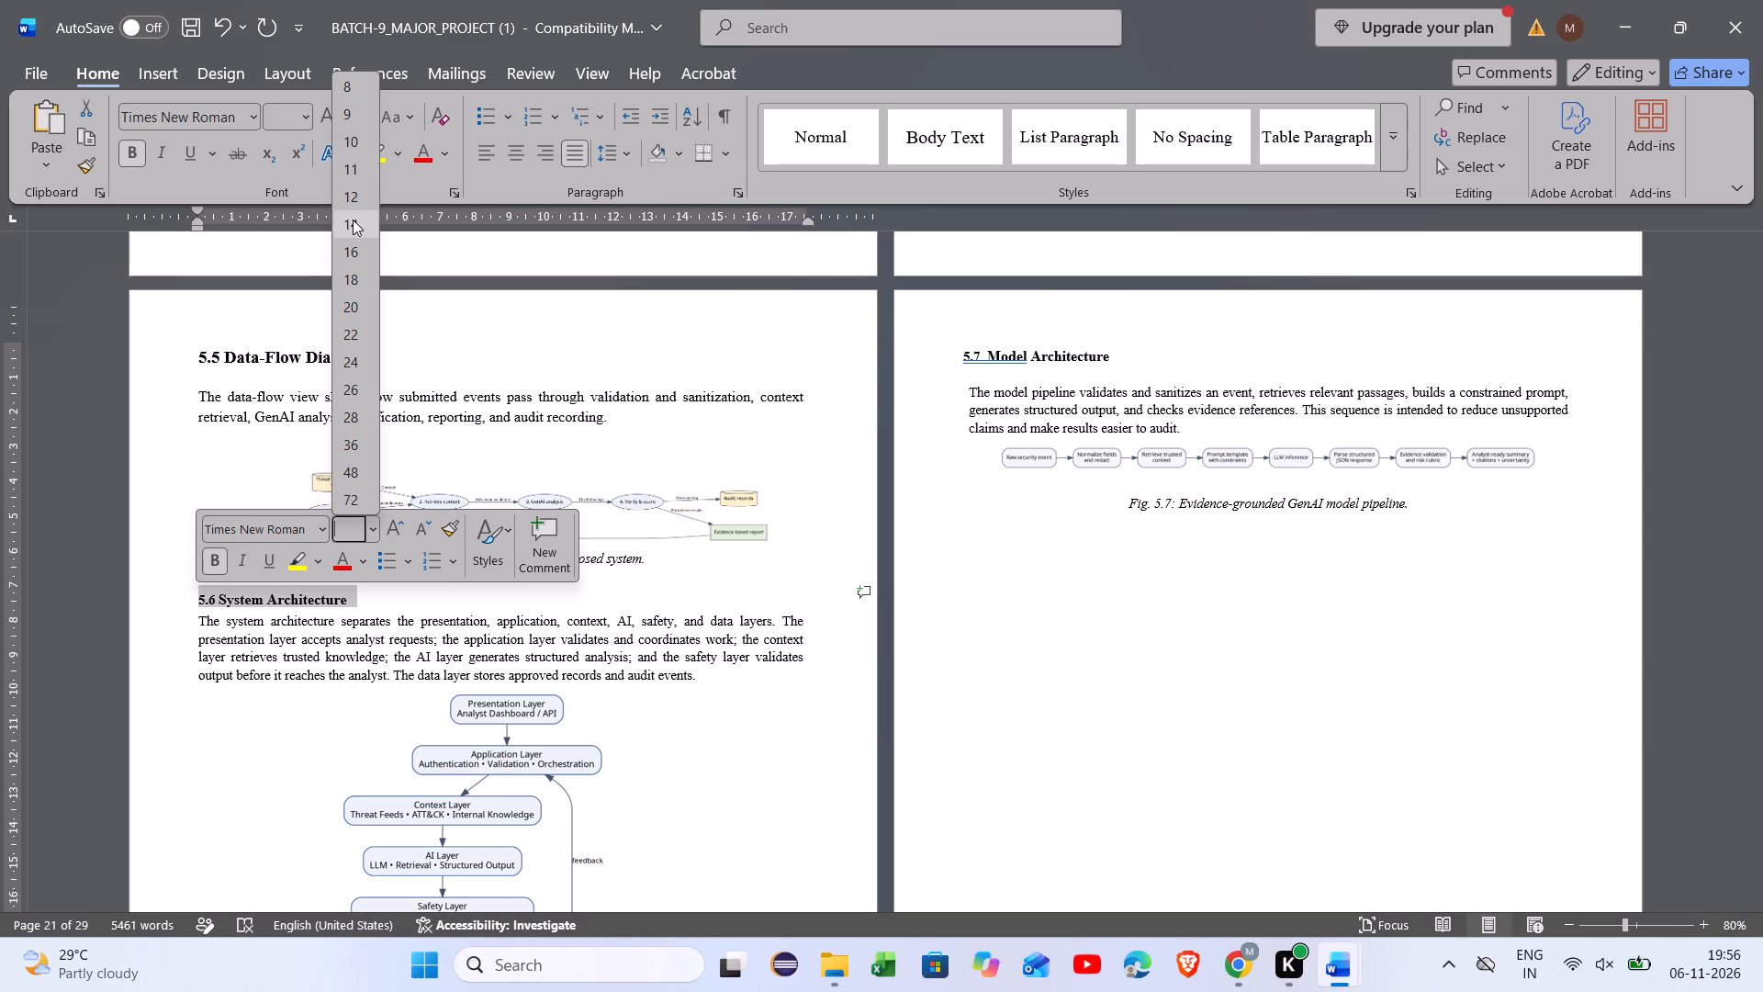
{"action": "left_click", "coordinate": [356, 221]}
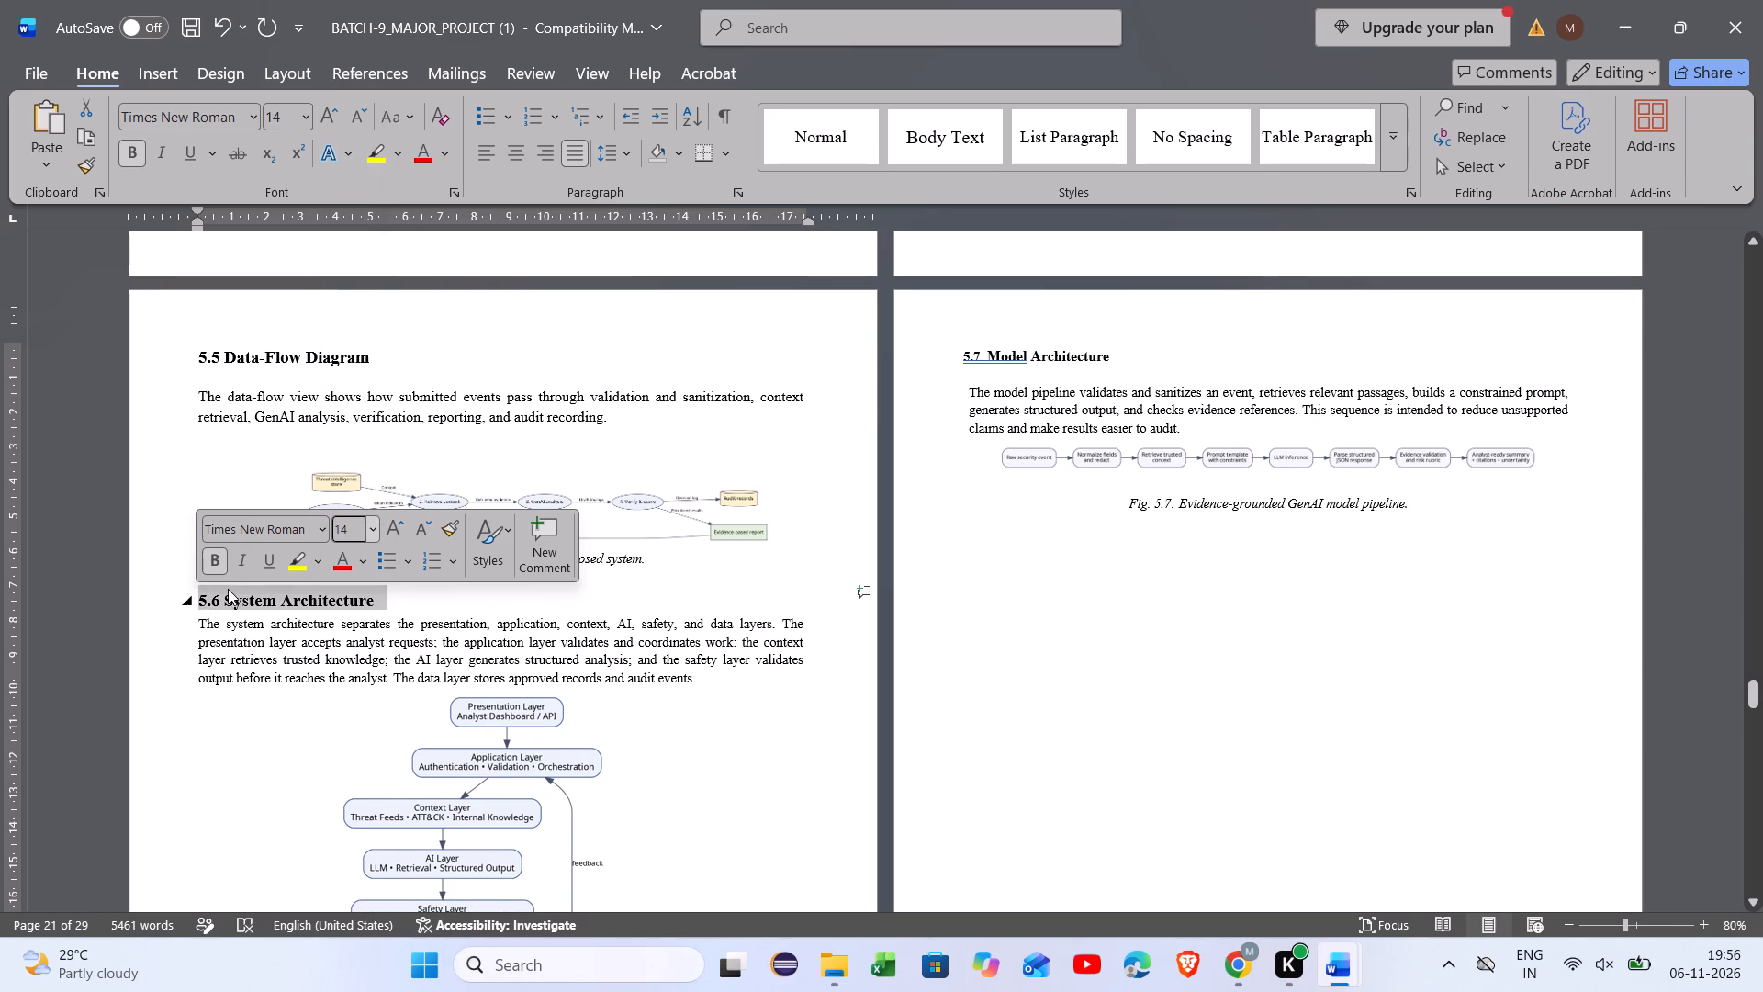
Insert an extra space between the number and the title in the 5.6 System Architecture heading.
{"action": "left_click", "coordinate": [228, 589]}
{"action": "key", "text": "space"}
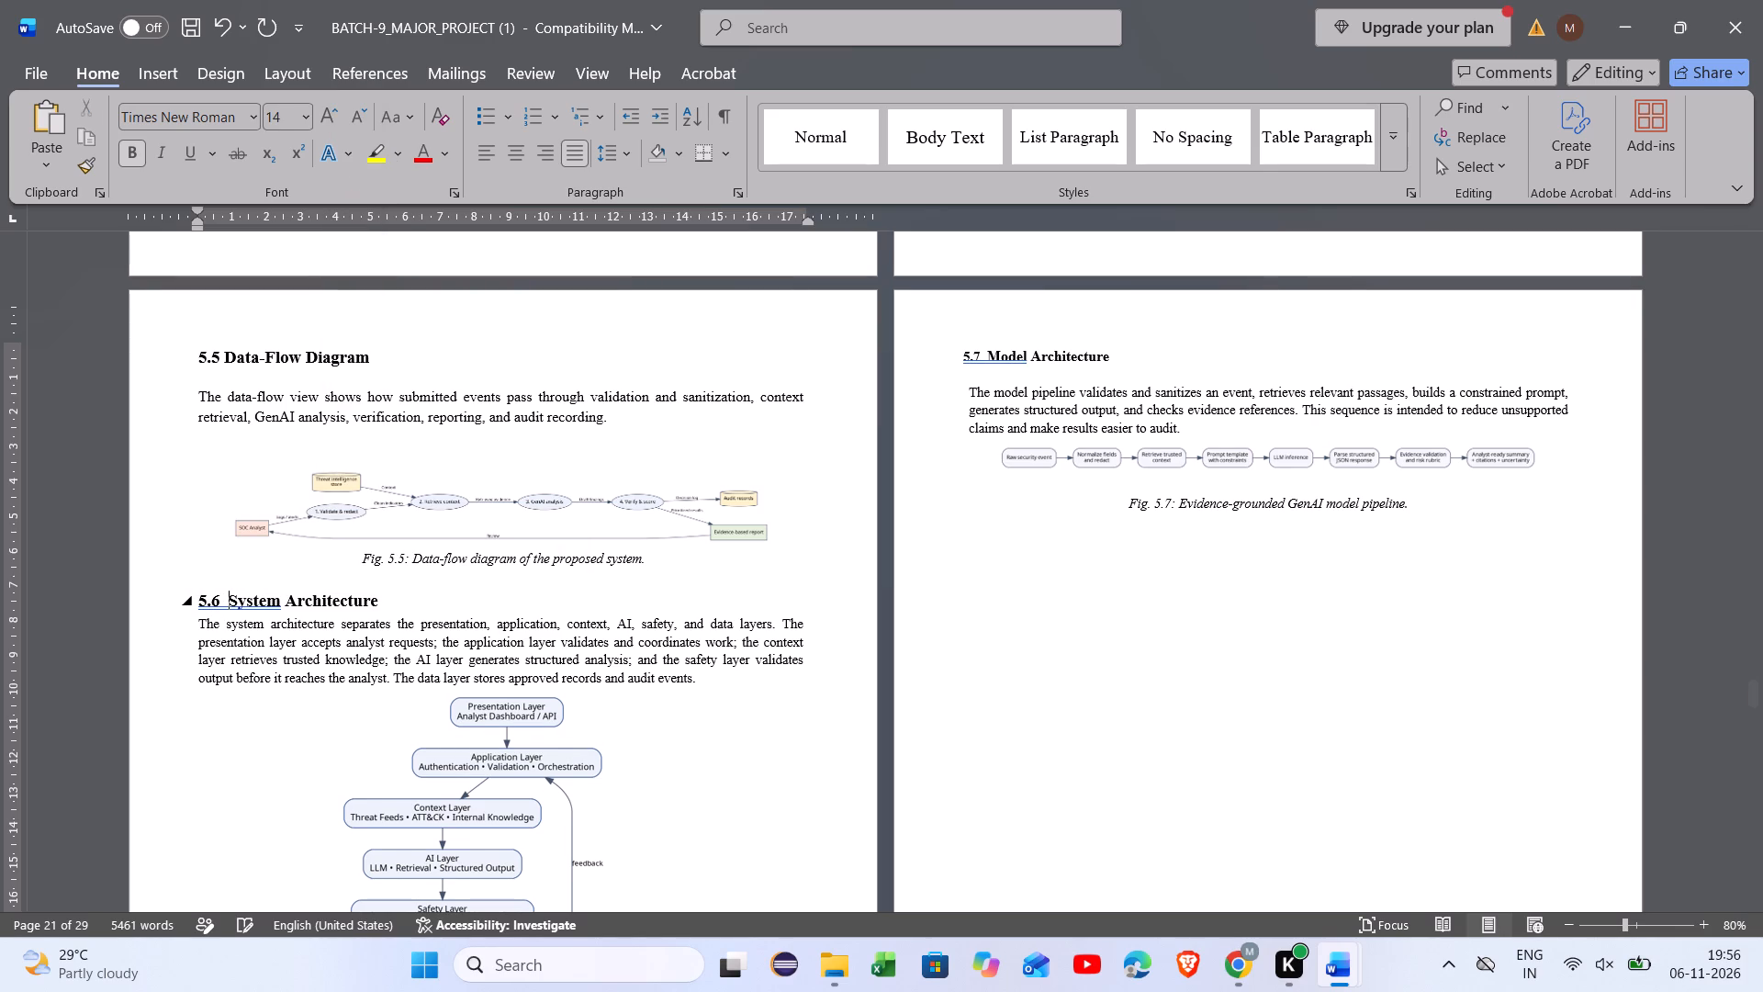
Set the descriptive paragraph under 5.6 System Architecture to font size 12.
{"action": "left_click_drag", "start_coordinate": [199, 624], "coordinate": [682, 671]}
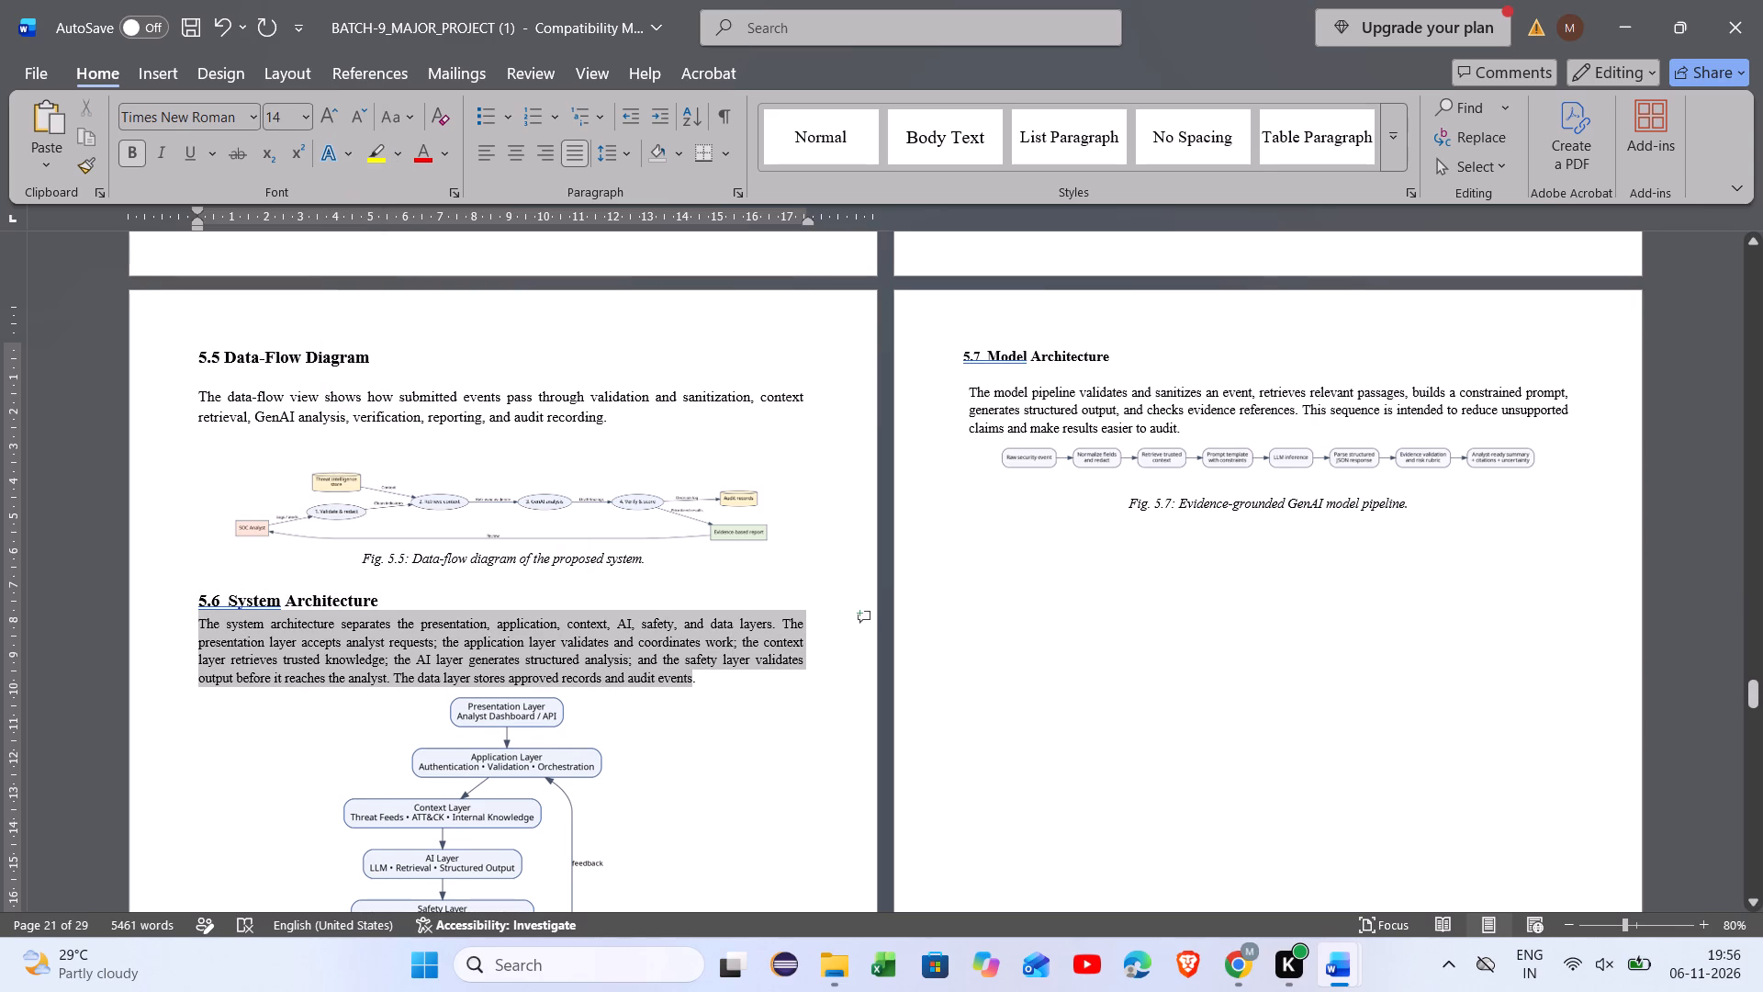
{"action": "left_click_drag", "start_coordinate": [682, 671], "coordinate": [695, 673]}
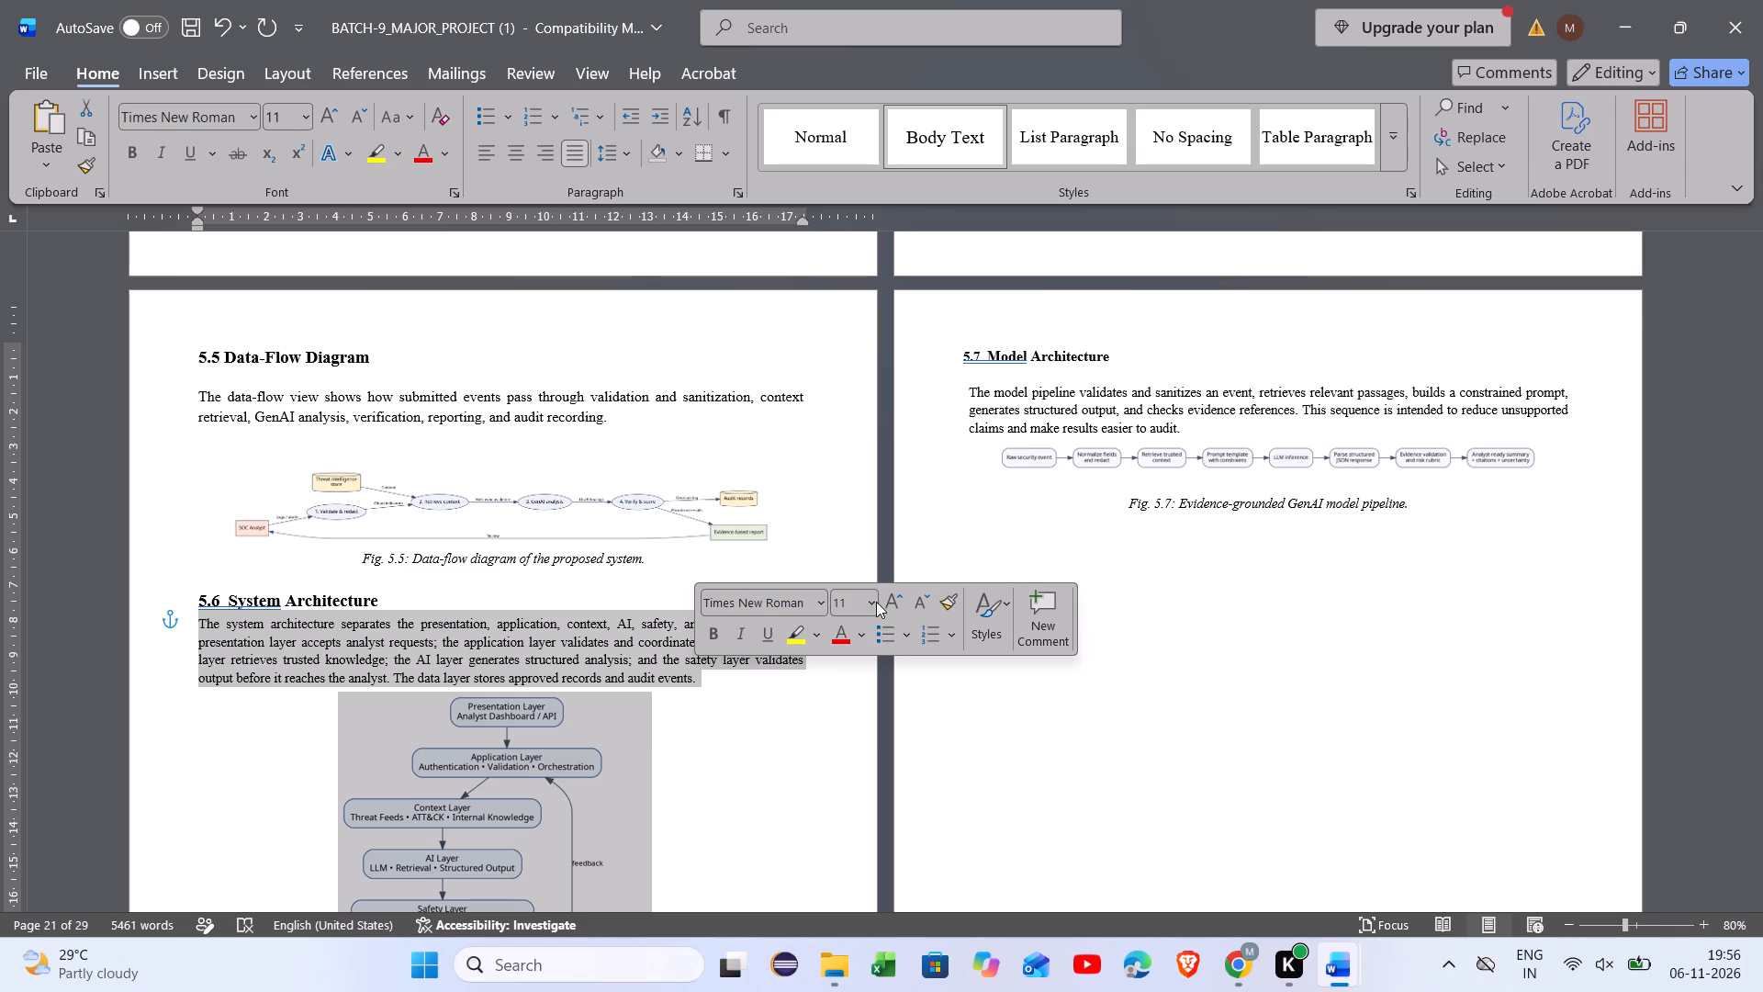
{"action": "left_click", "coordinate": [873, 599]}
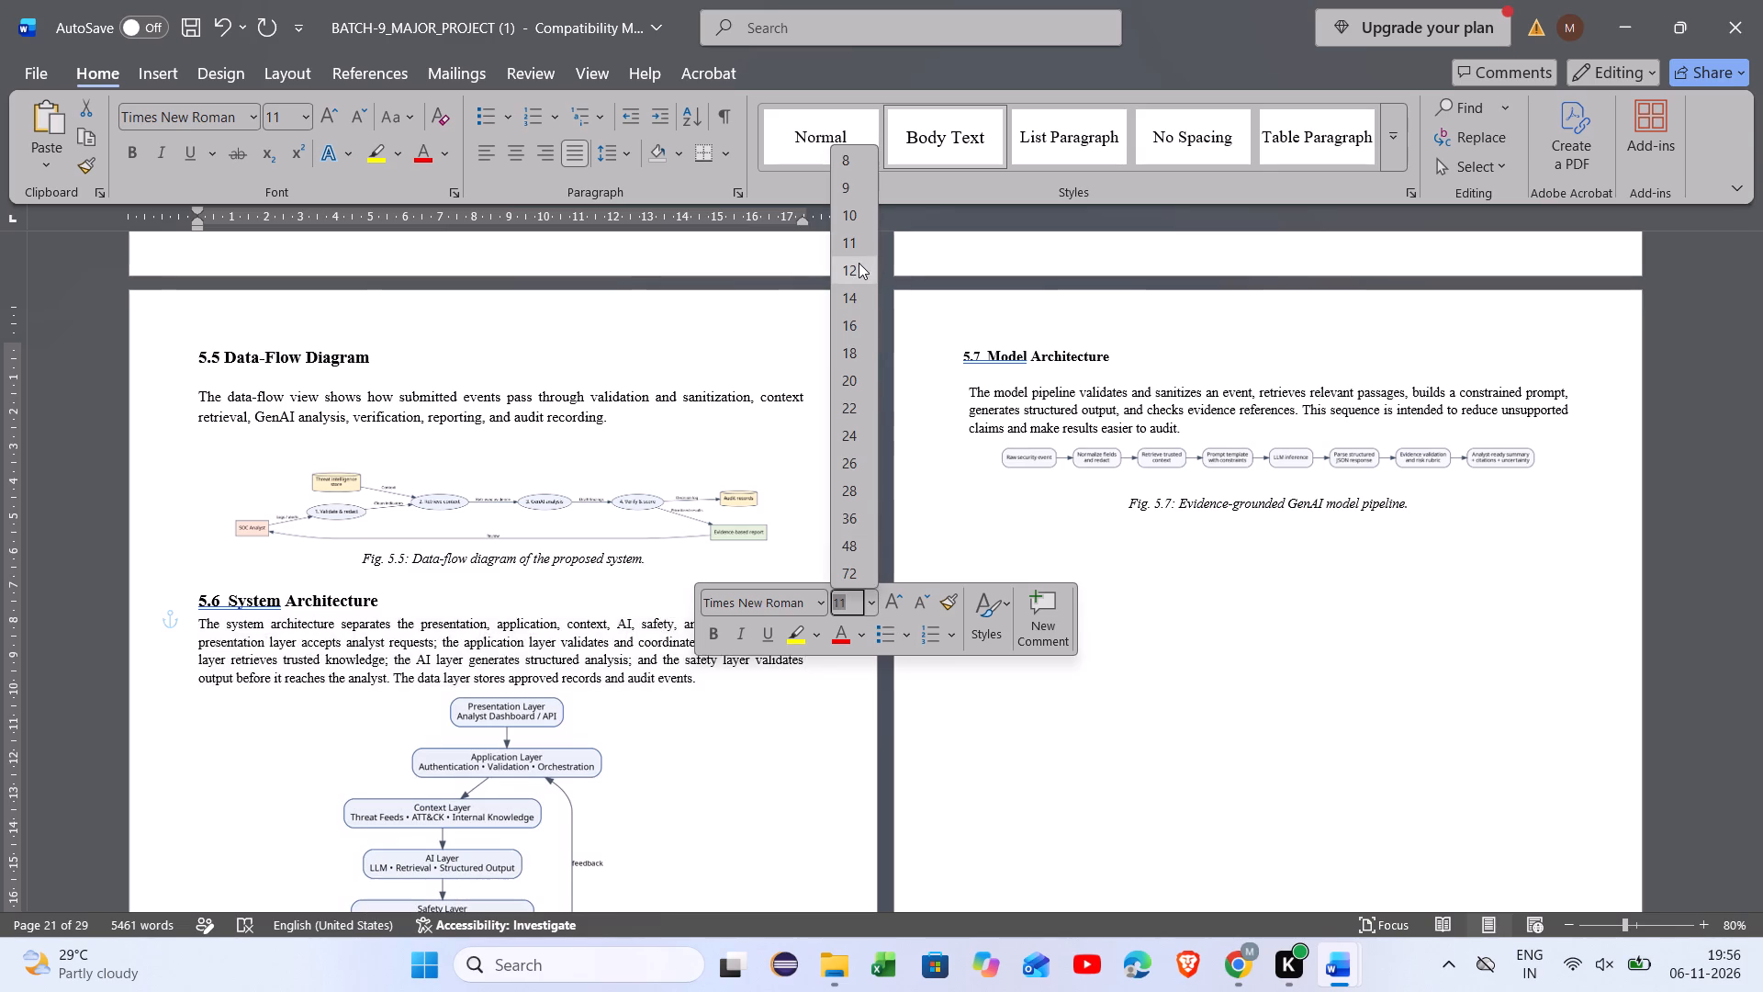
{"action": "left_click", "coordinate": [859, 263]}
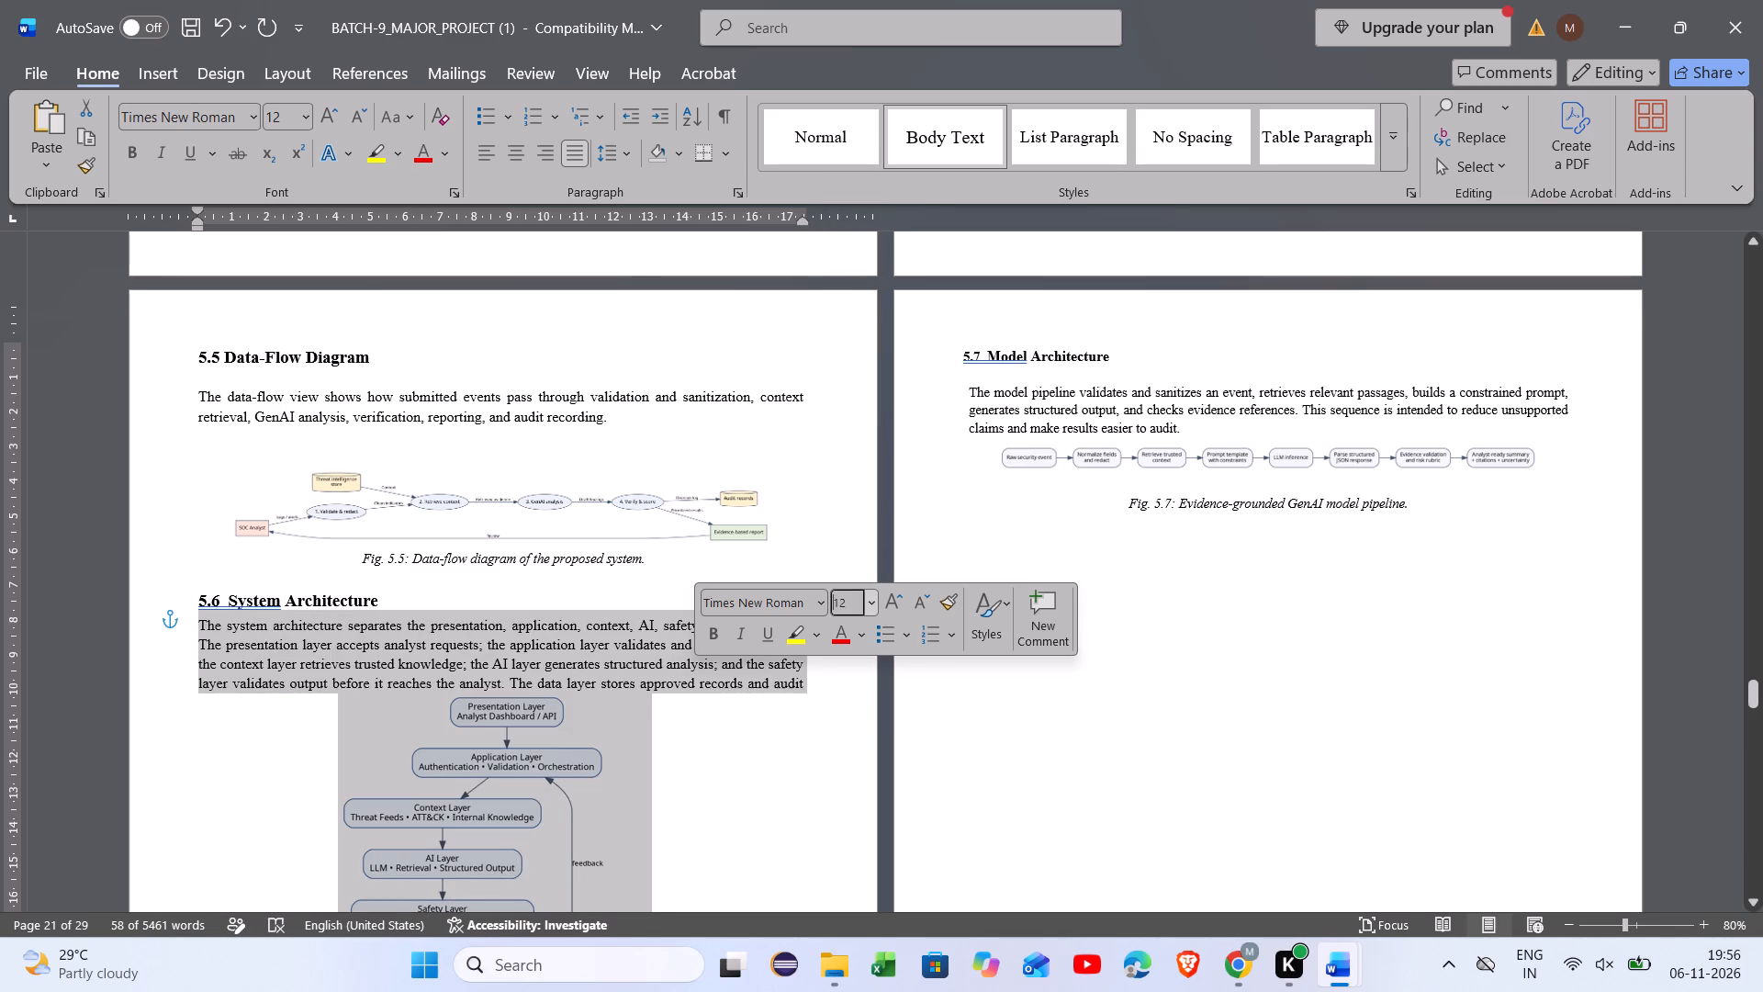
{"action": "left_click", "coordinate": [740, 785]}
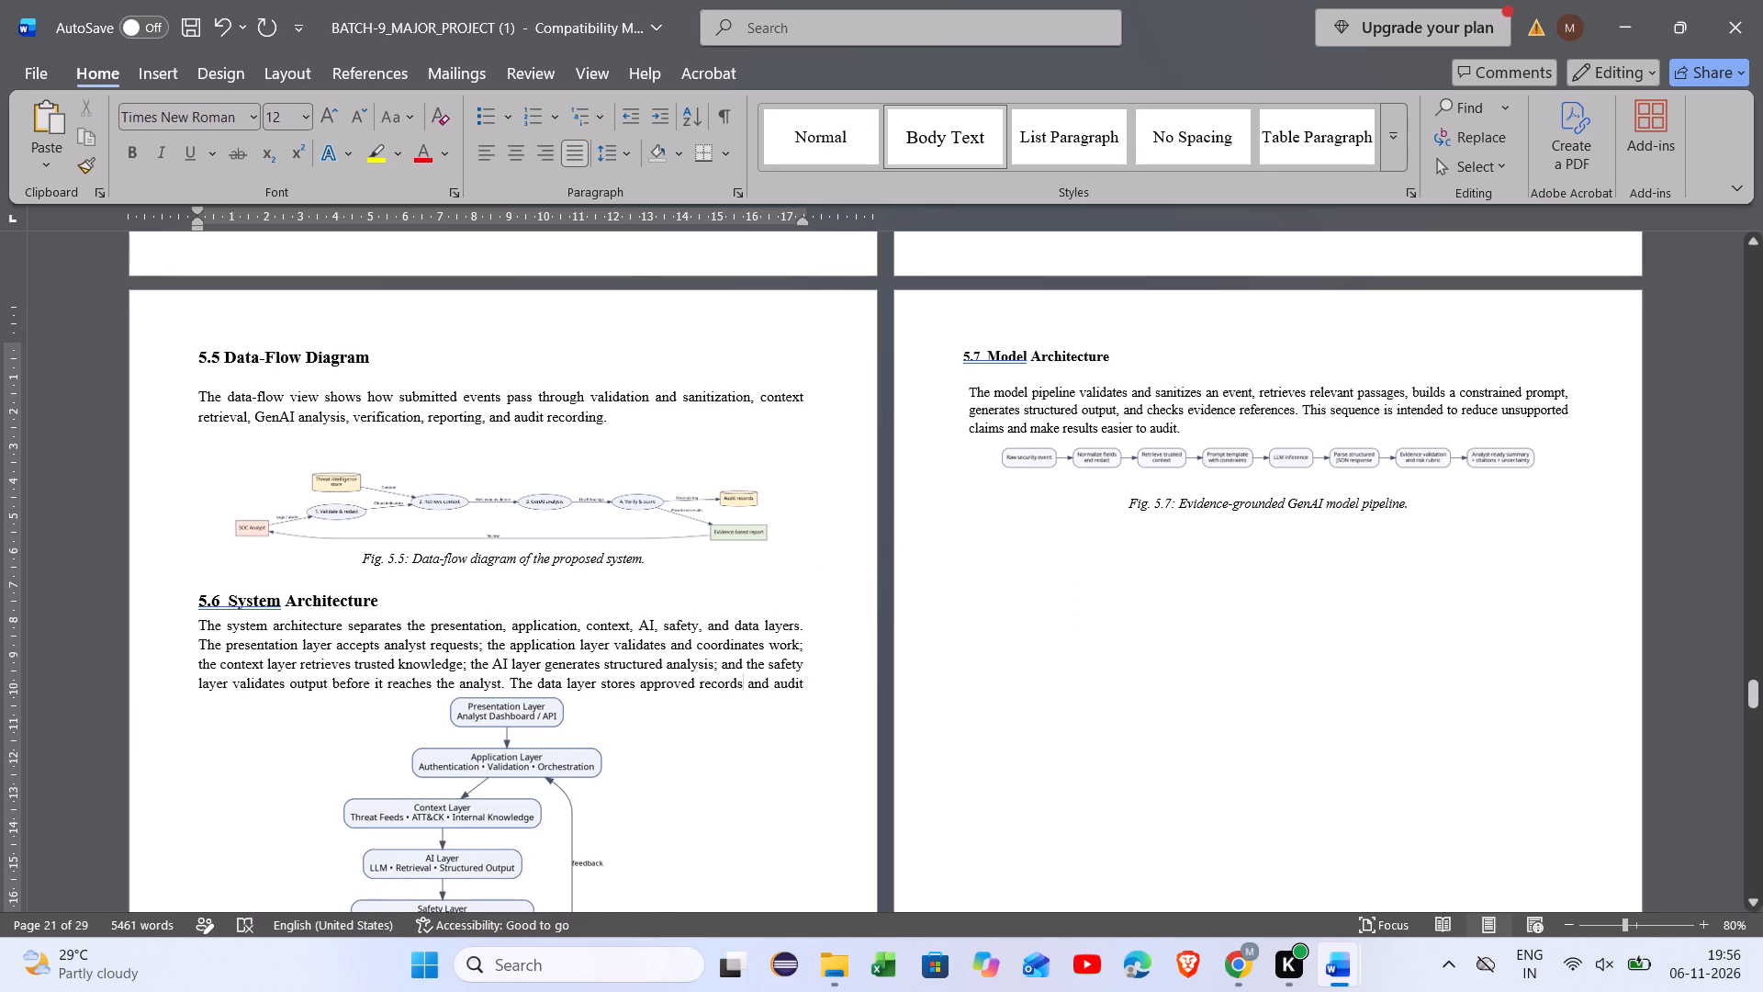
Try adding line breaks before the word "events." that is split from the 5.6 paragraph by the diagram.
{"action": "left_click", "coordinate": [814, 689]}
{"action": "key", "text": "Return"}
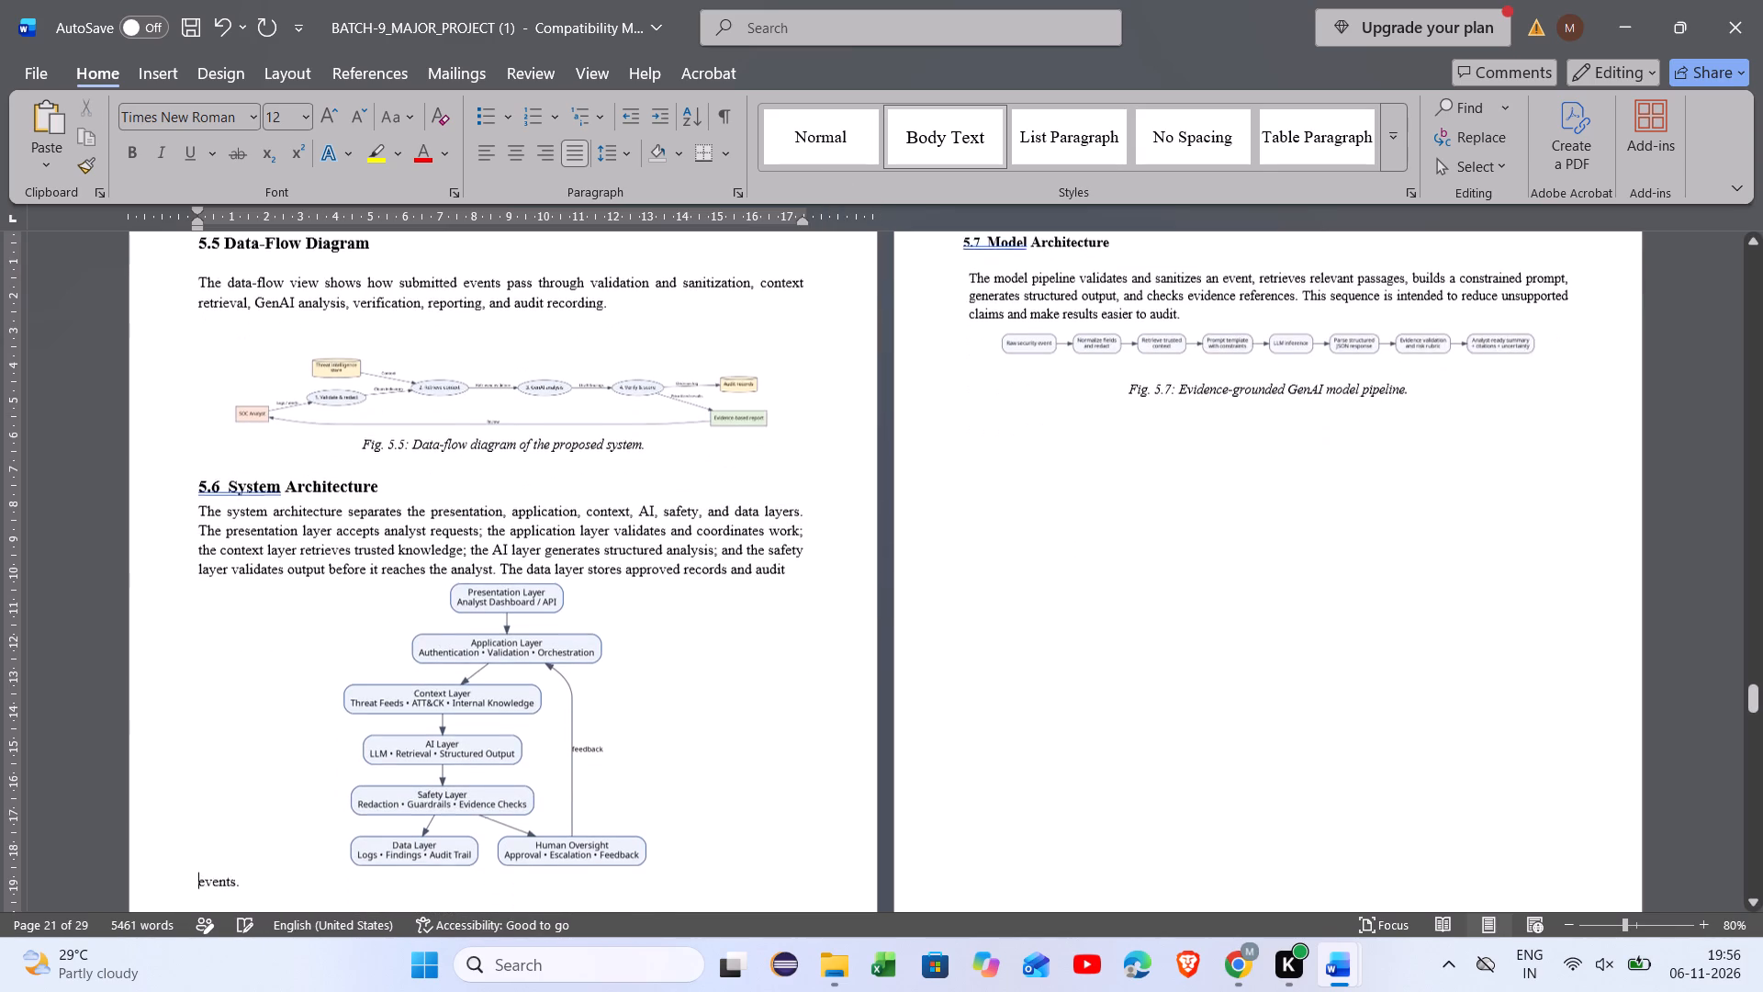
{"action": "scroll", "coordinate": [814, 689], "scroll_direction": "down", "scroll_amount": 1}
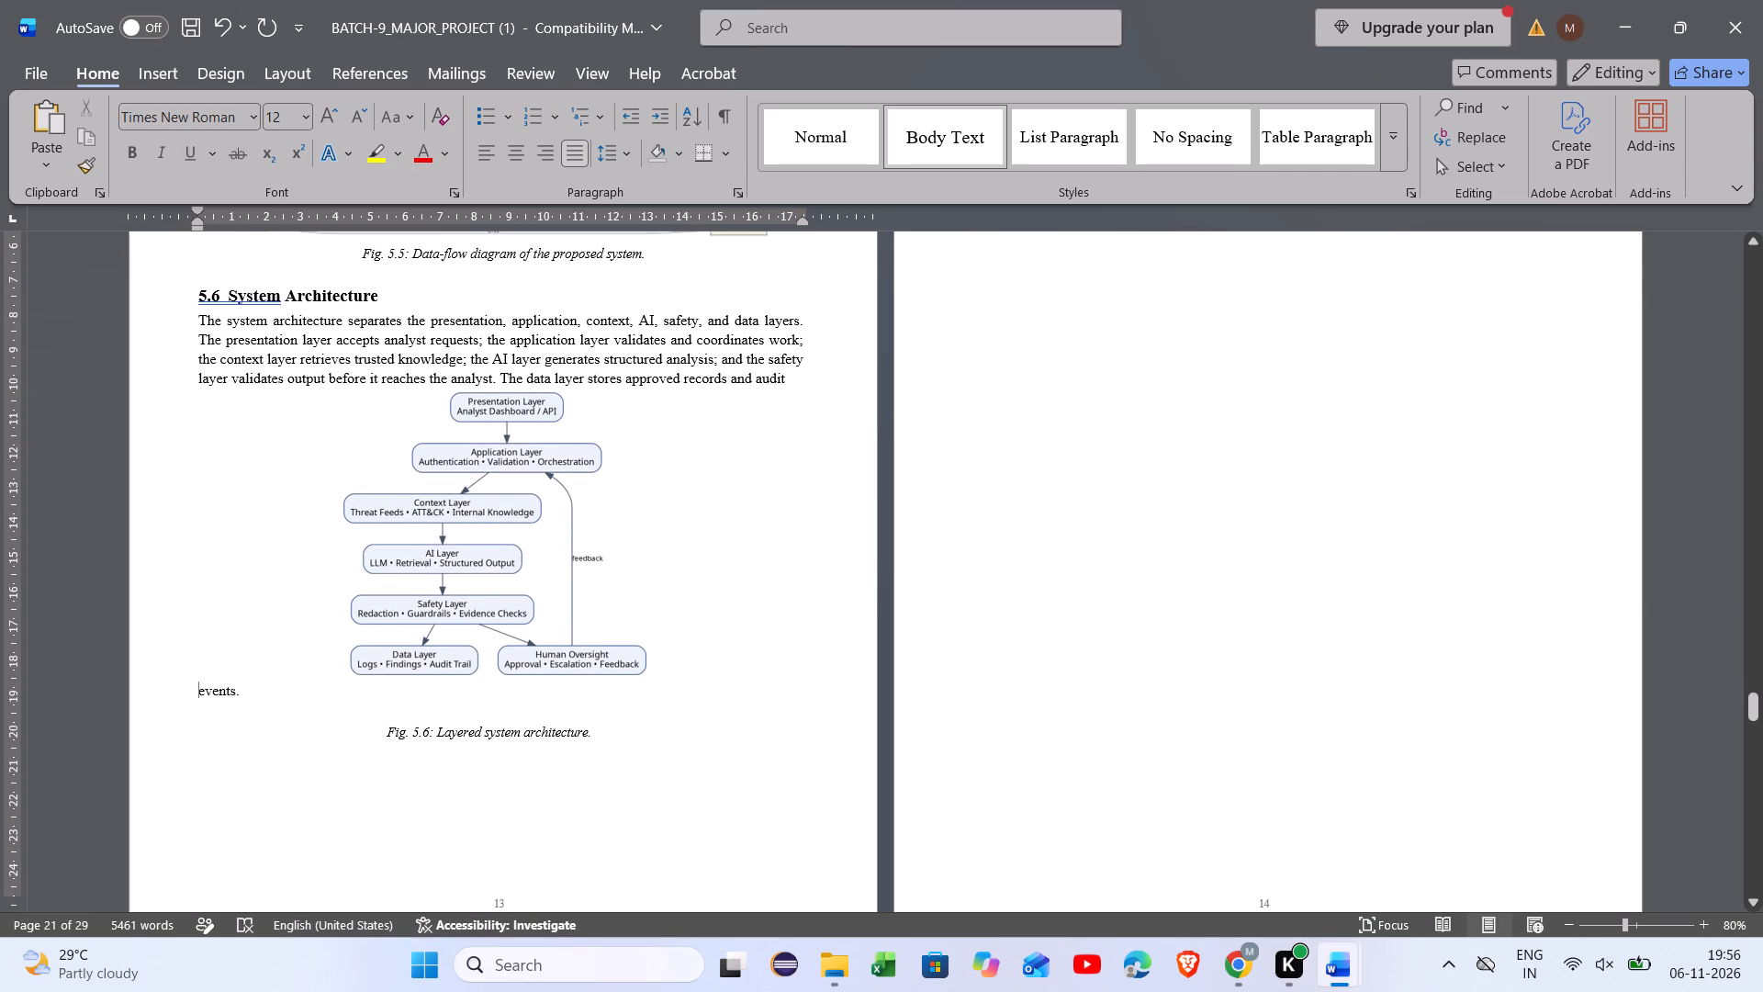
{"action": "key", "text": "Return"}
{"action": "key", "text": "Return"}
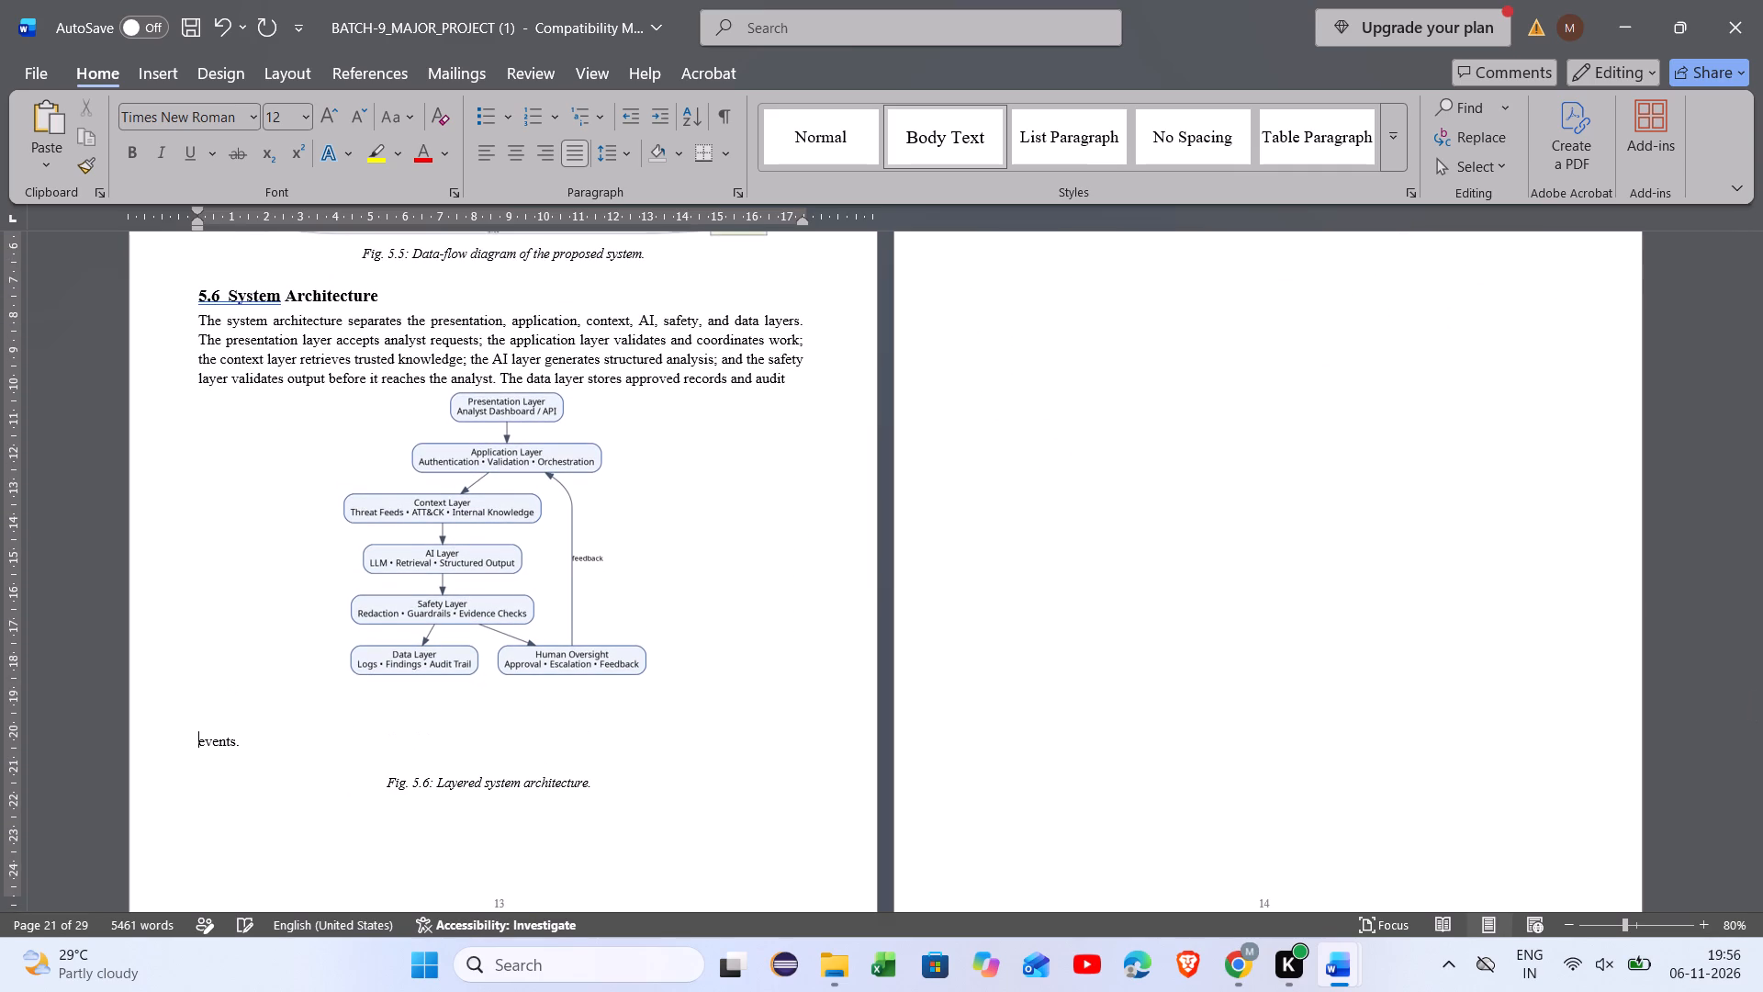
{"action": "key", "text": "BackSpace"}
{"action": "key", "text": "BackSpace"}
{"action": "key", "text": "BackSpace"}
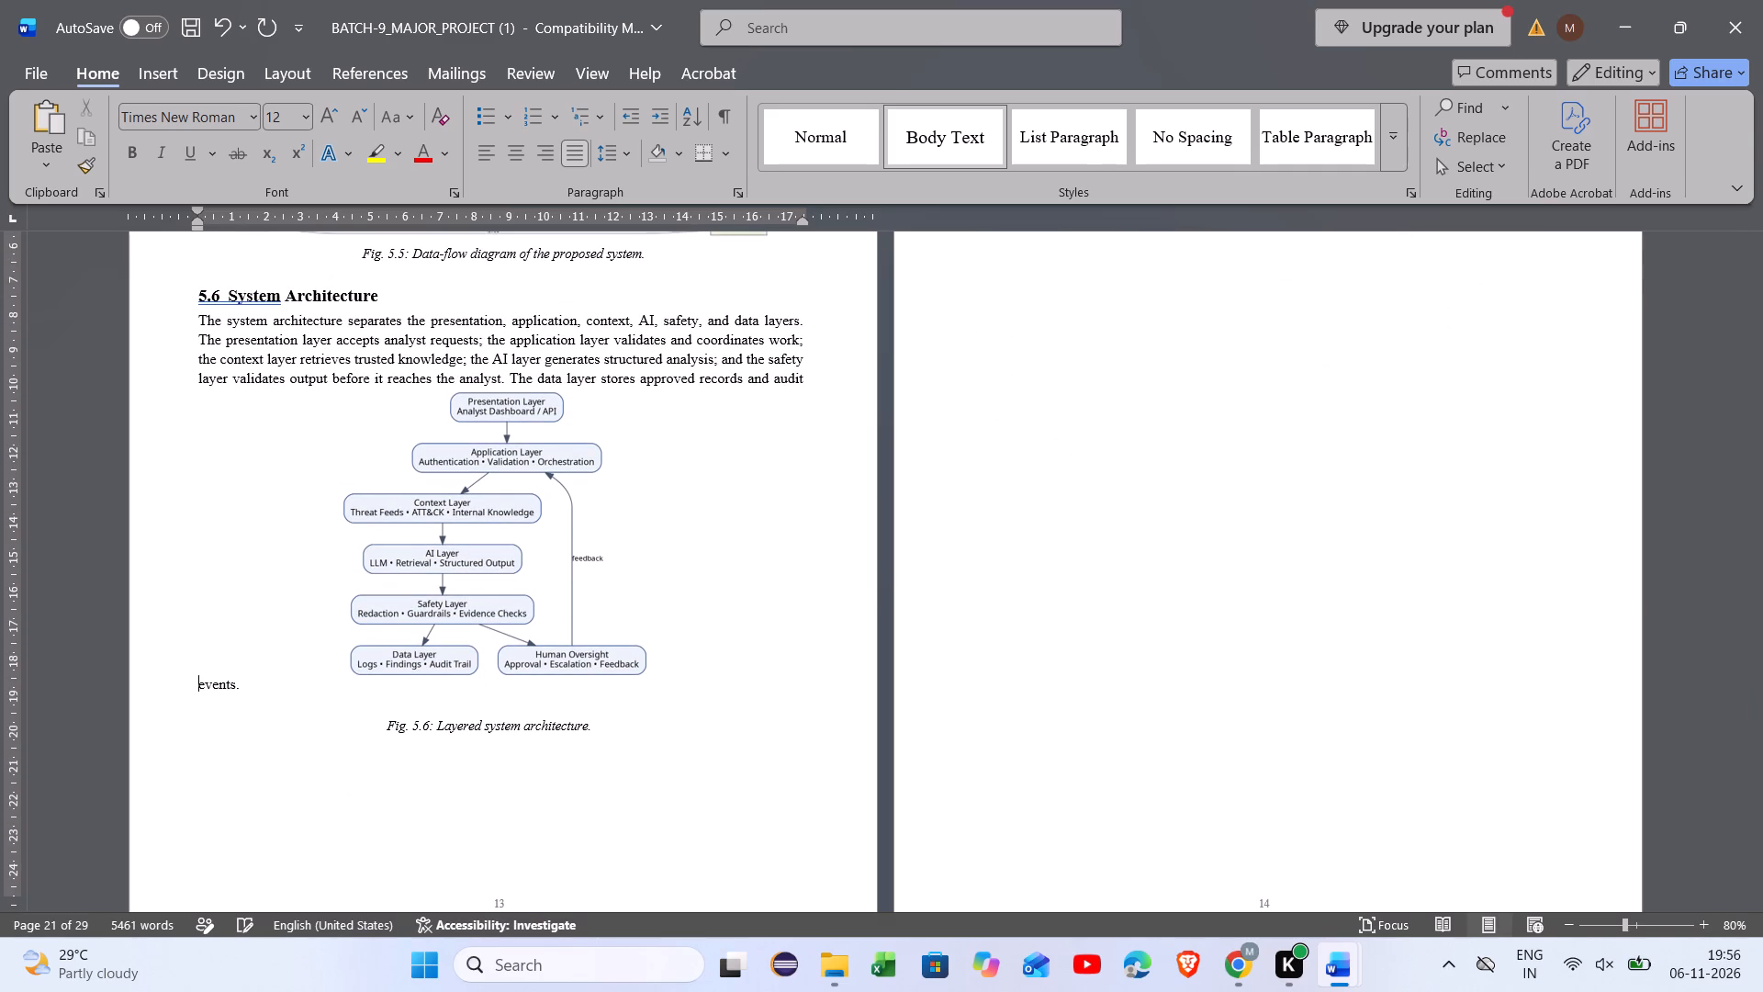
Delete the word "audit" from the 5.6 paragraph's last sentence so it ends "approved records and events.".
{"action": "key", "text": "BackSpace"}
{"action": "key", "text": "BackSpace"}
{"action": "key", "text": "BackSpace"}
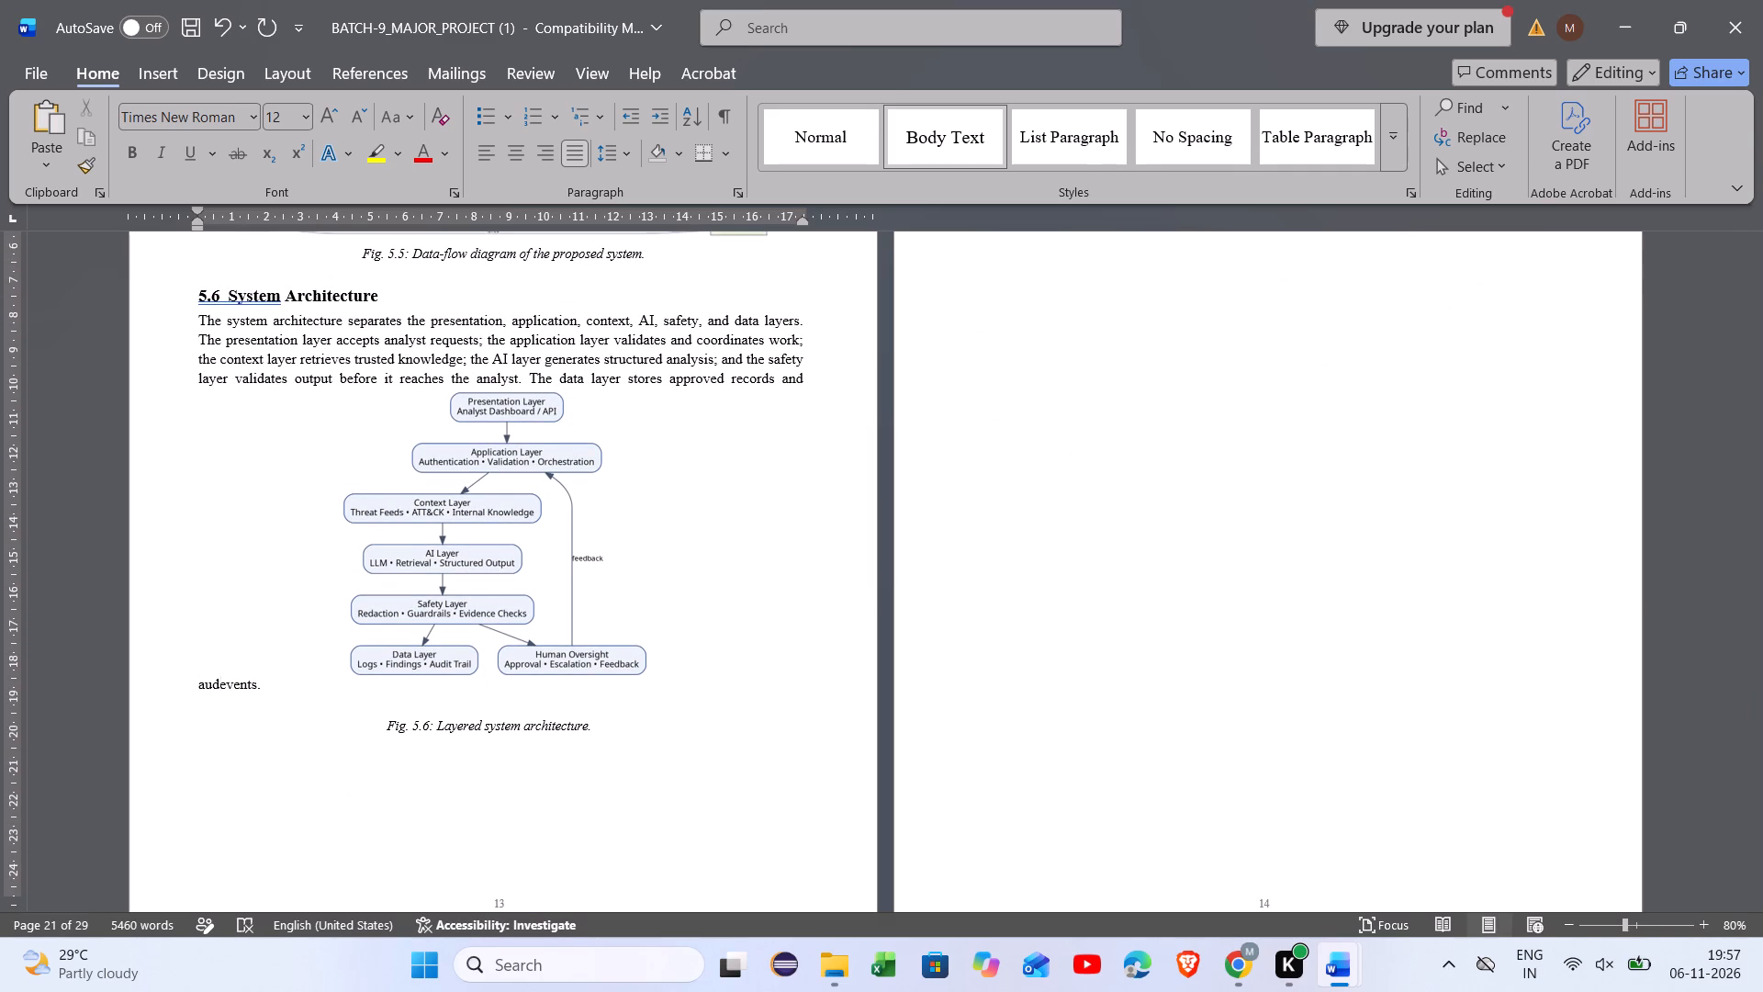
{"action": "key", "text": "BackSpace"}
{"action": "key", "text": "BackSpace"}
{"action": "key", "text": "BackSpace"}
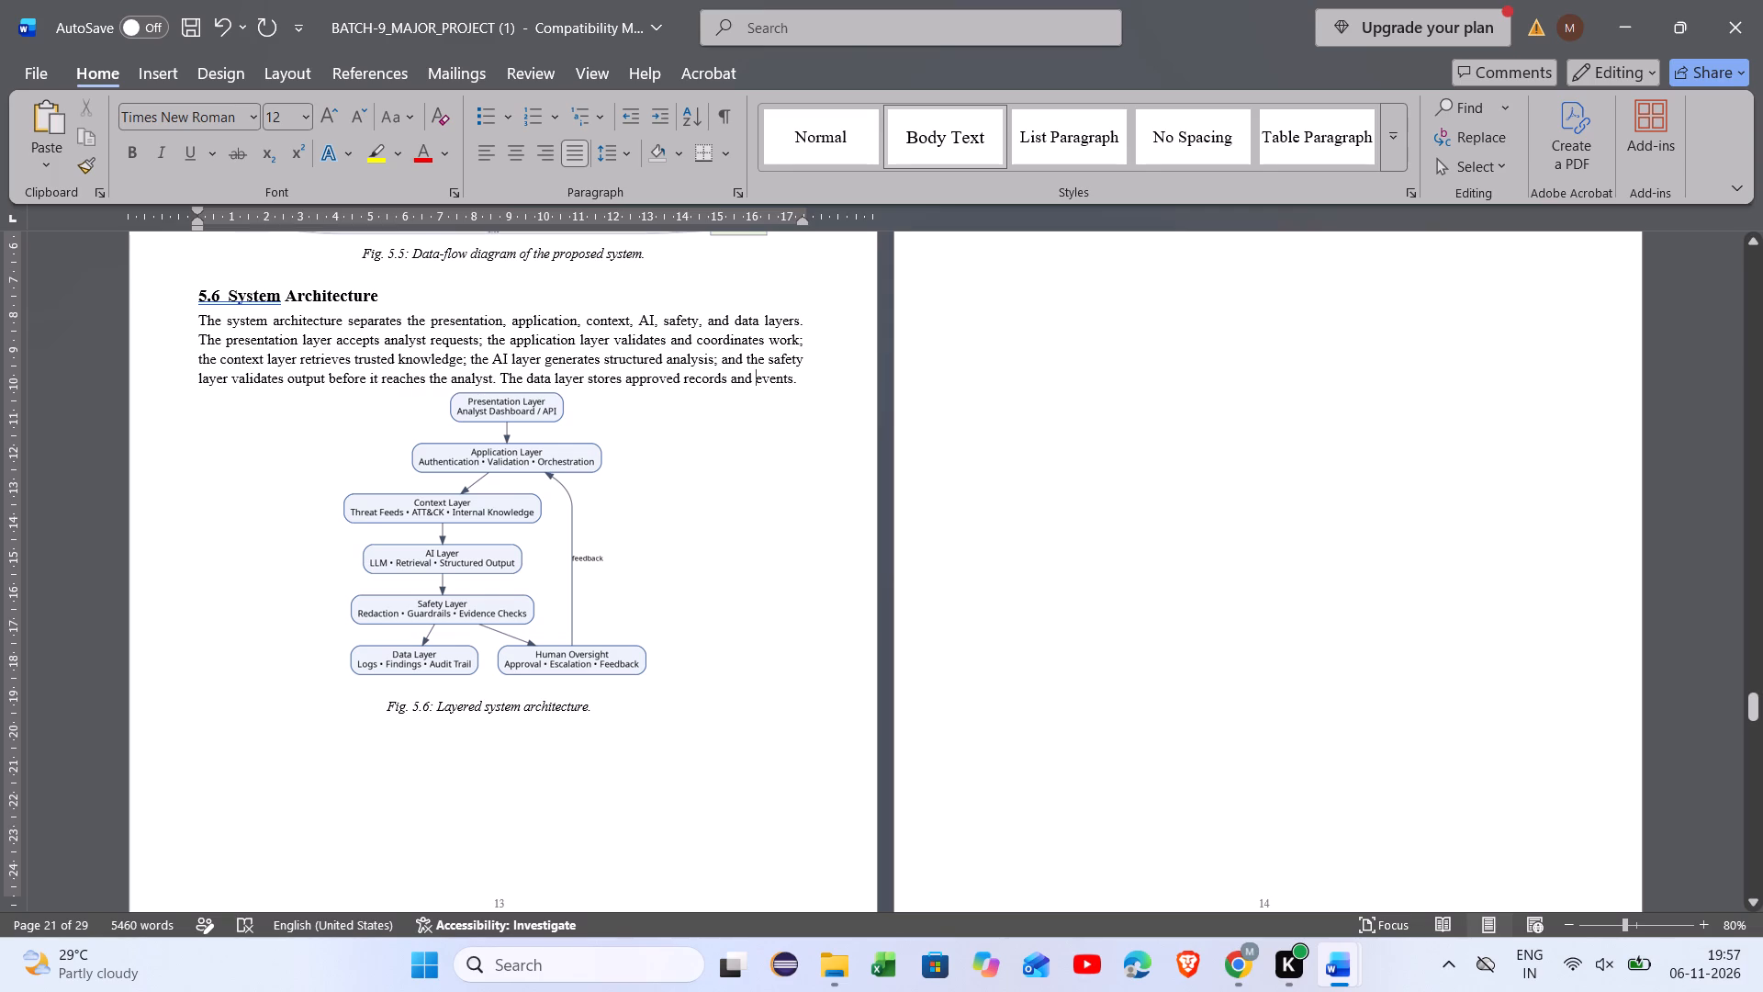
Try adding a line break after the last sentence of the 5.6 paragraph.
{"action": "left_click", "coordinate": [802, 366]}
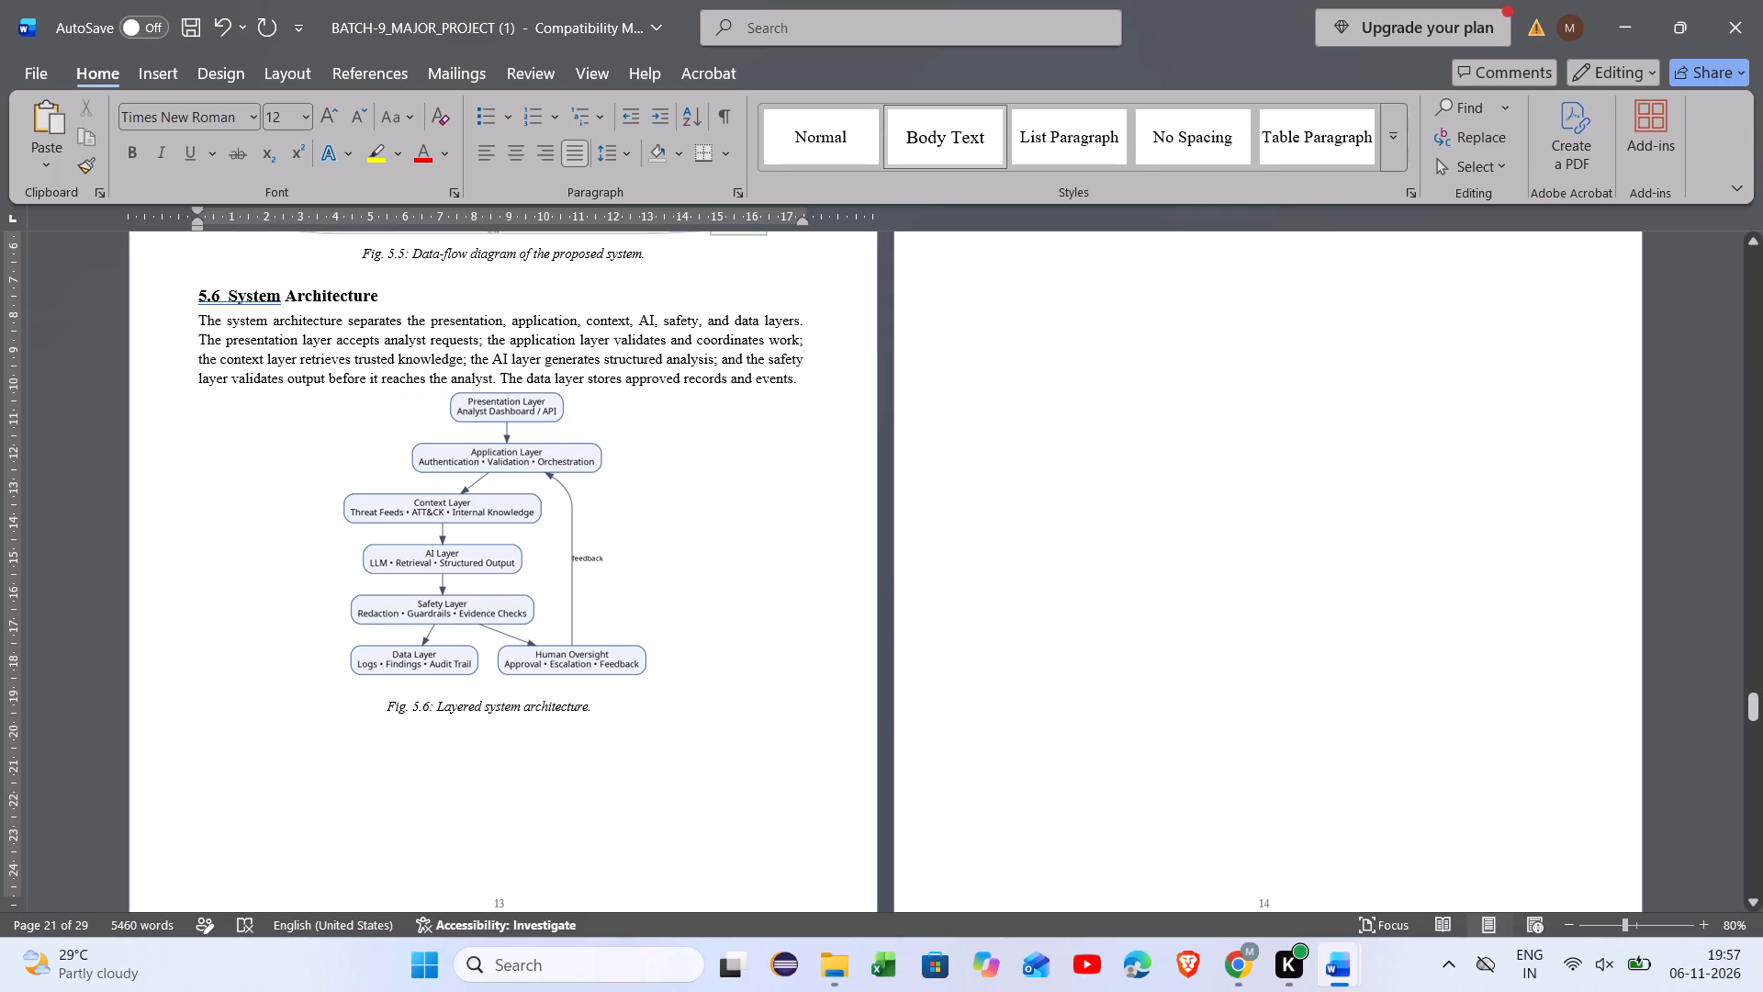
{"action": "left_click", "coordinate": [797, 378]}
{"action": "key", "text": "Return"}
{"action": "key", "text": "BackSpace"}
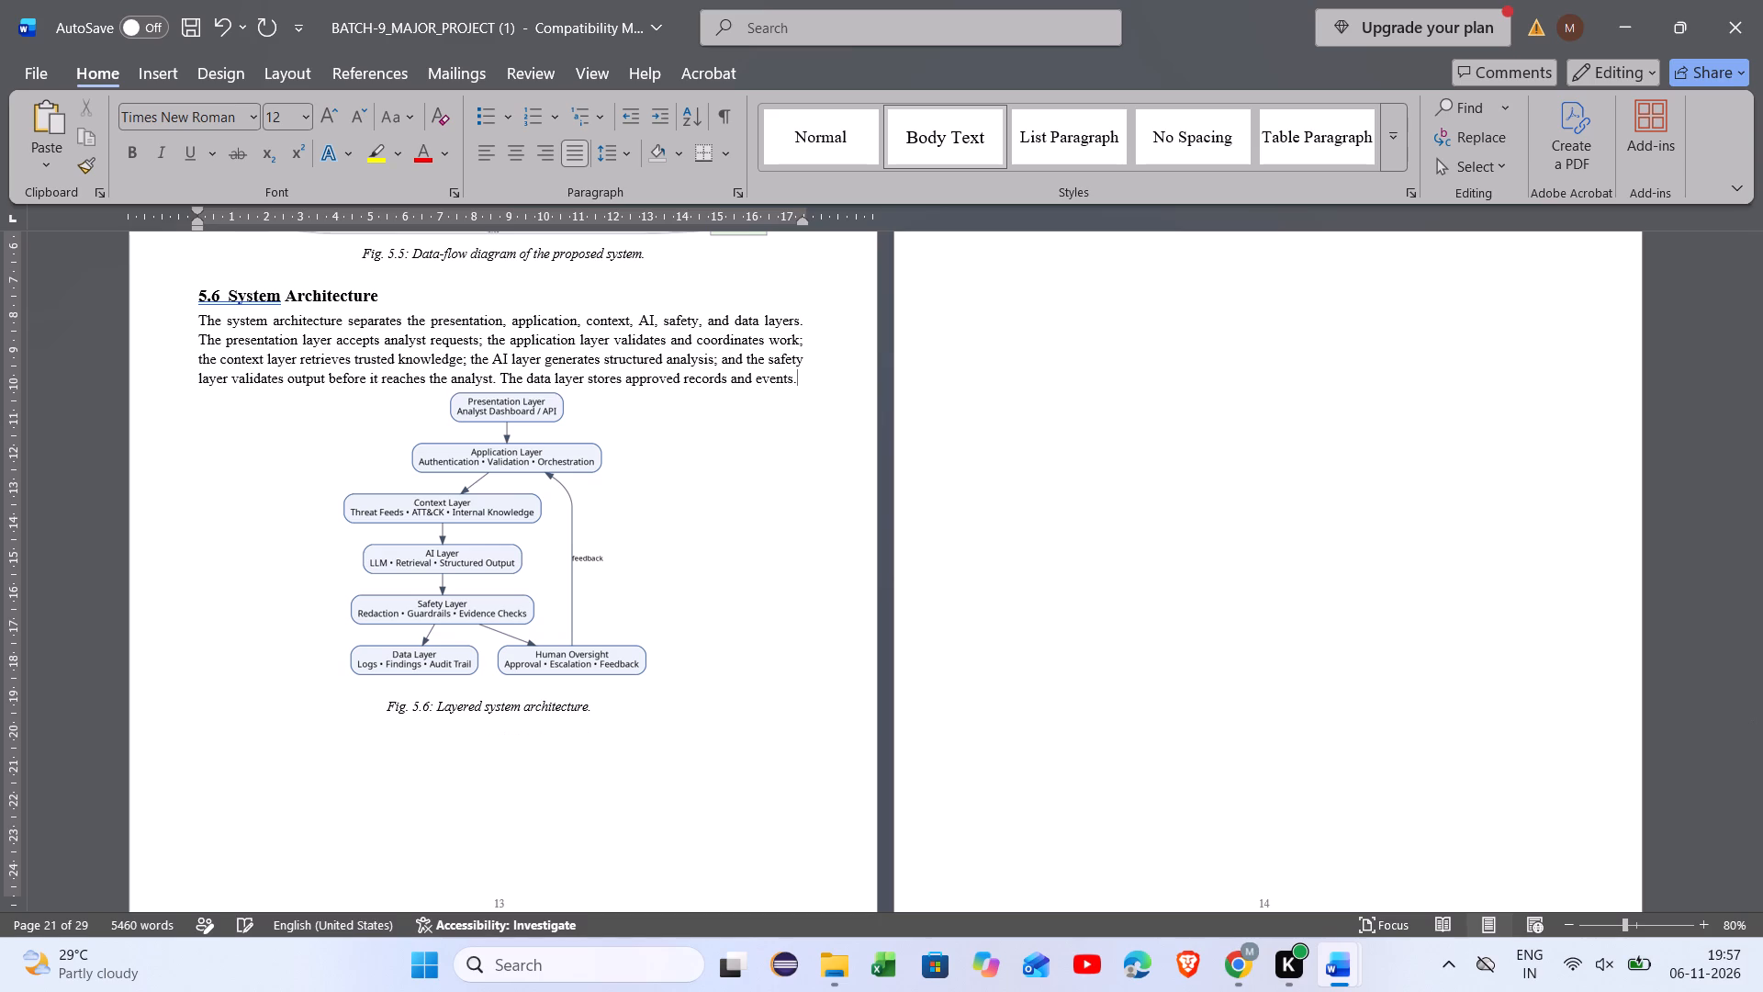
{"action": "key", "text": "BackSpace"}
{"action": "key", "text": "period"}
Move the layered system architecture diagram slightly down to leave a gap below the 5.6 paragraph.
{"action": "scroll", "coordinate": [1102, 401], "scroll_direction": "up", "scroll_amount": 1}
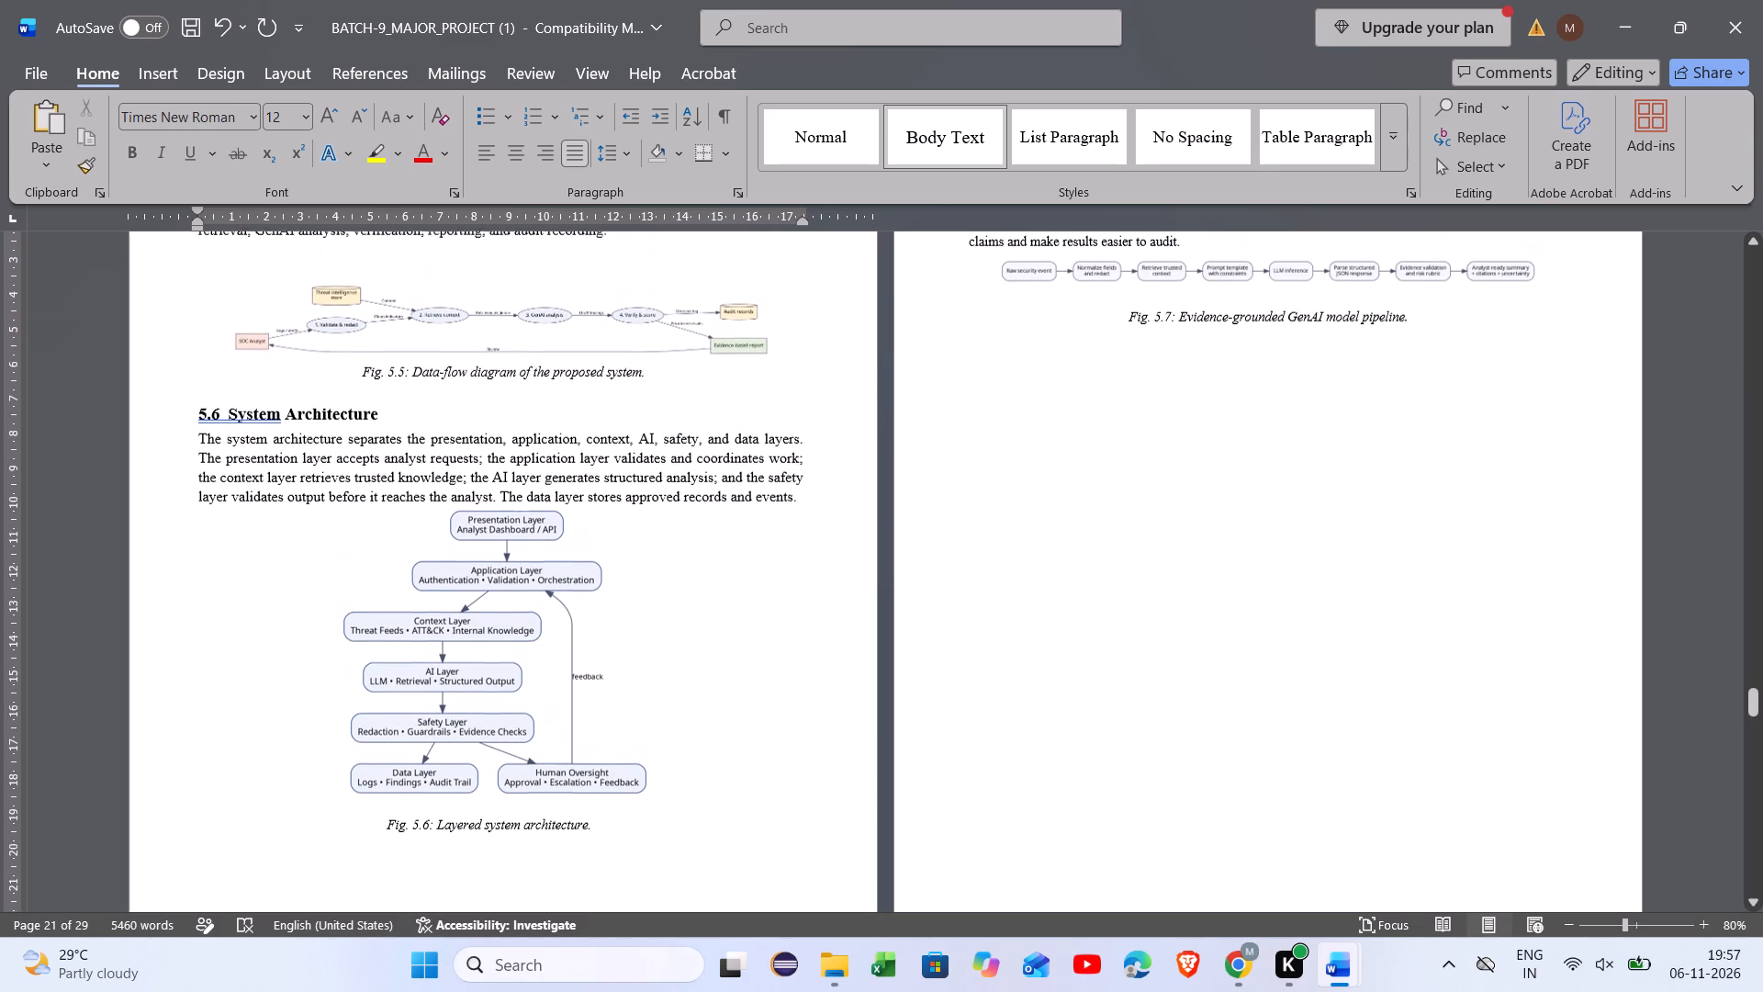
{"action": "left_click_drag", "start_coordinate": [529, 644], "coordinate": [543, 658]}
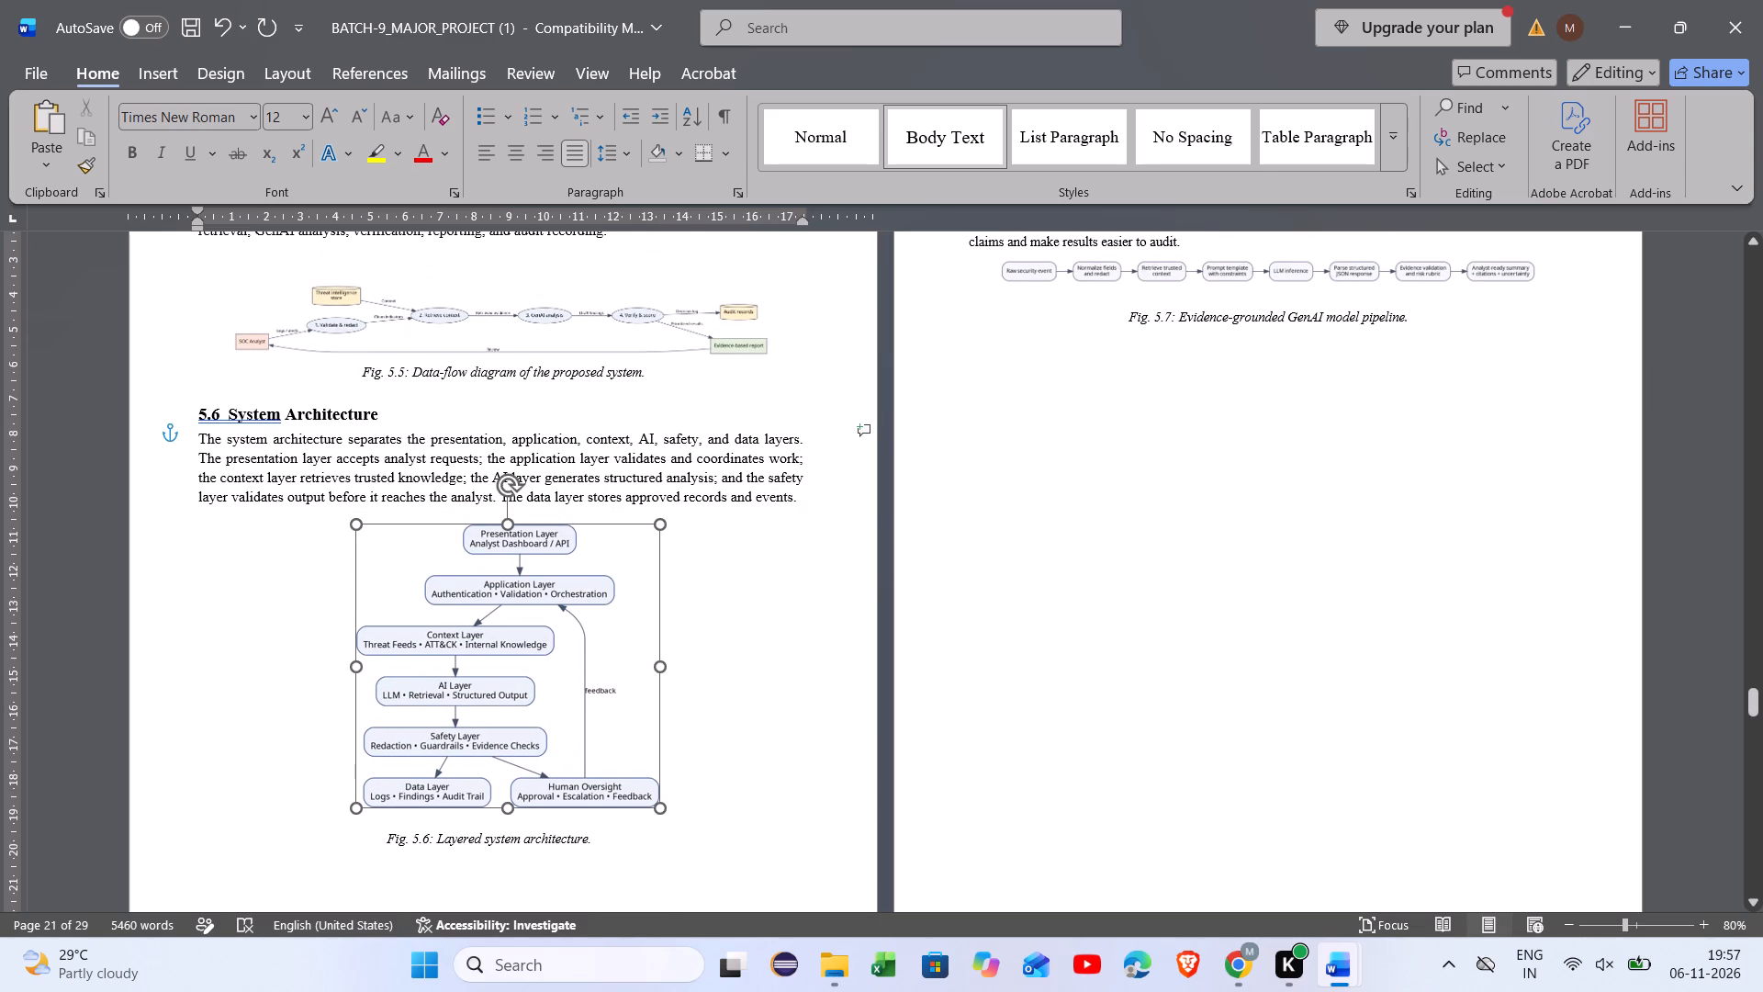
{"action": "left_click_drag", "start_coordinate": [543, 658], "coordinate": [532, 671]}
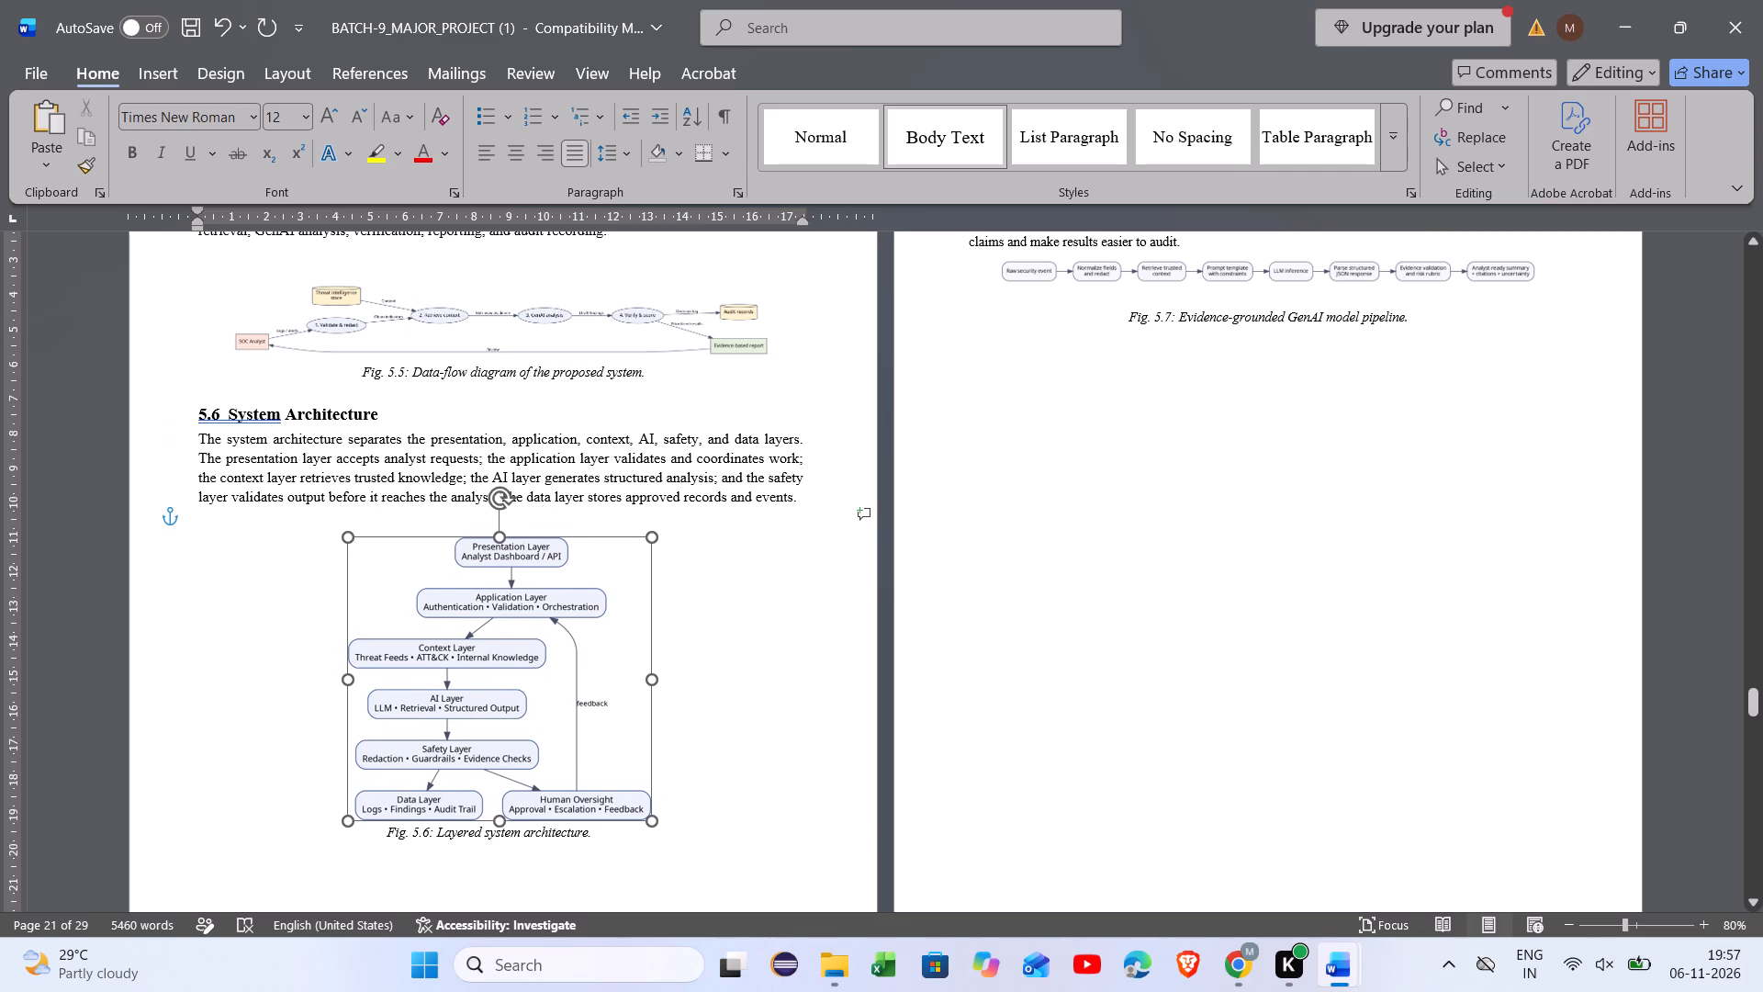
{"action": "left_click_drag", "start_coordinate": [532, 671], "coordinate": [527, 670]}
{"action": "left_click", "coordinate": [680, 797]}
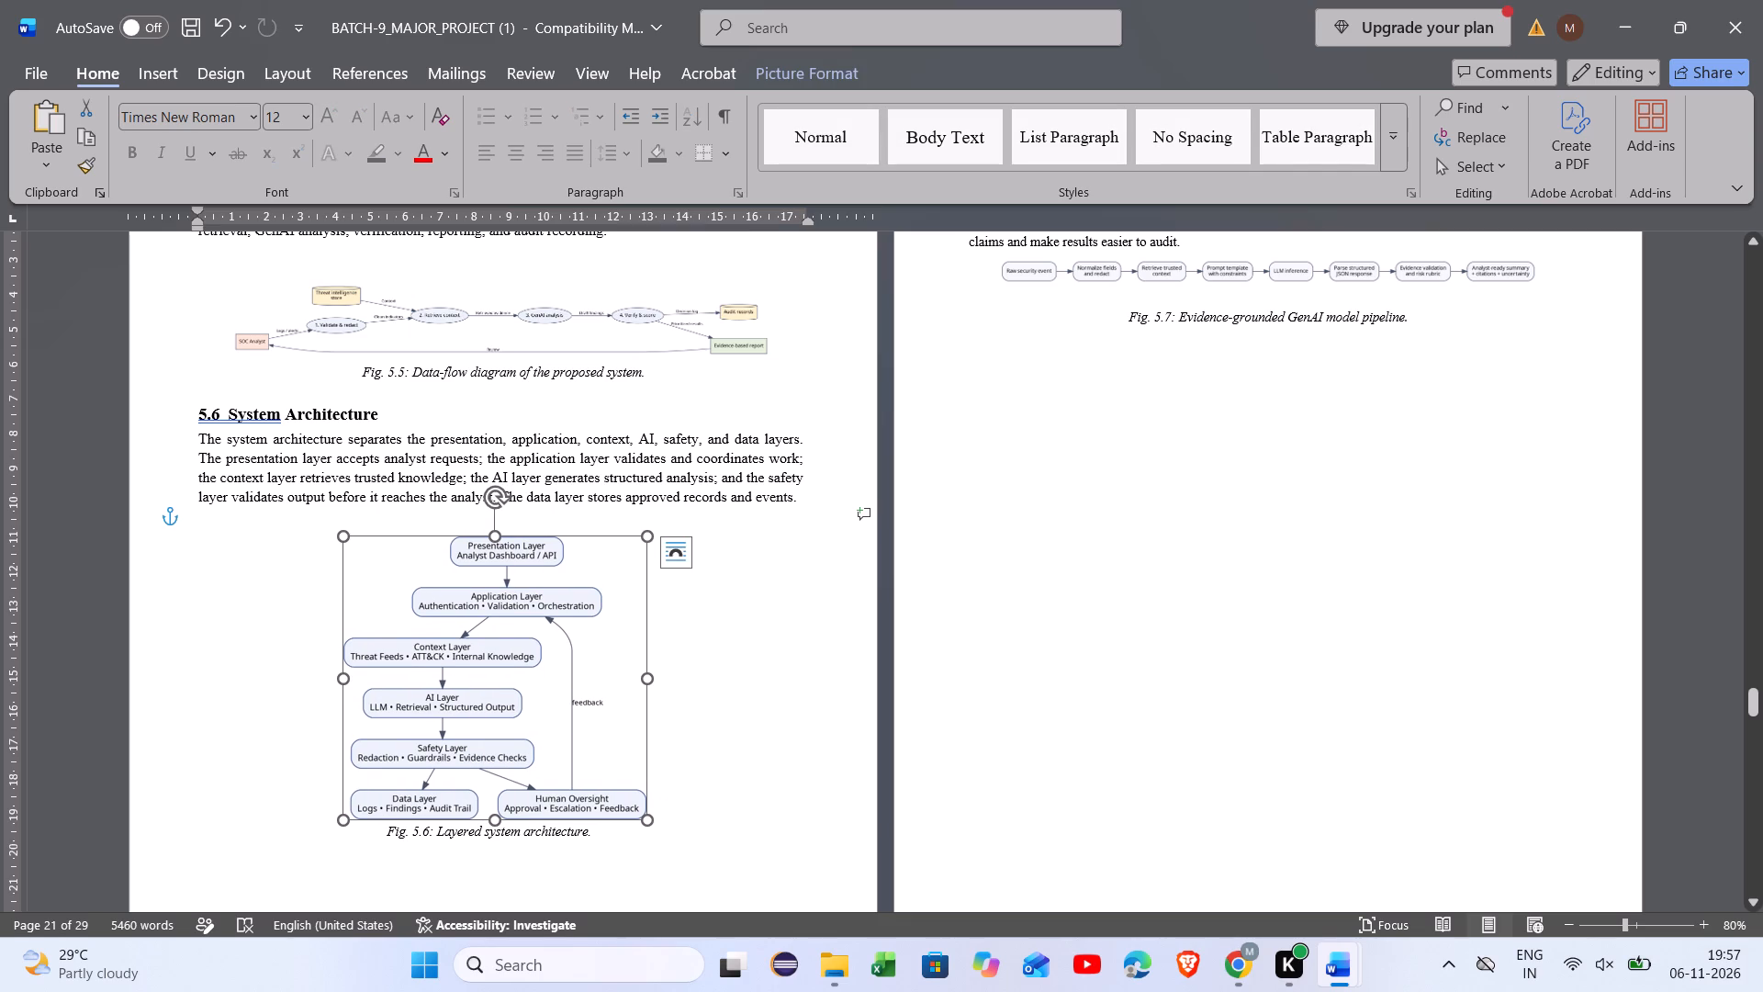
Move the Fig. 5.6 caption one line down and indent it with spaces so it sits centred under the architecture diagram.
{"action": "left_click", "coordinate": [387, 829]}
{"action": "key", "text": "Return"}
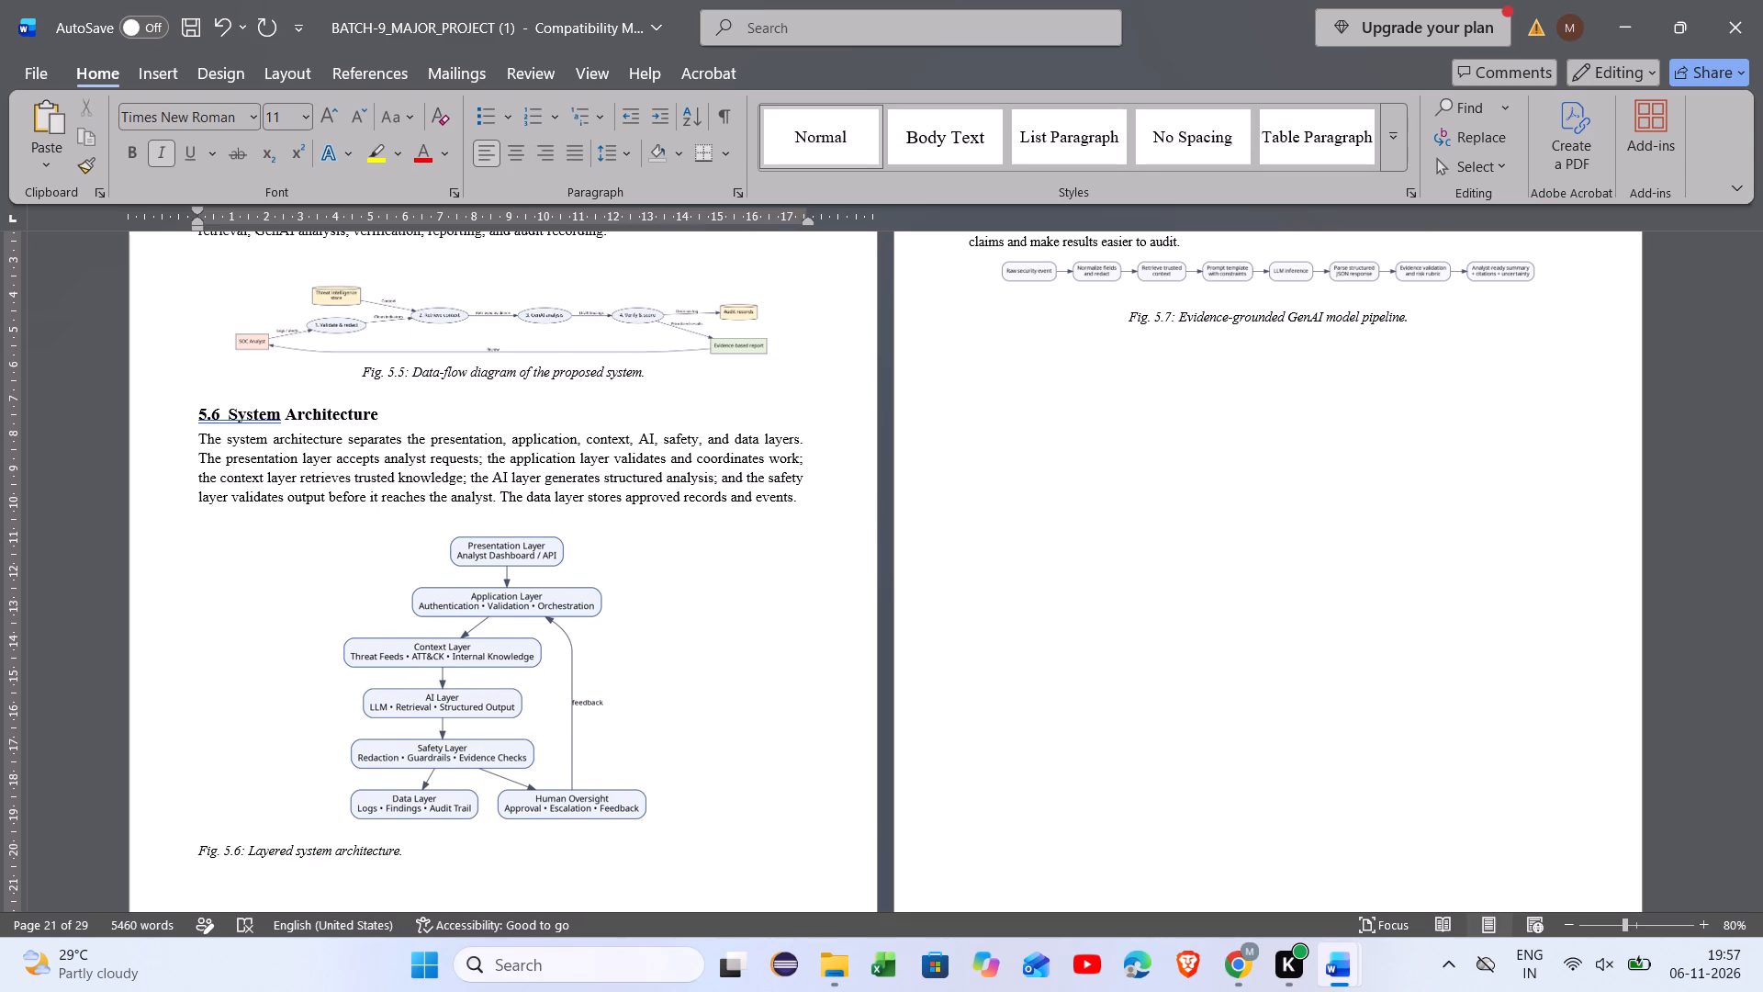
{"action": "key", "text": "space"}
{"action": "key", "text": "space"}
{"action": "key", "text": "space"}
{"action": "key", "text": "space"}
{"action": "key", "text": "space"}
{"action": "key", "text": "space"}
{"action": "key", "text": "space"}
{"action": "key", "text": "space"}
{"action": "key", "text": "space"}
{"action": "key", "text": "space"}
{"action": "key", "text": "space"}
{"action": "key", "text": "space"}
{"action": "key", "text": "space"}
{"action": "key", "text": "space"}
{"action": "key", "text": "space"}
{"action": "key", "text": "space"}
{"action": "key", "text": "space"}
{"action": "key", "text": "space"}
{"action": "key", "text": "space"}
{"action": "key", "text": "space"}
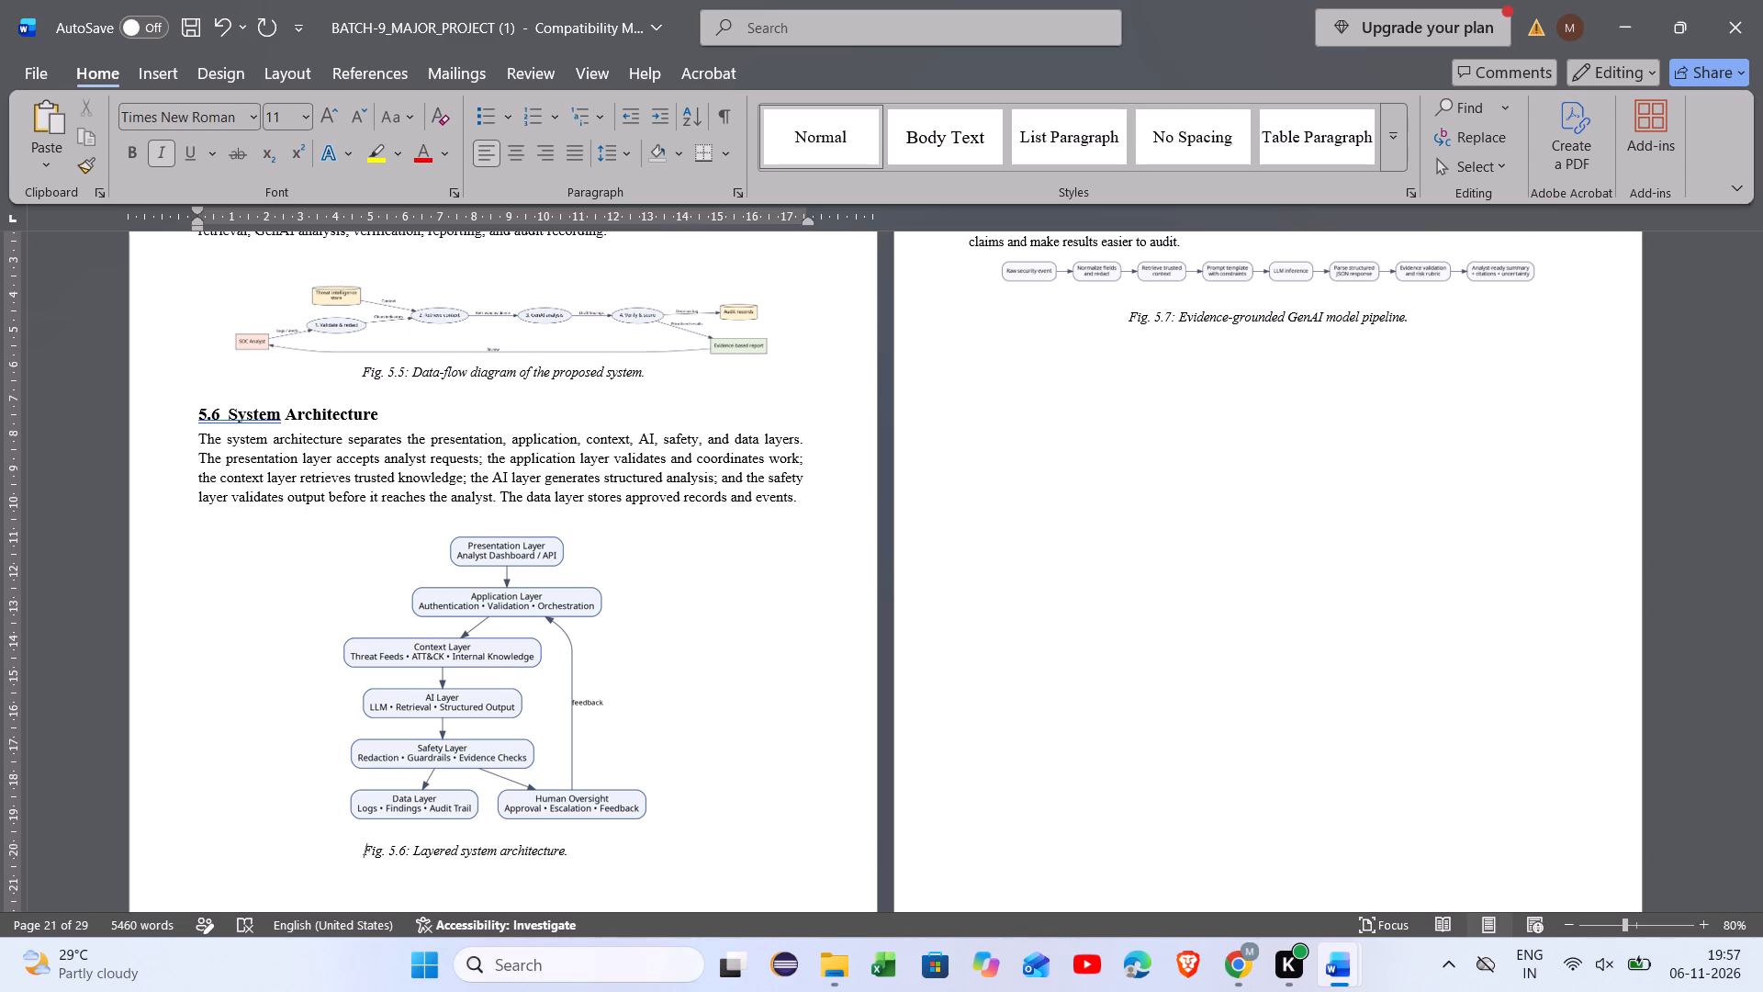
Set the 5.7 Model Architecture heading, including its number, to font size 14.
{"action": "scroll", "coordinate": [1173, 558], "scroll_direction": "up", "scroll_amount": 2}
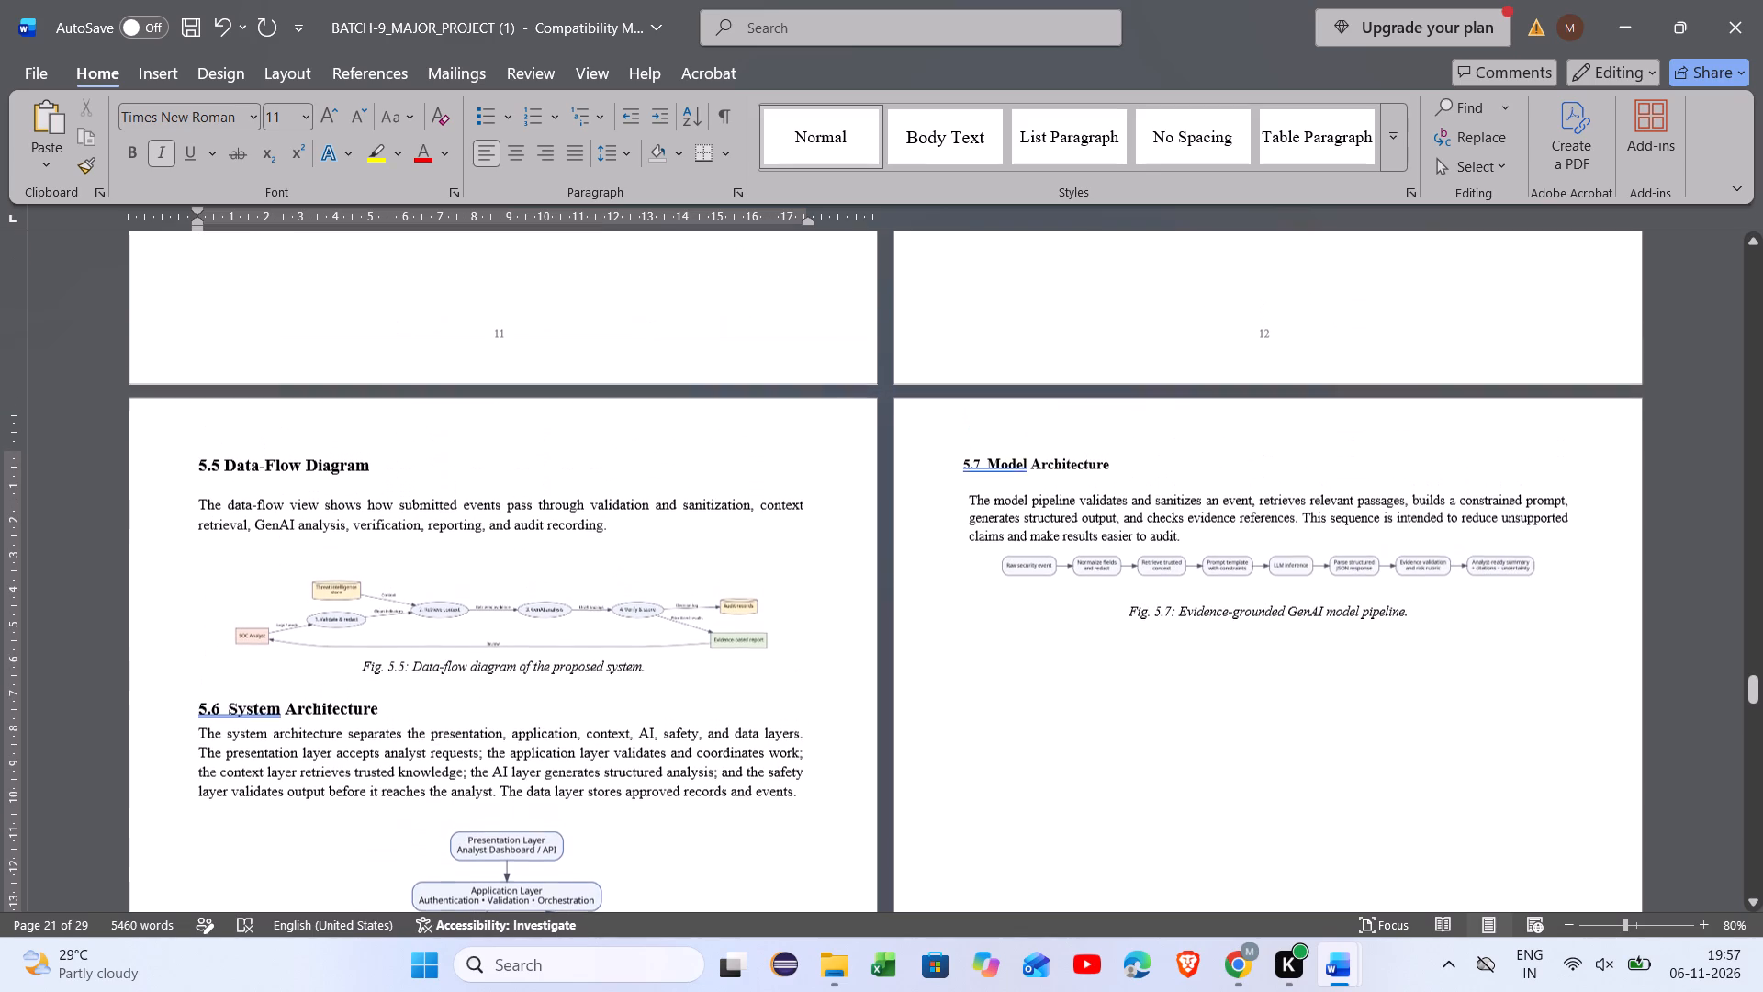
{"action": "left_click_drag", "start_coordinate": [1116, 457], "coordinate": [984, 483]}
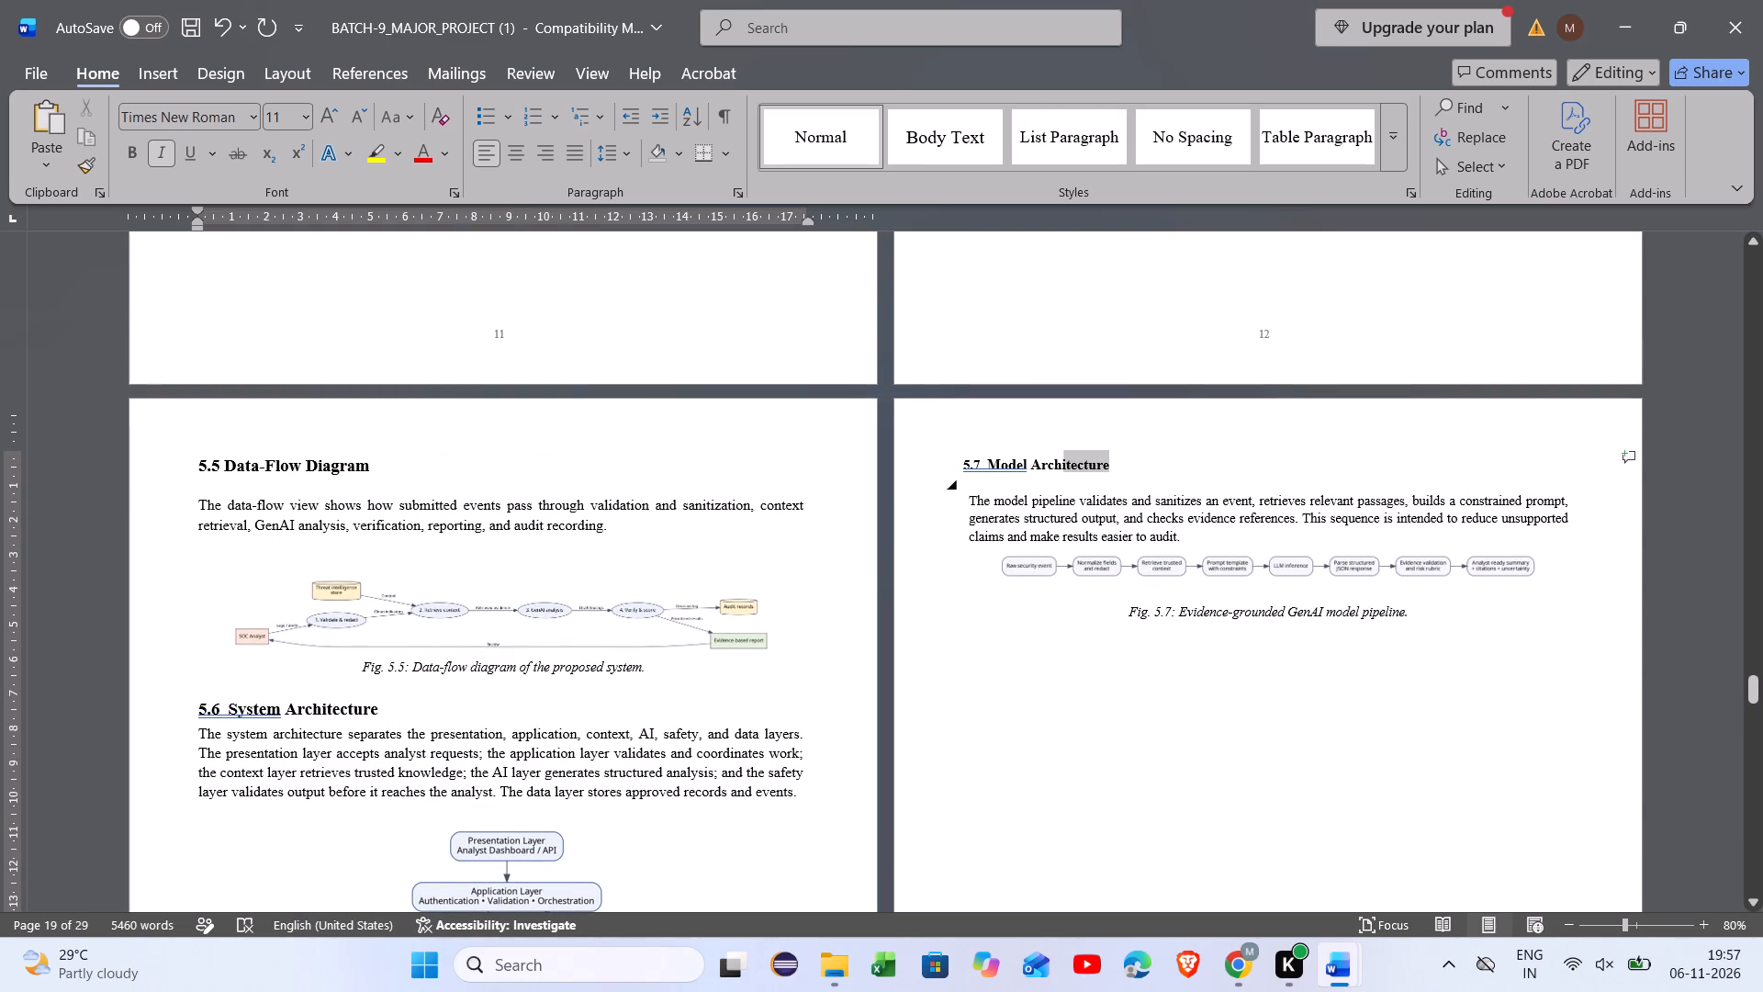
{"action": "left_click_drag", "start_coordinate": [984, 483], "coordinate": [964, 463]}
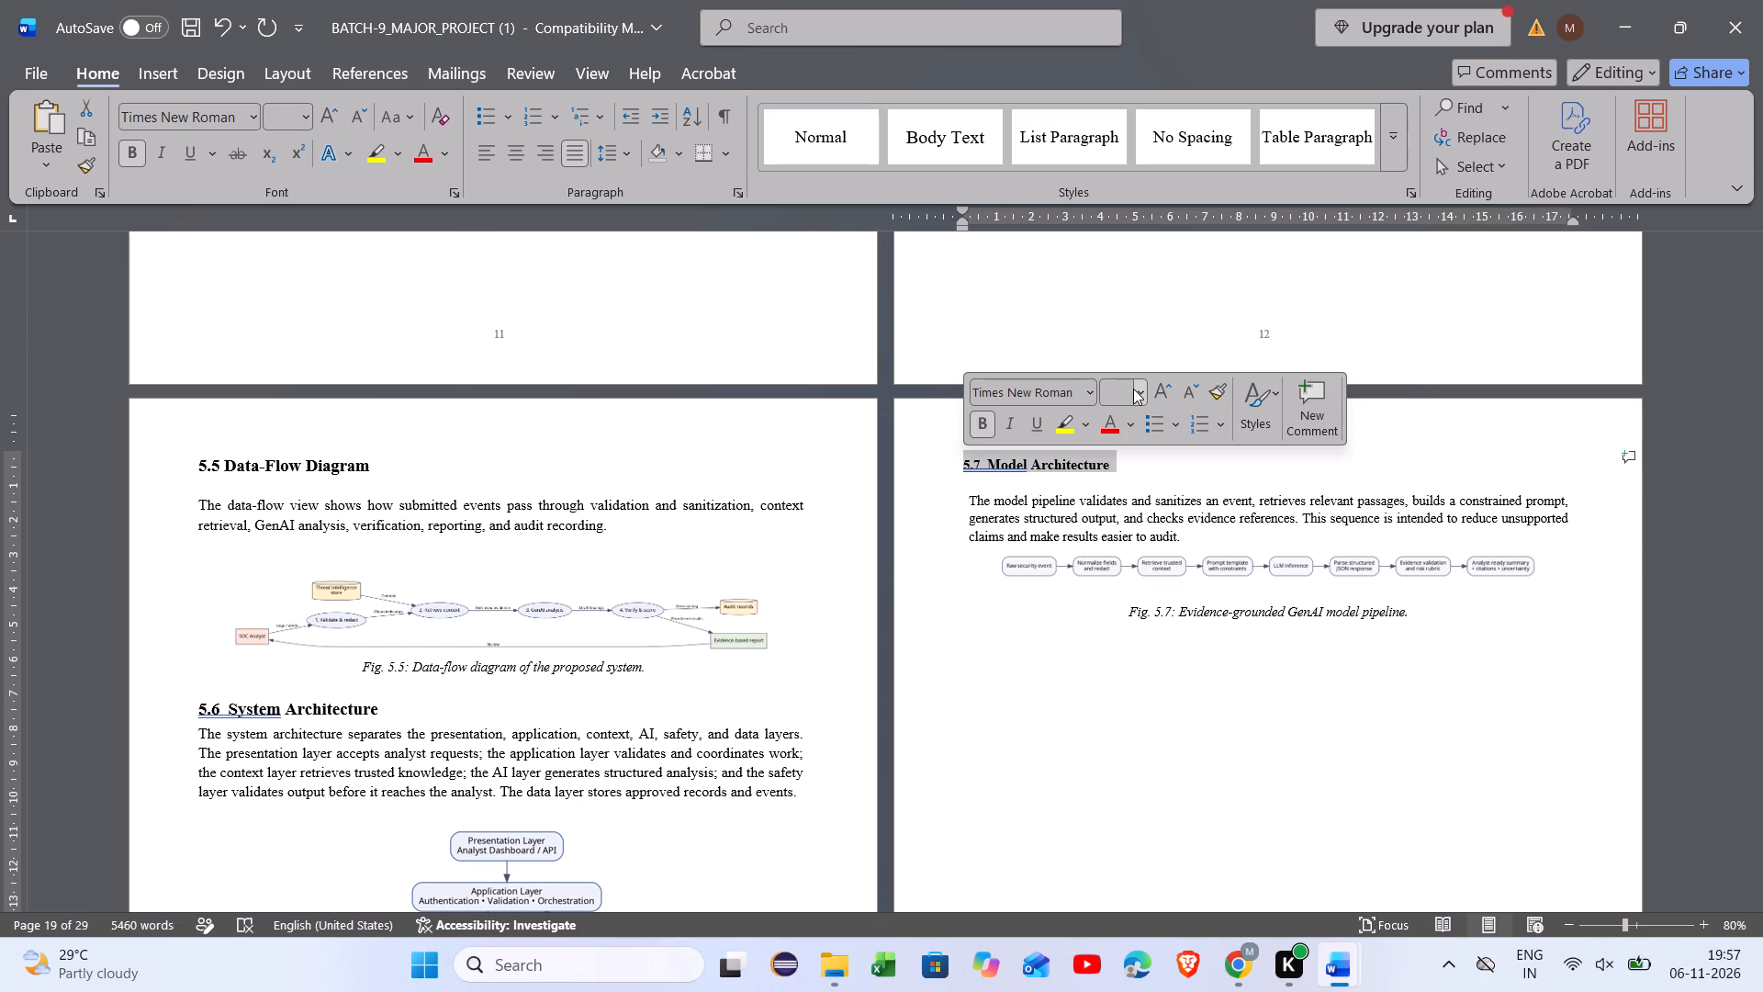
{"action": "left_click", "coordinate": [1139, 394]}
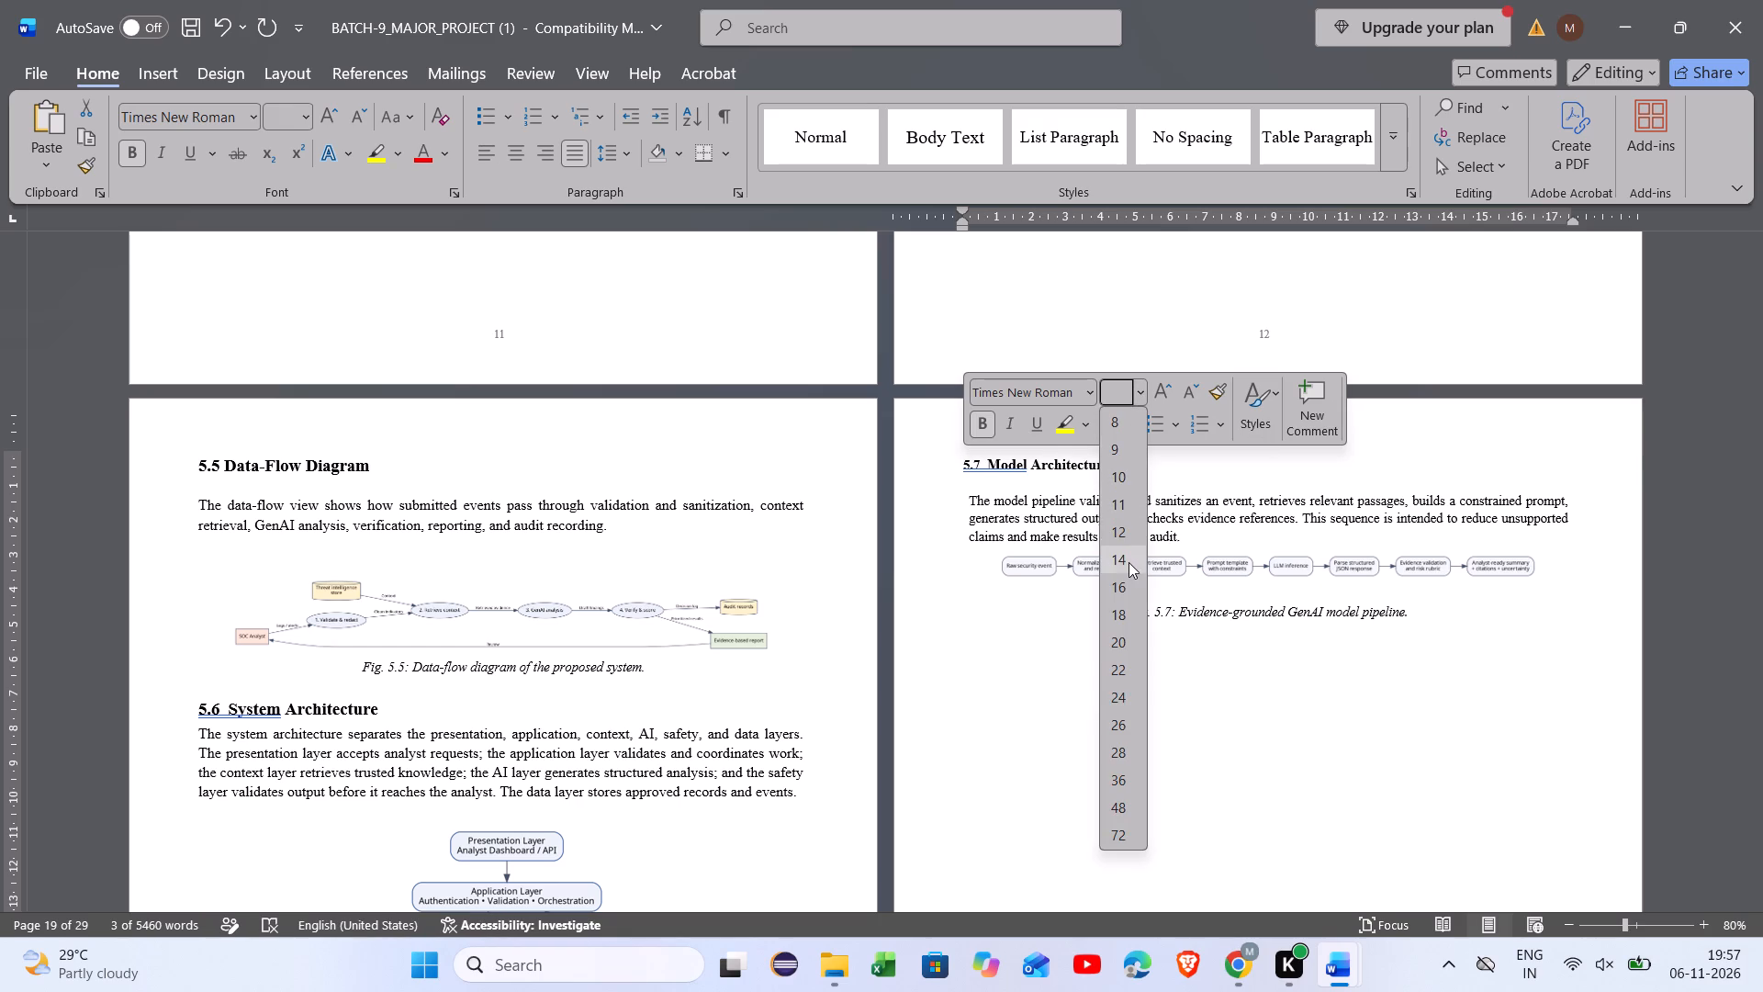
{"action": "left_click", "coordinate": [1127, 568]}
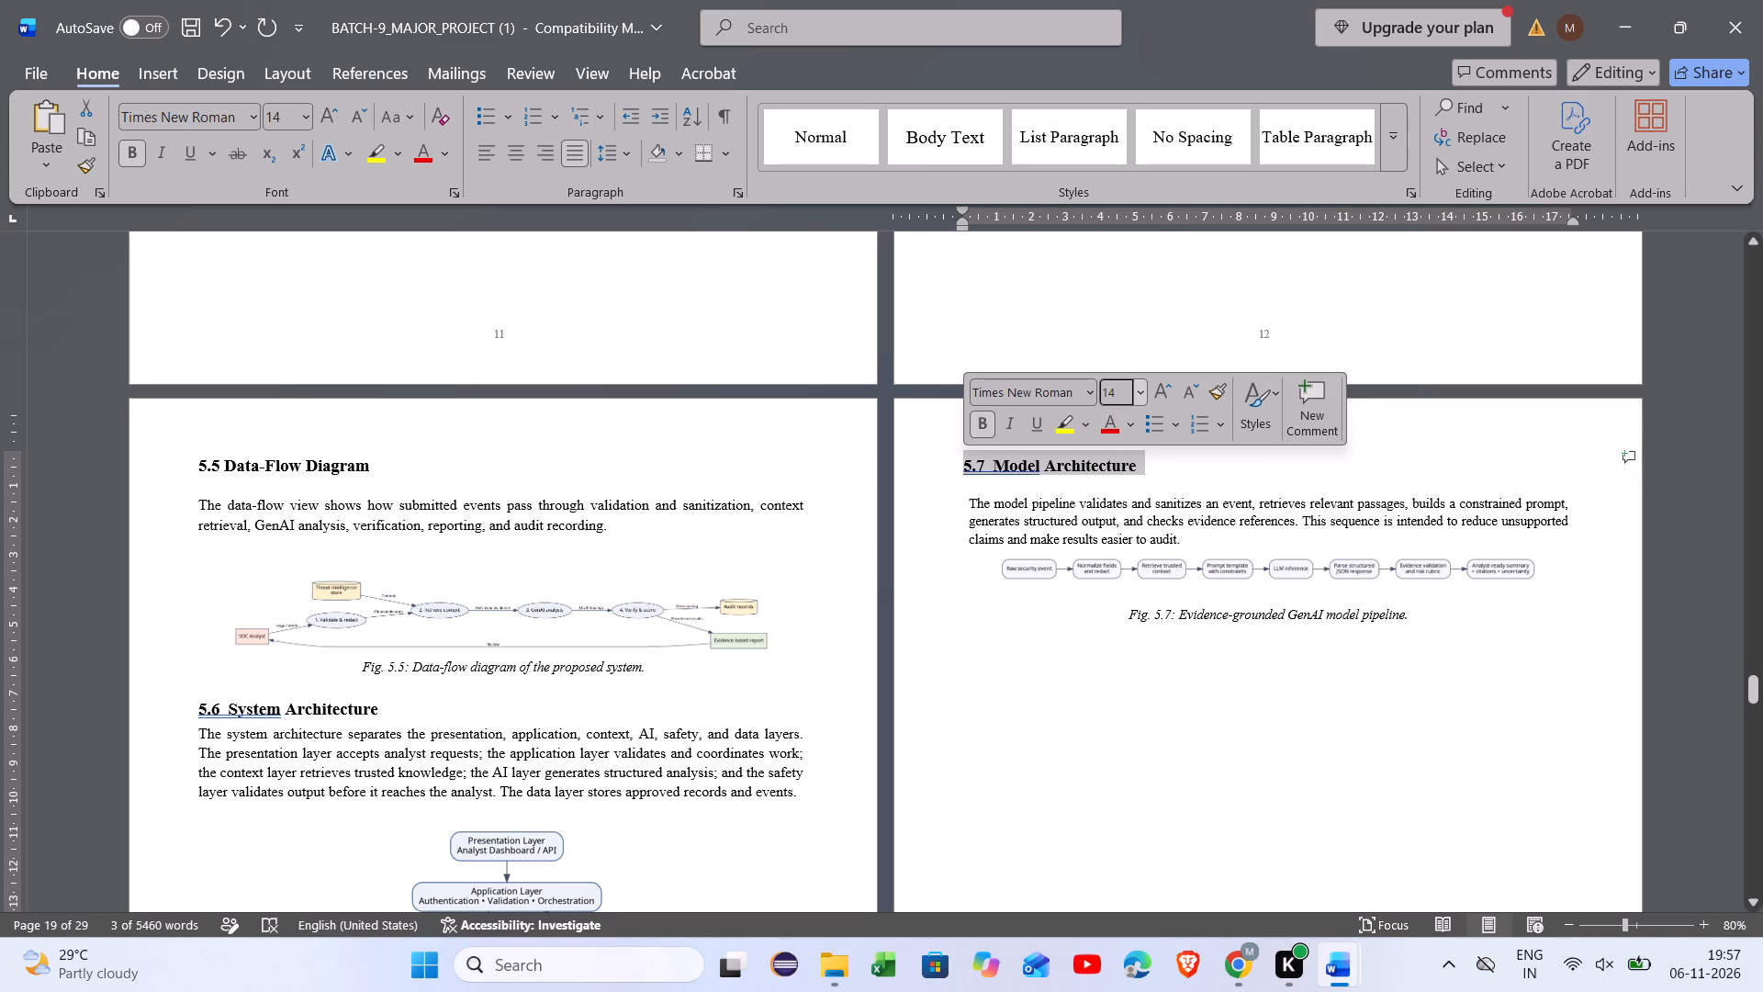
{"action": "left_click", "coordinate": [1035, 516]}
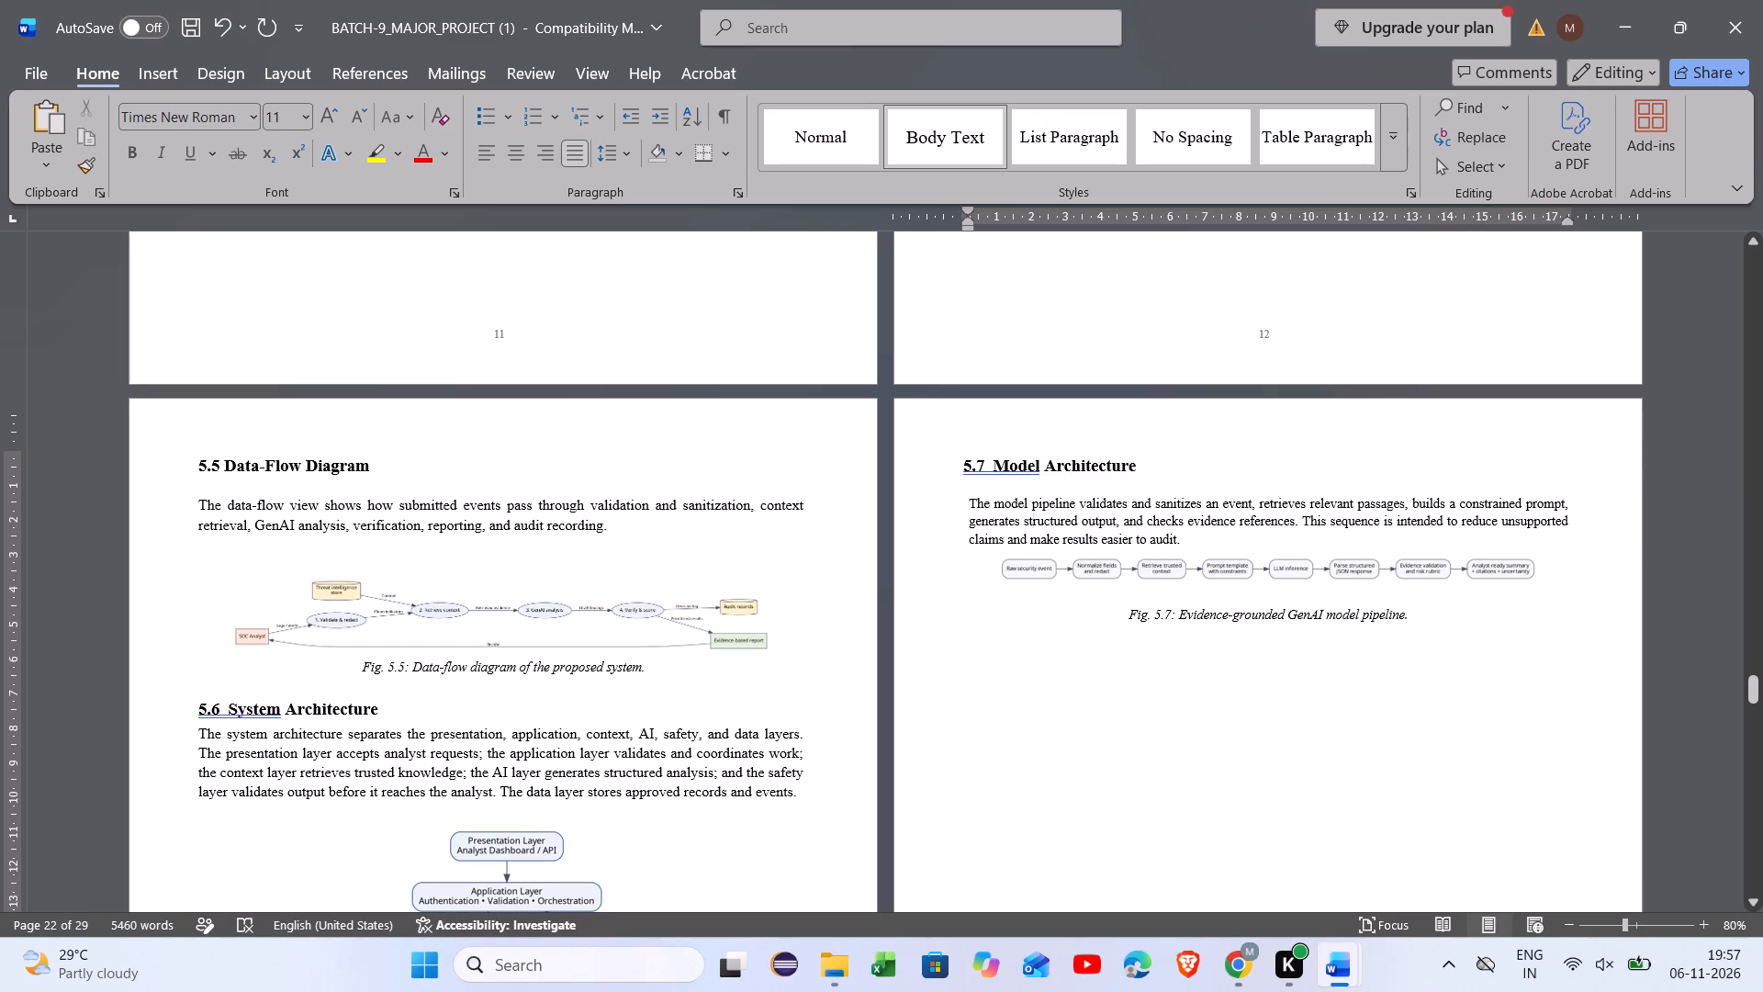
Set the descriptive paragraph under 5.7 Model Architecture to font size 12.
{"action": "left_click_drag", "start_coordinate": [1182, 543], "coordinate": [976, 503]}
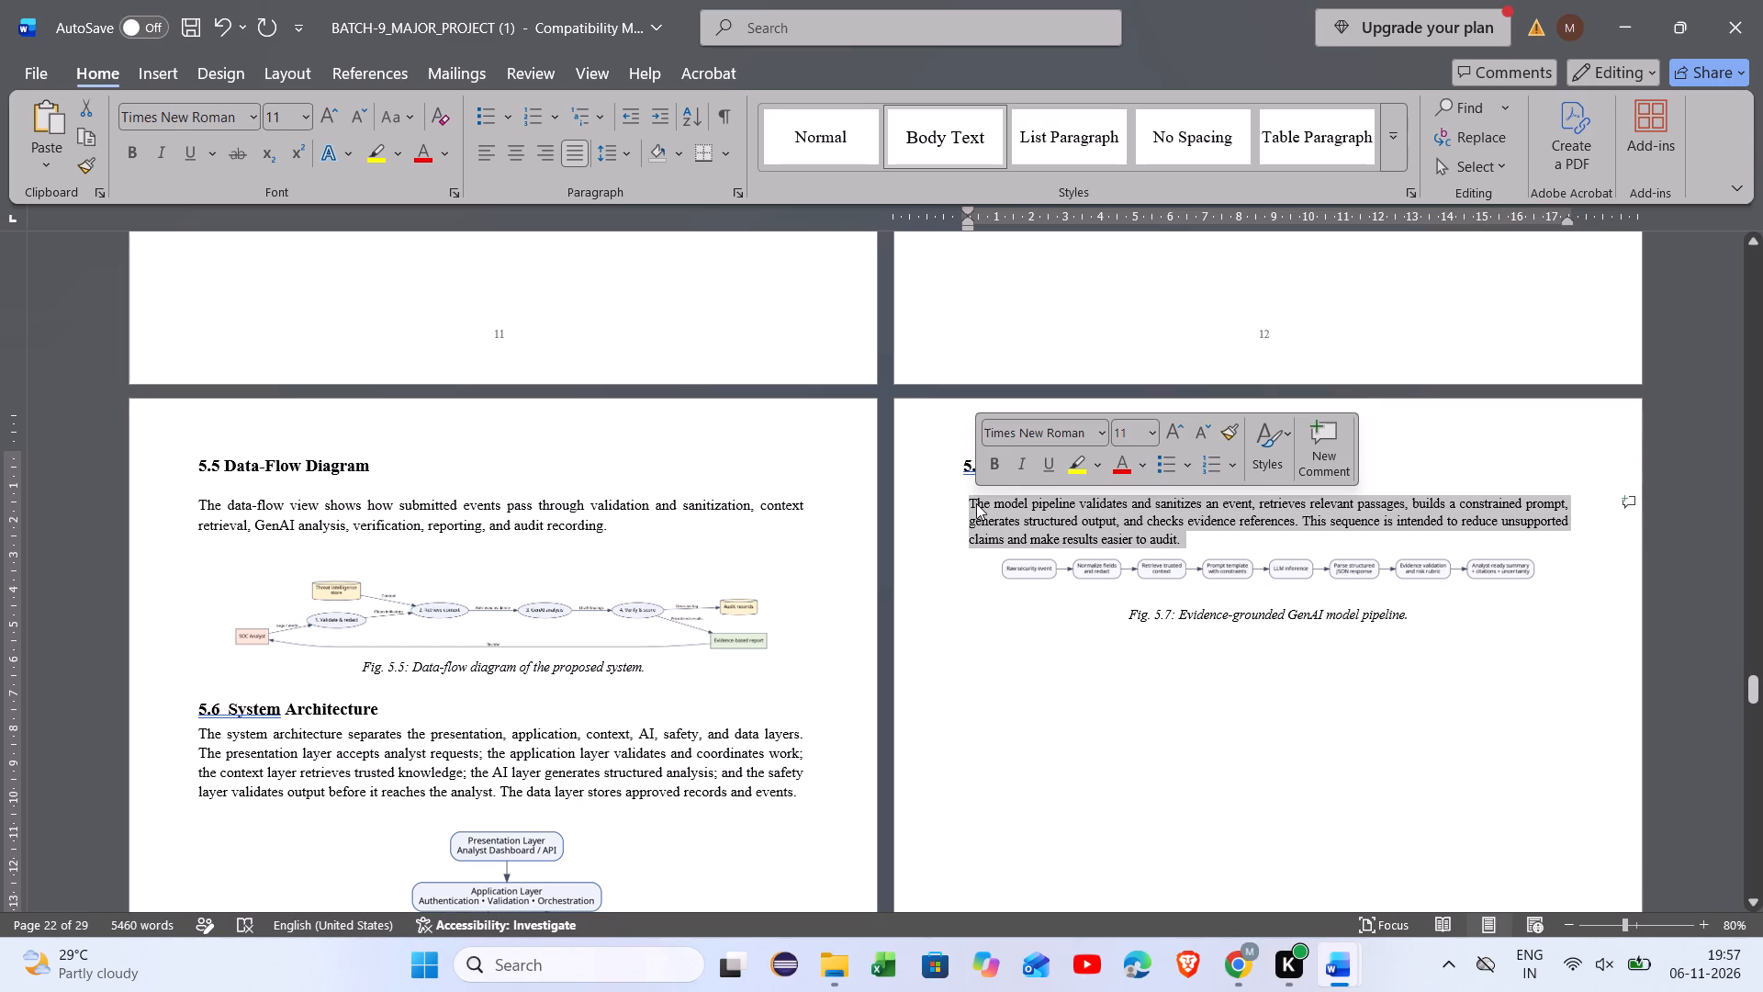
{"action": "left_click", "coordinate": [1151, 433]}
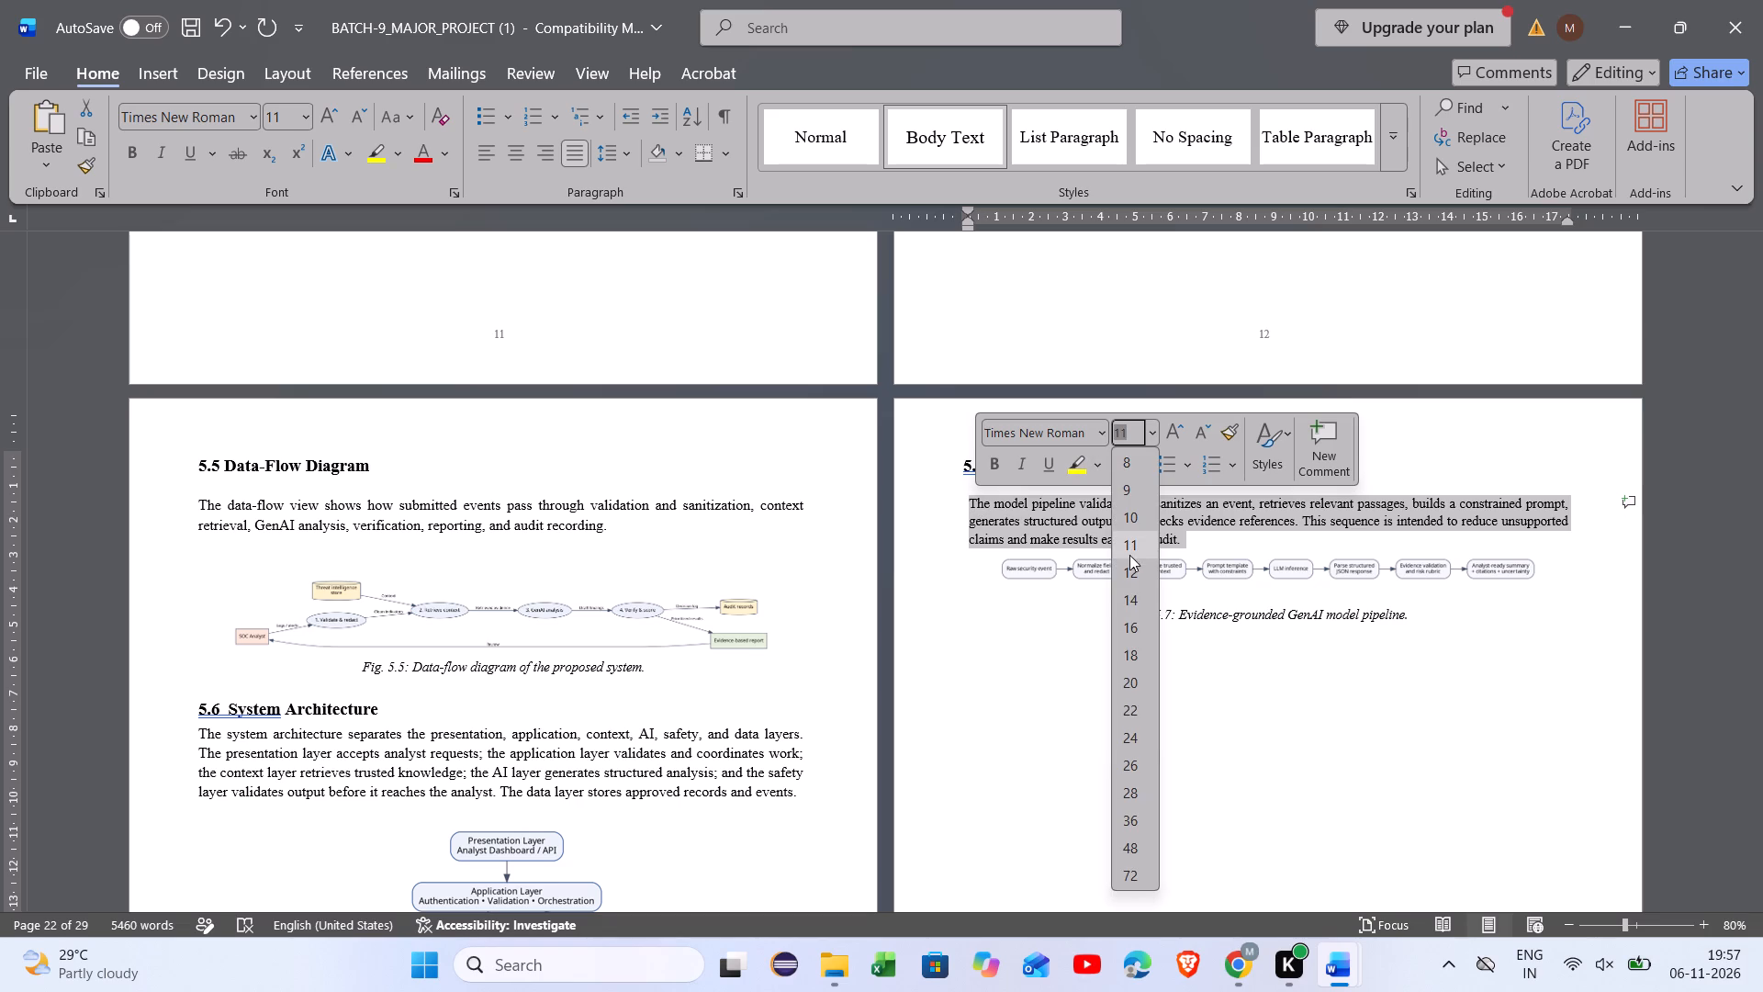
{"action": "left_click", "coordinate": [1129, 566]}
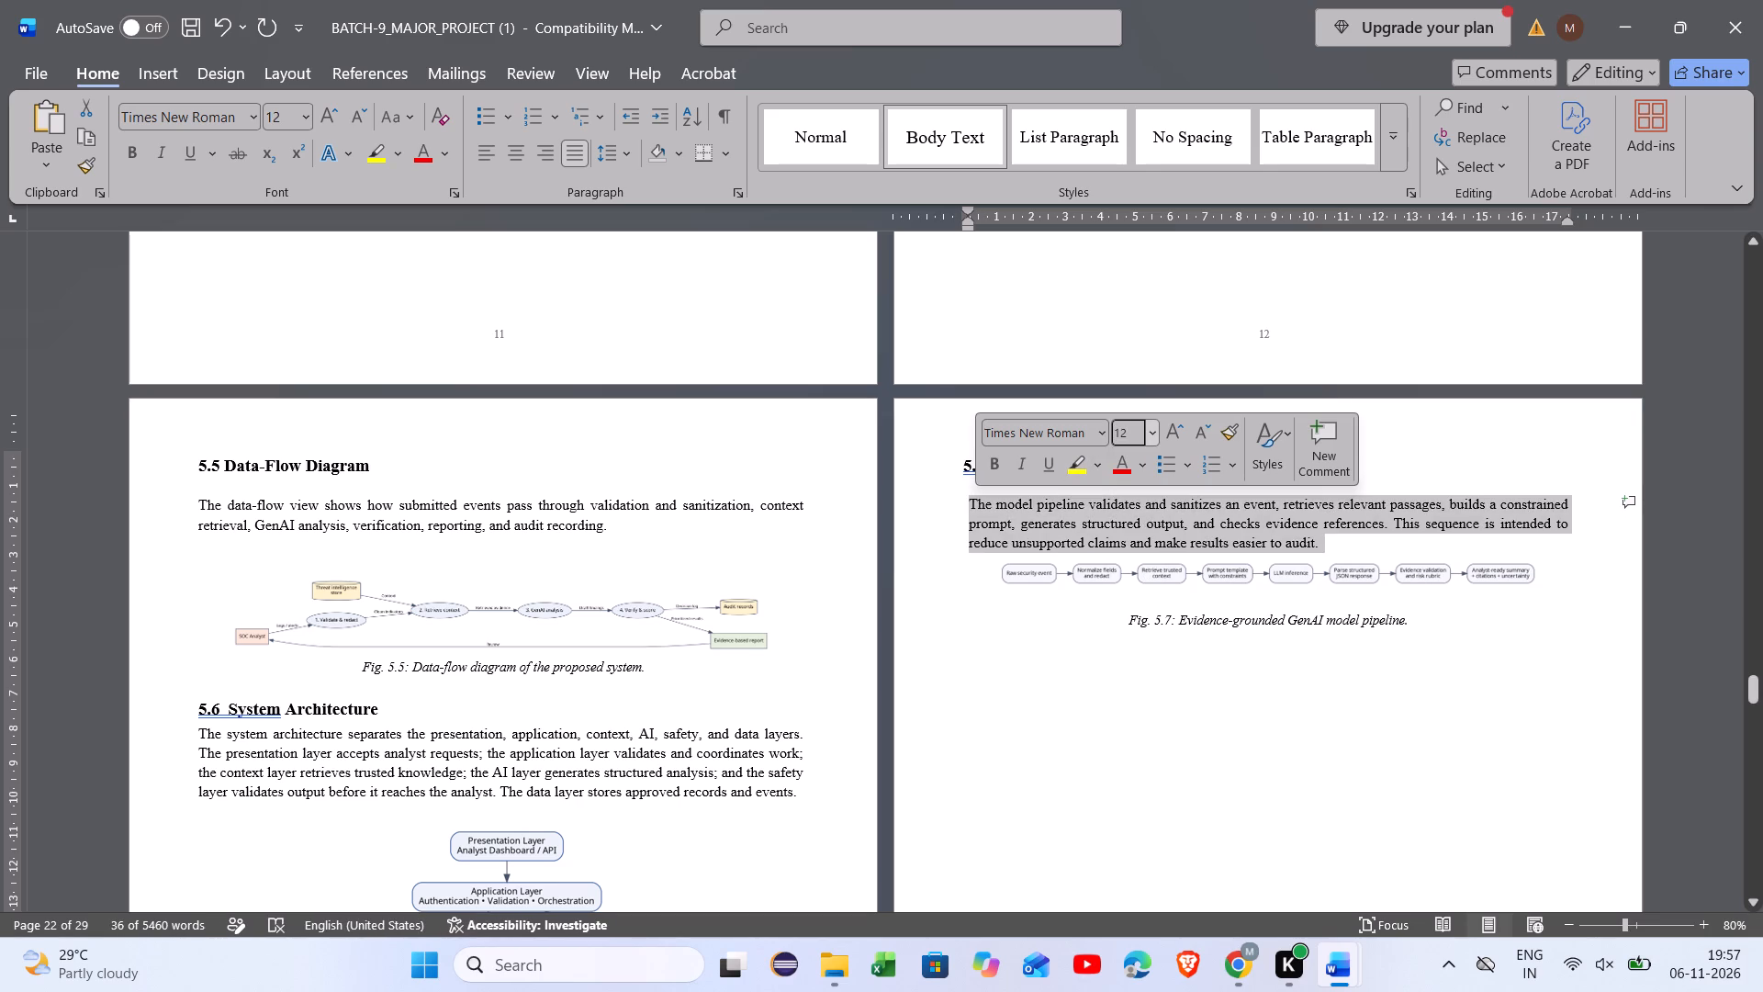
{"action": "left_click", "coordinate": [1065, 660]}
Renumber the SOFTWARE ENVIRONMENT chapter heading as "6." followed by a space.
{"action": "scroll", "coordinate": [1065, 660], "scroll_direction": "down", "scroll_amount": 7}
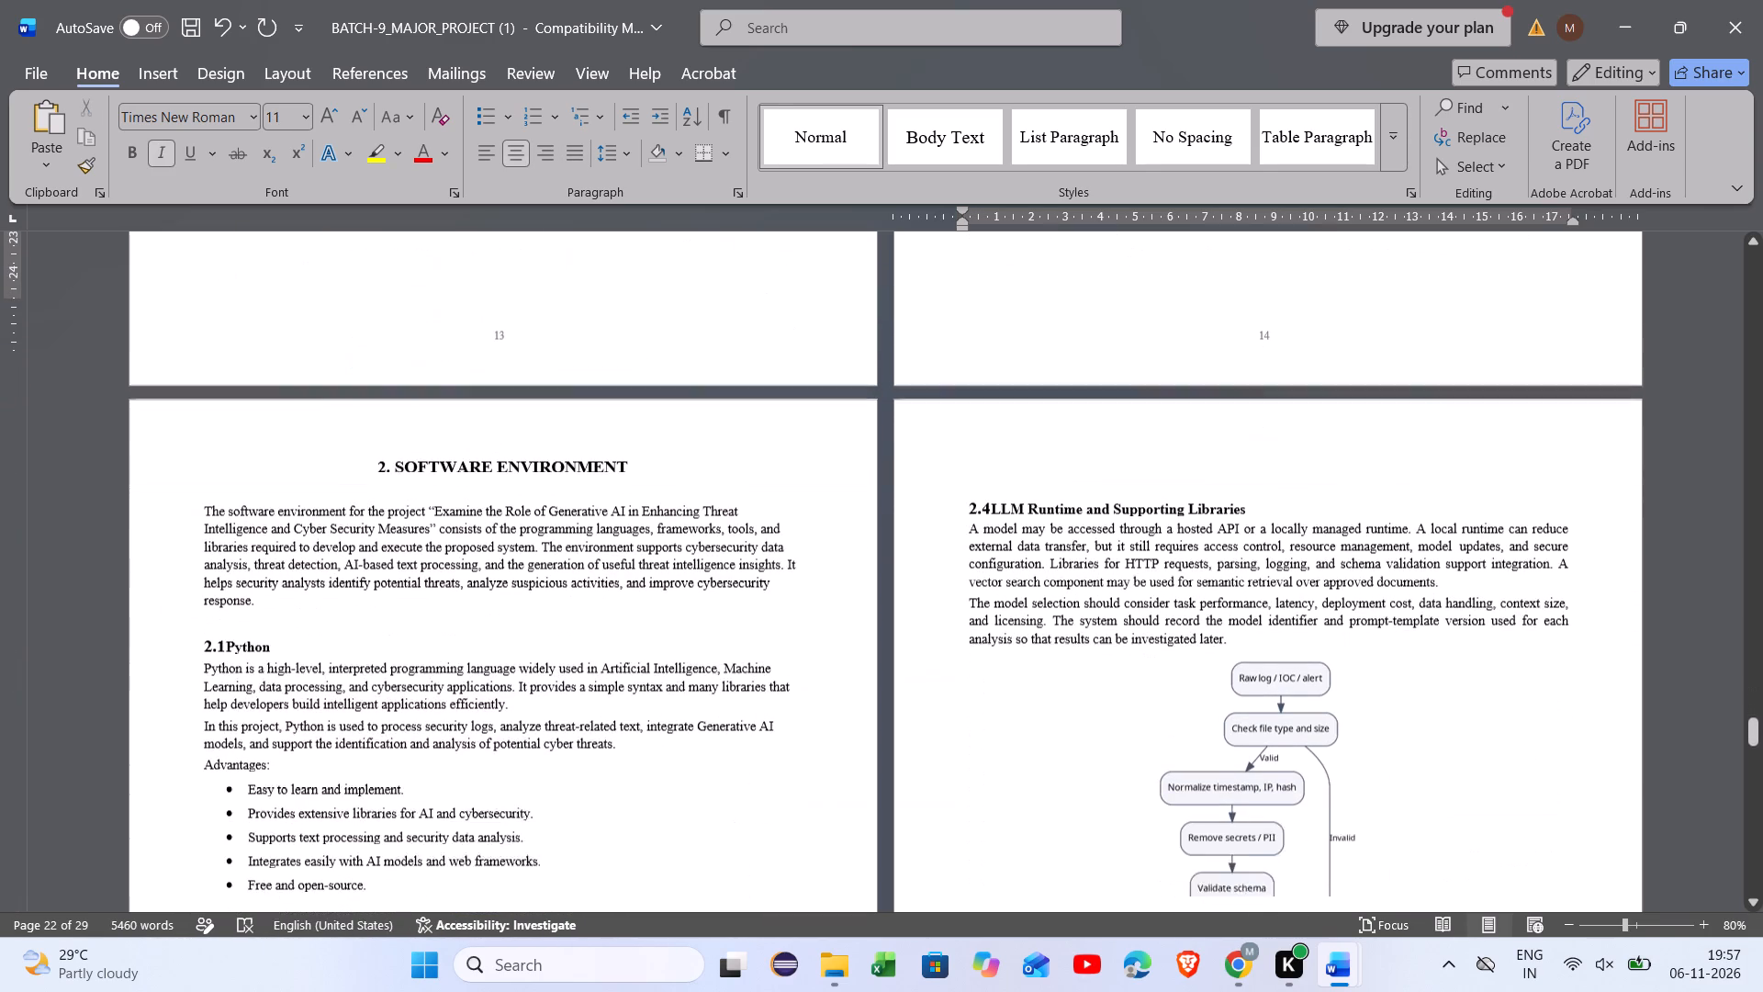
{"action": "scroll", "coordinate": [573, 469], "scroll_direction": "up", "scroll_amount": 2}
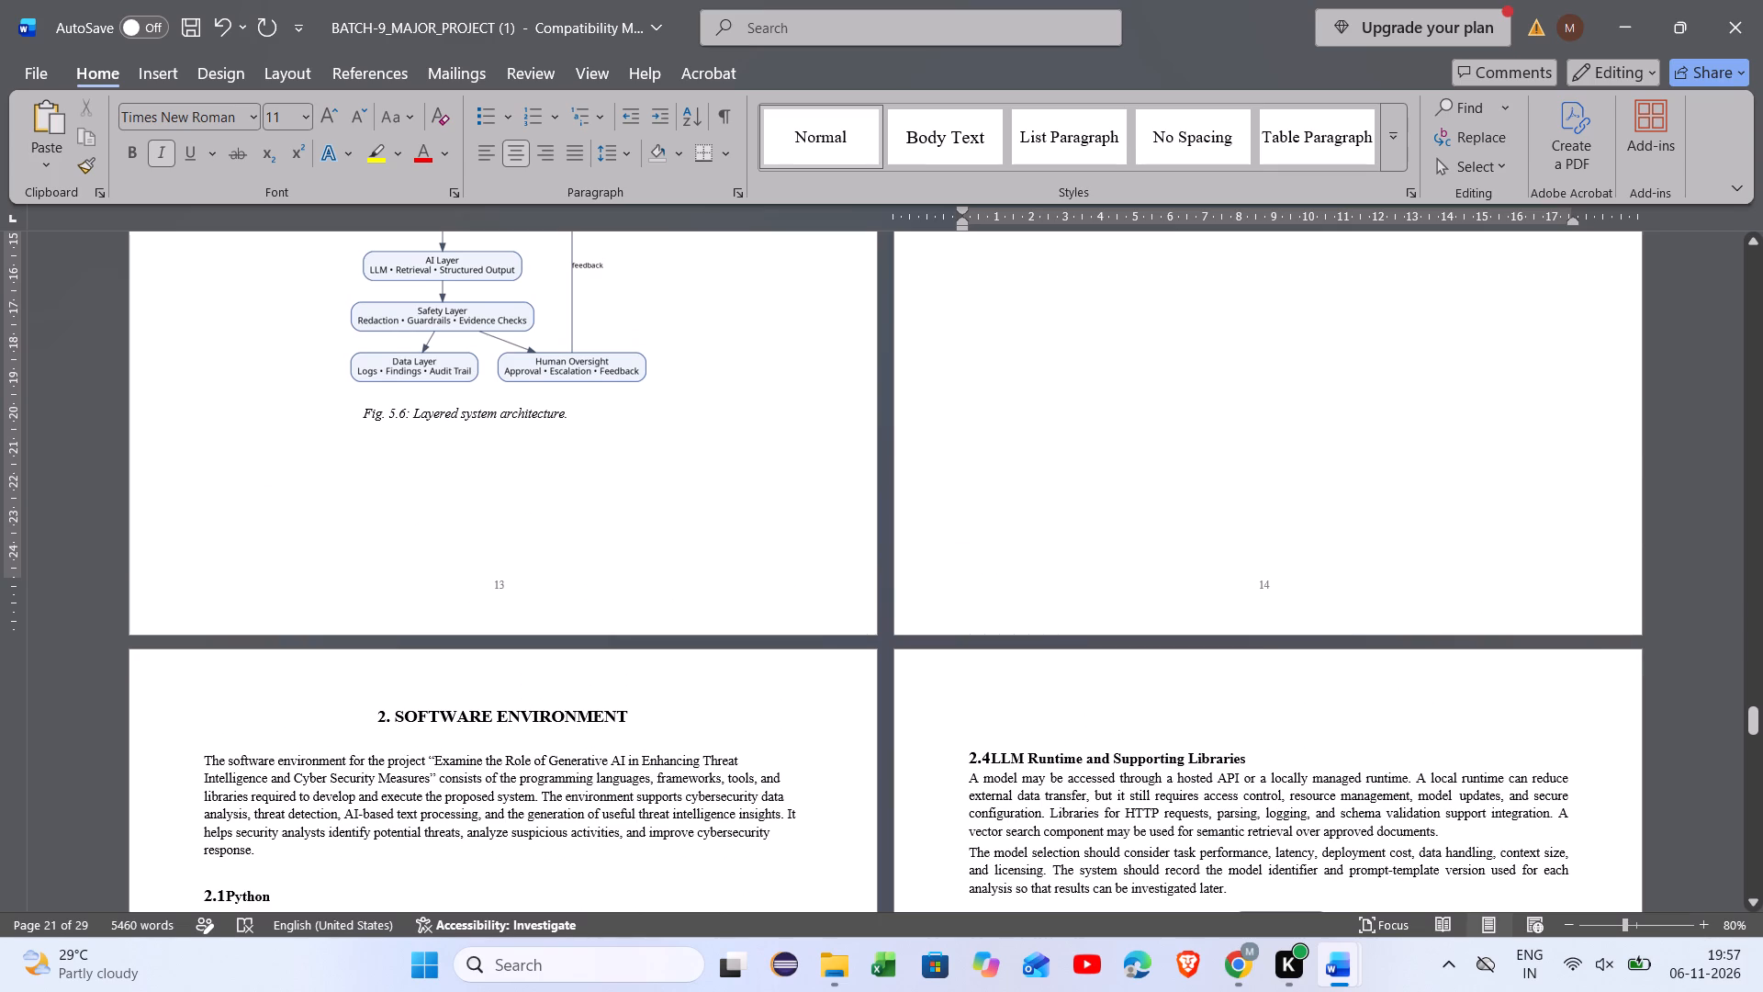
{"action": "left_click", "coordinate": [387, 716]}
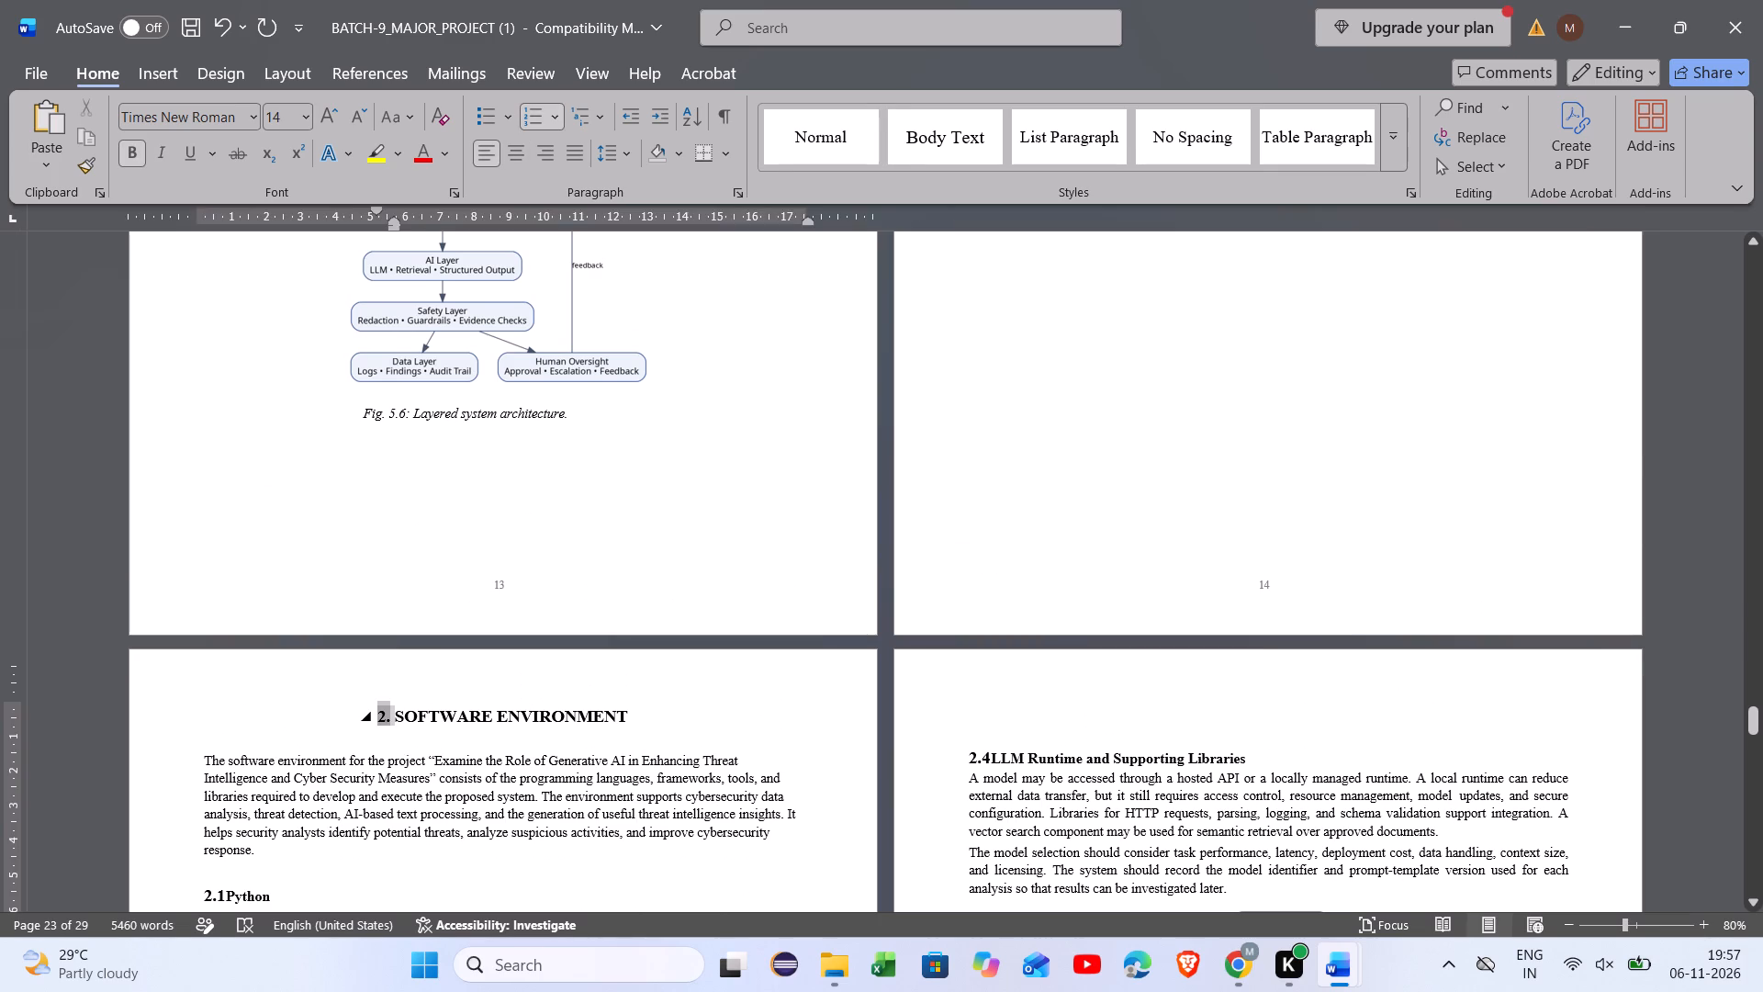
{"action": "key", "text": "6"}
{"action": "type", "text": "."}
{"action": "key", "text": "space"}
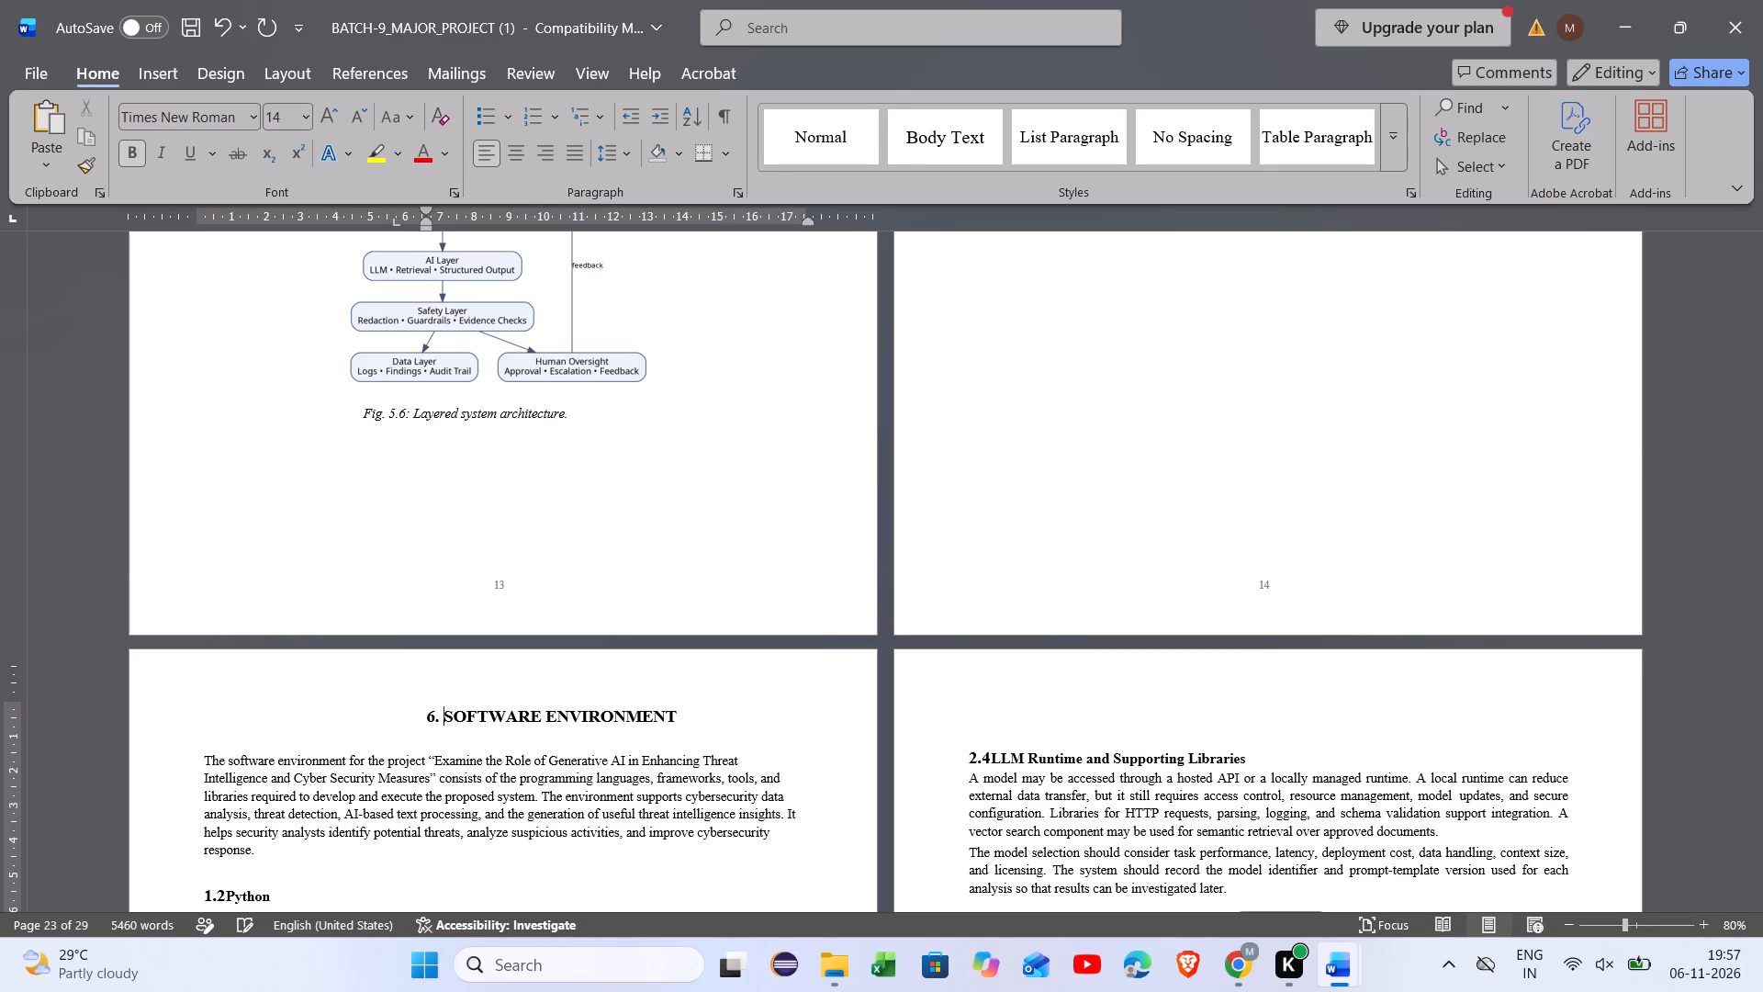
Remove the indent before the 6. SOFTWARE ENVIRONMENT heading and re-space it towards the page centre with four leading spaces.
{"action": "key", "text": "Left"}
{"action": "key", "text": "Left"}
{"action": "key", "text": "Left"}
{"action": "key", "text": "BackSpace"}
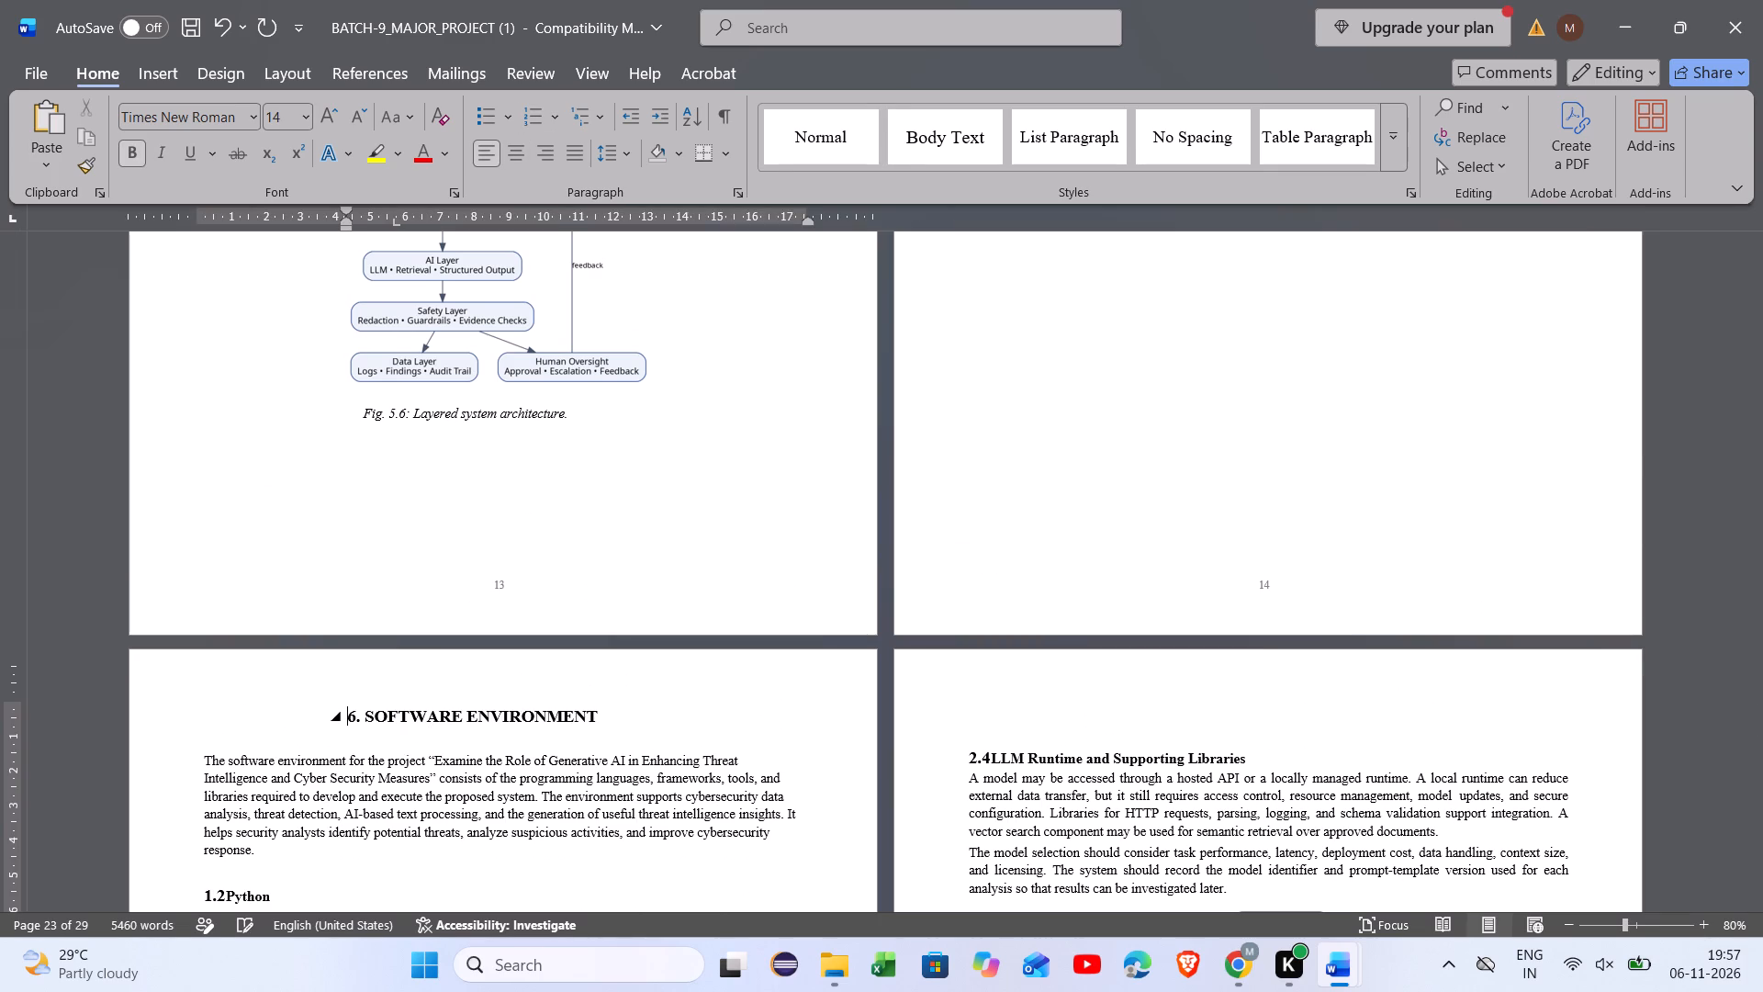
{"action": "key", "text": "space"}
{"action": "key", "text": "space"}
{"action": "key", "text": "space"}
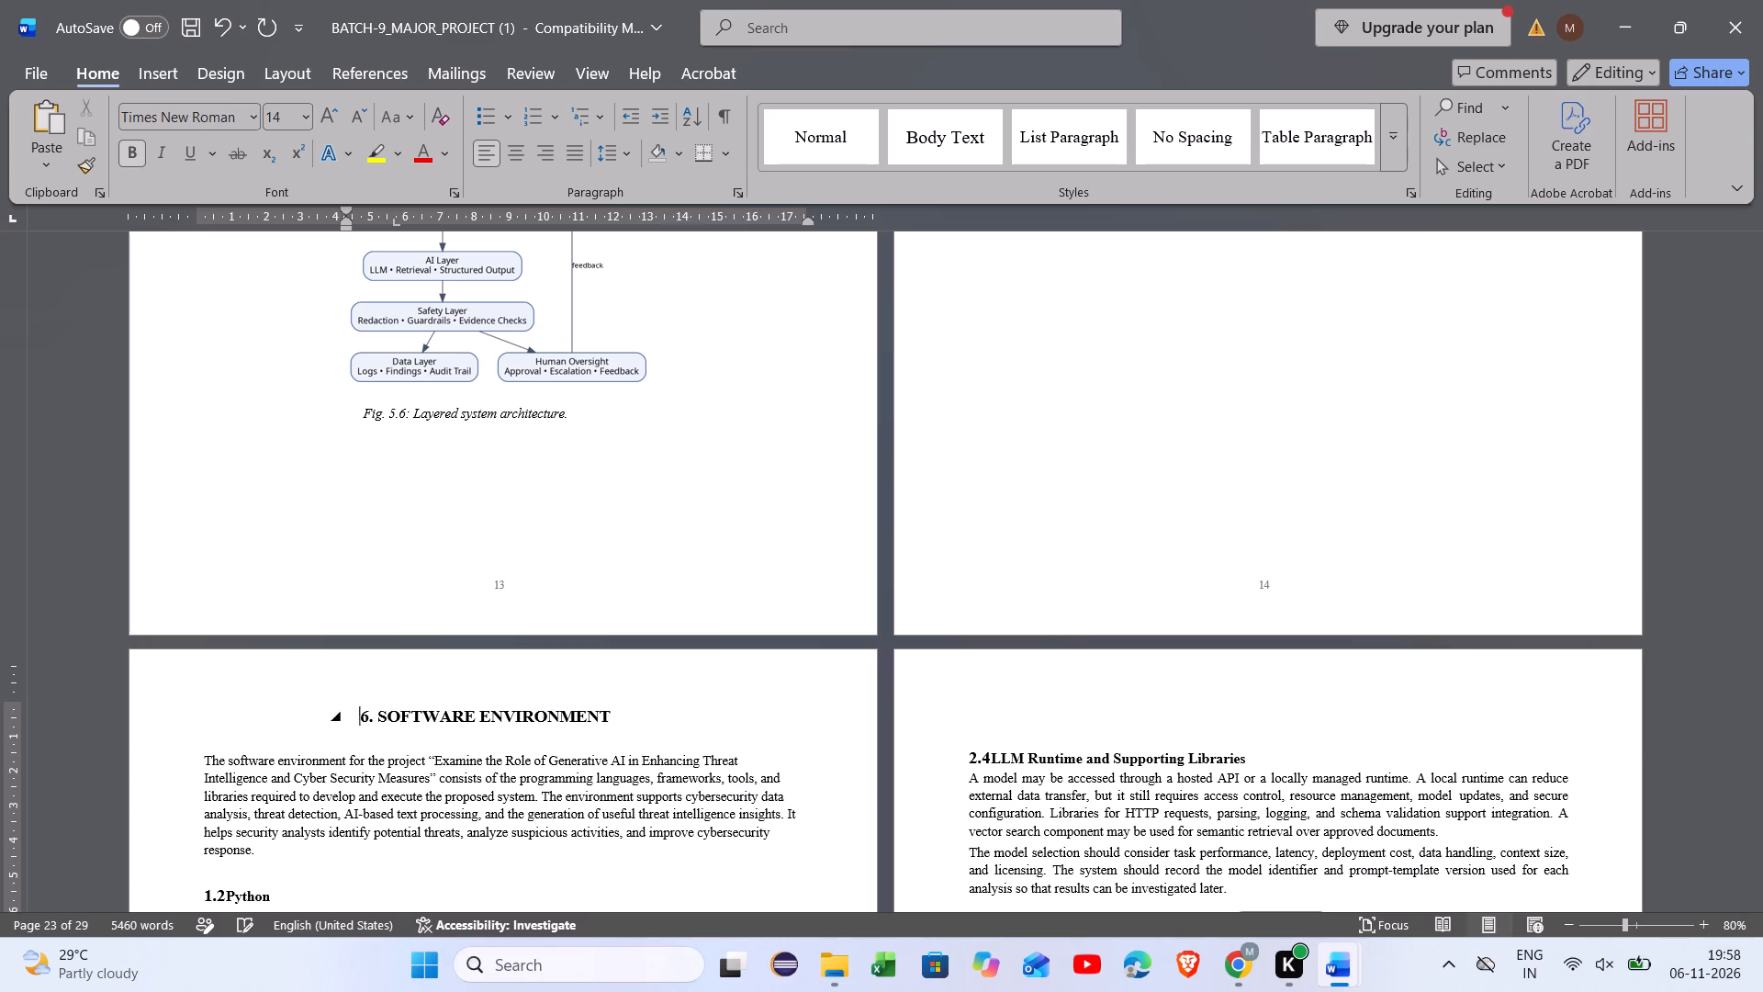
{"action": "key", "text": "space"}
Set the introductory paragraph under 6. SOFTWARE ENVIRONMENT to font size 12.
{"action": "scroll", "coordinate": [387, 716], "scroll_direction": "down", "scroll_amount": 2}
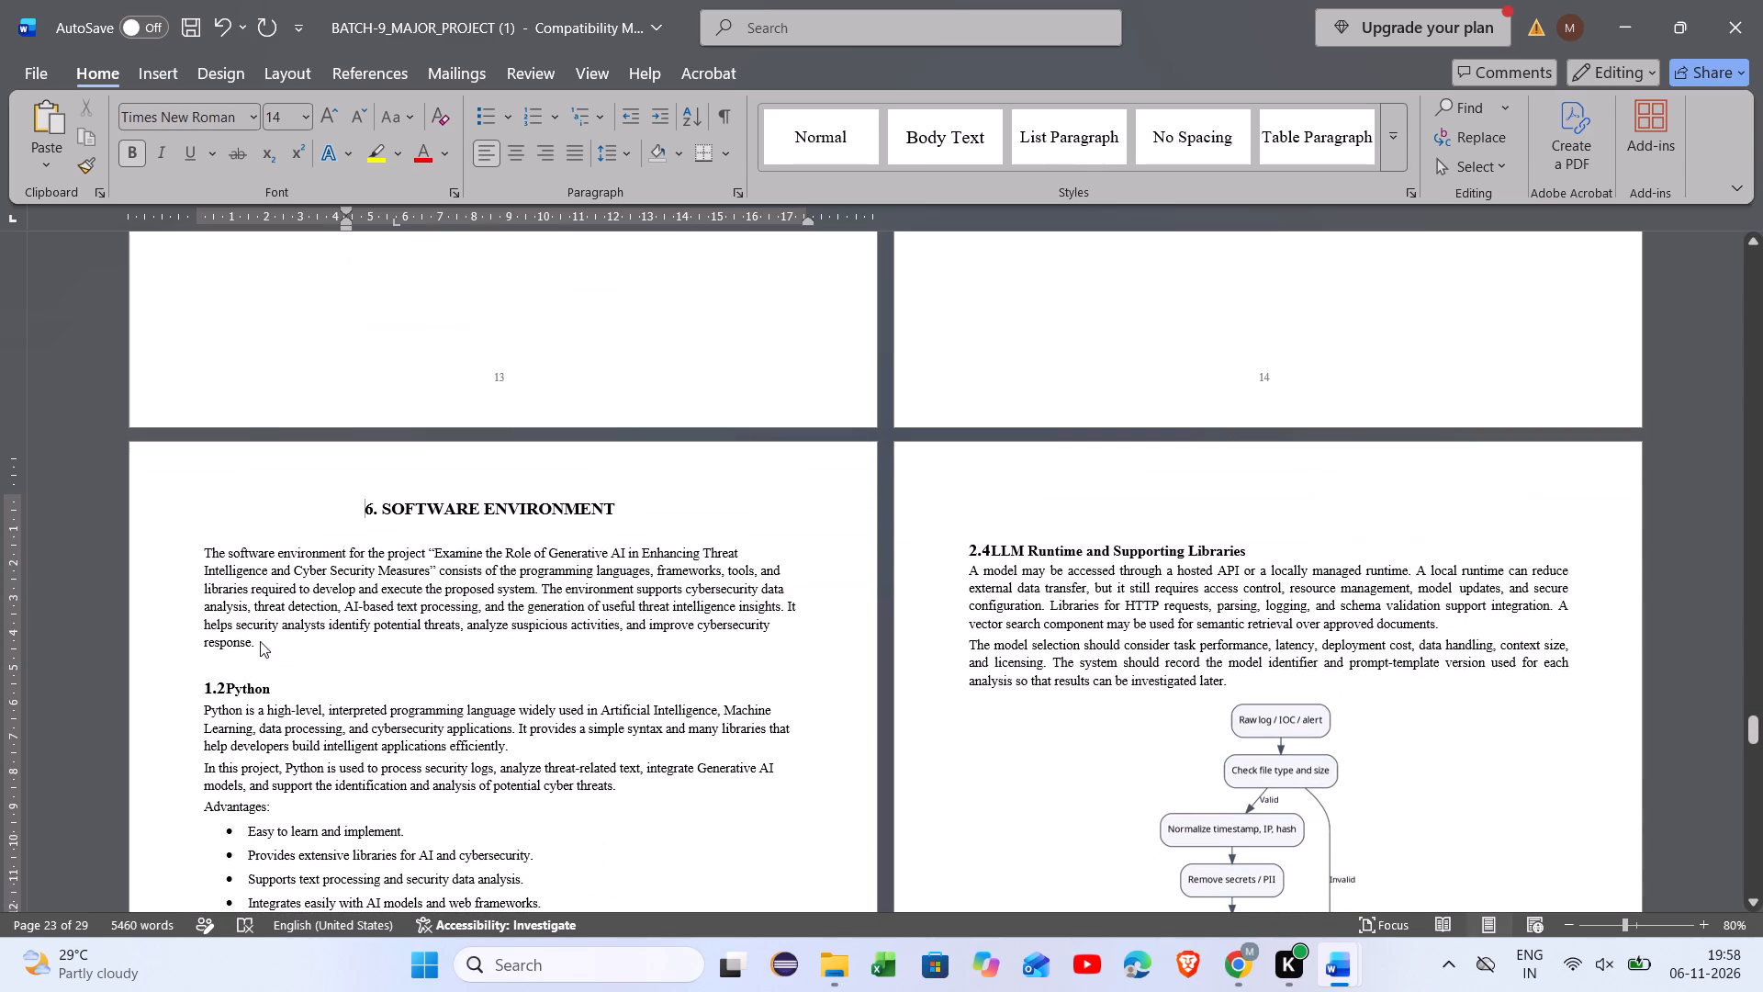
{"action": "left_click_drag", "start_coordinate": [270, 636], "coordinate": [219, 546]}
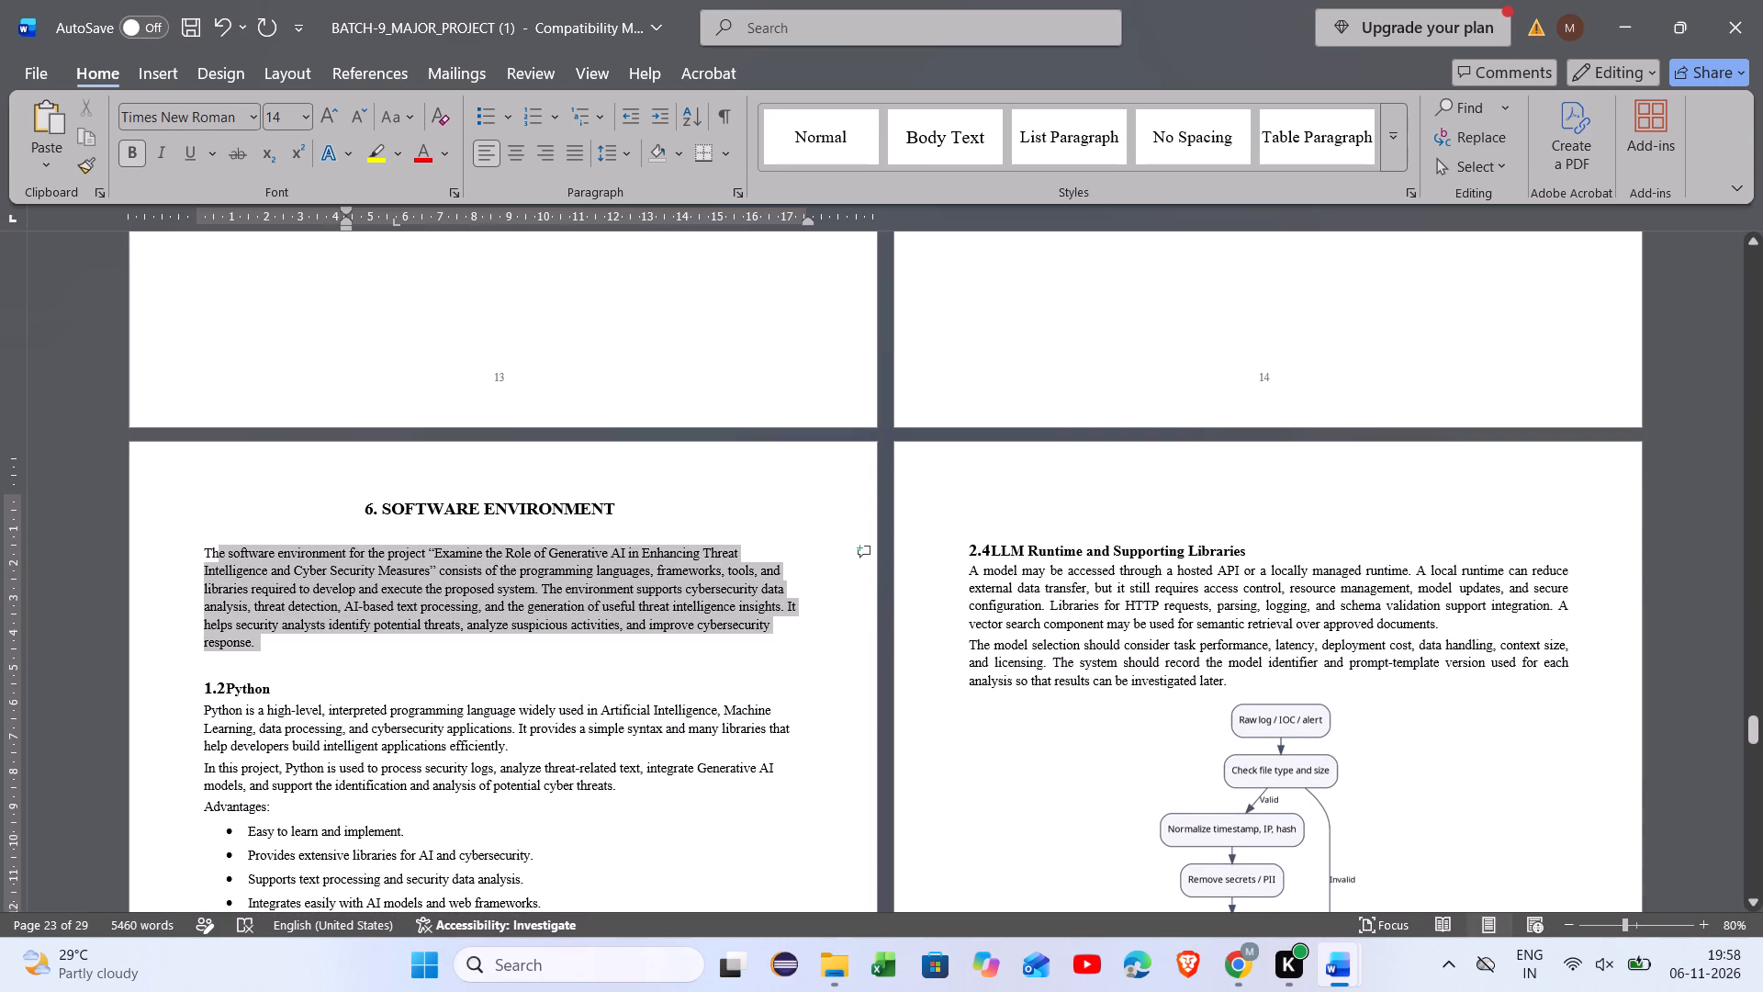
{"action": "left_click_drag", "start_coordinate": [219, 546], "coordinate": [203, 546]}
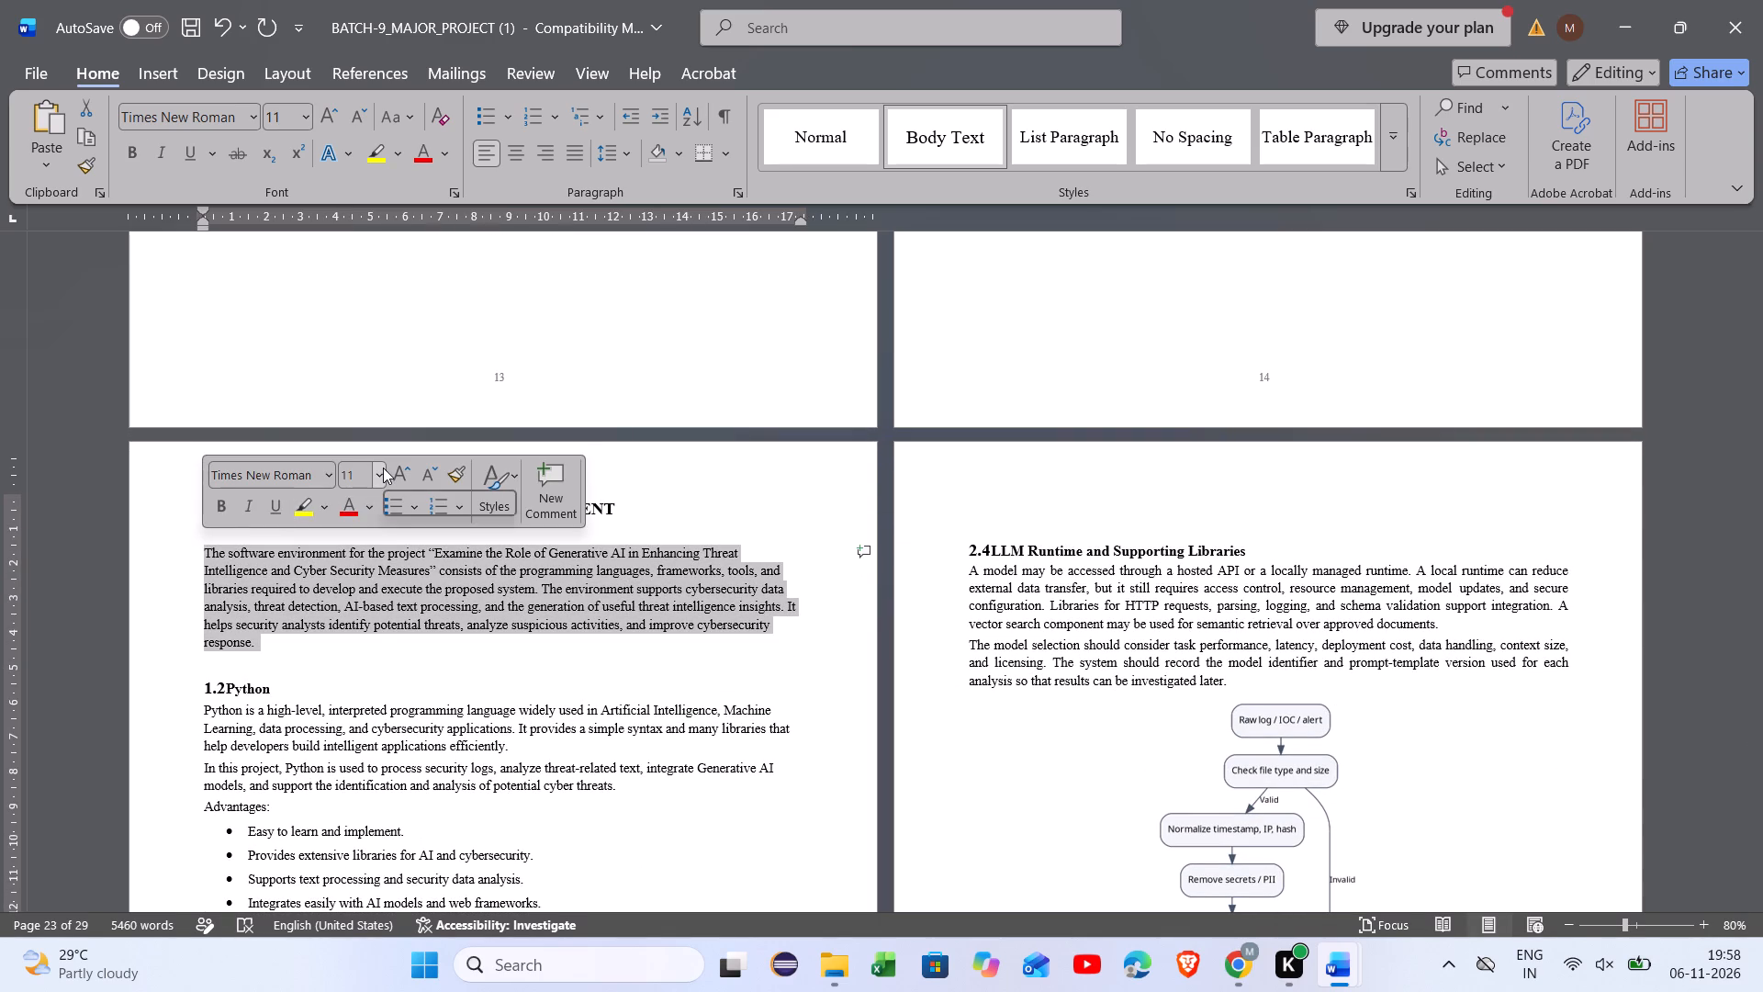
{"action": "left_click", "coordinate": [383, 468]}
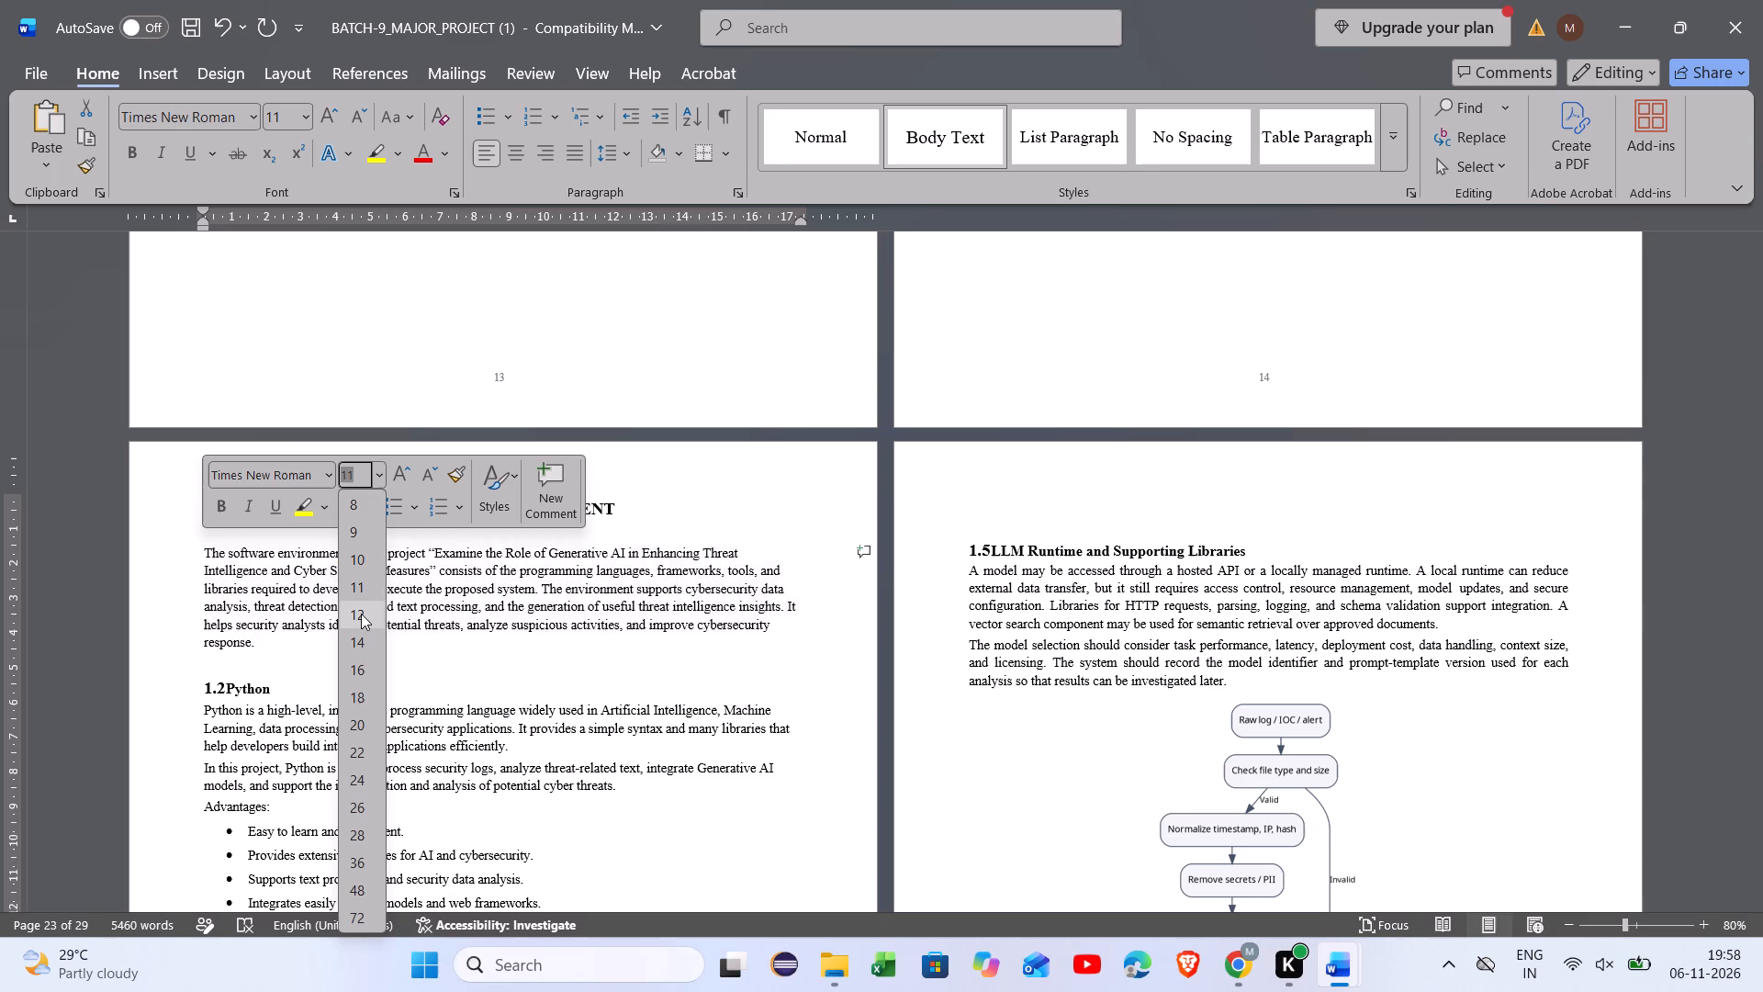
{"action": "left_click", "coordinate": [361, 614]}
{"action": "left_click", "coordinate": [375, 666]}
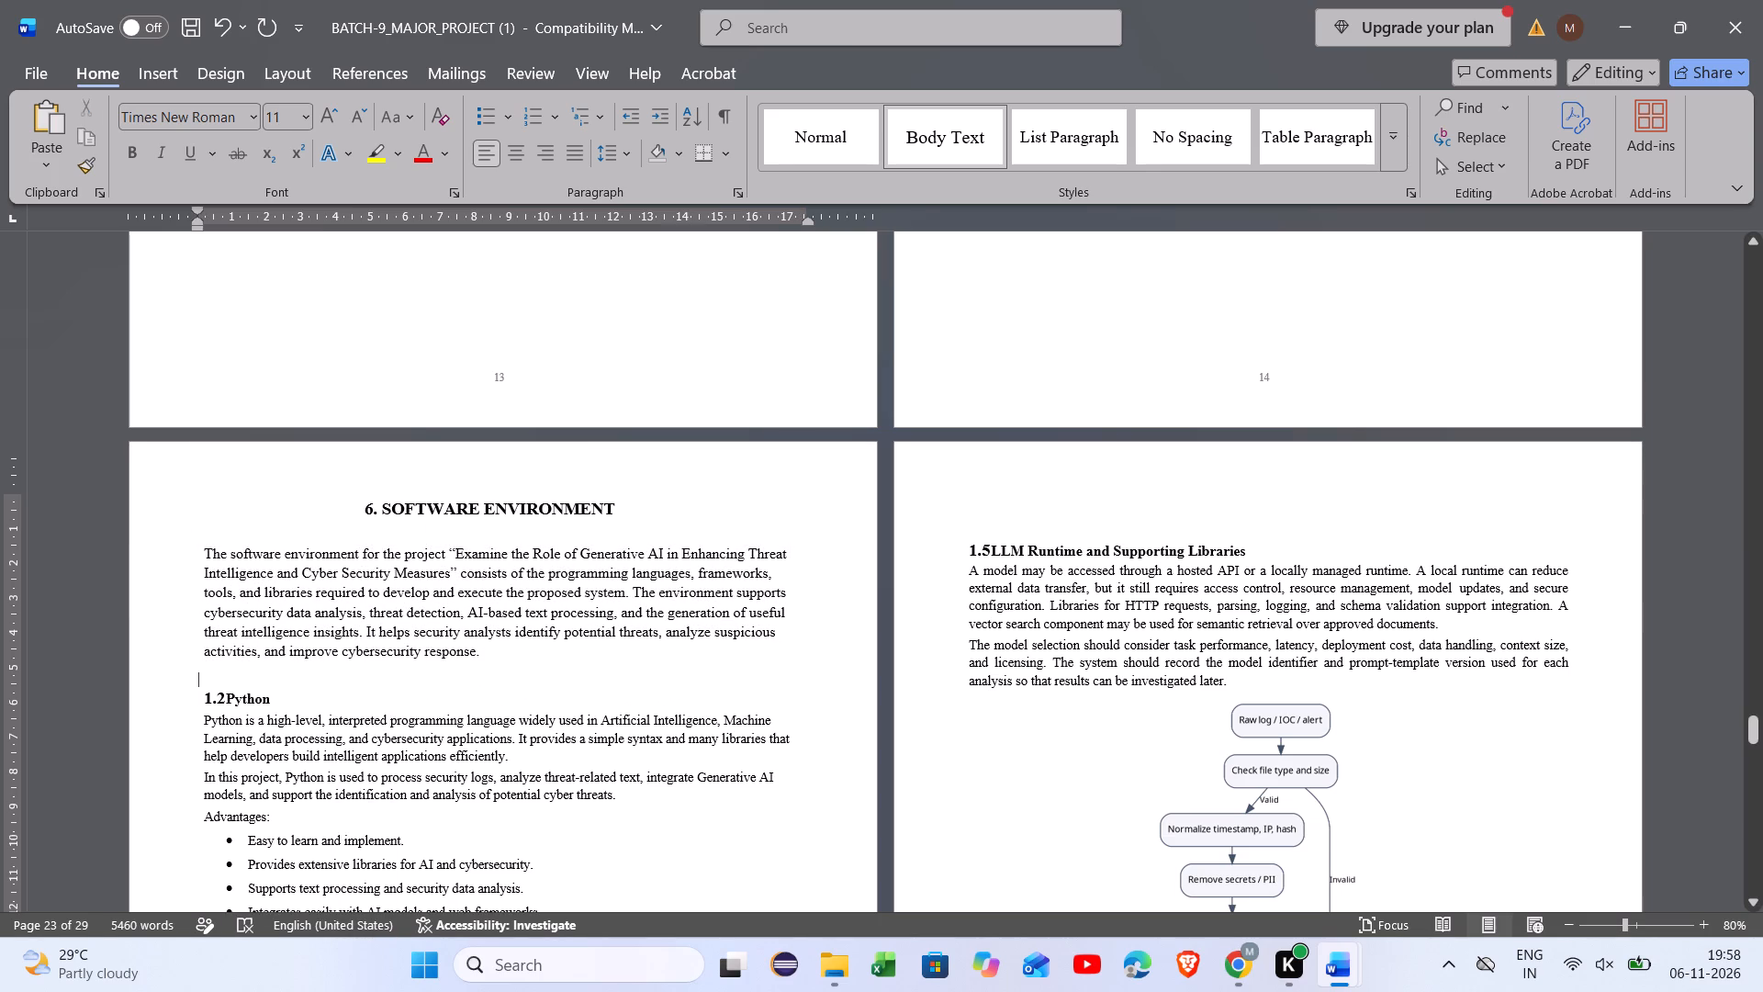
Replace the Python heading's automatic number with "6.1" followed by a space.
{"action": "left_click", "coordinate": [219, 700]}
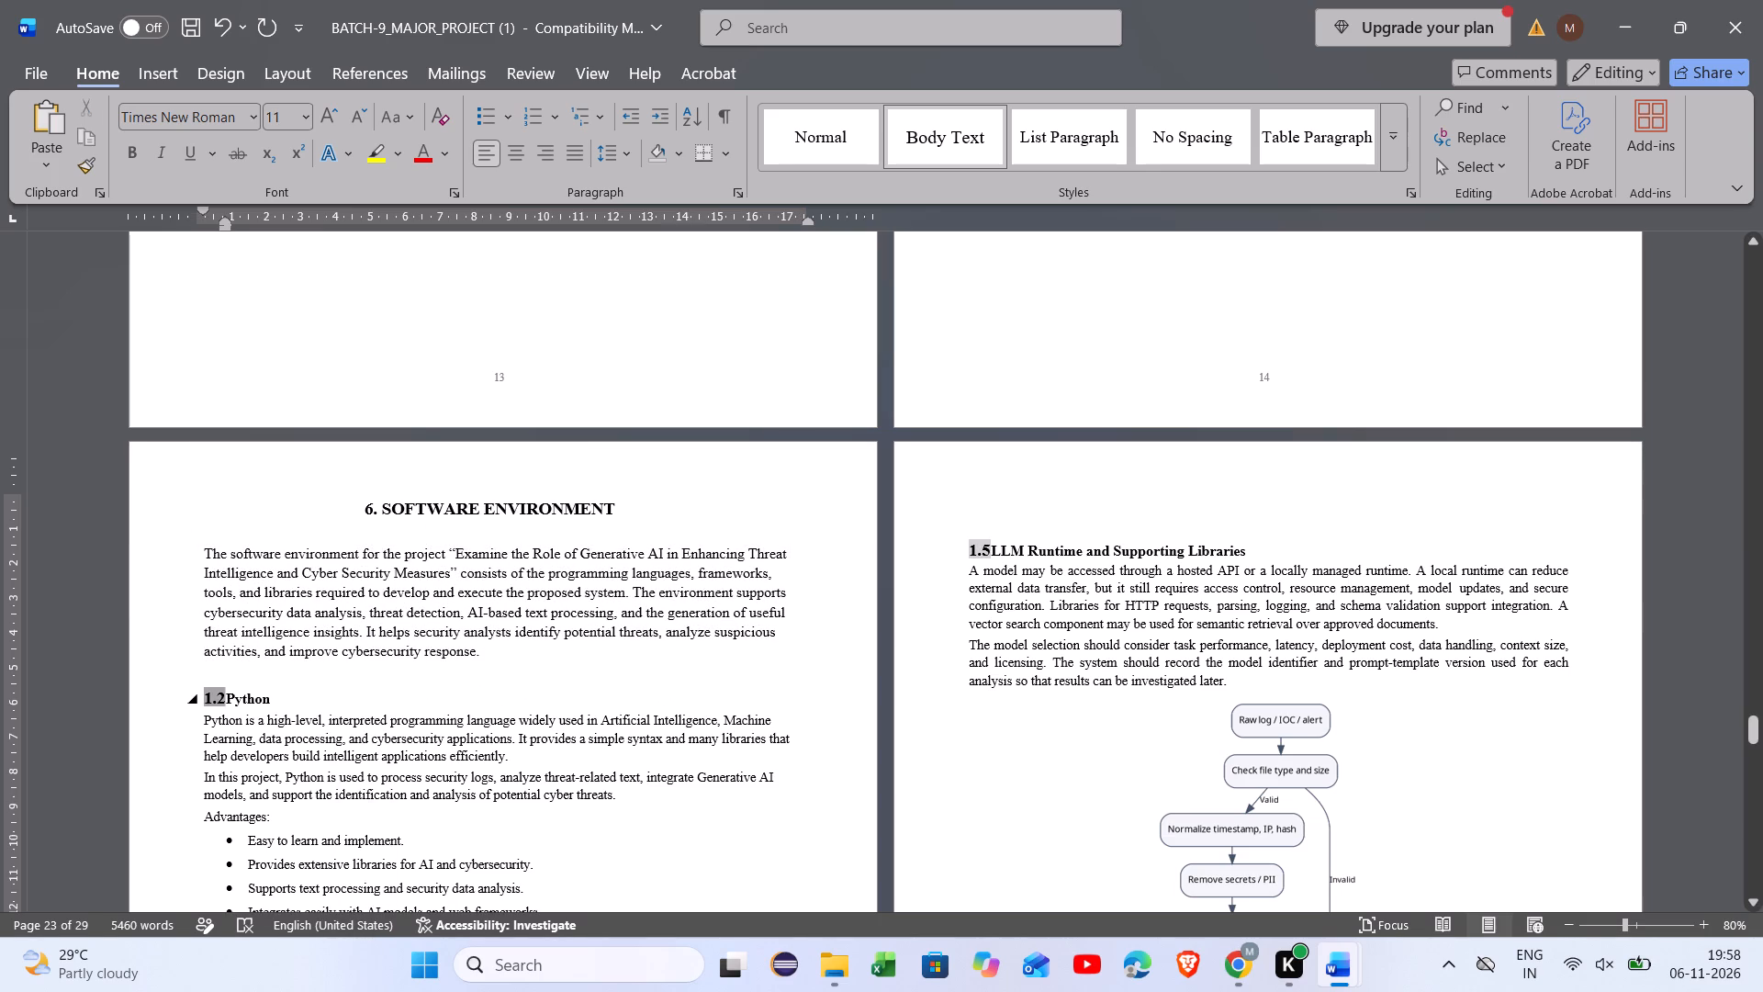
{"action": "type", "text": "5."}
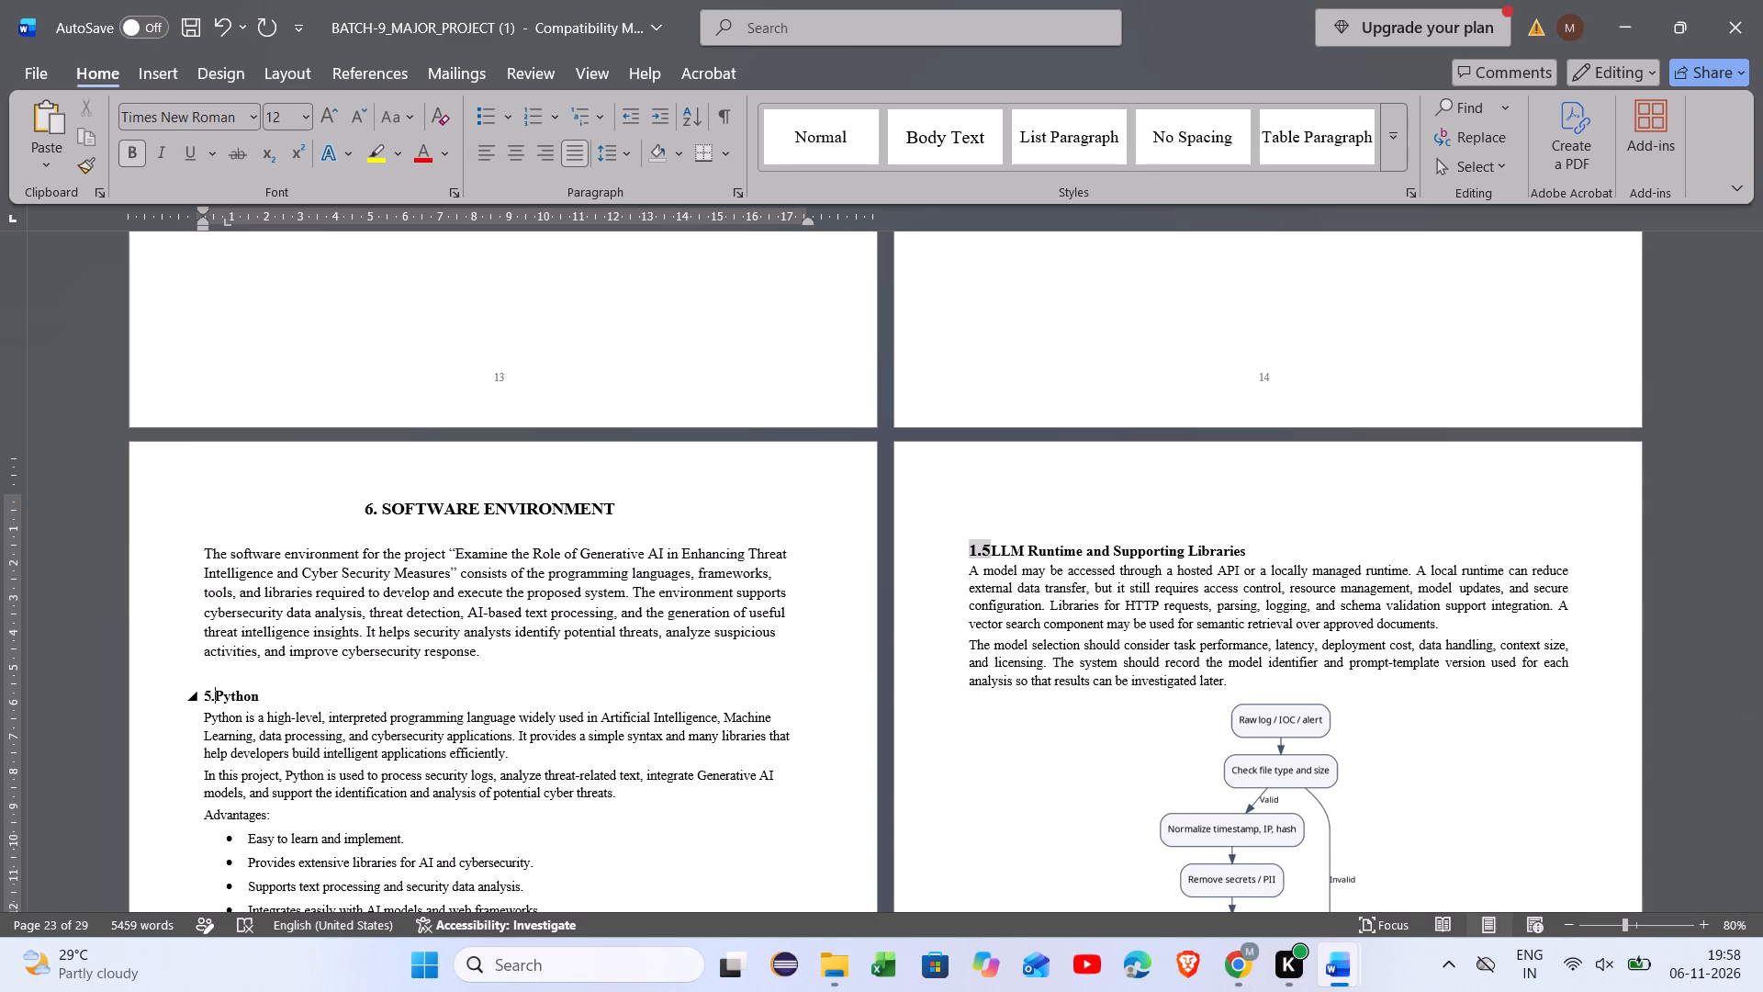
{"action": "key", "text": "BackSpace"}
{"action": "key", "text": "BackSpace"}
{"action": "type", "text": "6.1"}
{"action": "key", "text": "space"}
Set the 6.1 Python heading, including its number, to font size 14.
{"action": "left_click_drag", "start_coordinate": [275, 697], "coordinate": [206, 695]}
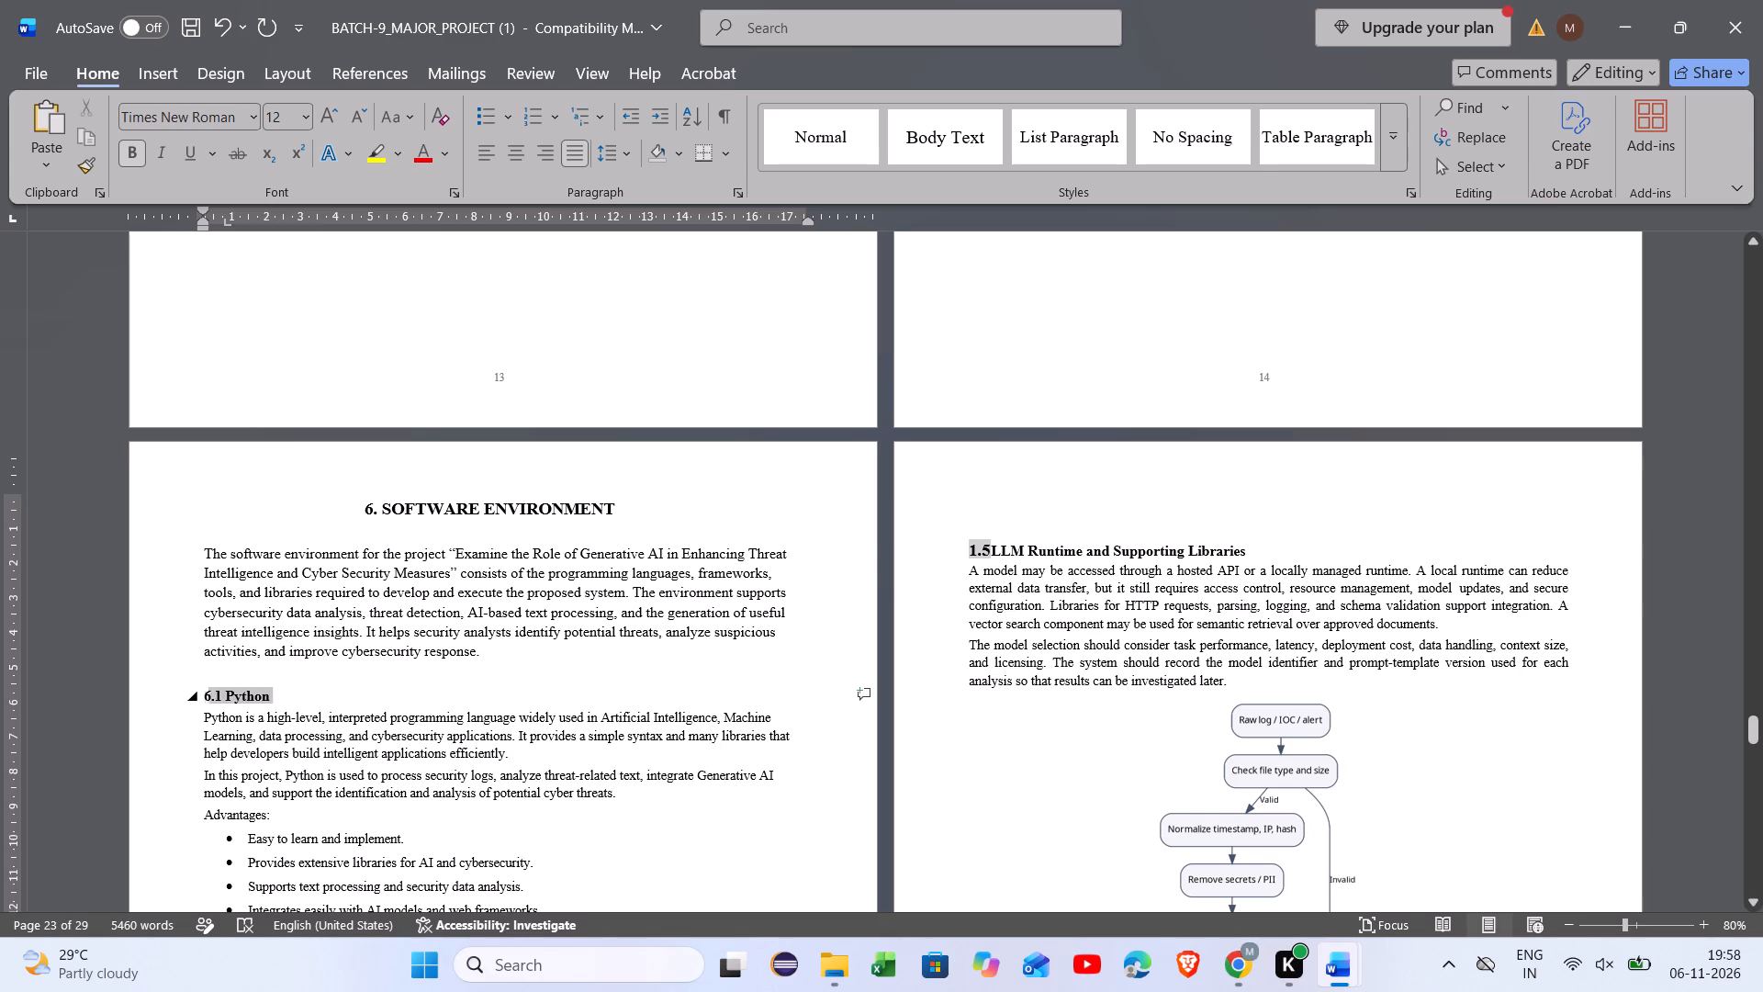
{"action": "left_click_drag", "start_coordinate": [206, 695], "coordinate": [197, 695]}
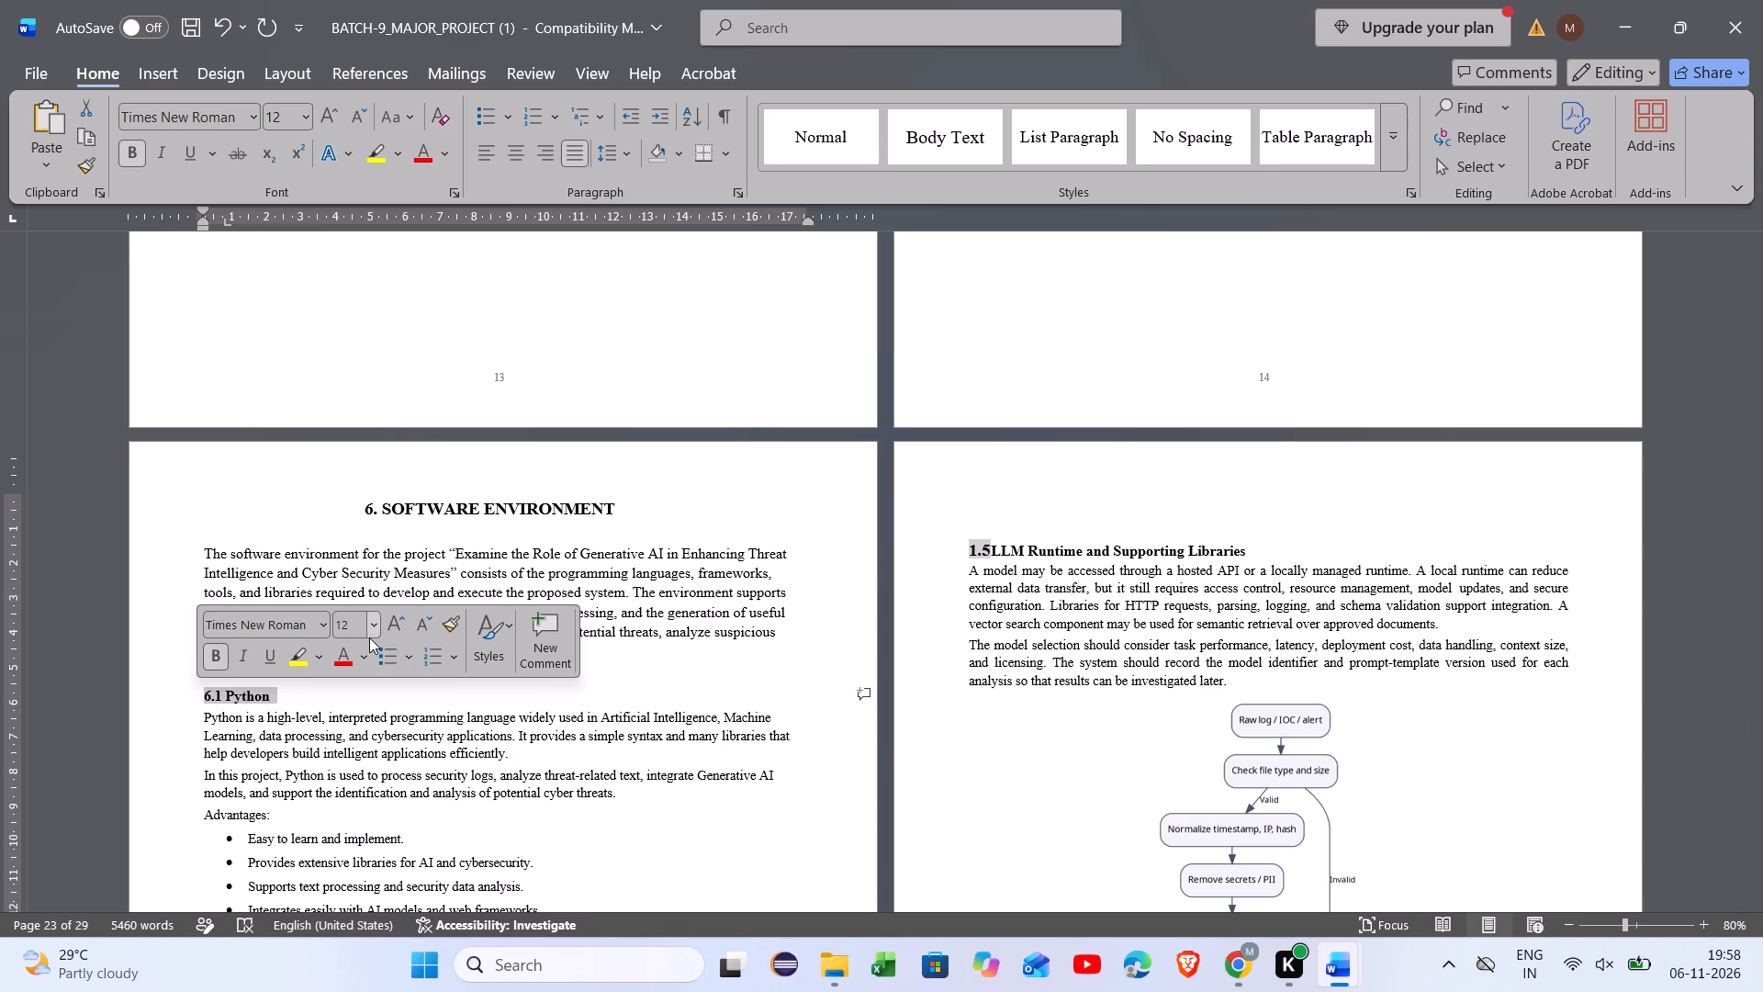
{"action": "left_click", "coordinate": [370, 635]}
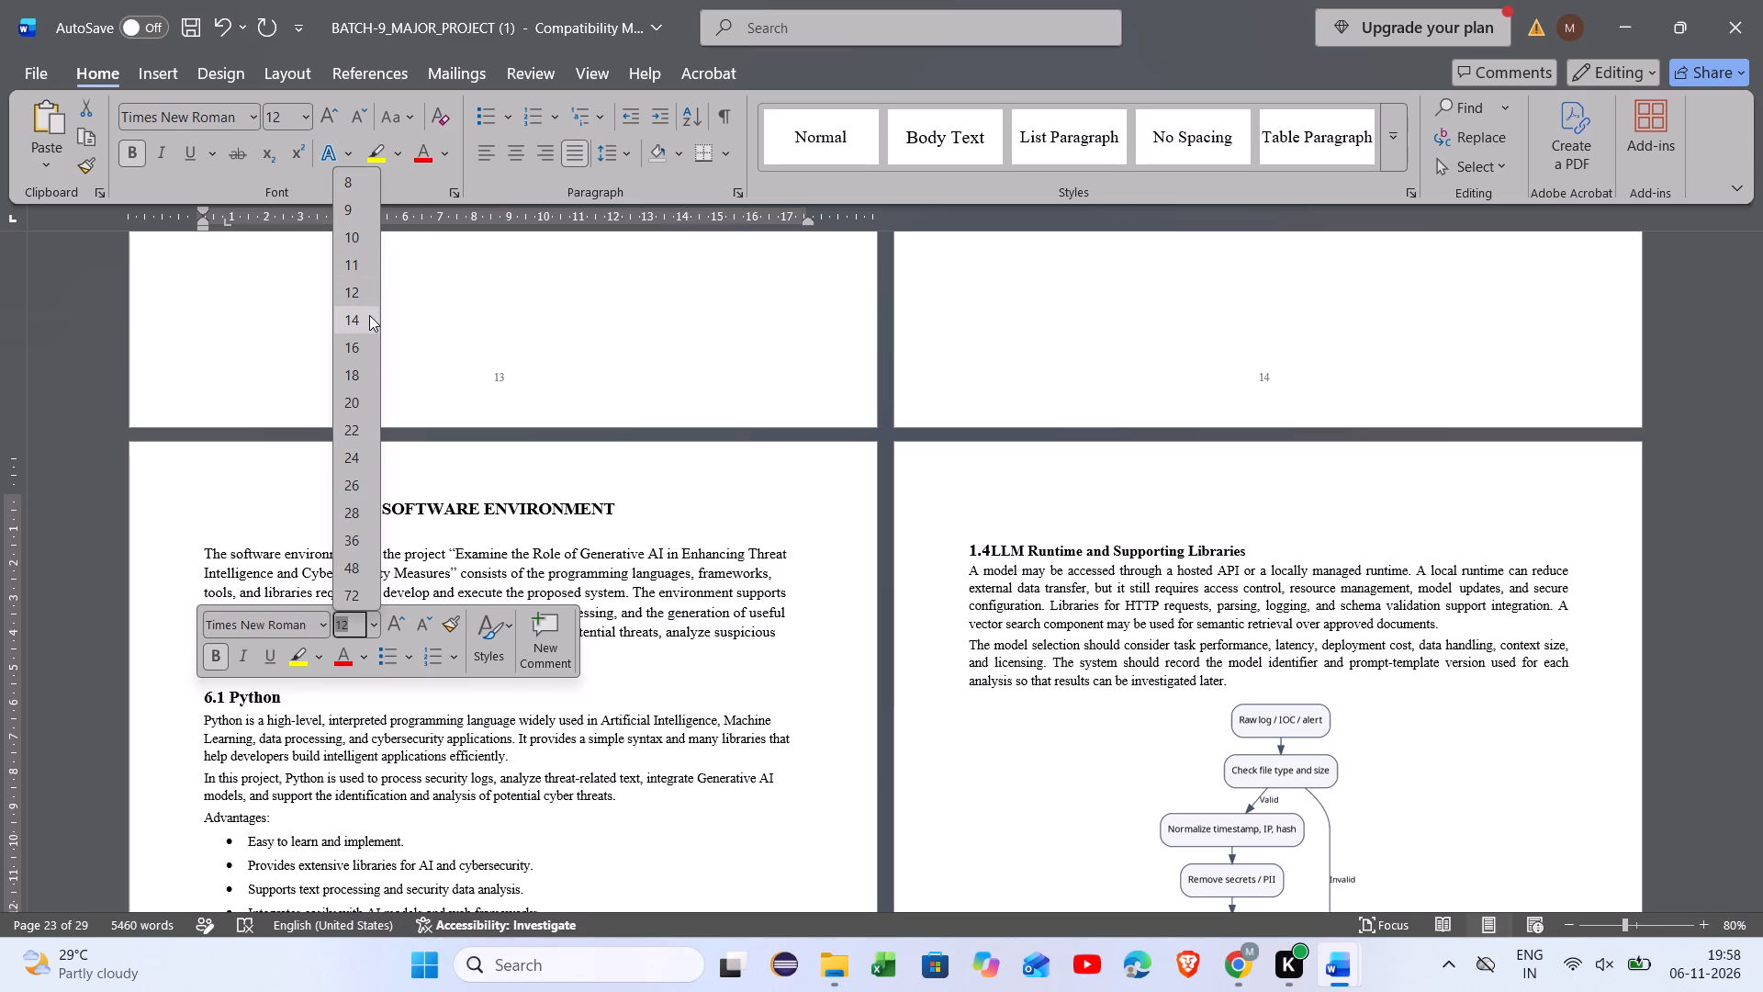
{"action": "left_click", "coordinate": [369, 315]}
{"action": "left_click", "coordinate": [295, 718]}
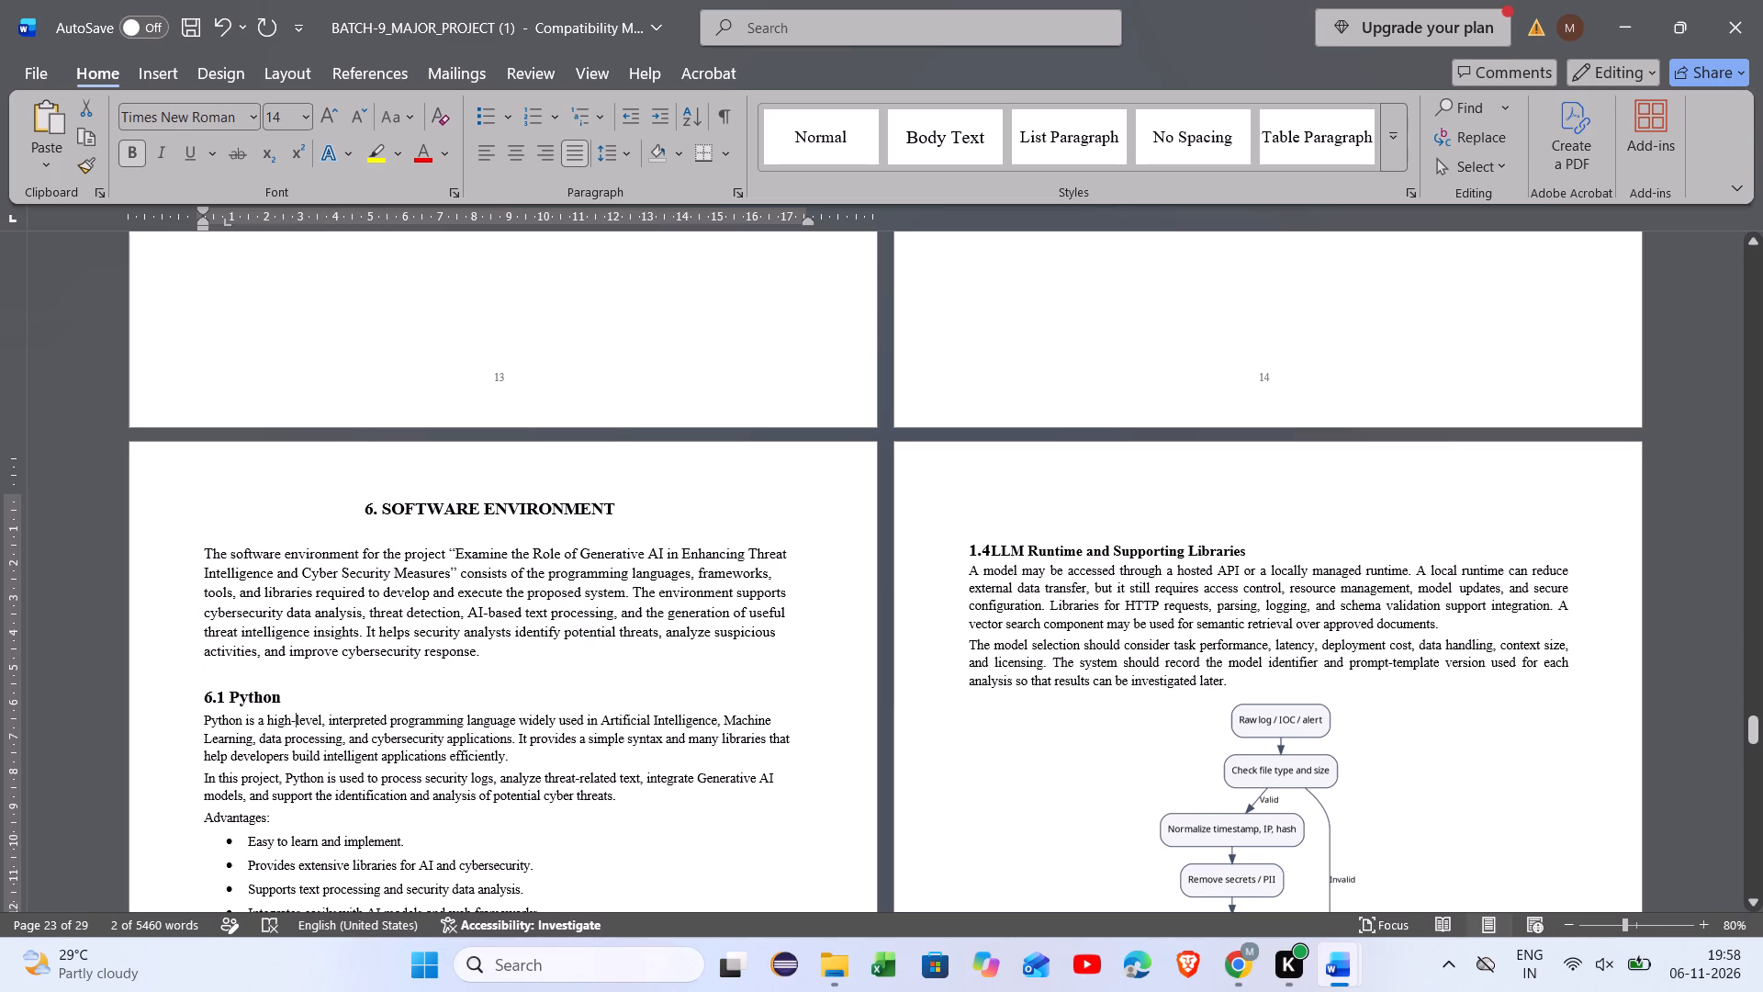
Set the body paragraphs and Advantages bullet list under 6.1 Python to font size 12.
{"action": "scroll", "coordinate": [347, 778], "scroll_direction": "down", "scroll_amount": 1}
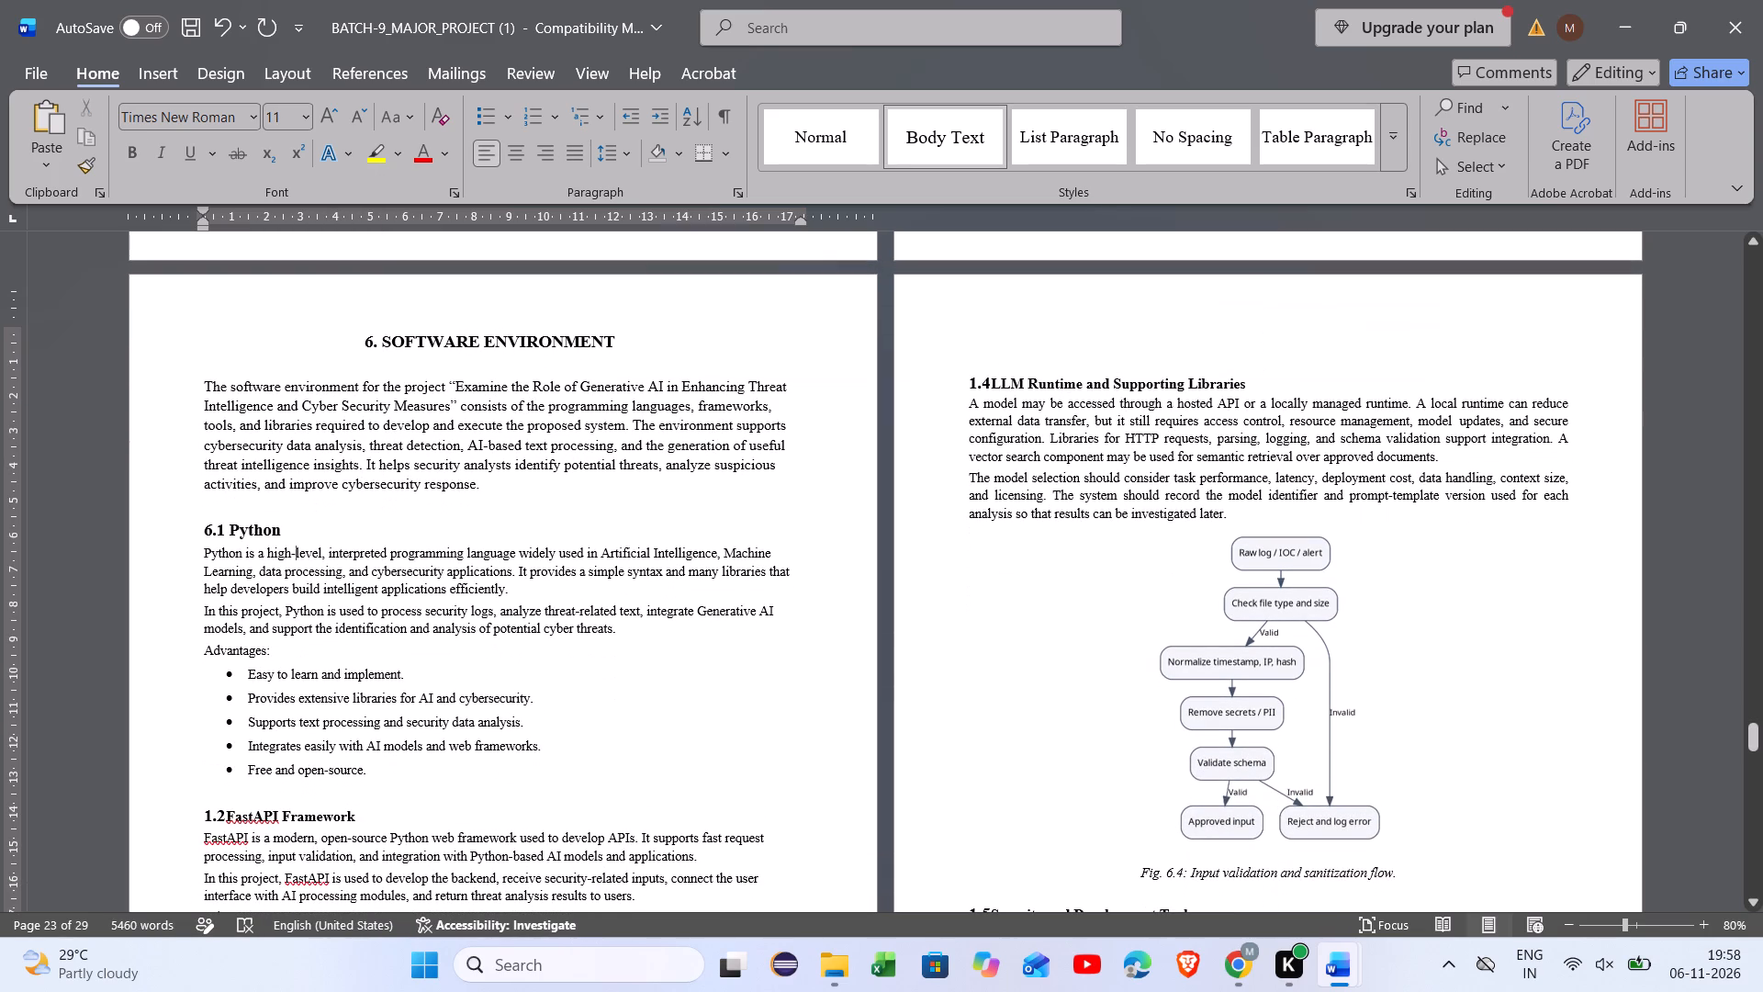
{"action": "left_click_drag", "start_coordinate": [375, 772], "coordinate": [198, 601]}
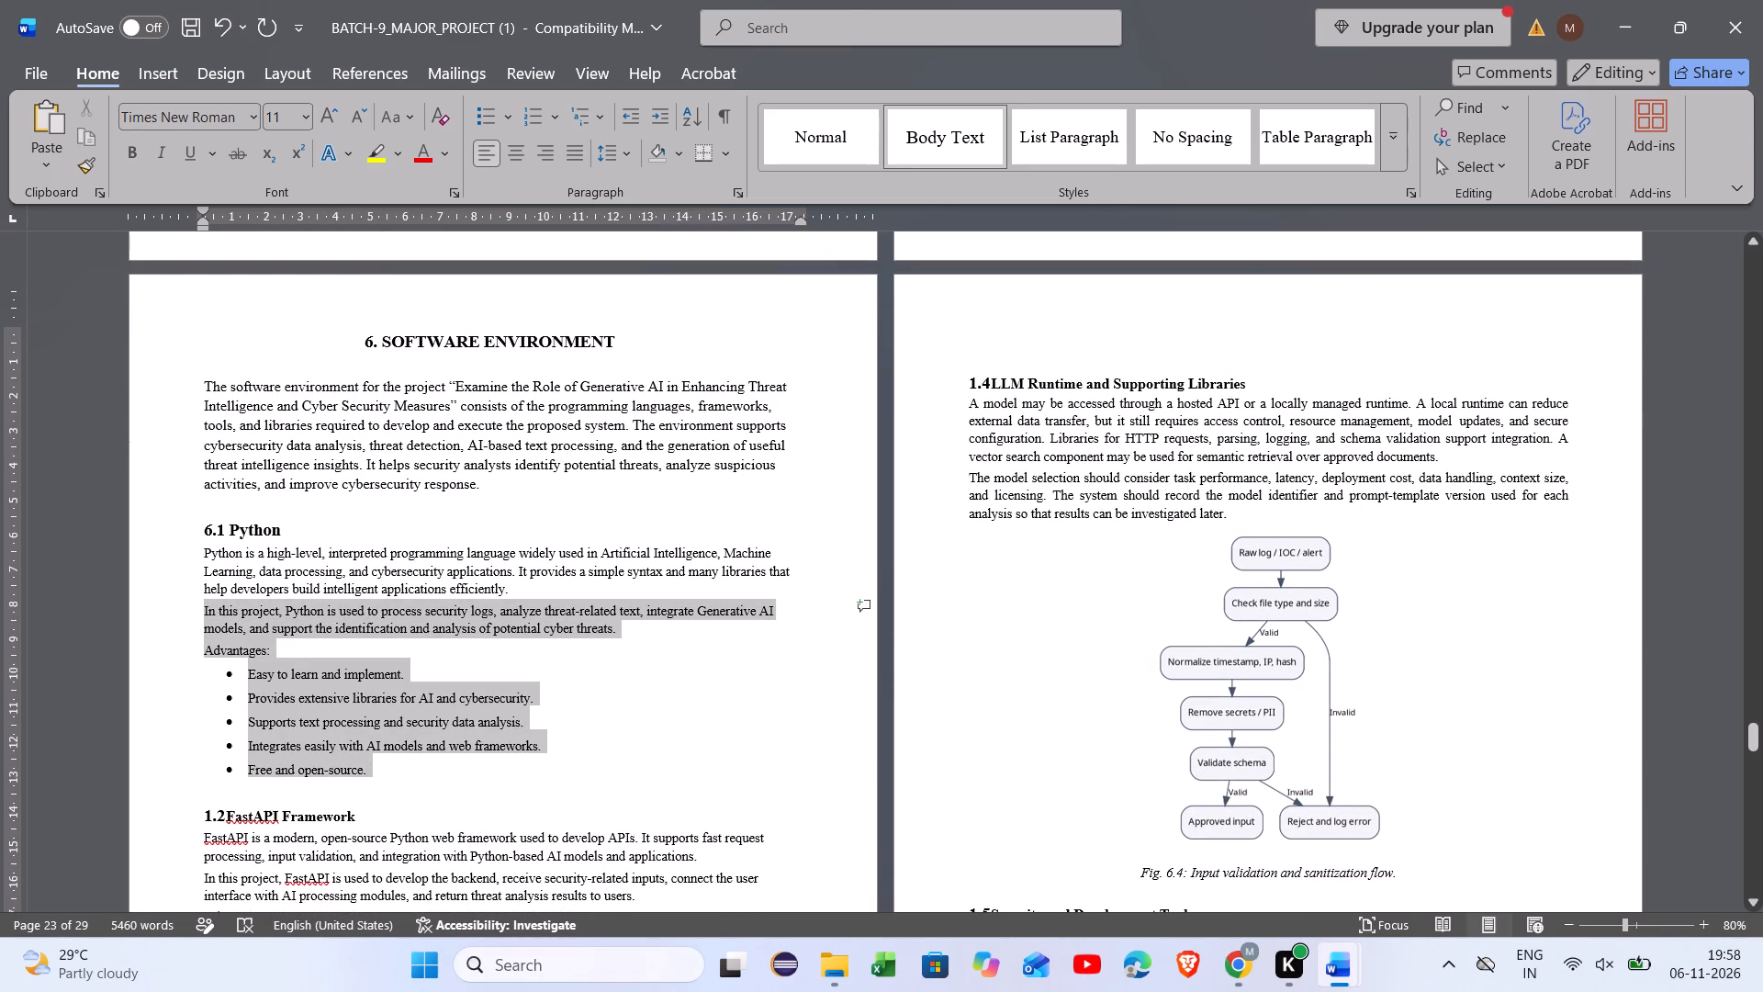
{"action": "left_click_drag", "start_coordinate": [198, 601], "coordinate": [204, 560]}
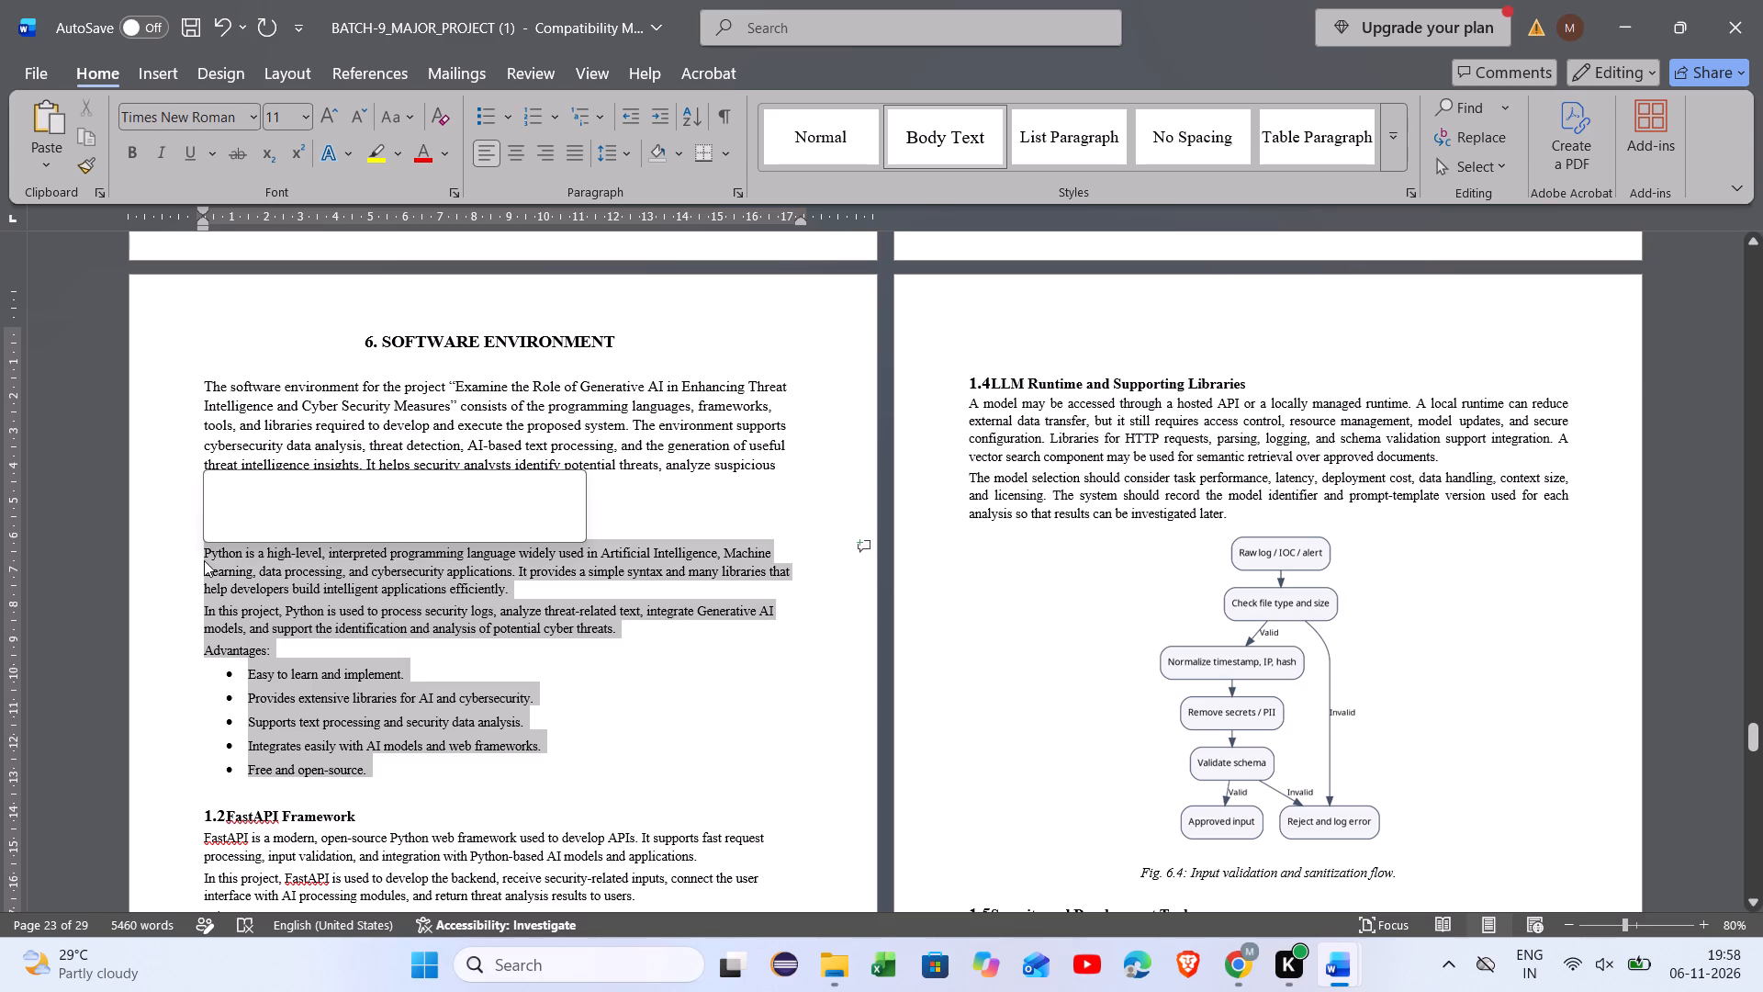
{"action": "left_click", "coordinate": [382, 484]}
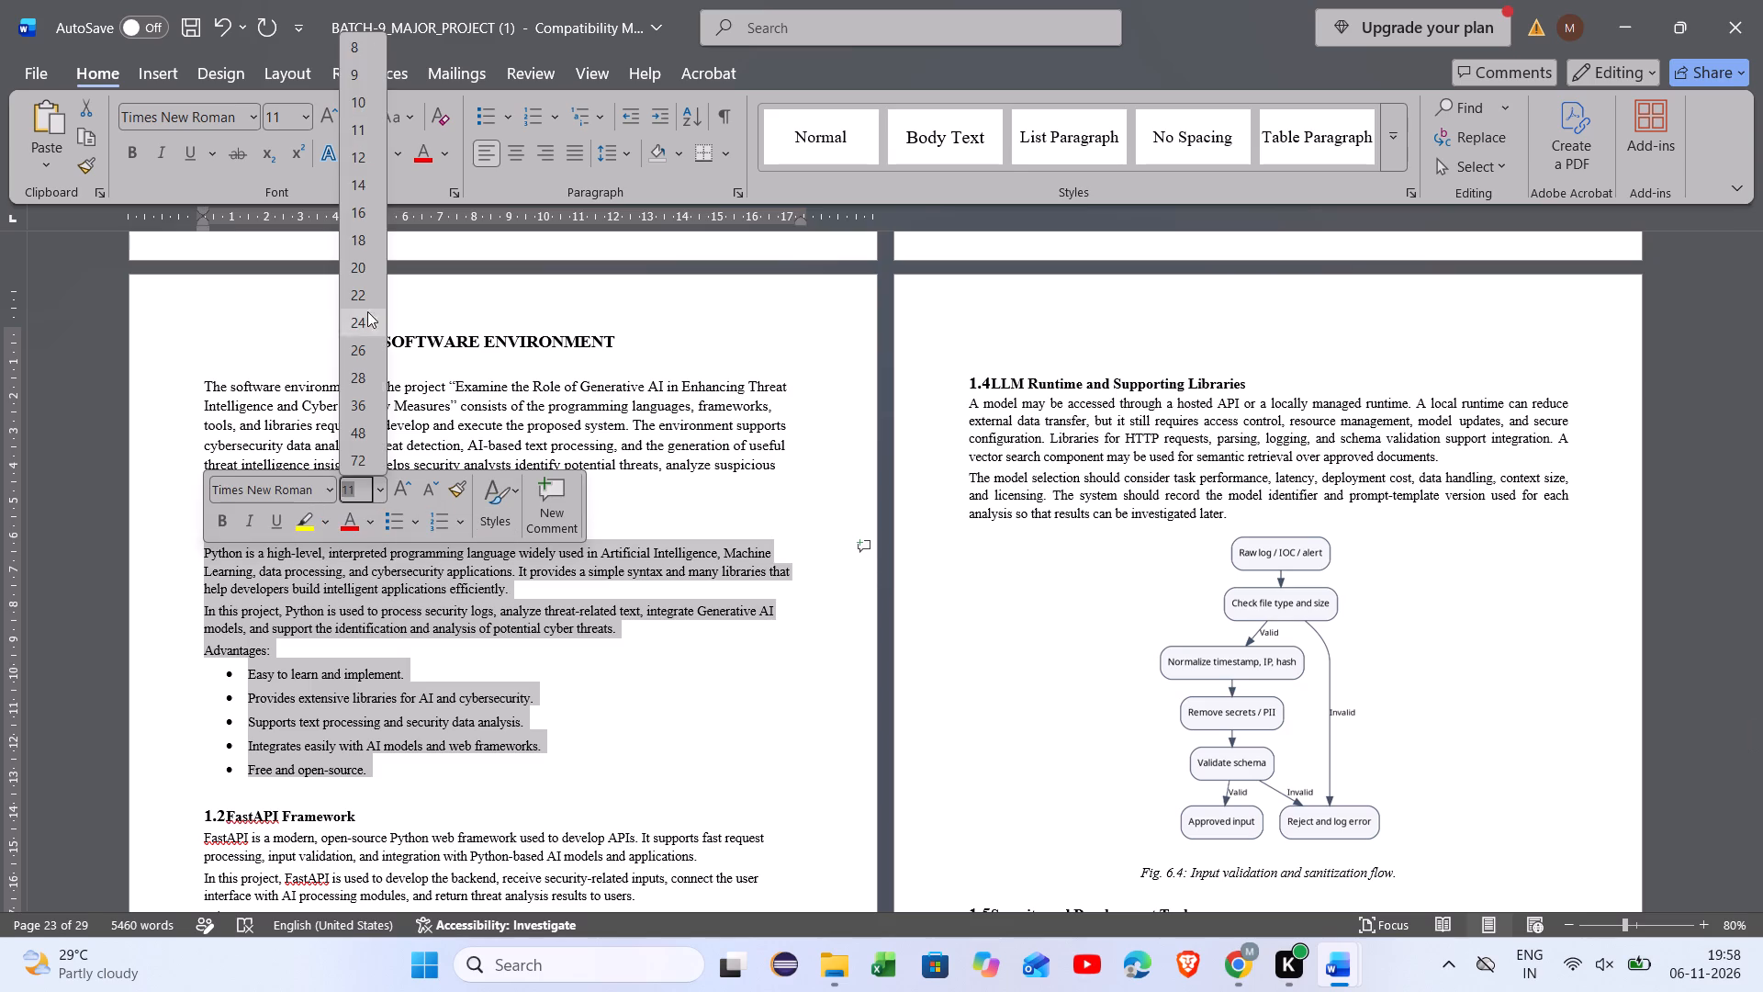
{"action": "left_click", "coordinate": [376, 152]}
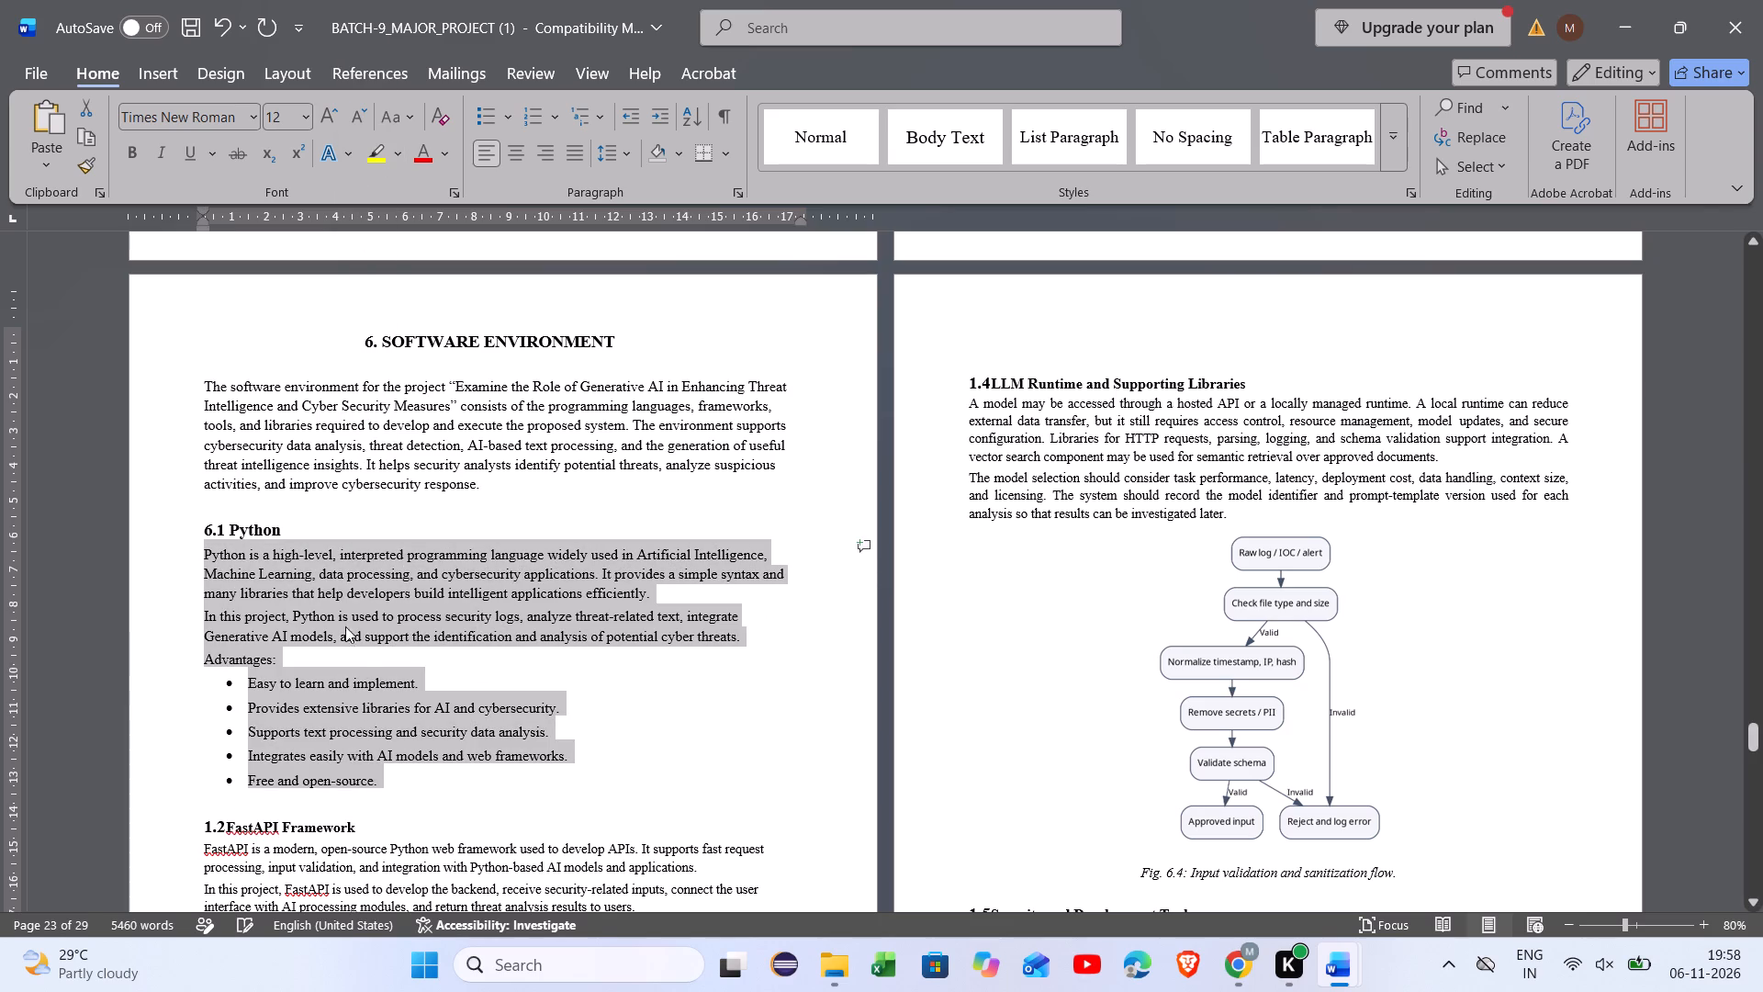
{"action": "left_click", "coordinate": [358, 659]}
Replace the FastAPI Framework heading's automatic number with "6.2" followed by a space.
{"action": "scroll", "coordinate": [358, 659], "scroll_direction": "down", "scroll_amount": 1}
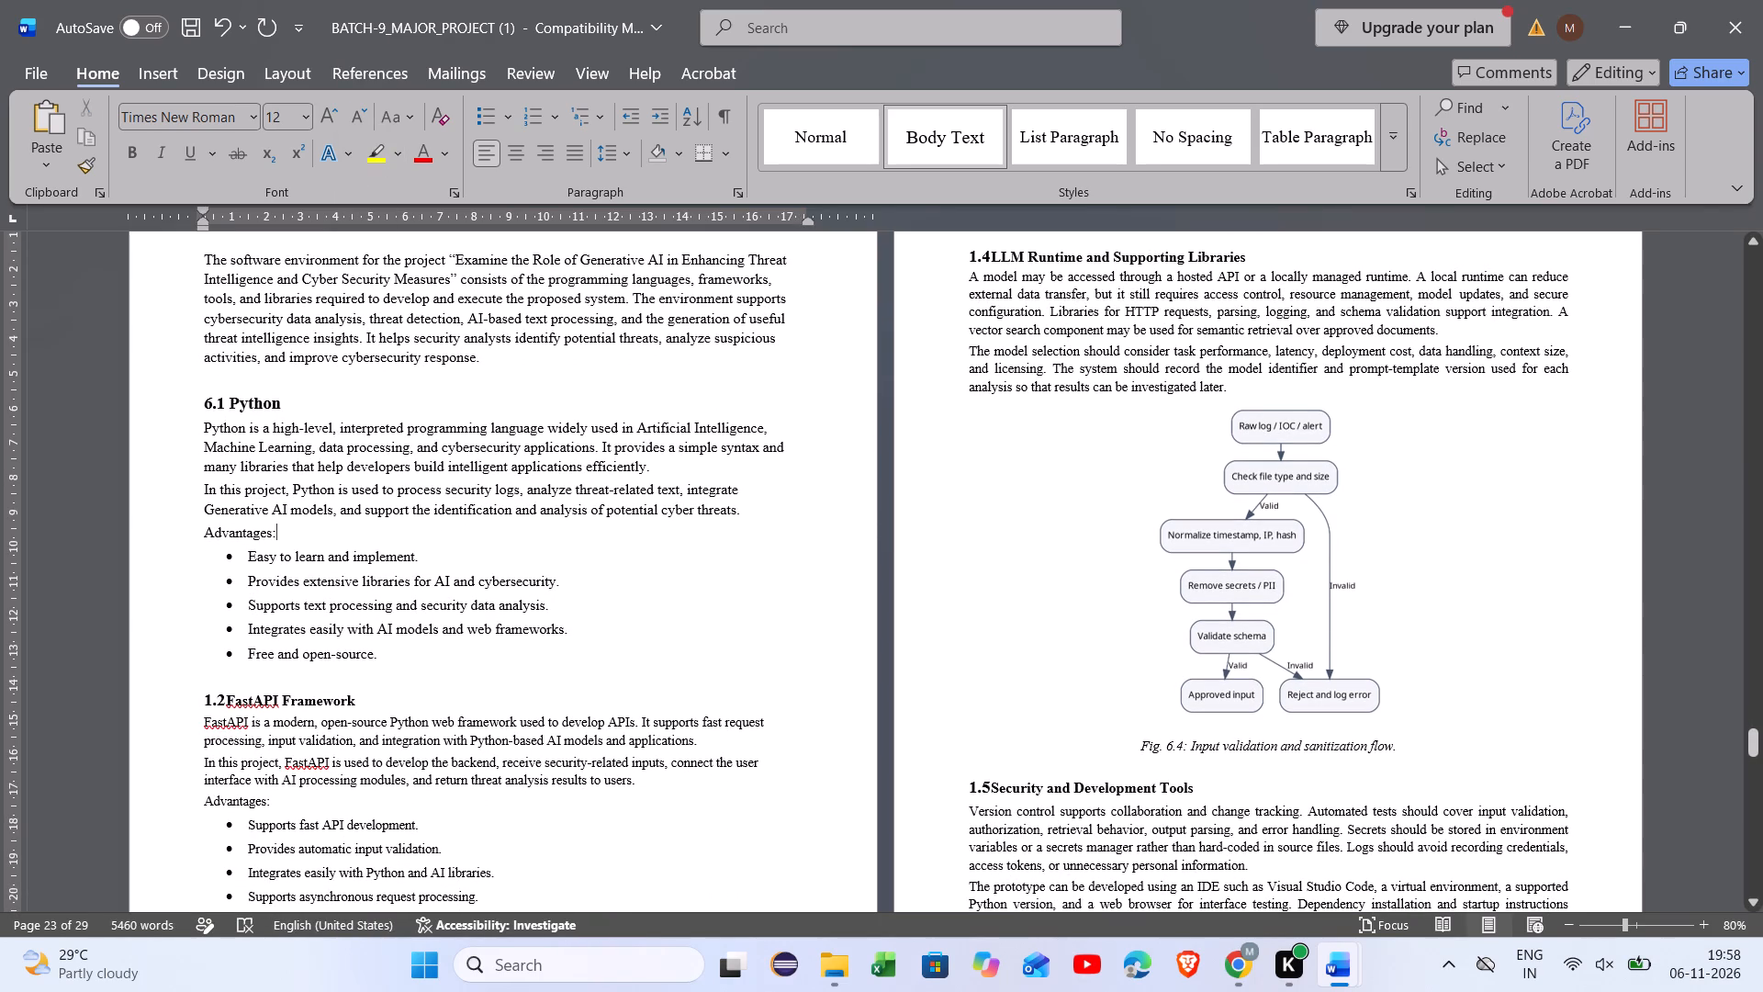
{"action": "left_click", "coordinate": [213, 700]}
{"action": "type", "text": "6,"}
{"action": "key", "text": "BackSpace"}
{"action": "type", "text": ".2"}
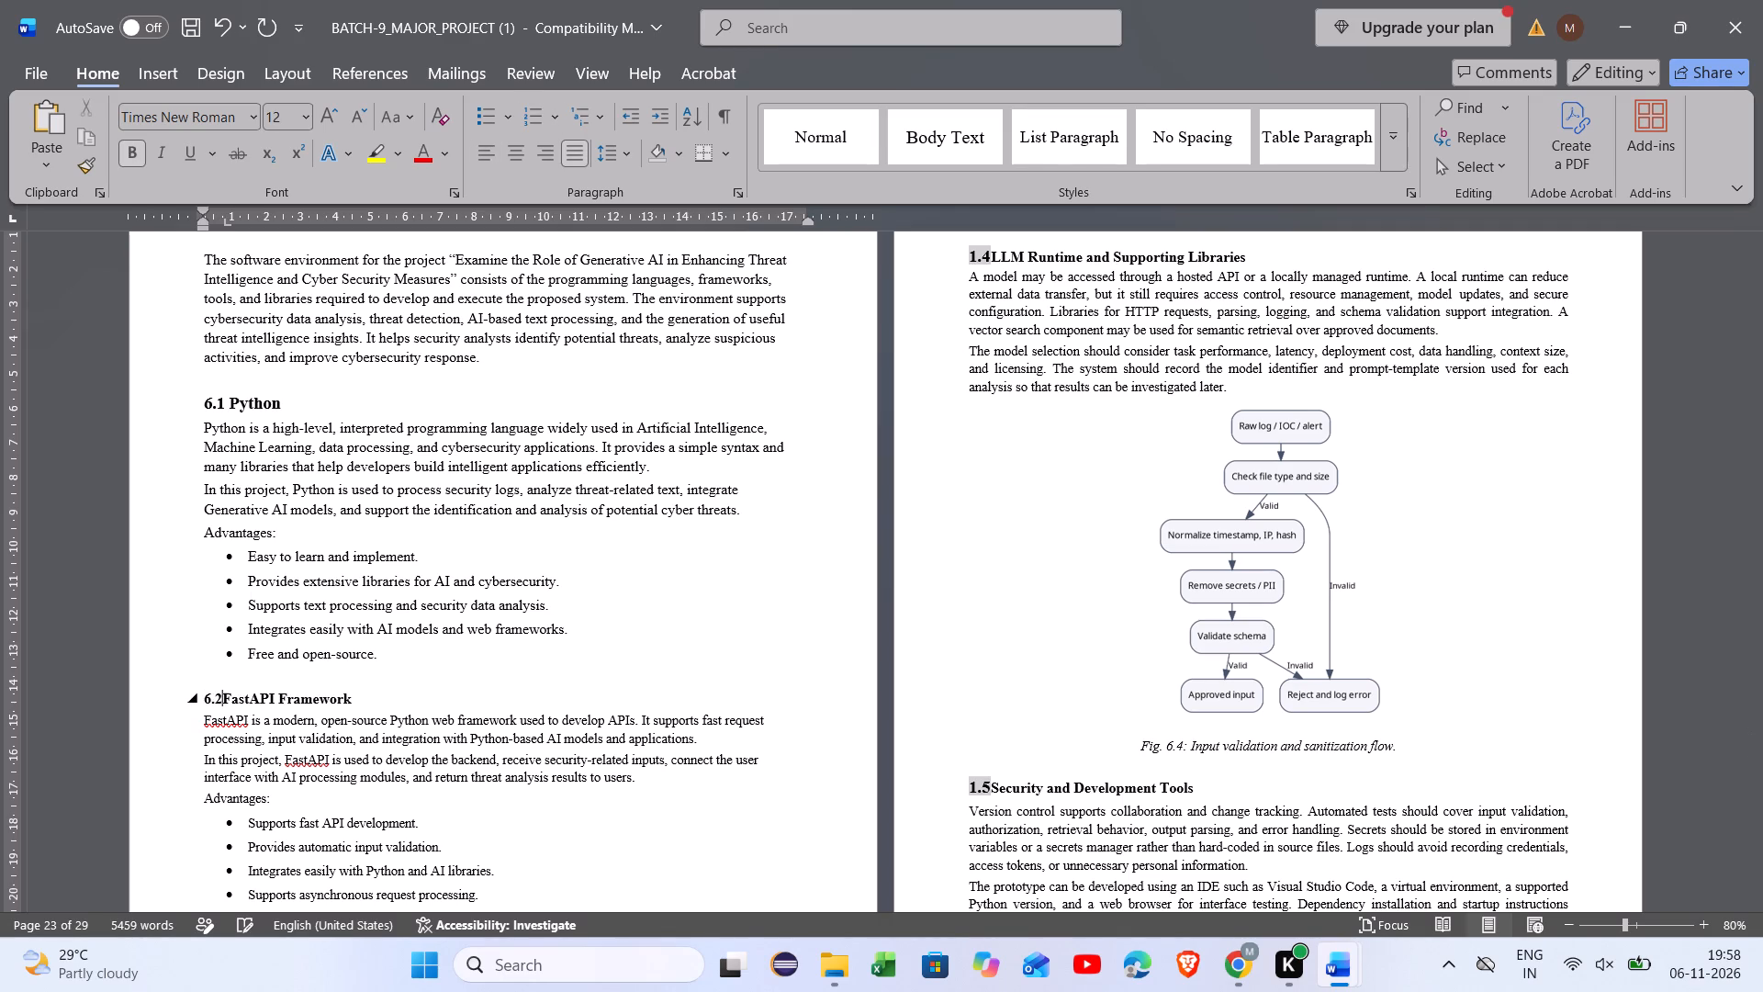
{"action": "key", "text": "space"}
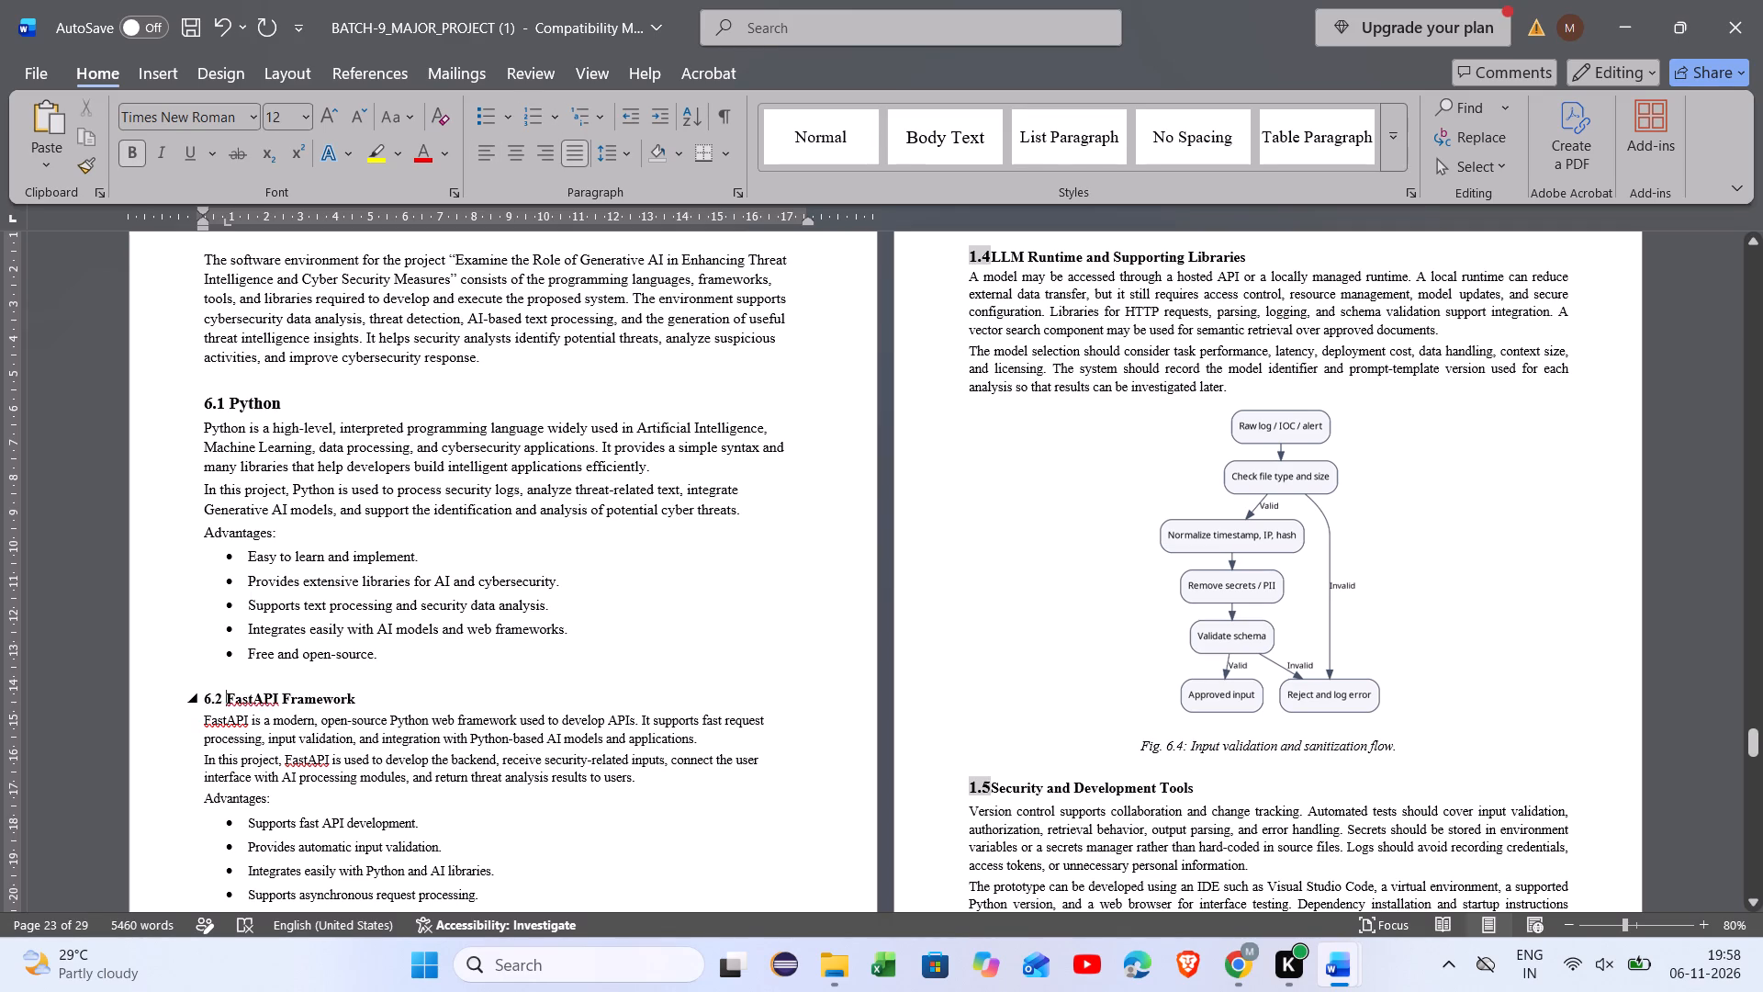
Set the 6.2 FastAPI Framework heading, including its number, to font size 14.
{"action": "left_click_drag", "start_coordinate": [361, 695], "coordinate": [208, 705]}
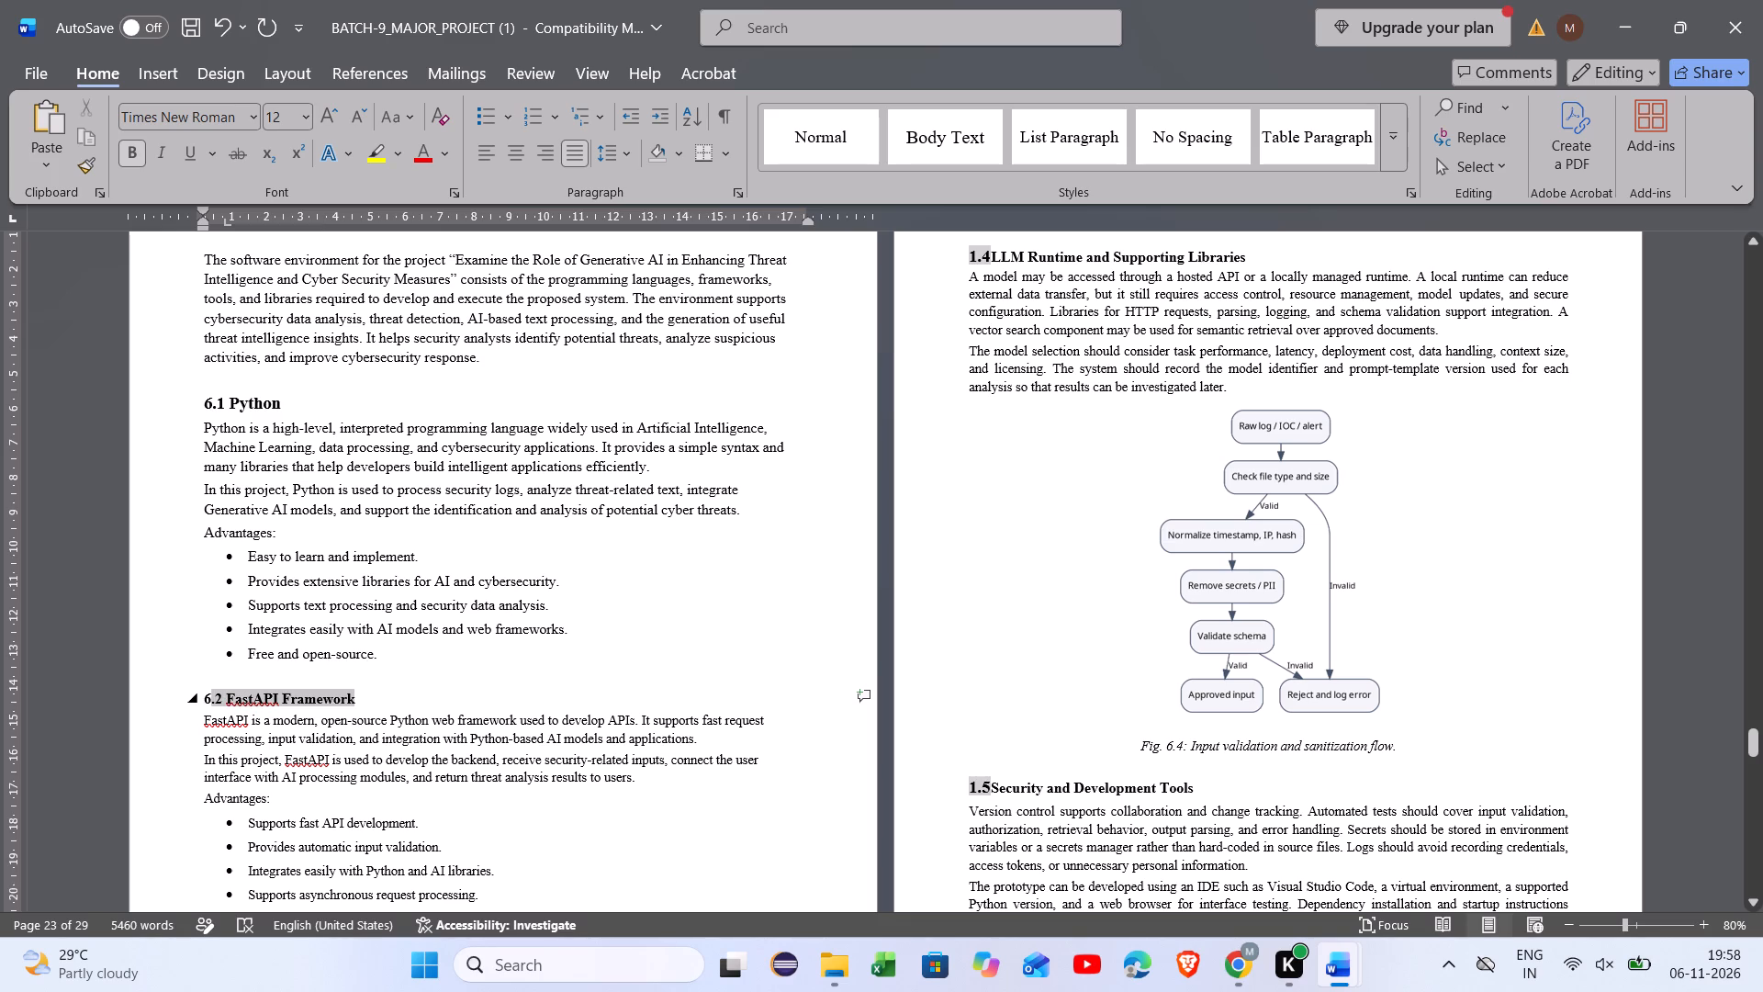
{"action": "left_click_drag", "start_coordinate": [208, 705], "coordinate": [203, 706]}
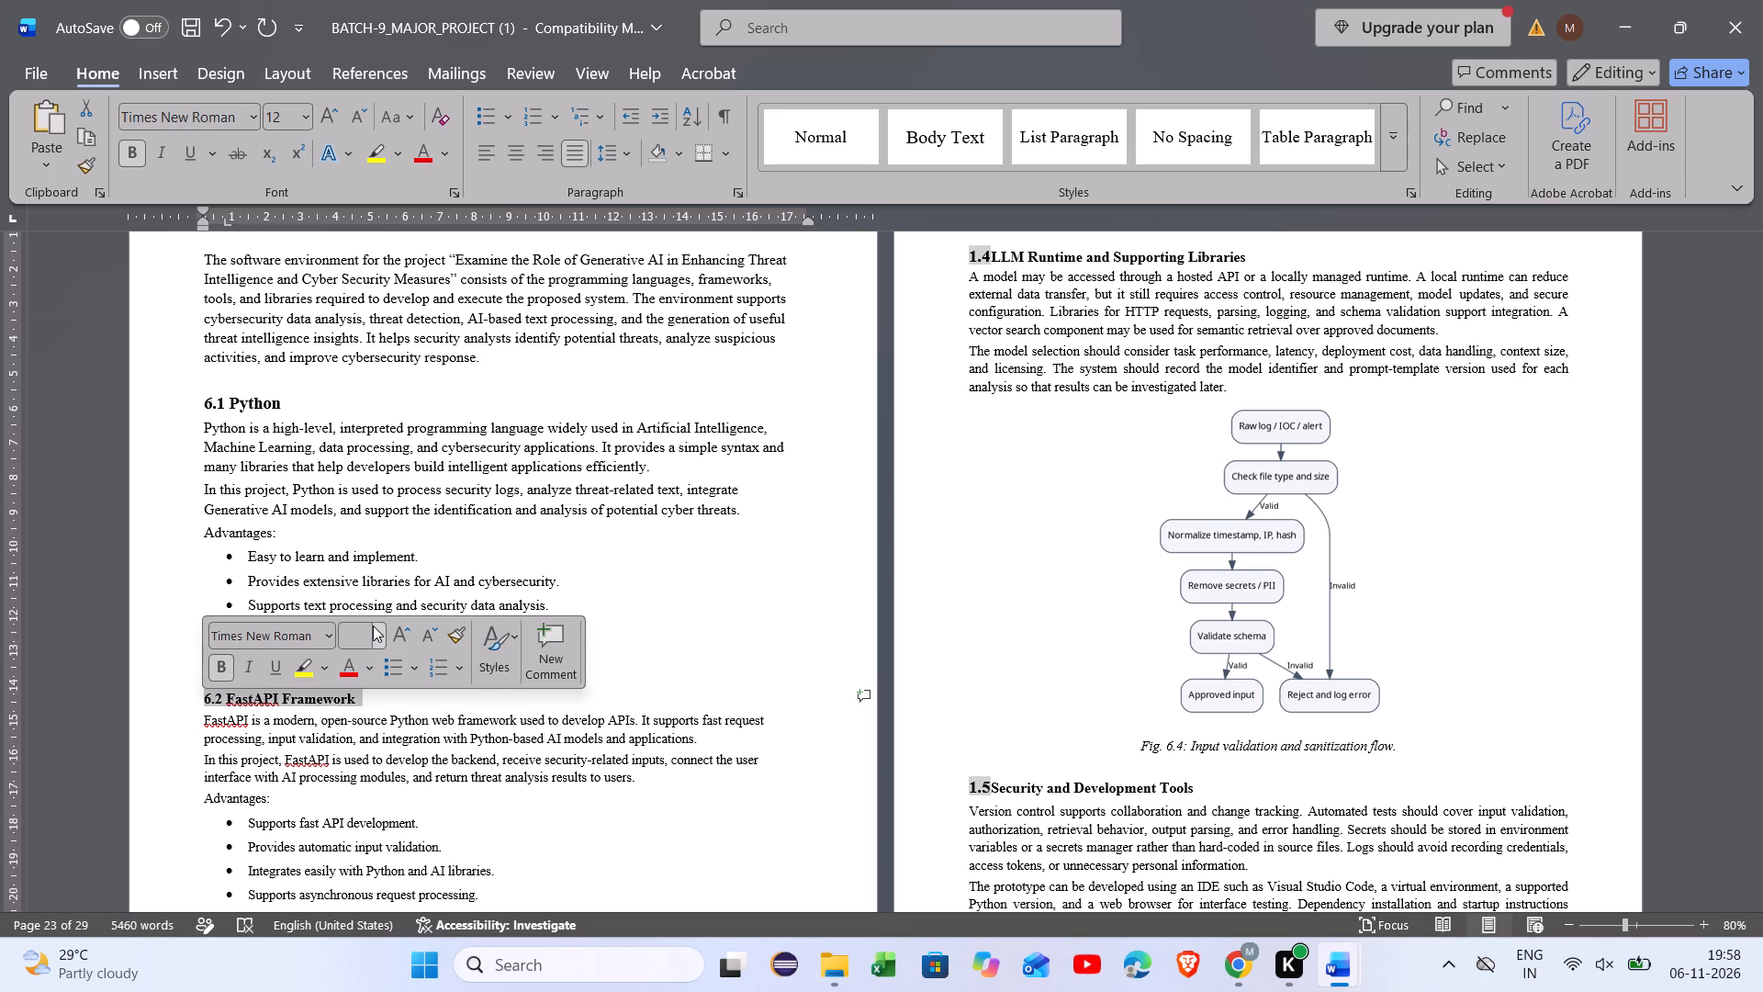
{"action": "left_click", "coordinate": [373, 626]}
{"action": "left_click", "coordinate": [359, 331]}
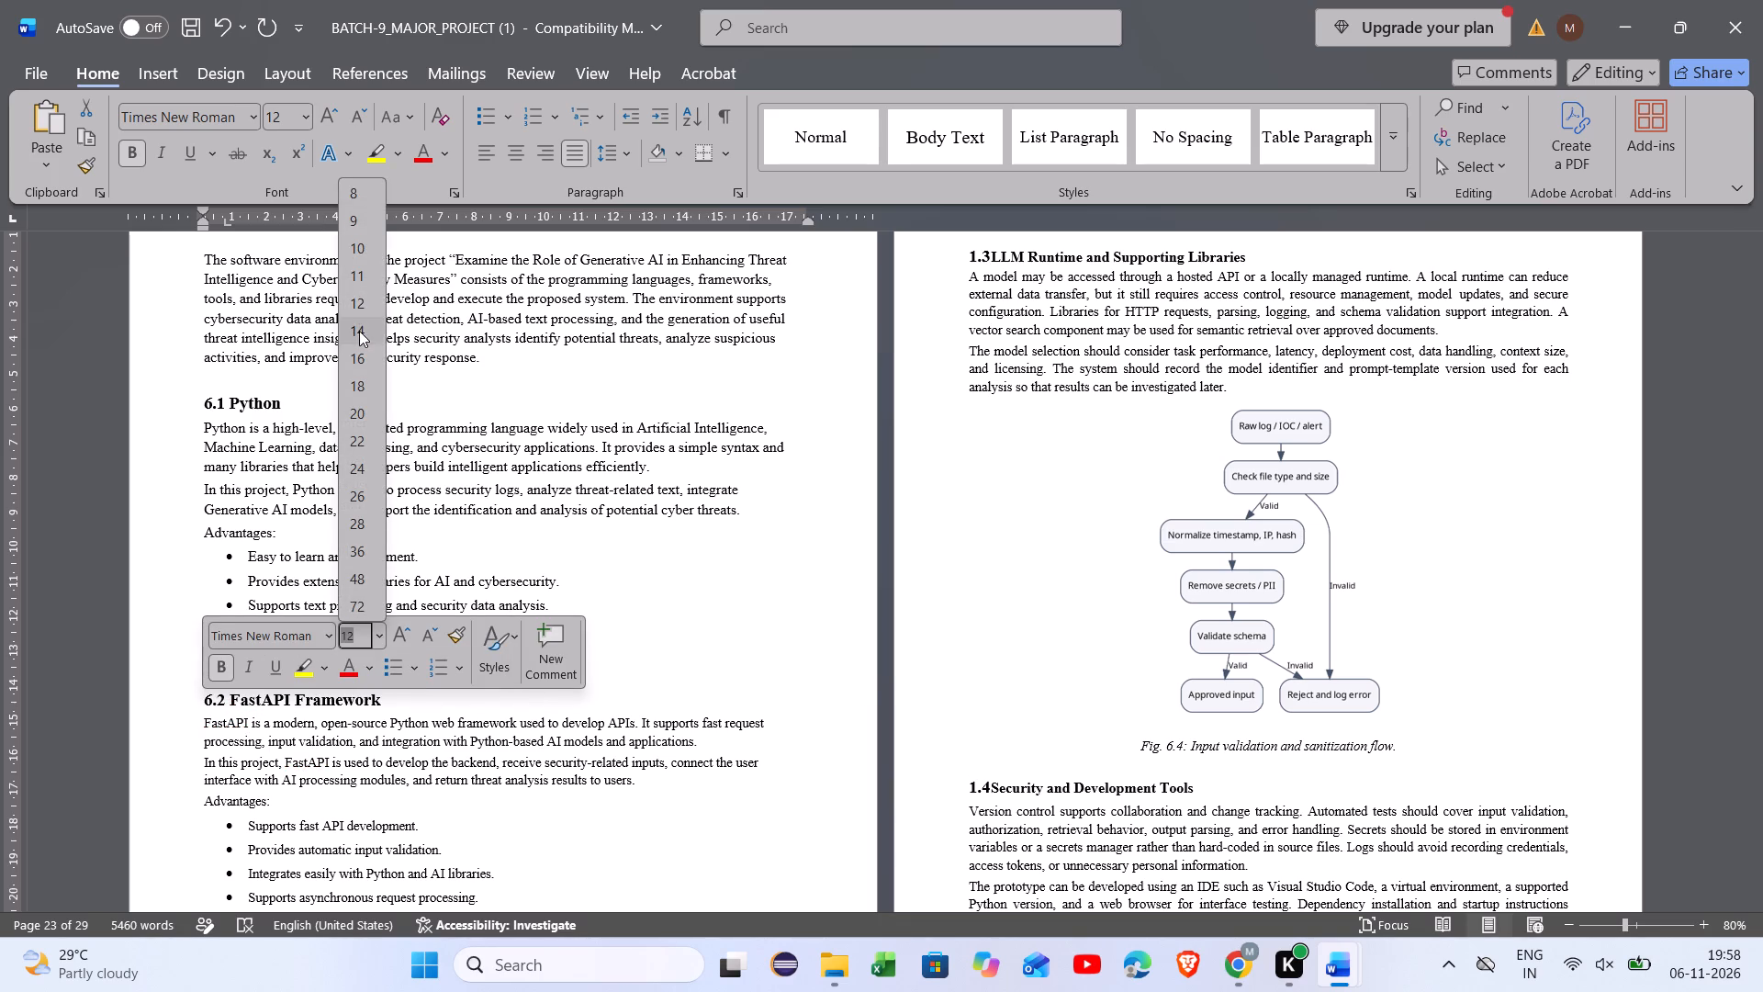
{"action": "left_click", "coordinate": [338, 734]}
Set the body paragraphs and Advantages bullet list under 6.2 FastAPI Framework to font size 12.
{"action": "scroll", "coordinate": [338, 734], "scroll_direction": "down", "scroll_amount": 1}
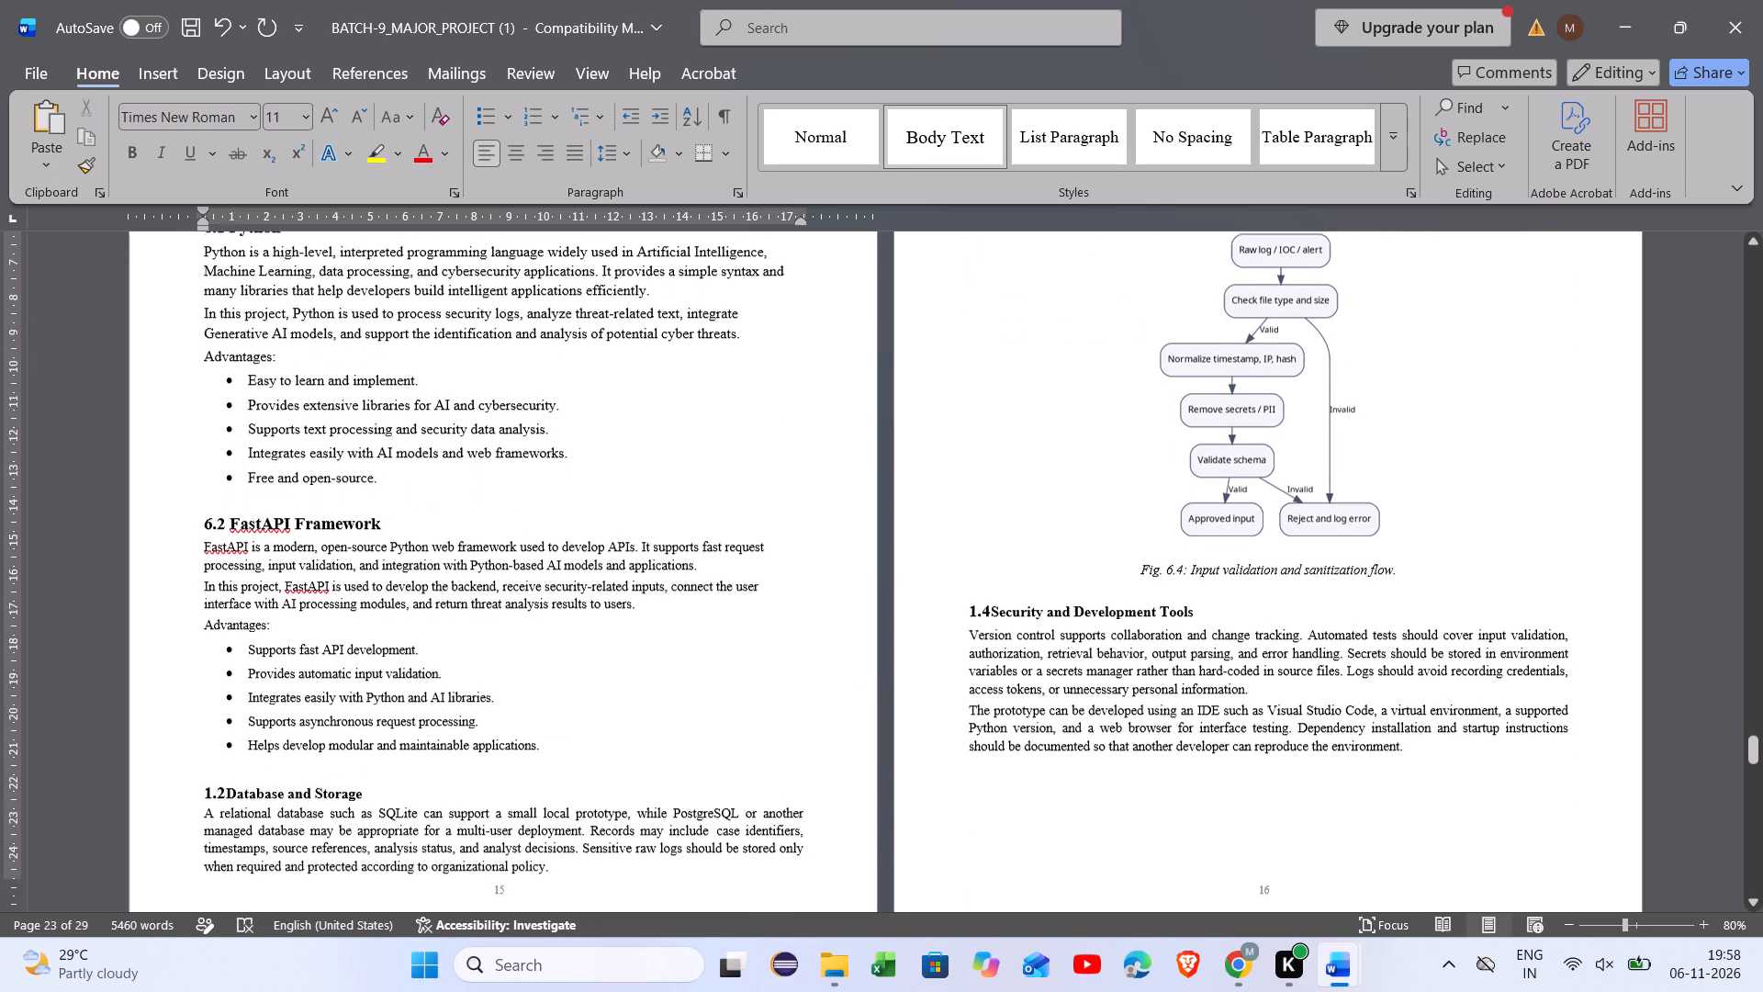
{"action": "left_click_drag", "start_coordinate": [551, 746], "coordinate": [297, 626]}
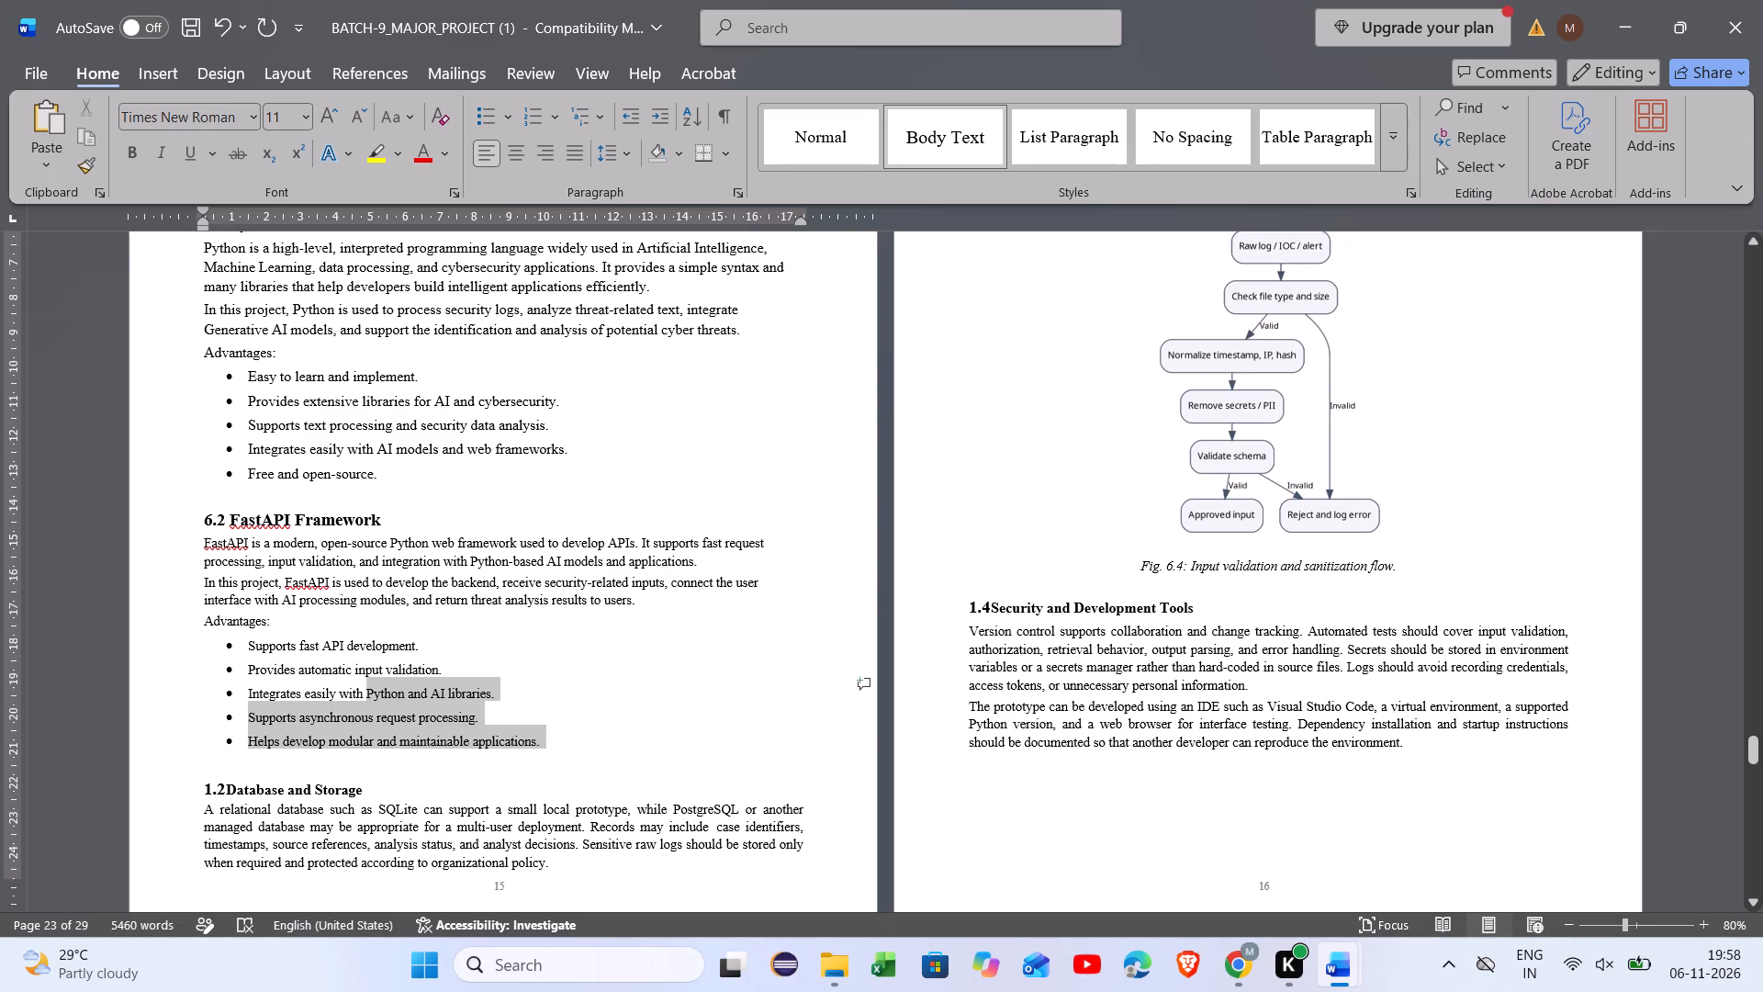
{"action": "left_click_drag", "start_coordinate": [297, 626], "coordinate": [201, 549]}
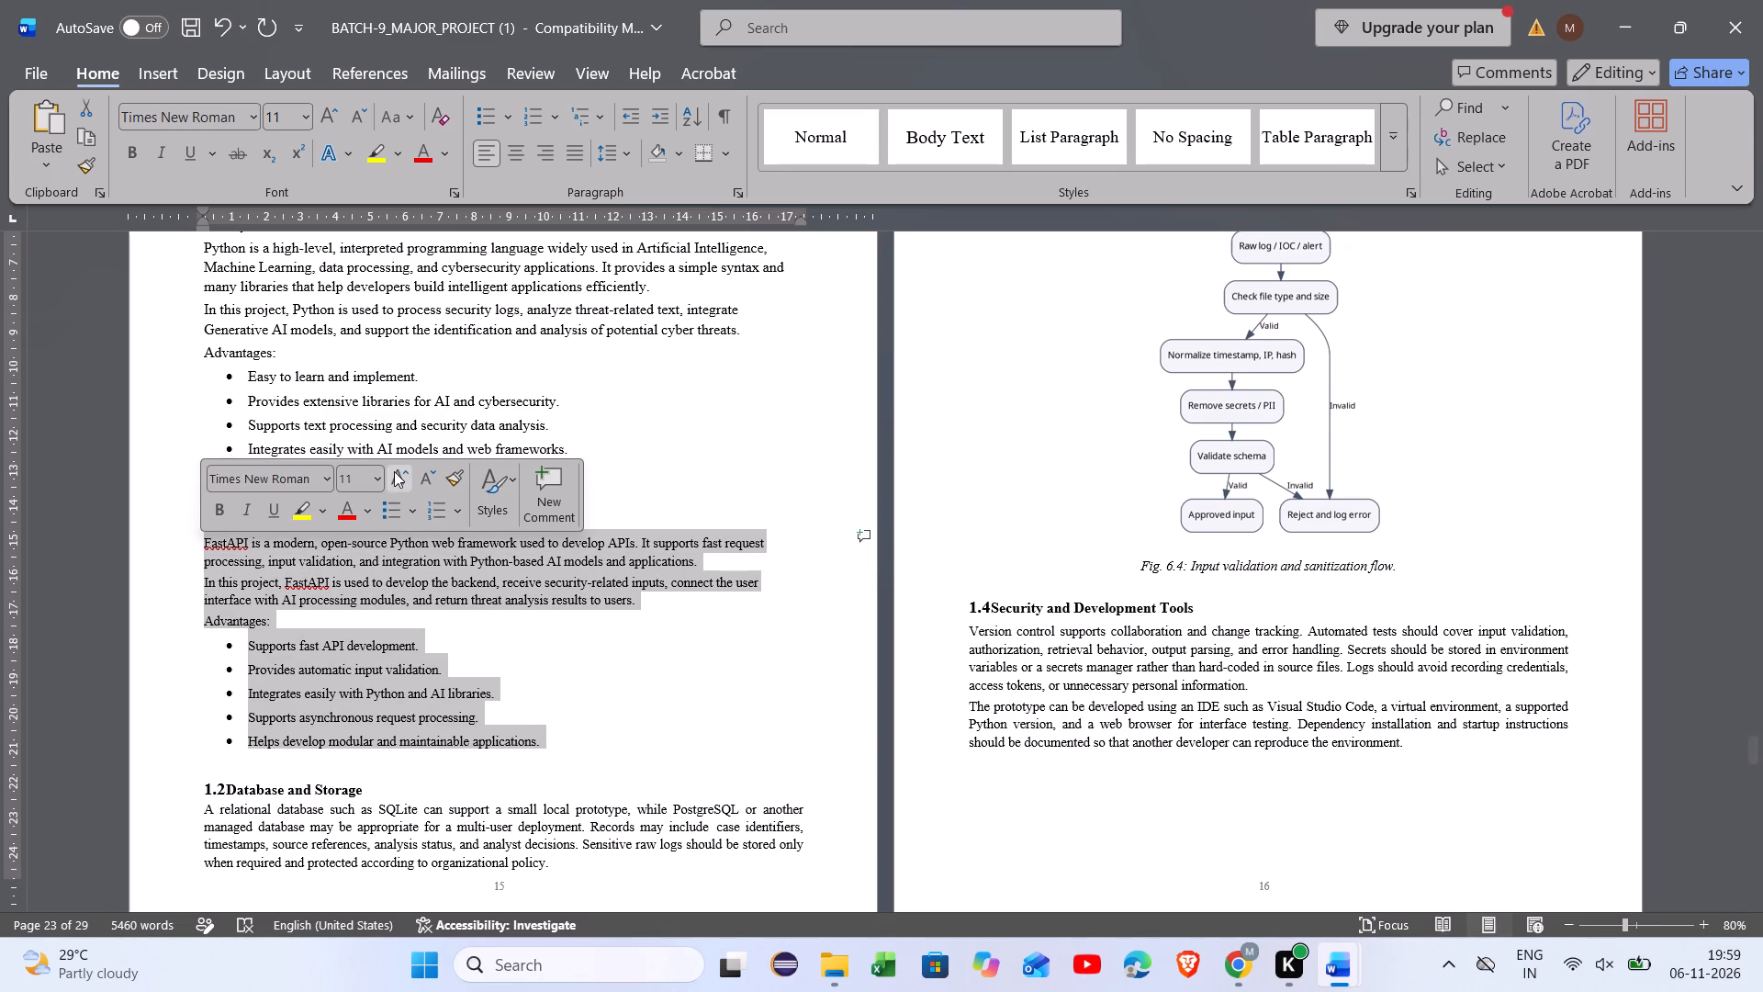
{"action": "left_click", "coordinate": [379, 471]}
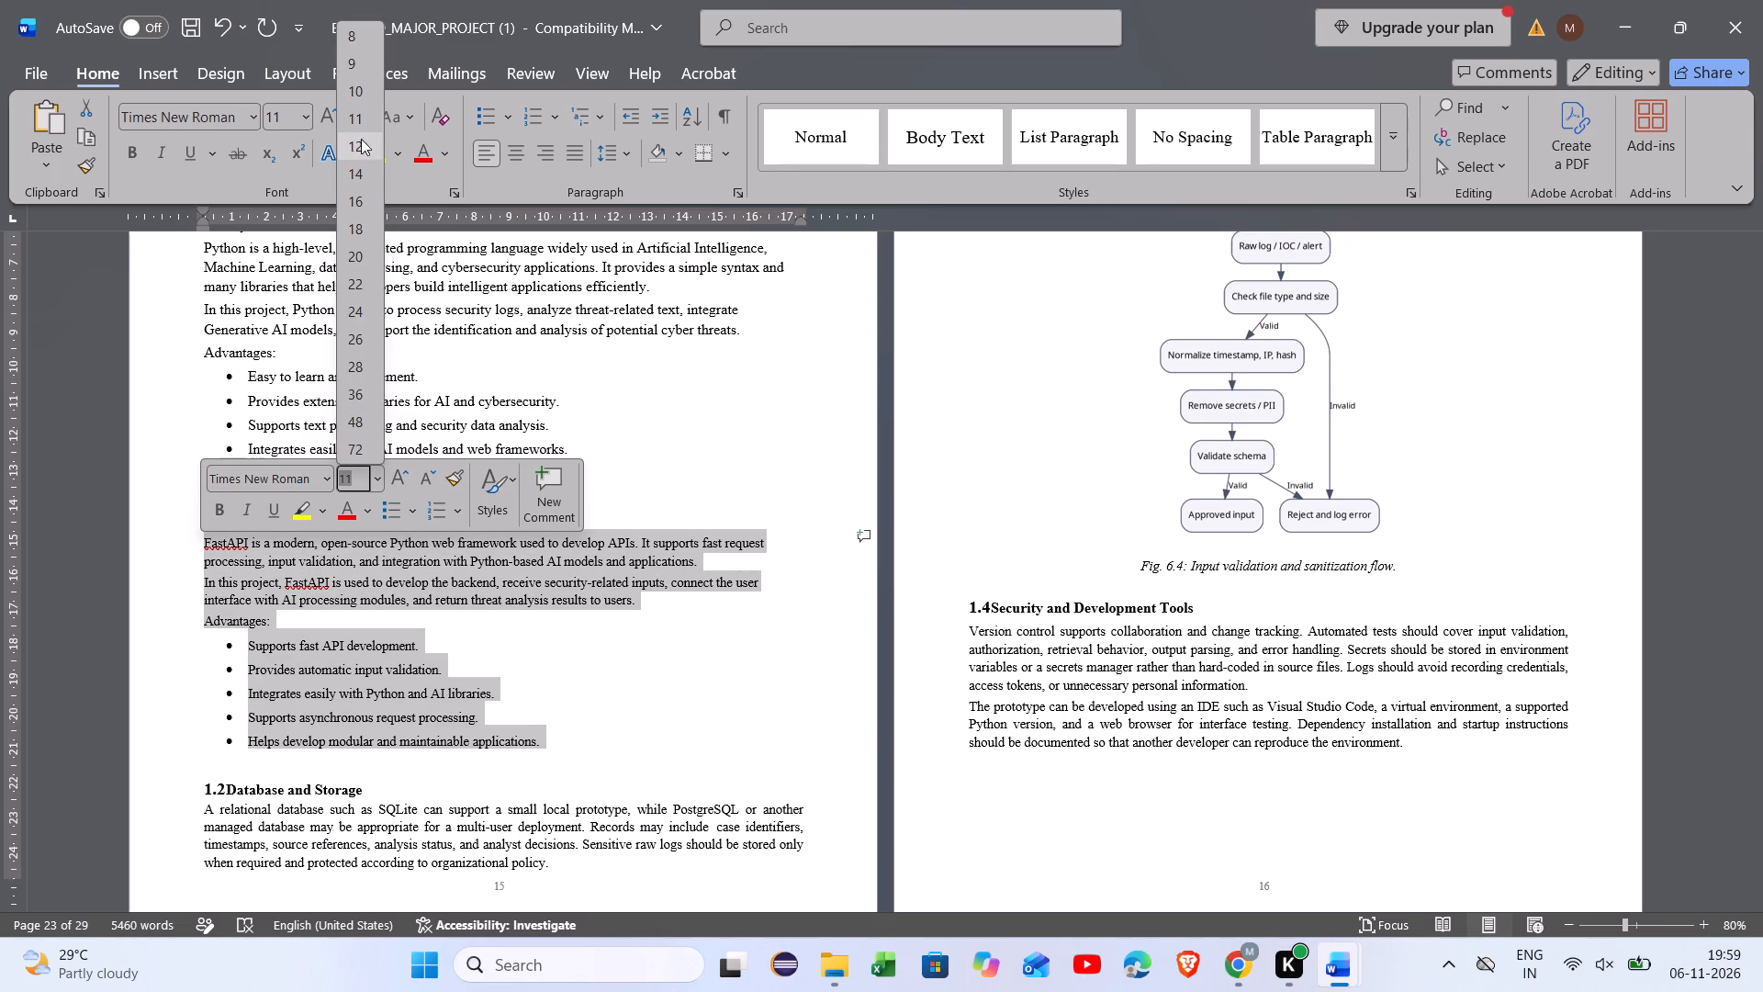
{"action": "left_click", "coordinate": [366, 142]}
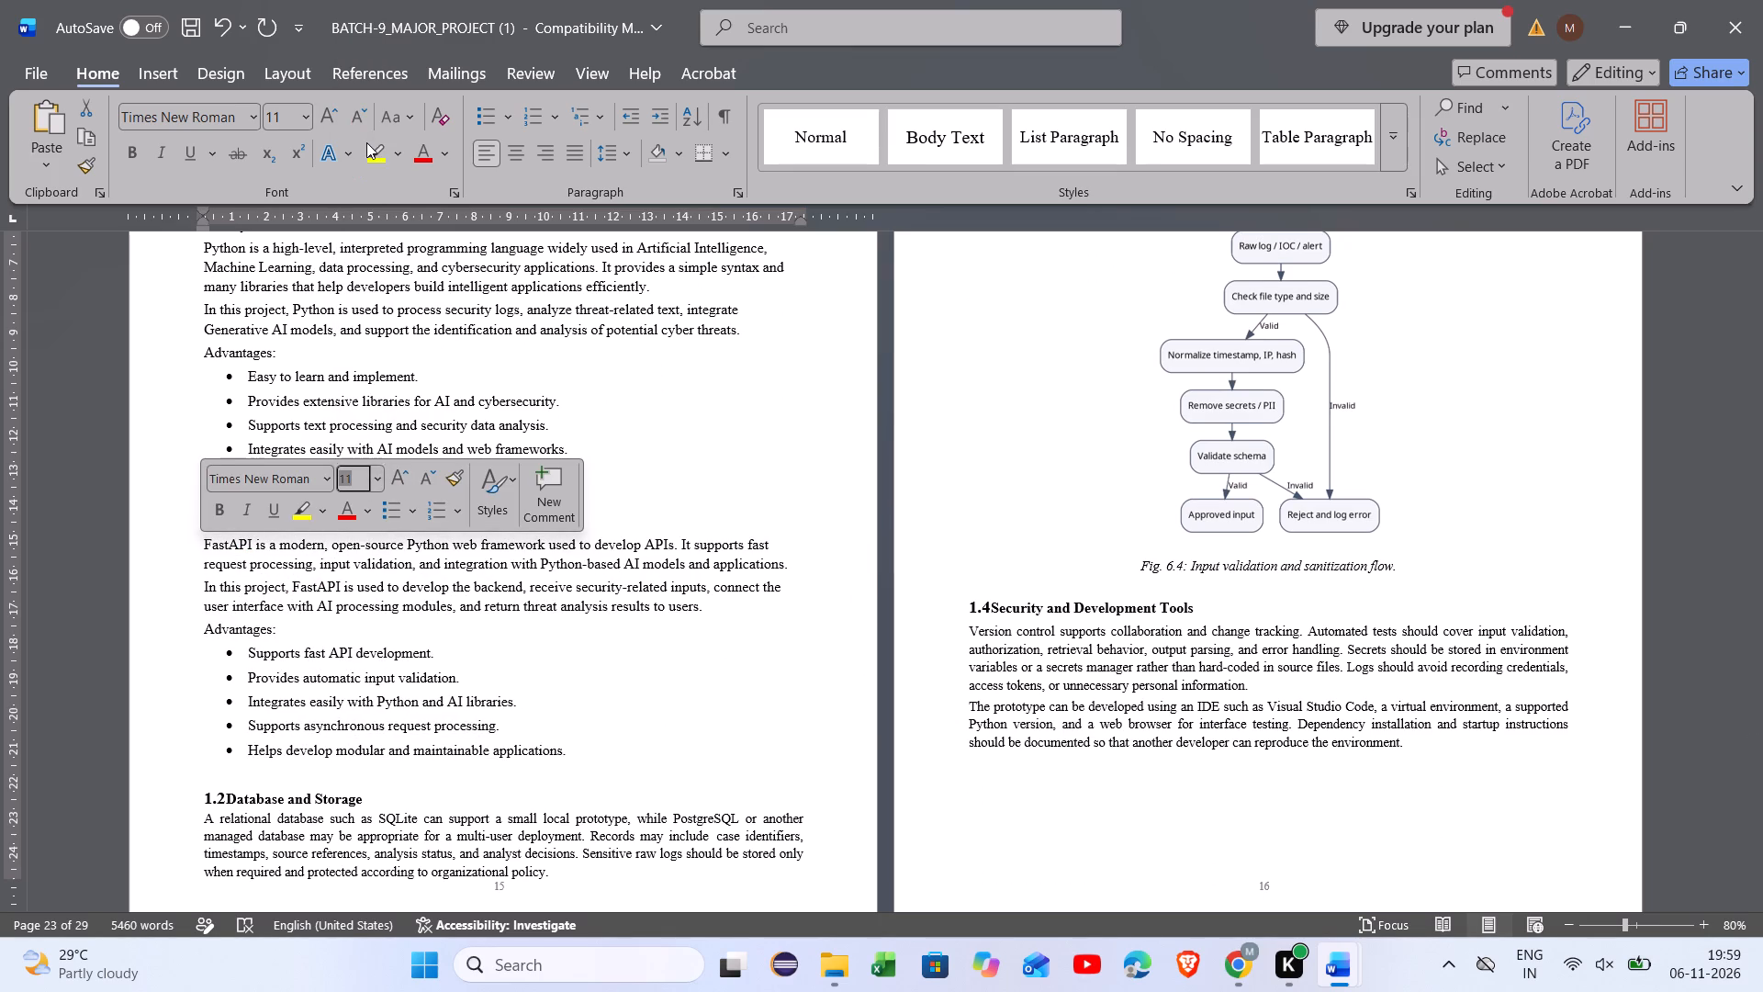
{"action": "left_click", "coordinate": [464, 646]}
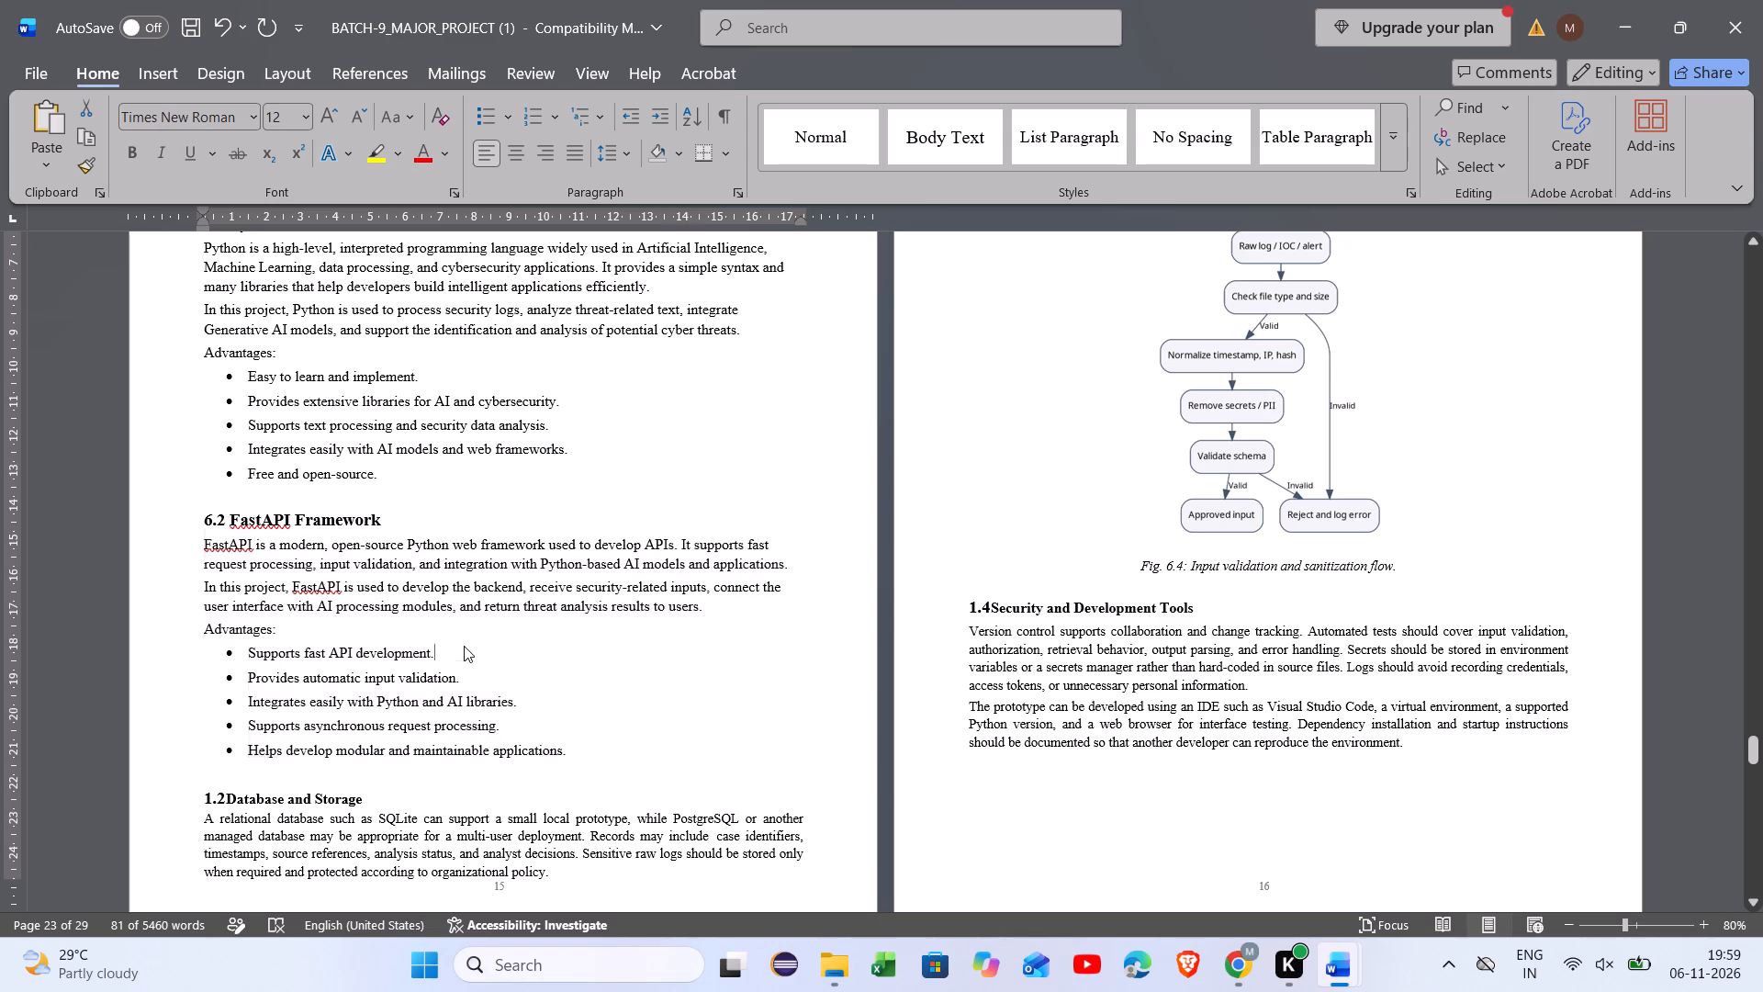
Replace the Database and Storage heading's automatic number with "6.3" followed by a space.
{"action": "scroll", "coordinate": [464, 646], "scroll_direction": "down", "scroll_amount": 1}
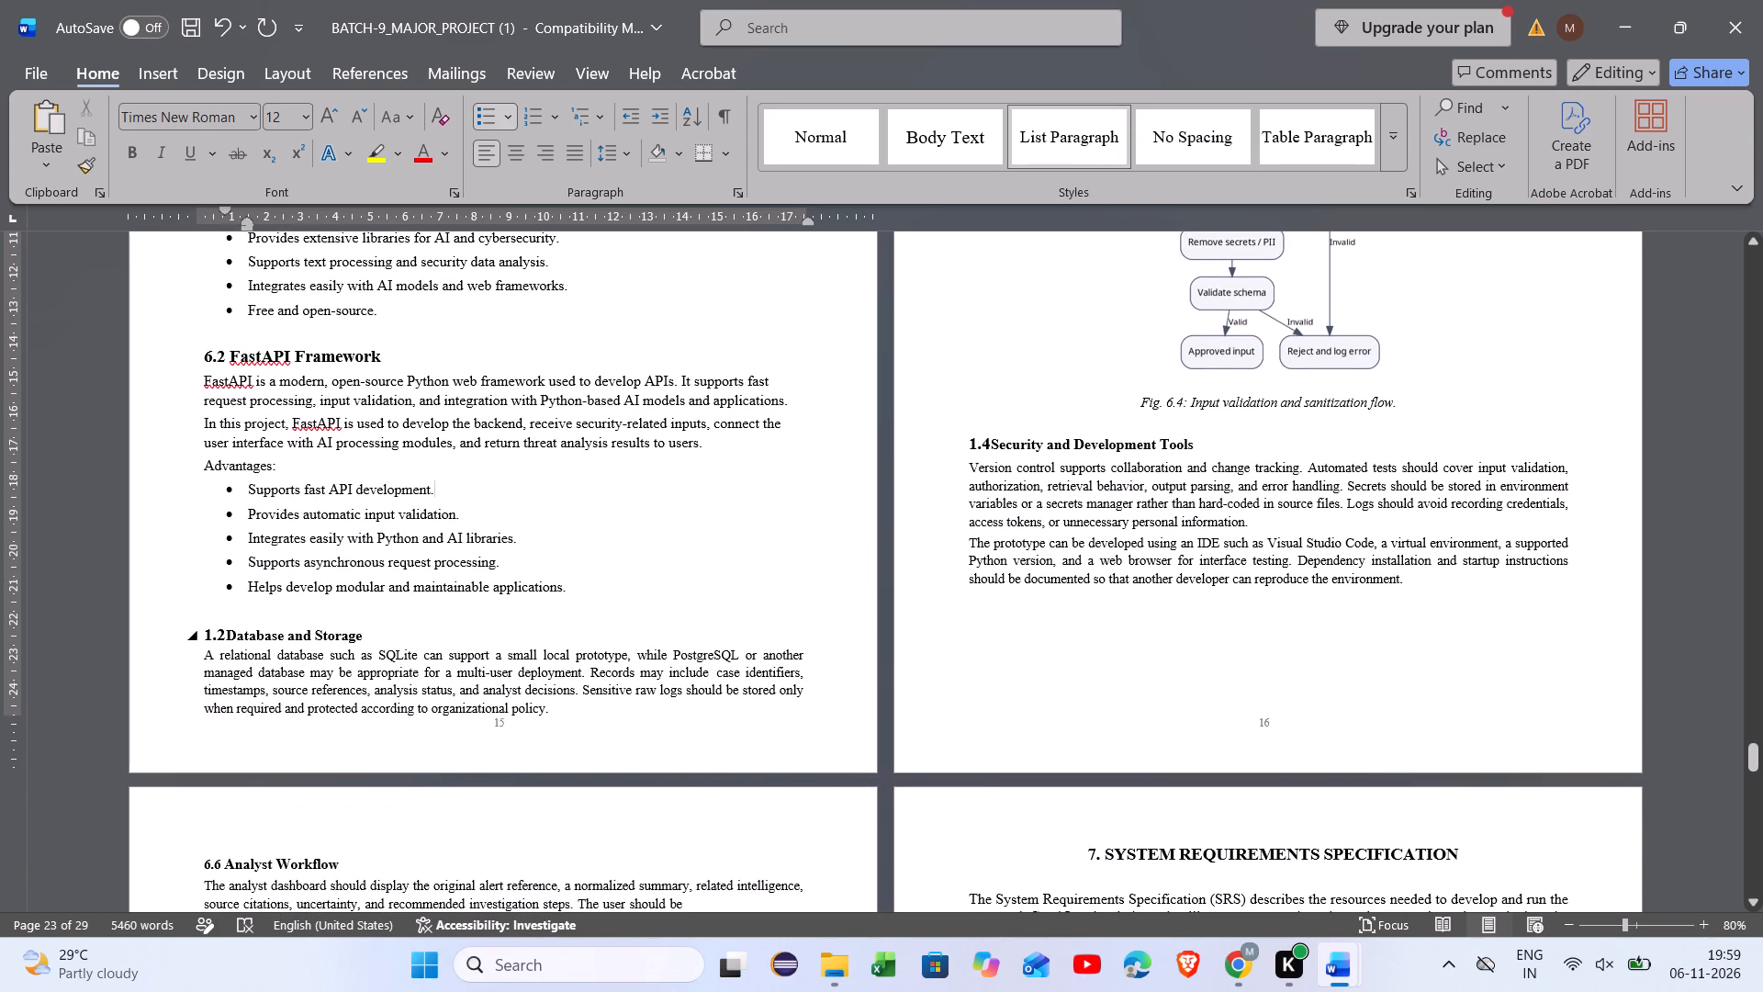
{"action": "left_click_drag", "start_coordinate": [370, 638], "coordinate": [213, 630]}
{"action": "left_click", "coordinate": [213, 630]}
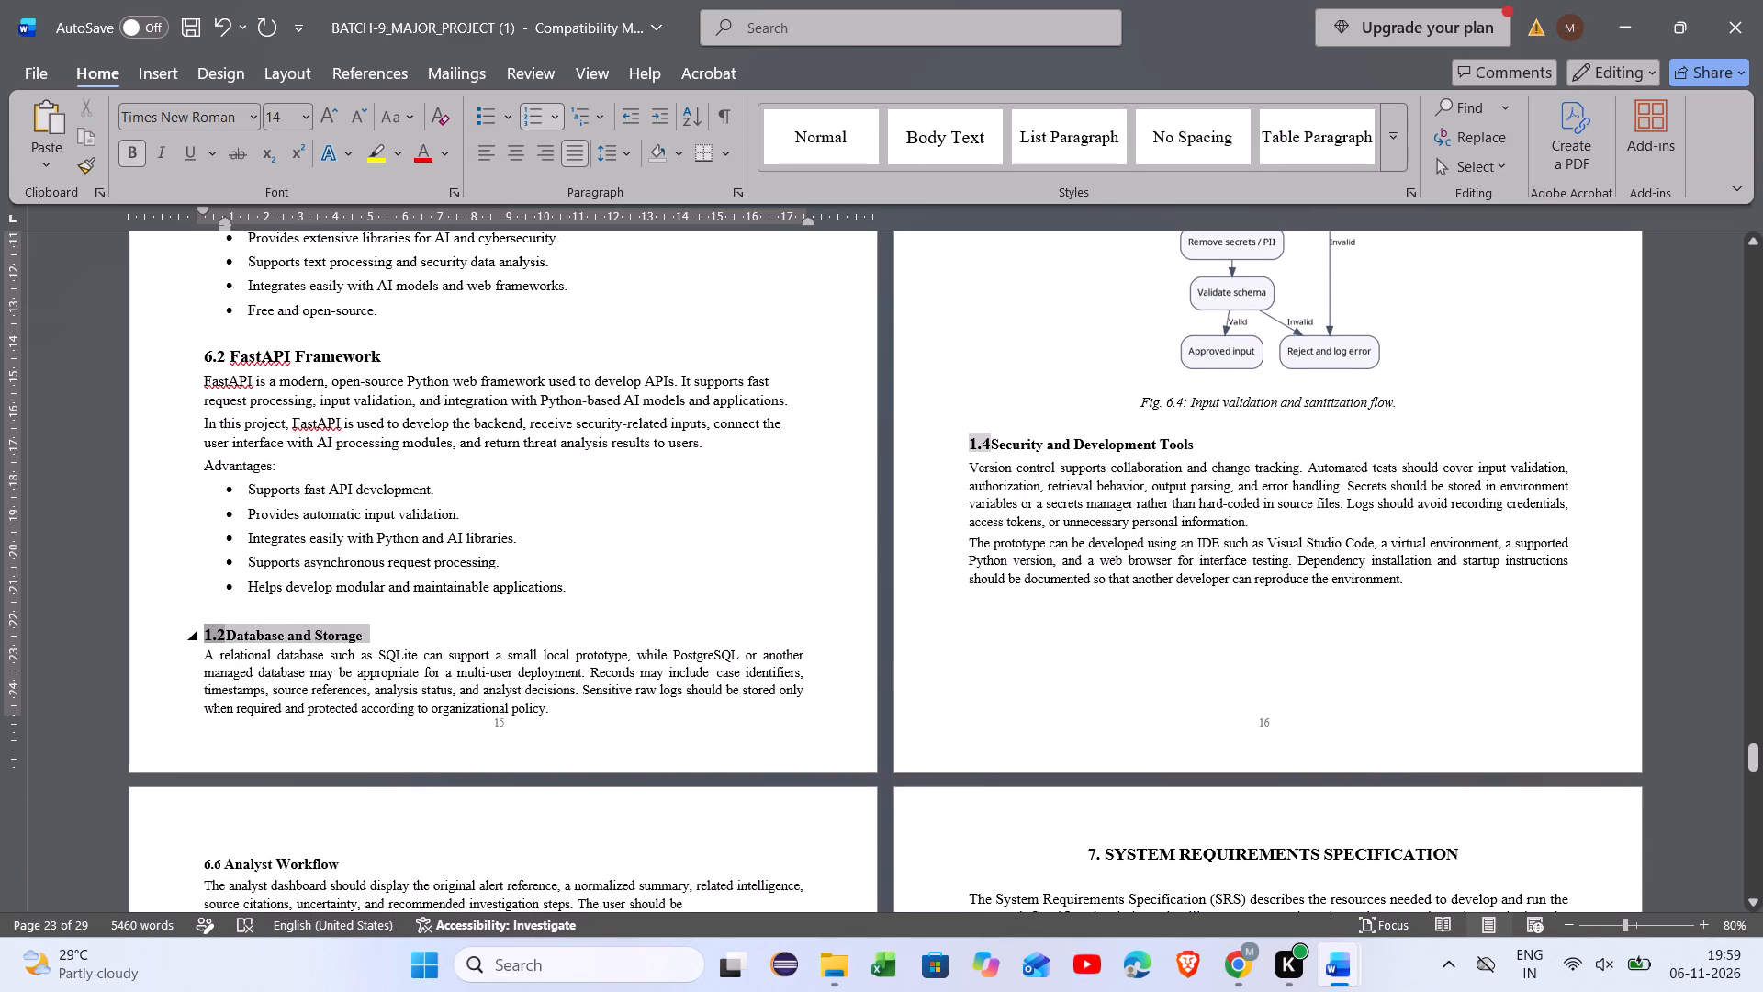
{"action": "left_click", "coordinate": [213, 630]}
{"action": "left_click", "coordinate": [213, 630]}
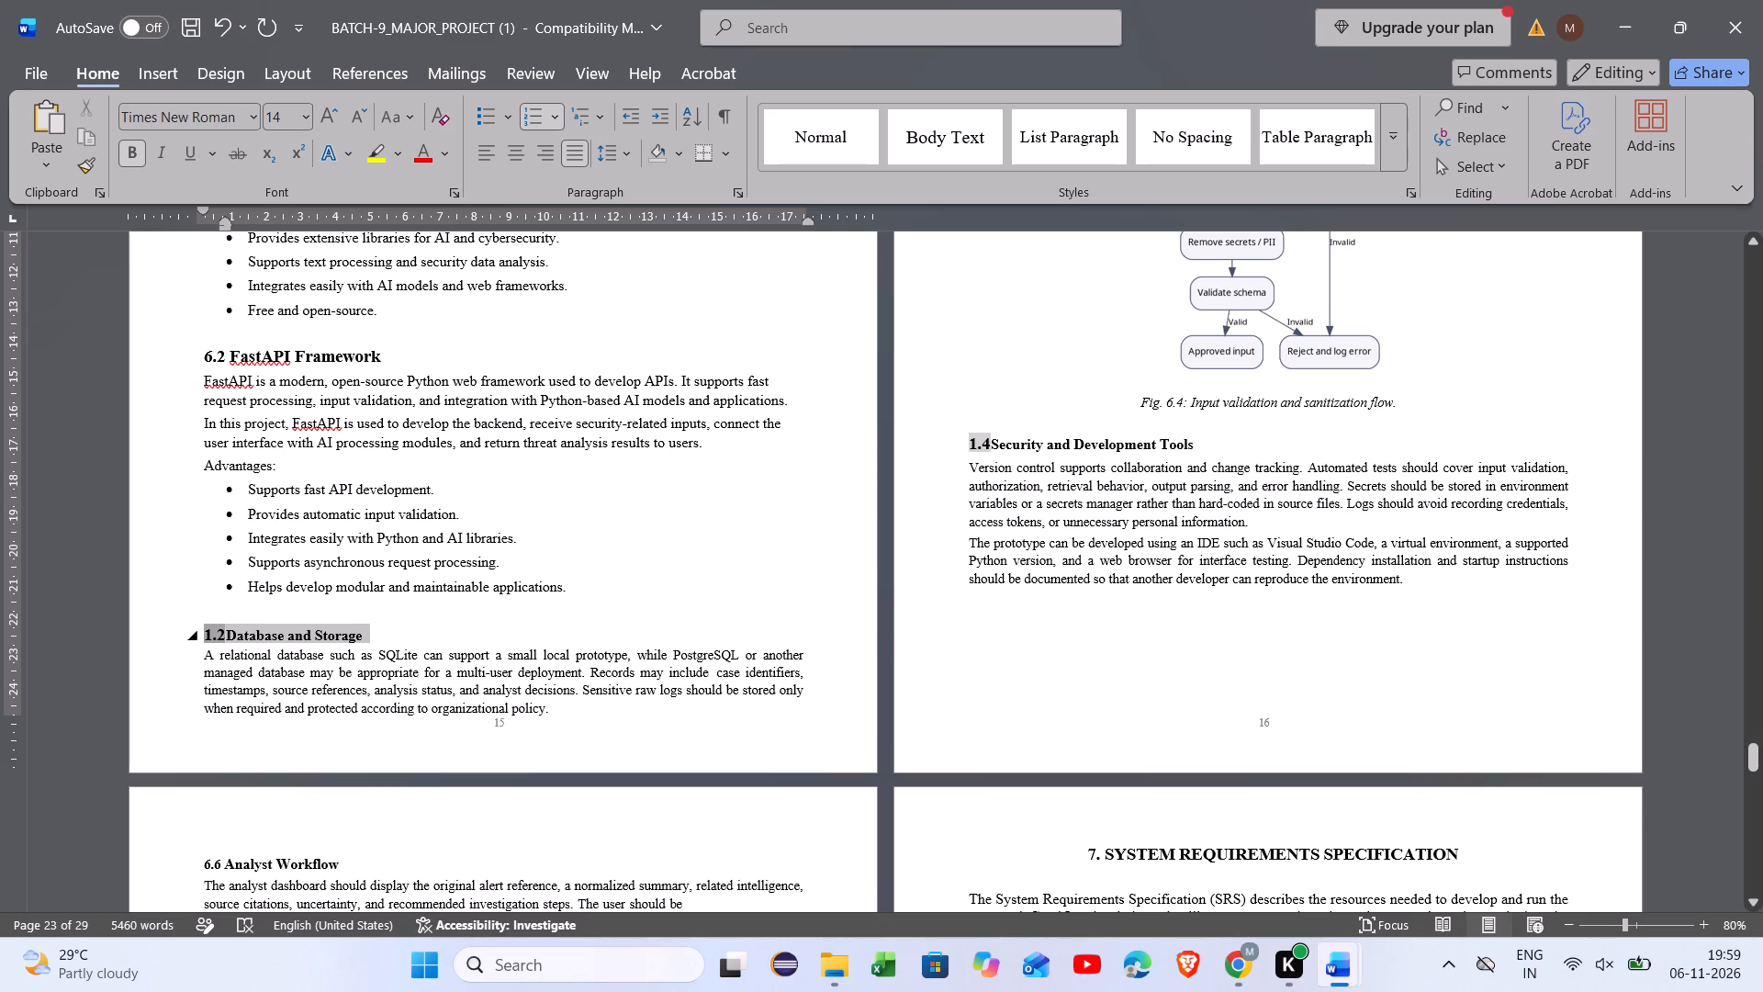
{"action": "left_click", "coordinate": [267, 636]}
{"action": "left_click", "coordinate": [211, 632]}
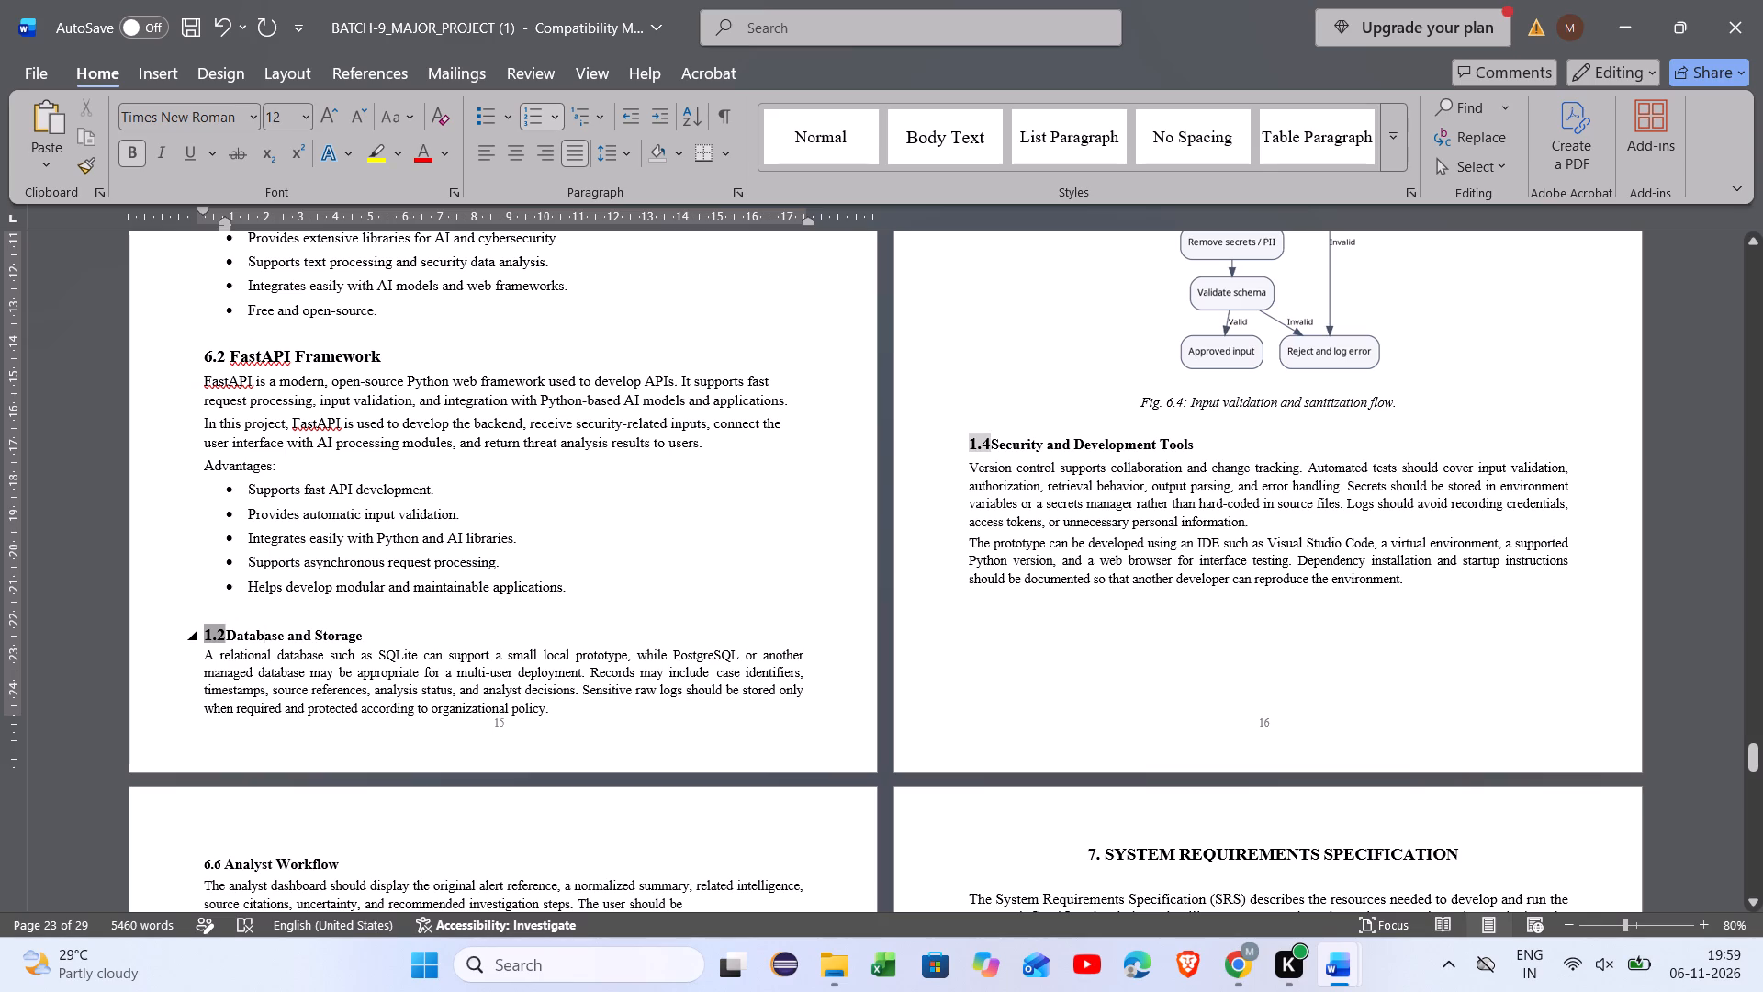
{"action": "type", "text": "6.3"}
{"action": "key", "text": "space"}
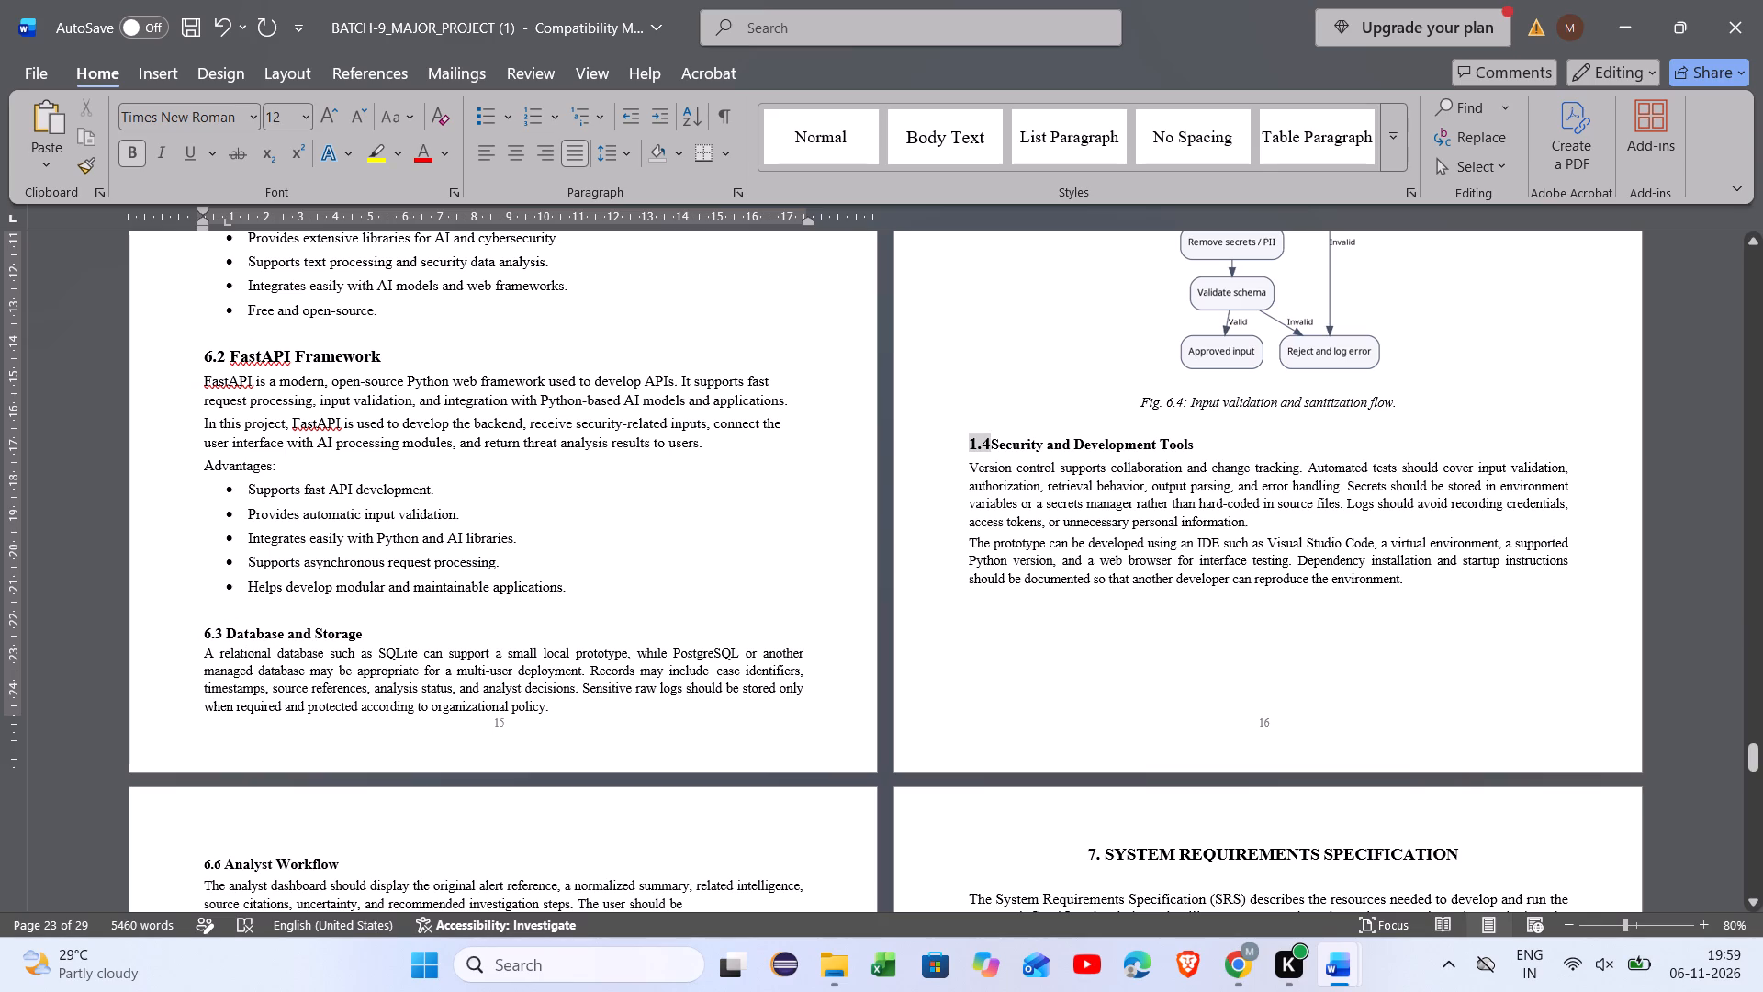
Set the 6.3 Database and Storage heading, including its number, to font size 14.
{"action": "left_click_drag", "start_coordinate": [366, 629], "coordinate": [266, 648]}
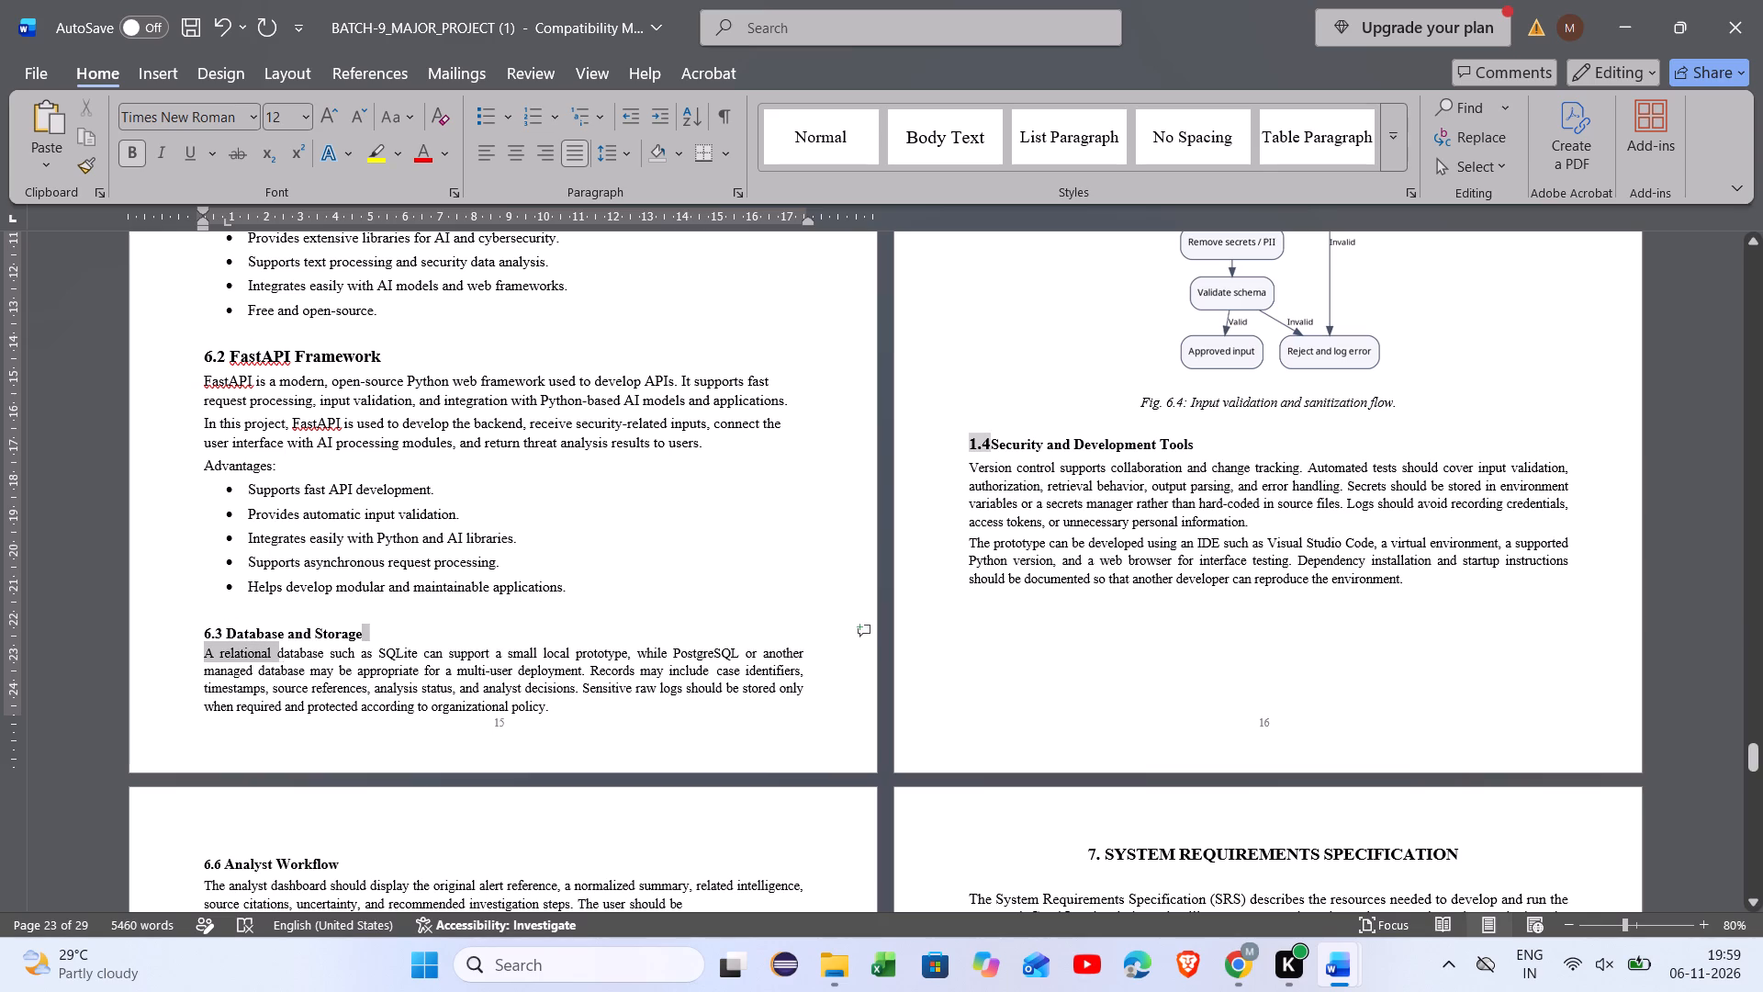
{"action": "left_click_drag", "start_coordinate": [266, 648], "coordinate": [197, 633]}
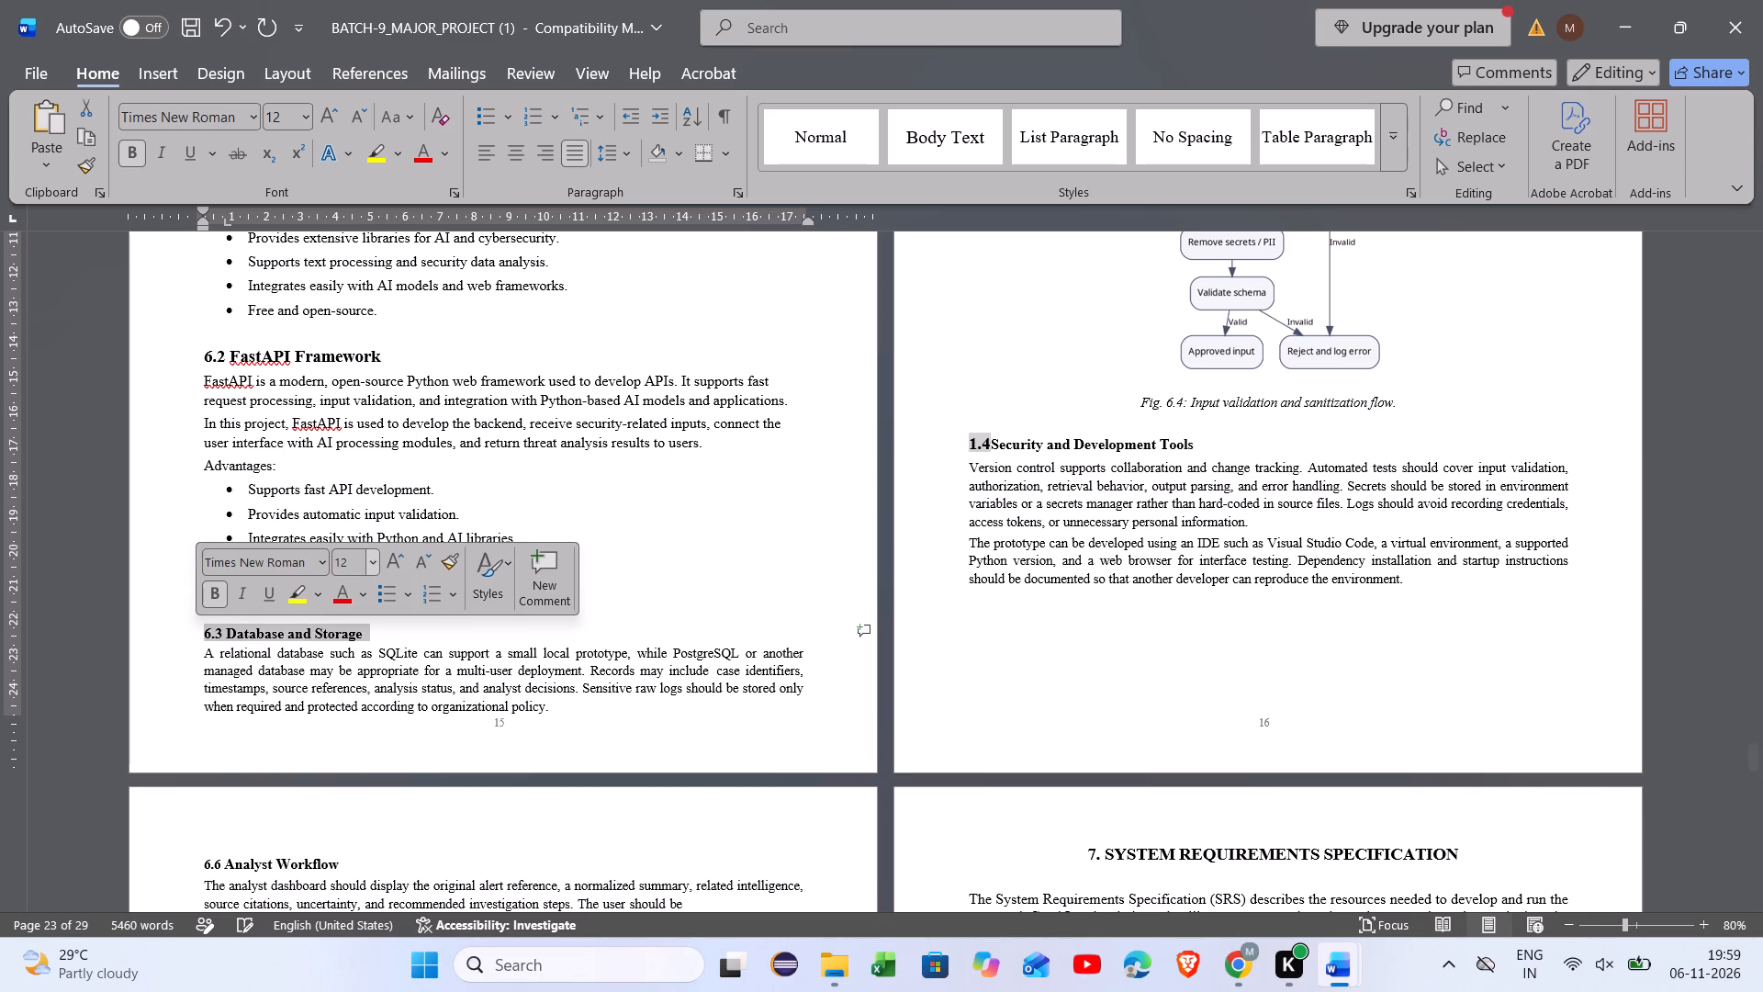
{"action": "left_click", "coordinate": [379, 559]}
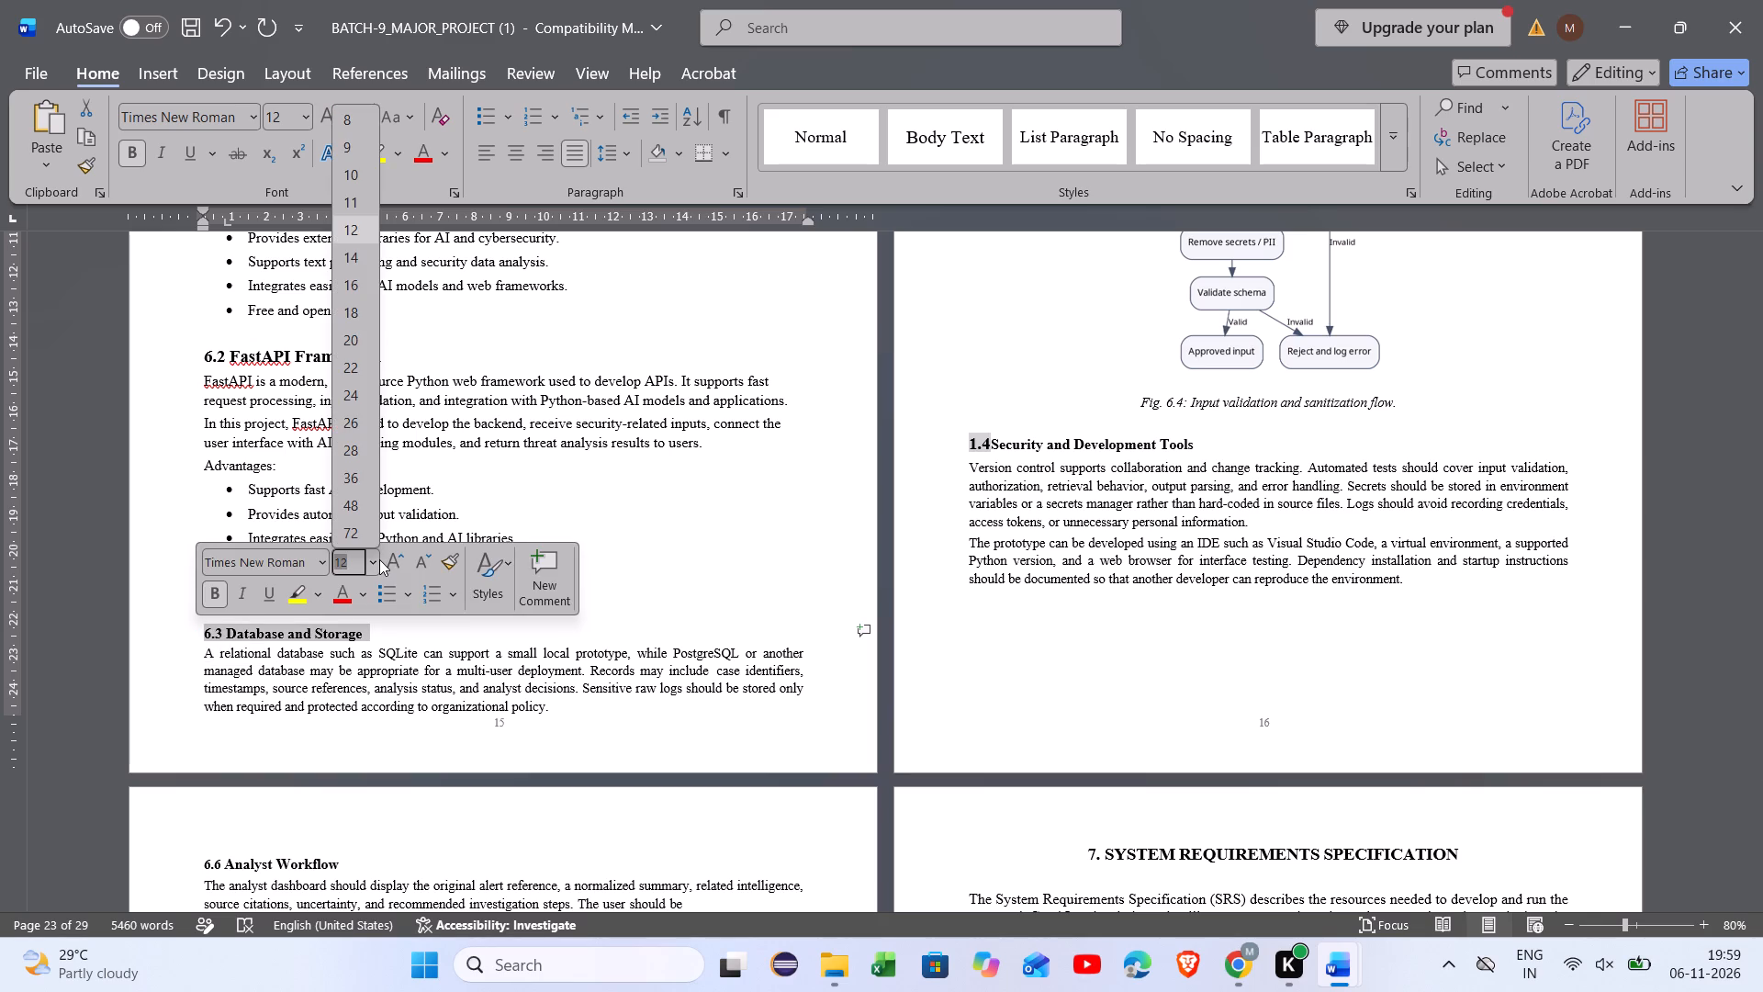
{"action": "left_click", "coordinate": [364, 255]}
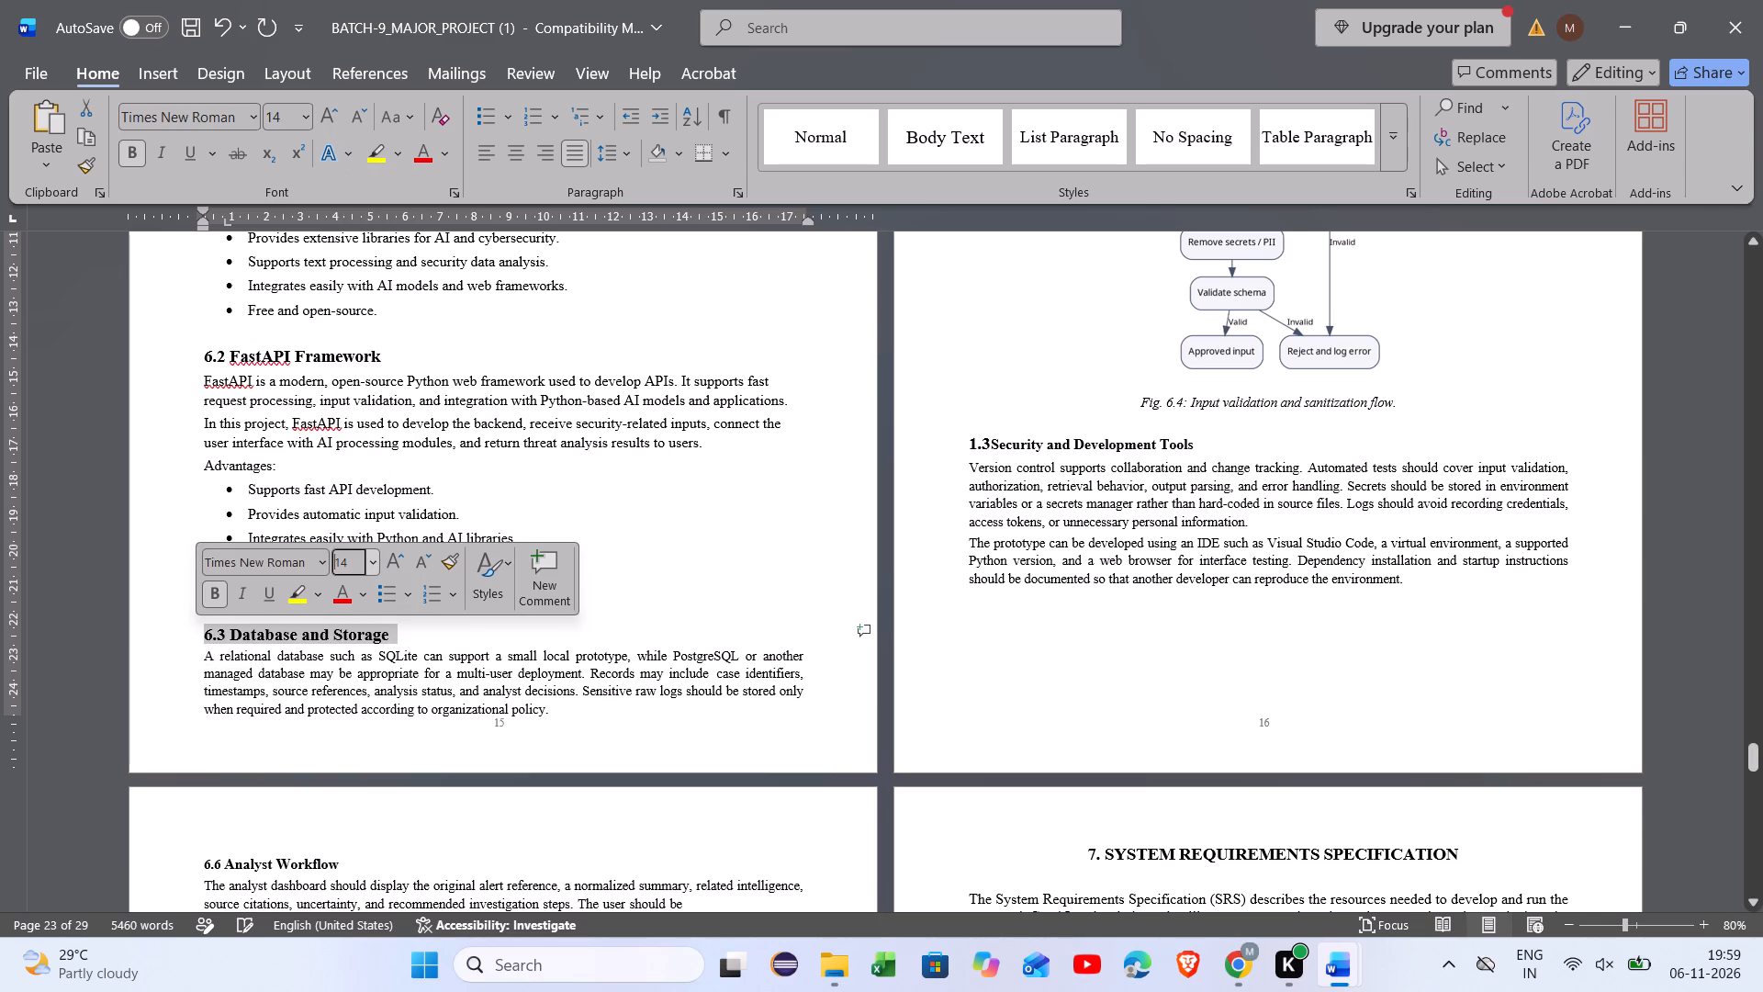
Set the body paragraph under 6.3 Database and Storage to font size 12.
{"action": "left_click", "coordinate": [365, 724]}
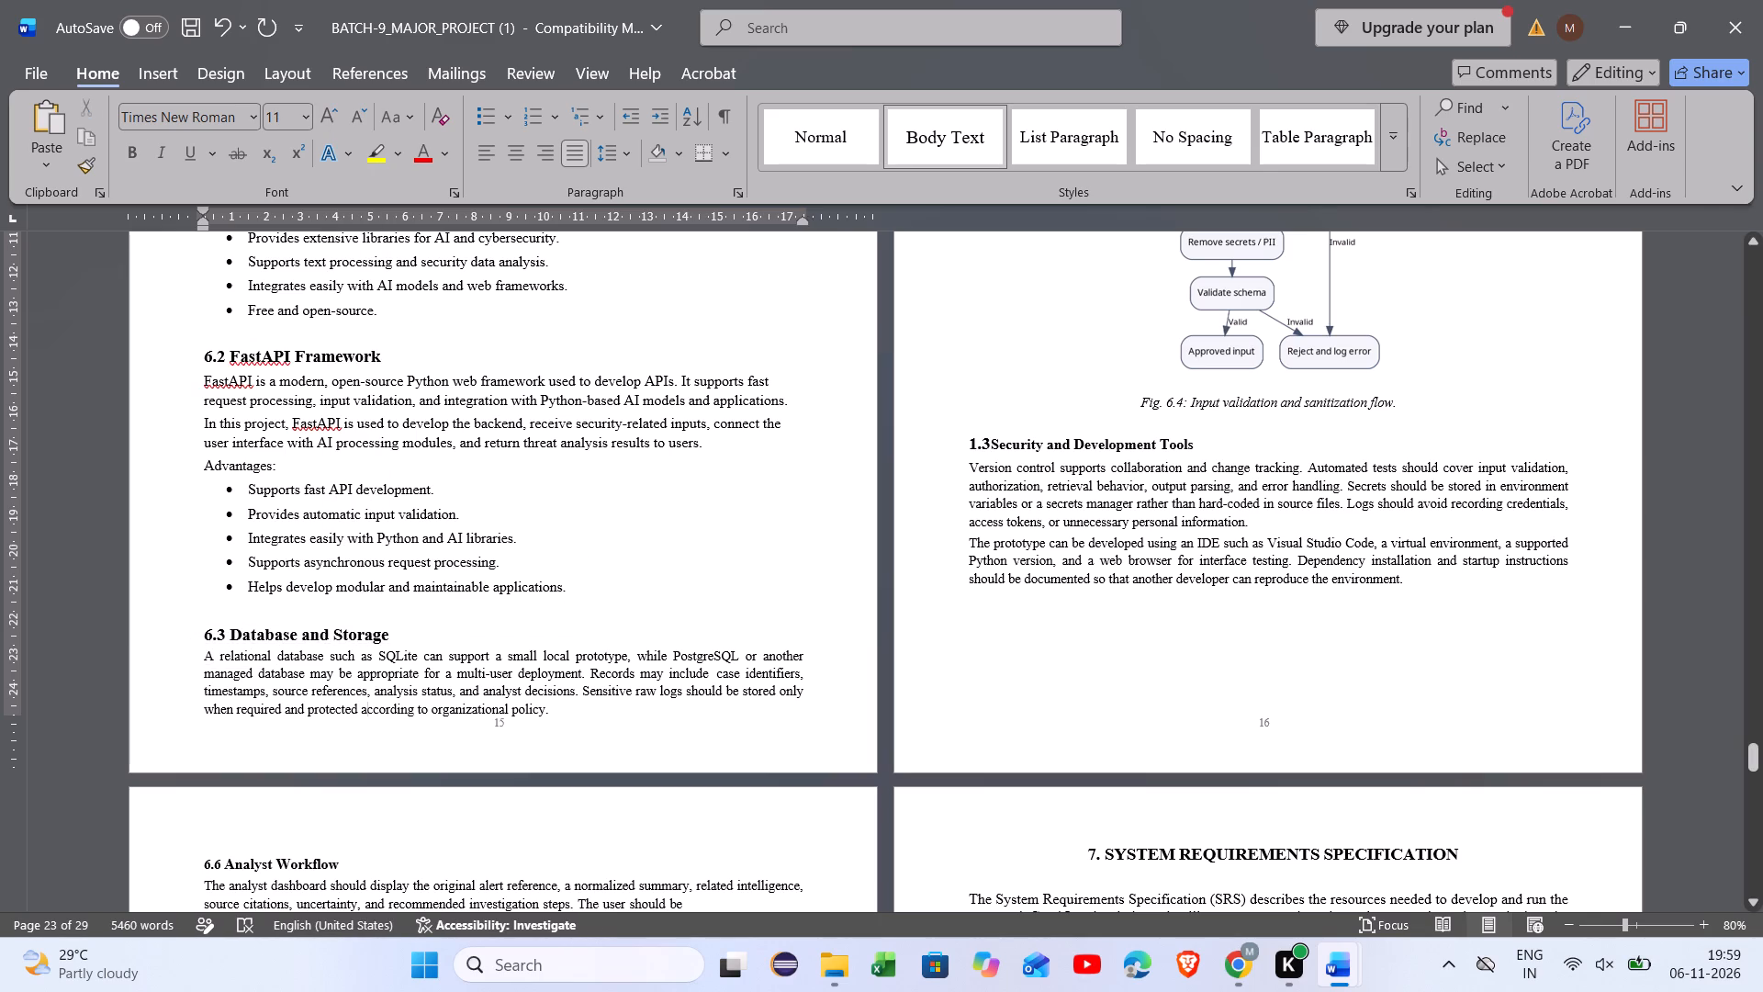
{"action": "left_click_drag", "start_coordinate": [555, 706], "coordinate": [208, 657]}
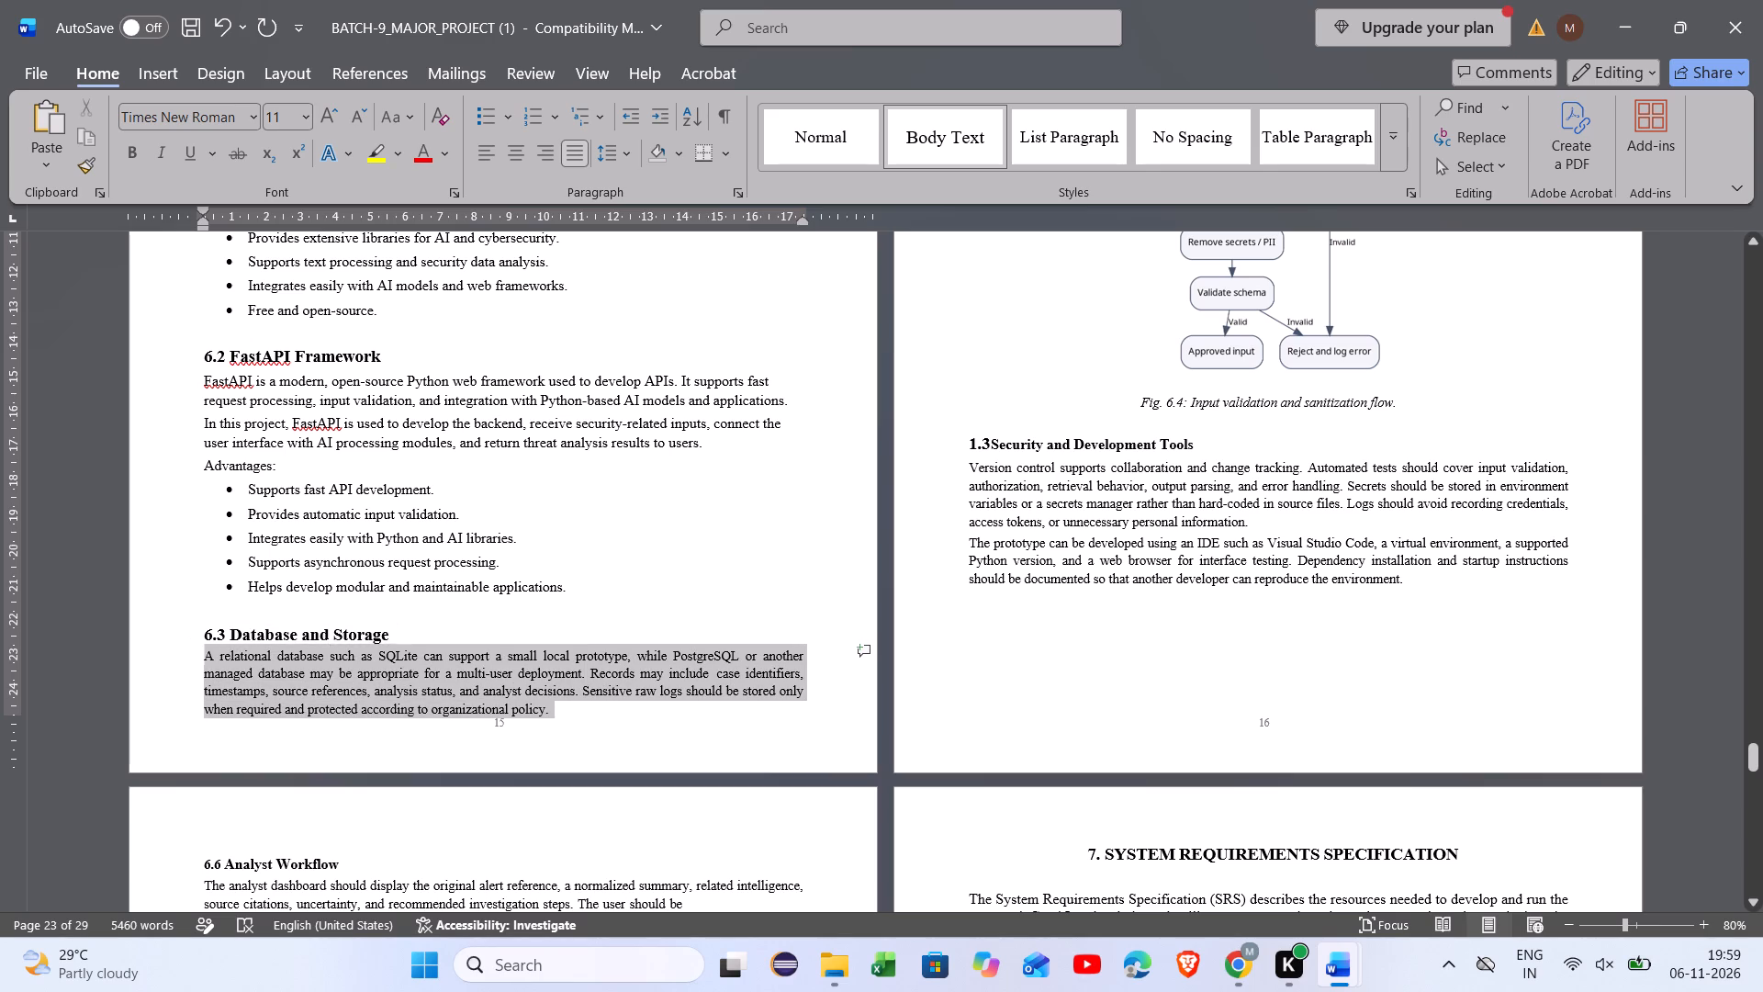
{"action": "left_click_drag", "start_coordinate": [208, 657], "coordinate": [207, 659]}
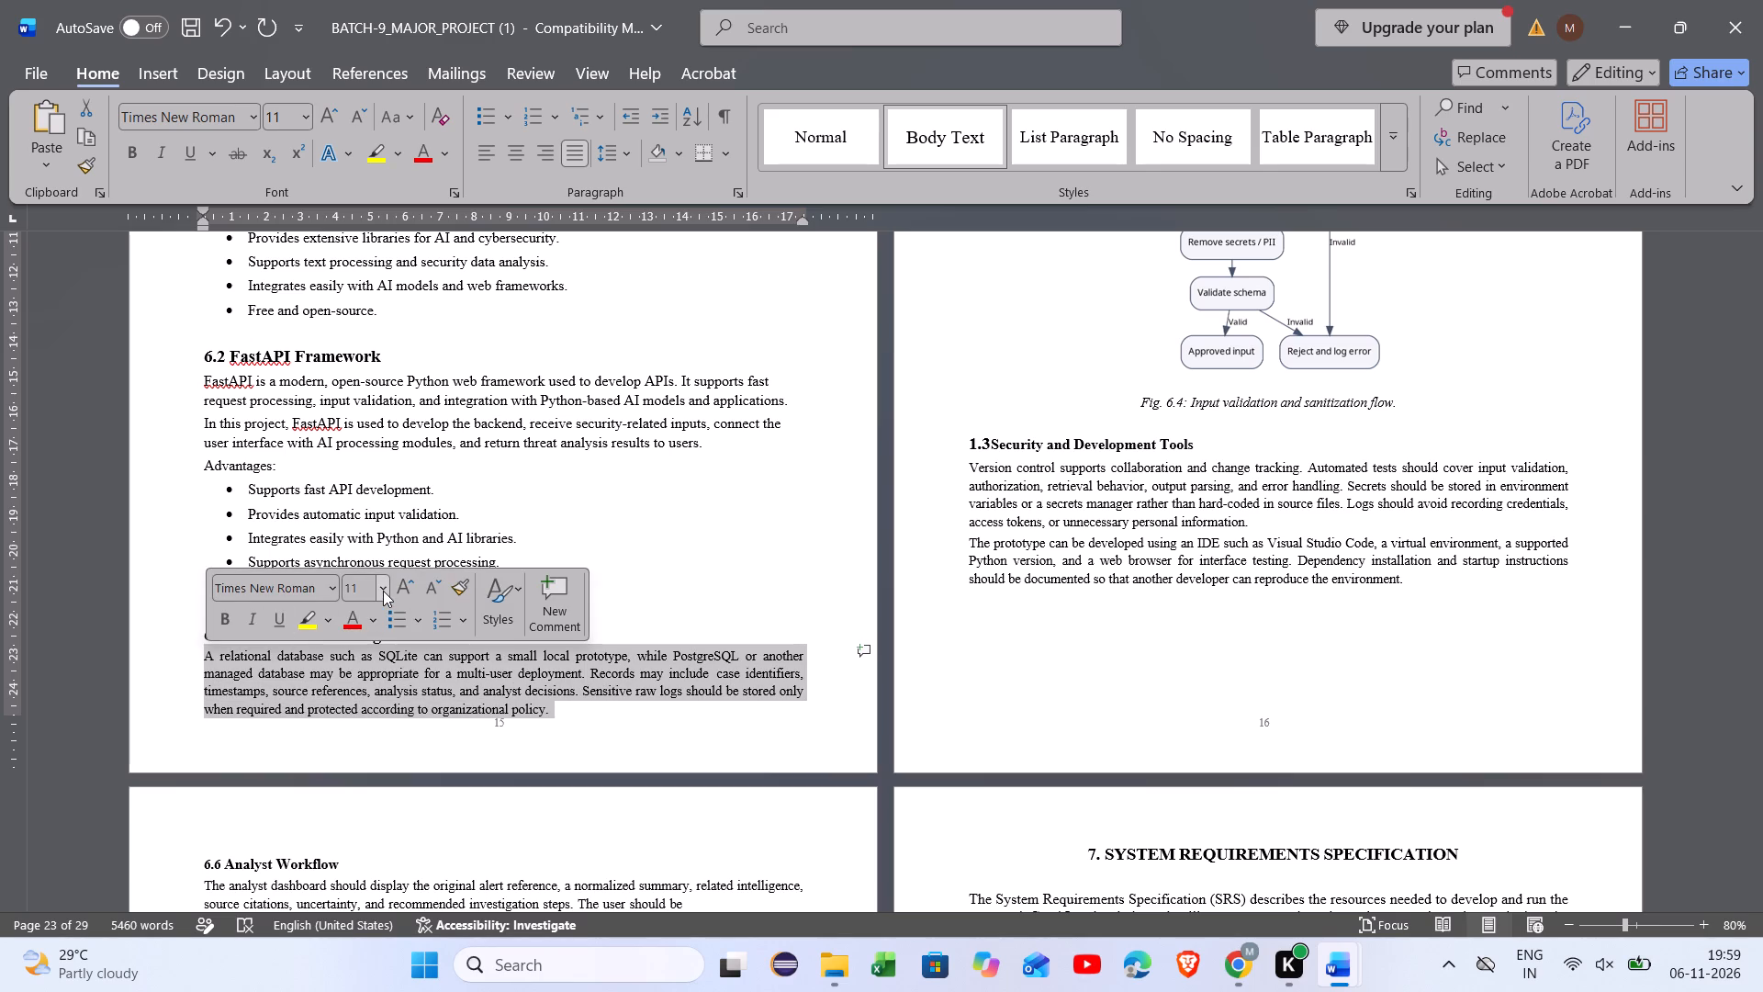
{"action": "left_click", "coordinate": [383, 591]}
{"action": "left_click", "coordinate": [363, 255]}
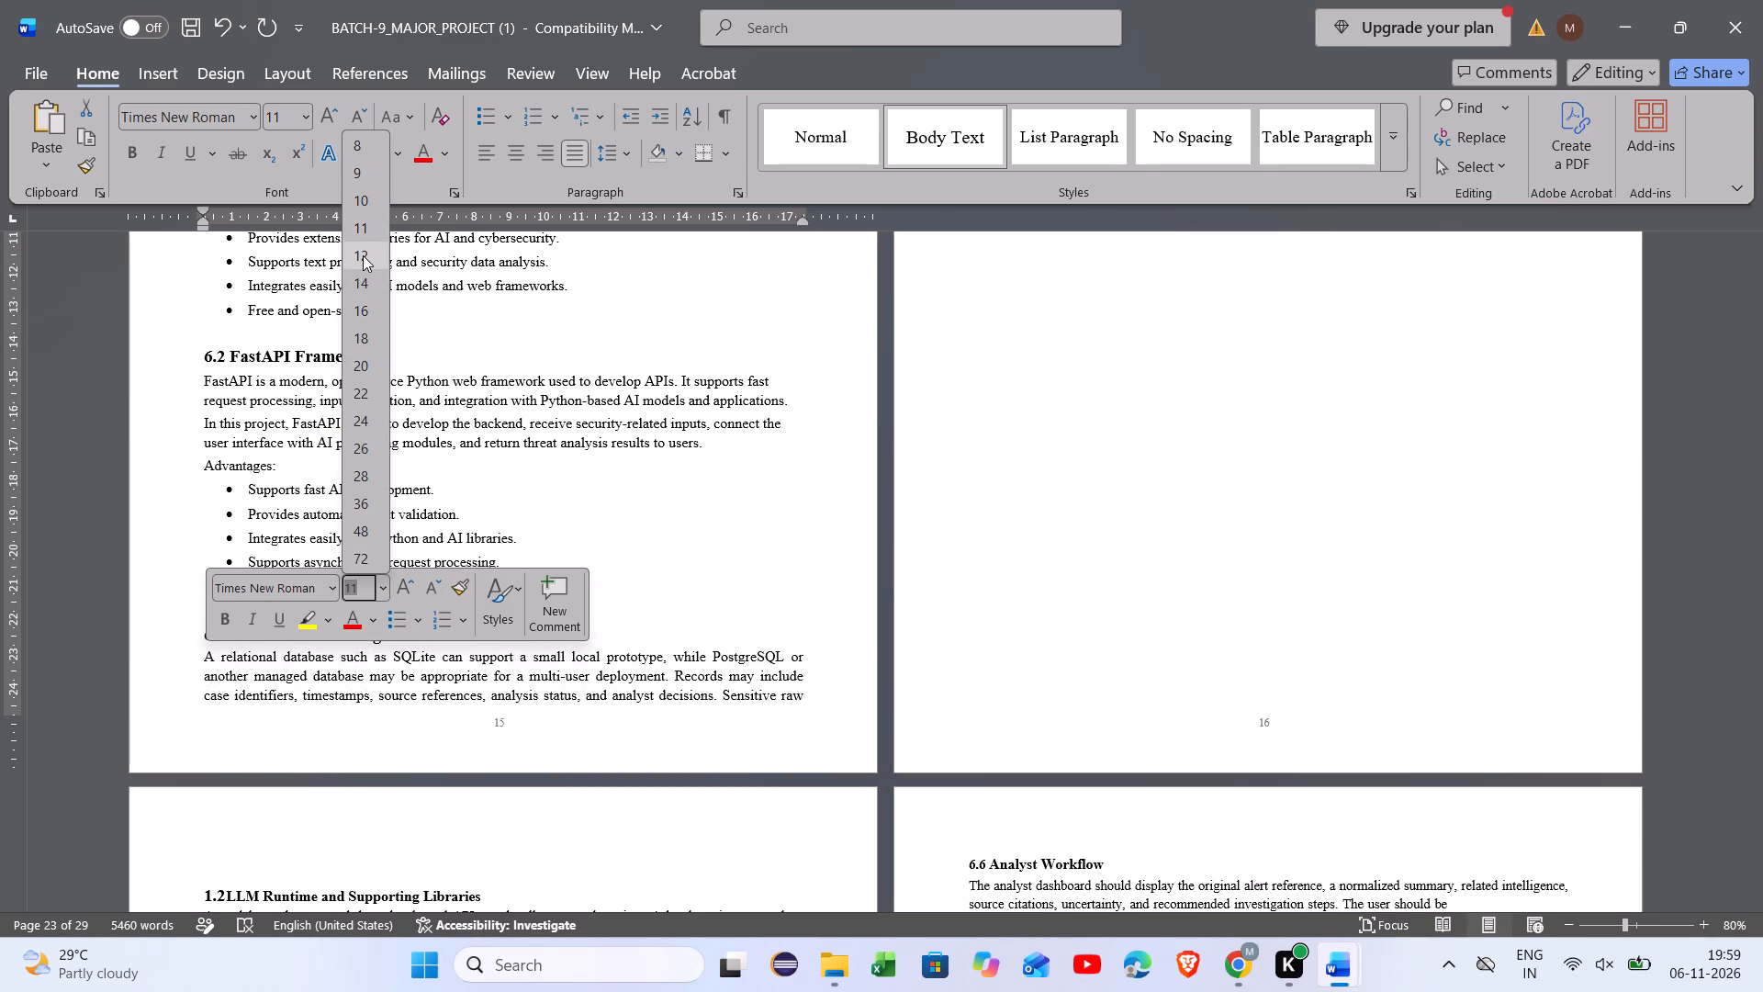
{"action": "left_click", "coordinate": [749, 561]}
Delete the last sentence of the 6.3 Database and Storage paragraph, from "Sensitive raw logs" through "organizational policy.".
{"action": "scroll", "coordinate": [749, 561], "scroll_direction": "up", "scroll_amount": 2}
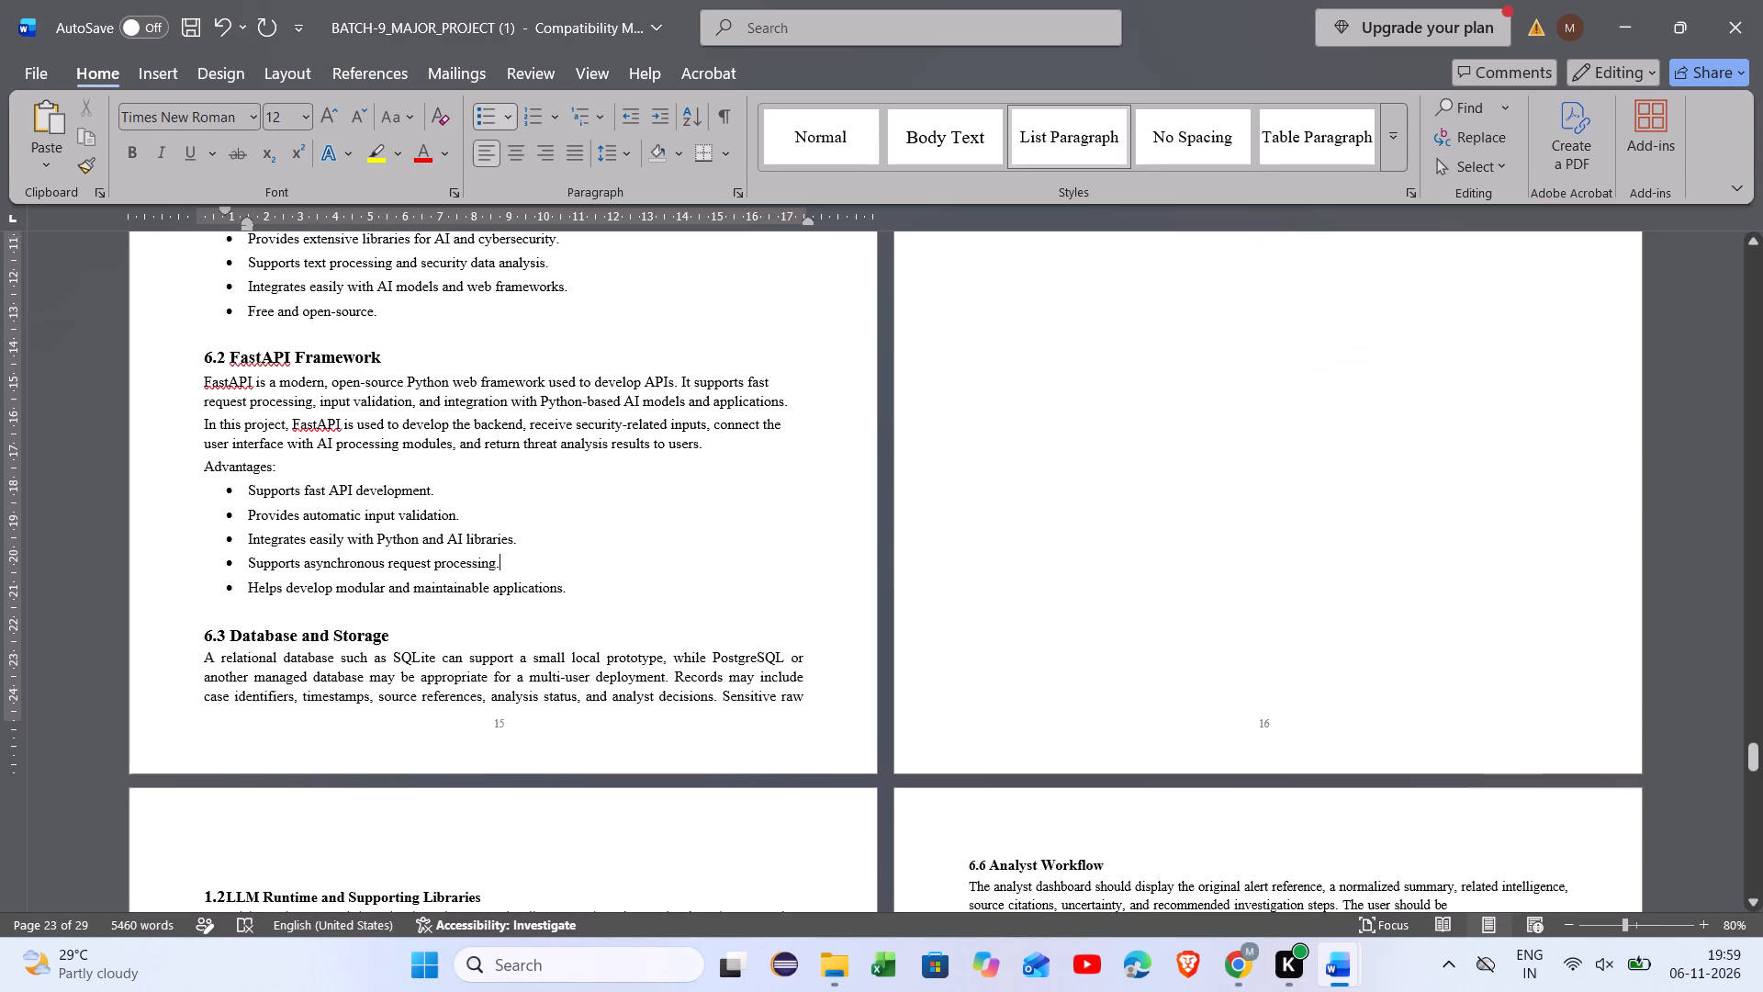
{"action": "scroll", "coordinate": [749, 561], "scroll_direction": "up", "scroll_amount": 4}
{"action": "scroll", "coordinate": [749, 561], "scroll_direction": "down", "scroll_amount": 7}
{"action": "scroll", "coordinate": [749, 561], "scroll_direction": "up", "scroll_amount": 1}
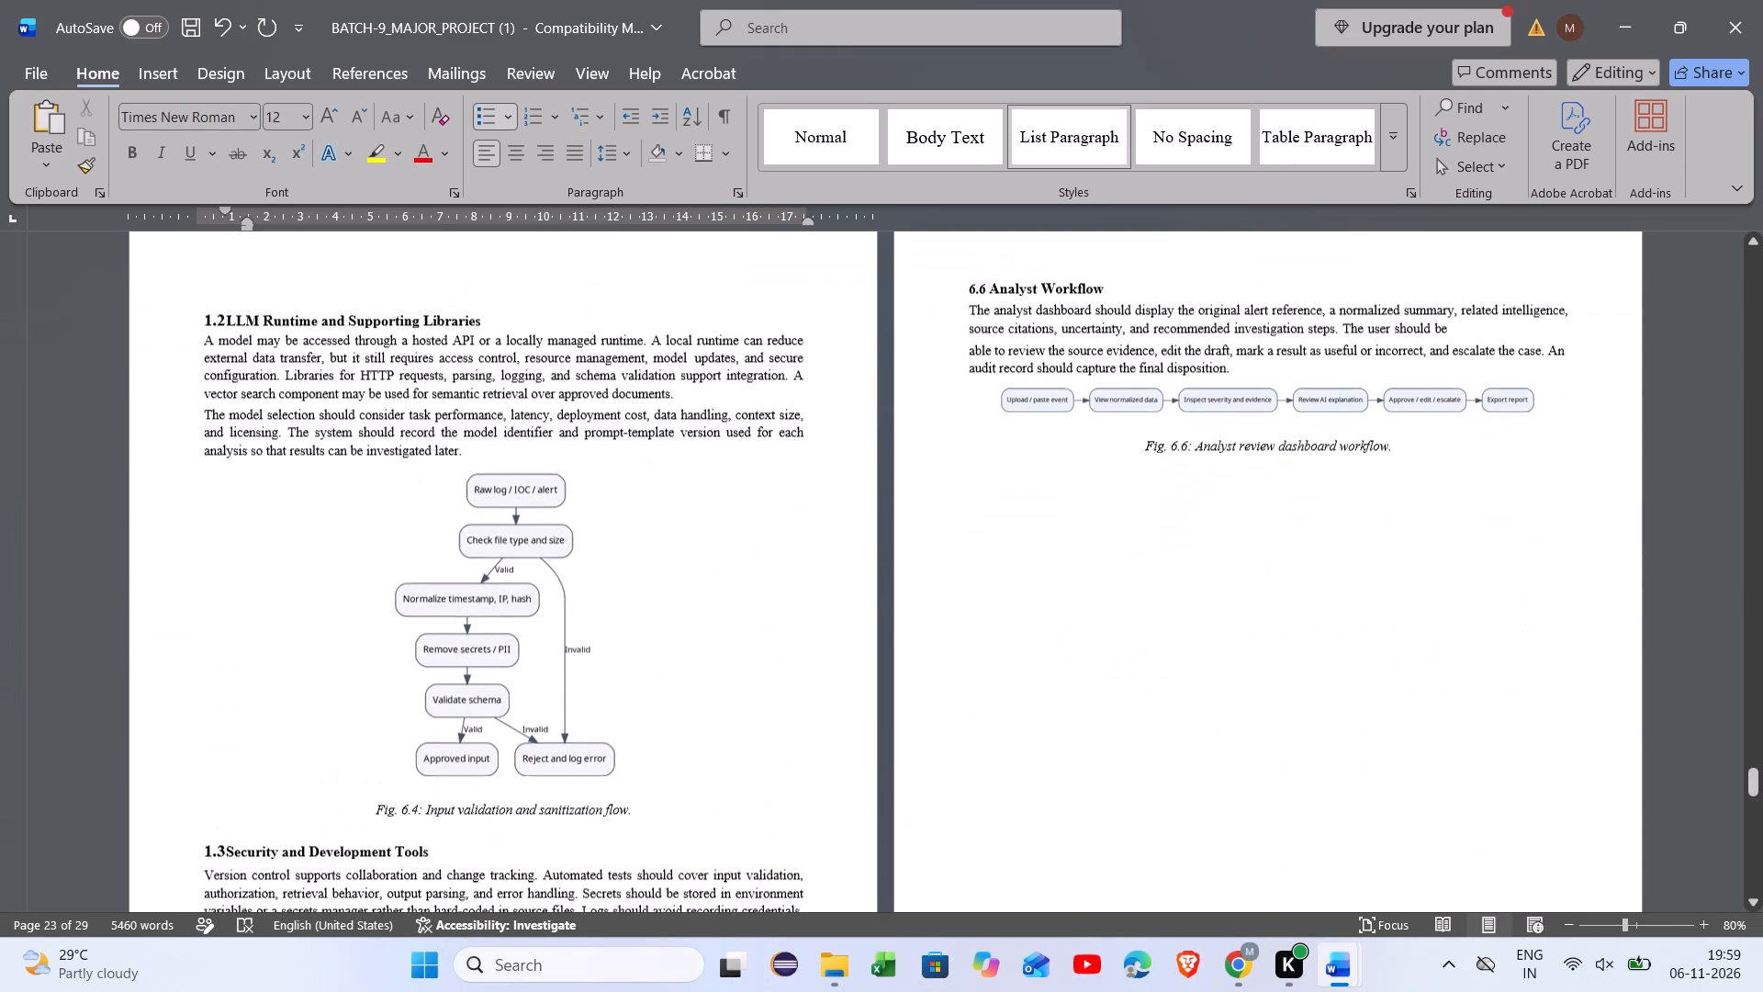
{"action": "scroll", "coordinate": [749, 561], "scroll_direction": "up", "scroll_amount": 2}
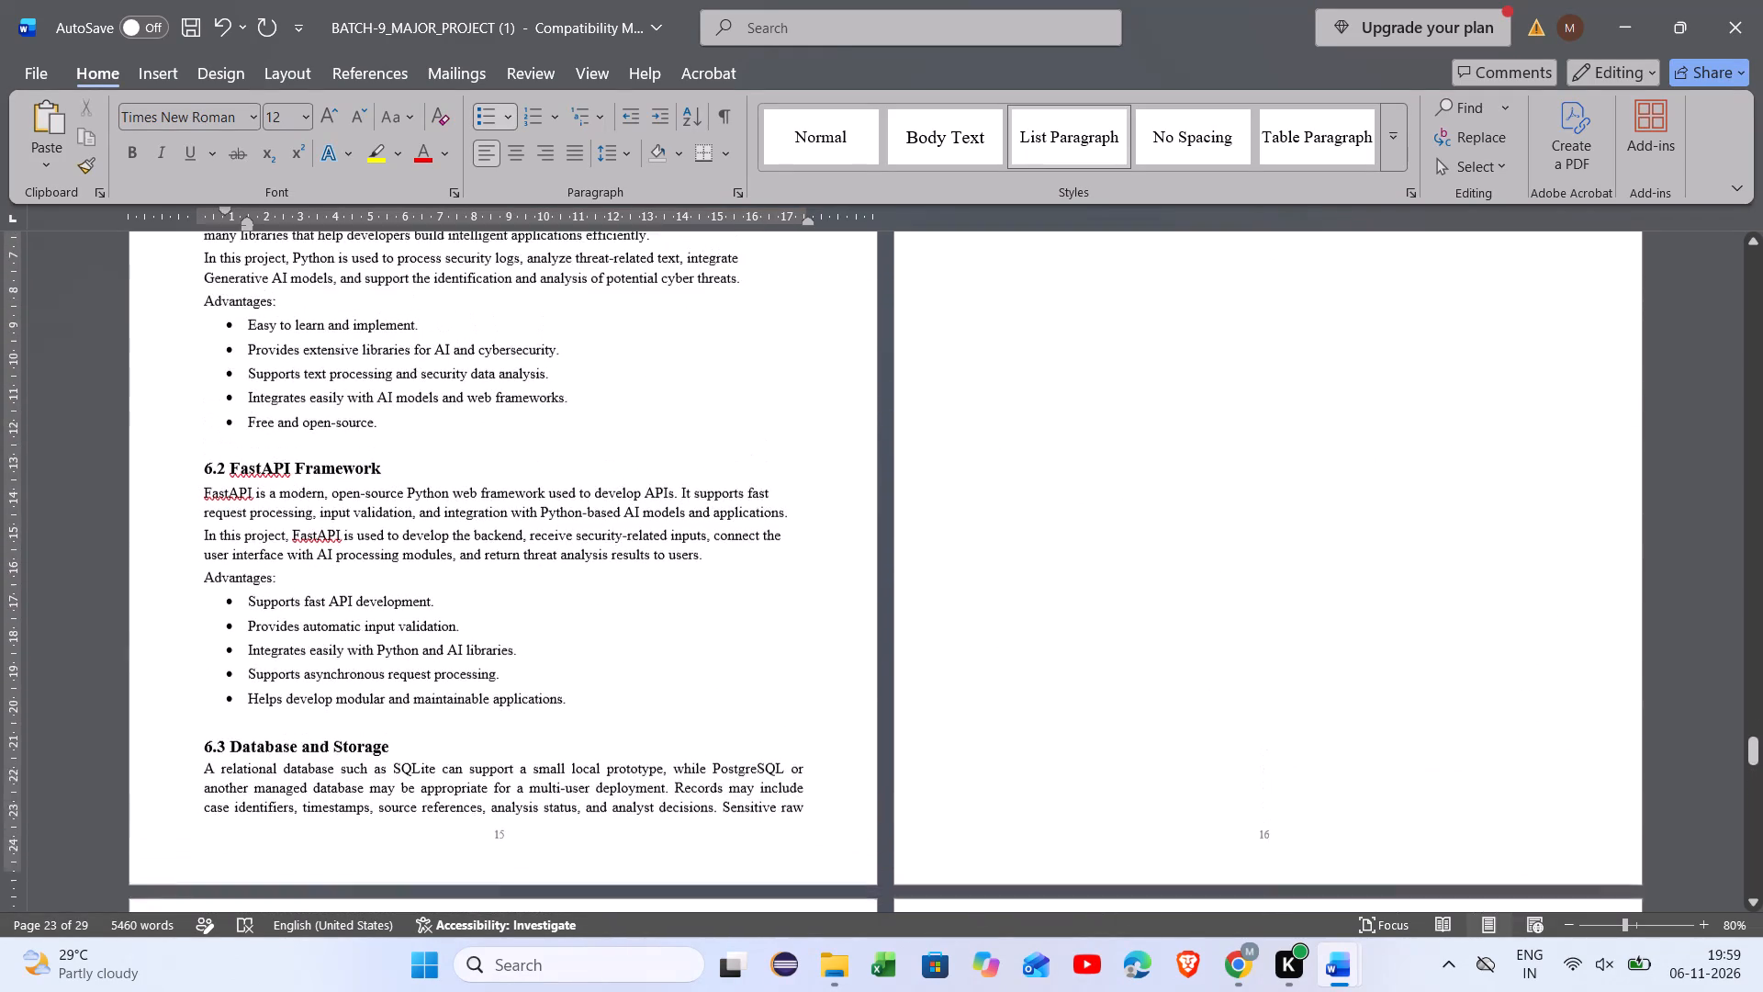
{"action": "scroll", "coordinate": [749, 561], "scroll_direction": "up", "scroll_amount": 1}
{"action": "scroll", "coordinate": [749, 561], "scroll_direction": "down", "scroll_amount": 3}
{"action": "scroll", "coordinate": [749, 561], "scroll_direction": "down", "scroll_amount": 1, "text": "ctrl"}
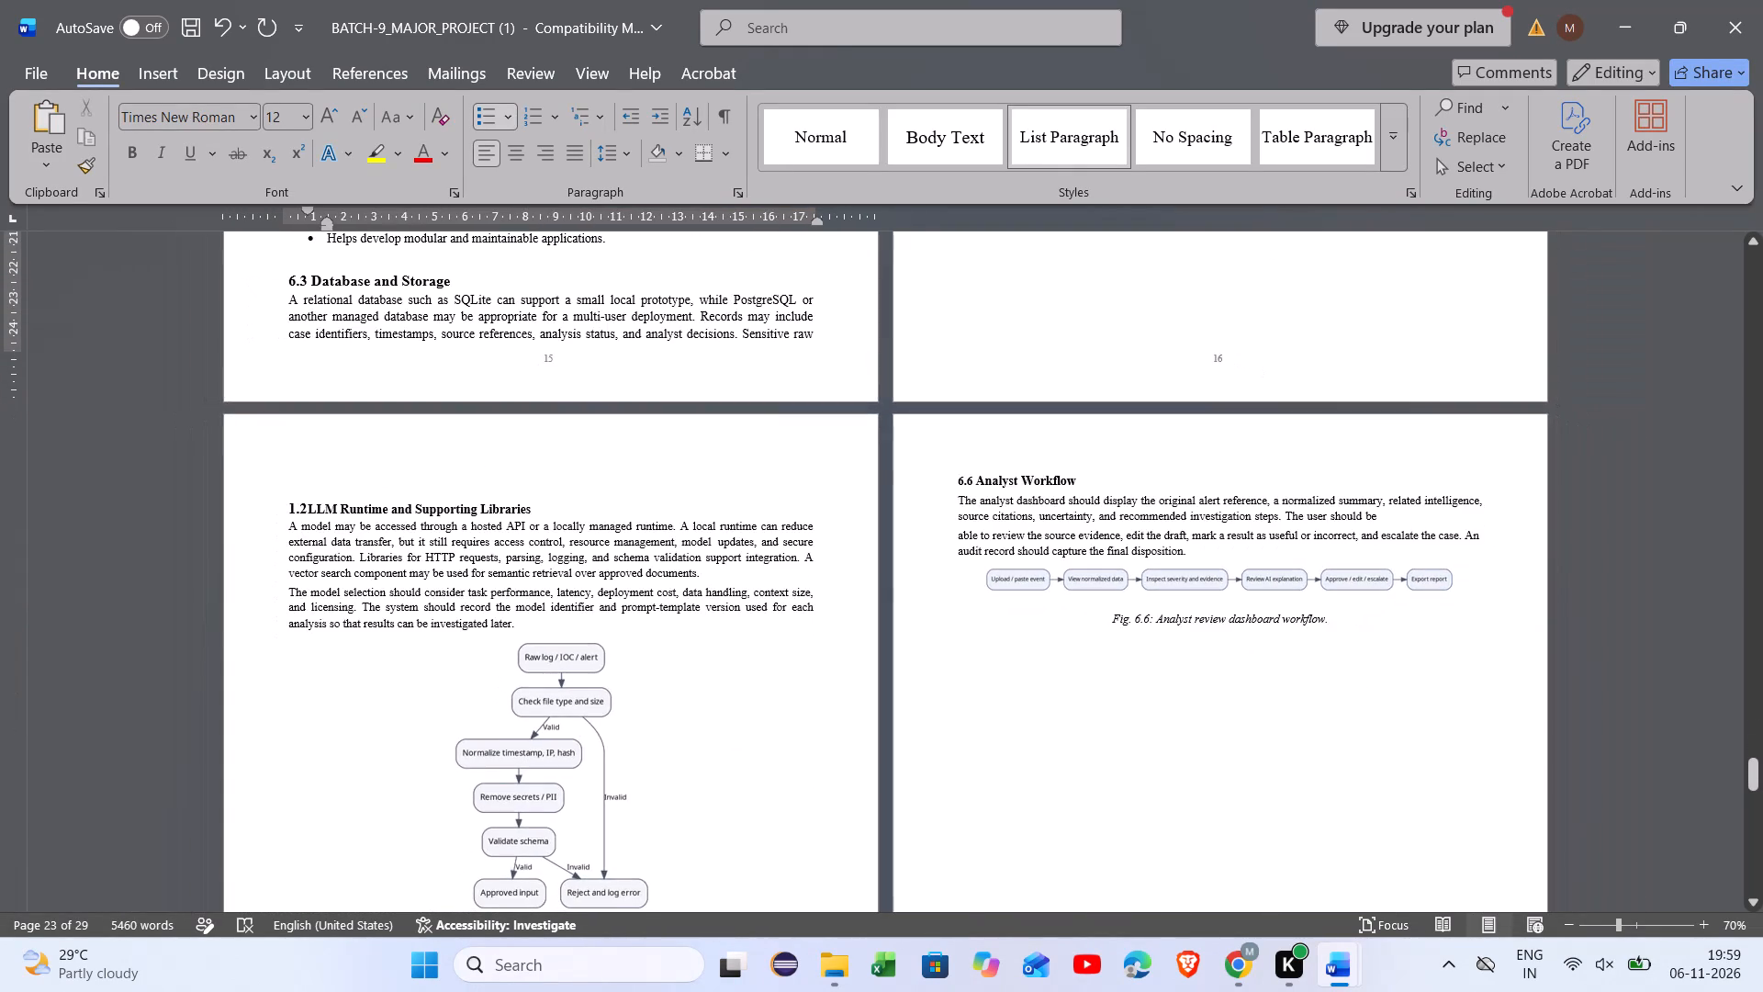
{"action": "scroll", "coordinate": [749, 561], "scroll_direction": "up", "scroll_amount": 5}
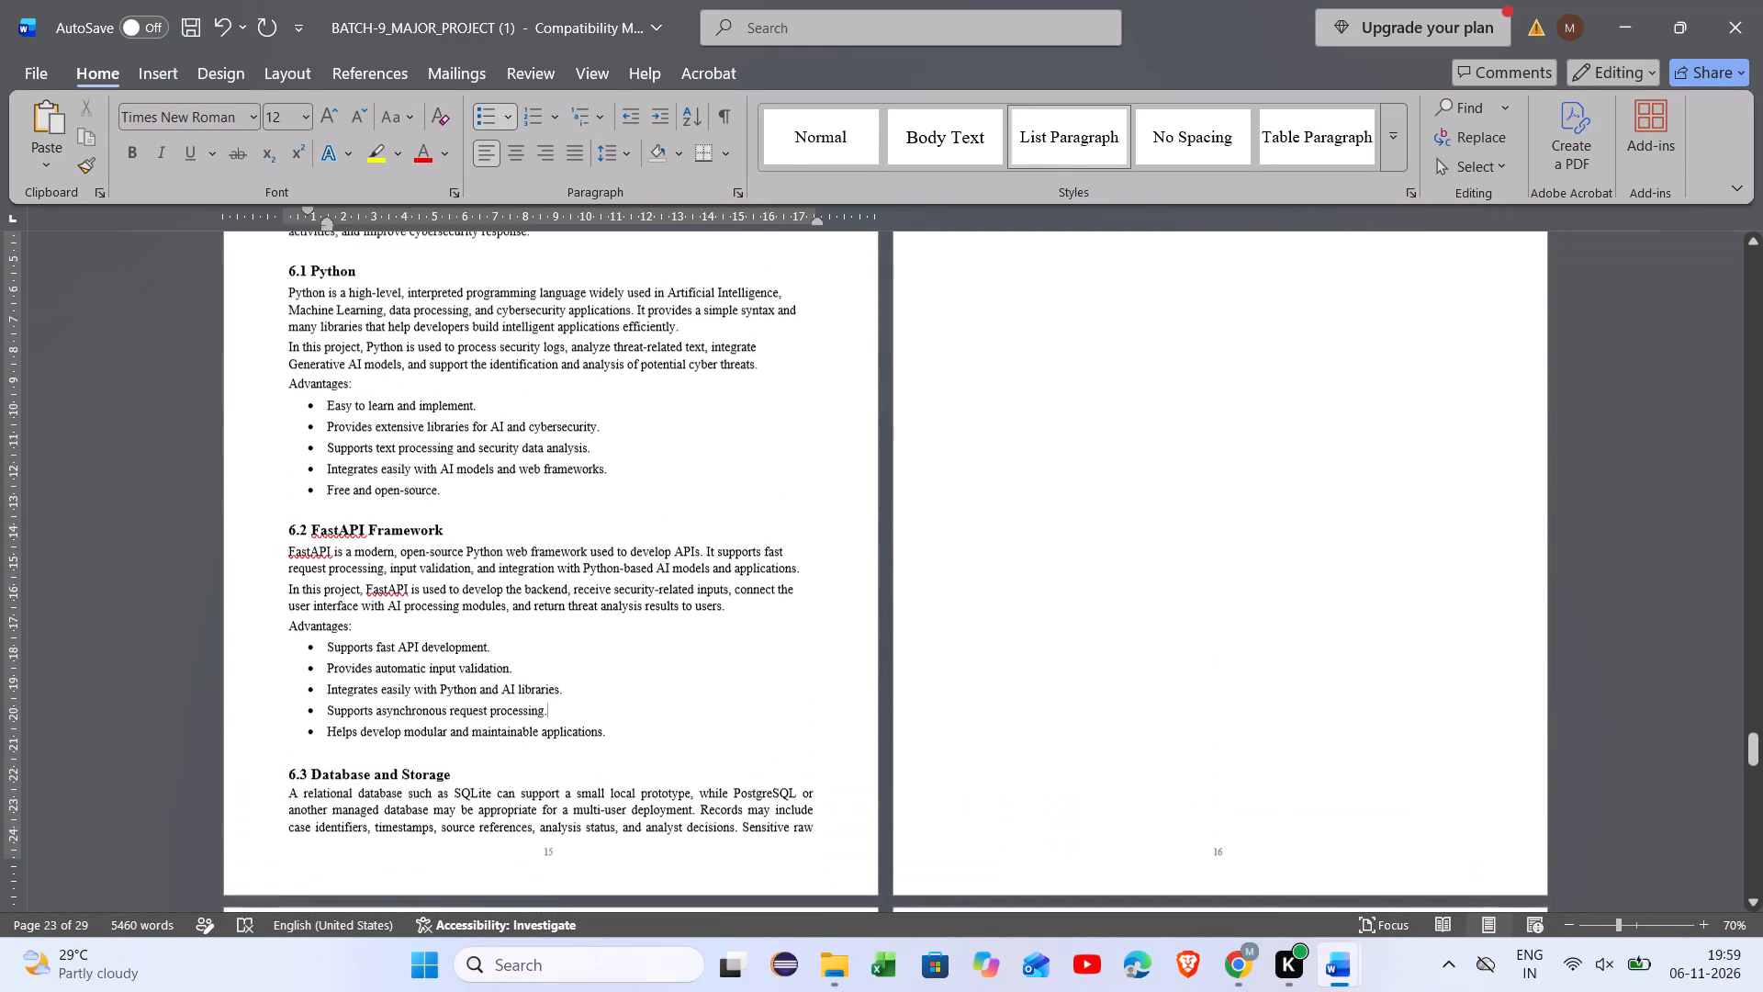
{"action": "scroll", "coordinate": [749, 561], "scroll_direction": "up", "scroll_amount": 1}
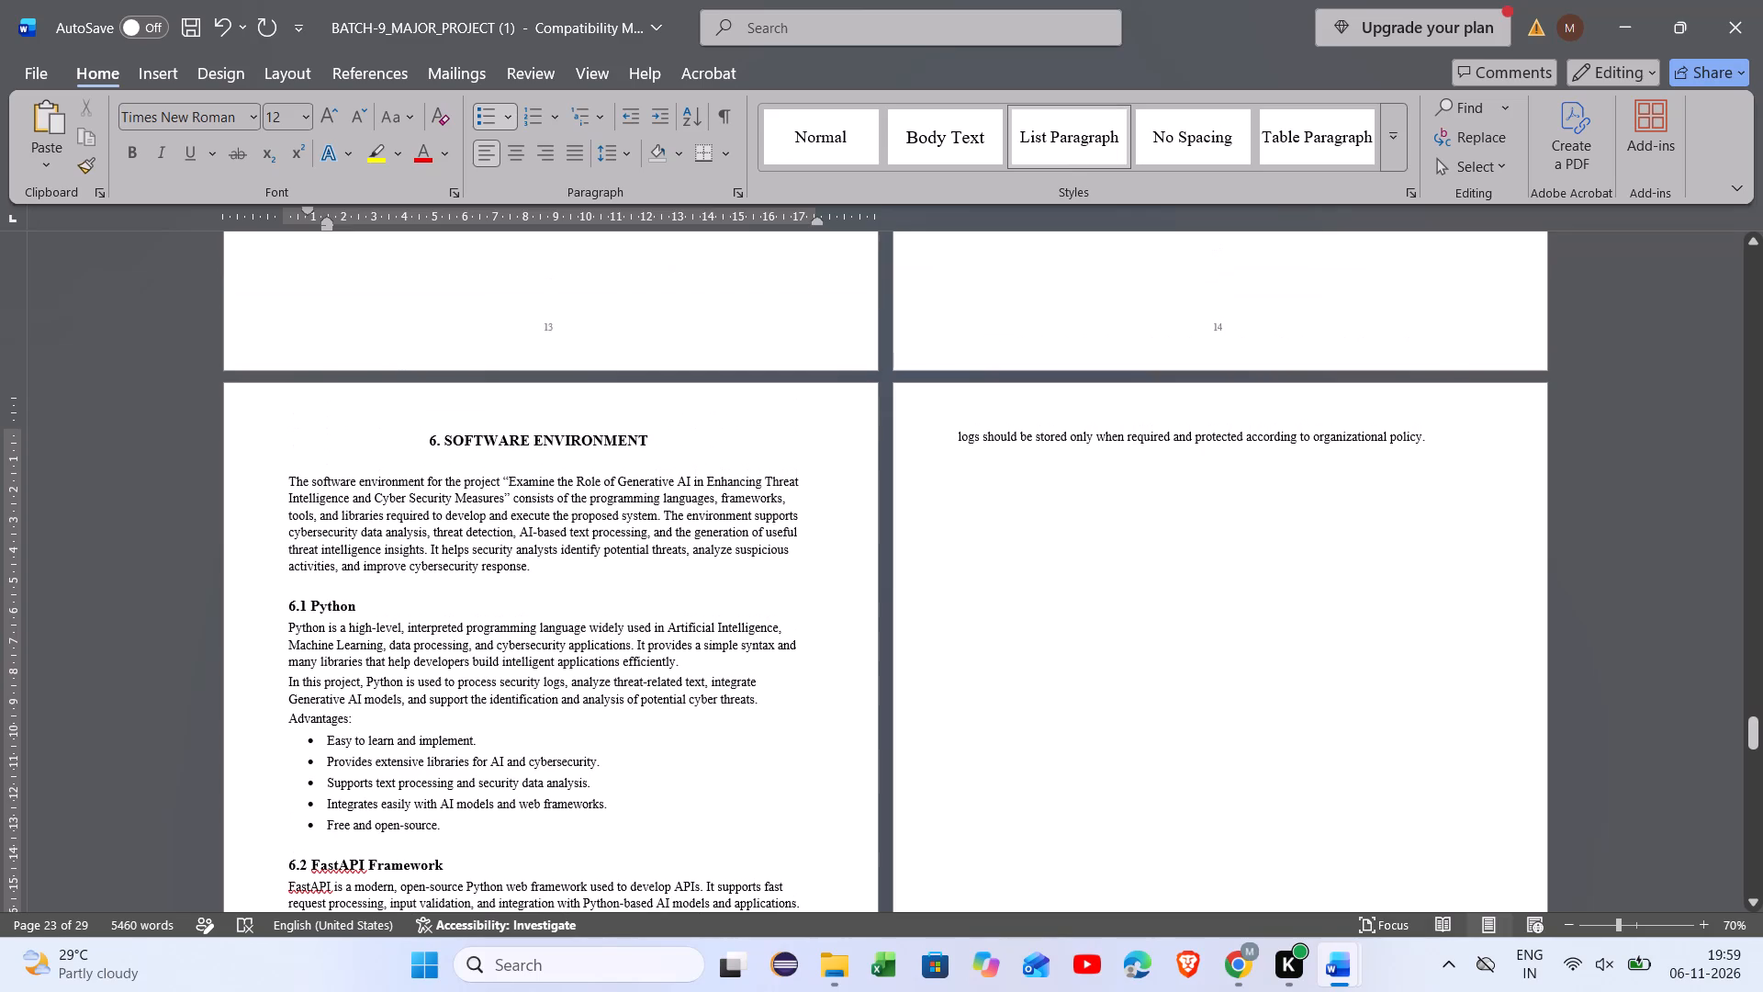
{"action": "left_click", "coordinate": [1432, 427]}
{"action": "key", "text": "BackSpace"}
{"action": "key", "text": "BackSpace"}
{"action": "key", "text": "BackSpace"}
{"action": "key", "text": "BackSpace"}
{"action": "key", "text": "BackSpace"}
{"action": "key", "text": "BackSpace"}
{"action": "key", "text": "BackSpace"}
{"action": "key", "text": "BackSpace"}
{"action": "key", "text": "BackSpace"}
{"action": "key", "text": "BackSpace"}
{"action": "key", "text": "BackSpace"}
{"action": "key", "text": "BackSpace"}
{"action": "key", "text": "BackSpace"}
{"action": "key", "text": "BackSpace"}
{"action": "key", "text": "BackSpace"}
{"action": "key", "text": "BackSpace"}
{"action": "key", "text": "BackSpace"}
{"action": "key", "text": "BackSpace"}
{"action": "key", "text": "BackSpace"}
{"action": "key", "text": "BackSpace"}
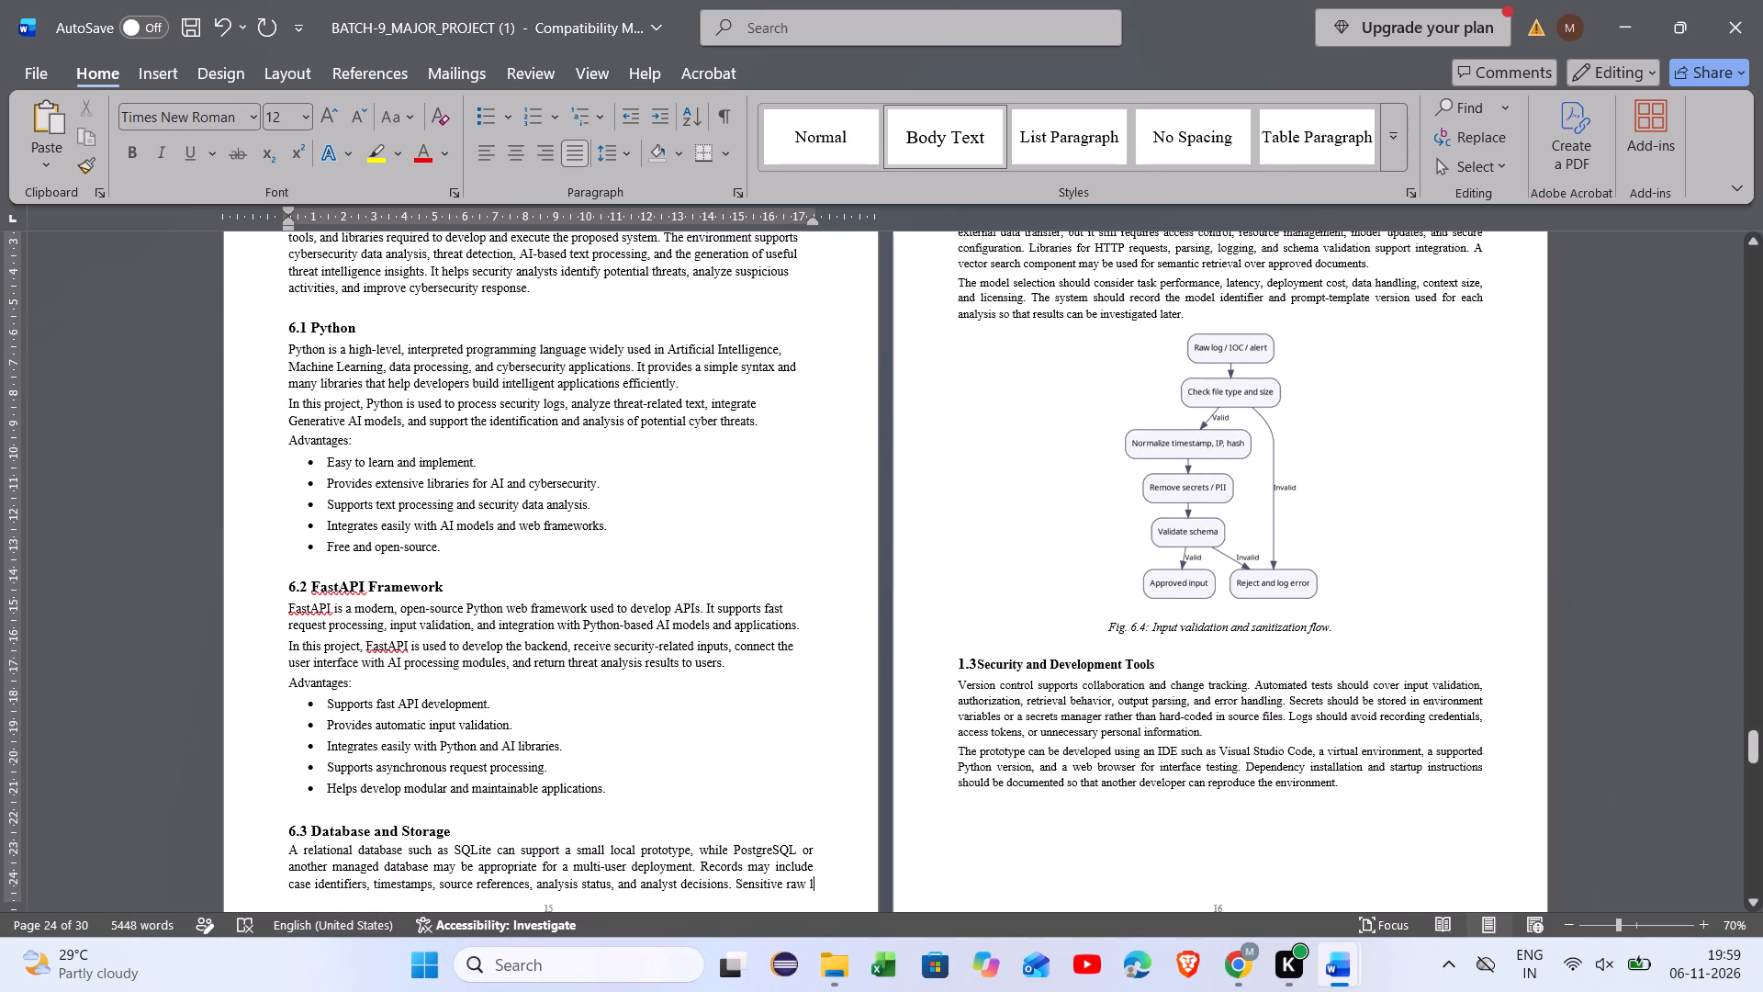
{"action": "scroll", "coordinate": [1432, 429], "scroll_direction": "down", "scroll_amount": 2}
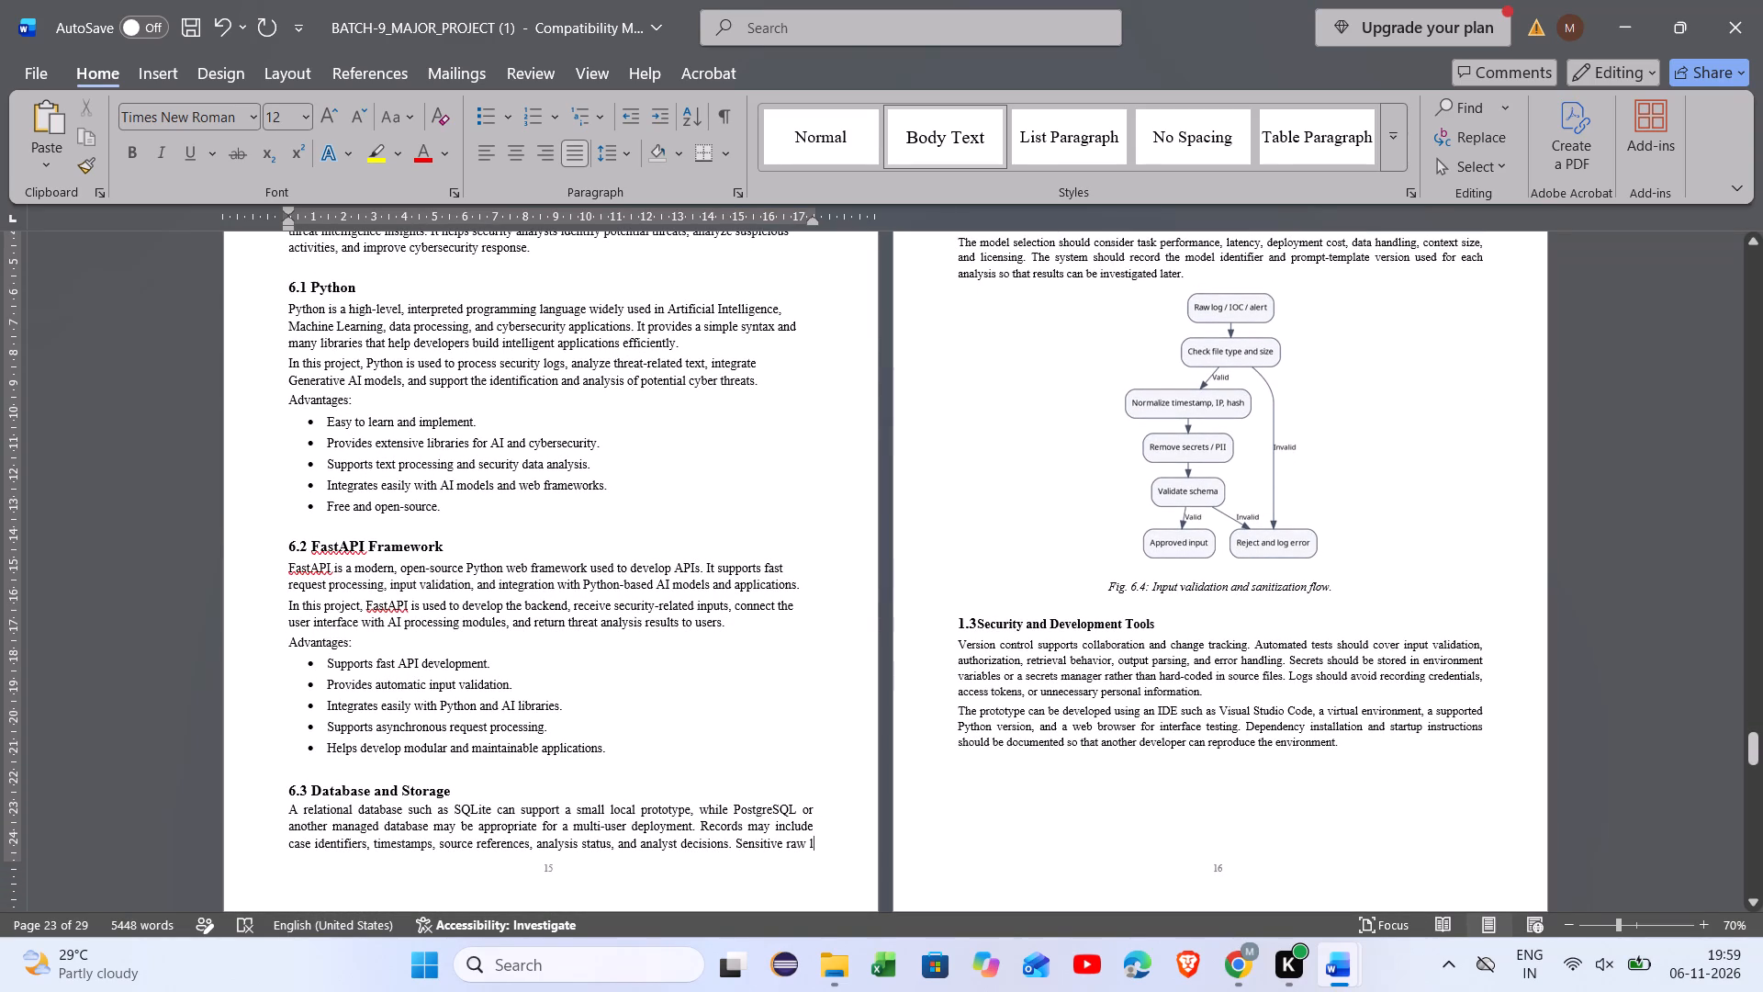
{"action": "key", "text": "BackSpace"}
{"action": "key", "text": "BackSpace"}
{"action": "key", "text": "BackSpace"}
{"action": "key", "text": "BackSpace"}
{"action": "key", "text": "BackSpace"}
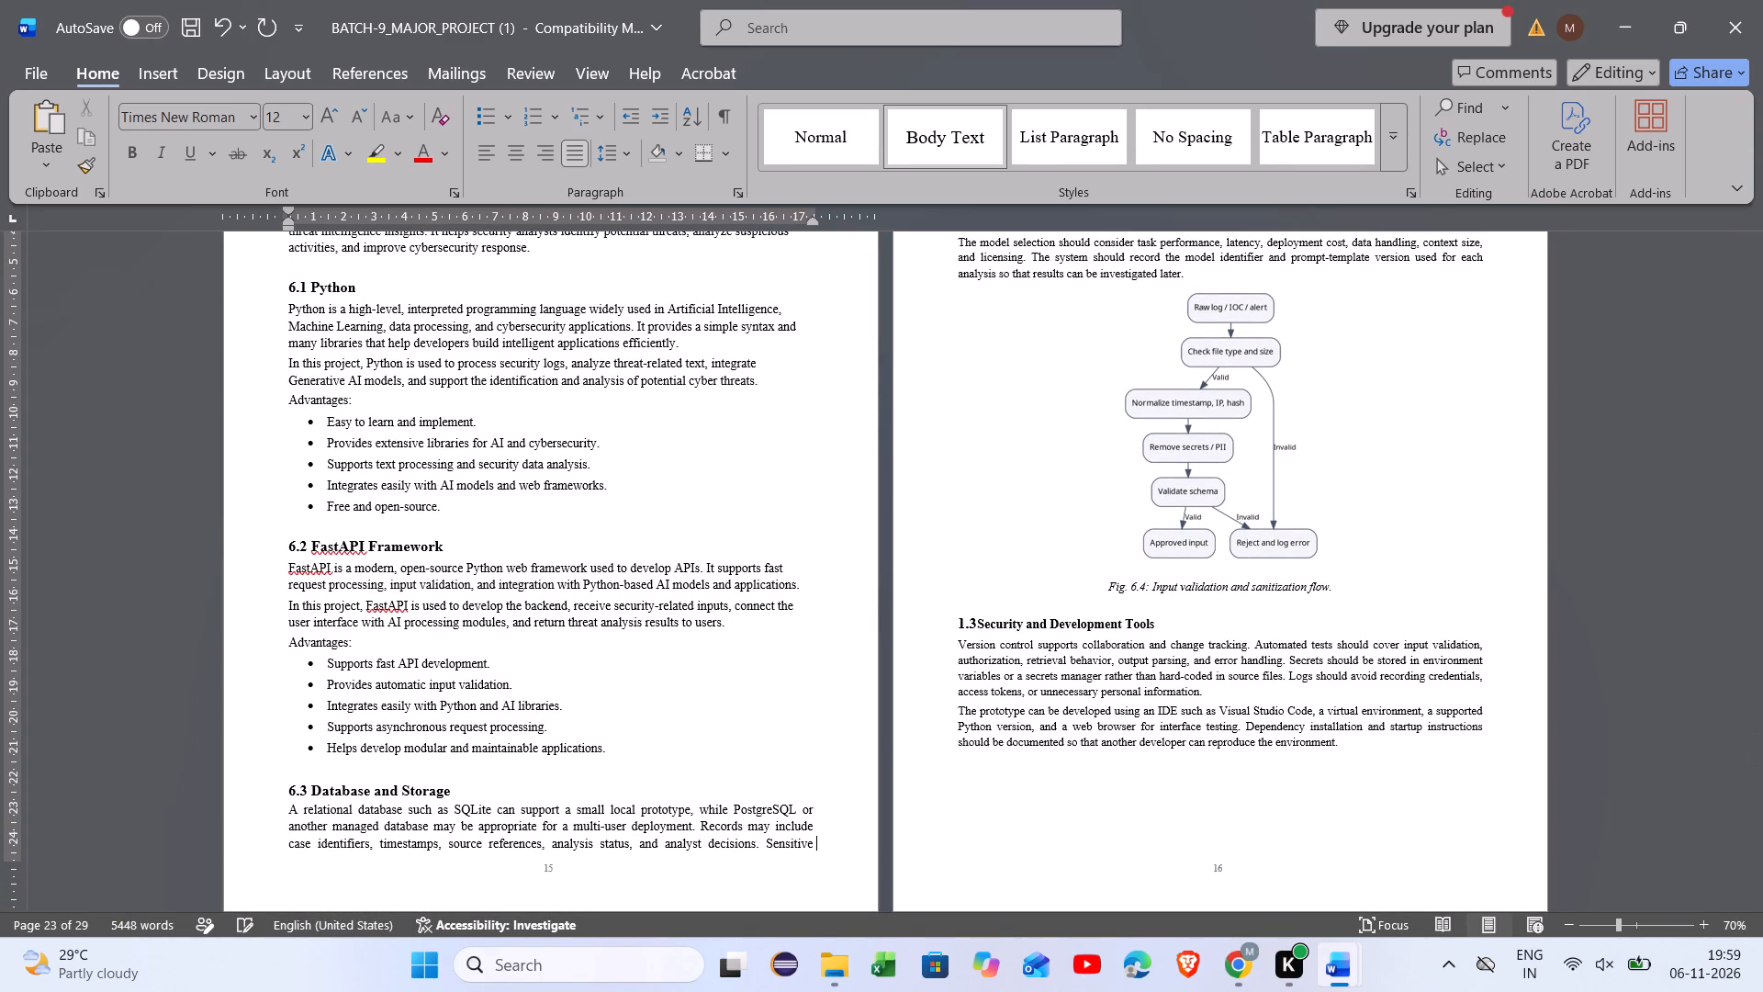
{"action": "key", "text": "BackSpace"}
{"action": "key", "text": "BackSpace"}
{"action": "key", "text": "BackSpace"}
{"action": "key", "text": "BackSpace"}
{"action": "key", "text": "BackSpace"}
{"action": "key", "text": "BackSpace"}
{"action": "key", "text": "BackSpace"}
{"action": "key", "text": "BackSpace"}
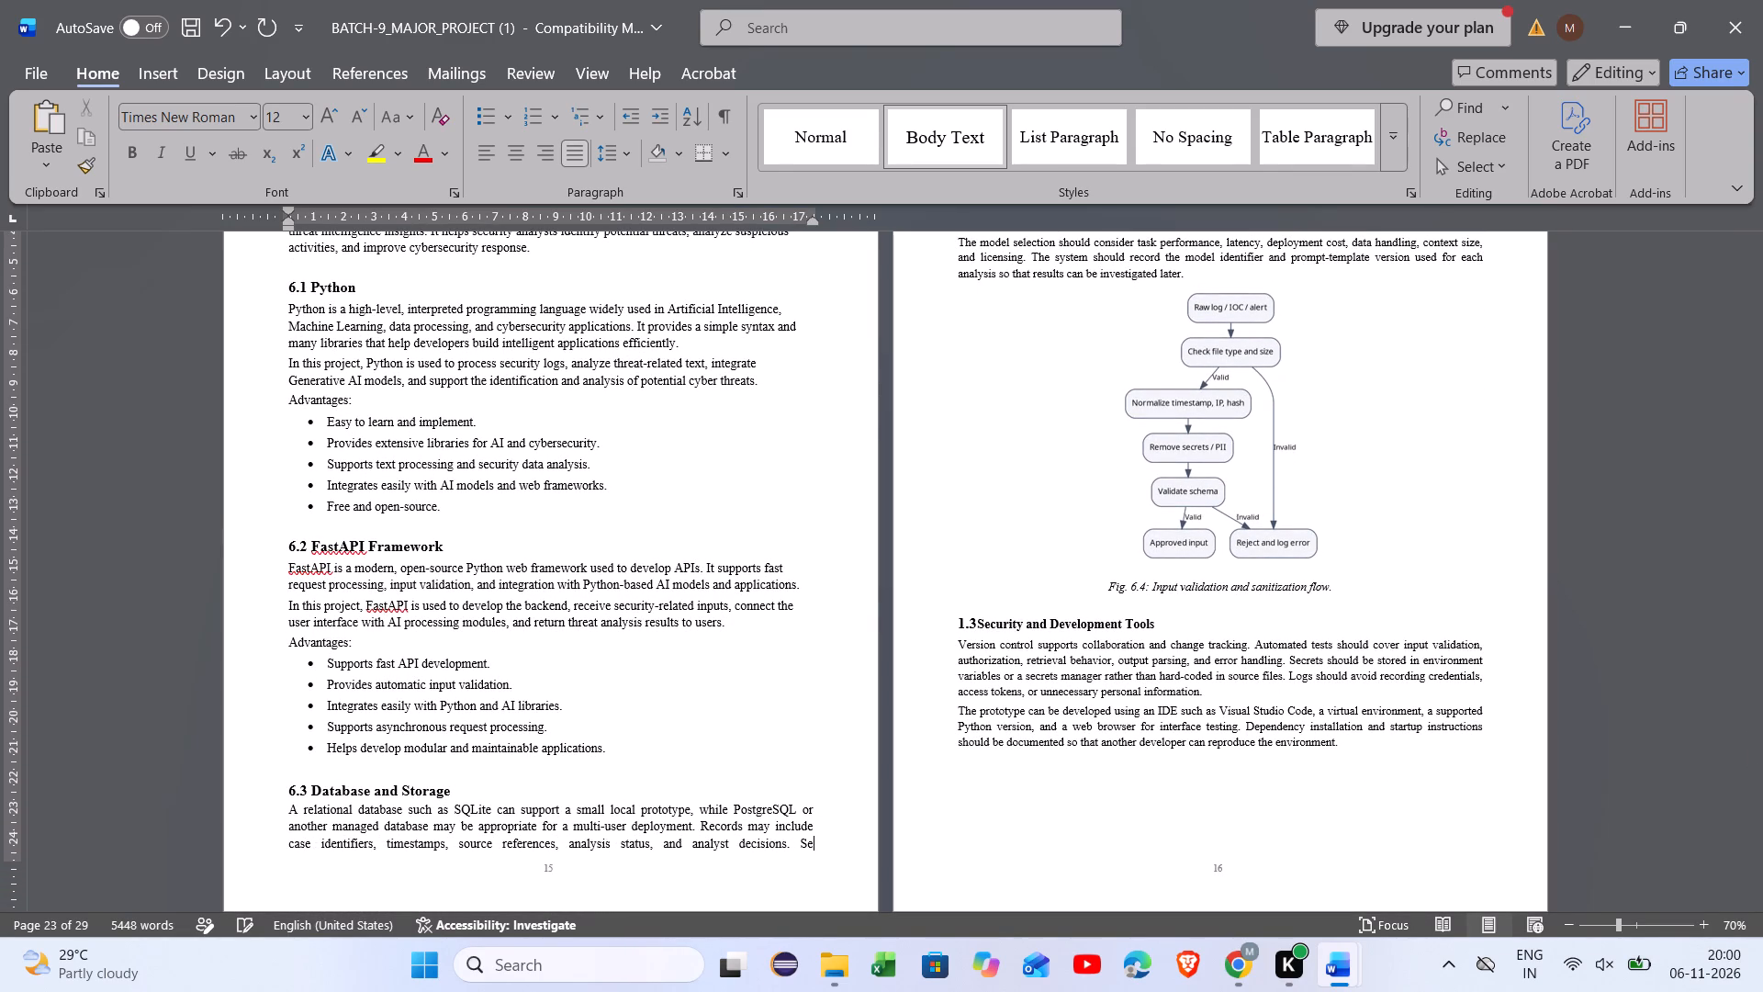
{"action": "key", "text": "BackSpace"}
{"action": "key", "text": "BackSpace"}
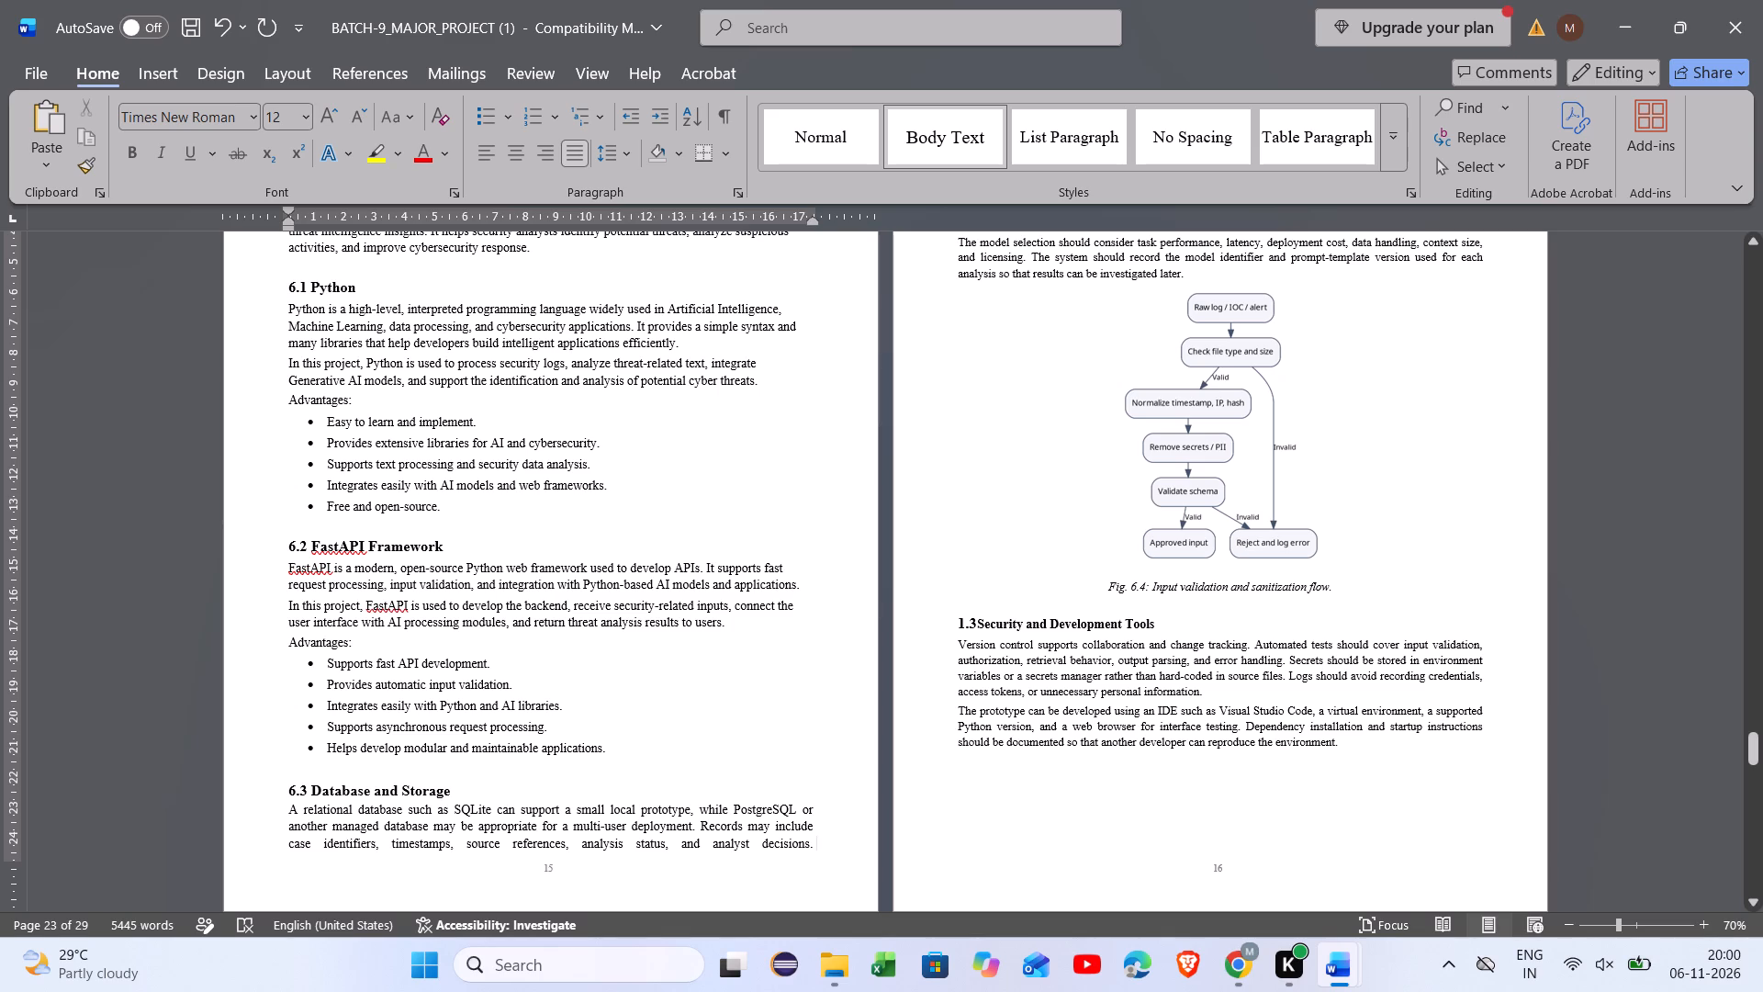
Shorten the last sentence of the 6.3 Database and Storage paragraph to end with "Records may include case.".
{"action": "left_click_drag", "start_coordinate": [817, 847], "coordinate": [323, 843]}
{"action": "key", "text": "BackSpace"}
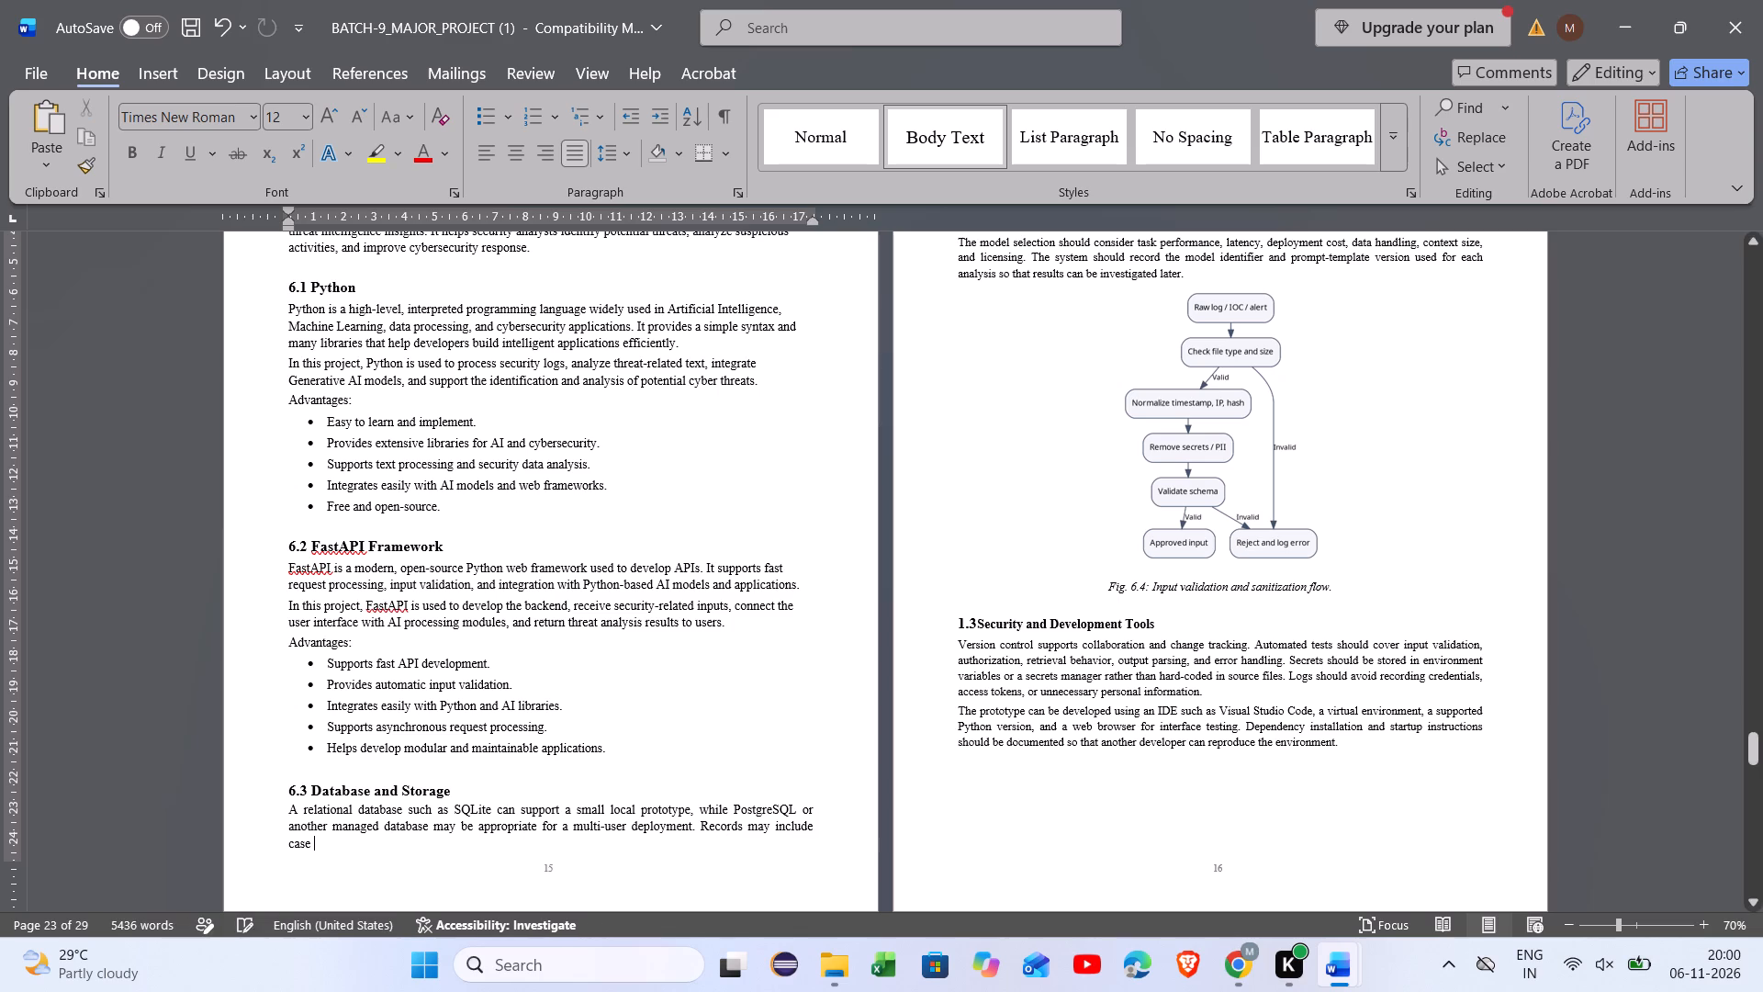
{"action": "key", "text": "BackSpace"}
{"action": "key", "text": "comma"}
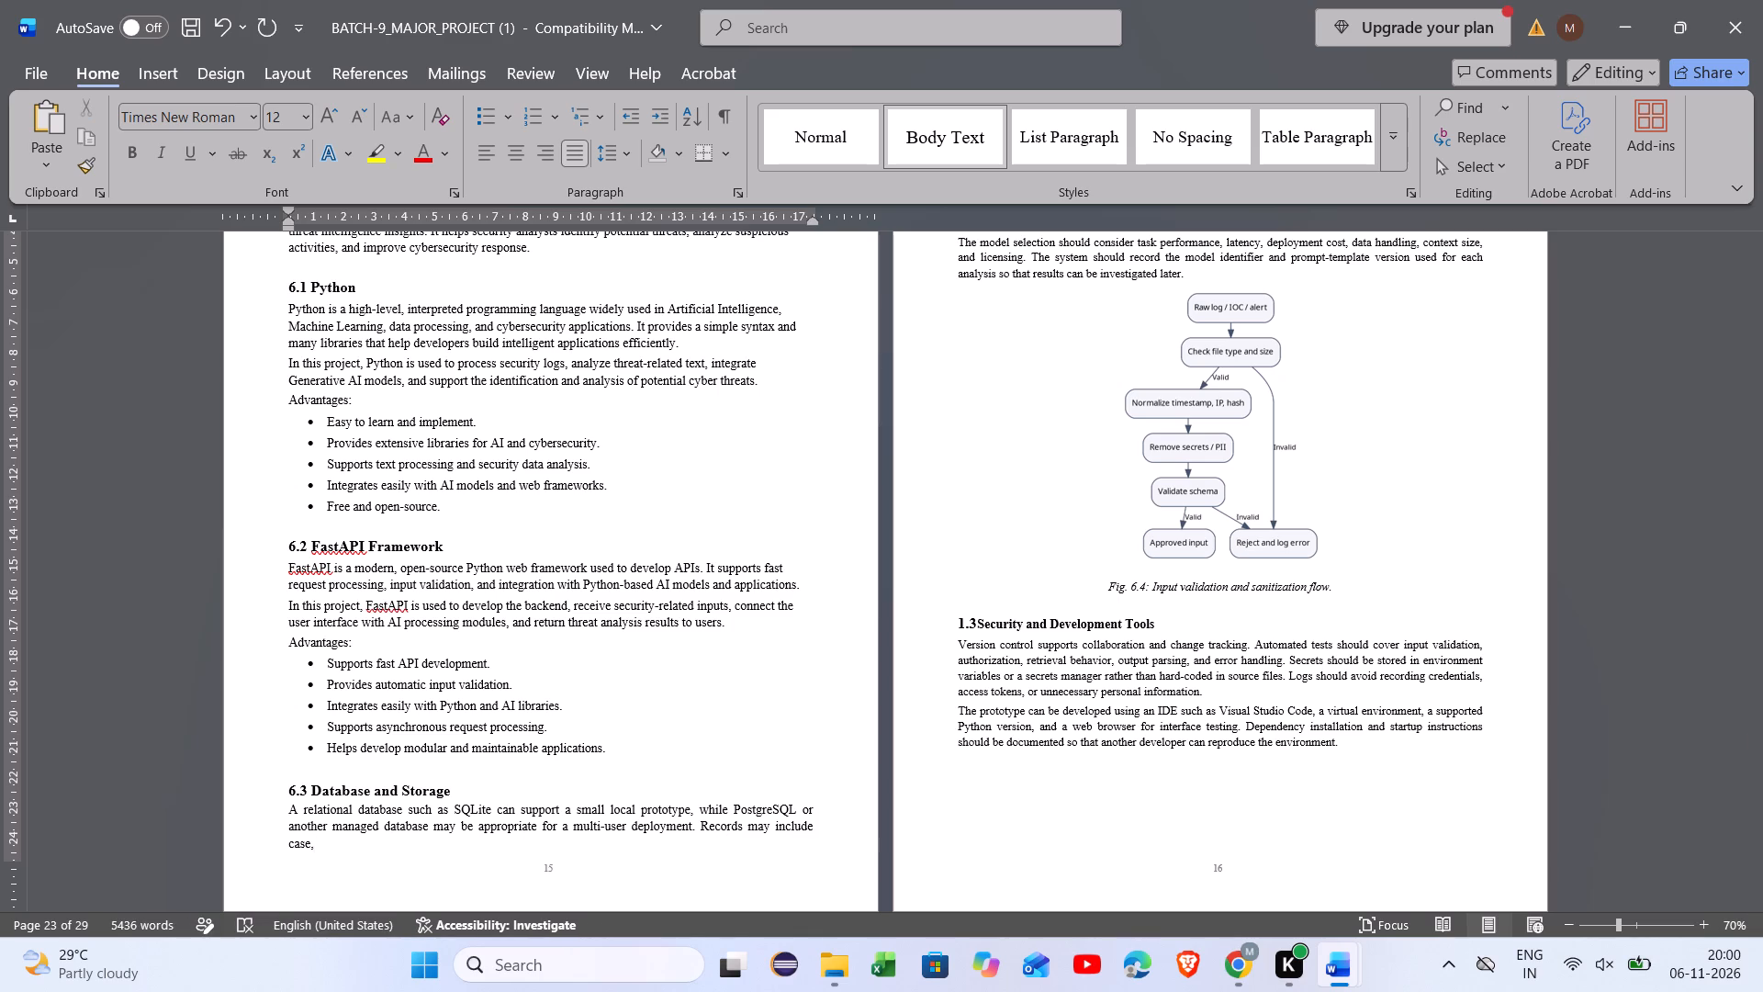
{"action": "key", "text": "BackSpace"}
{"action": "key", "text": "space"}
{"action": "type", "text": ","}
{"action": "key", "text": "space"}
{"action": "key", "text": "BackSpace"}
{"action": "key", "text": "BackSpace"}
{"action": "key", "text": "comma"}
{"action": "key", "text": "BackSpace"}
{"action": "key", "text": "period"}
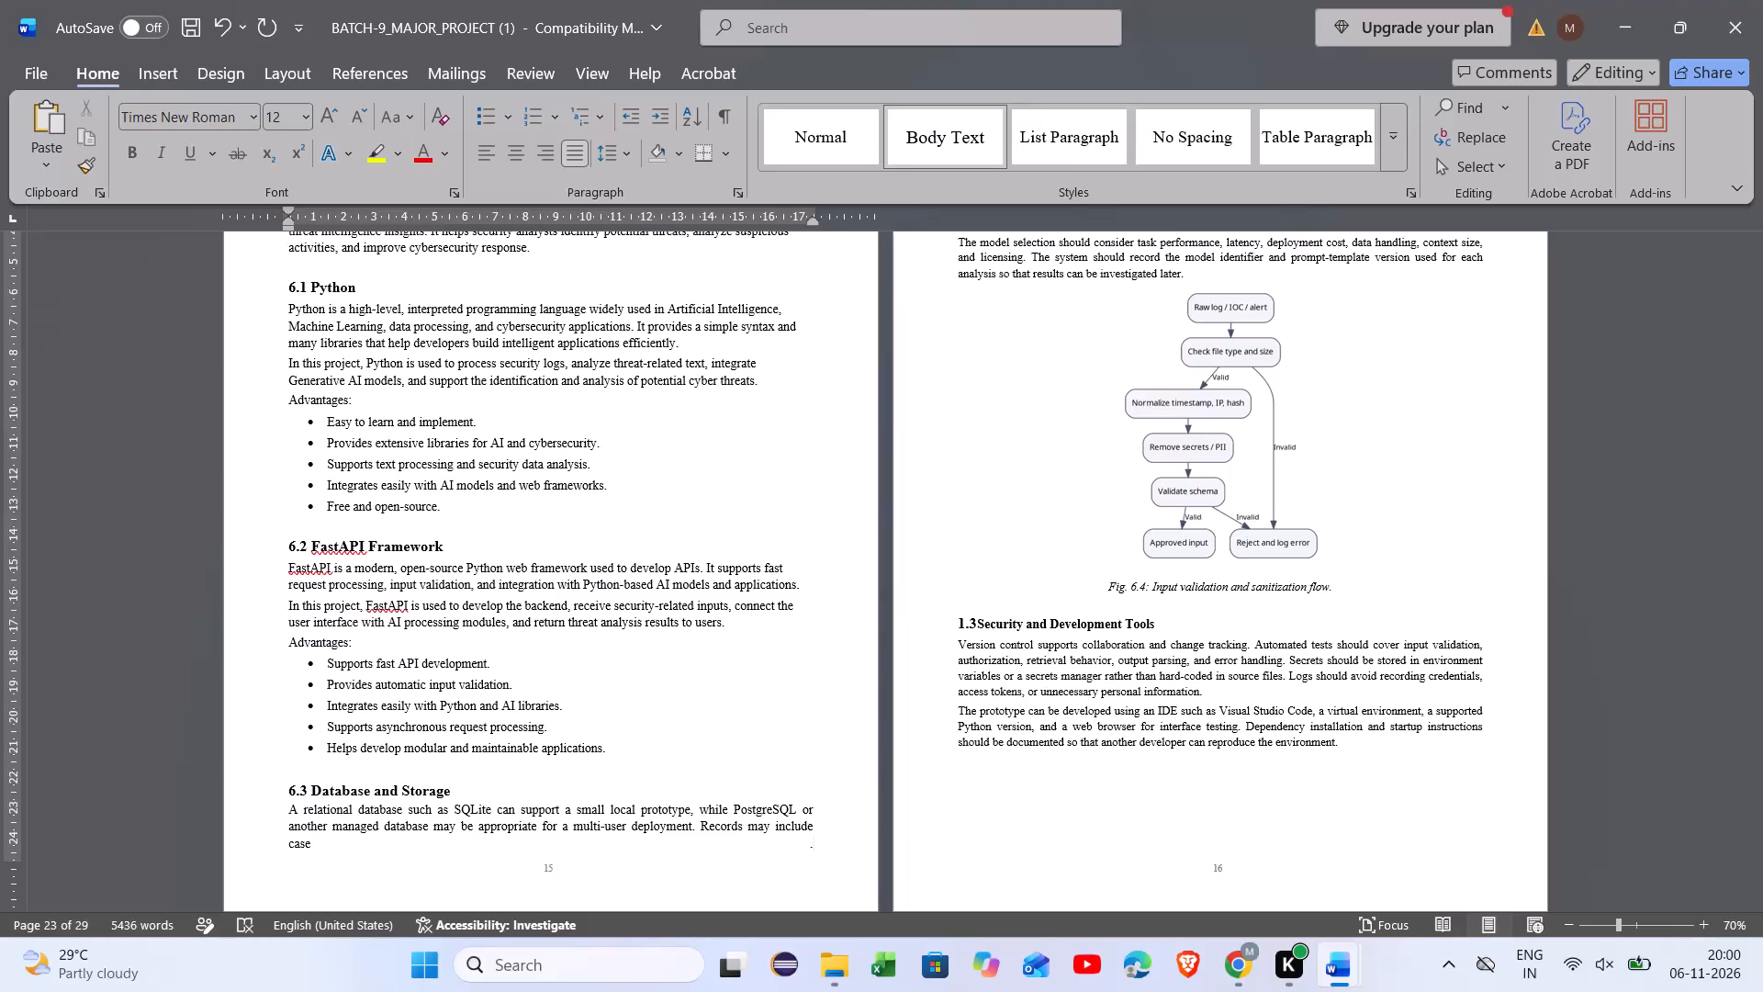
{"action": "key", "text": "BackSpace"}
{"action": "key", "text": "BackSpace"}
{"action": "key", "text": "period"}
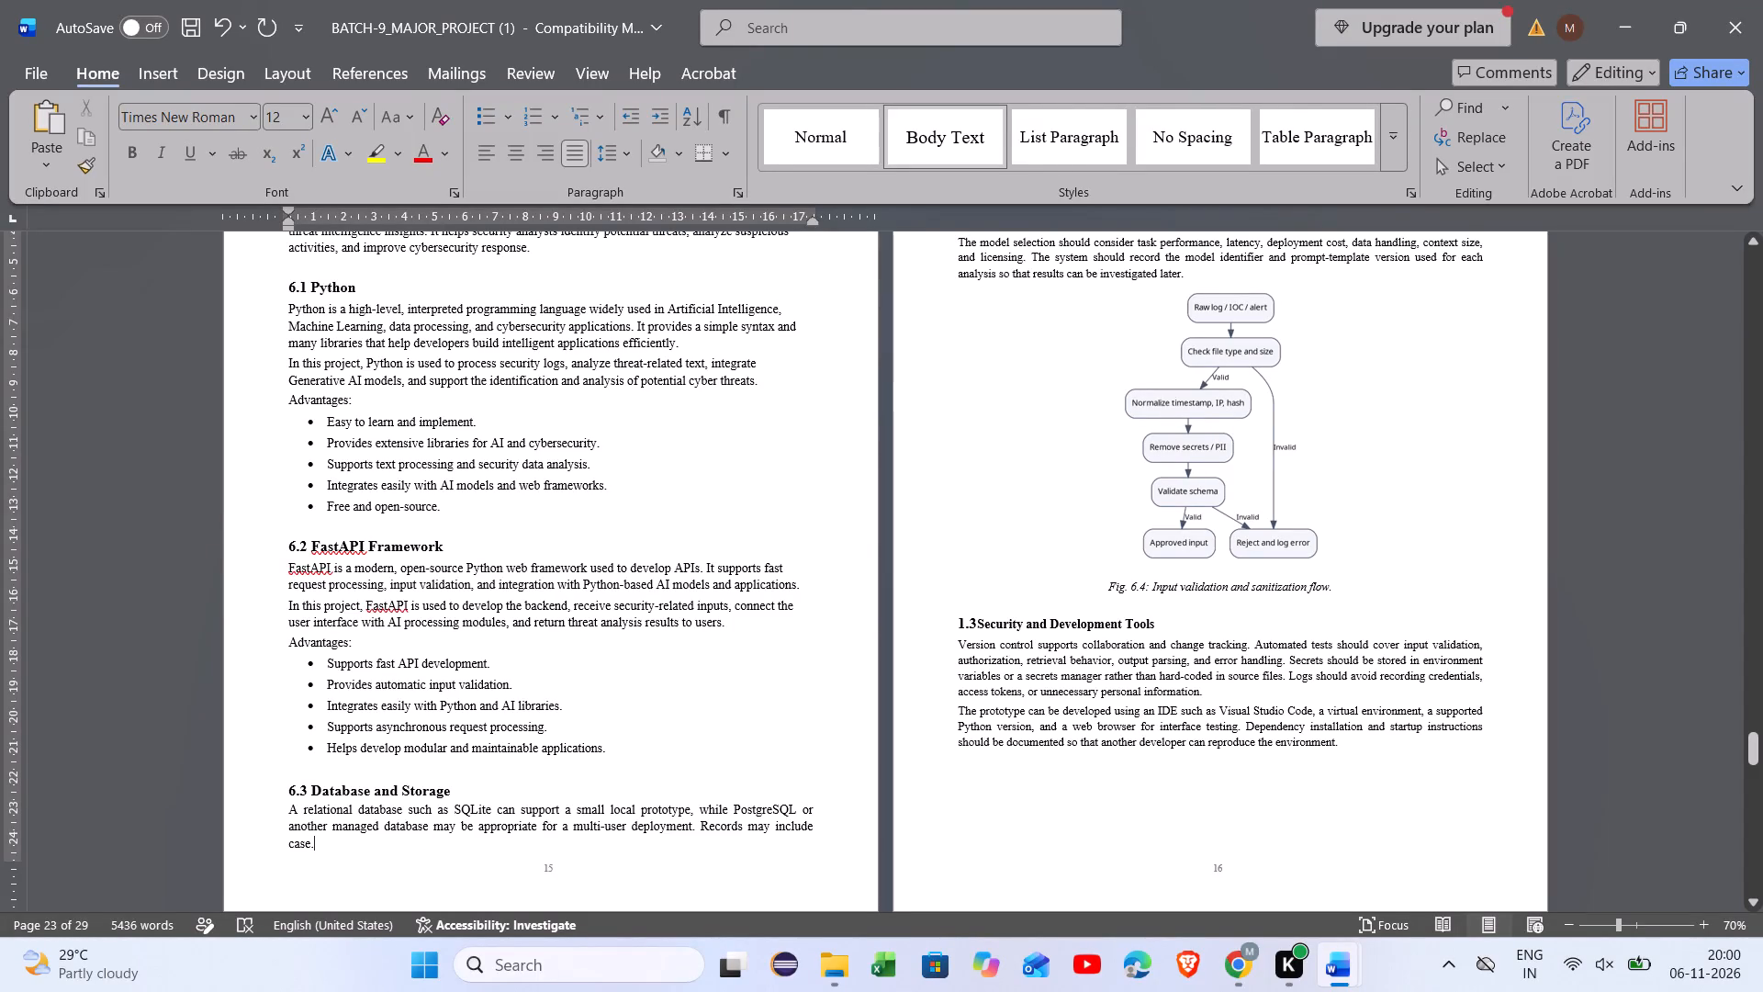
Replace the automatic number of the LLM Runtime and Supporting Libraries heading with 6.4 followed by a space.
{"action": "scroll", "coordinate": [652, 752], "scroll_direction": "up", "scroll_amount": 2}
{"action": "scroll", "coordinate": [652, 752], "scroll_direction": "down", "scroll_amount": 1}
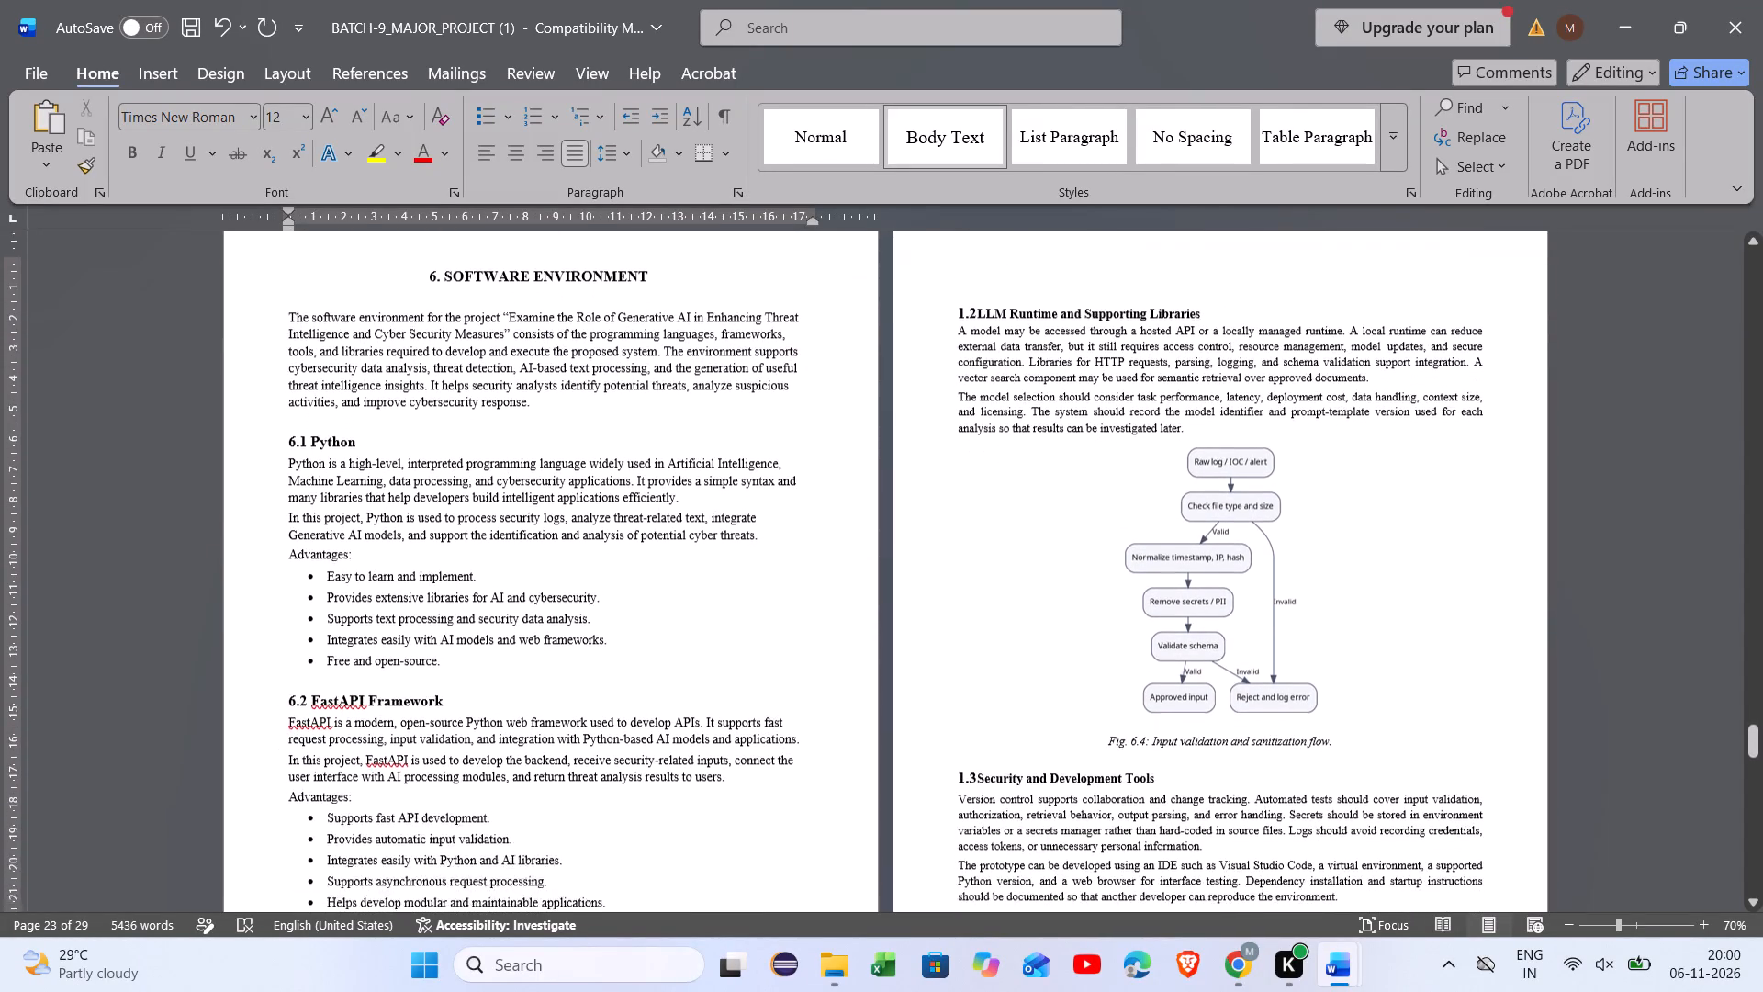
{"action": "scroll", "coordinate": [652, 752], "scroll_direction": "down", "scroll_amount": 1}
{"action": "scroll", "coordinate": [782, 631], "scroll_direction": "up", "scroll_amount": 1}
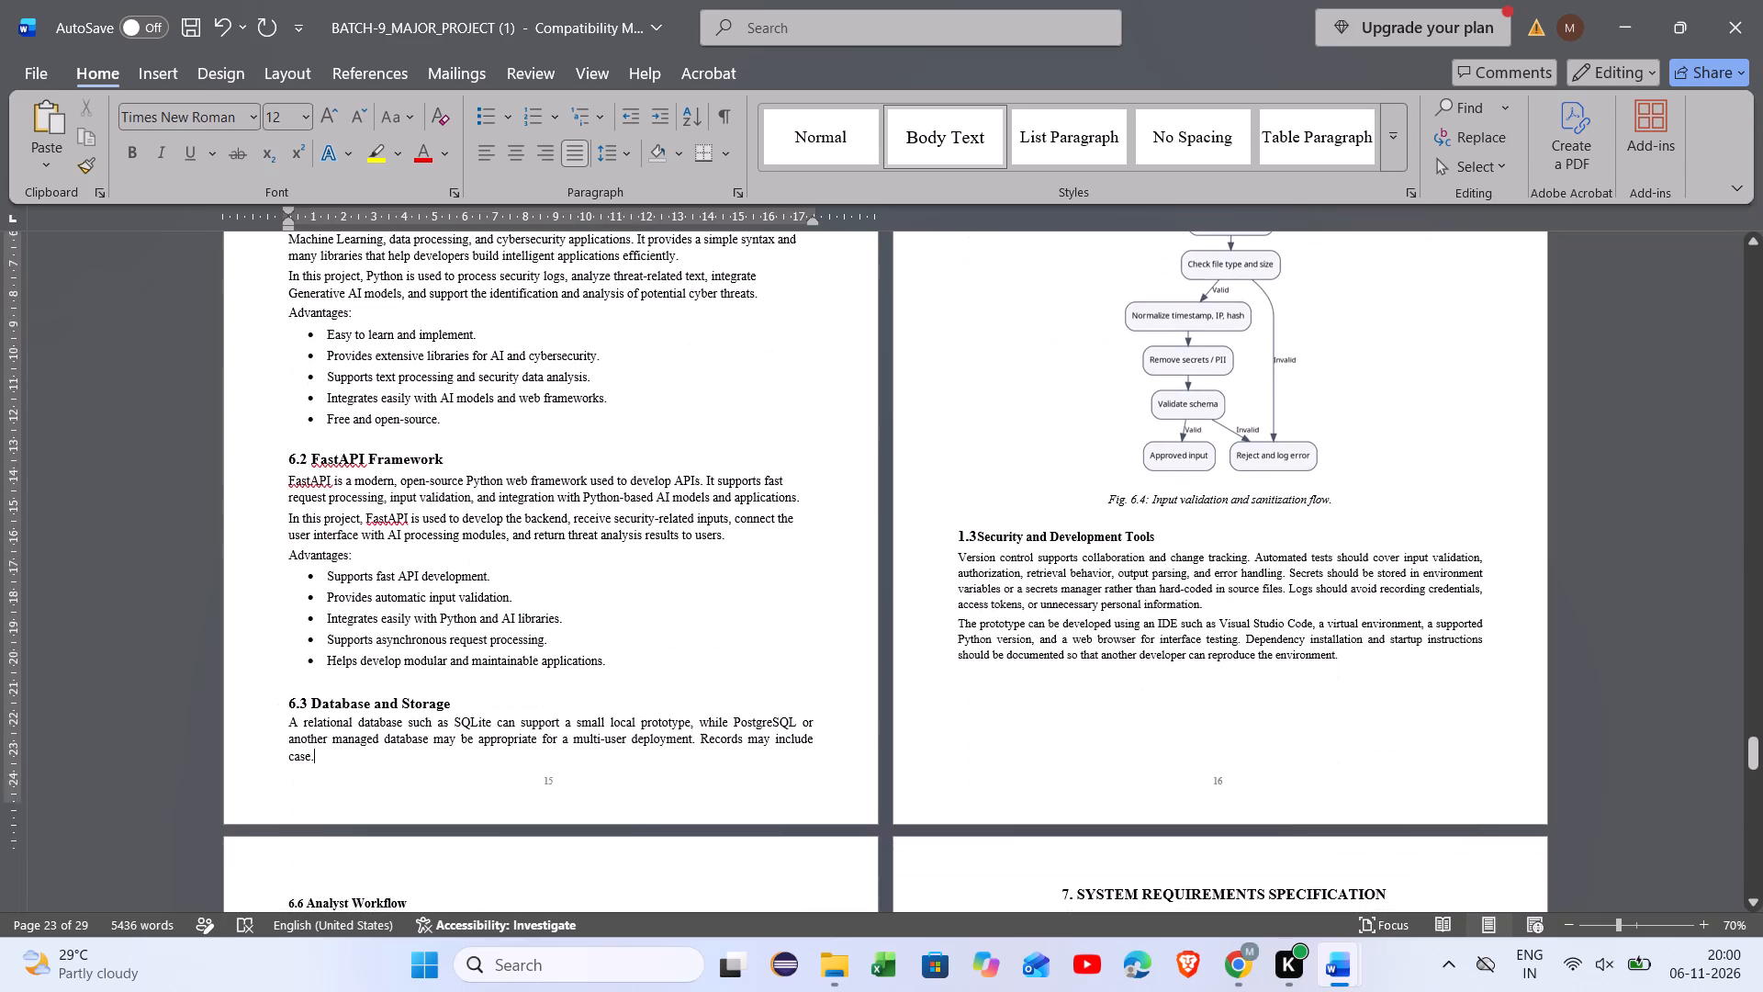
{"action": "scroll", "coordinate": [782, 631], "scroll_direction": "up", "scroll_amount": 3}
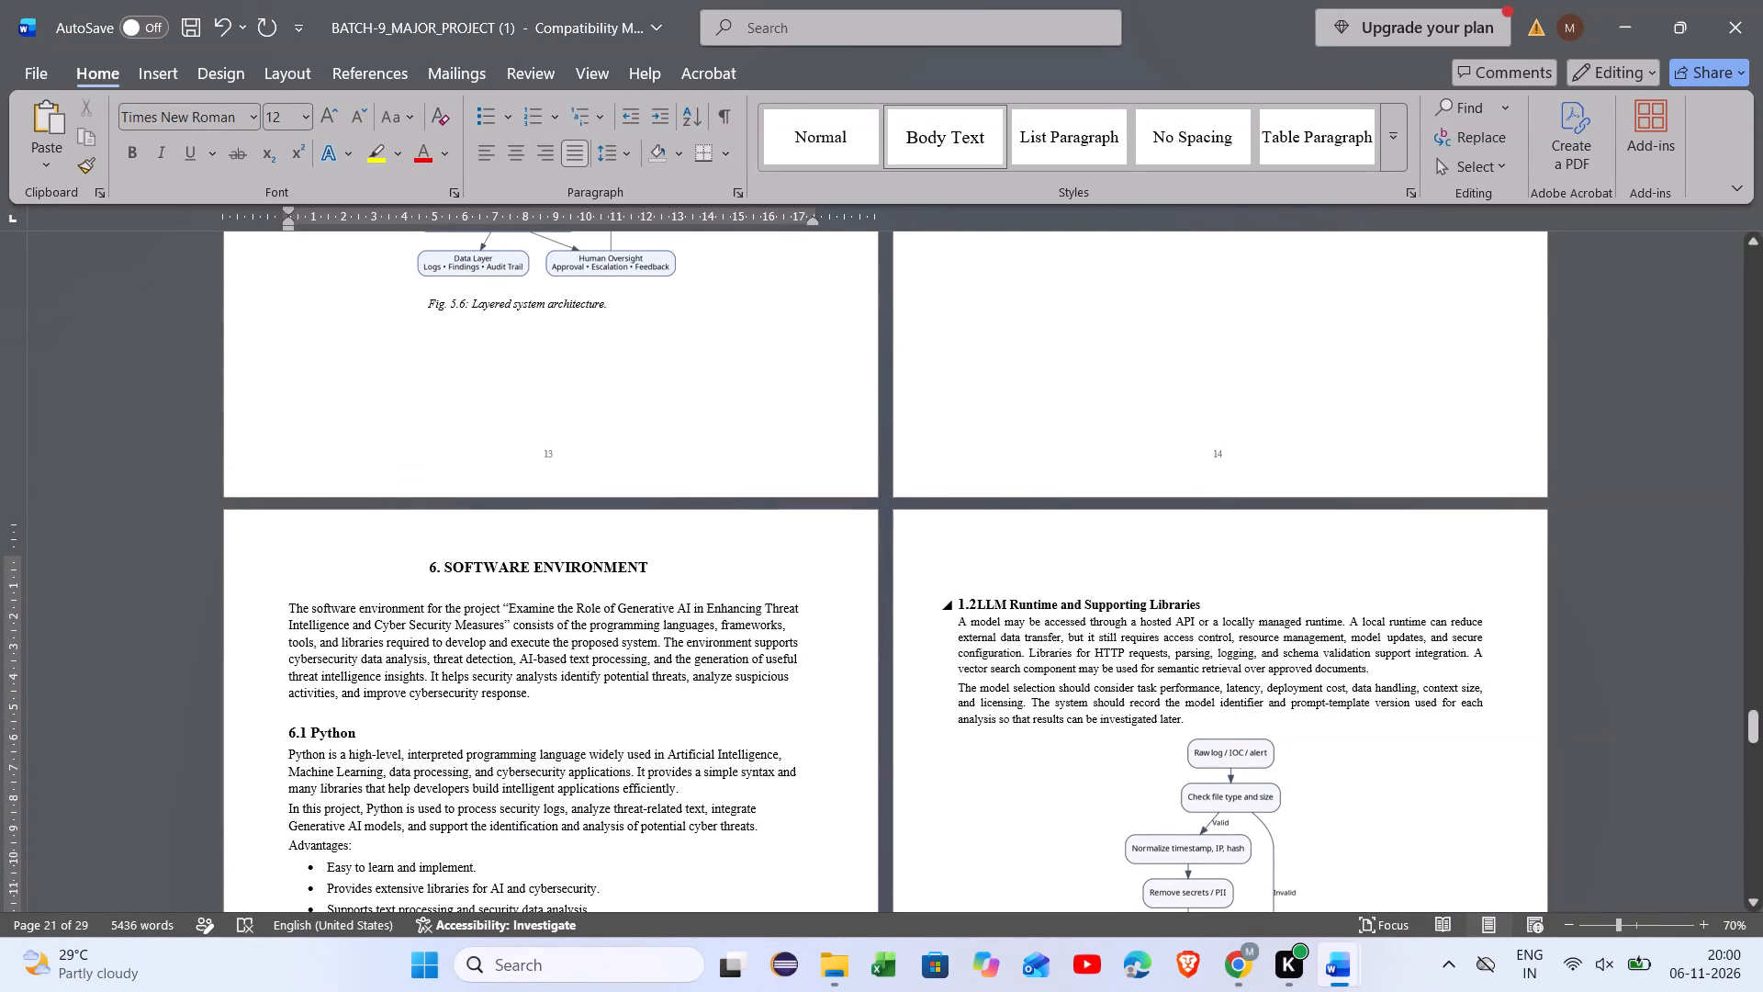
{"action": "left_click", "coordinate": [966, 600]}
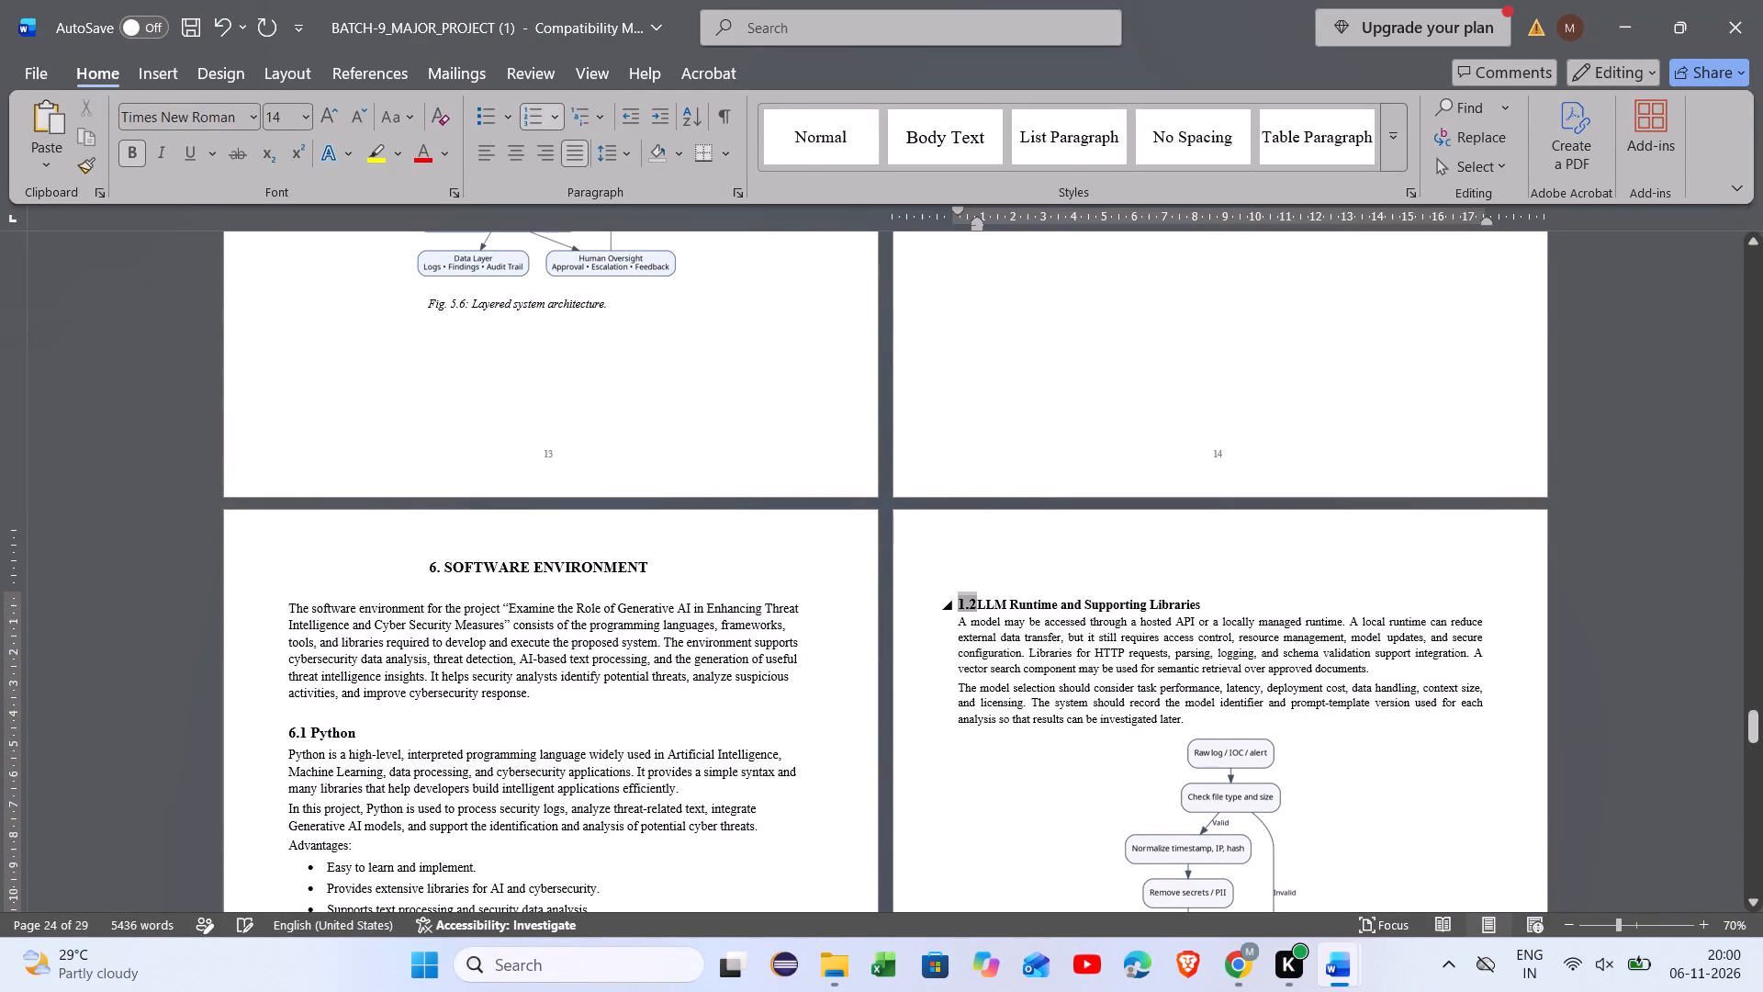
{"action": "type", "text": "6.4"}
{"action": "key", "text": "space"}
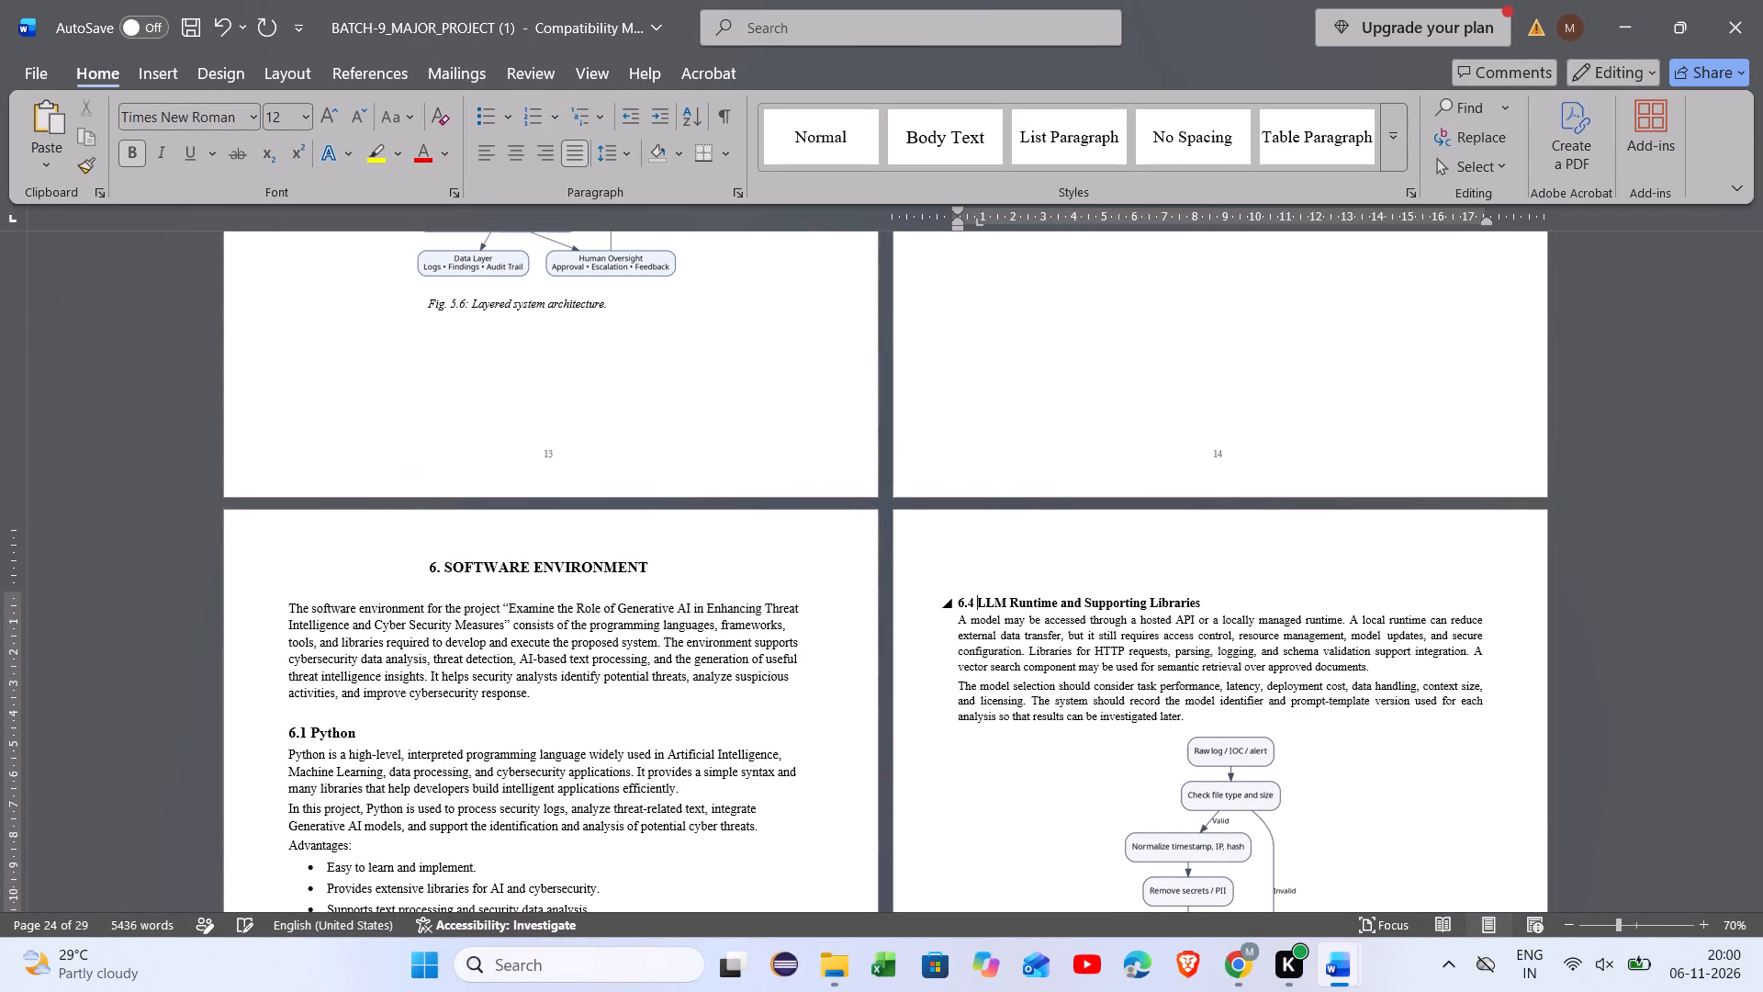
Set the whole 6.4 LLM Runtime and Supporting Libraries heading, including its number, to font size 14.
{"action": "left_click_drag", "start_coordinate": [1201, 600], "coordinate": [957, 605]}
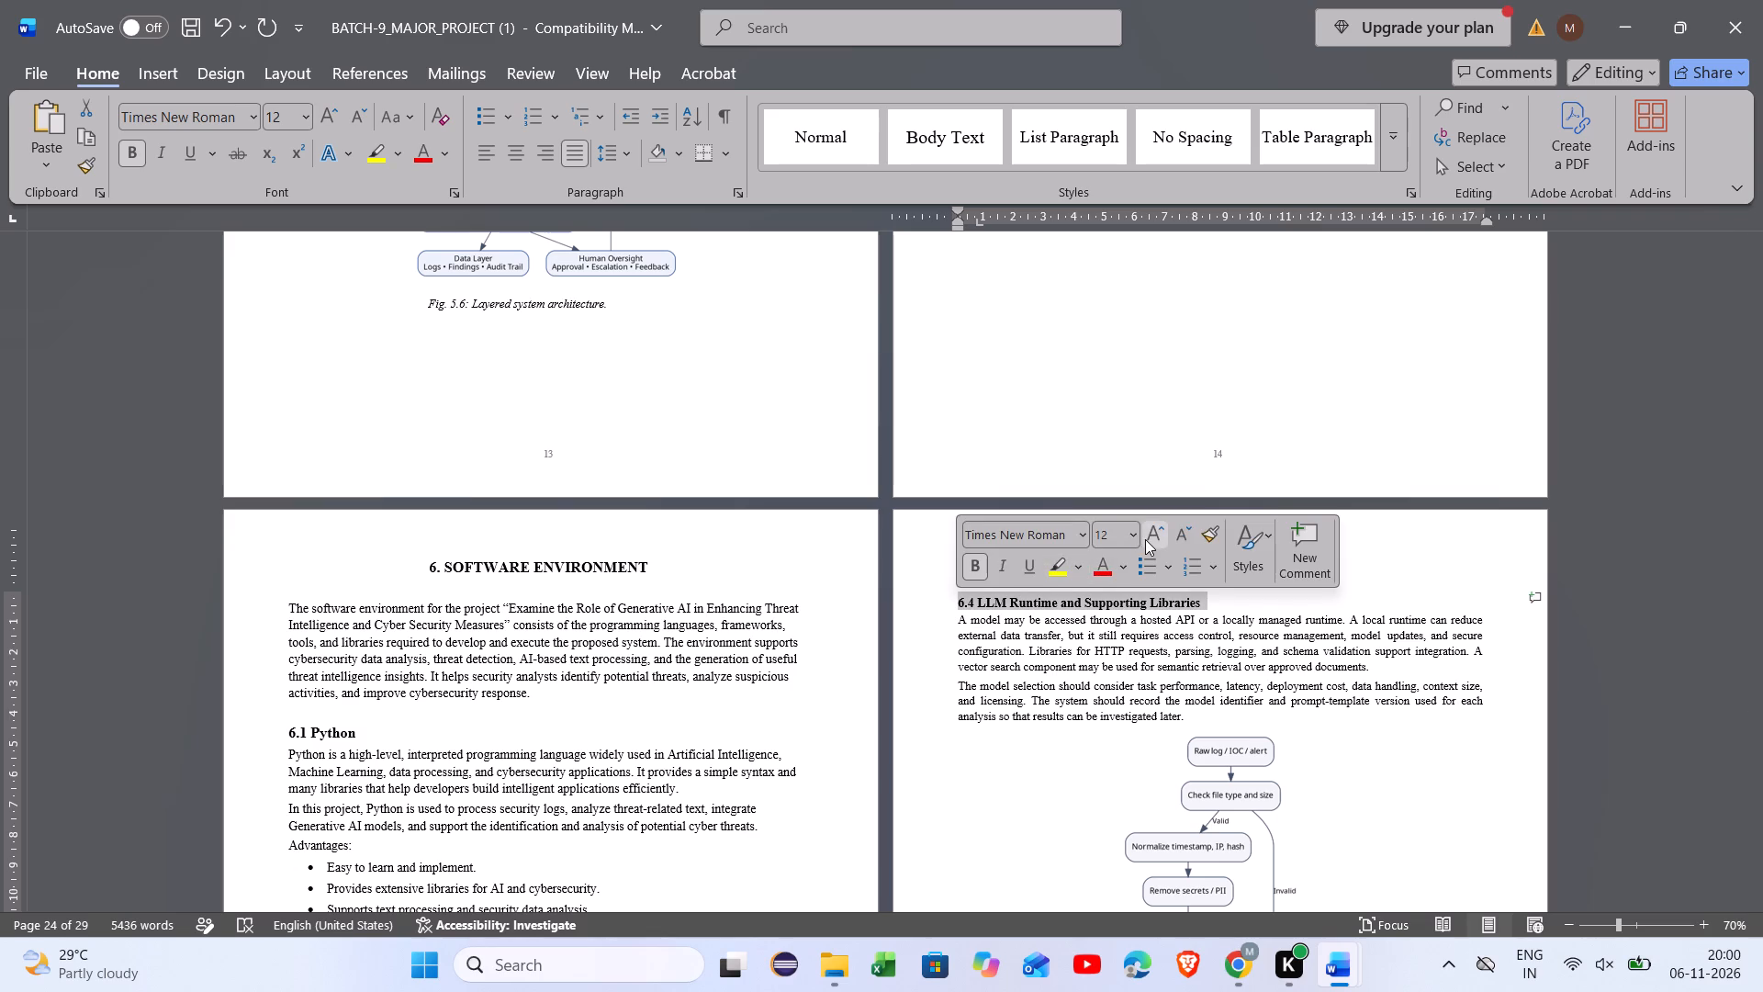
{"action": "left_click", "coordinate": [1132, 539]}
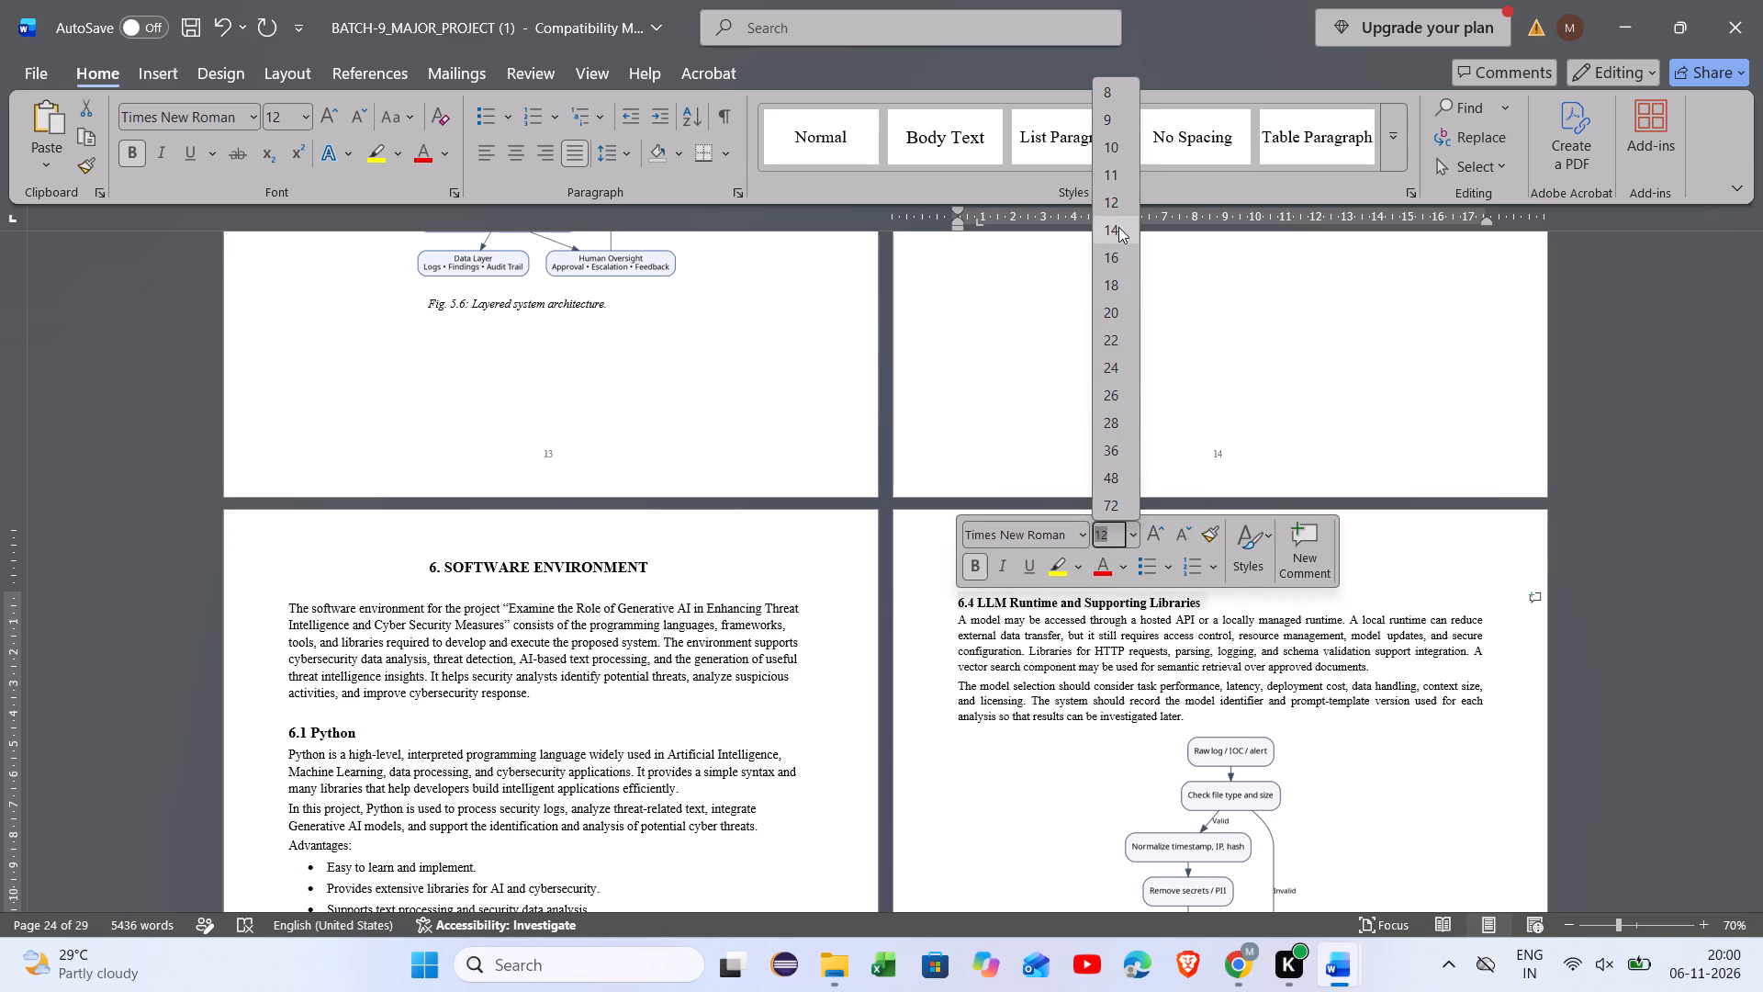
{"action": "left_click", "coordinate": [1118, 227]}
{"action": "left_click", "coordinate": [1031, 680]}
Set the two body paragraphs under 6.4 LLM Runtime and Supporting Libraries to font size 12.
{"action": "scroll", "coordinate": [1031, 680], "scroll_direction": "down", "scroll_amount": 1}
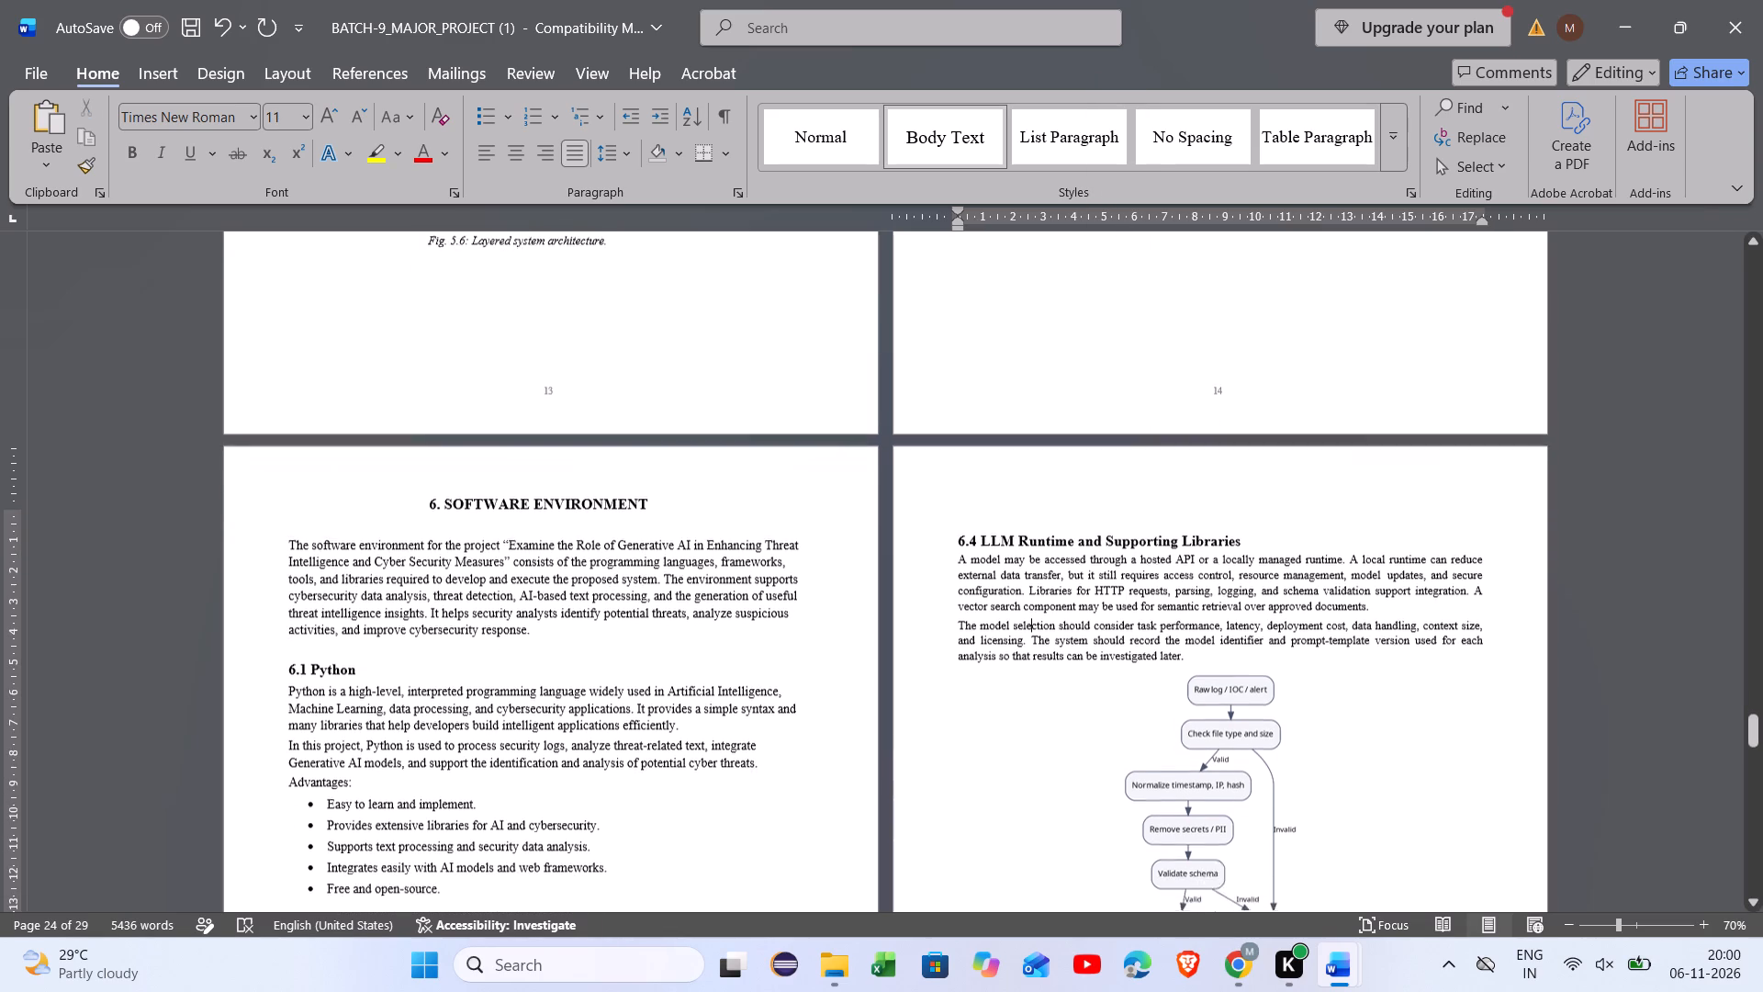
{"action": "left_click_drag", "start_coordinate": [1185, 634], "coordinate": [1036, 583]}
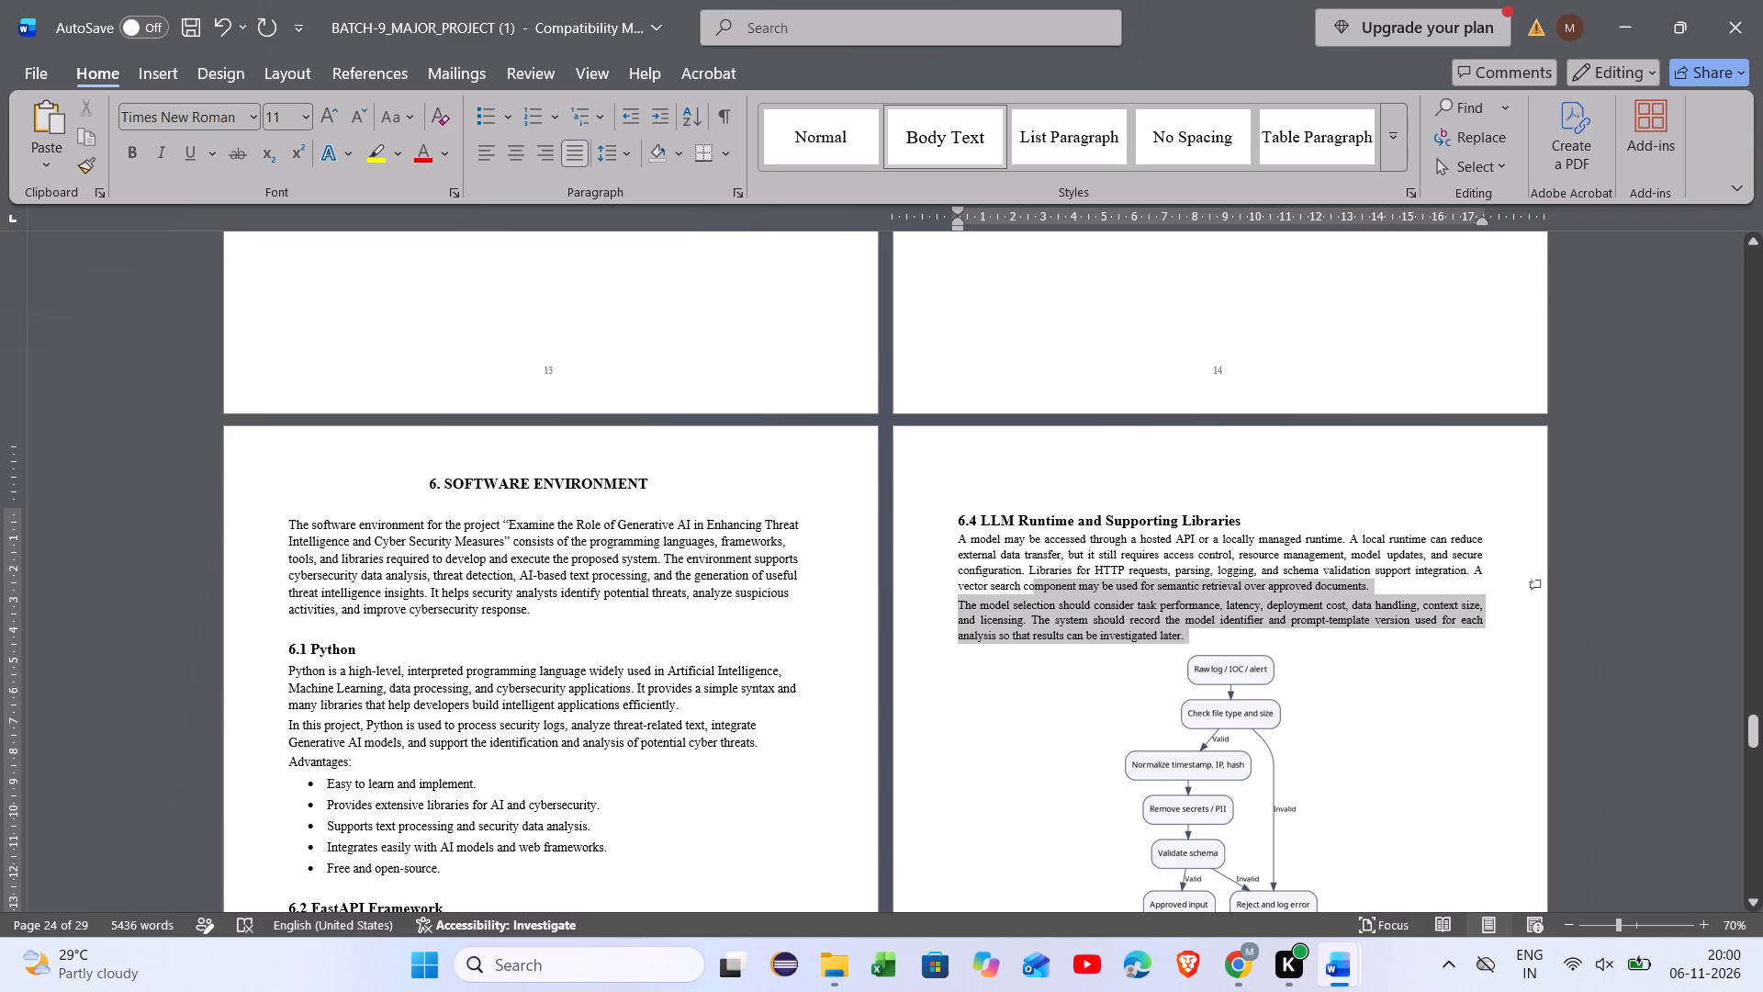
{"action": "left_click_drag", "start_coordinate": [1036, 583], "coordinate": [958, 543]}
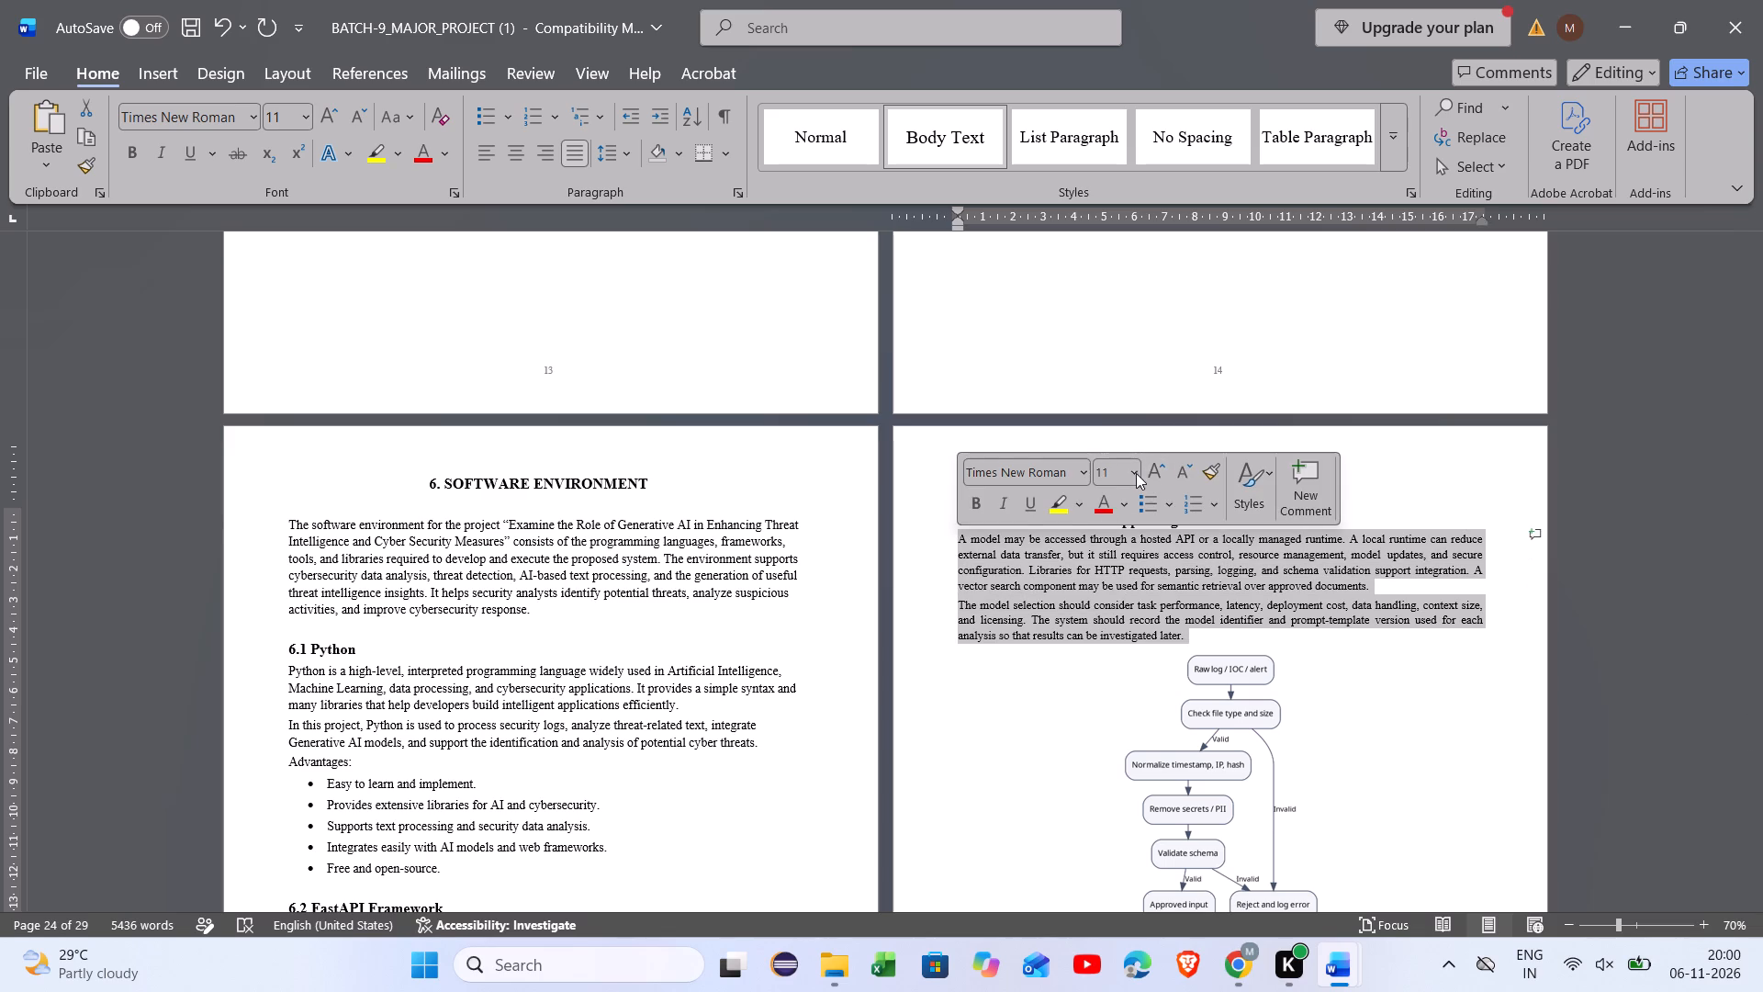
{"action": "left_click", "coordinate": [1133, 471]}
{"action": "left_click", "coordinate": [1116, 603]}
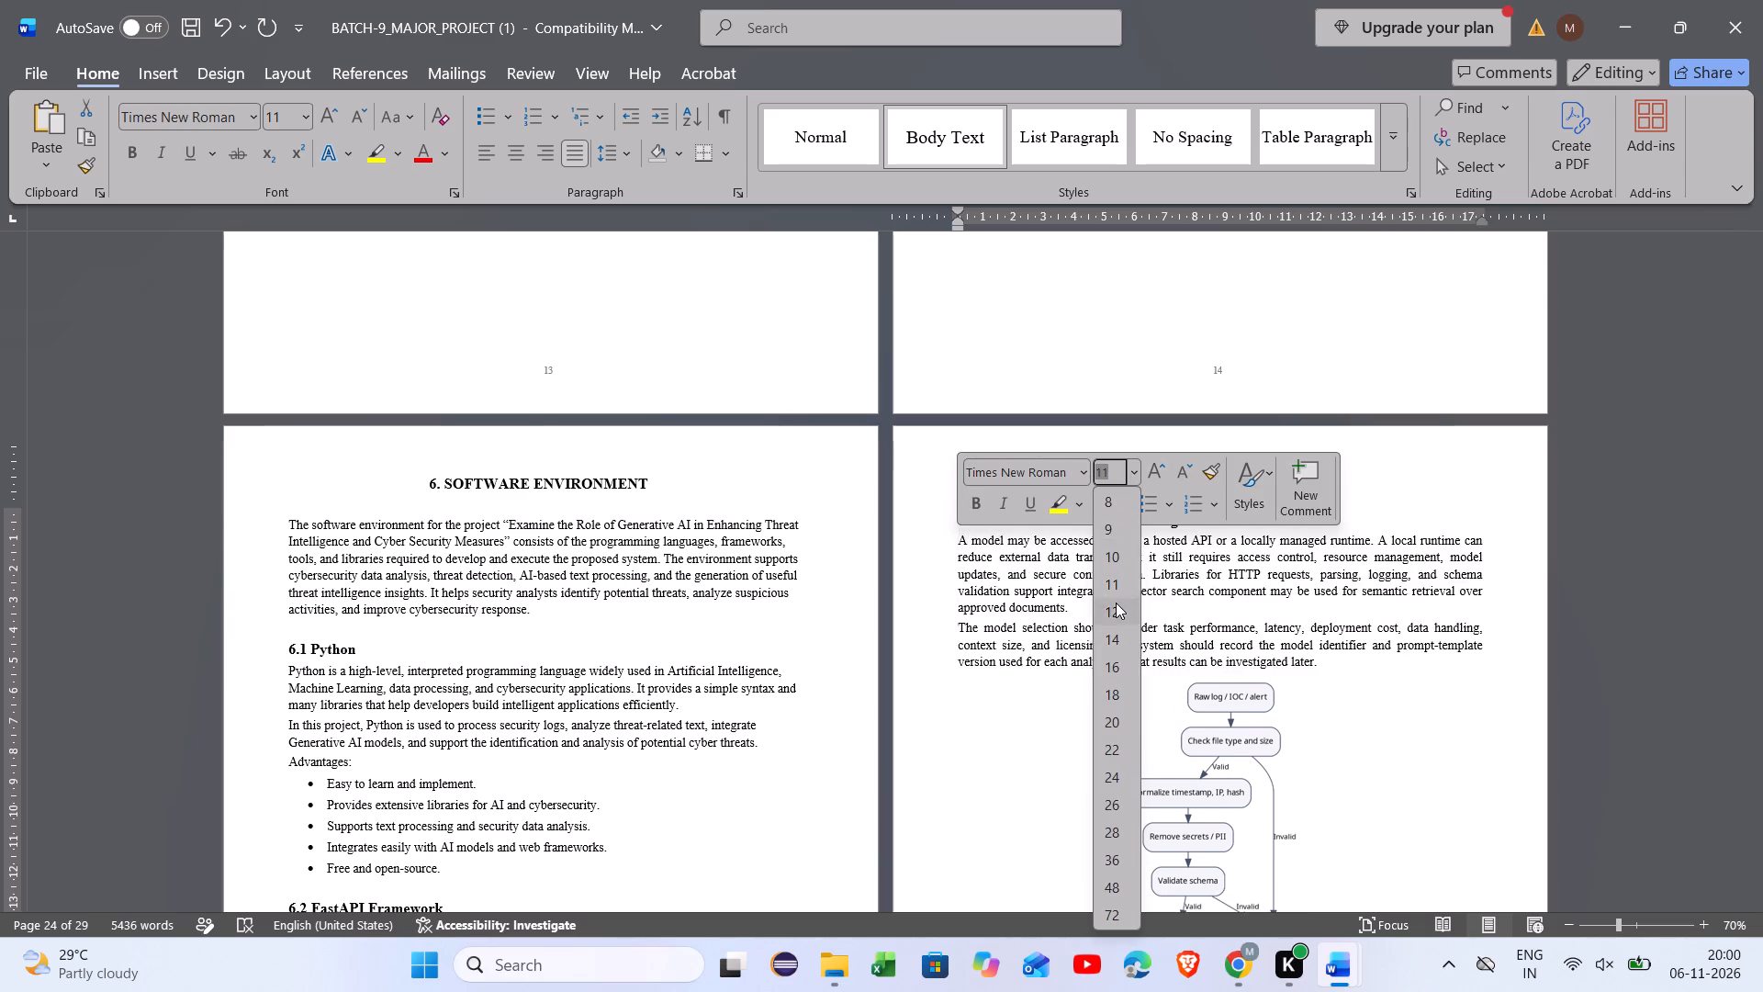
{"action": "left_click", "coordinate": [1031, 644]}
Replace the automatic number of the Security and Development Tools heading with 6.5 followed by a space.
{"action": "scroll", "coordinate": [1031, 644], "scroll_direction": "down", "scroll_amount": 2}
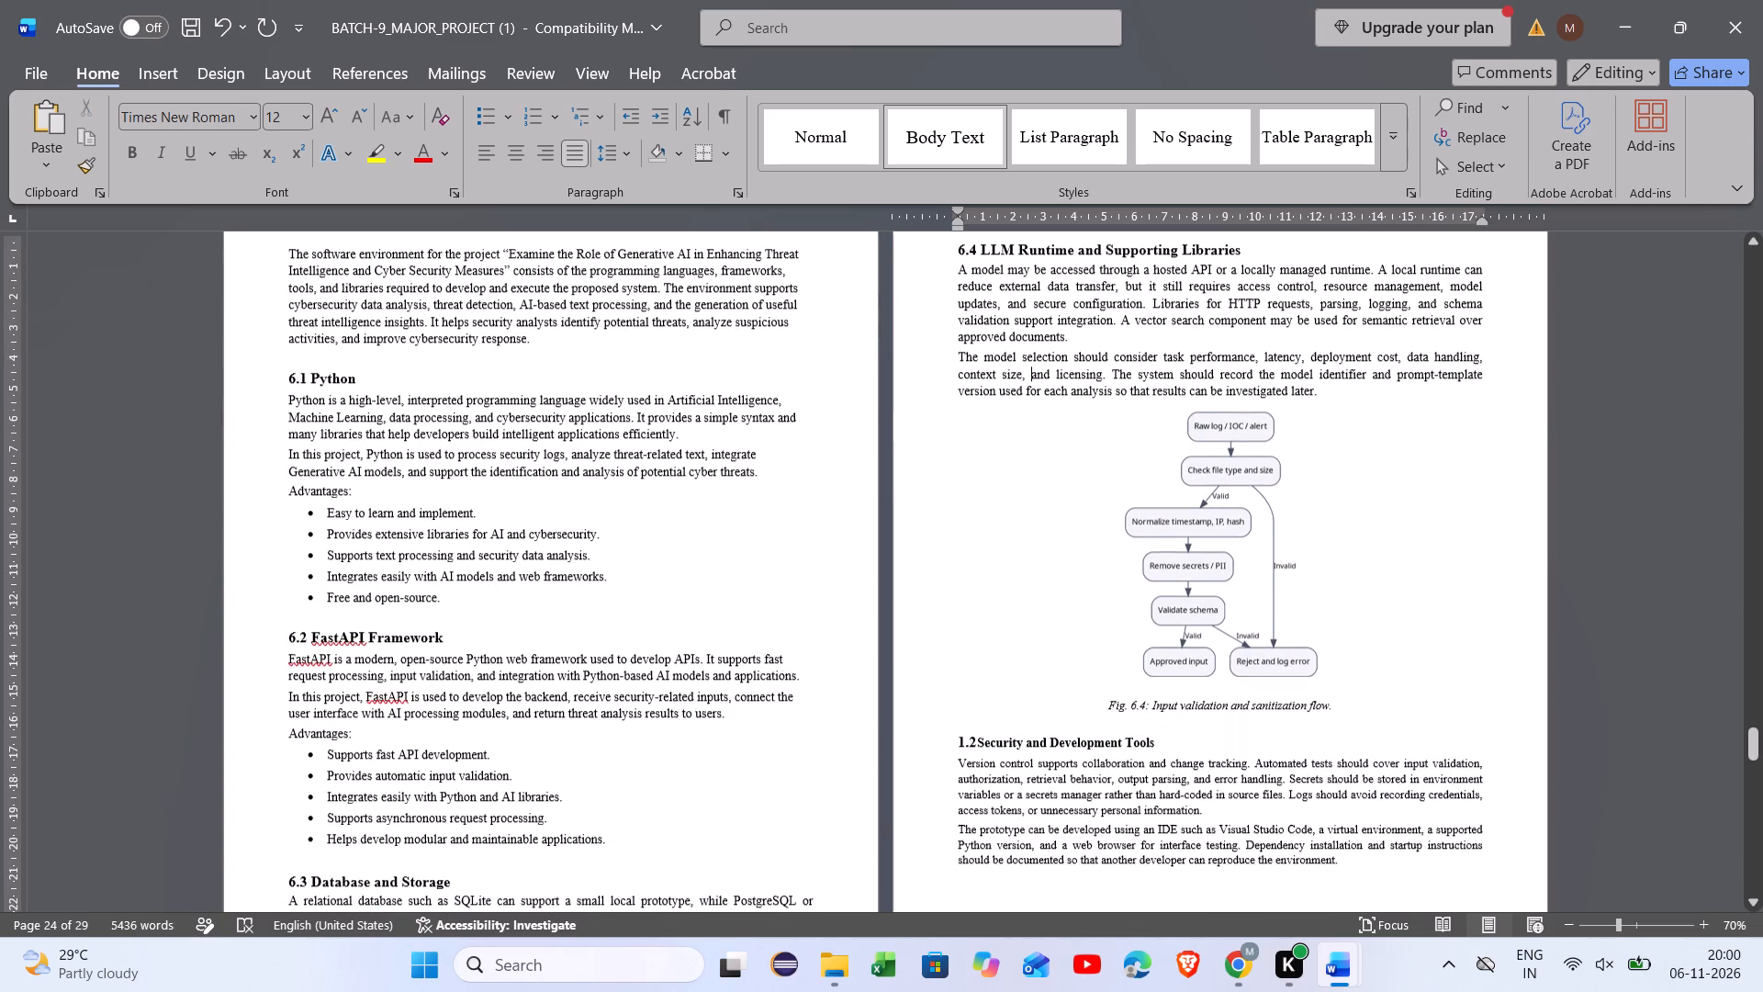
{"action": "scroll", "coordinate": [1031, 644], "scroll_direction": "down", "scroll_amount": 1}
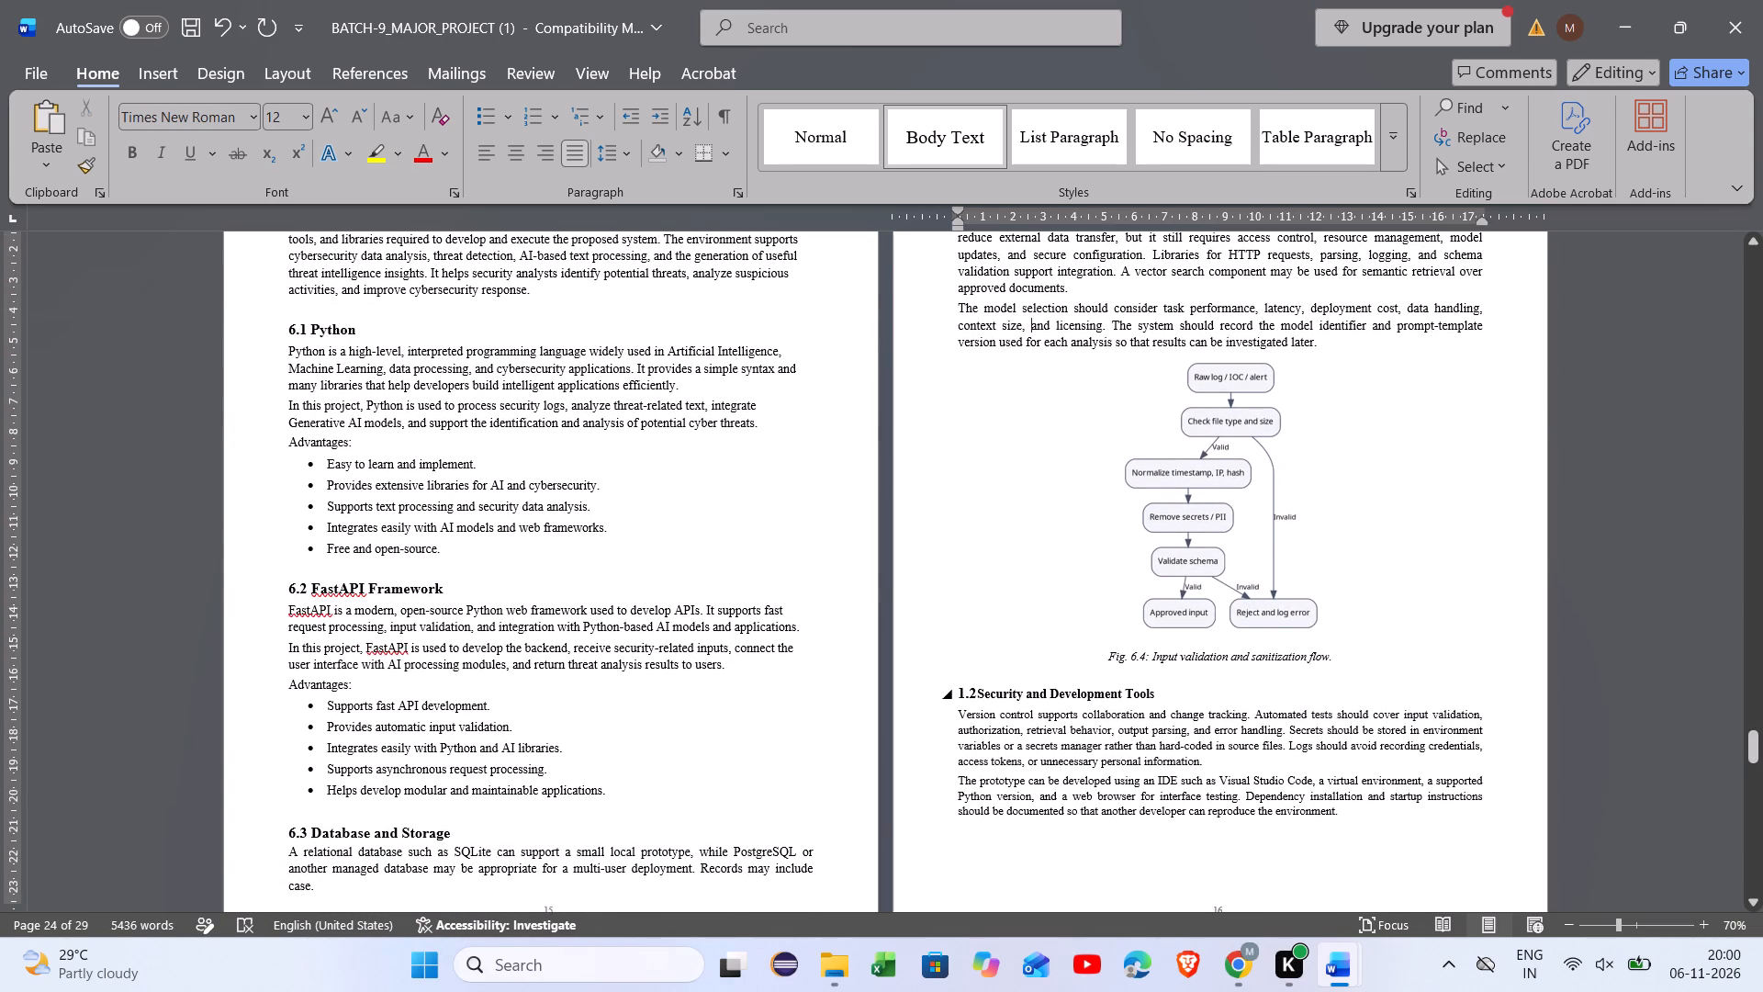
{"action": "scroll", "coordinate": [1044, 608], "scroll_direction": "right", "scroll_amount": 1}
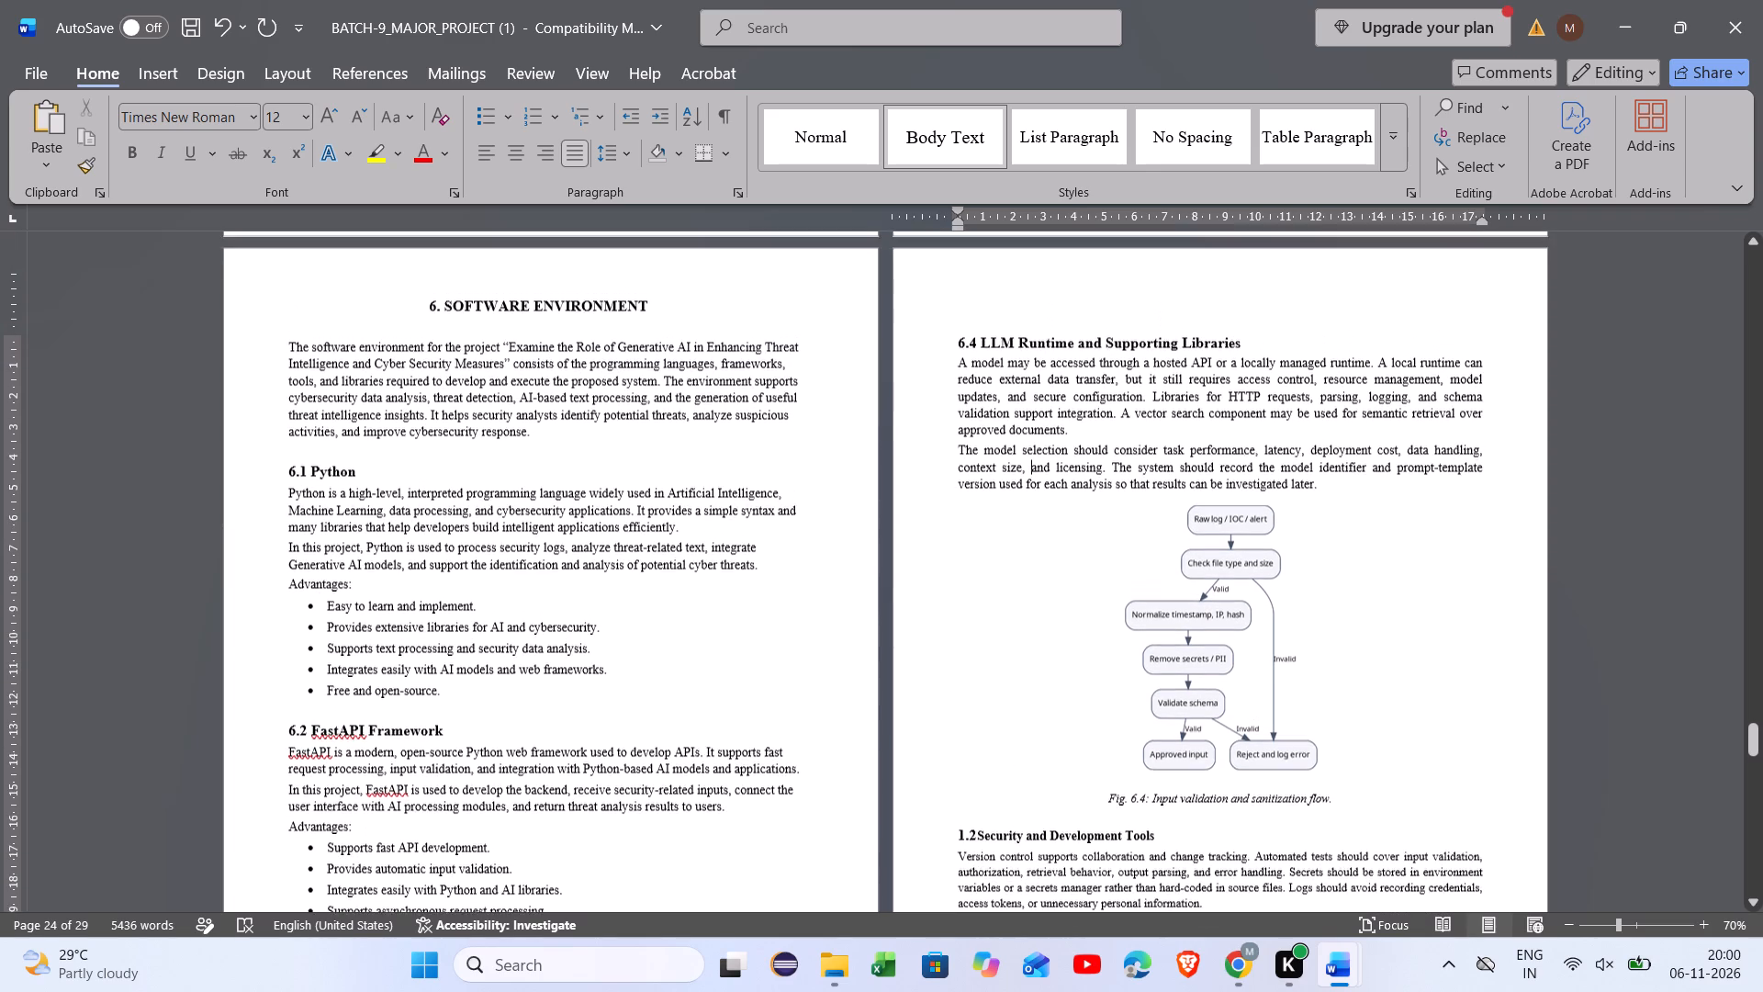
{"action": "scroll", "coordinate": [1044, 608], "scroll_direction": "right", "scroll_amount": 1}
{"action": "left_click", "coordinate": [971, 761]}
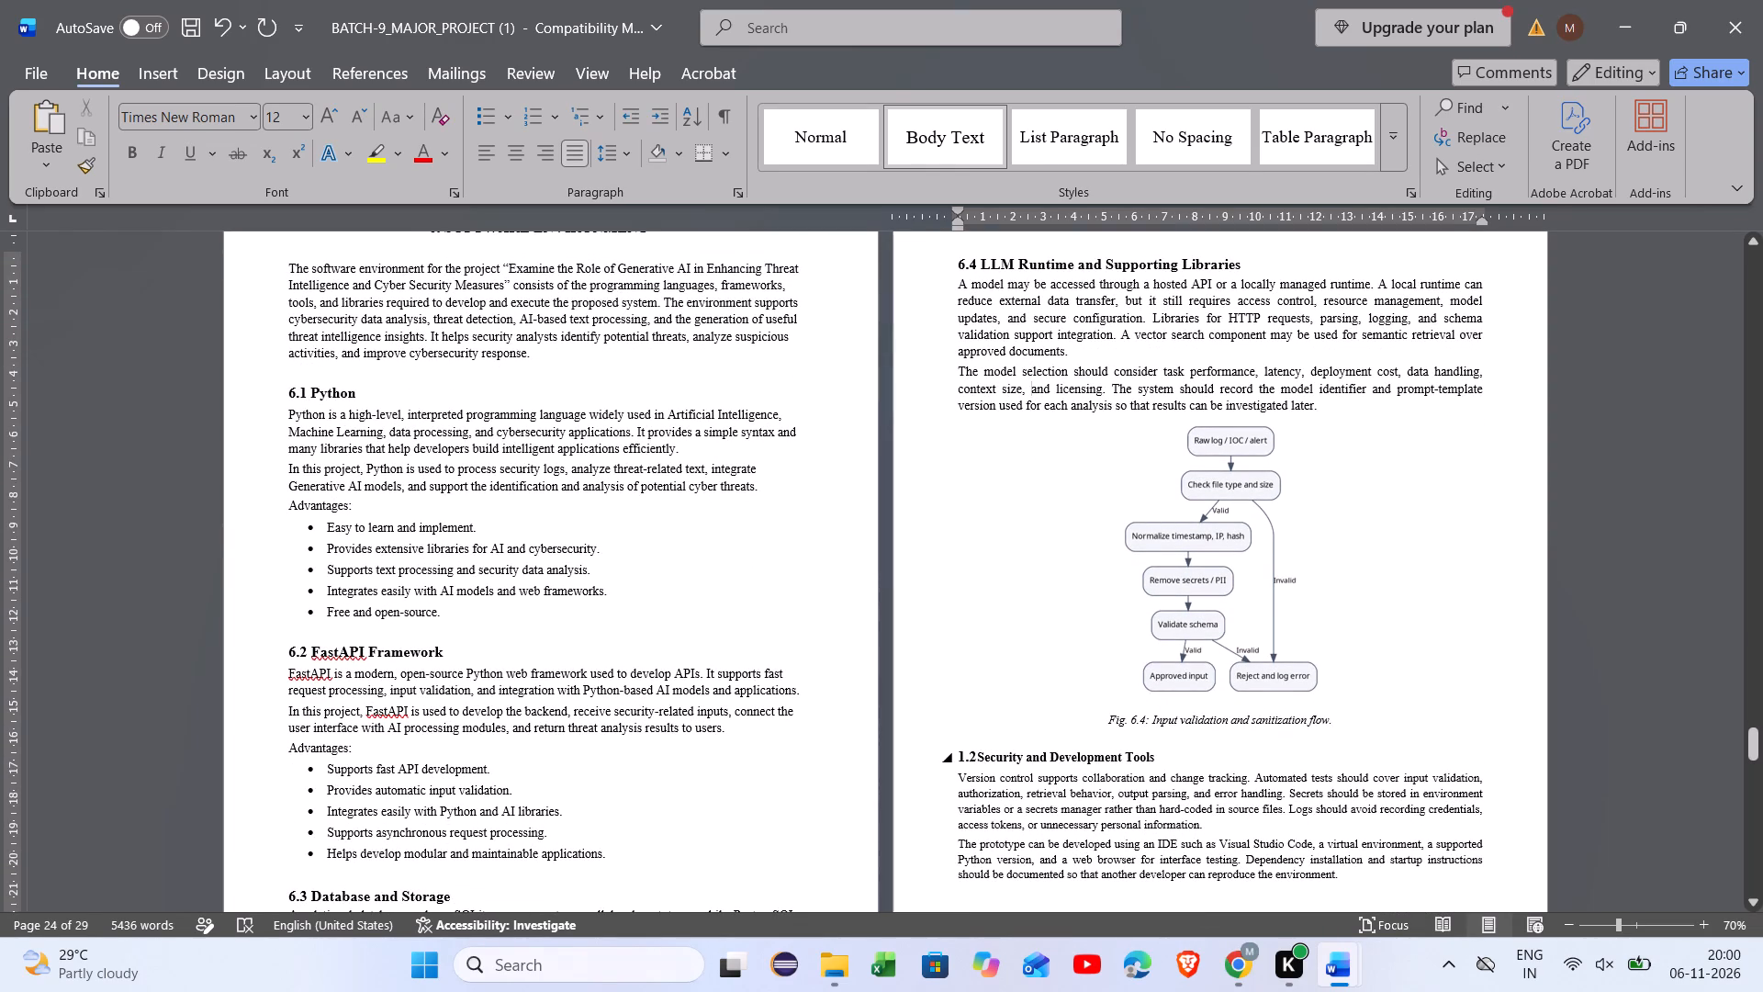
{"action": "type", "text": "6.5"}
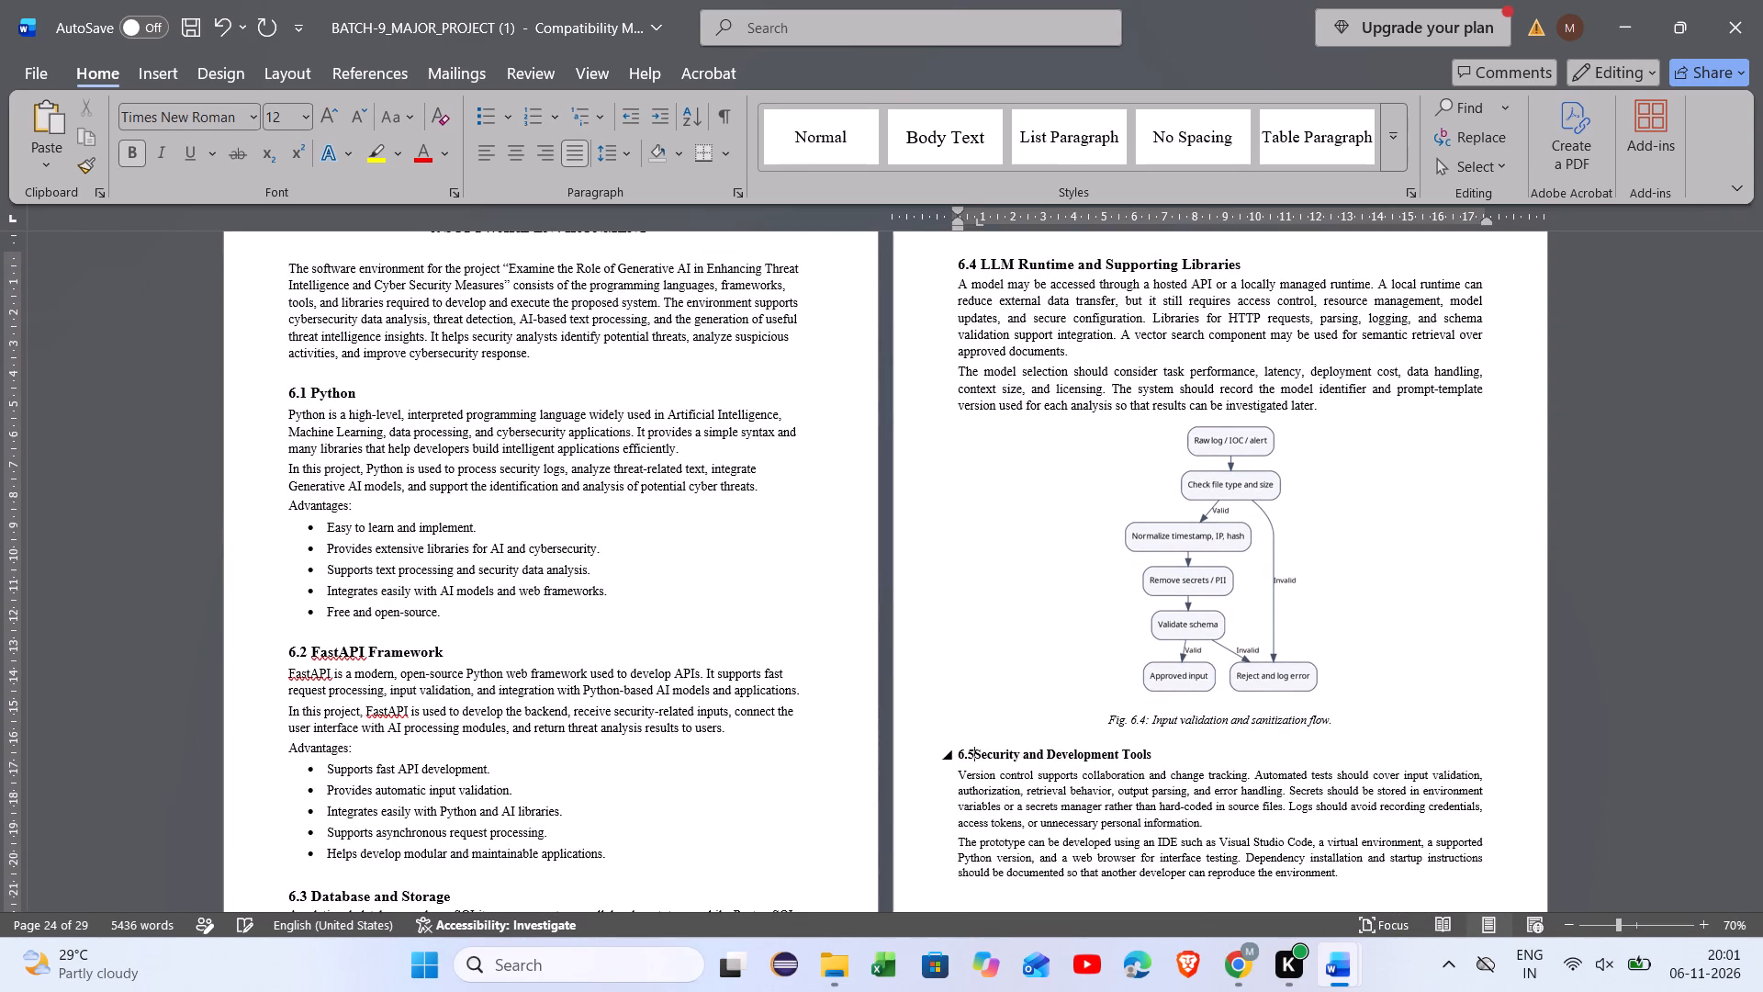
{"action": "key", "text": "space"}
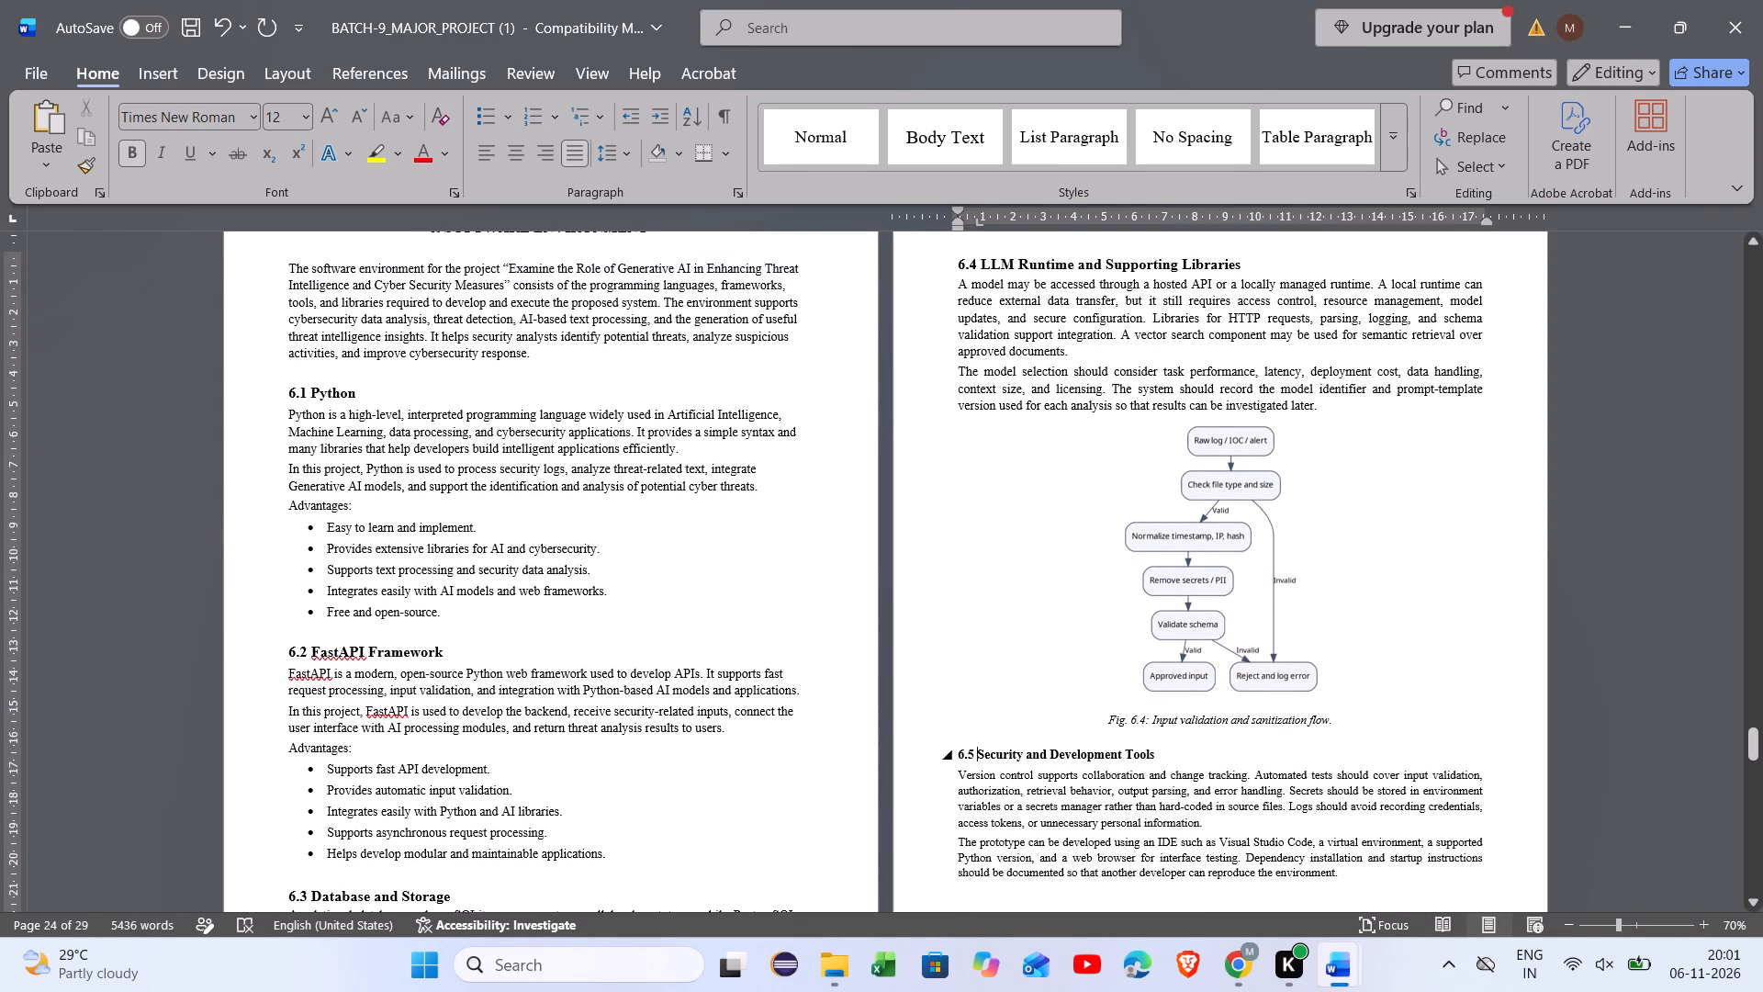
Set the whole 6.5 Security and Development Tools heading, including its number, to font size 14.
{"action": "left_click_drag", "start_coordinate": [1162, 750], "coordinate": [961, 756]}
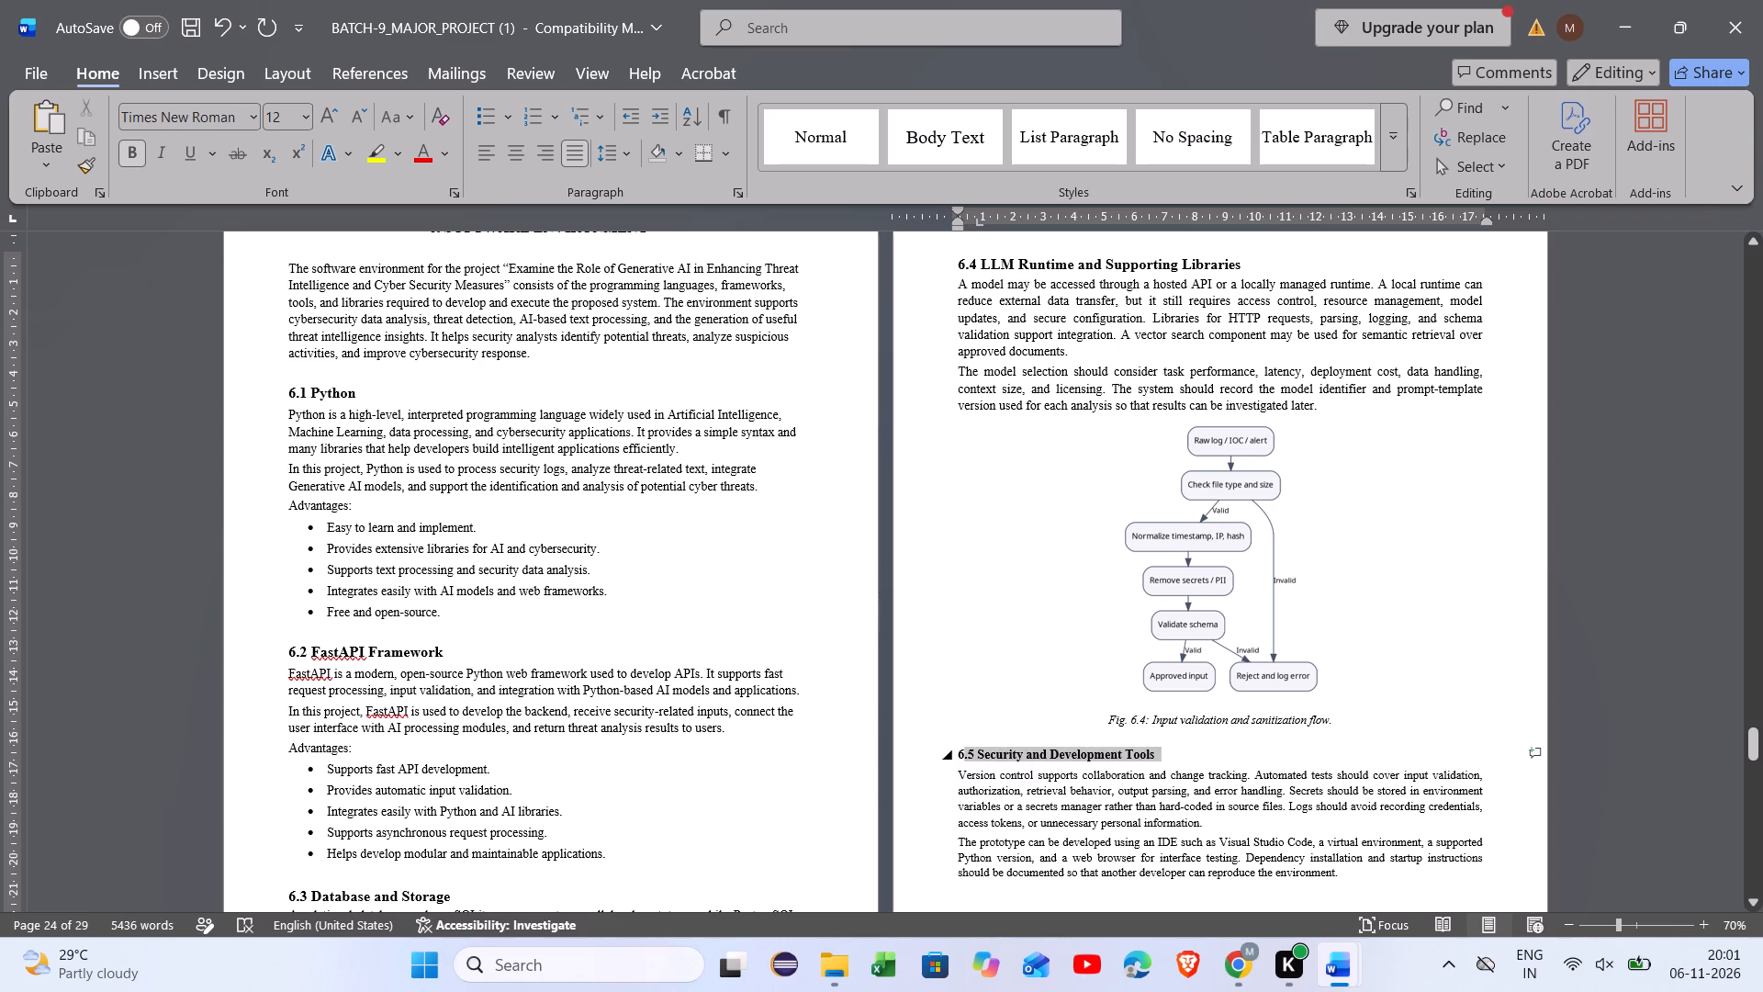
{"action": "left_click_drag", "start_coordinate": [961, 756], "coordinate": [955, 750]}
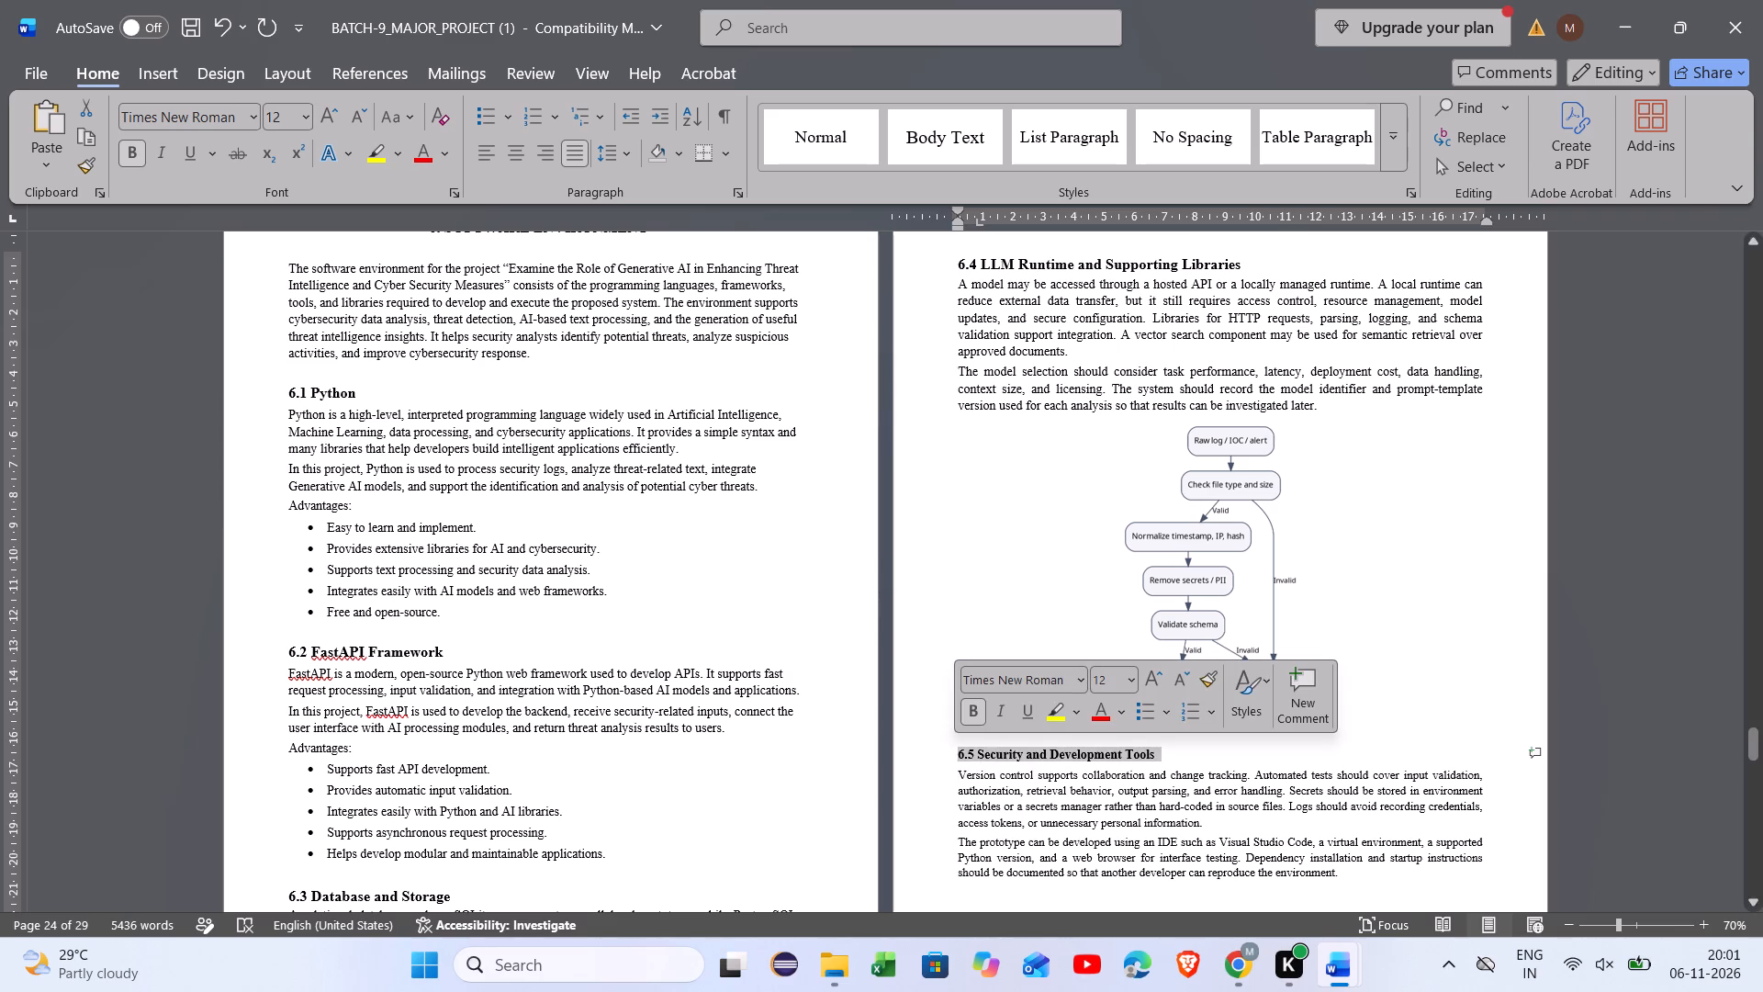
{"action": "left_click", "coordinate": [1131, 677]}
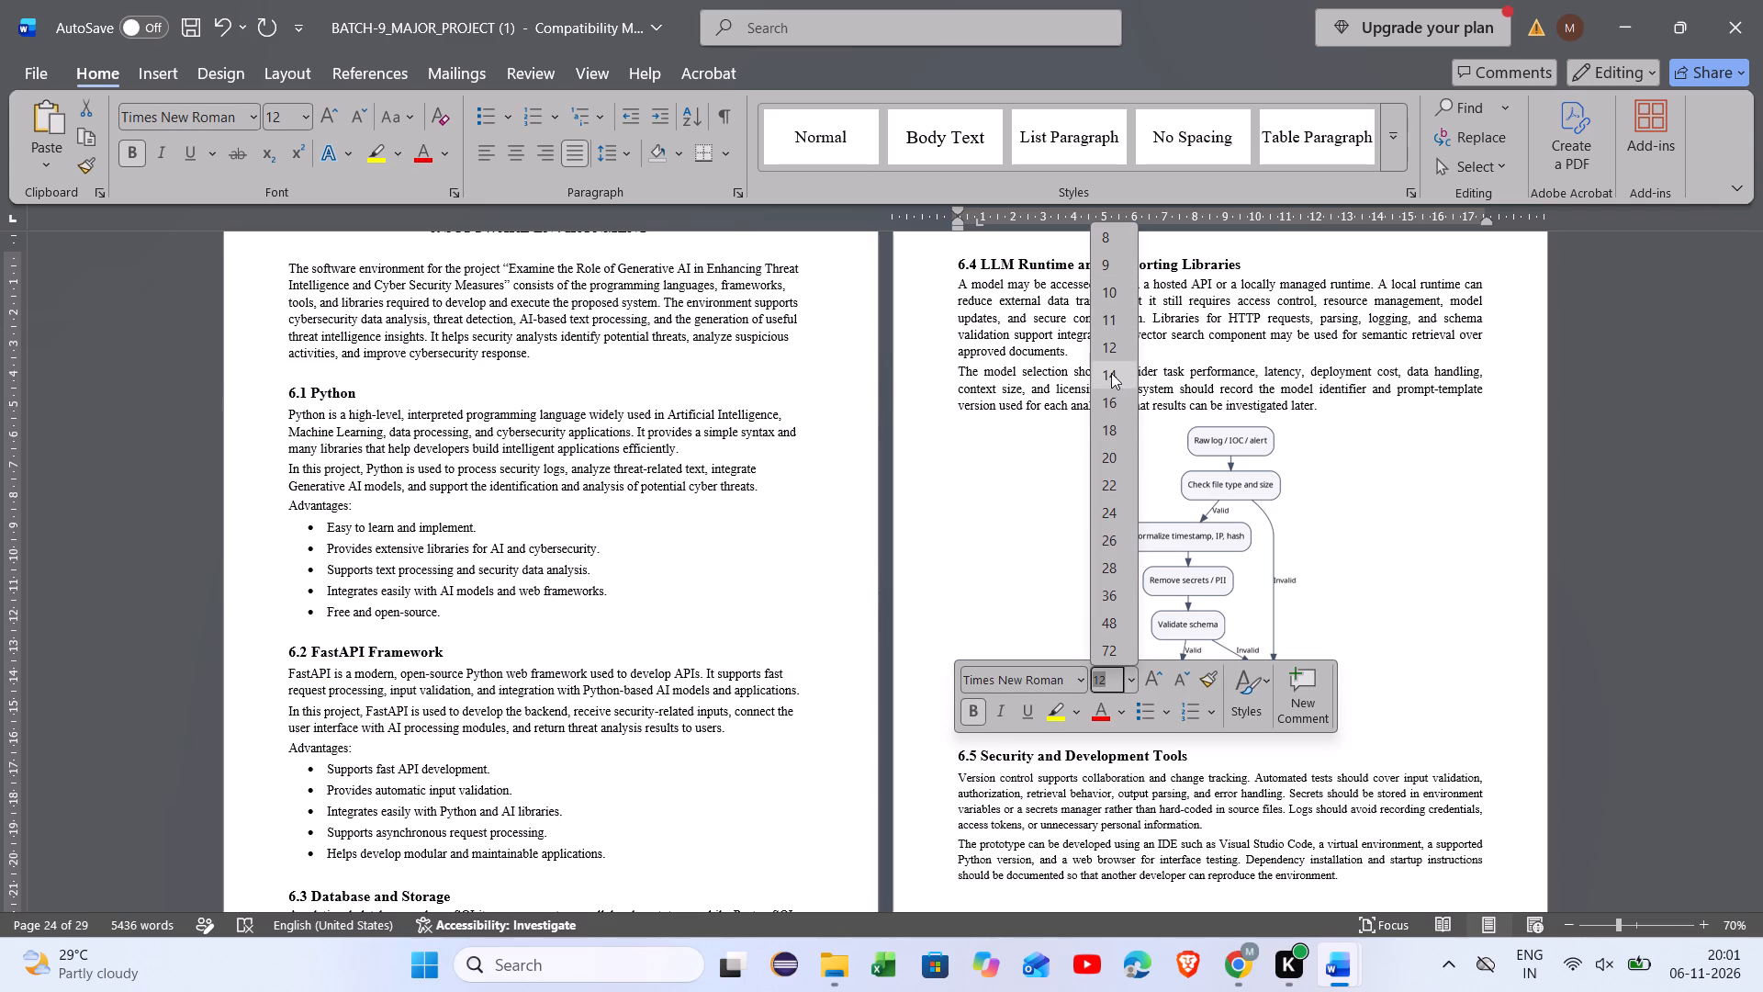
{"action": "left_click", "coordinate": [1111, 373]}
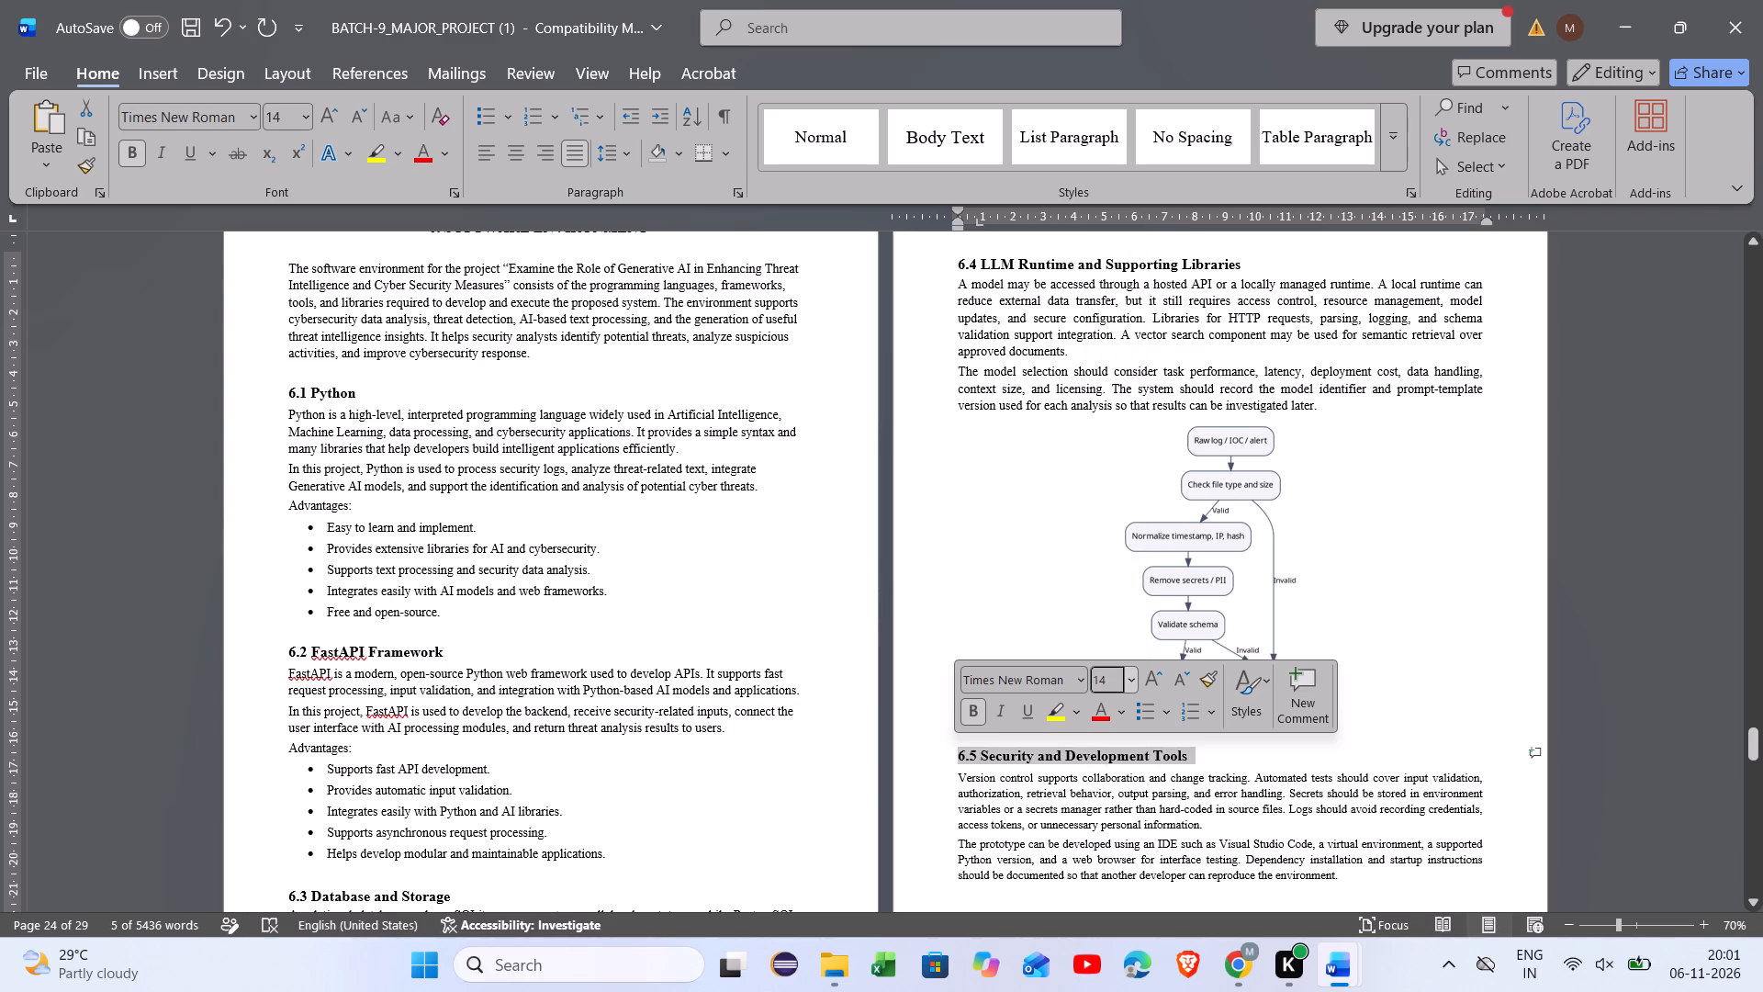
{"action": "left_click", "coordinate": [1189, 802]}
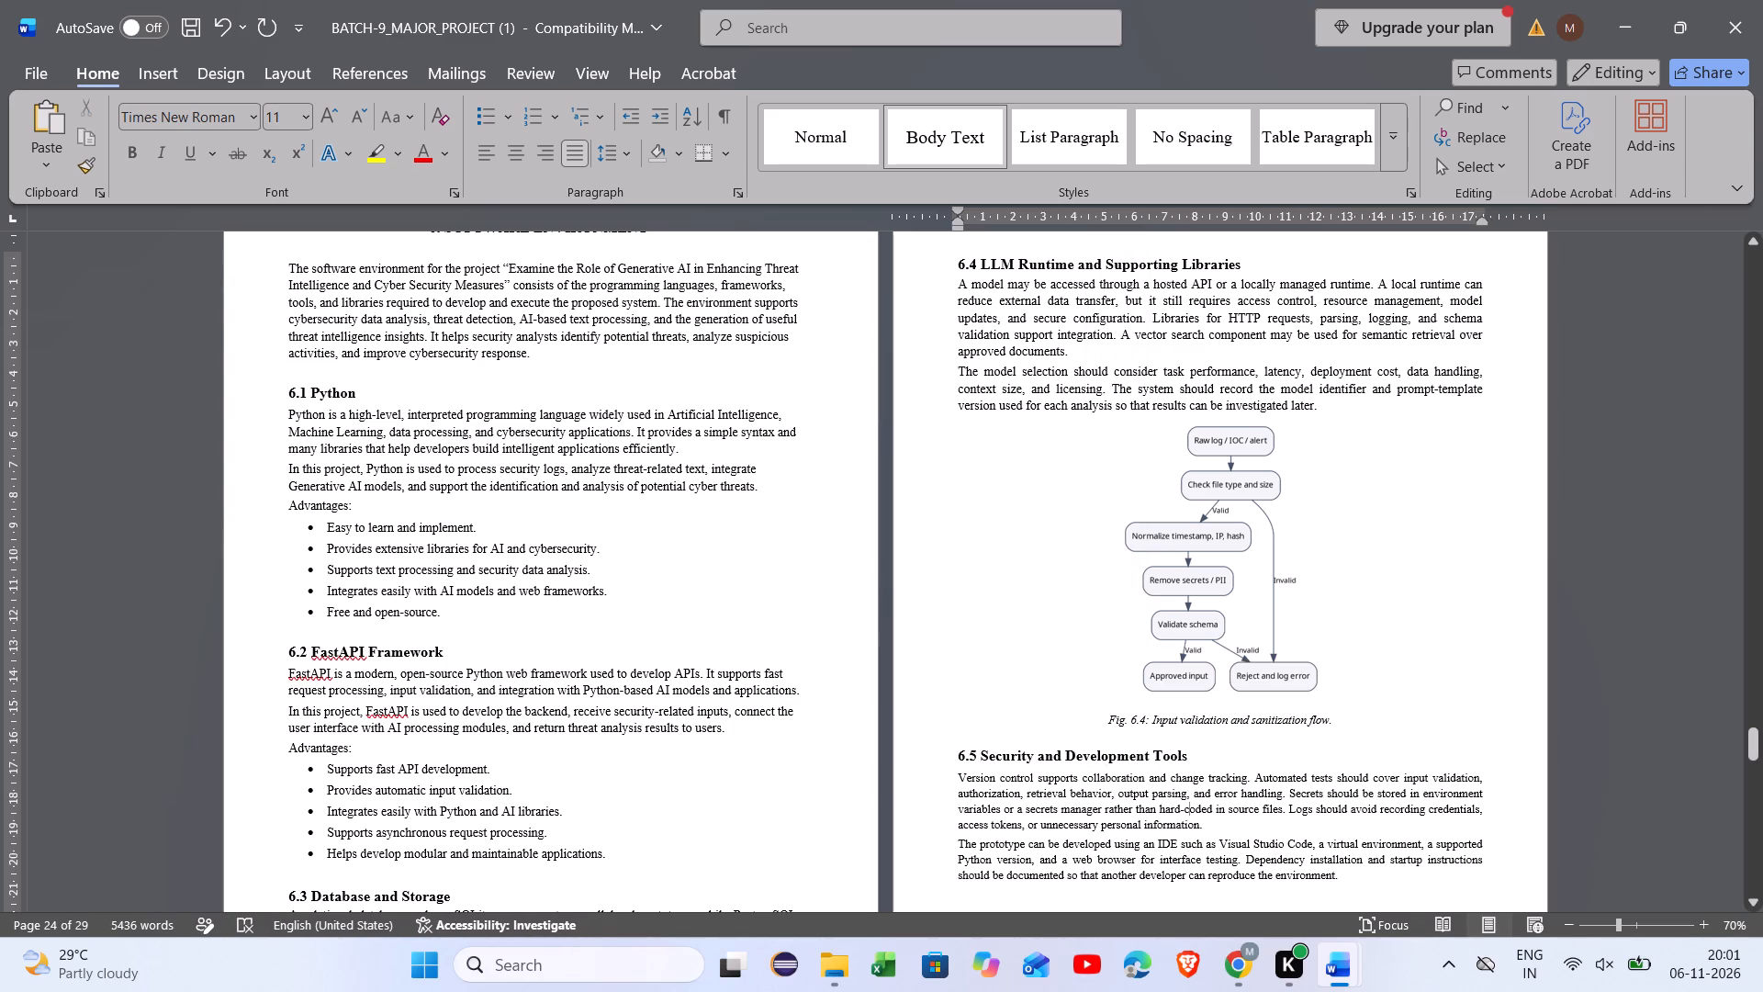
Set the two body paragraphs under 6.5 Security and Development Tools to font size 12.
{"action": "scroll", "coordinate": [1171, 874], "scroll_direction": "down", "scroll_amount": 2}
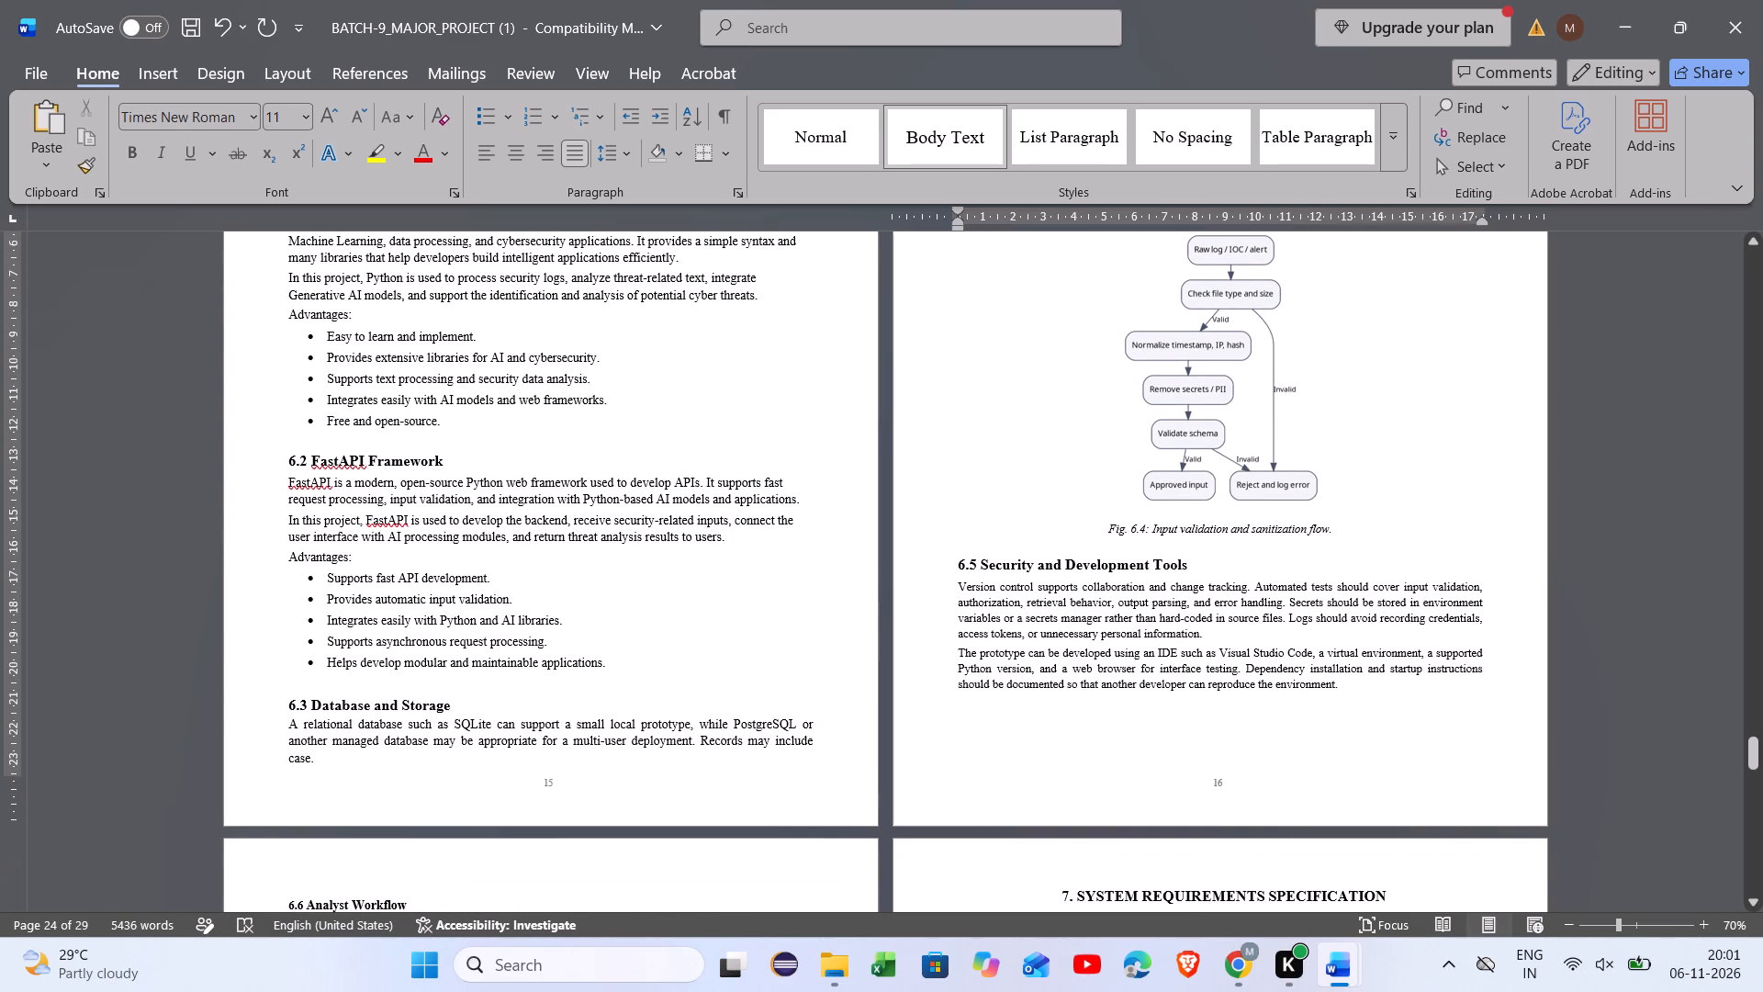
{"action": "left_click_drag", "start_coordinate": [1340, 688], "coordinate": [1271, 674]}
{"action": "left_click_drag", "start_coordinate": [1271, 674], "coordinate": [957, 590]}
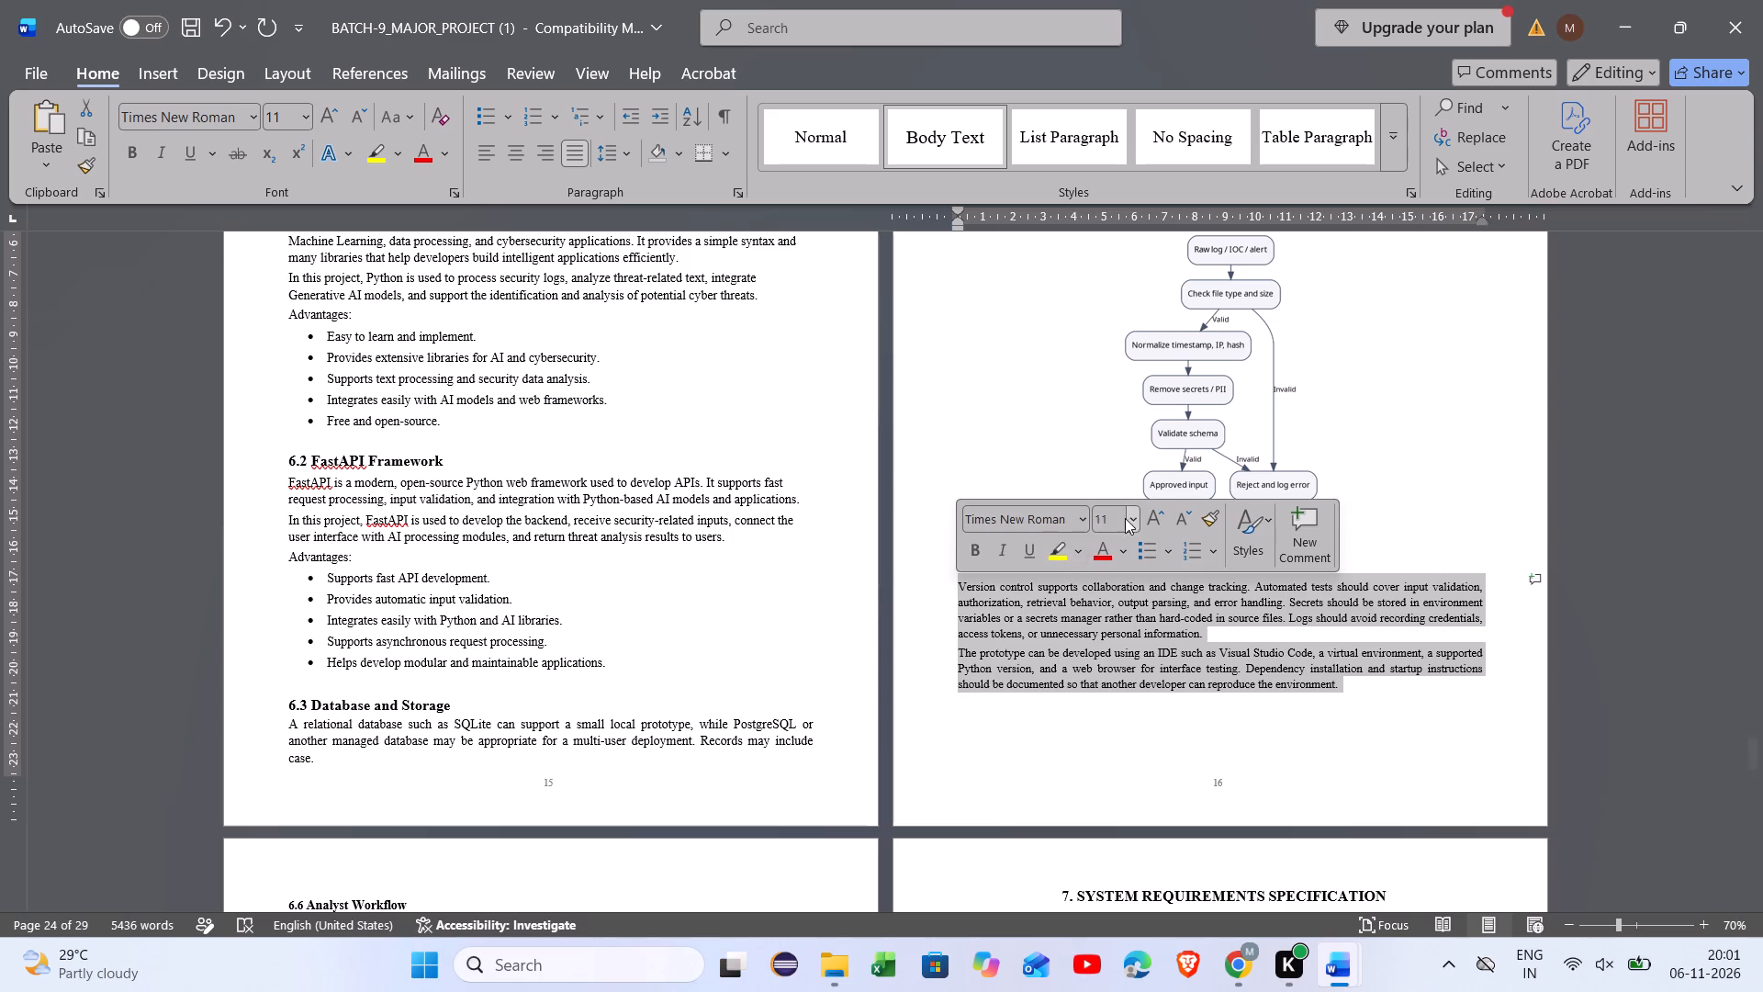
{"action": "left_click", "coordinate": [1137, 517]}
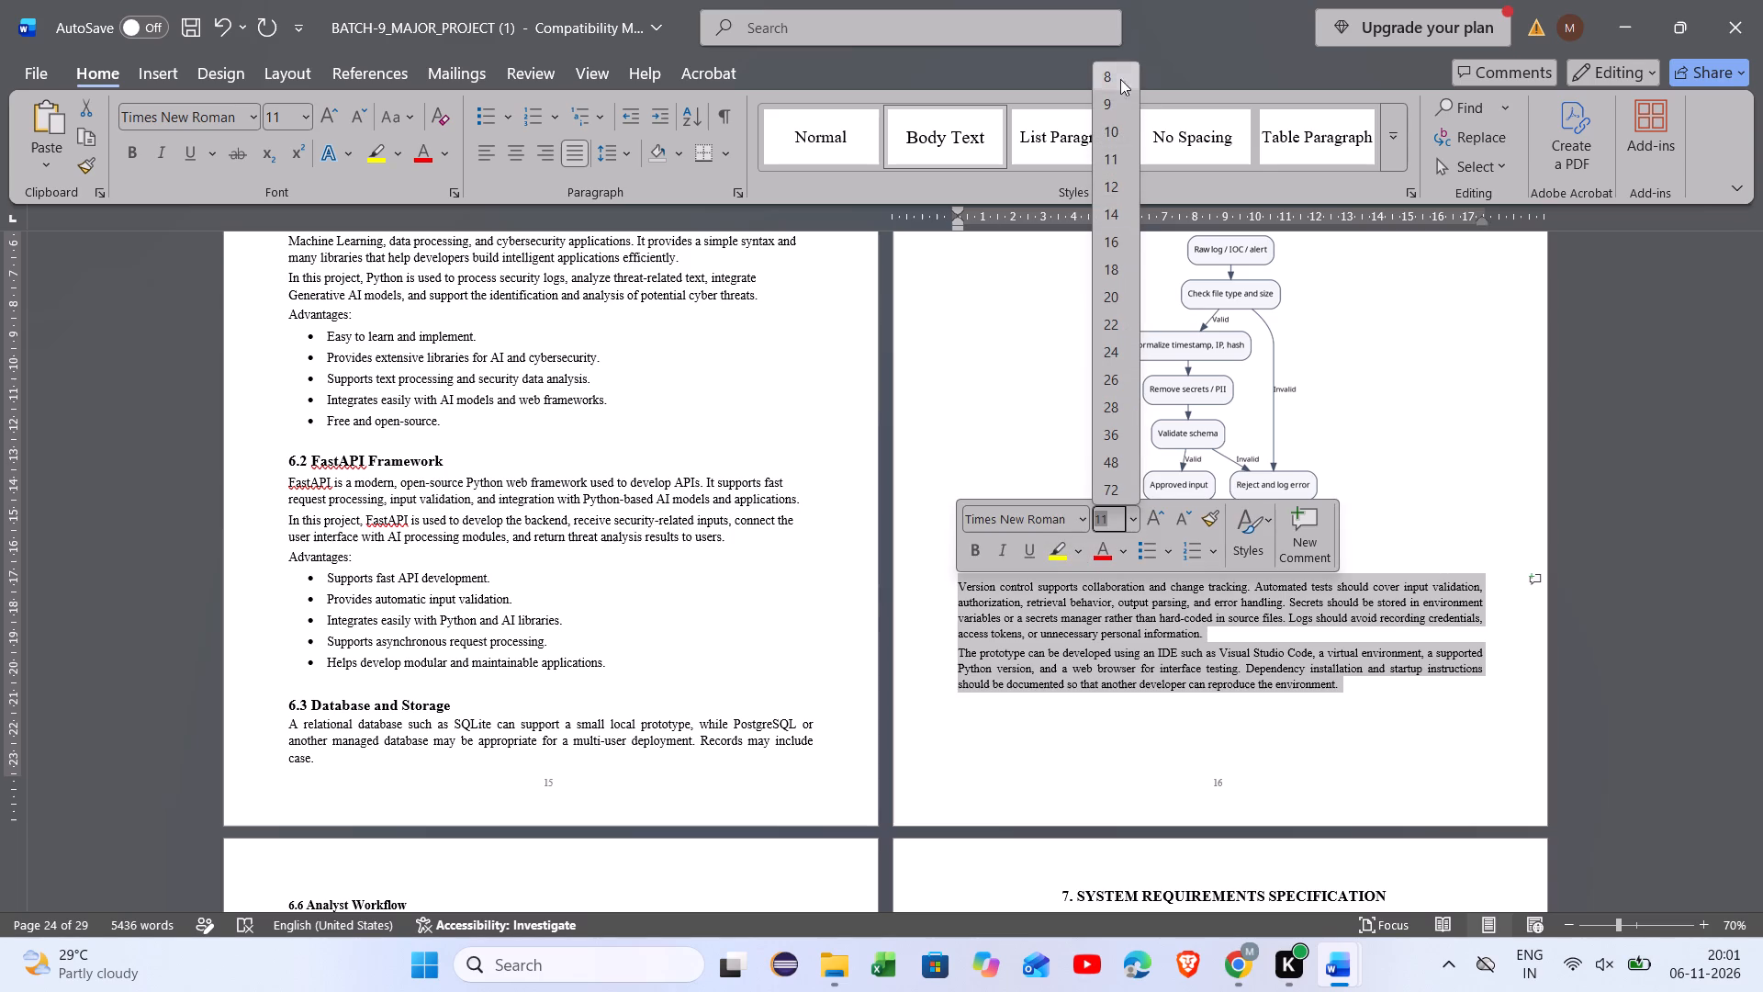
{"action": "left_click", "coordinate": [1112, 186]}
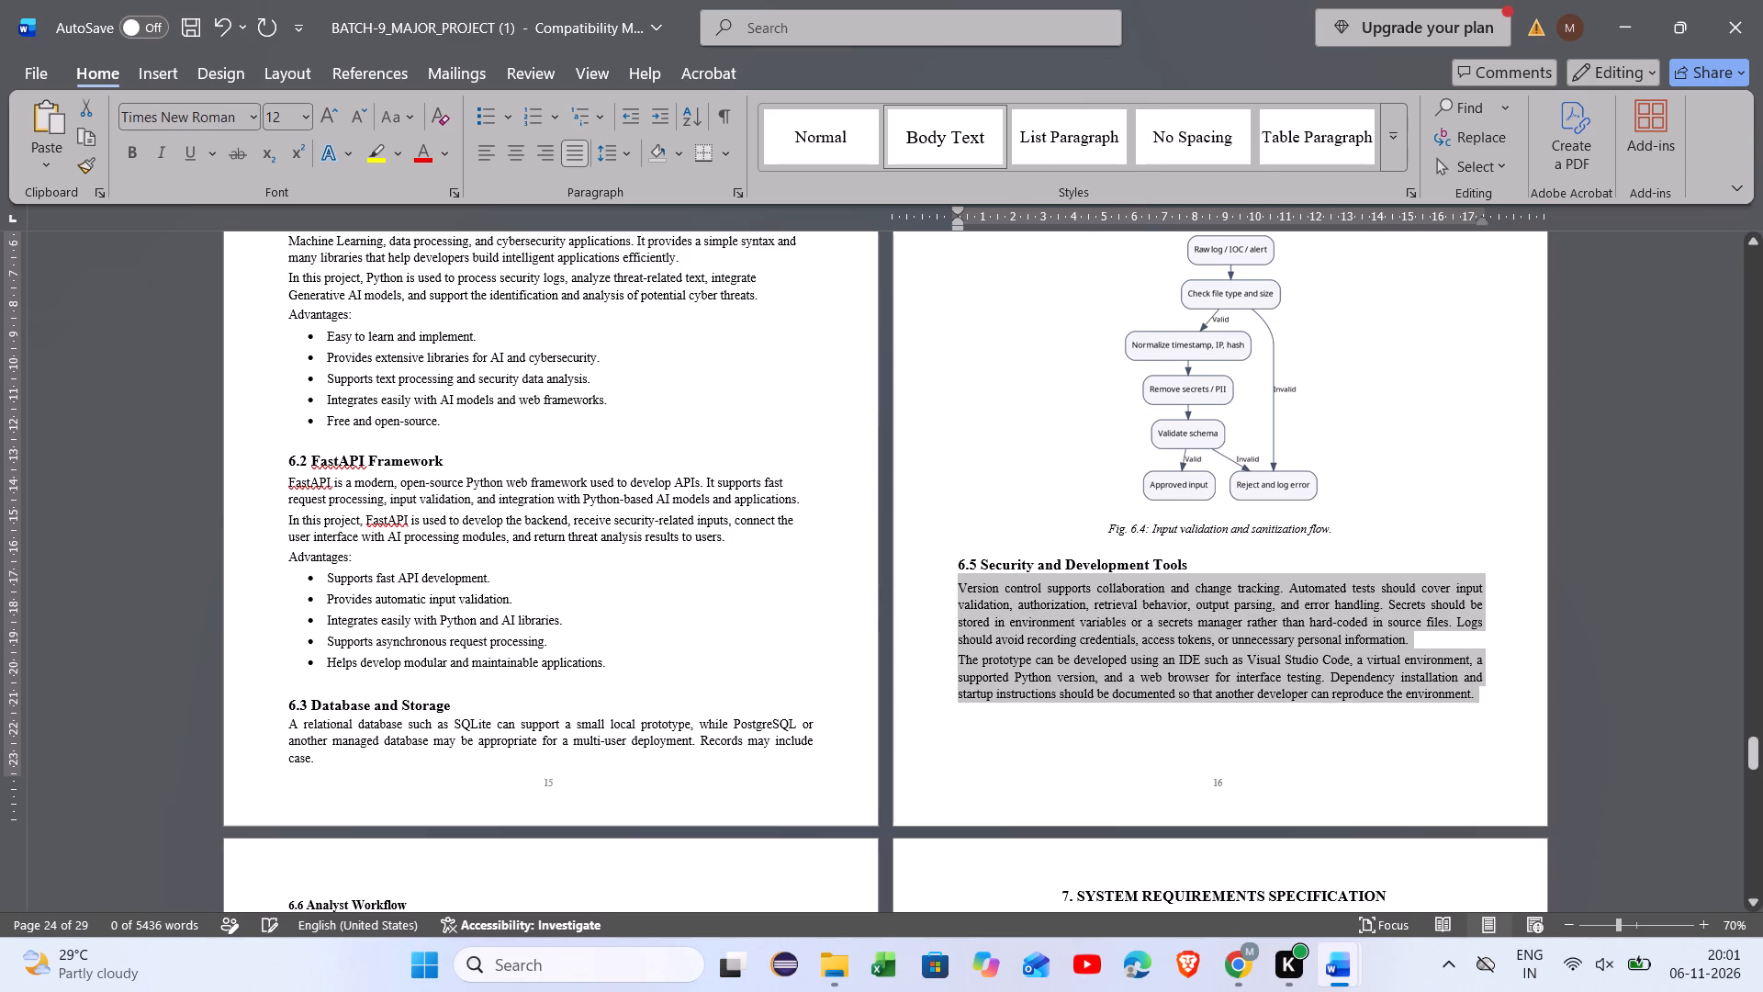
{"action": "left_click", "coordinate": [1042, 634]}
Set the 6.6 Analyst Workflow heading, including its number, to font size 14.
{"action": "scroll", "coordinate": [1042, 634], "scroll_direction": "down", "scroll_amount": 2}
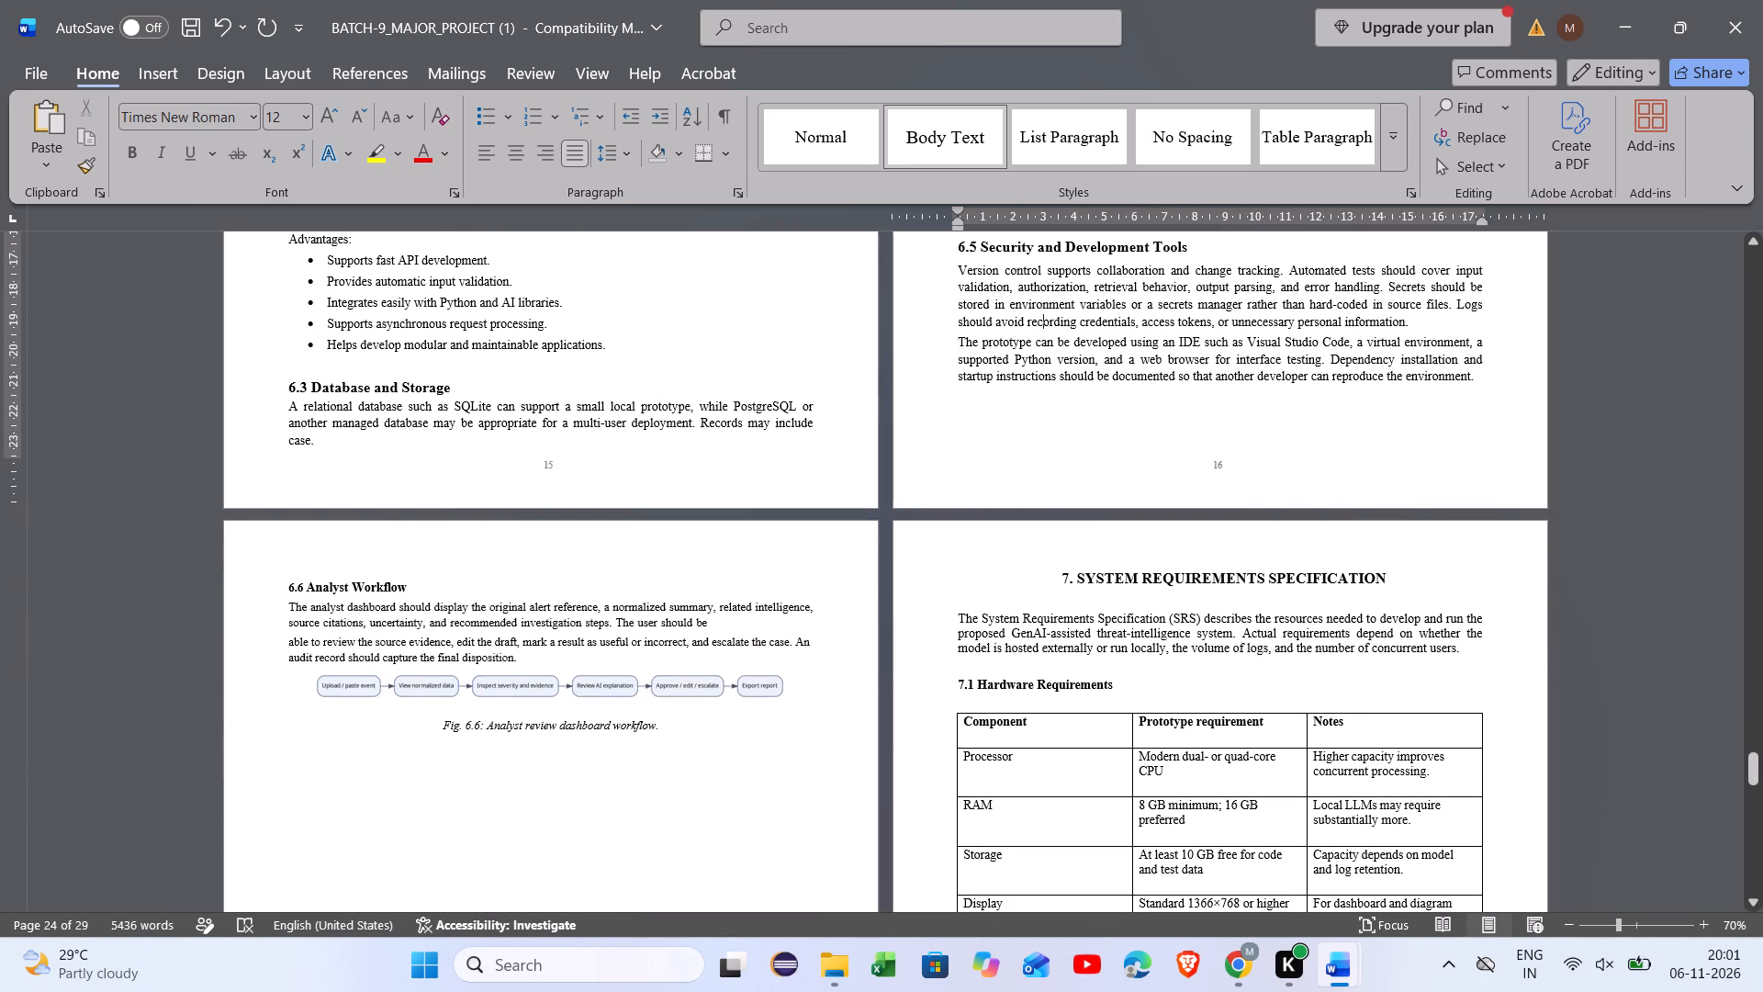
{"action": "left_click_drag", "start_coordinate": [412, 588], "coordinate": [301, 593]}
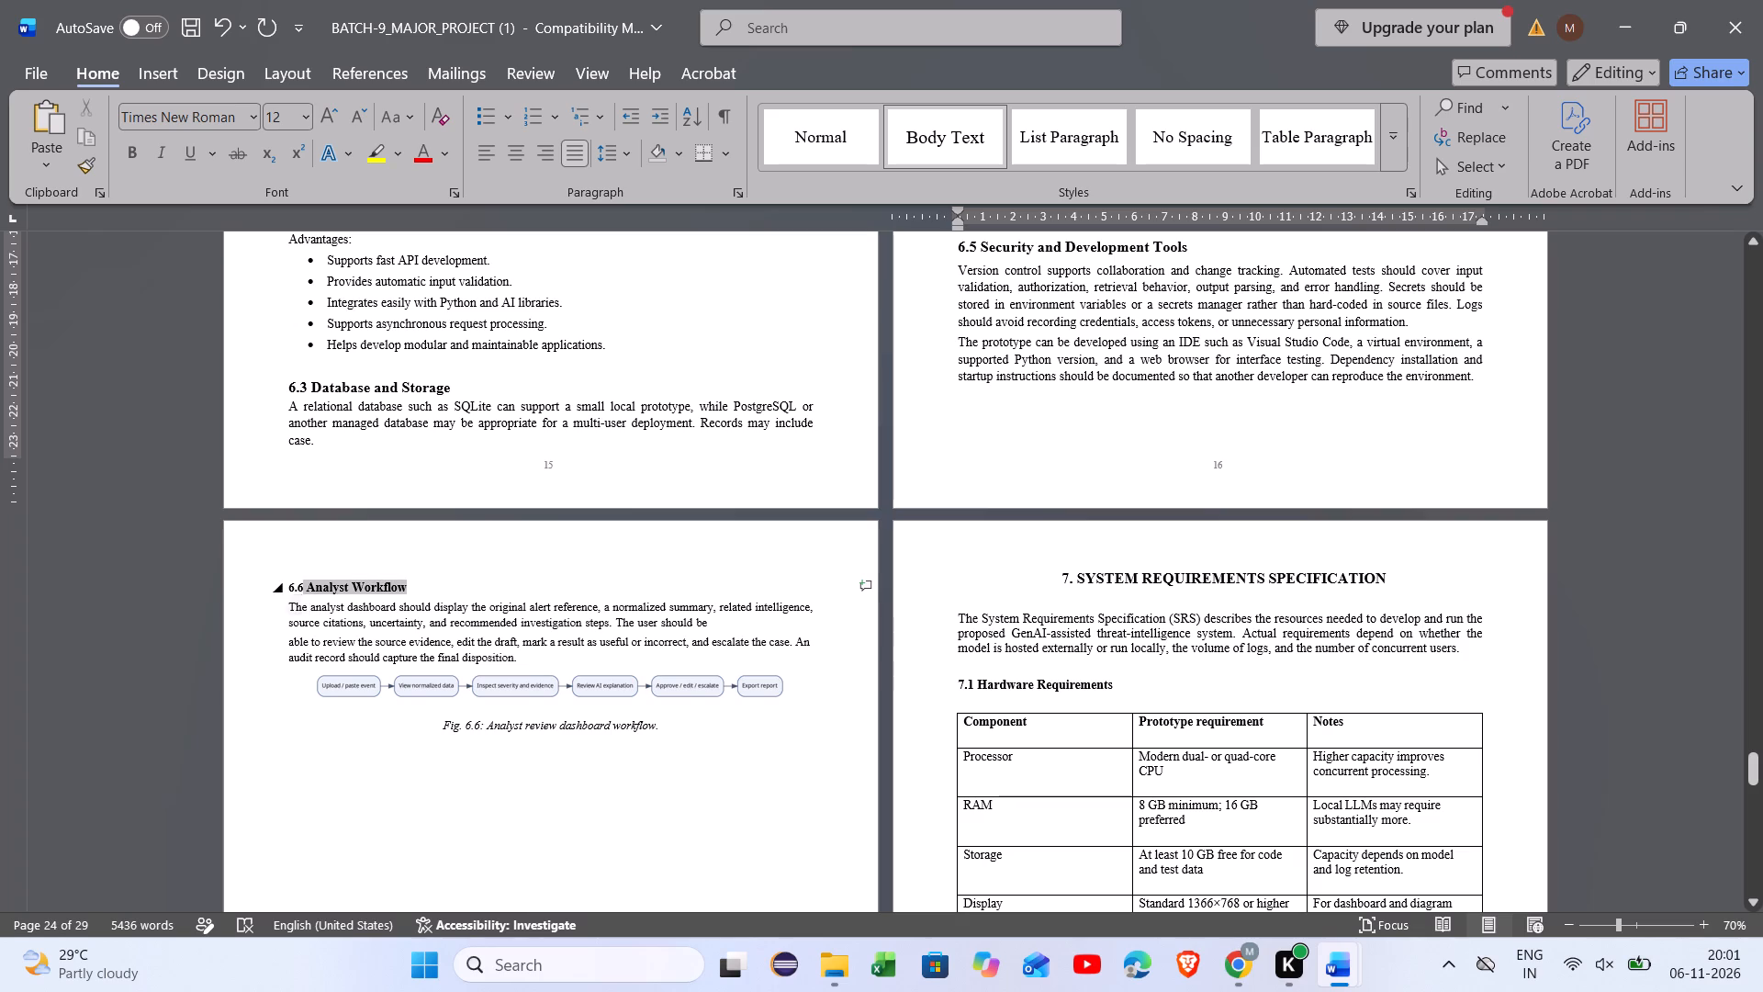
{"action": "left_click_drag", "start_coordinate": [301, 593], "coordinate": [280, 587]}
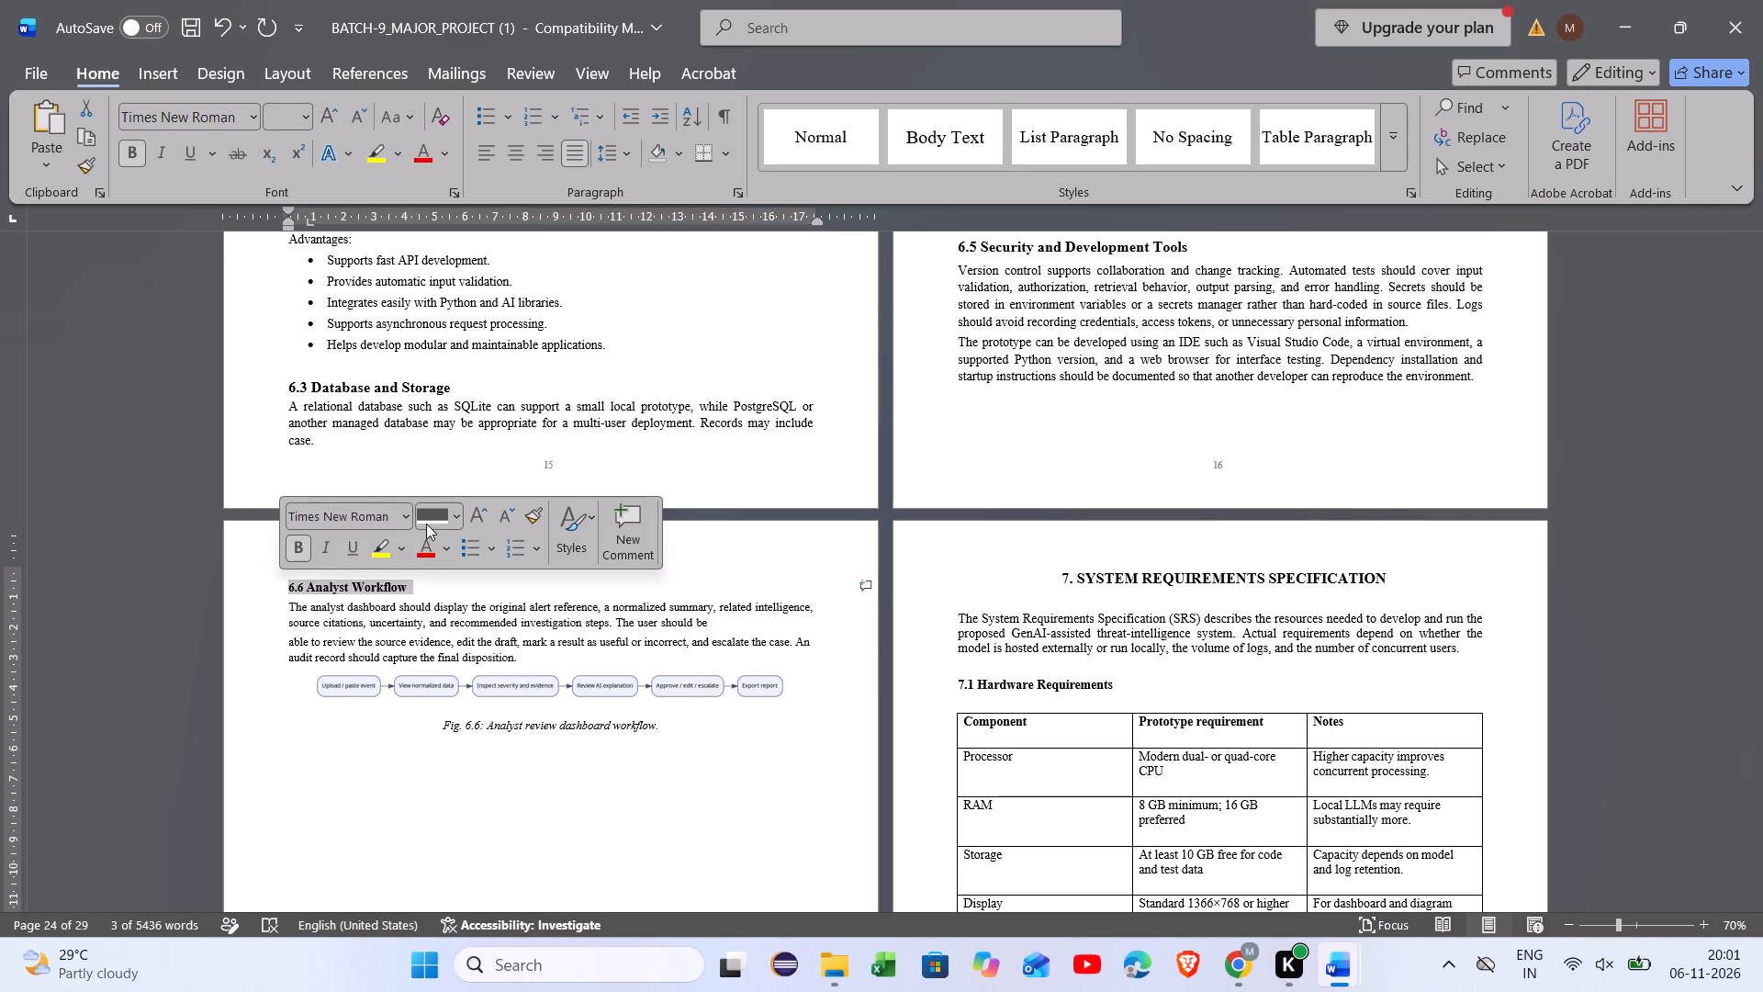
{"action": "left_click", "coordinate": [455, 516]}
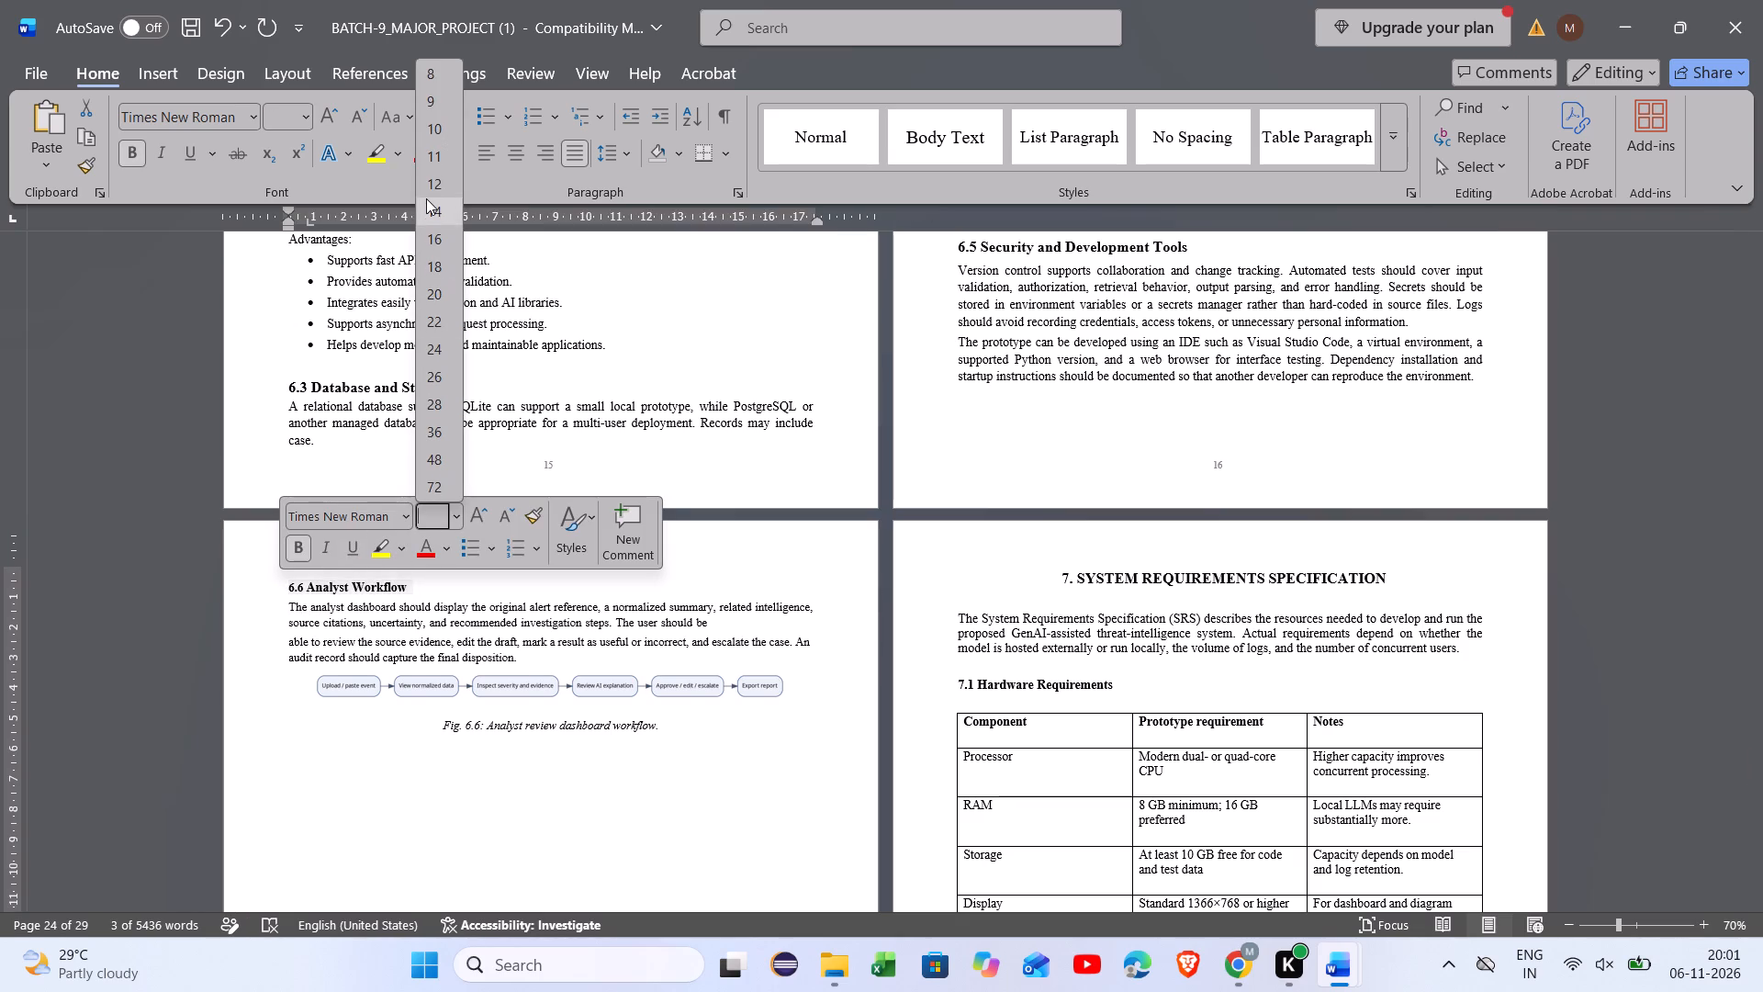
{"action": "left_click", "coordinate": [426, 198]}
{"action": "left_click", "coordinate": [376, 609]}
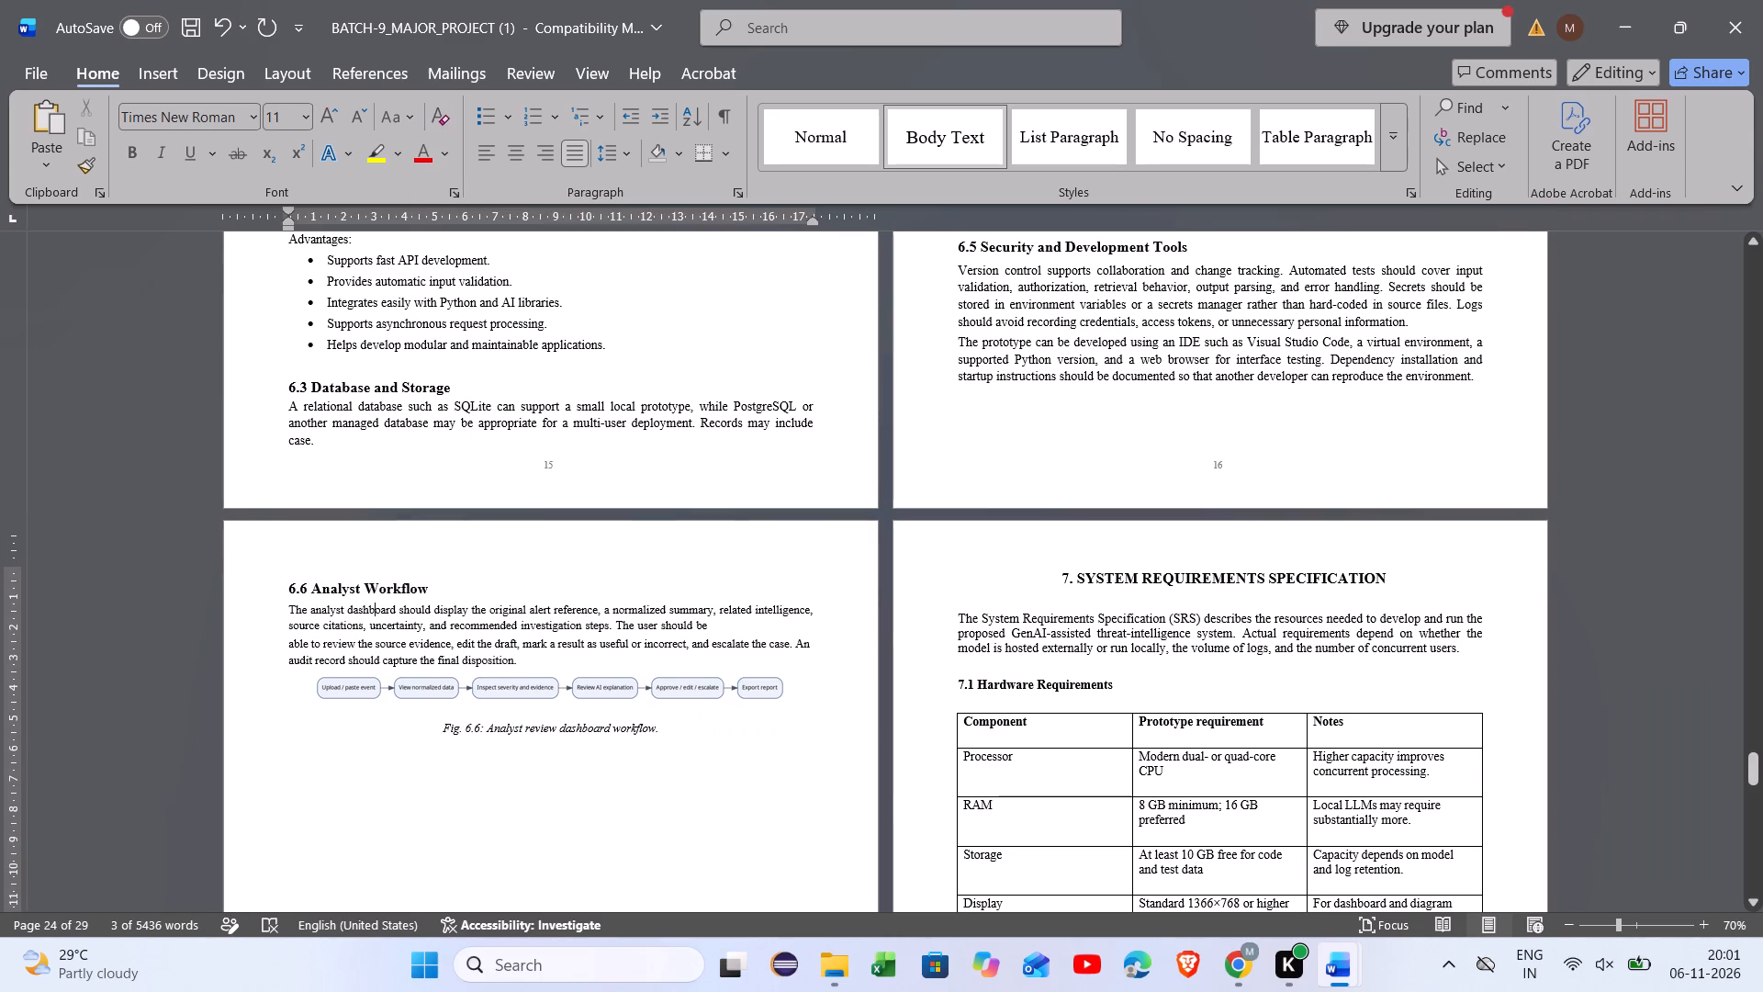
Set the body text under 6.6 Analyst Workflow, above the dashboard workflow figure, to font size 12.
{"action": "left_click_drag", "start_coordinate": [522, 660], "coordinate": [293, 612]}
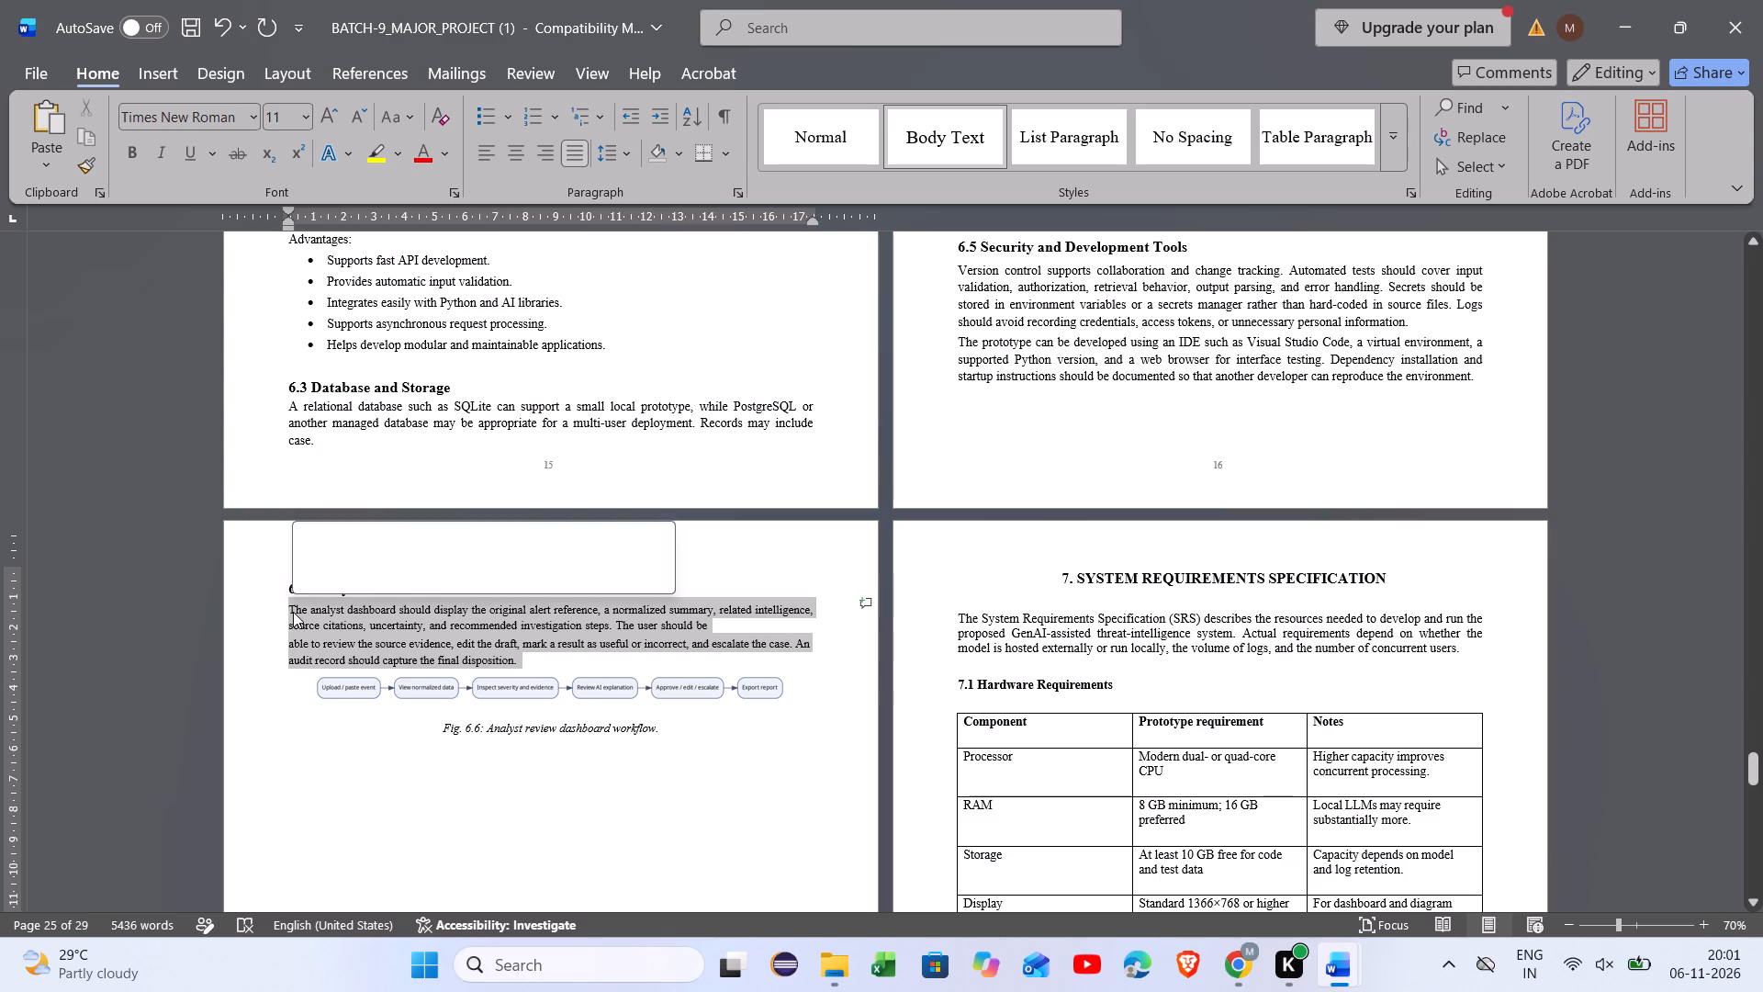
{"action": "left_click", "coordinate": [470, 545]}
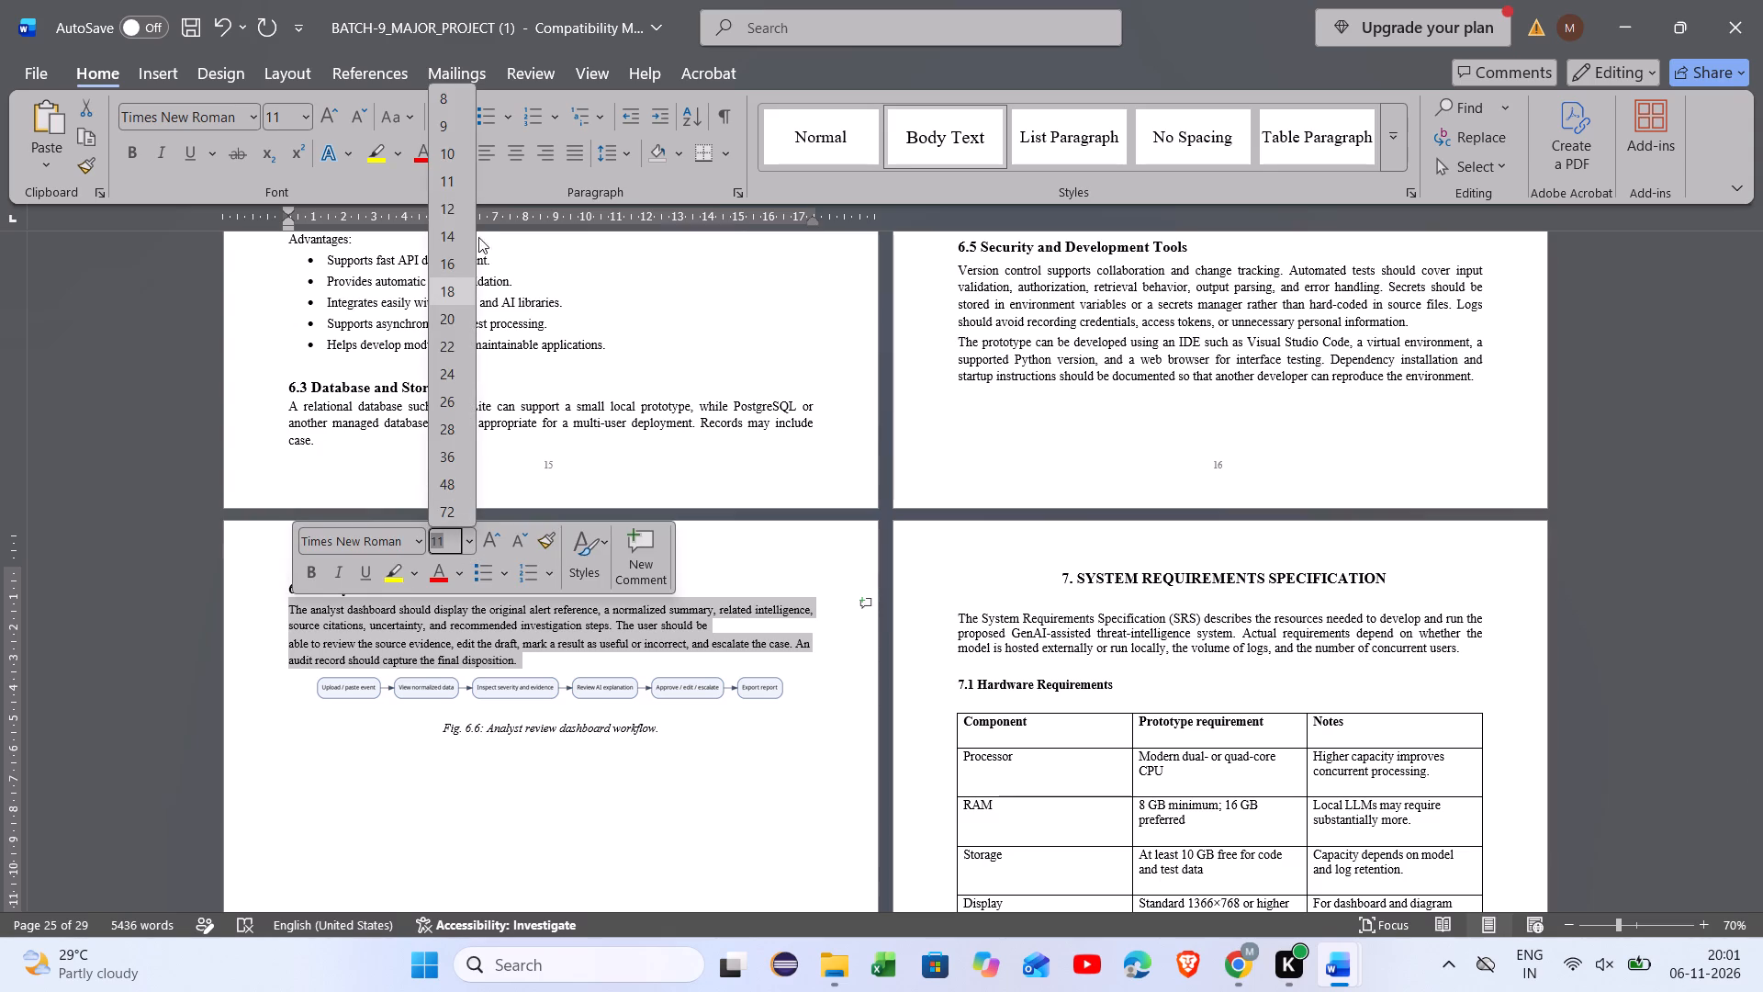
{"action": "left_click", "coordinate": [448, 211]}
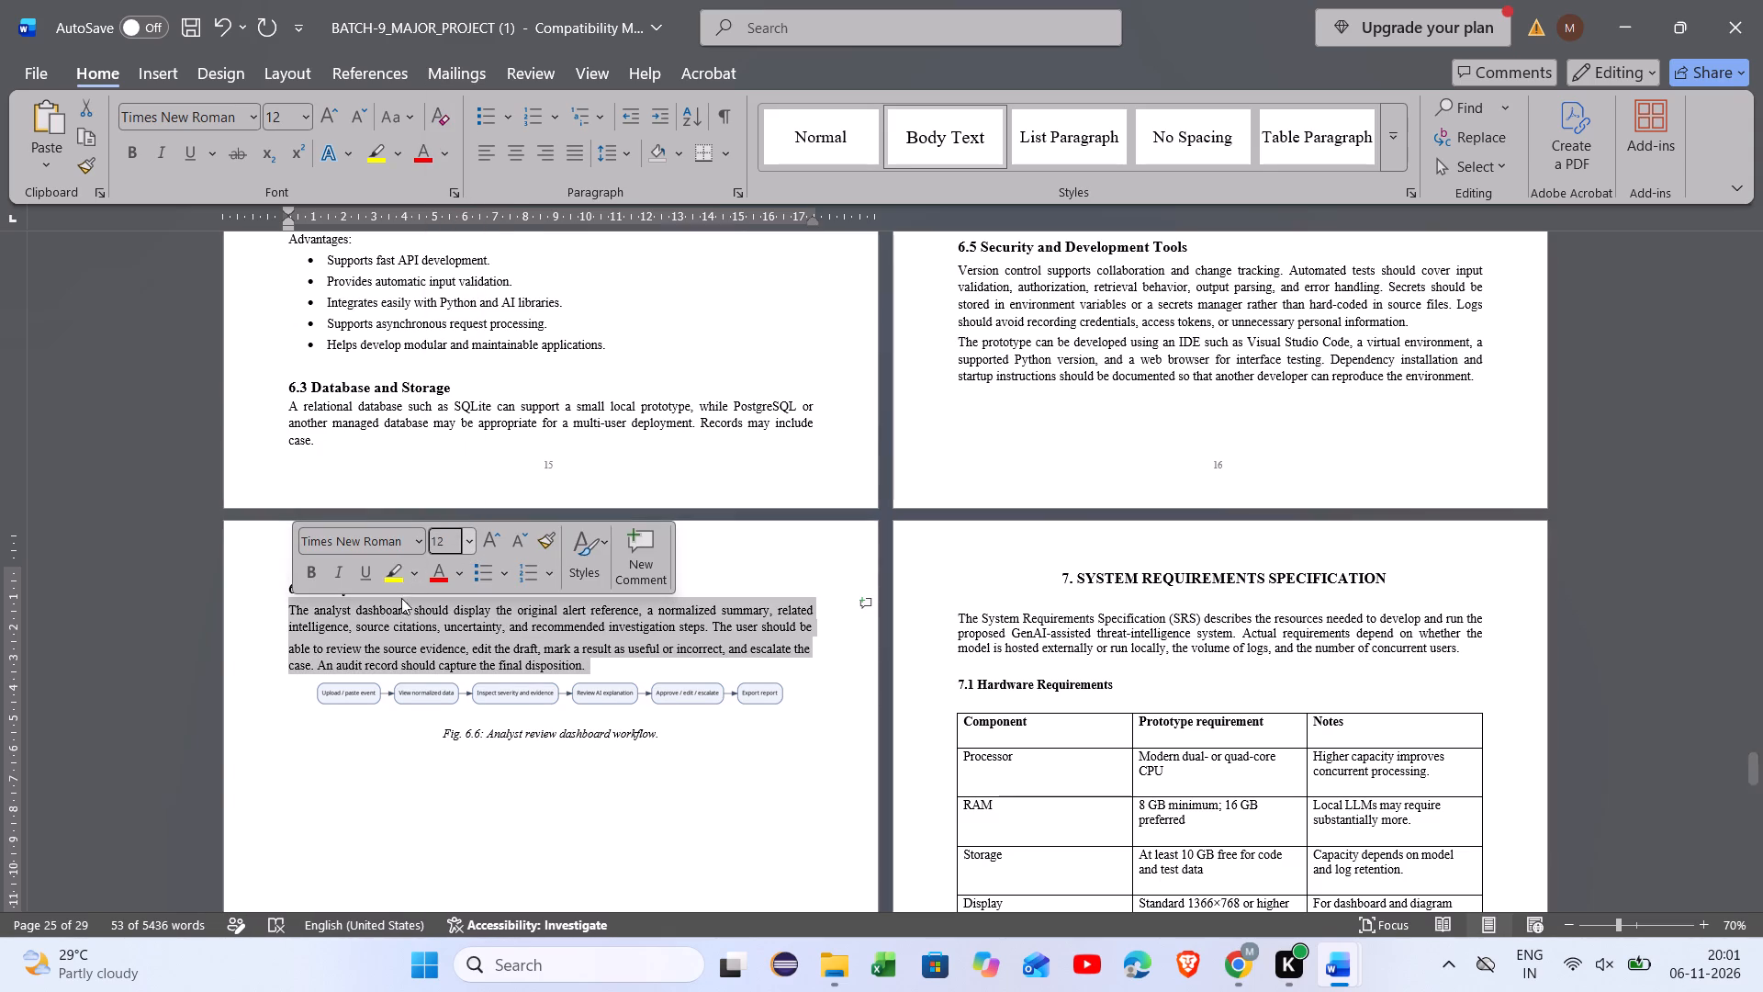
Set the chapter heading 7. SYSTEM REQUIREMENTS SPECIFICATION, including its number, to font size 16.
{"action": "left_click", "coordinate": [391, 626]}
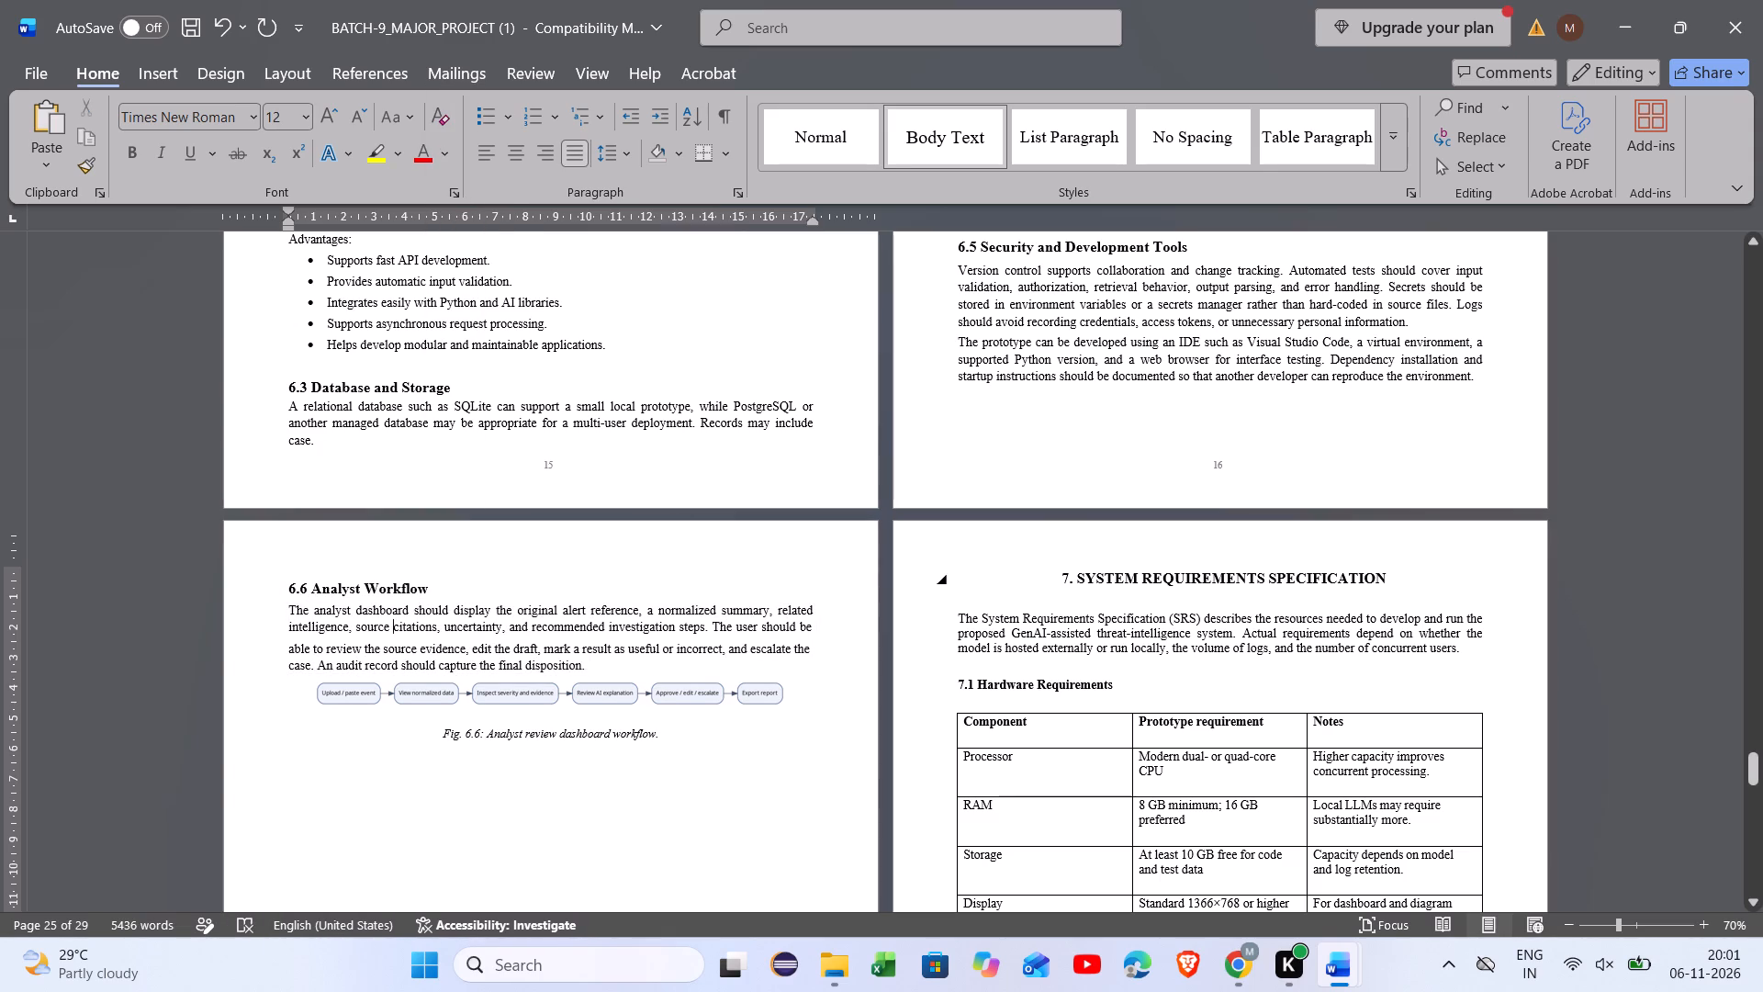
{"action": "left_click_drag", "start_coordinate": [1397, 577], "coordinate": [1379, 572]}
{"action": "left_click_drag", "start_coordinate": [1379, 572], "coordinate": [1027, 583]}
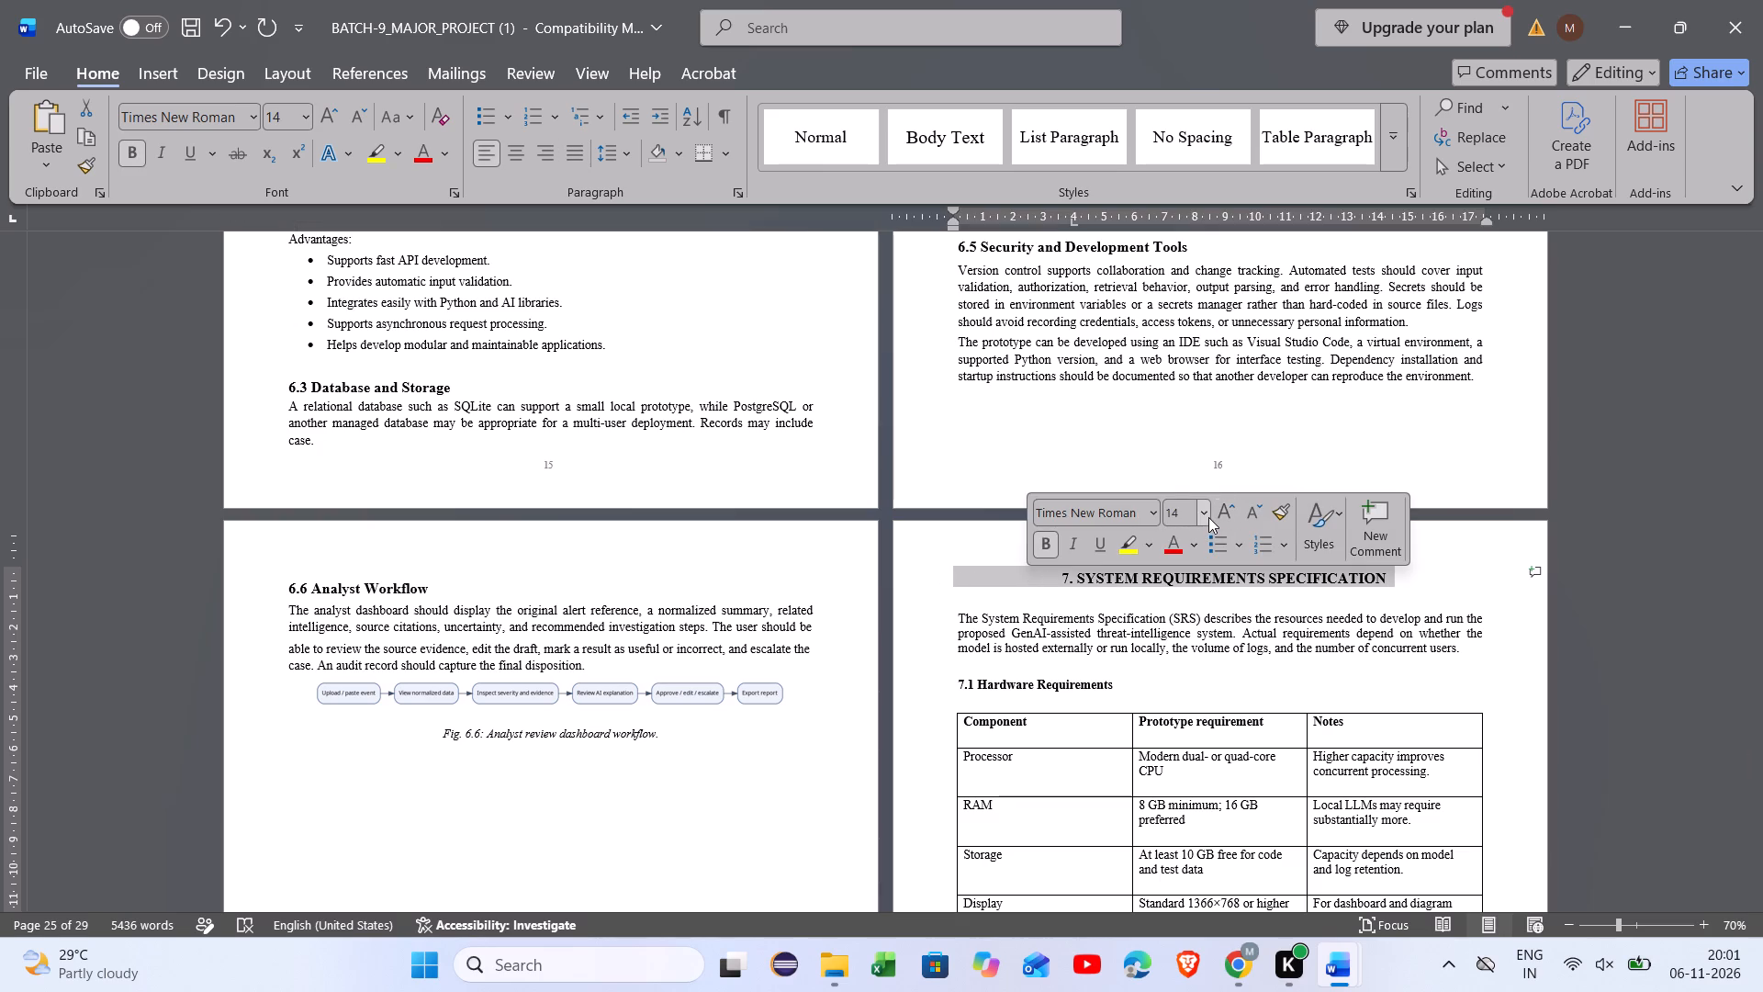
{"action": "left_click", "coordinate": [1208, 517]}
{"action": "left_click", "coordinate": [1174, 231]}
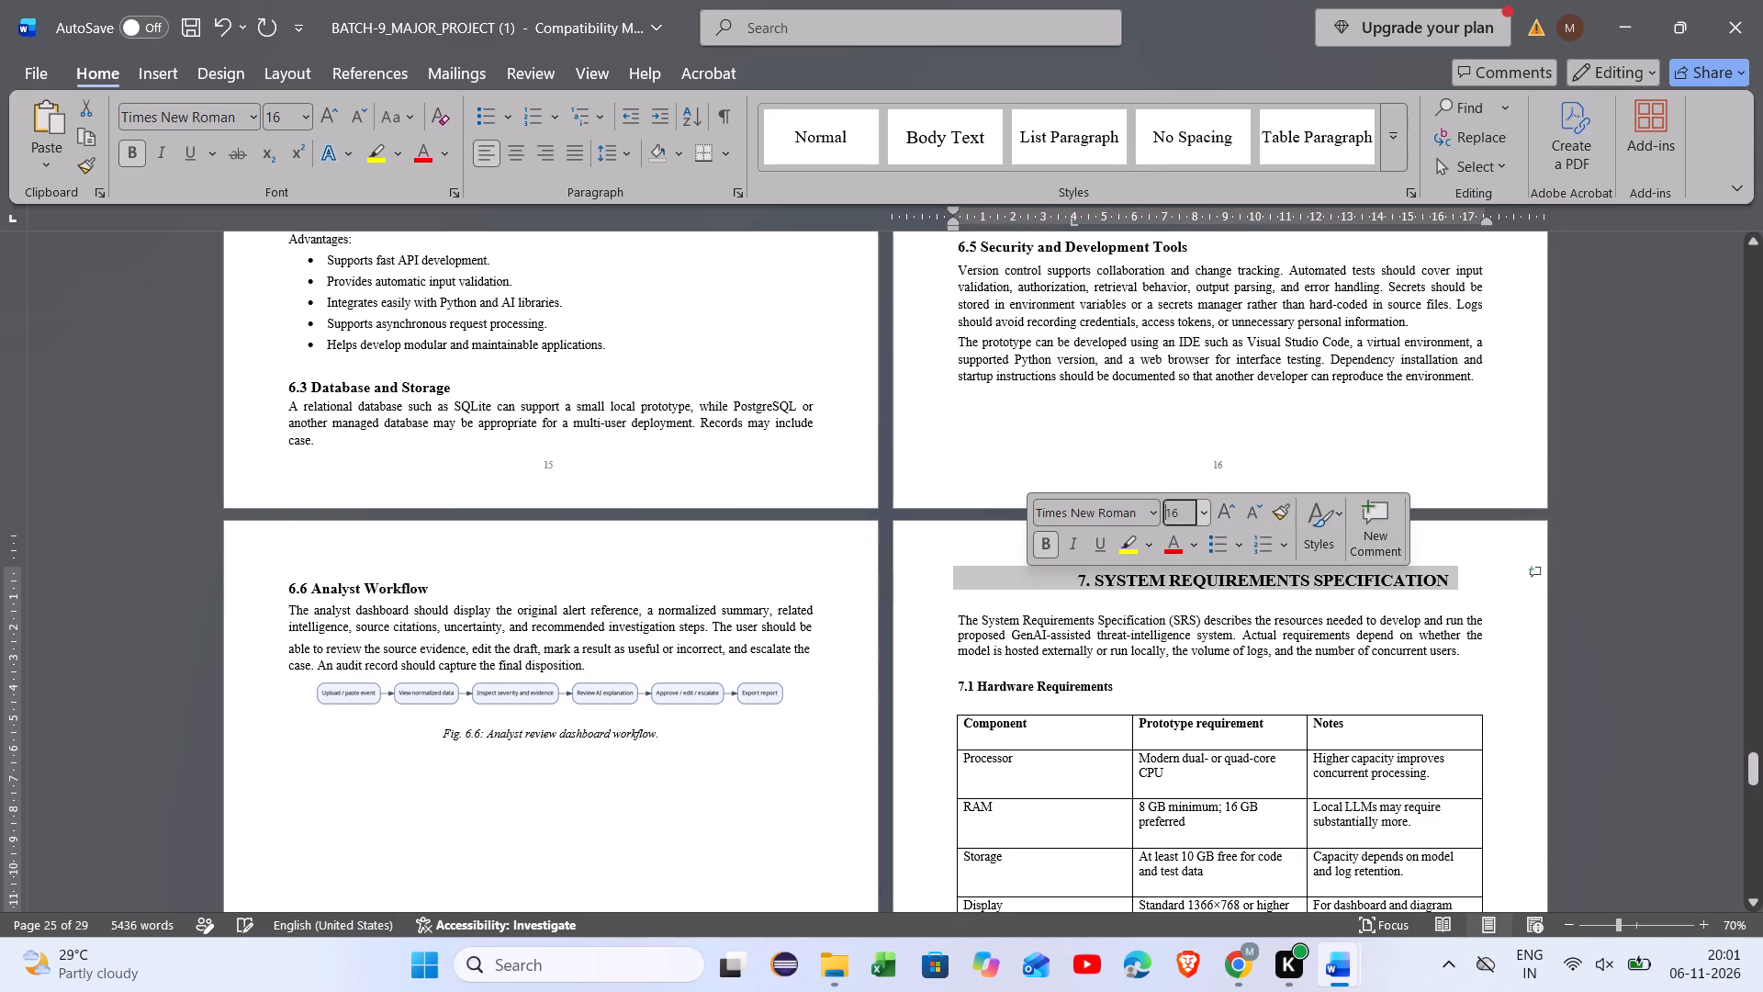
{"action": "left_click", "coordinate": [1141, 656]}
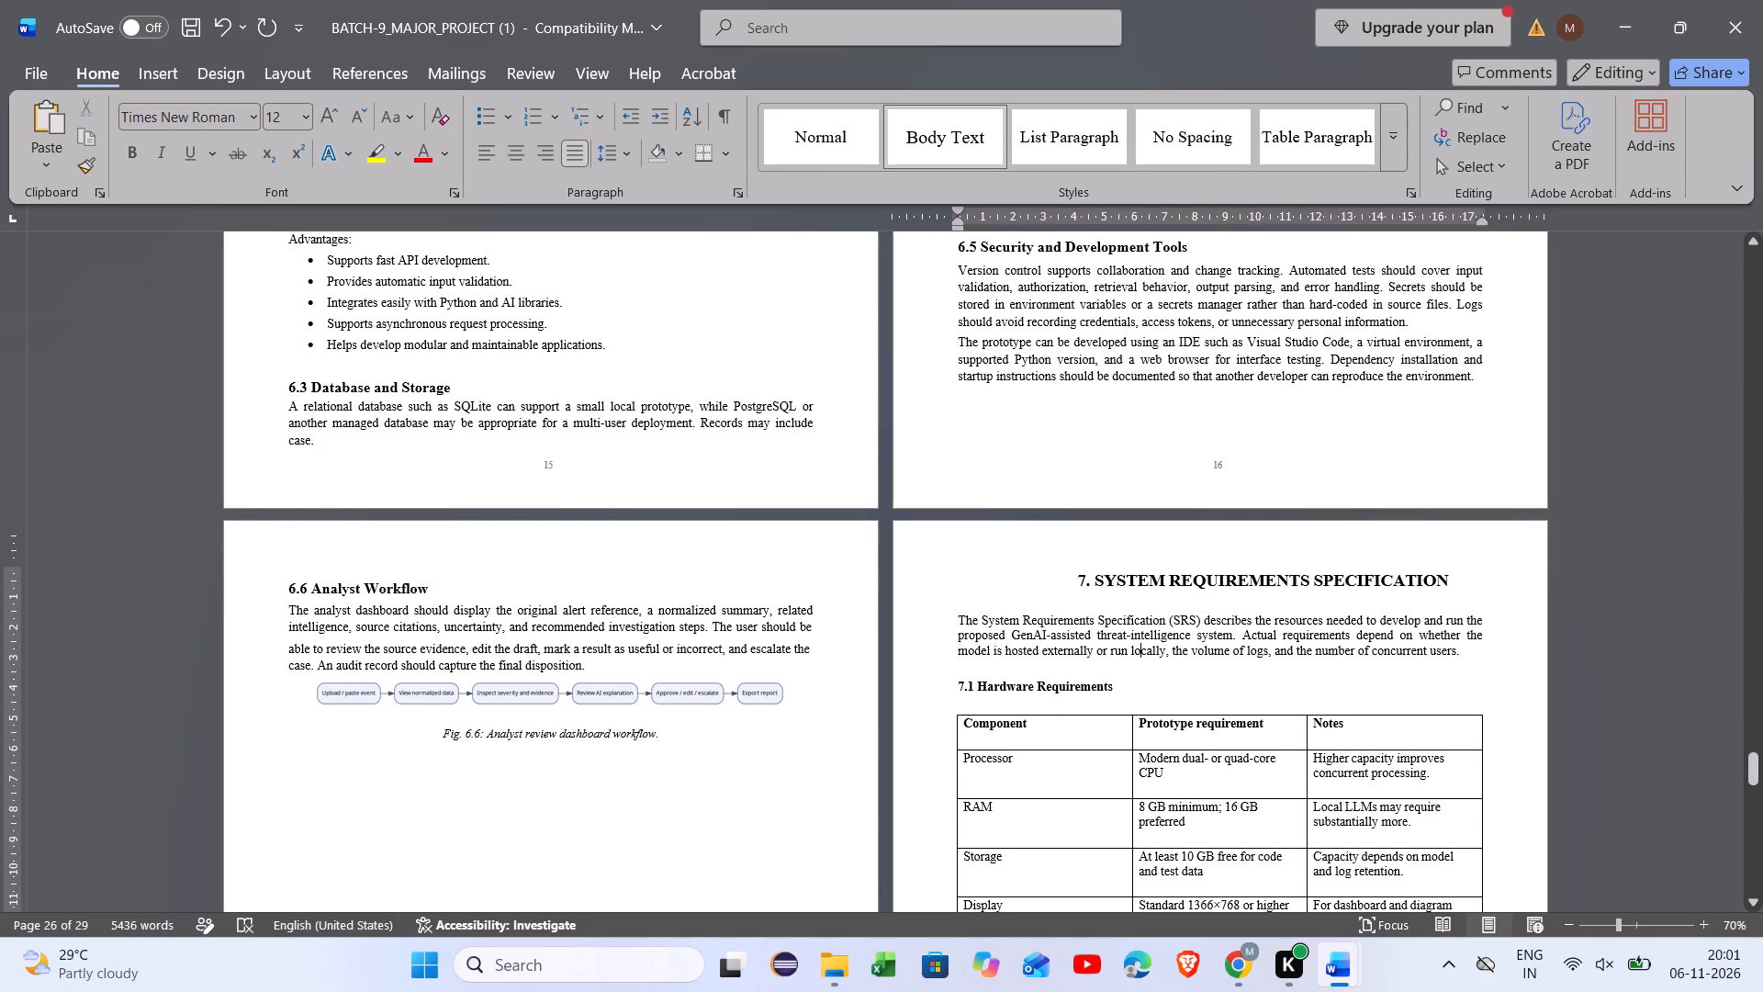
Check the font size of the introductory paragraph under the System Requirements Specification chapter heading.
{"action": "left_click_drag", "start_coordinate": [947, 617], "coordinate": [1453, 648]}
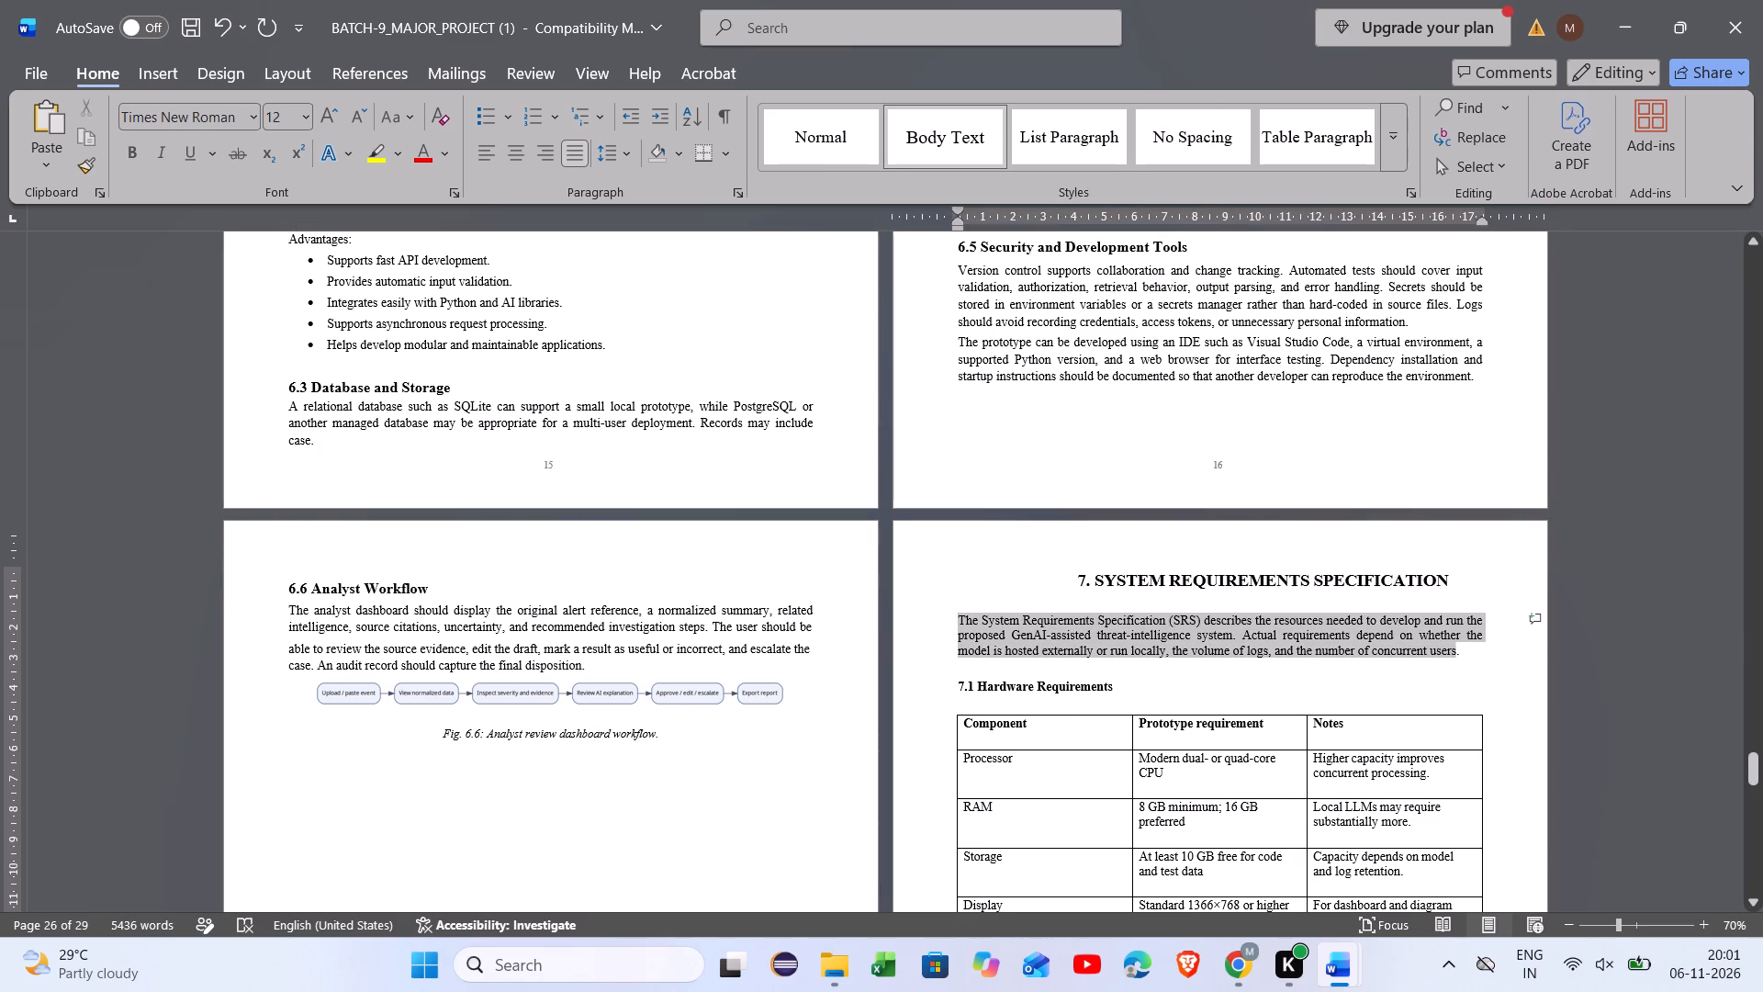
{"action": "left_click_drag", "start_coordinate": [1453, 648], "coordinate": [1456, 646]}
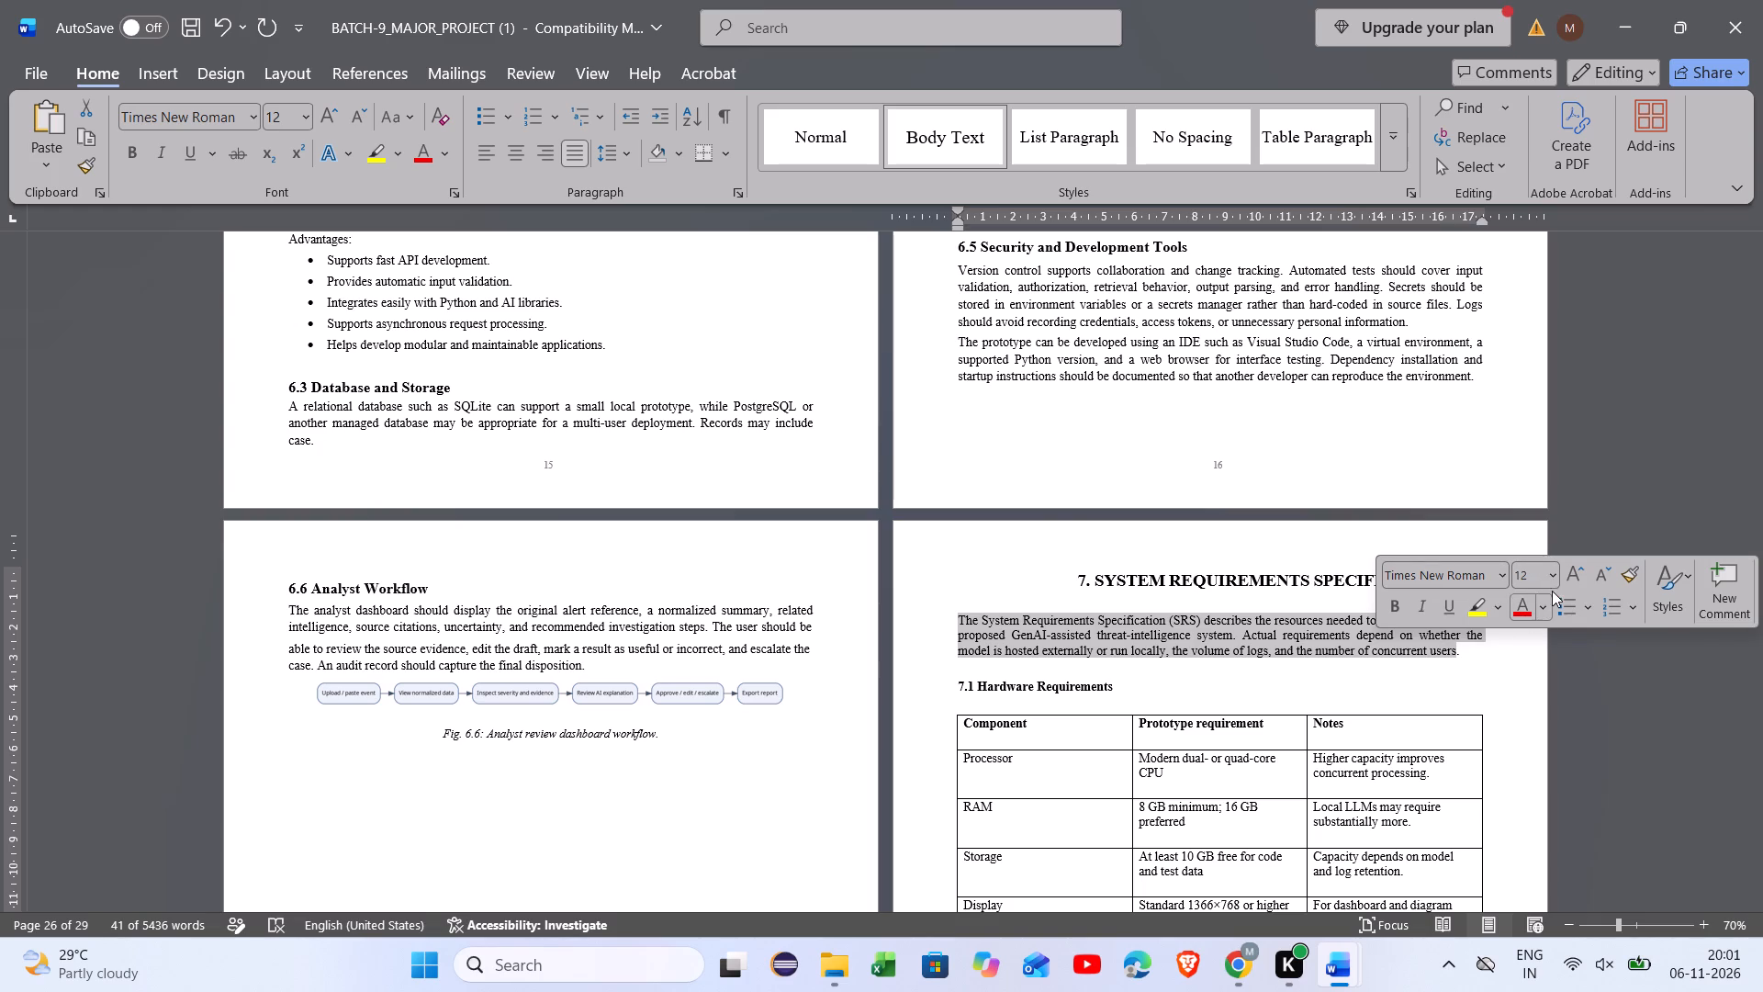
{"action": "left_click", "coordinate": [1439, 692]}
{"action": "scroll", "coordinate": [1439, 692], "scroll_direction": "down", "scroll_amount": 1}
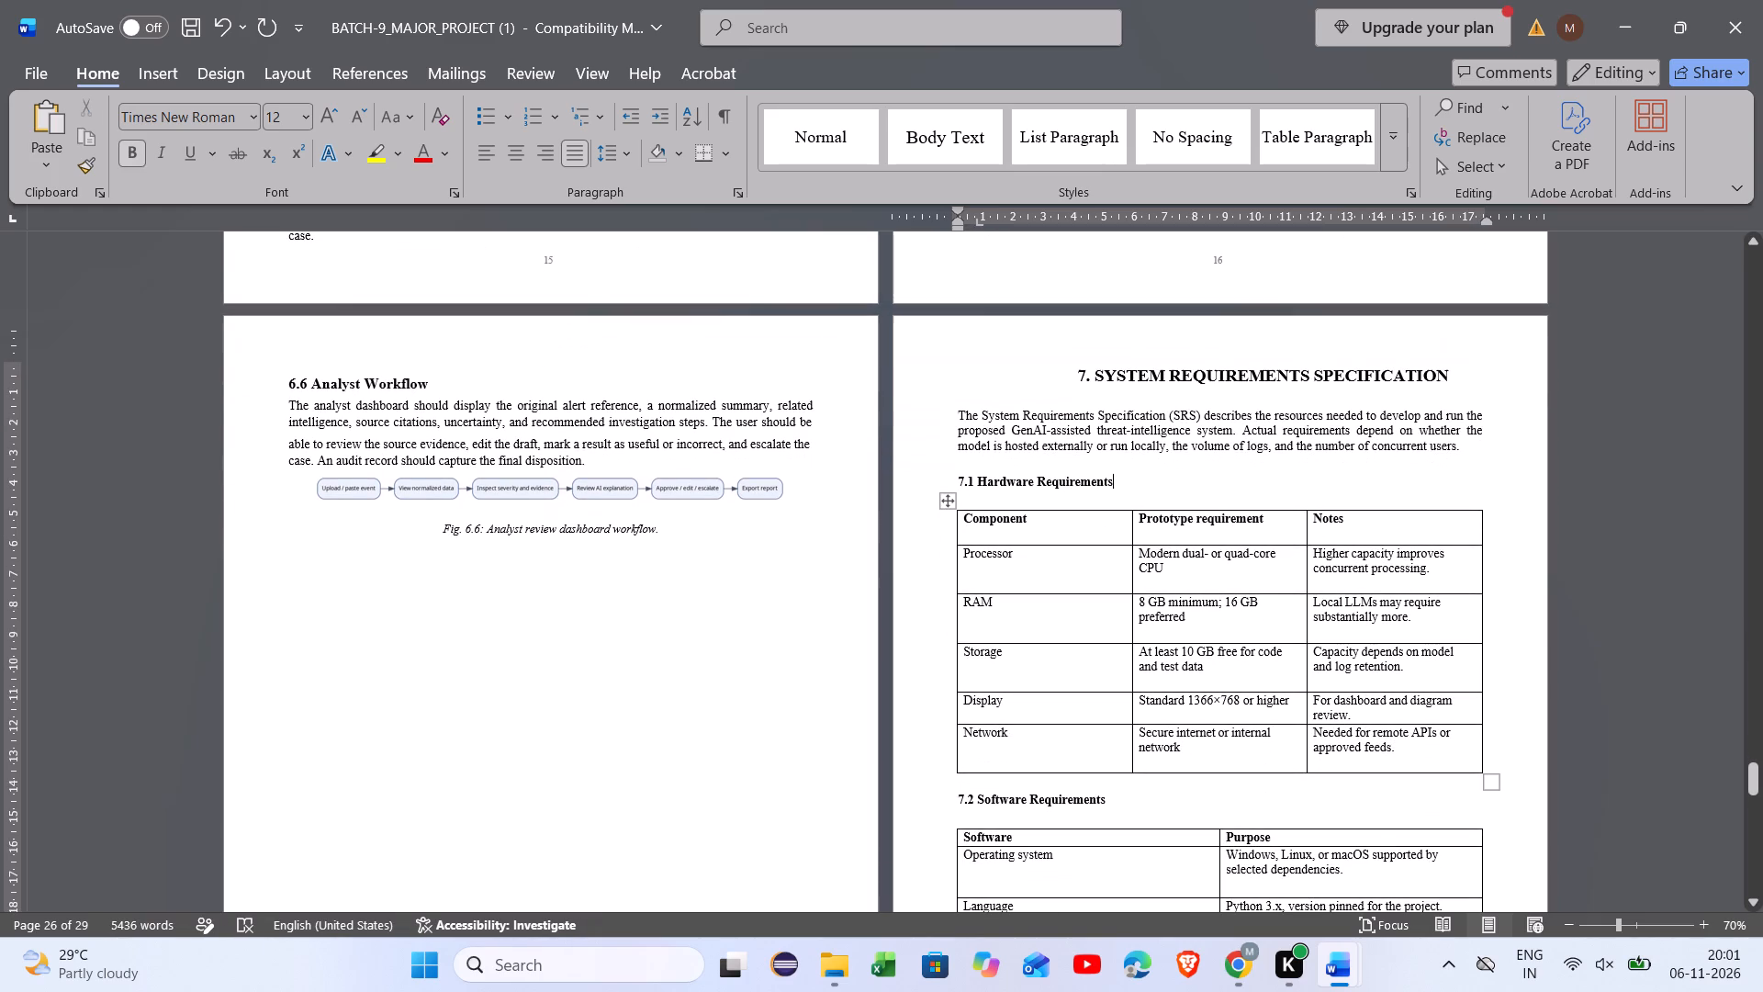
{"action": "left_click", "coordinate": [1095, 426]}
Set the whole 7.1 Hardware Requirements heading, including its number, to font size 14.
{"action": "left_click", "coordinate": [1094, 482]}
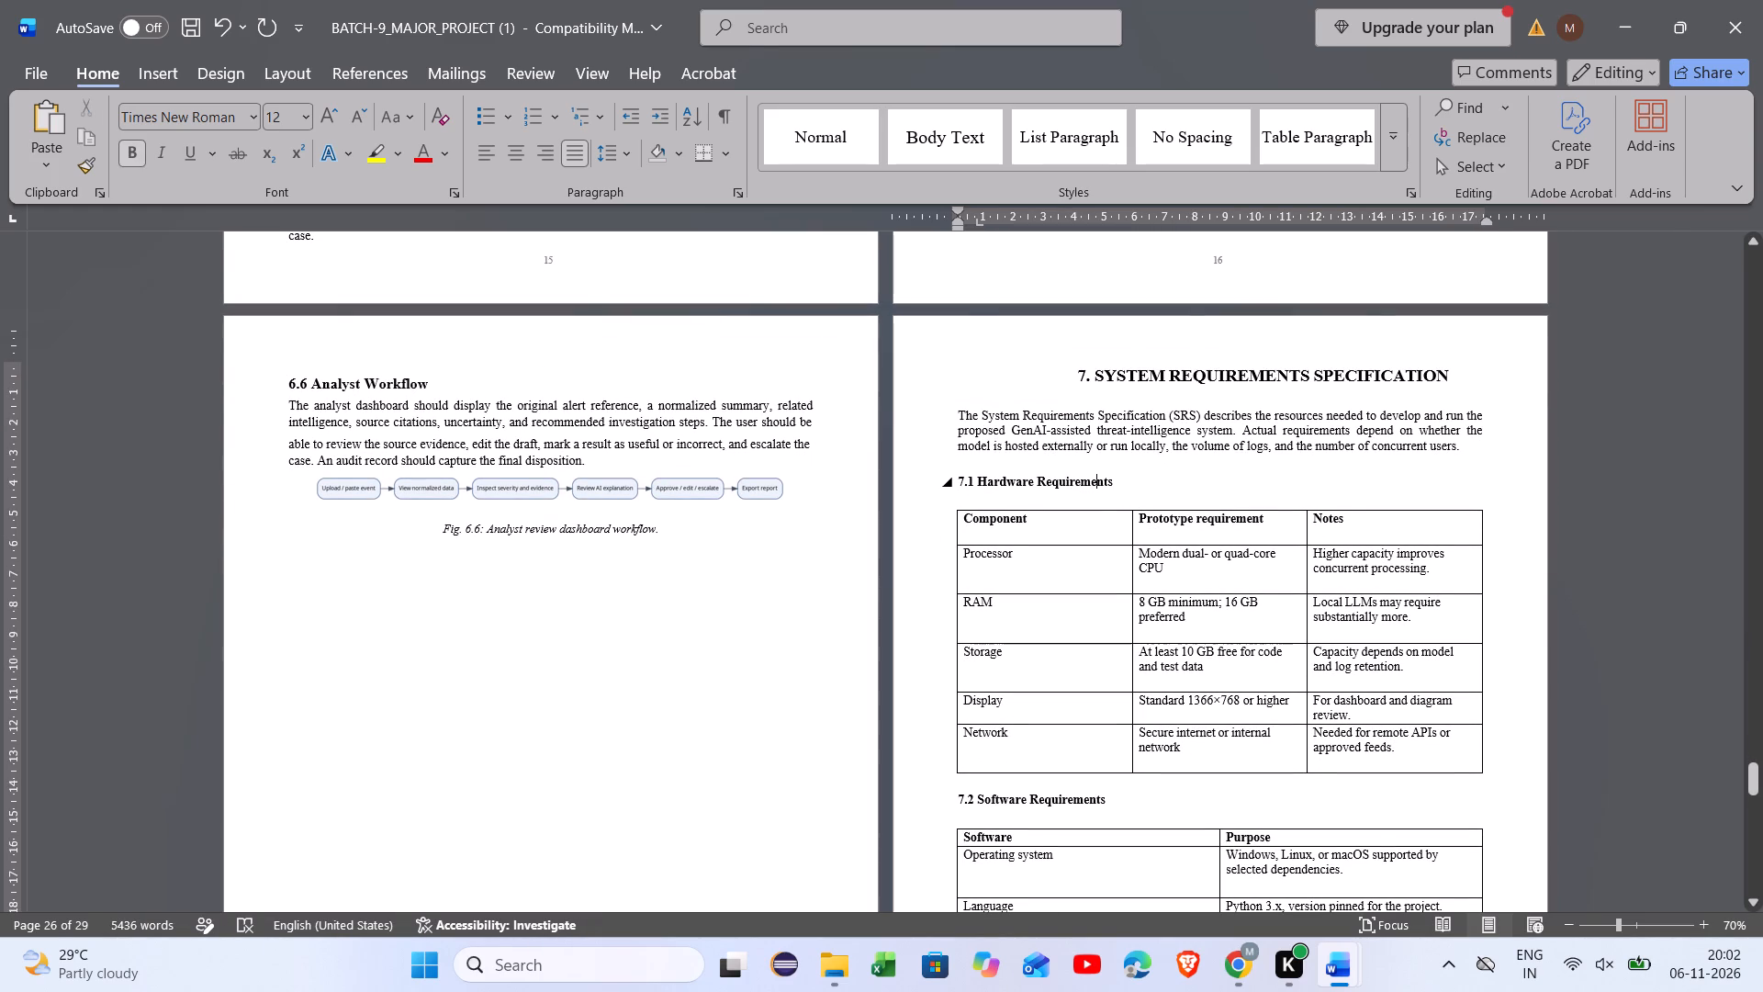
{"action": "left_click_drag", "start_coordinate": [1115, 483], "coordinate": [969, 484]}
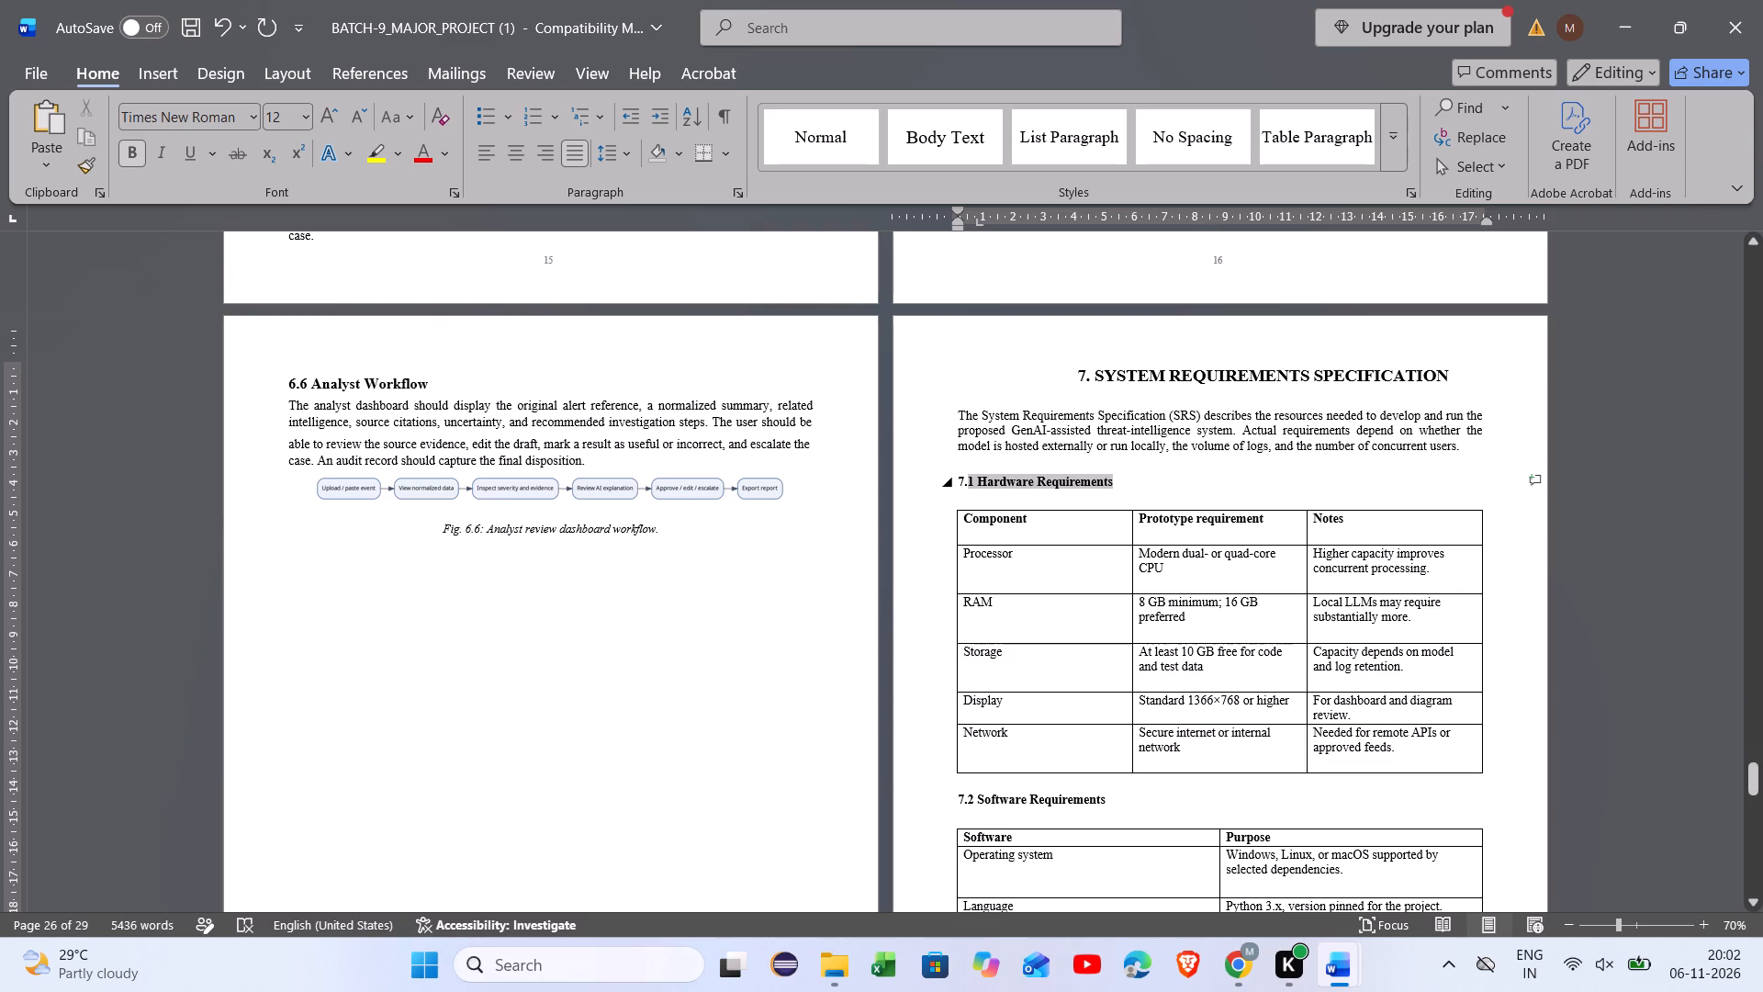
{"action": "left_click_drag", "start_coordinate": [969, 484], "coordinate": [956, 483]}
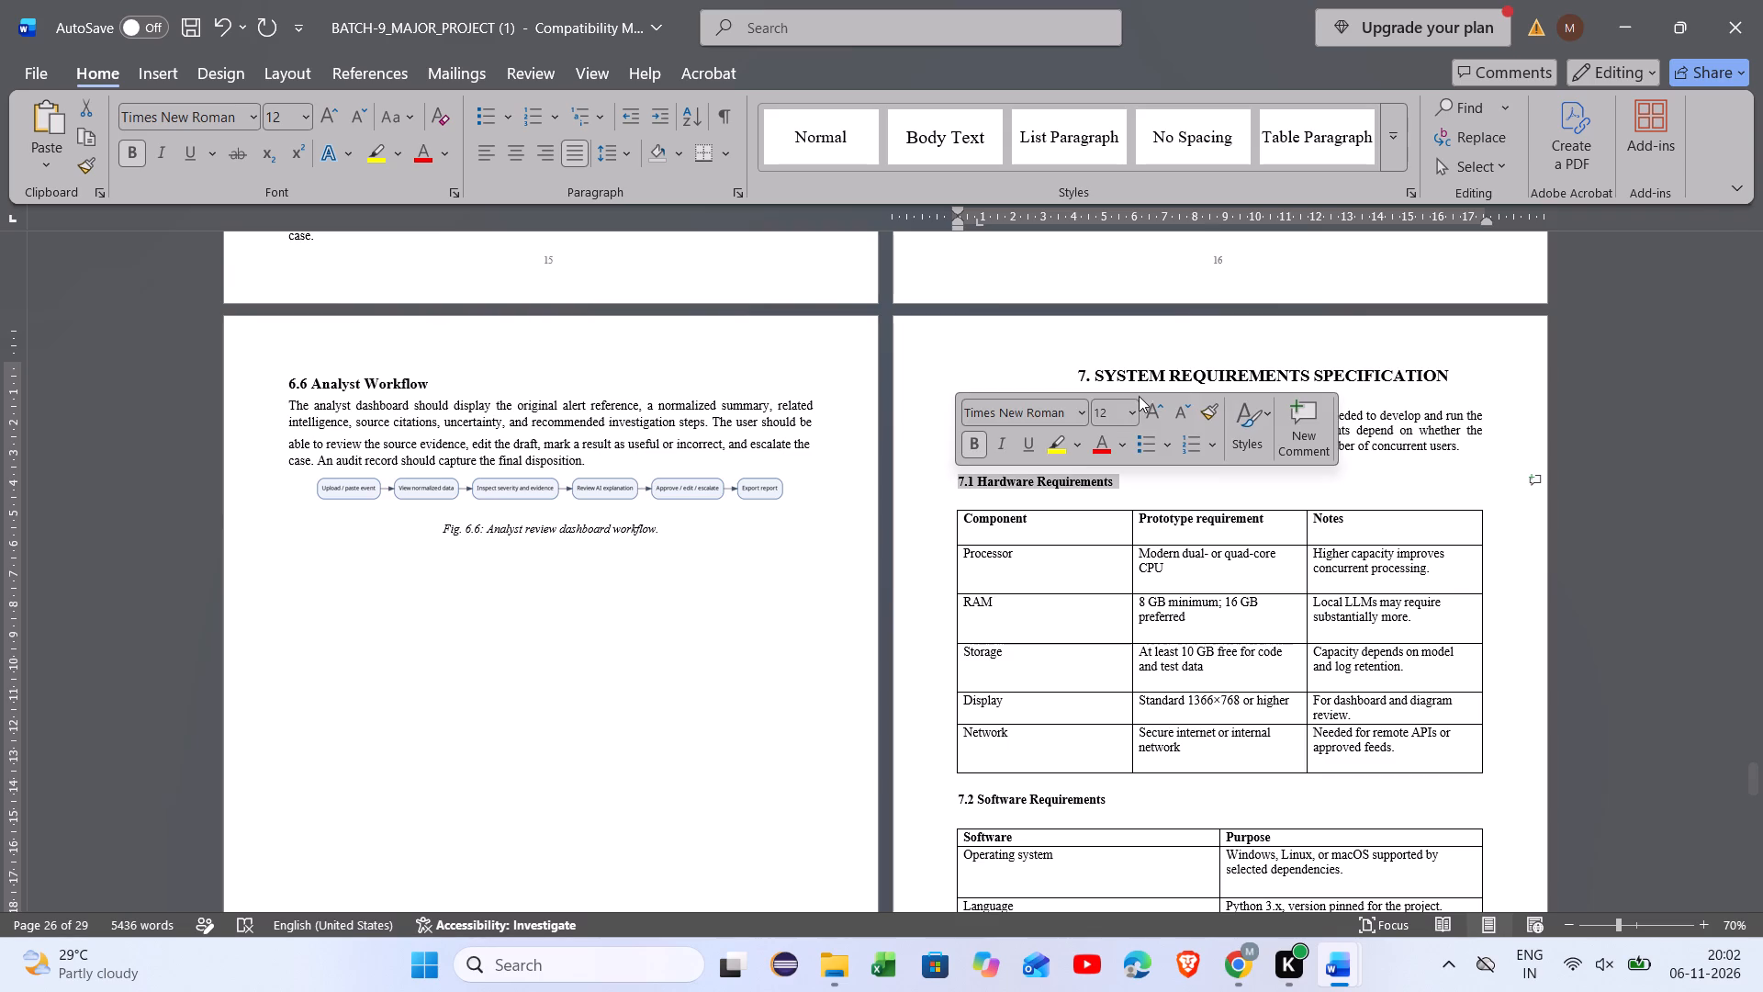
{"action": "left_click", "coordinate": [1133, 407]}
{"action": "left_click", "coordinate": [1117, 571]}
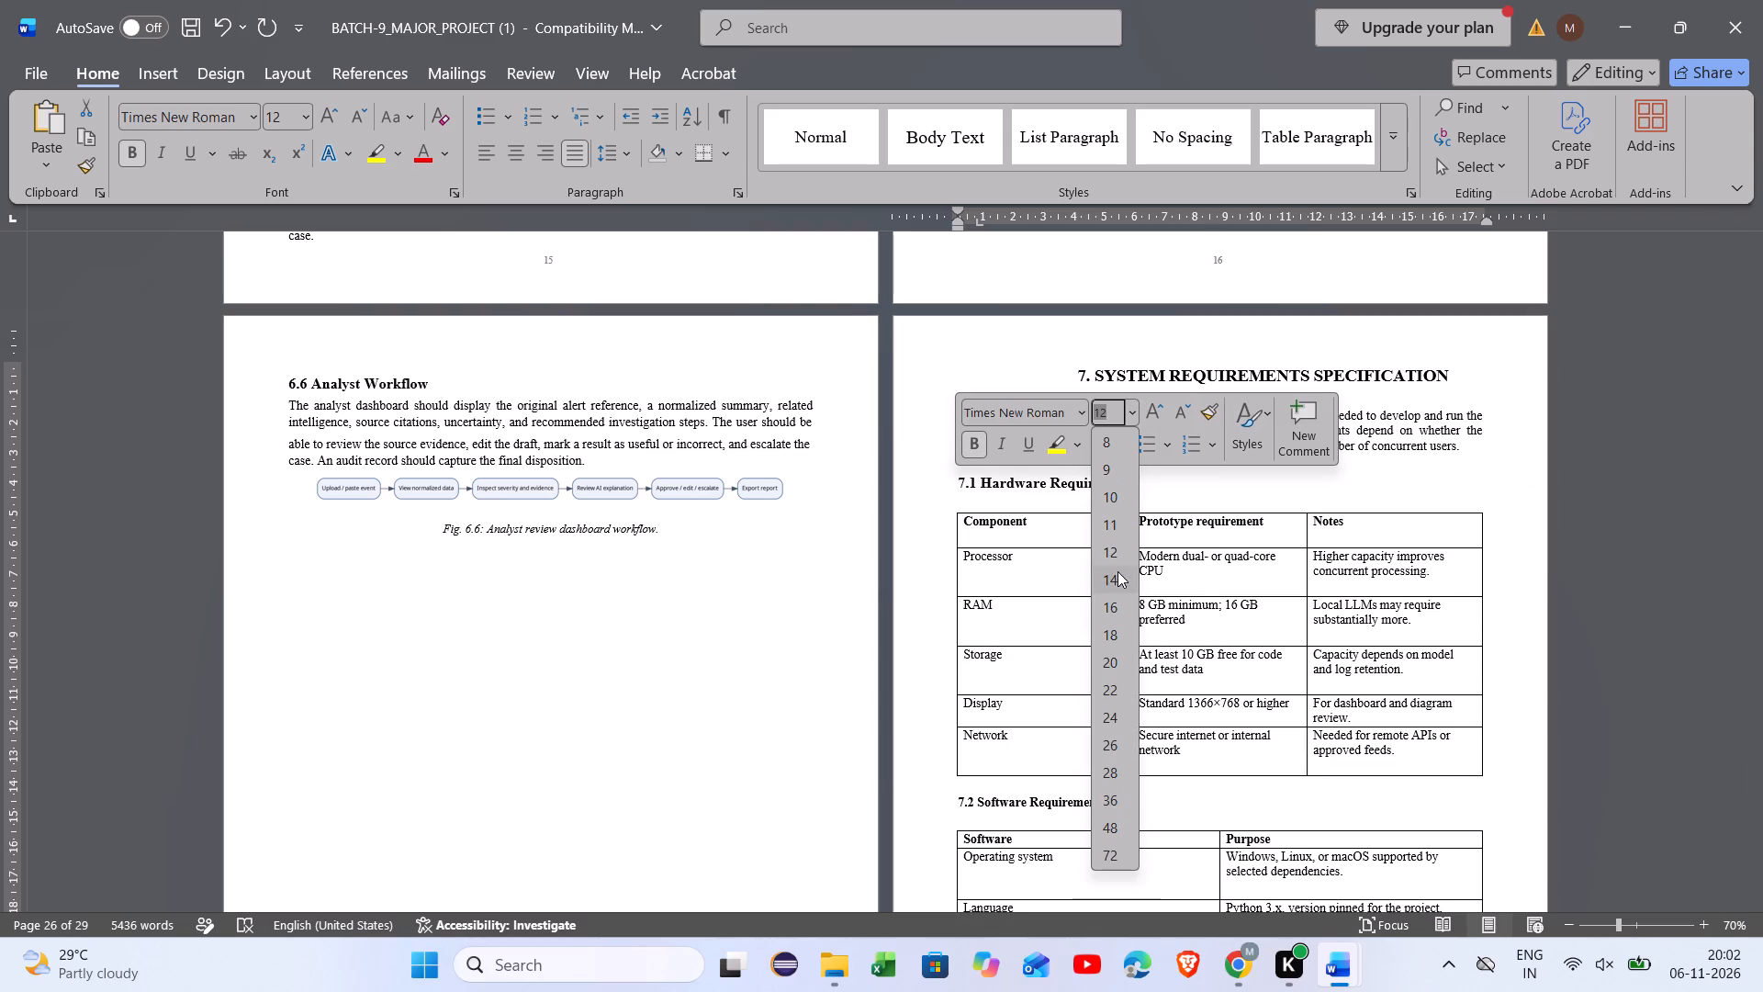
{"action": "left_click", "coordinate": [1228, 485]}
Check the font size of the text in the hardware requirements table under section 7.1.
{"action": "scroll", "coordinate": [1228, 485], "scroll_direction": "down", "scroll_amount": 1}
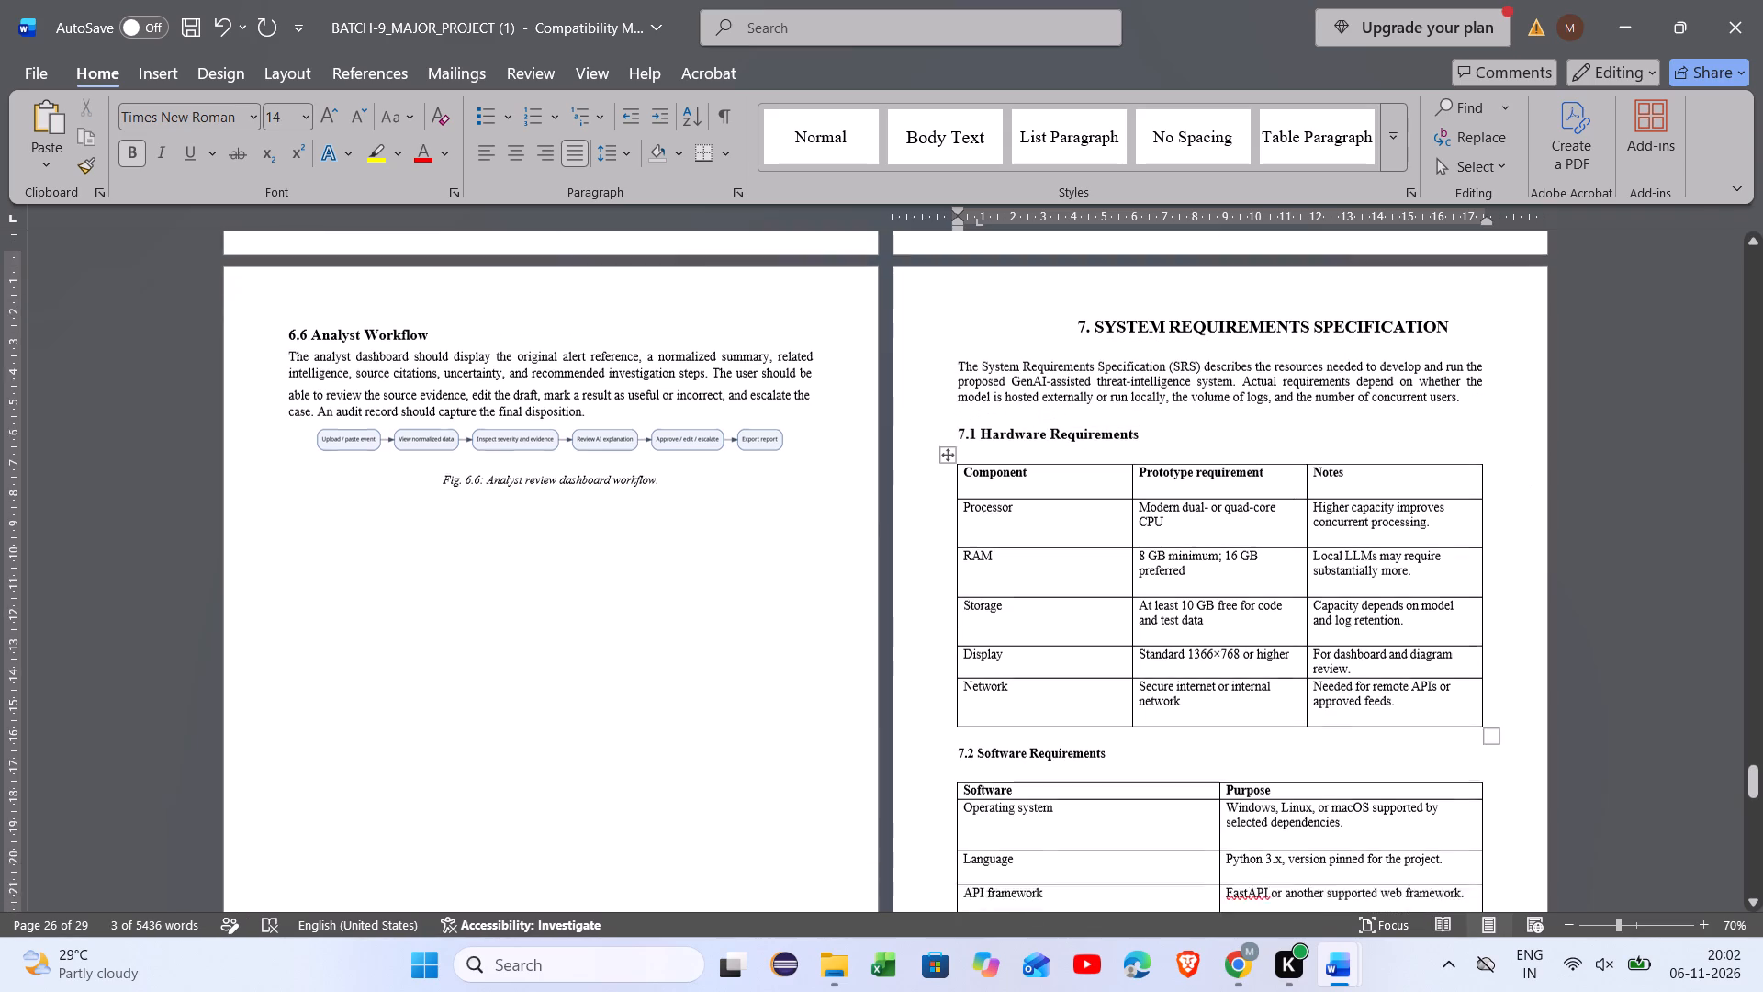
{"action": "scroll", "coordinate": [1228, 485], "scroll_direction": "down", "scroll_amount": 1}
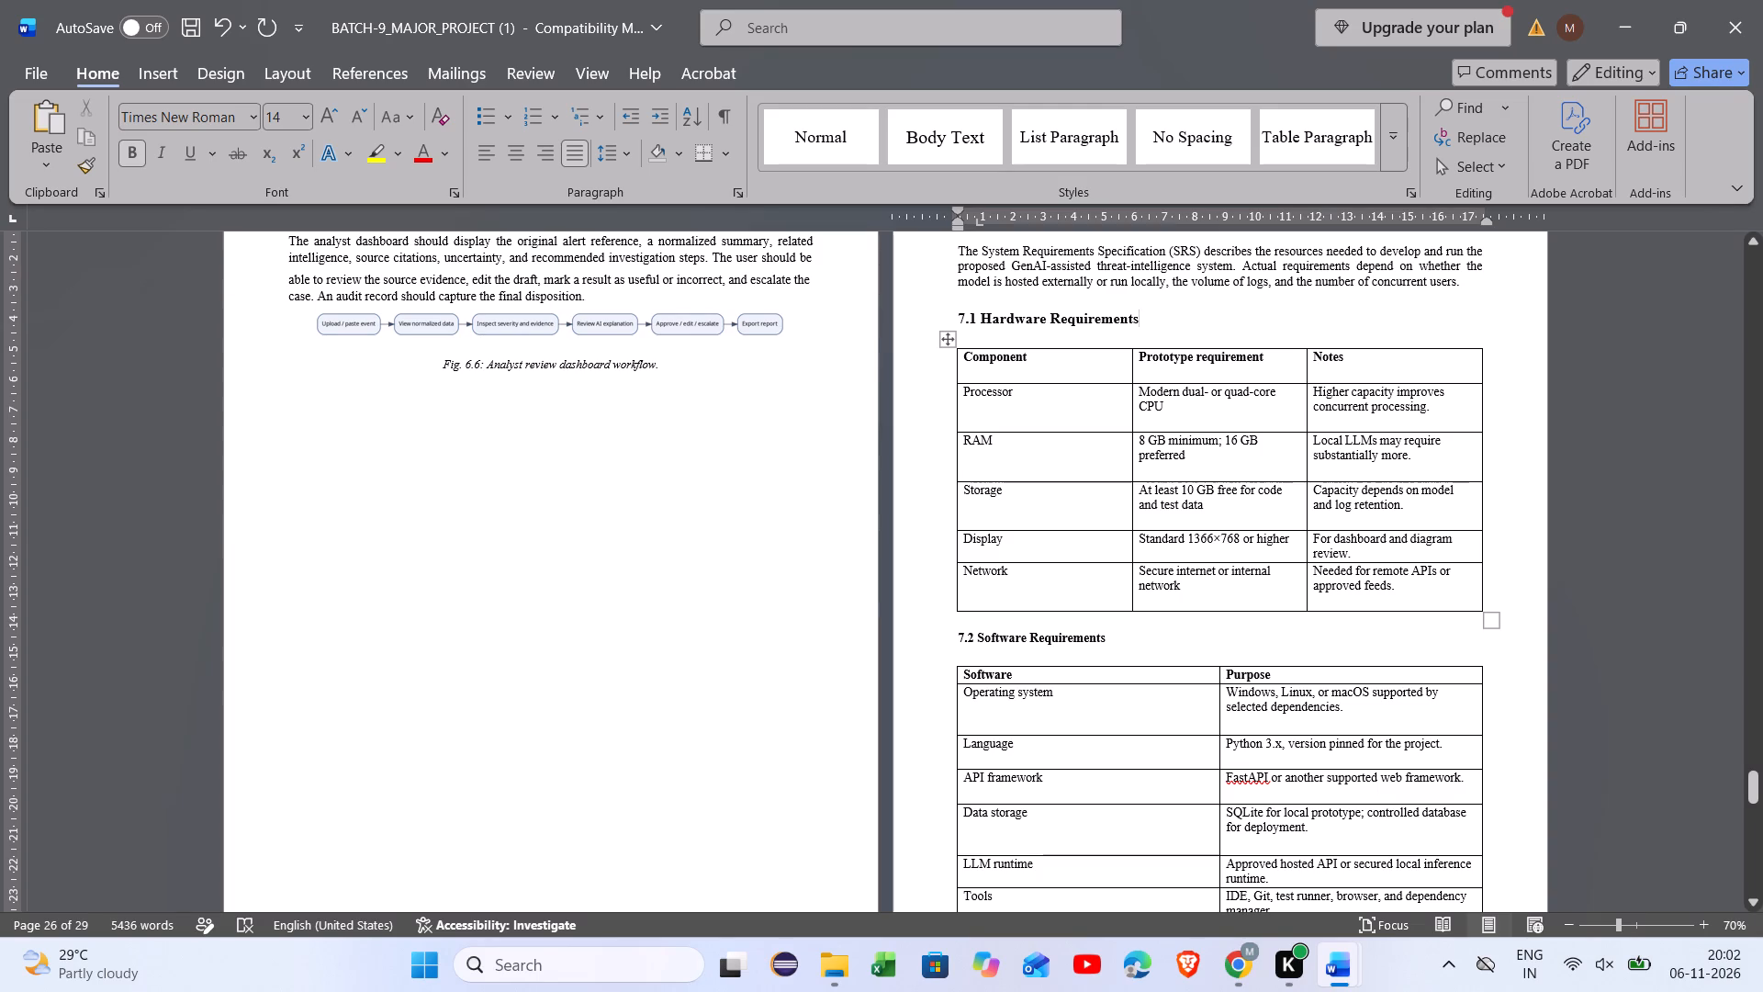
{"action": "left_click_drag", "start_coordinate": [972, 347], "coordinate": [1230, 593]}
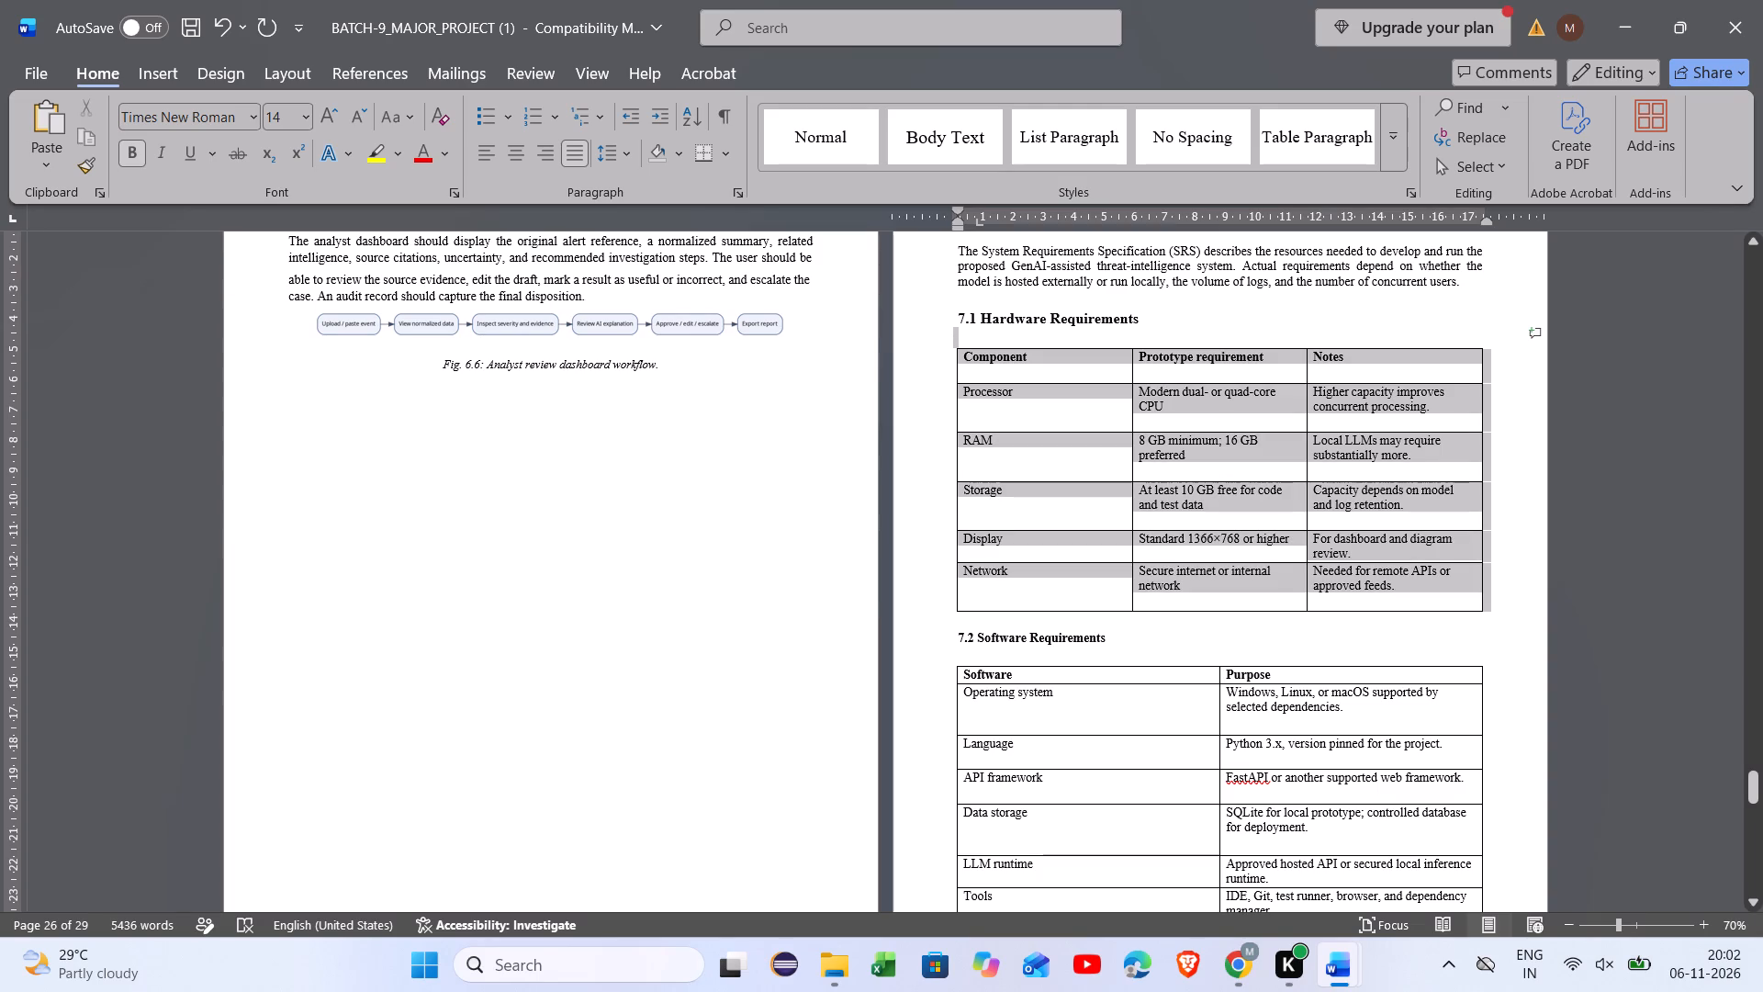
{"action": "left_click_drag", "start_coordinate": [1230, 593], "coordinate": [1448, 585]}
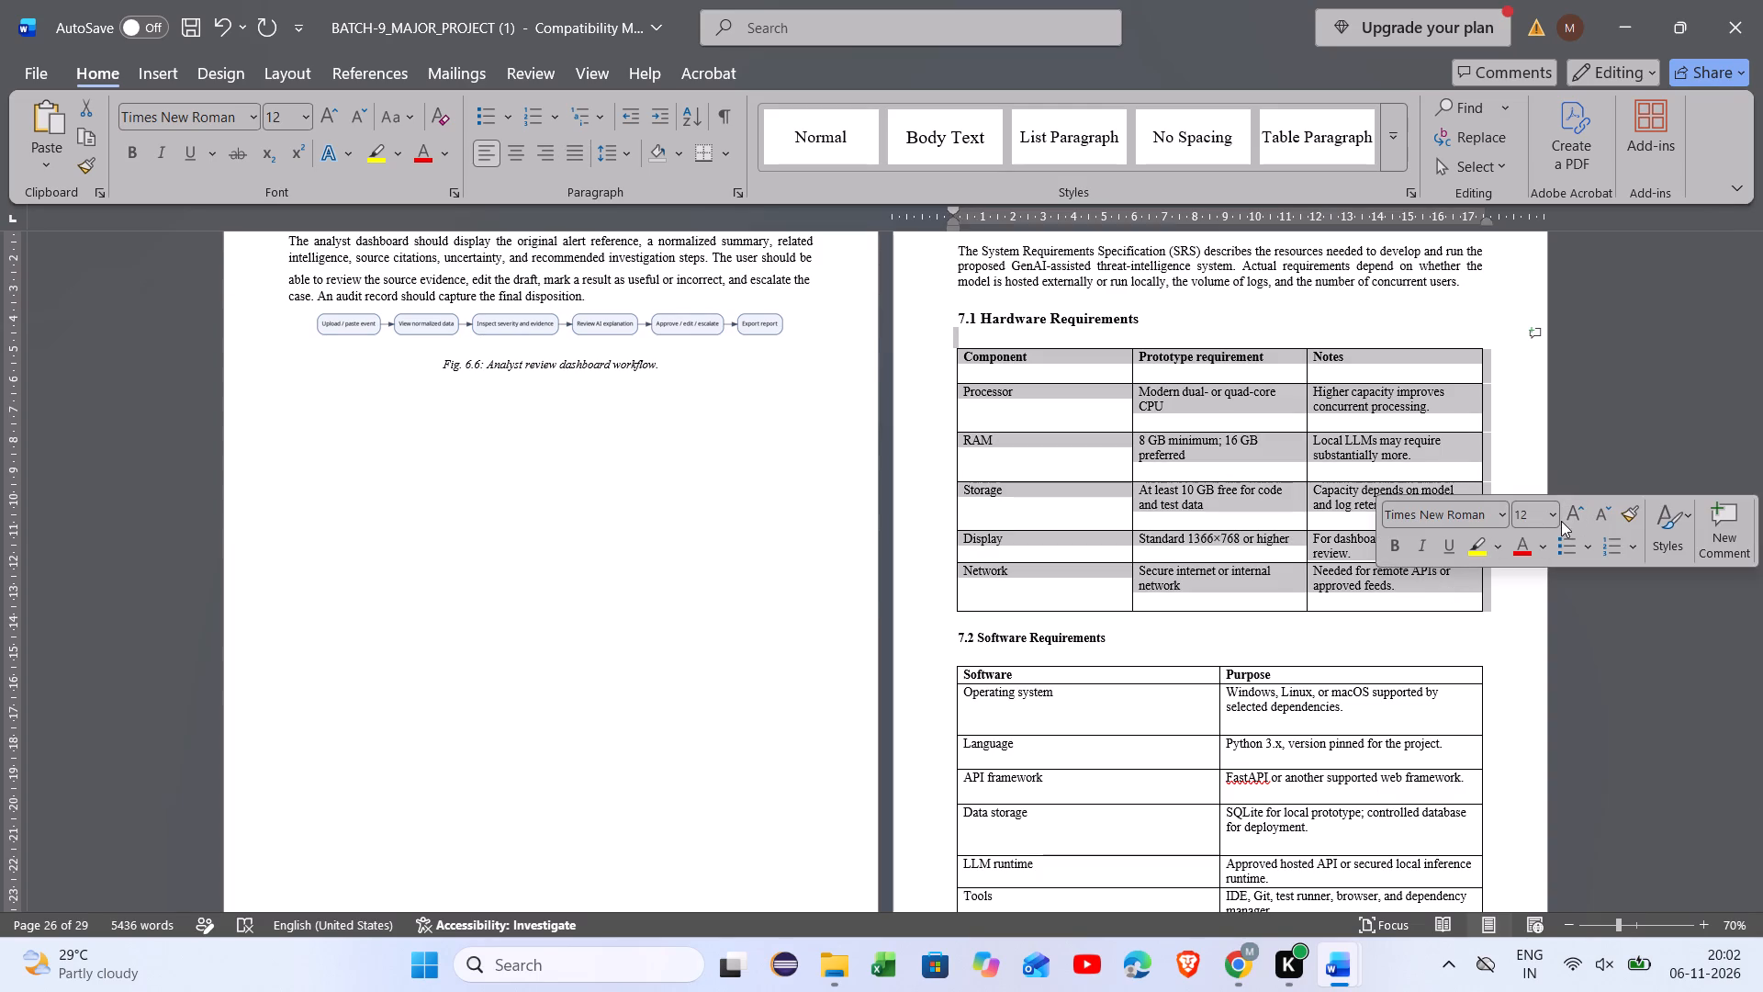
{"action": "left_click", "coordinate": [1425, 642]}
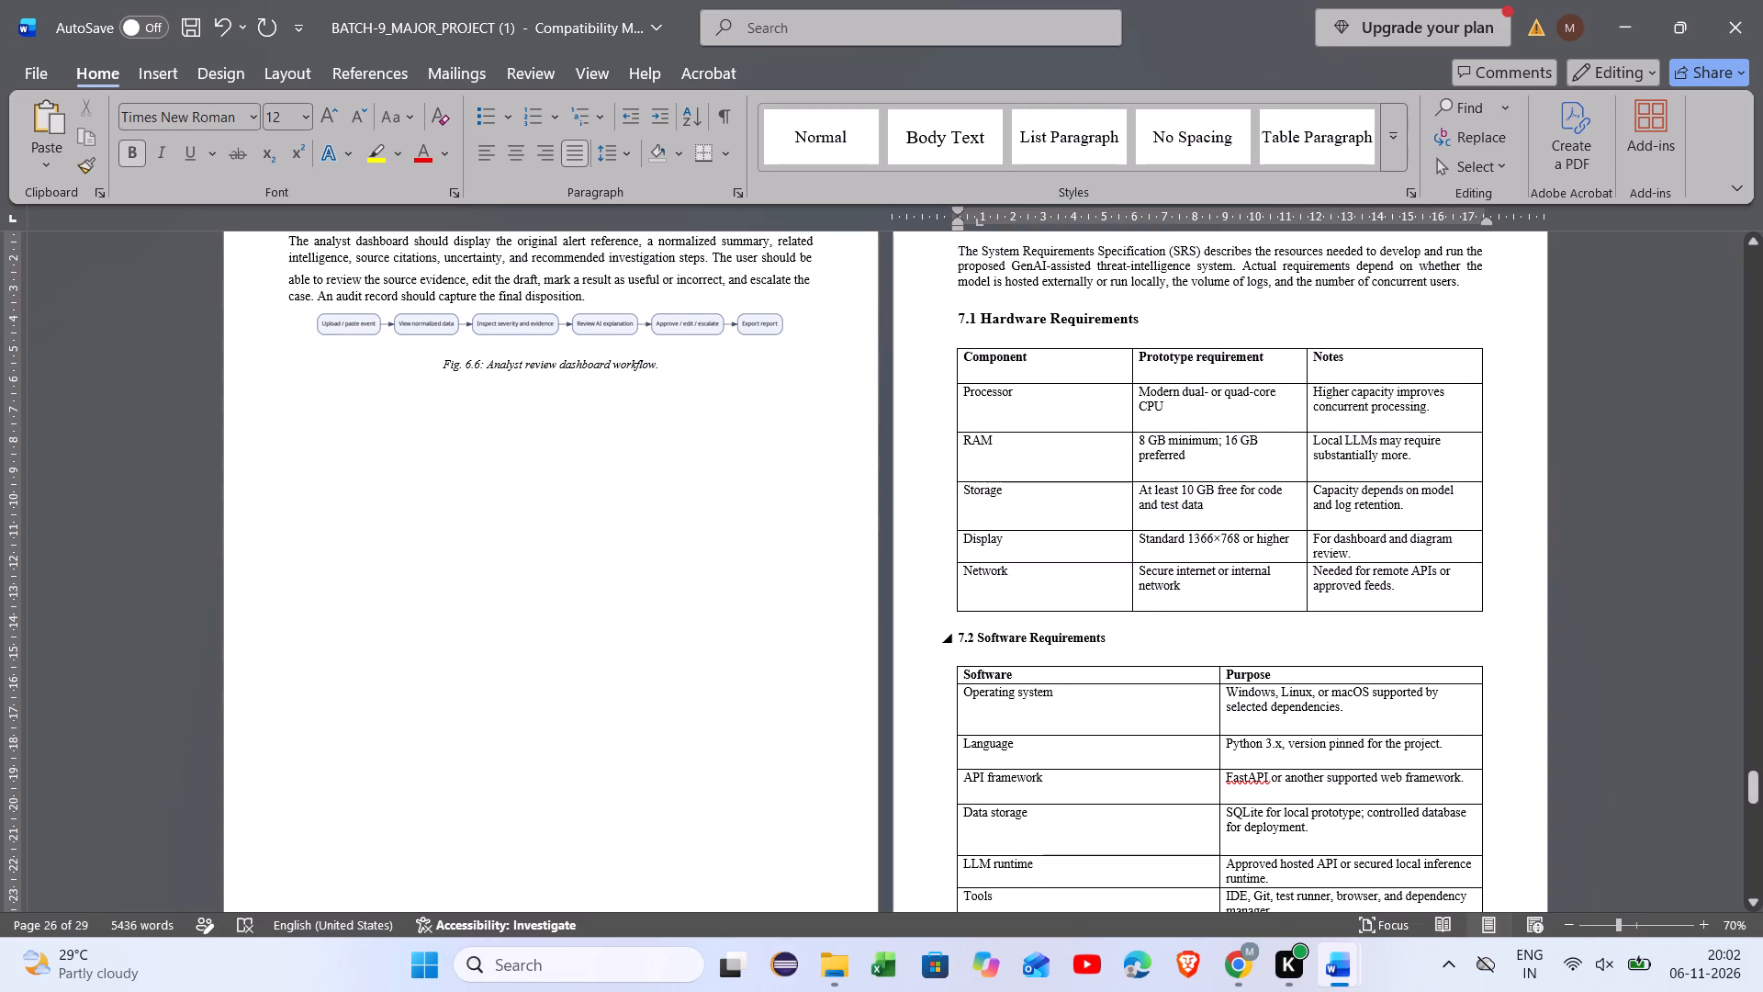
Set the whole 7.2 Software Requirements heading, including its number, to font size 14.
{"action": "left_click_drag", "start_coordinate": [1117, 643], "coordinate": [957, 637]}
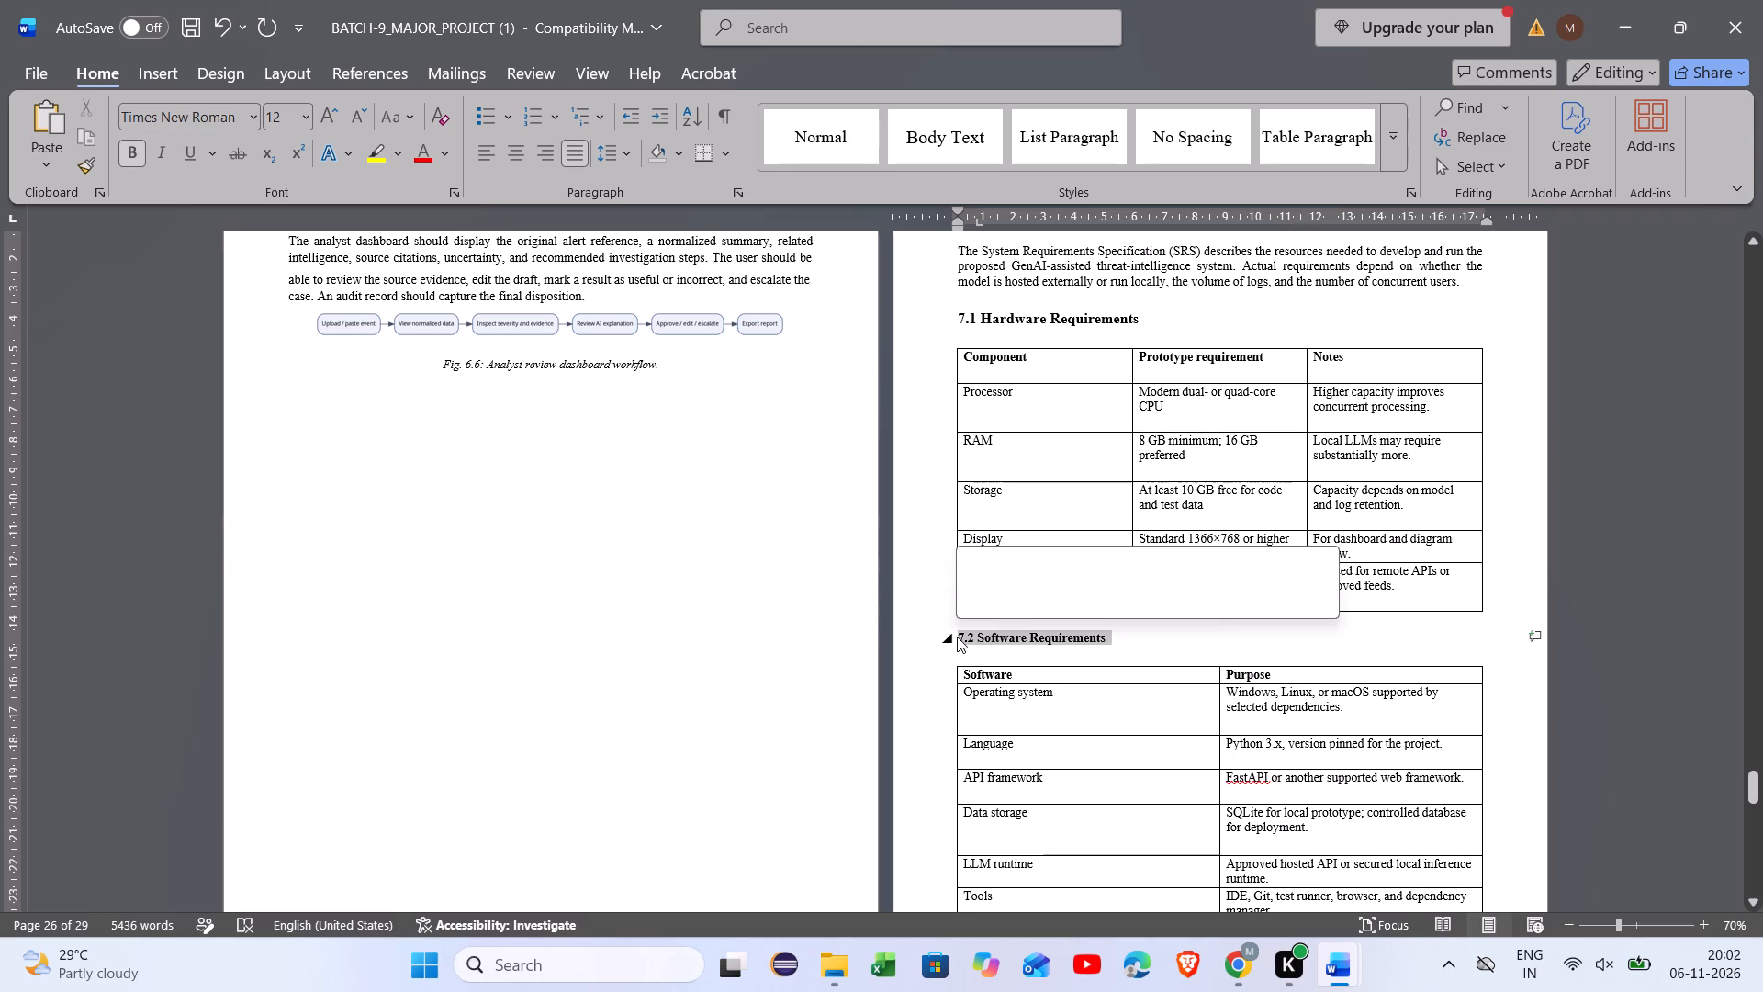
{"action": "left_click", "coordinate": [1137, 568]}
{"action": "left_click", "coordinate": [1105, 267]}
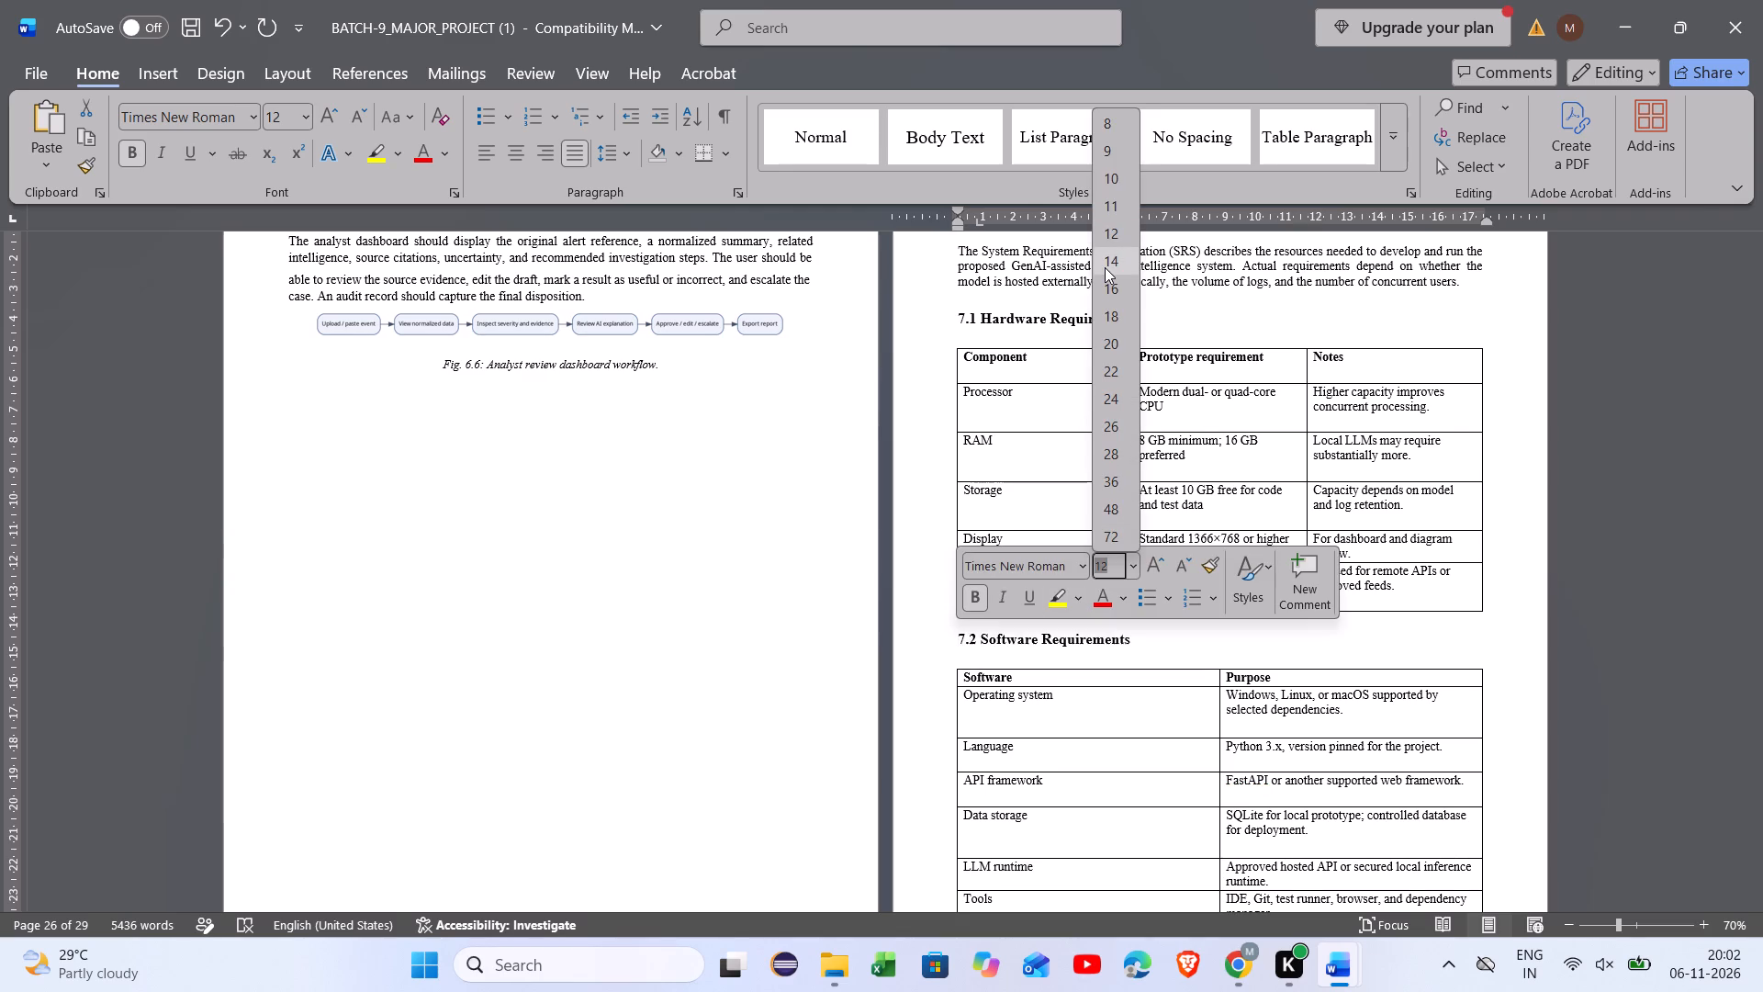
{"action": "left_click", "coordinate": [1165, 637]}
Check the font size of the text in the software requirements table under section 7.2.
{"action": "scroll", "coordinate": [1165, 637], "scroll_direction": "down", "scroll_amount": 3}
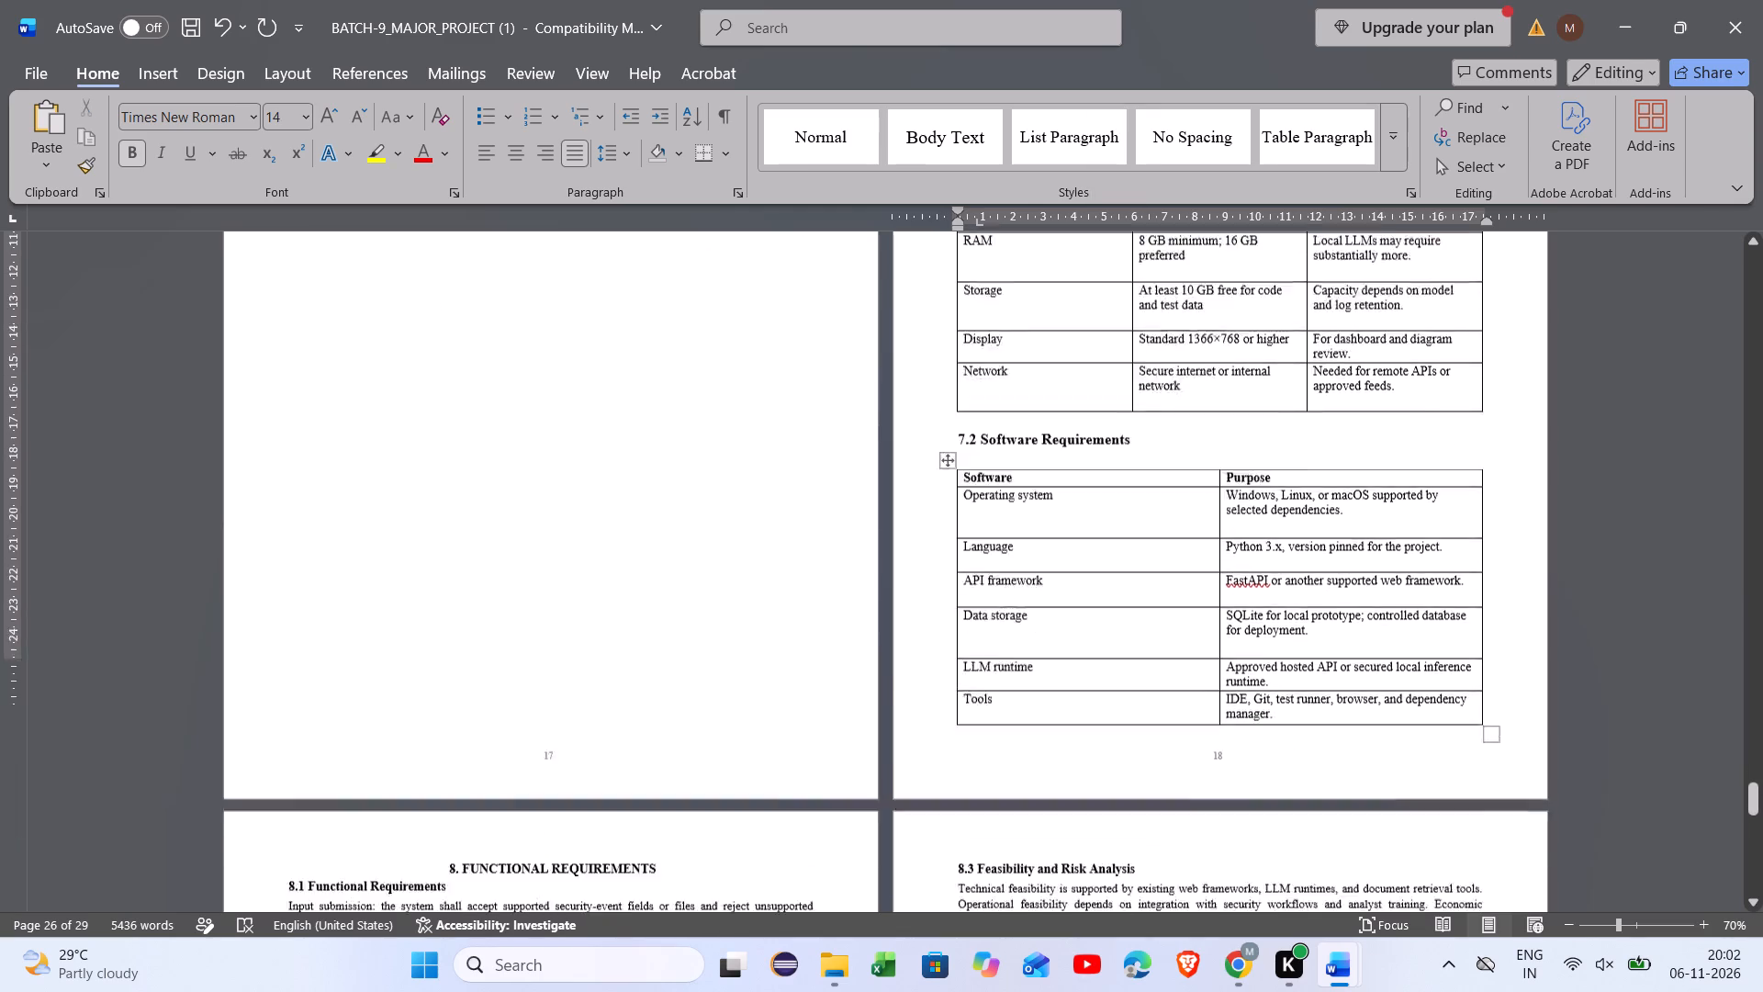
{"action": "scroll", "coordinate": [1165, 637], "scroll_direction": "down", "scroll_amount": 1}
{"action": "scroll", "coordinate": [1165, 637], "scroll_direction": "up", "scroll_amount": 1}
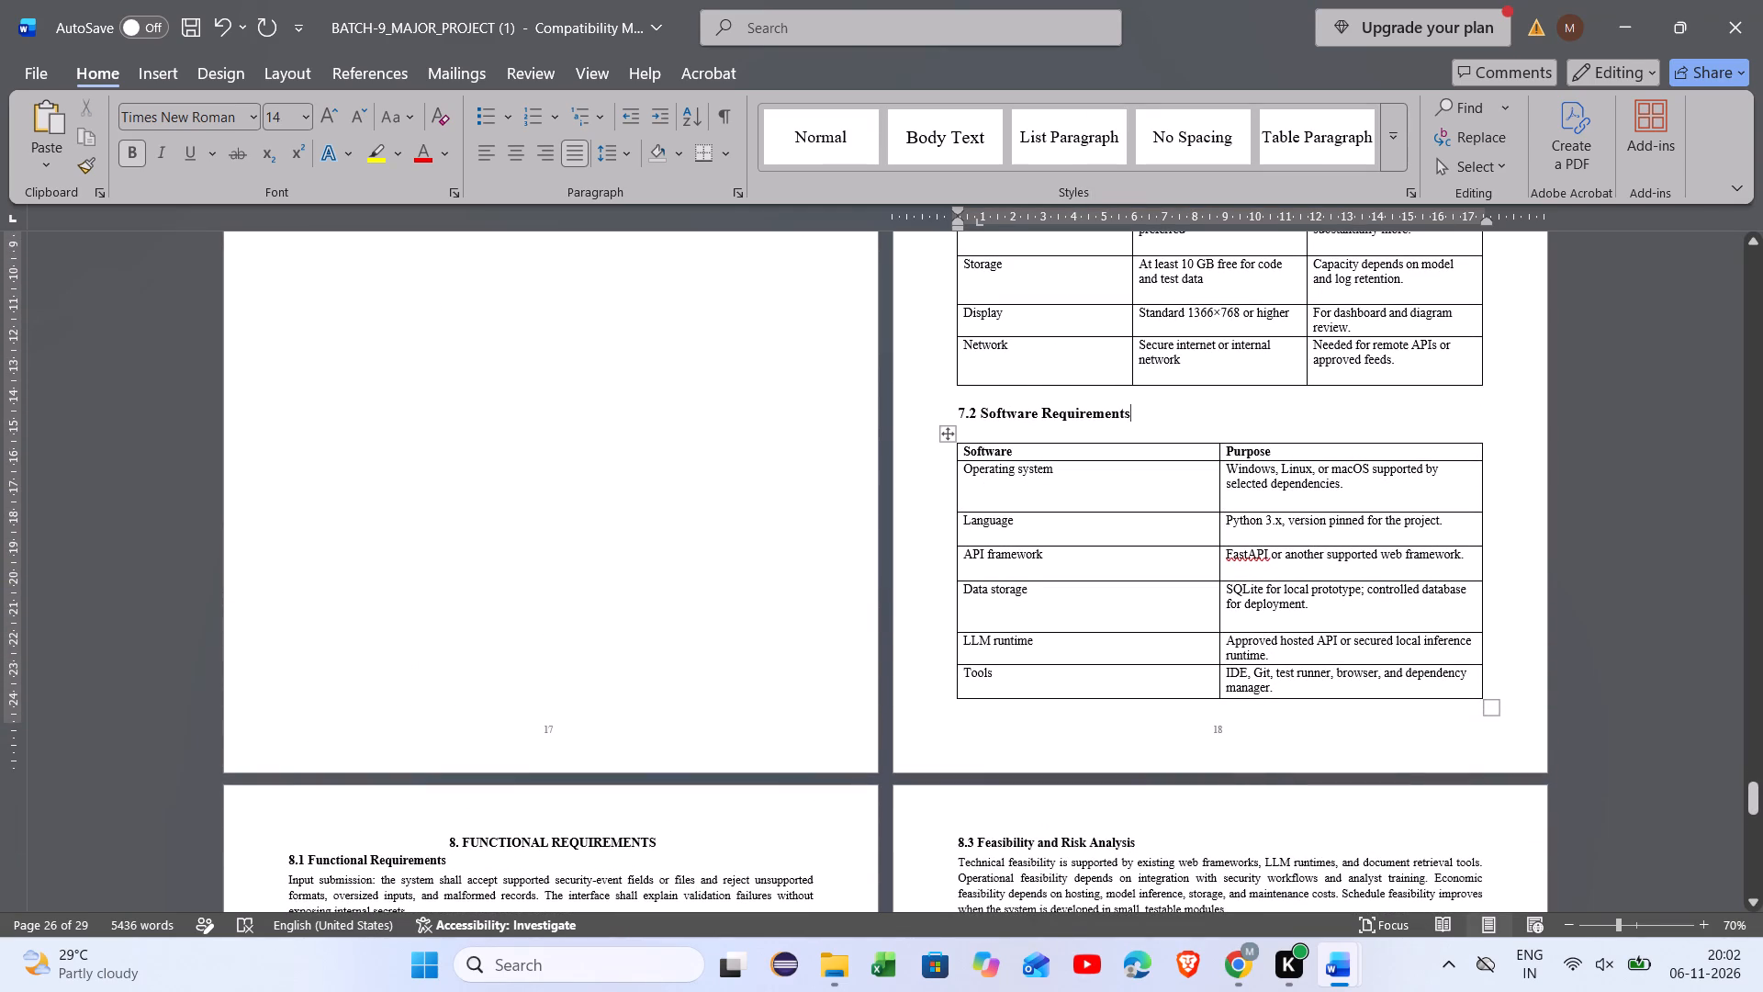
{"action": "left_click_drag", "start_coordinate": [980, 438], "coordinate": [1126, 546]}
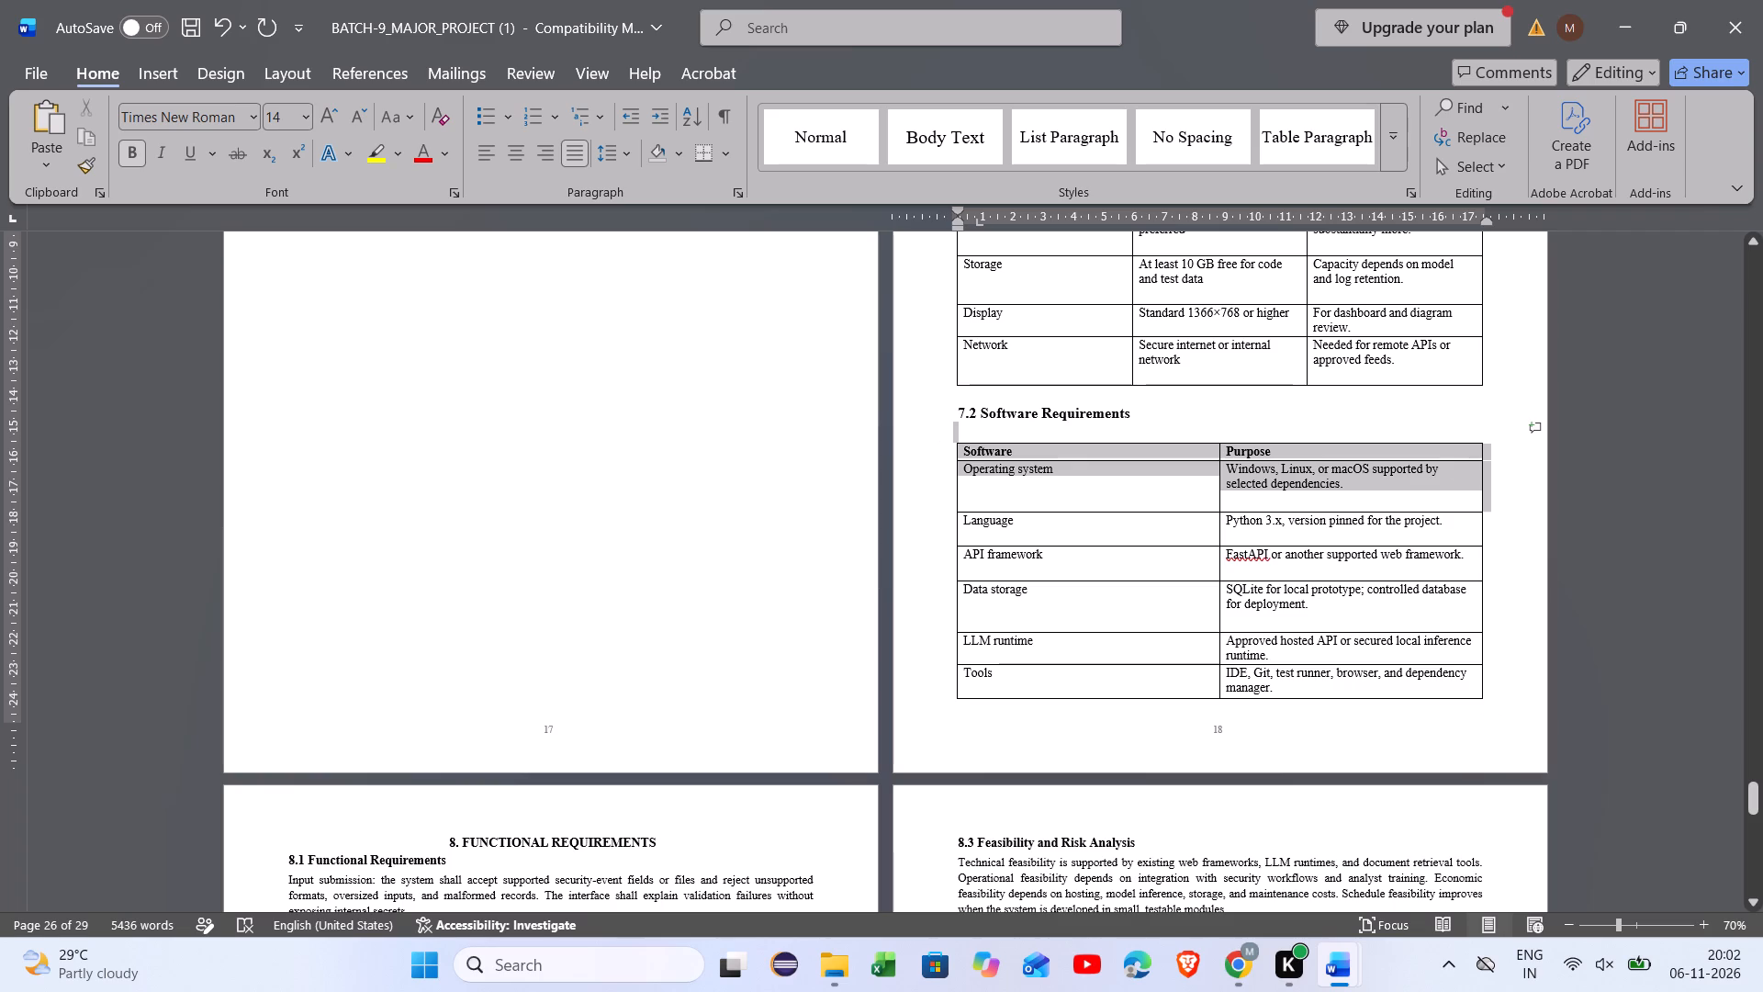
{"action": "left_click_drag", "start_coordinate": [1126, 546], "coordinate": [1275, 693]}
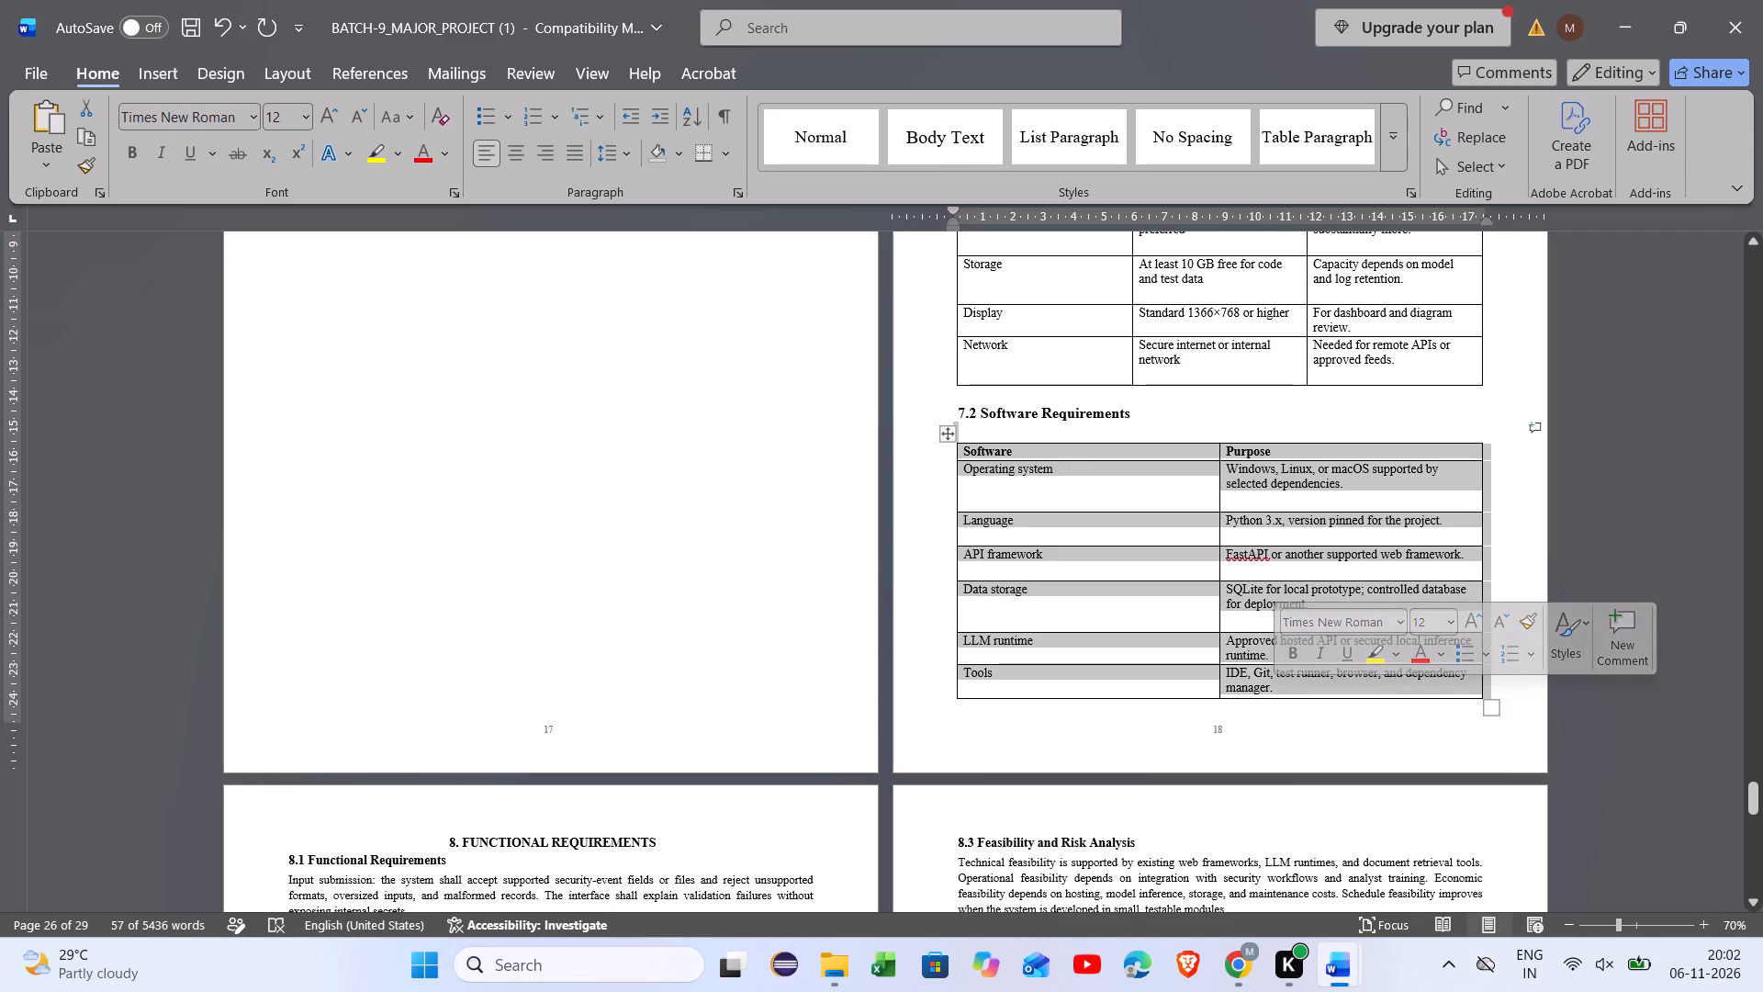
{"action": "left_click", "coordinate": [1277, 728]}
Set the chapter heading 8. FUNCTIONAL REQUIREMENTS, including its number, to font size 16.
{"action": "scroll", "coordinate": [803, 716], "scroll_direction": "down", "scroll_amount": 2}
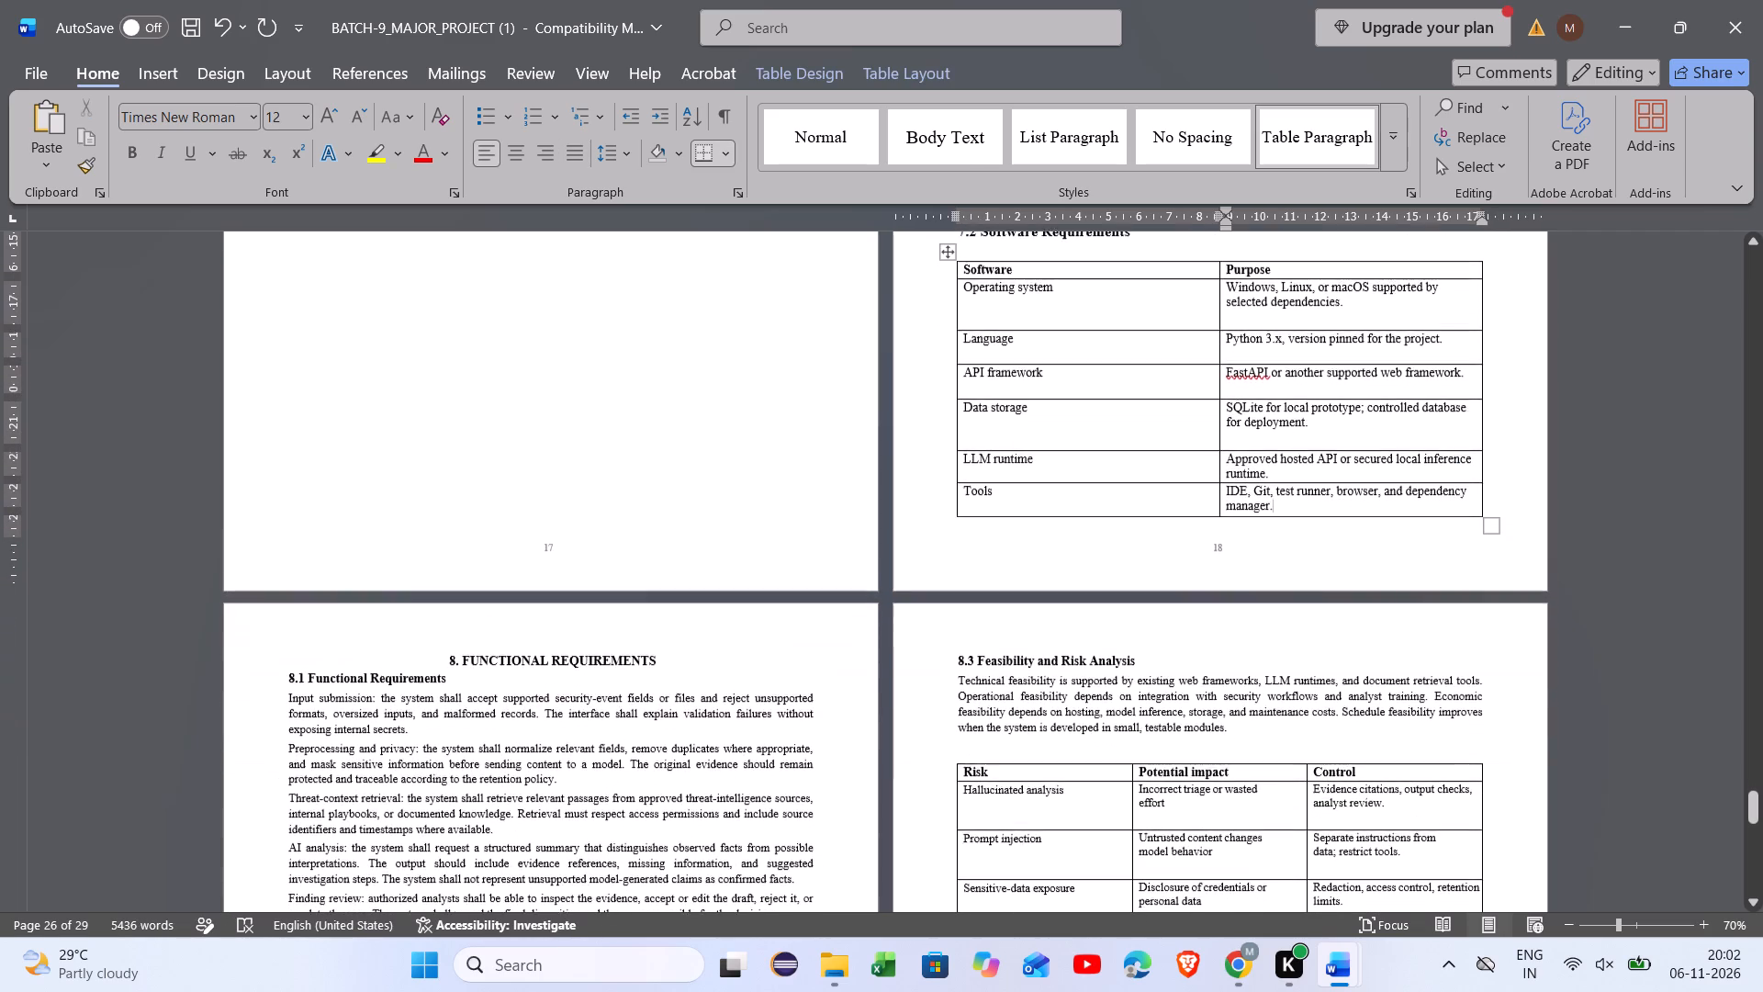
{"action": "left_click_drag", "start_coordinate": [664, 663], "coordinate": [464, 640]}
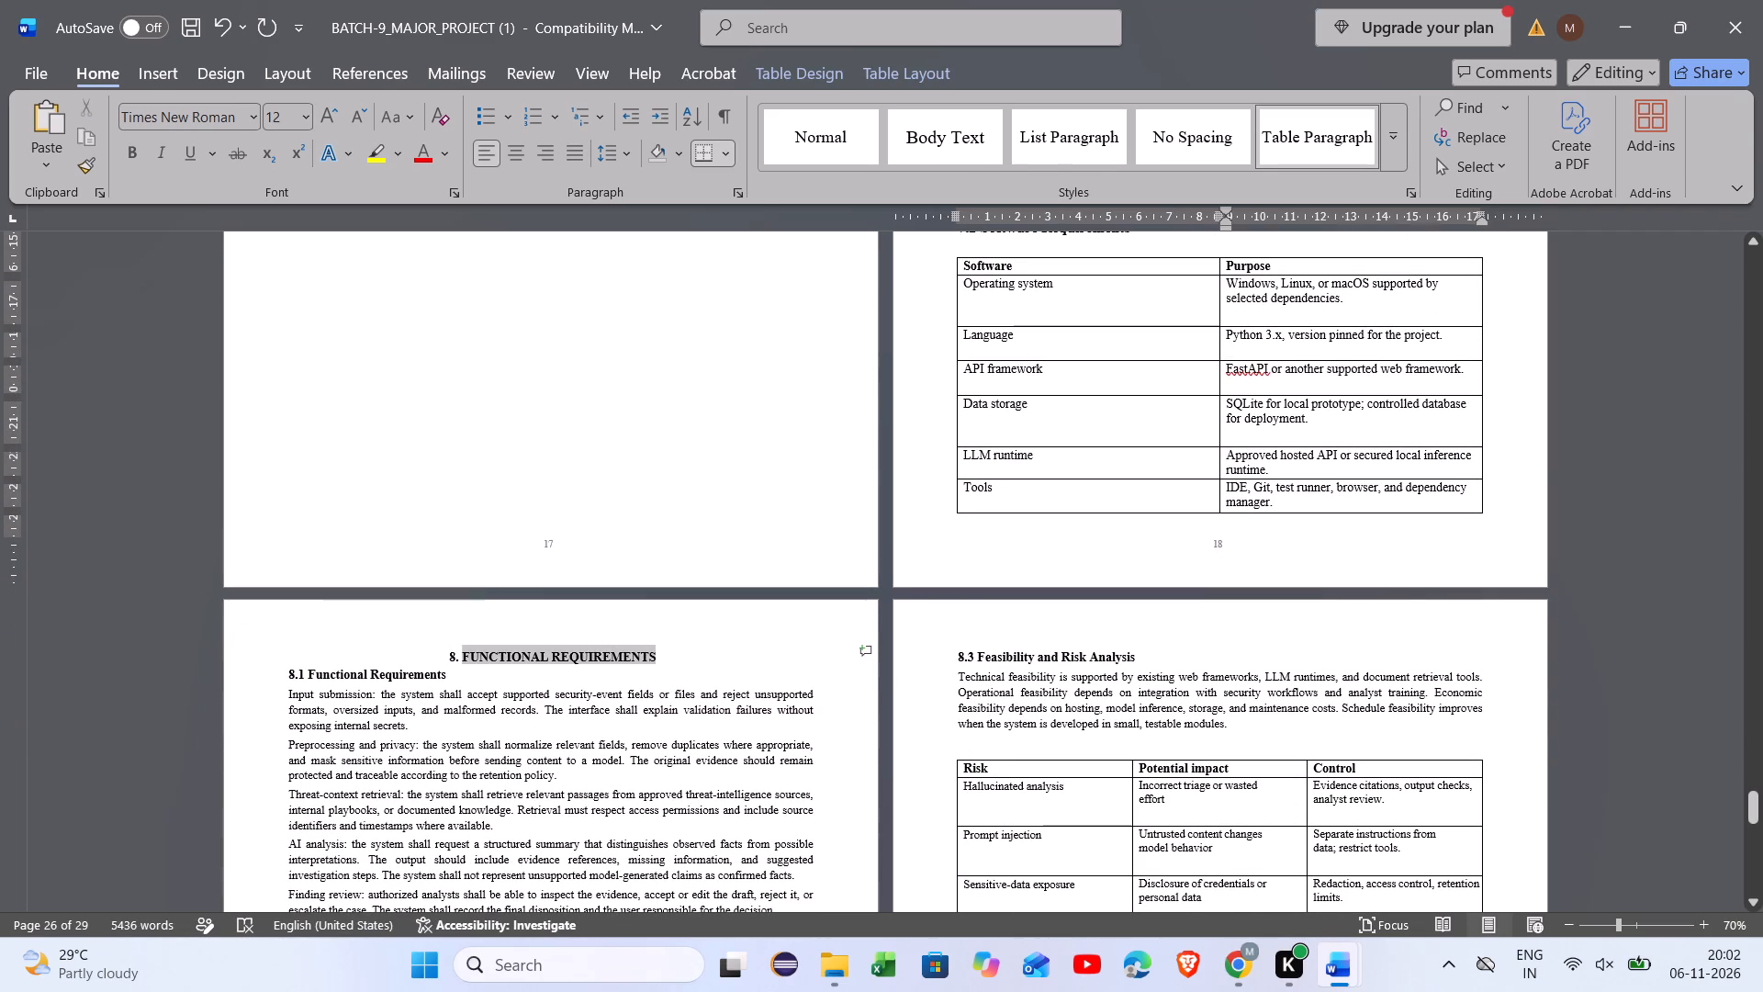
{"action": "left_click_drag", "start_coordinate": [464, 640], "coordinate": [447, 648]}
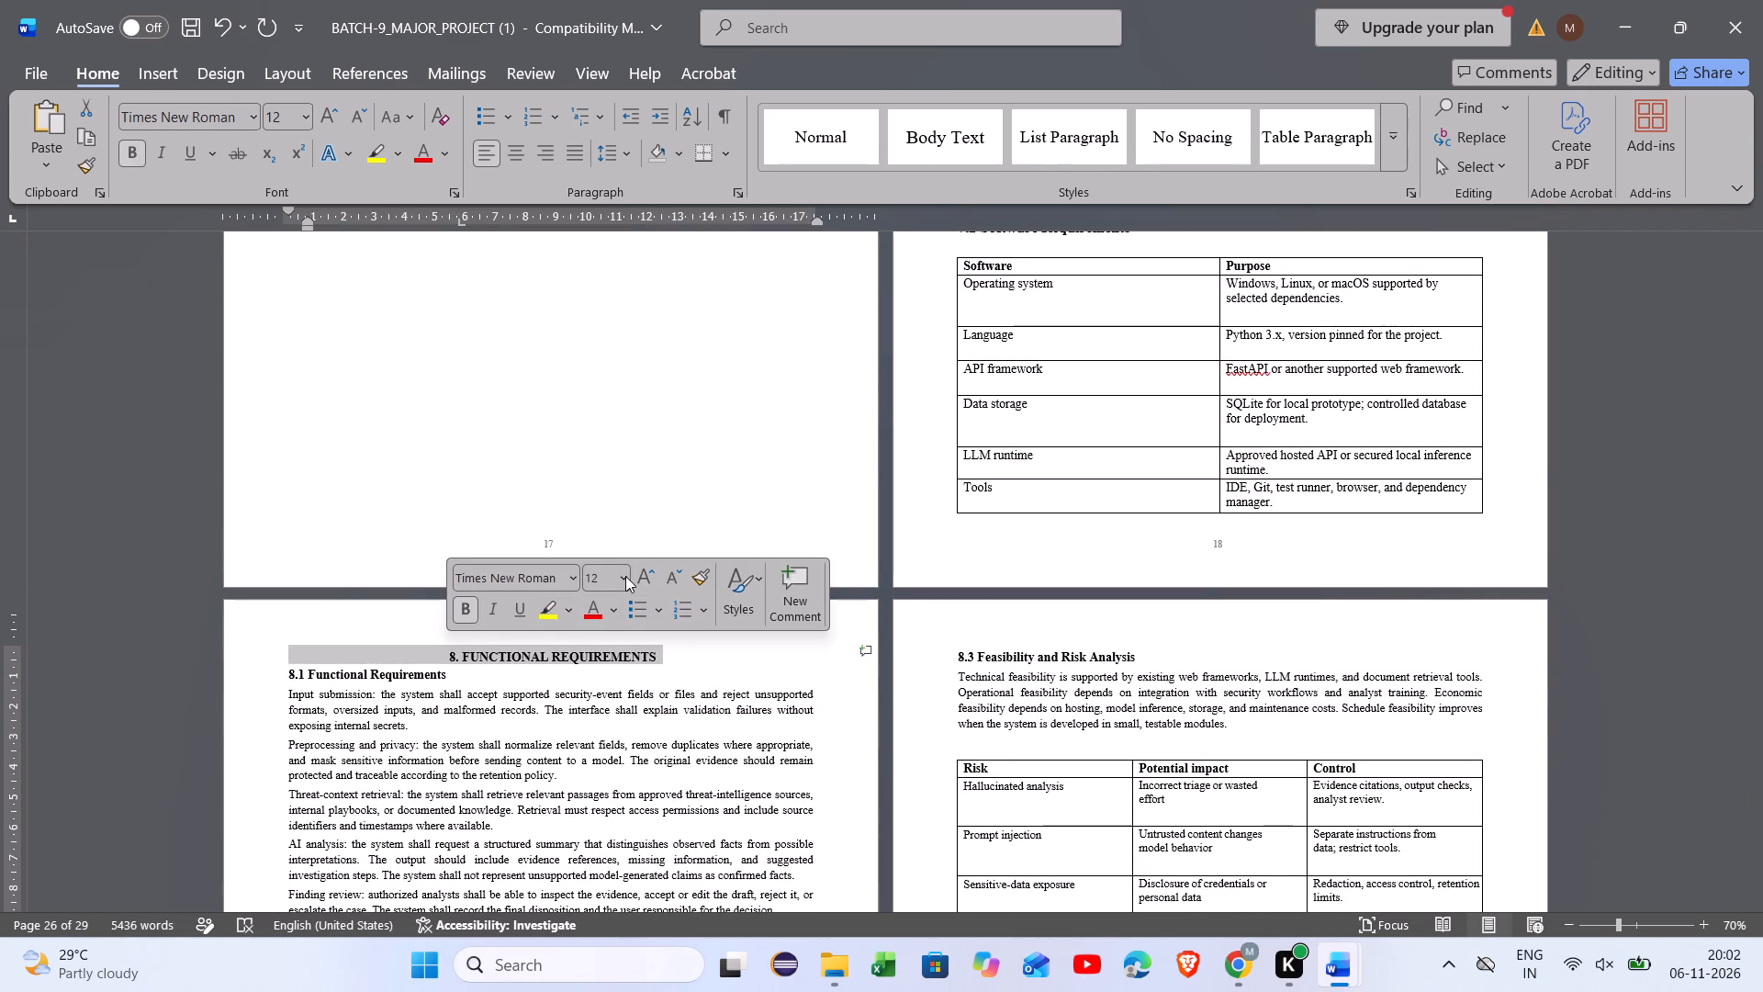
{"action": "left_click", "coordinate": [625, 576]}
{"action": "left_click", "coordinate": [597, 303]}
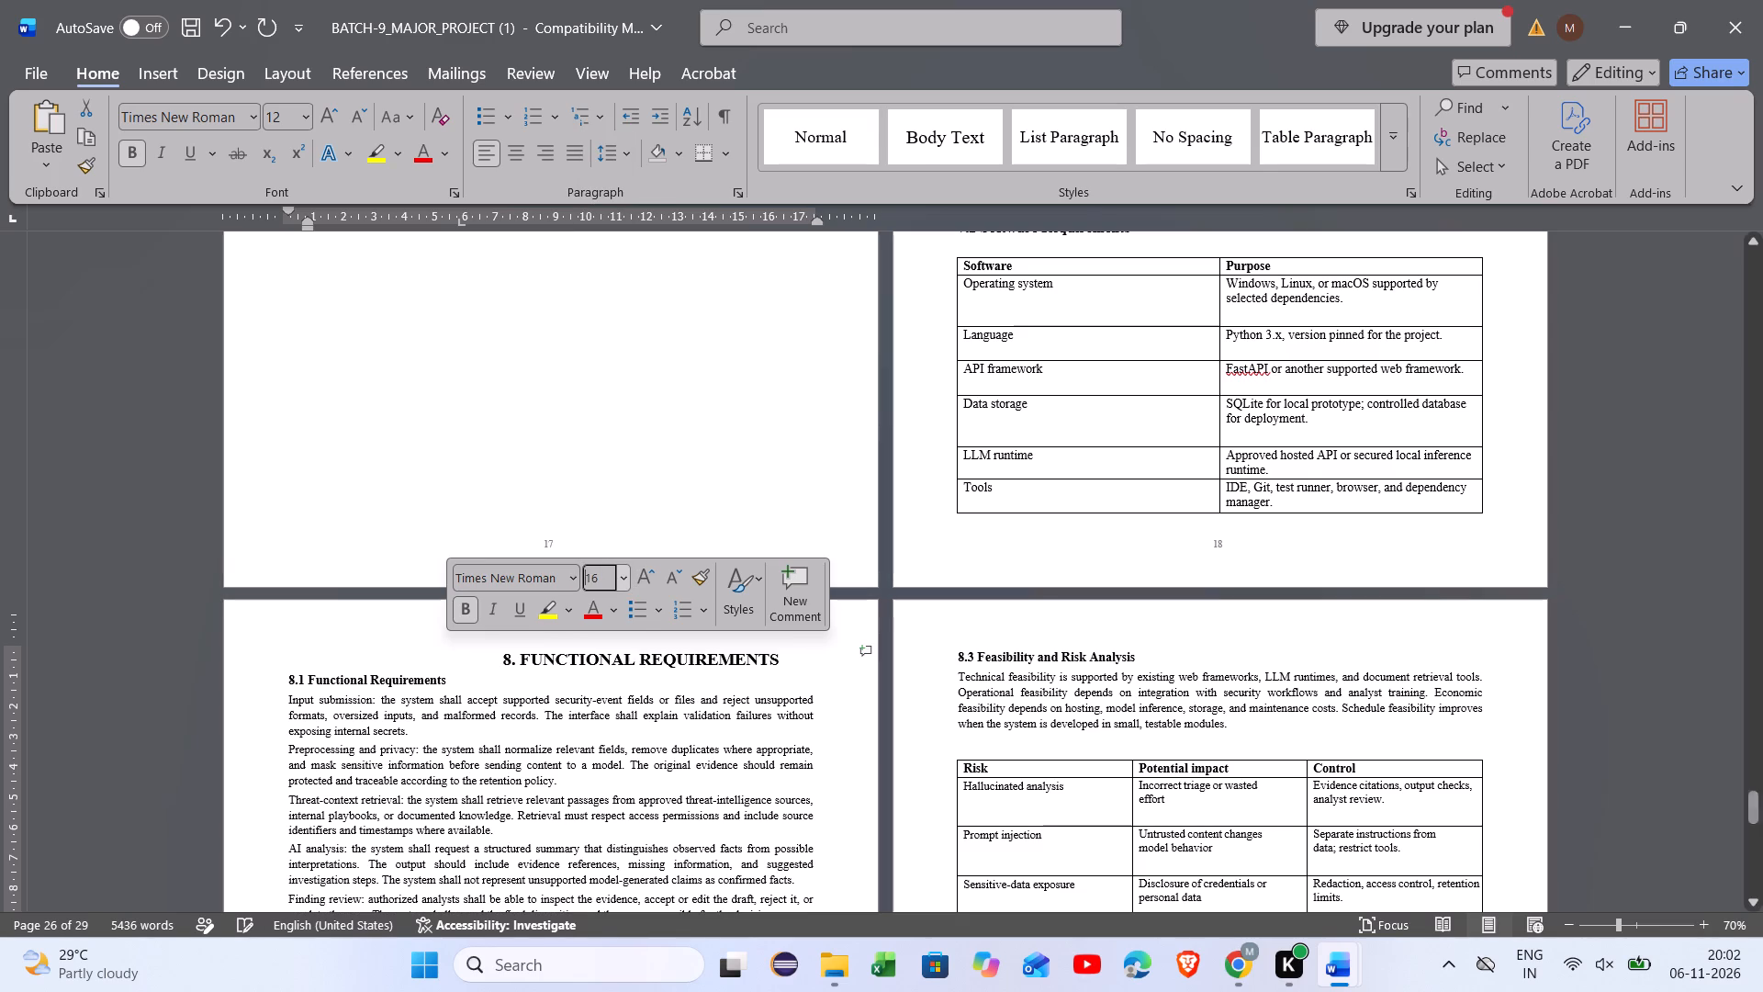
Remove the excess leading spaces before the 8. FUNCTIONAL REQUIREMENTS heading so that it sits centred on the page.
{"action": "left_click", "coordinate": [511, 655]}
{"action": "key", "text": "Left"}
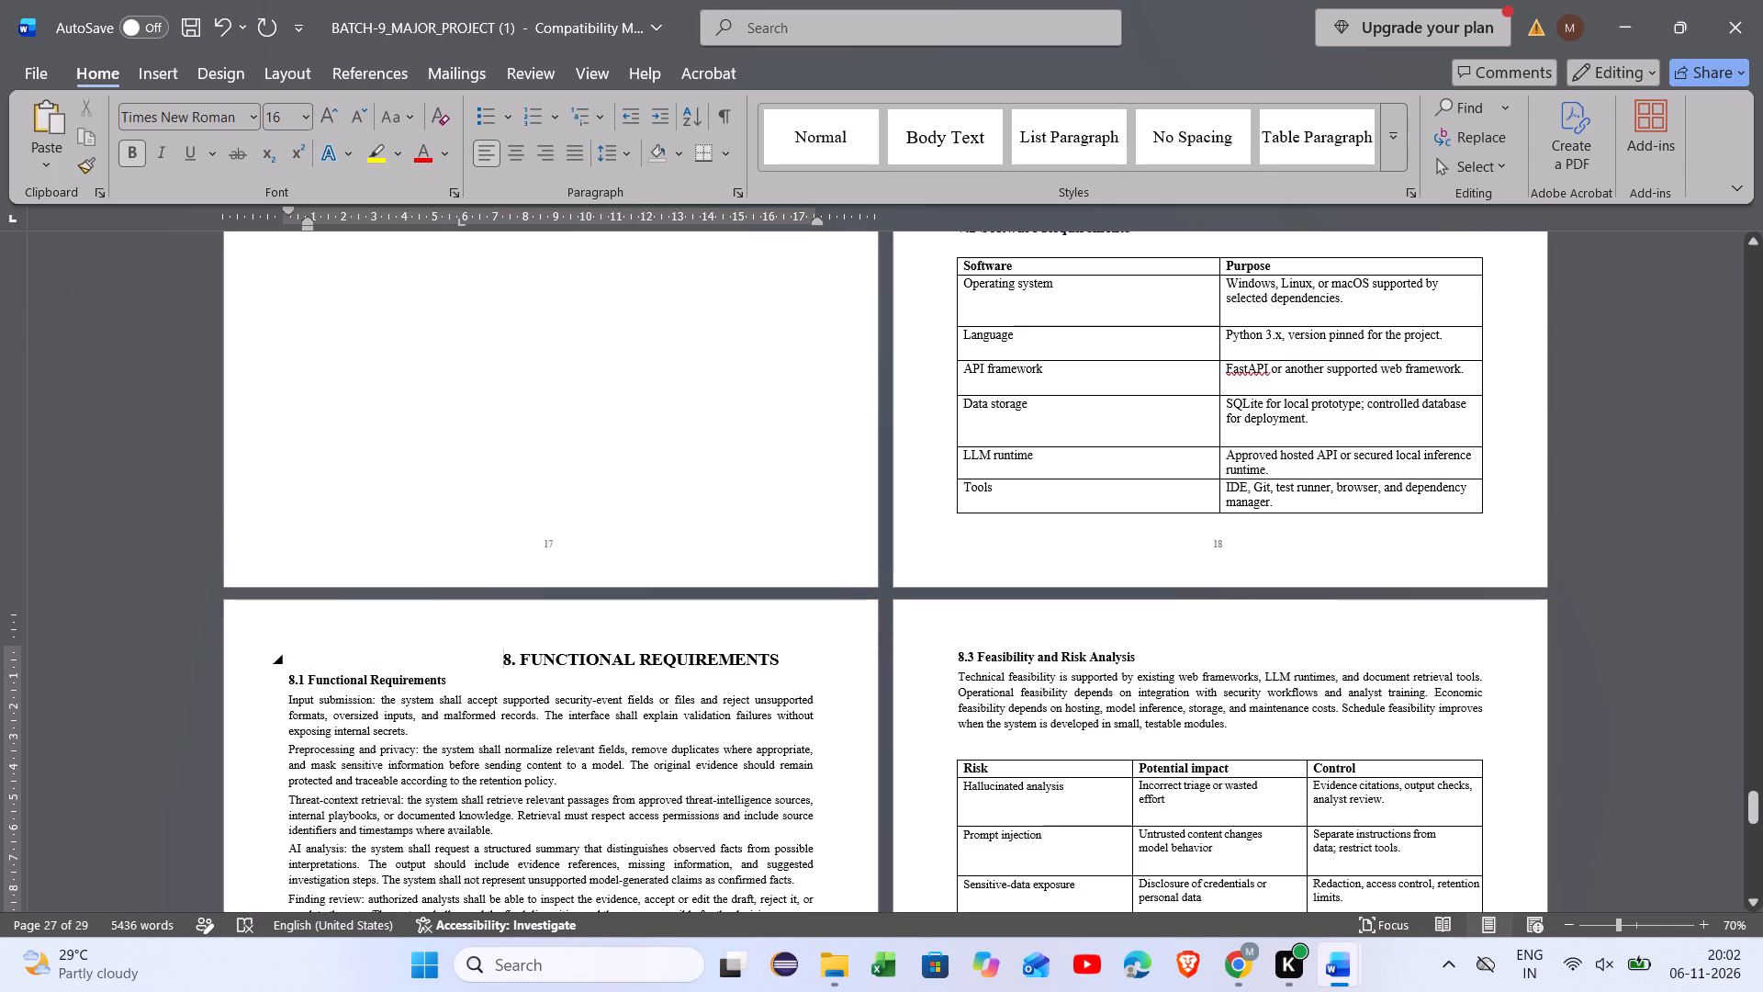
{"action": "key", "text": "BackSpace"}
{"action": "key", "text": "BackSpace"}
{"action": "key", "text": "BackSpace"}
{"action": "key", "text": "BackSpace"}
{"action": "key", "text": "BackSpace"}
{"action": "key", "text": "BackSpace"}
{"action": "key", "text": "BackSpace"}
{"action": "key", "text": "BackSpace"}
{"action": "key", "text": "BackSpace"}
{"action": "key", "text": "BackSpace"}
{"action": "key", "text": "BackSpace"}
{"action": "key", "text": "BackSpace"}
{"action": "key", "text": "BackSpace"}
{"action": "key", "text": "BackSpace"}
{"action": "key", "text": "BackSpace"}
{"action": "key", "text": "BackSpace"}
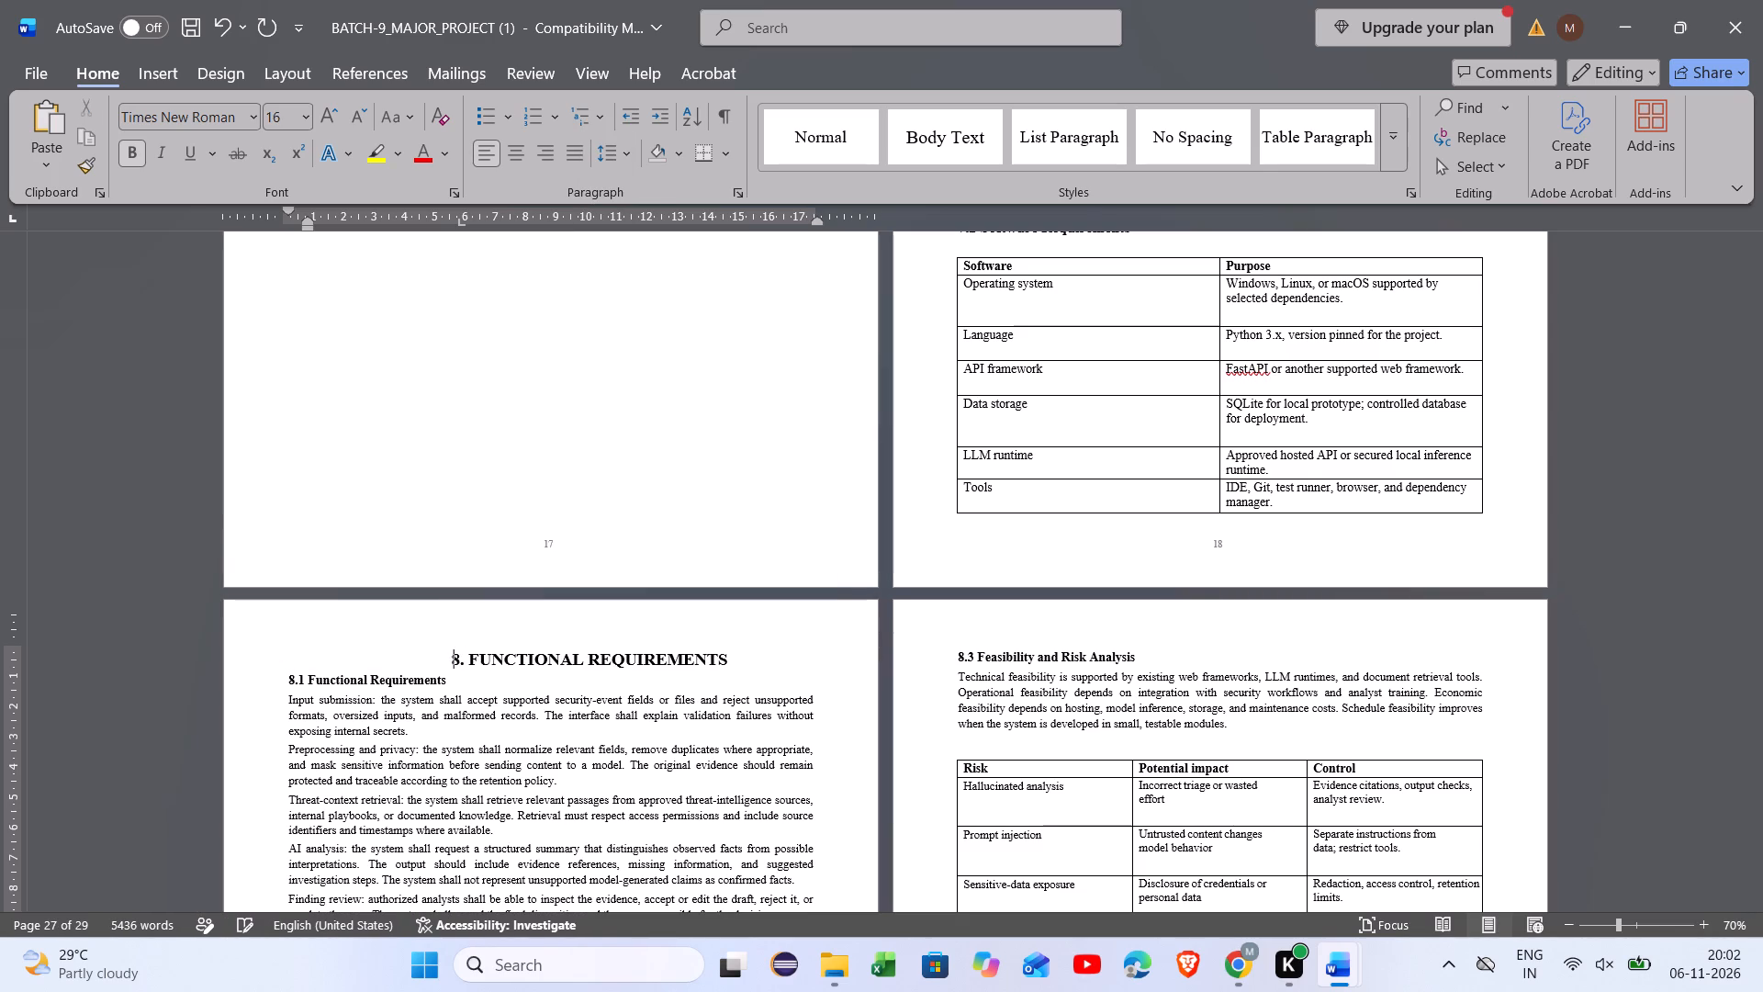
{"action": "key", "text": "BackSpace"}
{"action": "key", "text": "BackSpace"}
{"action": "key", "text": "BackSpace"}
{"action": "key", "text": "BackSpace"}
{"action": "key", "text": "BackSpace"}
{"action": "key", "text": "BackSpace"}
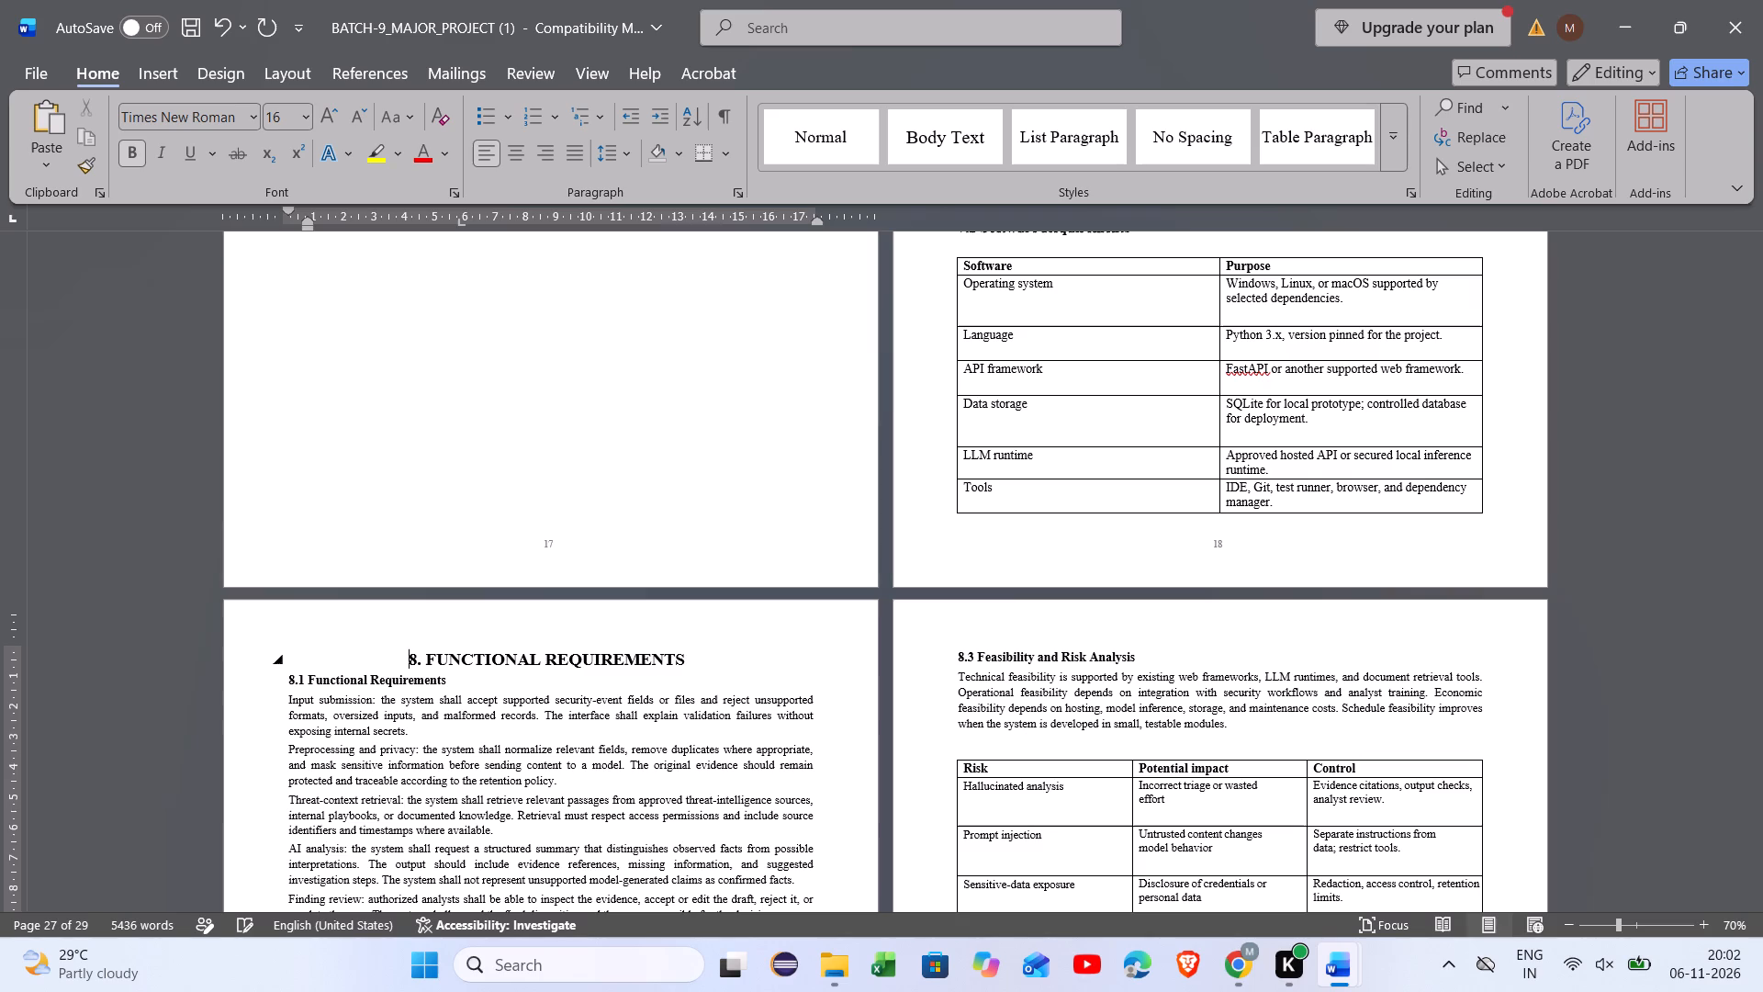
{"action": "key", "text": "space"}
Set the whole 8.1 Functional Requirements heading, including its number, to font size 14.
{"action": "scroll", "coordinate": [511, 655], "scroll_direction": "down", "scroll_amount": 1}
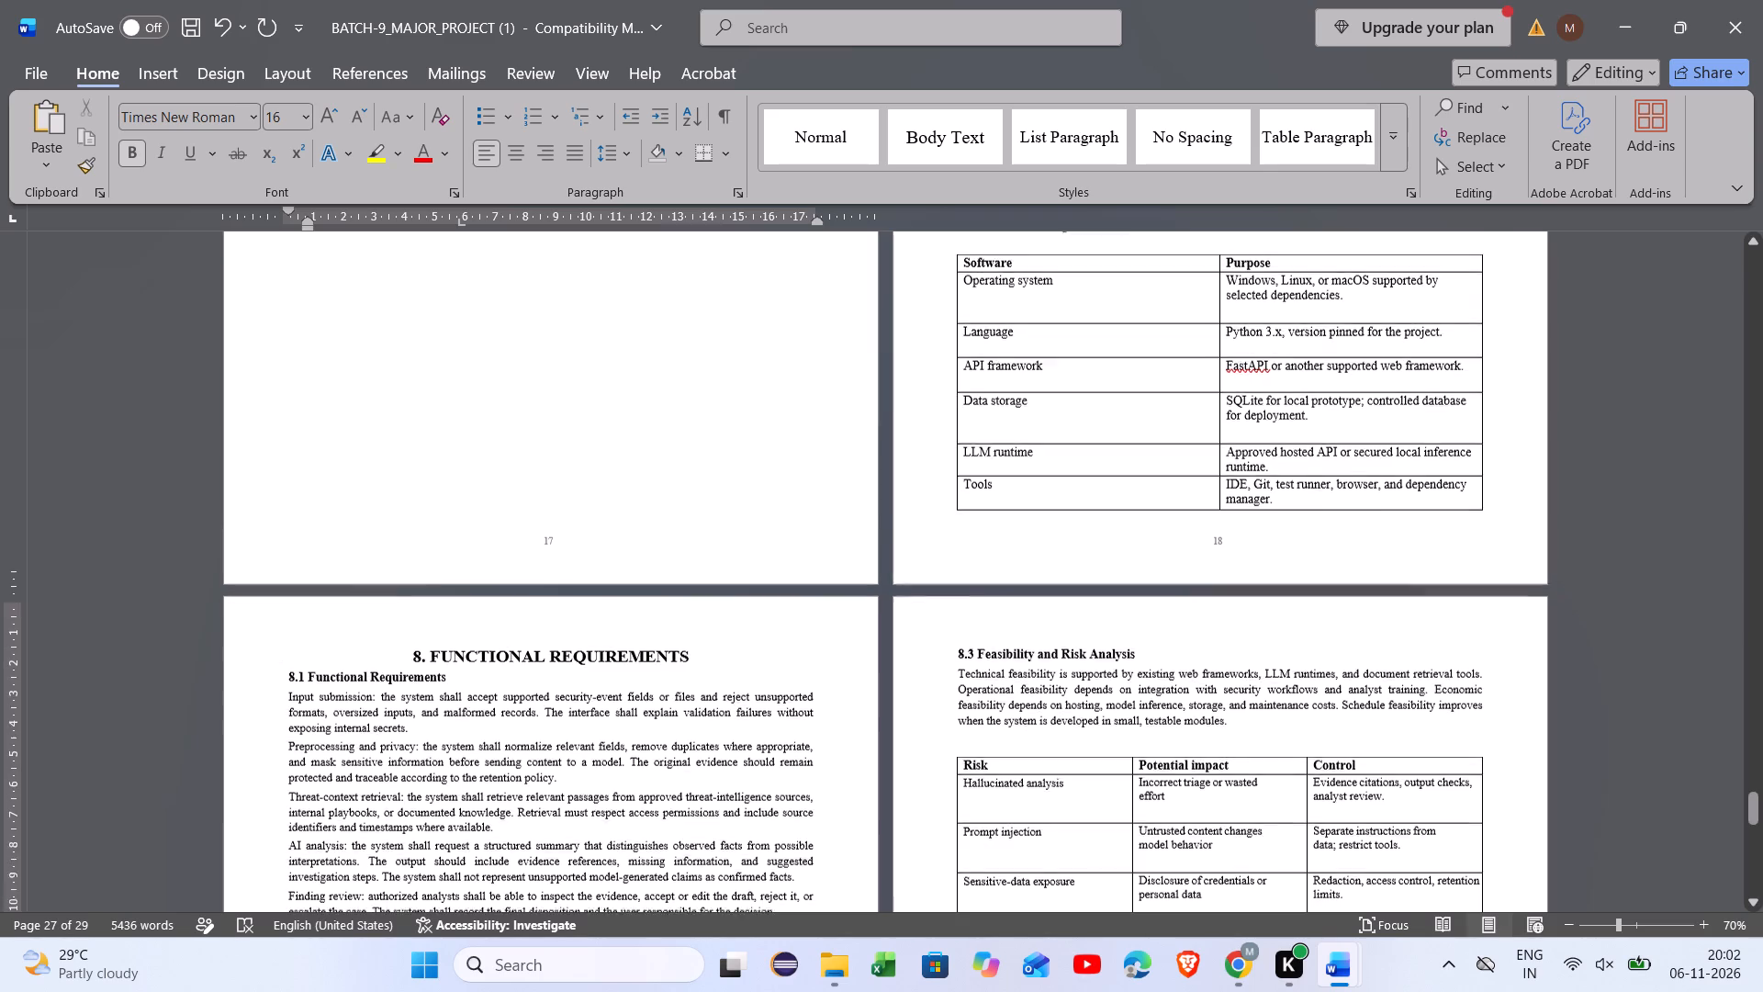
{"action": "scroll", "coordinate": [511, 655], "scroll_direction": "down", "scroll_amount": 1}
{"action": "left_click_drag", "start_coordinate": [451, 495], "coordinate": [365, 486]}
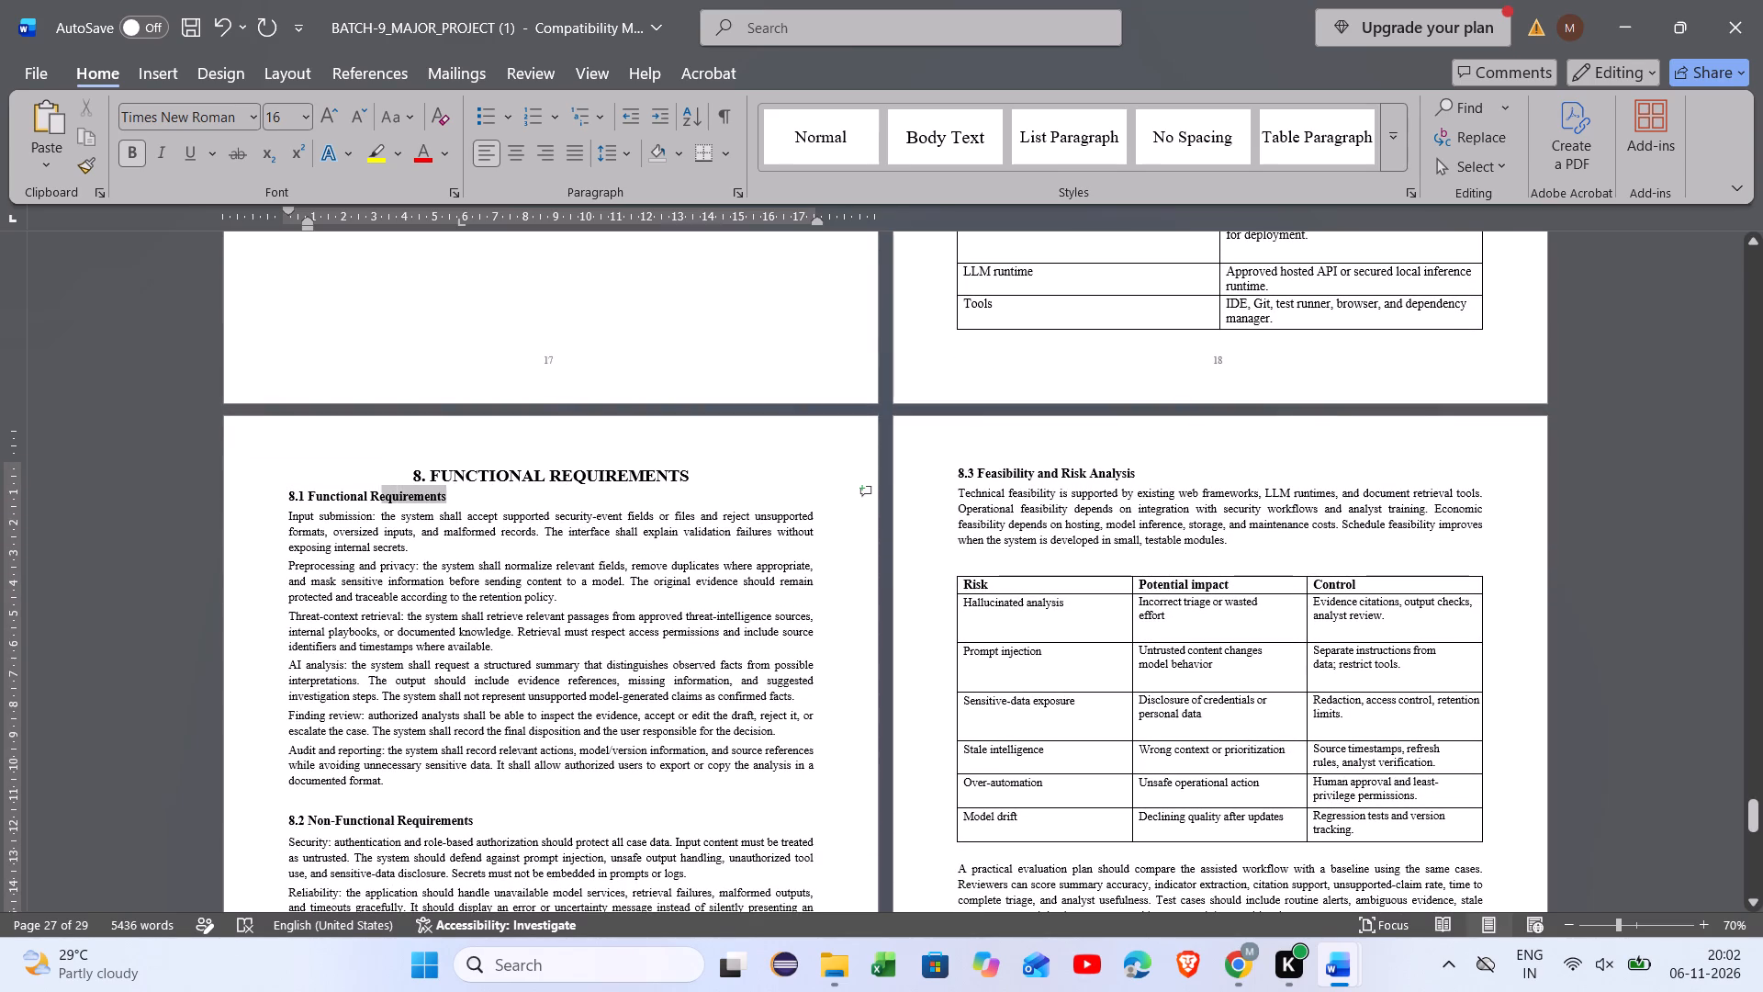
{"action": "left_click_drag", "start_coordinate": [365, 486], "coordinate": [283, 499]}
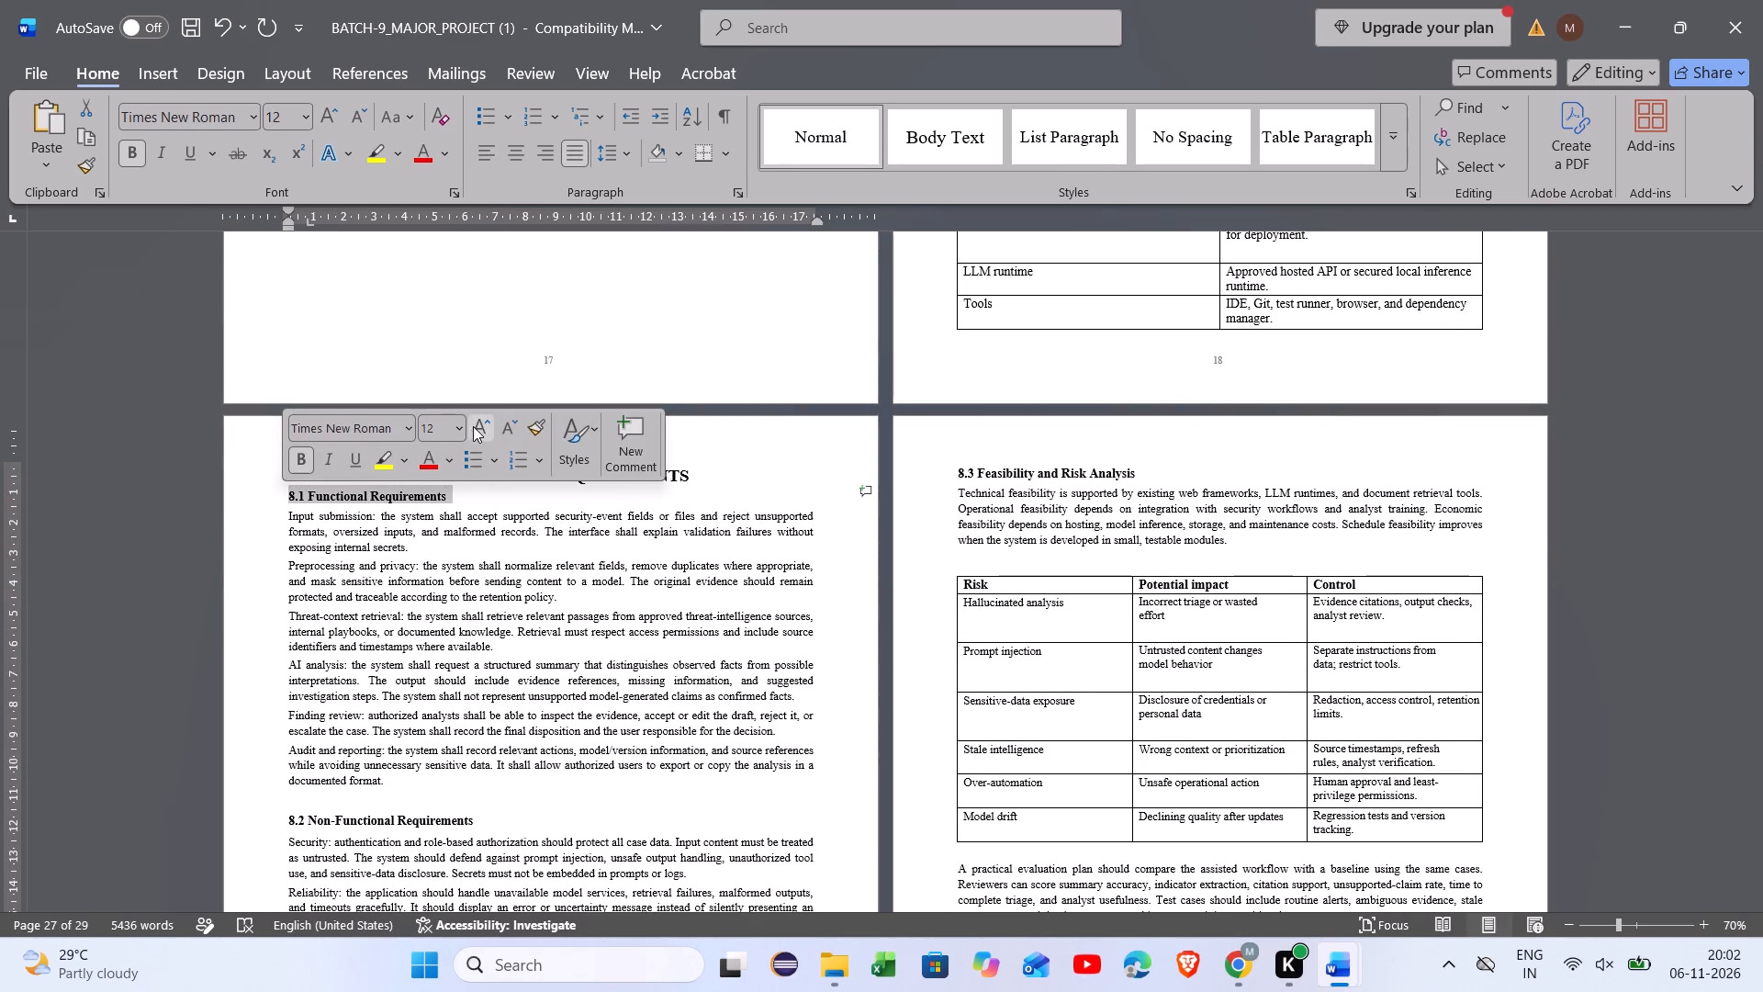
{"action": "left_click", "coordinate": [455, 425]}
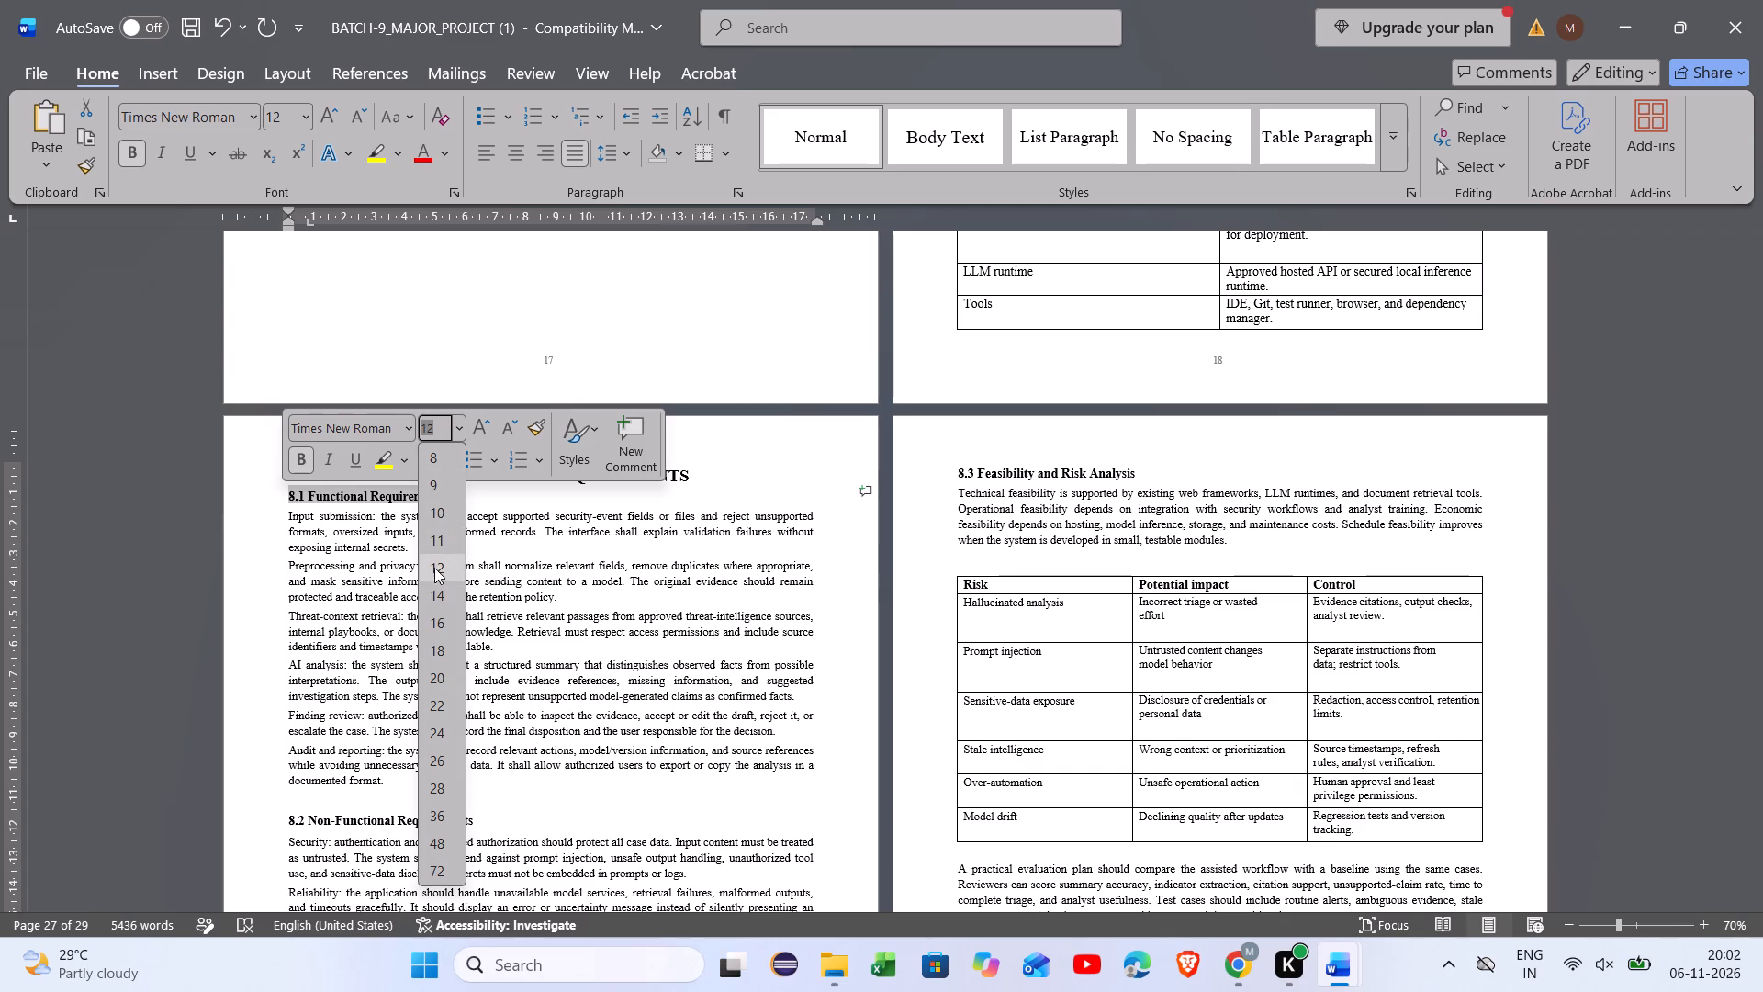
{"action": "left_click", "coordinate": [437, 590]}
{"action": "left_click", "coordinate": [512, 593]}
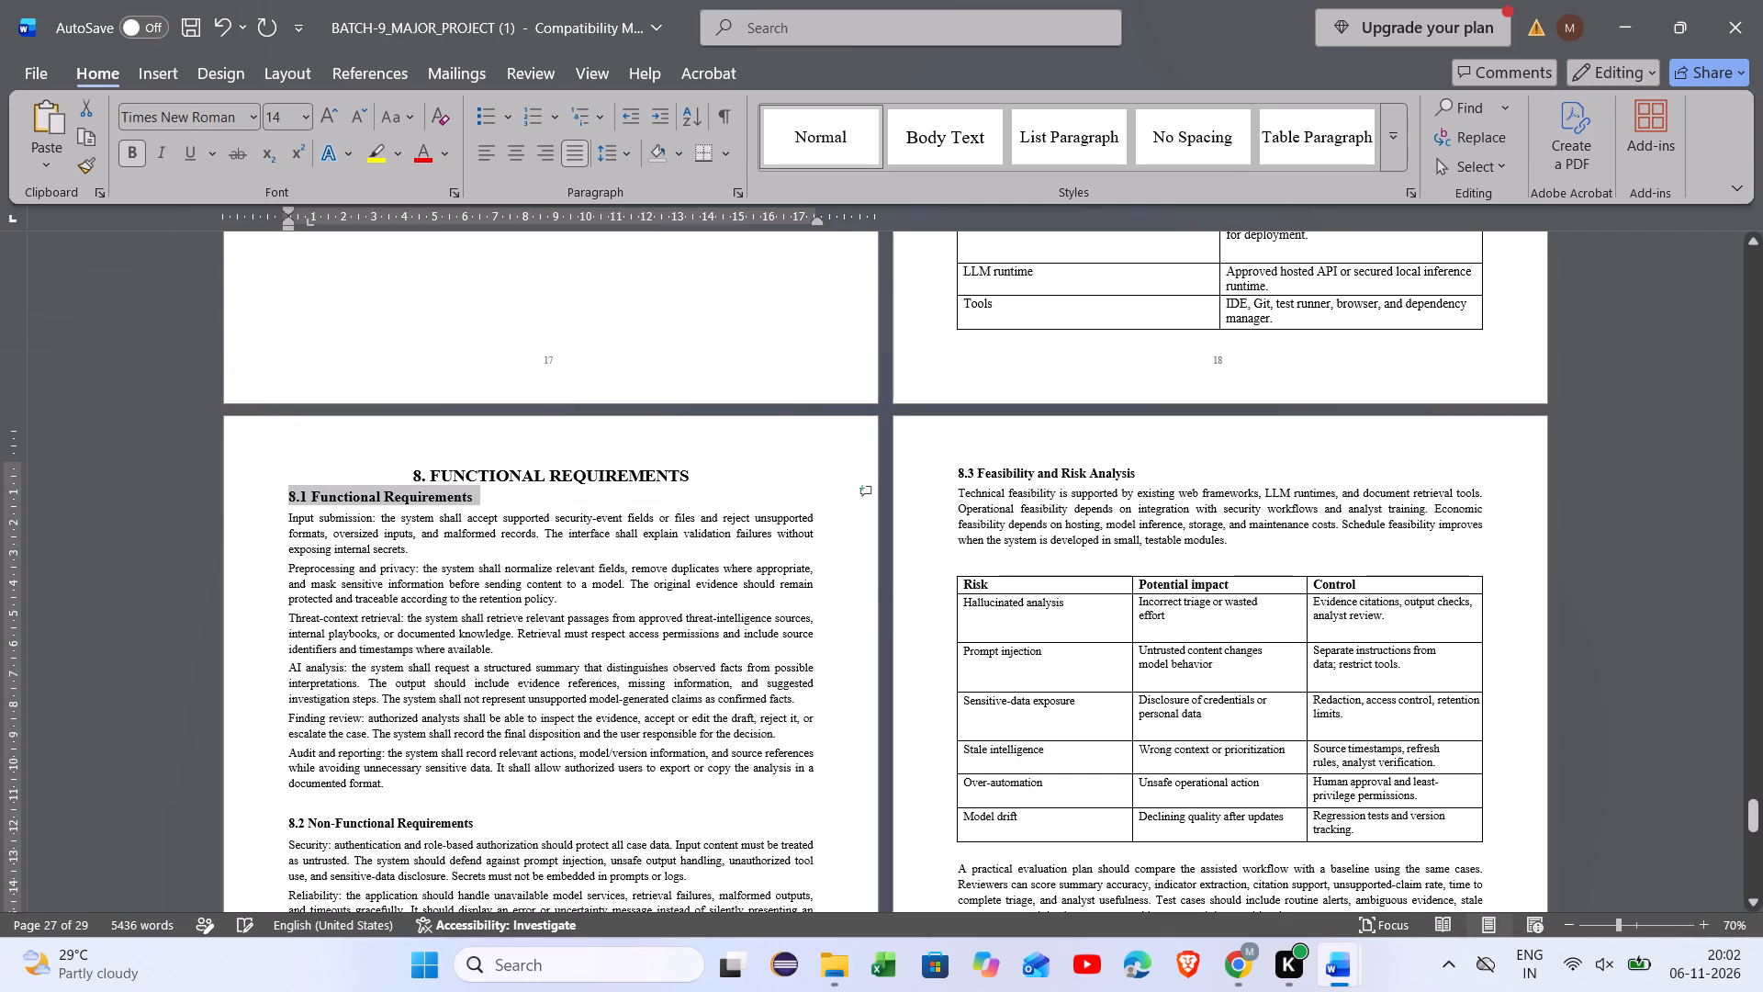
Set all body paragraphs of section 8.1, from Input submission through Audit and reporting, to font size 12.
{"action": "left_click_drag", "start_coordinate": [394, 782], "coordinate": [331, 687]}
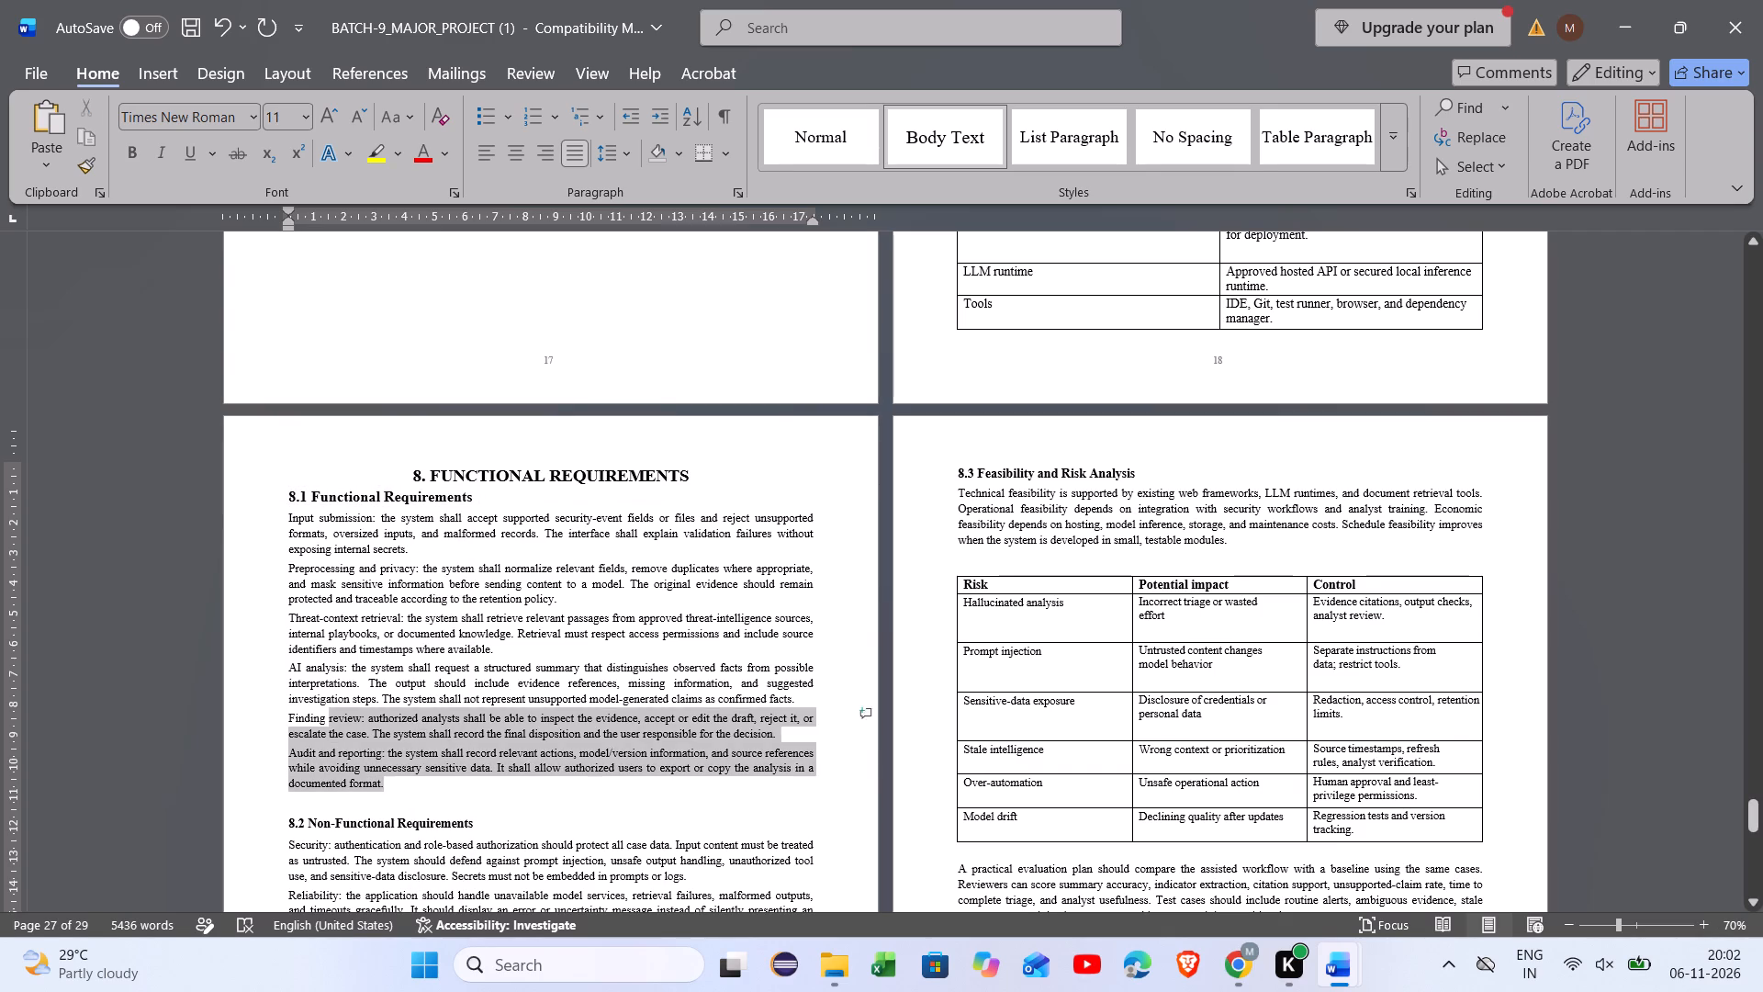
{"action": "left_click_drag", "start_coordinate": [331, 687], "coordinate": [288, 522]}
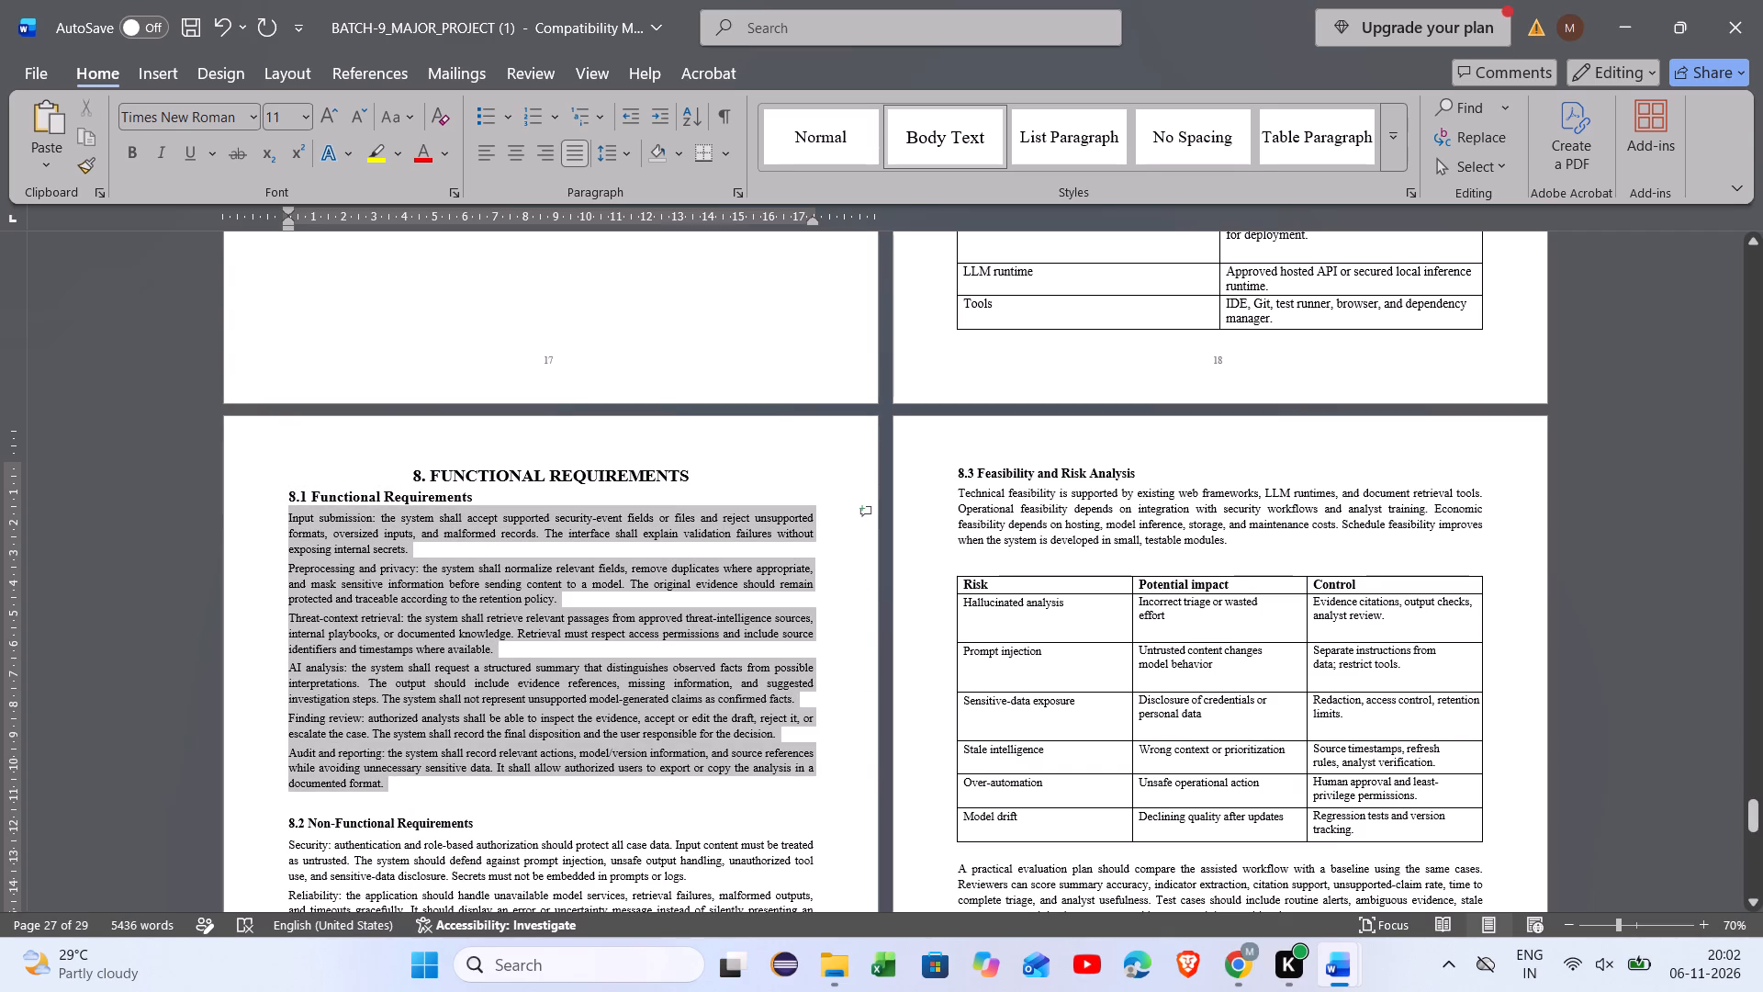
{"action": "left_click_drag", "start_coordinate": [288, 522], "coordinate": [287, 522]}
{"action": "left_click", "coordinate": [467, 445]}
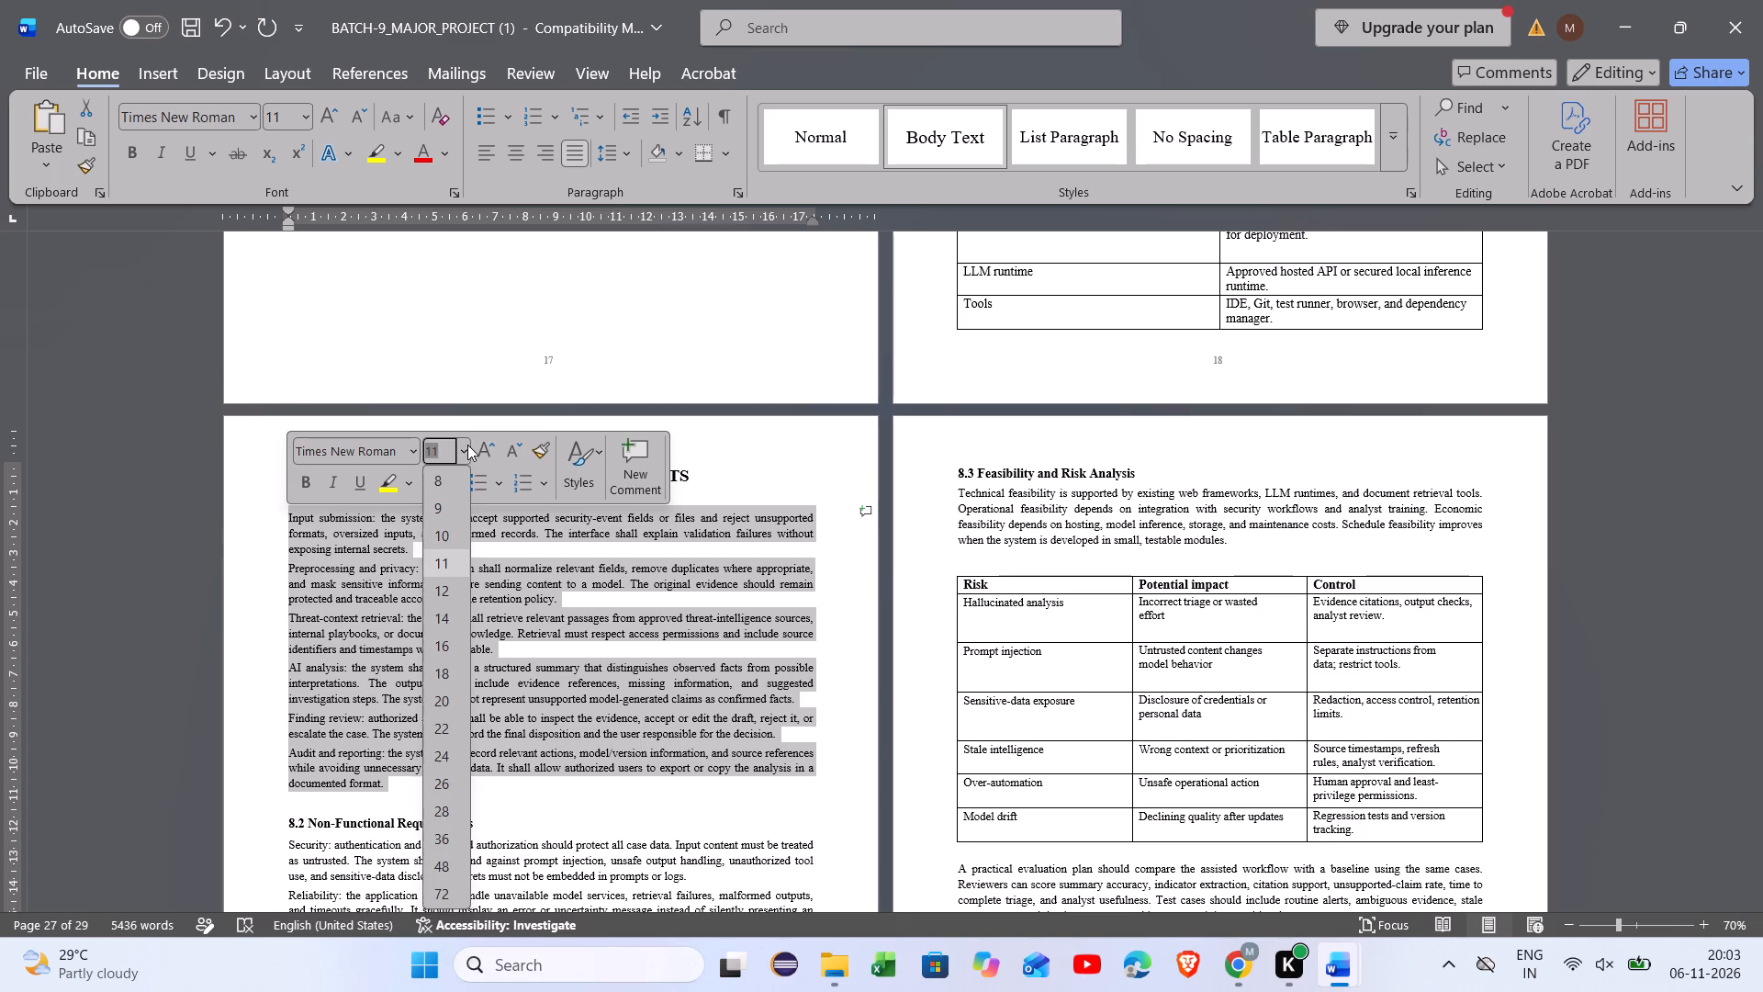
{"action": "left_click", "coordinate": [455, 590]}
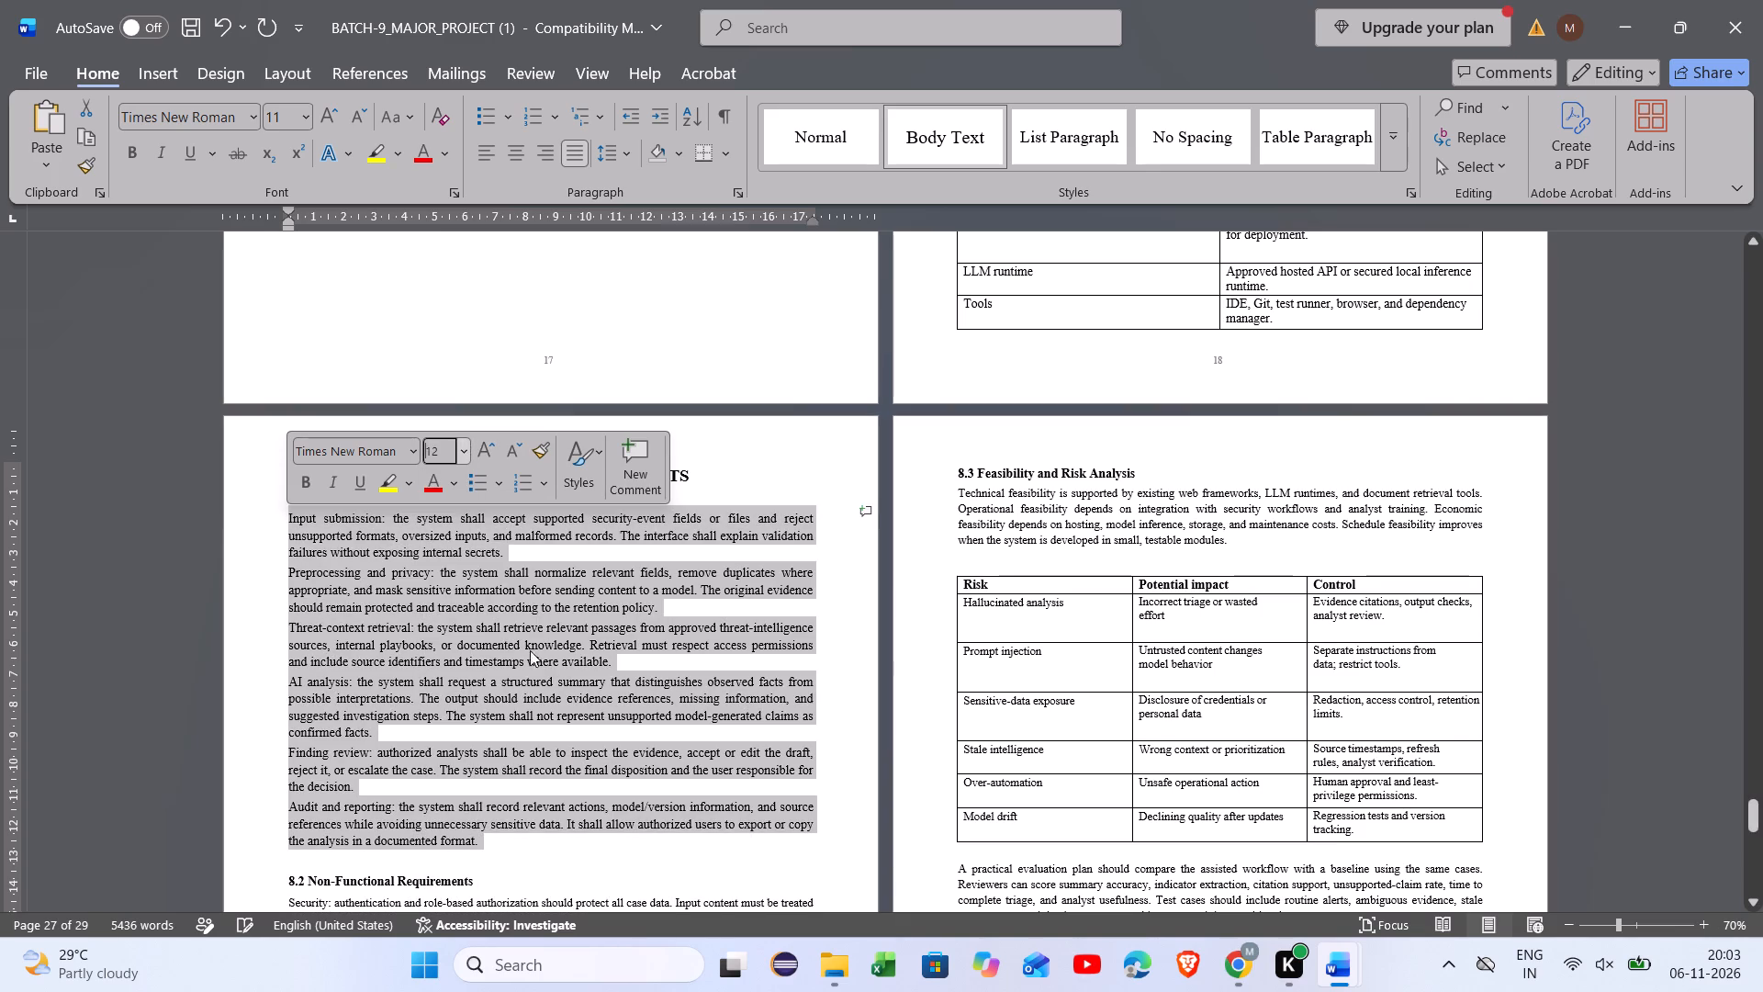
{"action": "left_click", "coordinate": [550, 659]}
Set the whole 8.2 Non-Functional Requirements heading, including its number, to font size 14.
{"action": "scroll", "coordinate": [550, 659], "scroll_direction": "down", "scroll_amount": 2}
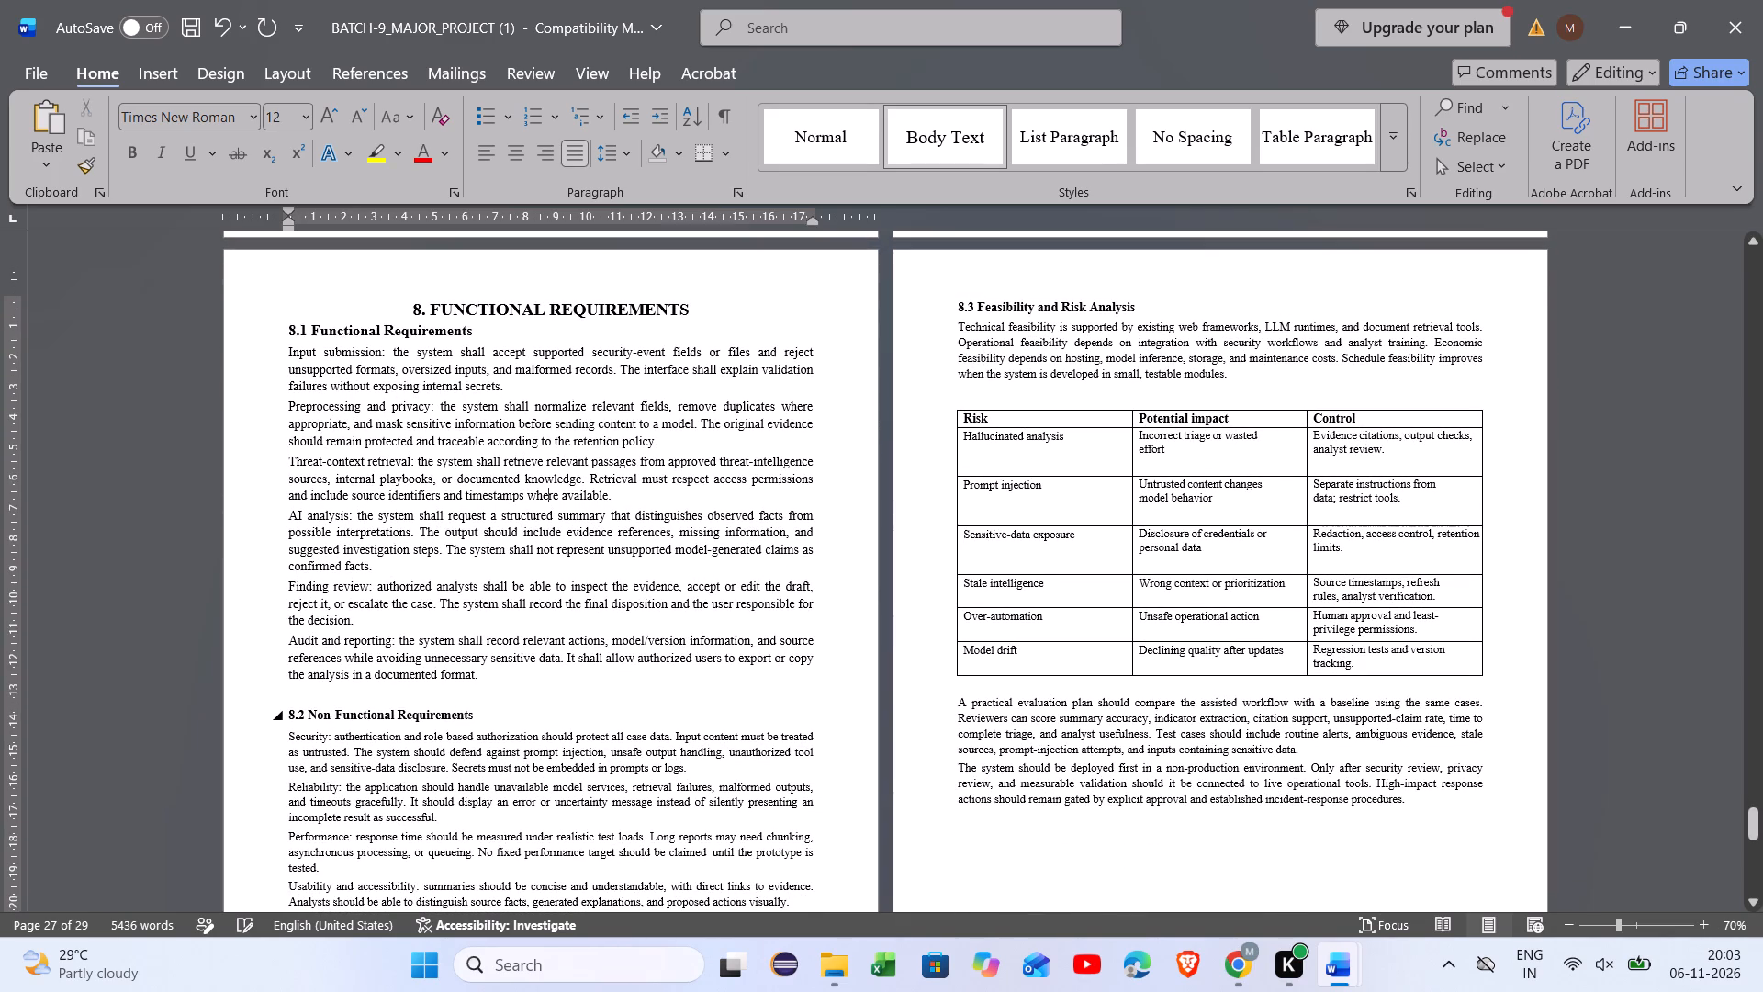
{"action": "left_click_drag", "start_coordinate": [474, 712], "coordinate": [285, 713]}
{"action": "left_click", "coordinate": [461, 641]}
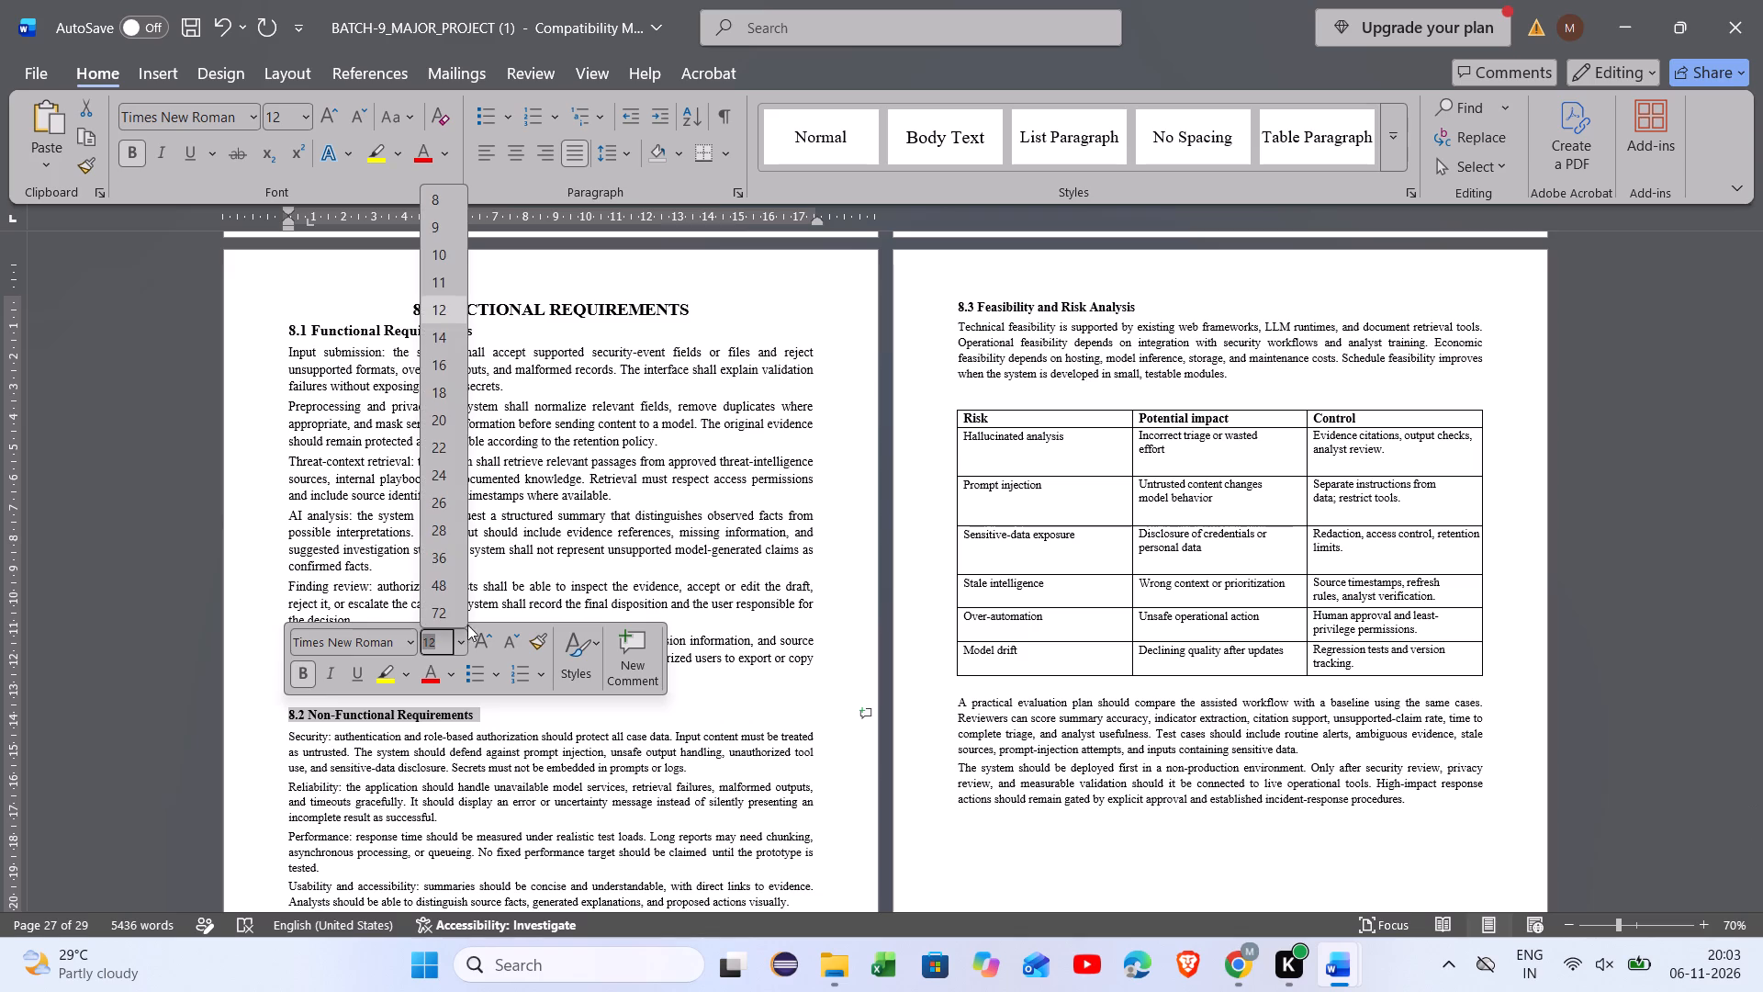
{"action": "left_click", "coordinate": [442, 334]}
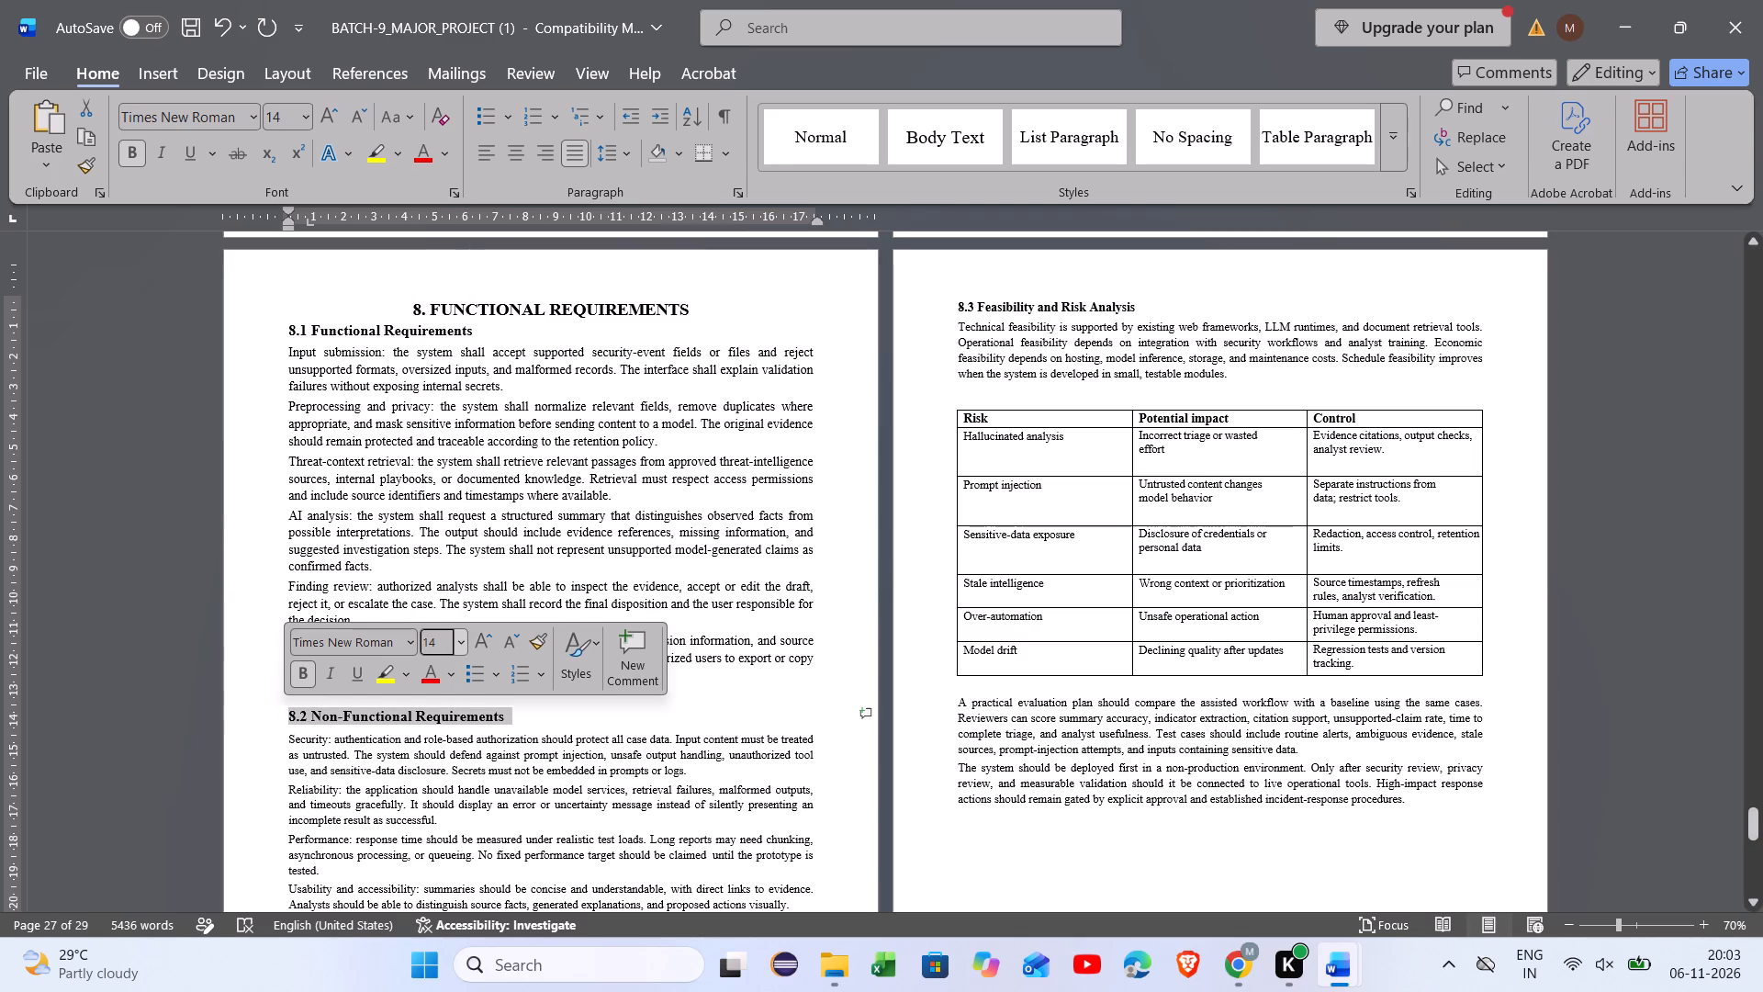
{"action": "left_click", "coordinate": [469, 747]}
Set all body paragraphs of section 8.2, from Security through Maintainability, to font size 12.
{"action": "scroll", "coordinate": [469, 747], "scroll_direction": "down", "scroll_amount": 1}
{"action": "left_click_drag", "start_coordinate": [343, 789], "coordinate": [293, 573]}
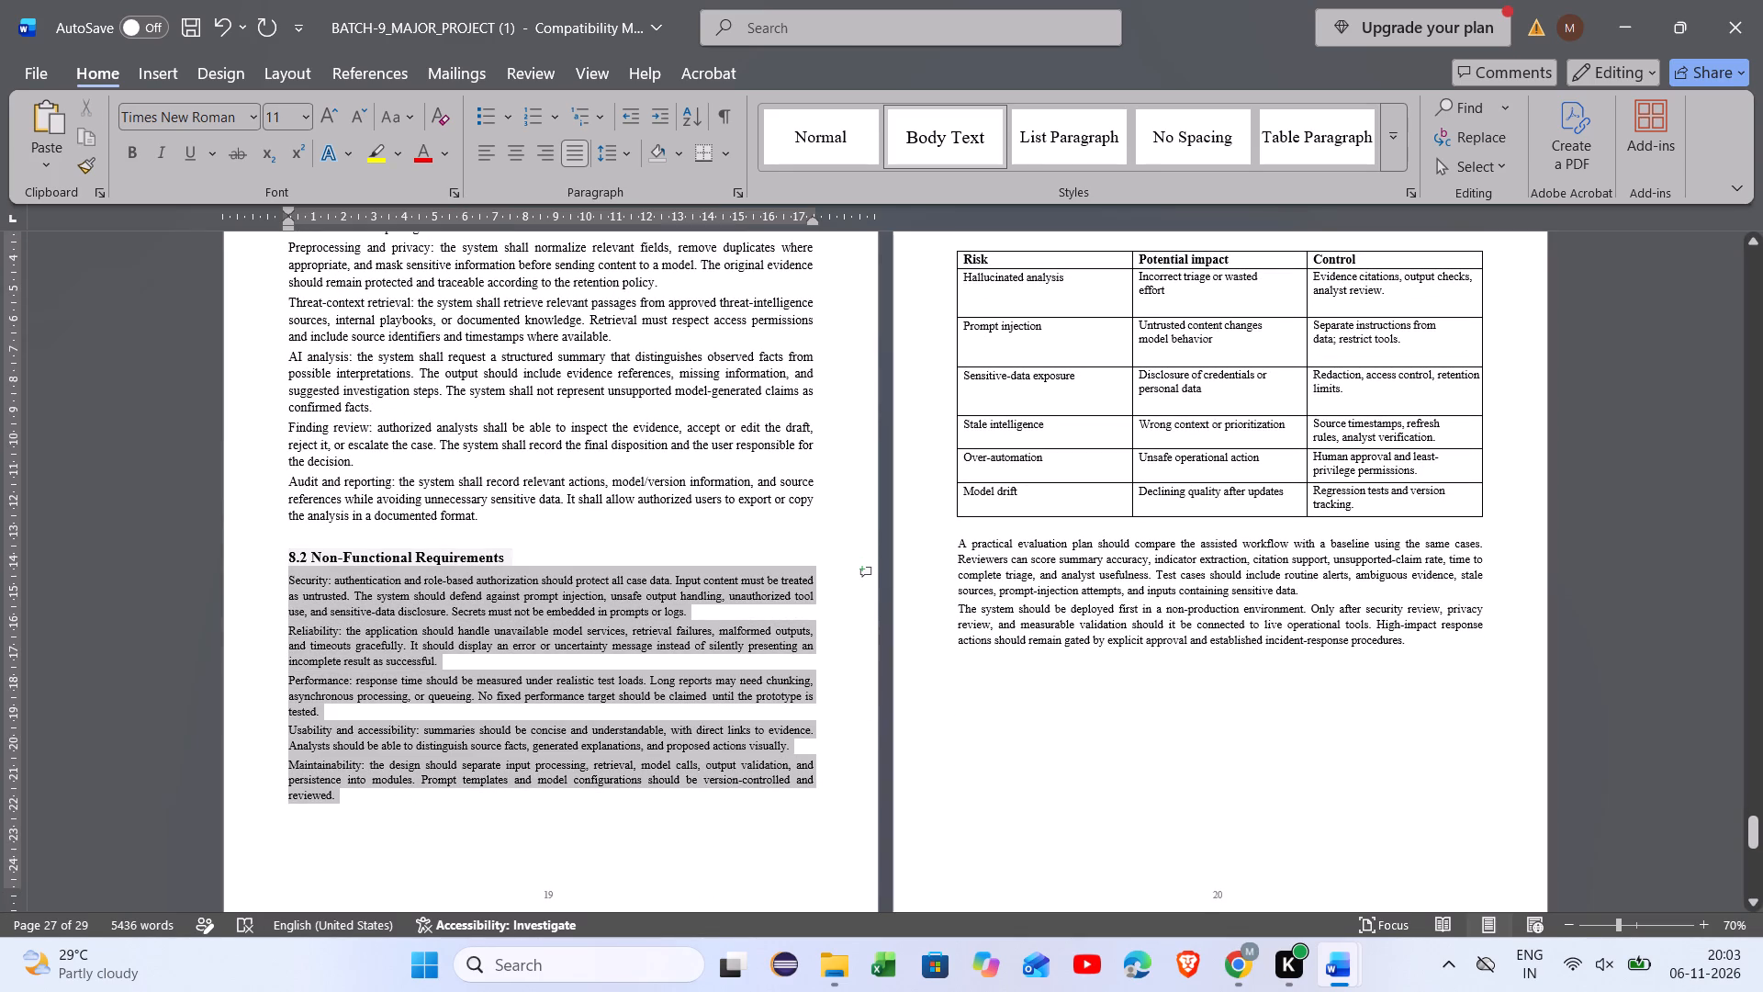
{"action": "left_click_drag", "start_coordinate": [293, 573], "coordinate": [292, 575]}
{"action": "left_click", "coordinate": [466, 508]}
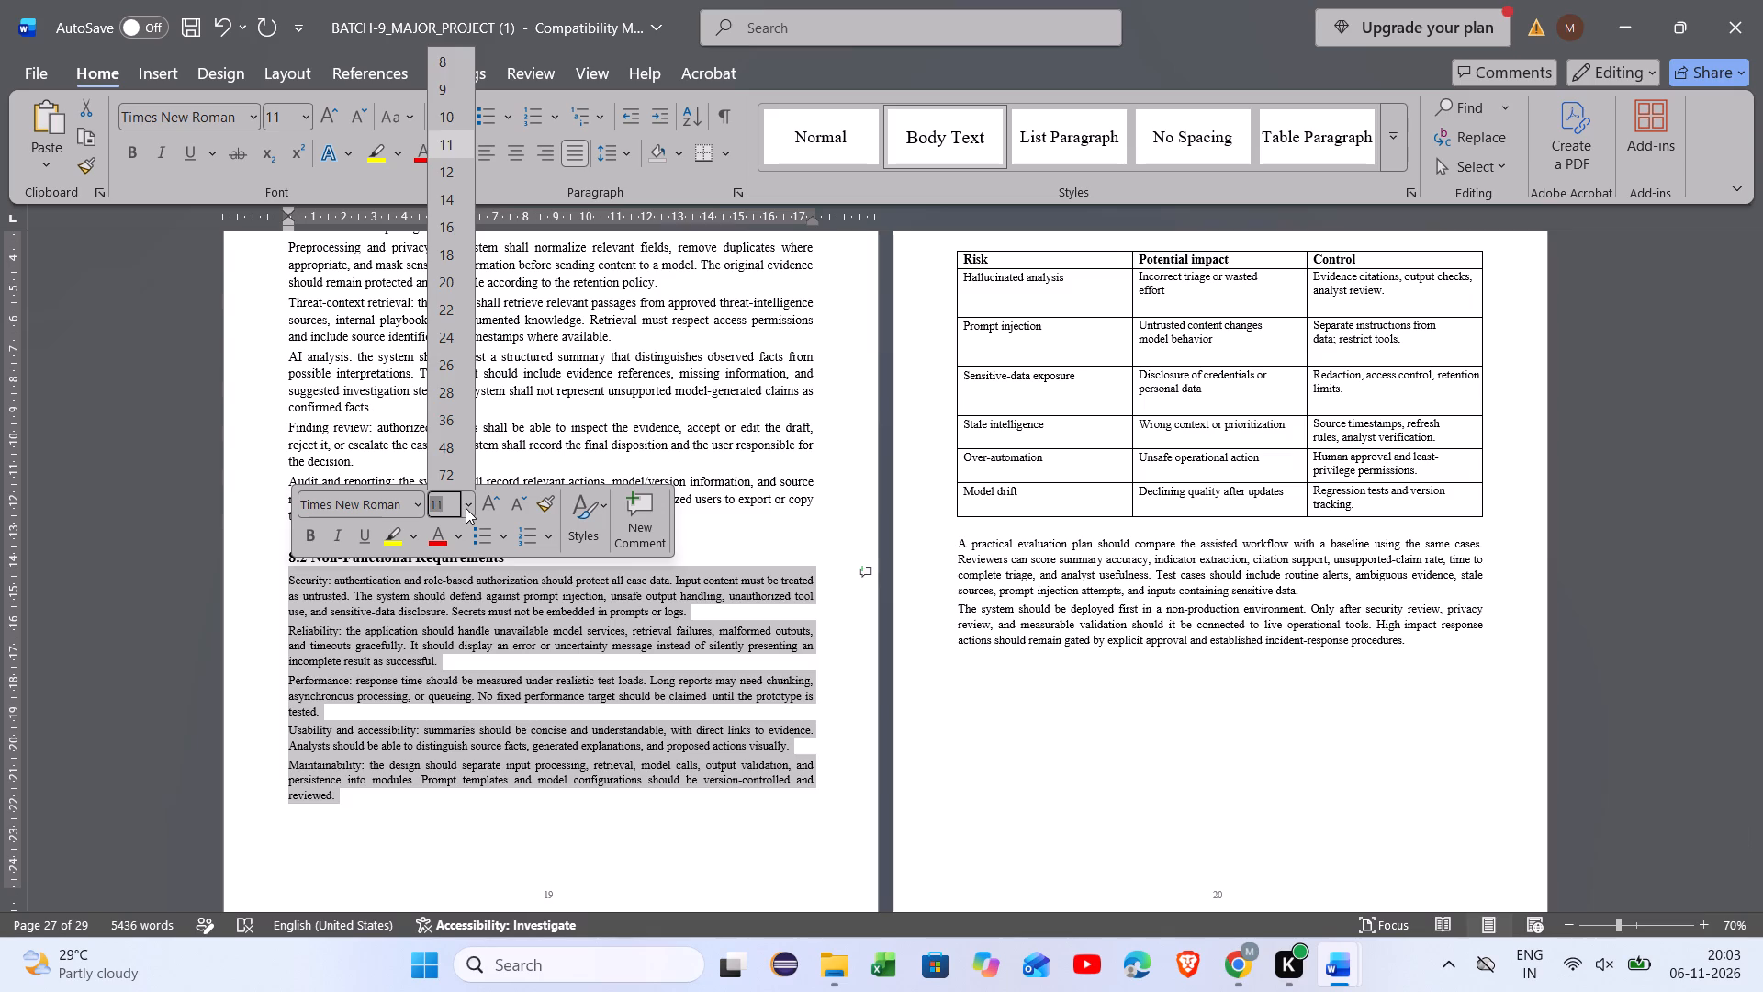
{"action": "left_click", "coordinate": [448, 168]}
{"action": "left_click", "coordinate": [473, 682]}
Set the whole 8.3 Feasibility and Risk Analysis heading, including its number, to font size 14.
{"action": "scroll", "coordinate": [473, 682], "scroll_direction": "up", "scroll_amount": 1}
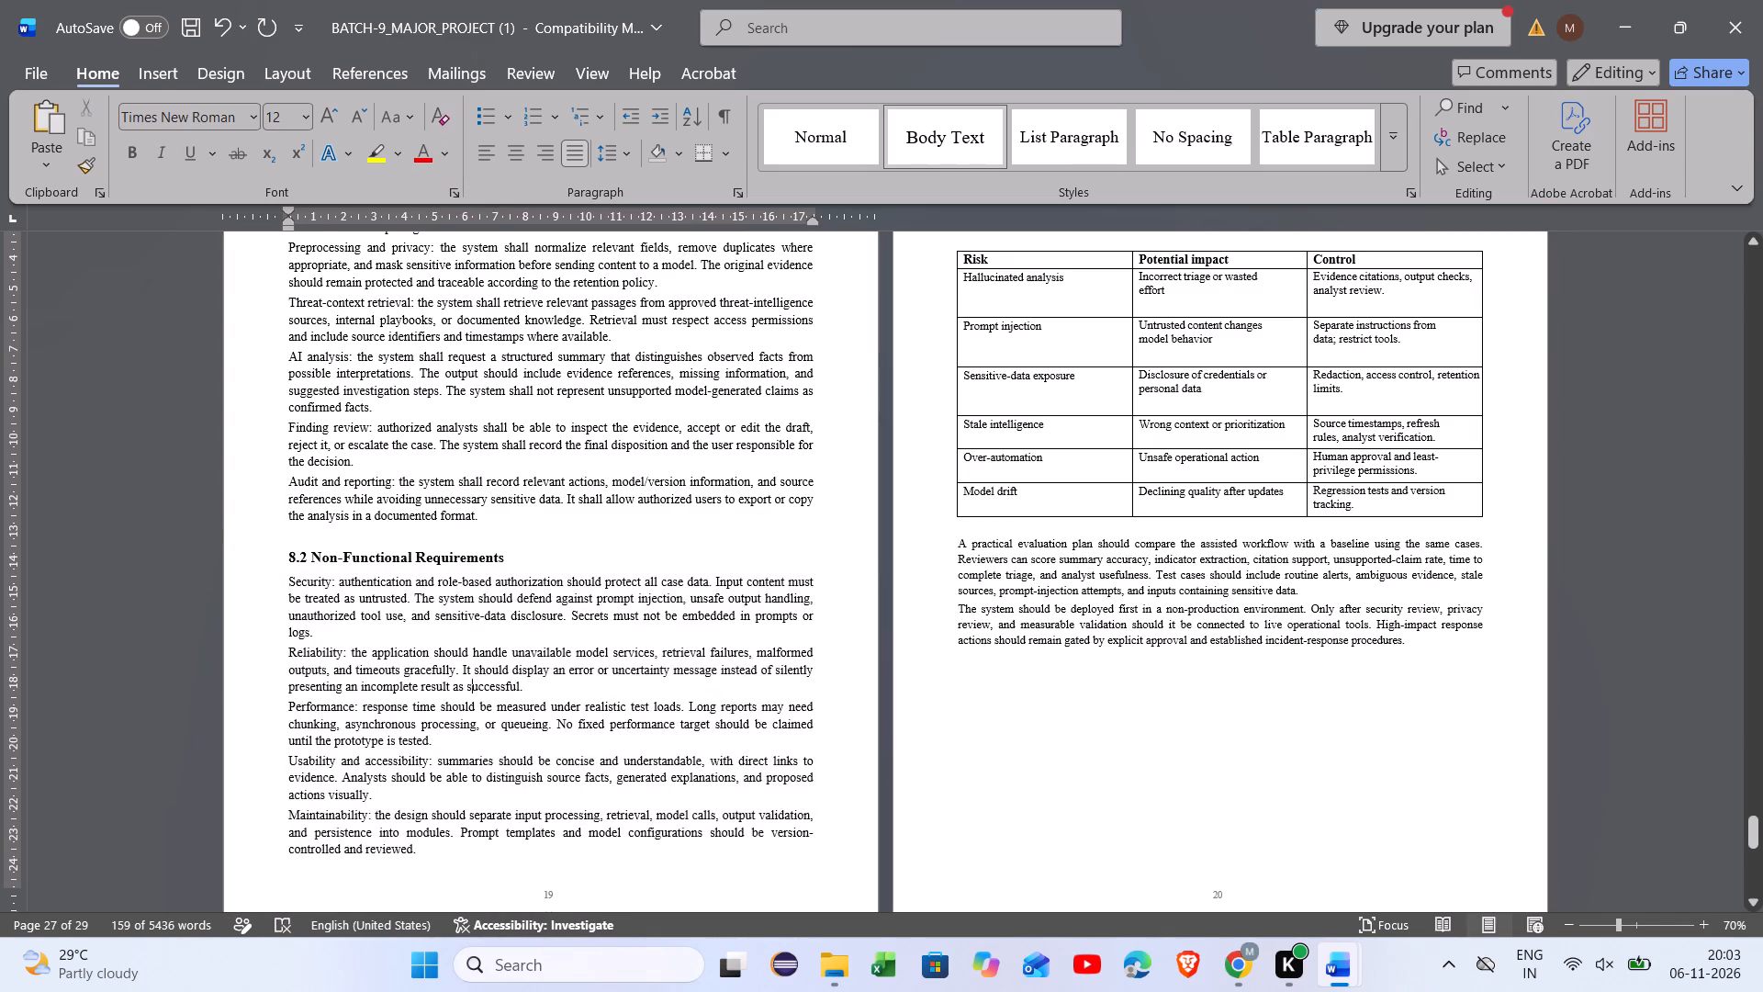
{"action": "scroll", "coordinate": [473, 682], "scroll_direction": "up", "scroll_amount": 1}
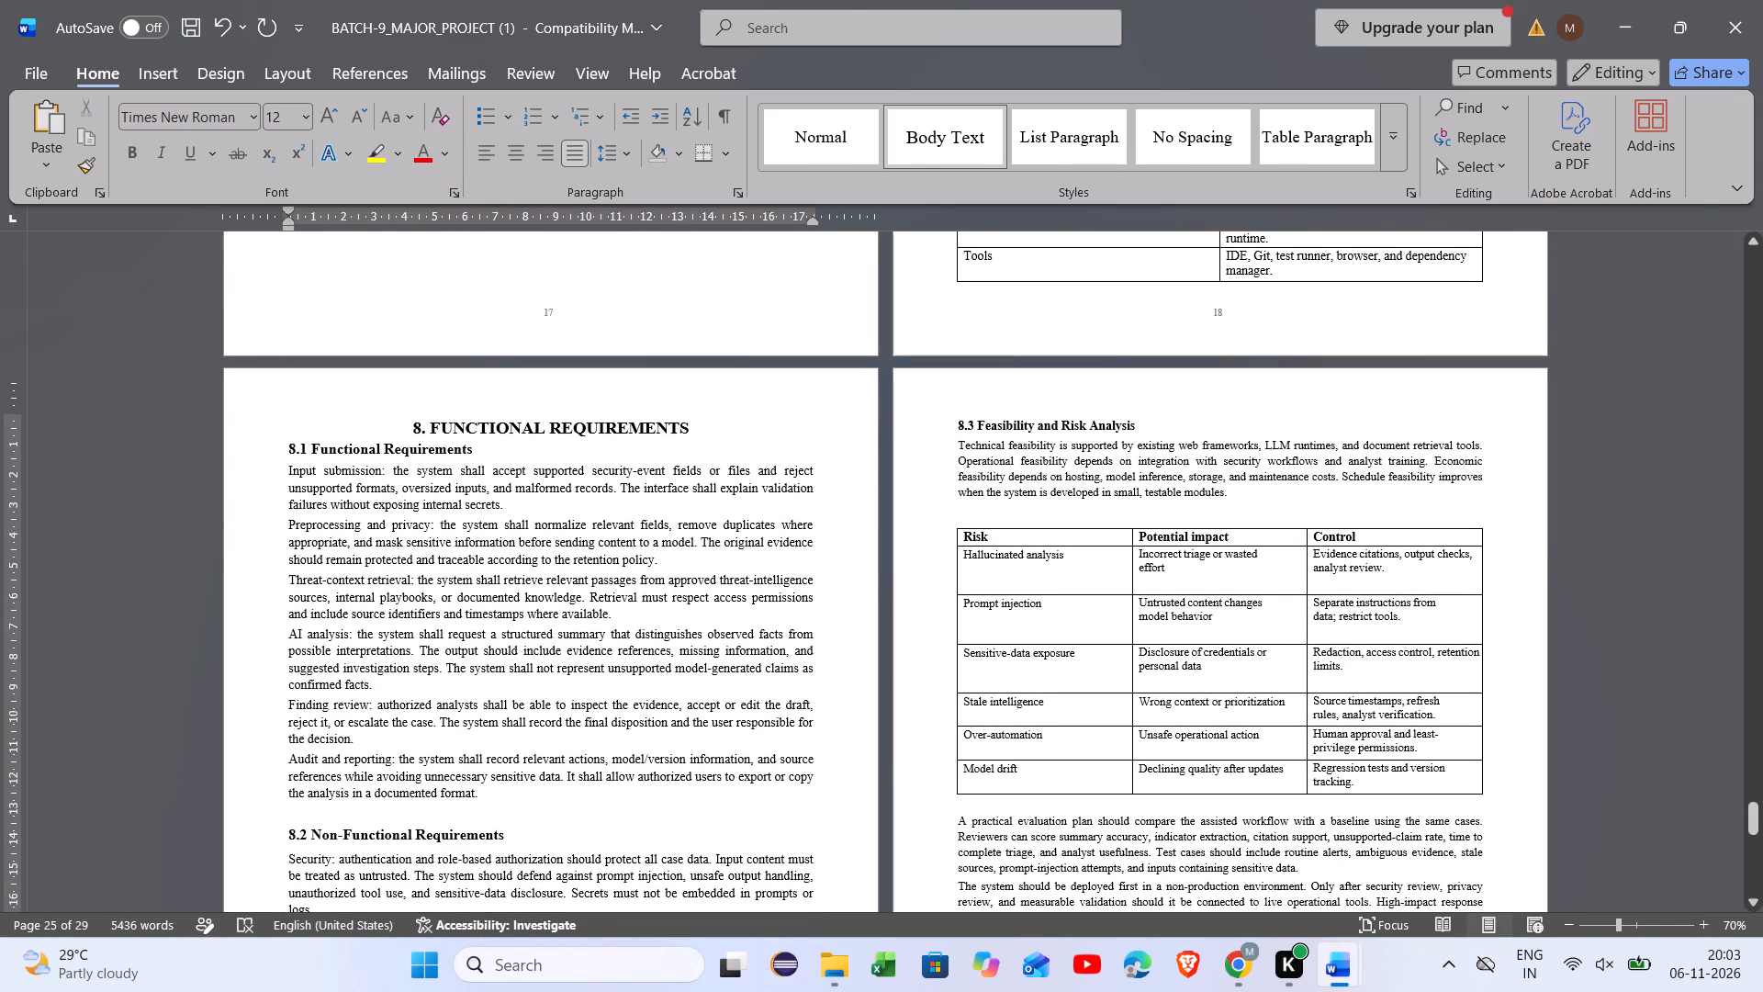
{"action": "left_click_drag", "start_coordinate": [1132, 418], "coordinate": [975, 423]}
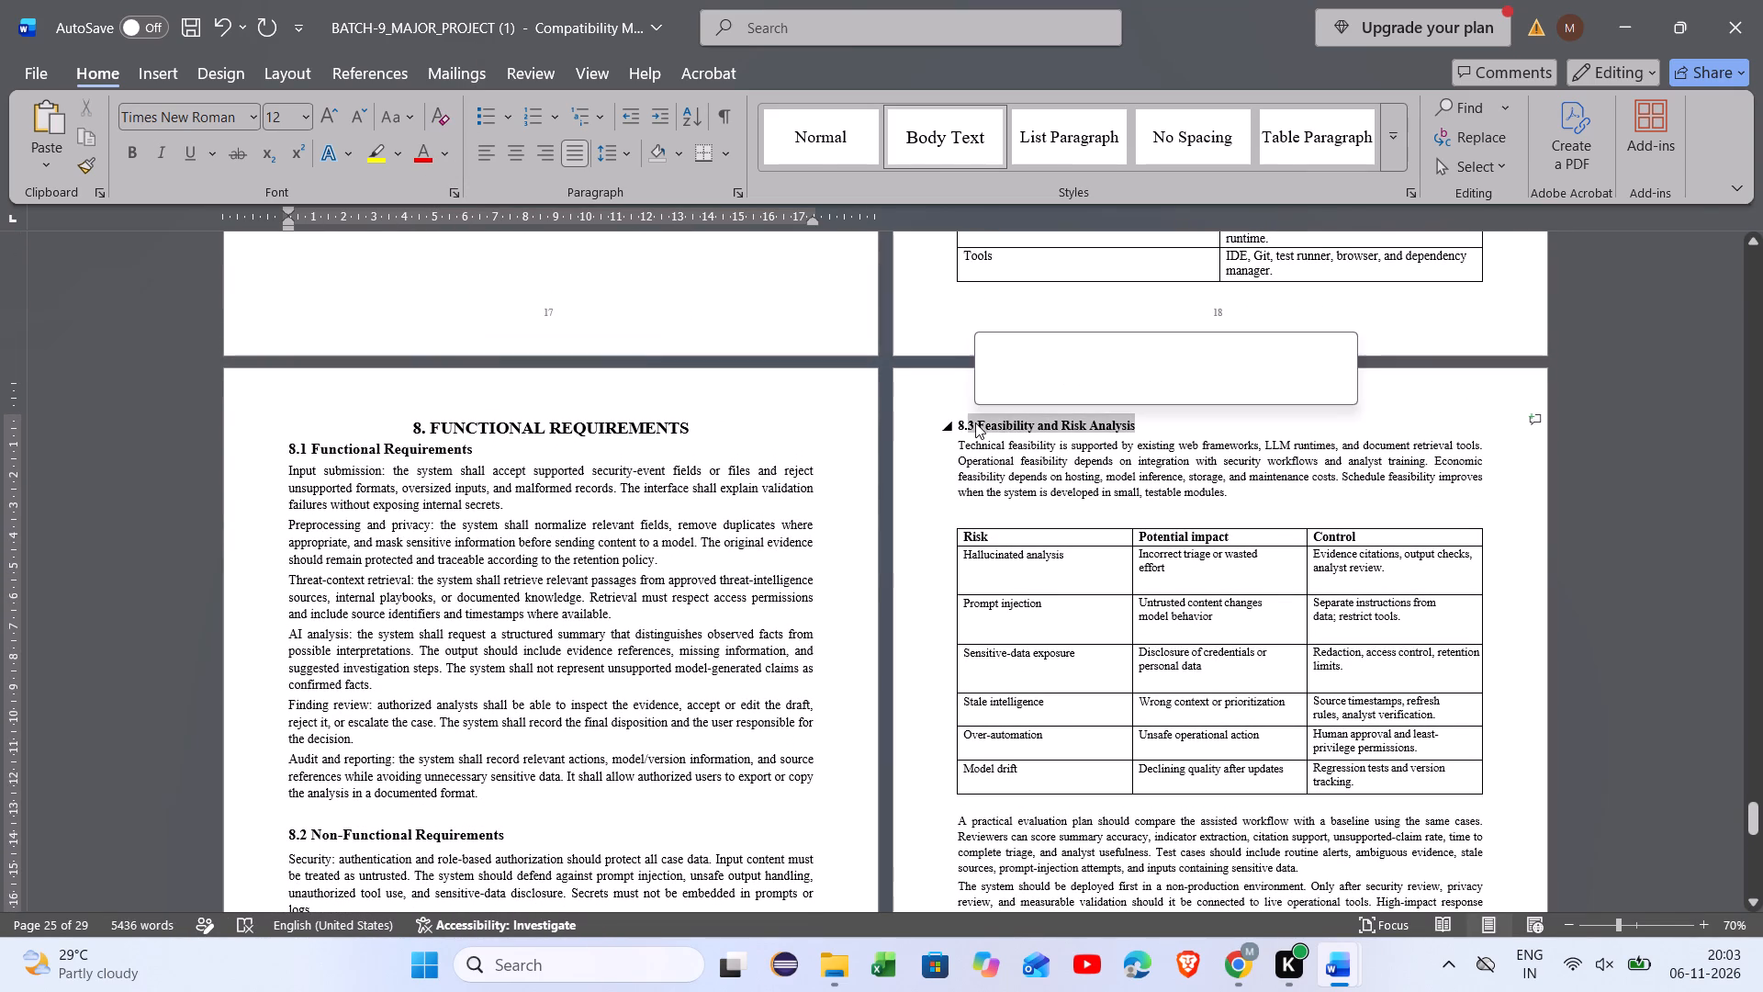
{"action": "left_click", "coordinate": [1139, 421]}
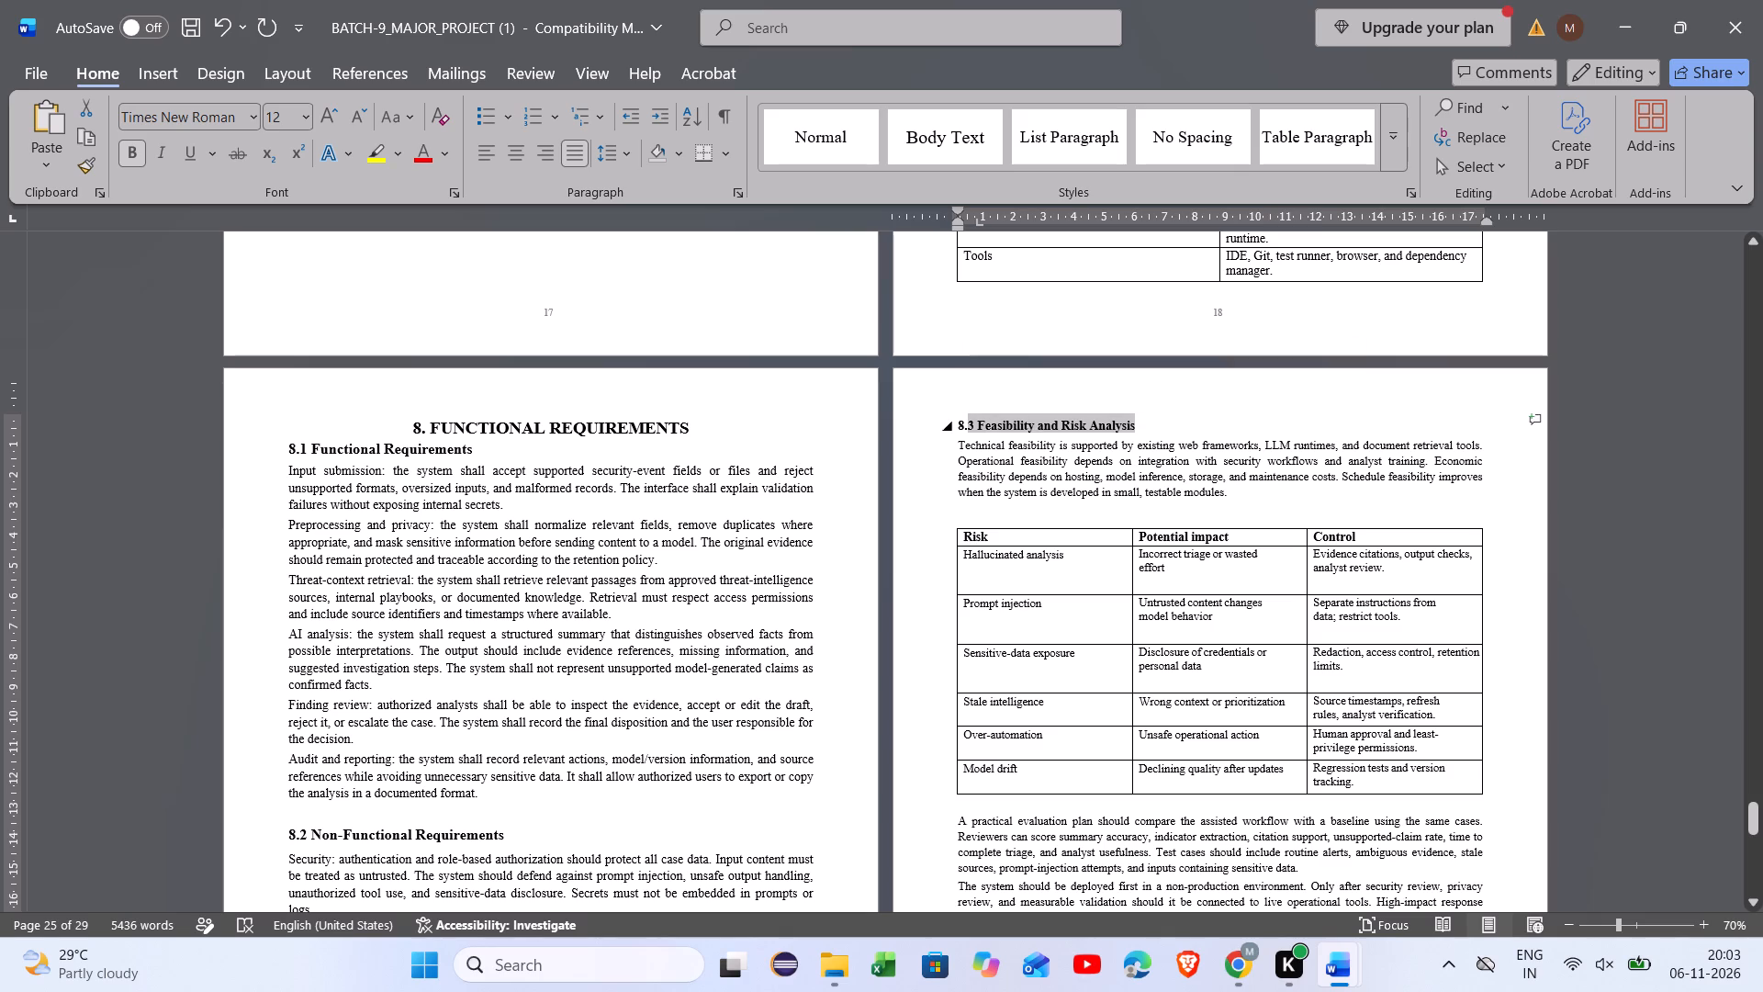
{"action": "left_click_drag", "start_coordinate": [1139, 421], "coordinate": [956, 424]}
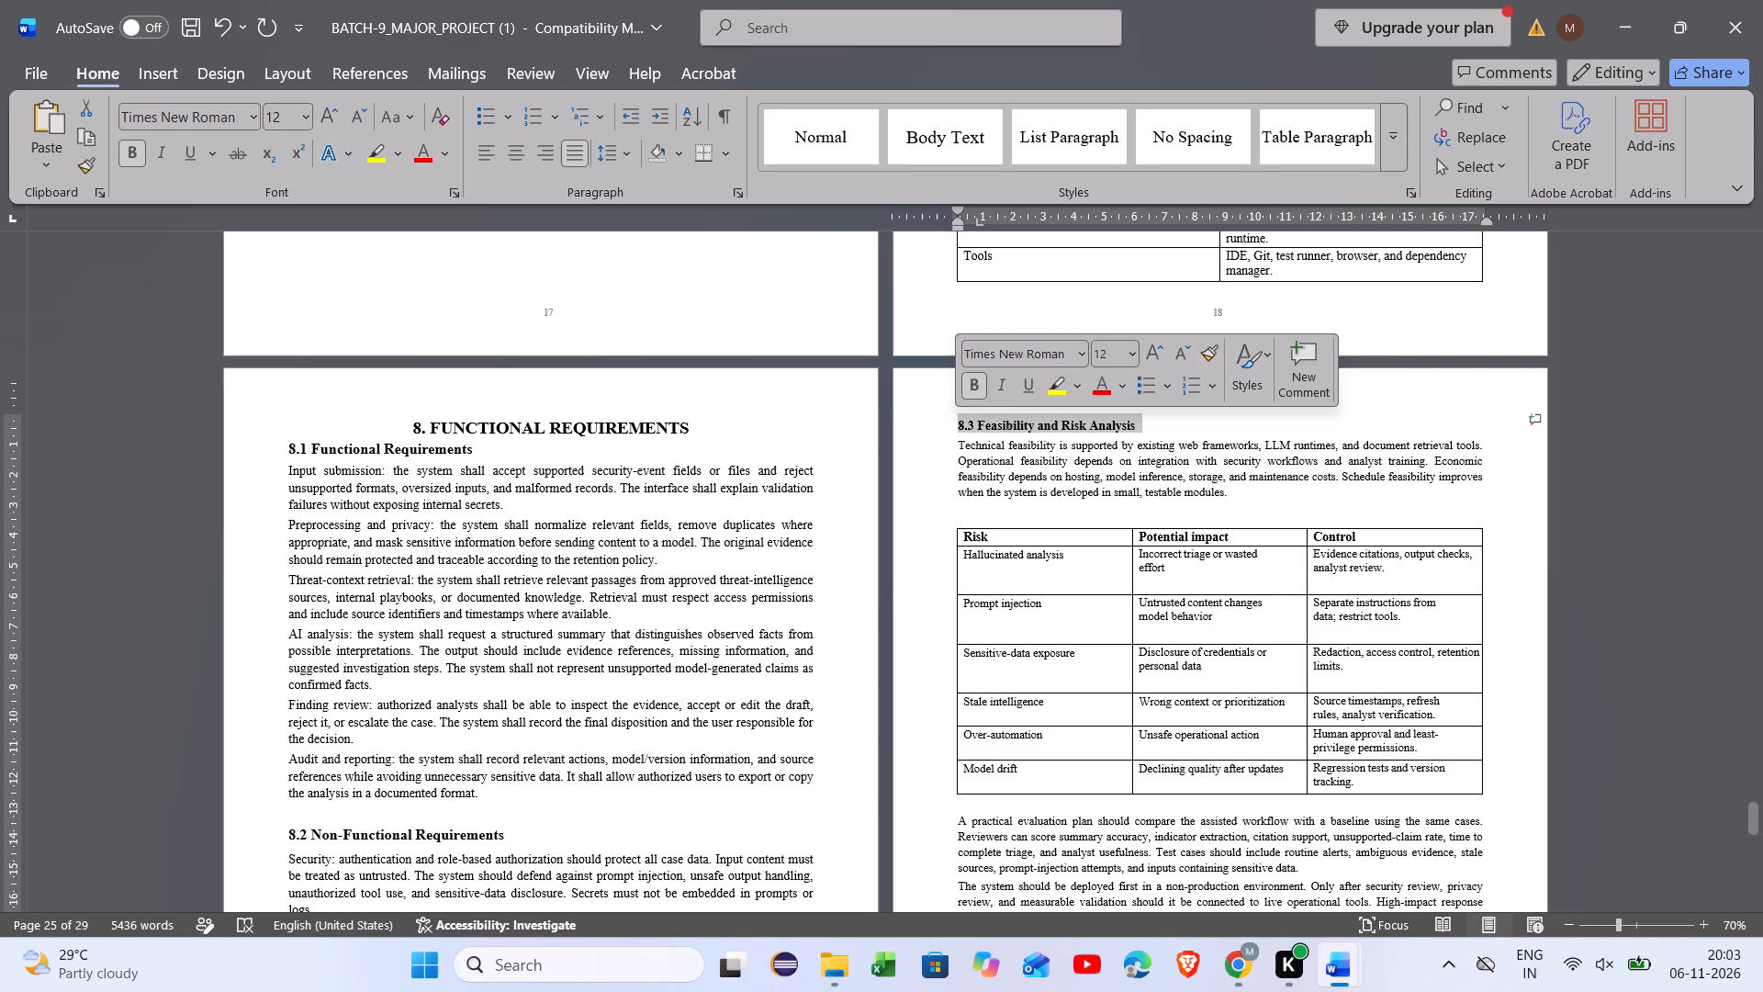
{"action": "left_click", "coordinate": [1133, 347]}
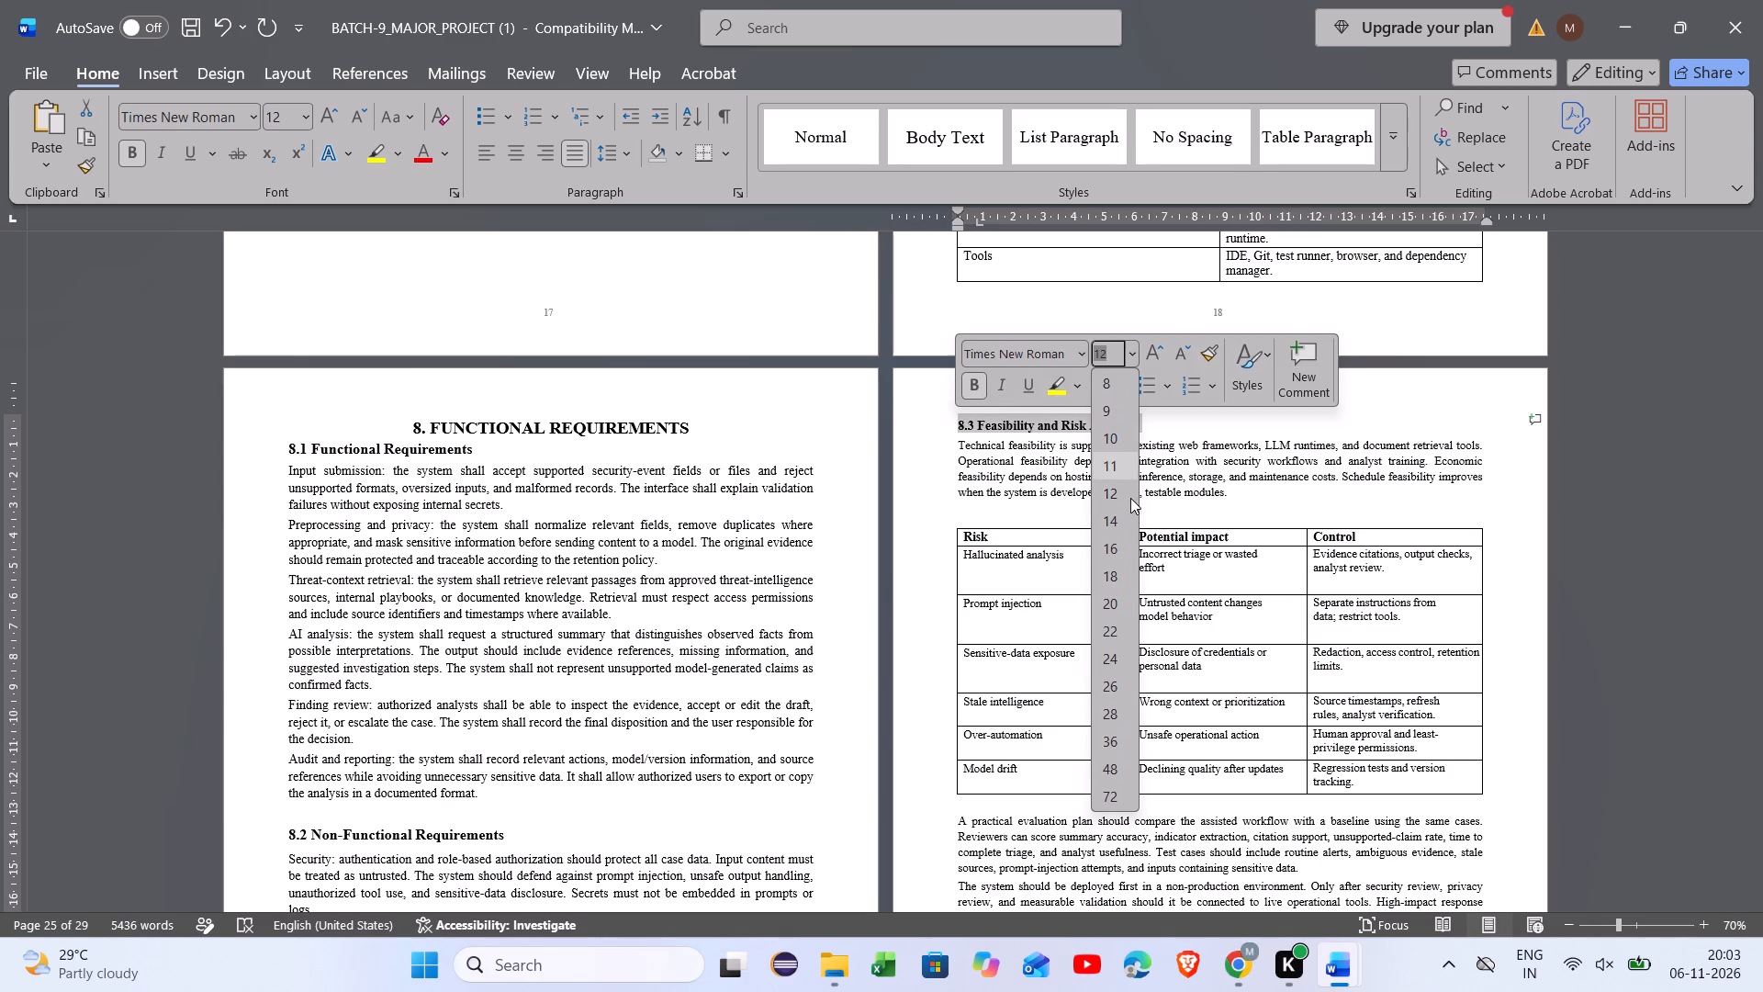
{"action": "left_click", "coordinate": [1116, 519]}
{"action": "left_click", "coordinate": [1200, 511]}
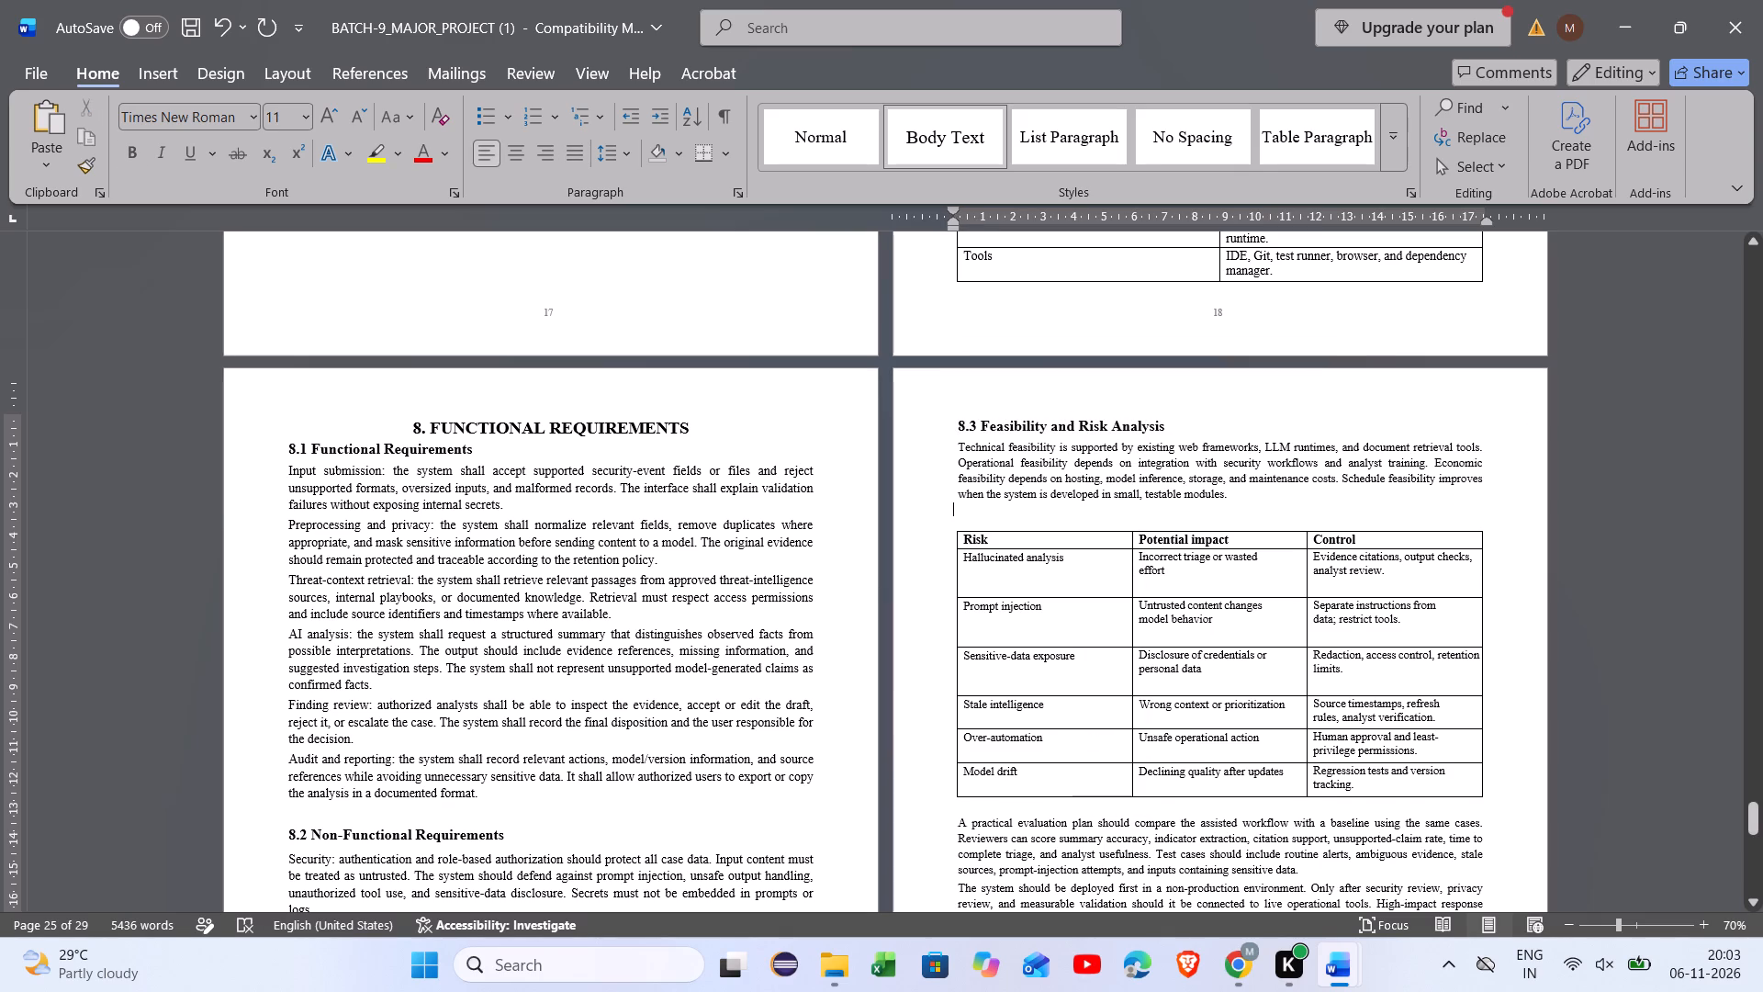
Set the introductory paragraph under the 8.3 Feasibility and Risk Analysis heading to font size 12.
{"action": "left_click_drag", "start_coordinate": [1230, 500], "coordinate": [958, 445]}
{"action": "left_click", "coordinate": [1131, 382]}
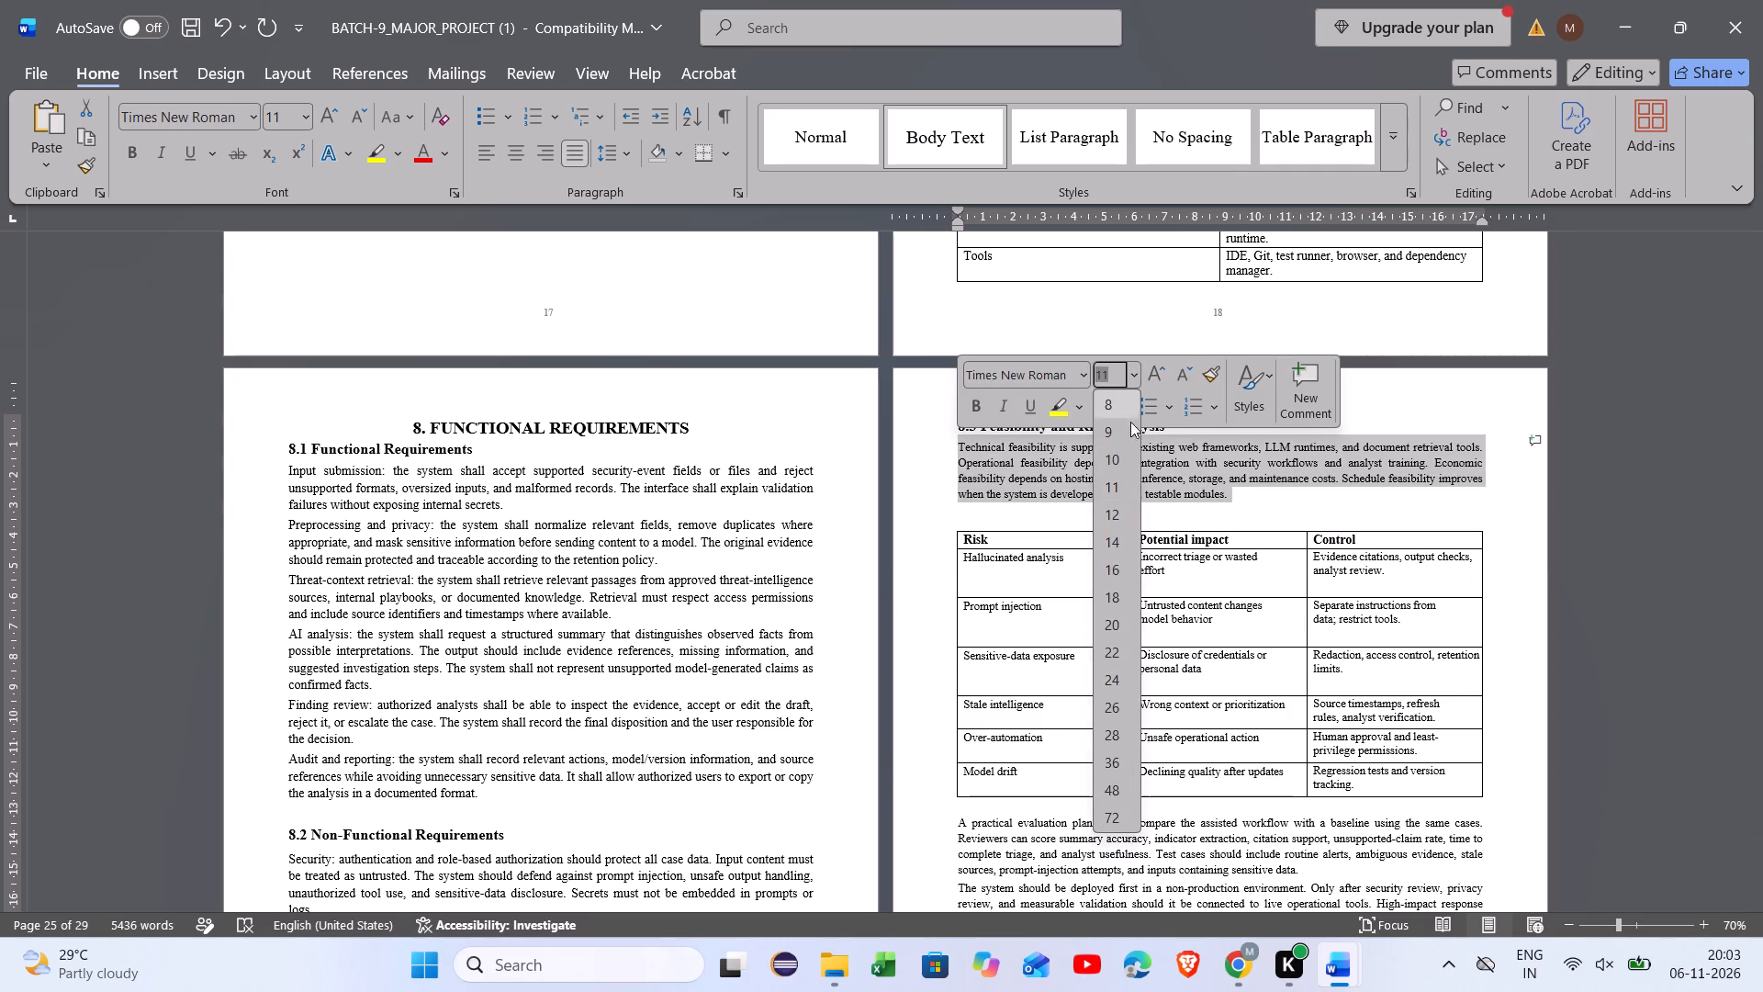
{"action": "left_click", "coordinate": [1126, 521]}
{"action": "left_click", "coordinate": [1112, 850]}
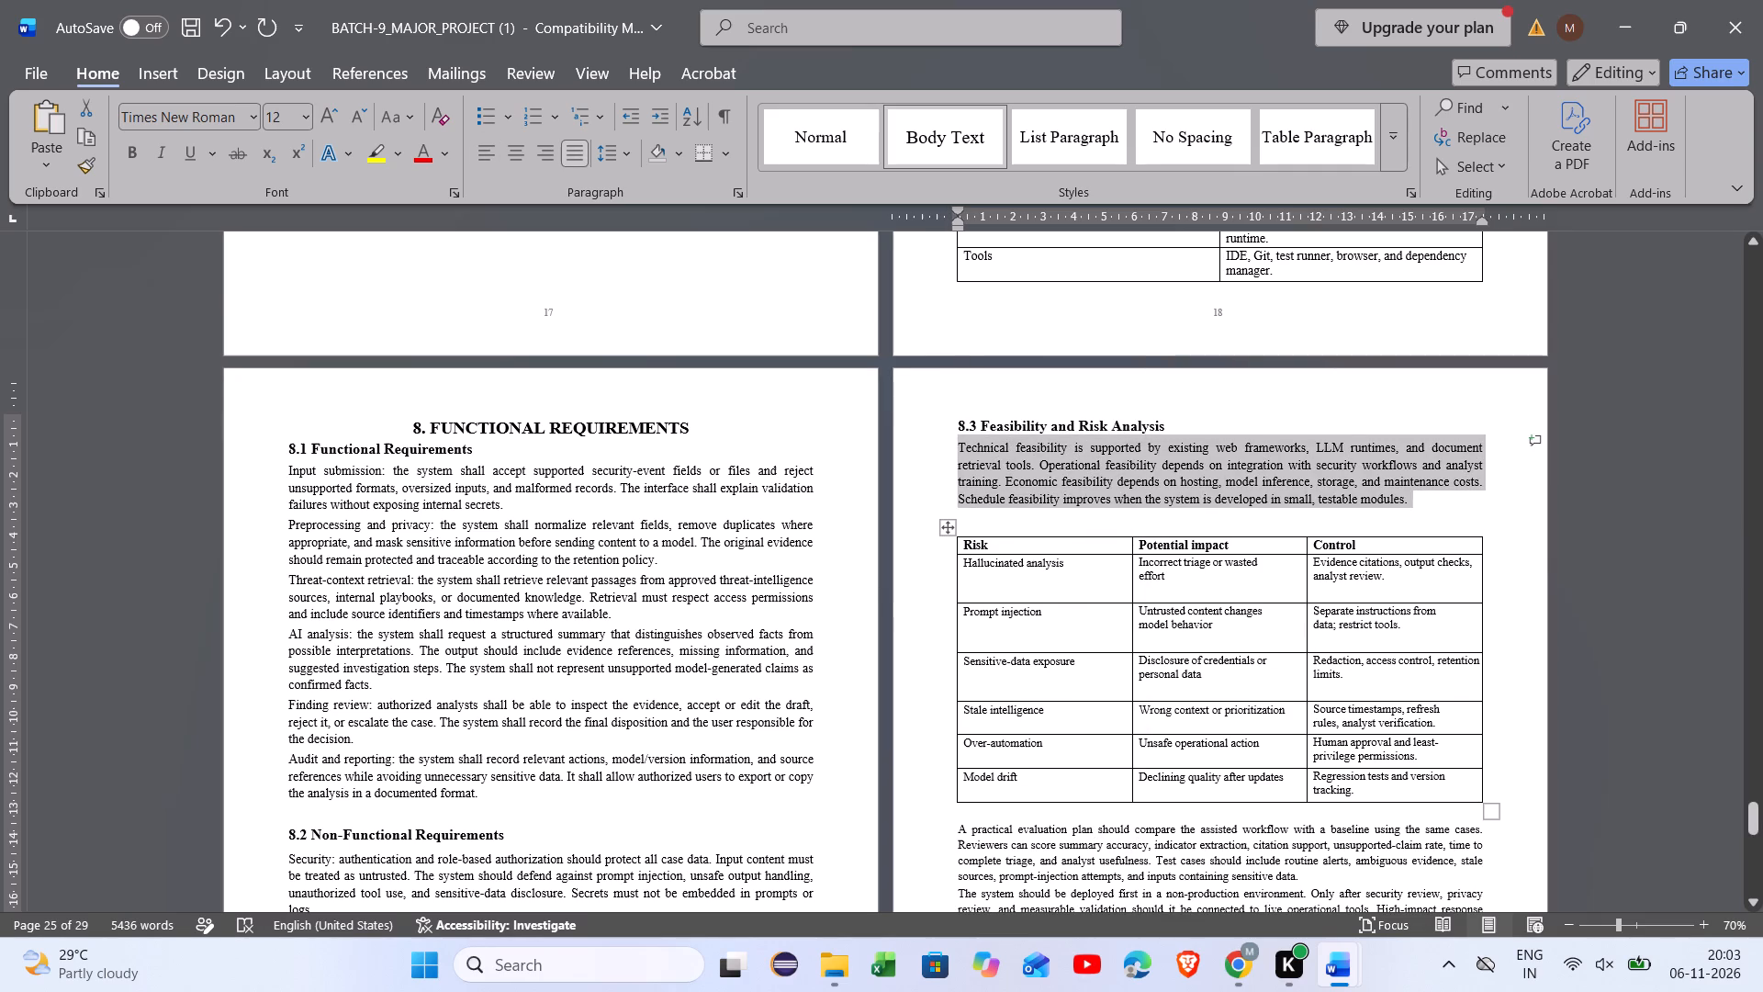
Set all text in the Risk, Potential impact and Control table of section 8.3 to font size 12.
{"action": "left_click_drag", "start_coordinate": [992, 524], "coordinate": [1039, 547]}
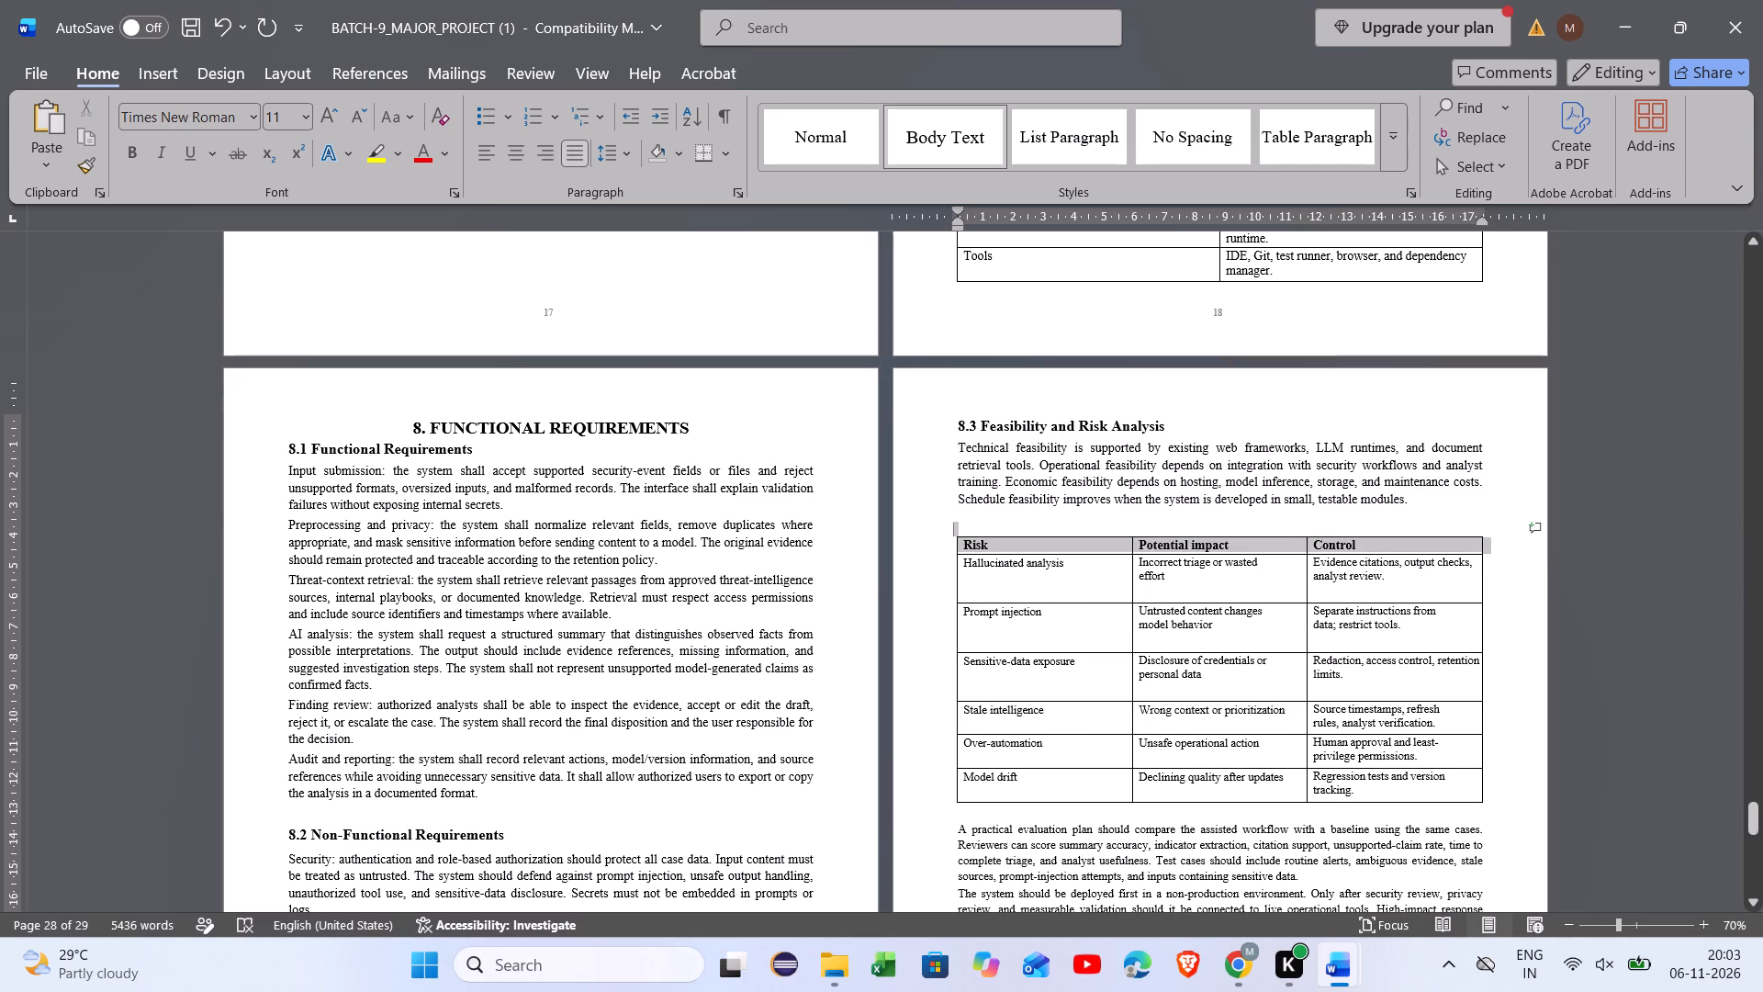
{"action": "left_click_drag", "start_coordinate": [1039, 547], "coordinate": [1393, 793]}
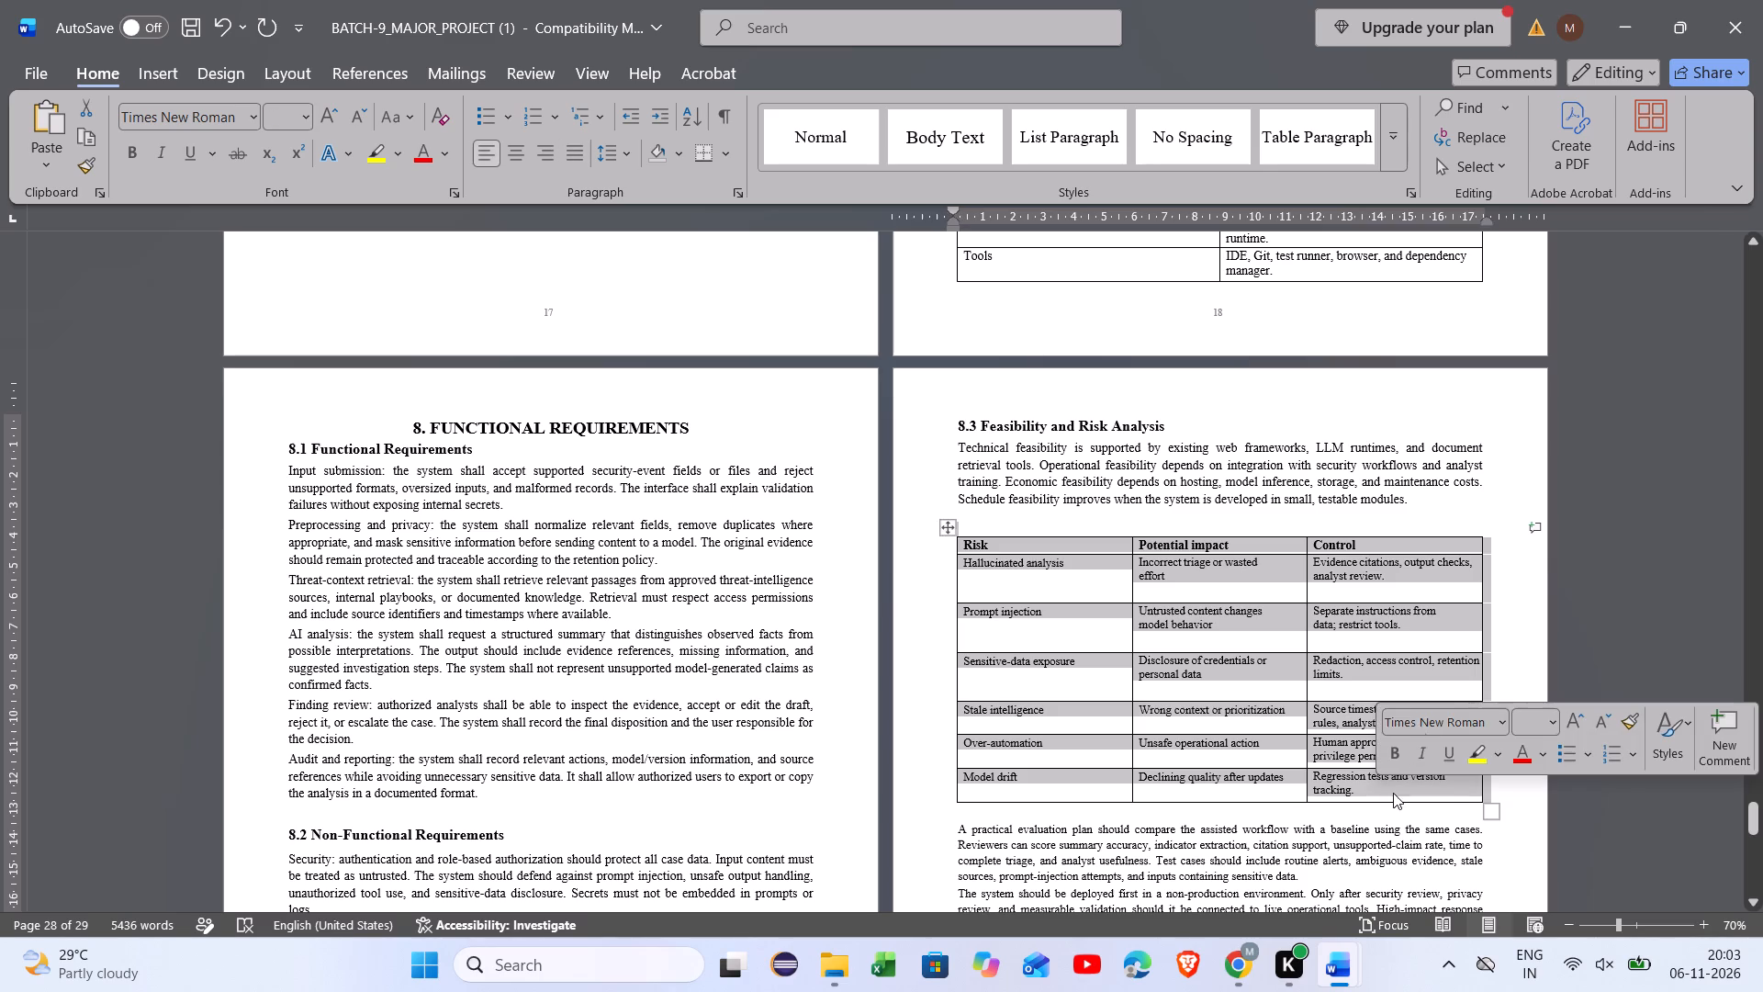
{"action": "left_click", "coordinate": [1555, 710]}
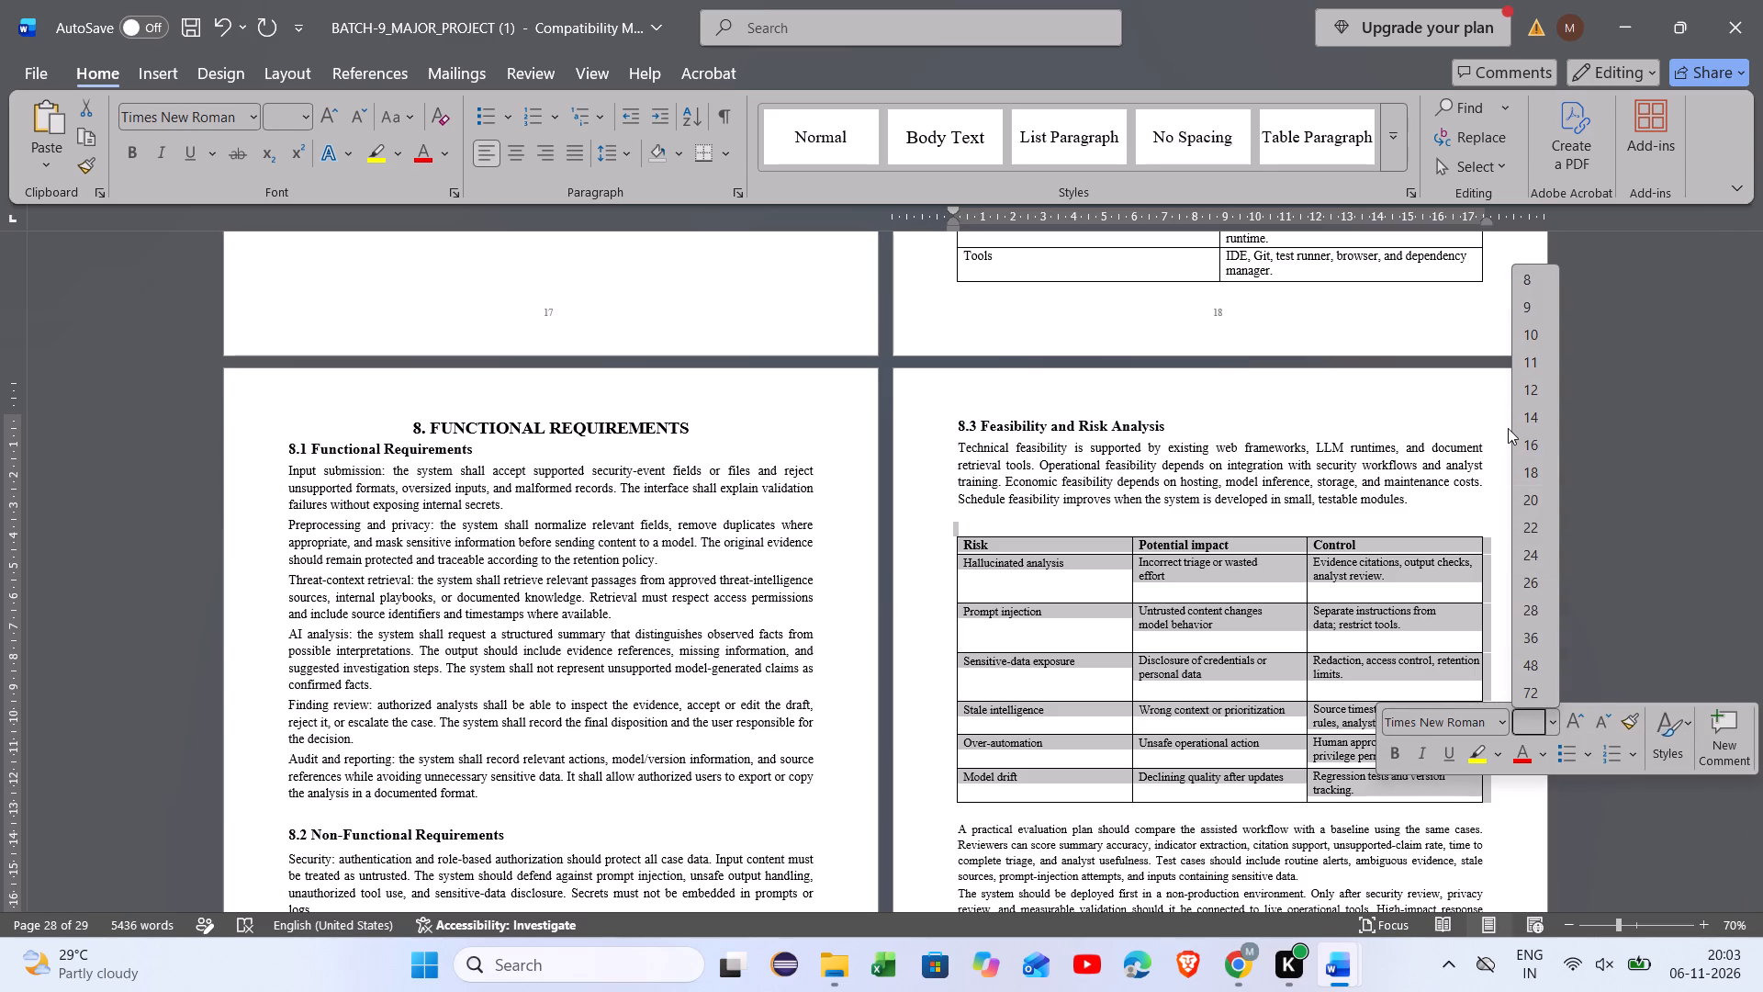
{"action": "left_click", "coordinate": [1527, 393]}
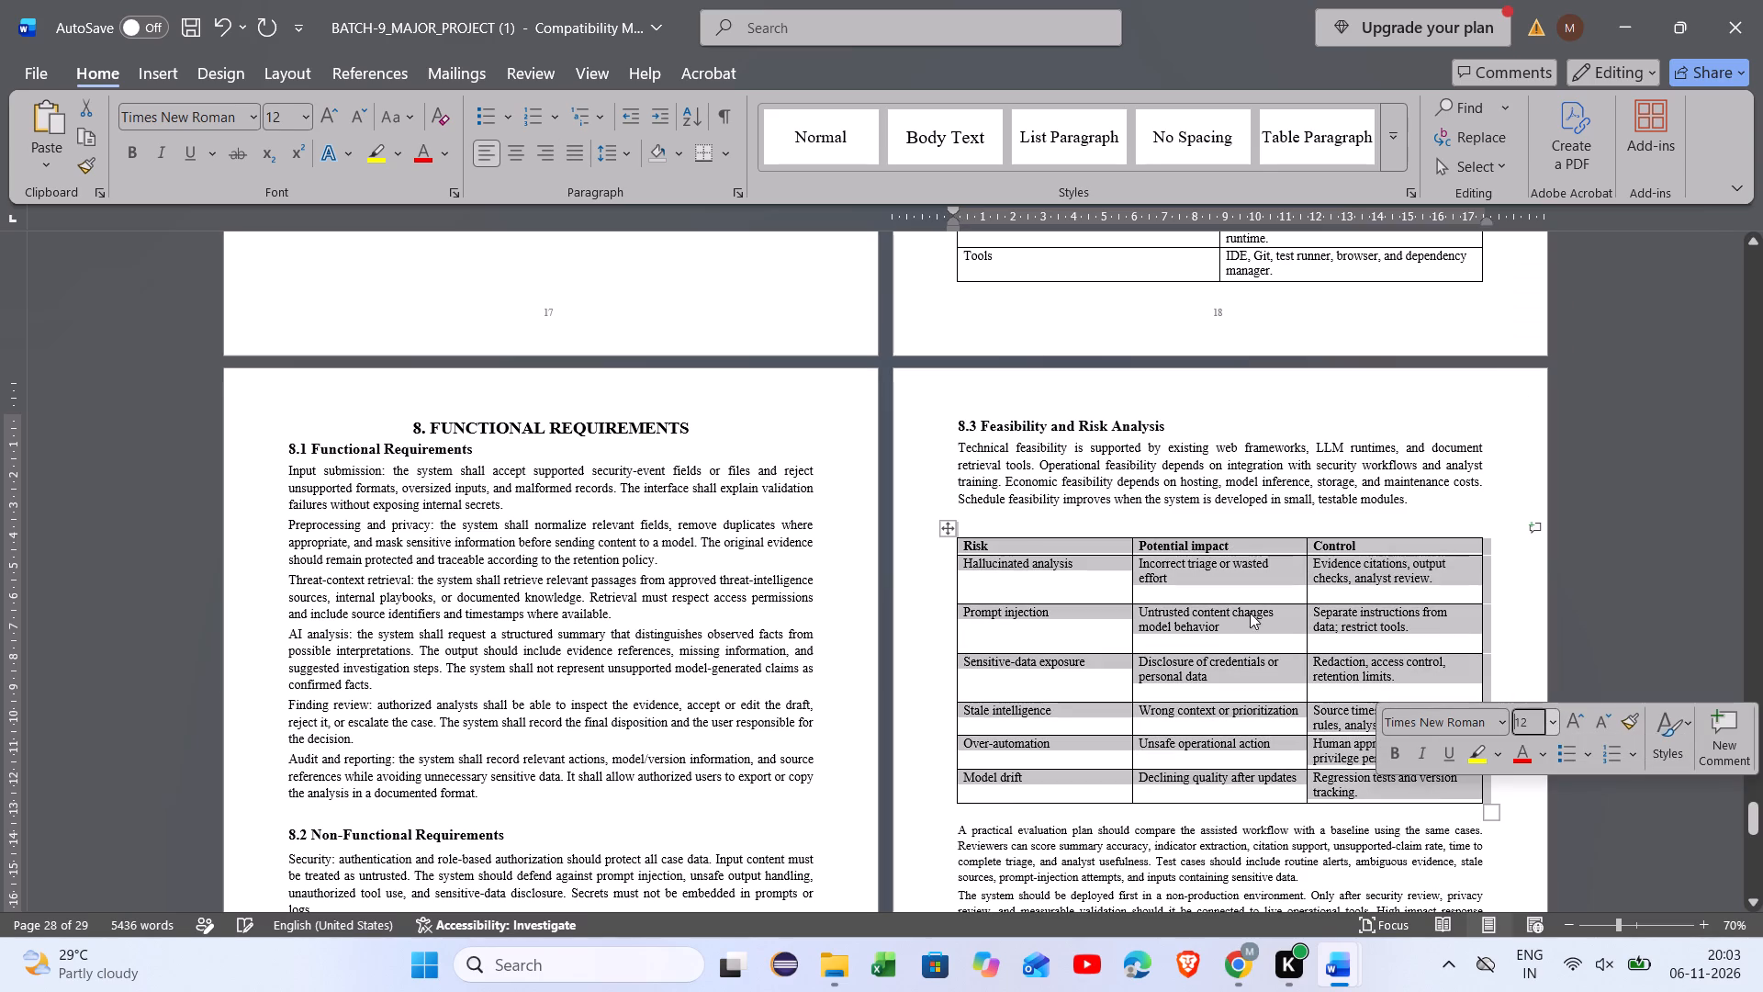
{"action": "left_click", "coordinate": [1210, 653]}
Set the two closing paragraphs below the risk table in section 8.3 to font size 12.
{"action": "scroll", "coordinate": [1210, 653], "scroll_direction": "down", "scroll_amount": 2}
{"action": "left_click", "coordinate": [1072, 784]}
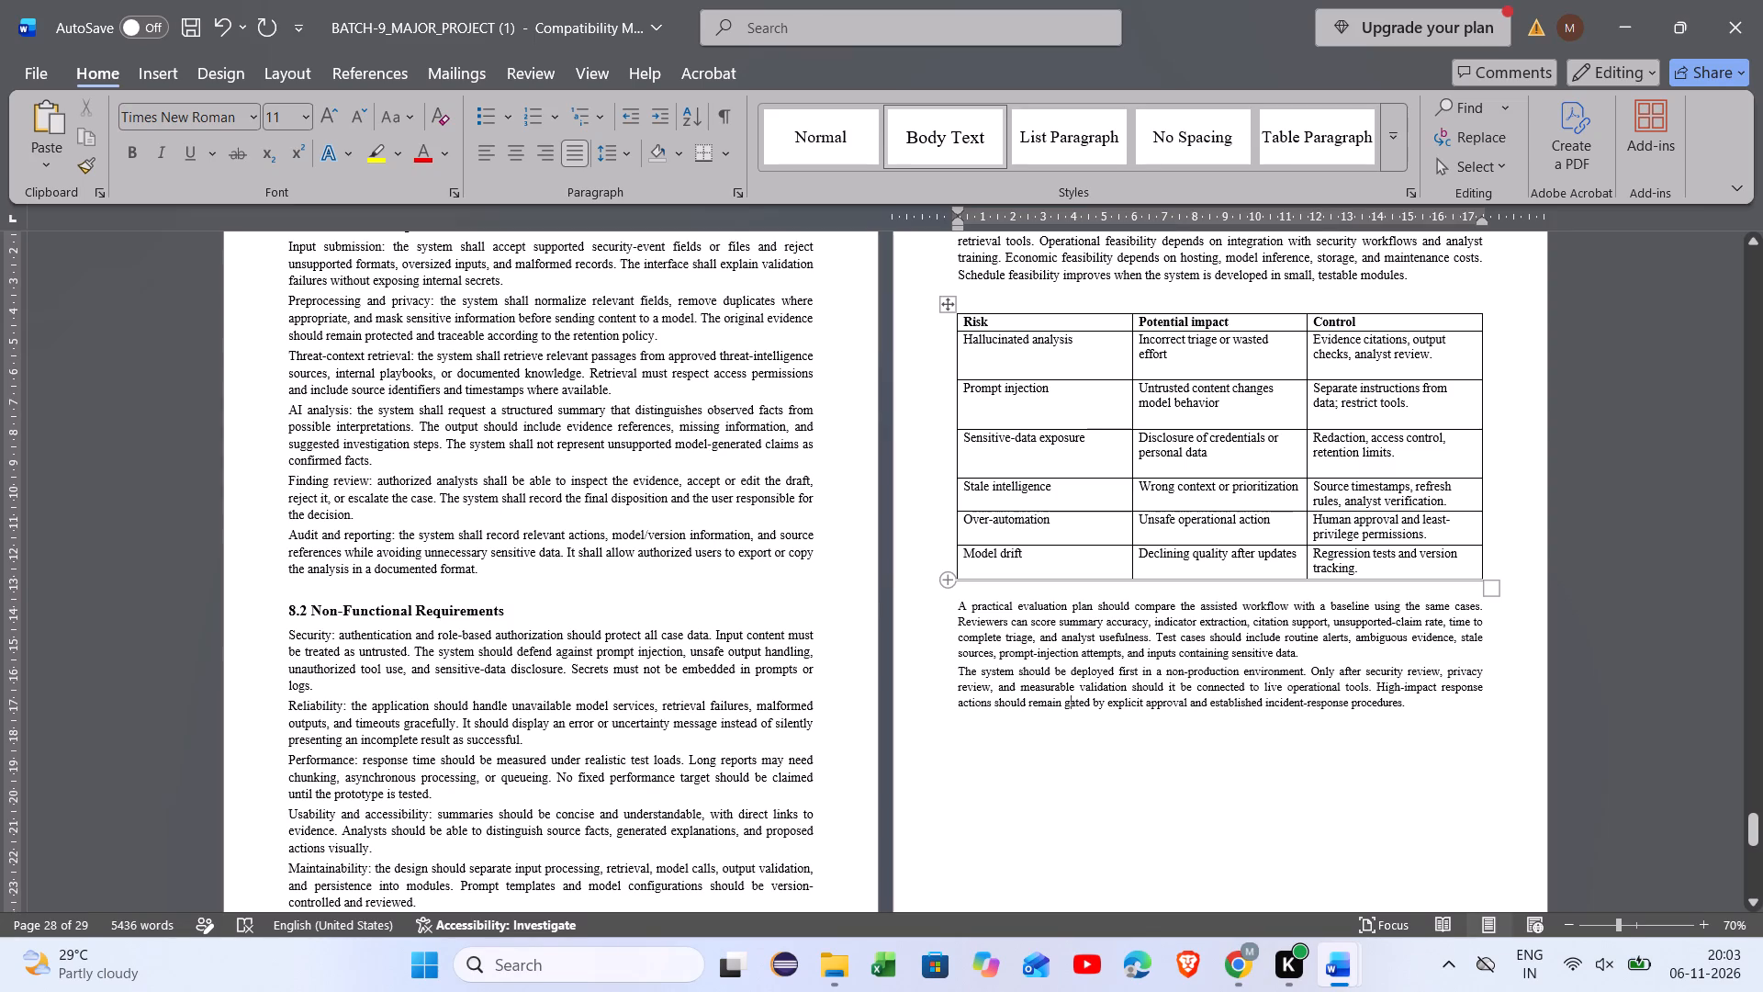
{"action": "left_click_drag", "start_coordinate": [954, 604], "coordinate": [1516, 703]}
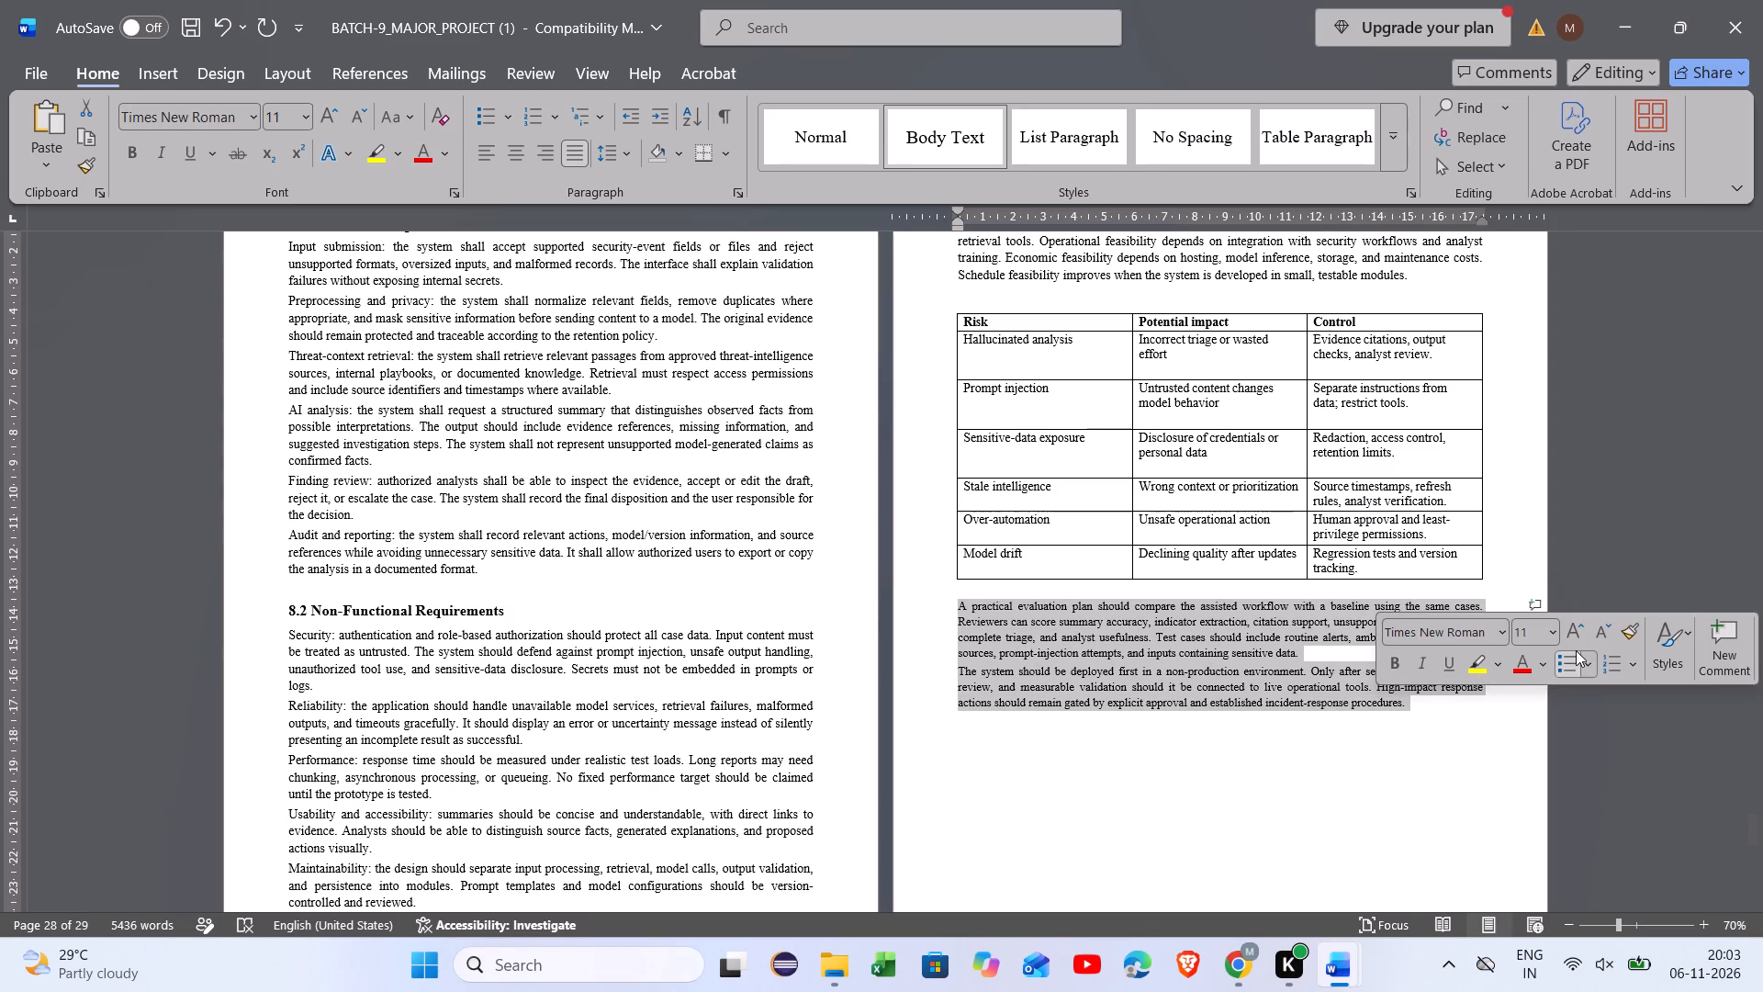
{"action": "left_click", "coordinate": [1549, 636]}
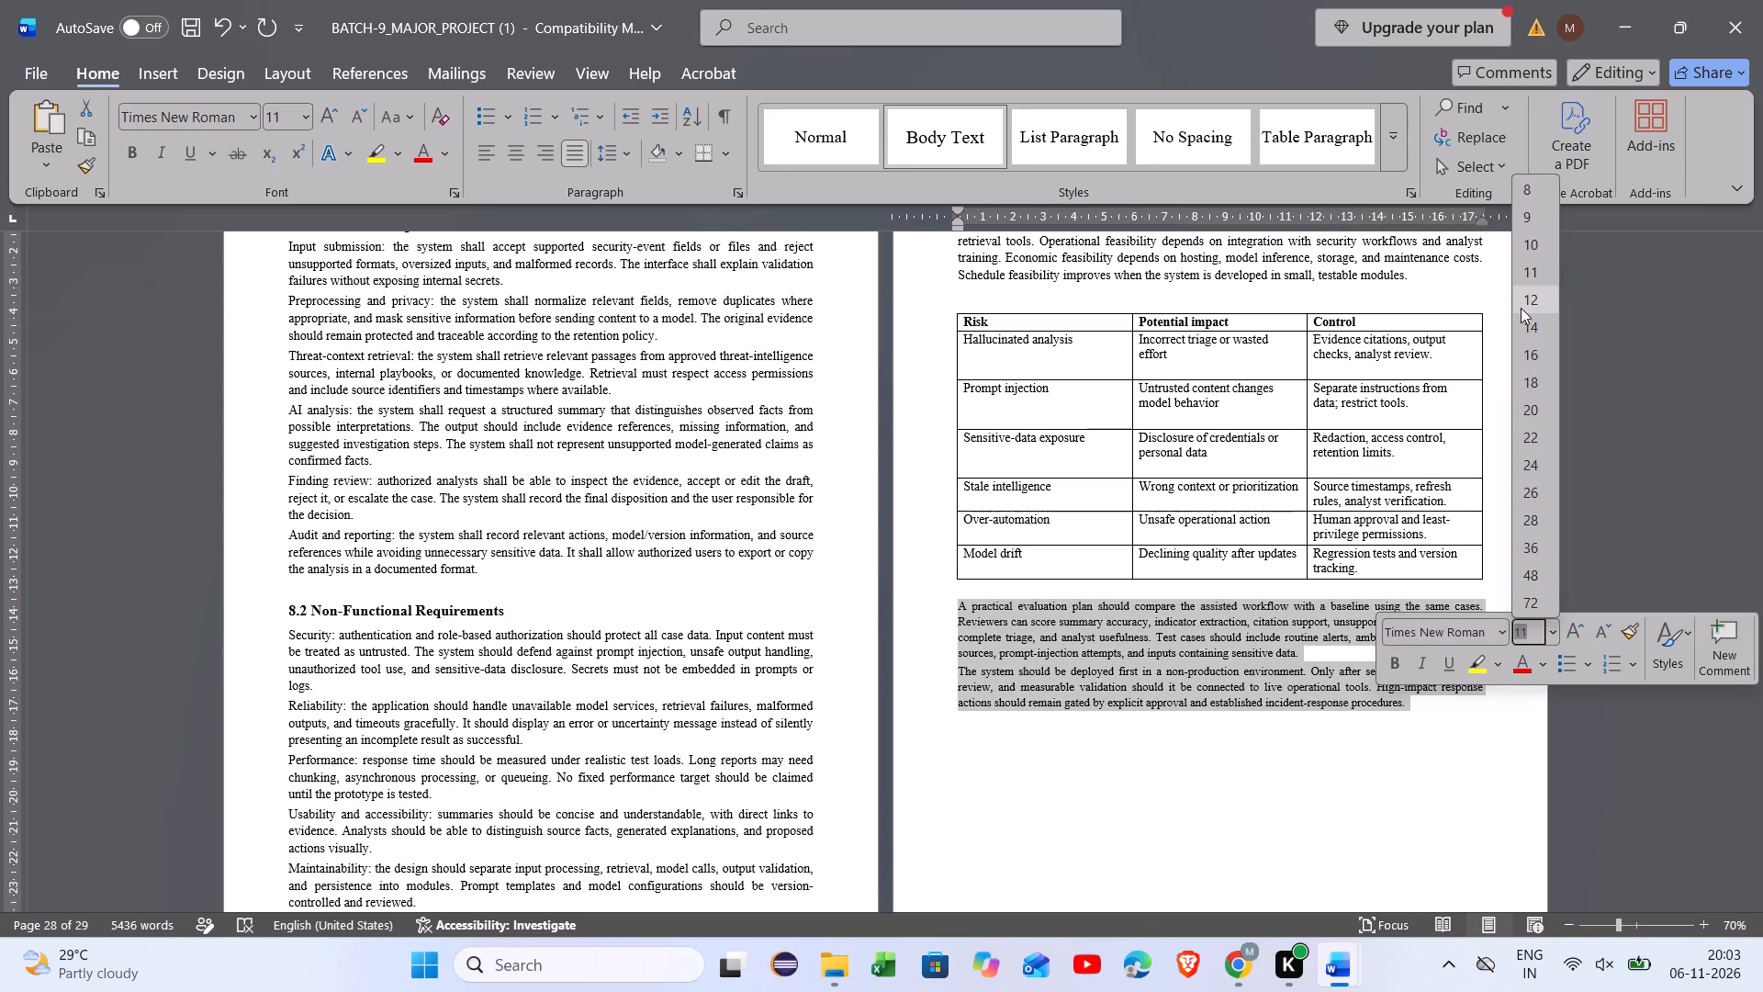
{"action": "left_click", "coordinate": [1521, 308]}
{"action": "left_click", "coordinate": [1204, 750]}
Set the REFERENCES heading on the last page to font size 16.
{"action": "scroll", "coordinate": [1204, 750], "scroll_direction": "down", "scroll_amount": 4}
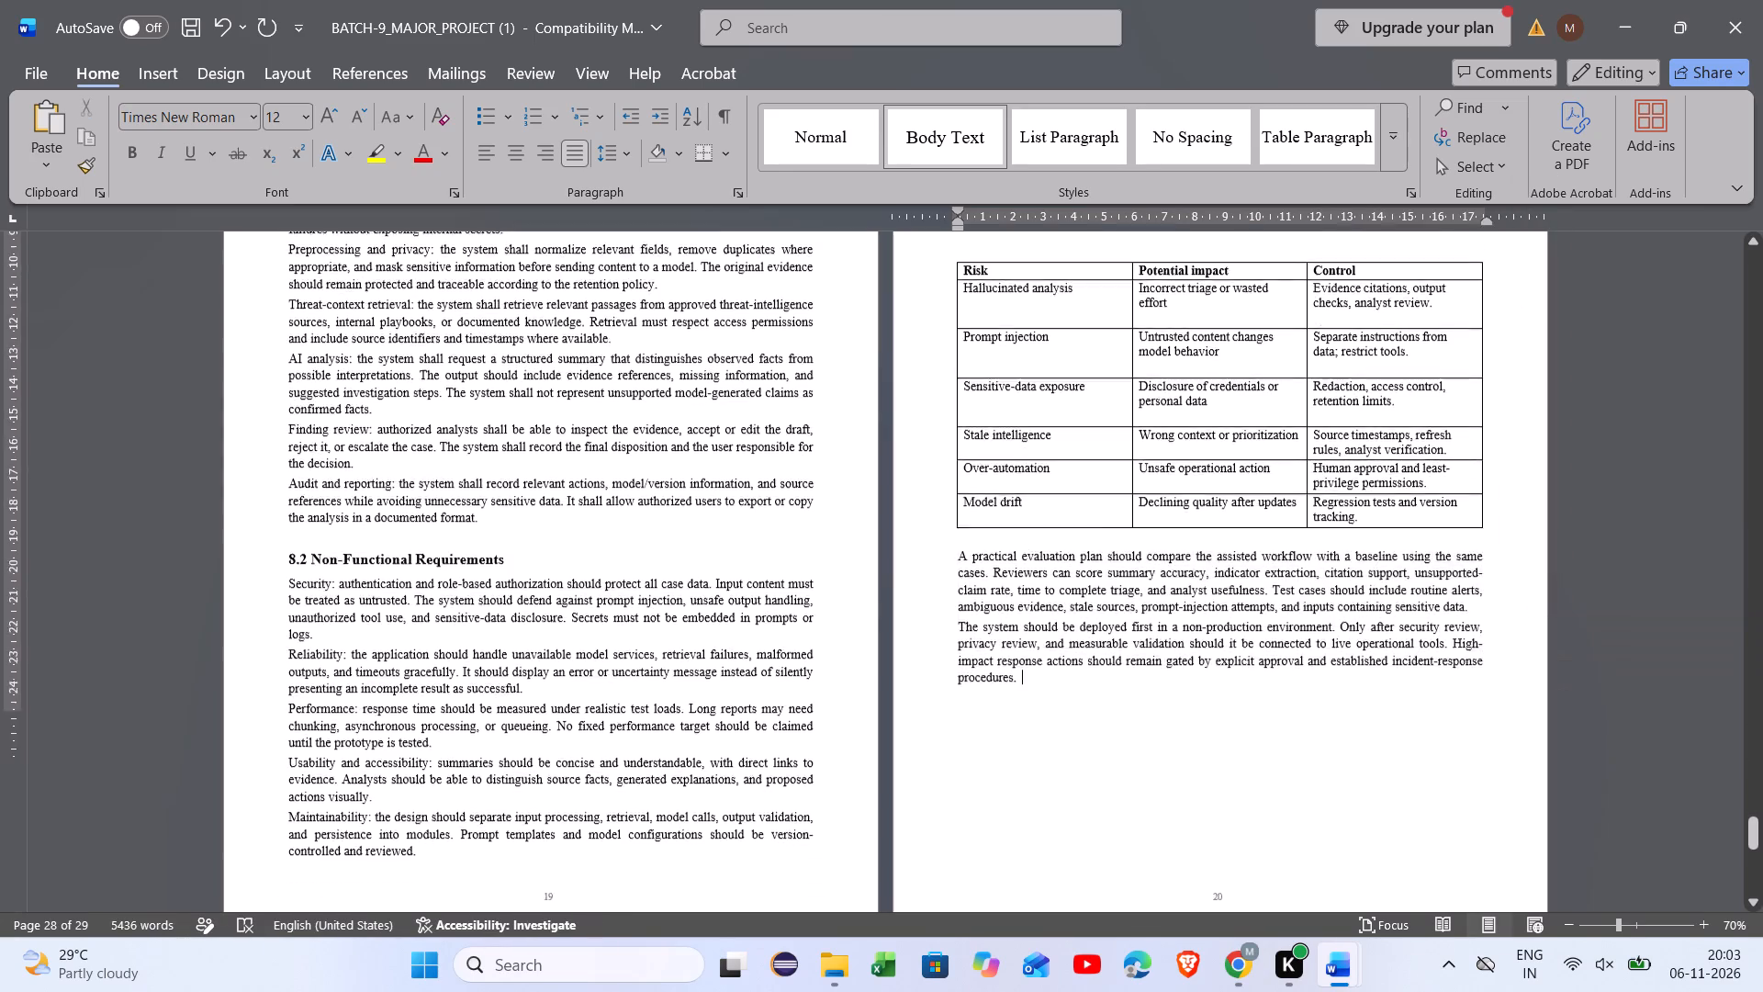
{"action": "scroll", "coordinate": [1204, 750], "scroll_direction": "down", "scroll_amount": 11}
{"action": "scroll", "coordinate": [1047, 727], "scroll_direction": "up", "scroll_amount": 1}
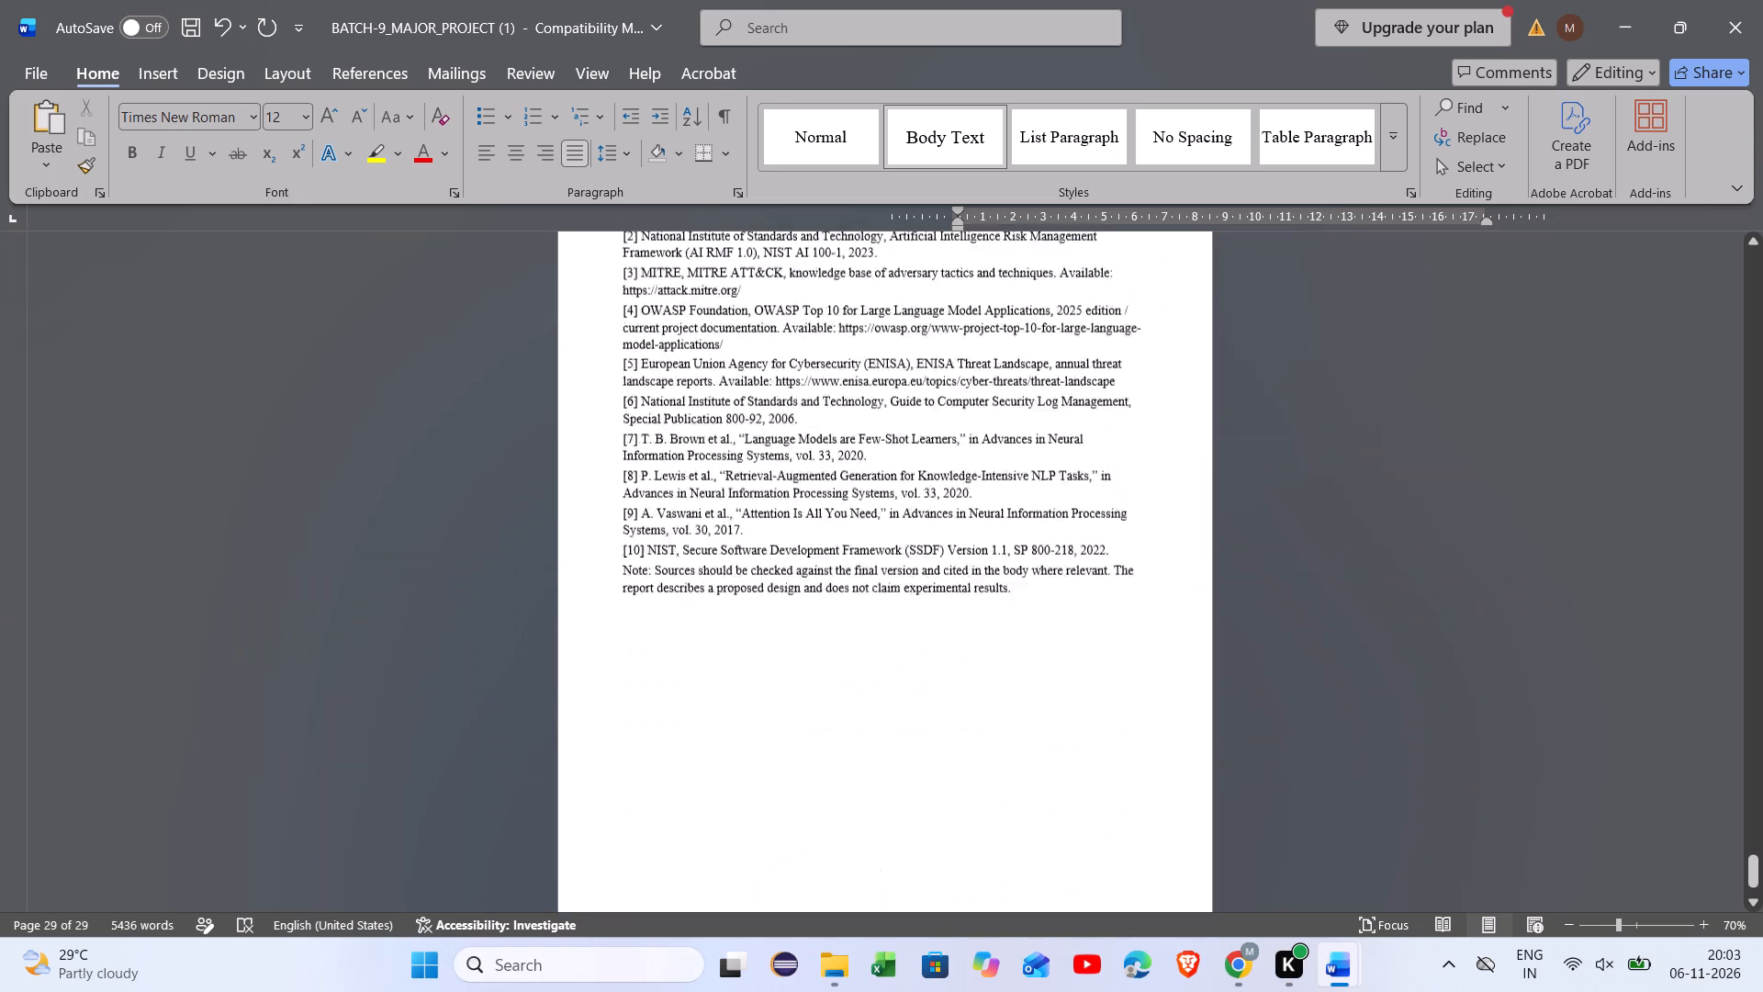
{"action": "scroll", "coordinate": [1047, 727], "scroll_direction": "up", "scroll_amount": 2}
{"action": "left_click_drag", "start_coordinate": [941, 416], "coordinate": [844, 422]}
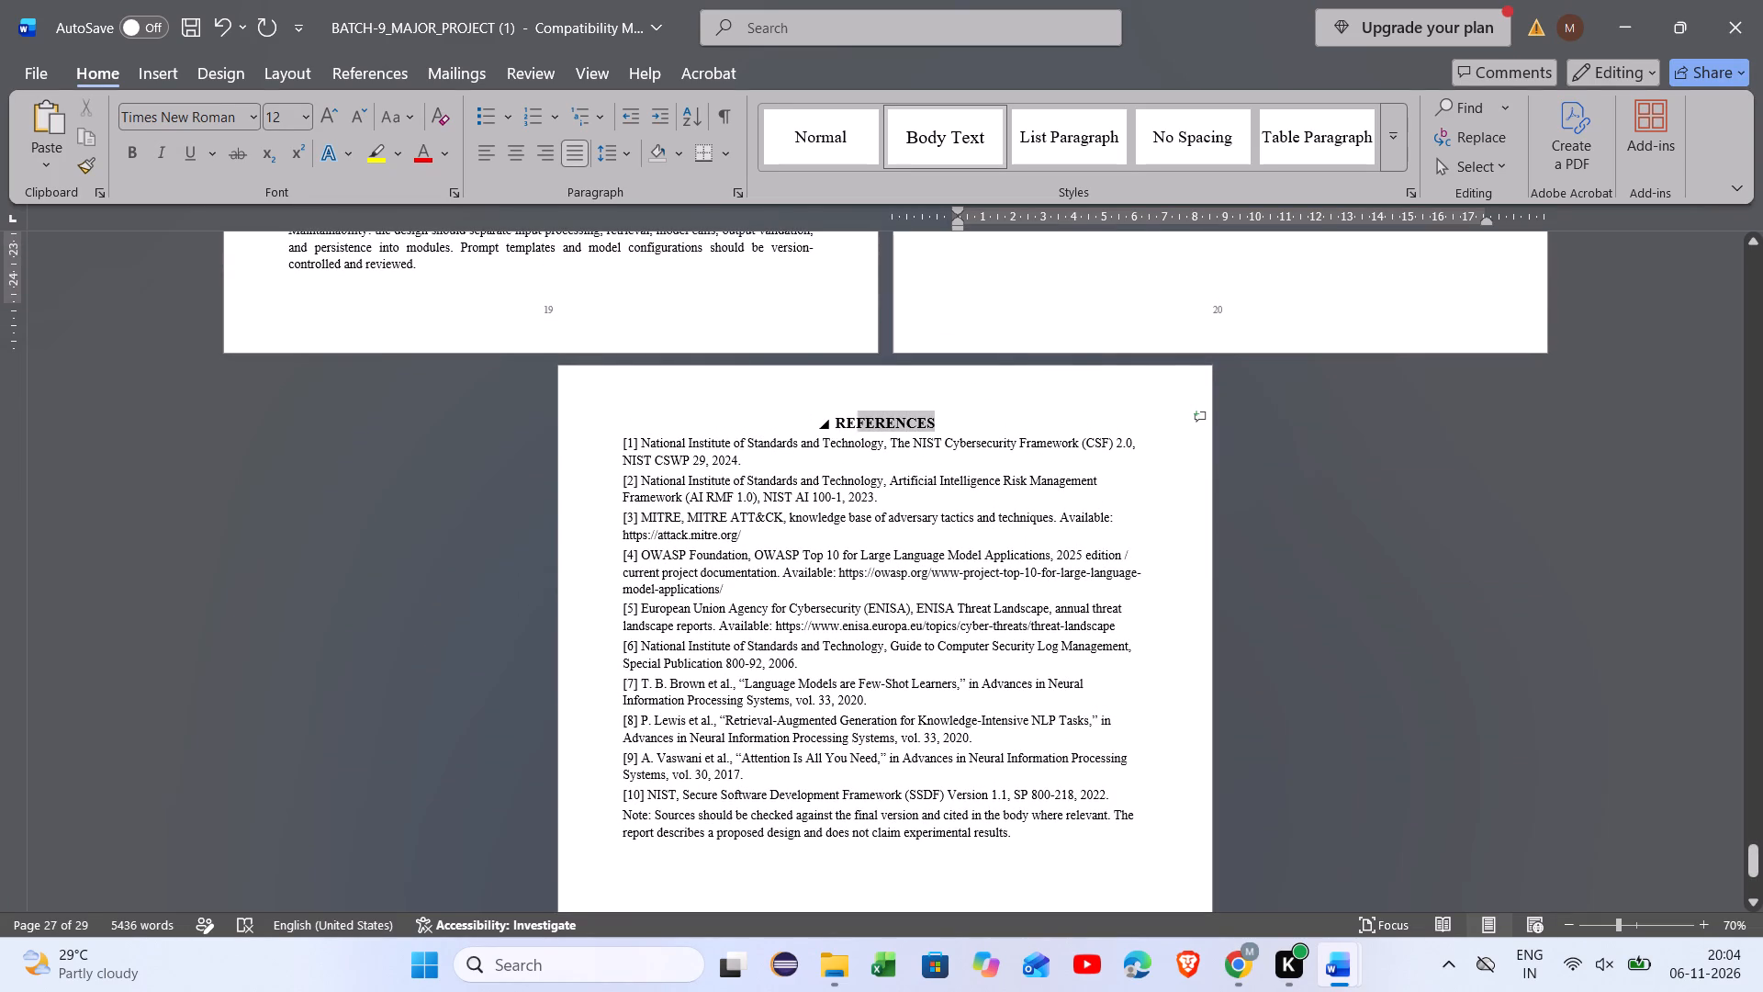
{"action": "left_click_drag", "start_coordinate": [844, 422], "coordinate": [832, 424]}
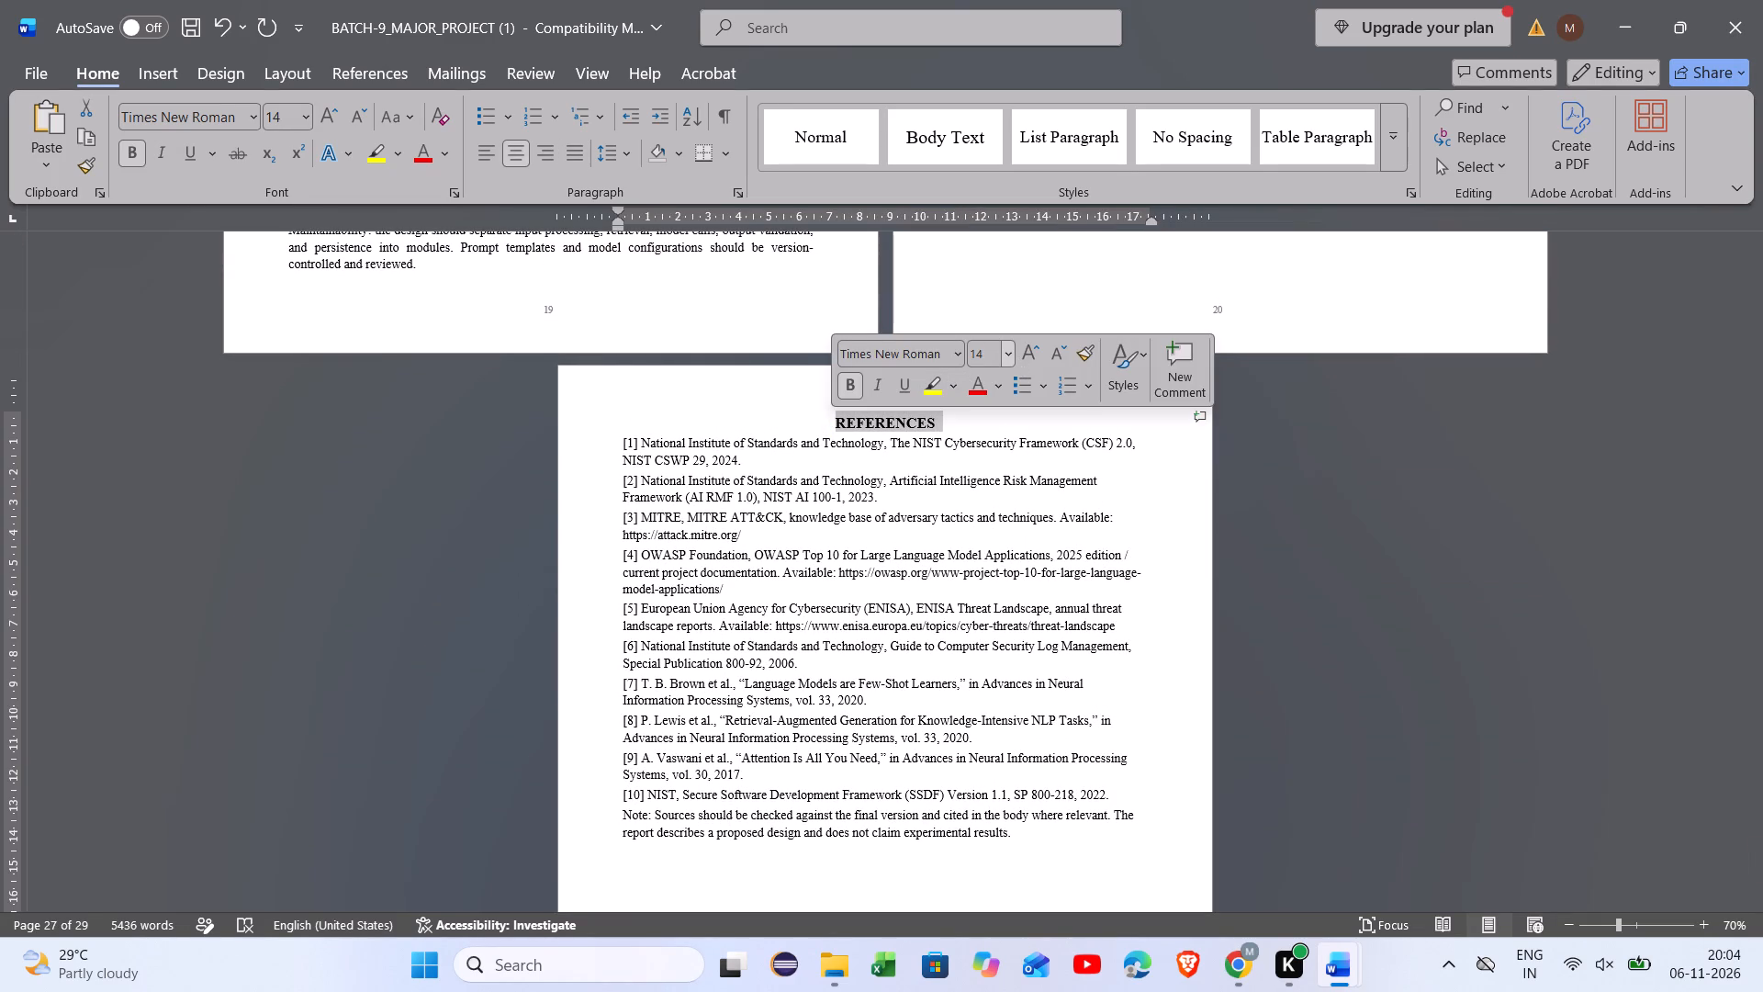
{"action": "left_click", "coordinate": [1005, 354]}
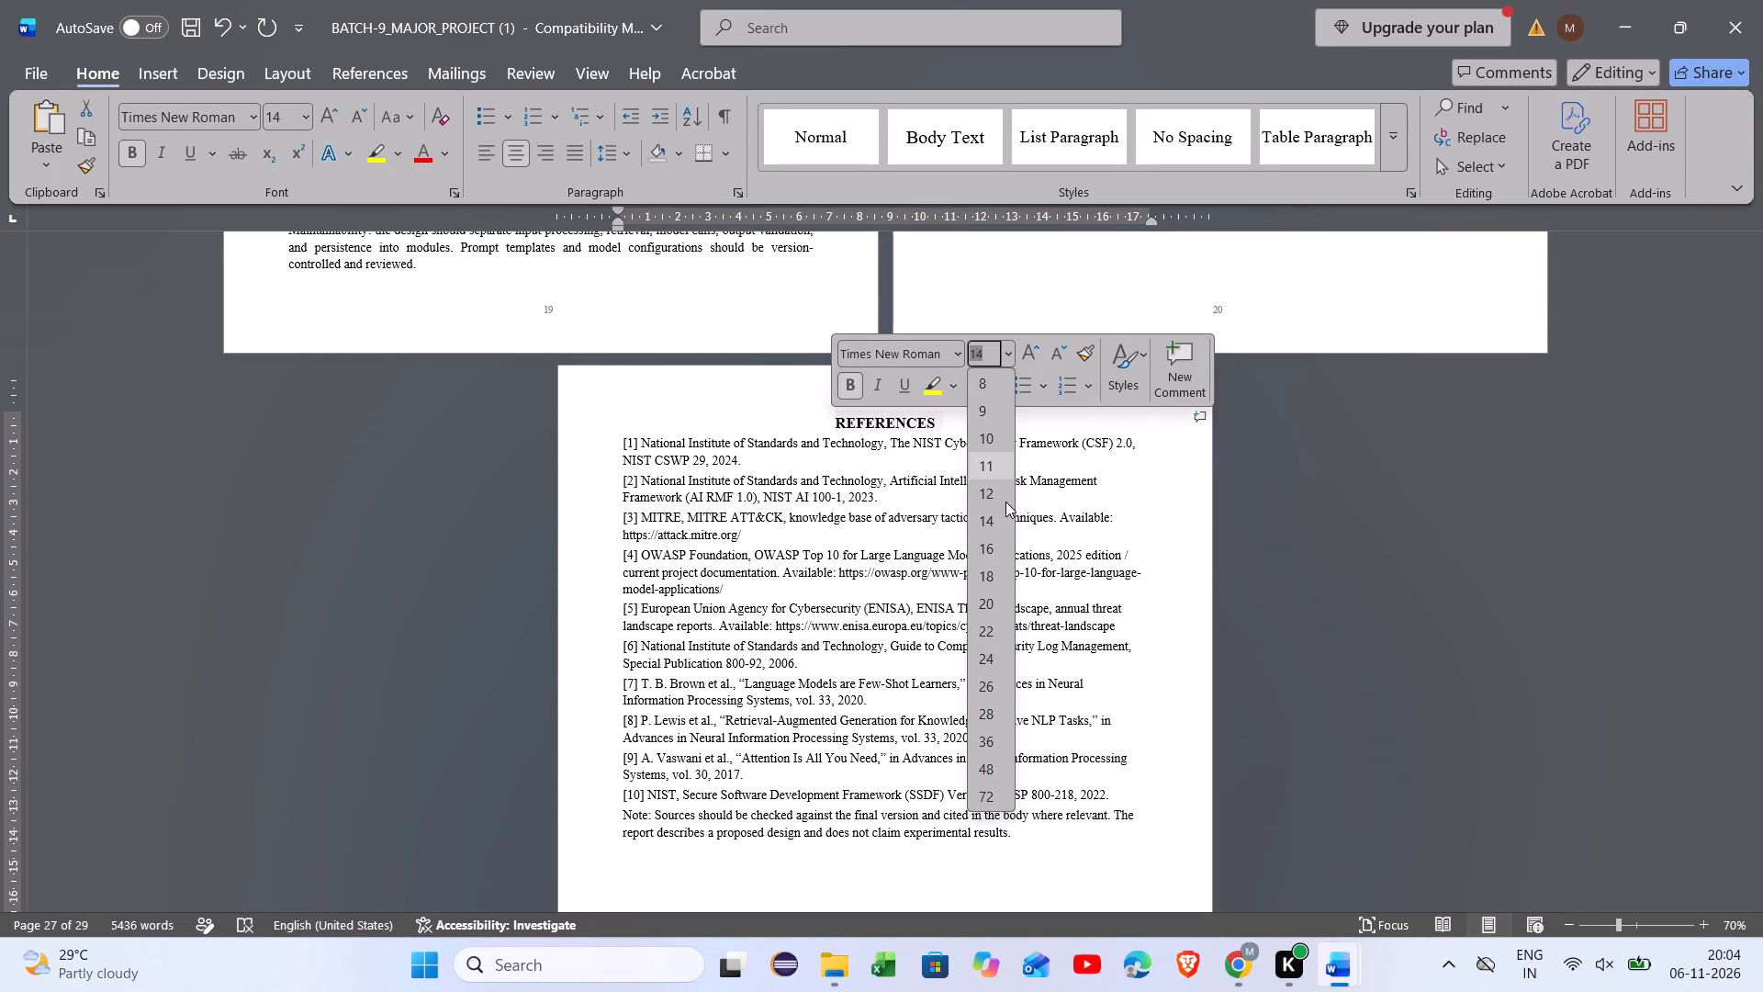
{"action": "left_click", "coordinate": [985, 557]}
{"action": "left_click", "coordinate": [906, 527]}
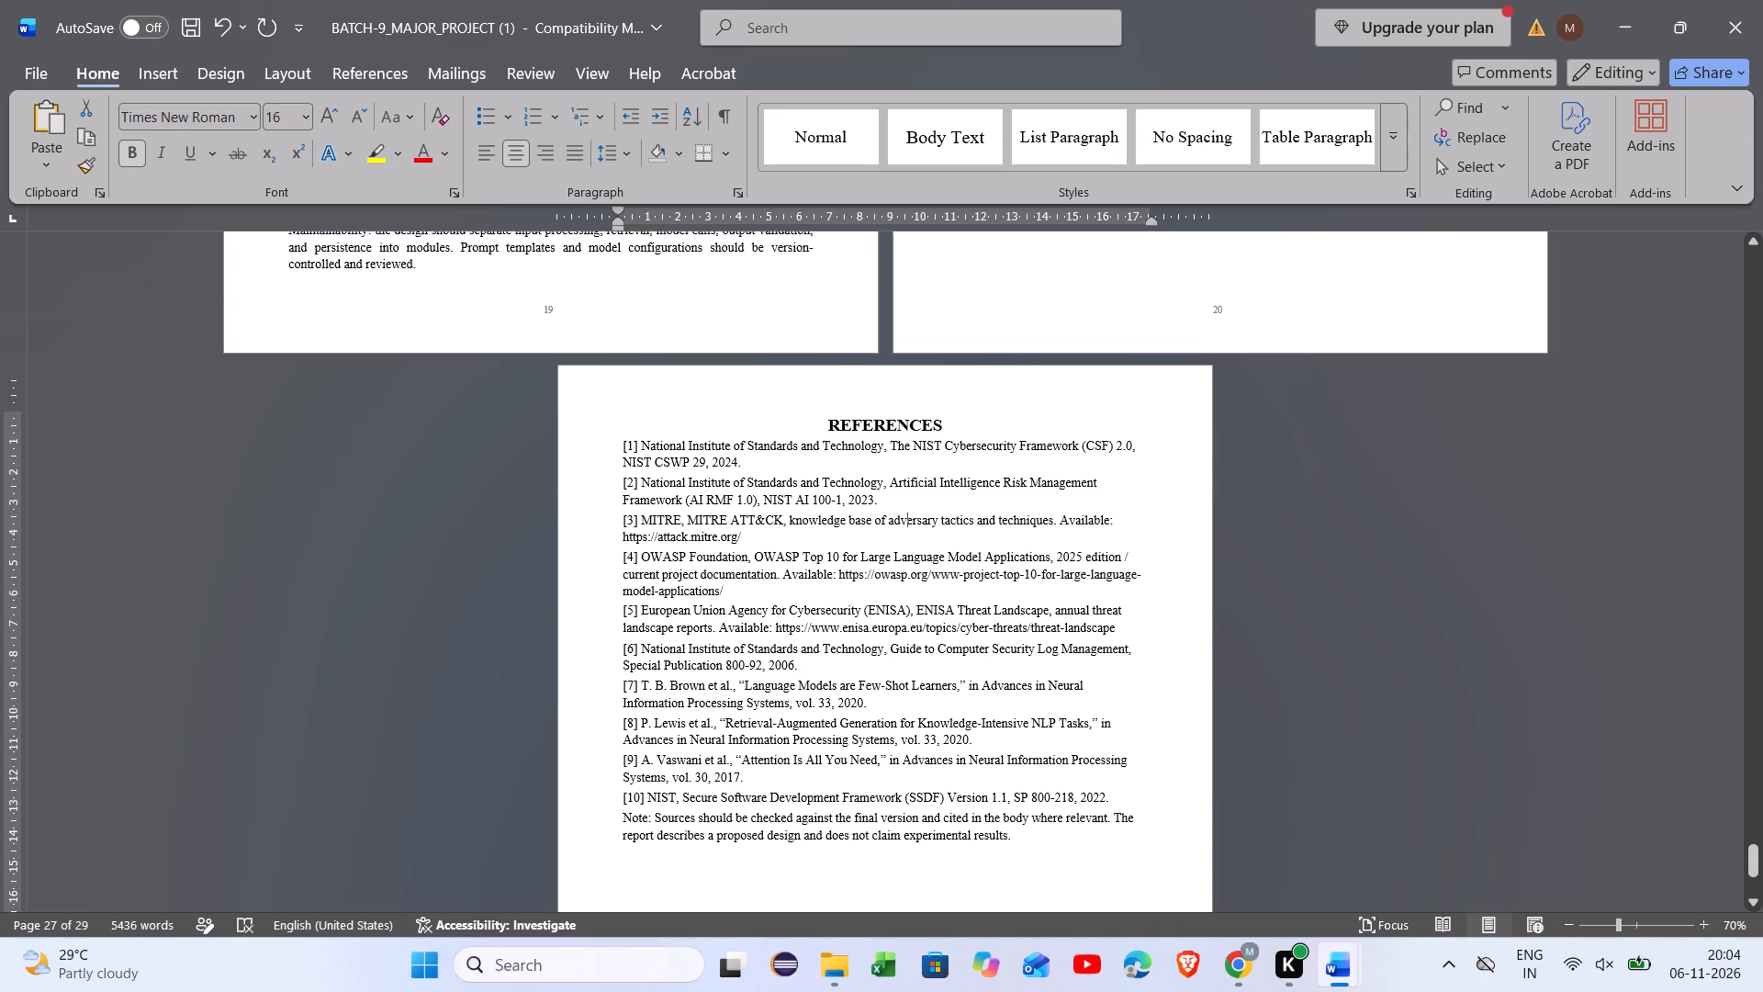
Set all ten reference entries and the closing note below them to font size 12.
{"action": "left_click_drag", "start_coordinate": [621, 439], "coordinate": [1014, 776]}
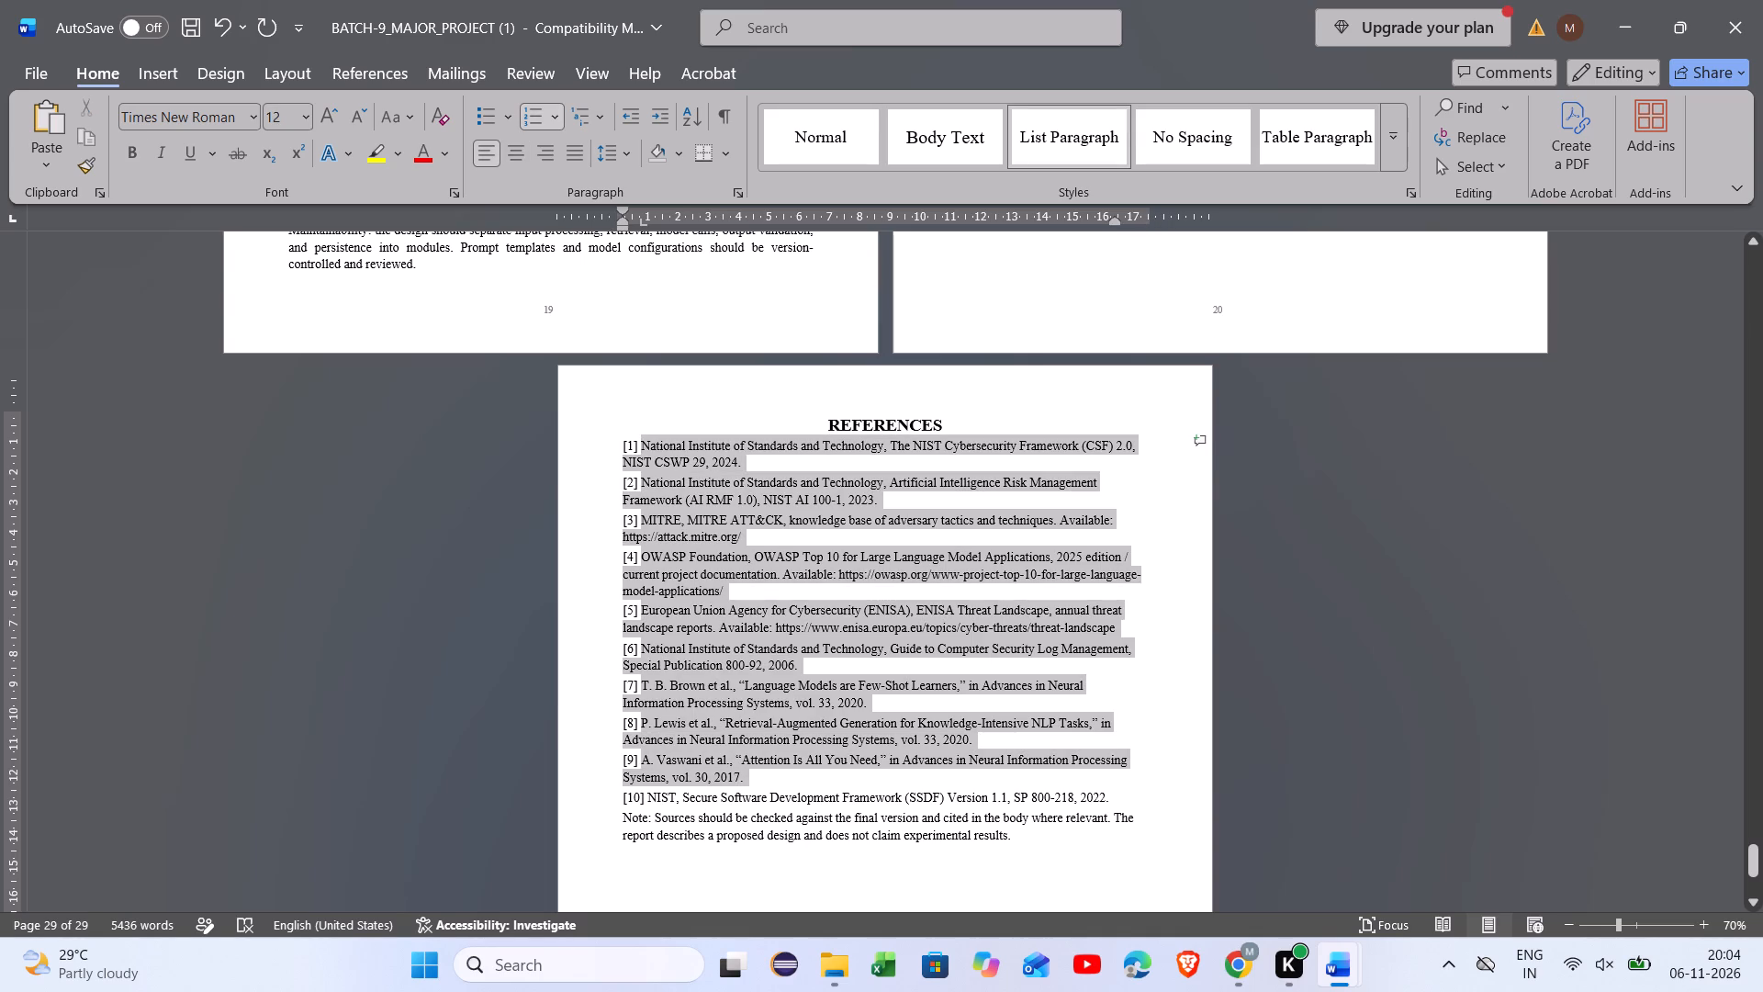
{"action": "left_click_drag", "start_coordinate": [1014, 776], "coordinate": [1006, 836]}
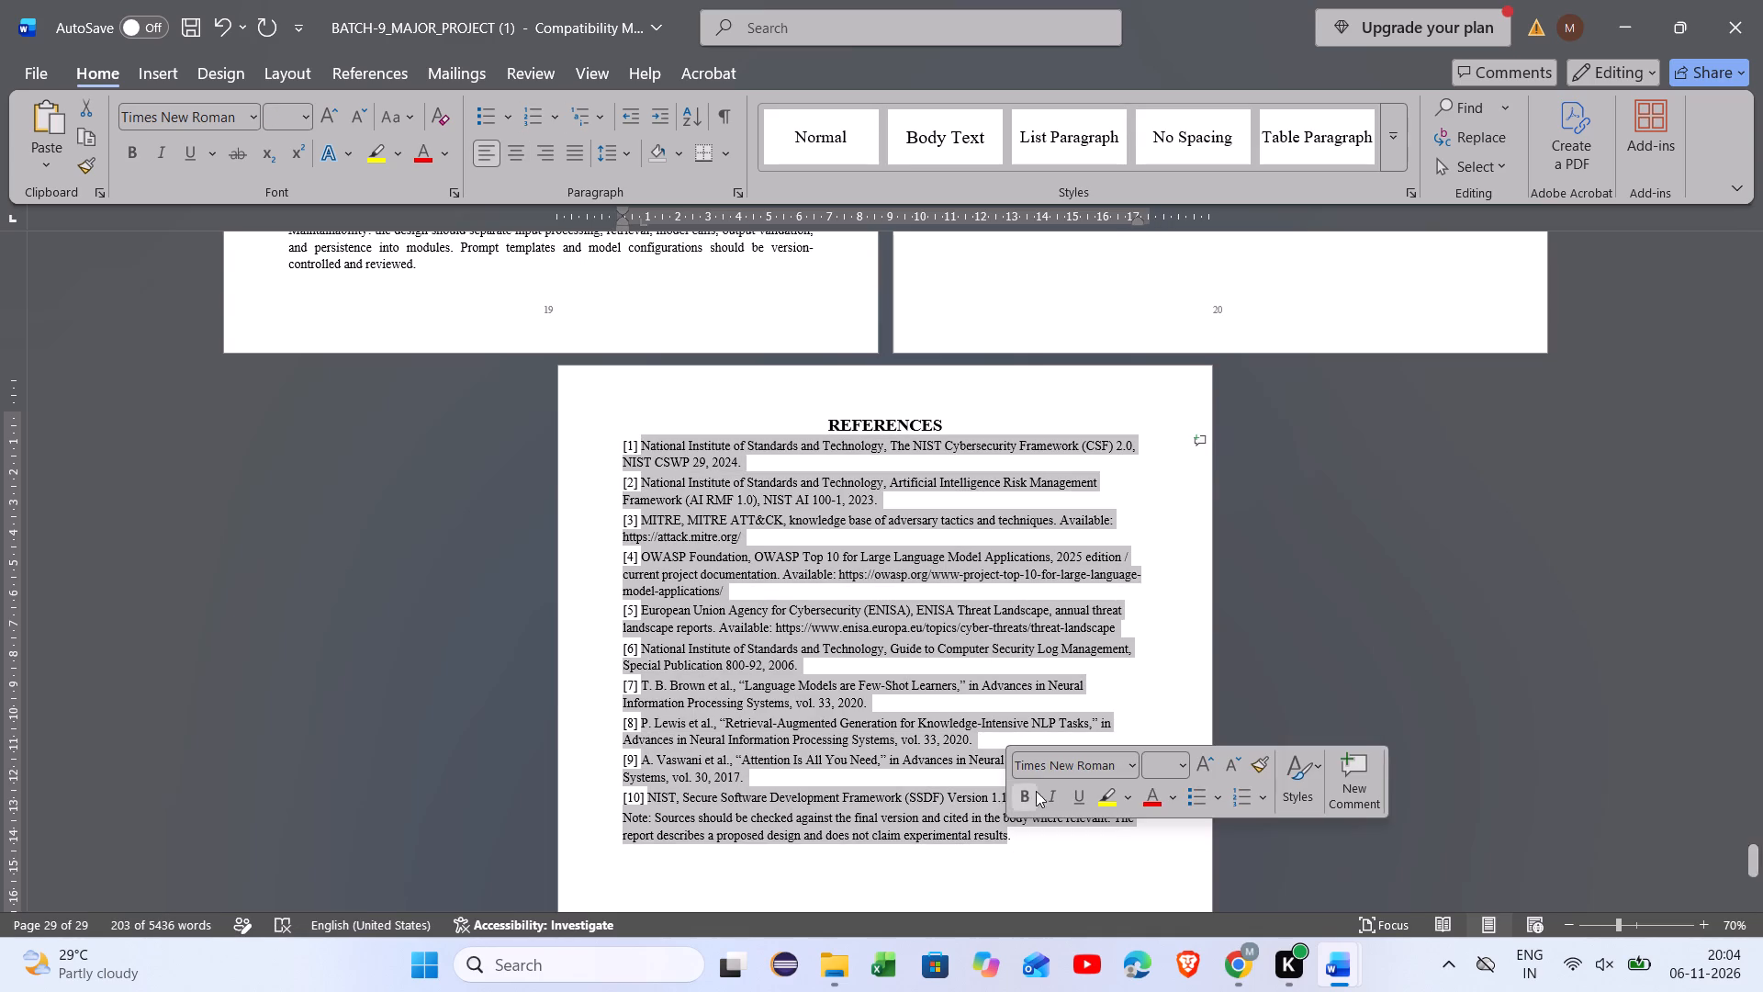
{"action": "left_click", "coordinate": [1182, 759]}
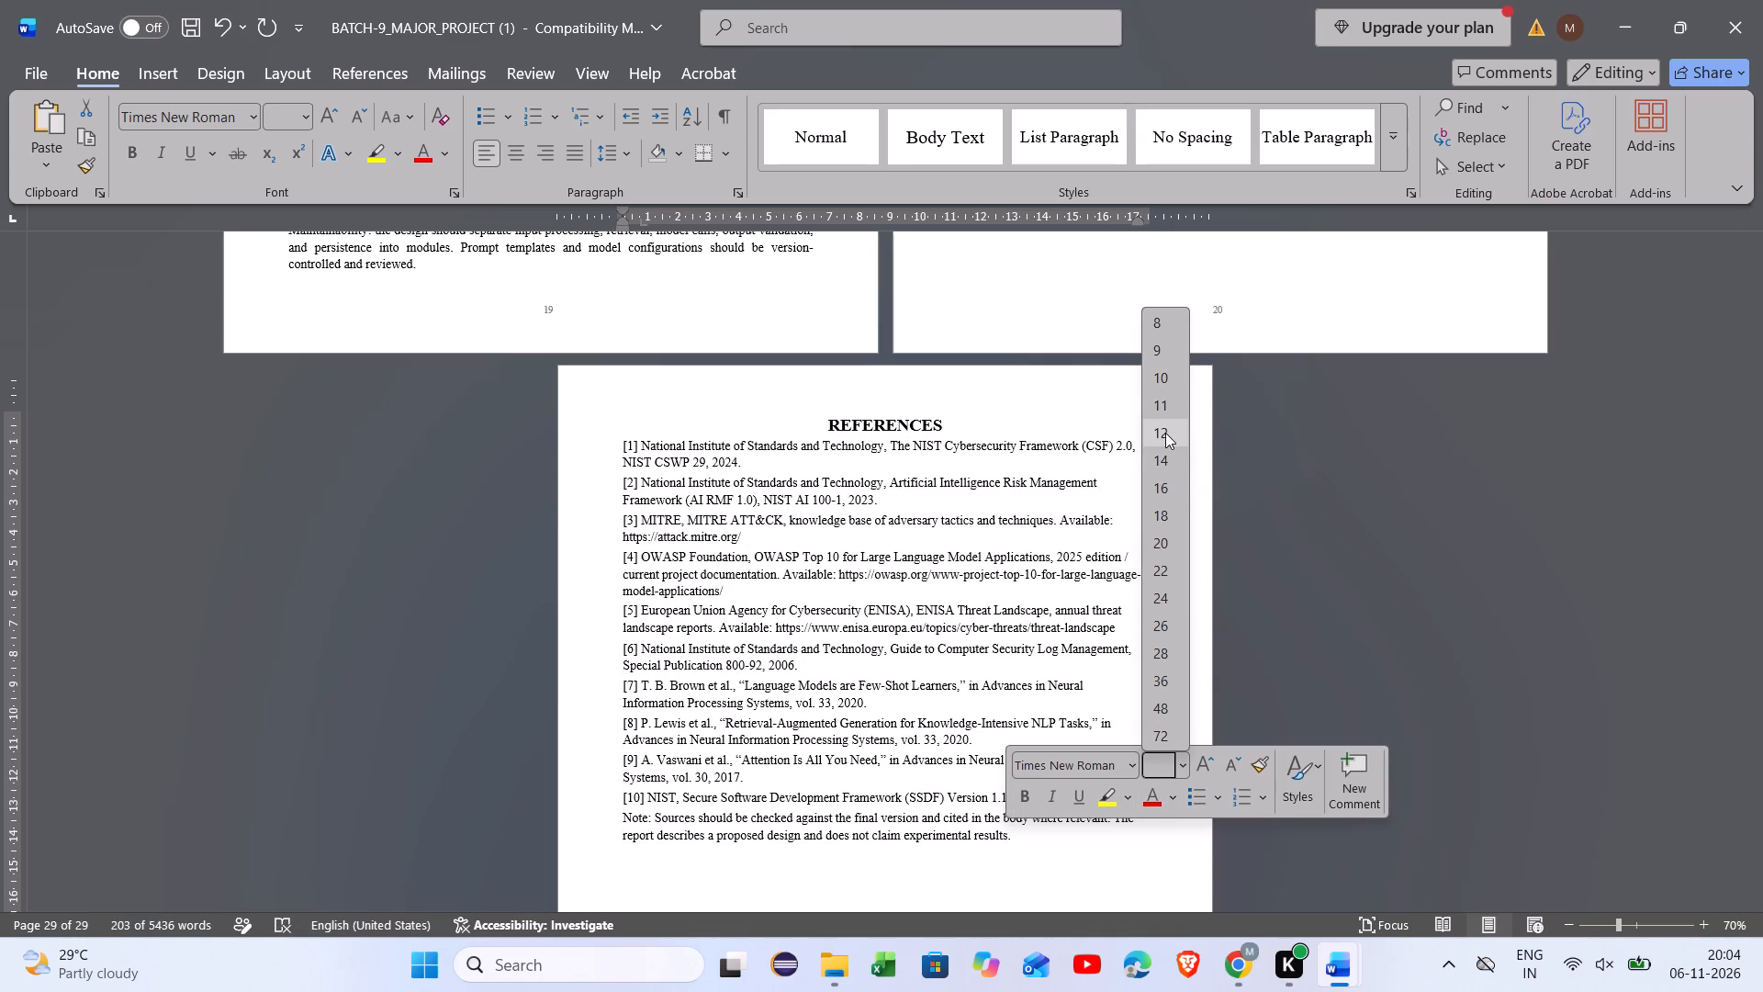
{"action": "left_click", "coordinate": [1165, 433]}
{"action": "left_click", "coordinate": [981, 589]}
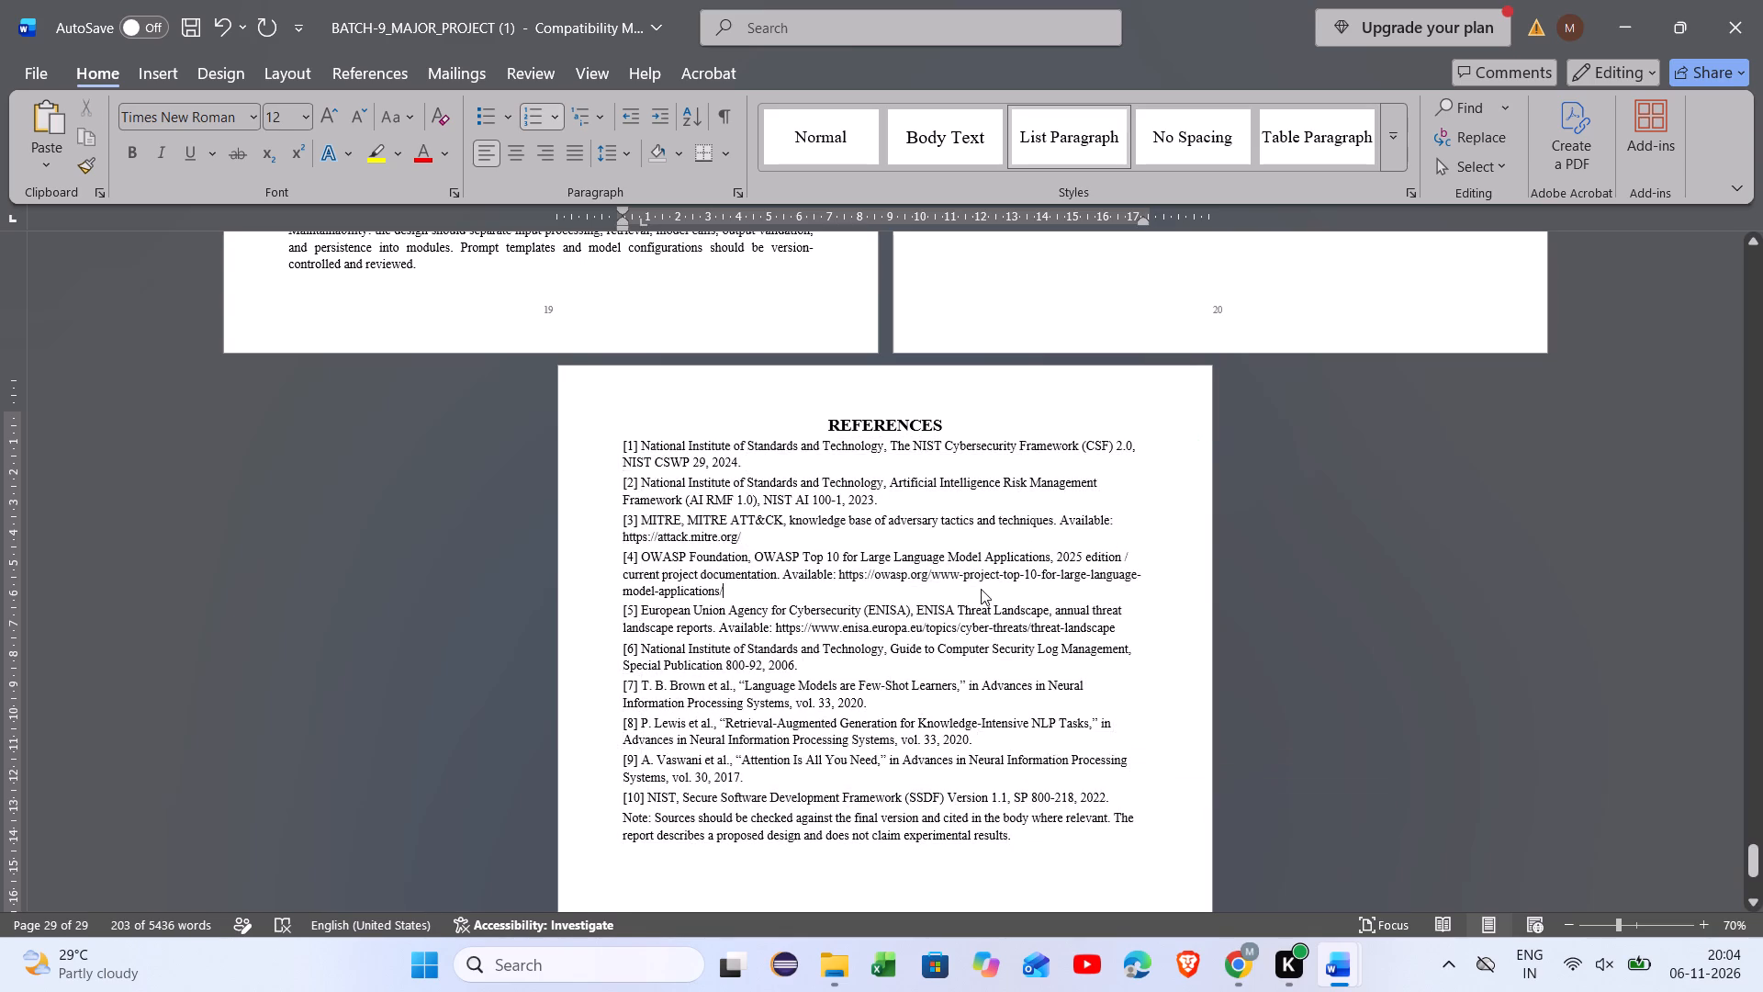
Save the major project report.
{"action": "scroll", "coordinate": [981, 589], "scroll_direction": "up", "scroll_amount": 20}
{"action": "scroll", "coordinate": [981, 589], "scroll_direction": "up", "scroll_amount": 20}
{"action": "scroll", "coordinate": [981, 589], "scroll_direction": "up", "scroll_amount": 20}
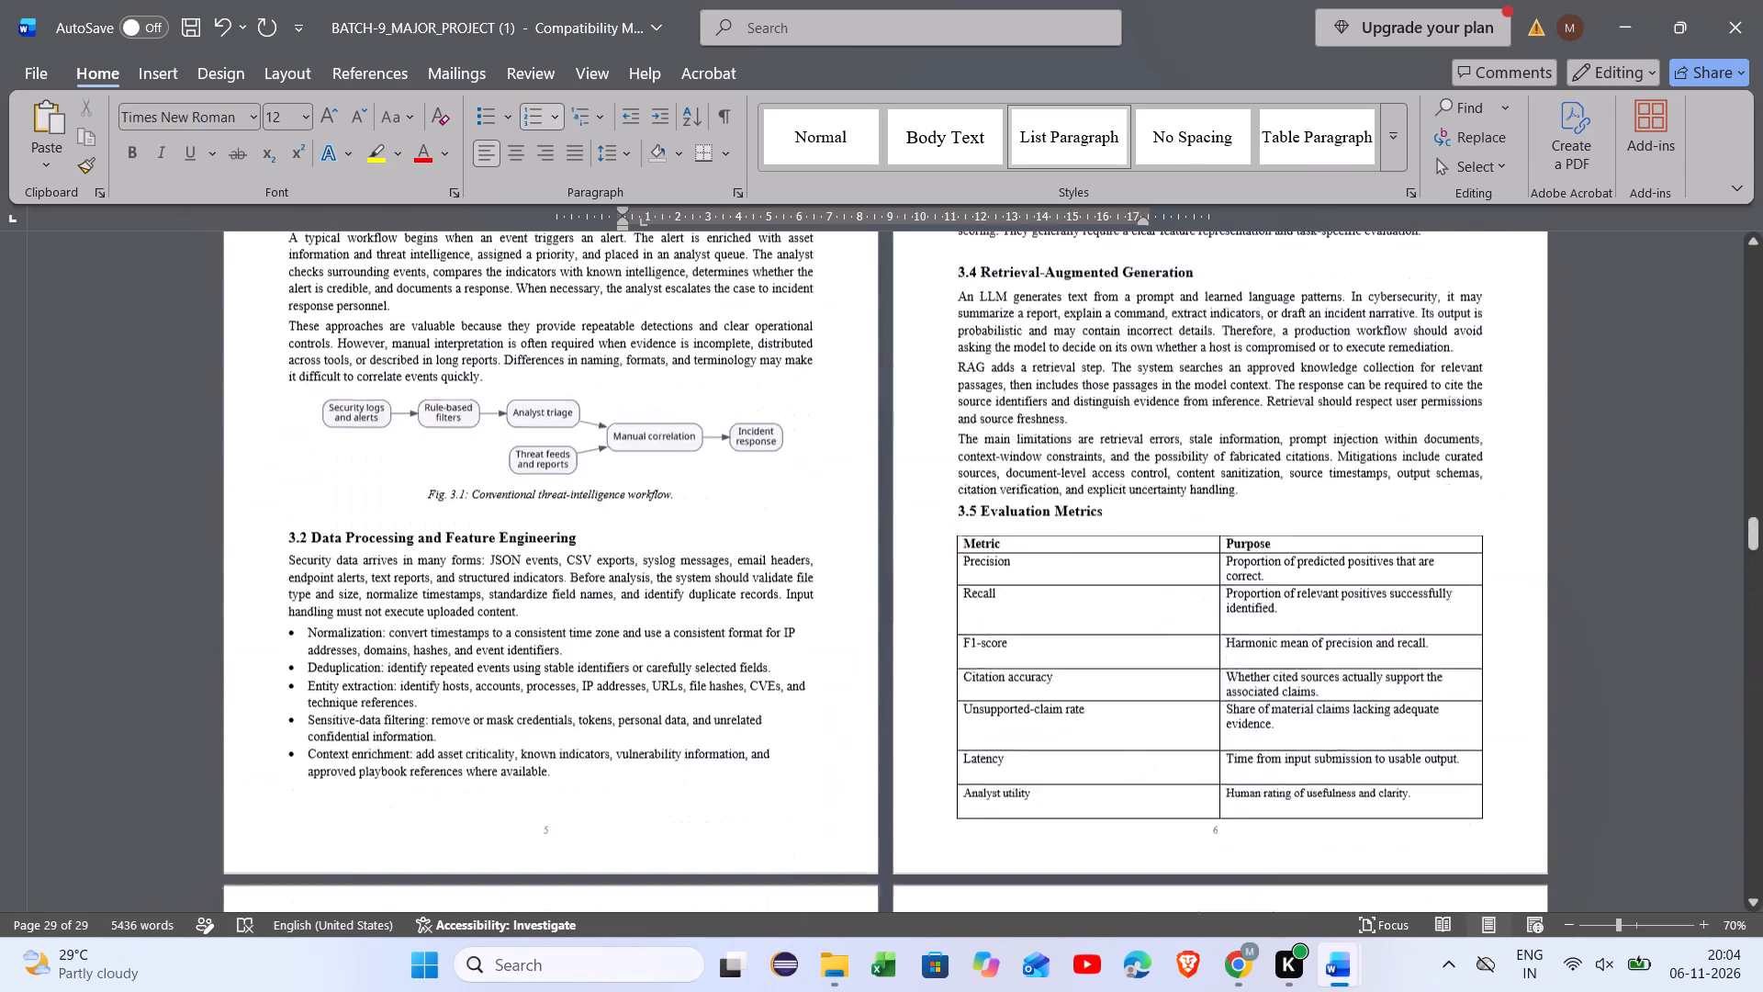
{"action": "scroll", "coordinate": [981, 589], "scroll_direction": "up", "scroll_amount": 20}
{"action": "scroll", "coordinate": [981, 589], "scroll_direction": "up", "scroll_amount": 9}
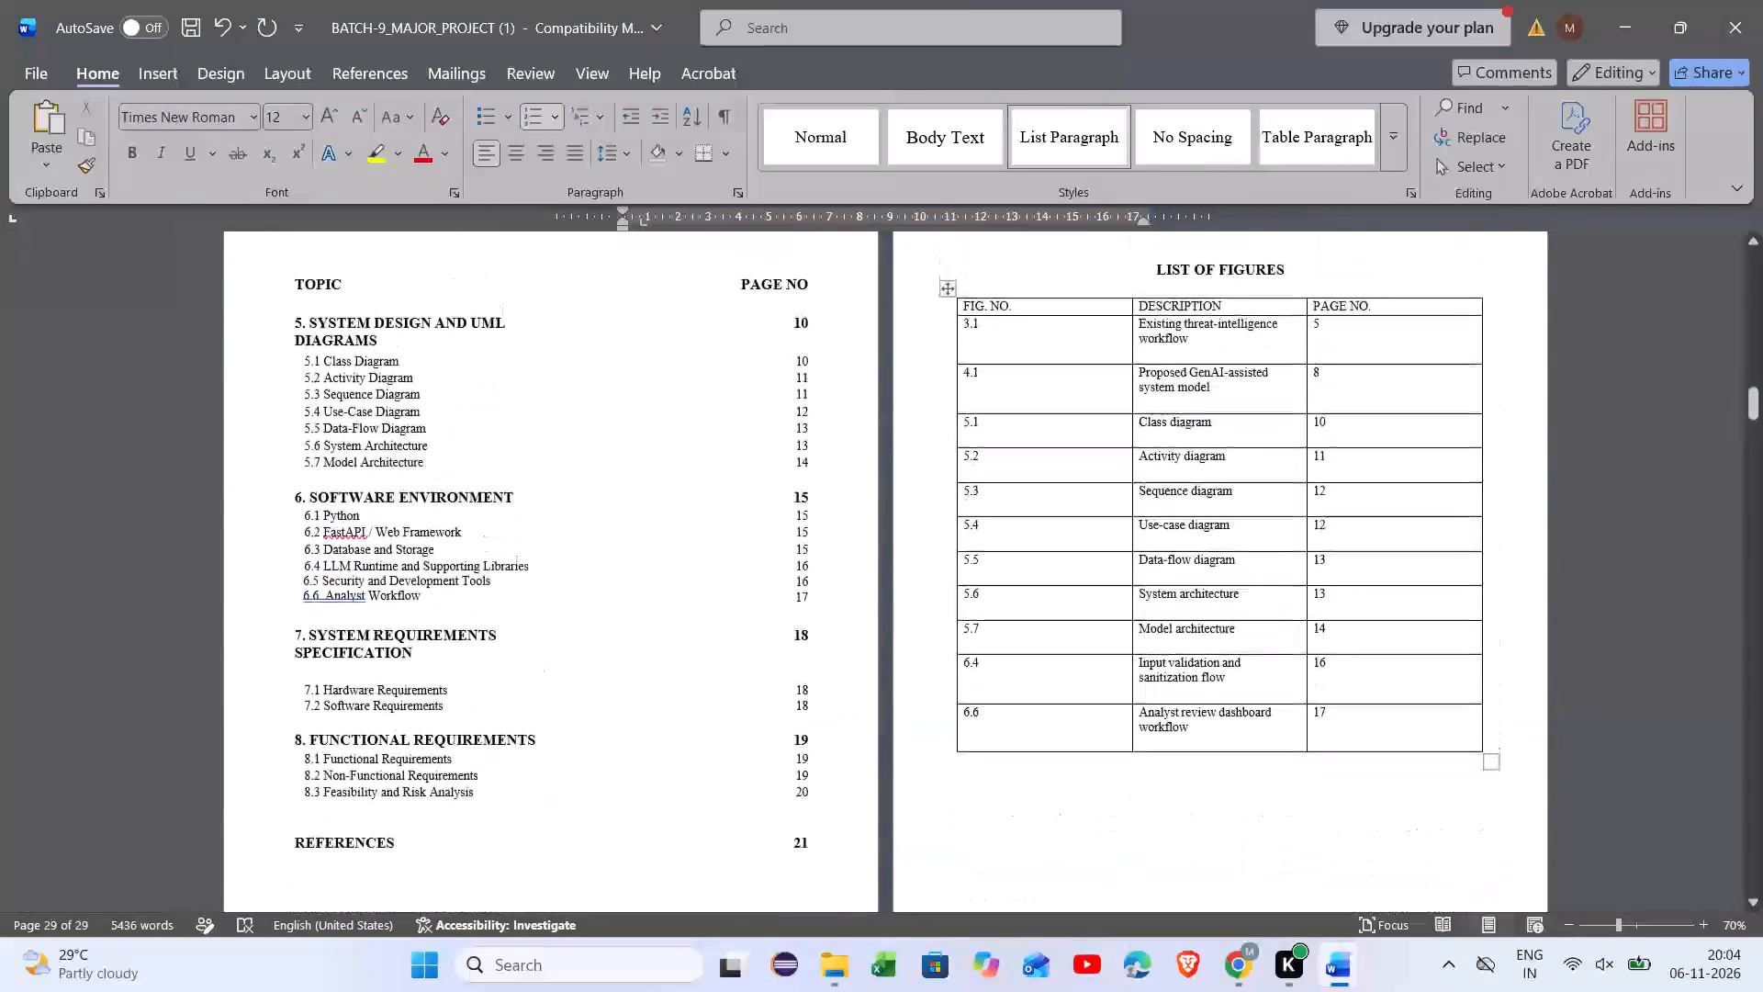
{"action": "left_click", "coordinate": [193, 14]}
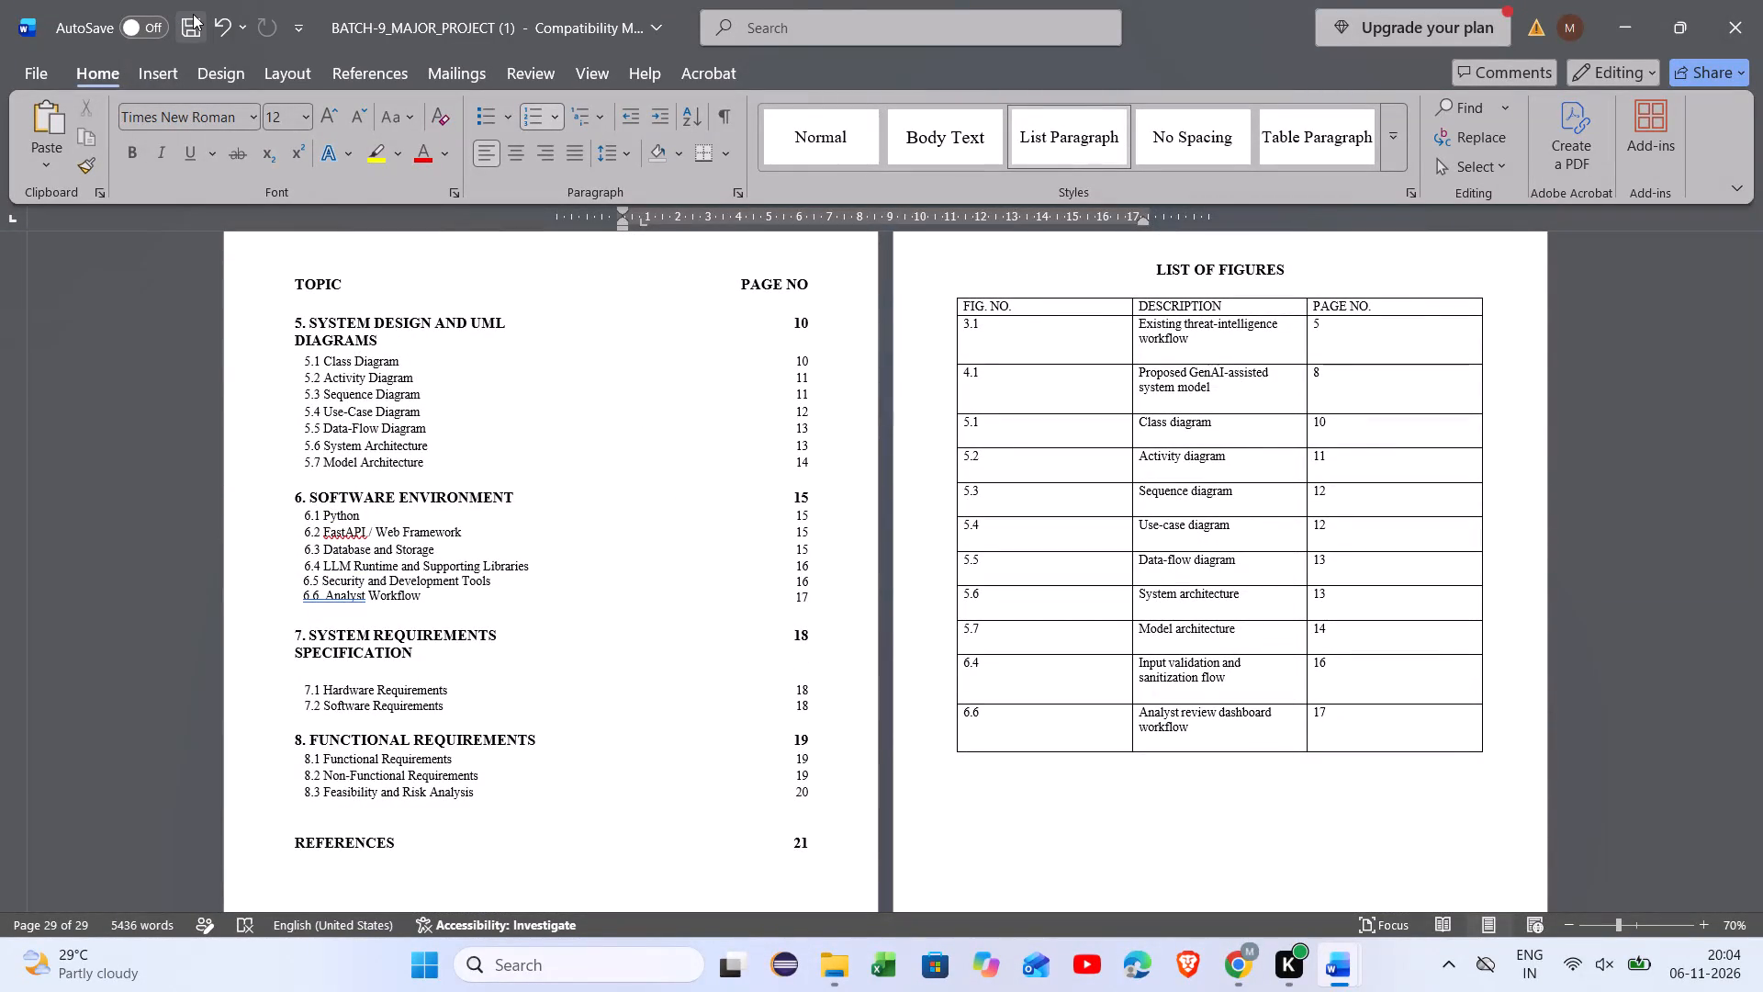
Switch to the Sample_Major_Project Stage-1 documentation and check how the submission lines on its title page are formatted.
{"action": "scroll", "coordinate": [430, 471], "scroll_direction": "up", "scroll_amount": 20}
{"action": "scroll", "coordinate": [430, 471], "scroll_direction": "up", "scroll_amount": 20}
{"action": "scroll", "coordinate": [430, 471], "scroll_direction": "up", "scroll_amount": 20}
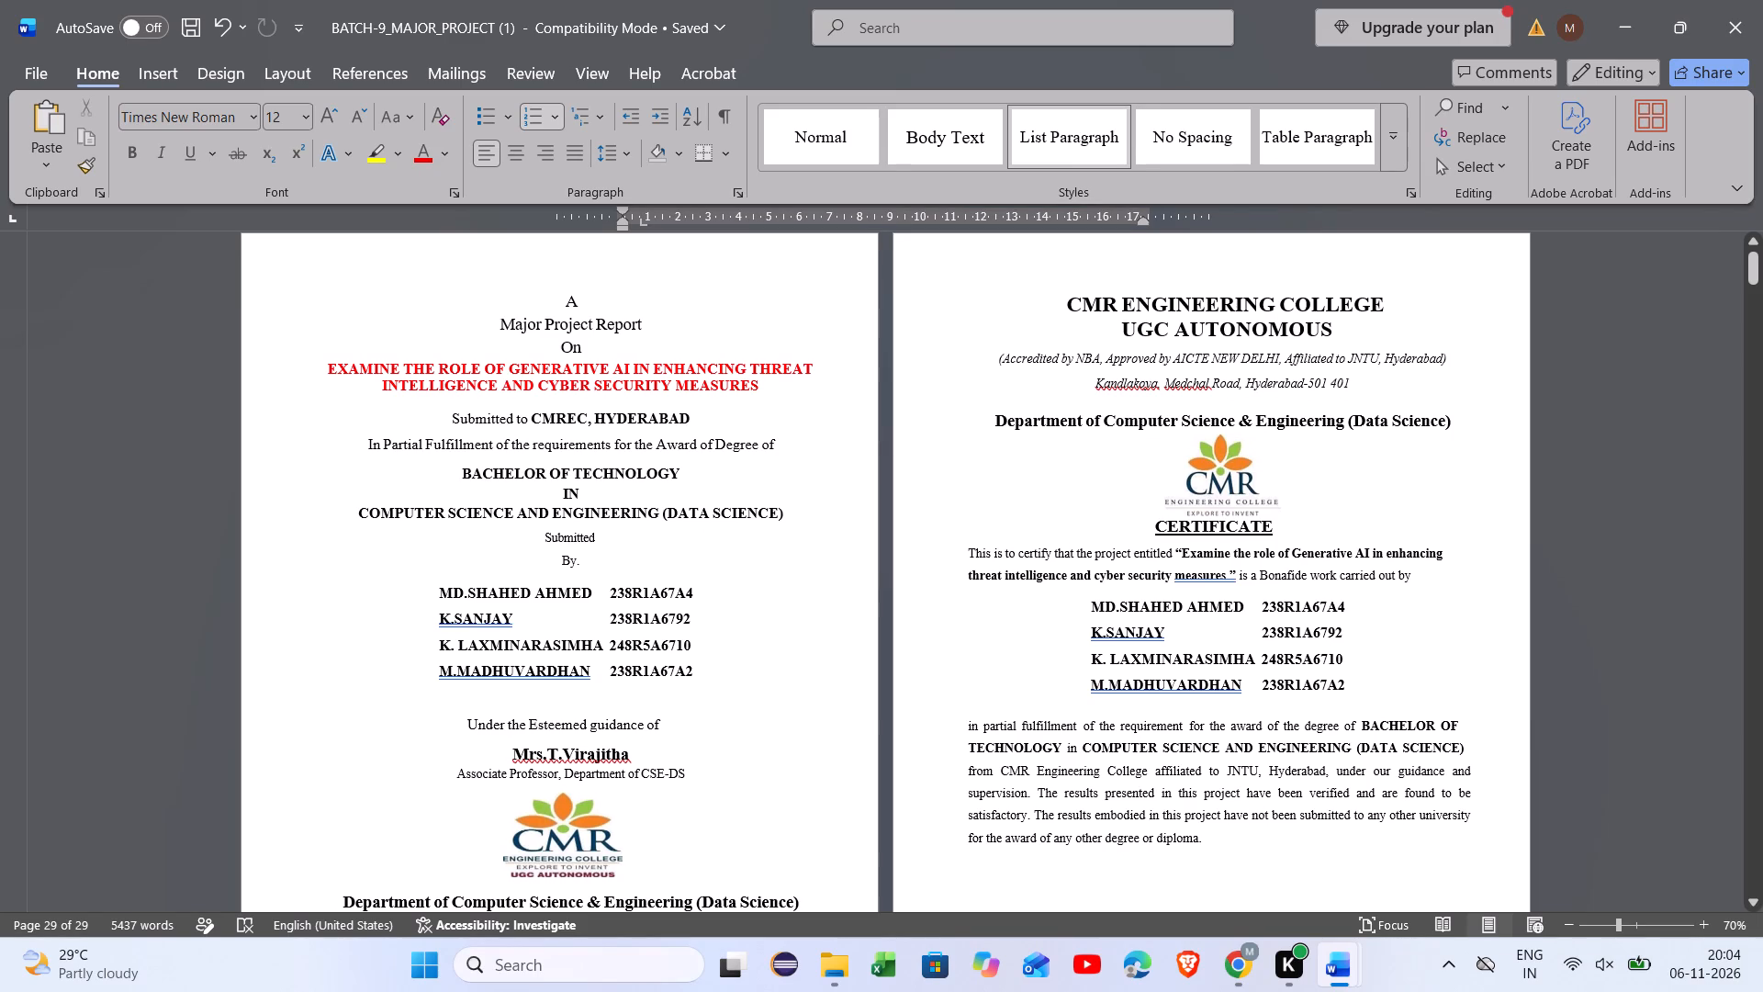
{"action": "left_click_drag", "start_coordinate": [1341, 917], "coordinate": [1325, 958]}
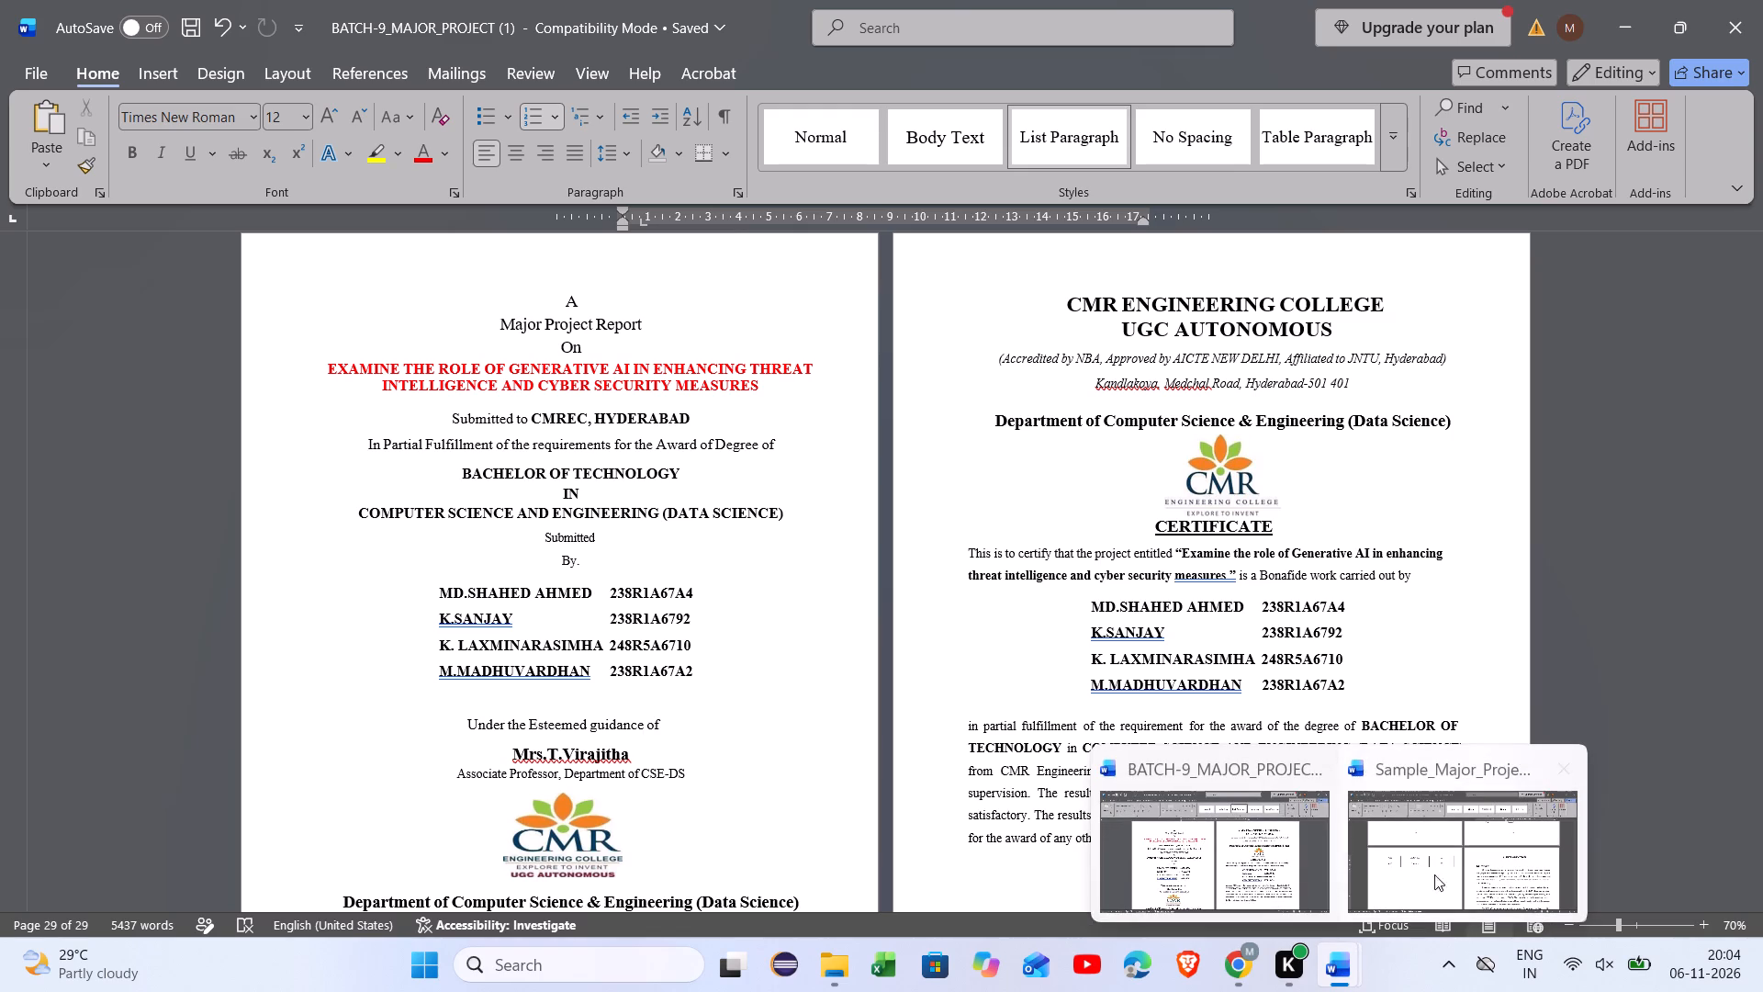
{"action": "left_click", "coordinate": [1467, 846]}
{"action": "scroll", "coordinate": [1316, 510], "scroll_direction": "up", "scroll_amount": 20}
{"action": "scroll", "coordinate": [1316, 510], "scroll_direction": "up", "scroll_amount": 18}
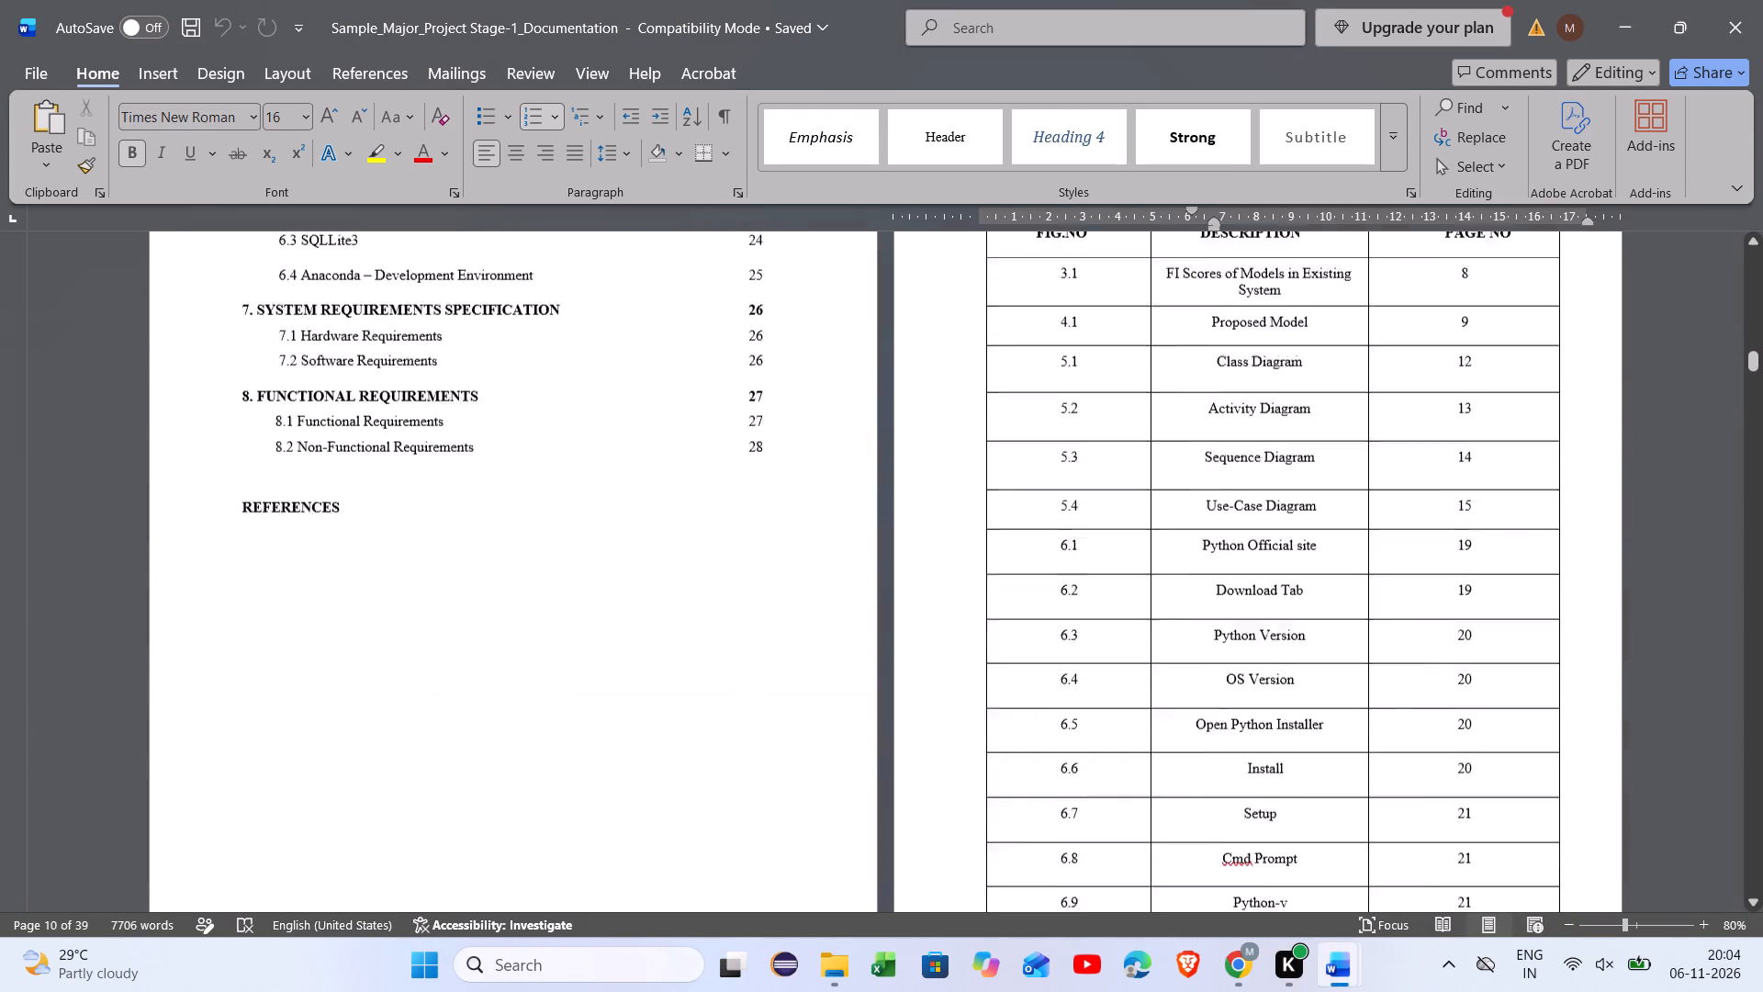
{"action": "scroll", "coordinate": [1316, 510], "scroll_direction": "up", "scroll_amount": 20}
{"action": "scroll", "coordinate": [1316, 510], "scroll_direction": "up", "scroll_amount": 20}
{"action": "scroll", "coordinate": [1316, 510], "scroll_direction": "up", "scroll_amount": 20}
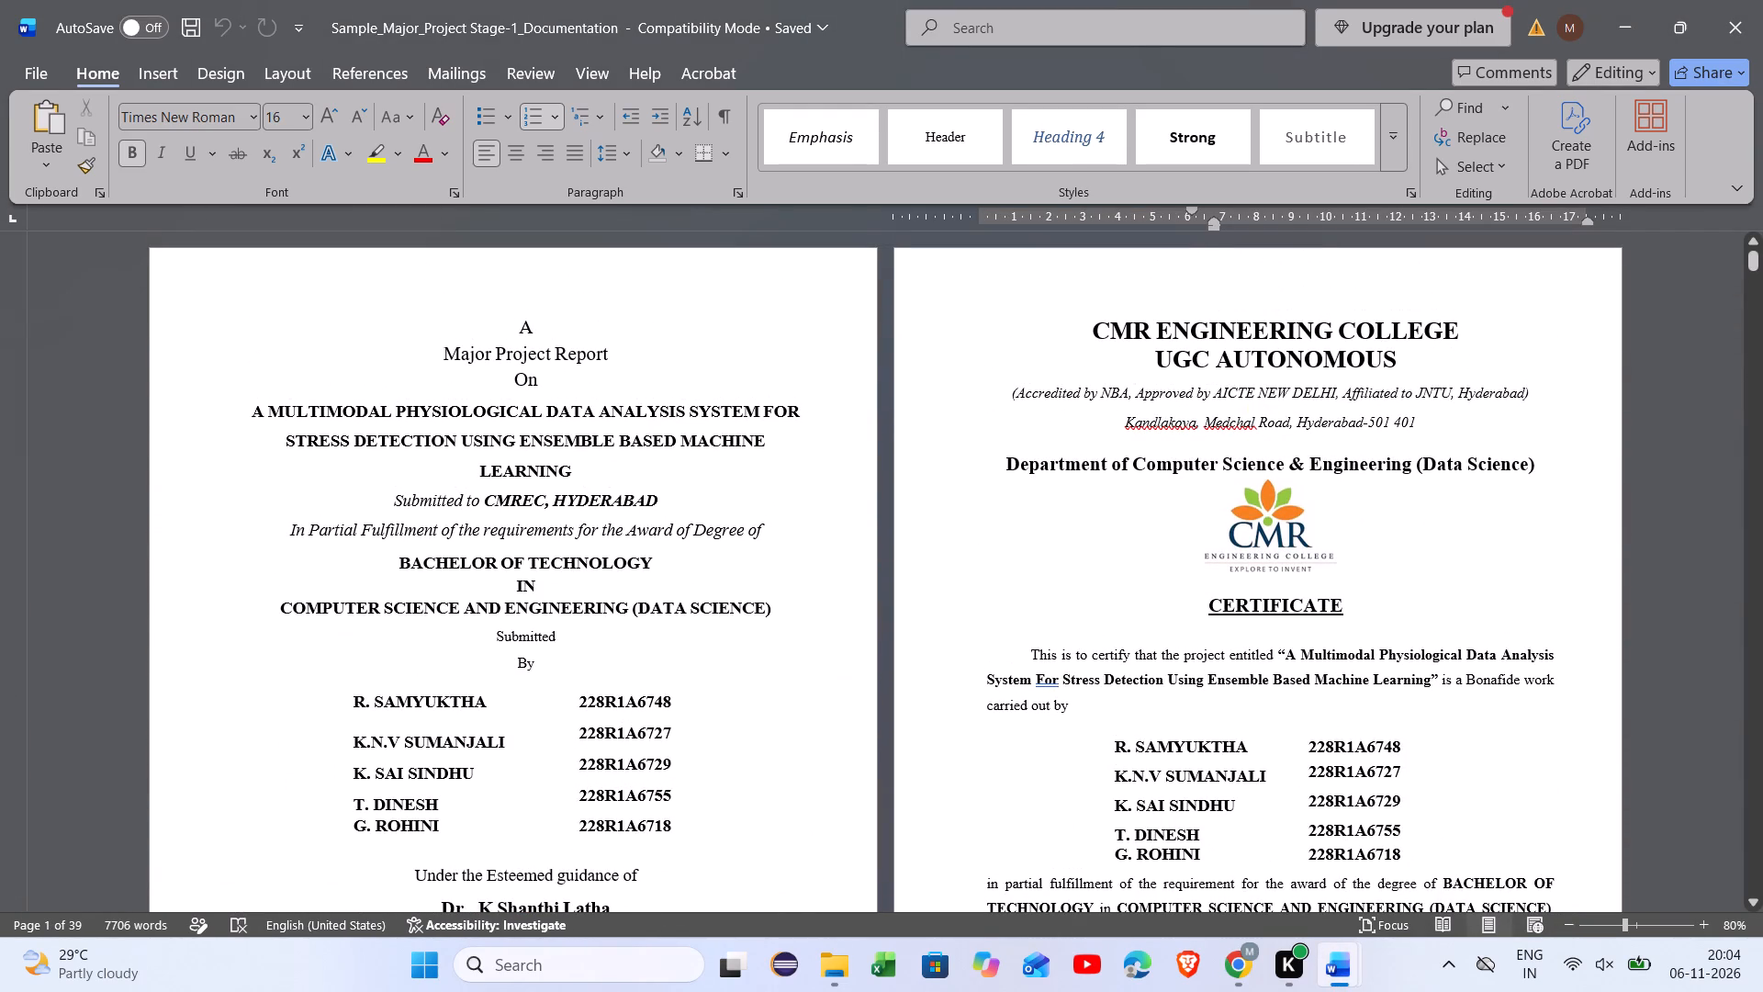
{"action": "left_click", "coordinate": [543, 518]}
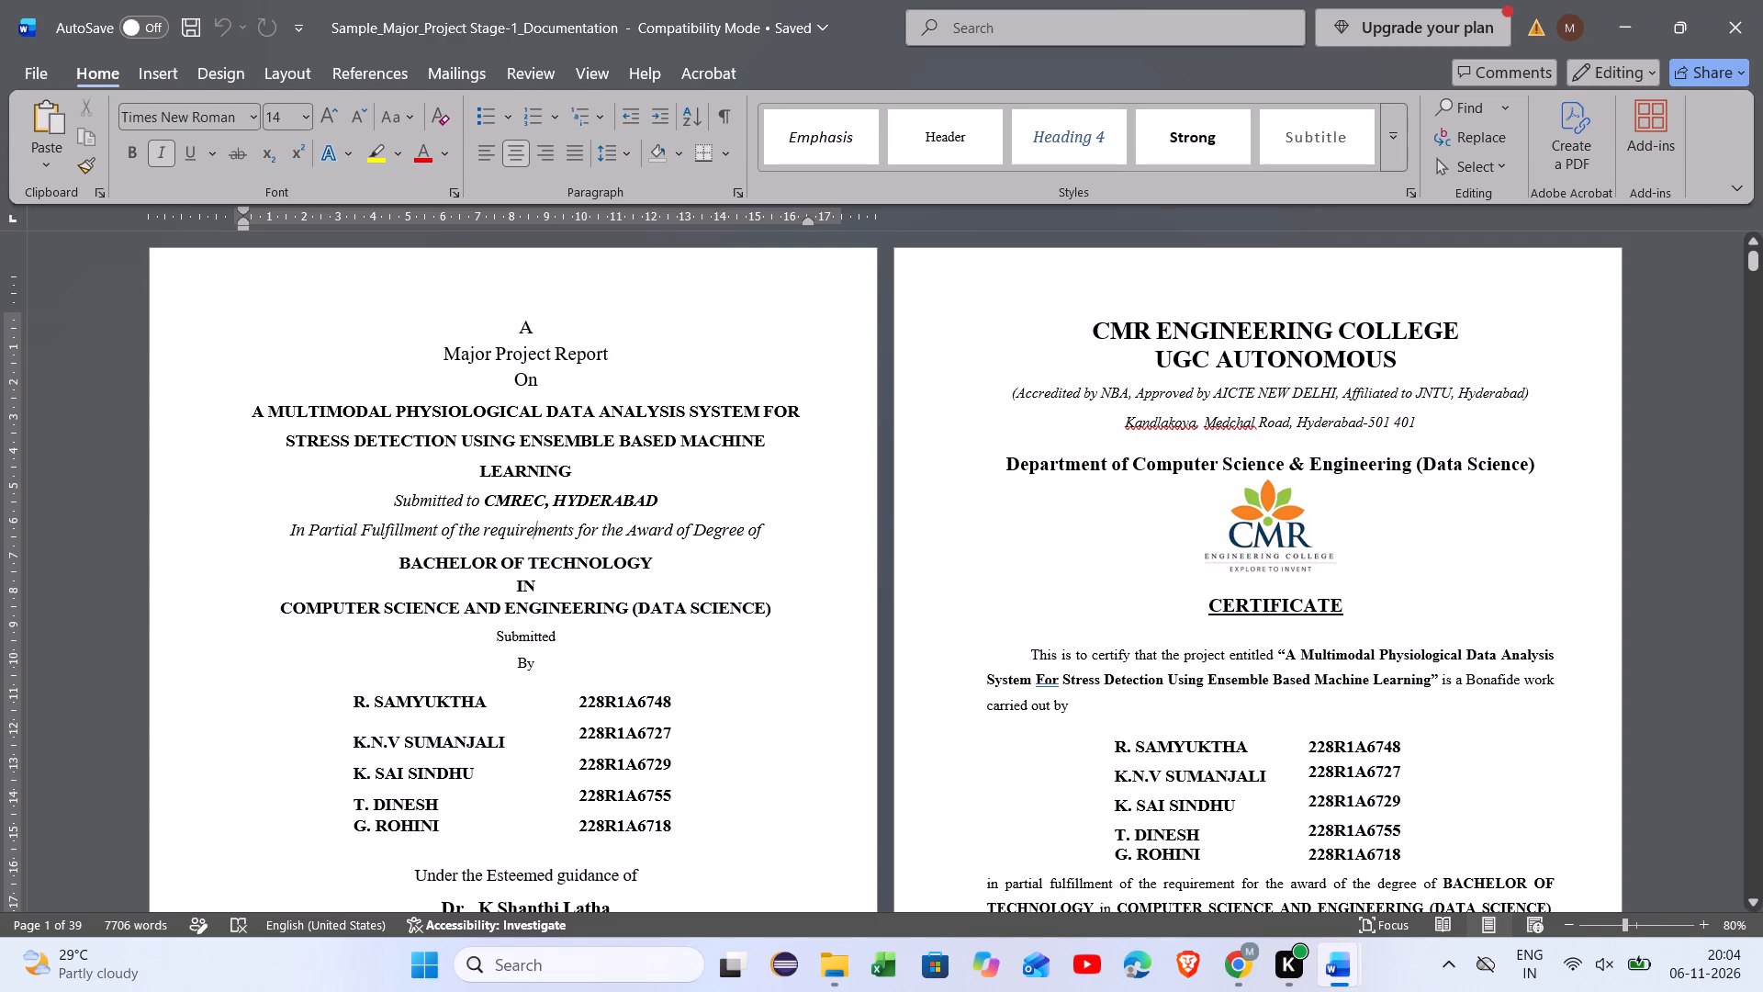
{"action": "left_click_drag", "start_coordinate": [558, 532], "coordinate": [500, 518]}
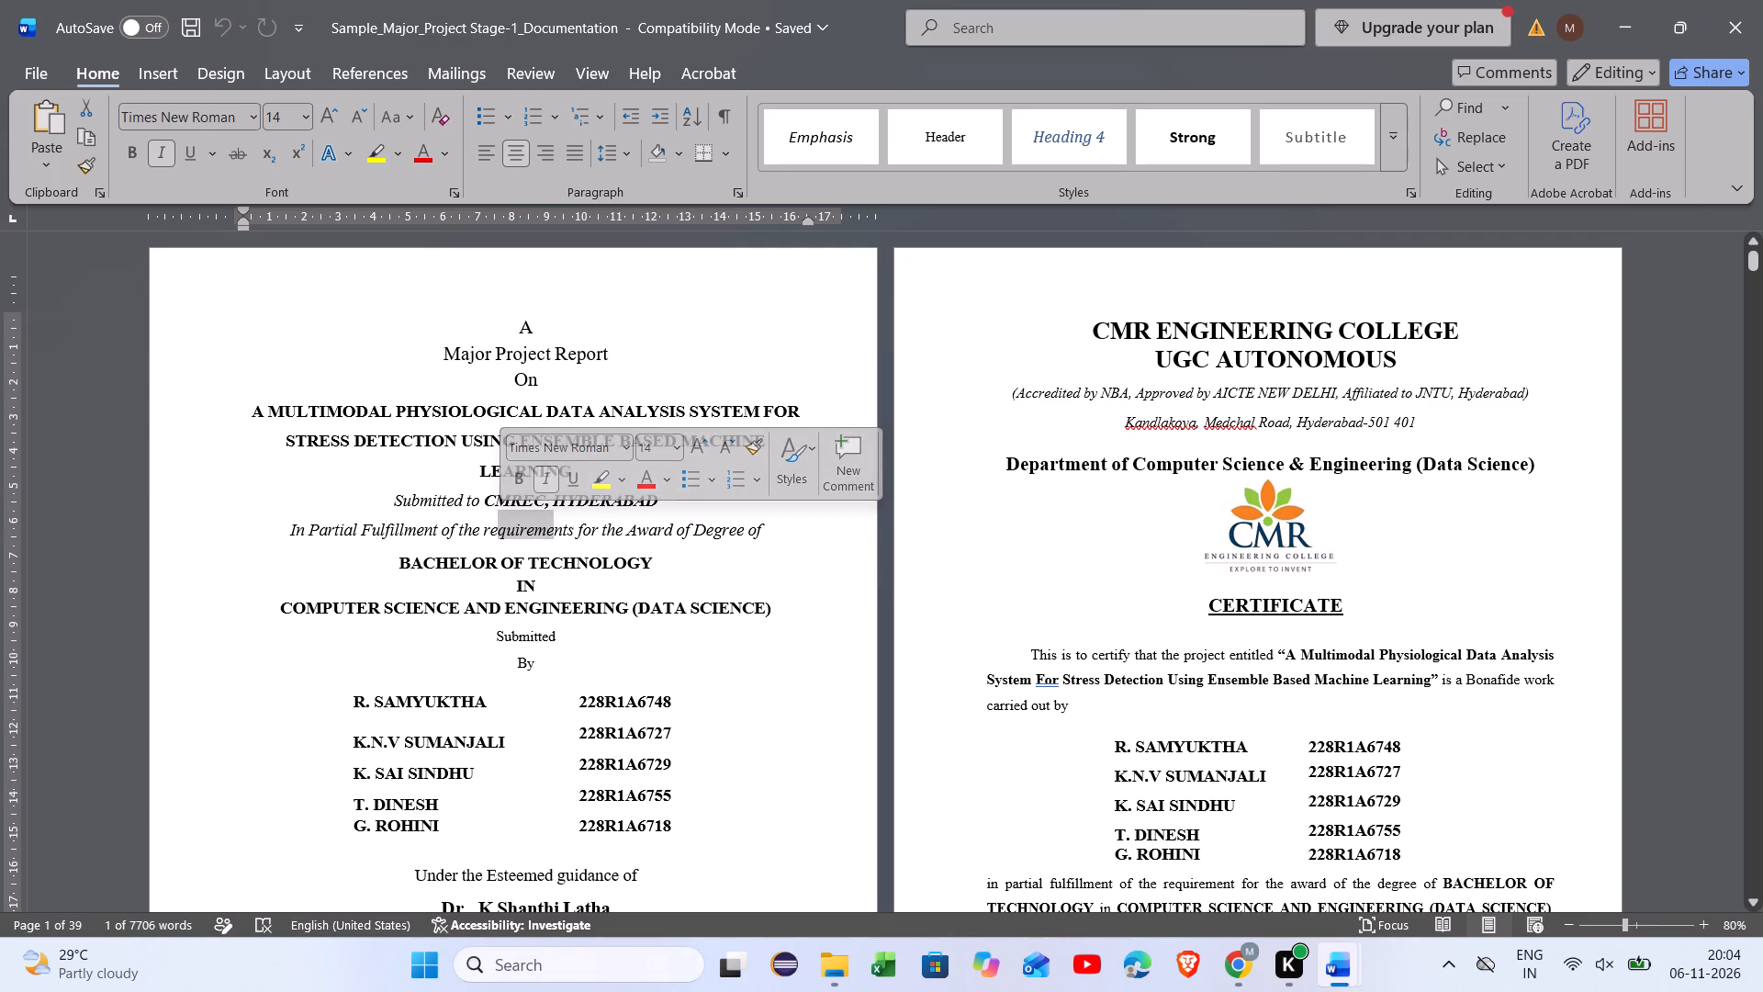
{"action": "left_click", "coordinate": [497, 533]}
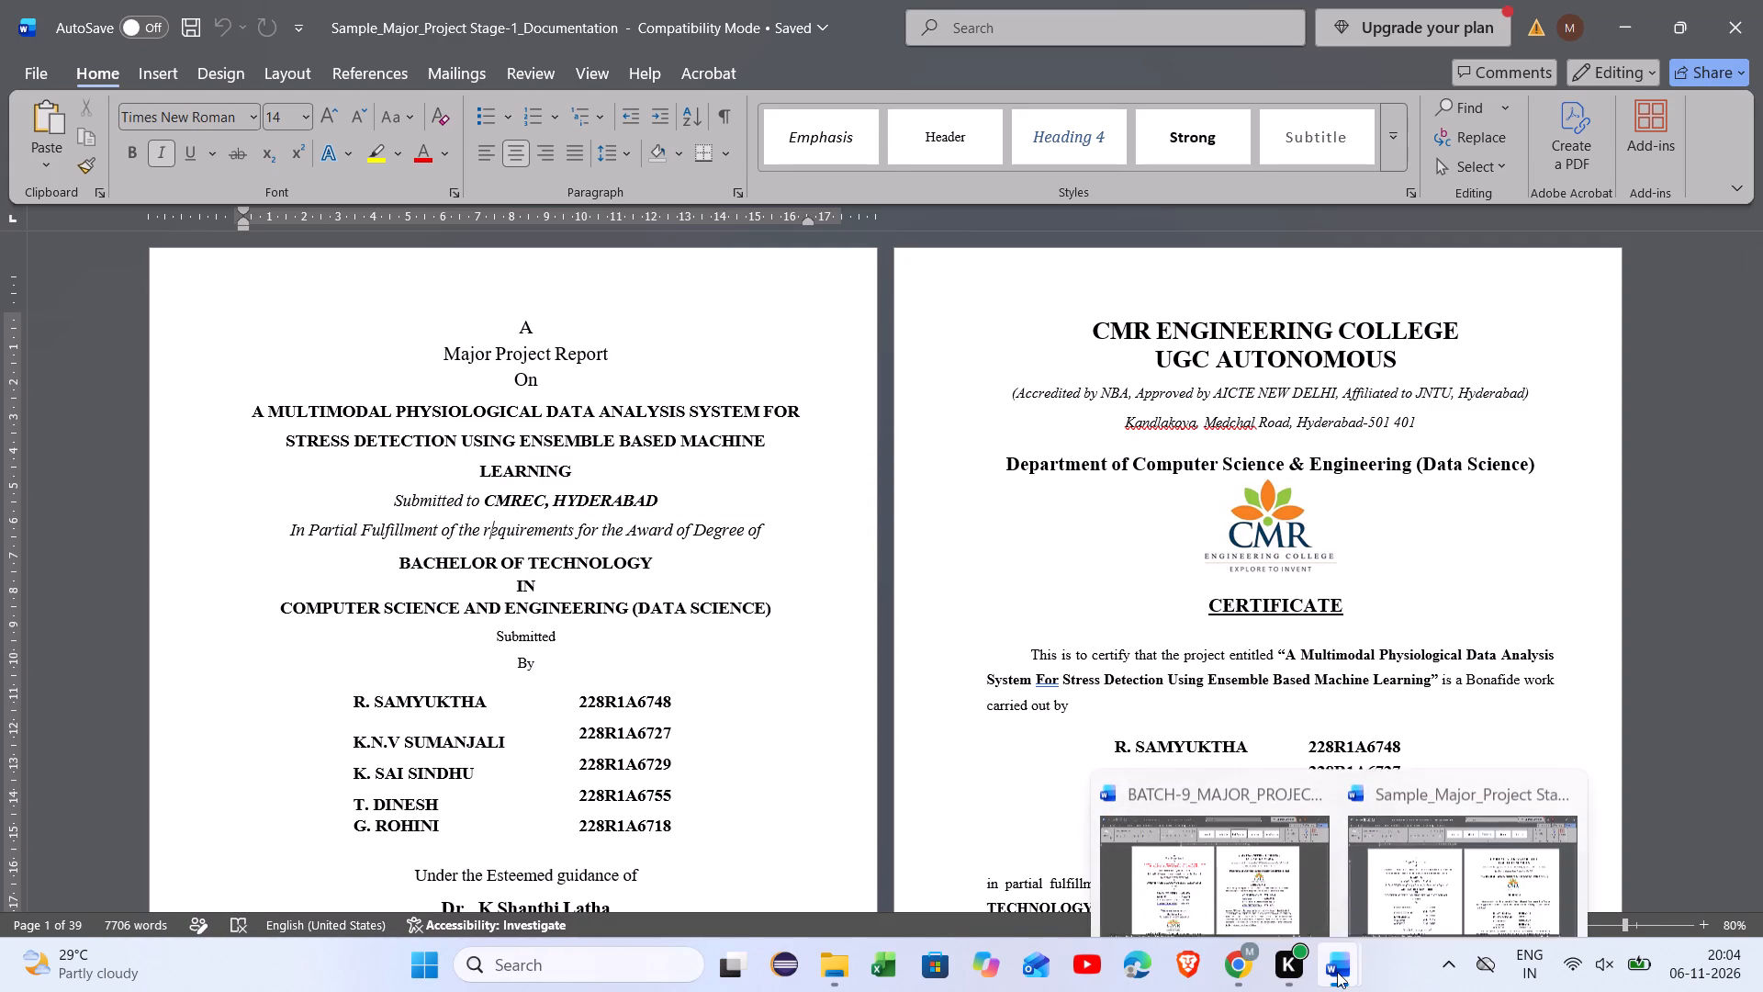
In the BATCH-9 report, italicize the title page lines "Submitted to CMREC, HYDERABAD" and "In Partial Fulfillment of the requirements for the Award of Degree of".
{"action": "left_click", "coordinate": [1207, 838]}
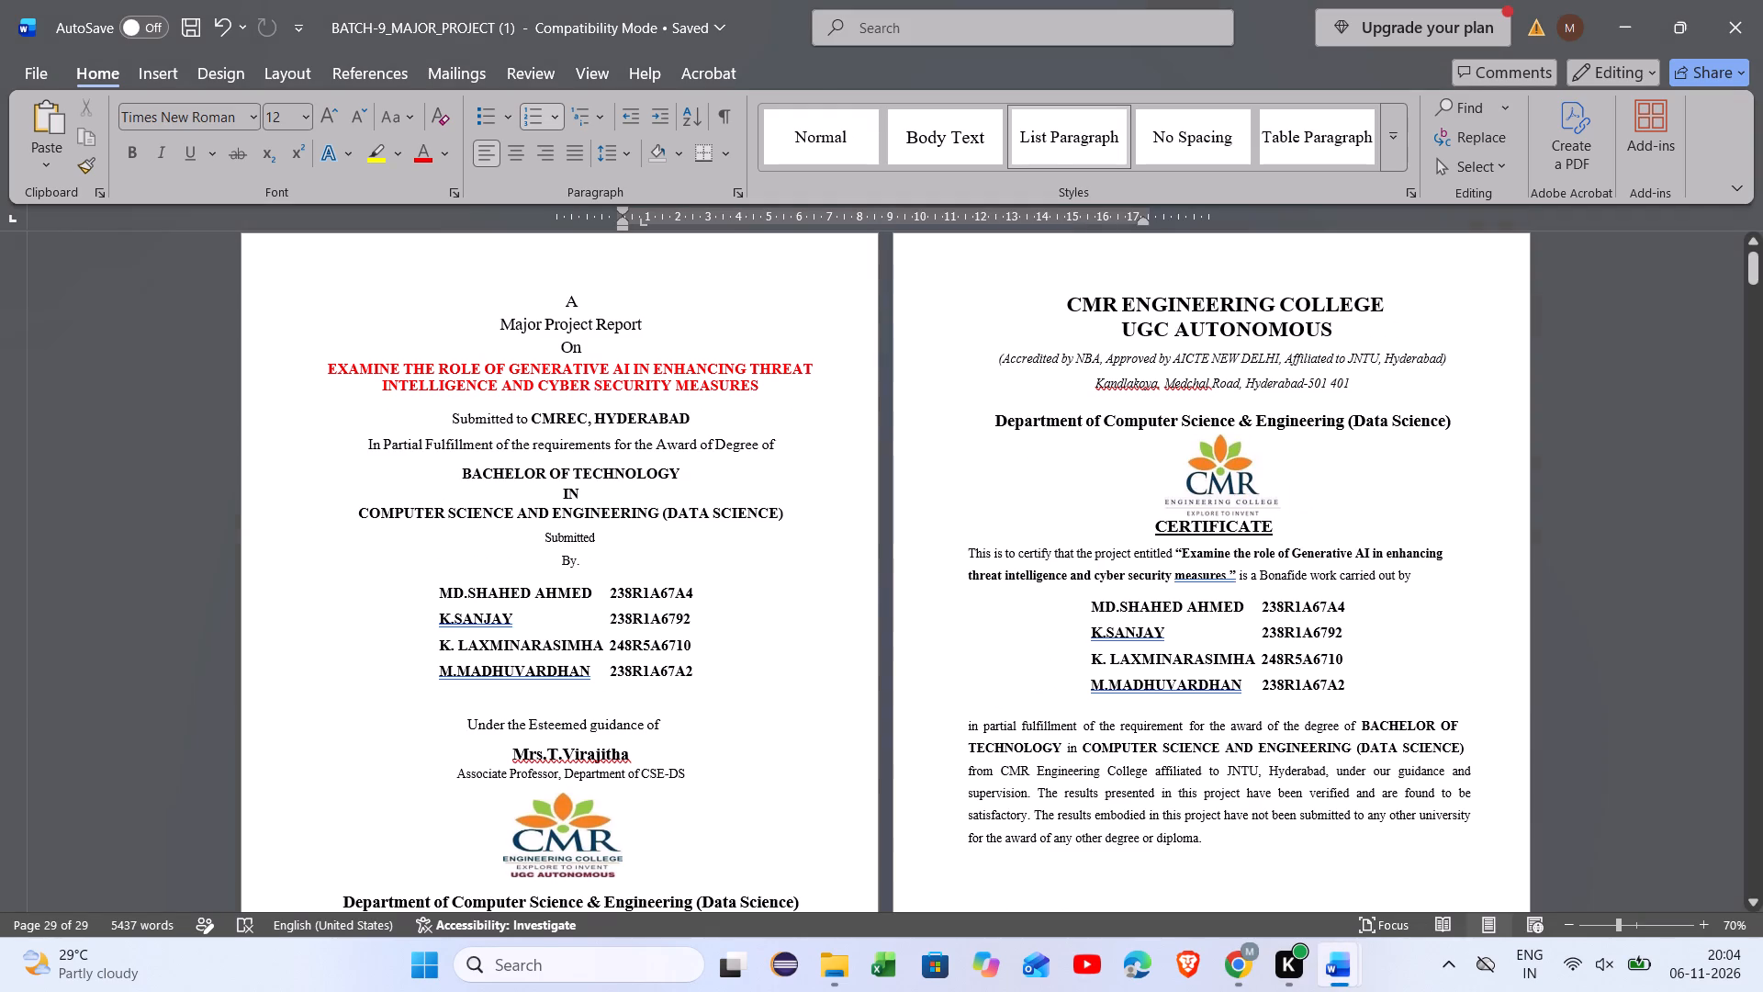
{"action": "left_click_drag", "start_coordinate": [784, 445], "coordinate": [452, 422]}
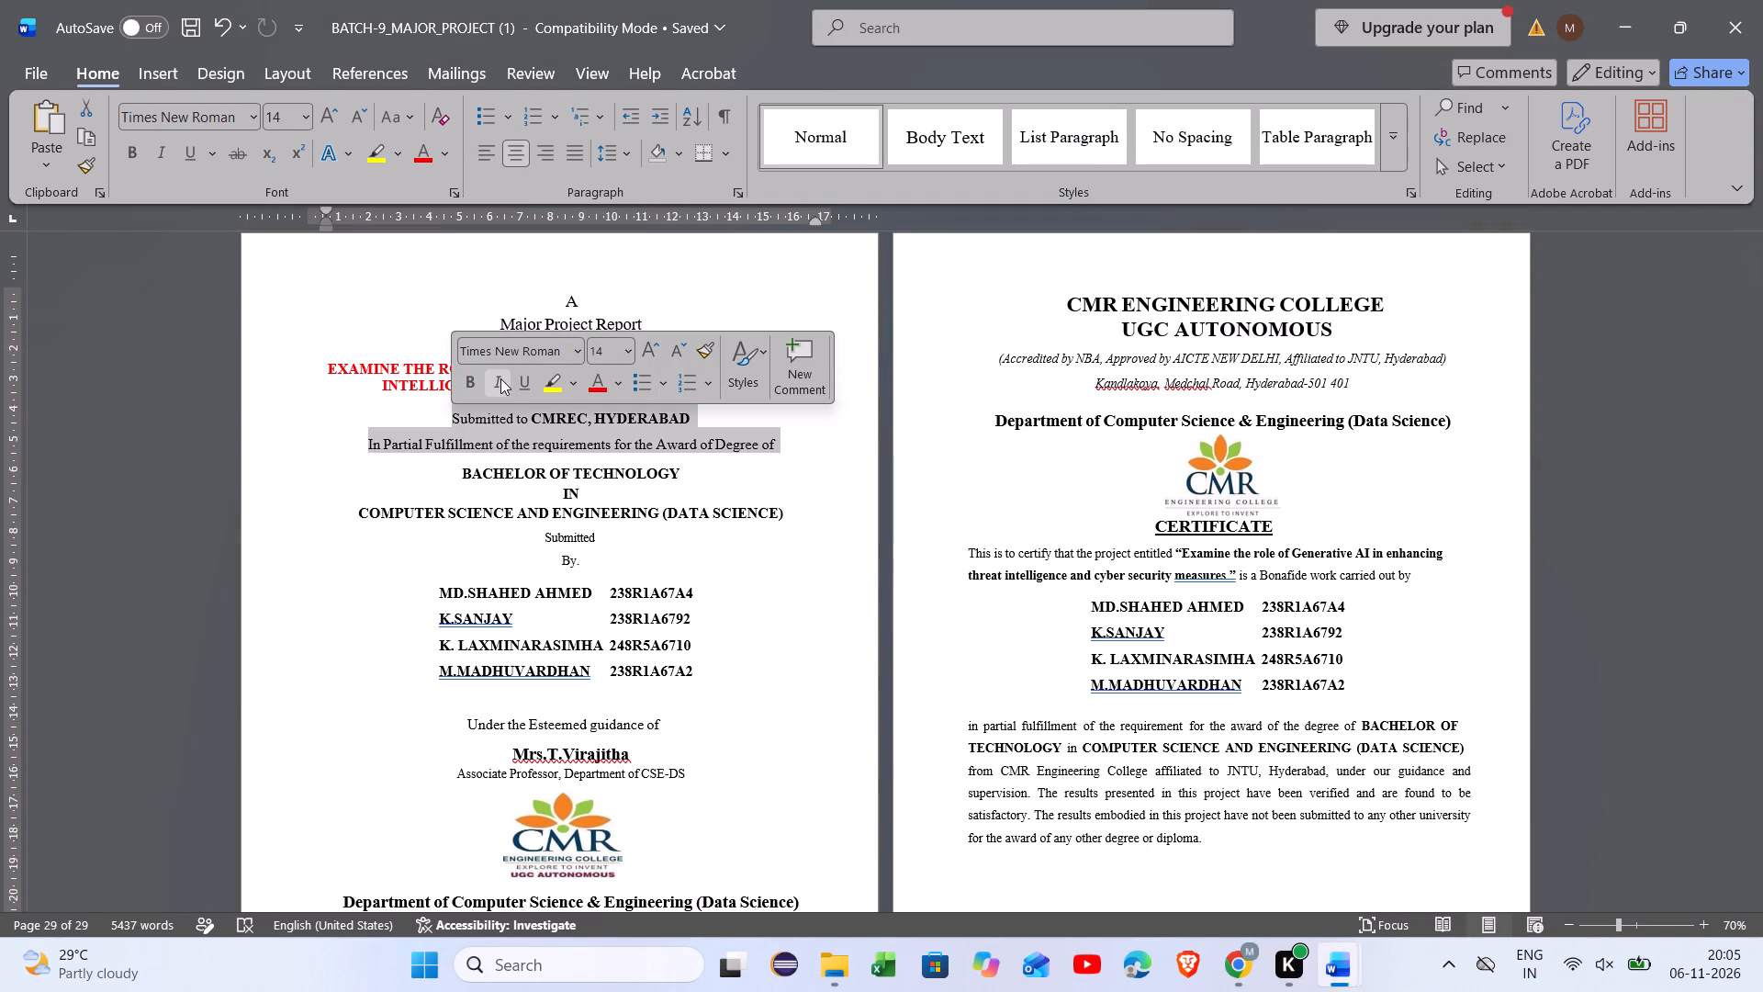
{"action": "left_click", "coordinate": [500, 378]}
{"action": "left_click", "coordinate": [608, 446]}
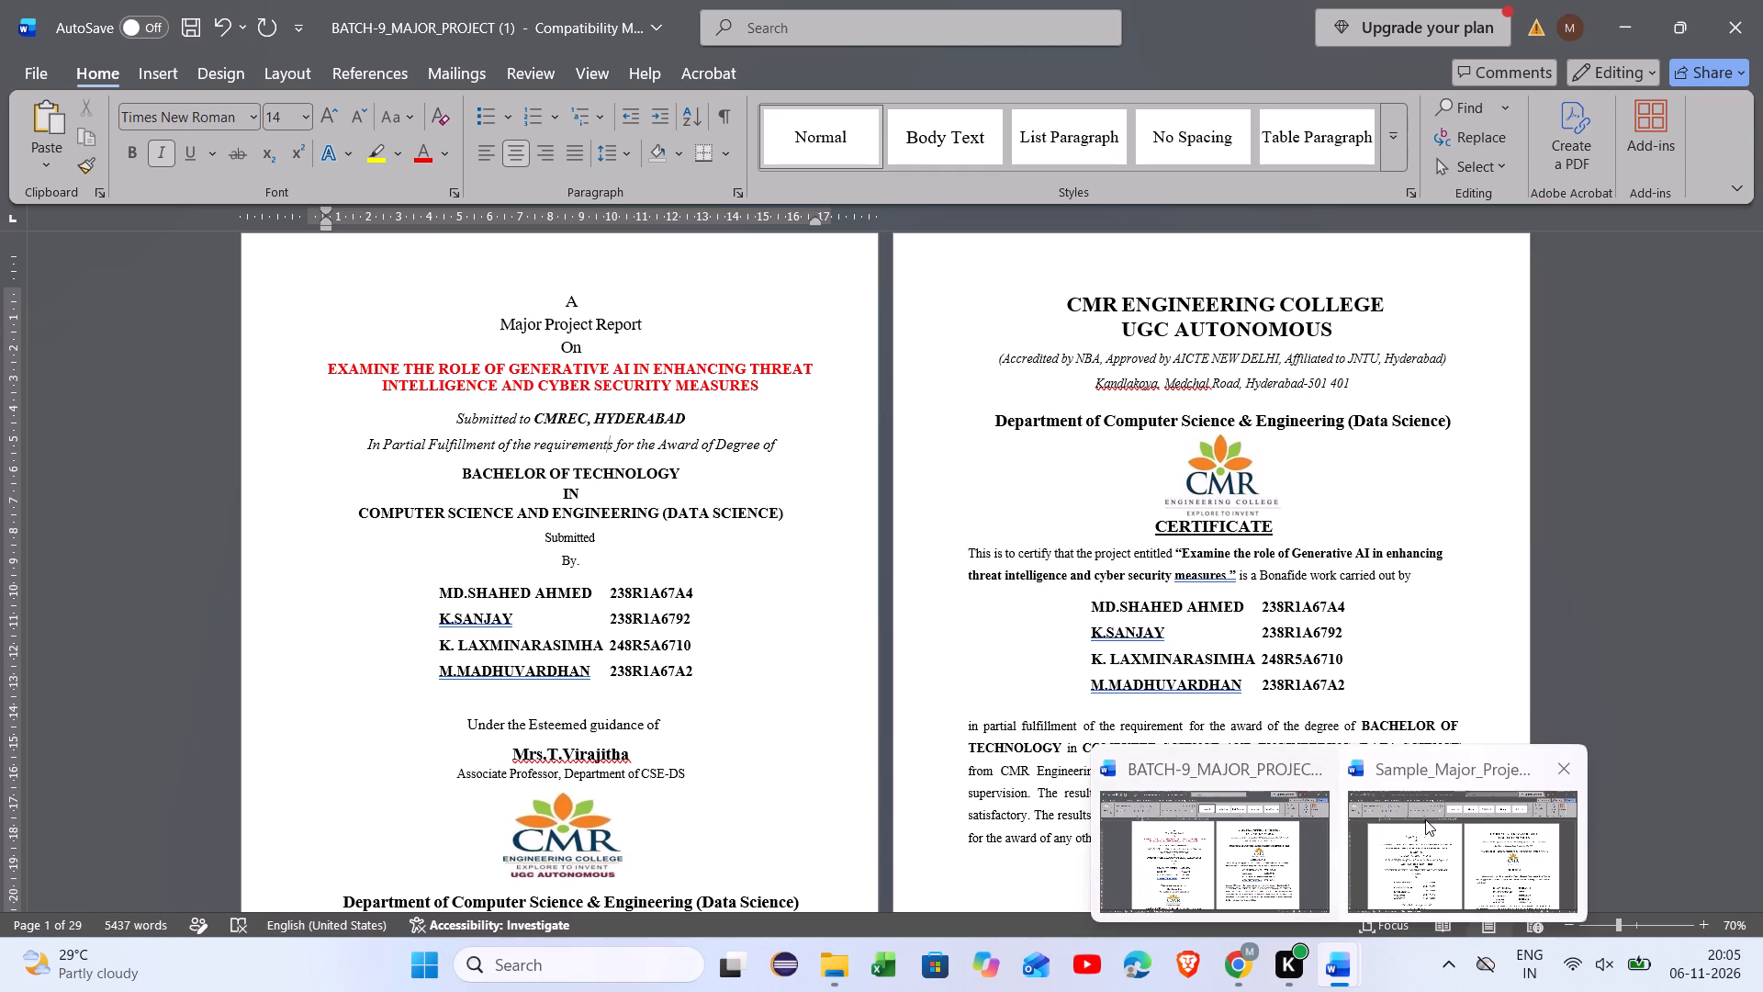
Check the sample documentation's title page once more, return to the BATCH-9 report and save it.
{"action": "left_click", "coordinate": [1425, 819]}
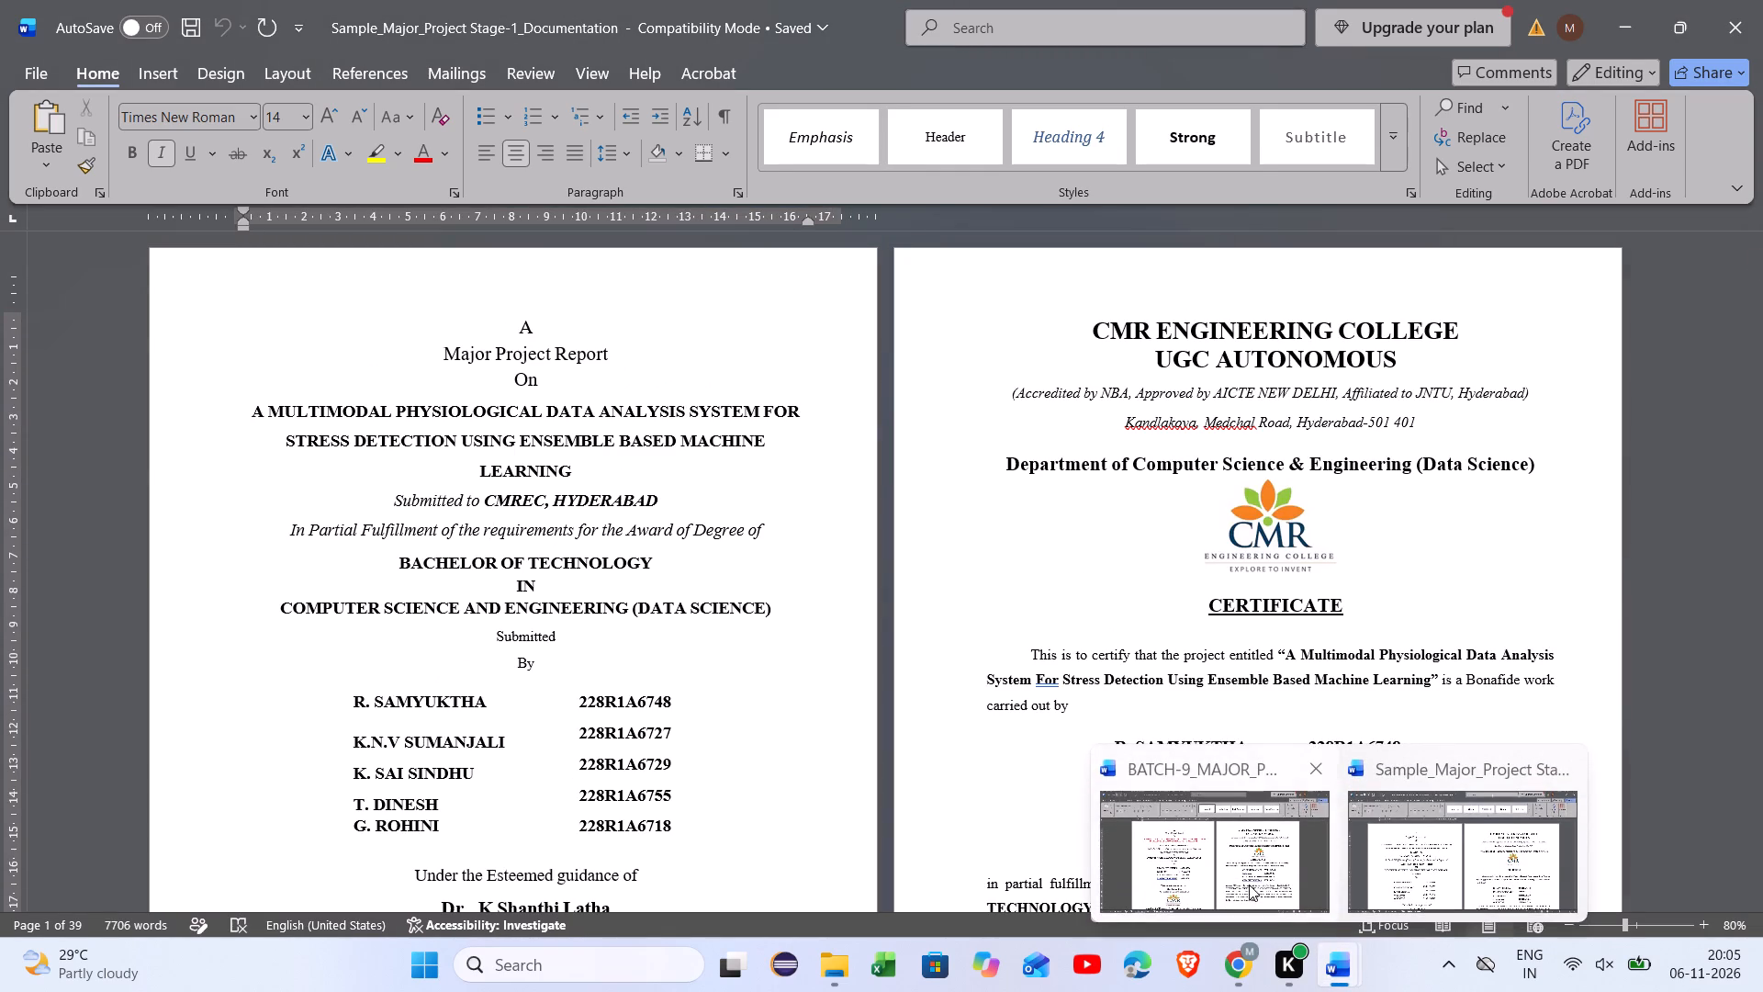
{"action": "left_click", "coordinate": [1249, 885]}
{"action": "left_click", "coordinate": [190, 28]}
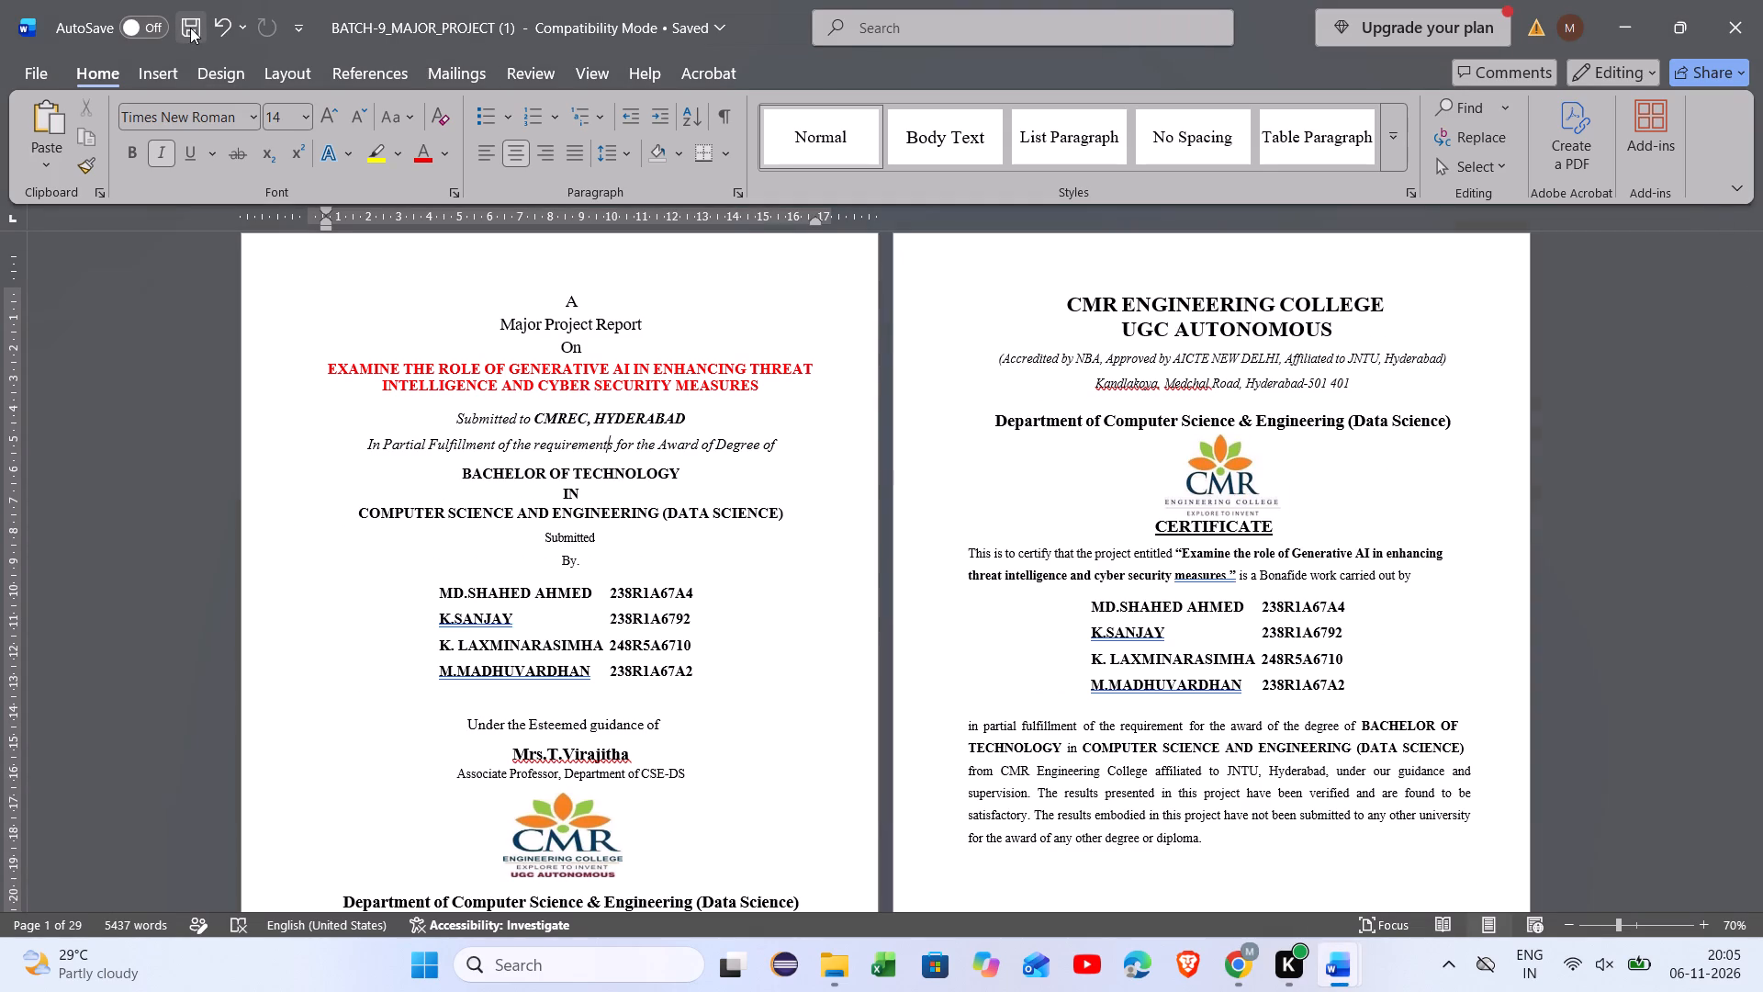
Review the report from the title page through the certificate, declaration, acknowledgment, abstract, contents and list of figures up to the Introduction chapter.
{"action": "scroll", "coordinate": [567, 504], "scroll_direction": "down", "scroll_amount": 1}
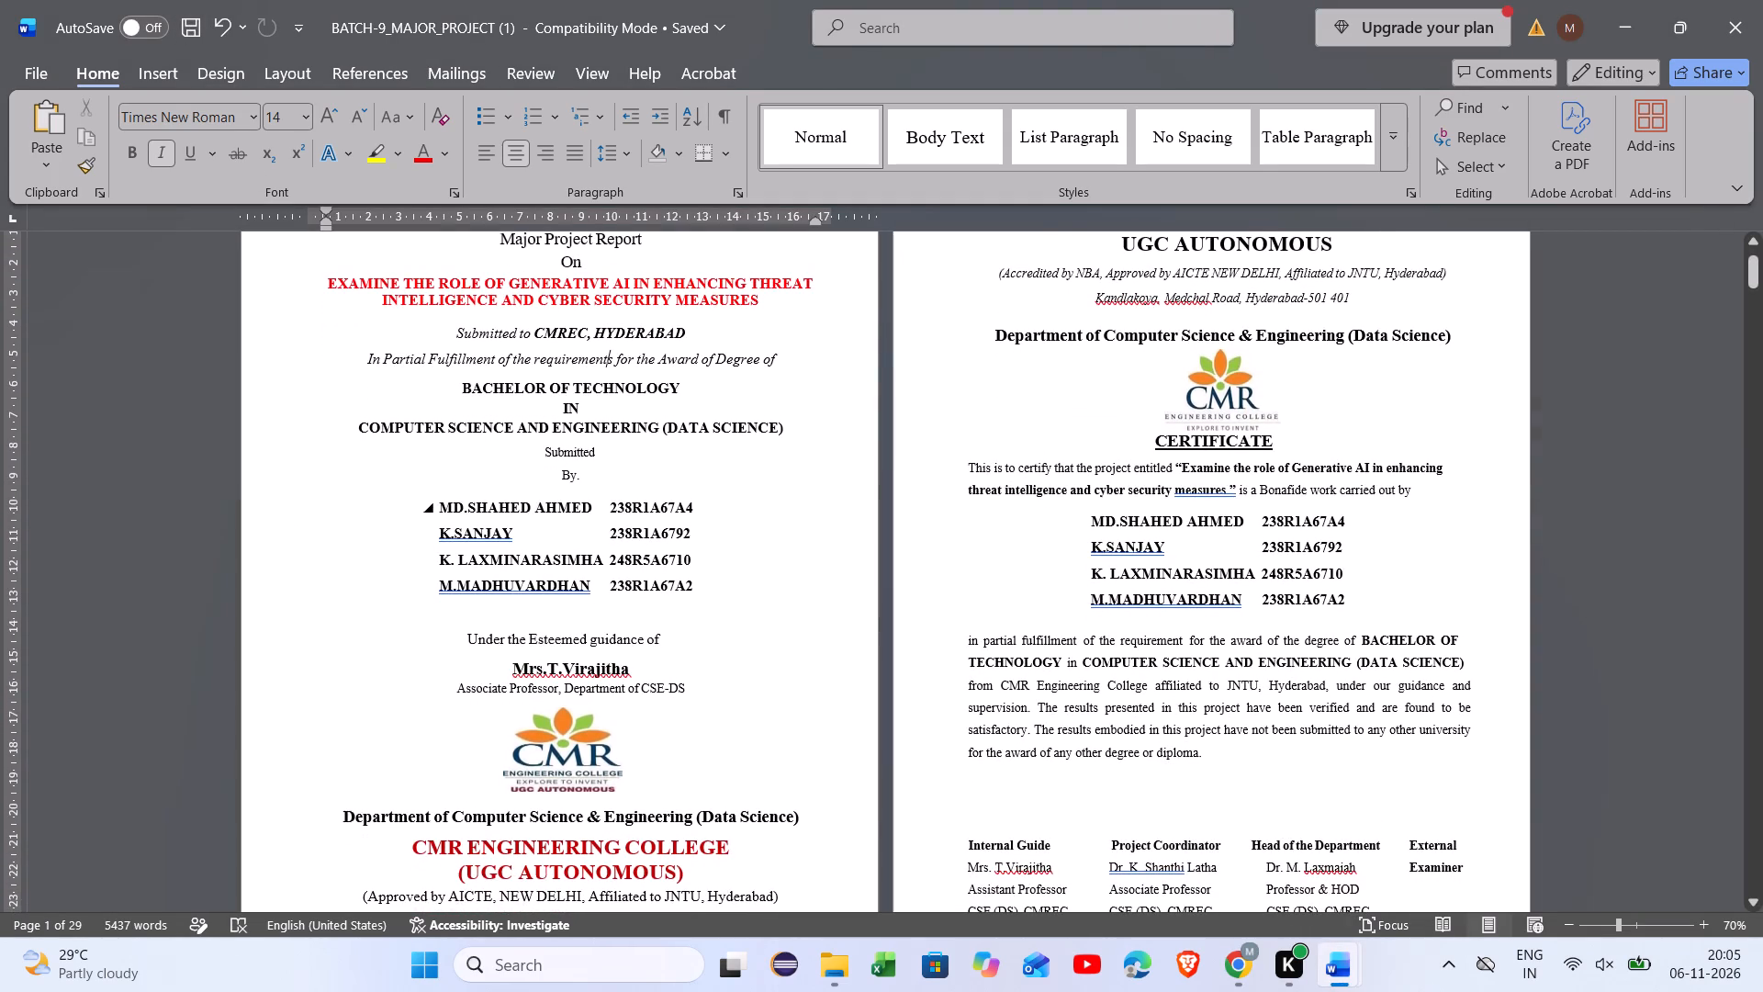
{"action": "scroll", "coordinate": [567, 504], "scroll_direction": "down", "scroll_amount": 2}
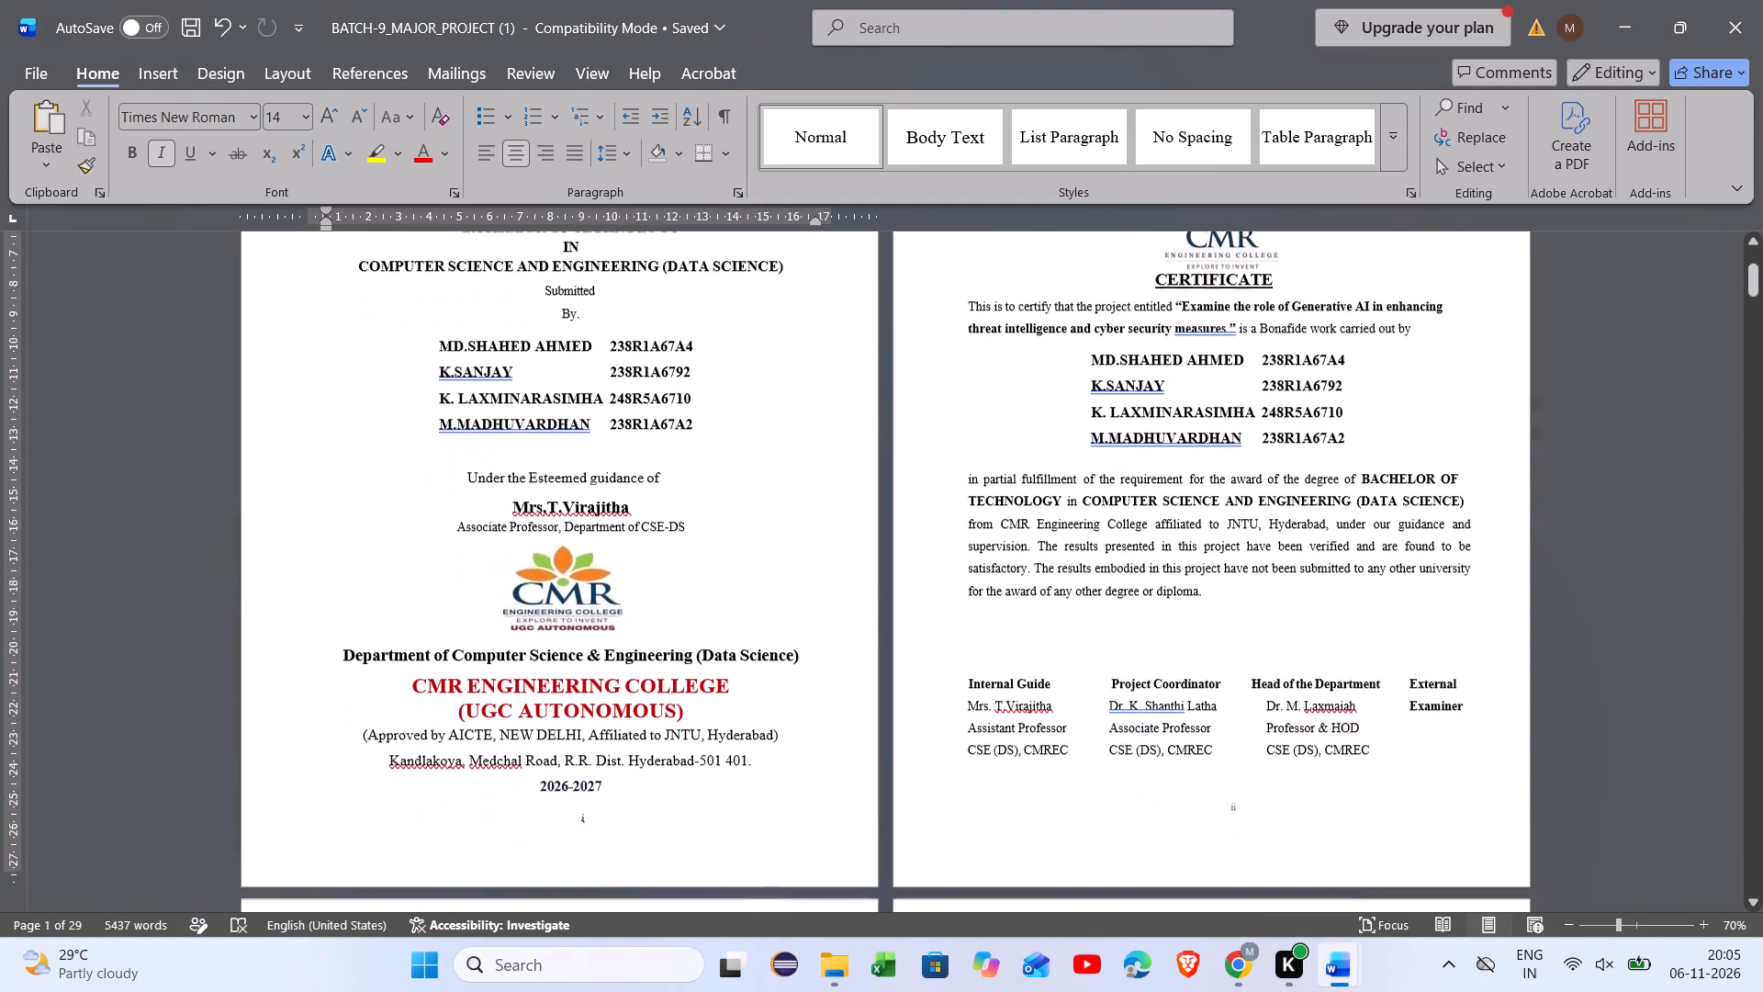
{"action": "scroll", "coordinate": [567, 504], "scroll_direction": "down", "scroll_amount": 3}
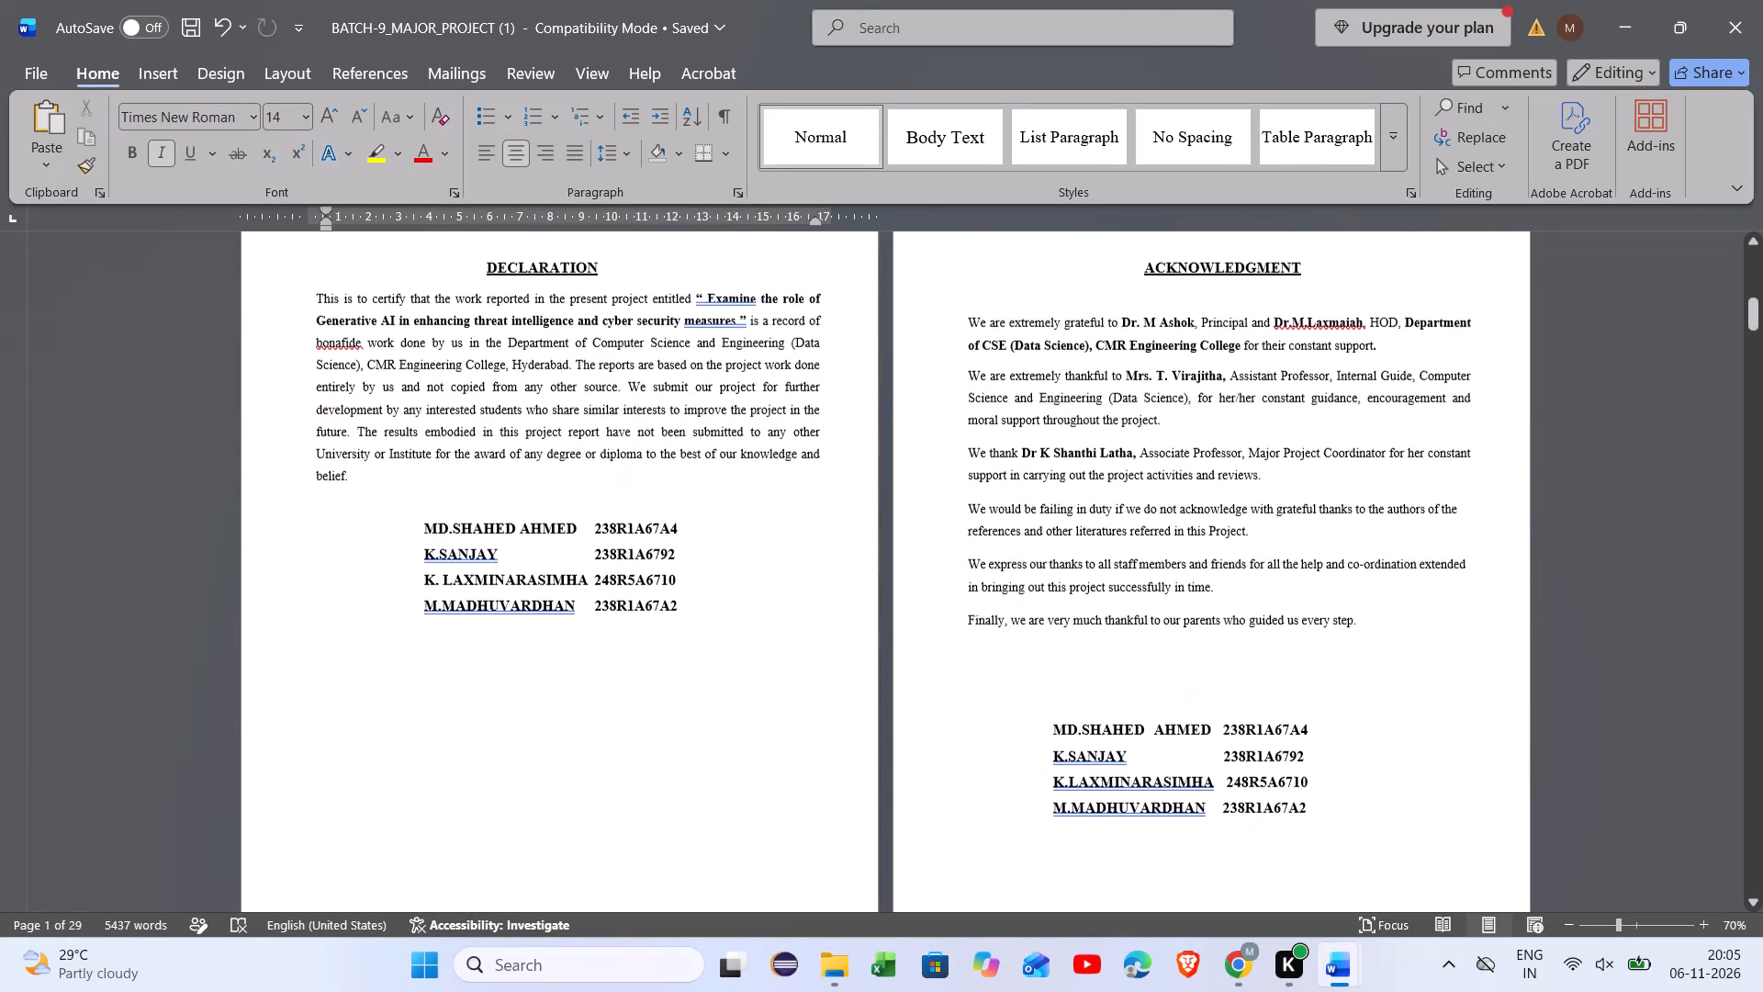
{"action": "scroll", "coordinate": [567, 504], "scroll_direction": "down", "scroll_amount": 4}
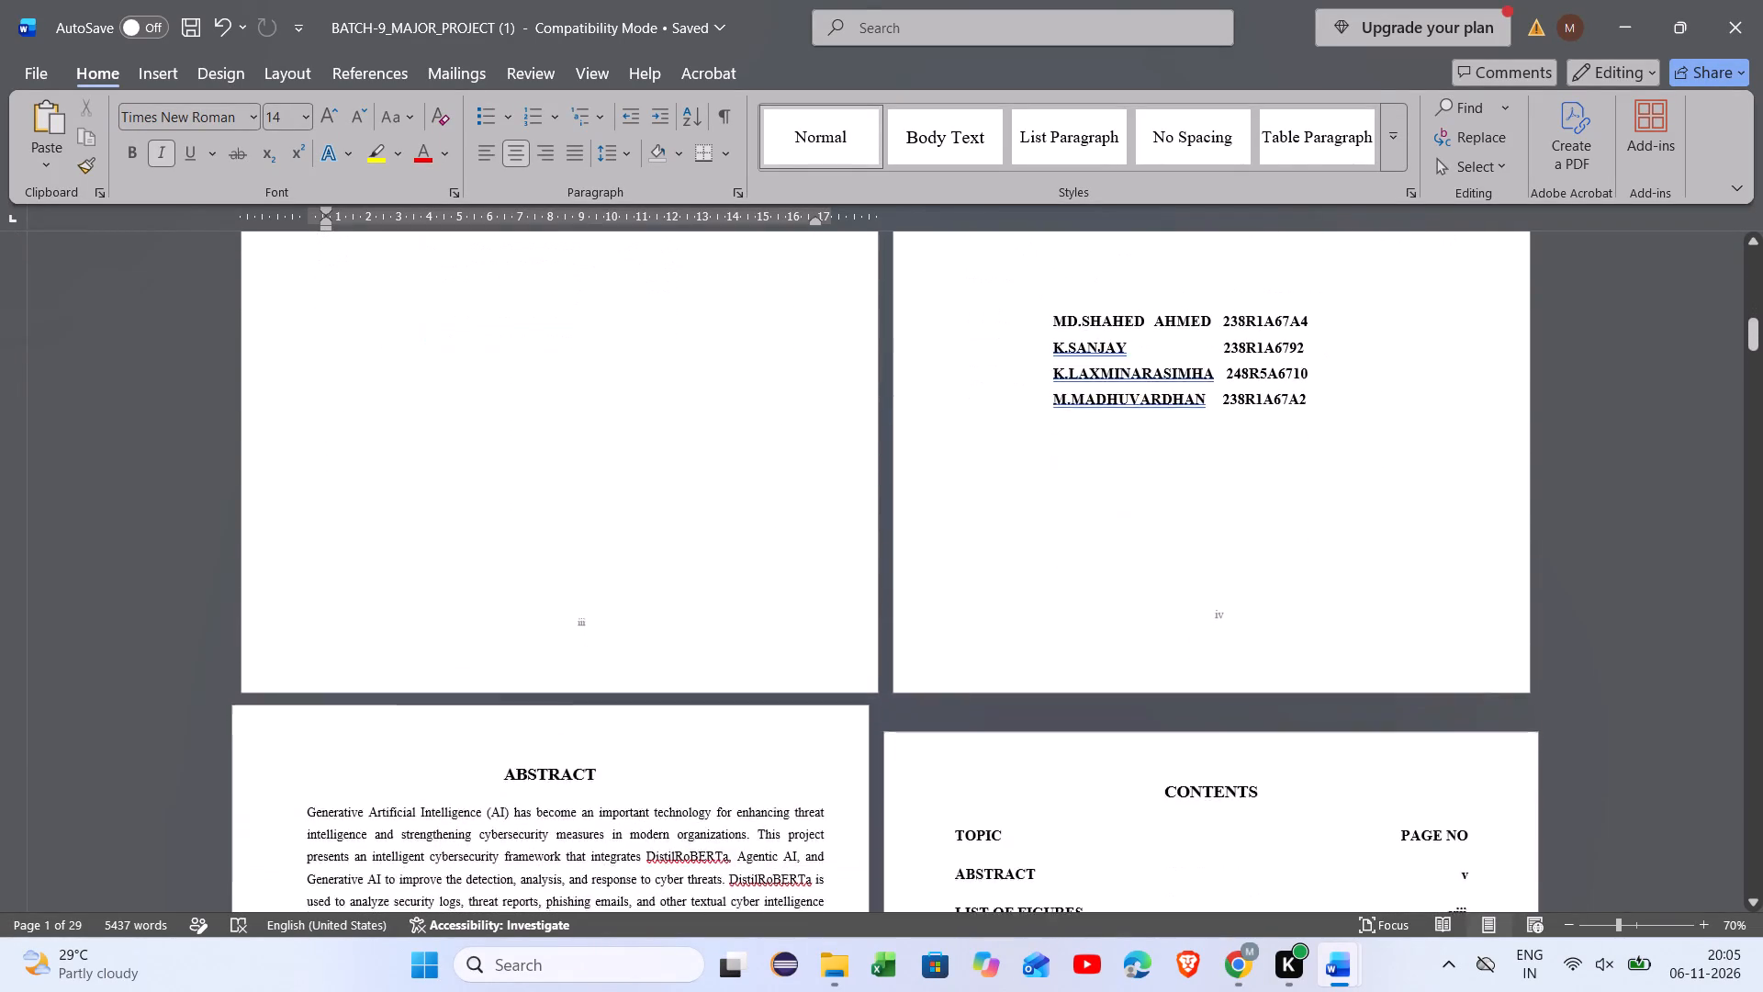
{"action": "scroll", "coordinate": [567, 504], "scroll_direction": "down", "scroll_amount": 3}
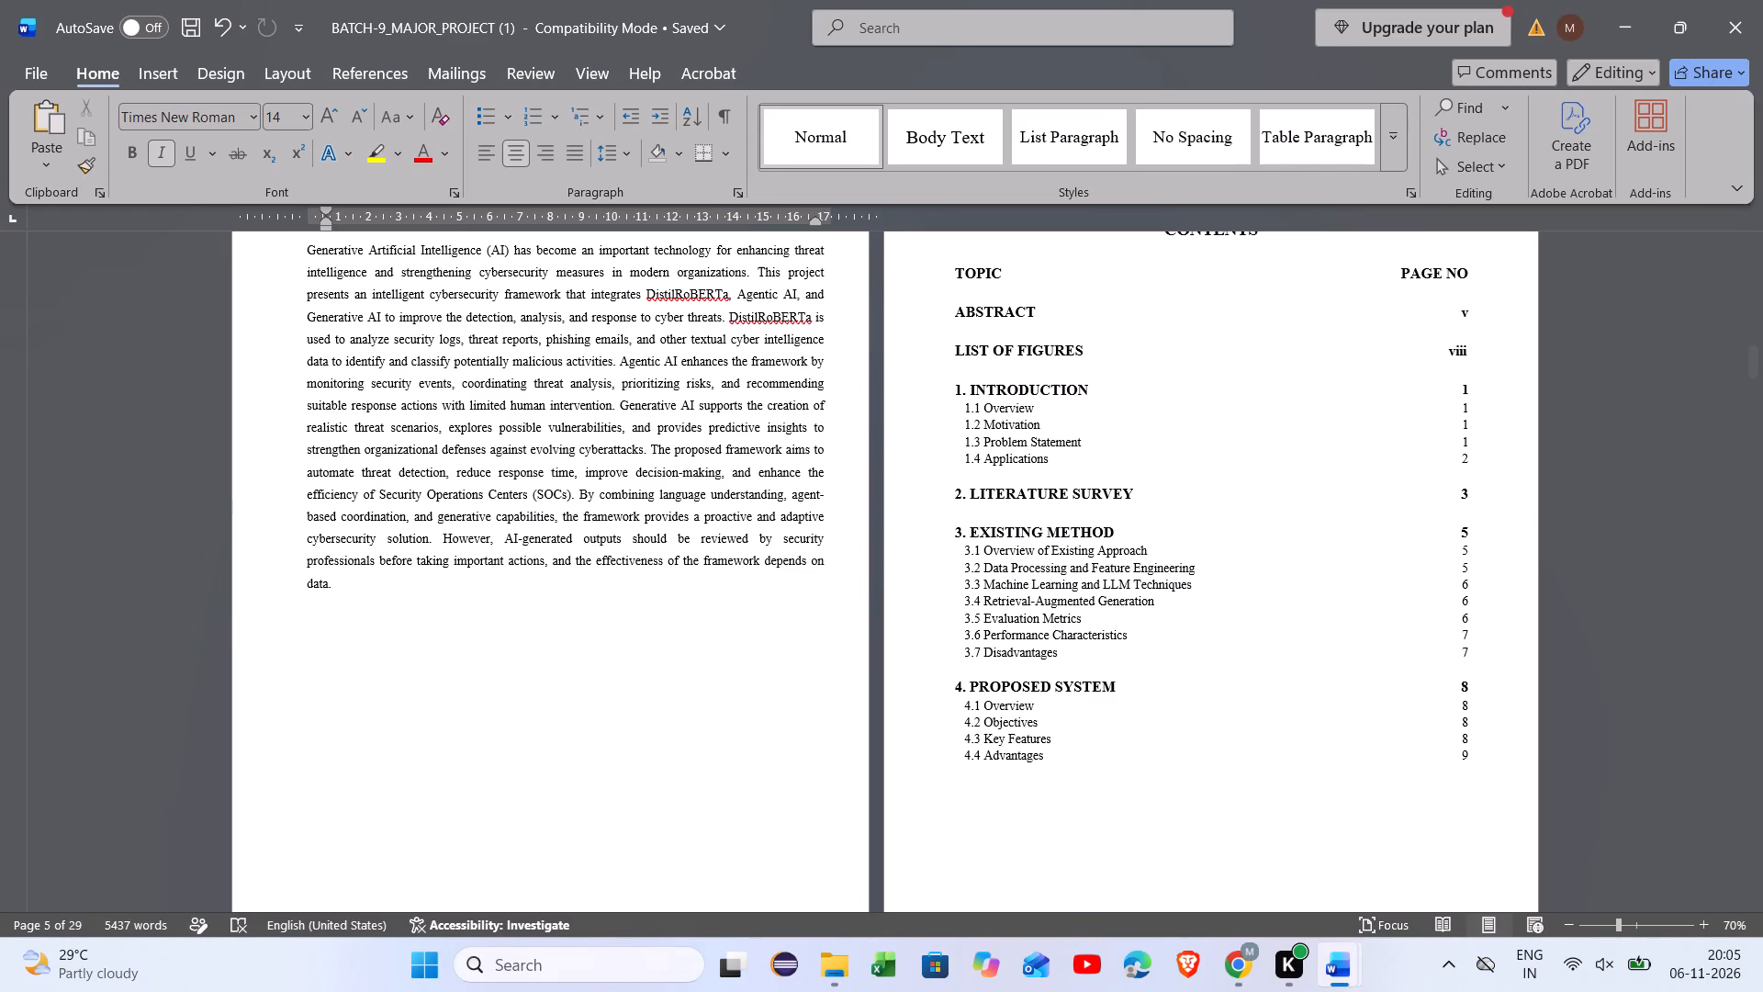
{"action": "scroll", "coordinate": [567, 504], "scroll_direction": "down", "scroll_amount": 4}
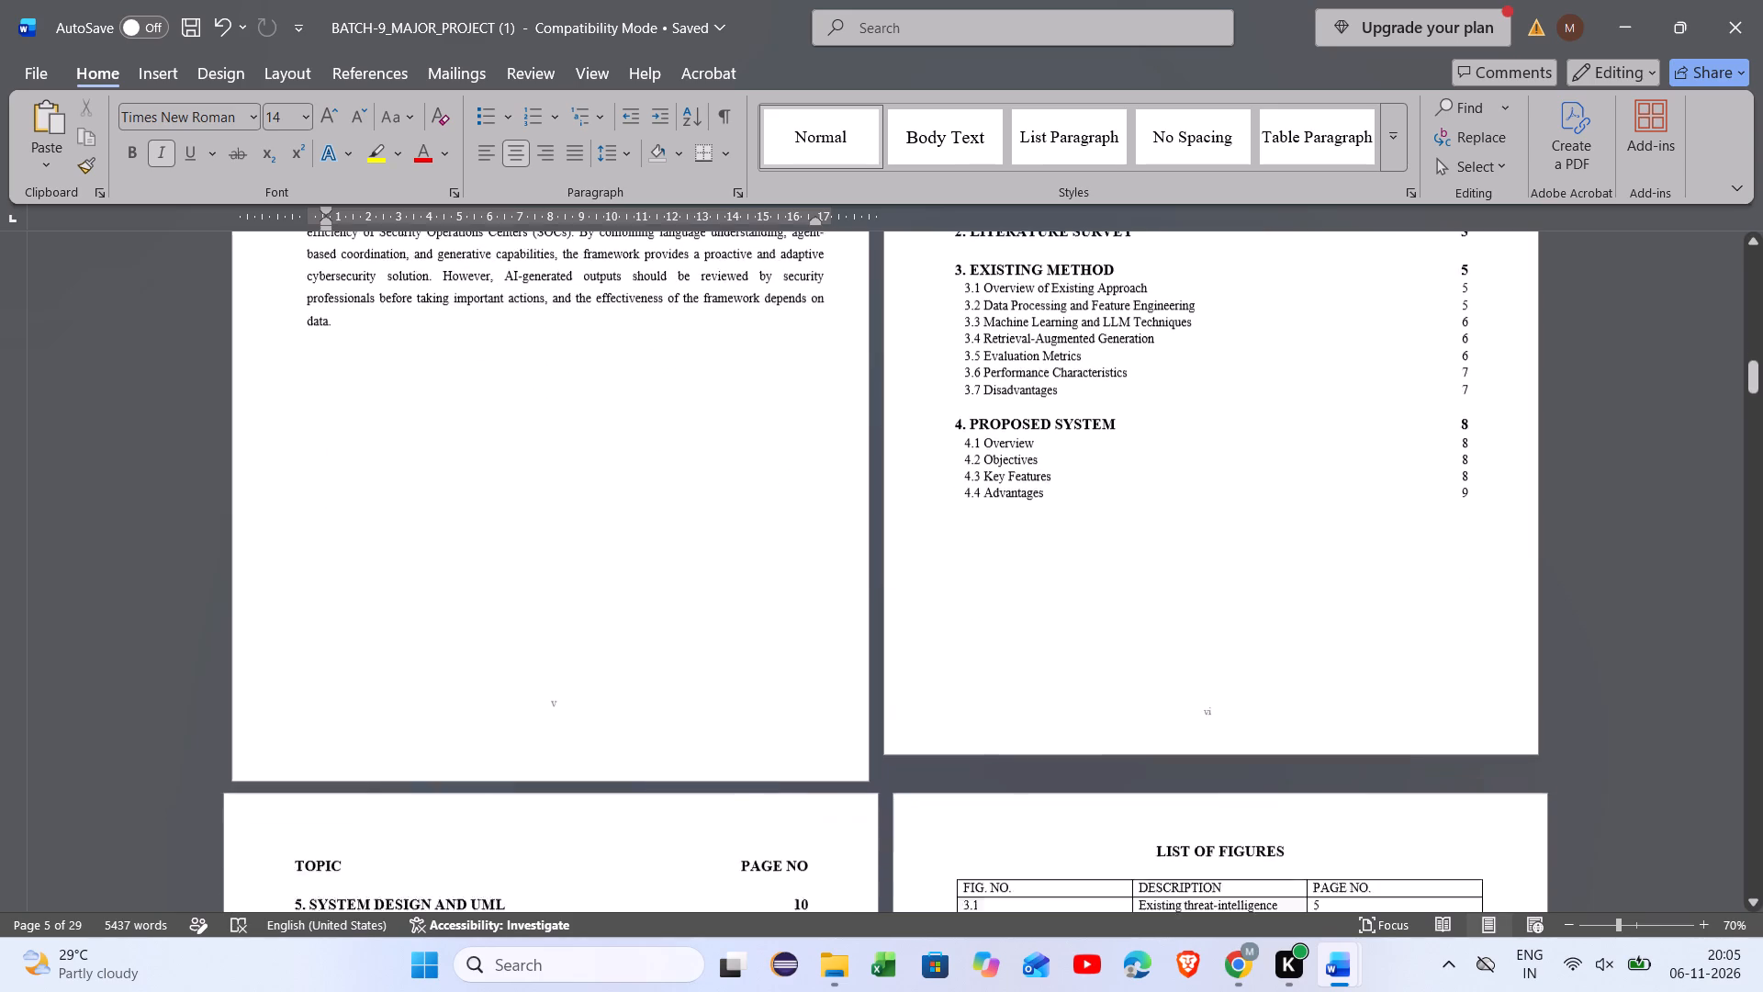
{"action": "scroll", "coordinate": [567, 504], "scroll_direction": "down", "scroll_amount": 4}
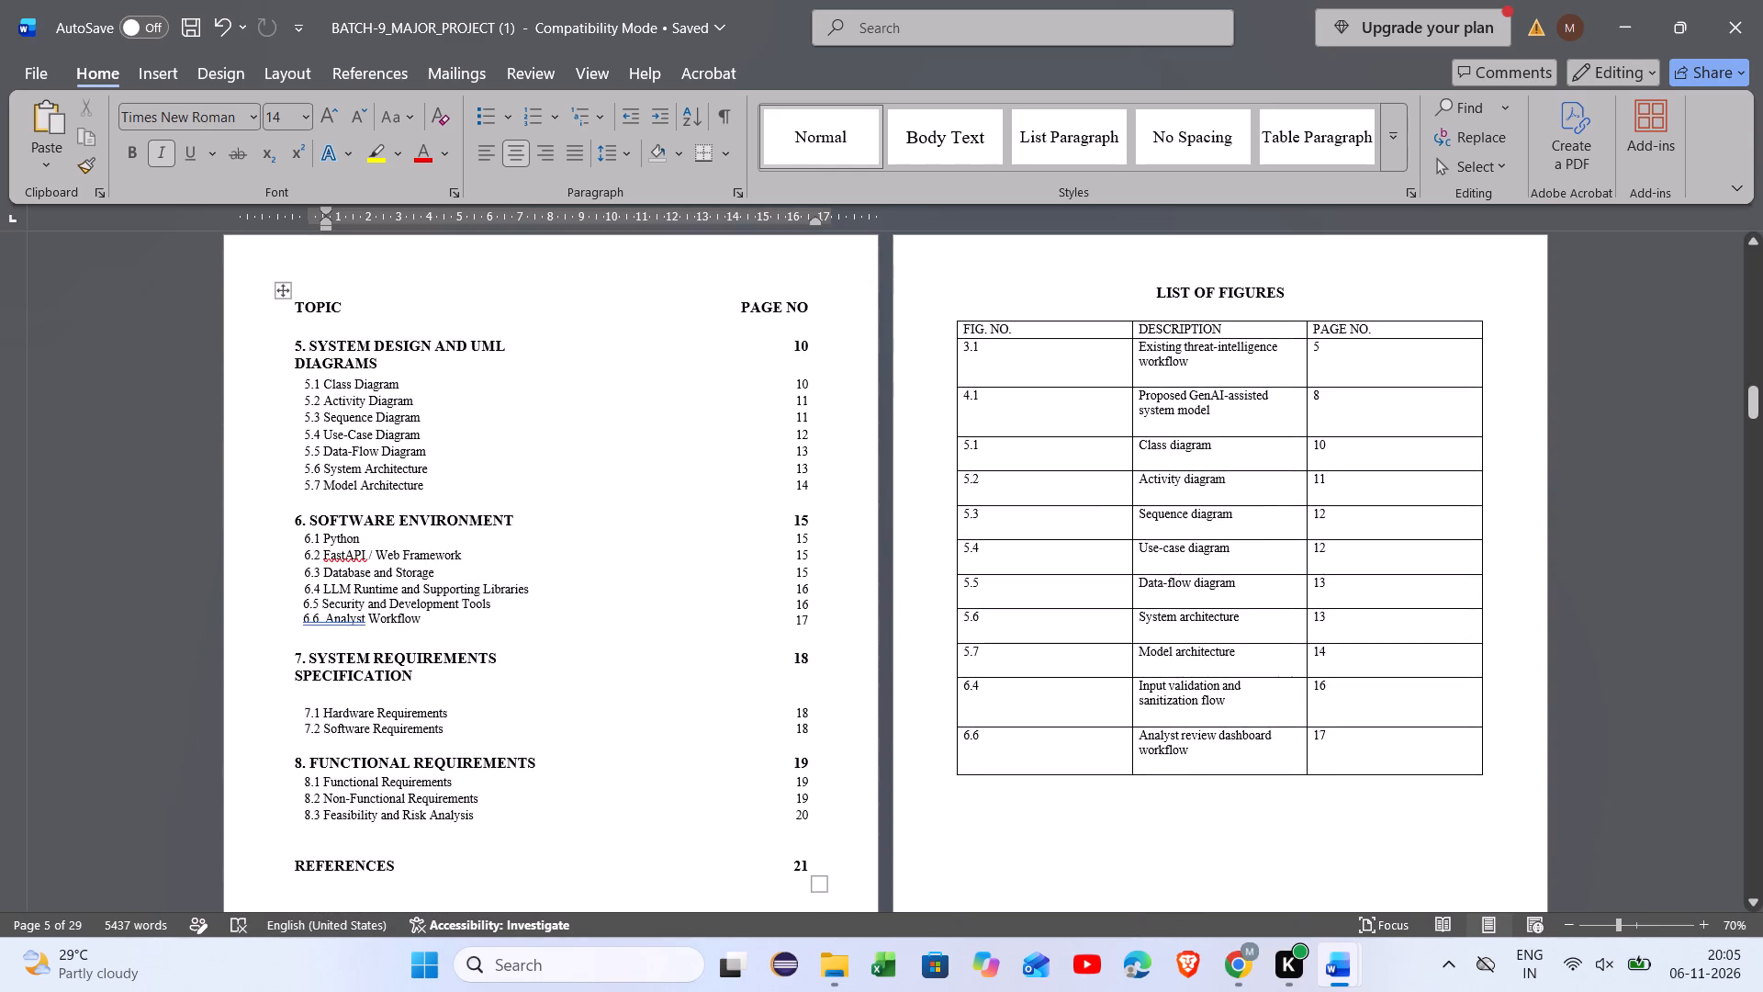
{"action": "scroll", "coordinate": [567, 504], "scroll_direction": "down", "scroll_amount": 1}
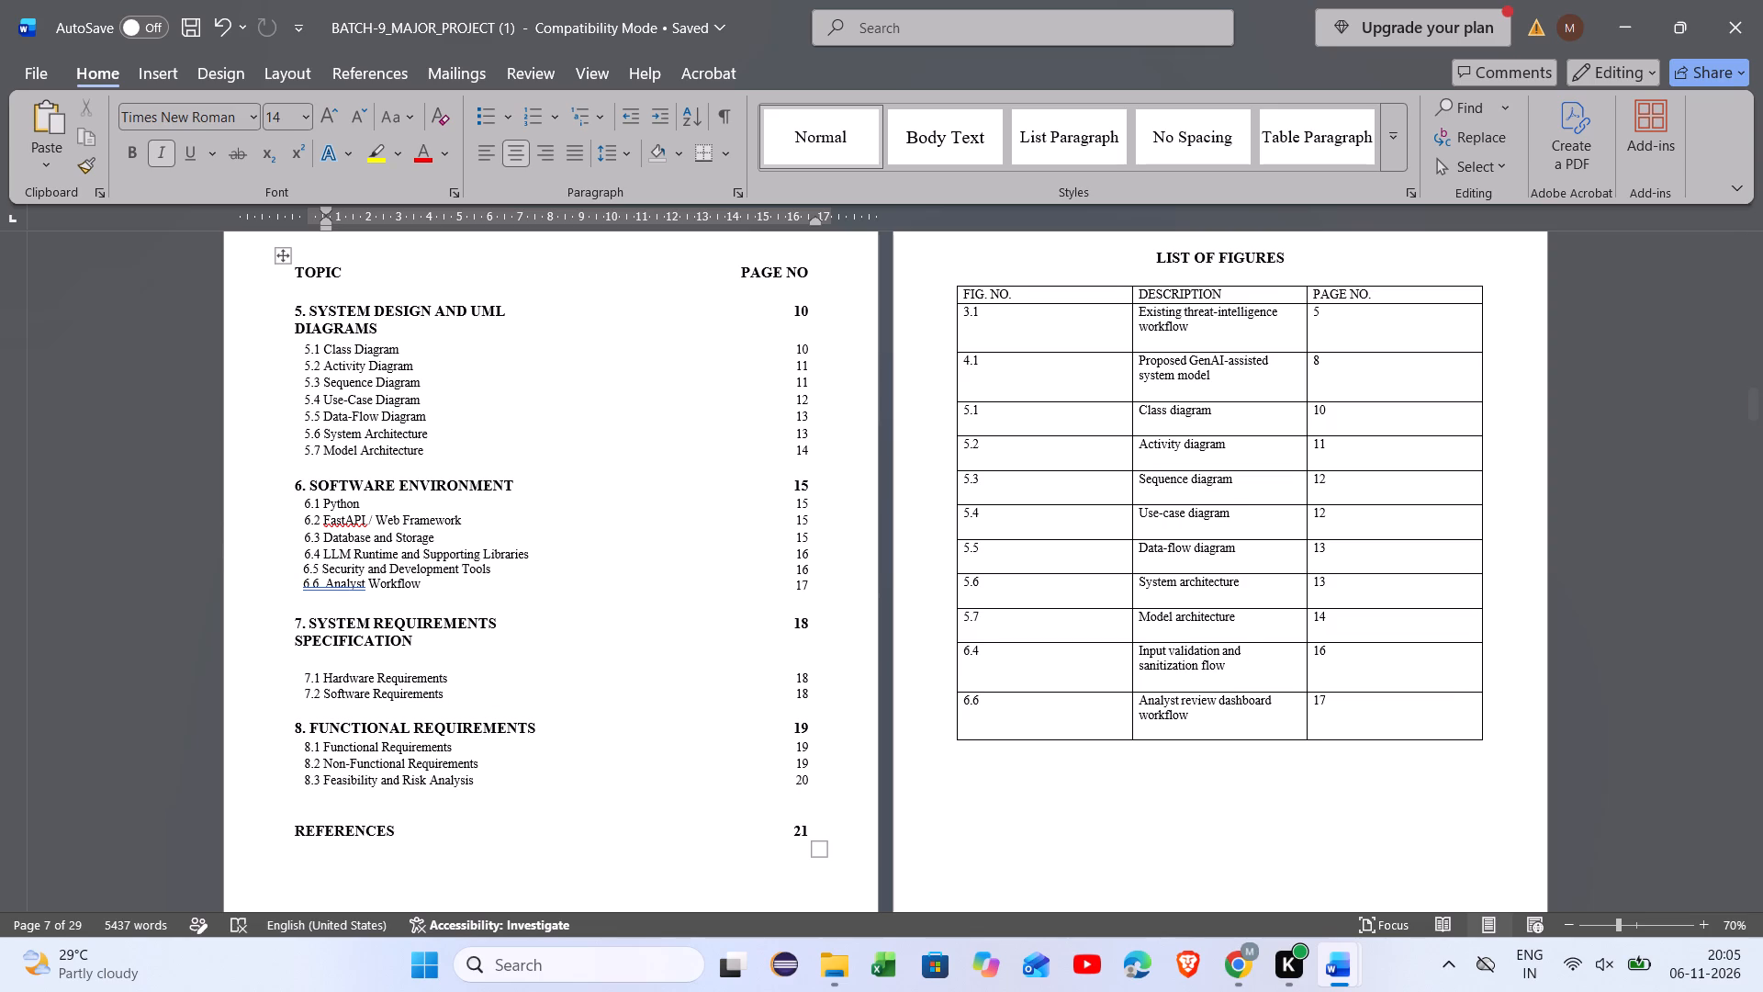
{"action": "scroll", "coordinate": [878, 665], "scroll_direction": "down", "scroll_amount": 1}
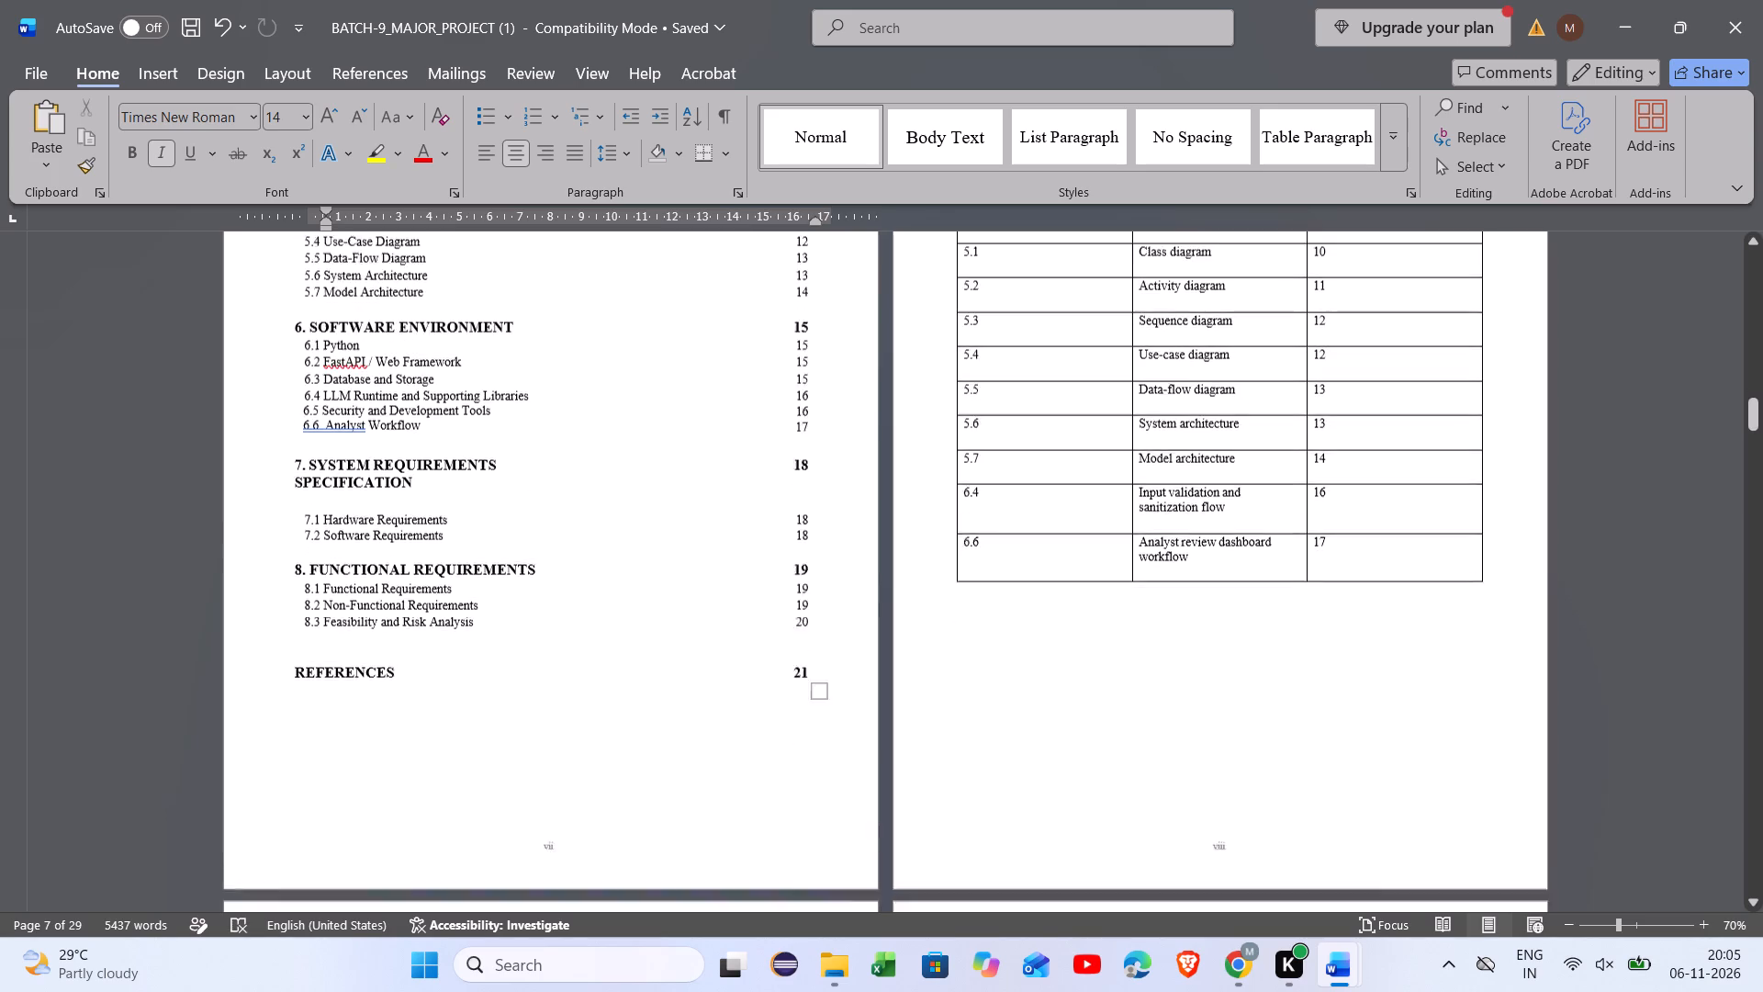
{"action": "scroll", "coordinate": [878, 665], "scroll_direction": "down", "scroll_amount": 4}
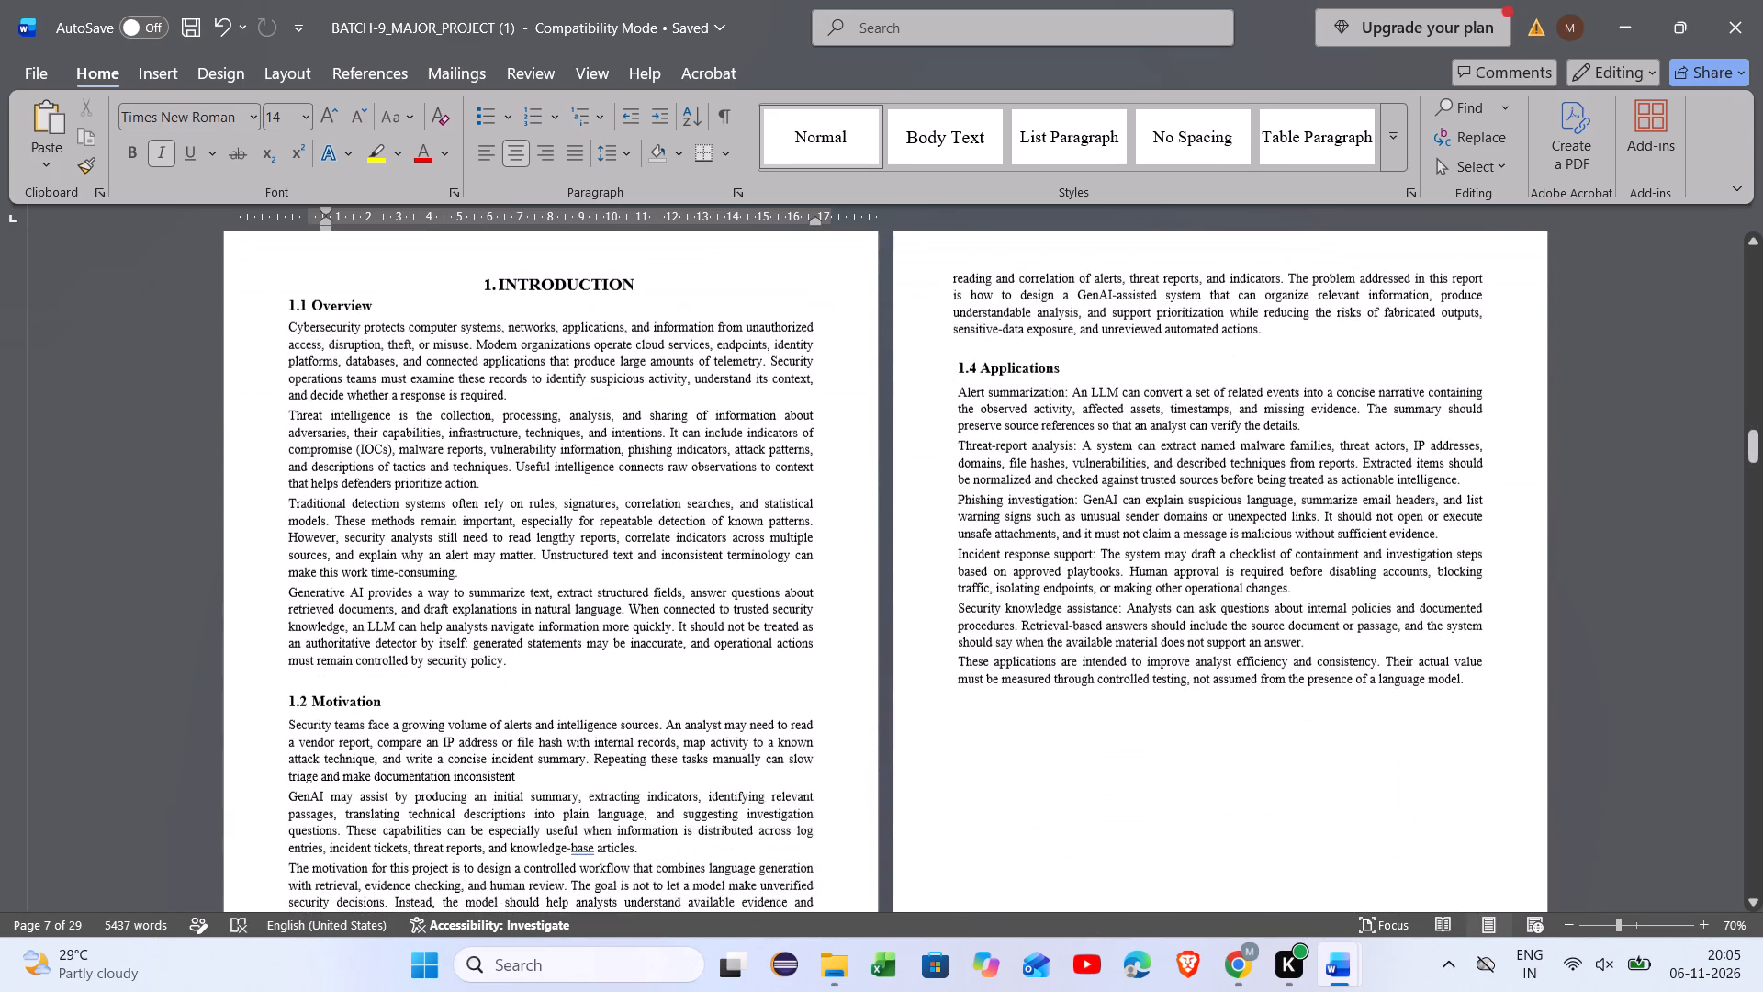
Review the report's Introduction, Literature Survey and Existing Method chapters for heading, text size and layout consistency.
{"action": "scroll", "coordinate": [878, 665], "scroll_direction": "down", "scroll_amount": 2}
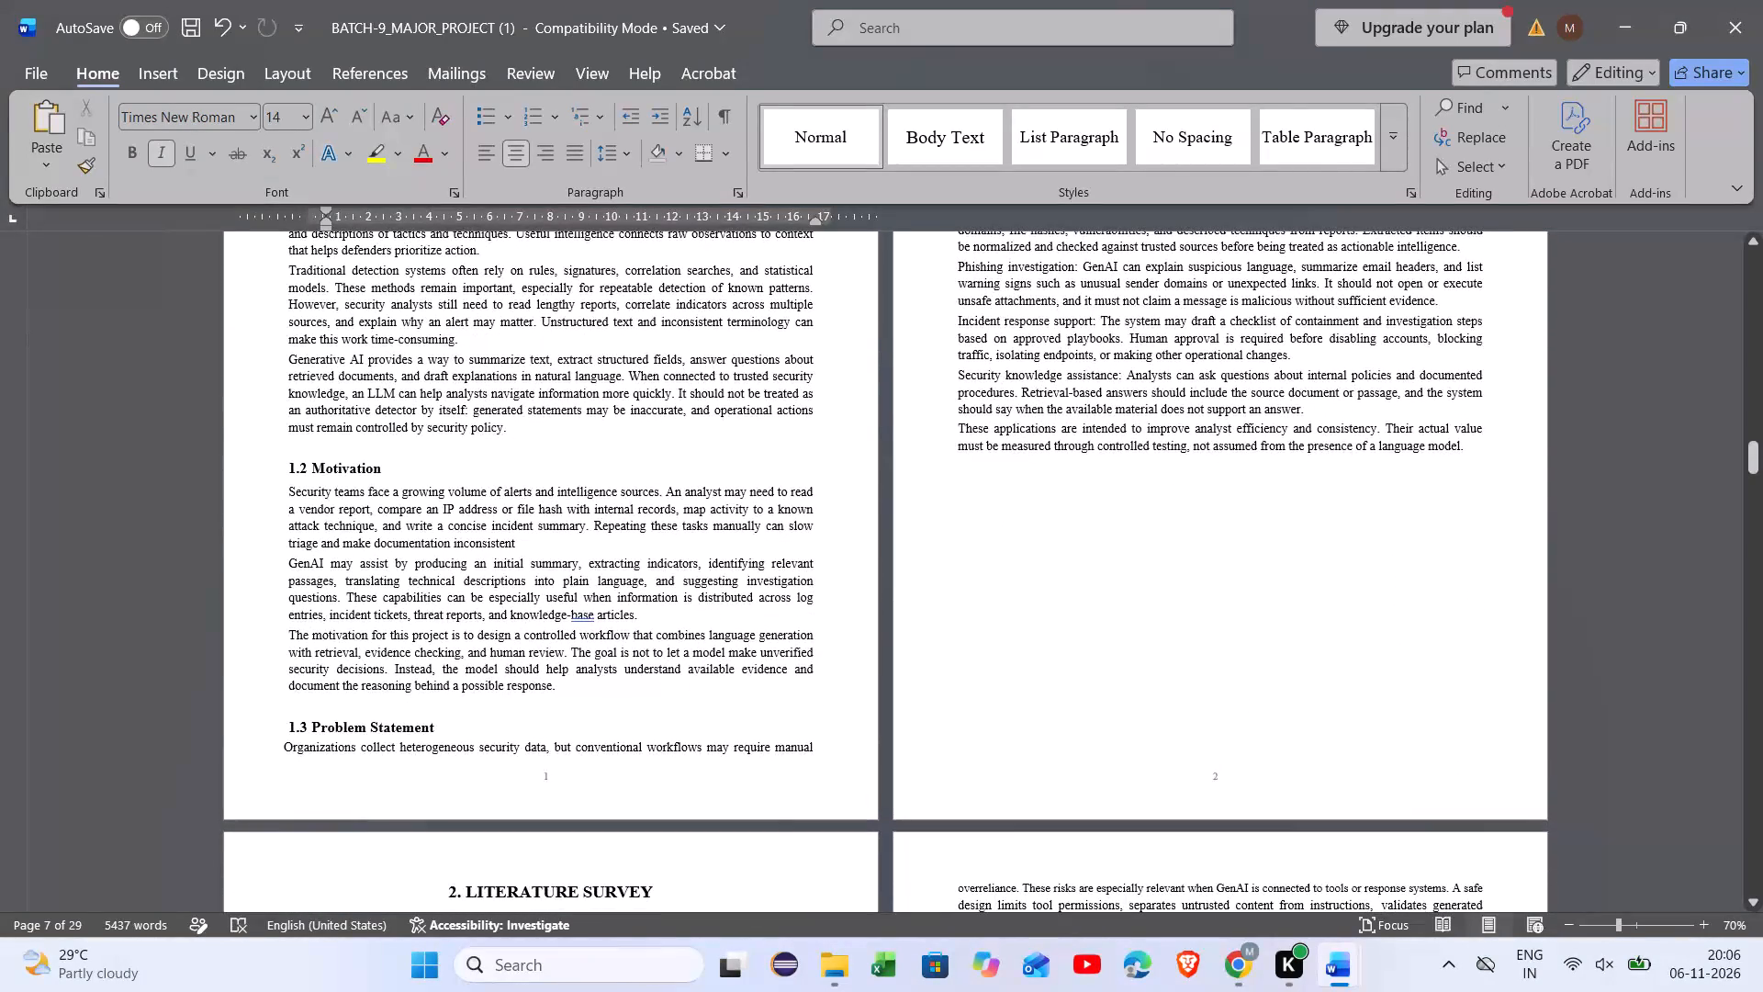
{"action": "scroll", "coordinate": [878, 665], "scroll_direction": "down", "scroll_amount": 1}
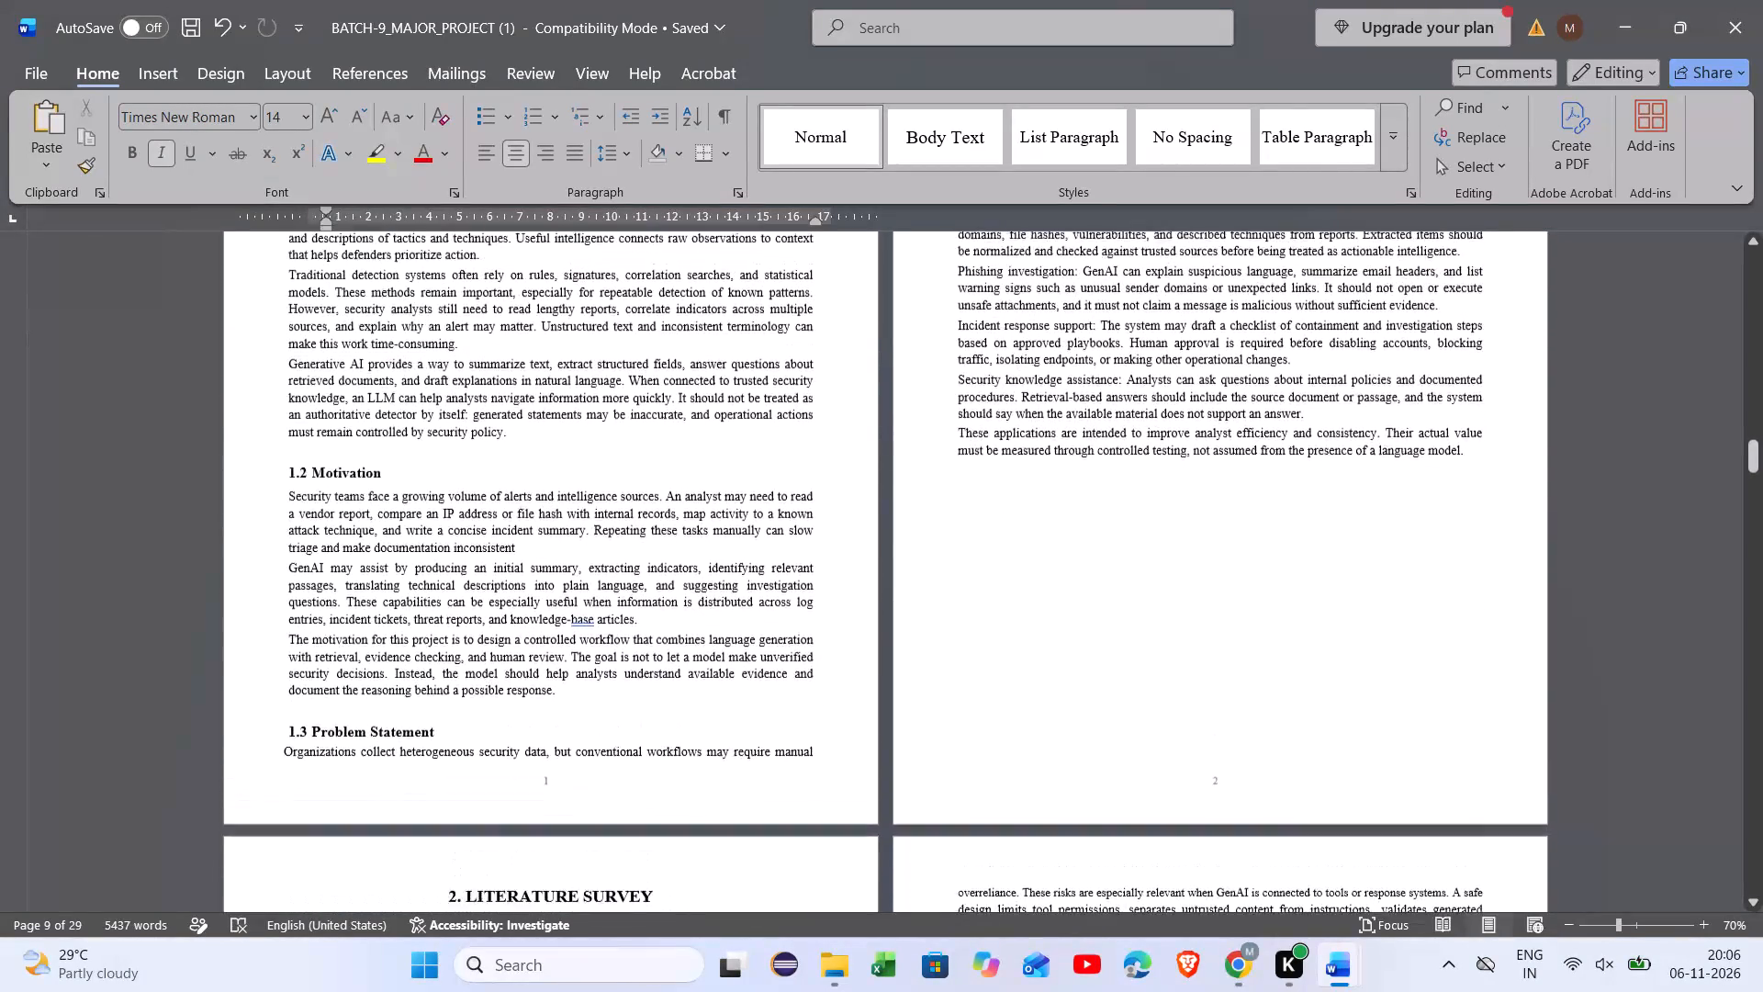
{"action": "scroll", "coordinate": [878, 665], "scroll_direction": "down", "scroll_amount": 1}
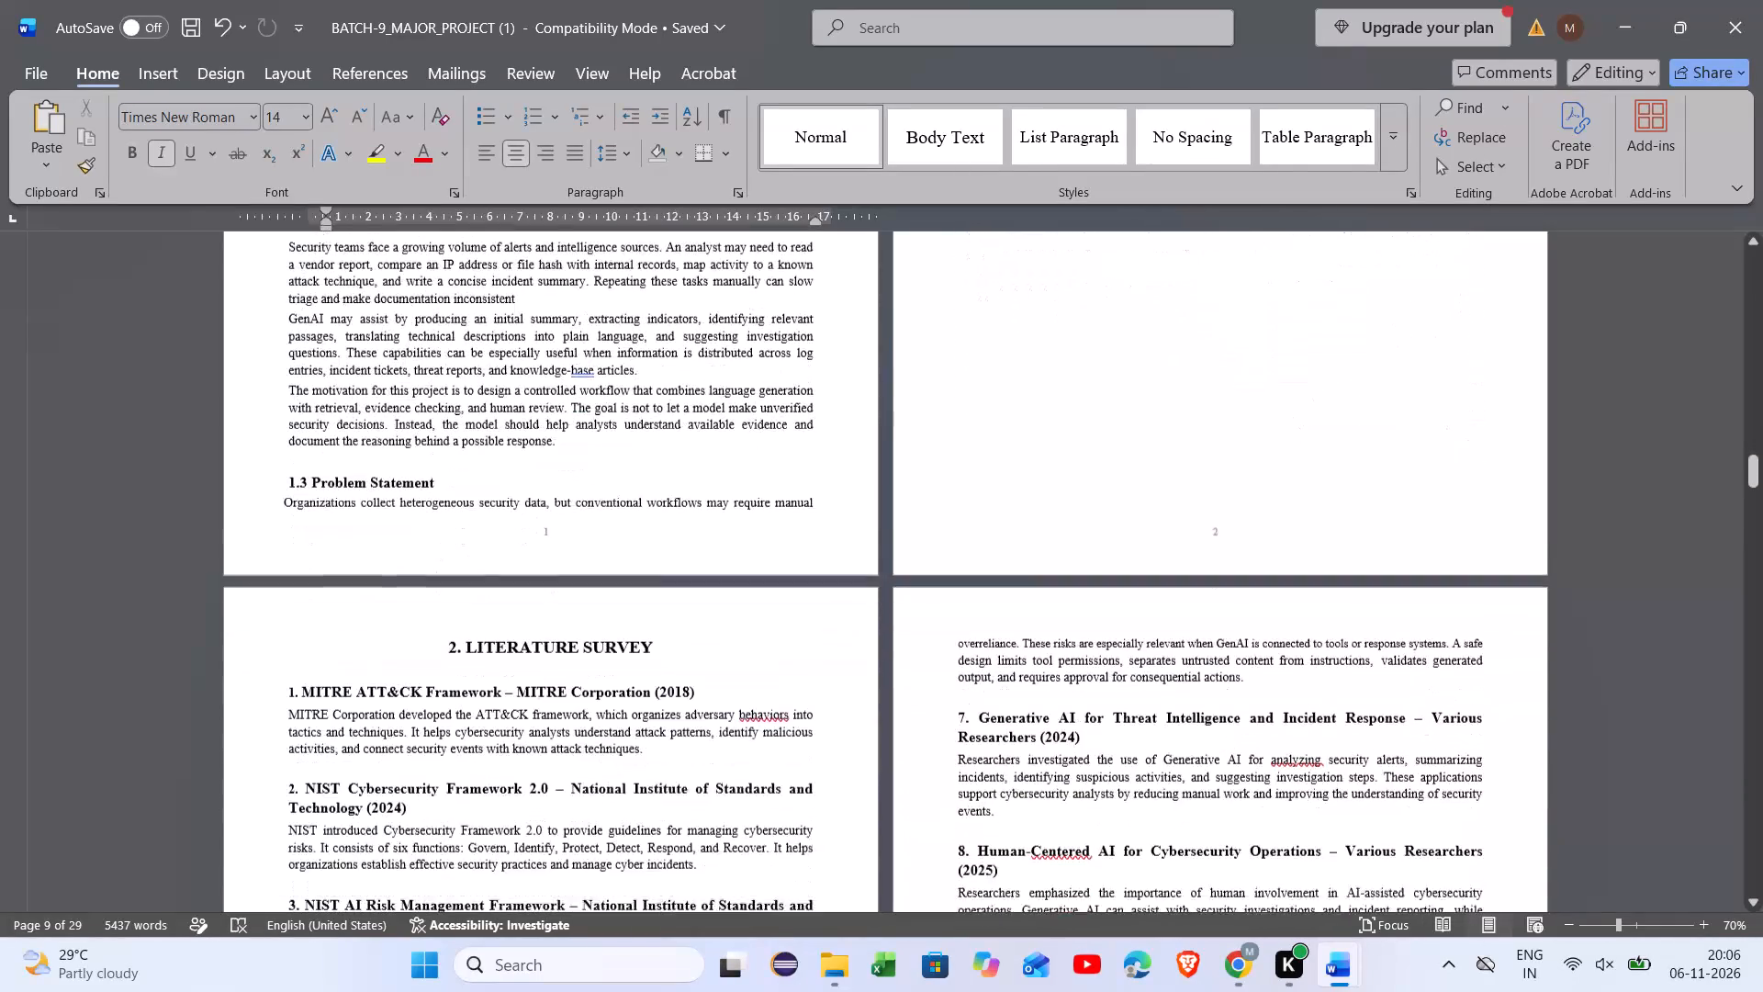
{"action": "scroll", "coordinate": [878, 665], "scroll_direction": "down", "scroll_amount": 2}
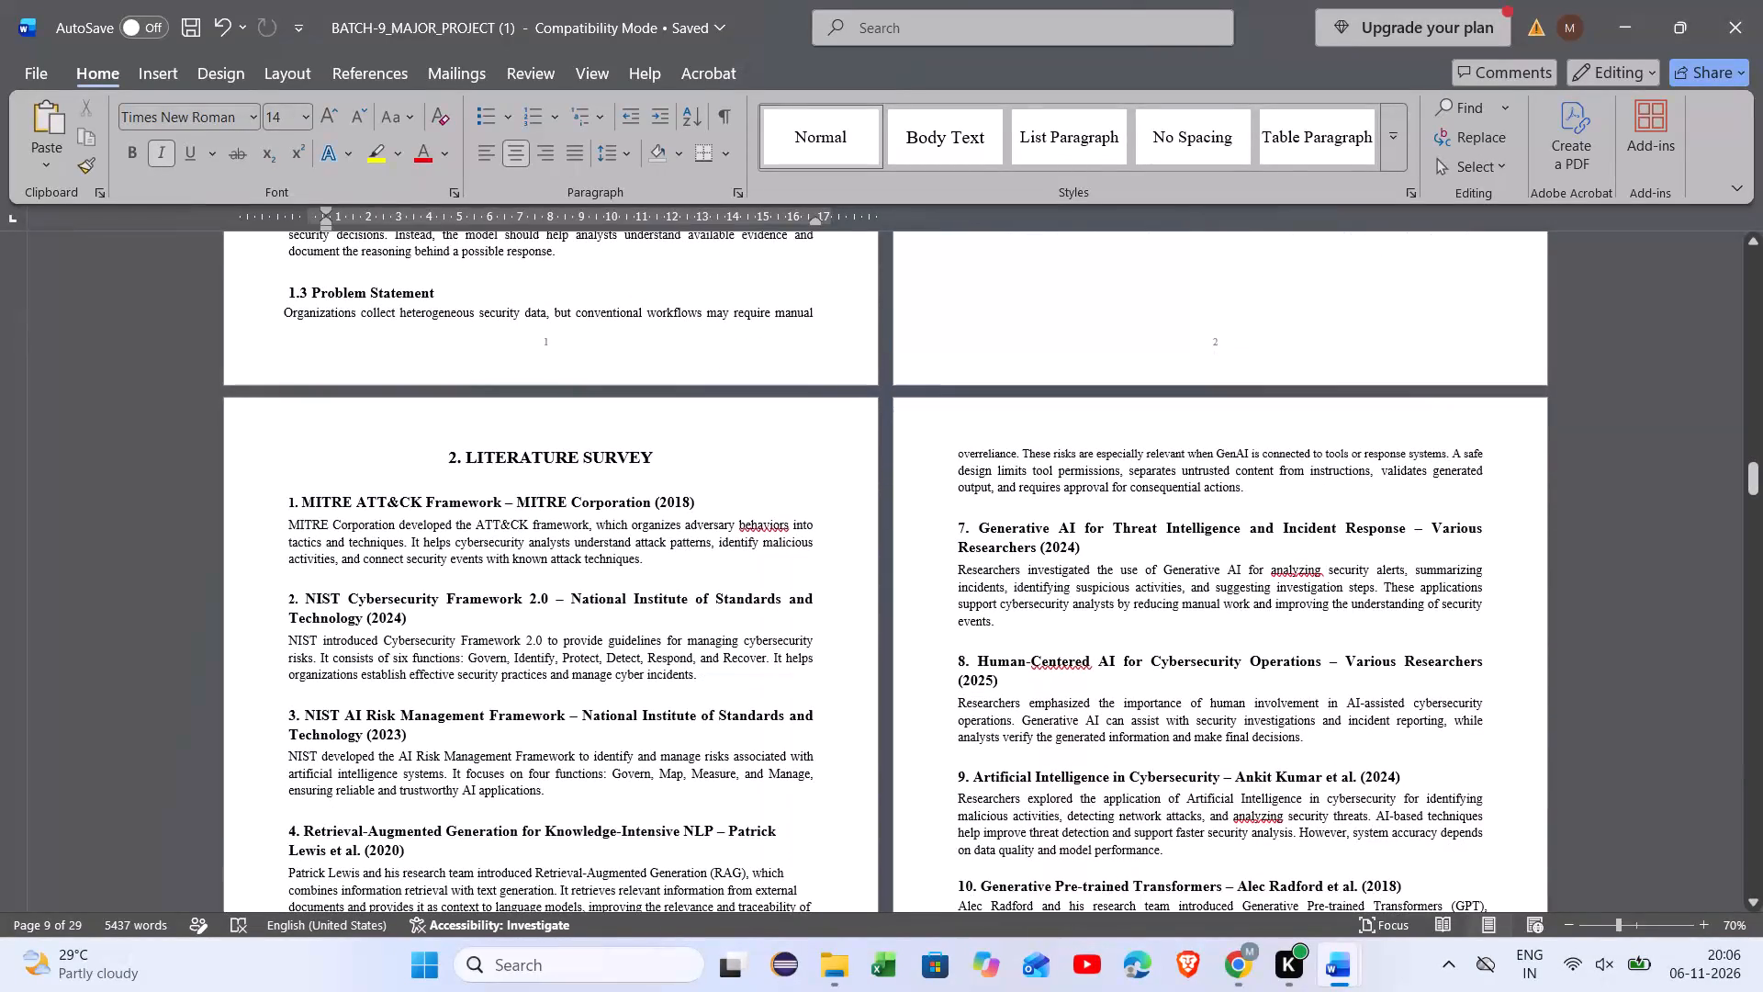
{"action": "scroll", "coordinate": [878, 665], "scroll_direction": "down", "scroll_amount": 4}
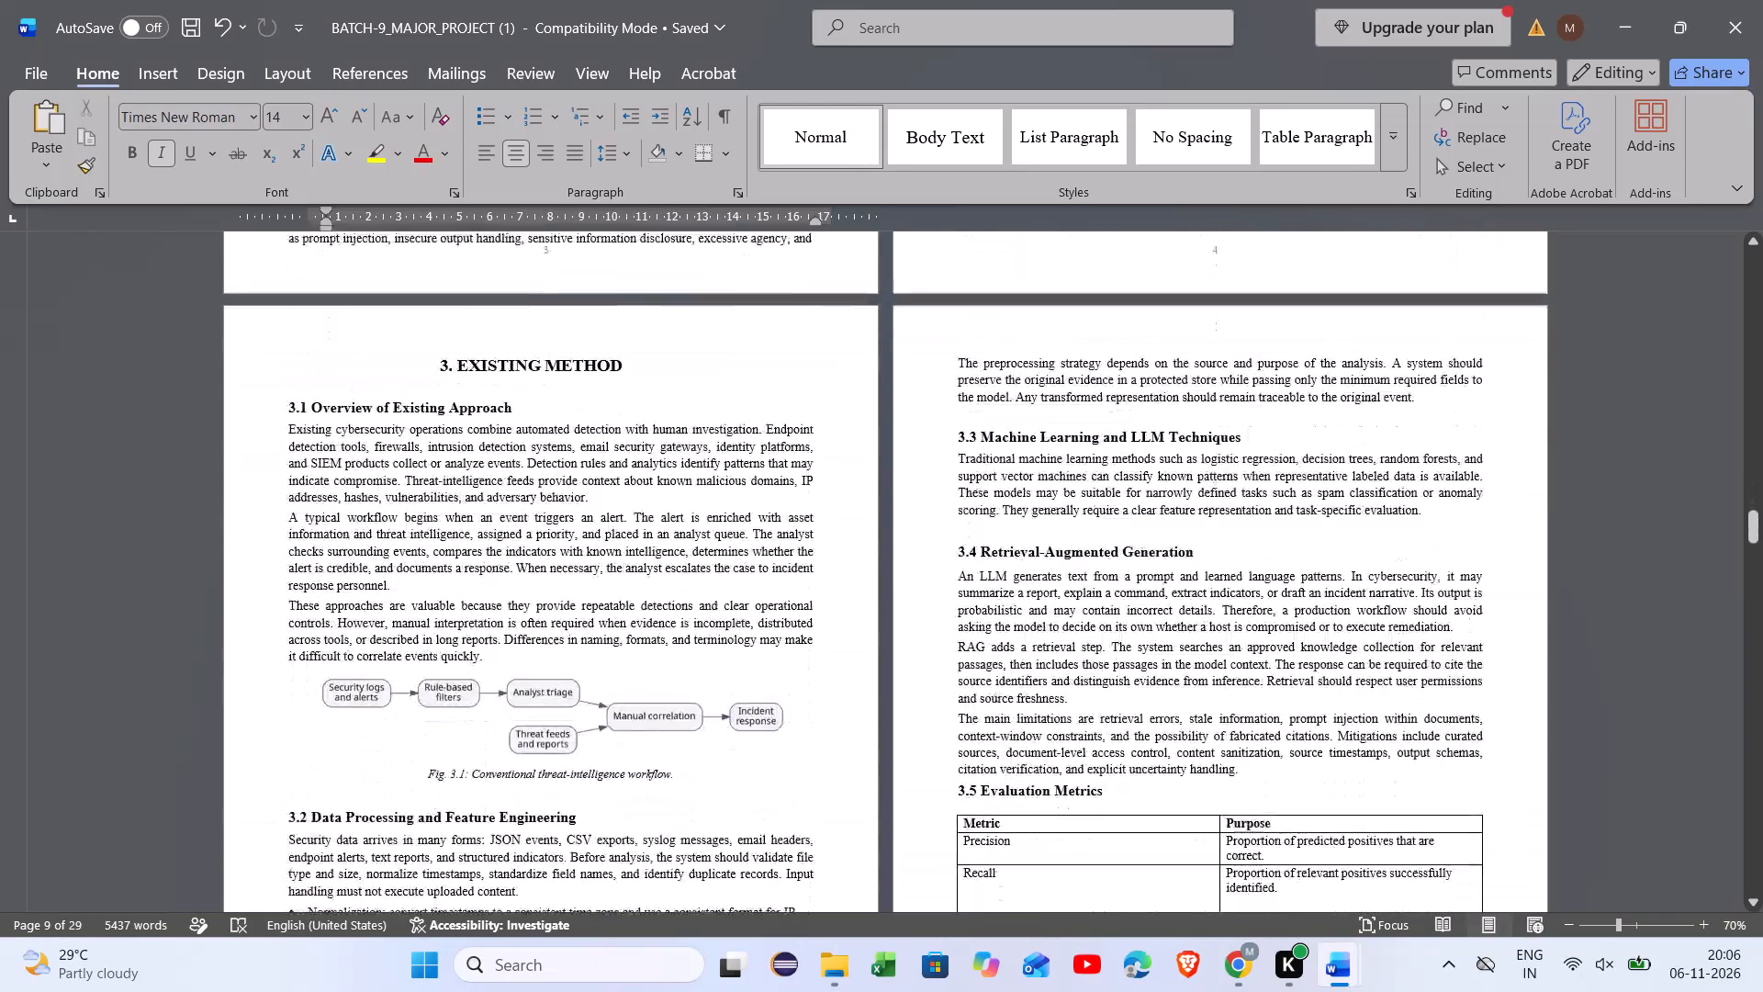
{"action": "scroll", "coordinate": [878, 665], "scroll_direction": "down", "scroll_amount": 1}
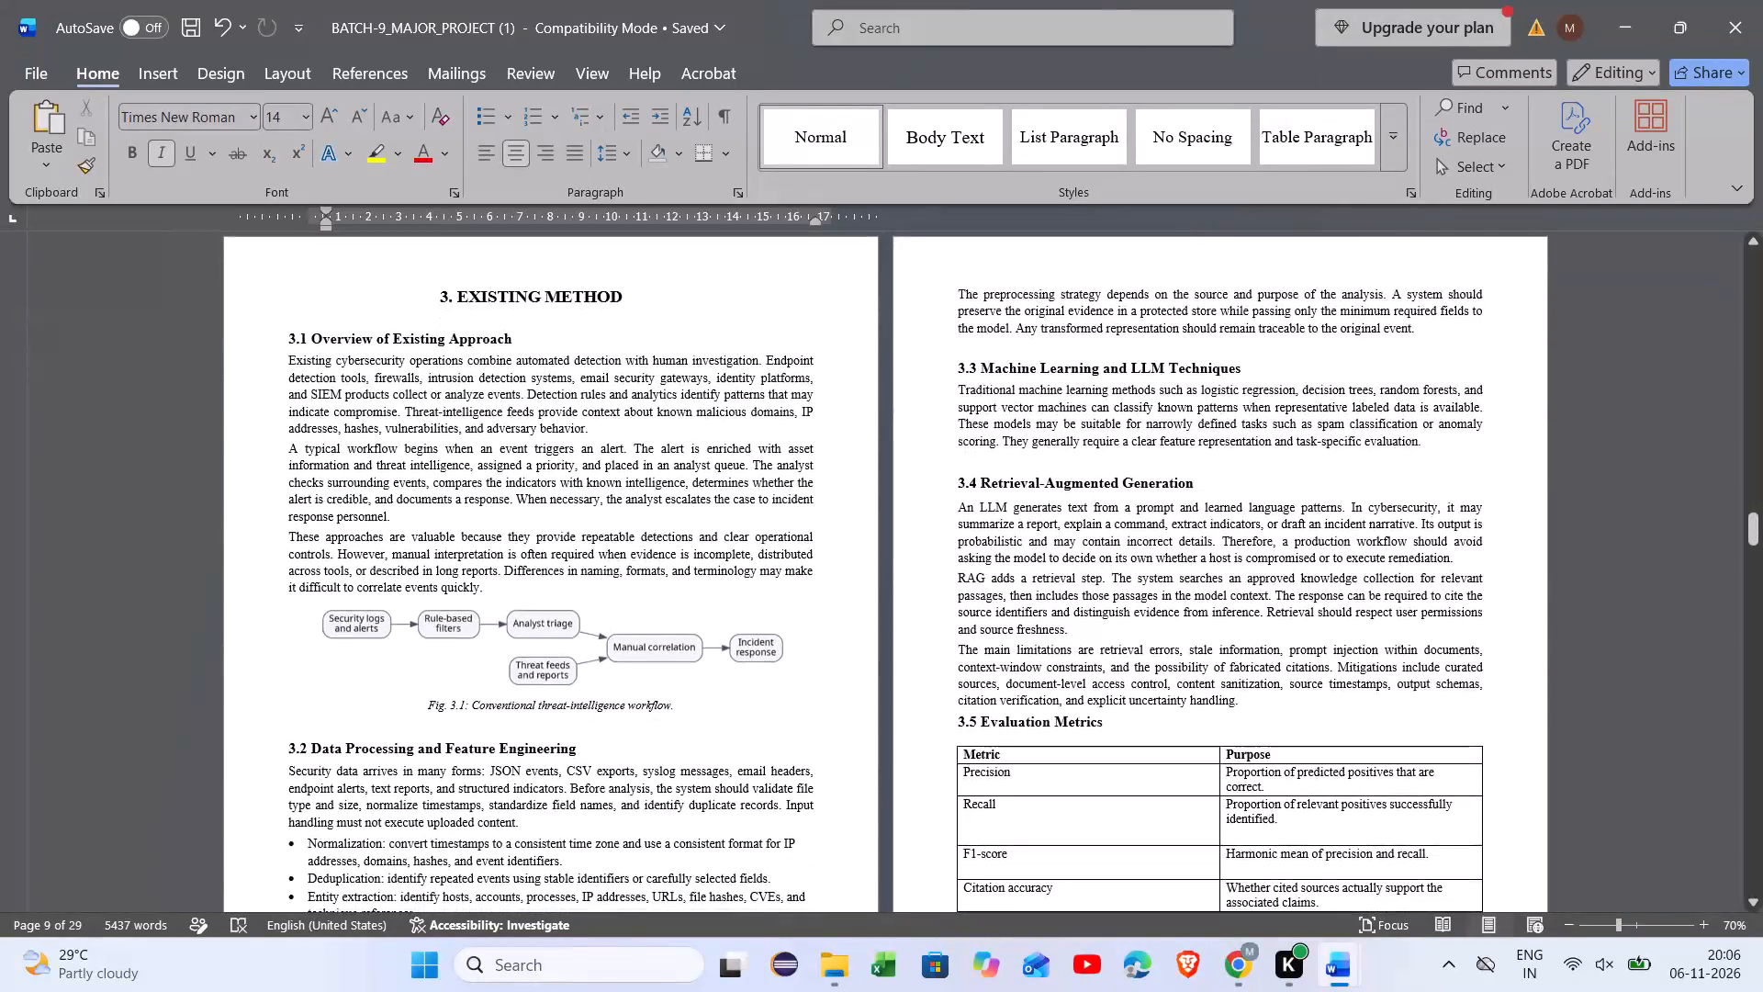
{"action": "scroll", "coordinate": [878, 665], "scroll_direction": "down", "scroll_amount": 2}
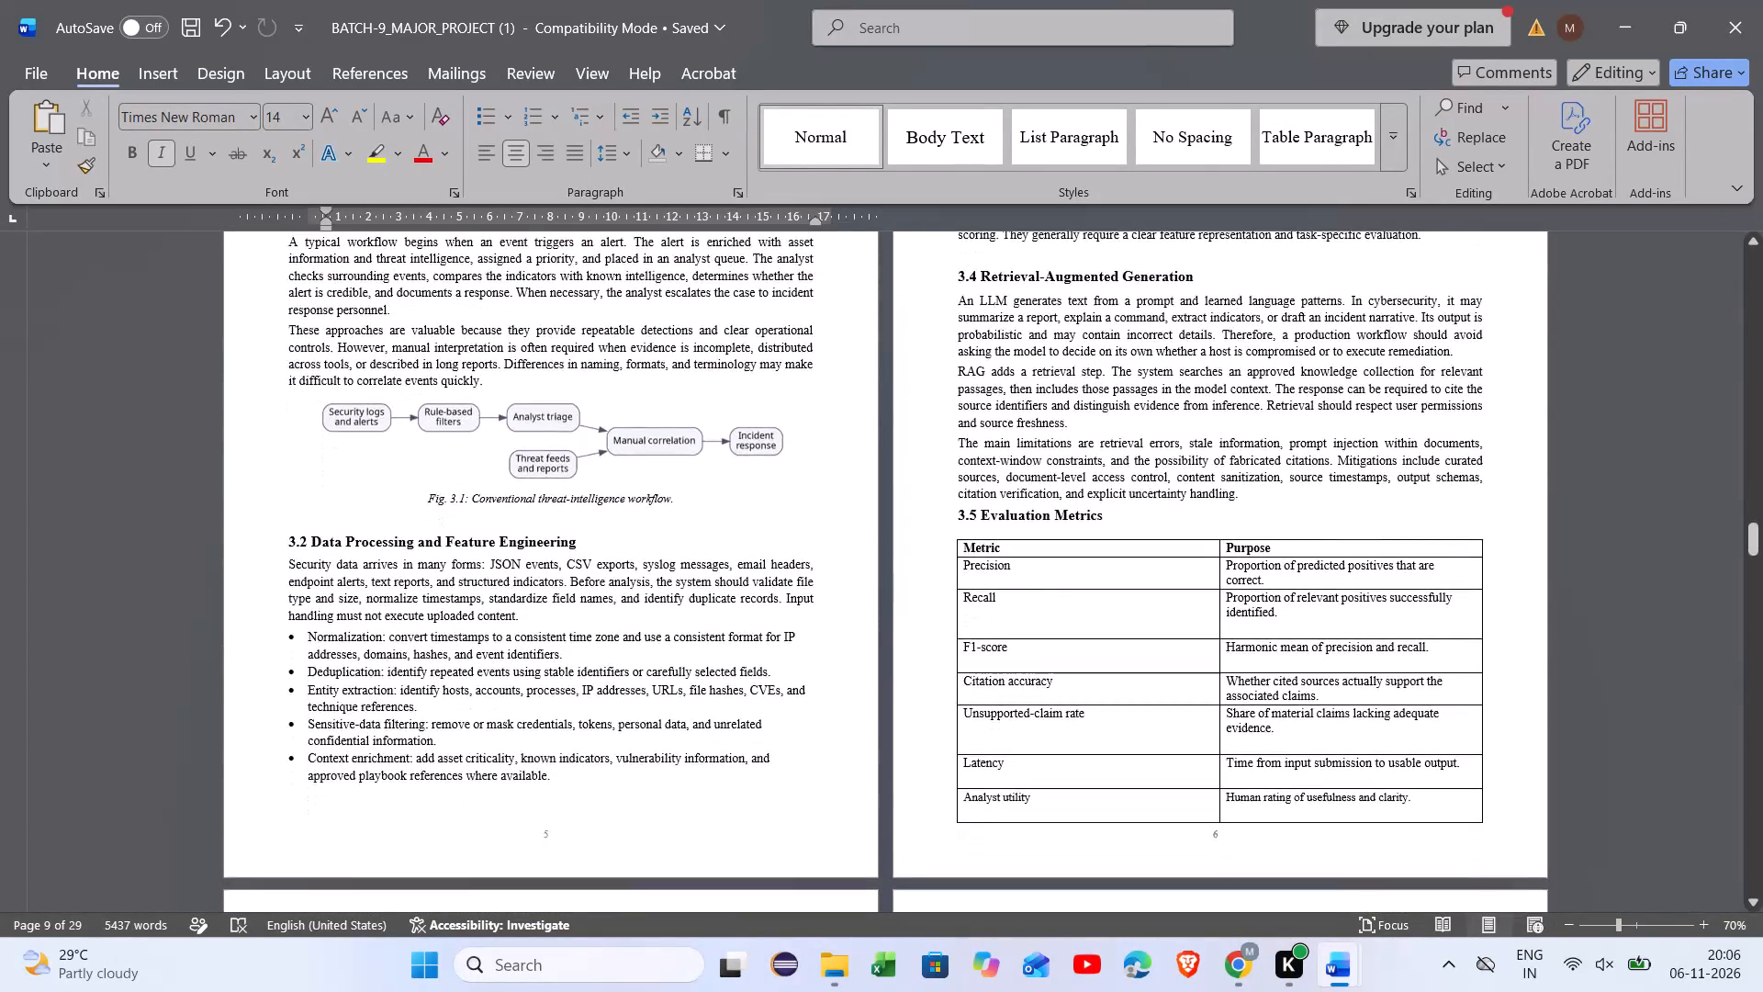
{"action": "scroll", "coordinate": [878, 665], "scroll_direction": "up", "scroll_amount": 1}
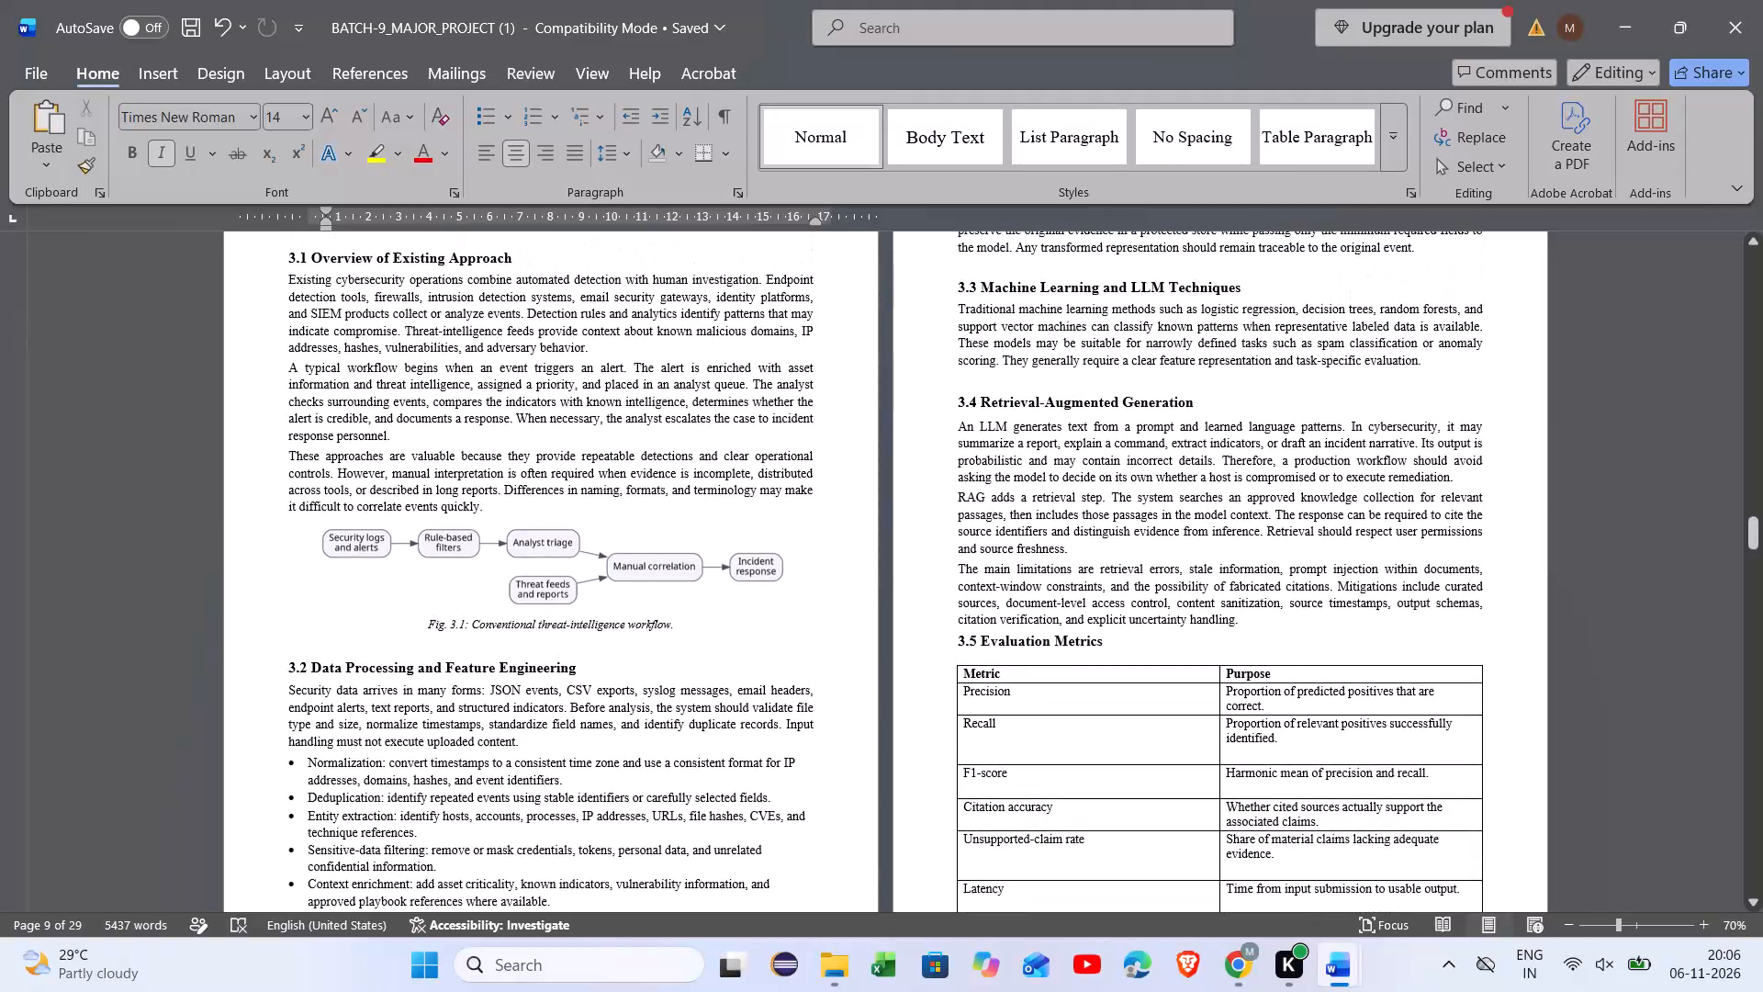
{"action": "scroll", "coordinate": [878, 665], "scroll_direction": "up", "scroll_amount": 1}
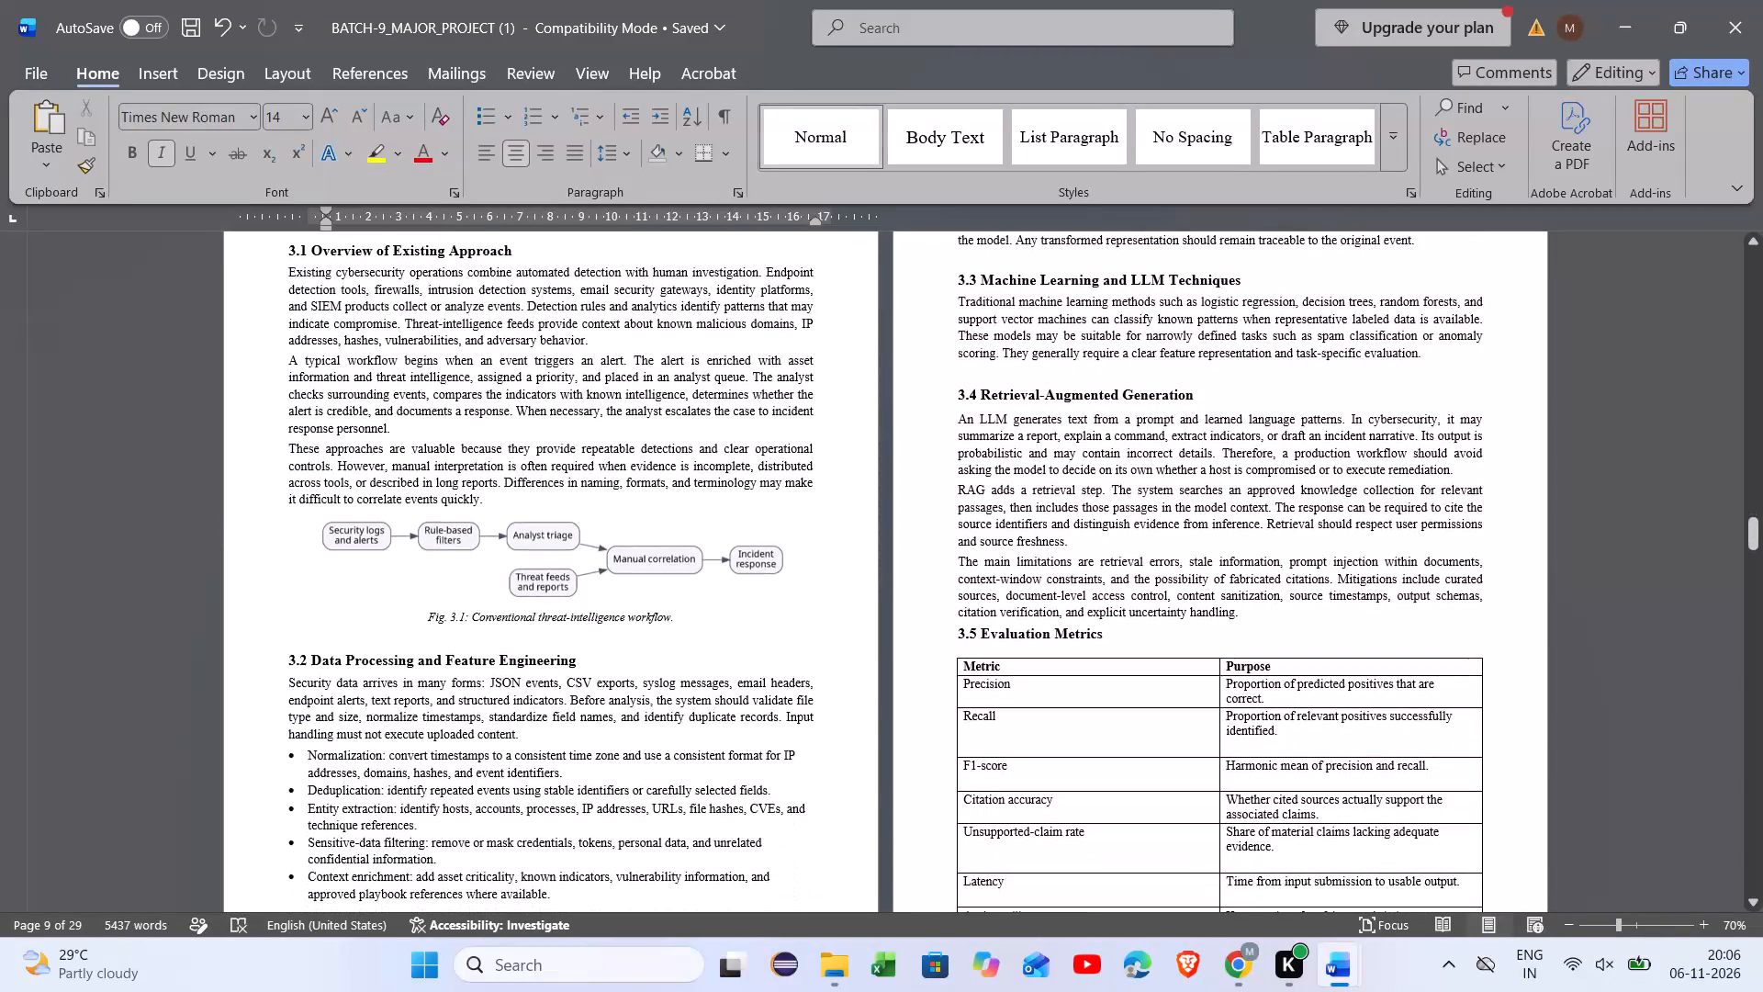
{"action": "scroll", "coordinate": [878, 665], "scroll_direction": "down", "scroll_amount": 1}
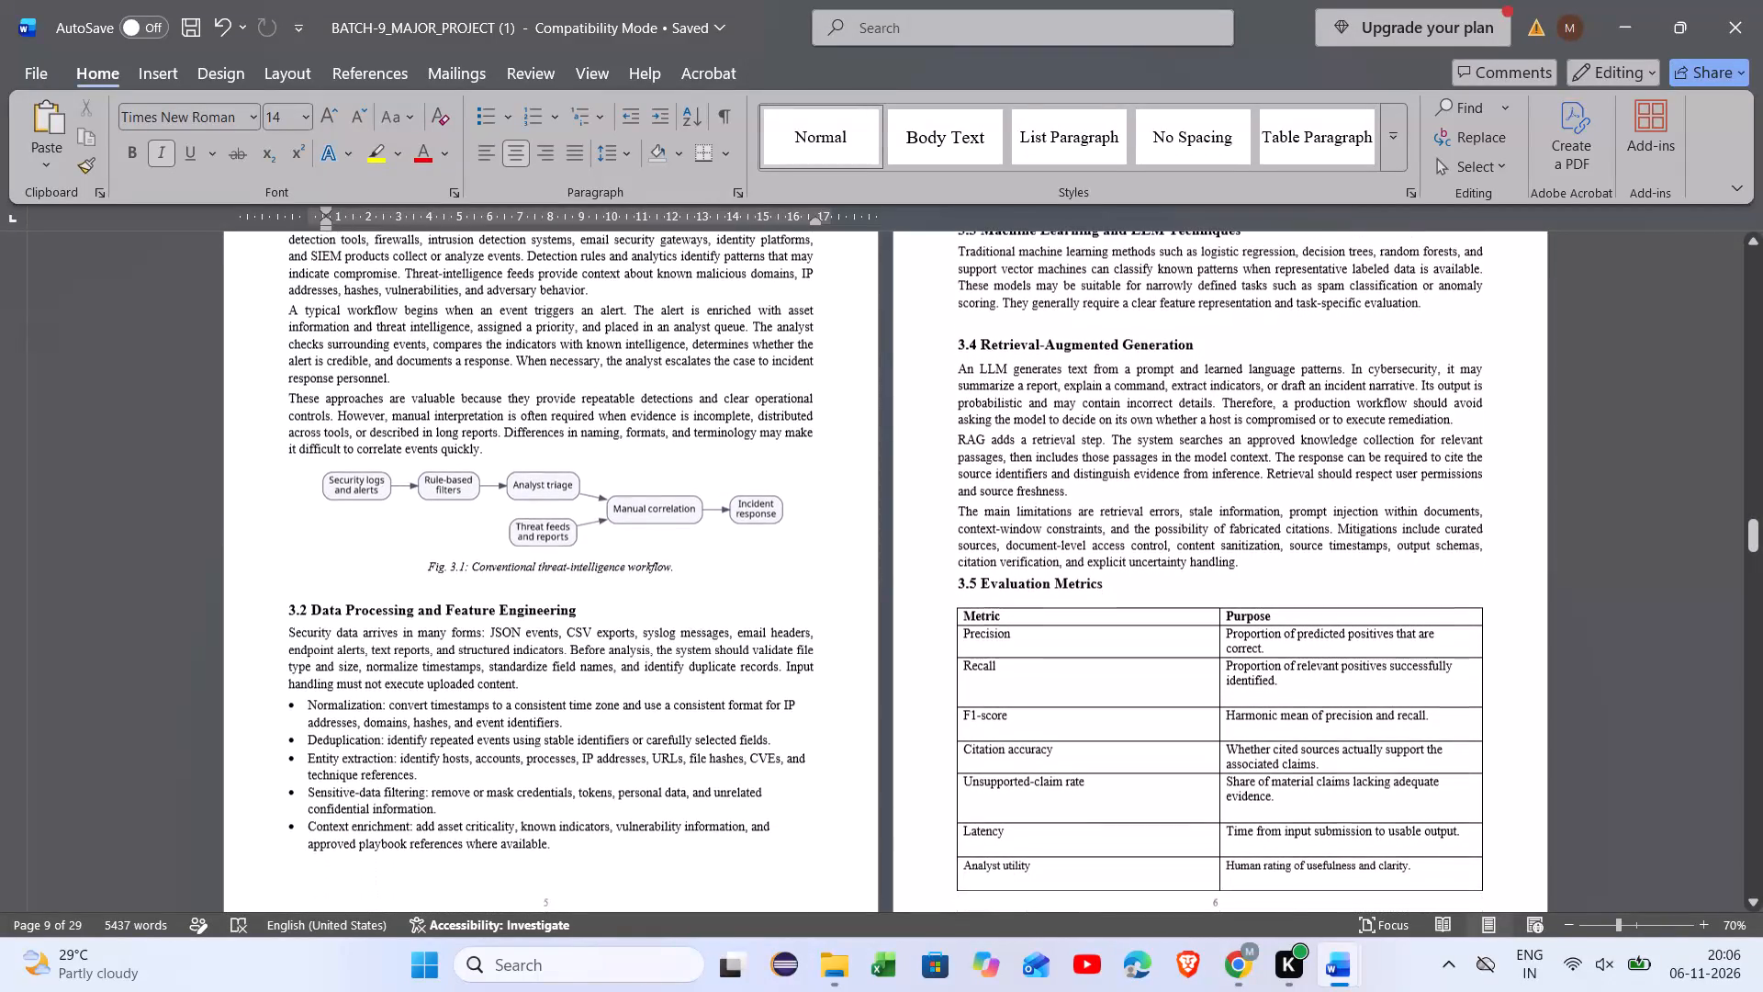
{"action": "scroll", "coordinate": [878, 665], "scroll_direction": "down", "scroll_amount": 1}
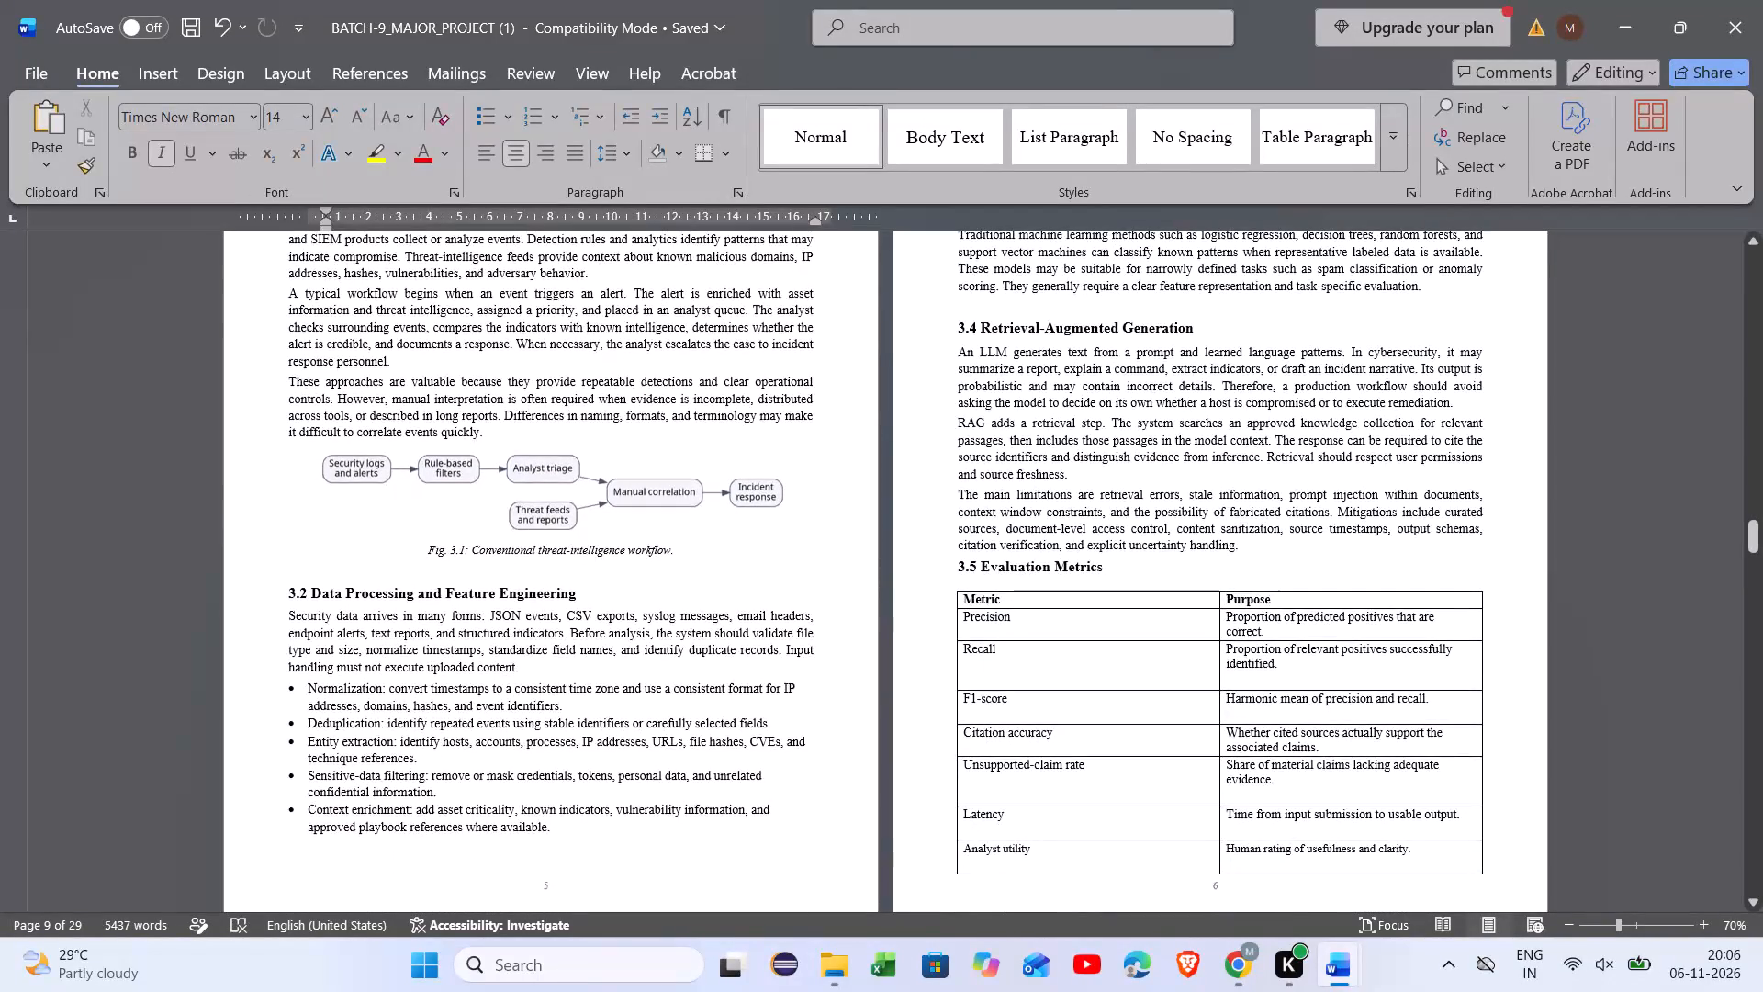
{"action": "scroll", "coordinate": [878, 665], "scroll_direction": "down", "scroll_amount": 2}
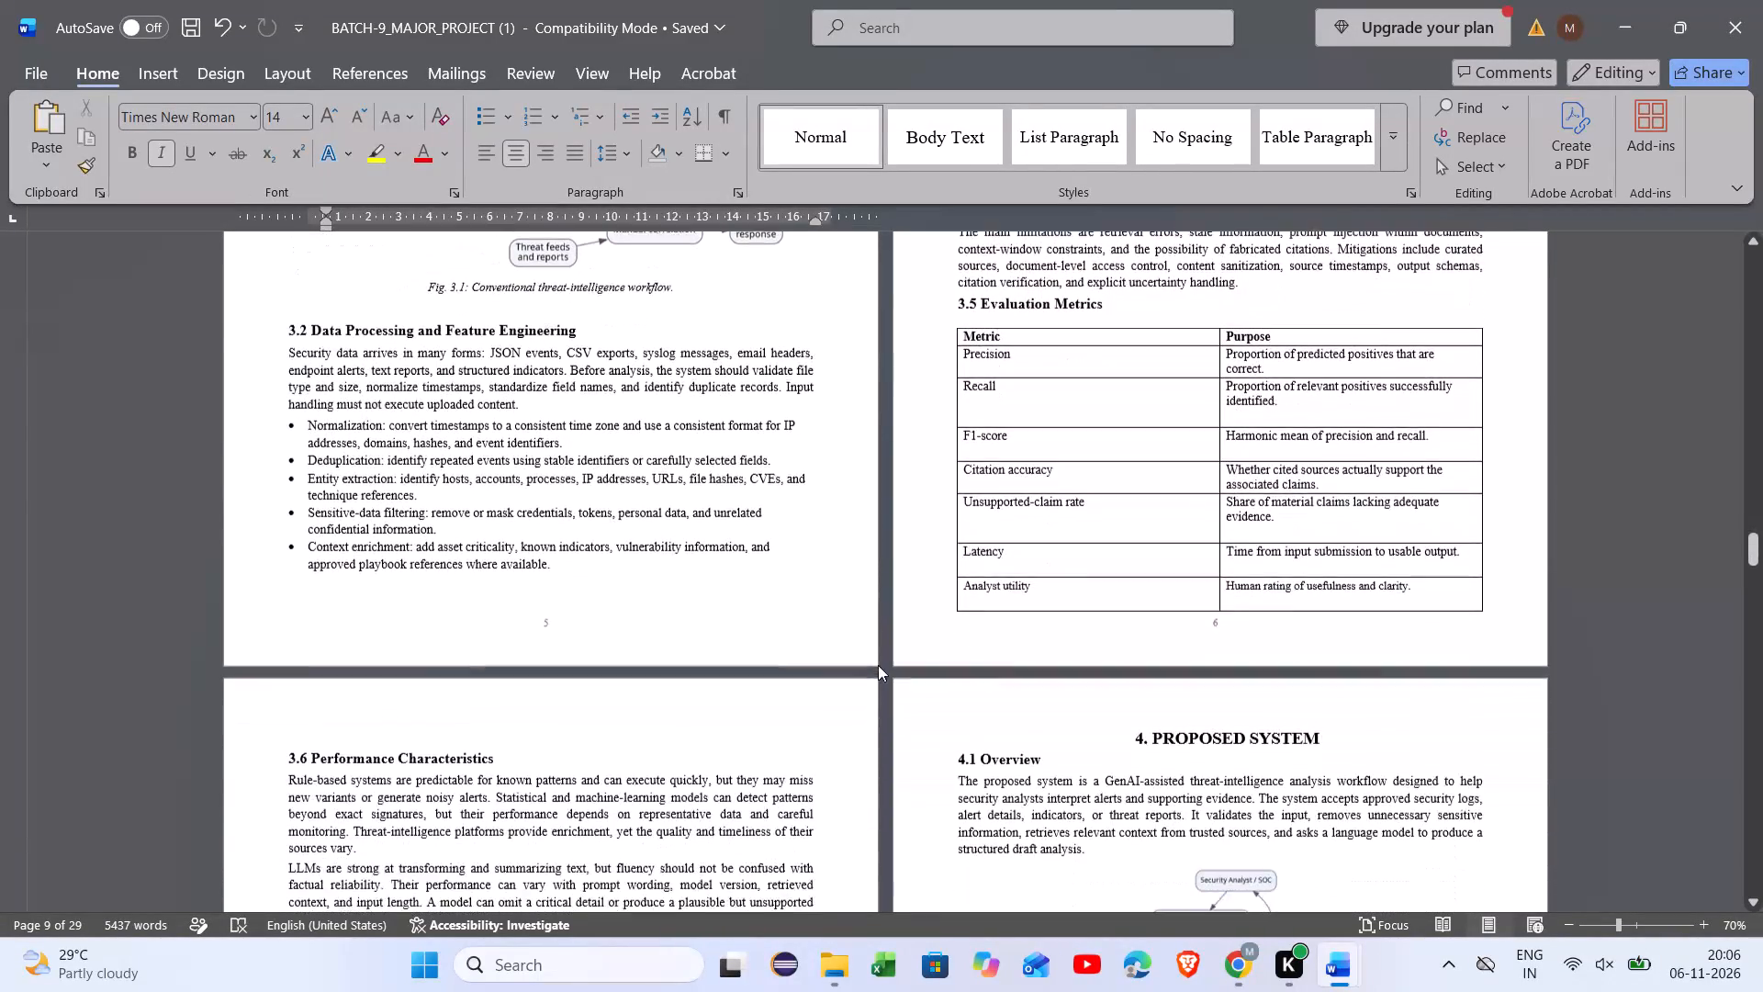
Review sections 3.6 and 3.7, the Proposed System chapter and the class diagram page for inconsistent text sizes and layout.
{"action": "scroll", "coordinate": [878, 665], "scroll_direction": "down", "scroll_amount": 1}
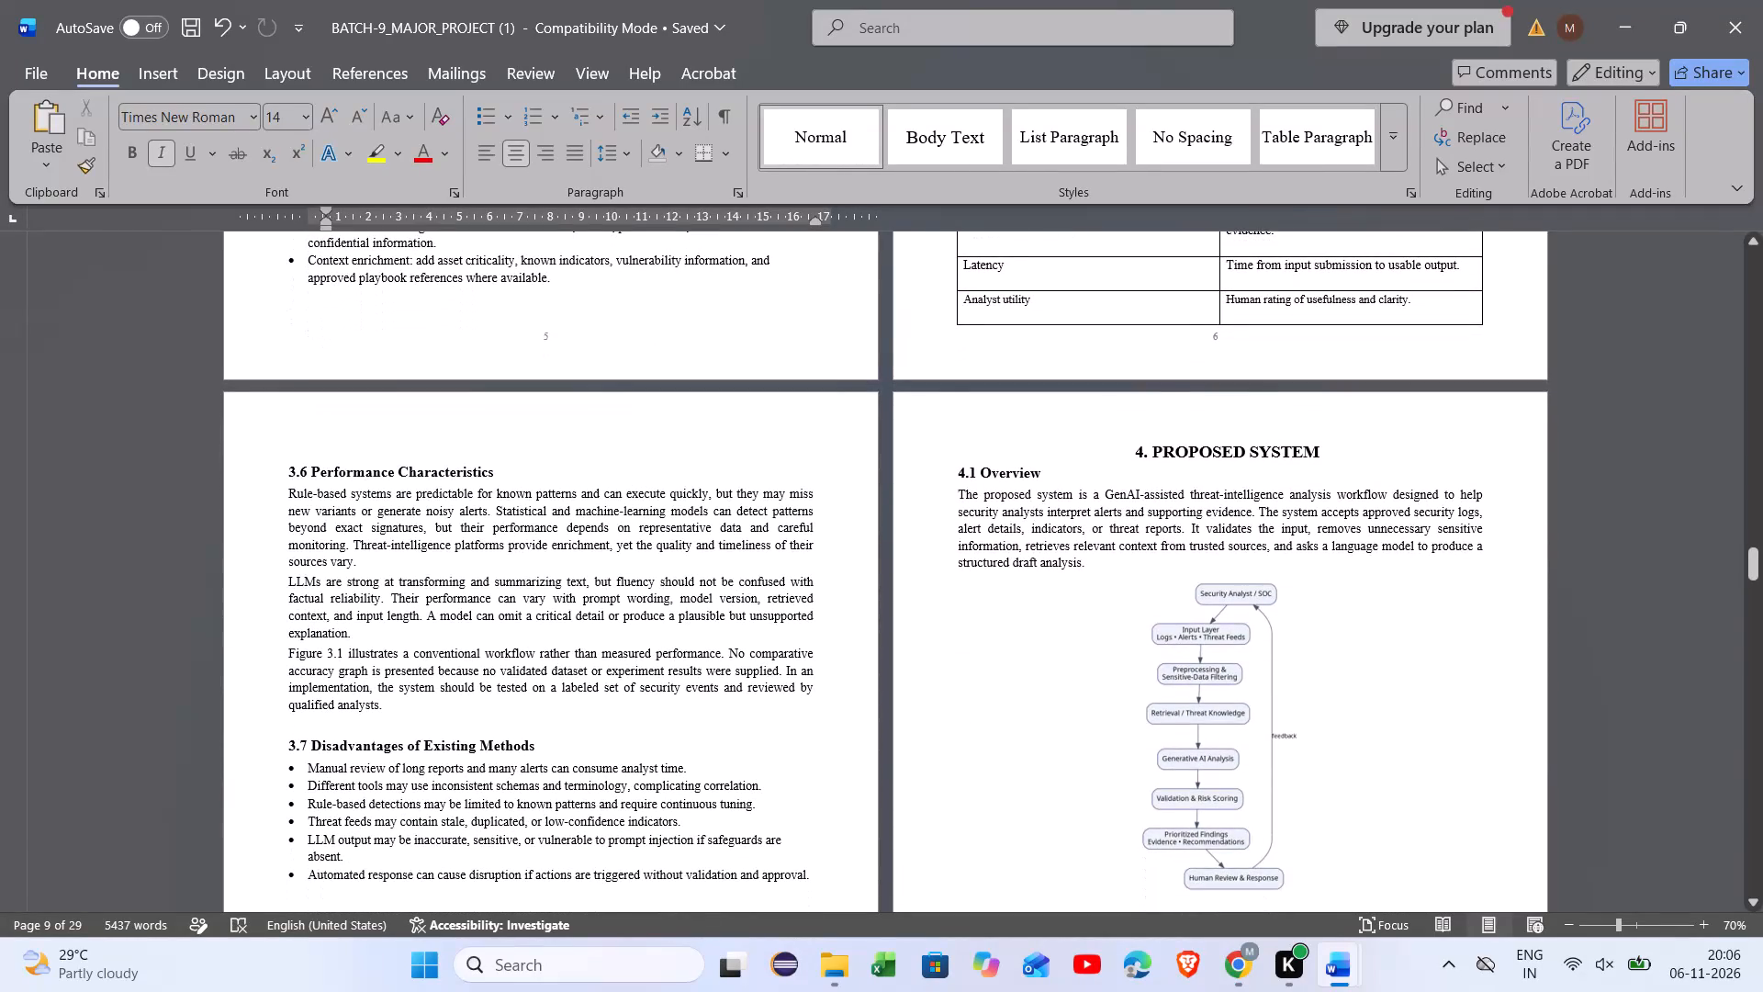
{"action": "scroll", "coordinate": [878, 665], "scroll_direction": "down", "scroll_amount": 1}
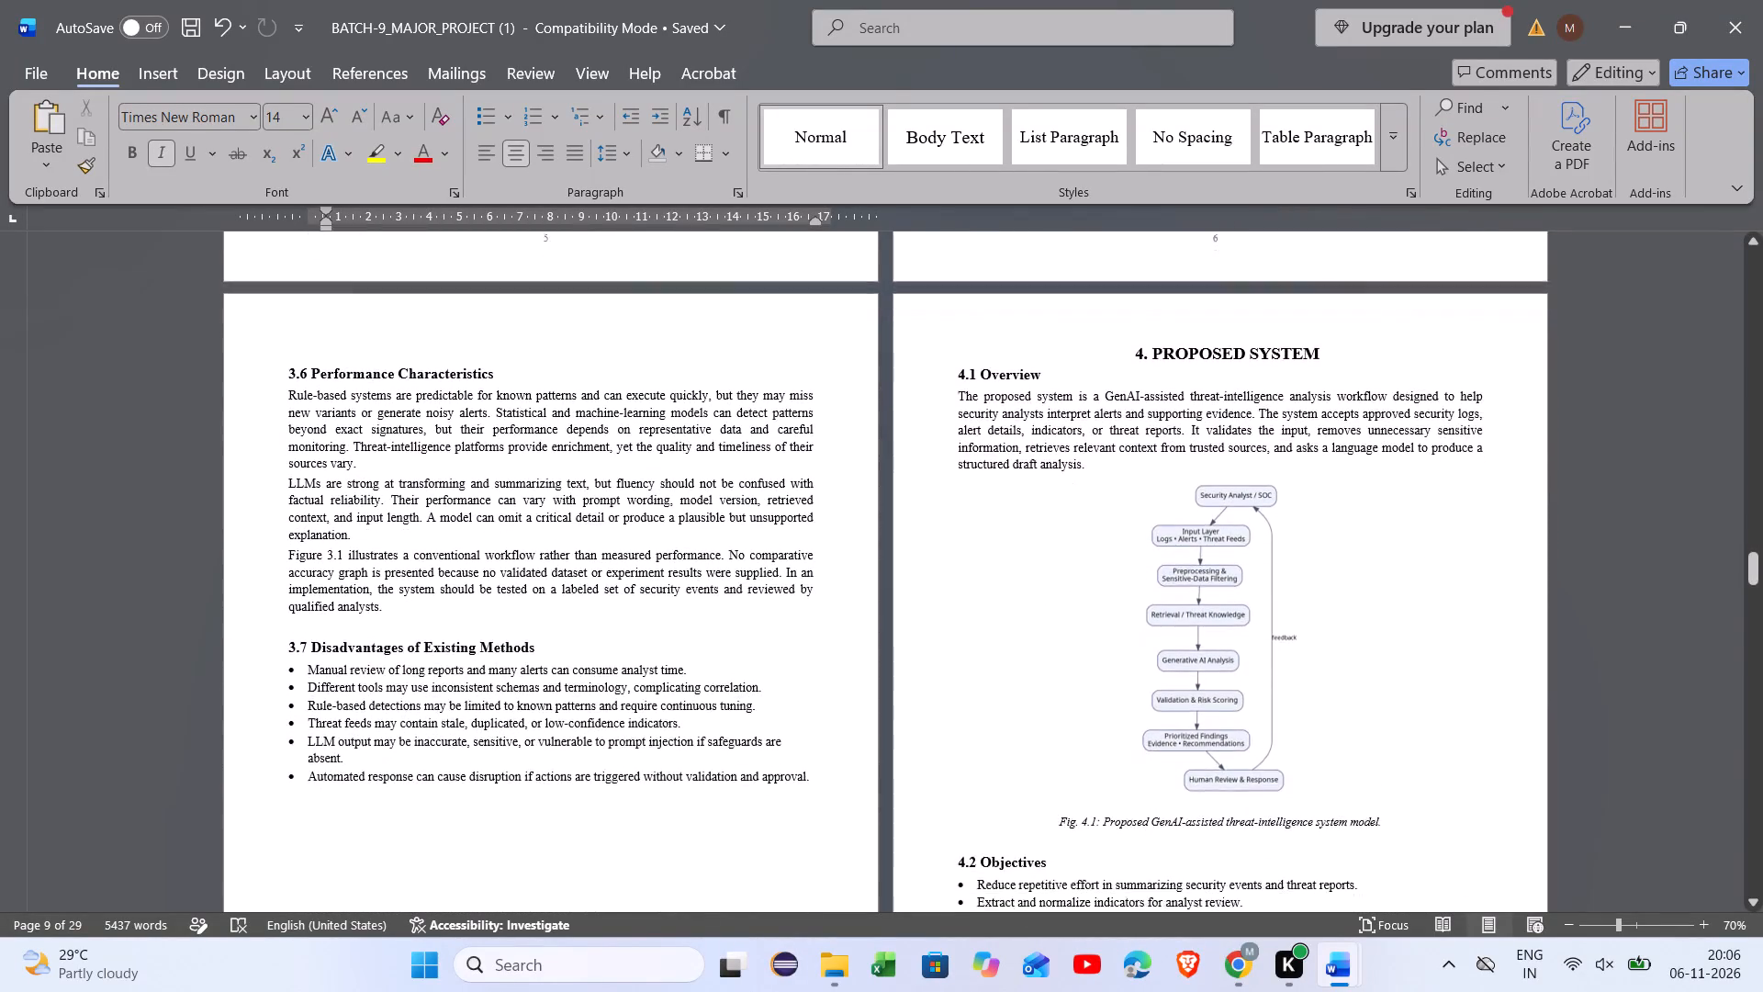
{"action": "scroll", "coordinate": [878, 665], "scroll_direction": "down", "scroll_amount": 2}
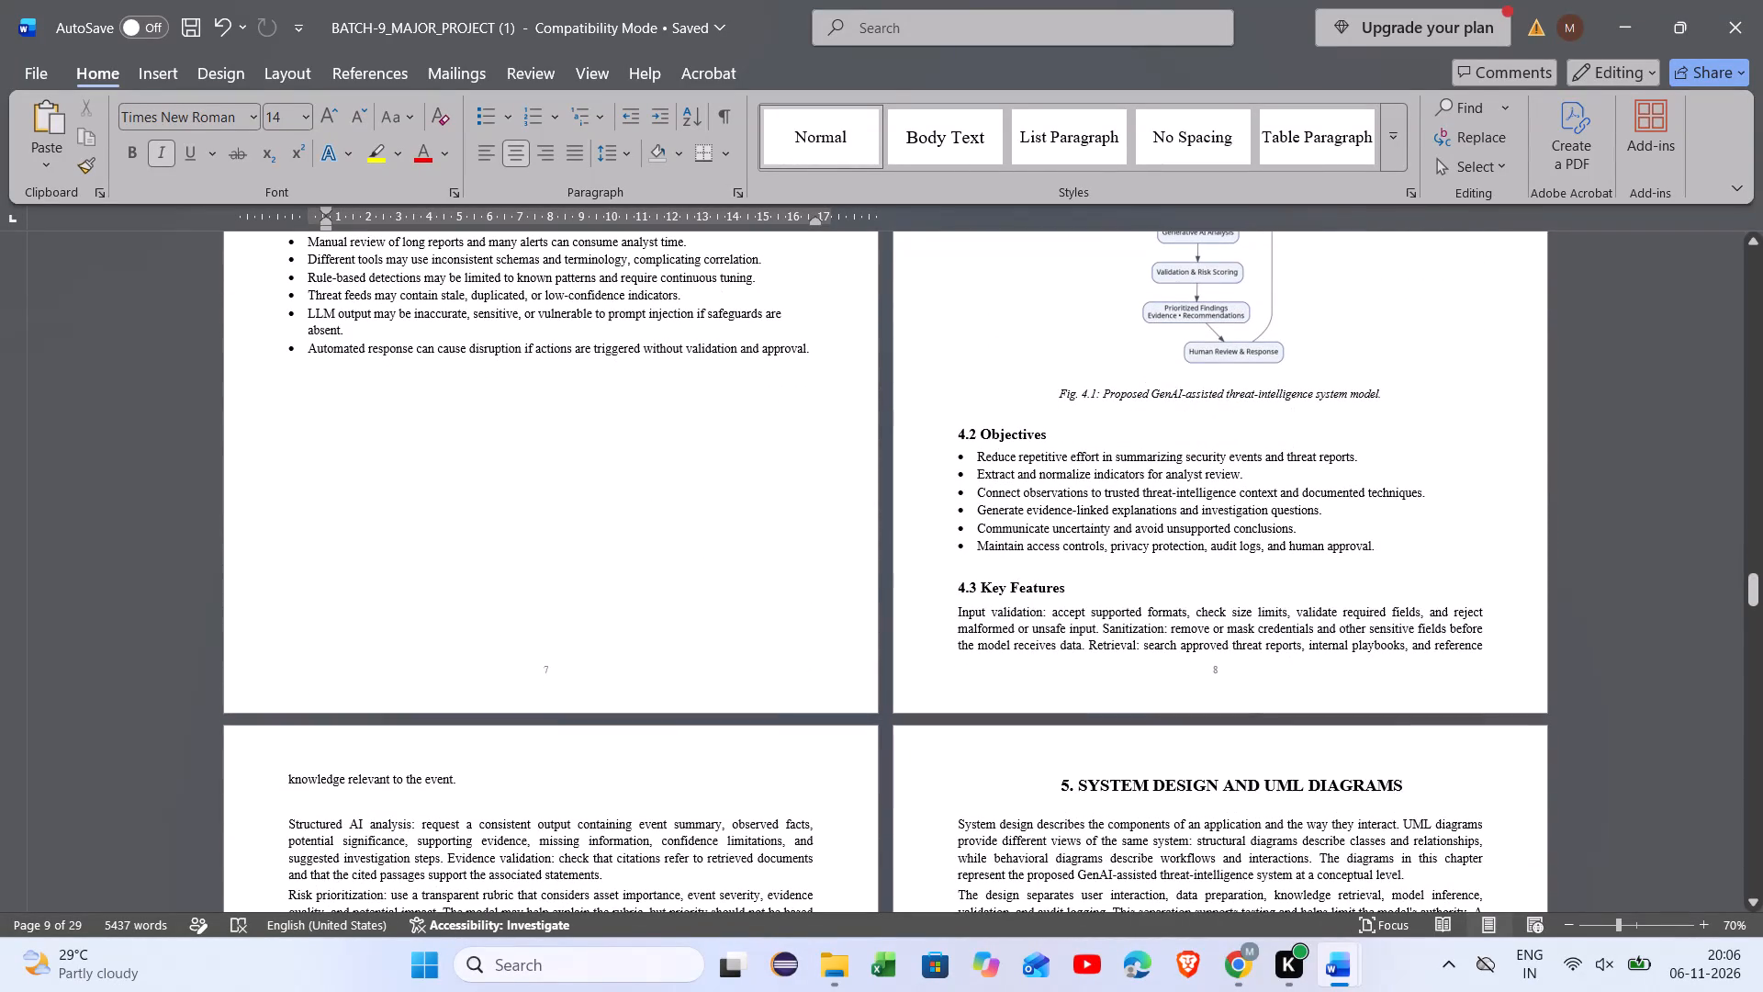
{"action": "scroll", "coordinate": [878, 665], "scroll_direction": "up", "scroll_amount": 2}
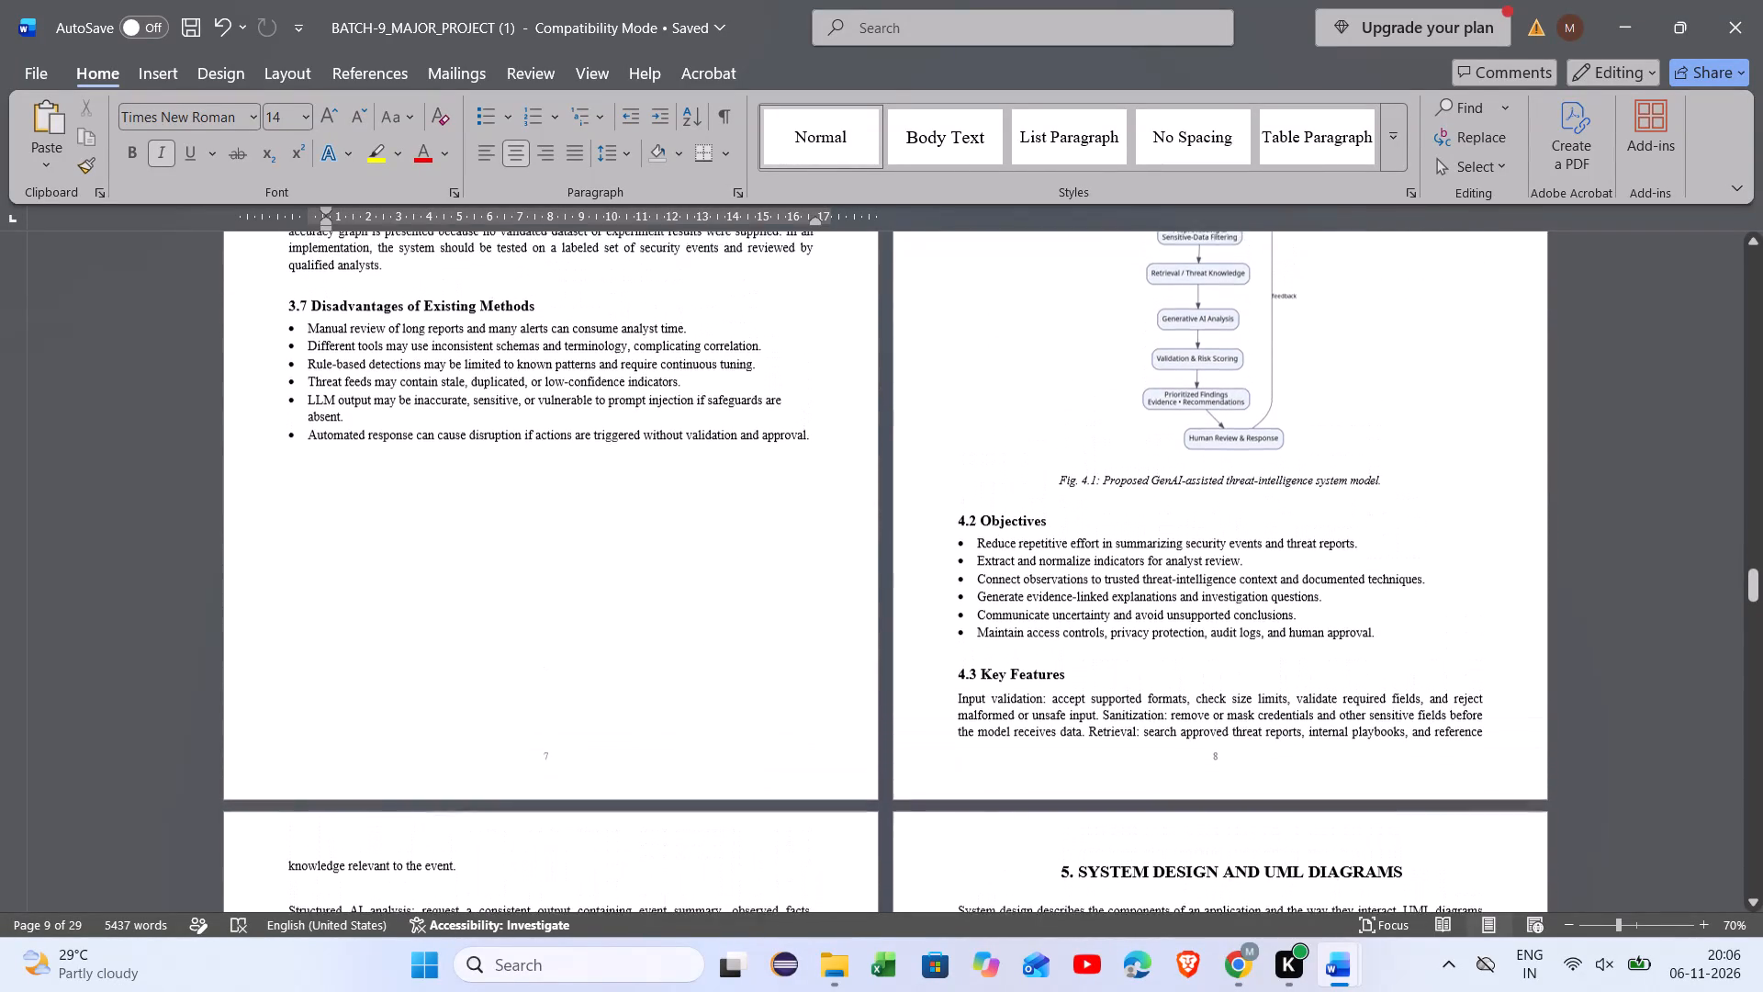
{"action": "scroll", "coordinate": [878, 665], "scroll_direction": "up", "scroll_amount": 2}
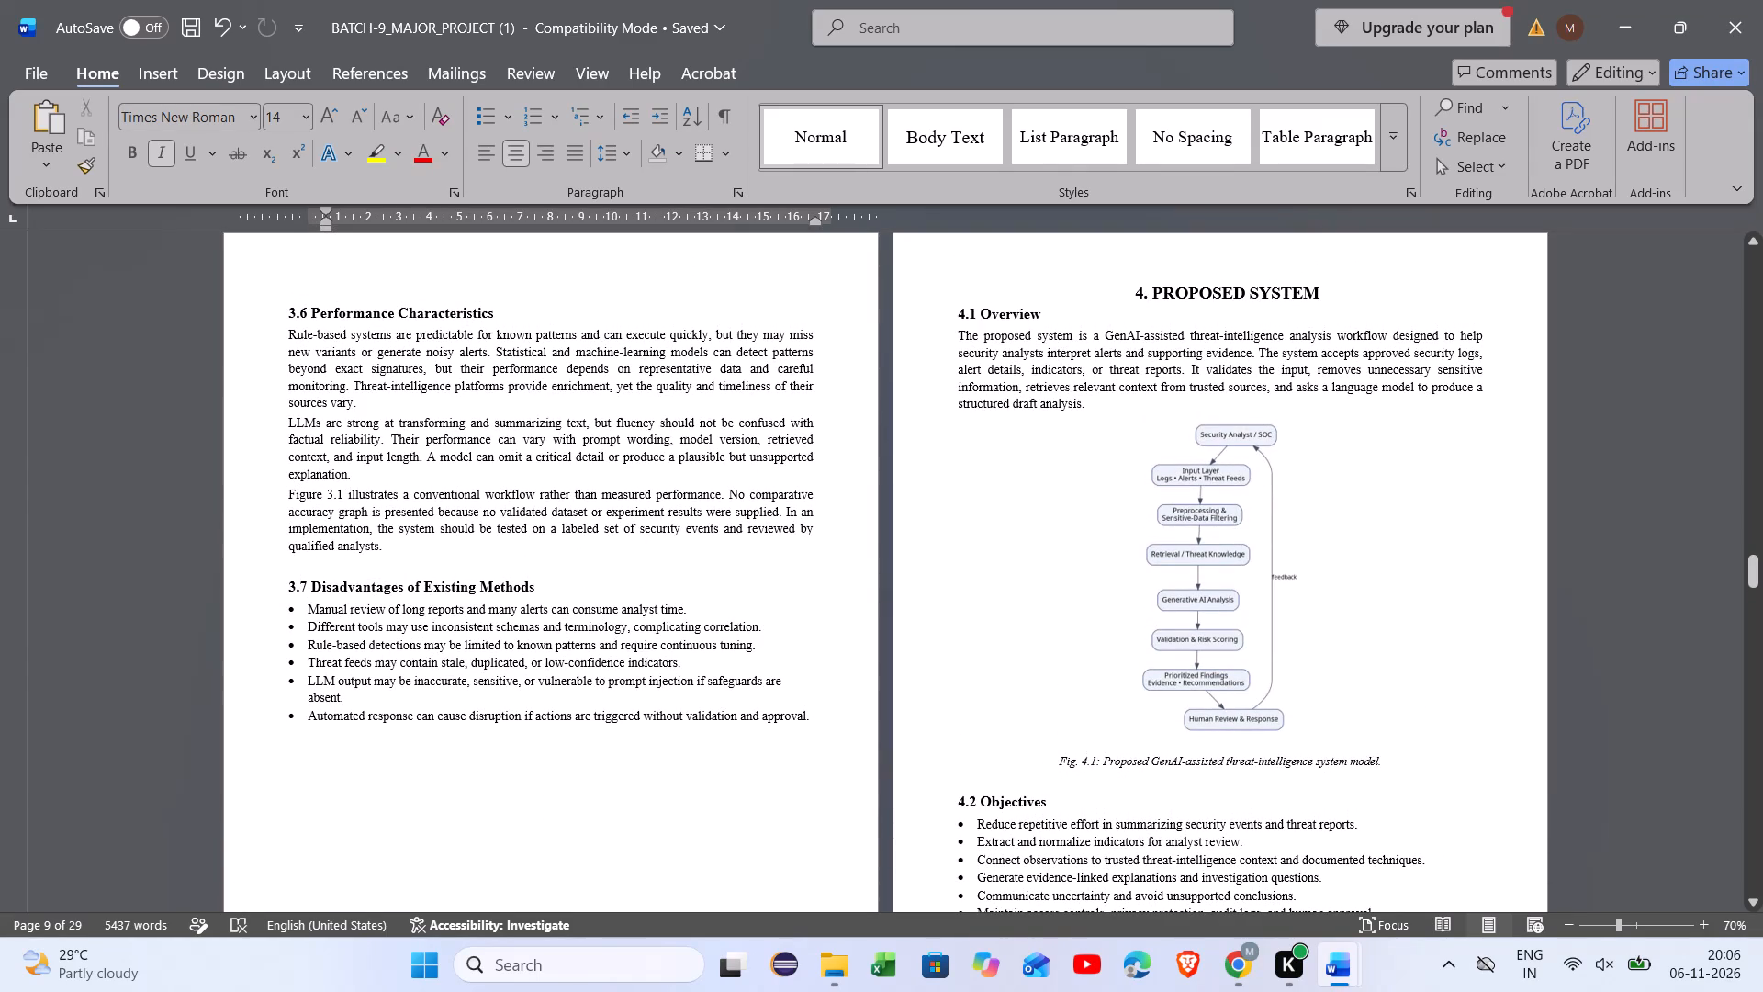
{"action": "scroll", "coordinate": [878, 665], "scroll_direction": "down", "scroll_amount": 3}
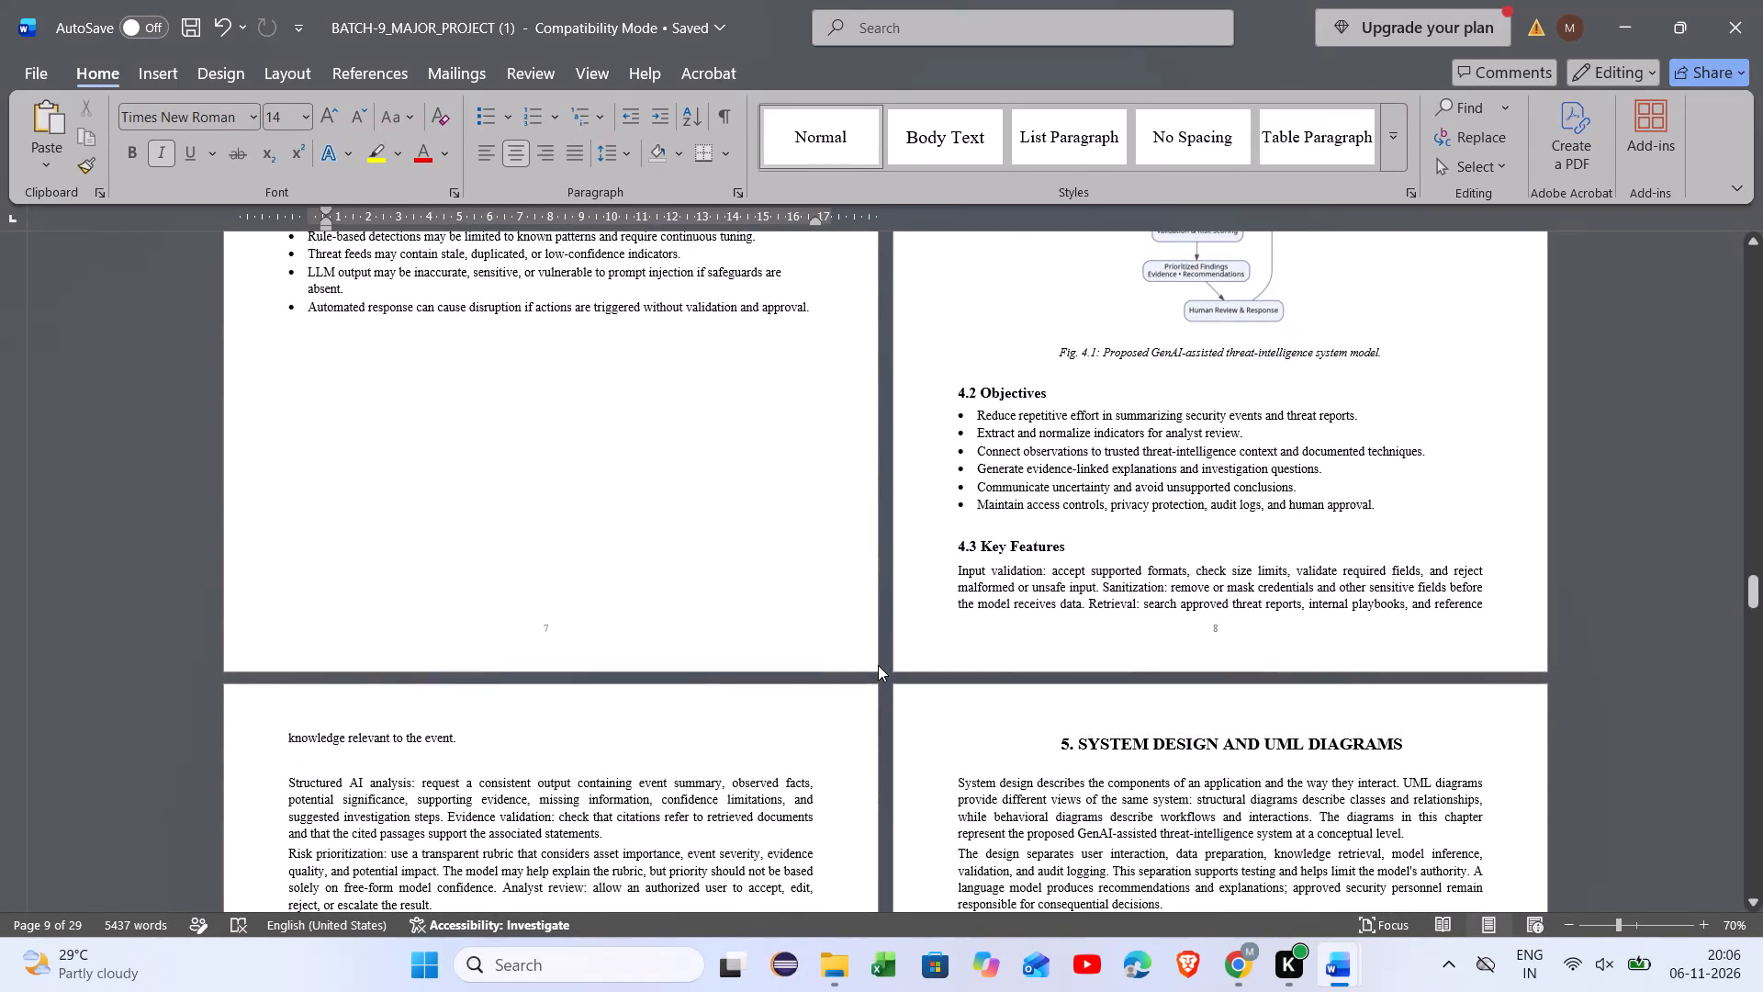
{"action": "scroll", "coordinate": [883, 614], "scroll_direction": "down", "scroll_amount": 3}
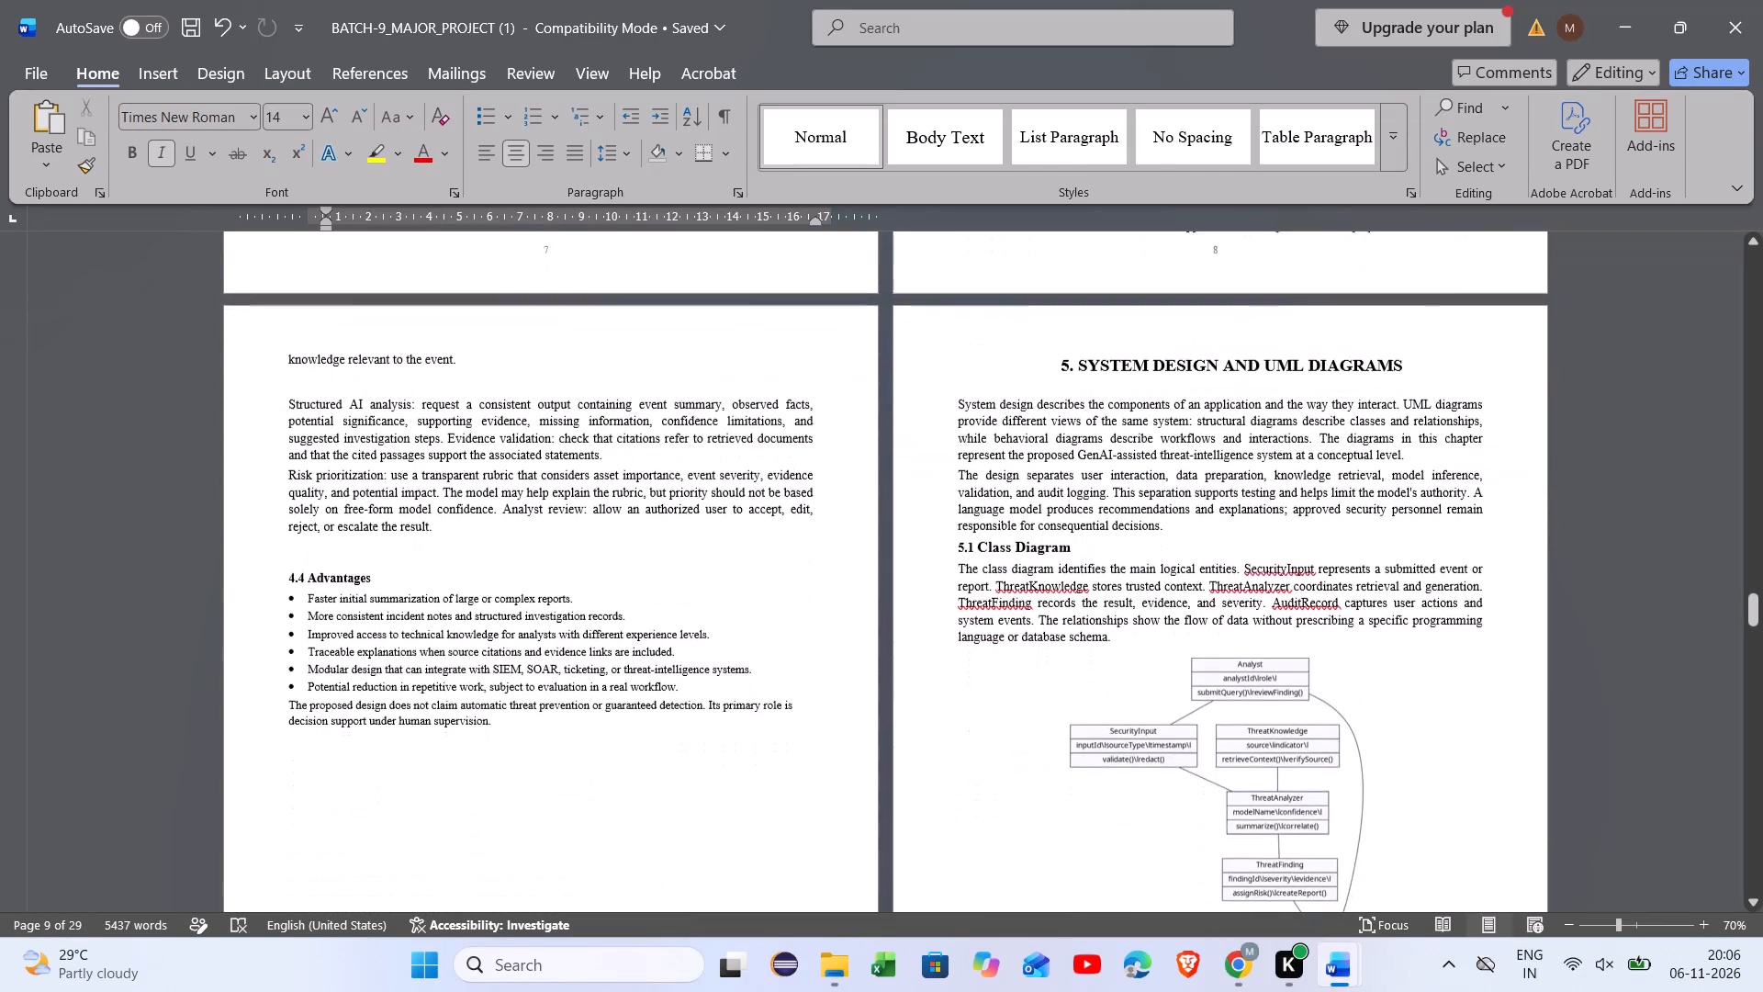
{"action": "scroll", "coordinate": [883, 614], "scroll_direction": "down", "scroll_amount": 2}
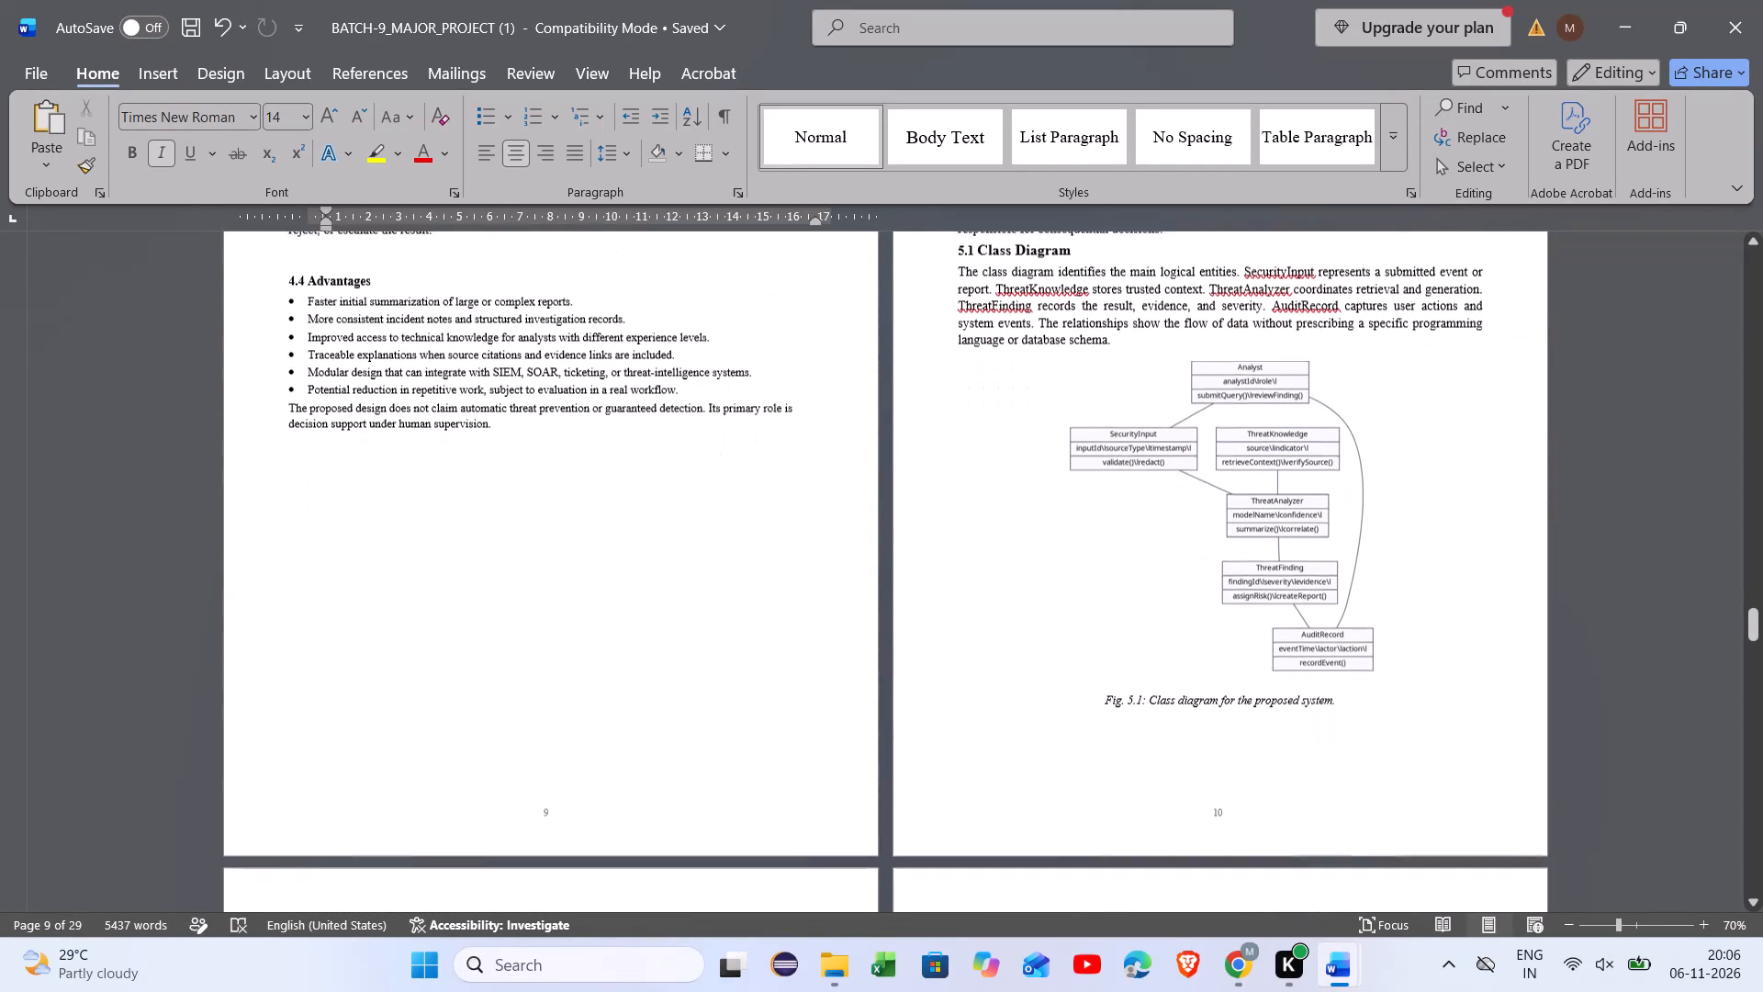
{"action": "scroll", "coordinate": [883, 614], "scroll_direction": "down", "scroll_amount": 1}
Set the heading "4.4 Advantages" to font size 14.
{"action": "left_click", "coordinate": [568, 508]}
{"action": "scroll", "coordinate": [568, 508], "scroll_direction": "up", "scroll_amount": 2}
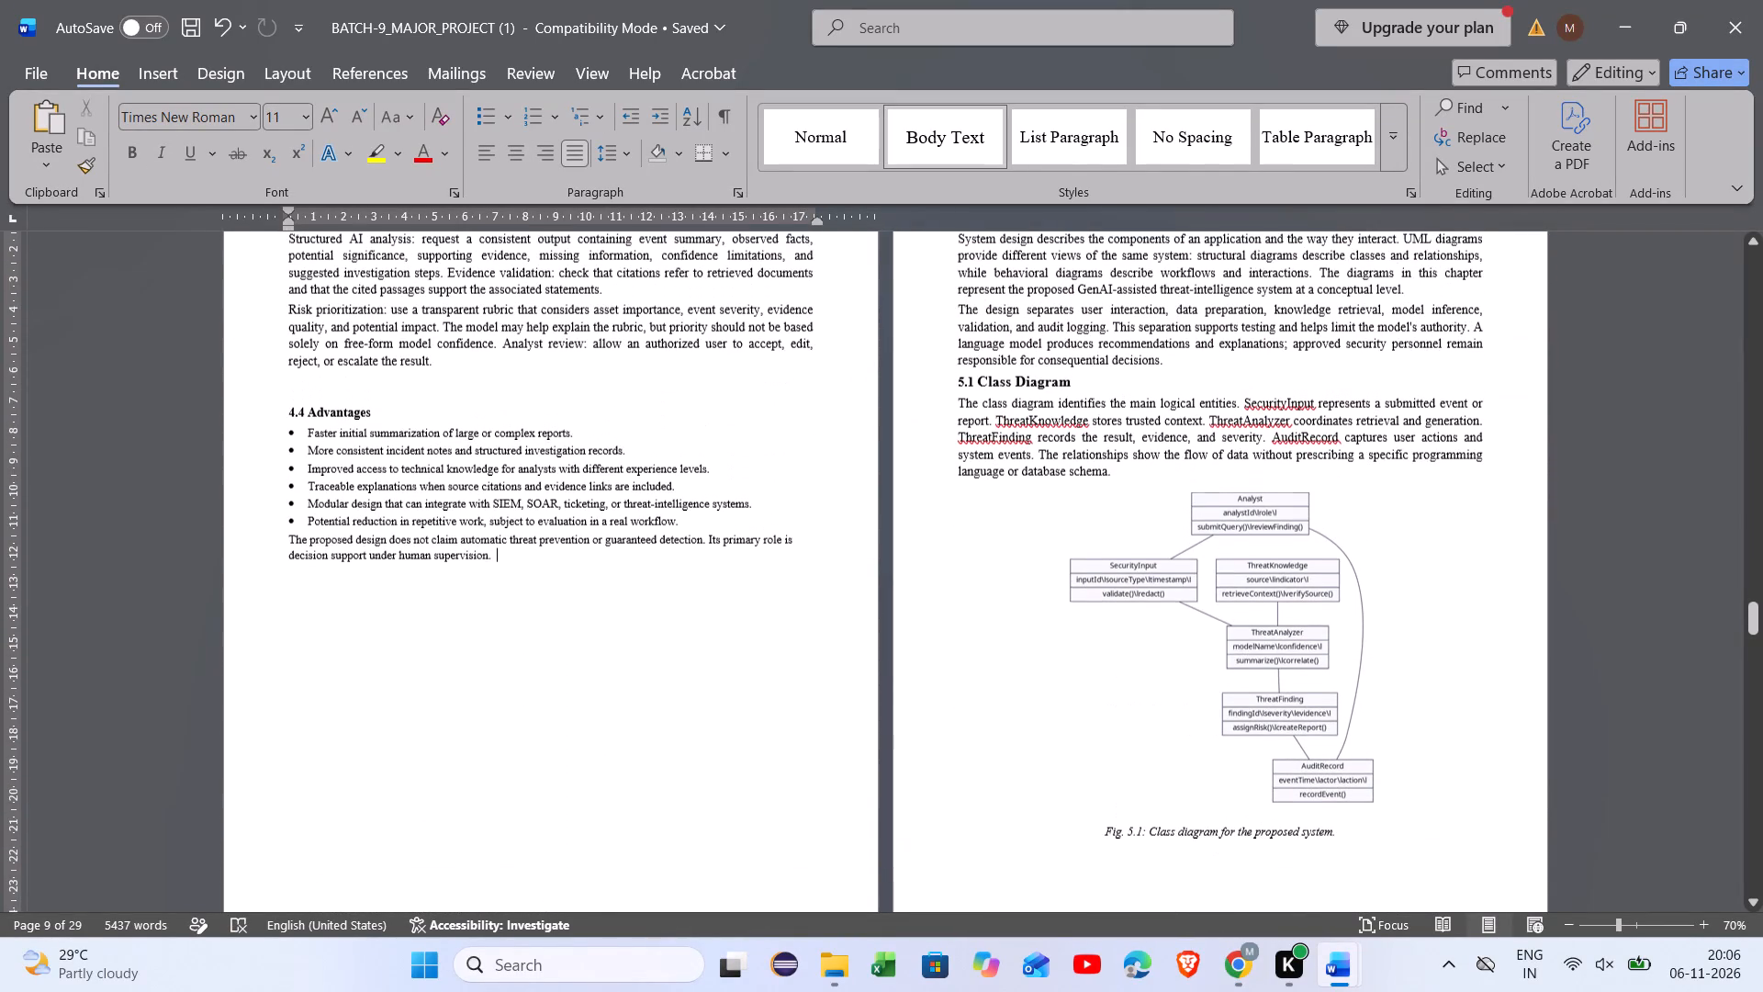
{"action": "left_click", "coordinate": [354, 418]}
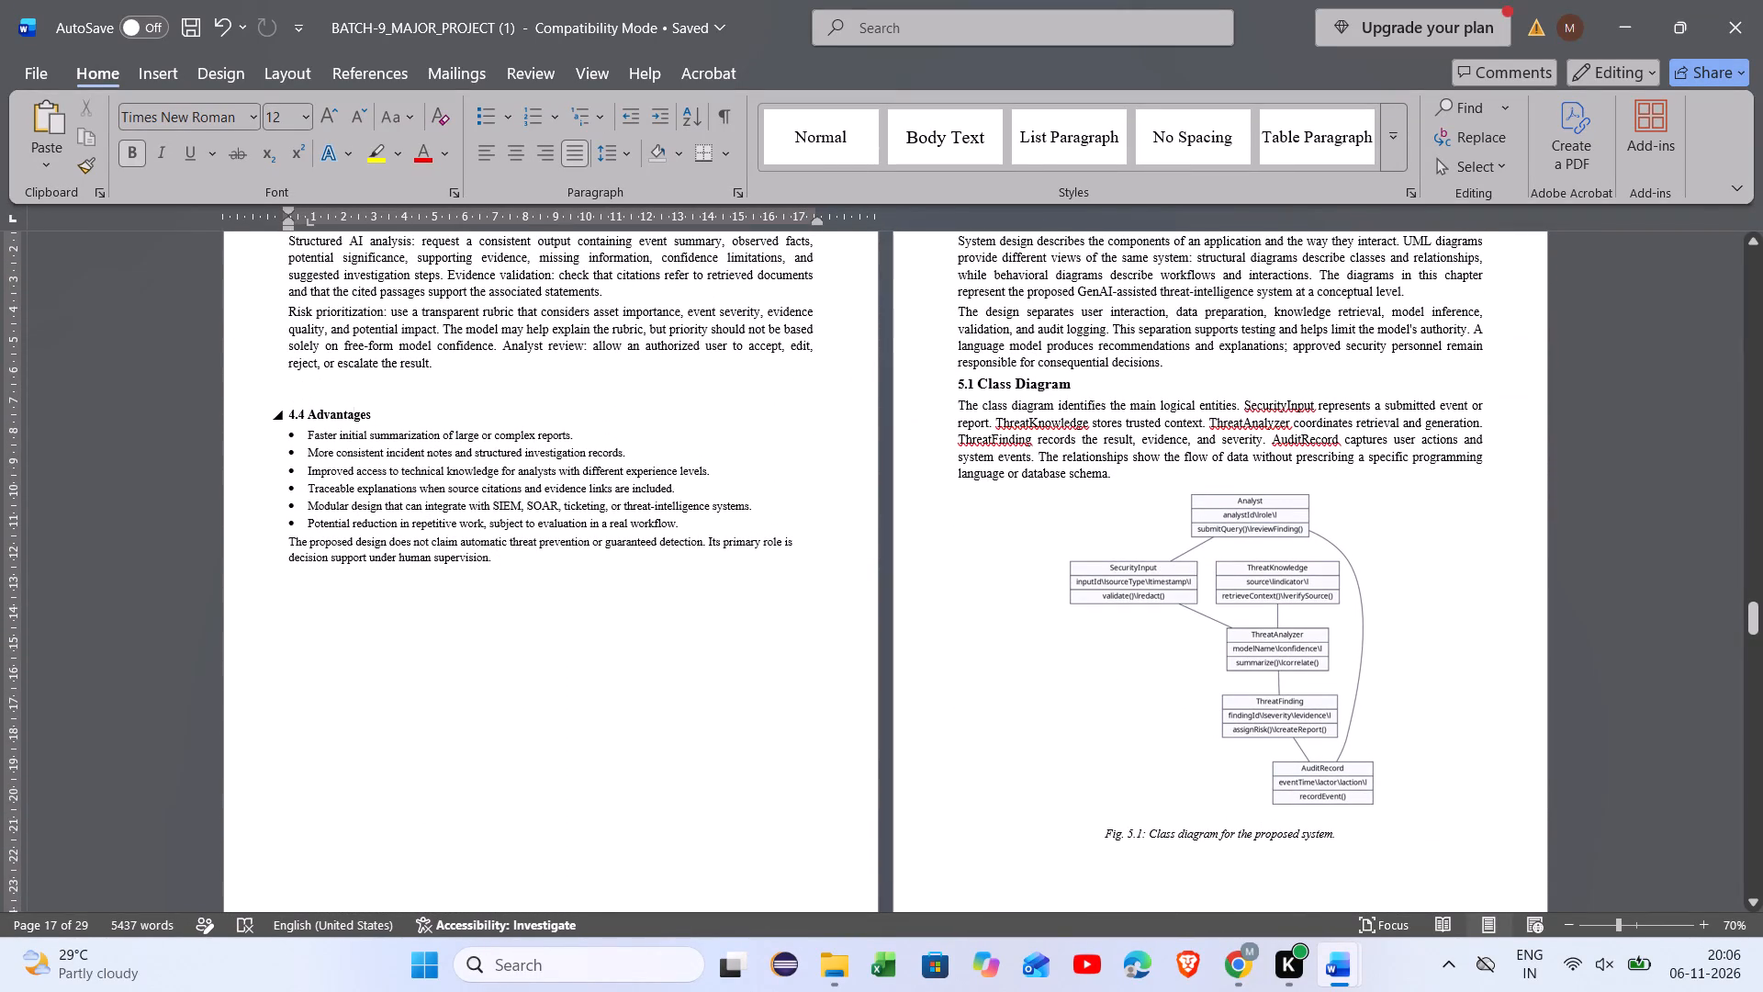
{"action": "left_click_drag", "start_coordinate": [372, 413], "coordinate": [302, 413]}
{"action": "left_click_drag", "start_coordinate": [302, 413], "coordinate": [286, 419]}
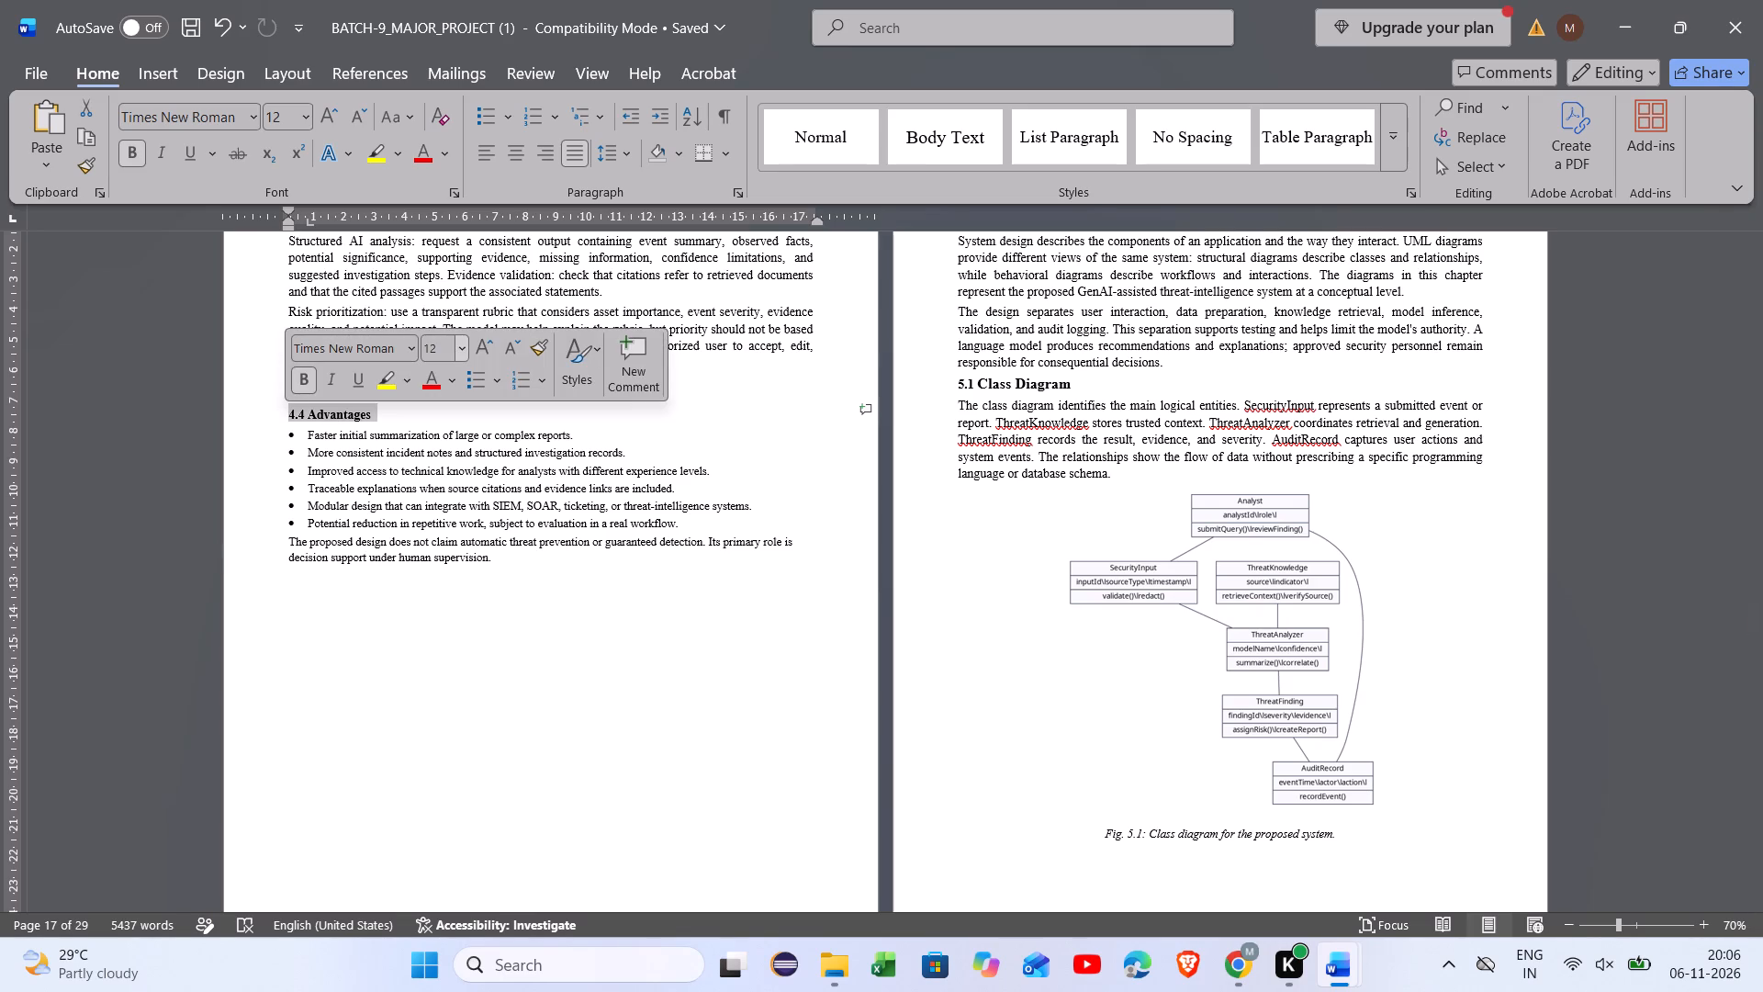
{"action": "left_click", "coordinate": [465, 343]}
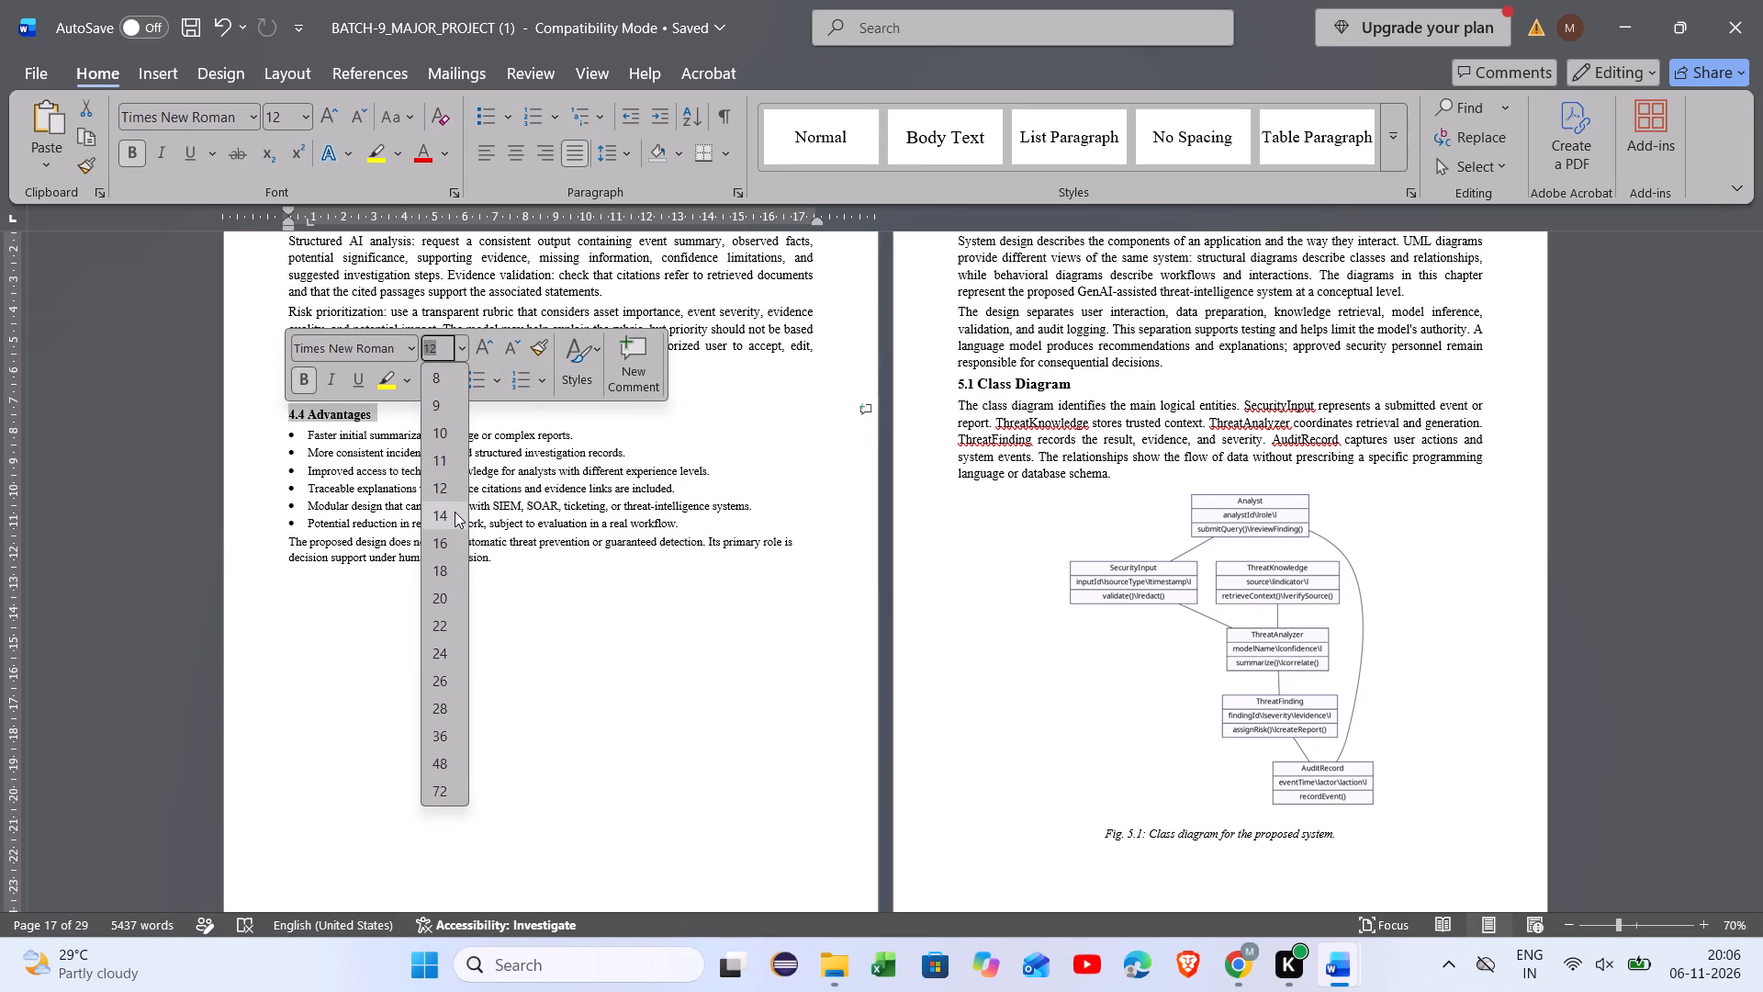
{"action": "left_click", "coordinate": [455, 512]}
{"action": "left_click", "coordinate": [466, 602]}
Set the bullet list and closing paragraph under "4.4 Advantages" to font size 12.
{"action": "scroll", "coordinate": [466, 602], "scroll_direction": "up", "scroll_amount": 1}
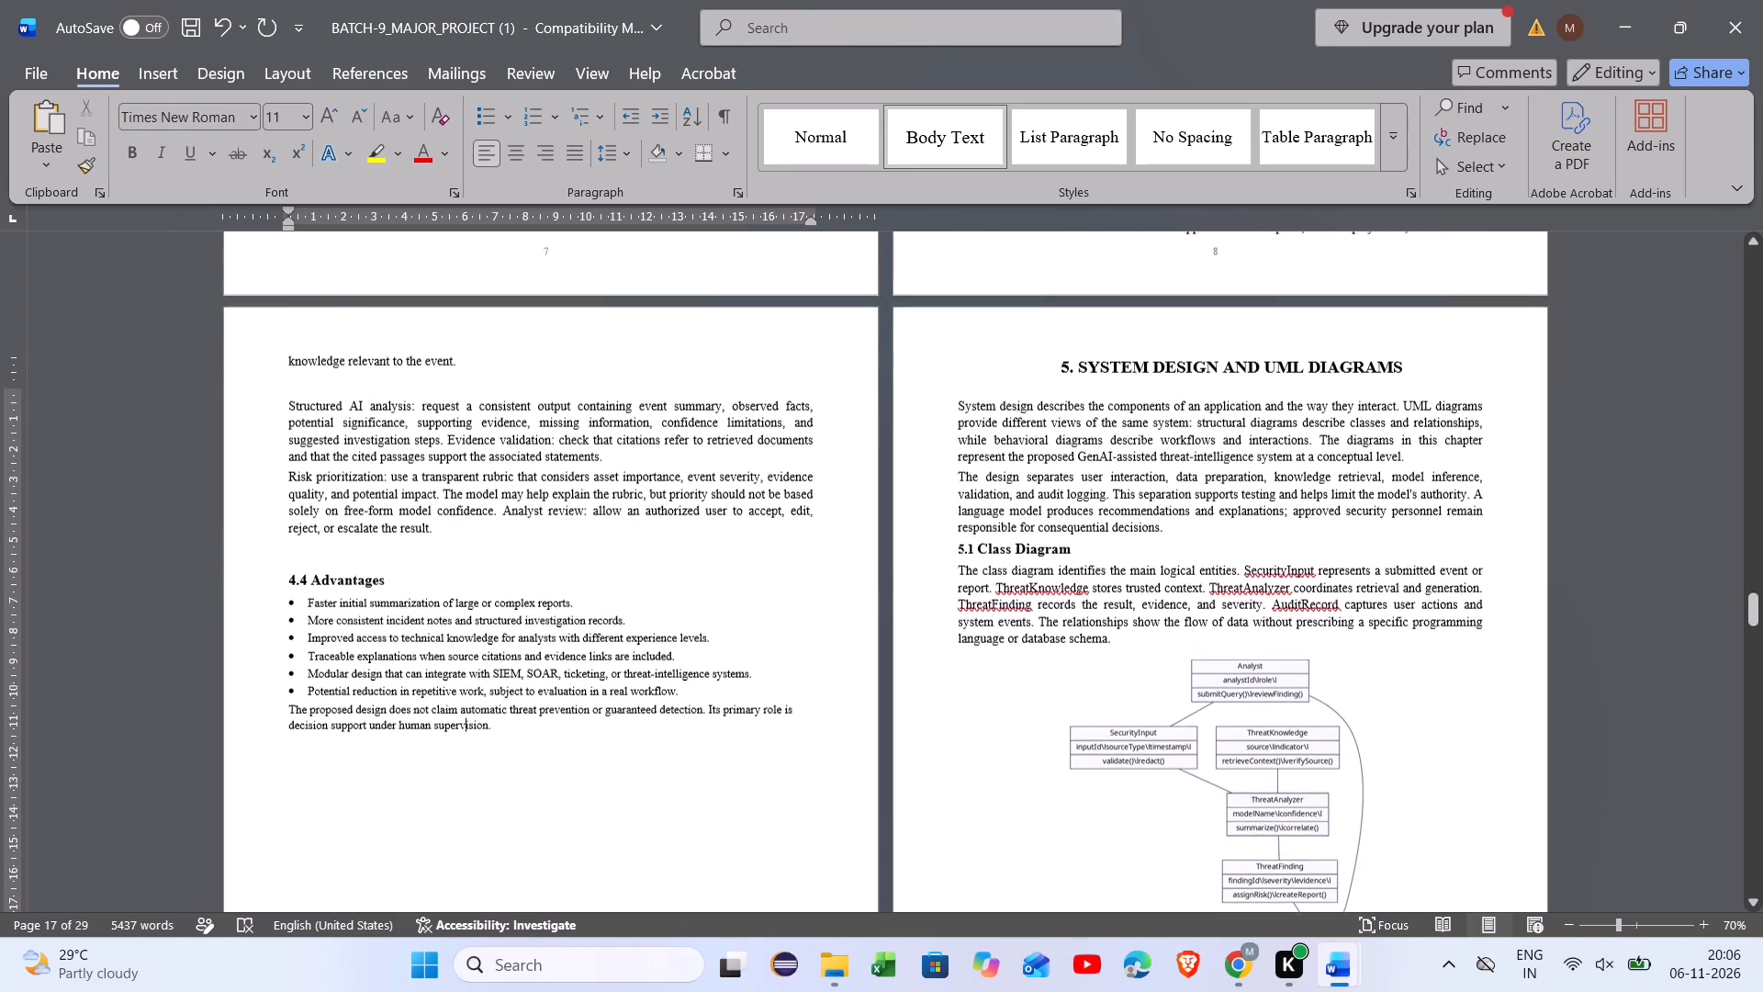
{"action": "scroll", "coordinate": [466, 602], "scroll_direction": "up", "scroll_amount": 1}
{"action": "left_click", "coordinate": [501, 546]}
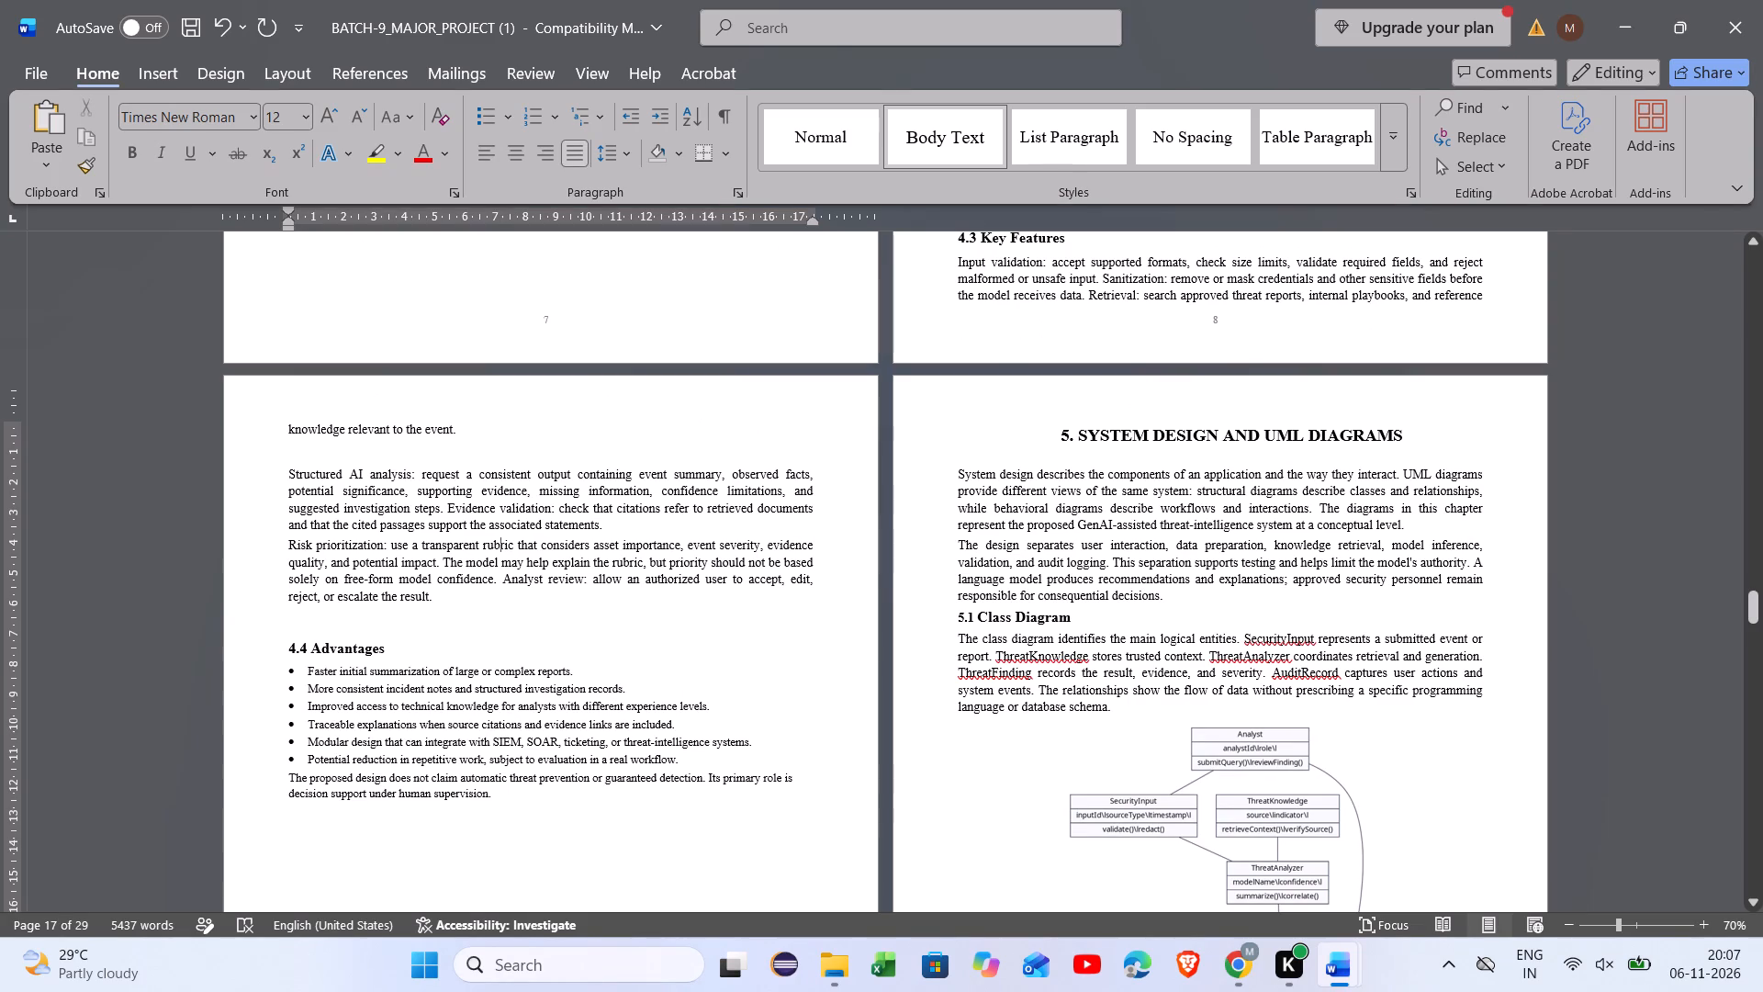
{"action": "left_click", "coordinate": [486, 717]}
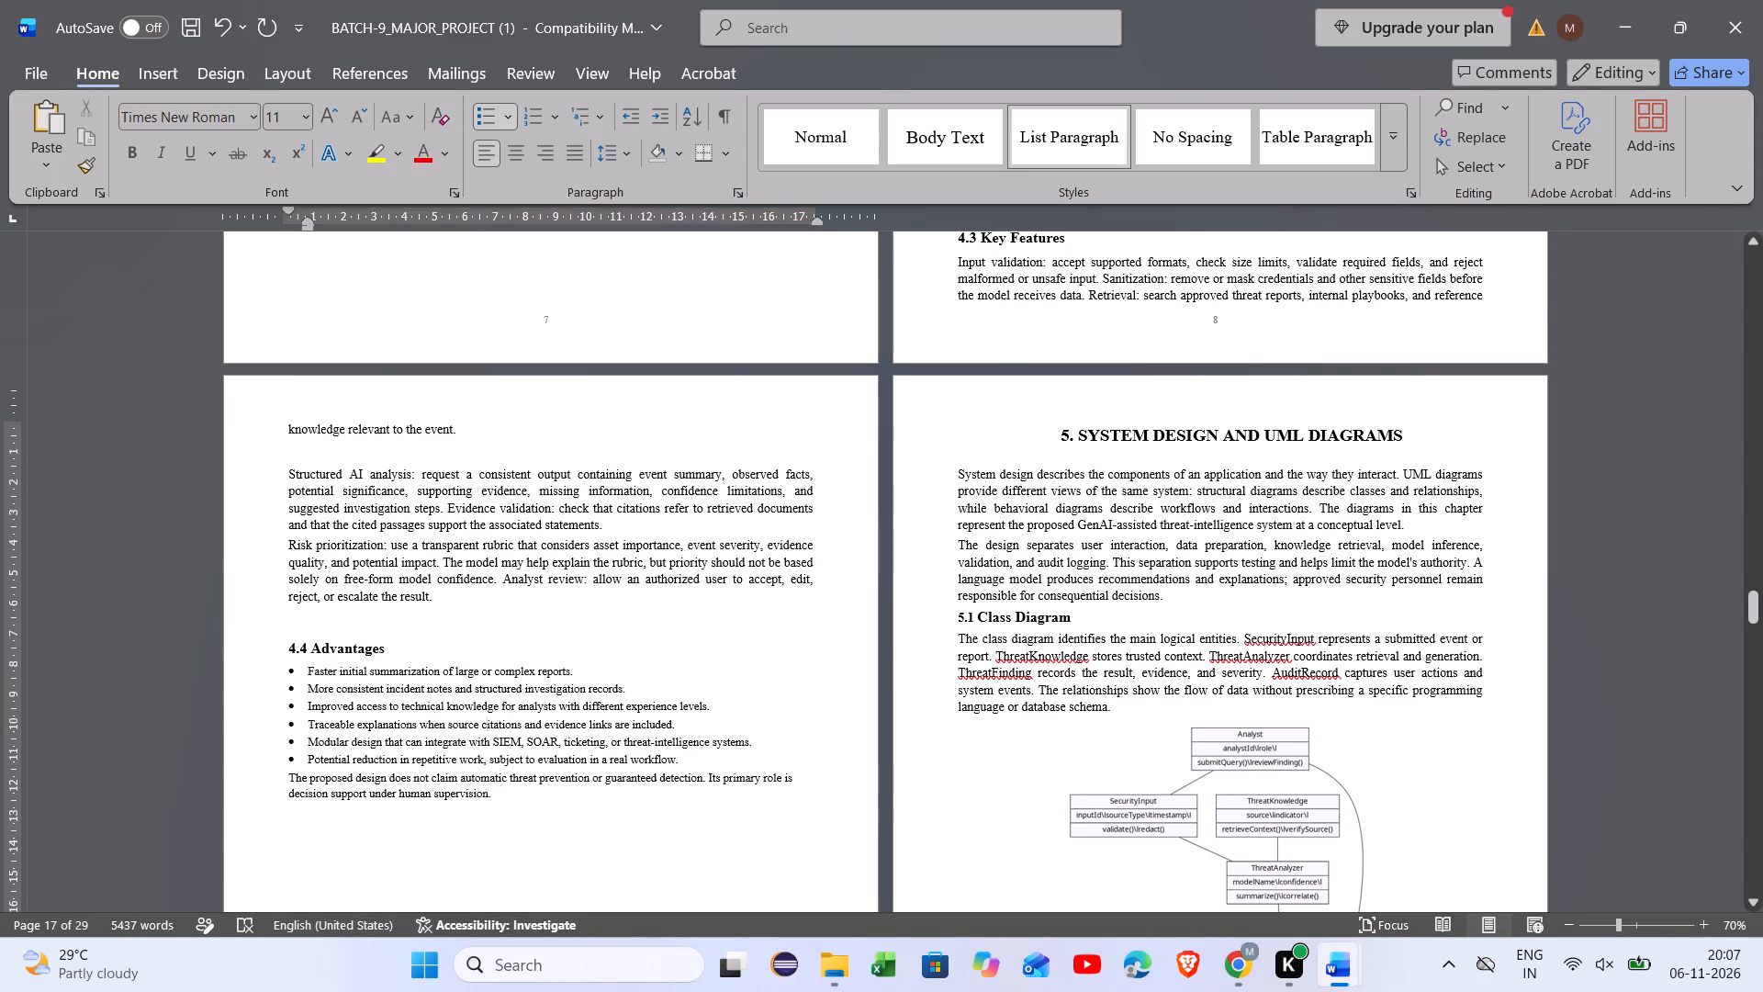
{"action": "left_click_drag", "start_coordinate": [490, 795], "coordinate": [310, 676]}
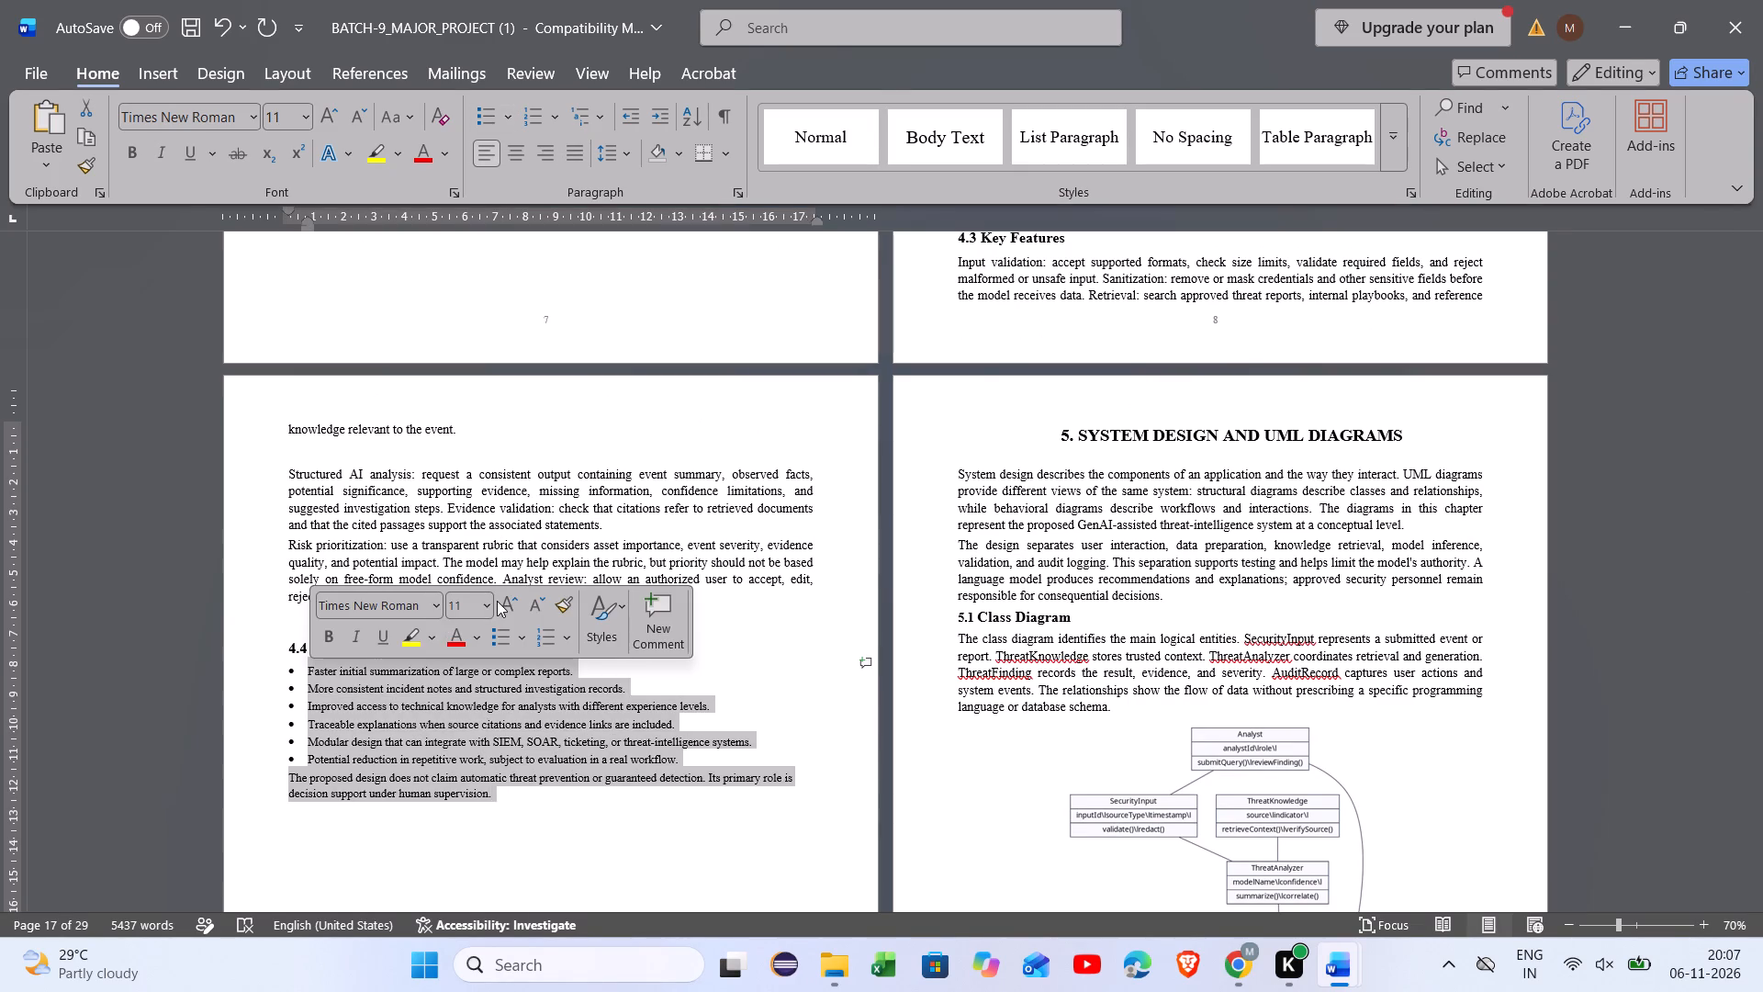
{"action": "left_click", "coordinate": [490, 603]}
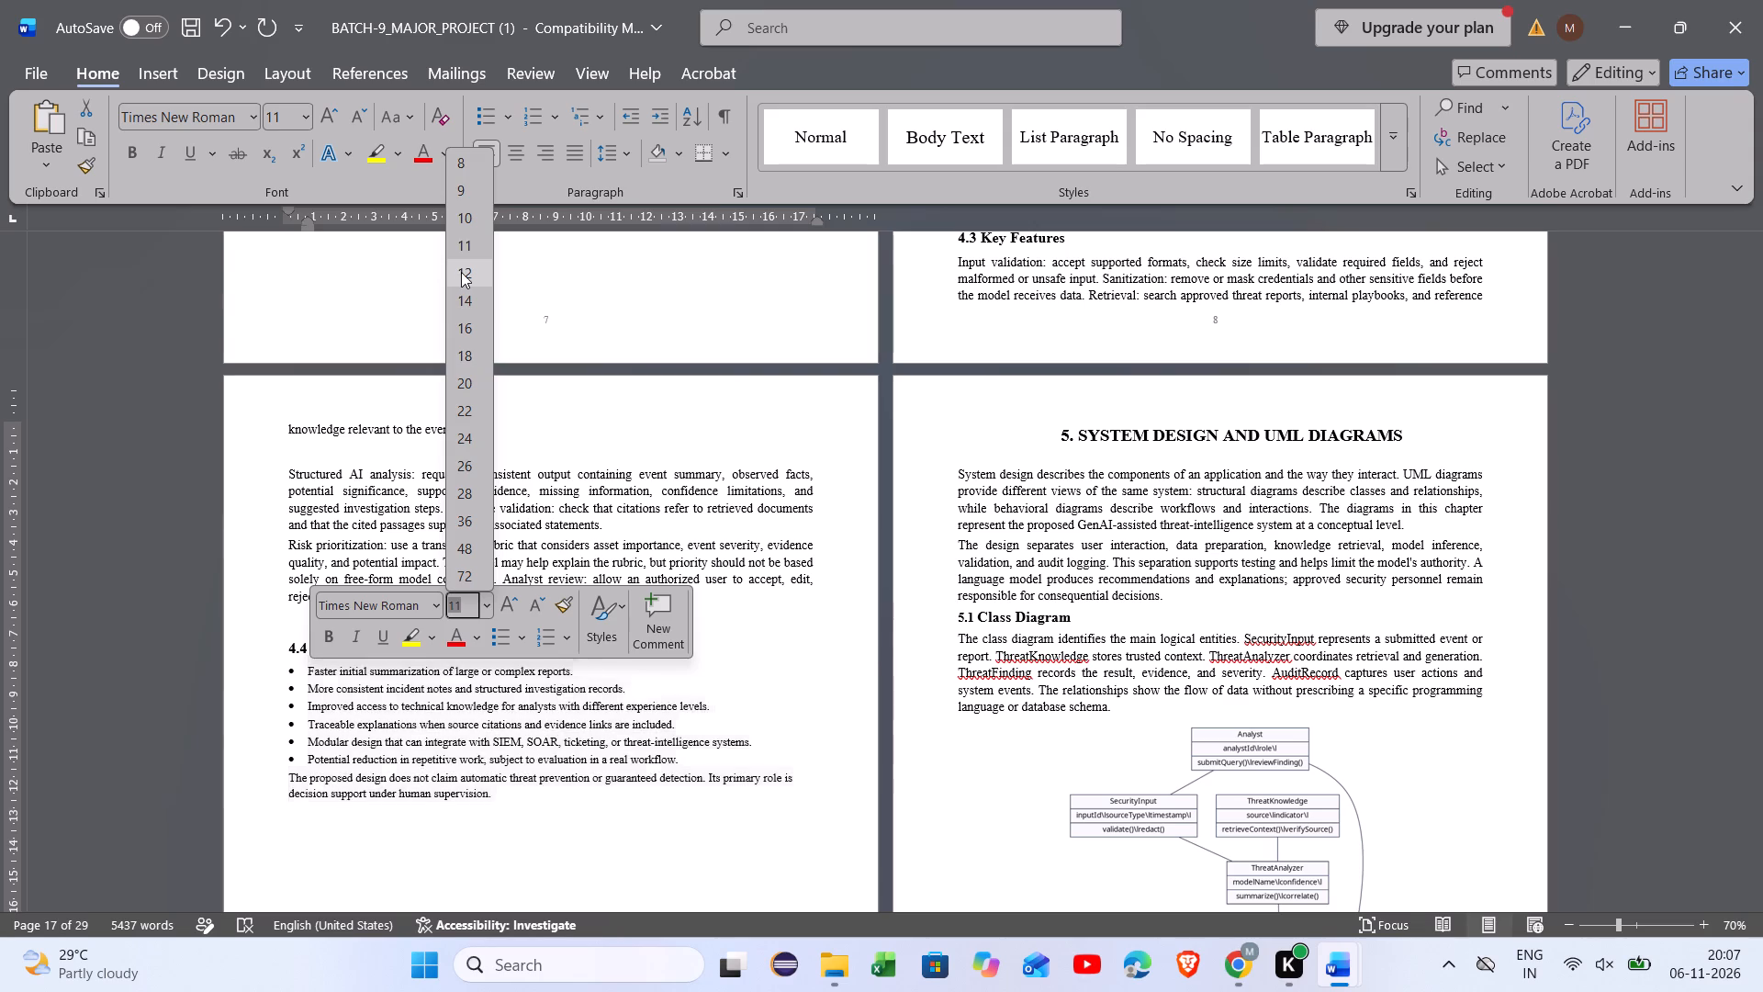
{"action": "left_click", "coordinate": [466, 272]}
{"action": "left_click", "coordinate": [699, 763]}
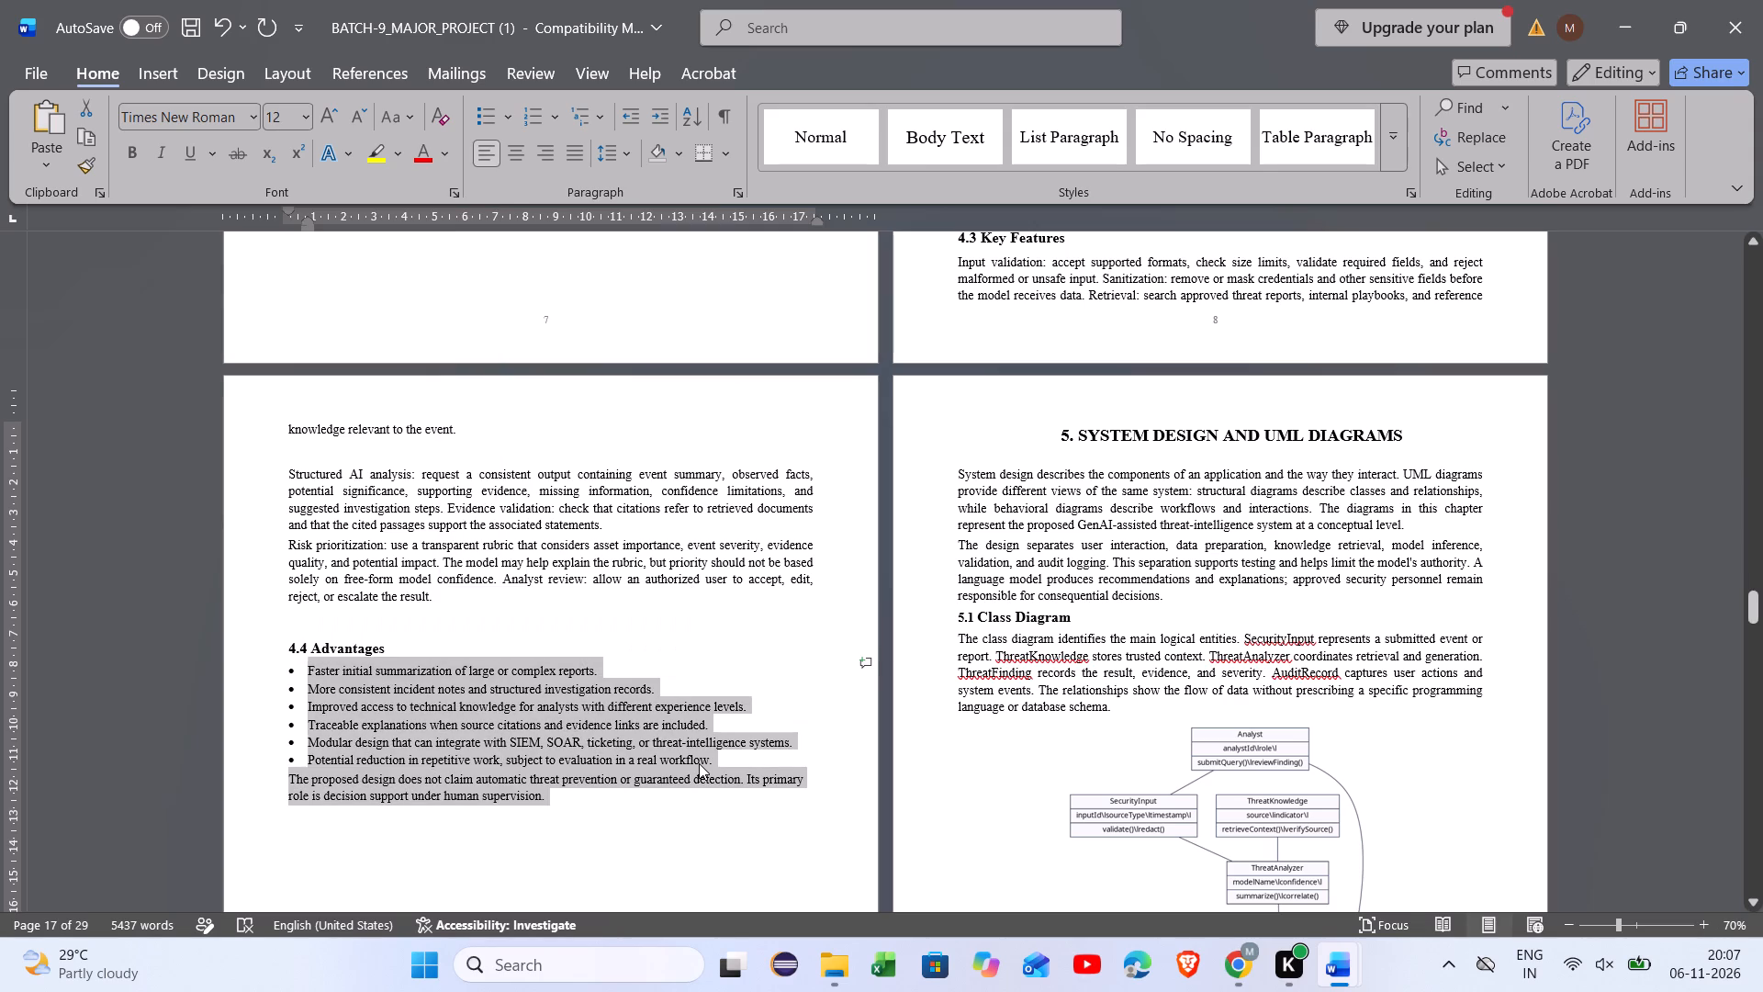
Review the "4.4 Advantages" section and the "5.1 Class Diagram" page for consistent text sizes and layout.
{"action": "scroll", "coordinate": [699, 763], "scroll_direction": "down", "scroll_amount": 3}
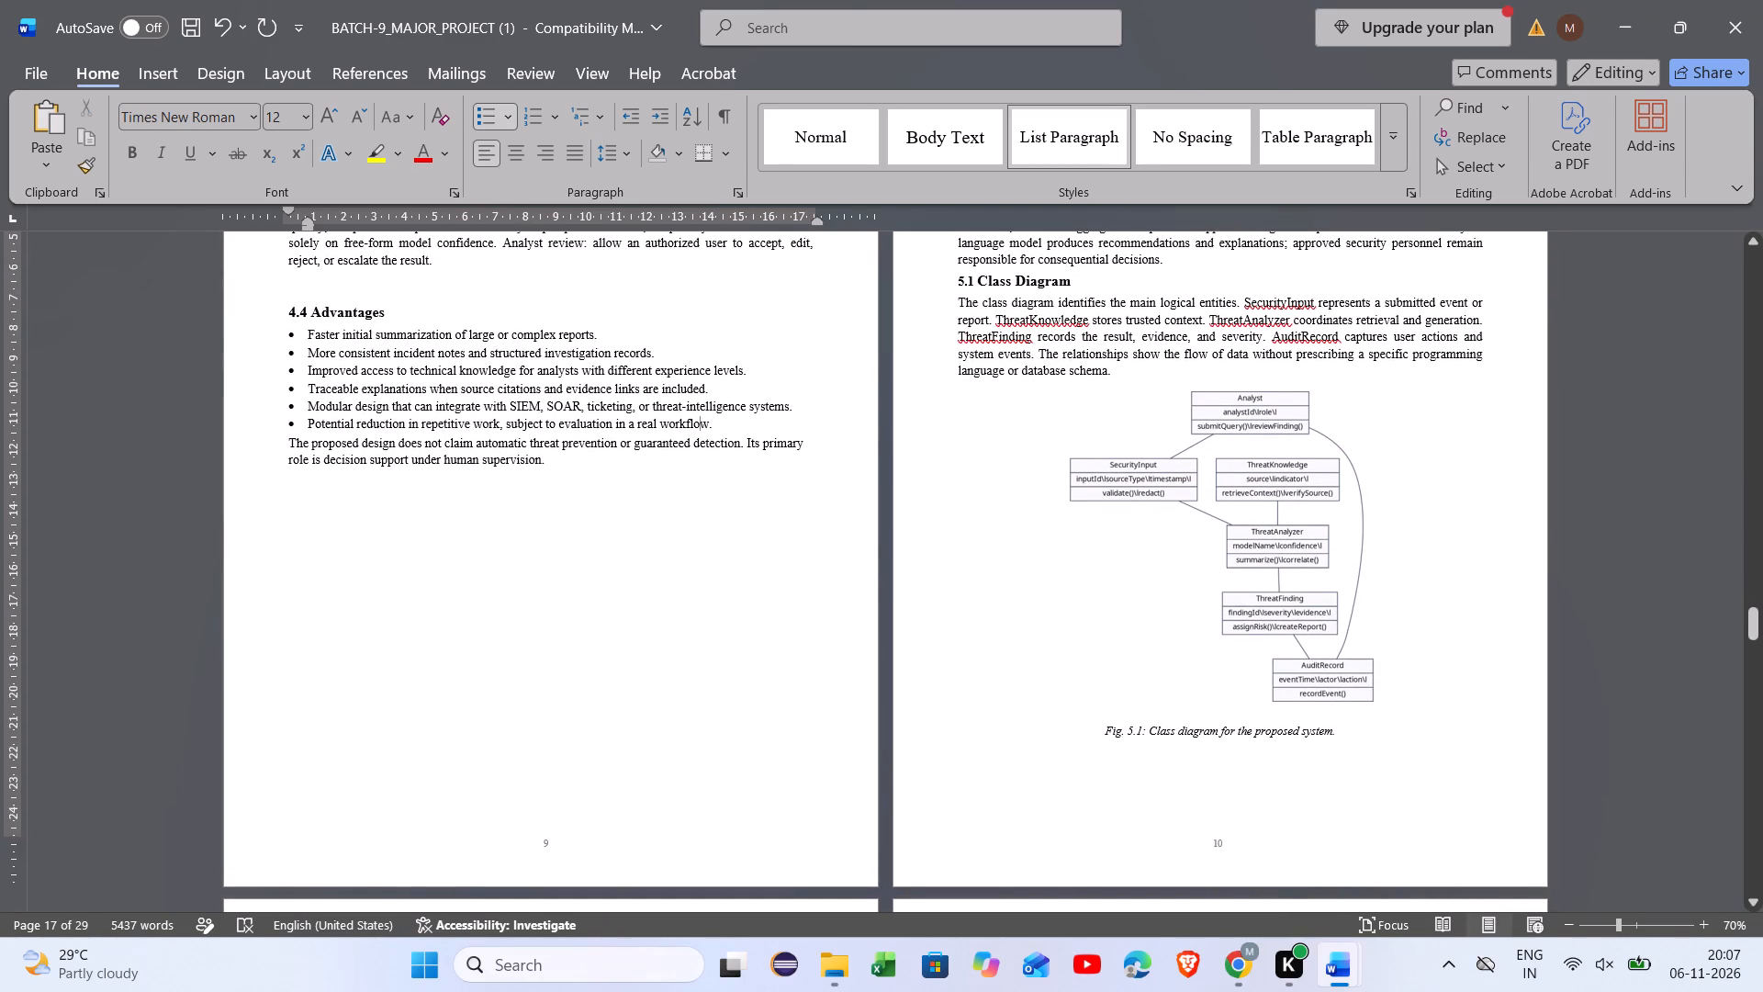
{"action": "scroll", "coordinate": [1087, 648], "scroll_direction": "up", "scroll_amount": 4}
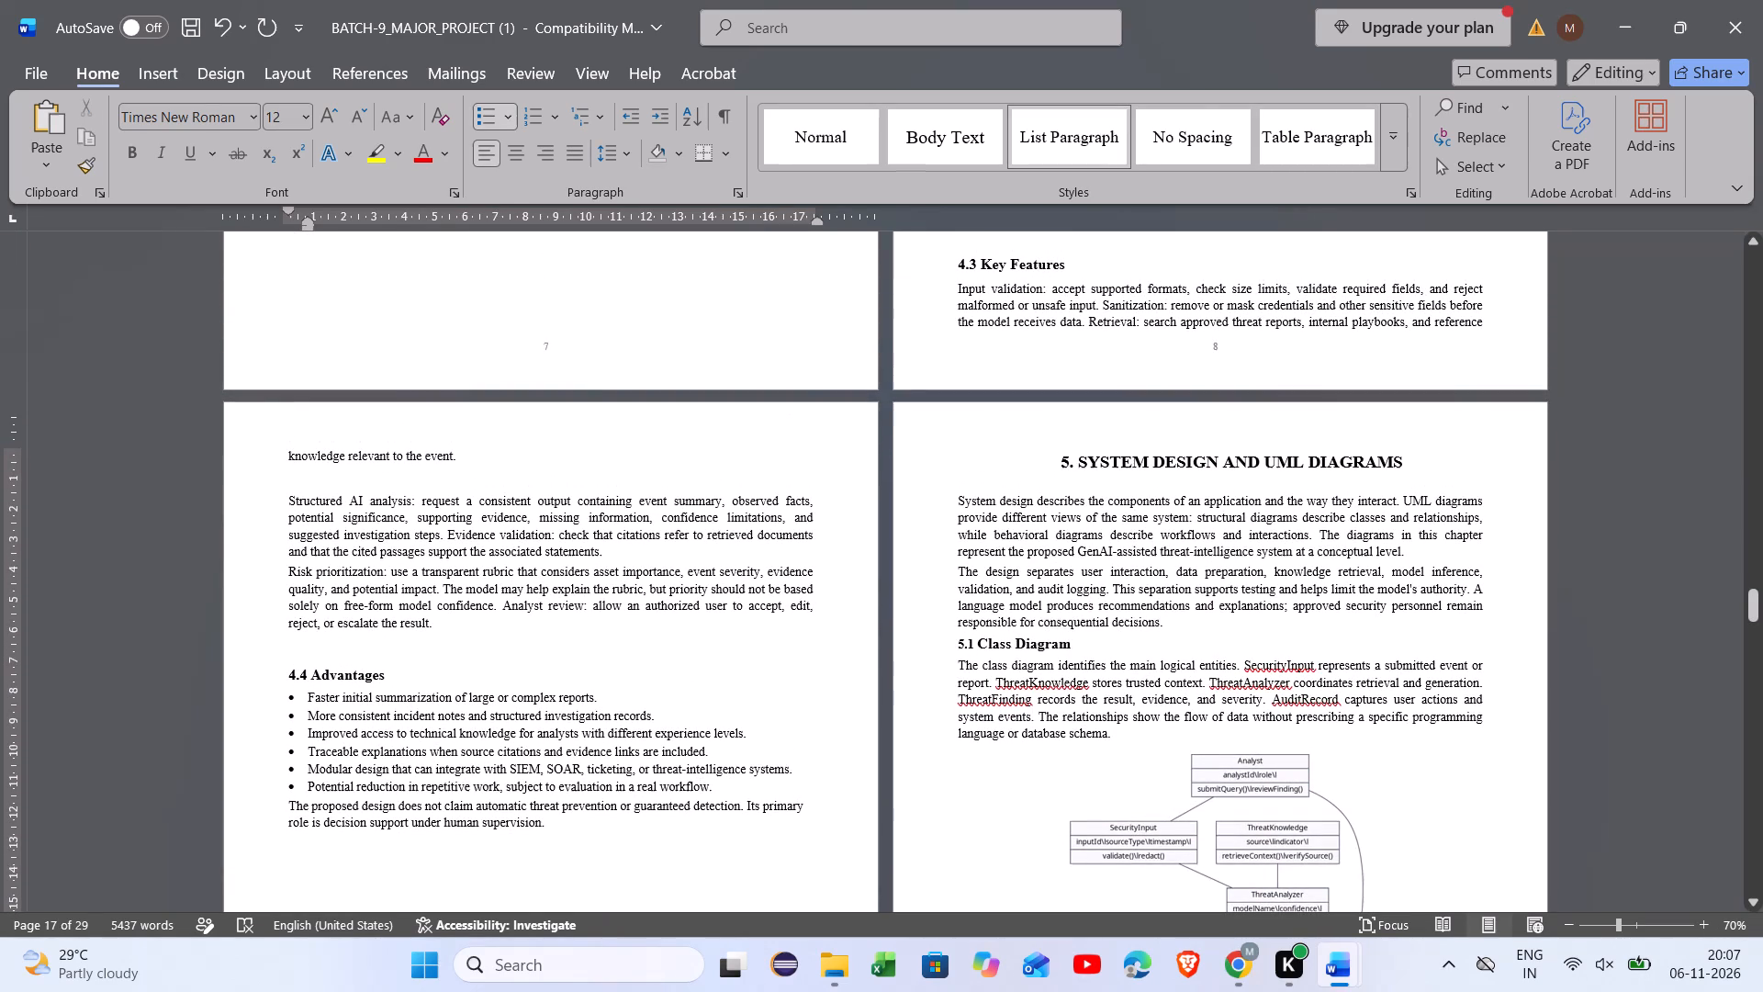
{"action": "scroll", "coordinate": [1197, 482], "scroll_direction": "down", "scroll_amount": 1}
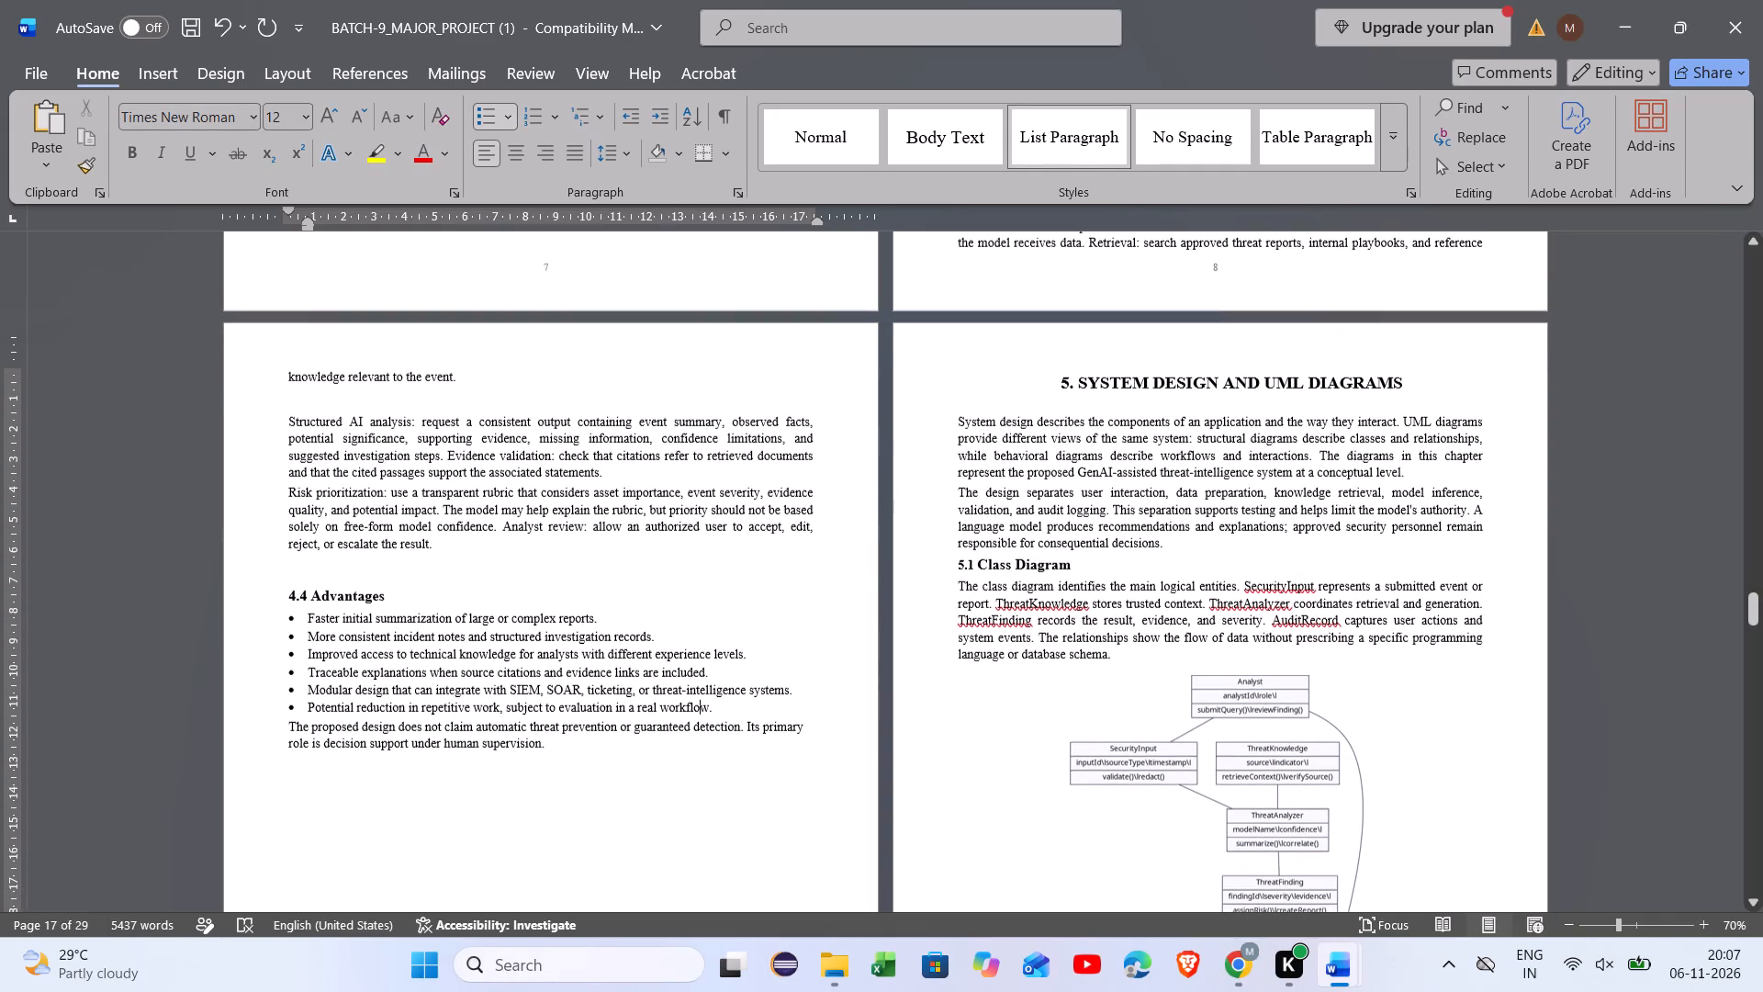
{"action": "scroll", "coordinate": [1197, 482], "scroll_direction": "down", "scroll_amount": 3}
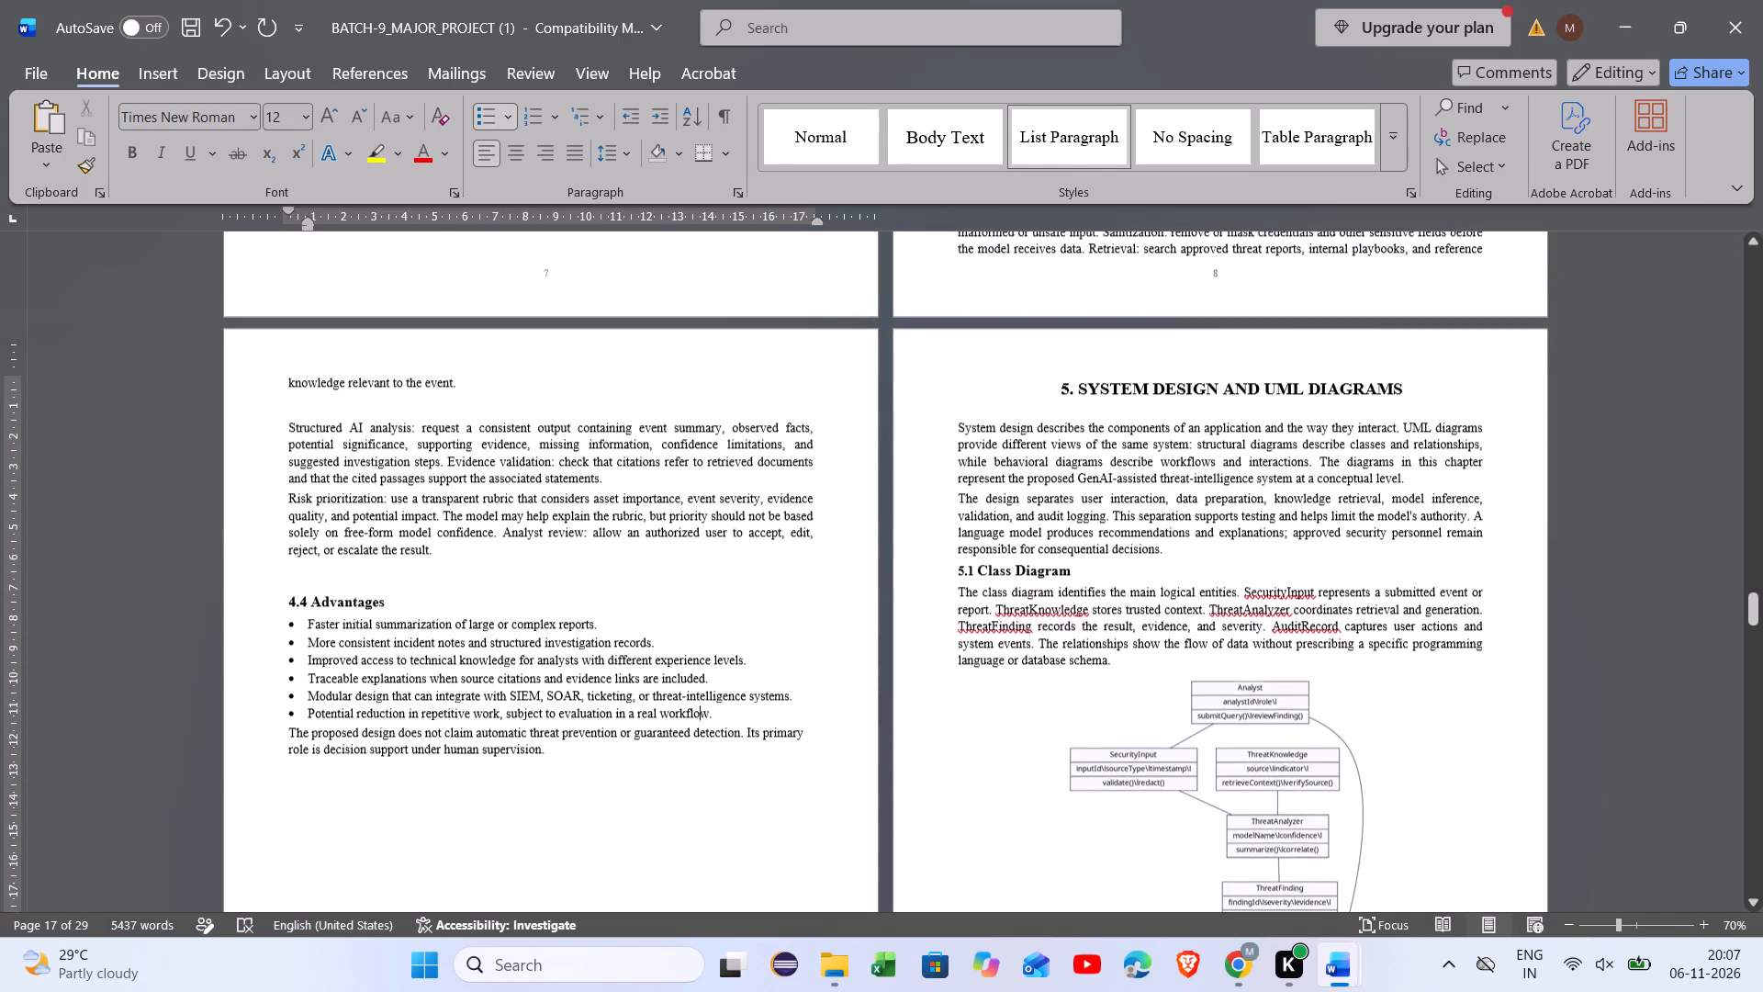
{"action": "scroll", "coordinate": [1197, 482], "scroll_direction": "down", "scroll_amount": 2}
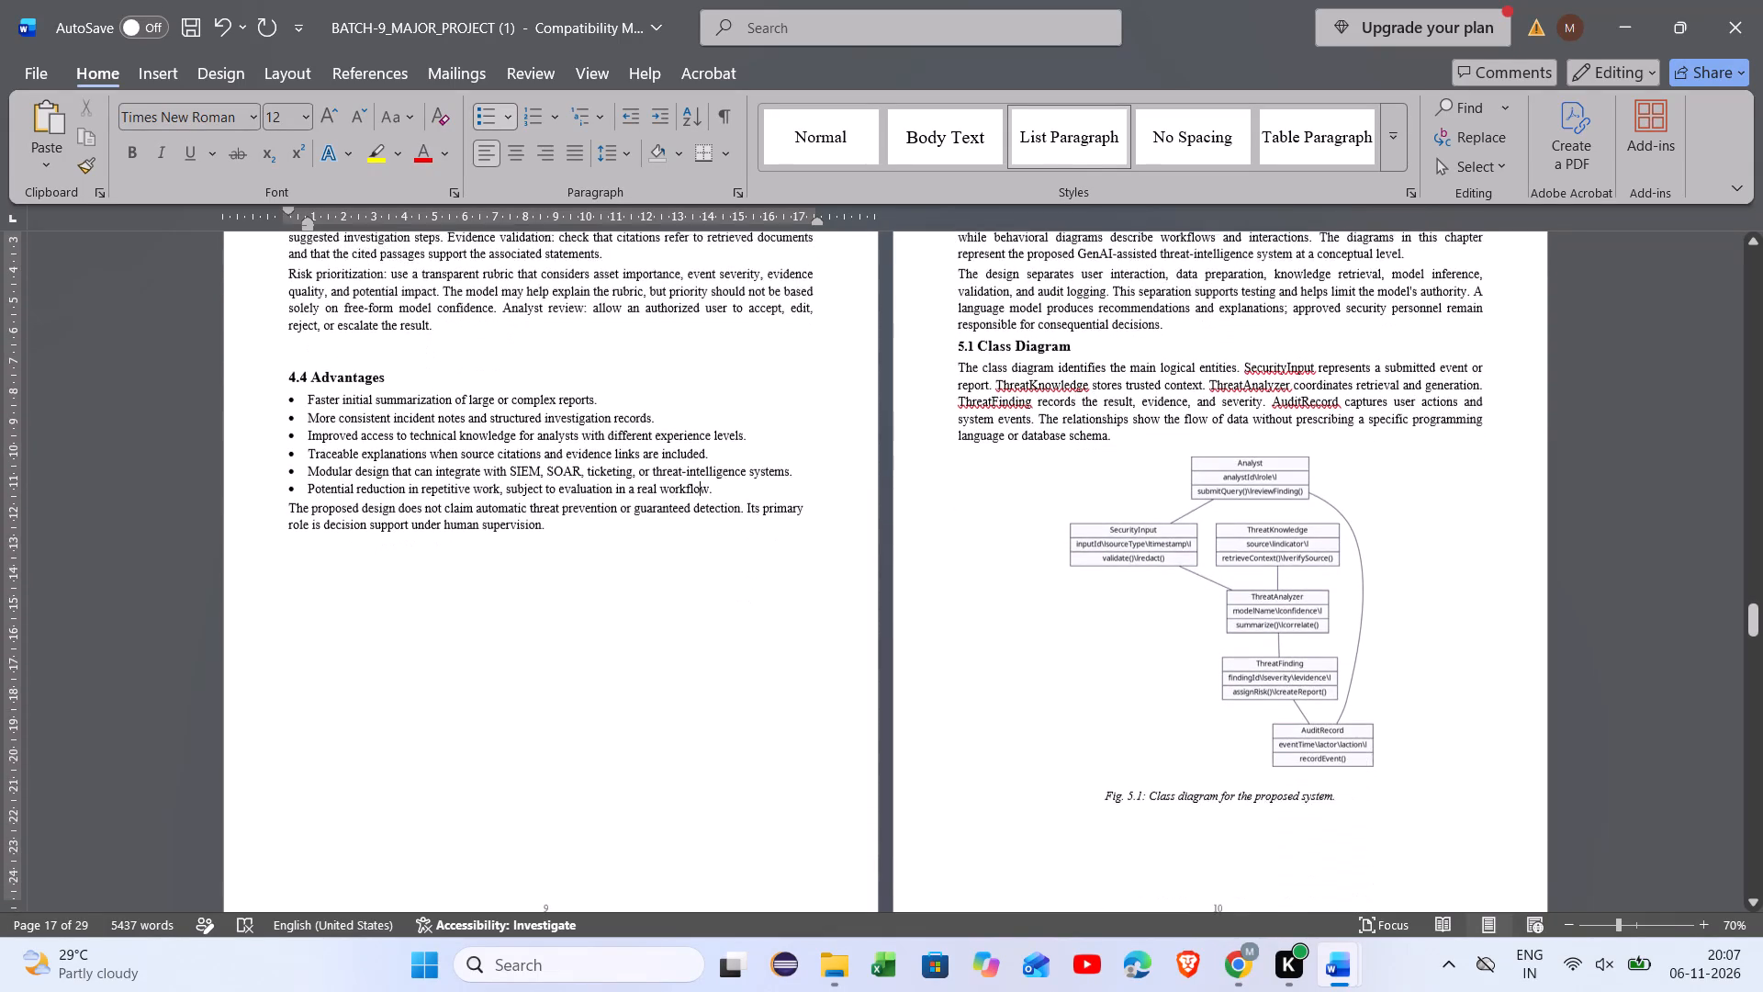
{"action": "scroll", "coordinate": [1197, 482], "scroll_direction": "down", "scroll_amount": 2}
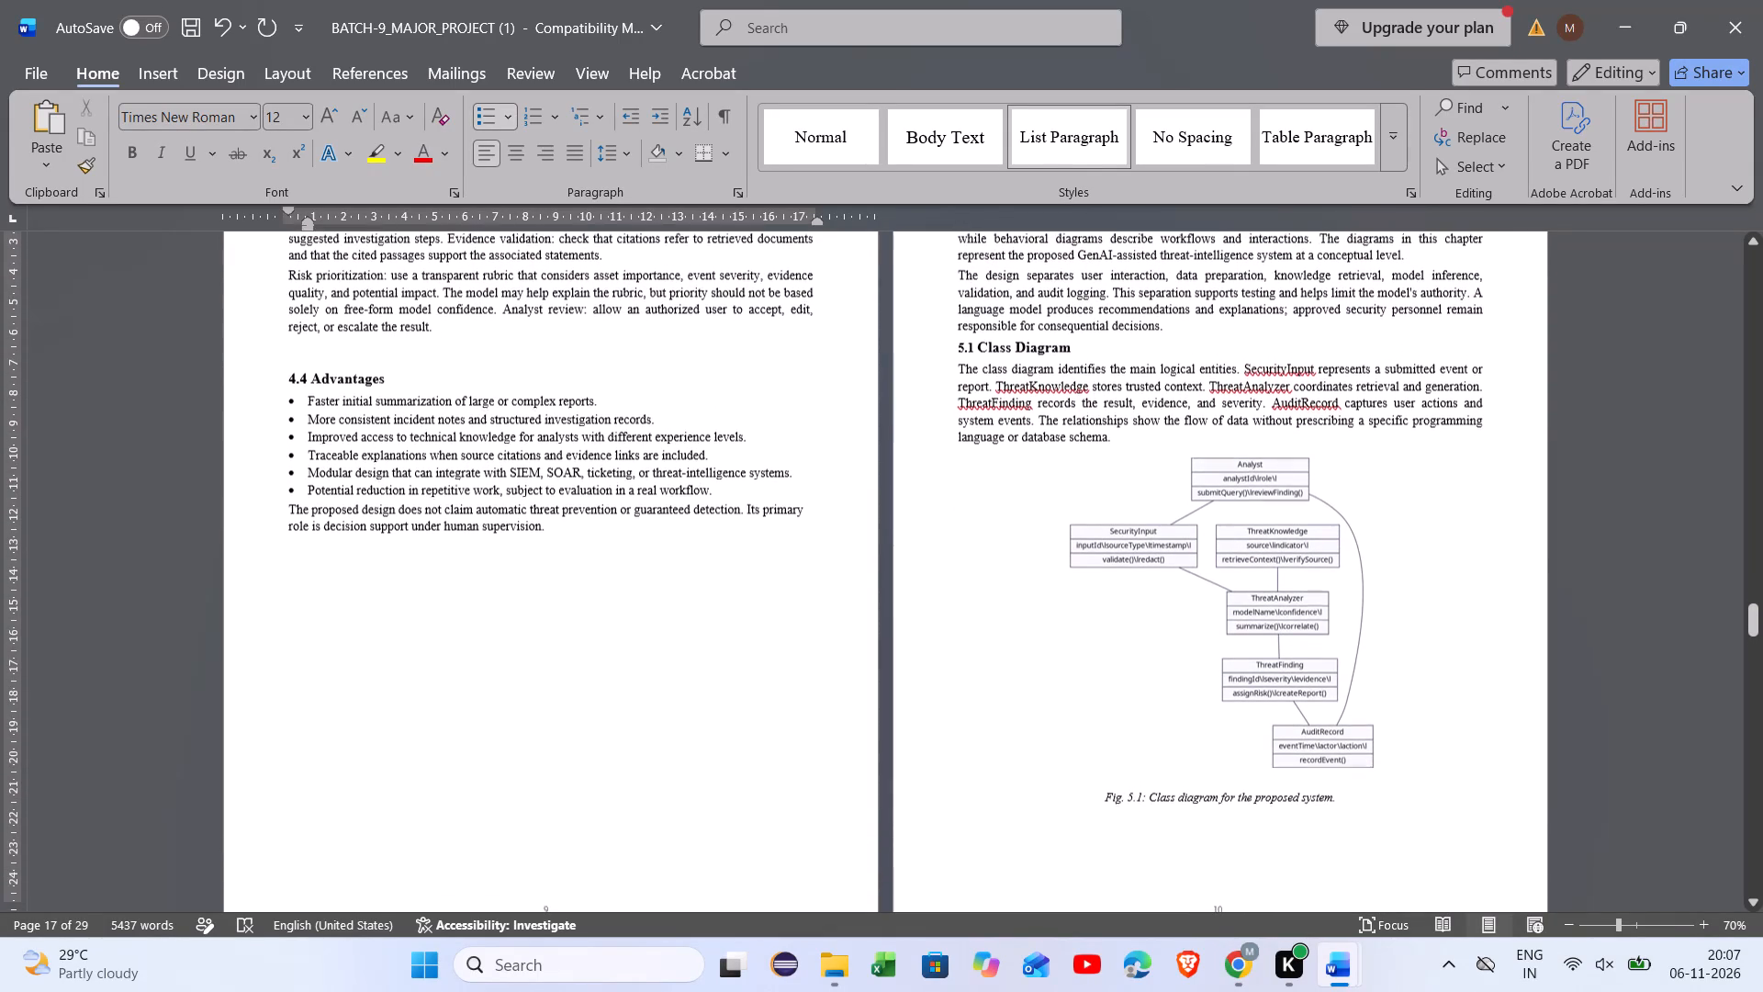
{"action": "scroll", "coordinate": [1197, 482], "scroll_direction": "down", "scroll_amount": 2}
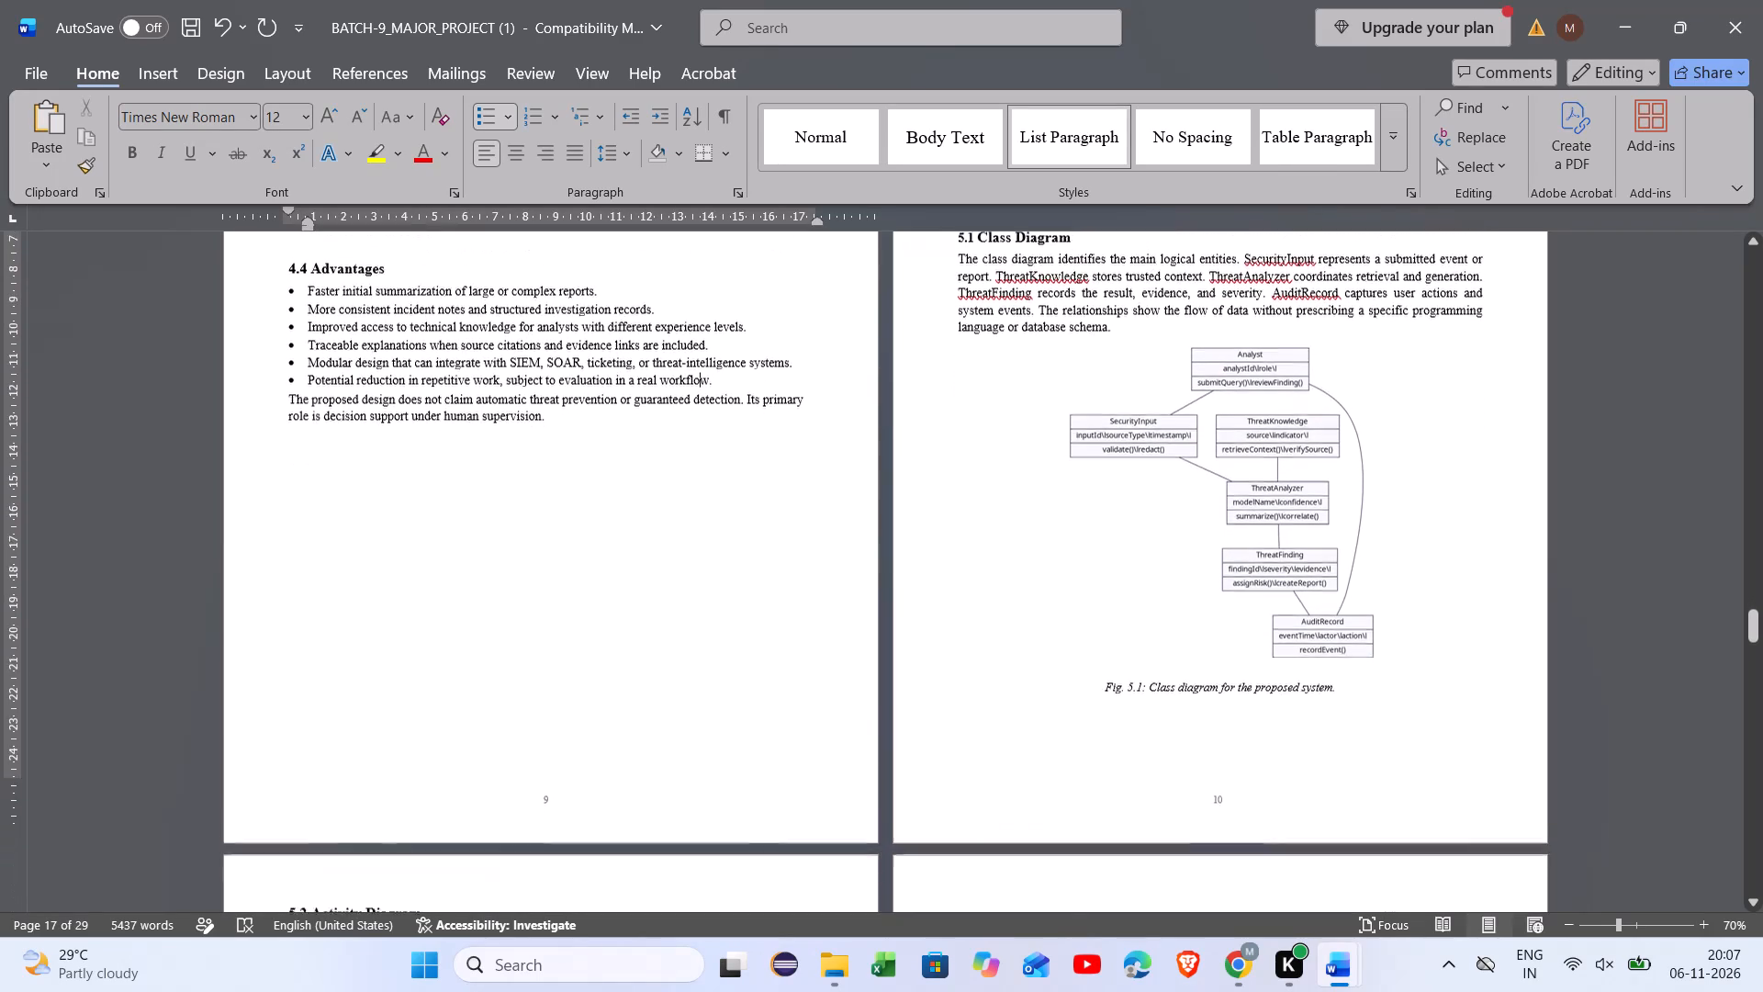
Review the System Design diagram sections from the activity diagram through "5.7 Model Architecture" for heading, figure and spacing consistency.
{"action": "scroll", "coordinate": [1197, 482], "scroll_direction": "down", "scroll_amount": 2}
{"action": "scroll", "coordinate": [1197, 482], "scroll_direction": "up", "scroll_amount": 1}
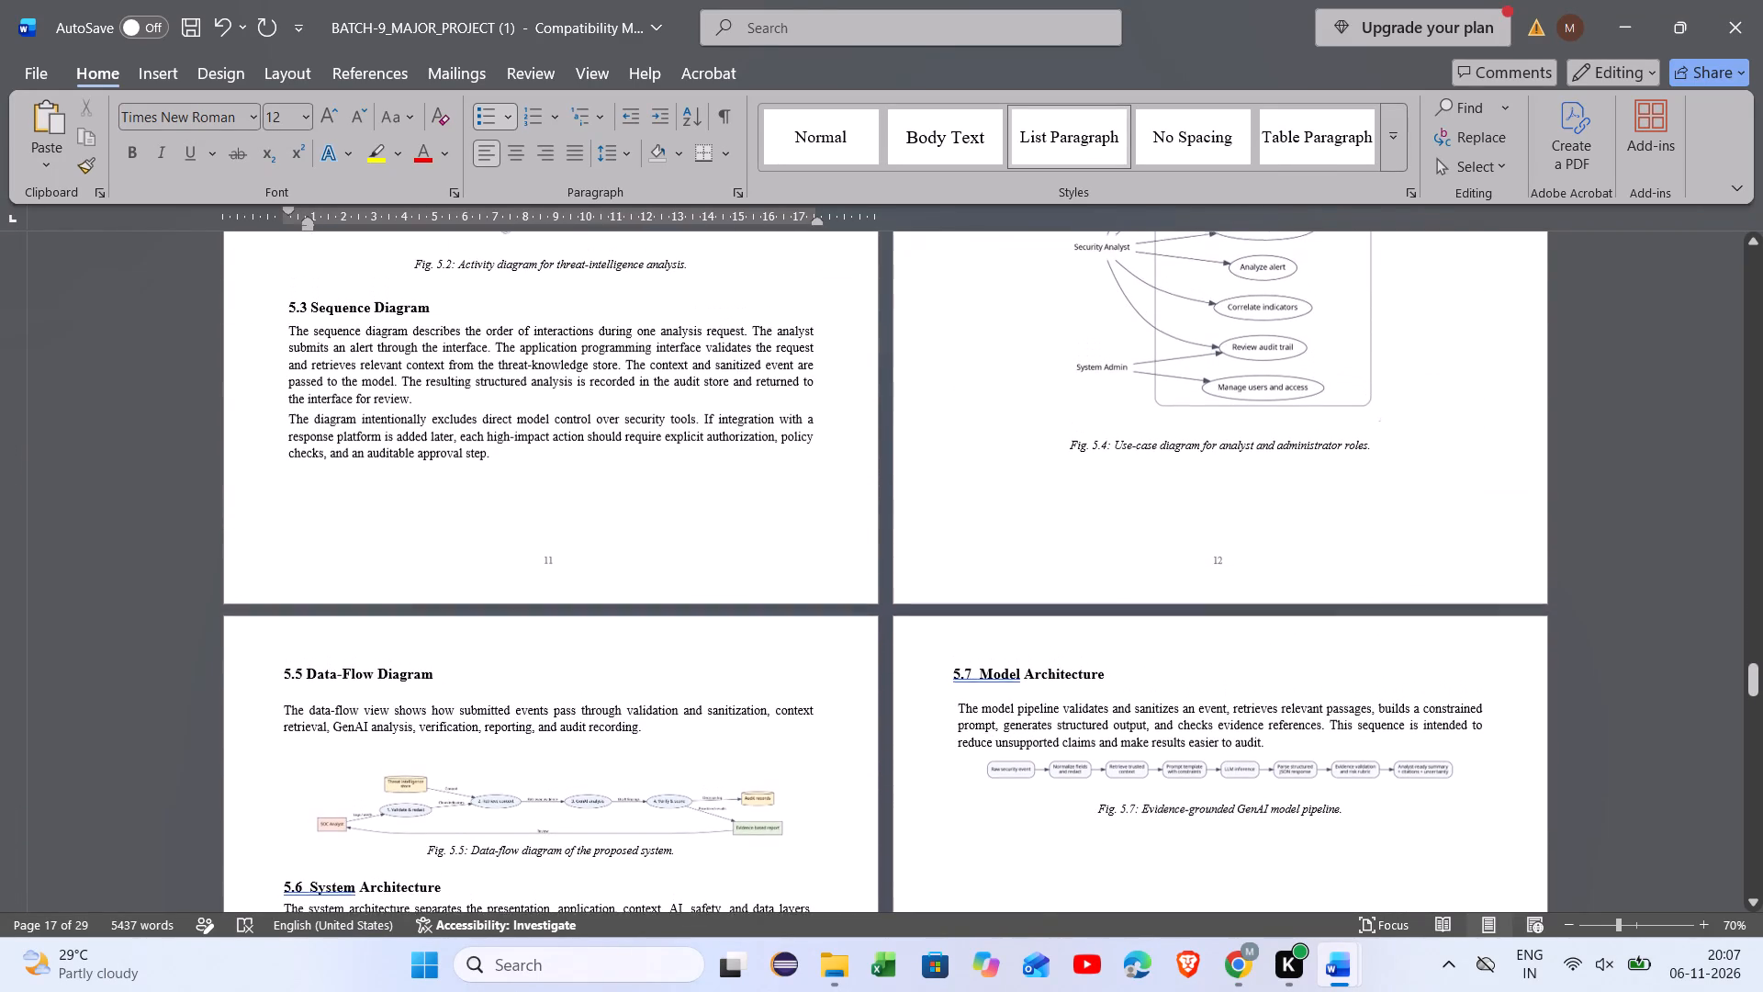
{"action": "scroll", "coordinate": [1197, 482], "scroll_direction": "up", "scroll_amount": 1}
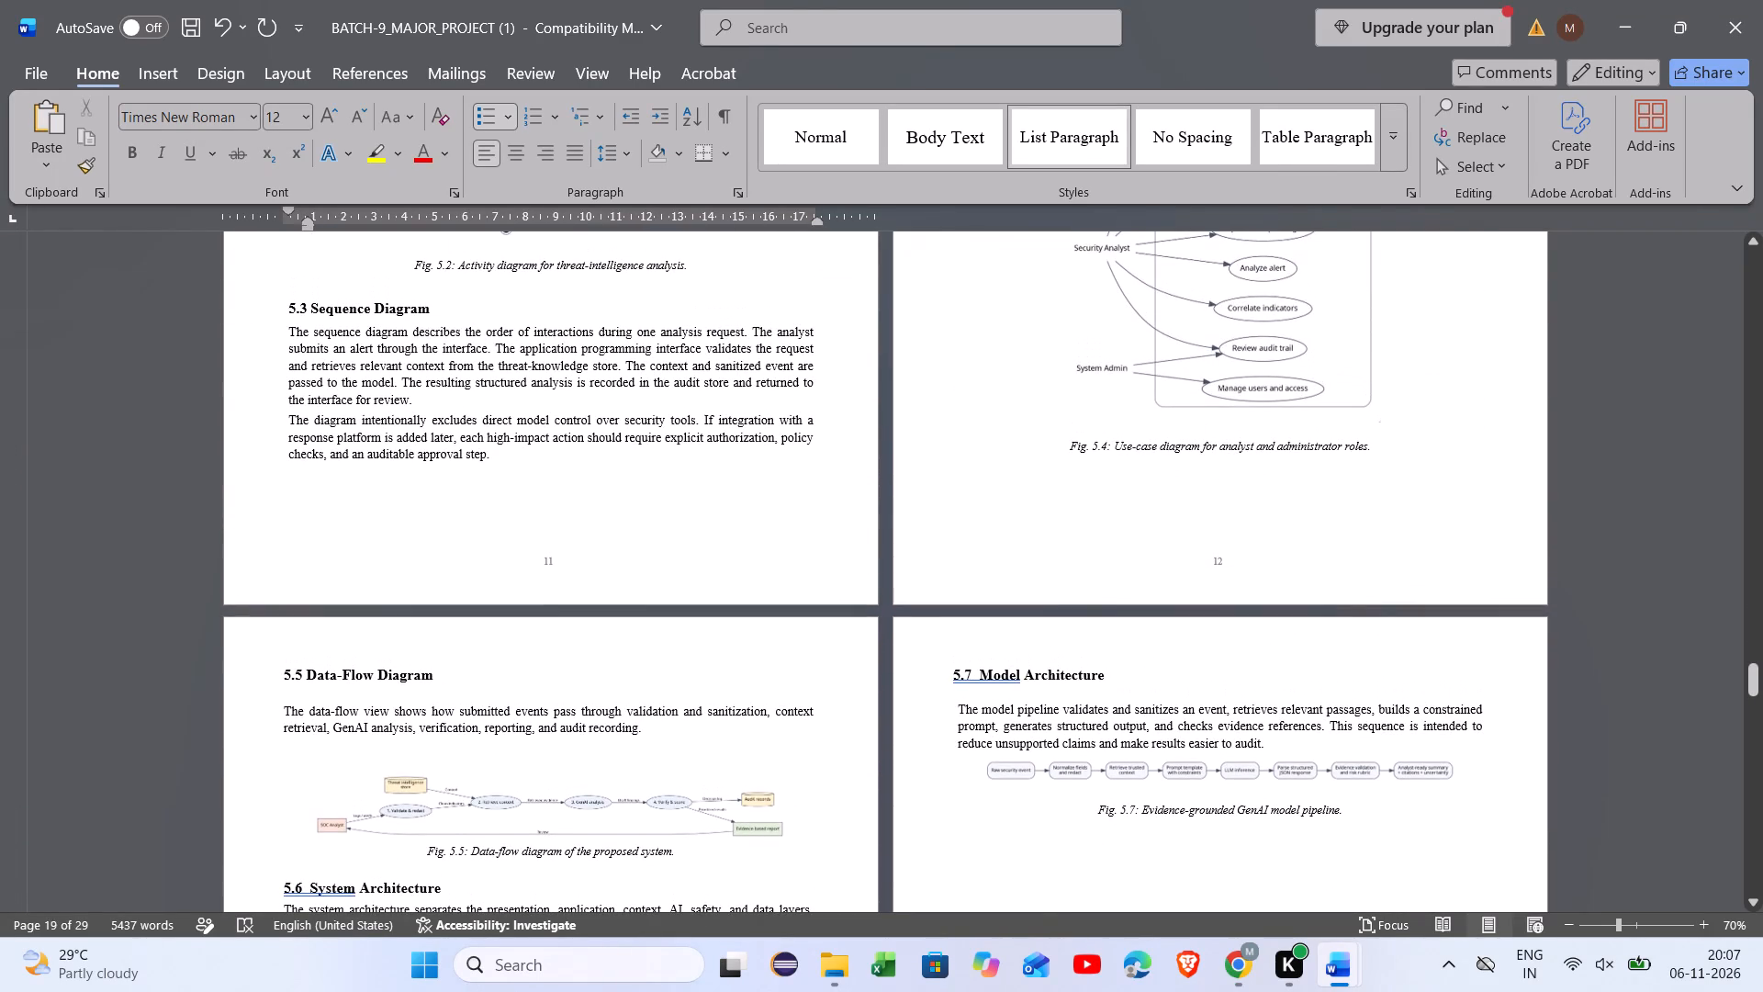
{"action": "scroll", "coordinate": [1197, 482], "scroll_direction": "up", "scroll_amount": 1}
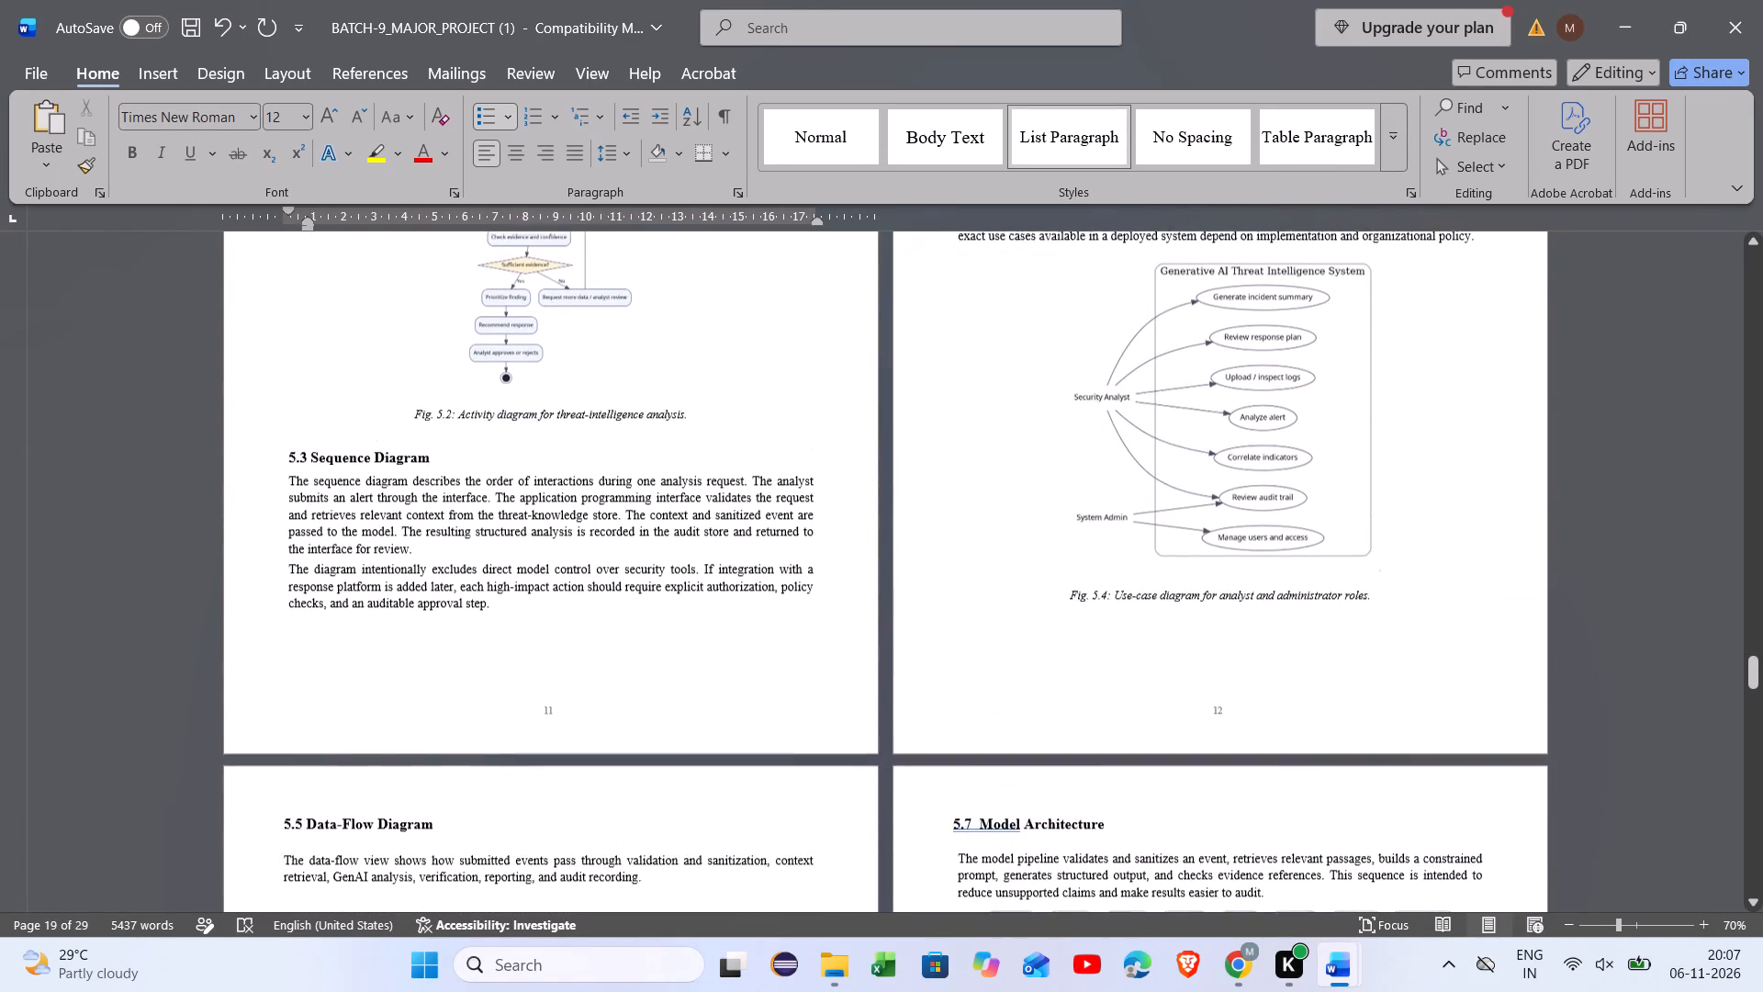
{"action": "scroll", "coordinate": [1197, 482], "scroll_direction": "up", "scroll_amount": 3}
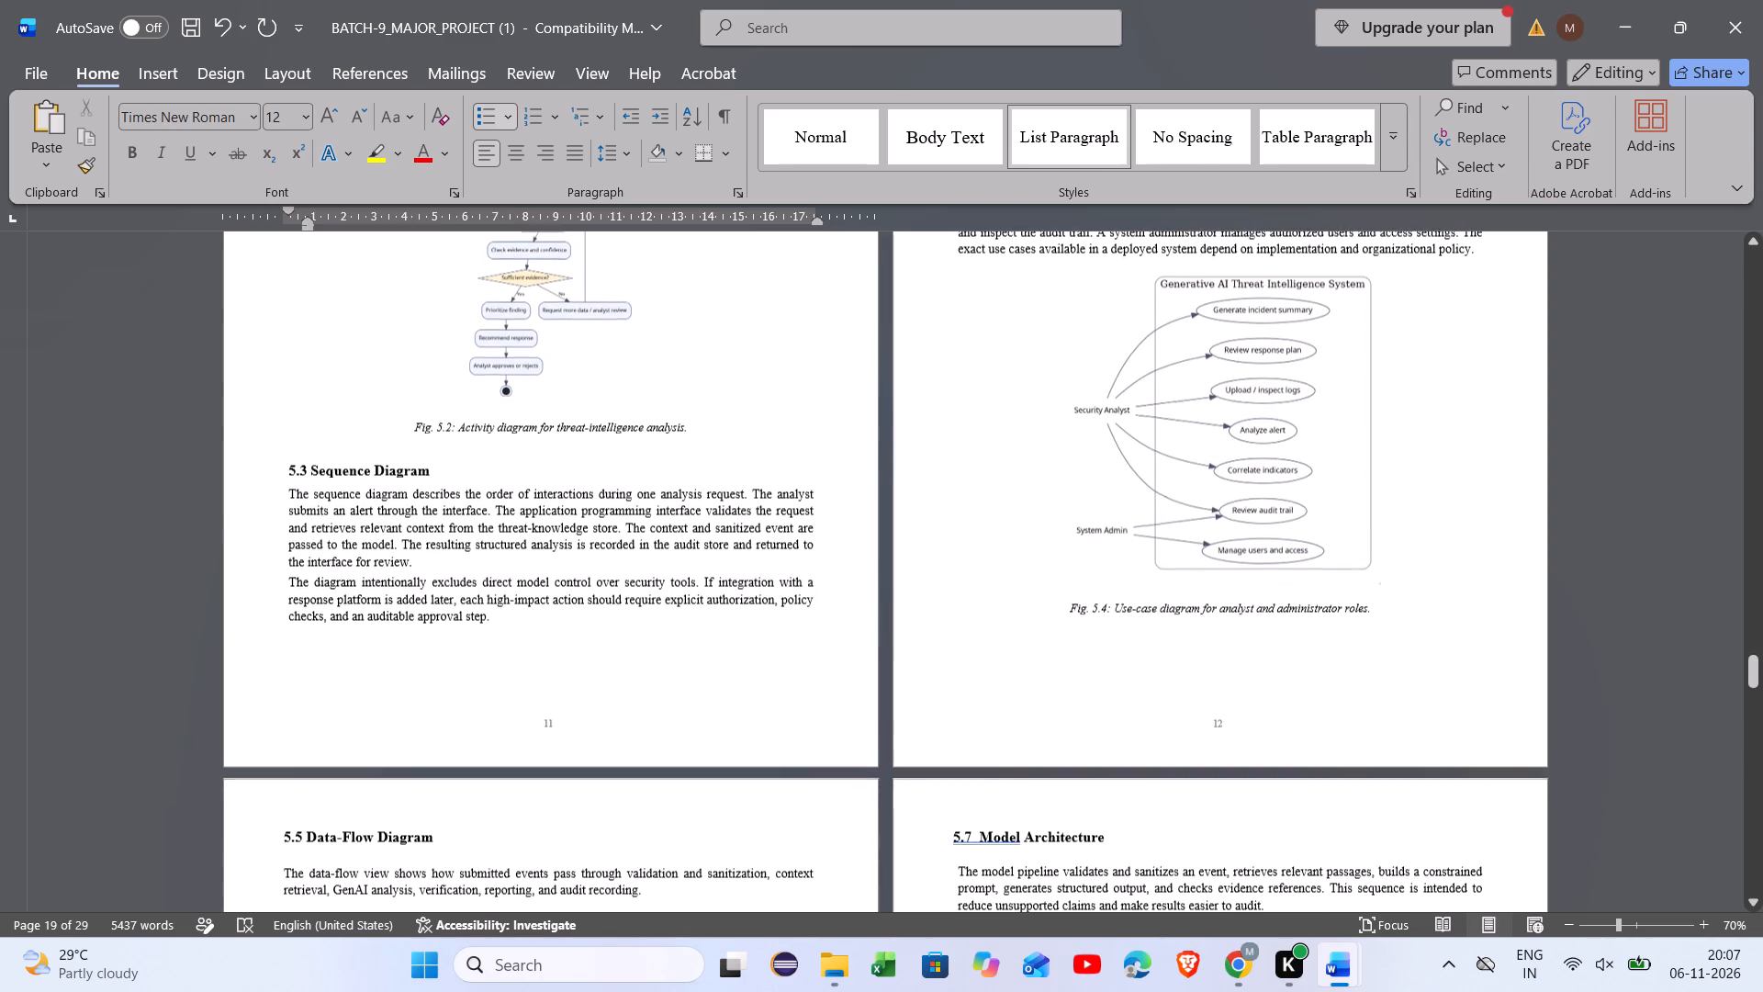
{"action": "scroll", "coordinate": [1197, 482], "scroll_direction": "up", "scroll_amount": 1}
{"action": "scroll", "coordinate": [1197, 482], "scroll_direction": "down", "scroll_amount": 3}
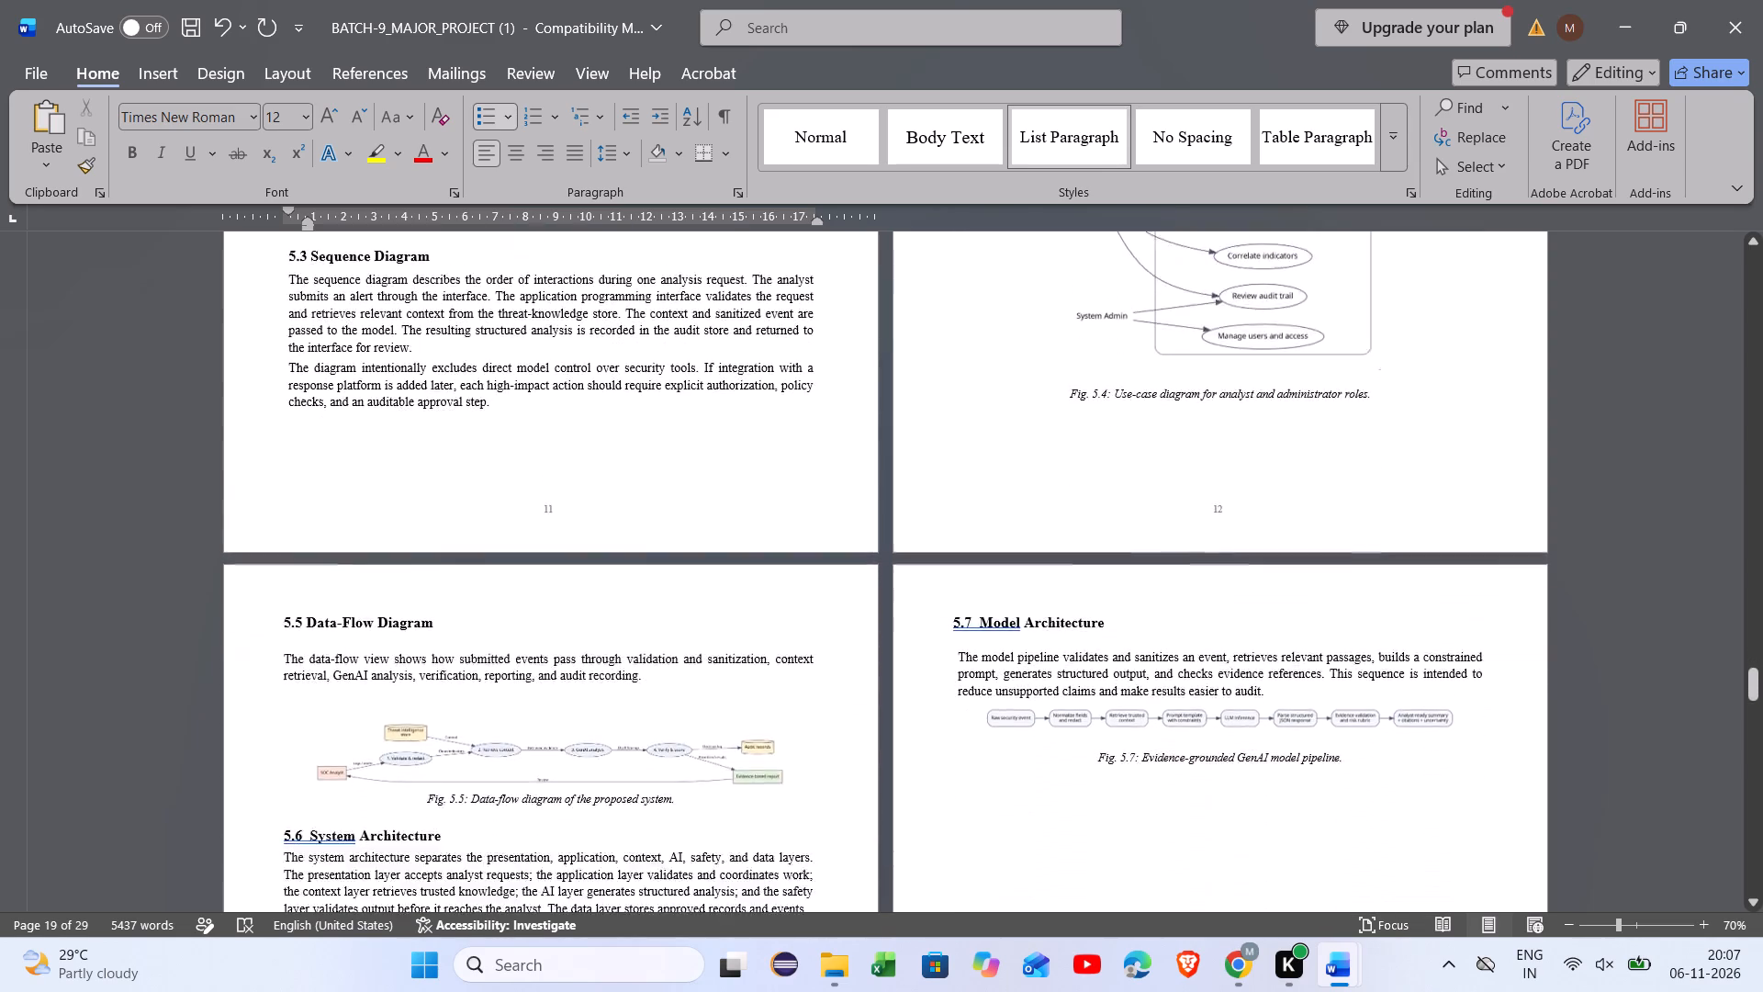
{"action": "scroll", "coordinate": [1197, 482], "scroll_direction": "down", "scroll_amount": 2}
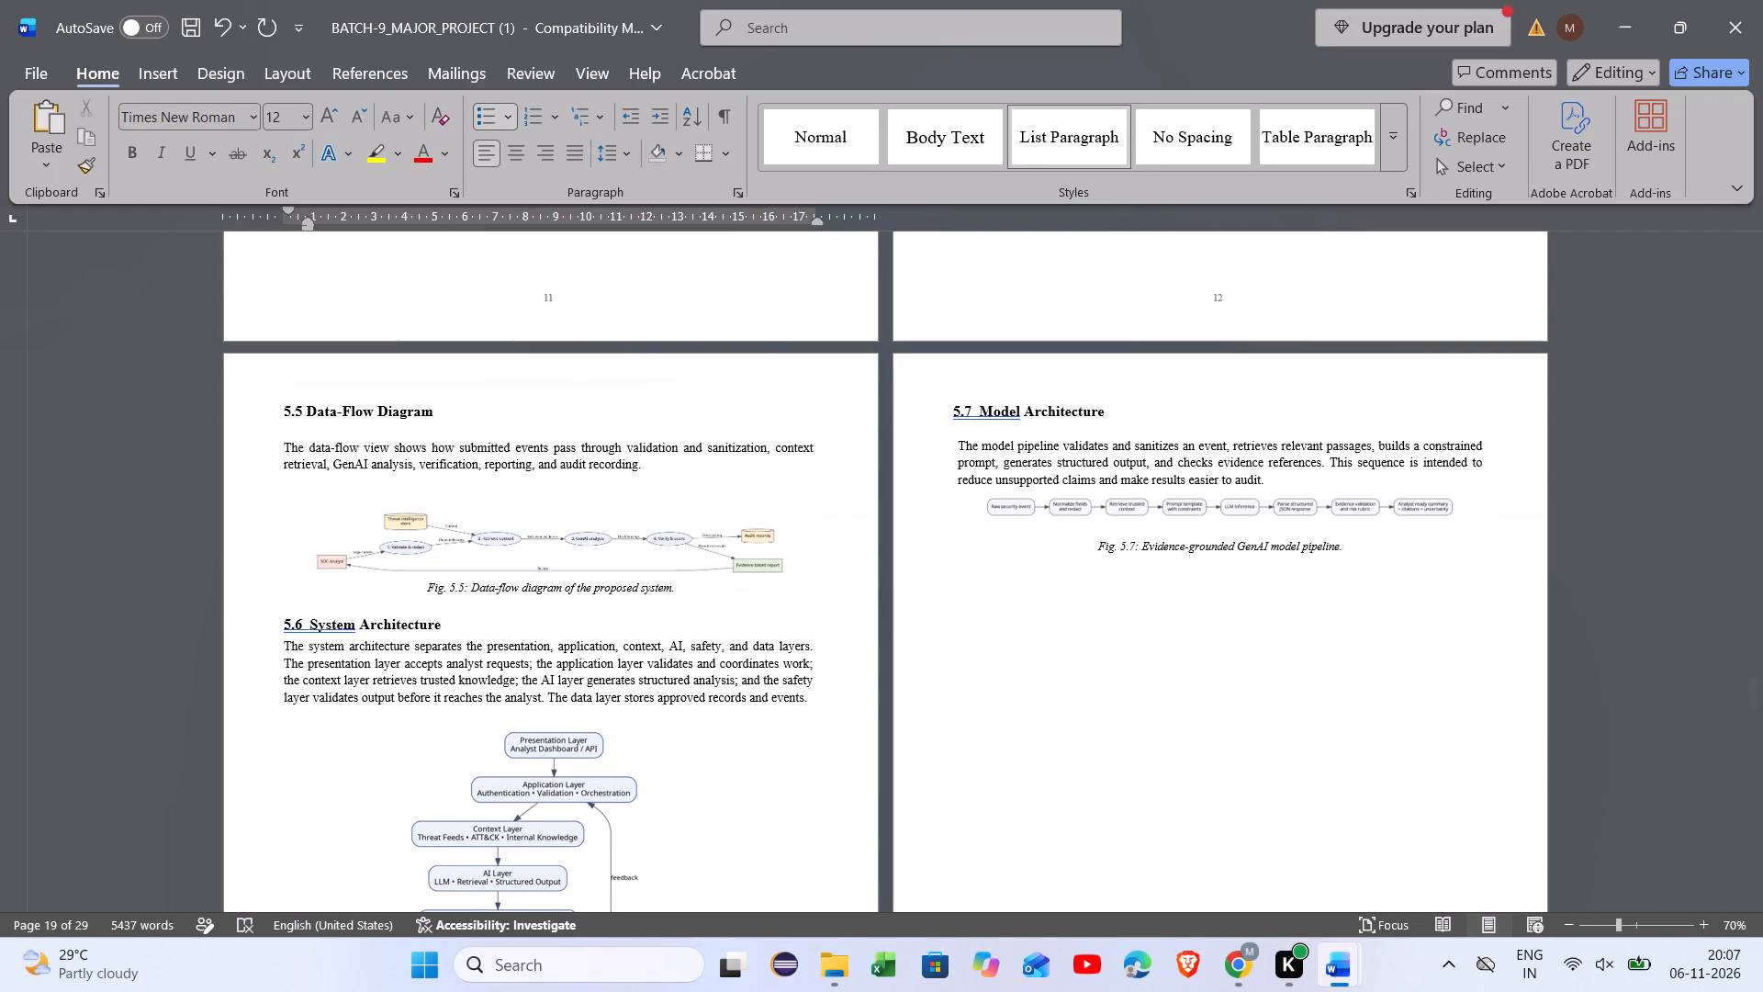
{"action": "scroll", "coordinate": [1197, 482], "scroll_direction": "up", "scroll_amount": 3}
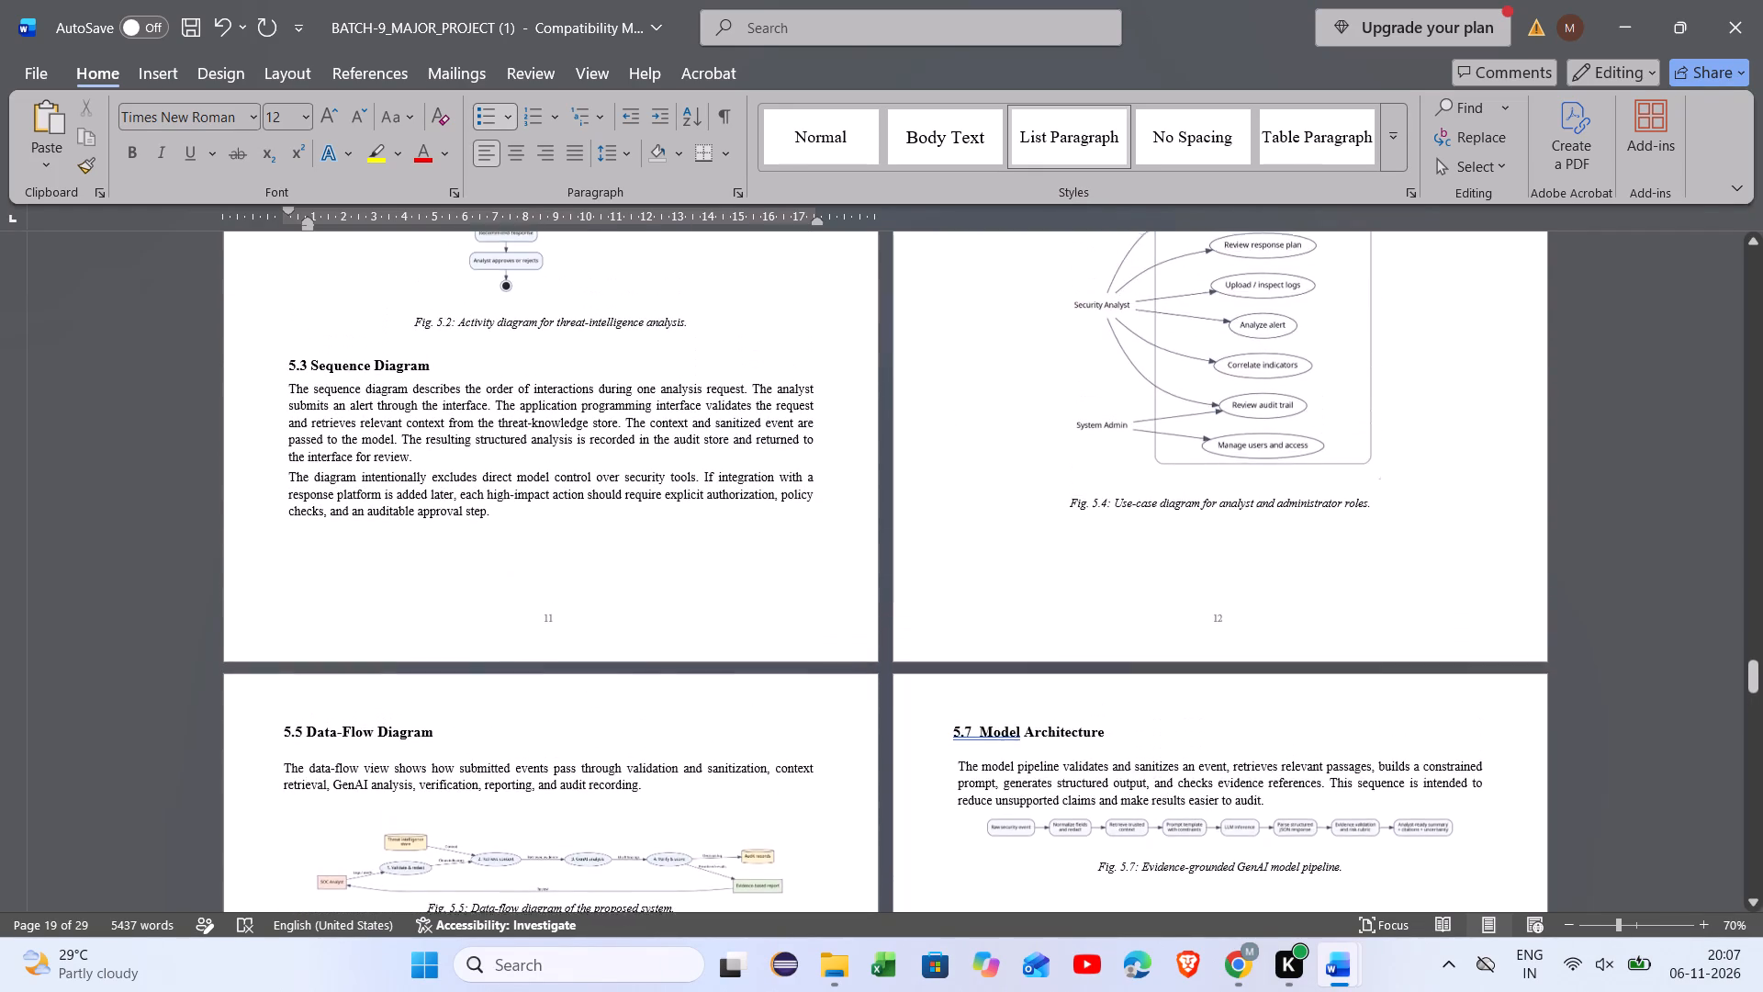
{"action": "scroll", "coordinate": [1197, 482], "scroll_direction": "up", "scroll_amount": 3}
{"action": "scroll", "coordinate": [1197, 482], "scroll_direction": "down", "scroll_amount": 1}
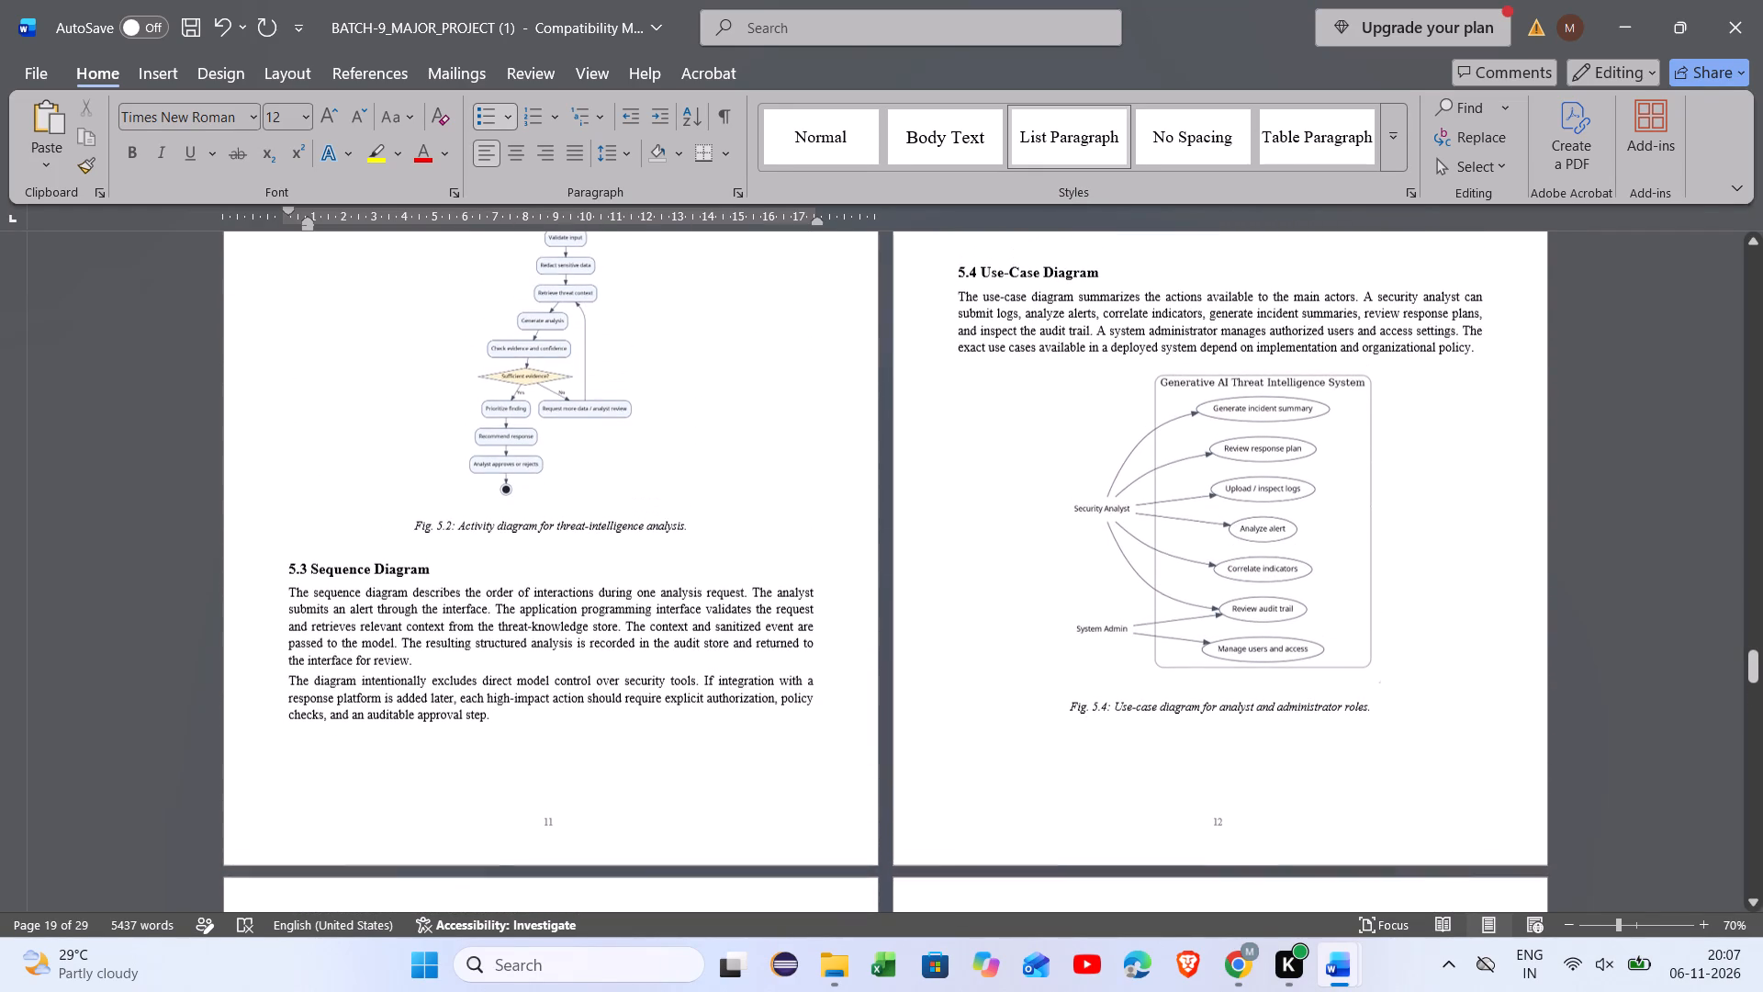
{"action": "scroll", "coordinate": [1197, 482], "scroll_direction": "down", "scroll_amount": 2}
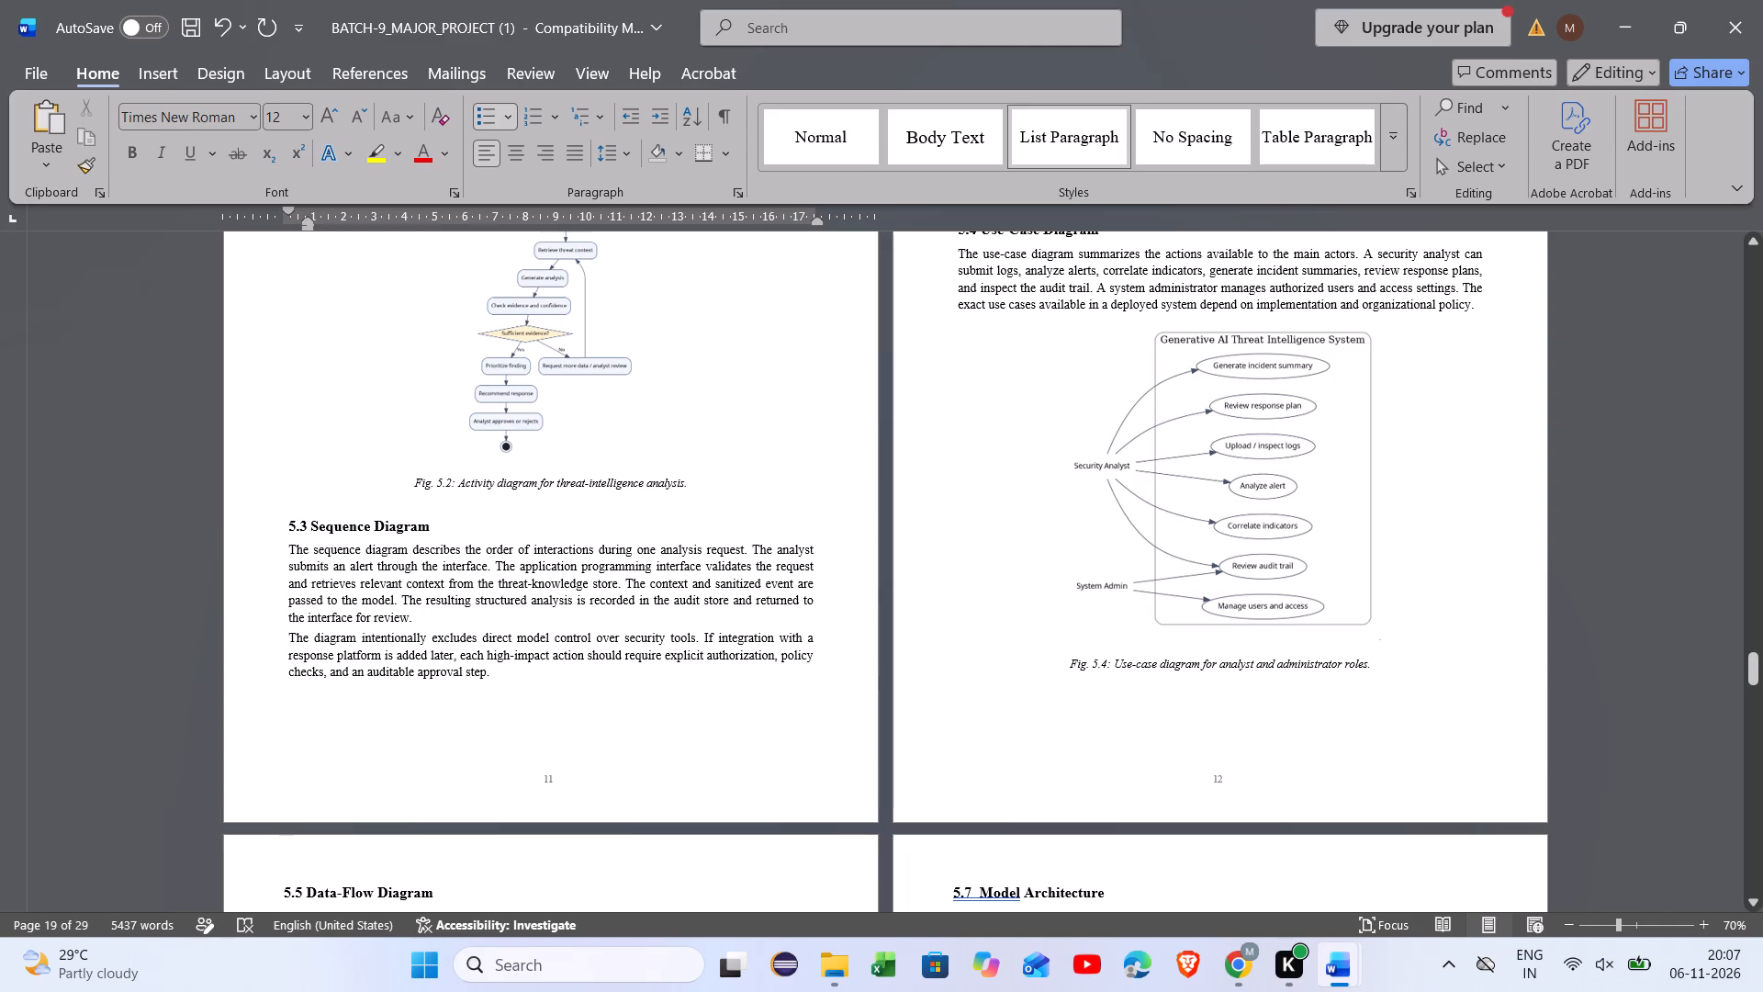
{"action": "scroll", "coordinate": [1197, 482], "scroll_direction": "down", "scroll_amount": 3}
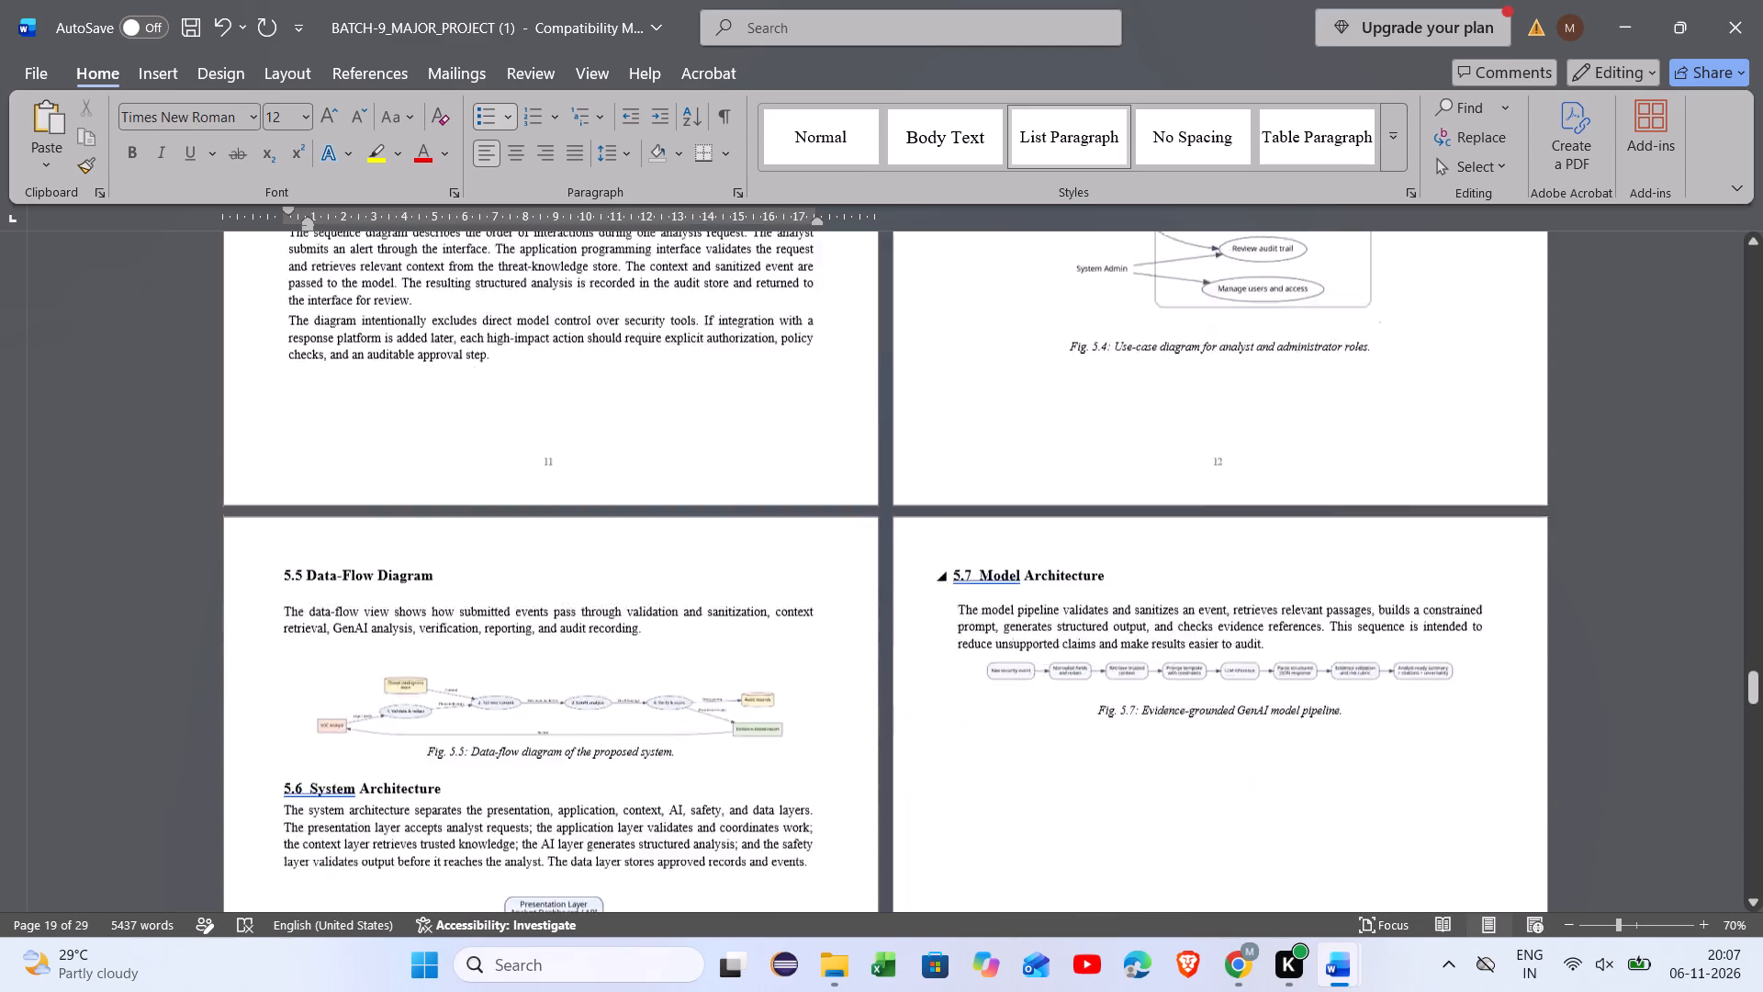
{"action": "scroll", "coordinate": [1197, 482], "scroll_direction": "down", "scroll_amount": 2}
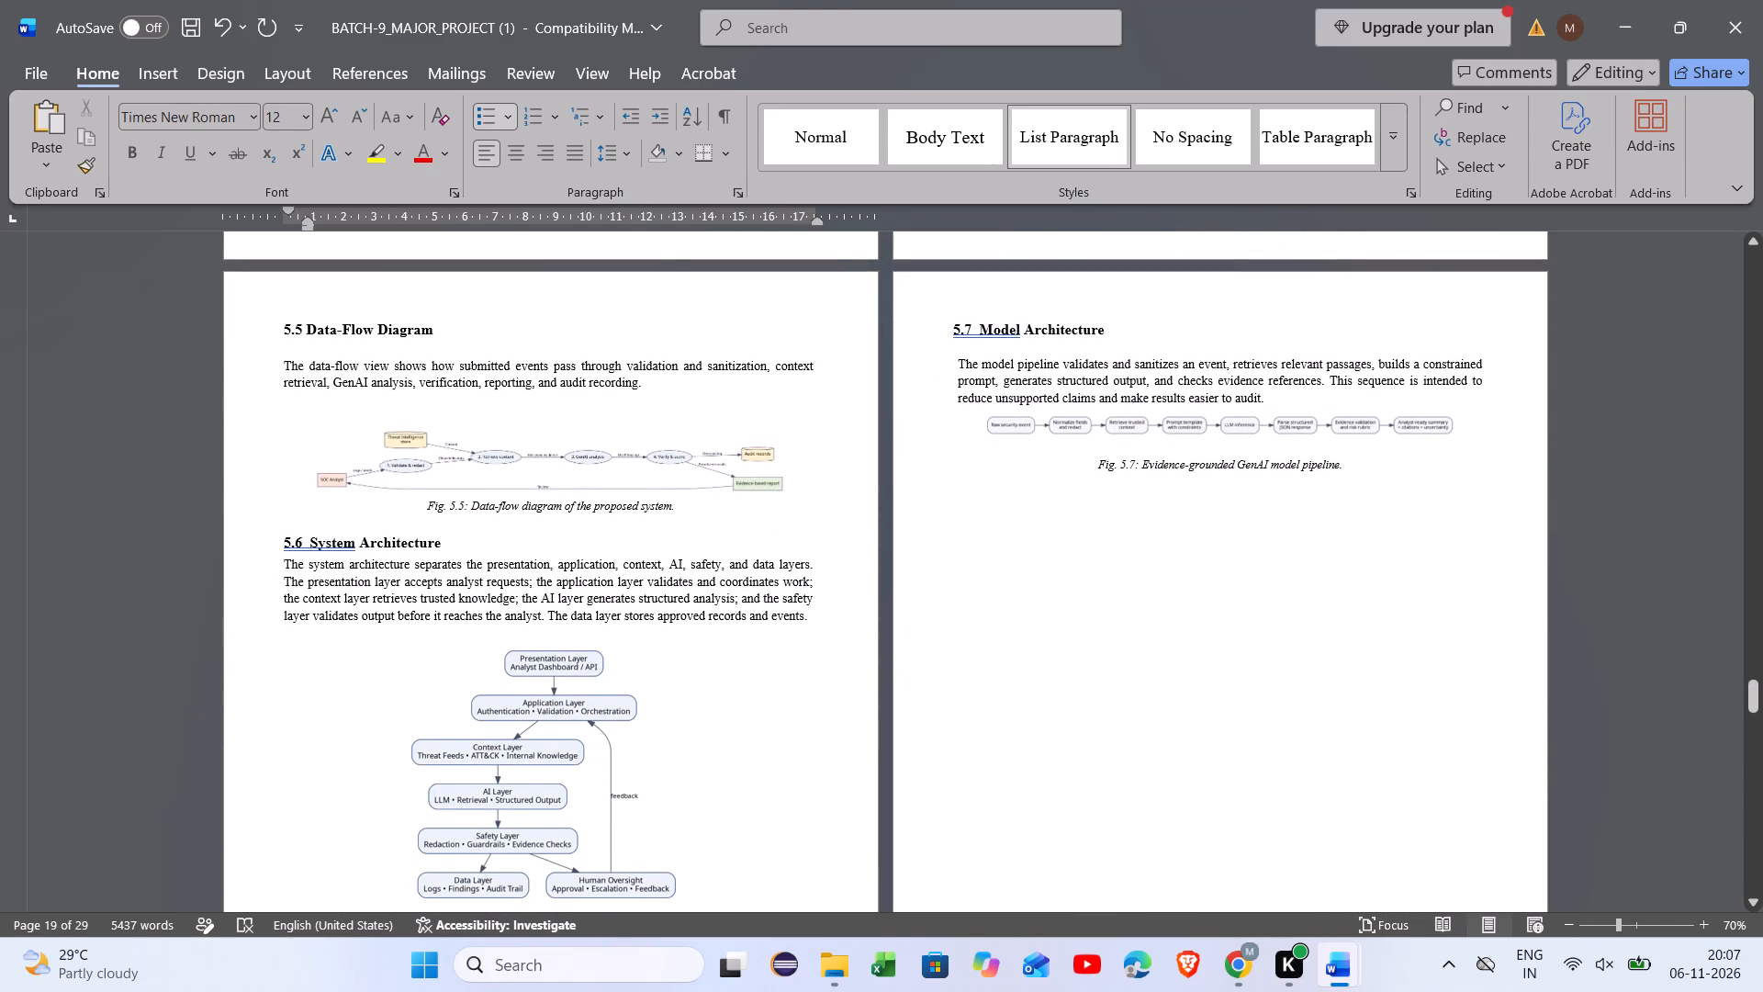
{"action": "scroll", "coordinate": [1197, 482], "scroll_direction": "down", "scroll_amount": 3}
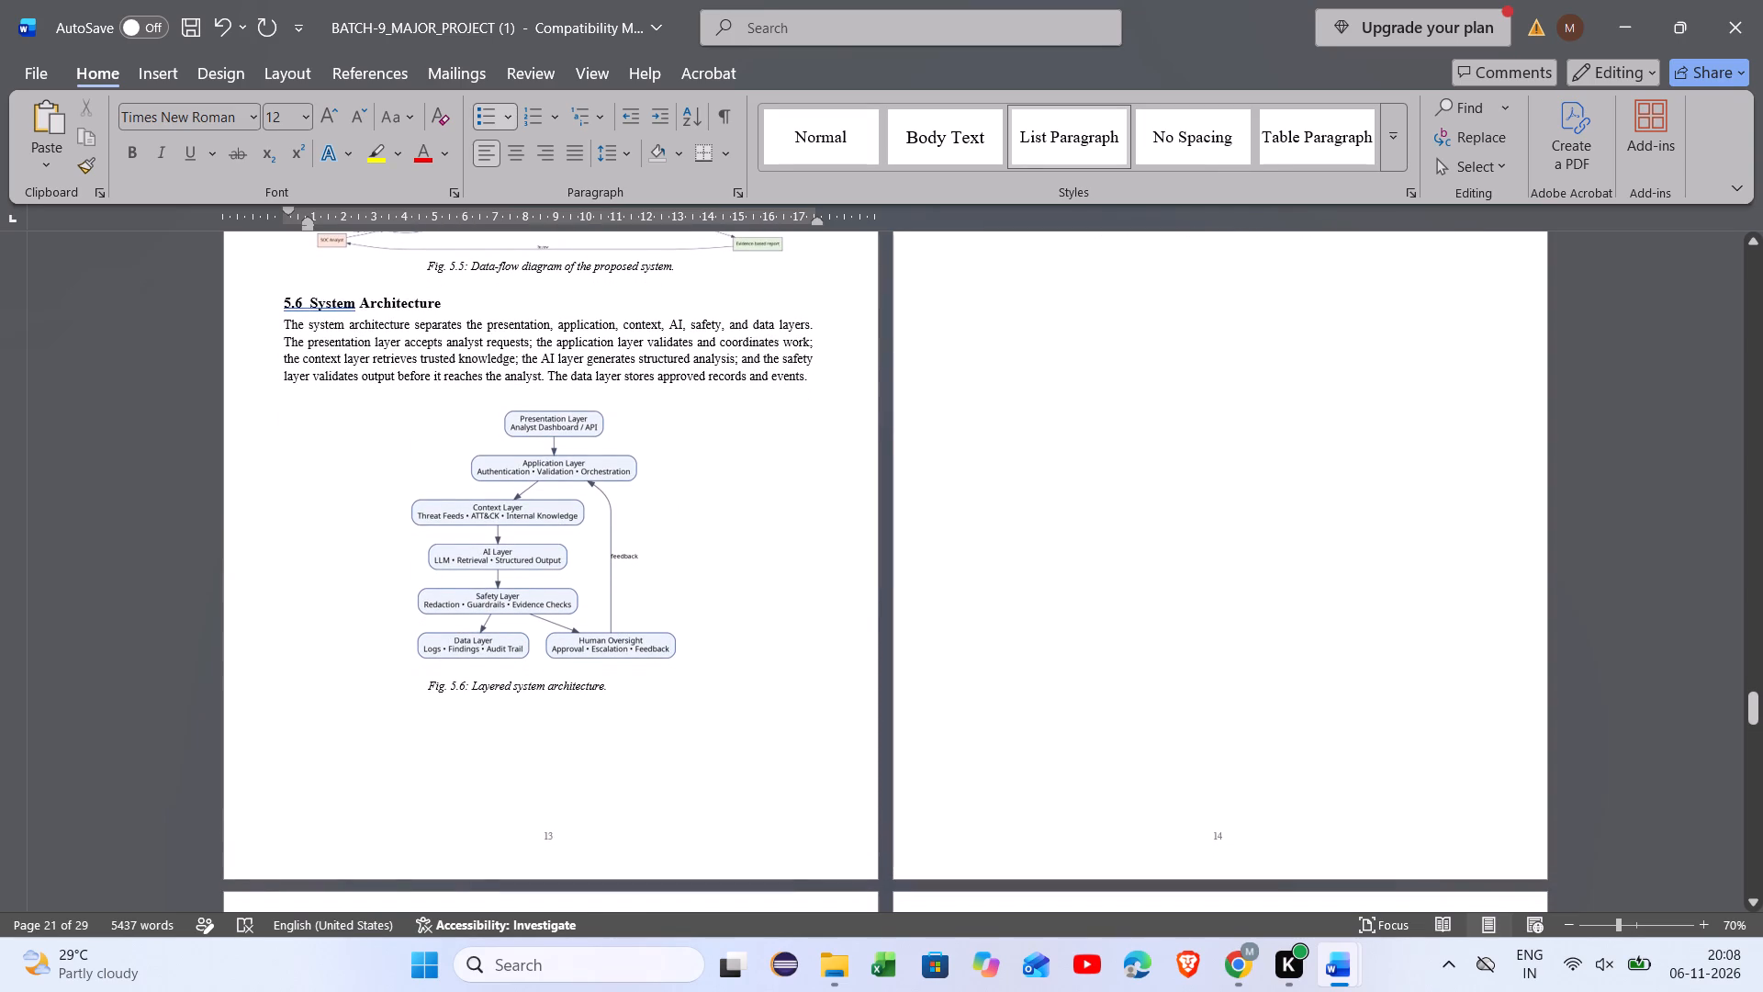
Check the font sizes of the "5.7 Model Architecture" heading, its body paragraph and the figure caption.
{"action": "scroll", "coordinate": [1197, 482], "scroll_direction": "up", "scroll_amount": 2}
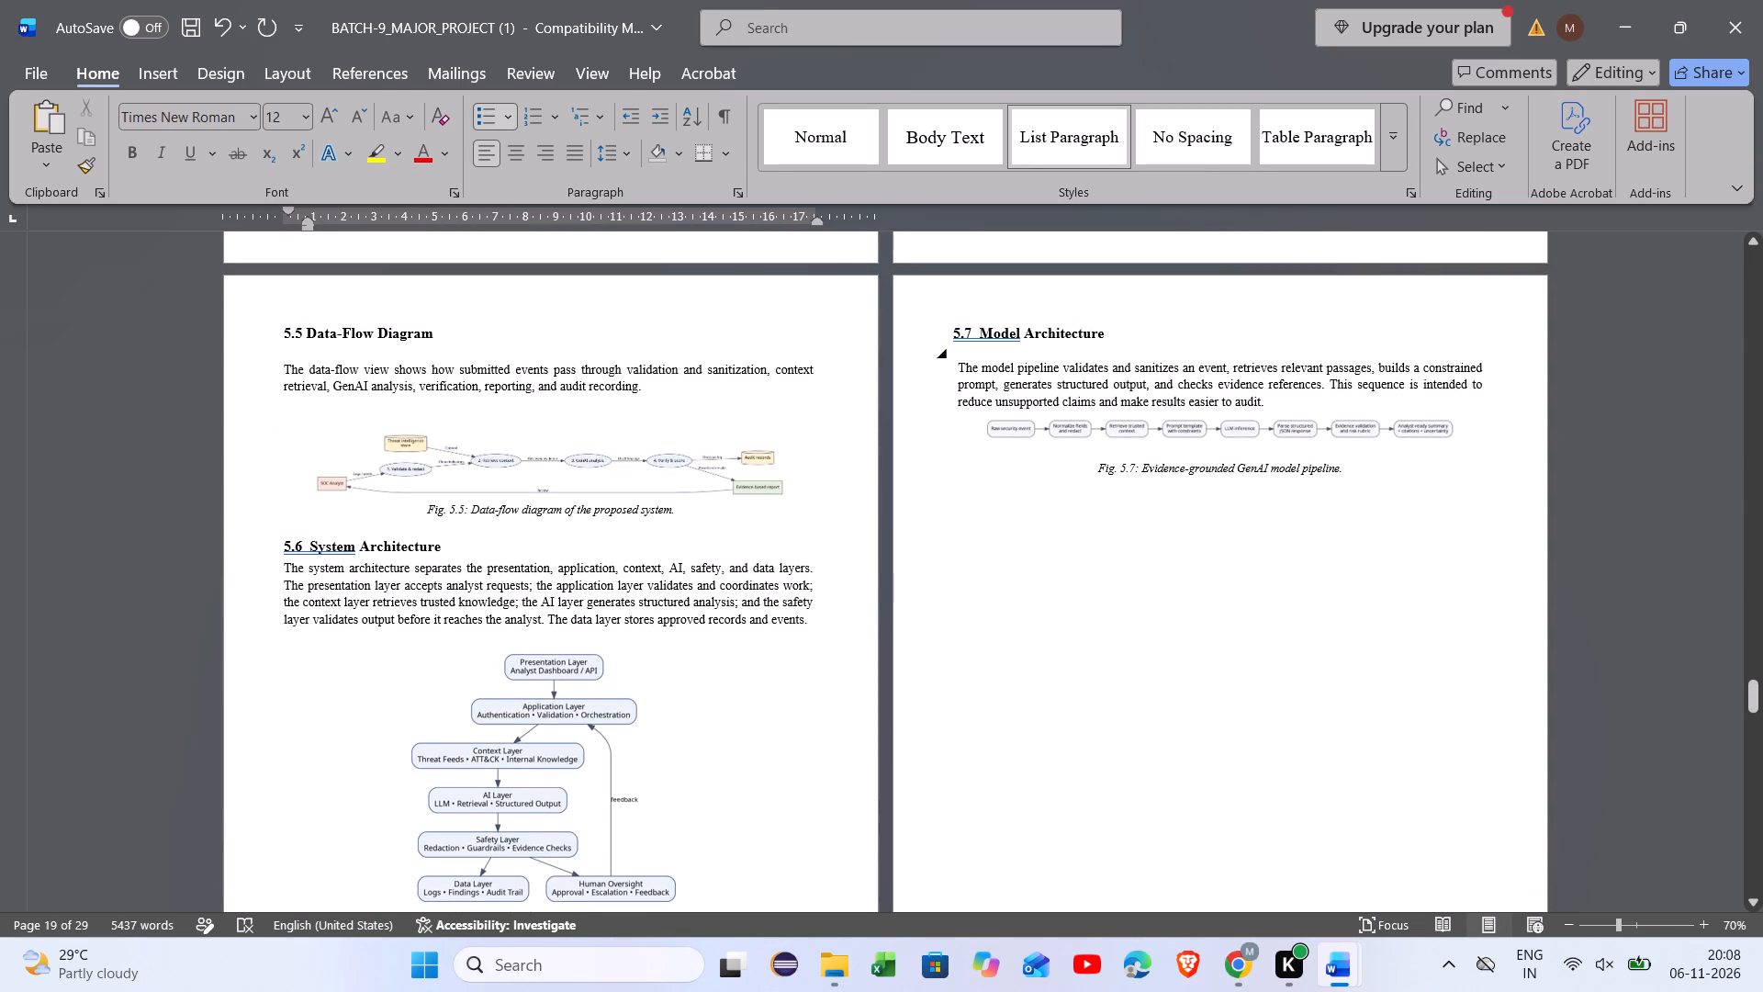
{"action": "left_click", "coordinate": [1044, 342]}
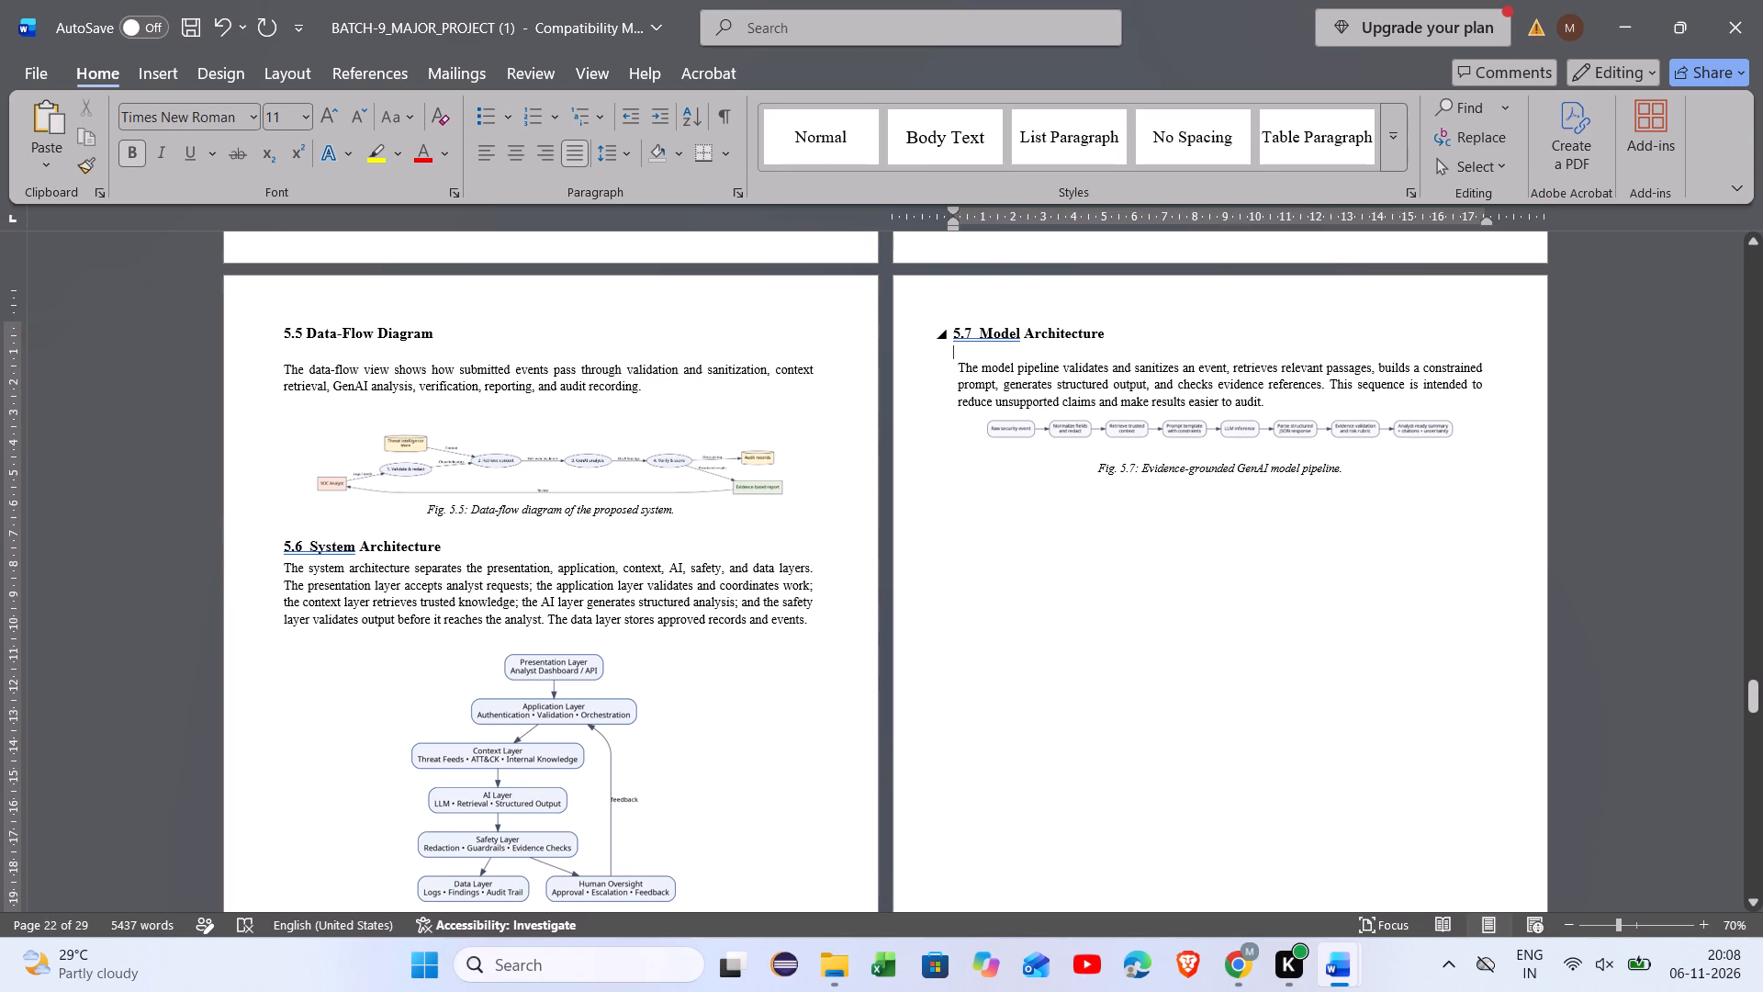
{"action": "left_click", "coordinate": [1062, 328]}
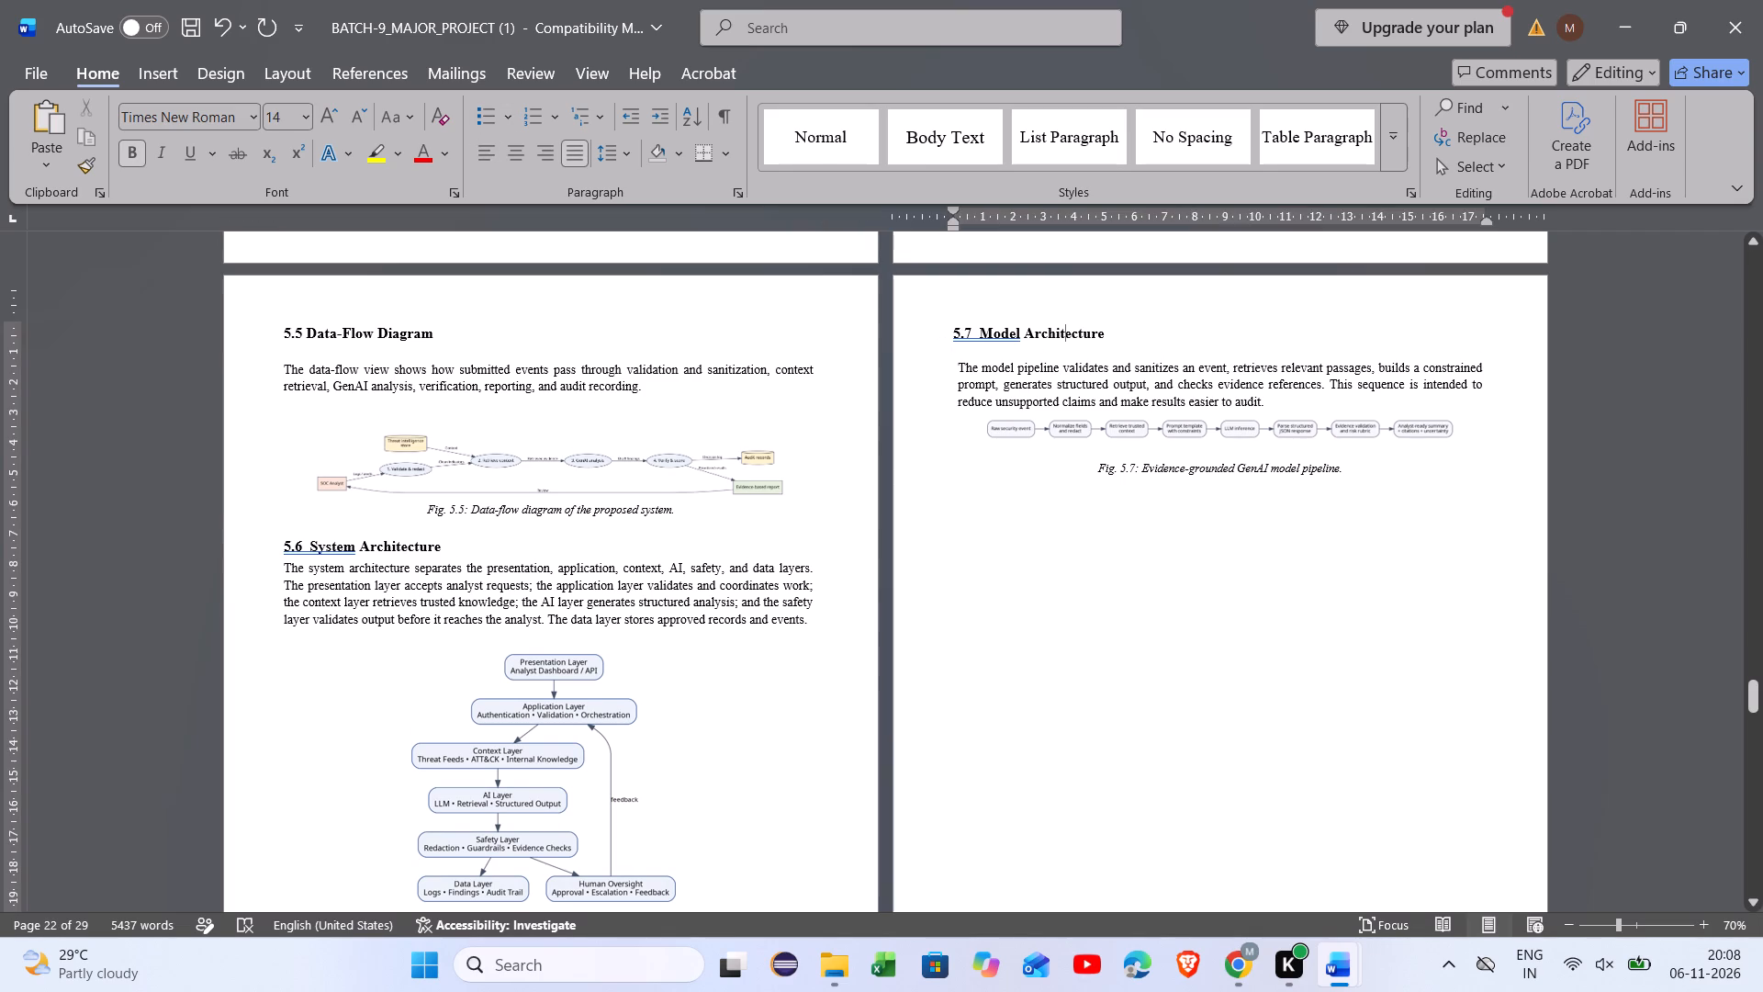
{"action": "left_click", "coordinate": [1074, 383]}
{"action": "left_click", "coordinate": [1129, 382]}
{"action": "left_click", "coordinate": [1160, 467]}
{"action": "left_click", "coordinate": [1061, 379]}
Review the Software Environment chapter's layout and check the font sizes of the "6.4 LLM Runtime and Supporting Libraries" heading and body text.
{"action": "scroll", "coordinate": [1076, 631], "scroll_direction": "down", "scroll_amount": 2}
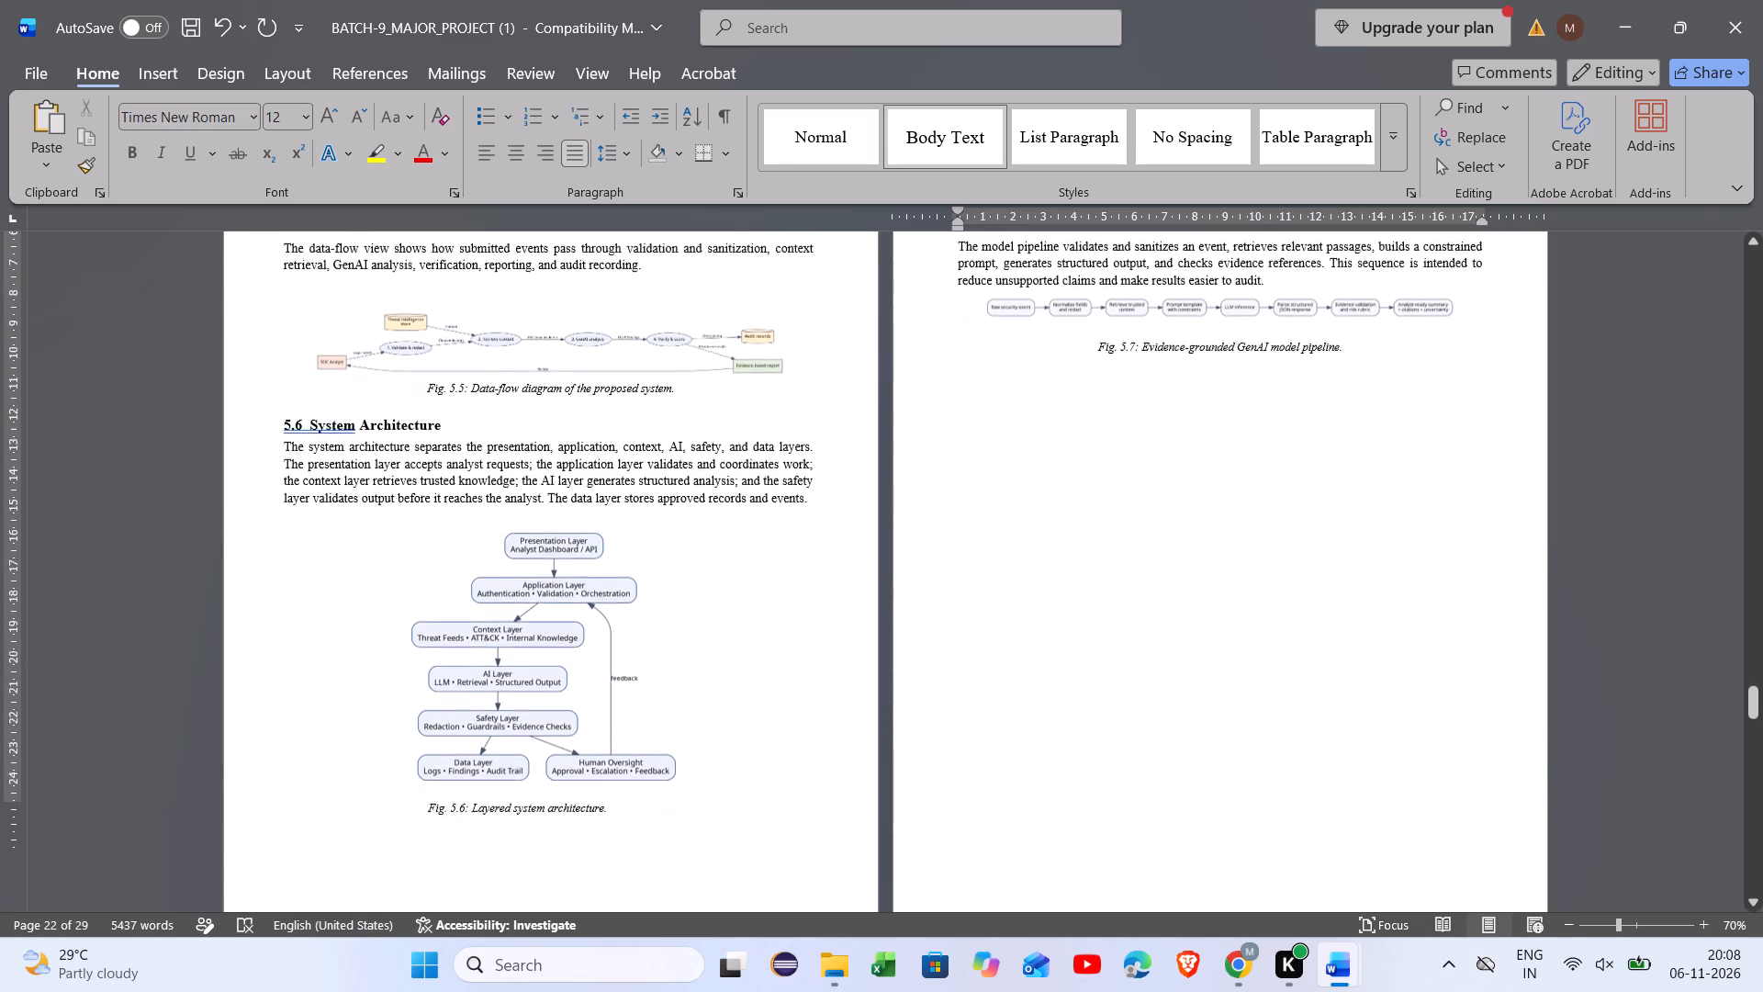
{"action": "scroll", "coordinate": [1076, 631], "scroll_direction": "down", "scroll_amount": 2}
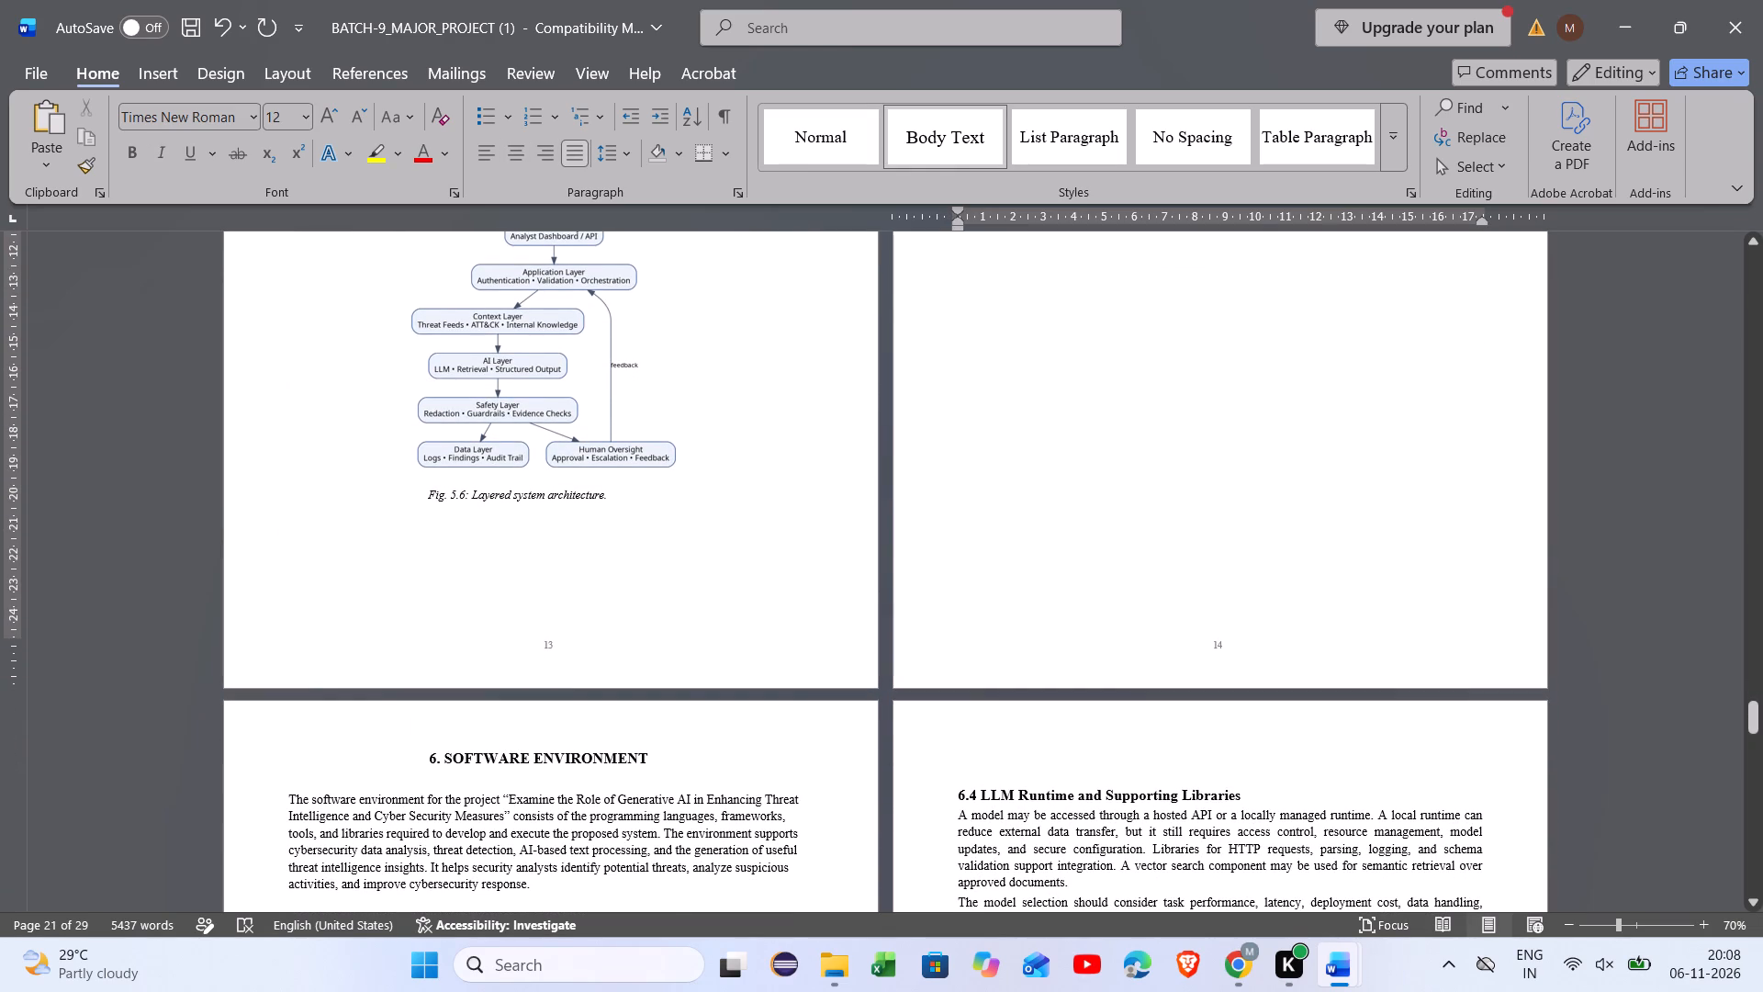
{"action": "scroll", "coordinate": [1076, 629], "scroll_direction": "down", "scroll_amount": 2}
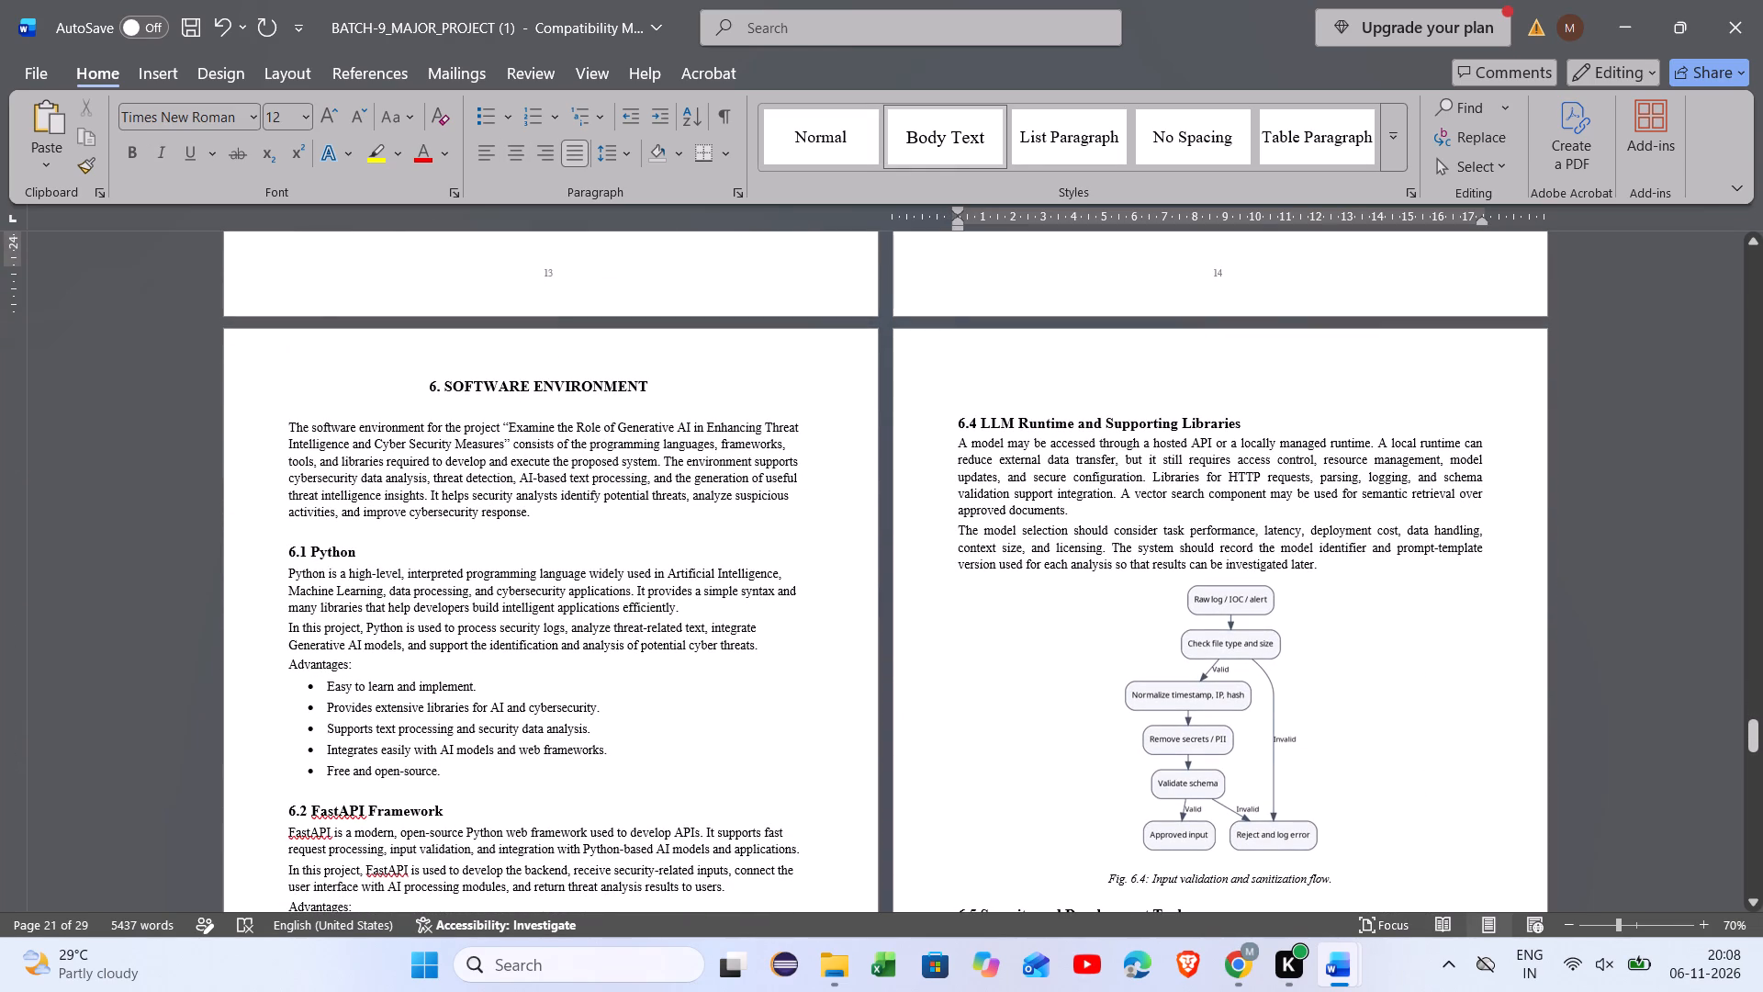
{"action": "scroll", "coordinate": [1076, 629], "scroll_direction": "down", "scroll_amount": 2}
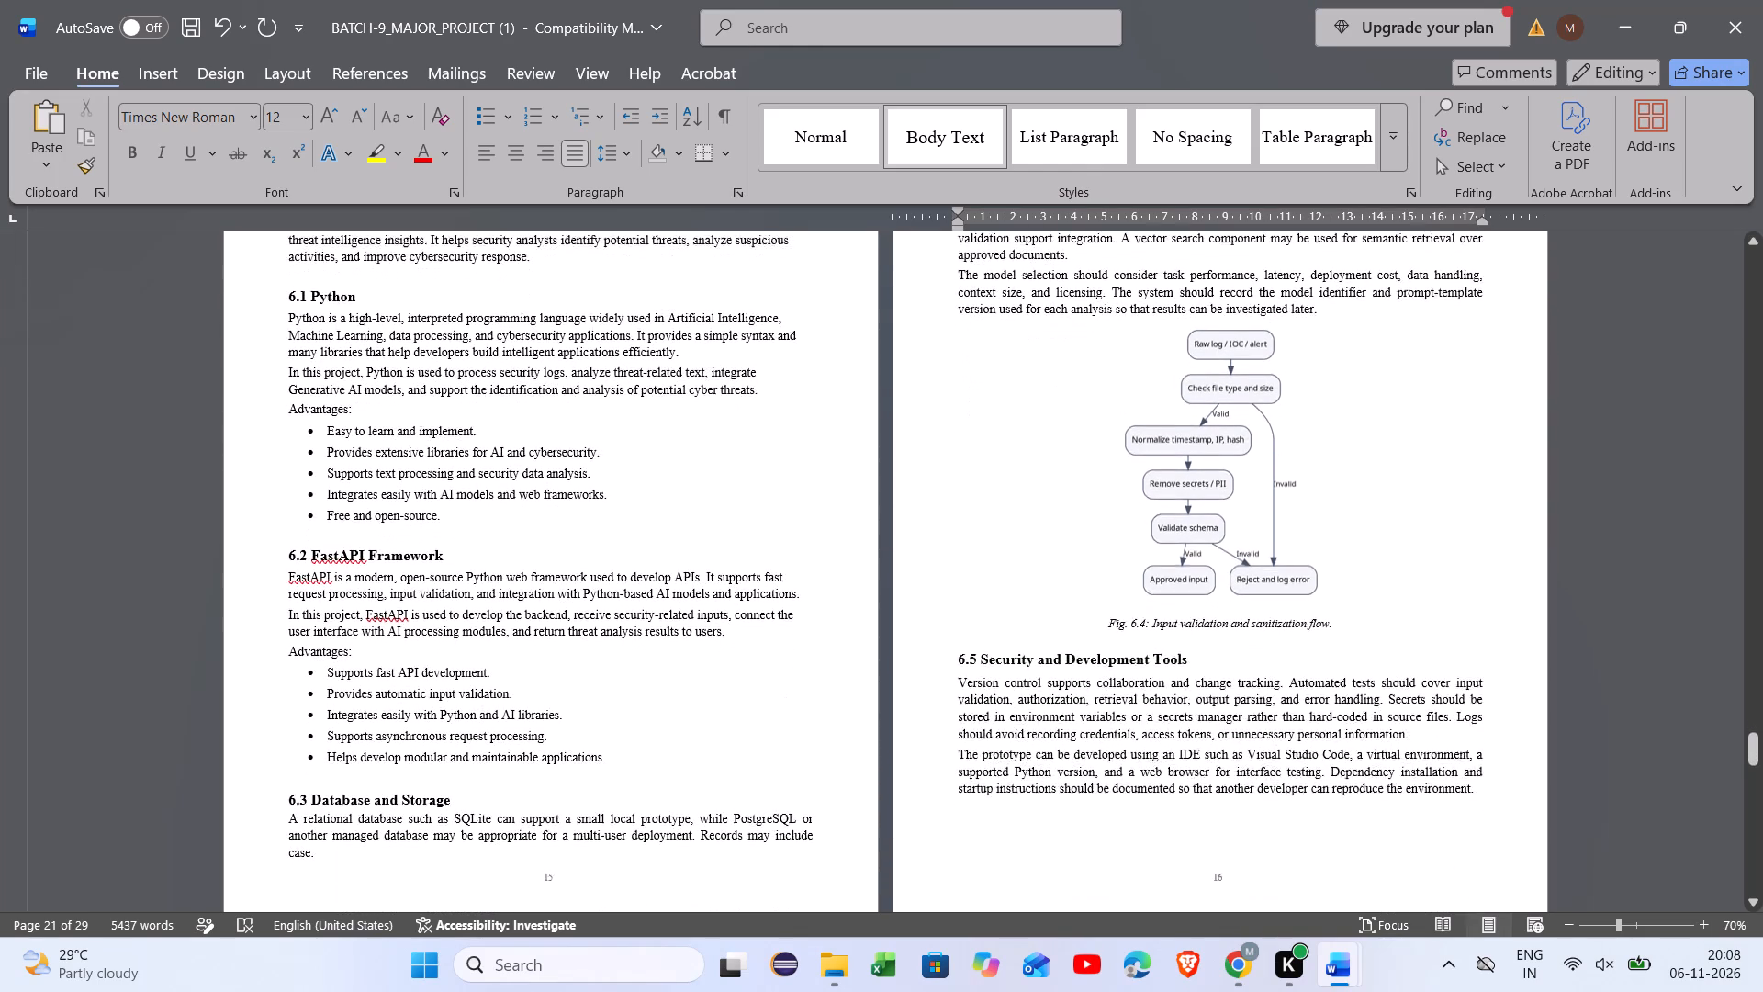
{"action": "scroll", "coordinate": [1076, 629], "scroll_direction": "down", "scroll_amount": 2}
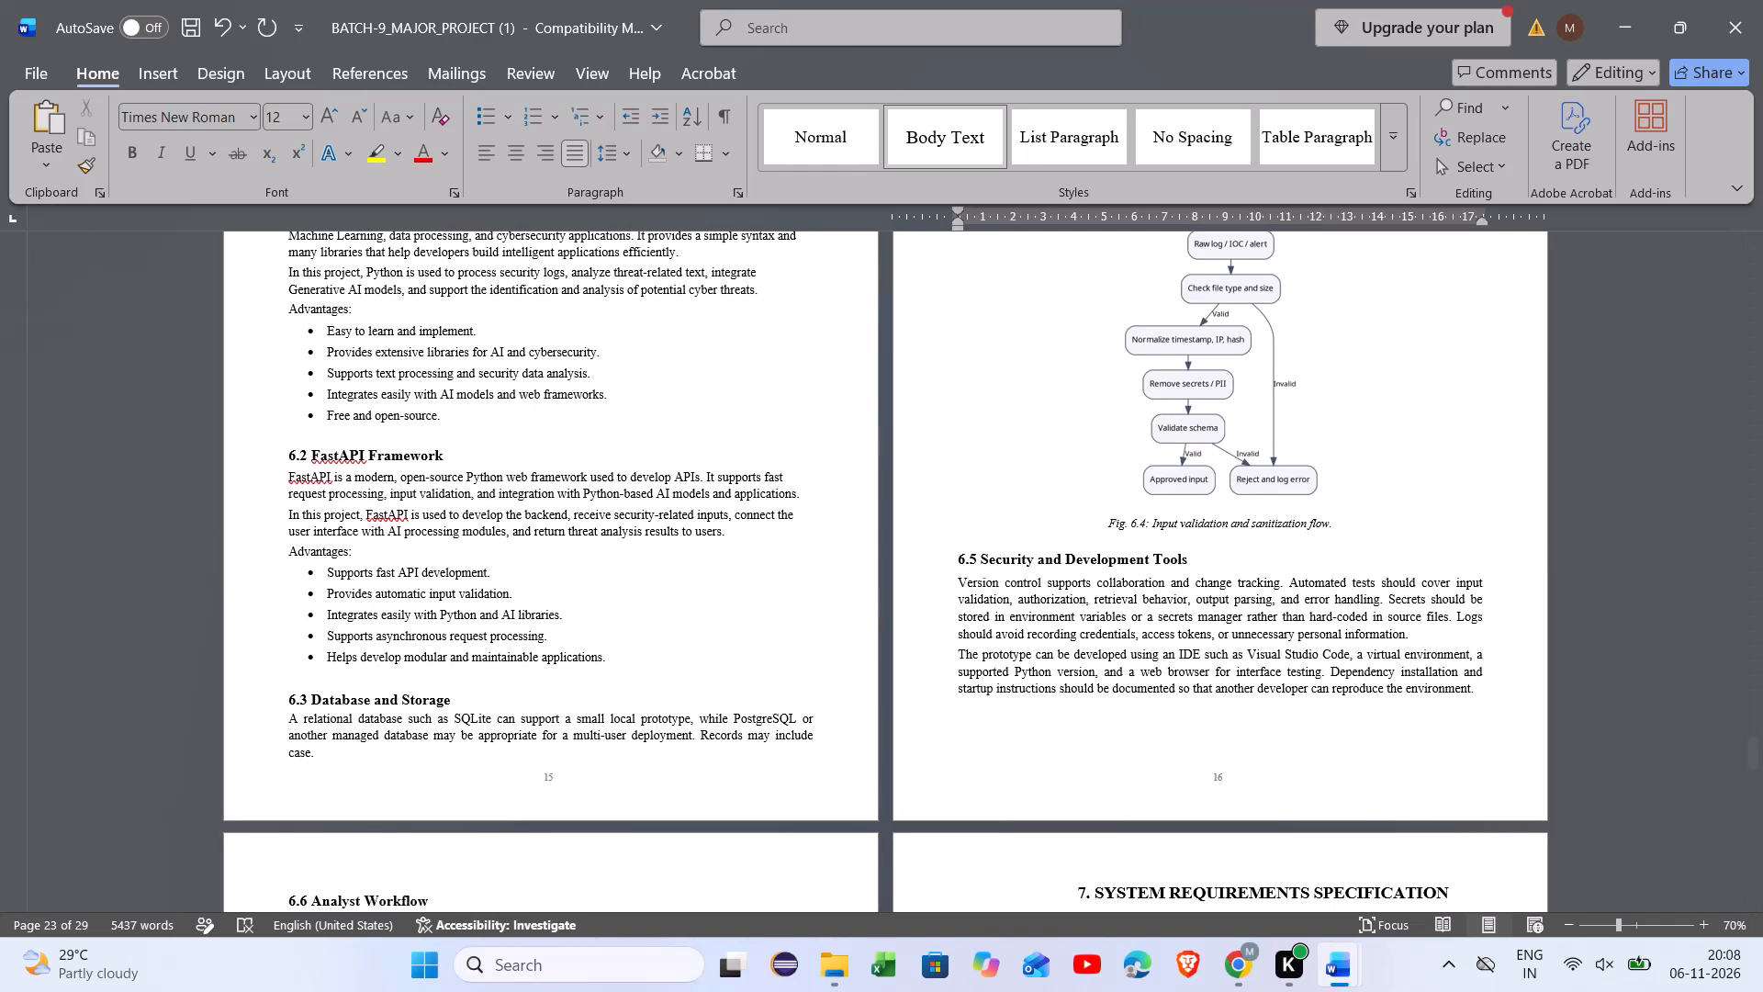
{"action": "scroll", "coordinate": [1076, 629], "scroll_direction": "up", "scroll_amount": 1}
{"action": "left_click", "coordinate": [1076, 629]}
{"action": "scroll", "coordinate": [1076, 629], "scroll_direction": "up", "scroll_amount": 1}
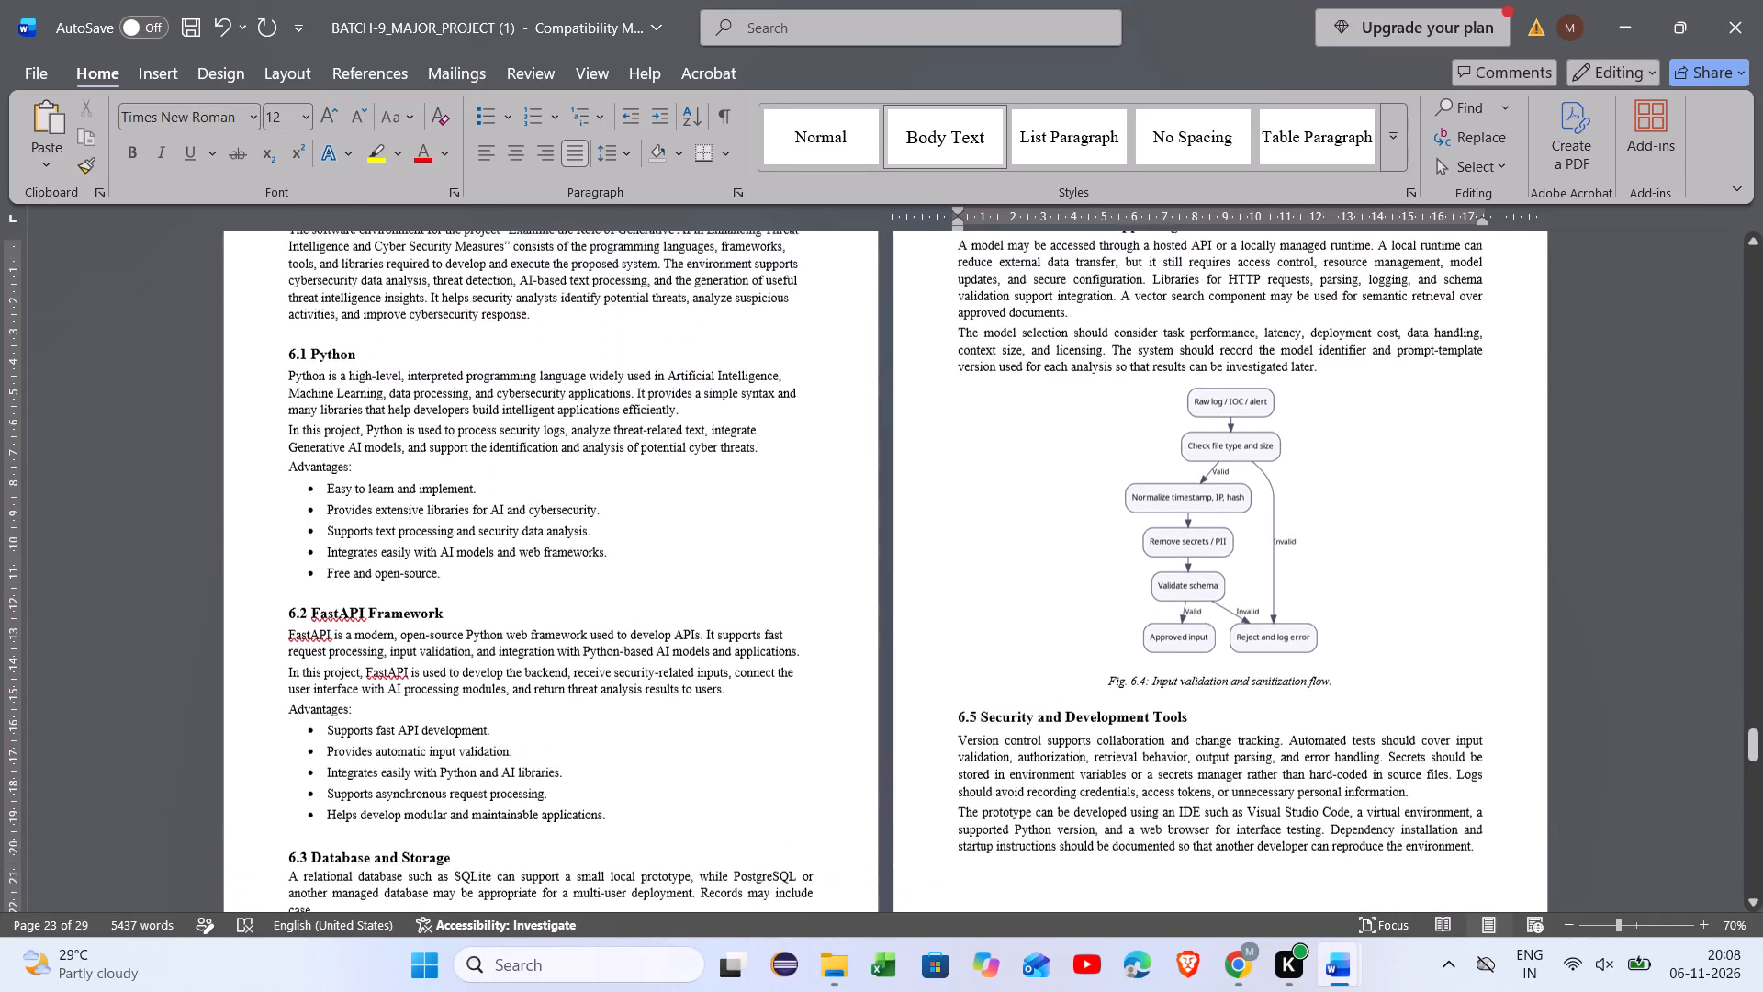
{"action": "scroll", "coordinate": [1076, 629], "scroll_direction": "up", "scroll_amount": 1}
{"action": "left_click", "coordinate": [1151, 406]}
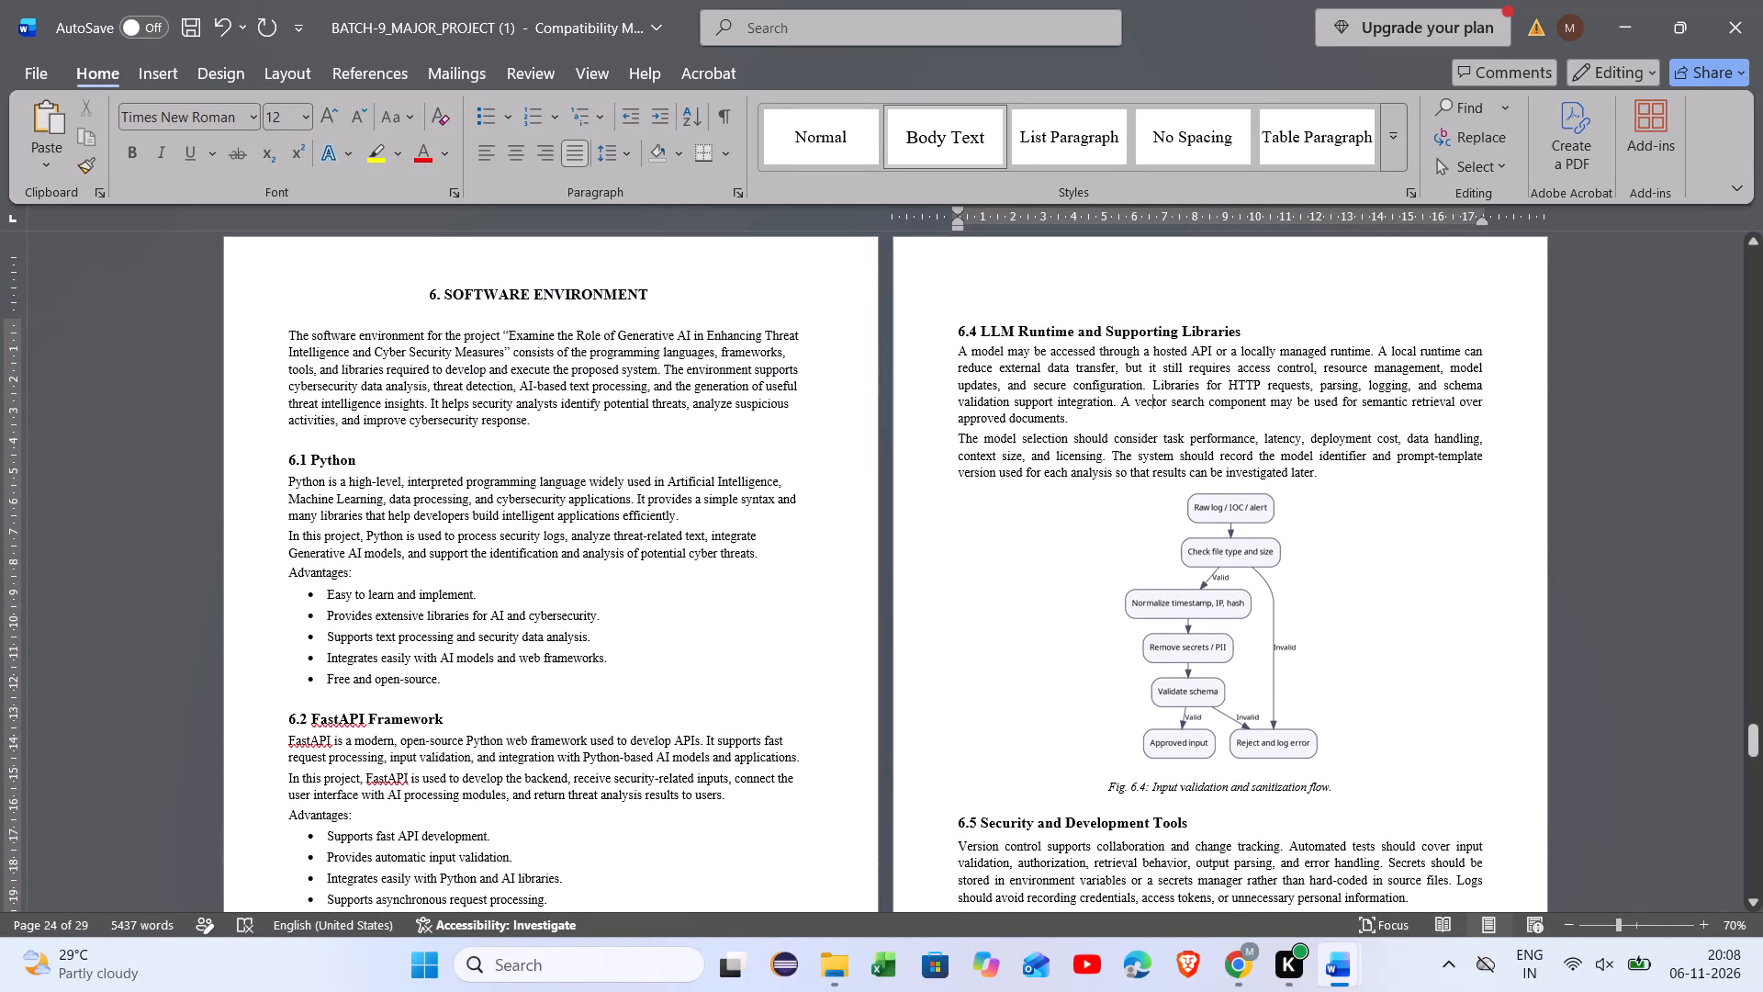
{"action": "left_click", "coordinate": [1140, 330]}
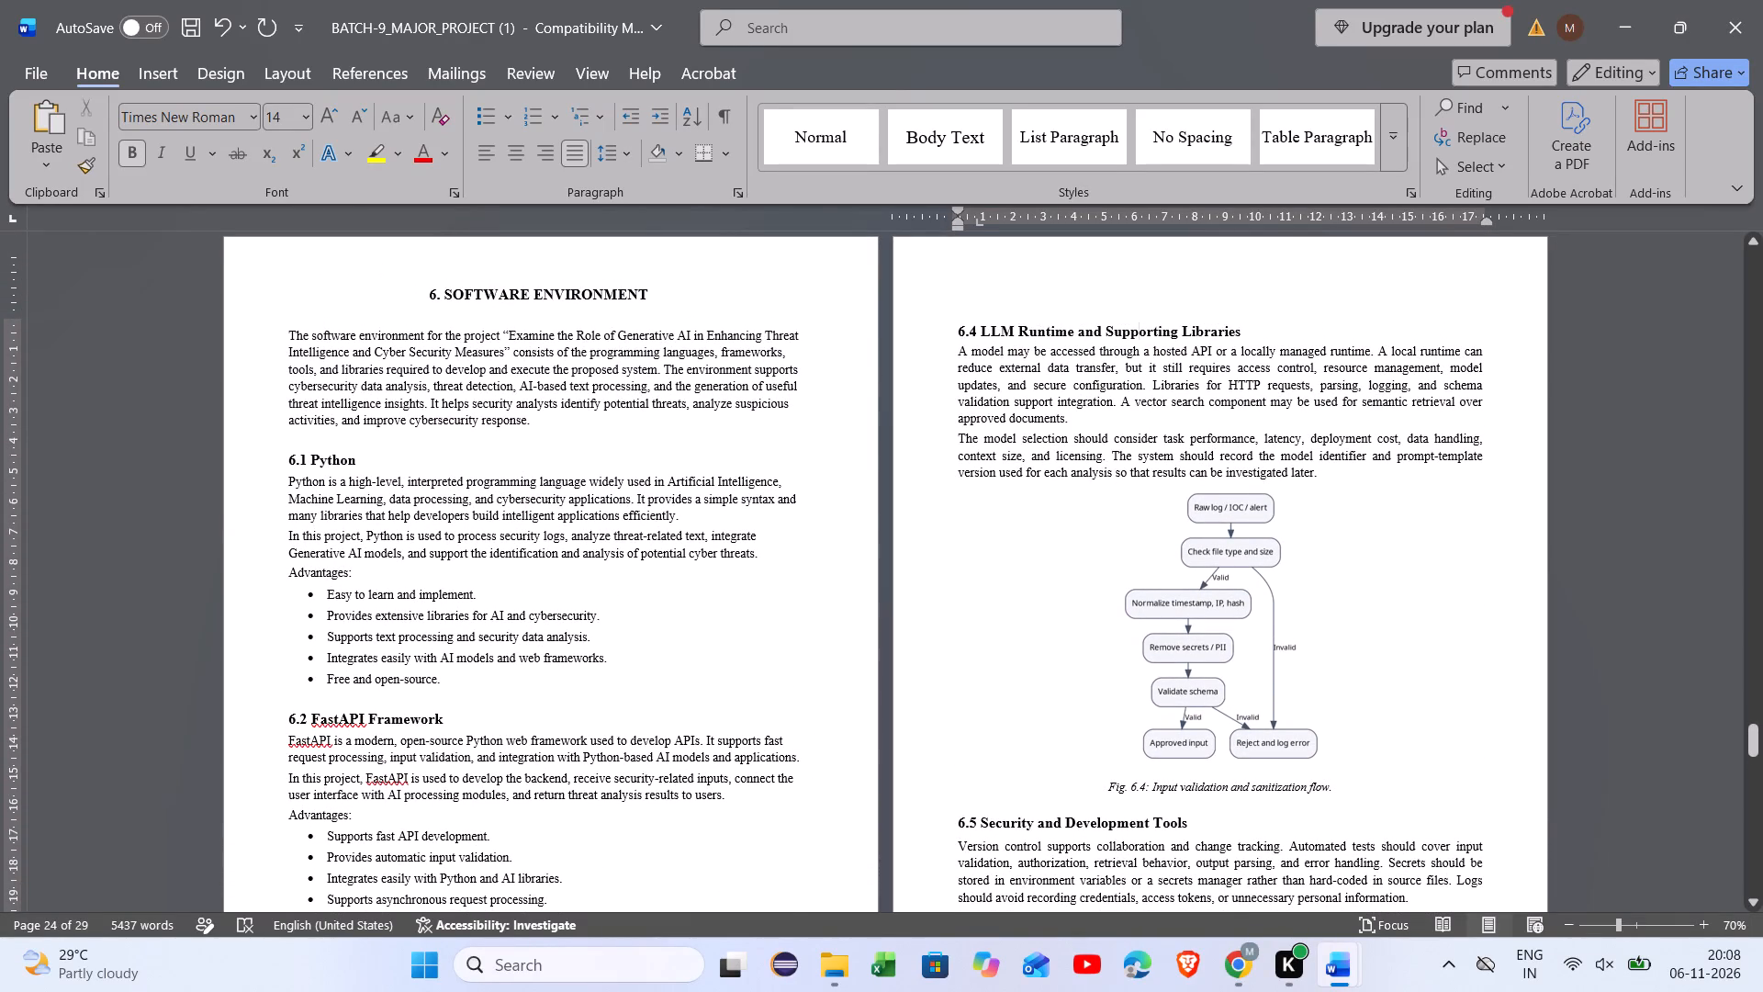
{"action": "scroll", "coordinate": [1155, 436], "scroll_direction": "down", "scroll_amount": 1}
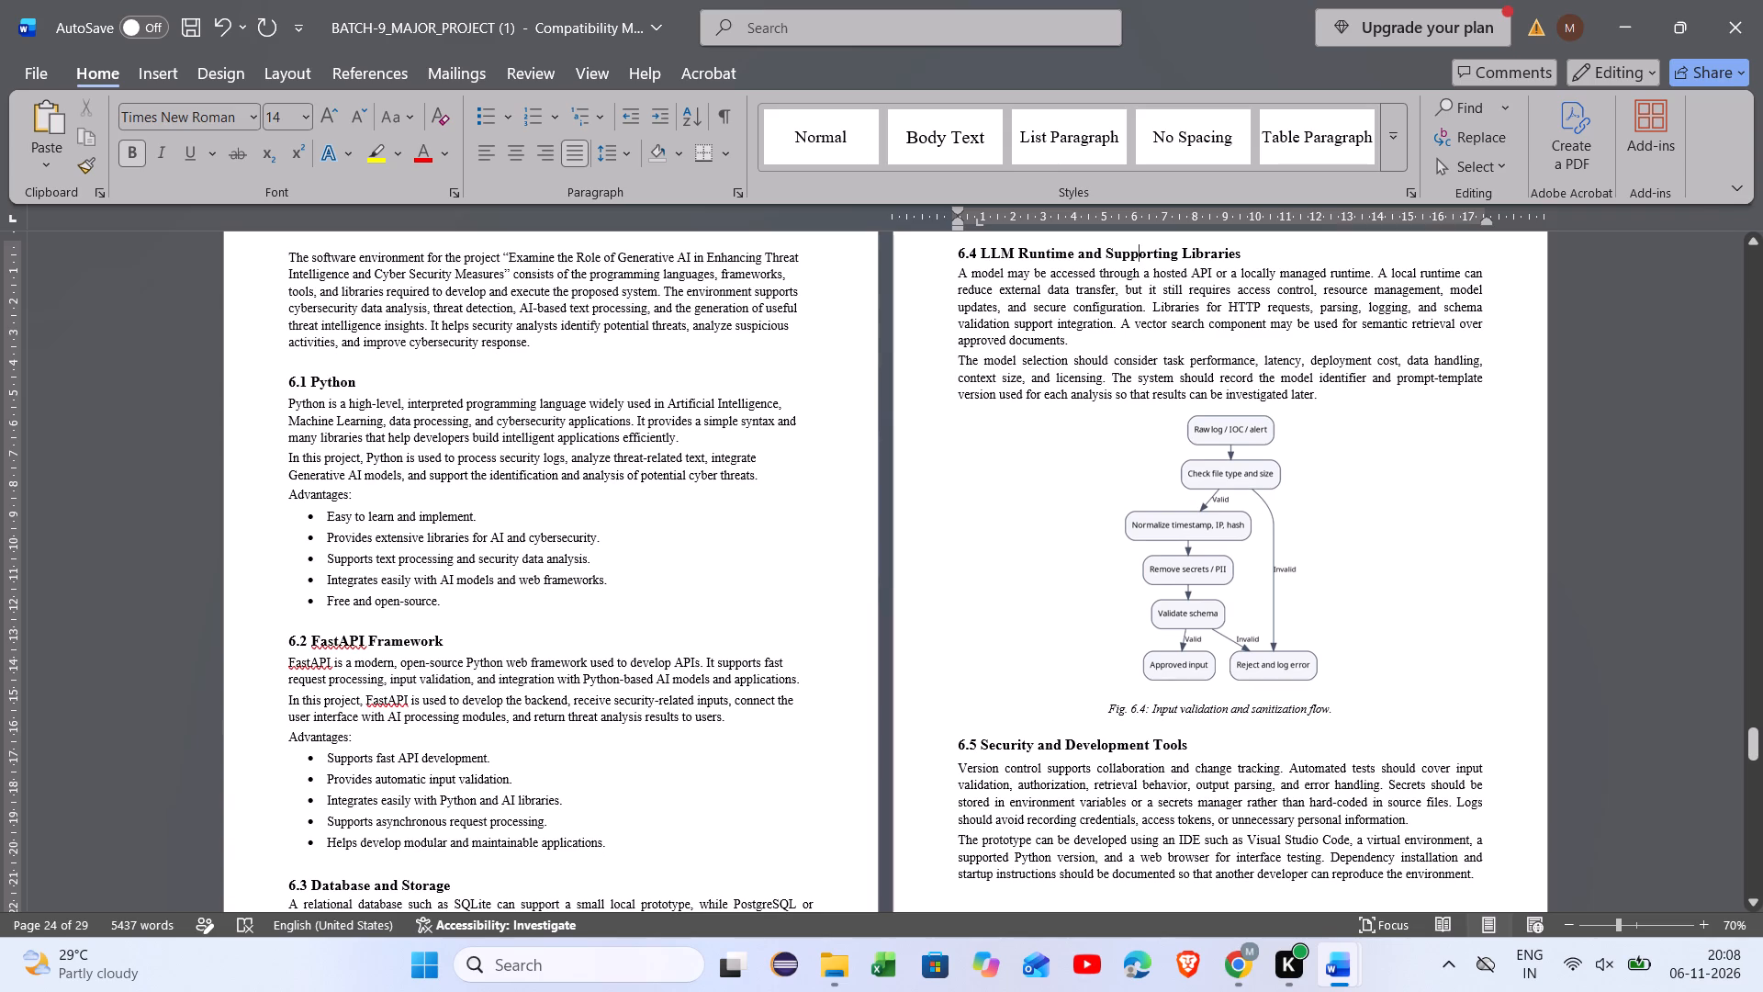
{"action": "scroll", "coordinate": [1155, 436], "scroll_direction": "down", "scroll_amount": 2}
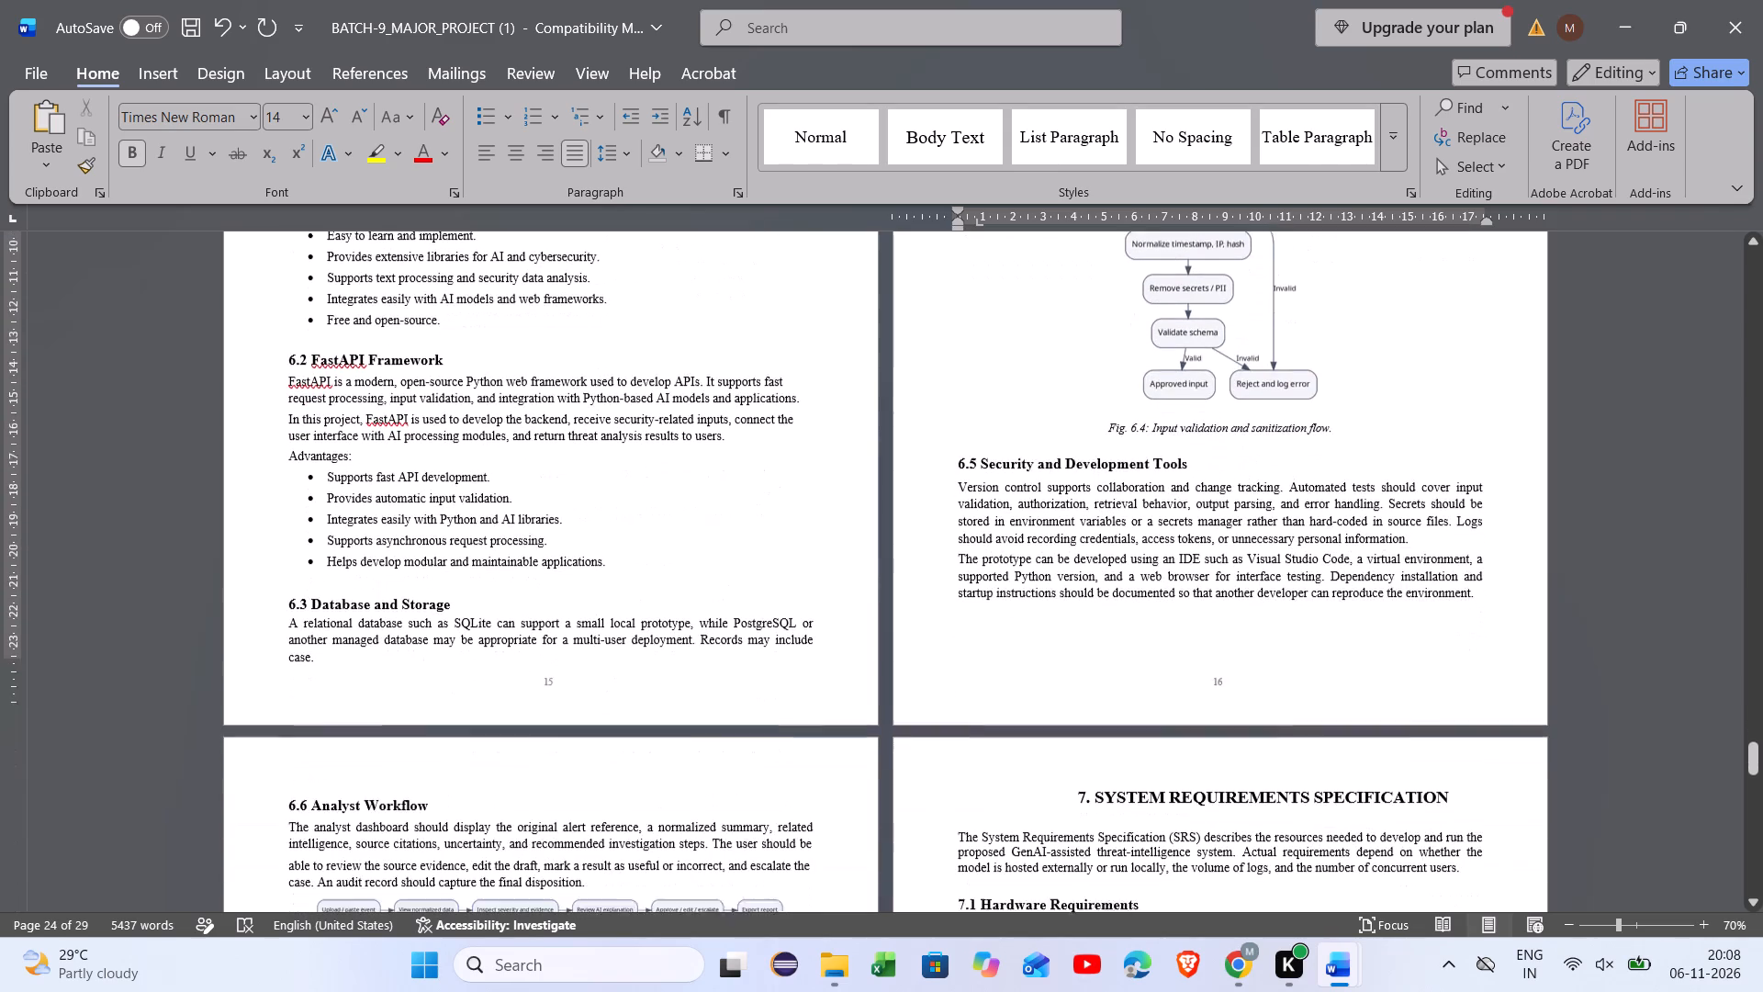
{"action": "scroll", "coordinate": [1155, 436], "scroll_direction": "down", "scroll_amount": 1}
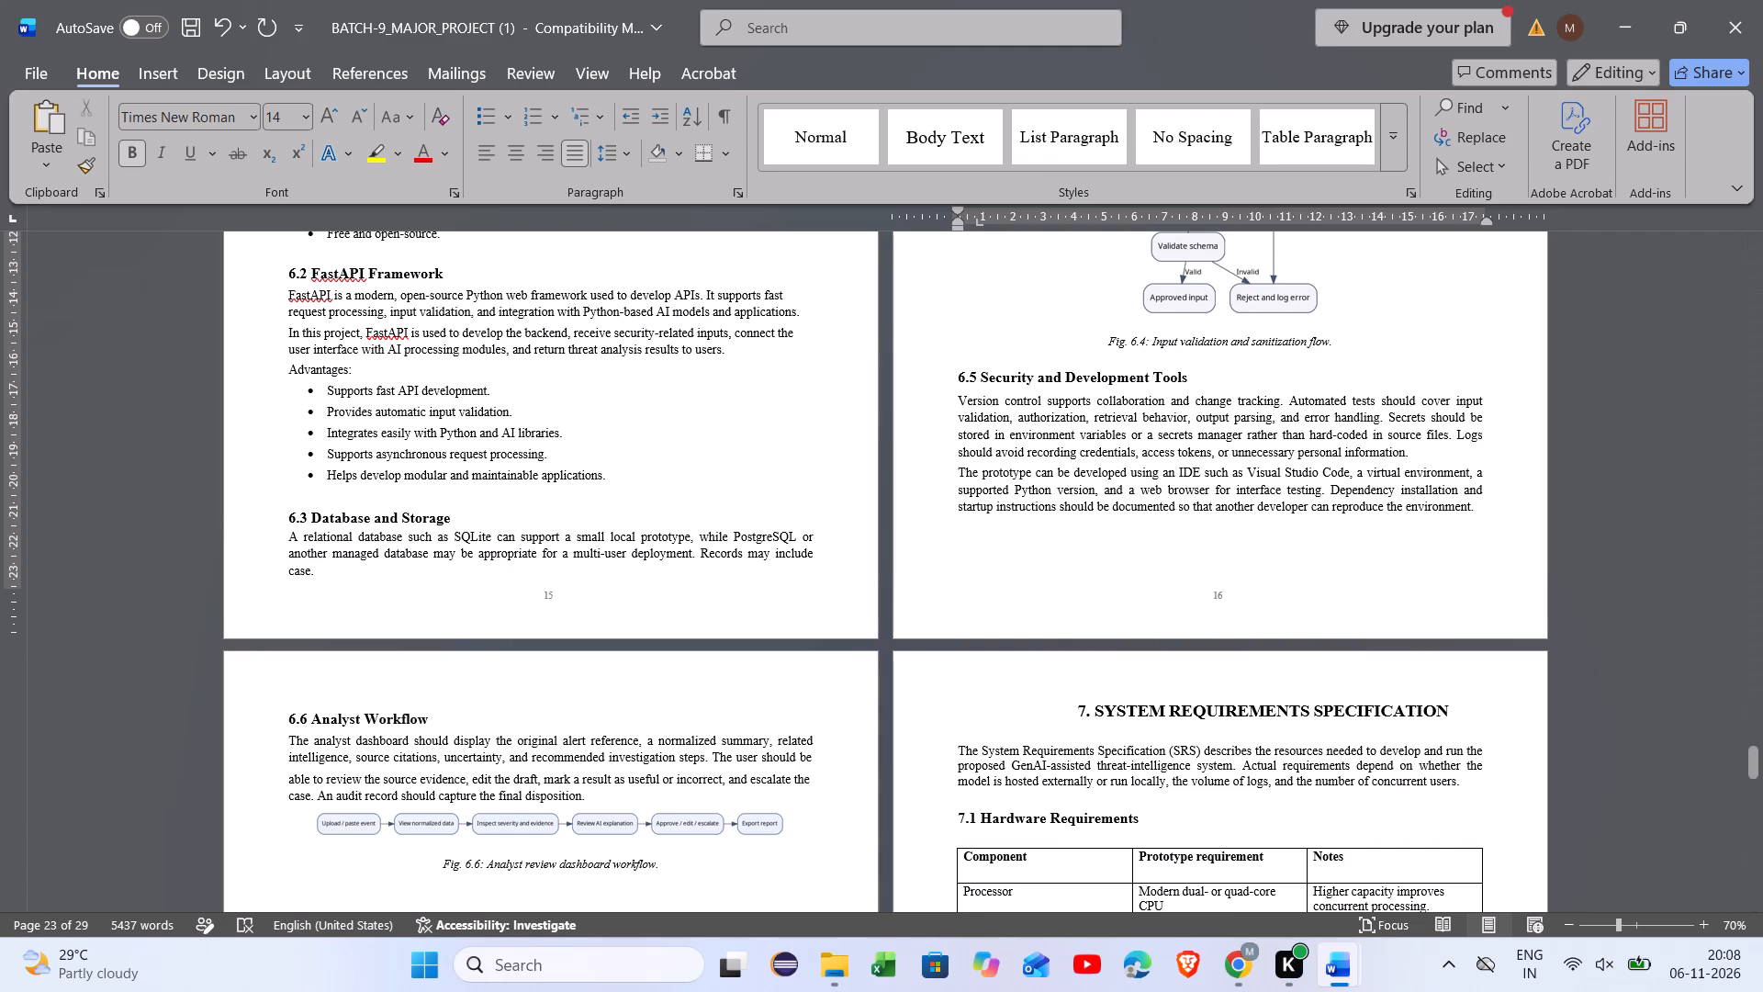
Review the "6.6 Analyst Workflow" page and the System Requirements Specification chapter's hardware and software tables for heading, spacing and layout consistency.
{"action": "scroll", "coordinate": [1155, 436], "scroll_direction": "down", "scroll_amount": 1}
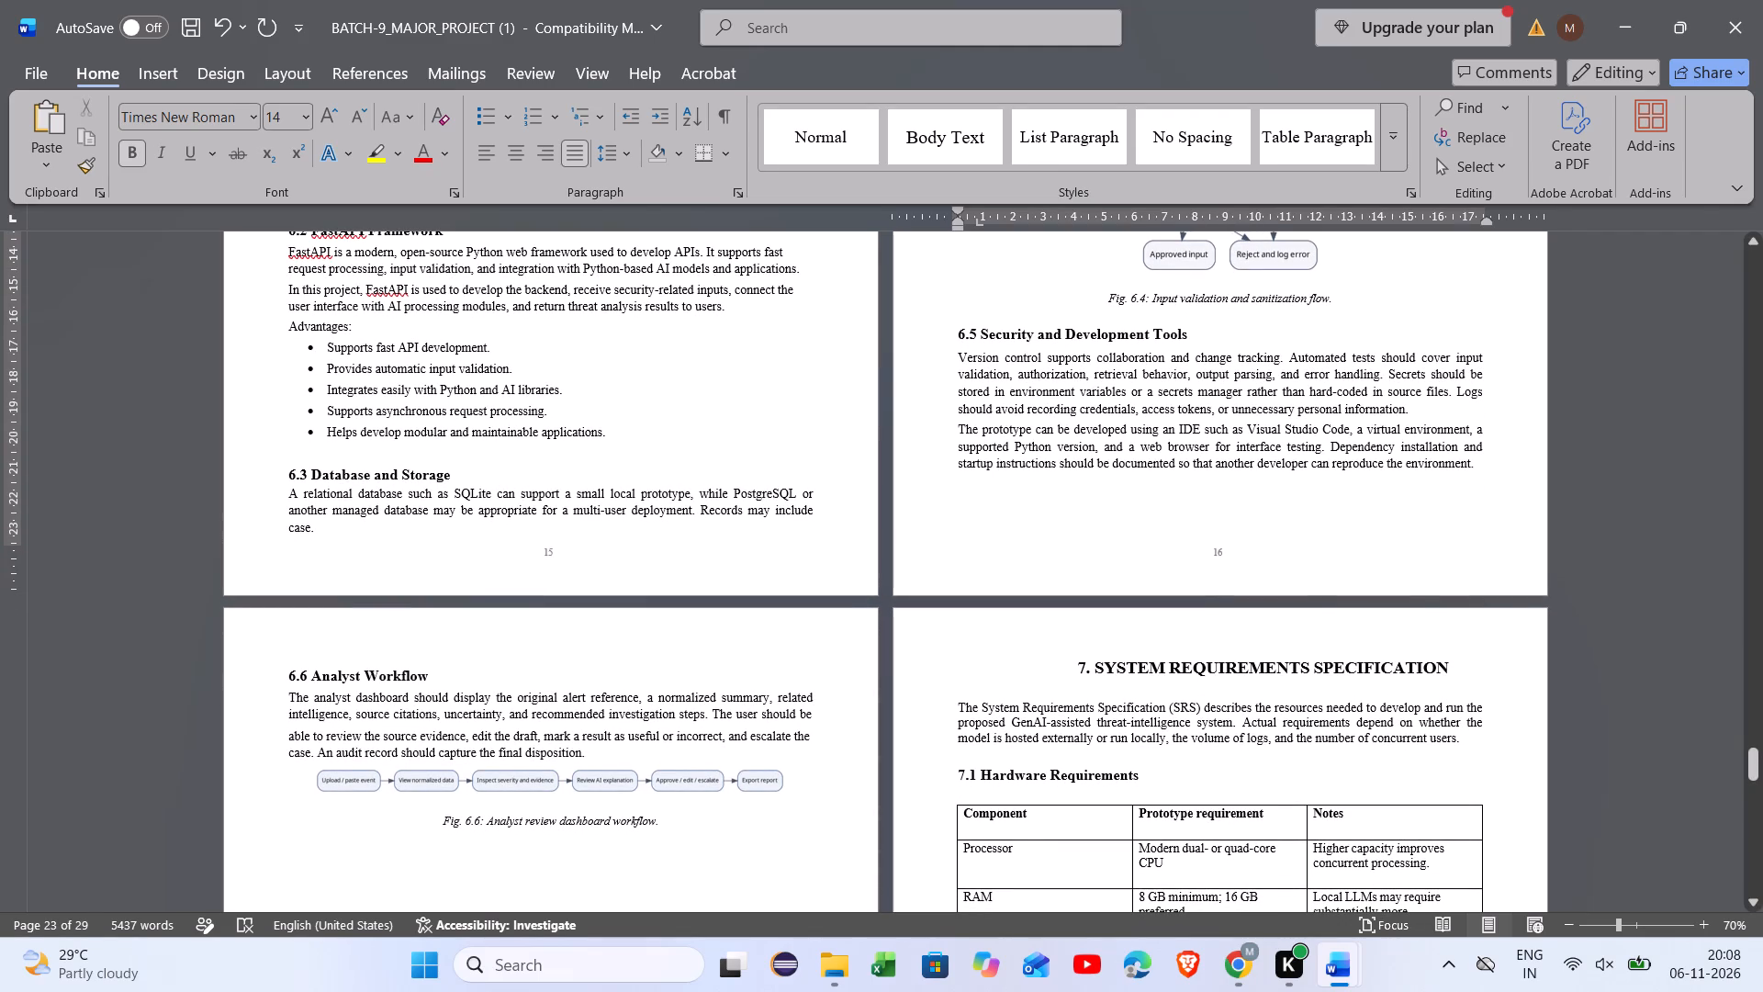
{"action": "scroll", "coordinate": [1155, 436], "scroll_direction": "down", "scroll_amount": 1}
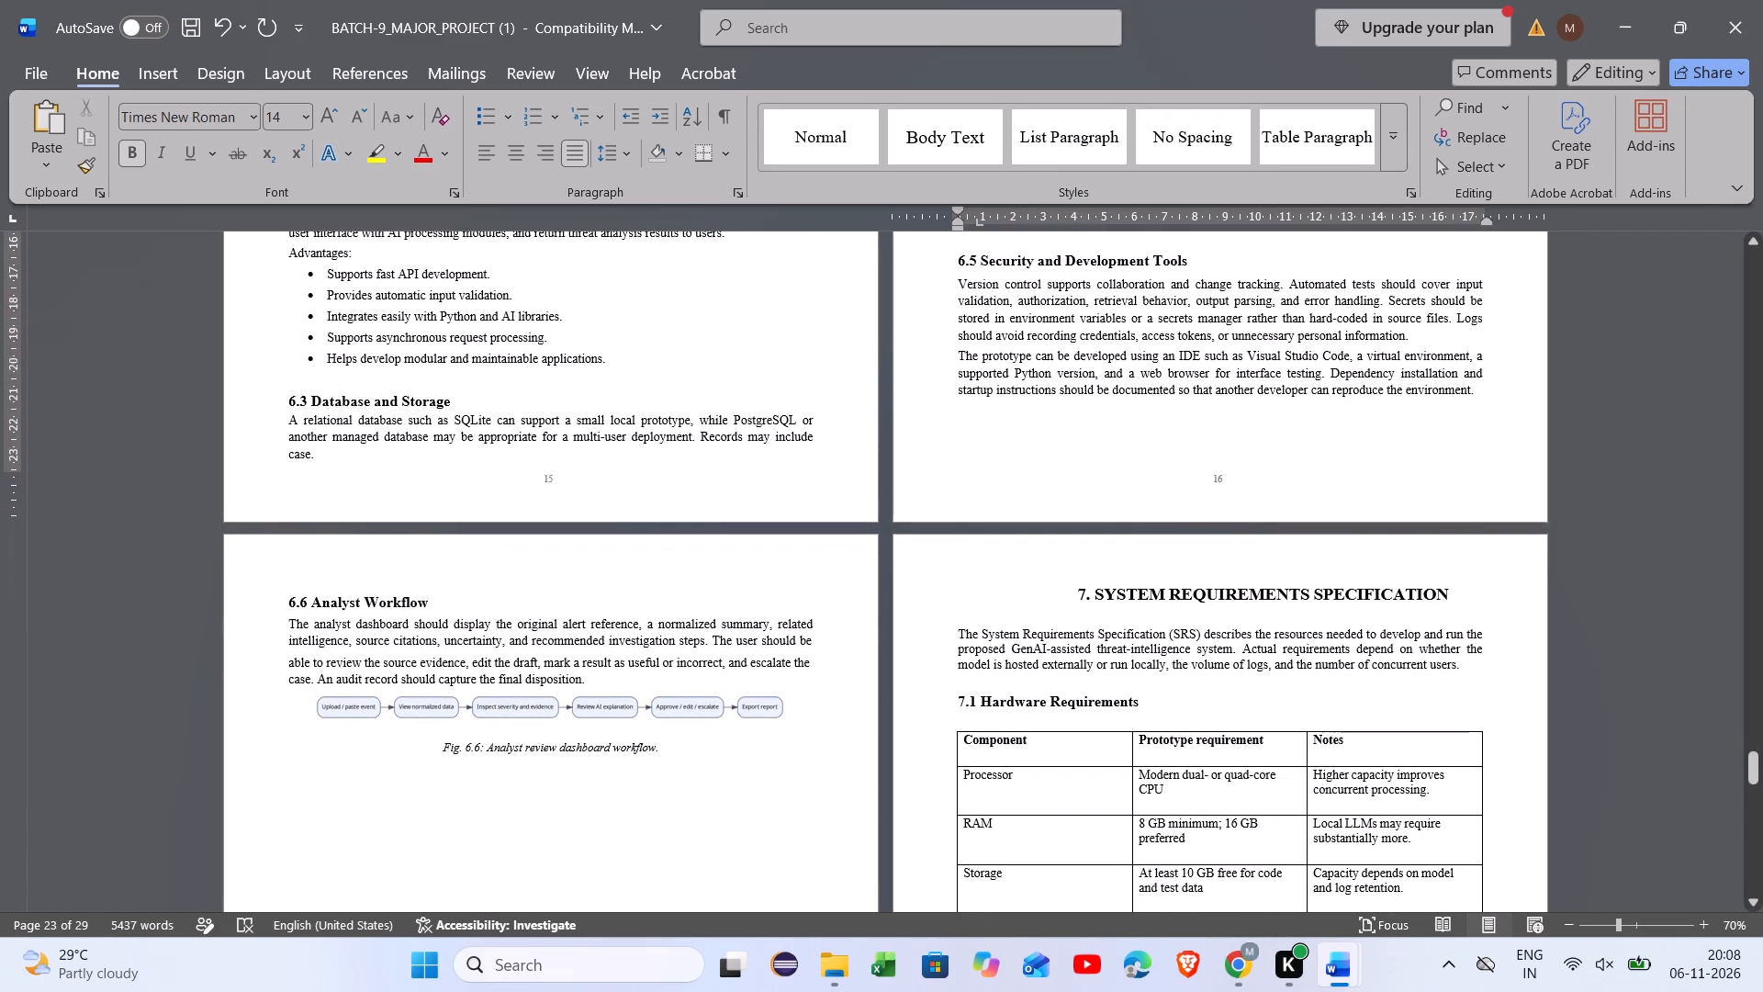
{"action": "scroll", "coordinate": [1155, 436], "scroll_direction": "down", "scroll_amount": 2}
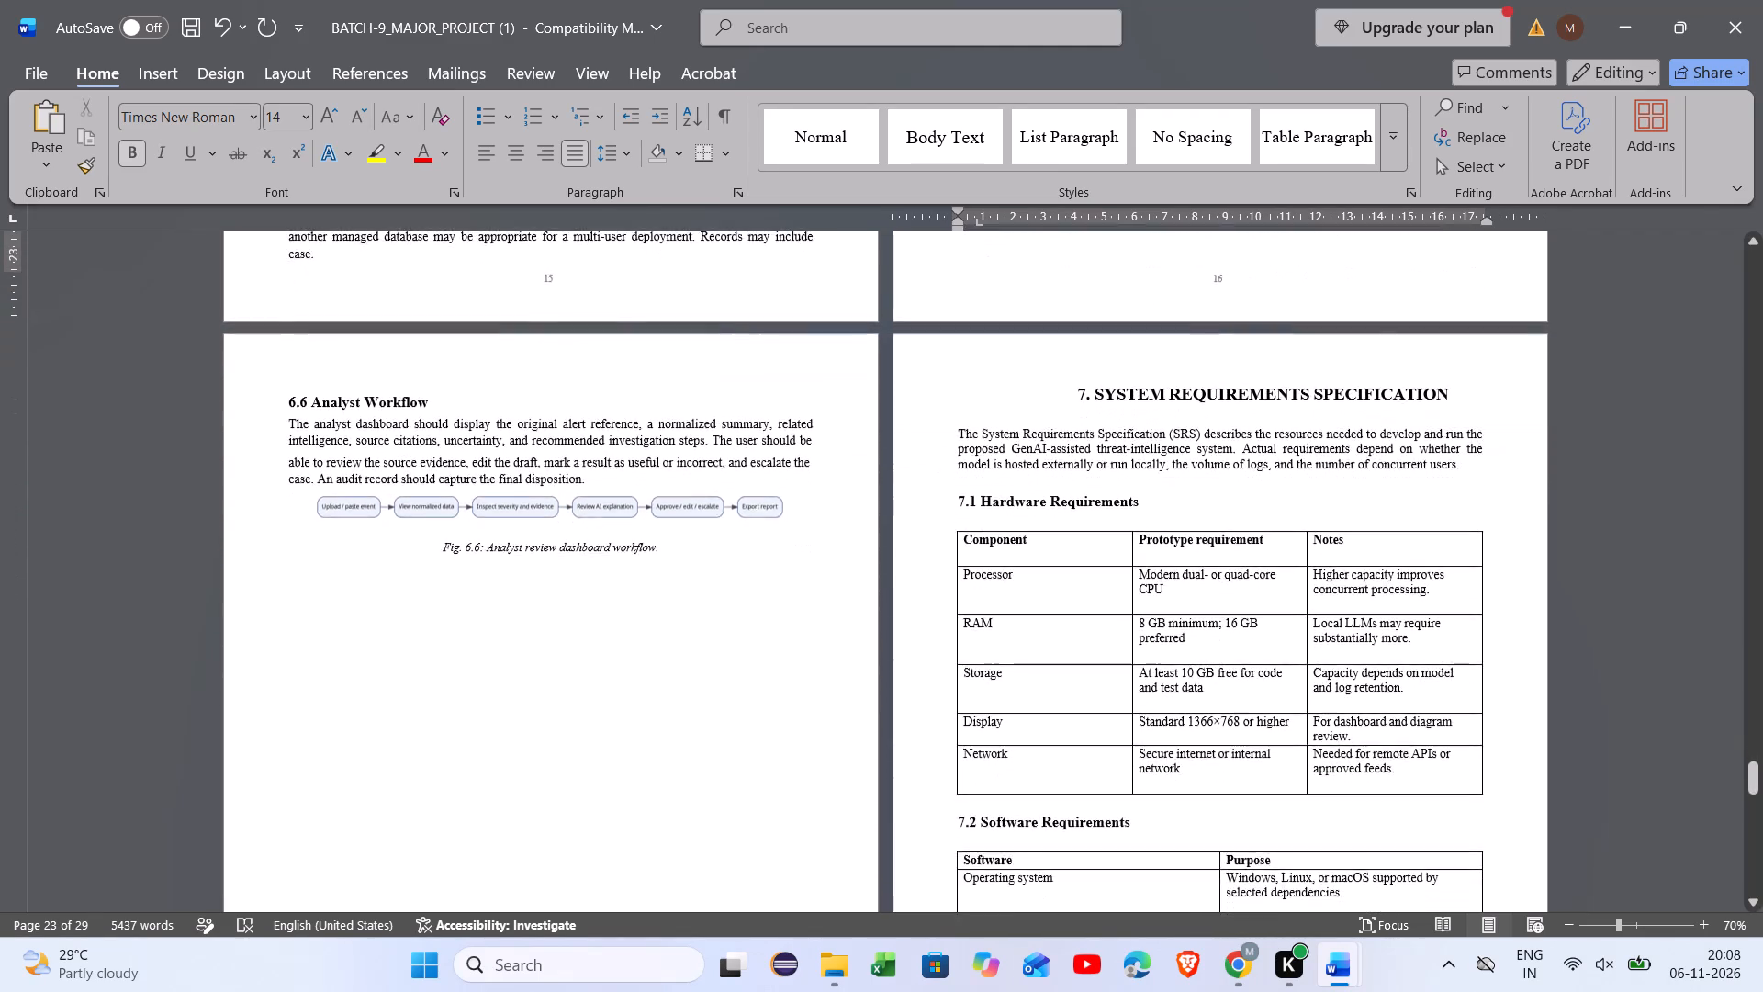
{"action": "scroll", "coordinate": [1155, 436], "scroll_direction": "down", "scroll_amount": 2}
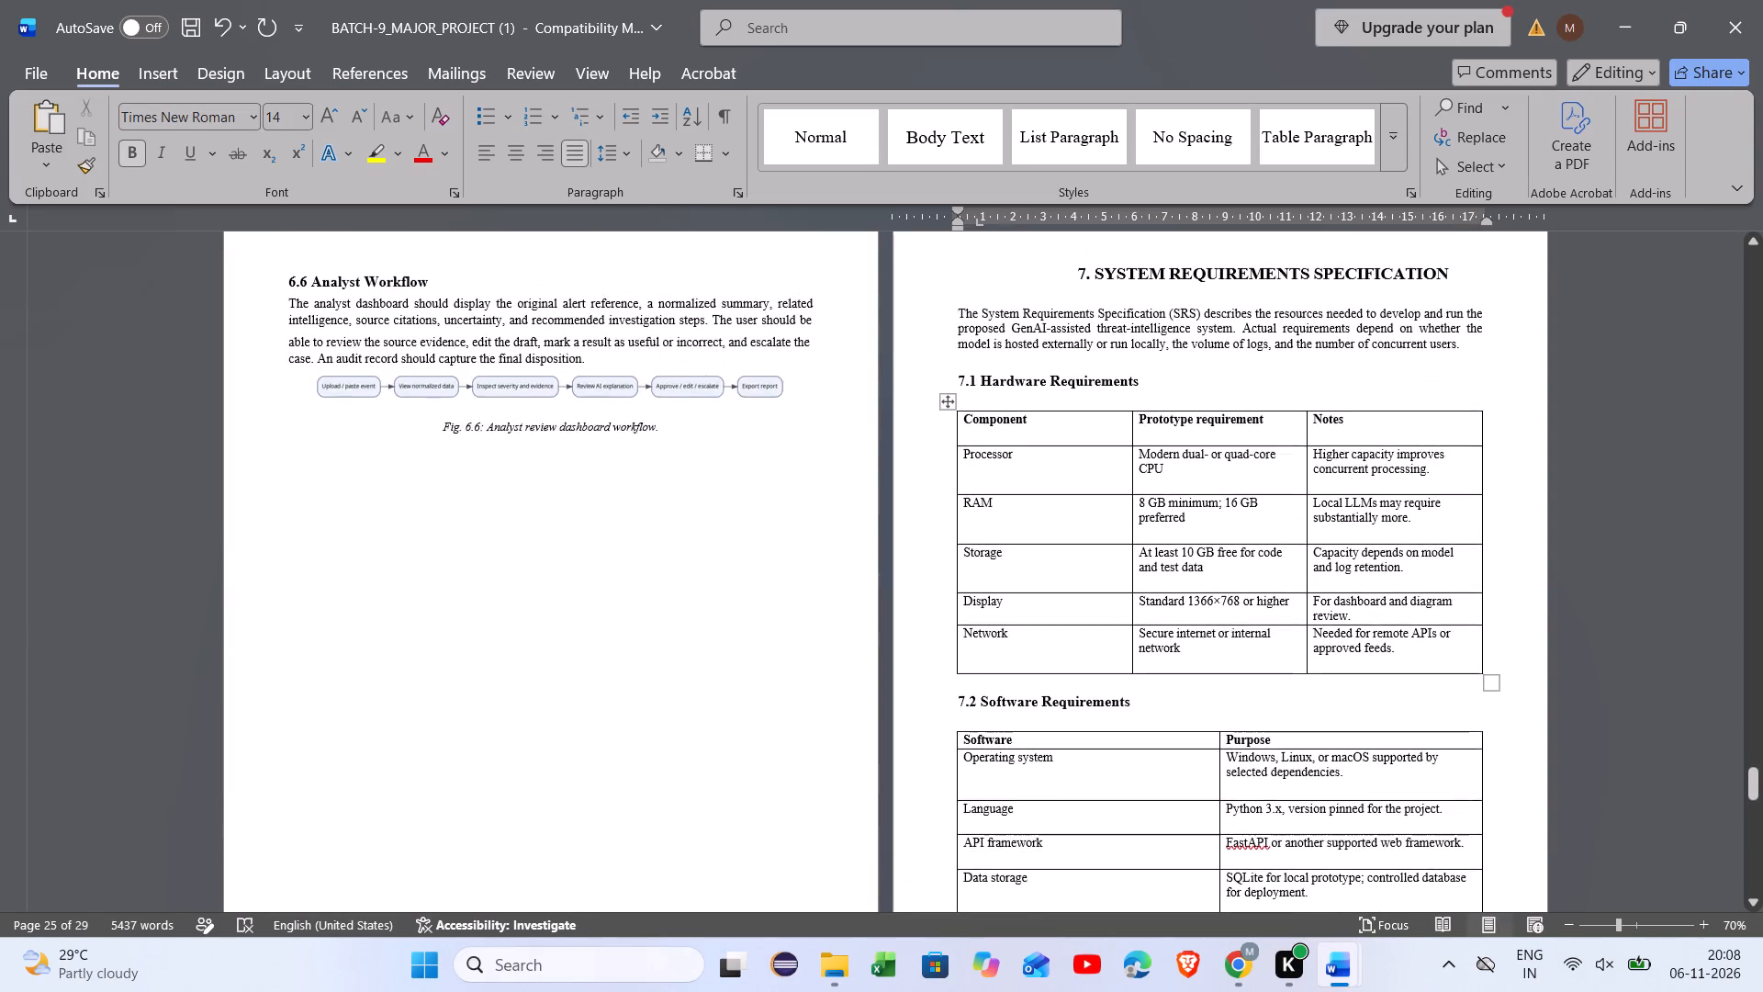
{"action": "scroll", "coordinate": [1155, 436], "scroll_direction": "down", "scroll_amount": 1}
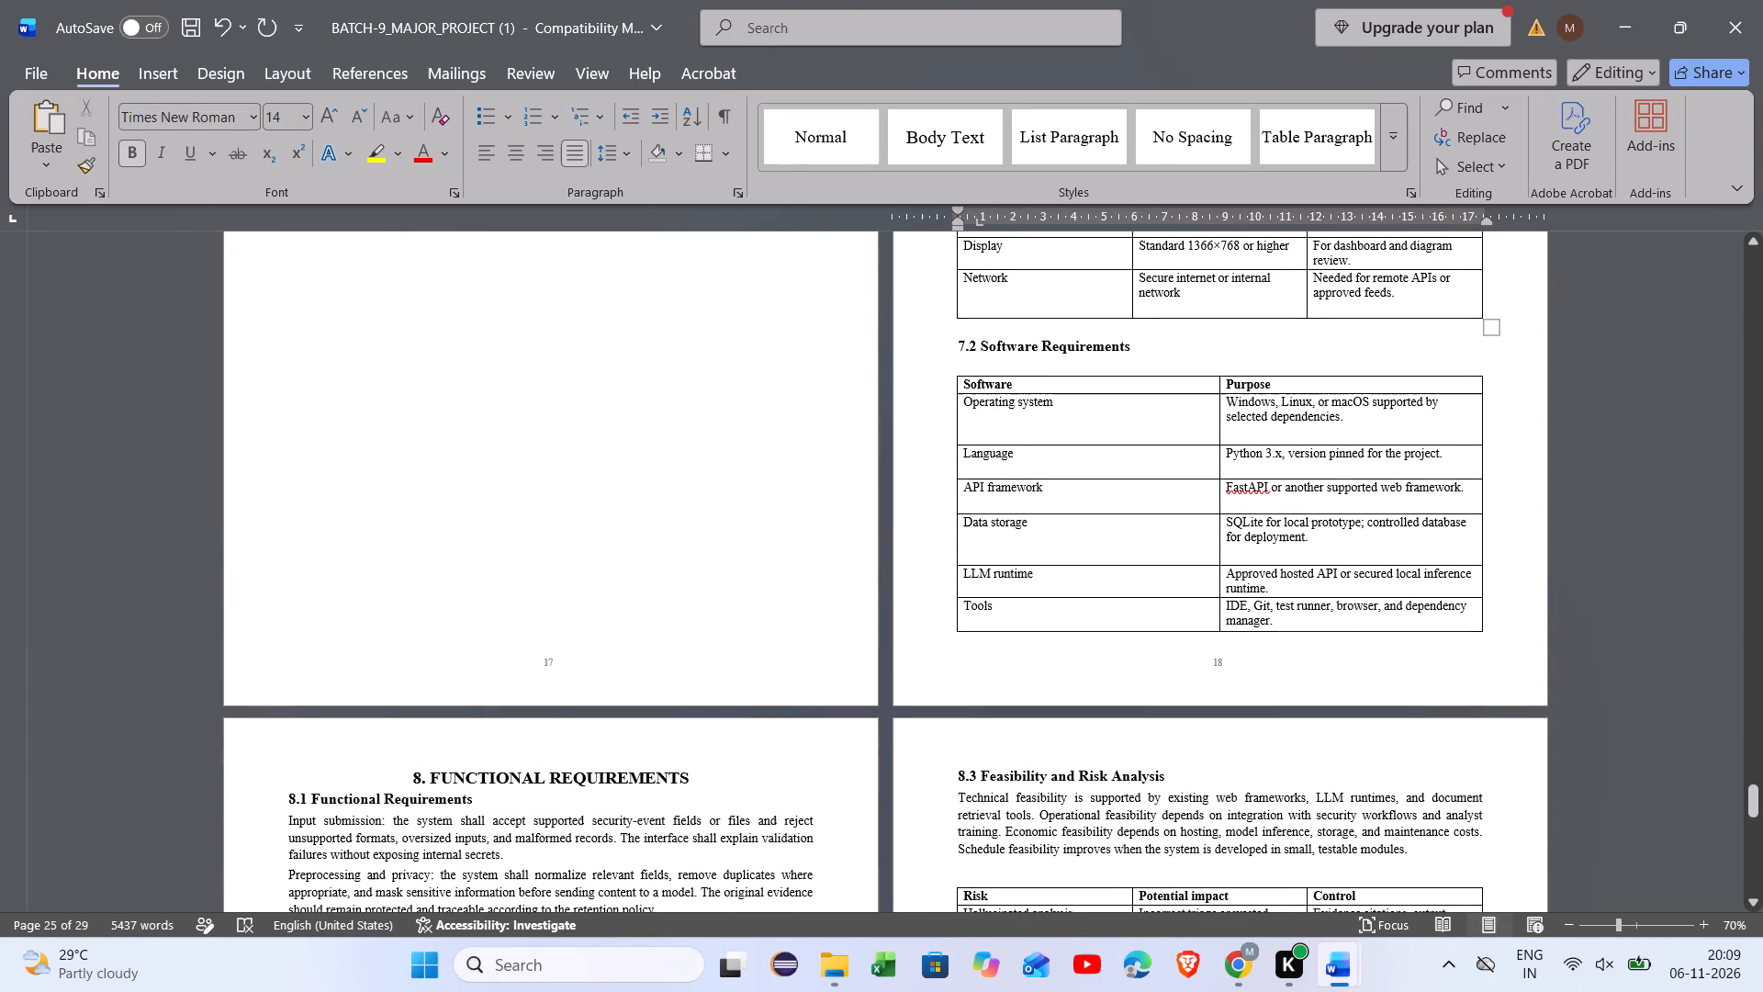
{"action": "scroll", "coordinate": [1155, 436], "scroll_direction": "up", "scroll_amount": 1}
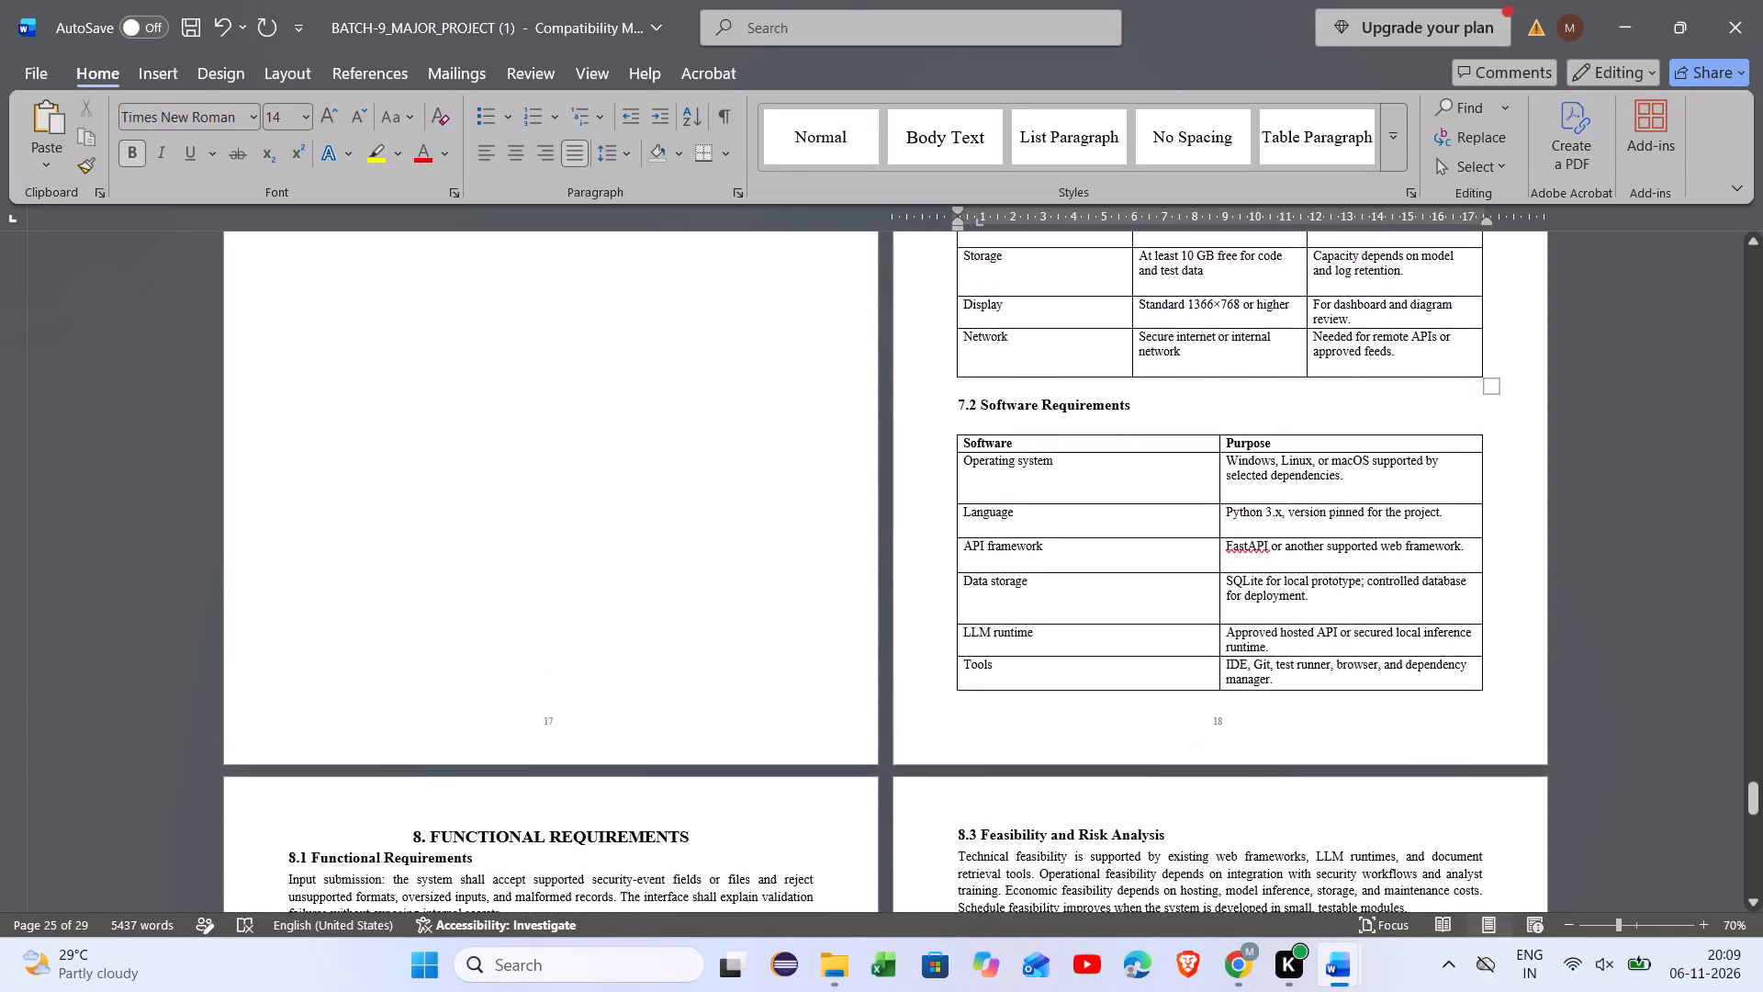
{"action": "scroll", "coordinate": [1155, 436], "scroll_direction": "up", "scroll_amount": 1}
{"action": "scroll", "coordinate": [1155, 436], "scroll_direction": "right", "scroll_amount": 2}
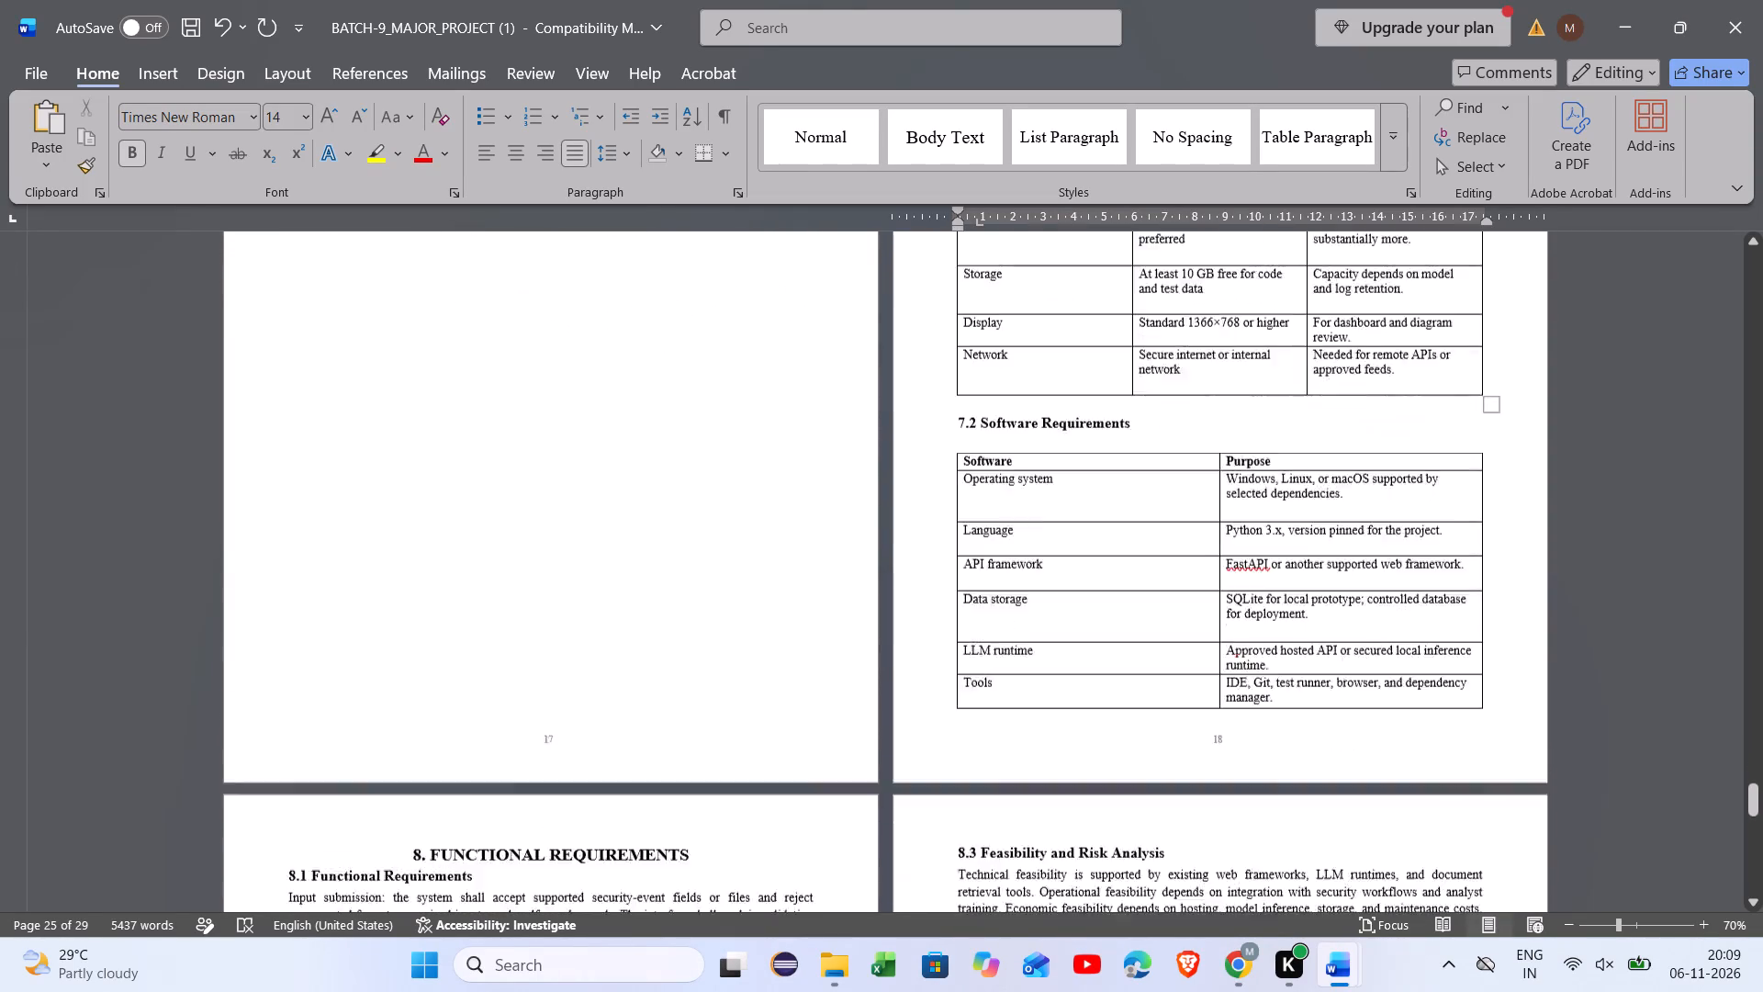
Review the Functional Requirements chapter, the "8.3 Feasibility and Risk Analysis" page and the References page for consistent formatting.
{"action": "scroll", "coordinate": [1155, 436], "scroll_direction": "down", "scroll_amount": 1}
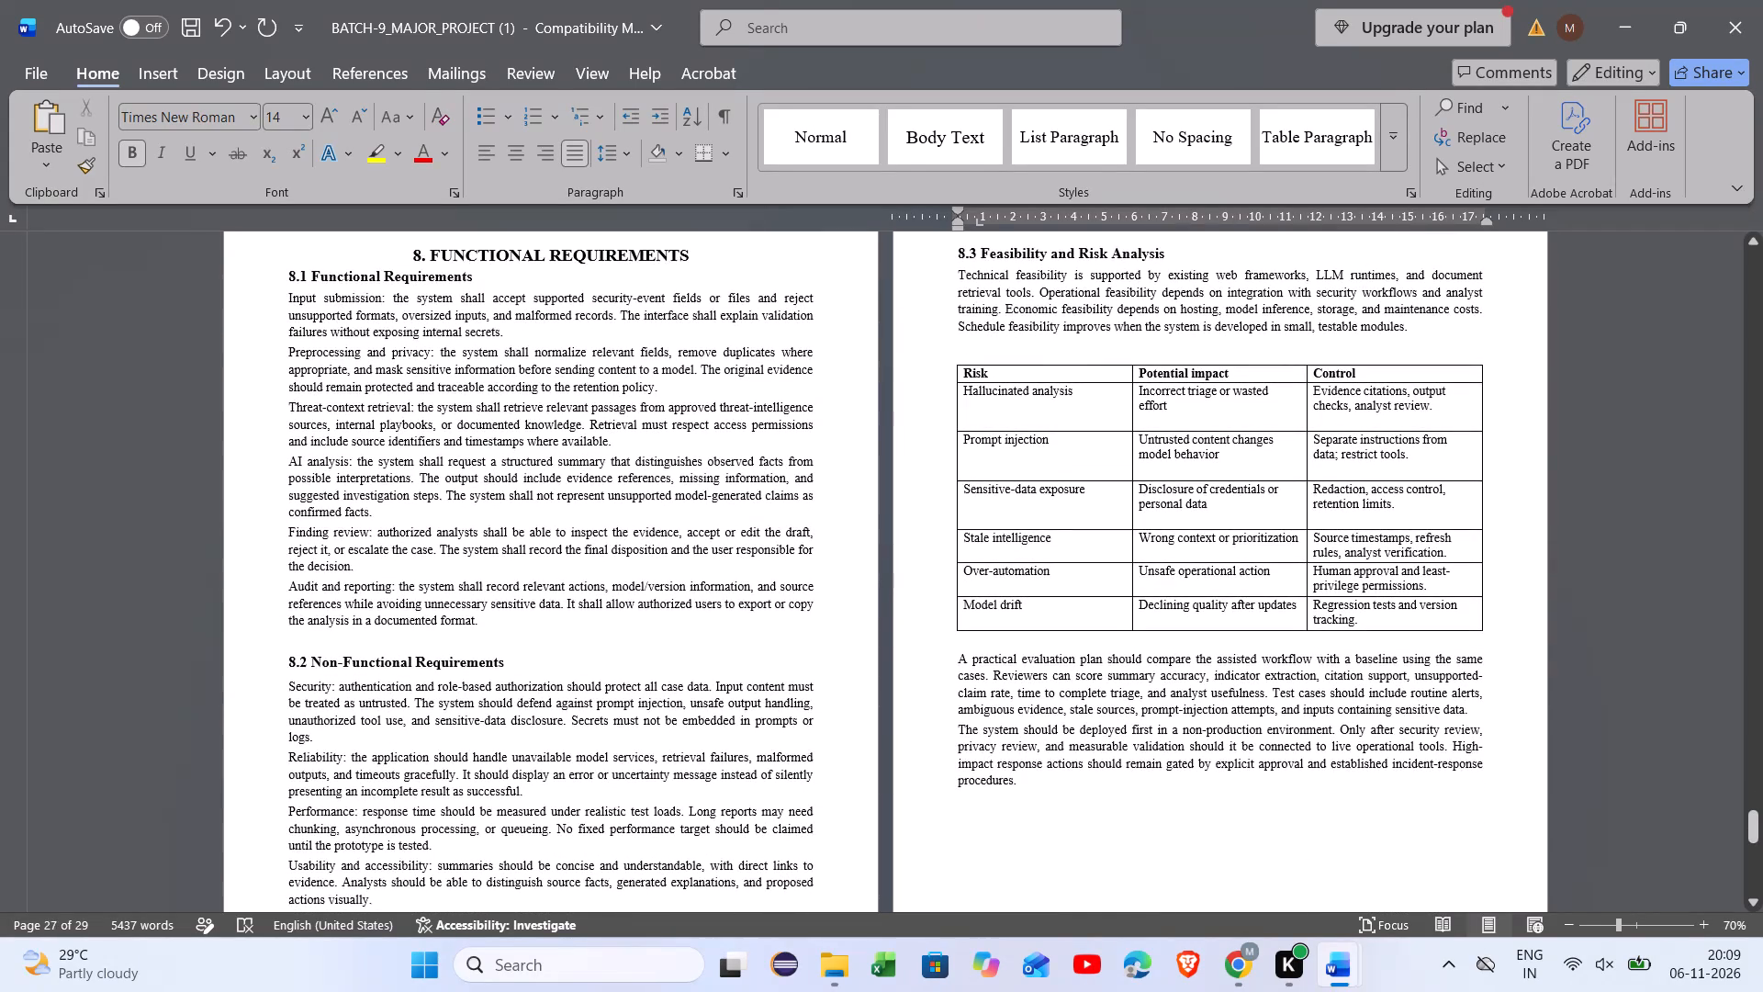
{"action": "scroll", "coordinate": [1049, 645], "scroll_direction": "up", "scroll_amount": 1}
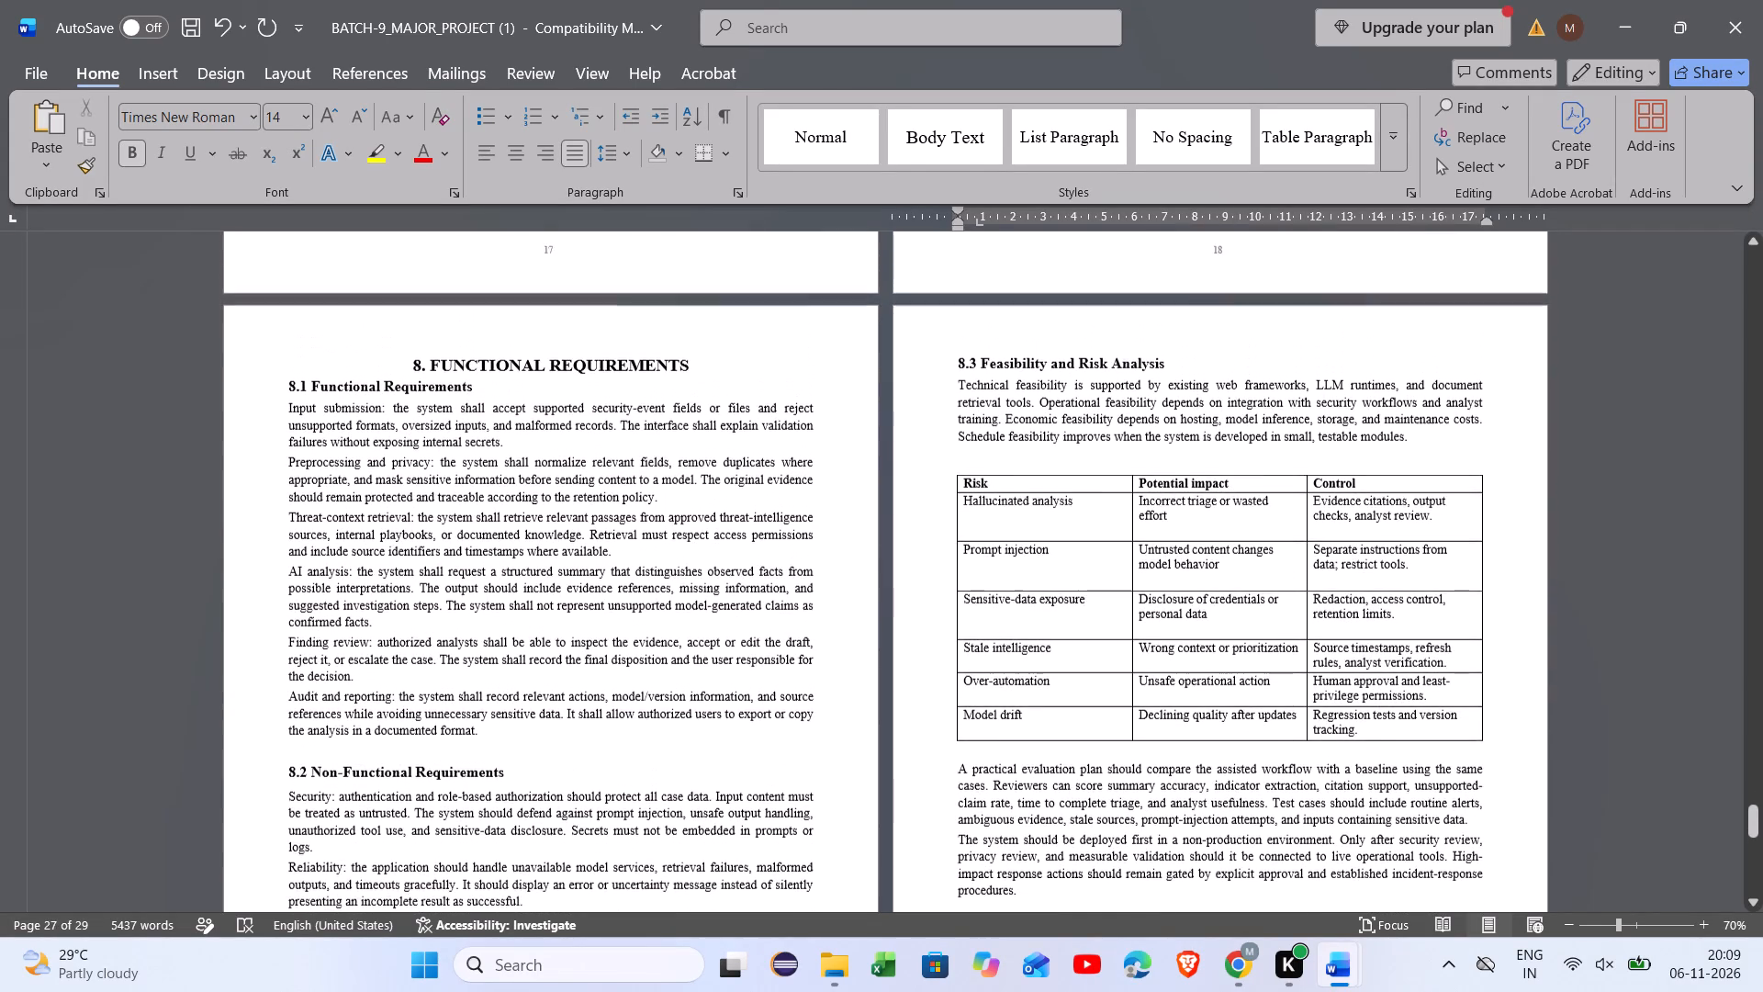
{"action": "scroll", "coordinate": [1049, 645], "scroll_direction": "up", "scroll_amount": 1}
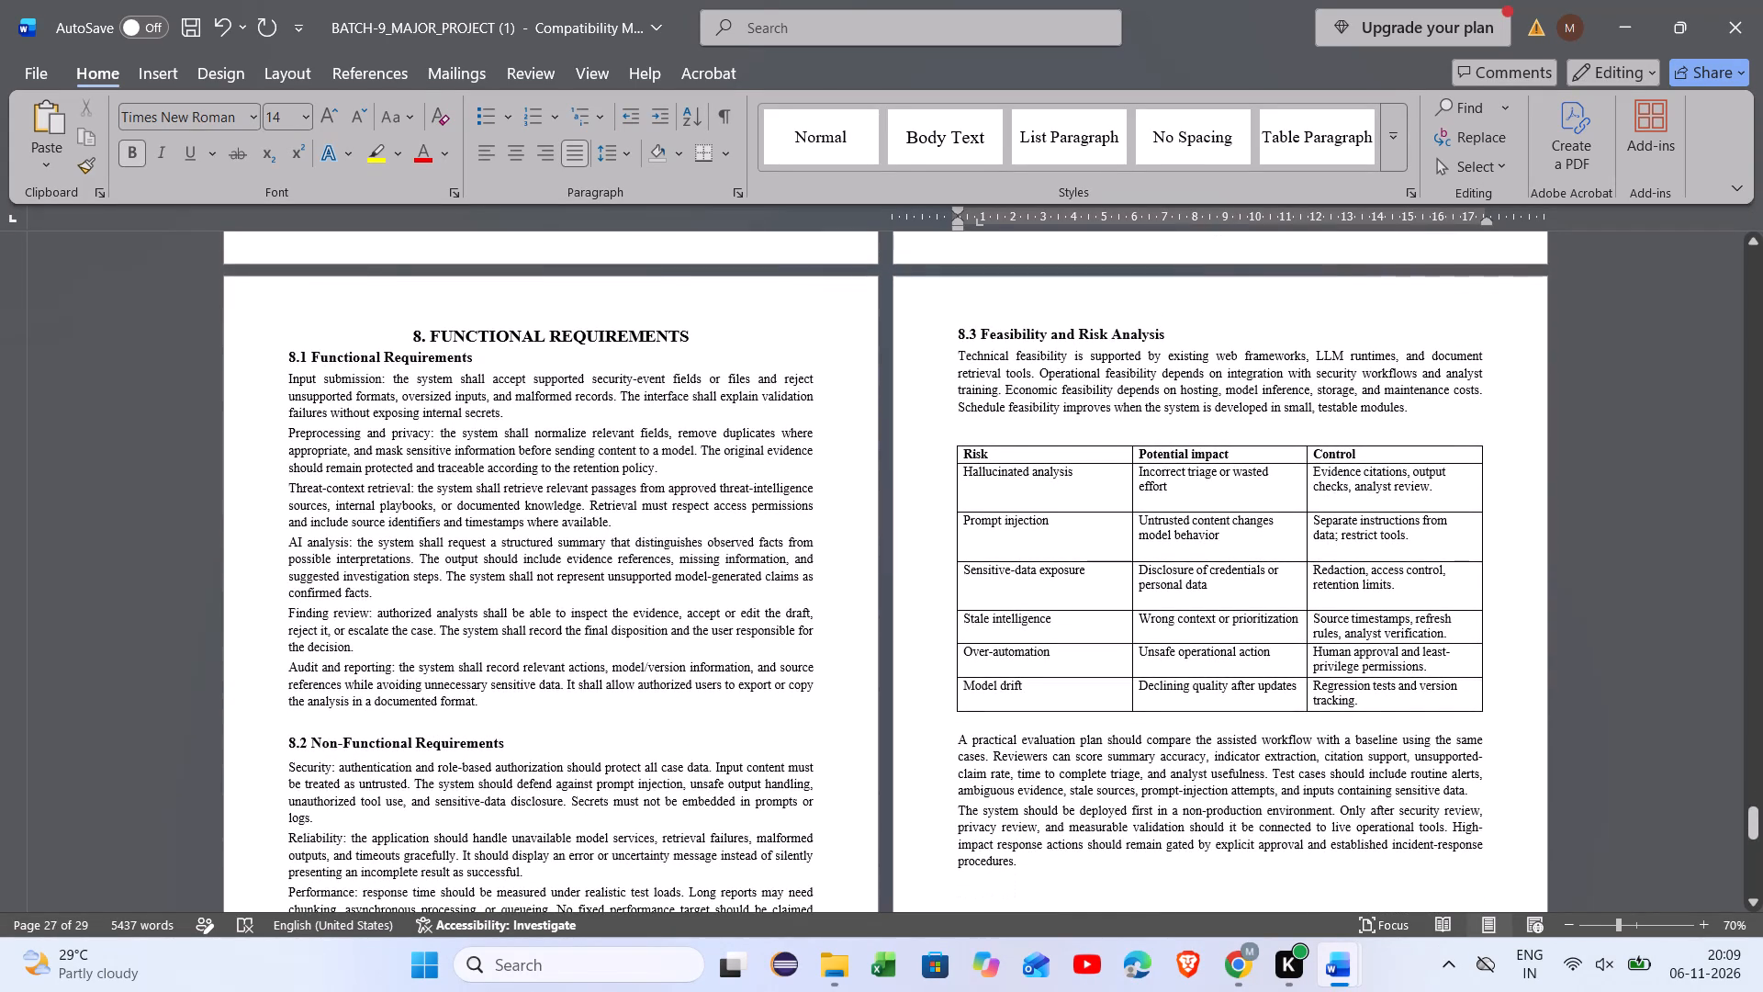
{"action": "scroll", "coordinate": [1049, 645], "scroll_direction": "down", "scroll_amount": 2}
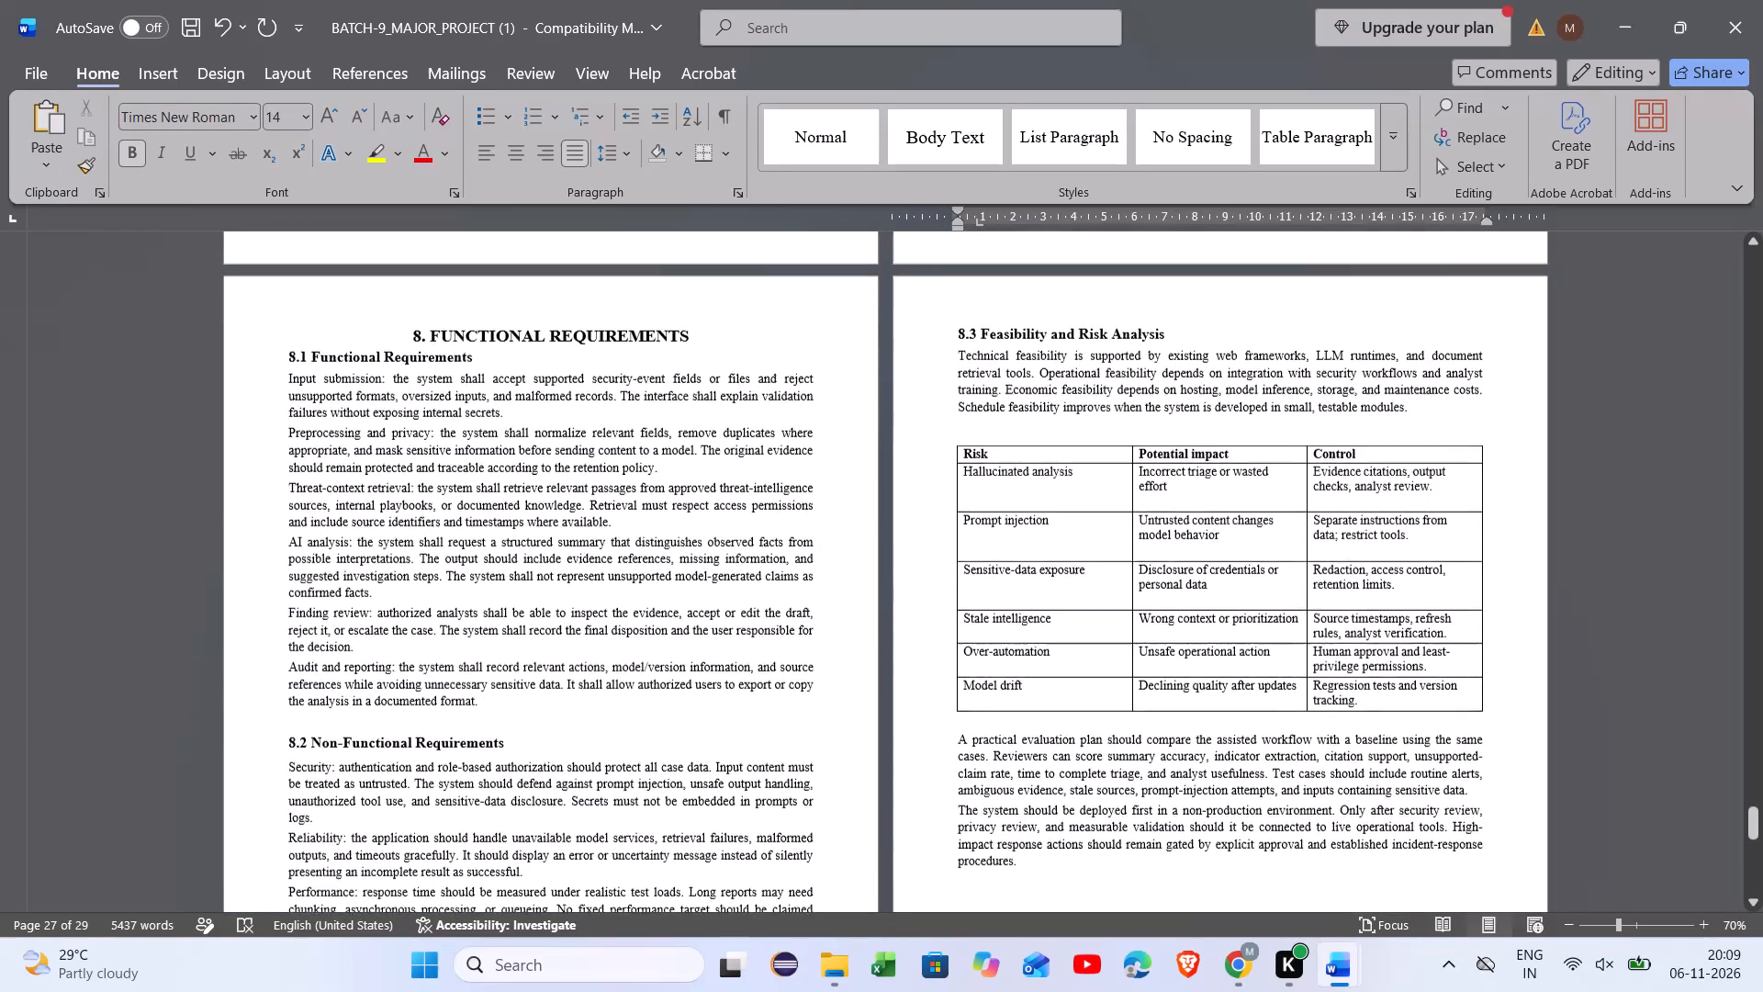
{"action": "scroll", "coordinate": [1049, 645], "scroll_direction": "down", "scroll_amount": 1}
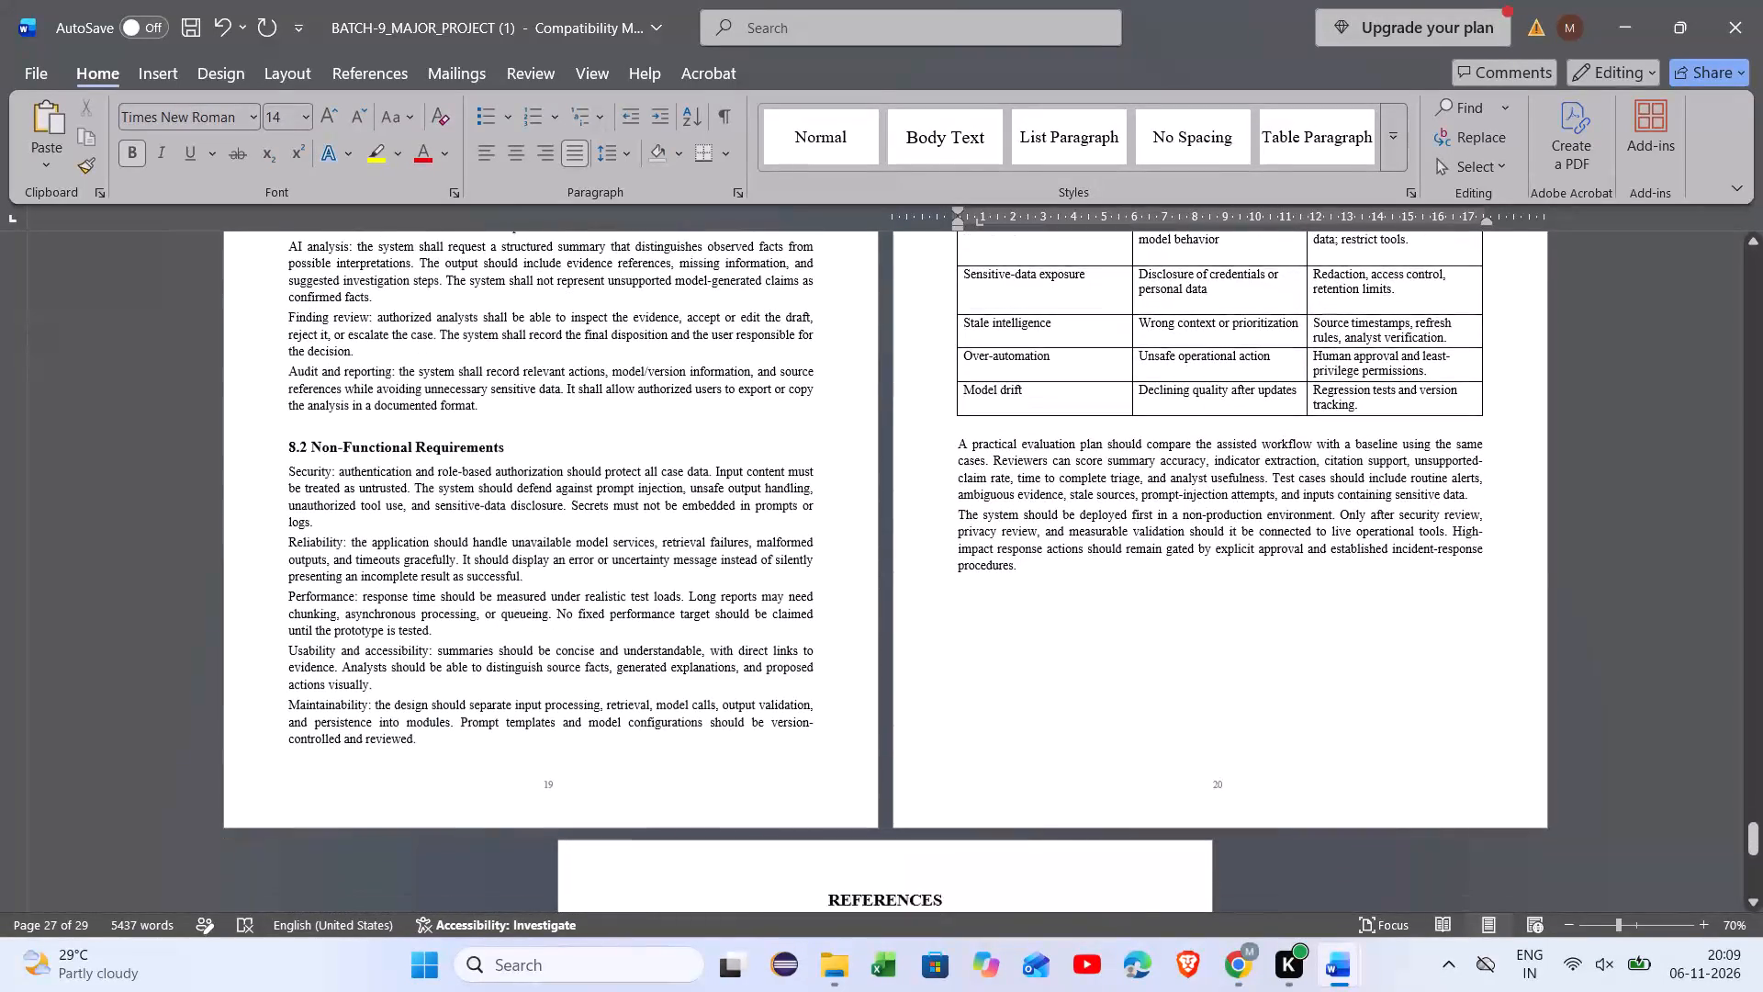
{"action": "scroll", "coordinate": [1049, 645], "scroll_direction": "down", "scroll_amount": 6}
Save the major project report.
{"action": "left_click_drag", "start_coordinate": [128, 151], "coordinate": [164, 105]}
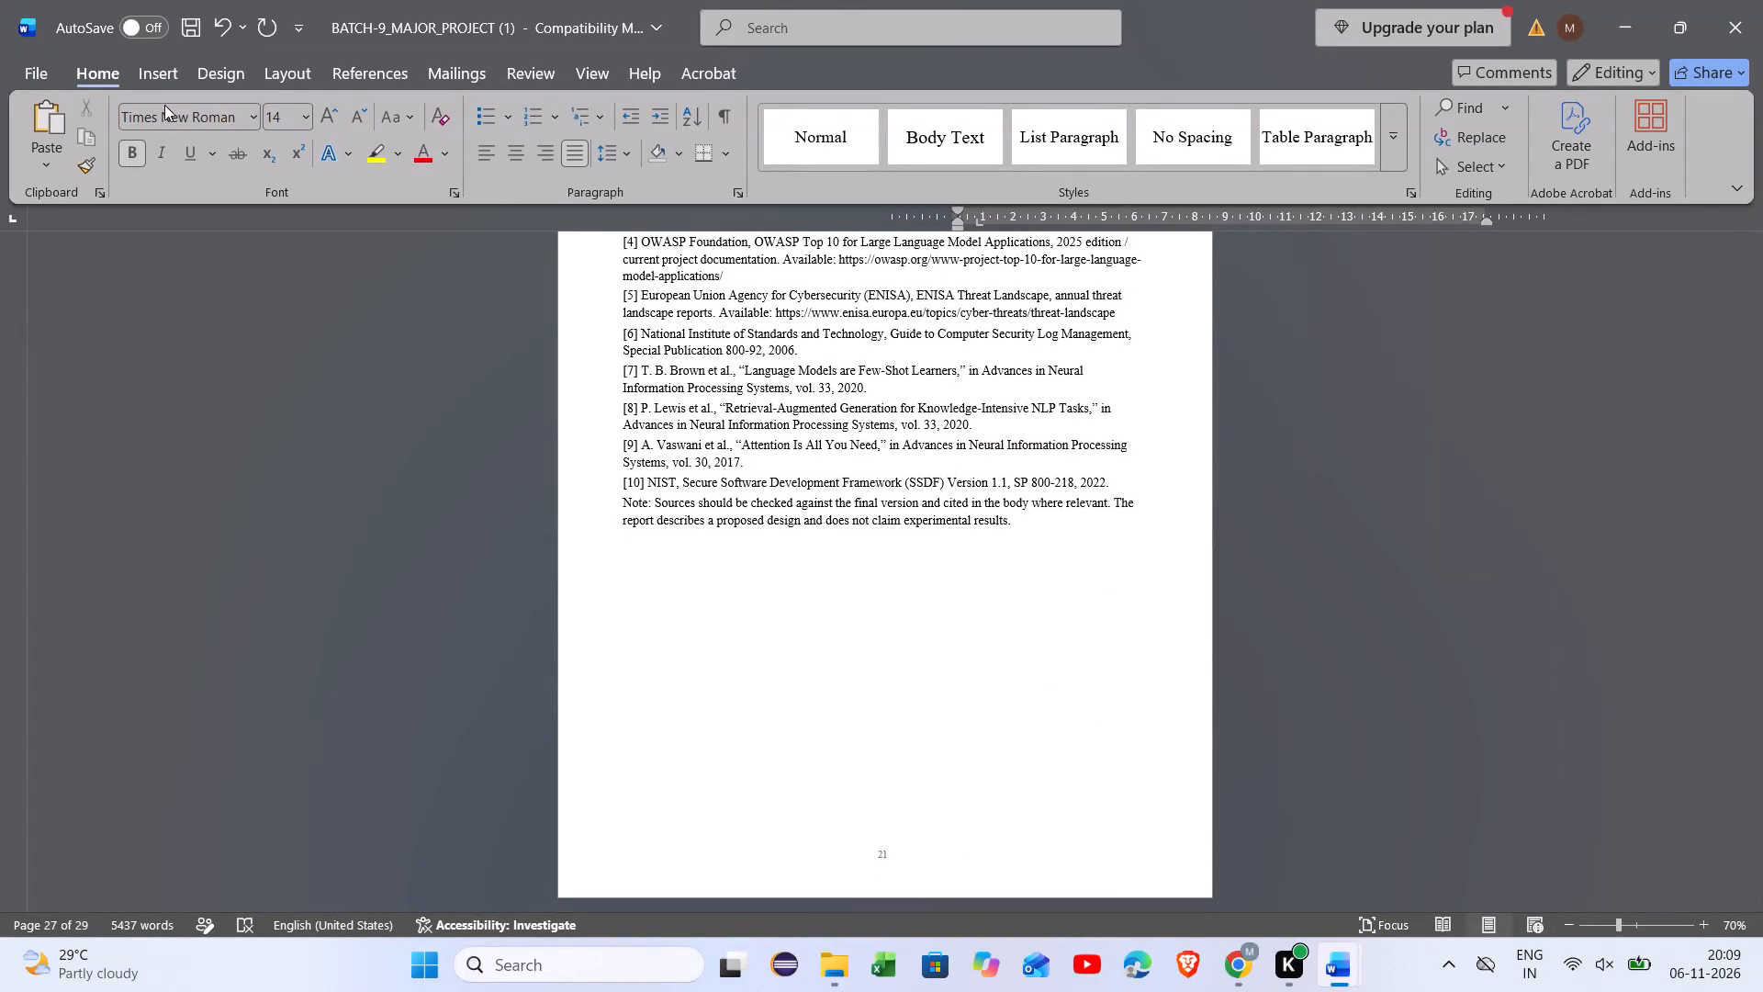
{"action": "left_click_drag", "start_coordinate": [164, 105], "coordinate": [193, 0]}
{"action": "left_click", "coordinate": [184, 29]}
Return to the start of the report and examine the title page's text, alignment and spacing at a larger zoom.
{"action": "scroll", "coordinate": [708, 355], "scroll_direction": "up", "scroll_amount": 1}
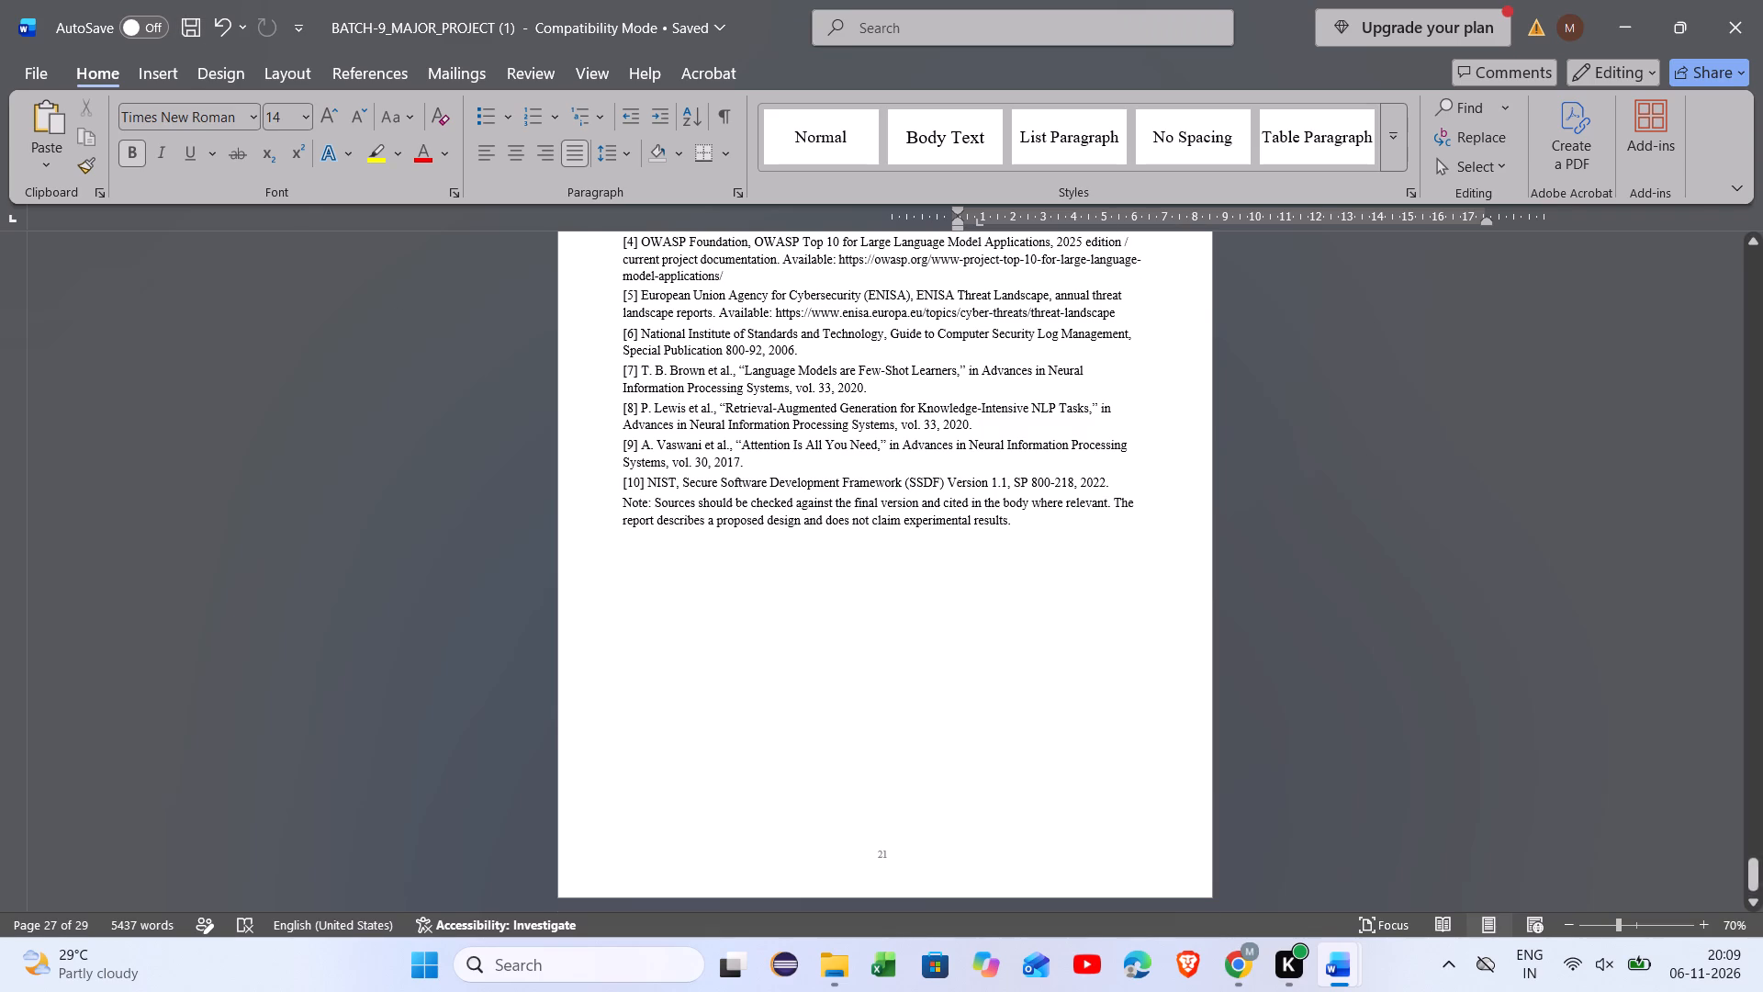
{"action": "scroll", "coordinate": [708, 355], "scroll_direction": "up", "scroll_amount": 9}
{"action": "scroll", "coordinate": [708, 355], "scroll_direction": "up", "scroll_amount": 20}
{"action": "scroll", "coordinate": [708, 355], "scroll_direction": "up", "scroll_amount": 20}
{"action": "scroll", "coordinate": [708, 355], "scroll_direction": "up", "scroll_amount": 20}
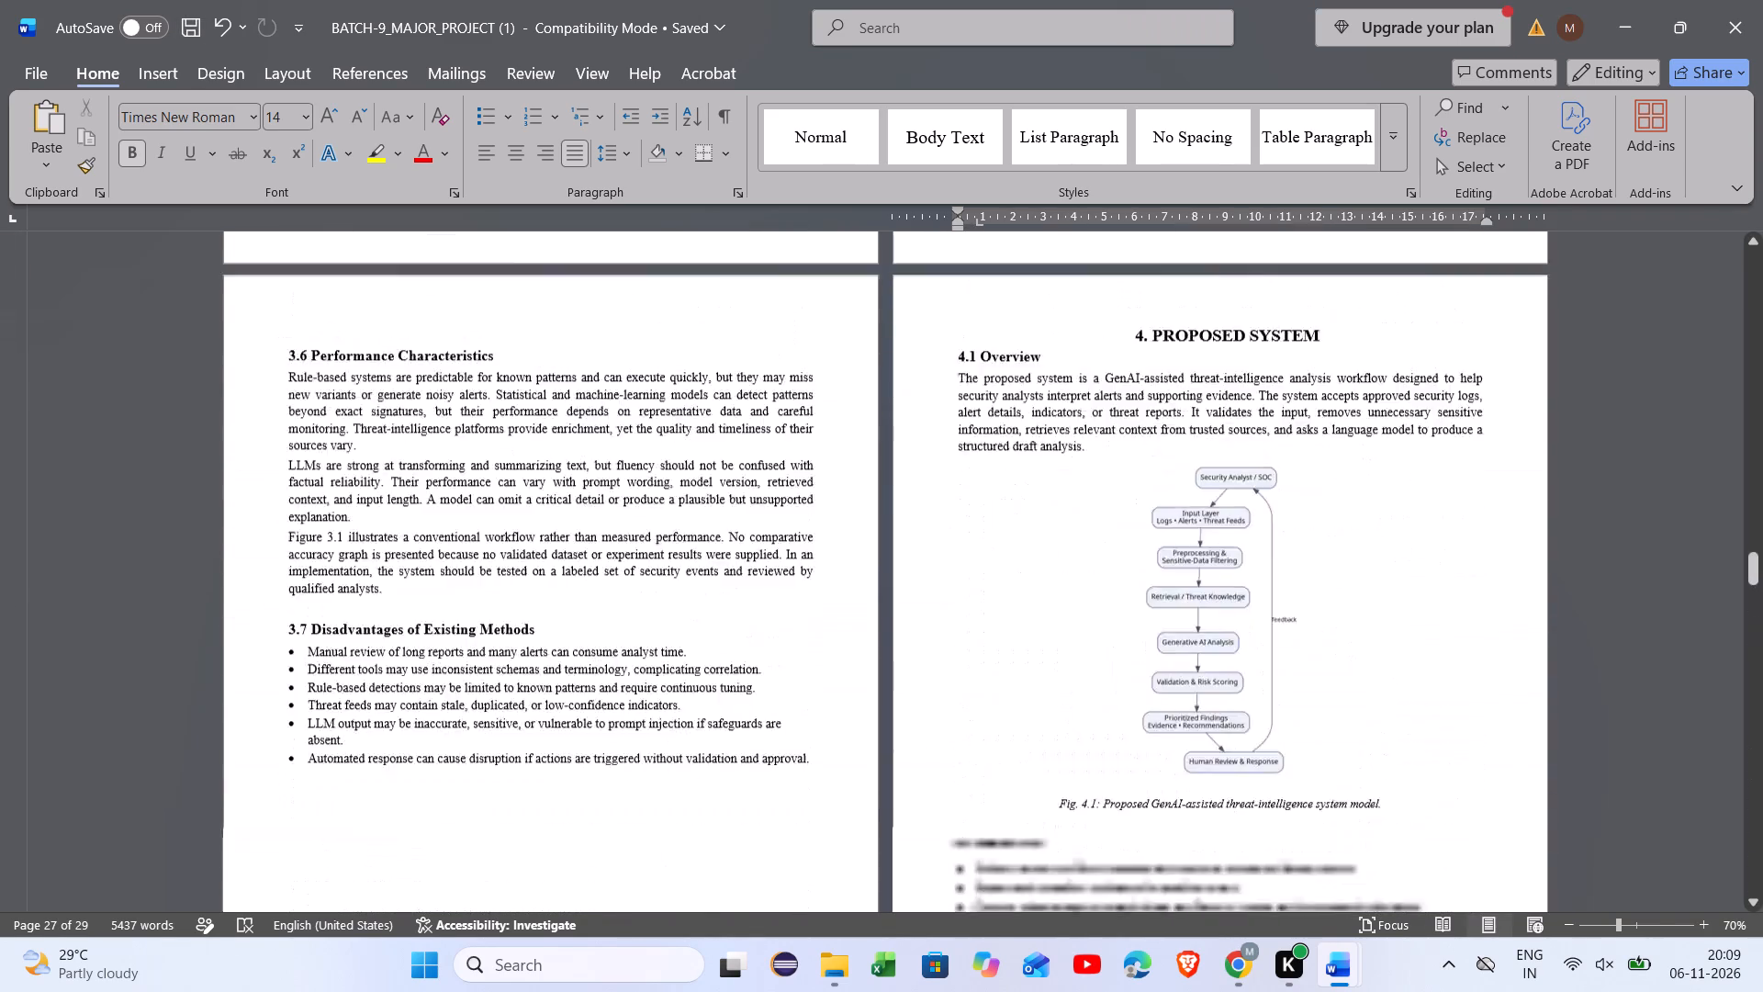
{"action": "scroll", "coordinate": [708, 355], "scroll_direction": "up", "scroll_amount": 20}
{"action": "scroll", "coordinate": [708, 355], "scroll_direction": "up", "scroll_amount": 20}
{"action": "scroll", "coordinate": [708, 355], "scroll_direction": "up", "scroll_amount": 20}
{"action": "scroll", "coordinate": [708, 355], "scroll_direction": "down", "scroll_amount": 1}
{"action": "scroll", "coordinate": [708, 355], "scroll_direction": "up", "scroll_amount": 20}
{"action": "scroll", "coordinate": [708, 355], "scroll_direction": "up", "scroll_amount": 20}
{"action": "scroll", "coordinate": [708, 355], "scroll_direction": "up", "scroll_amount": 20}
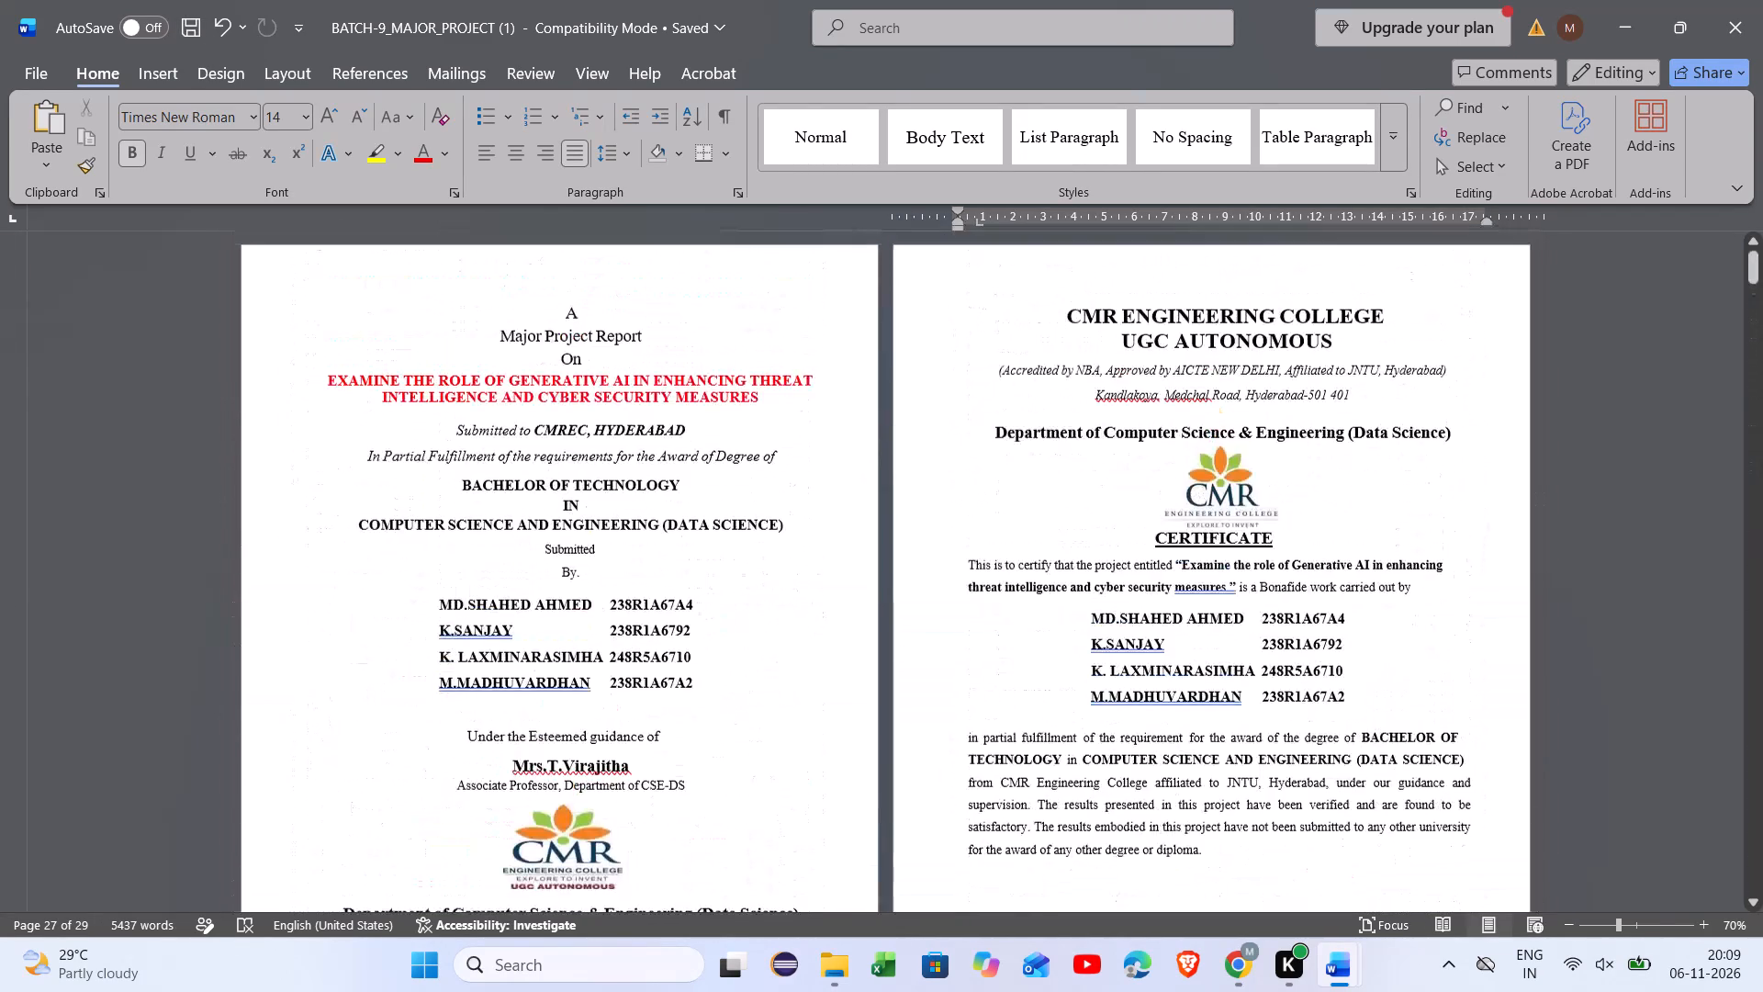
{"action": "scroll", "coordinate": [852, 419], "scroll_direction": "up", "scroll_amount": 4, "text": "ctrl"}
{"action": "scroll", "coordinate": [852, 419], "scroll_direction": "down", "scroll_amount": 1}
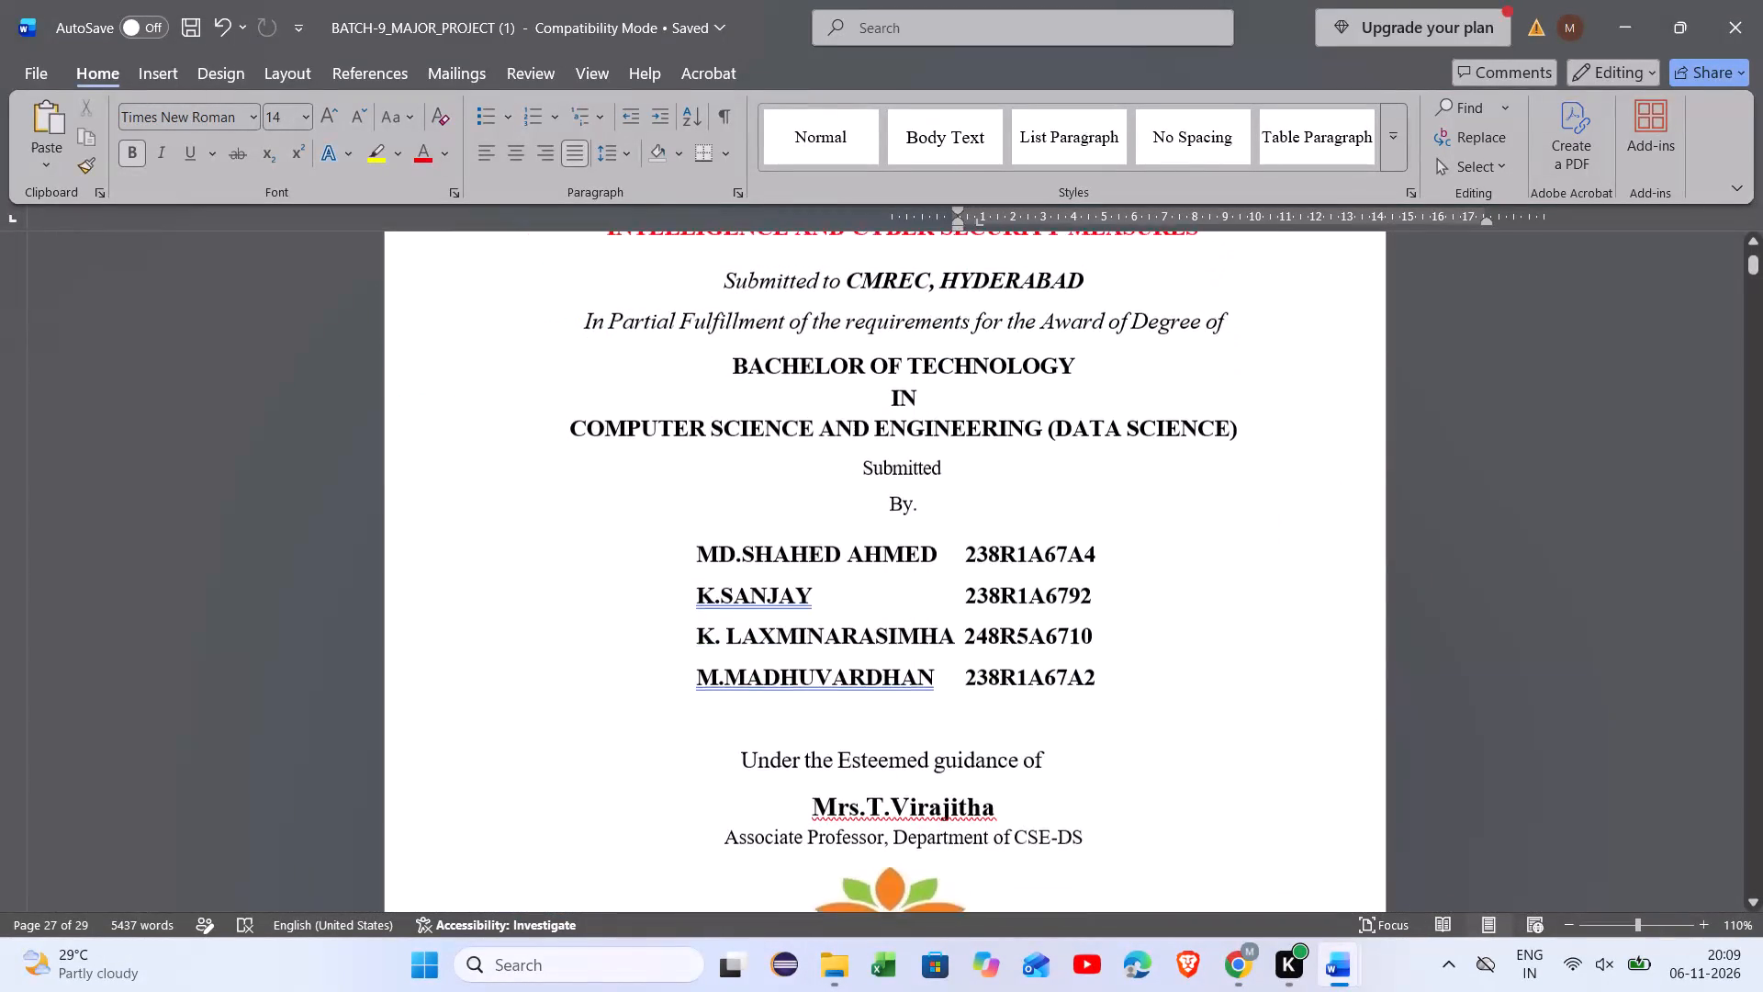
{"action": "scroll", "coordinate": [852, 419], "scroll_direction": "up", "scroll_amount": 2}
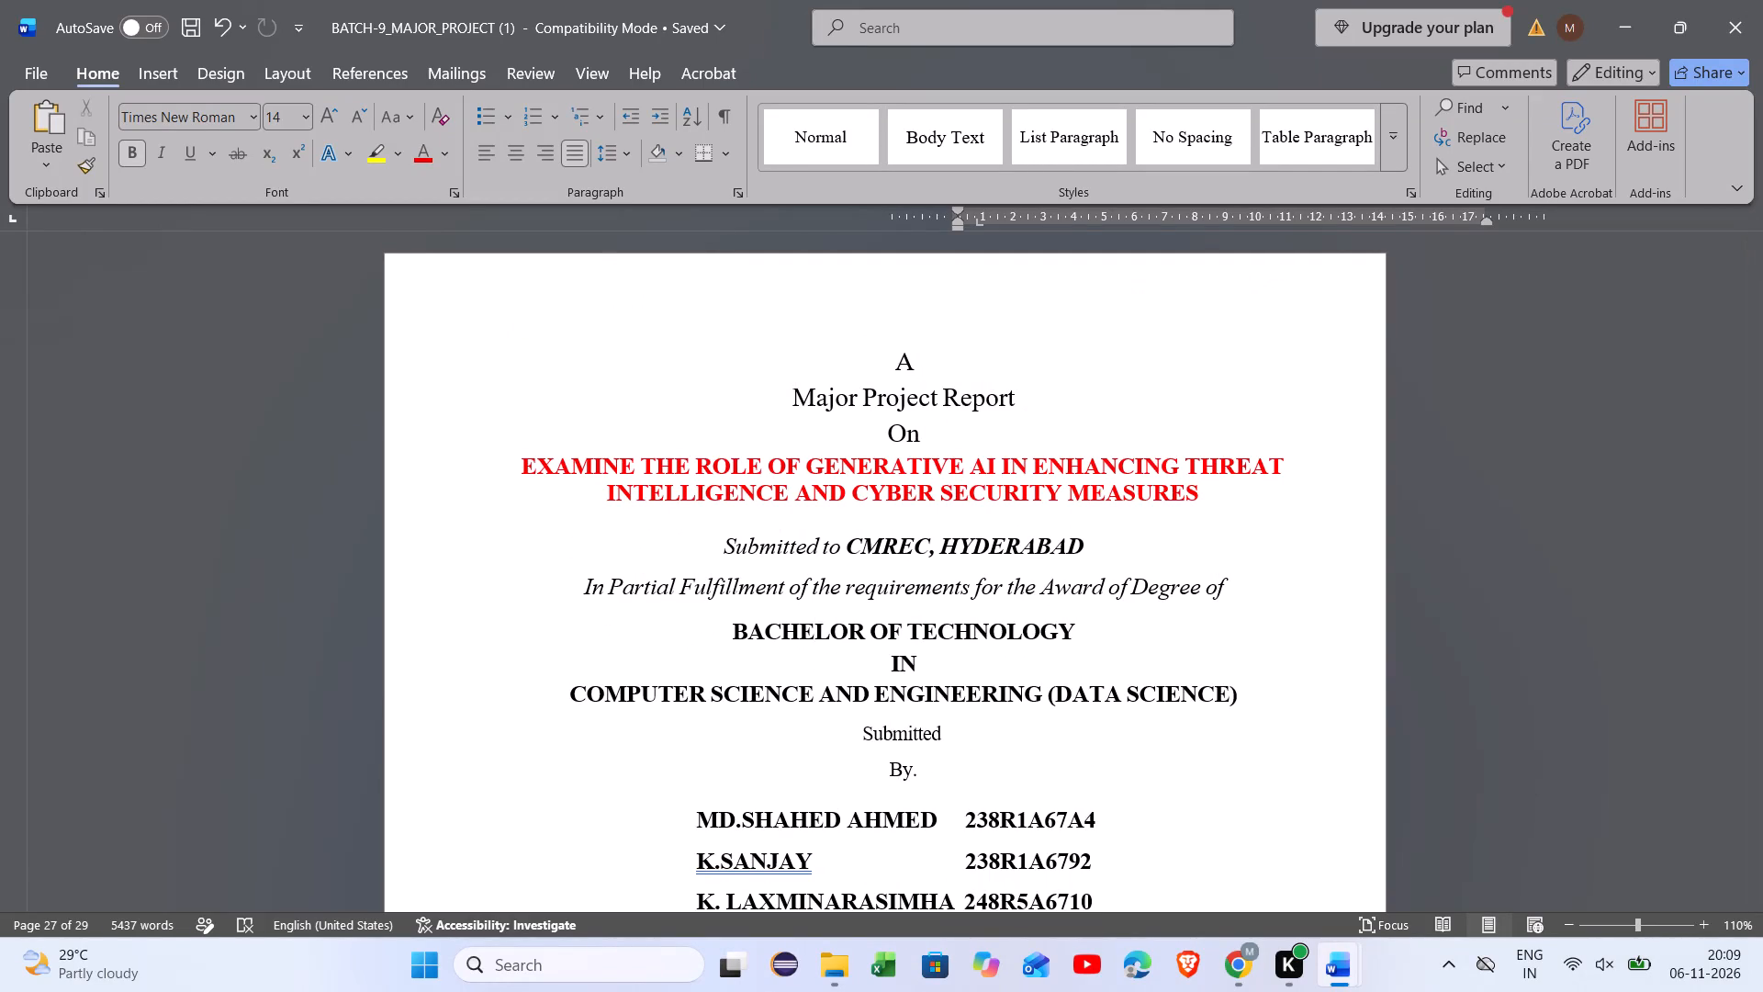
{"action": "scroll", "coordinate": [852, 419], "scroll_direction": "down", "scroll_amount": 1}
{"action": "scroll", "coordinate": [852, 419], "scroll_direction": "up", "scroll_amount": 1}
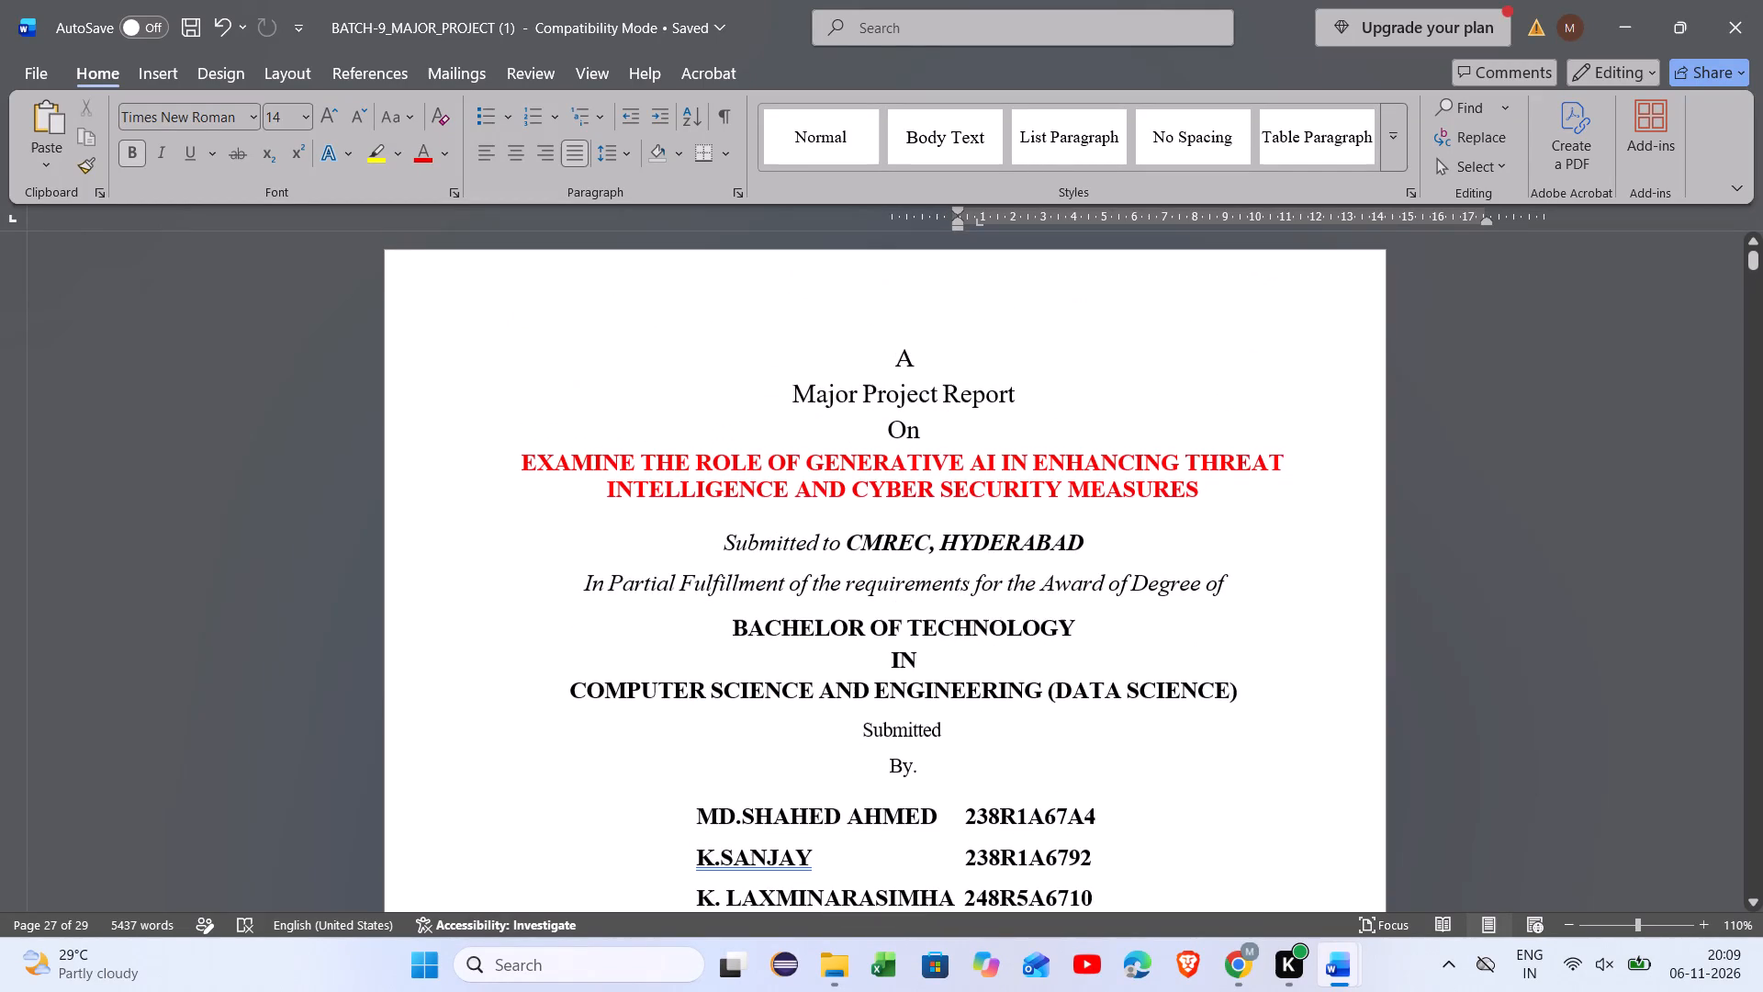
{"action": "scroll", "coordinate": [852, 419], "scroll_direction": "up", "scroll_amount": 1}
{"action": "scroll", "coordinate": [852, 419], "scroll_direction": "down", "scroll_amount": 1}
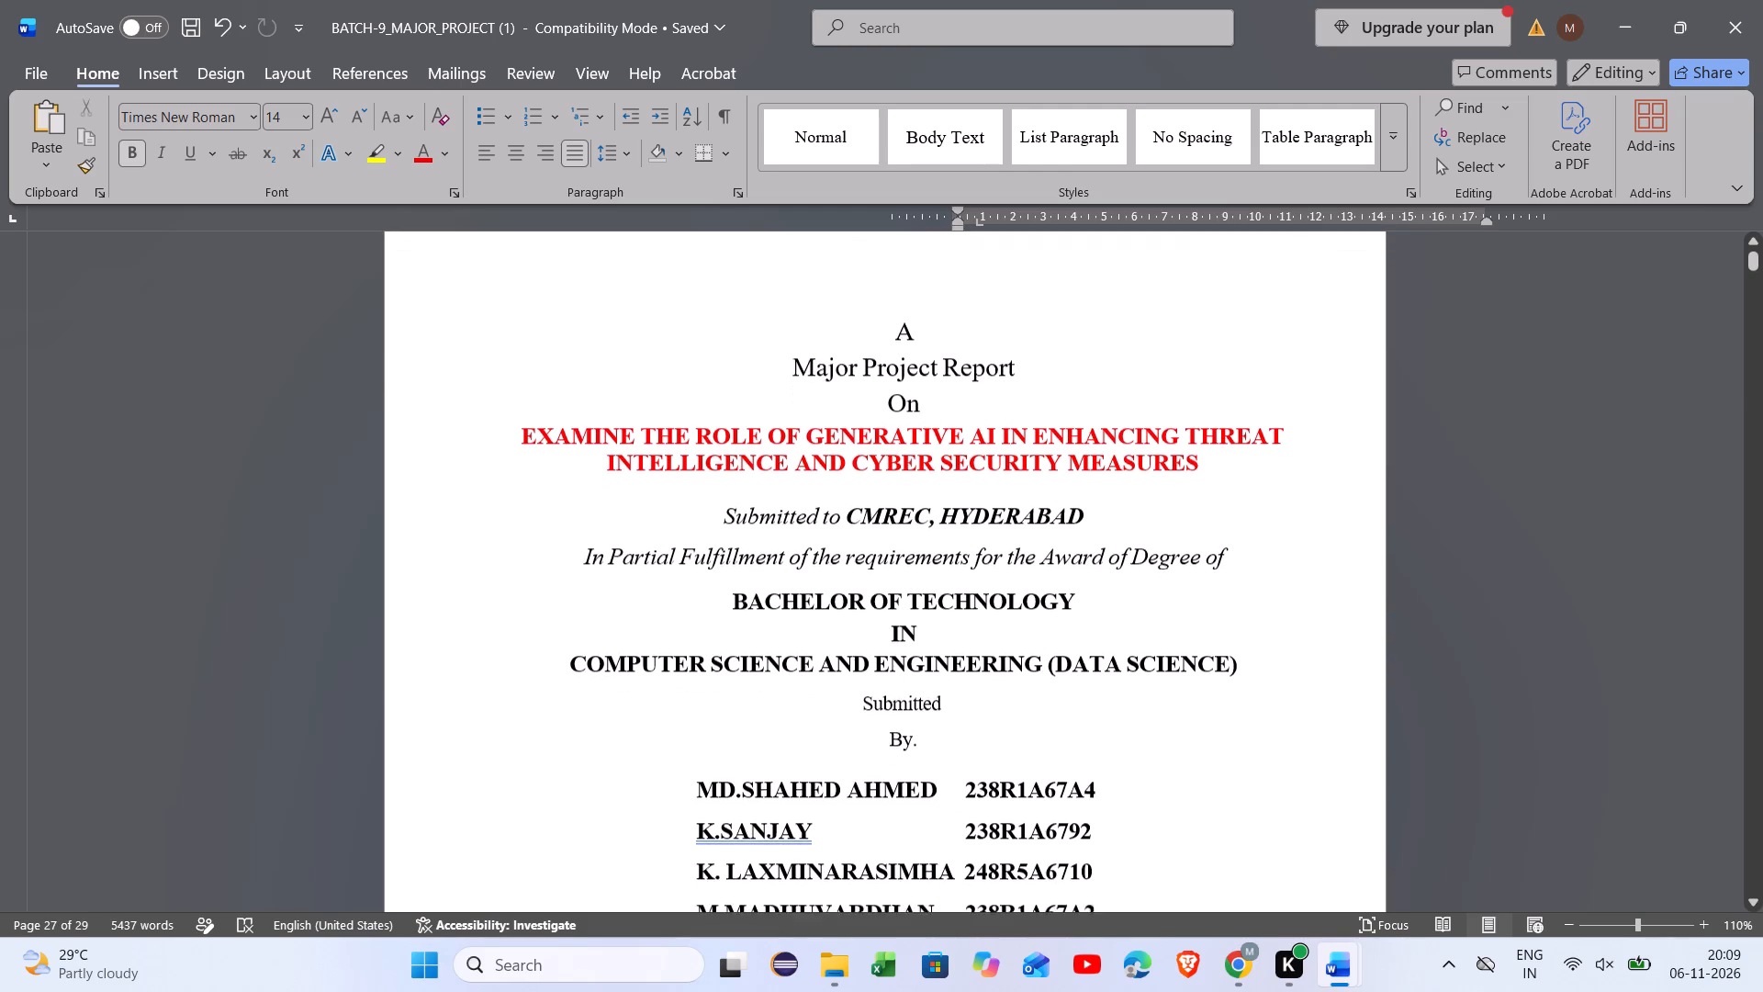
Review the certificate, declaration, acknowledgement and abstract pages for heading, spacing and page-numbering consistency.
{"action": "scroll", "coordinate": [852, 419], "scroll_direction": "down", "scroll_amount": 3}
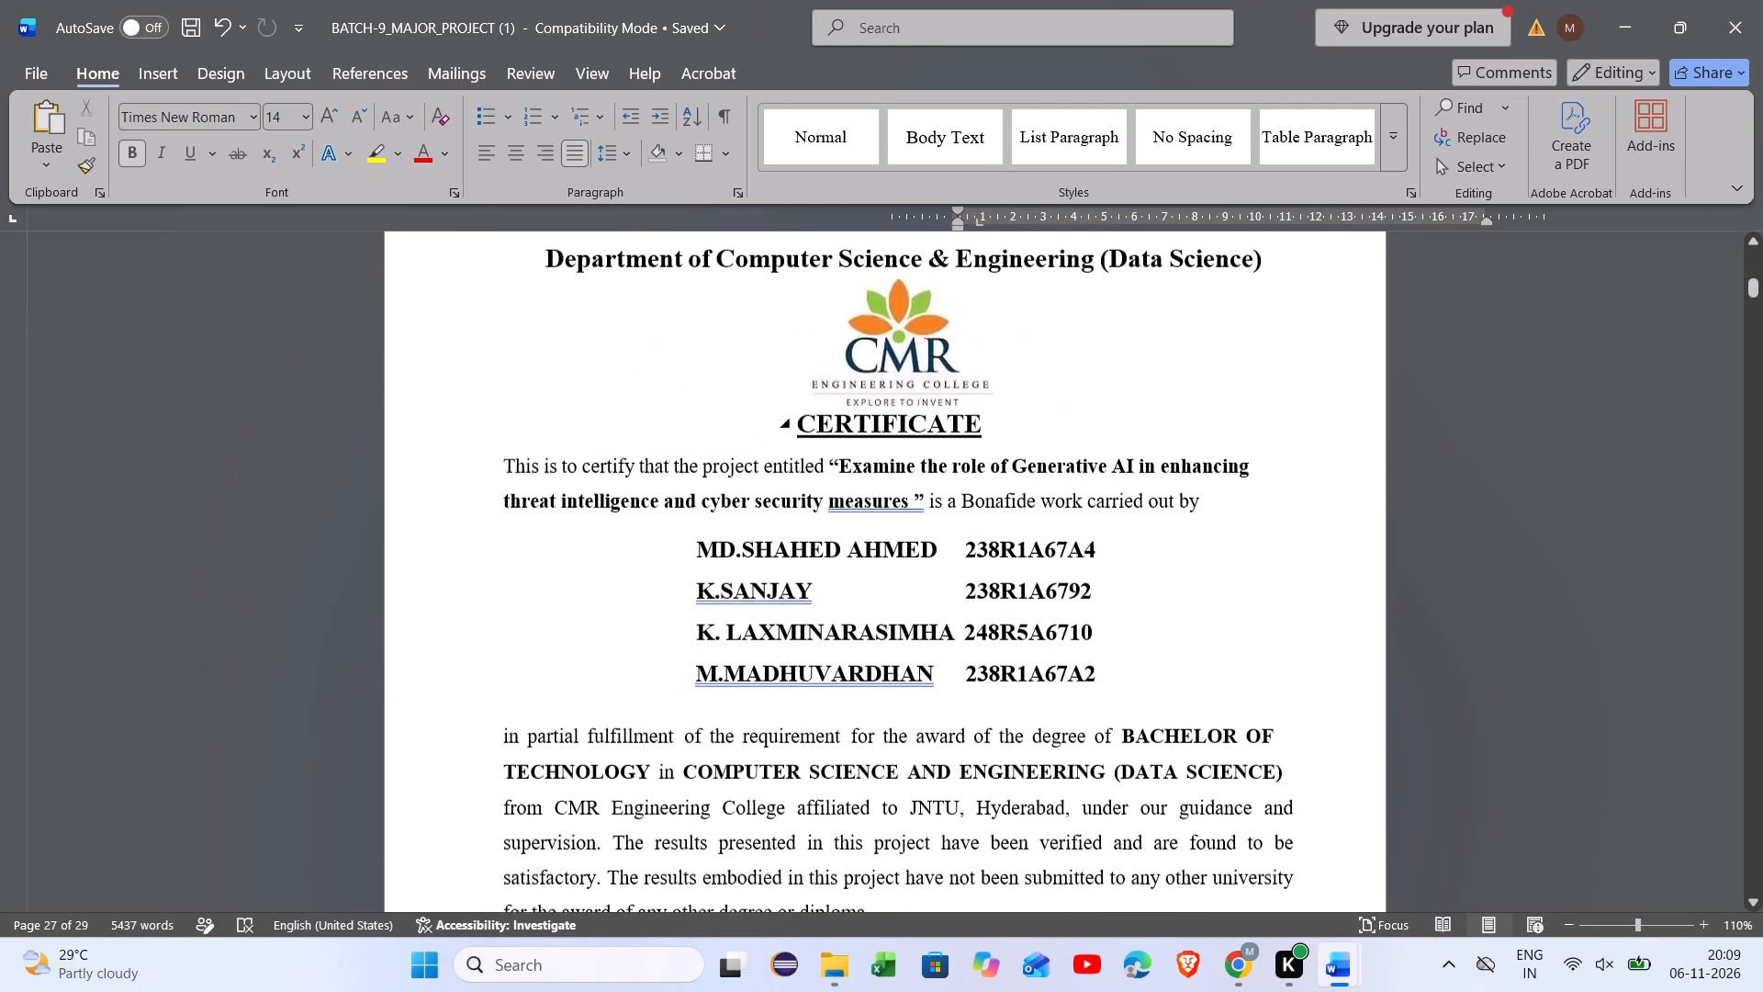
{"action": "scroll", "coordinate": [852, 419], "scroll_direction": "down", "scroll_amount": 4}
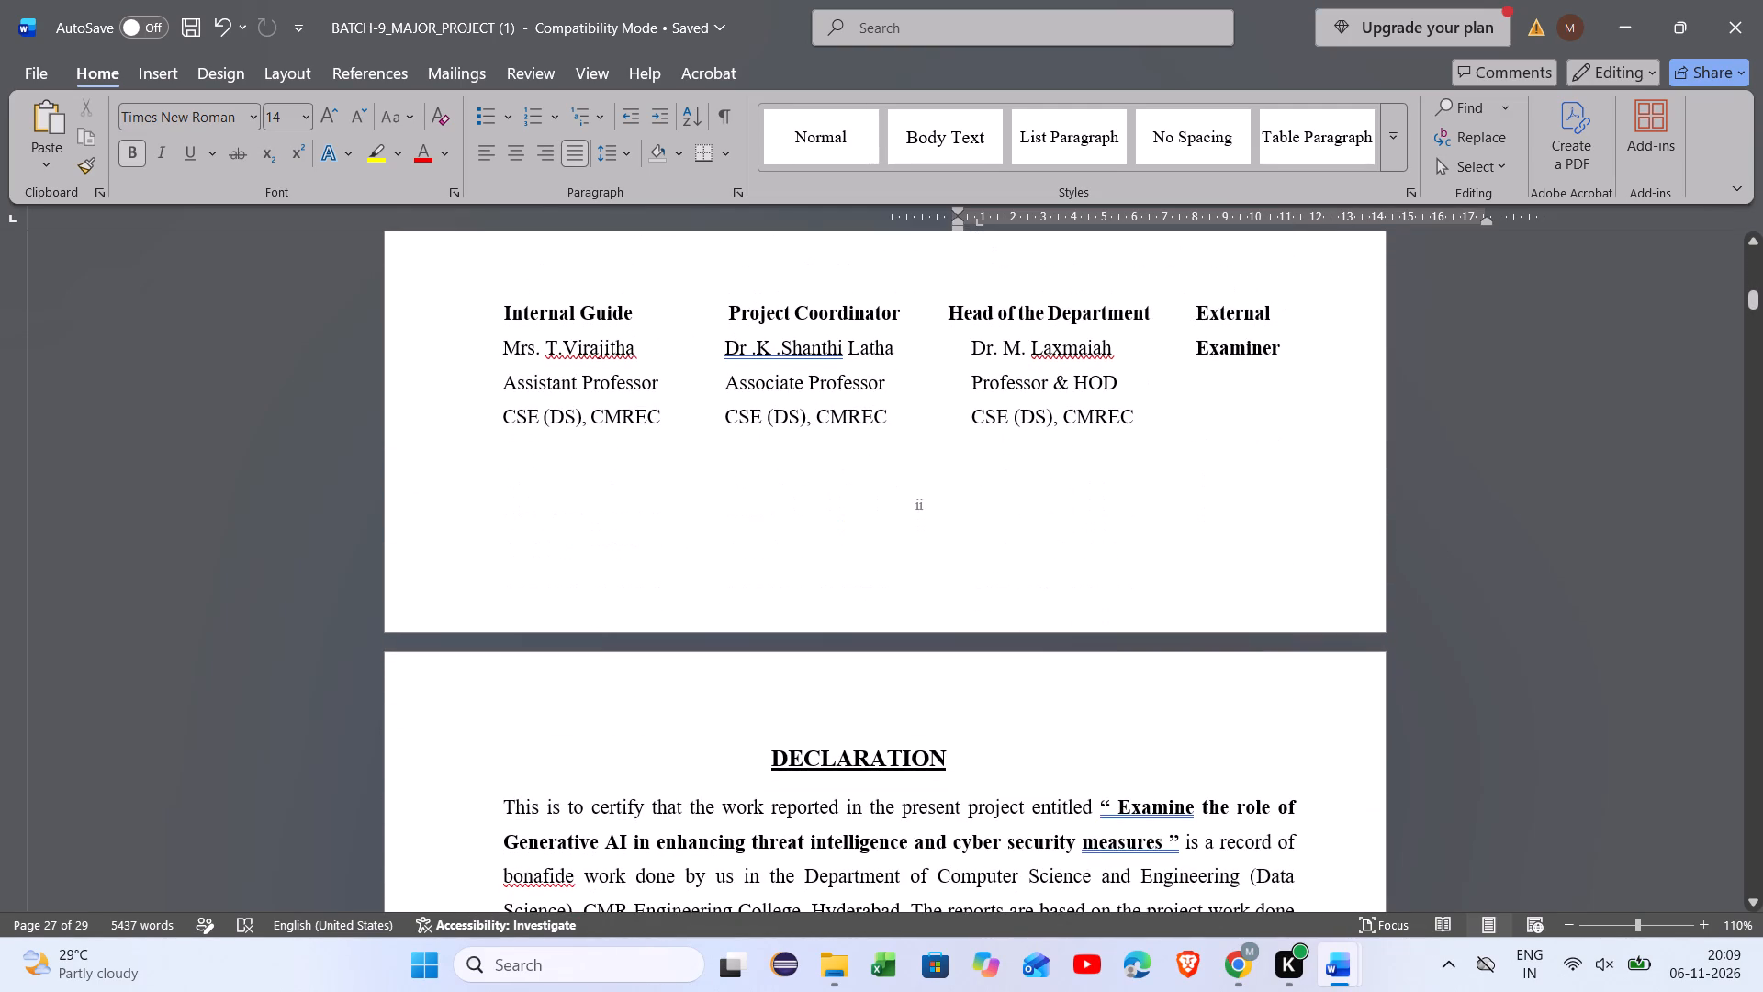
{"action": "scroll", "coordinate": [852, 419], "scroll_direction": "down", "scroll_amount": 1}
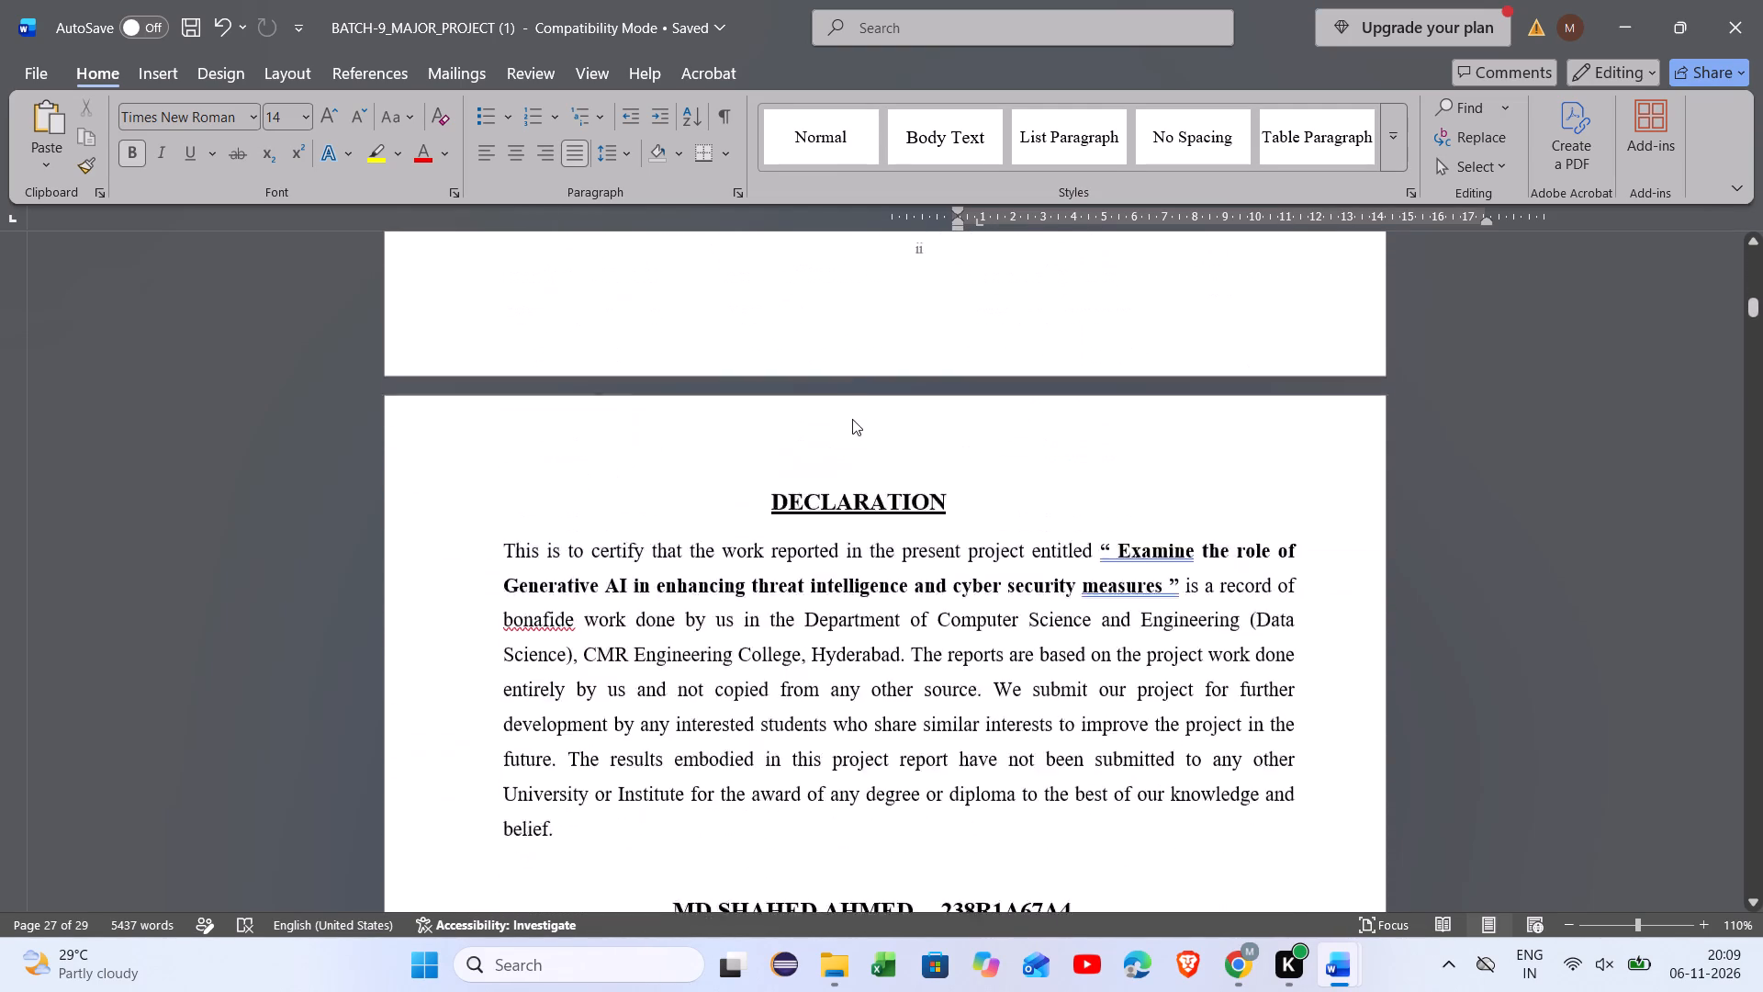
{"action": "scroll", "coordinate": [852, 419], "scroll_direction": "down", "scroll_amount": 4}
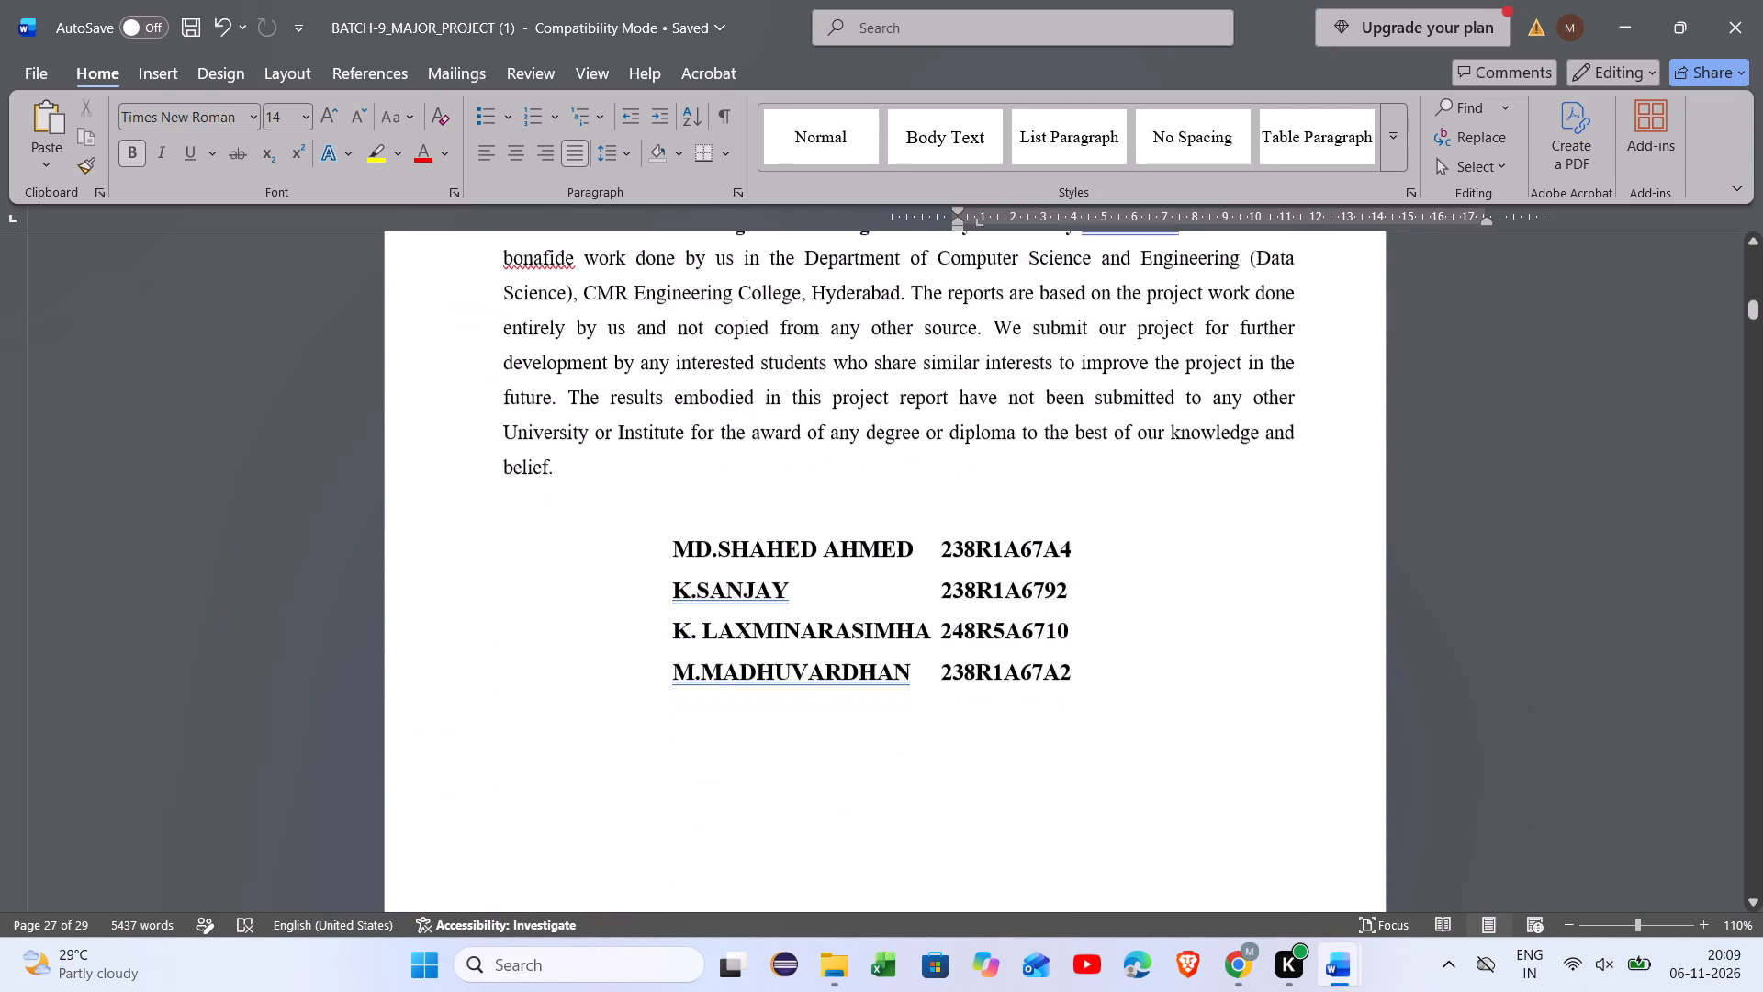
{"action": "scroll", "coordinate": [852, 419], "scroll_direction": "down", "scroll_amount": 5}
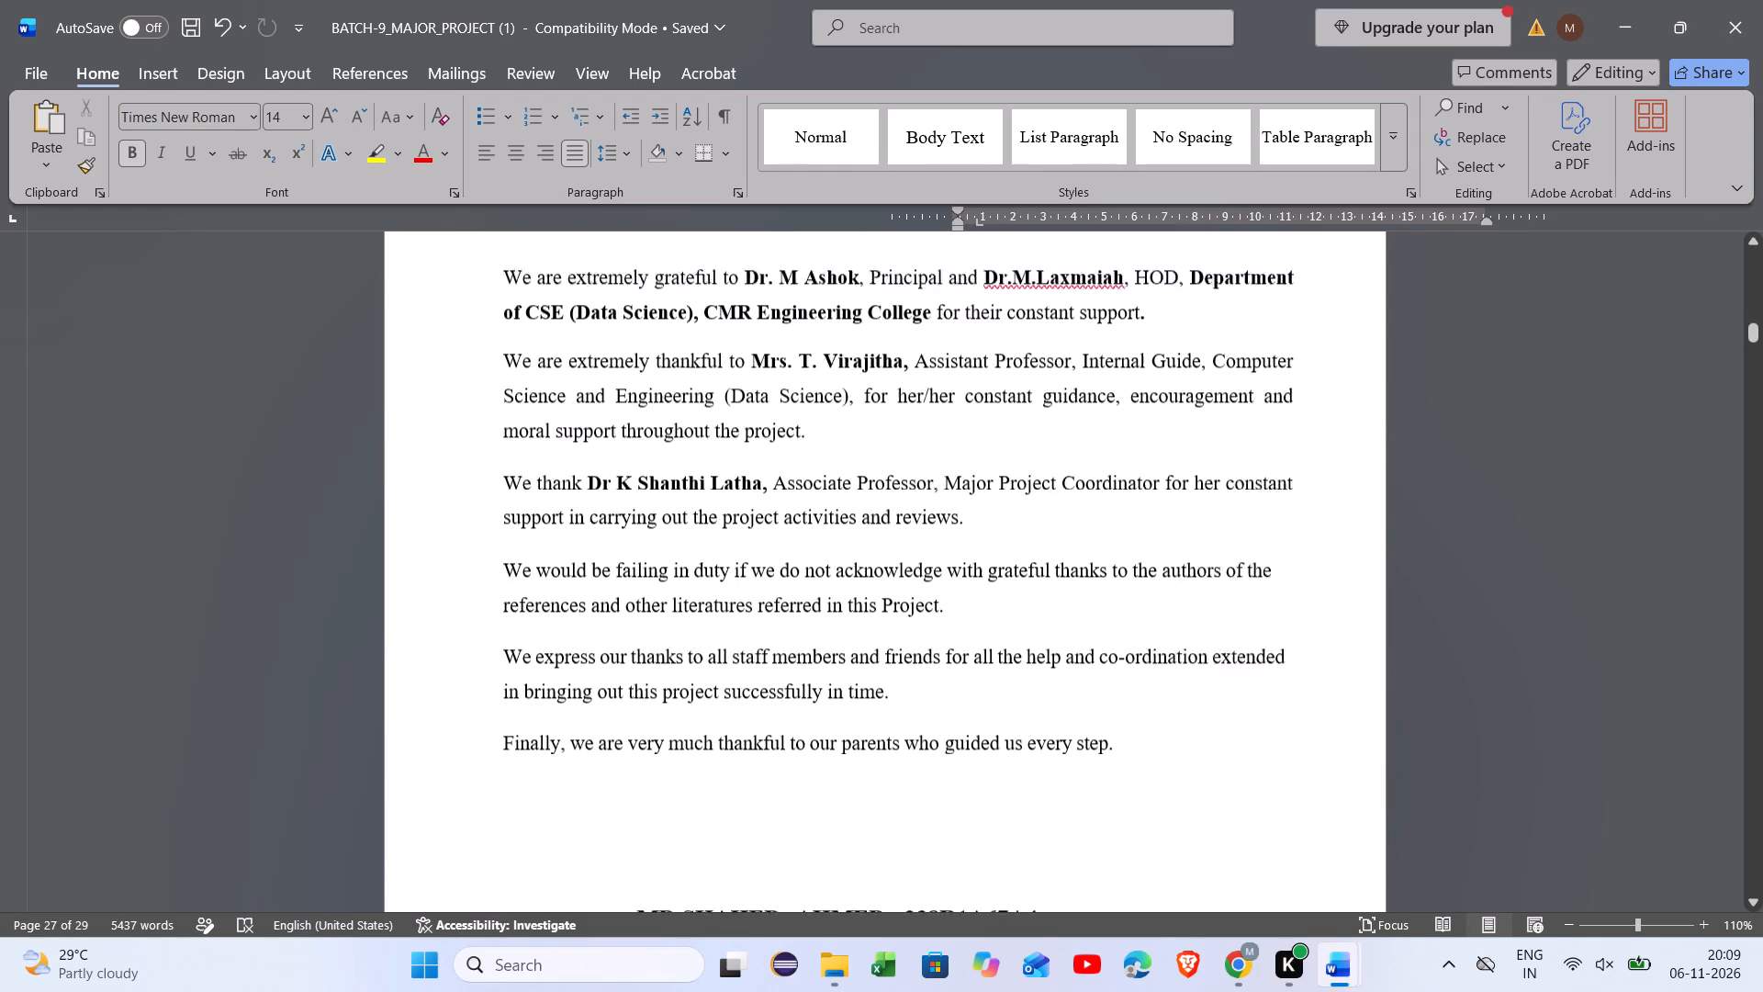
{"action": "scroll", "coordinate": [852, 419], "scroll_direction": "down", "scroll_amount": 4}
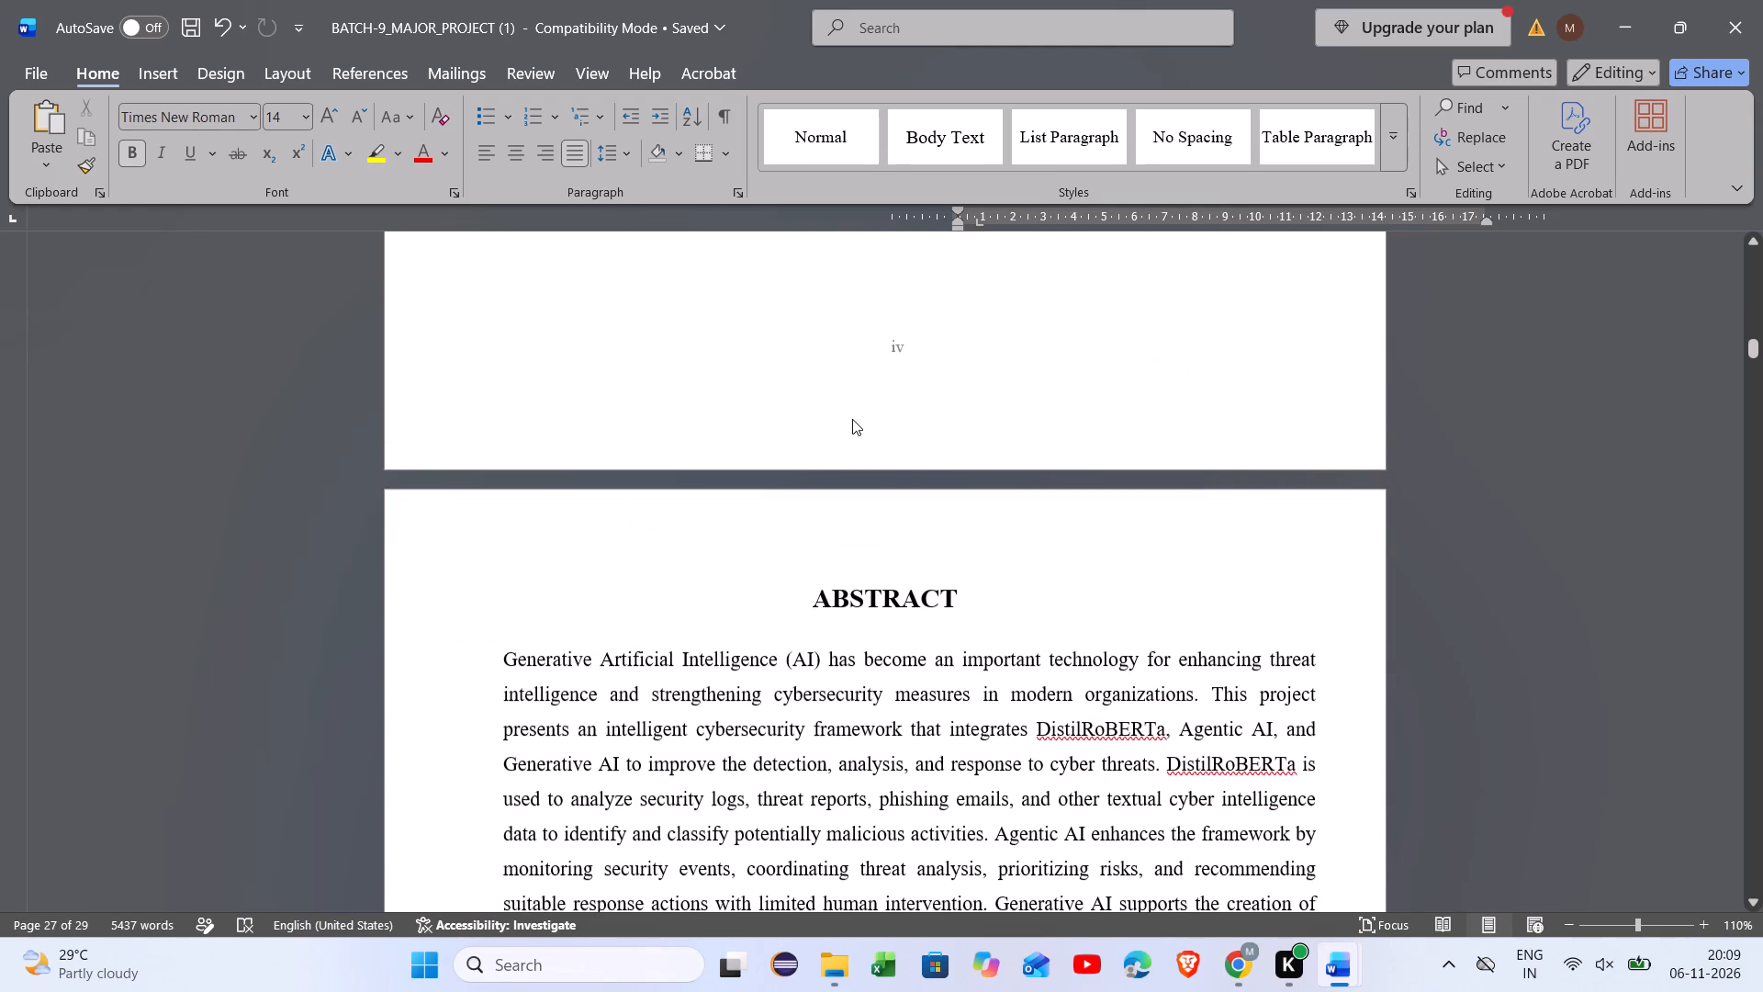
{"action": "scroll", "coordinate": [852, 419], "scroll_direction": "down", "scroll_amount": 2}
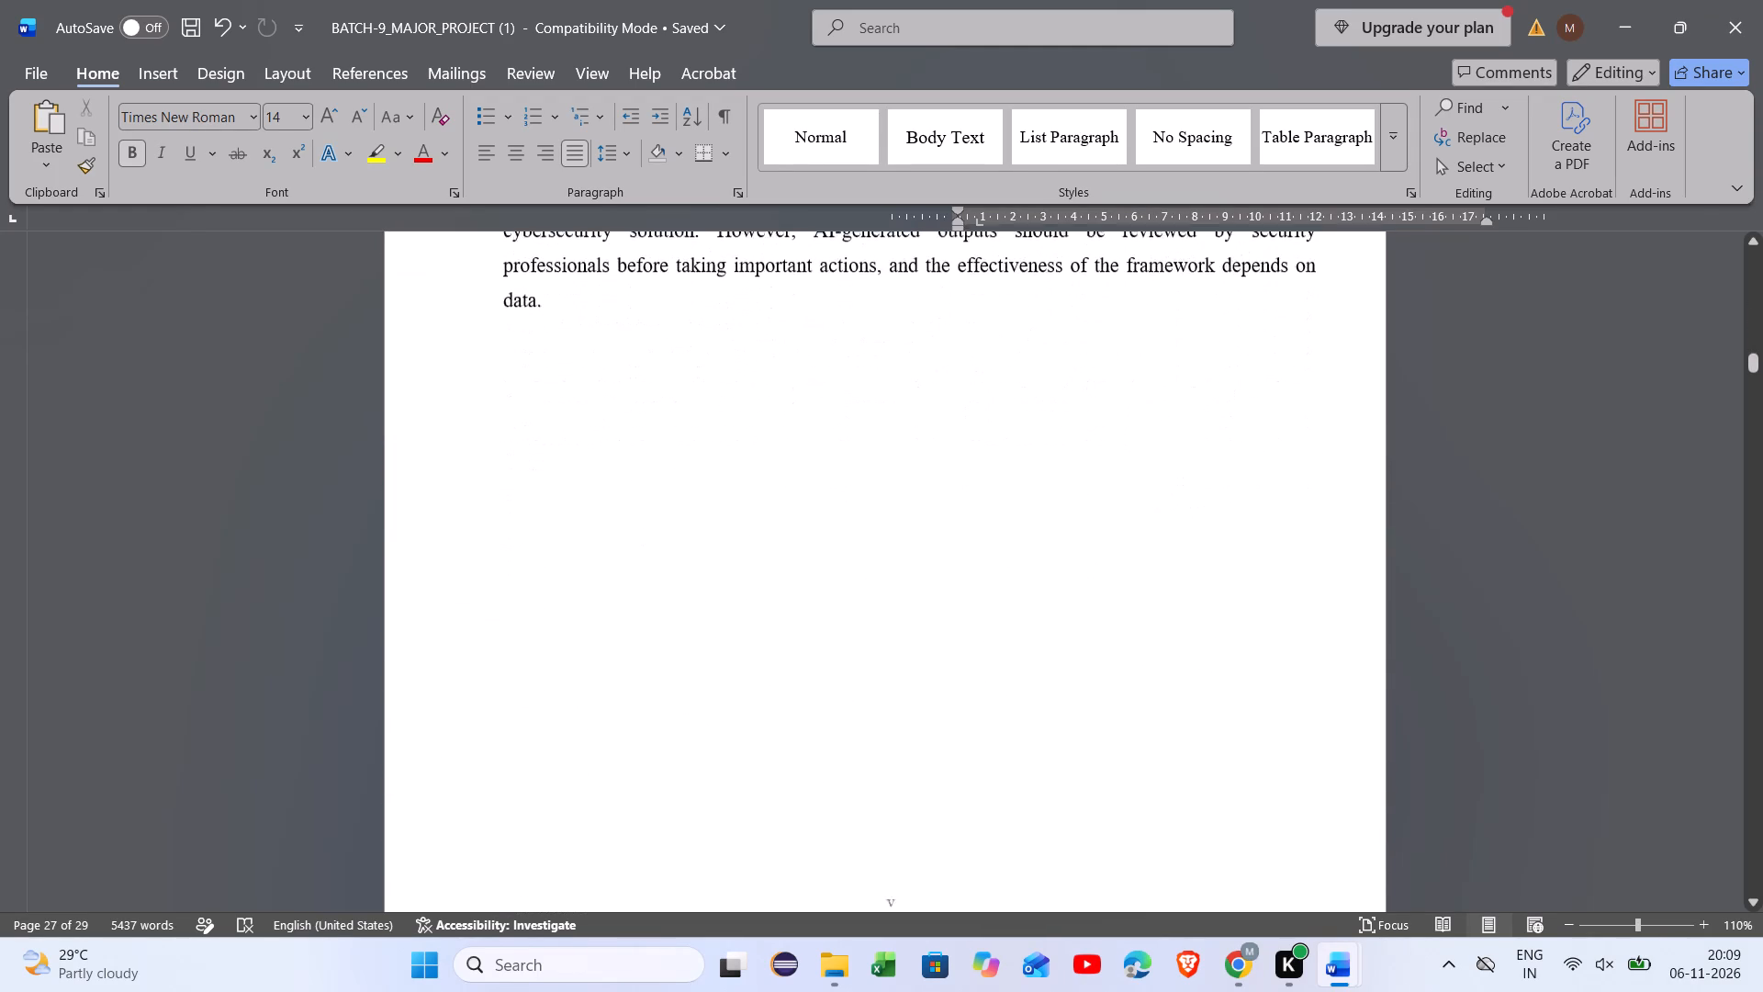
Check the Contents table and the List of Figures for correct entries, numbering, page numbers and layout.
{"action": "scroll", "coordinate": [852, 419], "scroll_direction": "down", "scroll_amount": 2}
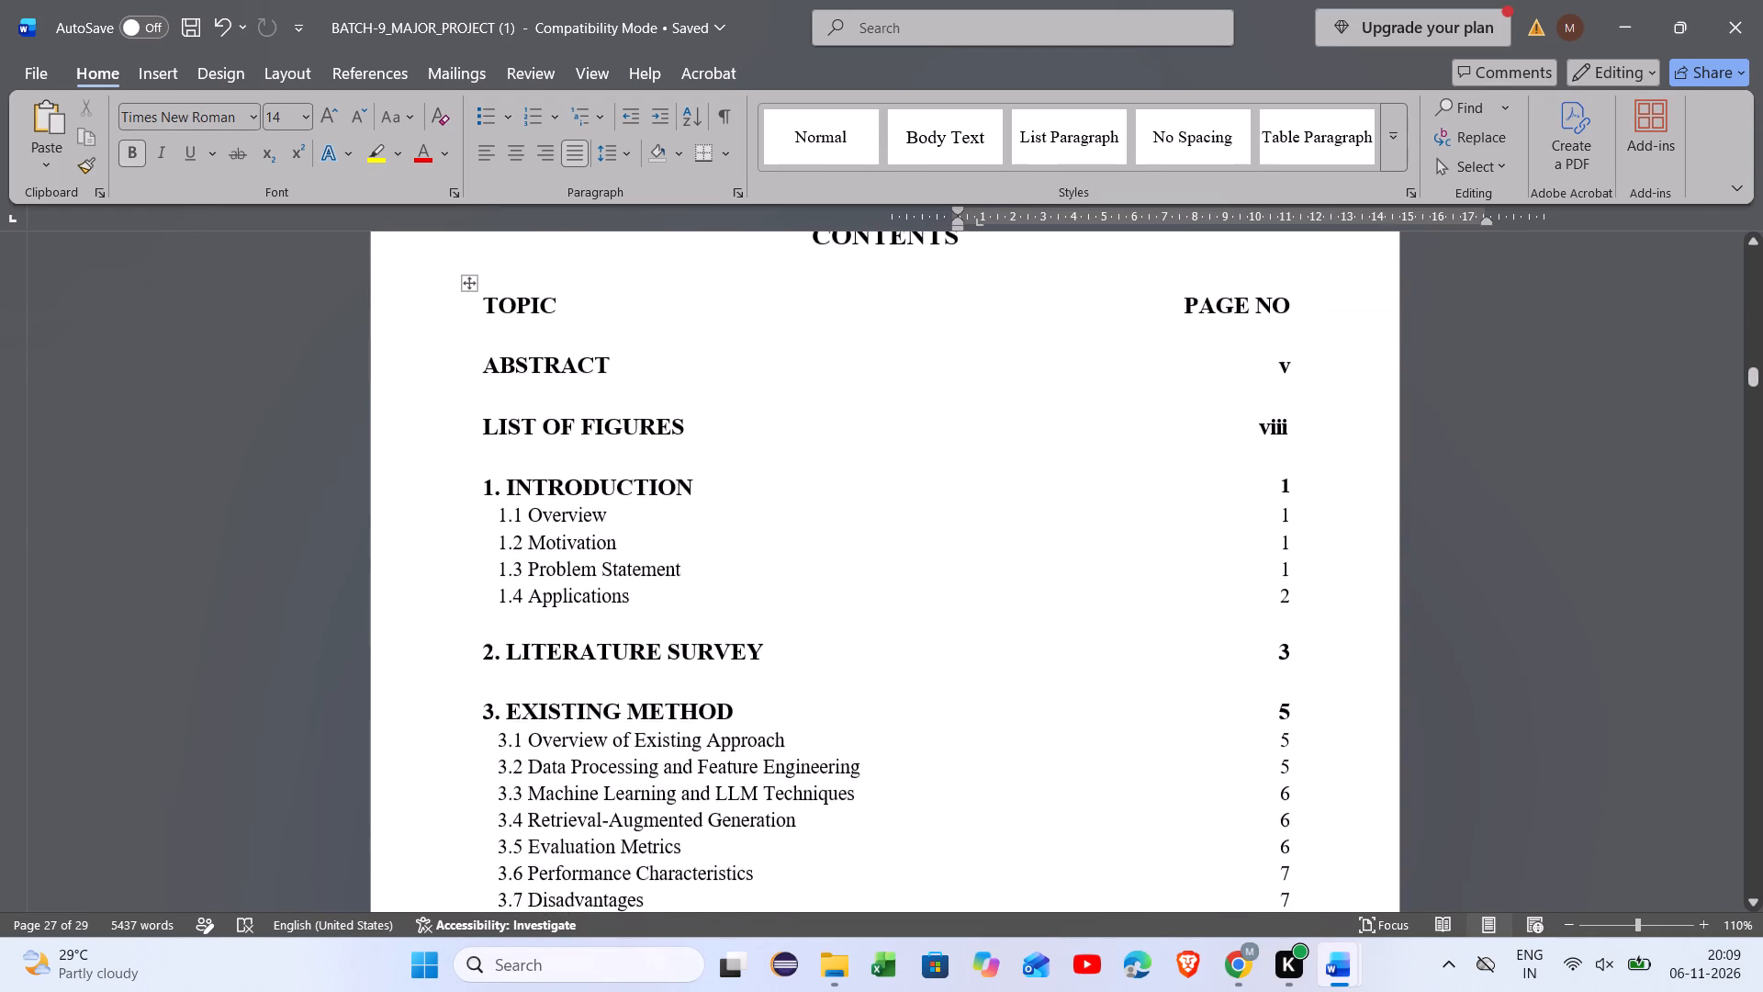
{"action": "scroll", "coordinate": [852, 419], "scroll_direction": "down", "scroll_amount": 1}
{"action": "scroll", "coordinate": [852, 419], "scroll_direction": "up", "scroll_amount": 1}
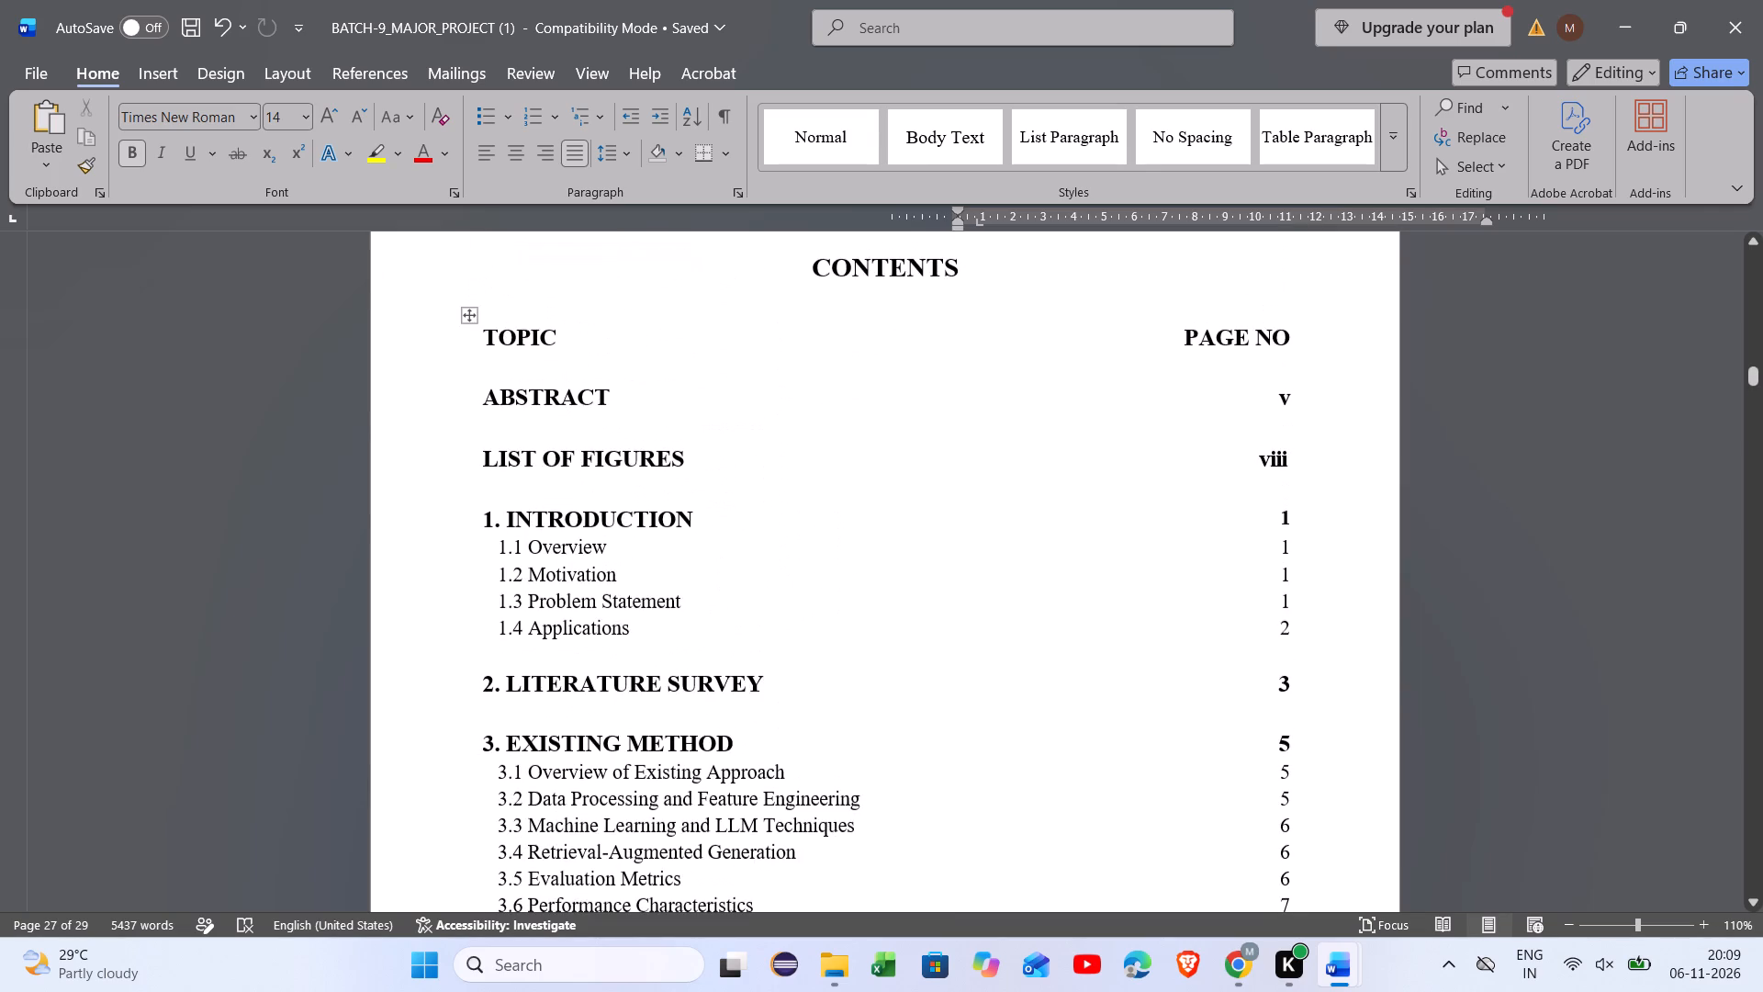
{"action": "scroll", "coordinate": [852, 419], "scroll_direction": "down", "scroll_amount": 2}
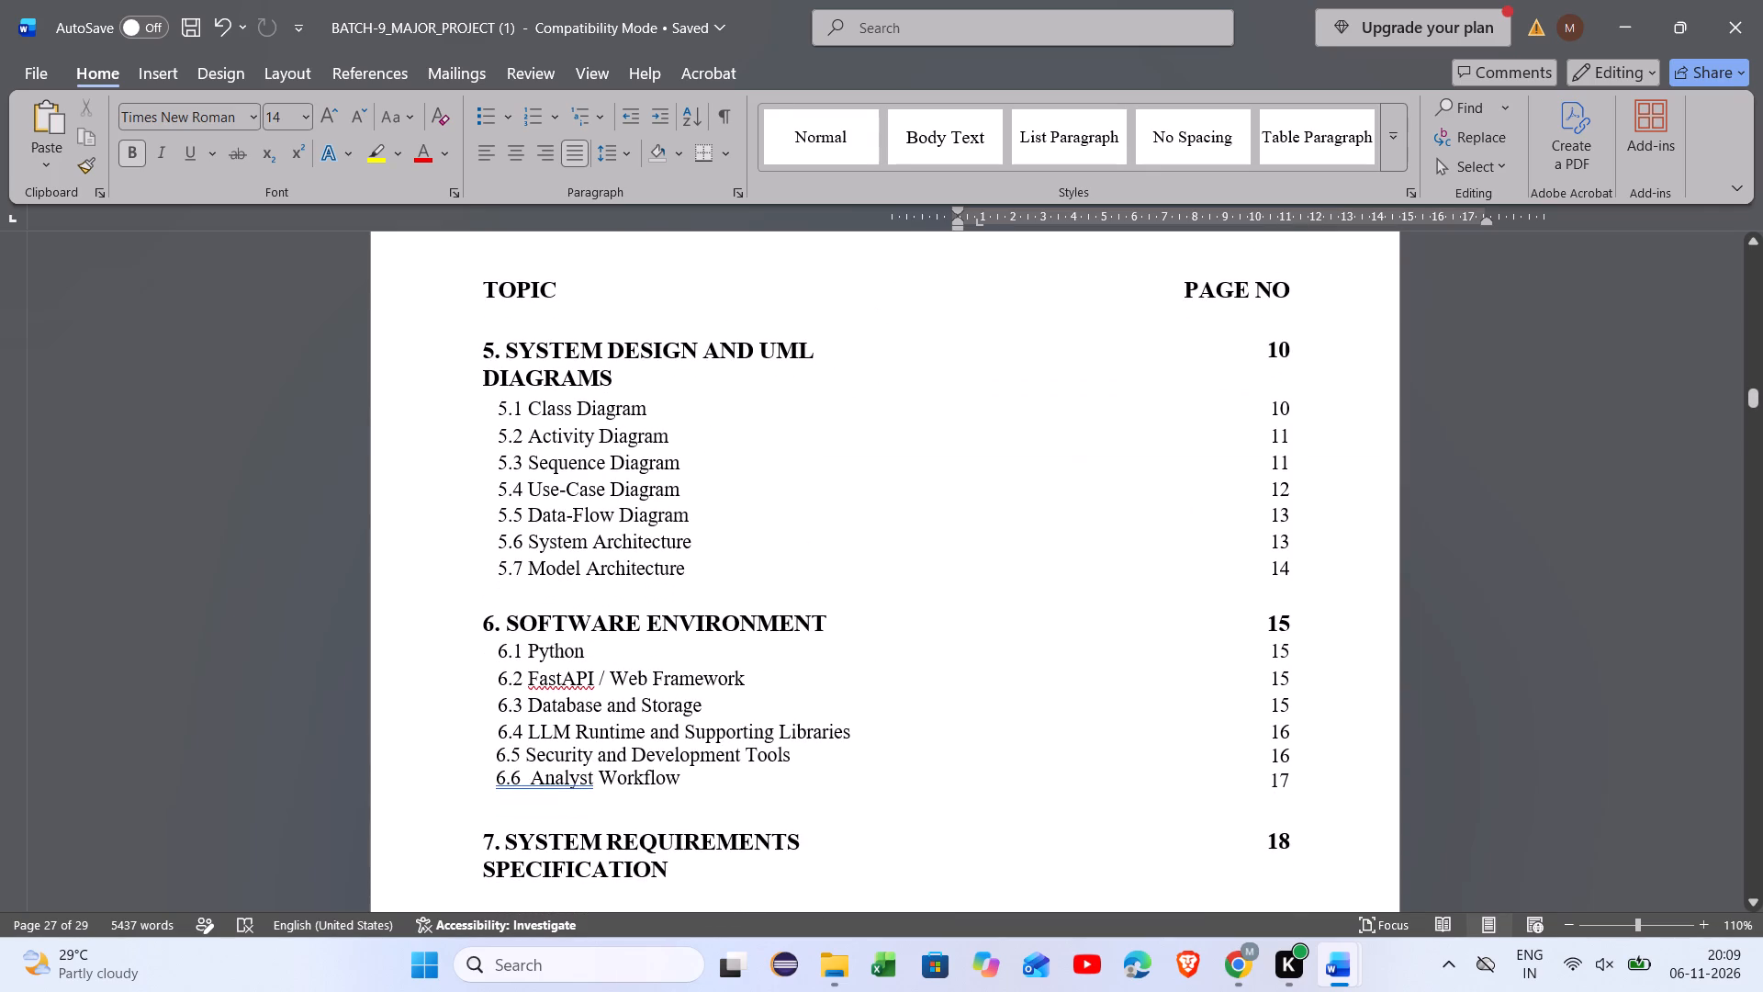
{"action": "scroll", "coordinate": [852, 419], "scroll_direction": "down", "scroll_amount": 4}
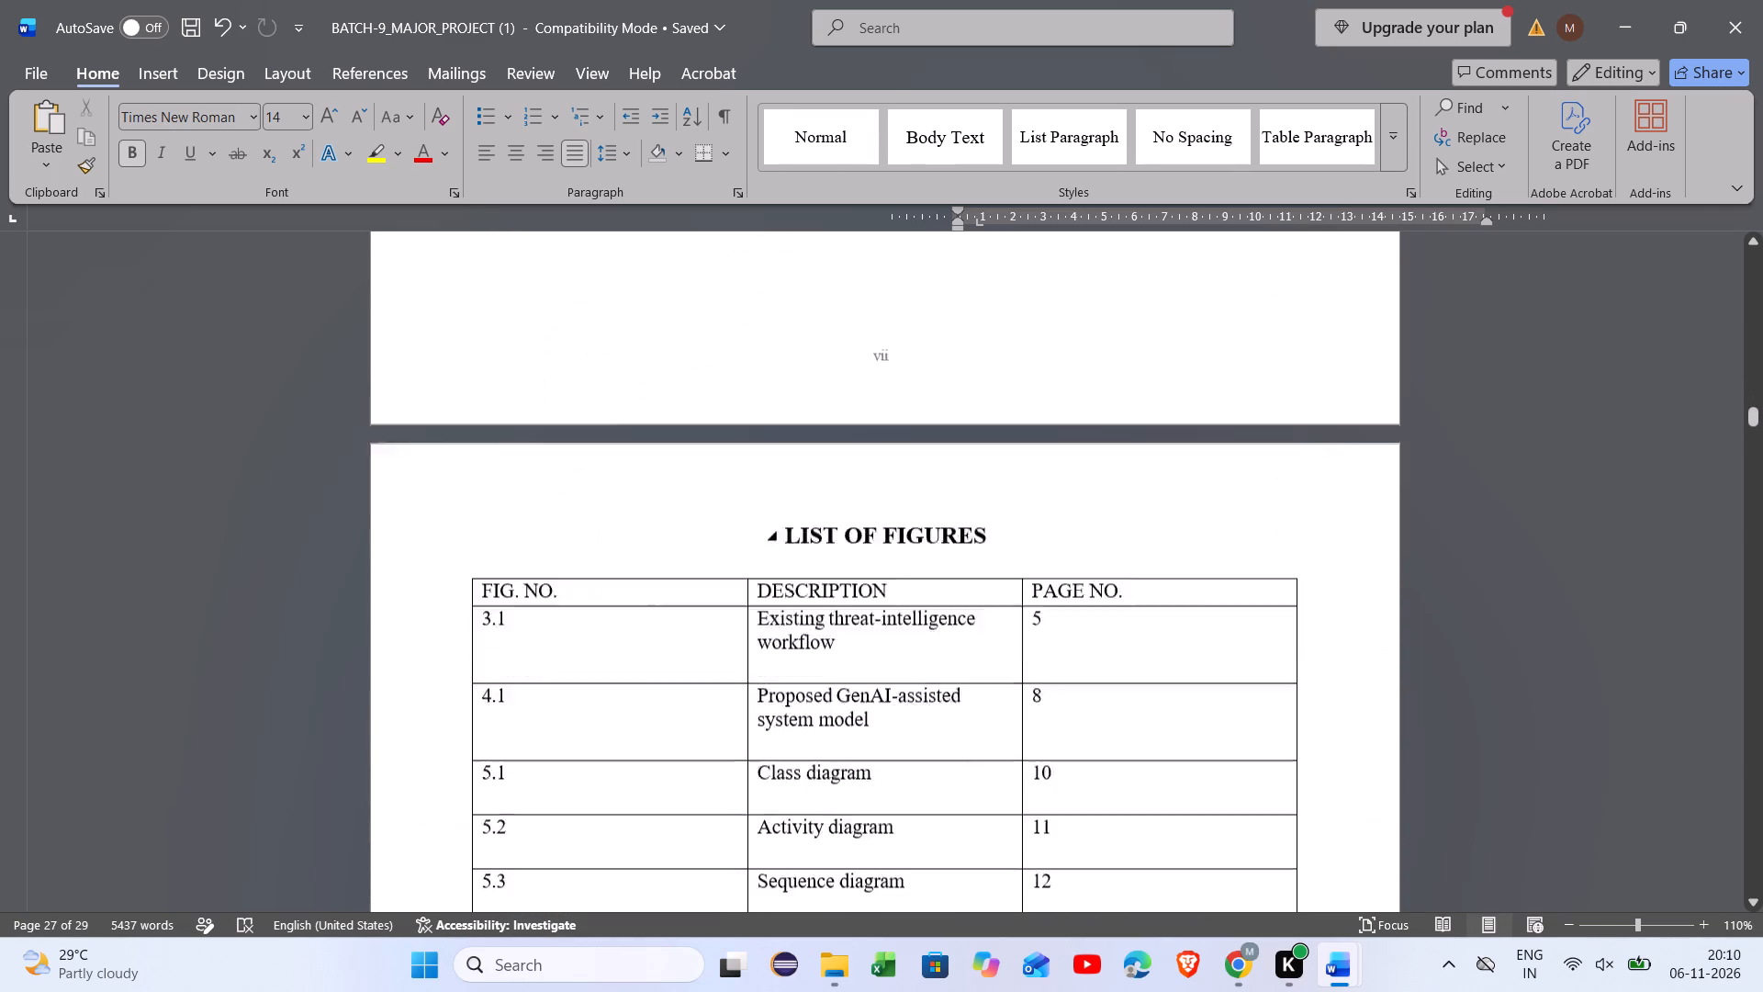
{"action": "scroll", "coordinate": [852, 419], "scroll_direction": "down", "scroll_amount": 4}
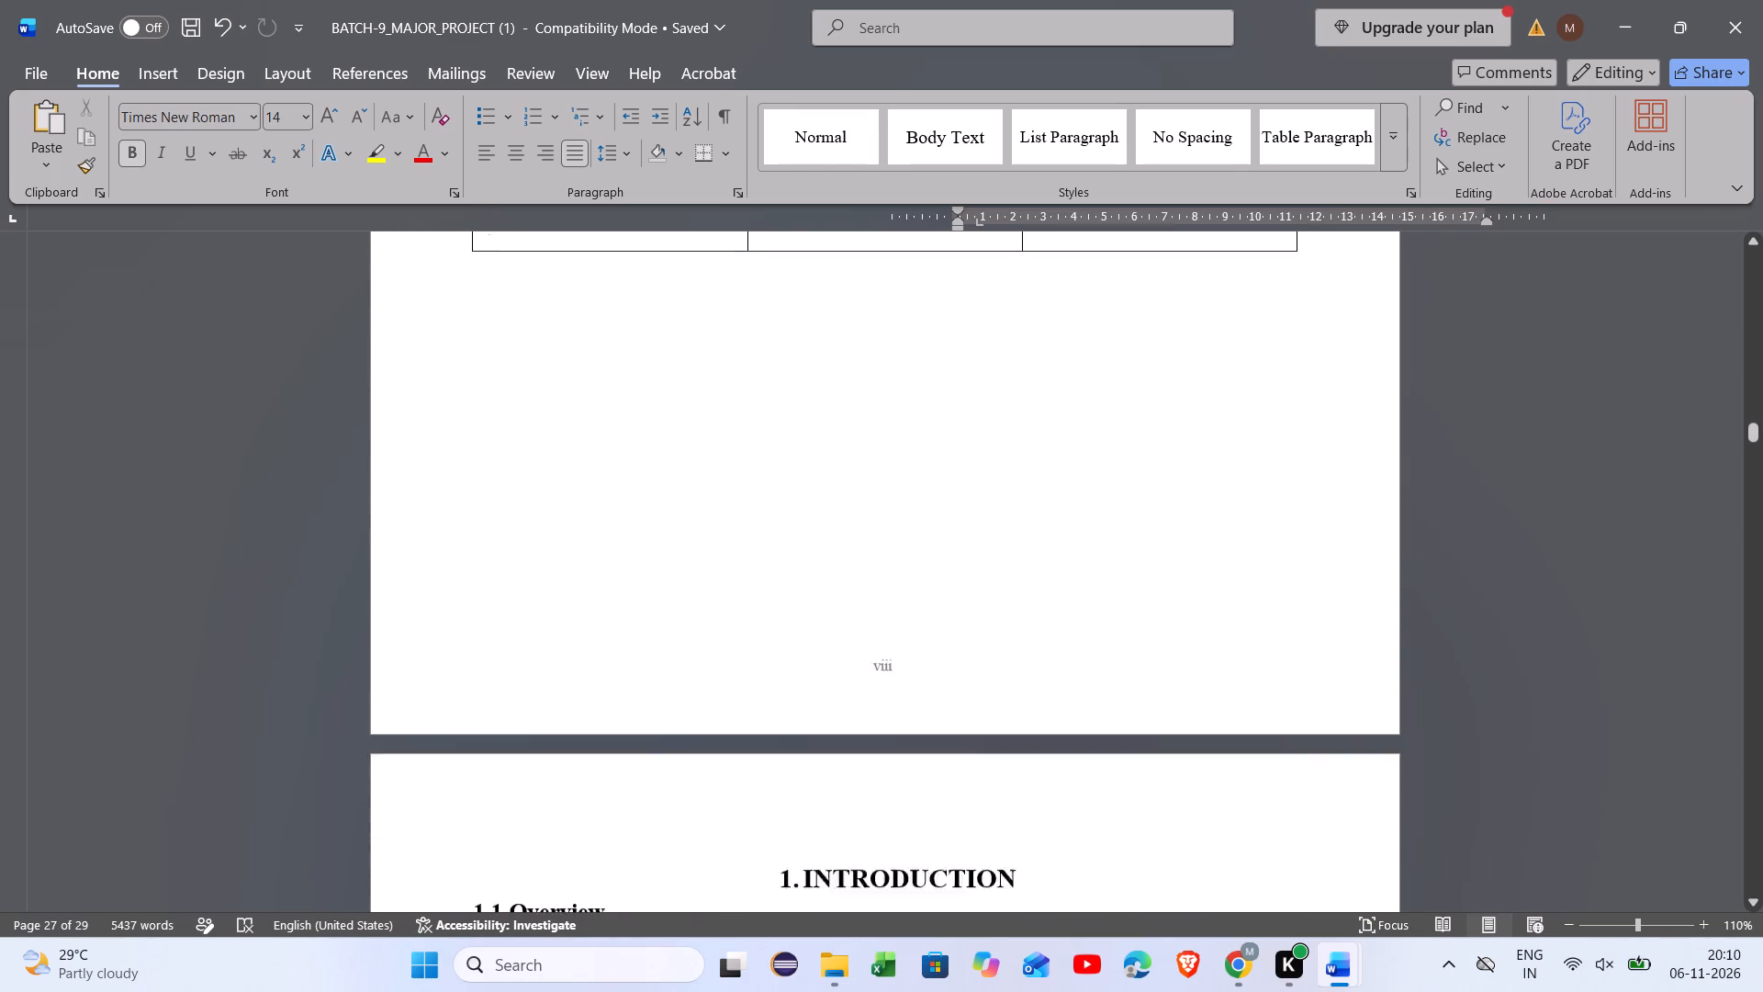
{"action": "scroll", "coordinate": [852, 419], "scroll_direction": "down", "scroll_amount": 1}
{"action": "scroll", "coordinate": [852, 419], "scroll_direction": "up", "scroll_amount": 2}
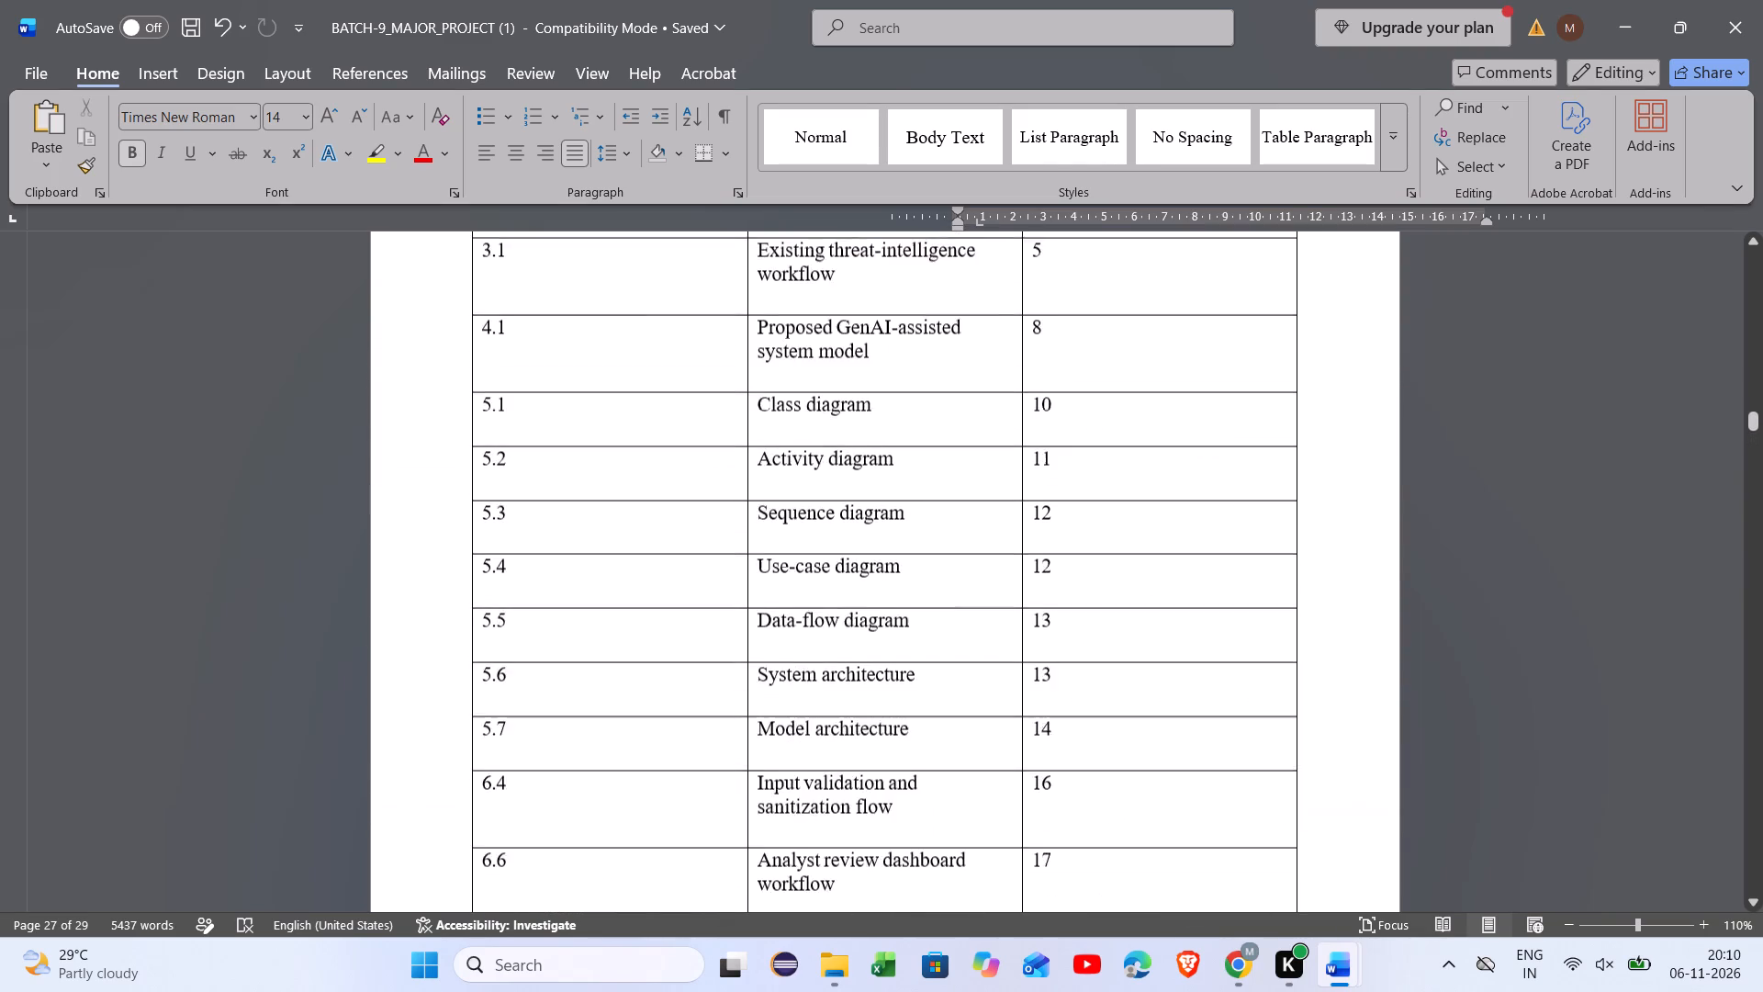
{"action": "scroll", "coordinate": [852, 419], "scroll_direction": "up", "scroll_amount": 1}
{"action": "scroll", "coordinate": [852, 419], "scroll_direction": "down", "scroll_amount": 1}
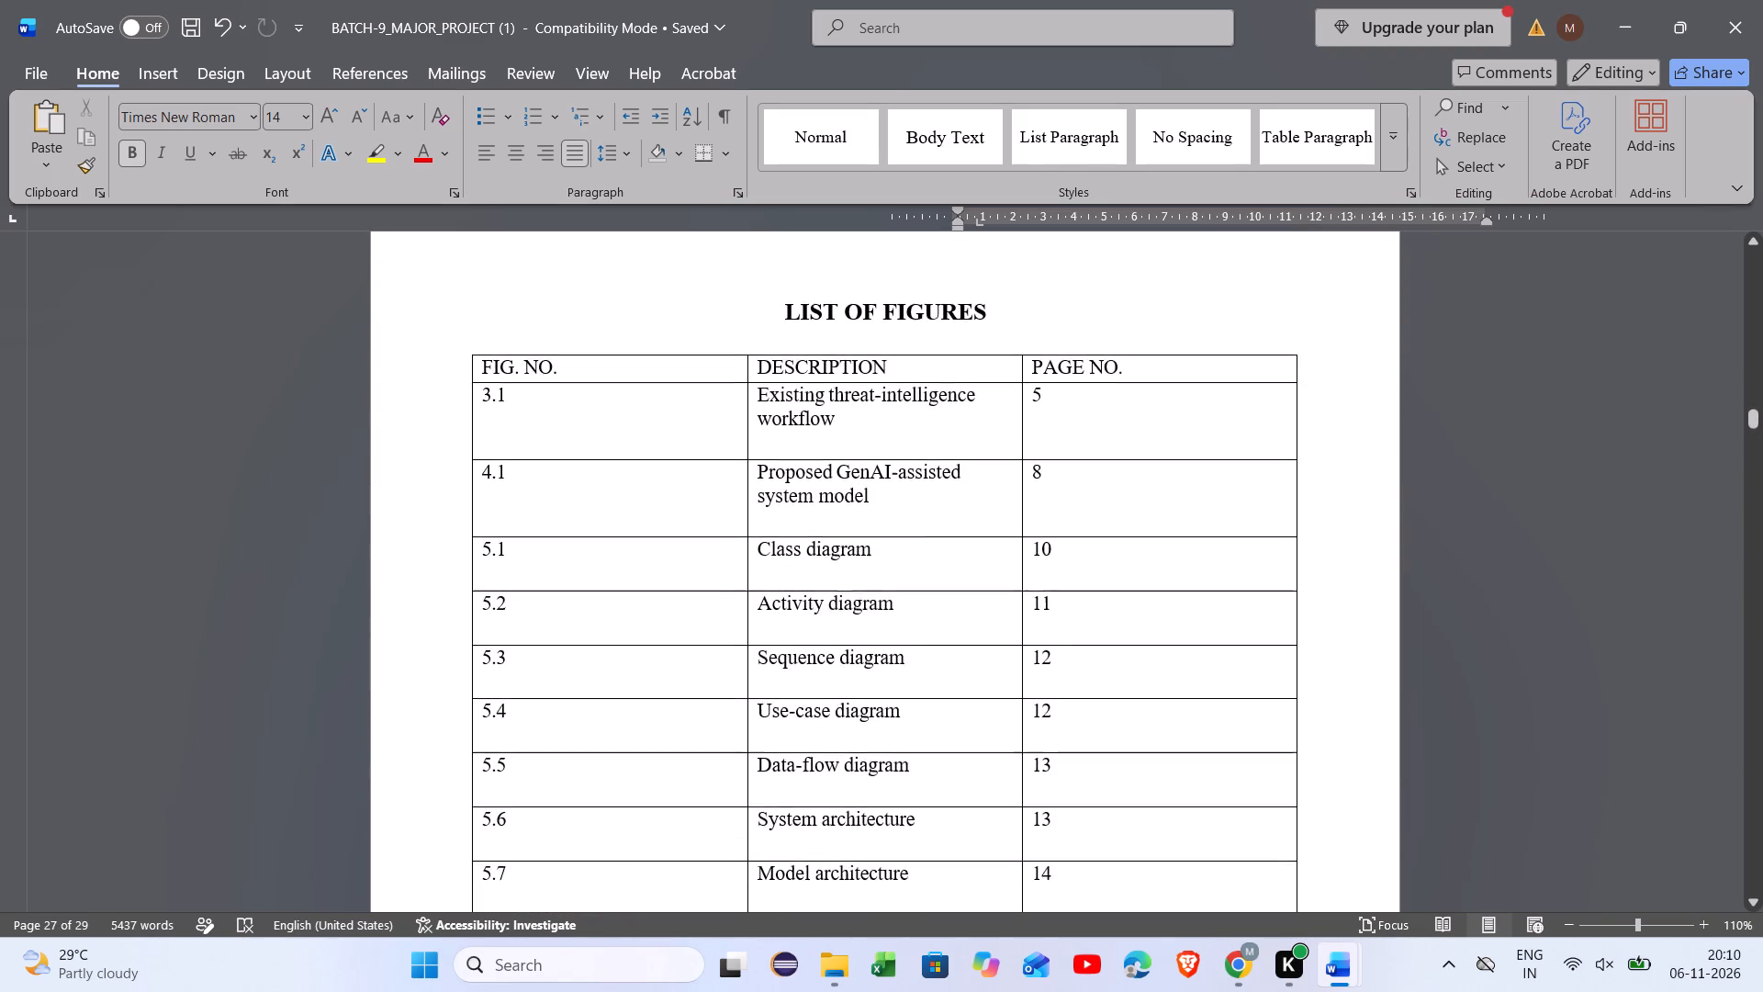
Check the end of the List of Figures table, its roman page number and the break before the Introduction chapter.
{"action": "scroll", "coordinate": [852, 419], "scroll_direction": "down", "scroll_amount": 3}
{"action": "scroll", "coordinate": [852, 419], "scroll_direction": "up", "scroll_amount": 1}
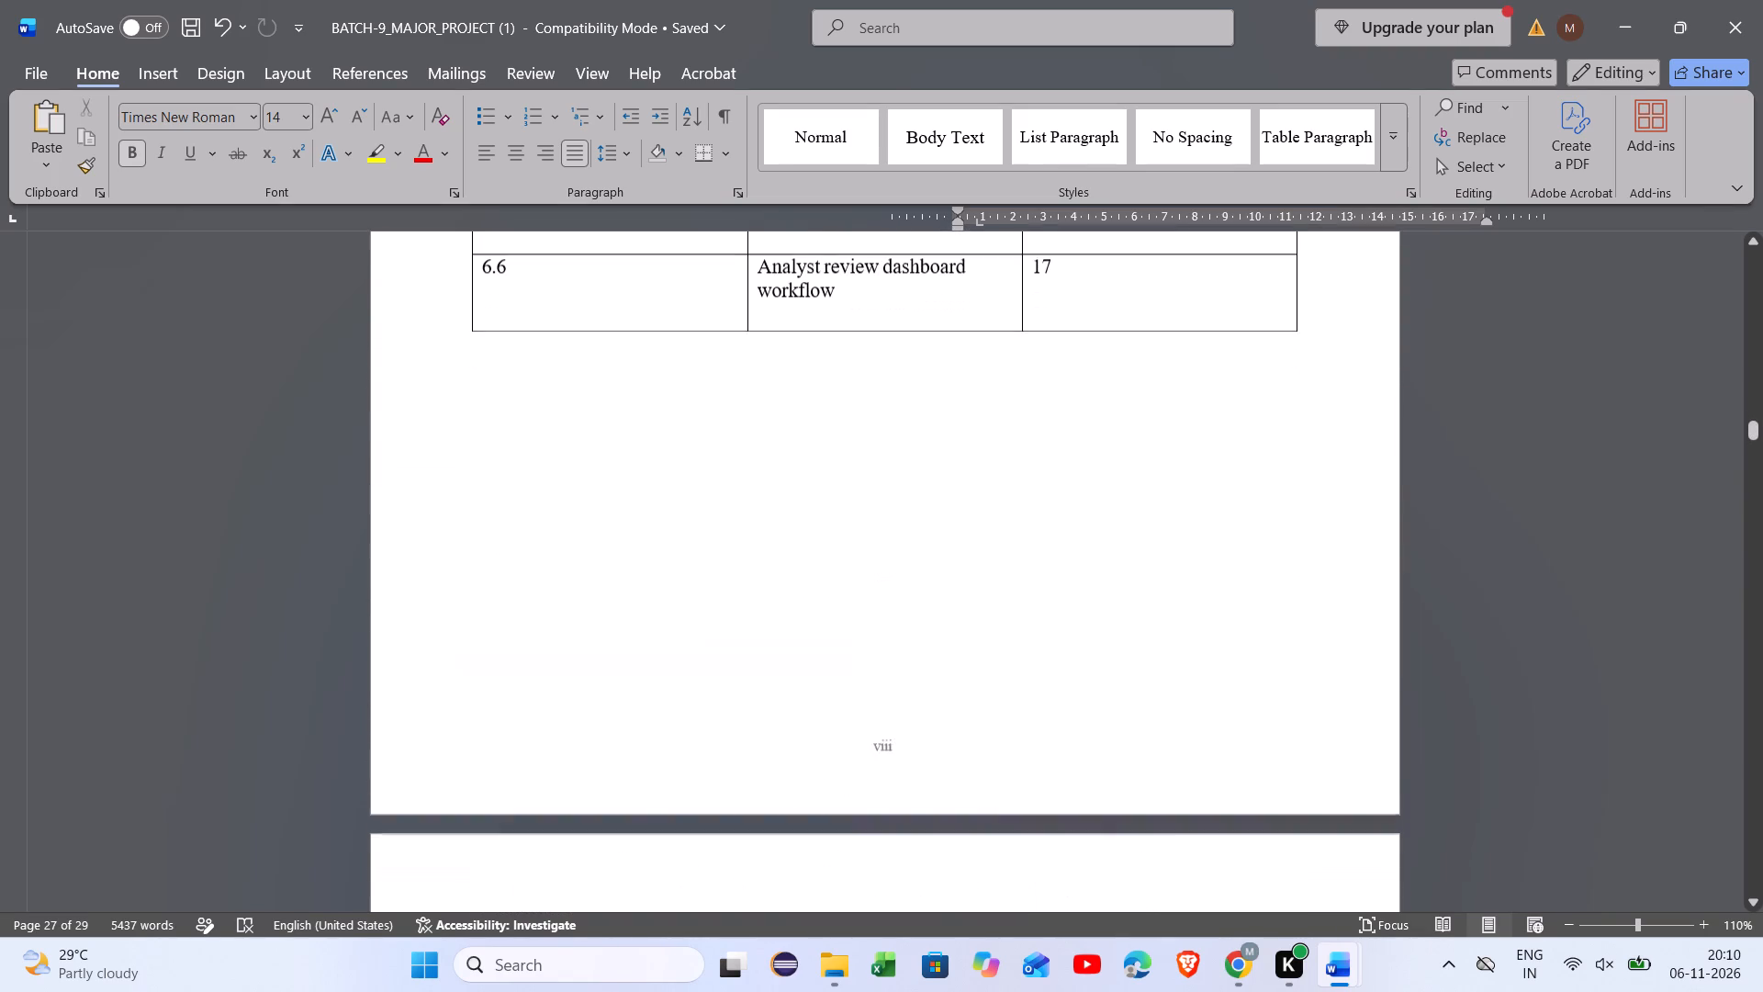
{"action": "scroll", "coordinate": [852, 419], "scroll_direction": "up", "scroll_amount": 1}
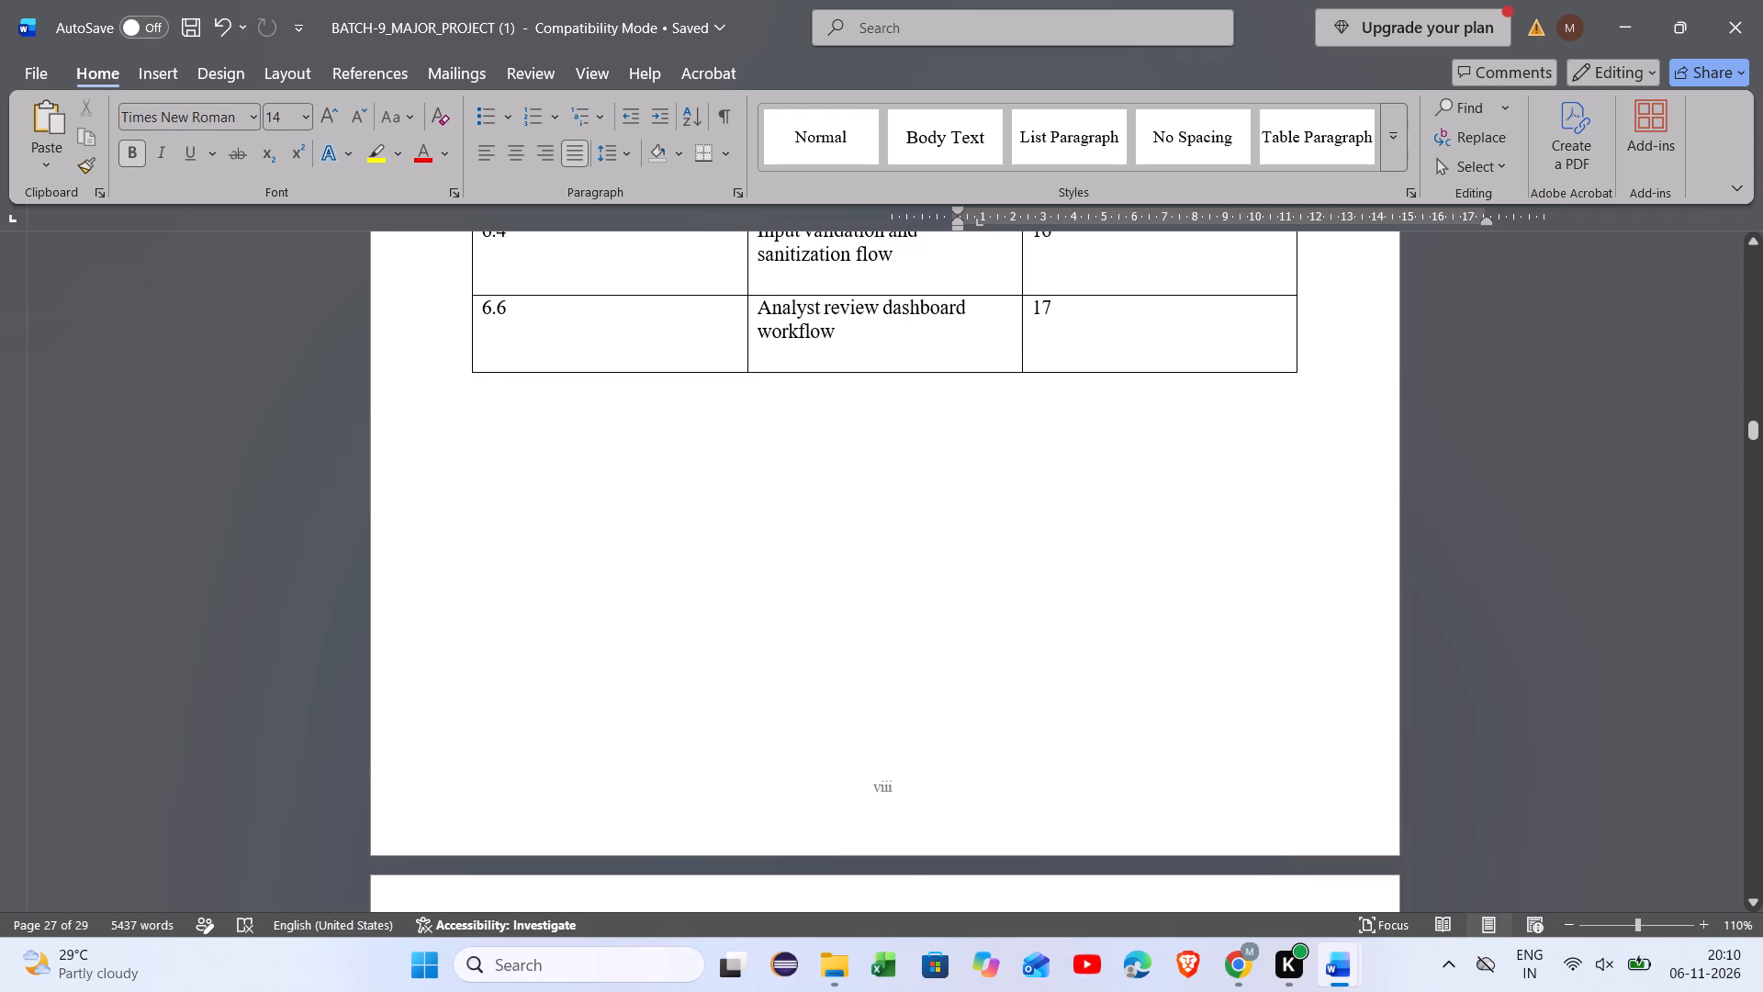
{"action": "scroll", "coordinate": [852, 419], "scroll_direction": "down", "scroll_amount": 2}
{"action": "scroll", "coordinate": [852, 419], "scroll_direction": "up", "scroll_amount": 1}
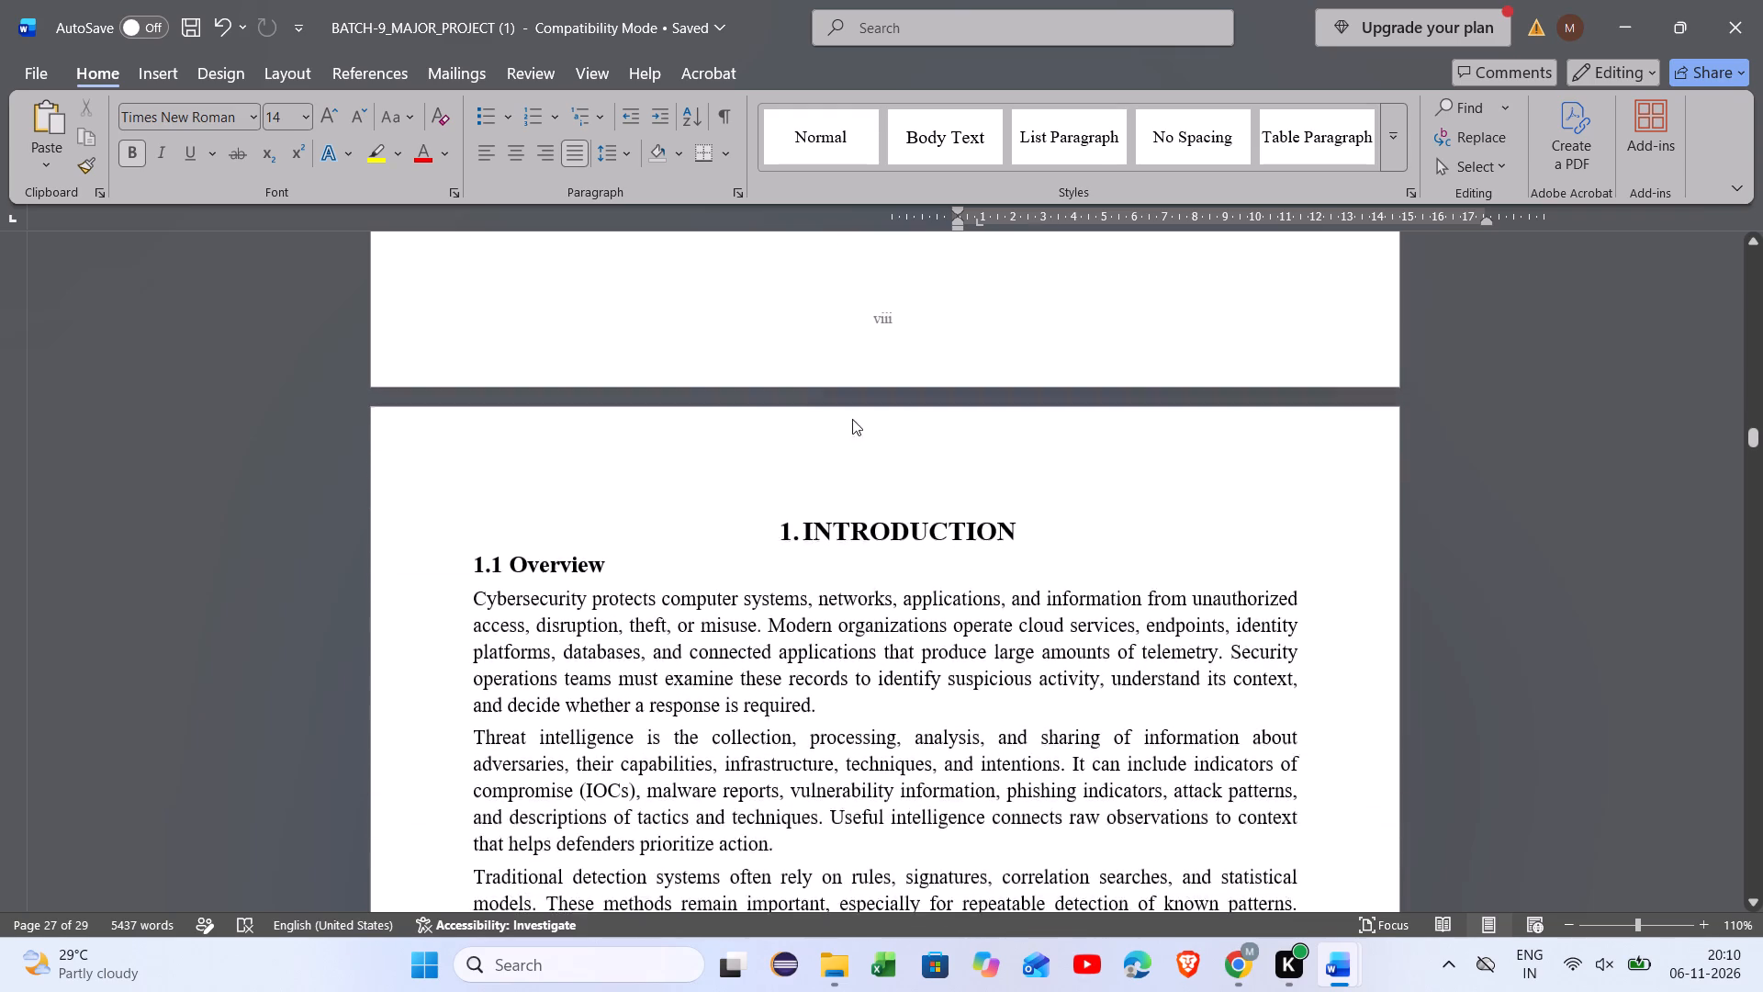
{"action": "scroll", "coordinate": [852, 419], "scroll_direction": "up", "scroll_amount": 3}
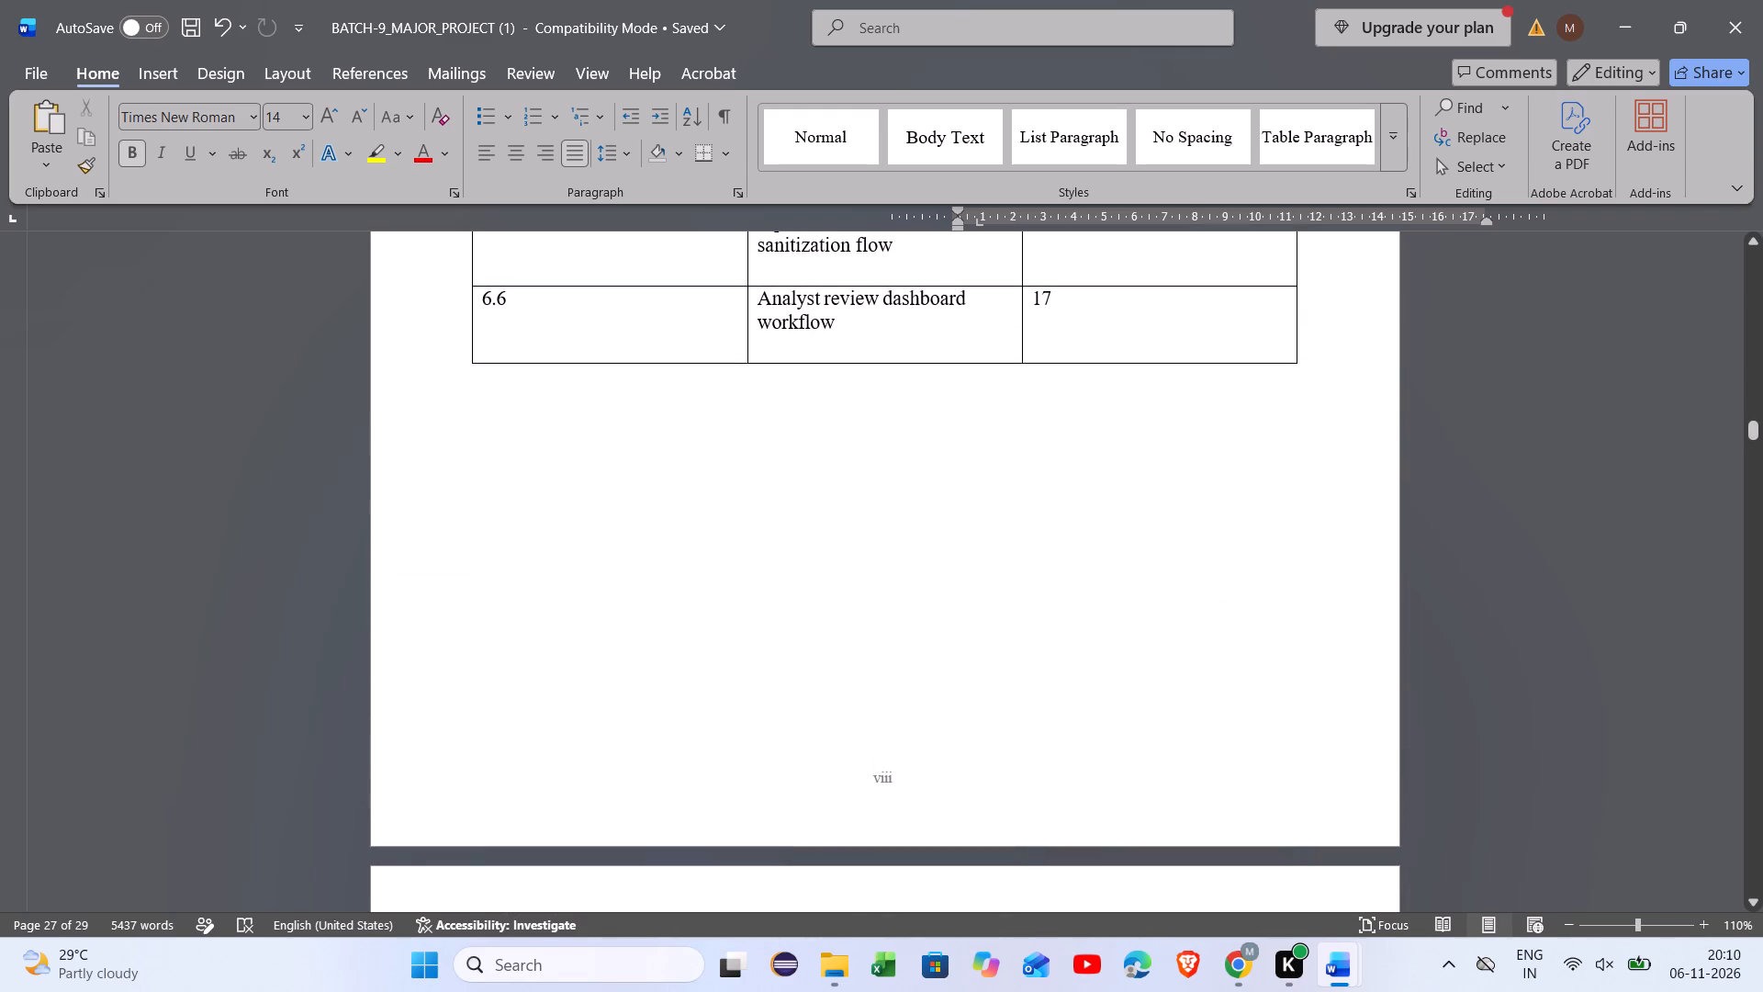
{"action": "scroll", "coordinate": [852, 419], "scroll_direction": "up", "scroll_amount": 2}
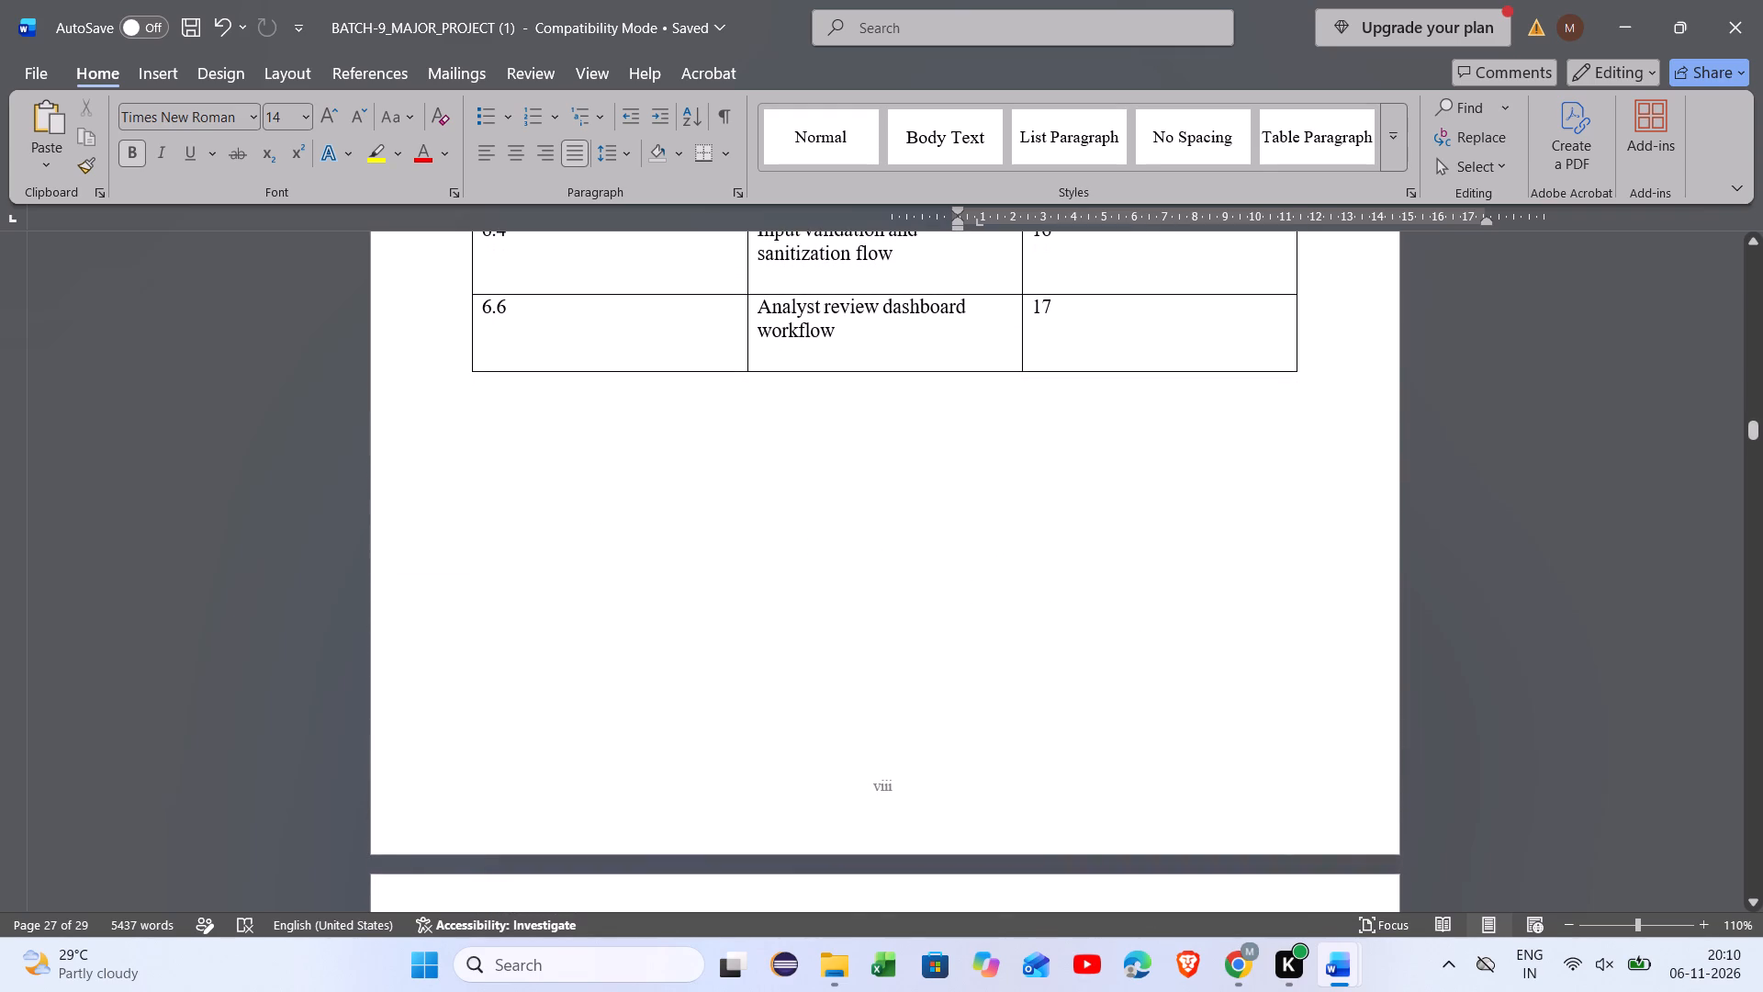
{"action": "scroll", "coordinate": [852, 419], "scroll_direction": "down", "scroll_amount": 1}
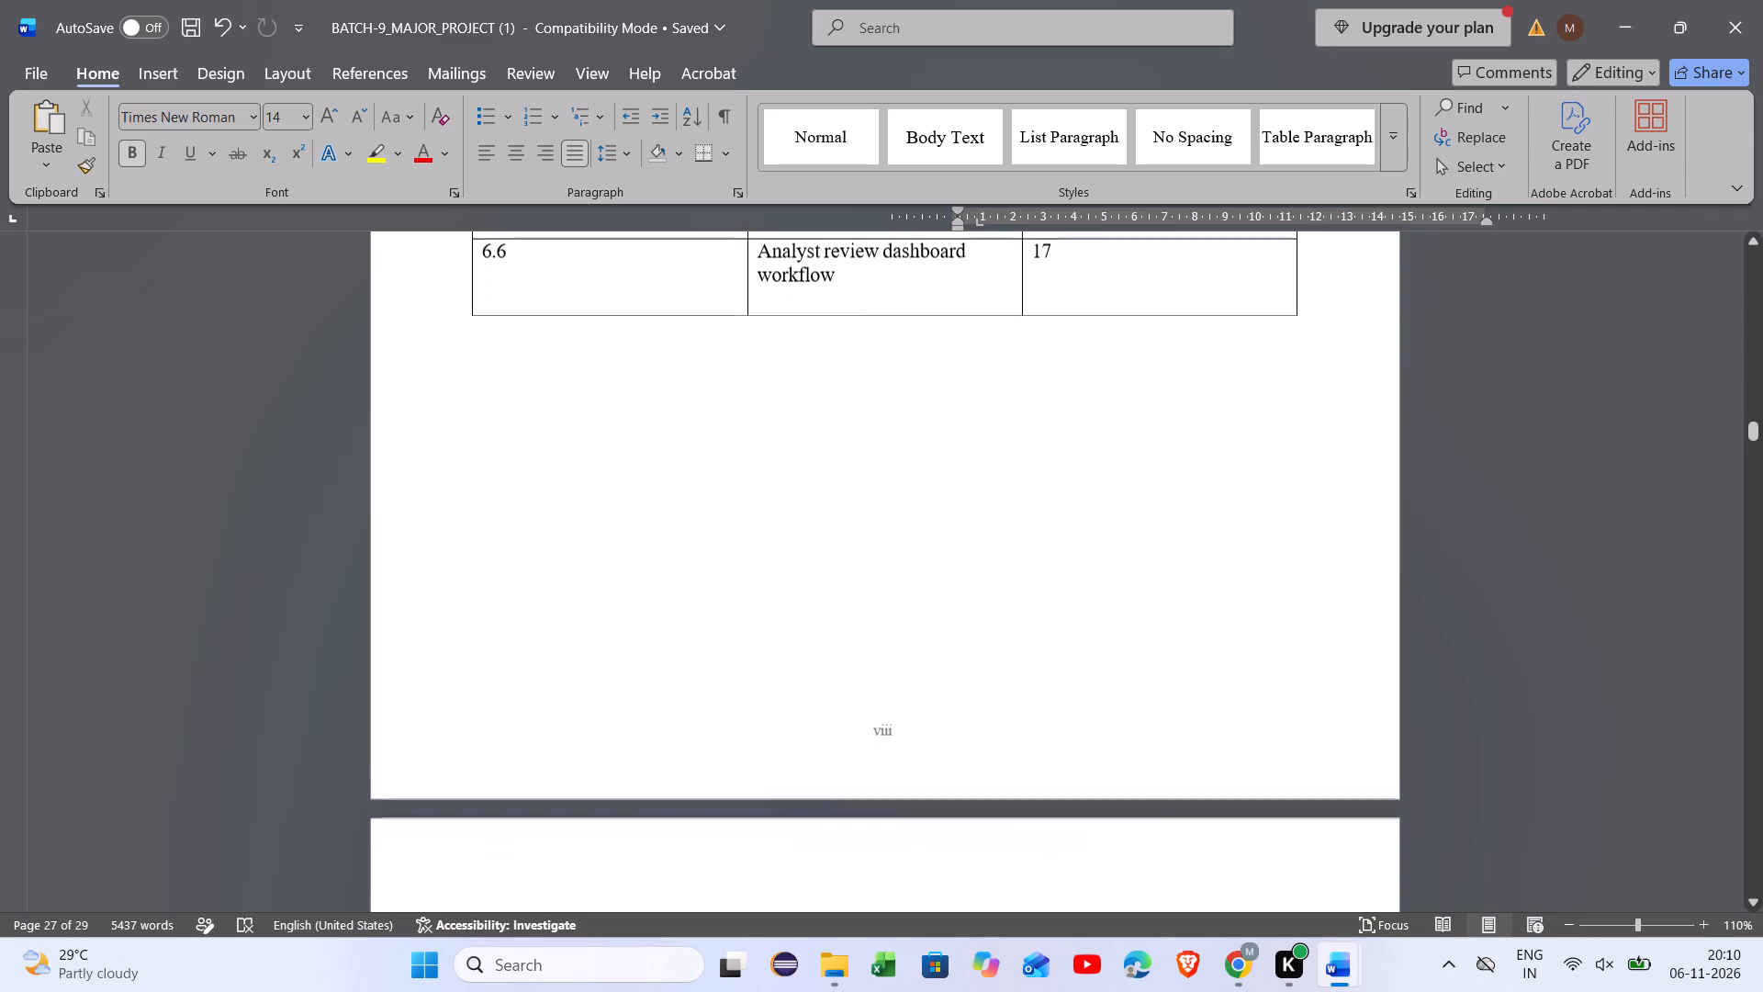
Check the Introduction chapter's title and body text sizes, and review the layout of its sections.
{"action": "scroll", "coordinate": [852, 419], "scroll_direction": "down", "scroll_amount": 2}
{"action": "left_click", "coordinate": [827, 430]}
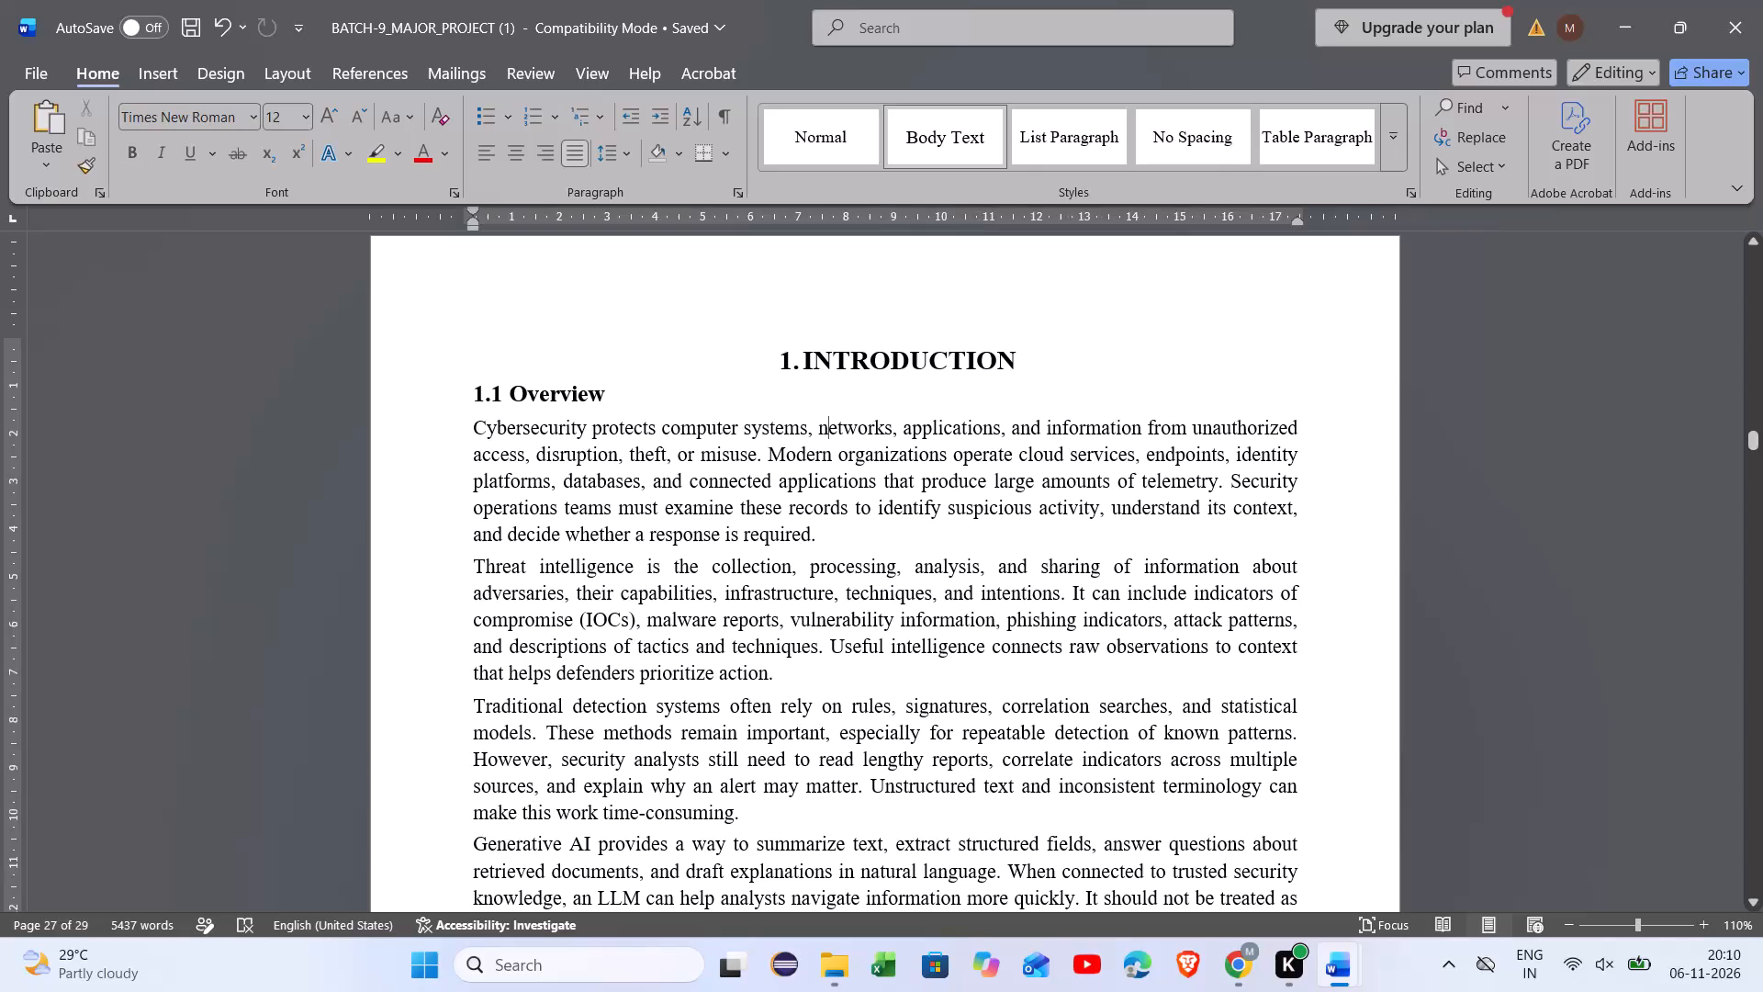
{"action": "left_click", "coordinate": [897, 370]}
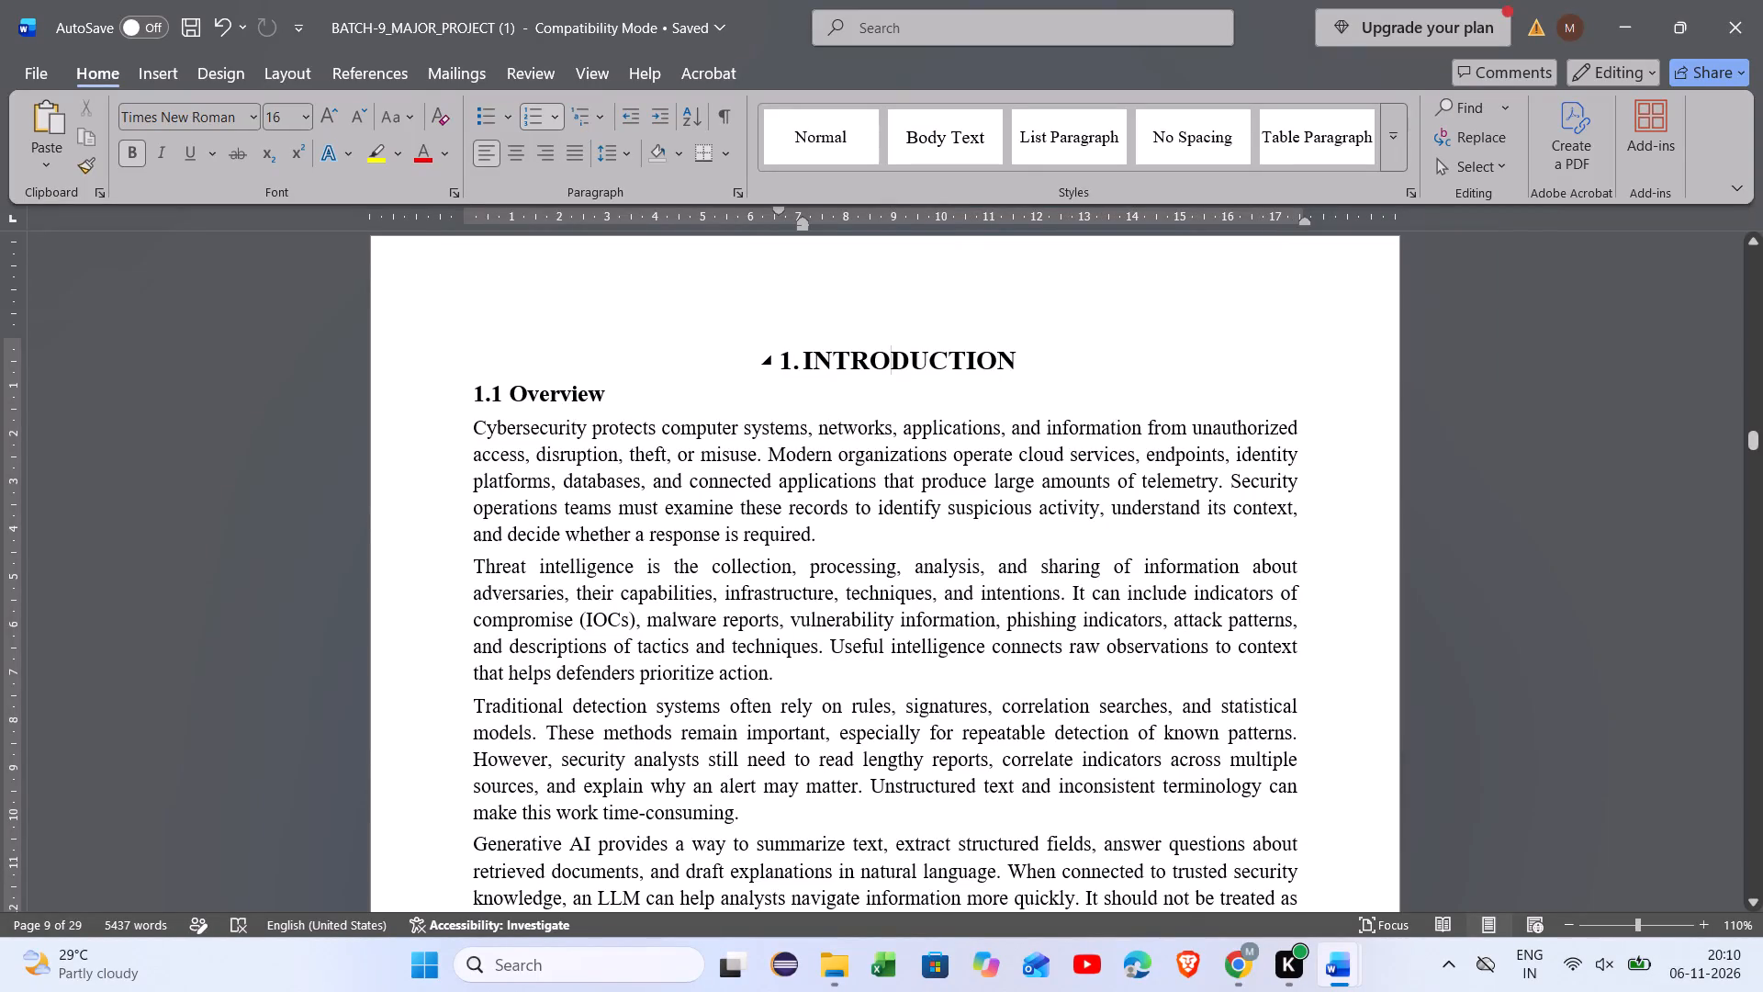
{"action": "scroll", "coordinate": [897, 370], "scroll_direction": "down", "scroll_amount": 1}
{"action": "scroll", "coordinate": [790, 380], "scroll_direction": "down", "scroll_amount": 1}
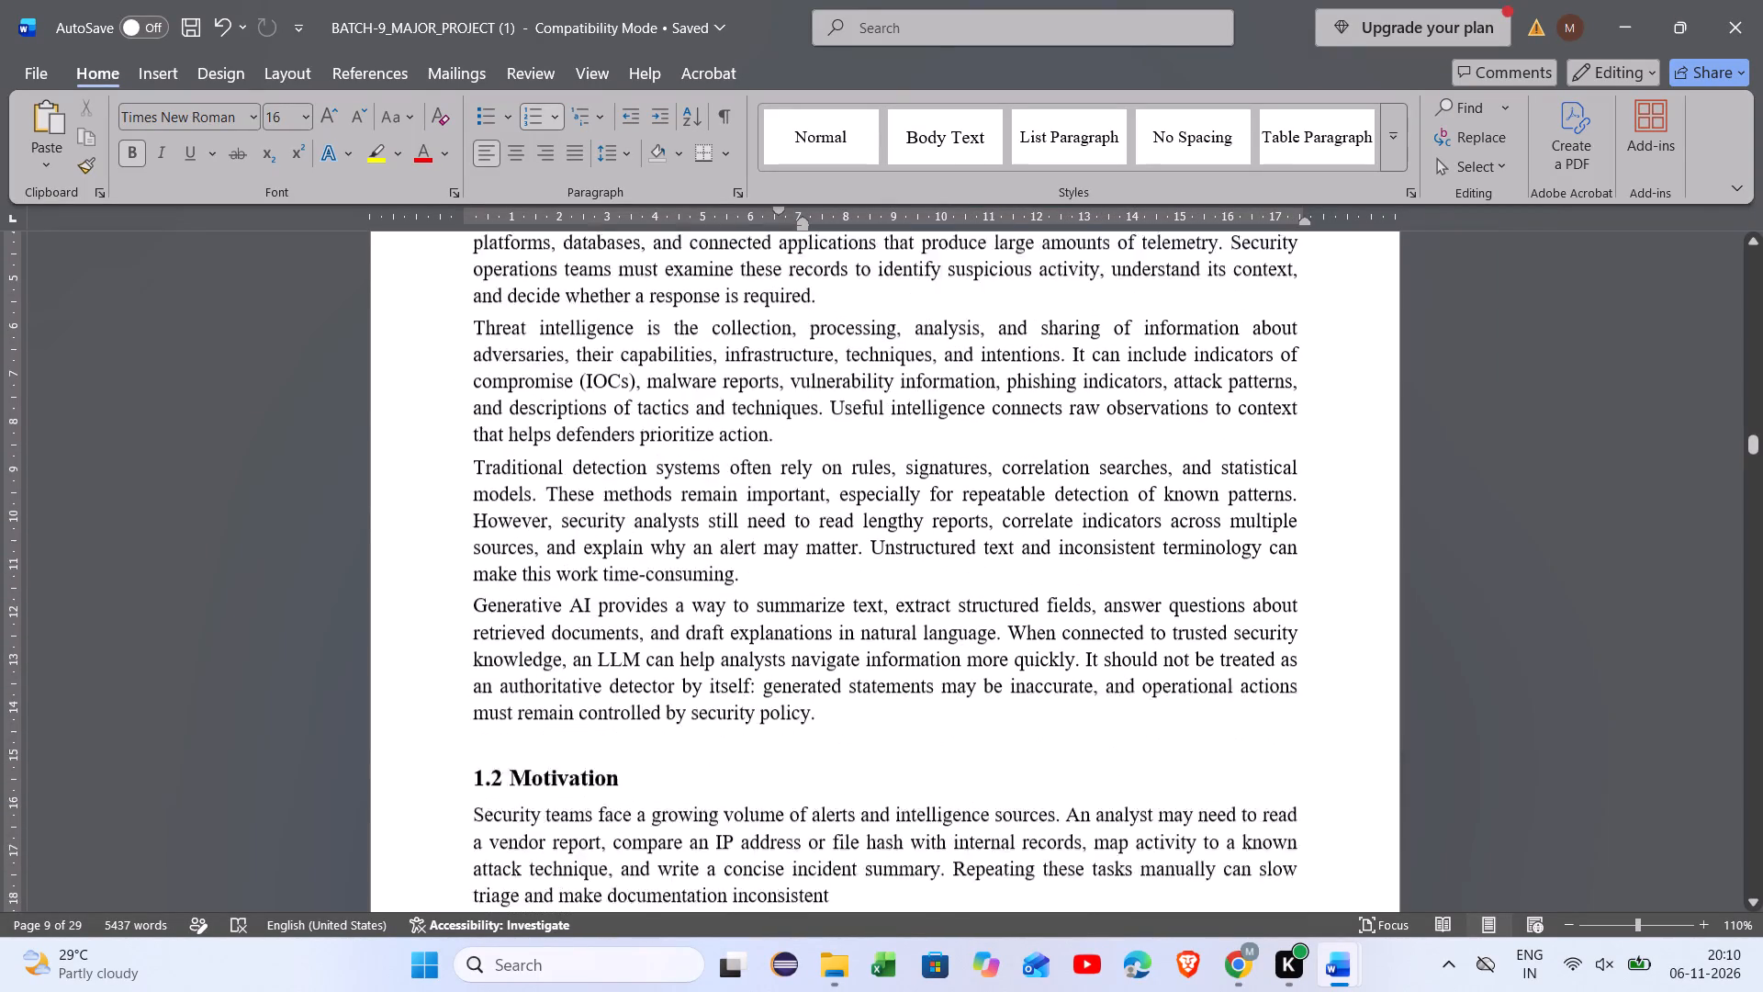
{"action": "scroll", "coordinate": [790, 380], "scroll_direction": "down", "scroll_amount": 3}
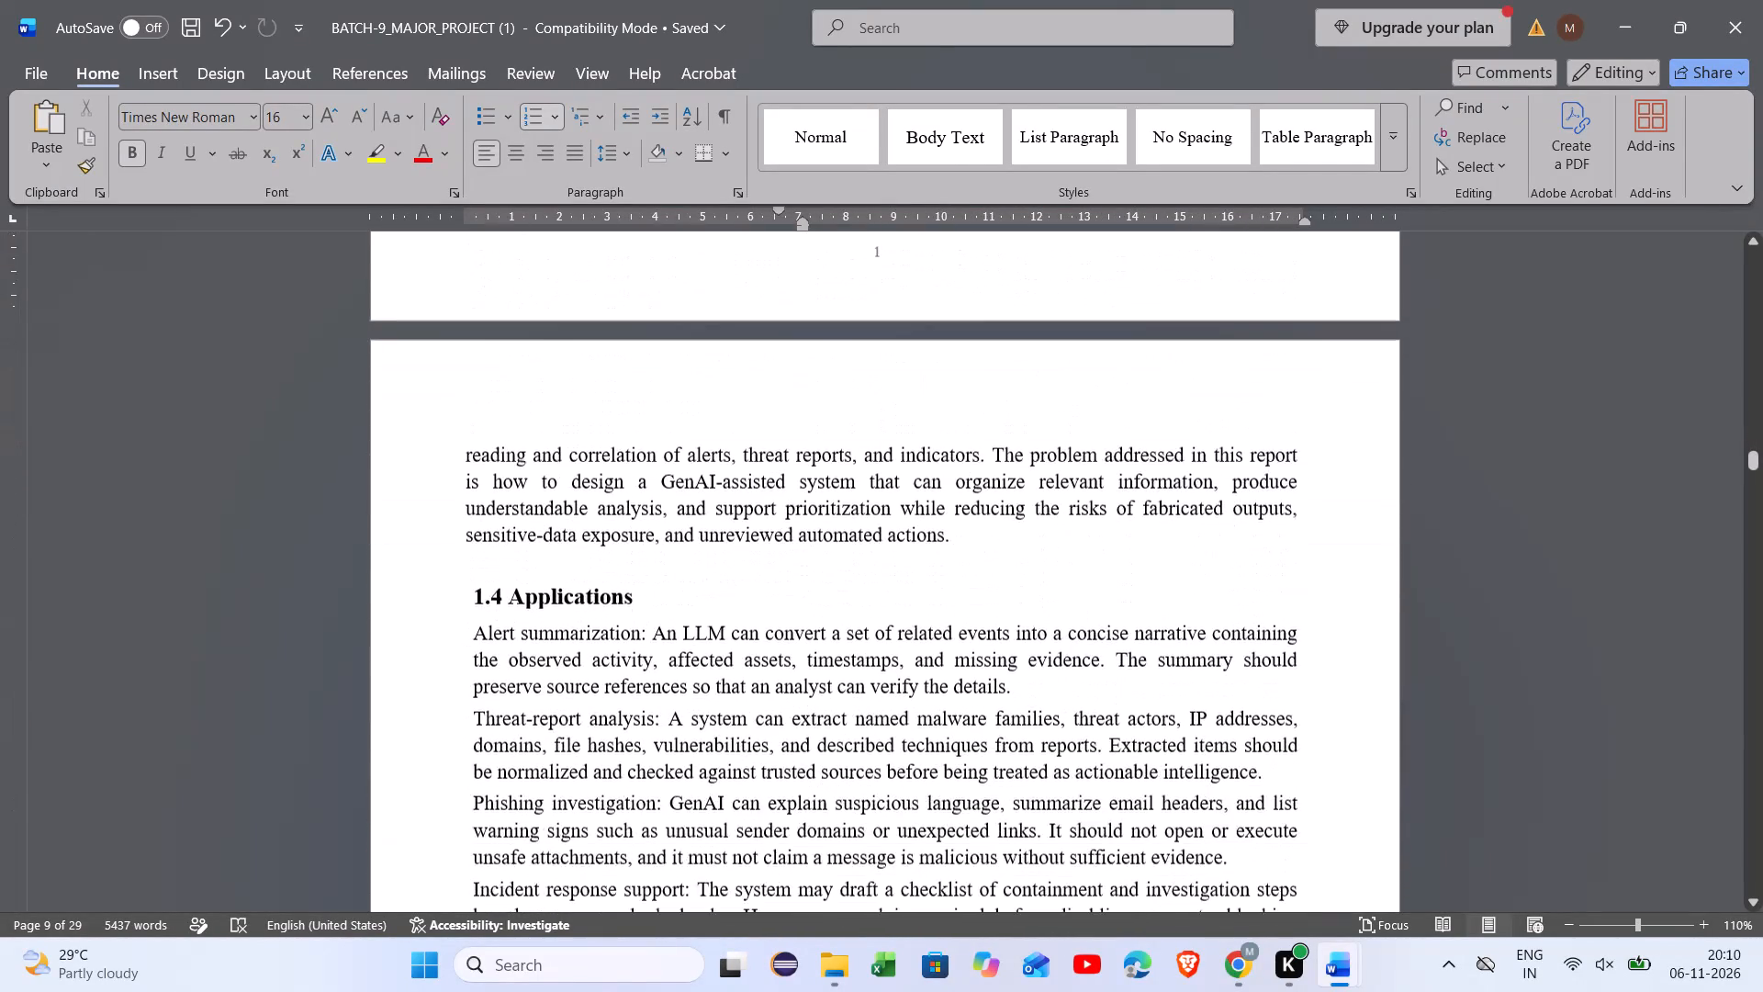
{"action": "scroll", "coordinate": [790, 380], "scroll_direction": "down", "scroll_amount": 5}
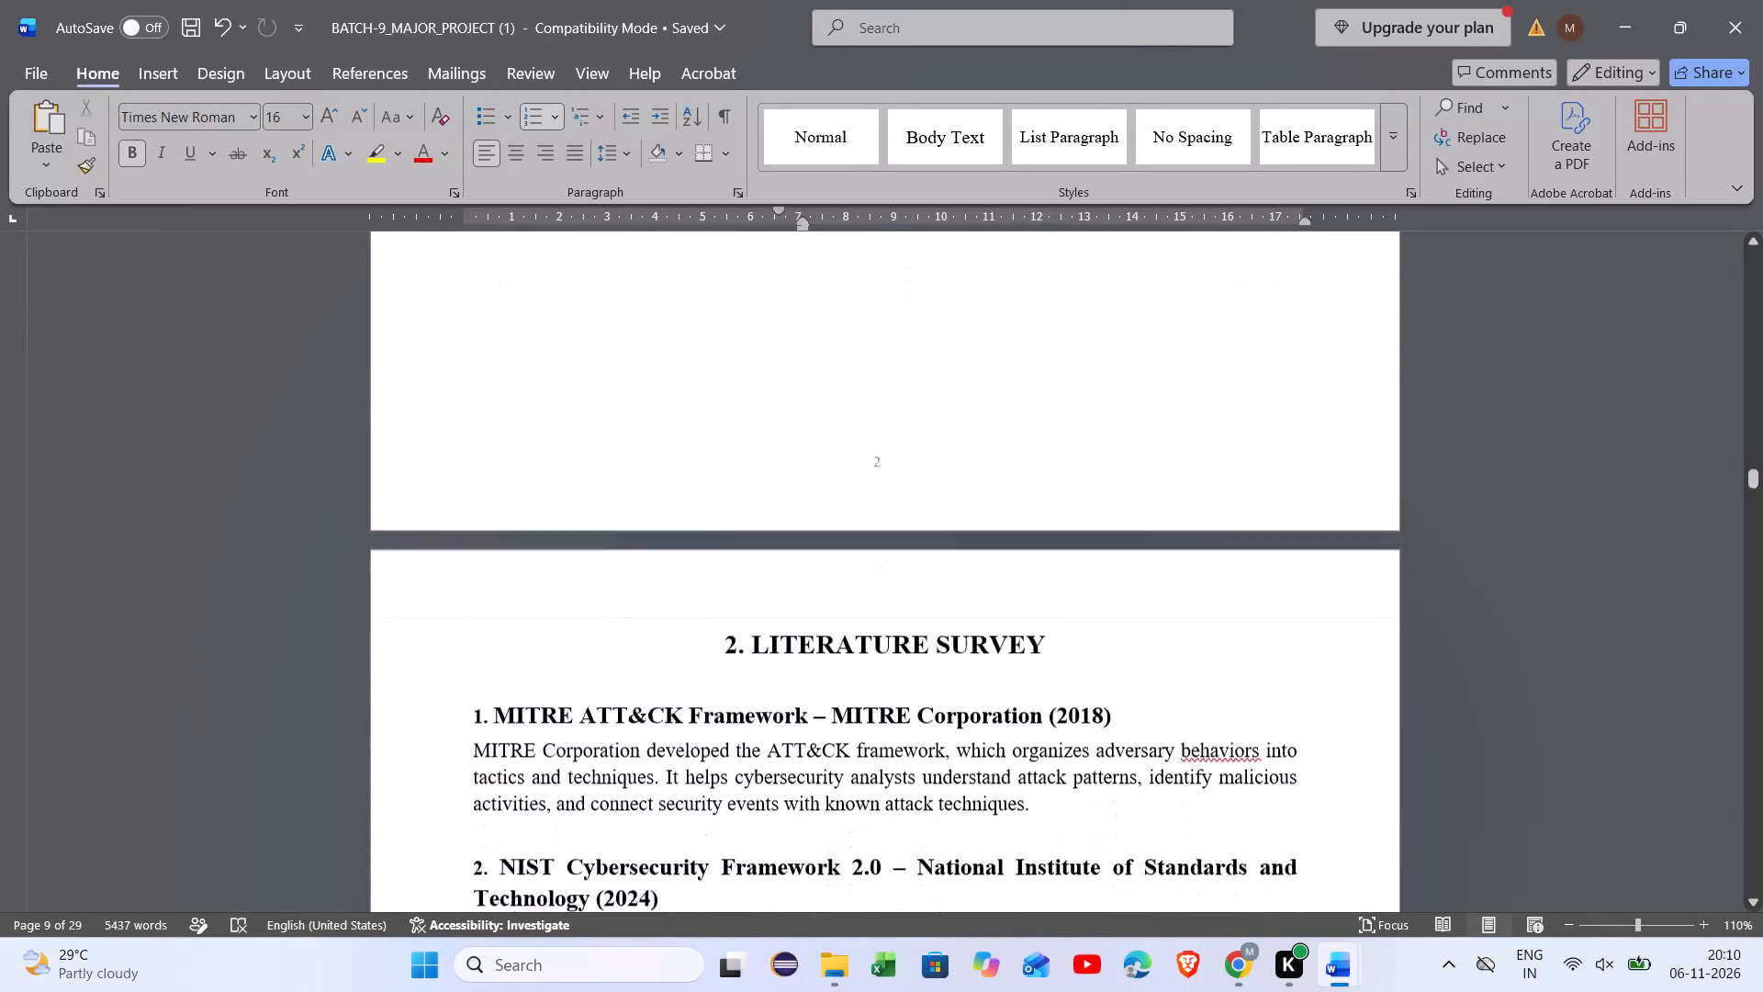
Review the Literature Survey chapter for consistent entry numbering, headings, spacing and page numbers.
{"action": "scroll", "coordinate": [790, 380], "scroll_direction": "down", "scroll_amount": 4}
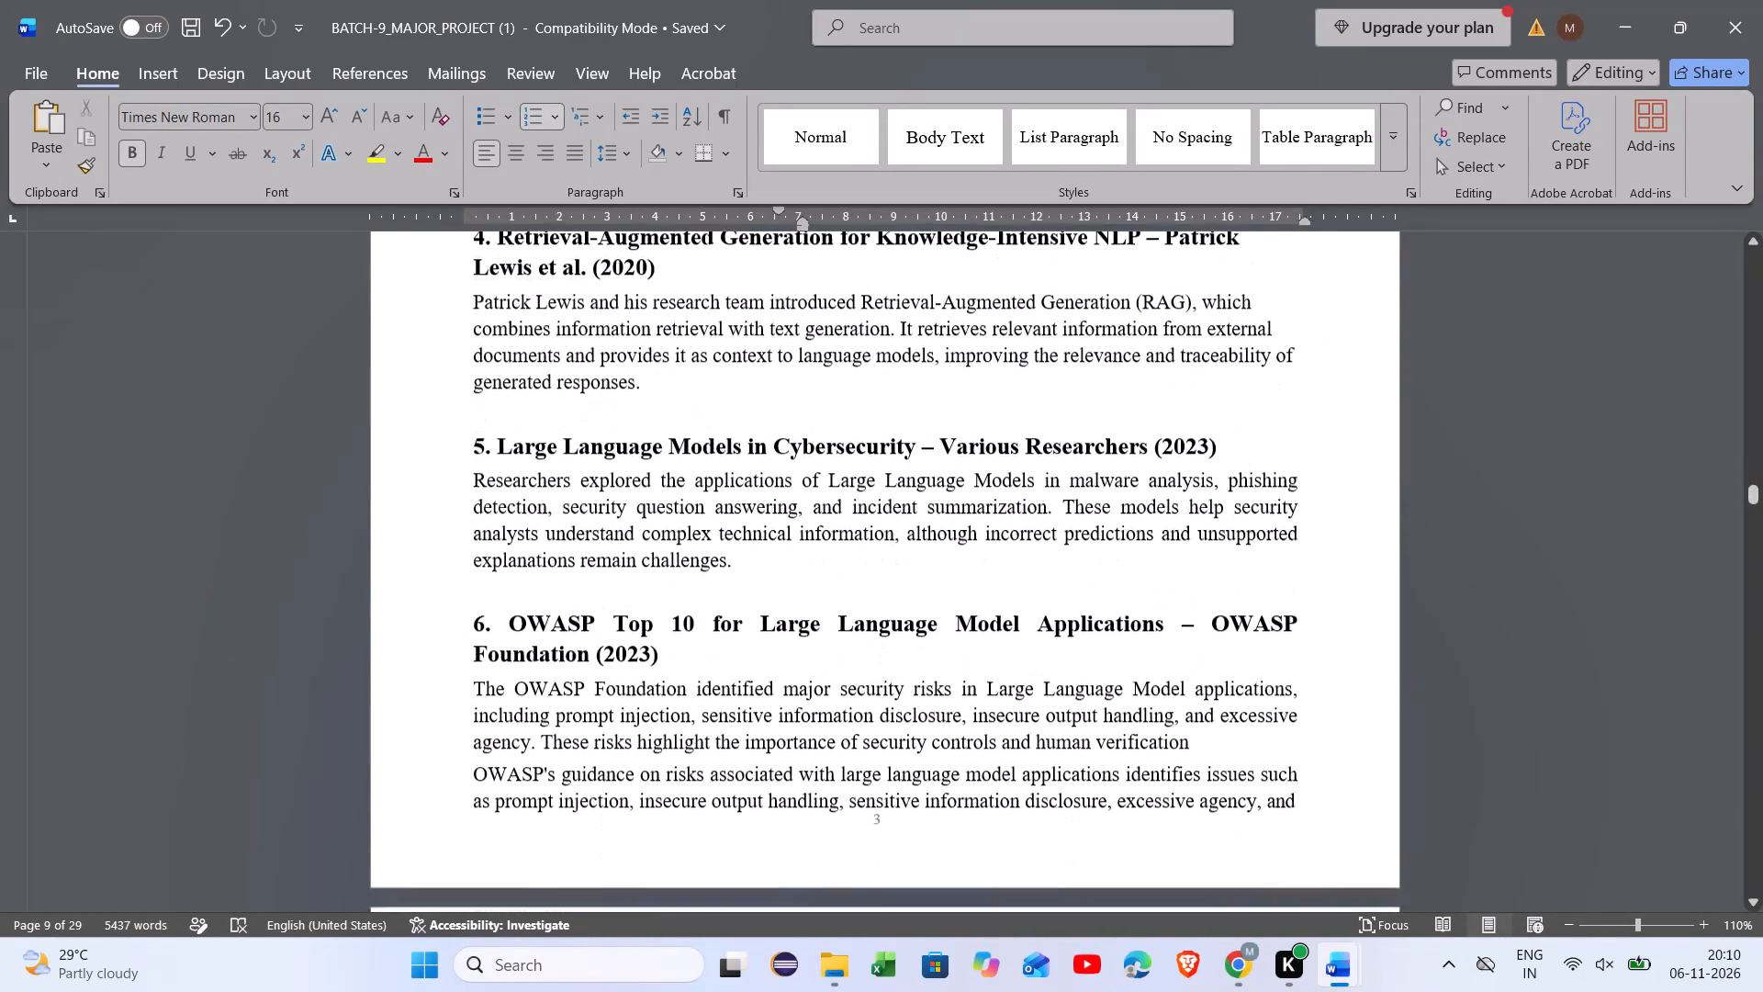
{"action": "scroll", "coordinate": [790, 380], "scroll_direction": "down", "scroll_amount": 2}
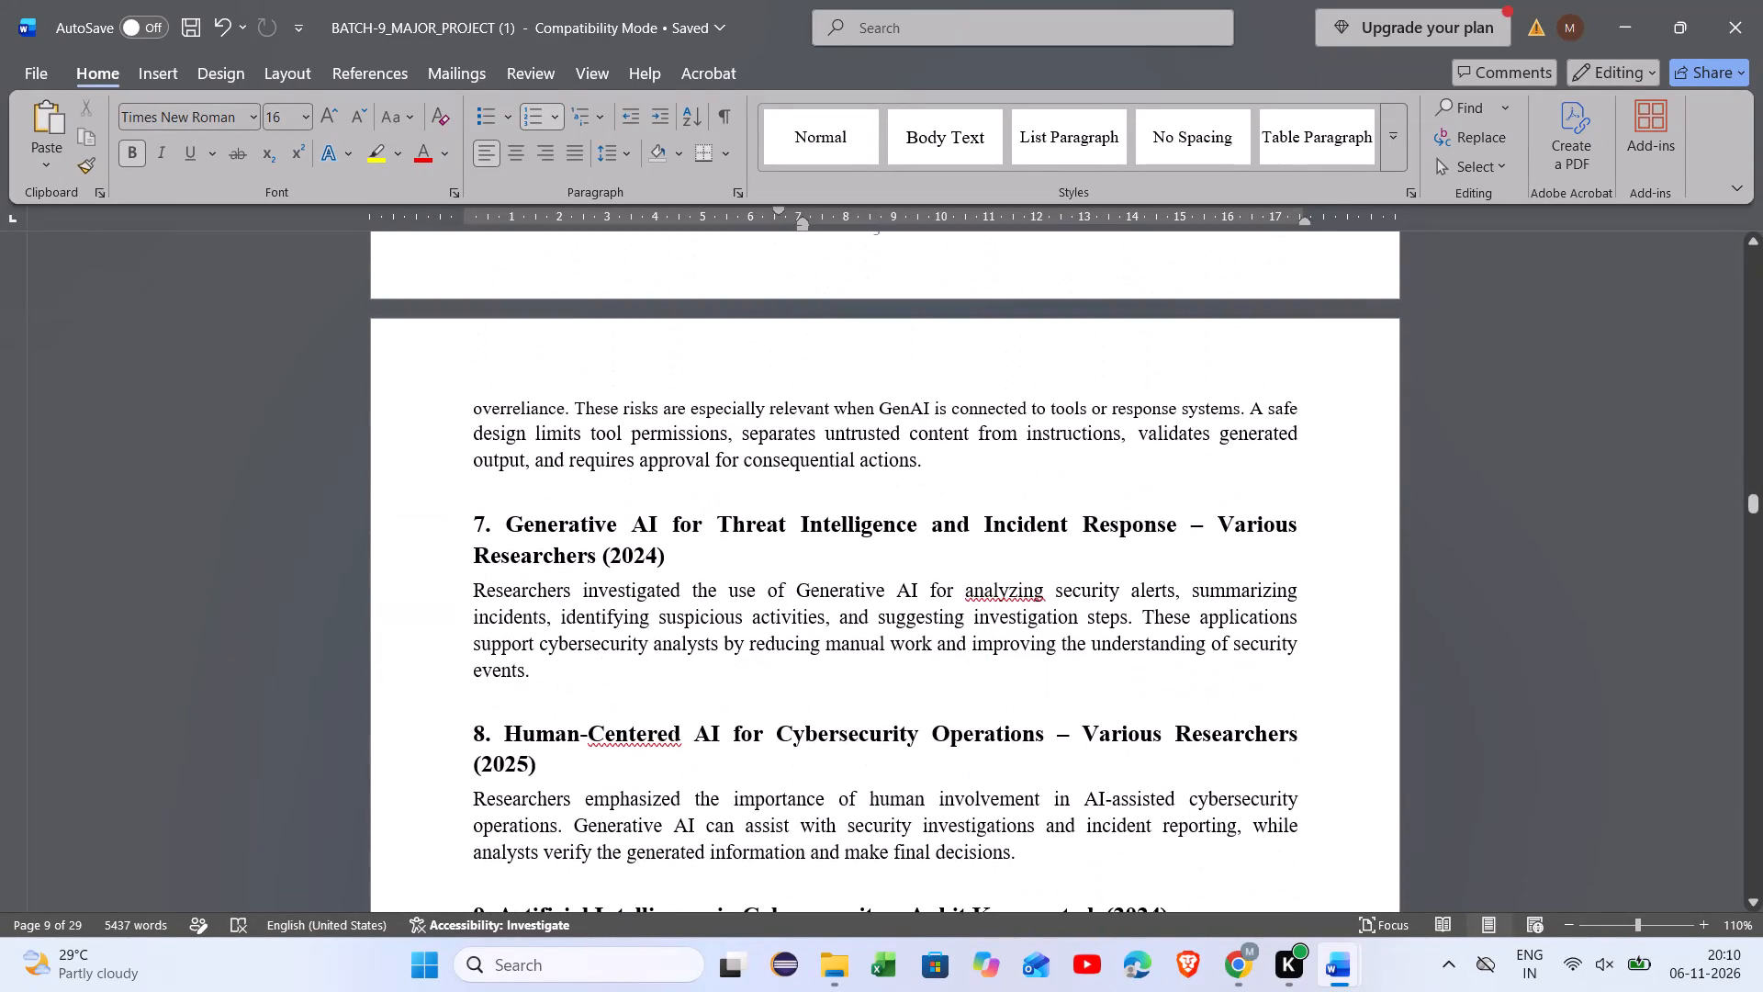
{"action": "scroll", "coordinate": [790, 380], "scroll_direction": "down", "scroll_amount": 2}
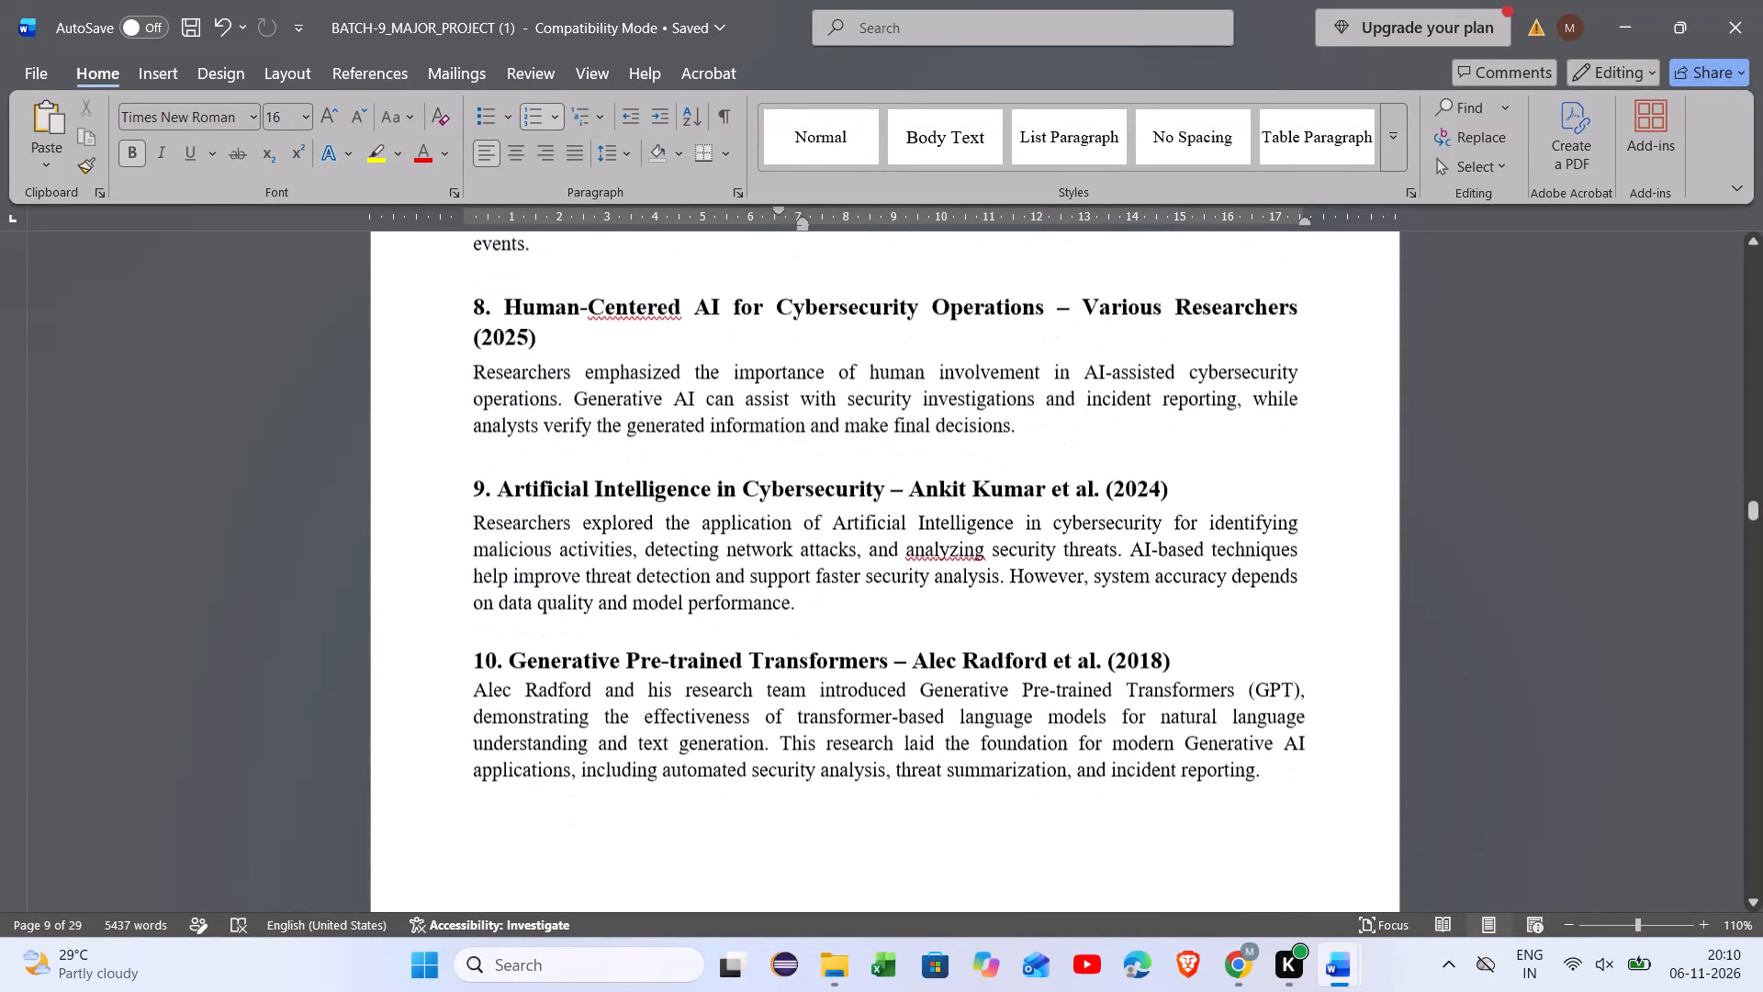
{"action": "scroll", "coordinate": [790, 380], "scroll_direction": "down", "scroll_amount": 3}
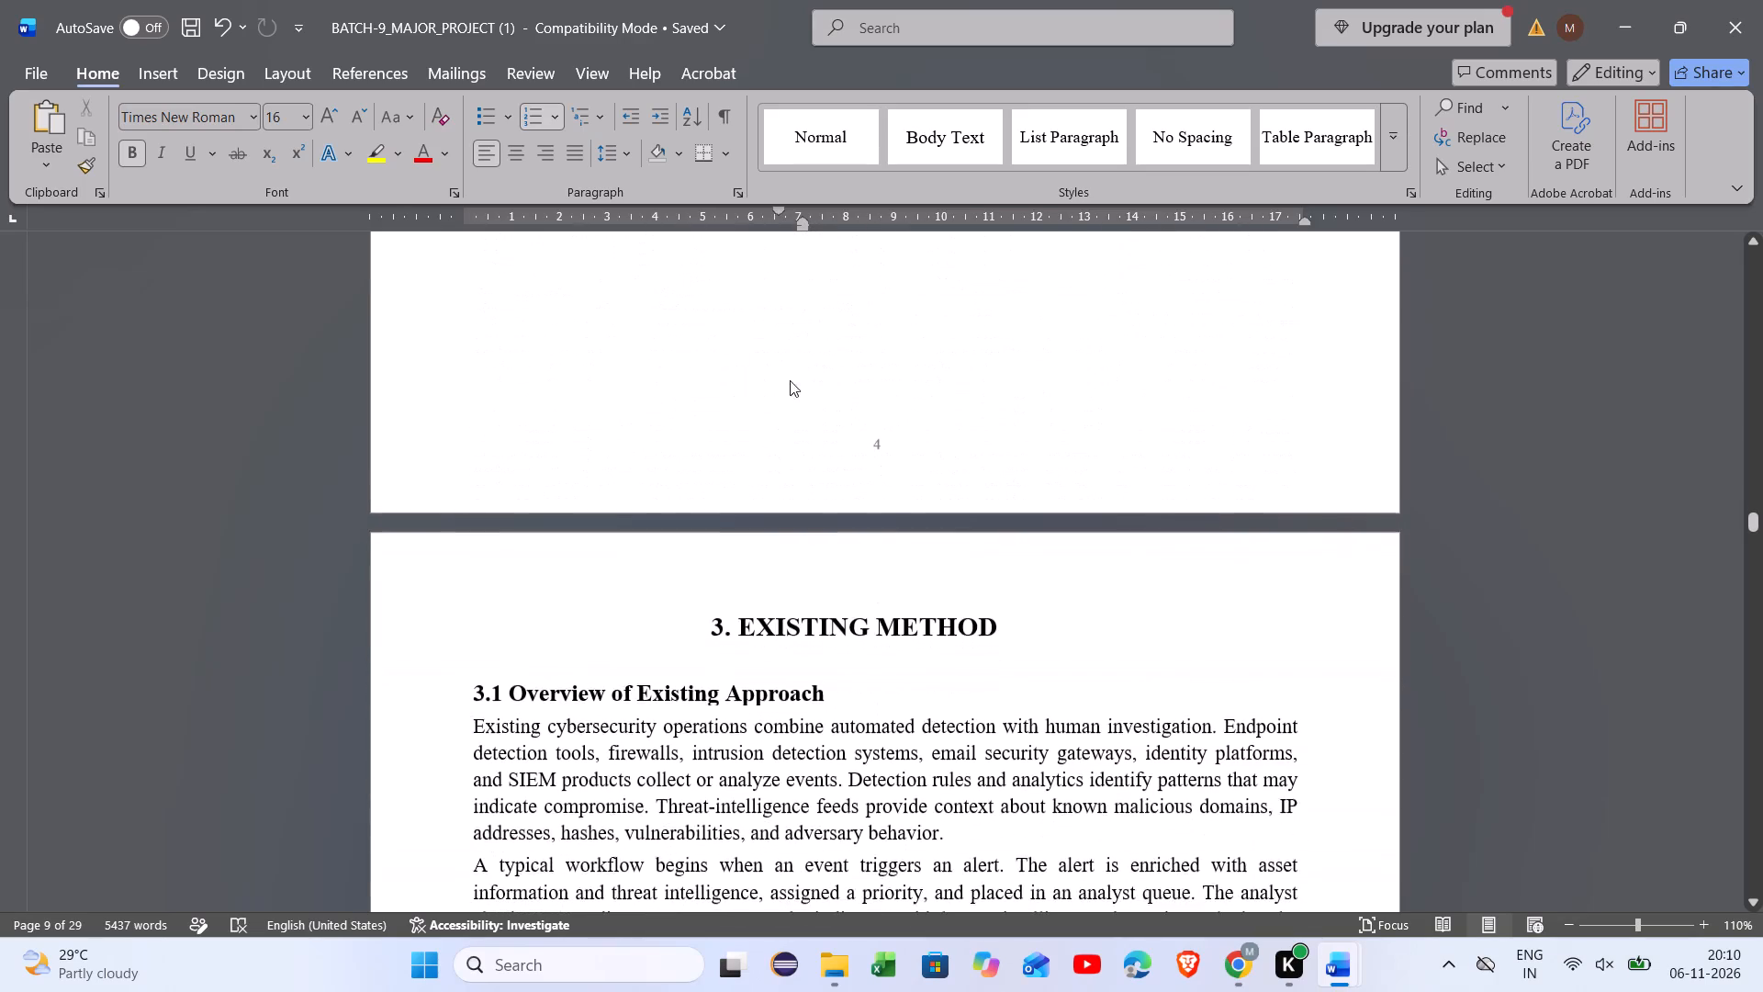
Review the Existing Method chapter's section headings, bullet lists, metrics table and page numbering.
{"action": "scroll", "coordinate": [790, 380], "scroll_direction": "down", "scroll_amount": 4}
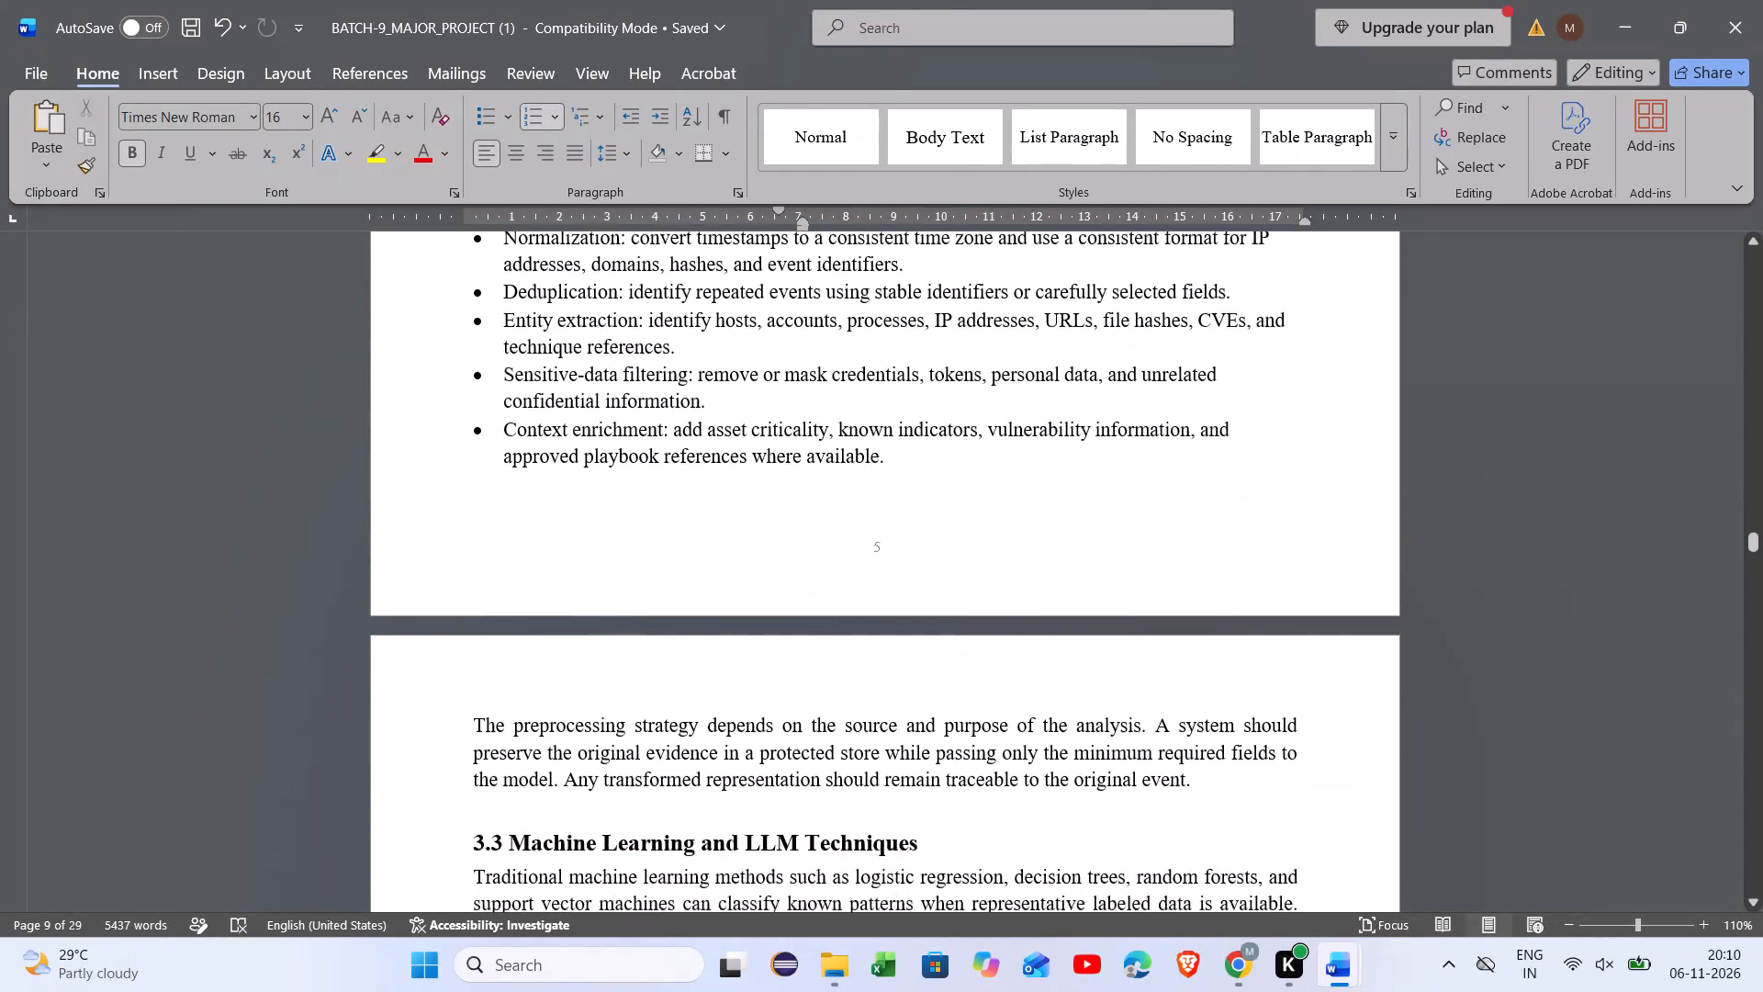
{"action": "scroll", "coordinate": [790, 380], "scroll_direction": "down", "scroll_amount": 3}
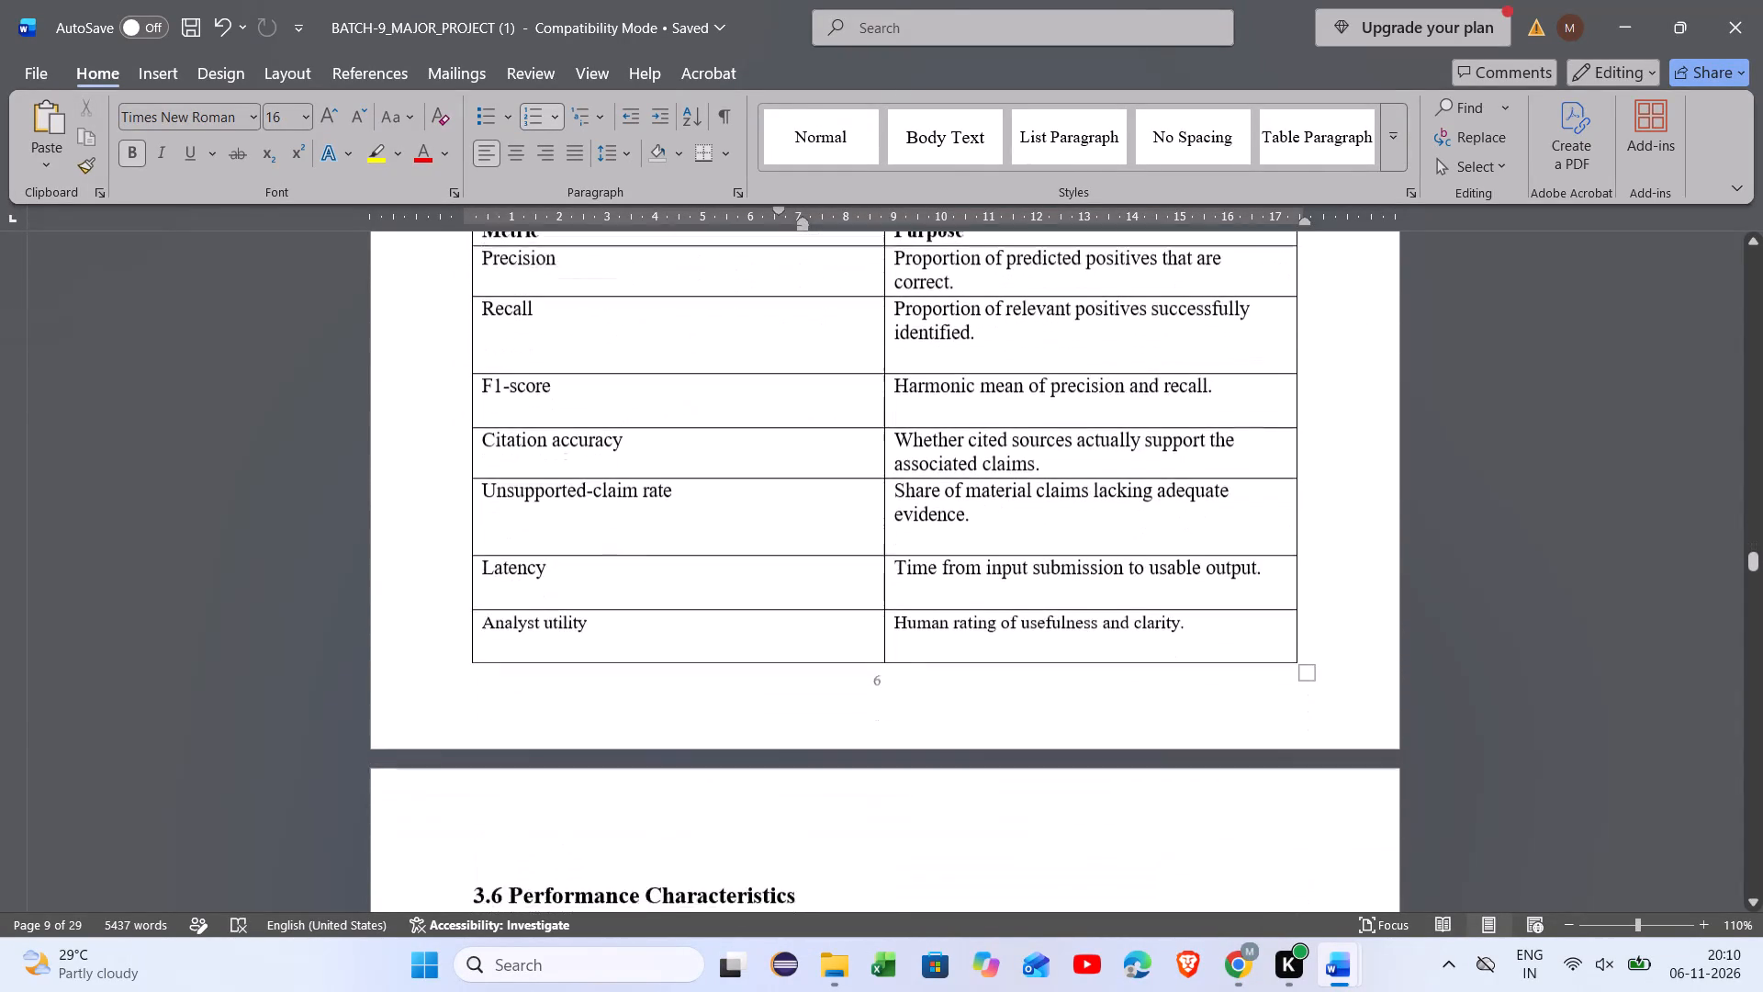
{"action": "scroll", "coordinate": [790, 380], "scroll_direction": "down", "scroll_amount": 3}
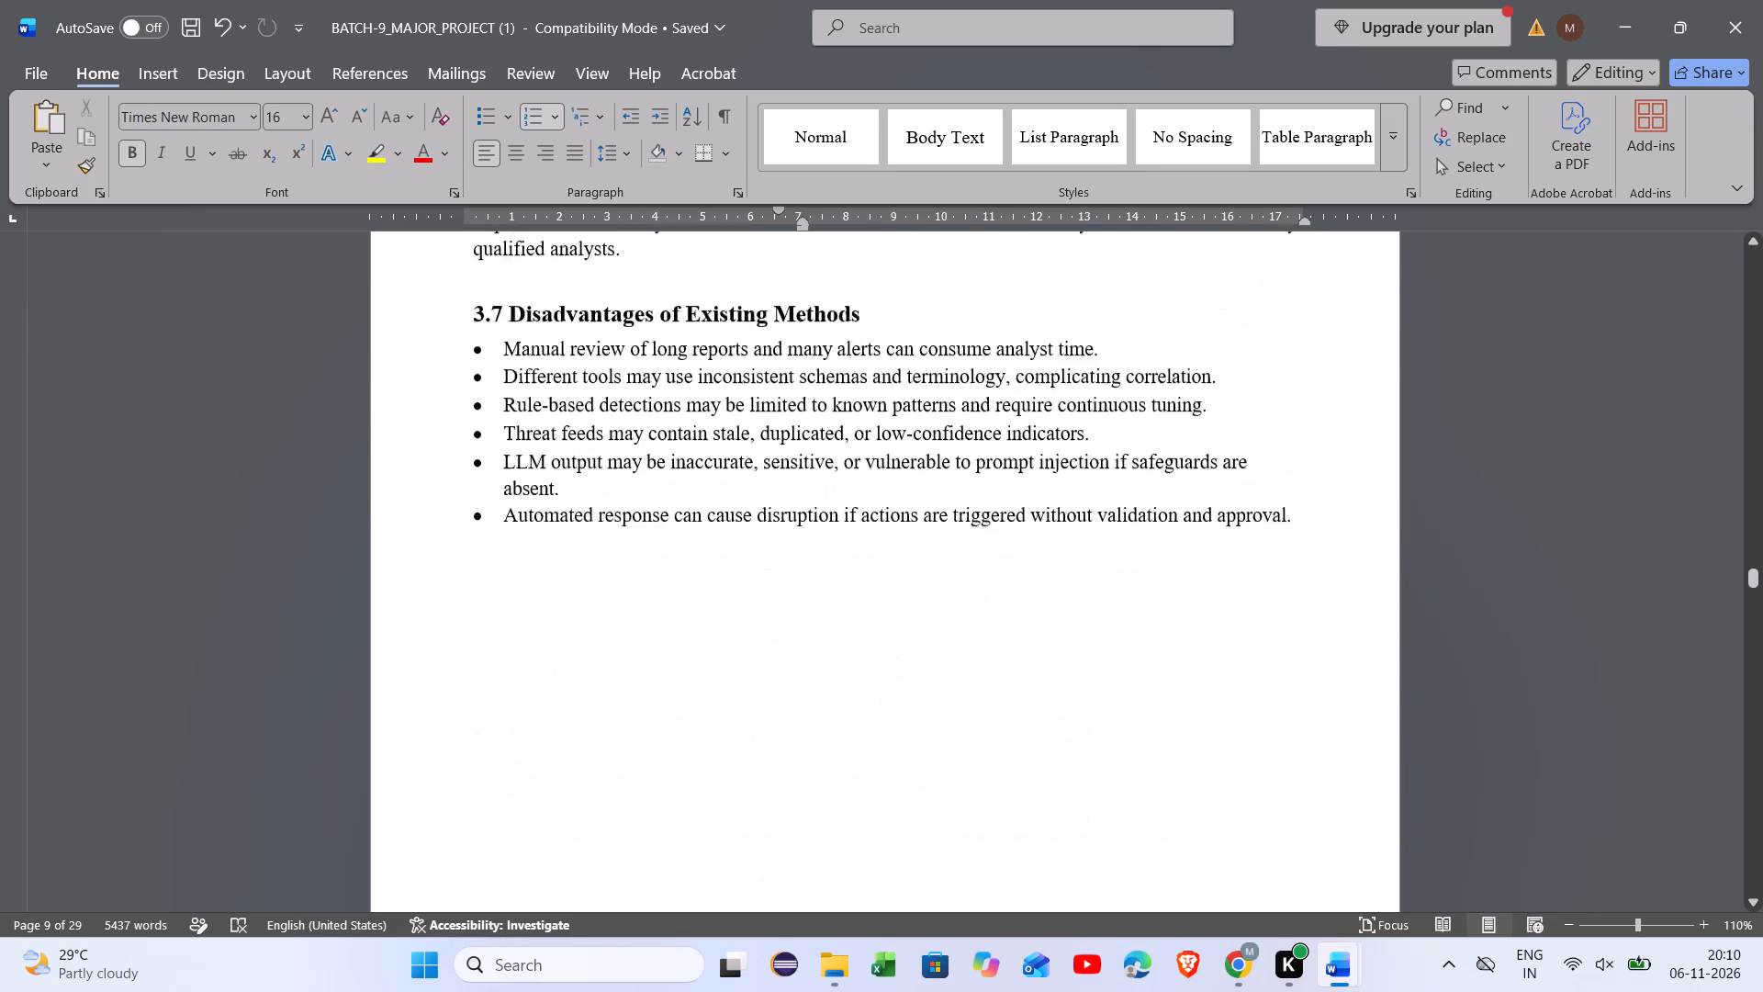
Review the proposed-system sections and the Chapter 5 diagrams for heading numbering, figure captions and page layout.
{"action": "scroll", "coordinate": [790, 380], "scroll_direction": "down", "scroll_amount": 4}
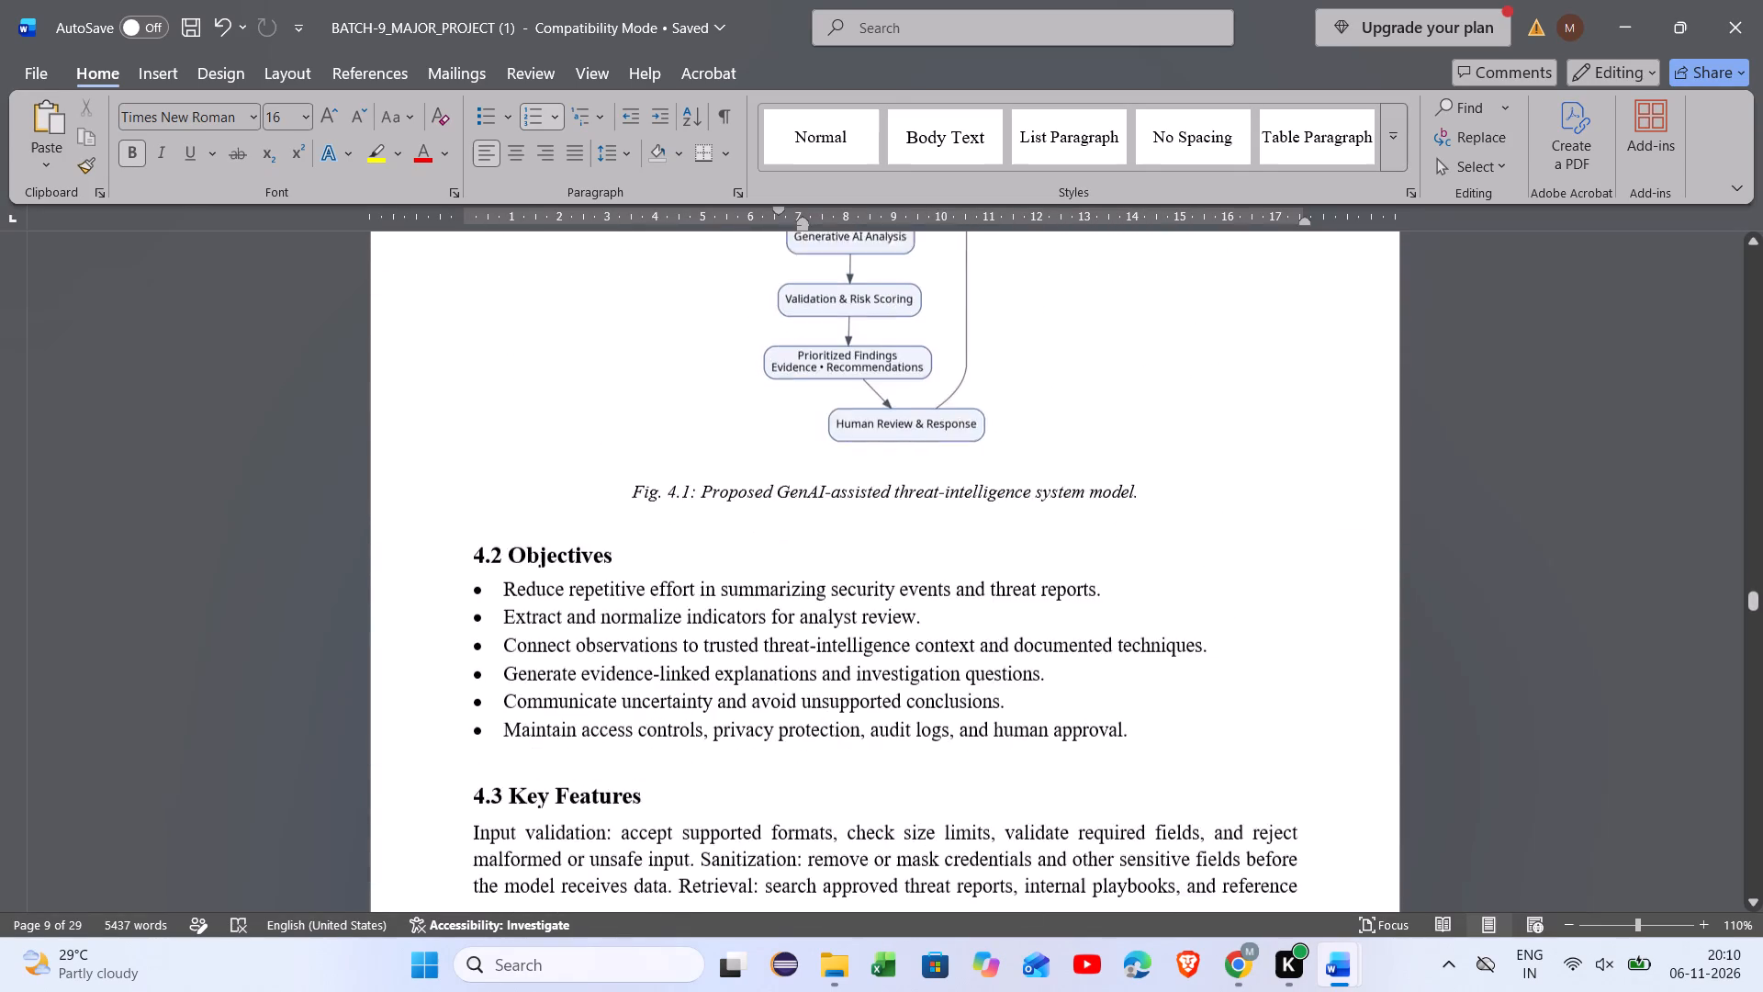
{"action": "scroll", "coordinate": [790, 380], "scroll_direction": "down", "scroll_amount": 7}
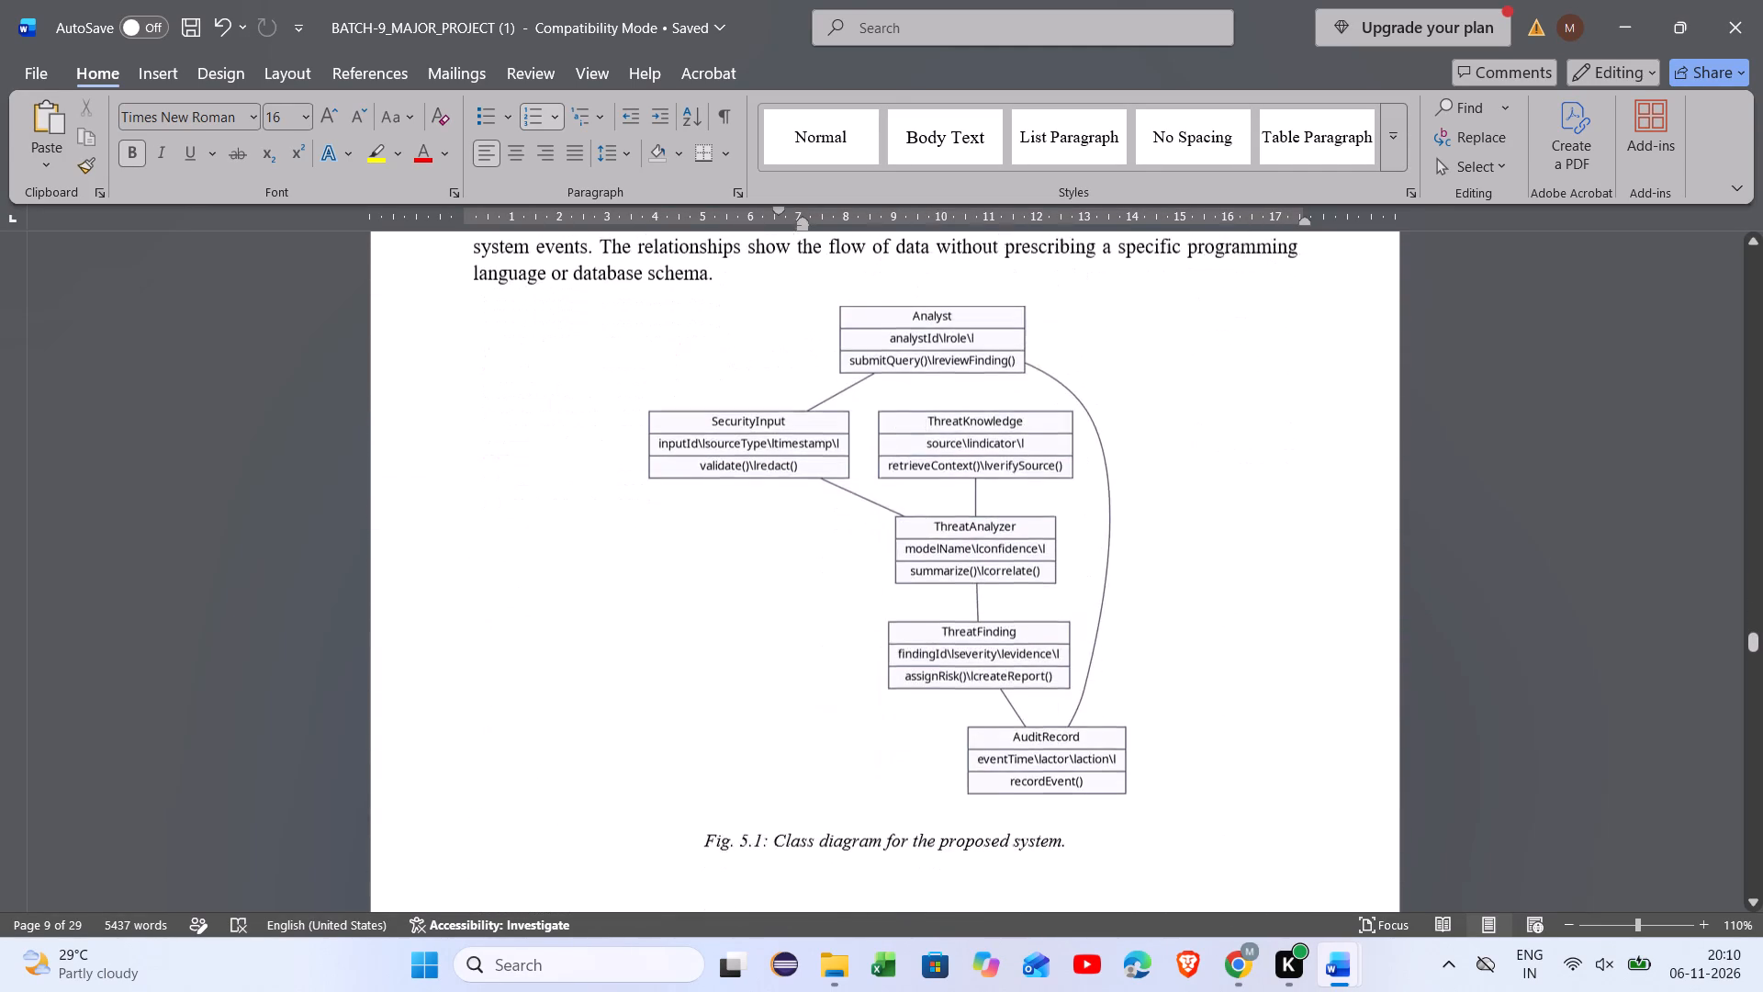
{"action": "scroll", "coordinate": [790, 380], "scroll_direction": "down", "scroll_amount": 4}
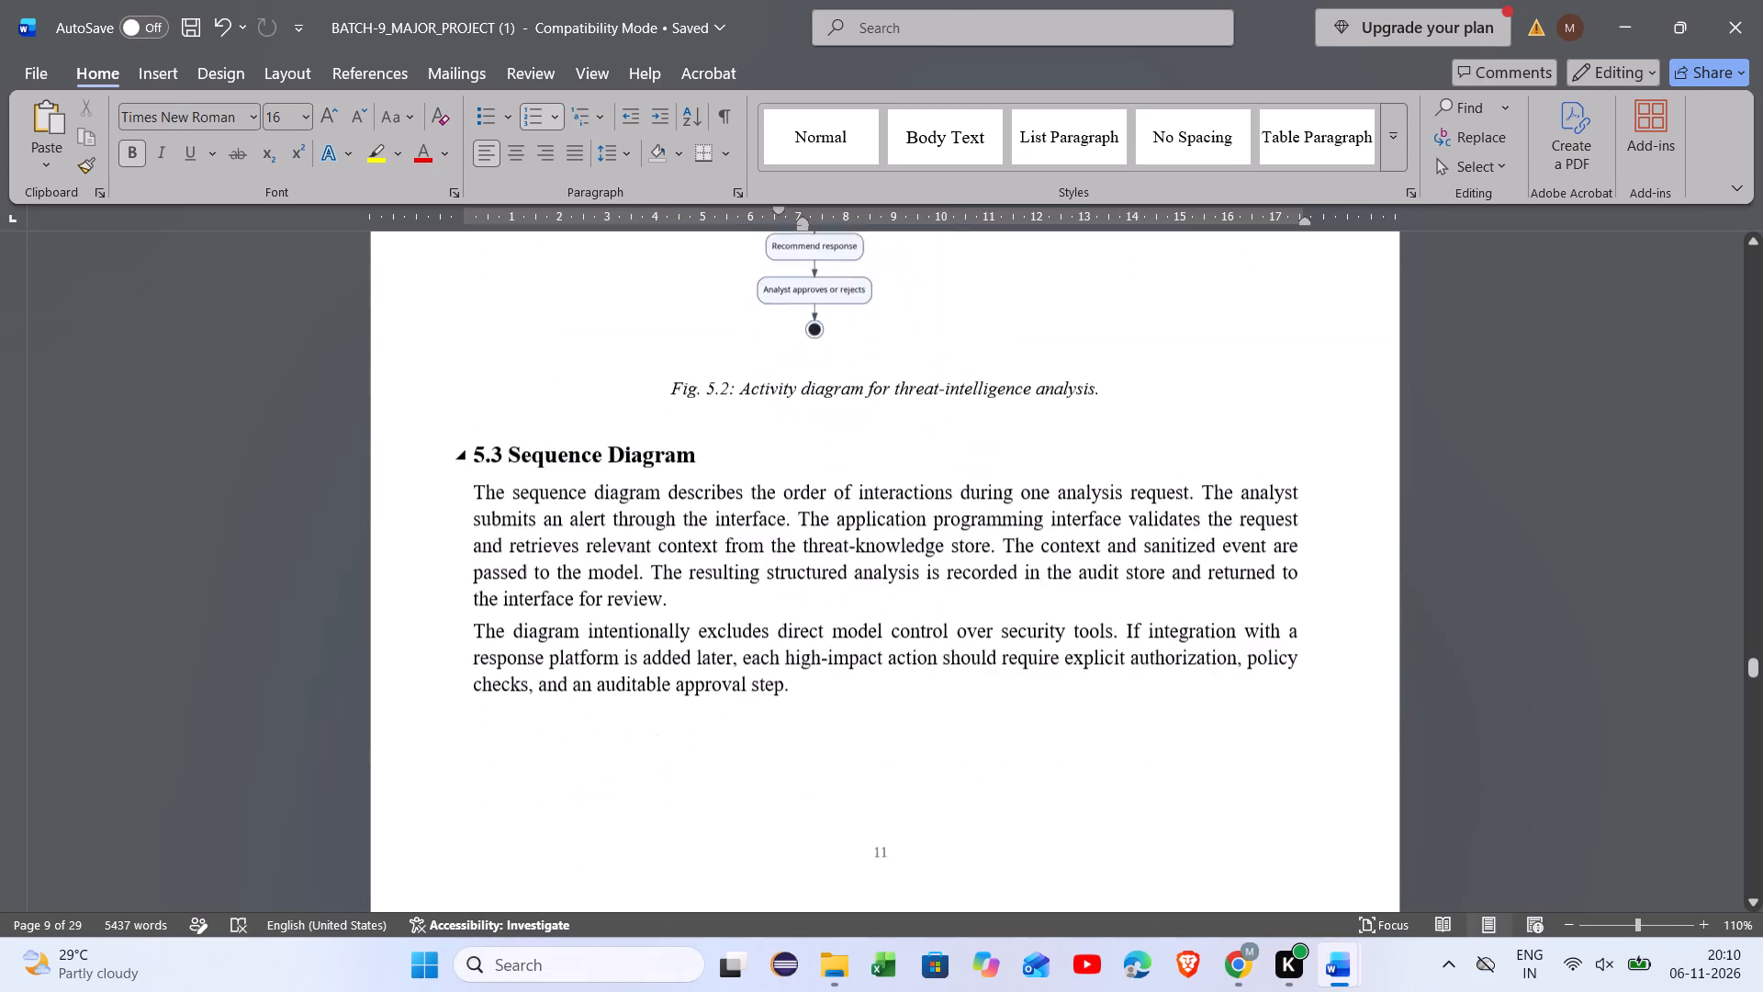
{"action": "scroll", "coordinate": [790, 380], "scroll_direction": "down", "scroll_amount": 4}
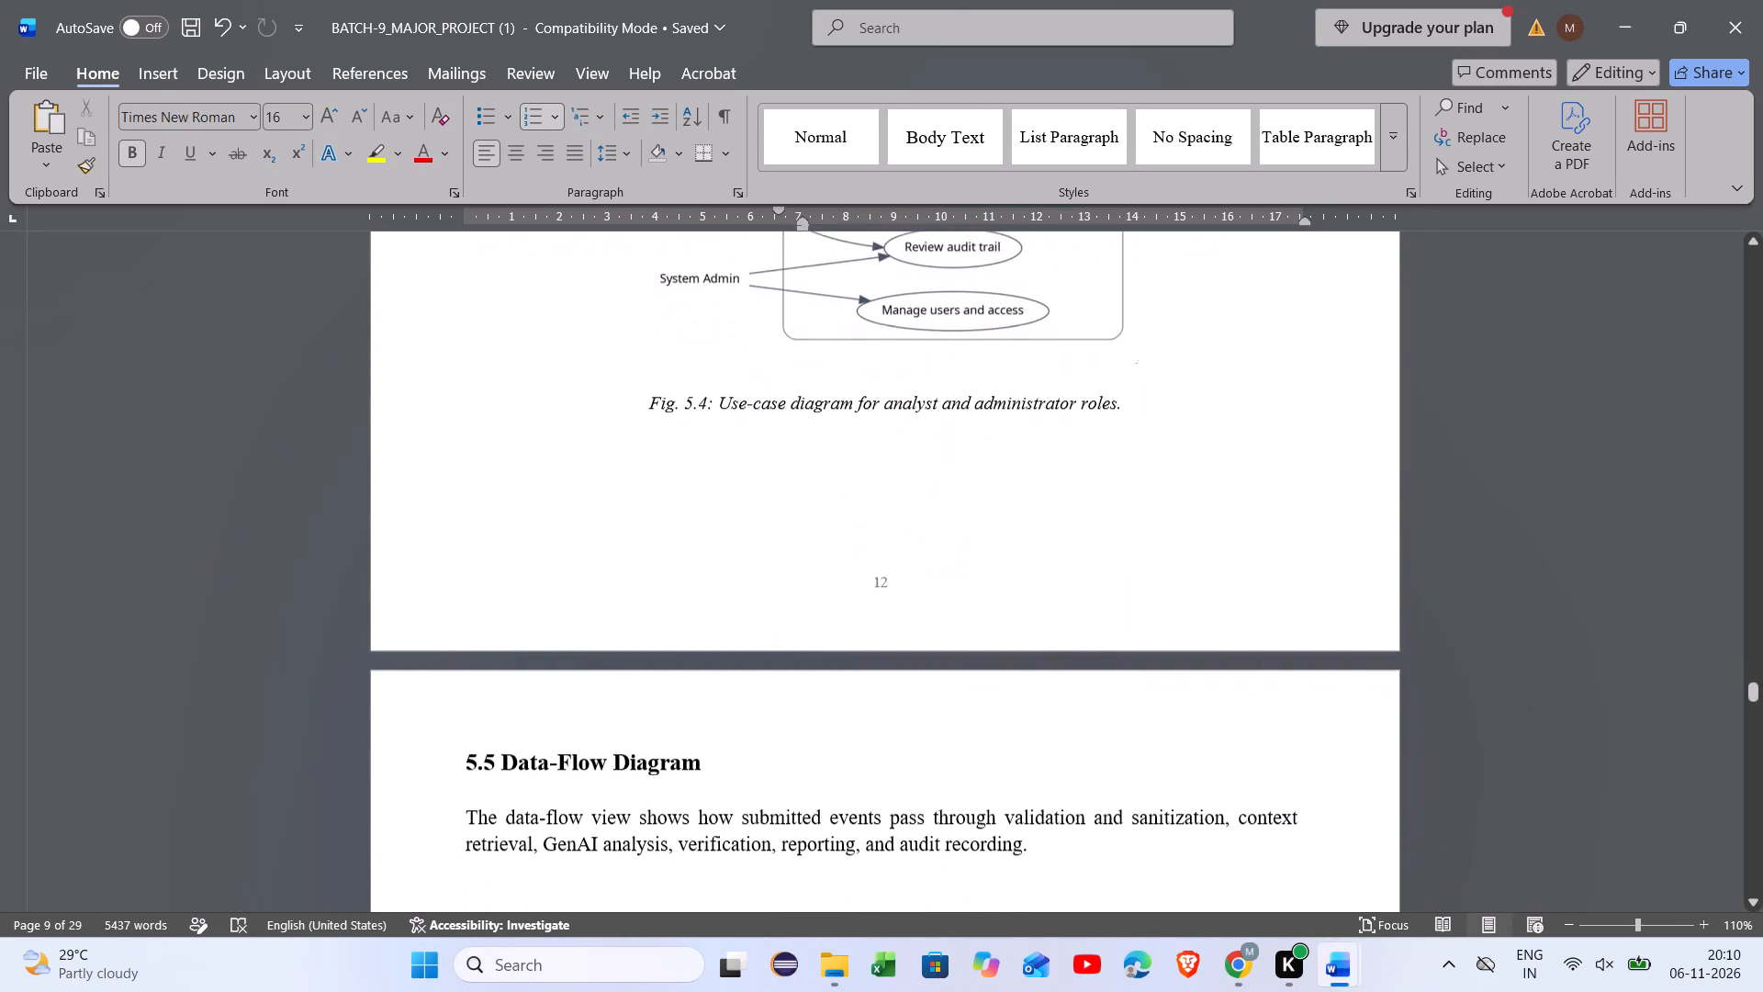
{"action": "scroll", "coordinate": [790, 380], "scroll_direction": "down", "scroll_amount": 3}
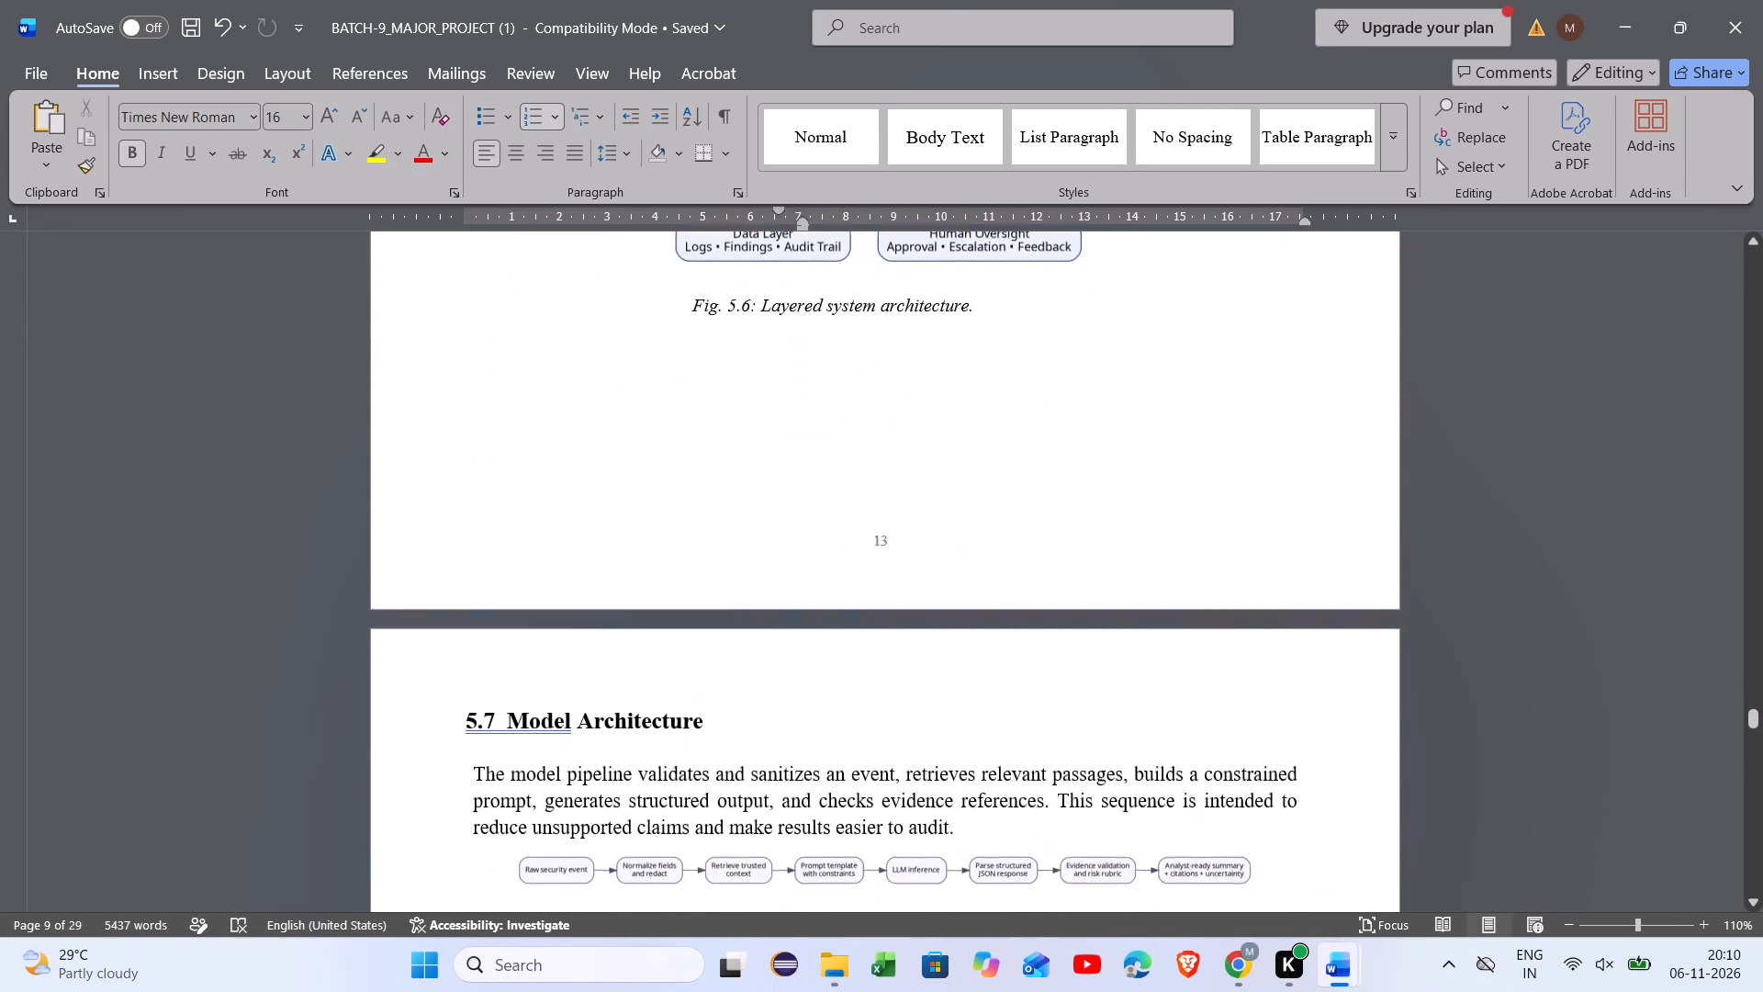
{"action": "scroll", "coordinate": [790, 380], "scroll_direction": "down", "scroll_amount": 5}
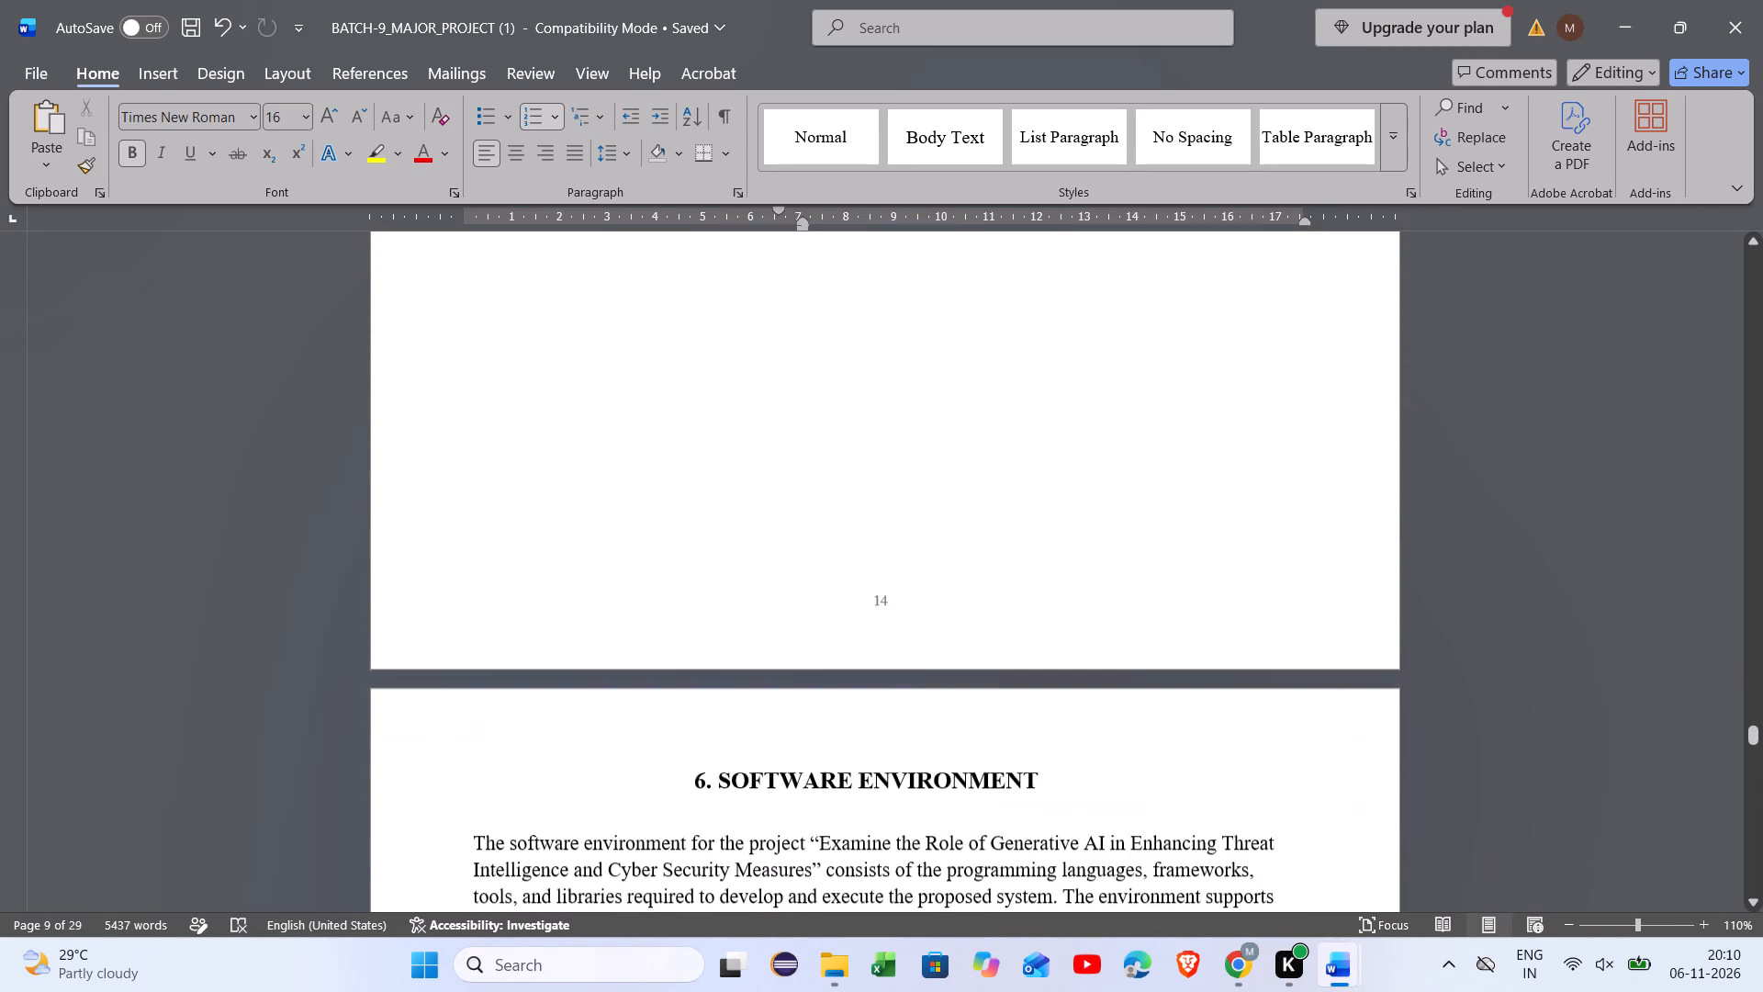
Review the Software Environment chapter, sections 6.1 to 6.6, for heading, list, figure and page-numbering consistency.
{"action": "scroll", "coordinate": [790, 380], "scroll_direction": "down", "scroll_amount": 4}
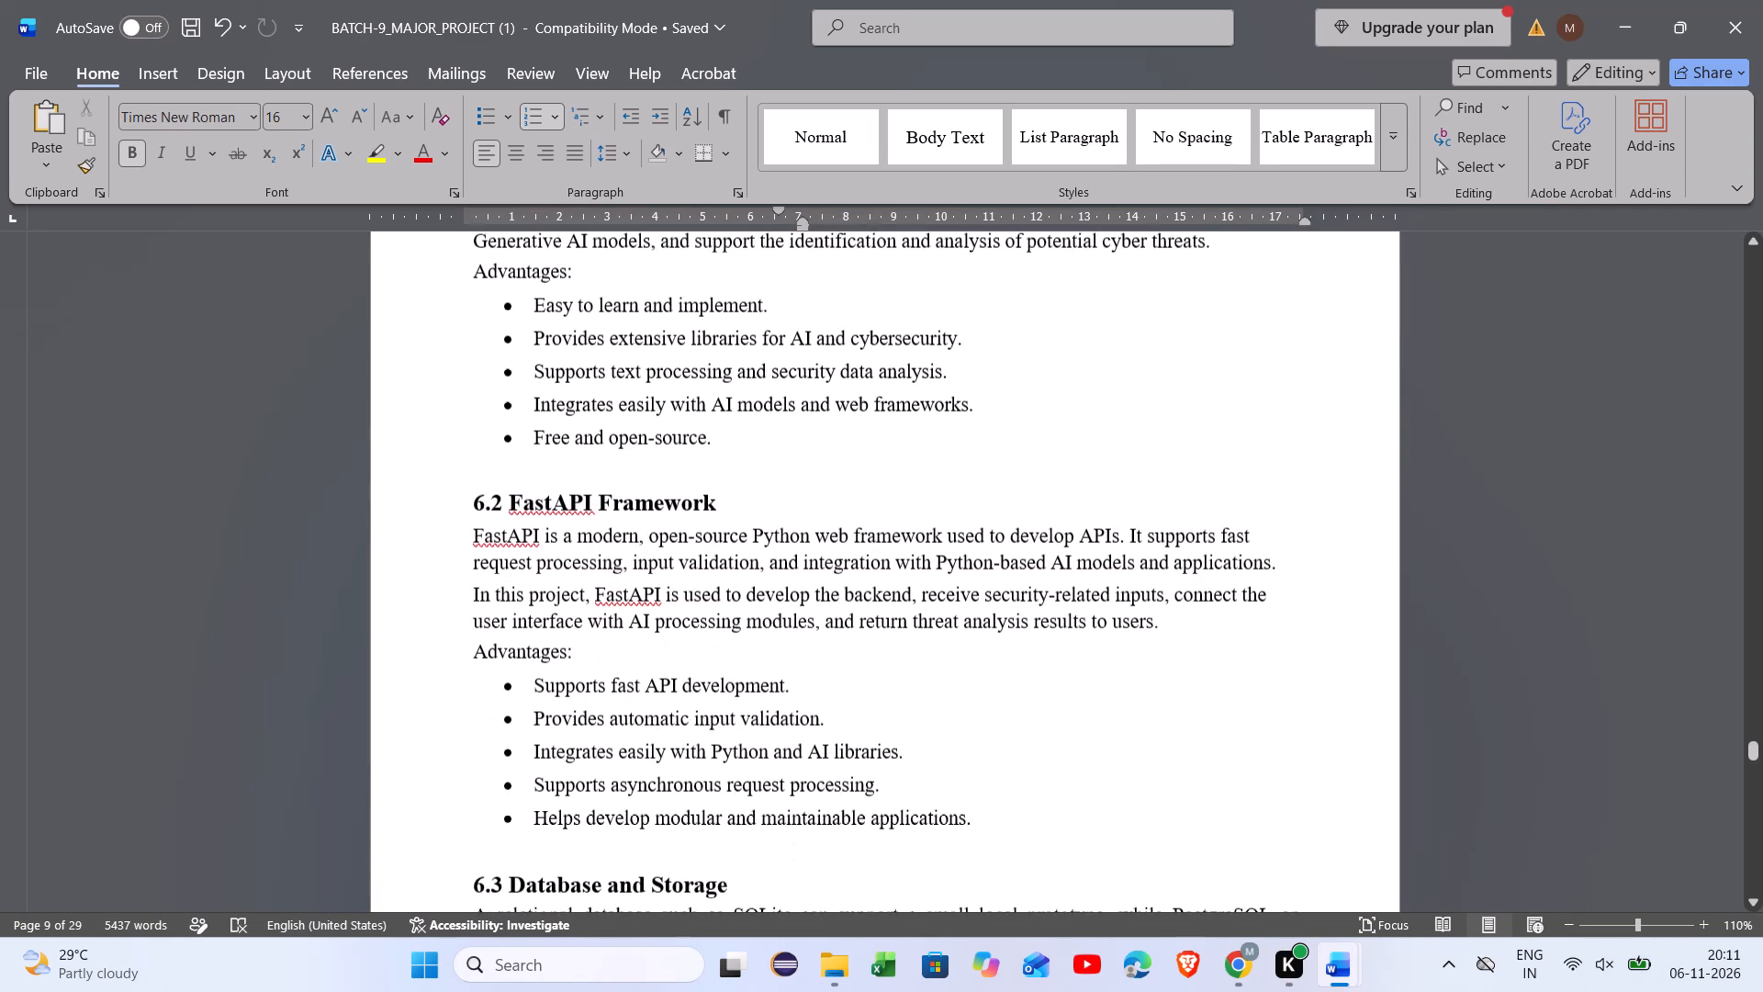
{"action": "scroll", "coordinate": [790, 380], "scroll_direction": "down", "scroll_amount": 3}
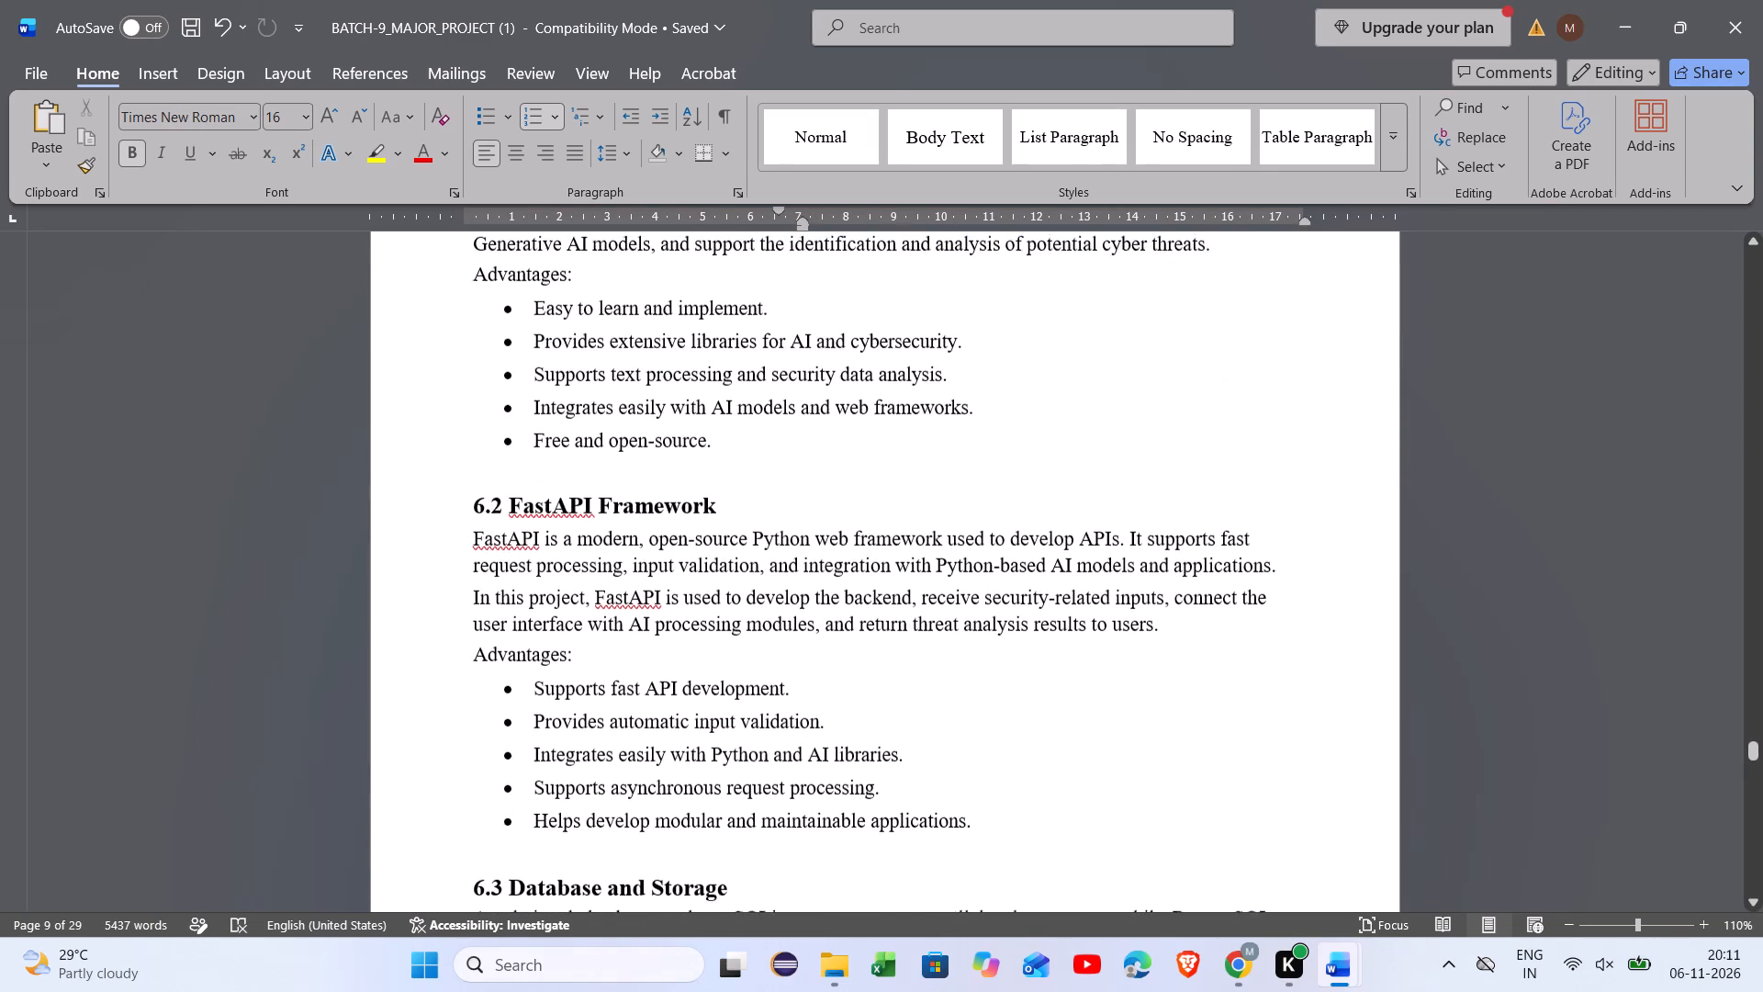
{"action": "scroll", "coordinate": [790, 380], "scroll_direction": "down", "scroll_amount": 4}
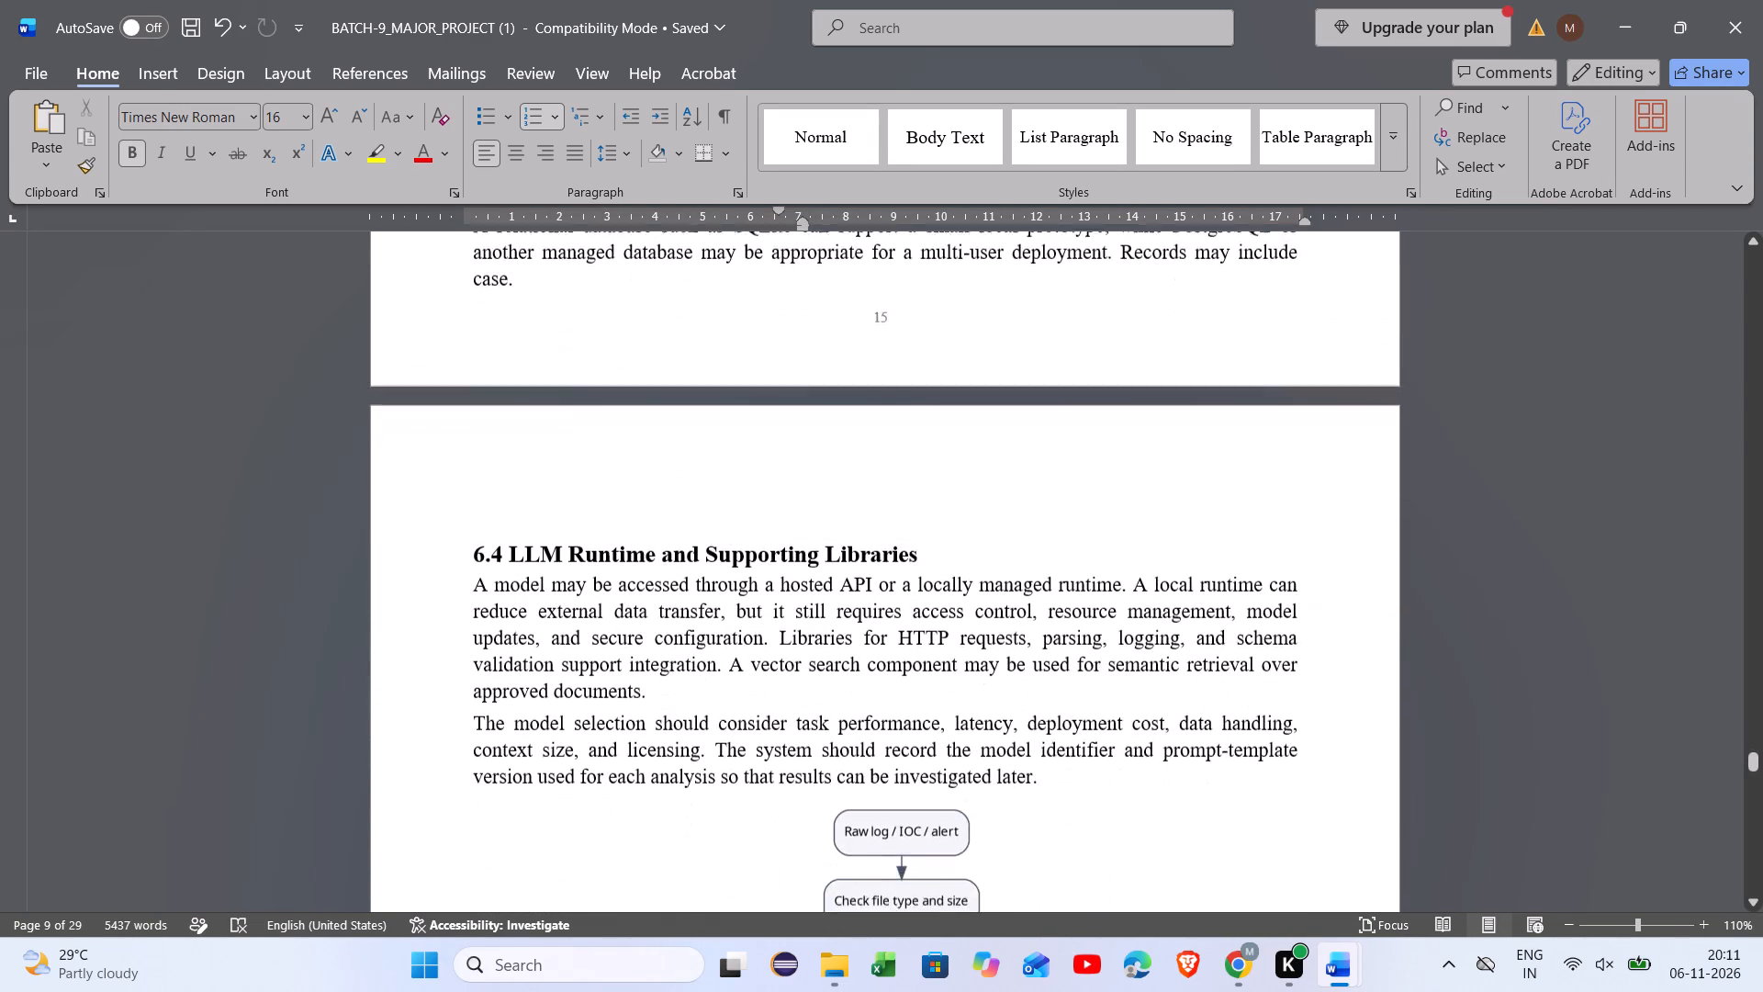
{"action": "scroll", "coordinate": [790, 380], "scroll_direction": "down", "scroll_amount": 3}
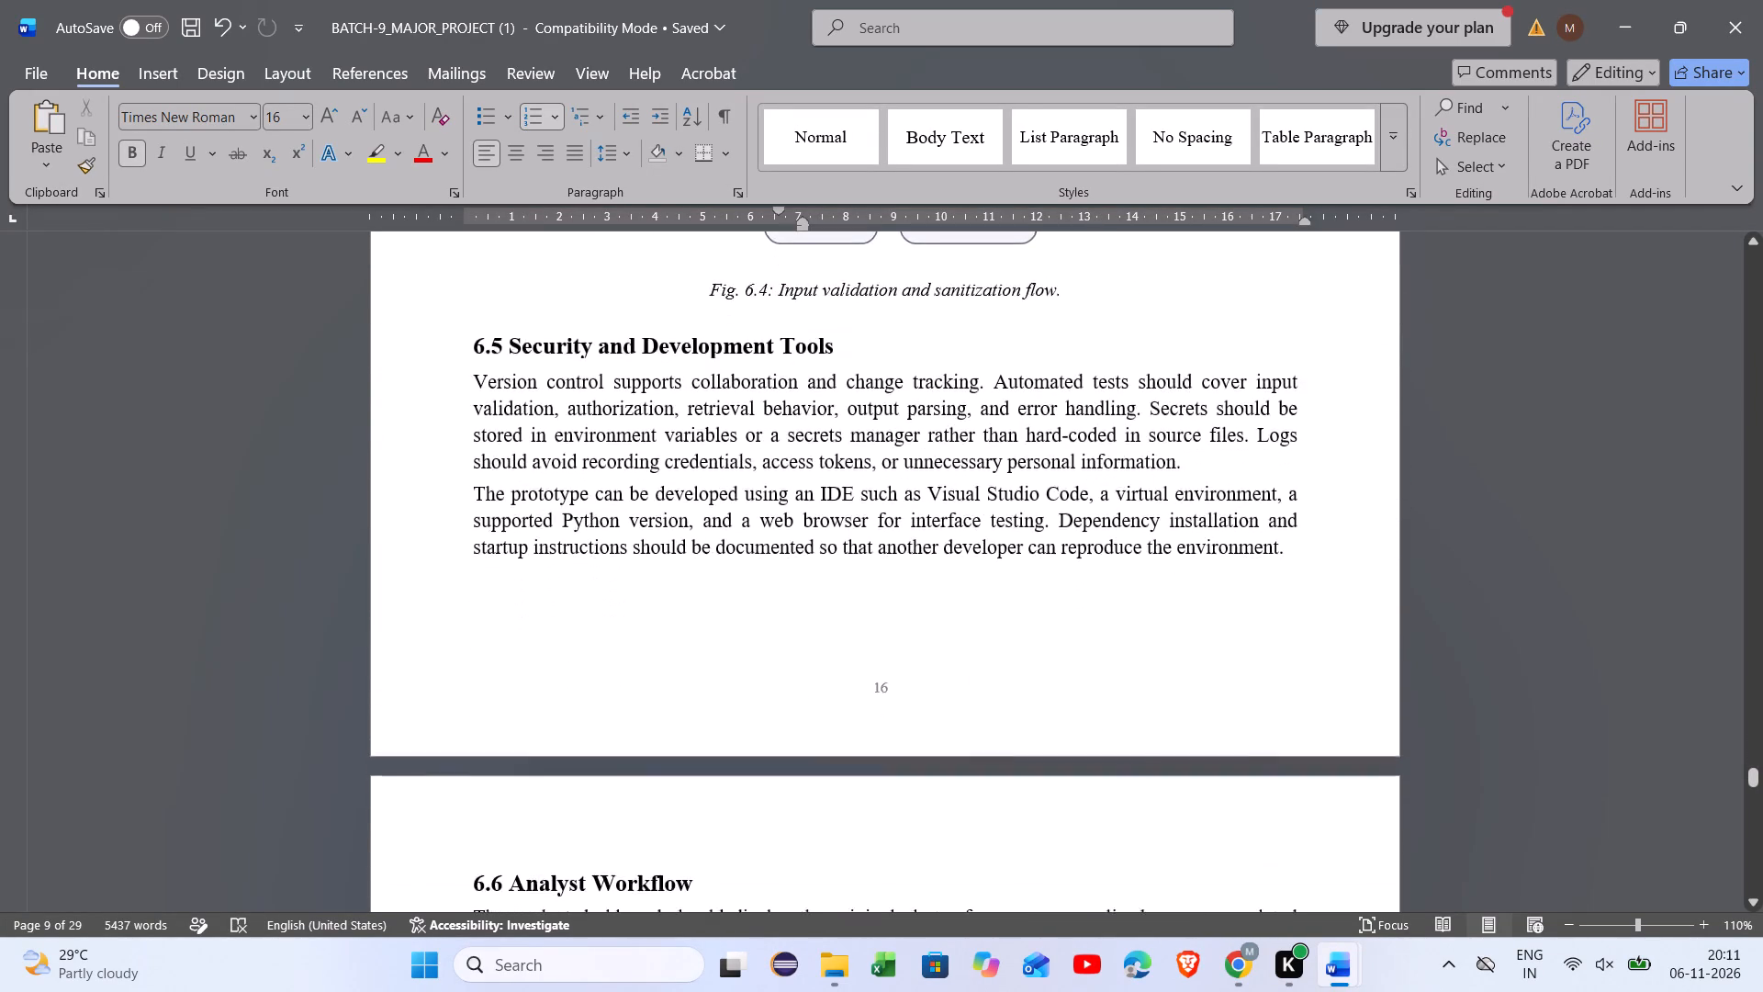
{"action": "scroll", "coordinate": [790, 380], "scroll_direction": "down", "scroll_amount": 3}
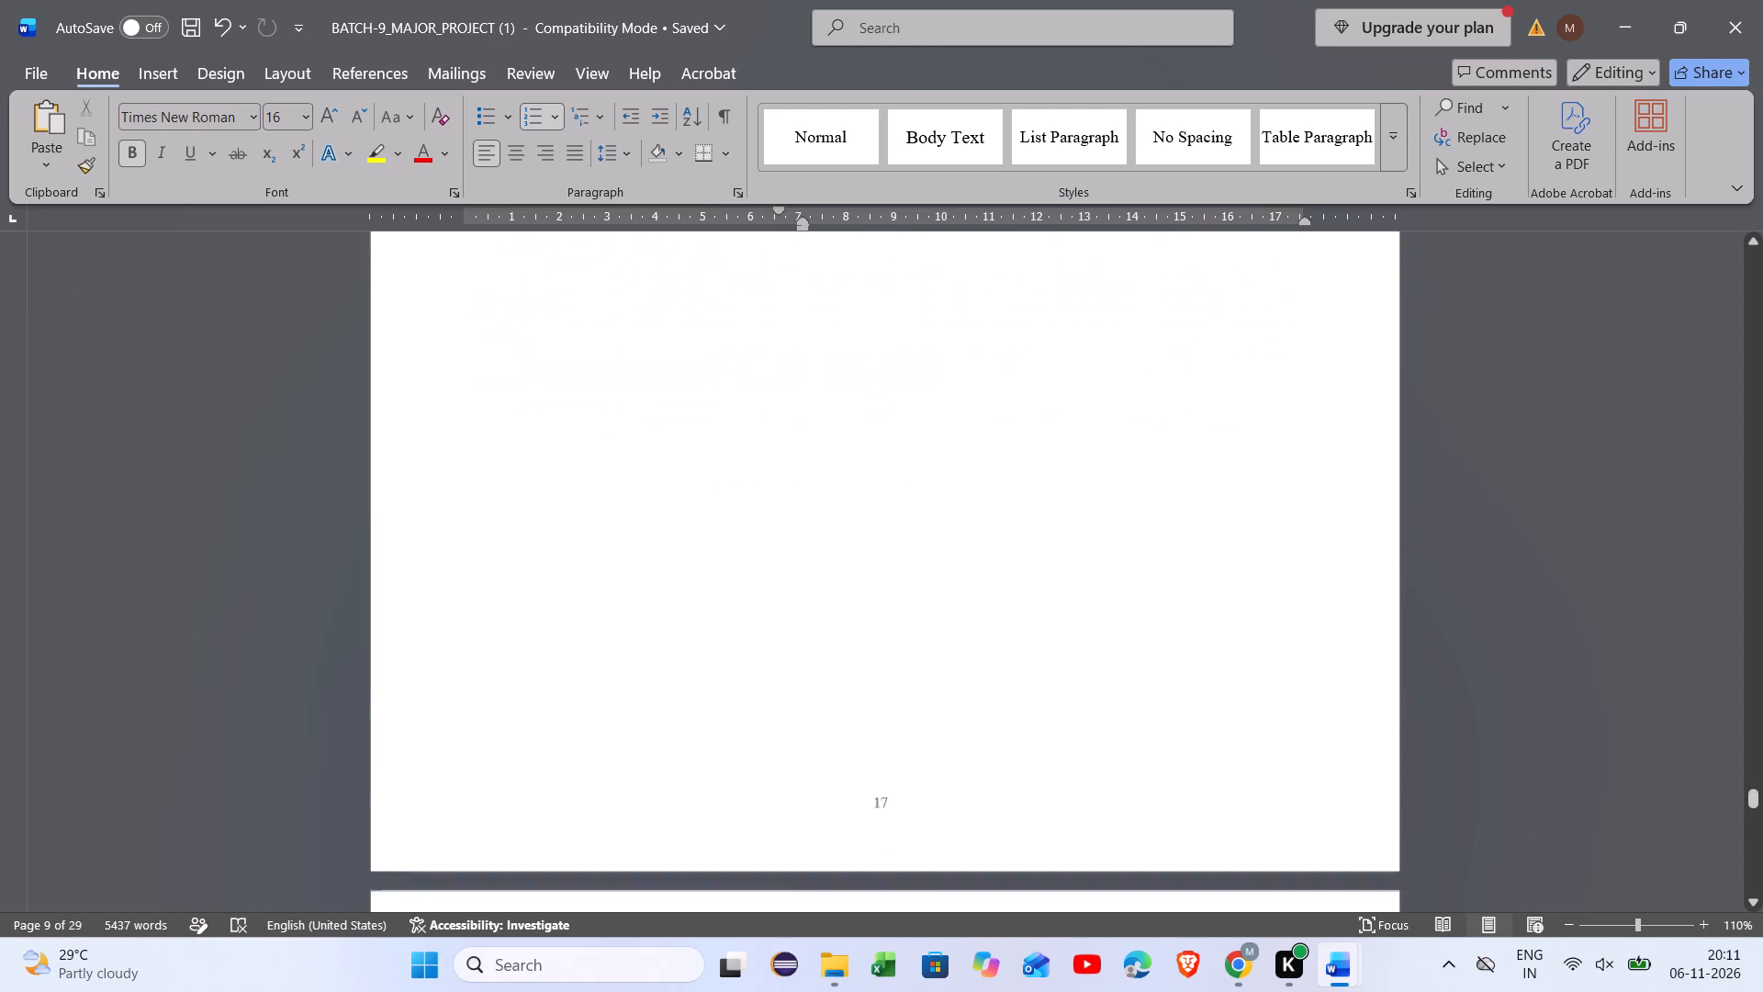
Review chapters 7 and 8 for section numbering, tables and page layout, and check the font size of both chapter headings.
{"action": "scroll", "coordinate": [790, 380], "scroll_direction": "down", "scroll_amount": 2}
{"action": "left_click", "coordinate": [790, 380]}
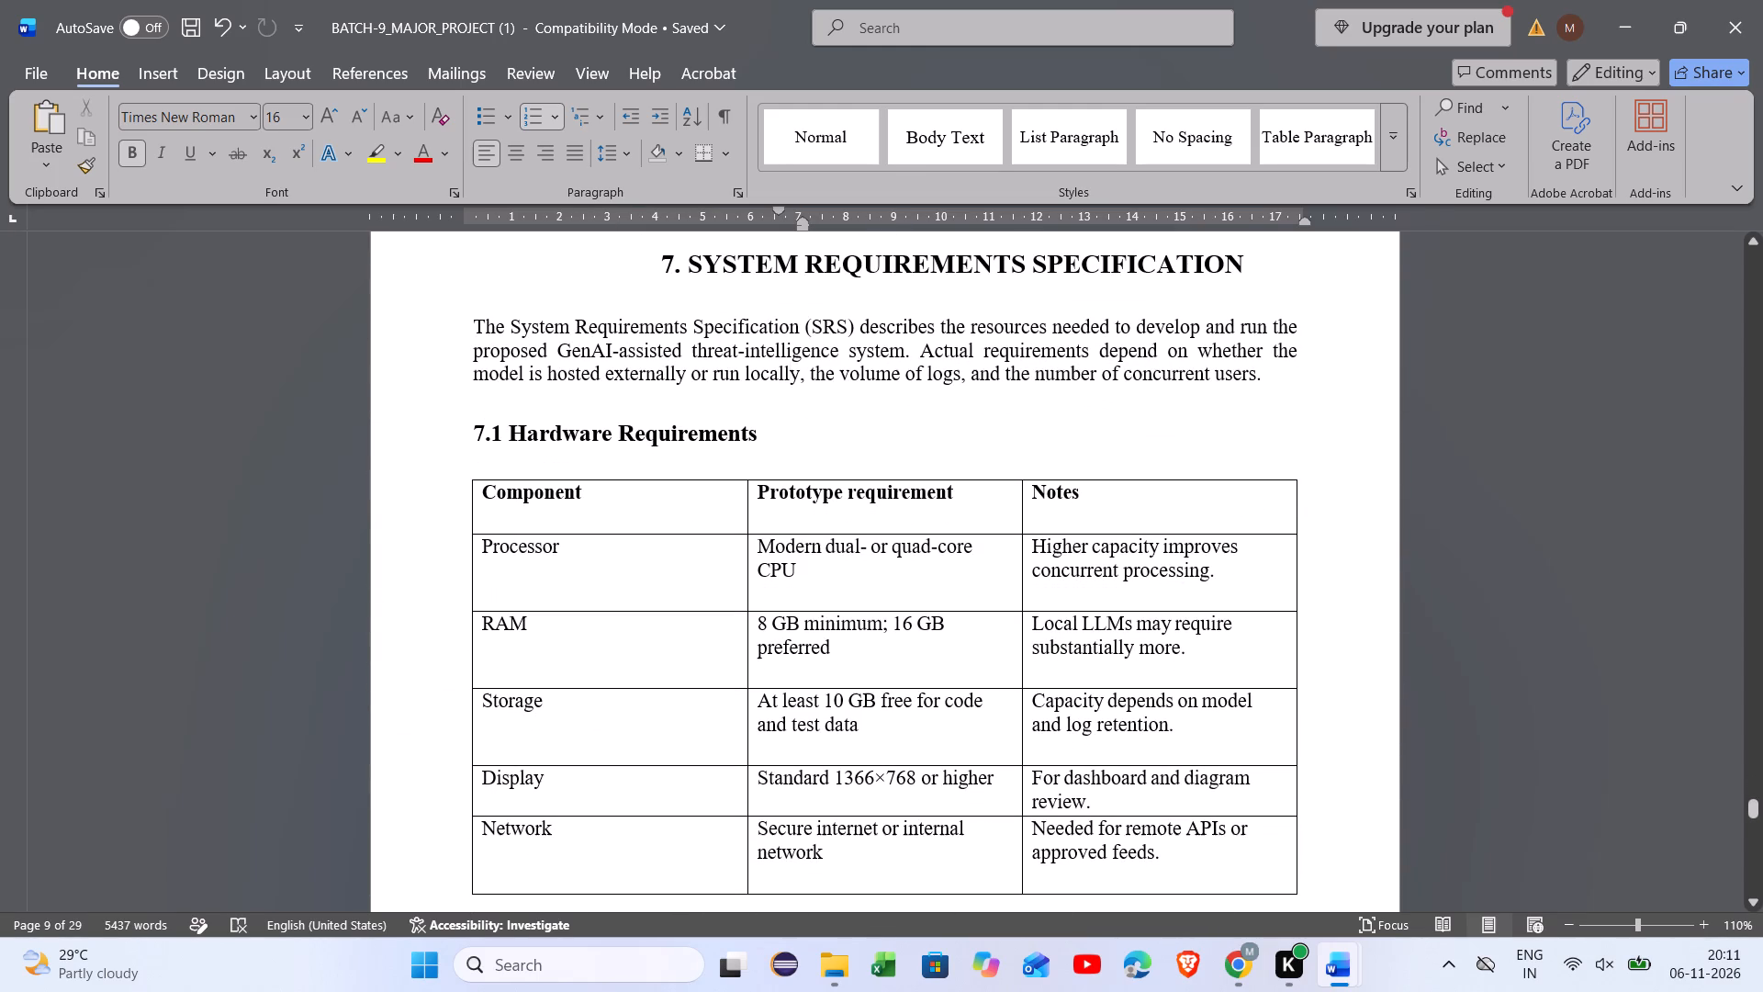
{"action": "scroll", "coordinate": [790, 380], "scroll_direction": "down", "scroll_amount": 3}
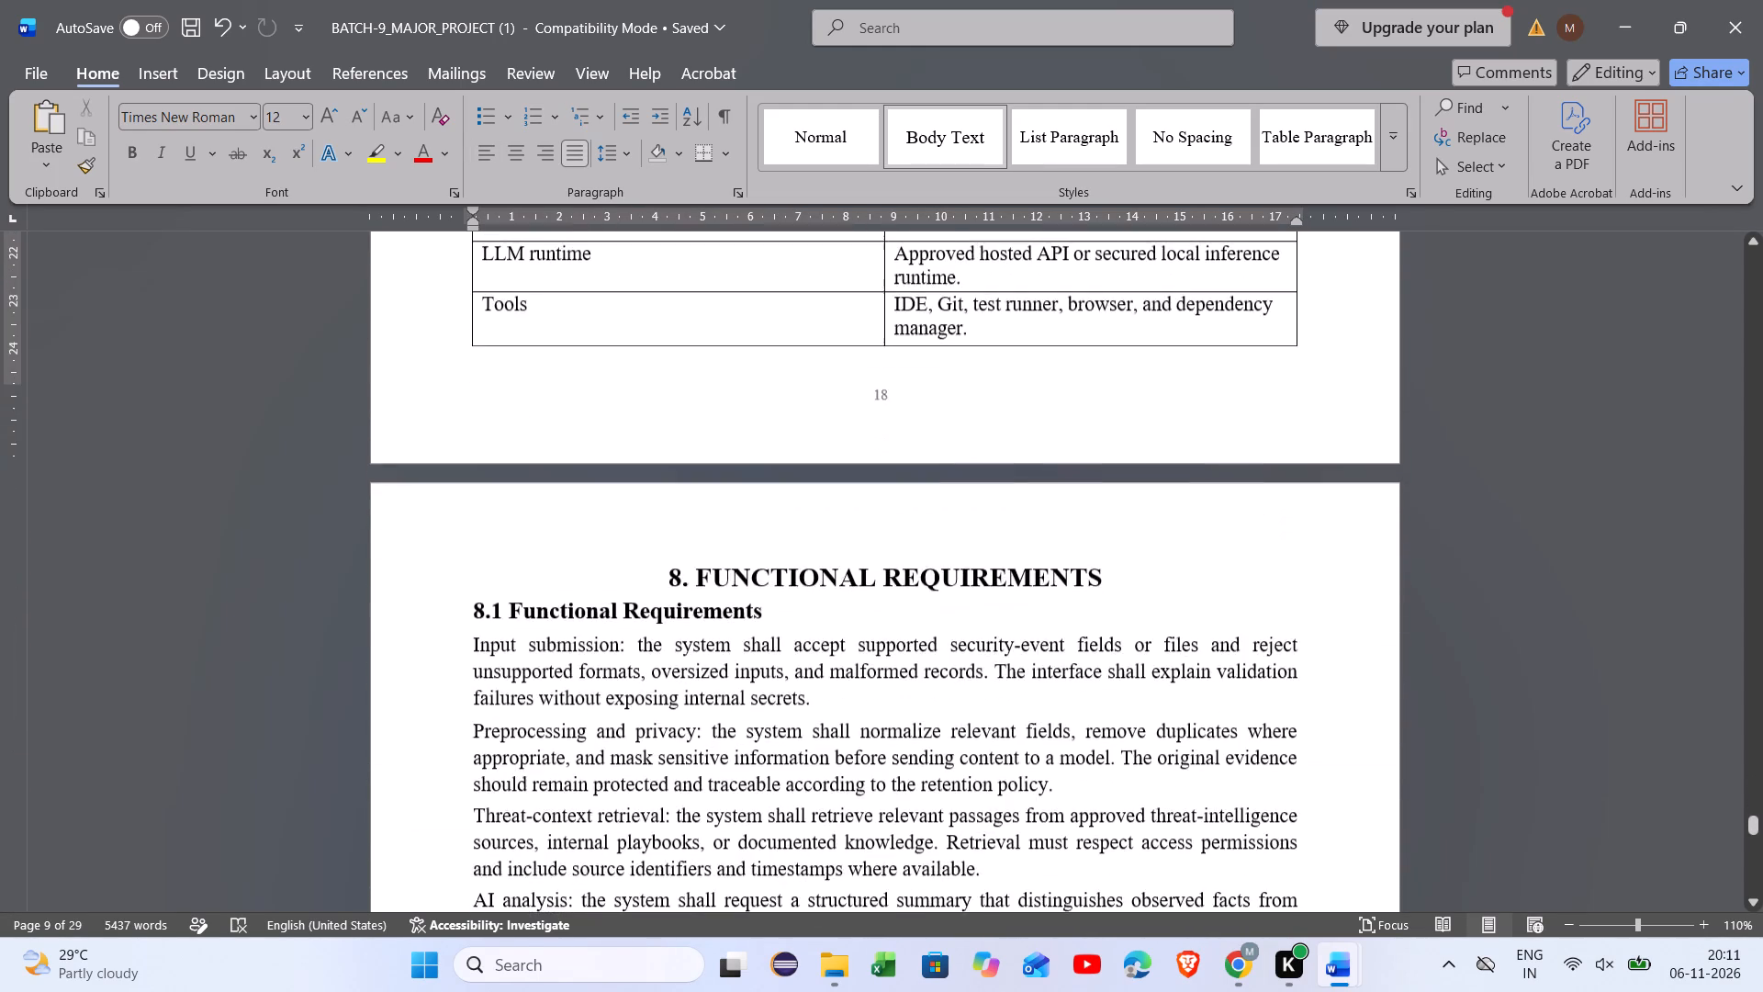
{"action": "scroll", "coordinate": [790, 380], "scroll_direction": "down", "scroll_amount": 4}
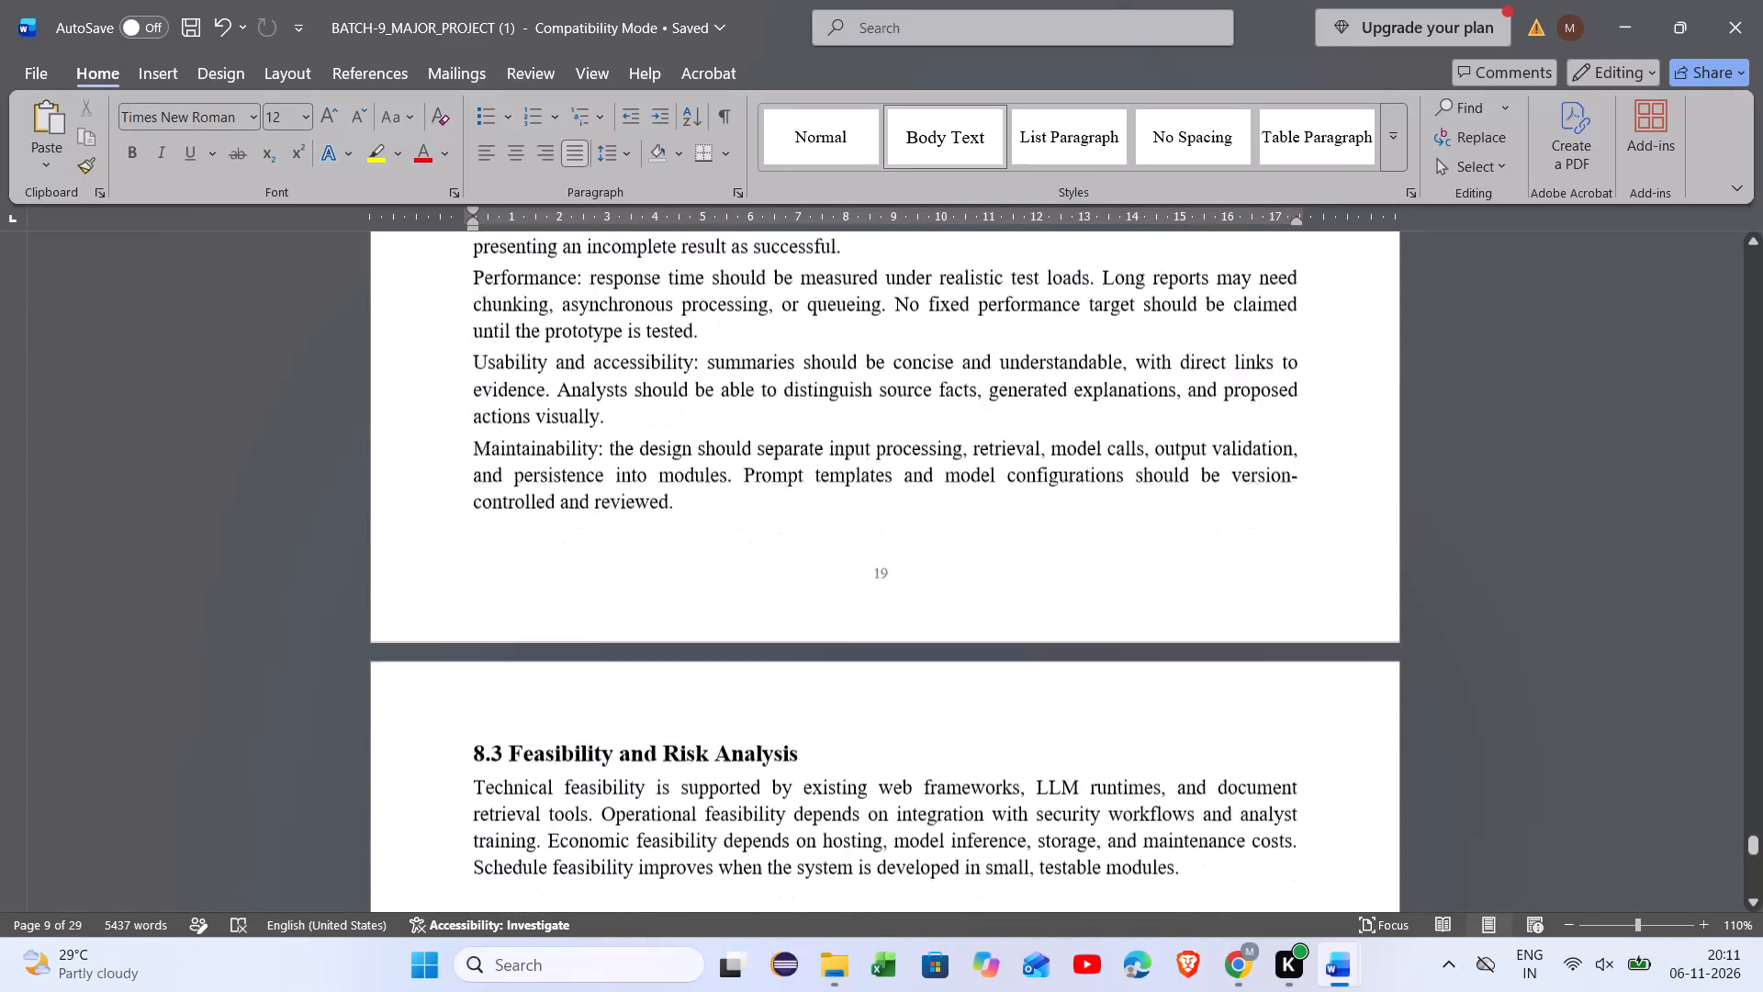
{"action": "scroll", "coordinate": [790, 380], "scroll_direction": "down", "scroll_amount": 2}
{"action": "scroll", "coordinate": [790, 380], "scroll_direction": "up", "scroll_amount": 3}
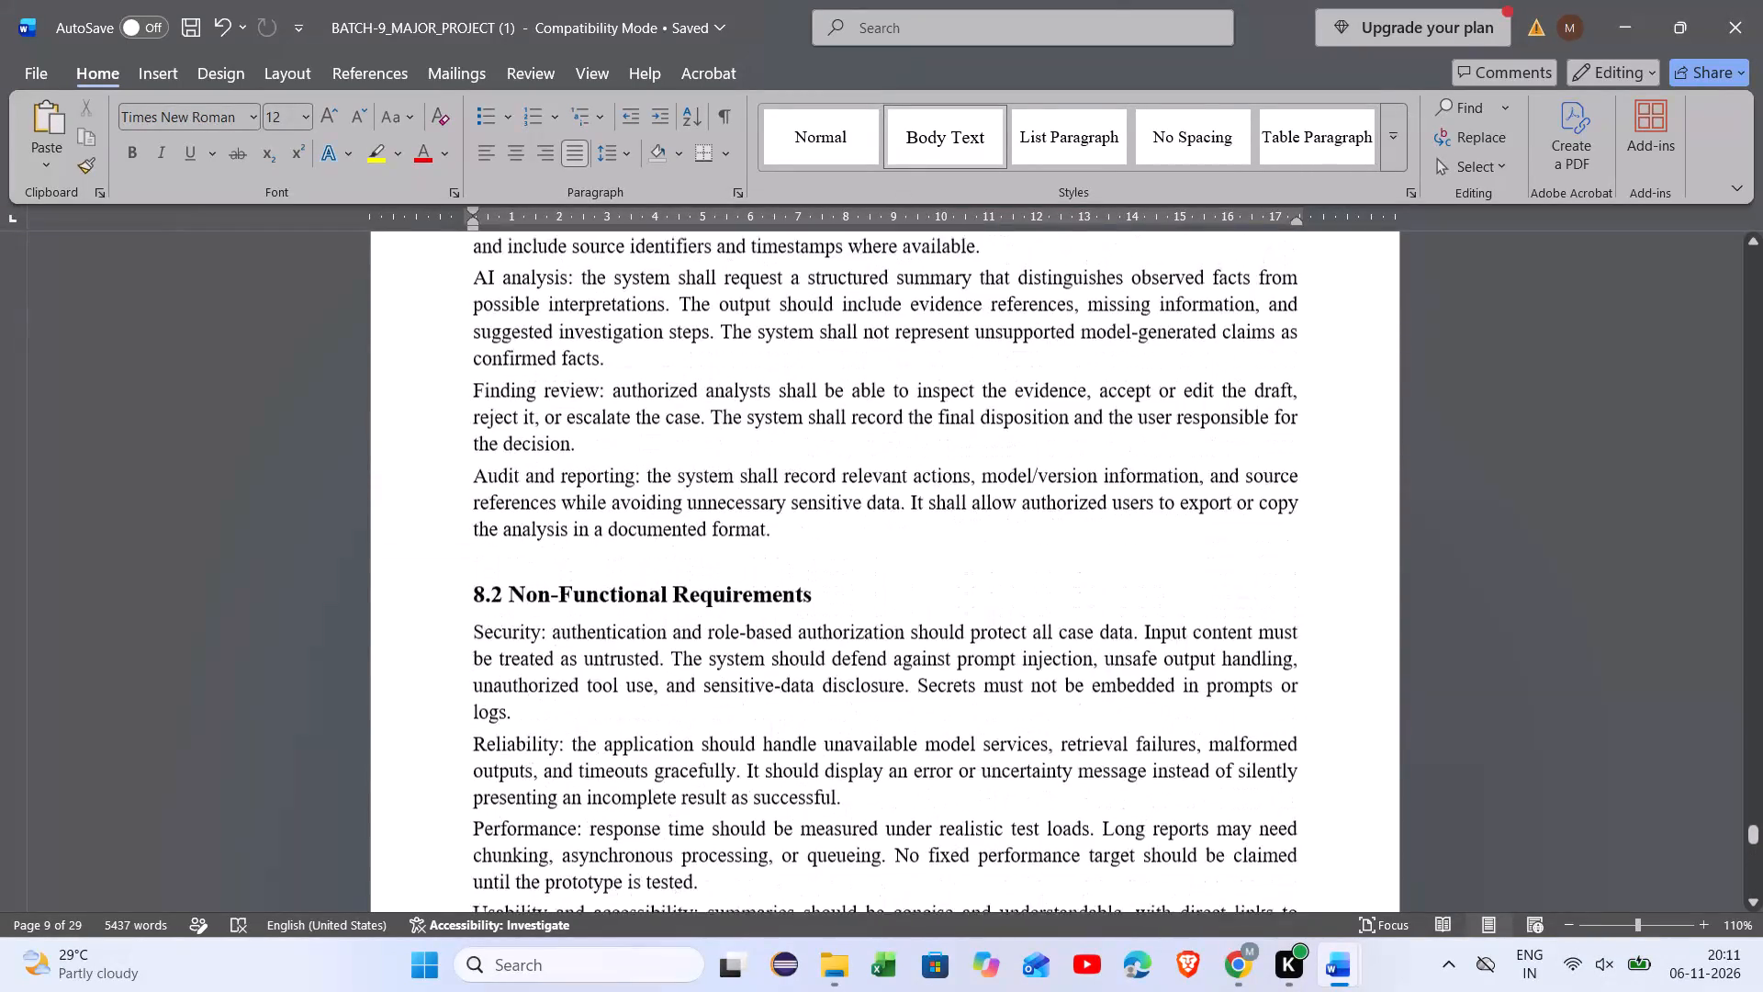
{"action": "scroll", "coordinate": [790, 380], "scroll_direction": "up", "scroll_amount": 1}
{"action": "left_click", "coordinate": [801, 447]}
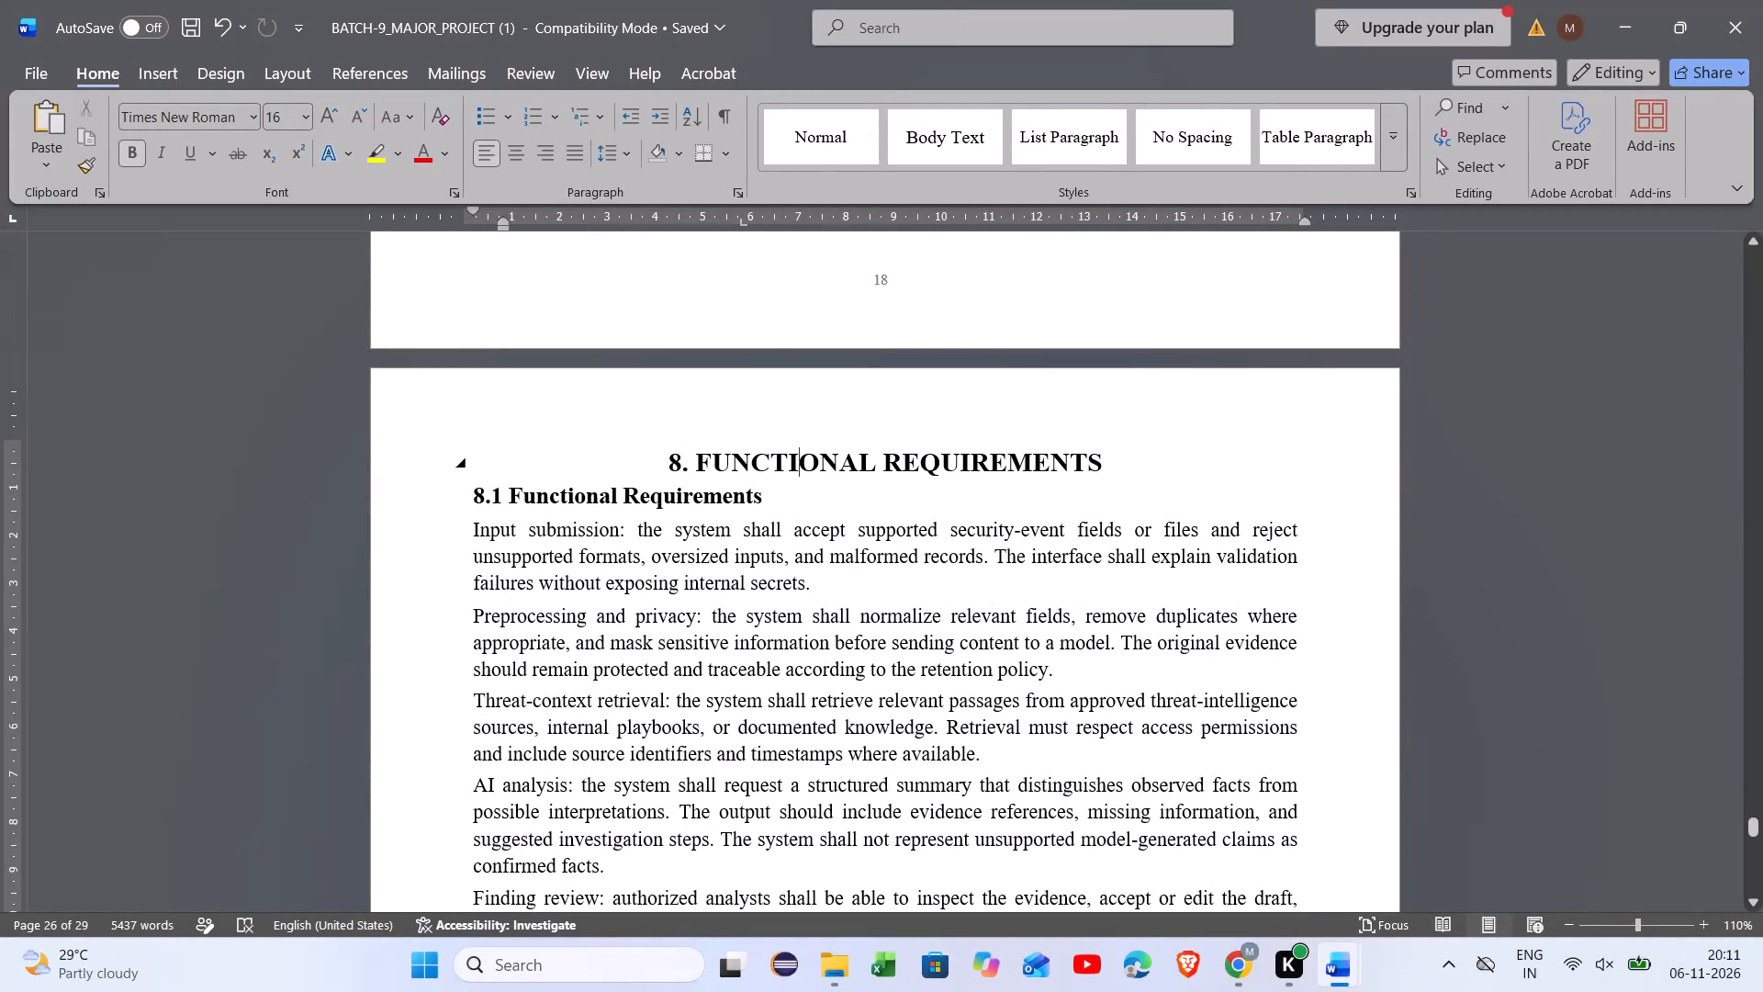
{"action": "scroll", "coordinate": [801, 447], "scroll_direction": "up", "scroll_amount": 5}
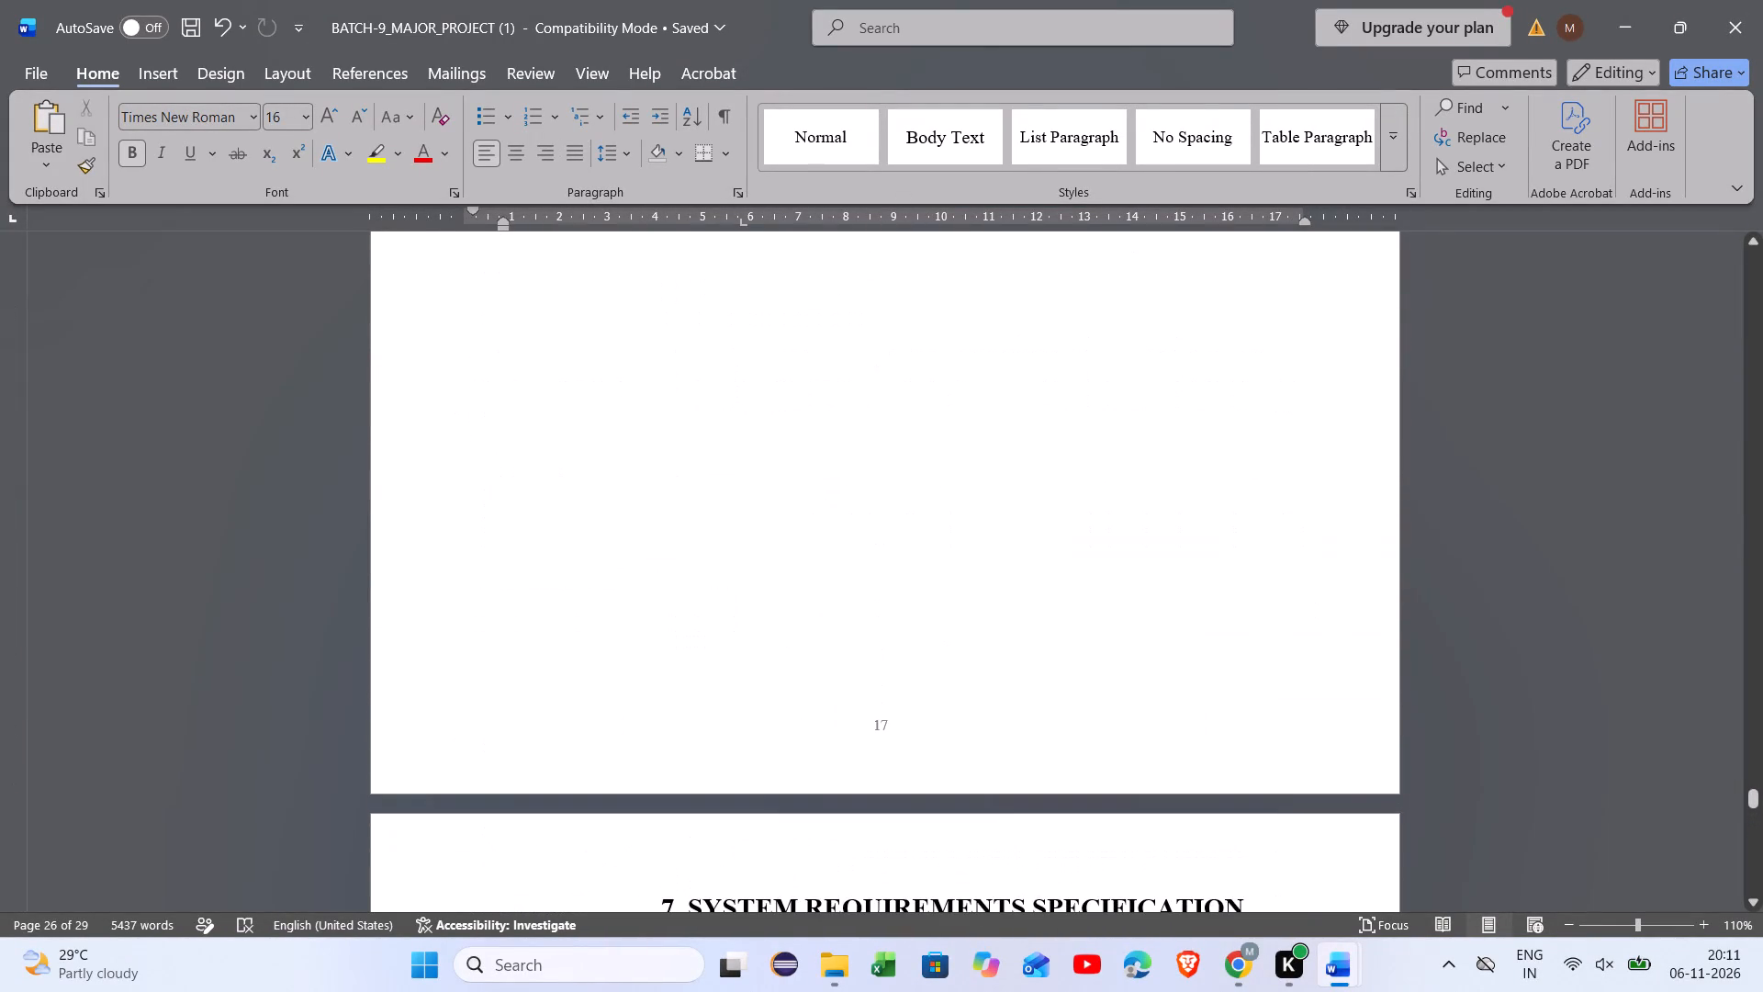
{"action": "scroll", "coordinate": [841, 648], "scroll_direction": "down", "scroll_amount": 2}
{"action": "left_click", "coordinate": [818, 768]}
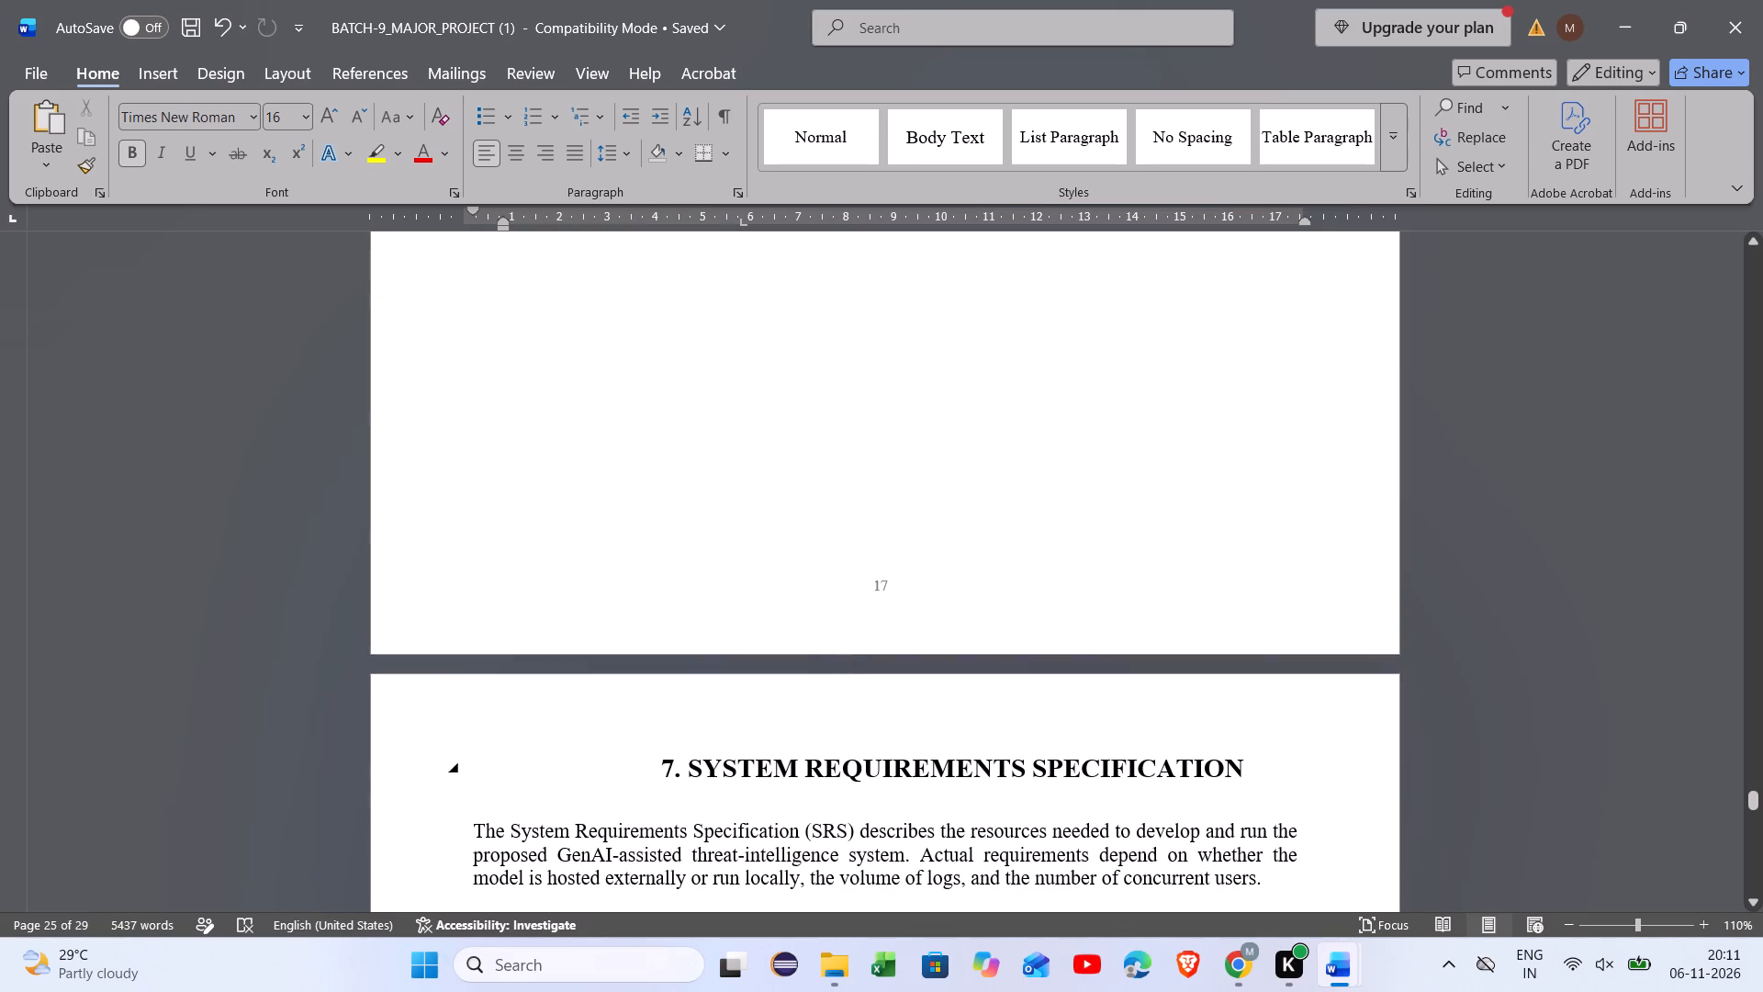
Set the "6. SOFTWARE ENVIRONMENT" chapter heading to font size 16.
{"action": "scroll", "coordinate": [818, 768], "scroll_direction": "up", "scroll_amount": 7}
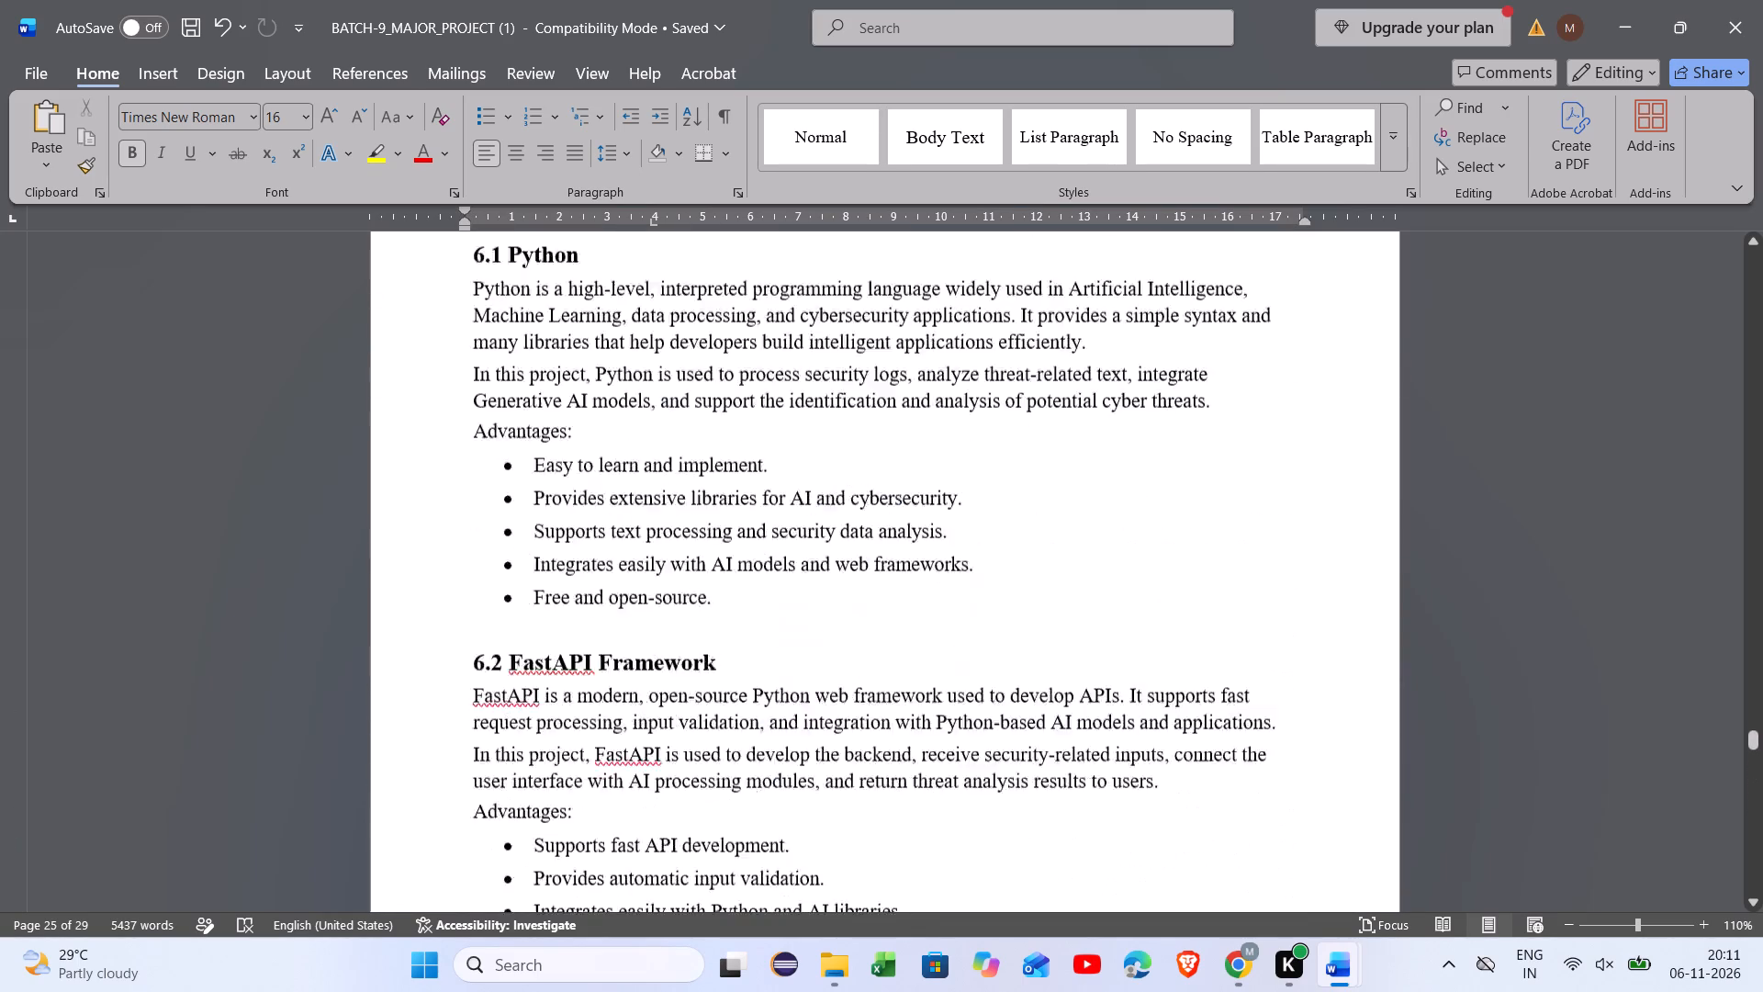
{"action": "left_click", "coordinate": [818, 768]}
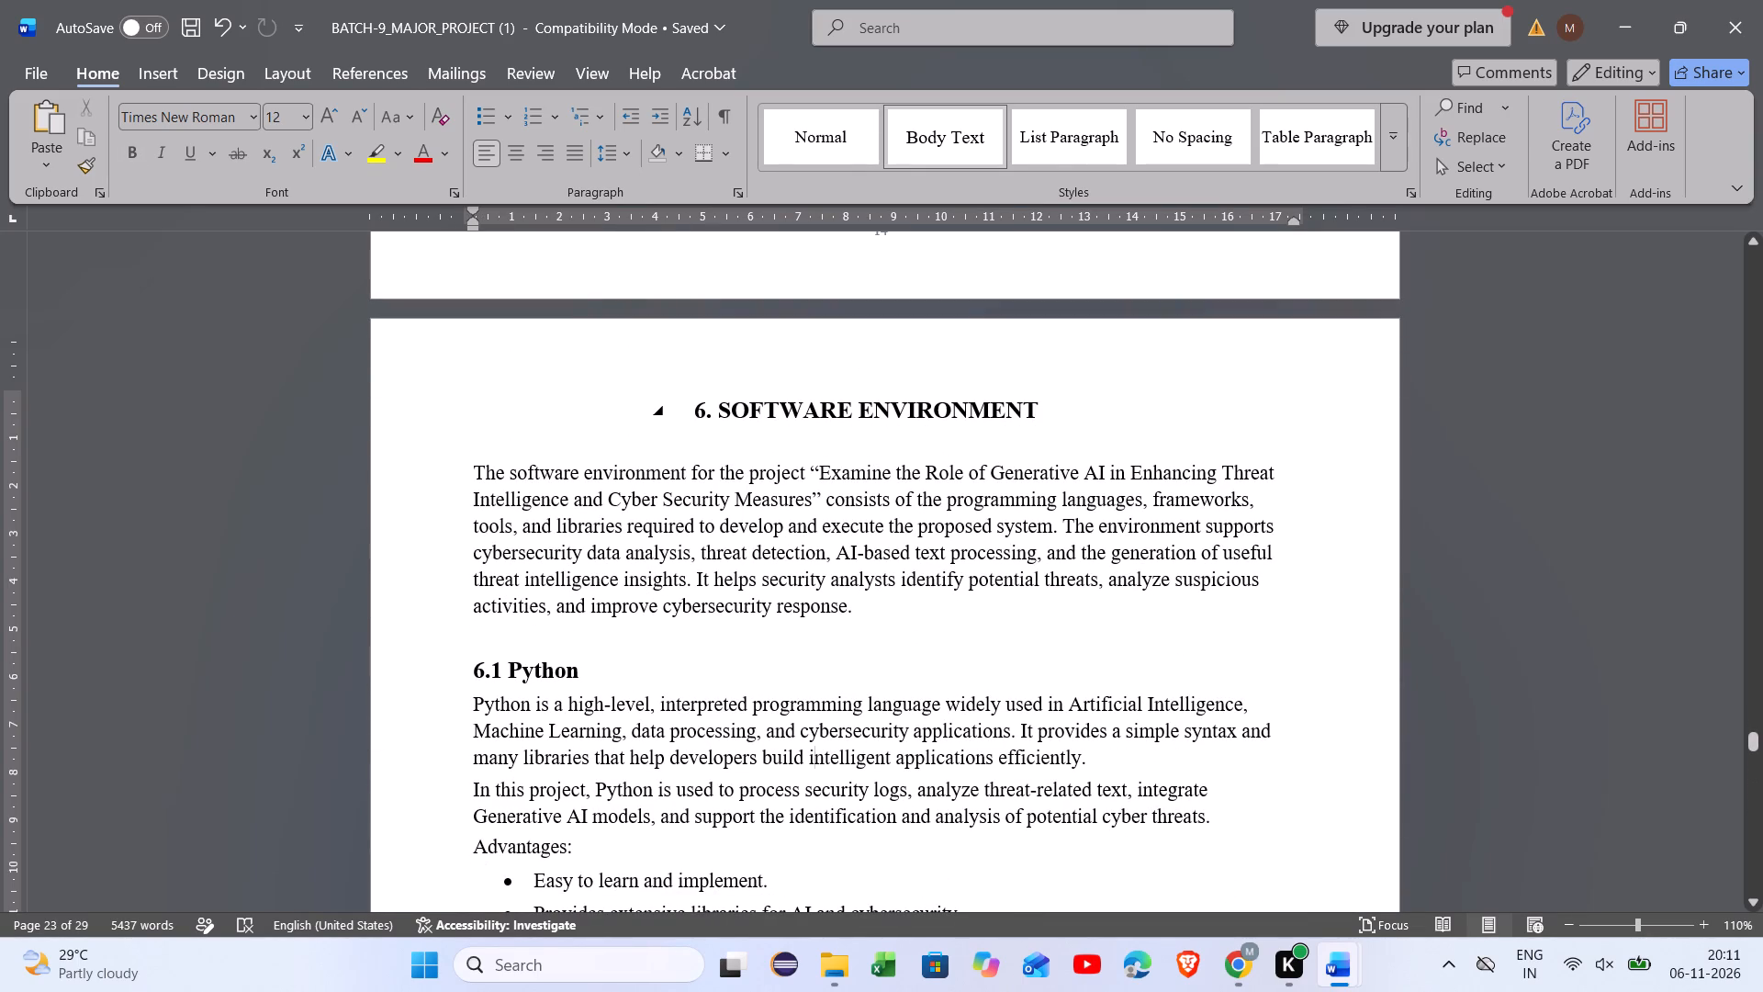
{"action": "left_click", "coordinate": [848, 418]}
{"action": "scroll", "coordinate": [848, 418], "scroll_direction": "up", "scroll_amount": 1}
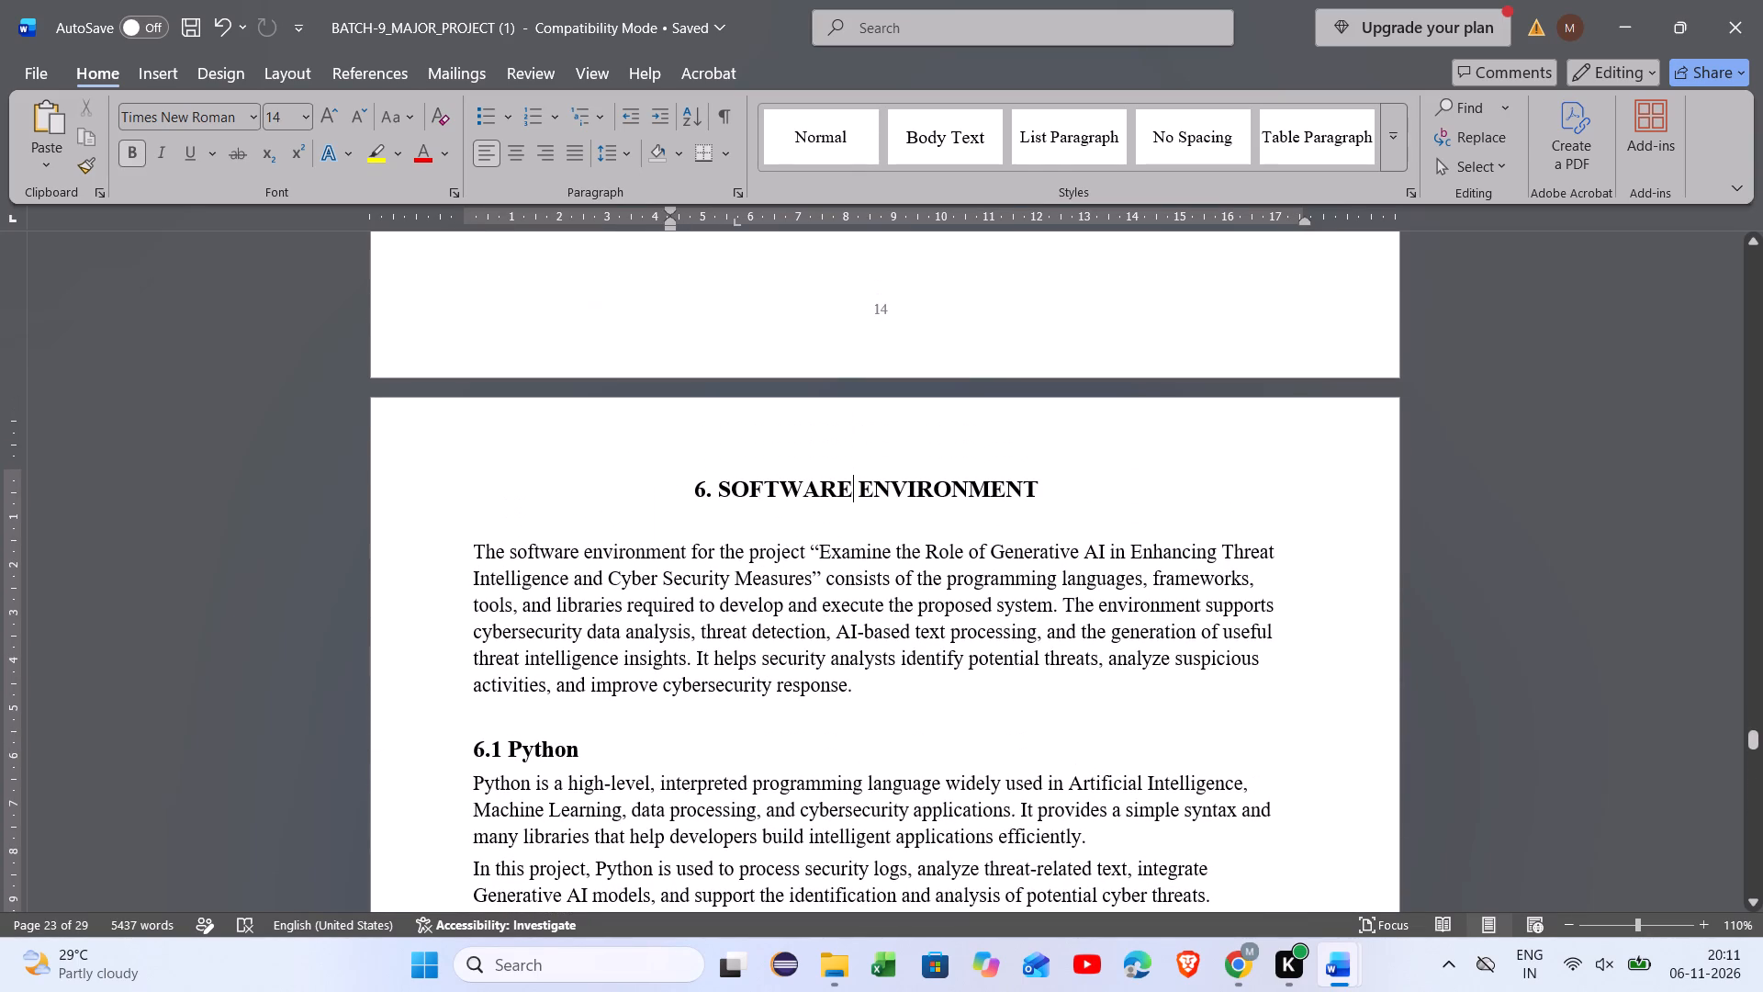
{"action": "left_click_drag", "start_coordinate": [1041, 486], "coordinate": [697, 476]}
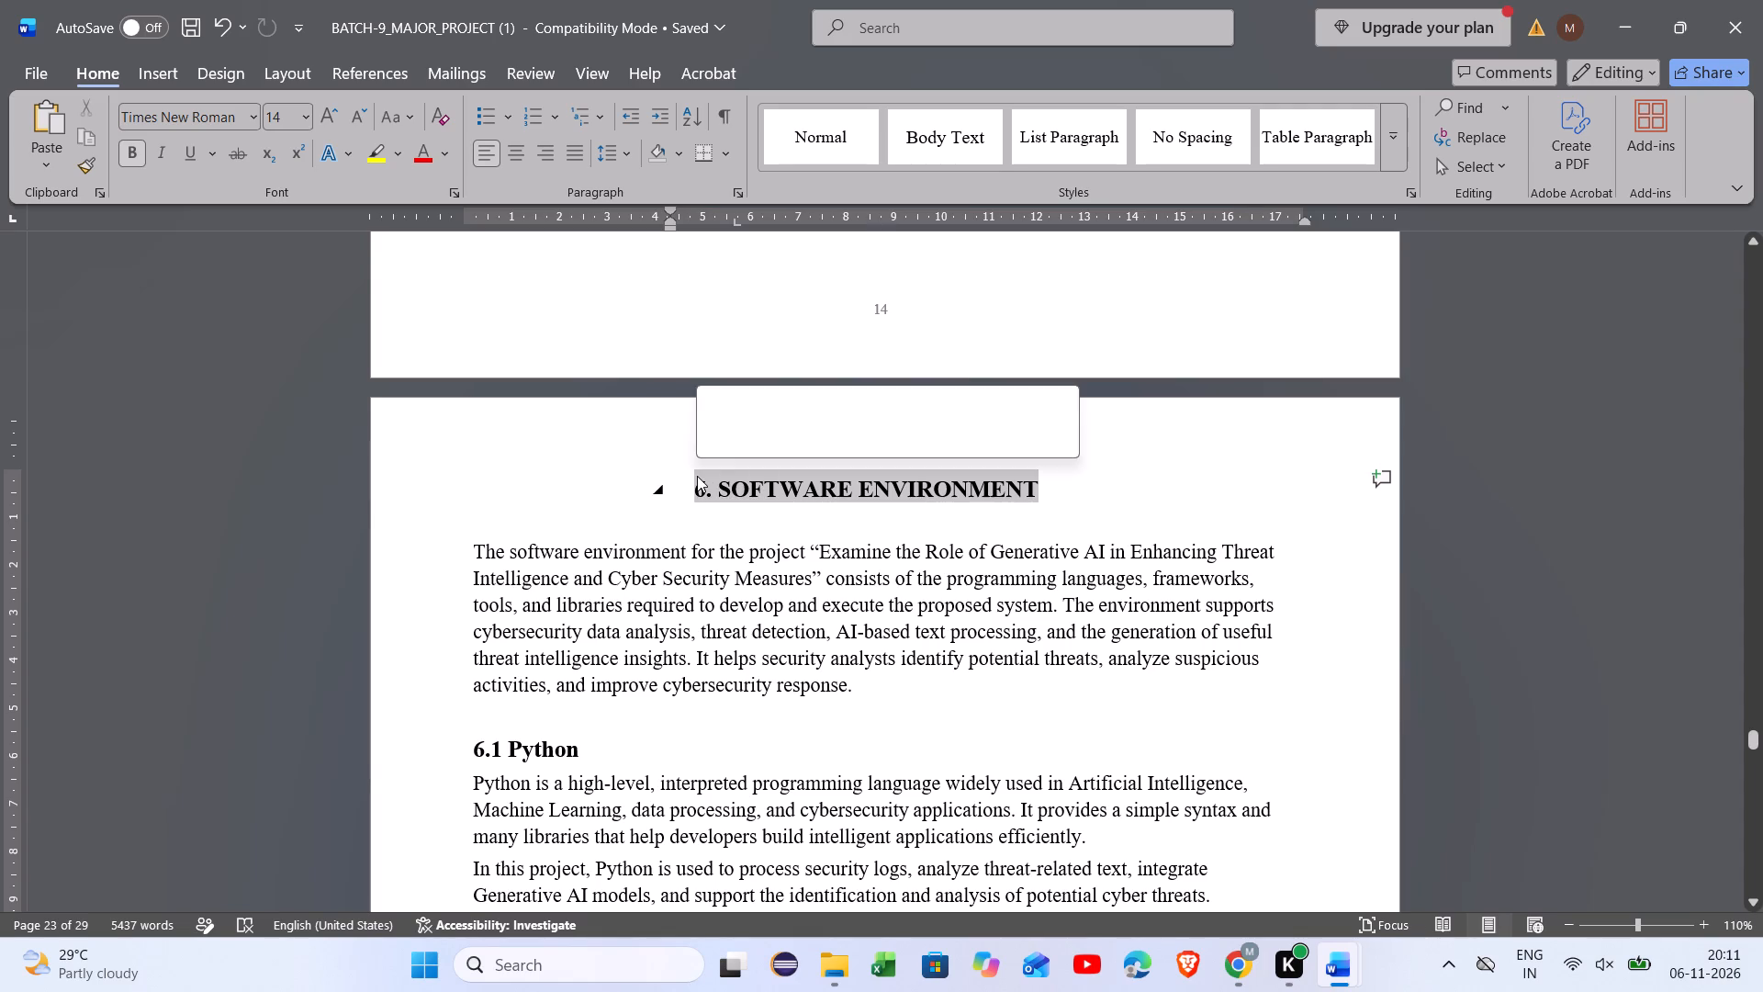
{"action": "left_click", "coordinate": [877, 403]}
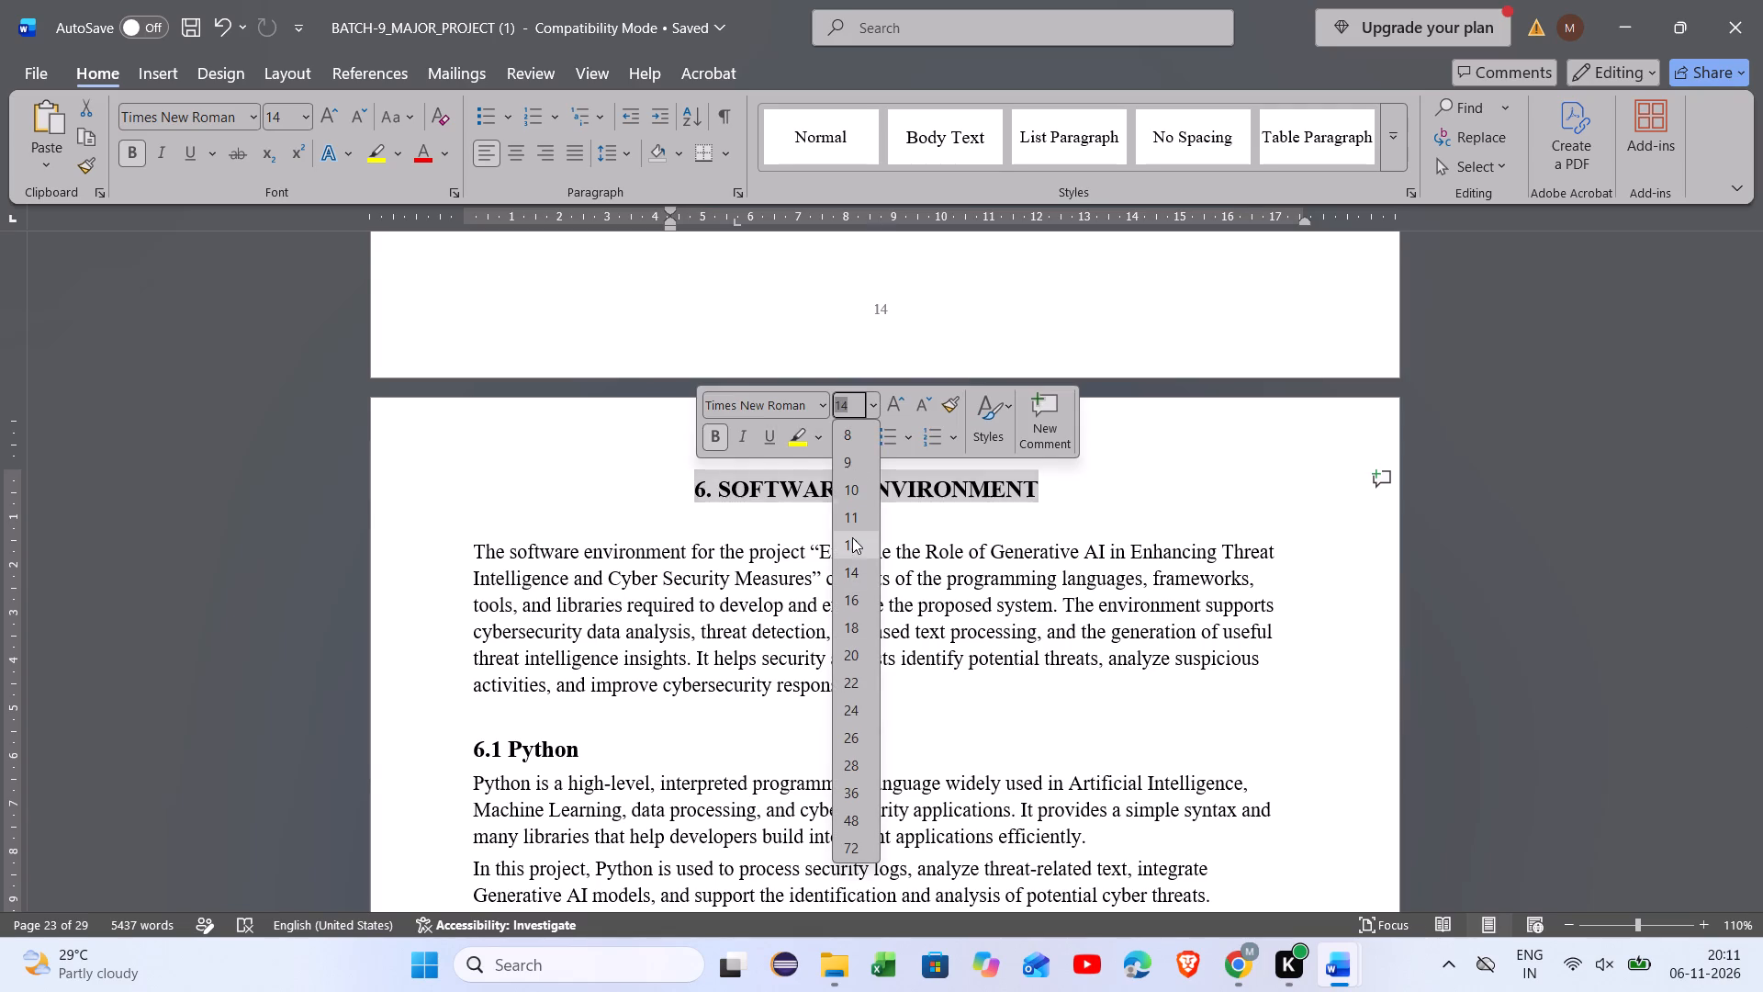
{"action": "left_click", "coordinate": [850, 598]}
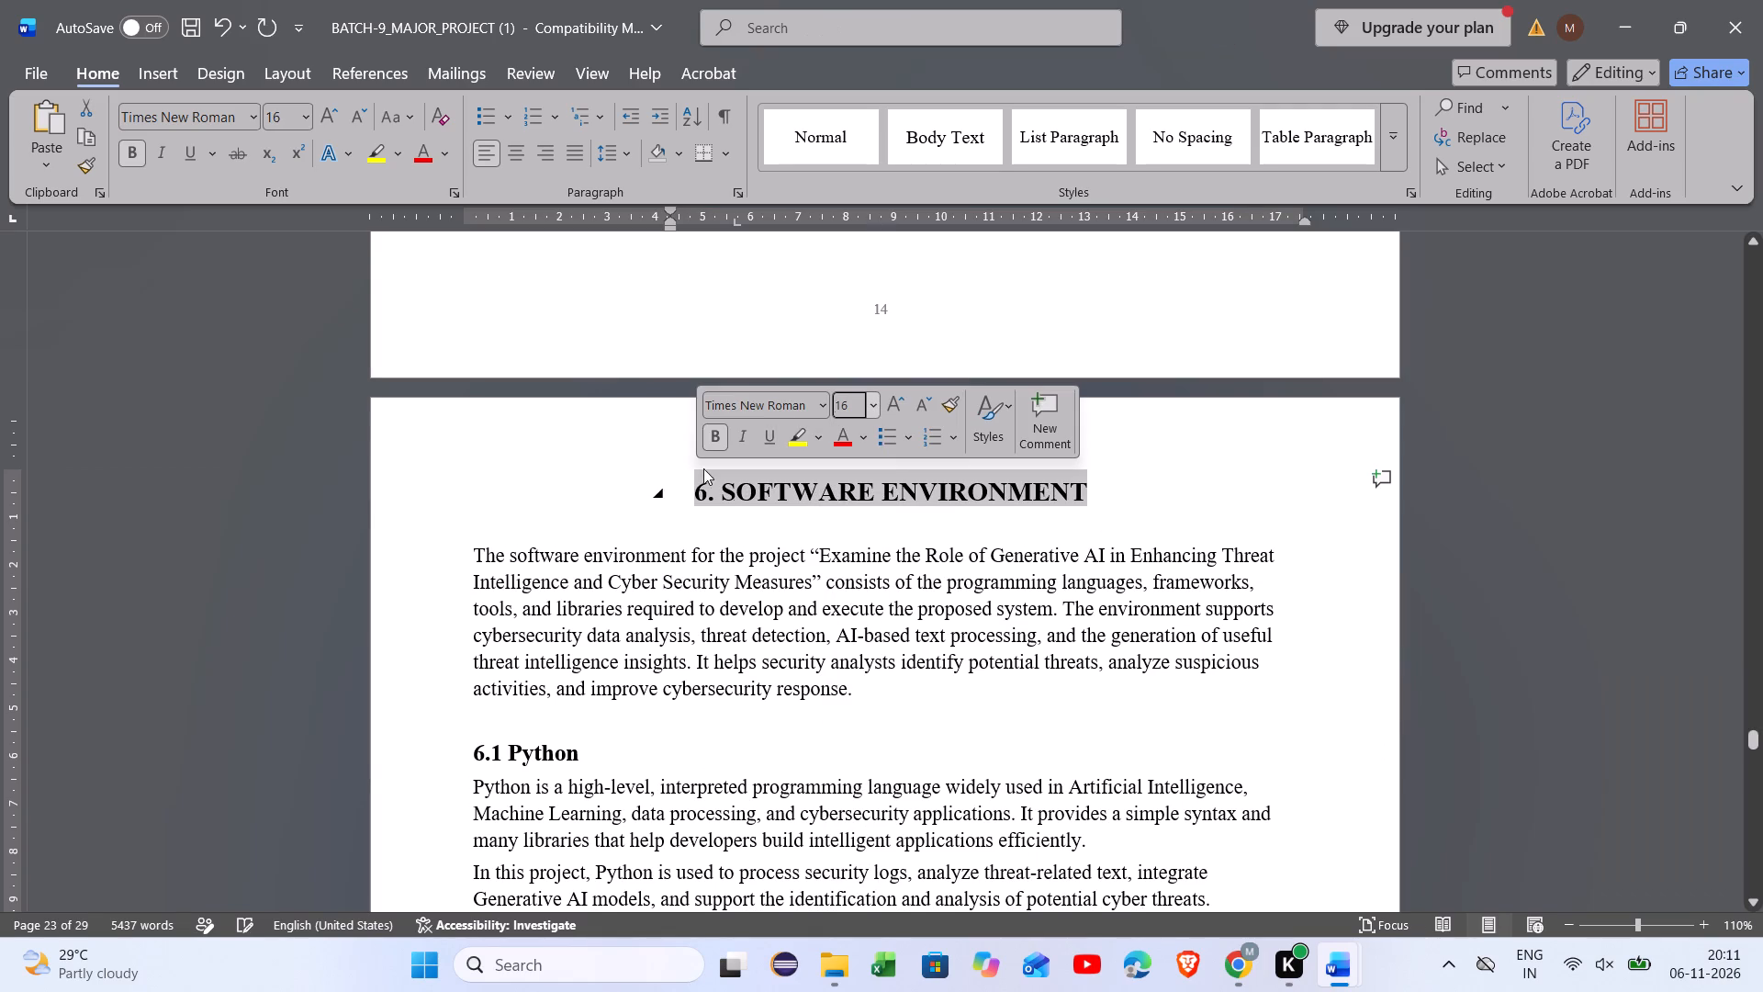
{"action": "left_click", "coordinate": [675, 511]}
Review the pages from the Software Environment chapter through section 8.3 to the References for consistent text sizes and layout.
{"action": "scroll", "coordinate": [675, 511], "scroll_direction": "up", "scroll_amount": 1}
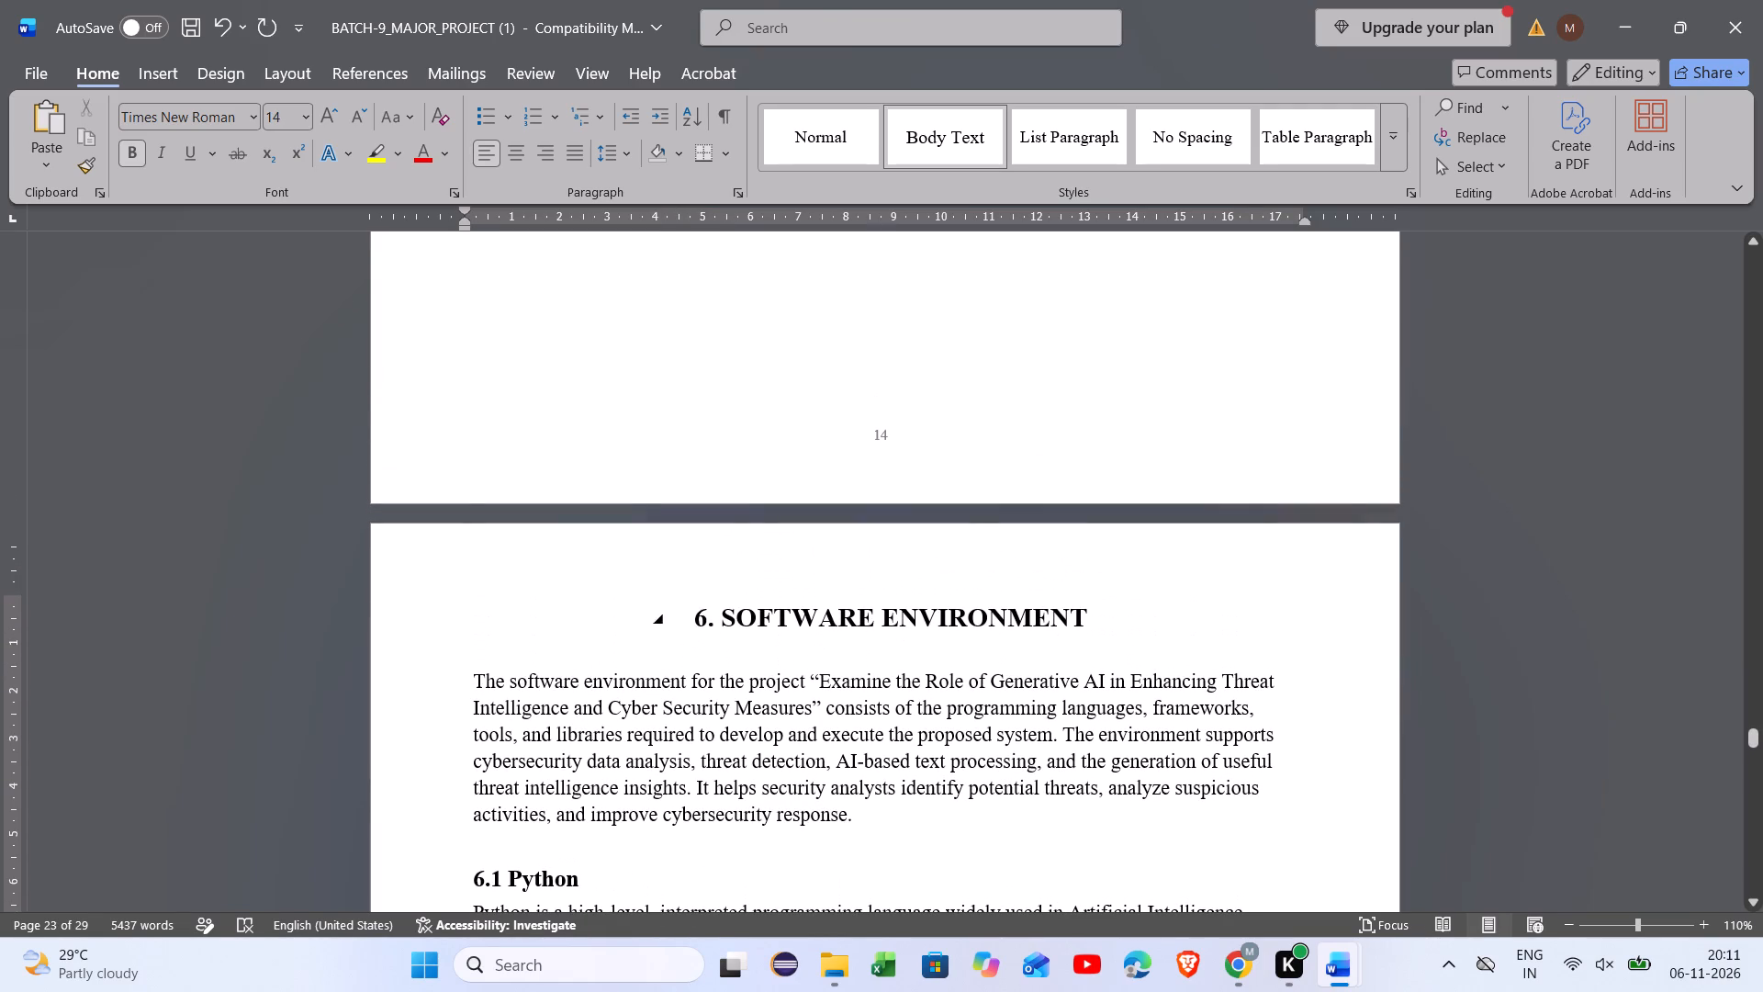
{"action": "left_click", "coordinate": [640, 717]}
{"action": "scroll", "coordinate": [640, 717], "scroll_direction": "down", "scroll_amount": 5}
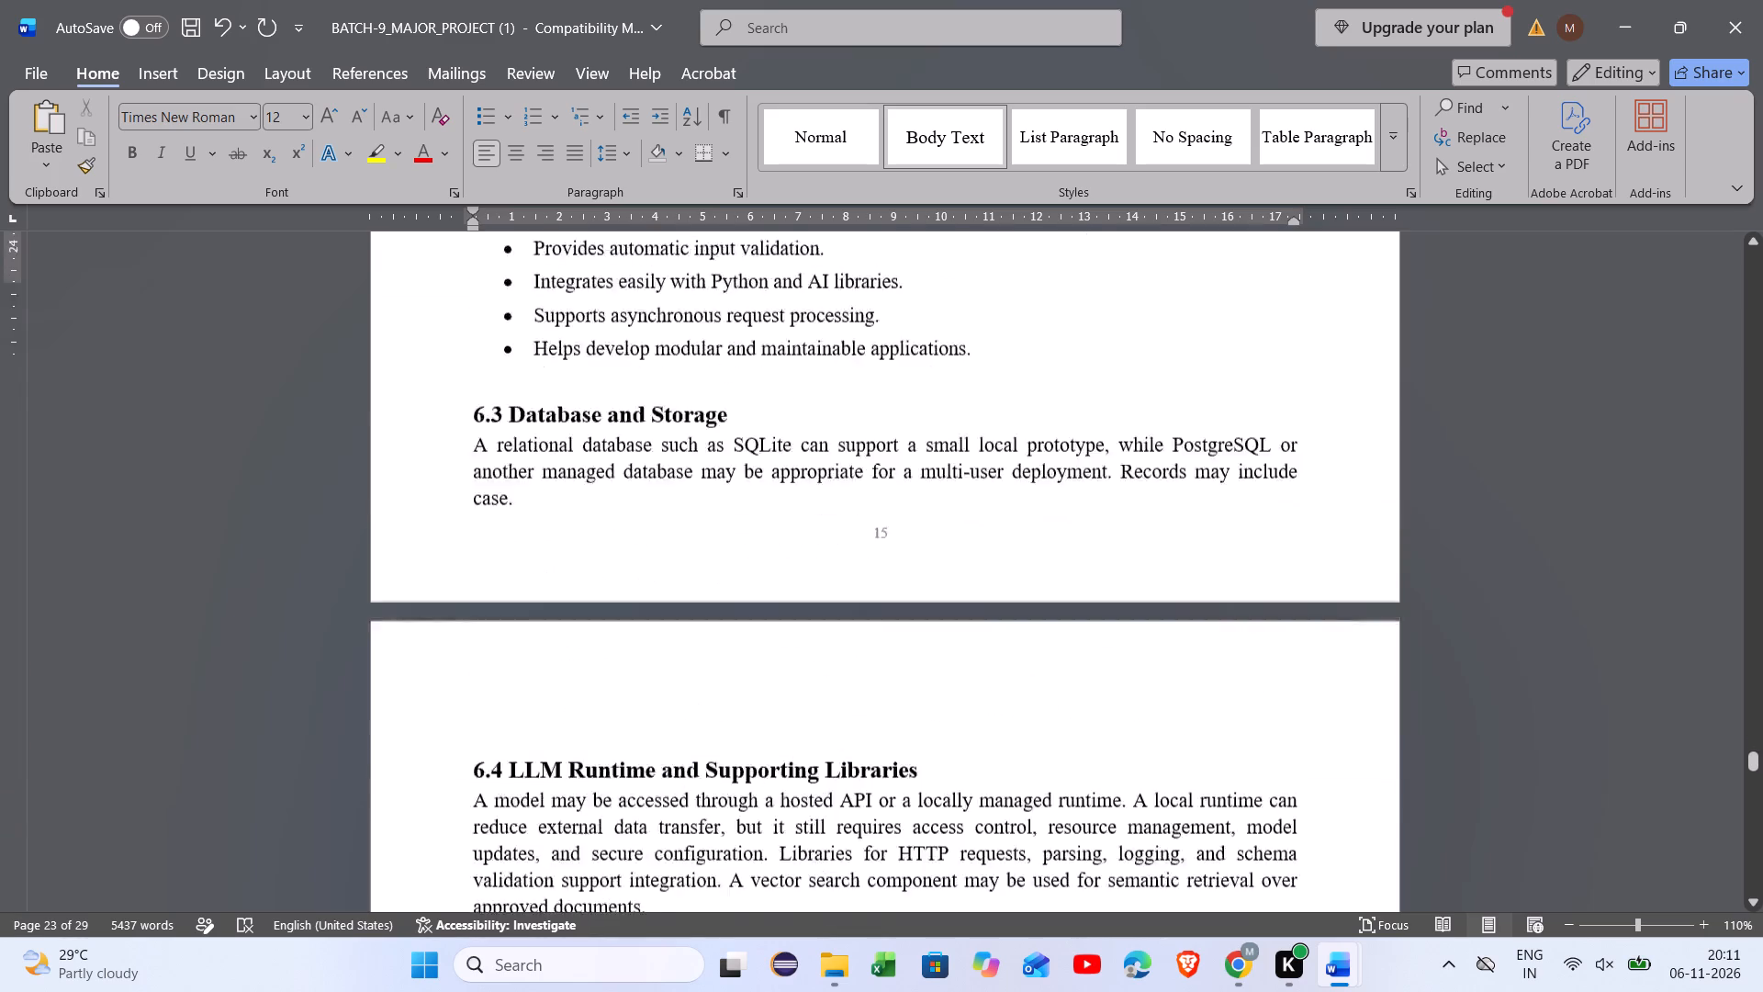
{"action": "scroll", "coordinate": [640, 717], "scroll_direction": "down", "scroll_amount": 2}
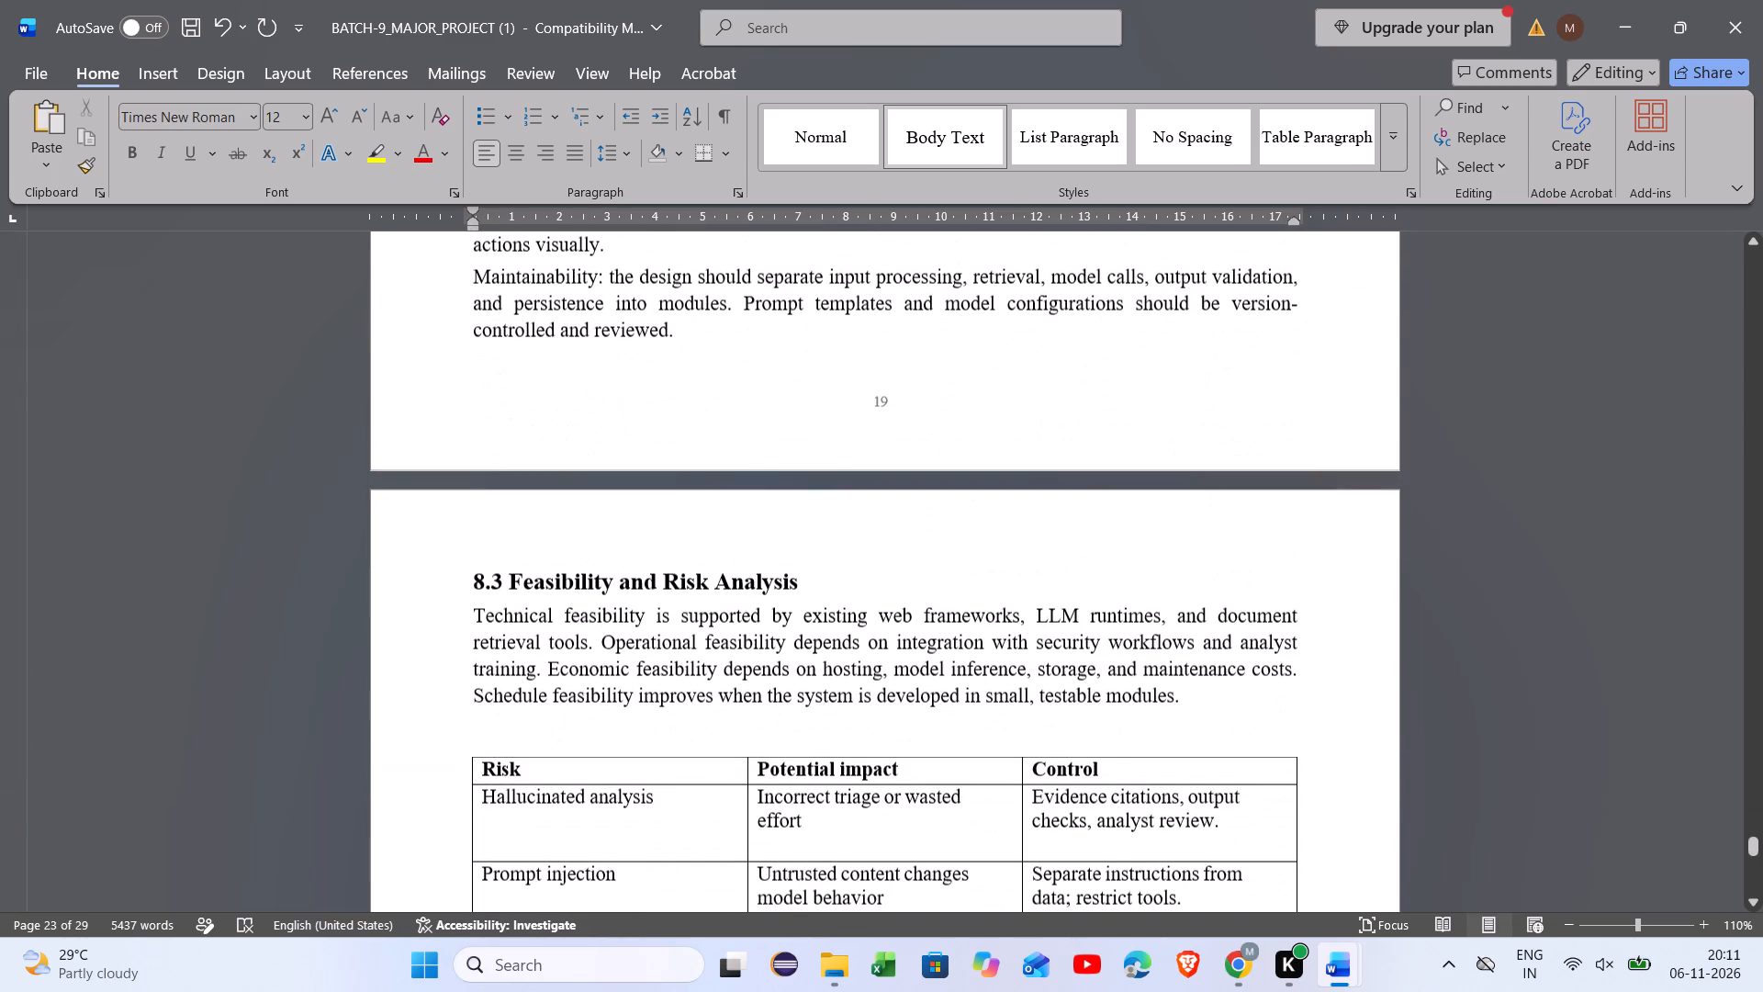
{"action": "left_click", "coordinate": [681, 575]}
{"action": "scroll", "coordinate": [707, 649], "scroll_direction": "down", "scroll_amount": 1}
{"action": "scroll", "coordinate": [707, 649], "scroll_direction": "up", "scroll_amount": 1}
{"action": "scroll", "coordinate": [707, 649], "scroll_direction": "down", "scroll_amount": 2}
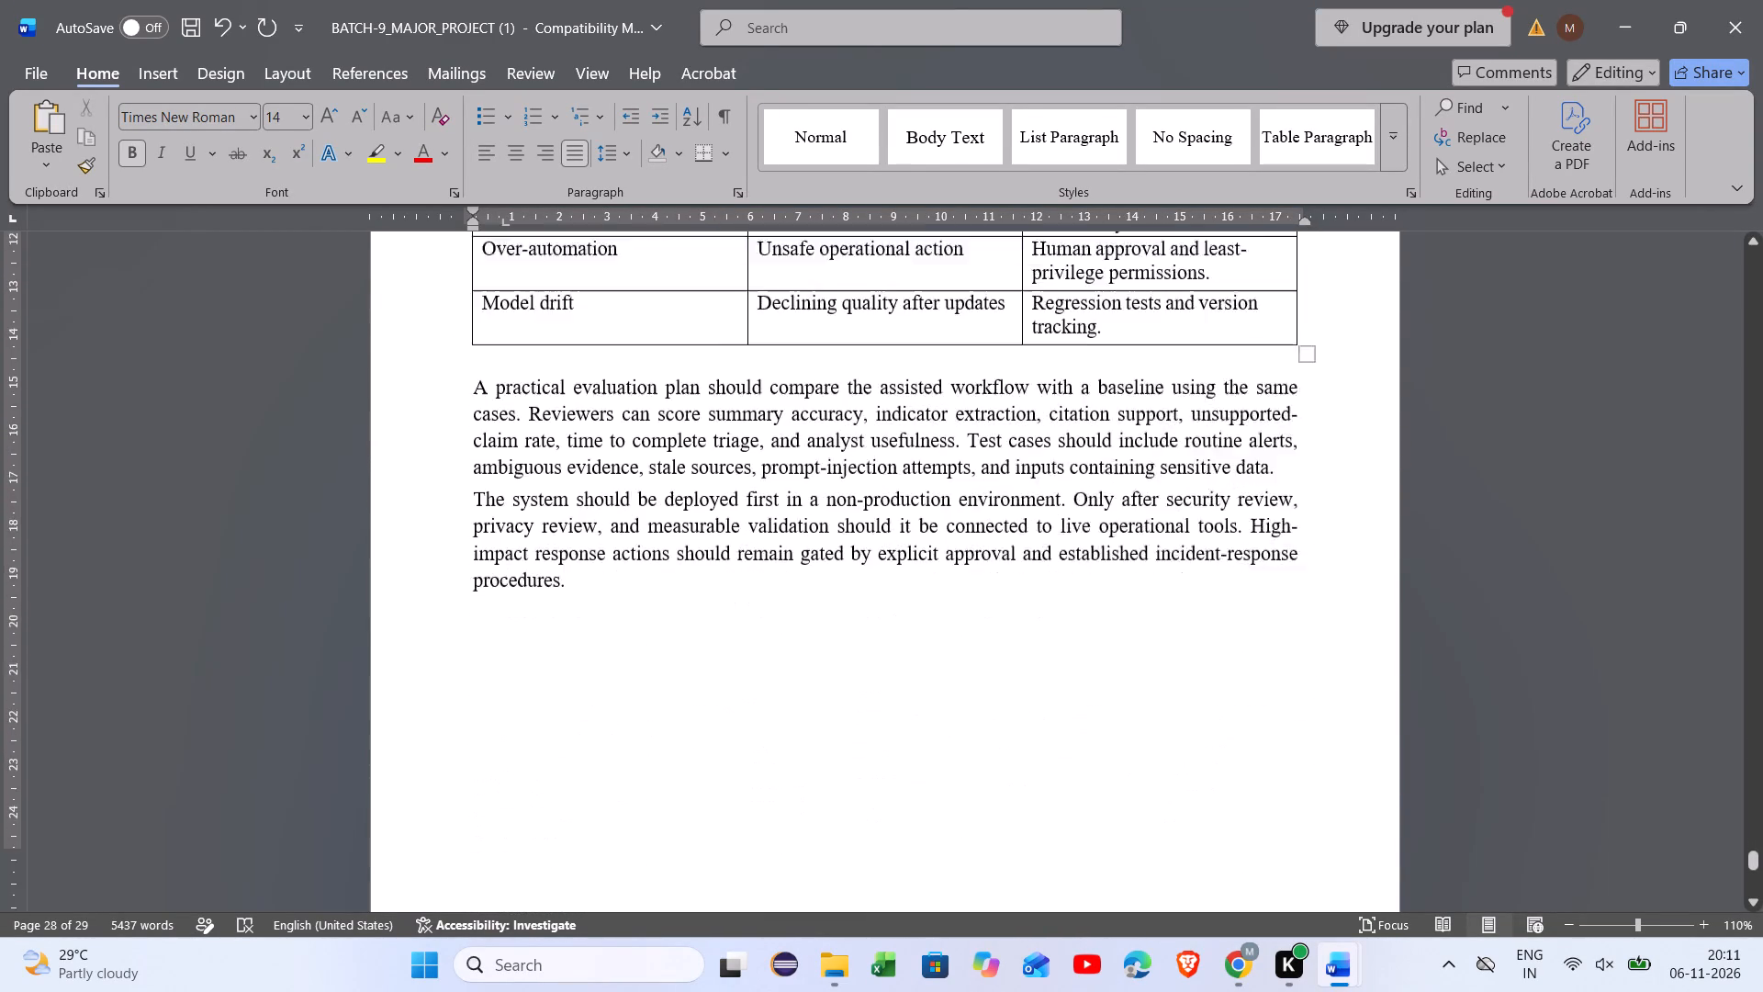
{"action": "scroll", "coordinate": [707, 649], "scroll_direction": "down", "scroll_amount": 2}
{"action": "left_click", "coordinate": [707, 649]}
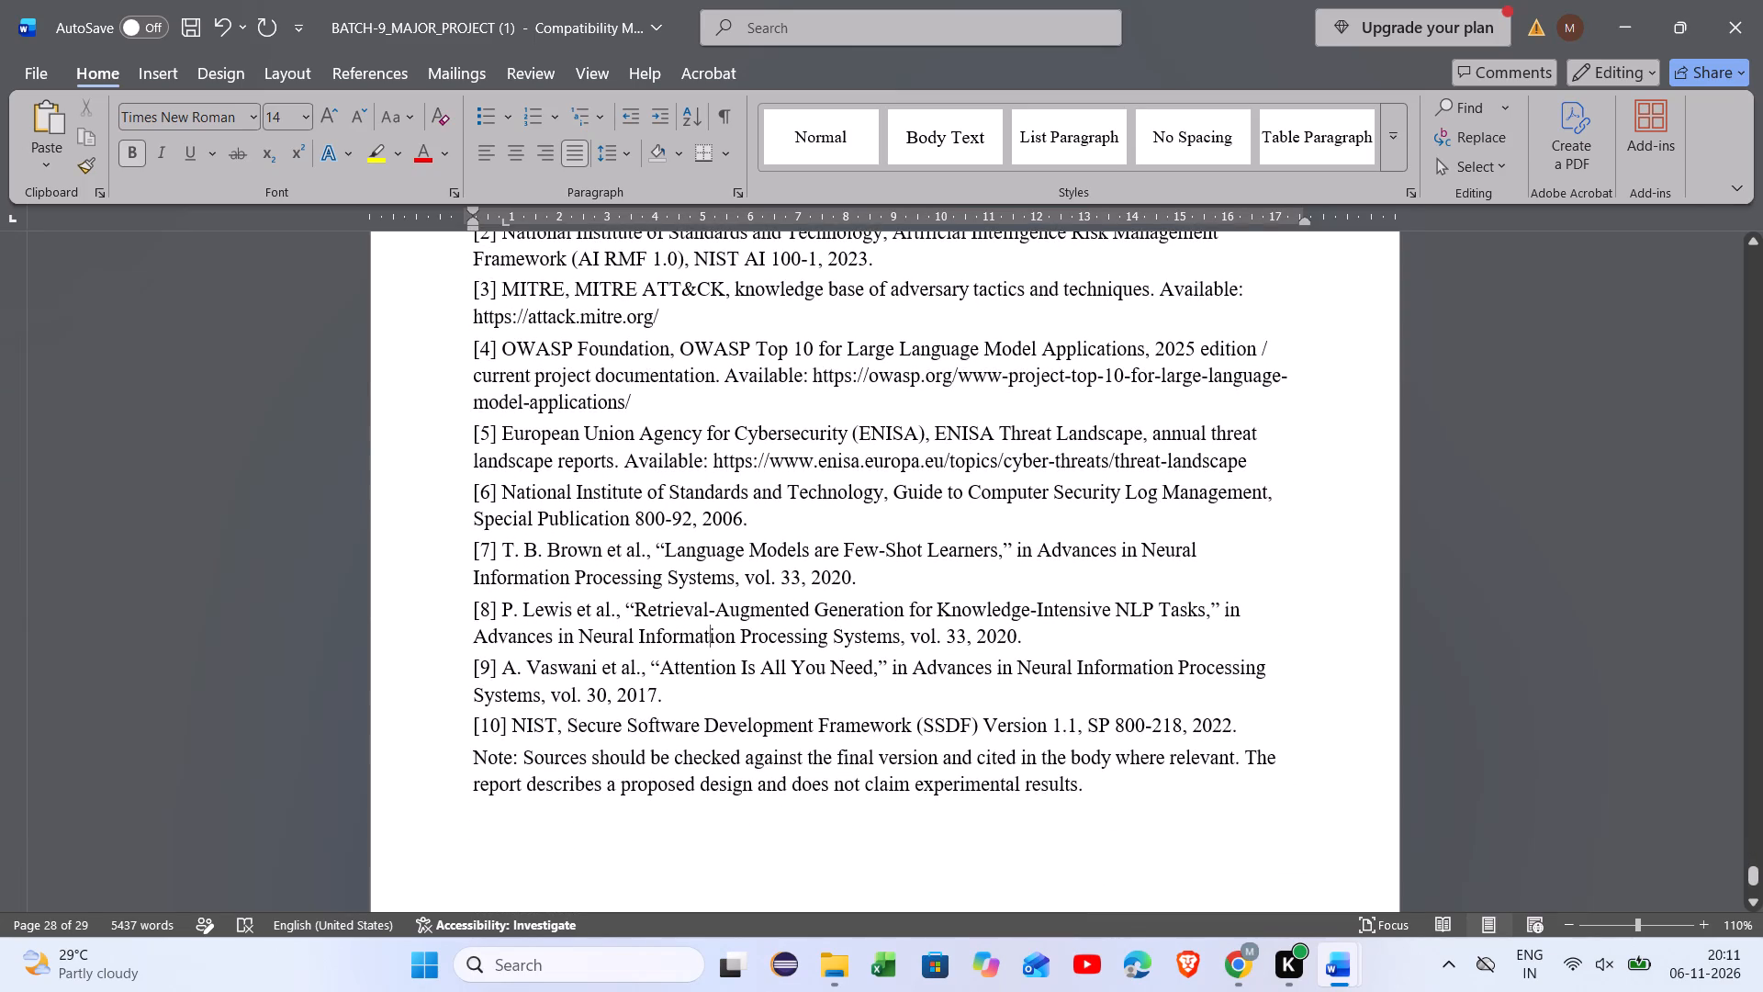
{"action": "scroll", "coordinate": [707, 649], "scroll_direction": "up", "scroll_amount": 4}
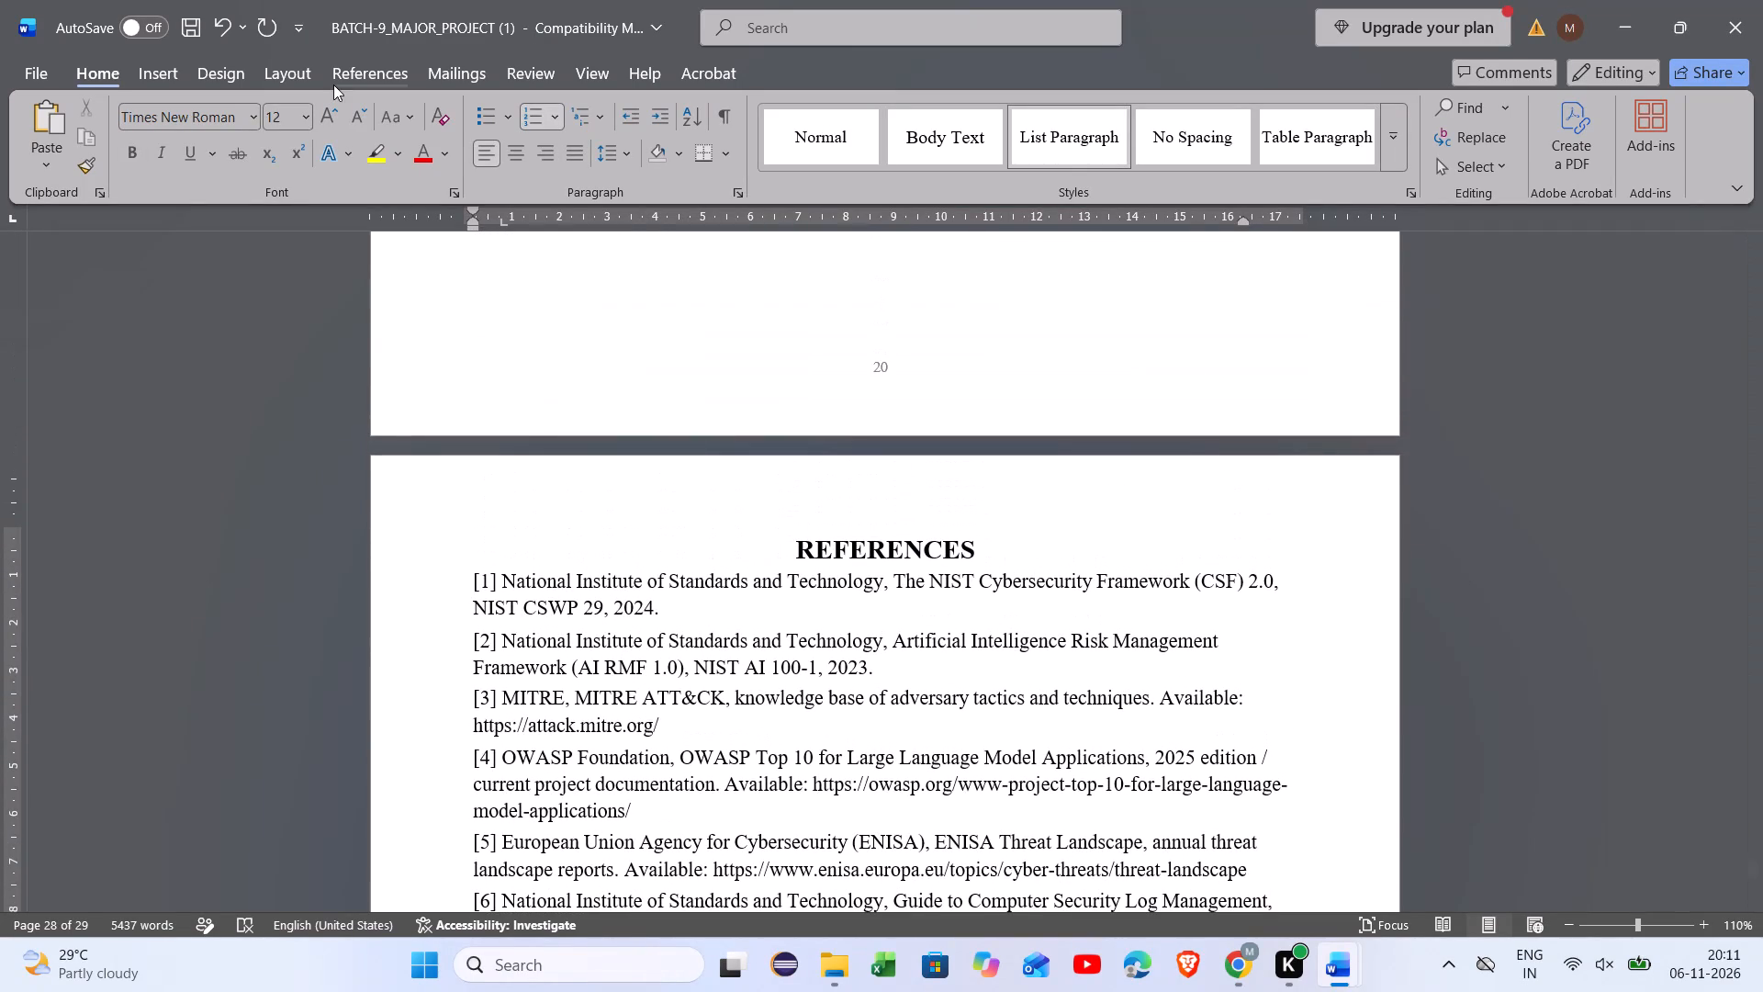
Save the major project report and close the document.
{"action": "left_click", "coordinate": [196, 14]}
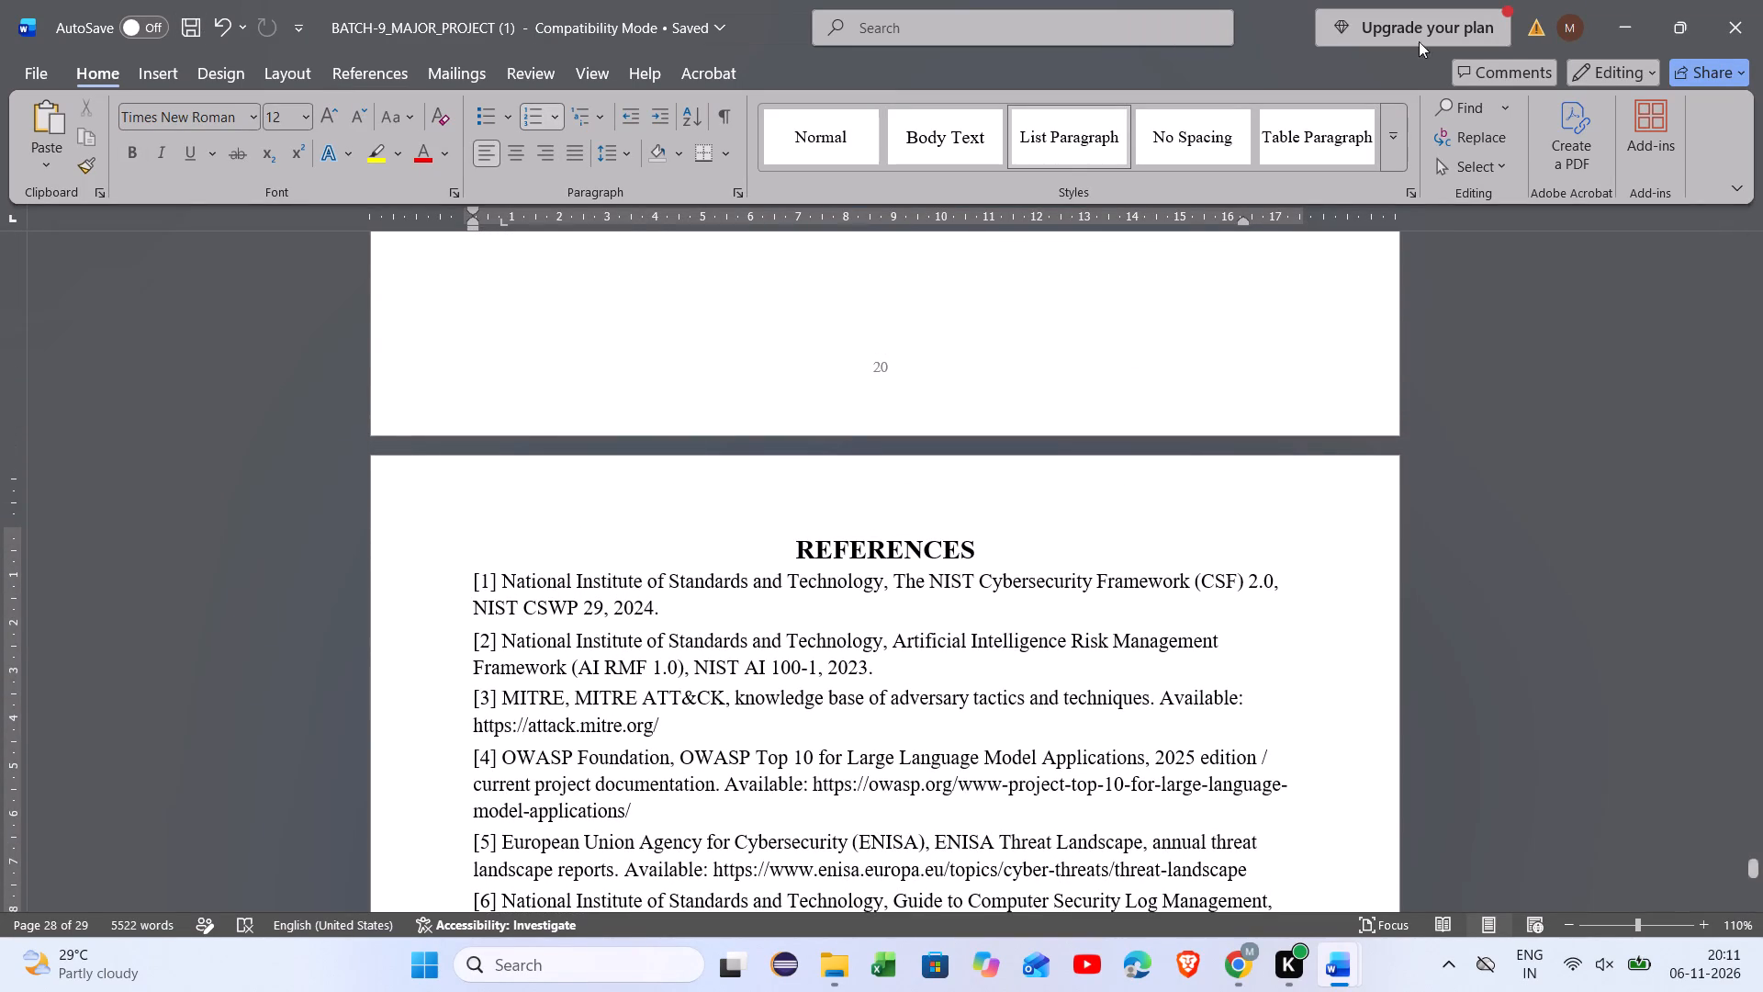
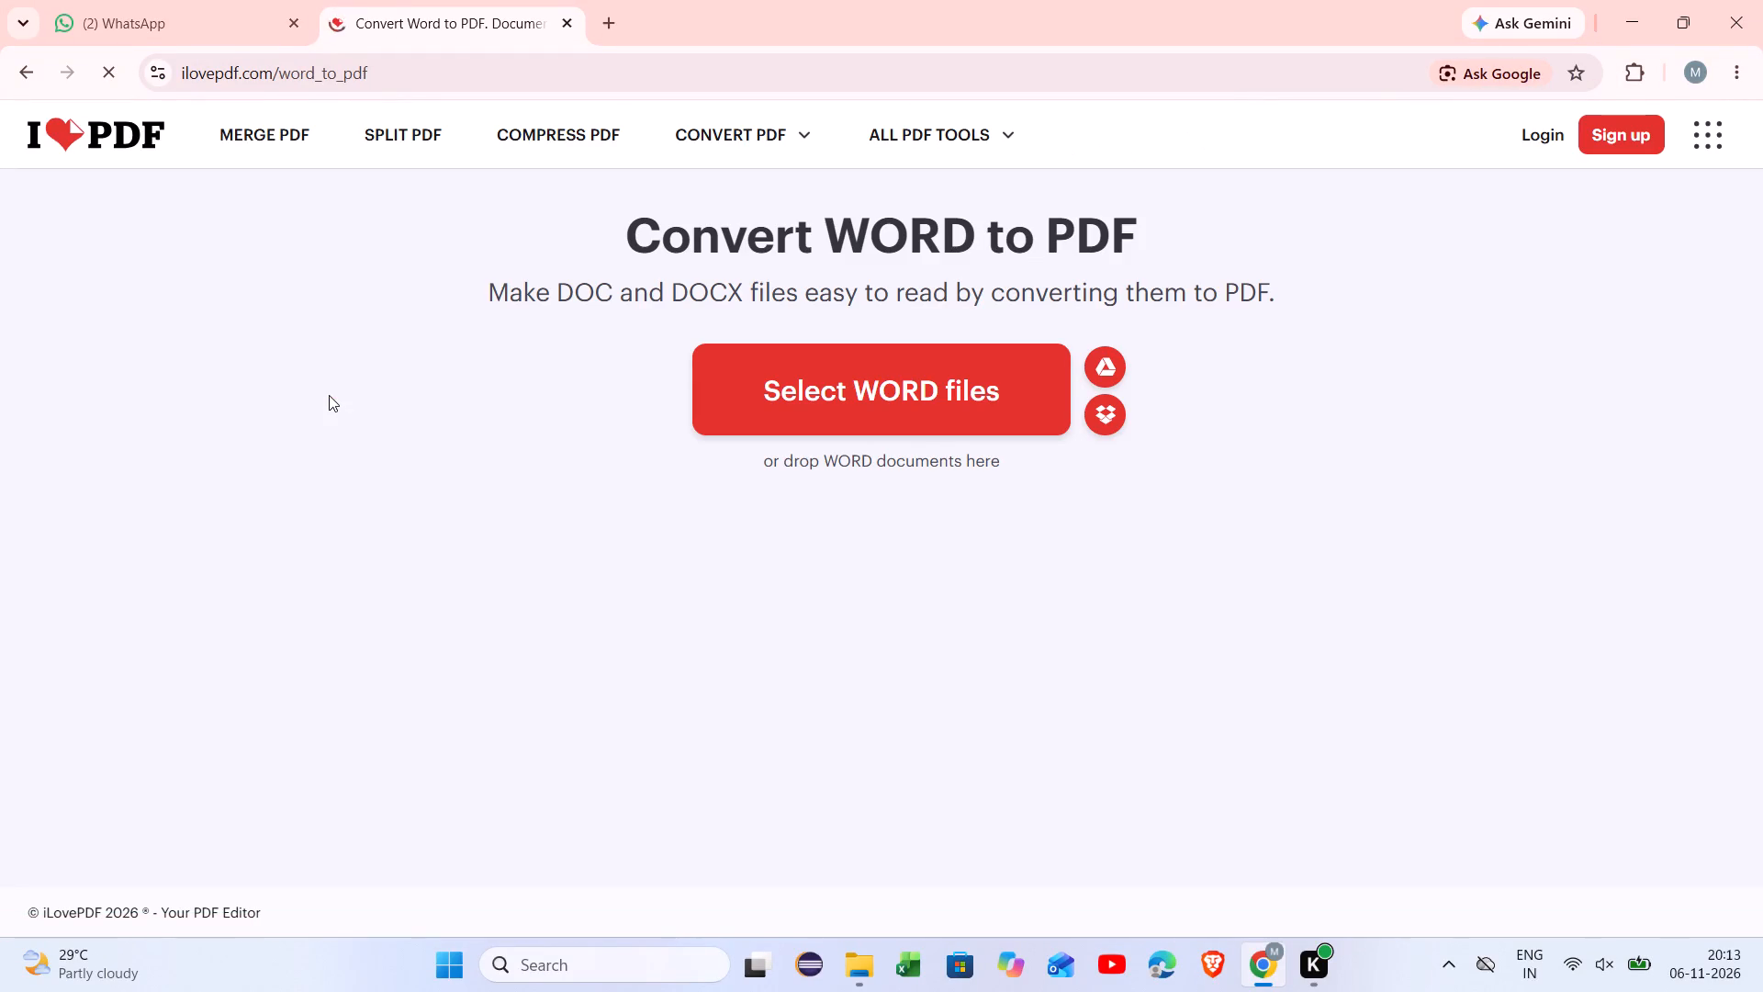
Upload the Word document BATCH-9_MAJOR_PROJECT (1) from the Downloads folder and convert it to PDF.
{"action": "left_click", "coordinate": [731, 403]}
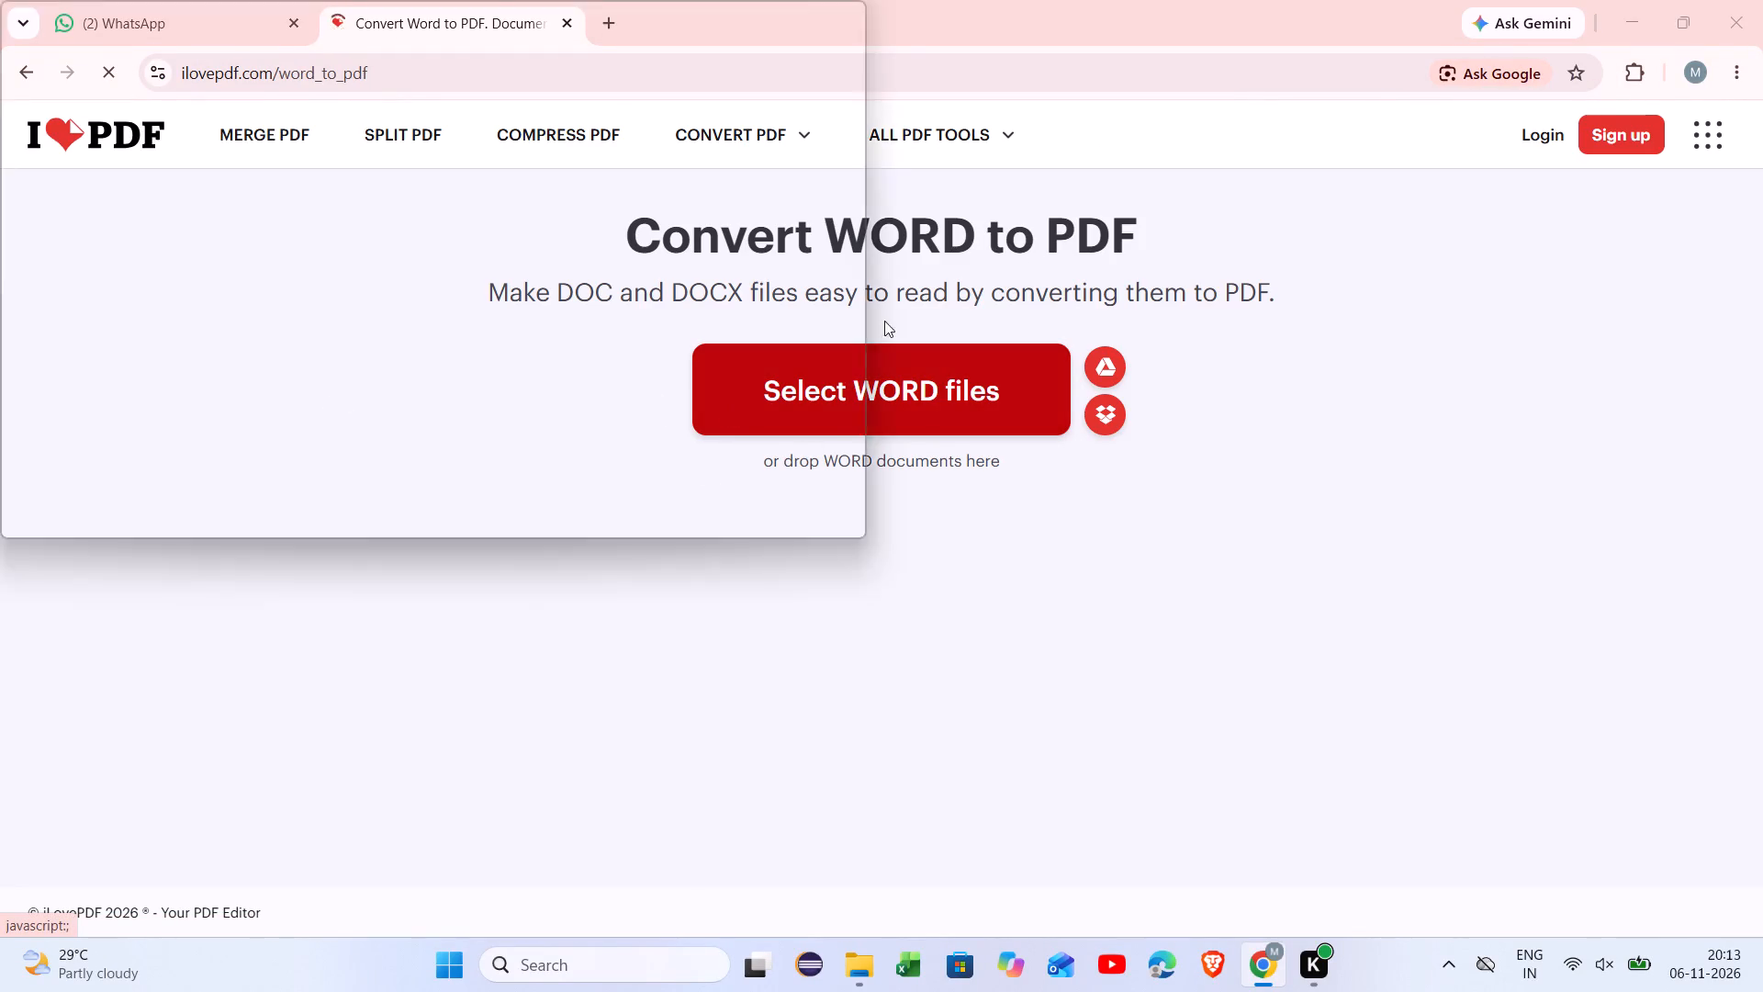
{"action": "scroll", "coordinate": [566, 341], "scroll_direction": "down", "scroll_amount": 8}
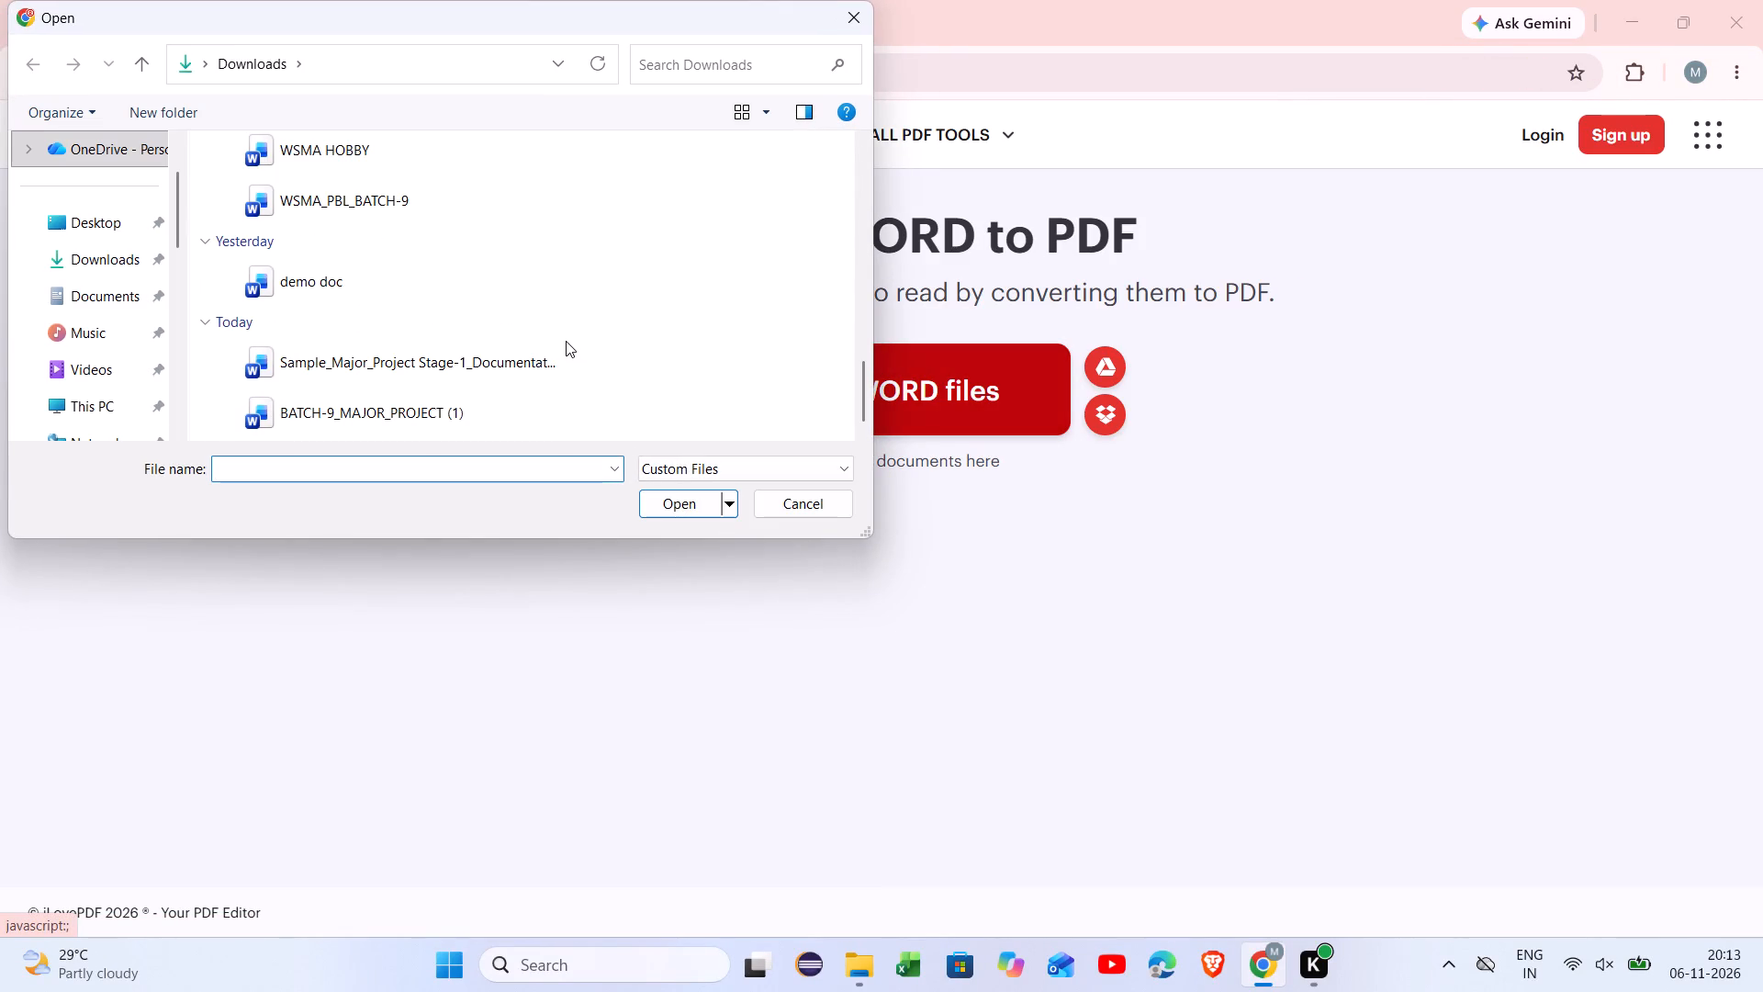
{"action": "scroll", "coordinate": [566, 341], "scroll_direction": "down", "scroll_amount": 6}
{"action": "left_click", "coordinate": [506, 400]}
{"action": "left_click", "coordinate": [659, 507]}
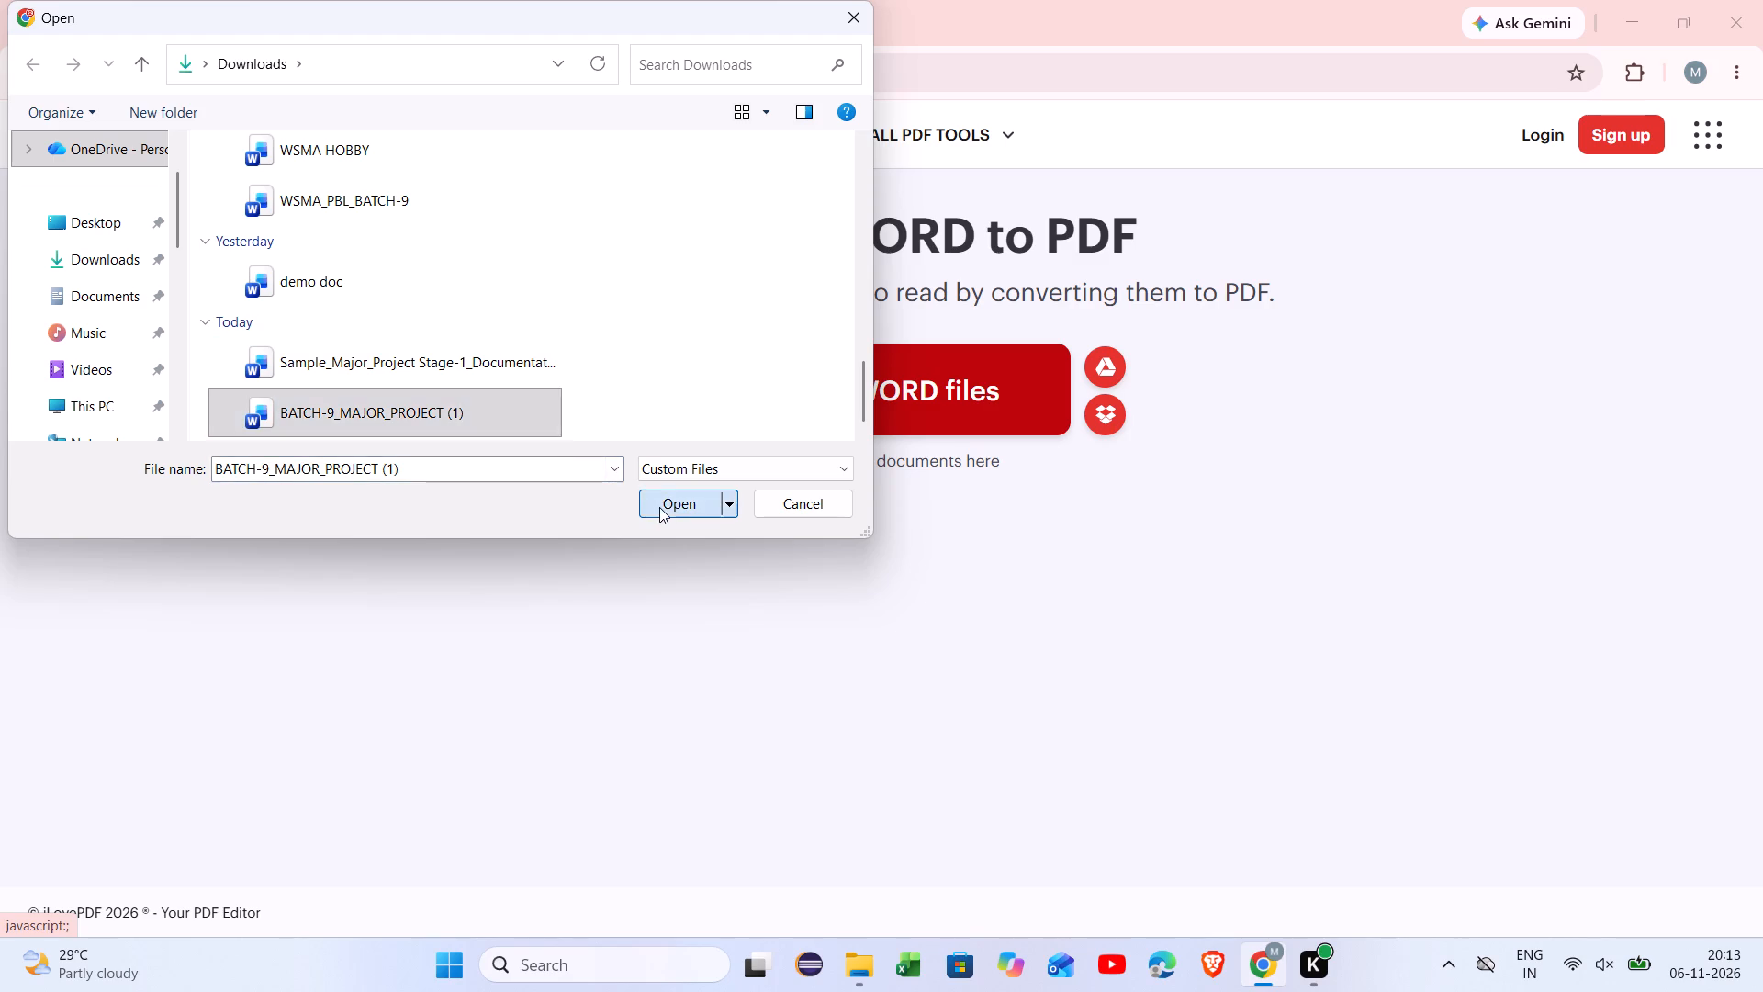
{"action": "left_click", "coordinate": [1499, 843]}
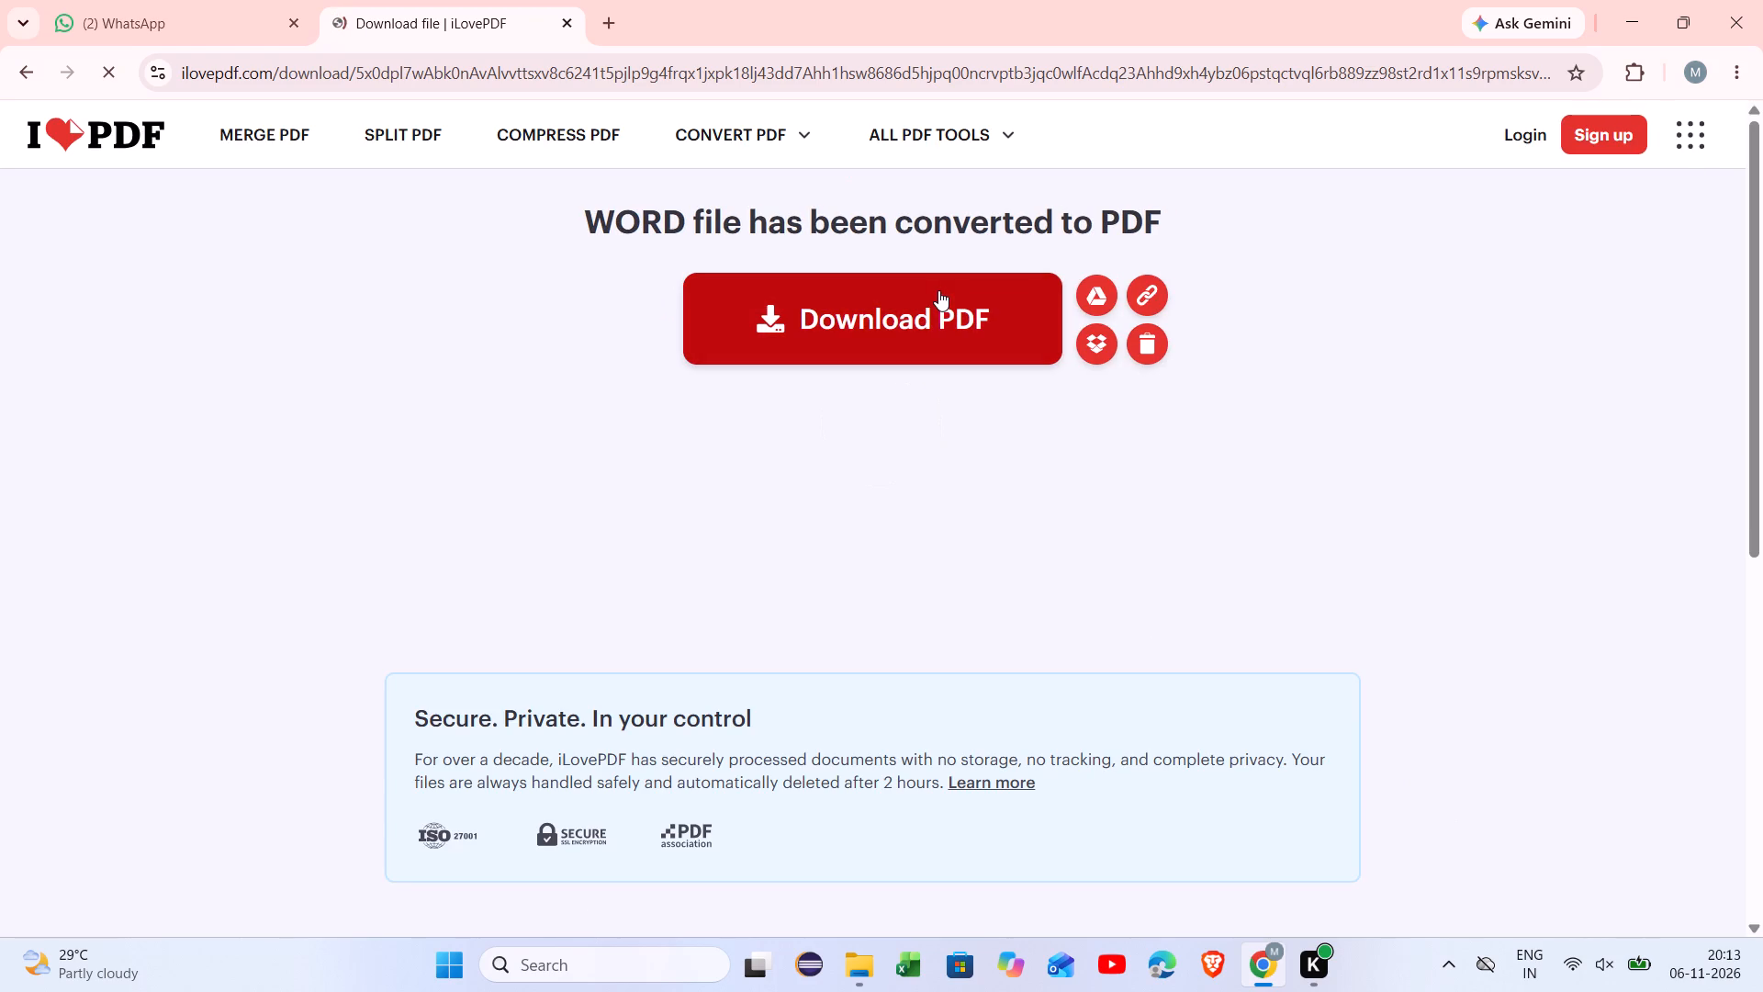
Download the converted PDF.
{"action": "left_click", "coordinate": [938, 290]}
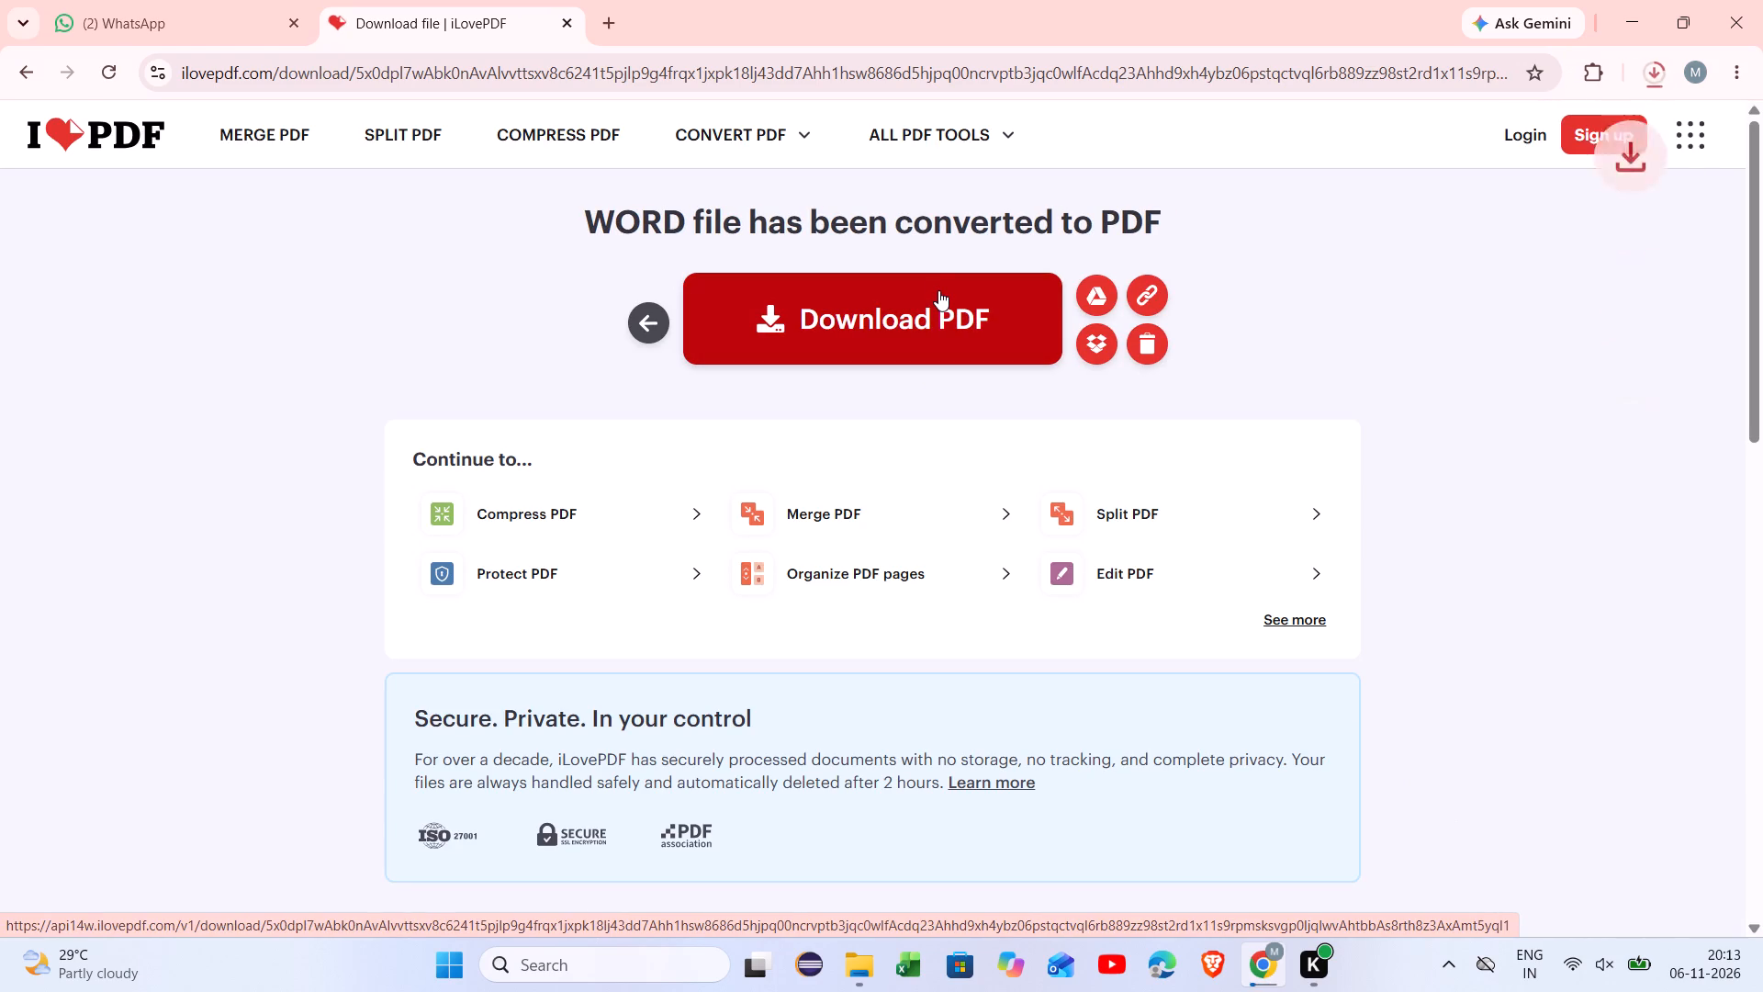
Check the browser's recent download history for the converted PDF.
{"action": "left_click", "coordinate": [1662, 69]}
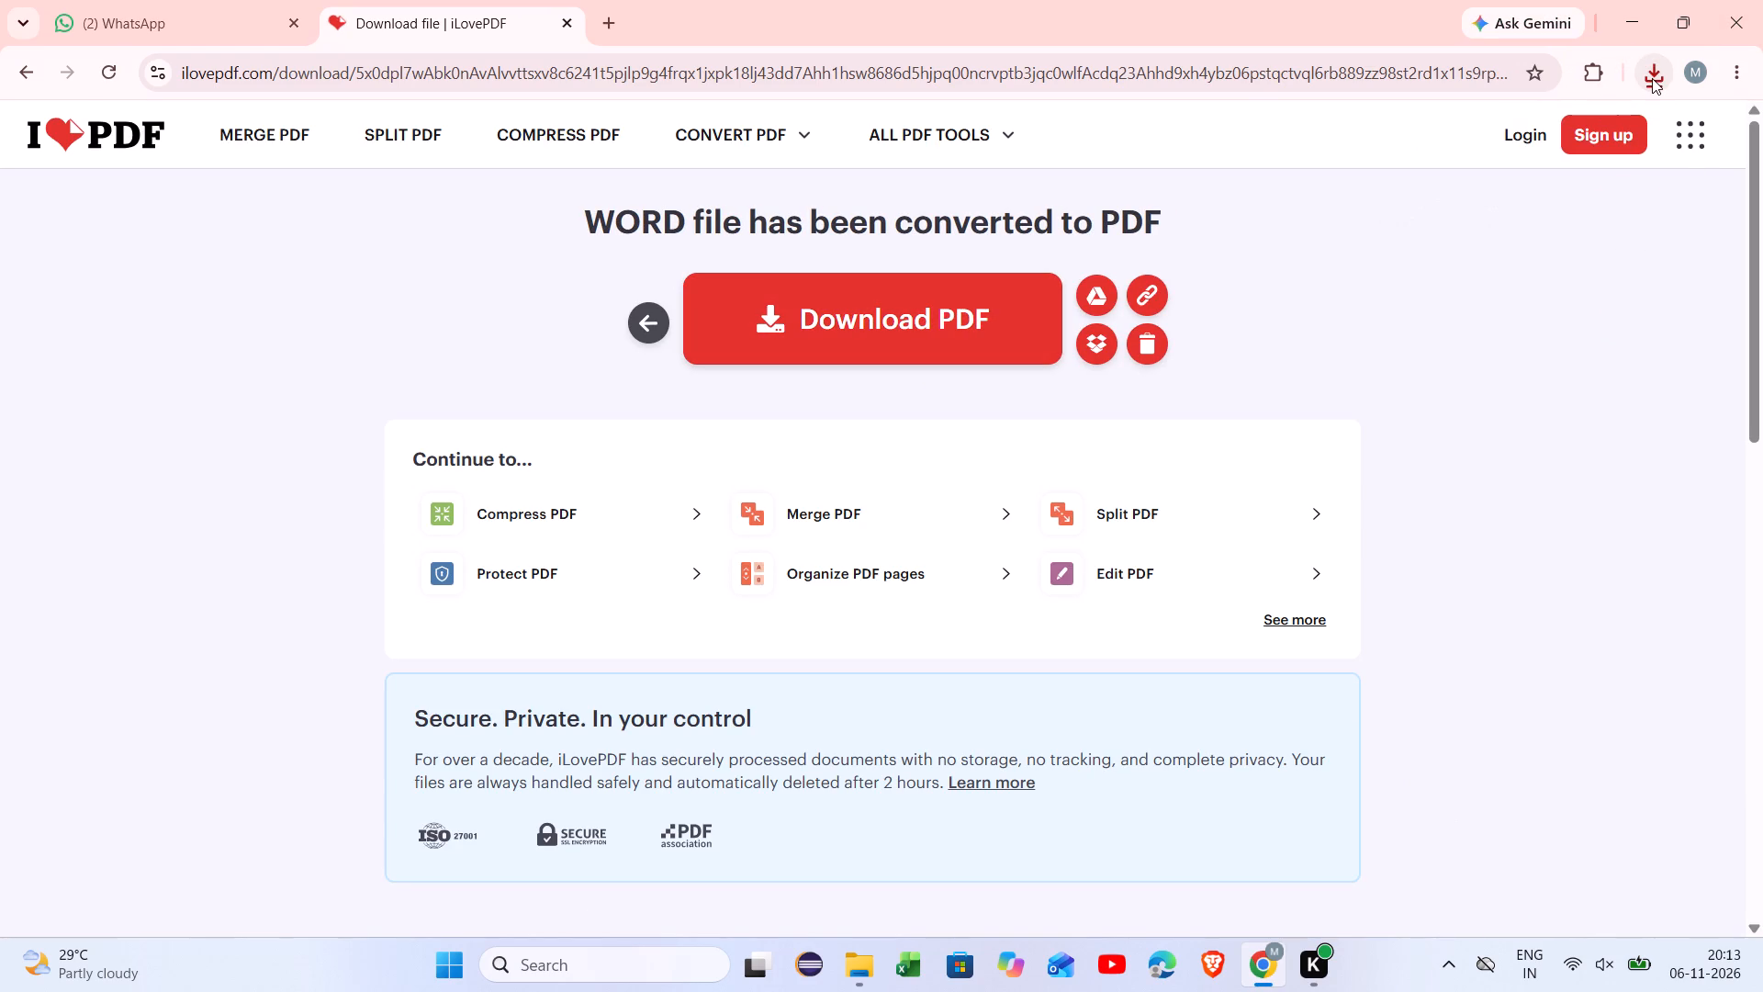
{"action": "left_click", "coordinate": [1652, 78]}
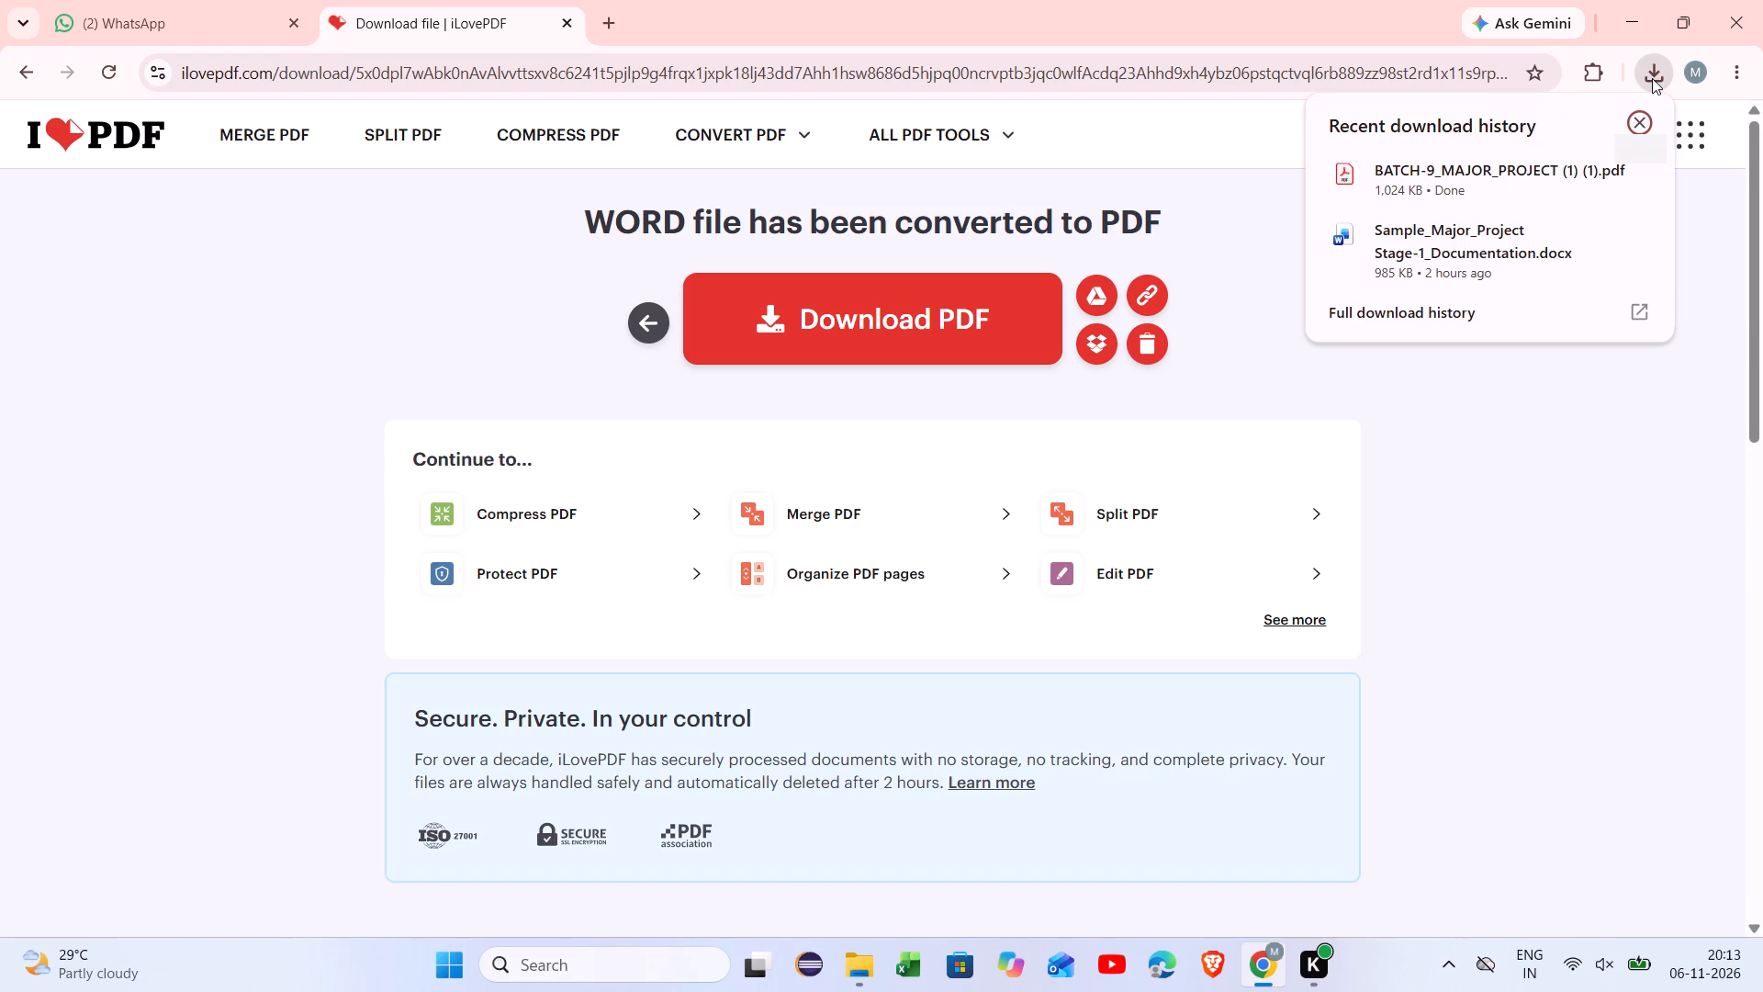
{"action": "left_click", "coordinate": [1652, 78]}
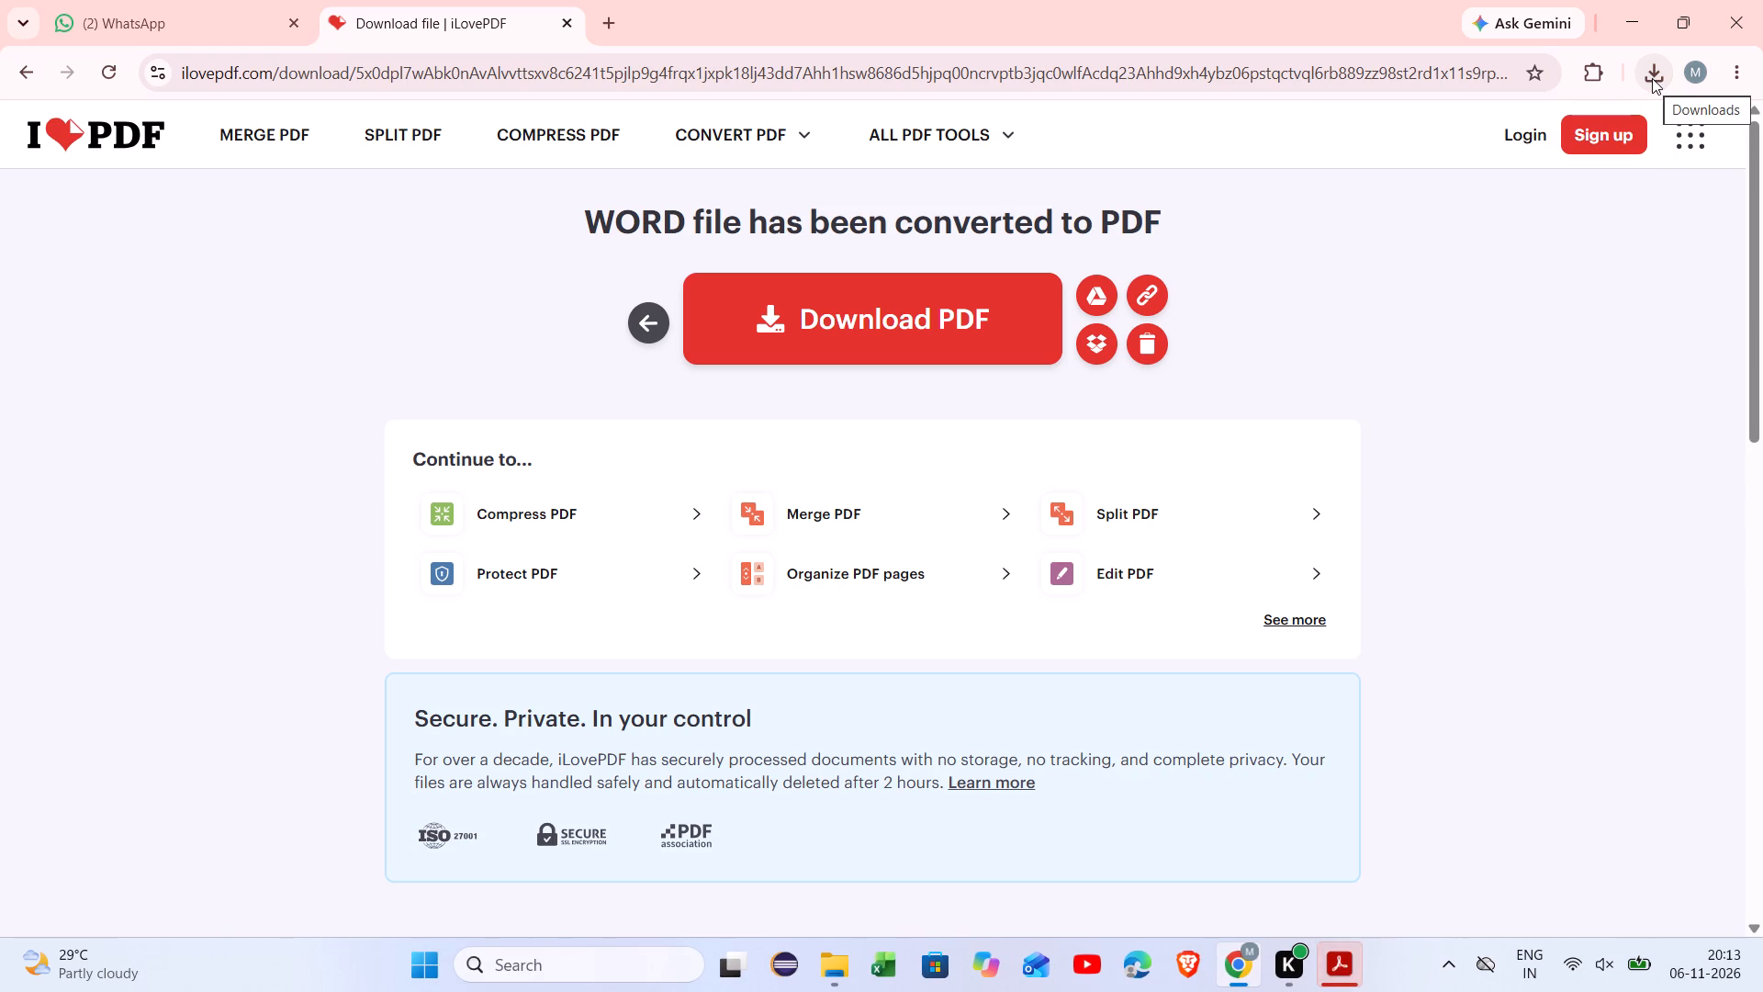
{"action": "left_click", "coordinate": [1652, 78]}
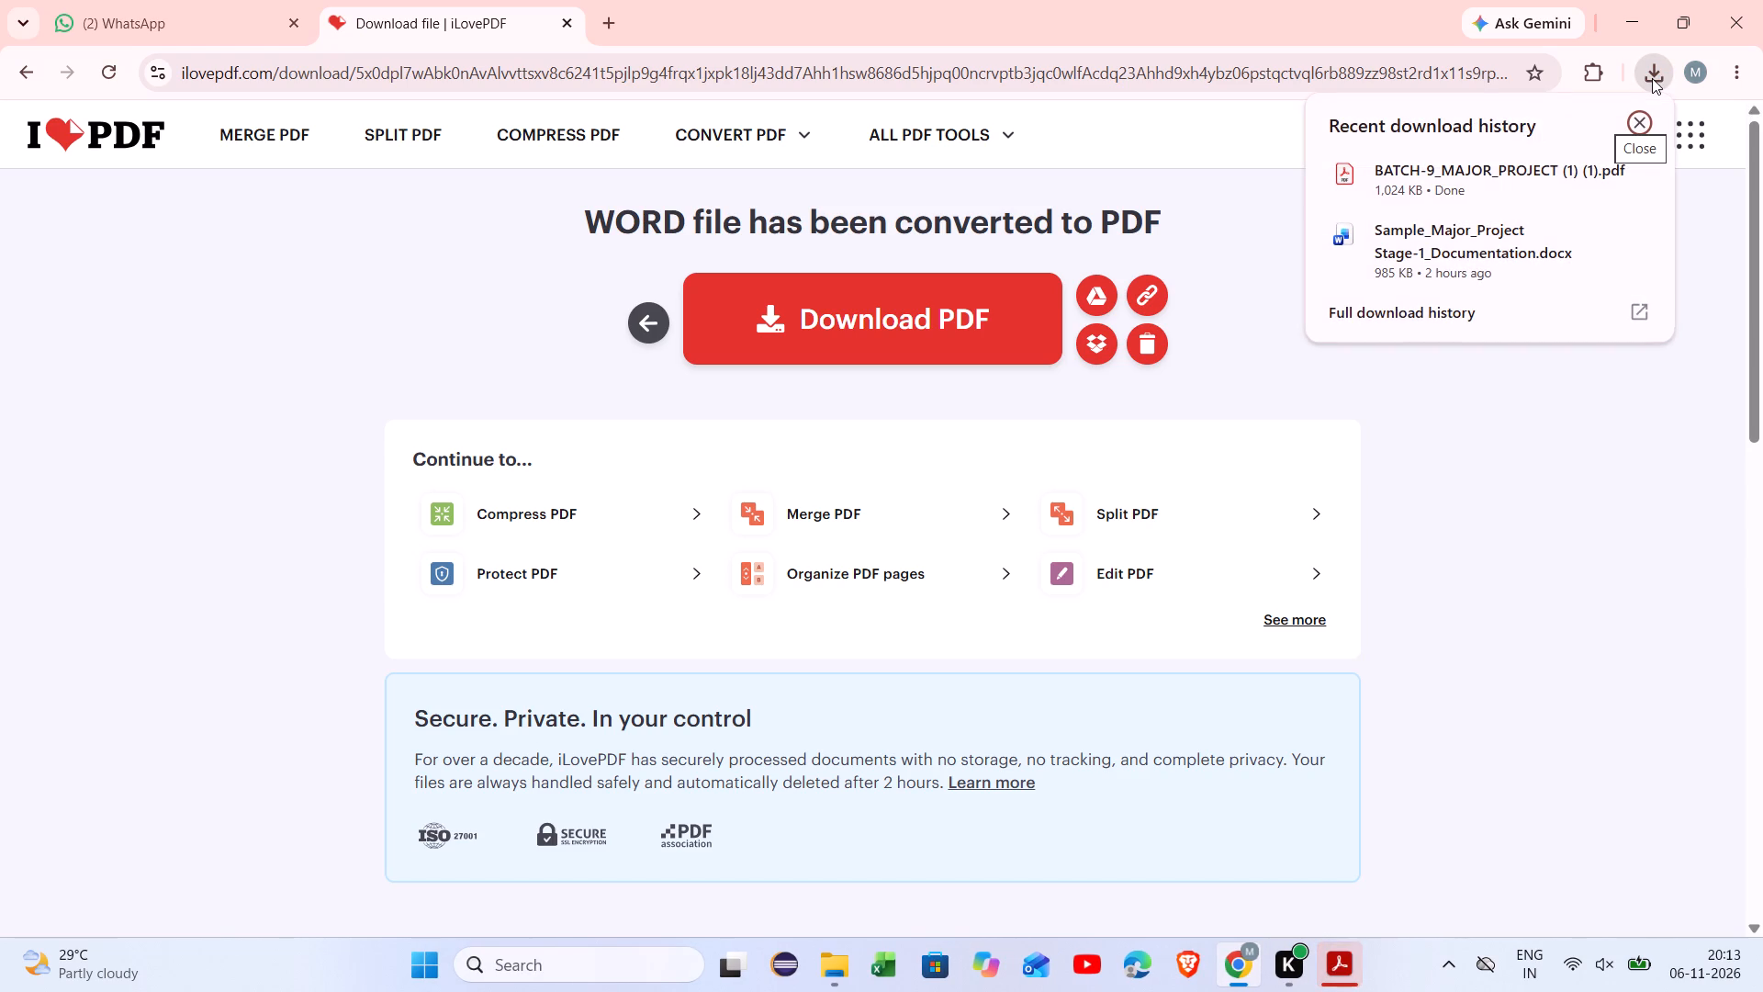
{"action": "left_click", "coordinate": [1652, 78]}
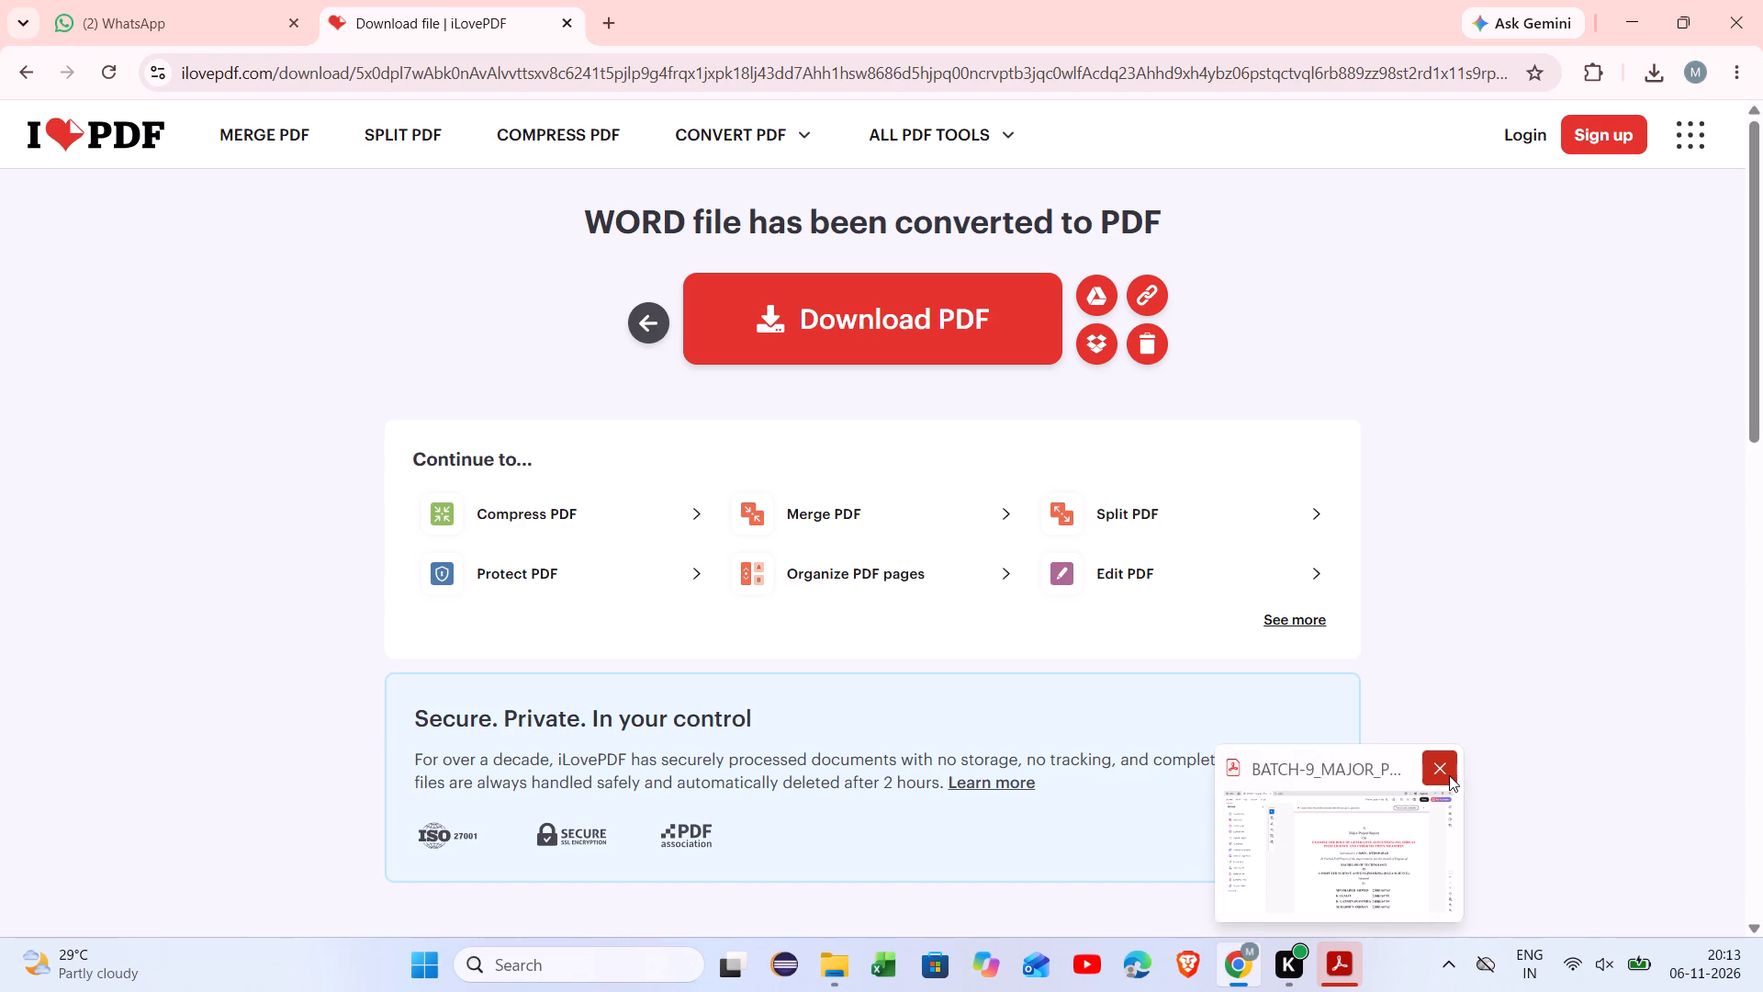
Close the Acrobat window showing the BATCH-9_MAJOR_PROJECT PDF.
{"action": "left_click", "coordinate": [1449, 775]}
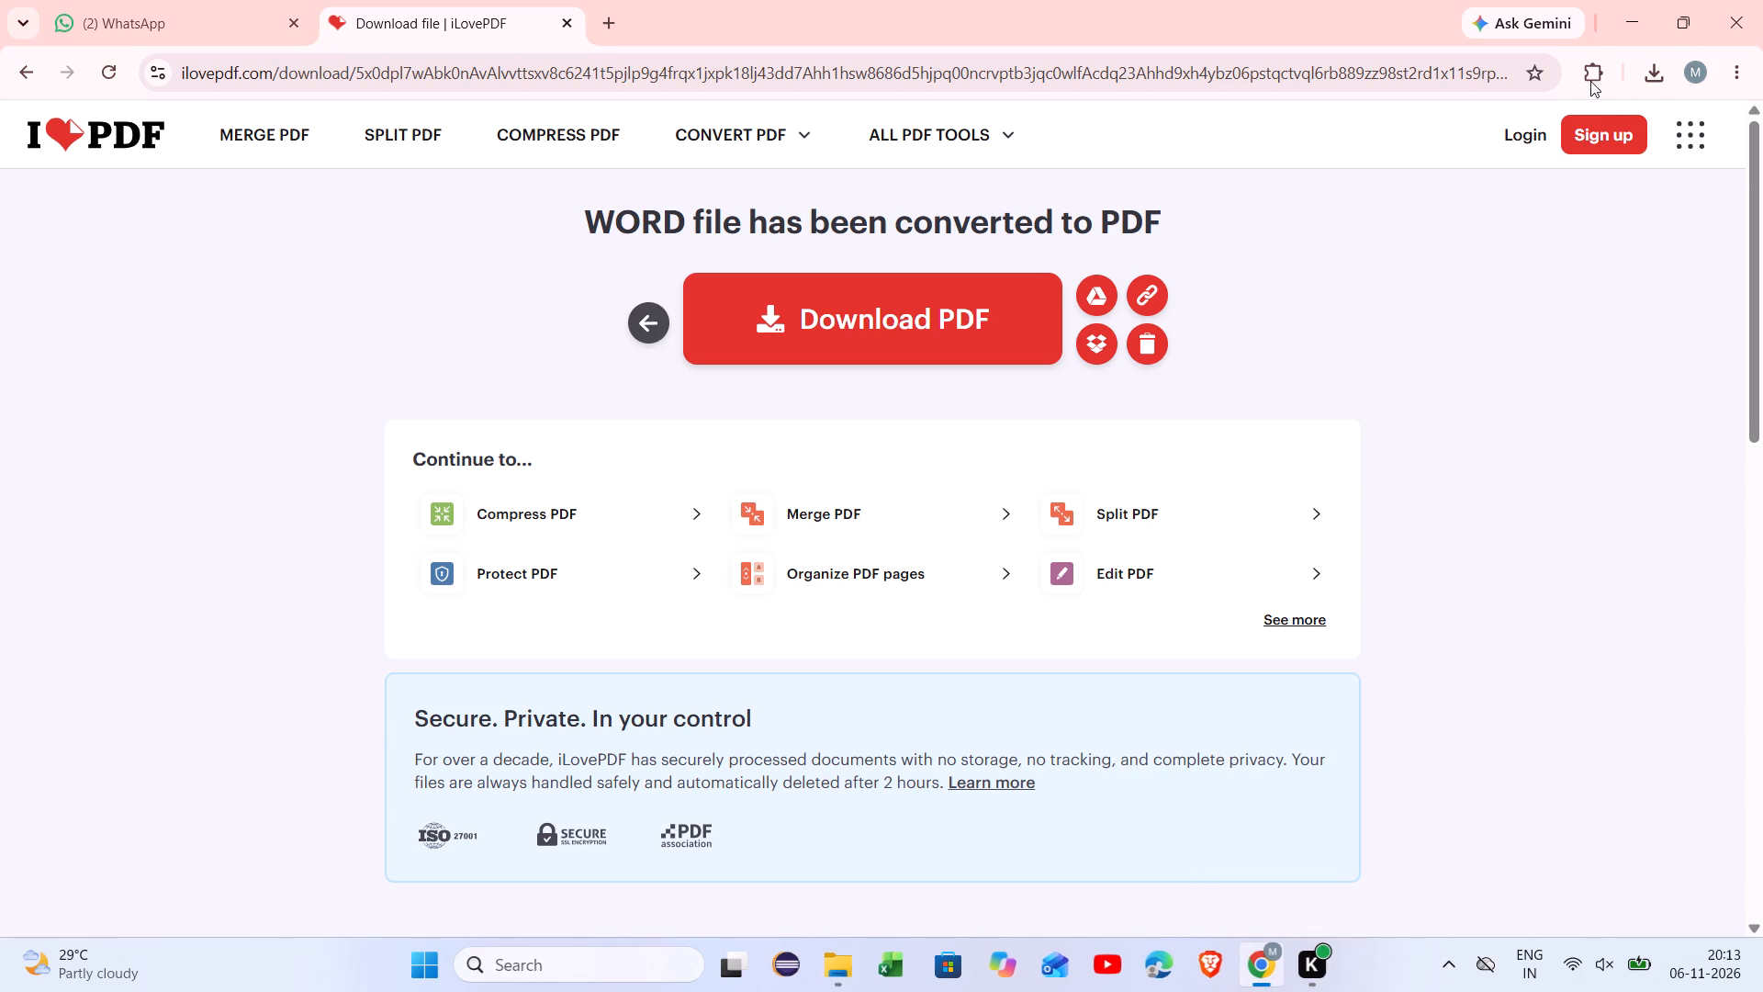
Switch to File Explorer and refresh the Downloads folder.
{"action": "left_click", "coordinate": [1626, 17]}
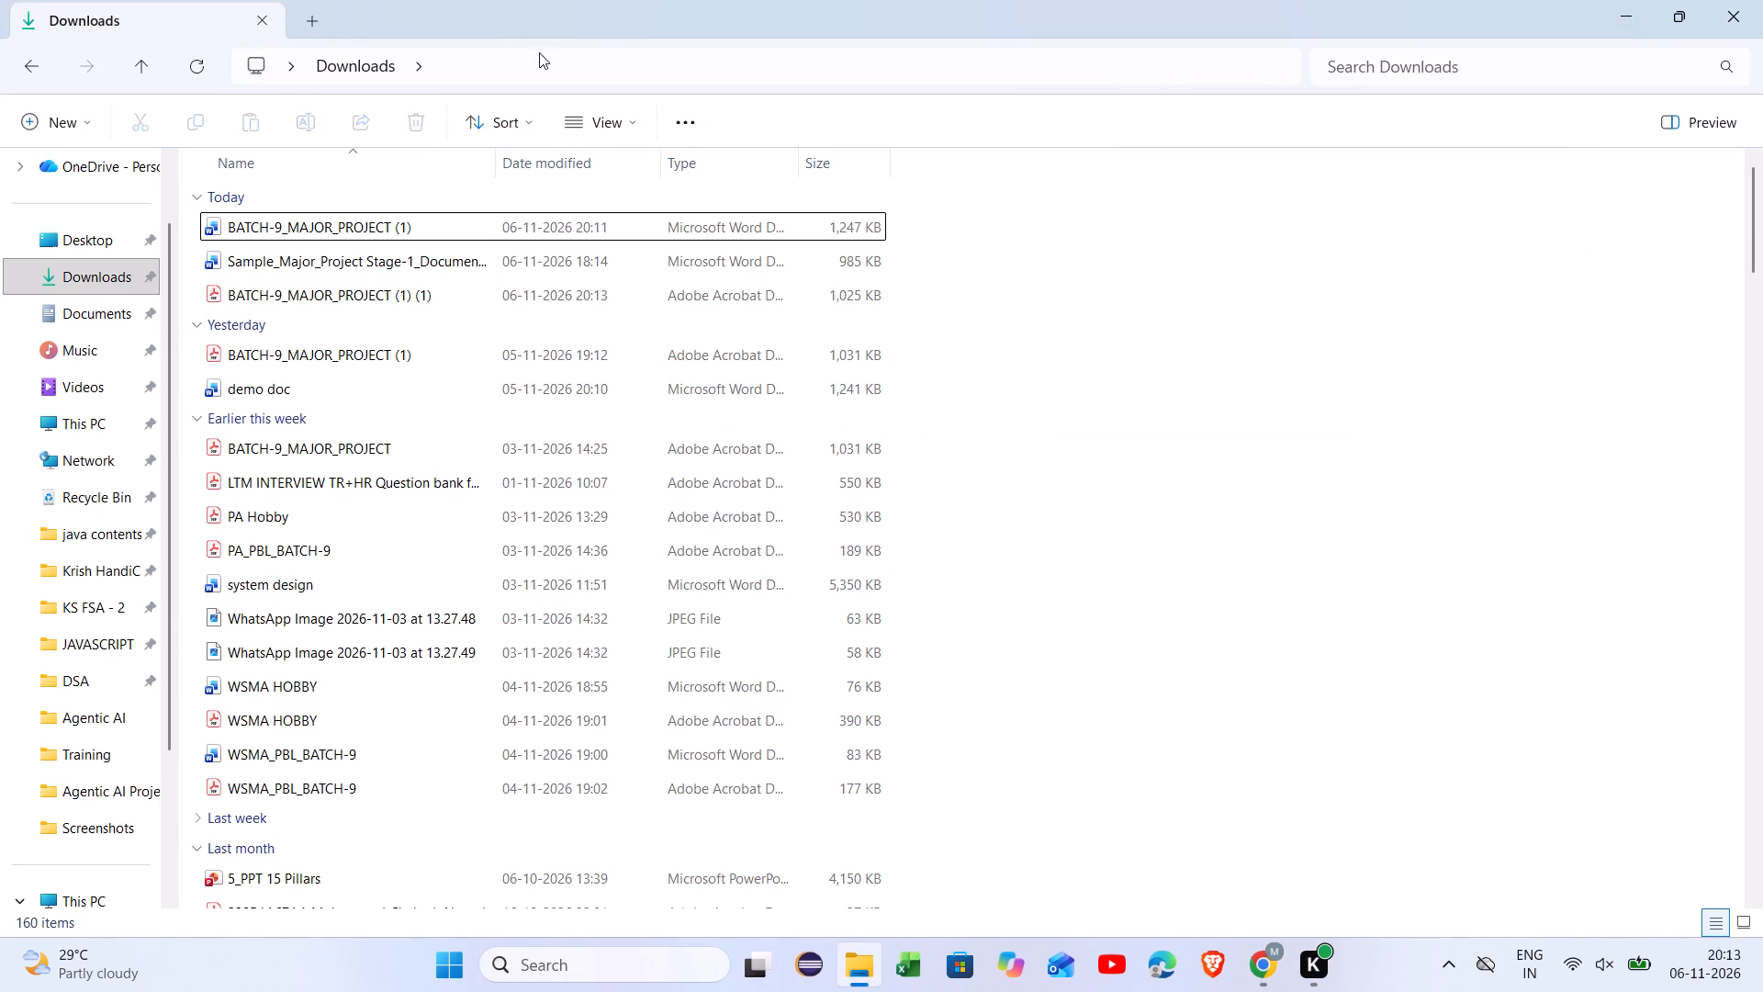
{"action": "left_click", "coordinate": [208, 58]}
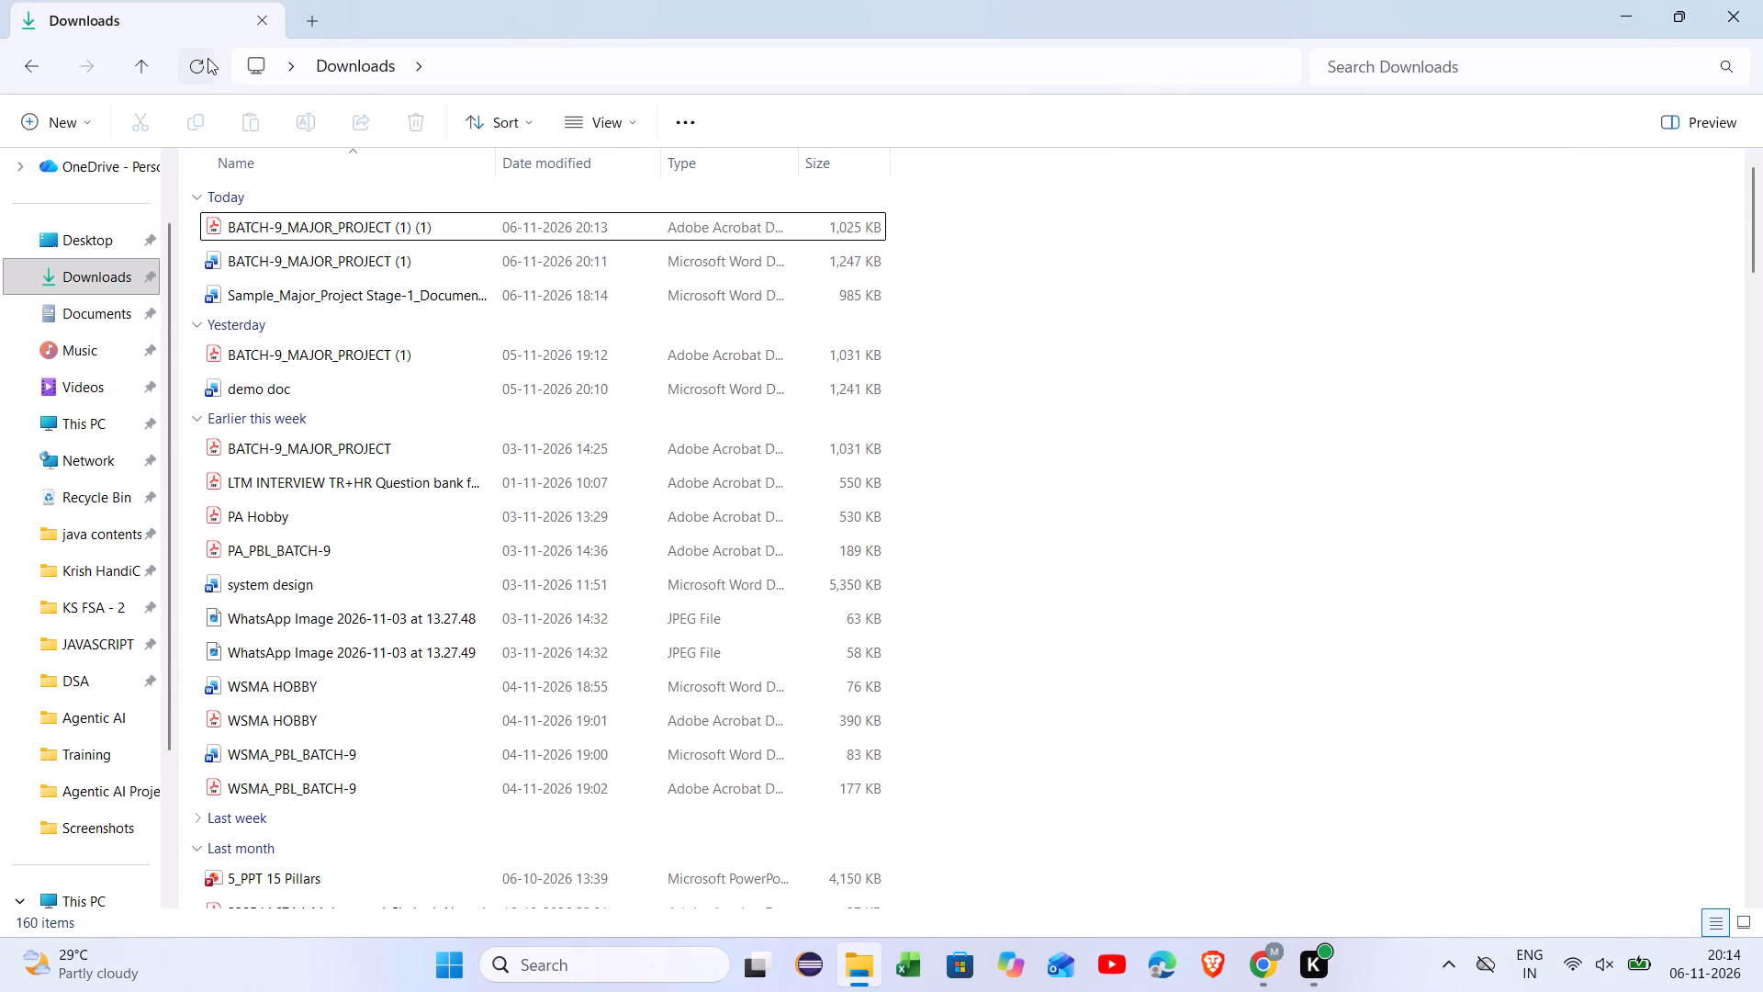
Select the BATCH-9_MAJOR_PROJECT (1) Word document in the Downloads folder.
{"action": "left_click", "coordinate": [410, 251]}
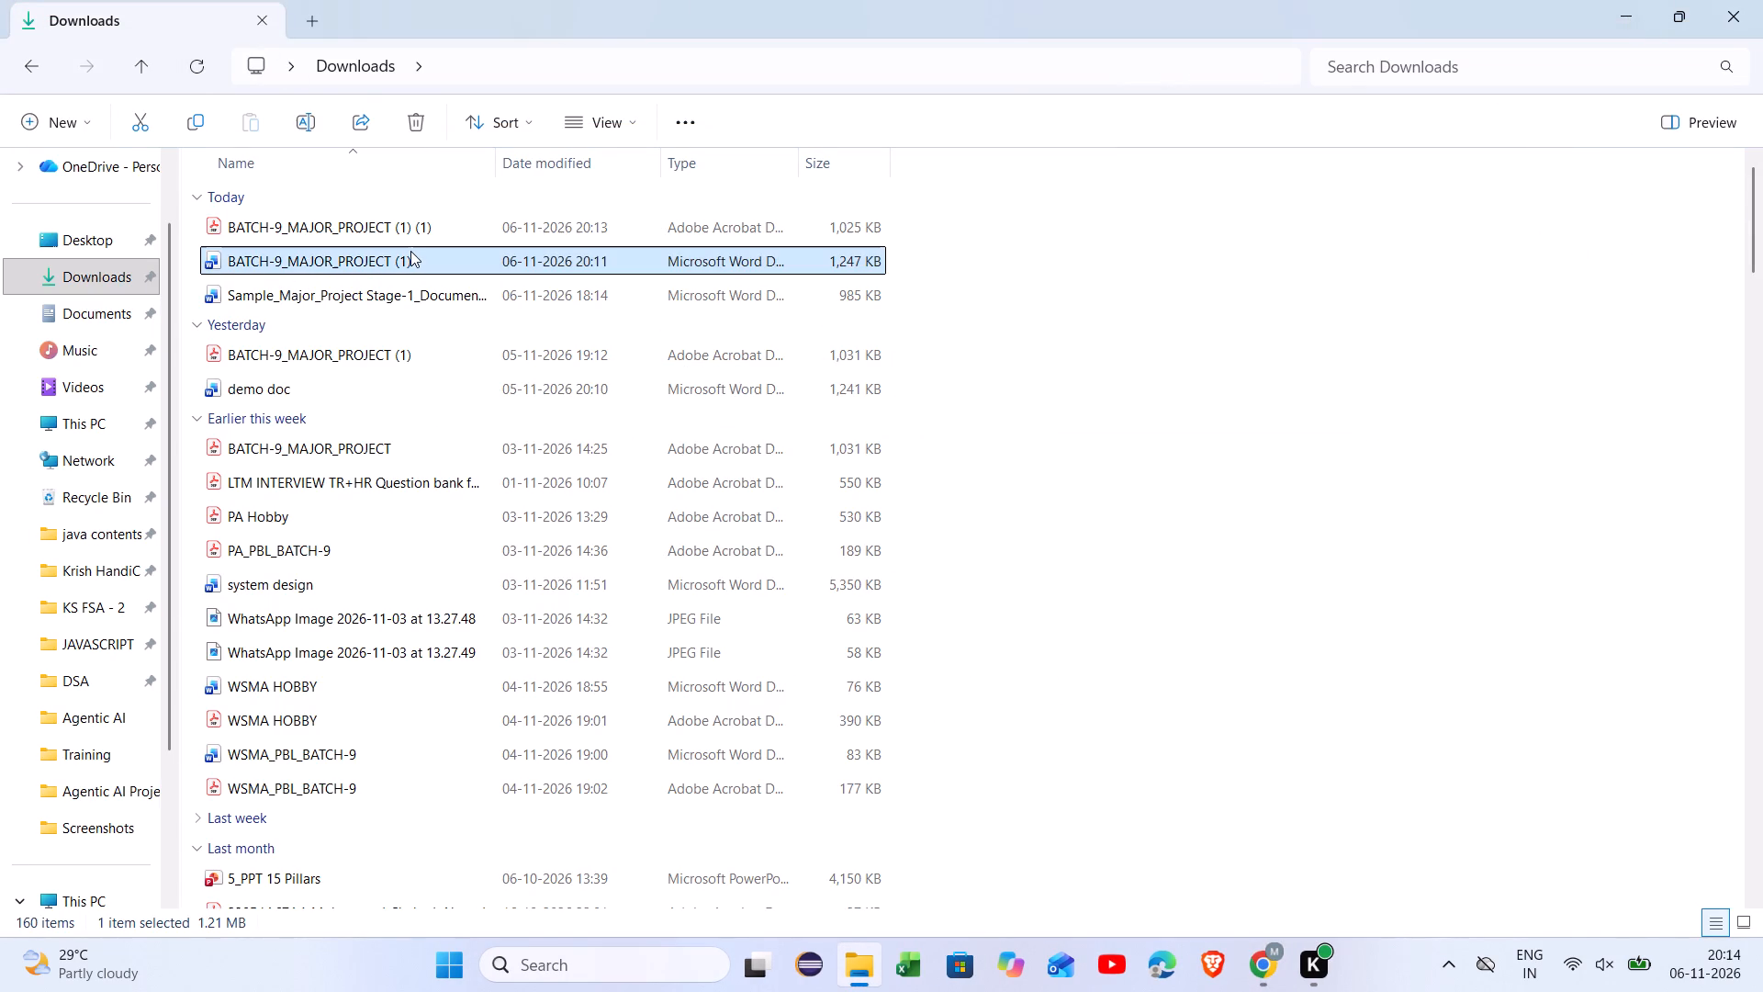
Open the BATCH-9_MAJOR_PROJECT (1) Word document, review it from the title page through section 1.3 Problem Statement, and close it.
{"action": "double_click", "coordinate": [448, 254]}
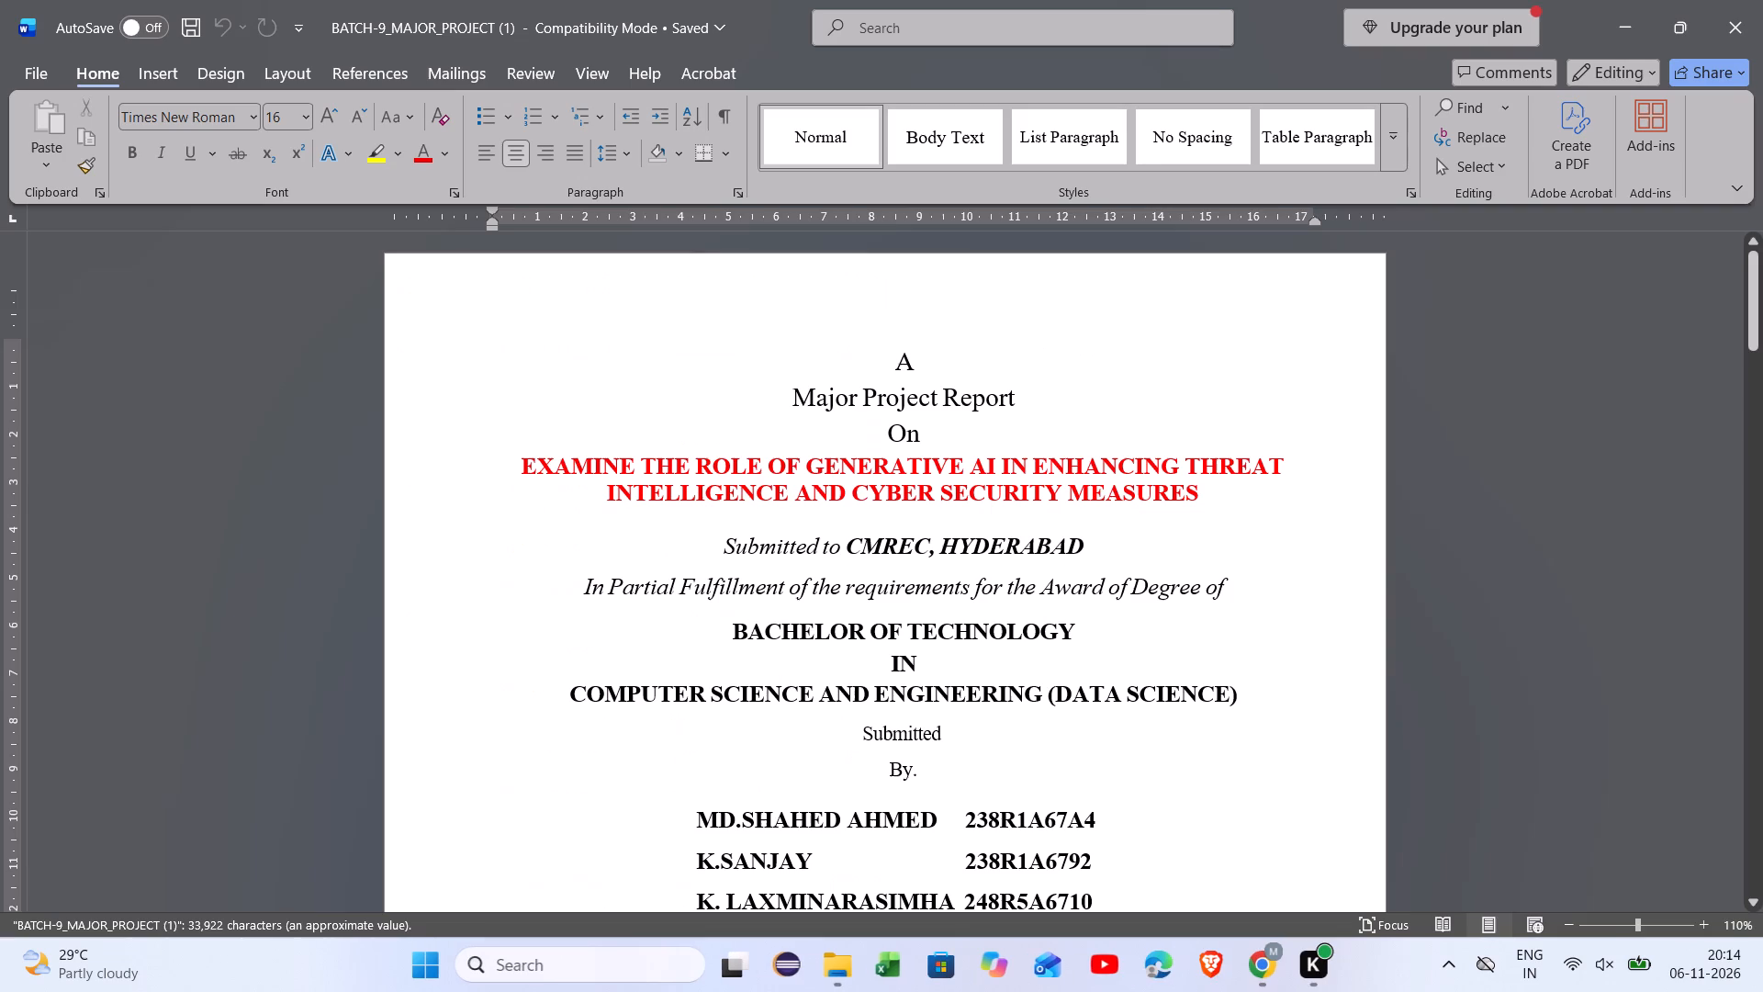
{"action": "scroll", "coordinate": [1031, 693], "scroll_direction": "down", "scroll_amount": 1}
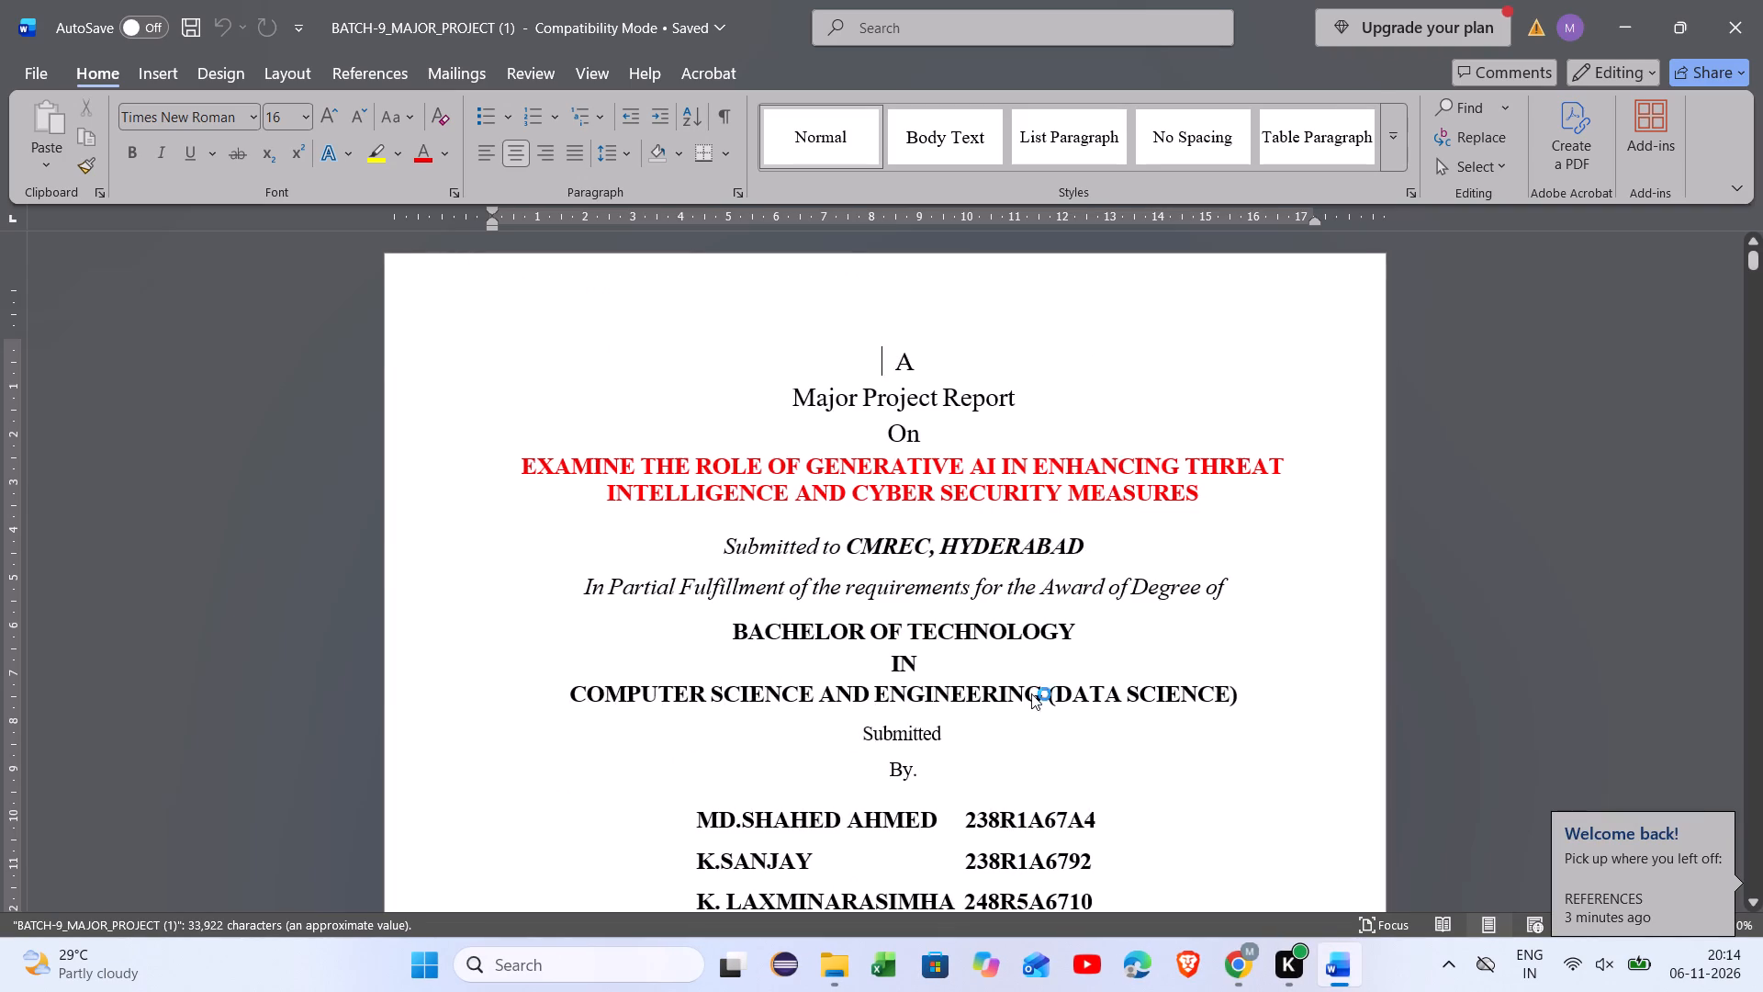
{"action": "scroll", "coordinate": [1031, 693], "scroll_direction": "down", "scroll_amount": 5}
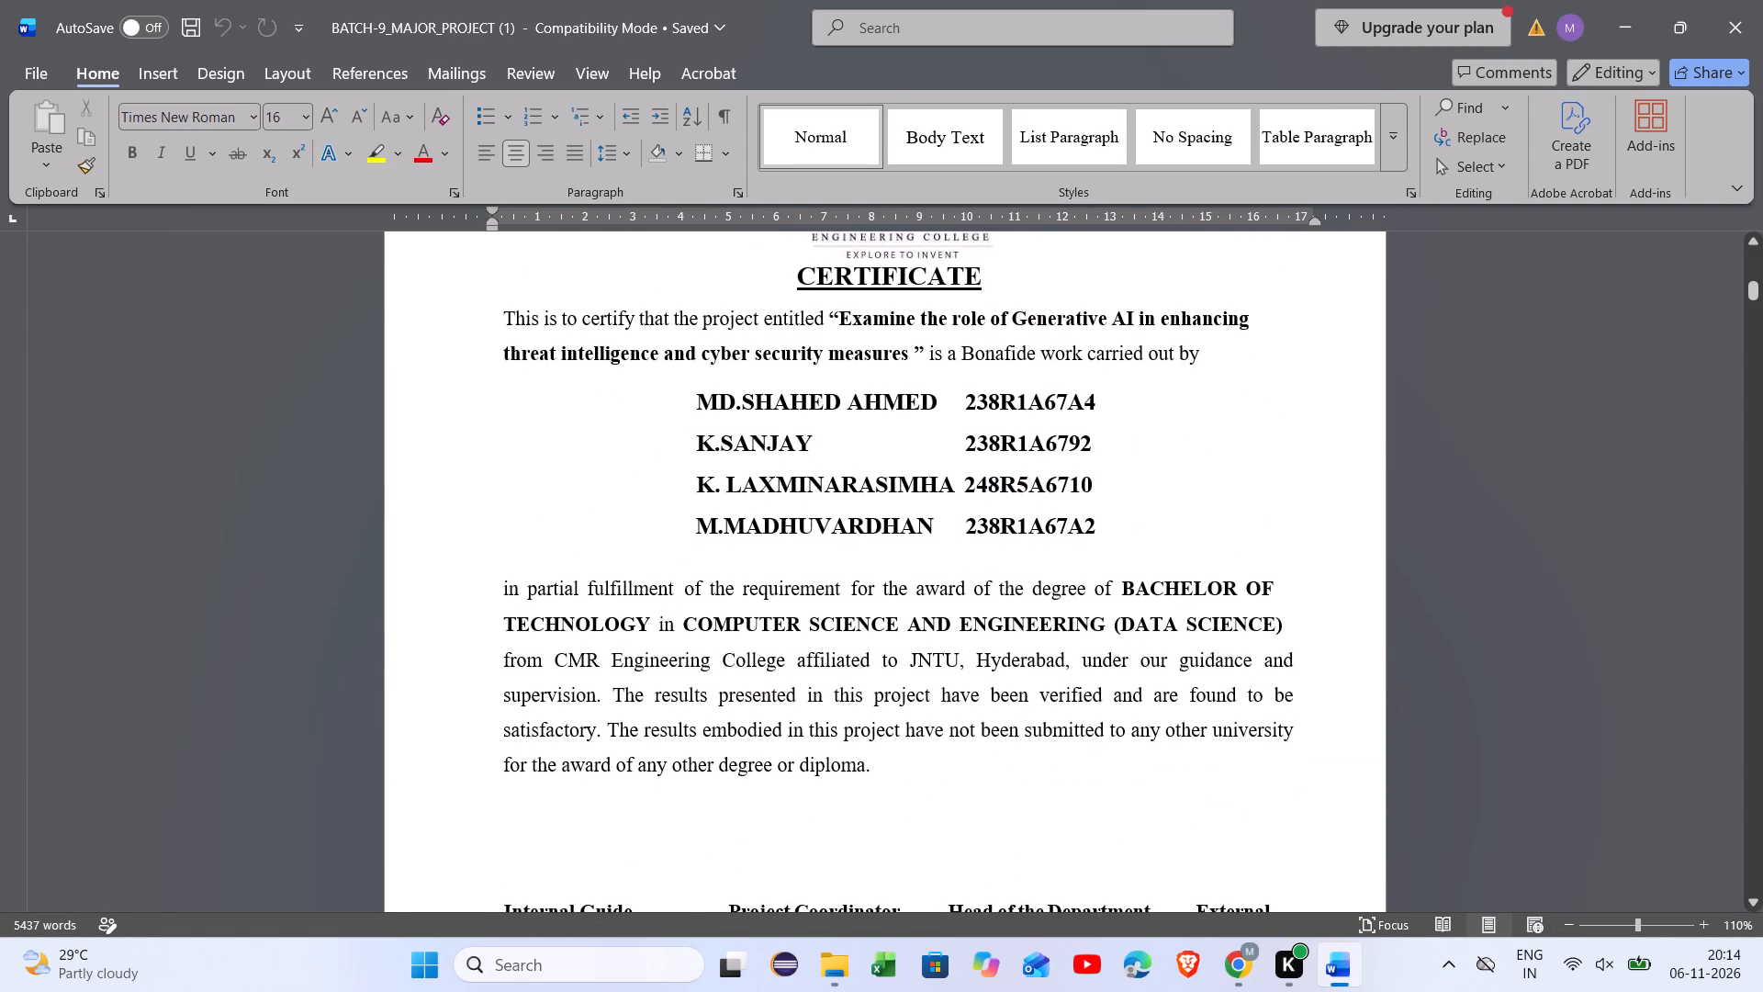
{"action": "scroll", "coordinate": [924, 754], "scroll_direction": "down", "scroll_amount": 17}
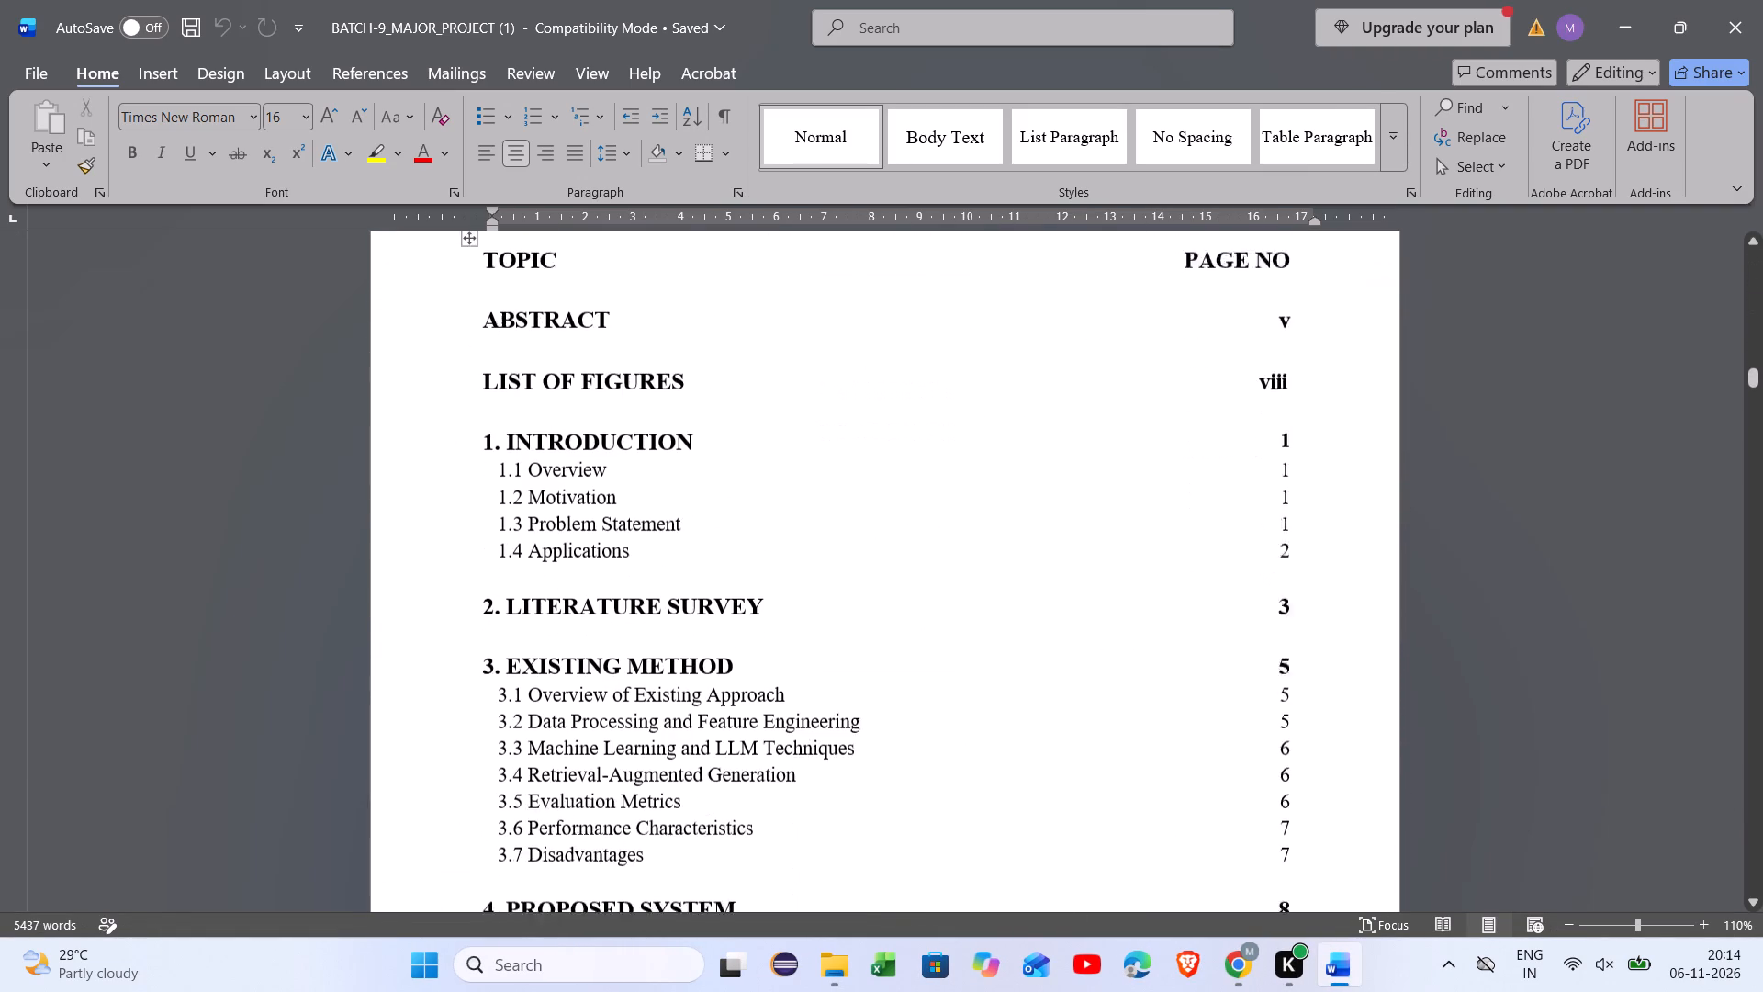
{"action": "scroll", "coordinate": [924, 754], "scroll_direction": "down", "scroll_amount": 4}
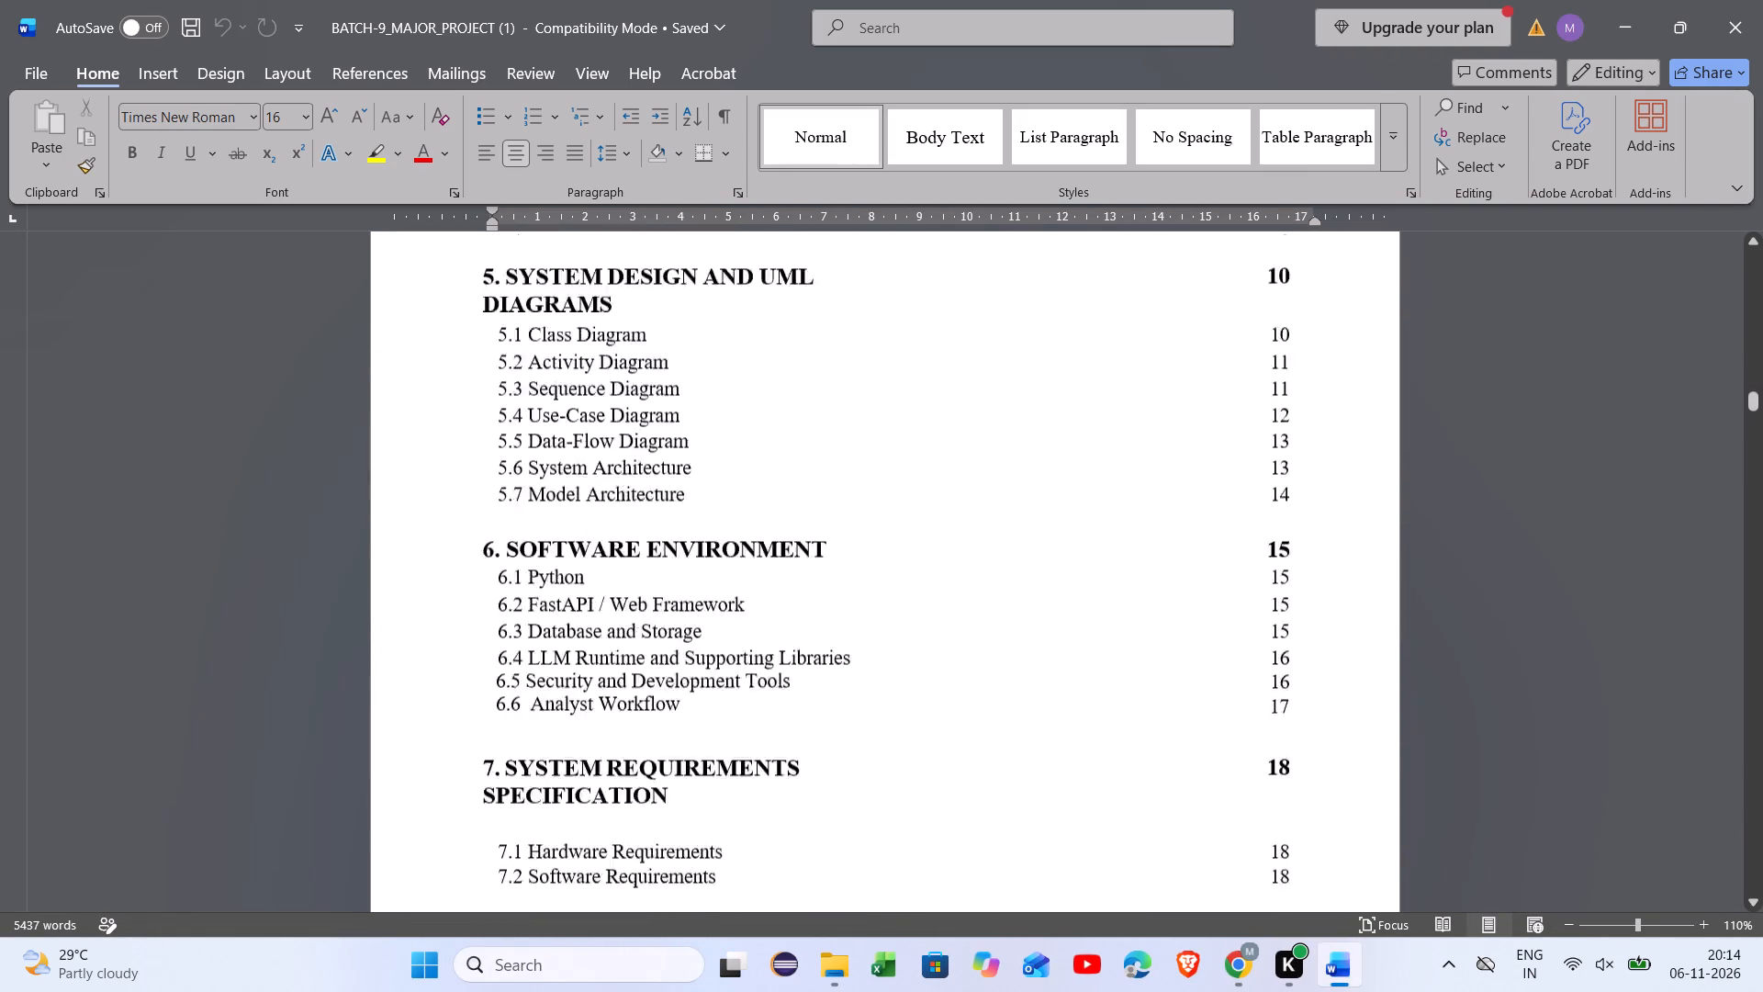
{"action": "scroll", "coordinate": [959, 659], "scroll_direction": "down", "scroll_amount": 11}
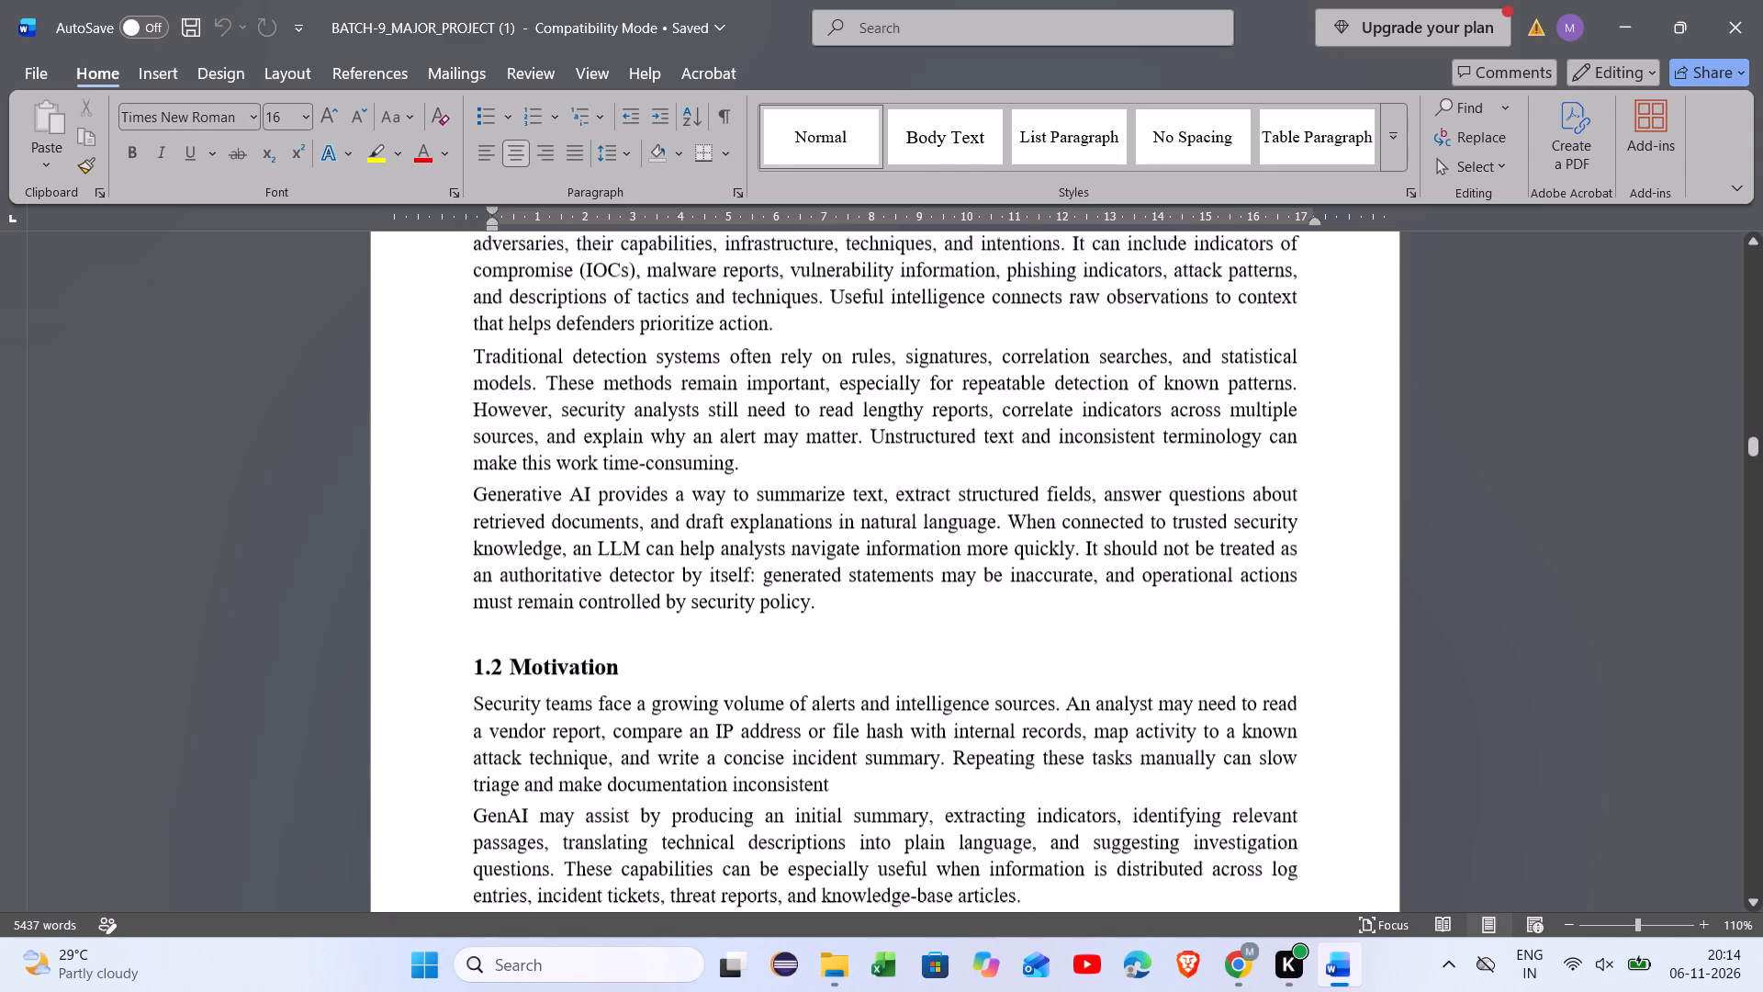
{"action": "scroll", "coordinate": [959, 659], "scroll_direction": "down", "scroll_amount": 1}
{"action": "left_click", "coordinate": [959, 659]}
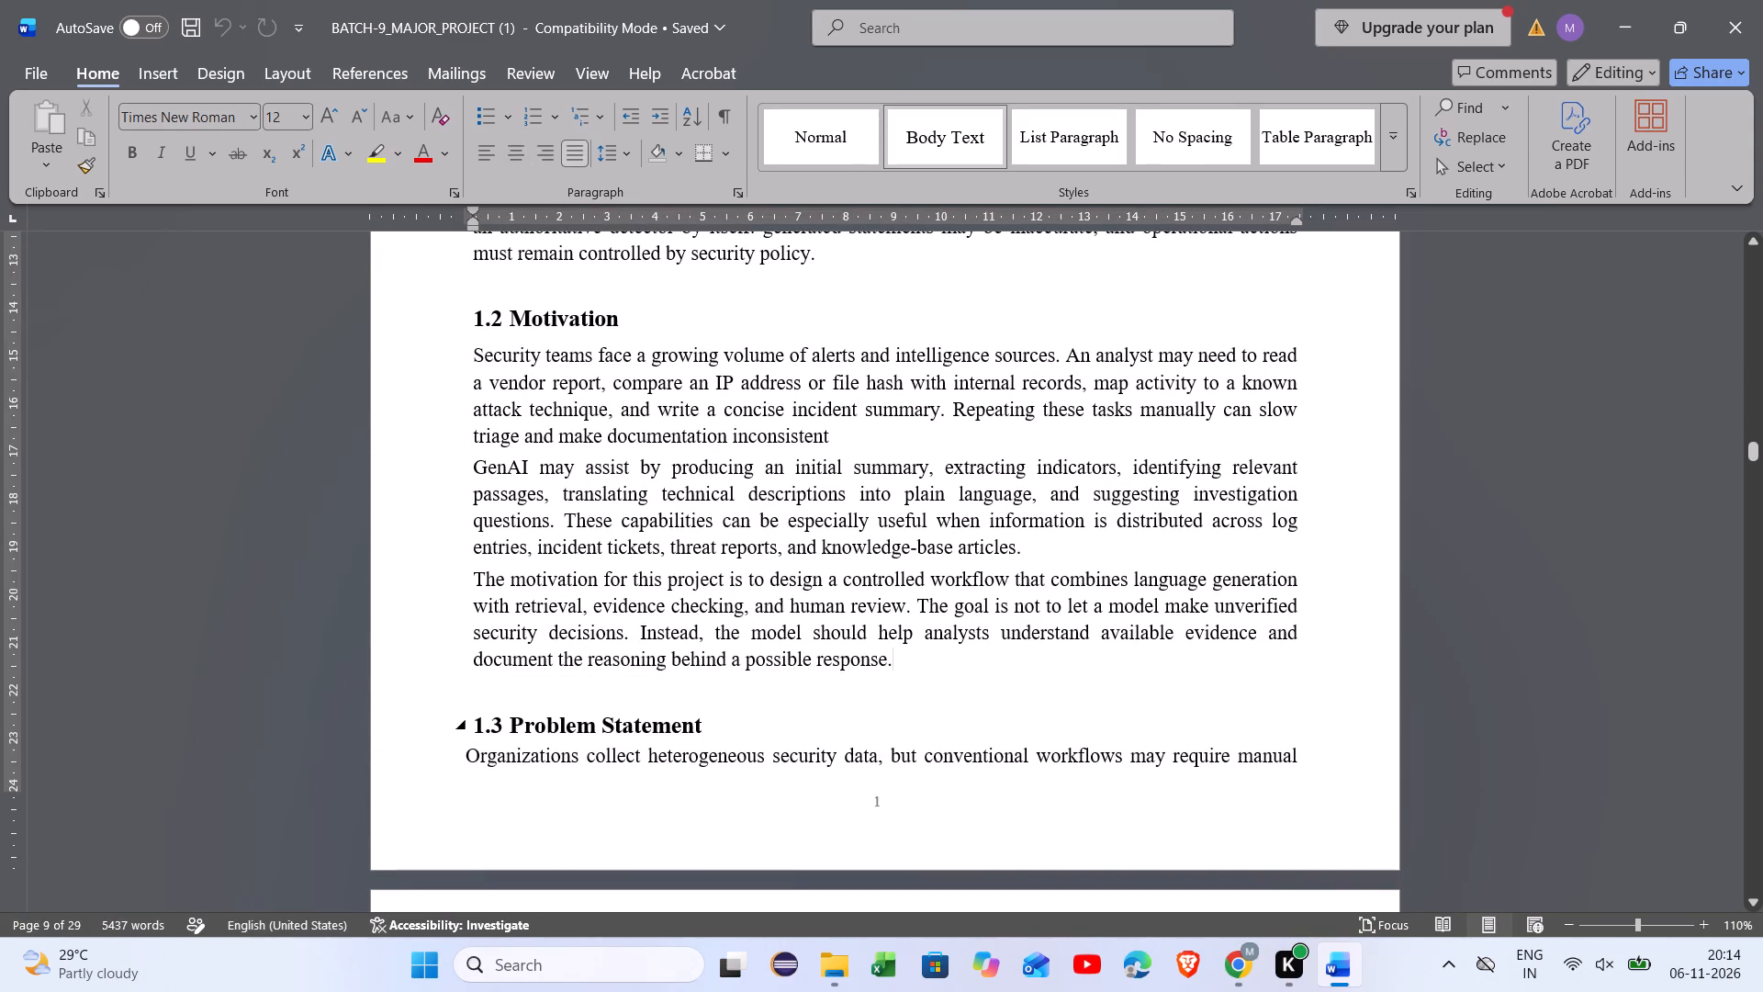
{"action": "left_click", "coordinate": [673, 730]}
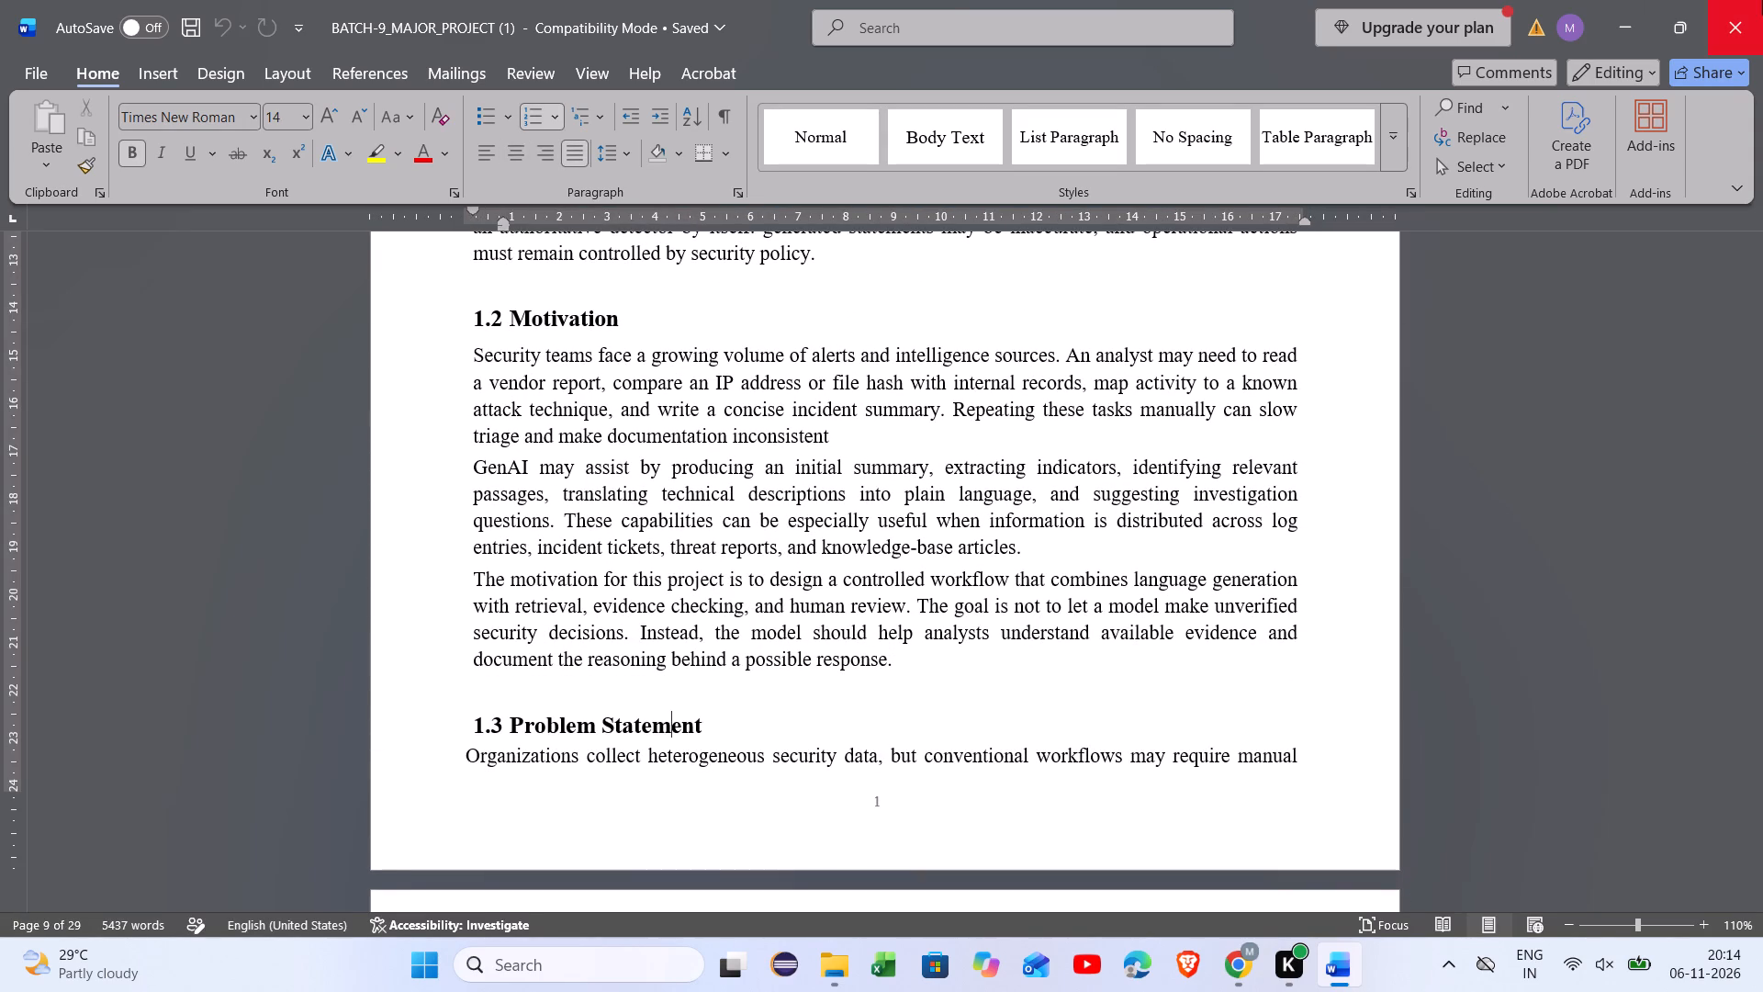
{"action": "left_click", "coordinate": [1762, 0]}
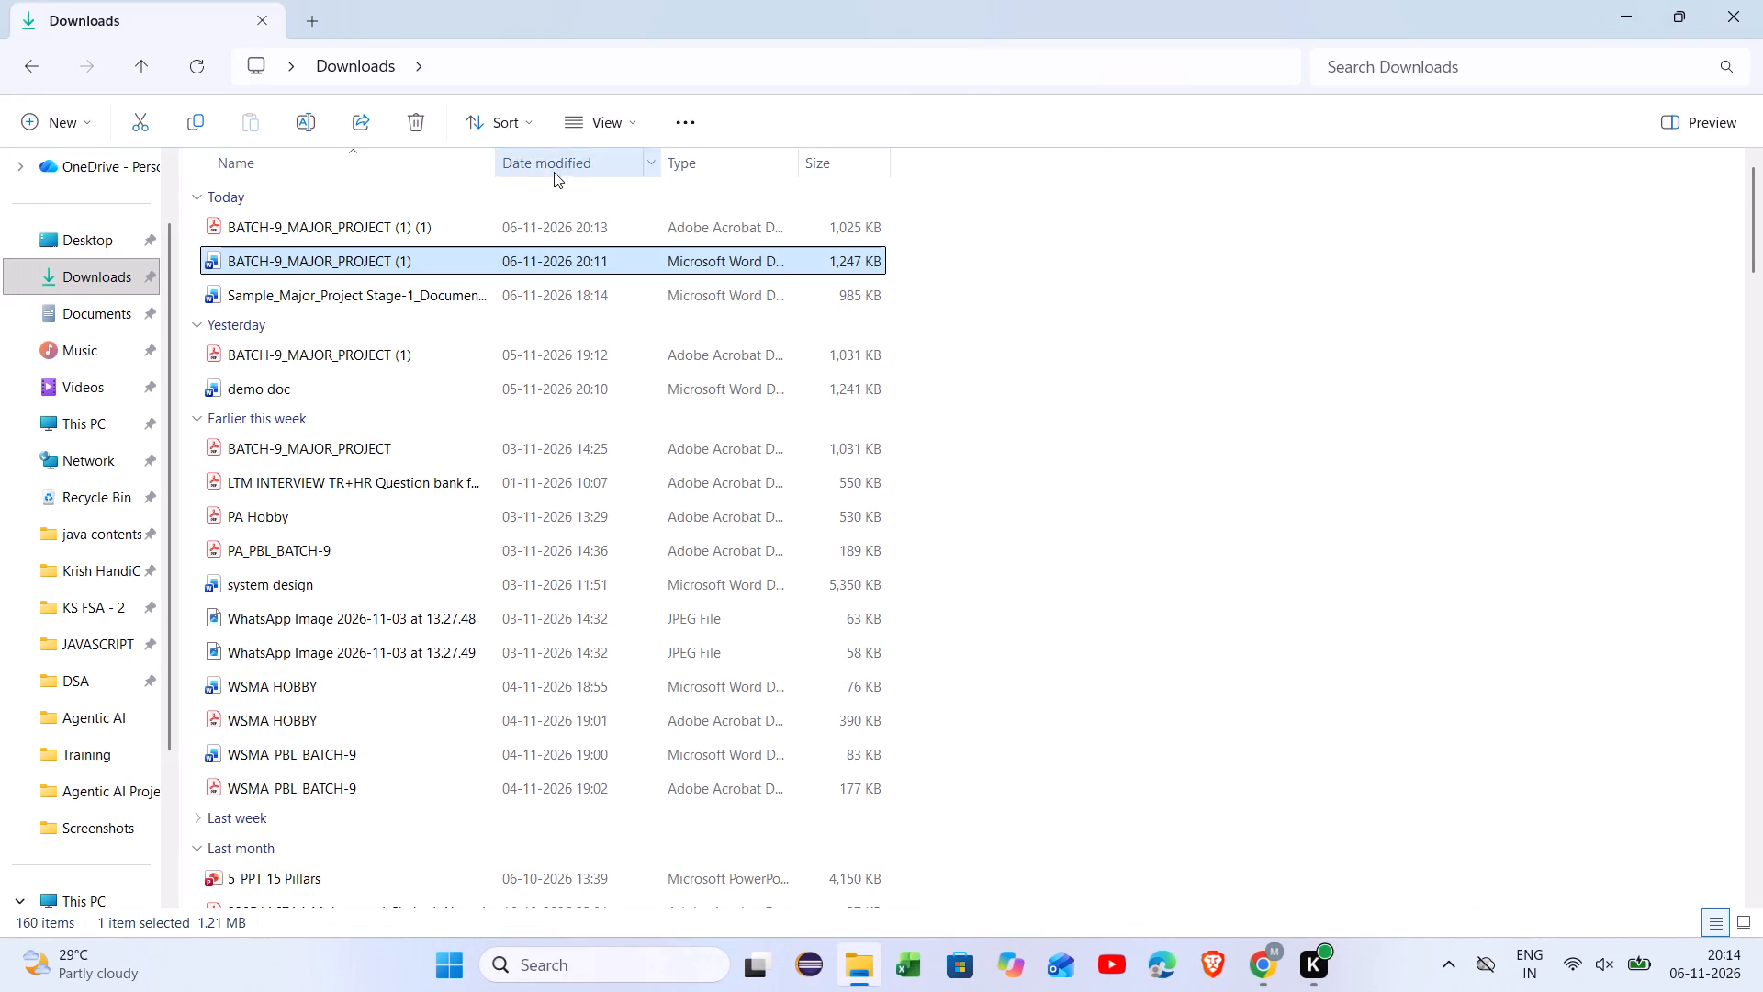
Copy the BATCH-9_MAJOR_PROJECT (1) (1) PDF from the Downloads folder to the clipboard.
{"action": "left_click", "coordinate": [496, 240]}
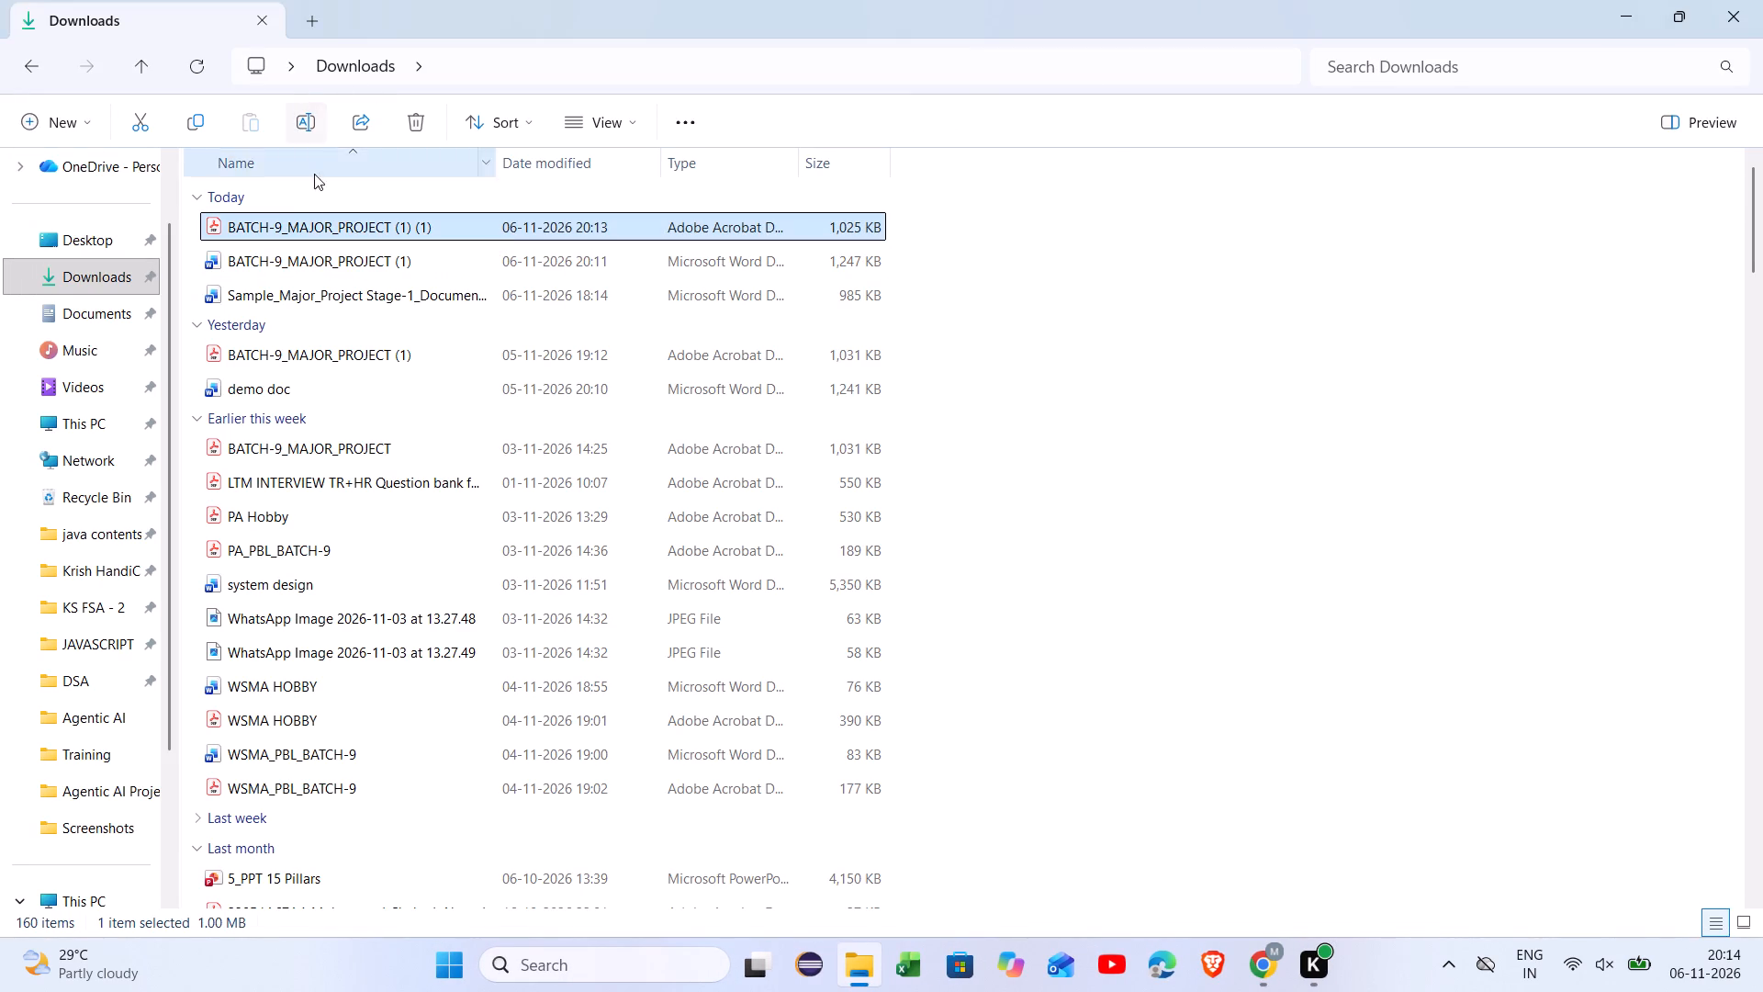
{"action": "left_click", "coordinate": [192, 121]}
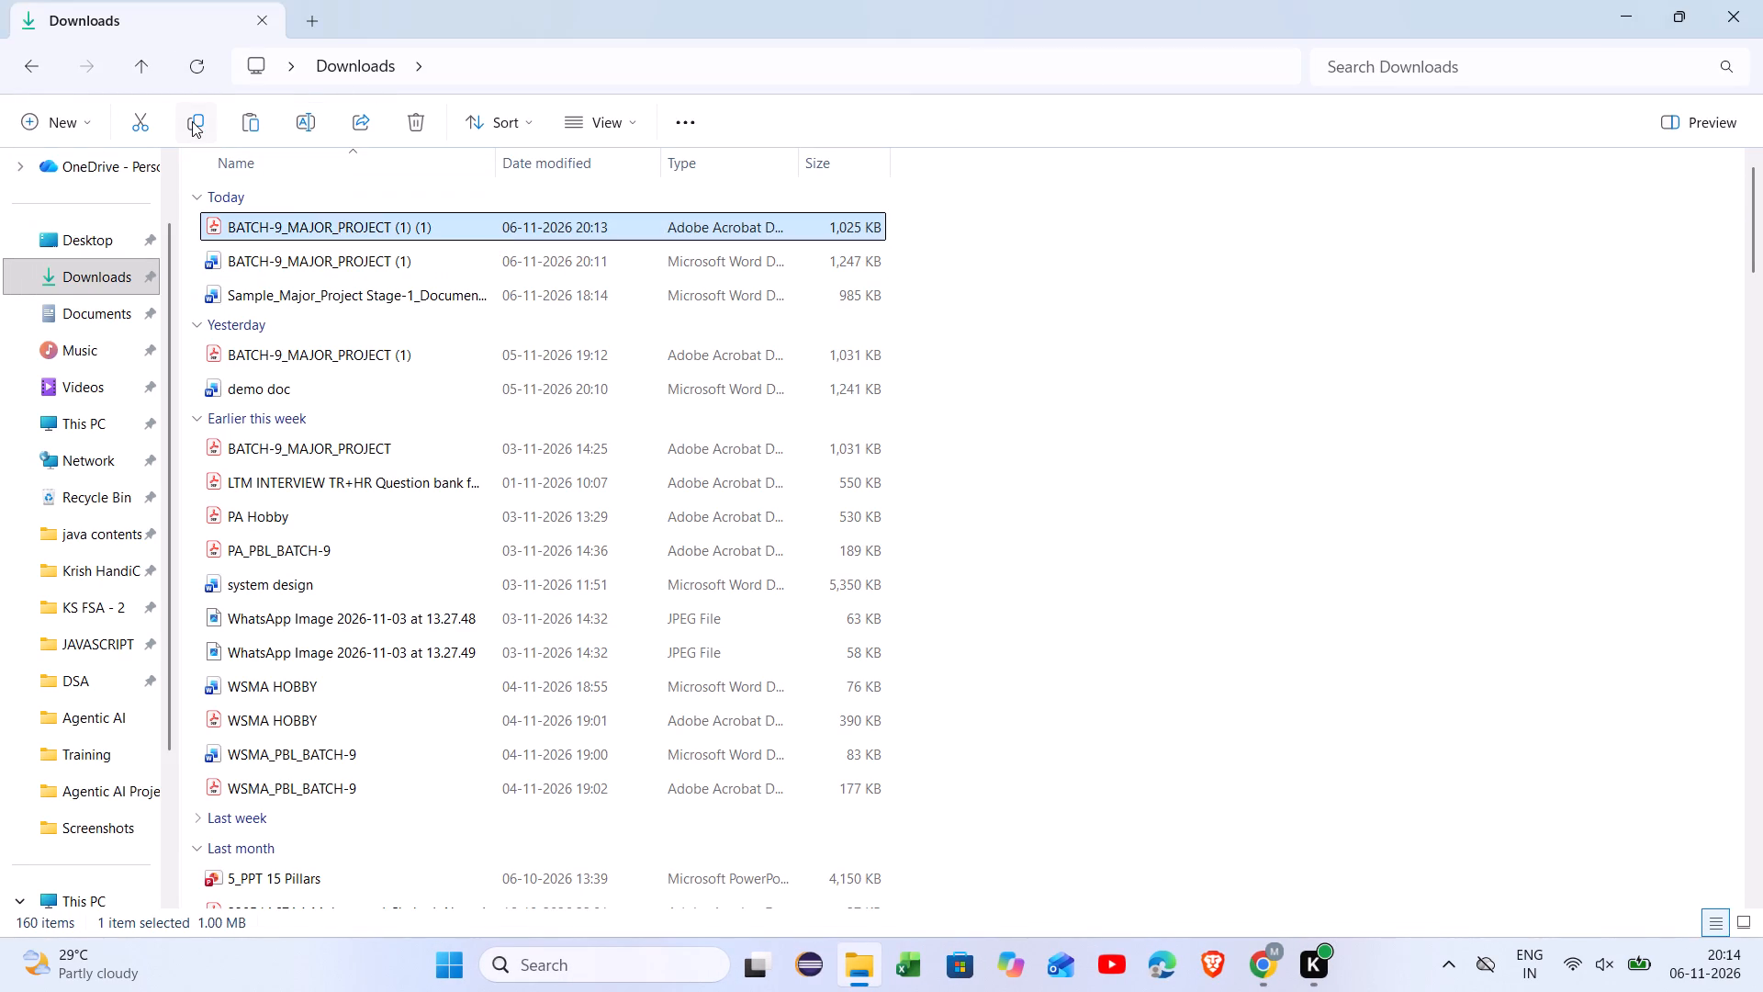
{"action": "left_click", "coordinate": [195, 128]}
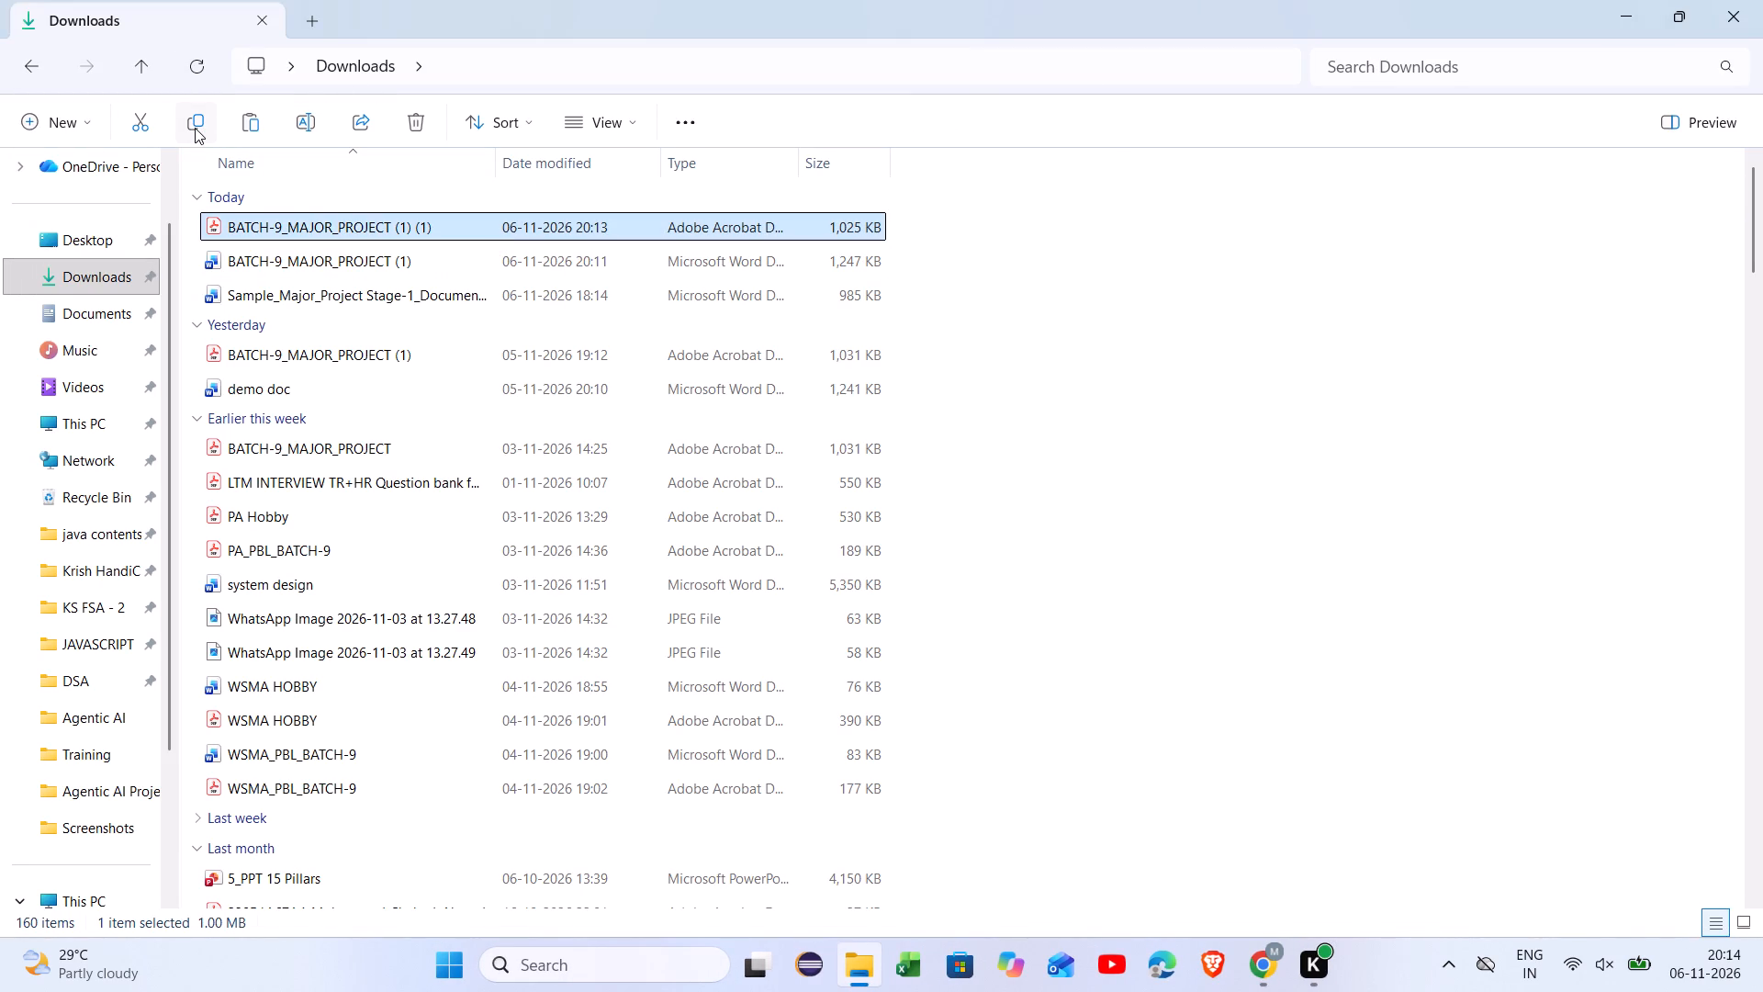